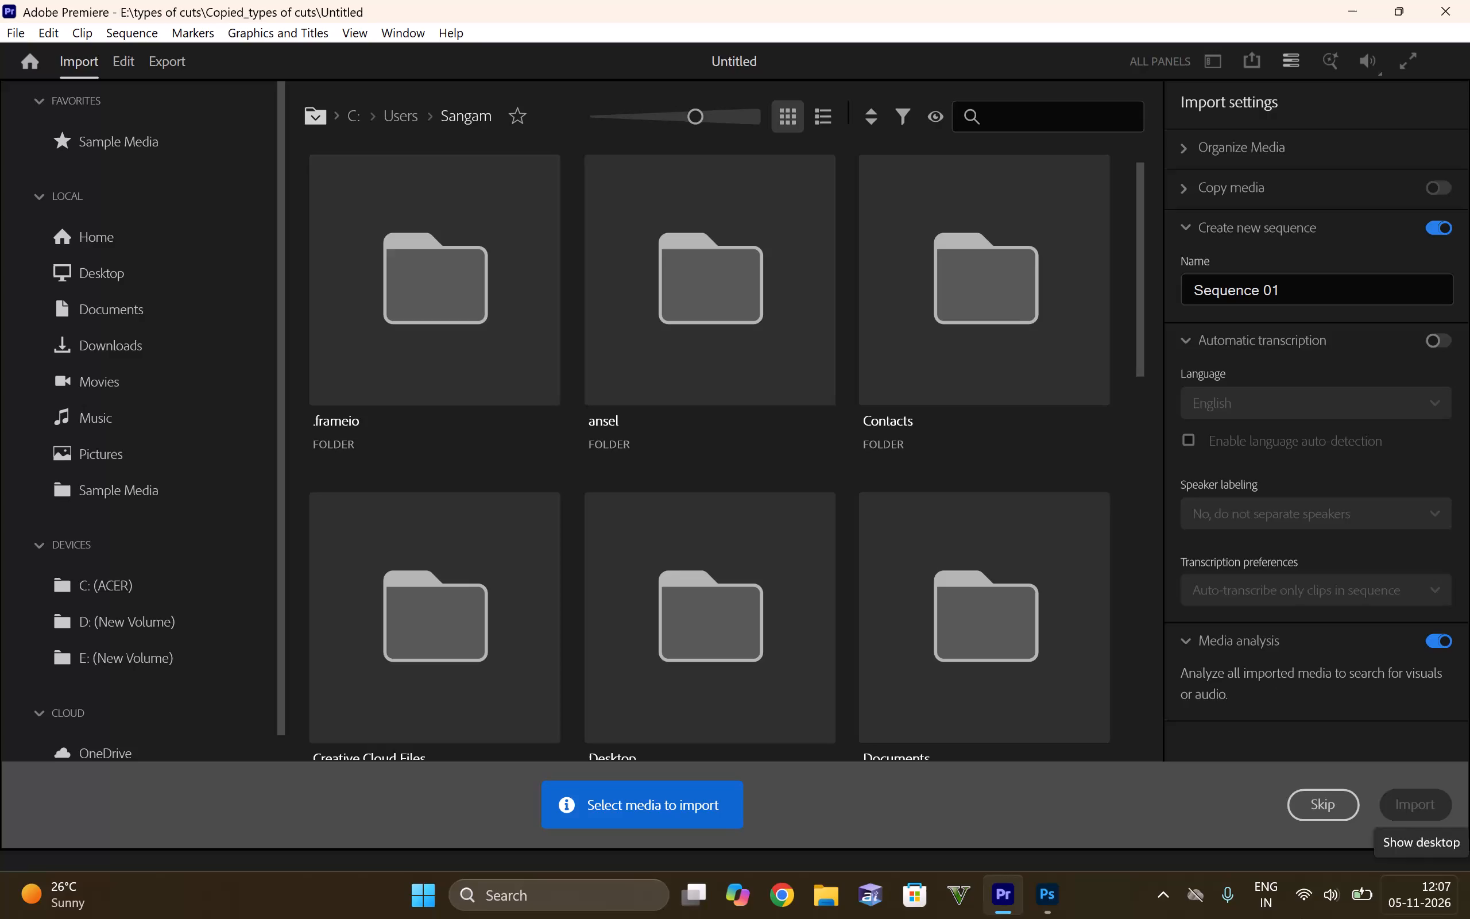
Skip the media import for the new project.
{"action": "left_click", "coordinate": [1314, 819]}
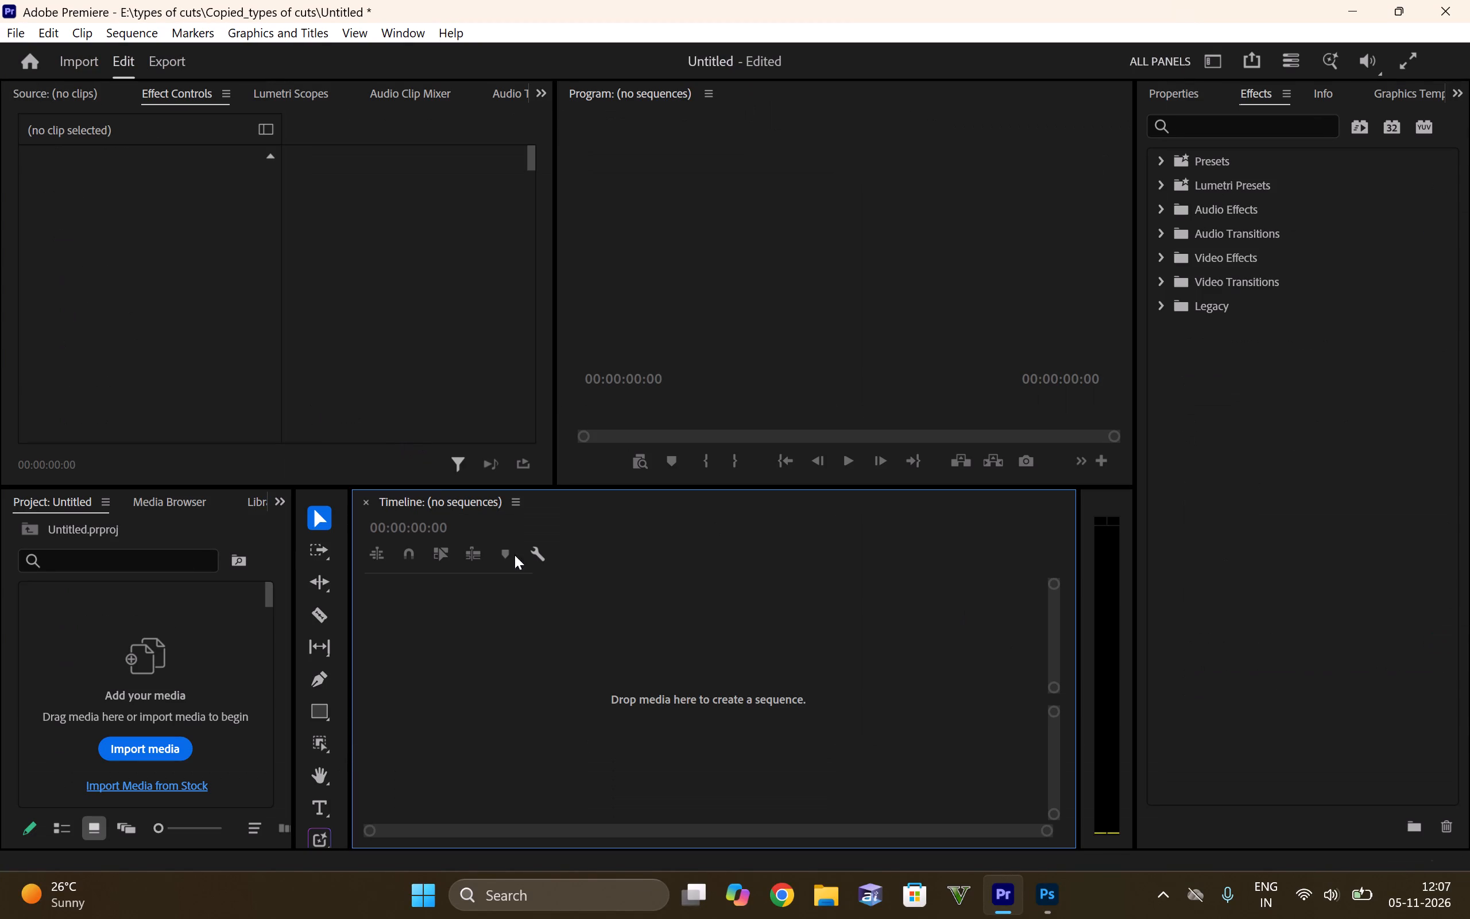
Switch to Photoshop and create a new A4 document, 210 x 297 mm at 300 ppi in RGB with white background.
{"action": "left_click", "coordinate": [1043, 916]}
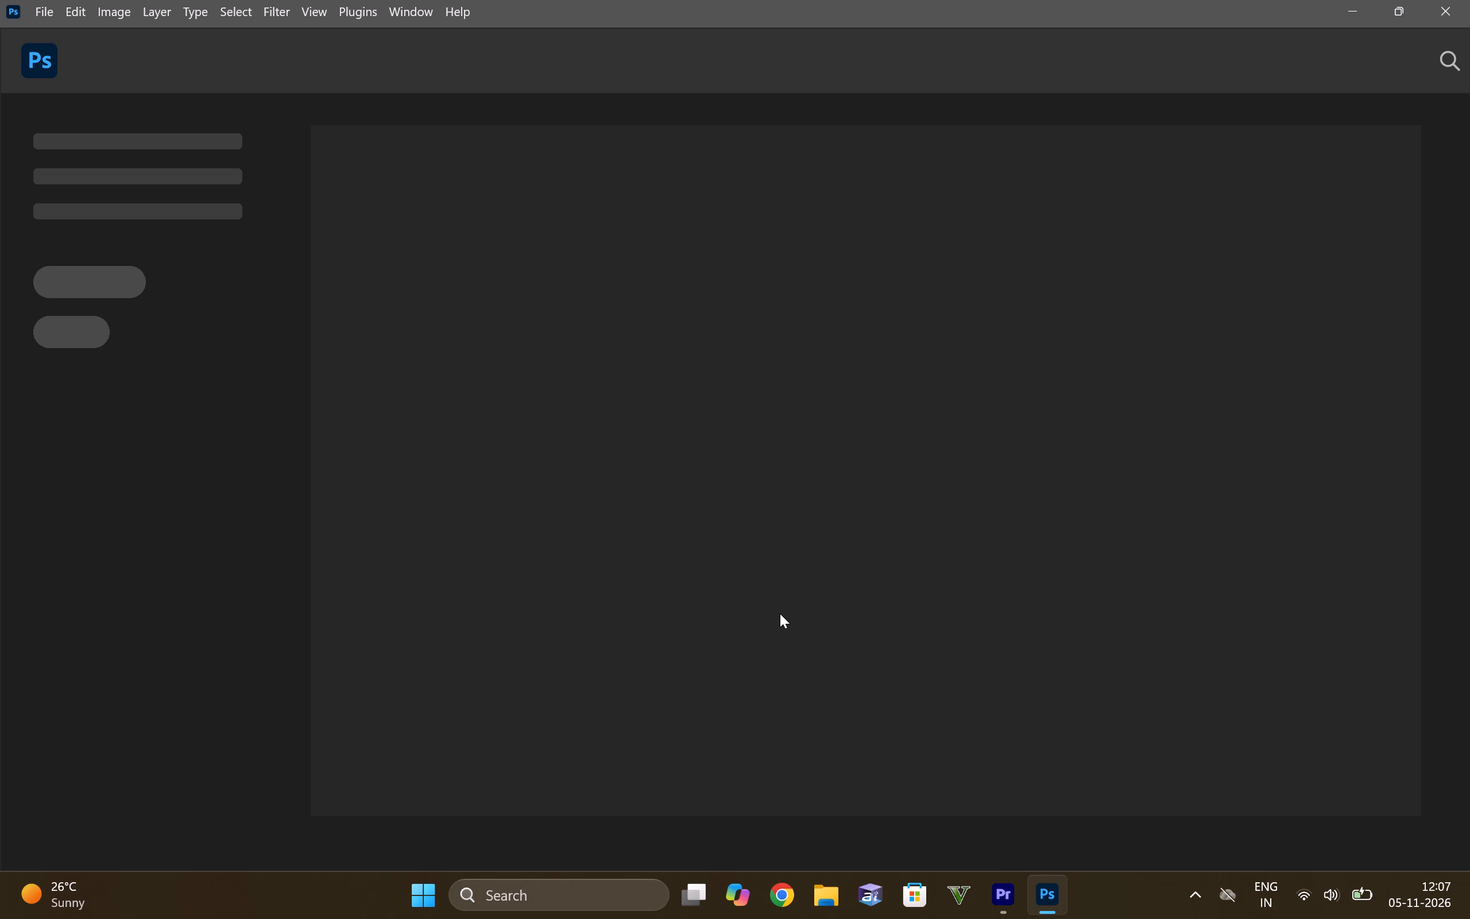
{"action": "scroll", "coordinate": [816, 598], "scroll_direction": "up", "scroll_amount": 1}
{"action": "left_click", "coordinate": [1045, 904]}
{"action": "left_click", "coordinate": [1045, 904]}
{"action": "left_click", "coordinate": [482, 109]}
{"action": "key", "text": "ctrl+n"}
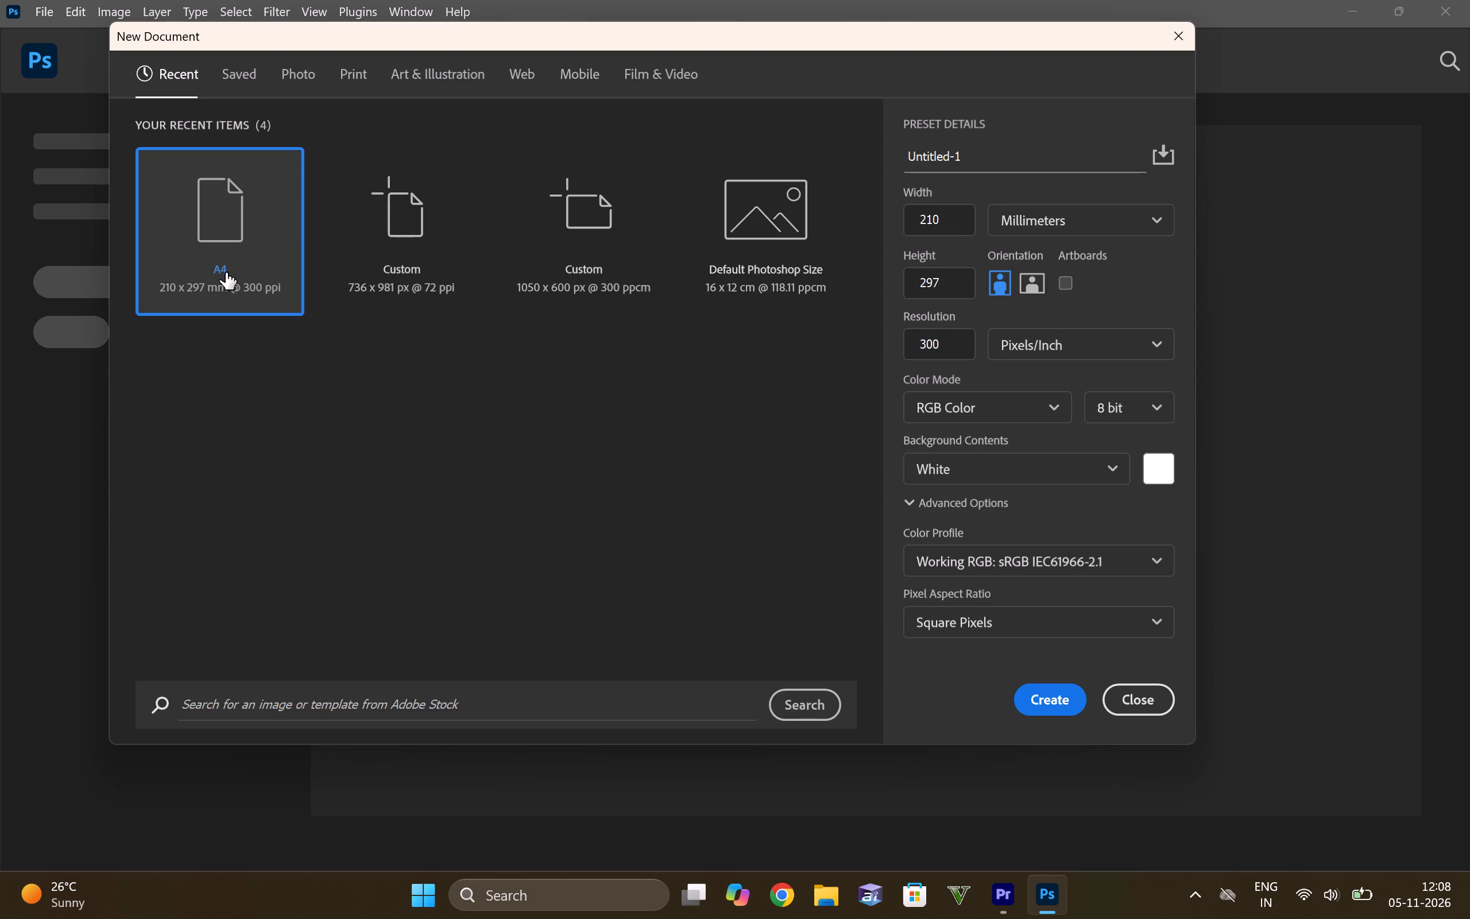
{"action": "left_click", "coordinate": [233, 227]}
{"action": "left_click", "coordinate": [1050, 693]}
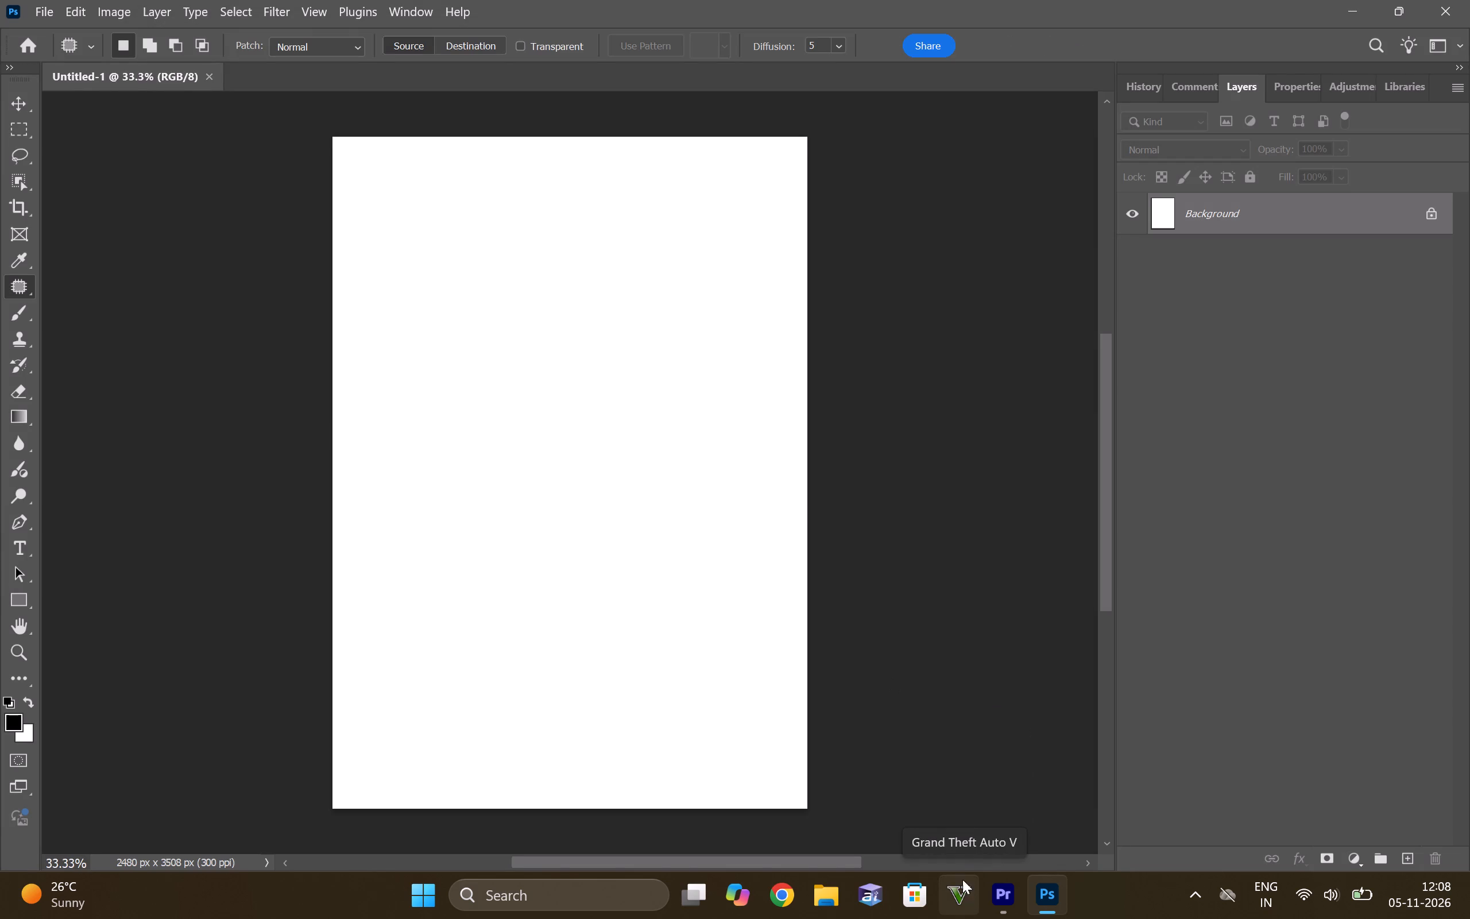
Switch to Chrome and open the Pinterest website through a Google search for "pinterst".
{"action": "left_click", "coordinate": [789, 890]}
{"action": "left_click", "coordinate": [771, 895]}
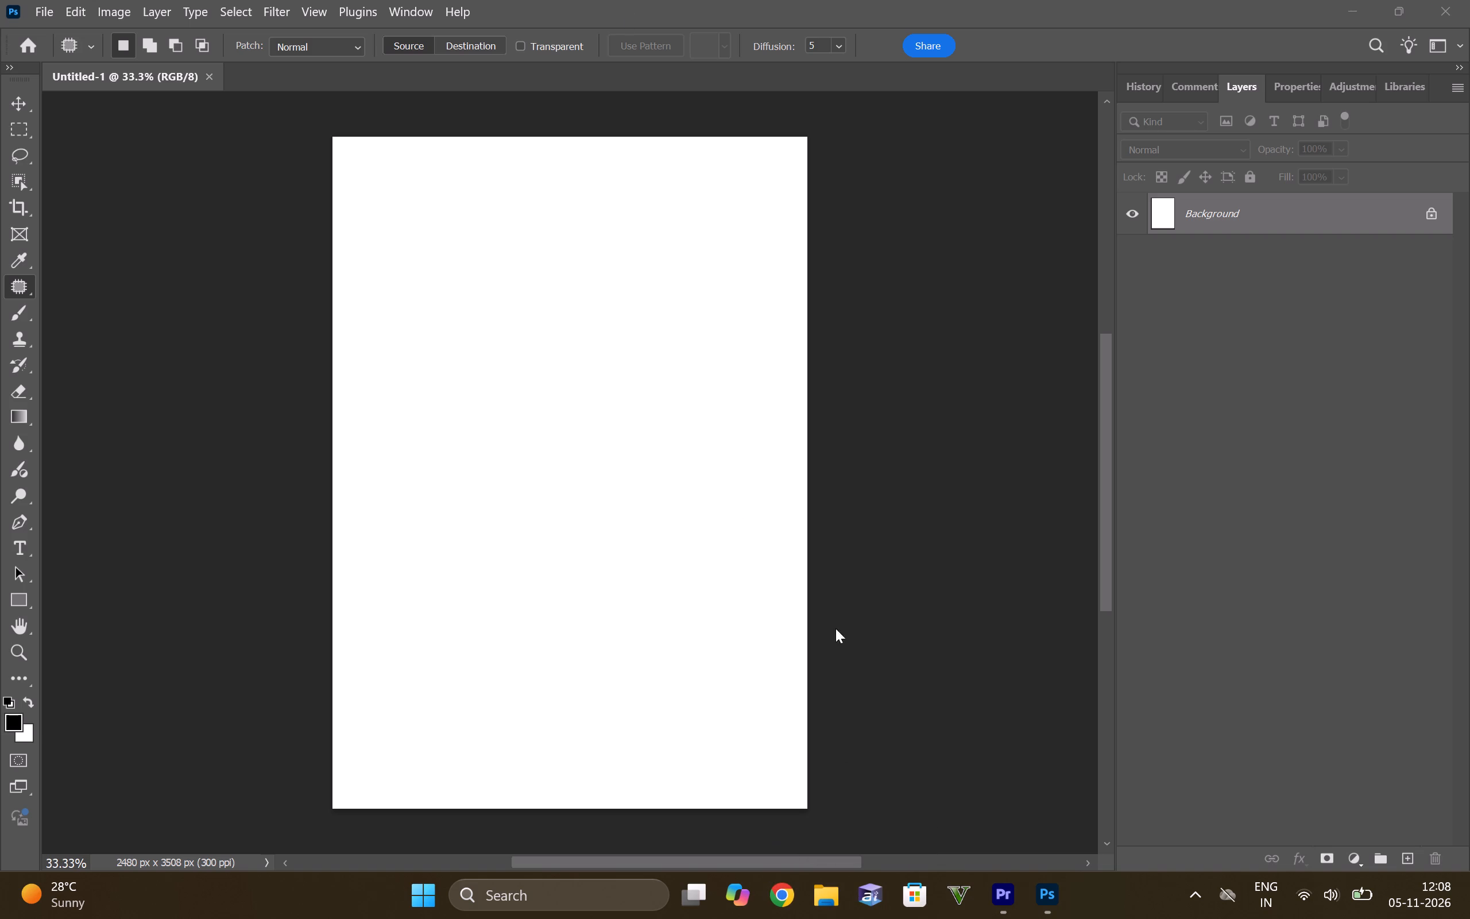
{"action": "left_click", "coordinate": [625, 411]}
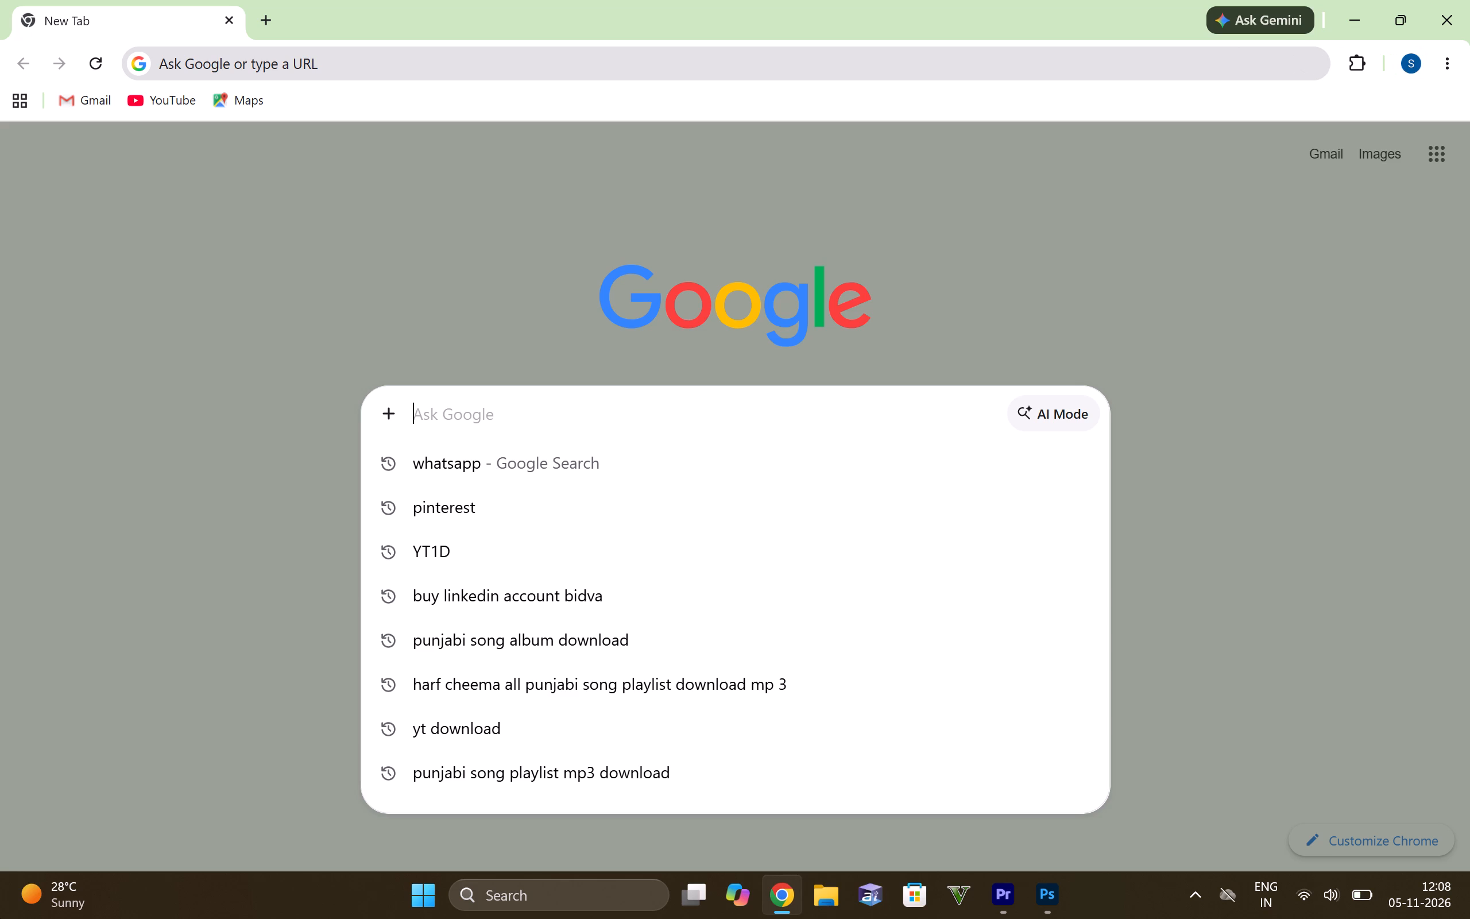
{"action": "left_click", "coordinate": [520, 429]}
{"action": "type", "text": "pinterst"}
{"action": "key", "text": "Return"}
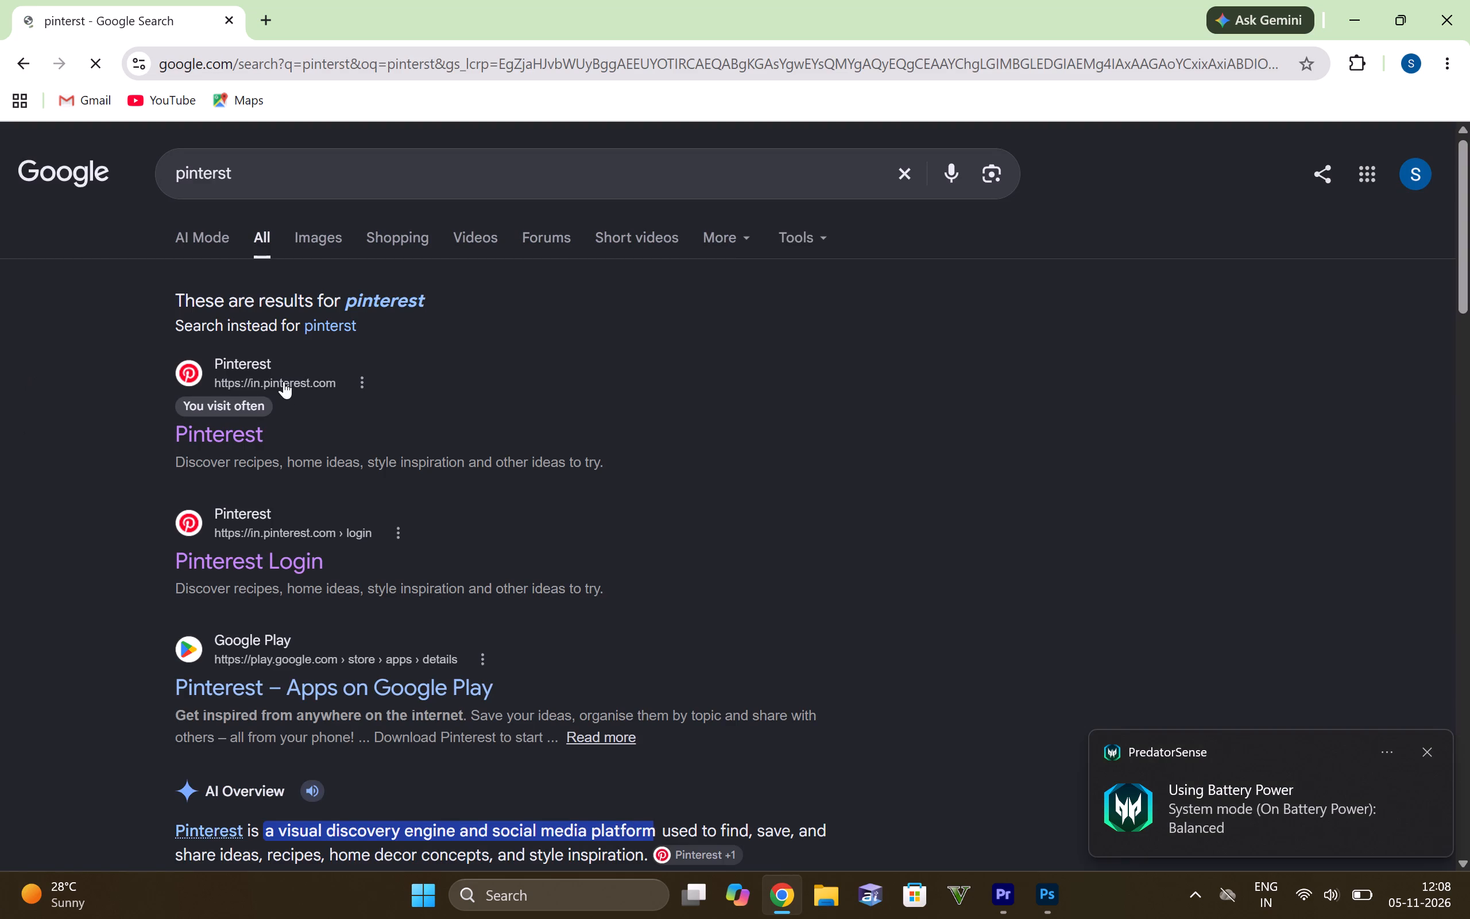
{"action": "left_click", "coordinate": [245, 438]}
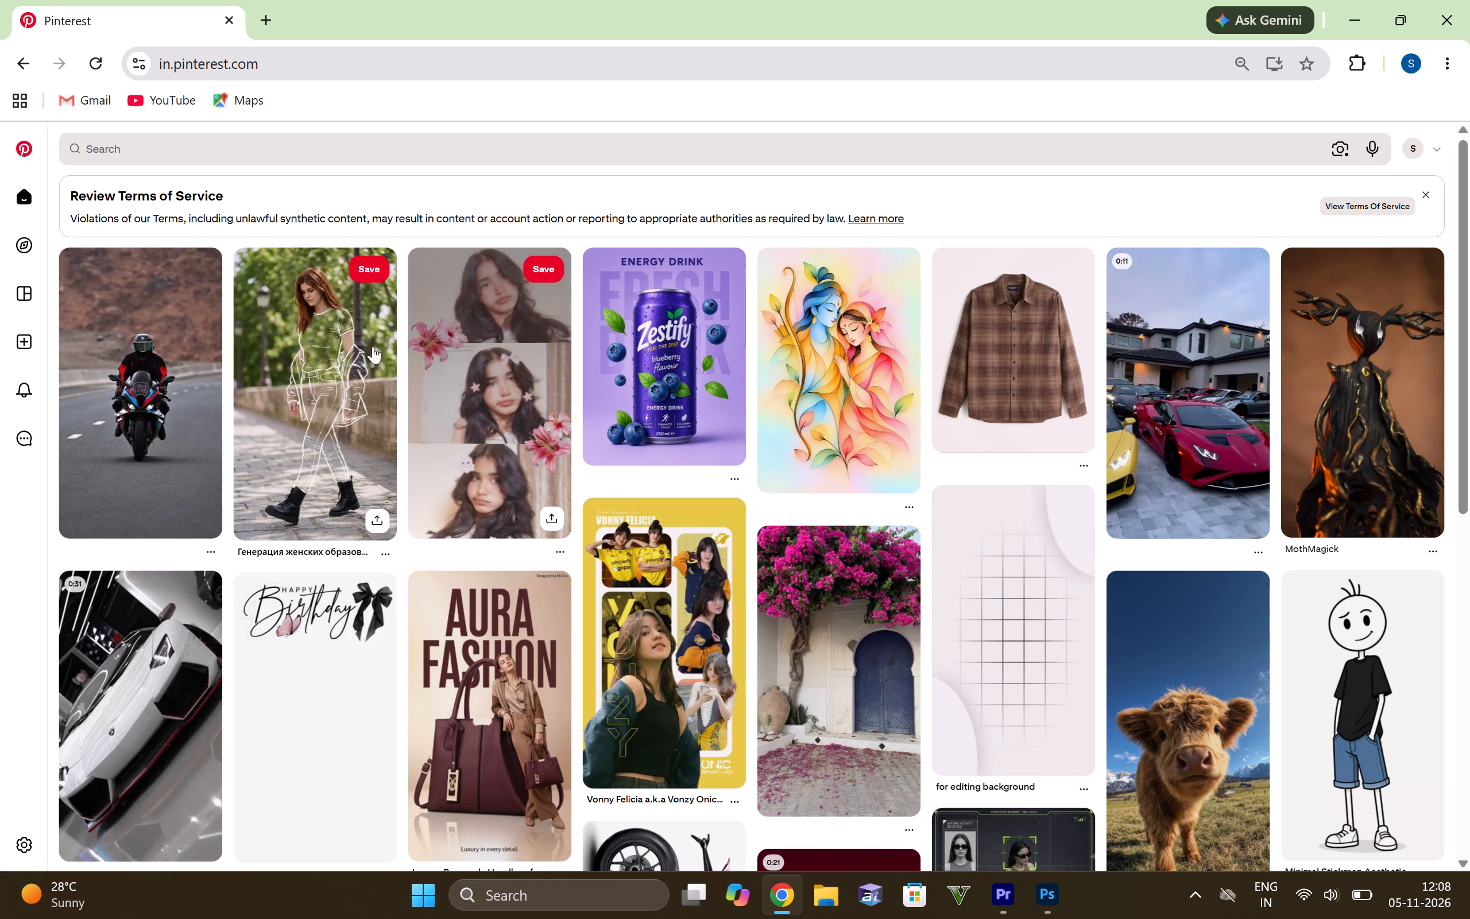
Search Pinterest for "happy diwali backdrop".
{"action": "scroll", "coordinate": [519, 392], "scroll_direction": "down", "scroll_amount": 2}
{"action": "scroll", "coordinate": [1178, 315], "scroll_direction": "up", "scroll_amount": 3}
{"action": "scroll", "coordinate": [391, 503], "scroll_direction": "up", "scroll_amount": 4}
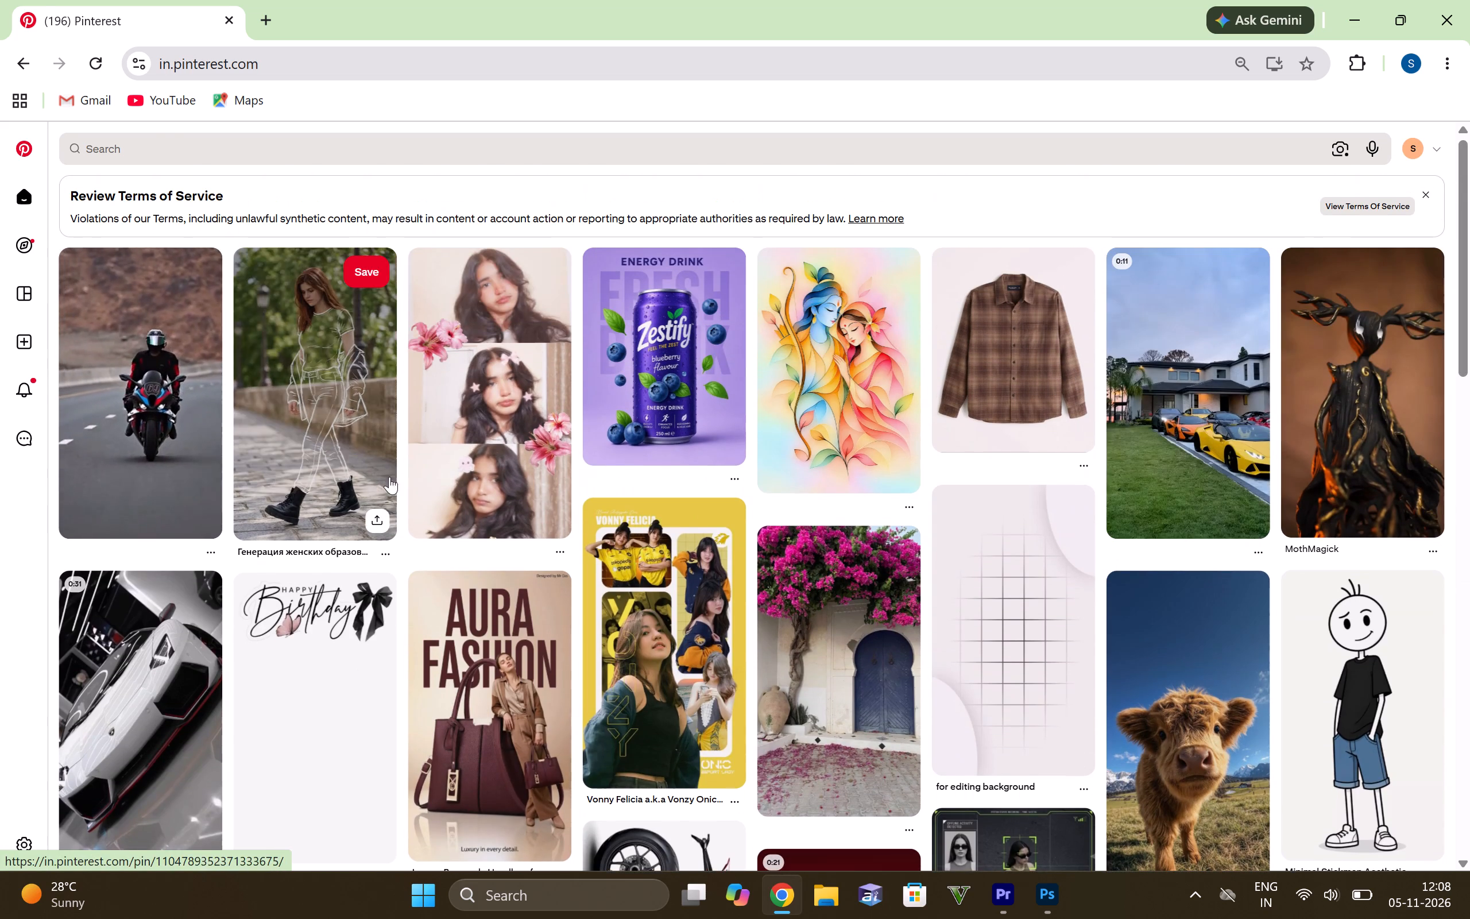
{"action": "scroll", "coordinate": [833, 591], "scroll_direction": "down", "scroll_amount": 1}
{"action": "scroll", "coordinate": [706, 516], "scroll_direction": "up", "scroll_amount": 3}
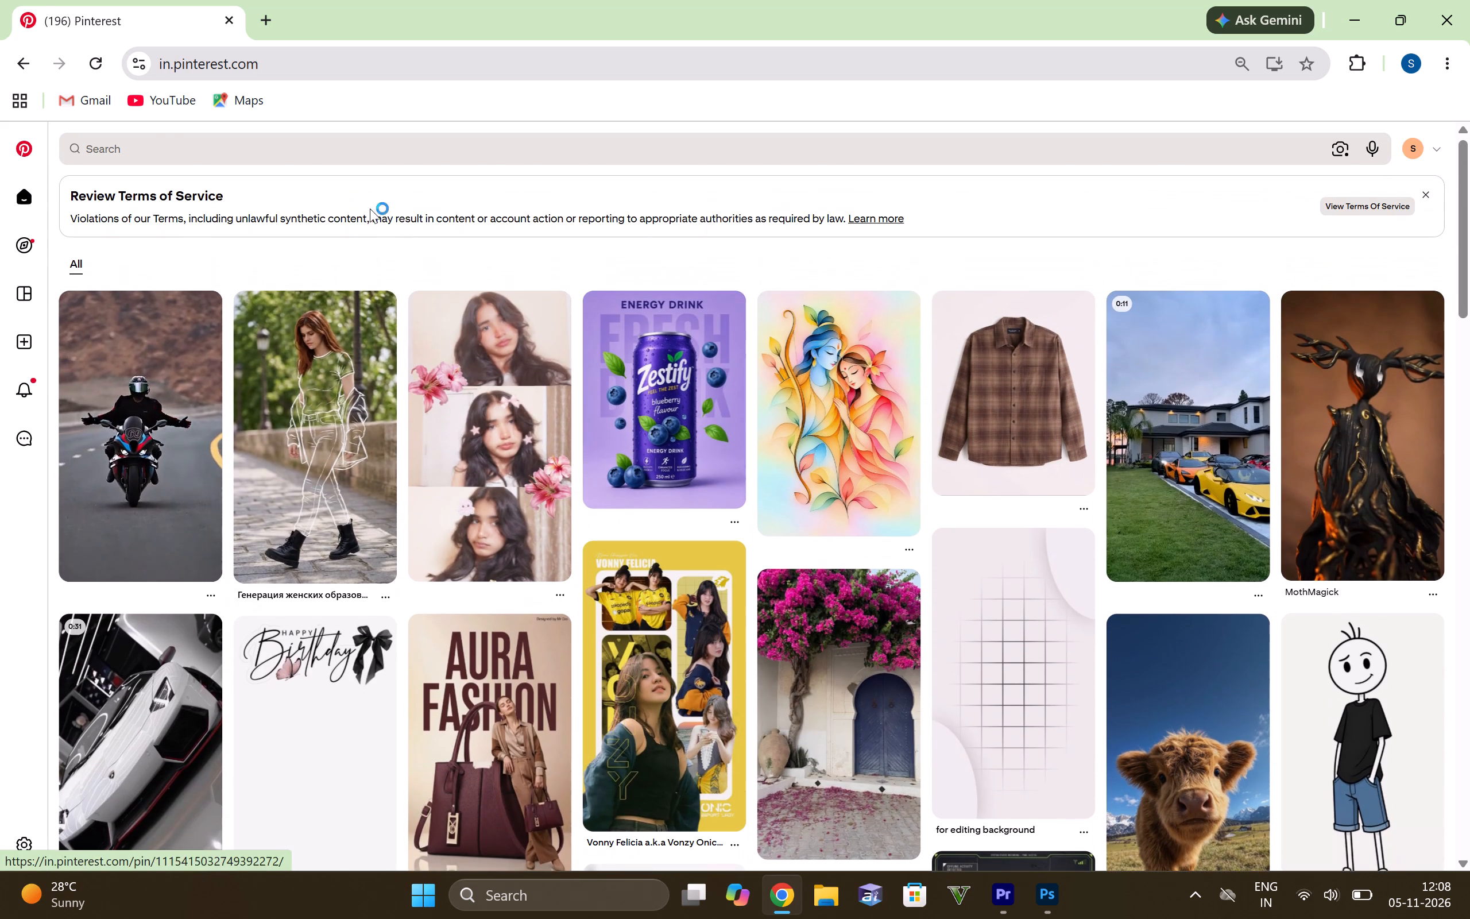
{"action": "left_click", "coordinate": [342, 149]}
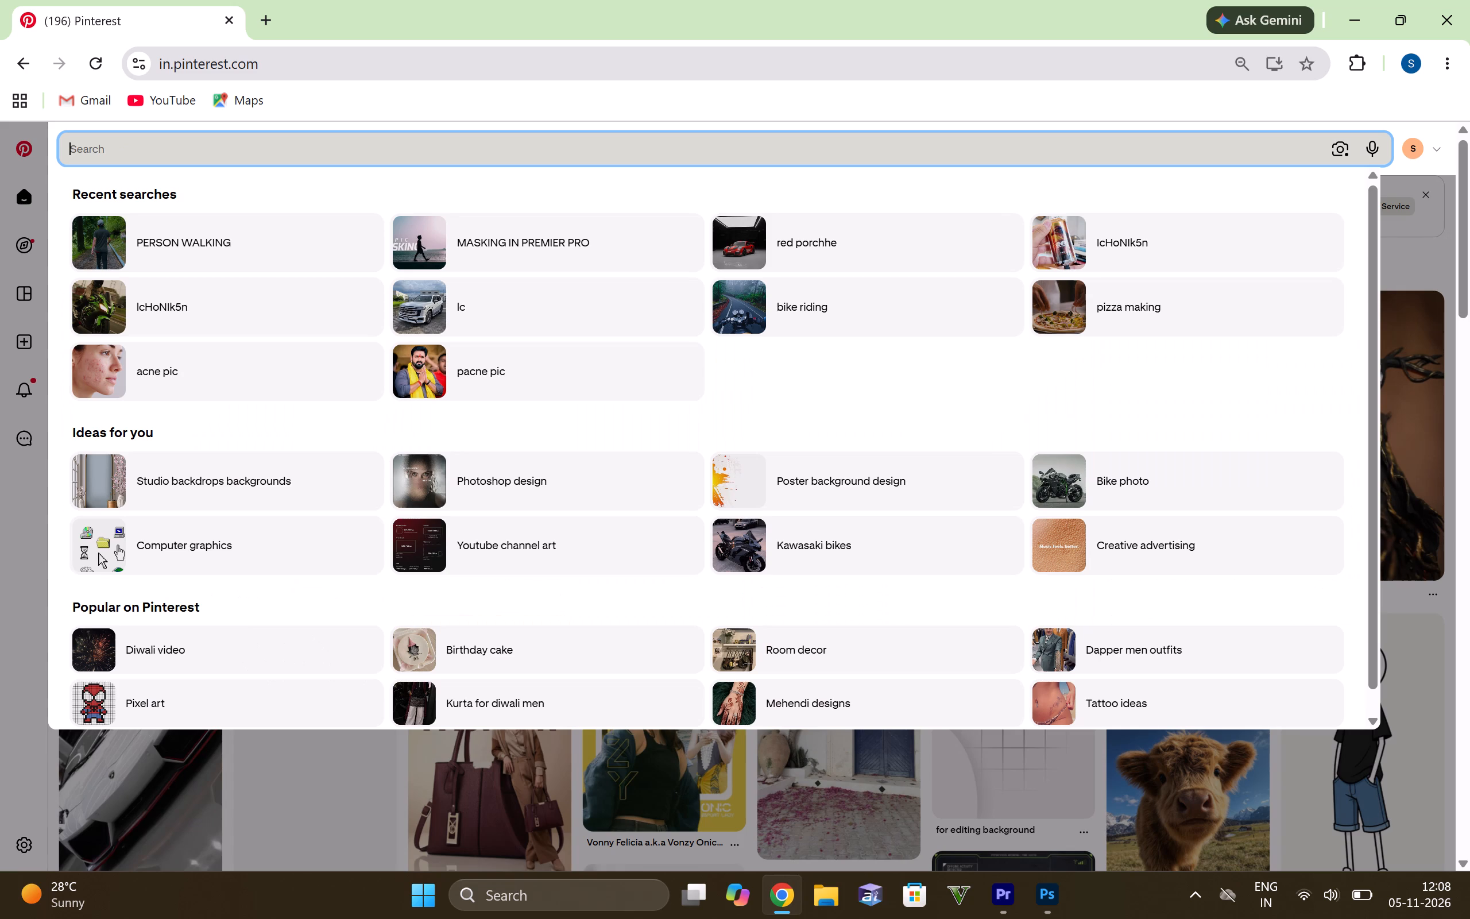
{"action": "type", "text": "happy diwali back"}
{"action": "key", "text": "space"}
{"action": "key", "text": "BackSpace"}
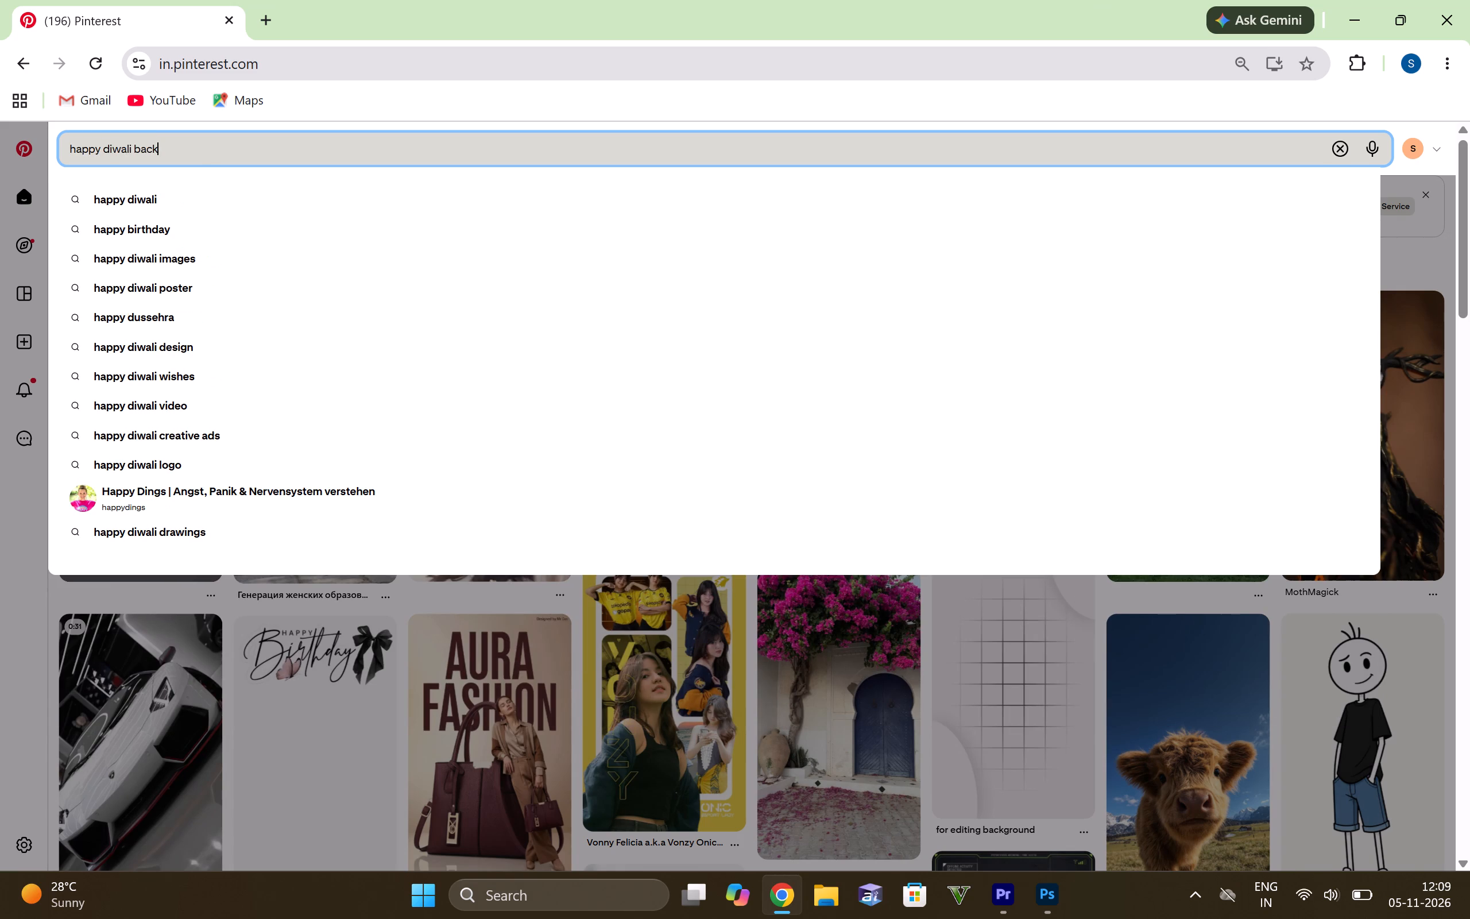
{"action": "key", "text": "f"}
{"action": "key", "text": "BackSpace"}
{"action": "type", "text": "drop"}
{"action": "key", "text": "Return"}
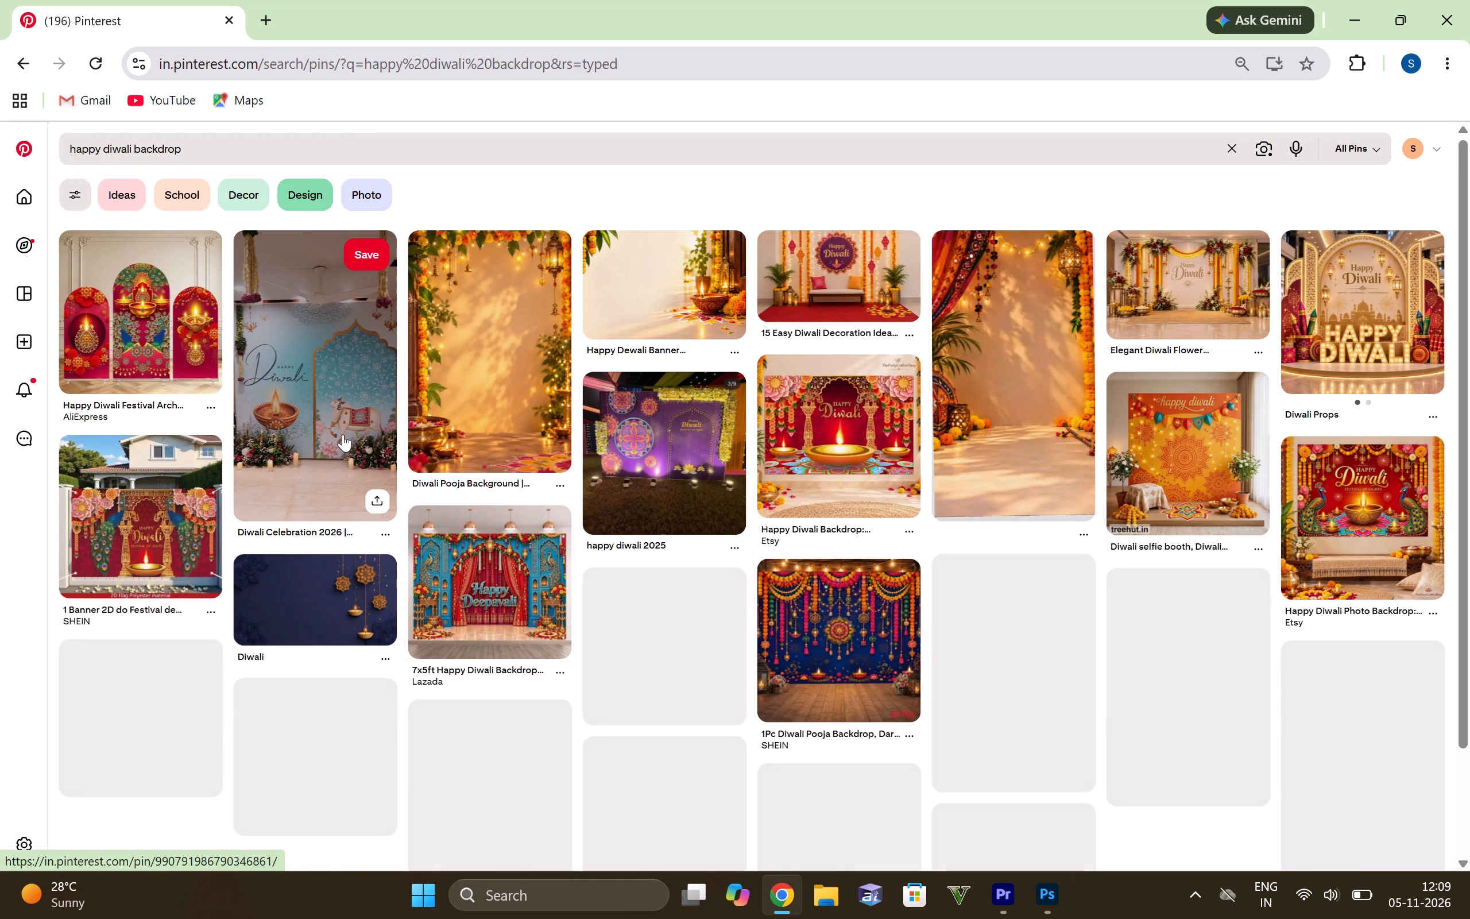
Look through the Diwali backdrop pins for a suitable poster background image.
{"action": "scroll", "coordinate": [345, 376], "scroll_direction": "down", "scroll_amount": 2}
{"action": "scroll", "coordinate": [473, 350], "scroll_direction": "up", "scroll_amount": 2}
{"action": "scroll", "coordinate": [1073, 427], "scroll_direction": "down", "scroll_amount": 2}
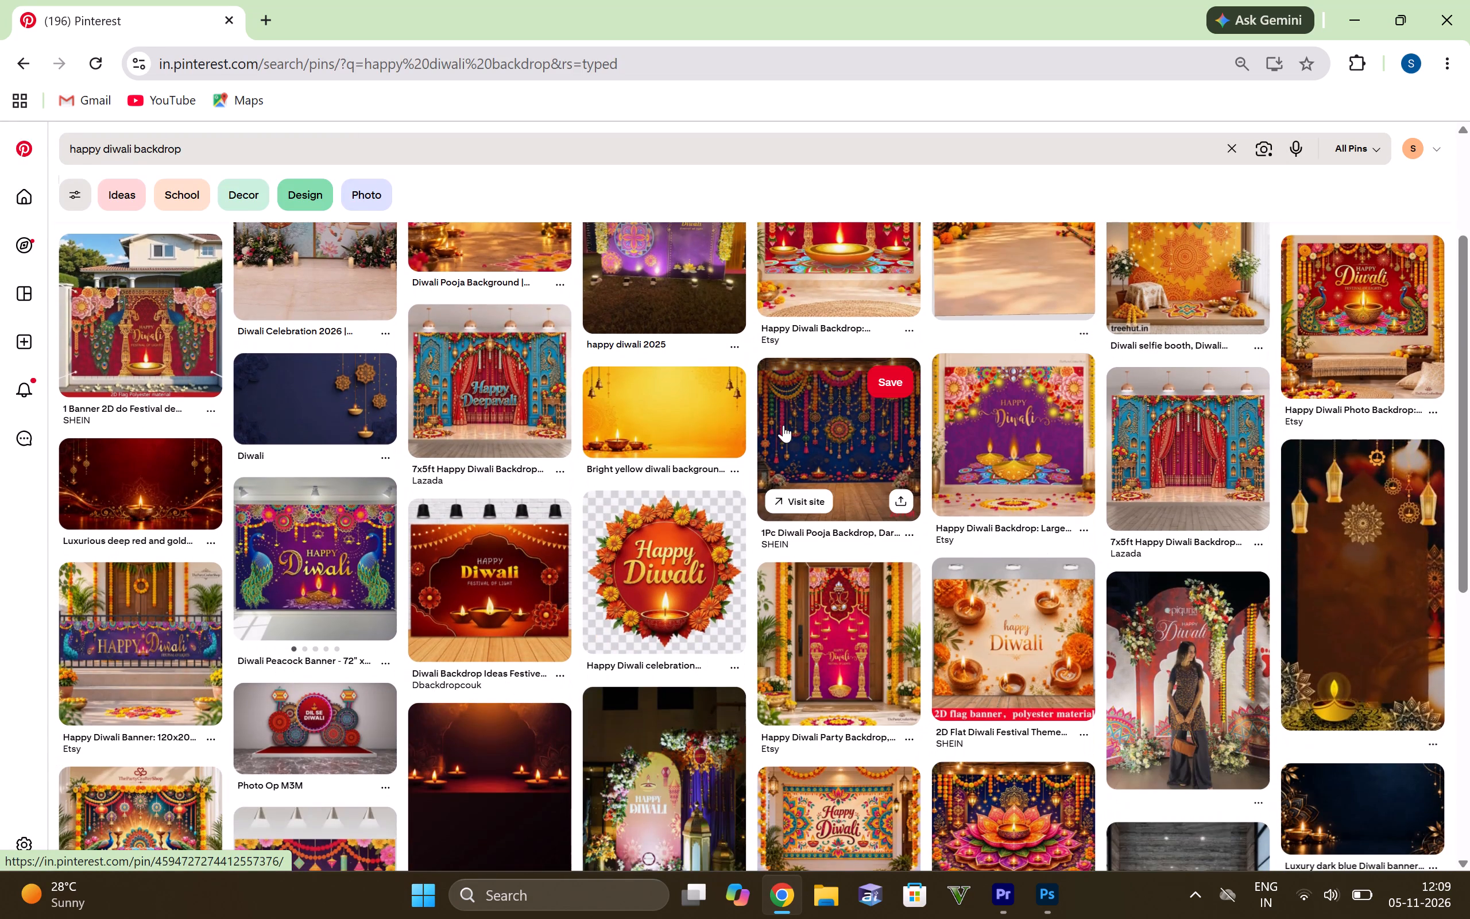
{"action": "scroll", "coordinate": [783, 425], "scroll_direction": "down", "scroll_amount": 1}
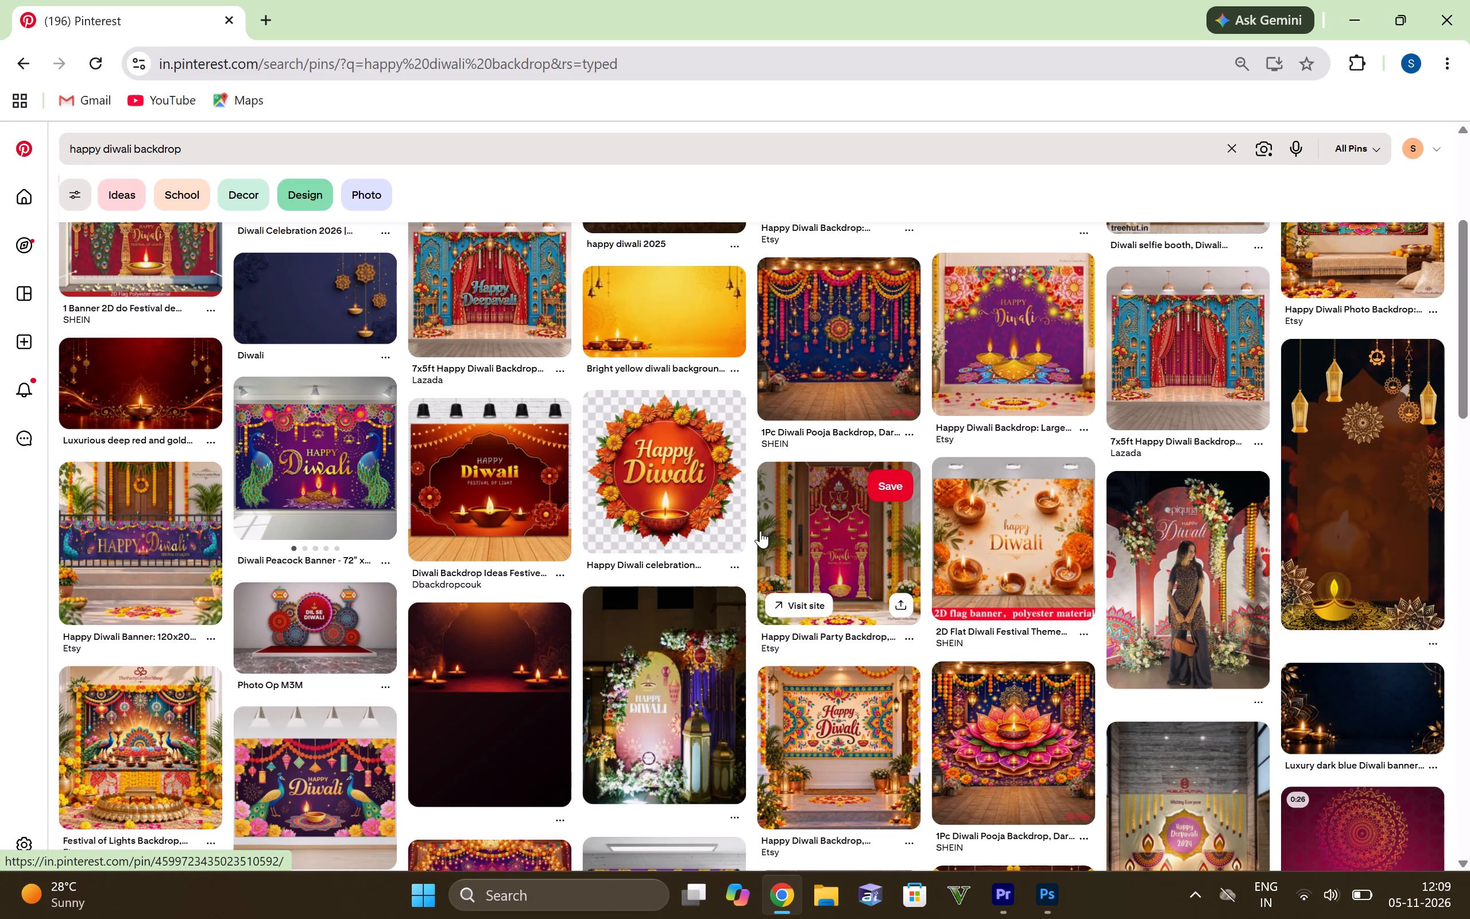
{"action": "scroll", "coordinate": [828, 431], "scroll_direction": "down", "scroll_amount": 4}
{"action": "scroll", "coordinate": [683, 485], "scroll_direction": "up", "scroll_amount": 1}
{"action": "scroll", "coordinate": [808, 477], "scroll_direction": "down", "scroll_amount": 1}
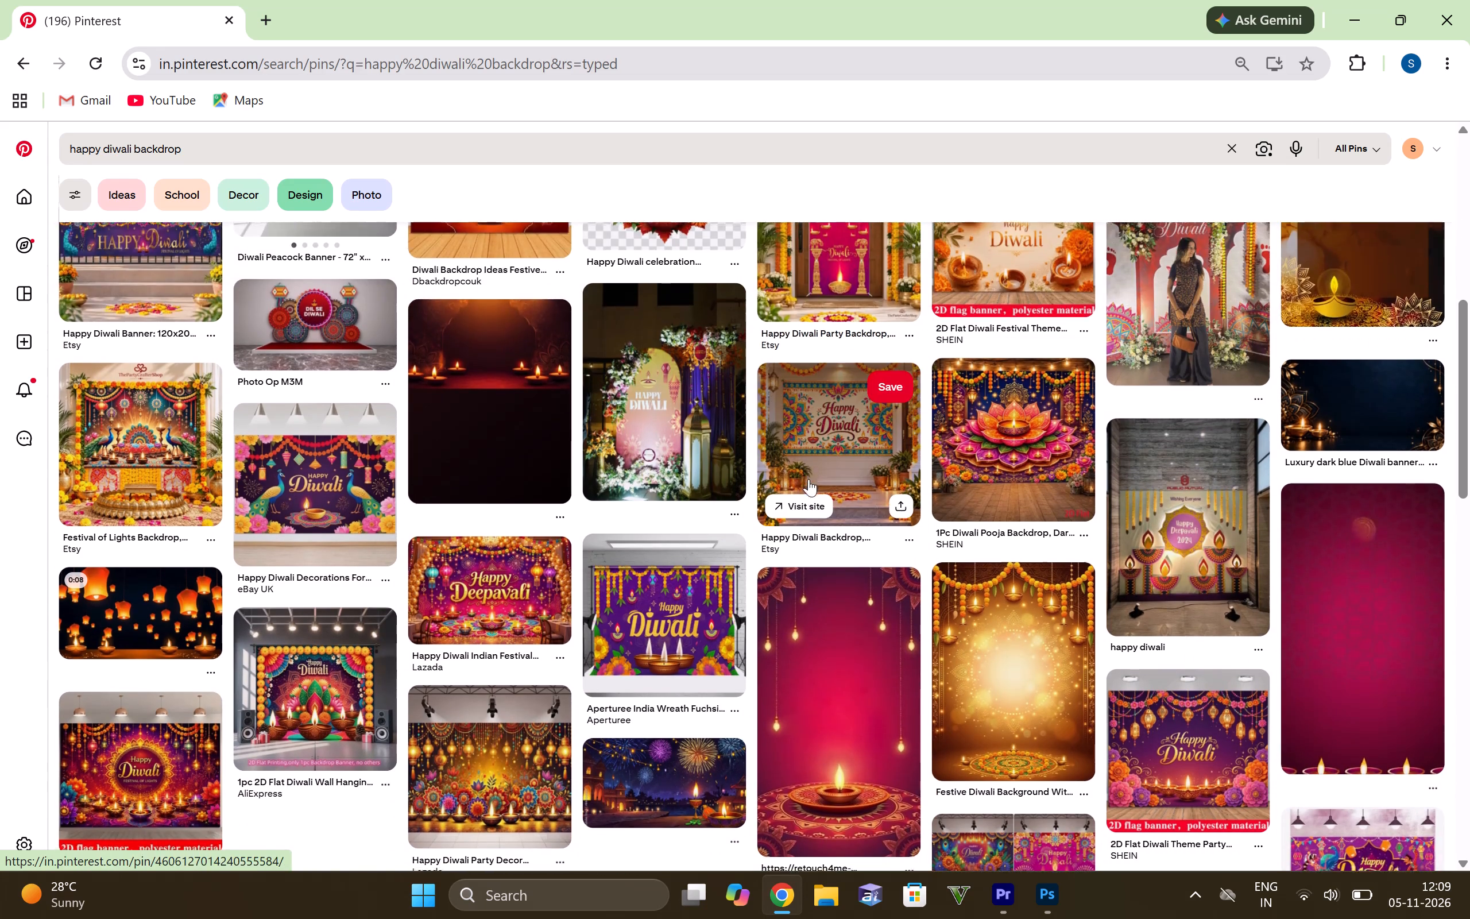
{"action": "scroll", "coordinate": [820, 557], "scroll_direction": "down", "scroll_amount": 2}
{"action": "scroll", "coordinate": [806, 557], "scroll_direction": "up", "scroll_amount": 1}
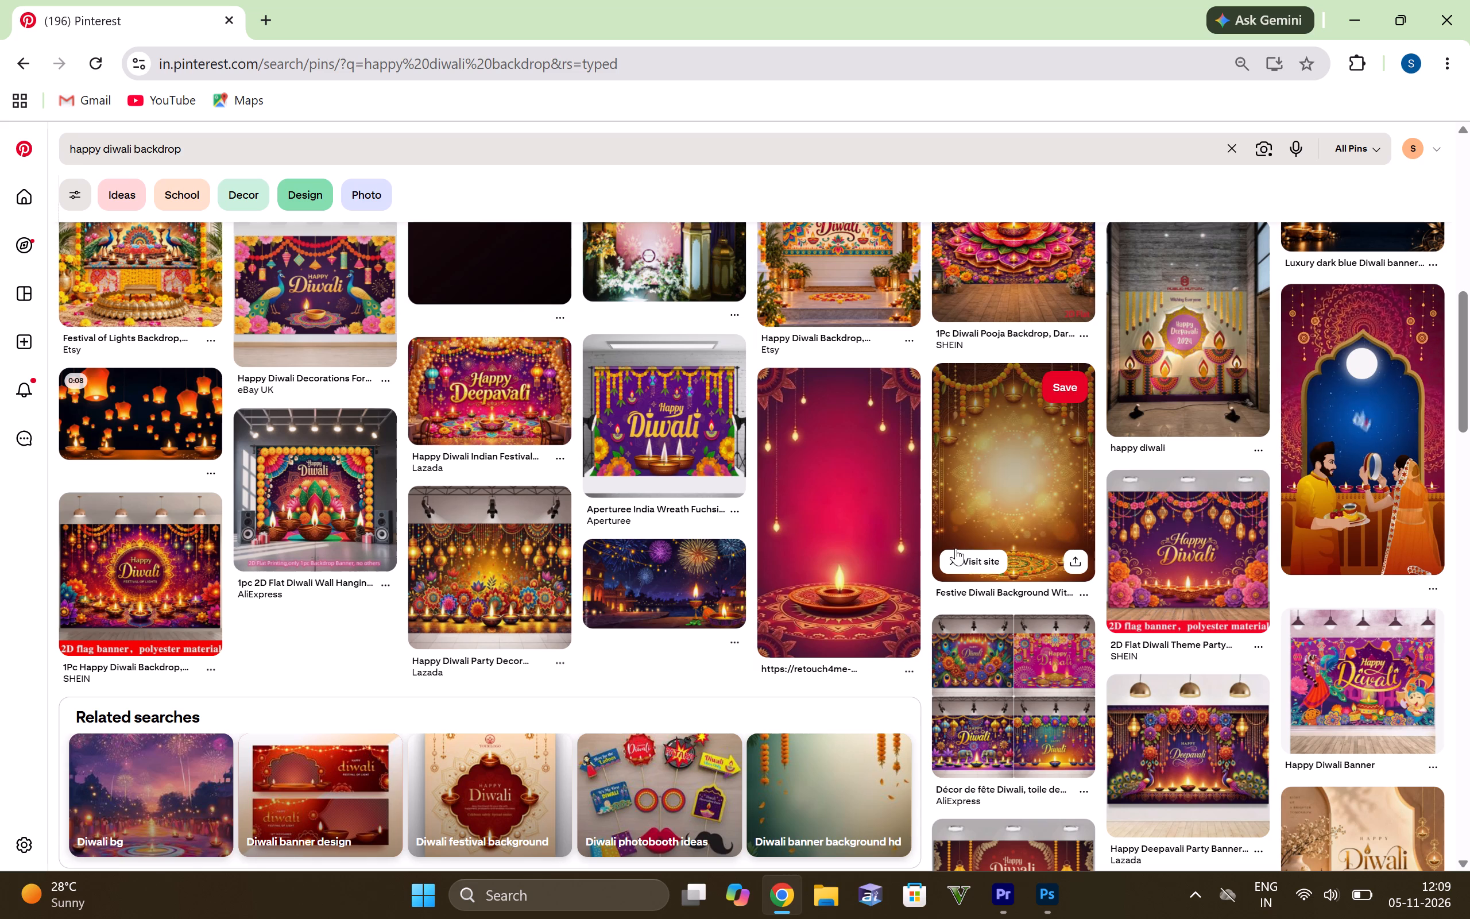
{"action": "scroll", "coordinate": [769, 505], "scroll_direction": "down", "scroll_amount": 2}
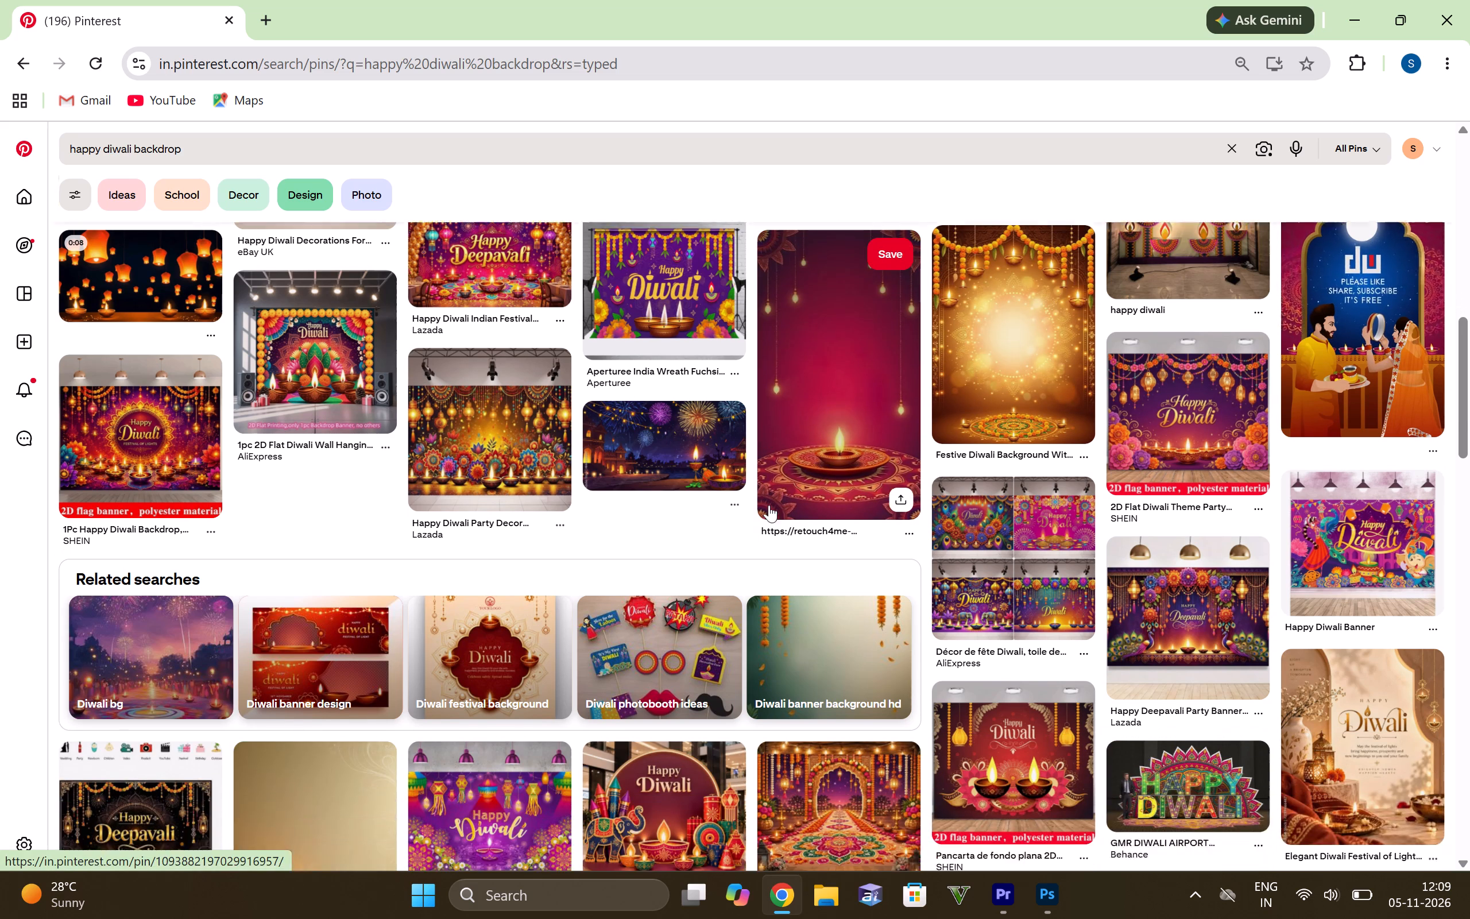
{"action": "scroll", "coordinate": [769, 505], "scroll_direction": "up", "scroll_amount": 1}
{"action": "scroll", "coordinate": [826, 394], "scroll_direction": "down", "scroll_amount": 1}
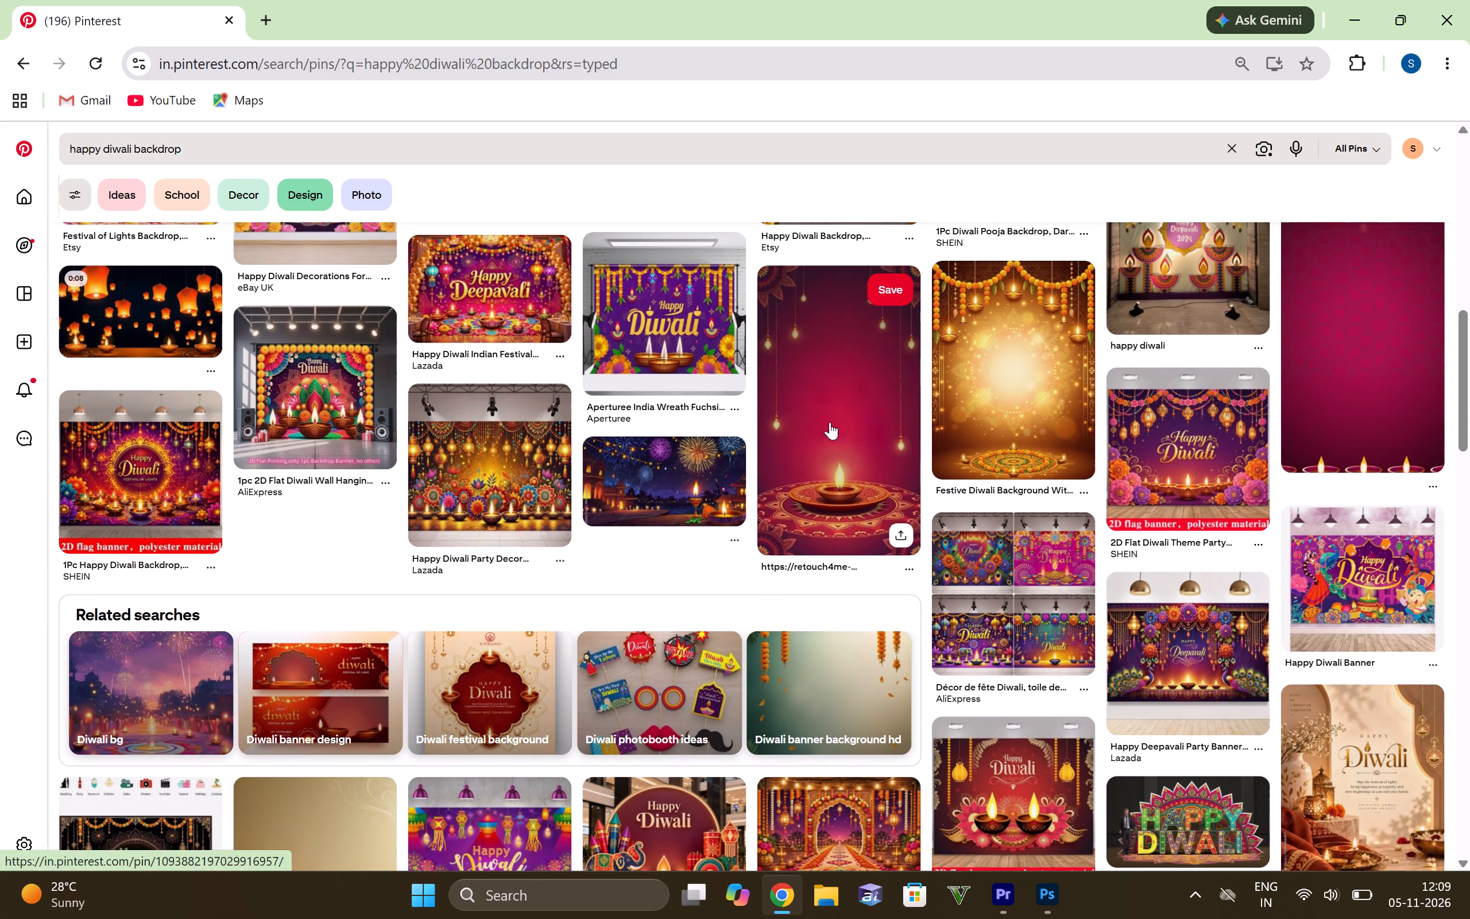
{"action": "scroll", "coordinate": [830, 422], "scroll_direction": "down", "scroll_amount": 1}
{"action": "scroll", "coordinate": [597, 383], "scroll_direction": "down", "scroll_amount": 2}
{"action": "scroll", "coordinate": [654, 396], "scroll_direction": "up", "scroll_amount": 4}
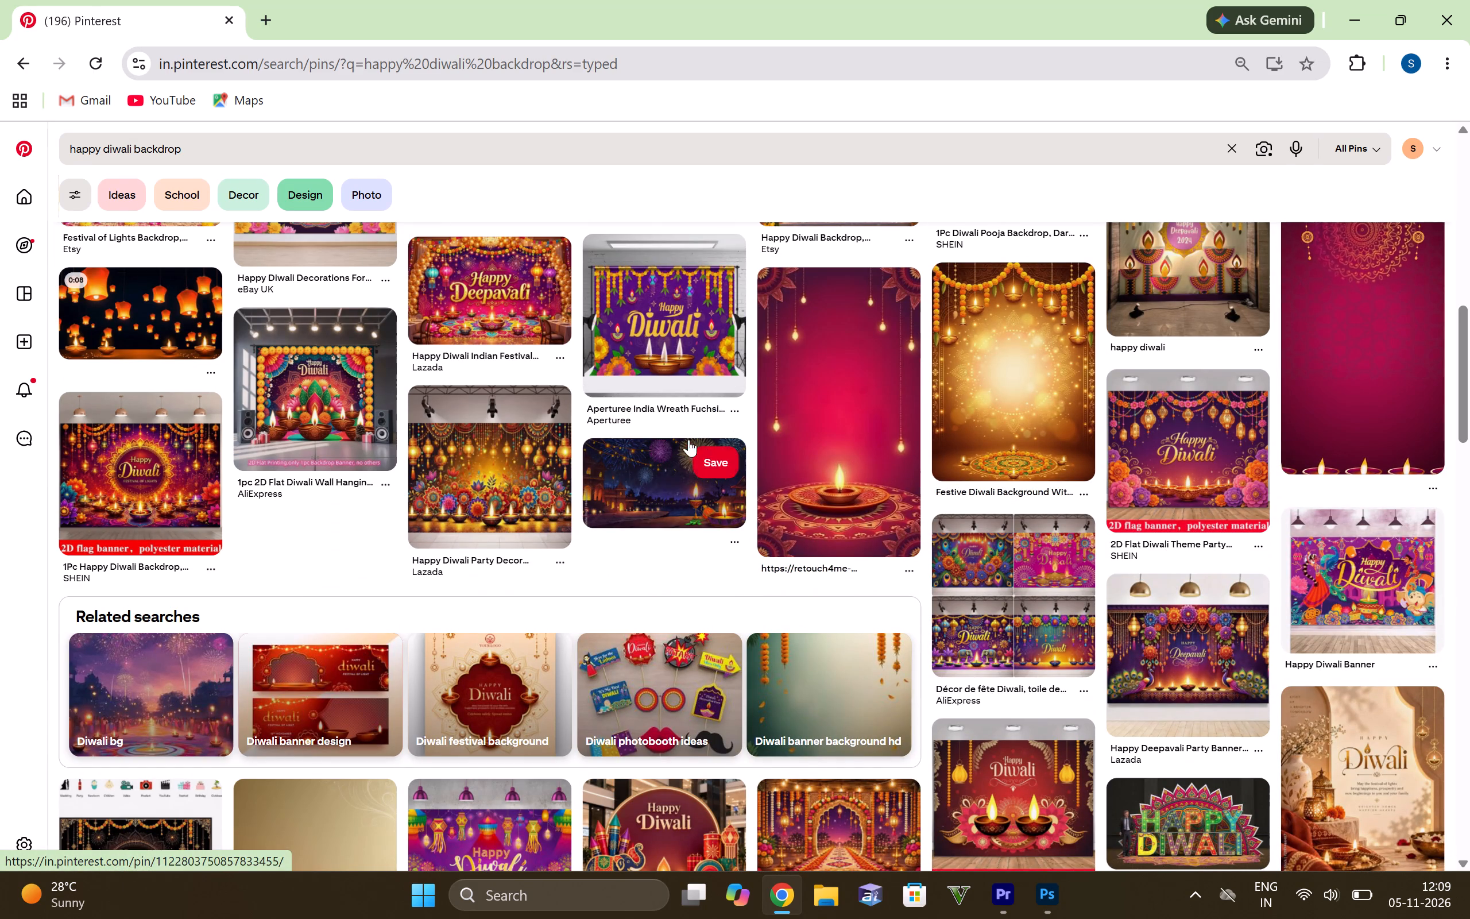
{"action": "scroll", "coordinate": [1406, 358], "scroll_direction": "up", "scroll_amount": 2}
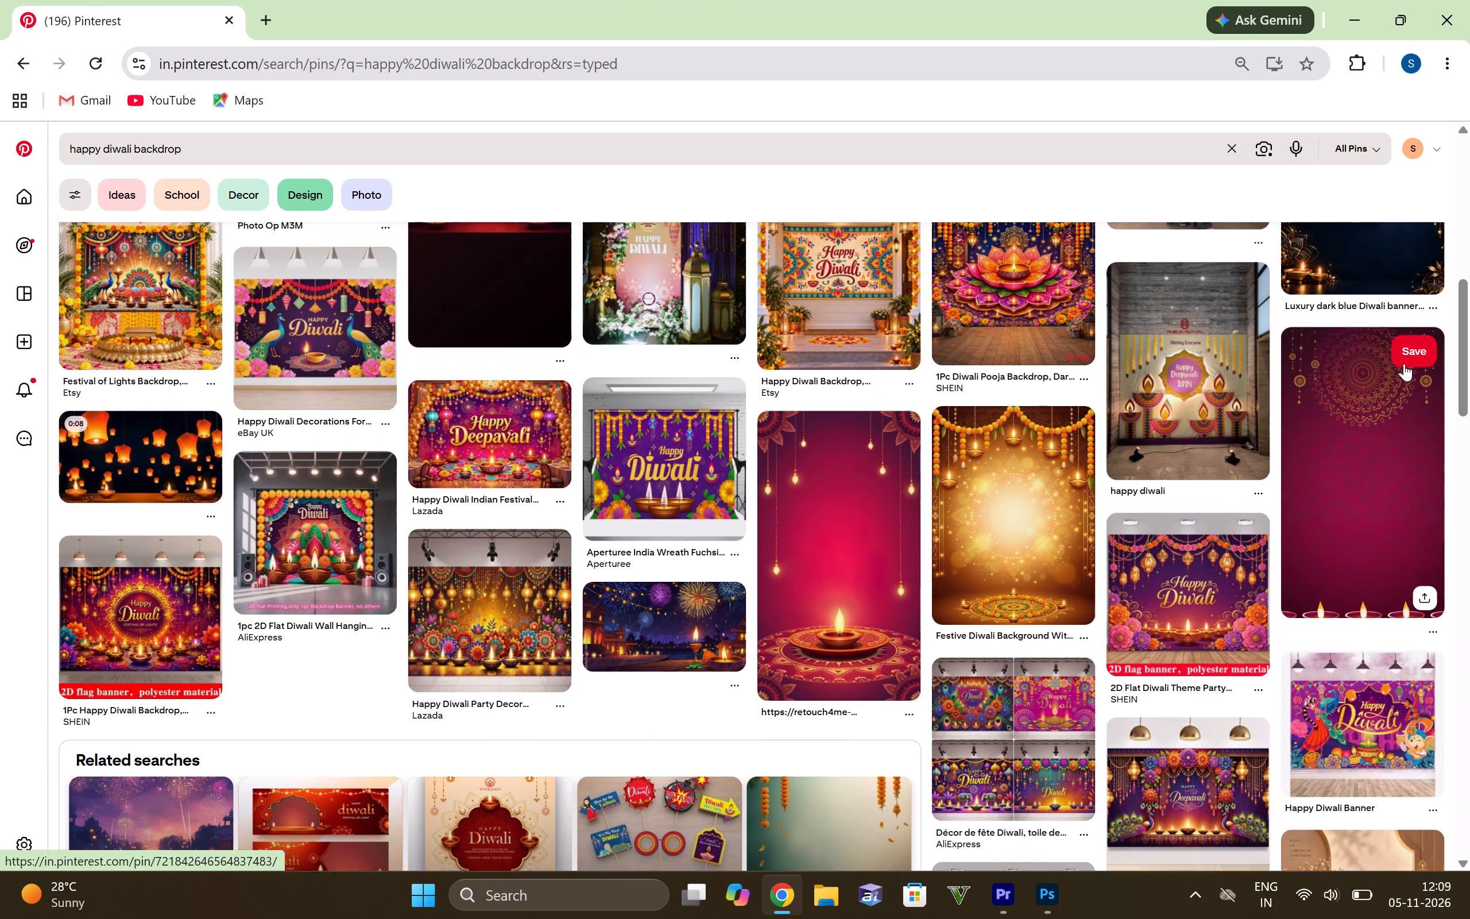
{"action": "scroll", "coordinate": [876, 522], "scroll_direction": "down", "scroll_amount": 2}
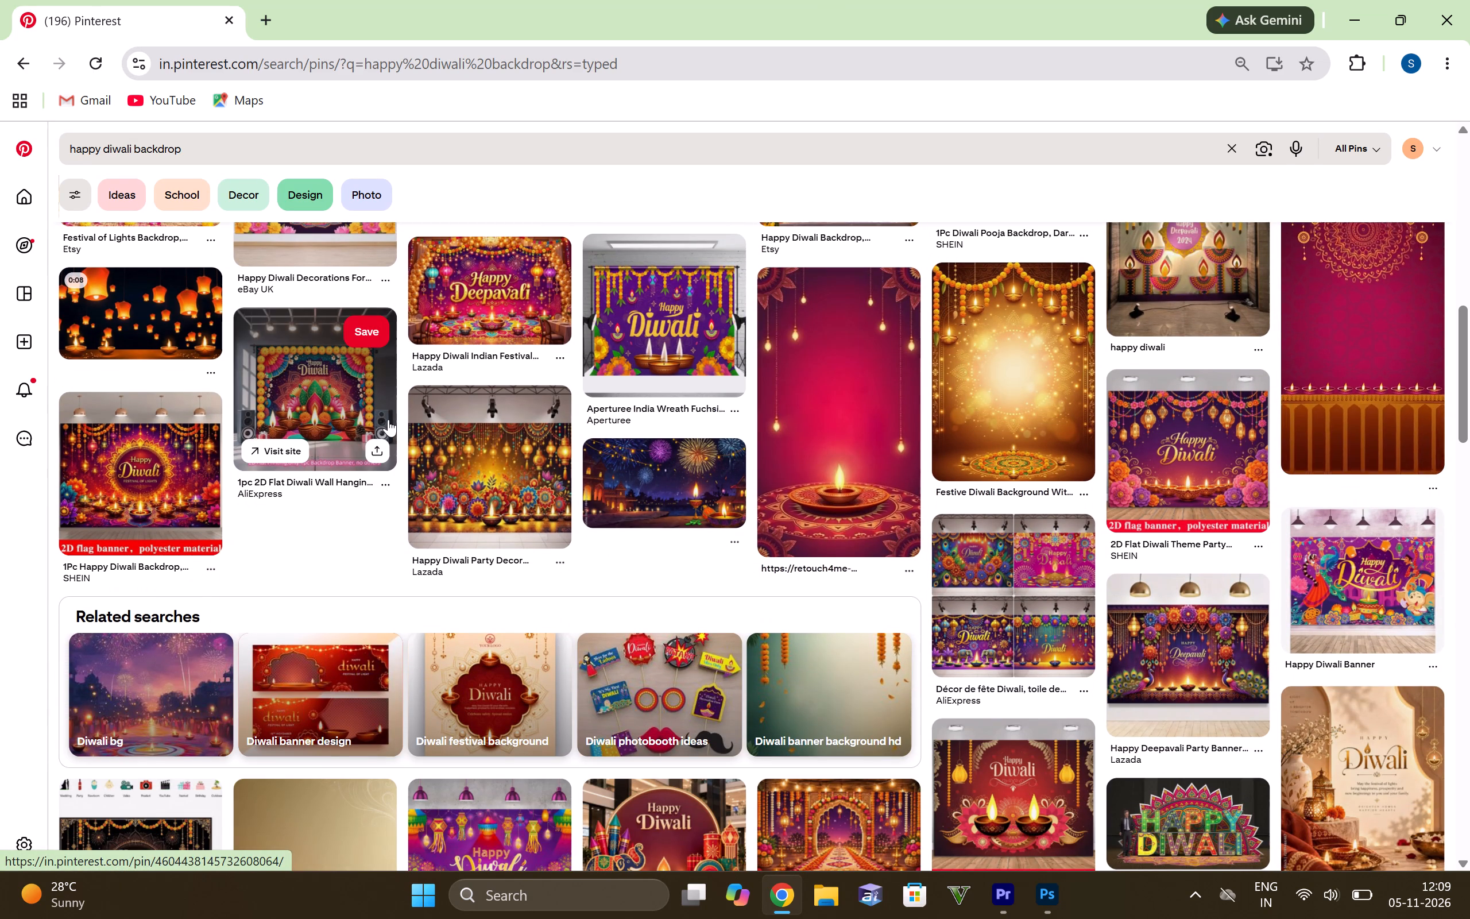
{"action": "scroll", "coordinate": [388, 419], "scroll_direction": "down", "scroll_amount": 1}
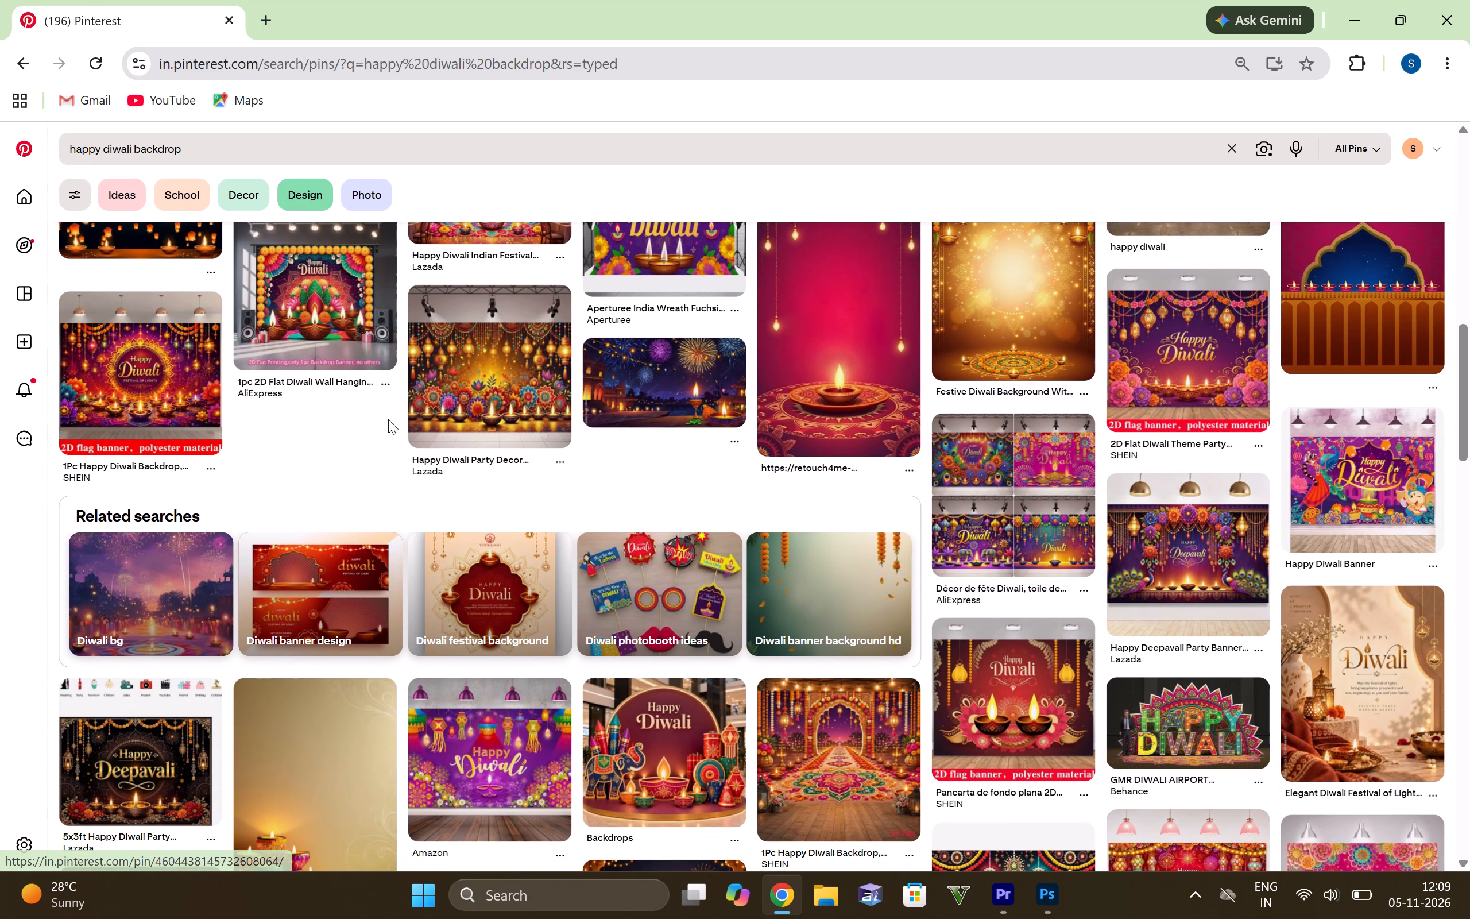
{"action": "scroll", "coordinate": [388, 419], "scroll_direction": "down", "scroll_amount": 3}
{"action": "scroll", "coordinate": [315, 424], "scroll_direction": "down", "scroll_amount": 2}
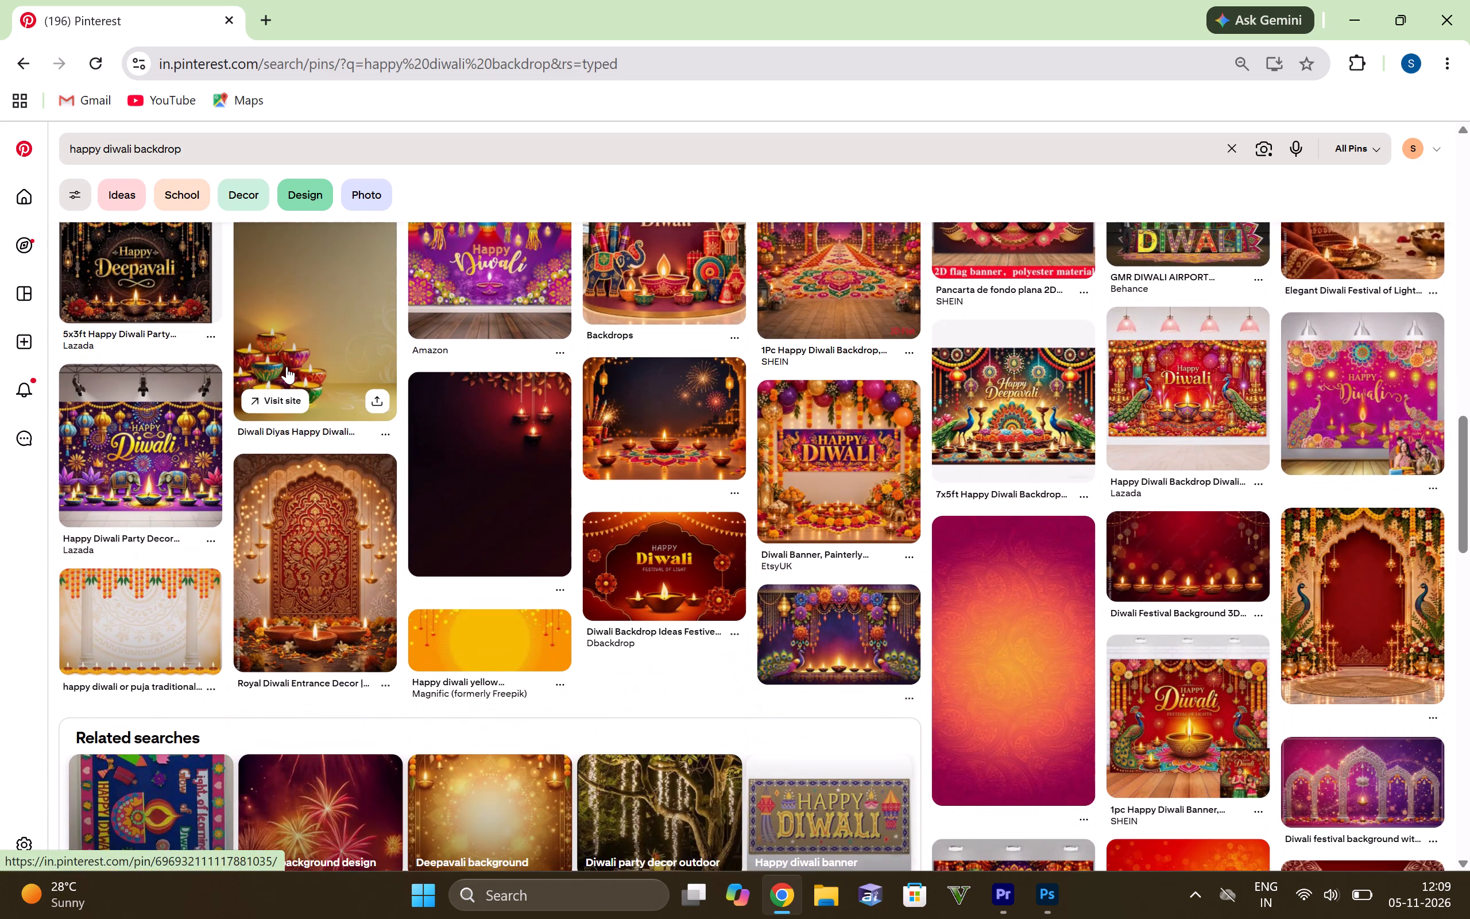
{"action": "scroll", "coordinate": [289, 366], "scroll_direction": "down", "scroll_amount": 2}
Examine the magenta-and-orange paisley background pin and its related pins, and return to the backdrop search results.
{"action": "left_click", "coordinate": [1004, 446]}
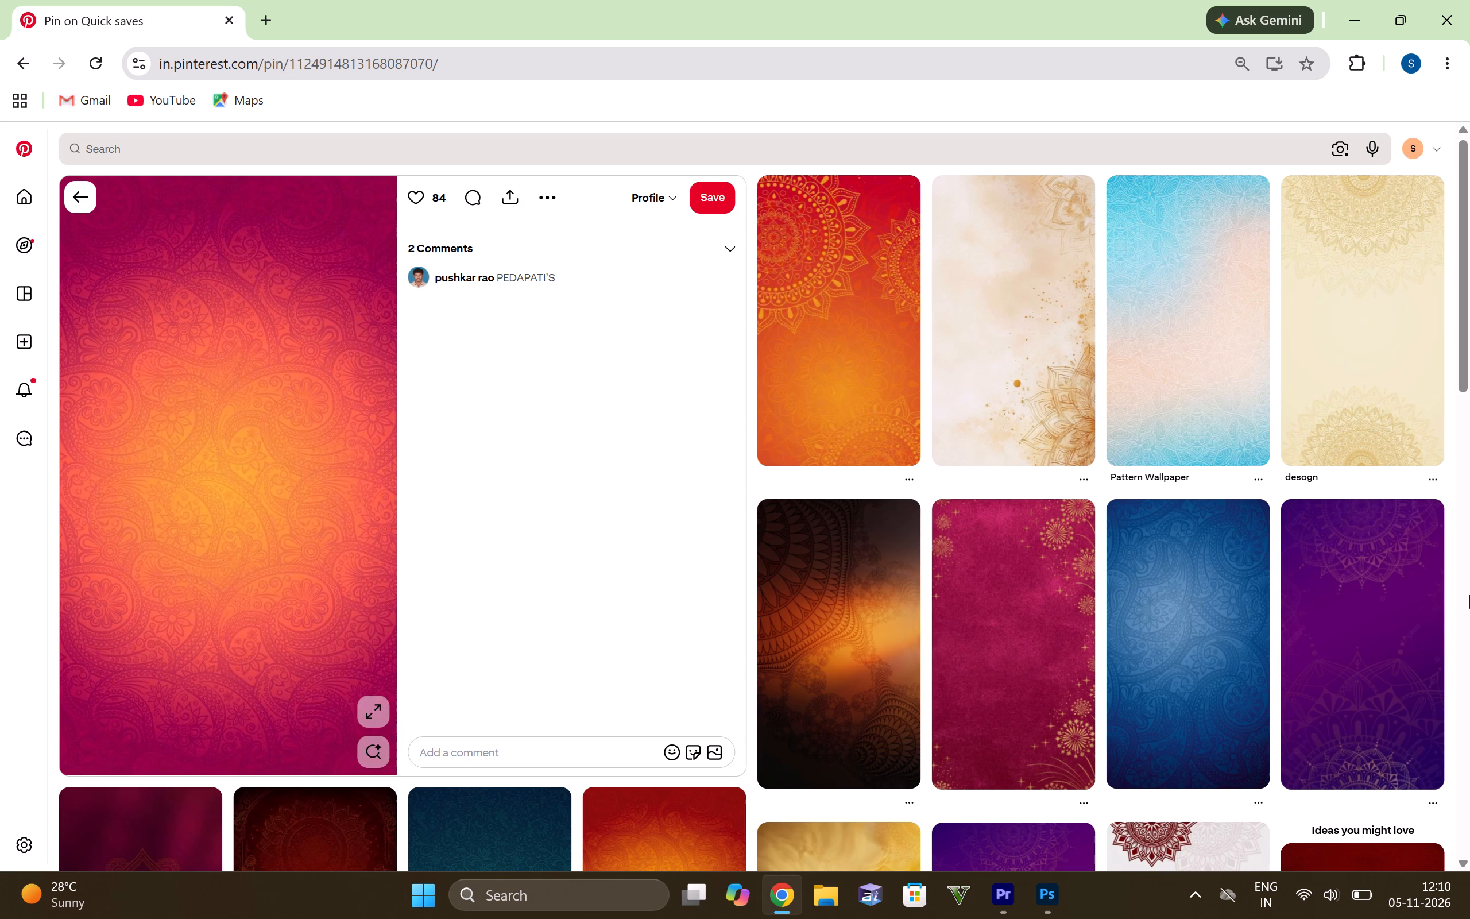
{"action": "scroll", "coordinate": [169, 349], "scroll_direction": "down", "scroll_amount": 1}
{"action": "scroll", "coordinate": [169, 349], "scroll_direction": "up", "scroll_amount": 2}
{"action": "scroll", "coordinate": [212, 403], "scroll_direction": "down", "scroll_amount": 3}
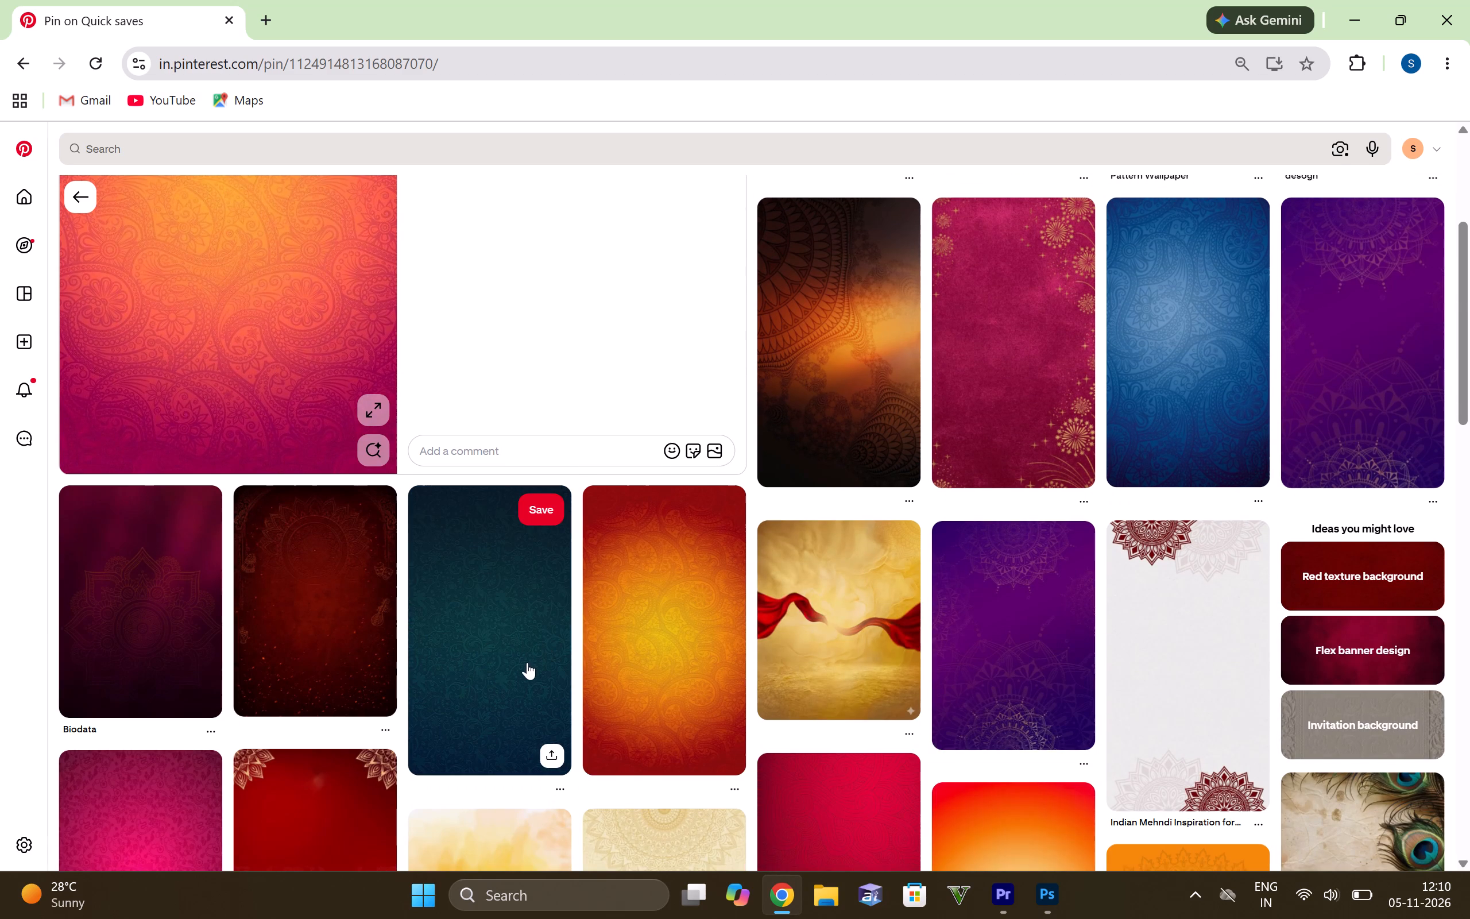
{"action": "scroll", "coordinate": [484, 603], "scroll_direction": "down", "scroll_amount": 1}
{"action": "scroll", "coordinate": [447, 524], "scroll_direction": "up", "scroll_amount": 5}
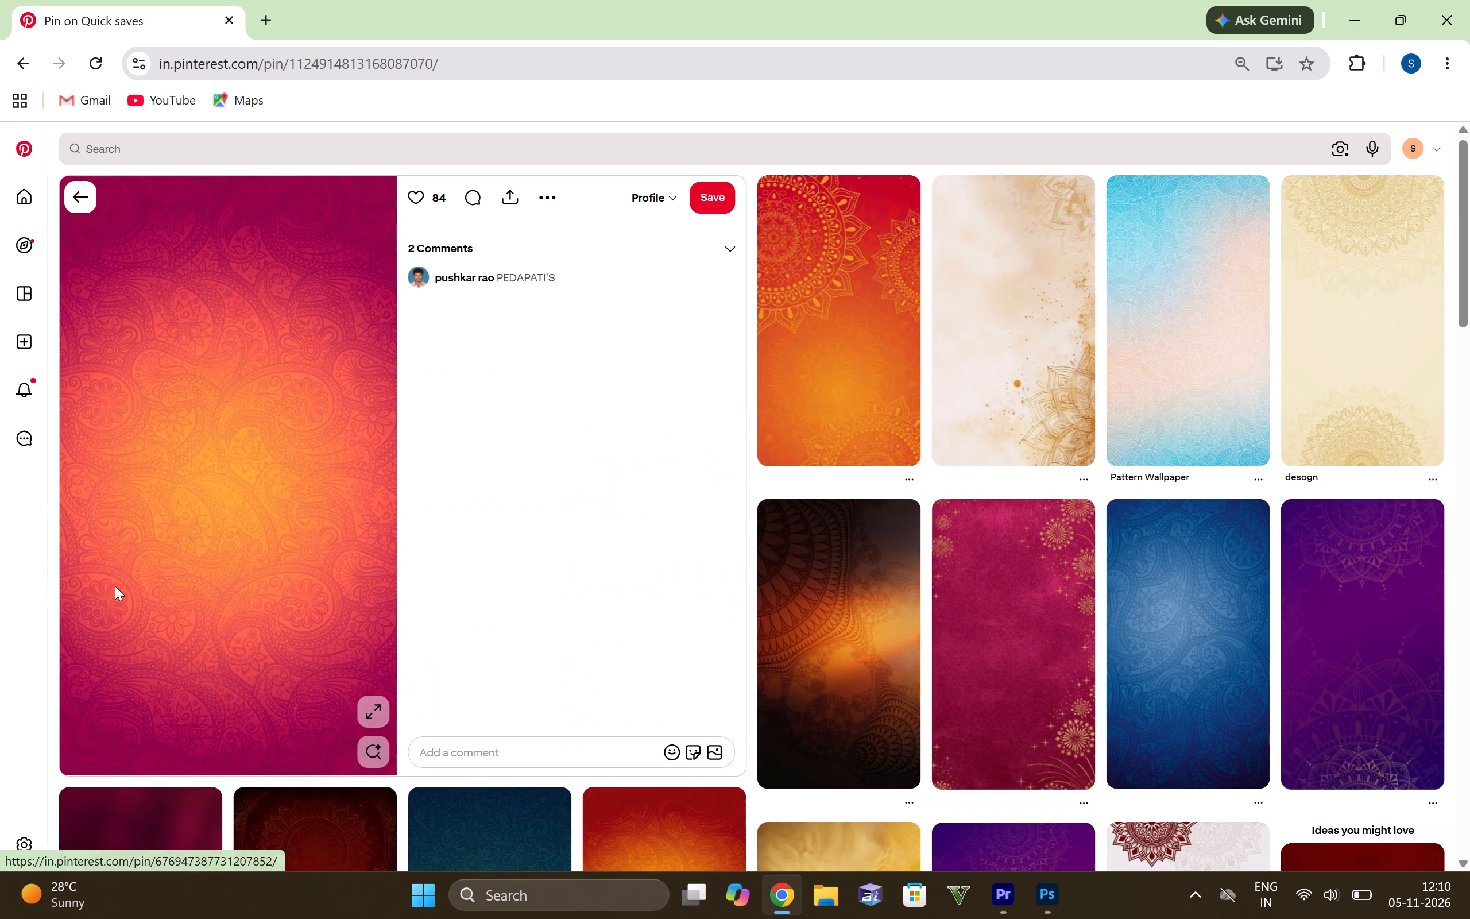
{"action": "scroll", "coordinate": [656, 469], "scroll_direction": "down", "scroll_amount": 1}
{"action": "scroll", "coordinate": [661, 471], "scroll_direction": "up", "scroll_amount": 2}
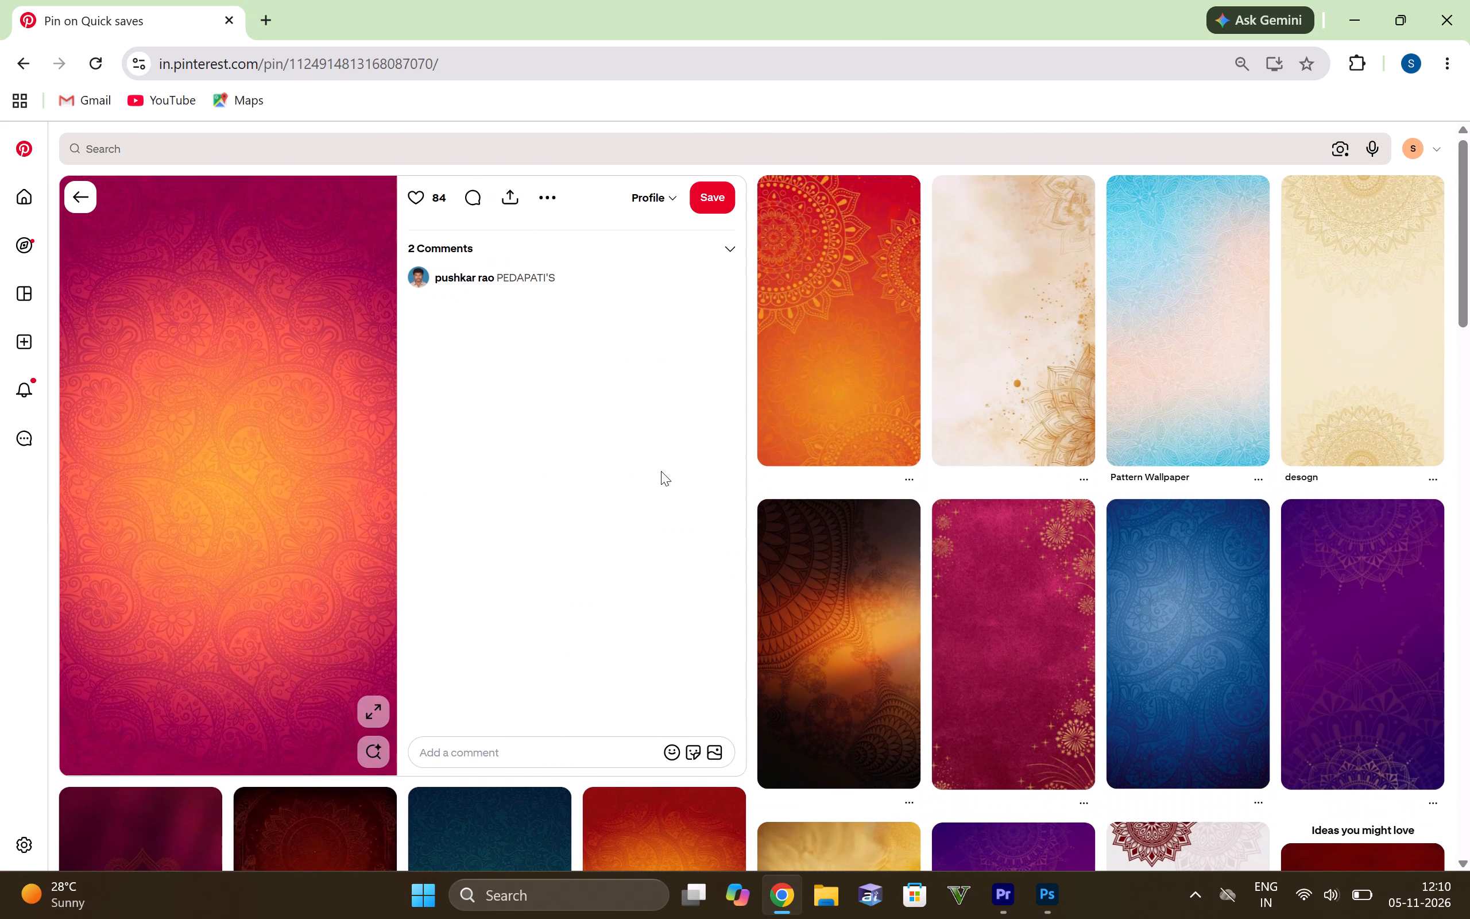
{"action": "scroll", "coordinate": [625, 577], "scroll_direction": "down", "scroll_amount": 3}
{"action": "scroll", "coordinate": [455, 570], "scroll_direction": "up", "scroll_amount": 3}
{"action": "left_click", "coordinate": [83, 198]}
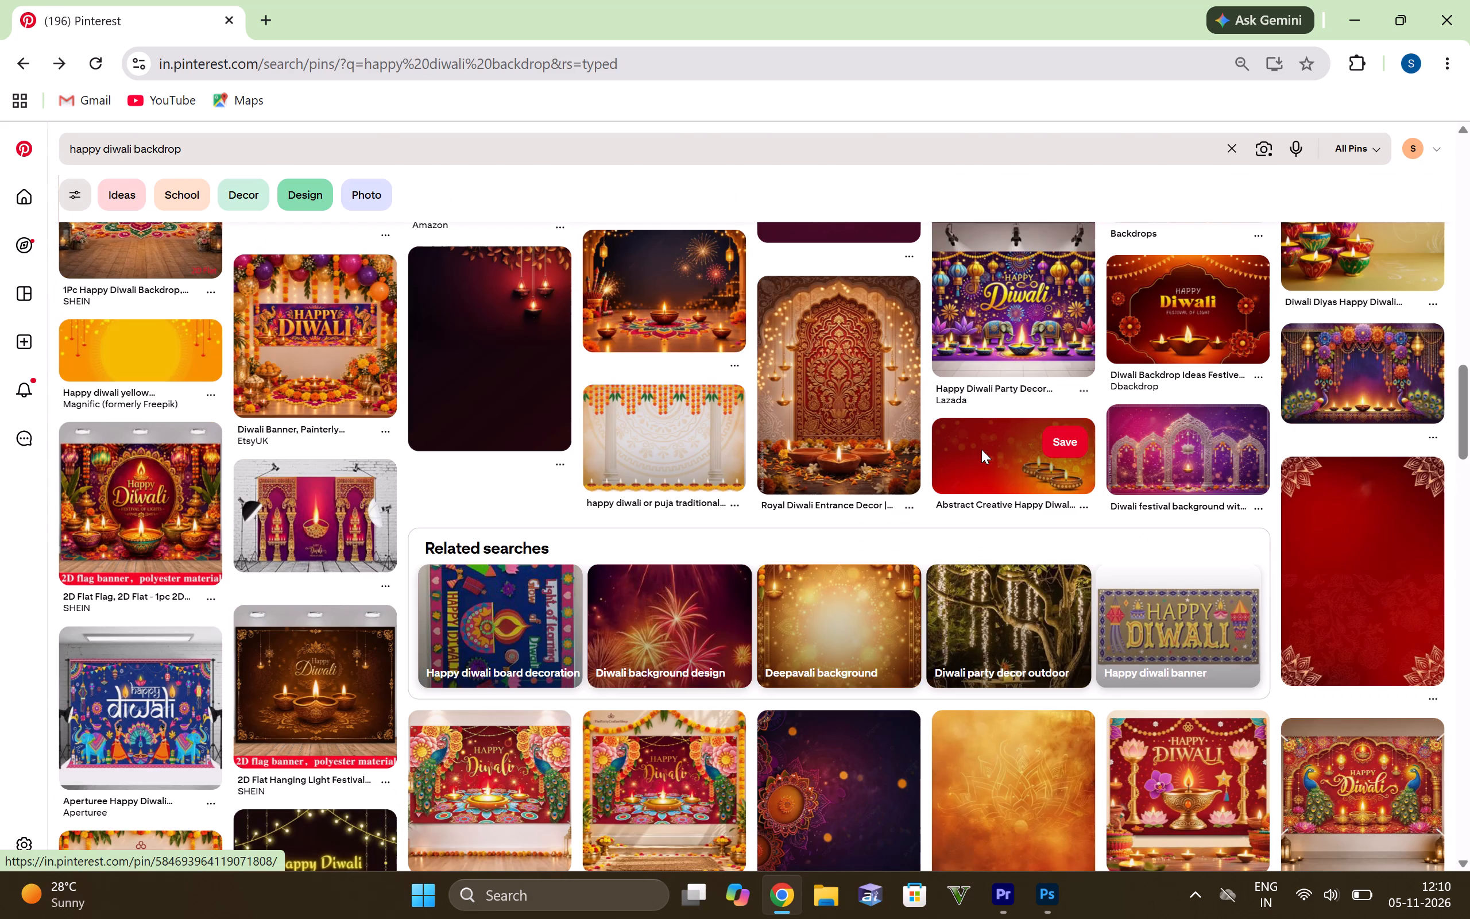
Examine the Karwa Chauth pin with the blue arch and moon among the backdrop results, and return to the search results.
{"action": "scroll", "coordinate": [969, 464], "scroll_direction": "down", "scroll_amount": 1}
{"action": "scroll", "coordinate": [969, 464], "scroll_direction": "up", "scroll_amount": 3}
{"action": "scroll", "coordinate": [936, 635], "scroll_direction": "up", "scroll_amount": 4}
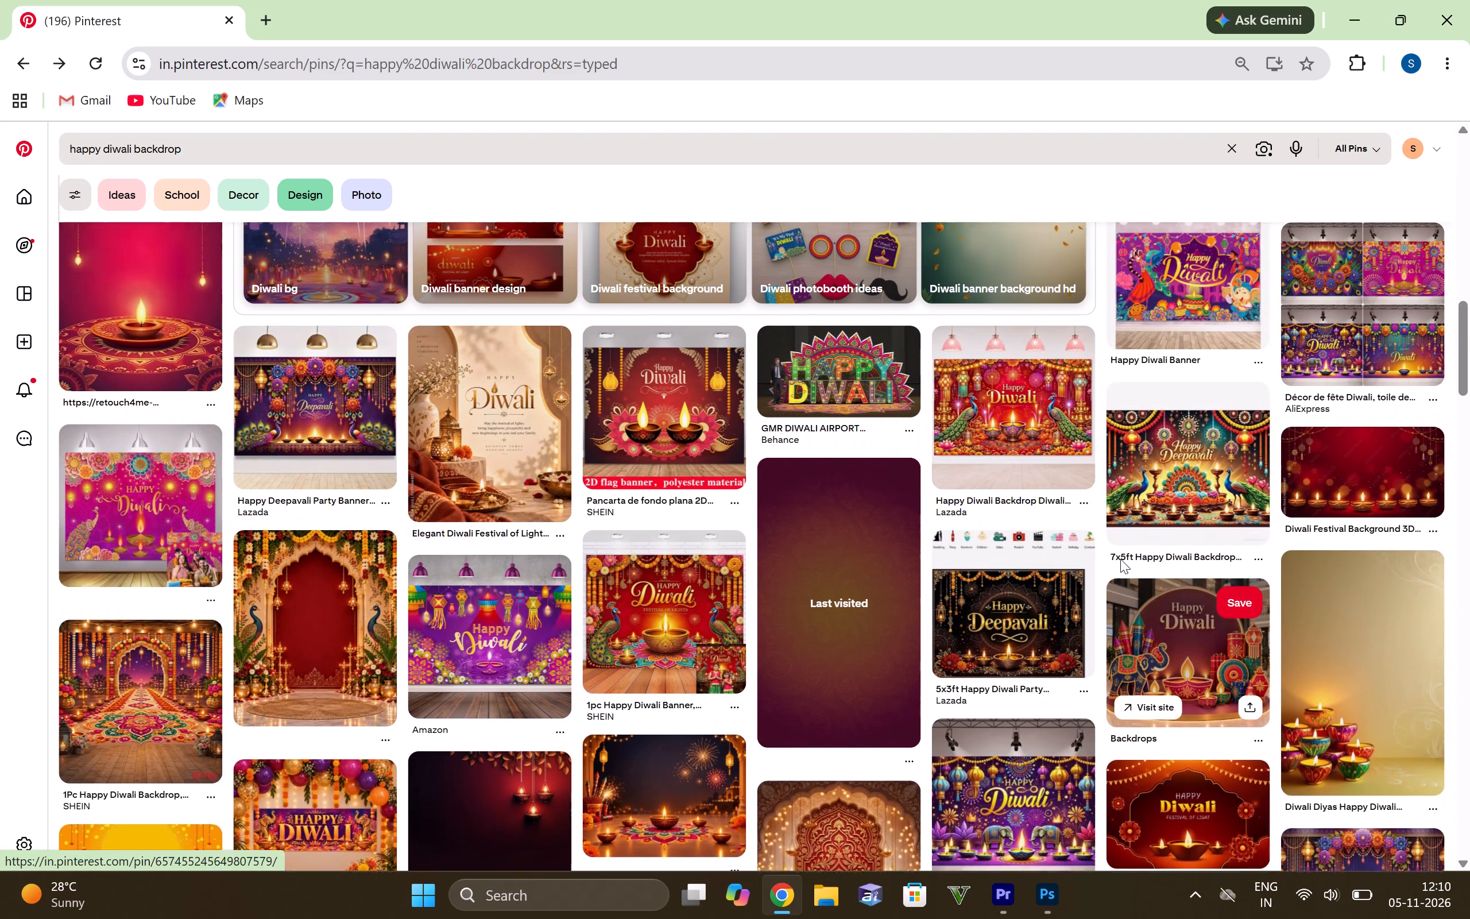
{"action": "scroll", "coordinate": [1018, 581], "scroll_direction": "up", "scroll_amount": 2}
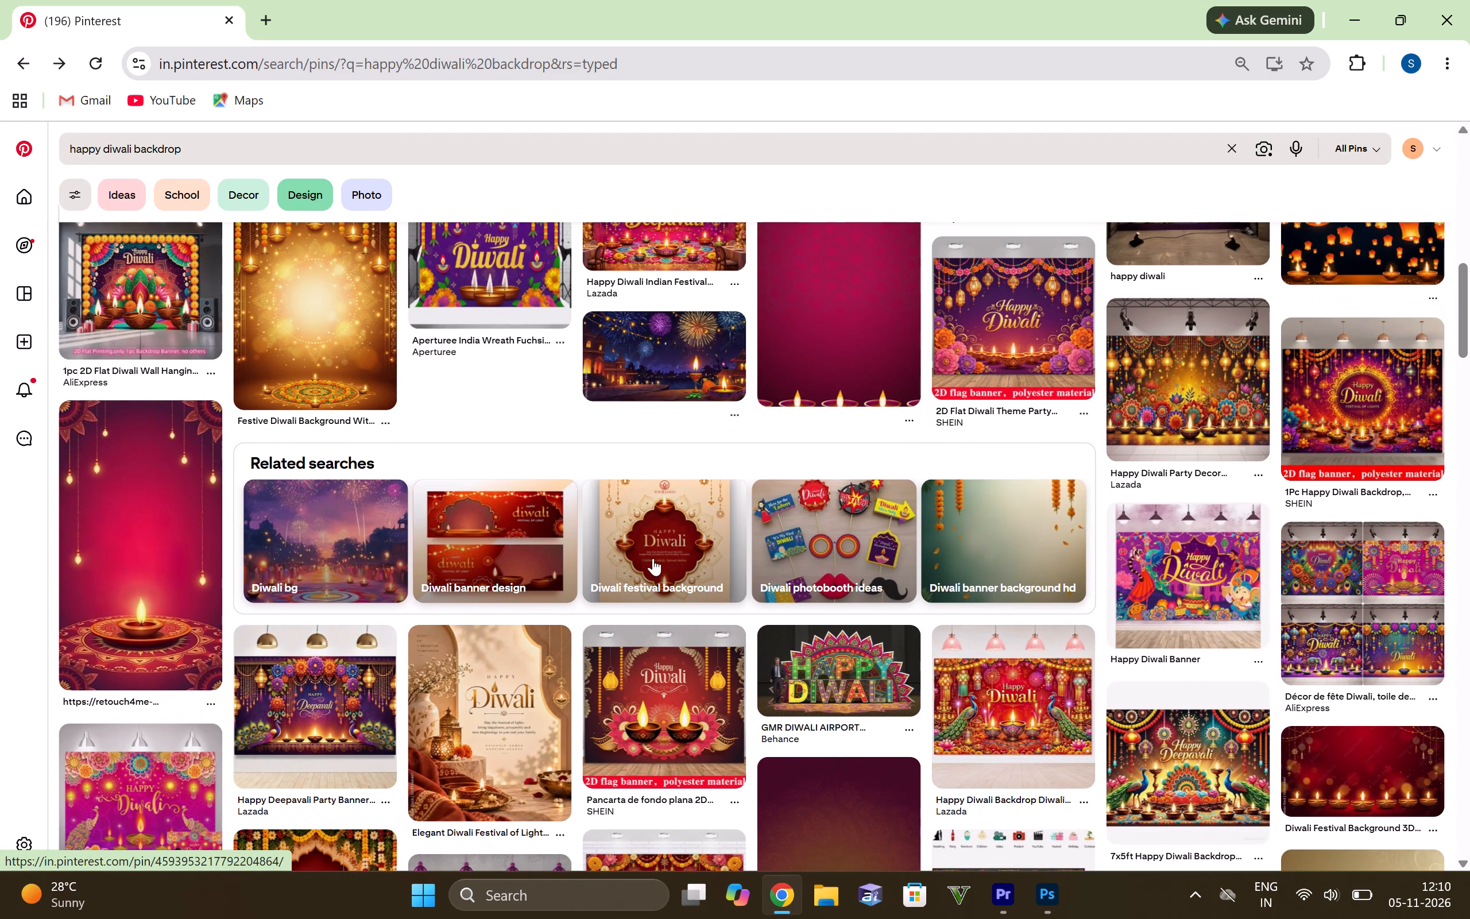
{"action": "scroll", "coordinate": [653, 558], "scroll_direction": "up", "scroll_amount": 1}
{"action": "scroll", "coordinate": [678, 631], "scroll_direction": "up", "scroll_amount": 2}
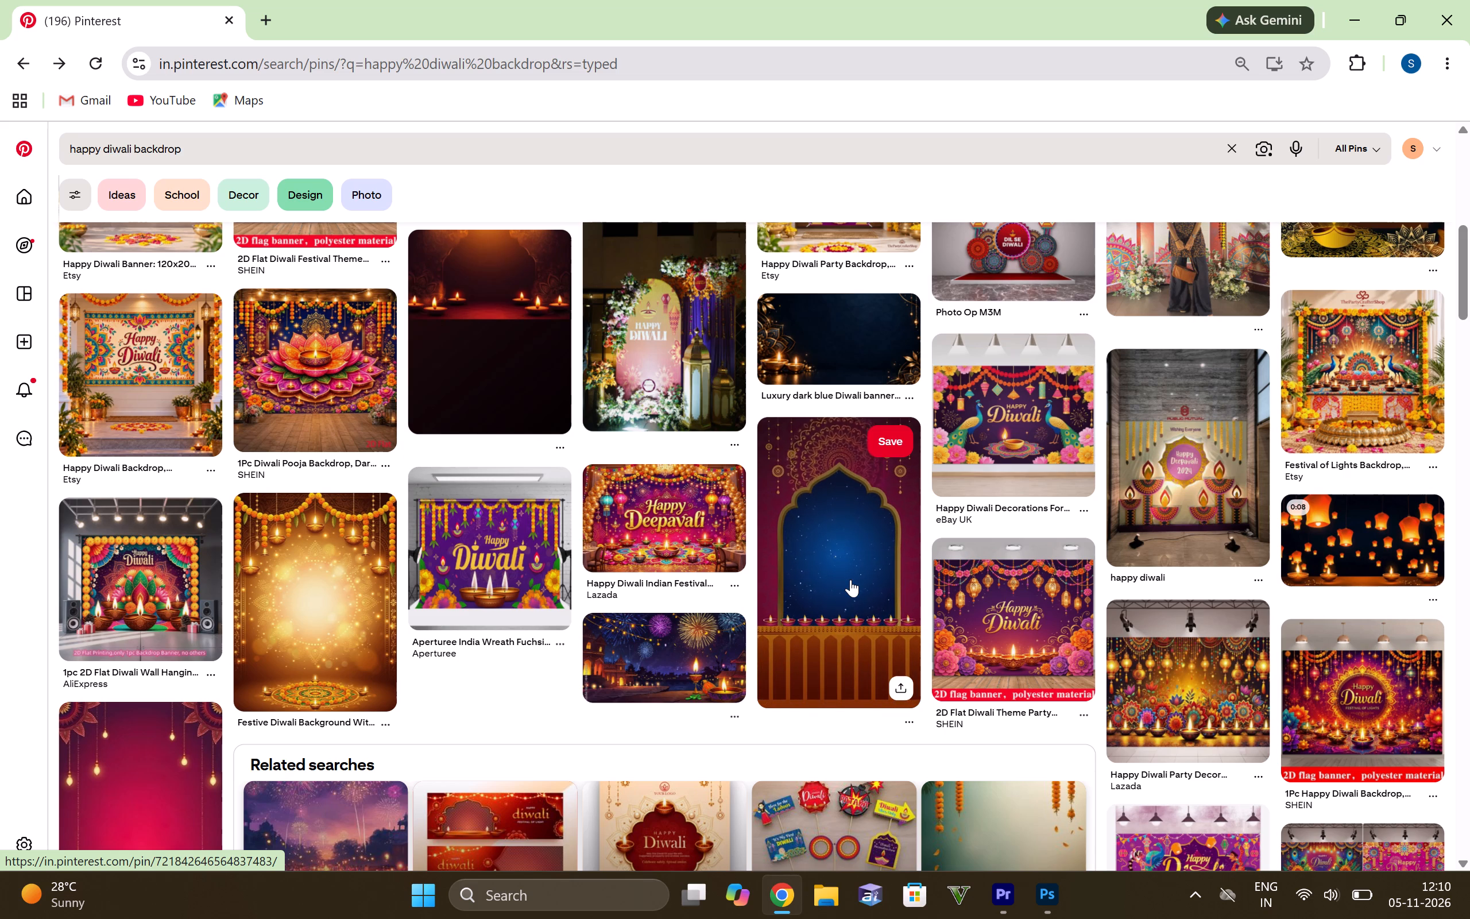
{"action": "scroll", "coordinate": [850, 580], "scroll_direction": "up", "scroll_amount": 1}
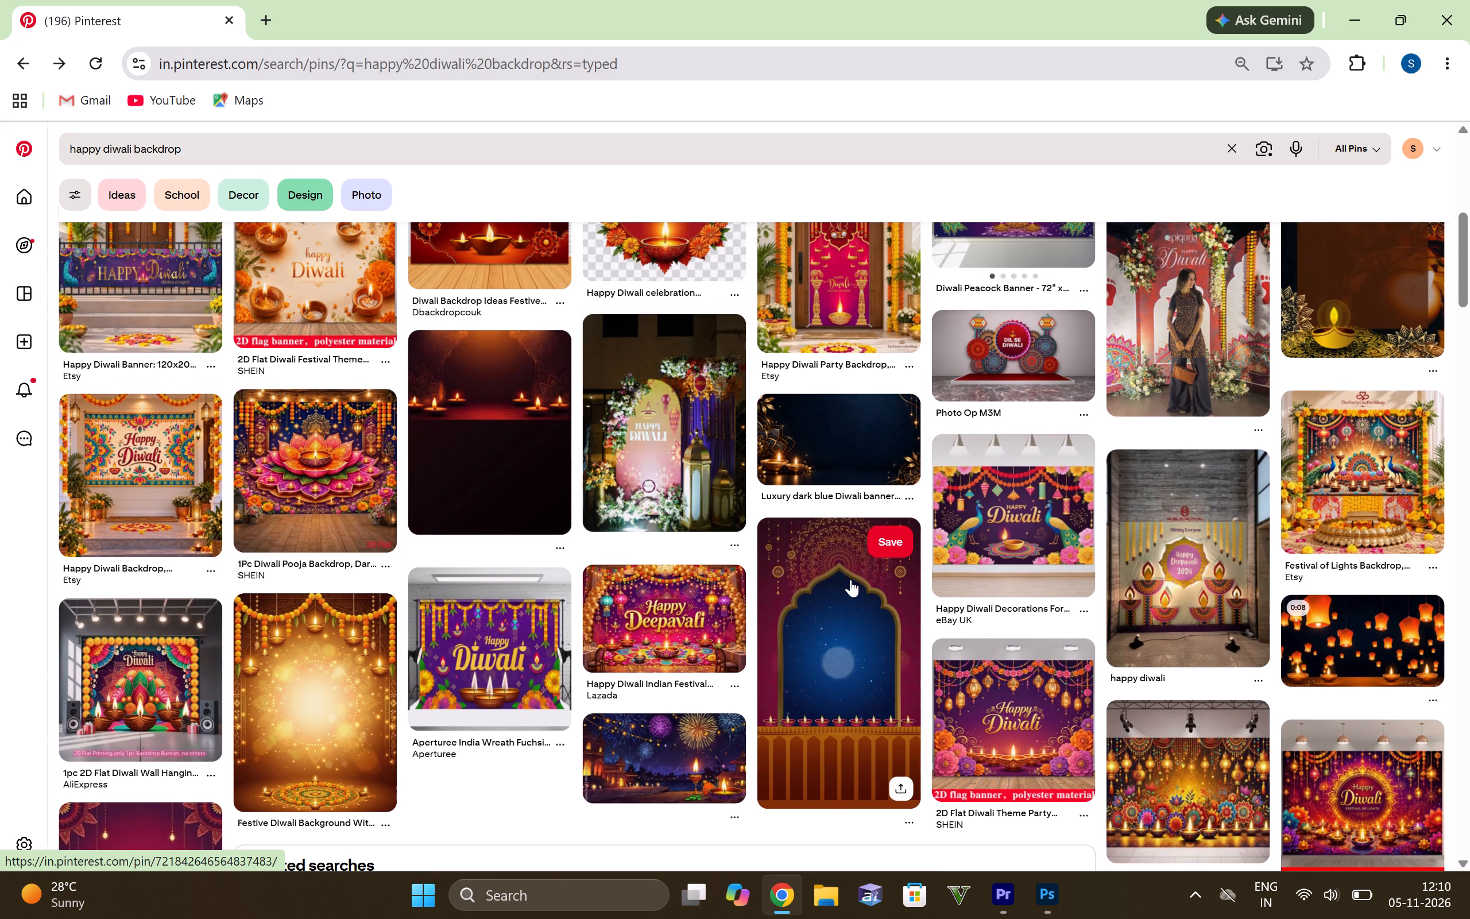
{"action": "left_click", "coordinate": [831, 667]}
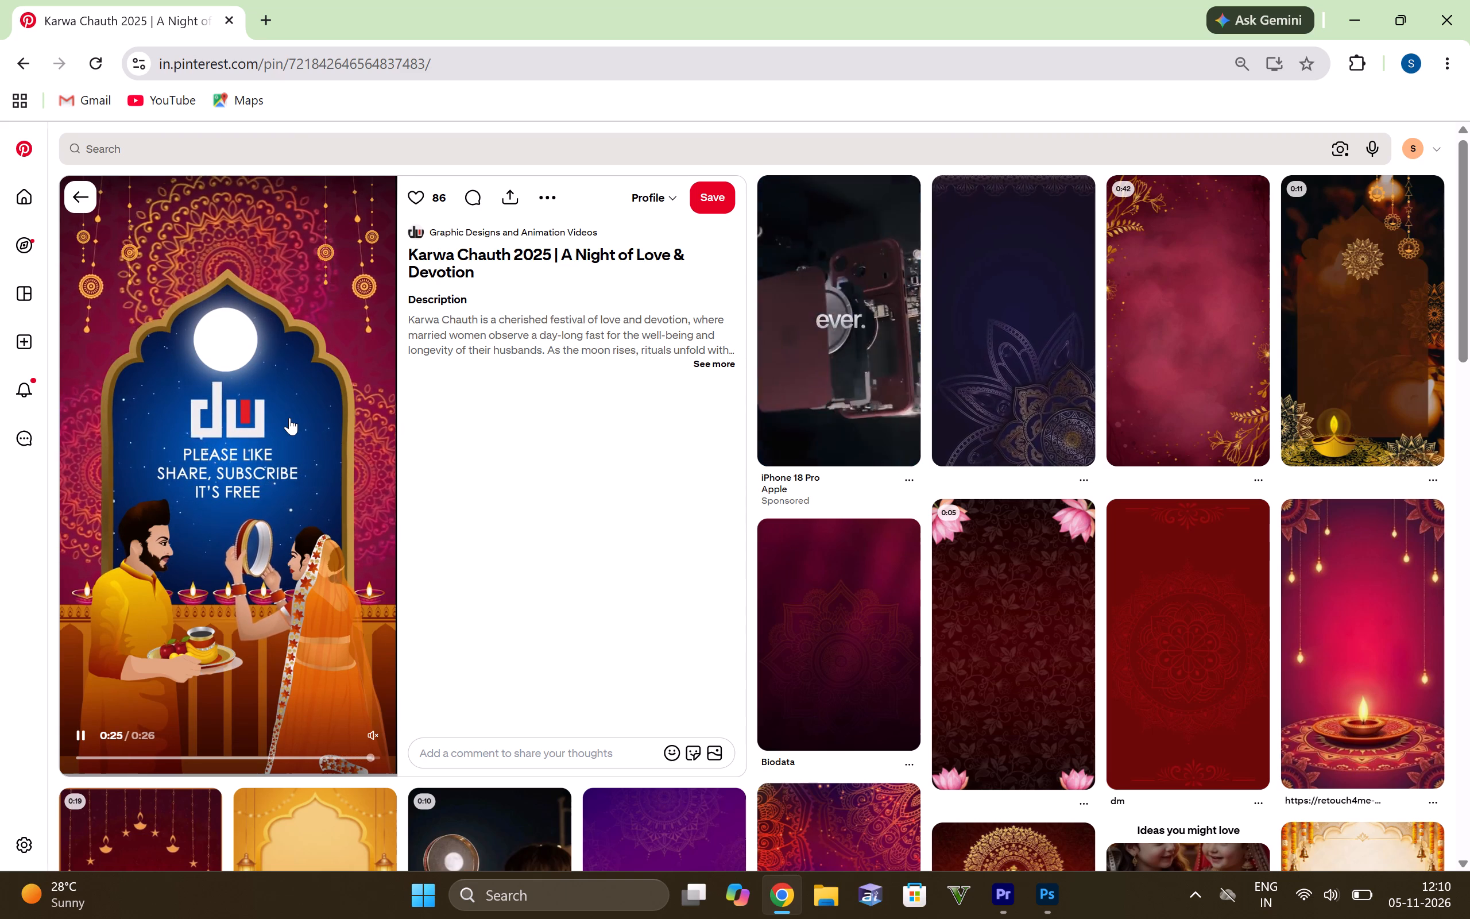
{"action": "left_click", "coordinate": [78, 206]}
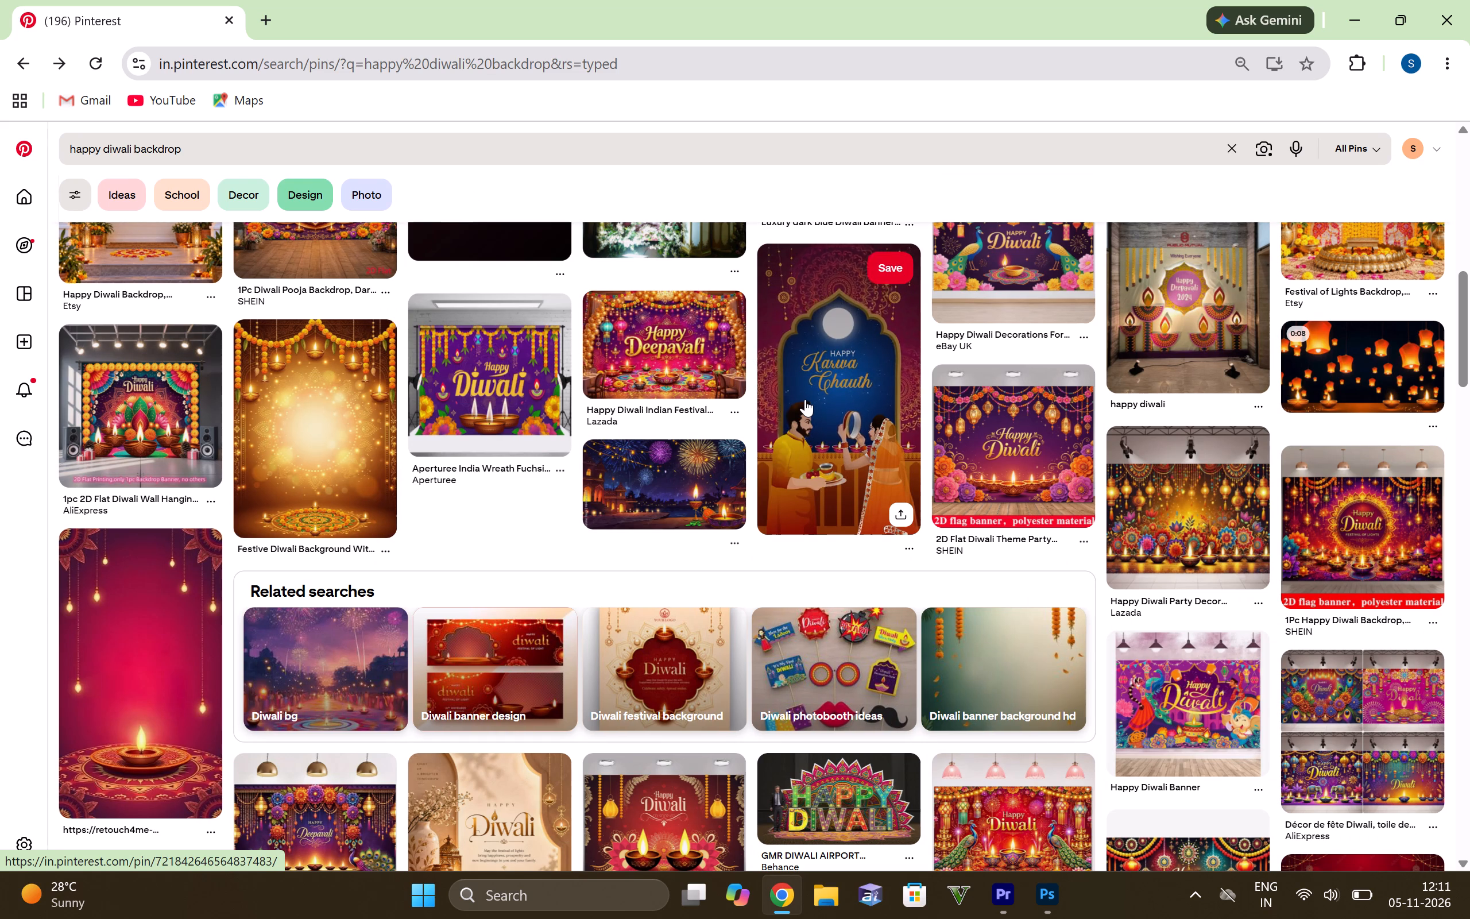
Look further through the "happy diwali backdrop" results for a plain poster background, and return to the first pins.
{"action": "scroll", "coordinate": [575, 346], "scroll_direction": "down", "scroll_amount": 1}
{"action": "scroll", "coordinate": [529, 377], "scroll_direction": "down", "scroll_amount": 1}
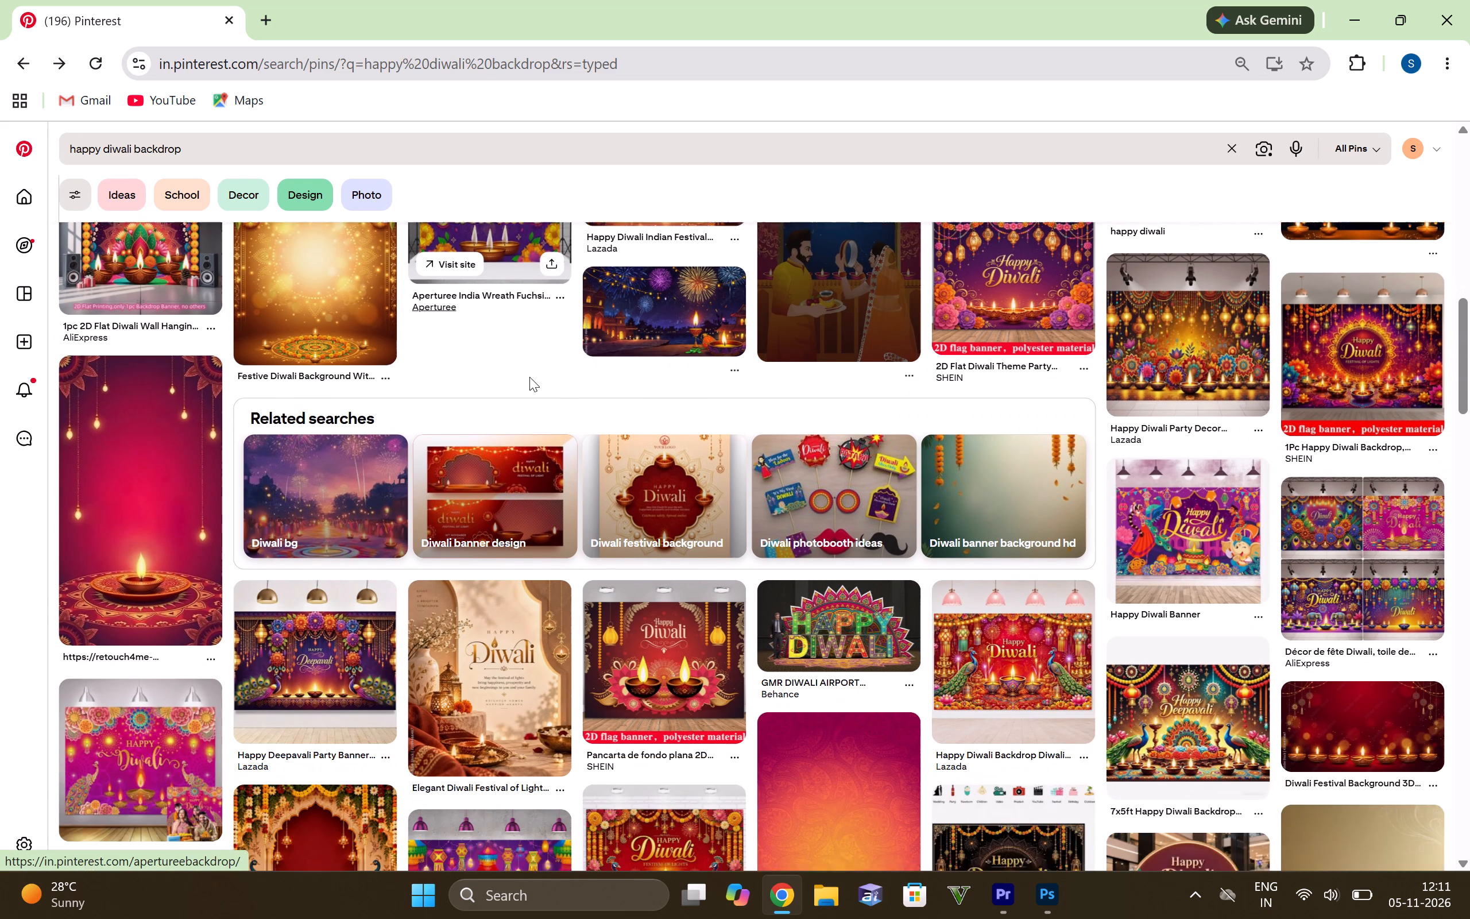
{"action": "scroll", "coordinate": [529, 377], "scroll_direction": "up", "scroll_amount": 1}
{"action": "scroll", "coordinate": [529, 377], "scroll_direction": "down", "scroll_amount": 1}
{"action": "scroll", "coordinate": [365, 693], "scroll_direction": "down", "scroll_amount": 1}
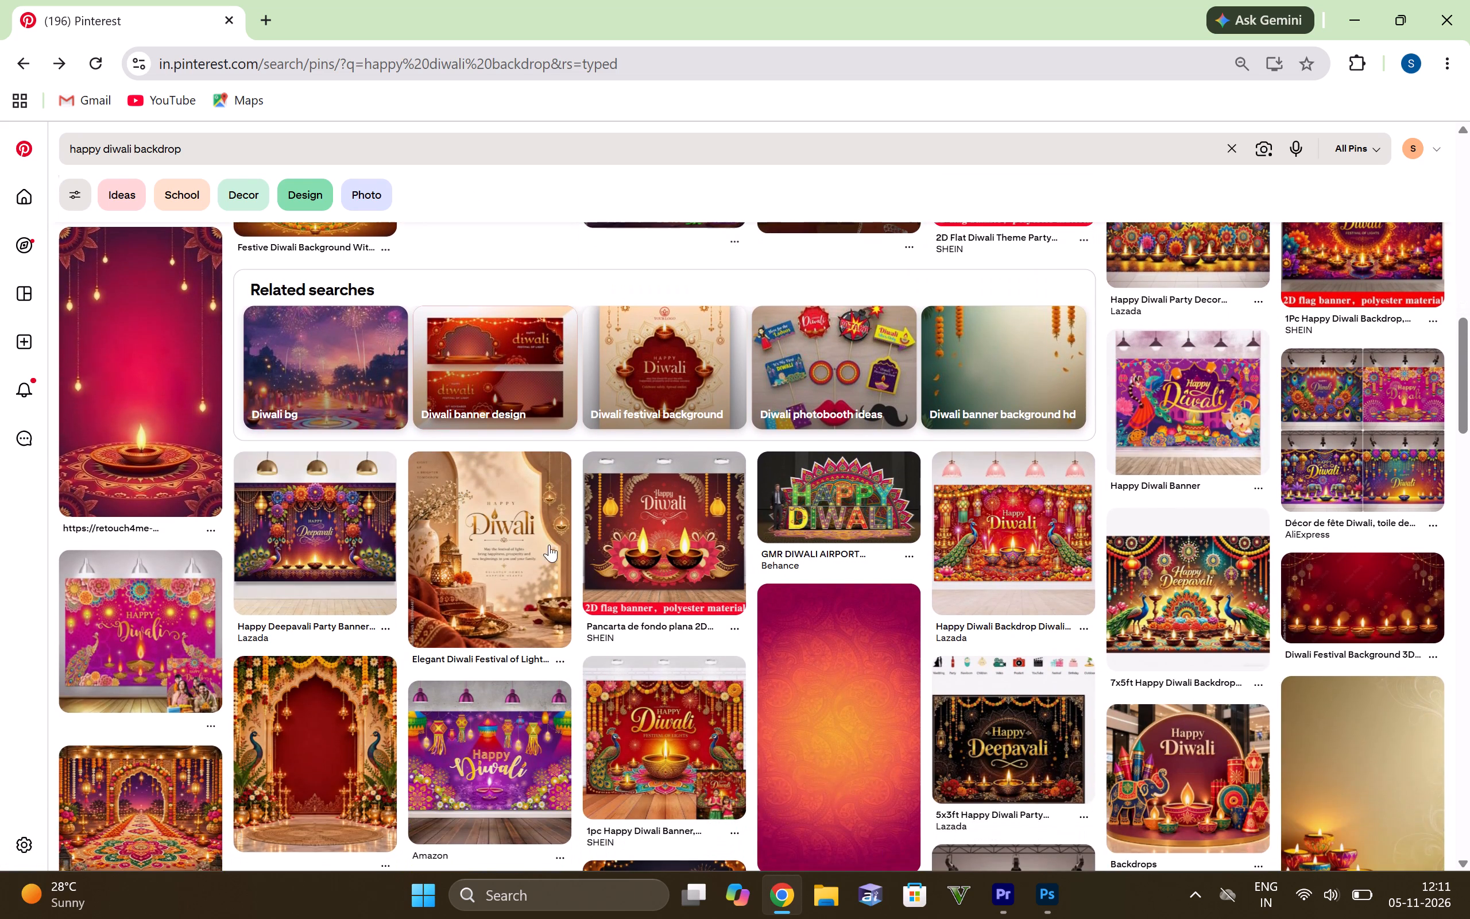
{"action": "scroll", "coordinate": [720, 481], "scroll_direction": "down", "scroll_amount": 2}
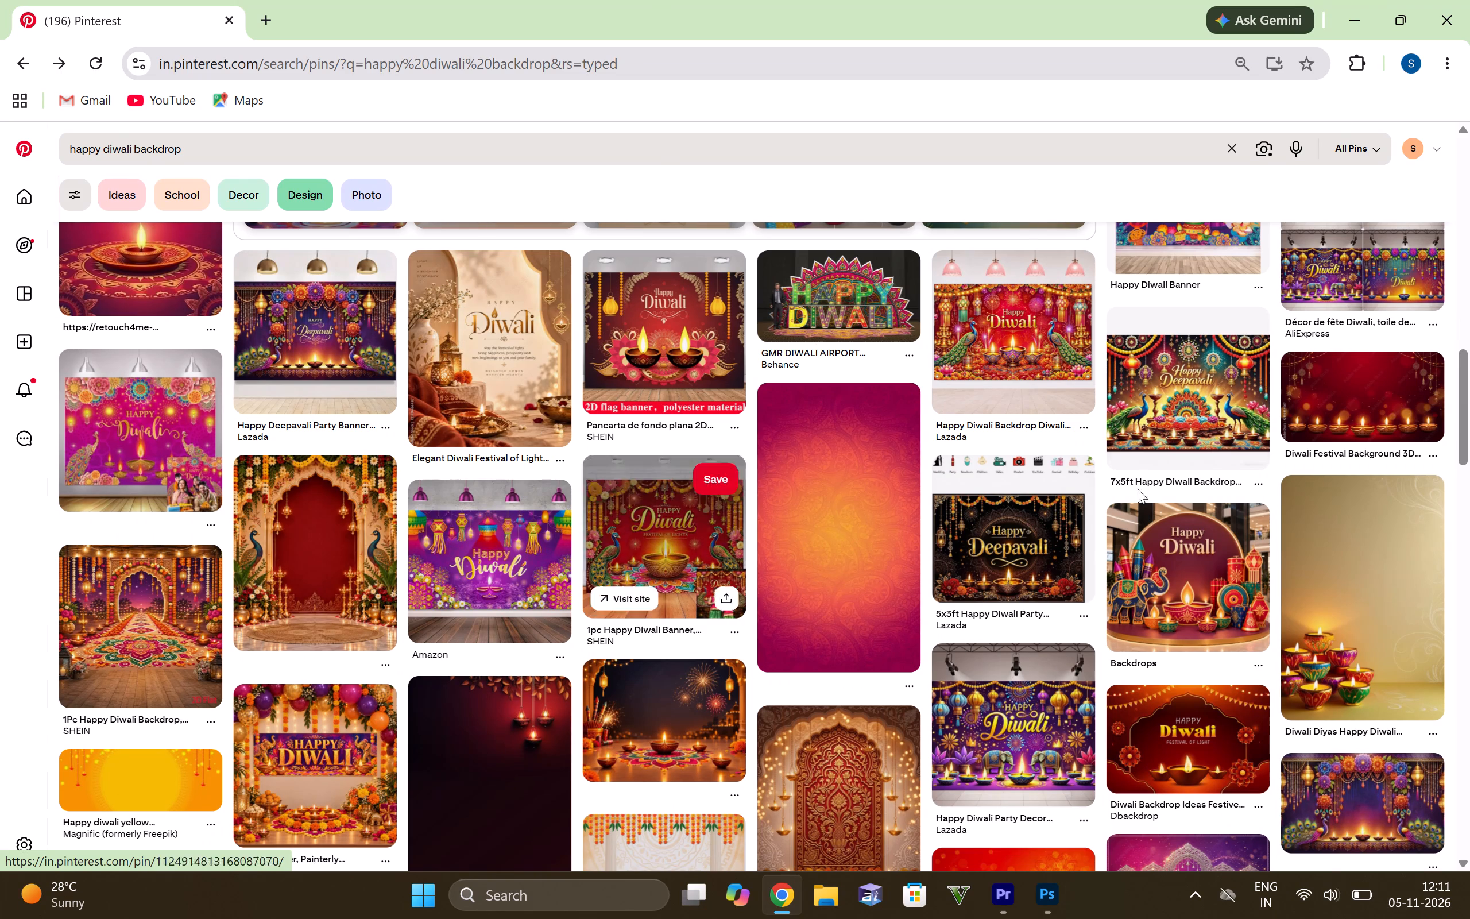
{"action": "scroll", "coordinate": [792, 521], "scroll_direction": "down", "scroll_amount": 1}
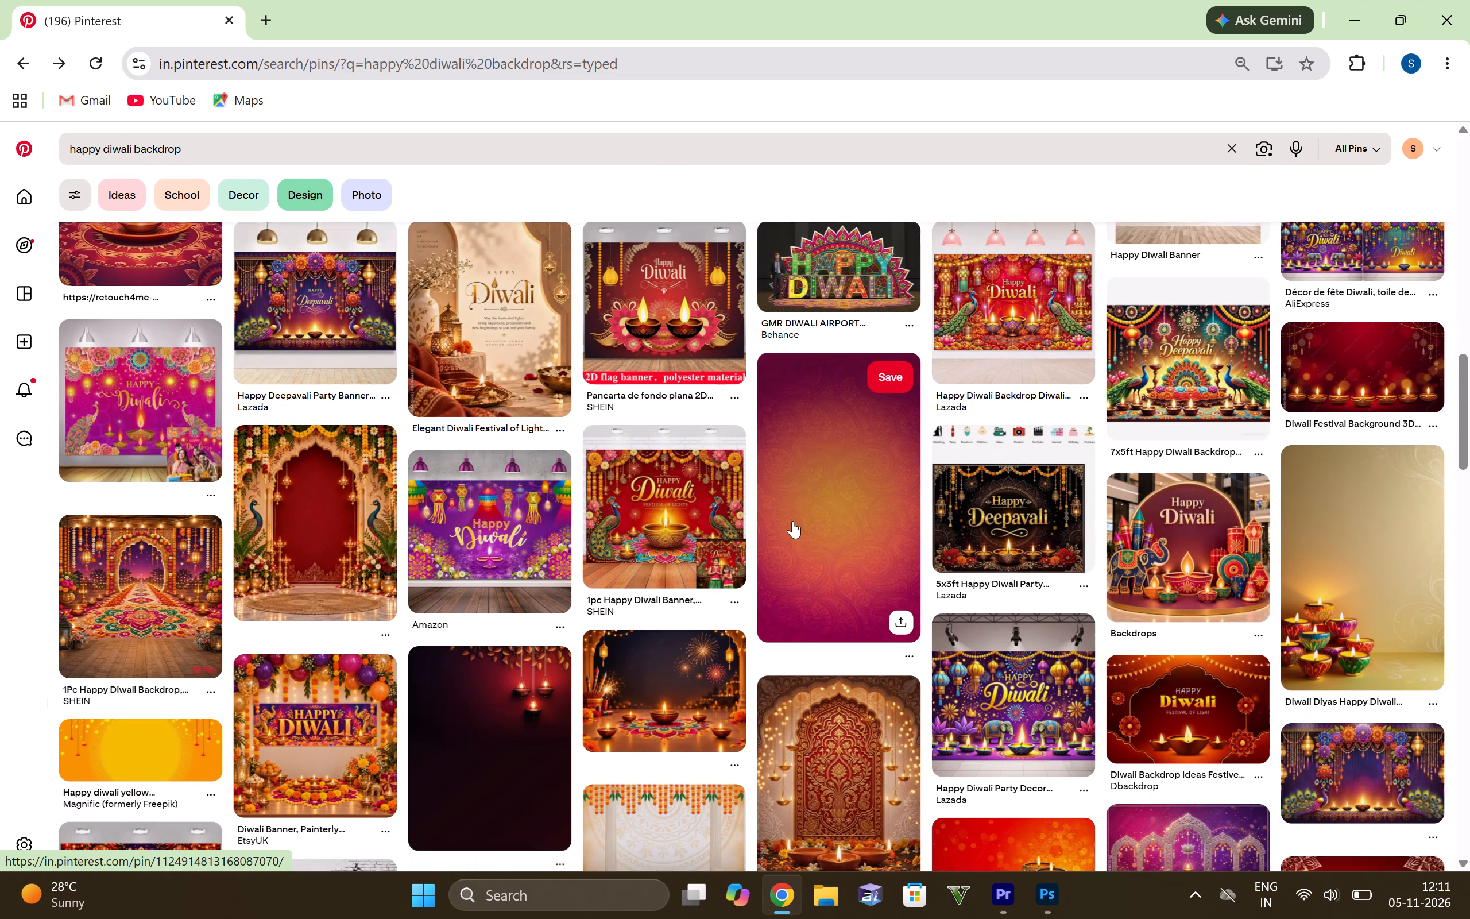
{"action": "scroll", "coordinate": [792, 521], "scroll_direction": "down", "scroll_amount": 2}
{"action": "scroll", "coordinate": [735, 526], "scroll_direction": "down", "scroll_amount": 2}
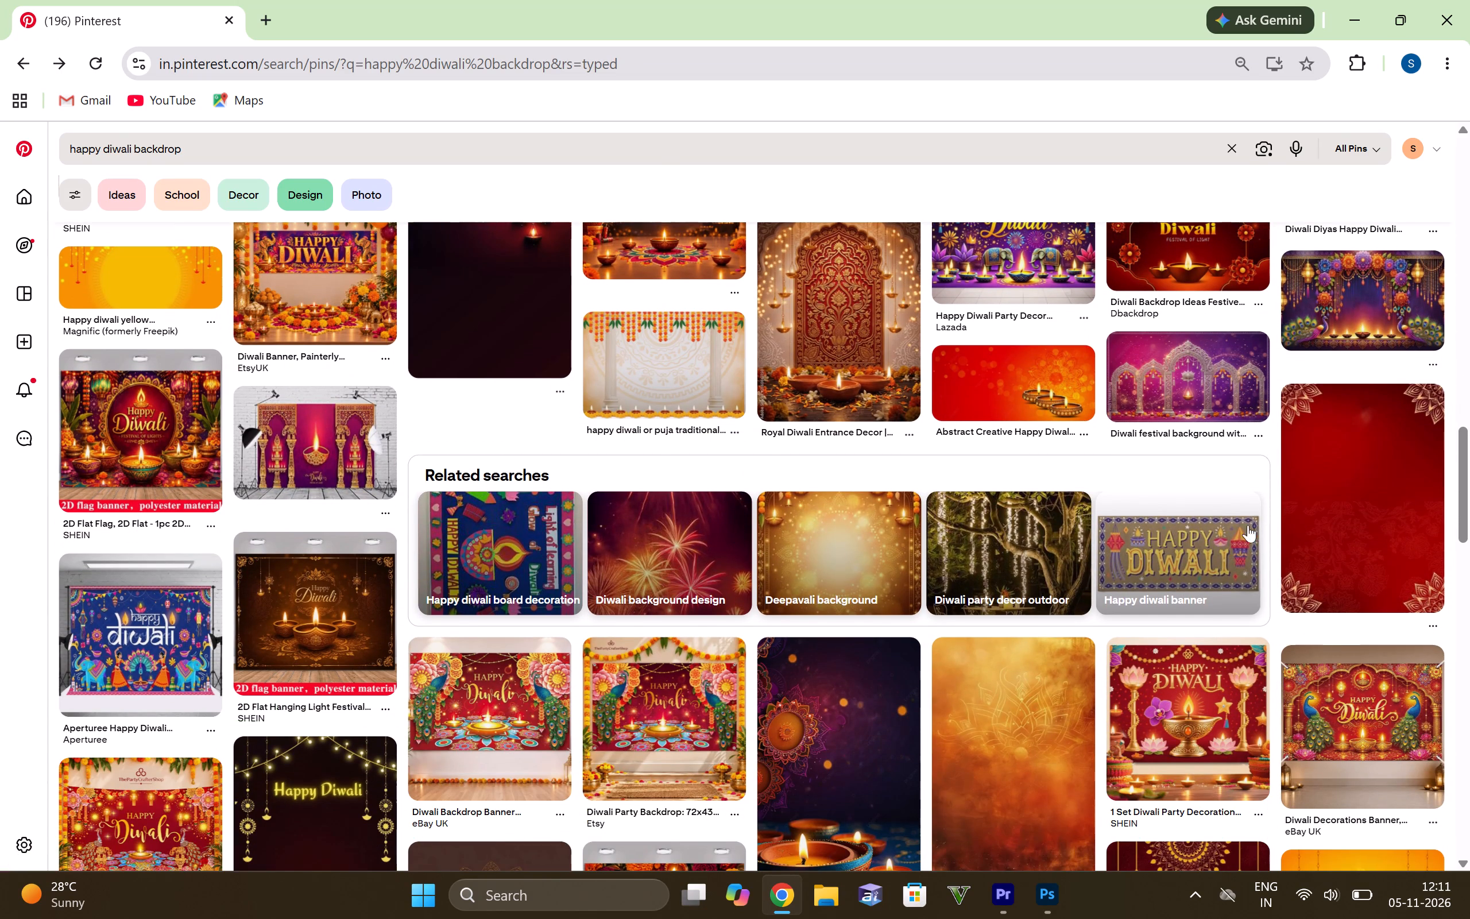
{"action": "scroll", "coordinate": [897, 559], "scroll_direction": "down", "scroll_amount": 4}
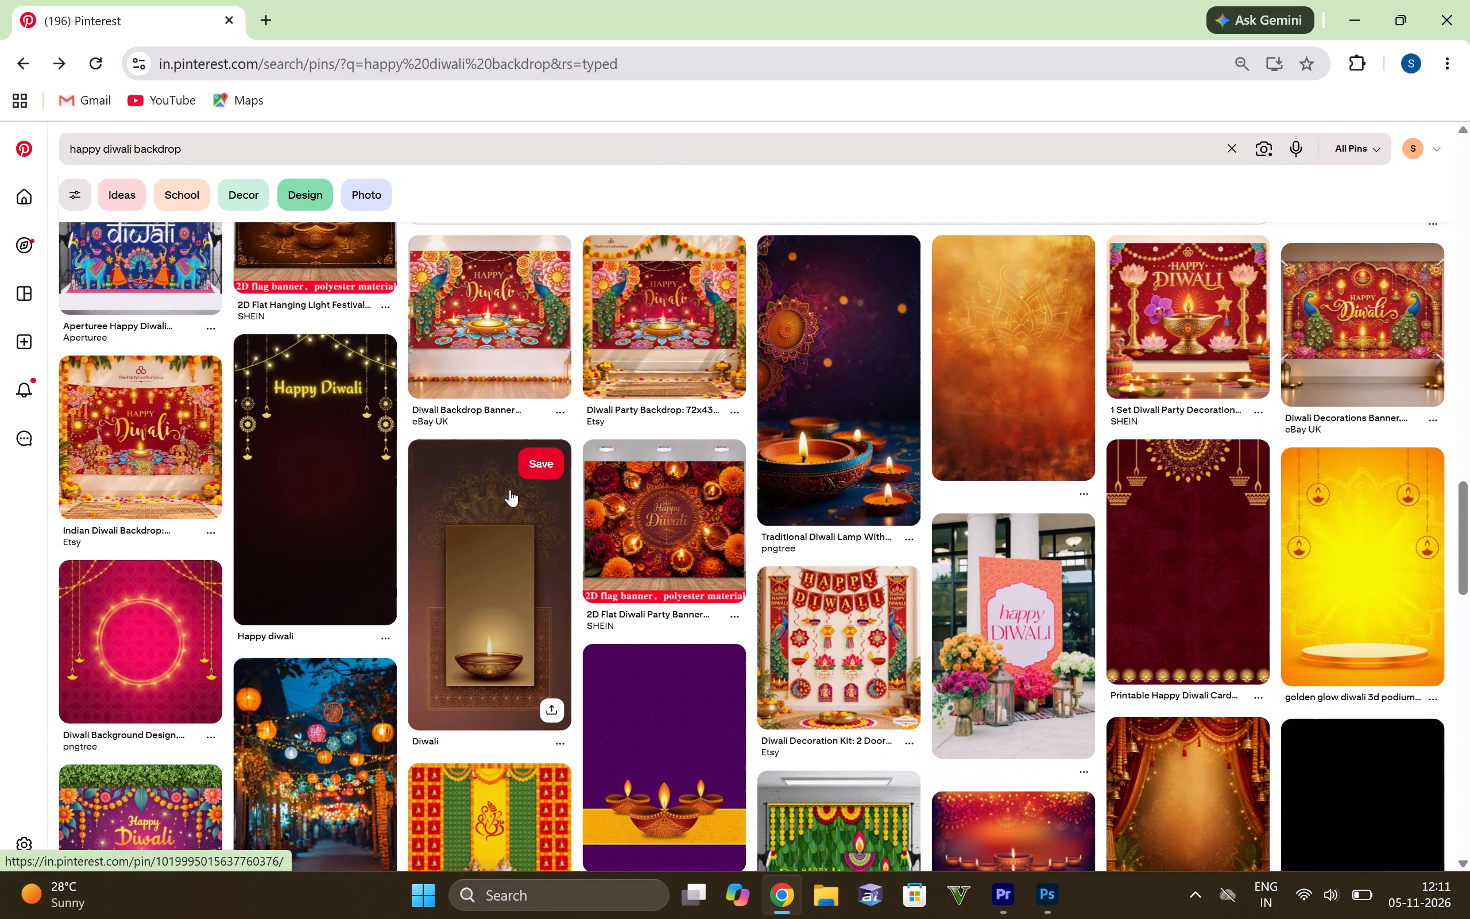
{"action": "scroll", "coordinate": [528, 473], "scroll_direction": "down", "scroll_amount": 2}
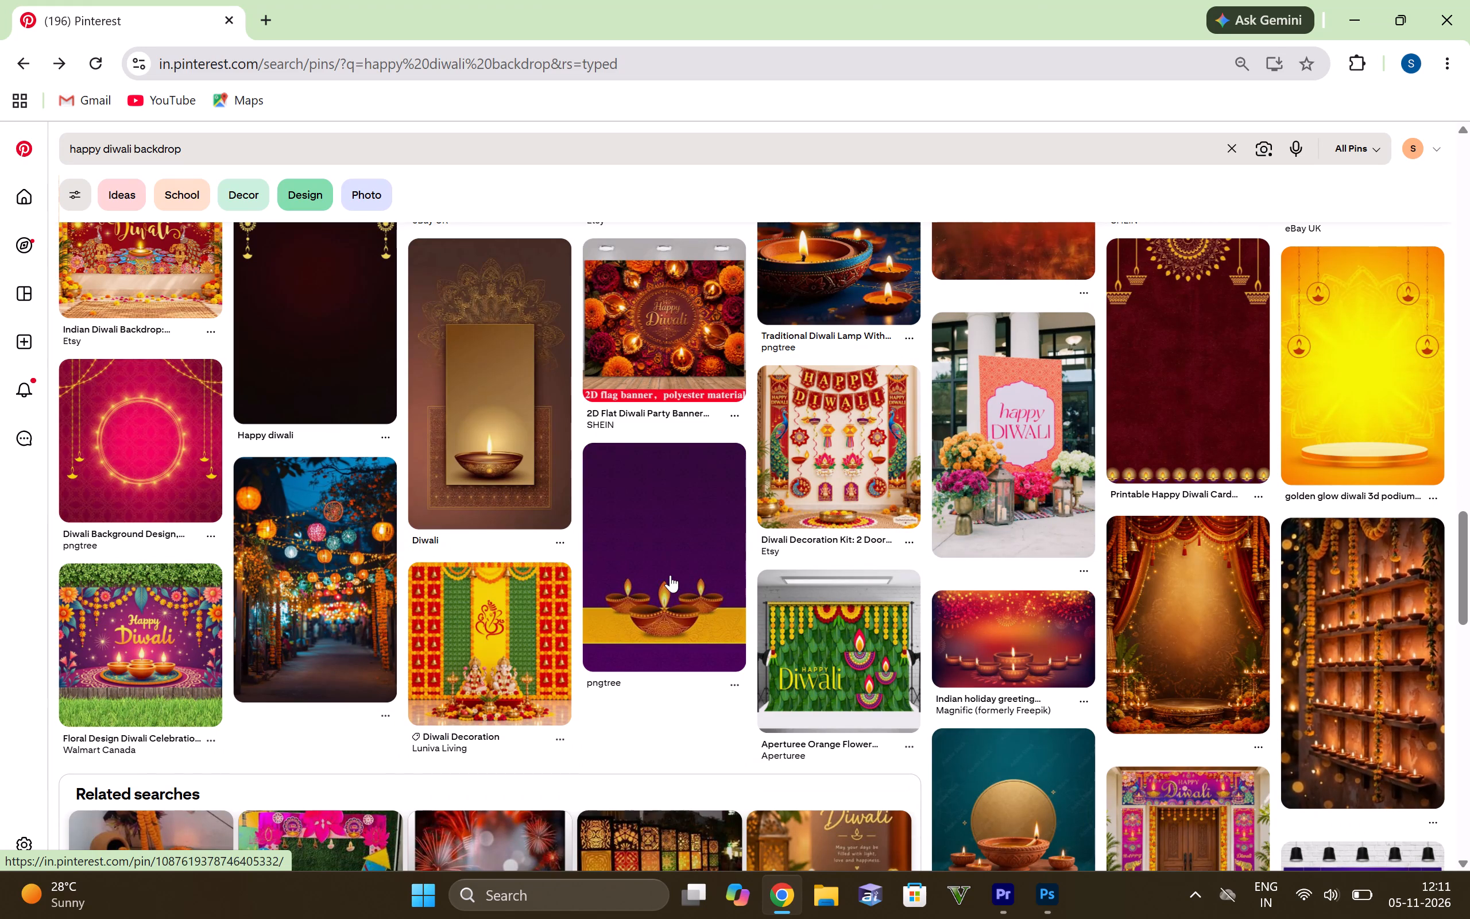
{"action": "scroll", "coordinate": [650, 534], "scroll_direction": "down", "scroll_amount": 1}
{"action": "scroll", "coordinate": [653, 484], "scroll_direction": "down", "scroll_amount": 1}
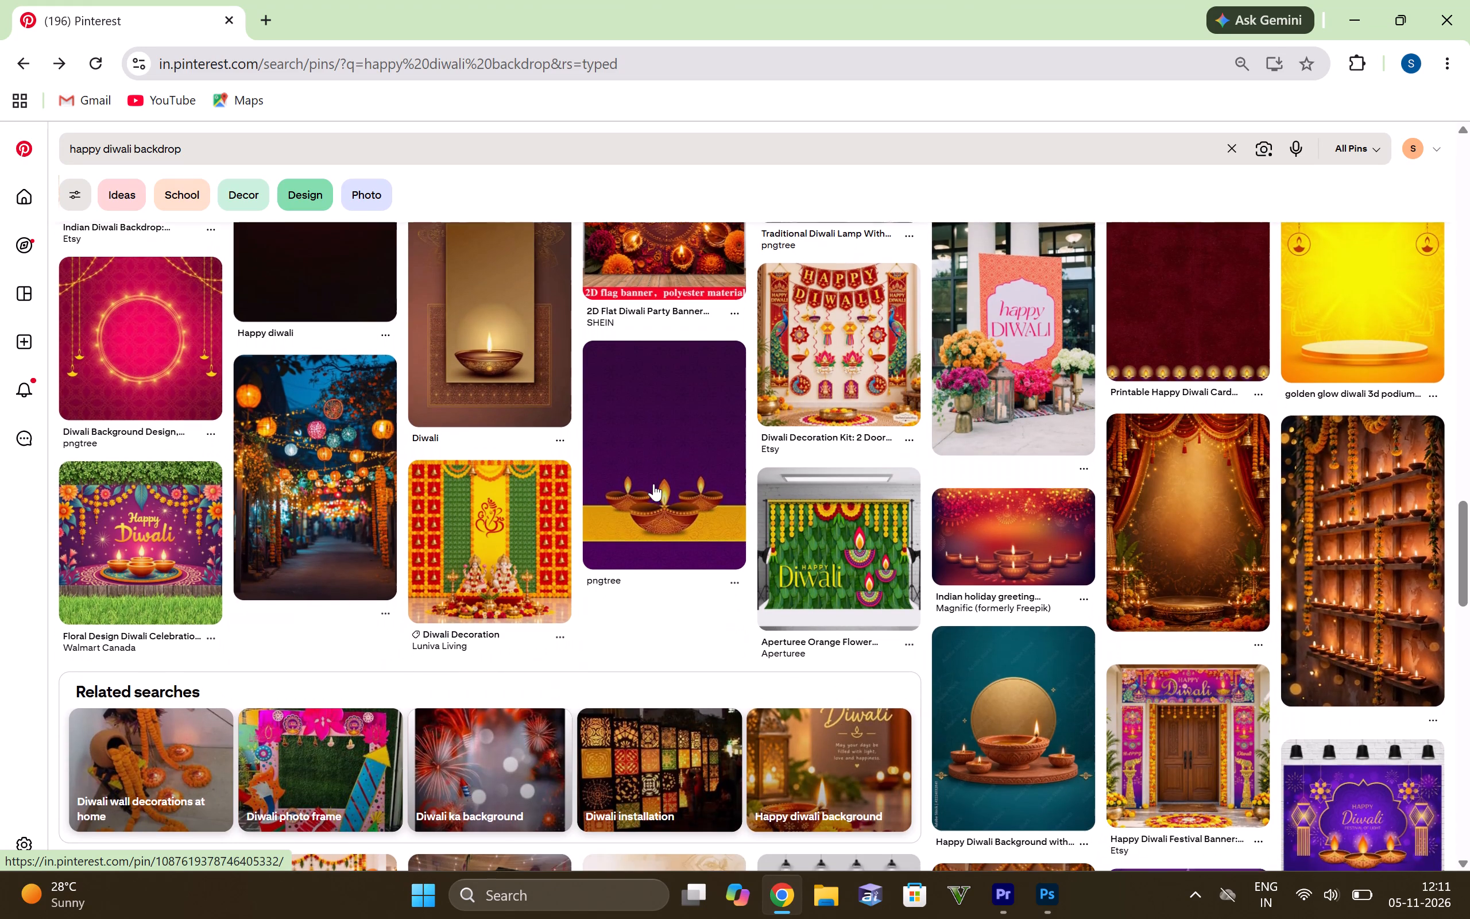
{"action": "scroll", "coordinate": [653, 484], "scroll_direction": "down", "scroll_amount": 1}
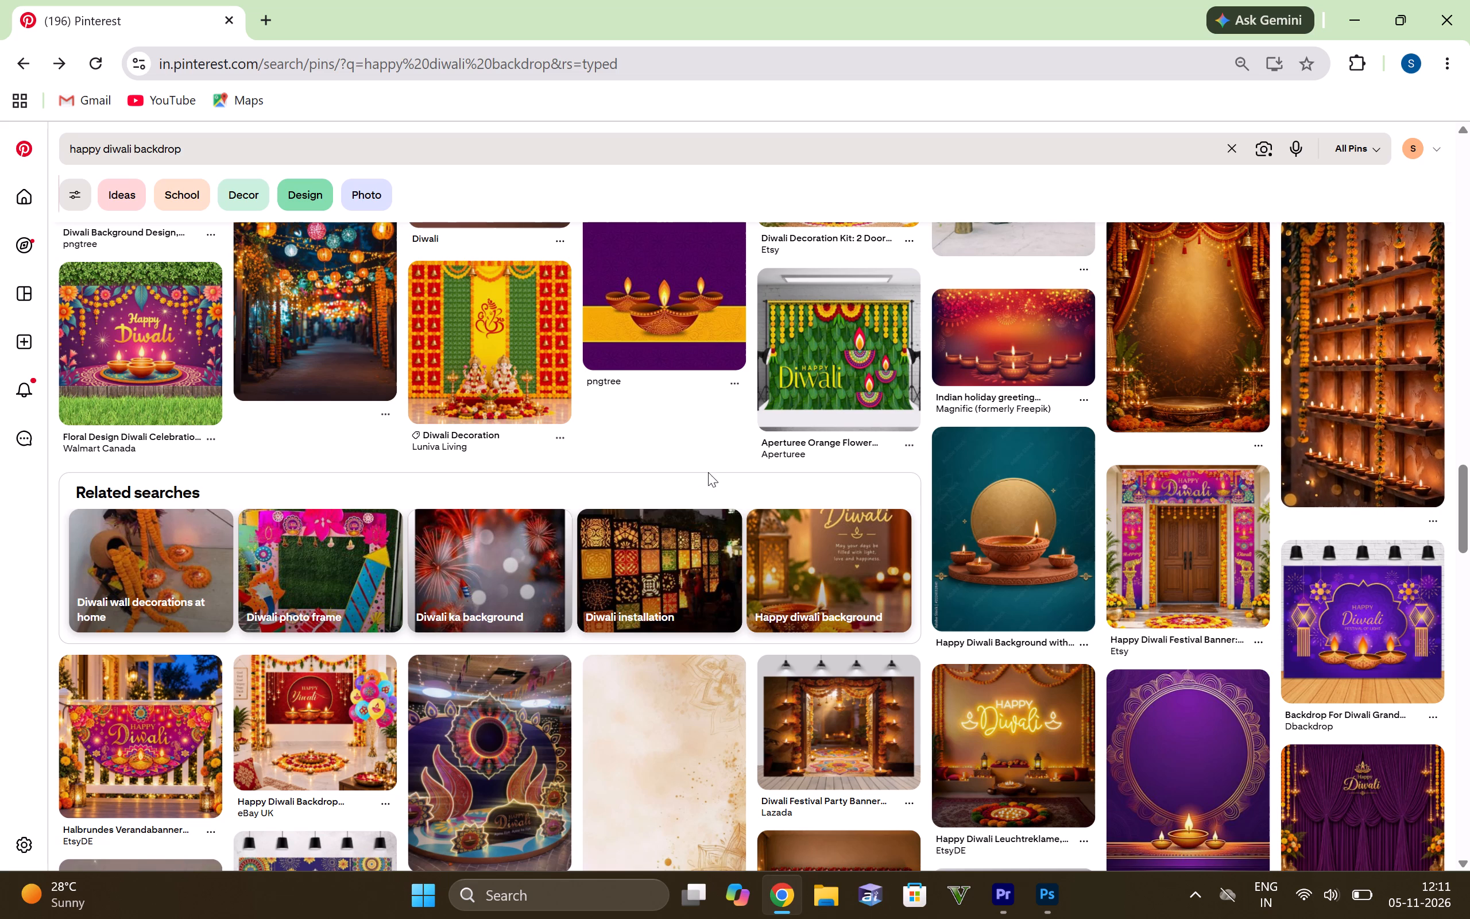
{"action": "scroll", "coordinate": [703, 469], "scroll_direction": "down", "scroll_amount": 3}
{"action": "scroll", "coordinate": [897, 429], "scroll_direction": "down", "scroll_amount": 1}
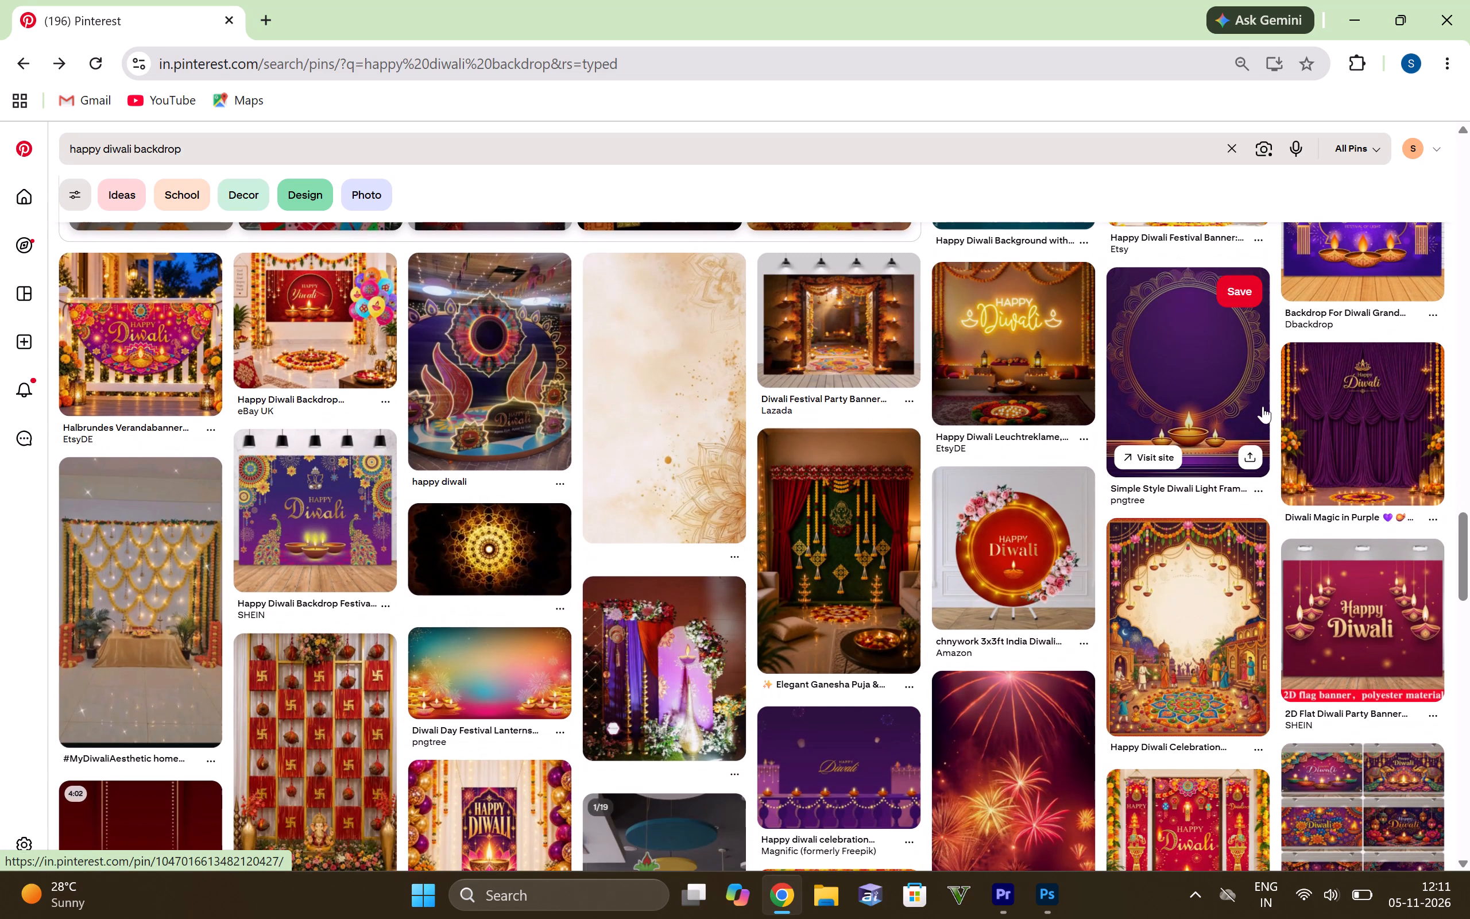
{"action": "scroll", "coordinate": [1058, 445], "scroll_direction": "down", "scroll_amount": 2}
{"action": "scroll", "coordinate": [706, 556], "scroll_direction": "up", "scroll_amount": 2}
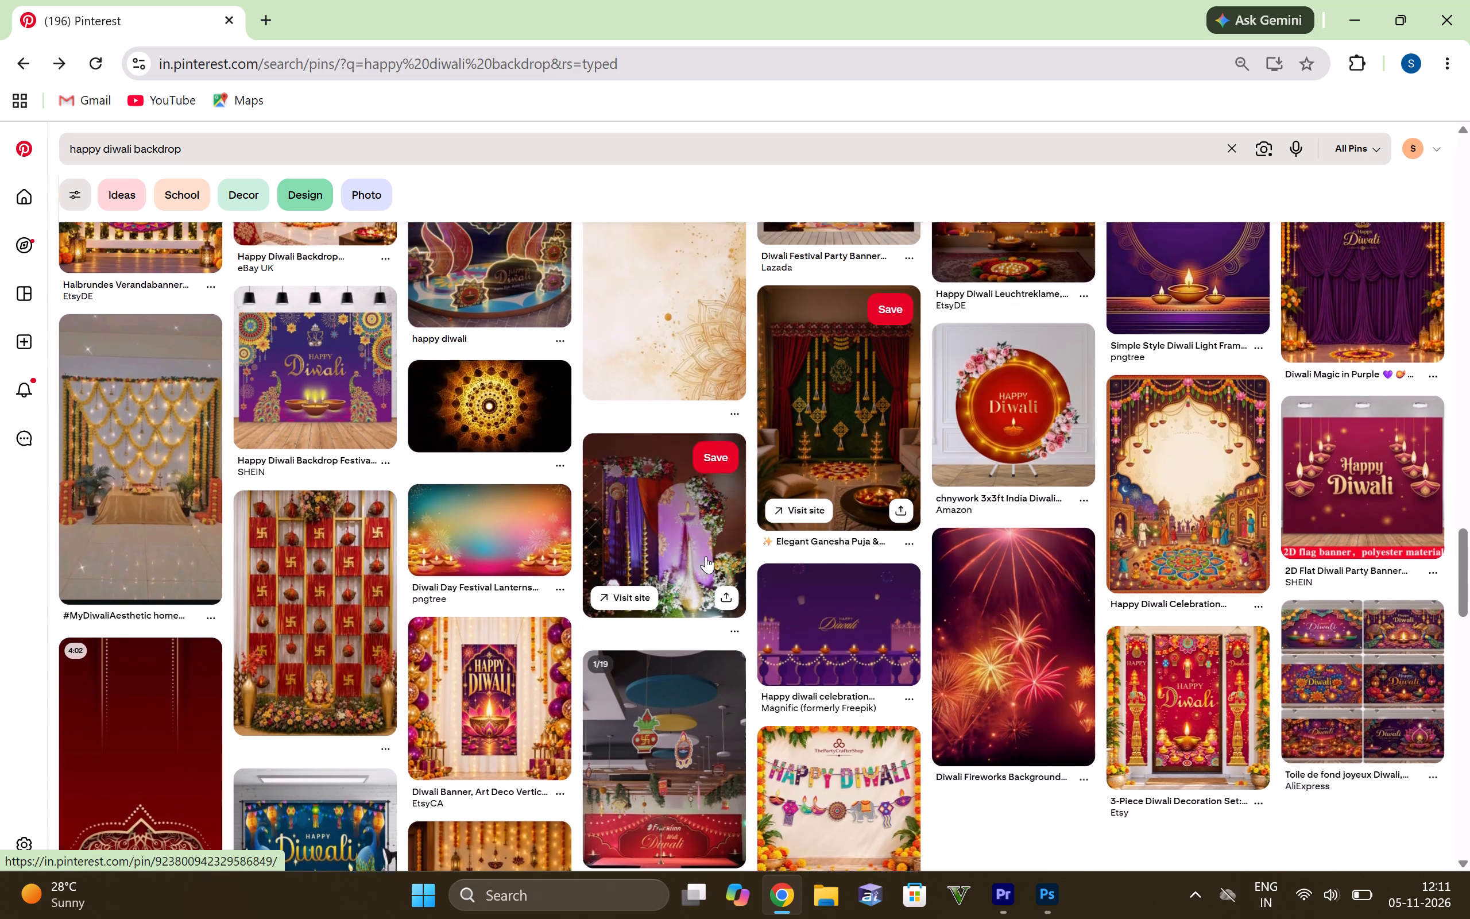
{"action": "scroll", "coordinate": [706, 556], "scroll_direction": "up", "scroll_amount": 4}
{"action": "scroll", "coordinate": [713, 657], "scroll_direction": "up", "scroll_amount": 6}
{"action": "scroll", "coordinate": [686, 601], "scroll_direction": "up", "scroll_amount": 5}
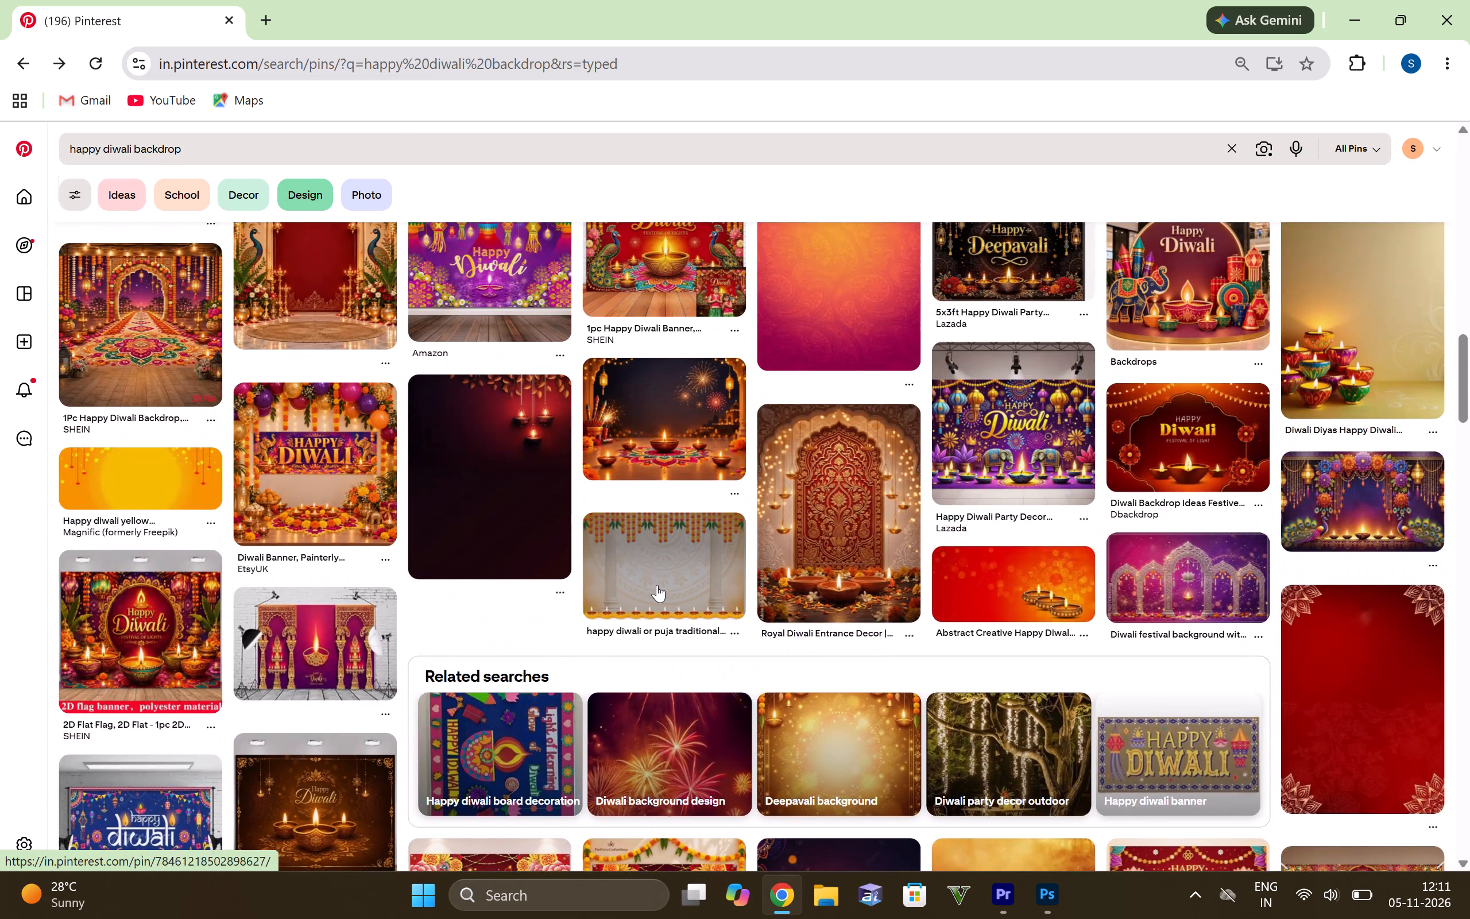
{"action": "scroll", "coordinate": [656, 578], "scroll_direction": "up", "scroll_amount": 5}
{"action": "scroll", "coordinate": [853, 620], "scroll_direction": "up", "scroll_amount": 3}
{"action": "scroll", "coordinate": [900, 603], "scroll_direction": "up", "scroll_amount": 1}
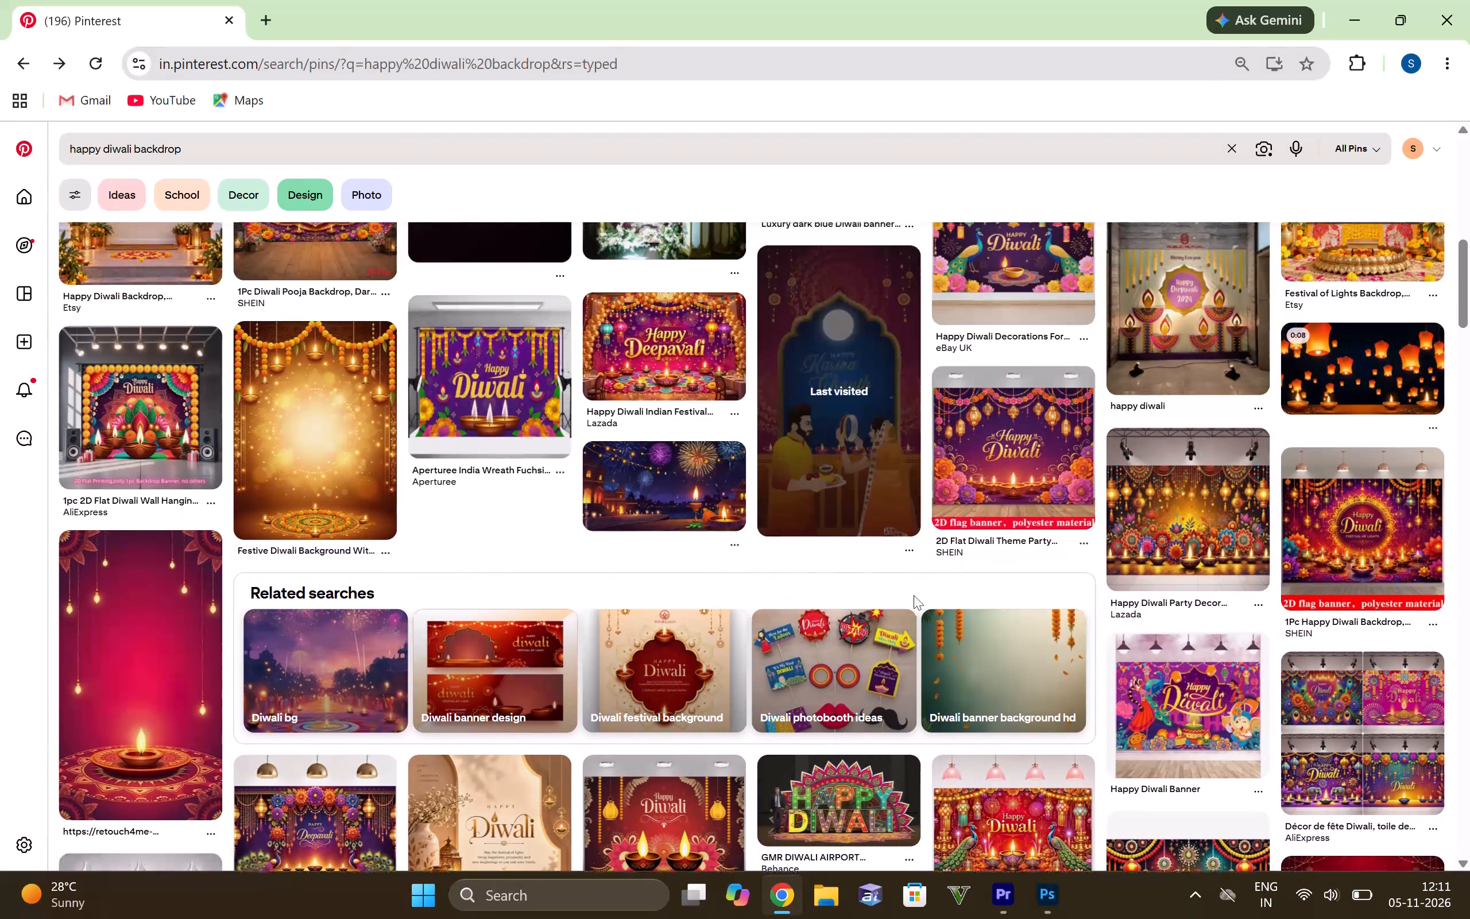
{"action": "scroll", "coordinate": [914, 595], "scroll_direction": "up", "scroll_amount": 2}
{"action": "scroll", "coordinate": [873, 622], "scroll_direction": "up", "scroll_amount": 2}
{"action": "scroll", "coordinate": [698, 611], "scroll_direction": "up", "scroll_amount": 2}
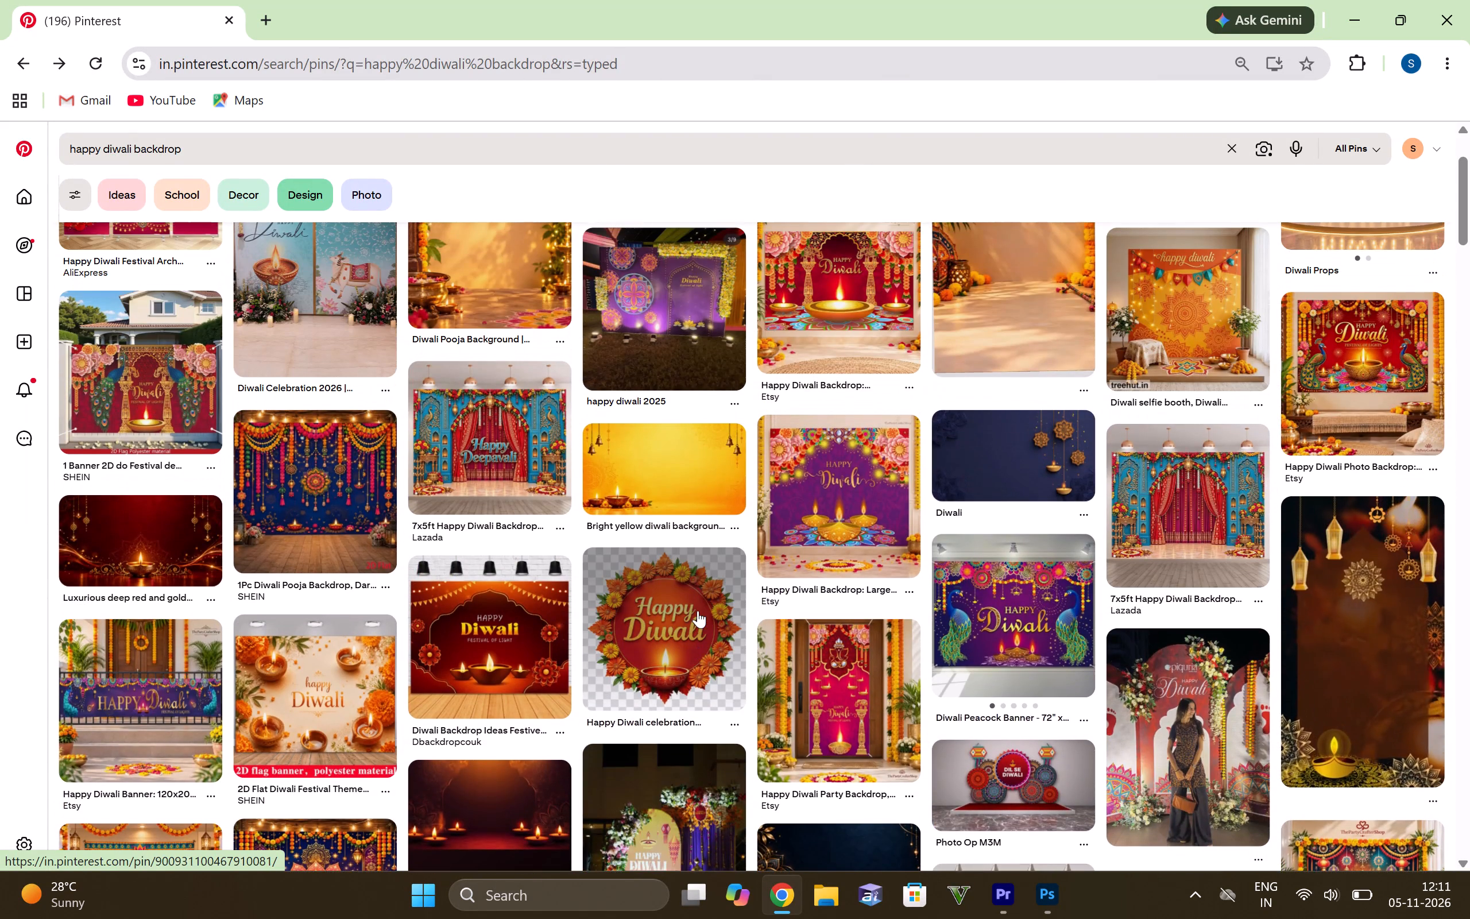
{"action": "scroll", "coordinate": [698, 611], "scroll_direction": "up", "scroll_amount": 5}
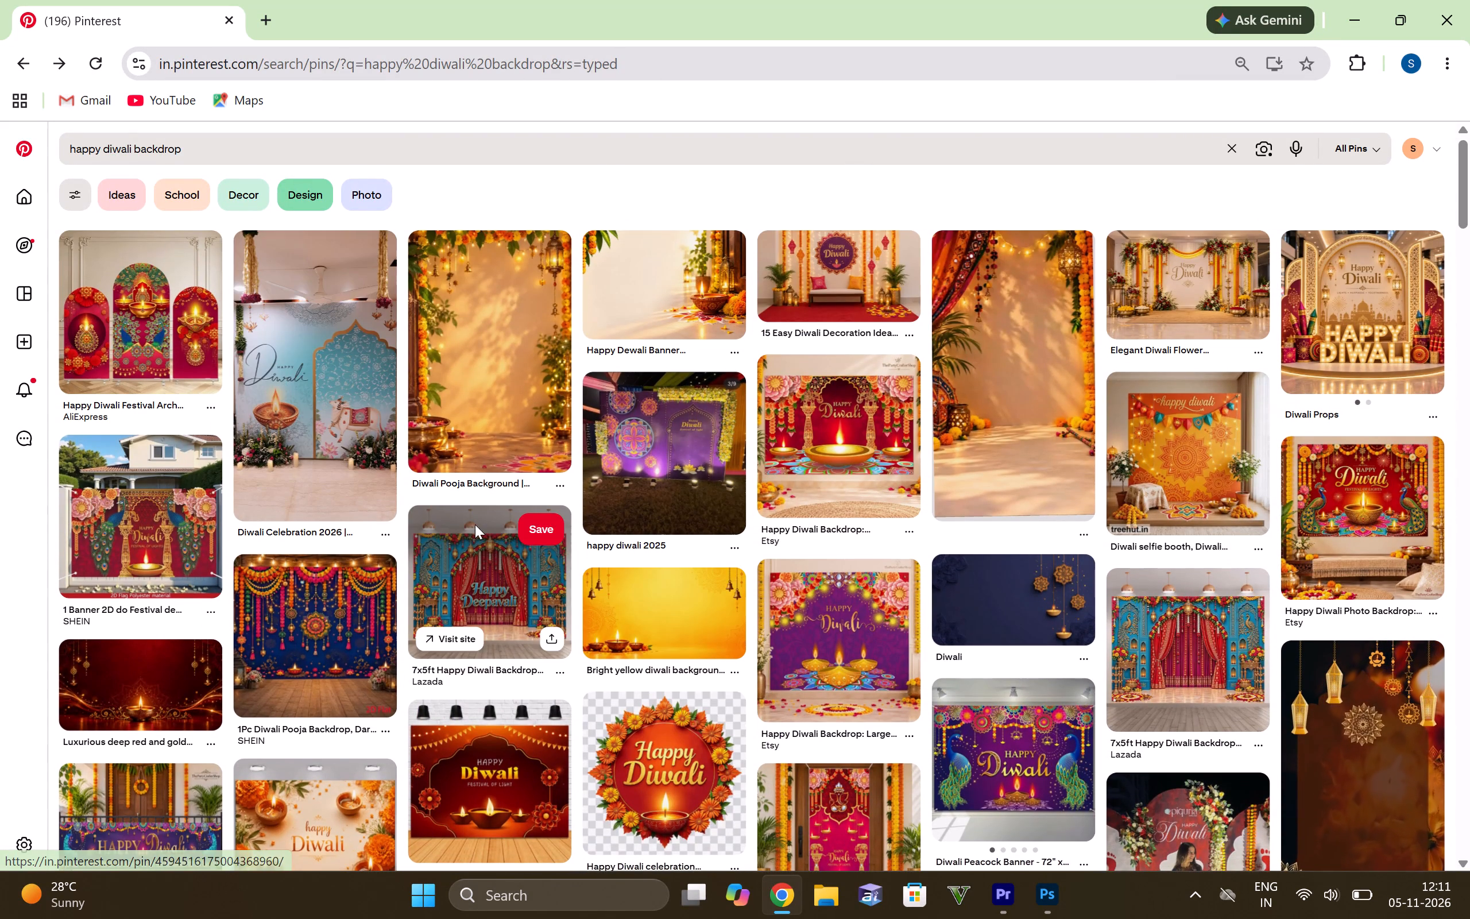
Look again through the "happy diwali backdrop" results for a usable poster background, and return to the first pins.
{"action": "scroll", "coordinate": [862, 457], "scroll_direction": "down", "scroll_amount": 3}
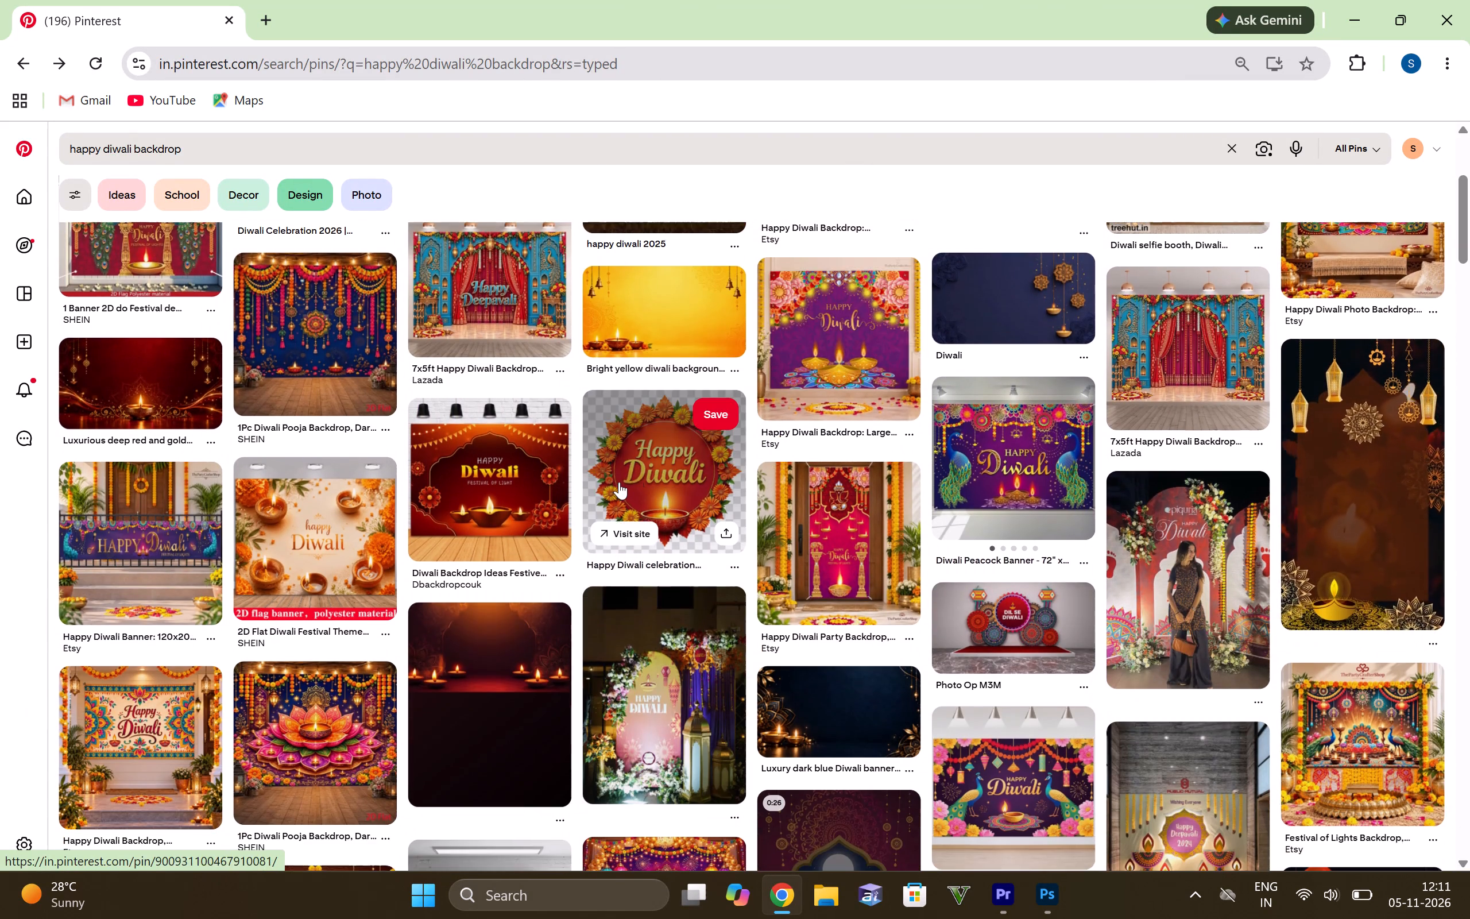
{"action": "scroll", "coordinate": [617, 480], "scroll_direction": "down", "scroll_amount": 4}
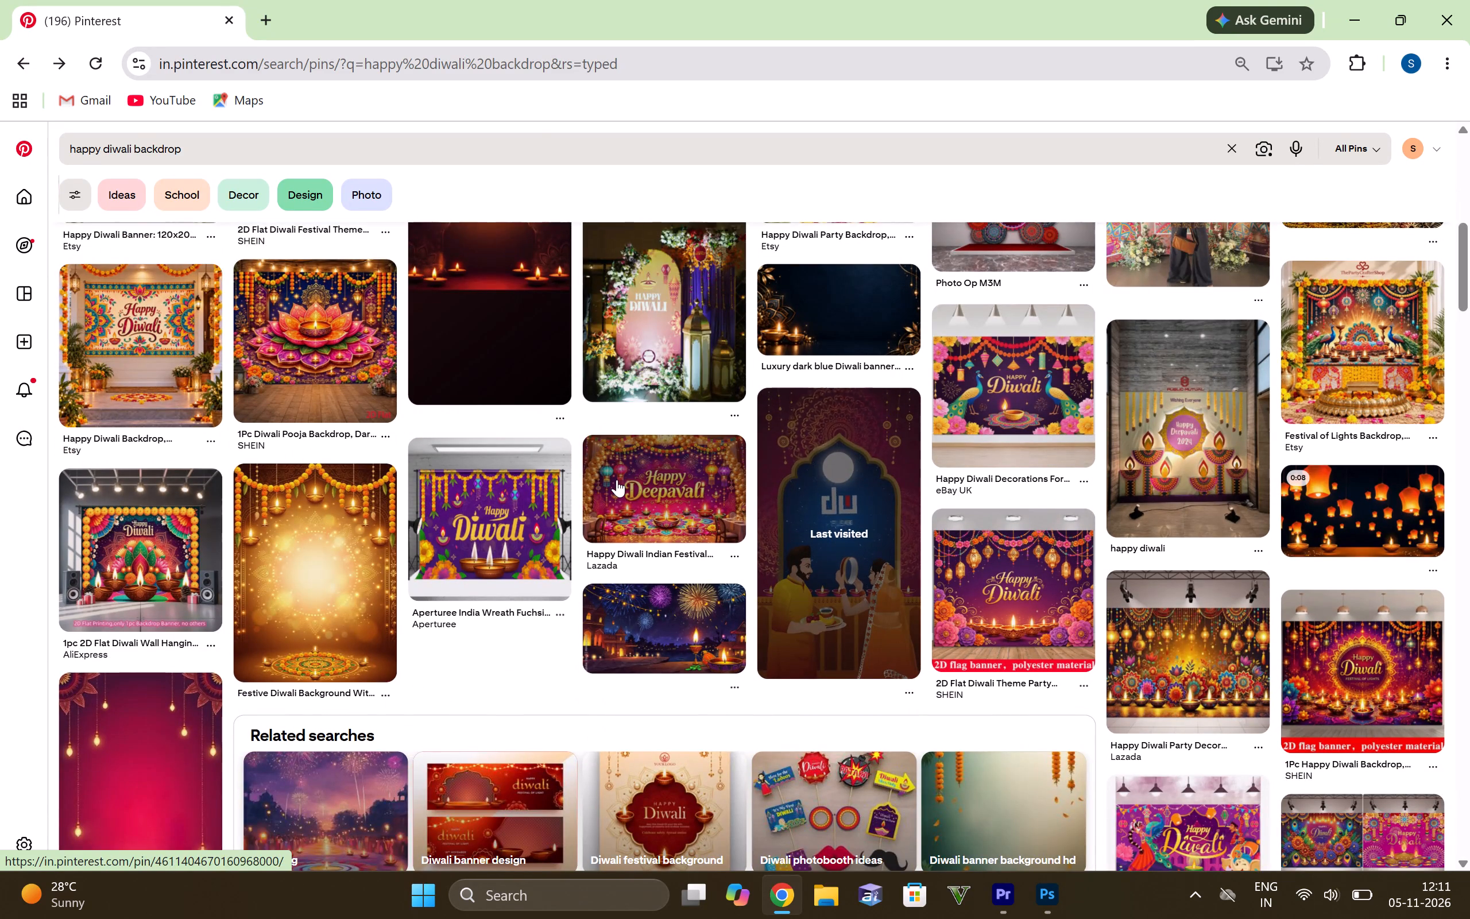
{"action": "scroll", "coordinate": [617, 480], "scroll_direction": "down", "scroll_amount": 5}
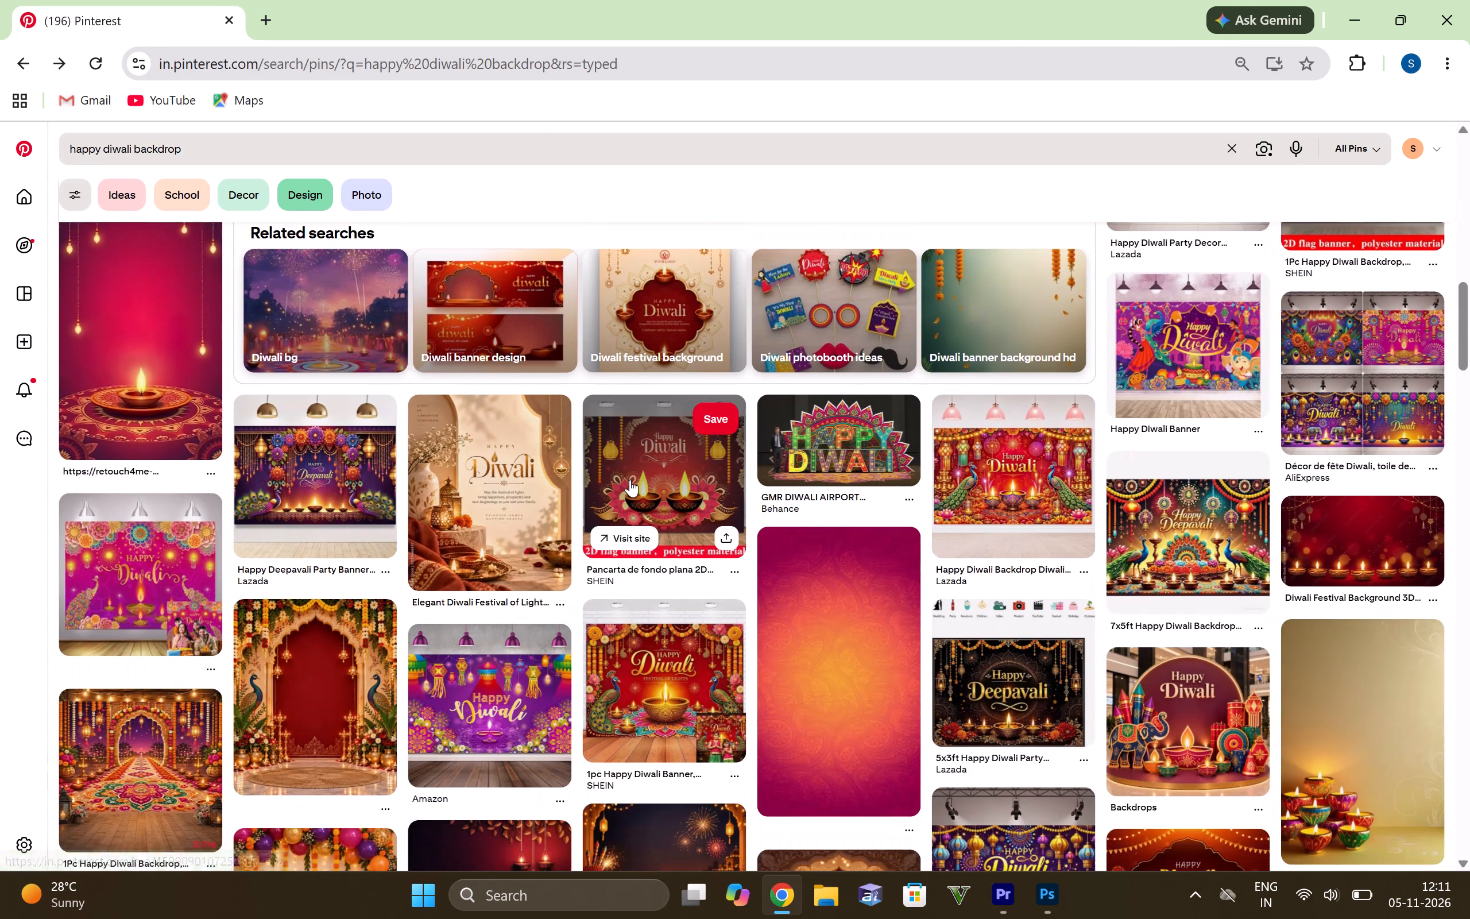
{"action": "scroll", "coordinate": [630, 480], "scroll_direction": "down", "scroll_amount": 3}
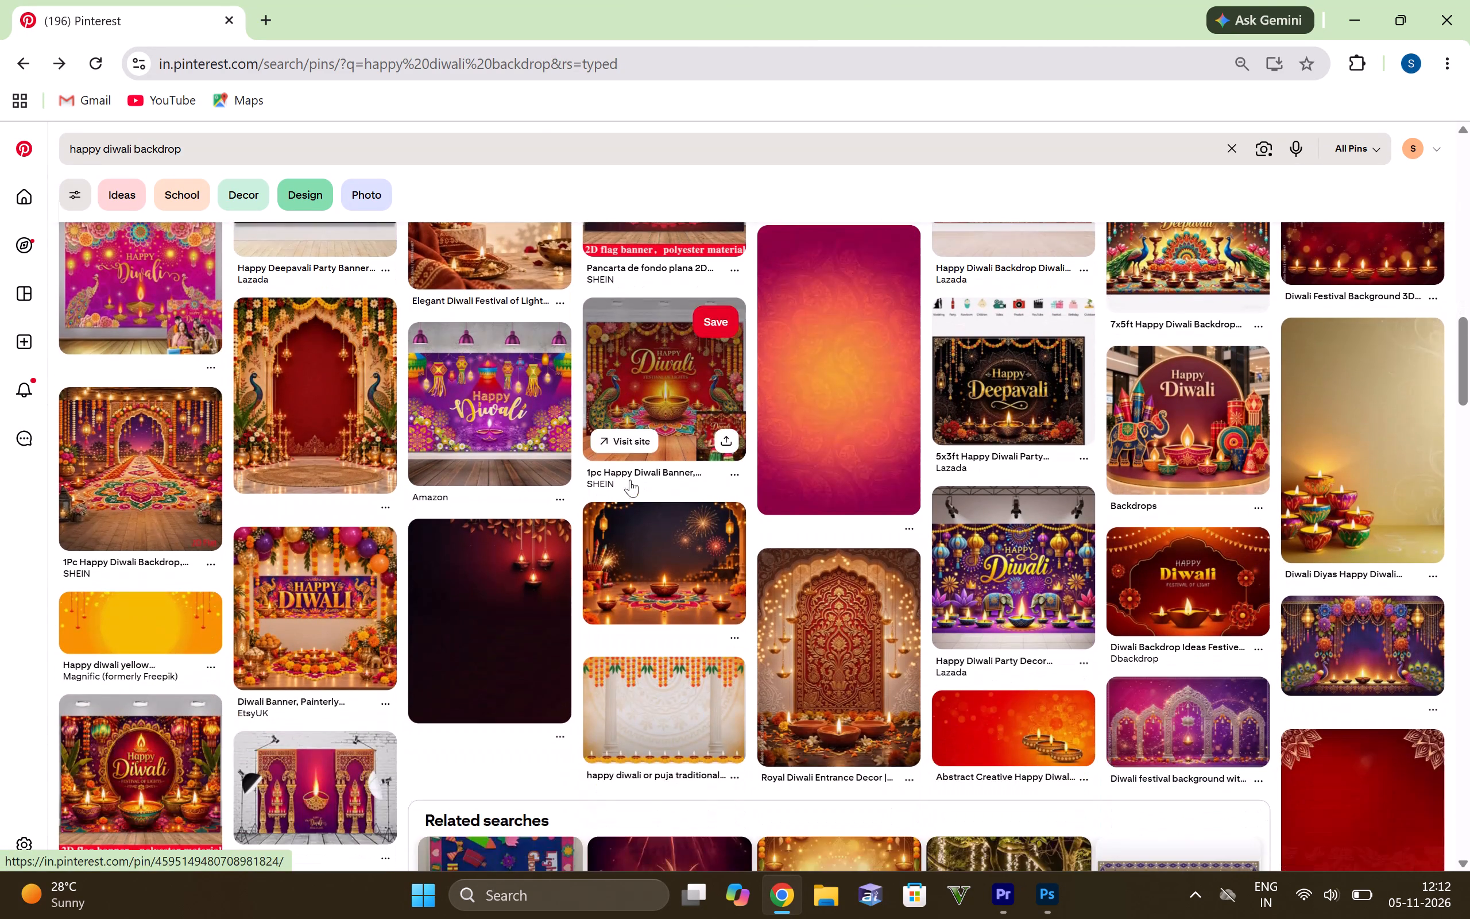
{"action": "scroll", "coordinate": [737, 501], "scroll_direction": "down", "scroll_amount": 2}
{"action": "scroll", "coordinate": [649, 493], "scroll_direction": "down", "scroll_amount": 3}
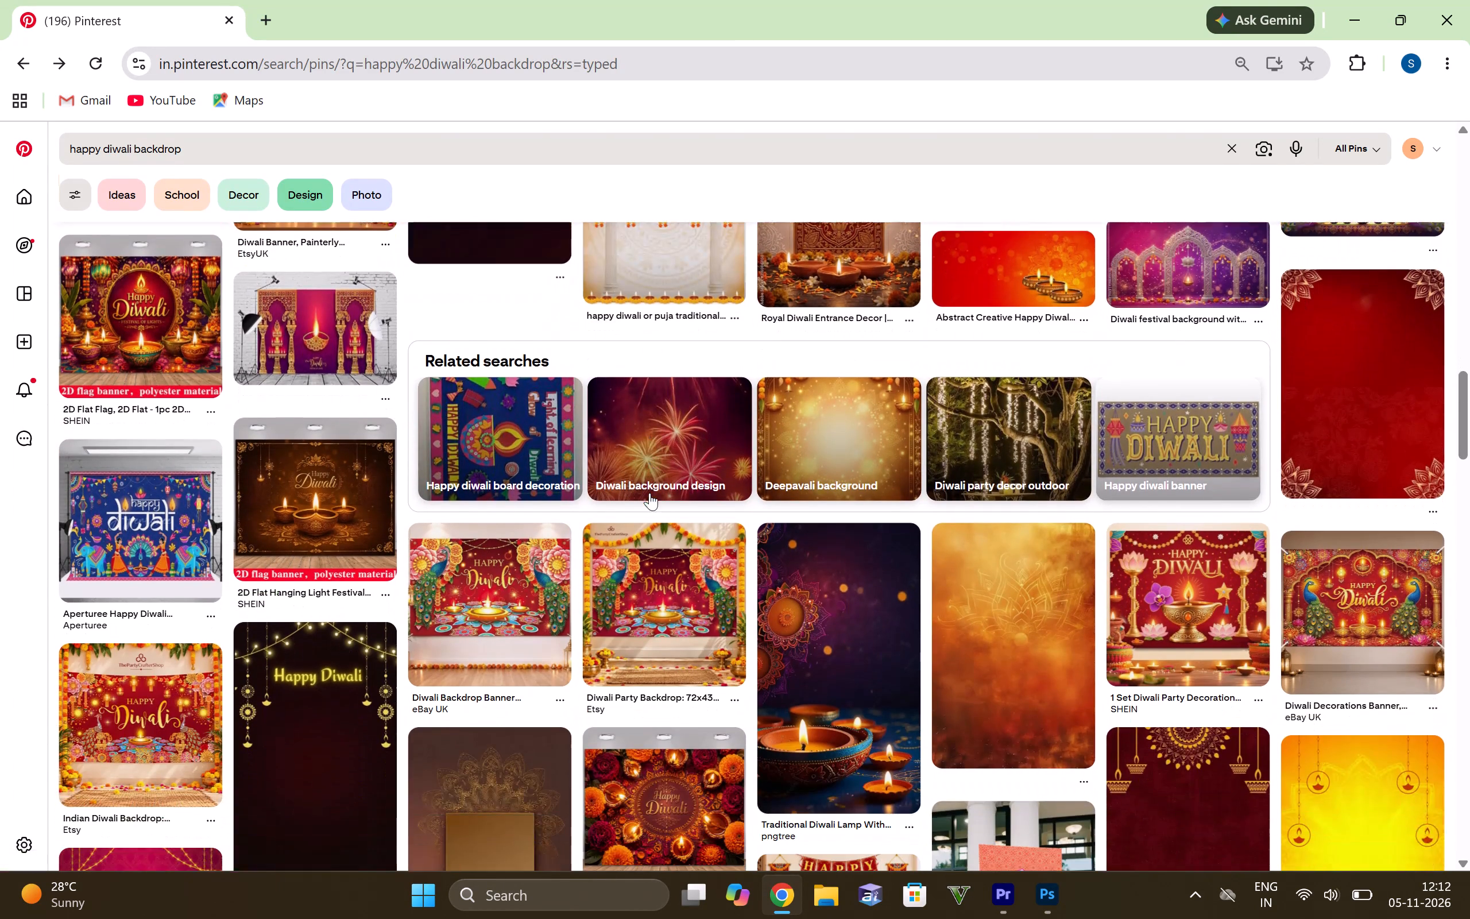
{"action": "scroll", "coordinate": [782, 469], "scroll_direction": "down", "scroll_amount": 2}
{"action": "scroll", "coordinate": [653, 505], "scroll_direction": "down", "scroll_amount": 3}
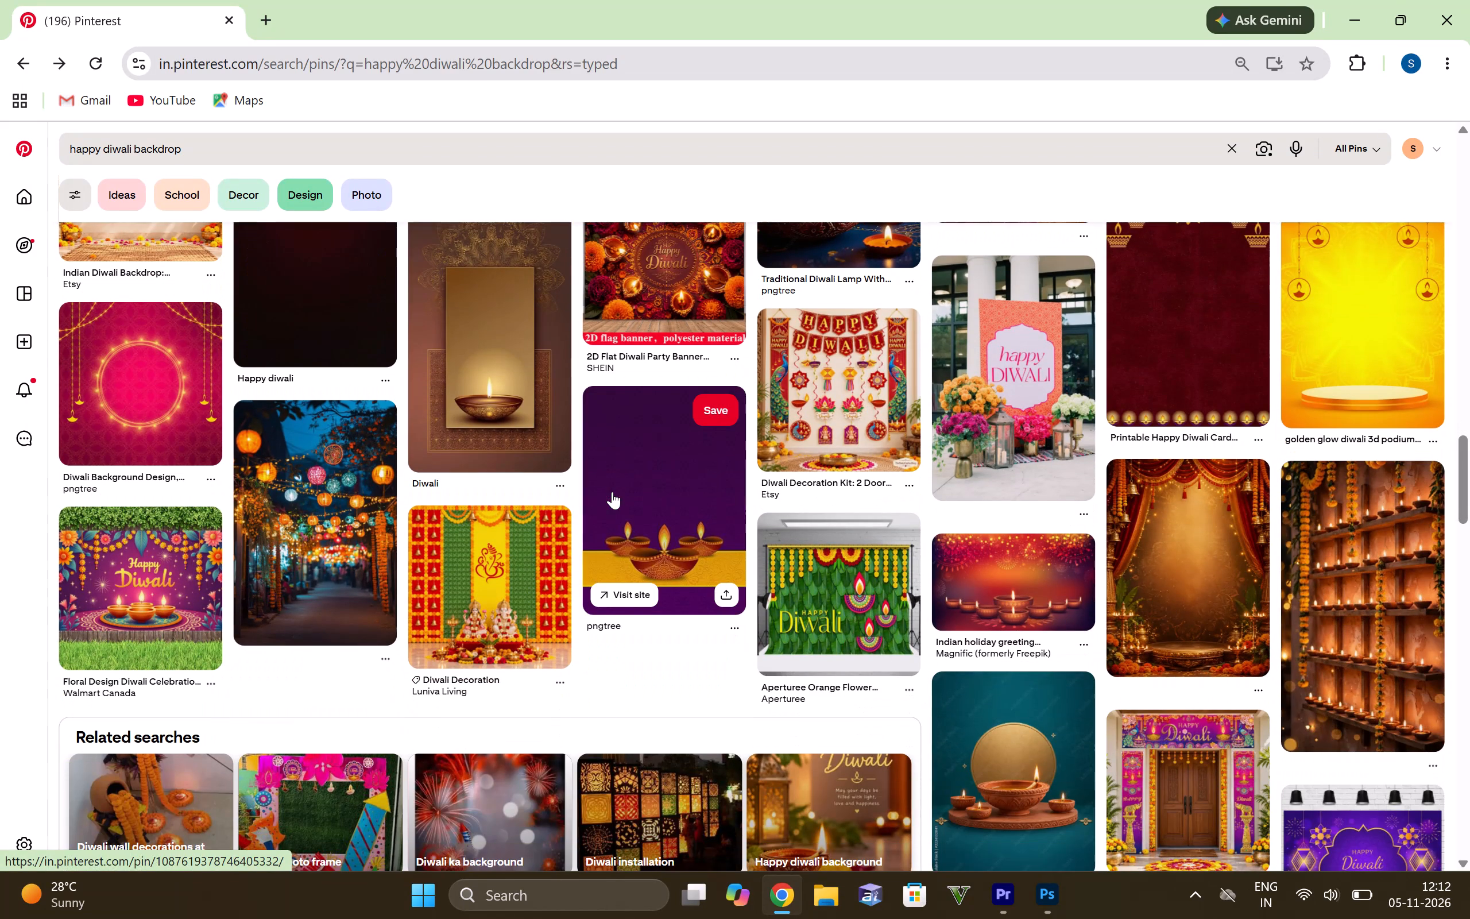
{"action": "scroll", "coordinate": [625, 474], "scroll_direction": "down", "scroll_amount": 3}
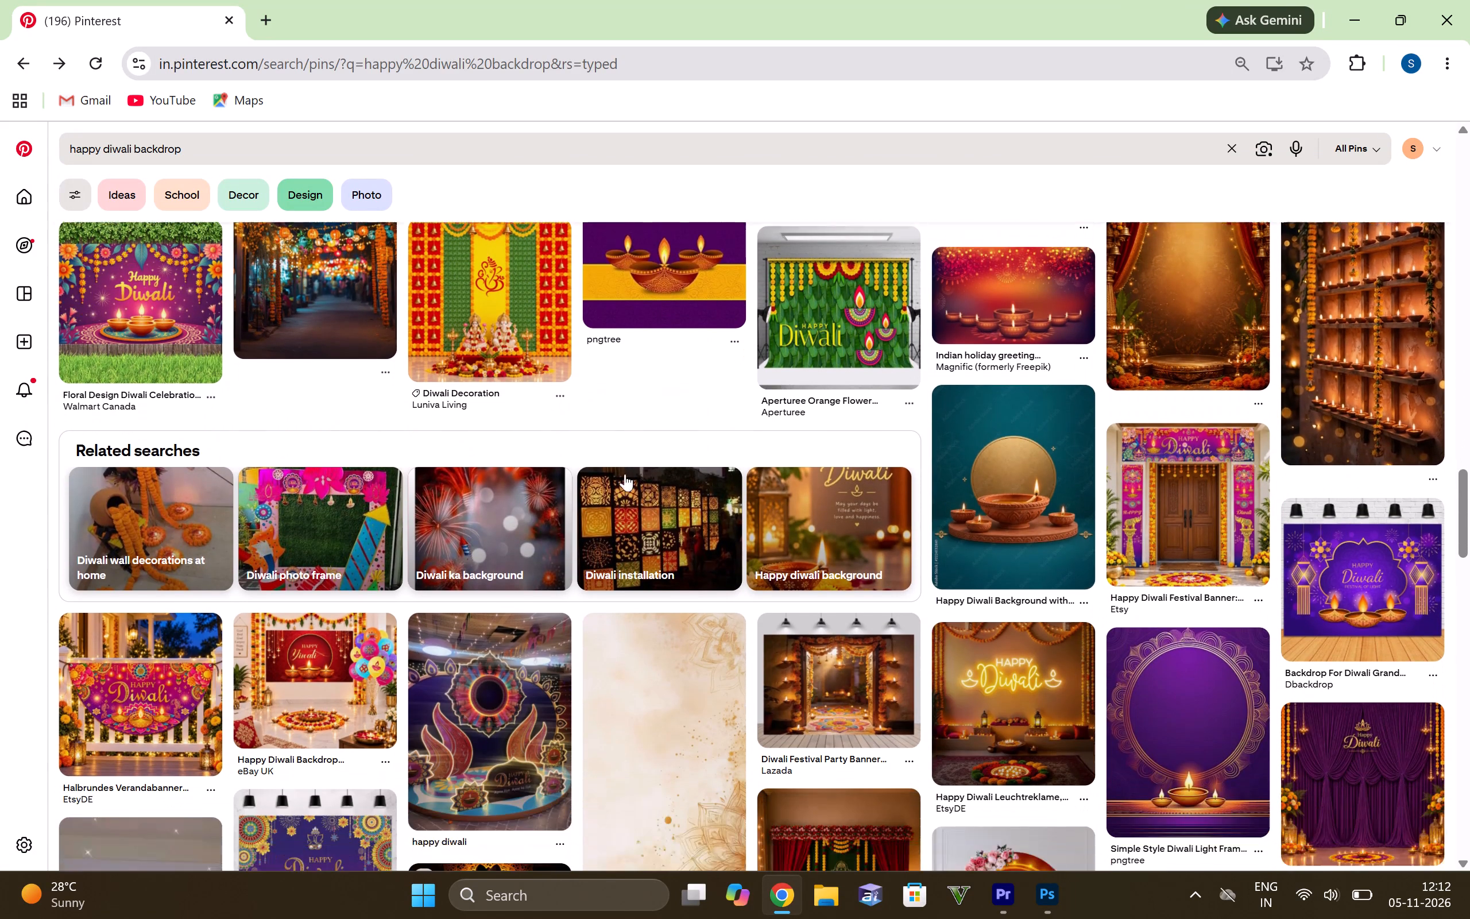
{"action": "scroll", "coordinate": [625, 474], "scroll_direction": "down", "scroll_amount": 3}
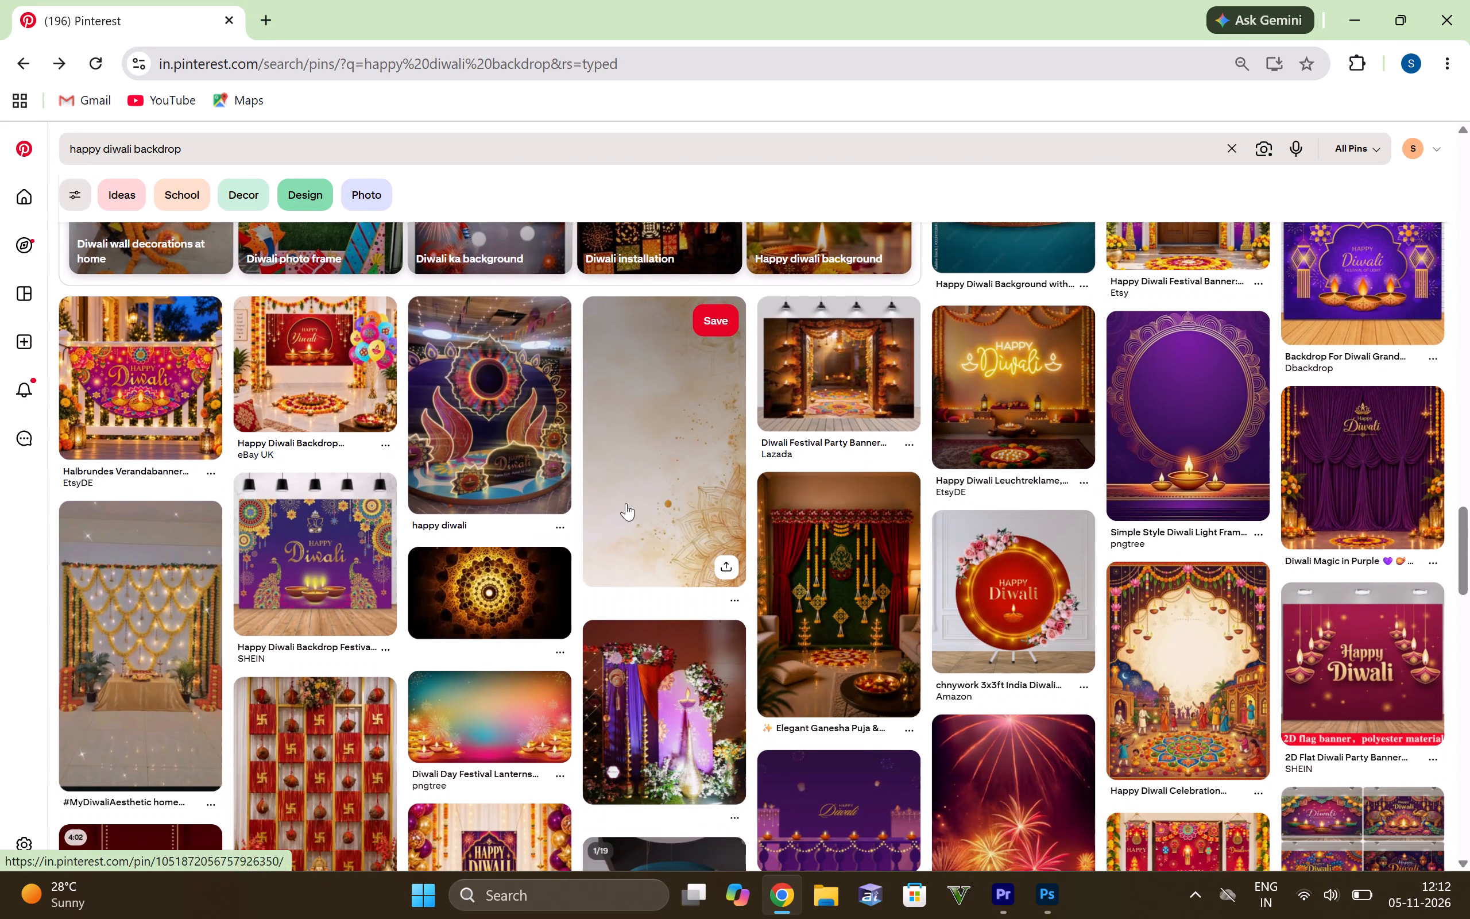
{"action": "scroll", "coordinate": [610, 515], "scroll_direction": "down", "scroll_amount": 2}
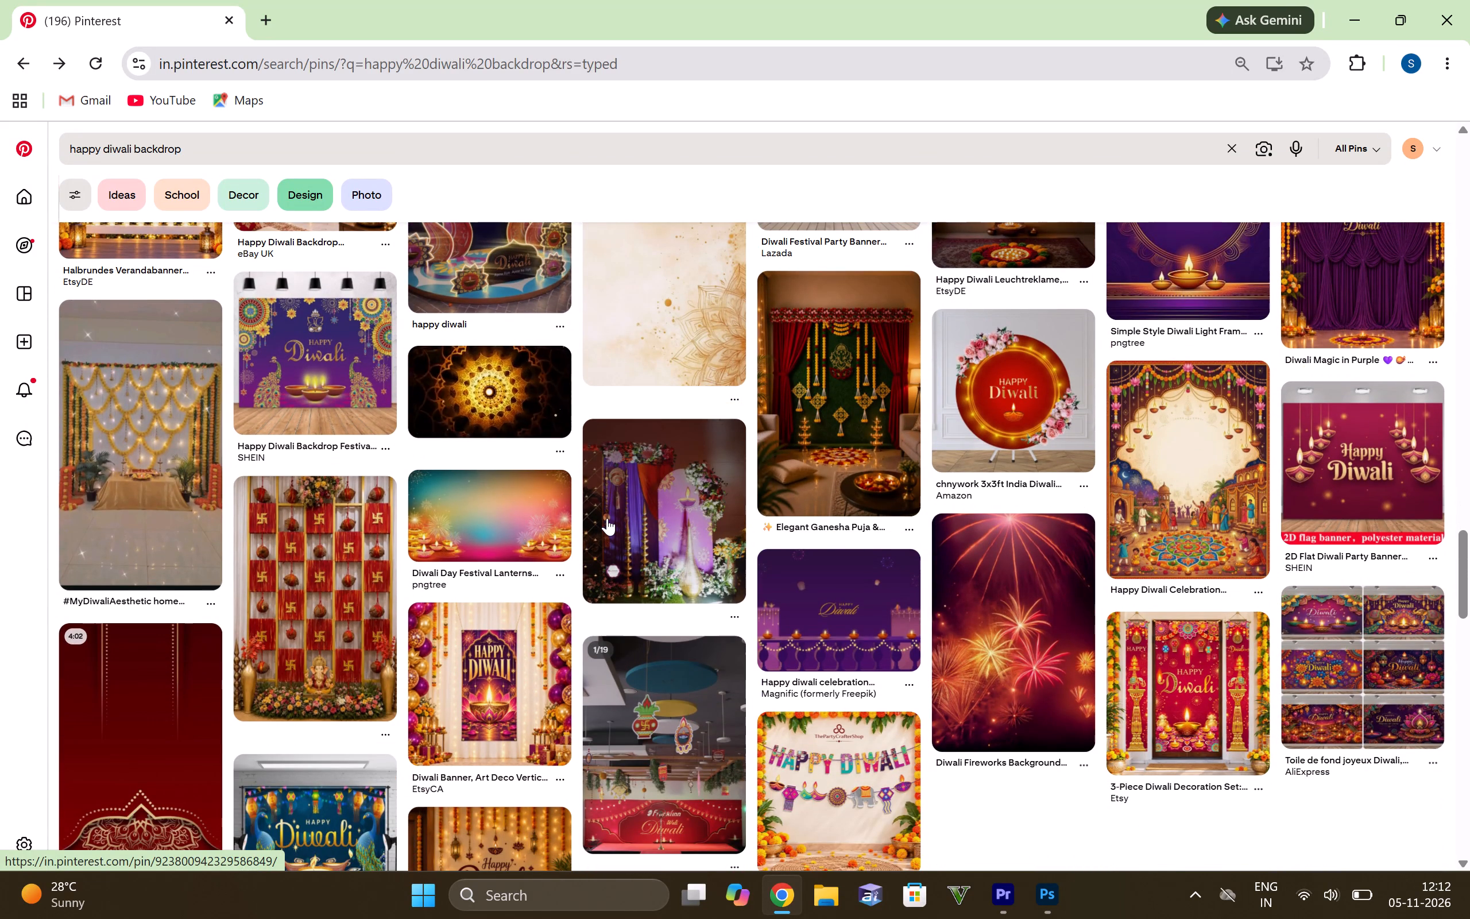
{"action": "scroll", "coordinate": [607, 518], "scroll_direction": "down", "scroll_amount": 1}
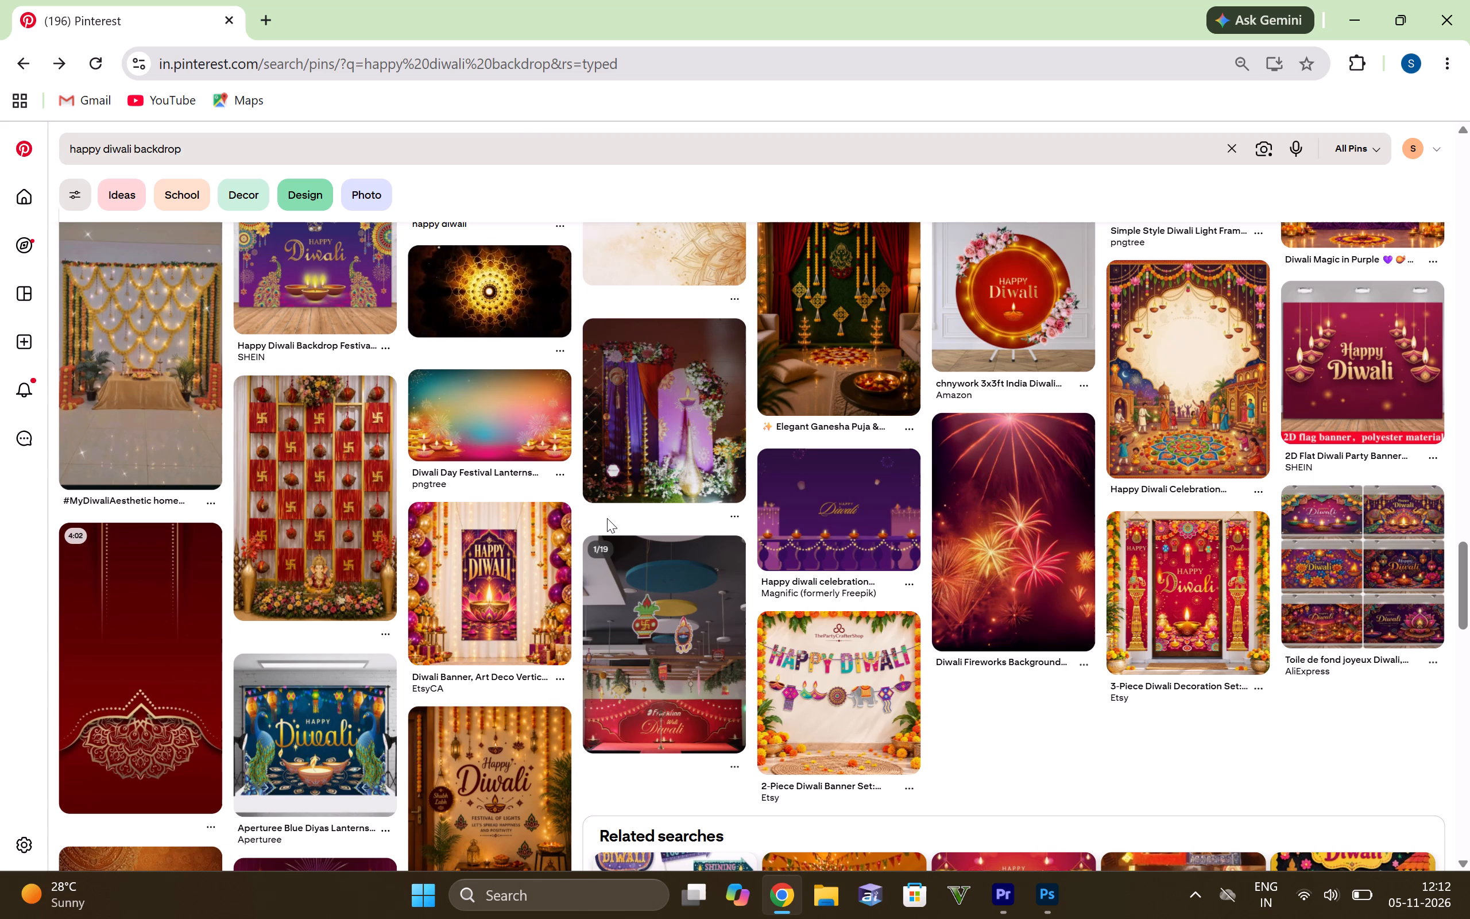
{"action": "scroll", "coordinate": [607, 518], "scroll_direction": "down", "scroll_amount": 6}
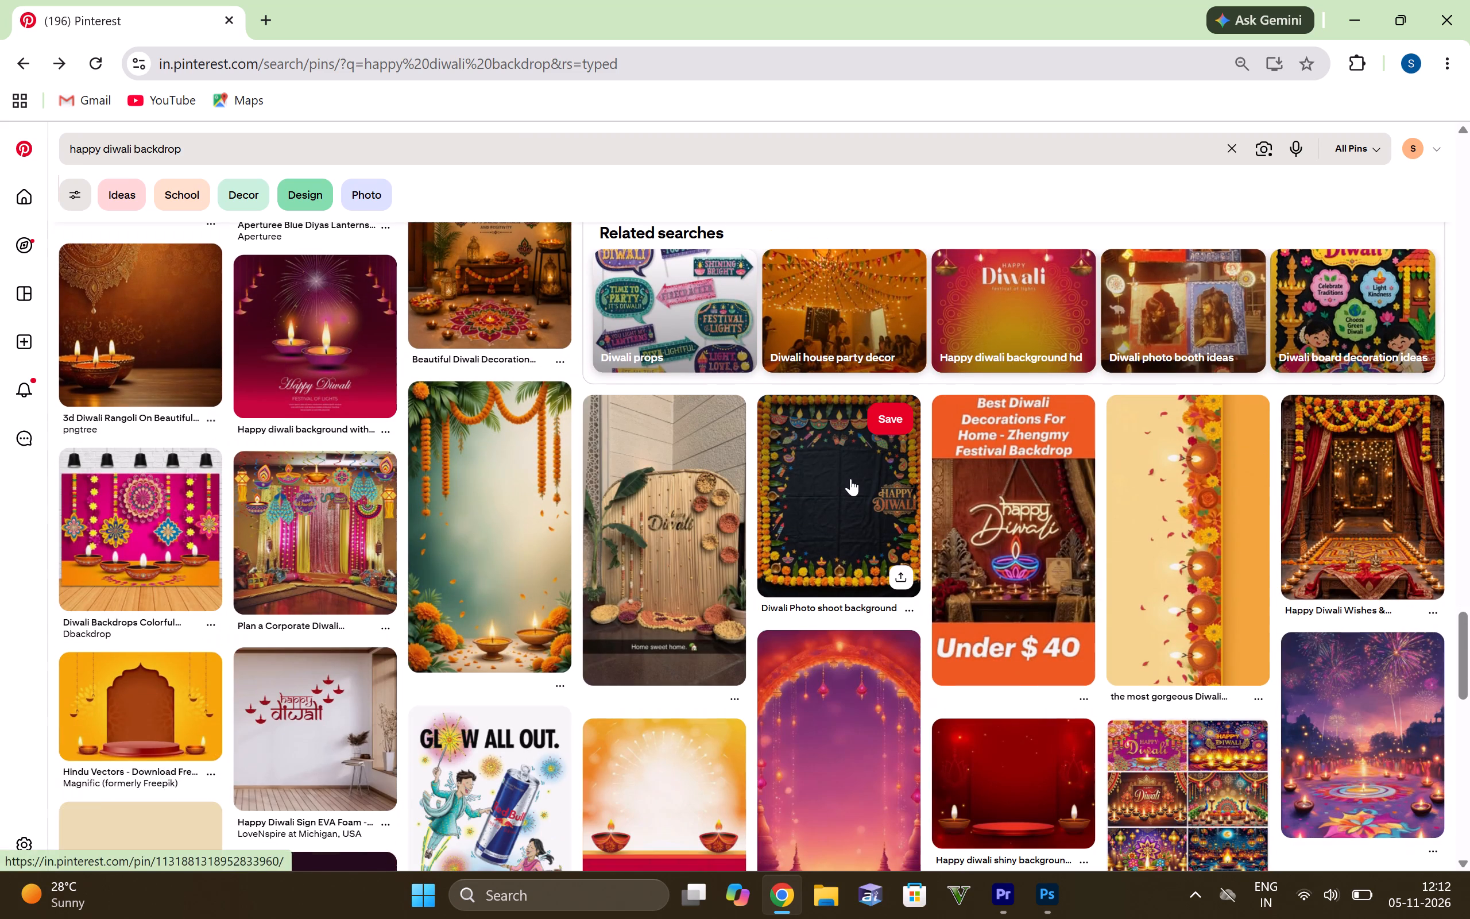
{"action": "scroll", "coordinate": [822, 481], "scroll_direction": "down", "scroll_amount": 1}
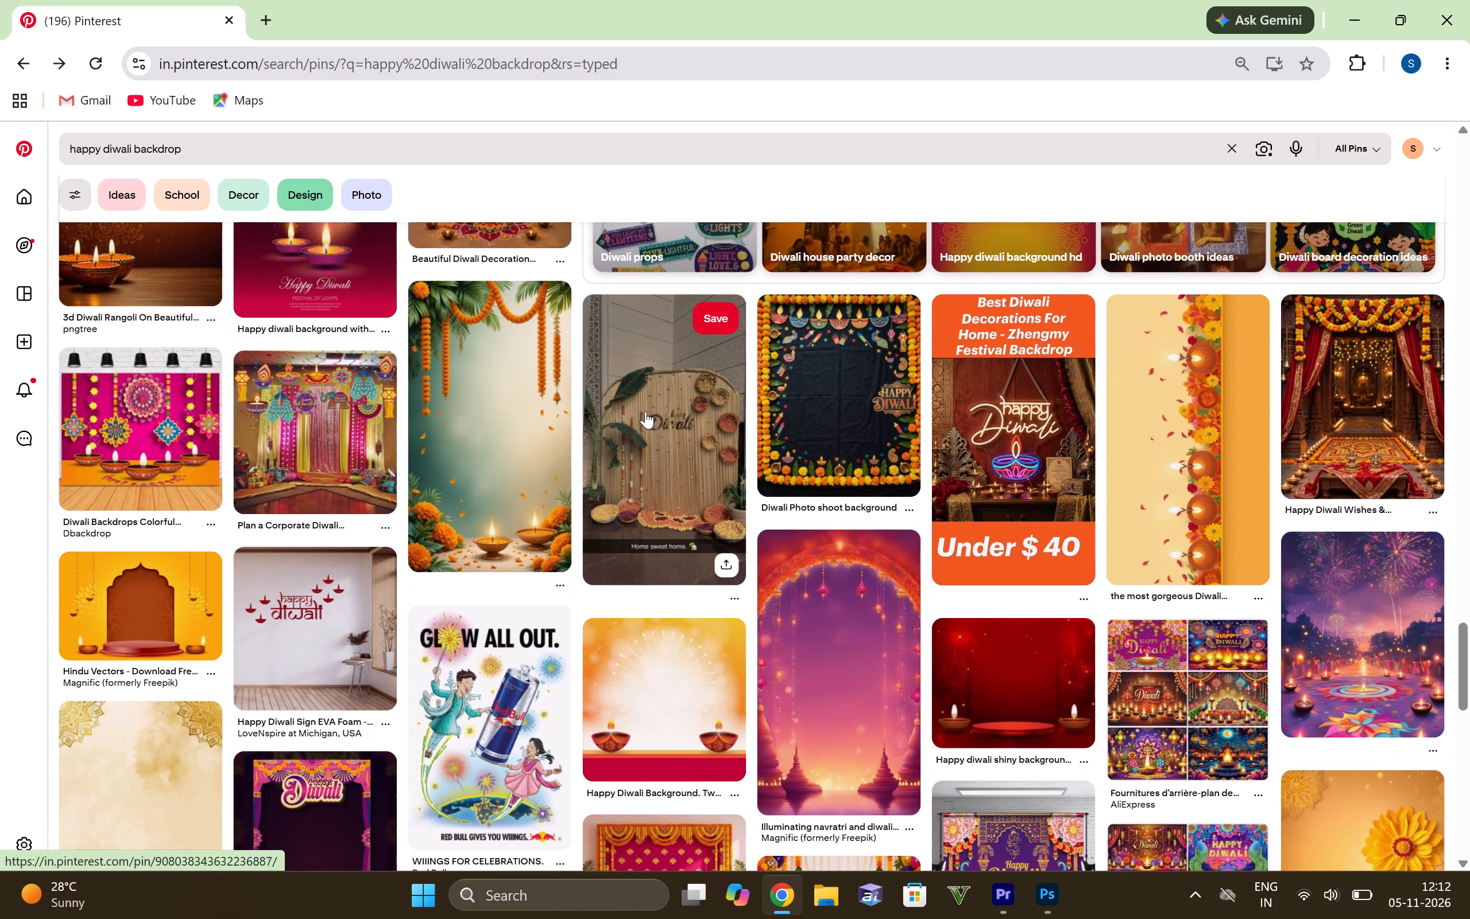
{"action": "scroll", "coordinate": [520, 493], "scroll_direction": "up", "scroll_amount": 20}
{"action": "scroll", "coordinate": [520, 493], "scroll_direction": "up", "scroll_amount": 4}
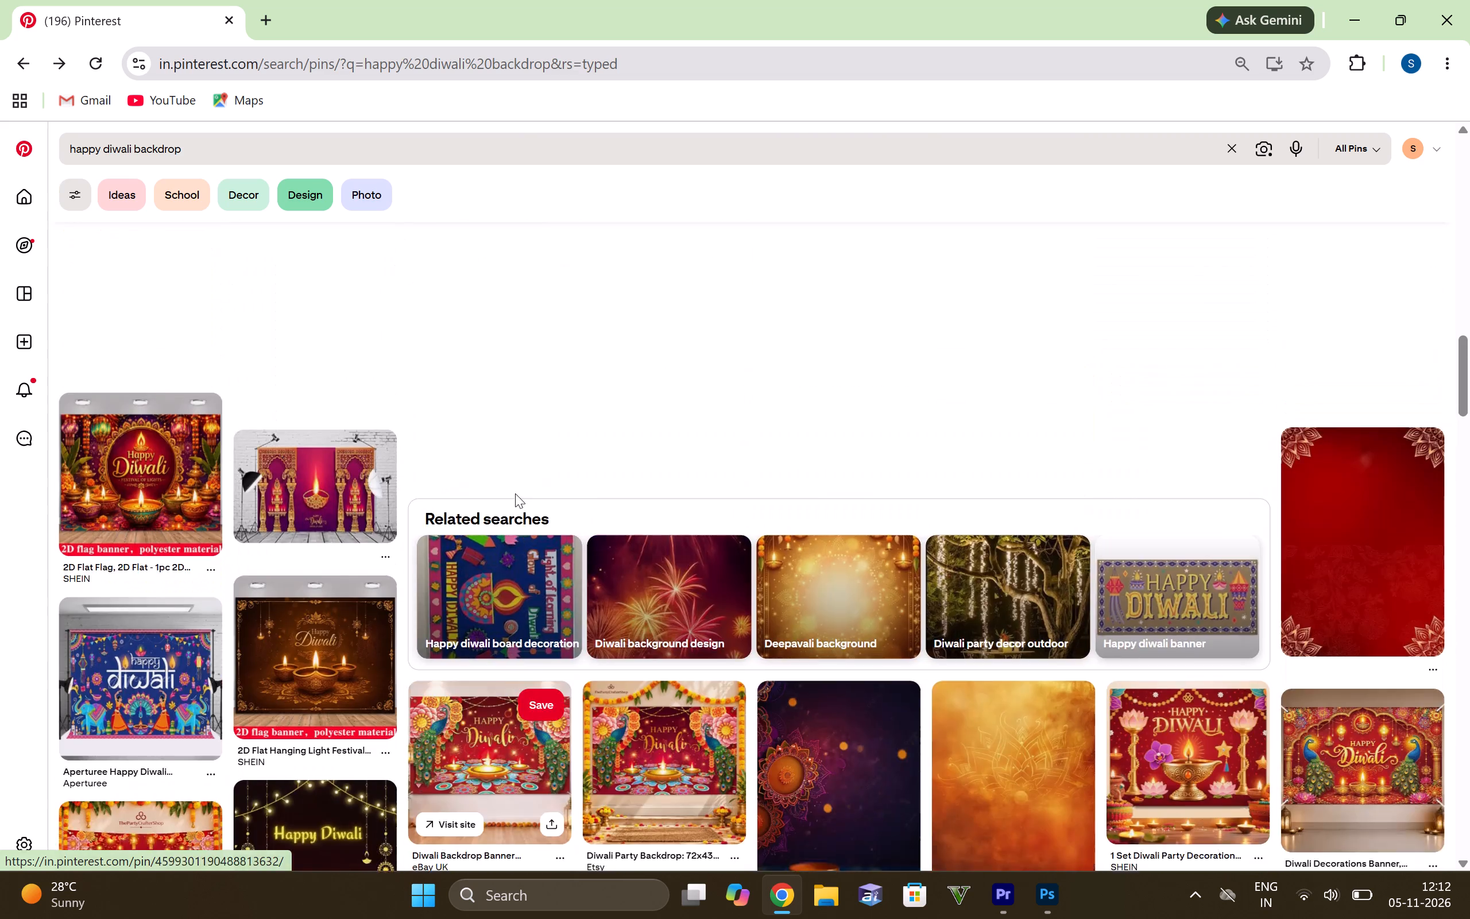
{"action": "scroll", "coordinate": [515, 493], "scroll_direction": "up", "scroll_amount": 12}
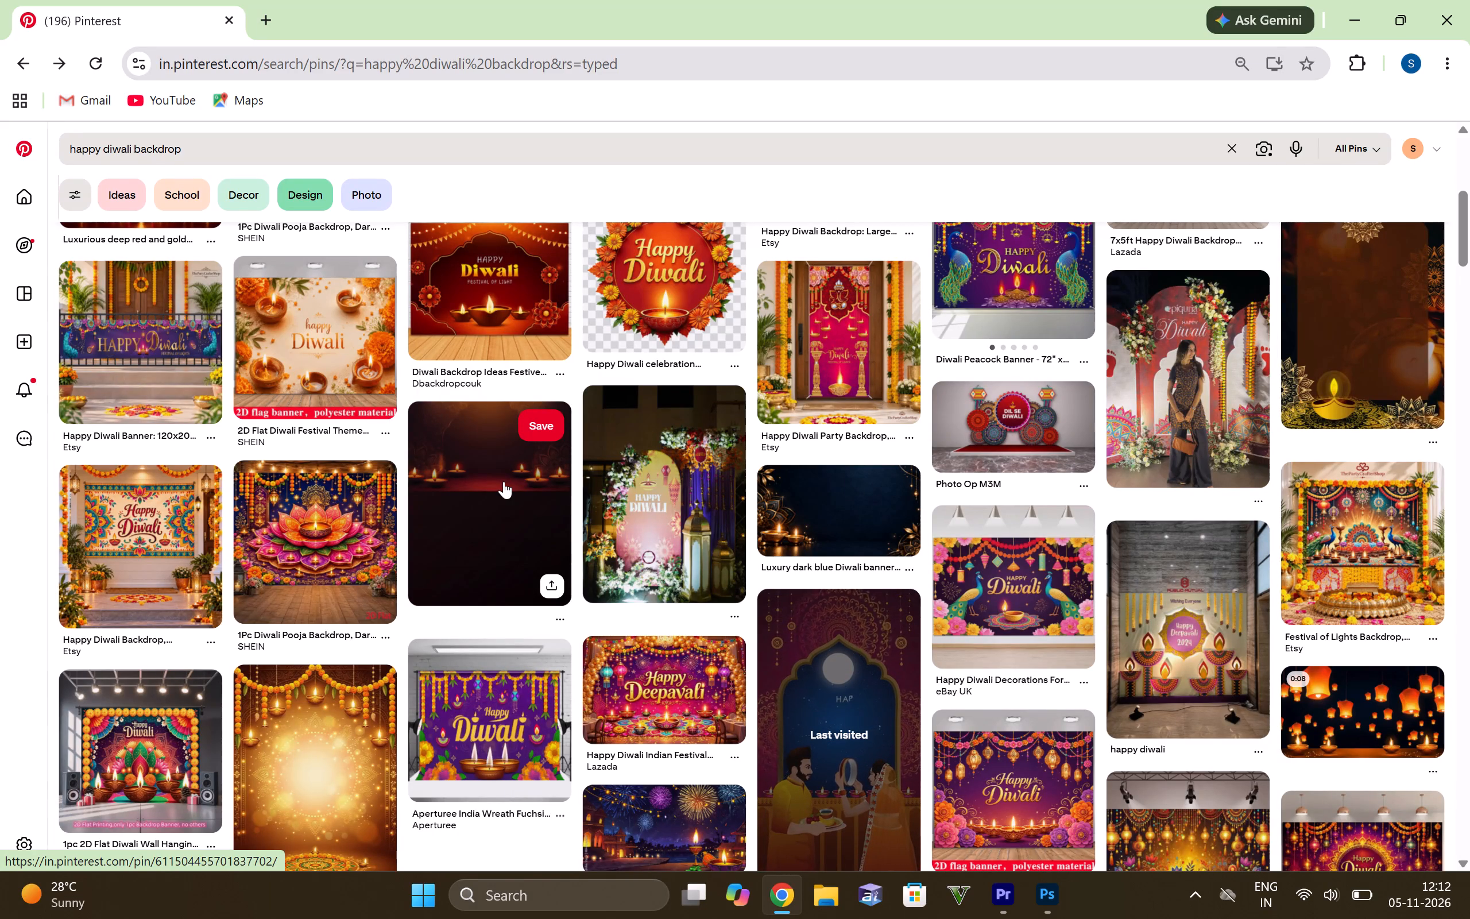
{"action": "scroll", "coordinate": [871, 458], "scroll_direction": "up", "scroll_amount": 4}
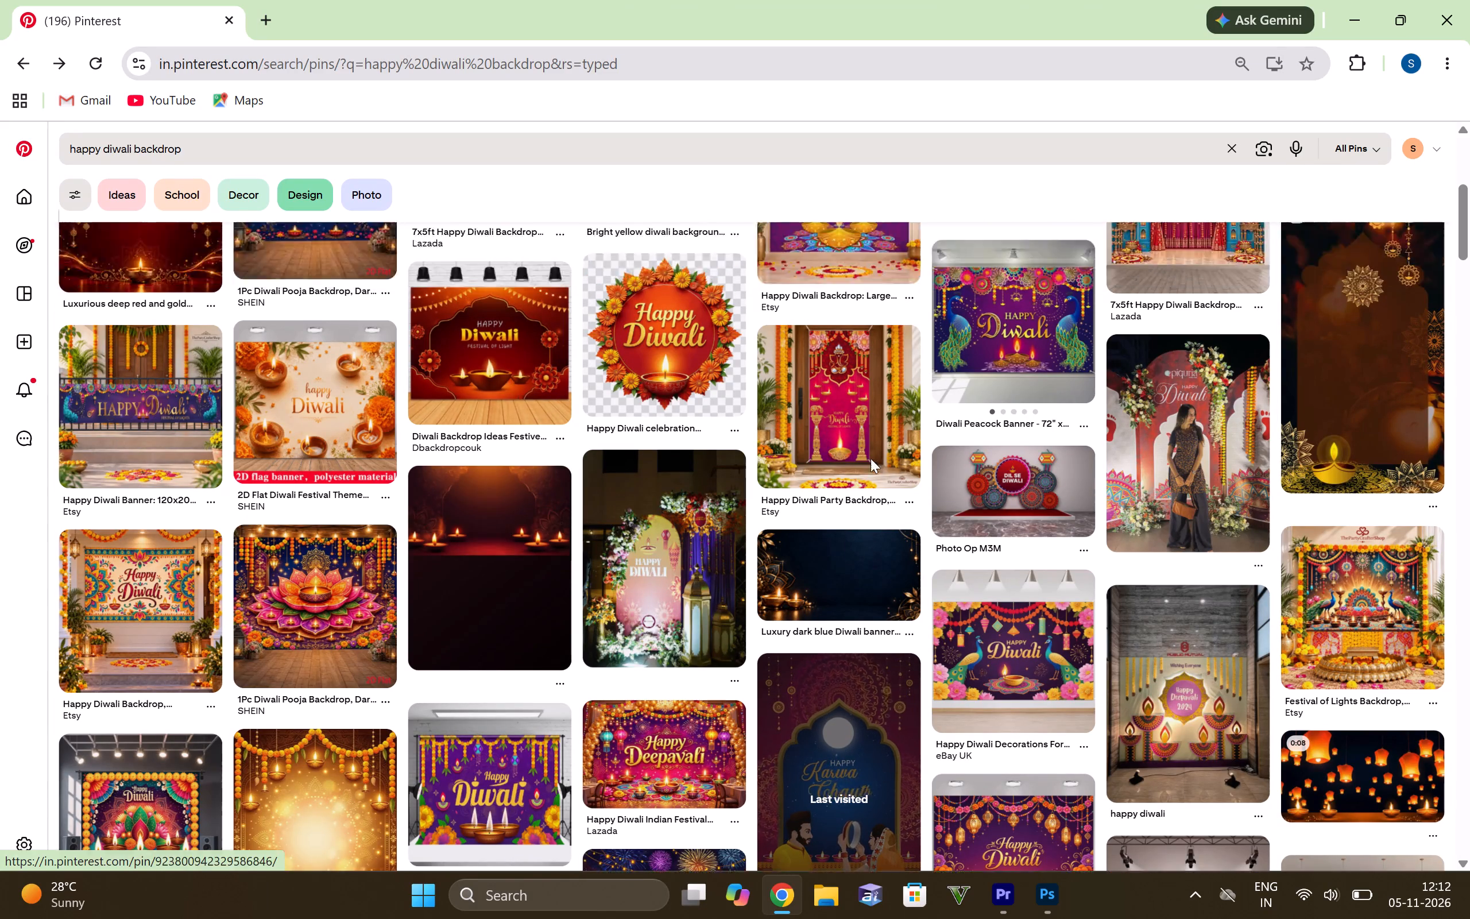
{"action": "scroll", "coordinate": [639, 468], "scroll_direction": "up", "scroll_amount": 10}
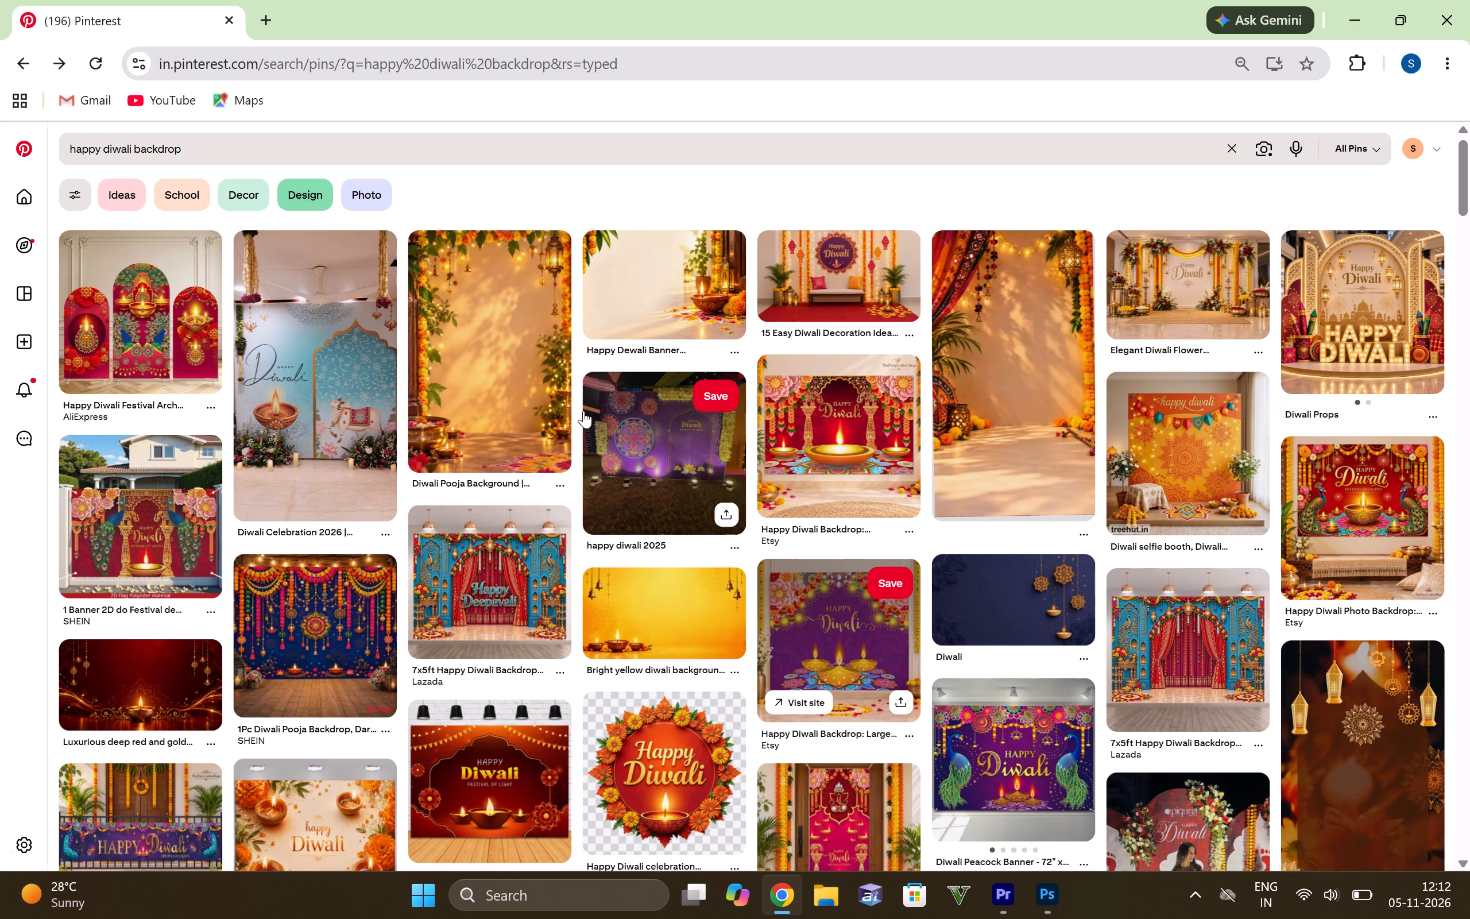
Examine the "happy diwali backdrop" pins once more, much deeper into the results, for a plain background image, and return to the first pins.
{"action": "scroll", "coordinate": [583, 411], "scroll_direction": "down", "scroll_amount": 4}
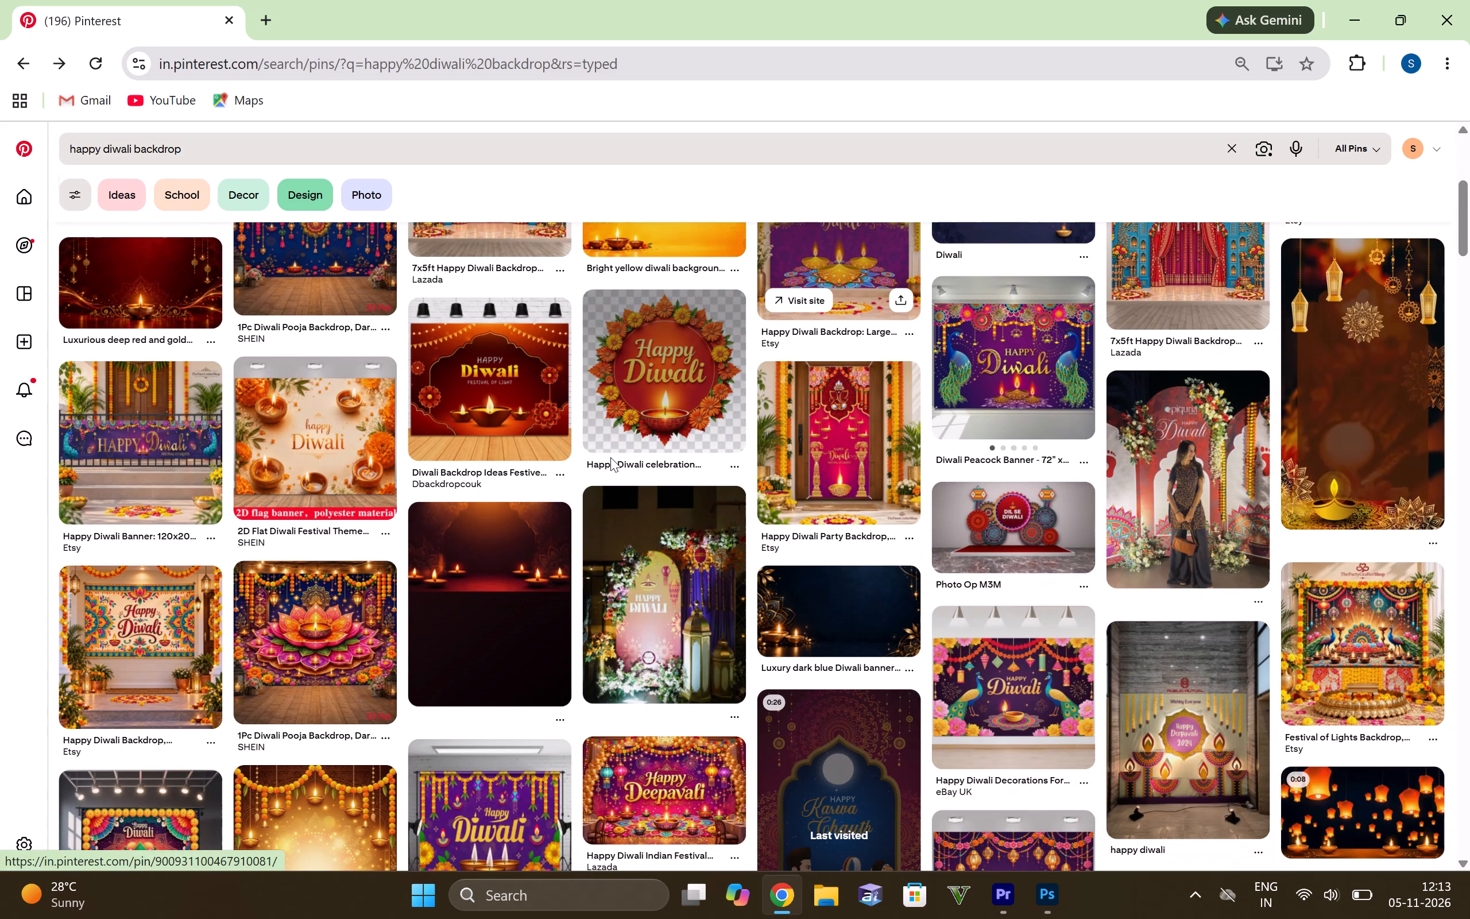
{"action": "scroll", "coordinate": [610, 457], "scroll_direction": "down", "scroll_amount": 1}
{"action": "scroll", "coordinate": [760, 413], "scroll_direction": "down", "scroll_amount": 2}
{"action": "scroll", "coordinate": [821, 377], "scroll_direction": "down", "scroll_amount": 2}
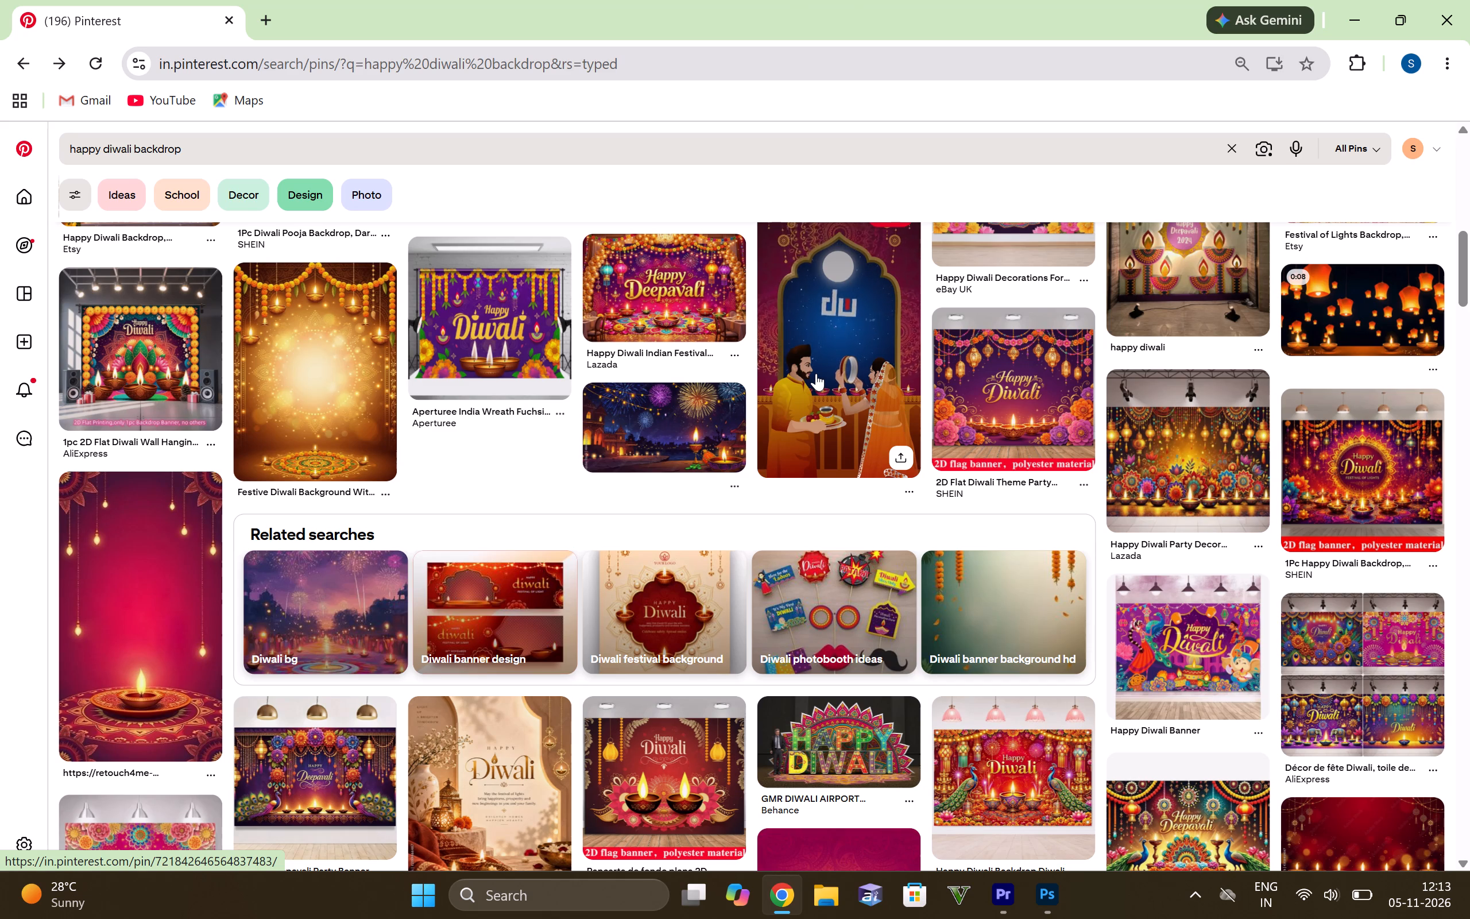
{"action": "scroll", "coordinate": [816, 373], "scroll_direction": "down", "scroll_amount": 1}
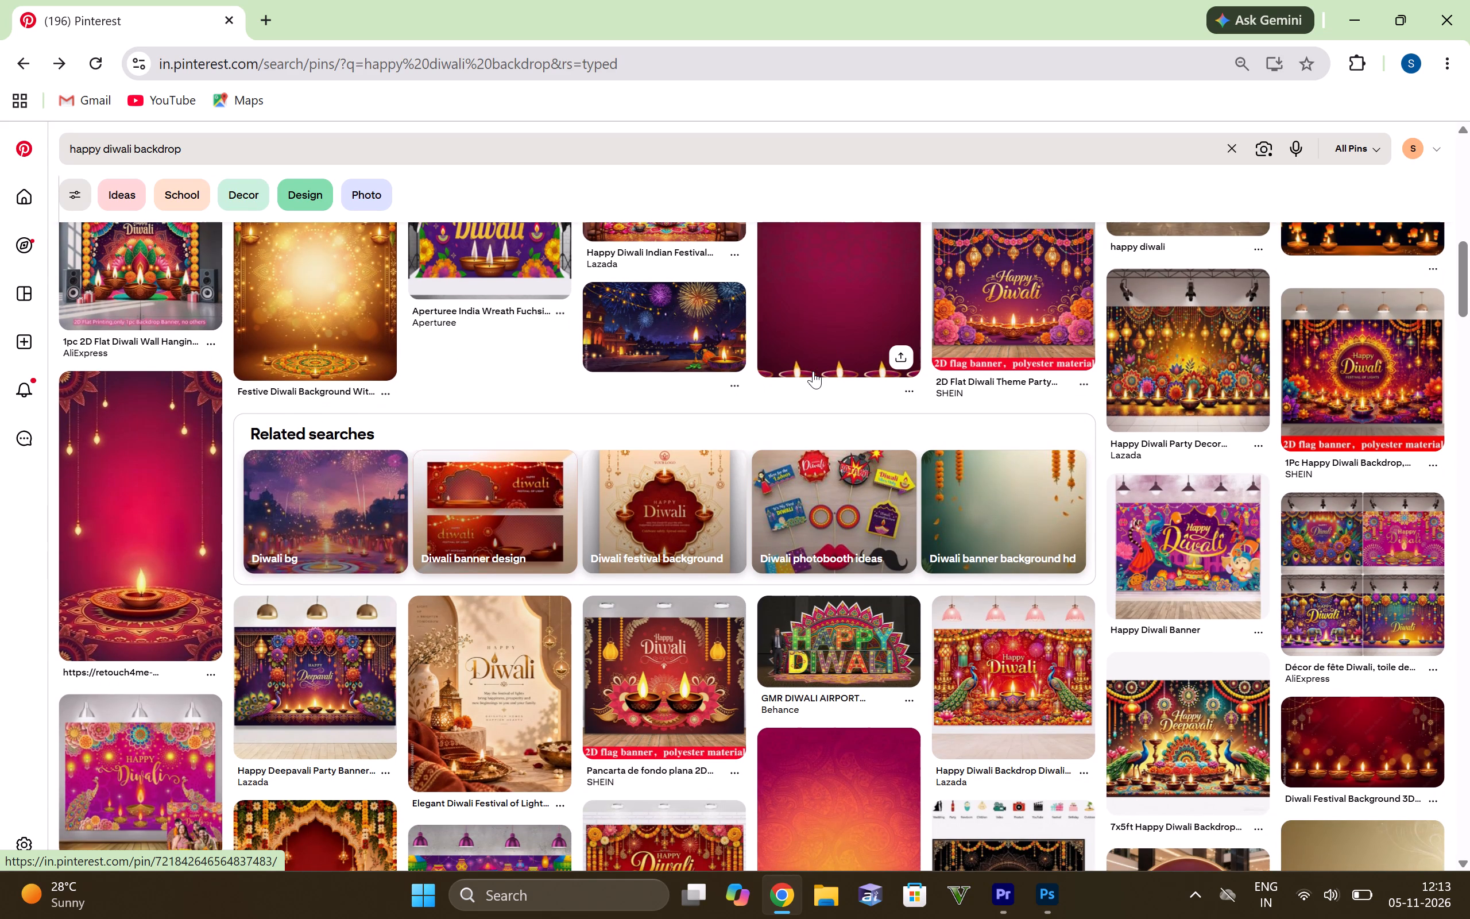
{"action": "scroll", "coordinate": [813, 371], "scroll_direction": "down", "scroll_amount": 4}
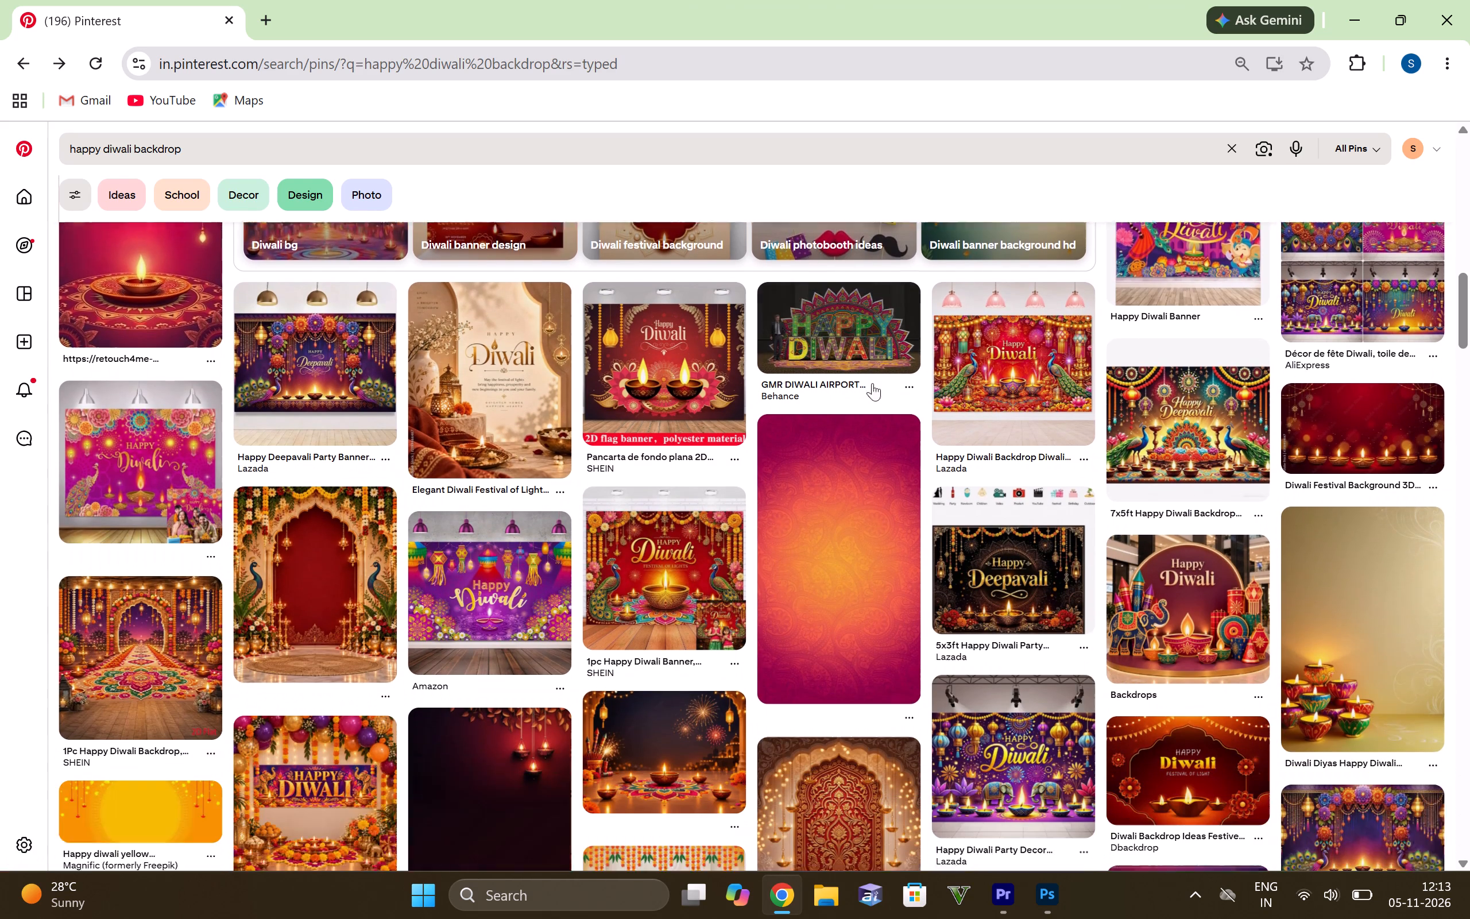
{"action": "scroll", "coordinate": [819, 464], "scroll_direction": "down", "scroll_amount": 3}
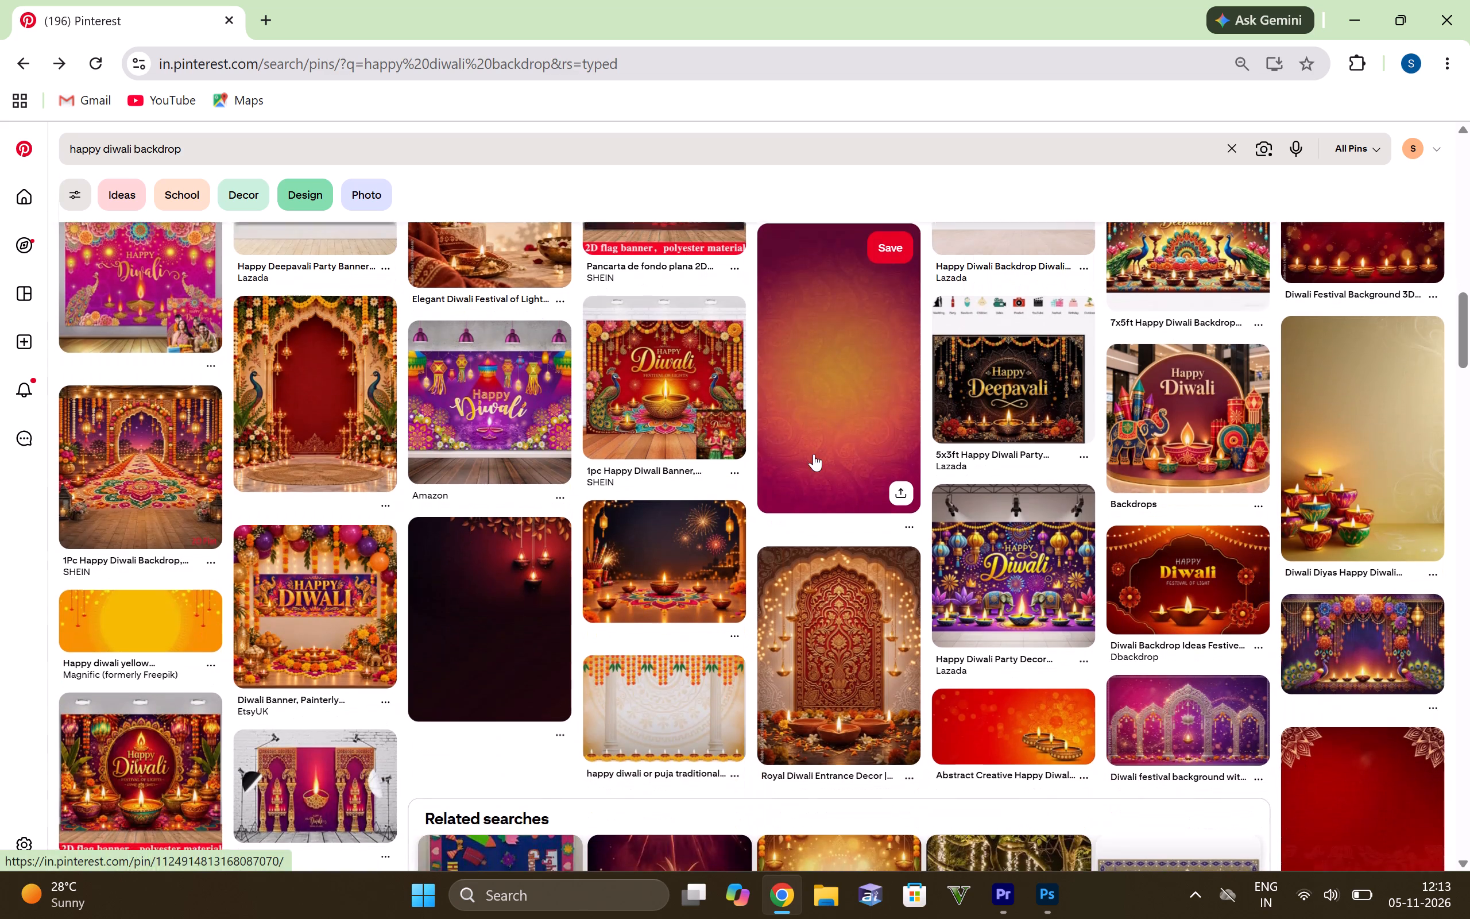
{"action": "scroll", "coordinate": [814, 454], "scroll_direction": "down", "scroll_amount": 1}
{"action": "scroll", "coordinate": [1273, 554], "scroll_direction": "down", "scroll_amount": 3}
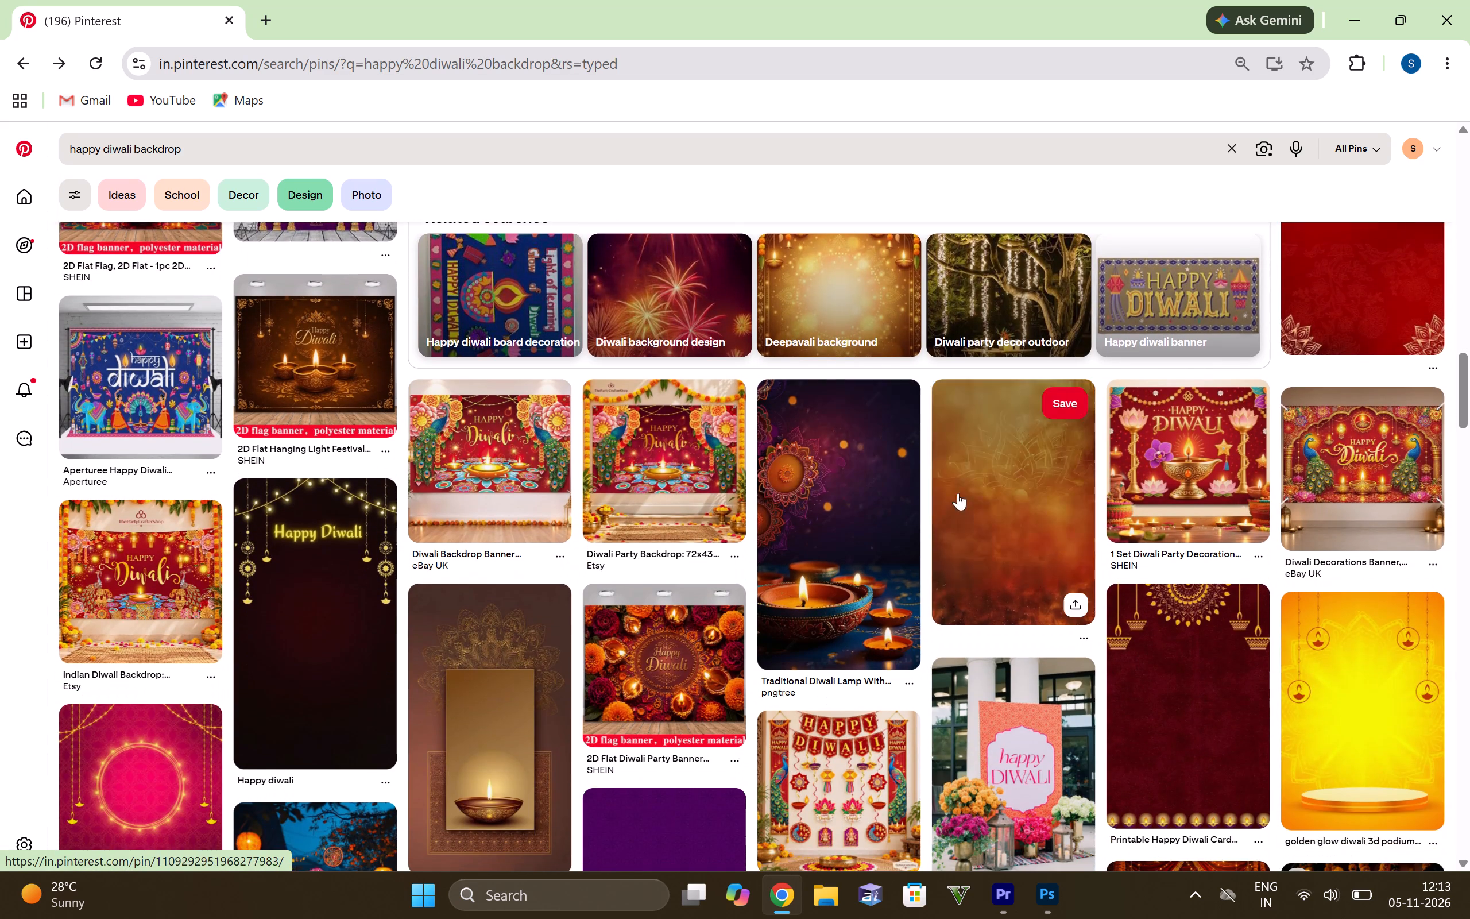
{"action": "scroll", "coordinate": [977, 468], "scroll_direction": "down", "scroll_amount": 2}
{"action": "scroll", "coordinate": [1236, 380], "scroll_direction": "down", "scroll_amount": 3}
{"action": "scroll", "coordinate": [860, 434], "scroll_direction": "down", "scroll_amount": 2}
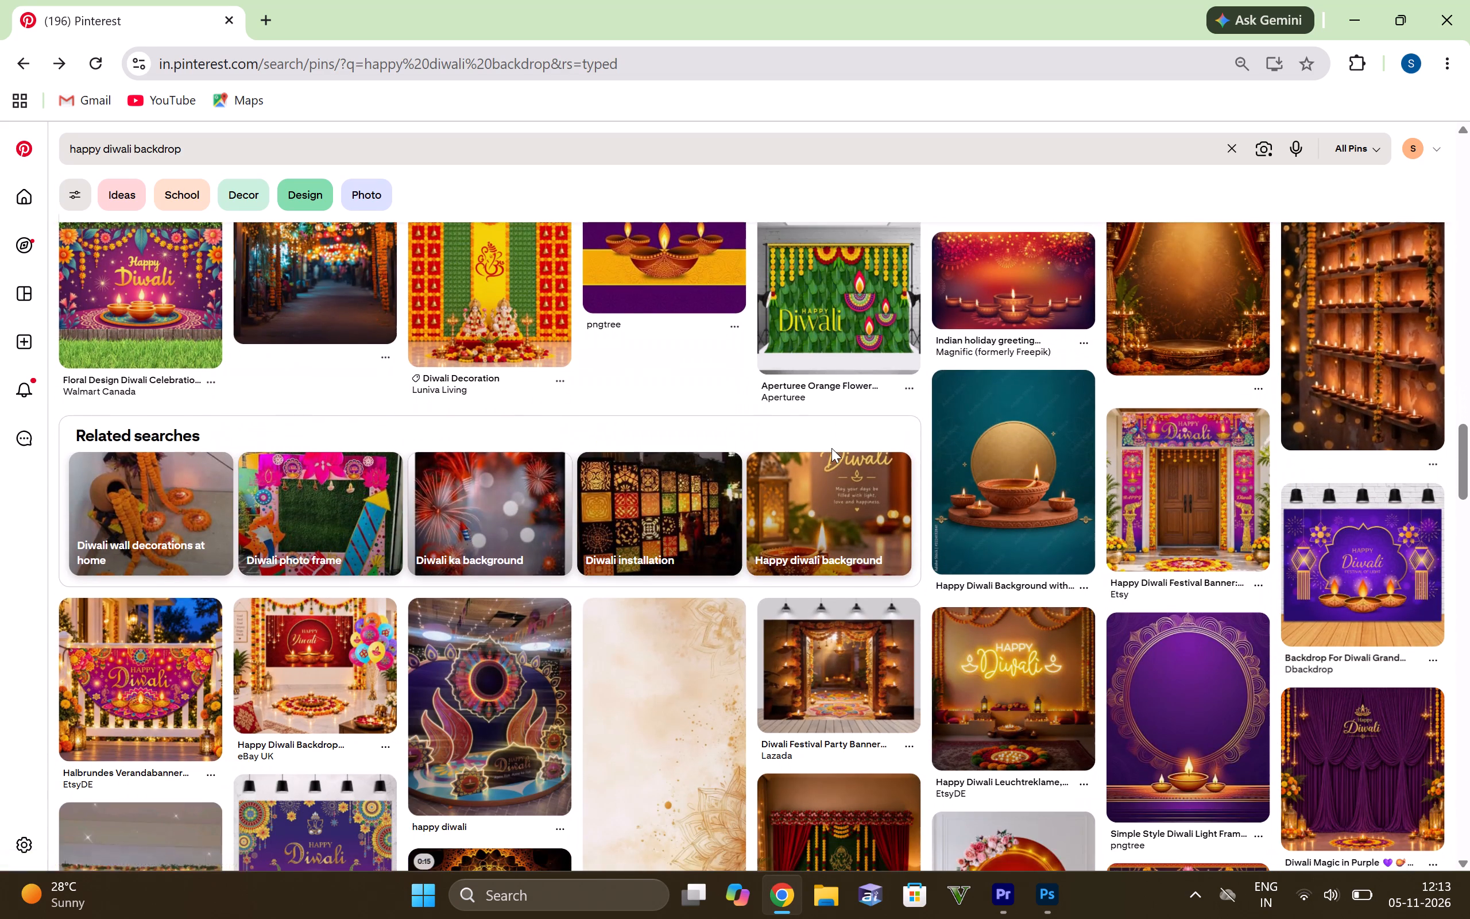
{"action": "scroll", "coordinate": [831, 448], "scroll_direction": "down", "scroll_amount": 1}
{"action": "scroll", "coordinate": [787, 473], "scroll_direction": "down", "scroll_amount": 2}
{"action": "scroll", "coordinate": [674, 442], "scroll_direction": "down", "scroll_amount": 2}
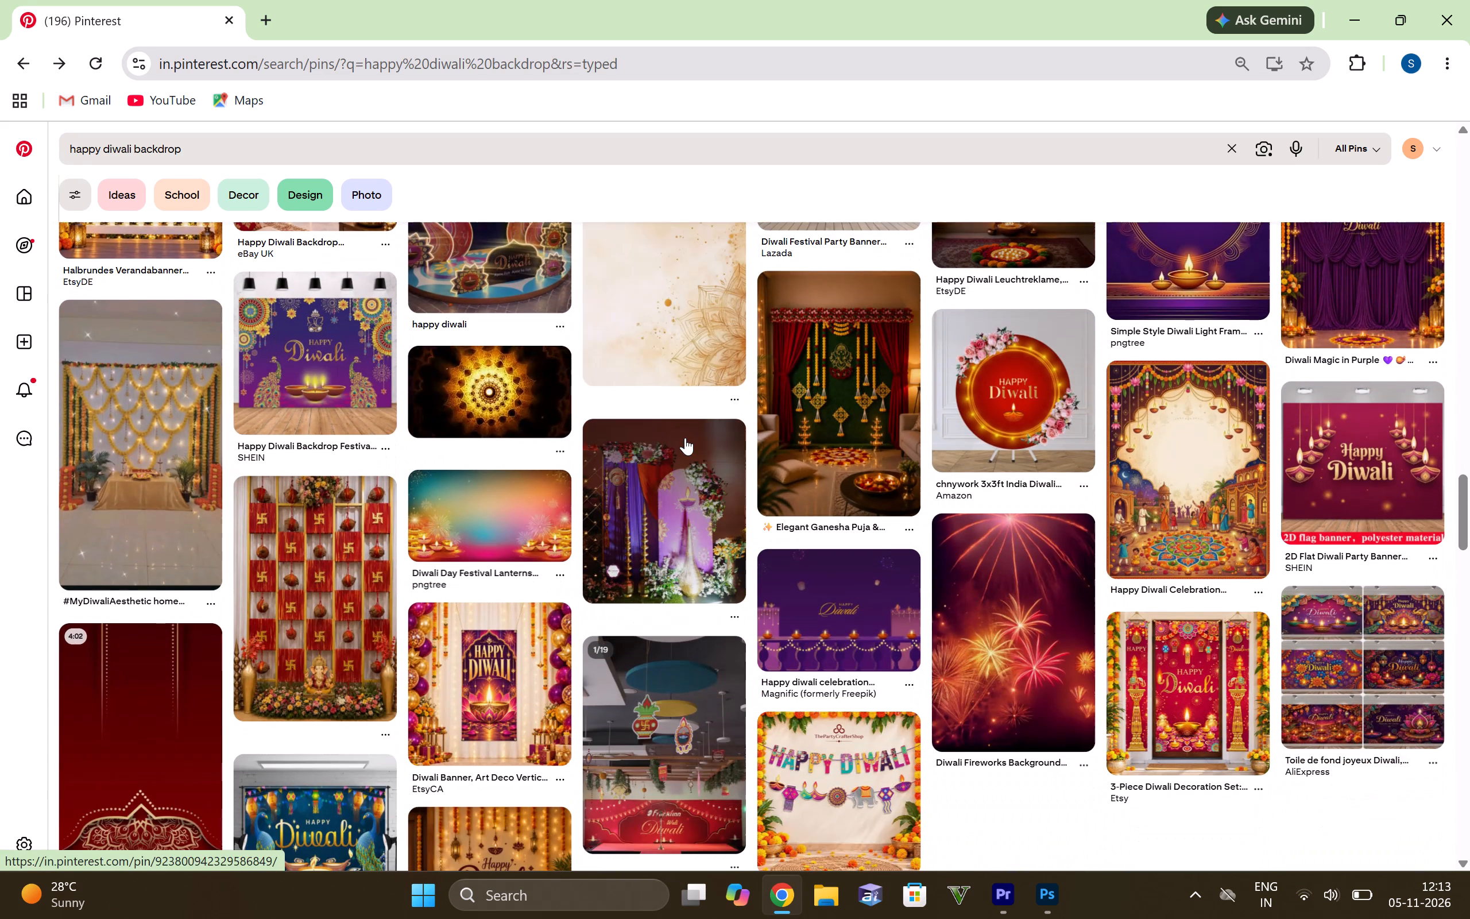
{"action": "scroll", "coordinate": [685, 438], "scroll_direction": "down", "scroll_amount": 8}
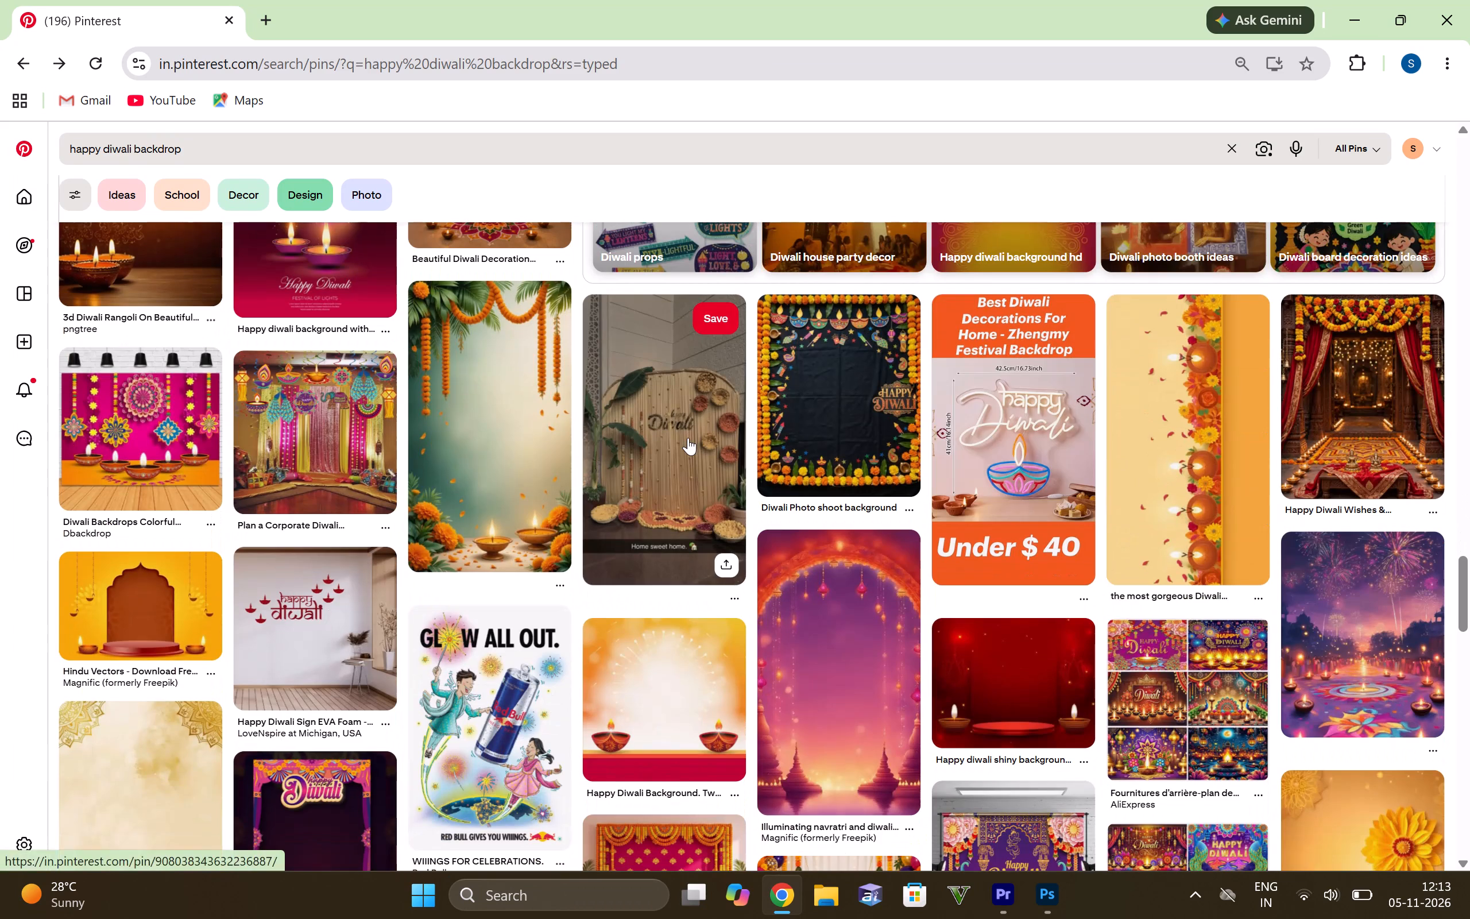
{"action": "scroll", "coordinate": [688, 438], "scroll_direction": "down", "scroll_amount": 2}
{"action": "scroll", "coordinate": [765, 407], "scroll_direction": "down", "scroll_amount": 6}
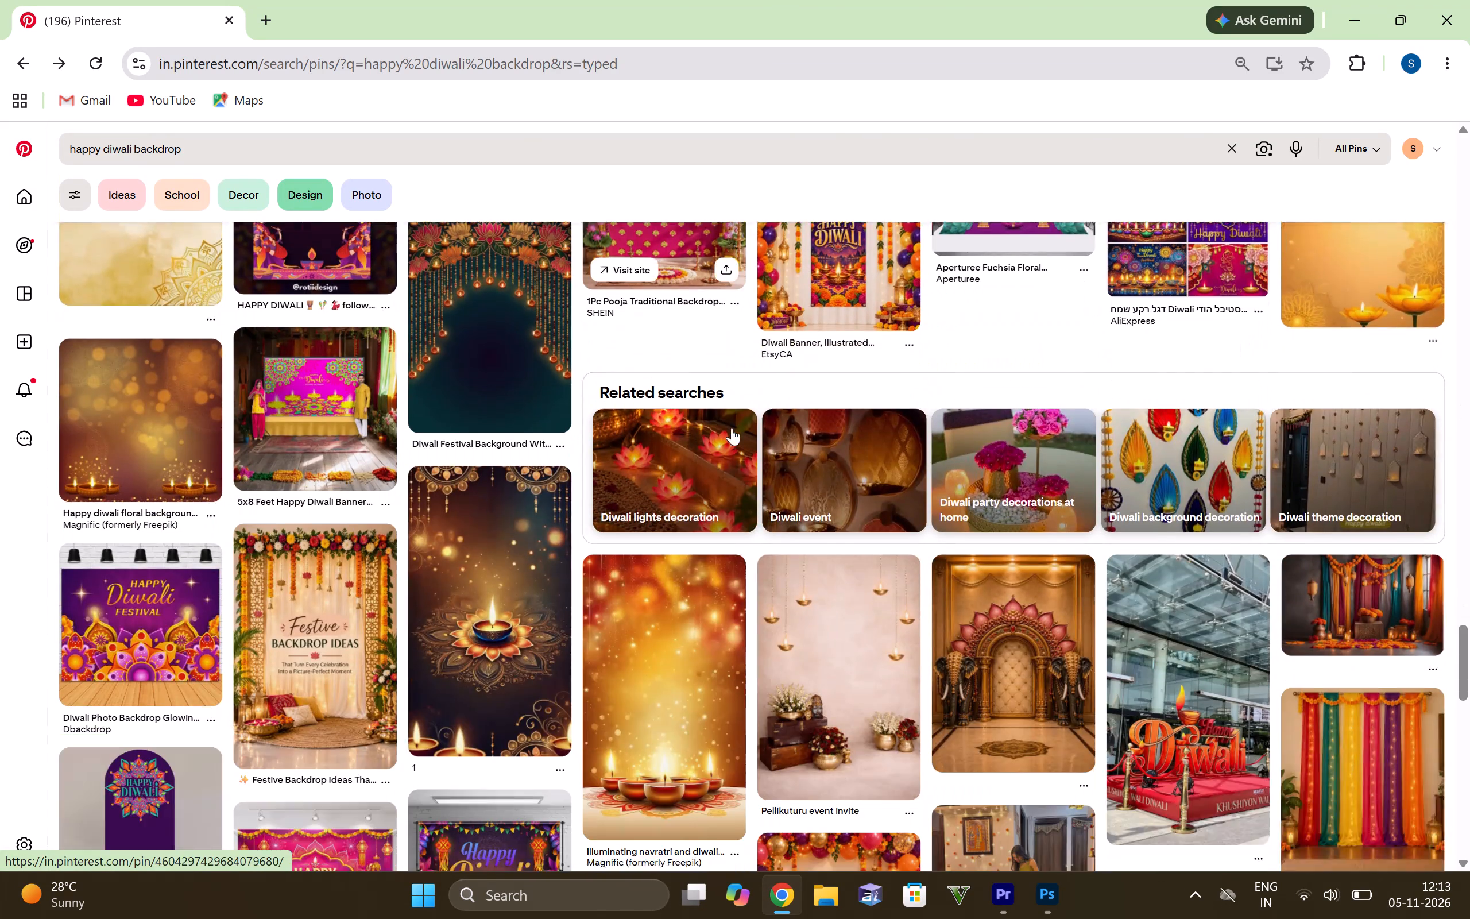
{"action": "scroll", "coordinate": [732, 428], "scroll_direction": "down", "scroll_amount": 3}
{"action": "scroll", "coordinate": [653, 491], "scroll_direction": "down", "scroll_amount": 2}
{"action": "scroll", "coordinate": [699, 514], "scroll_direction": "down", "scroll_amount": 6}
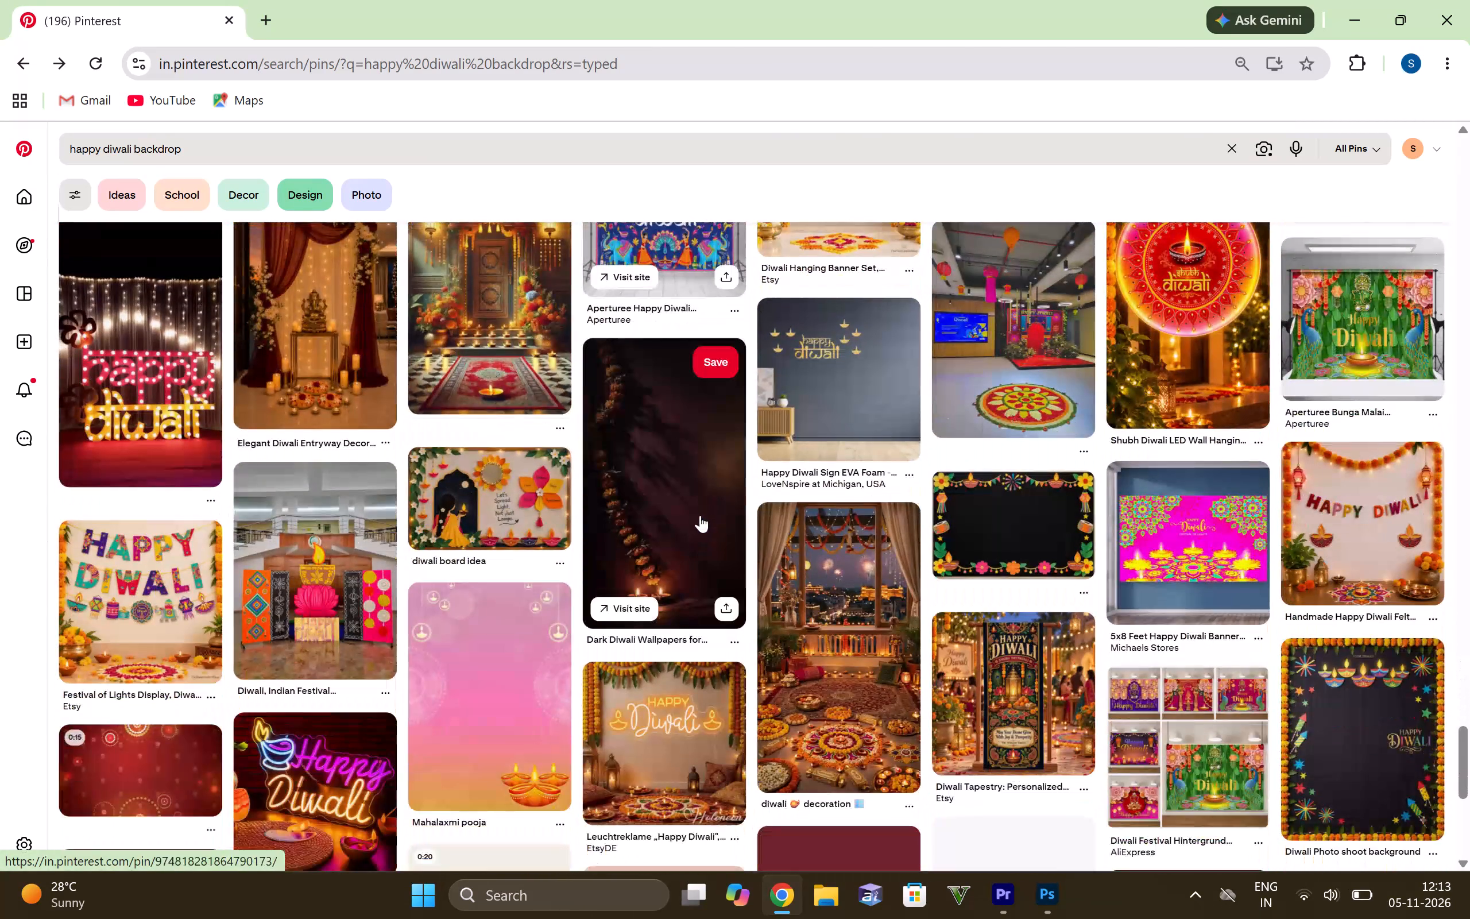
{"action": "scroll", "coordinate": [703, 510], "scroll_direction": "down", "scroll_amount": 2}
{"action": "scroll", "coordinate": [649, 527], "scroll_direction": "down", "scroll_amount": 6}
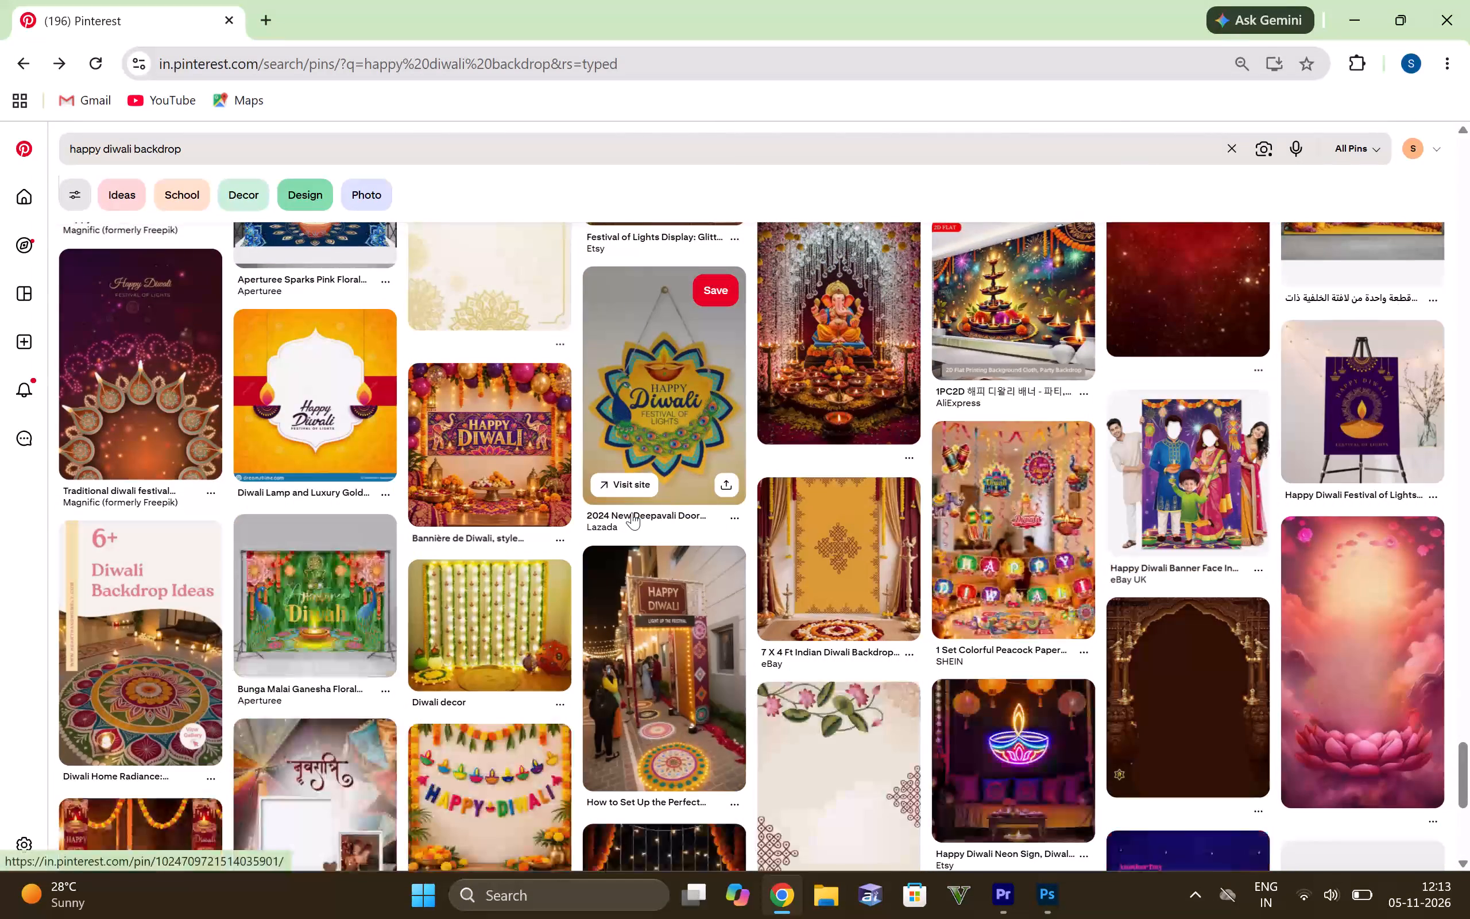
{"action": "scroll", "coordinate": [632, 512], "scroll_direction": "down", "scroll_amount": 7}
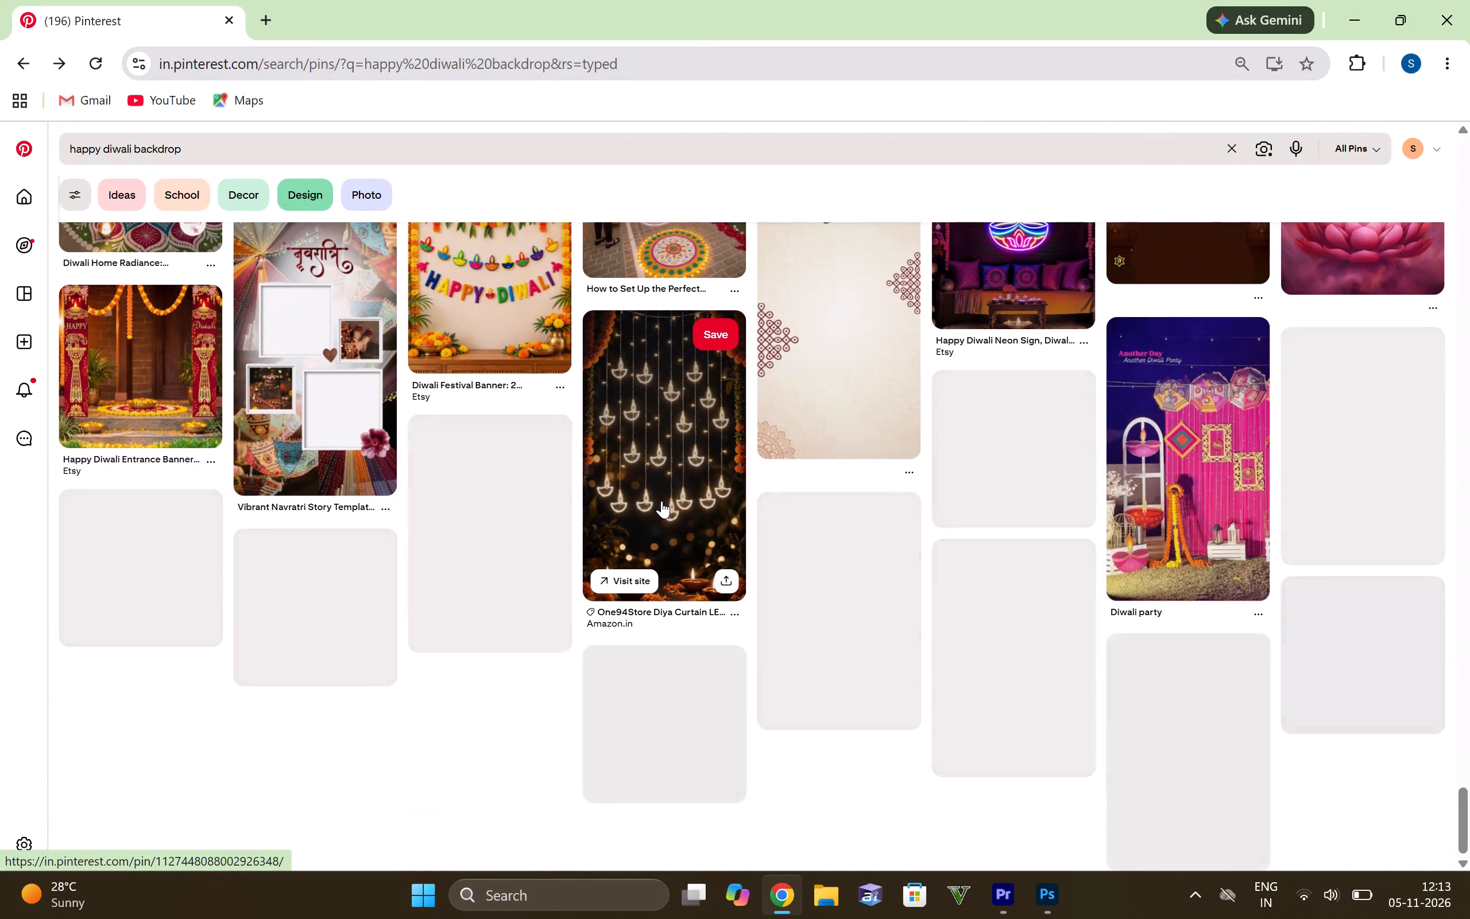
{"action": "scroll", "coordinate": [676, 501], "scroll_direction": "down", "scroll_amount": 1}
{"action": "scroll", "coordinate": [782, 485], "scroll_direction": "up", "scroll_amount": 1}
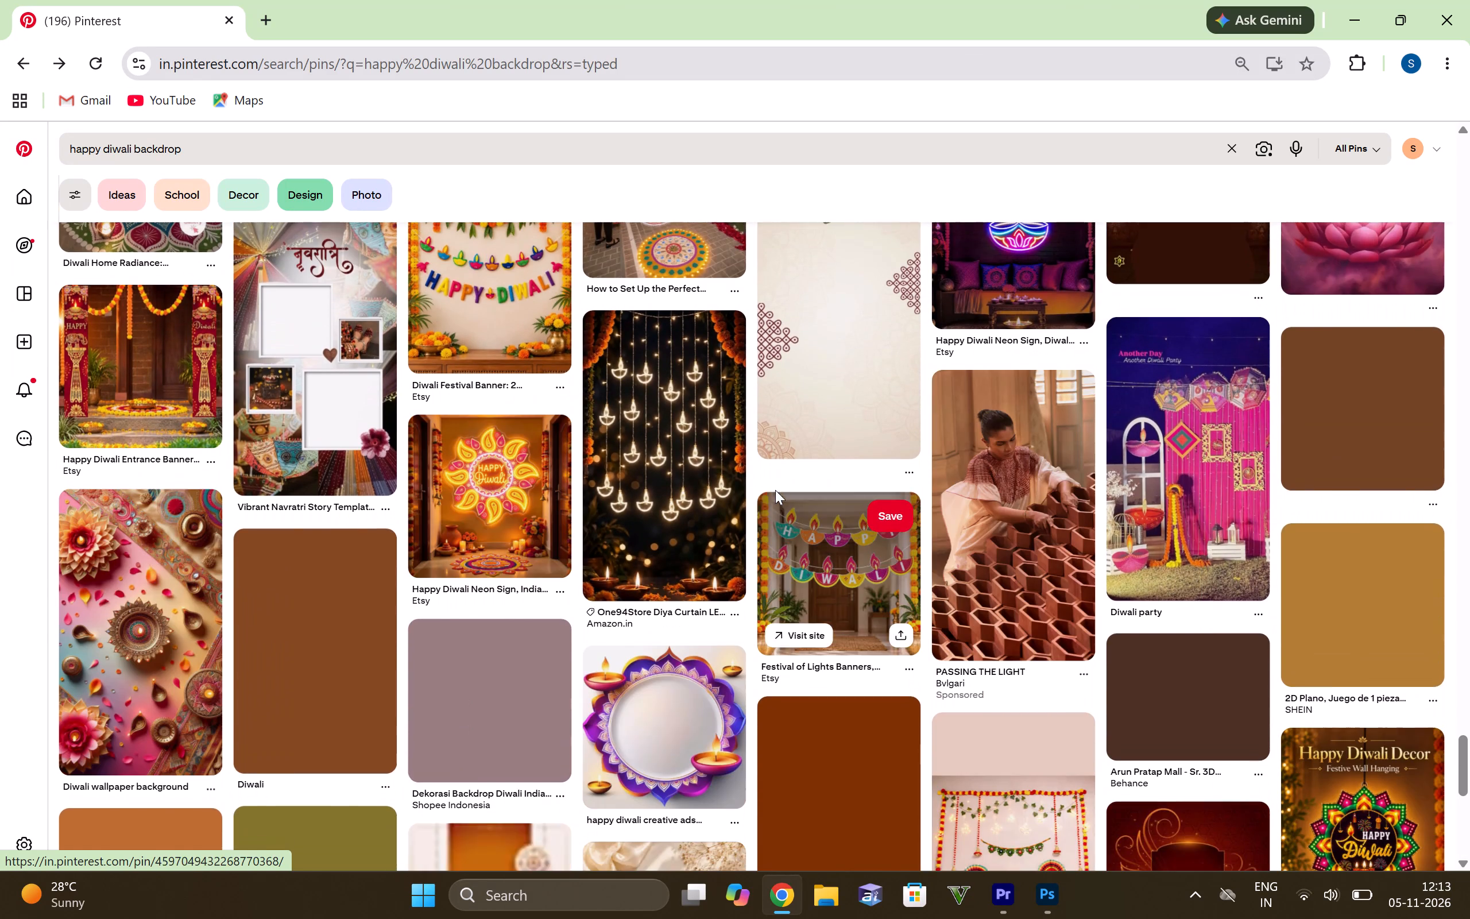
{"action": "scroll", "coordinate": [721, 477], "scroll_direction": "down", "scroll_amount": 2}
{"action": "scroll", "coordinate": [602, 508], "scroll_direction": "down", "scroll_amount": 2}
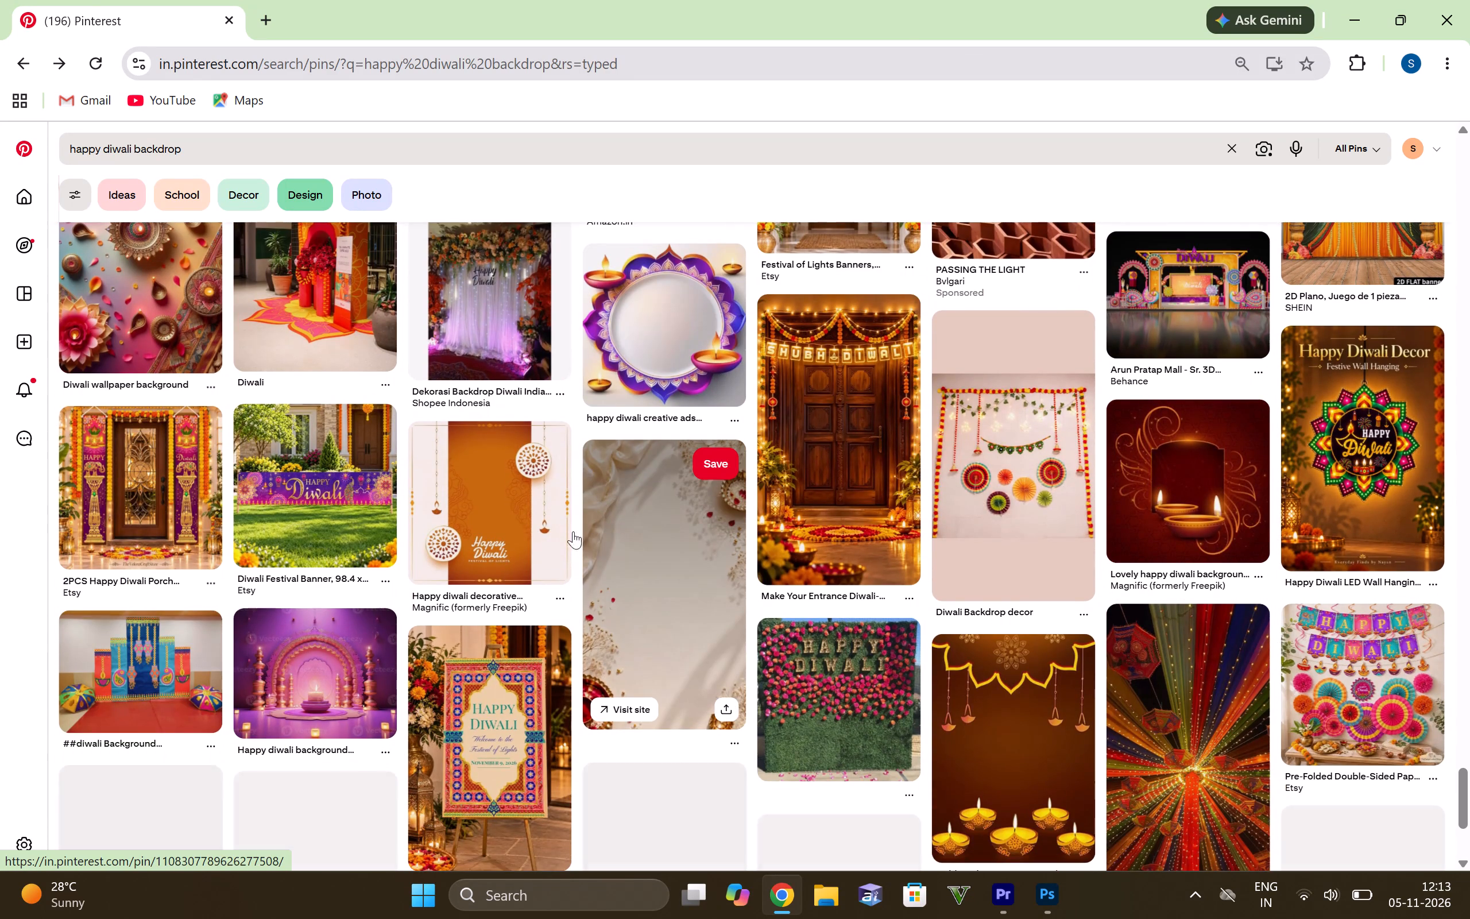
{"action": "scroll", "coordinate": [533, 543], "scroll_direction": "down", "scroll_amount": 2}
{"action": "scroll", "coordinate": [620, 482], "scroll_direction": "up", "scroll_amount": 14}
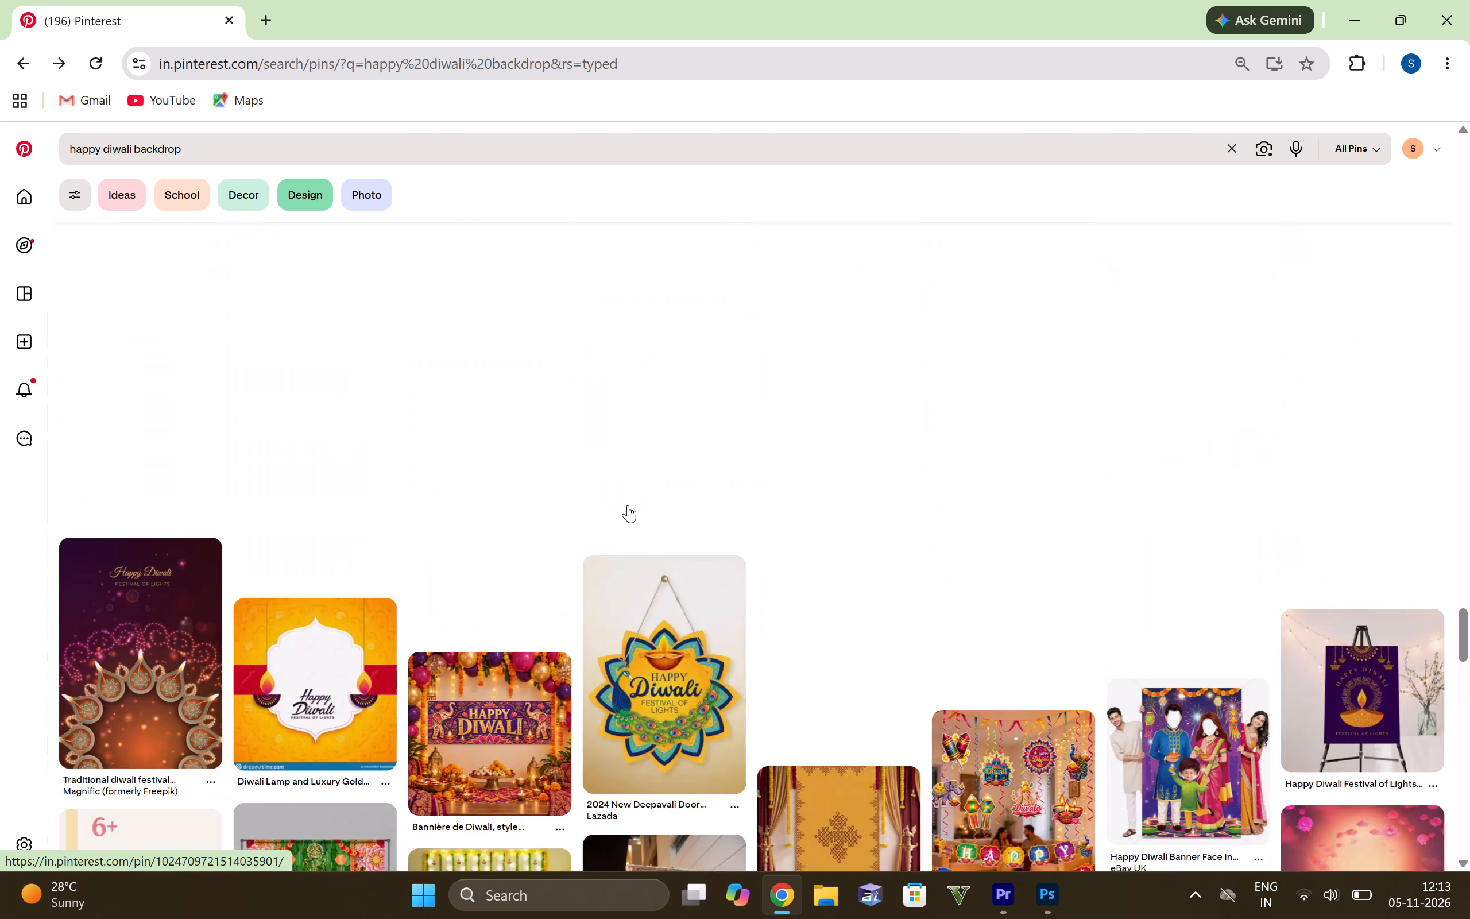
{"action": "scroll", "coordinate": [628, 505], "scroll_direction": "up", "scroll_amount": 20}
{"action": "scroll", "coordinate": [628, 505], "scroll_direction": "up", "scroll_amount": 20}
{"action": "scroll", "coordinate": [628, 505], "scroll_direction": "up", "scroll_amount": 6}
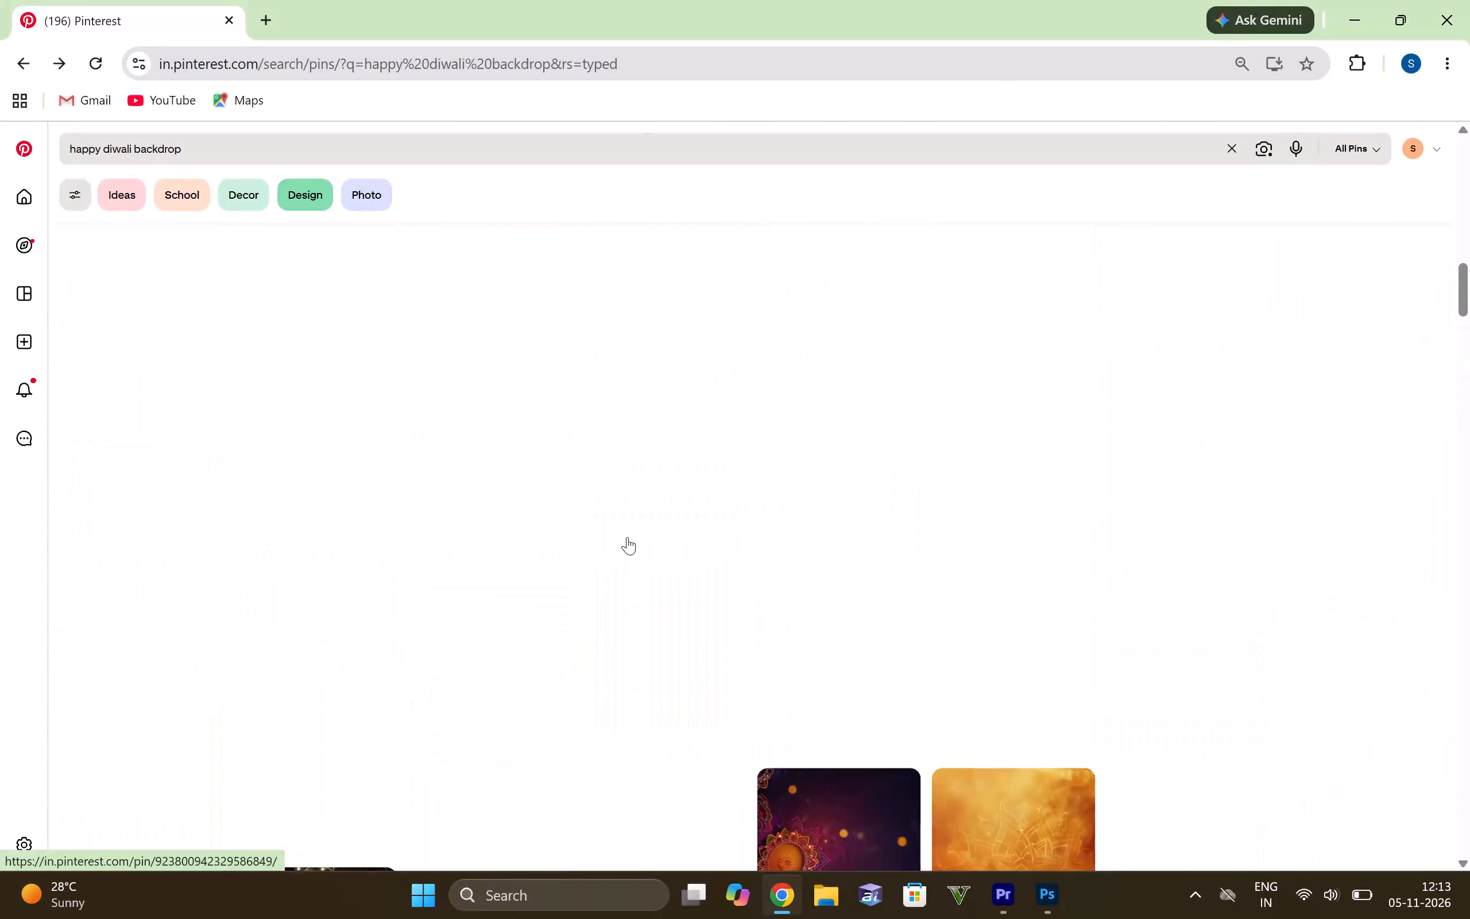
{"action": "scroll", "coordinate": [627, 537], "scroll_direction": "up", "scroll_amount": 20}
{"action": "scroll", "coordinate": [627, 537], "scroll_direction": "up", "scroll_amount": 13}
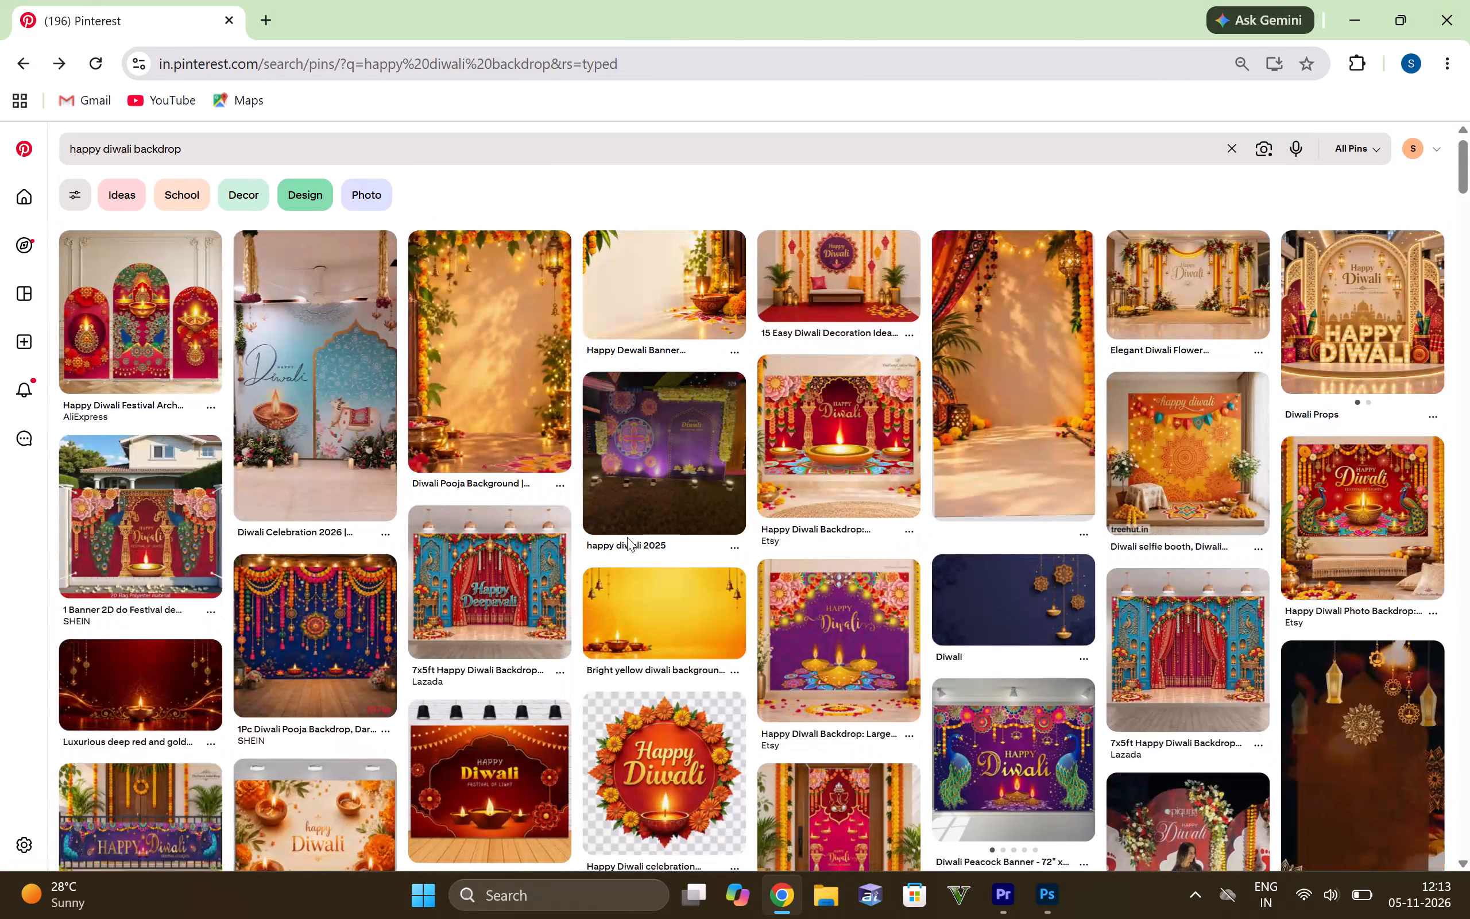
{"action": "scroll", "coordinate": [627, 537], "scroll_direction": "up", "scroll_amount": 4}
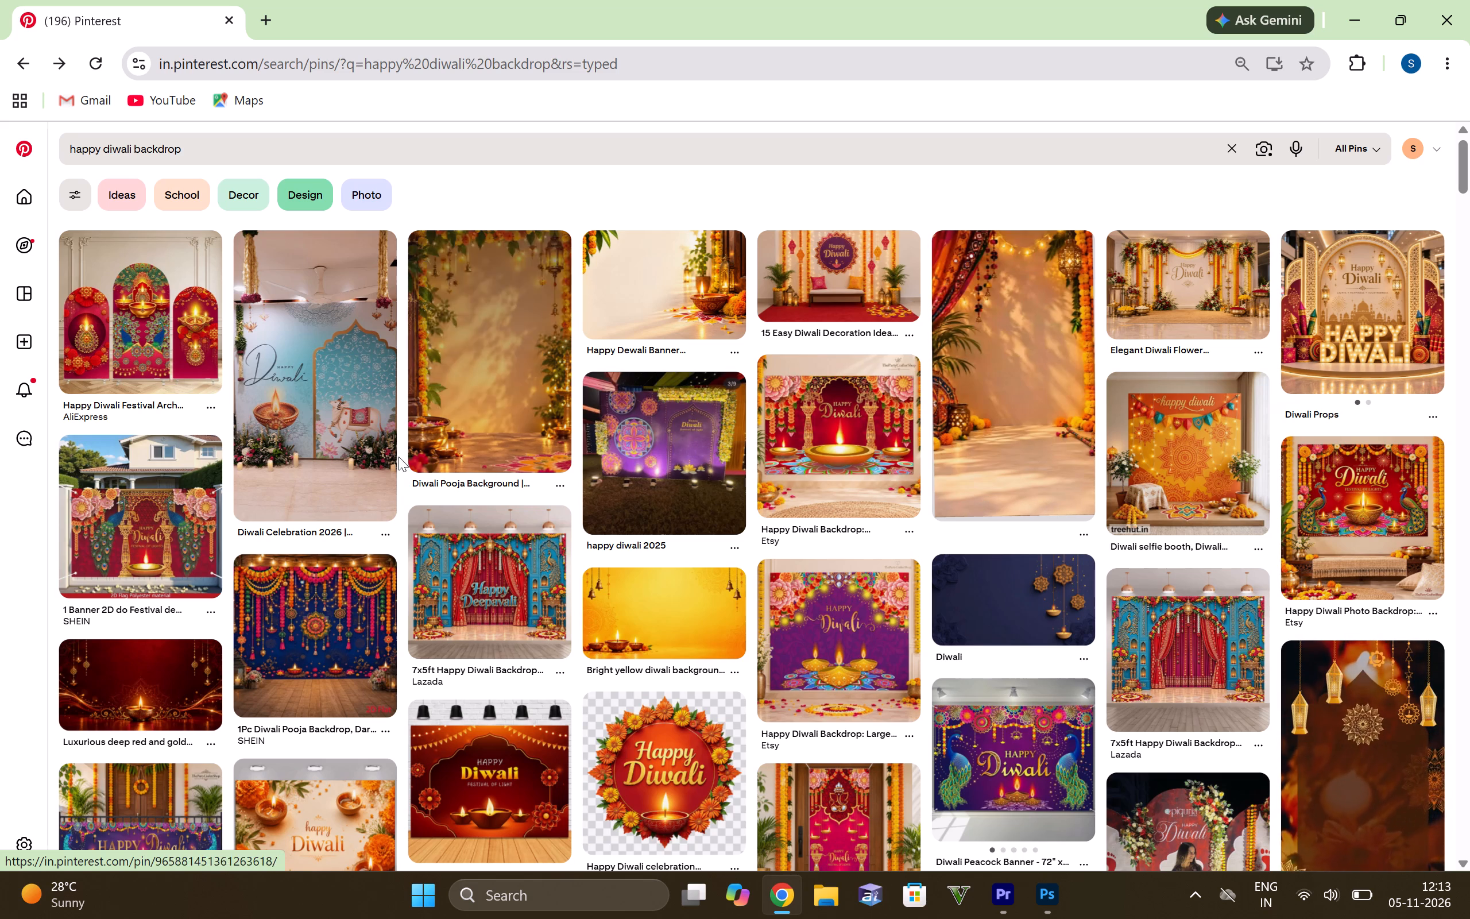
Revisit the Karwa Chauth pin with the blue arch and moon among the backdrop results, and return to the first results.
{"action": "scroll", "coordinate": [290, 449], "scroll_direction": "up", "scroll_amount": 5}
{"action": "scroll", "coordinate": [490, 503], "scroll_direction": "down", "scroll_amount": 4}
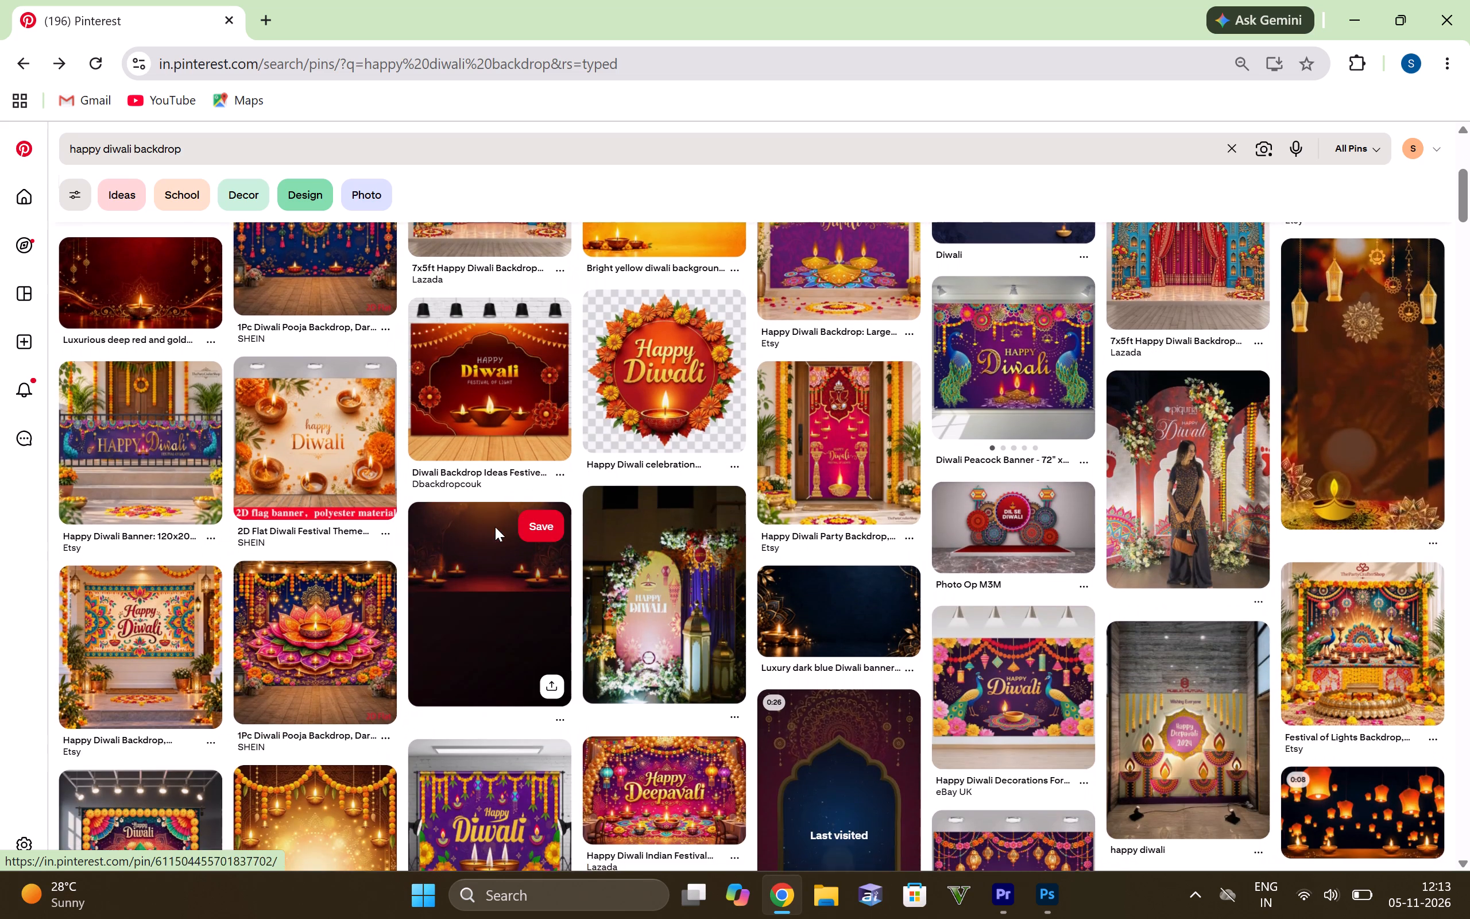
{"action": "scroll", "coordinate": [497, 527], "scroll_direction": "down", "scroll_amount": 3}
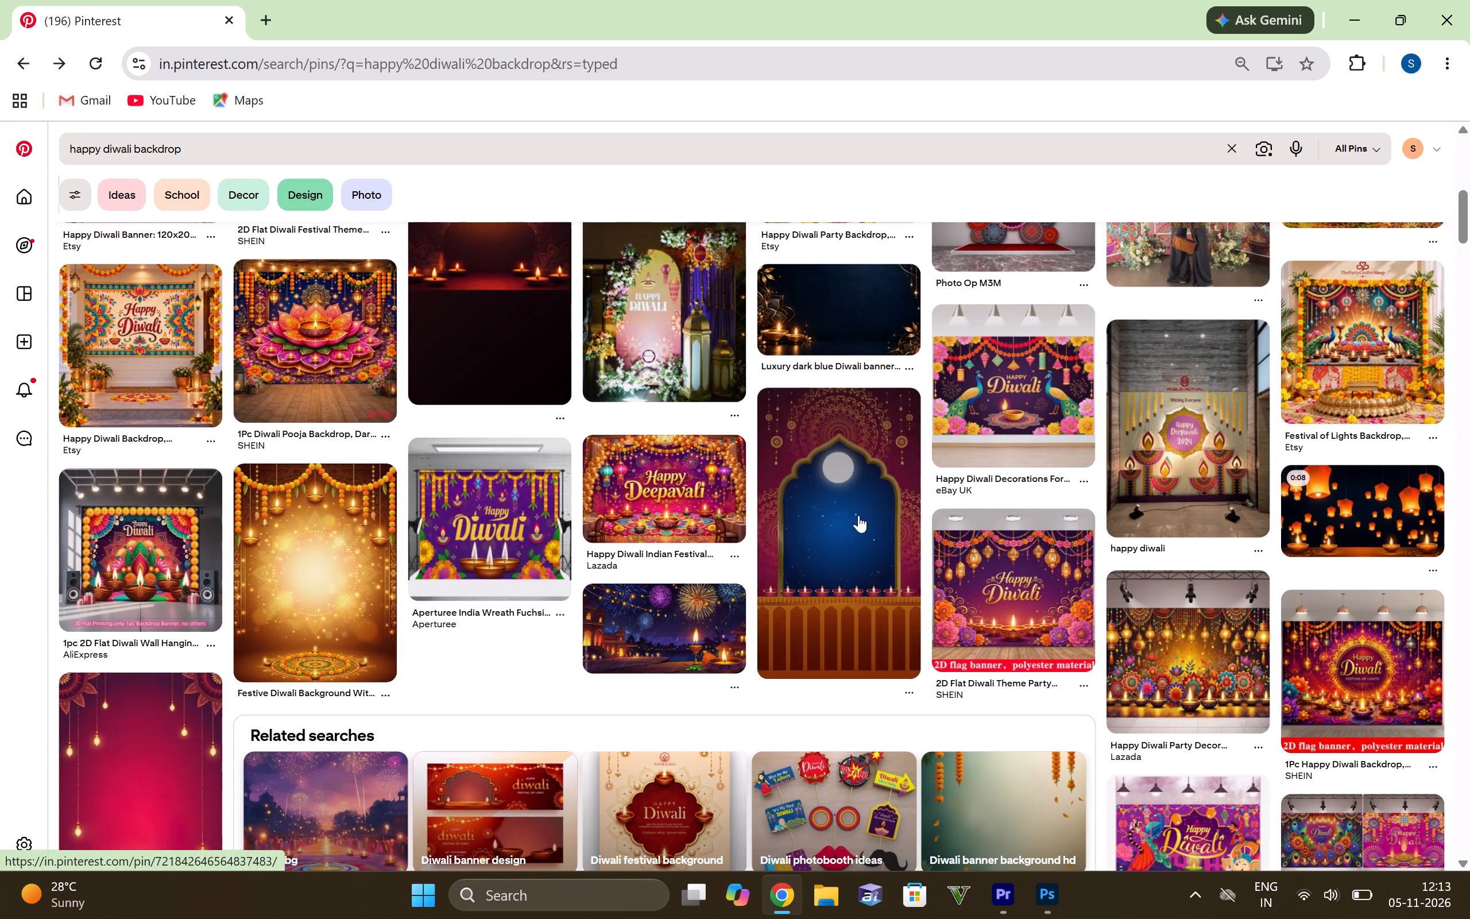
{"action": "left_click", "coordinate": [858, 515]}
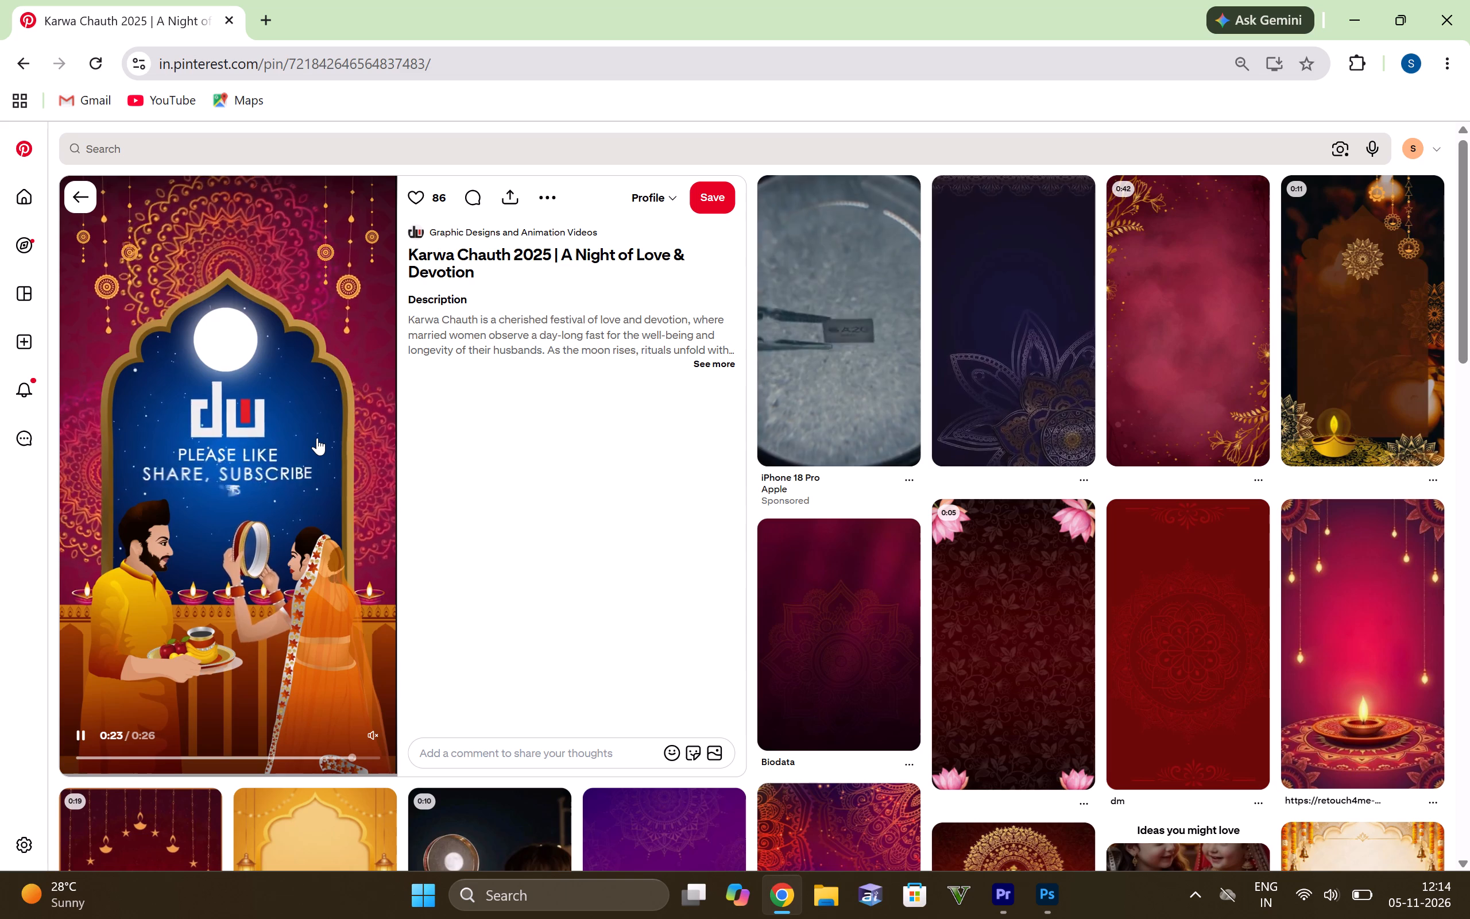
{"action": "left_click", "coordinate": [83, 203]}
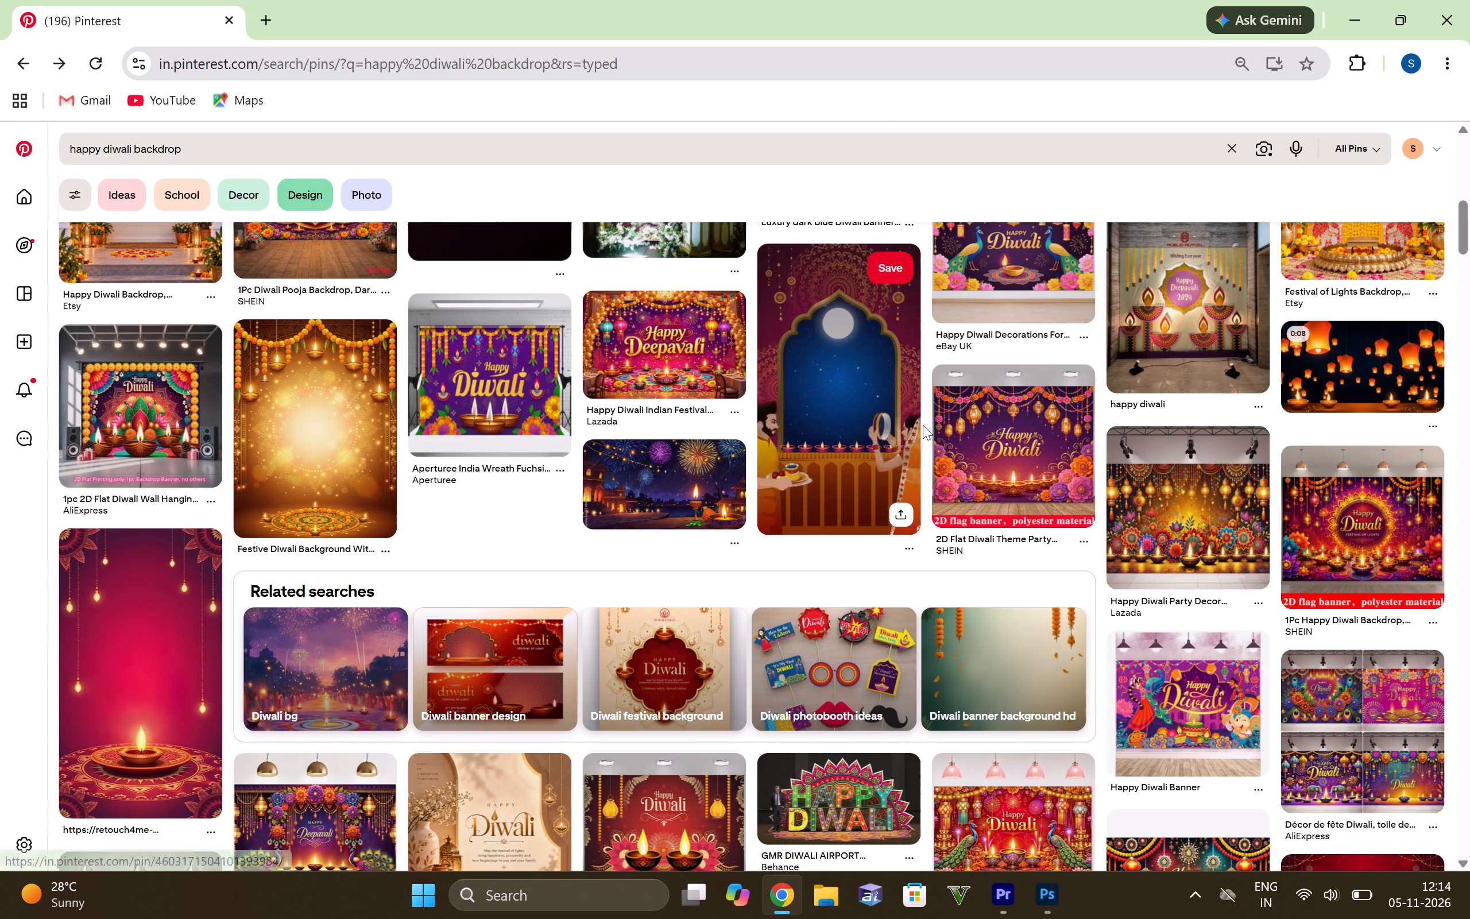
{"action": "scroll", "coordinate": [747, 441], "scroll_direction": "up", "scroll_amount": 6}
{"action": "scroll", "coordinate": [163, 153], "scroll_direction": "up", "scroll_amount": 1}
{"action": "scroll", "coordinate": [624, 326], "scroll_direction": "up", "scroll_amount": 4}
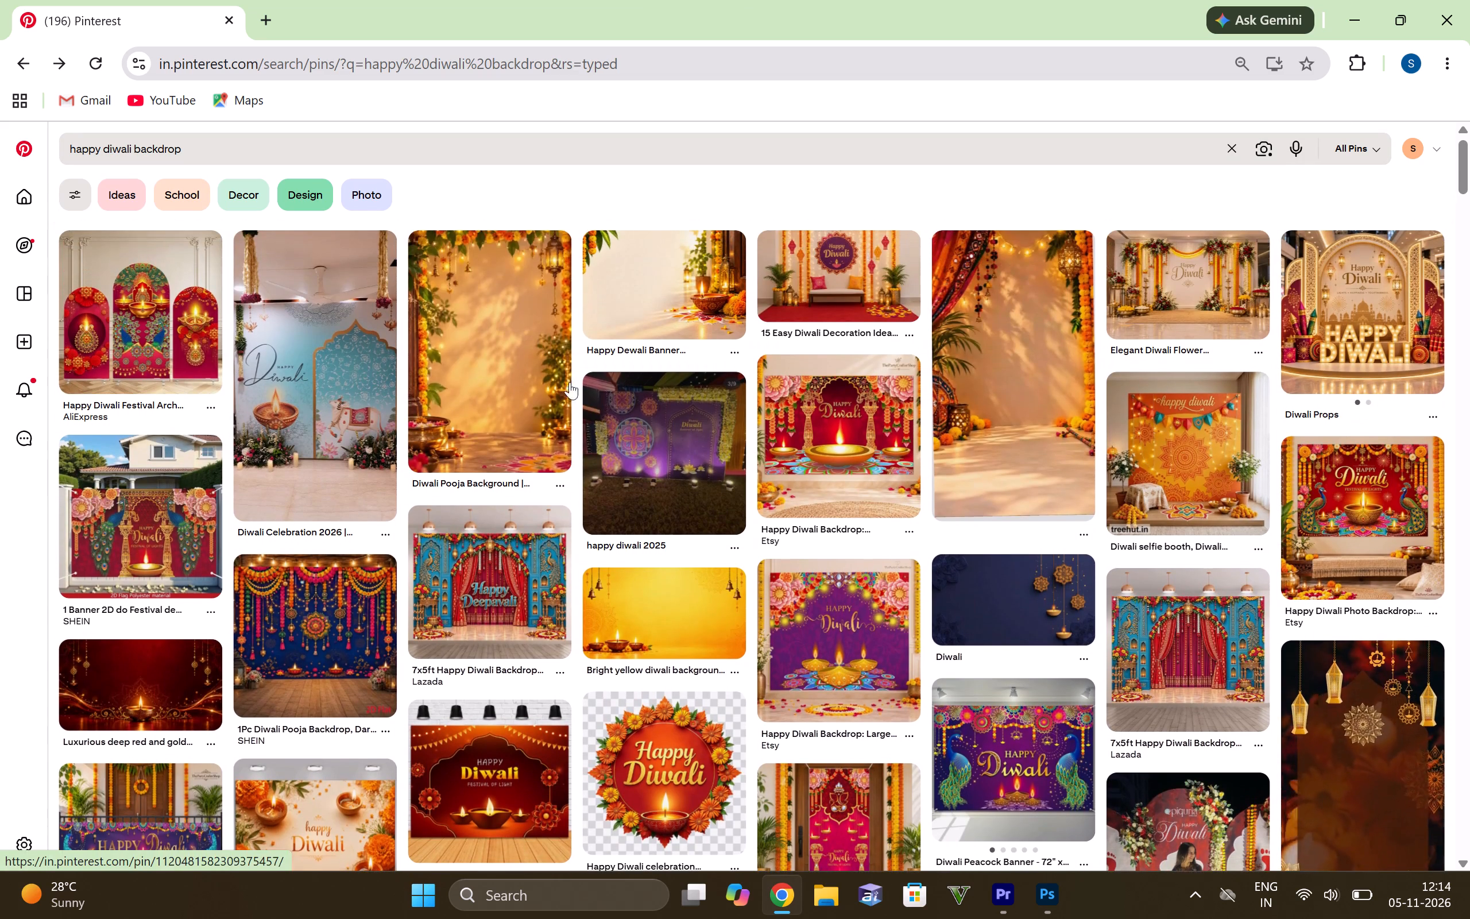
{"action": "scroll", "coordinate": [533, 342], "scroll_direction": "up", "scroll_amount": 4}
Search Pinterest for the suggested phrase "happy diwali backdrops".
{"action": "left_click", "coordinate": [405, 142]}
{"action": "key", "text": "Return"}
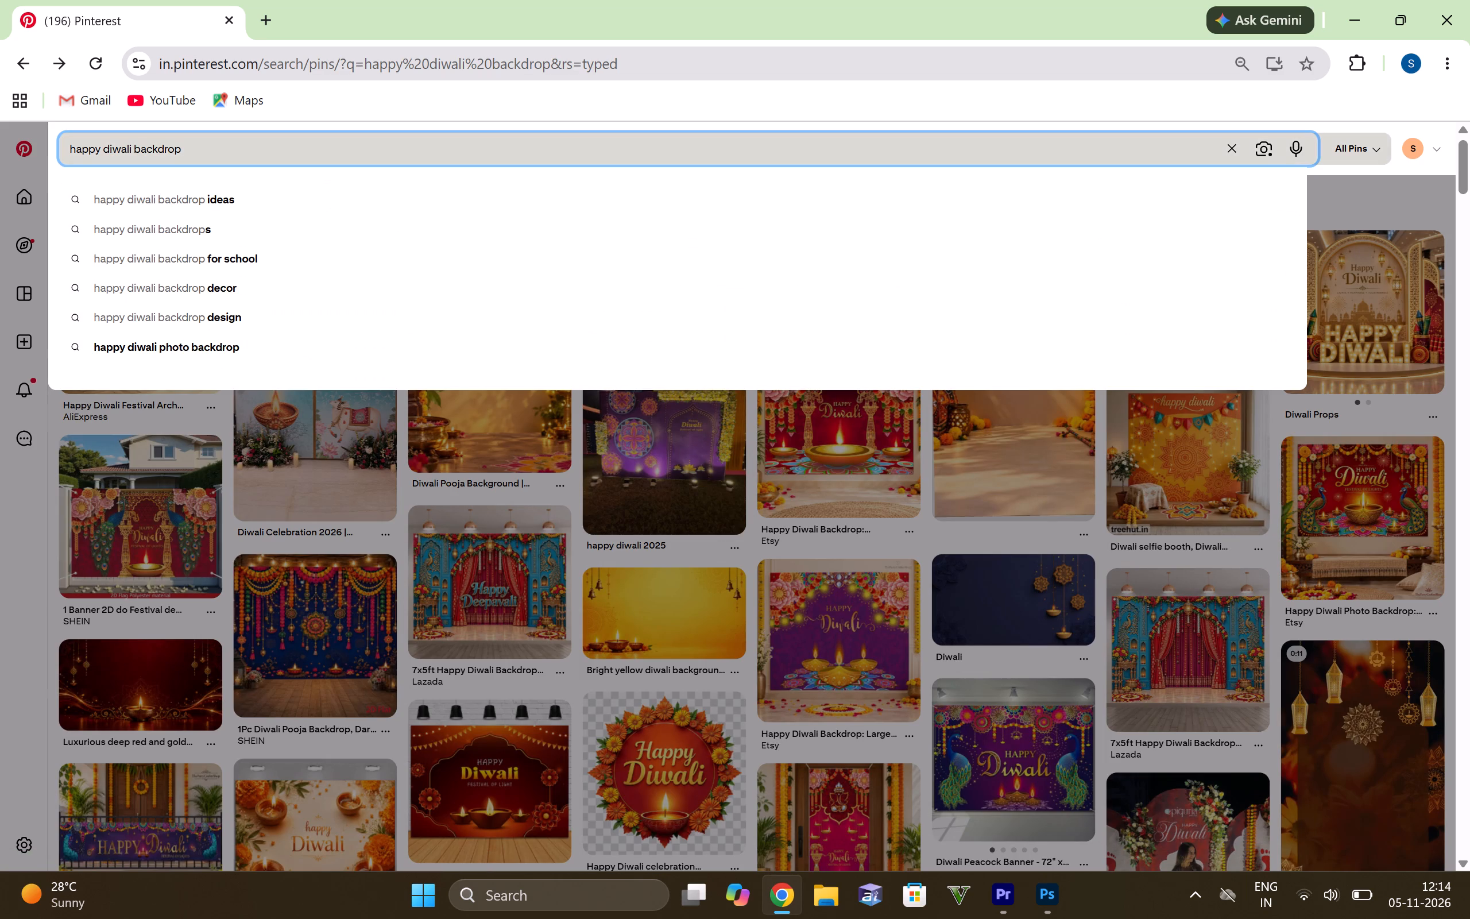
{"action": "left_click", "coordinate": [350, 150]}
{"action": "key", "text": "Return"}
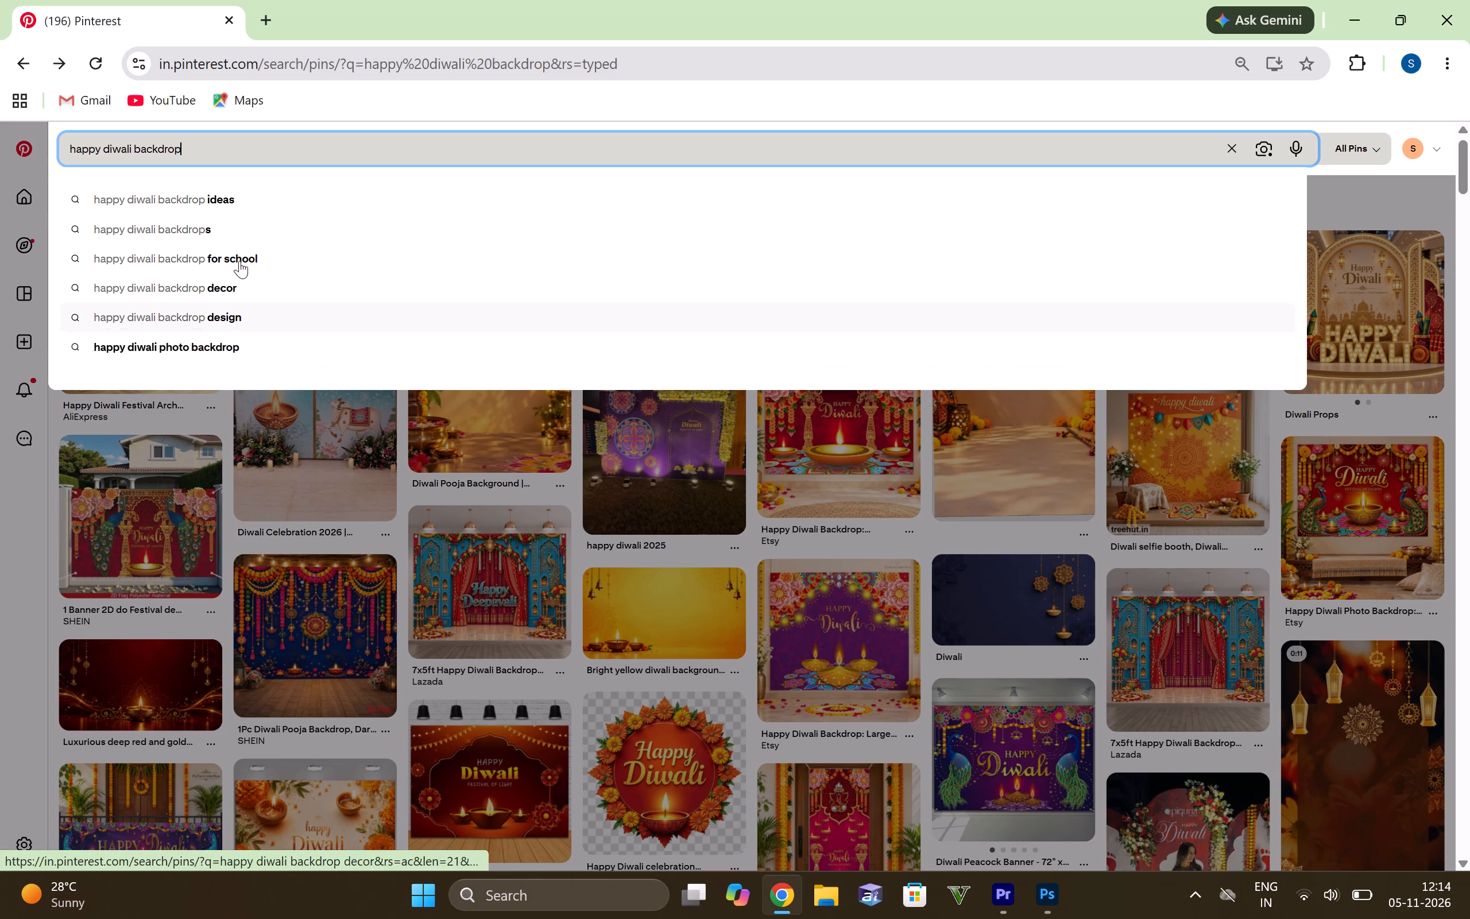
{"action": "left_click", "coordinate": [208, 151]}
{"action": "left_click", "coordinate": [188, 231]}
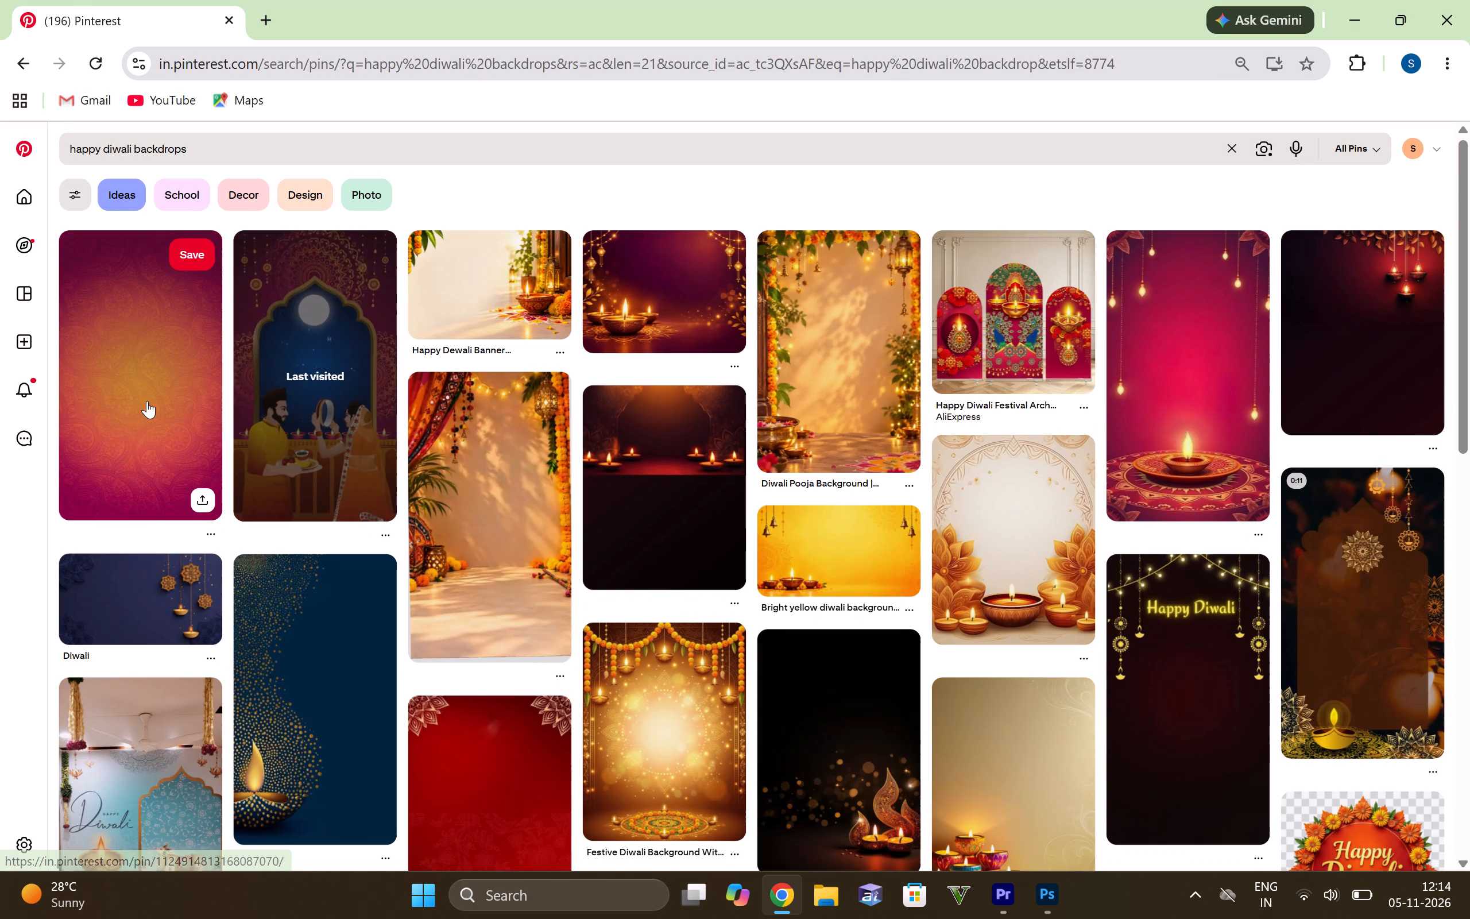
Open the magenta-orange paisley background pin and examine it and its similar pins as a possible poster background.
{"action": "left_click", "coordinate": [147, 401]}
{"action": "left_click", "coordinate": [147, 401]}
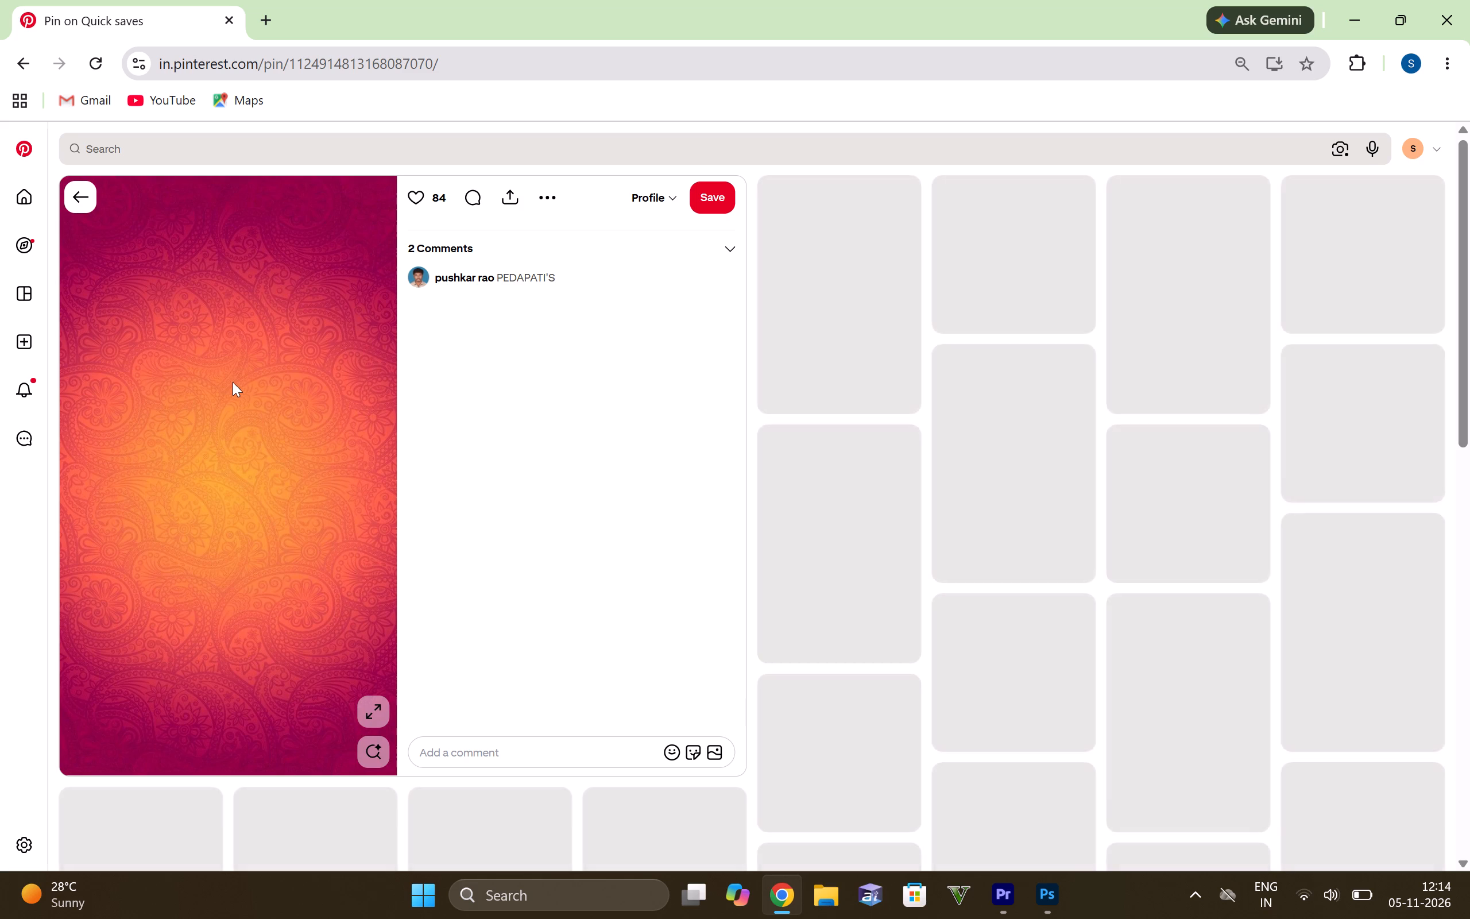
{"action": "scroll", "coordinate": [233, 382], "scroll_direction": "down", "scroll_amount": 1}
{"action": "scroll", "coordinate": [233, 382], "scroll_direction": "up", "scroll_amount": 2}
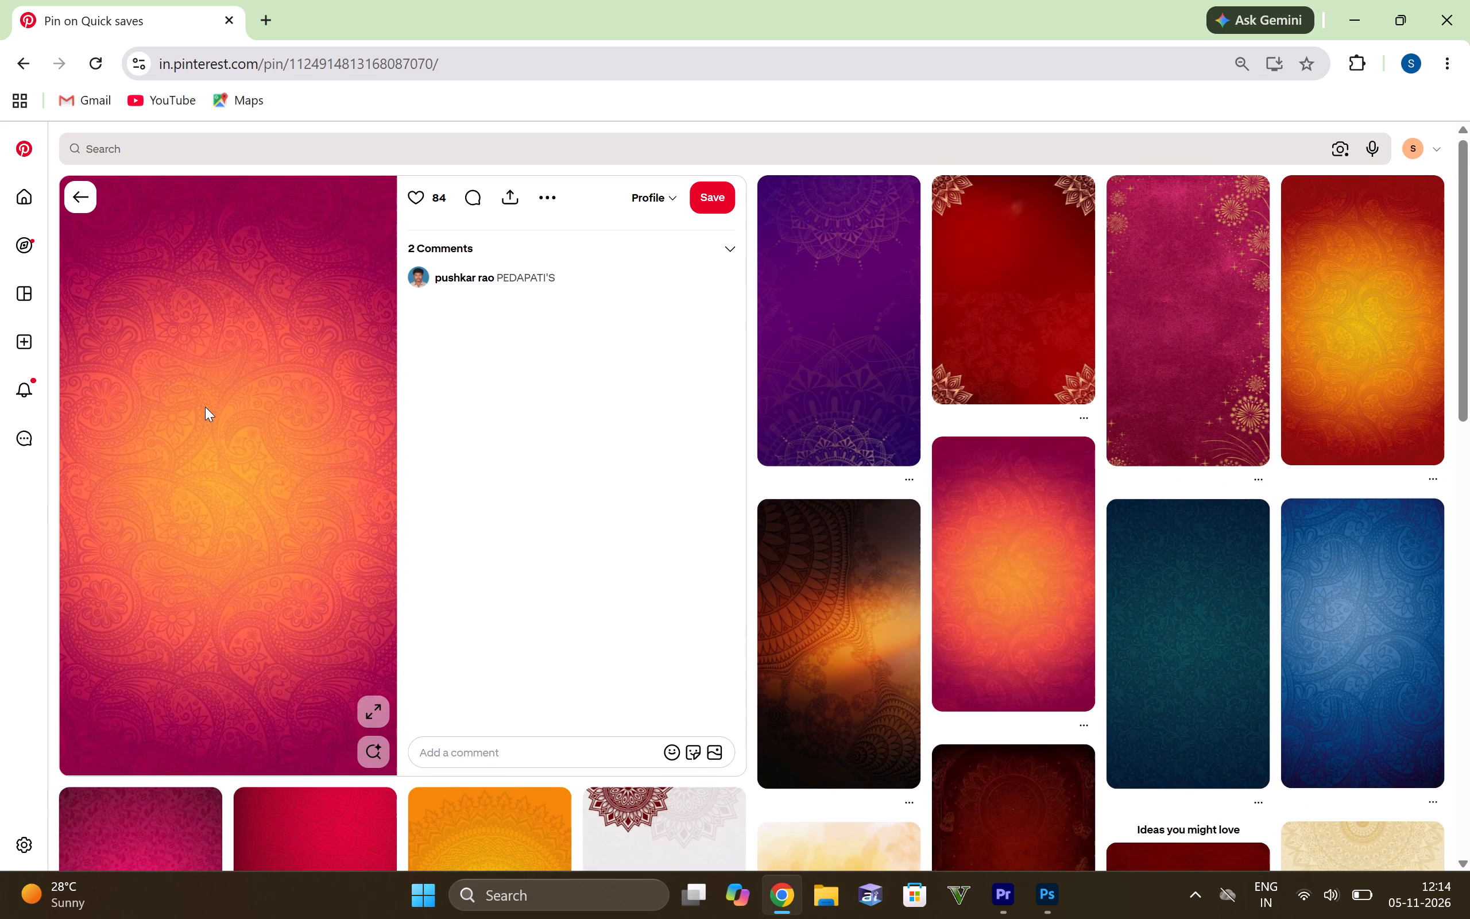
{"action": "scroll", "coordinate": [205, 407], "scroll_direction": "down", "scroll_amount": 5}
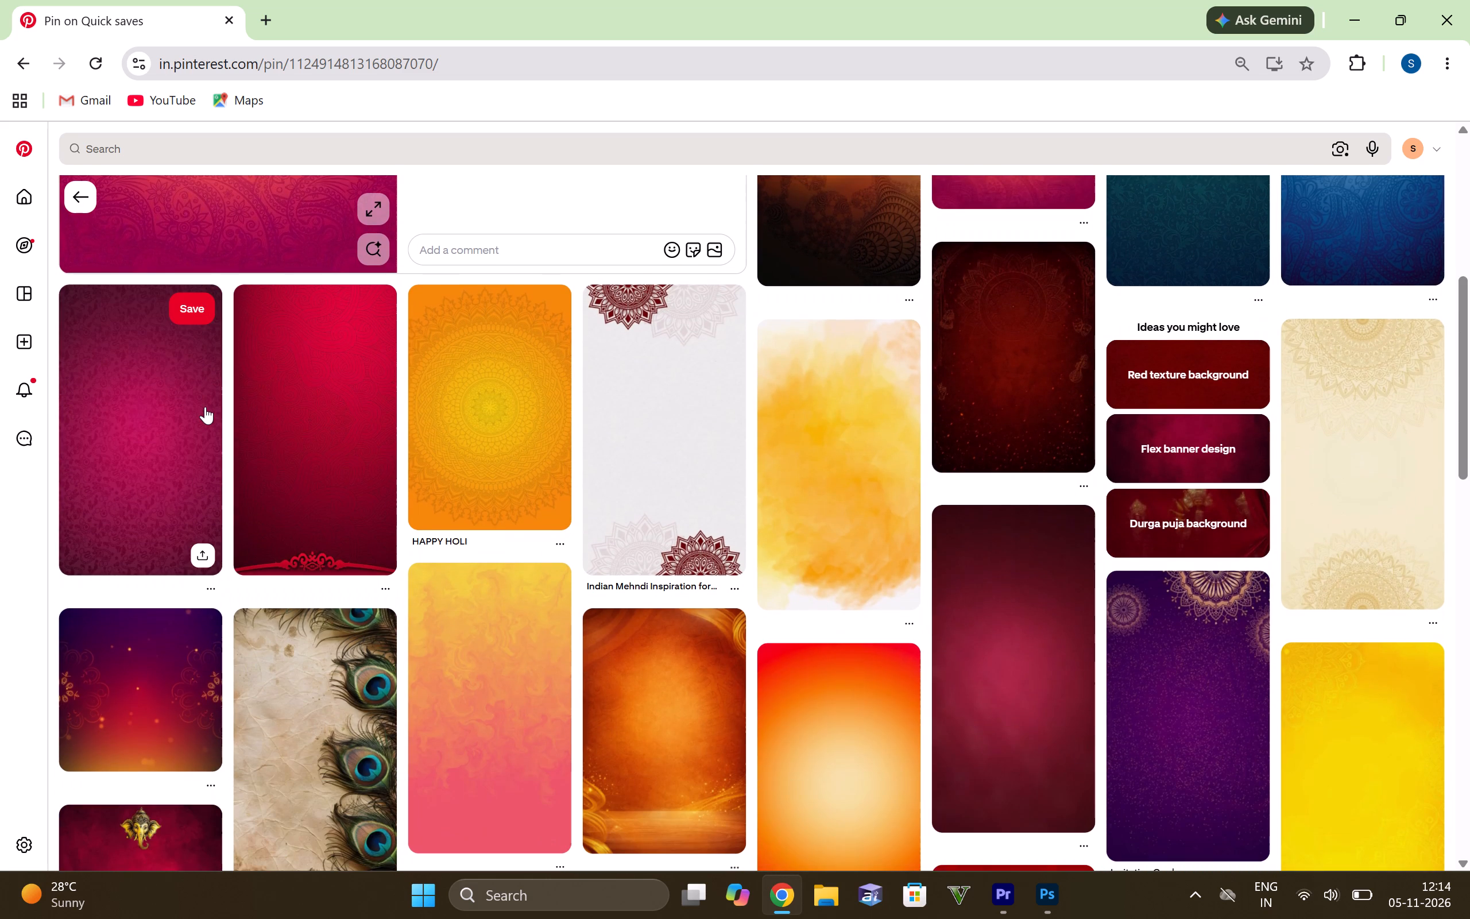
{"action": "scroll", "coordinate": [253, 401], "scroll_direction": "up", "scroll_amount": 6}
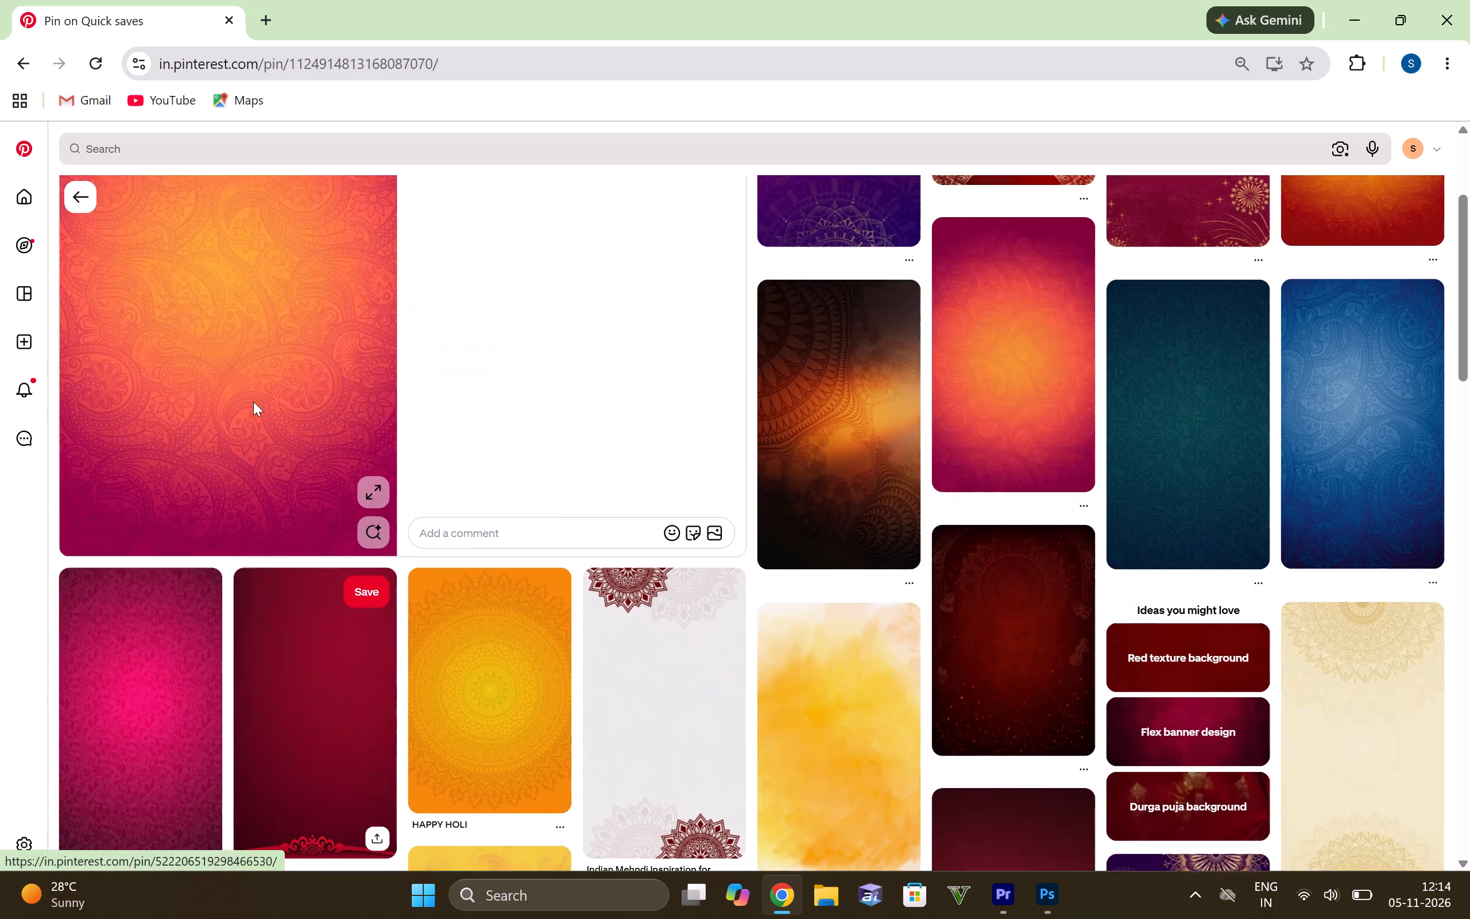
{"action": "scroll", "coordinate": [253, 401], "scroll_direction": "up", "scroll_amount": 7}
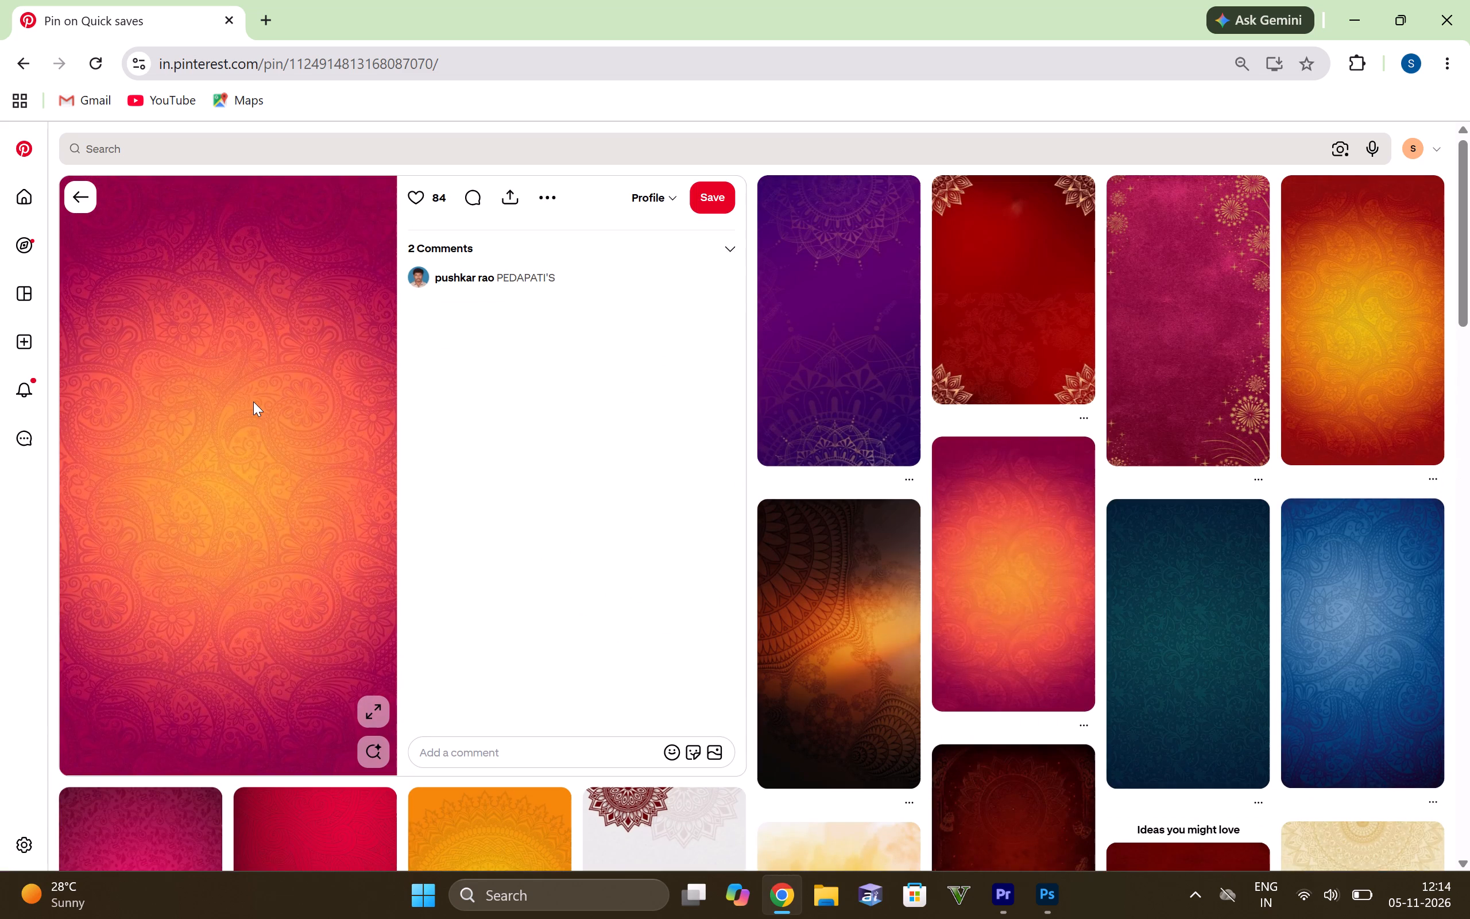
{"action": "scroll", "coordinate": [253, 401], "scroll_direction": "up", "scroll_amount": 5}
{"action": "scroll", "coordinate": [244, 400], "scroll_direction": "down", "scroll_amount": 2}
{"action": "scroll", "coordinate": [244, 400], "scroll_direction": "up", "scroll_amount": 4}
{"action": "scroll", "coordinate": [207, 422], "scroll_direction": "down", "scroll_amount": 1}
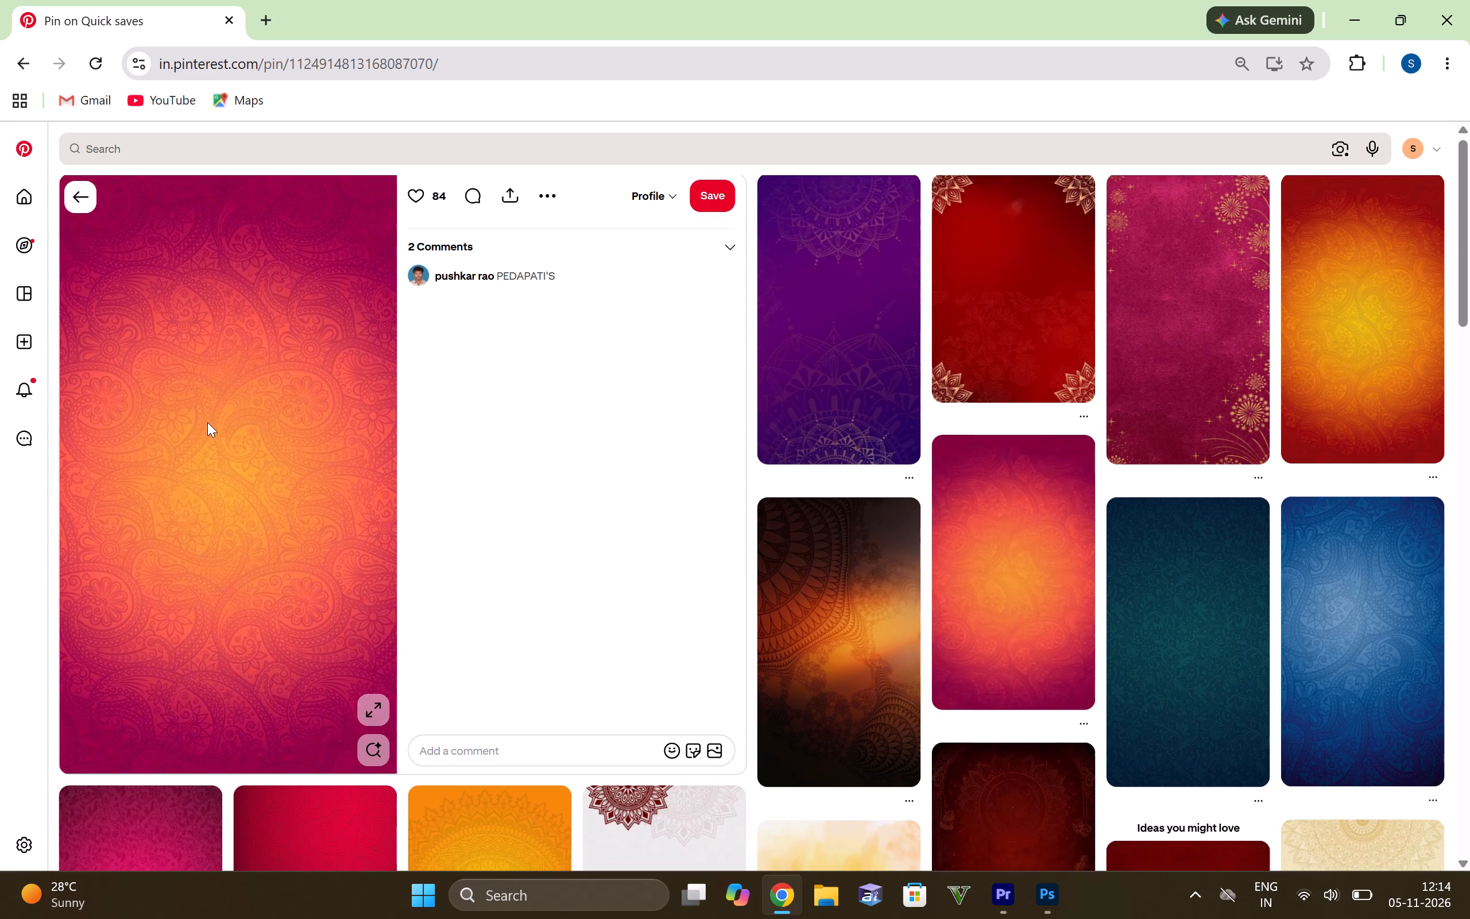
{"action": "scroll", "coordinate": [207, 404], "scroll_direction": "up", "scroll_amount": 3}
{"action": "right_click_drag", "start_coordinate": [194, 372], "coordinate": [198, 383]}
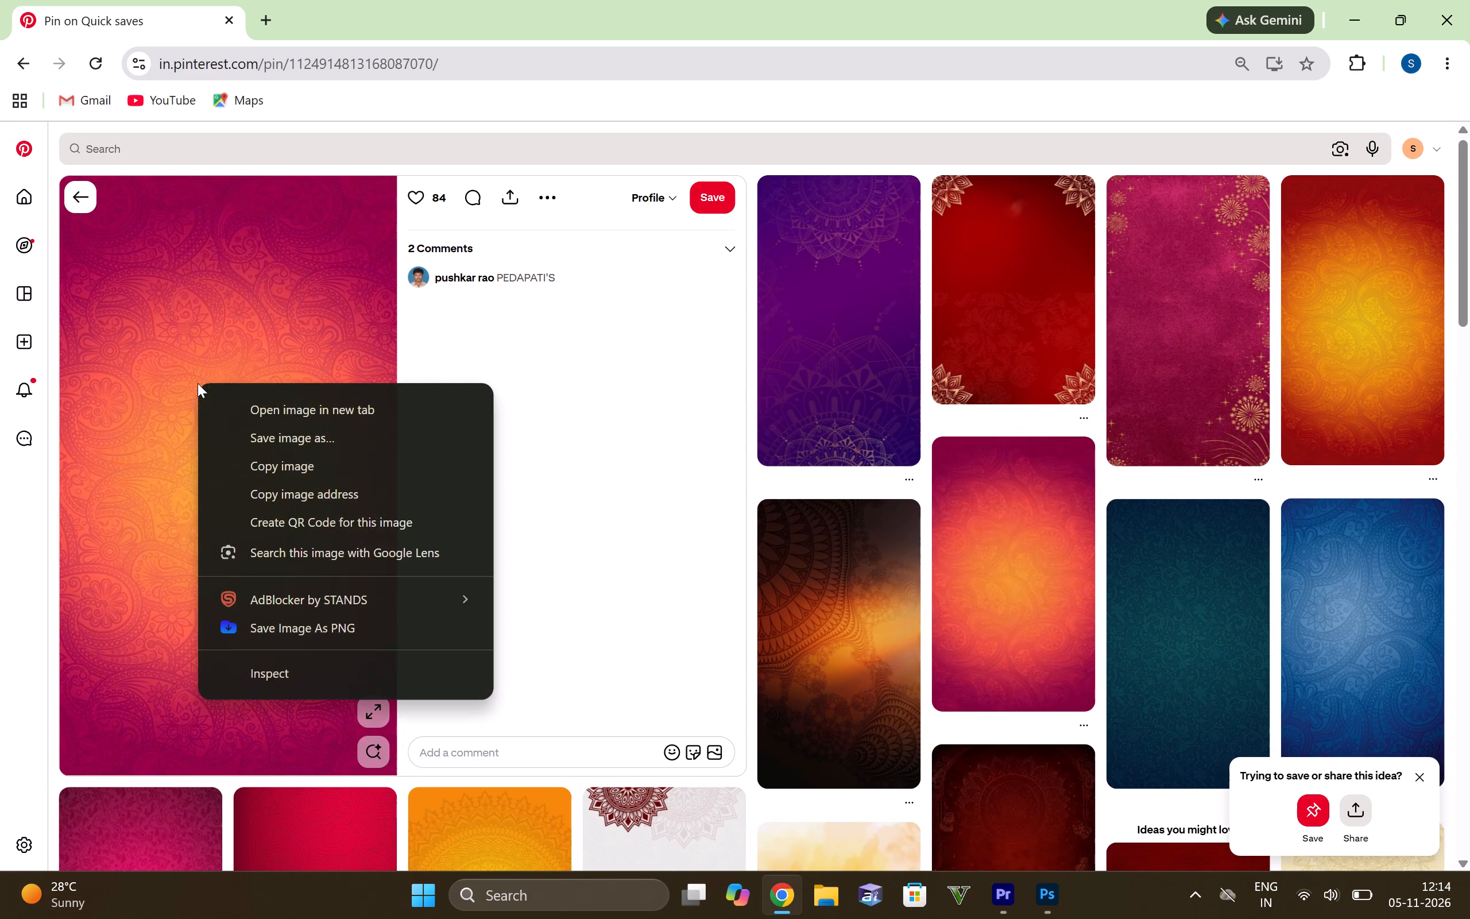
{"action": "left_click", "coordinate": [202, 248]}
Open the similar purple mandala background pin and look through its related pins for a suitable background.
{"action": "left_click", "coordinate": [847, 256]}
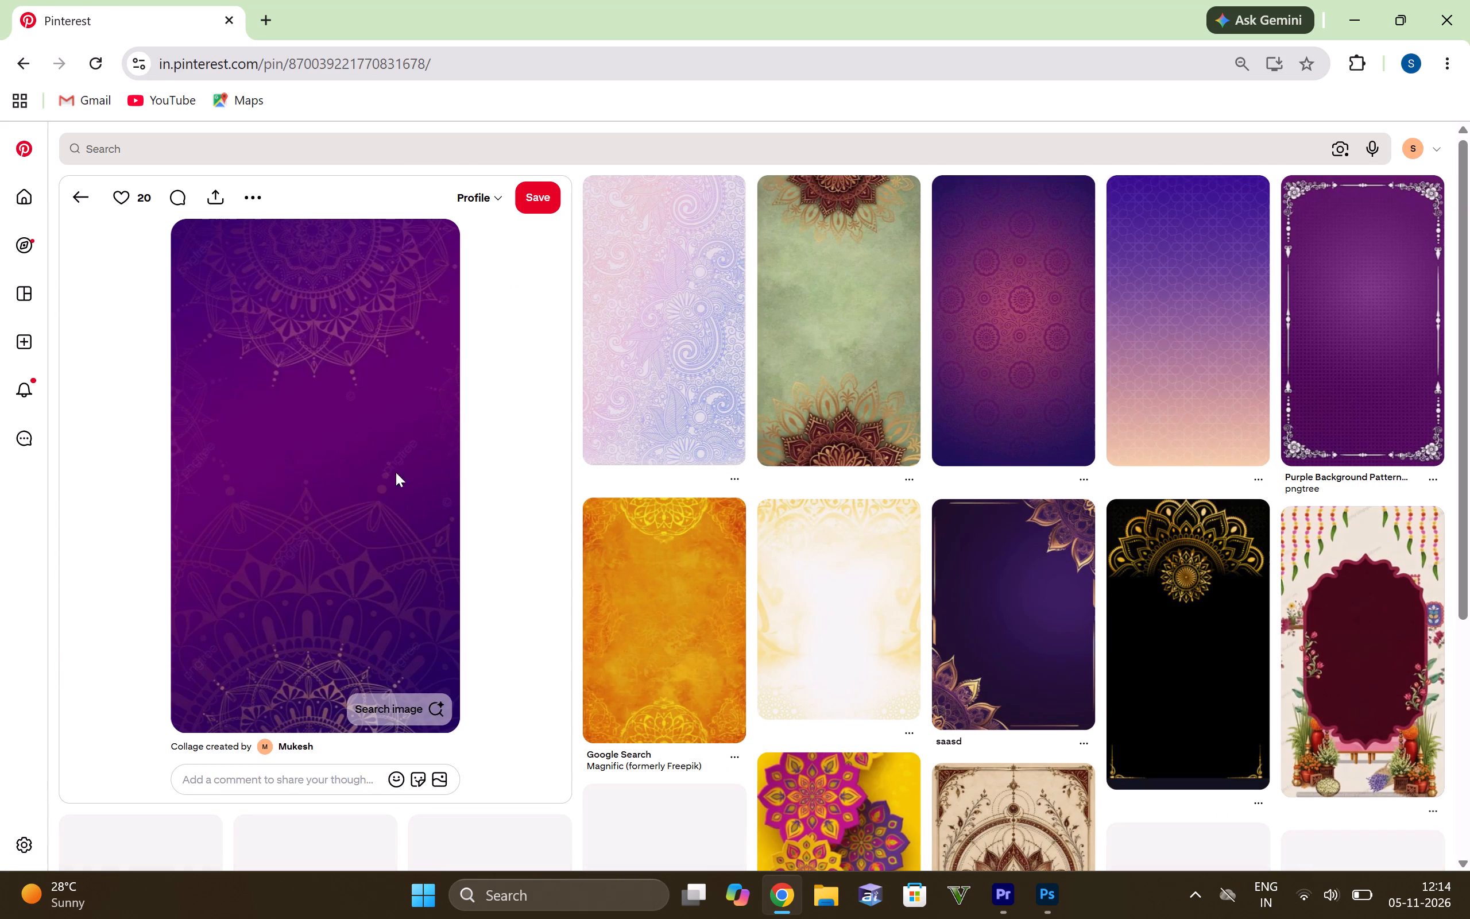
{"action": "scroll", "coordinate": [662, 384], "scroll_direction": "down", "scroll_amount": 2}
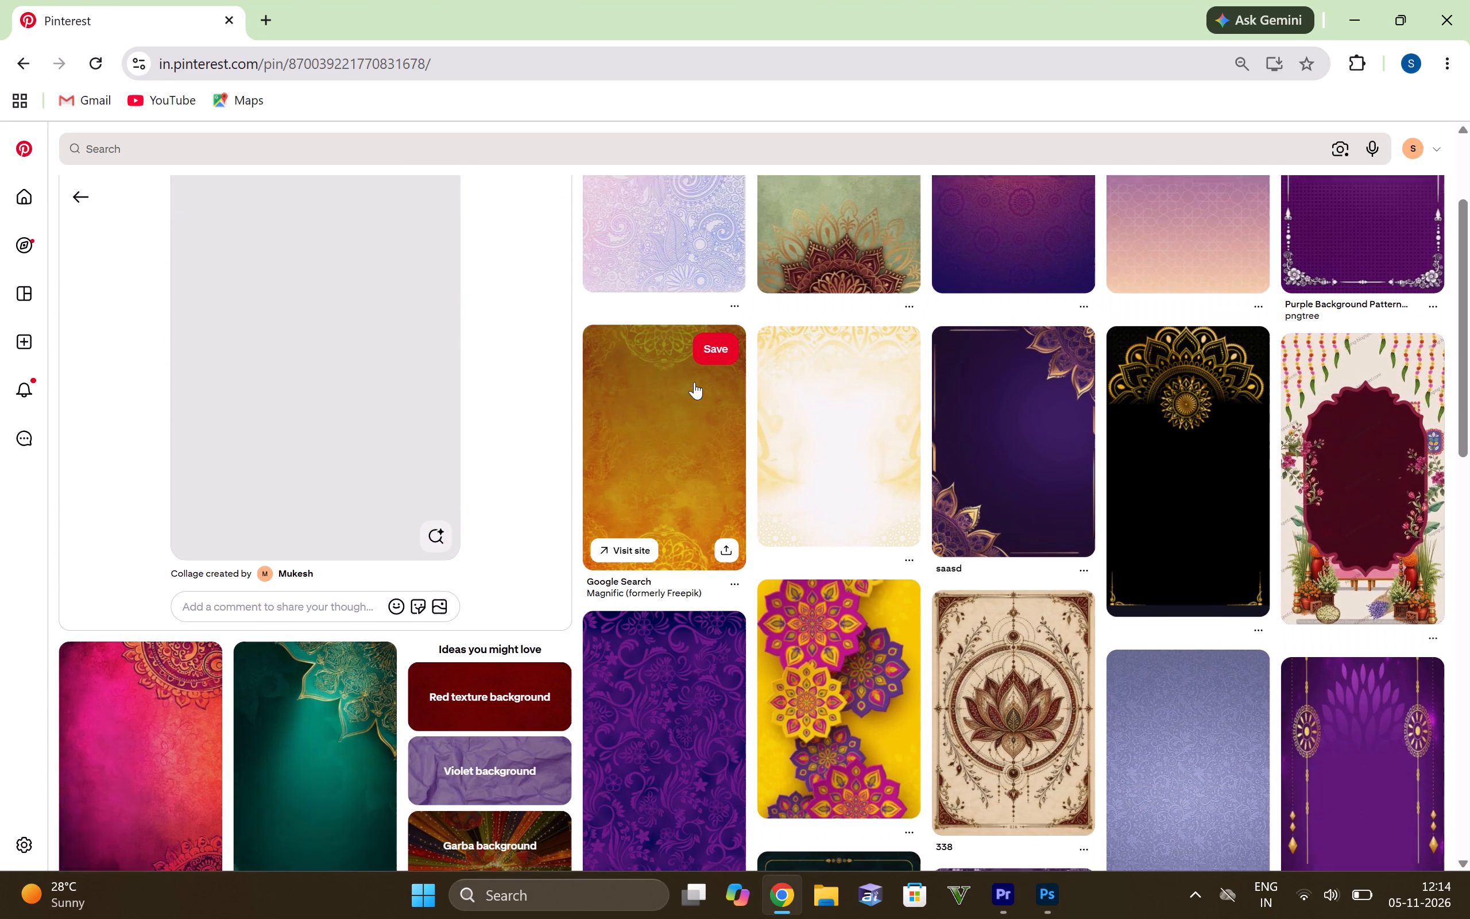
{"action": "scroll", "coordinate": [697, 382], "scroll_direction": "down", "scroll_amount": 4}
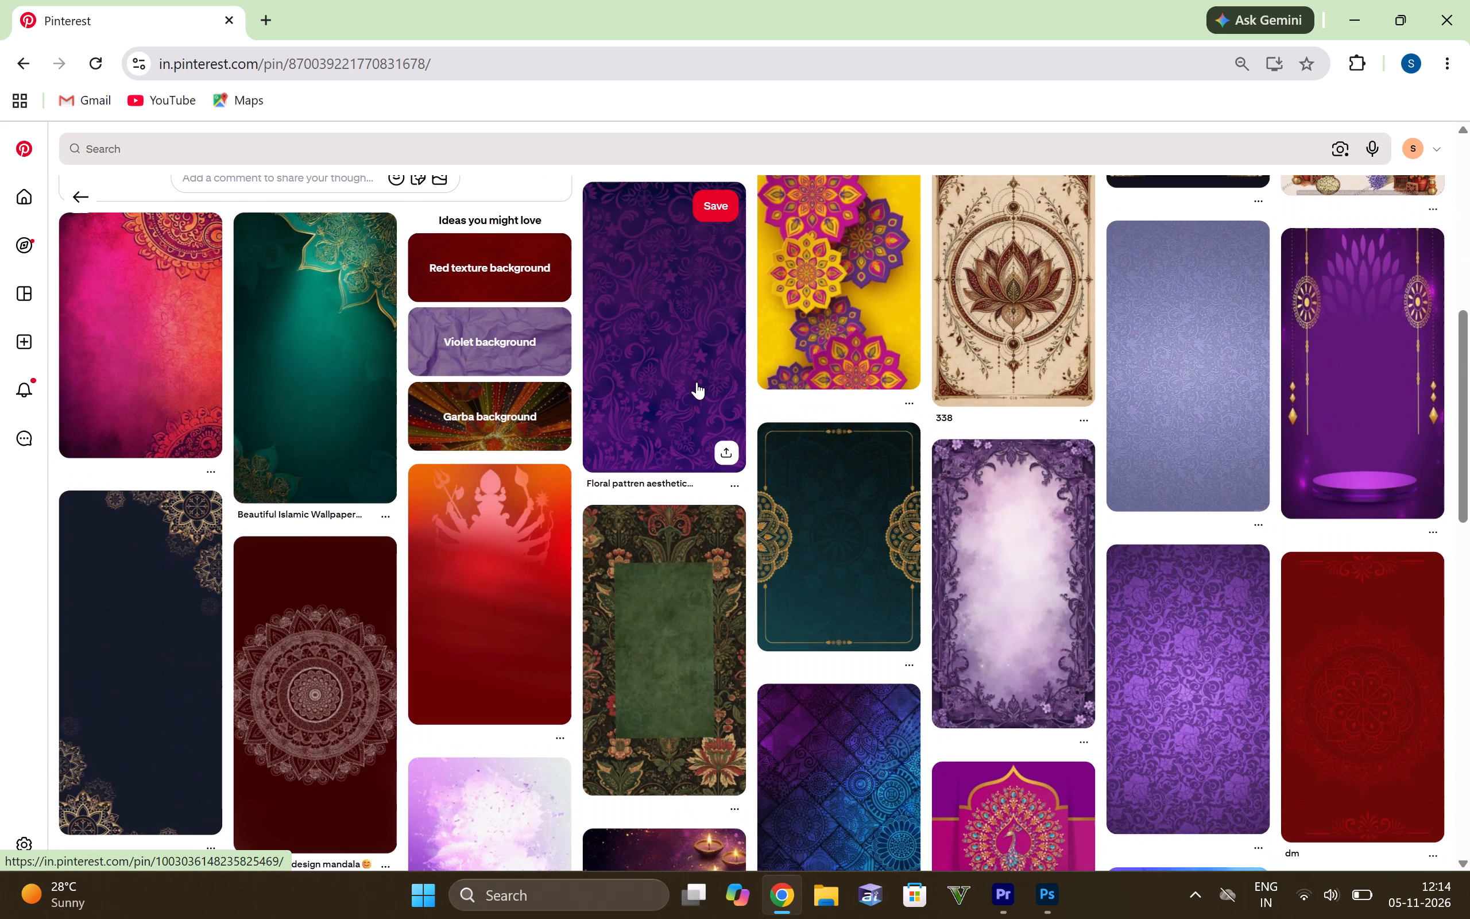
{"action": "scroll", "coordinate": [697, 382], "scroll_direction": "down", "scroll_amount": 3}
{"action": "scroll", "coordinate": [685, 373], "scroll_direction": "up", "scroll_amount": 5}
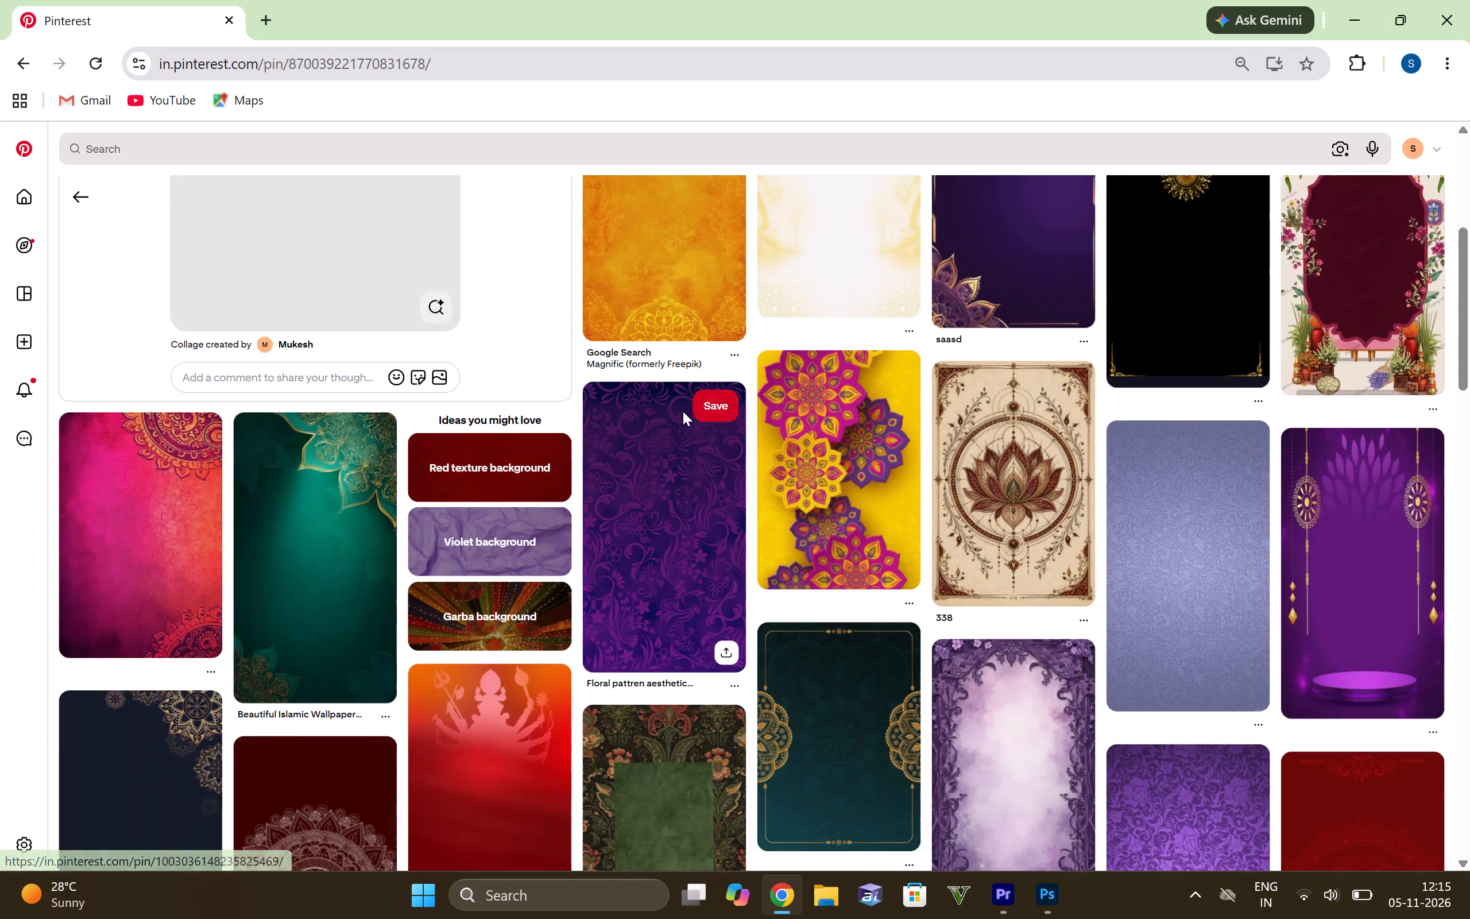
{"action": "scroll", "coordinate": [631, 411], "scroll_direction": "up", "scroll_amount": 6}
{"action": "scroll", "coordinate": [378, 444], "scroll_direction": "up", "scroll_amount": 1}
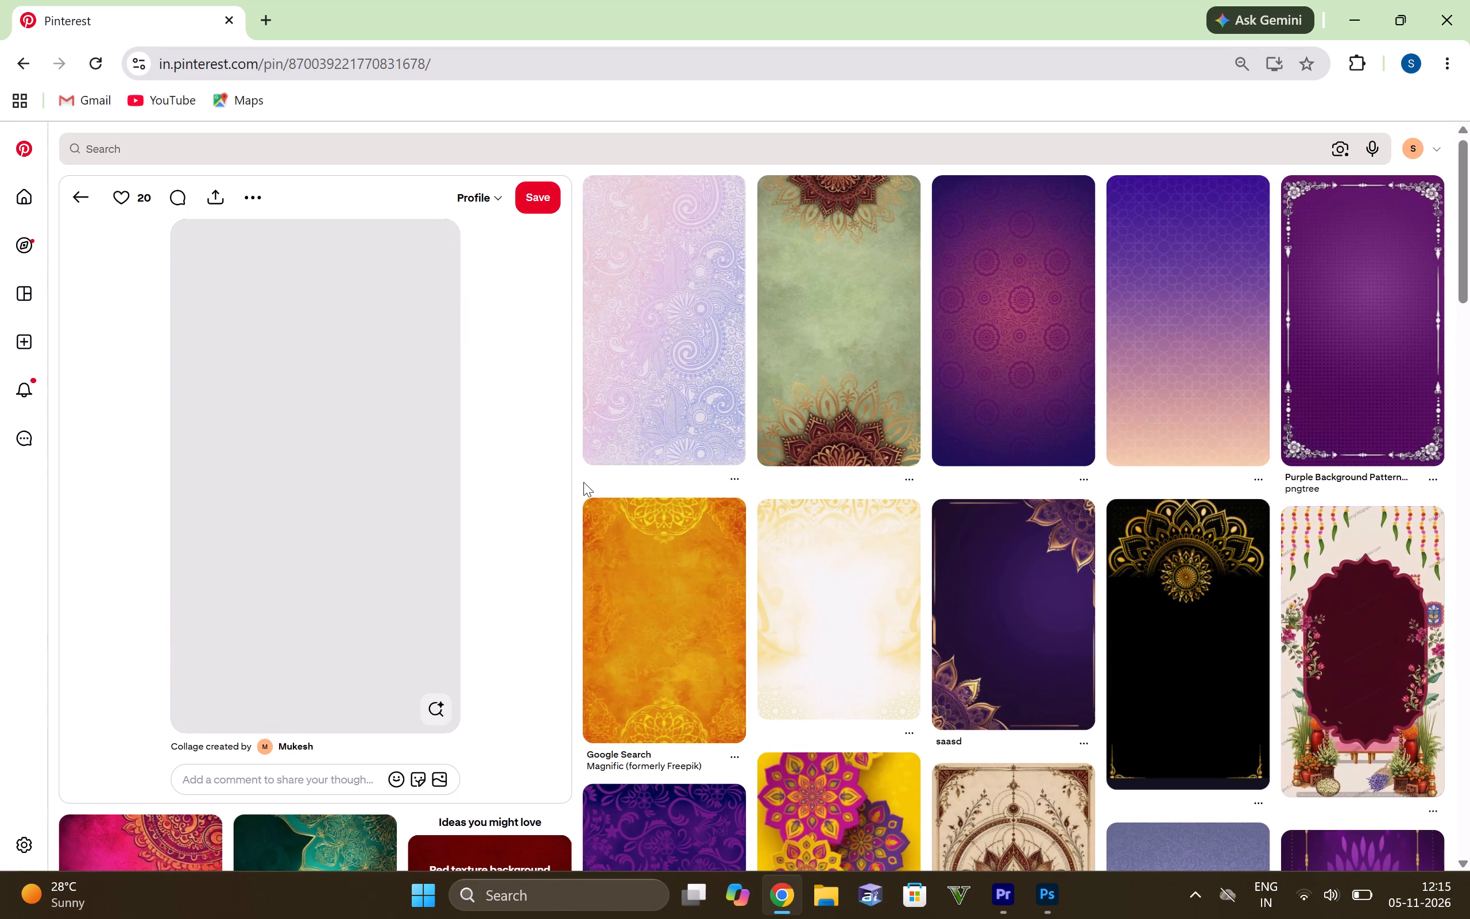
Search Pinterest for "puple solid texture".
{"action": "left_click", "coordinate": [231, 152]}
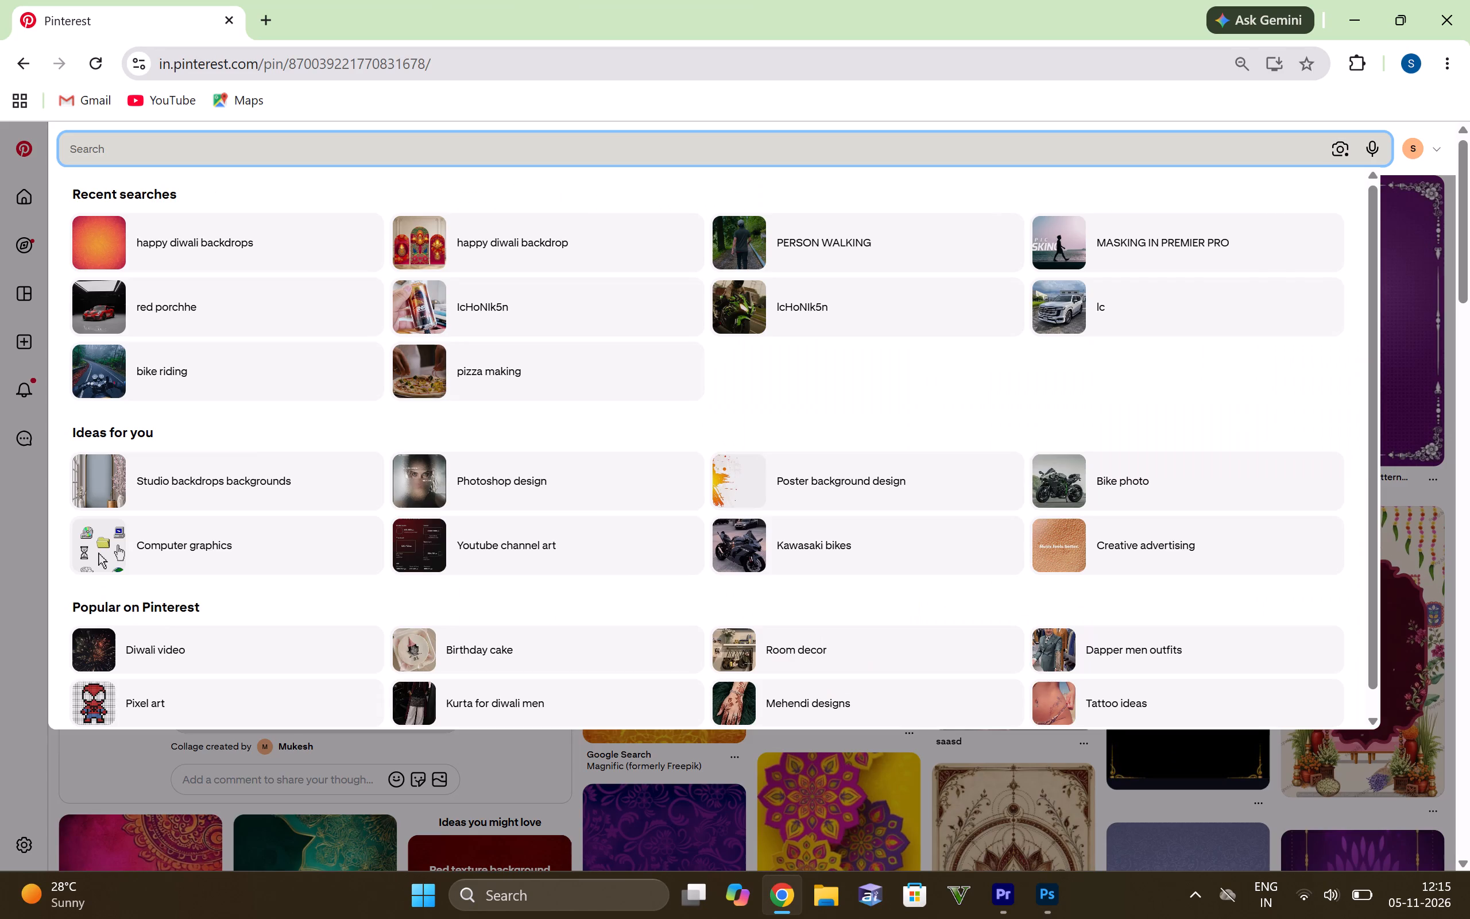
{"action": "type", "text": "puple sou"}
{"action": "key", "text": "BackSpace"}
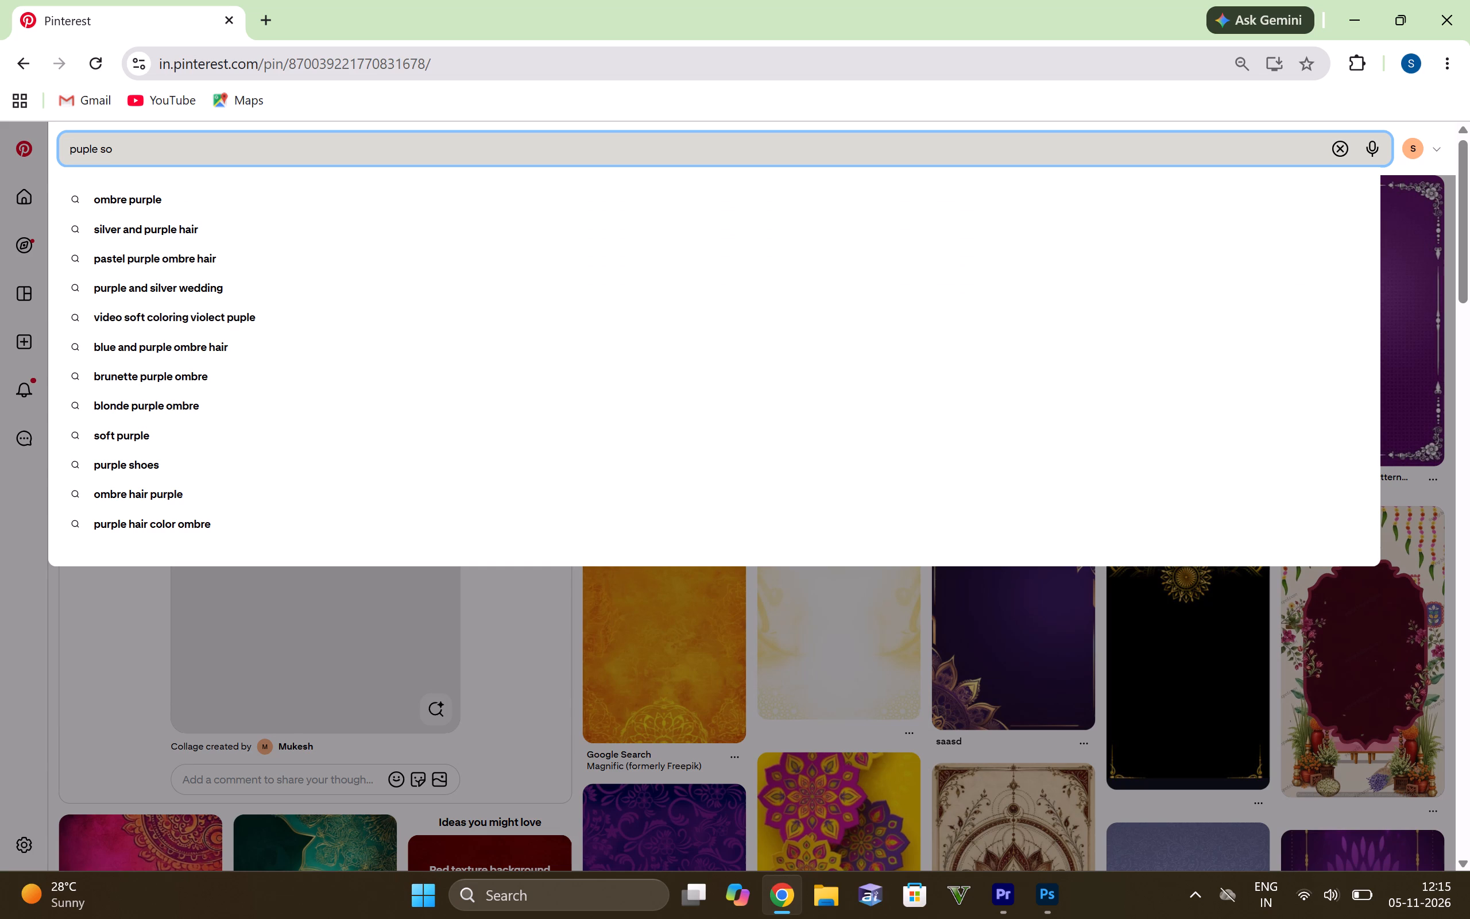
{"action": "type", "text": "lid textue"}
{"action": "key", "text": "BackSpace"}
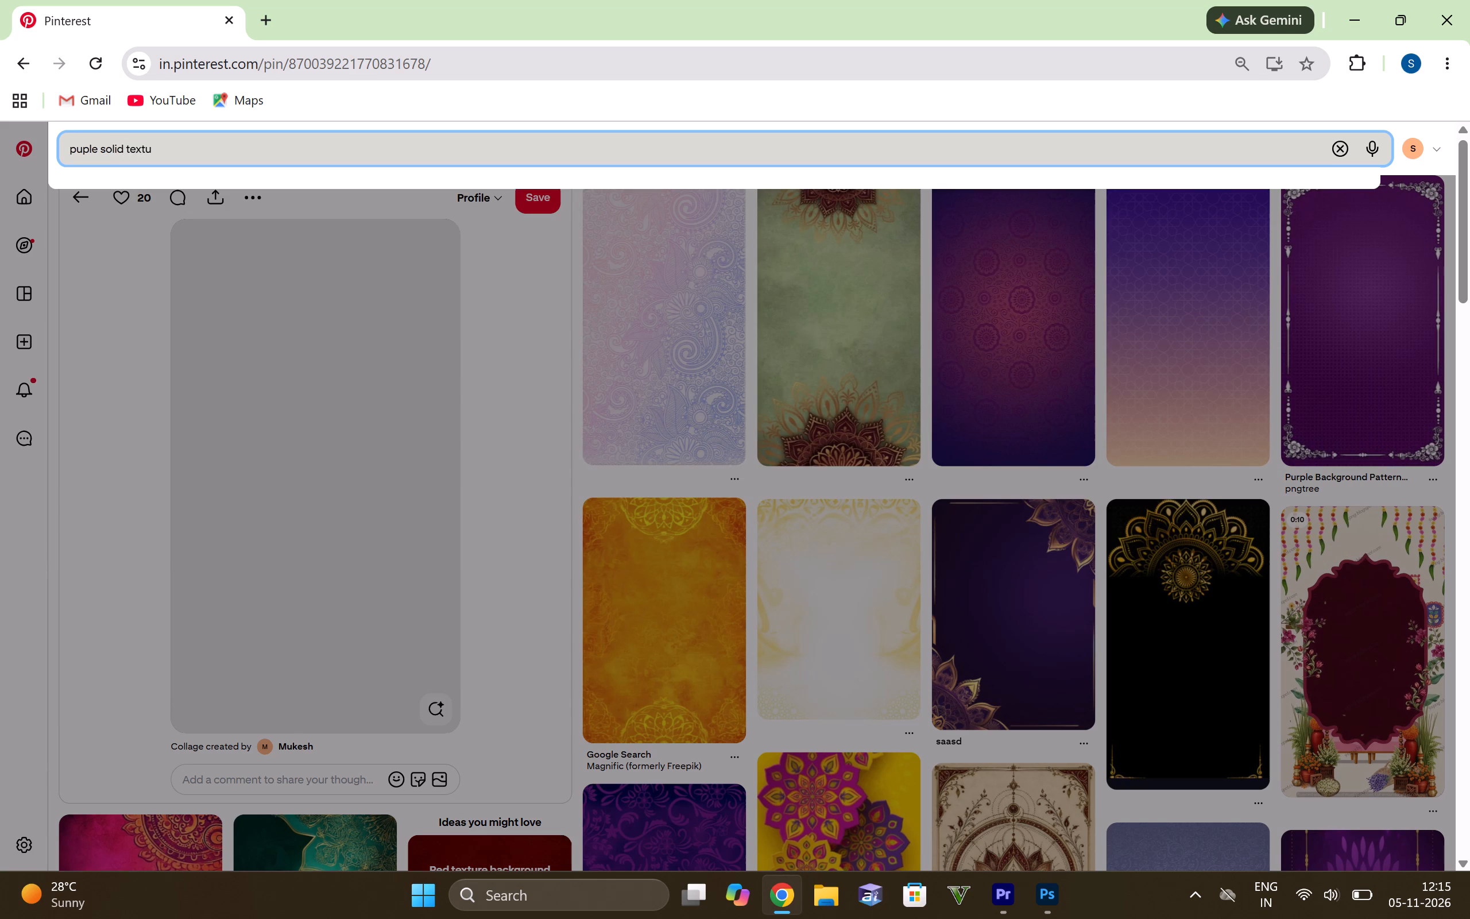
{"action": "type", "text": "re"}
{"action": "key", "text": "Return"}
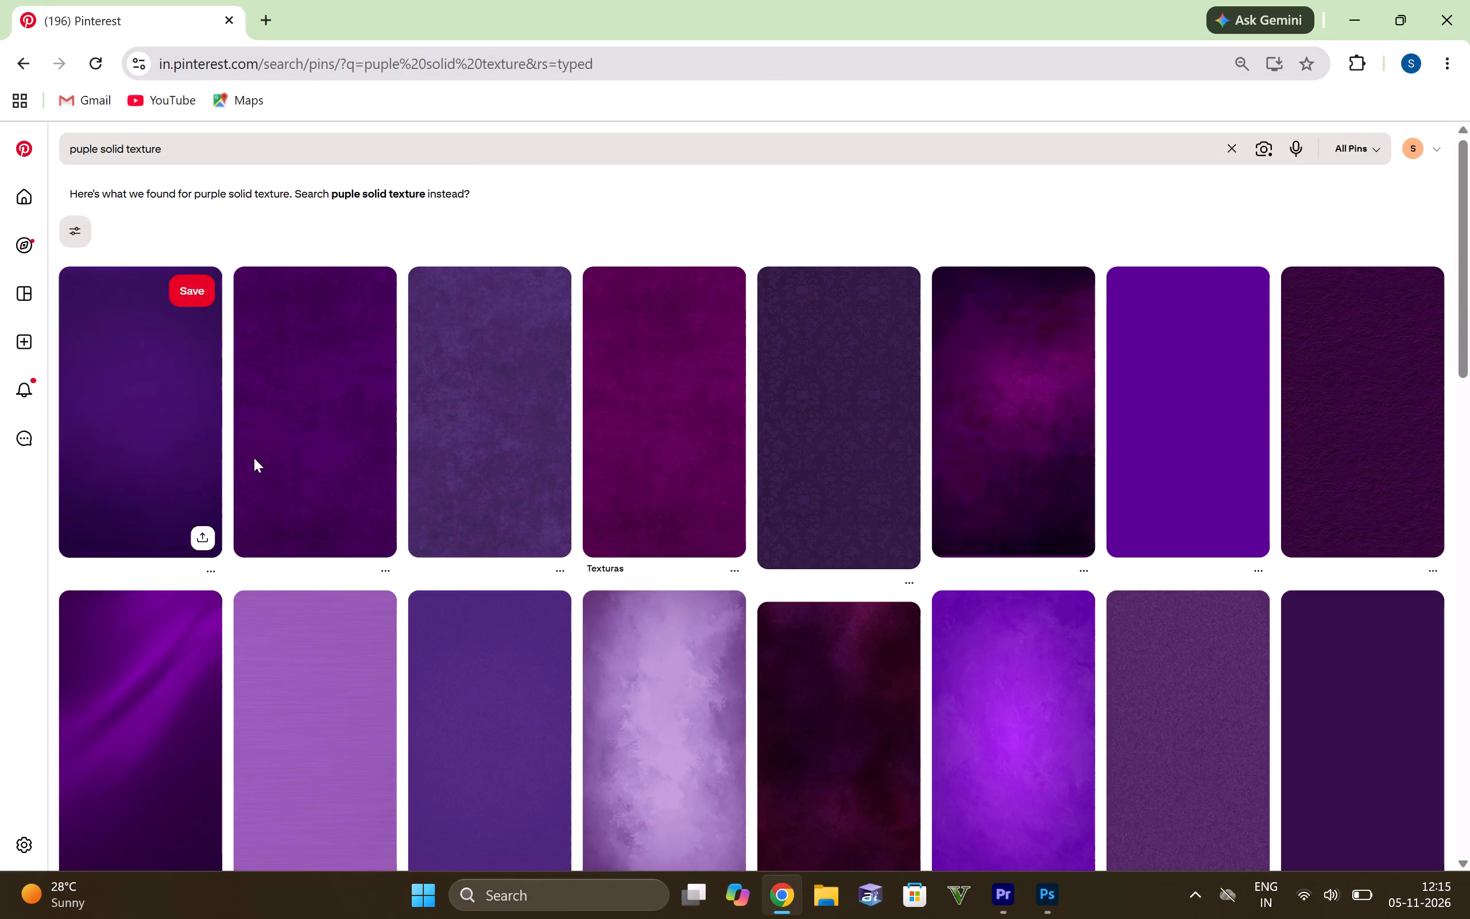
Open the dark purple textured pin from the search results and examine it and its related texture pins.
{"action": "scroll", "coordinate": [307, 464], "scroll_direction": "down", "scroll_amount": 1}
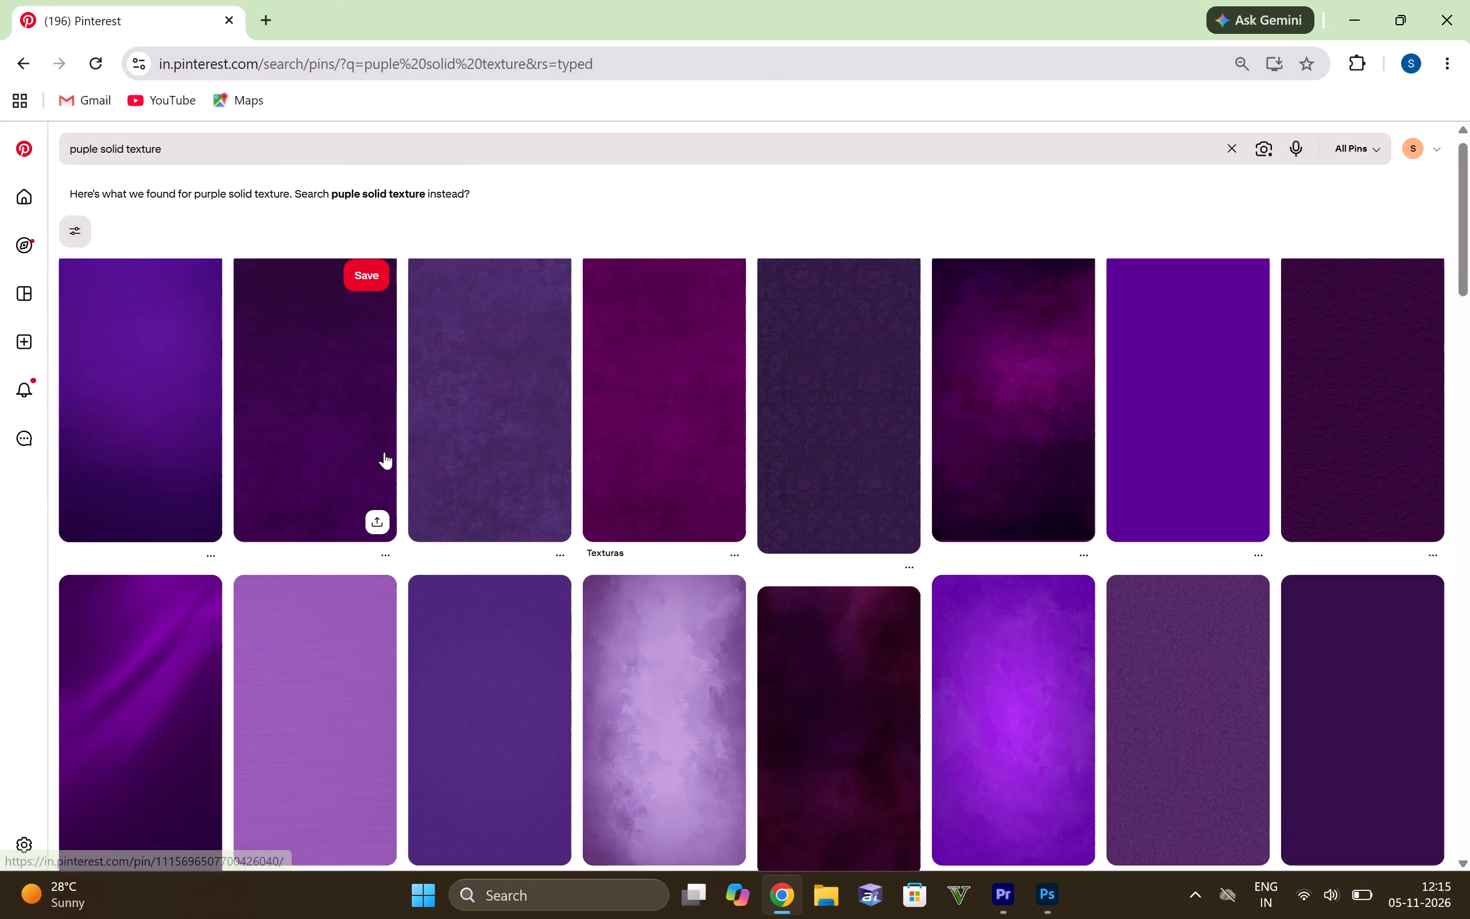
{"action": "scroll", "coordinate": [384, 452], "scroll_direction": "down", "scroll_amount": 2}
{"action": "scroll", "coordinate": [577, 441], "scroll_direction": "up", "scroll_amount": 4}
{"action": "scroll", "coordinate": [226, 473], "scroll_direction": "up", "scroll_amount": 5}
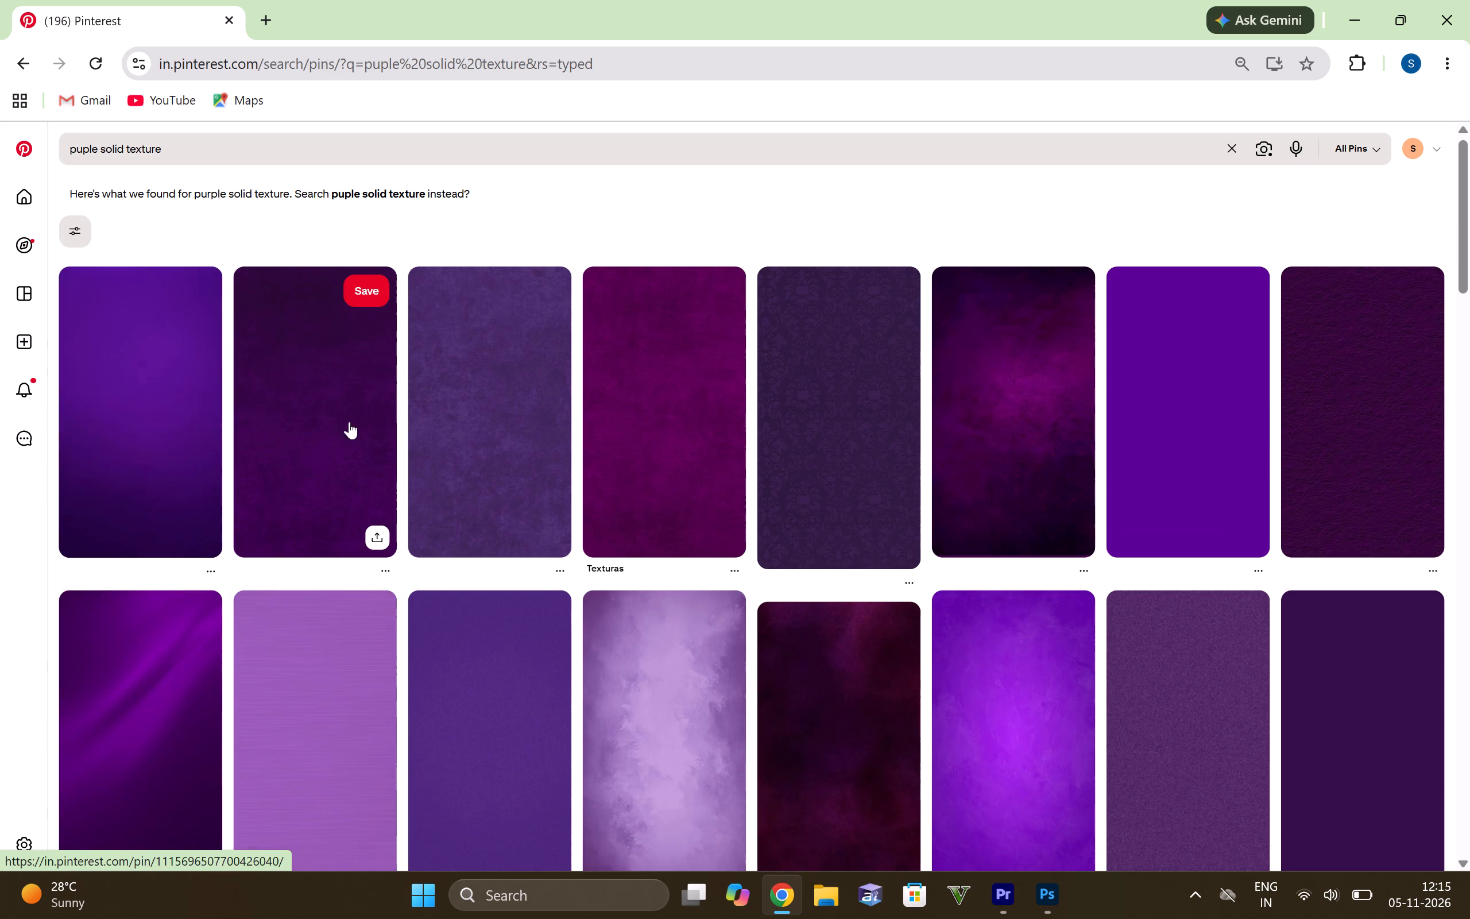
{"action": "left_click", "coordinate": [324, 422]}
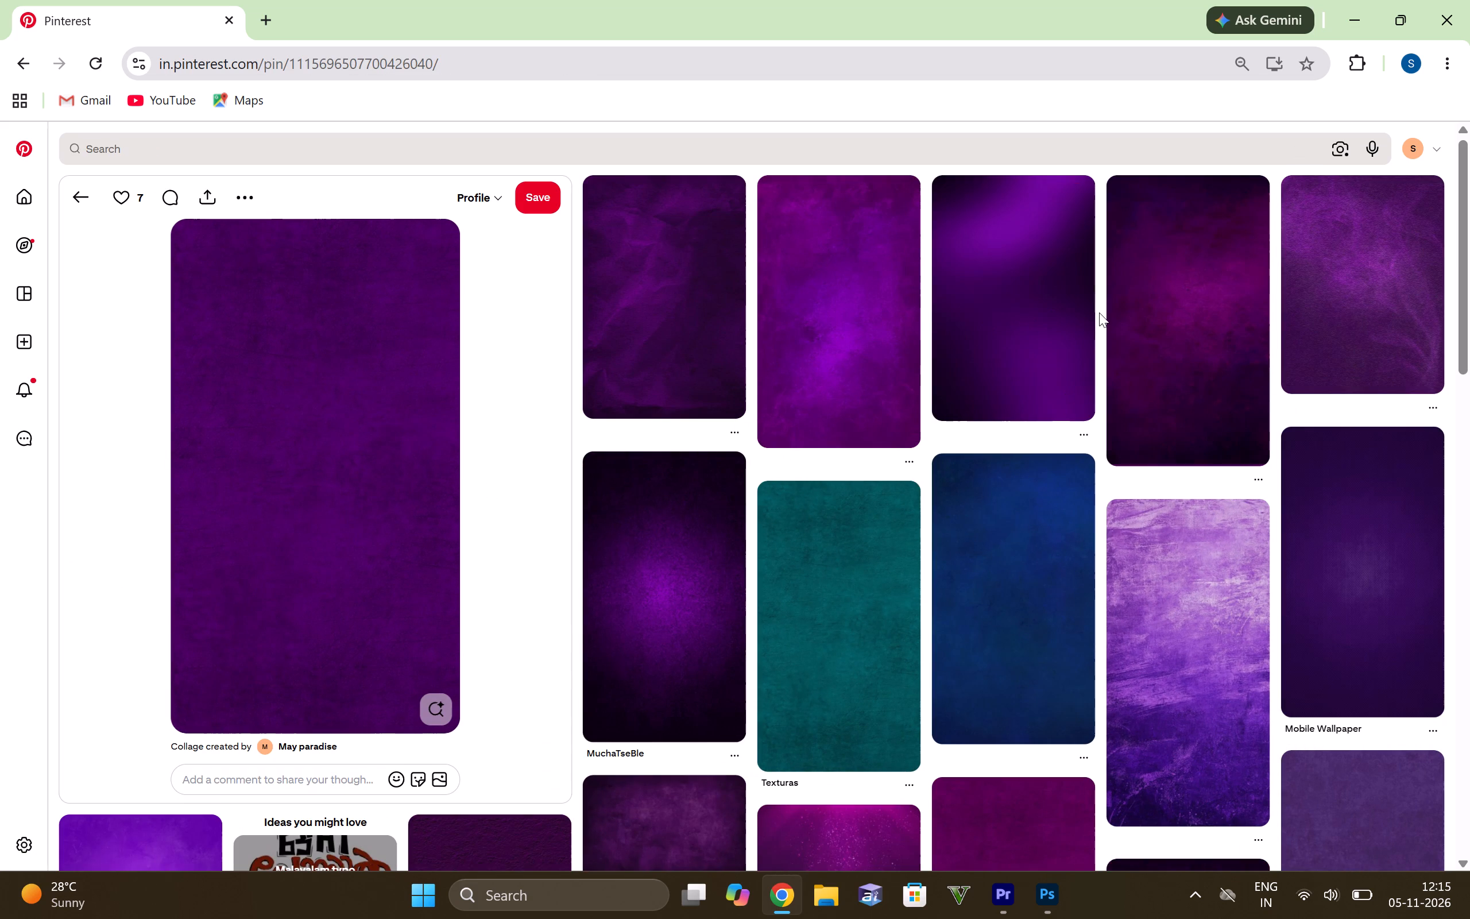
{"action": "scroll", "coordinate": [331, 424], "scroll_direction": "down", "scroll_amount": 3}
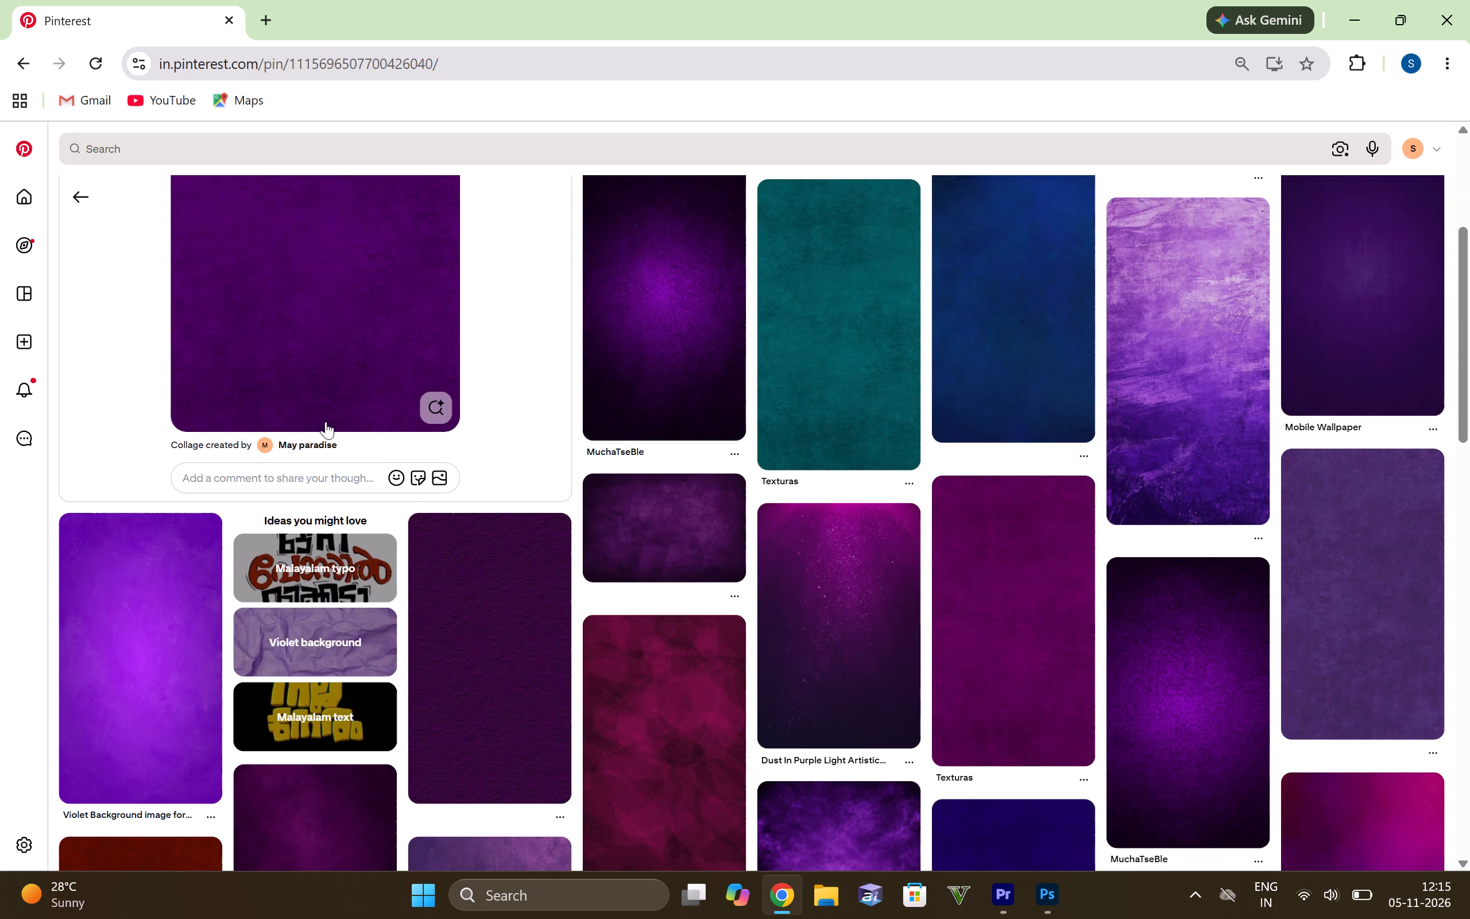
{"action": "scroll", "coordinate": [307, 403], "scroll_direction": "down", "scroll_amount": 1}
{"action": "scroll", "coordinate": [307, 403], "scroll_direction": "up", "scroll_amount": 2}
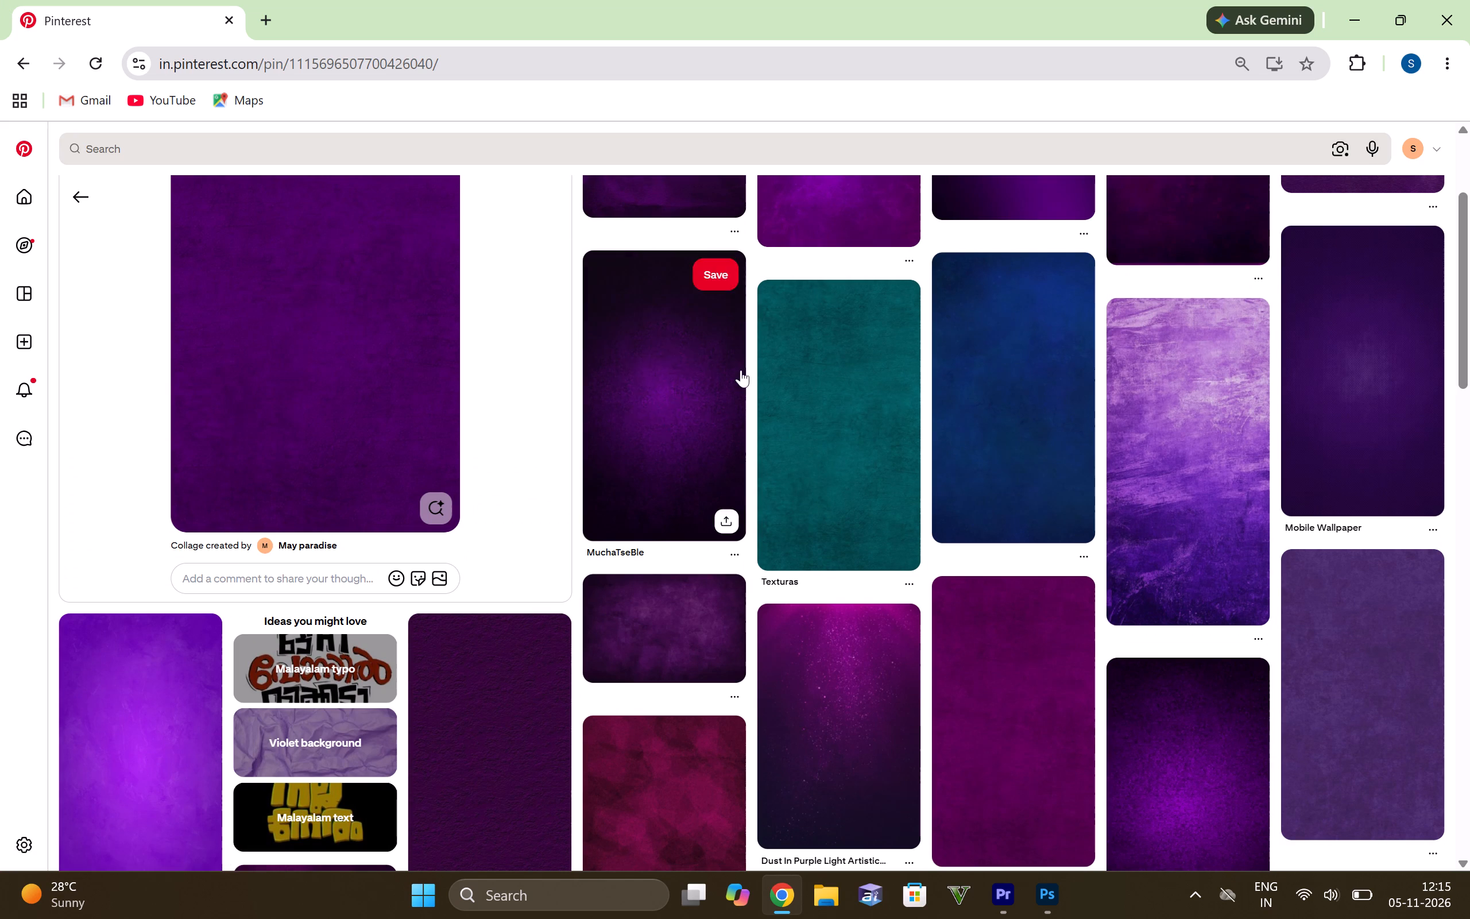
{"action": "scroll", "coordinate": [930, 736], "scroll_direction": "up", "scroll_amount": 2}
{"action": "scroll", "coordinate": [923, 432], "scroll_direction": "up", "scroll_amount": 3}
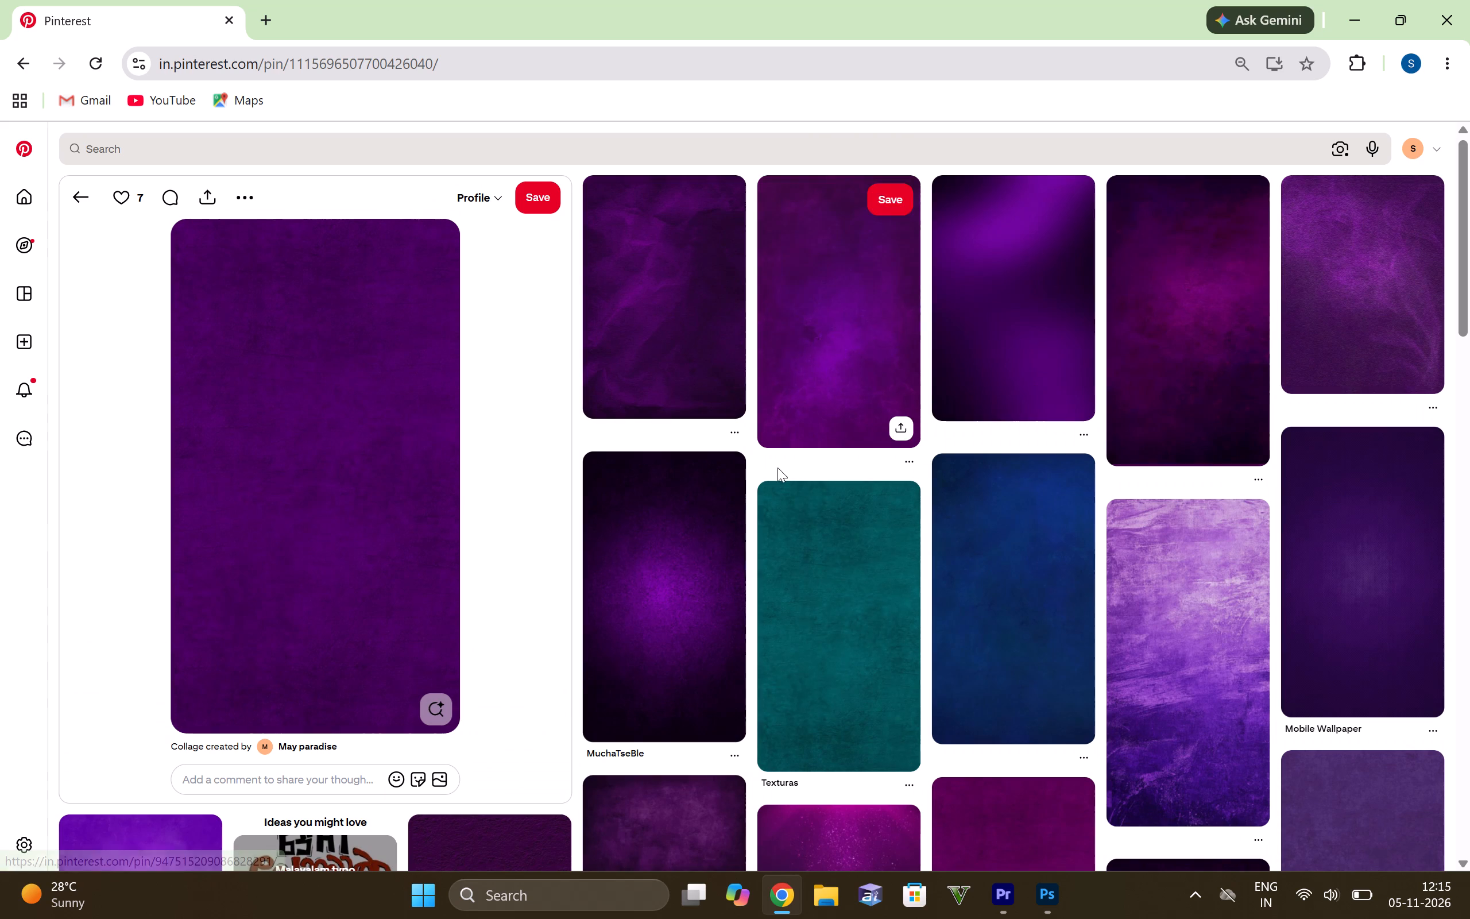
{"action": "scroll", "coordinate": [777, 468], "scroll_direction": "up", "scroll_amount": 3}
Open the dark purple "Mobile Wallpaper" pin from the related texture pins.
{"action": "scroll", "coordinate": [827, 314], "scroll_direction": "down", "scroll_amount": 2}
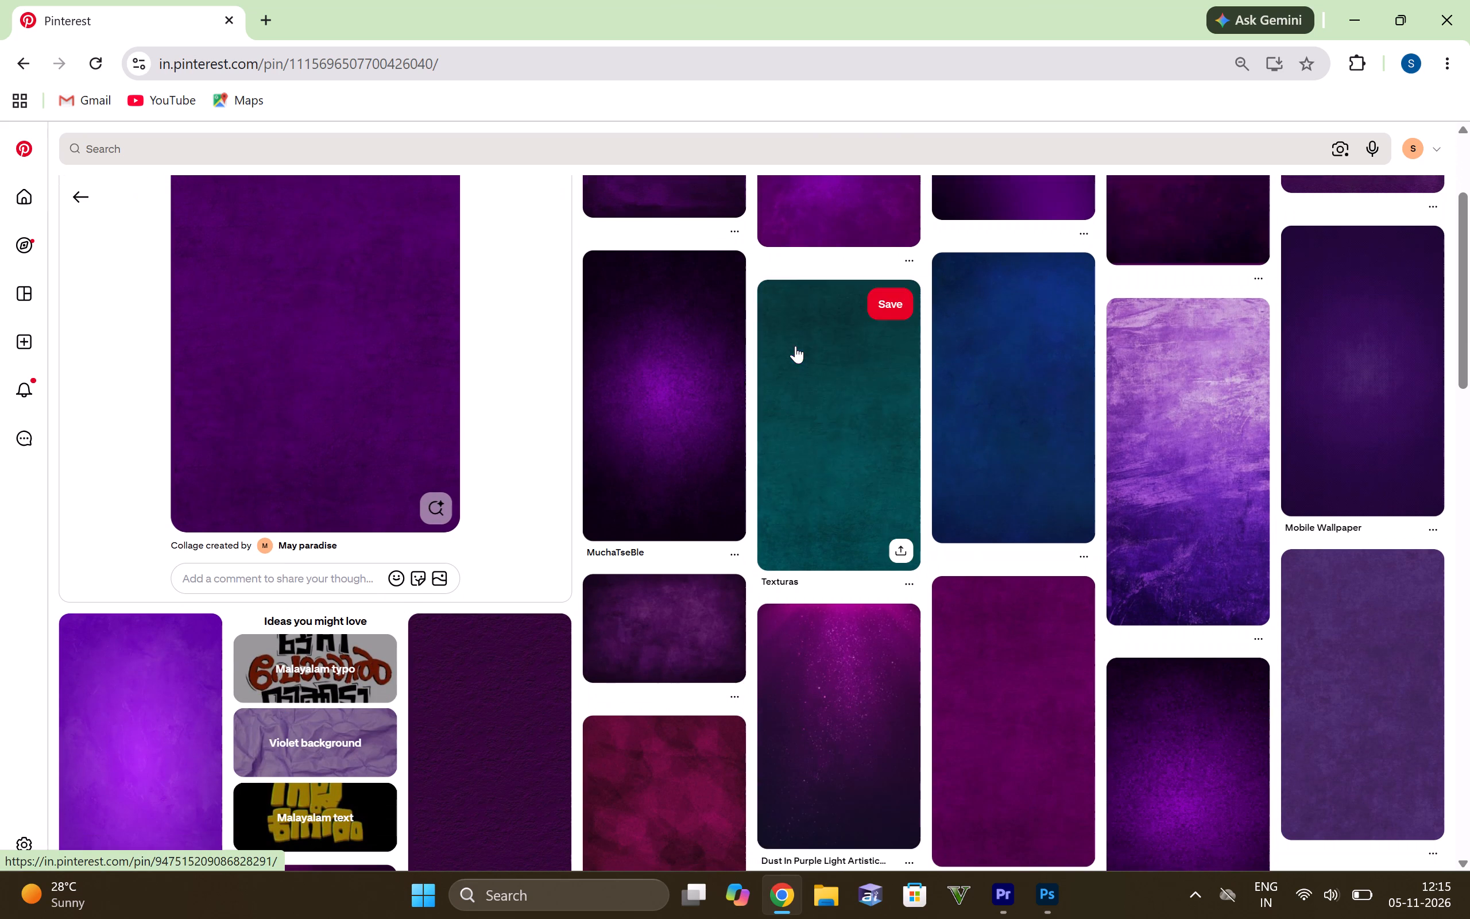
{"action": "left_click", "coordinate": [1350, 422]}
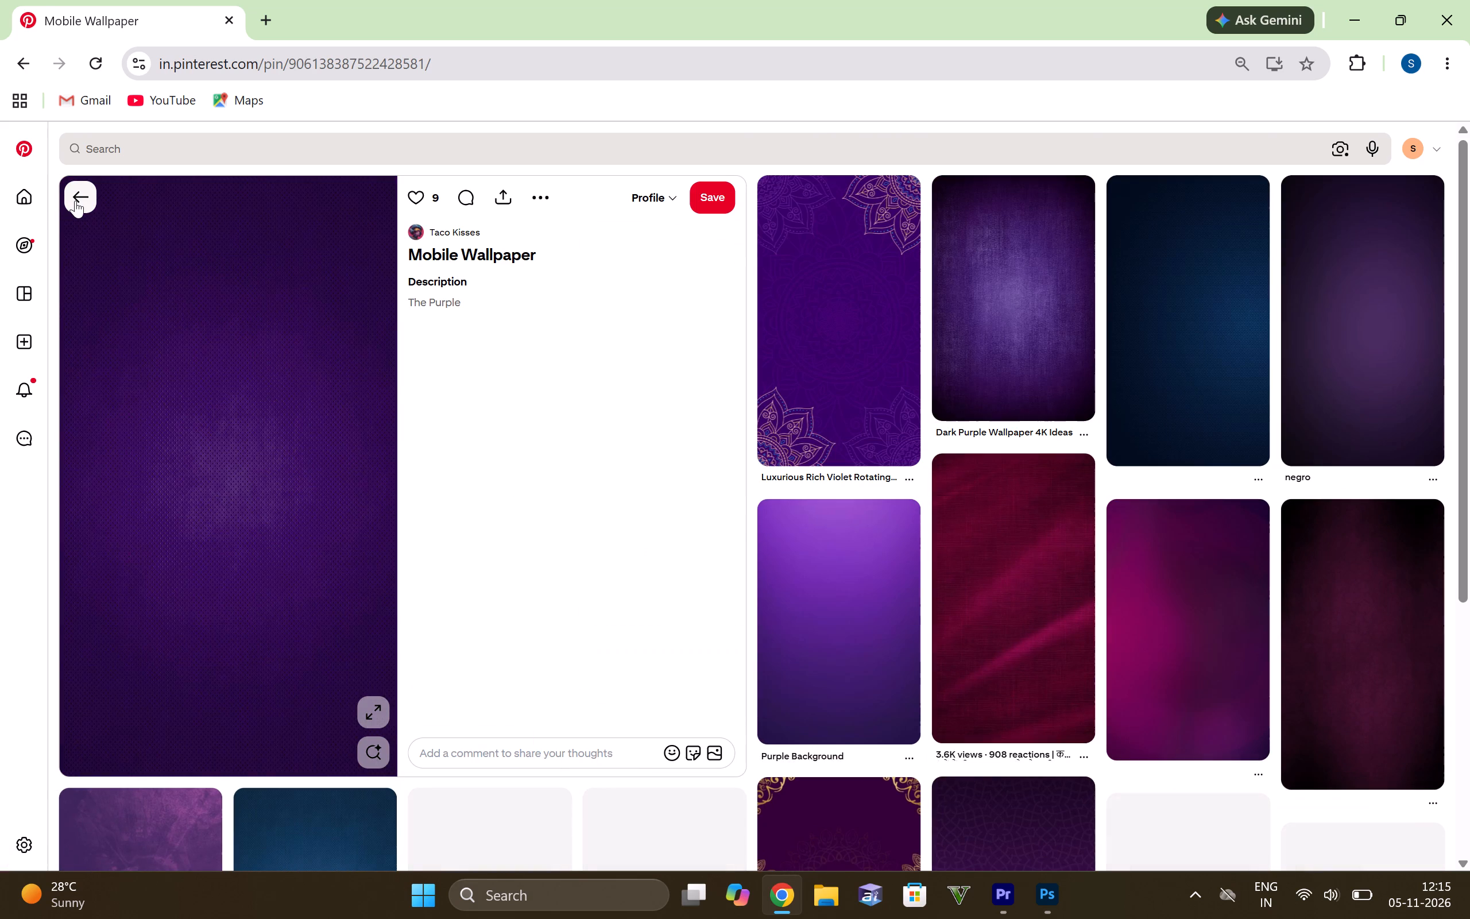
Look through the related pins of the "Mobile Wallpaper" pin for a suitable purple texture background.
{"action": "scroll", "coordinate": [737, 401], "scroll_direction": "down", "scroll_amount": 3}
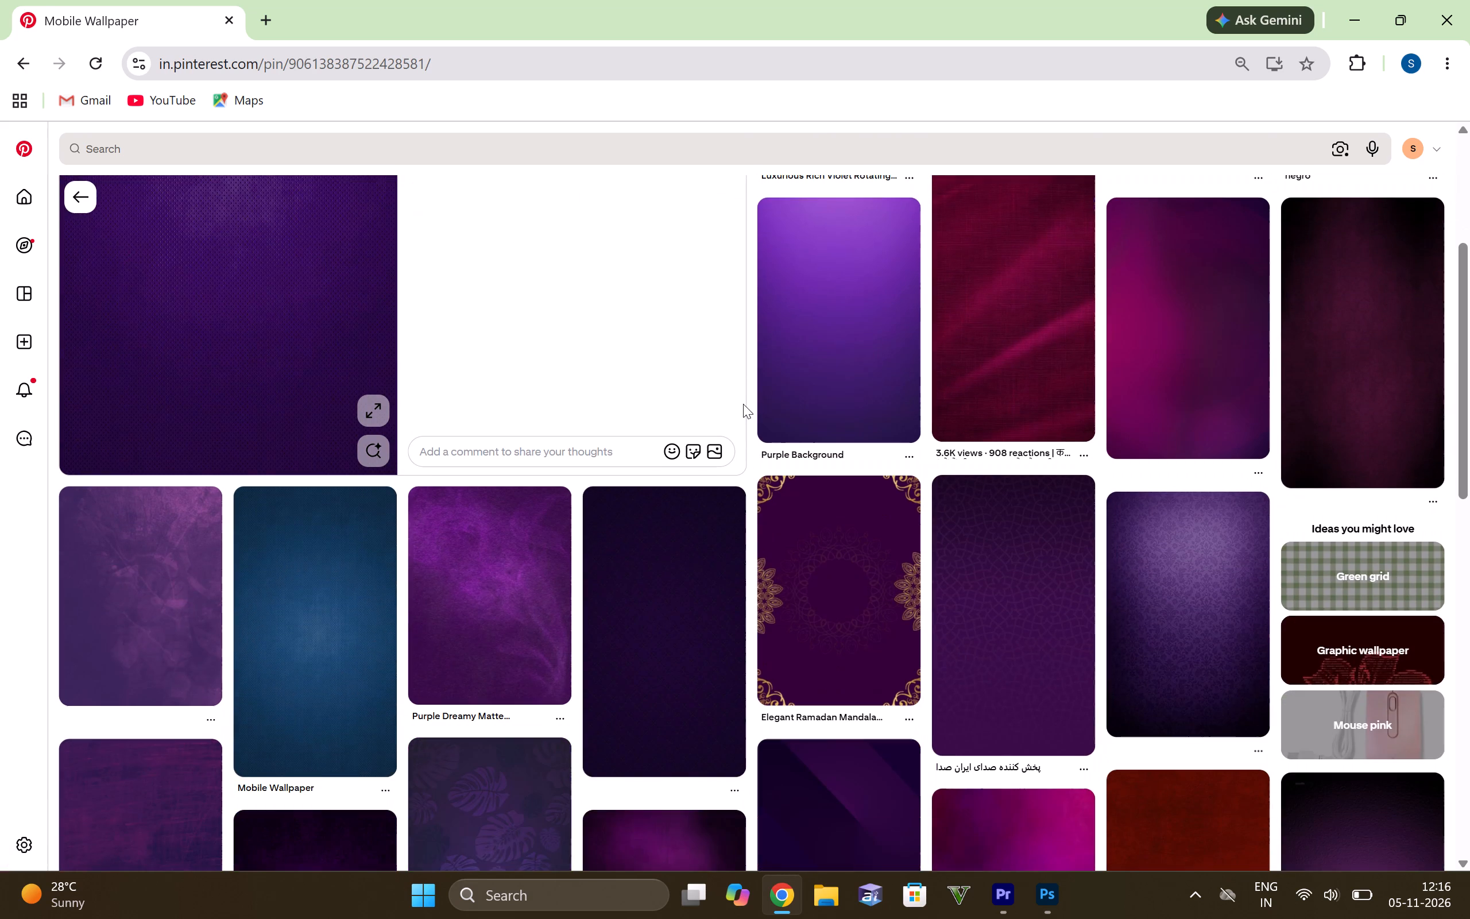
{"action": "scroll", "coordinate": [463, 454], "scroll_direction": "down", "scroll_amount": 2}
{"action": "scroll", "coordinate": [559, 472], "scroll_direction": "down", "scroll_amount": 2}
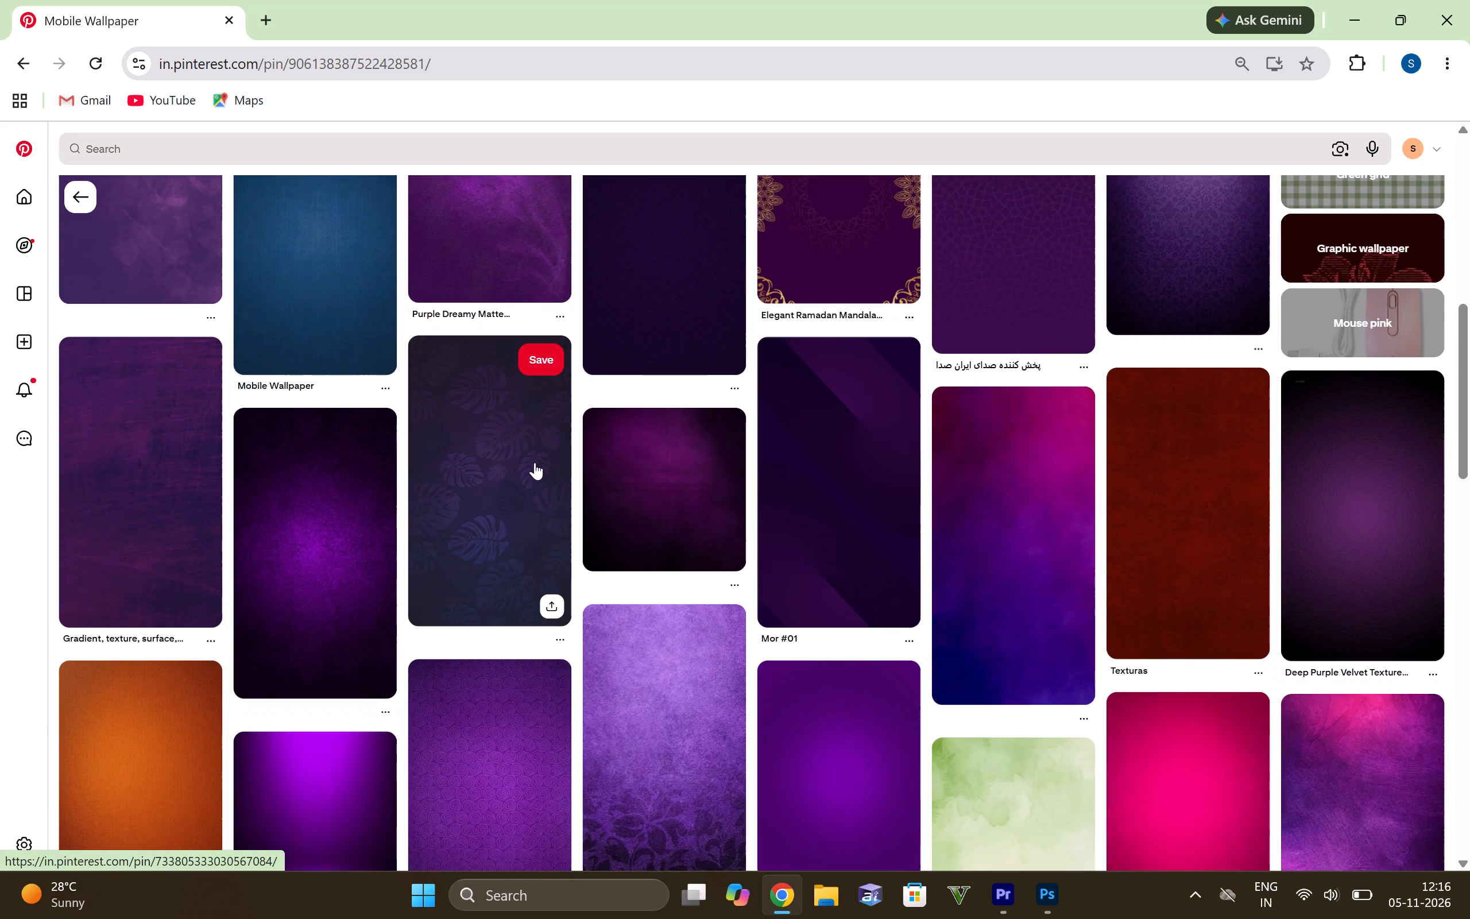
{"action": "scroll", "coordinate": [535, 462], "scroll_direction": "down", "scroll_amount": 2}
{"action": "scroll", "coordinate": [303, 528], "scroll_direction": "down", "scroll_amount": 2}
{"action": "scroll", "coordinate": [795, 419], "scroll_direction": "down", "scroll_amount": 1}
{"action": "scroll", "coordinate": [847, 492], "scroll_direction": "down", "scroll_amount": 1}
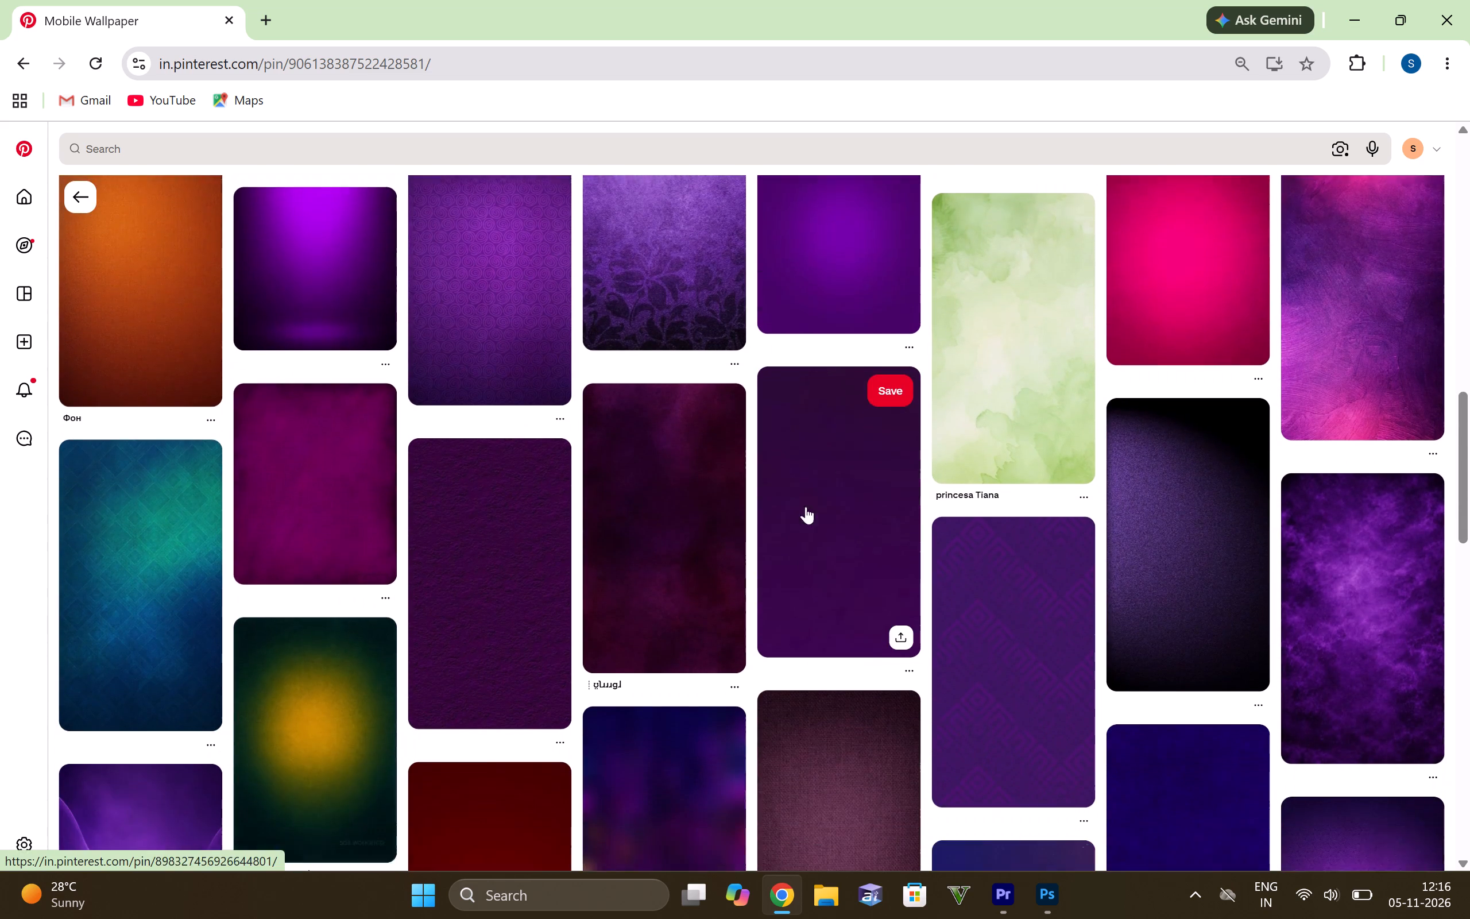
{"action": "scroll", "coordinate": [368, 473], "scroll_direction": "down", "scroll_amount": 3}
{"action": "scroll", "coordinate": [342, 409], "scroll_direction": "down", "scroll_amount": 3}
{"action": "scroll", "coordinate": [672, 404], "scroll_direction": "down", "scroll_amount": 2}
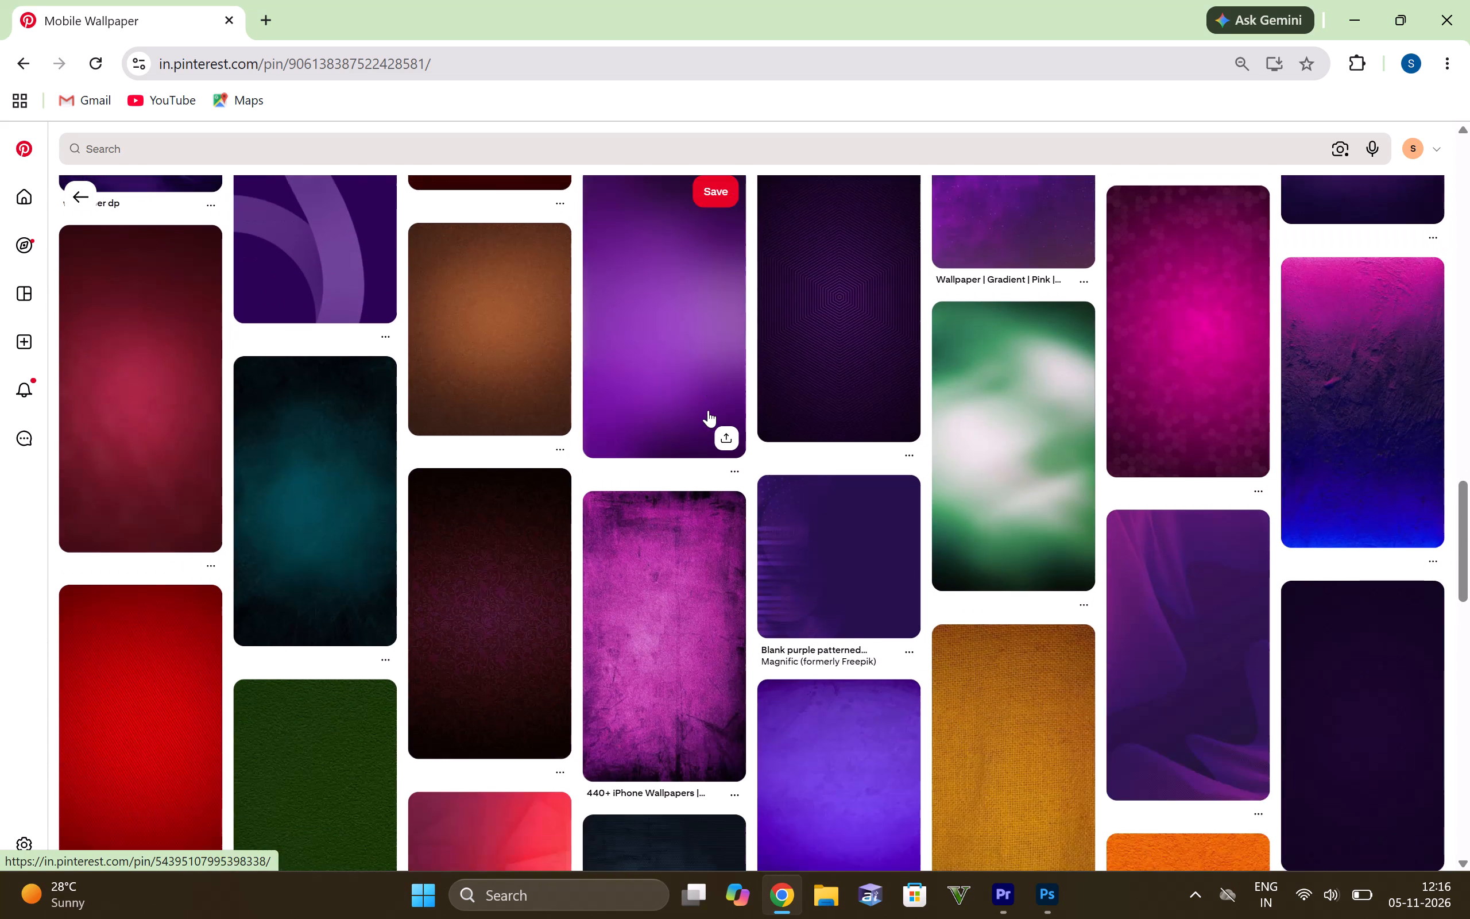
{"action": "scroll", "coordinate": [708, 410], "scroll_direction": "down", "scroll_amount": 9}
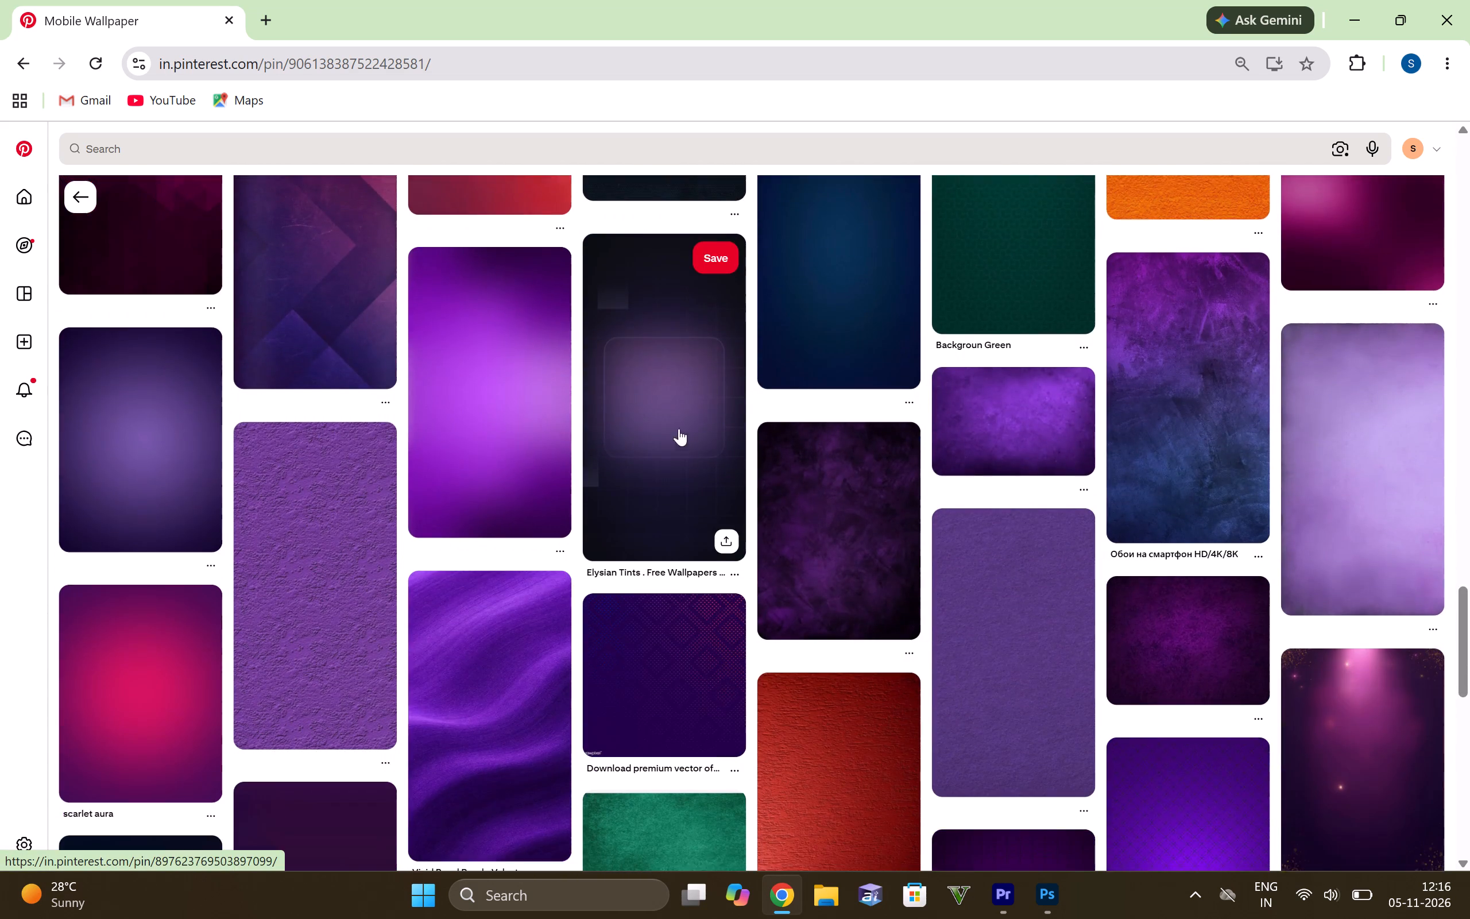
{"action": "scroll", "coordinate": [668, 437], "scroll_direction": "down", "scroll_amount": 3}
{"action": "scroll", "coordinate": [620, 423], "scroll_direction": "down", "scroll_amount": 3}
{"action": "scroll", "coordinate": [849, 384], "scroll_direction": "down", "scroll_amount": 1}
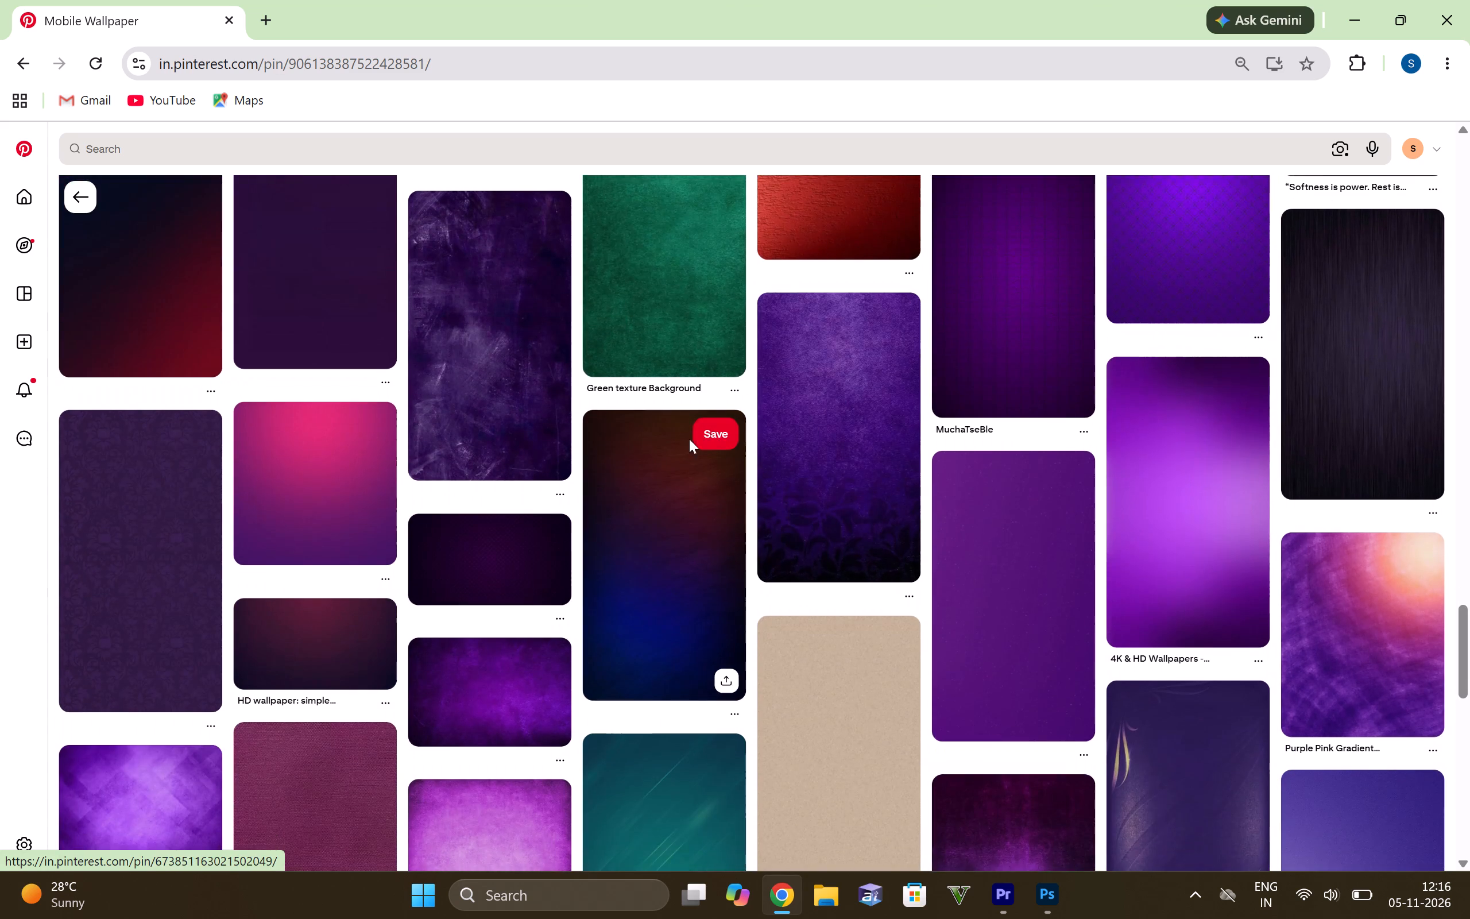
{"action": "scroll", "coordinate": [684, 442], "scroll_direction": "down", "scroll_amount": 11}
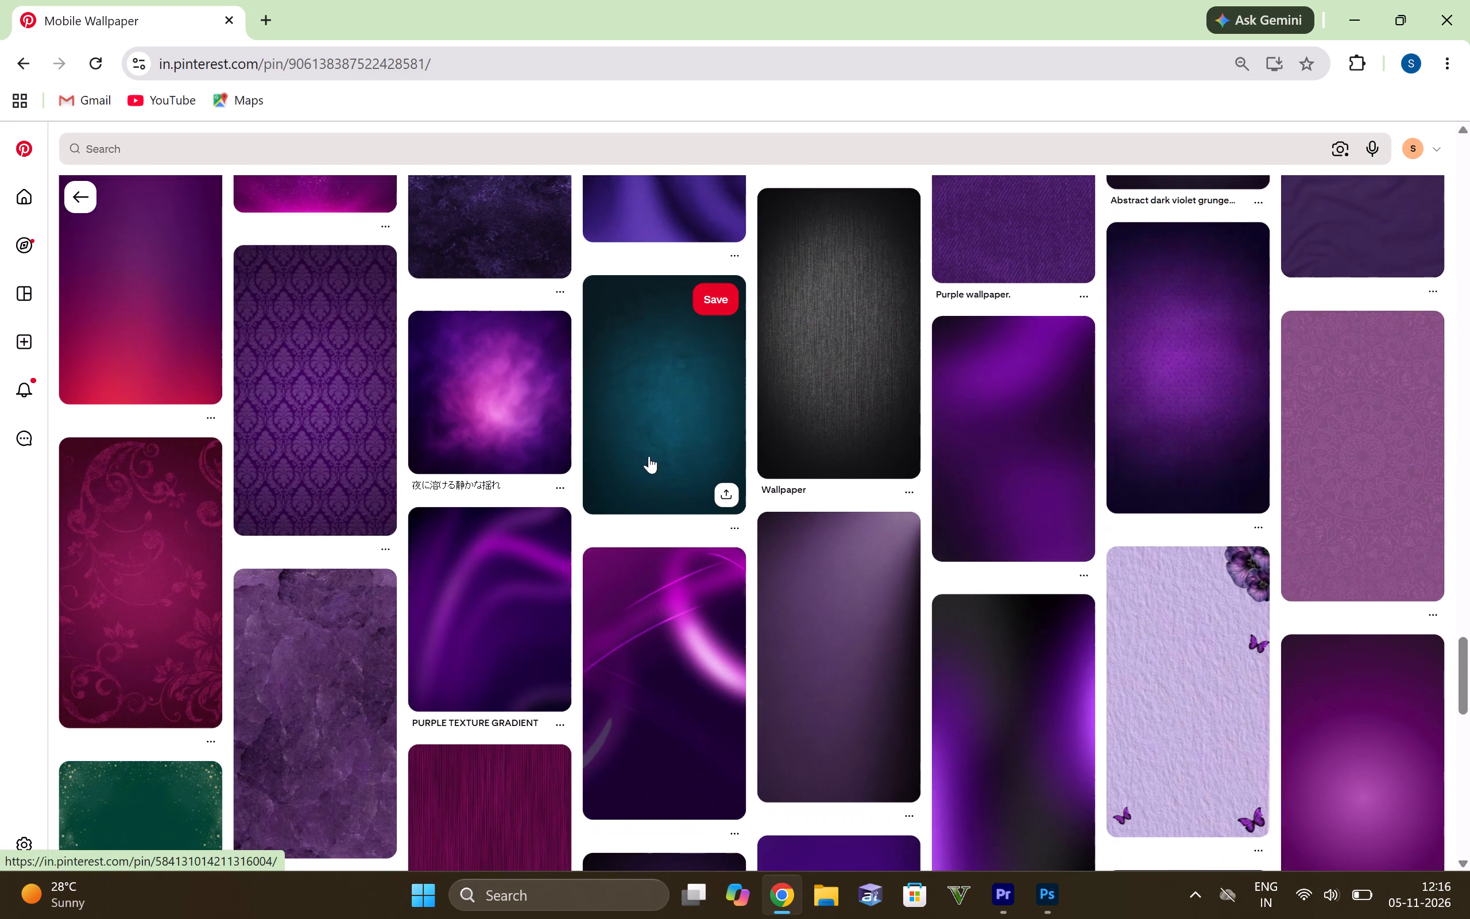
{"action": "scroll", "coordinate": [674, 395], "scroll_direction": "down", "scroll_amount": 4}
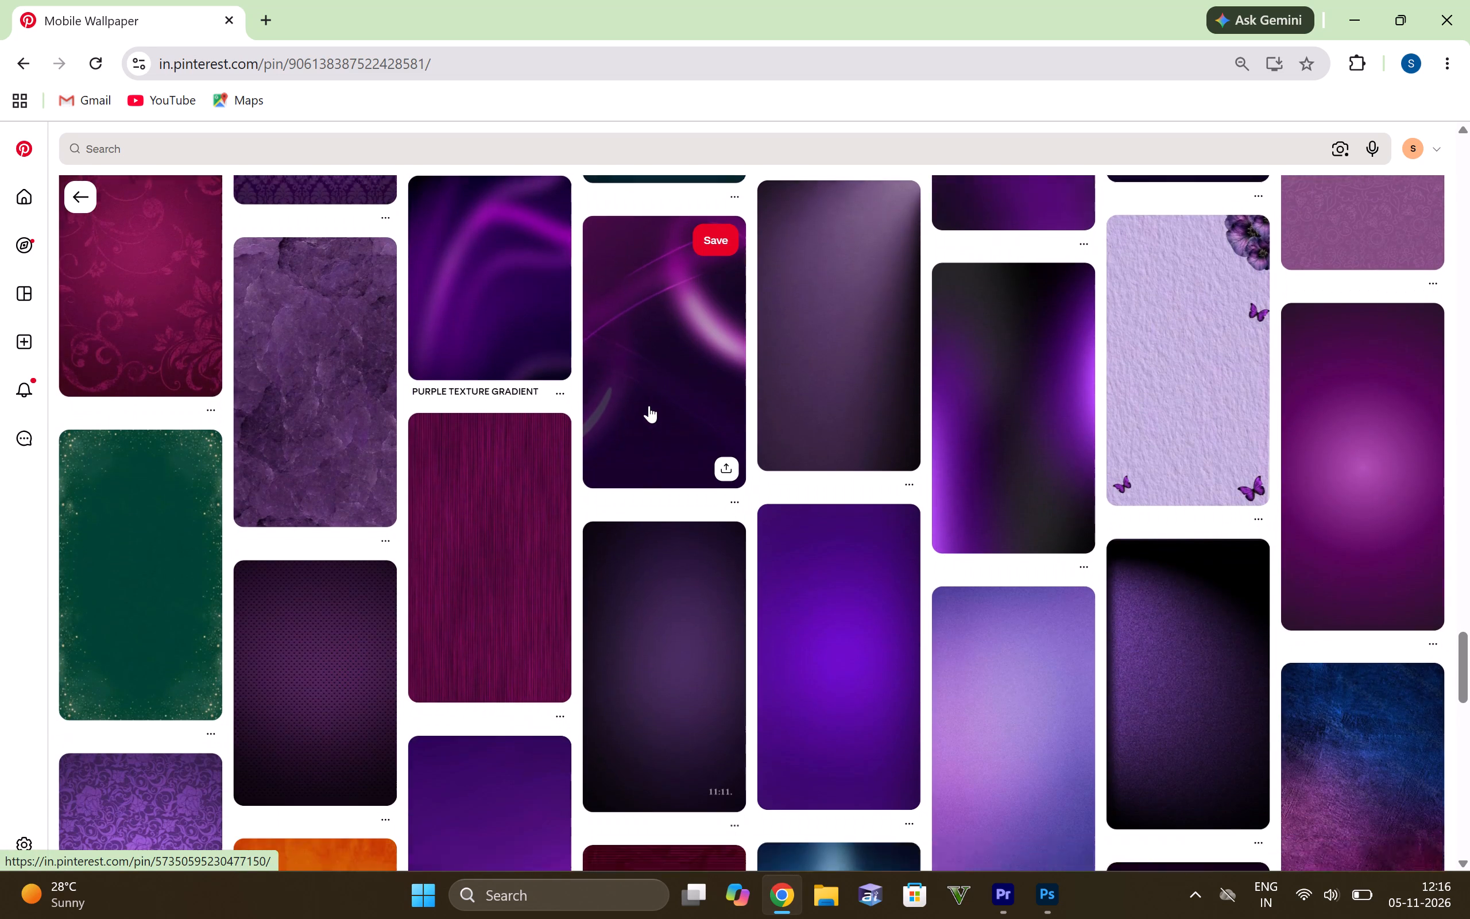
{"action": "scroll", "coordinate": [649, 406], "scroll_direction": "down", "scroll_amount": 1}
{"action": "scroll", "coordinate": [780, 497], "scroll_direction": "down", "scroll_amount": 2}
{"action": "scroll", "coordinate": [372, 512], "scroll_direction": "down", "scroll_amount": 3}
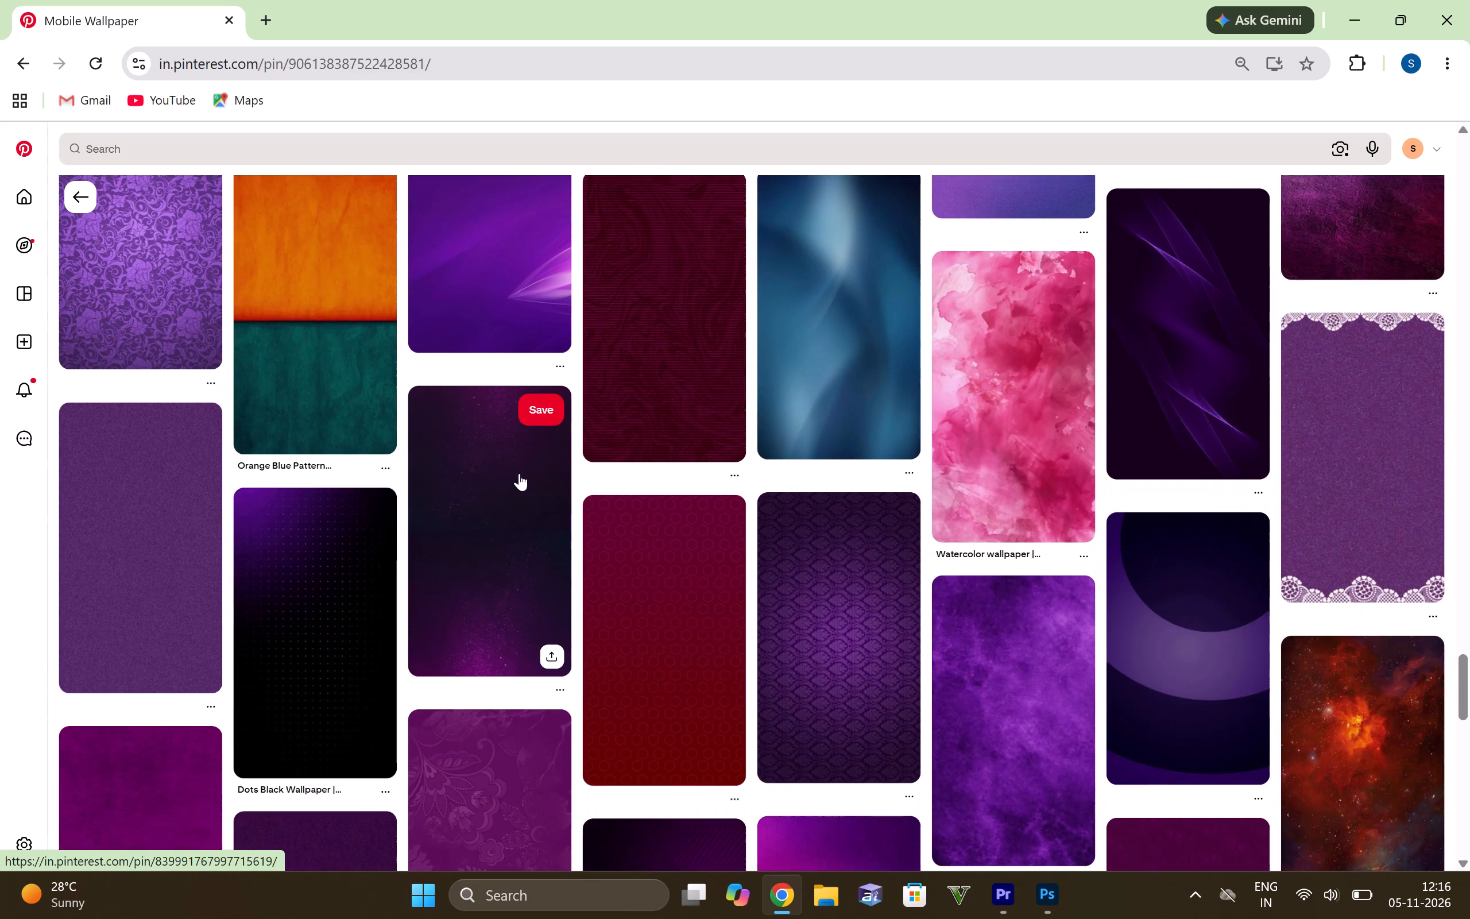
{"action": "scroll", "coordinate": [519, 473], "scroll_direction": "down", "scroll_amount": 2}
{"action": "scroll", "coordinate": [442, 522], "scroll_direction": "down", "scroll_amount": 2}
{"action": "scroll", "coordinate": [560, 445], "scroll_direction": "down", "scroll_amount": 3}
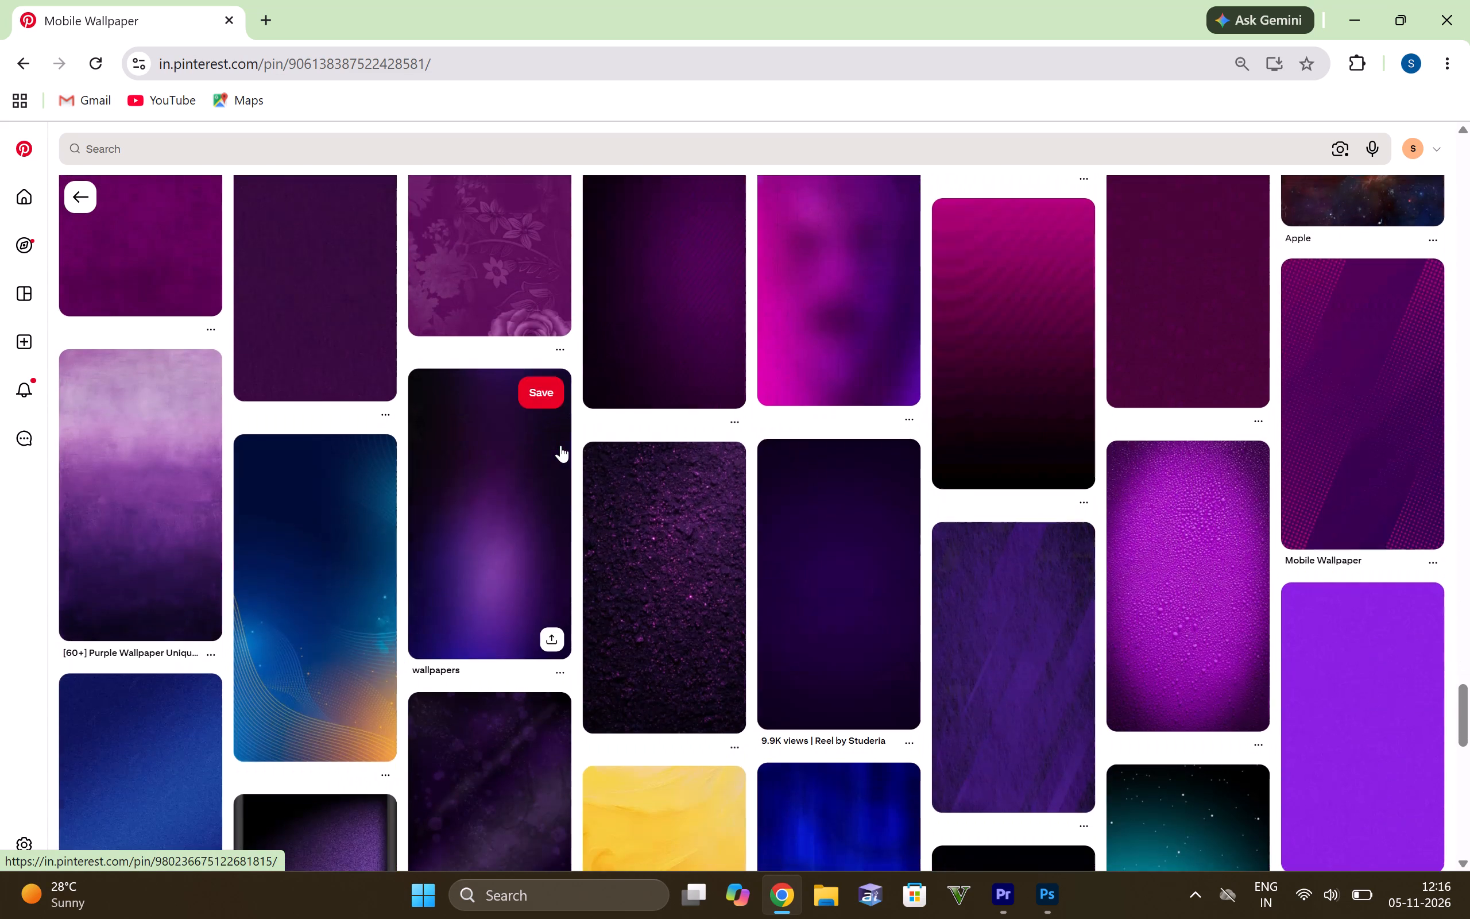
{"action": "scroll", "coordinate": [713, 450], "scroll_direction": "down", "scroll_amount": 1}
{"action": "scroll", "coordinate": [444, 467], "scroll_direction": "down", "scroll_amount": 2}
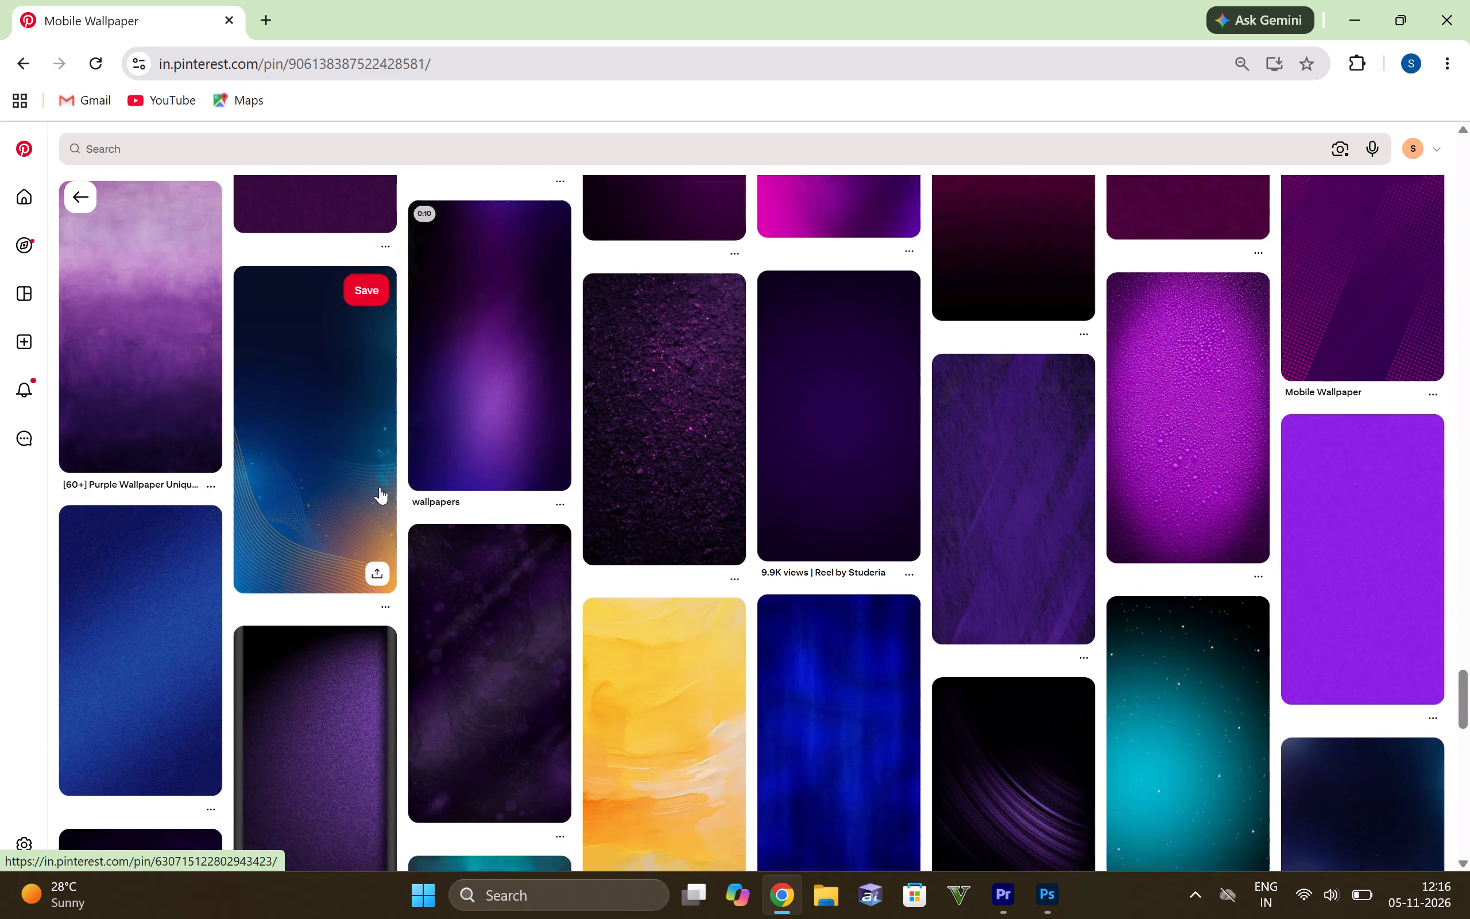
{"action": "scroll", "coordinate": [359, 438], "scroll_direction": "down", "scroll_amount": 2}
{"action": "scroll", "coordinate": [654, 416], "scroll_direction": "down", "scroll_amount": 3}
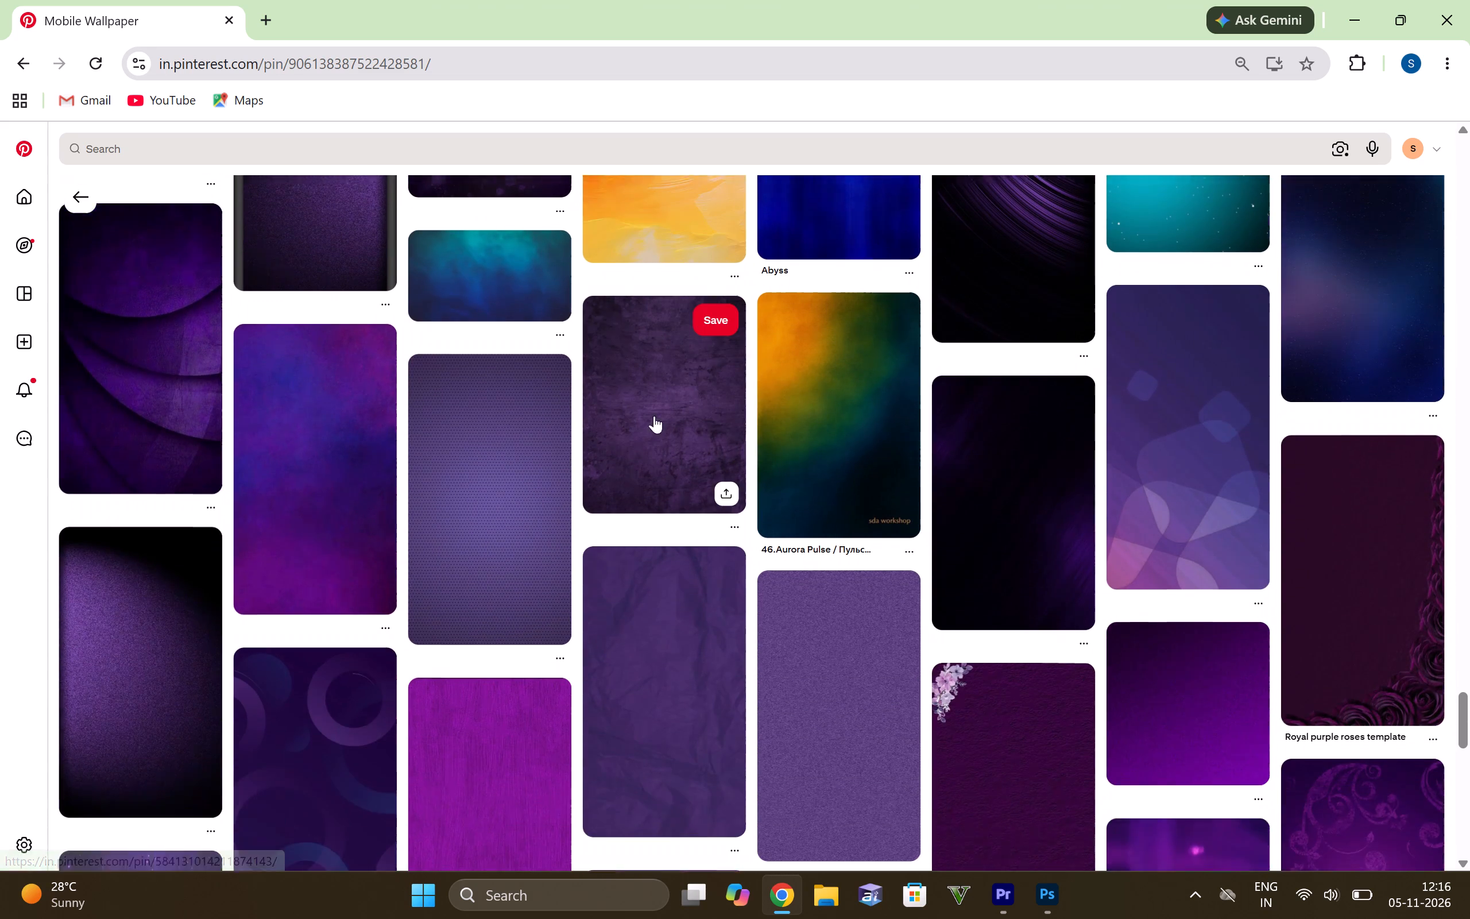
{"action": "scroll", "coordinate": [654, 416], "scroll_direction": "down", "scroll_amount": 4}
{"action": "scroll", "coordinate": [791, 403], "scroll_direction": "down", "scroll_amount": 2}
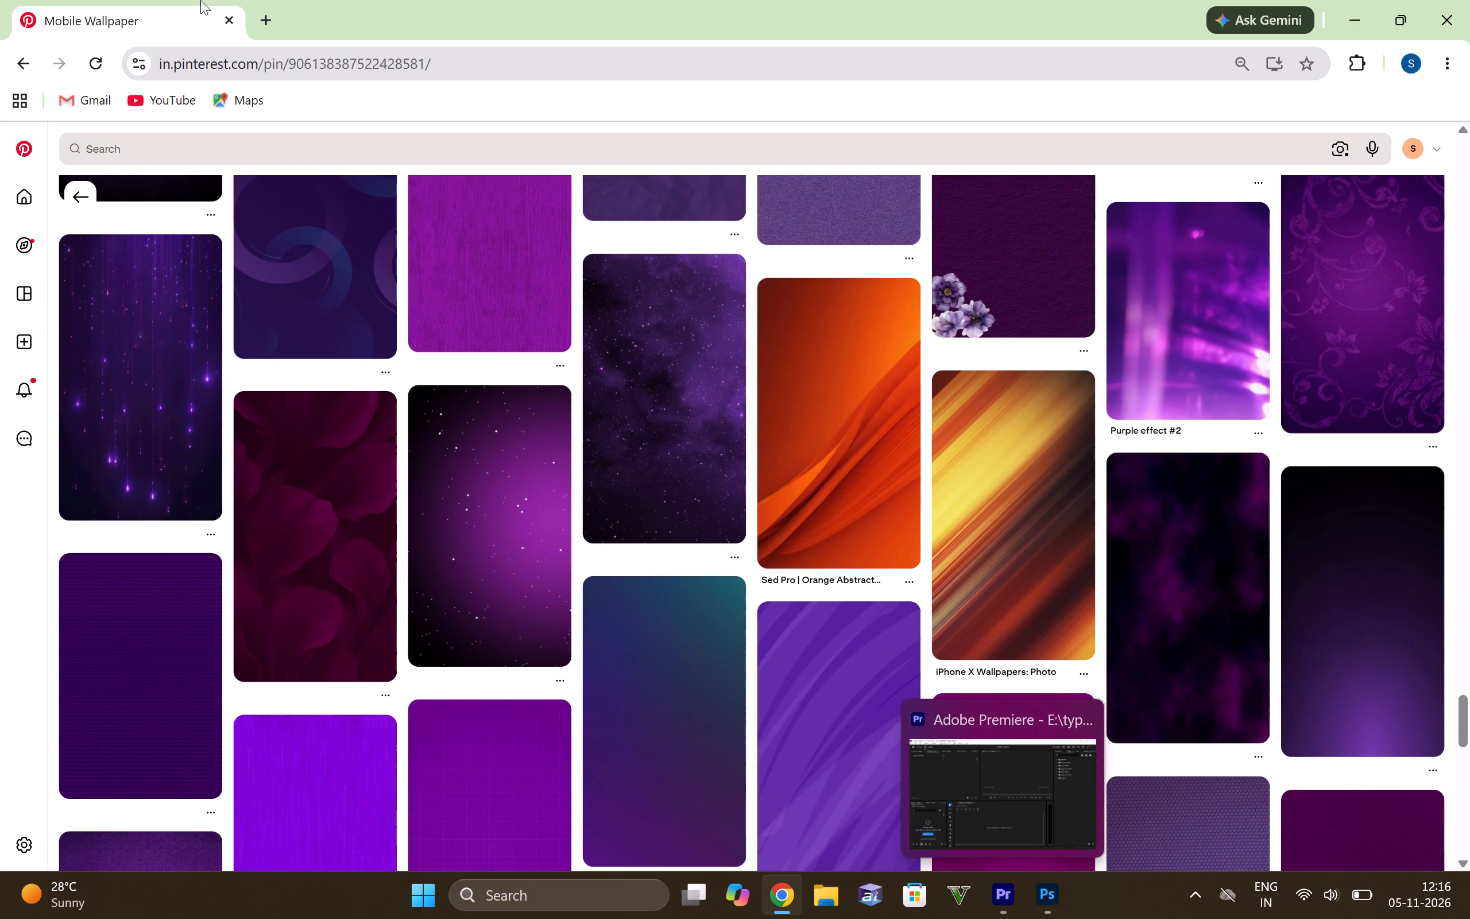
{"action": "scroll", "coordinate": [376, 450], "scroll_direction": "down", "scroll_amount": 2}
{"action": "scroll", "coordinate": [457, 357], "scroll_direction": "down", "scroll_amount": 2}
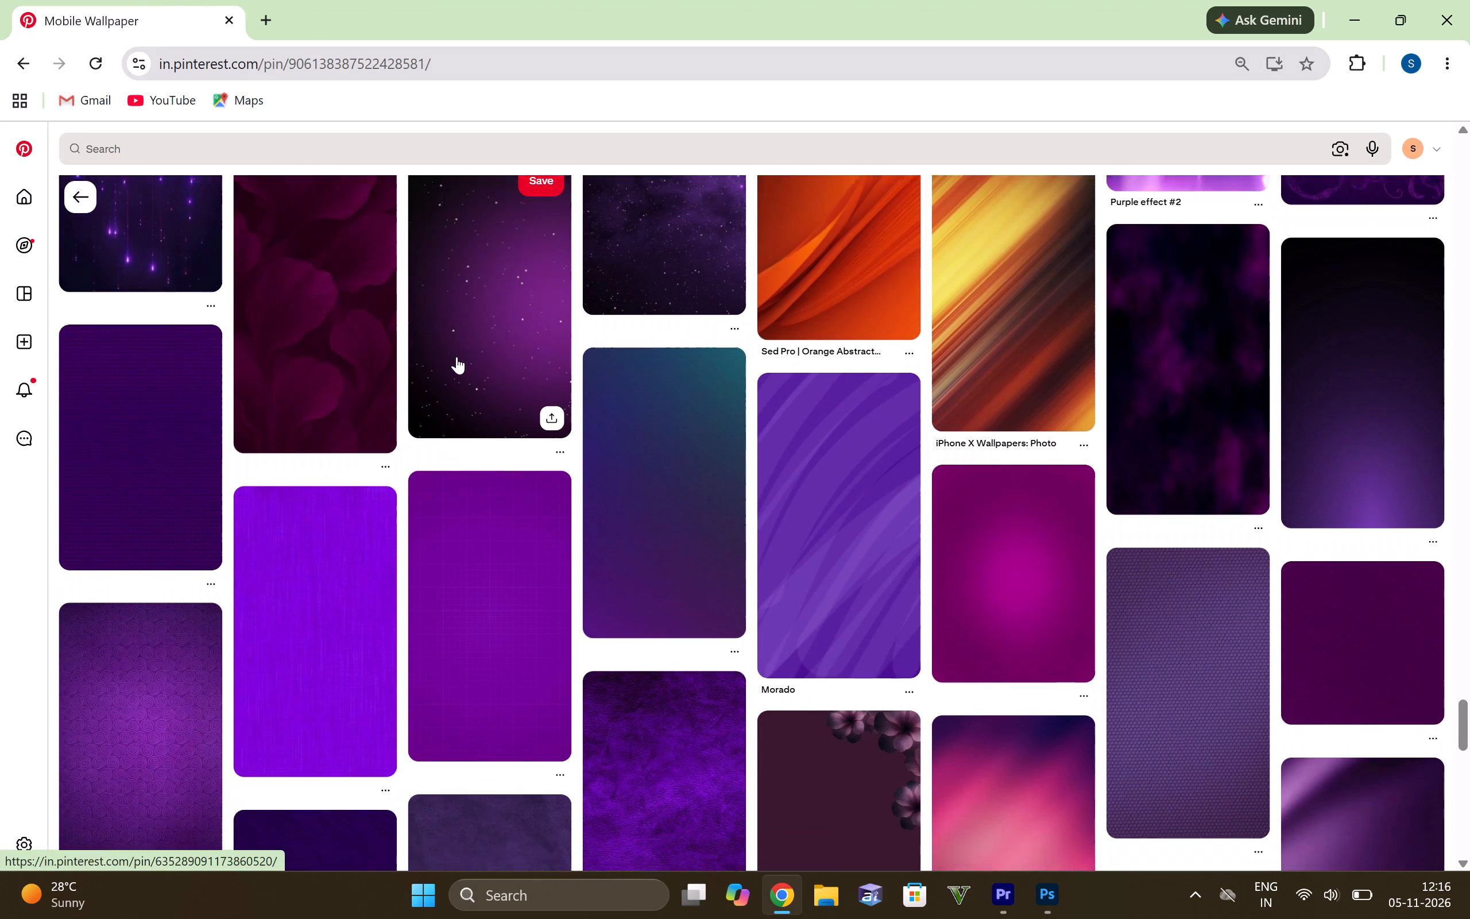
{"action": "scroll", "coordinate": [457, 357], "scroll_direction": "down", "scroll_amount": 4}
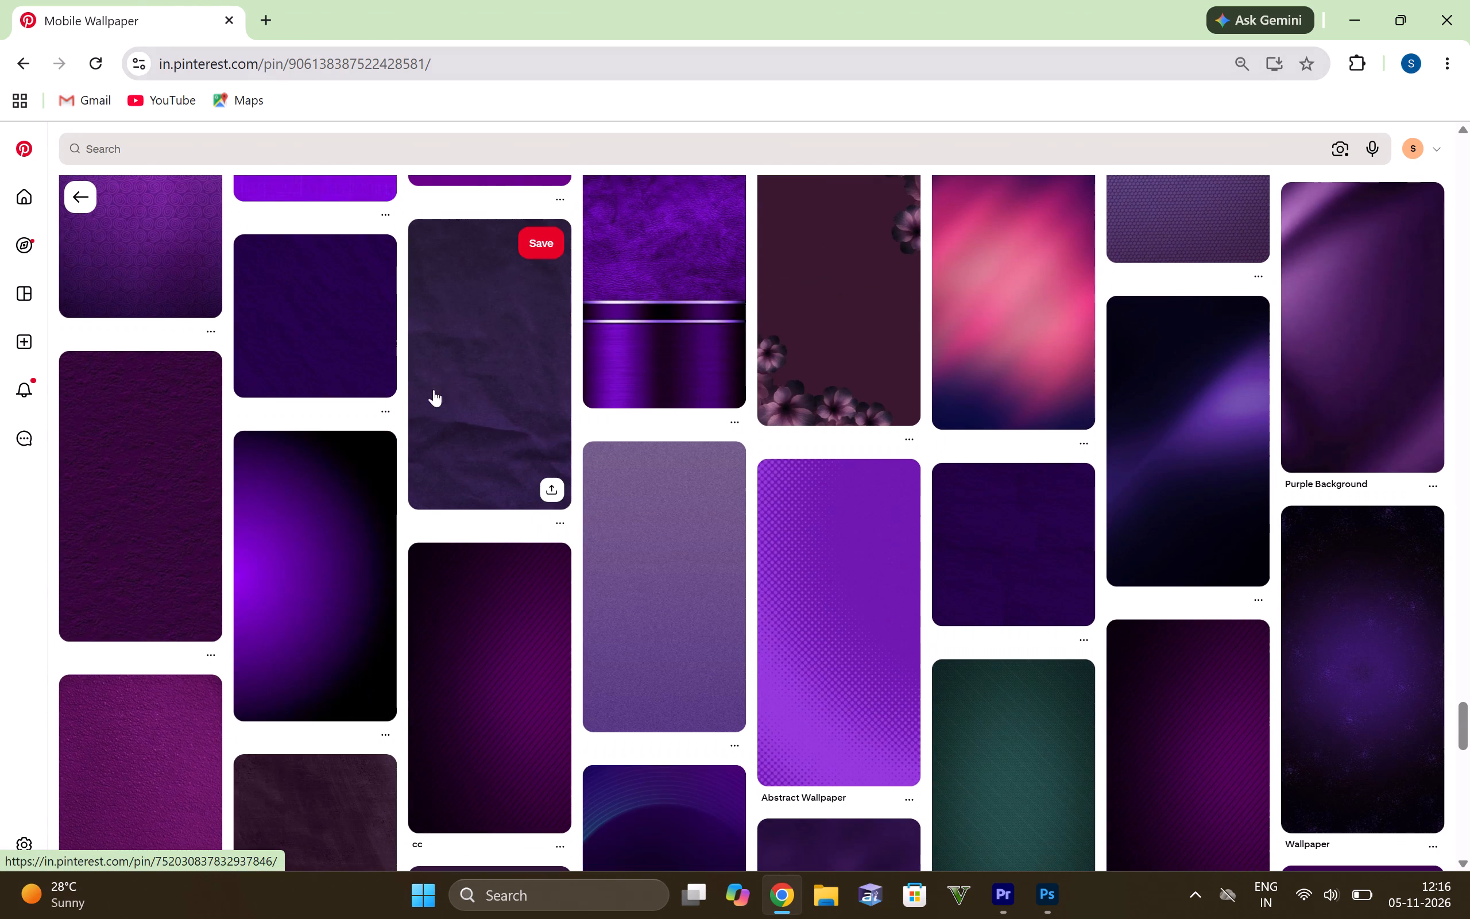
{"action": "scroll", "coordinate": [622, 404], "scroll_direction": "down", "scroll_amount": 1}
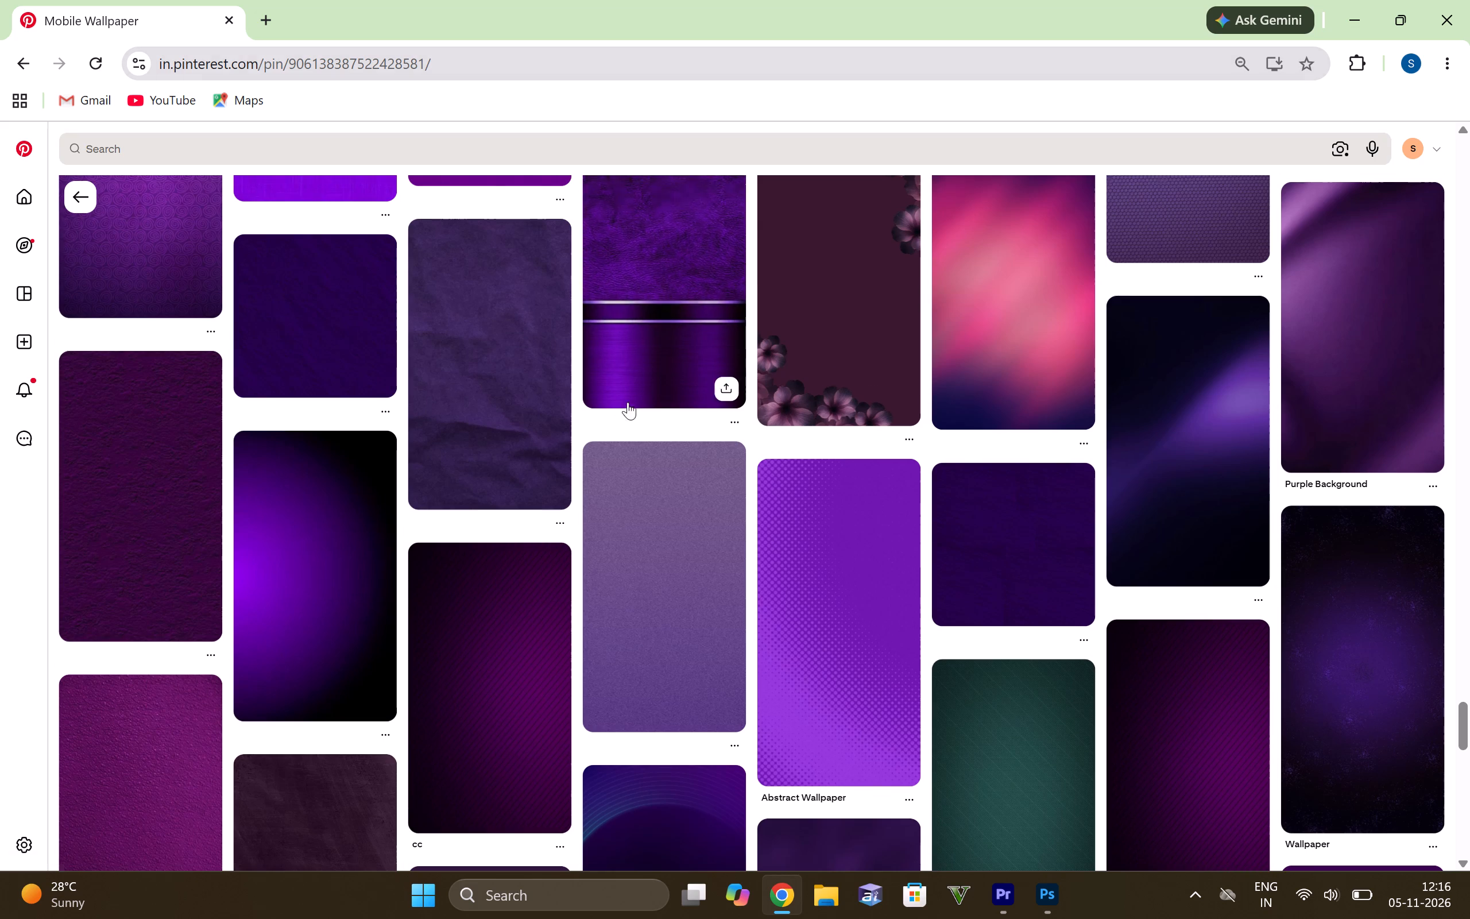
{"action": "scroll", "coordinate": [628, 402], "scroll_direction": "down", "scroll_amount": 9}
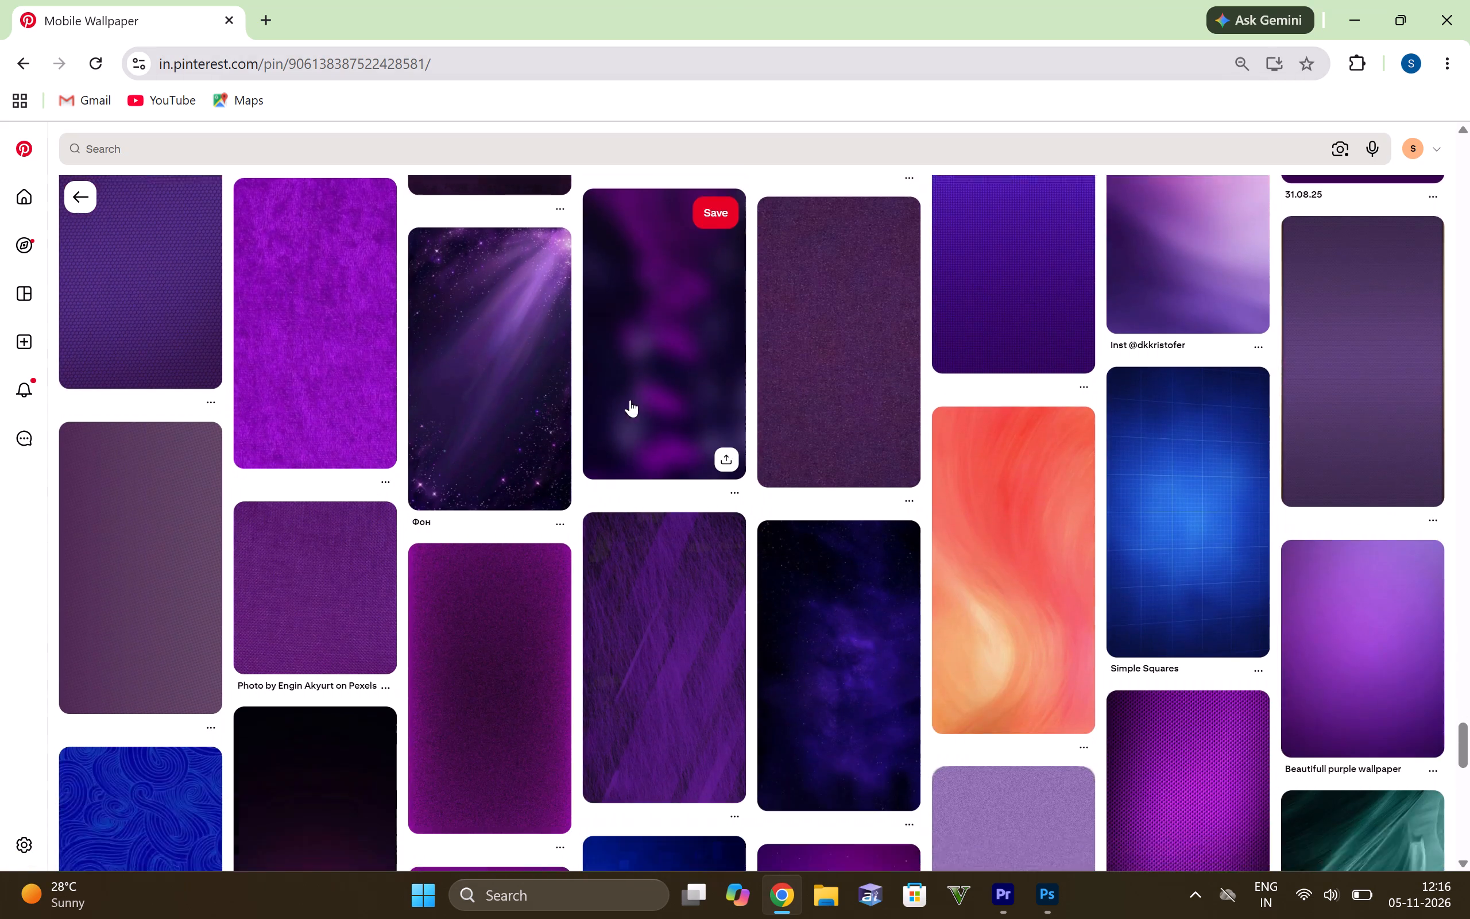
{"action": "scroll", "coordinate": [630, 400], "scroll_direction": "down", "scroll_amount": 5}
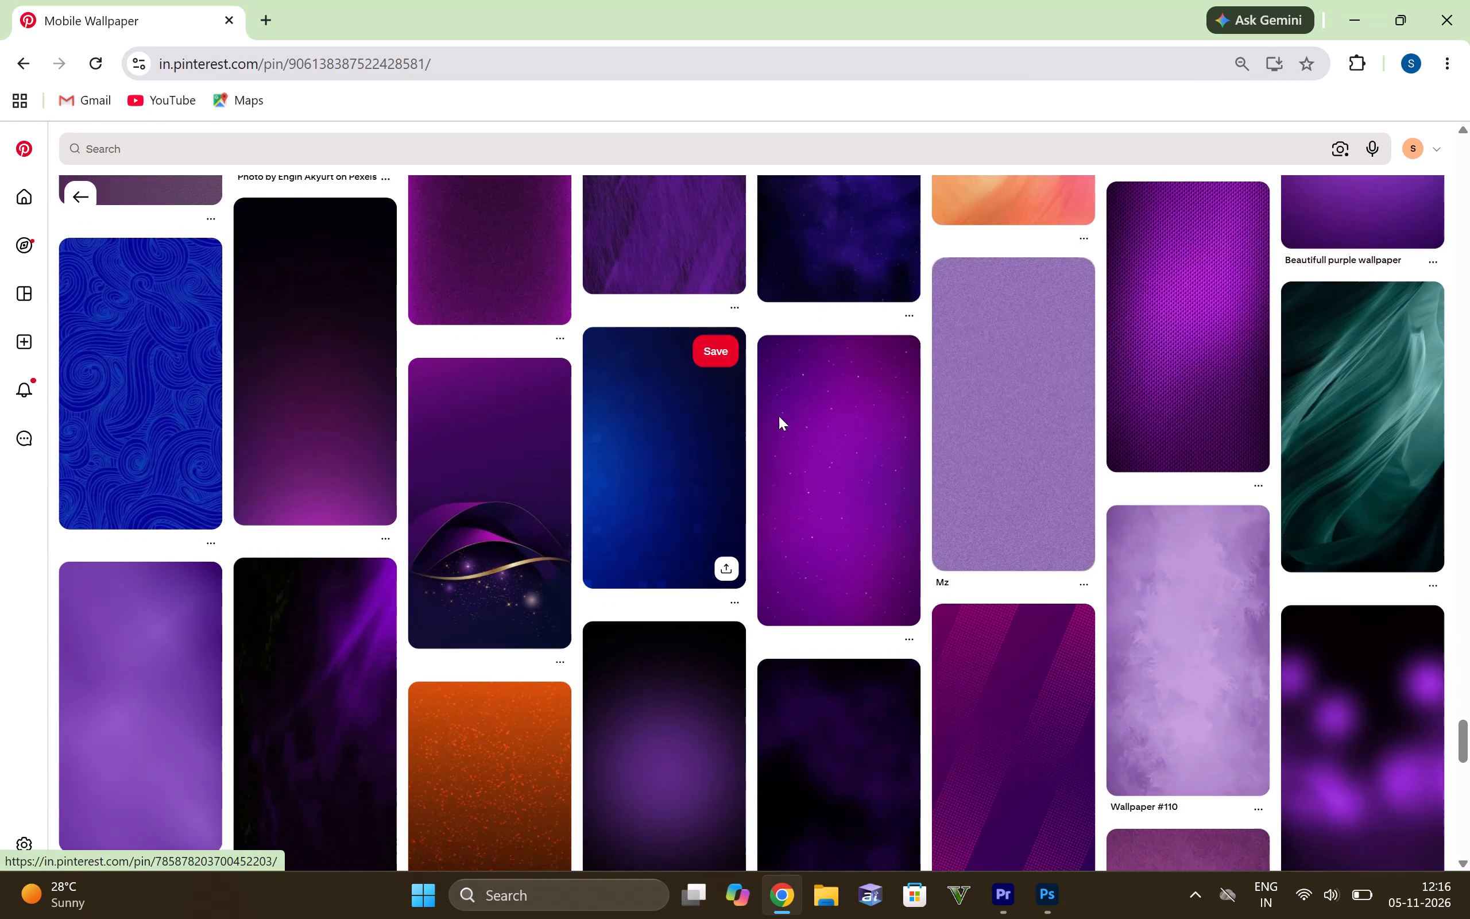
{"action": "scroll", "coordinate": [779, 416], "scroll_direction": "down", "scroll_amount": 1}
{"action": "scroll", "coordinate": [604, 440], "scroll_direction": "up", "scroll_amount": 16}
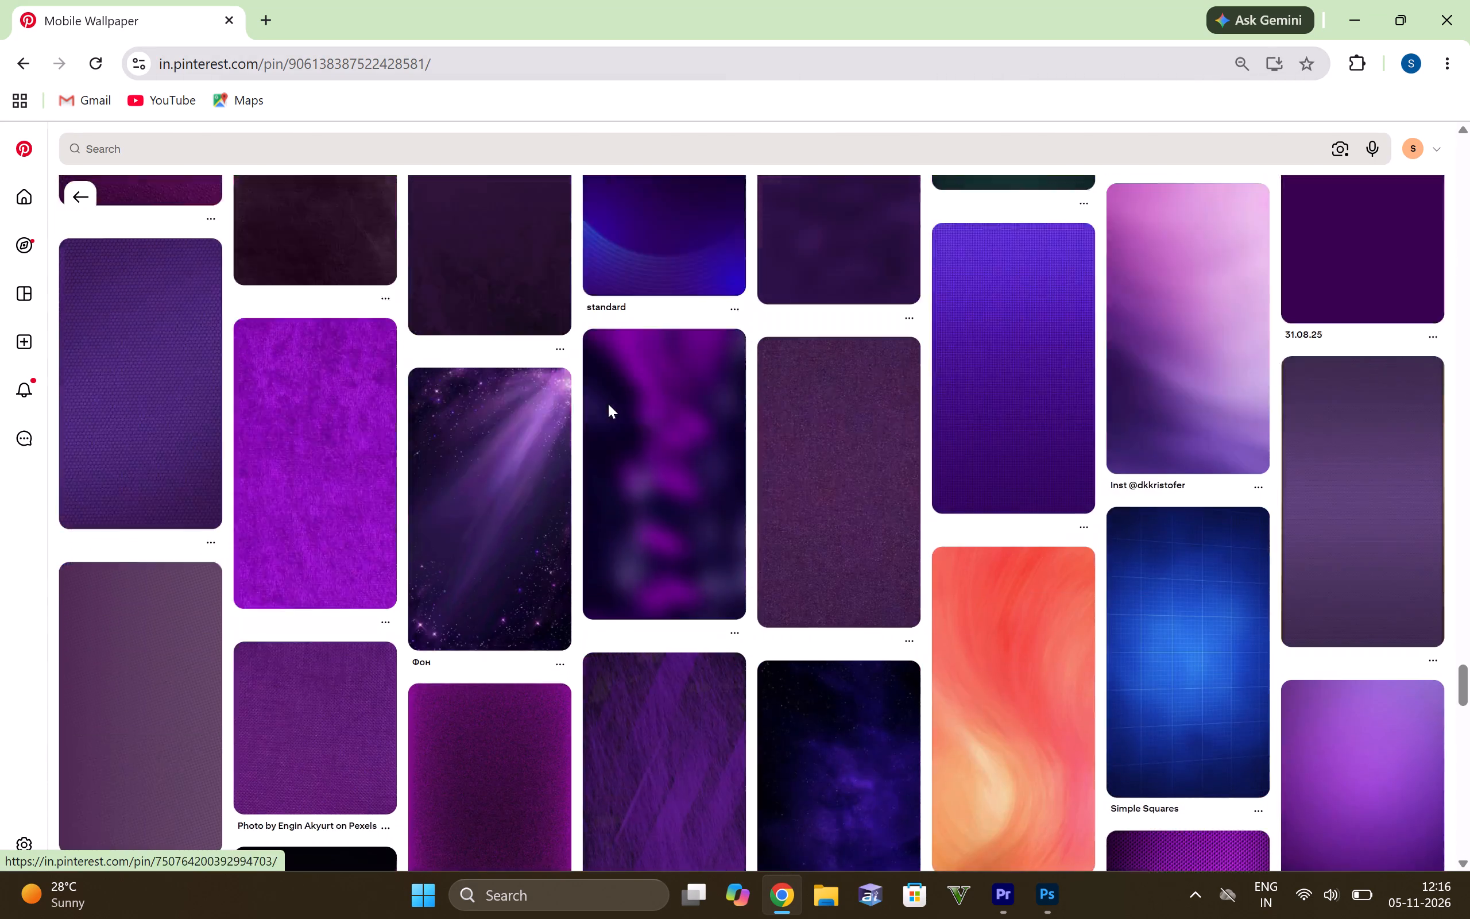
{"action": "scroll", "coordinate": [608, 404], "scroll_direction": "up", "scroll_amount": 20}
{"action": "scroll", "coordinate": [608, 404], "scroll_direction": "up", "scroll_amount": 20}
{"action": "scroll", "coordinate": [608, 404], "scroll_direction": "up", "scroll_amount": 2}
{"action": "scroll", "coordinate": [445, 523], "scroll_direction": "up", "scroll_amount": 3}
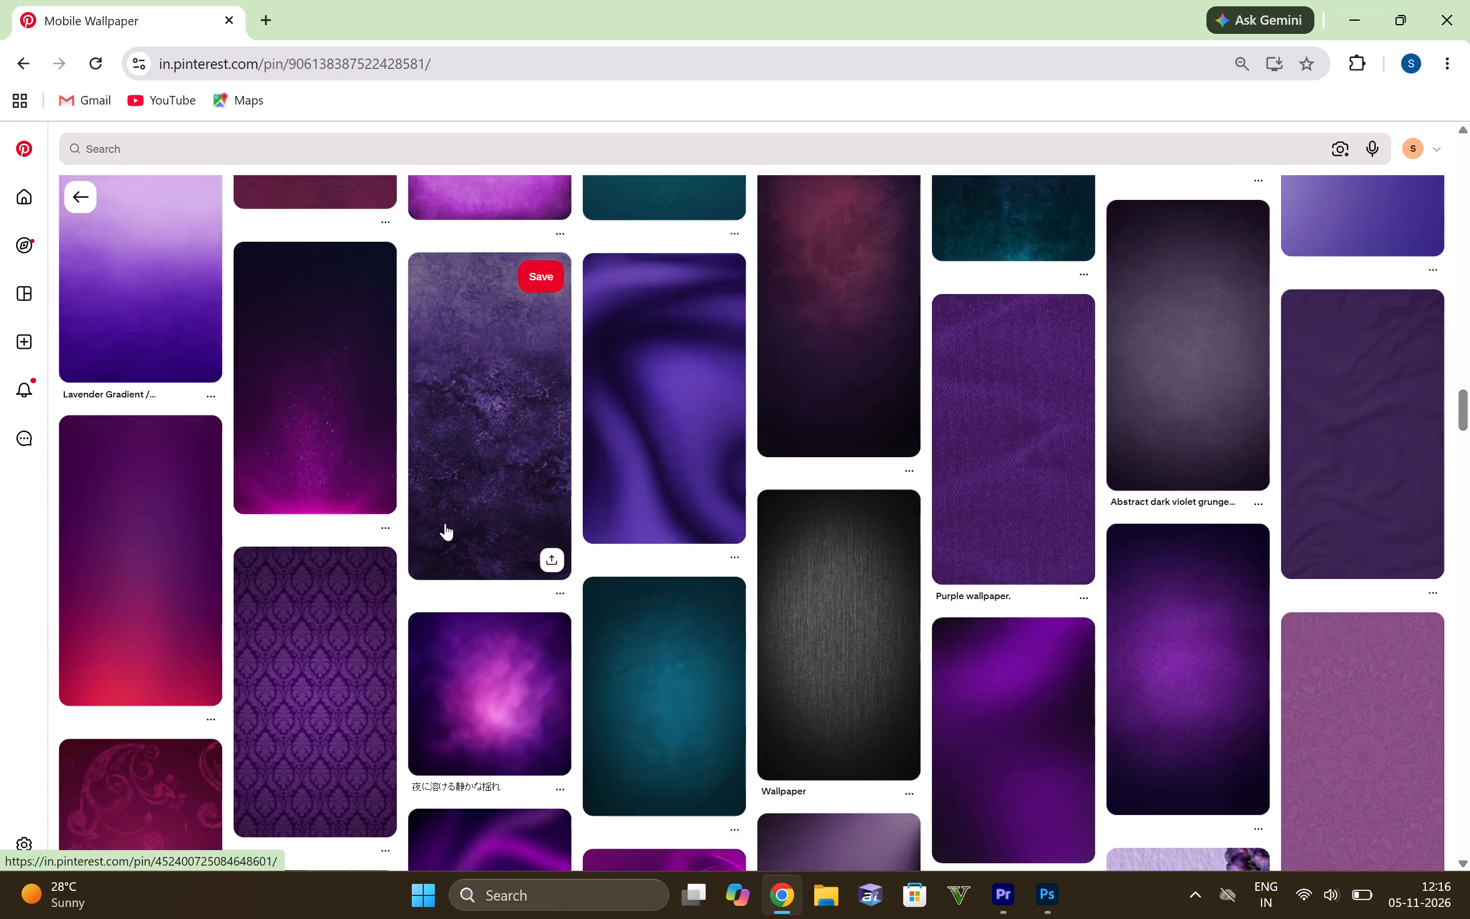
{"action": "scroll", "coordinate": [445, 523], "scroll_direction": "up", "scroll_amount": 5}
{"action": "scroll", "coordinate": [445, 523], "scroll_direction": "up", "scroll_amount": 17}
{"action": "scroll", "coordinate": [466, 519], "scroll_direction": "up", "scroll_amount": 15}
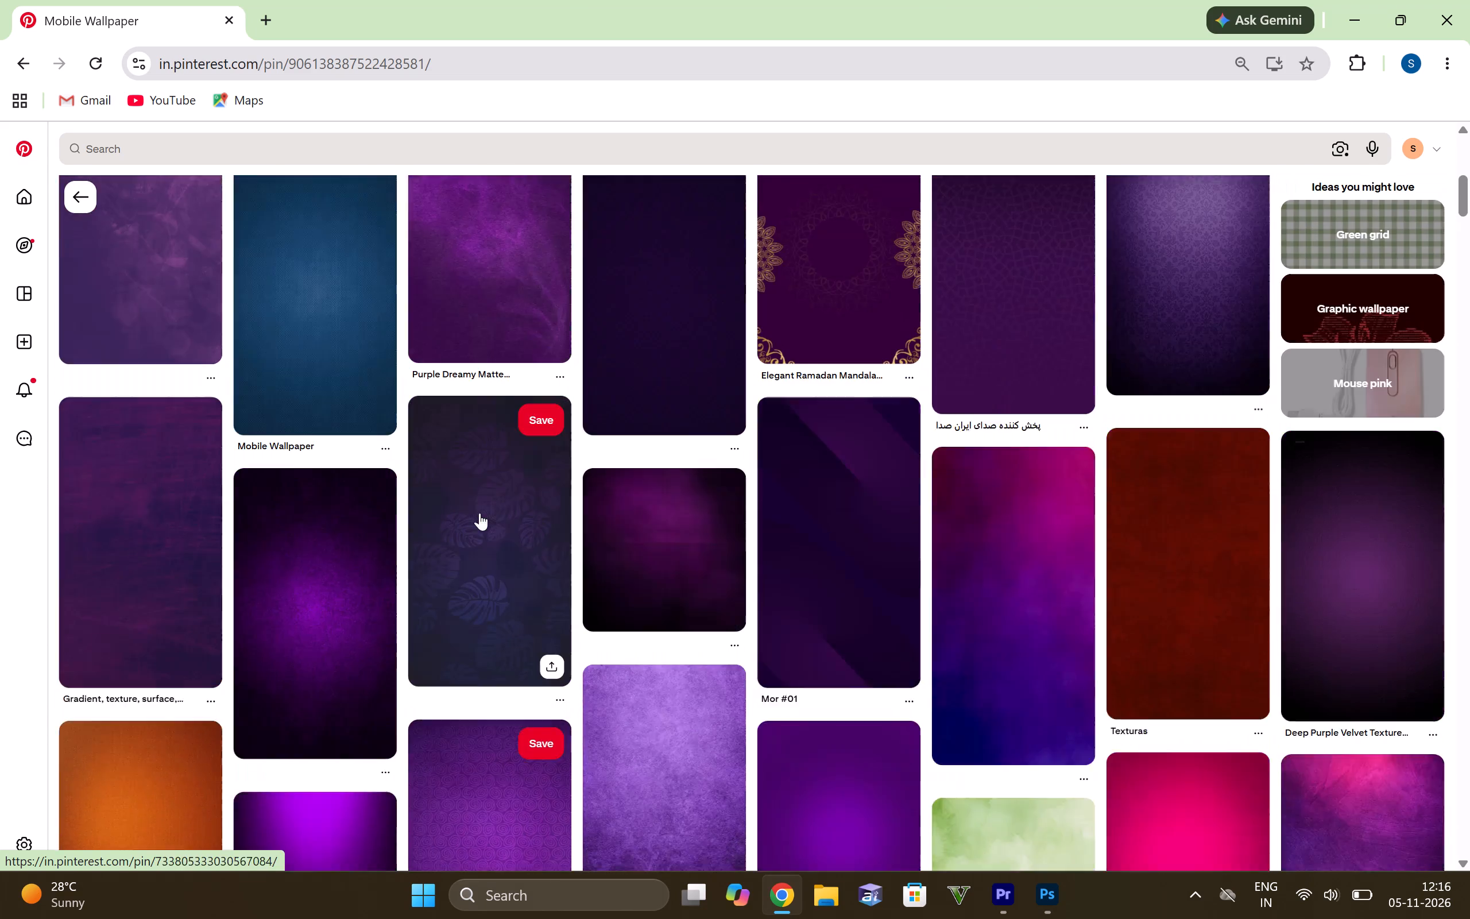
{"action": "scroll", "coordinate": [466, 524], "scroll_direction": "up", "scroll_amount": 6}
{"action": "scroll", "coordinate": [322, 546], "scroll_direction": "up", "scroll_amount": 4}
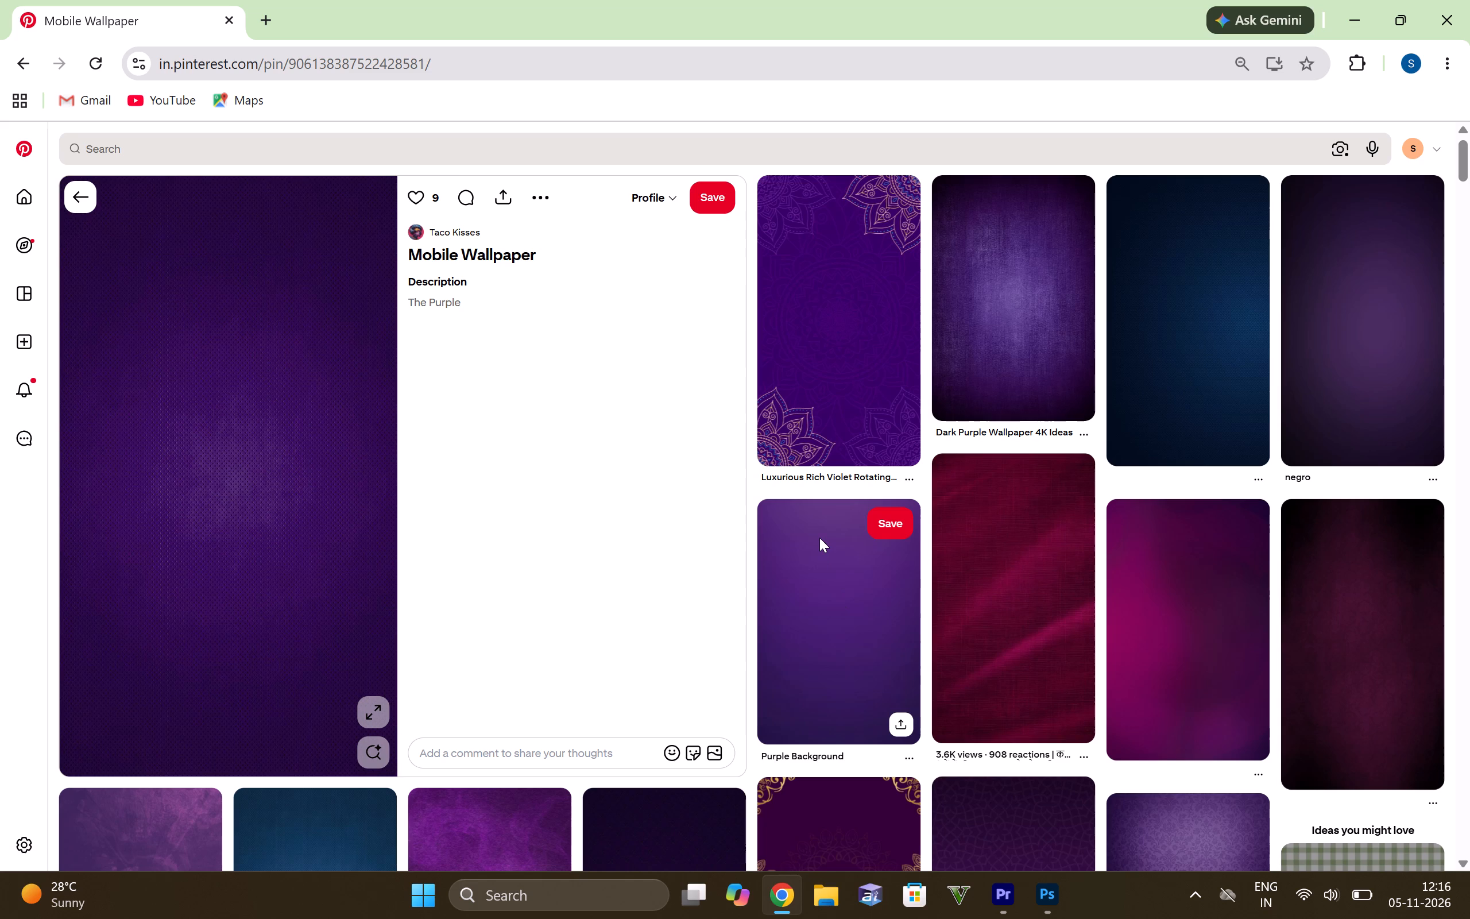
{"action": "scroll", "coordinate": [834, 488], "scroll_direction": "down", "scroll_amount": 2}
{"action": "scroll", "coordinate": [698, 464], "scroll_direction": "down", "scroll_amount": 2}
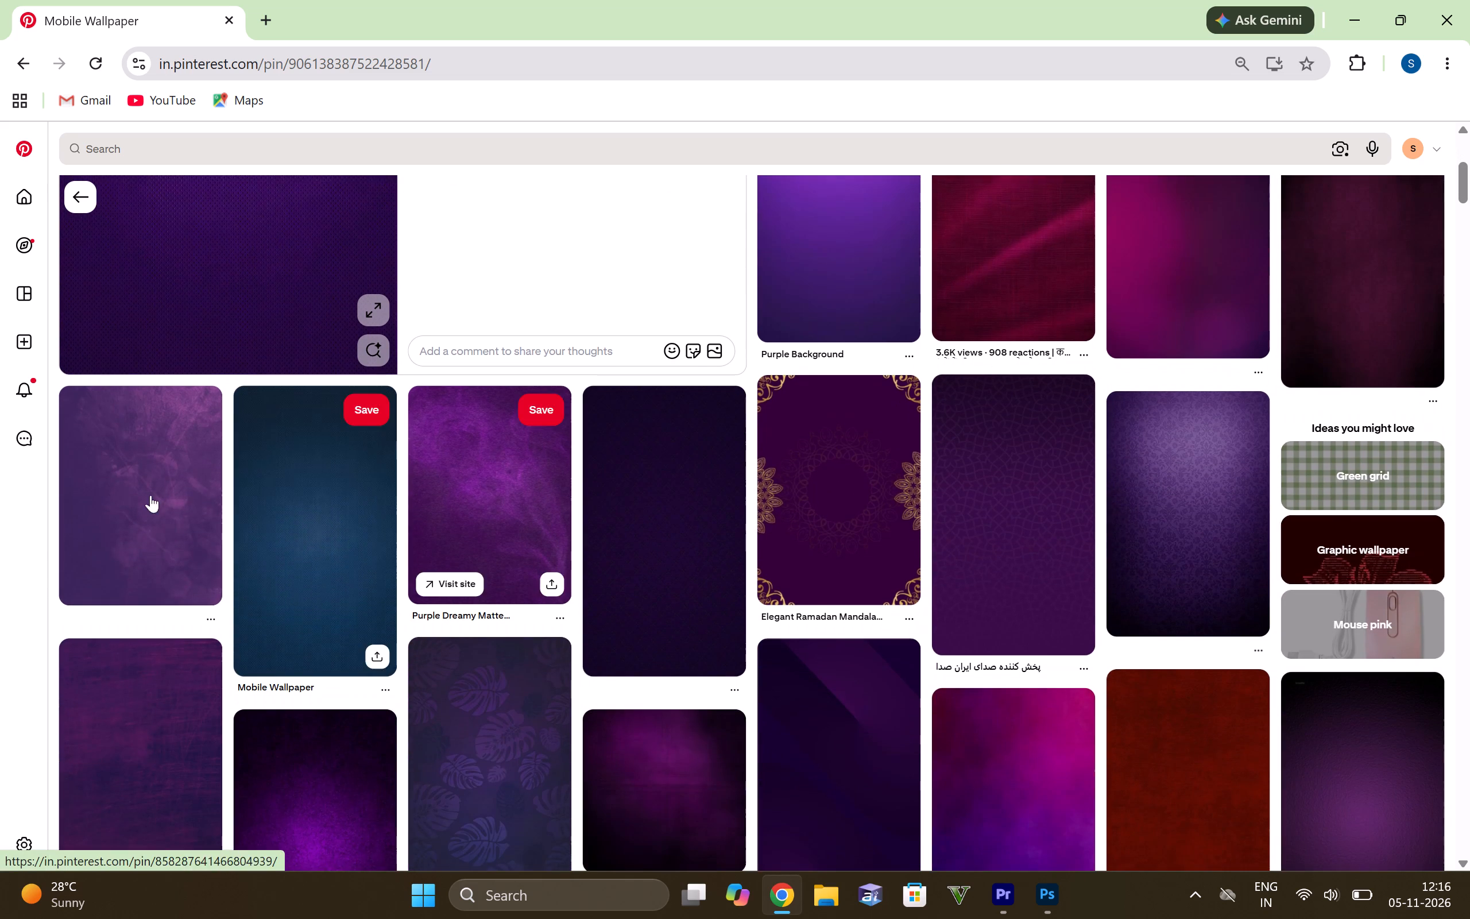
{"action": "scroll", "coordinate": [914, 481], "scroll_direction": "down", "scroll_amount": 2}
{"action": "scroll", "coordinate": [508, 470], "scroll_direction": "down", "scroll_amount": 2}
{"action": "scroll", "coordinate": [446, 396], "scroll_direction": "down", "scroll_amount": 3}
{"action": "scroll", "coordinate": [446, 399], "scroll_direction": "up", "scroll_amount": 7}
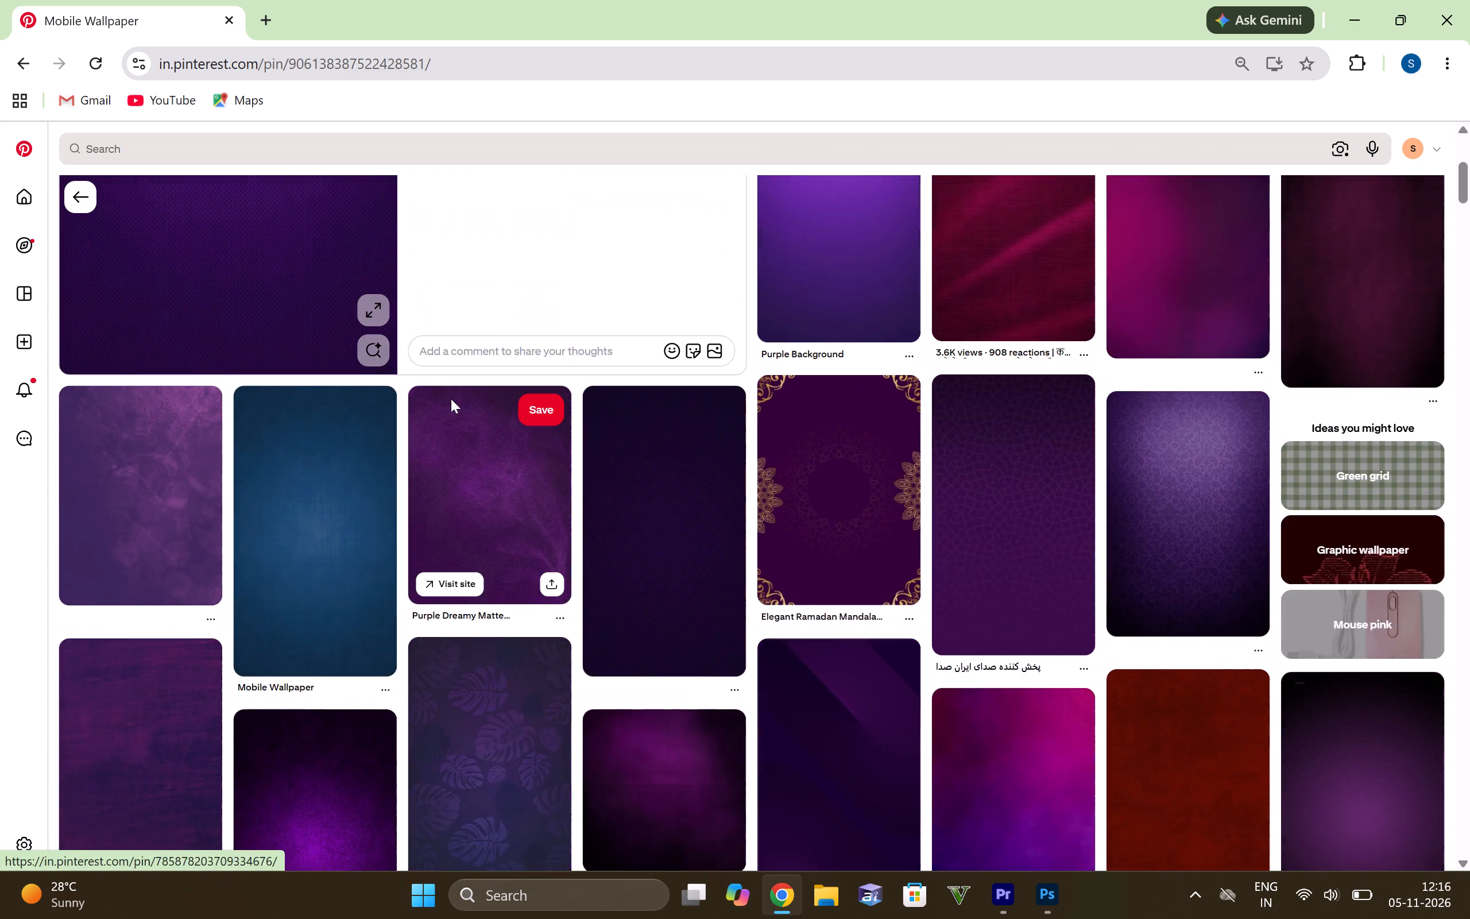
{"action": "scroll", "coordinate": [453, 407], "scroll_direction": "up", "scroll_amount": 7}
{"action": "scroll", "coordinate": [703, 390], "scroll_direction": "up", "scroll_amount": 4}
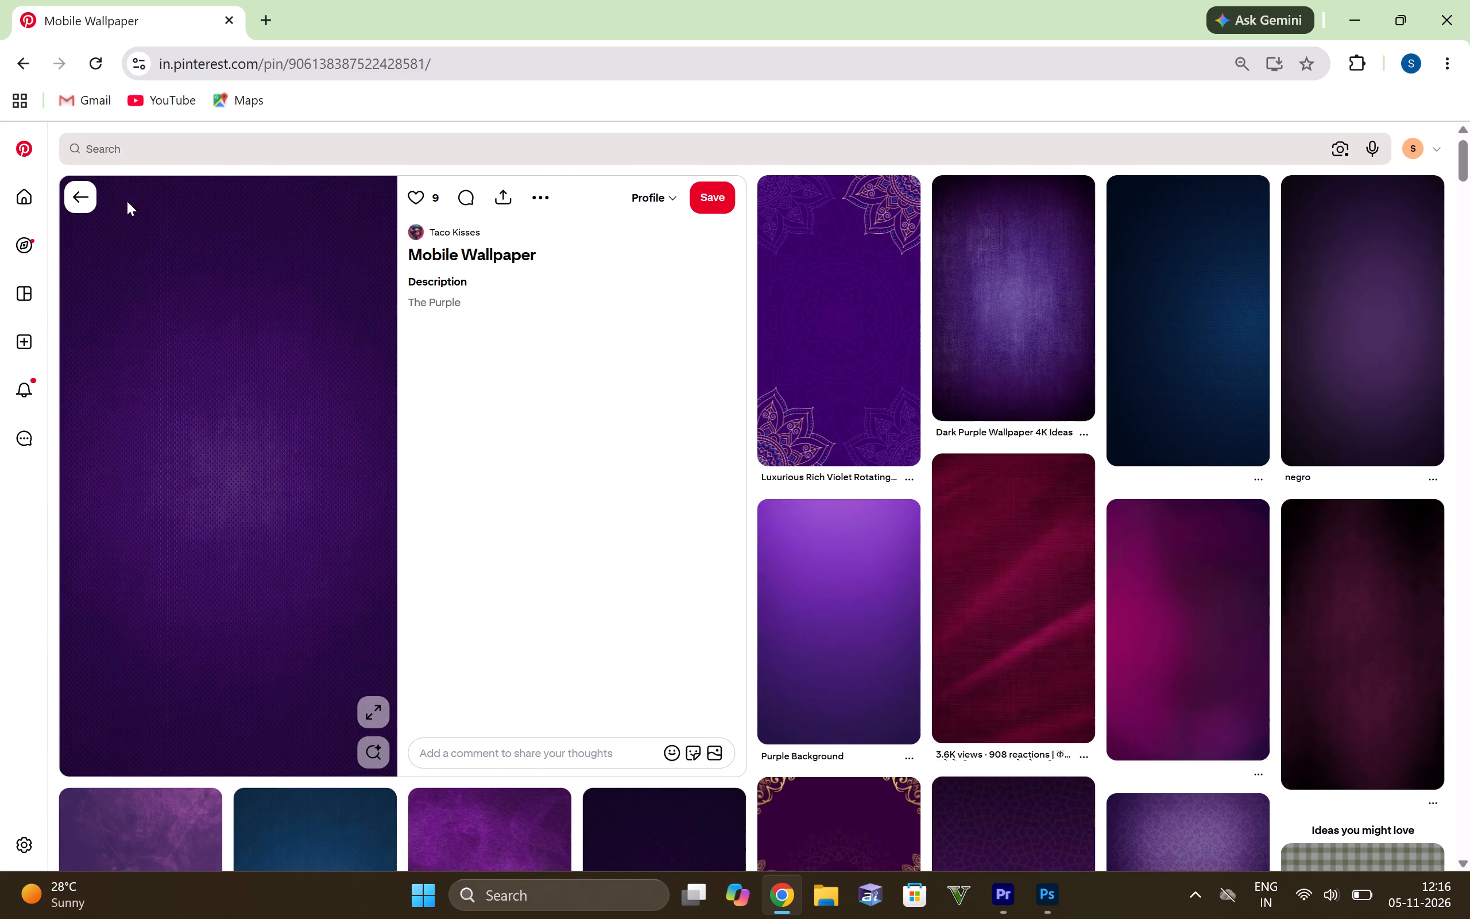
Return to the previous purple texture pin and open the dark indigo "Texturas" pin from its related pins.
{"action": "left_click", "coordinate": [83, 179]}
{"action": "left_click", "coordinate": [78, 191]}
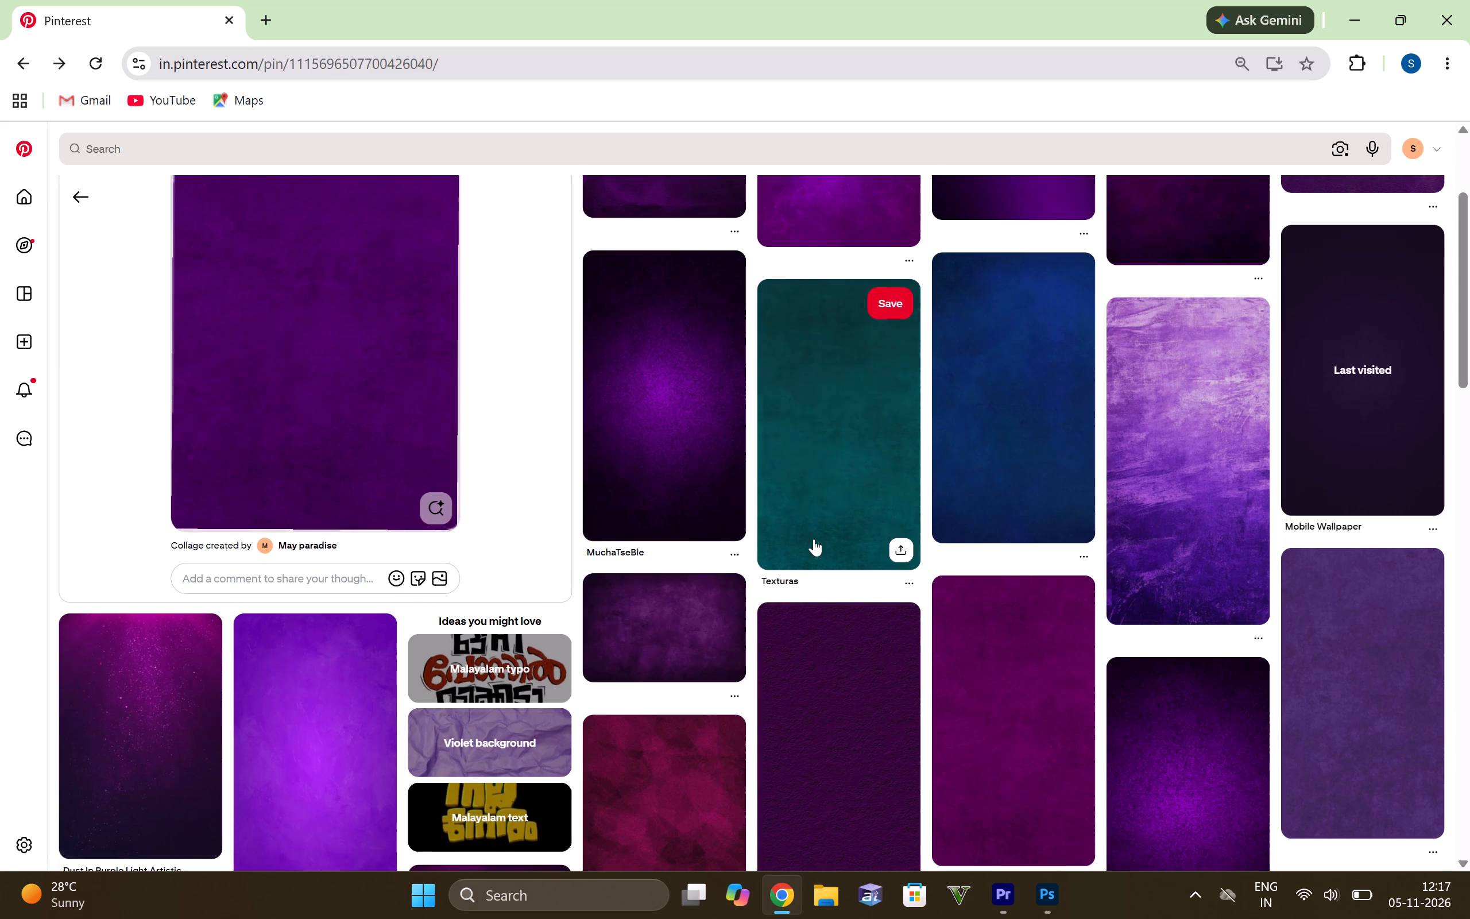
{"action": "scroll", "coordinate": [755, 610], "scroll_direction": "up", "scroll_amount": 5}
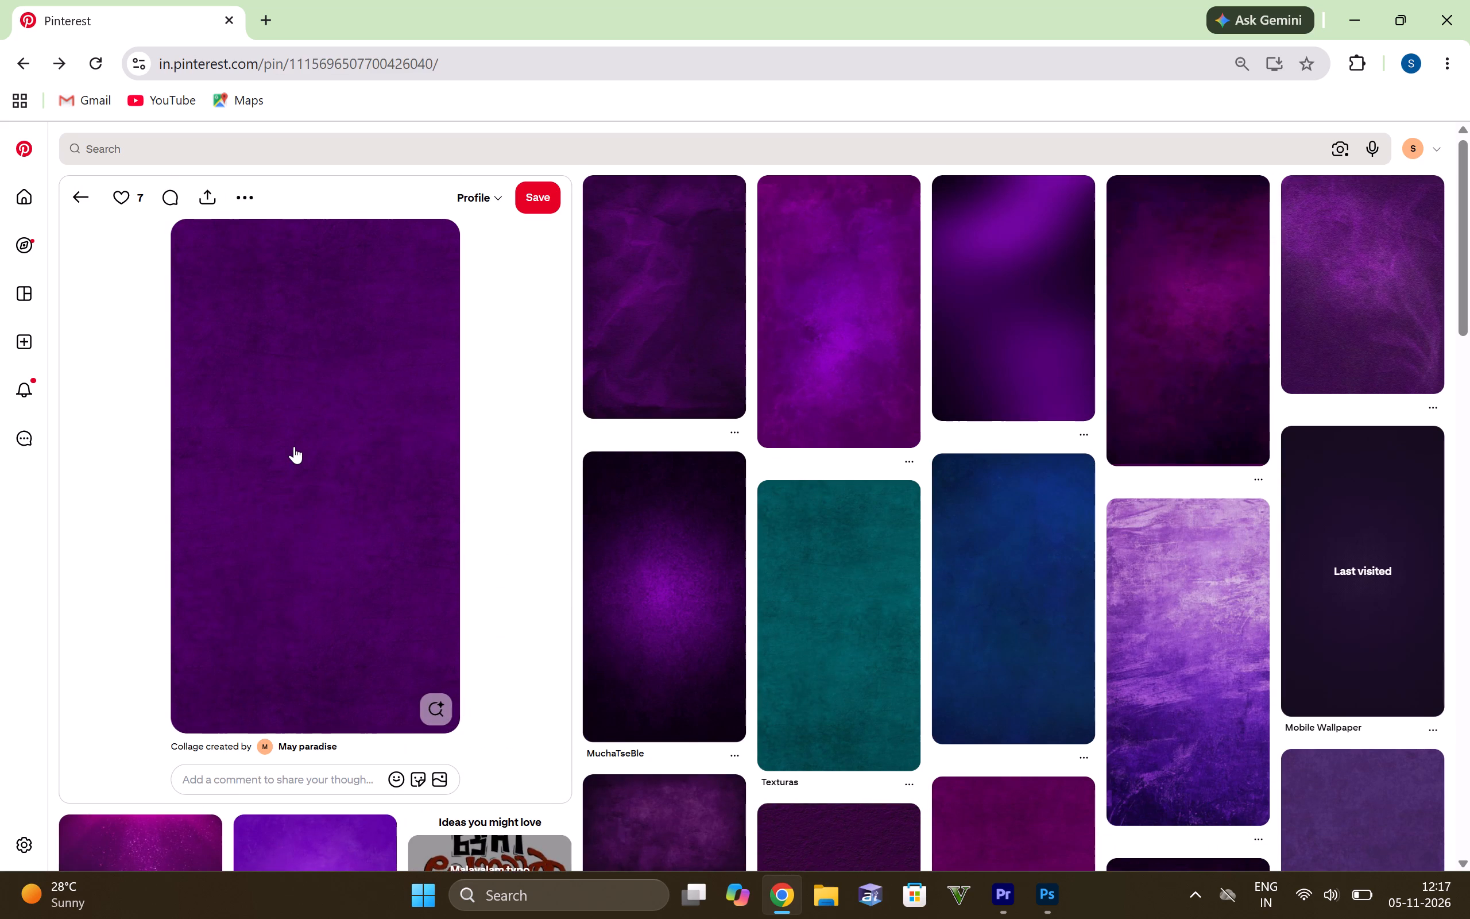
{"action": "scroll", "coordinate": [1032, 368], "scroll_direction": "down", "scroll_amount": 3}
{"action": "scroll", "coordinate": [1004, 414], "scroll_direction": "down", "scroll_amount": 3}
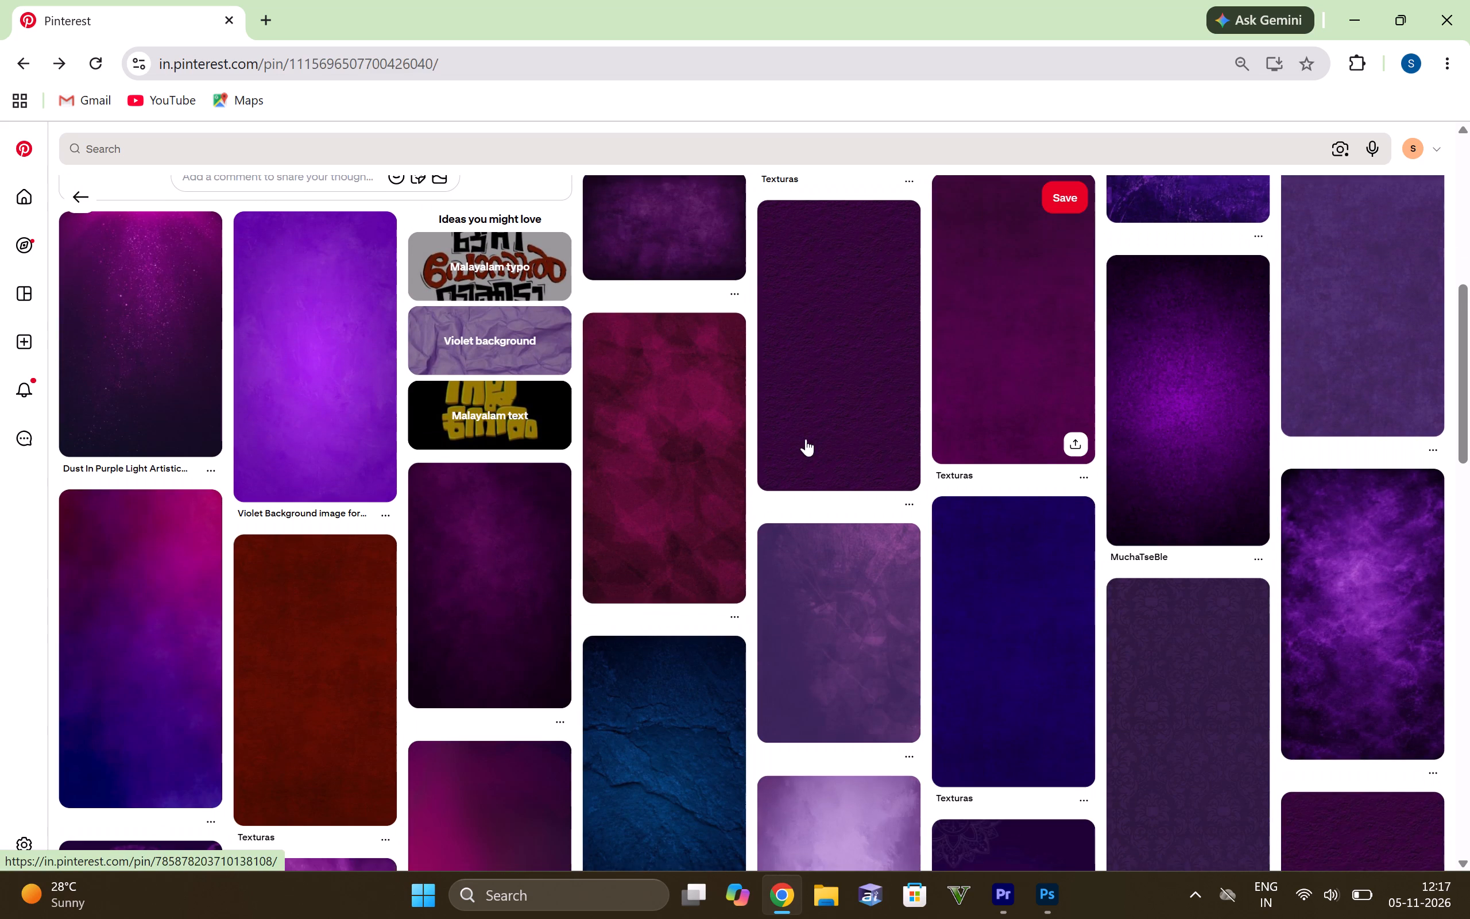
{"action": "left_click", "coordinate": [1013, 678]}
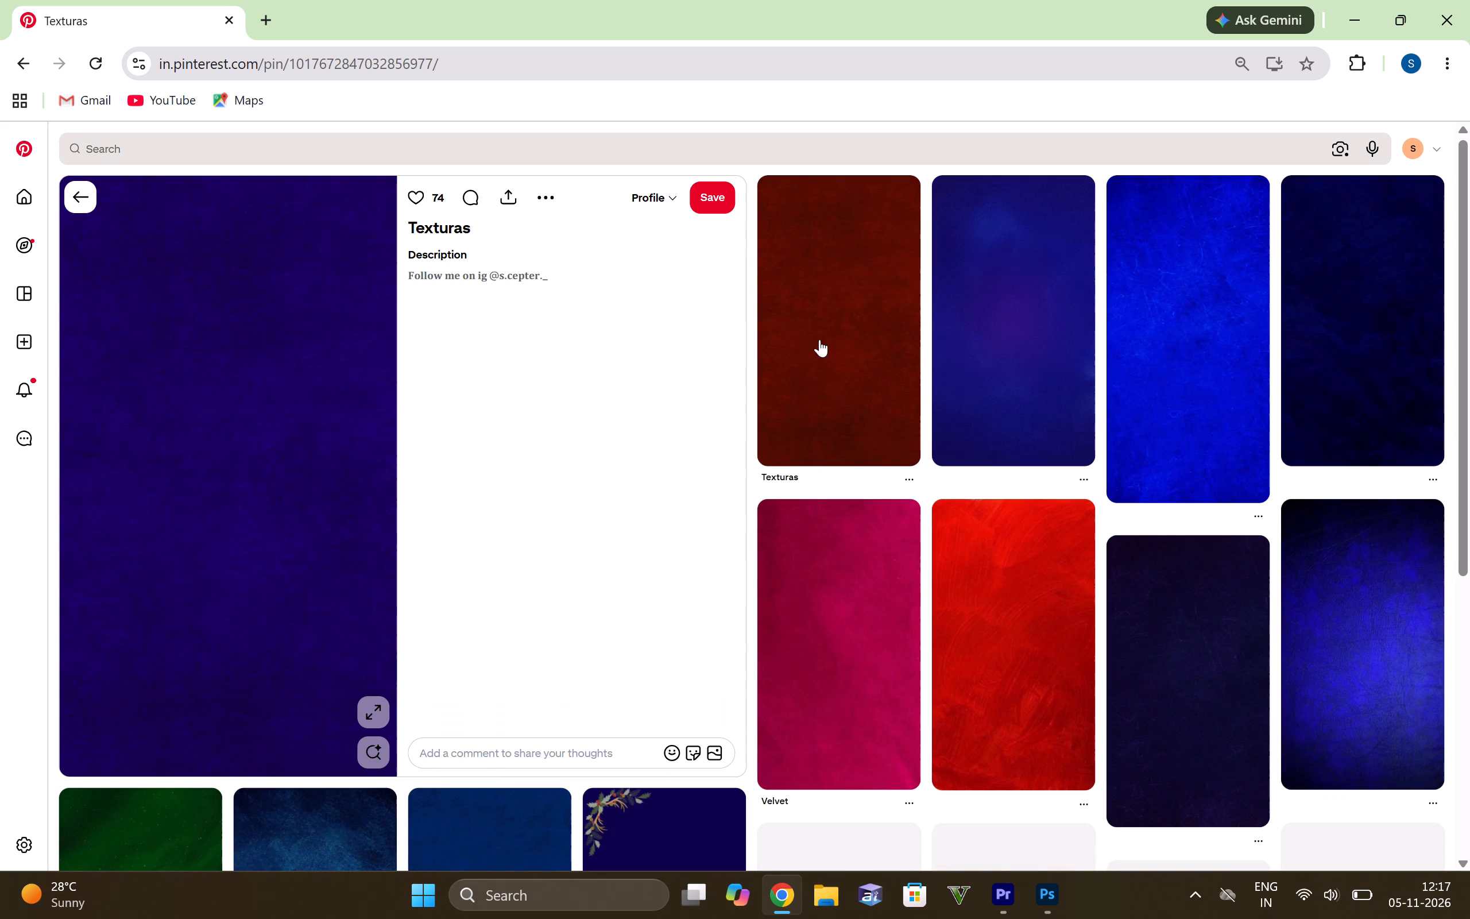
Examine the dark indigo "Texturas" pin and look through its related pins for a suitable purple or indigo texture.
{"action": "scroll", "coordinate": [1030, 316], "scroll_direction": "down", "scroll_amount": 2}
{"action": "scroll", "coordinate": [455, 560], "scroll_direction": "up", "scroll_amount": 3}
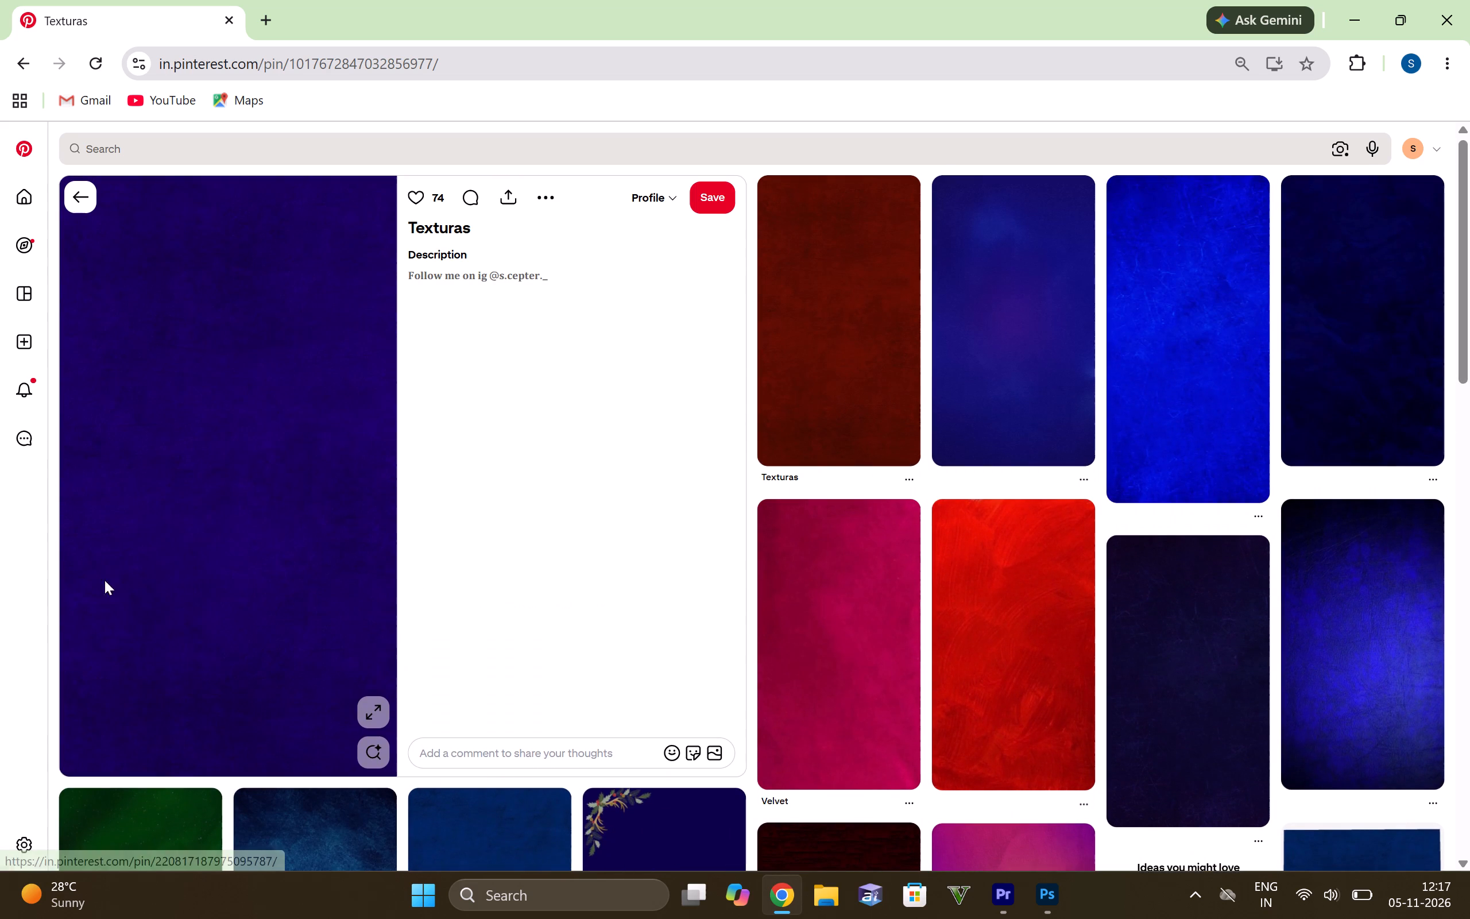
{"action": "right_click", "coordinate": [195, 397]}
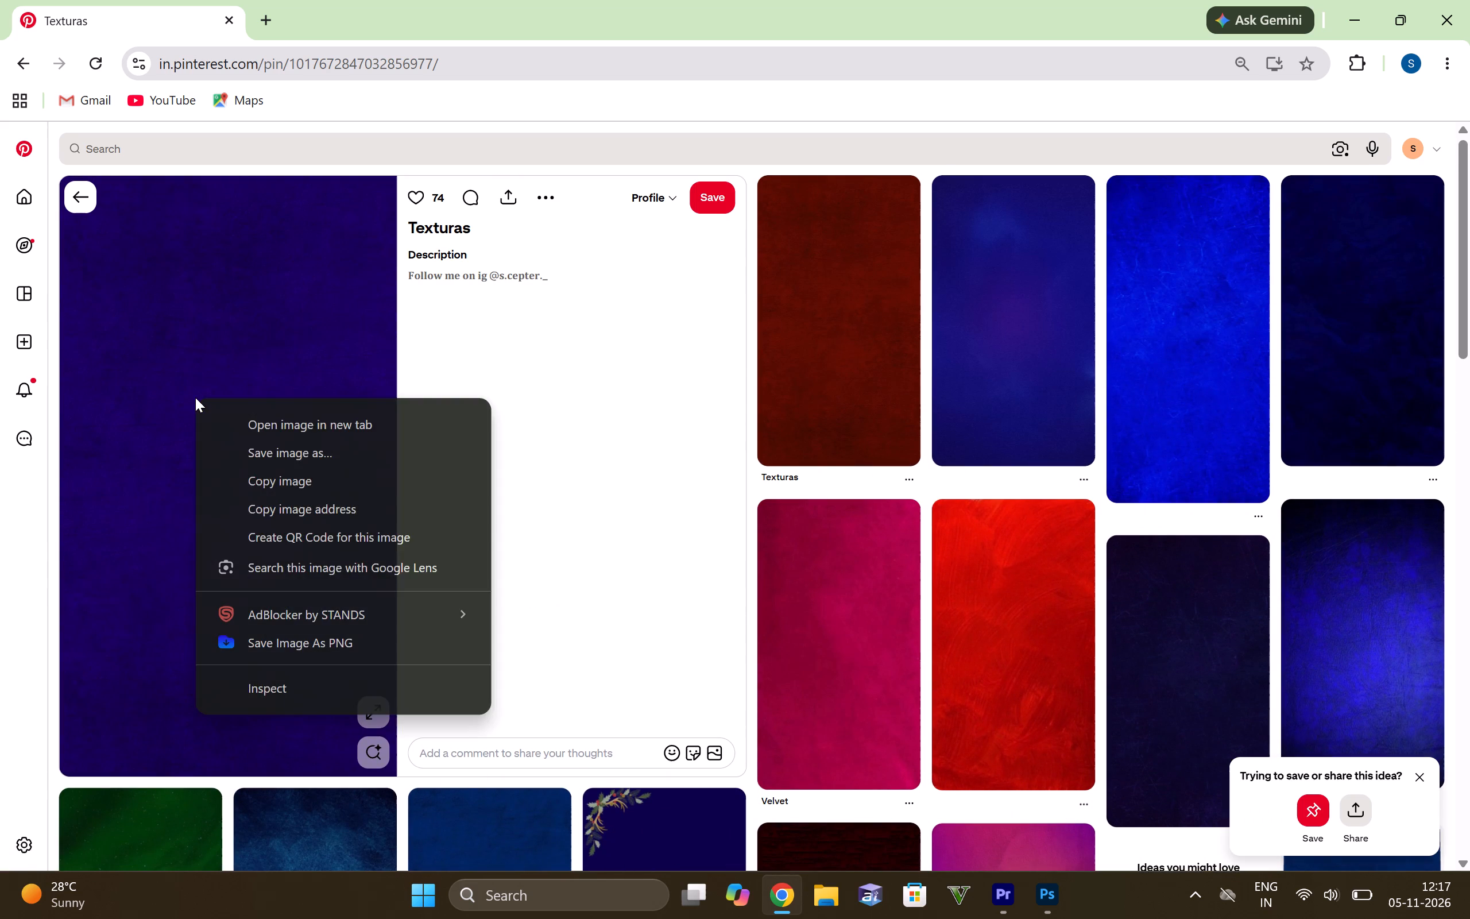
{"action": "scroll", "coordinate": [622, 465], "scroll_direction": "down", "scroll_amount": 5}
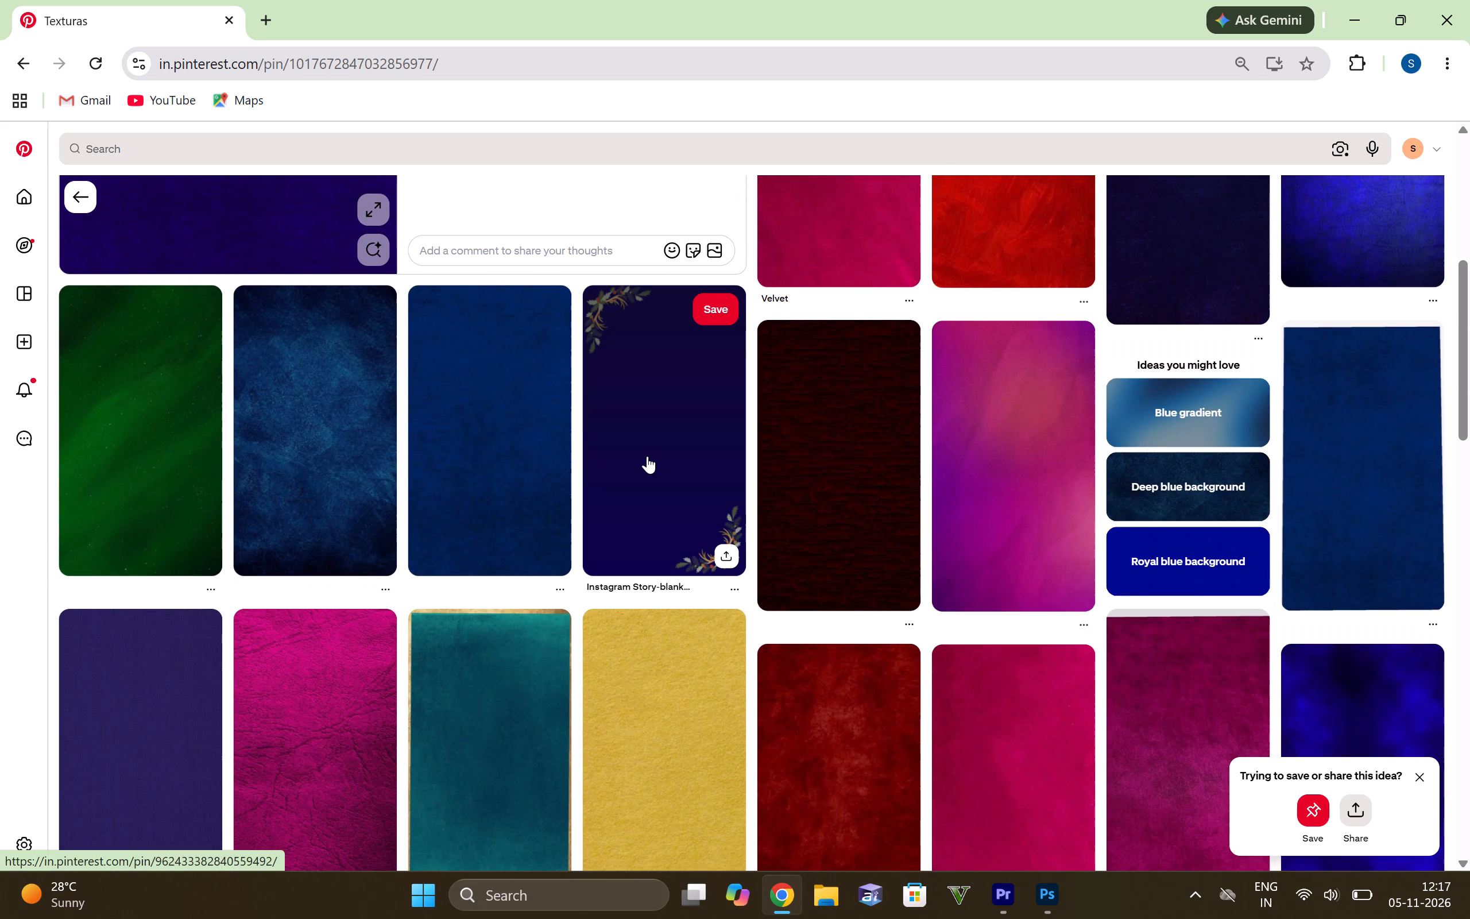
{"action": "scroll", "coordinate": [647, 456], "scroll_direction": "down", "scroll_amount": 3}
{"action": "scroll", "coordinate": [606, 461], "scroll_direction": "up", "scroll_amount": 9}
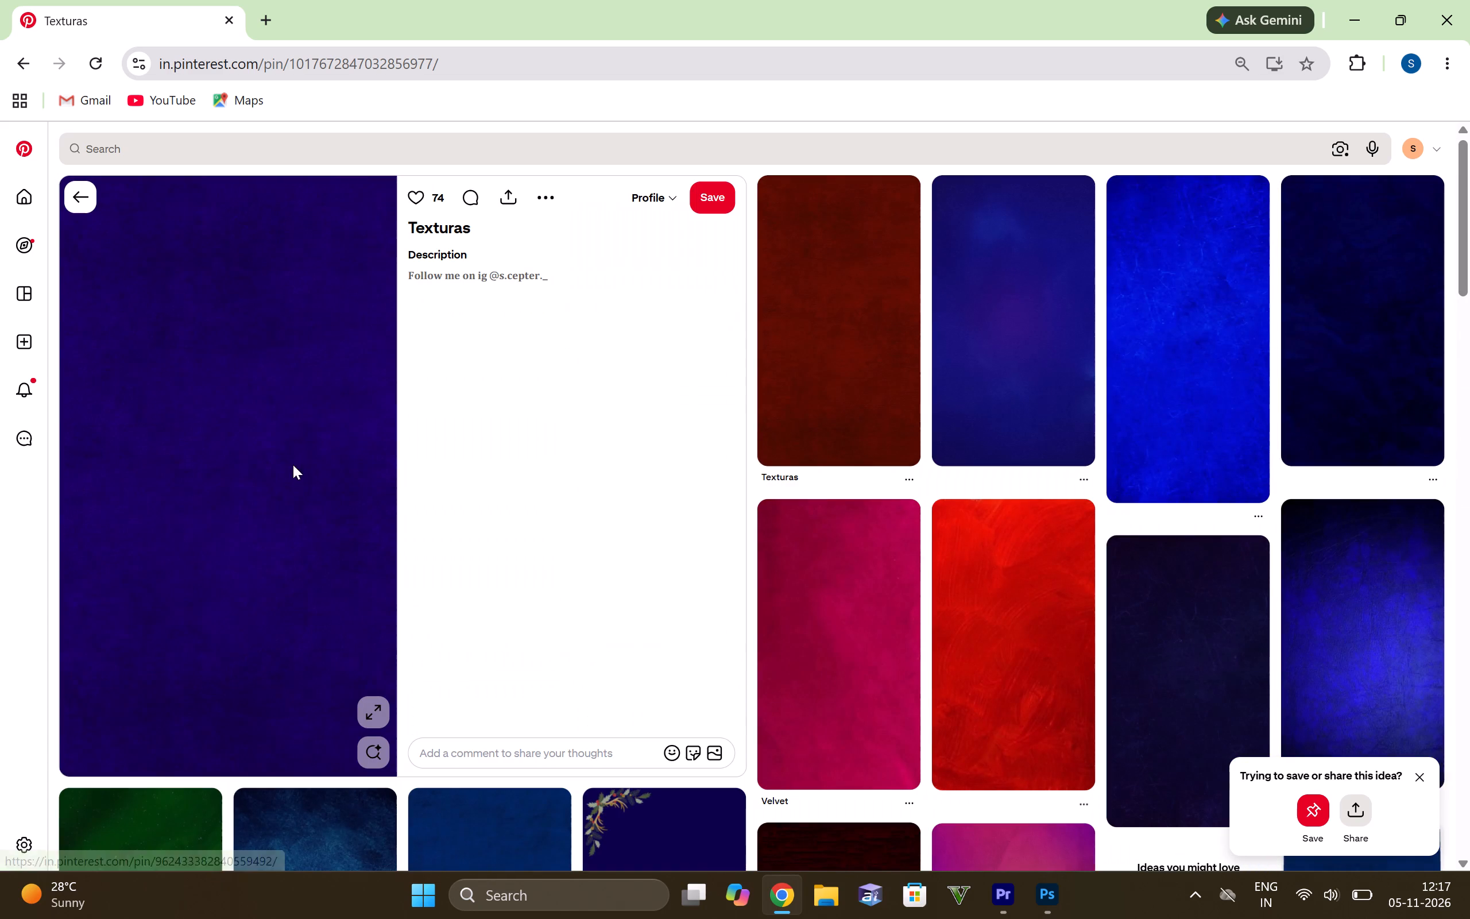
{"action": "scroll", "coordinate": [1143, 413], "scroll_direction": "down", "scroll_amount": 3}
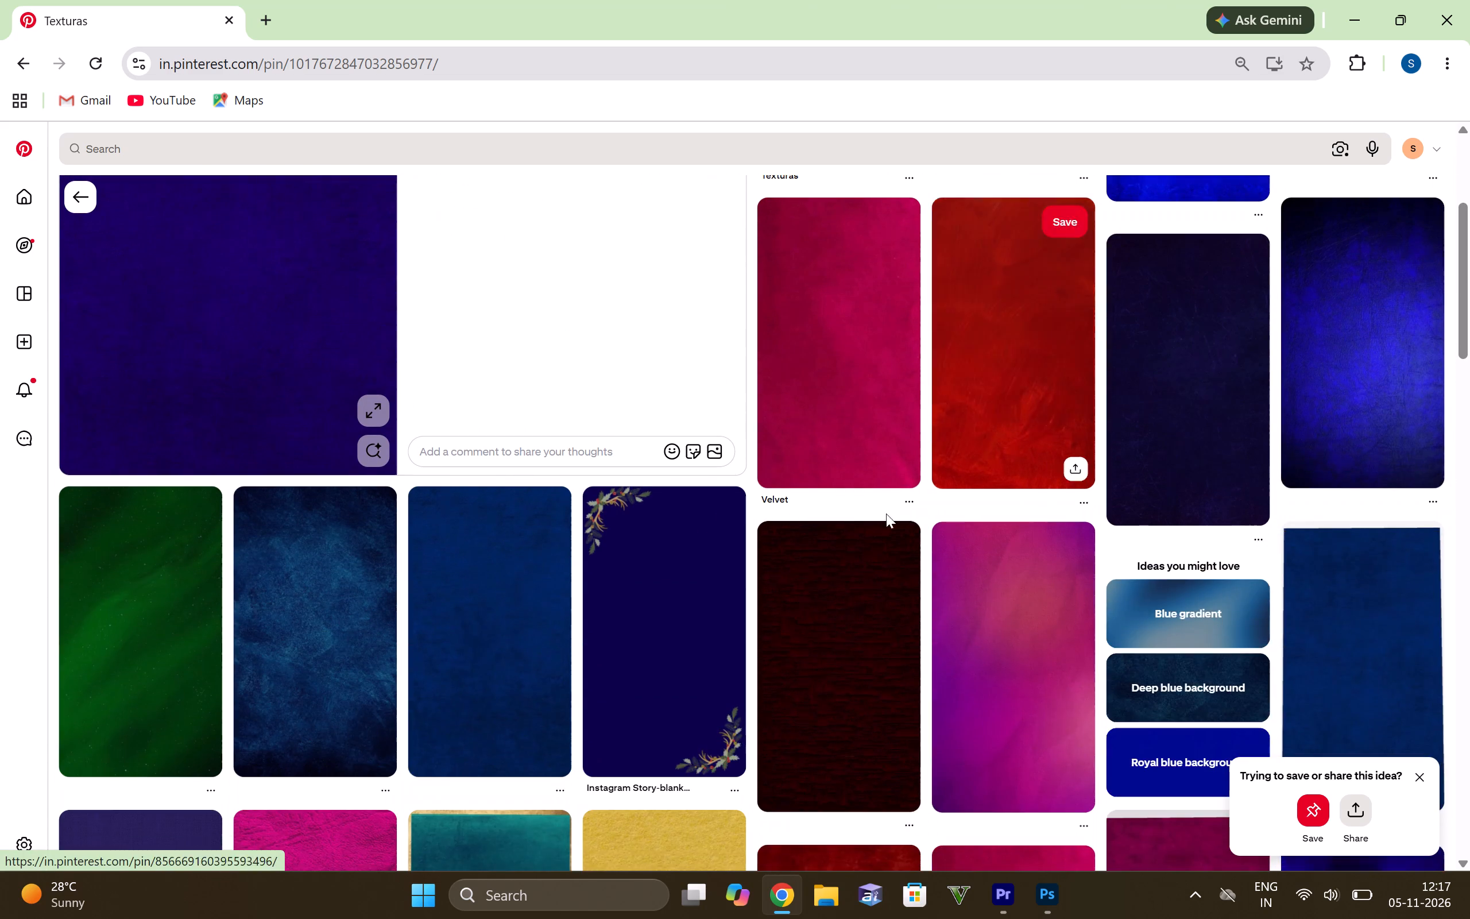
{"action": "scroll", "coordinate": [730, 547], "scroll_direction": "down", "scroll_amount": 4}
{"action": "scroll", "coordinate": [180, 370], "scroll_direction": "down", "scroll_amount": 3}
{"action": "scroll", "coordinate": [231, 486], "scroll_direction": "down", "scroll_amount": 2}
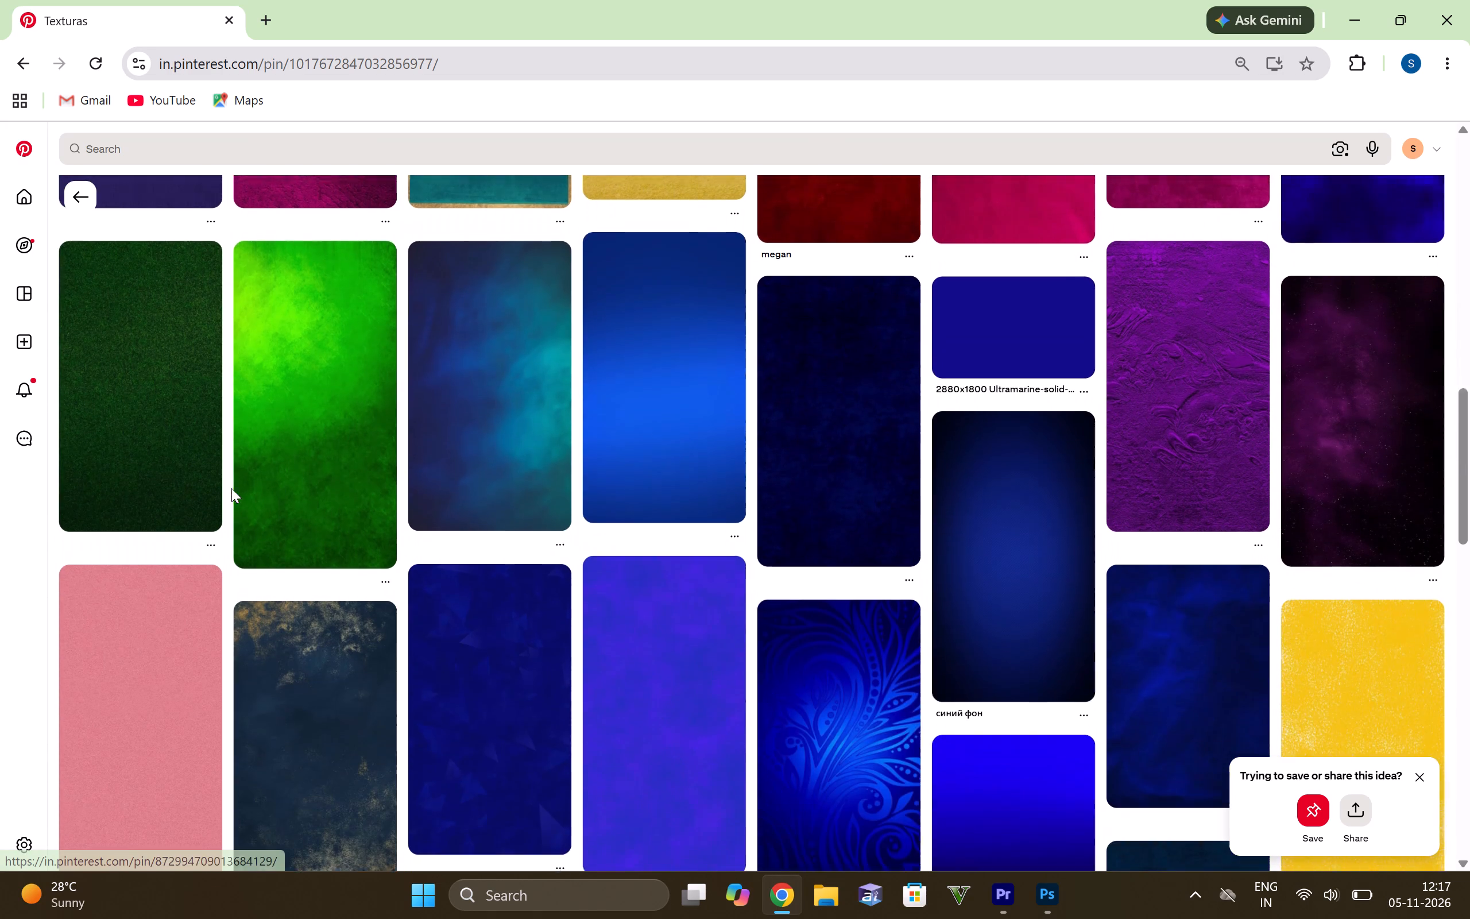
{"action": "scroll", "coordinate": [277, 459], "scroll_direction": "down", "scroll_amount": 3}
{"action": "scroll", "coordinate": [506, 518], "scroll_direction": "down", "scroll_amount": 2}
{"action": "scroll", "coordinate": [687, 443], "scroll_direction": "down", "scroll_amount": 2}
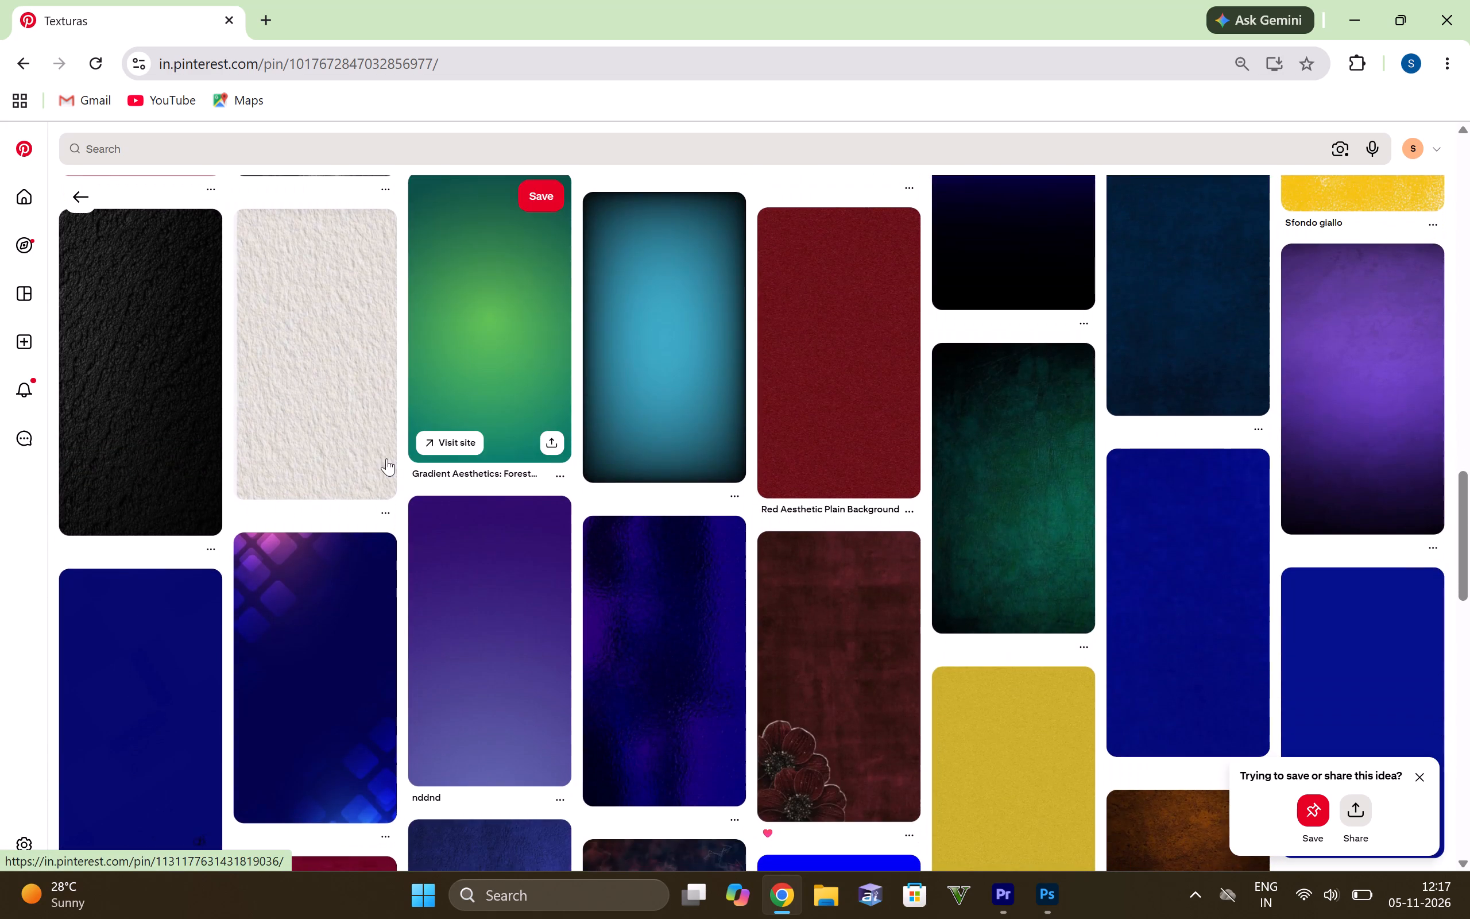
{"action": "scroll", "coordinate": [381, 467], "scroll_direction": "down", "scroll_amount": 3}
{"action": "scroll", "coordinate": [502, 486], "scroll_direction": "down", "scroll_amount": 4}
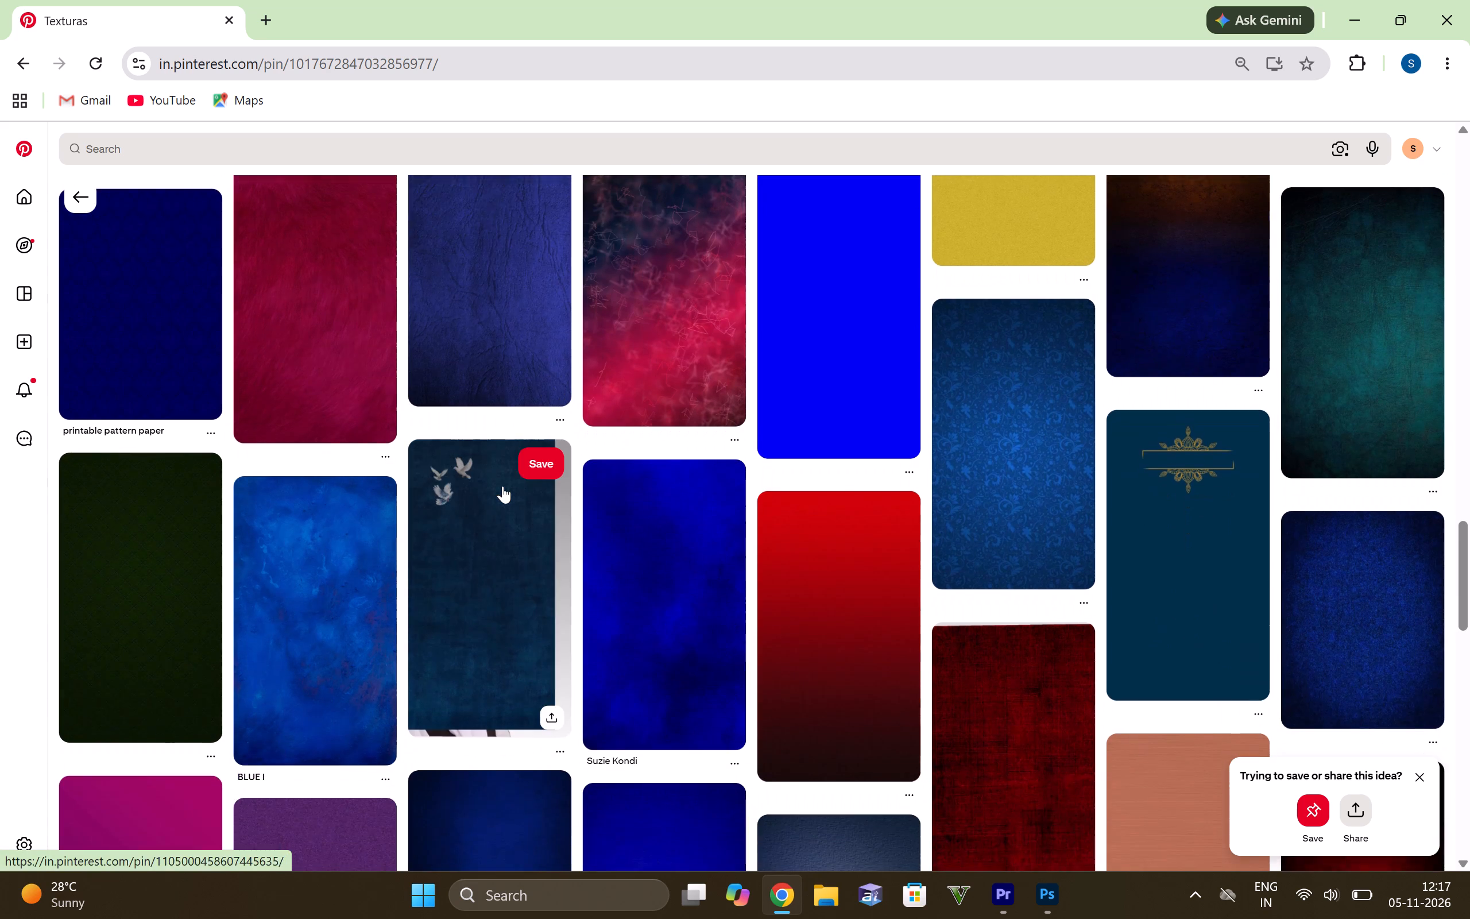
{"action": "scroll", "coordinate": [502, 486], "scroll_direction": "down", "scroll_amount": 2}
{"action": "scroll", "coordinate": [641, 446], "scroll_direction": "down", "scroll_amount": 2}
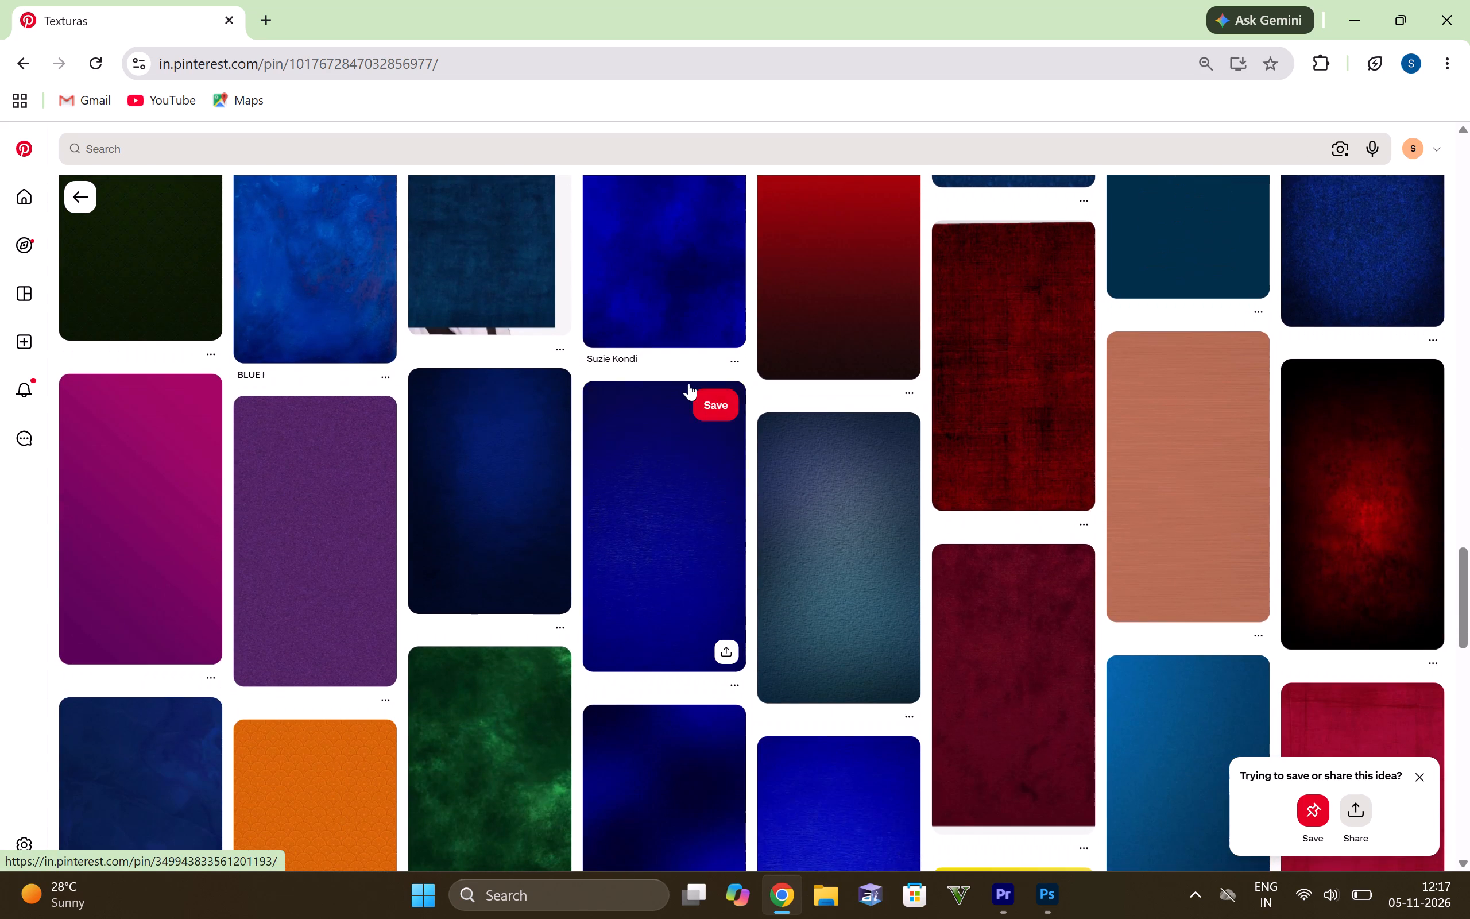
Open the royal blue textured pin from the related pins and look through its related pins for a background texture.
{"action": "left_click", "coordinate": [659, 491]}
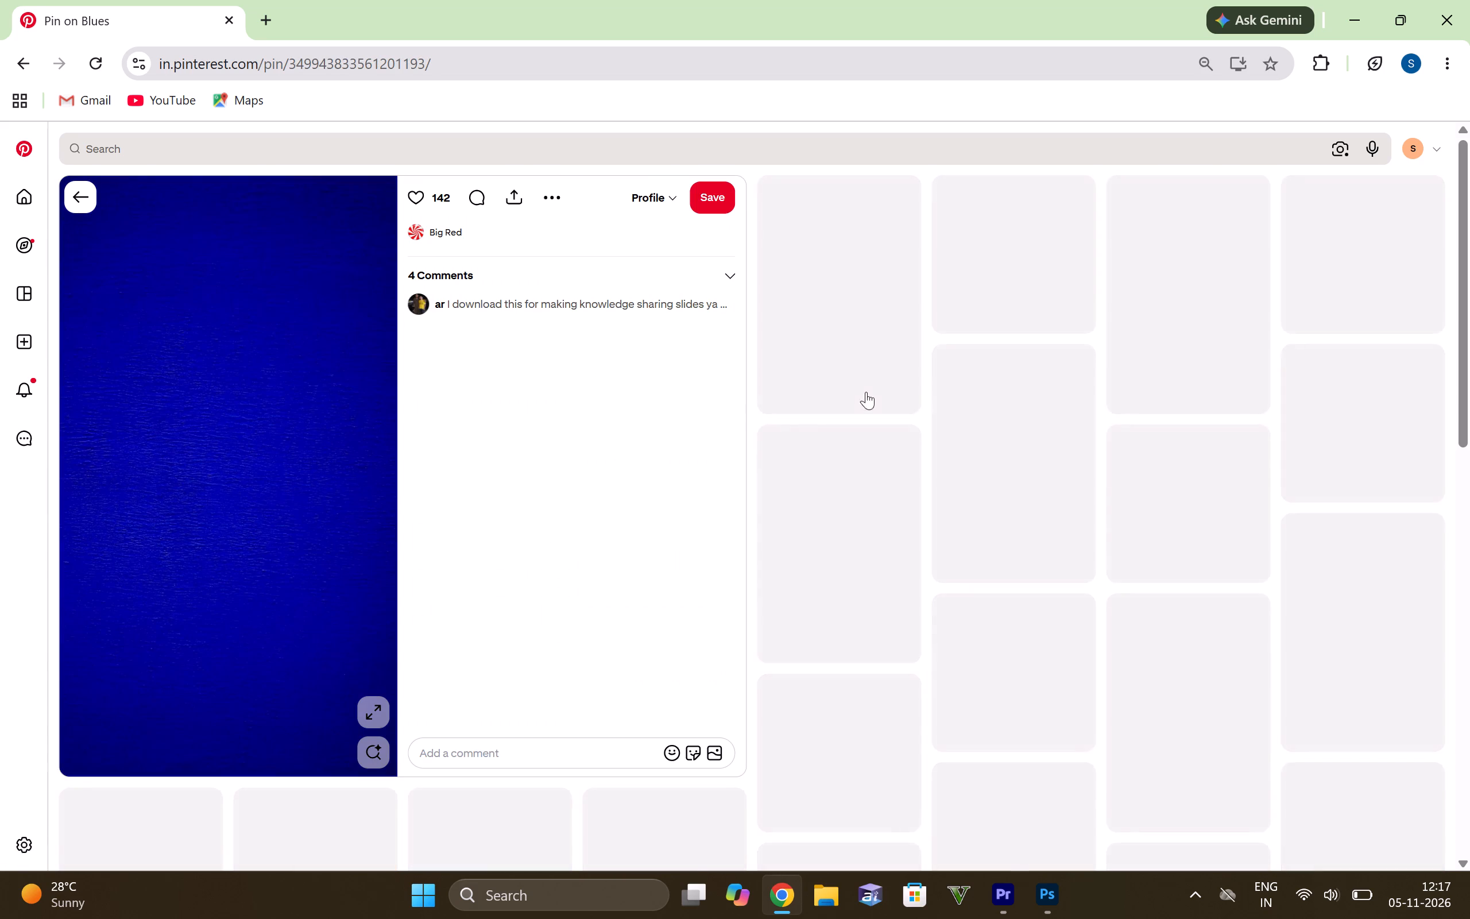
{"action": "scroll", "coordinate": [866, 392], "scroll_direction": "down", "scroll_amount": 2}
{"action": "scroll", "coordinate": [1271, 330], "scroll_direction": "up", "scroll_amount": 4}
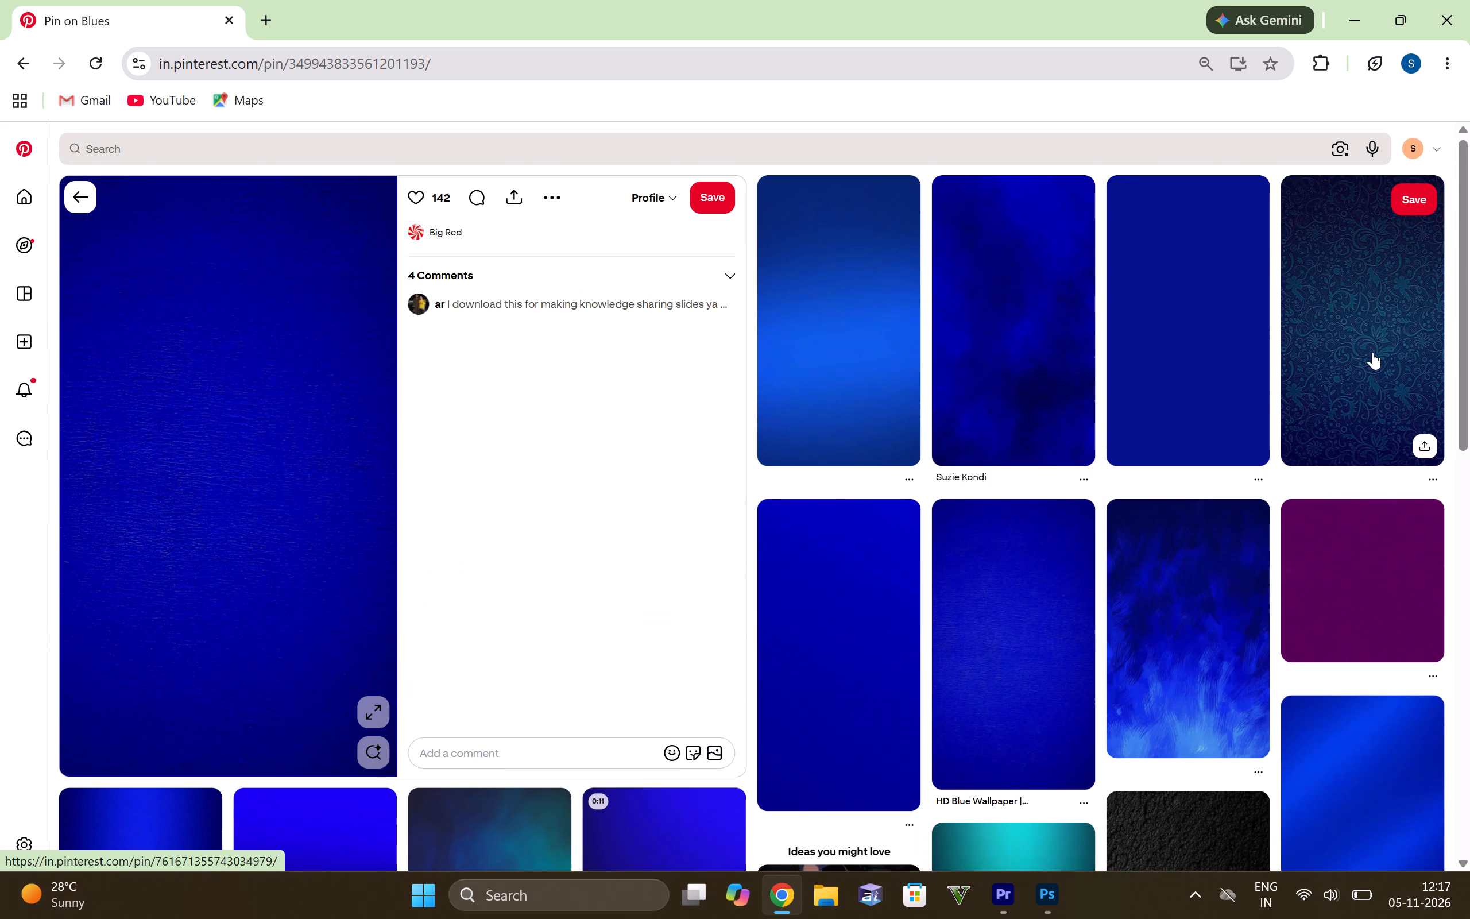
{"action": "scroll", "coordinate": [608, 472], "scroll_direction": "down", "scroll_amount": 3}
{"action": "scroll", "coordinate": [354, 510], "scroll_direction": "down", "scroll_amount": 4}
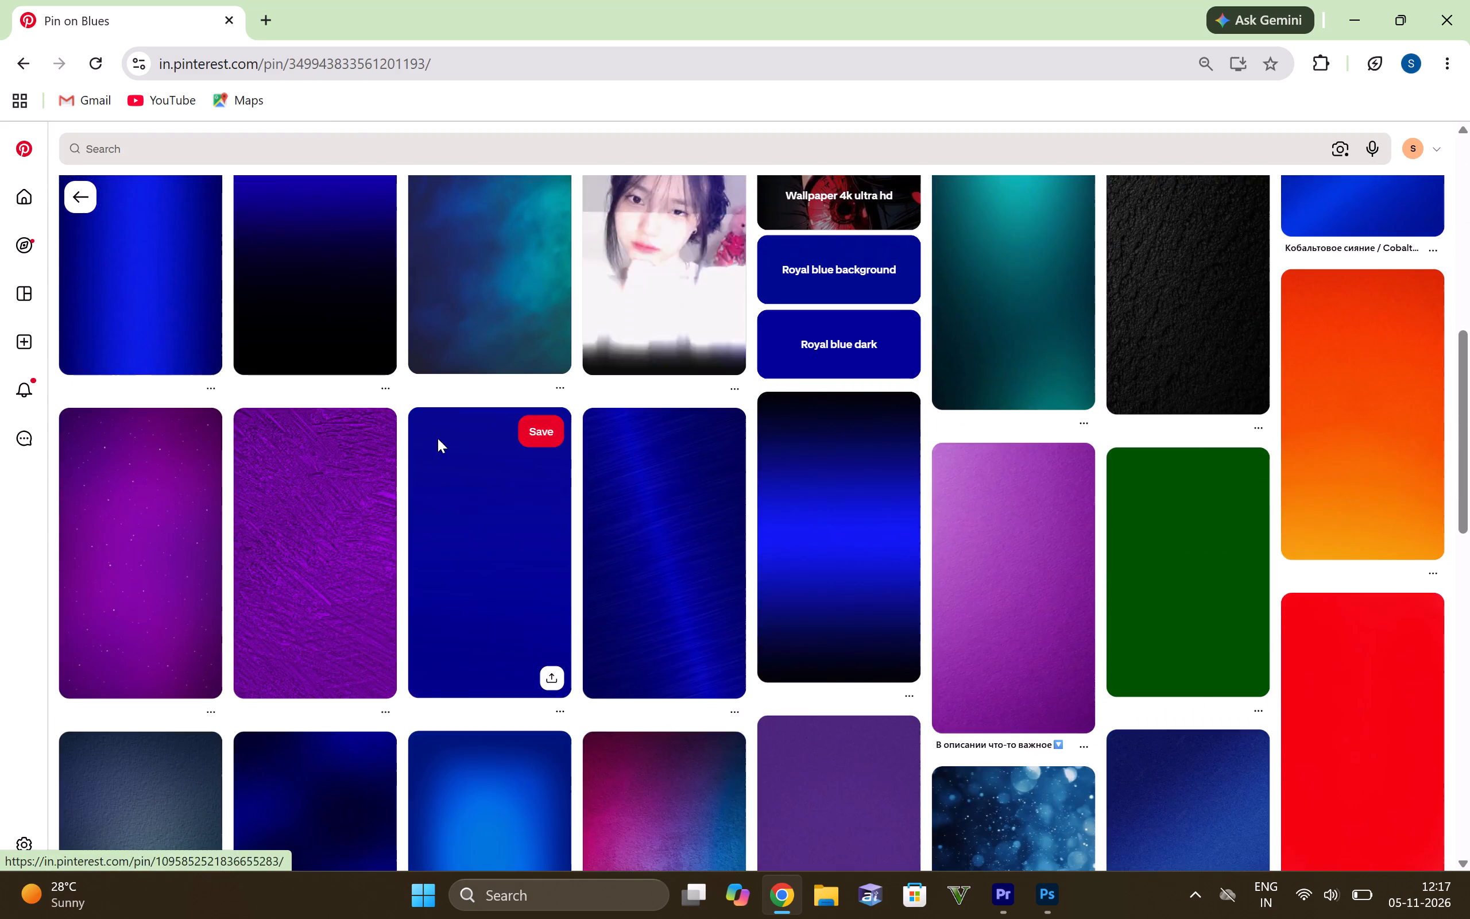
{"action": "scroll", "coordinate": [536, 434], "scroll_direction": "down", "scroll_amount": 6}
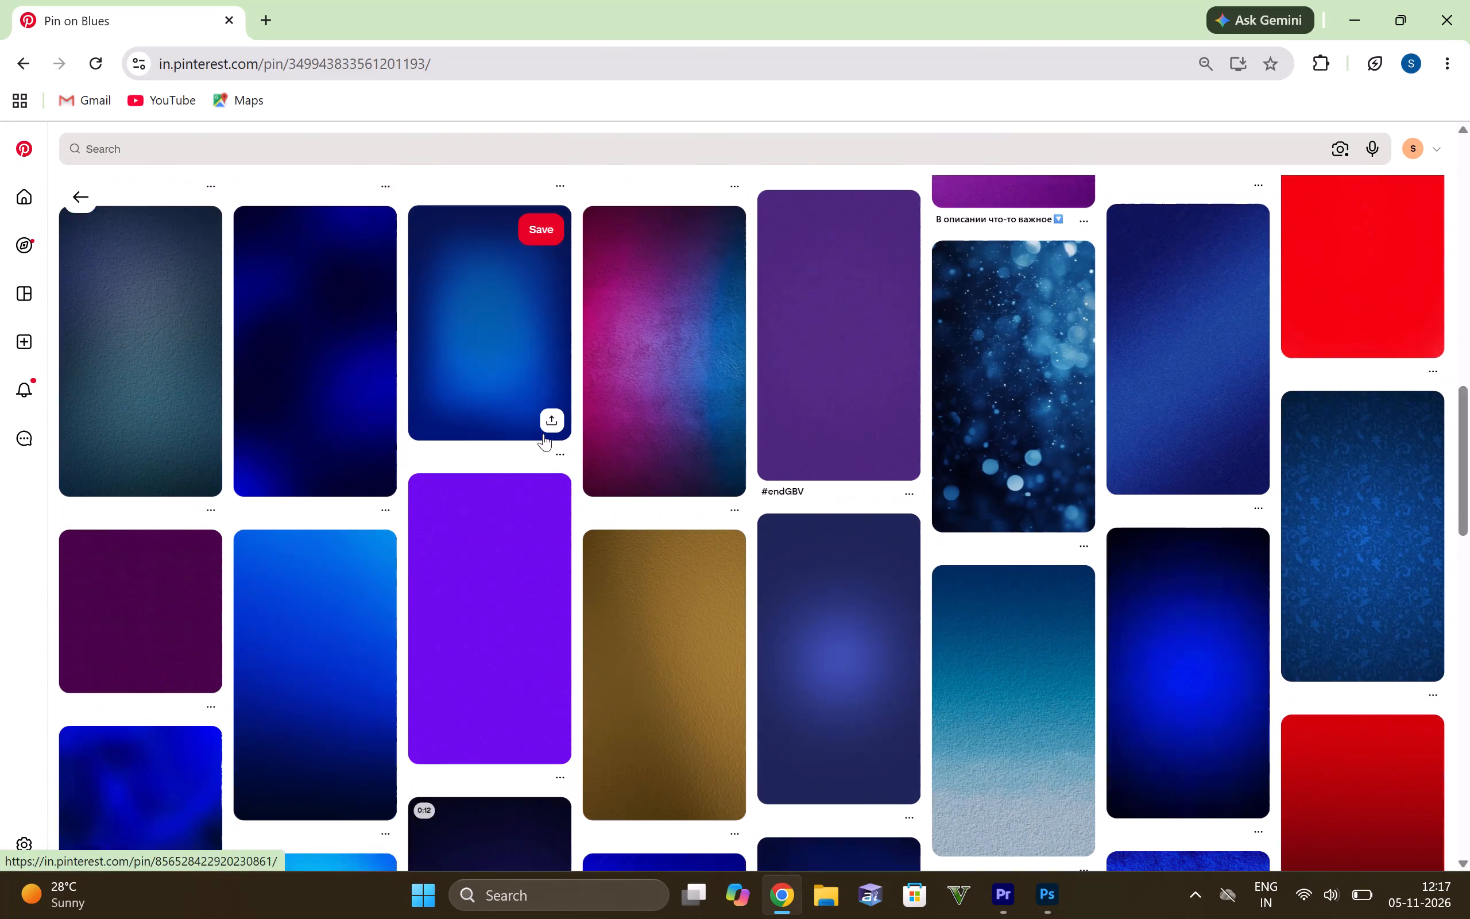
{"action": "scroll", "coordinate": [543, 434], "scroll_direction": "down", "scroll_amount": 1}
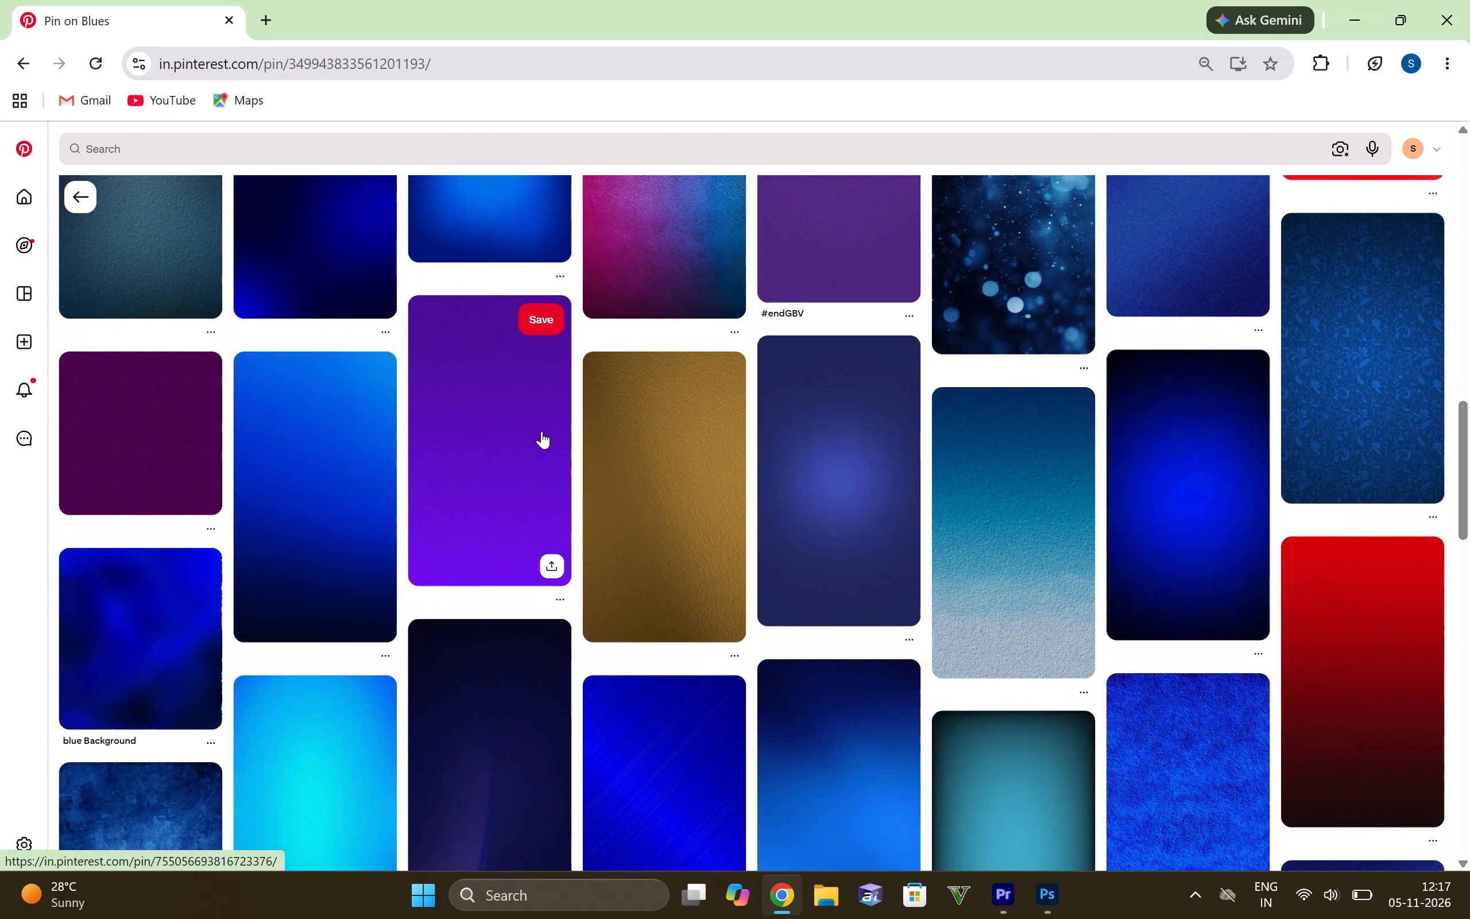
{"action": "scroll", "coordinate": [541, 431], "scroll_direction": "down", "scroll_amount": 2}
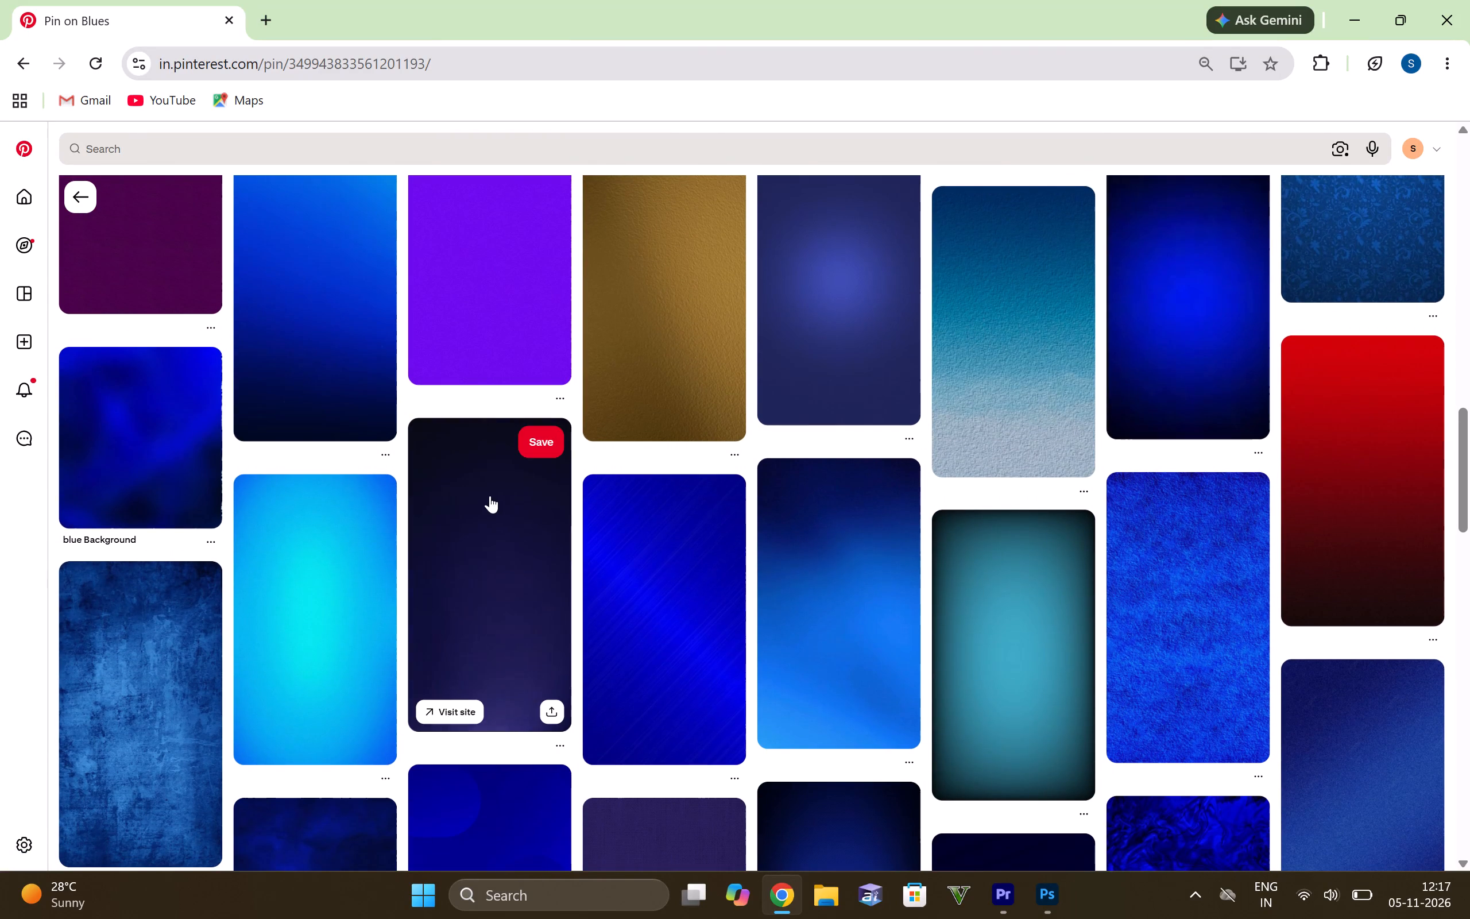
{"action": "scroll", "coordinate": [456, 496], "scroll_direction": "down", "scroll_amount": 3}
{"action": "scroll", "coordinate": [406, 526], "scroll_direction": "up", "scroll_amount": 1}
{"action": "scroll", "coordinate": [512, 496], "scroll_direction": "down", "scroll_amount": 3}
{"action": "scroll", "coordinate": [616, 503], "scroll_direction": "down", "scroll_amount": 2}
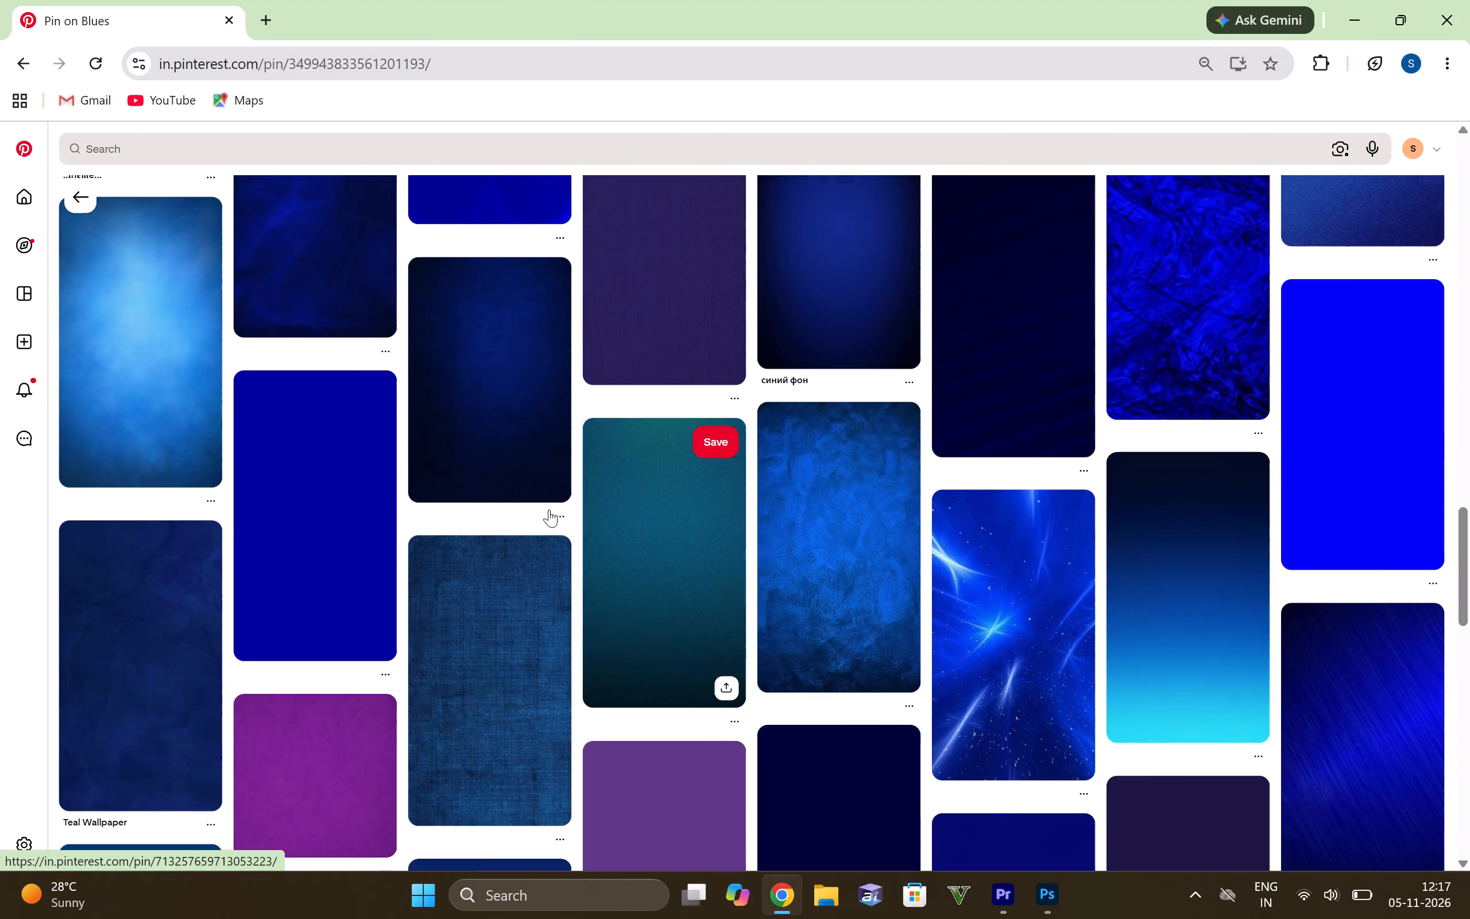
{"action": "scroll", "coordinate": [458, 462], "scroll_direction": "down", "scroll_amount": 2}
{"action": "scroll", "coordinate": [567, 407], "scroll_direction": "down", "scroll_amount": 3}
{"action": "scroll", "coordinate": [608, 434], "scroll_direction": "down", "scroll_amount": 1}
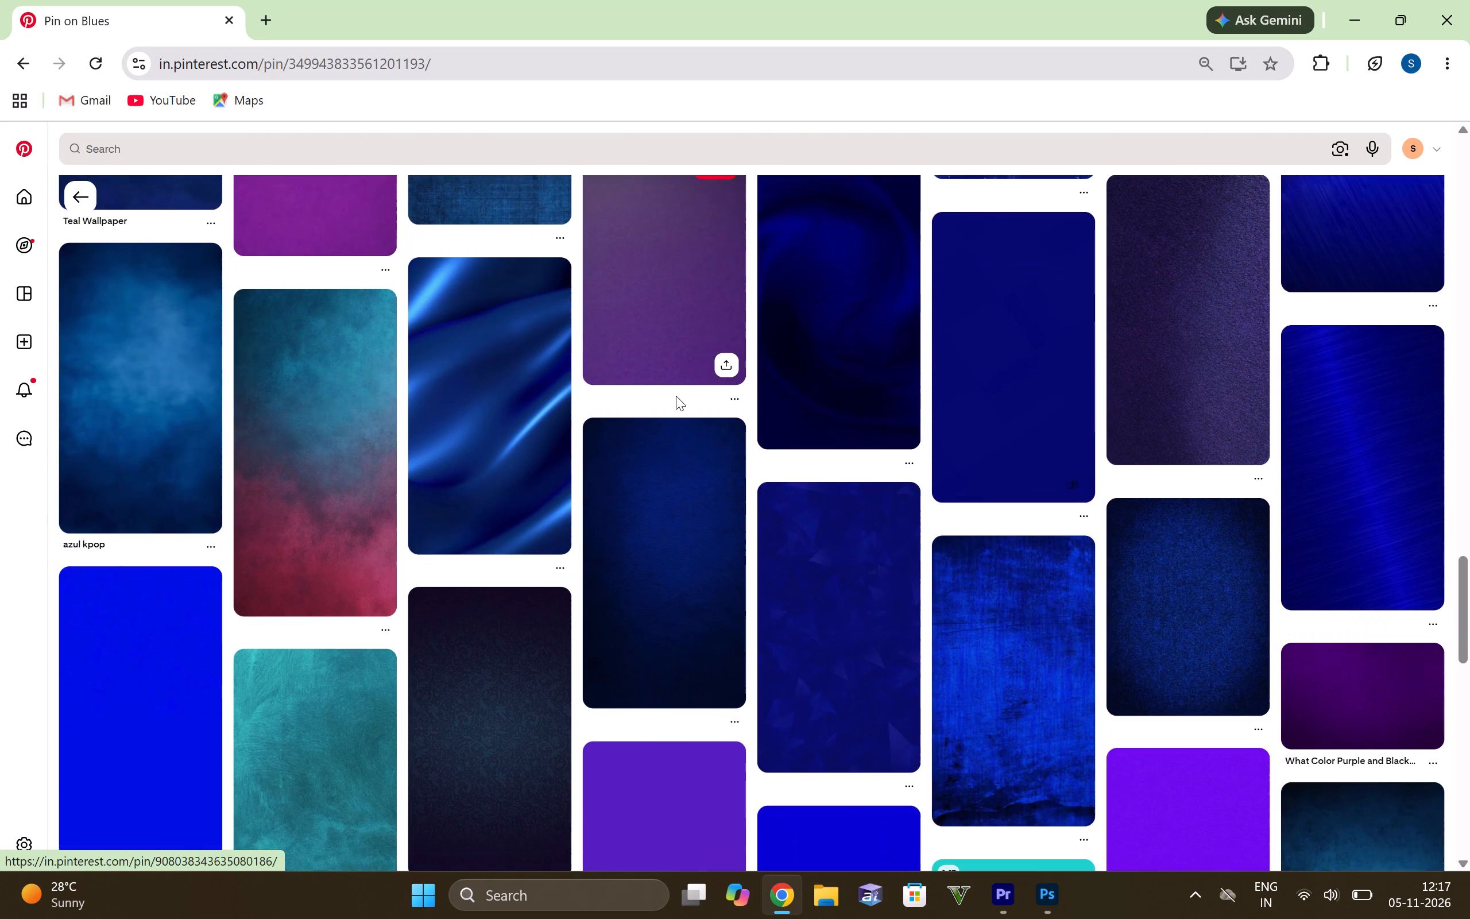
{"action": "scroll", "coordinate": [730, 357], "scroll_direction": "down", "scroll_amount": 1}
{"action": "scroll", "coordinate": [655, 436], "scroll_direction": "down", "scroll_amount": 2}
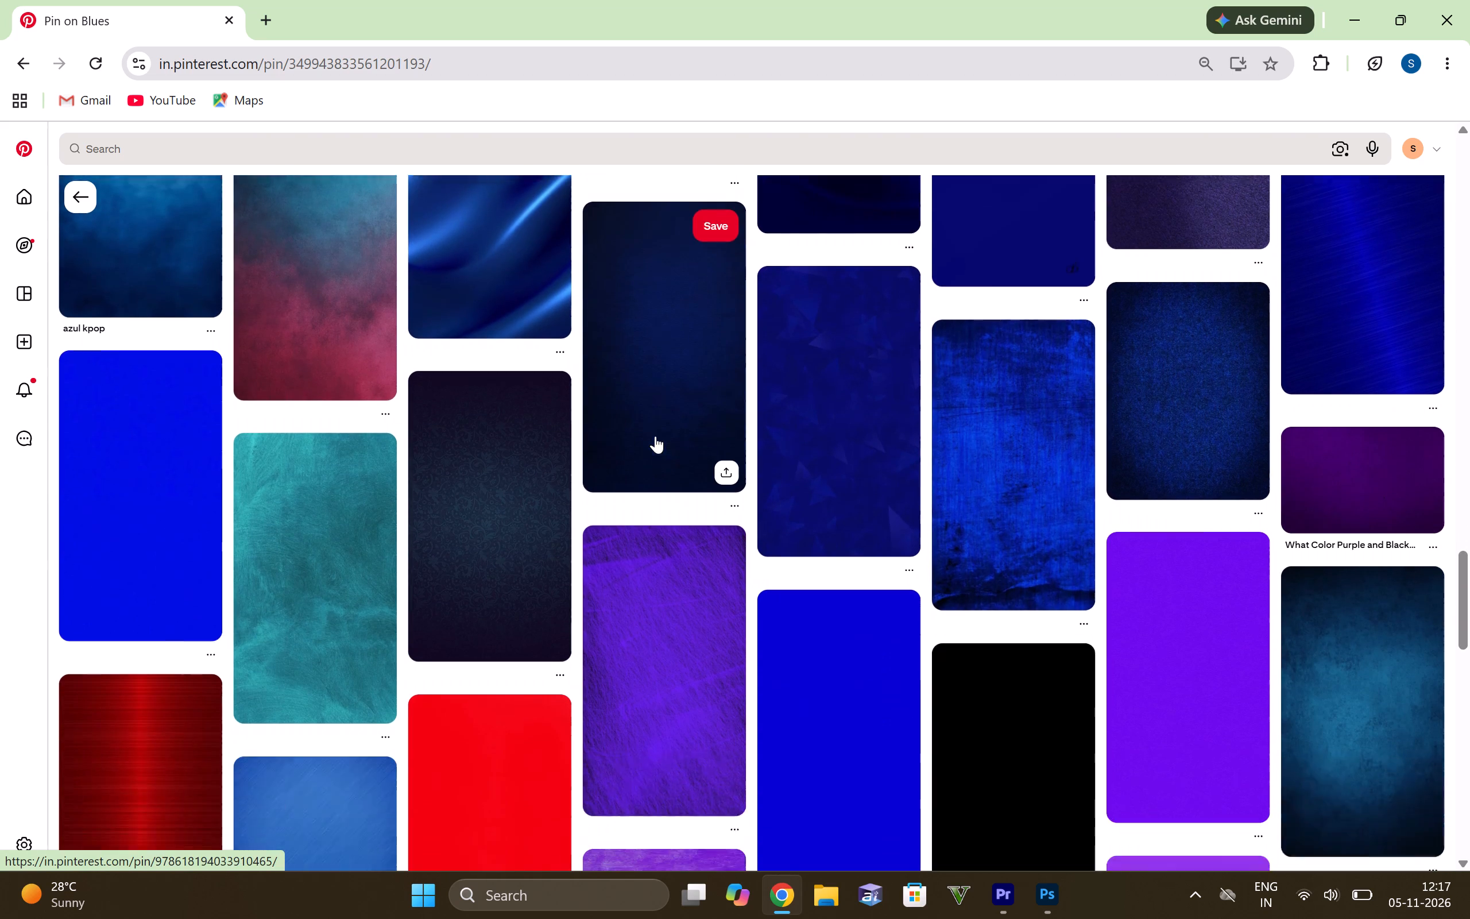
{"action": "scroll", "coordinate": [655, 436], "scroll_direction": "down", "scroll_amount": 2}
{"action": "scroll", "coordinate": [447, 427], "scroll_direction": "down", "scroll_amount": 2}
{"action": "scroll", "coordinate": [401, 374], "scroll_direction": "down", "scroll_amount": 3}
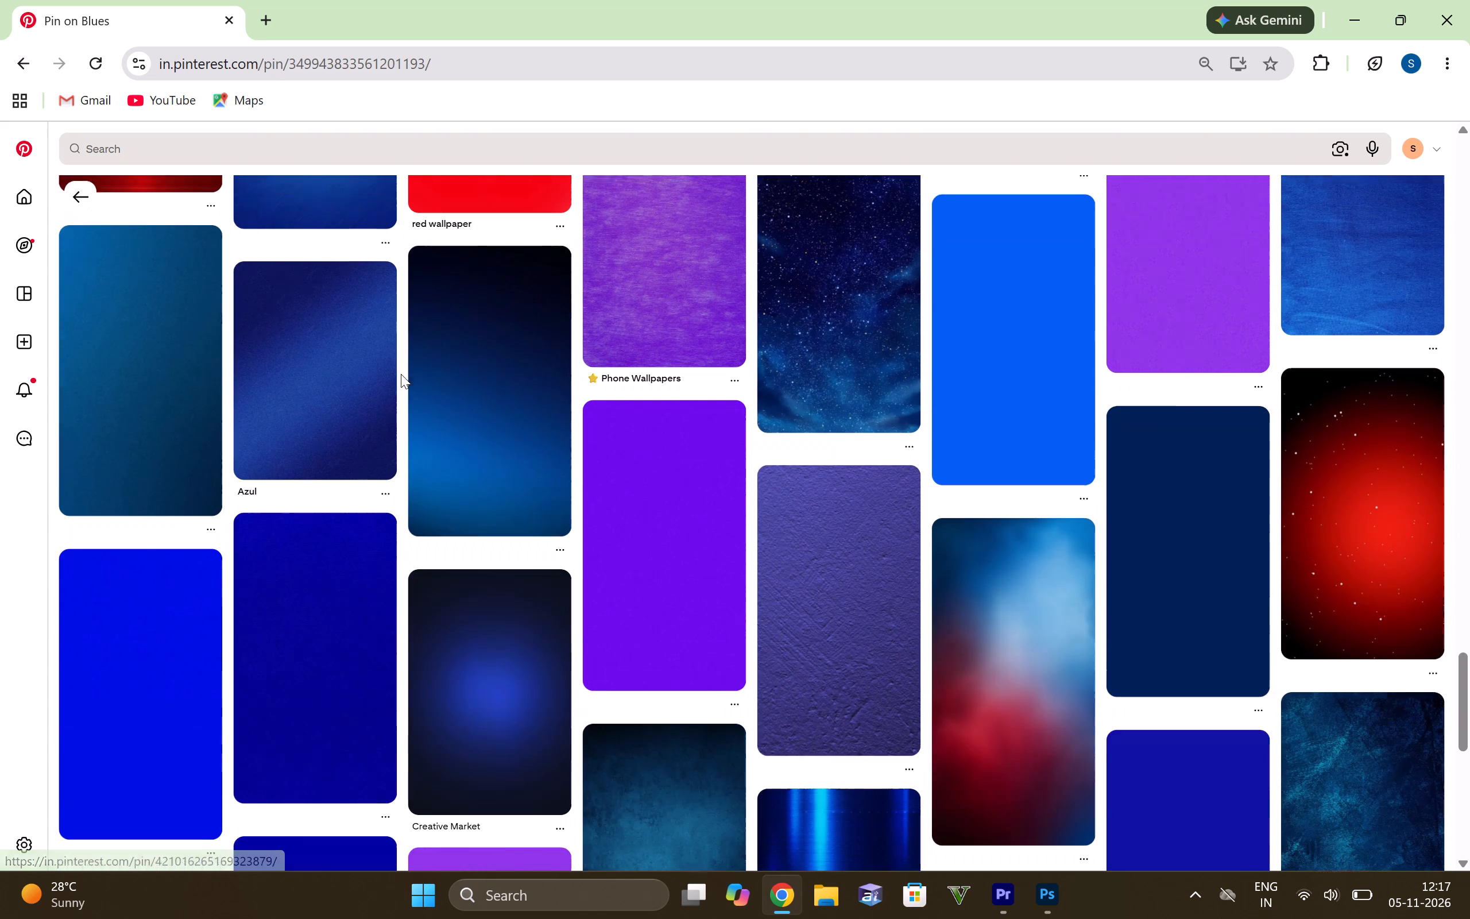
{"action": "scroll", "coordinate": [542, 523], "scroll_direction": "down", "scroll_amount": 2}
{"action": "scroll", "coordinate": [520, 461], "scroll_direction": "down", "scroll_amount": 2}
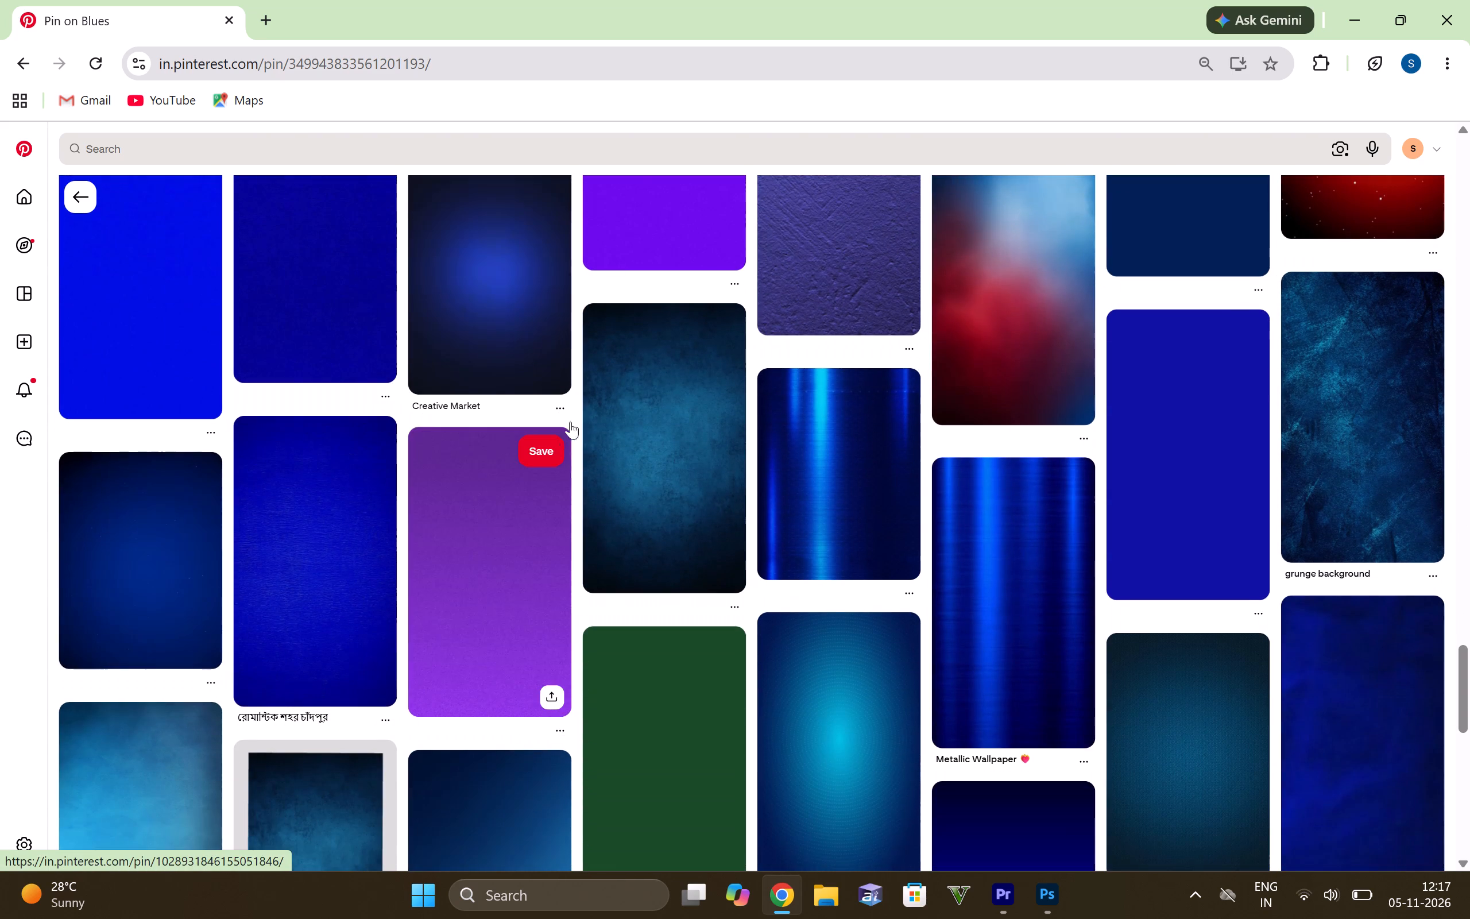
Open the blue textured shading background pin to check it and go back to the royal blue pin.
{"action": "scroll", "coordinate": [584, 409], "scroll_direction": "down", "scroll_amount": 2}
{"action": "left_click", "coordinate": [1170, 586]}
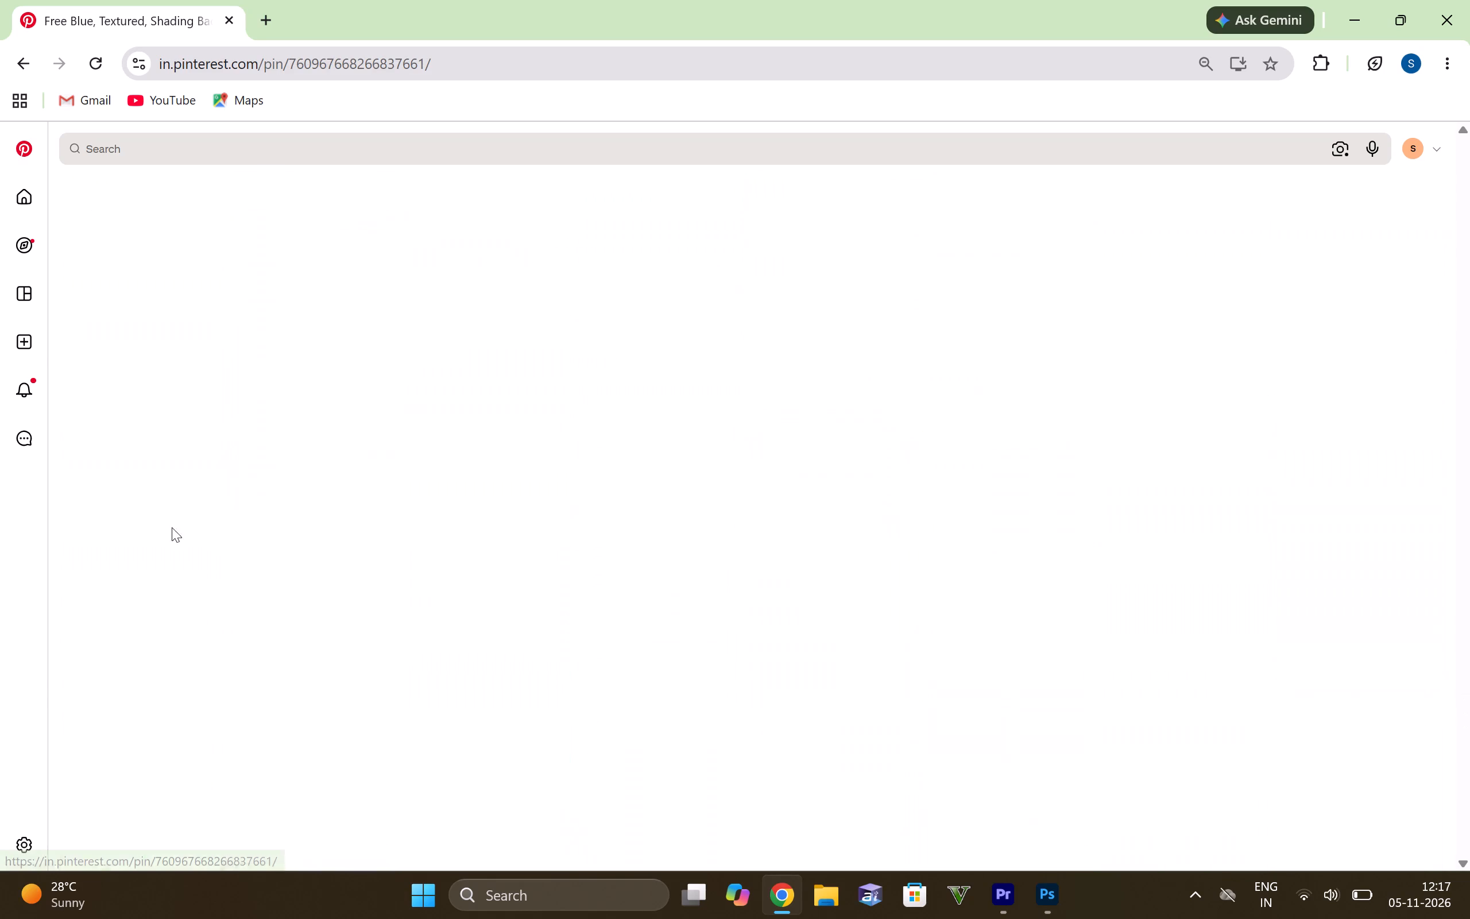
{"action": "left_click", "coordinate": [95, 196]}
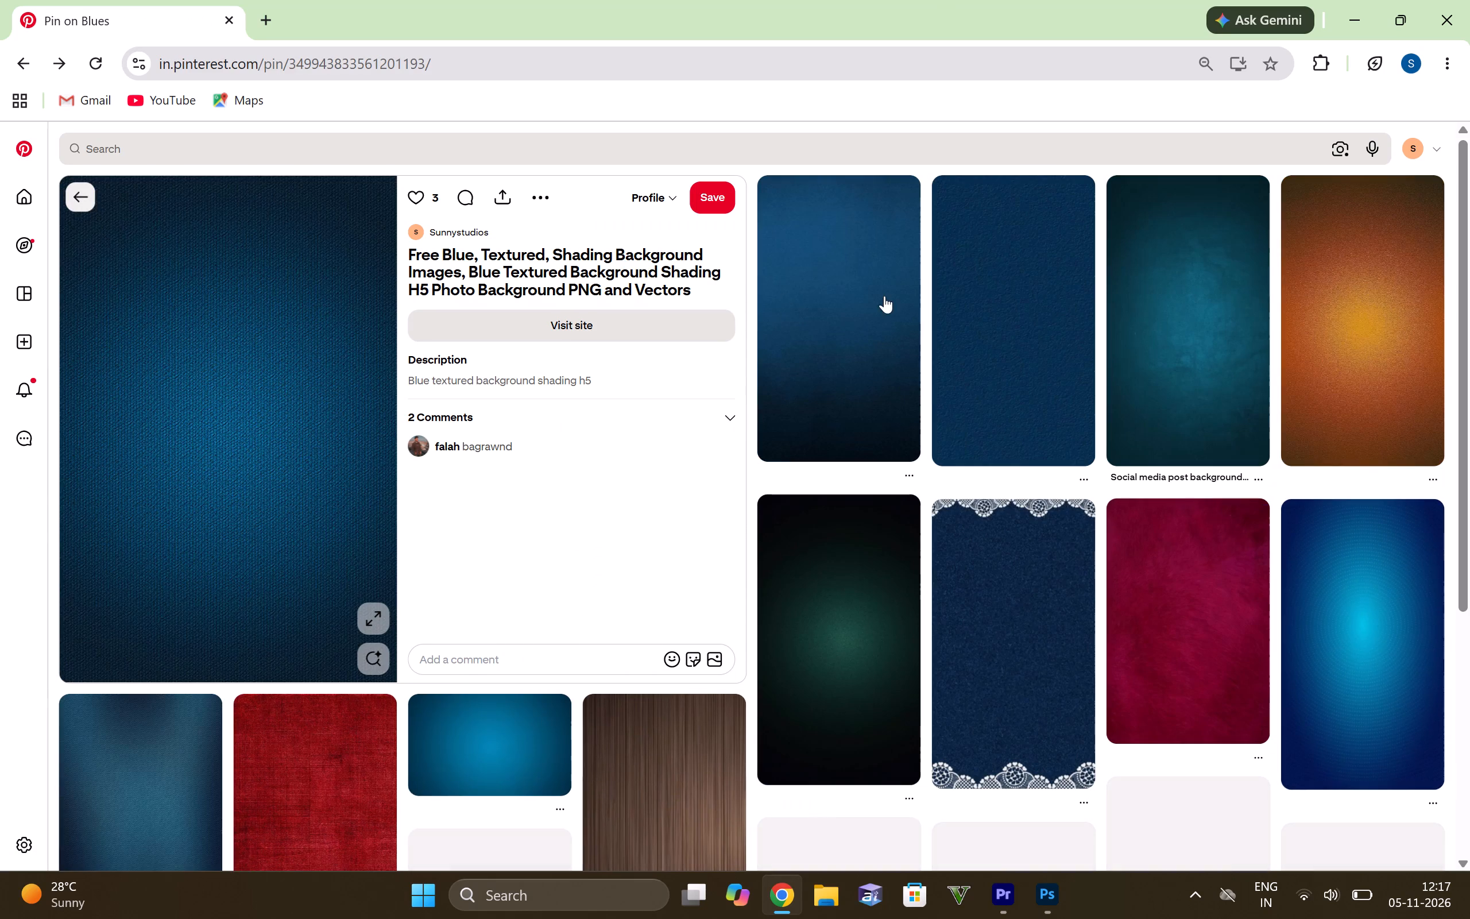
Look through the royal blue pin's related pins for a suitable purple or indigo background texture.
{"action": "scroll", "coordinate": [474, 388], "scroll_direction": "down", "scroll_amount": 3}
{"action": "scroll", "coordinate": [520, 509], "scroll_direction": "down", "scroll_amount": 2}
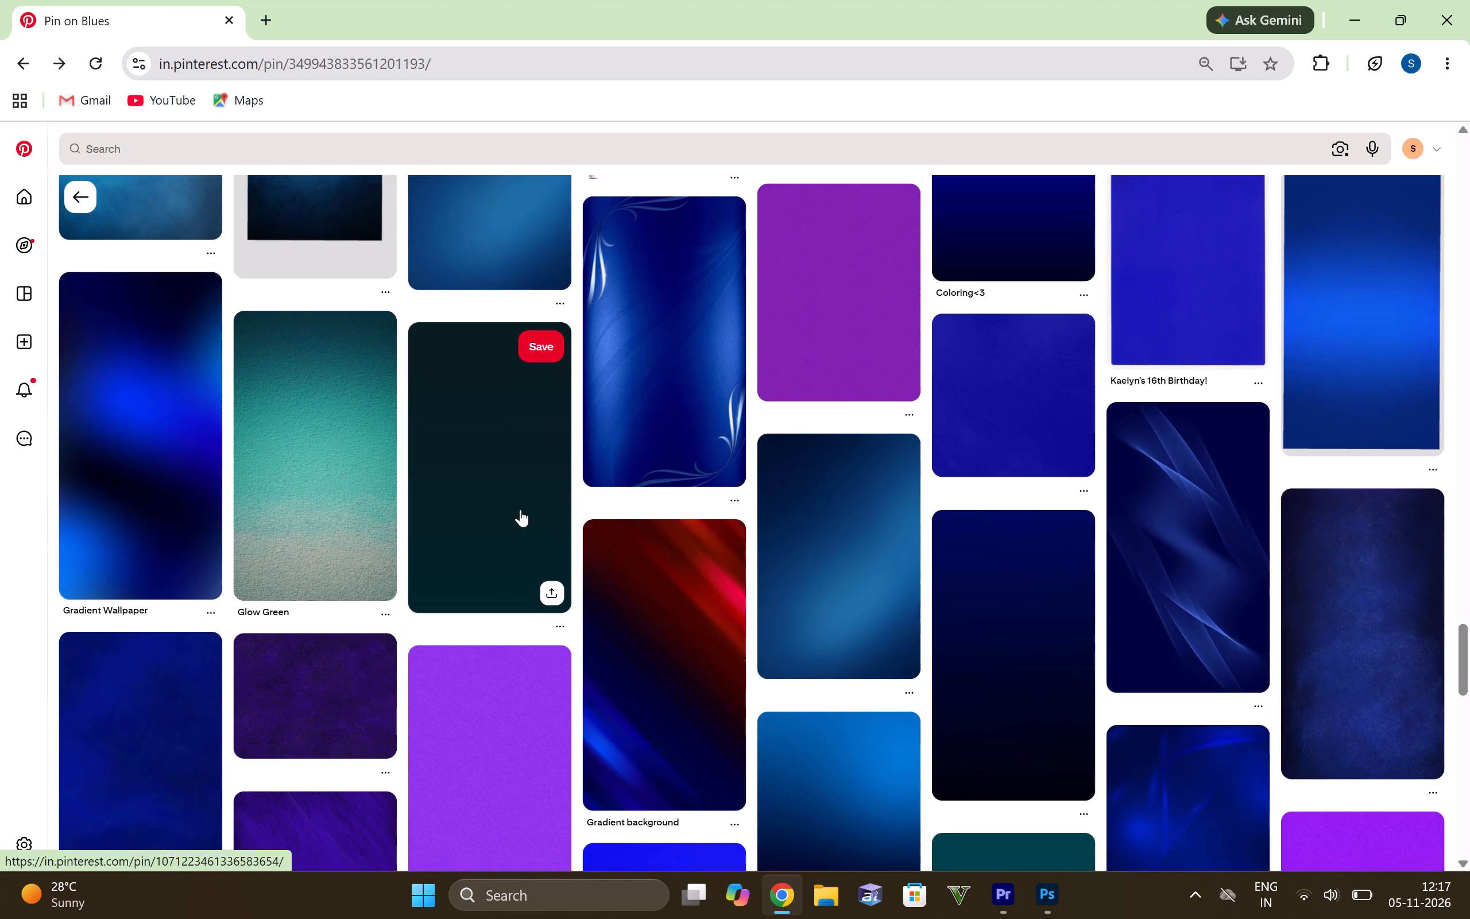
{"action": "scroll", "coordinate": [520, 509], "scroll_direction": "down", "scroll_amount": 1}
{"action": "scroll", "coordinate": [907, 508], "scroll_direction": "down", "scroll_amount": 3}
{"action": "scroll", "coordinate": [586, 497], "scroll_direction": "down", "scroll_amount": 3}
{"action": "scroll", "coordinate": [346, 470], "scroll_direction": "down", "scroll_amount": 2}
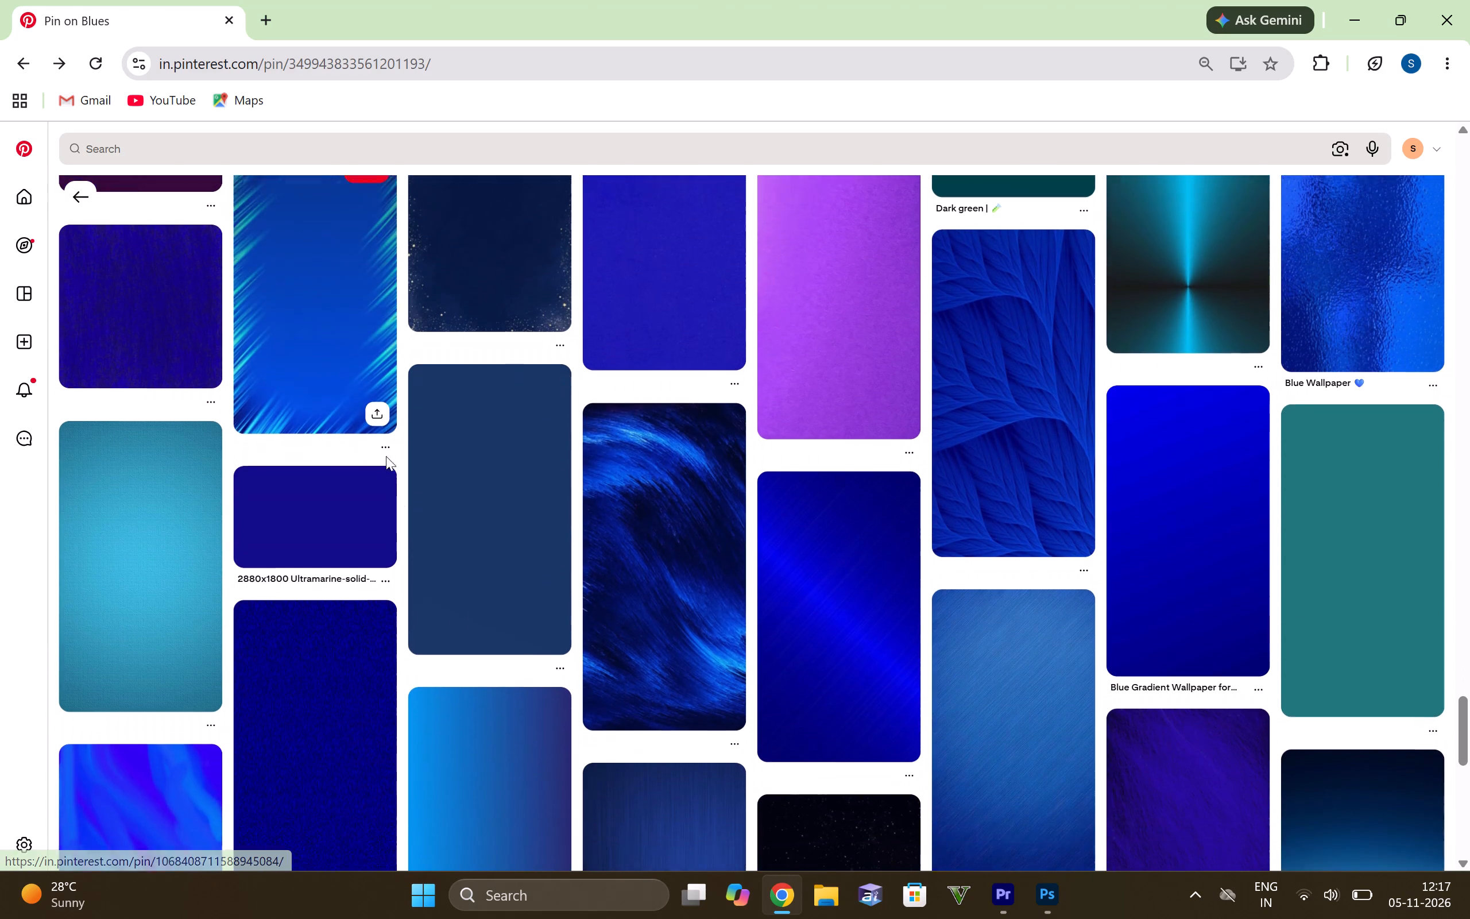
{"action": "scroll", "coordinate": [513, 560], "scroll_direction": "down", "scroll_amount": 3}
{"action": "scroll", "coordinate": [549, 503], "scroll_direction": "down", "scroll_amount": 2}
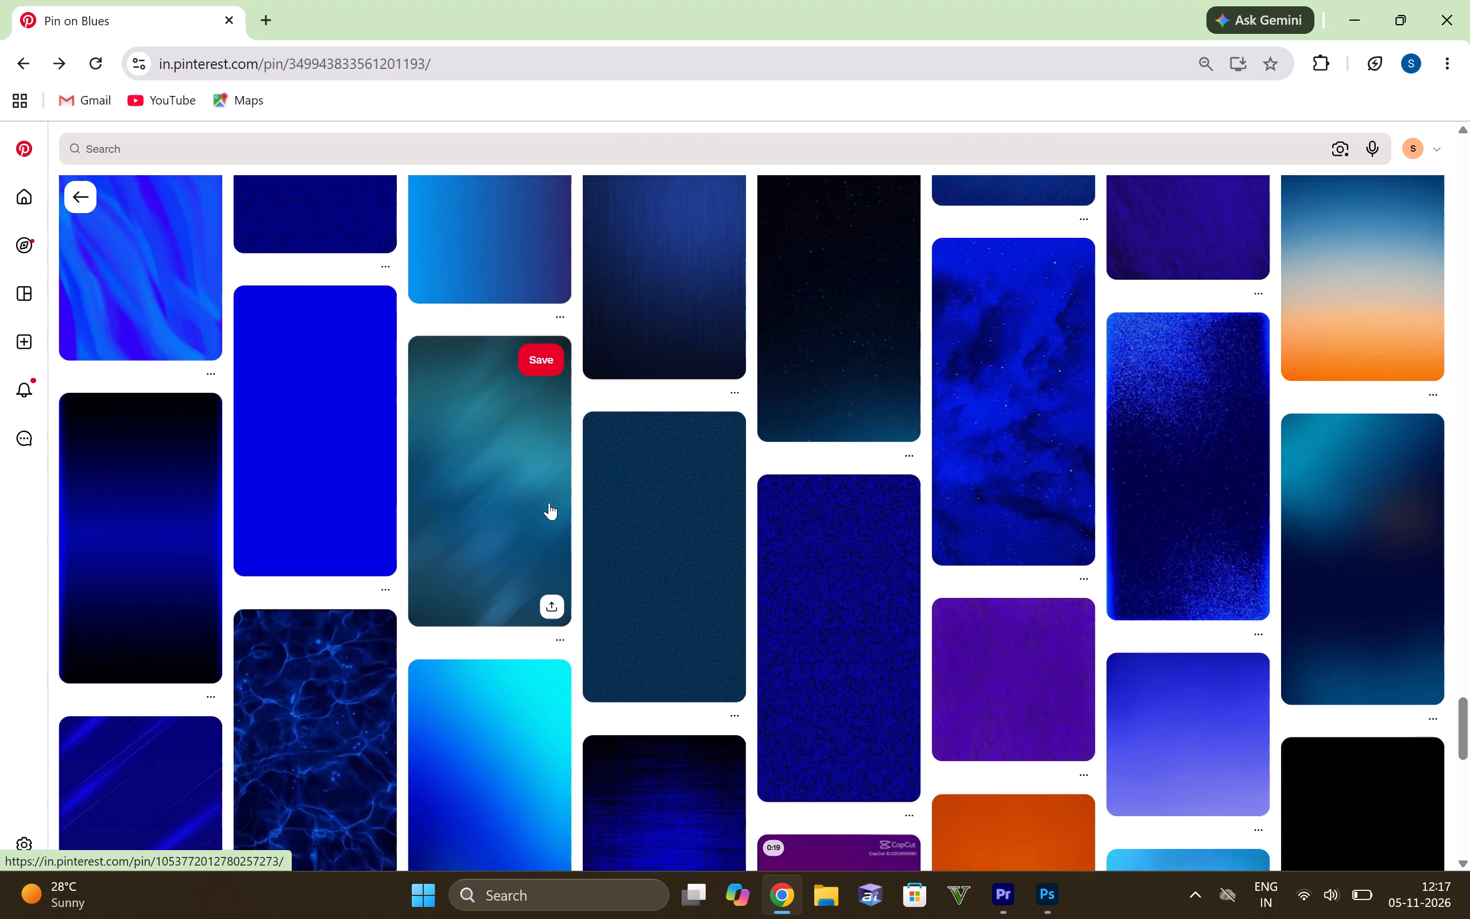
{"action": "scroll", "coordinate": [549, 503], "scroll_direction": "down", "scroll_amount": 3}
{"action": "scroll", "coordinate": [489, 519], "scroll_direction": "down", "scroll_amount": 2}
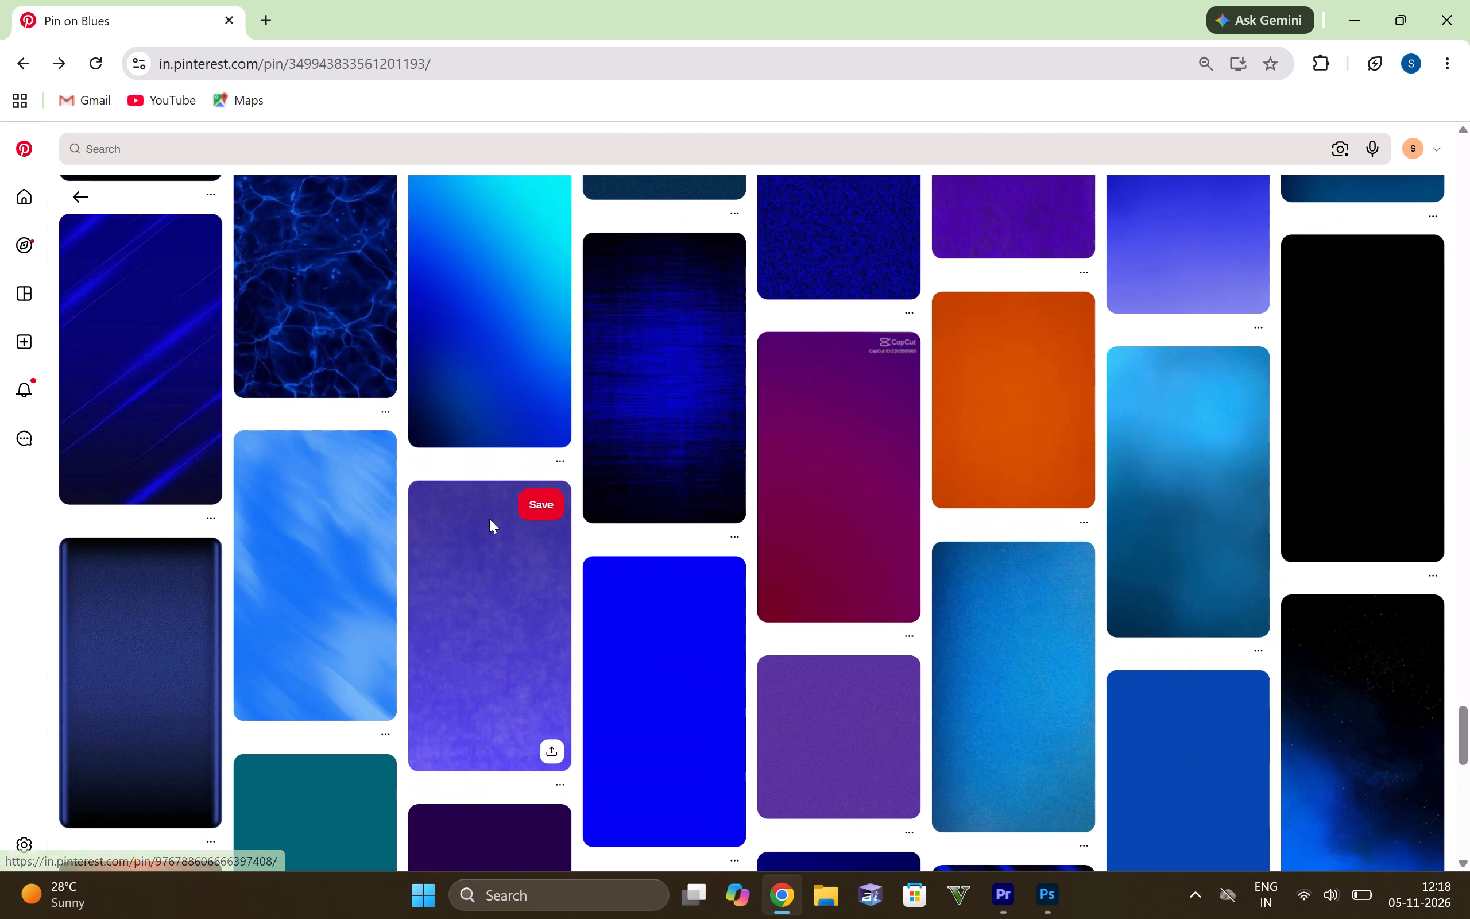
{"action": "scroll", "coordinate": [489, 519], "scroll_direction": "down", "scroll_amount": 4}
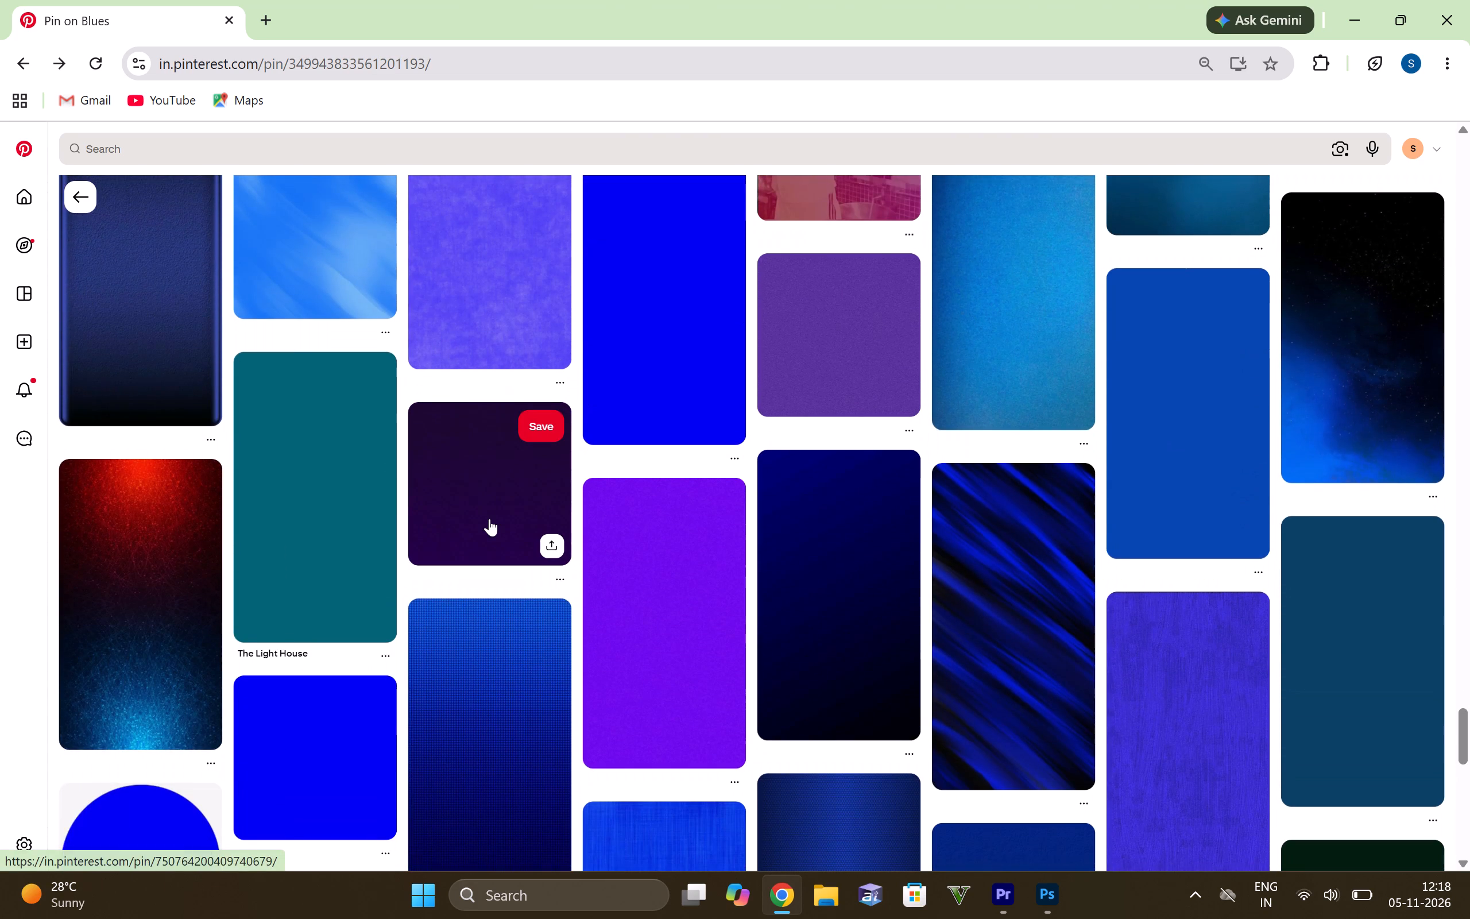
{"action": "scroll", "coordinate": [489, 519], "scroll_direction": "down", "scroll_amount": 4}
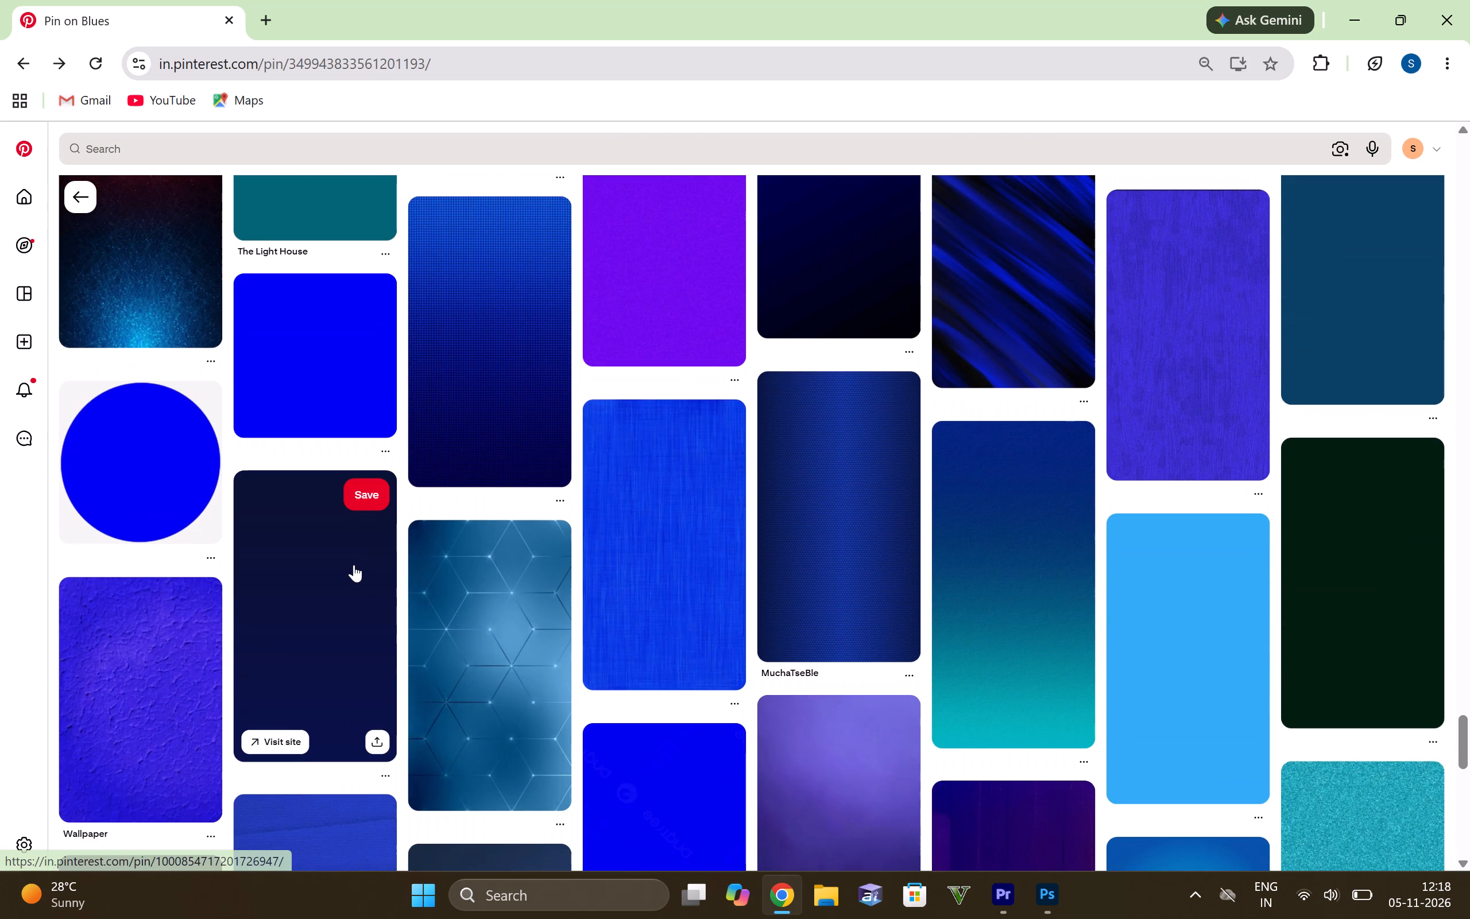
{"action": "scroll", "coordinate": [579, 531], "scroll_direction": "up", "scroll_amount": 2}
{"action": "scroll", "coordinate": [579, 531], "scroll_direction": "down", "scroll_amount": 4}
{"action": "scroll", "coordinate": [693, 436], "scroll_direction": "down", "scroll_amount": 2}
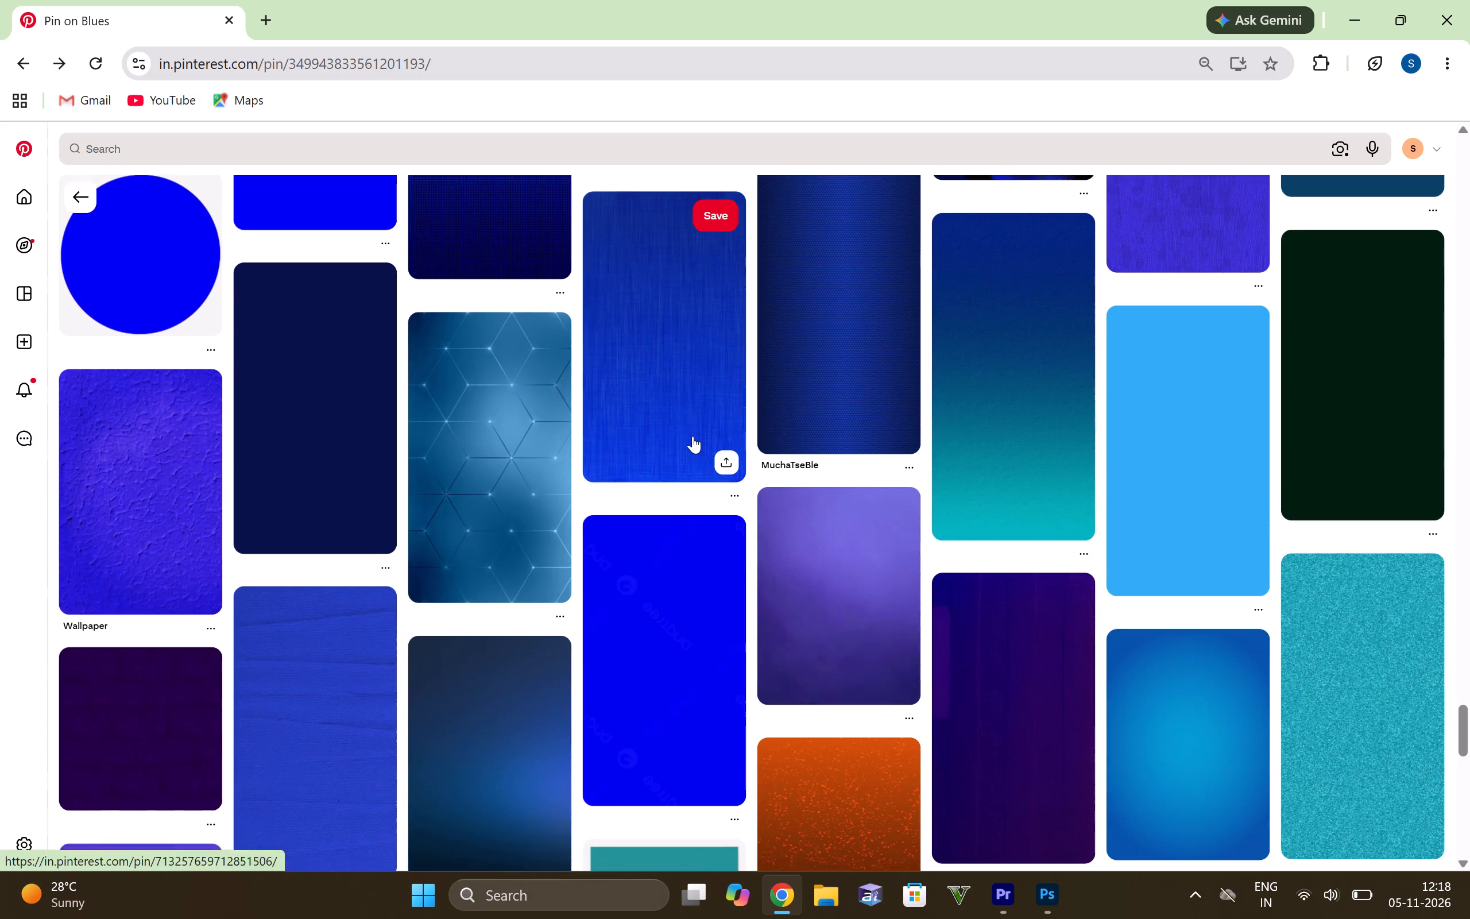
{"action": "scroll", "coordinate": [693, 436], "scroll_direction": "down", "scroll_amount": 4}
{"action": "scroll", "coordinate": [581, 444], "scroll_direction": "down", "scroll_amount": 2}
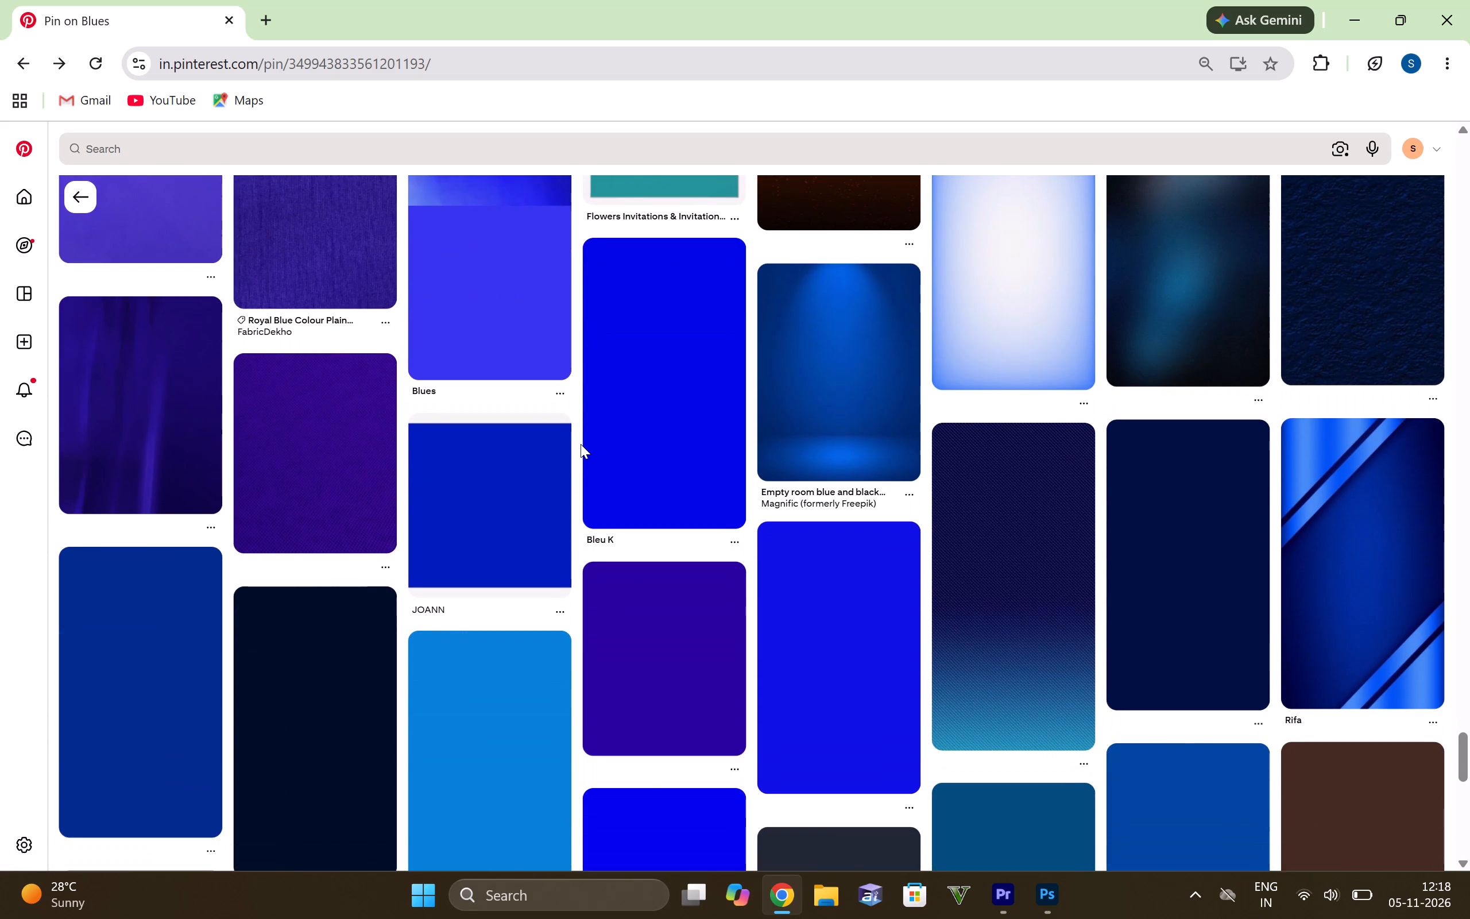
{"action": "scroll", "coordinate": [581, 444], "scroll_direction": "down", "scroll_amount": 4}
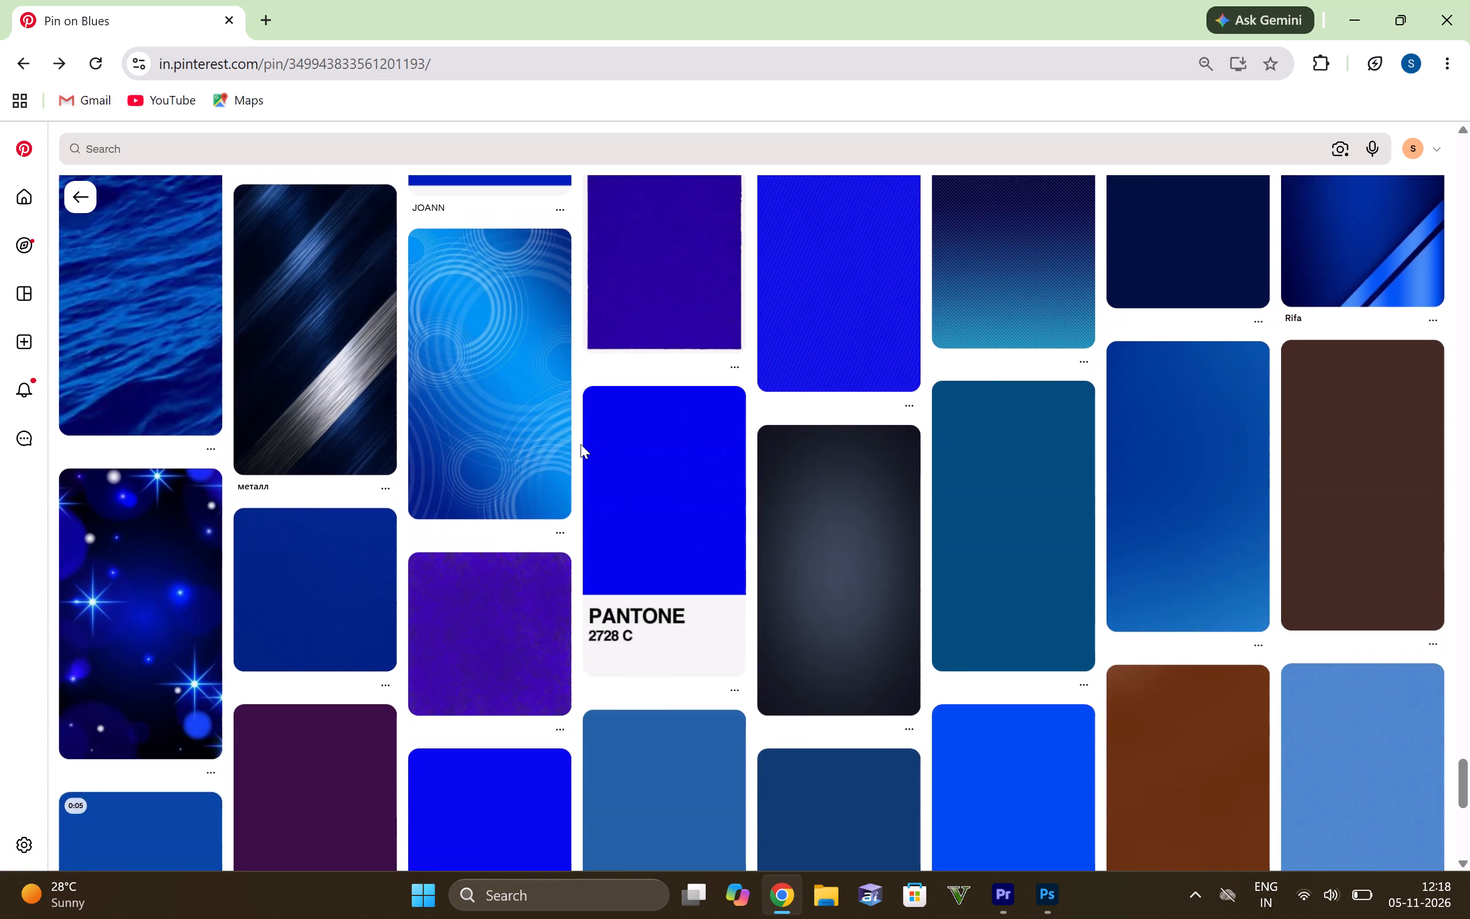
{"action": "scroll", "coordinate": [581, 444], "scroll_direction": "down", "scroll_amount": 3}
{"action": "scroll", "coordinate": [581, 444], "scroll_direction": "up", "scroll_amount": 20}
{"action": "scroll", "coordinate": [581, 444], "scroll_direction": "up", "scroll_amount": 12}
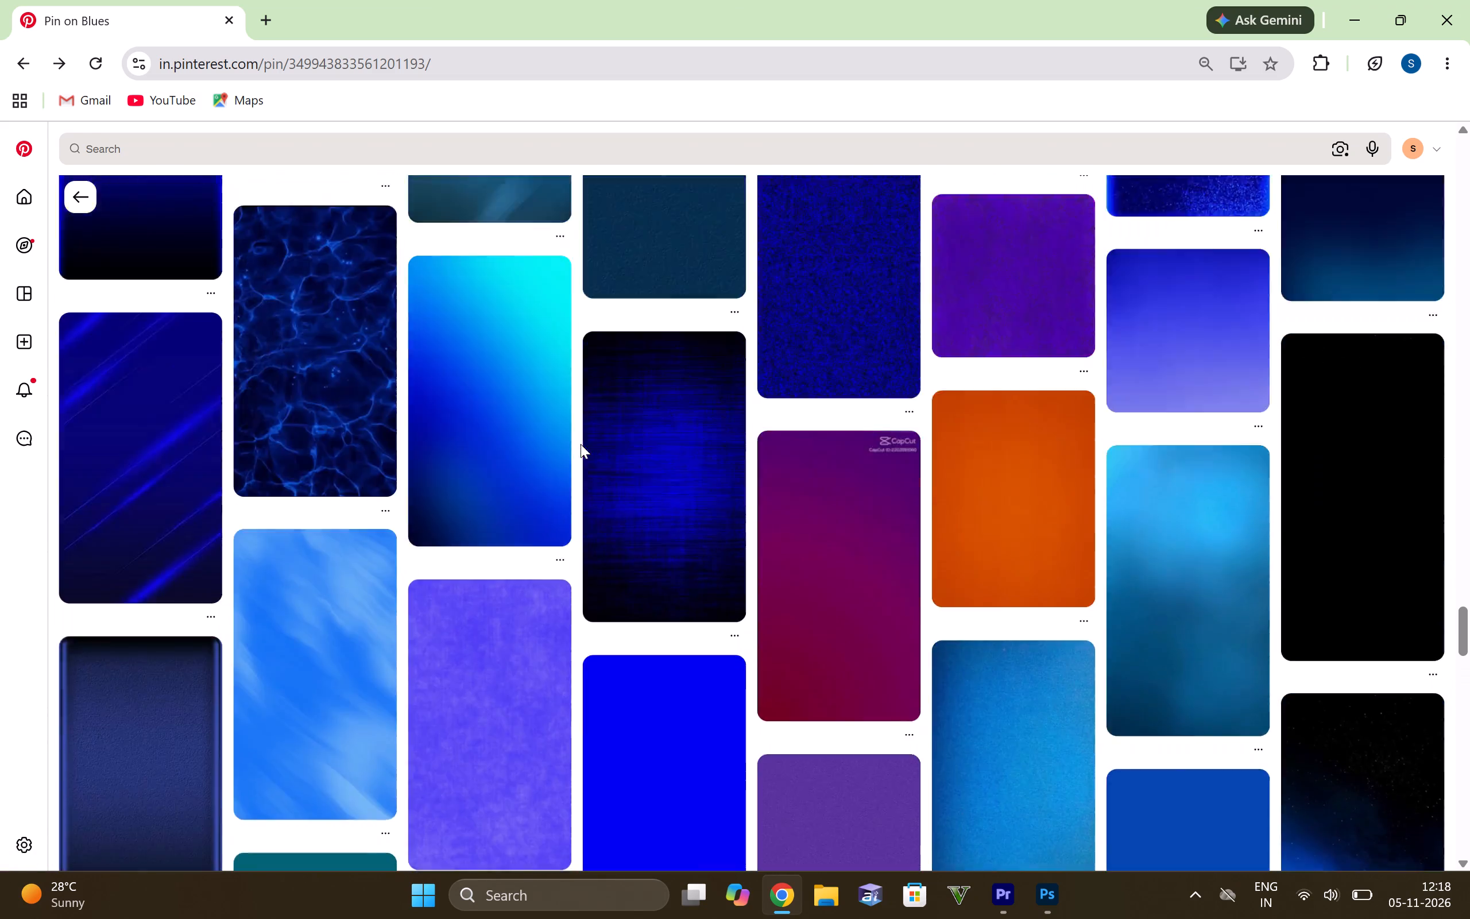
{"action": "scroll", "coordinate": [459, 369], "scroll_direction": "up", "scroll_amount": 20}
{"action": "scroll", "coordinate": [459, 369], "scroll_direction": "up", "scroll_amount": 20}
{"action": "scroll", "coordinate": [459, 369], "scroll_direction": "up", "scroll_amount": 2}
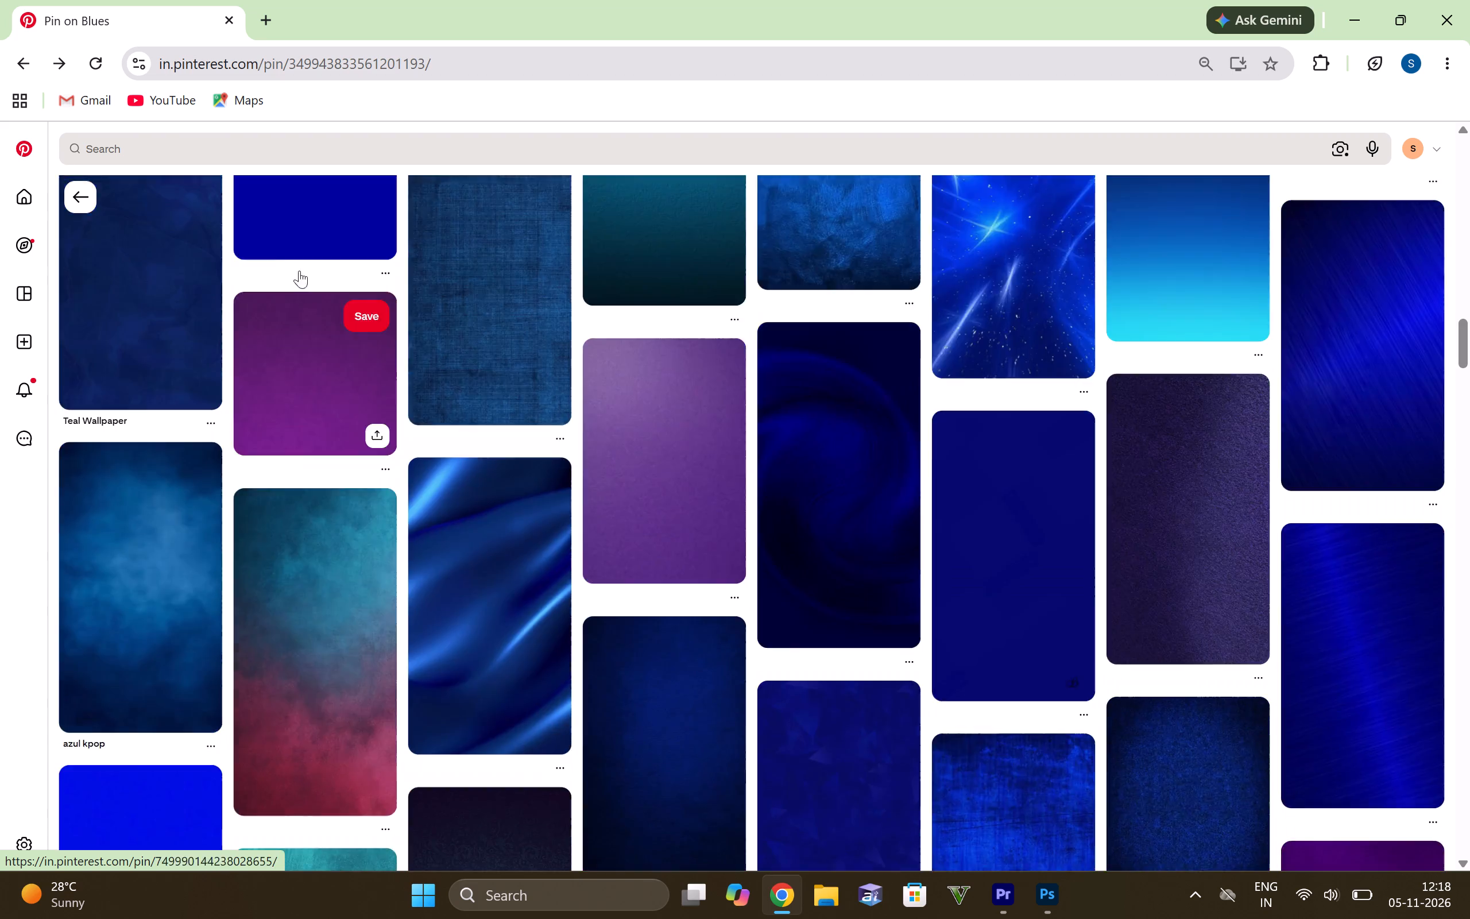
{"action": "scroll", "coordinate": [299, 271], "scroll_direction": "up", "scroll_amount": 20}
{"action": "scroll", "coordinate": [299, 271], "scroll_direction": "up", "scroll_amount": 12}
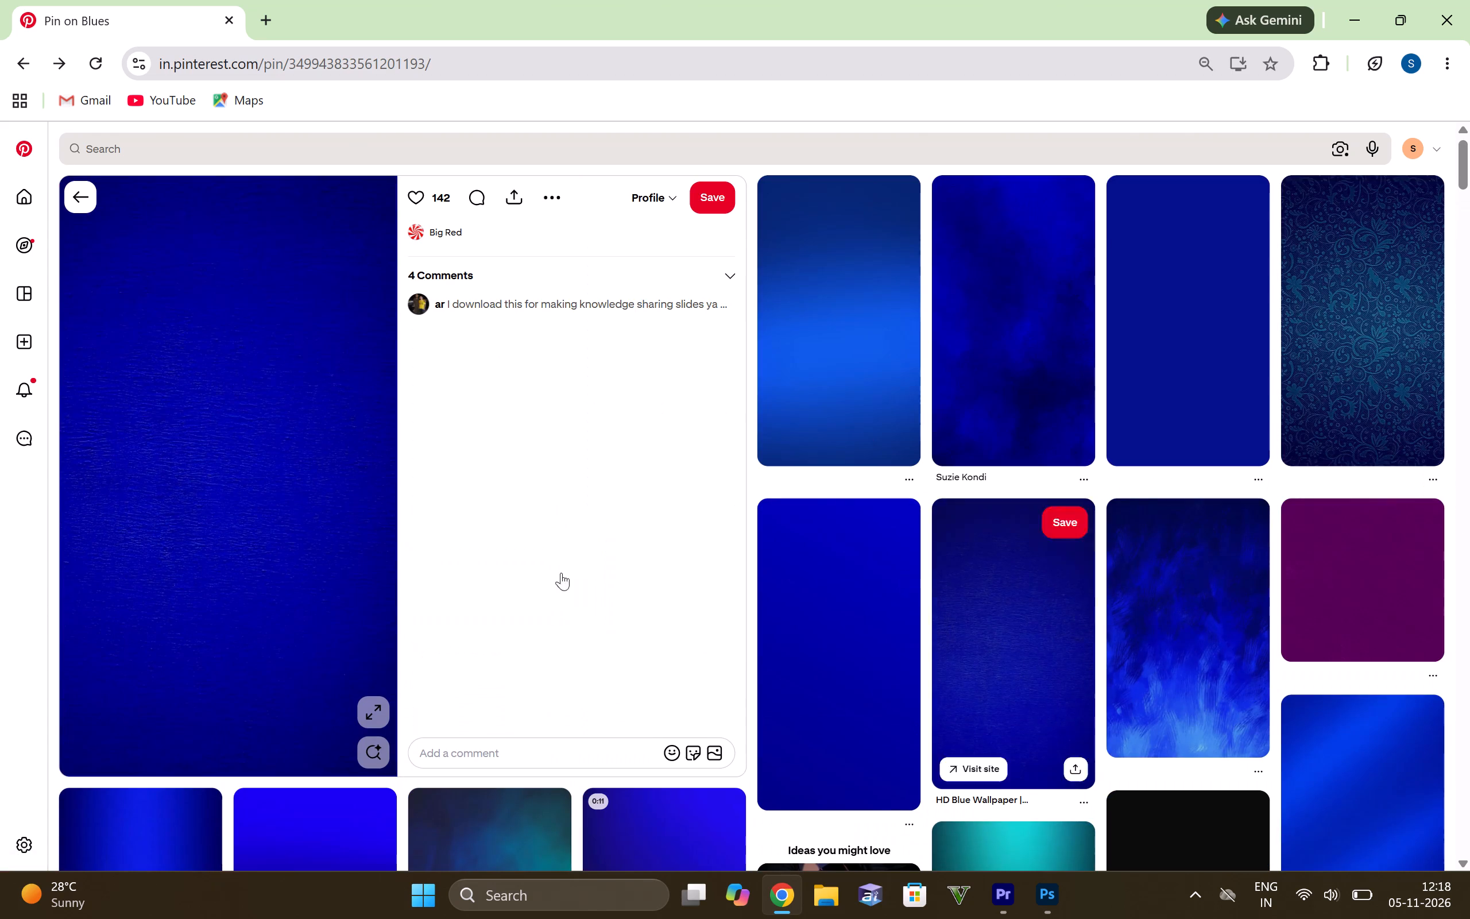
Open the light-to-dark purple paper texture pin from the royal blue pin's related pins.
{"action": "scroll", "coordinate": [0, 531], "scroll_direction": "down", "scroll_amount": 3}
{"action": "scroll", "coordinate": [519, 538], "scroll_direction": "down", "scroll_amount": 4}
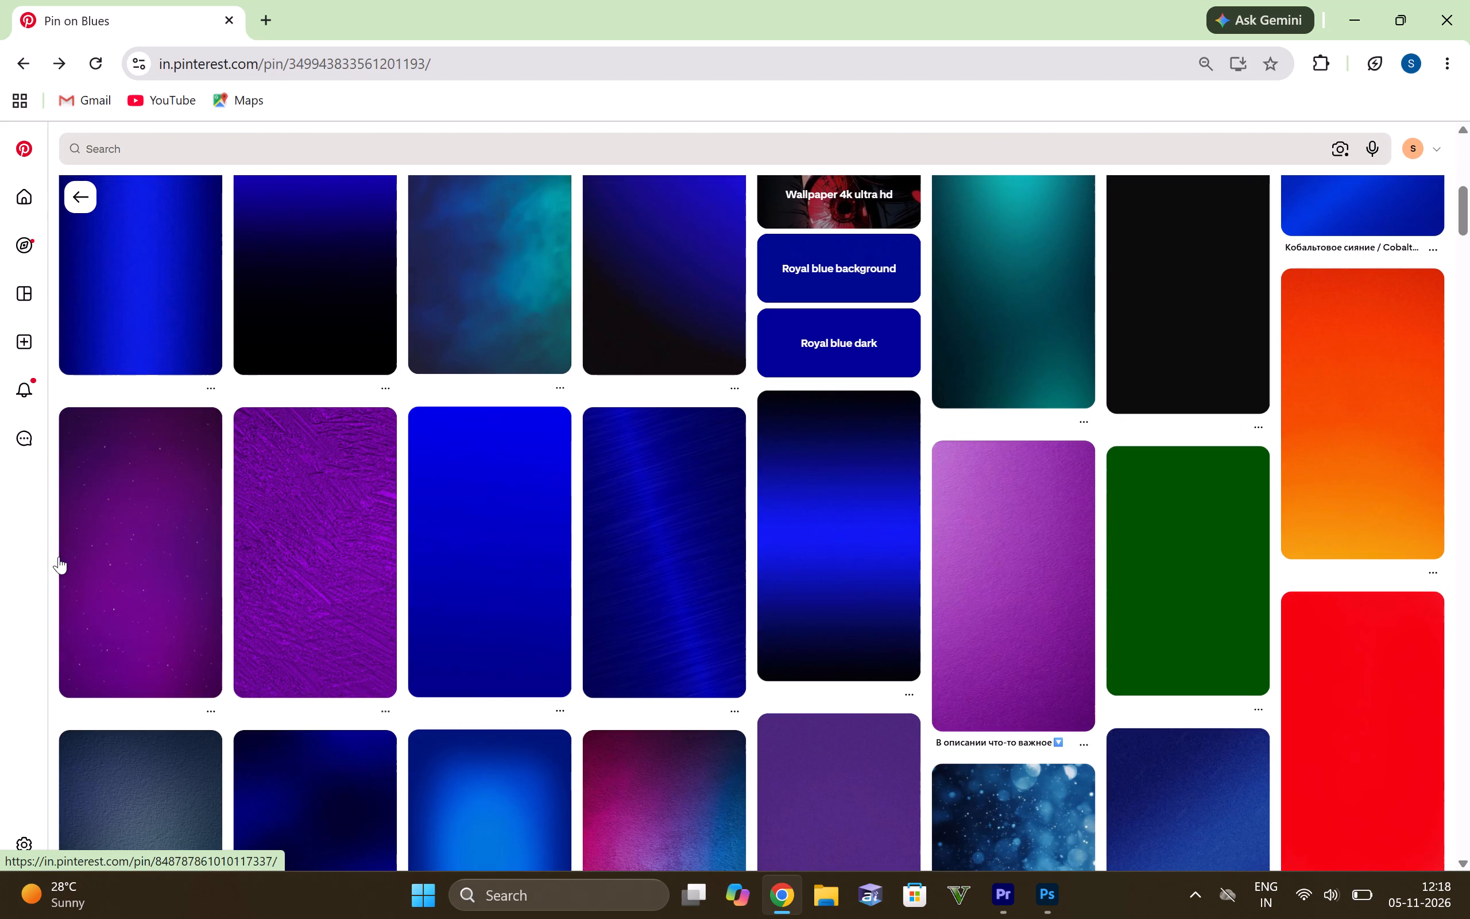
{"action": "scroll", "coordinate": [853, 491], "scroll_direction": "down", "scroll_amount": 4}
{"action": "scroll", "coordinate": [1022, 408], "scroll_direction": "up", "scroll_amount": 2}
{"action": "left_click", "coordinate": [1021, 343]}
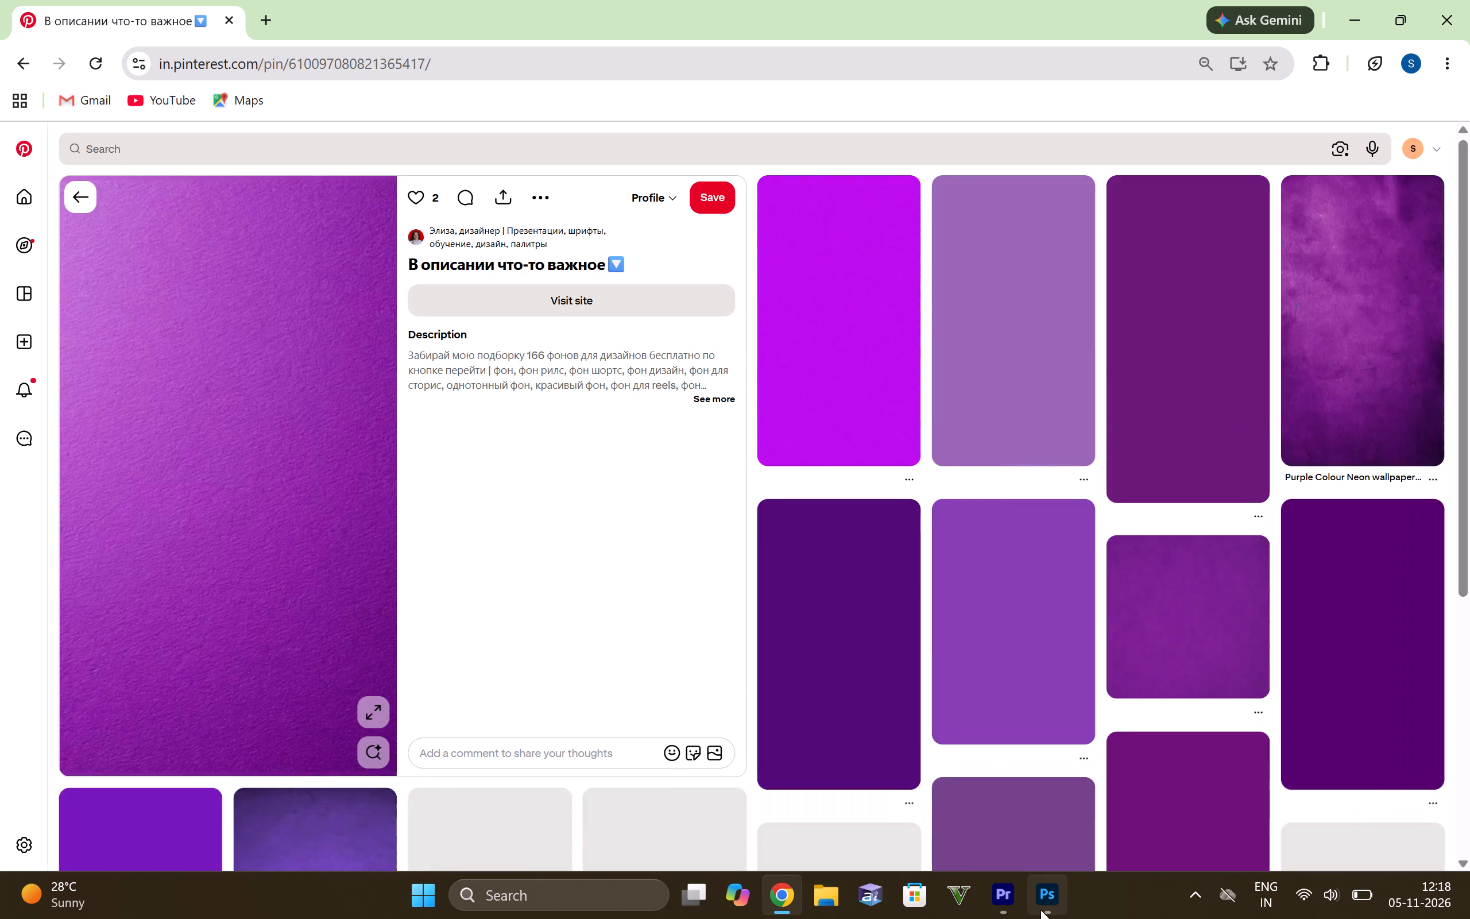
Switch to Photoshop and select the Background layer of the blank A4 document.
{"action": "left_click", "coordinate": [1040, 910]}
{"action": "left_click", "coordinate": [1199, 219]}
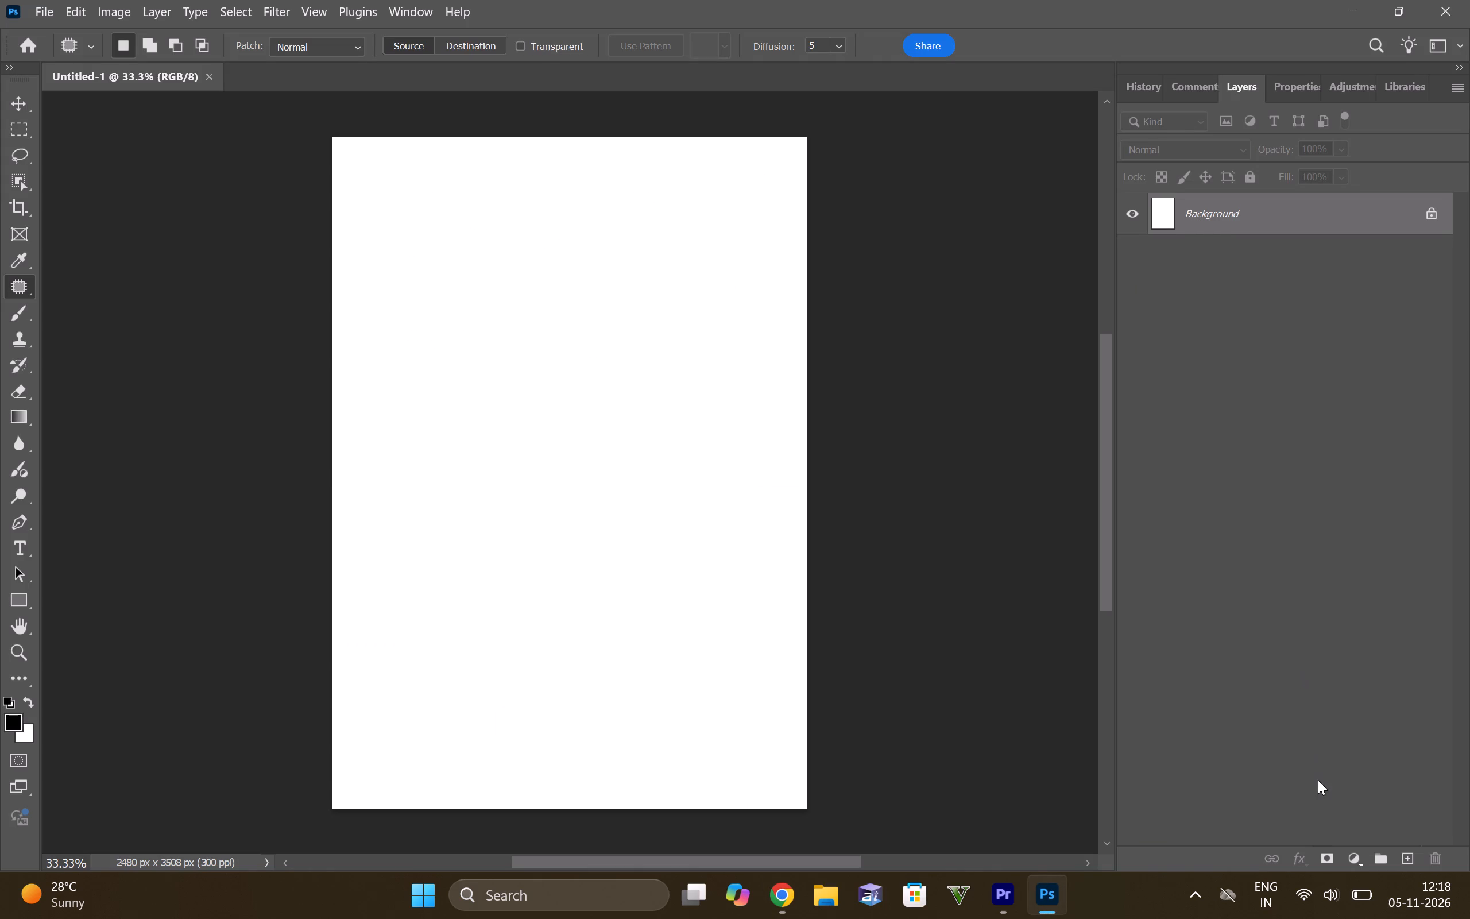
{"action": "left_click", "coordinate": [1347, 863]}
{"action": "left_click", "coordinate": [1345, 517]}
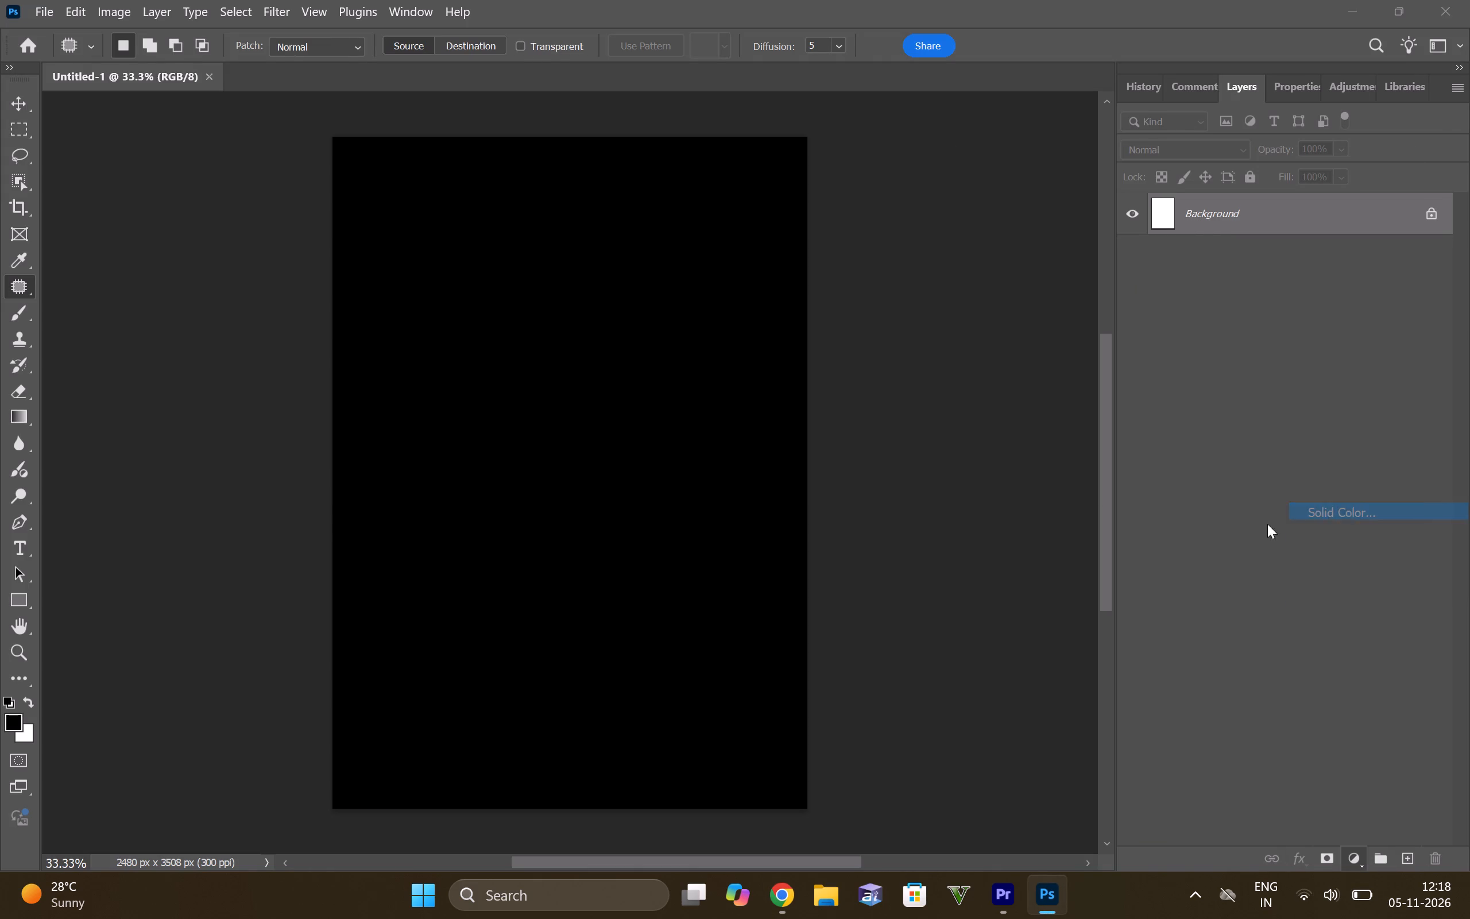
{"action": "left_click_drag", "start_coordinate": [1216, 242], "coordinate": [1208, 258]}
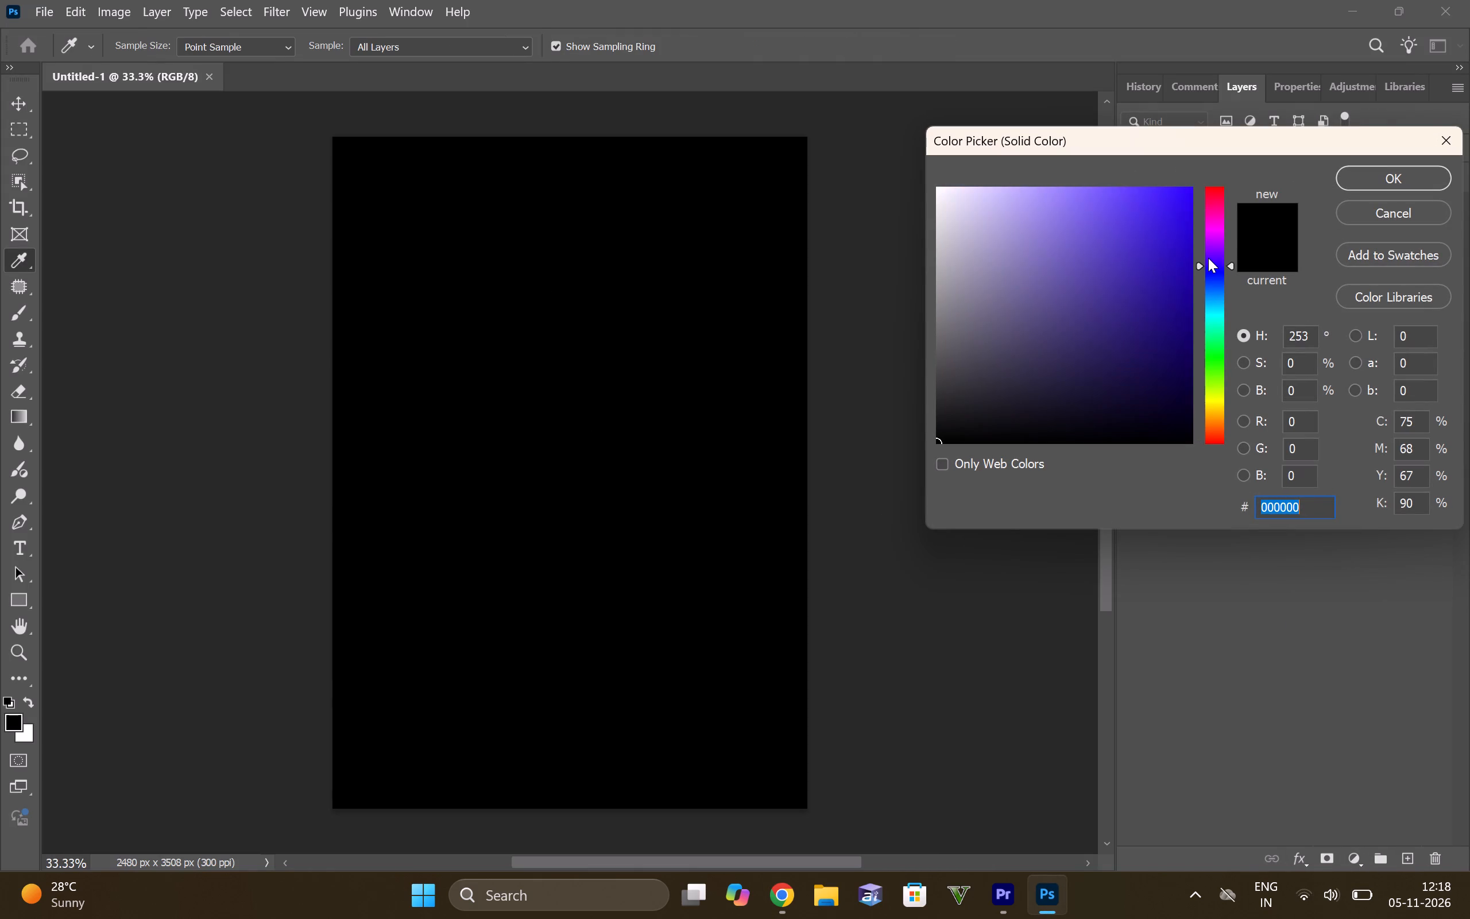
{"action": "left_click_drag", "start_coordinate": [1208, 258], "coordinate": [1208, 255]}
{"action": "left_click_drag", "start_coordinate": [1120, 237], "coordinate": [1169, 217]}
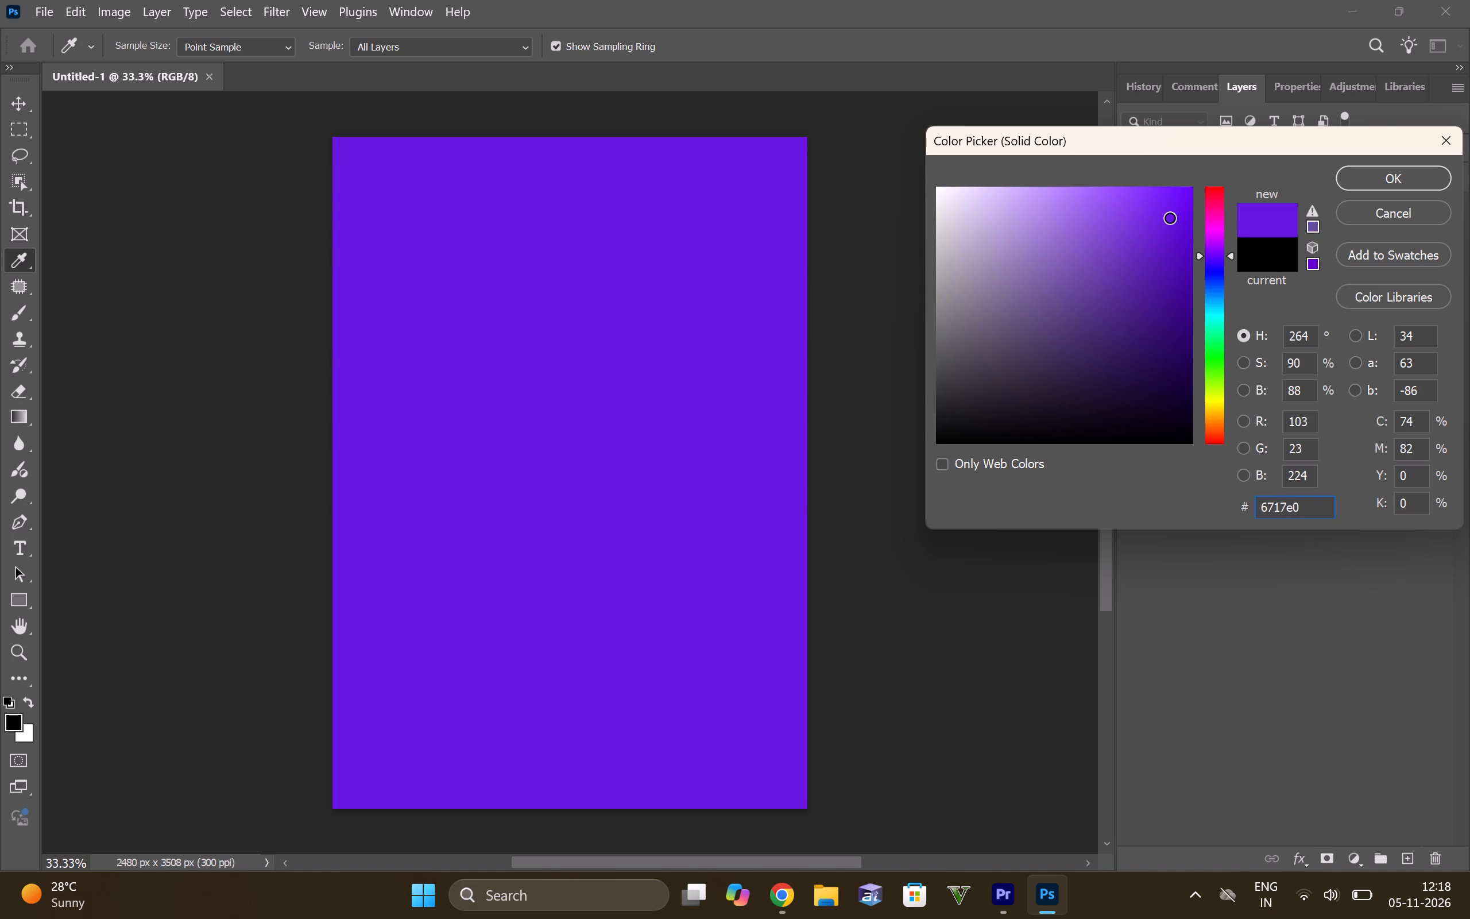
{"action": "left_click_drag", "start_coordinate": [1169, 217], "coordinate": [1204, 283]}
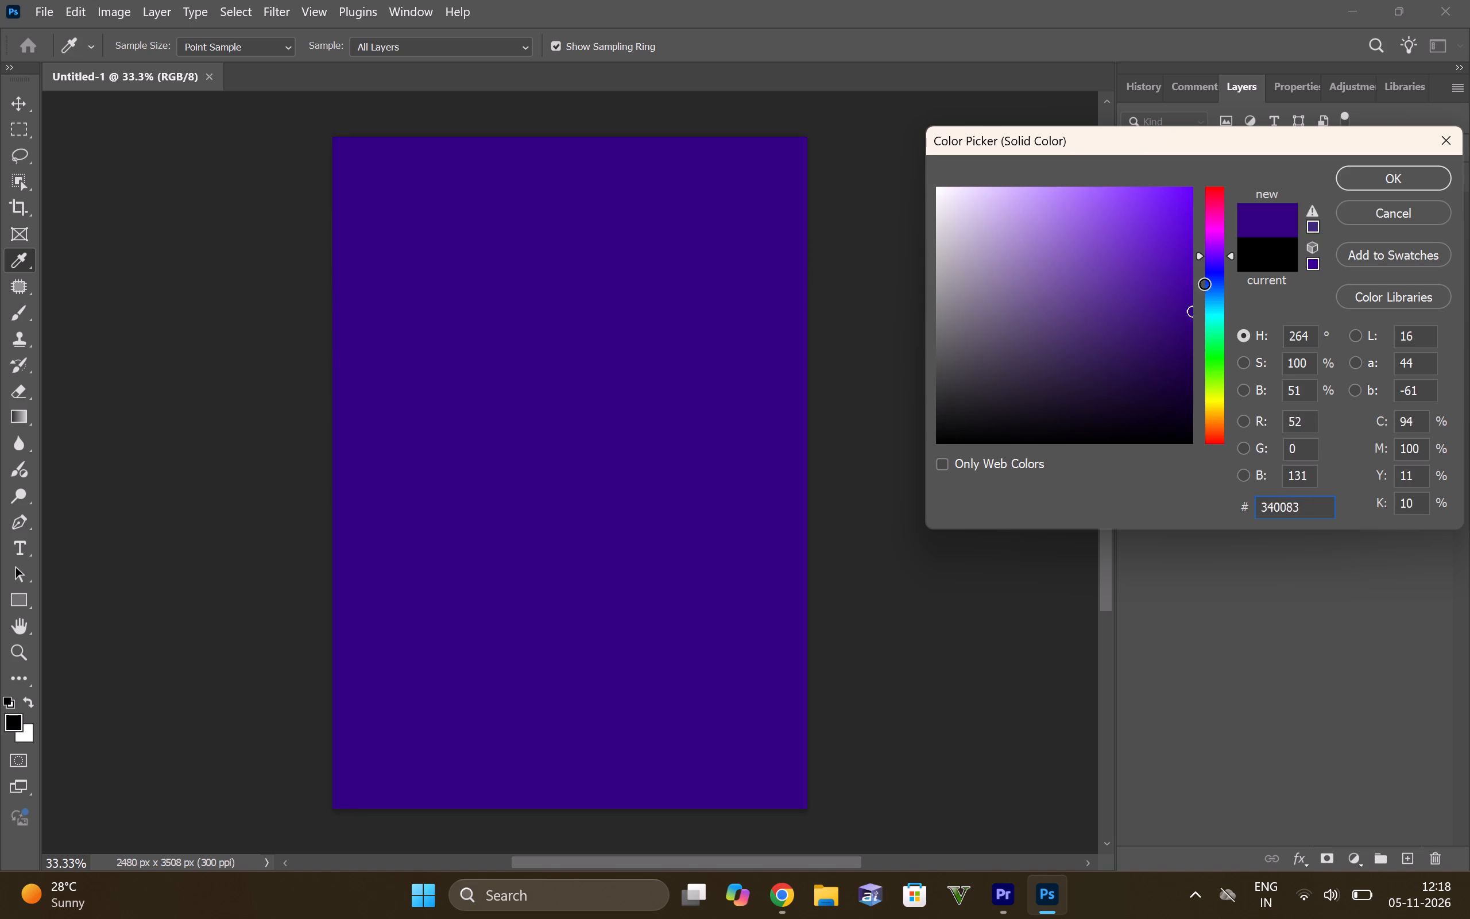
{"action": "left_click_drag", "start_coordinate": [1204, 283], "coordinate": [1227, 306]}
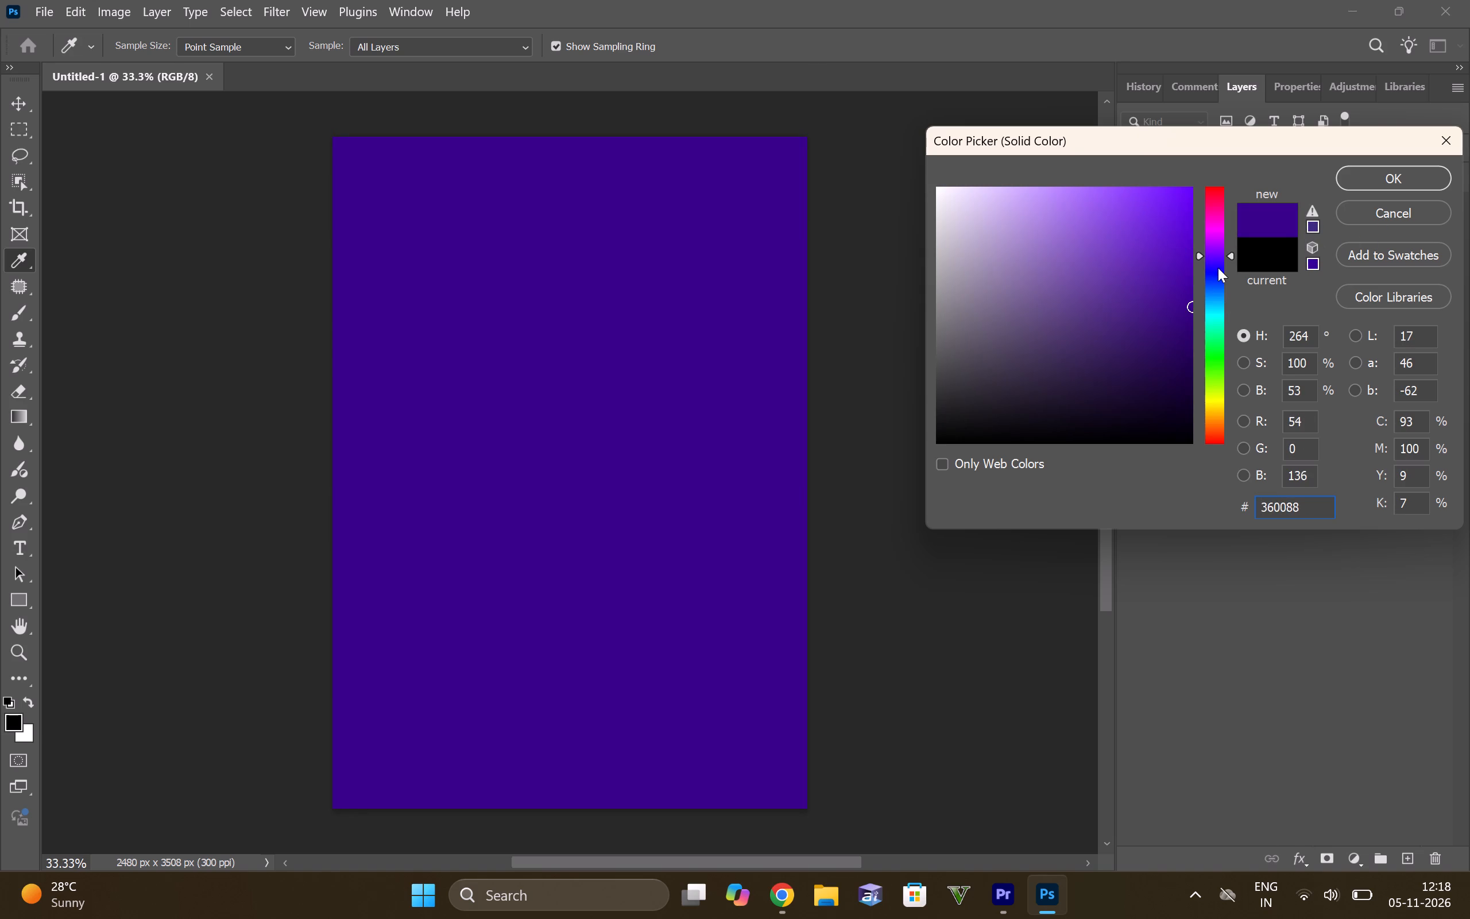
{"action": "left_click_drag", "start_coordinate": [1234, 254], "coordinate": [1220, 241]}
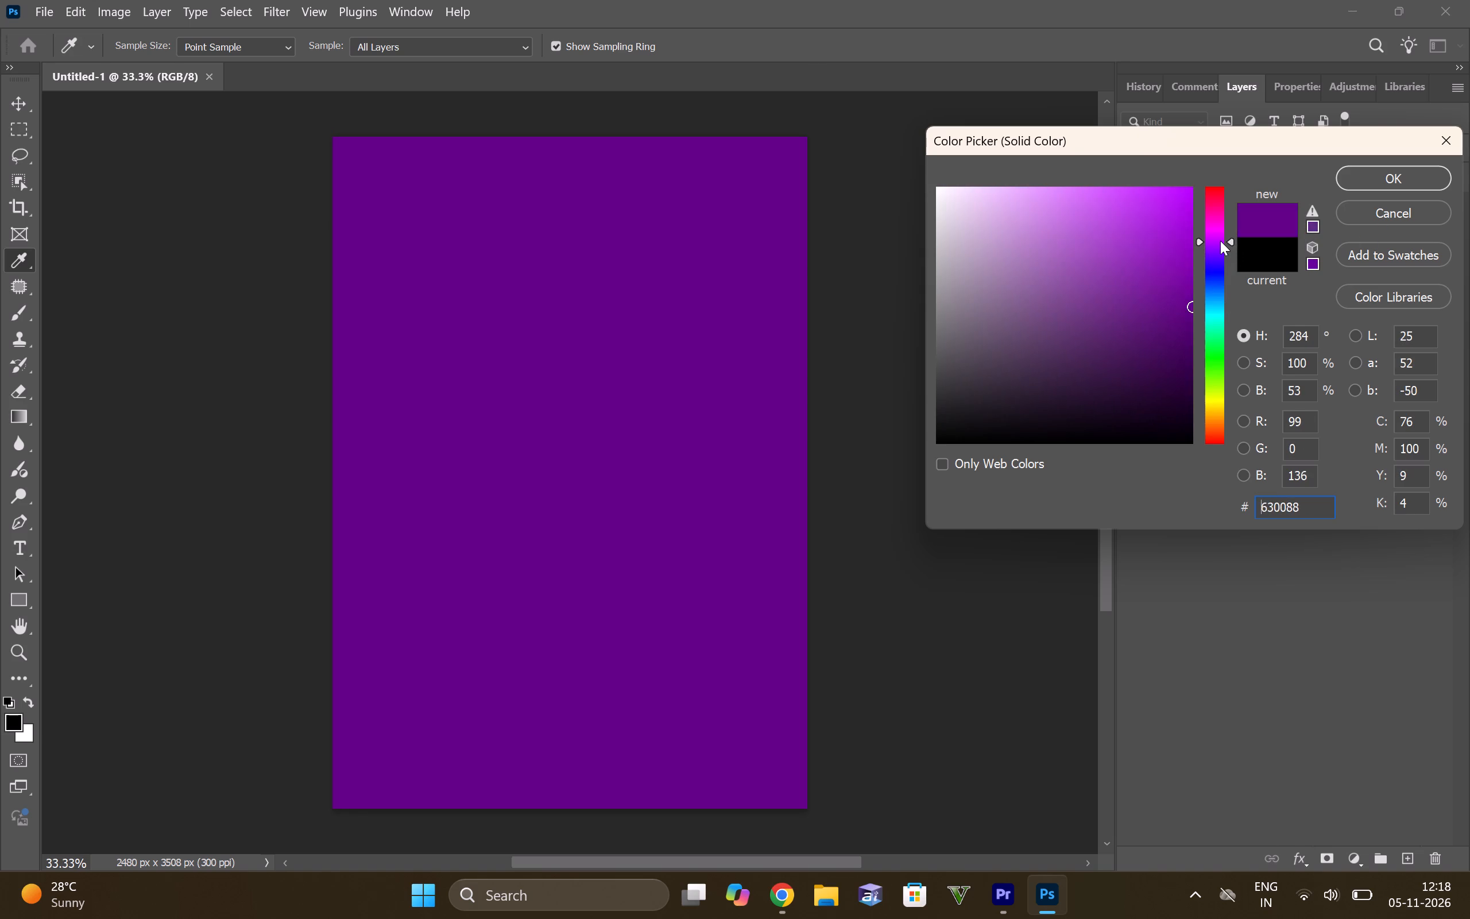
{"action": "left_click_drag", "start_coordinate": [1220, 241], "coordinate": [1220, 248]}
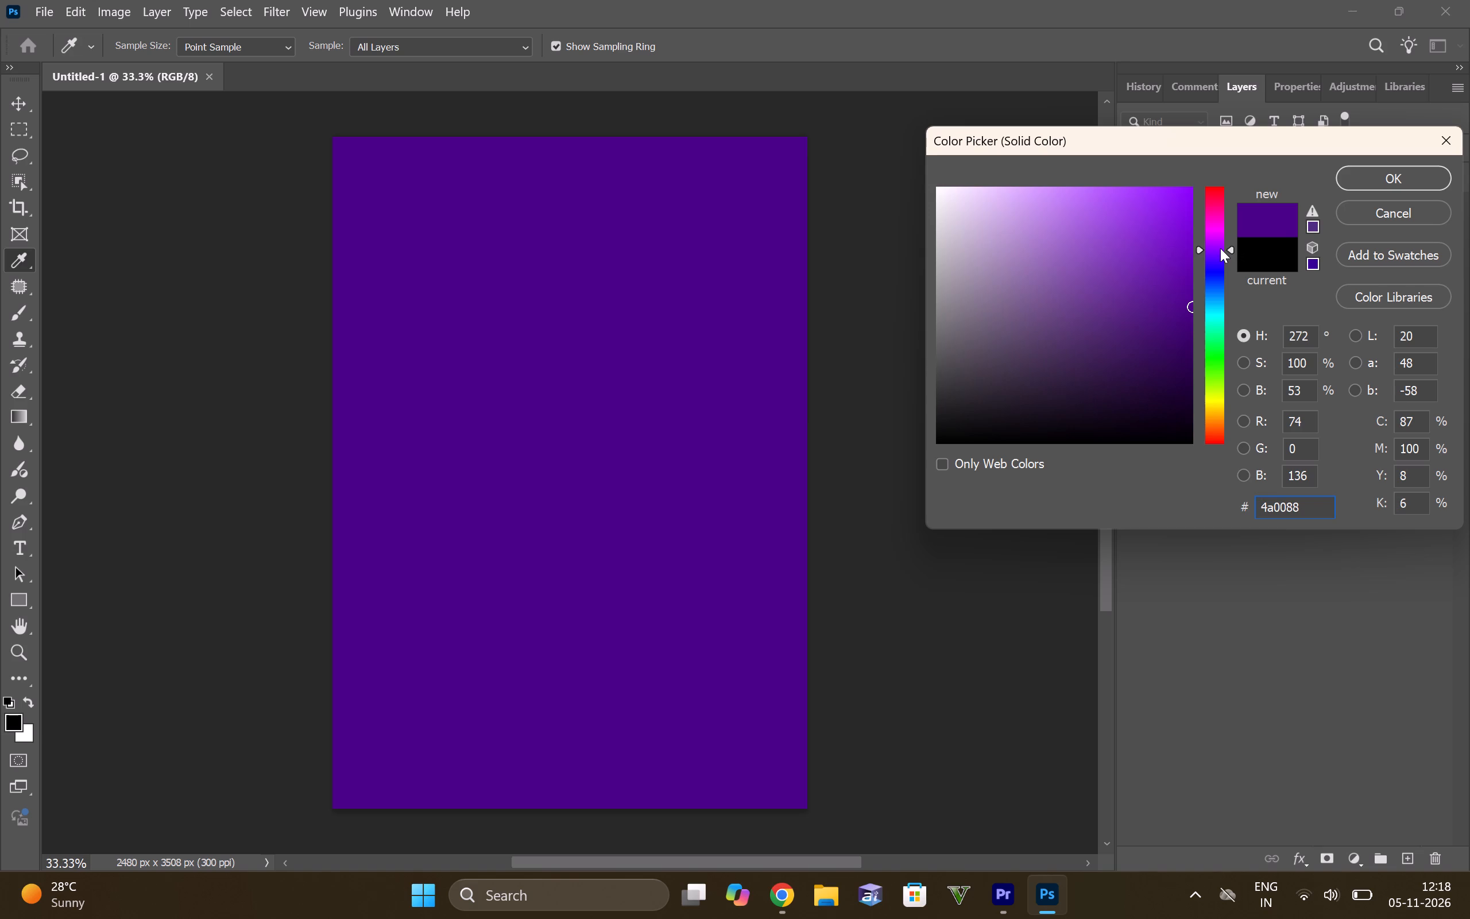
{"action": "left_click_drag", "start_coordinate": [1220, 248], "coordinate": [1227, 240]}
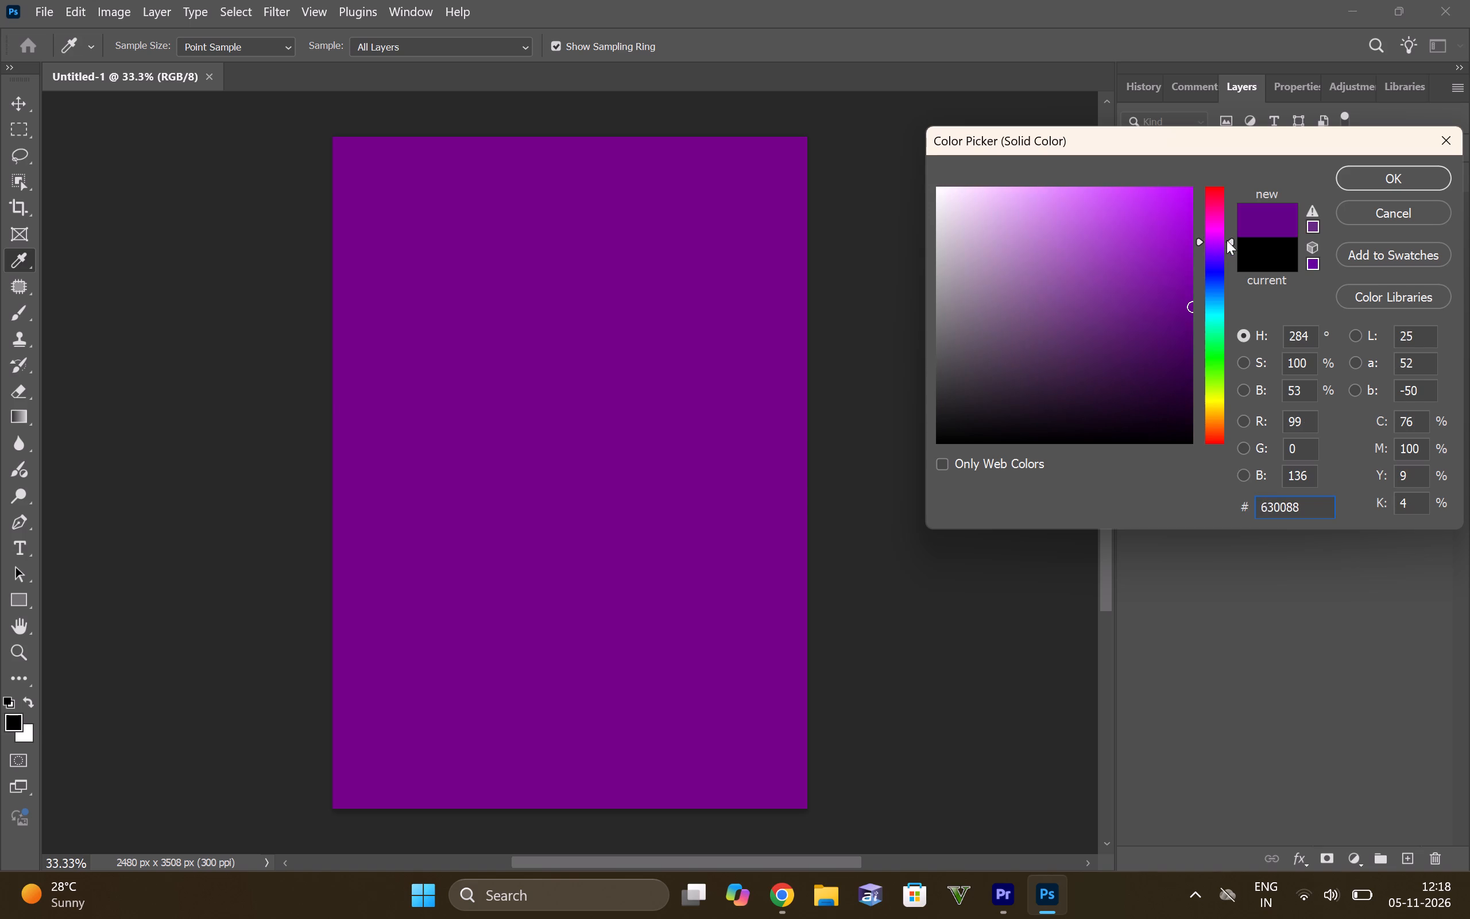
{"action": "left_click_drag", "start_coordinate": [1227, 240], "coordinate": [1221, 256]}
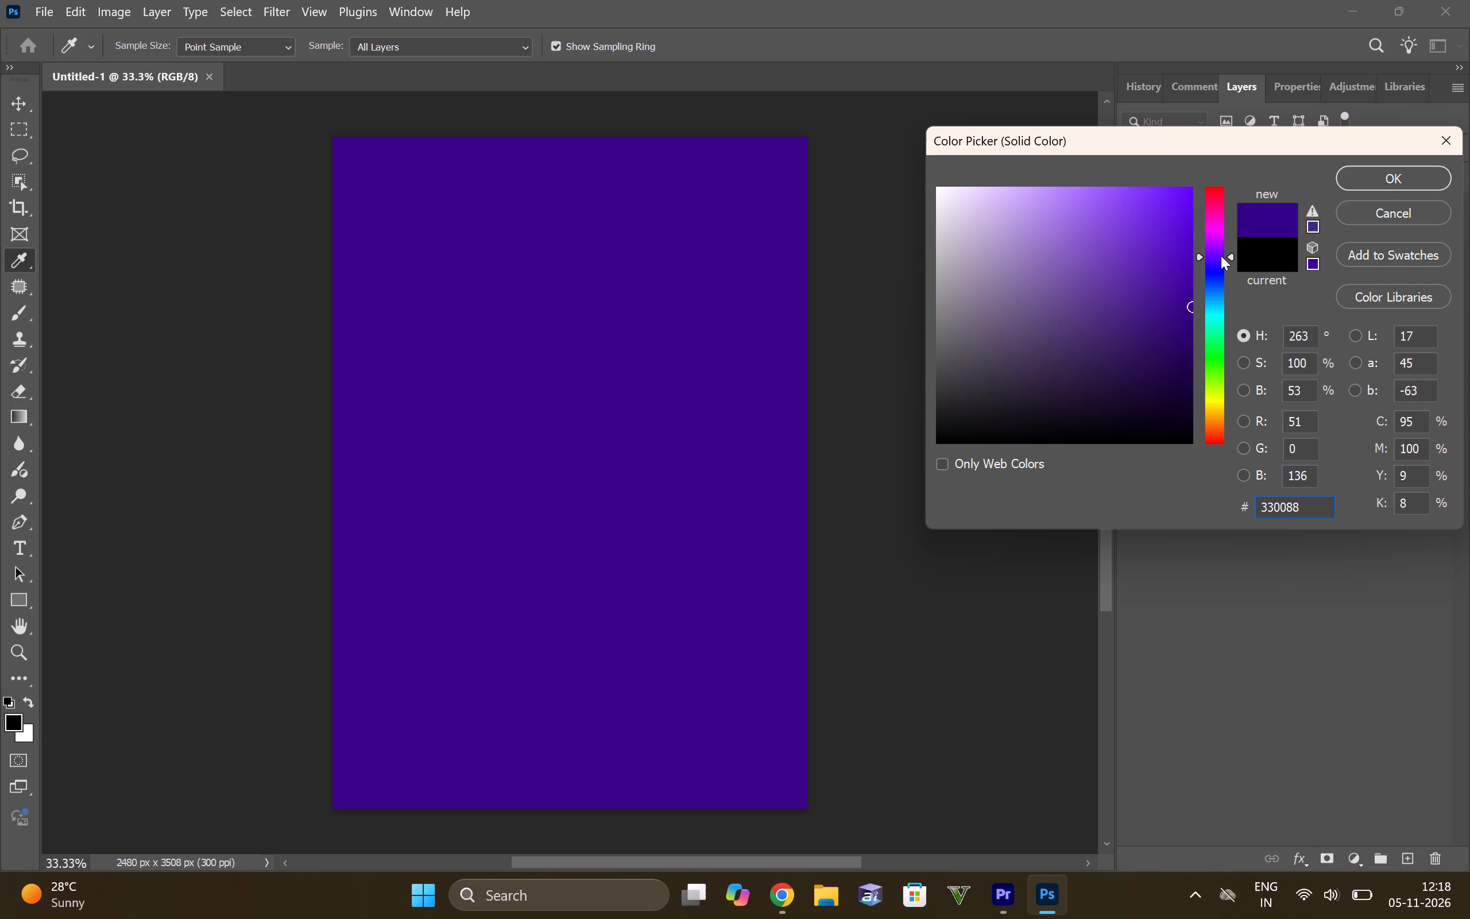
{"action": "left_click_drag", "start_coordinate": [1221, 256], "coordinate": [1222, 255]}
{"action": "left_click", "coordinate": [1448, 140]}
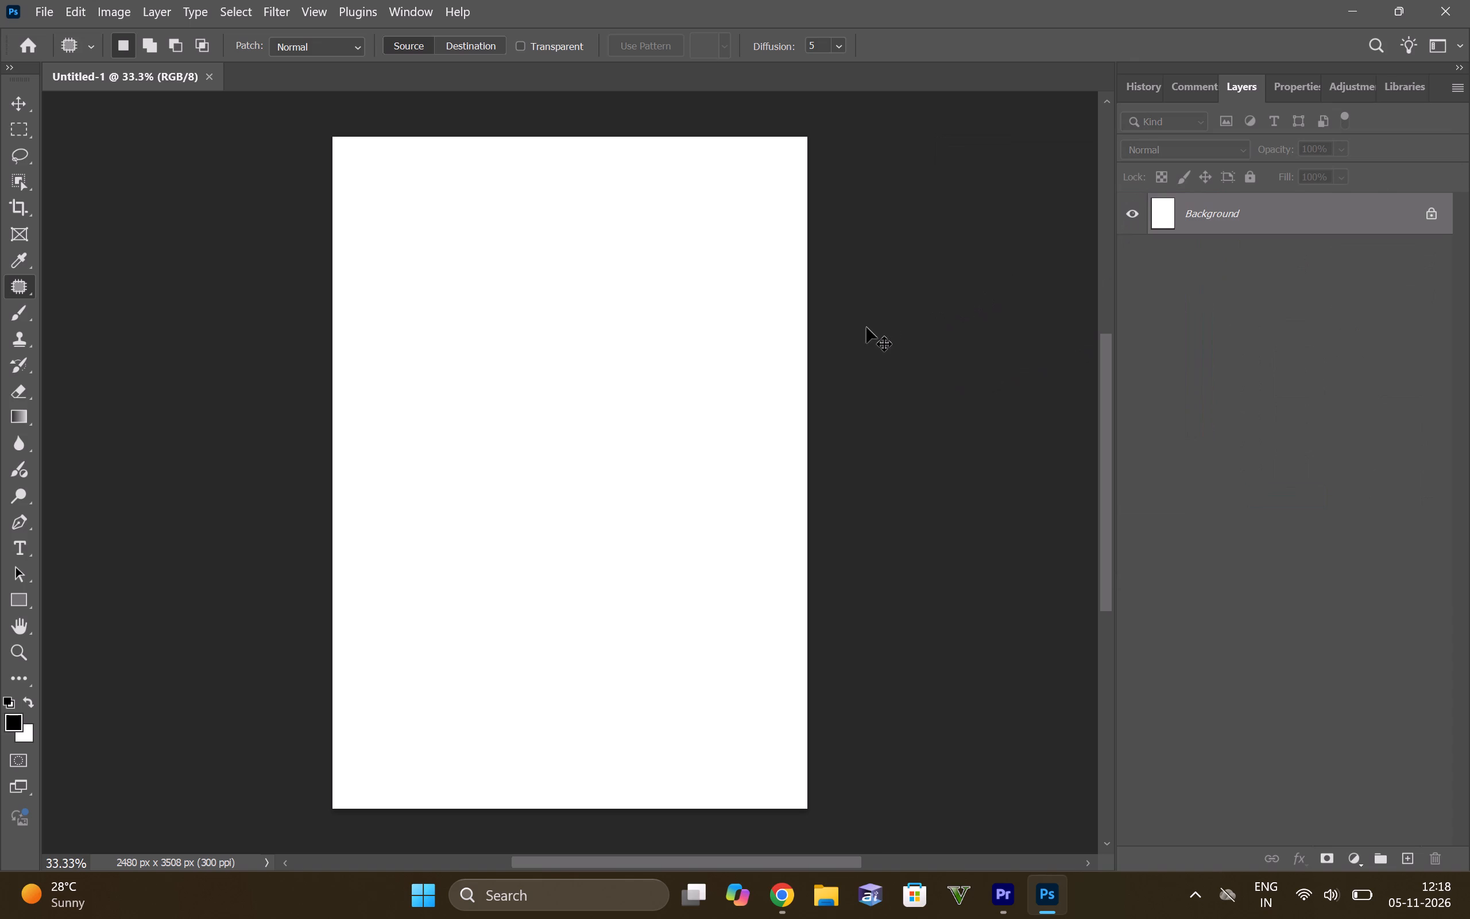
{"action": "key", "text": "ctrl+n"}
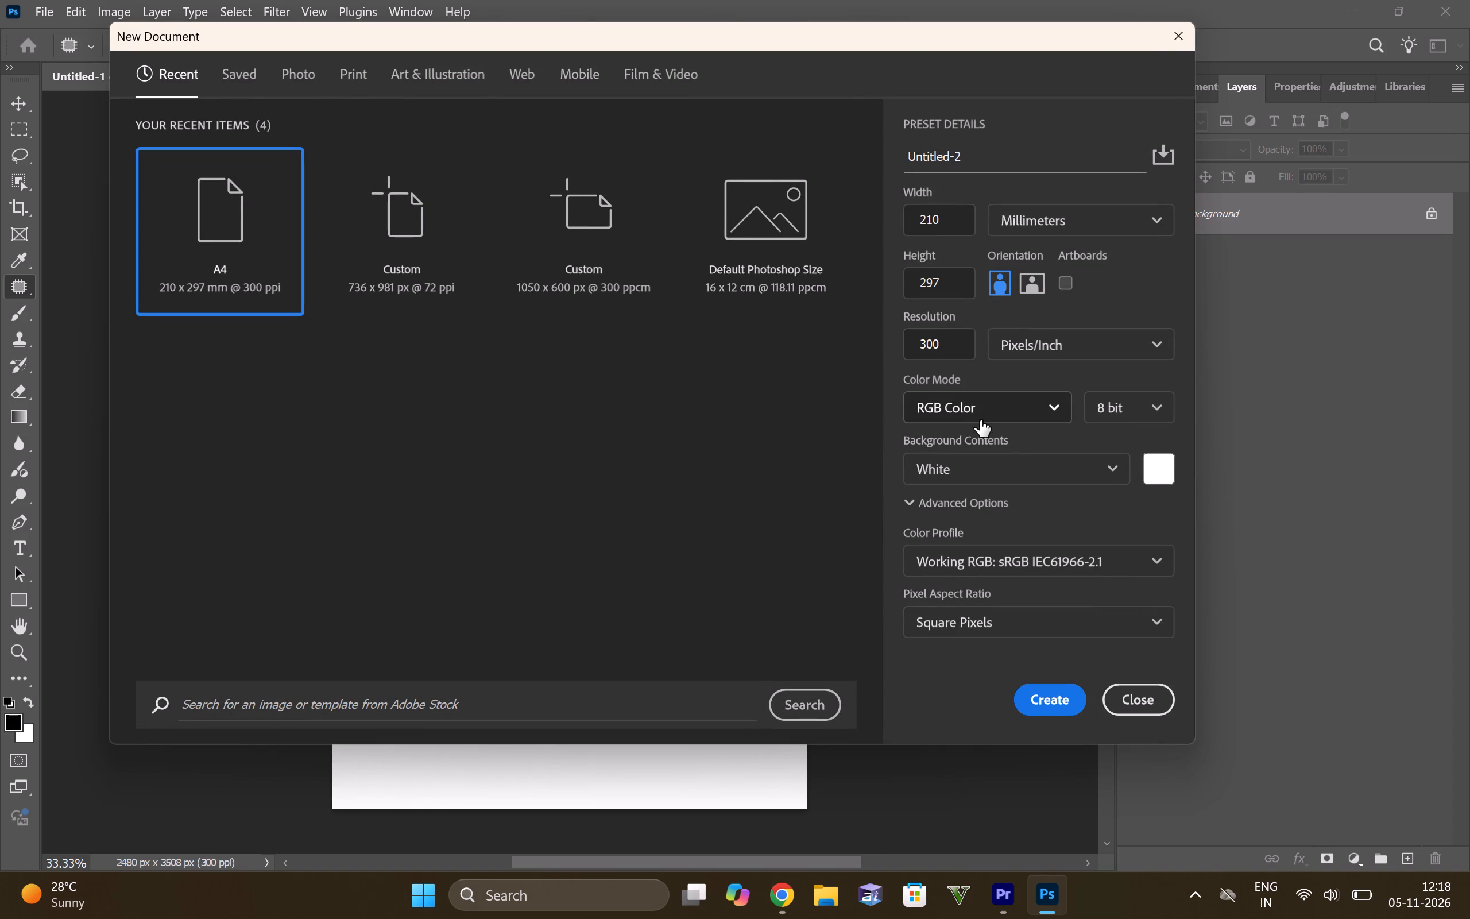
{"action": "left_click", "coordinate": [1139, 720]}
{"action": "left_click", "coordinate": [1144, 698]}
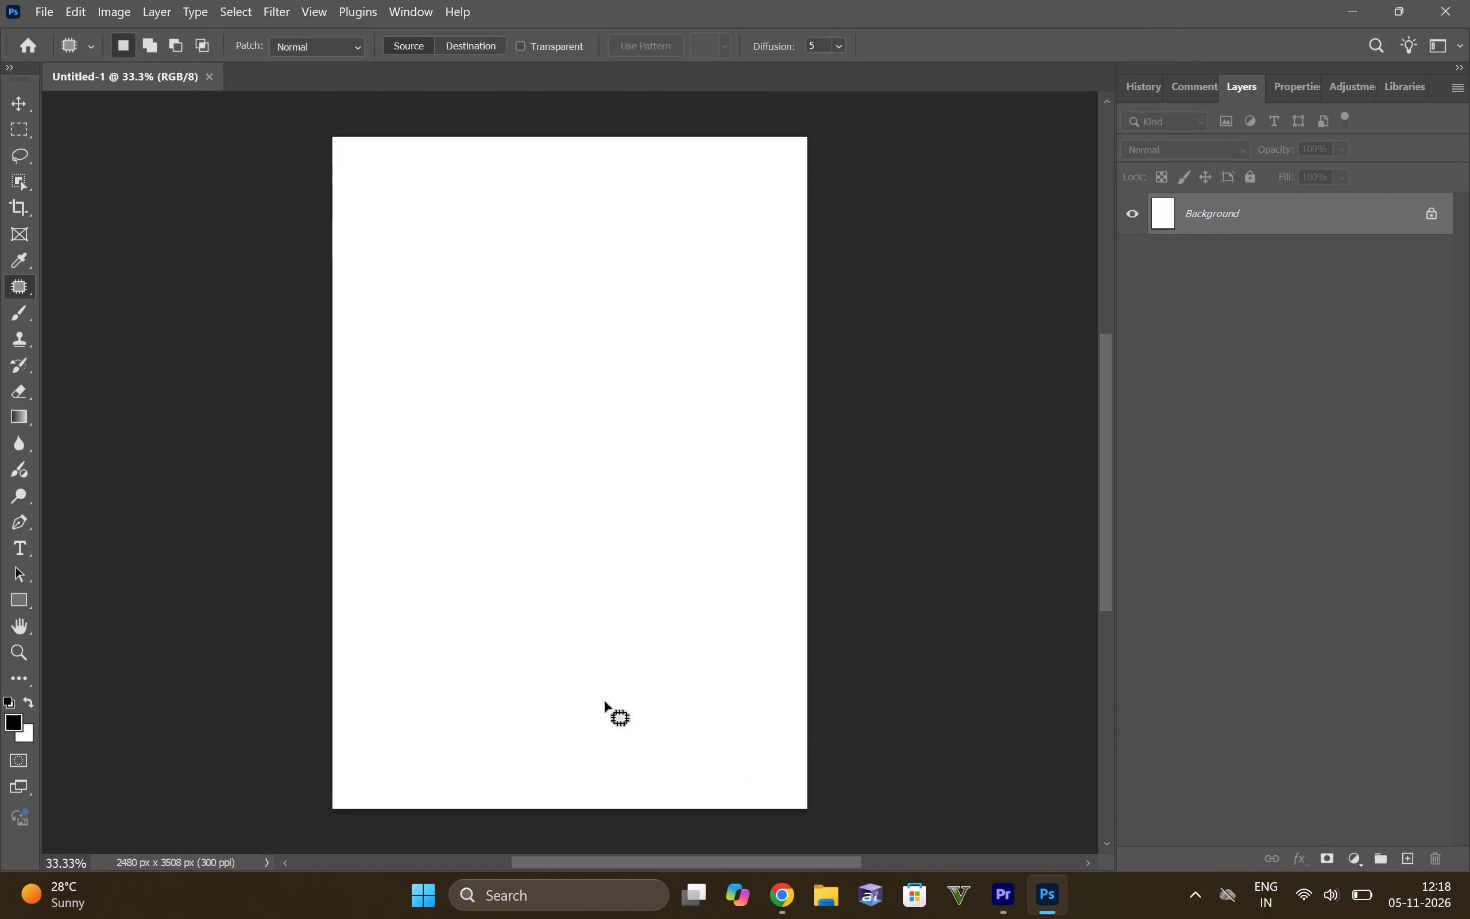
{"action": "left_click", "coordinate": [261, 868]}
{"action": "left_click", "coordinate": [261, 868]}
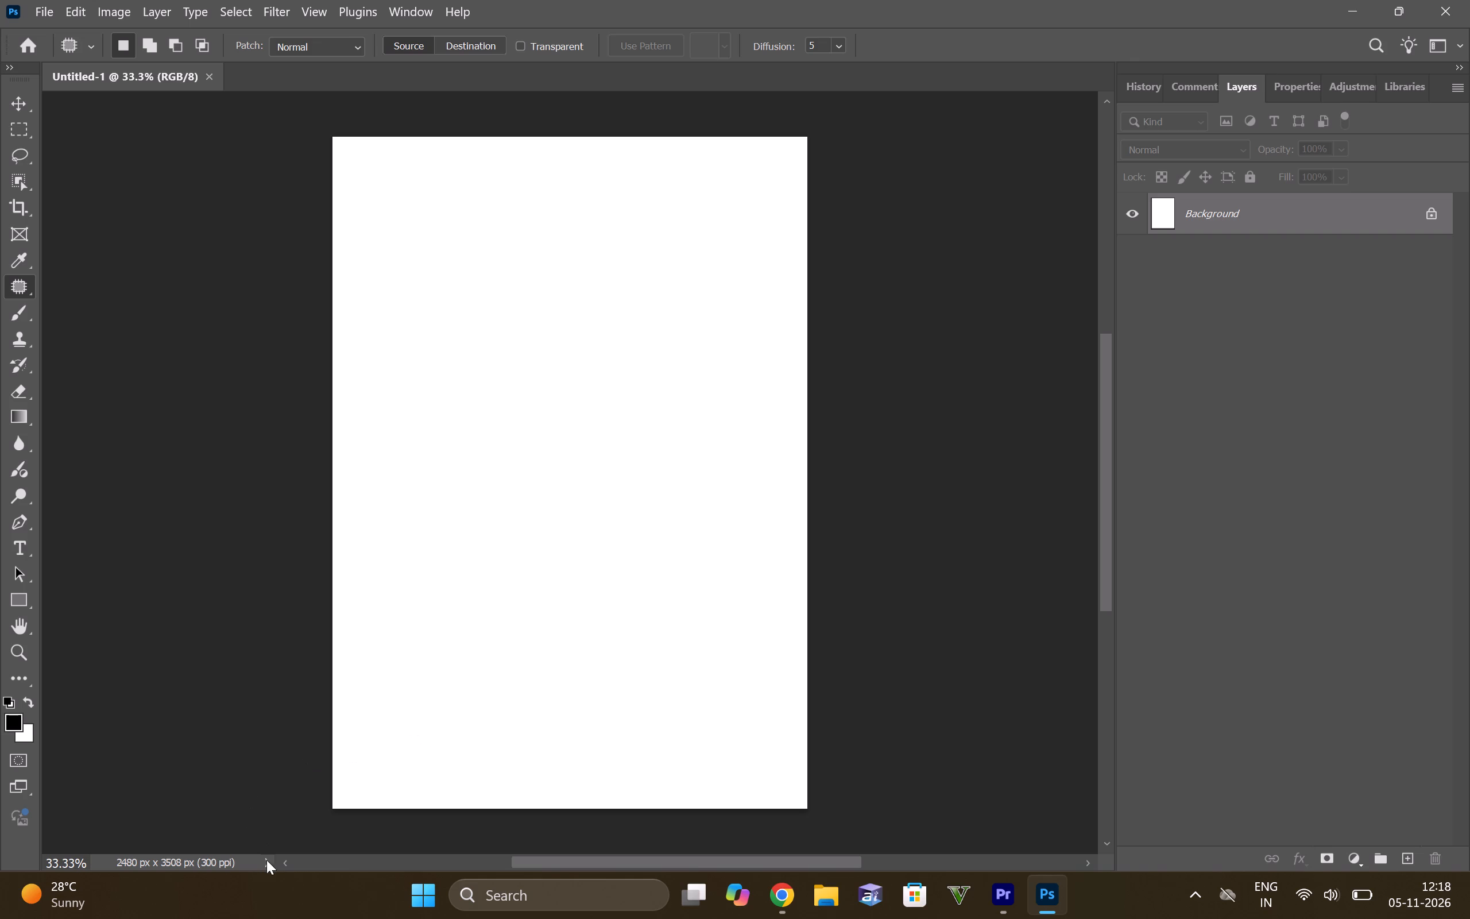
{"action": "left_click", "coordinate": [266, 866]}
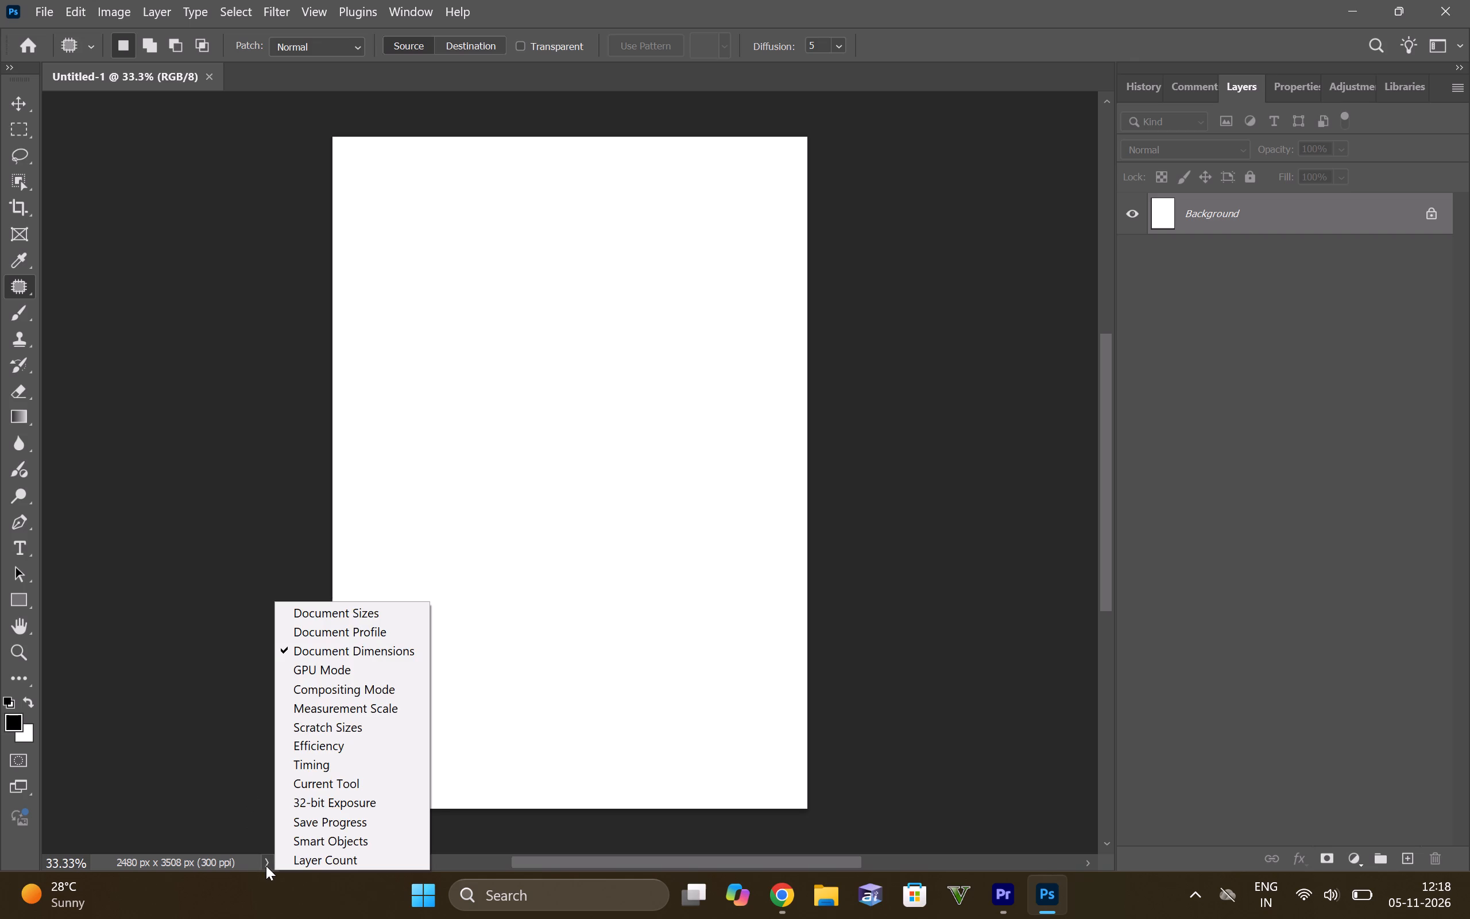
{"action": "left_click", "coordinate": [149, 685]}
Start a Solid Color fill layer above the Background layer and set its colour to dark purple #4d0458.
{"action": "left_click", "coordinate": [1227, 218]}
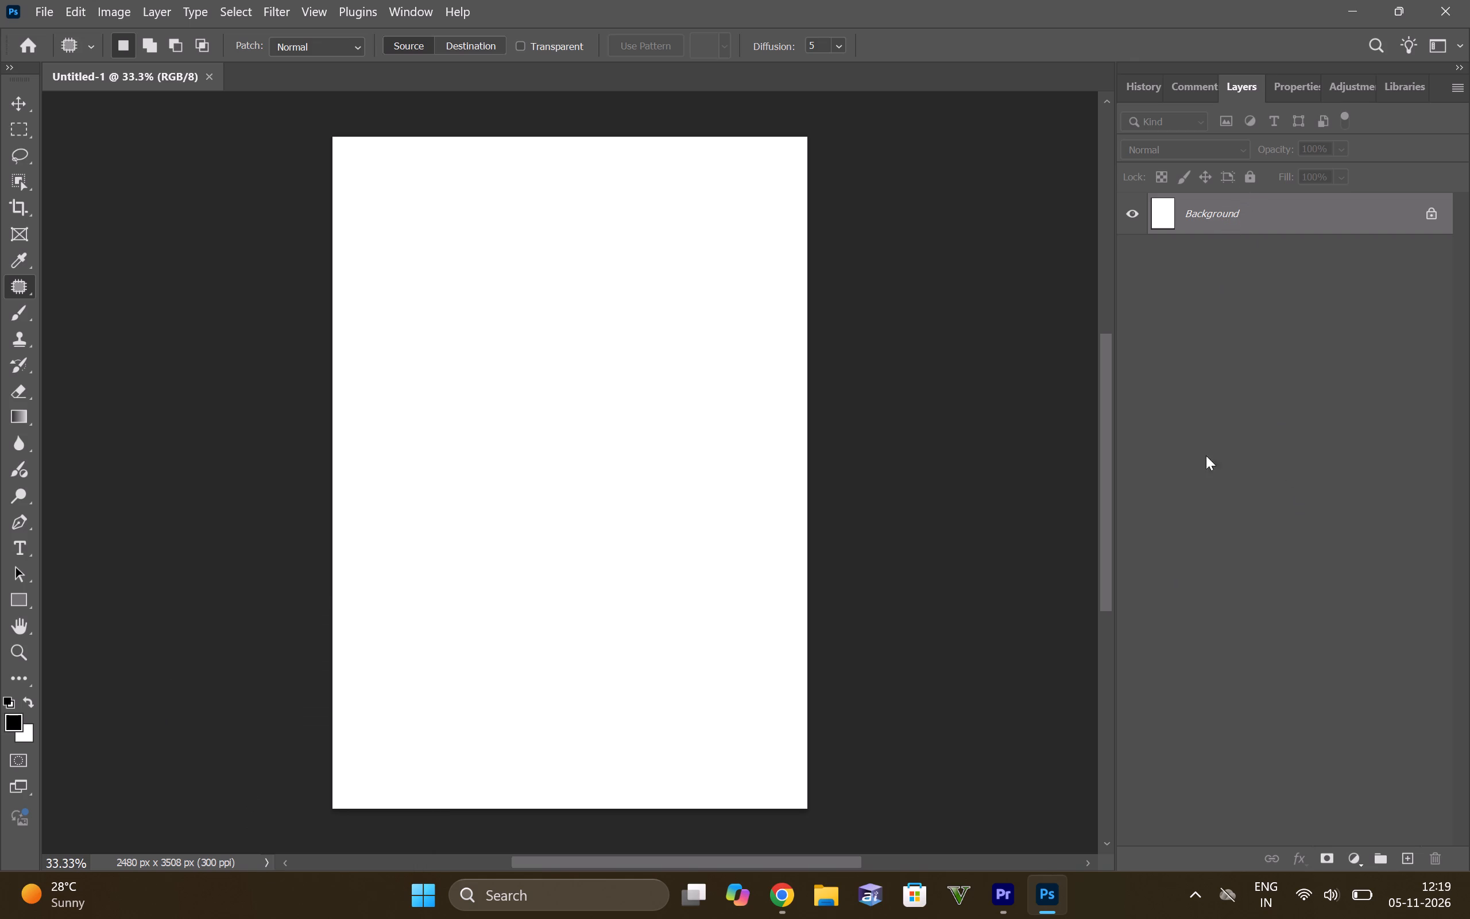
{"action": "left_click", "coordinate": [1352, 866]}
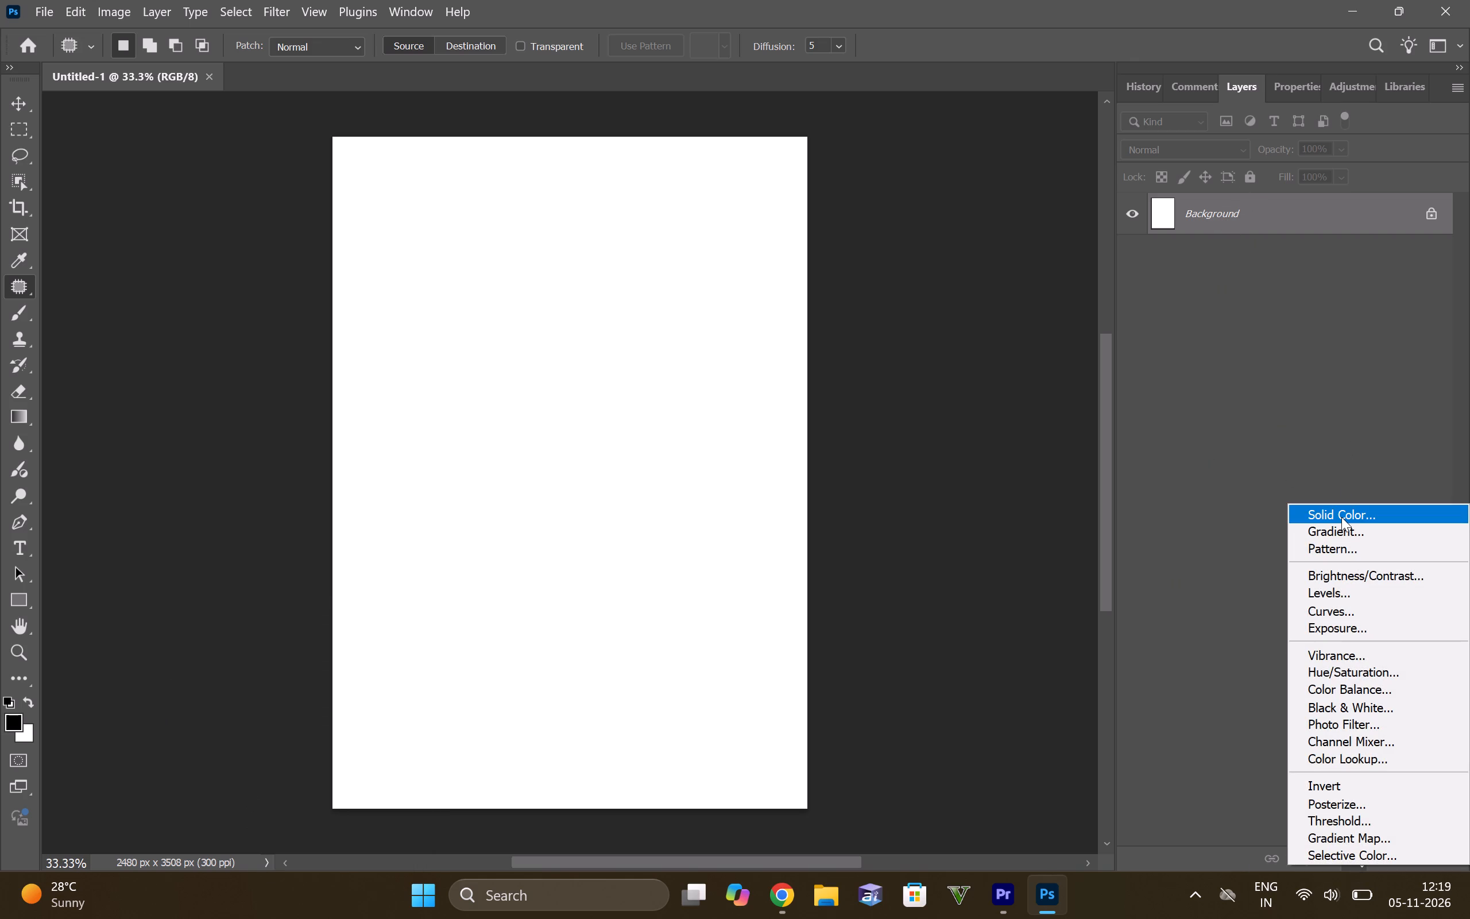
{"action": "left_click", "coordinate": [1341, 517]}
{"action": "left_click_drag", "start_coordinate": [1160, 274], "coordinate": [1177, 248]}
{"action": "left_click_drag", "start_coordinate": [1209, 240], "coordinate": [1218, 240]}
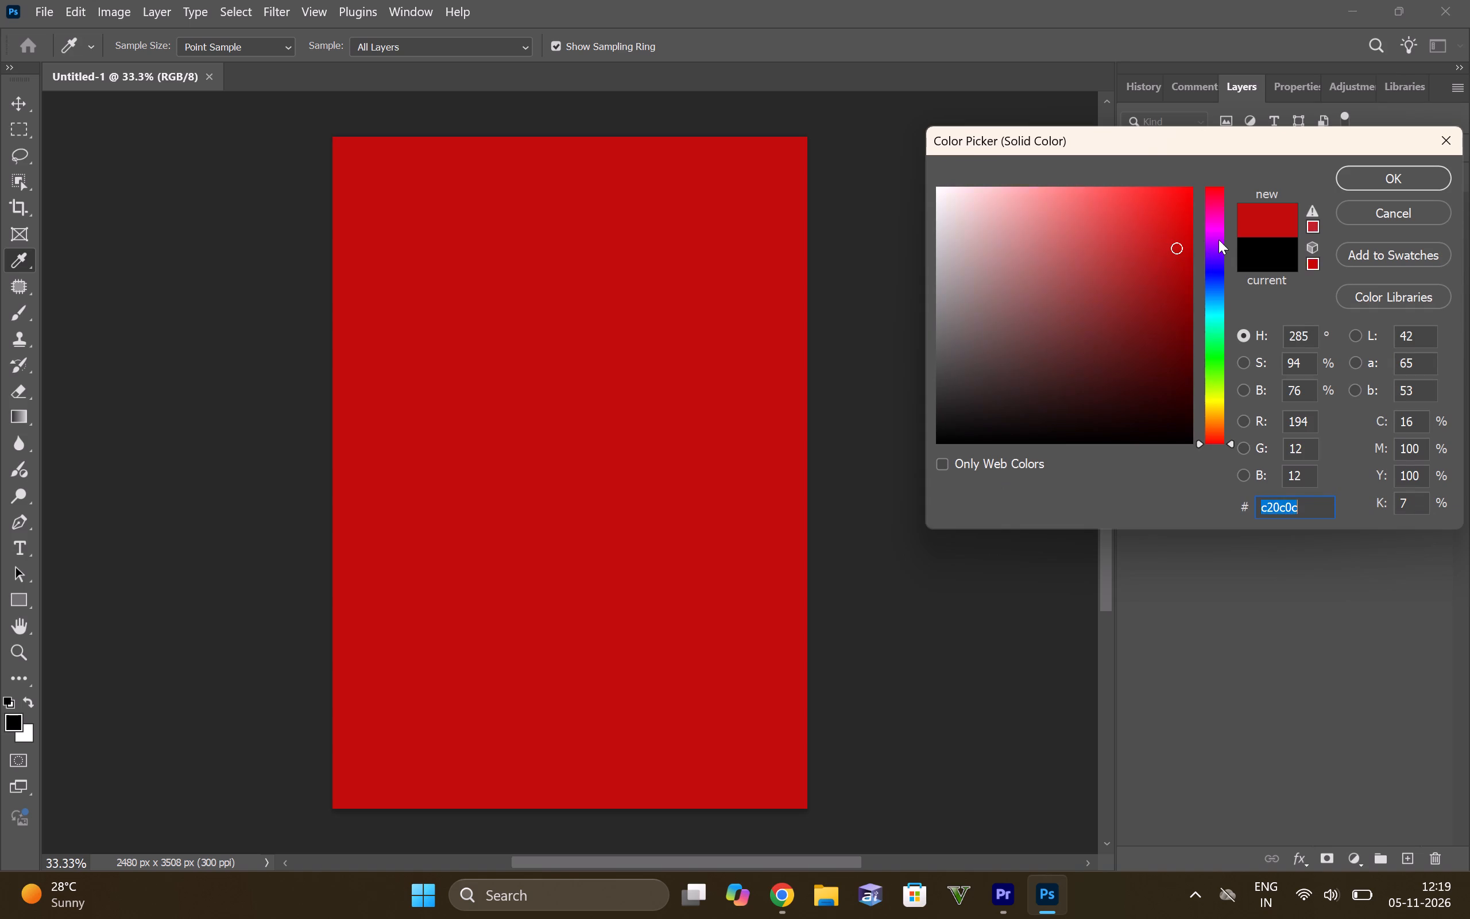
{"action": "left_click_drag", "start_coordinate": [1218, 240], "coordinate": [1220, 235]}
{"action": "left_click_drag", "start_coordinate": [1174, 213], "coordinate": [1111, 244]}
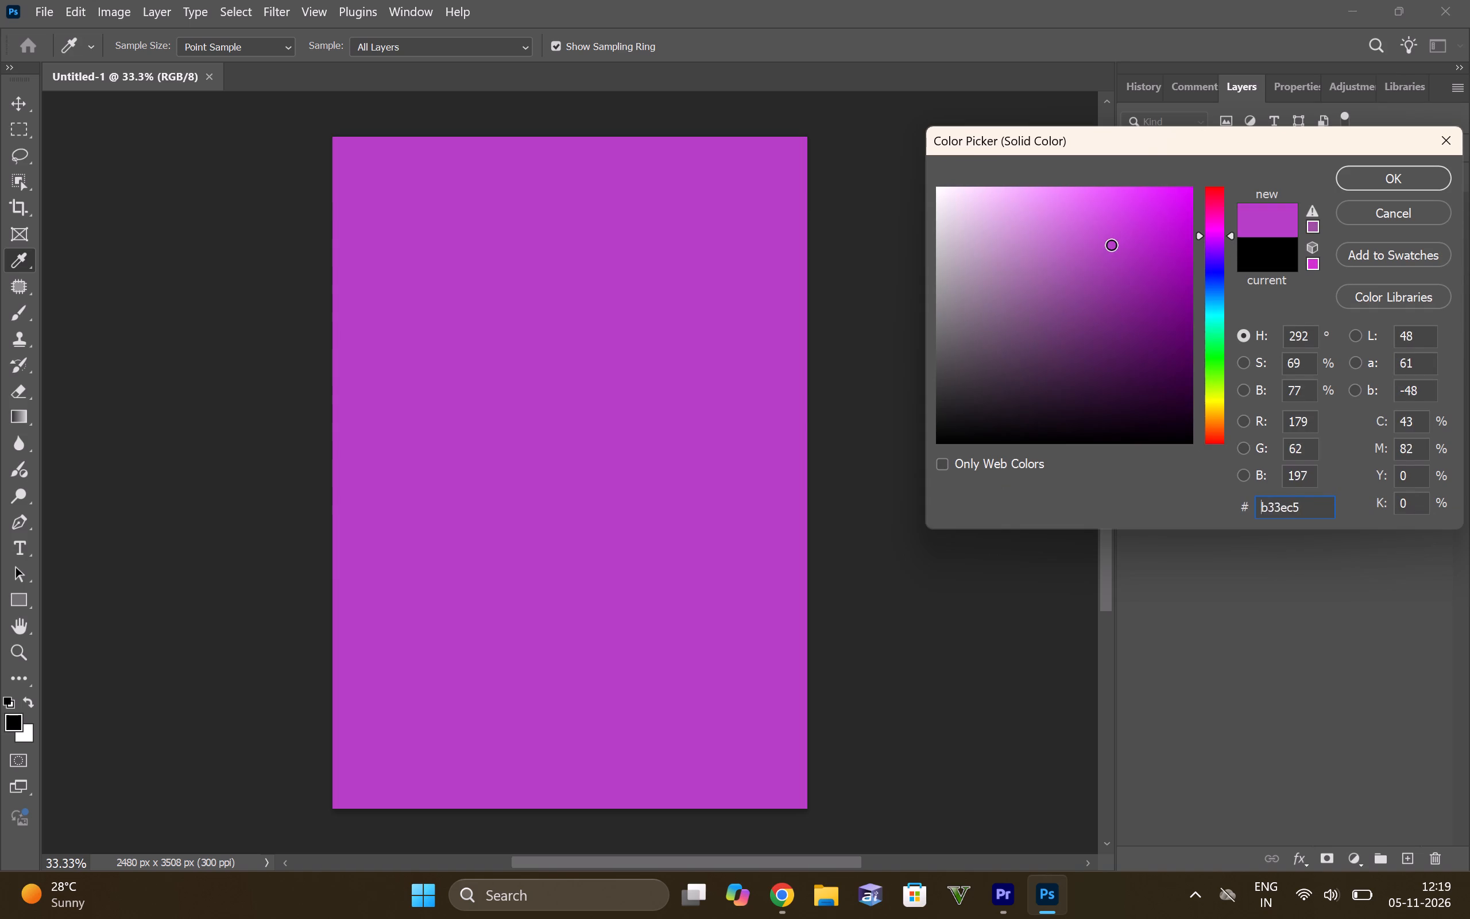
{"action": "left_click_drag", "start_coordinate": [1111, 244], "coordinate": [1110, 353]}
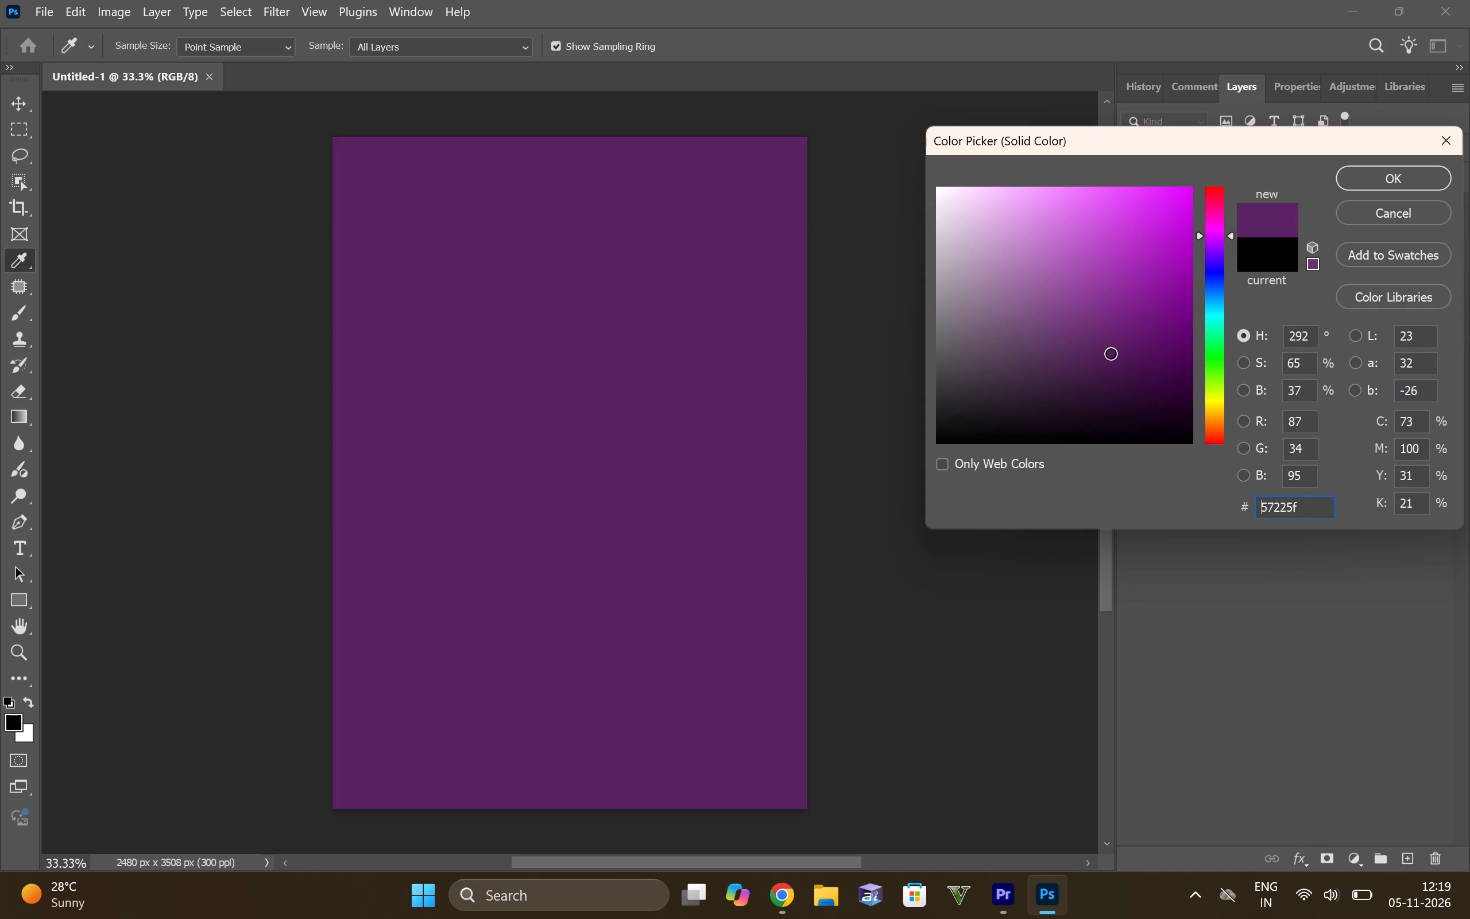
{"action": "left_click_drag", "start_coordinate": [1110, 353], "coordinate": [1181, 354]}
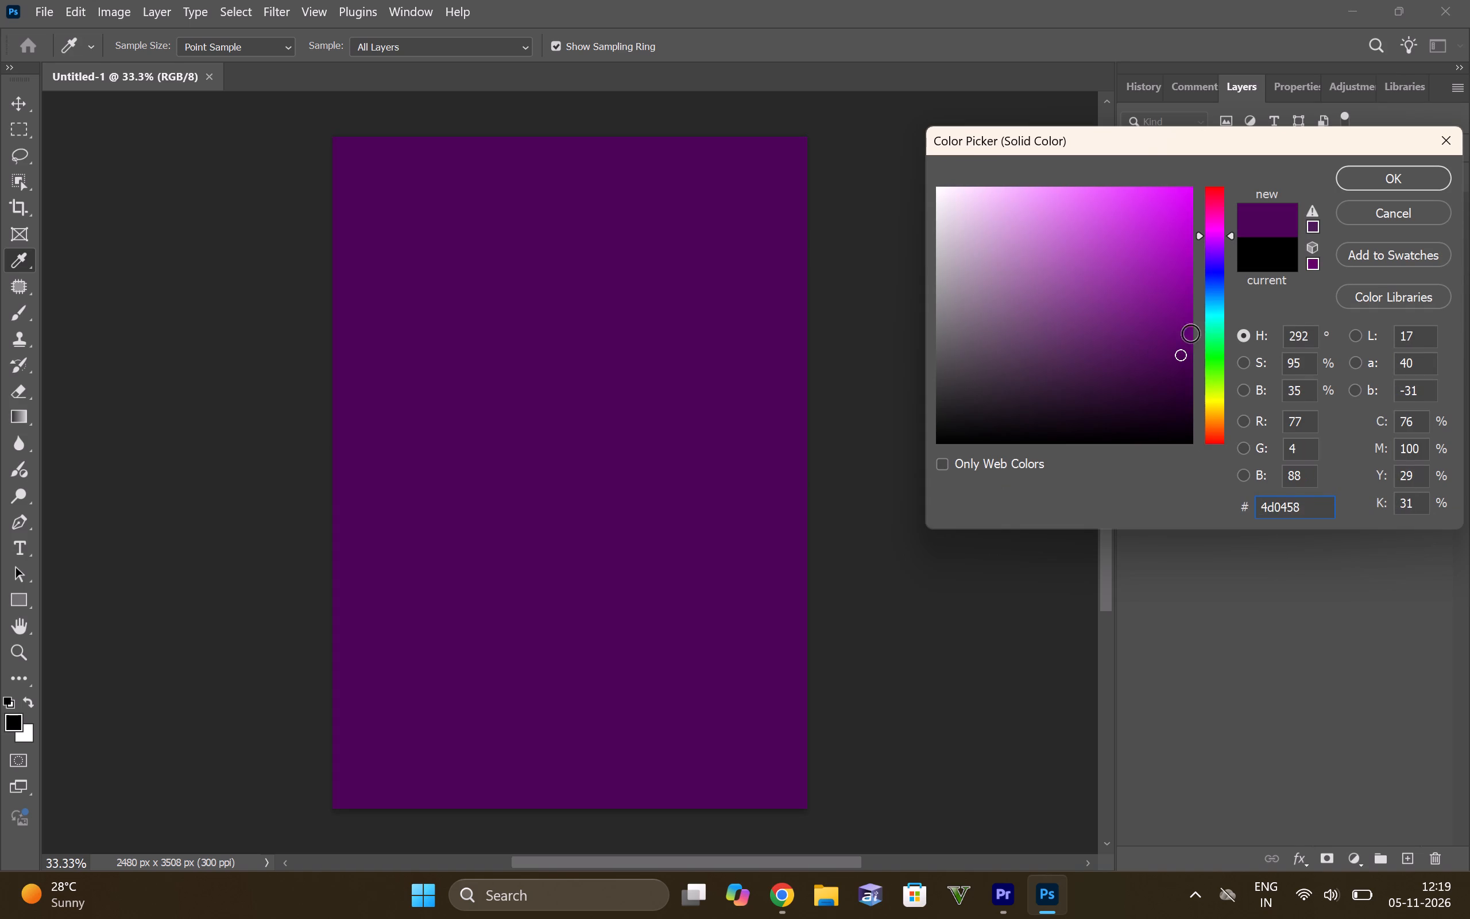
Shift the fill's hue to 304° and adjust the shade to about 90% saturation and 60% brightness.
{"action": "left_click_drag", "start_coordinate": [1231, 235], "coordinate": [1231, 240]}
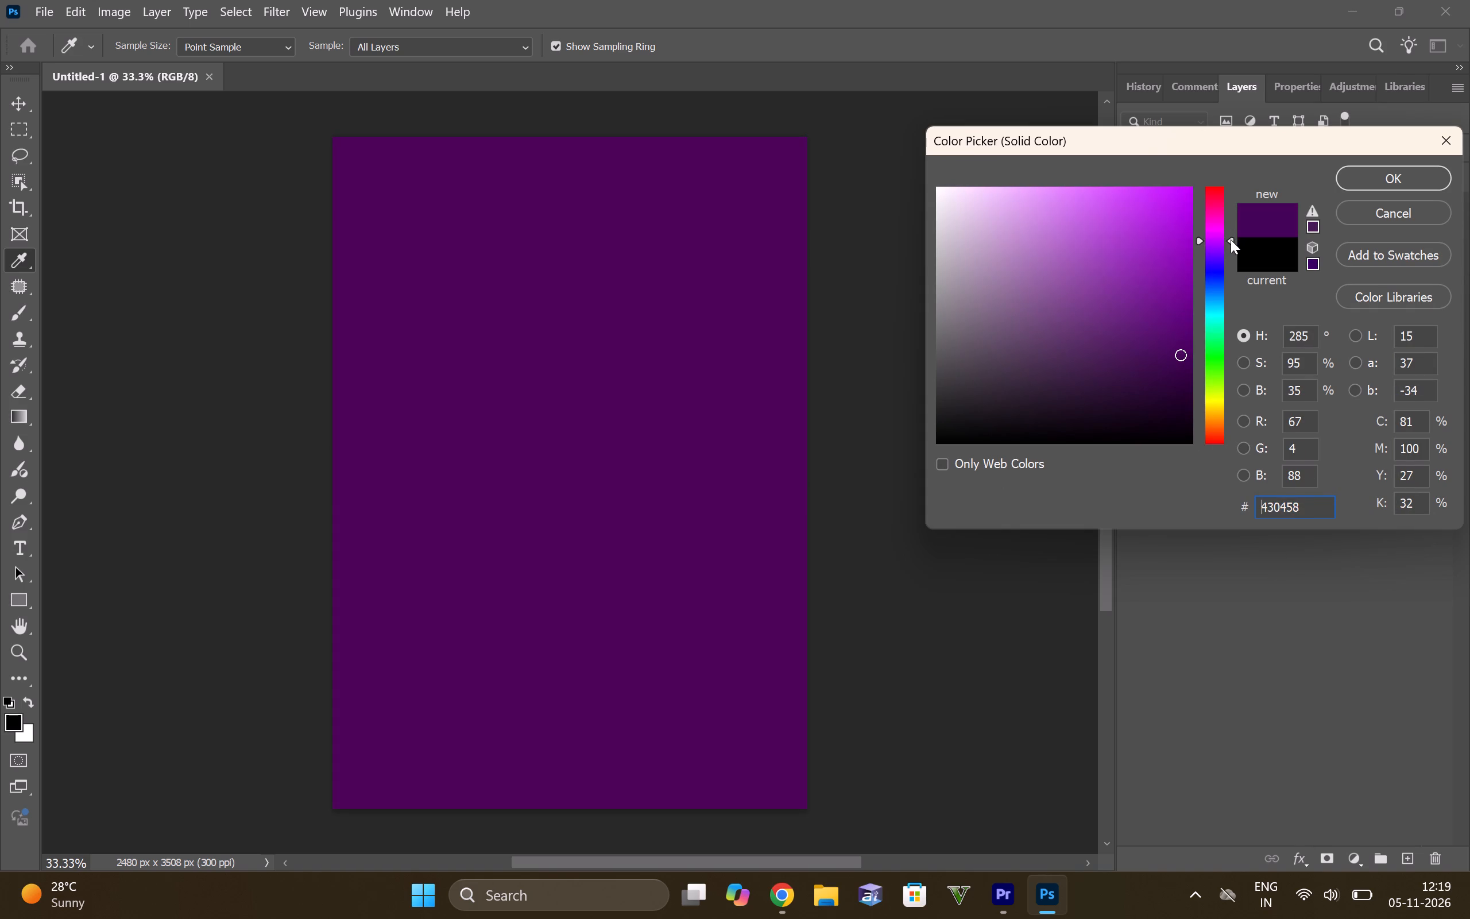
{"action": "left_click_drag", "start_coordinate": [1231, 240], "coordinate": [1225, 223]}
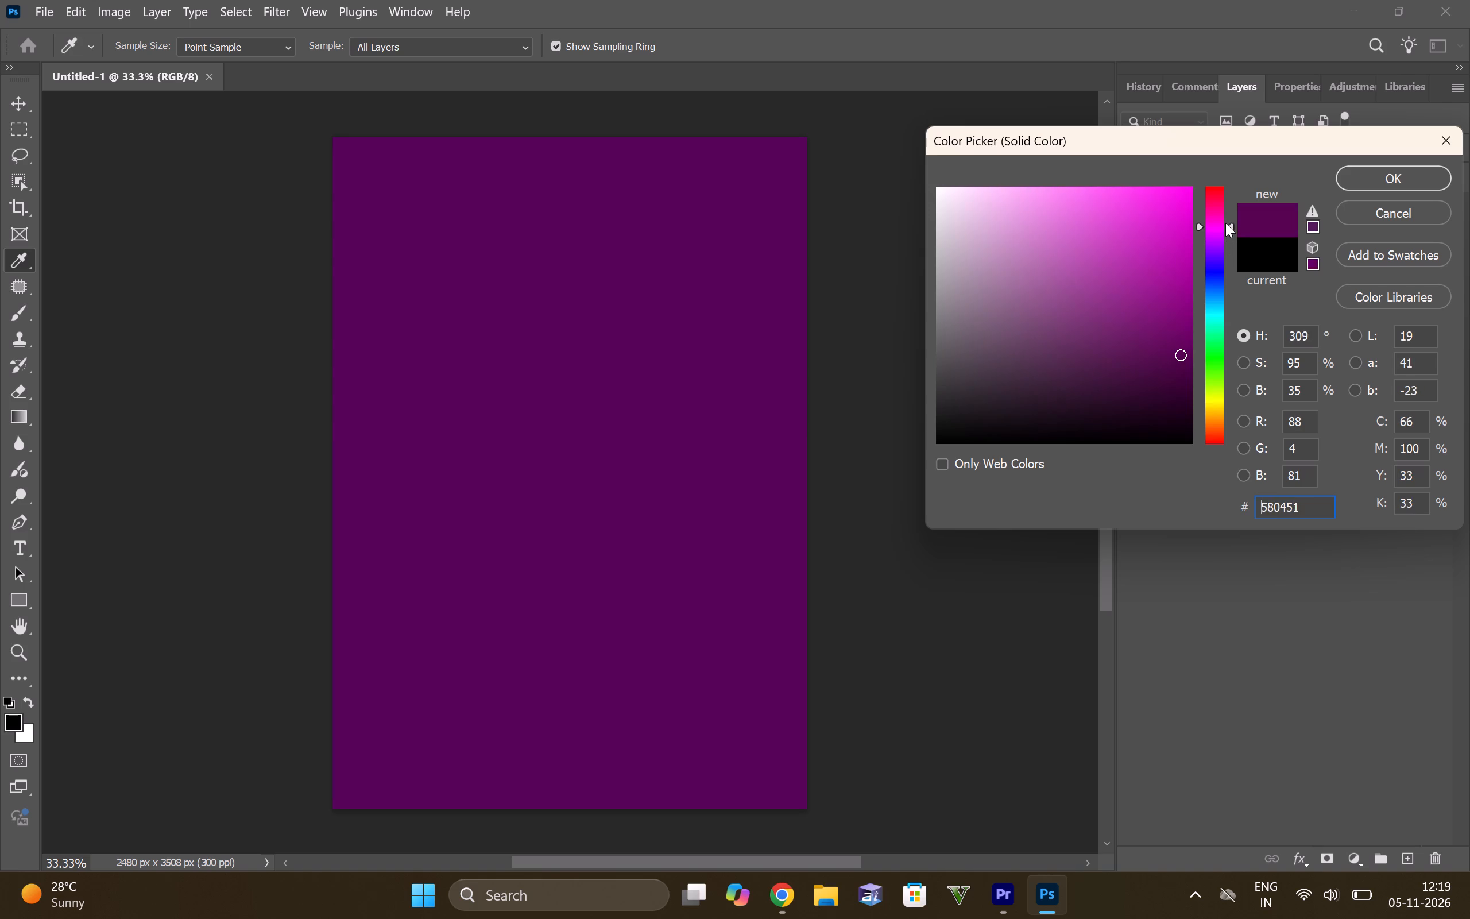
{"action": "left_click_drag", "start_coordinate": [1225, 223], "coordinate": [1223, 227]}
{"action": "left_click_drag", "start_coordinate": [1185, 357], "coordinate": [1161, 306]}
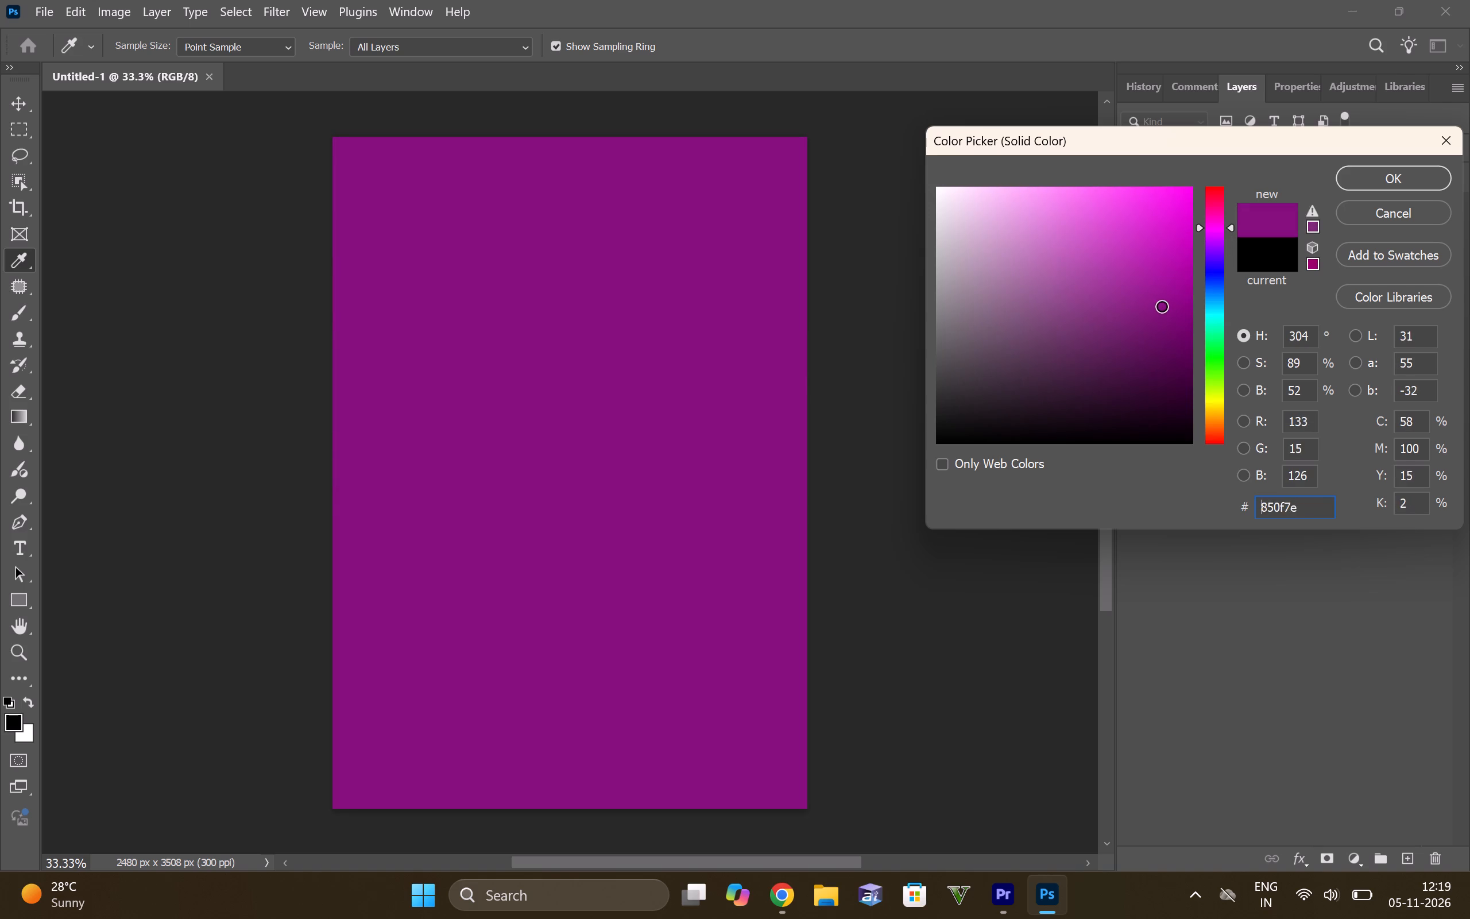
{"action": "left_click_drag", "start_coordinate": [1161, 306], "coordinate": [1171, 289]}
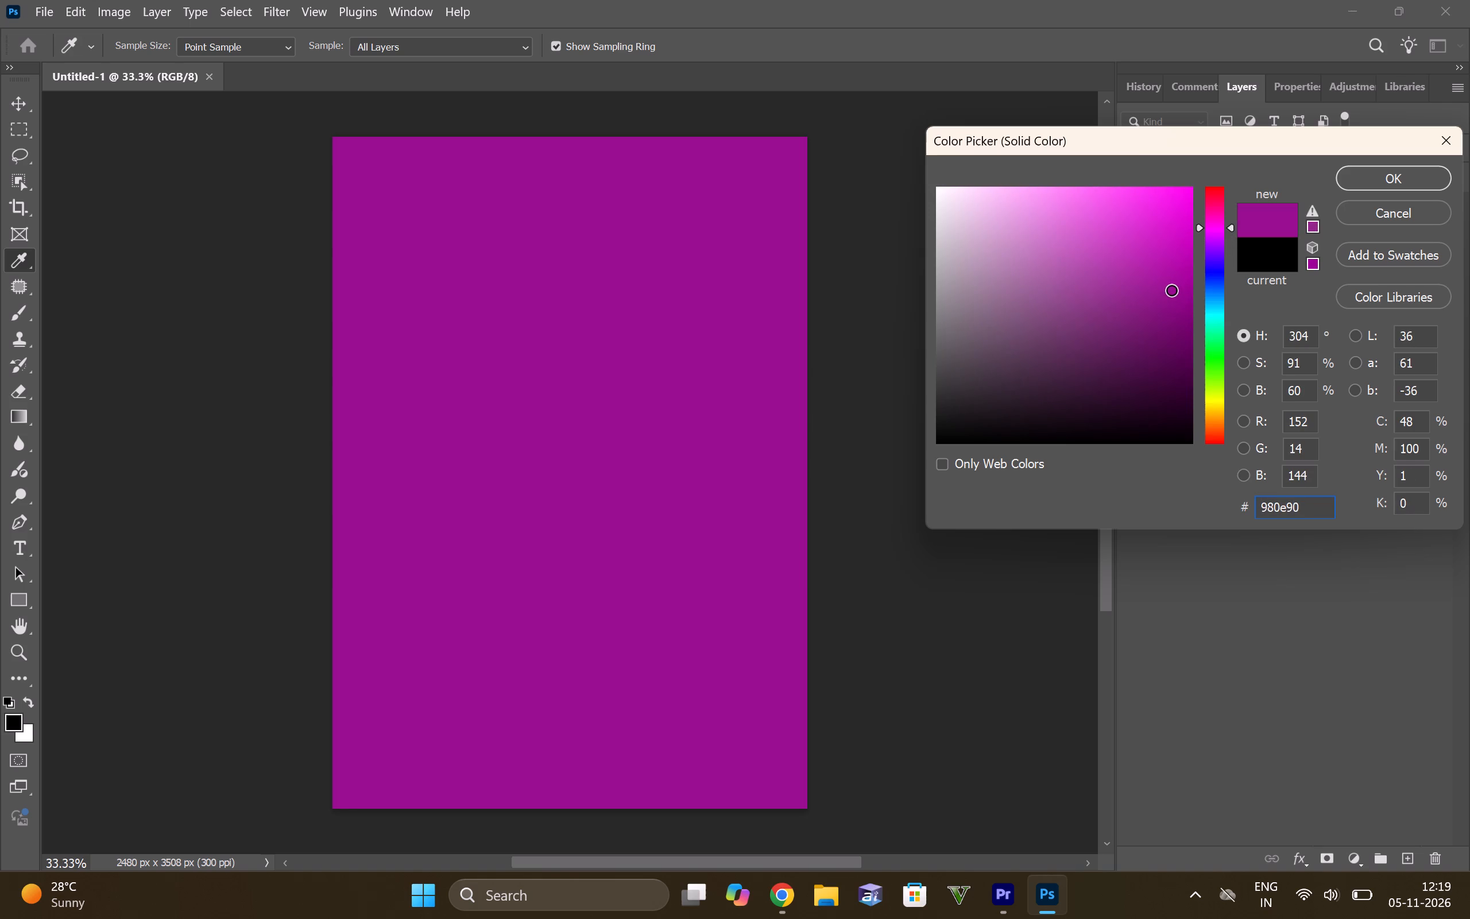
{"action": "left_click_drag", "start_coordinate": [1171, 289], "coordinate": [1190, 319]}
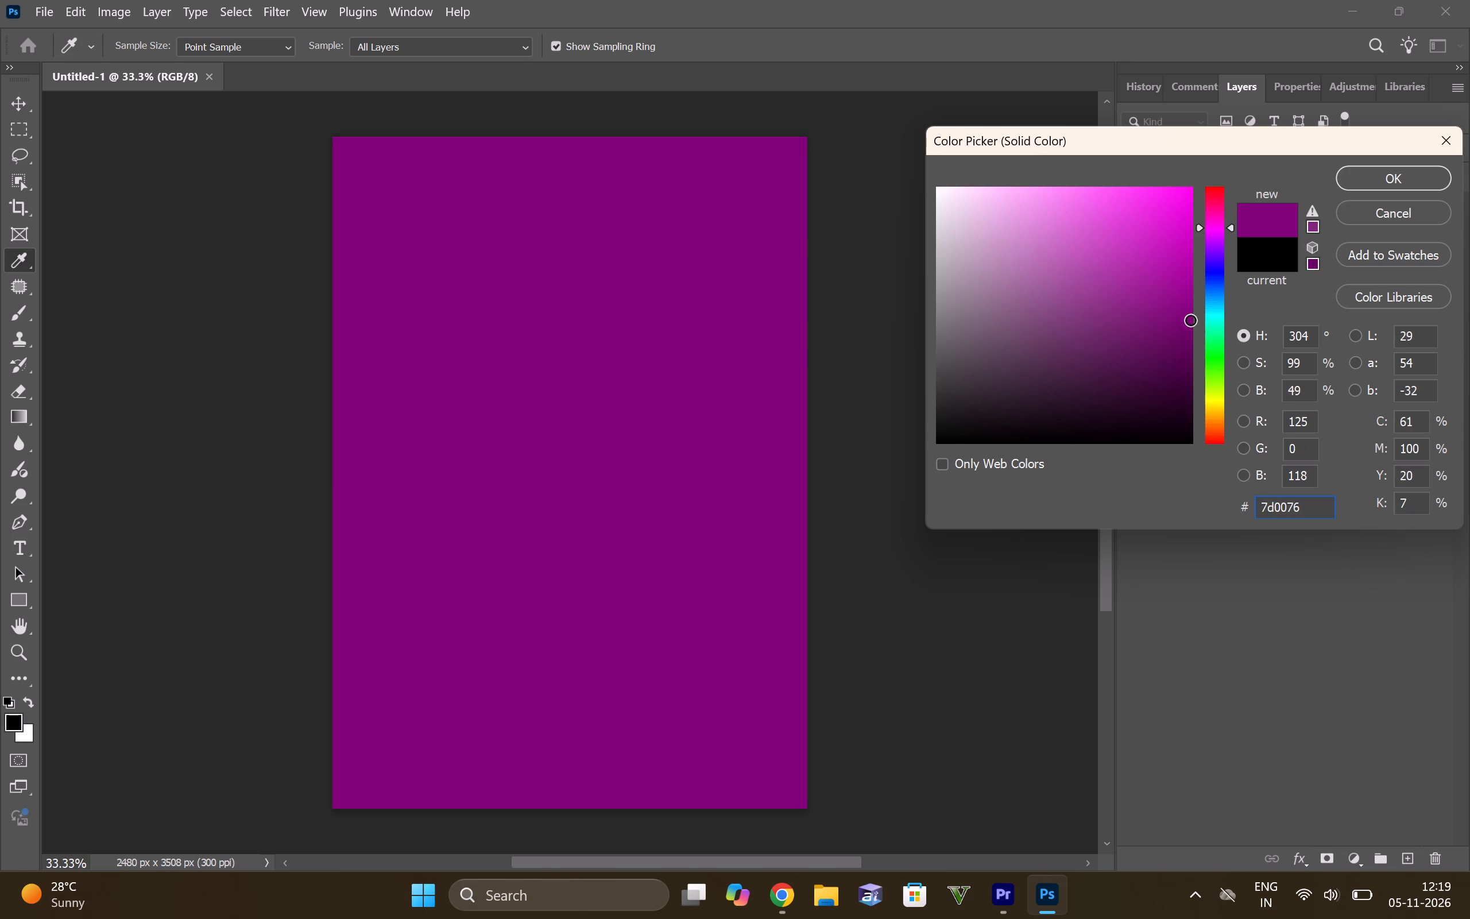
{"action": "left_click_drag", "start_coordinate": [1190, 319], "coordinate": [1148, 291]}
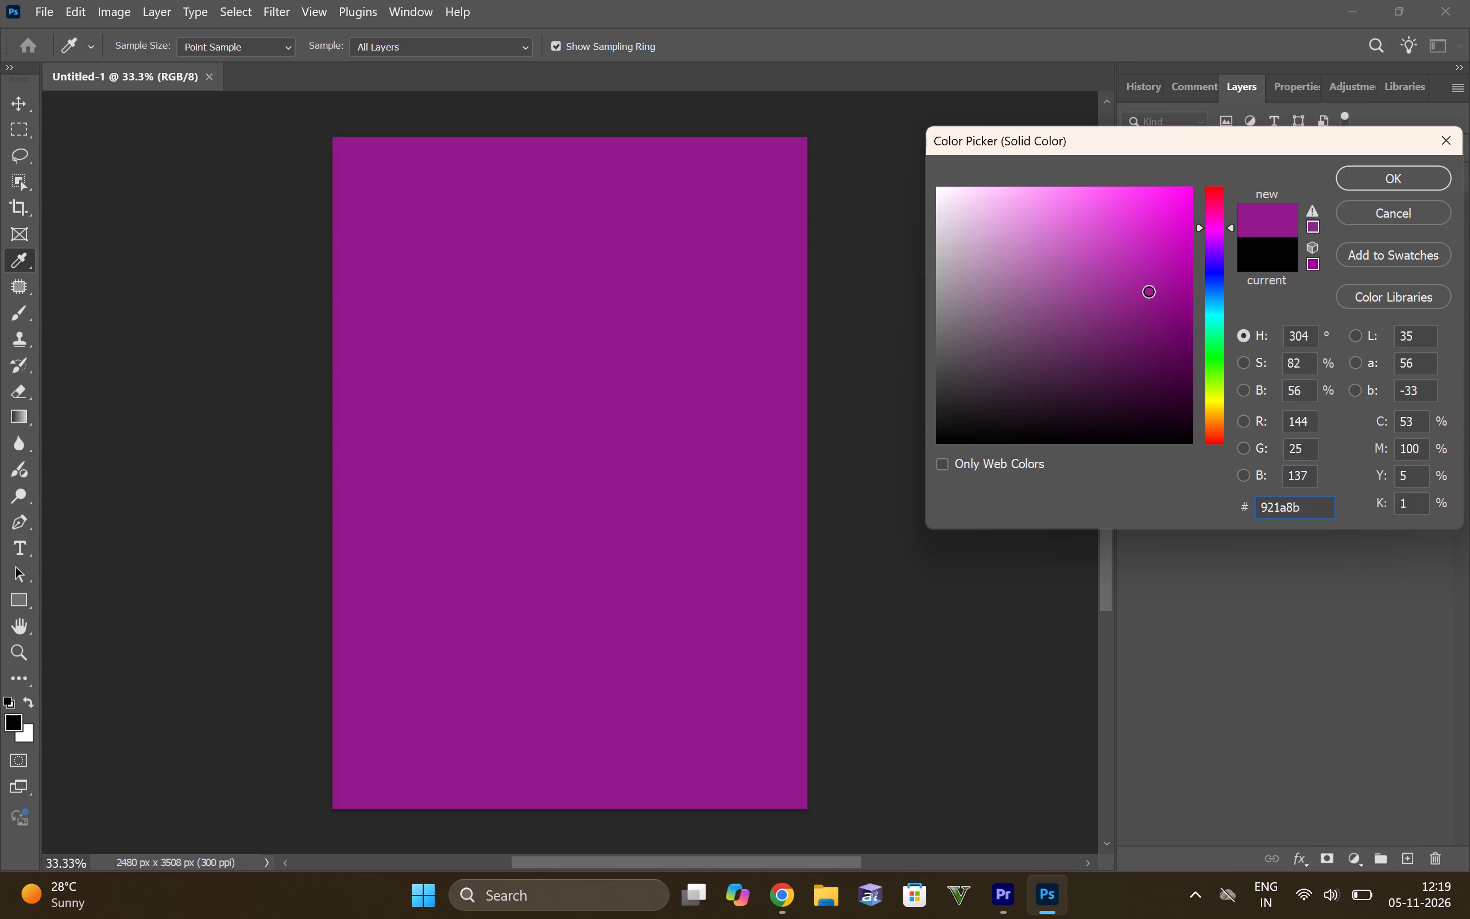
{"action": "left_click_drag", "start_coordinate": [1148, 291], "coordinate": [1168, 289]}
Try violet, blue and green hues for the fill, ending on deep blue #0f1c99.
{"action": "left_click_drag", "start_coordinate": [1197, 229], "coordinate": [1192, 253]}
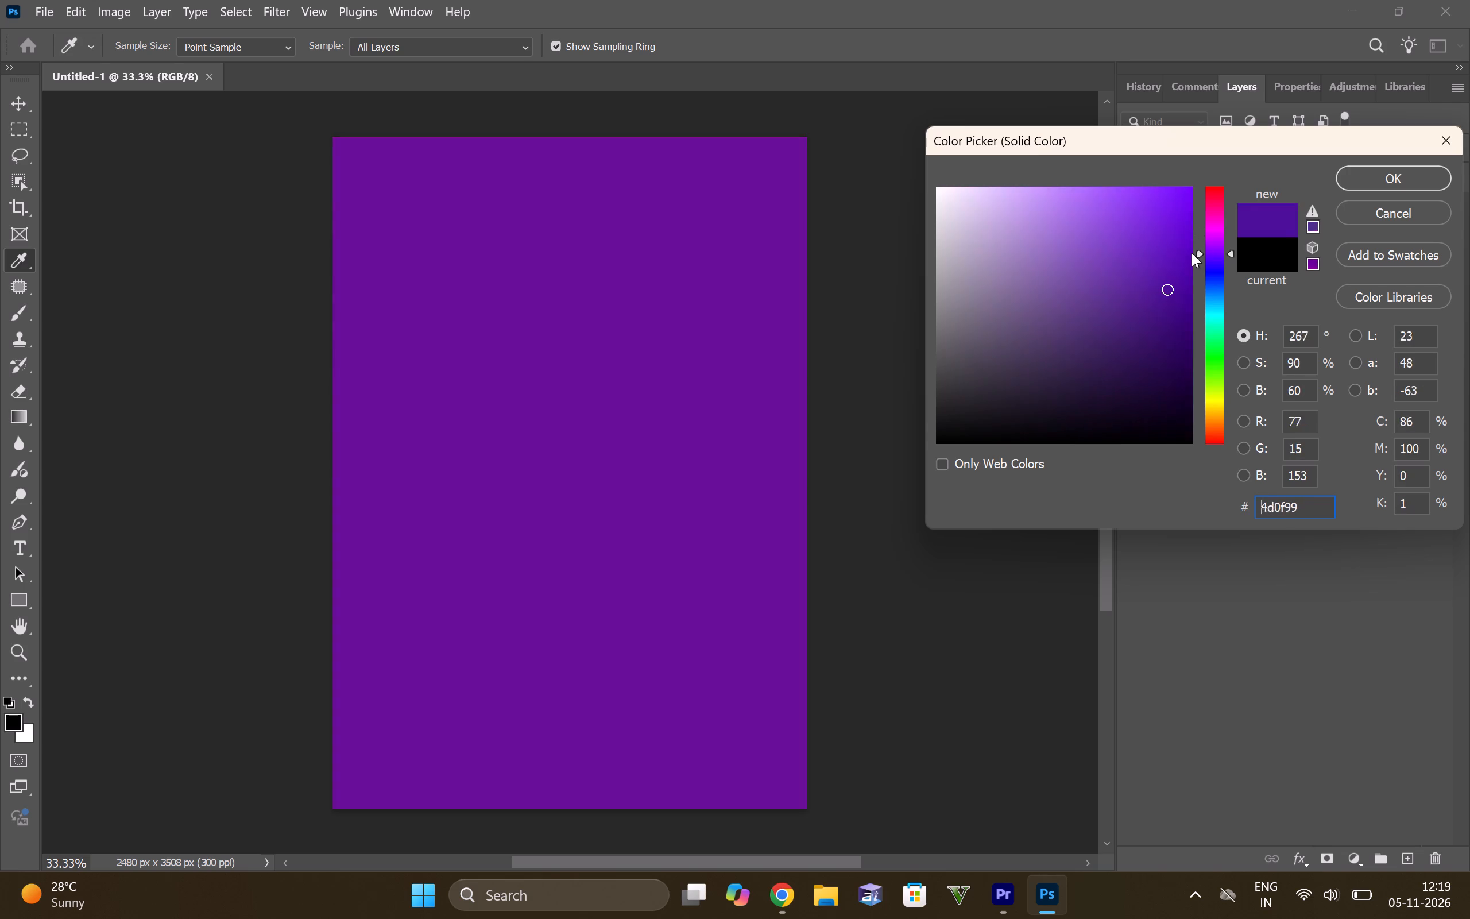
{"action": "left_click_drag", "start_coordinate": [1192, 253], "coordinate": [1199, 300]}
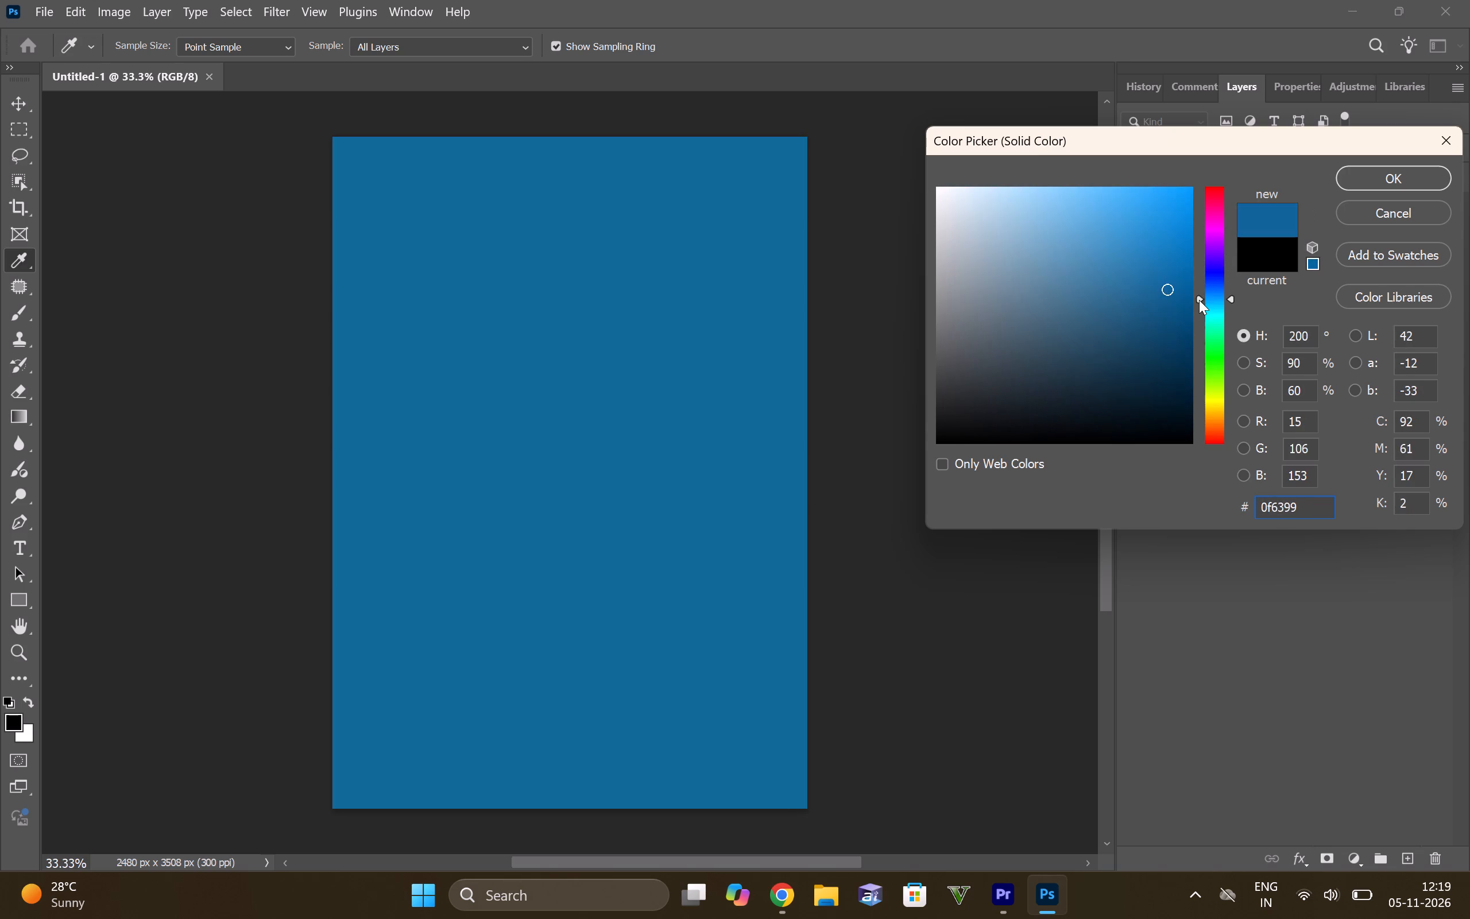
{"action": "left_click_drag", "start_coordinate": [1199, 300], "coordinate": [1193, 333]}
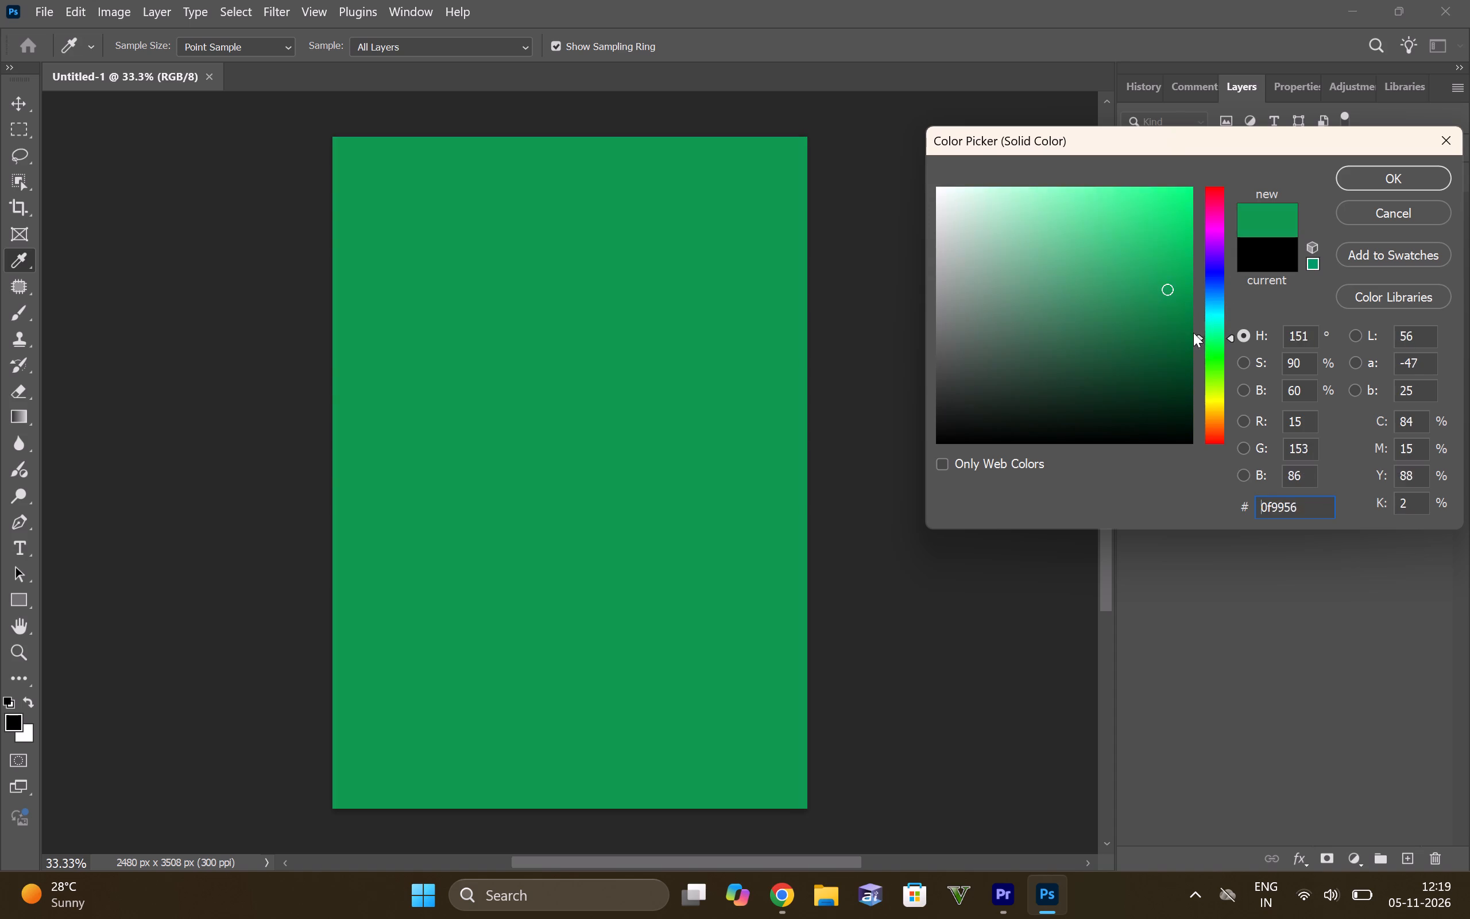
{"action": "left_click_drag", "start_coordinate": [1193, 333], "coordinate": [1185, 276]}
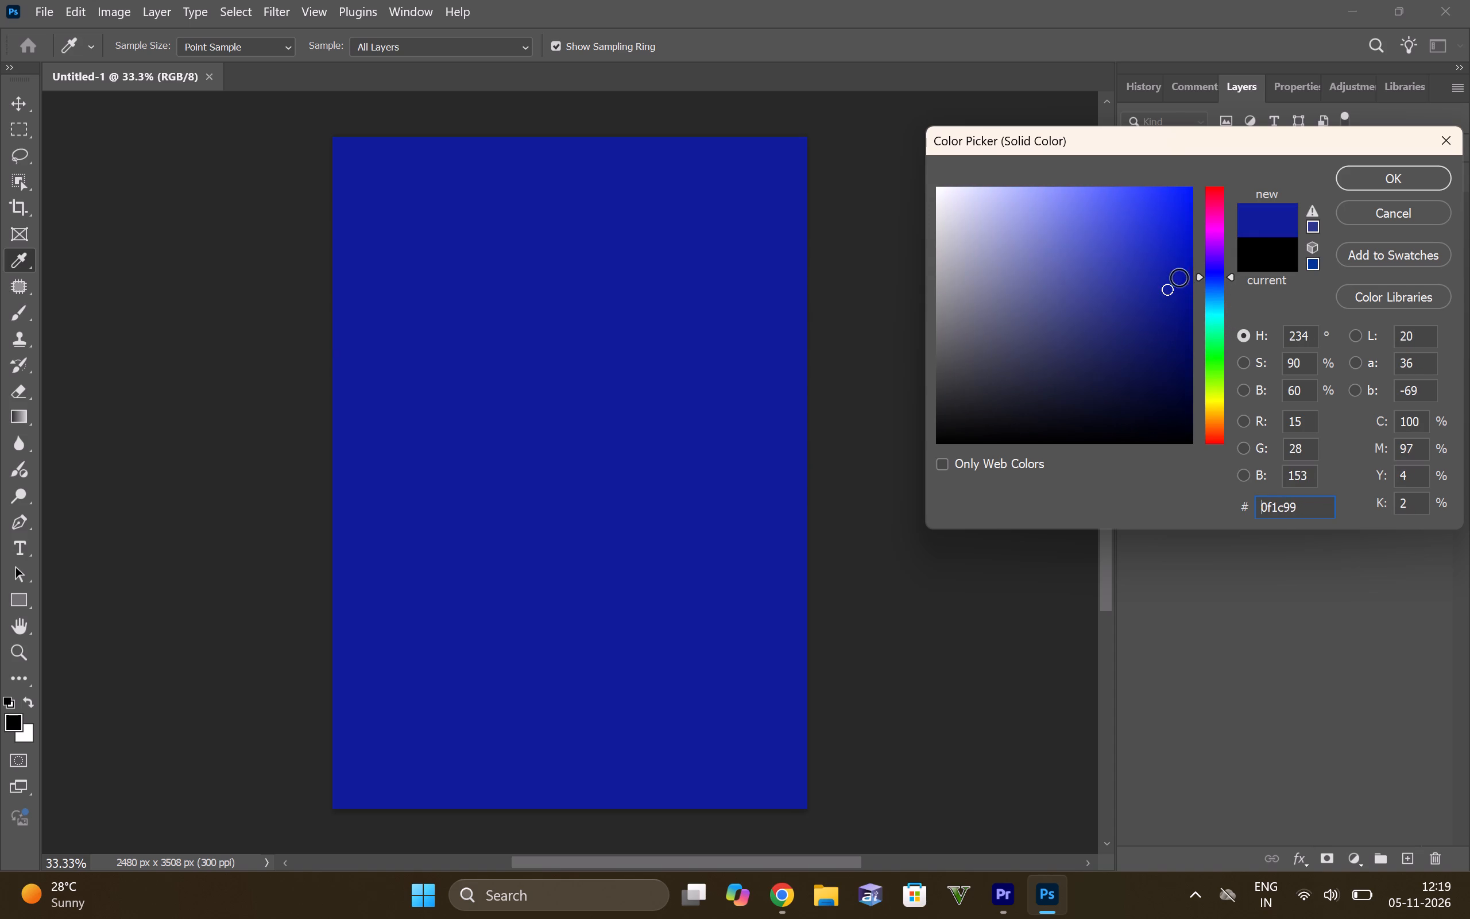
Switch to Chrome and go back from the purple paper texture pin to the royal blue pin.
{"action": "left_click", "coordinate": [786, 905]}
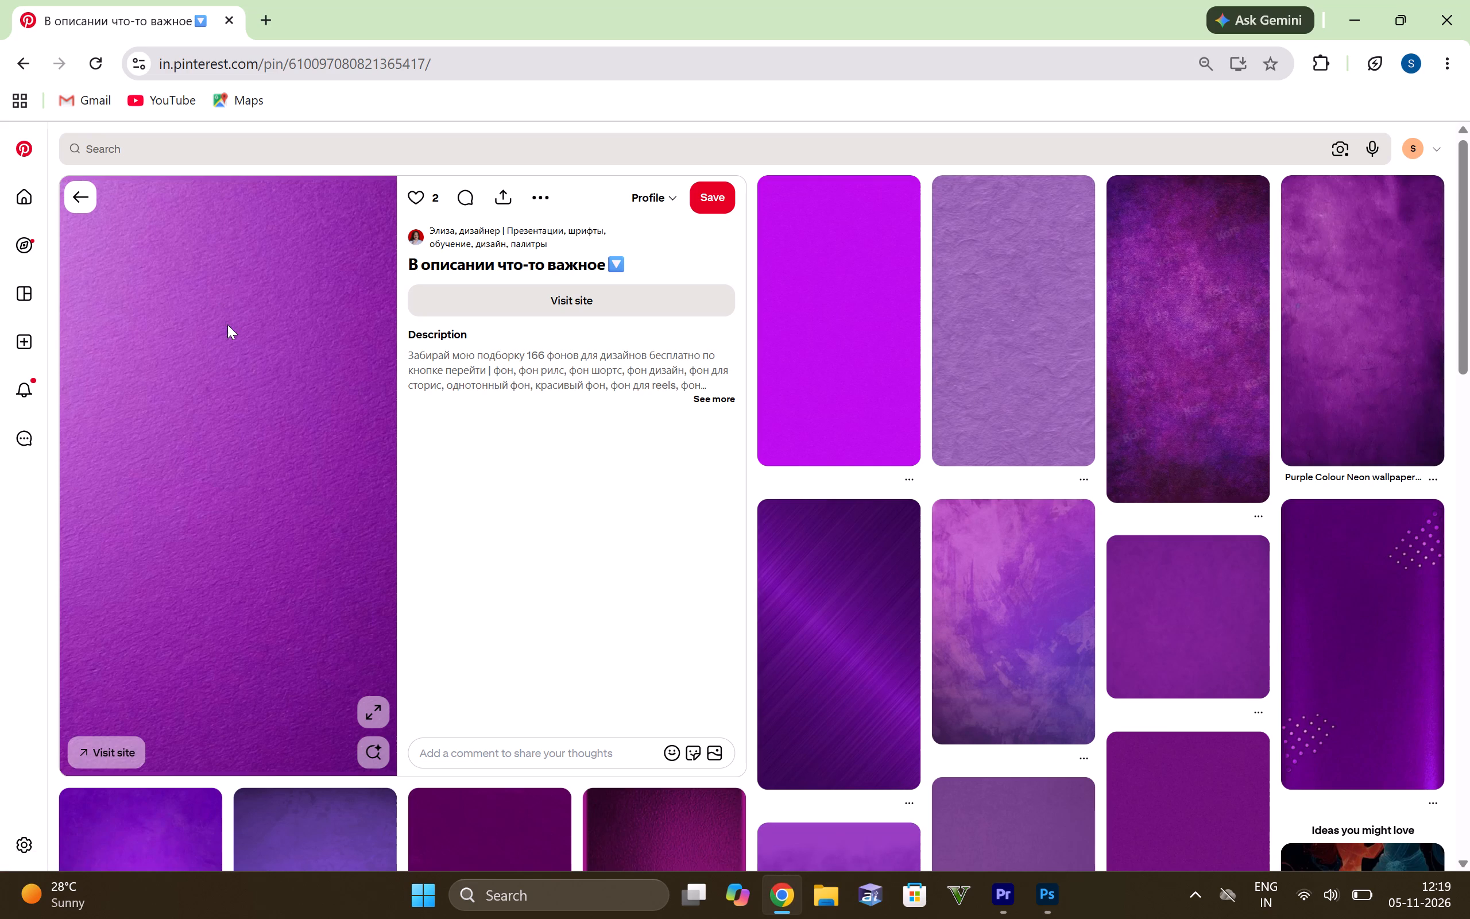
{"action": "left_click", "coordinate": [80, 191]}
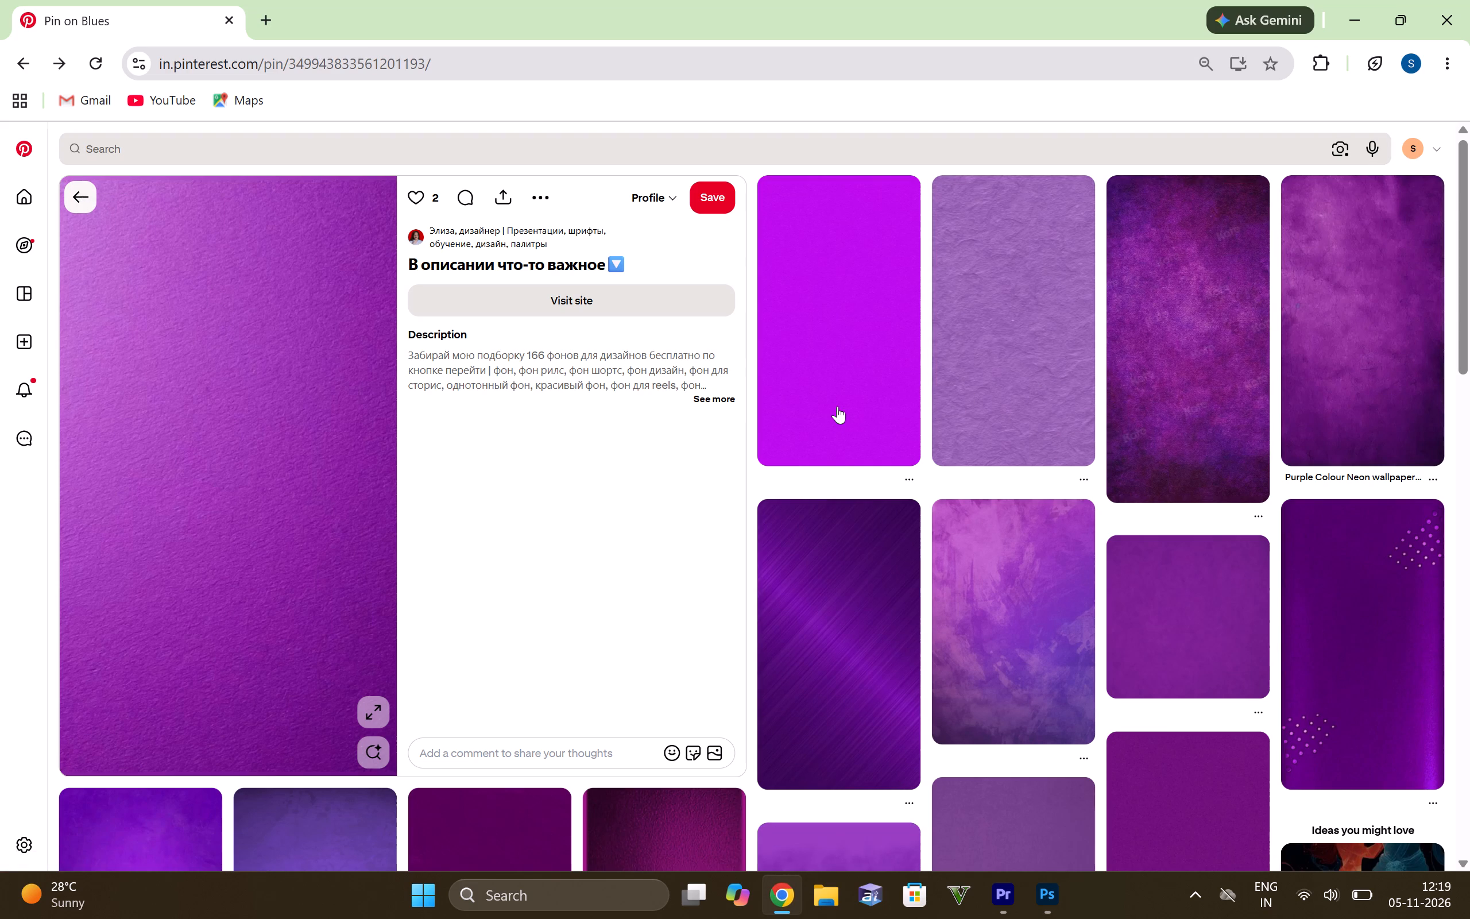
{"action": "scroll", "coordinate": [310, 411], "scroll_direction": "up", "scroll_amount": 5}
{"action": "scroll", "coordinate": [621, 474], "scroll_direction": "up", "scroll_amount": 5}
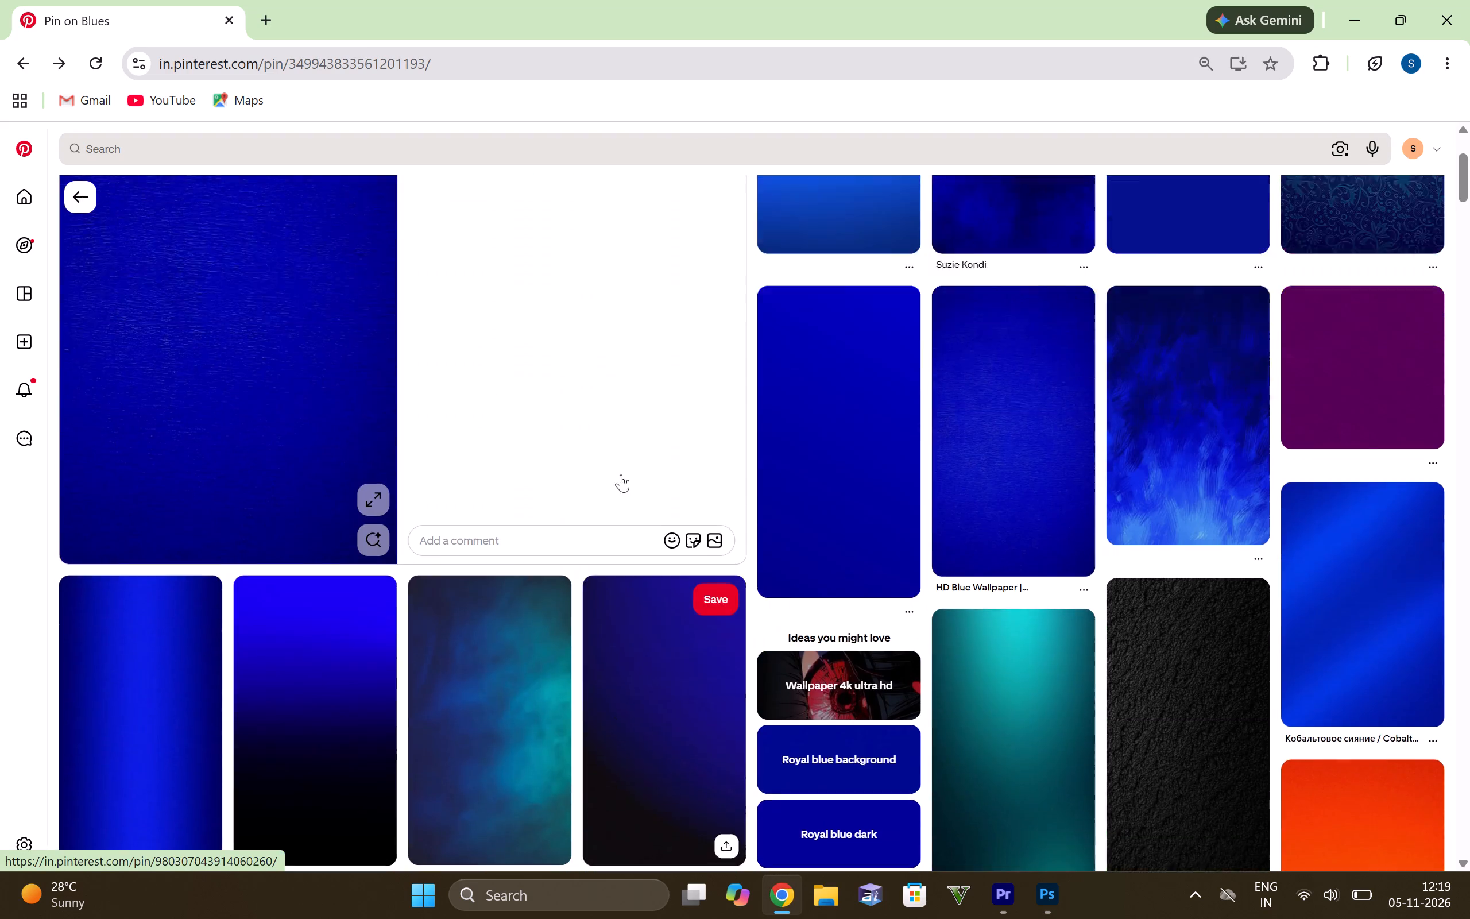
{"action": "scroll", "coordinate": [621, 474], "scroll_direction": "up", "scroll_amount": 9}
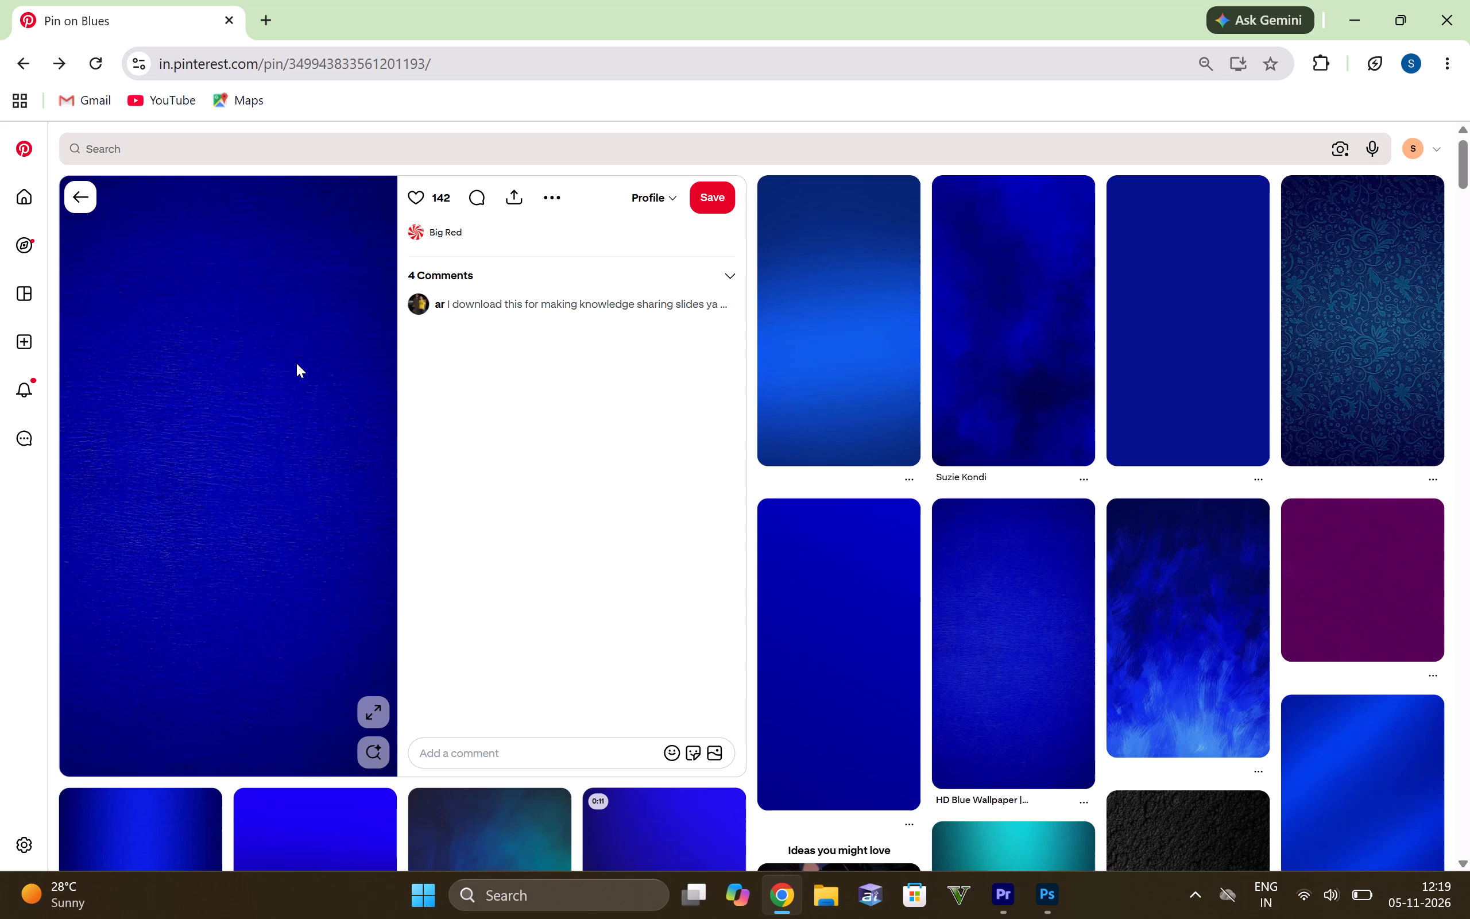
Open the dark blue floral pattern pin and look through its related pins for a suitable background texture.
{"action": "left_click", "coordinate": [1402, 346]}
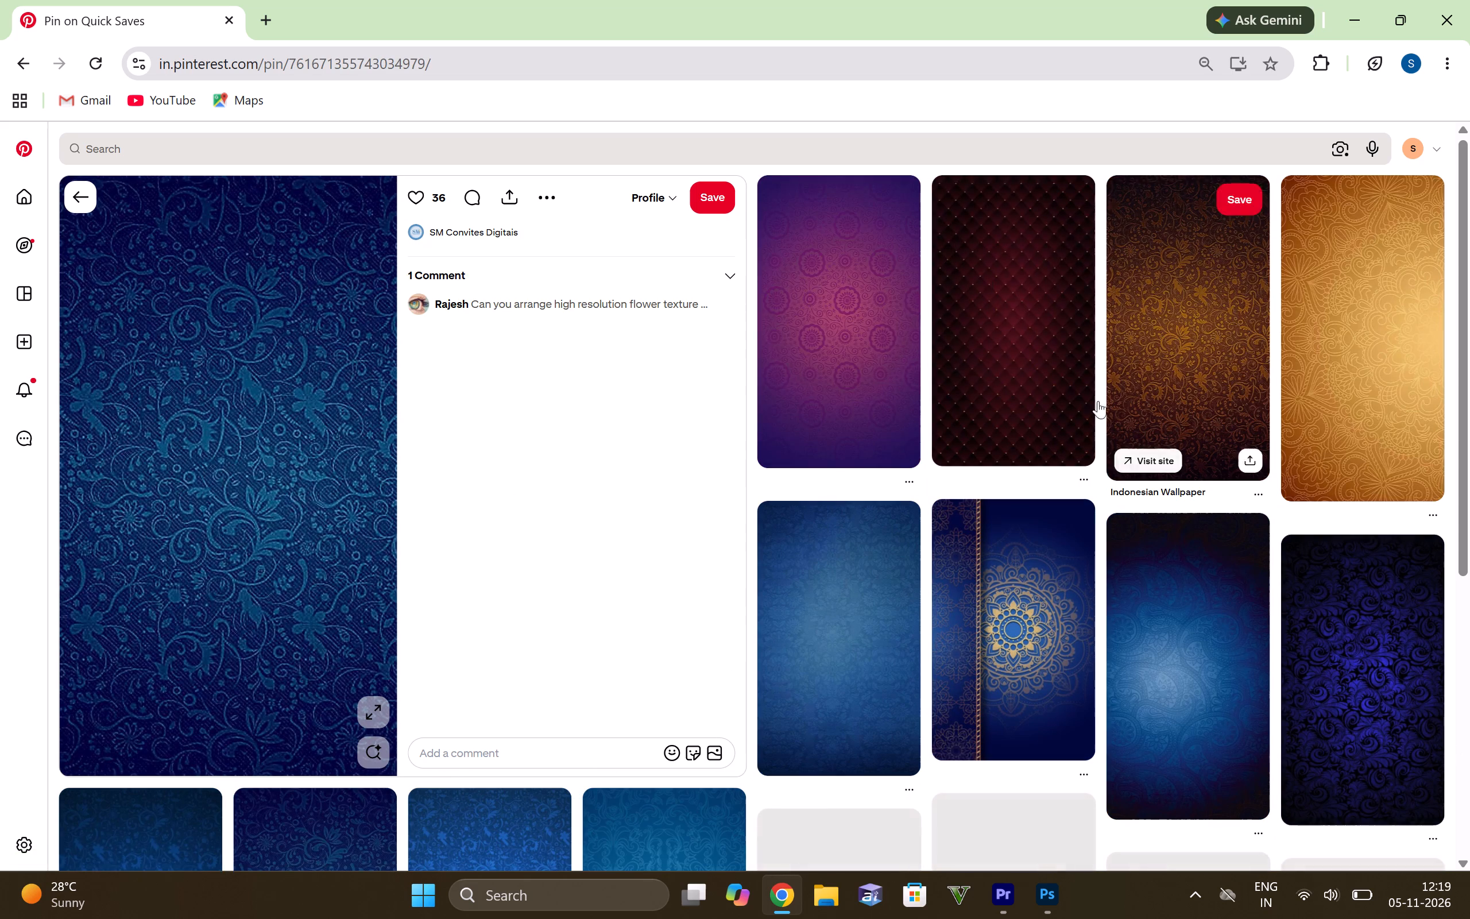
{"action": "scroll", "coordinate": [1195, 549], "scroll_direction": "down", "scroll_amount": 1}
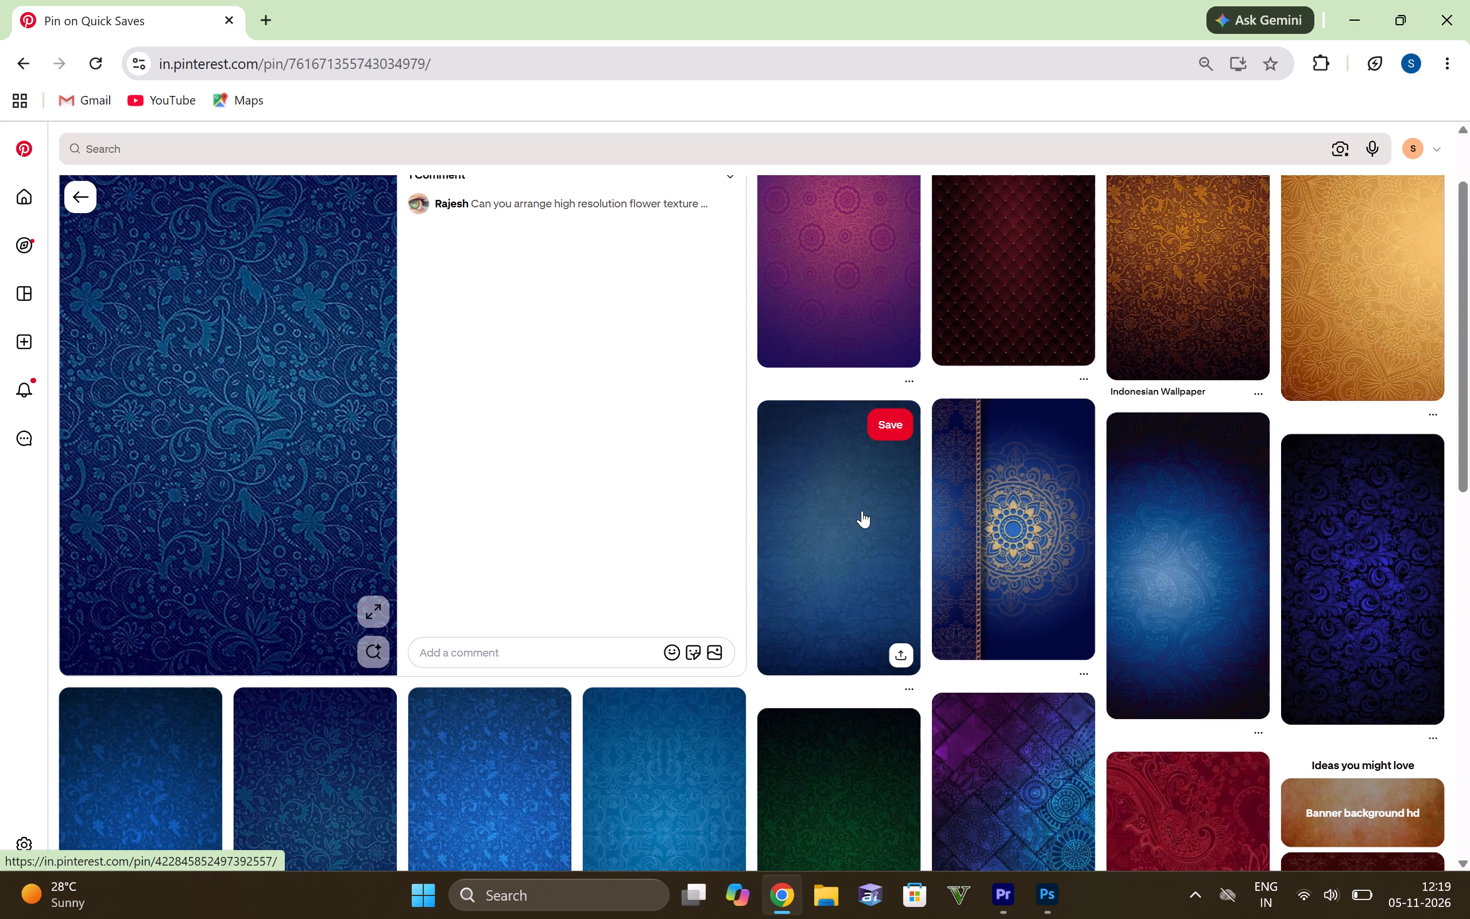
{"action": "scroll", "coordinate": [862, 511], "scroll_direction": "down", "scroll_amount": 7}
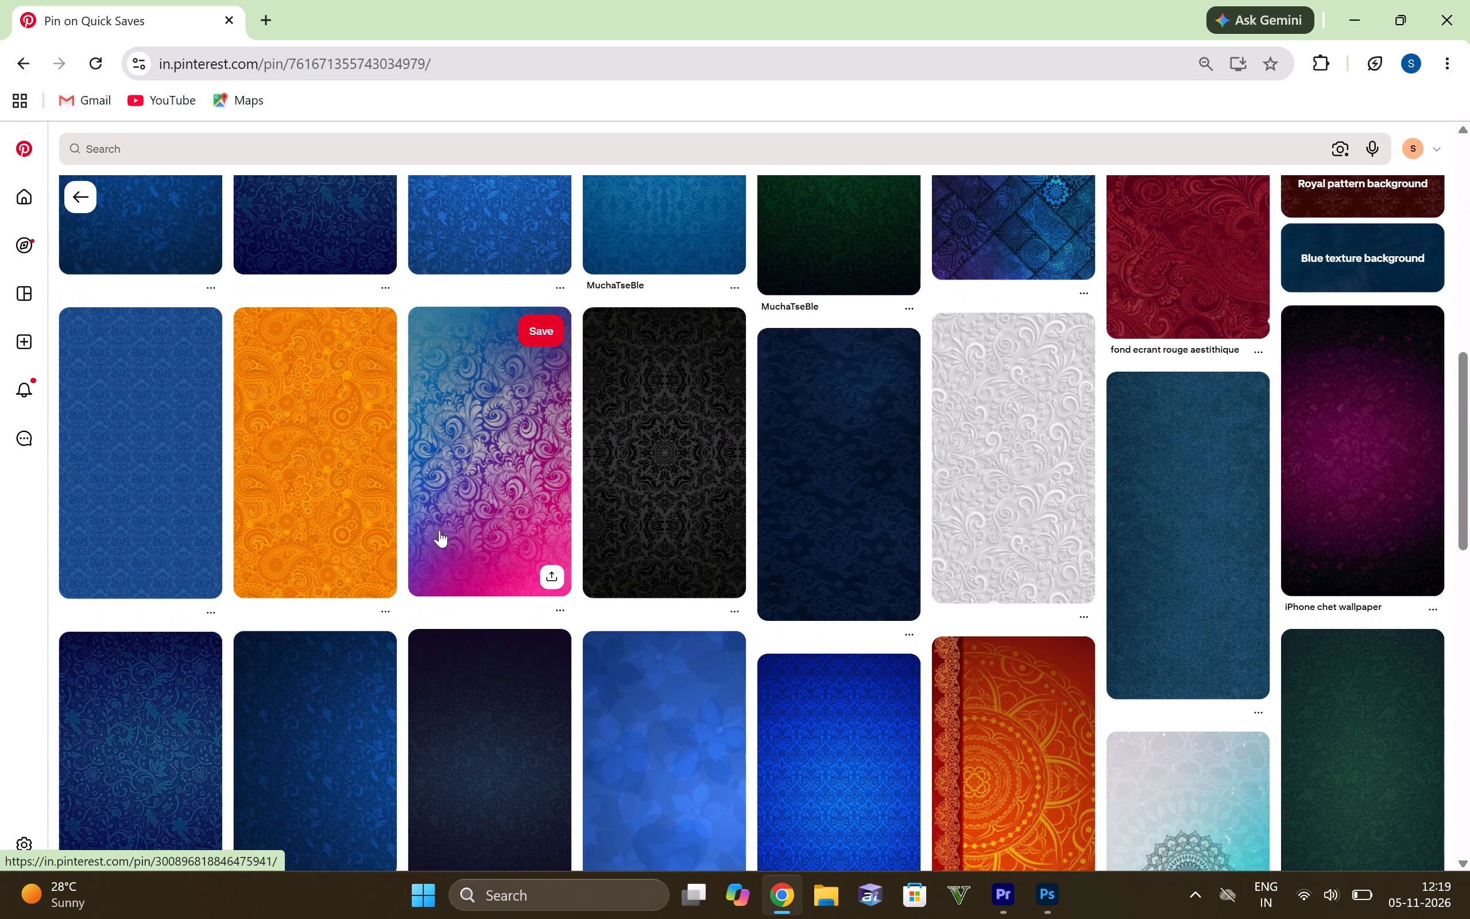
{"action": "scroll", "coordinate": [512, 486], "scroll_direction": "down", "scroll_amount": 2}
{"action": "scroll", "coordinate": [608, 434], "scroll_direction": "down", "scroll_amount": 2}
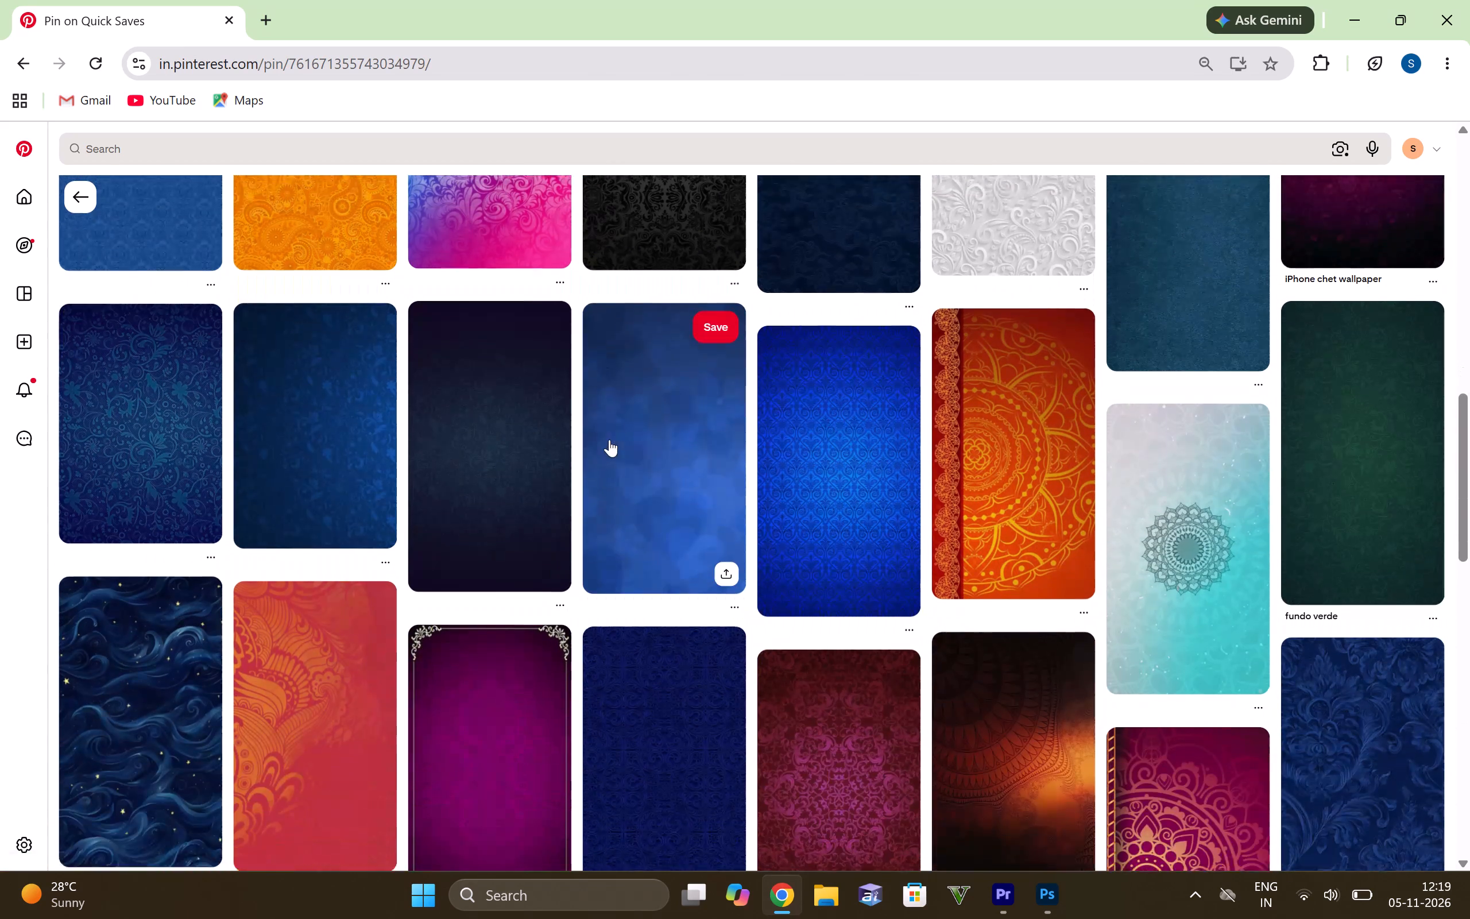
{"action": "scroll", "coordinate": [748, 489], "scroll_direction": "down", "scroll_amount": 1}
{"action": "scroll", "coordinate": [698, 528], "scroll_direction": "down", "scroll_amount": 3}
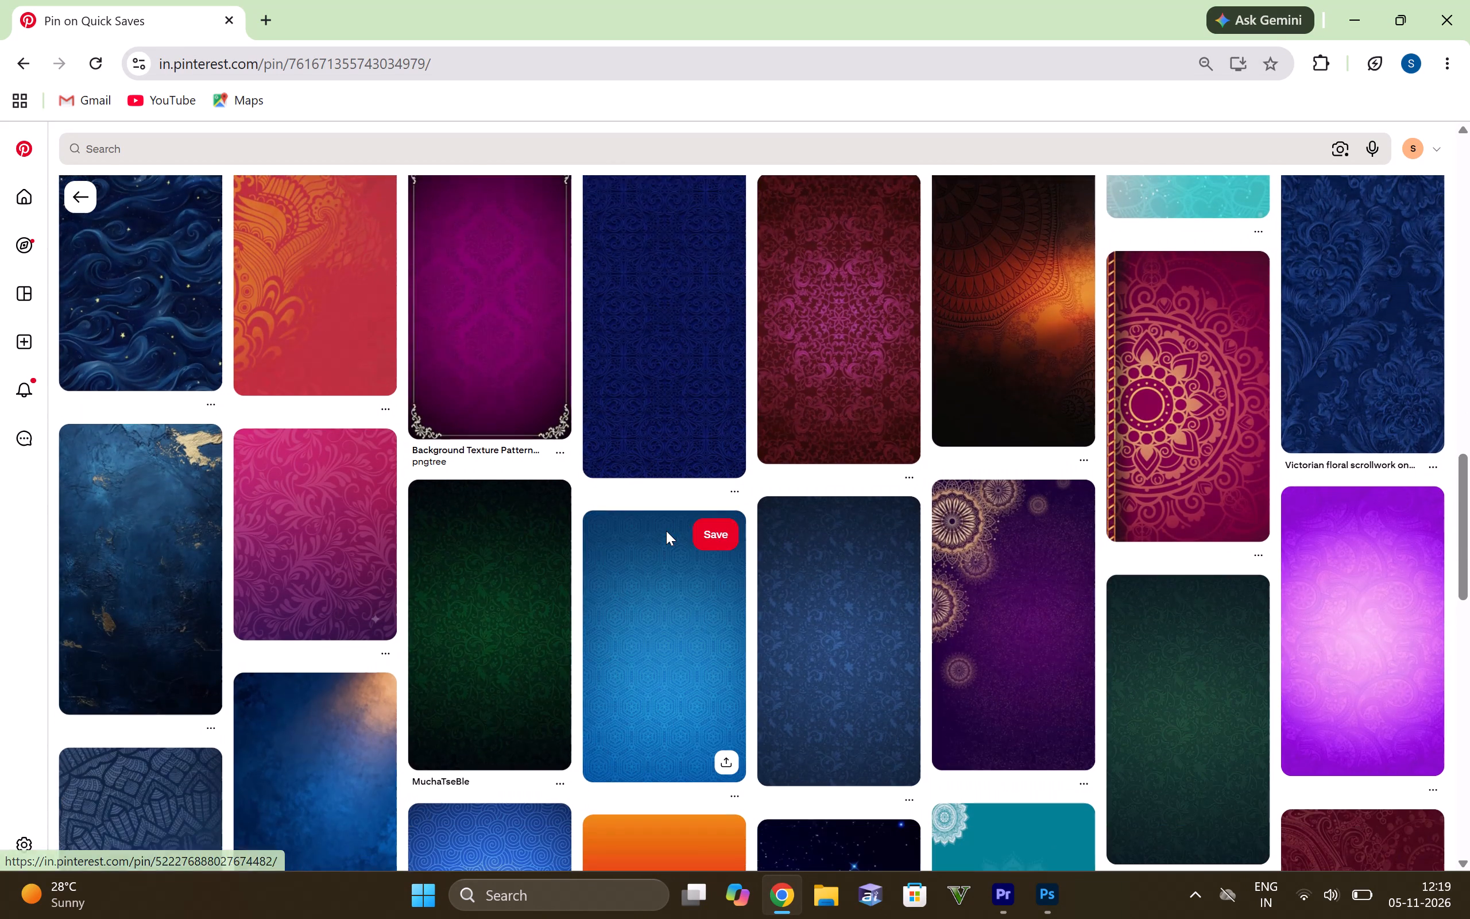
{"action": "scroll", "coordinate": [666, 531], "scroll_direction": "down", "scroll_amount": 1}
{"action": "scroll", "coordinate": [667, 484], "scroll_direction": "down", "scroll_amount": 4}
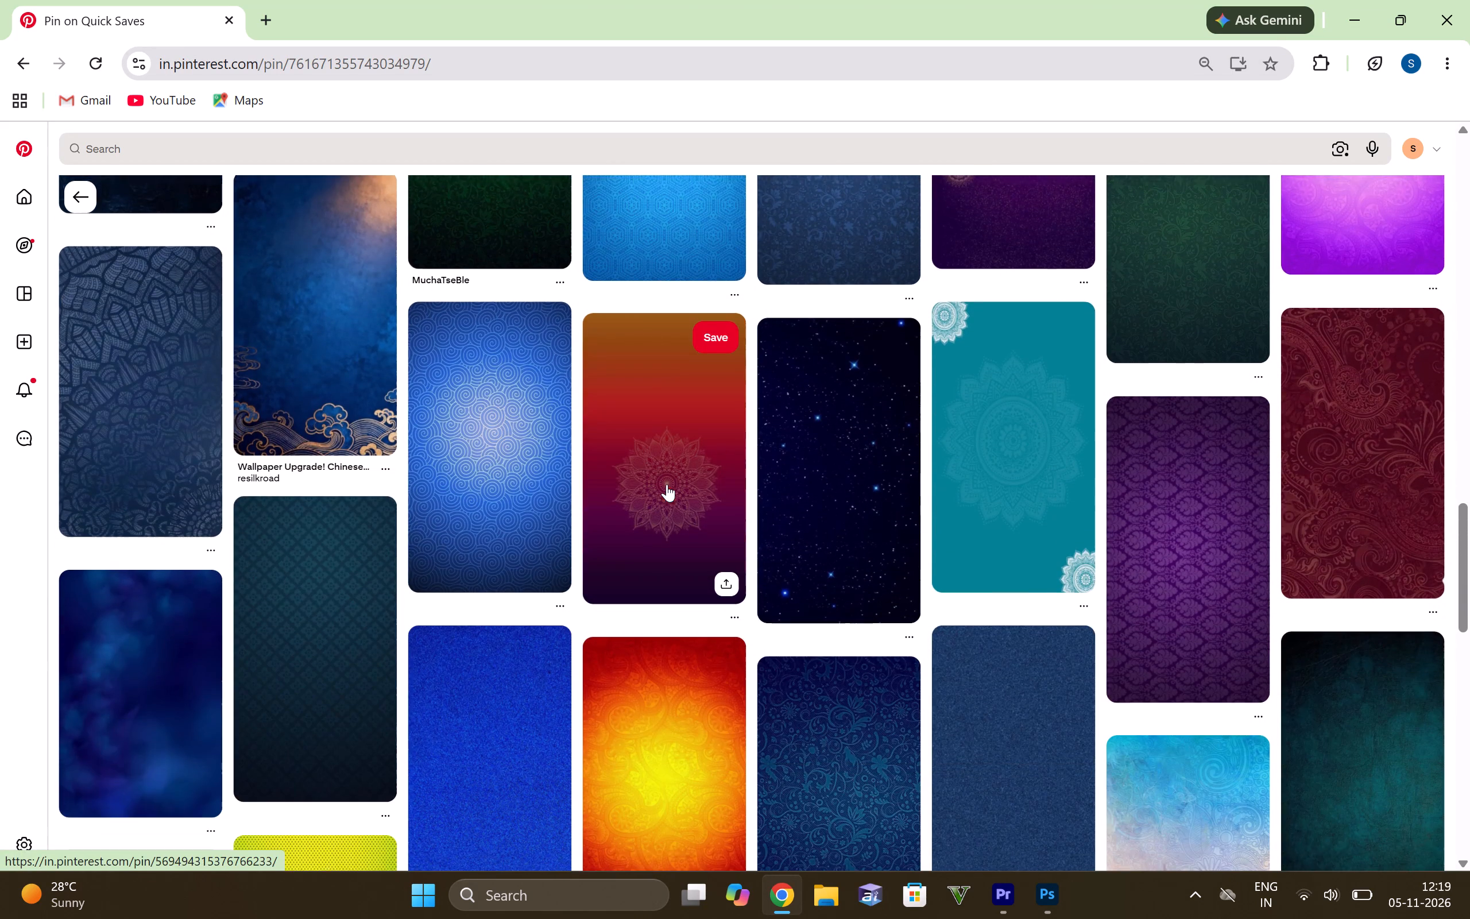
{"action": "scroll", "coordinate": [667, 484], "scroll_direction": "down", "scroll_amount": 7}
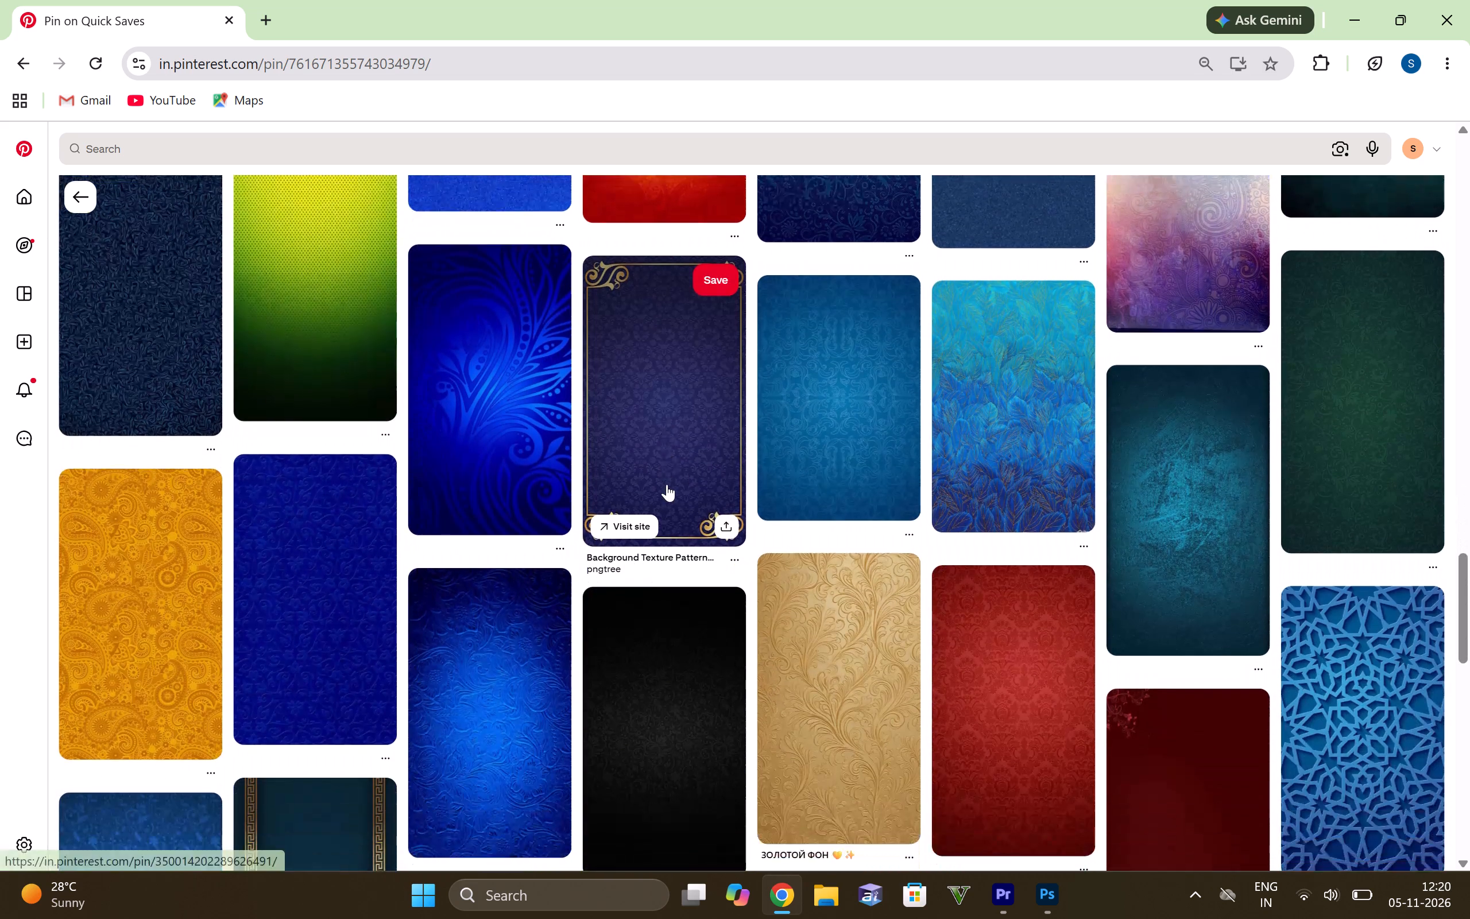
{"action": "scroll", "coordinate": [667, 484], "scroll_direction": "down", "scroll_amount": 9}
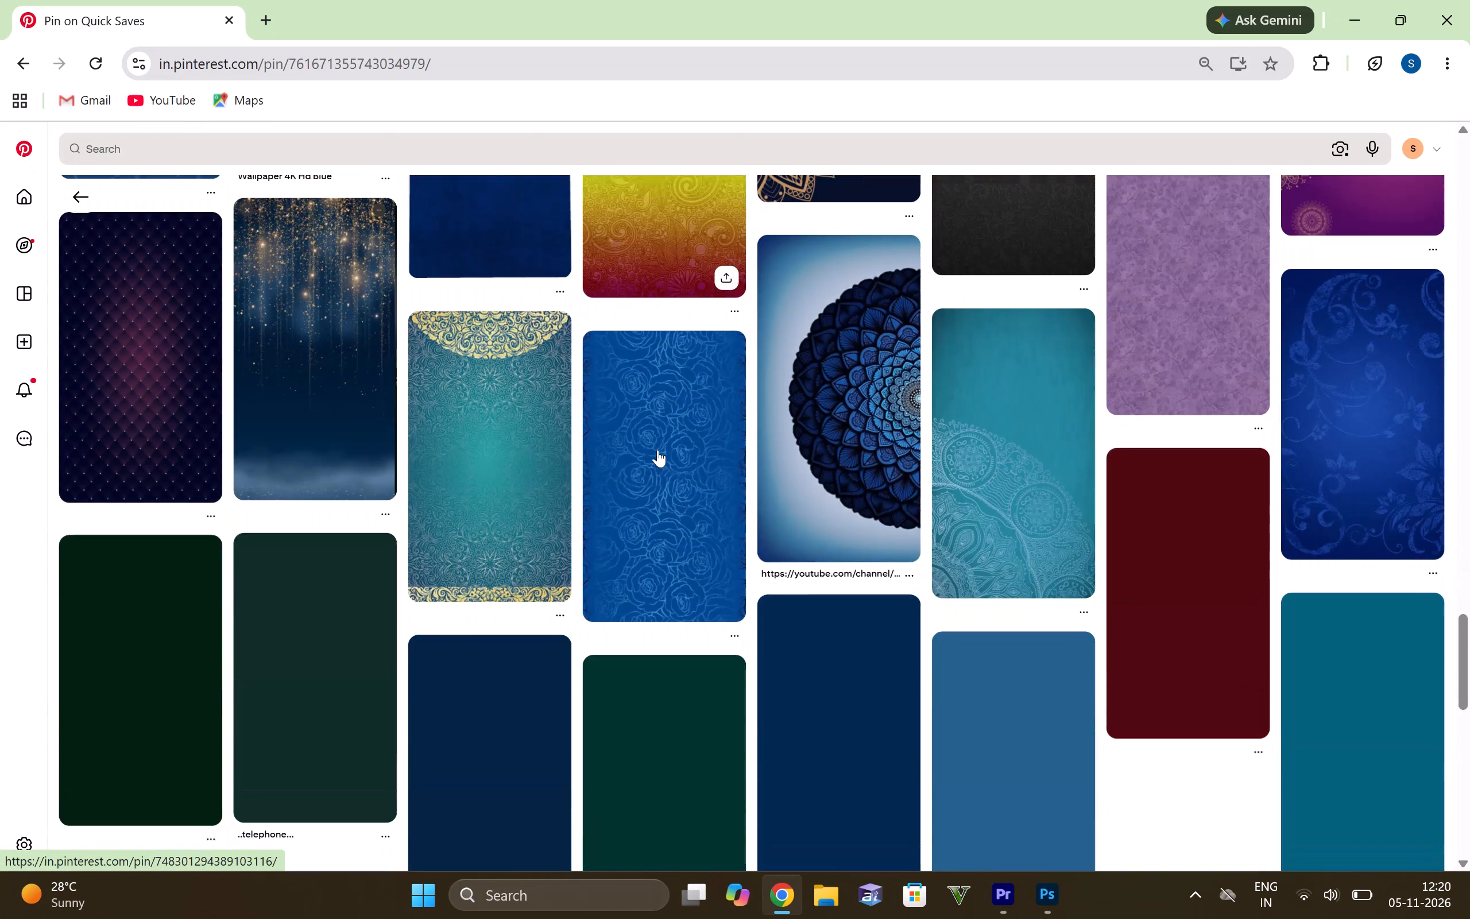
{"action": "scroll", "coordinate": [612, 463], "scroll_direction": "down", "scroll_amount": 3}
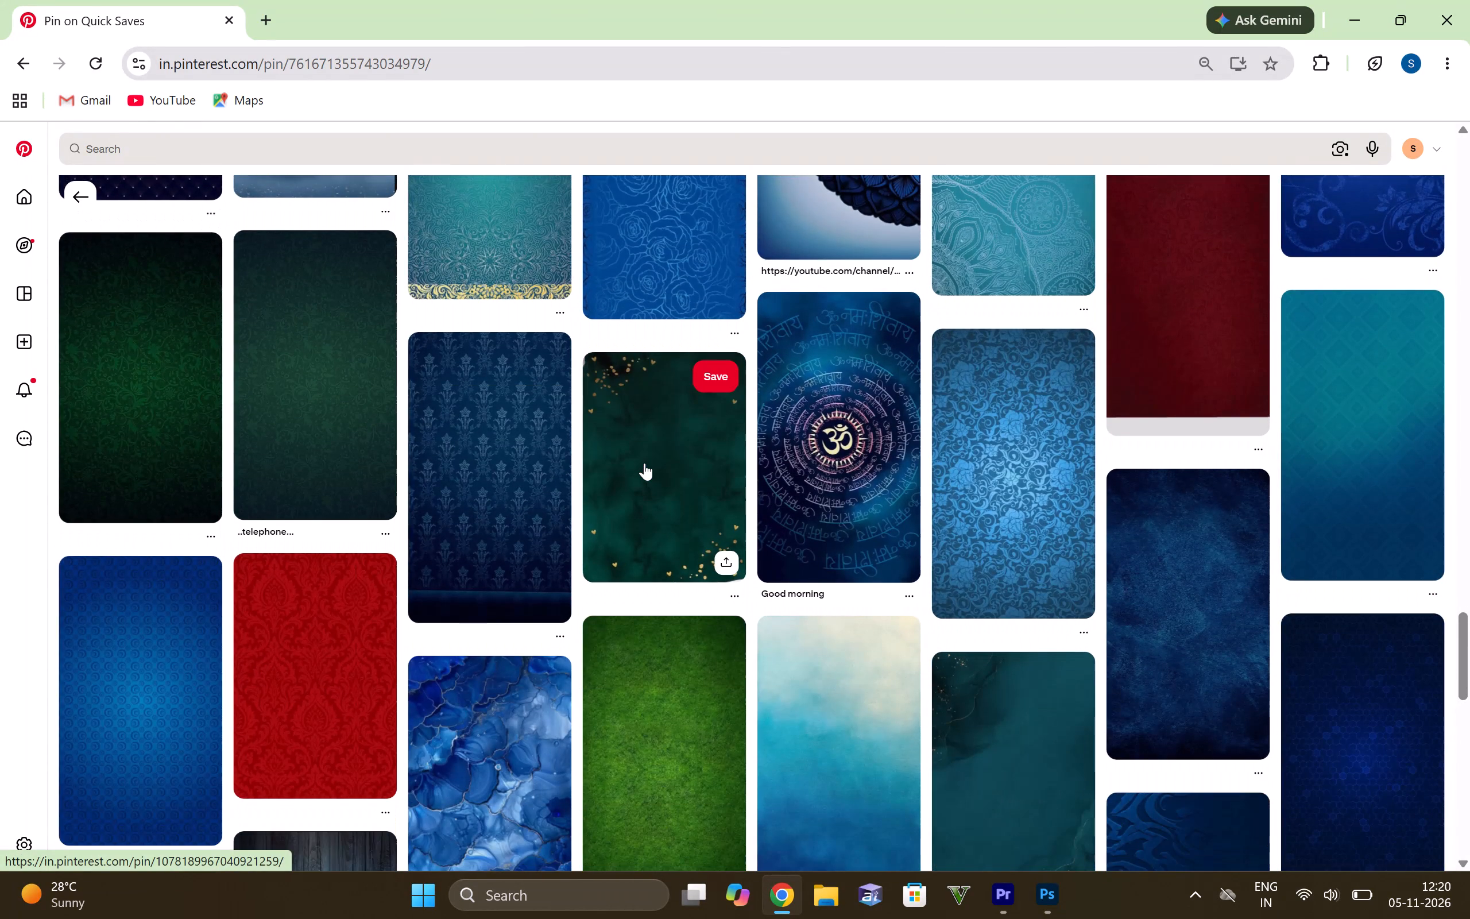
{"action": "scroll", "coordinate": [644, 463], "scroll_direction": "down", "scroll_amount": 5}
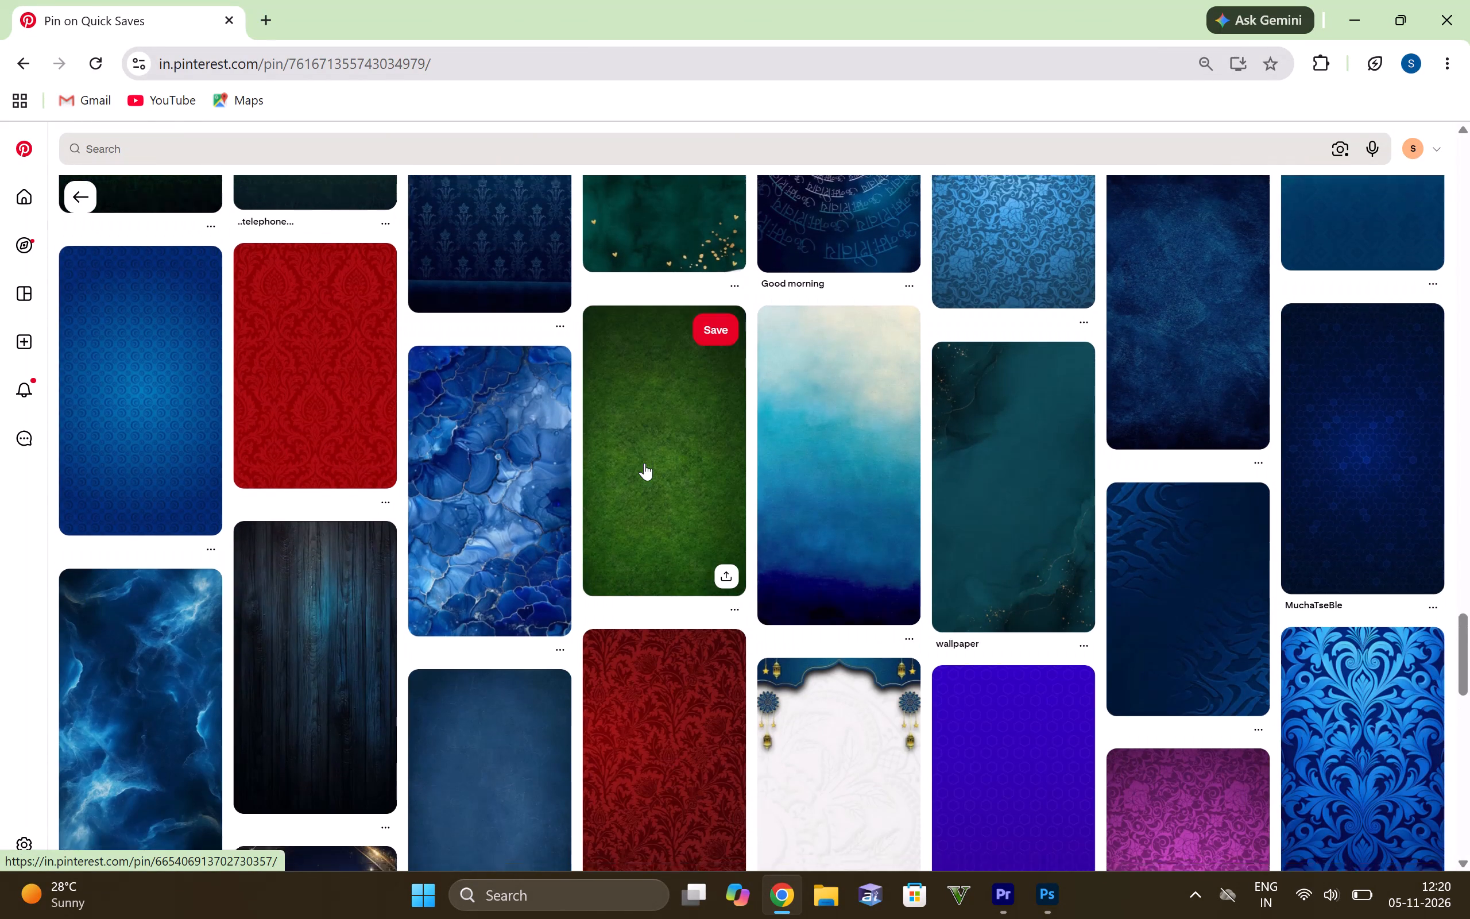
{"action": "scroll", "coordinate": [644, 463], "scroll_direction": "down", "scroll_amount": 1}
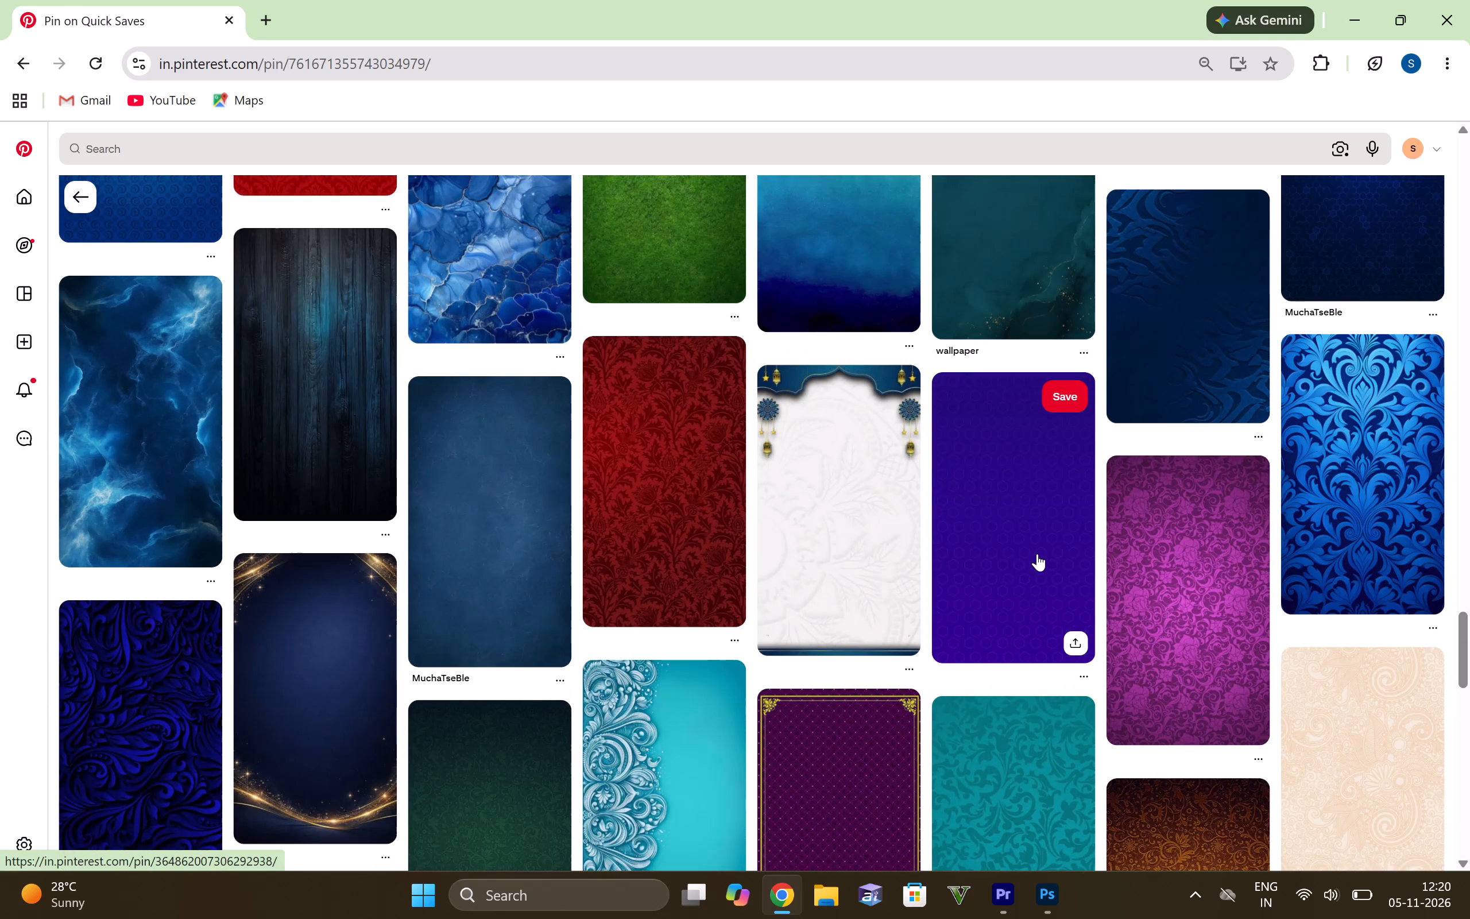
Open the indigo hexagon pattern pin and, from its related pins, the plain indigo brushed-texture pin.
{"action": "left_click", "coordinate": [1037, 554]}
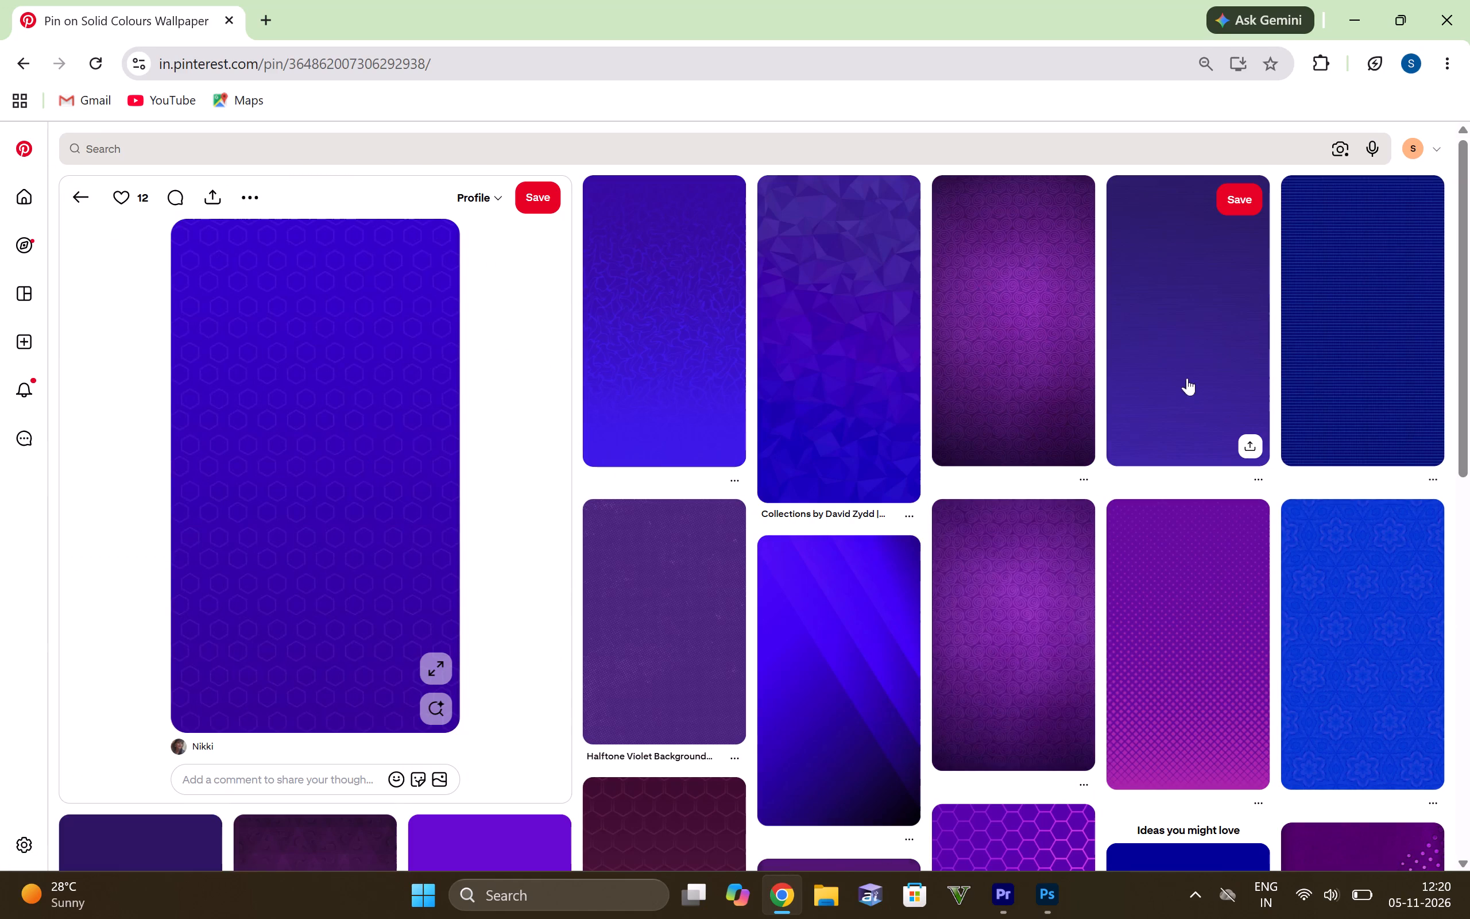
{"action": "left_click", "coordinate": [1178, 368]}
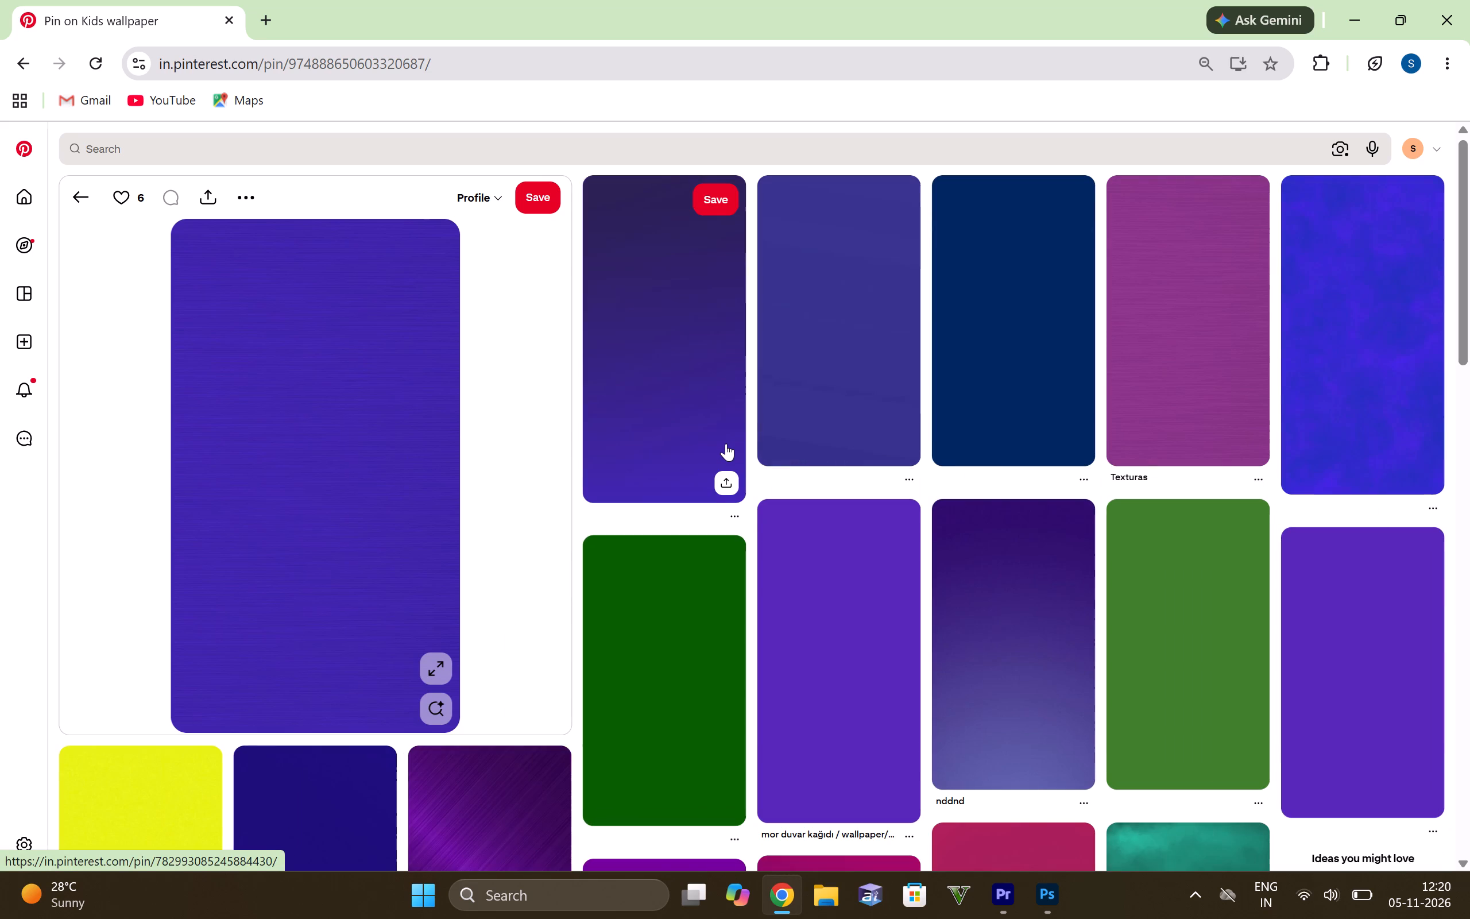
Look through the indigo brushed-texture pin's related pins for a background texture, and return to the indigo hexagon pattern pin.
{"action": "scroll", "coordinate": [732, 414], "scroll_direction": "down", "scroll_amount": 5}
{"action": "scroll", "coordinate": [525, 539], "scroll_direction": "down", "scroll_amount": 3}
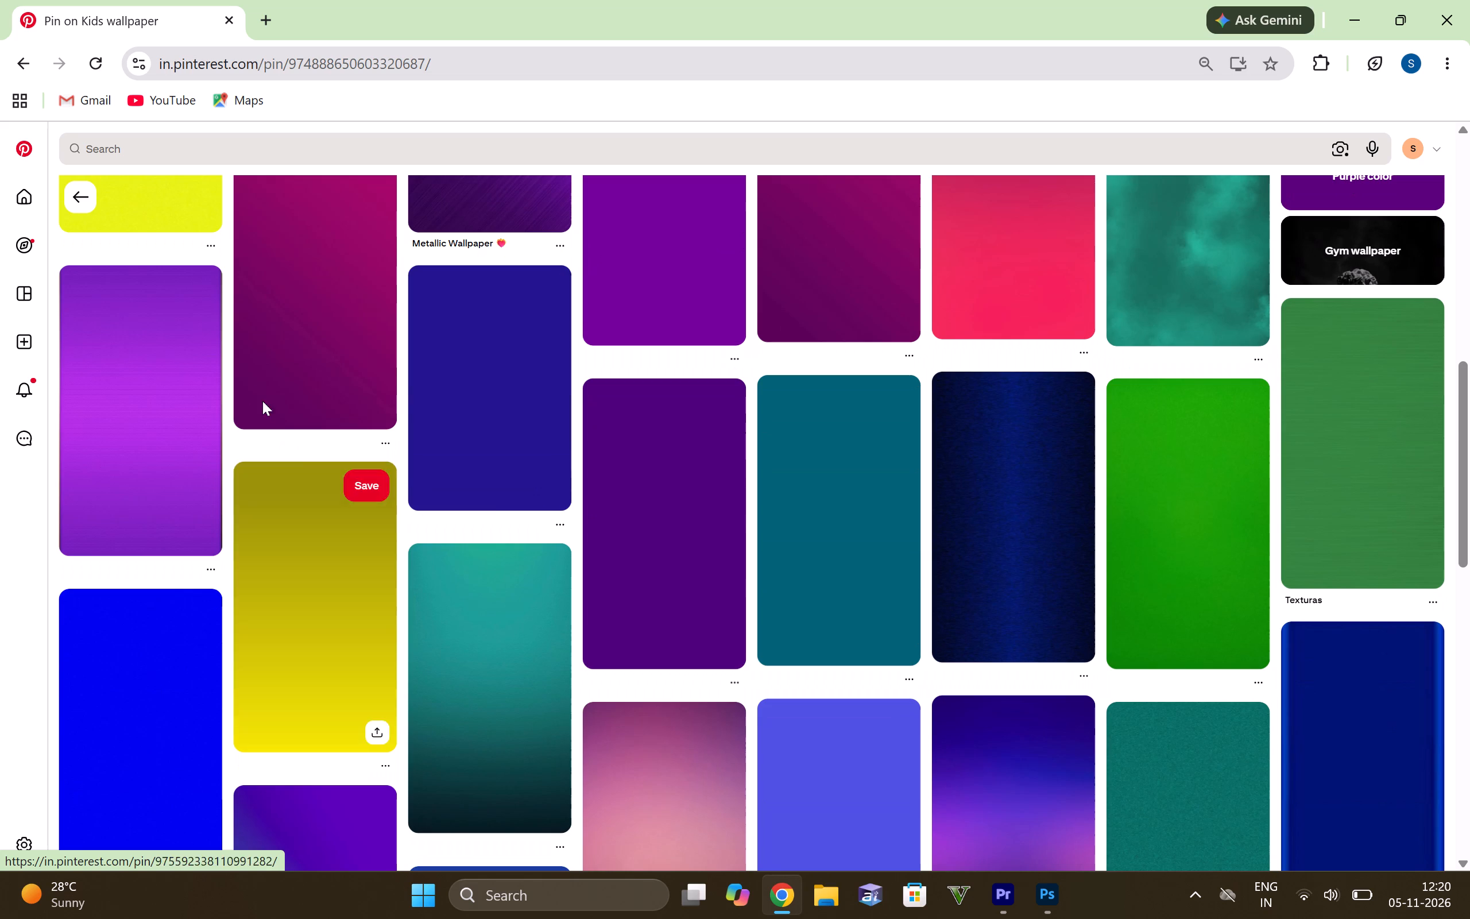
{"action": "scroll", "coordinate": [469, 343], "scroll_direction": "down", "scroll_amount": 4}
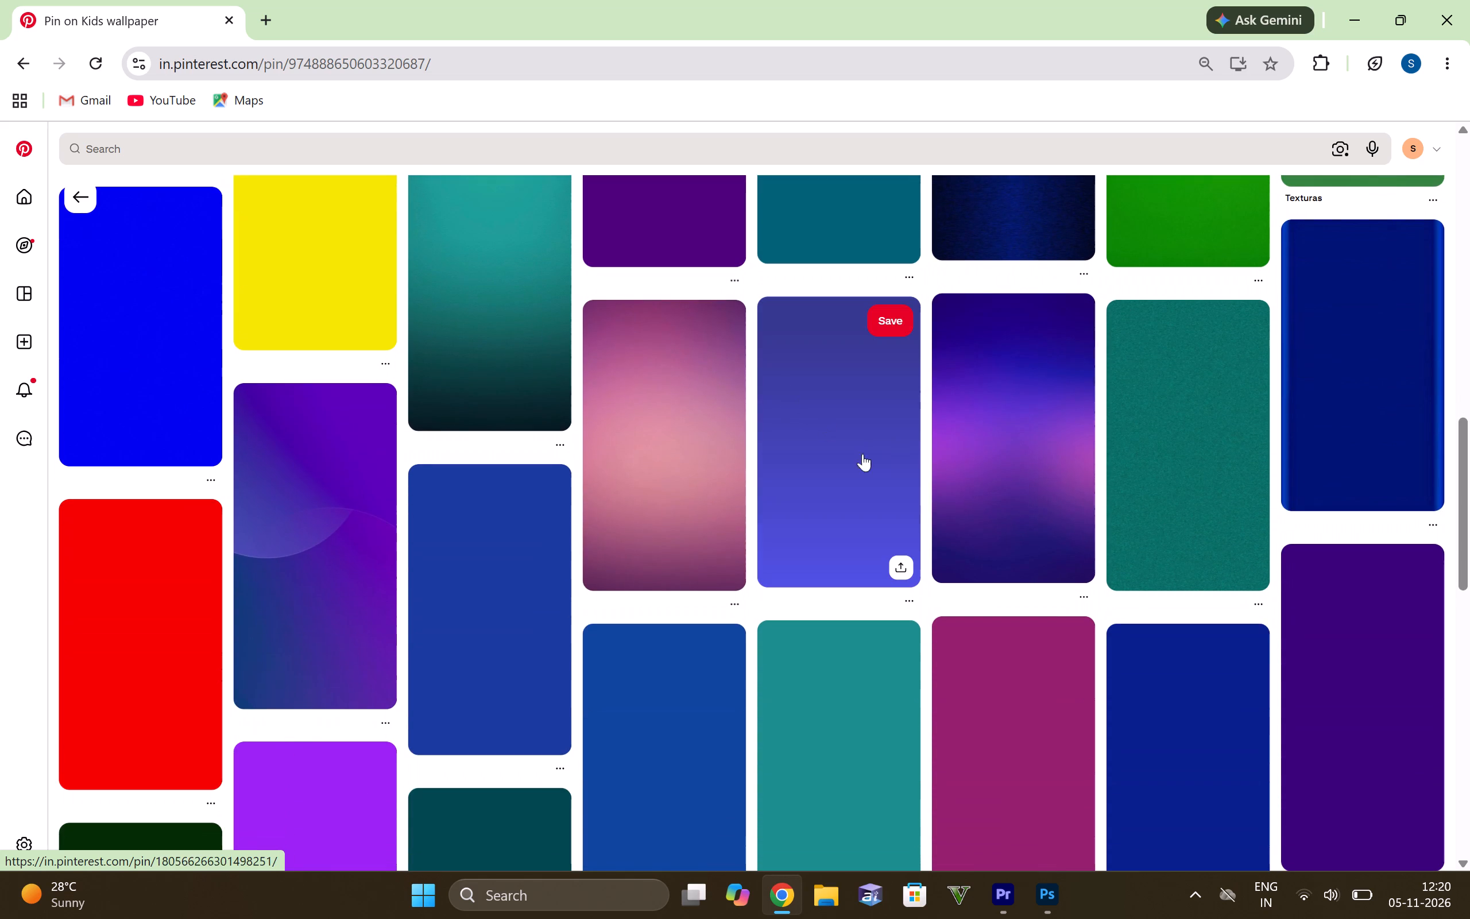
{"action": "scroll", "coordinate": [715, 469], "scroll_direction": "down", "scroll_amount": 3}
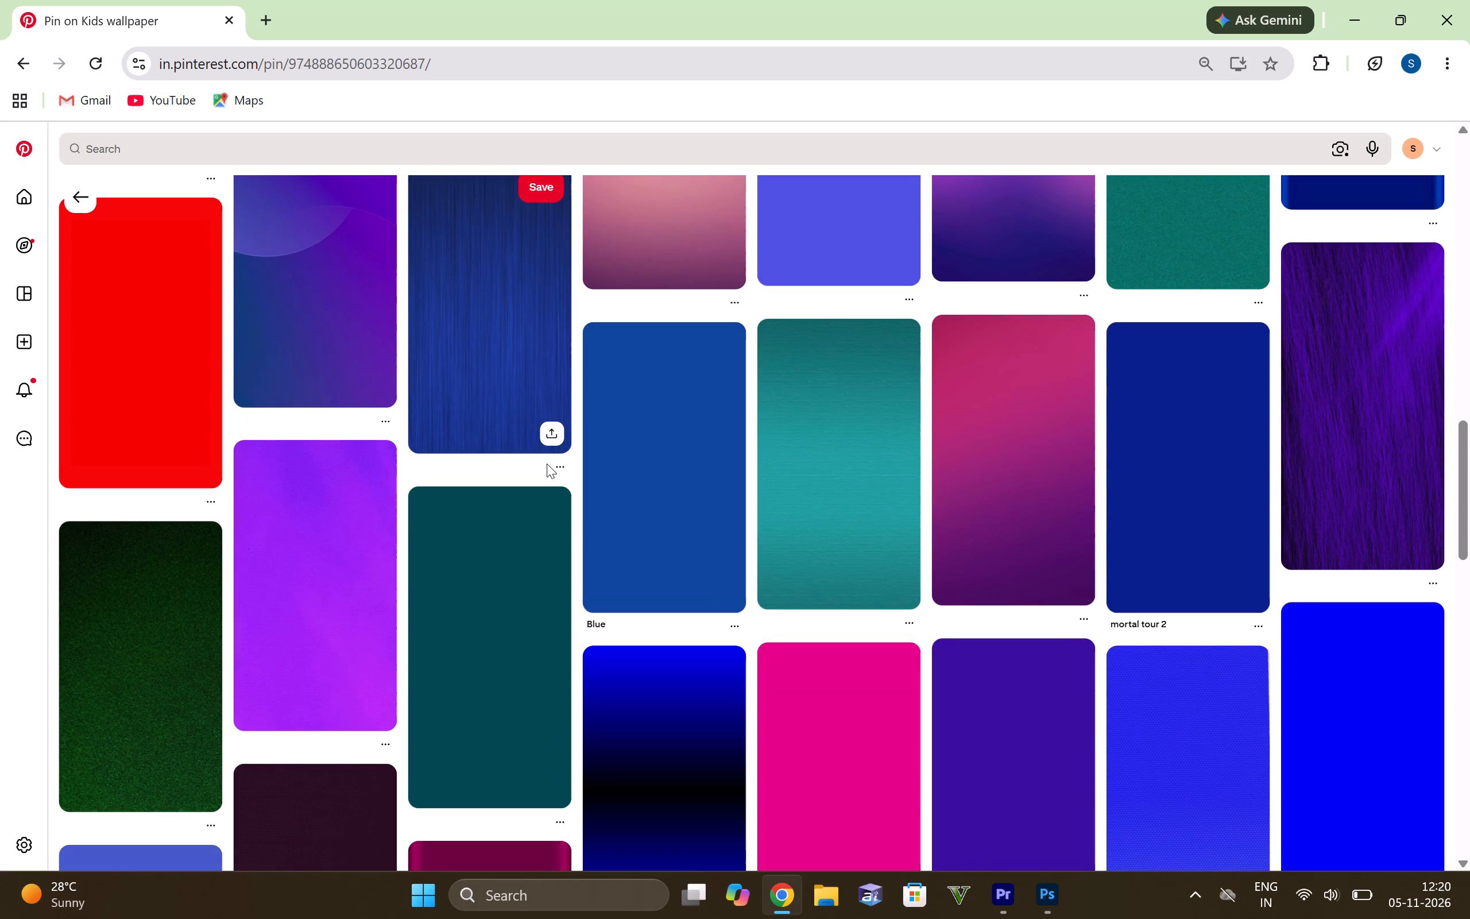
{"action": "scroll", "coordinate": [762, 503], "scroll_direction": "down", "scroll_amount": 2}
{"action": "scroll", "coordinate": [628, 534], "scroll_direction": "down", "scroll_amount": 1}
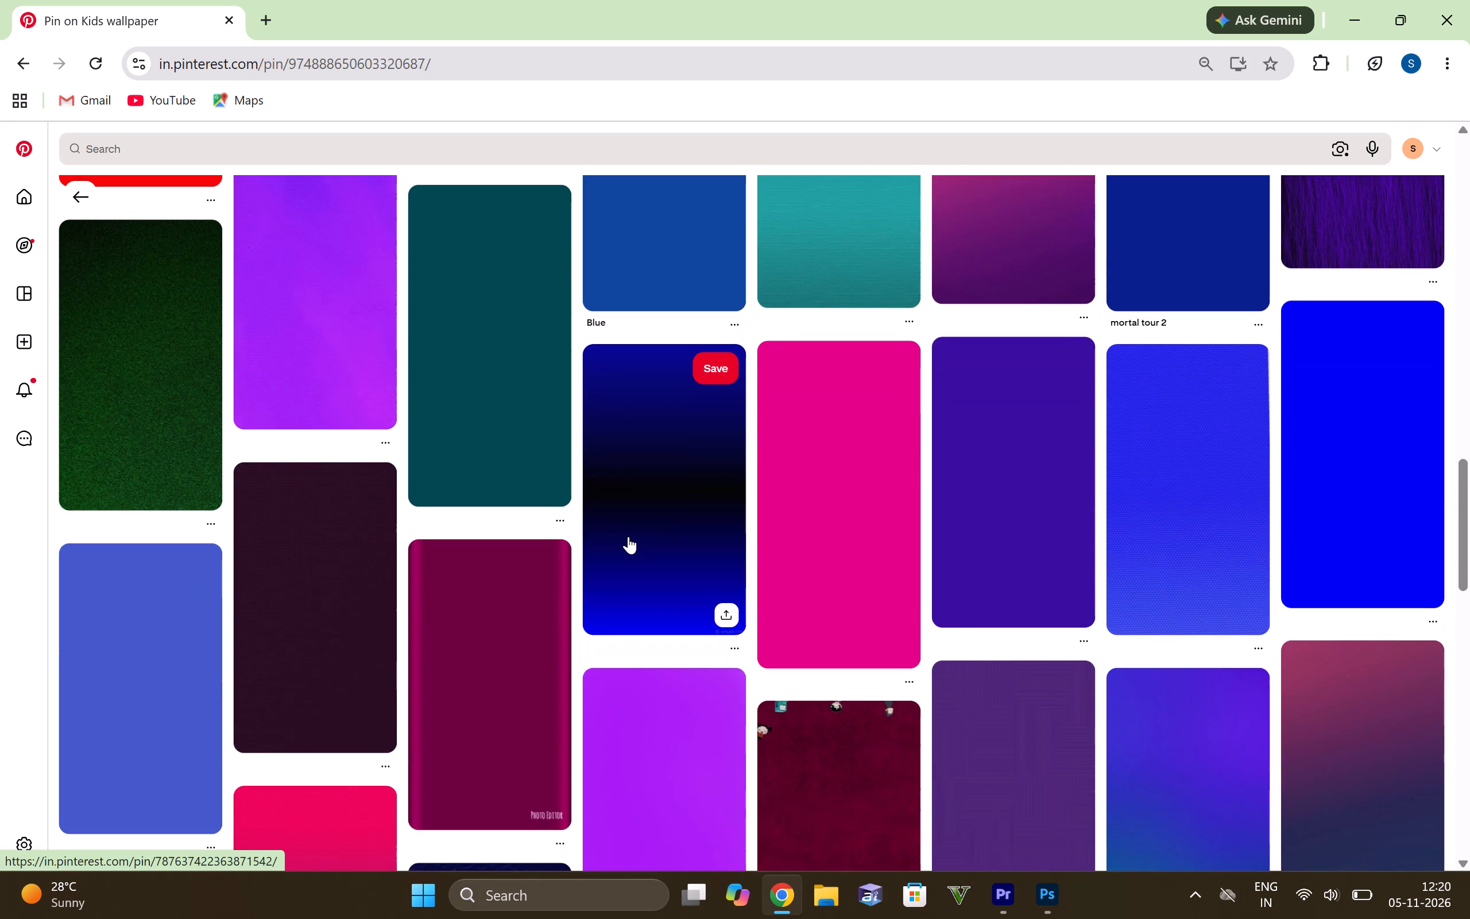
{"action": "scroll", "coordinate": [628, 536], "scroll_direction": "down", "scroll_amount": 3}
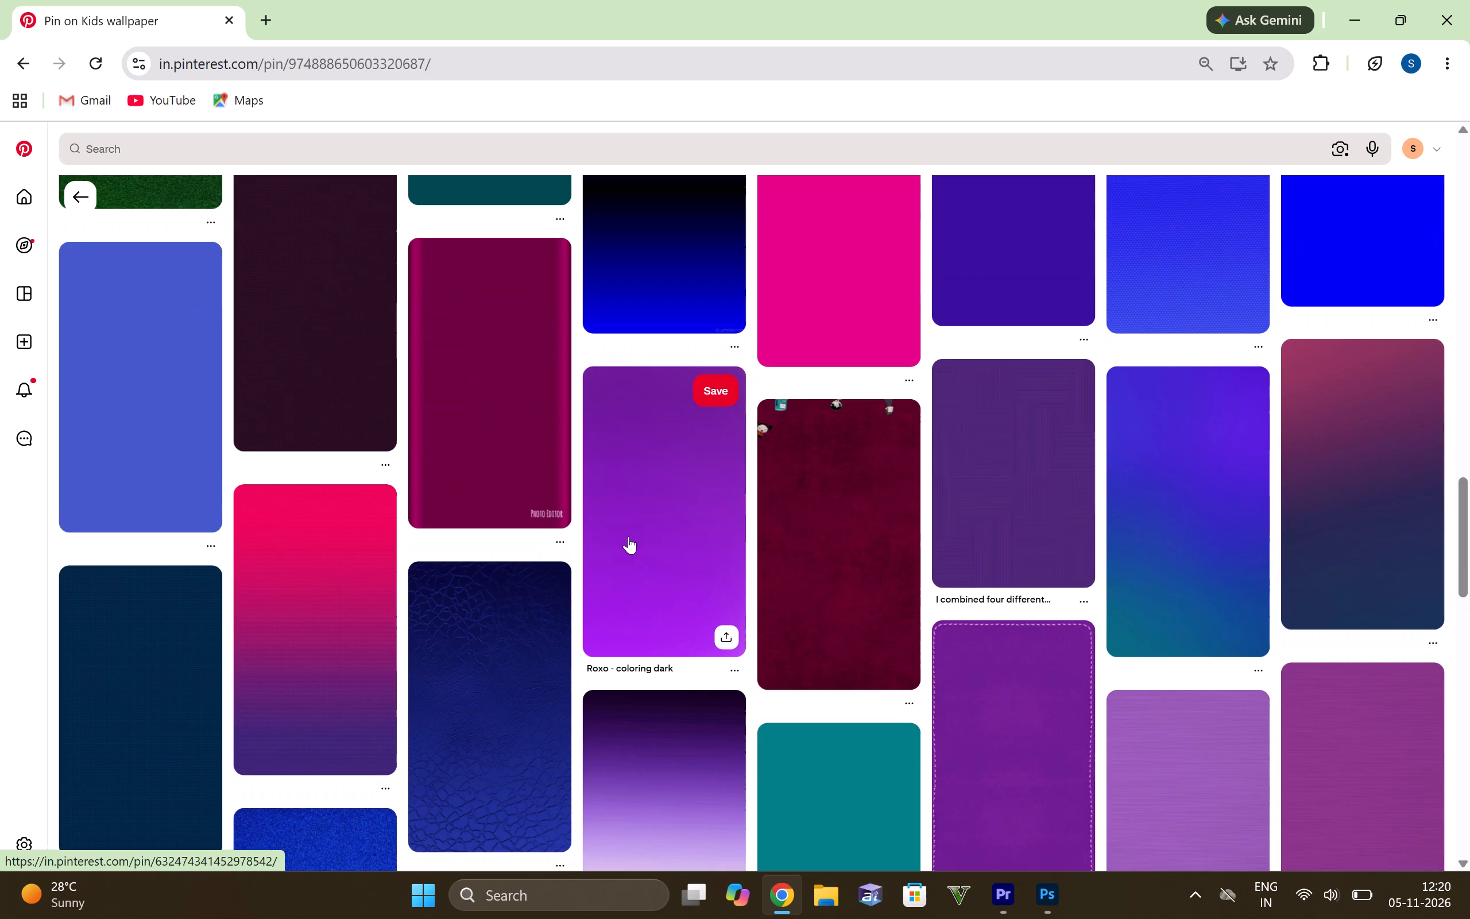
{"action": "scroll", "coordinate": [628, 536], "scroll_direction": "down", "scroll_amount": 5}
{"action": "scroll", "coordinate": [630, 485], "scroll_direction": "down", "scroll_amount": 1}
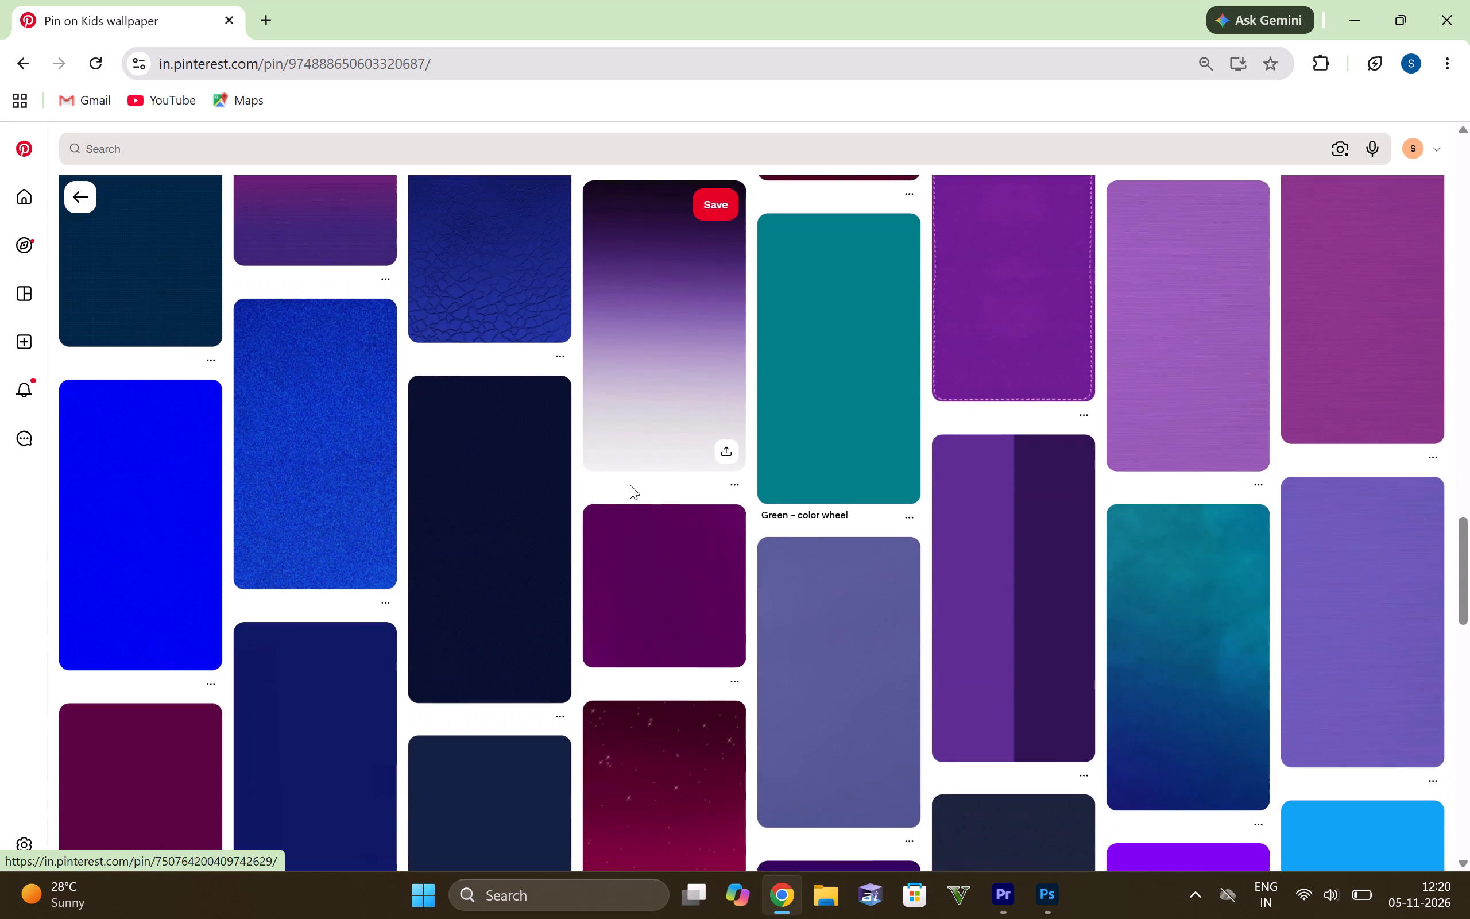
{"action": "scroll", "coordinate": [630, 485], "scroll_direction": "down", "scroll_amount": 2}
{"action": "scroll", "coordinate": [428, 478], "scroll_direction": "down", "scroll_amount": 3}
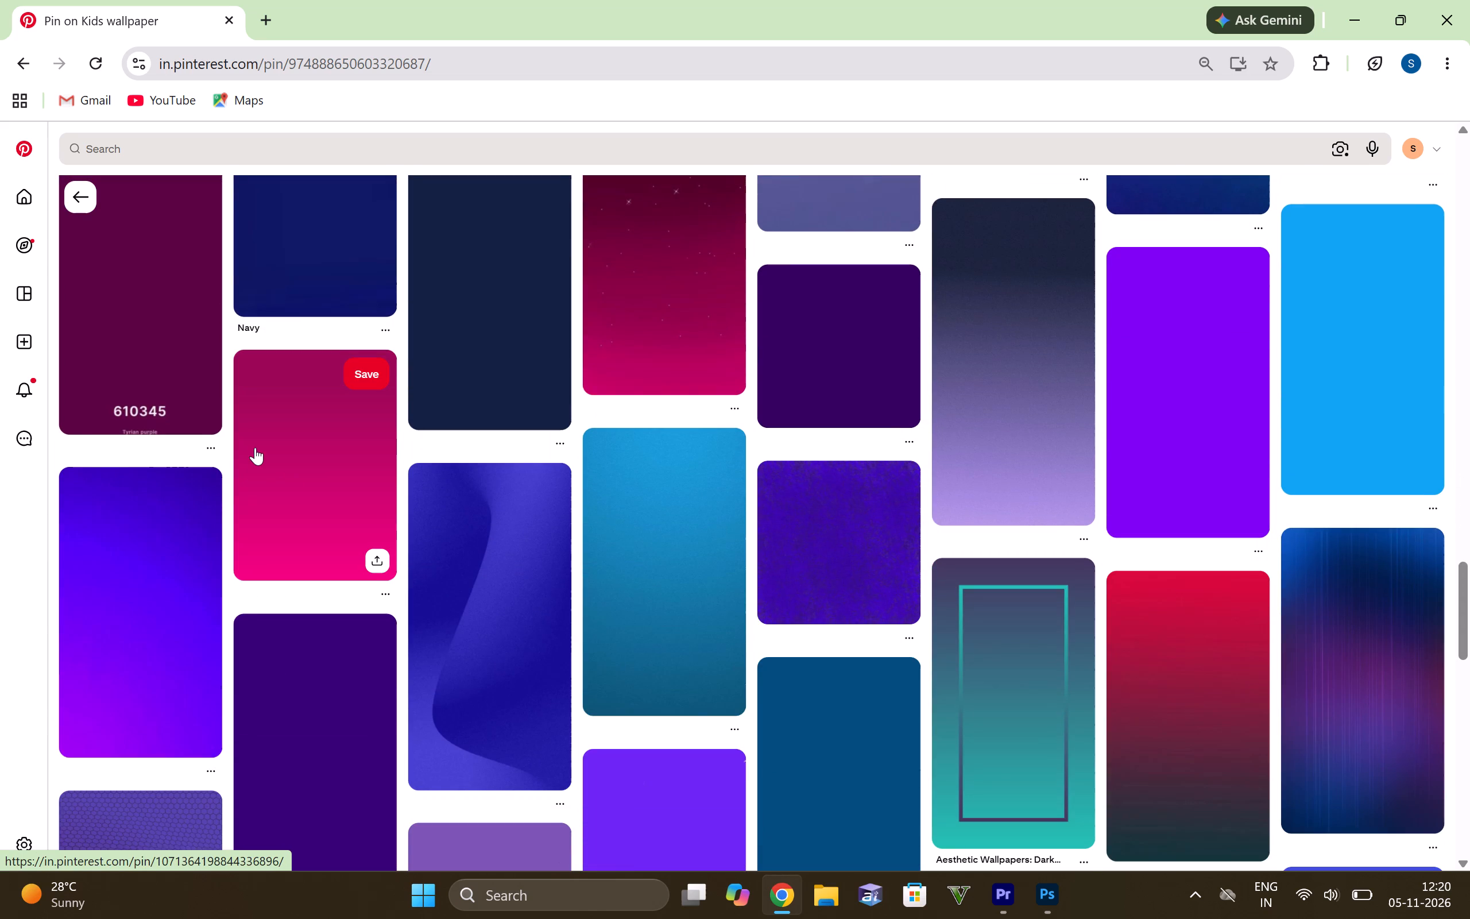
{"action": "scroll", "coordinate": [255, 447], "scroll_direction": "up", "scroll_amount": 12}
{"action": "scroll", "coordinate": [255, 447], "scroll_direction": "up", "scroll_amount": 20}
{"action": "scroll", "coordinate": [255, 447], "scroll_direction": "up", "scroll_amount": 2}
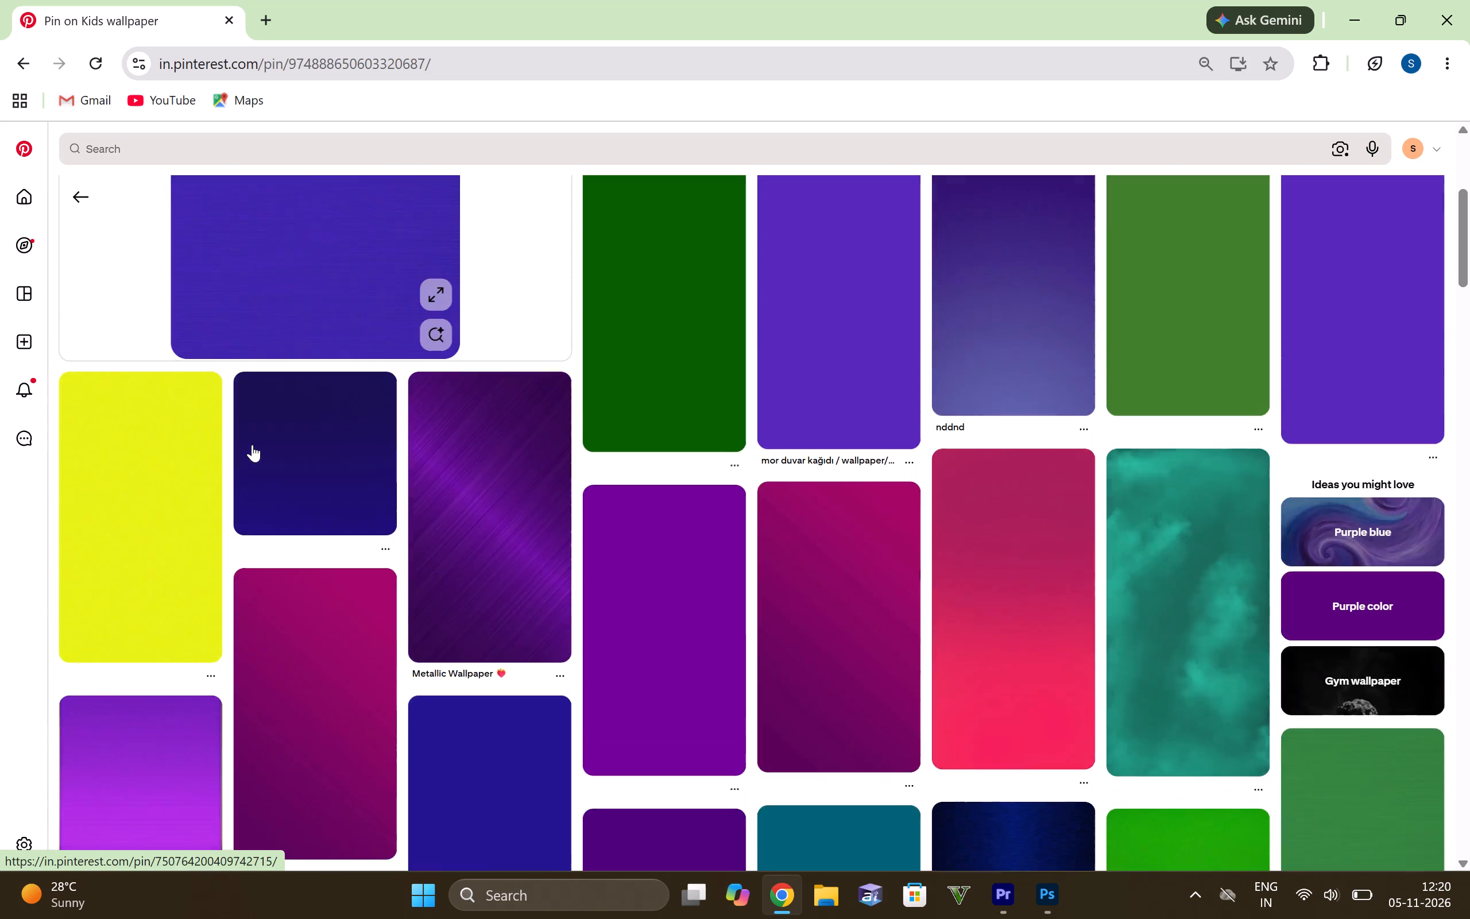
{"action": "scroll", "coordinate": [252, 445], "scroll_direction": "up", "scroll_amount": 13}
{"action": "left_click", "coordinate": [83, 199]}
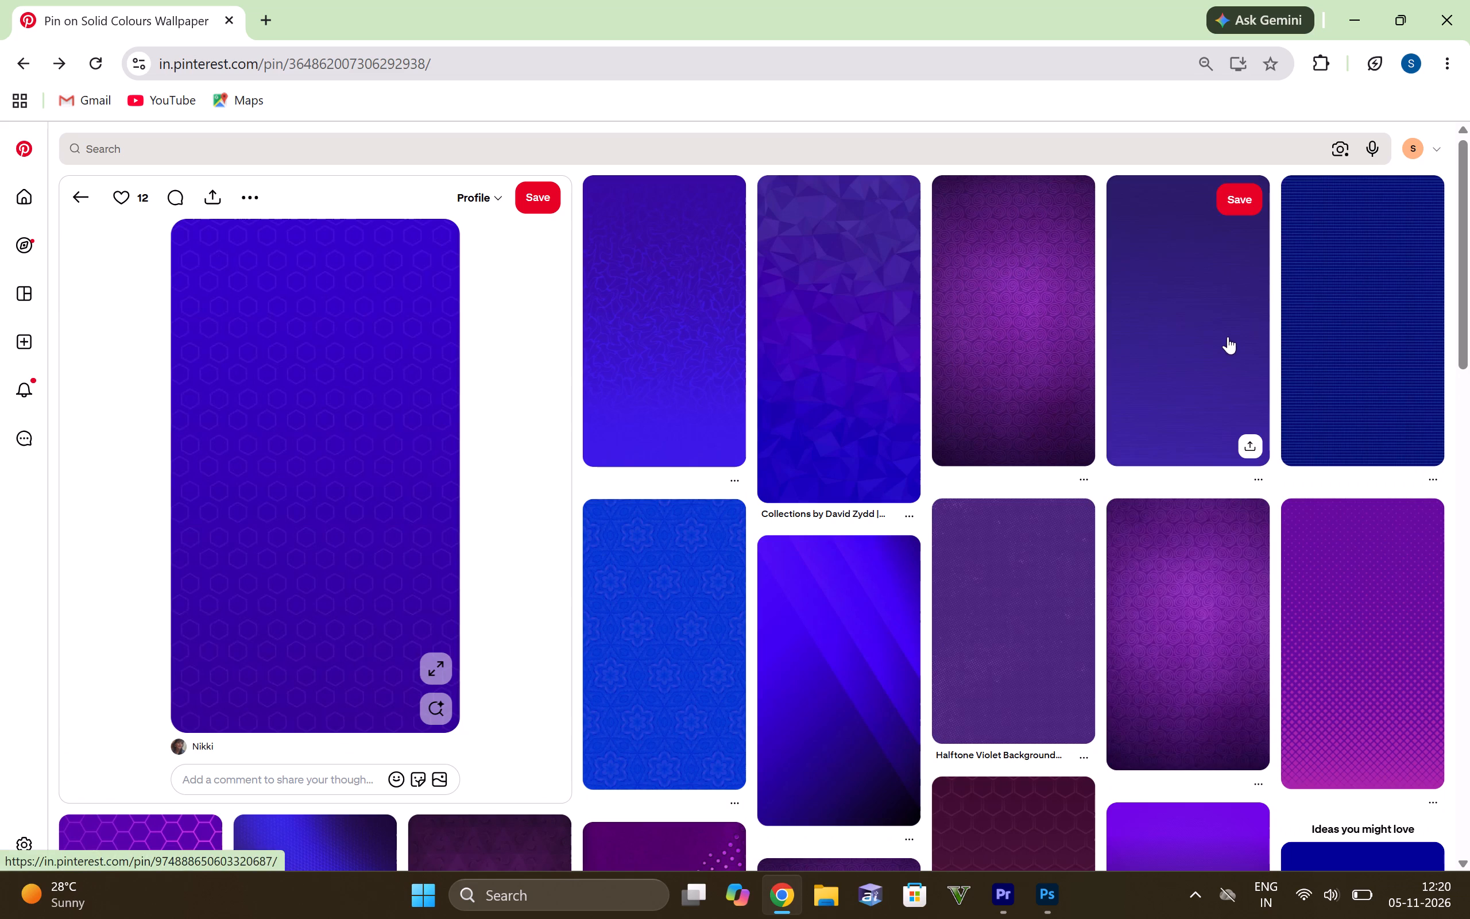
Reopen the indigo brushed-texture pin, recheck its nearest related pins, and go back to the hexagon pattern pin.
{"action": "left_click", "coordinate": [1196, 356]}
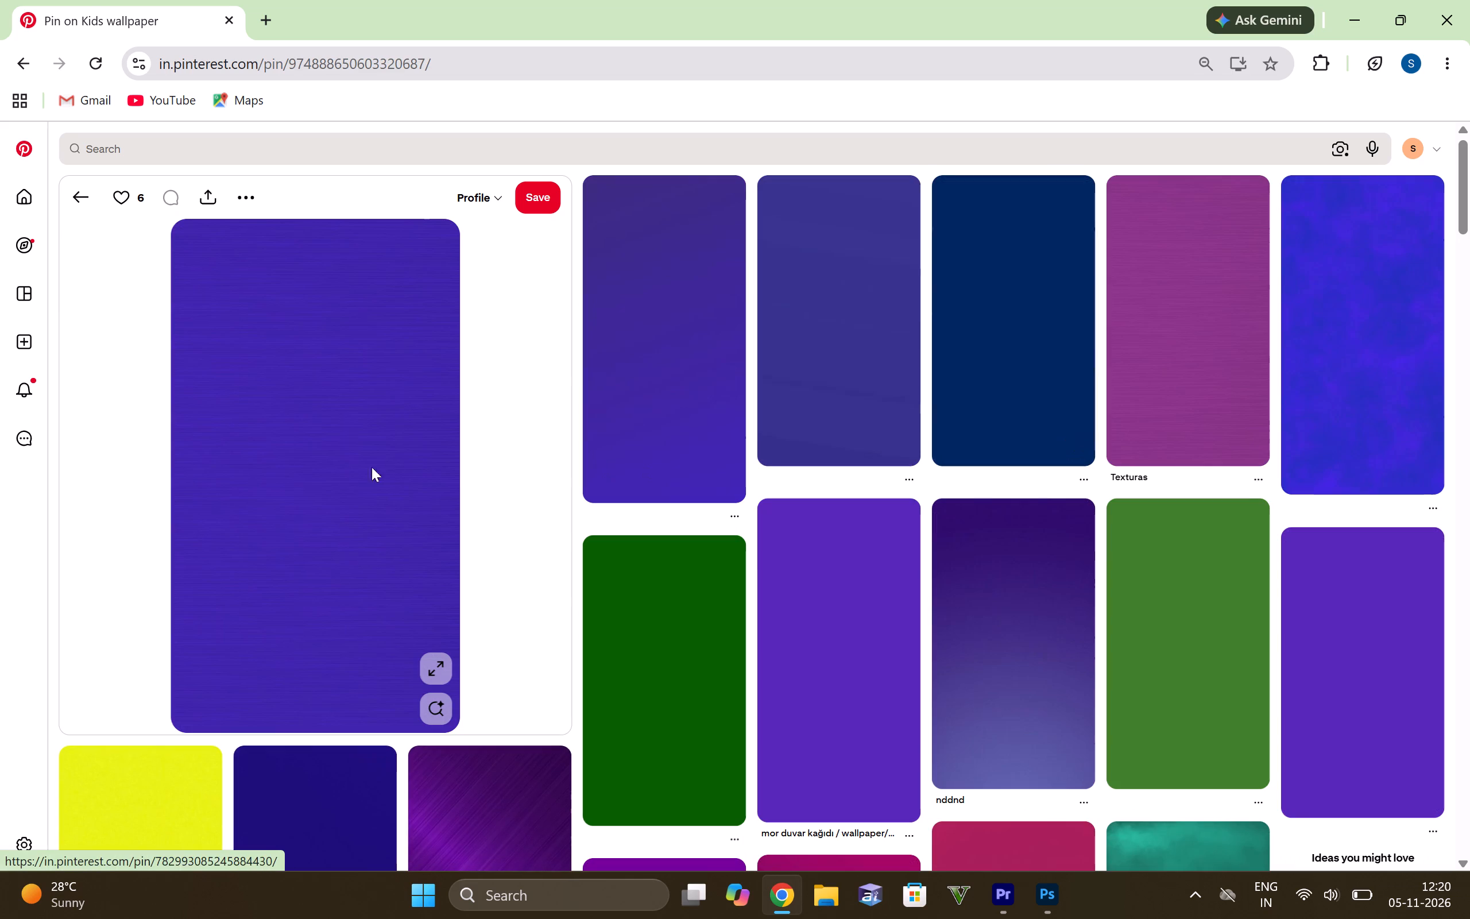
{"action": "scroll", "coordinate": [1230, 454], "scroll_direction": "down", "scroll_amount": 3}
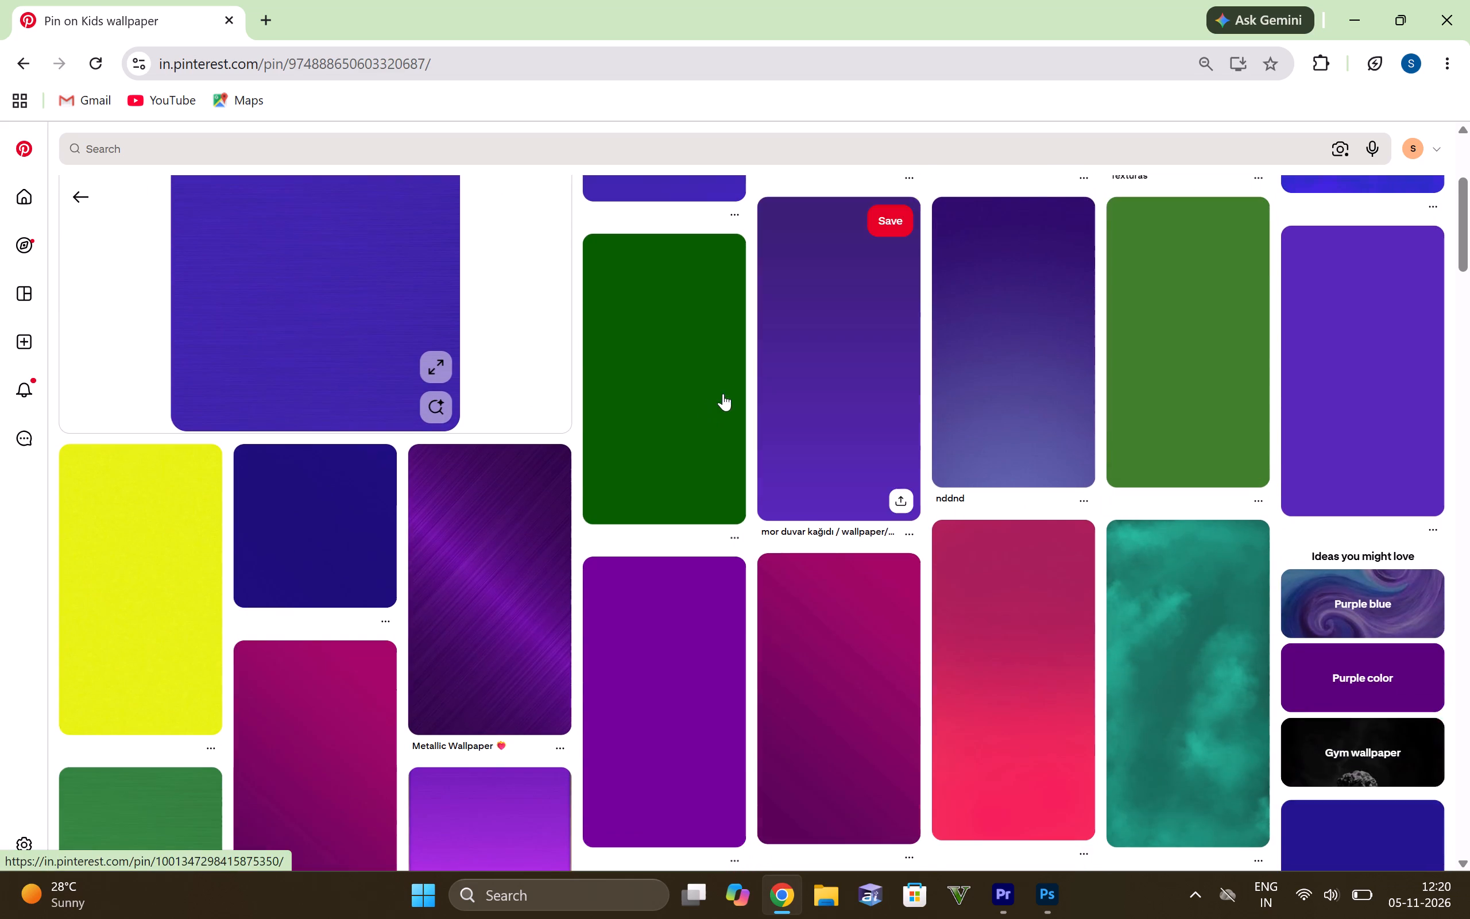
{"action": "scroll", "coordinate": [732, 388], "scroll_direction": "down", "scroll_amount": 3}
{"action": "scroll", "coordinate": [367, 390], "scroll_direction": "down", "scroll_amount": 2}
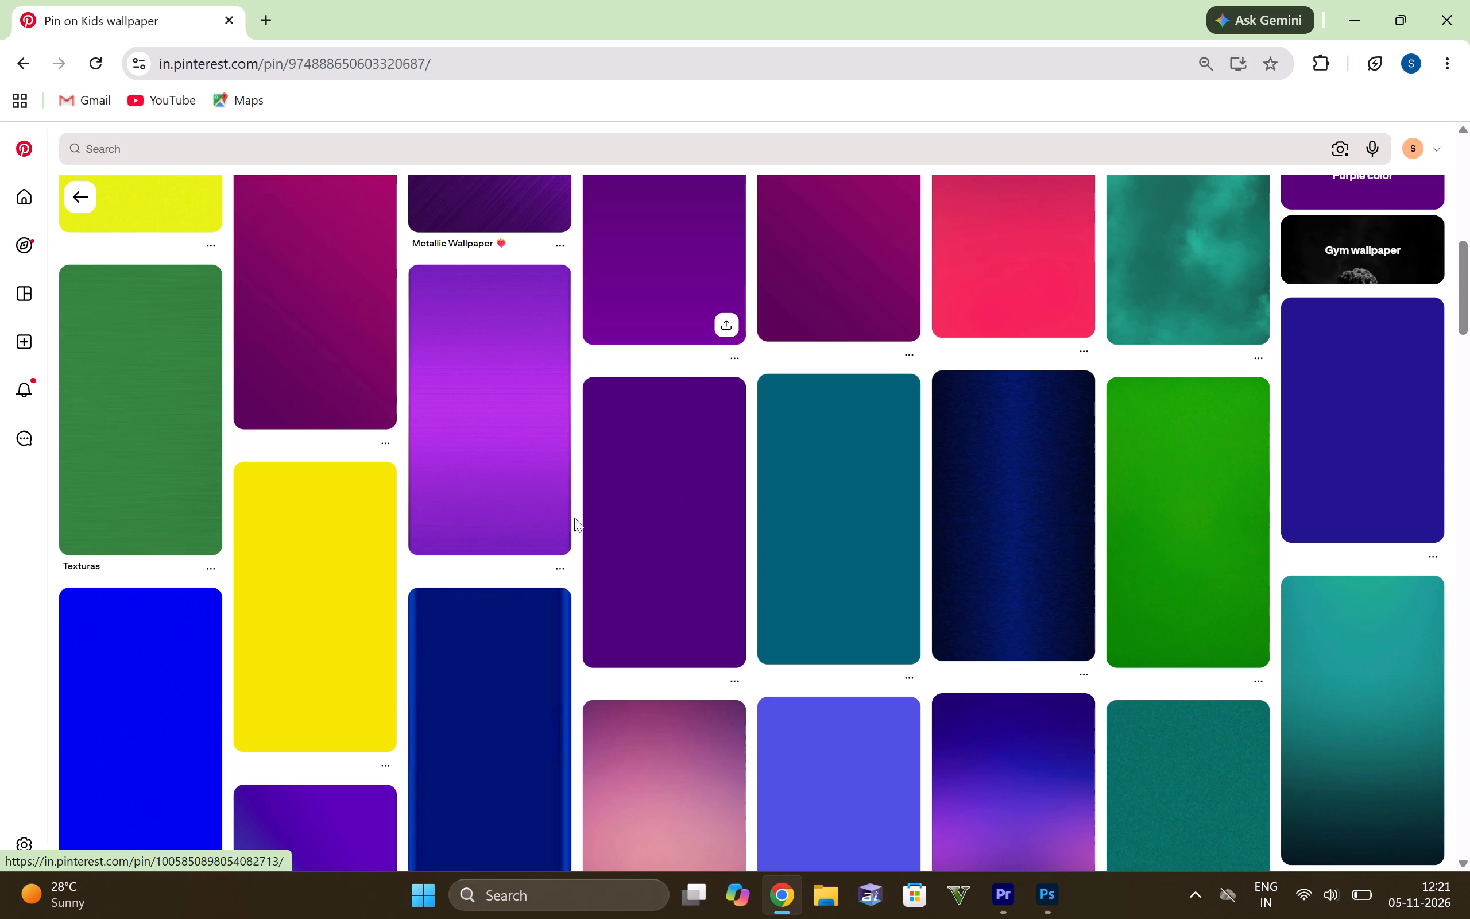
{"action": "scroll", "coordinate": [307, 481], "scroll_direction": "up", "scroll_amount": 5}
{"action": "left_click", "coordinate": [85, 208]}
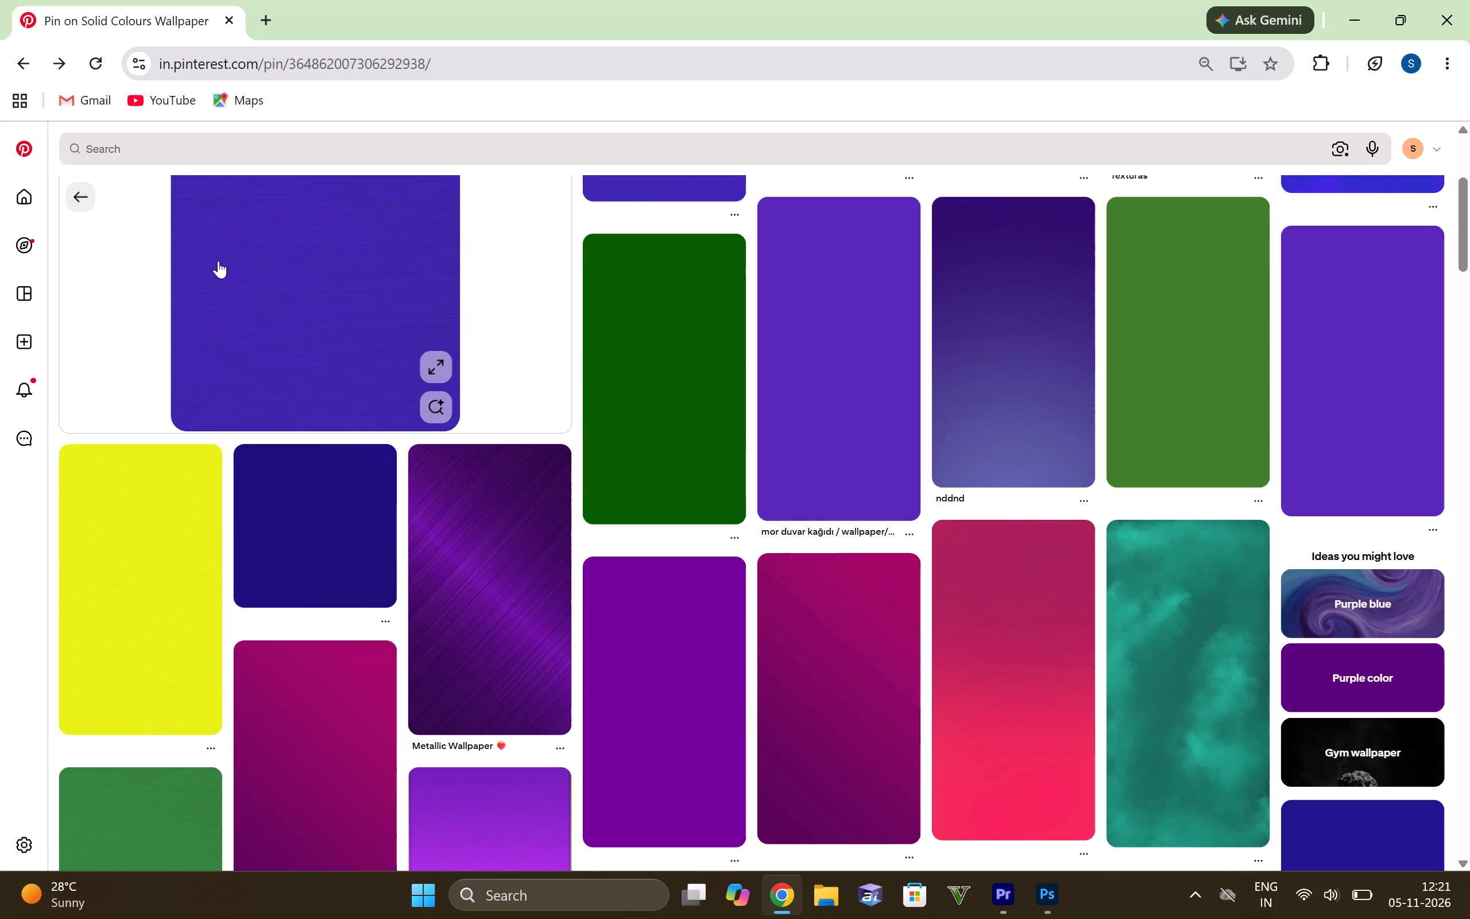
Look through the indigo hexagon pattern pin's related pins for a suitable purple or blue background texture.
{"action": "scroll", "coordinate": [929, 410], "scroll_direction": "down", "scroll_amount": 6}
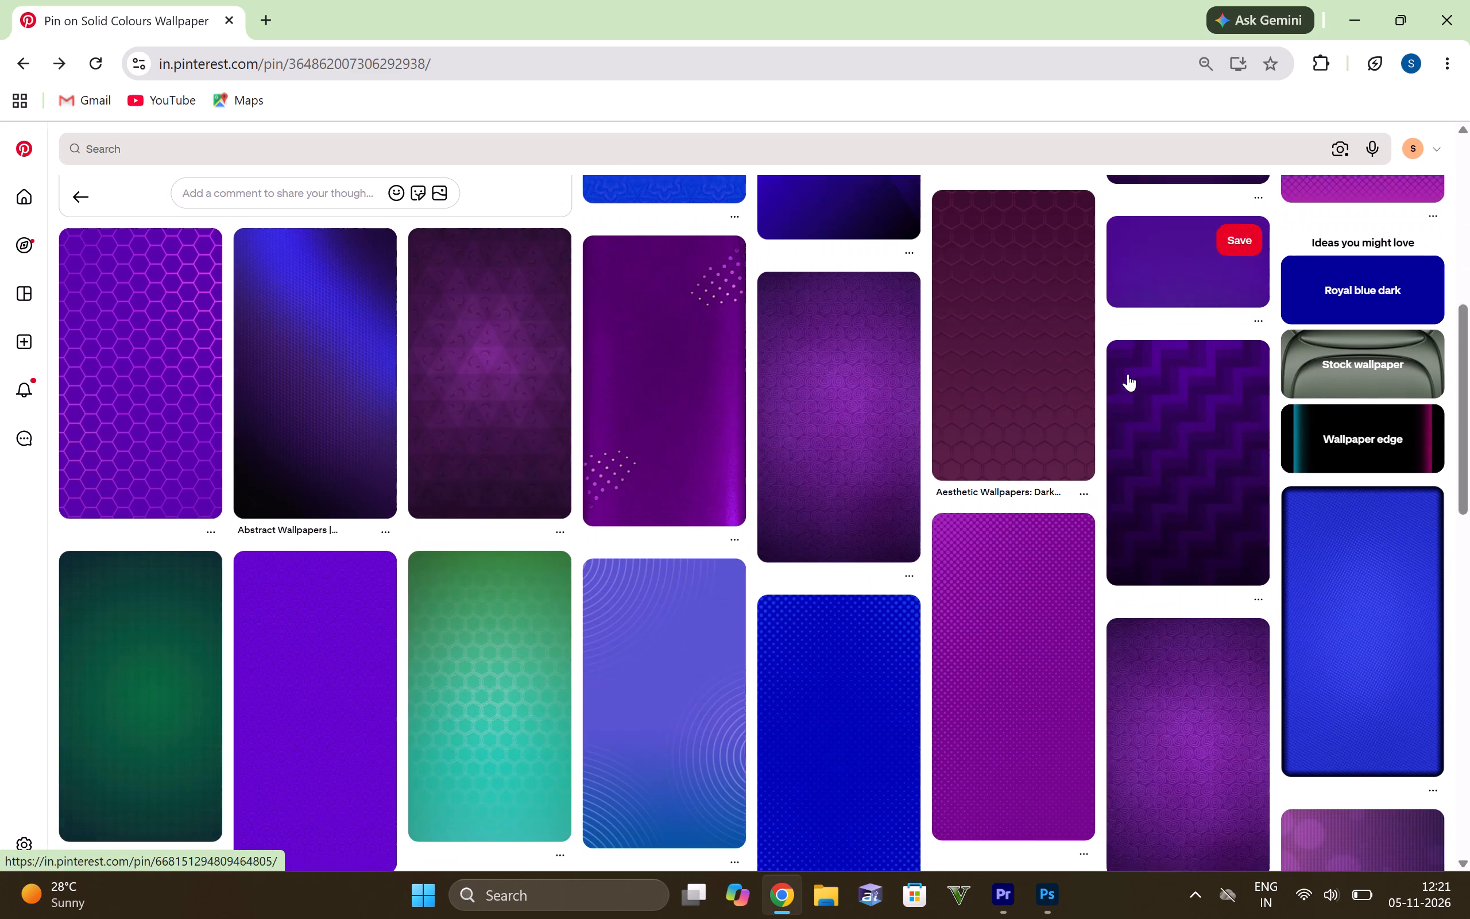
{"action": "scroll", "coordinate": [1128, 372], "scroll_direction": "down", "scroll_amount": 3}
{"action": "scroll", "coordinate": [791, 454], "scroll_direction": "down", "scroll_amount": 3}
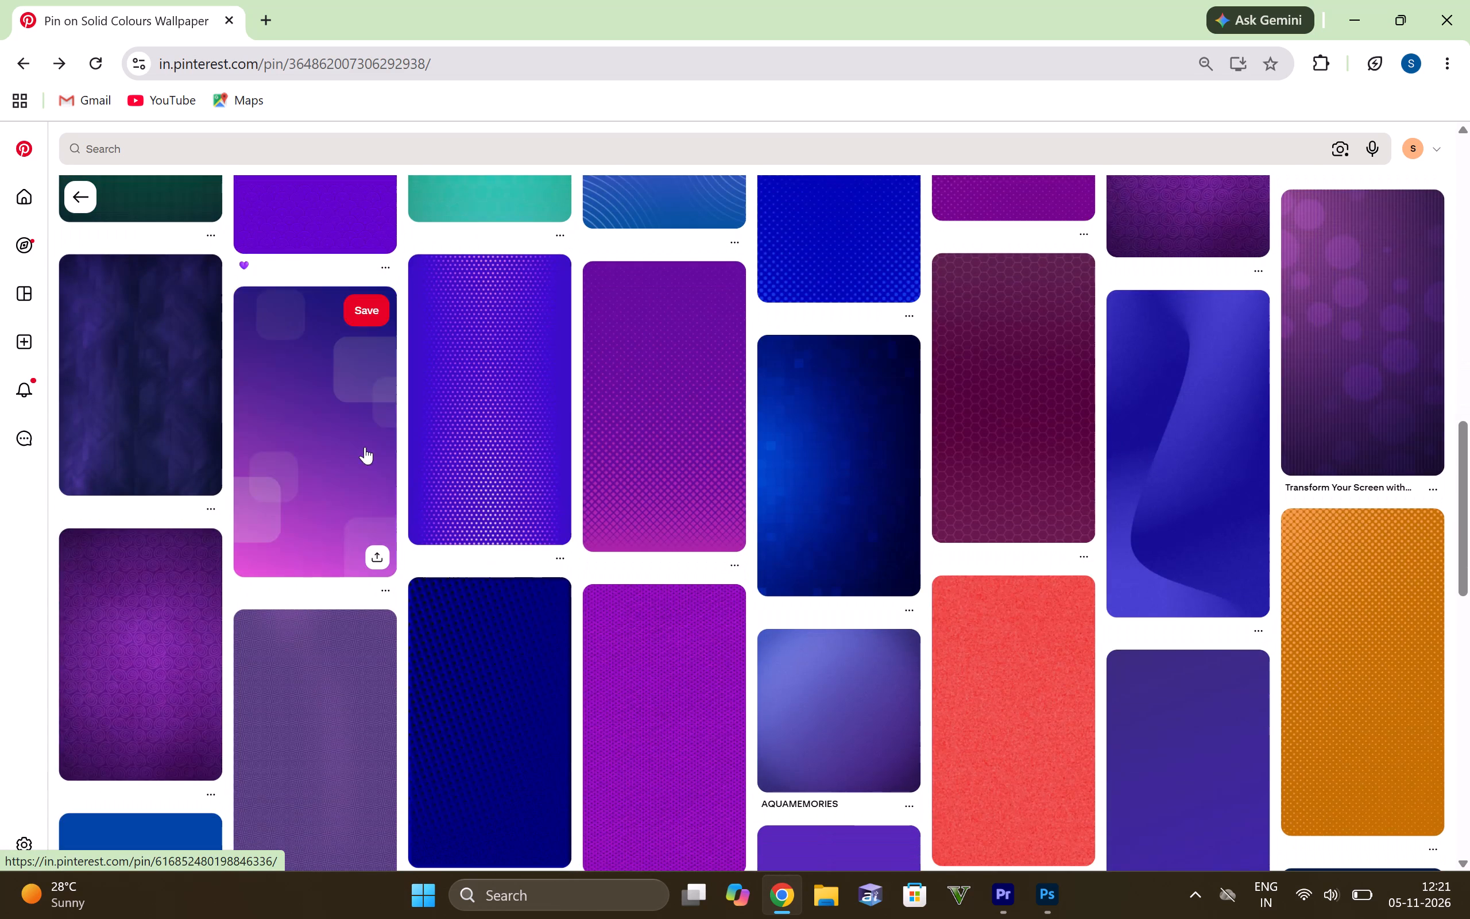
{"action": "scroll", "coordinate": [365, 447], "scroll_direction": "down", "scroll_amount": 5}
{"action": "scroll", "coordinate": [674, 410], "scroll_direction": "down", "scroll_amount": 2}
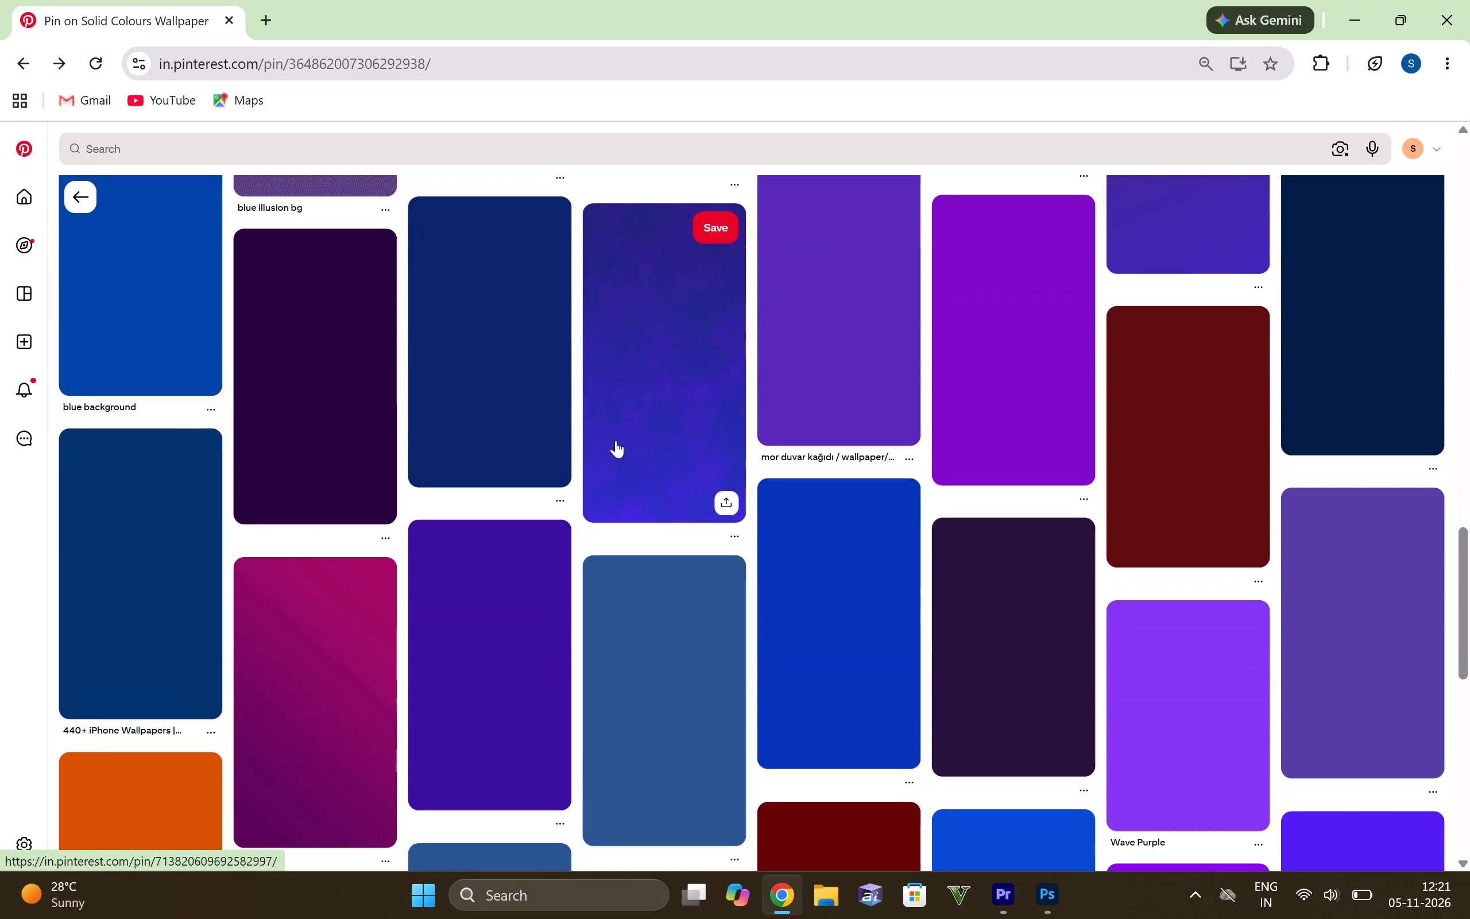
{"action": "scroll", "coordinate": [840, 453], "scroll_direction": "down", "scroll_amount": 2}
{"action": "scroll", "coordinate": [697, 454], "scroll_direction": "down", "scroll_amount": 6}
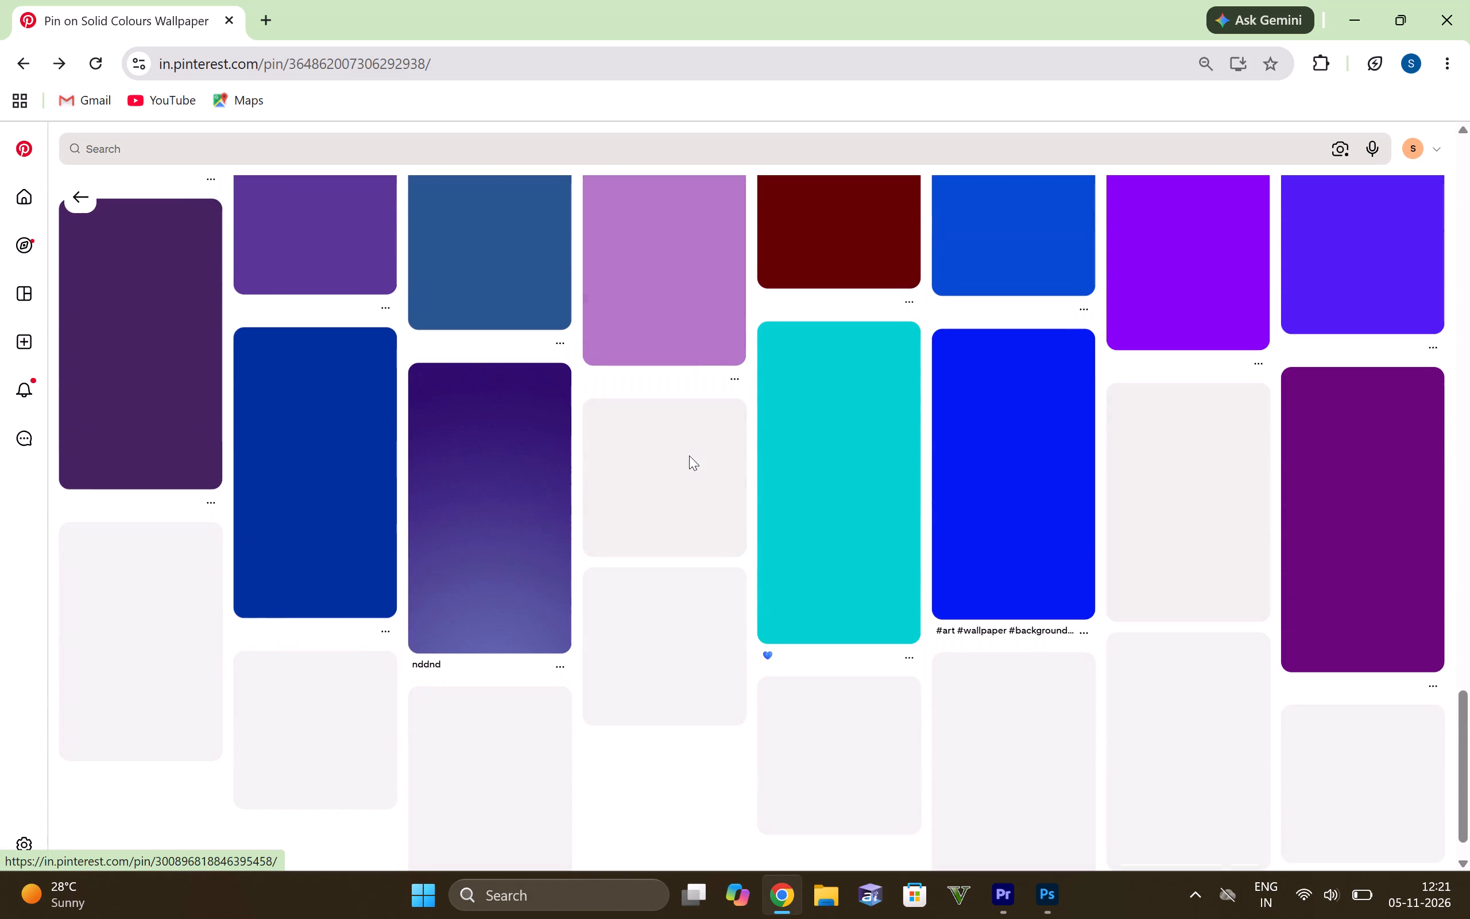
{"action": "scroll", "coordinate": [783, 450], "scroll_direction": "up", "scroll_amount": 2}
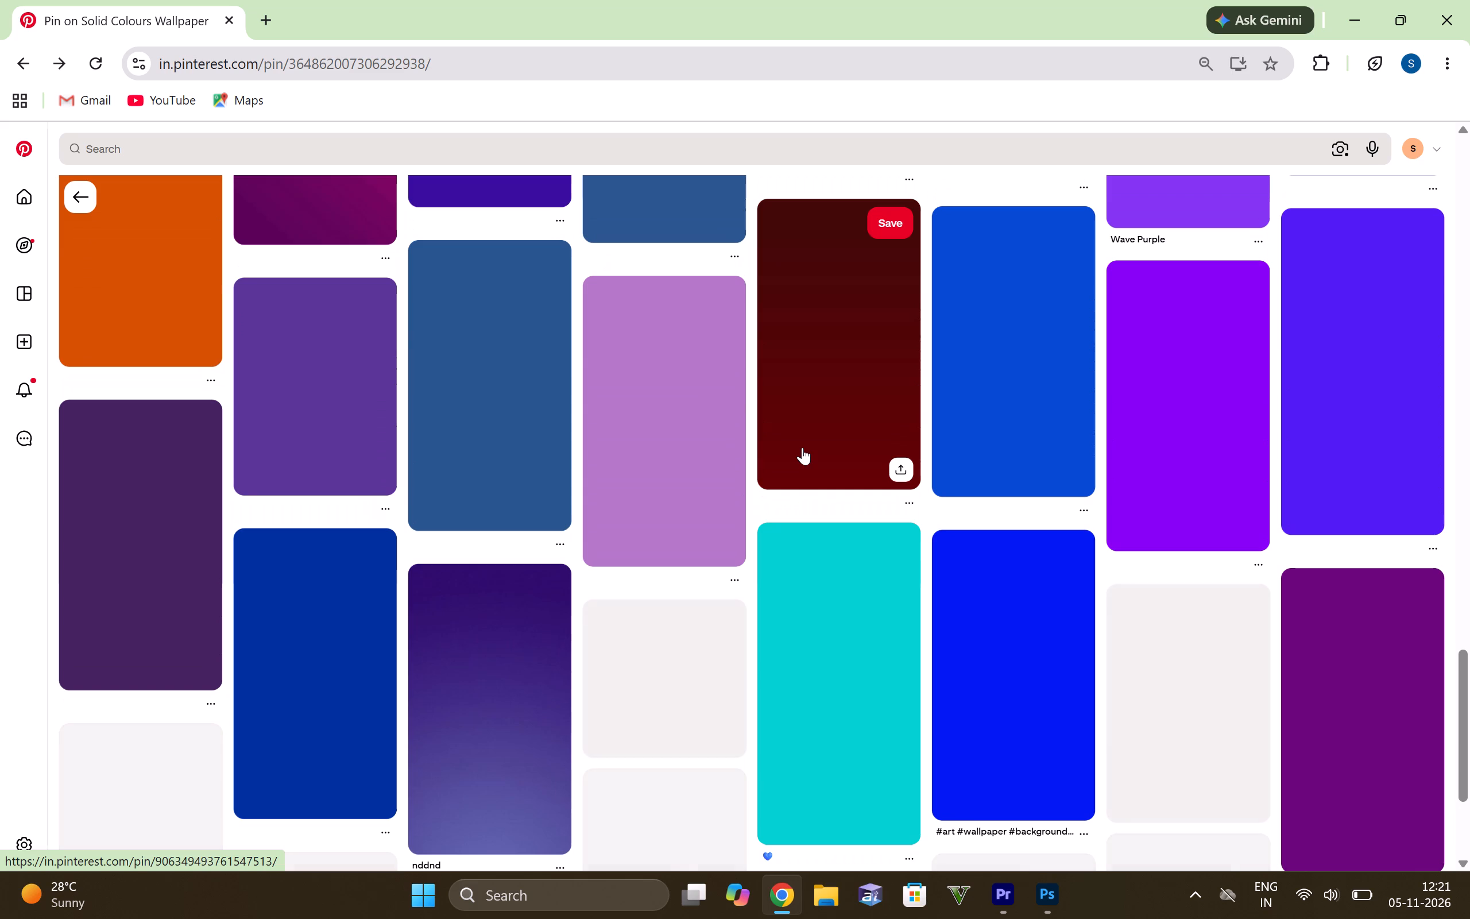
{"action": "scroll", "coordinate": [485, 473], "scroll_direction": "down", "scroll_amount": 3}
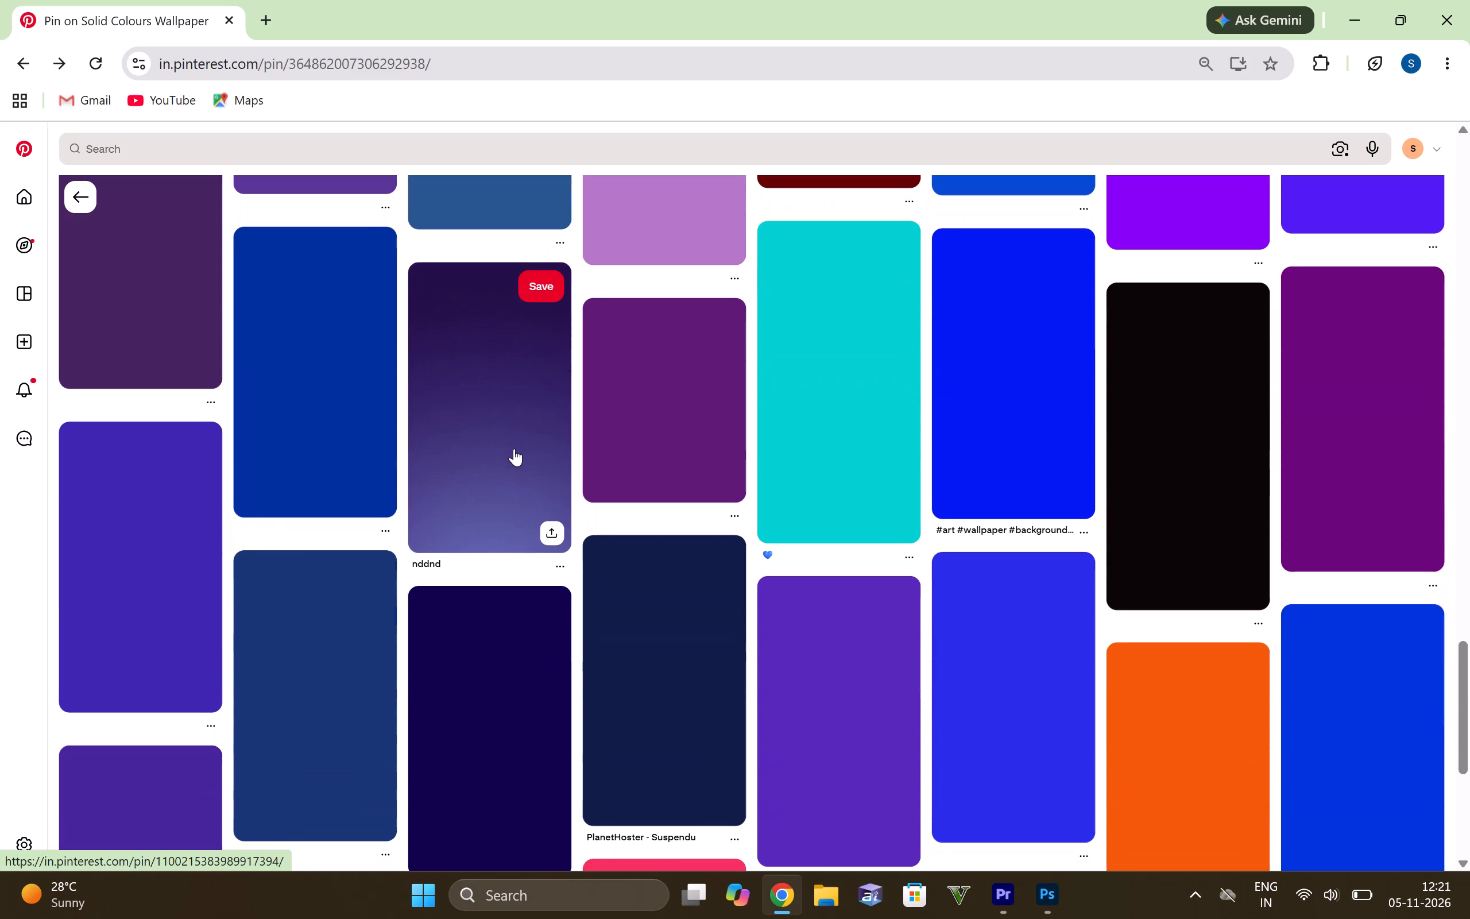
{"action": "scroll", "coordinate": [517, 439], "scroll_direction": "down", "scroll_amount": 1}
{"action": "scroll", "coordinate": [466, 480], "scroll_direction": "up", "scroll_amount": 2}
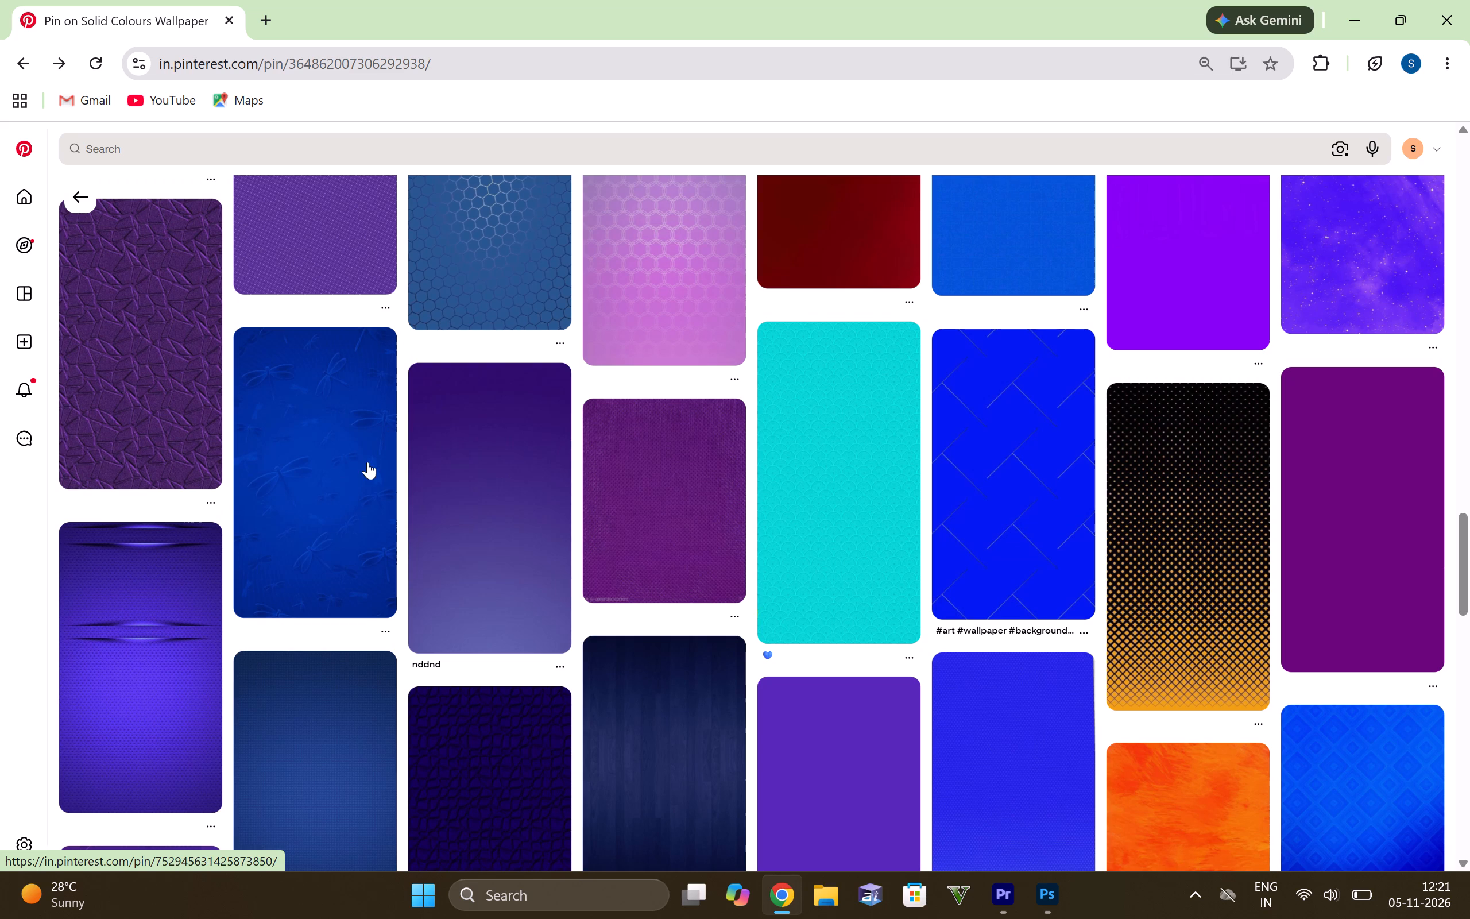
{"action": "scroll", "coordinate": [589, 420], "scroll_direction": "up", "scroll_amount": 1}
{"action": "scroll", "coordinate": [590, 484], "scroll_direction": "down", "scroll_amount": 3}
{"action": "scroll", "coordinate": [496, 419], "scroll_direction": "down", "scroll_amount": 2}
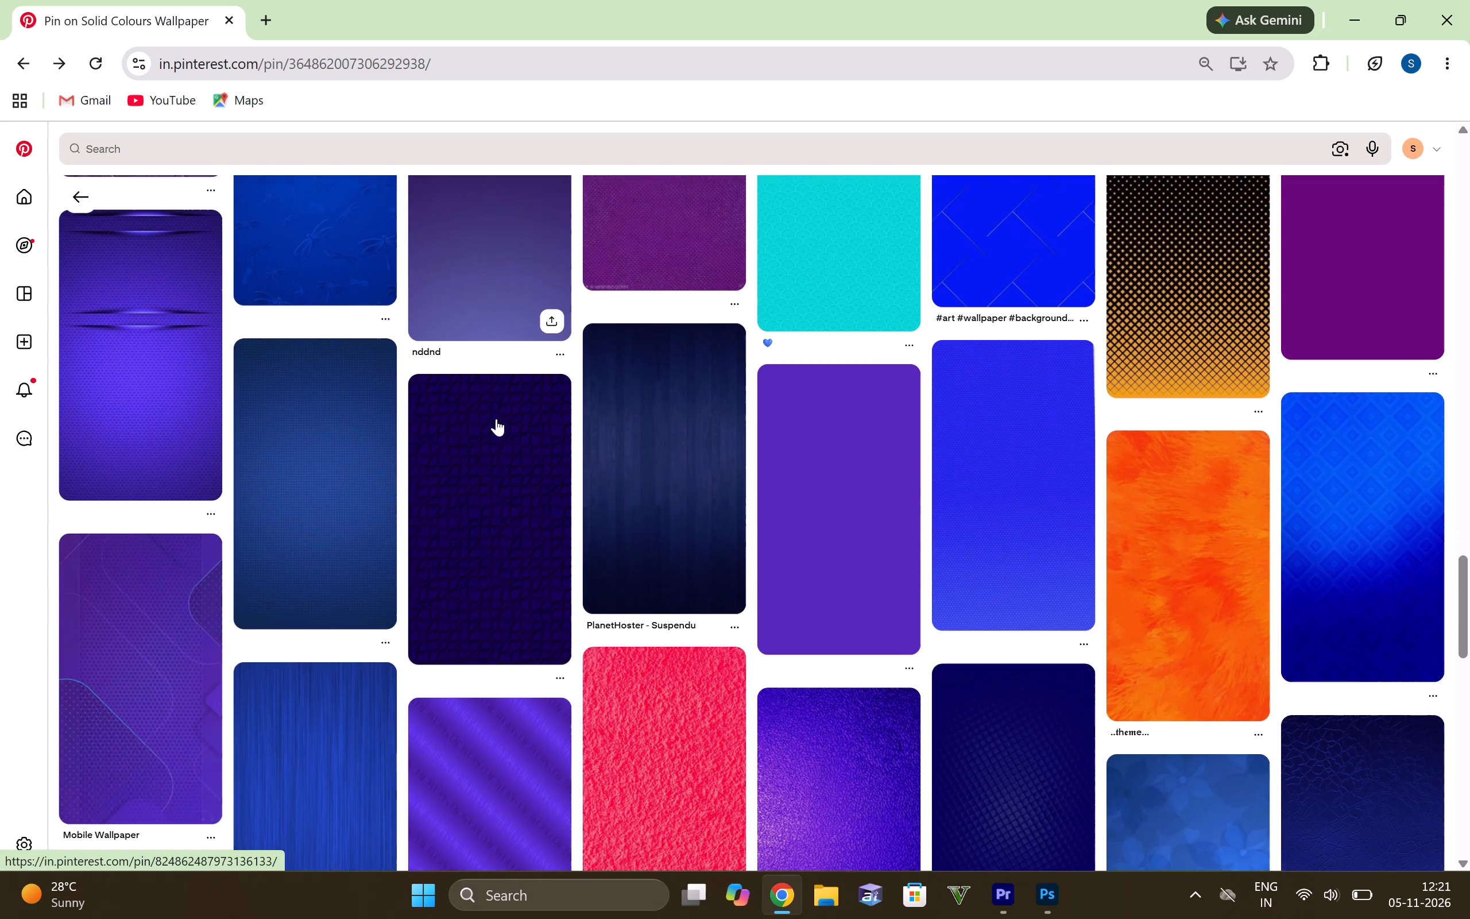
{"action": "scroll", "coordinate": [493, 411], "scroll_direction": "down", "scroll_amount": 10}
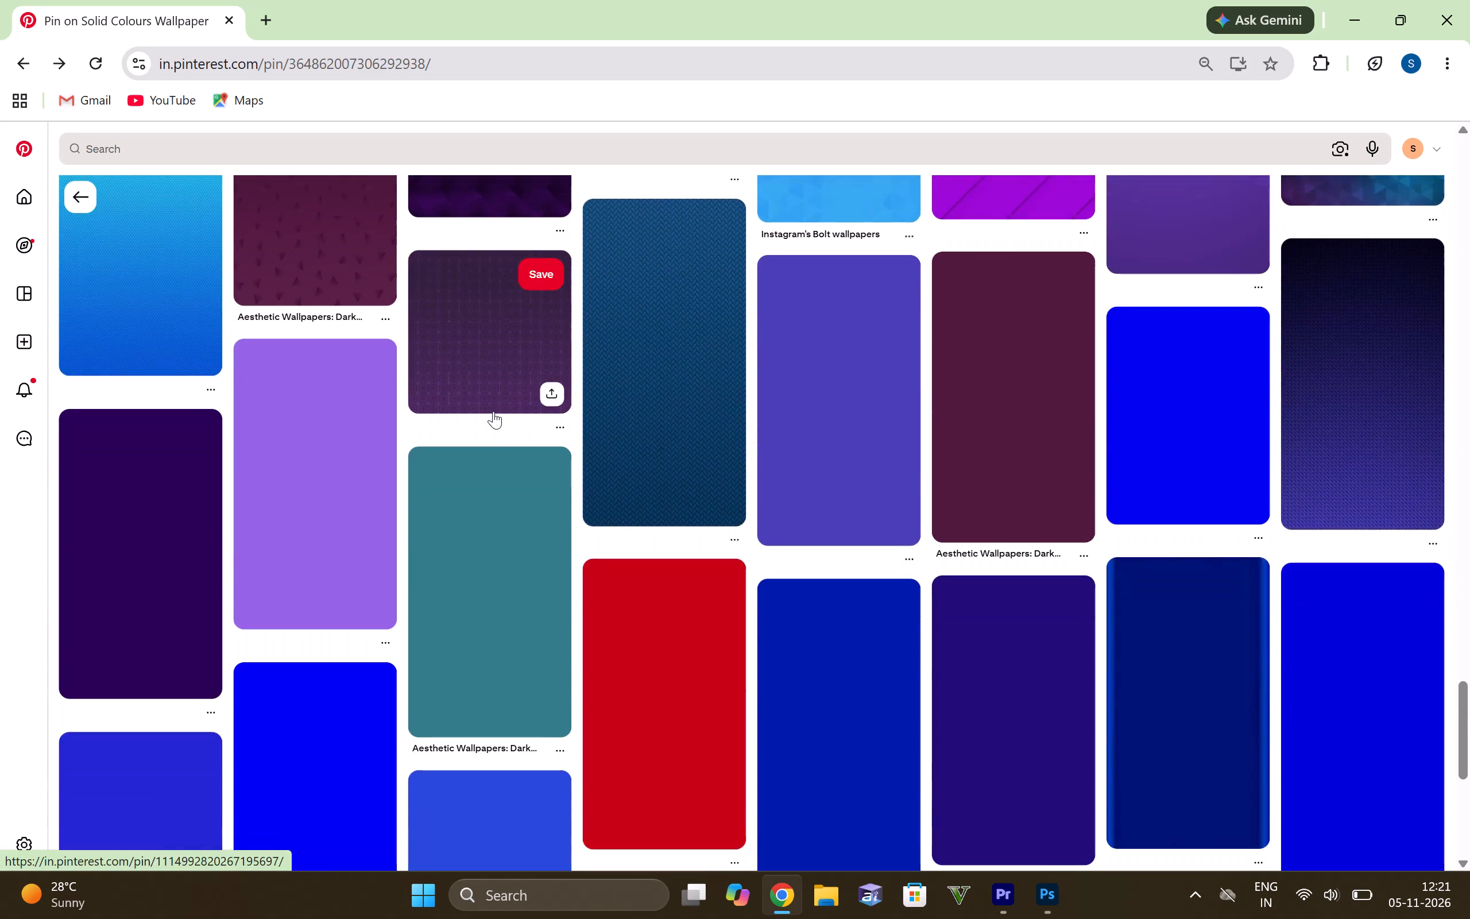
{"action": "scroll", "coordinate": [493, 411], "scroll_direction": "down", "scroll_amount": 2}
{"action": "scroll", "coordinate": [422, 351], "scroll_direction": "down", "scroll_amount": 3}
{"action": "scroll", "coordinate": [439, 415], "scroll_direction": "up", "scroll_amount": 3}
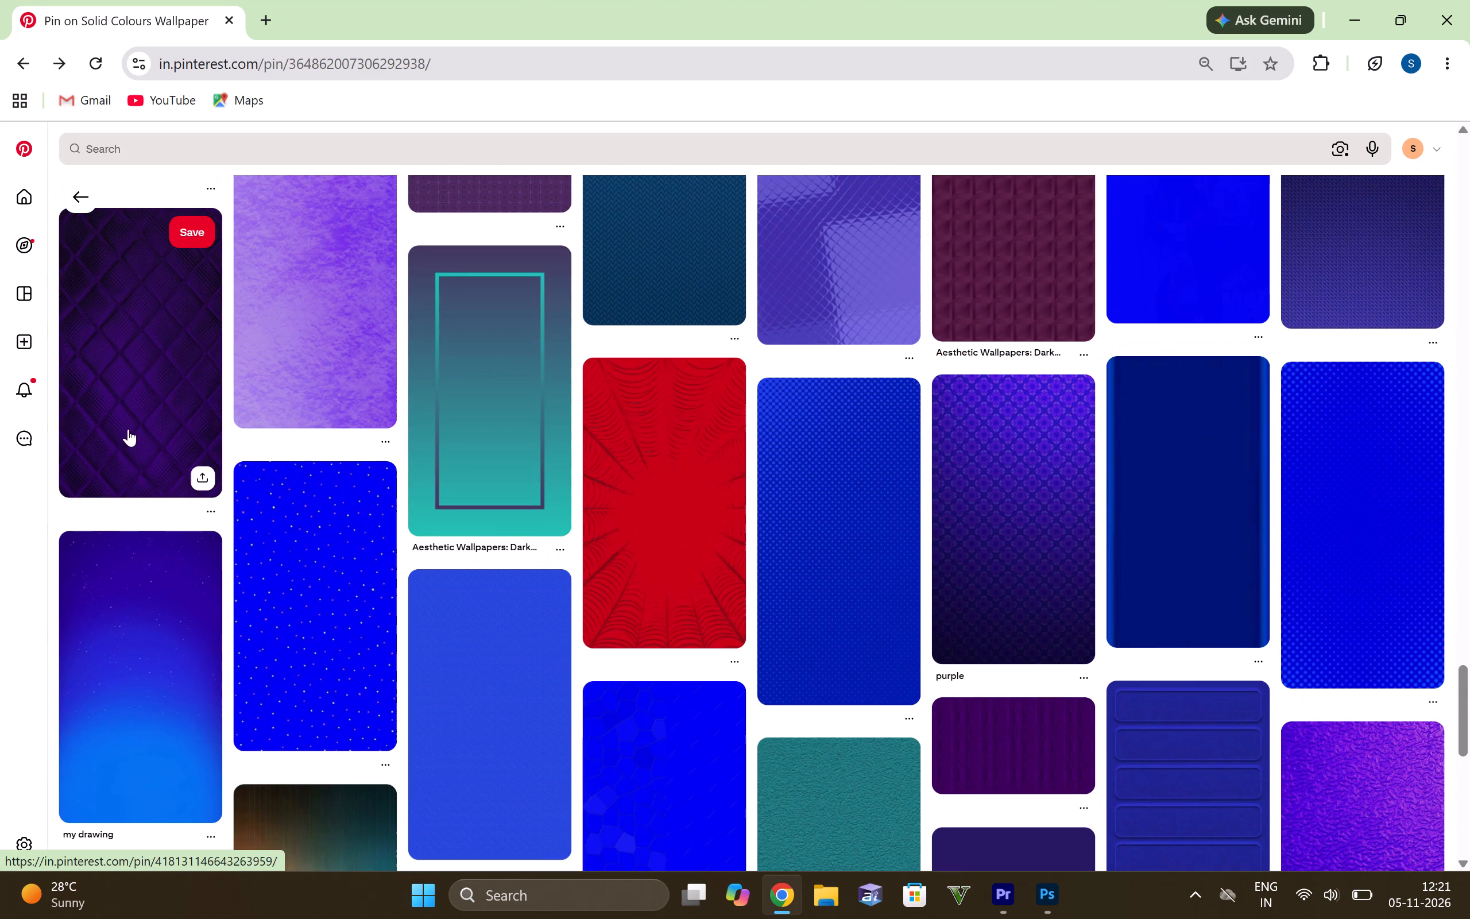
{"action": "scroll", "coordinate": [946, 425], "scroll_direction": "down", "scroll_amount": 3}
{"action": "scroll", "coordinate": [643, 380], "scroll_direction": "down", "scroll_amount": 2}
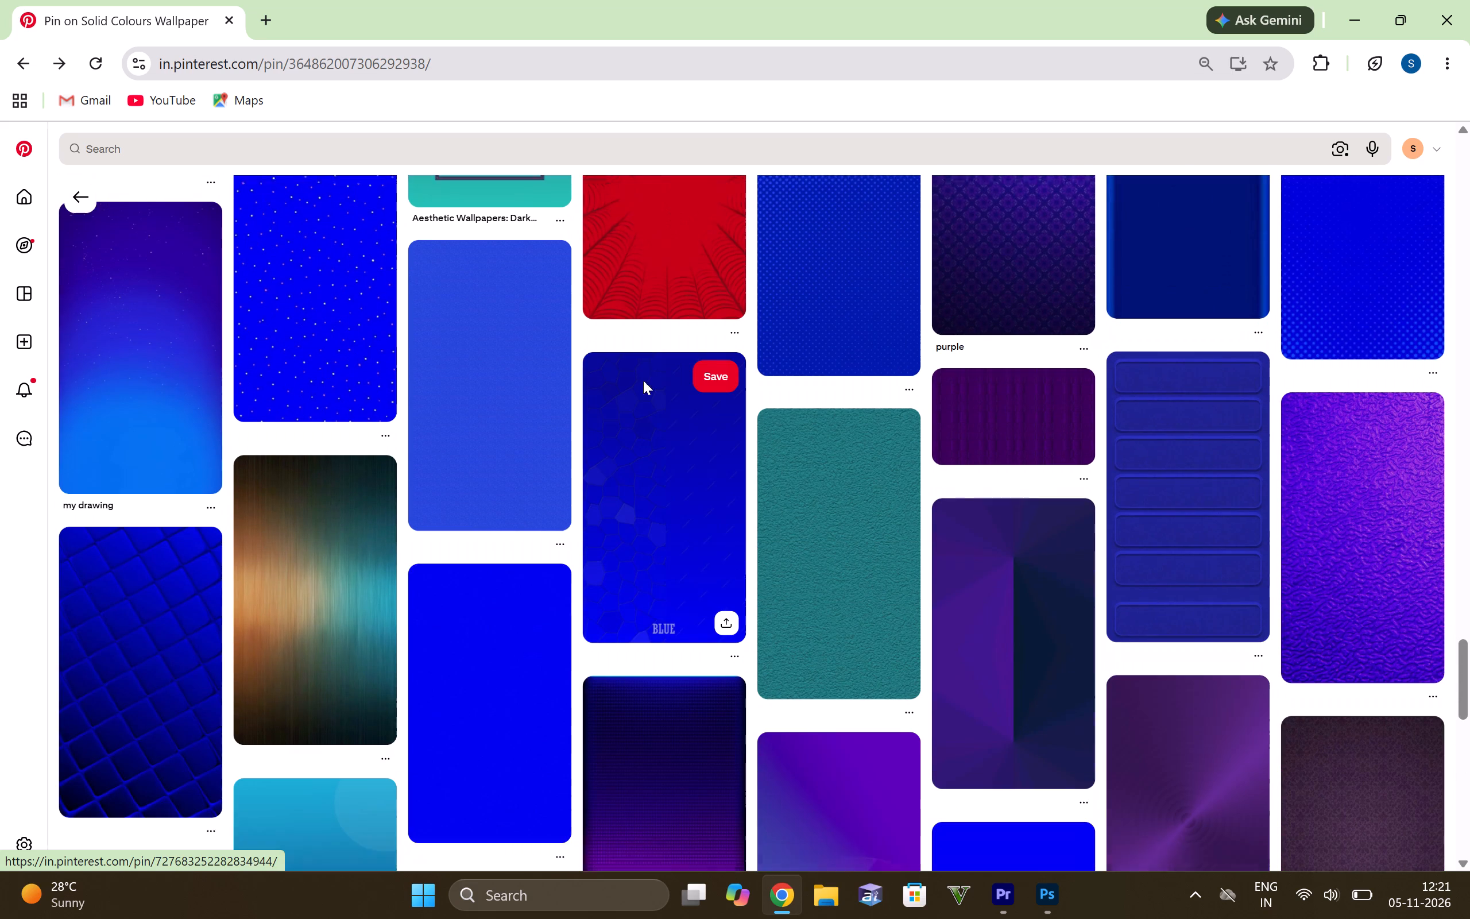
{"action": "scroll", "coordinate": [643, 380], "scroll_direction": "down", "scroll_amount": 2}
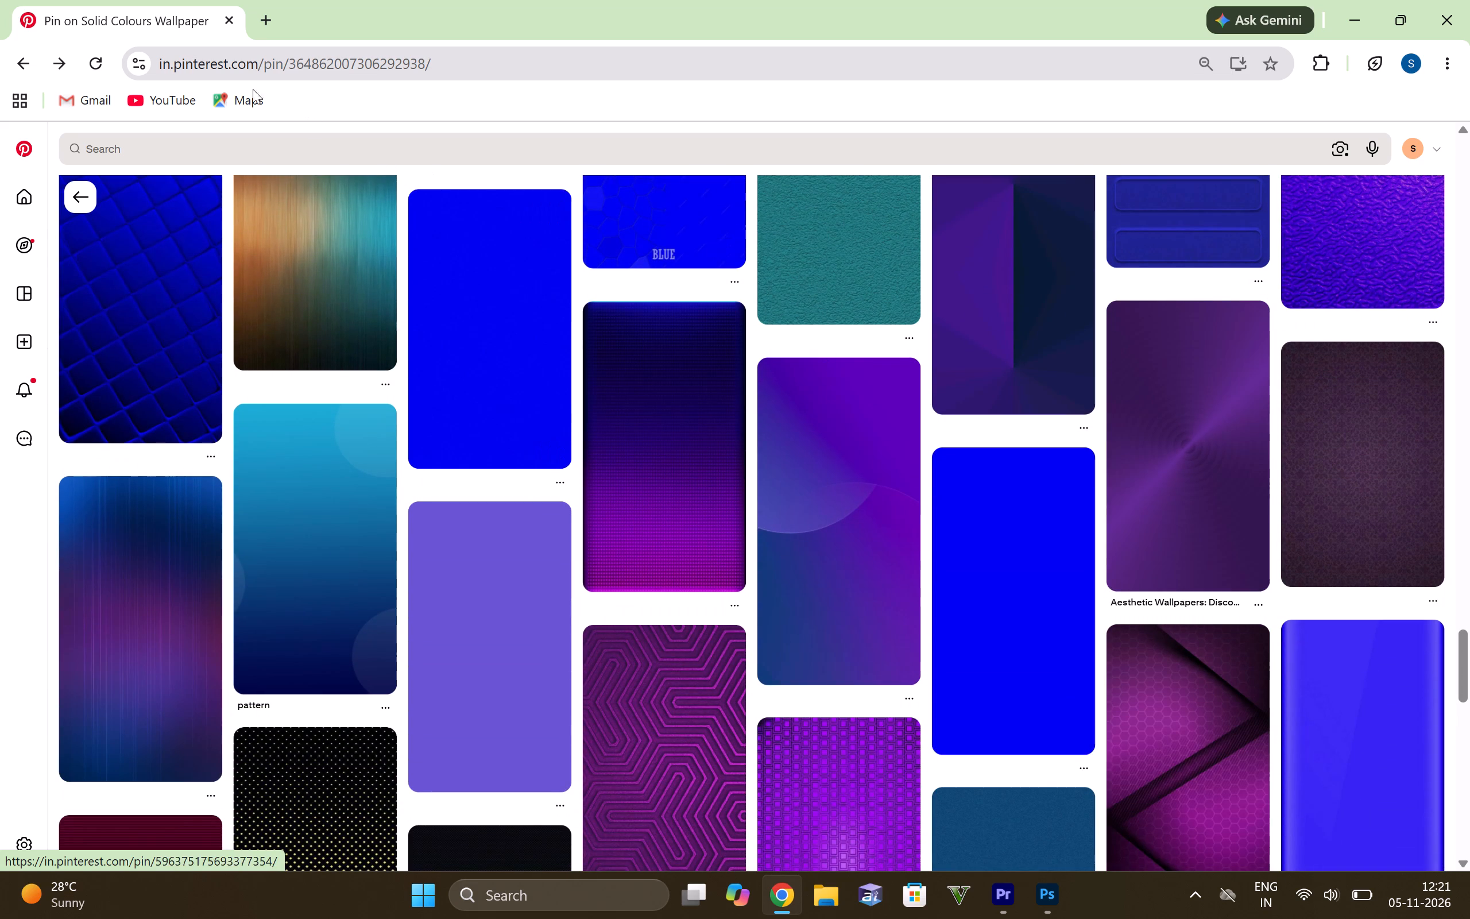
Search Pinterest for "diwali backdrop".
{"action": "left_click", "coordinate": [101, 155]}
{"action": "type", "text": "diwali"}
{"action": "key", "text": "space"}
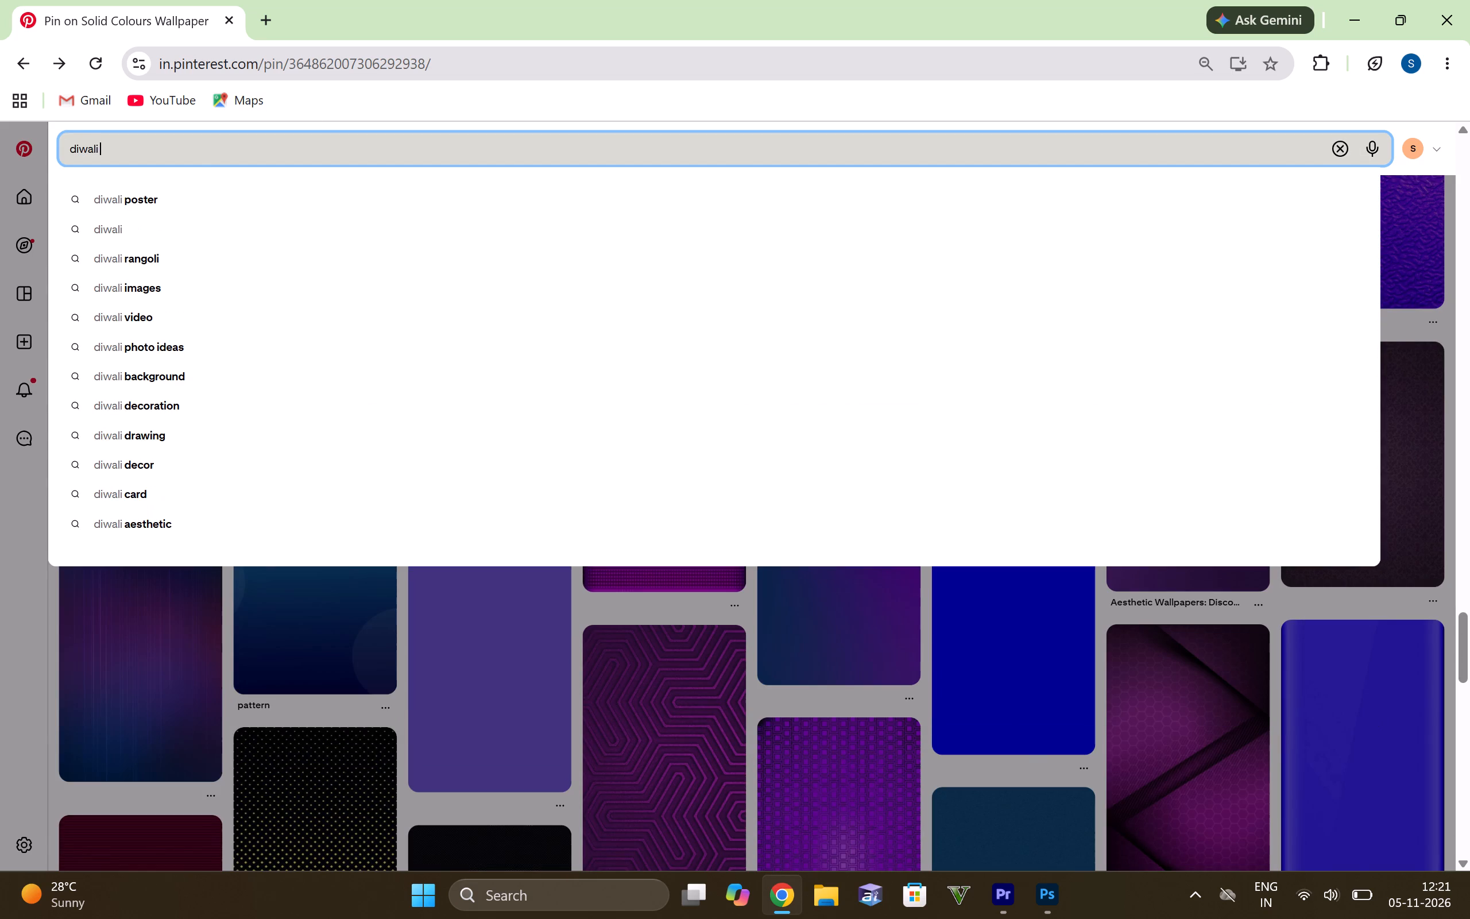
{"action": "type", "text": "backdrop"}
{"action": "key", "text": "Return"}
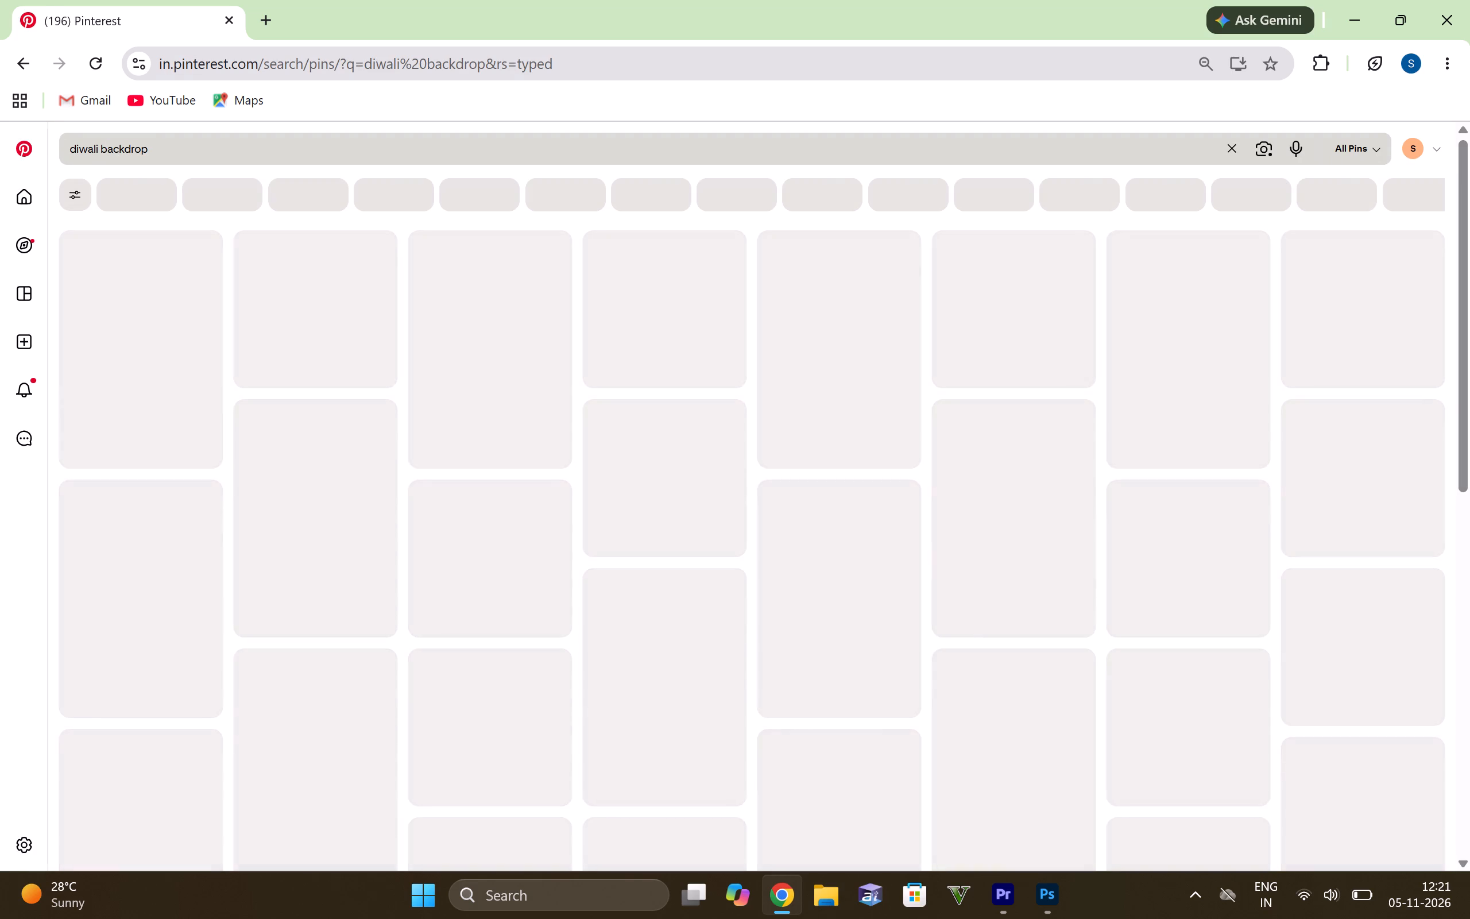
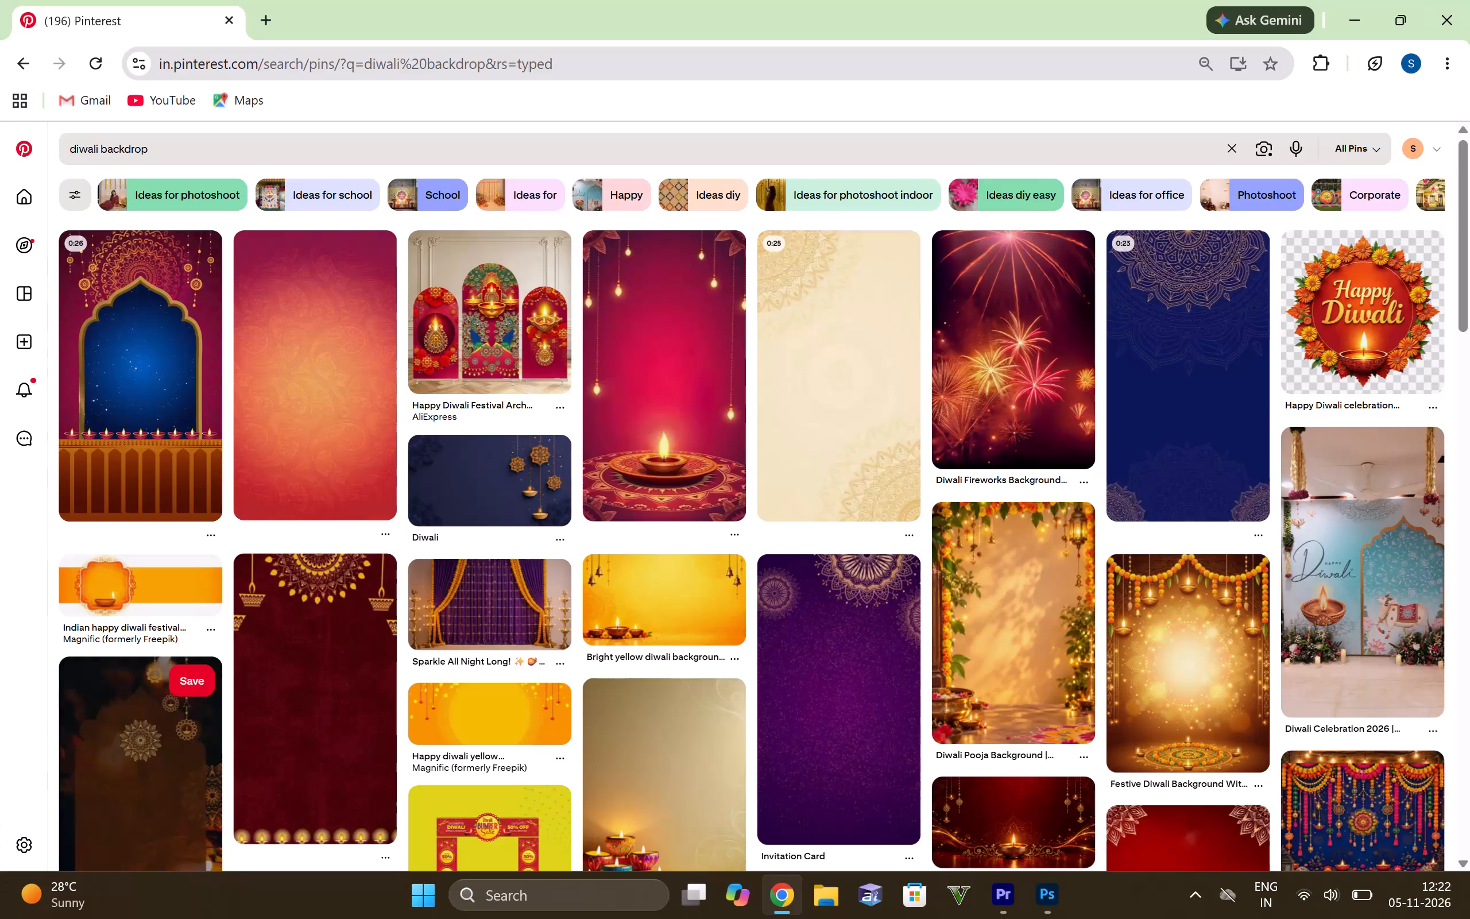
Look through the "diwali backdrop" search results for a suitable background image.
{"action": "scroll", "coordinate": [992, 267], "scroll_direction": "down", "scroll_amount": 8}
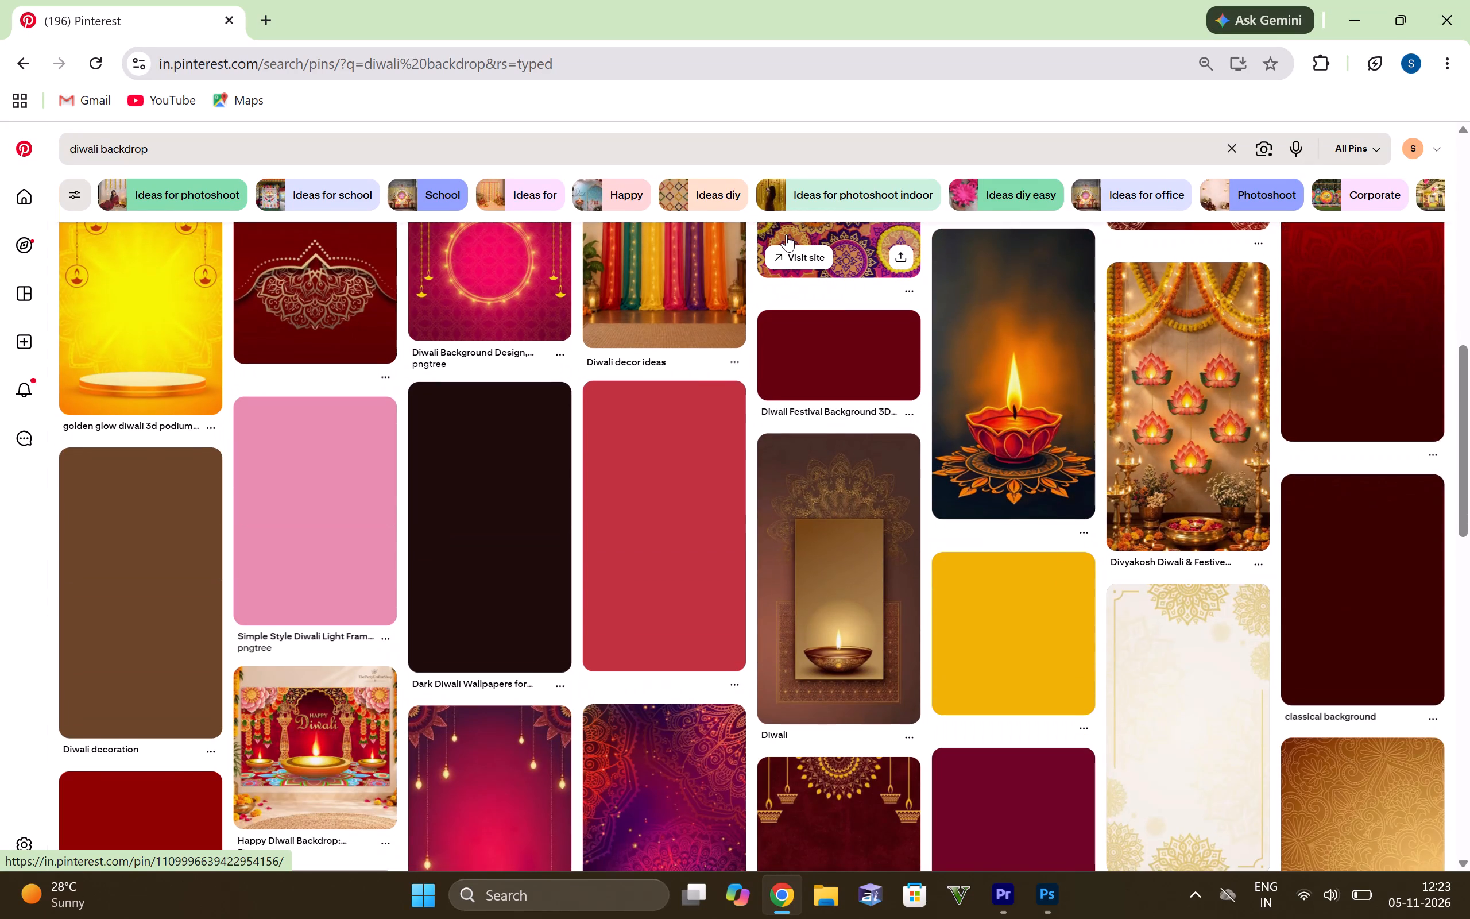
{"action": "scroll", "coordinate": [761, 244], "scroll_direction": "down", "scroll_amount": 3}
{"action": "scroll", "coordinate": [661, 307], "scroll_direction": "up", "scroll_amount": 1}
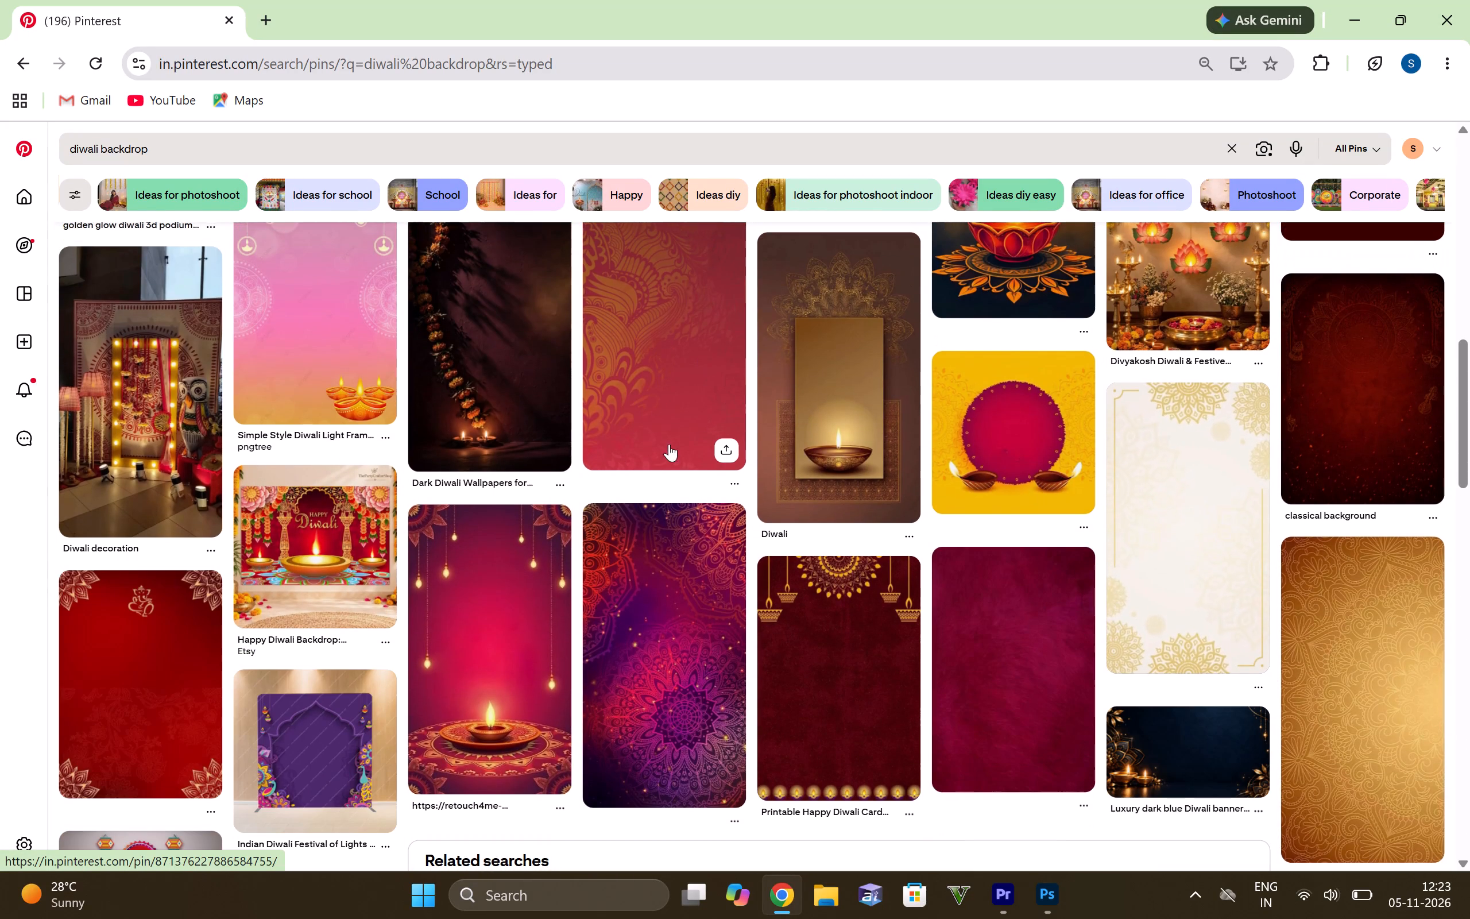
{"action": "scroll", "coordinate": [641, 427], "scroll_direction": "down", "scroll_amount": 1}
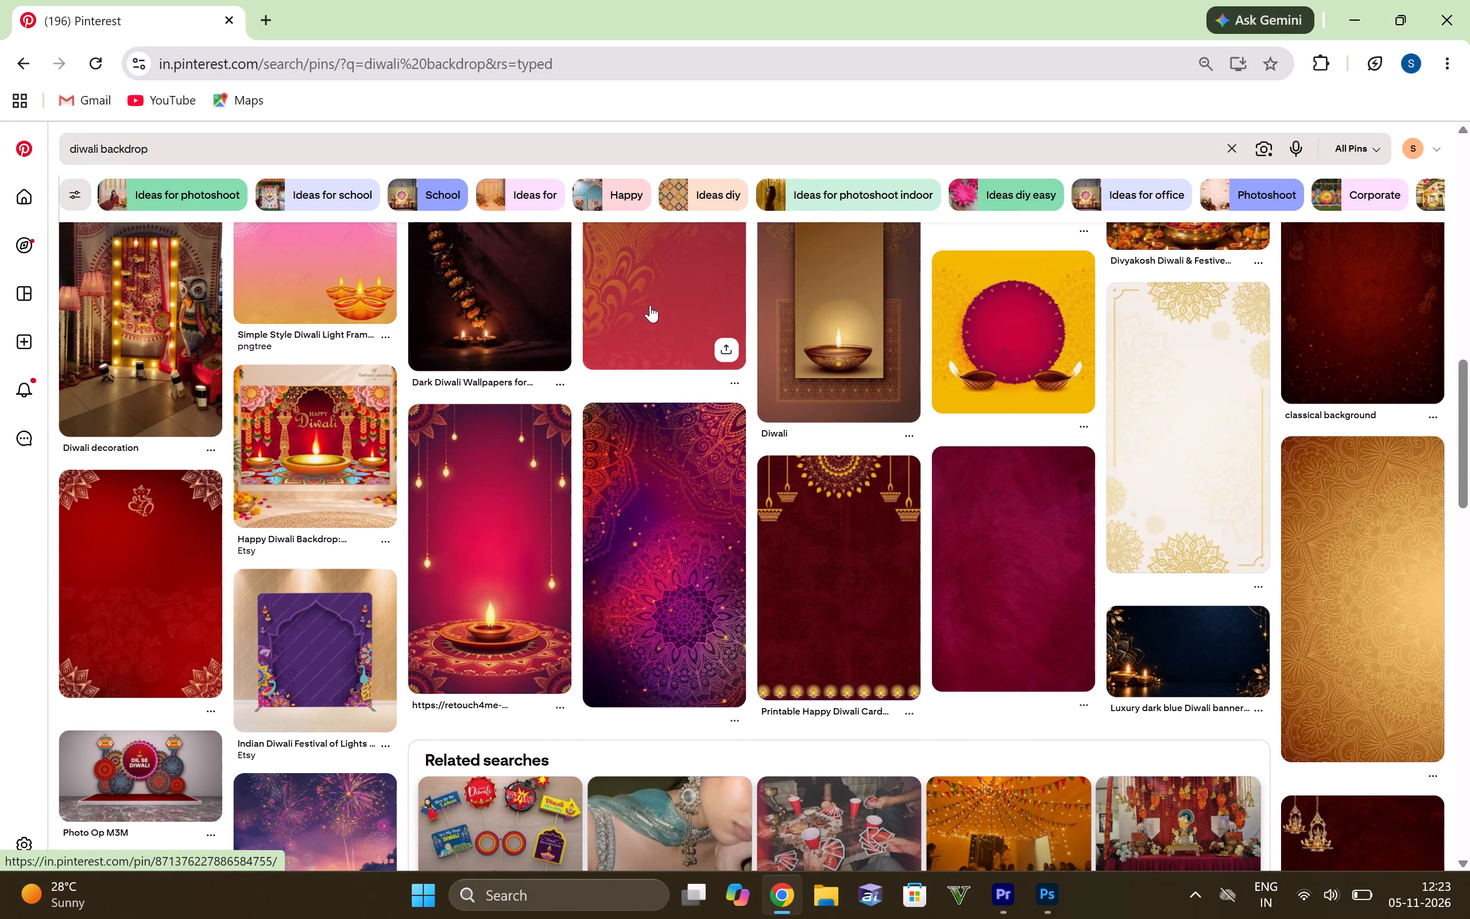
{"action": "scroll", "coordinate": [571, 217], "scroll_direction": "down", "scroll_amount": 1}
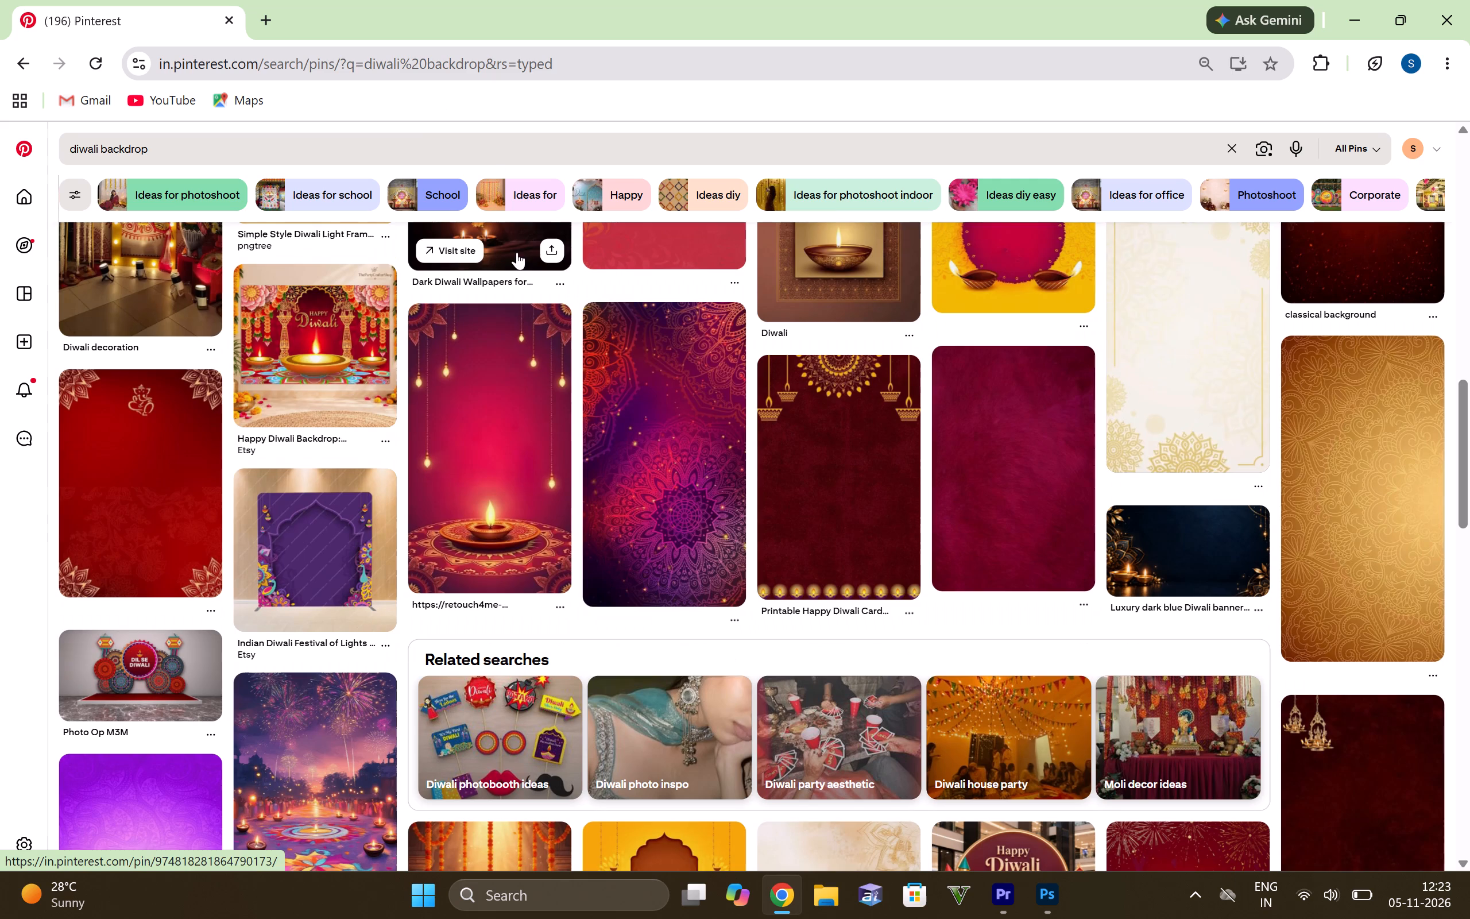
{"action": "scroll", "coordinate": [605, 317], "scroll_direction": "down", "scroll_amount": 5}
{"action": "scroll", "coordinate": [351, 379], "scroll_direction": "down", "scroll_amount": 2}
{"action": "scroll", "coordinate": [593, 456], "scroll_direction": "down", "scroll_amount": 3}
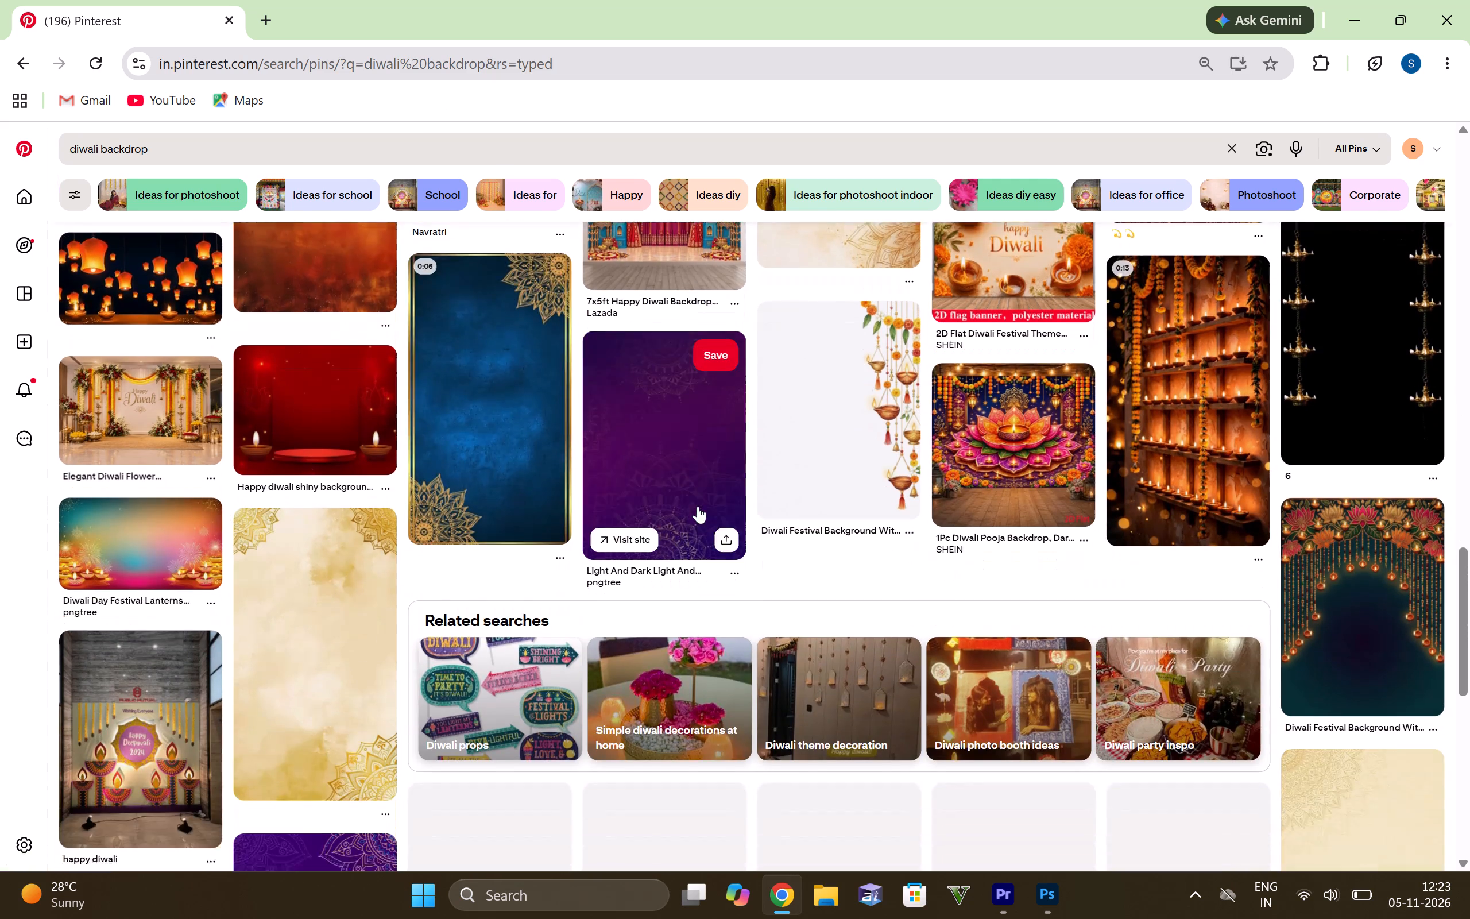
{"action": "scroll", "coordinate": [698, 506], "scroll_direction": "down", "scroll_amount": 1}
{"action": "scroll", "coordinate": [565, 439], "scroll_direction": "down", "scroll_amount": 4}
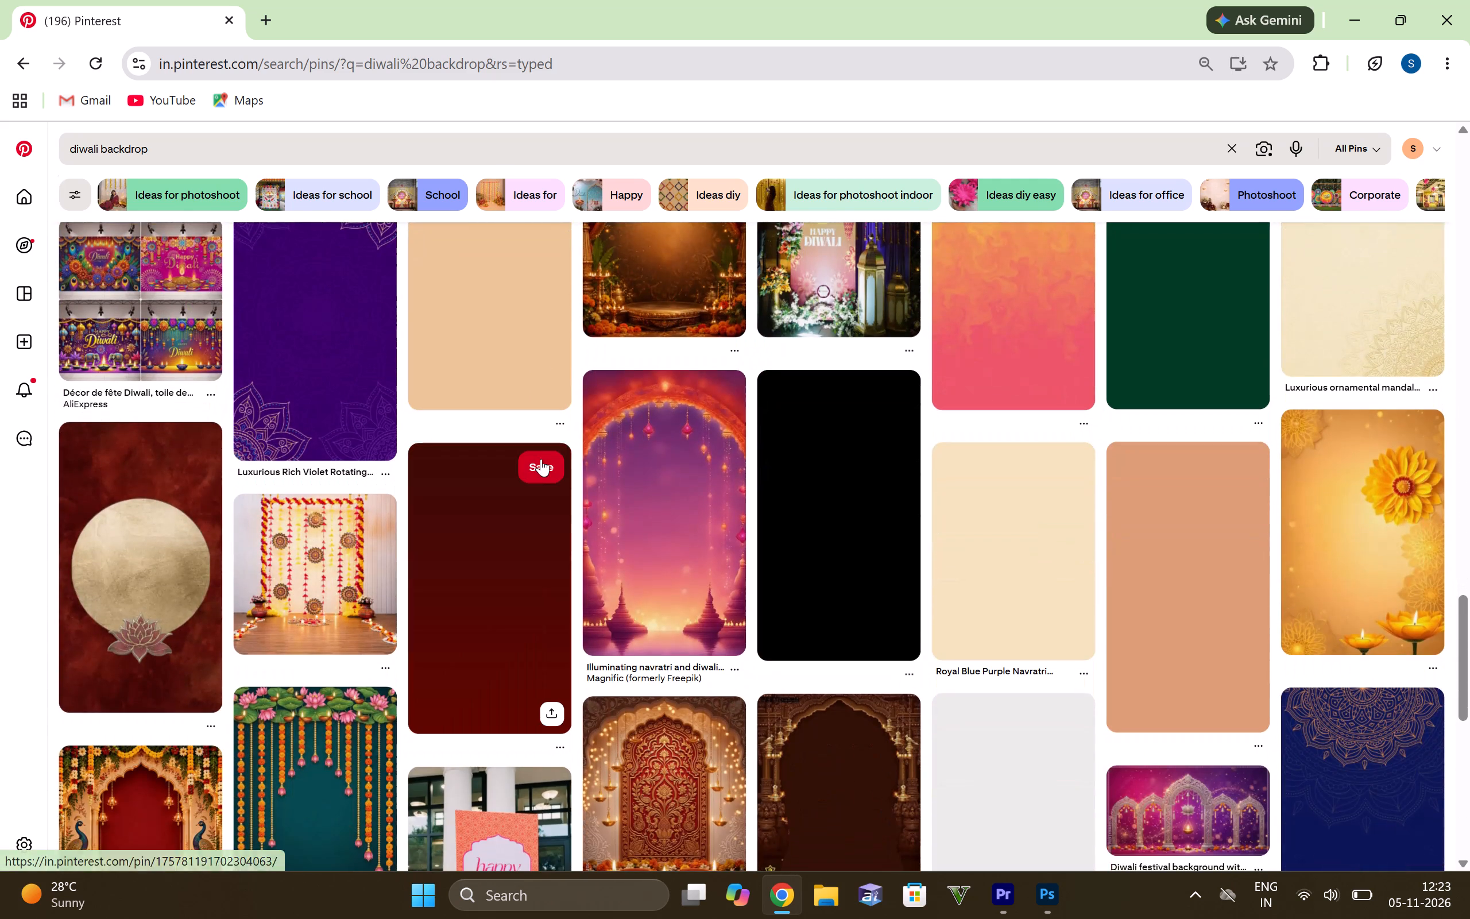
{"action": "scroll", "coordinate": [541, 459], "scroll_direction": "down", "scroll_amount": 3}
{"action": "scroll", "coordinate": [678, 416], "scroll_direction": "down", "scroll_amount": 3}
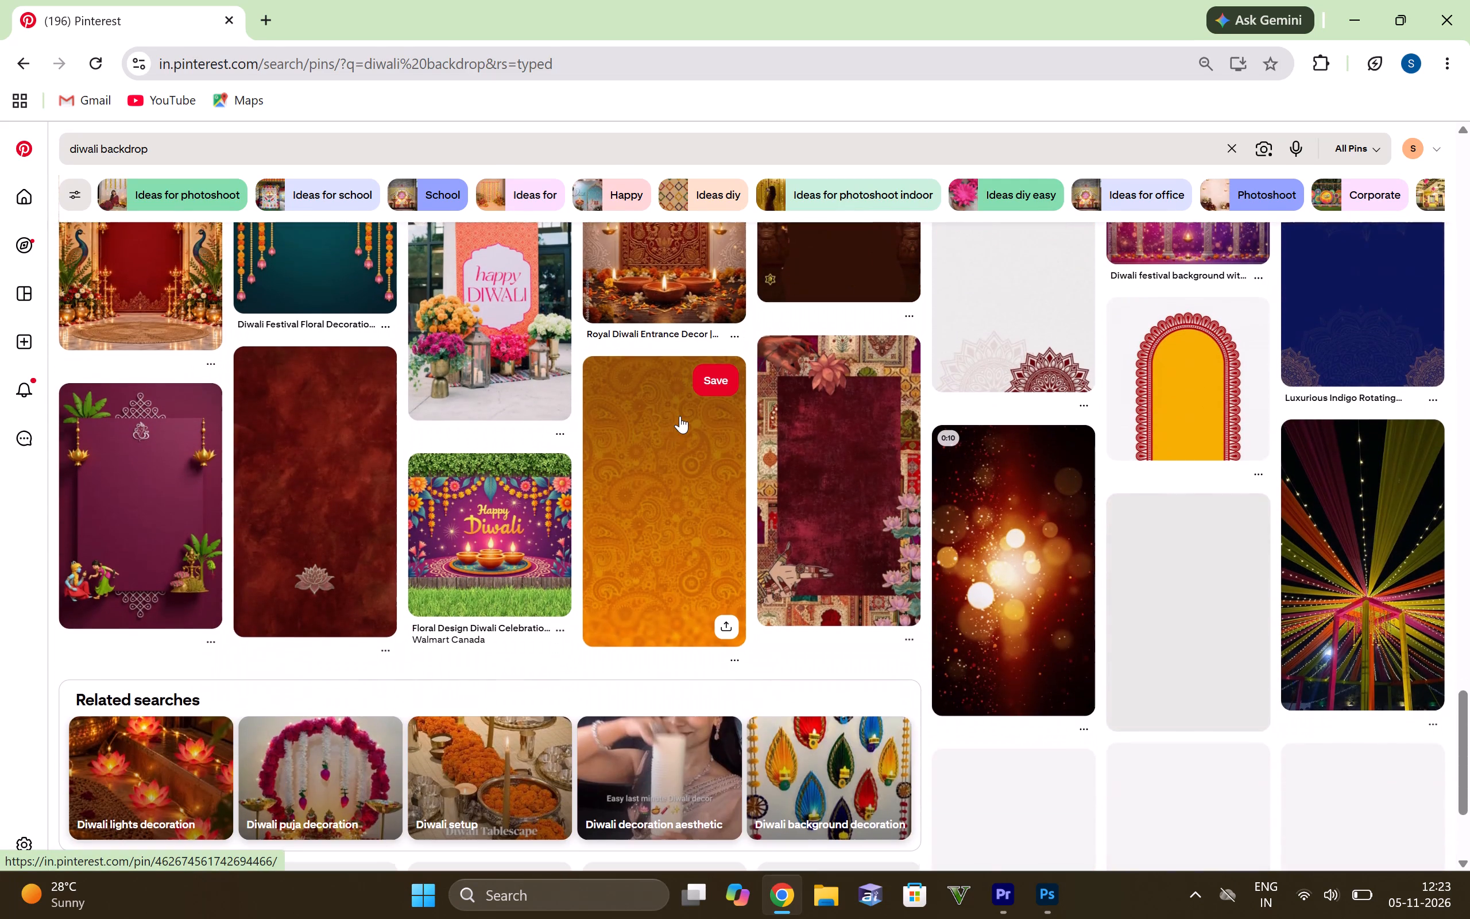
{"action": "scroll", "coordinate": [680, 416], "scroll_direction": "down", "scroll_amount": 4}
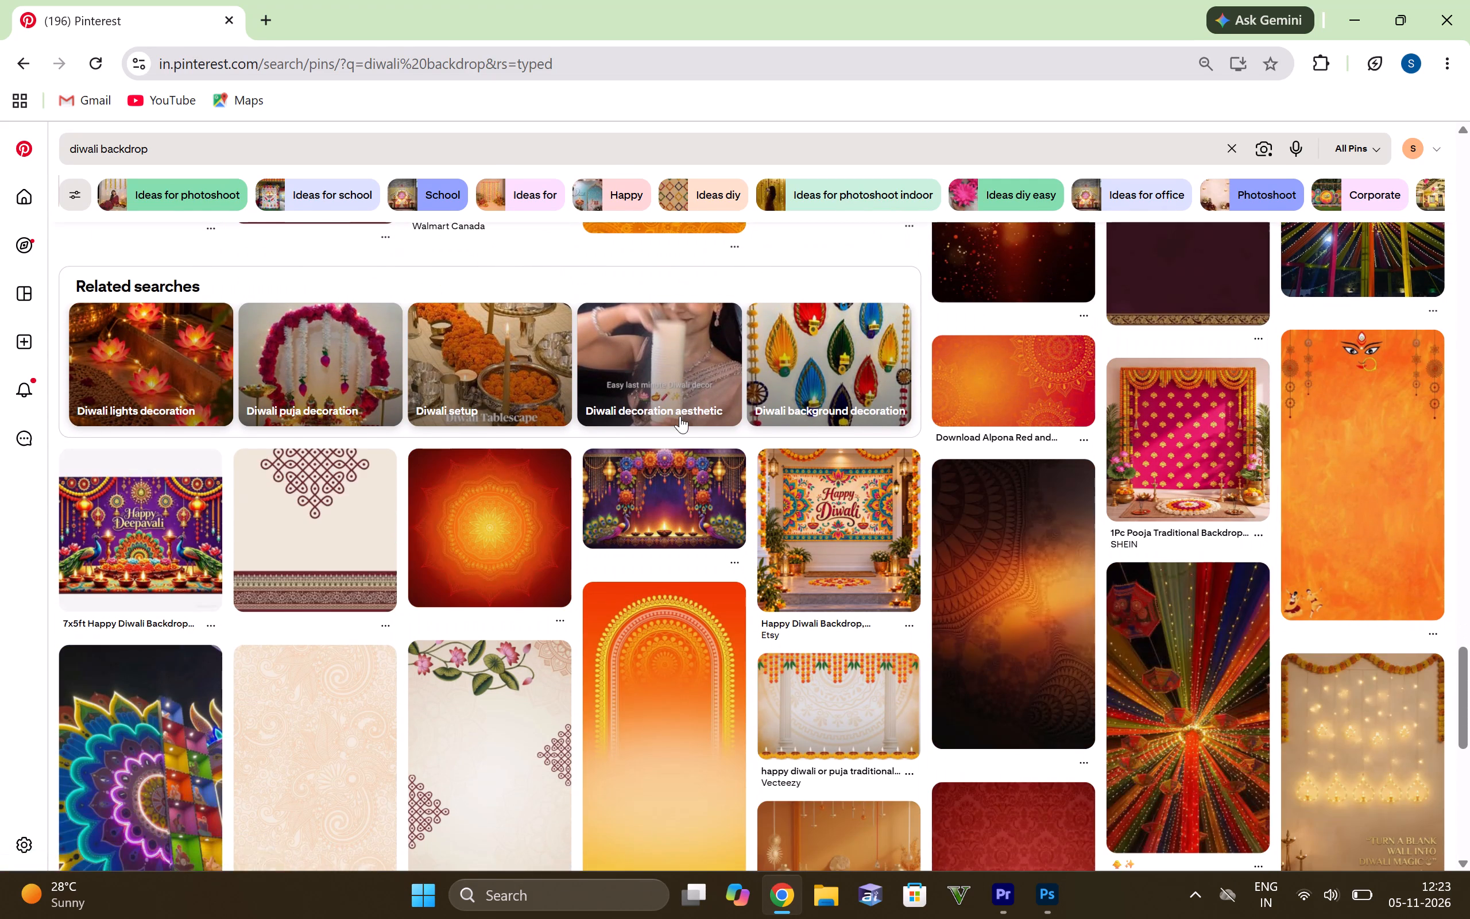
{"action": "scroll", "coordinate": [680, 416], "scroll_direction": "down", "scroll_amount": 2}
{"action": "scroll", "coordinate": [396, 432], "scroll_direction": "down", "scroll_amount": 3}
{"action": "scroll", "coordinate": [584, 406], "scroll_direction": "up", "scroll_amount": 2}
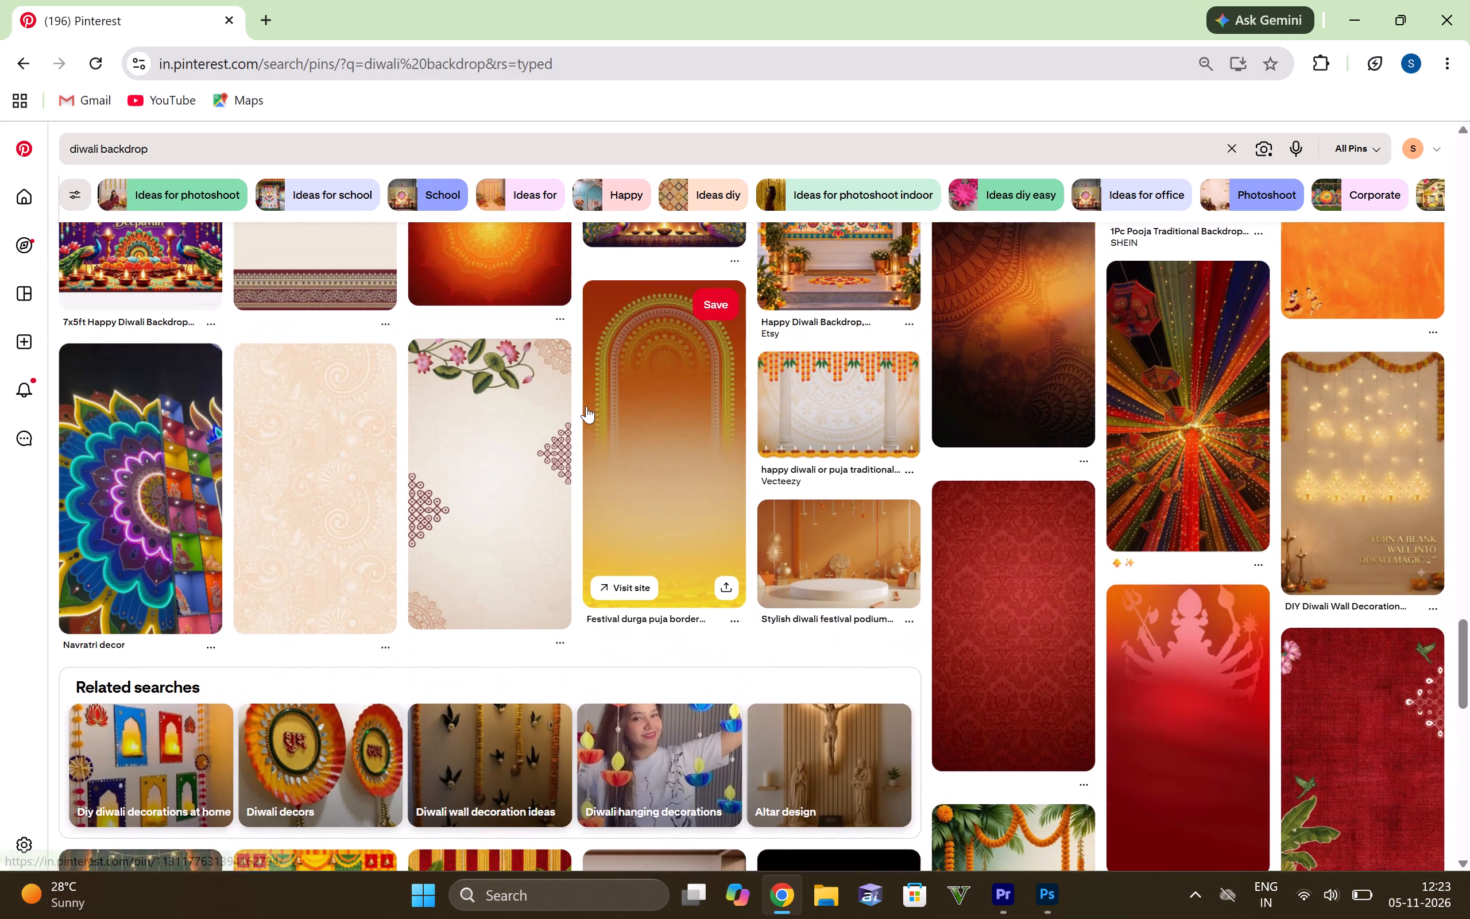
{"action": "scroll", "coordinate": [586, 406], "scroll_direction": "down", "scroll_amount": 5}
{"action": "scroll", "coordinate": [649, 356], "scroll_direction": "down", "scroll_amount": 2}
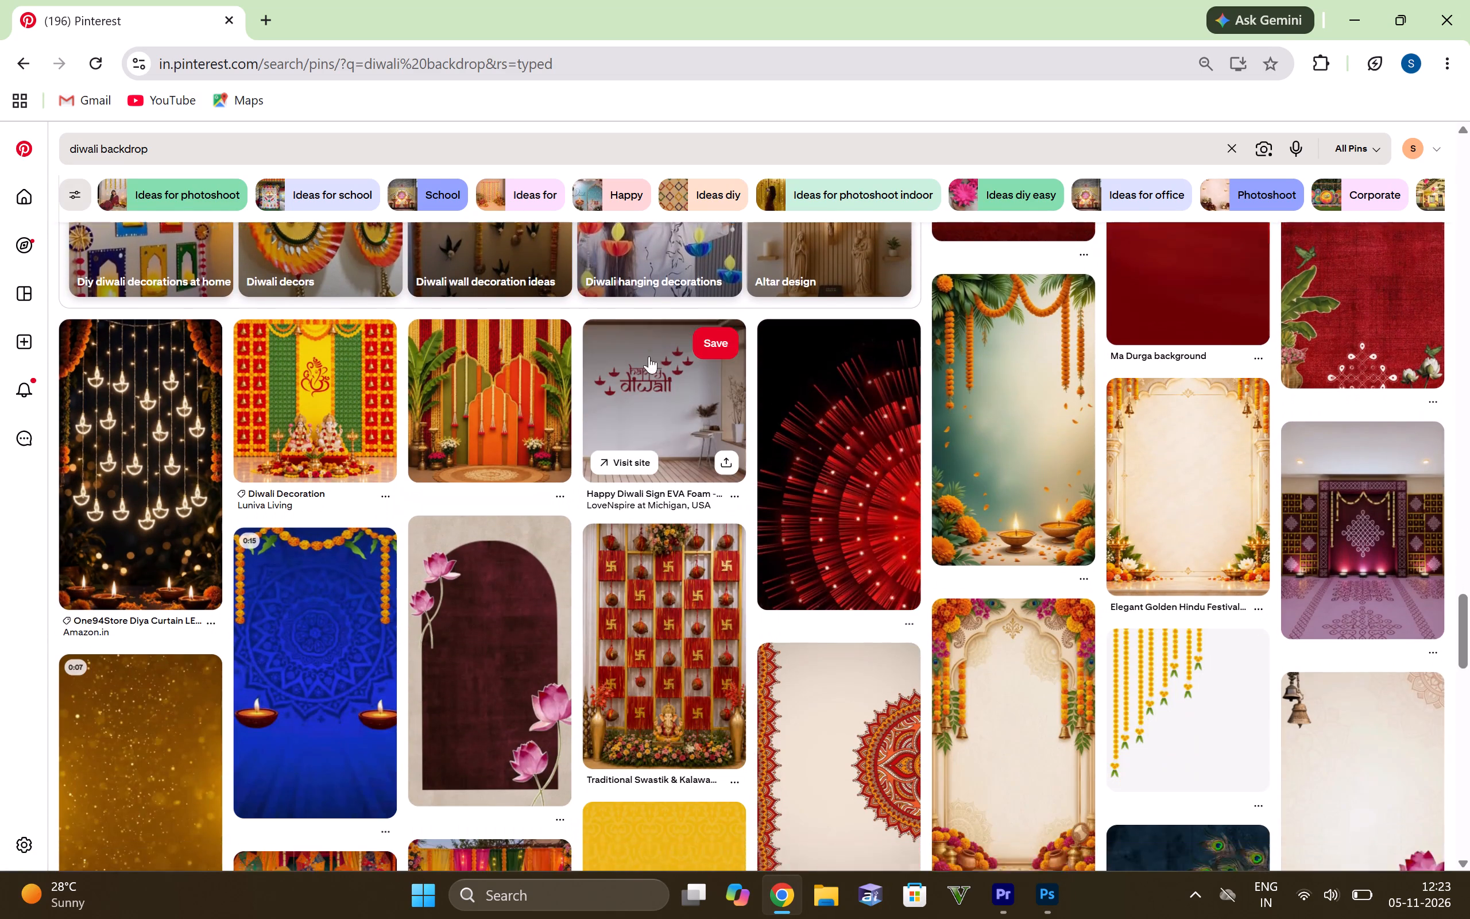
{"action": "scroll", "coordinate": [649, 356], "scroll_direction": "down", "scroll_amount": 3}
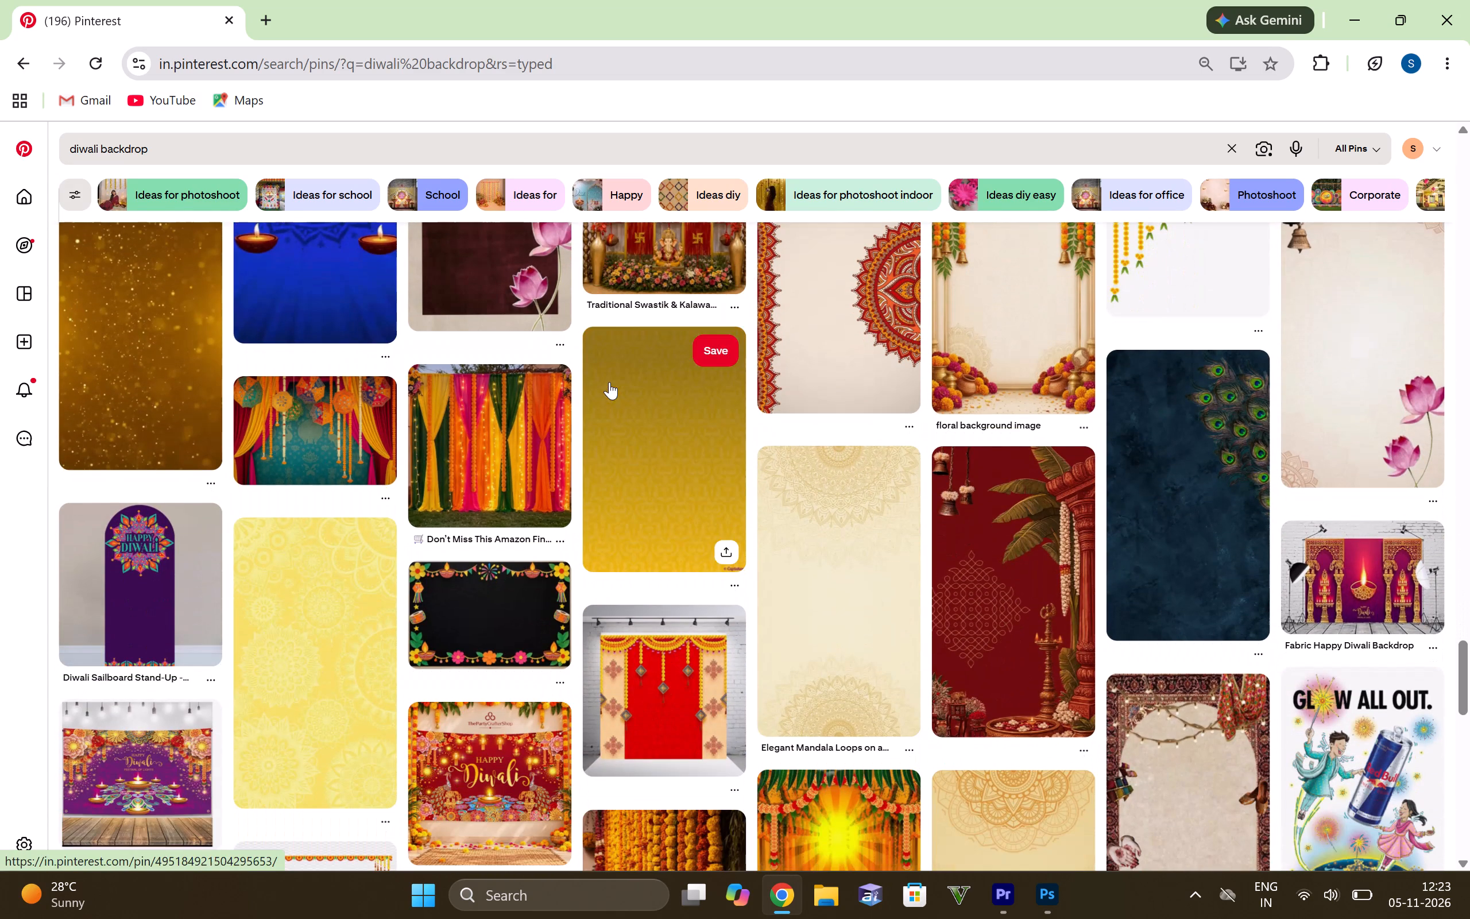
{"action": "scroll", "coordinate": [609, 382], "scroll_direction": "down", "scroll_amount": 5}
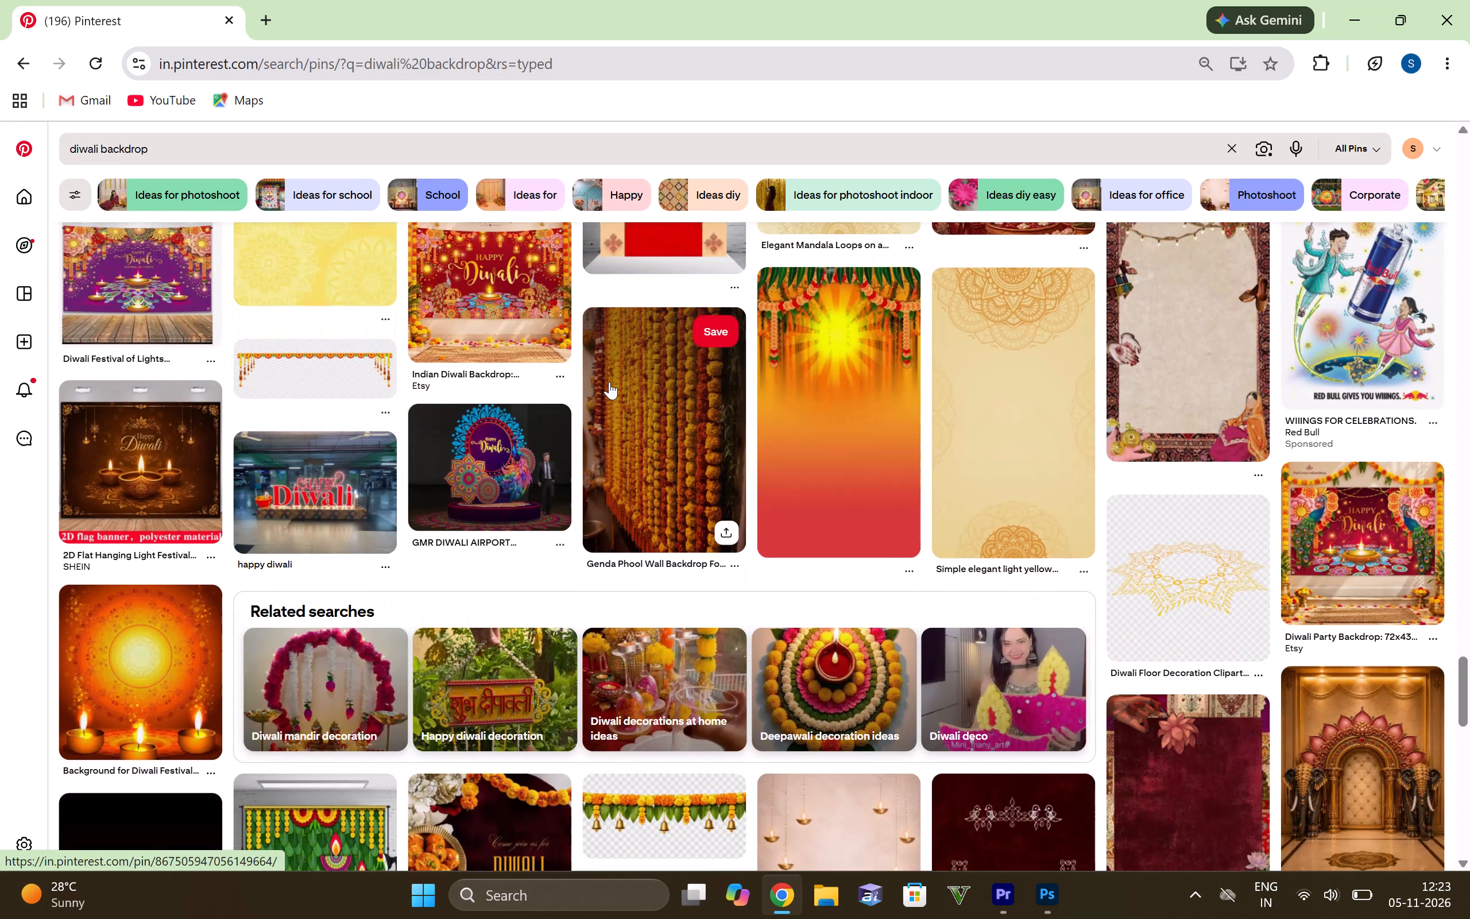
{"action": "scroll", "coordinate": [609, 382], "scroll_direction": "down", "scroll_amount": 7}
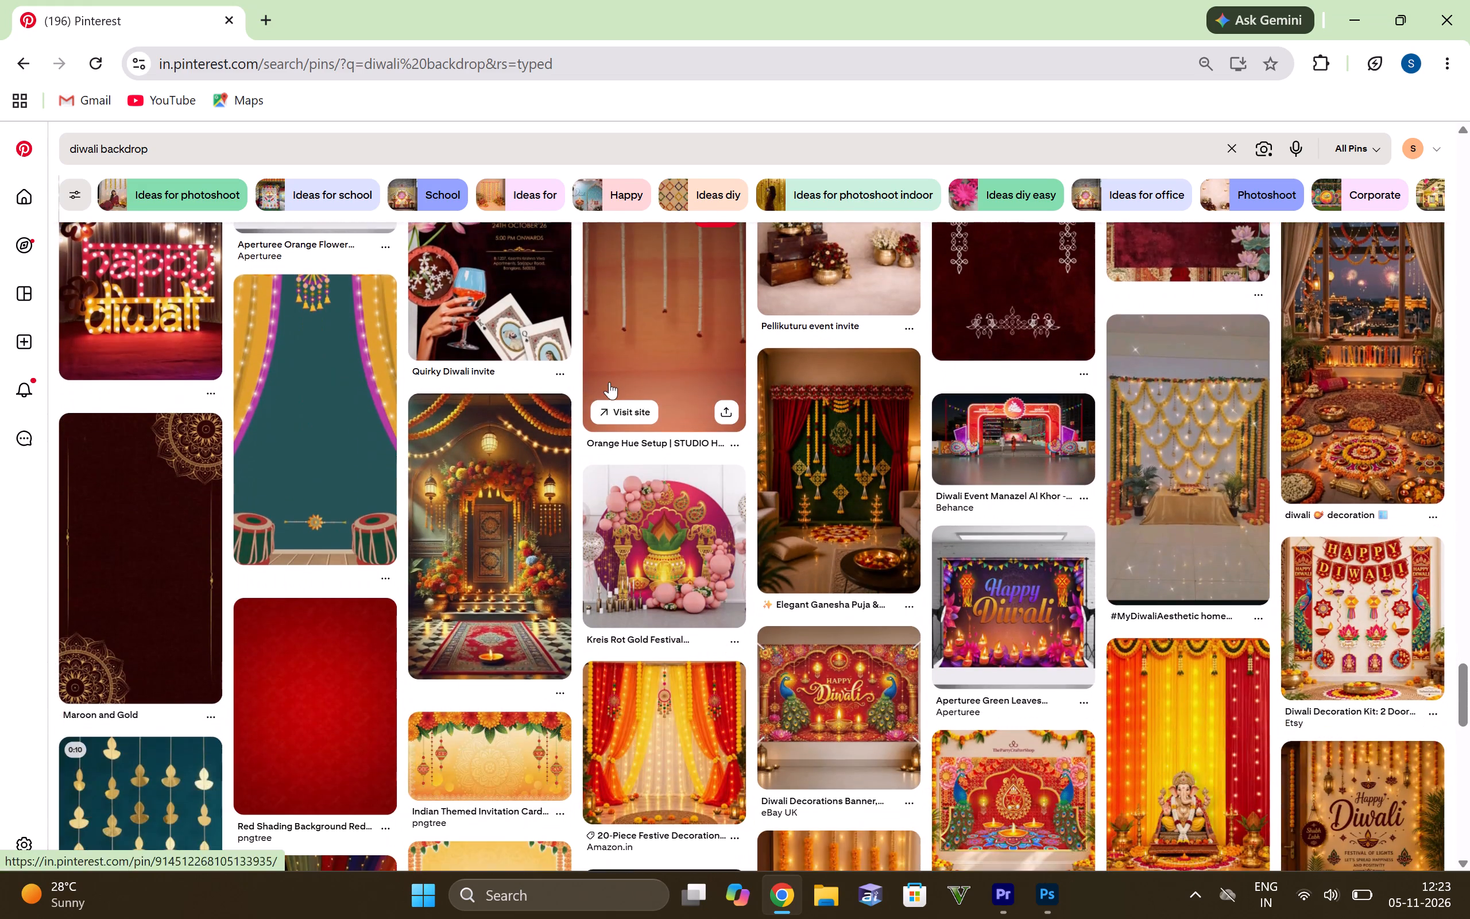
{"action": "scroll", "coordinate": [609, 382], "scroll_direction": "down", "scroll_amount": 3}
Open the Red Shading Background pin, check a dark red related pin, and return to look through the related backgrounds.
{"action": "left_click", "coordinate": [308, 412]}
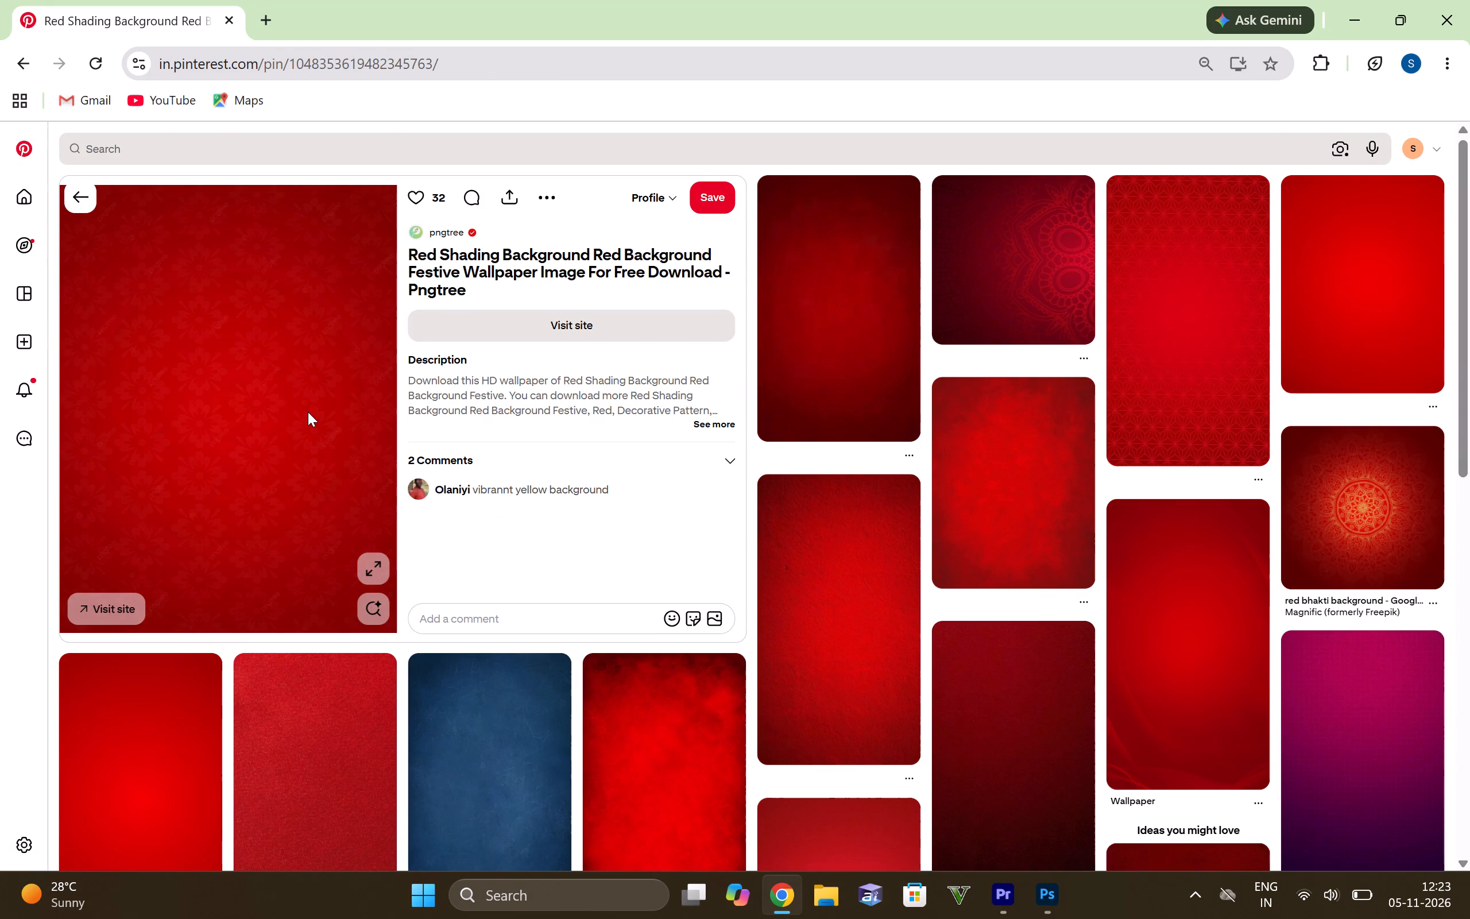
{"action": "left_click", "coordinate": [840, 339]}
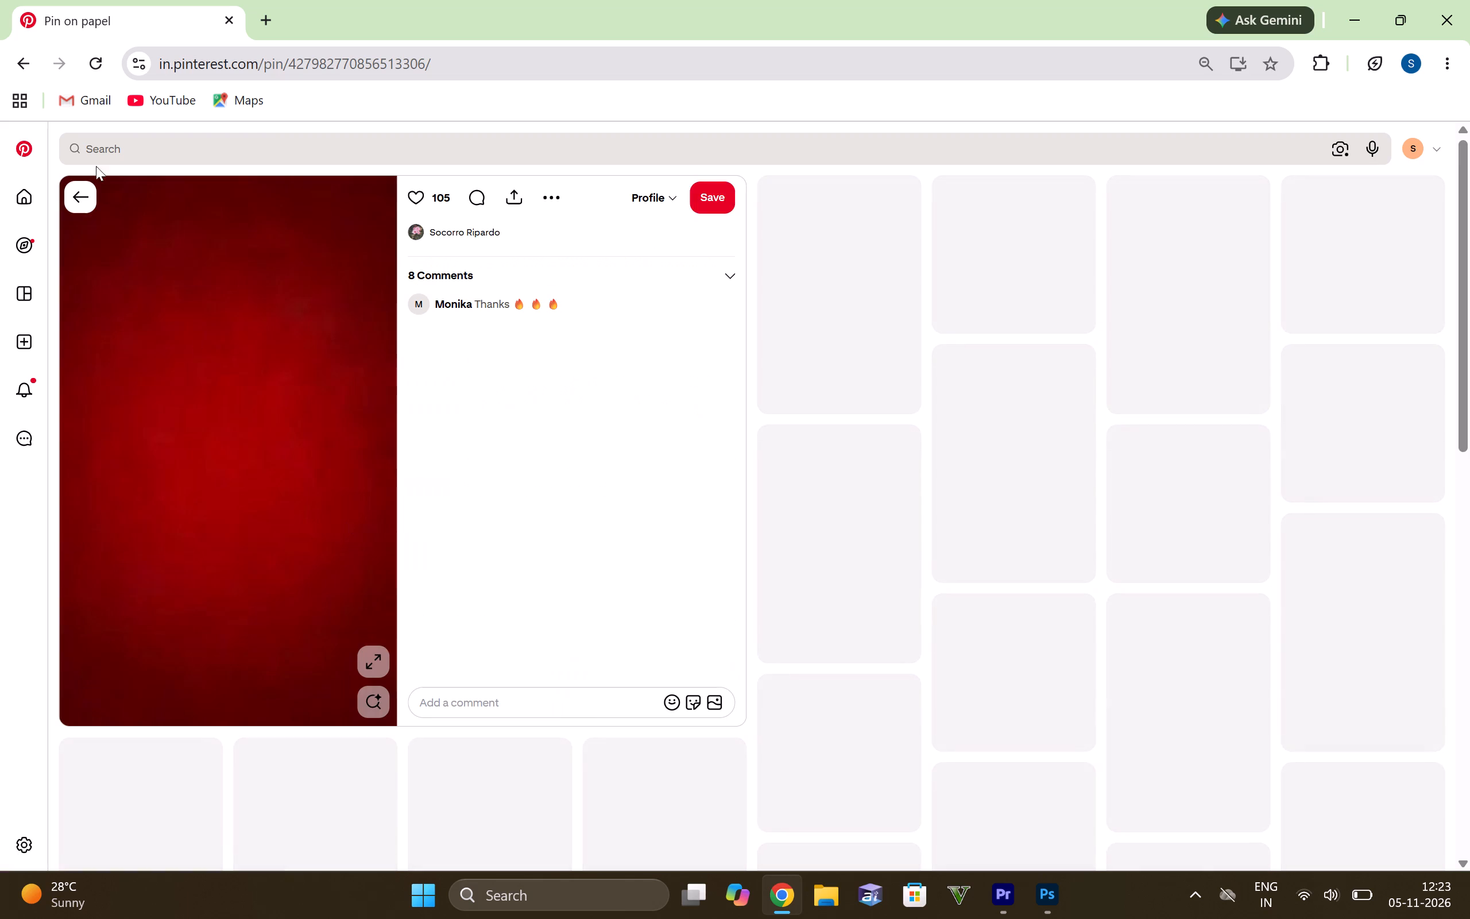
{"action": "left_click", "coordinate": [82, 199]}
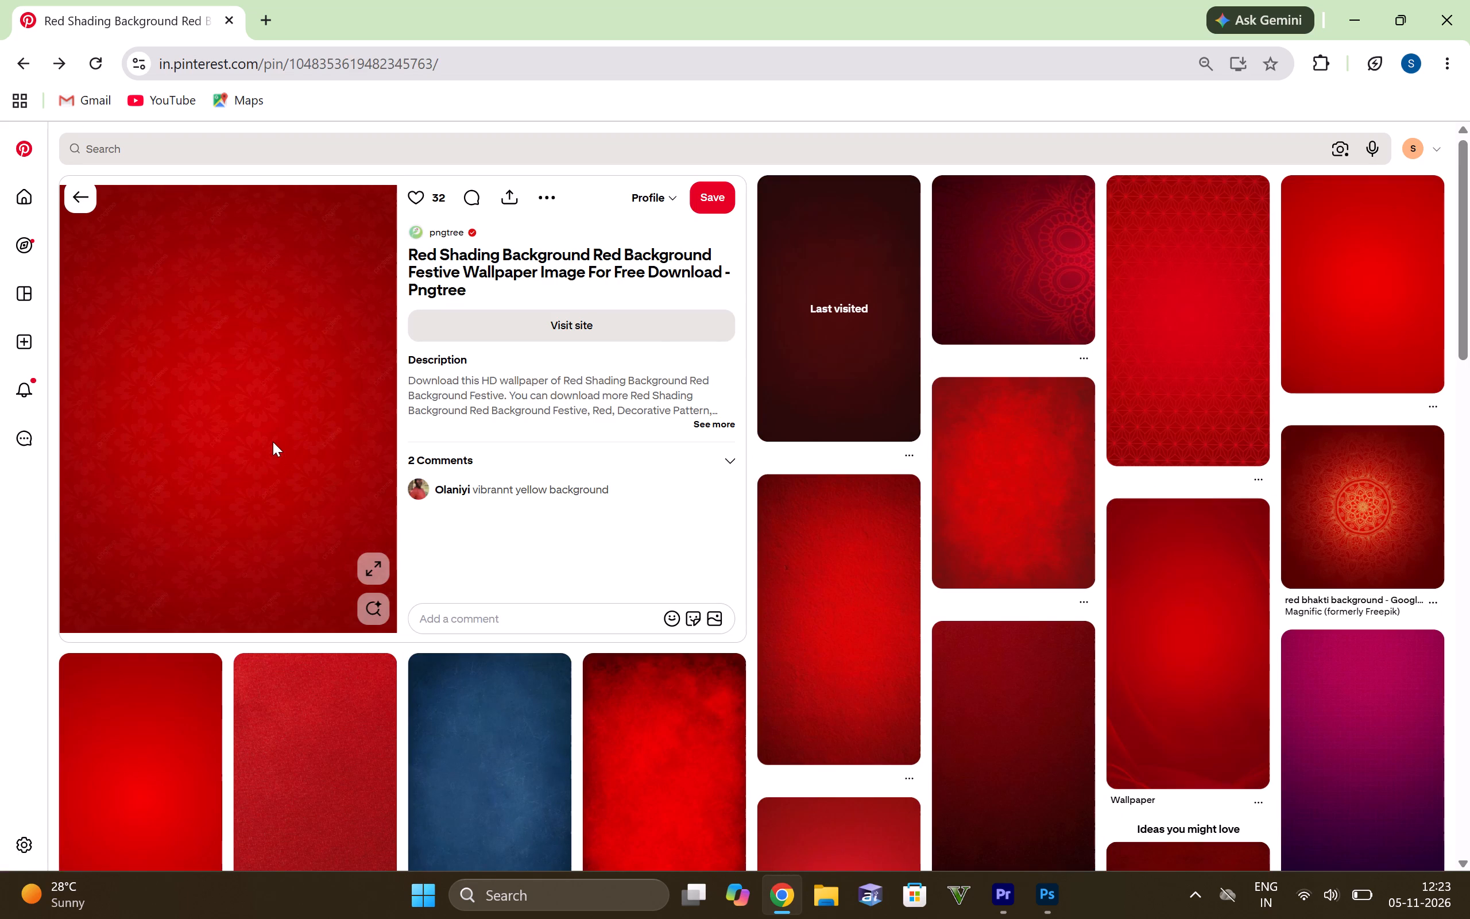
{"action": "scroll", "coordinate": [907, 310], "scroll_direction": "down", "scroll_amount": 3}
{"action": "scroll", "coordinate": [354, 691], "scroll_direction": "down", "scroll_amount": 1}
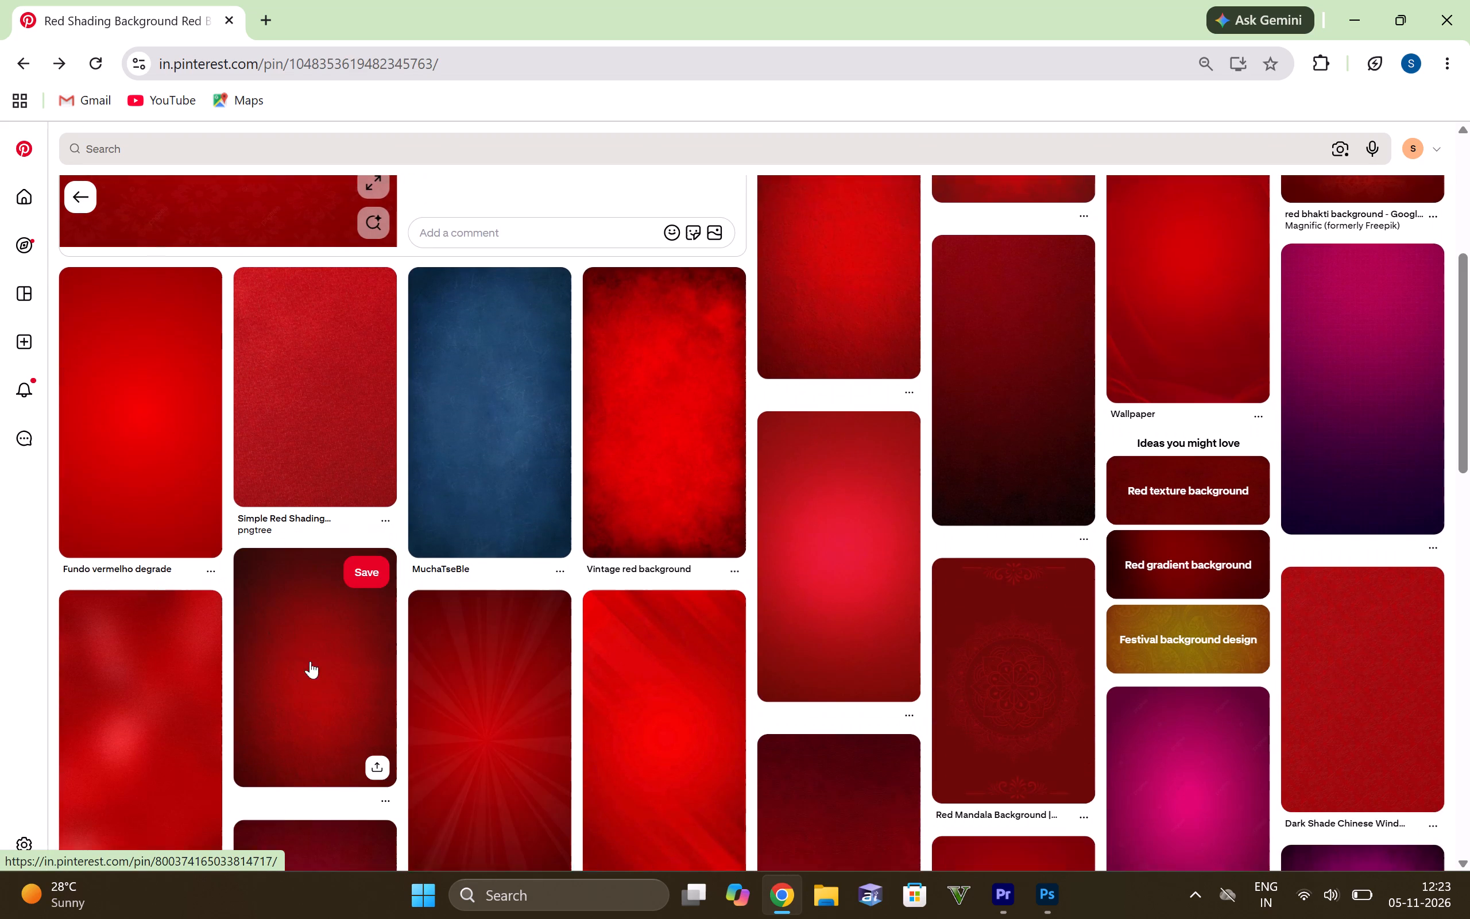
Search Google in a new browser tab for "instagram reel size".
{"action": "scroll", "coordinate": [241, 566], "scroll_direction": "down", "scroll_amount": 3}
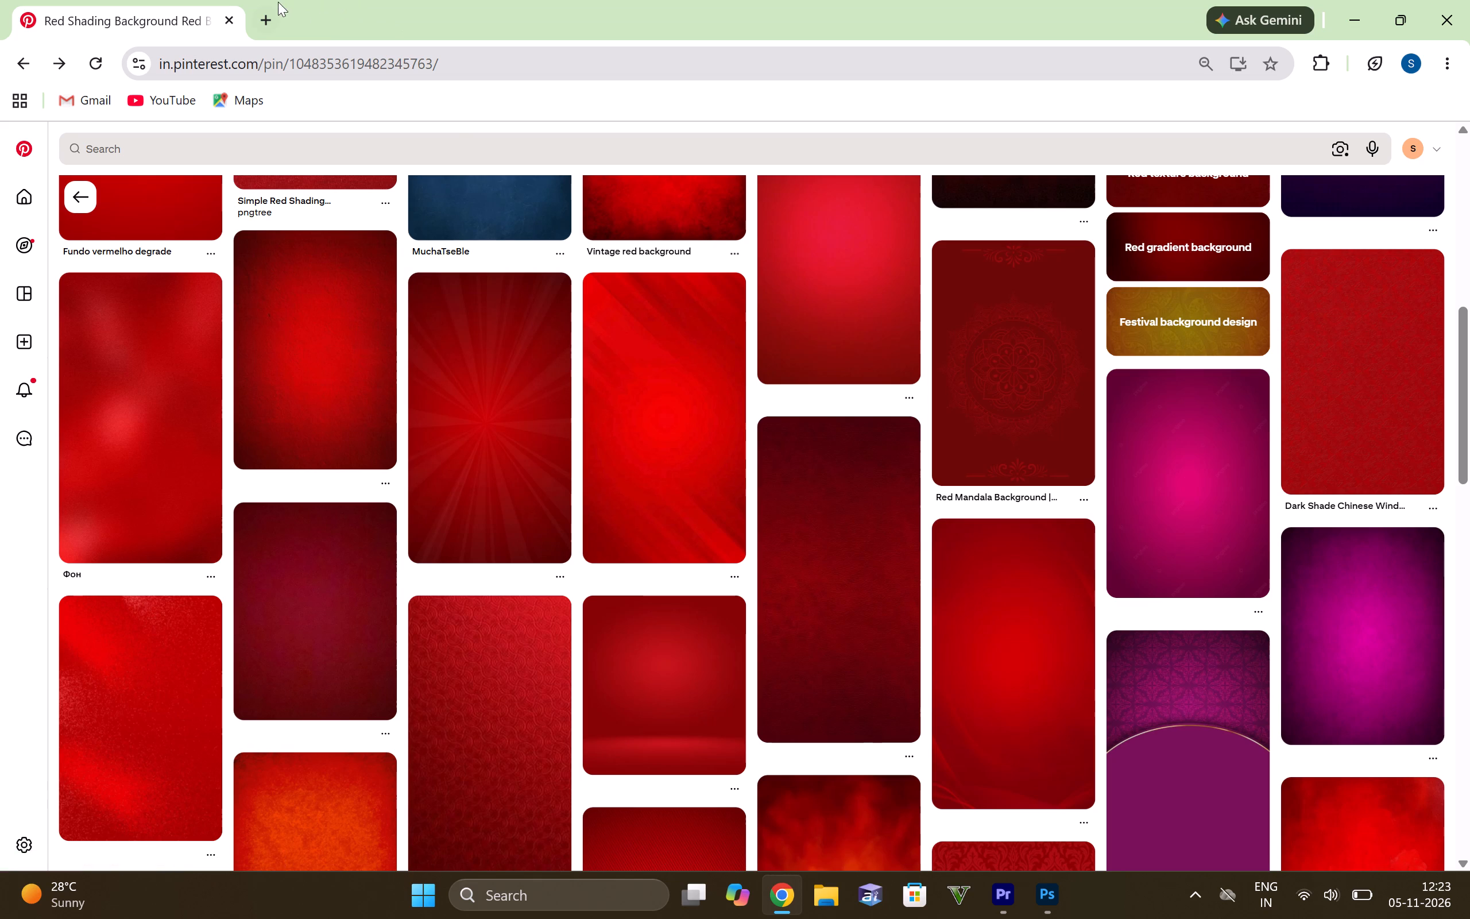
{"action": "left_click", "coordinate": [261, 25]}
{"action": "left_click", "coordinate": [489, 430]}
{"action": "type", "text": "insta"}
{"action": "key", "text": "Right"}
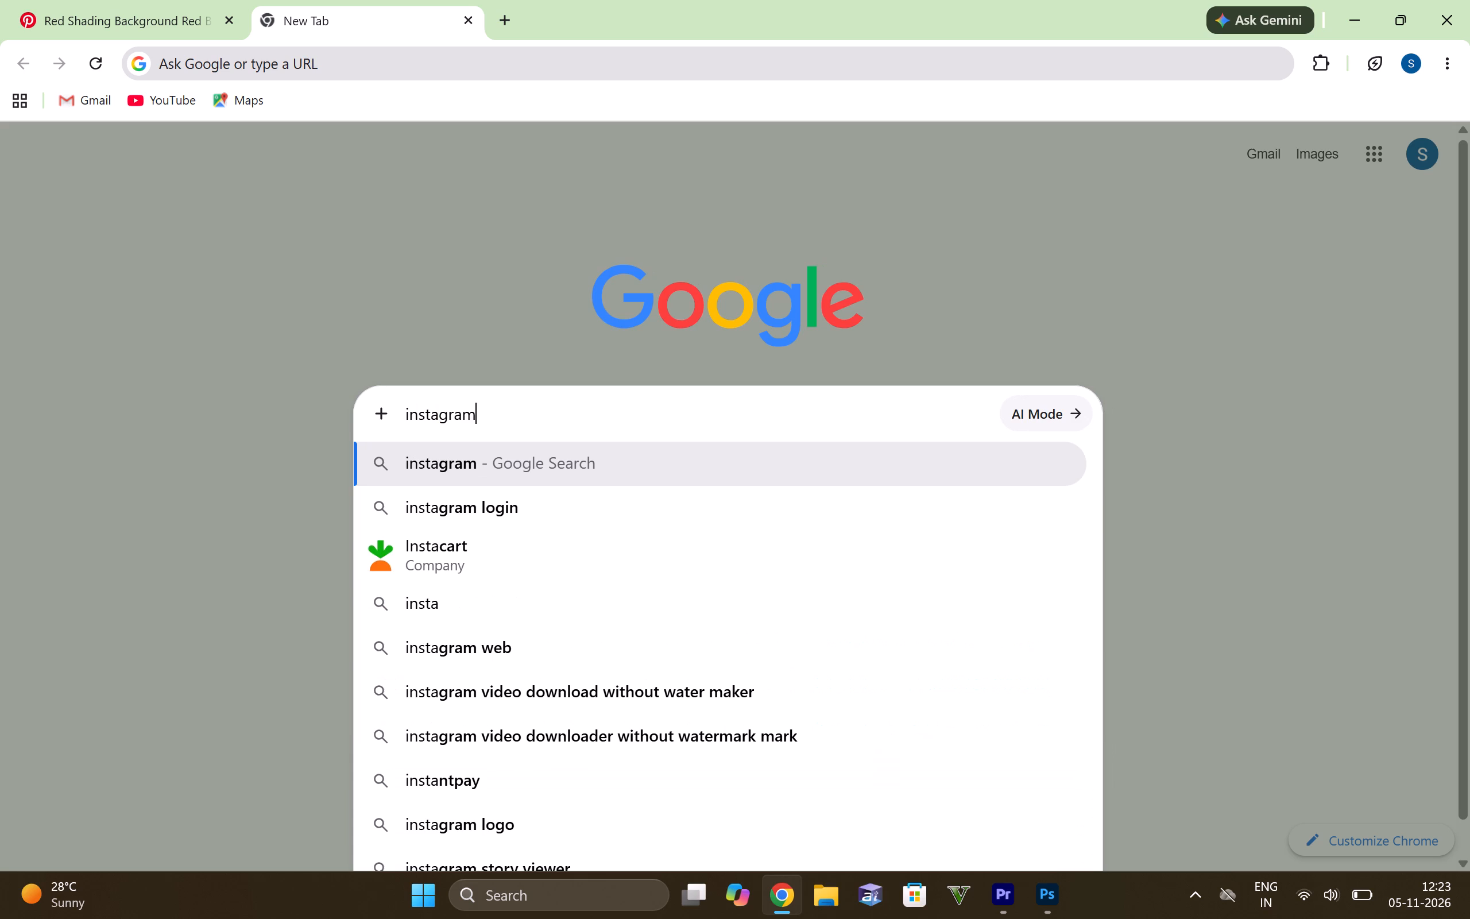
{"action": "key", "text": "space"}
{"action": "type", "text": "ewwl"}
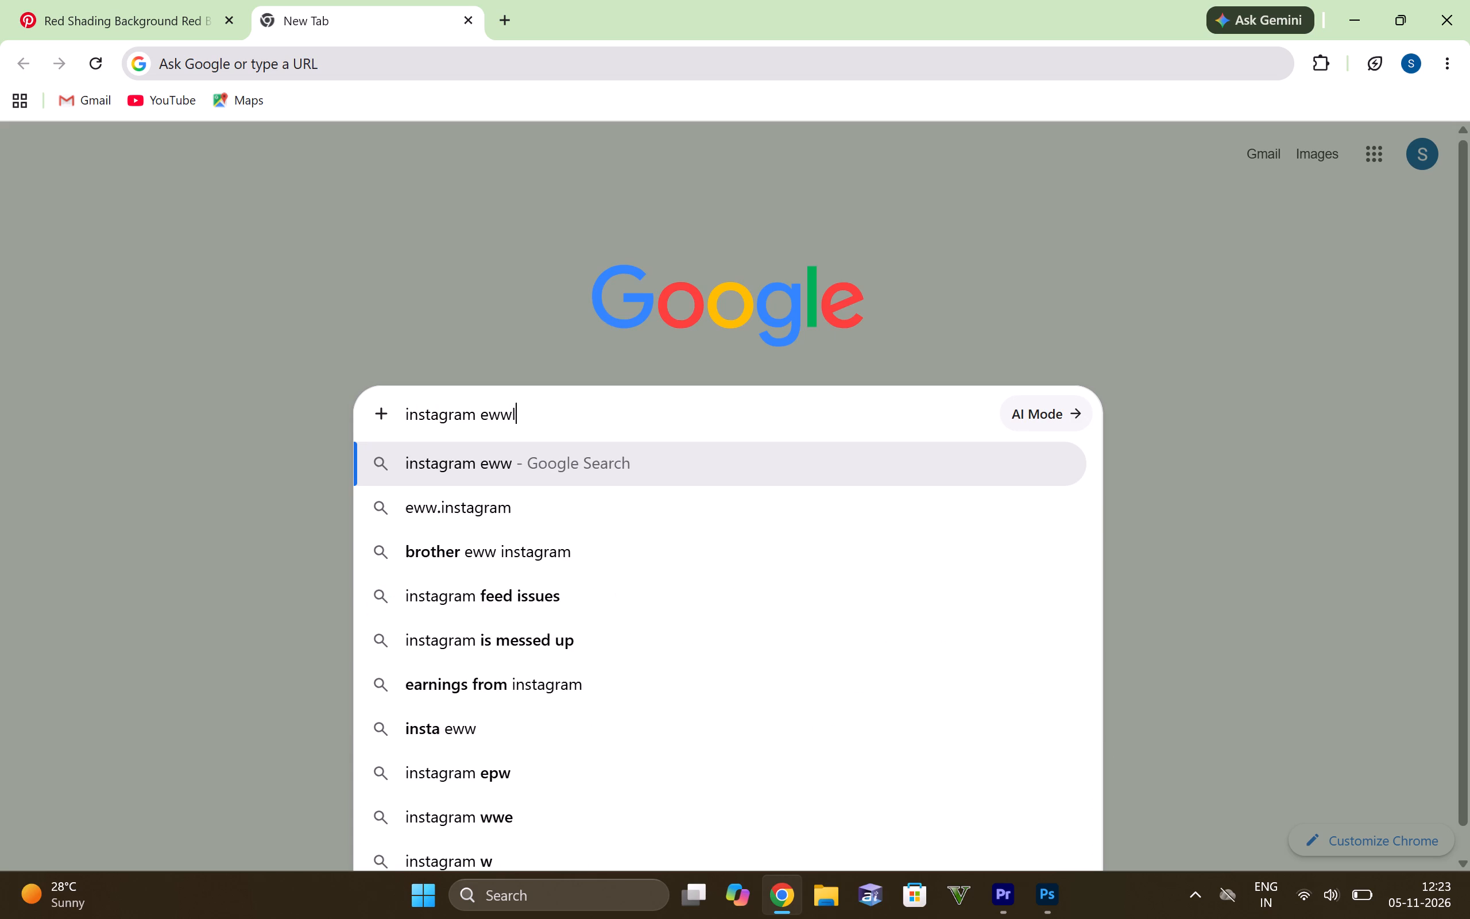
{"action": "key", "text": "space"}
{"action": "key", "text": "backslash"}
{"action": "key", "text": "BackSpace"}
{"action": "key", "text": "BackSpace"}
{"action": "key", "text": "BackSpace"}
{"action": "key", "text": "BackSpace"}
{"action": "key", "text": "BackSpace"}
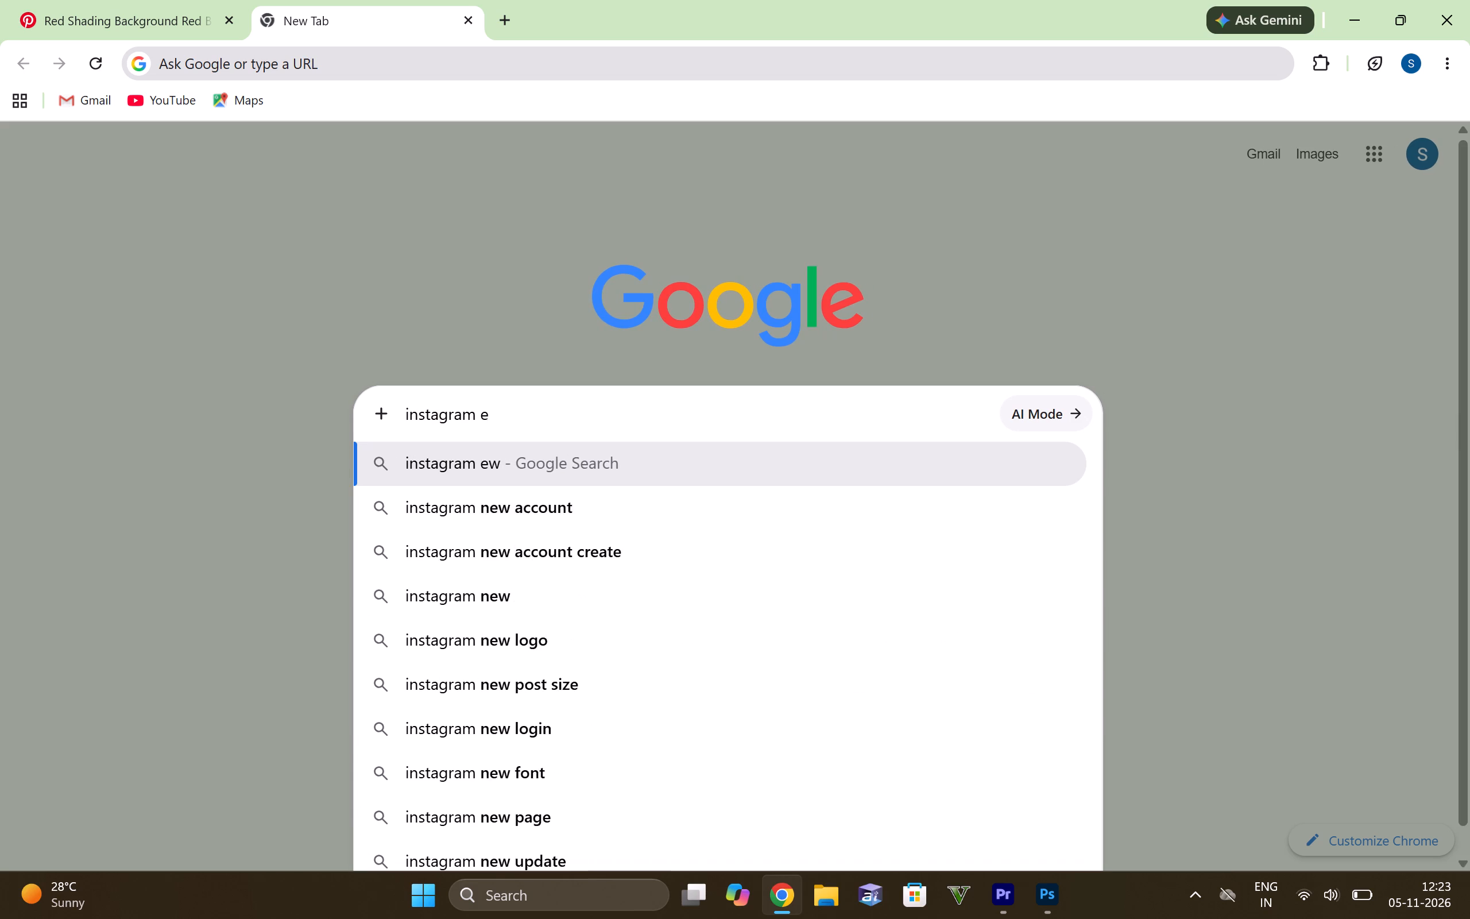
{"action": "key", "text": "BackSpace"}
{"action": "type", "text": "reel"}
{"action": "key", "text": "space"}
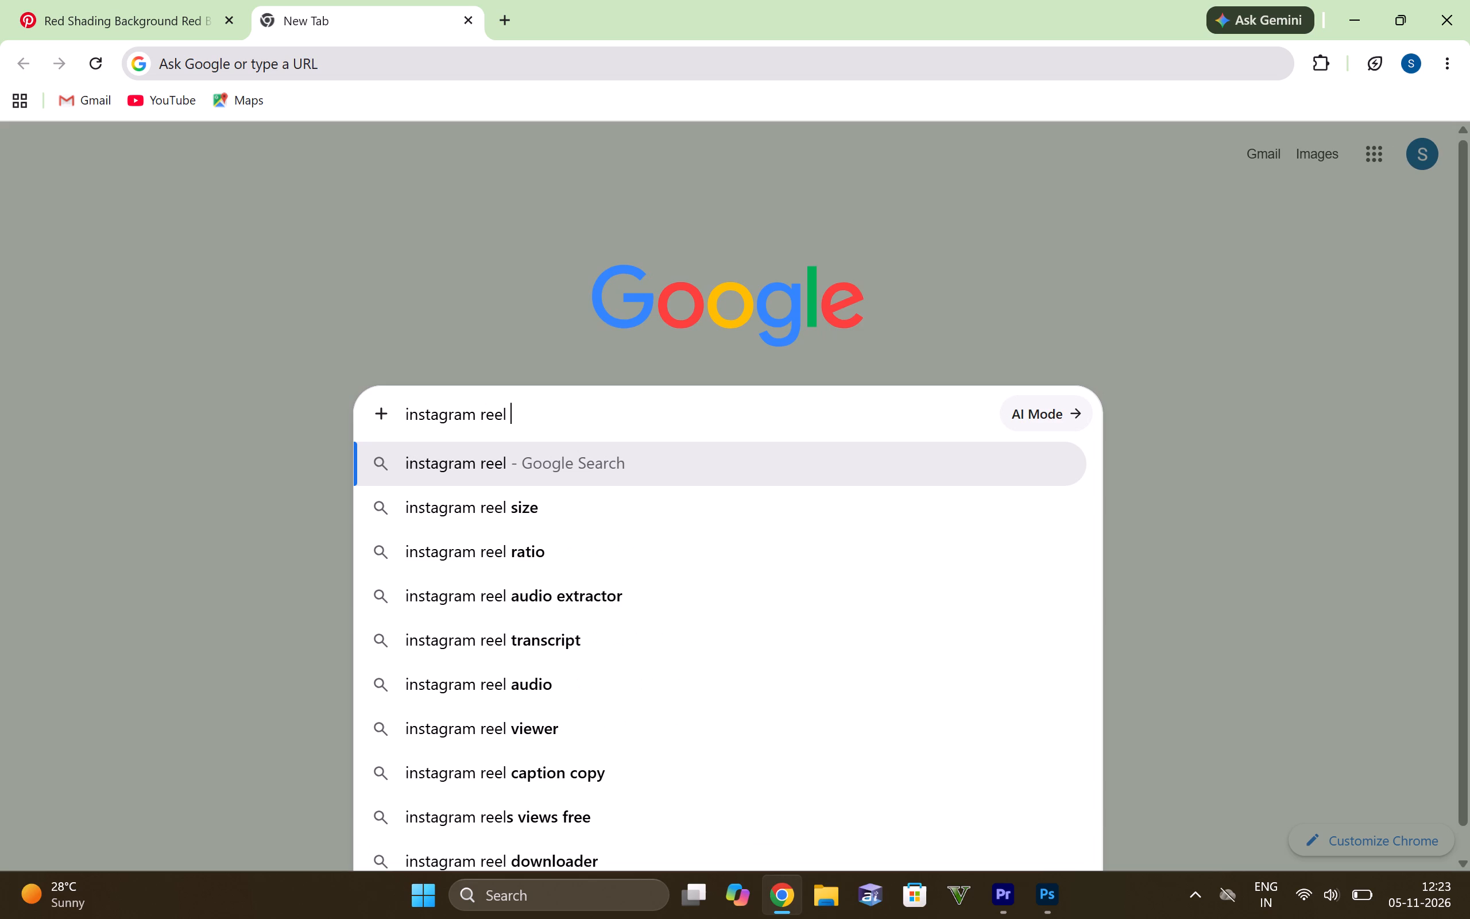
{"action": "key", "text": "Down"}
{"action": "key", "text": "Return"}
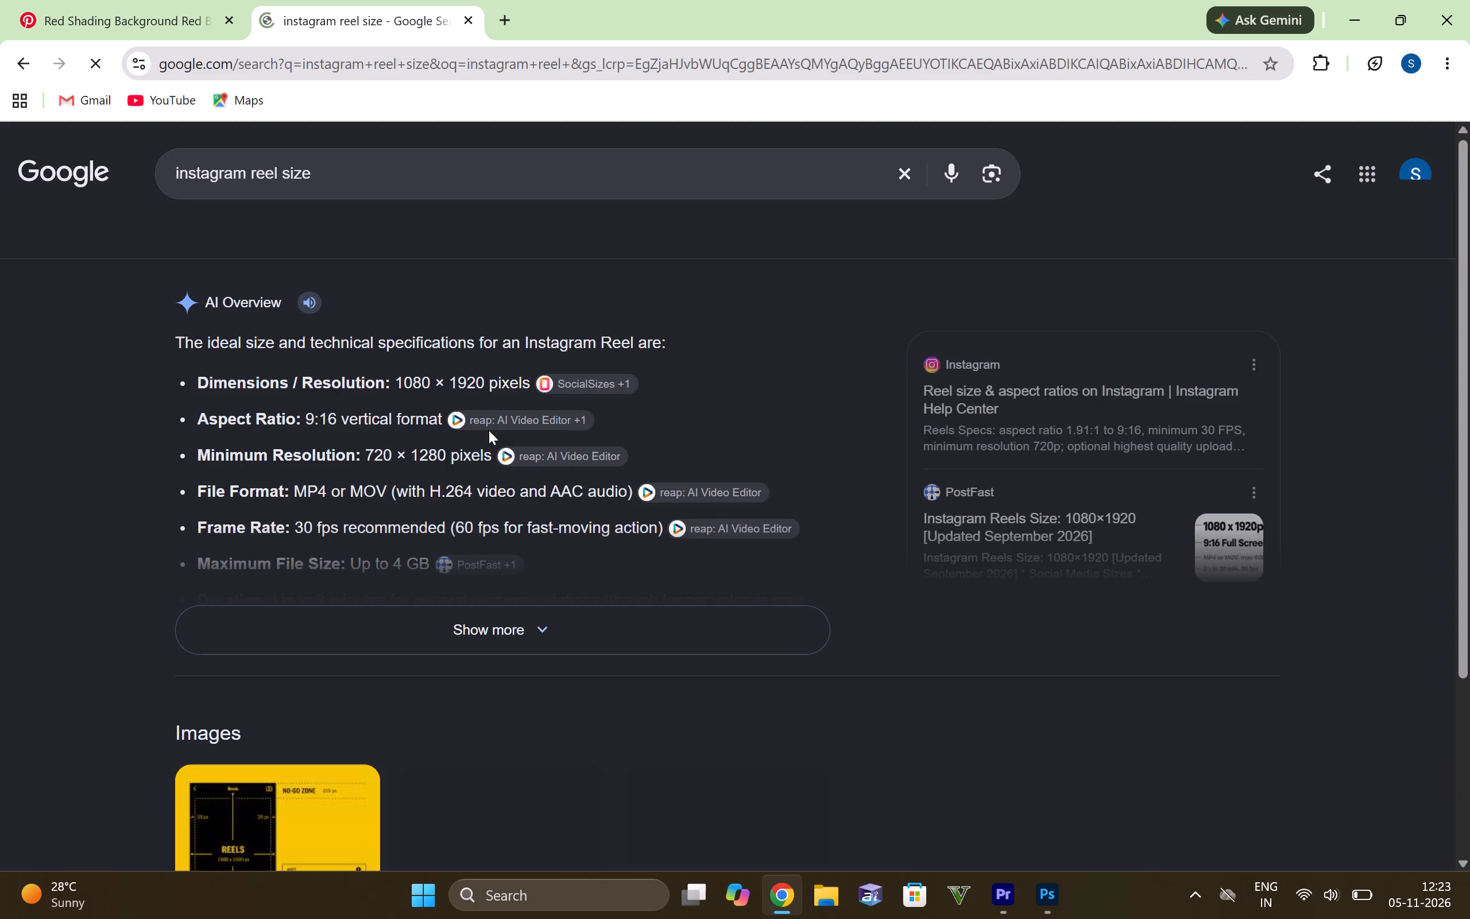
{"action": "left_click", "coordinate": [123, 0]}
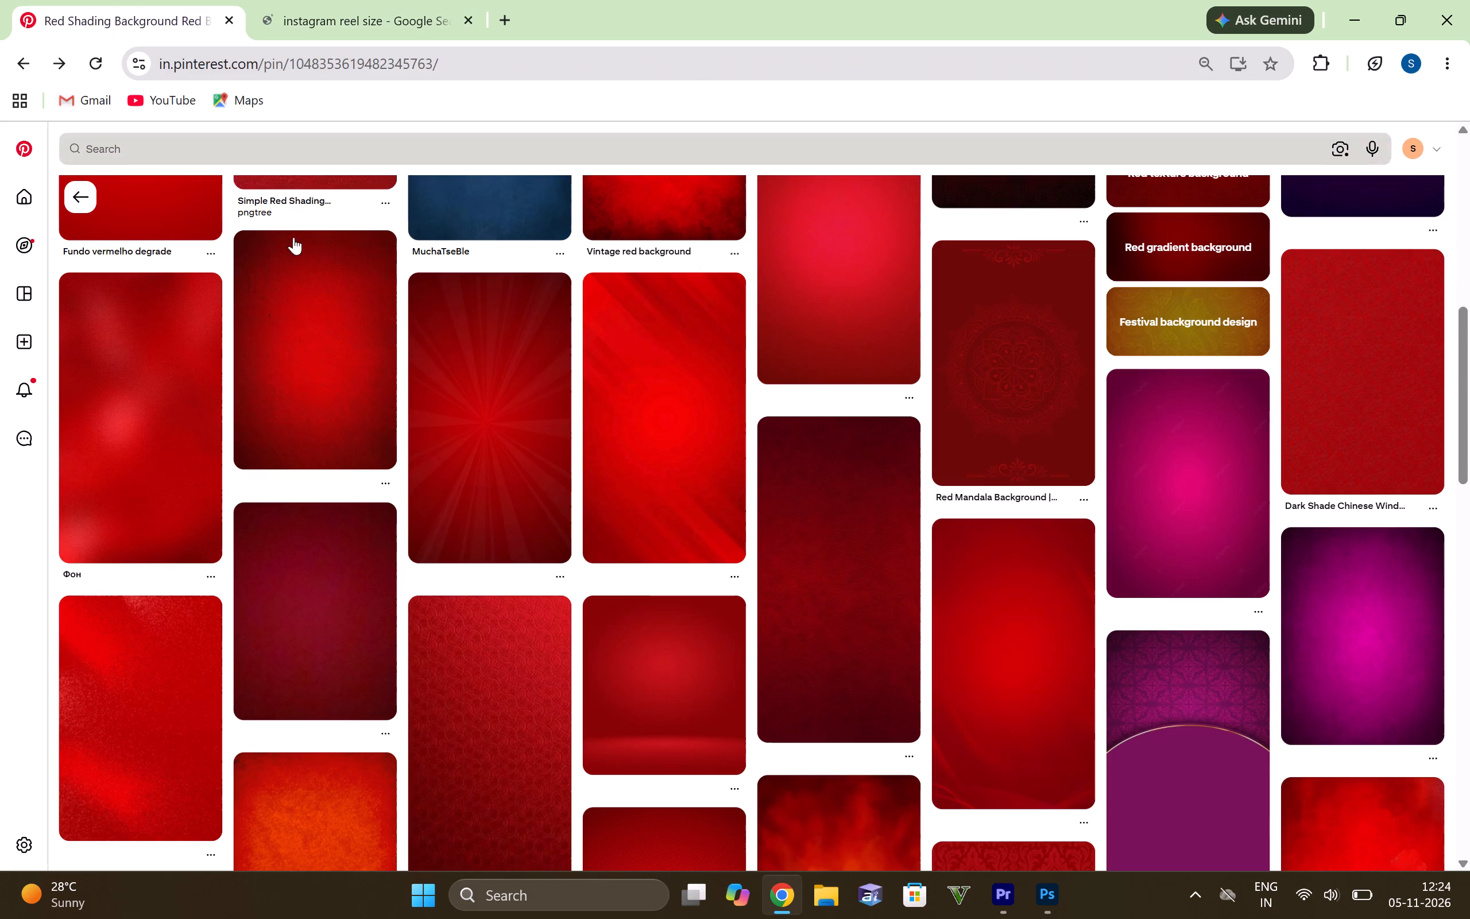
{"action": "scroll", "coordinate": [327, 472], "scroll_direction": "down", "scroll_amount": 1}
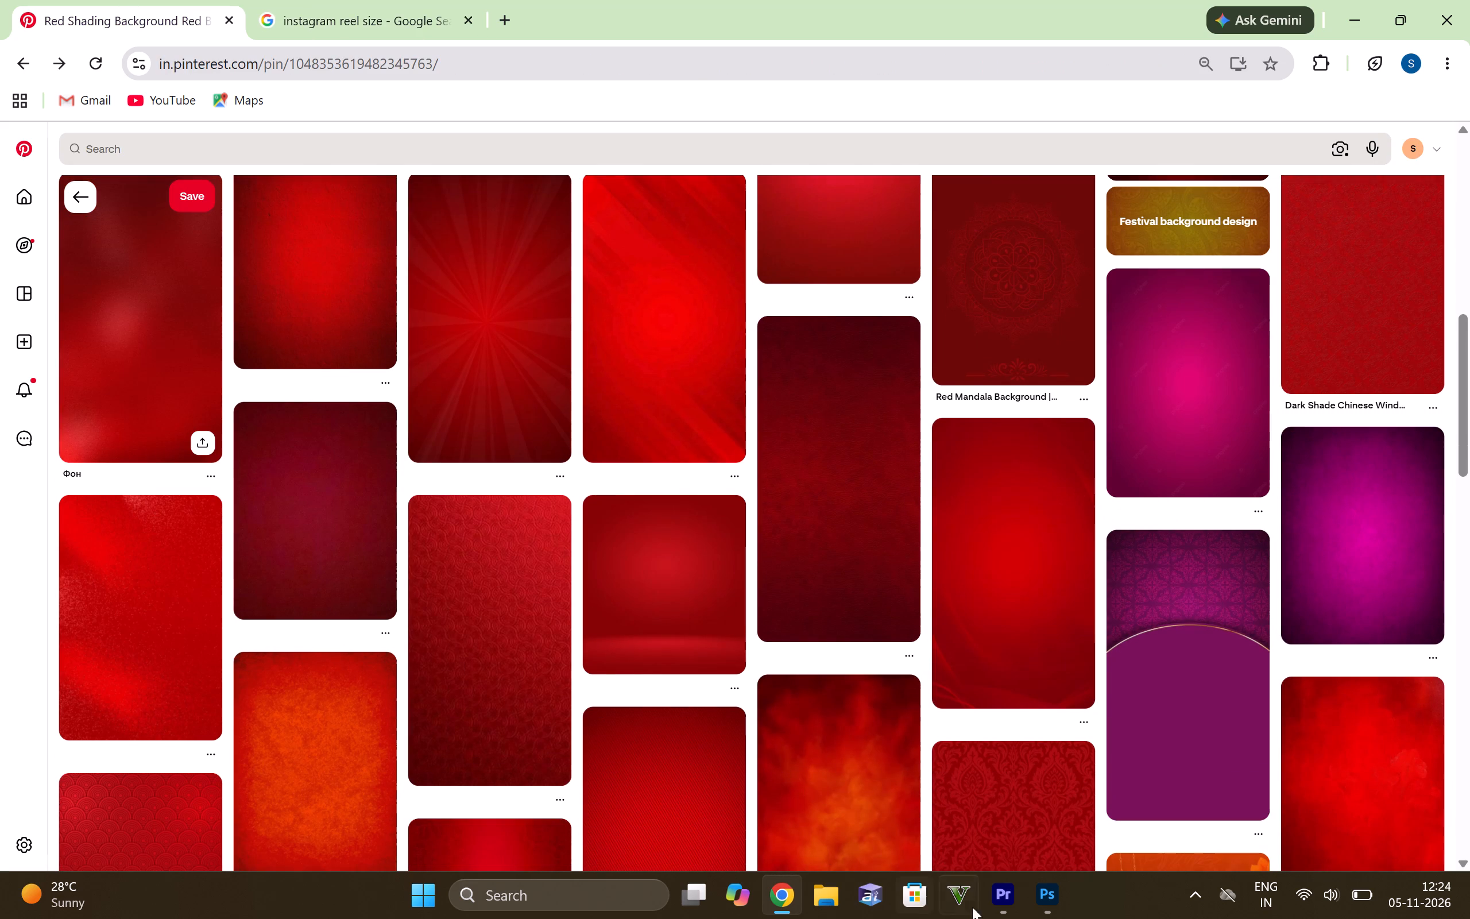
Switch to Photoshop and cancel the pending solid color fill in Untitled-1.
{"action": "left_click", "coordinate": [1056, 901]}
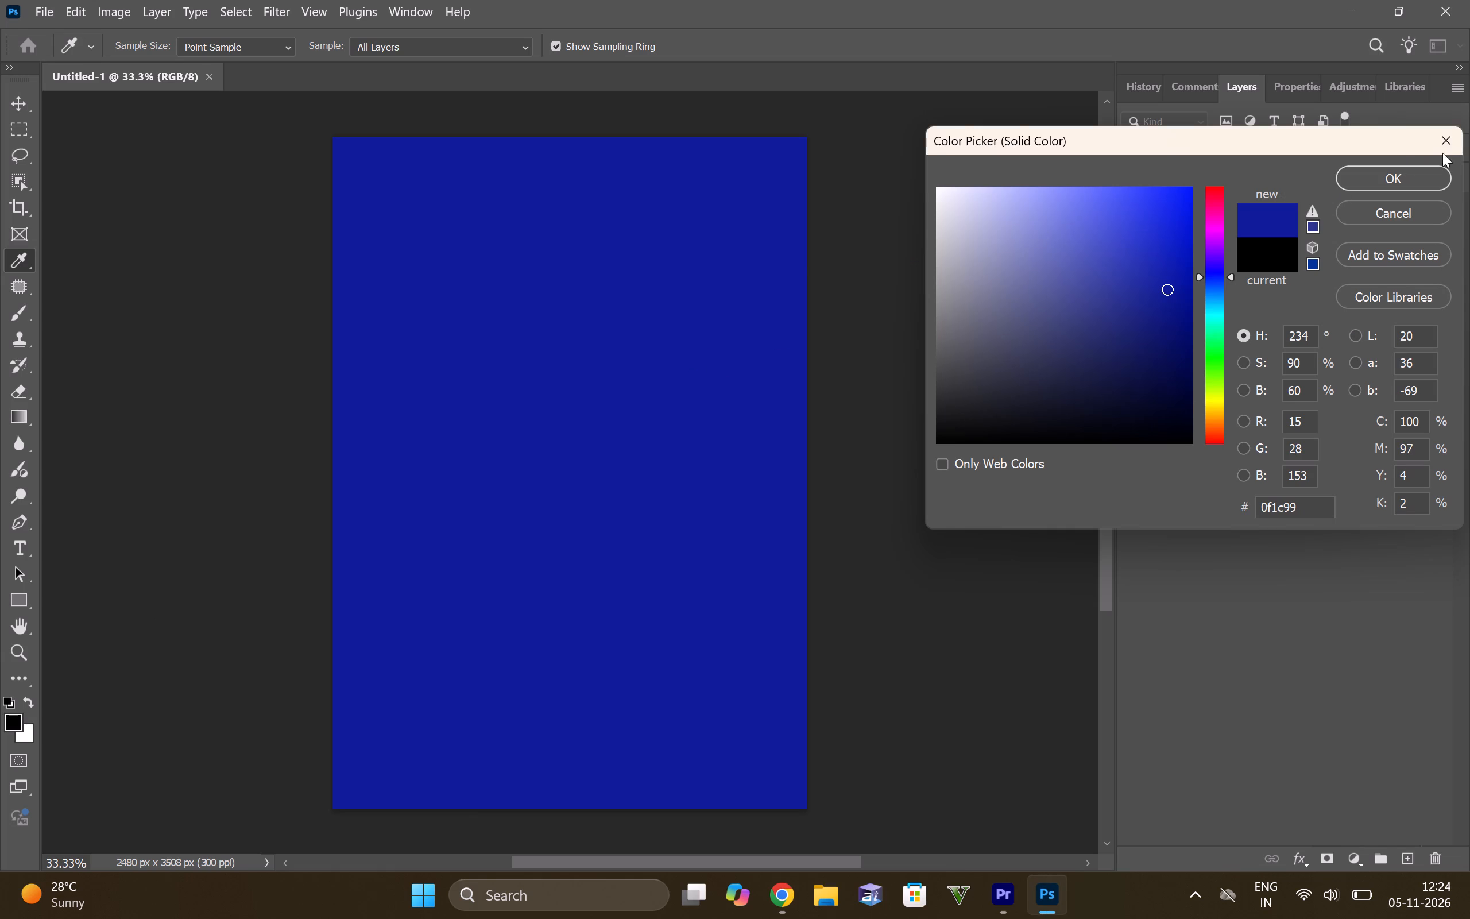
{"action": "left_click", "coordinate": [1451, 150]}
Start a new document, enter width 1080 and height 1920, and change the measurement unit from millimetres to pixels.
{"action": "key", "text": "ctrl+n"}
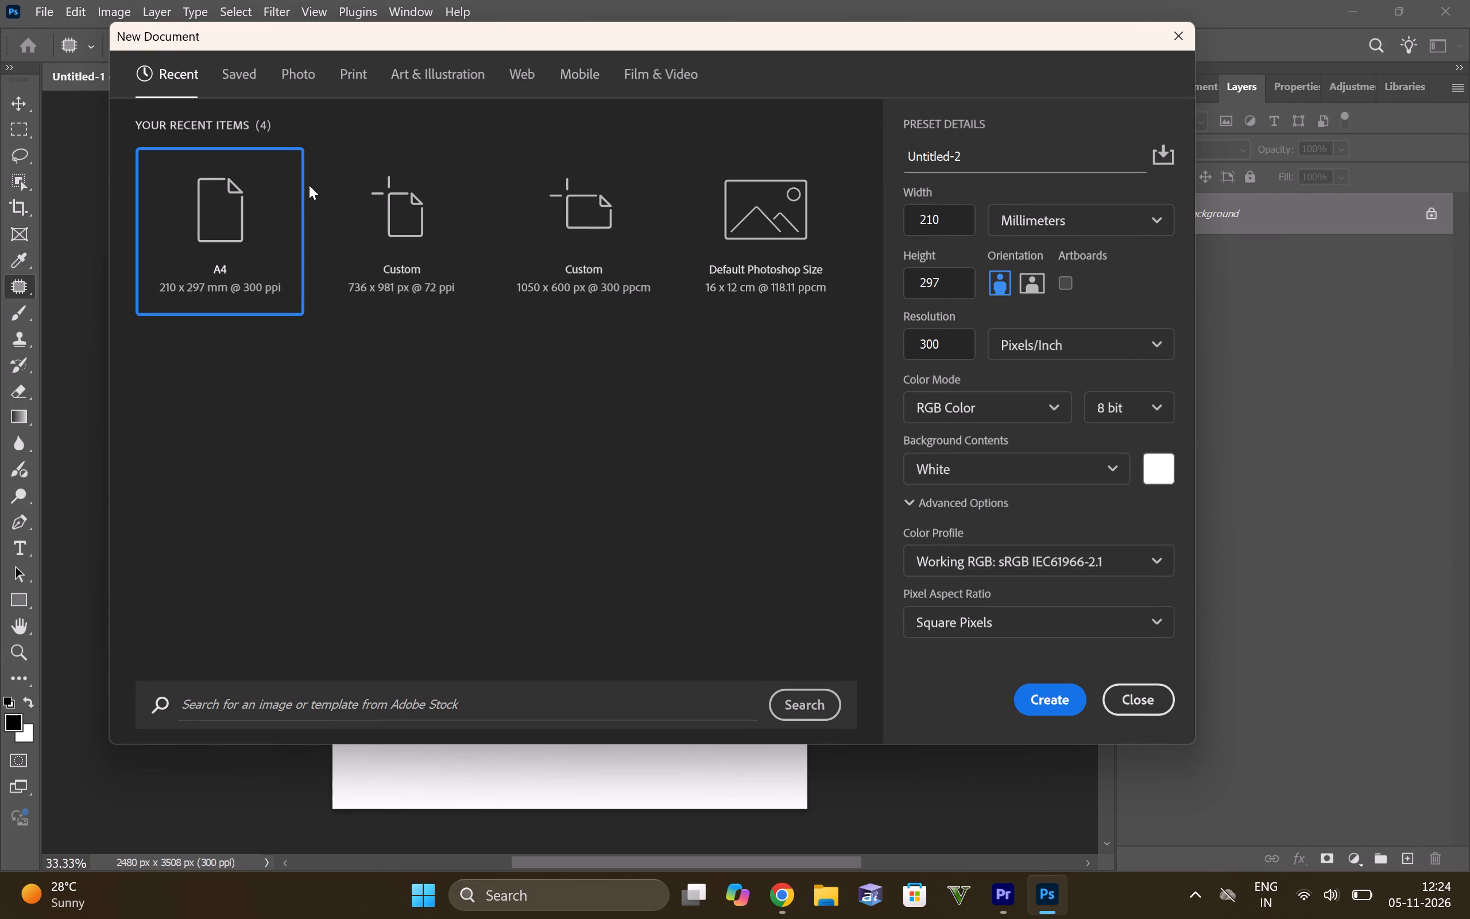
{"action": "double_click", "coordinate": [951, 213]}
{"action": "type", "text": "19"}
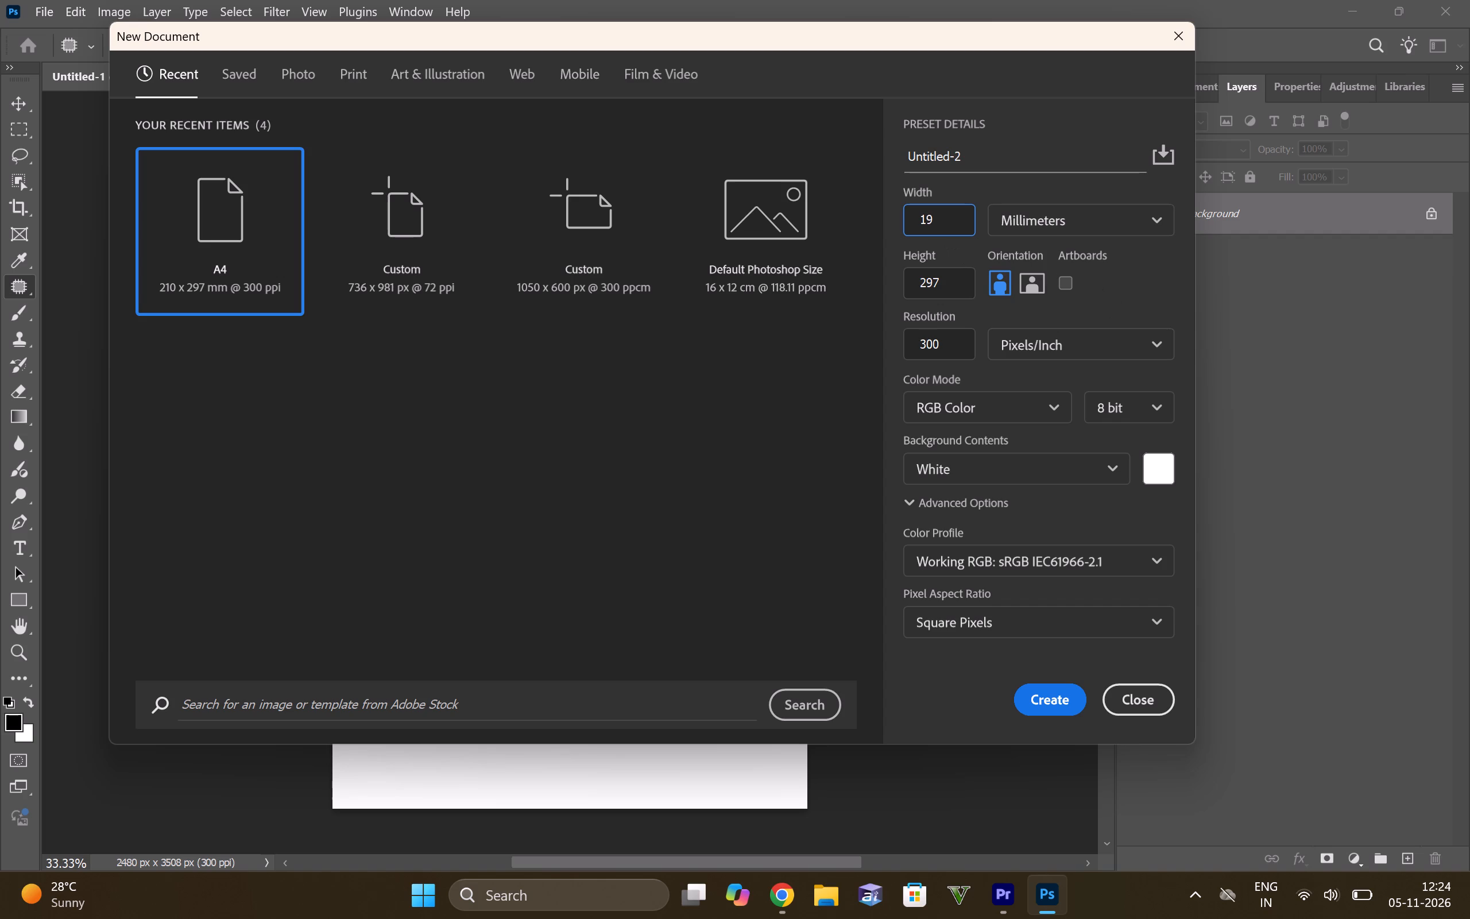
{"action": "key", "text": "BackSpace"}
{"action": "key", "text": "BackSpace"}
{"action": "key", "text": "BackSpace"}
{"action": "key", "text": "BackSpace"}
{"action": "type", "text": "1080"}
{"action": "double_click", "coordinate": [938, 277]}
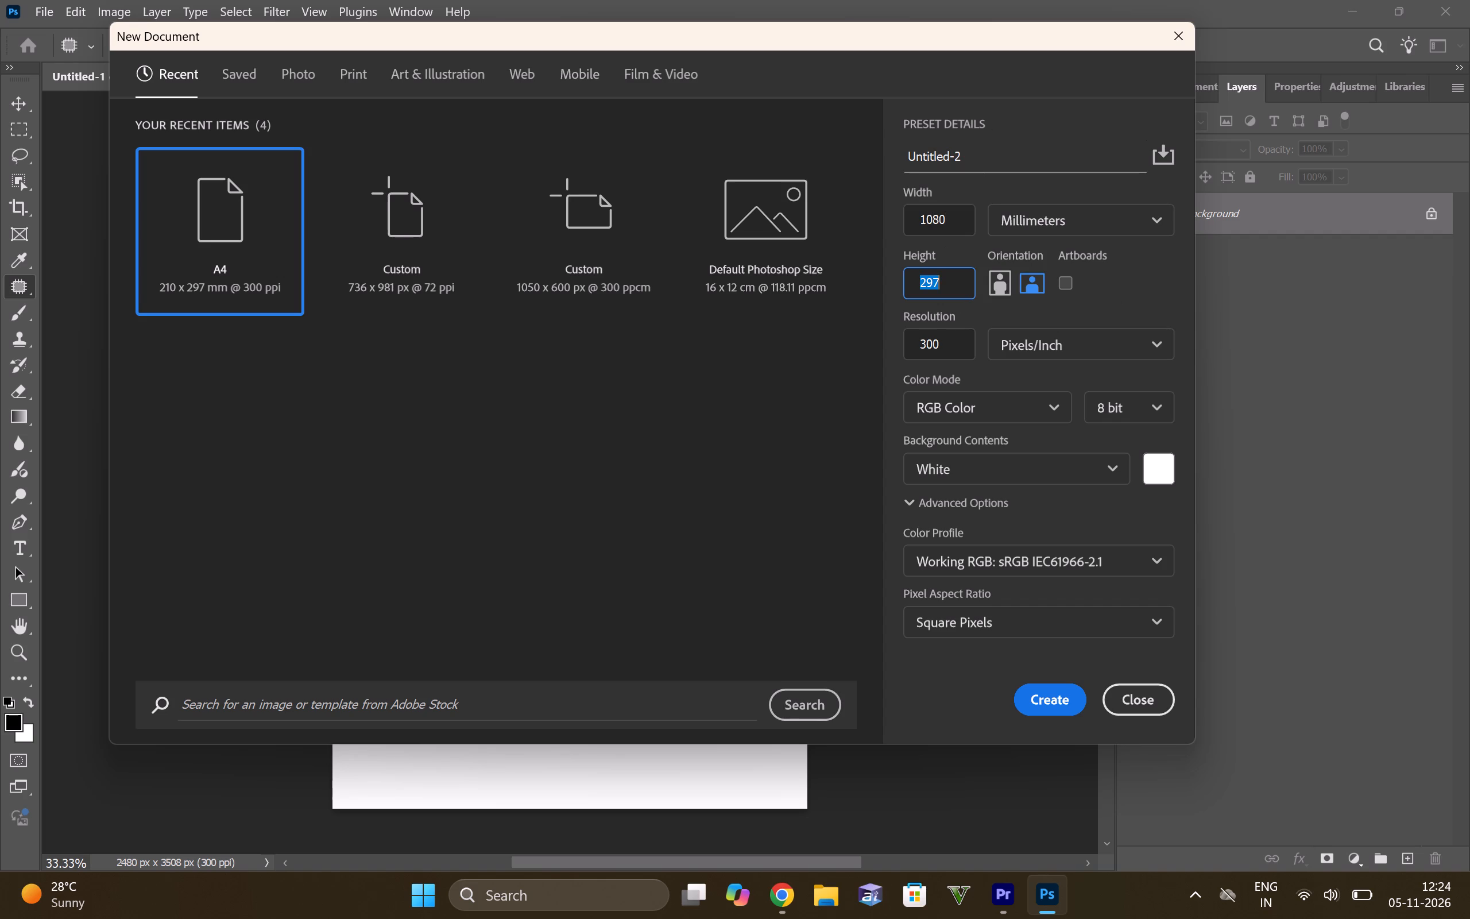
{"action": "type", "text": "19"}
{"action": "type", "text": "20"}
{"action": "left_click", "coordinate": [1066, 223]}
{"action": "left_click", "coordinate": [1055, 260]}
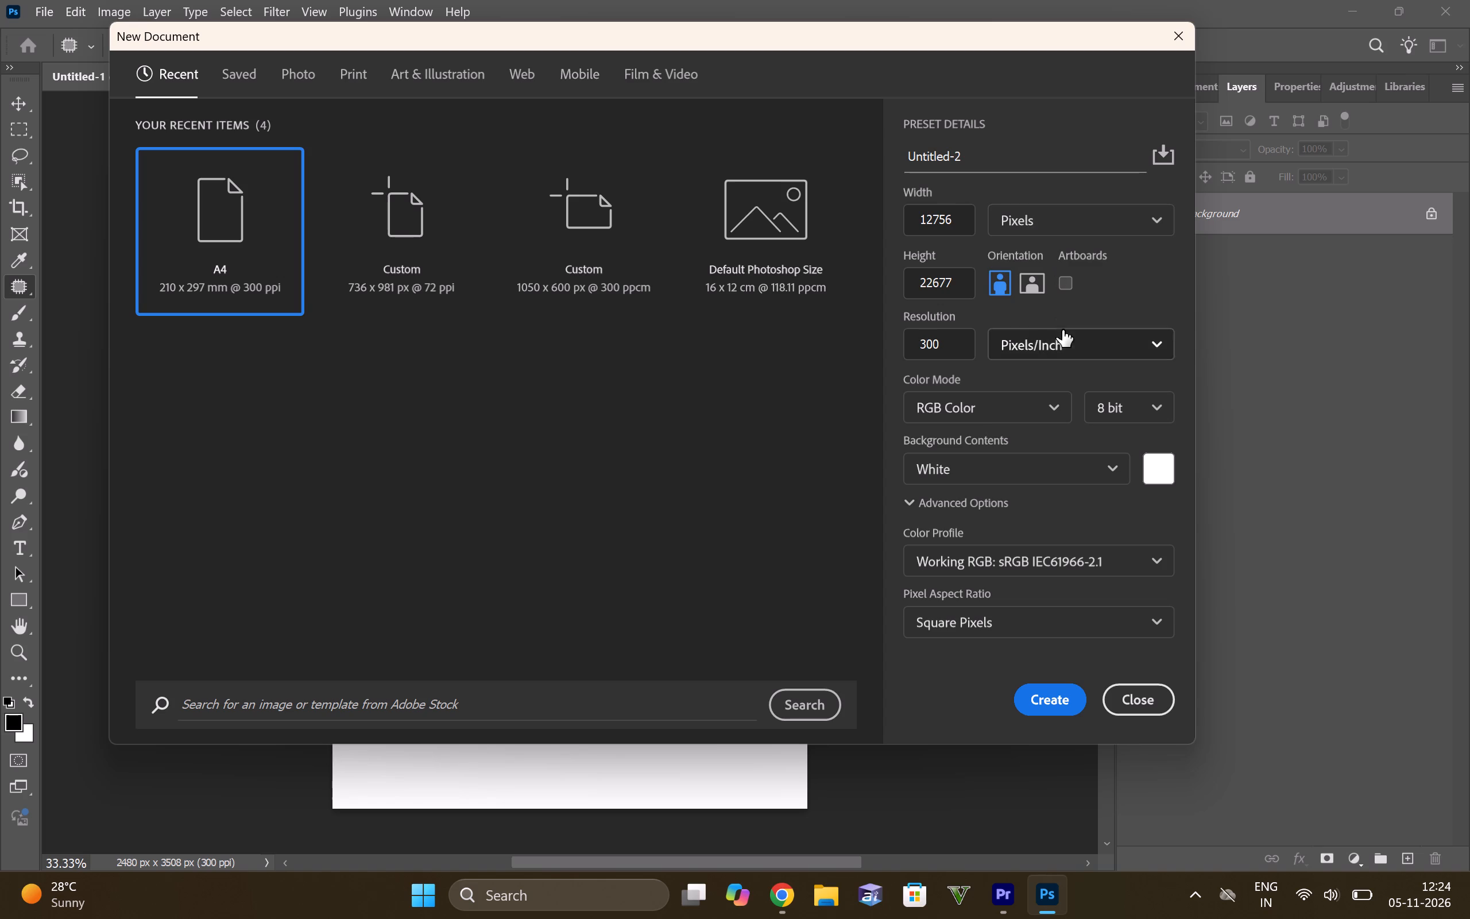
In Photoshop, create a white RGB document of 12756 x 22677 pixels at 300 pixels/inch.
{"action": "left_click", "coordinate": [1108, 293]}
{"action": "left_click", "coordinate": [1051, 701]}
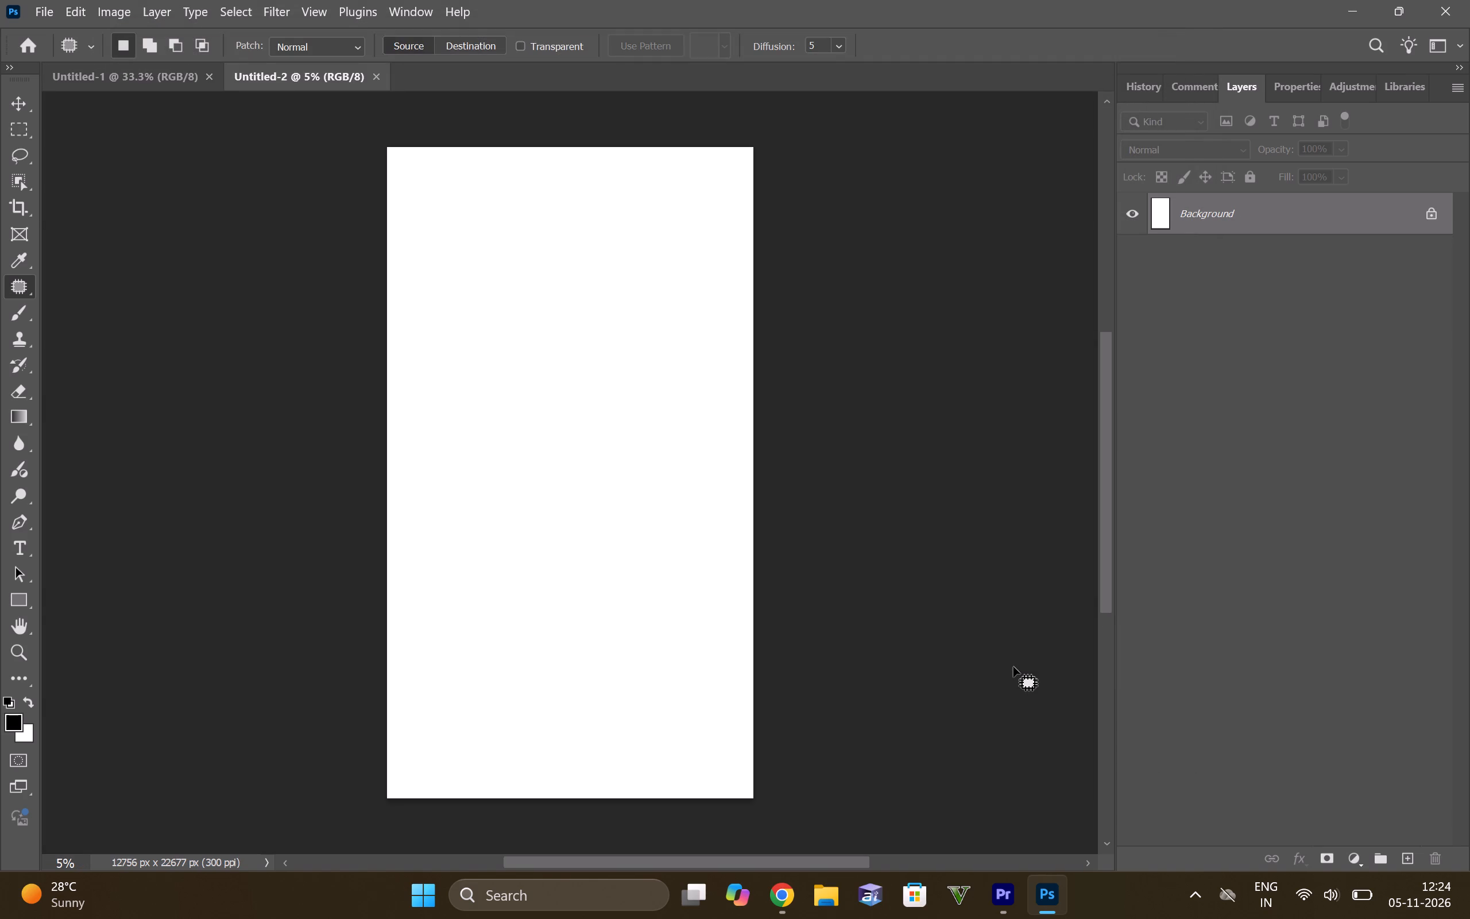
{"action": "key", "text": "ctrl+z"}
Switch the document information readout from dimensions to Document Sizes.
{"action": "double_click", "coordinate": [191, 856]}
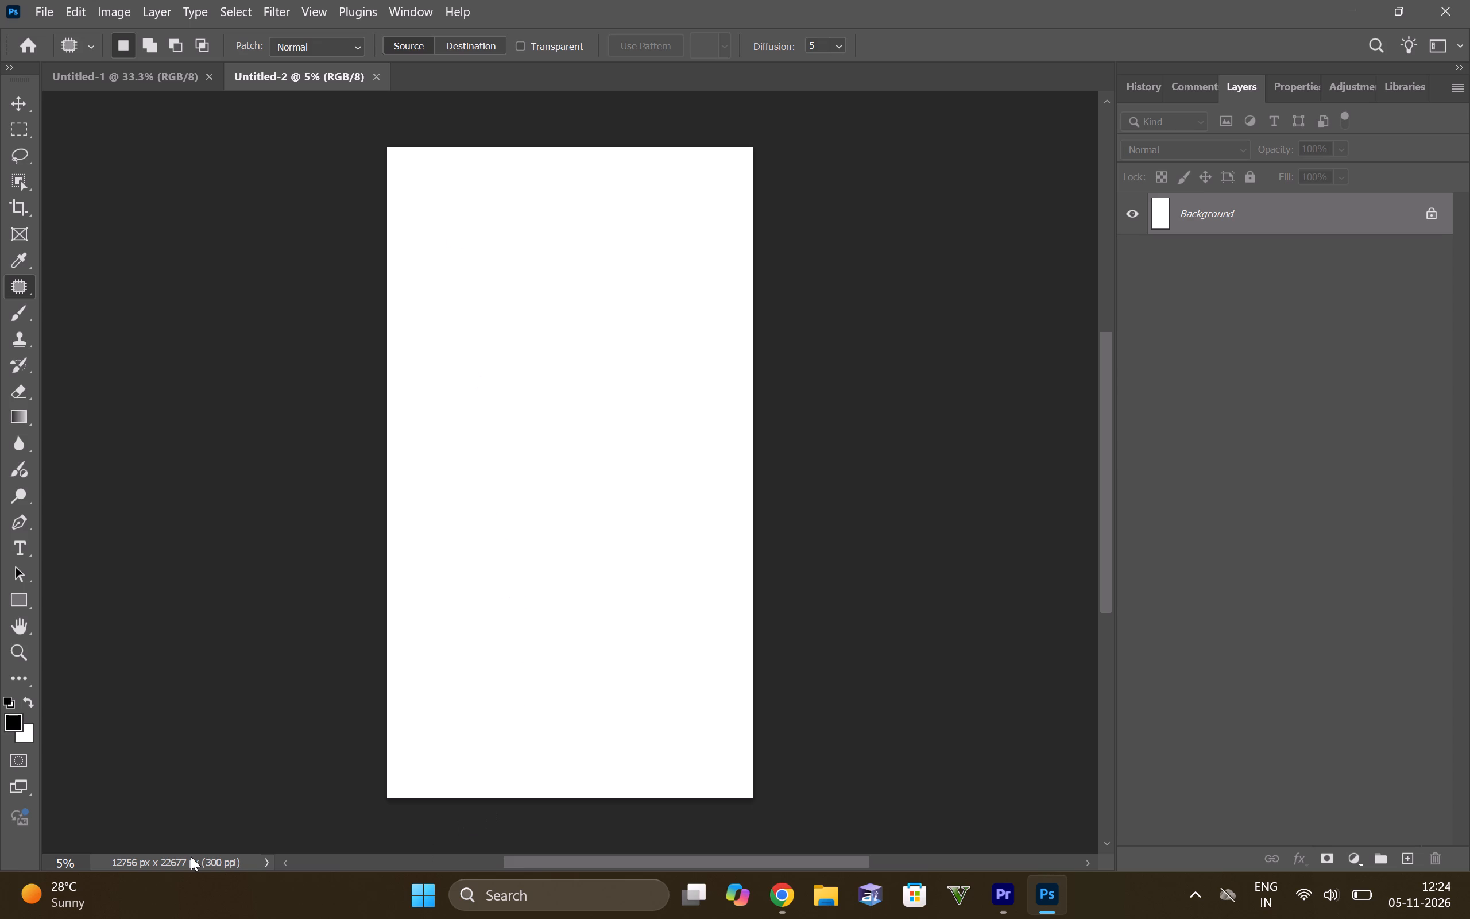
{"action": "right_click", "coordinate": [191, 856]}
{"action": "right_click", "coordinate": [204, 867]}
{"action": "left_click", "coordinate": [265, 863]}
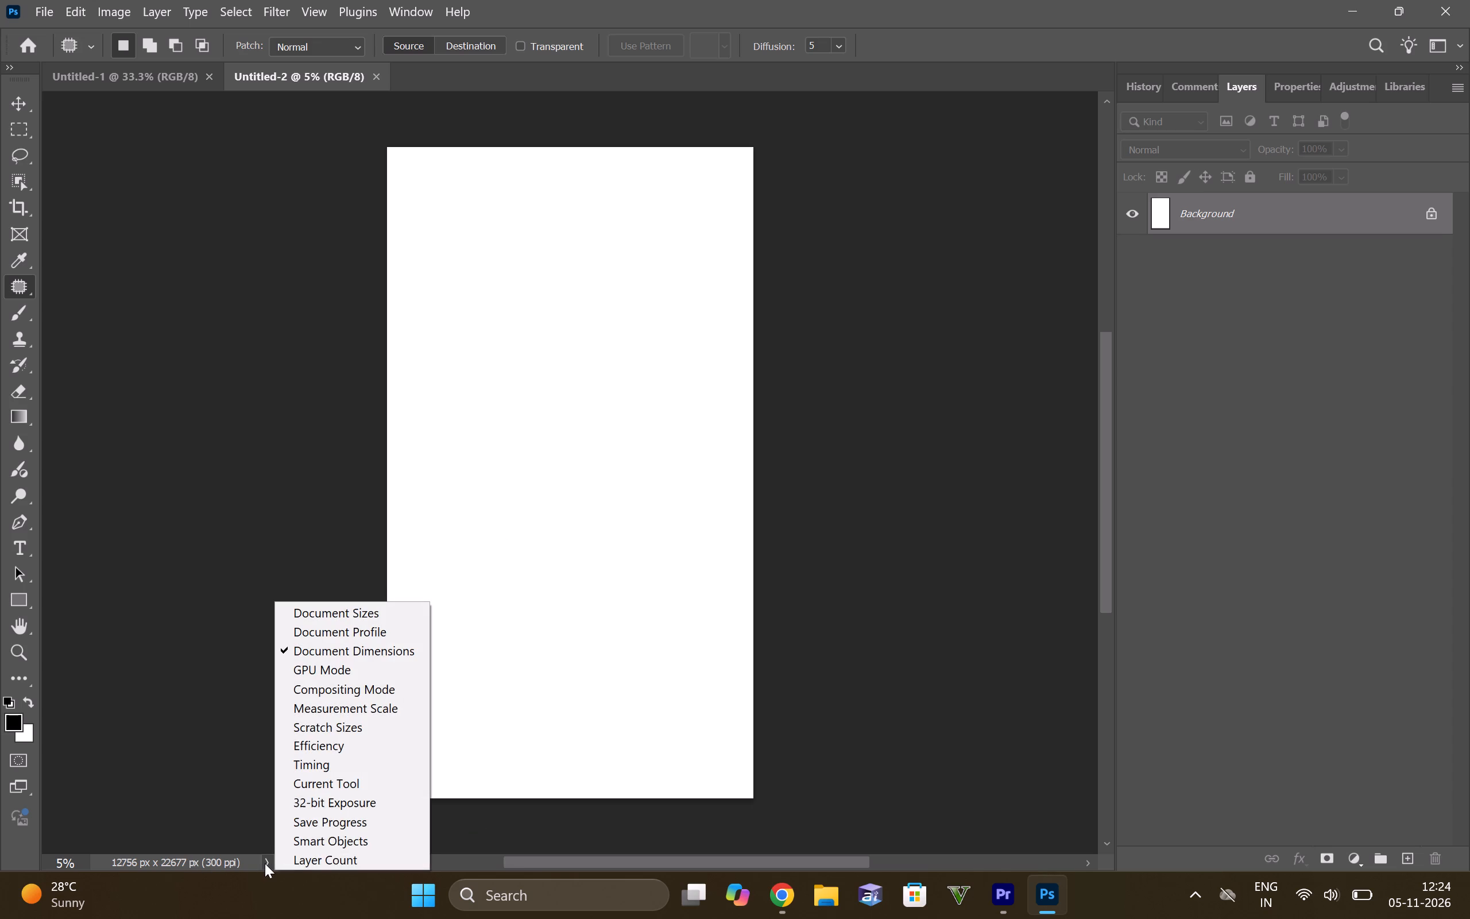
{"action": "left_click", "coordinate": [342, 609]}
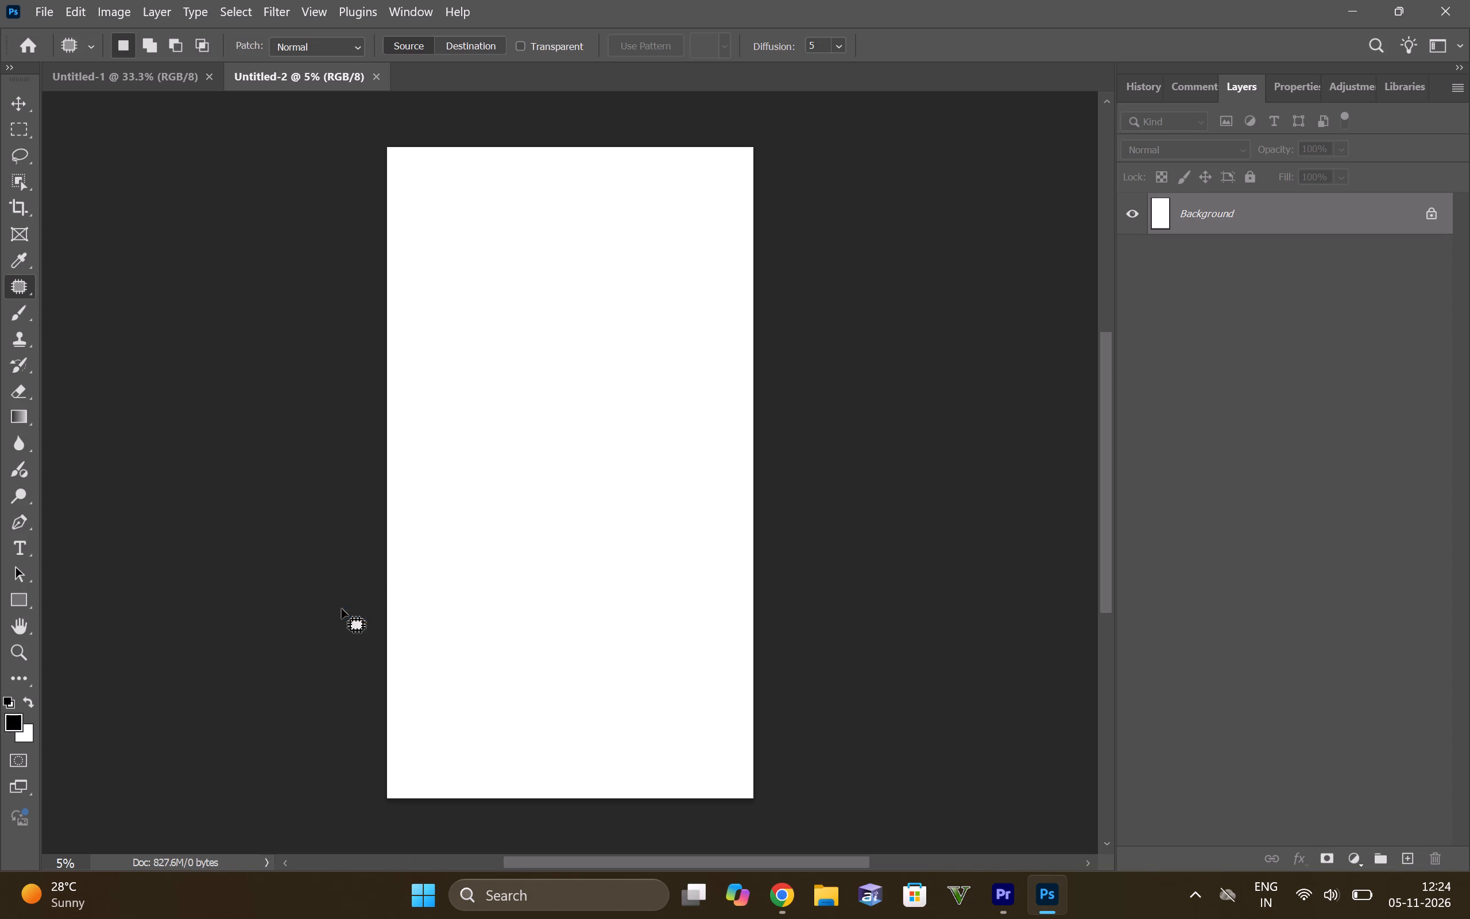
{"action": "left_click", "coordinate": [269, 864]}
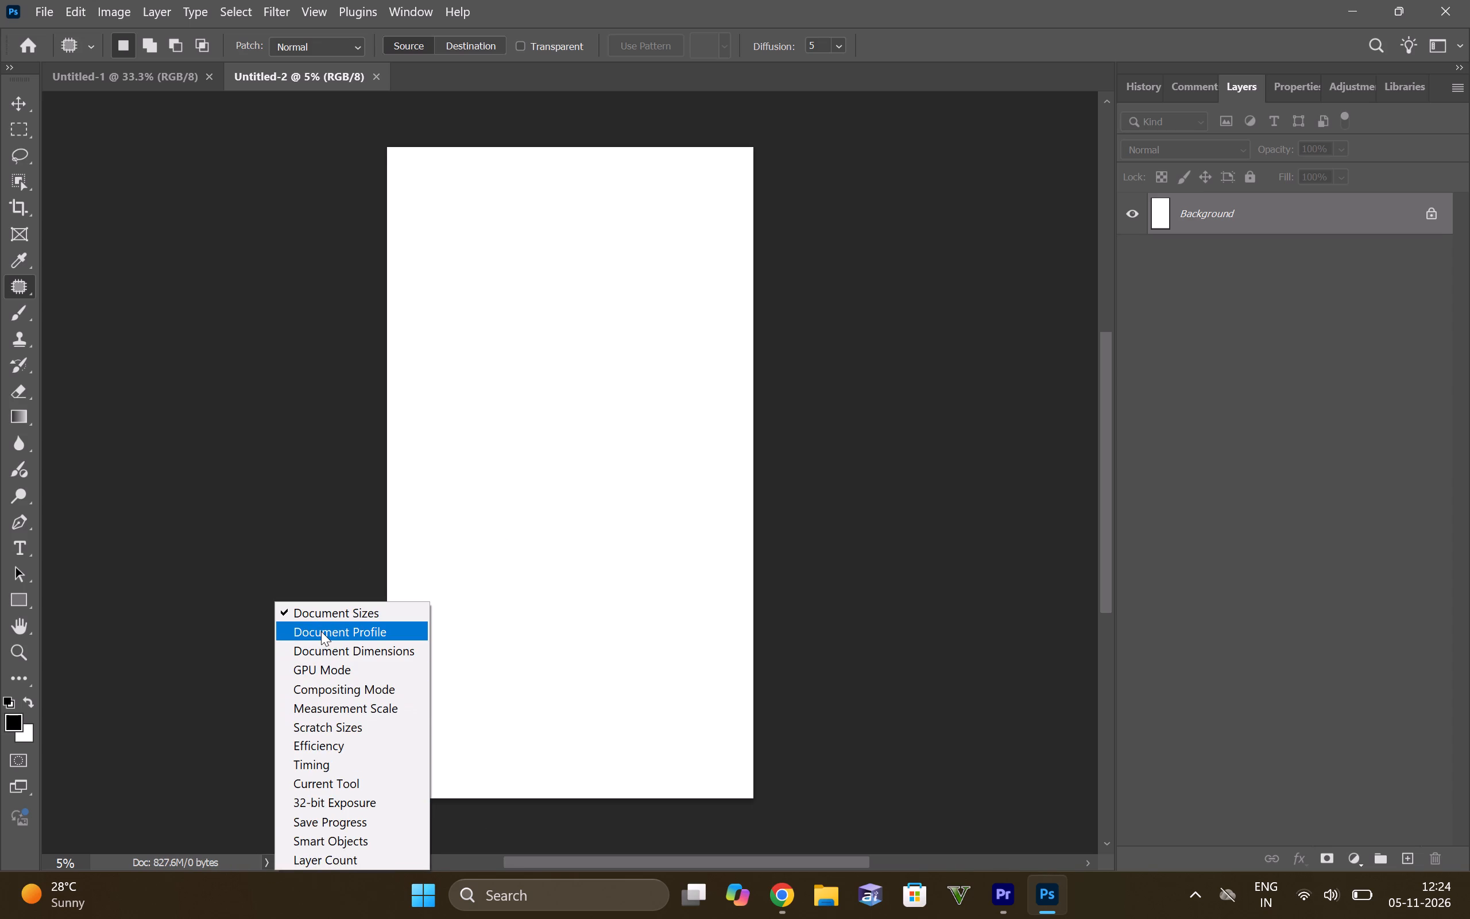
{"action": "left_click", "coordinate": [183, 472]}
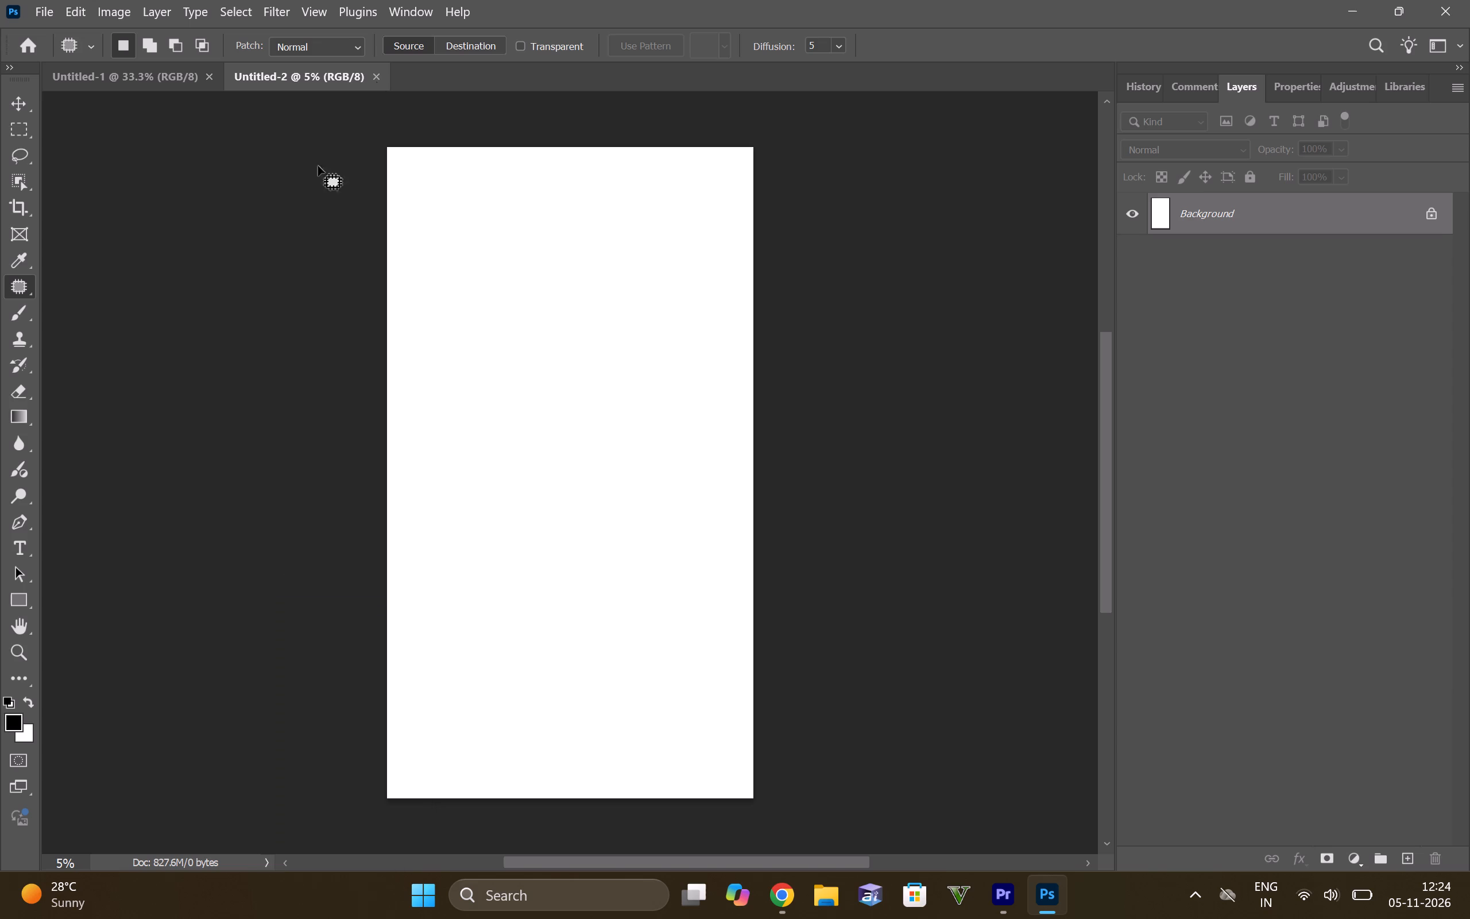
Close both open blank documents, Untitled-2 and the A4 Untitled-1.
{"action": "left_click", "coordinate": [370, 73]}
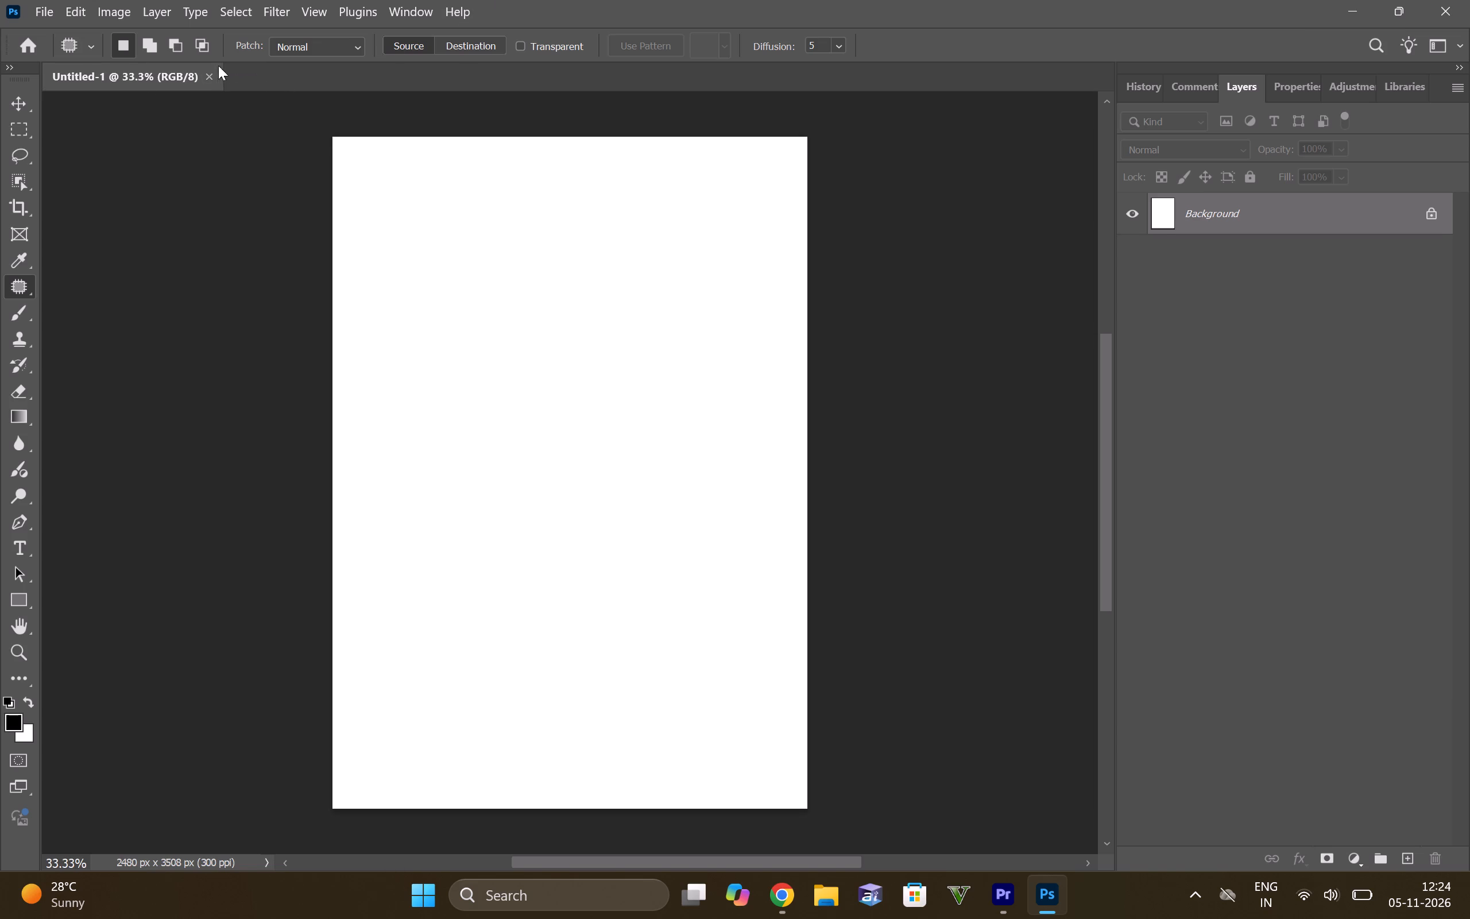
{"action": "left_click", "coordinate": [205, 76]}
Create a new white RGB document 1080 pixels wide and 1920 pixels high at 300 pixels/inch.
{"action": "key", "text": "ctrl+n"}
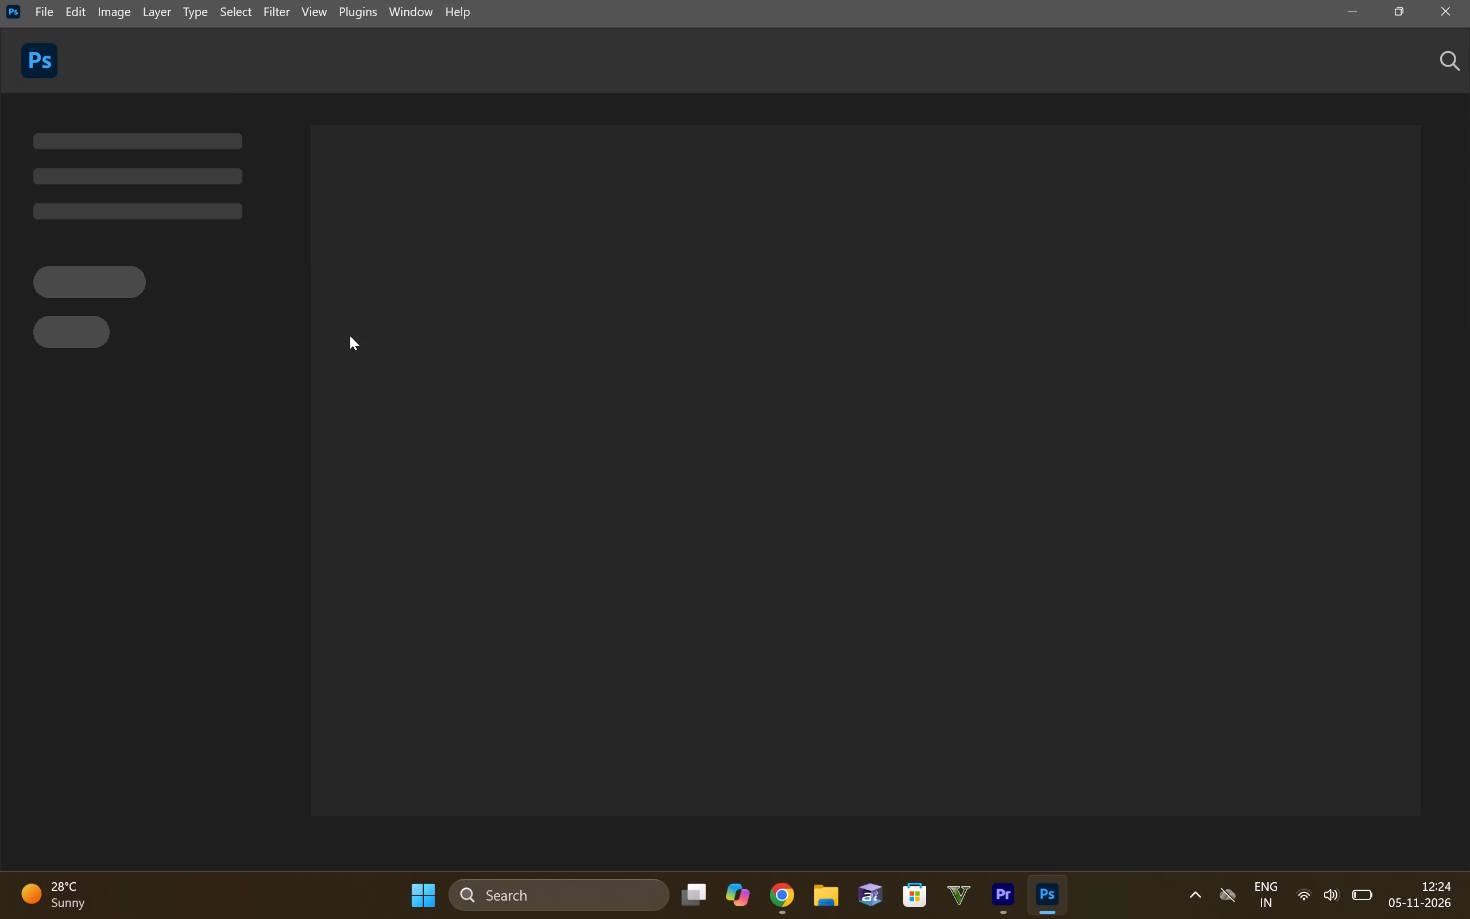
{"action": "left_click_drag", "start_coordinate": [955, 226], "coordinate": [876, 210]}
{"action": "type", "text": "1080"}
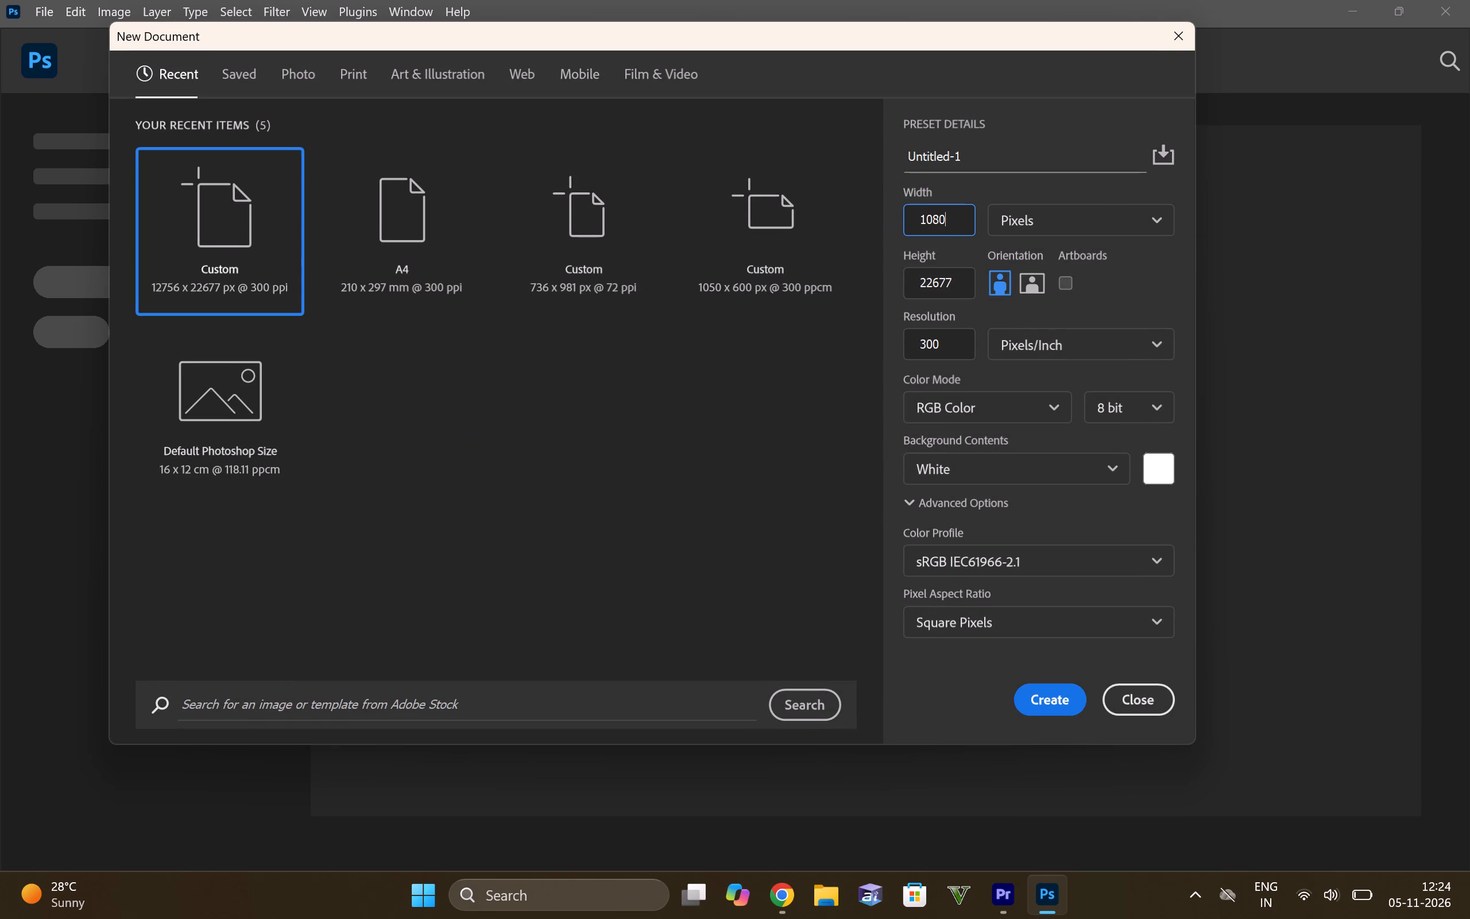
{"action": "double_click", "coordinate": [955, 279]}
{"action": "type", "text": "1920"}
{"action": "key", "text": "Return"}
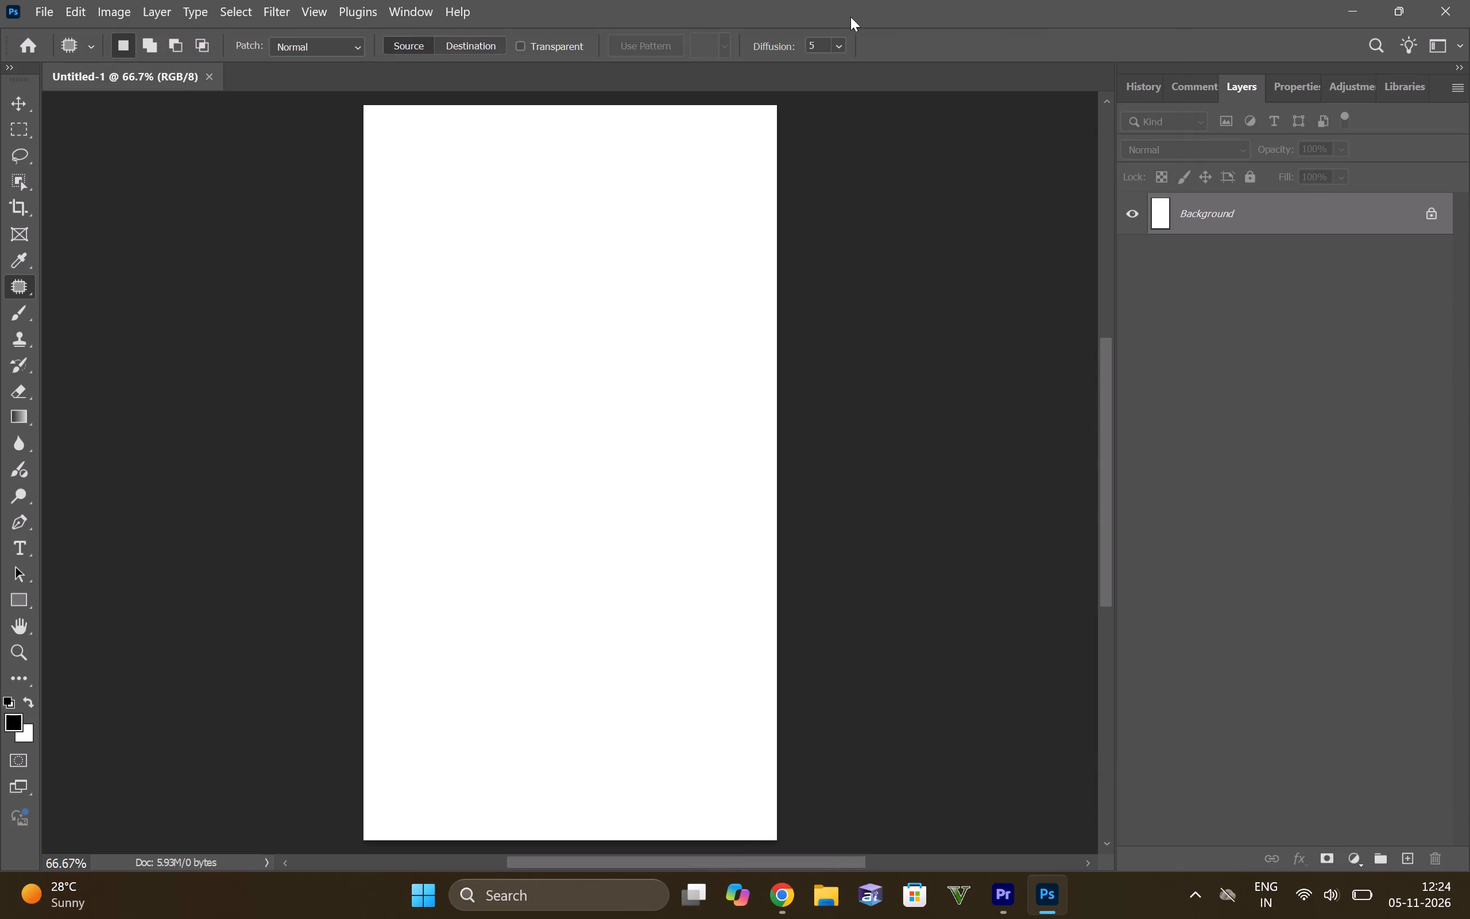
Switch to Chrome and search Pinterest for "blue backdrop for diwali".
{"action": "left_click", "coordinate": [776, 898]}
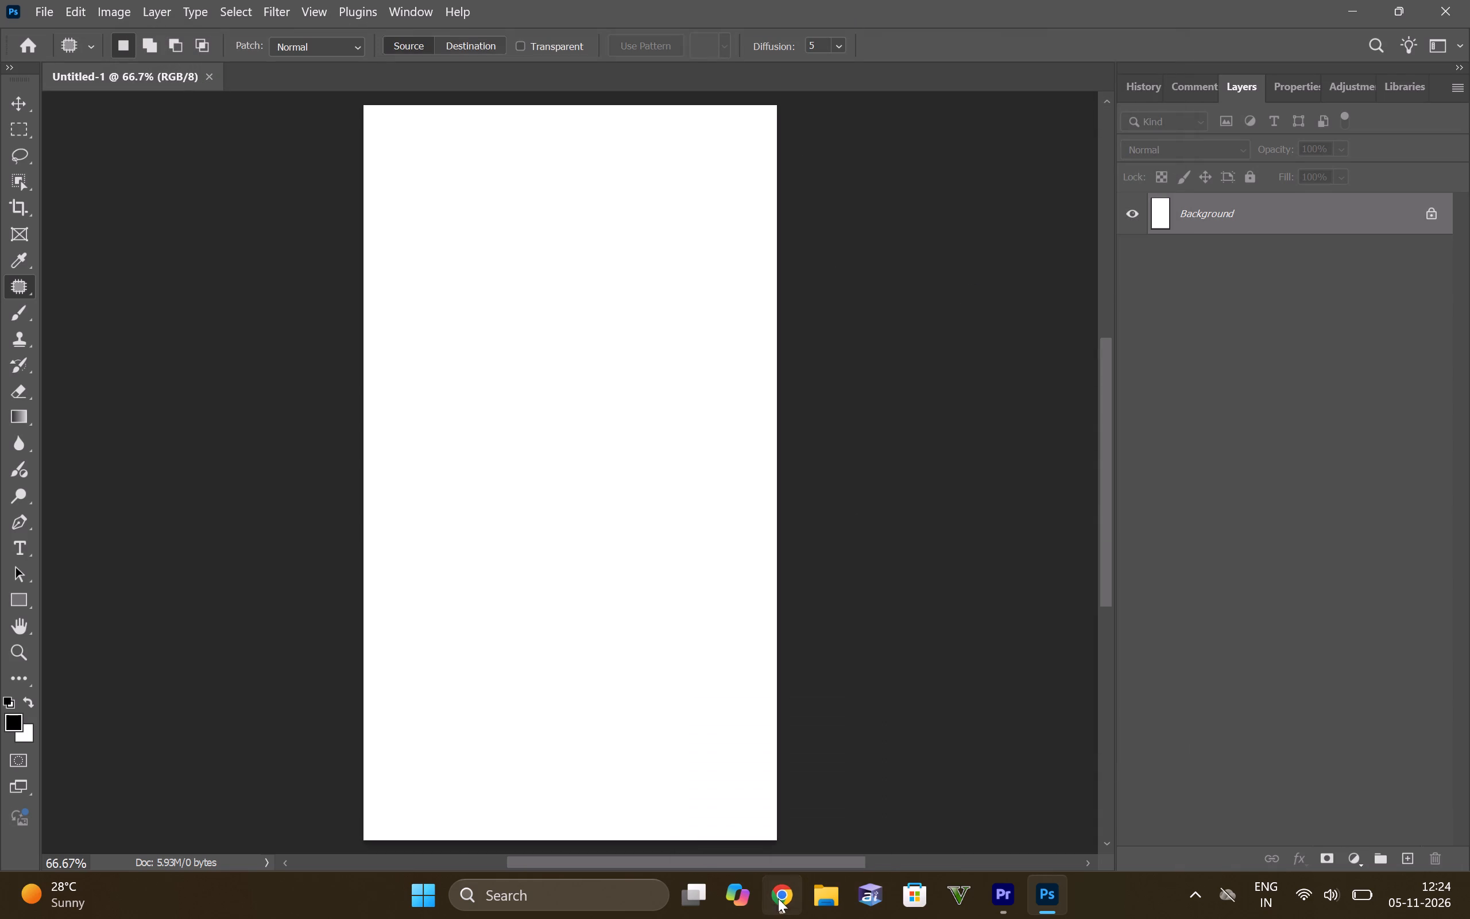
{"action": "left_click", "coordinate": [773, 901]}
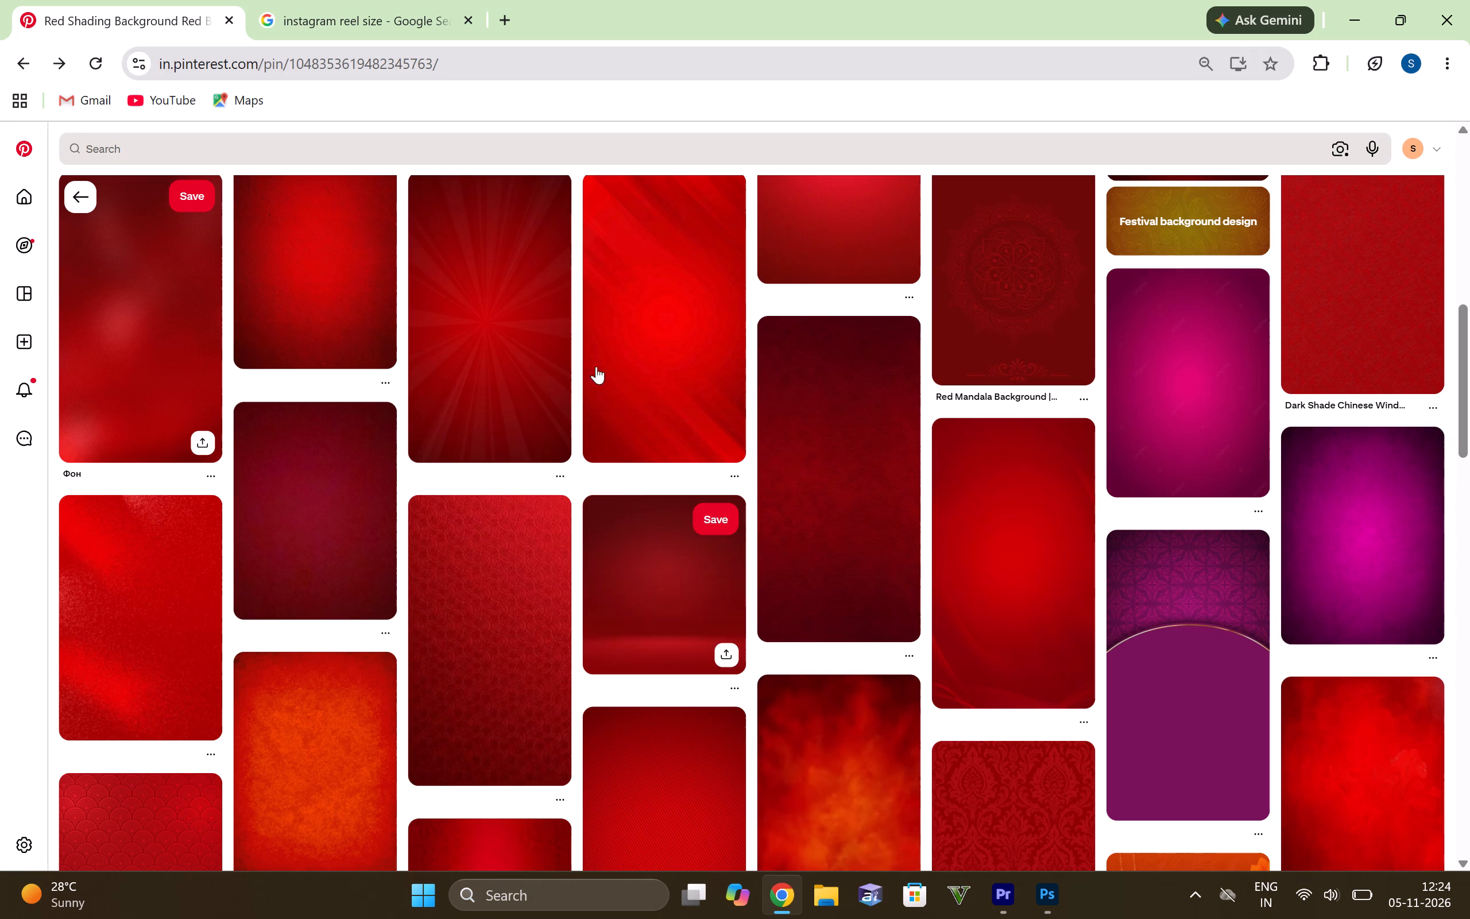
{"action": "left_click", "coordinate": [158, 153]}
{"action": "type", "text": "blue"}
{"action": "key", "text": "space"}
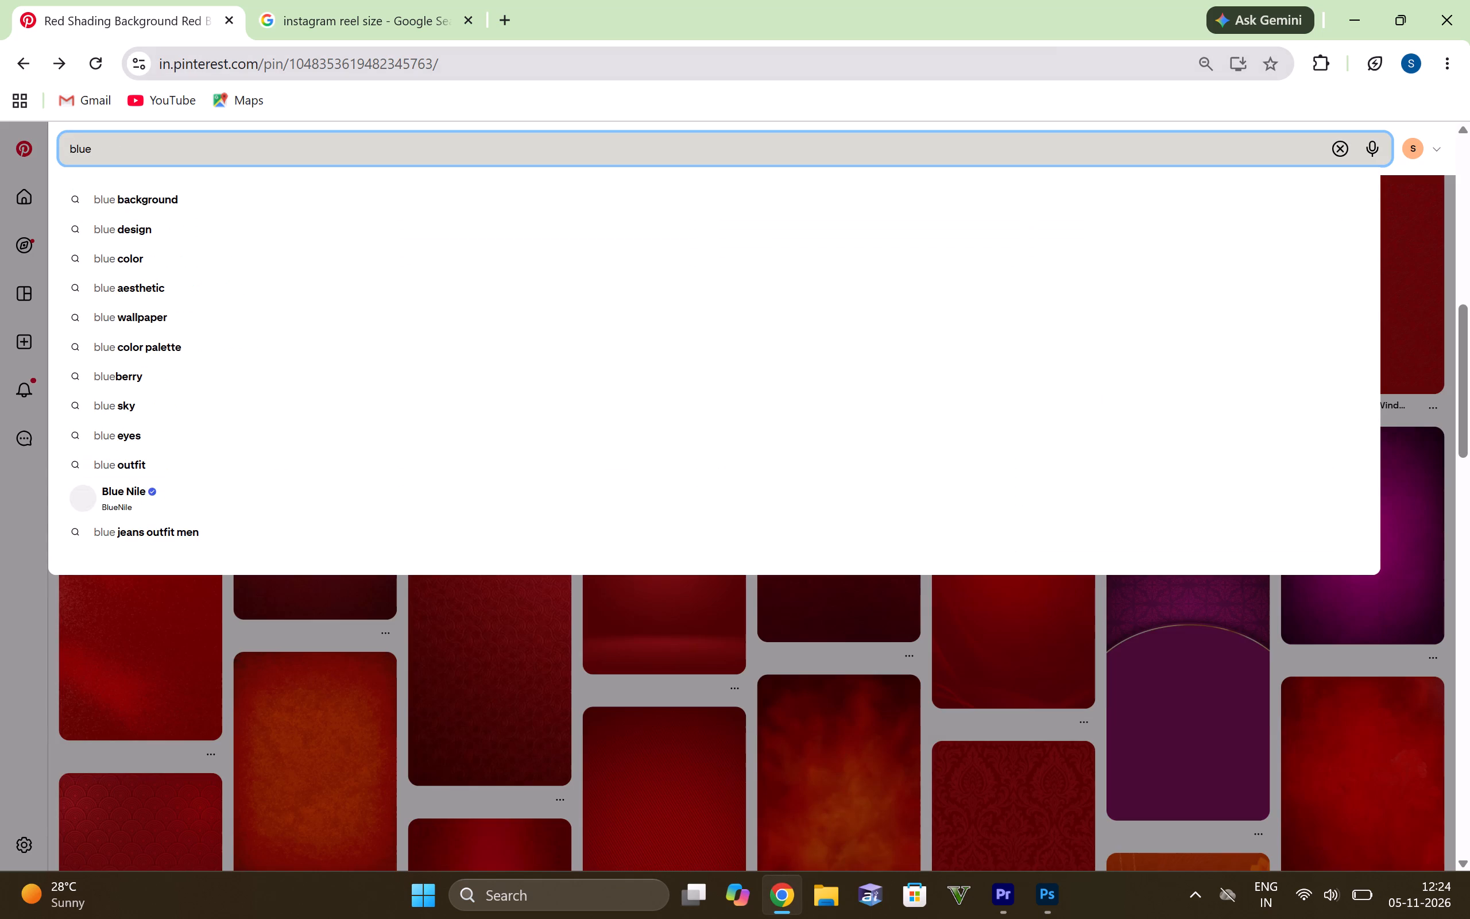
{"action": "type", "text": "back"}
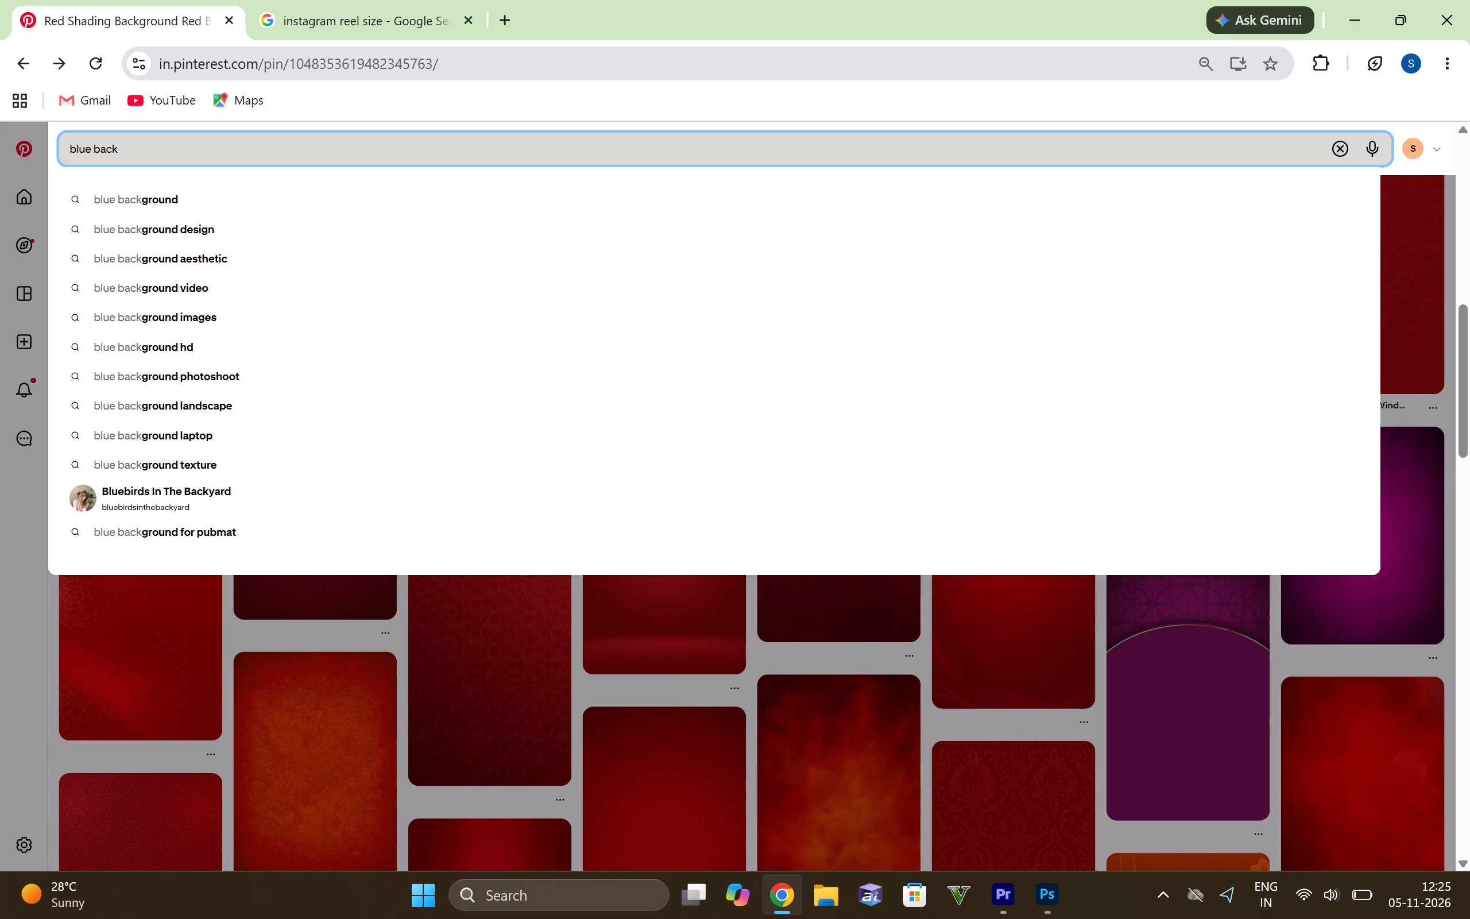
{"action": "type", "text": "drop"}
{"action": "key", "text": "space"}
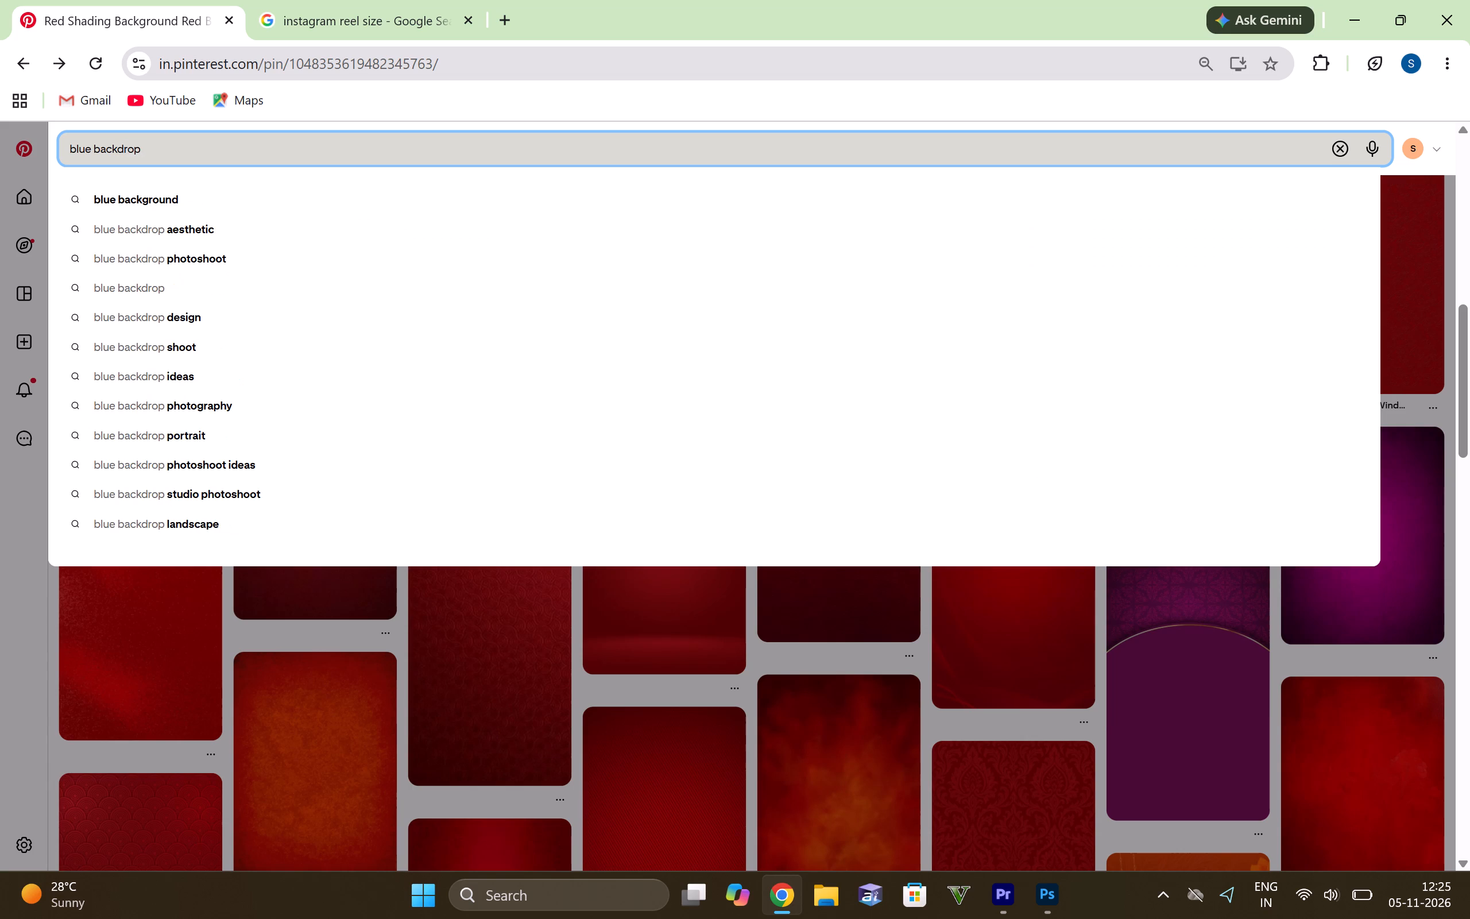
{"action": "type", "text": "for diwali"}
{"action": "key", "text": "Return"}
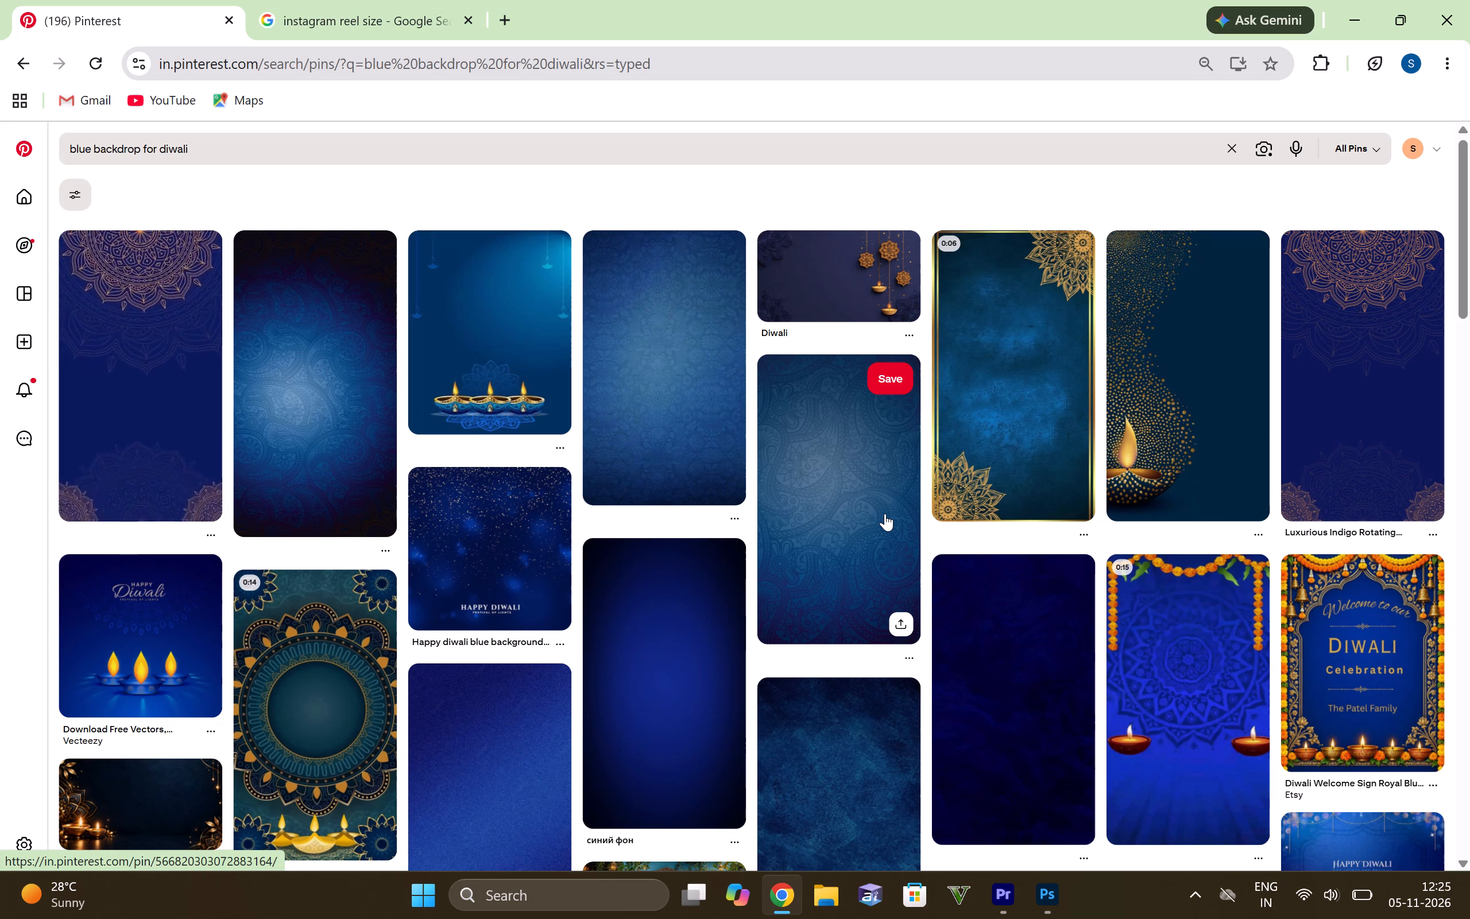
Browse the Pinterest results for a blue backdrop suited to the Diwali design.
{"action": "scroll", "coordinate": [585, 652], "scroll_direction": "down", "scroll_amount": 2}
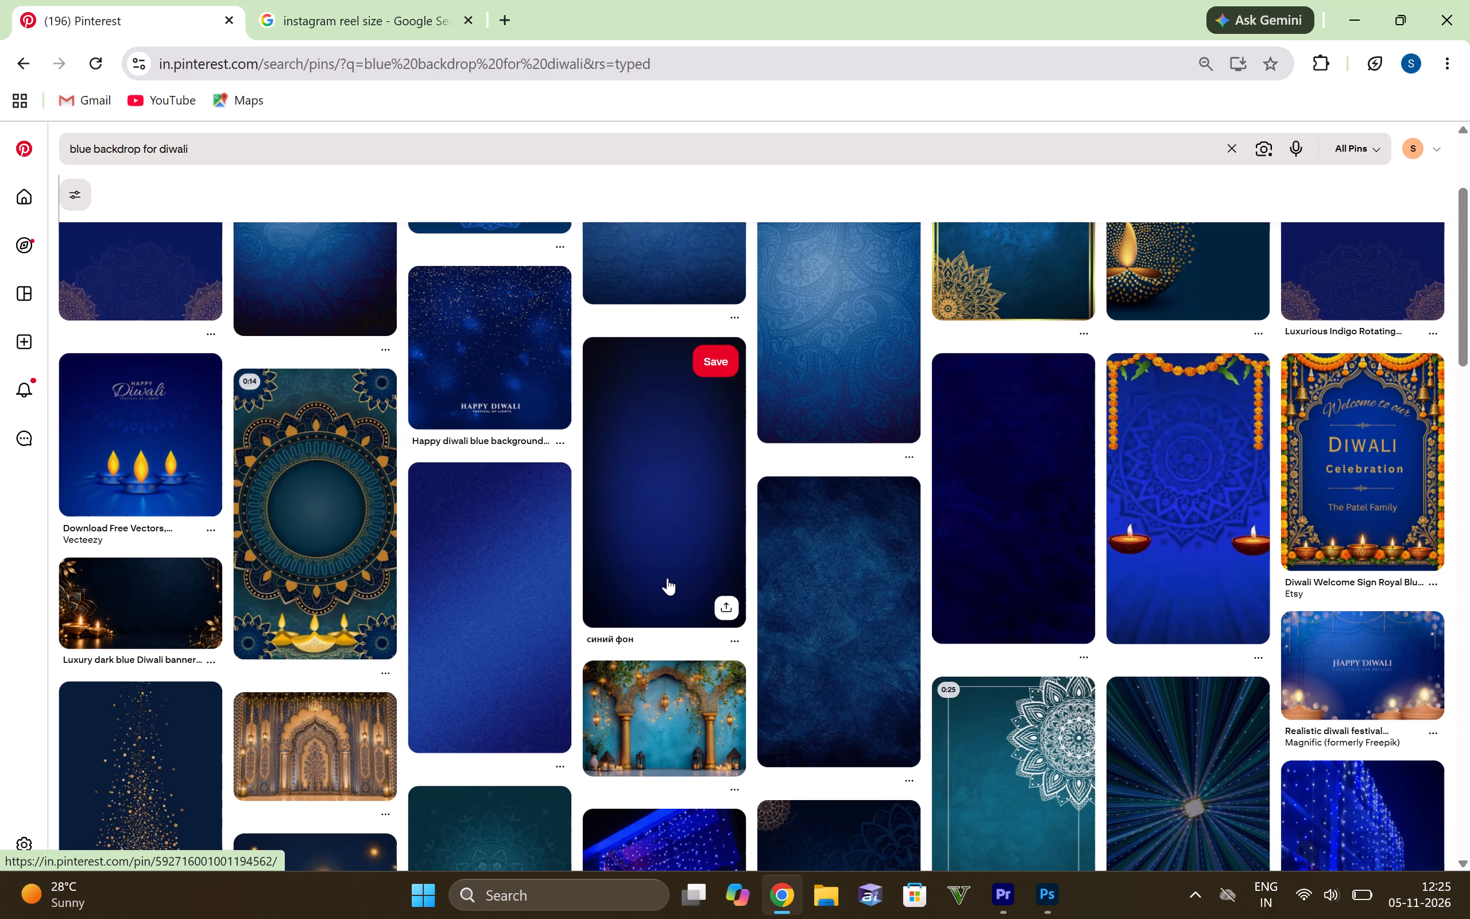
{"action": "scroll", "coordinate": [666, 577], "scroll_direction": "down", "scroll_amount": 2}
{"action": "scroll", "coordinate": [623, 551], "scroll_direction": "down", "scroll_amount": 3}
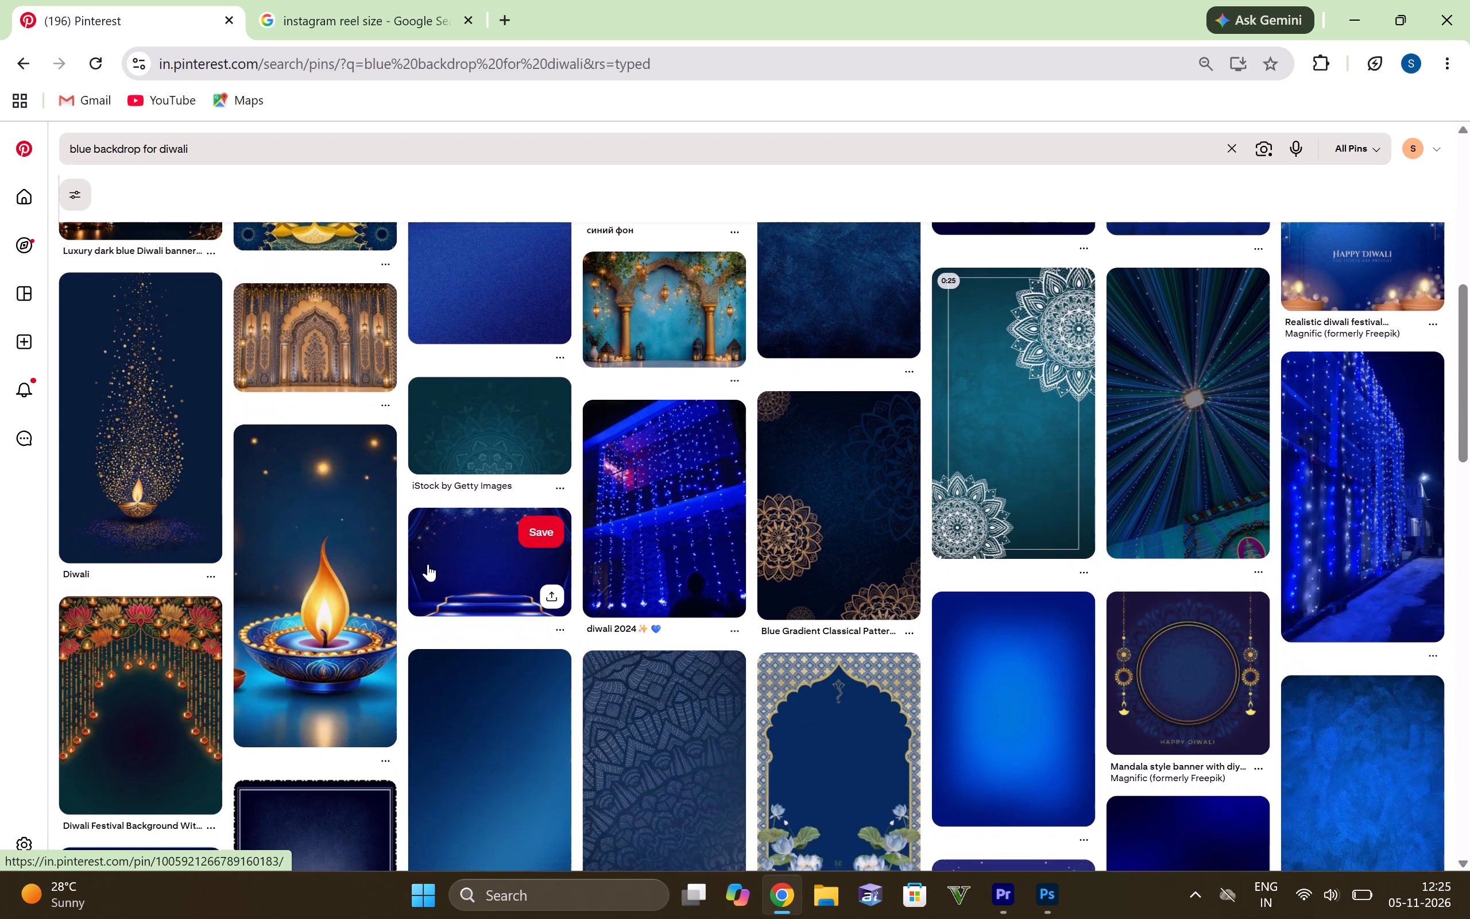
{"action": "scroll", "coordinate": [428, 564], "scroll_direction": "down", "scroll_amount": 1}
{"action": "scroll", "coordinate": [493, 524], "scroll_direction": "down", "scroll_amount": 3}
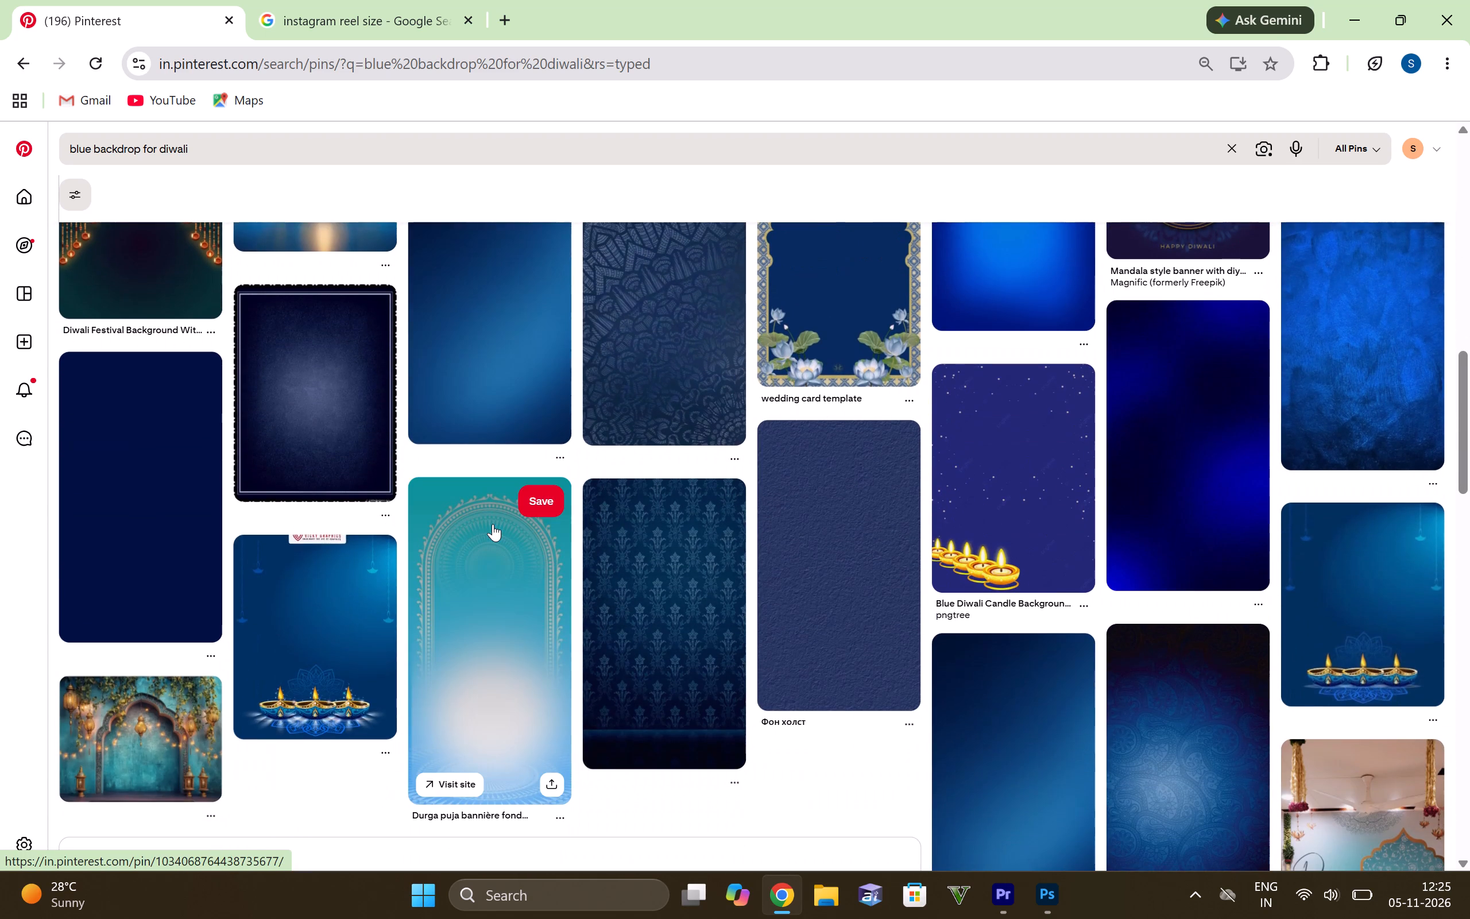
{"action": "scroll", "coordinate": [485, 518], "scroll_direction": "down", "scroll_amount": 2}
{"action": "scroll", "coordinate": [281, 512], "scroll_direction": "up", "scroll_amount": 3}
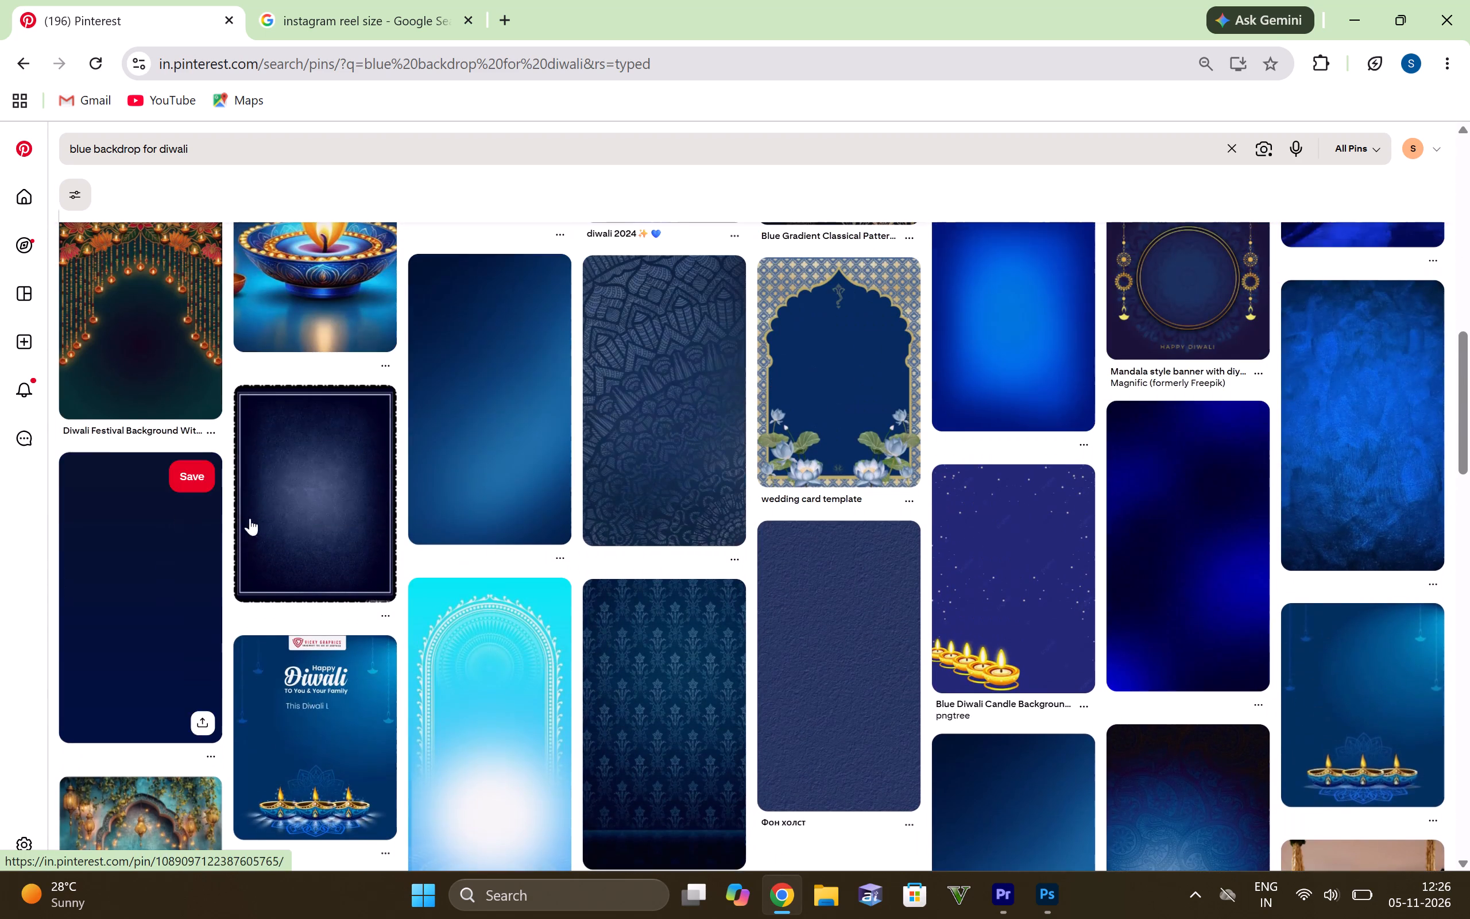
{"action": "scroll", "coordinate": [663, 595], "scroll_direction": "up", "scroll_amount": 2}
{"action": "scroll", "coordinate": [618, 608], "scroll_direction": "up", "scroll_amount": 4}
{"action": "scroll", "coordinate": [752, 624], "scroll_direction": "up", "scroll_amount": 3}
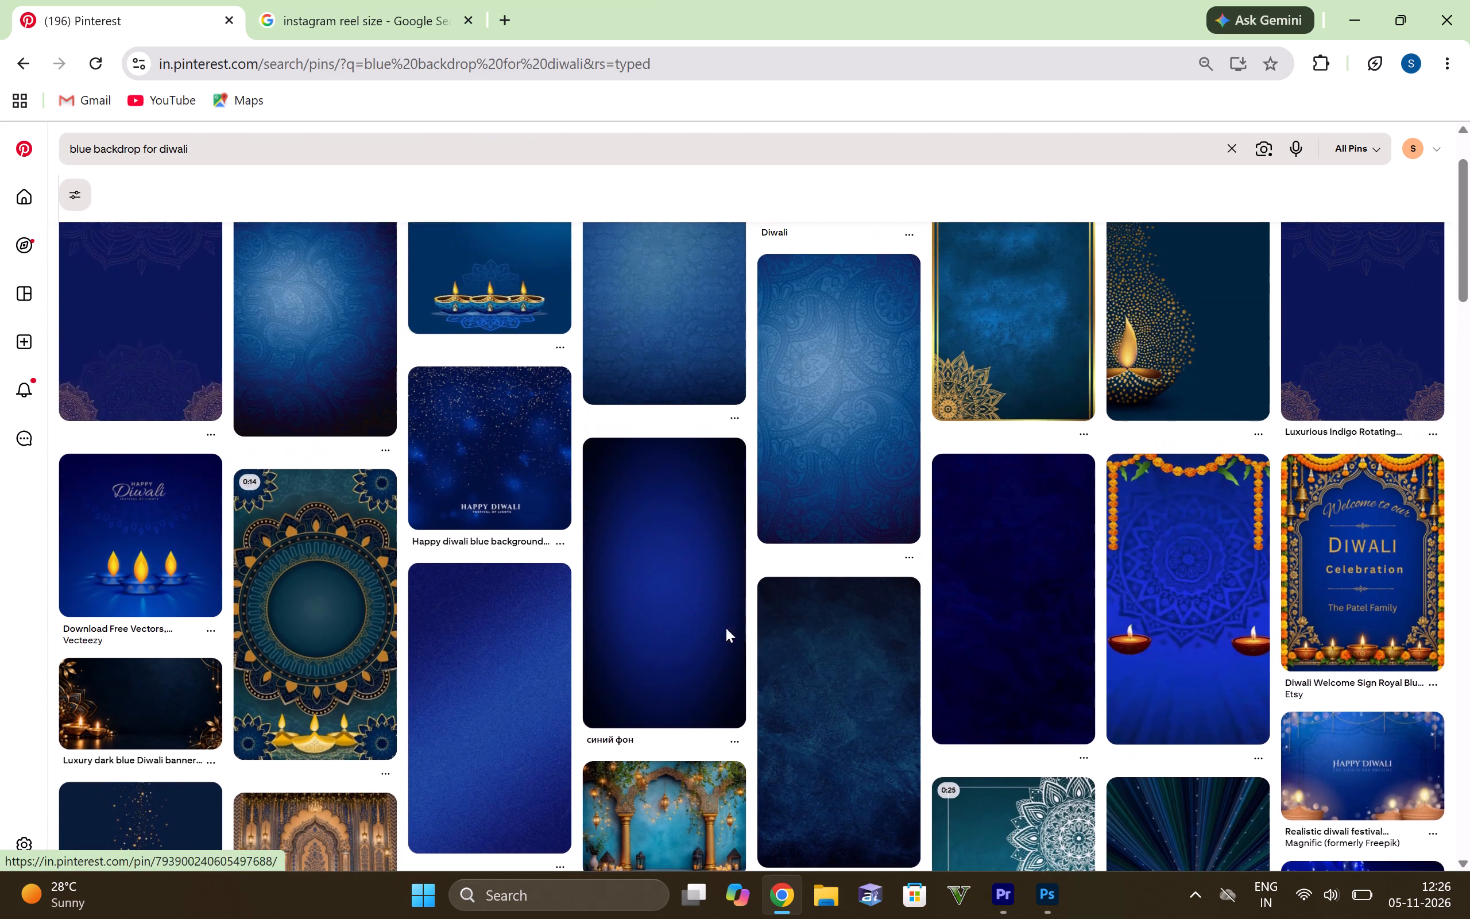
Open the grainy blue diagonal-gradient pin tagged #aleatório #random and download its image.
{"action": "left_click", "coordinate": [506, 663]}
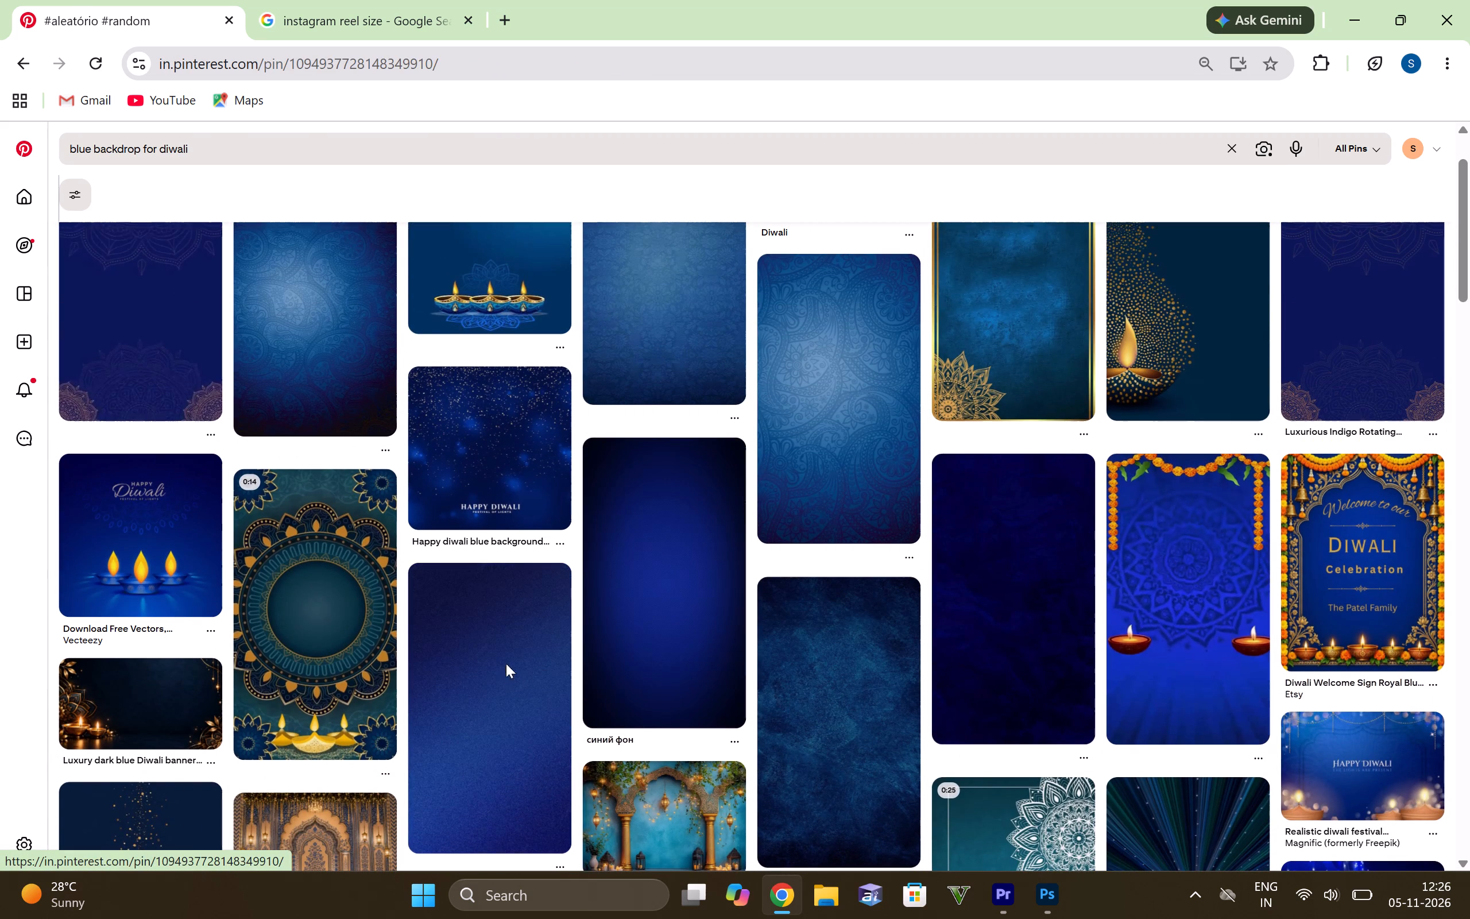
{"action": "right_click", "coordinate": [183, 374]}
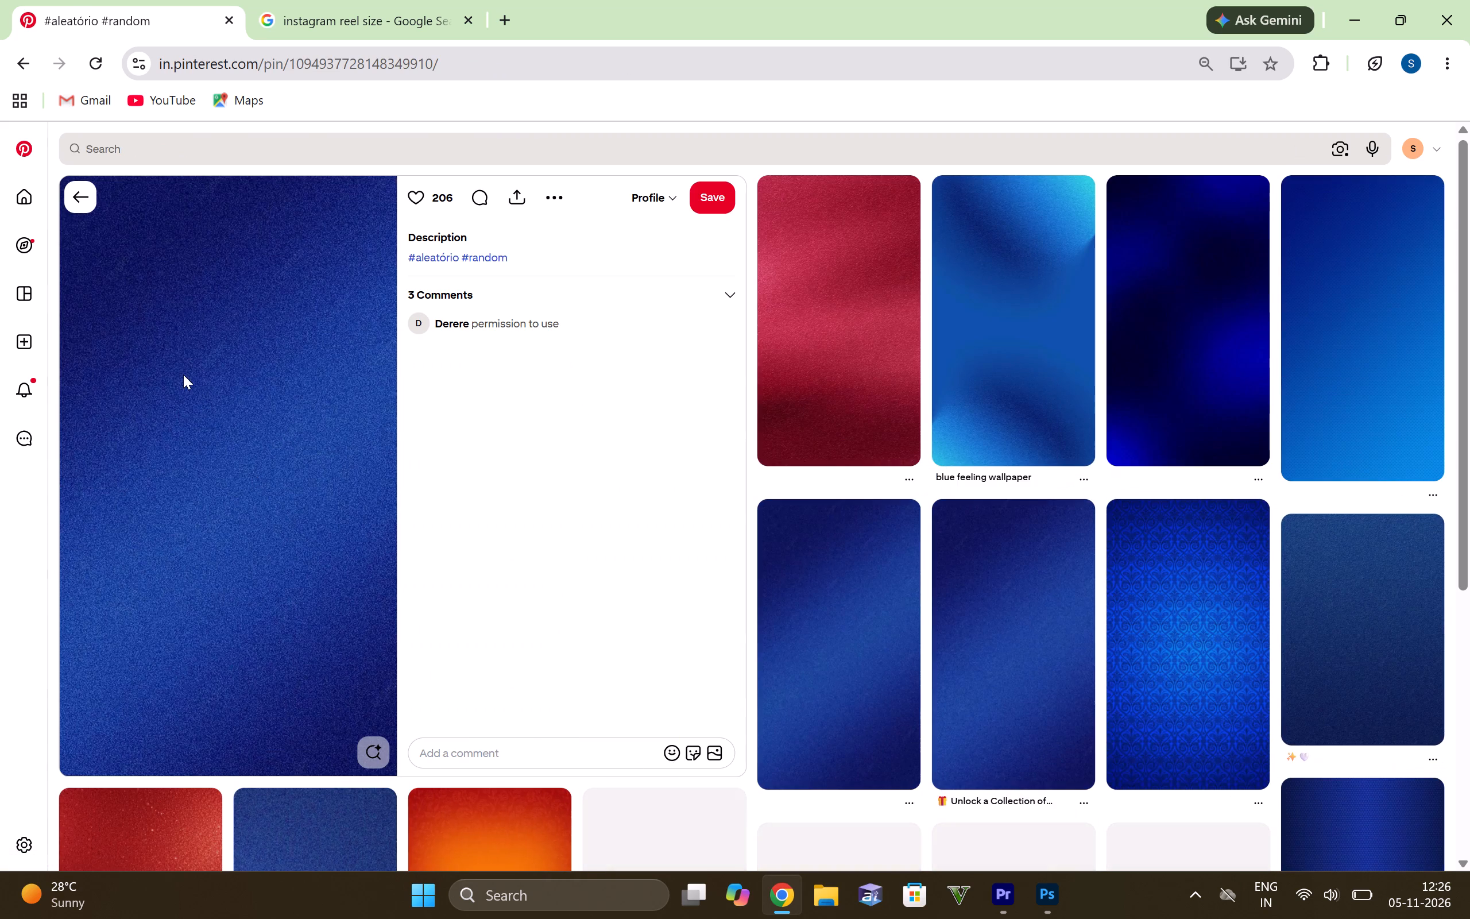
{"action": "left_click", "coordinate": [558, 202]}
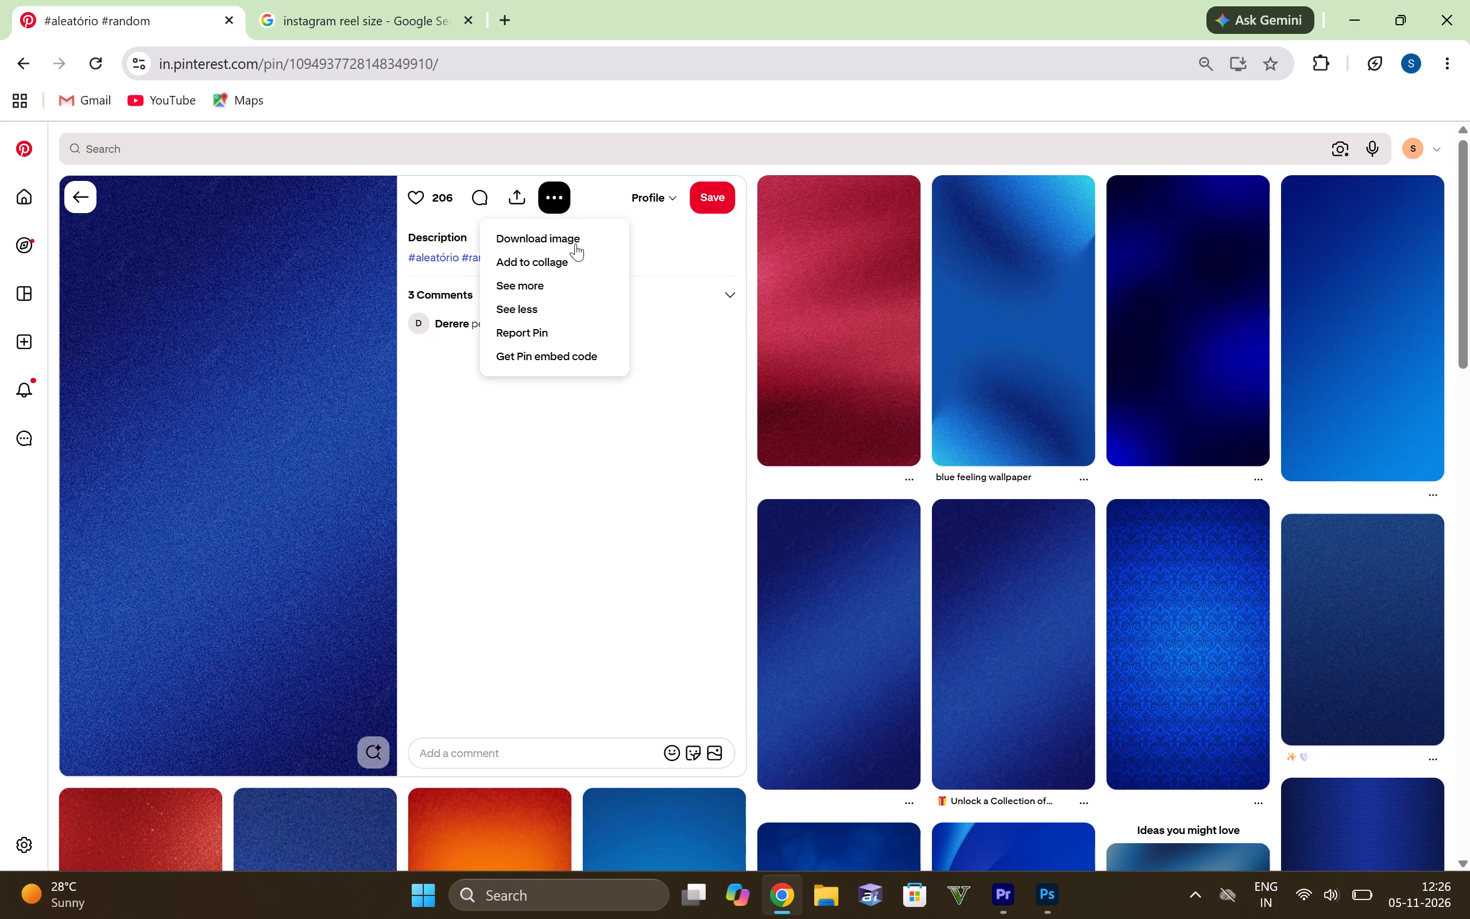
{"action": "left_click", "coordinate": [575, 244]}
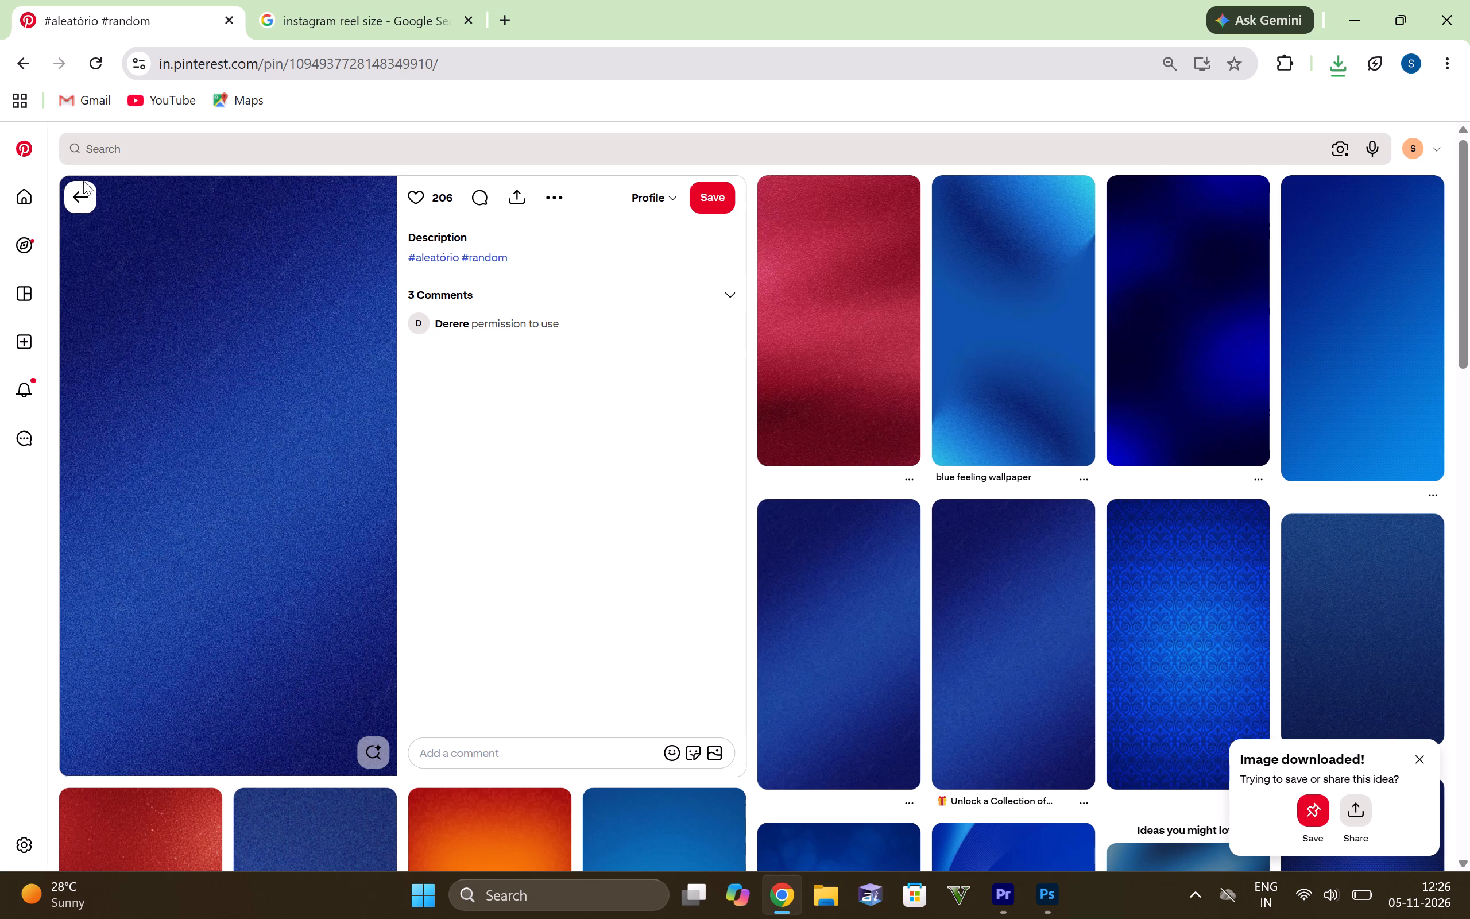
Open YouTube in a new tab, search for "chp na reh" and play the official Chup Na Reh music video.
{"action": "left_click", "coordinate": [513, 16]}
{"action": "left_click", "coordinate": [396, 576]}
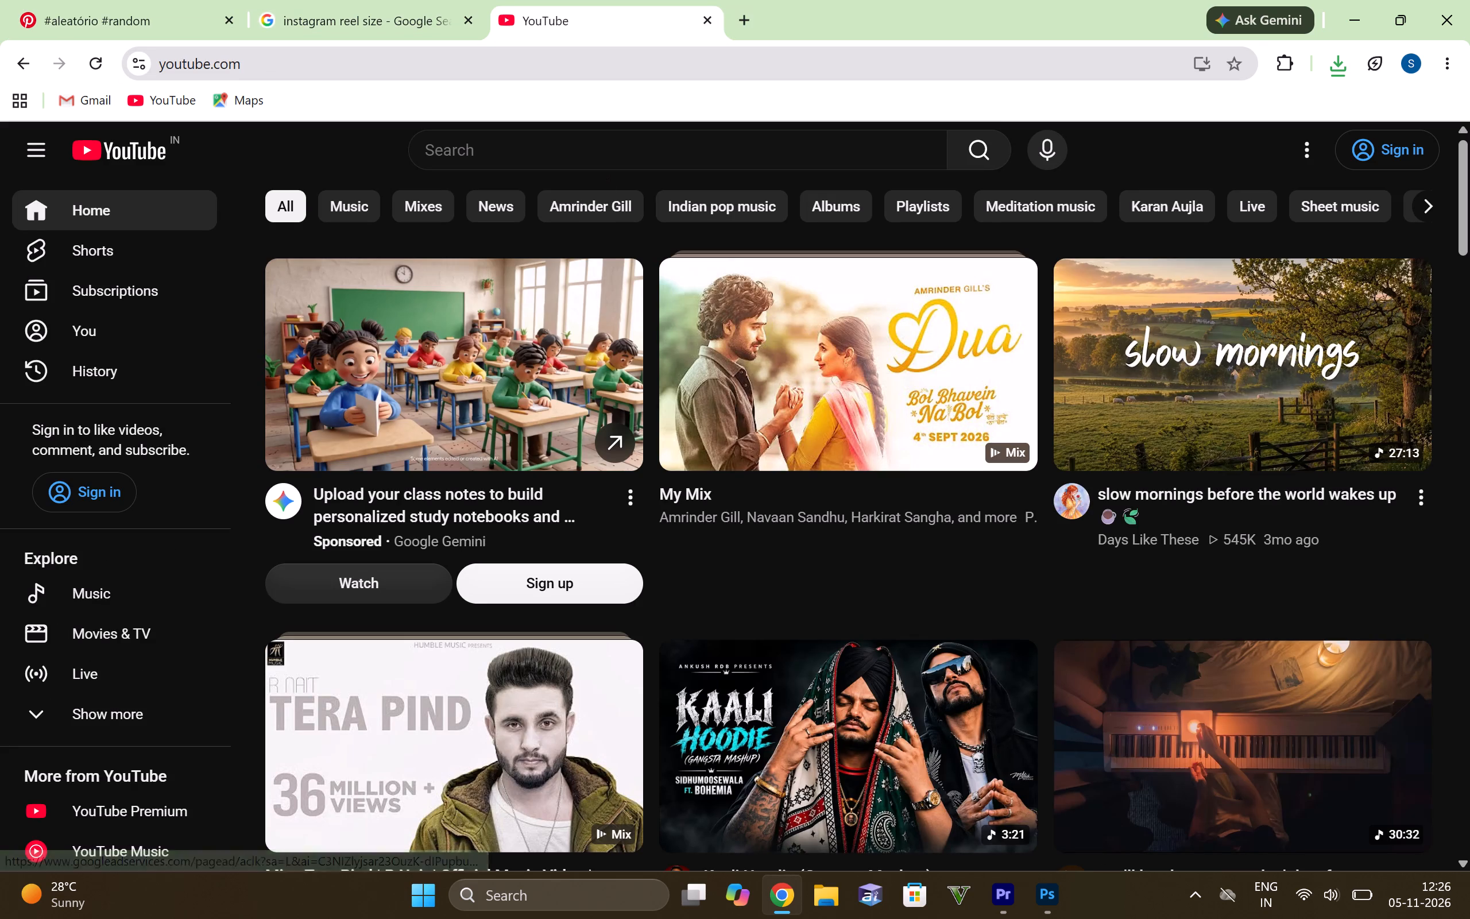
{"action": "left_click", "coordinate": [601, 148]}
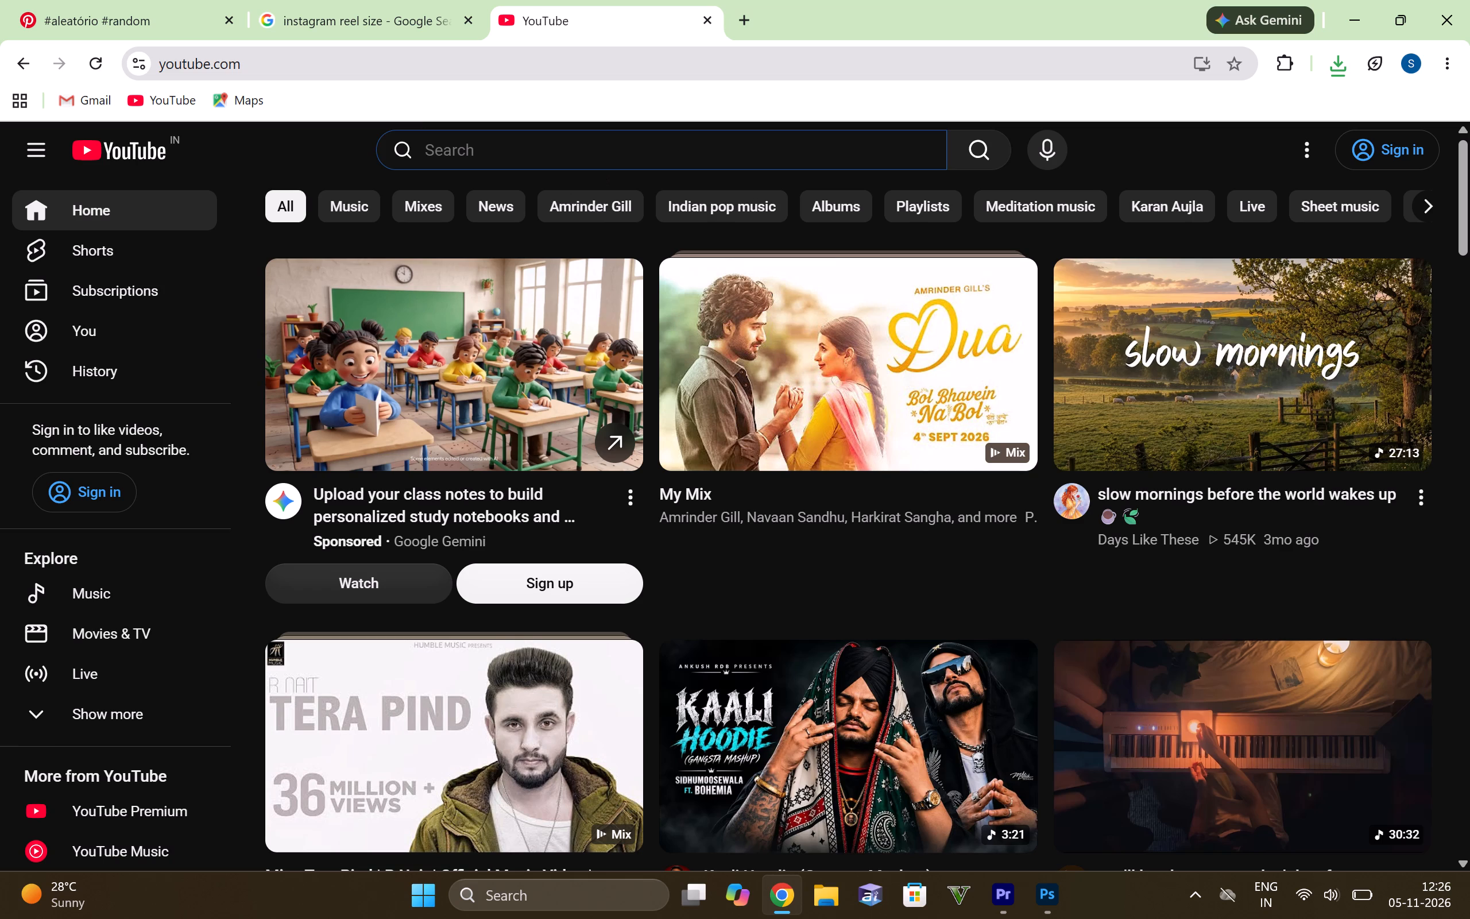
{"action": "scroll", "coordinate": [601, 148], "scroll_direction": "down", "scroll_amount": 1}
{"action": "scroll", "coordinate": [744, 200], "scroll_direction": "down", "scroll_amount": 4}
{"action": "scroll", "coordinate": [738, 385], "scroll_direction": "up", "scroll_amount": 6}
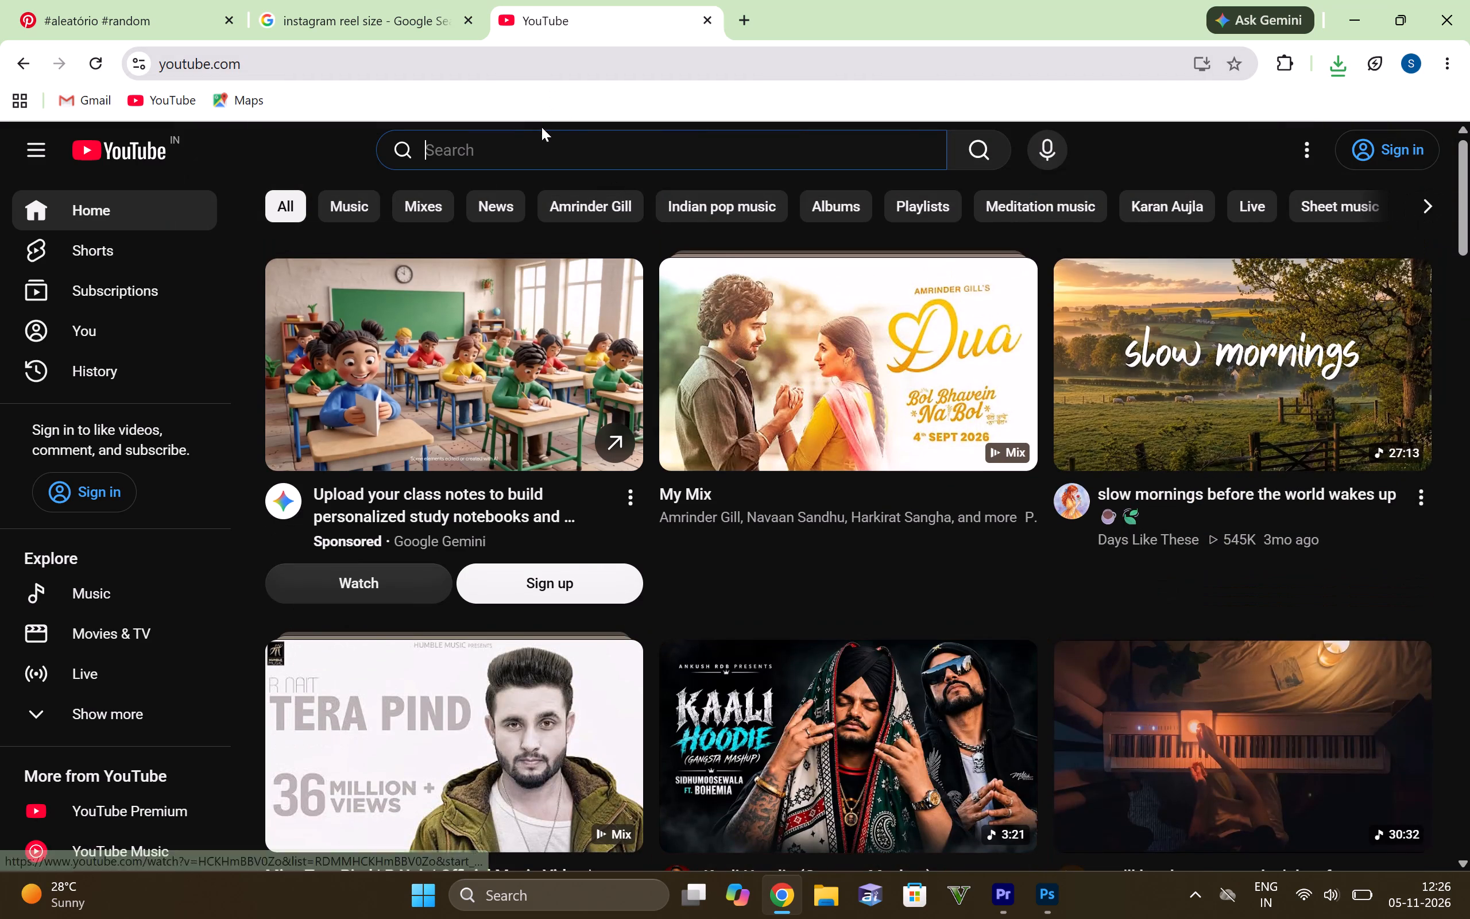
{"action": "left_click", "coordinate": [528, 159]}
{"action": "type", "text": "chp na reh"}
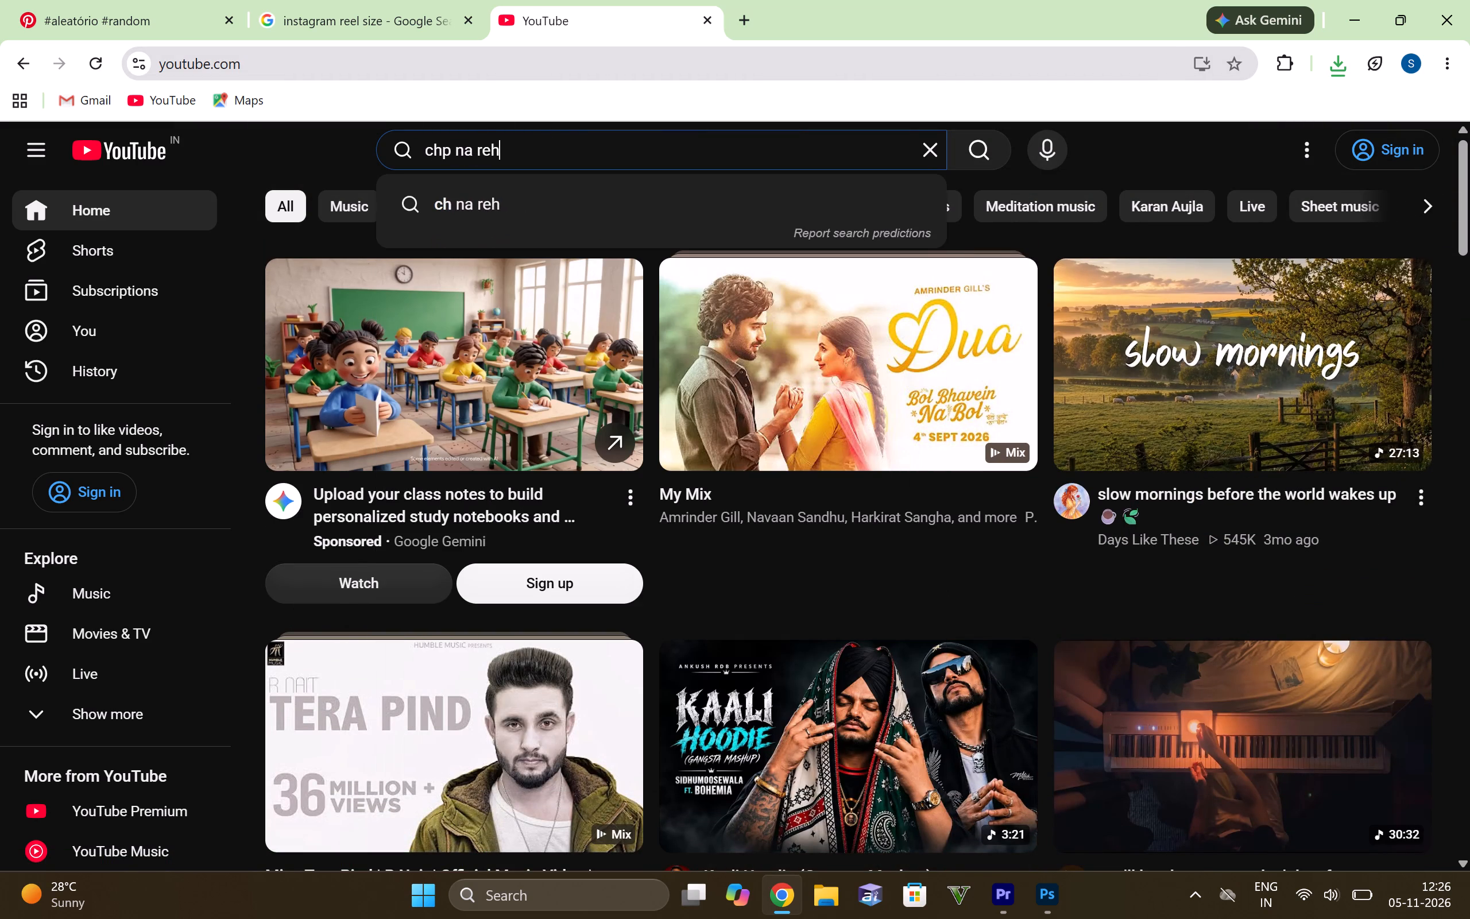
{"action": "key", "text": "Return"}
{"action": "left_click", "coordinate": [603, 512]}
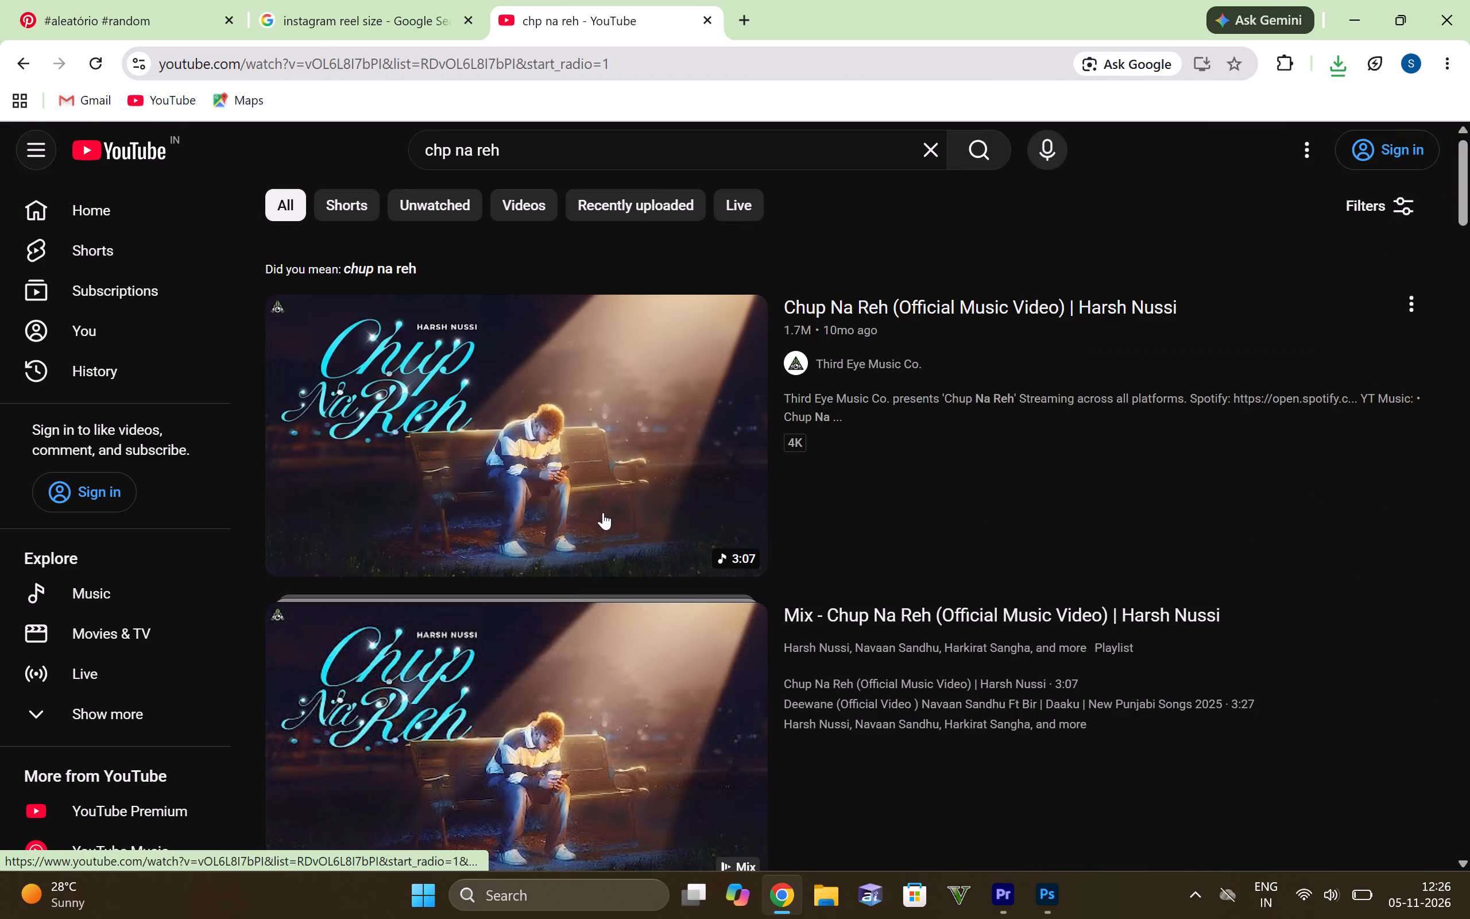
Return to the Pinterest pin, view the downloaded #aleatório #random.jpg in Photos, and close the viewer.
{"action": "left_click", "coordinate": [332, 5]}
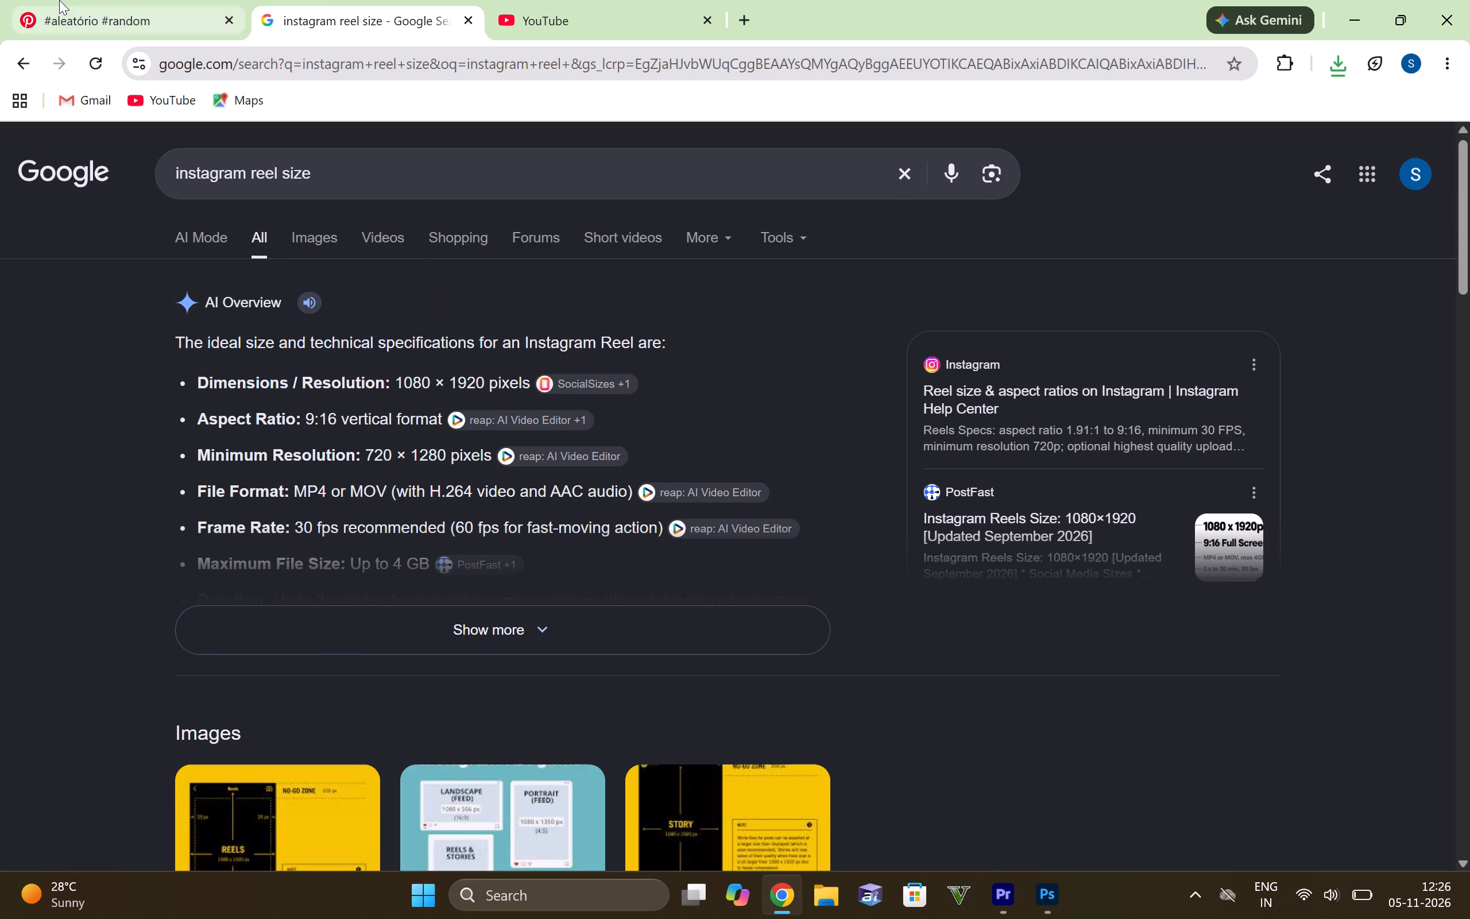
{"action": "left_click", "coordinate": [59, 0]}
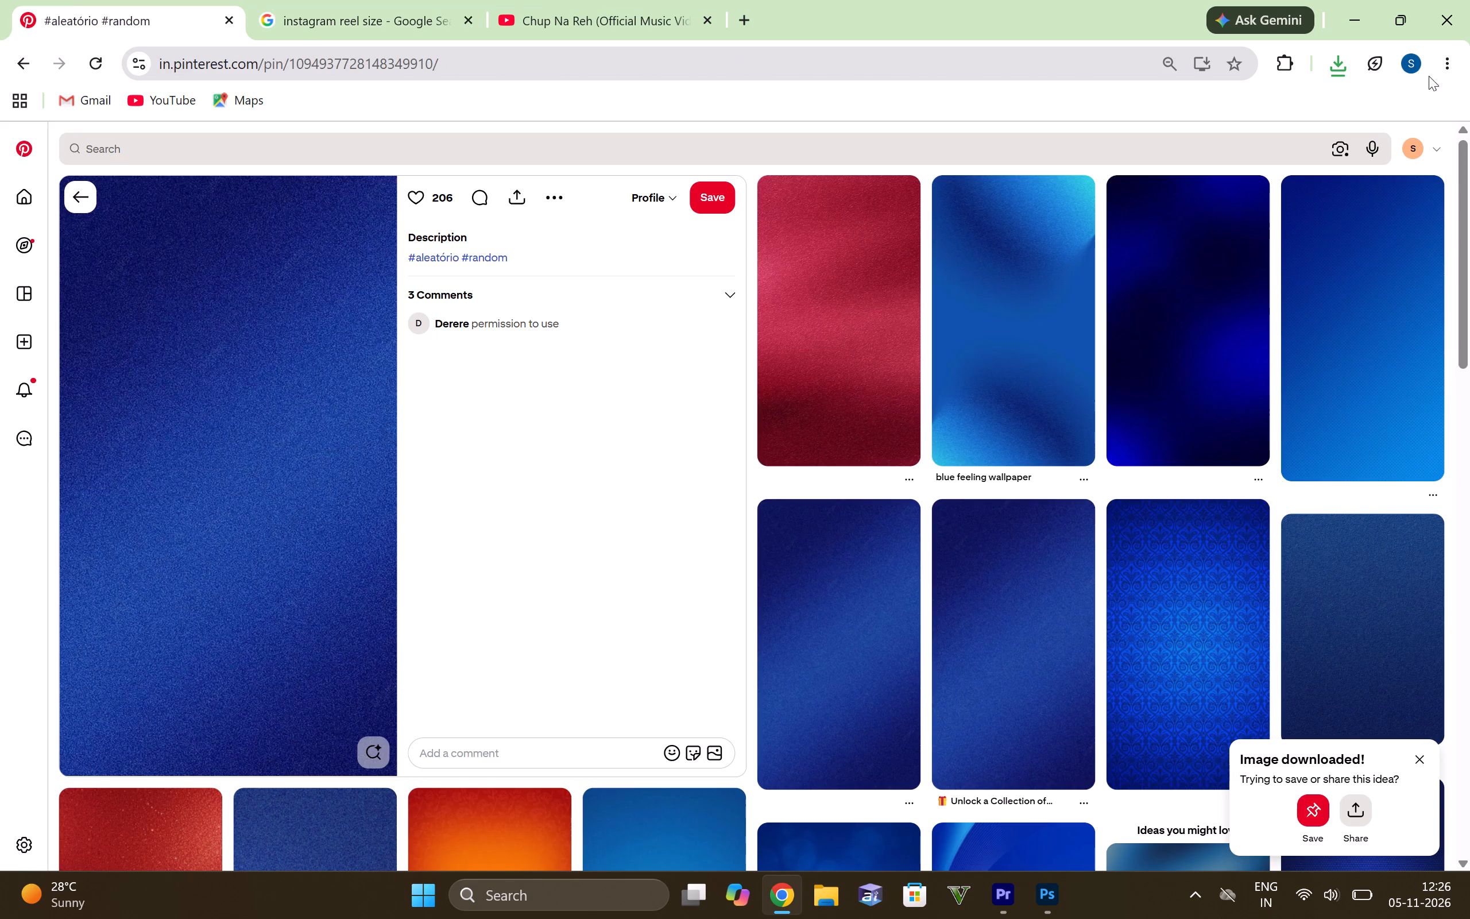
{"action": "left_click", "coordinate": [1340, 63]}
{"action": "left_click", "coordinate": [1236, 145]}
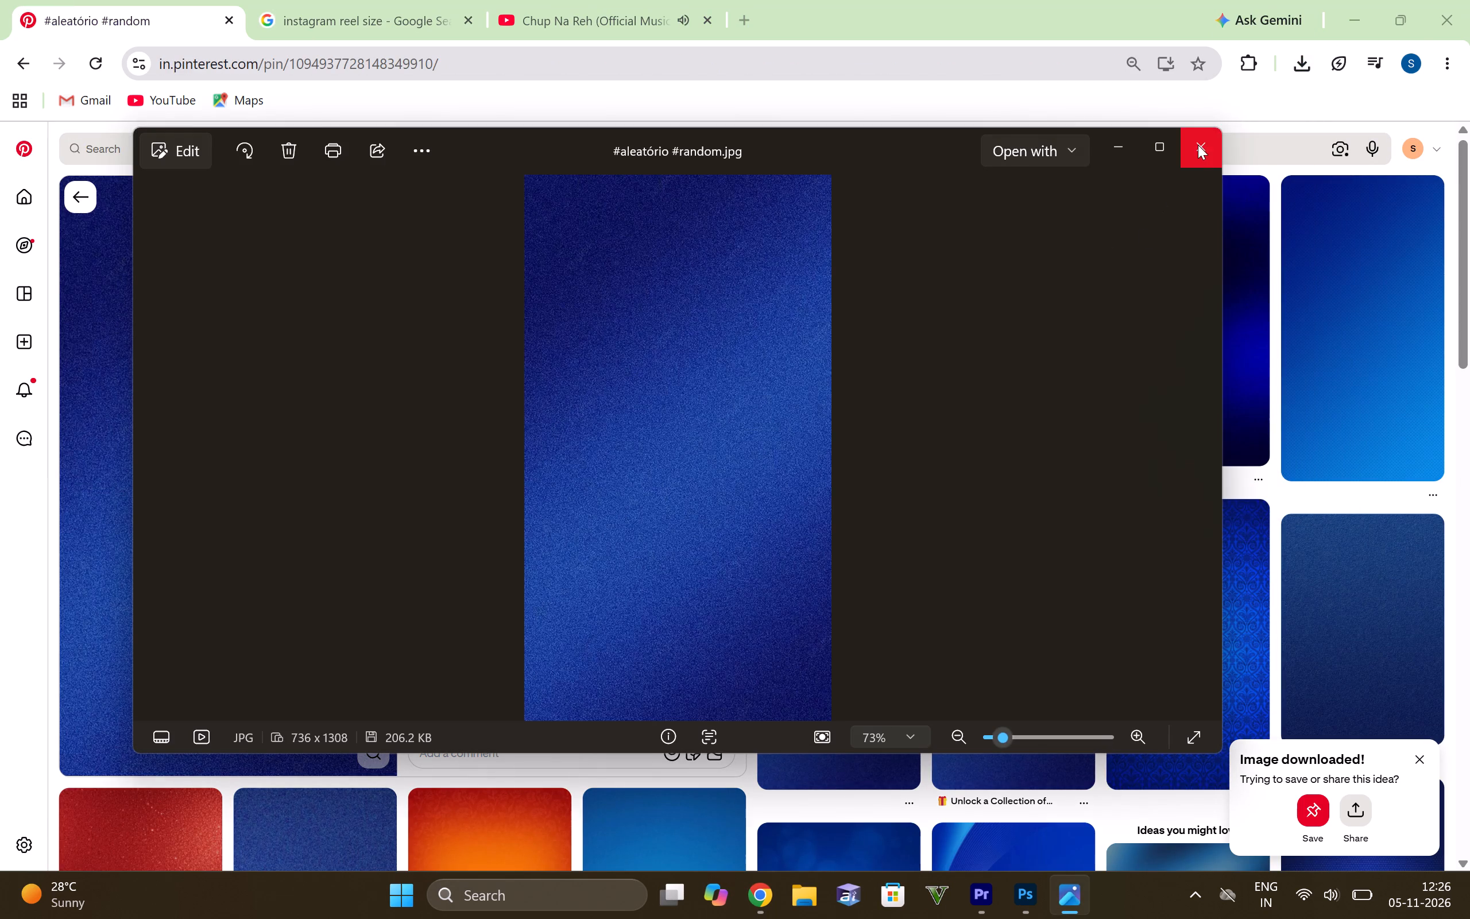
{"action": "left_click", "coordinate": [1198, 145]}
Adjust the playback volume of the Chup Na Reh video on YouTube to about half.
{"action": "left_click", "coordinate": [609, 8]}
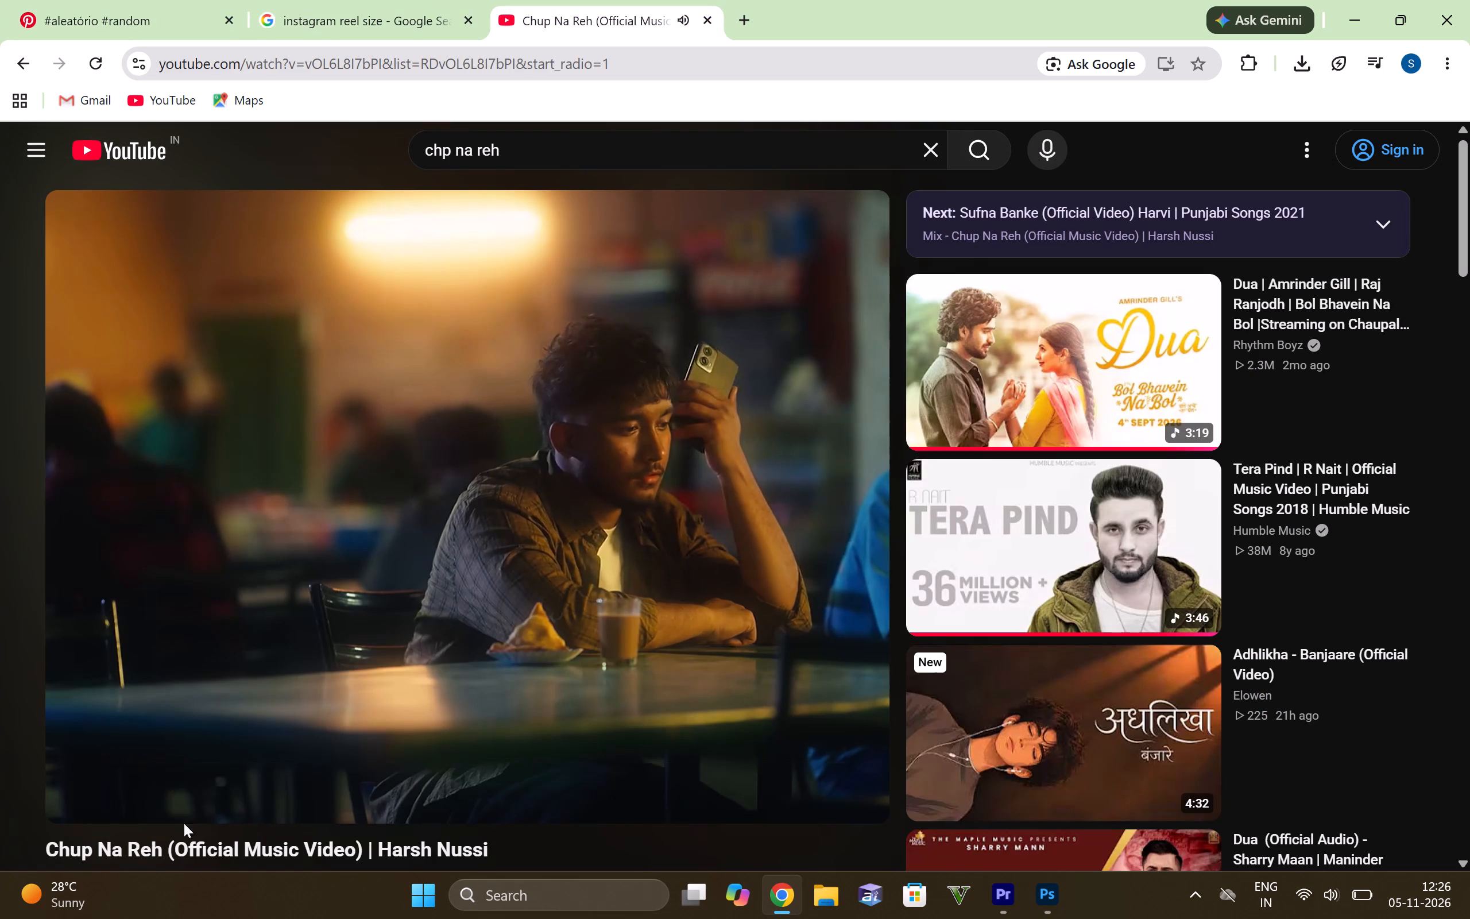
{"action": "left_click", "coordinate": [288, 795]}
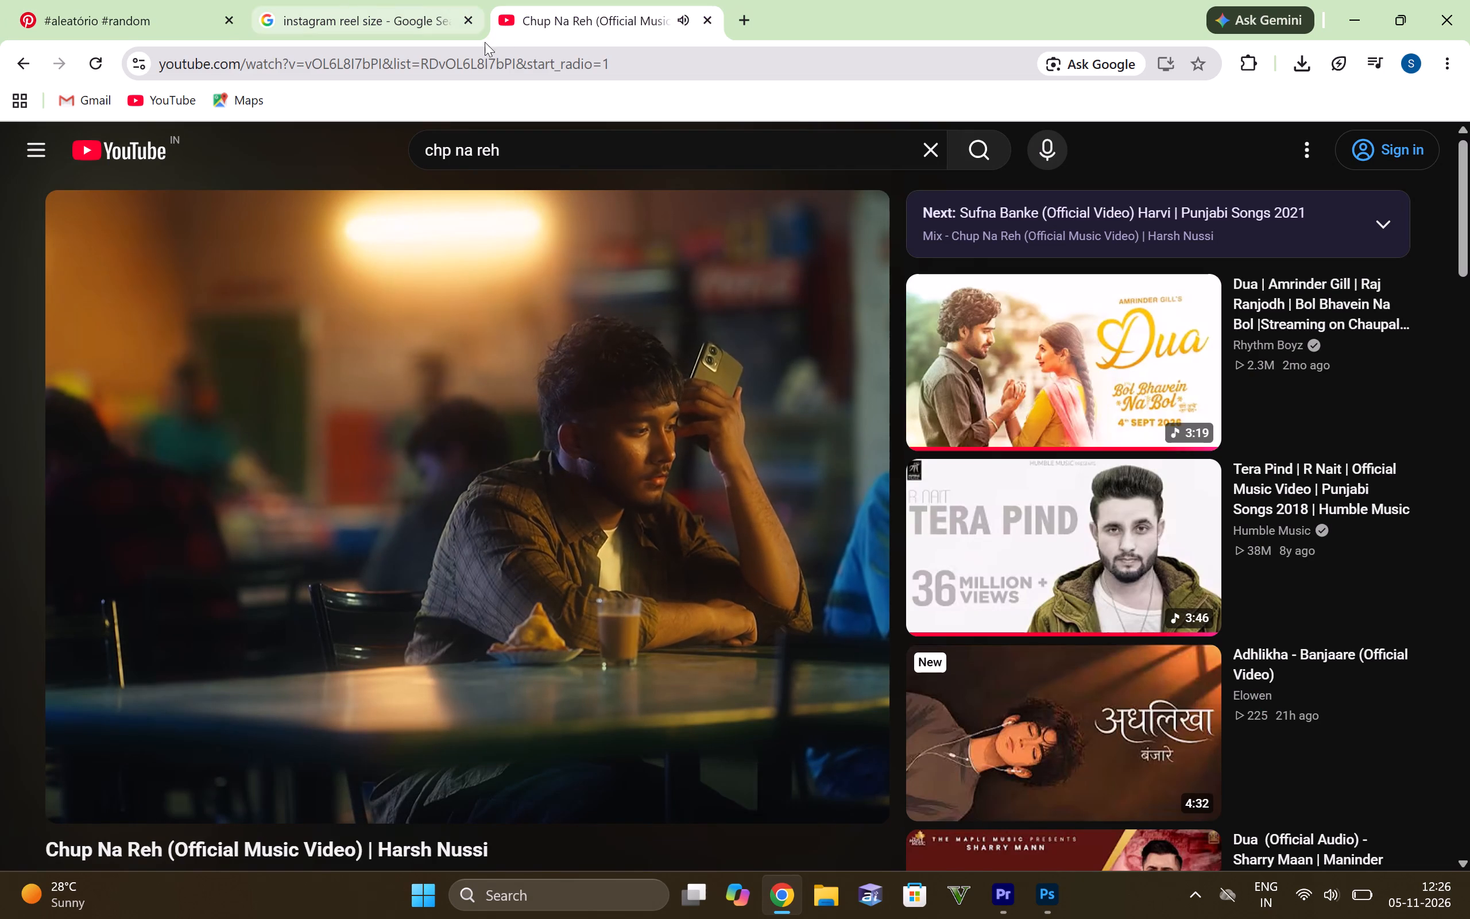
{"action": "left_click_drag", "start_coordinate": [281, 794], "coordinate": [274, 795]}
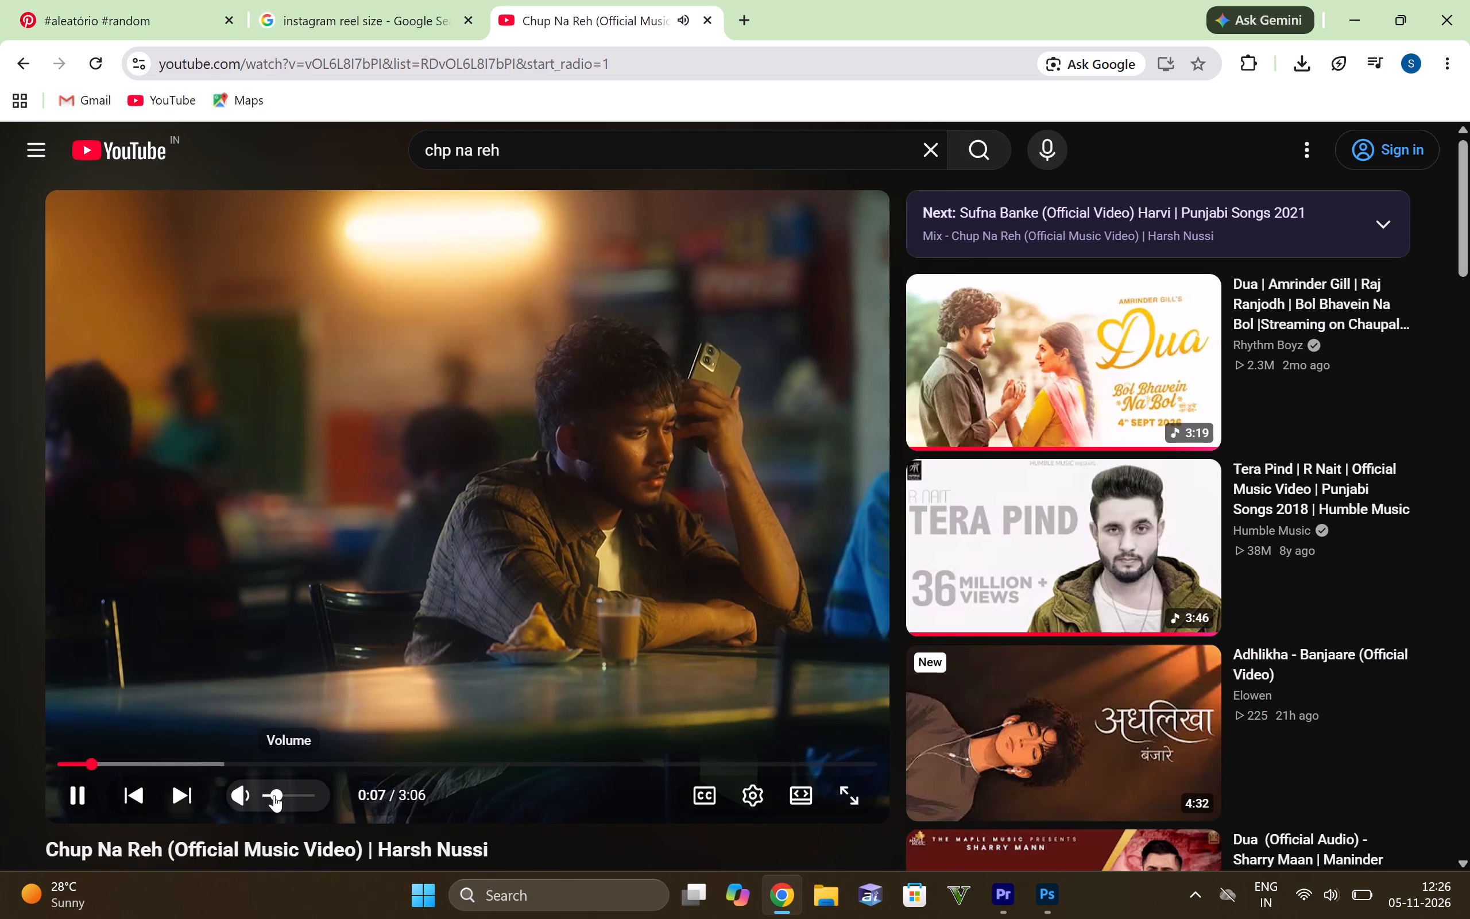
{"action": "left_click_drag", "start_coordinate": [274, 795], "coordinate": [278, 800]}
Place the downloaded #aleatório #random.jpg from Chrome into Photoshop's Untitled-1 document as a full-canvas backdrop layer above Background.
{"action": "left_click", "coordinate": [53, 0]}
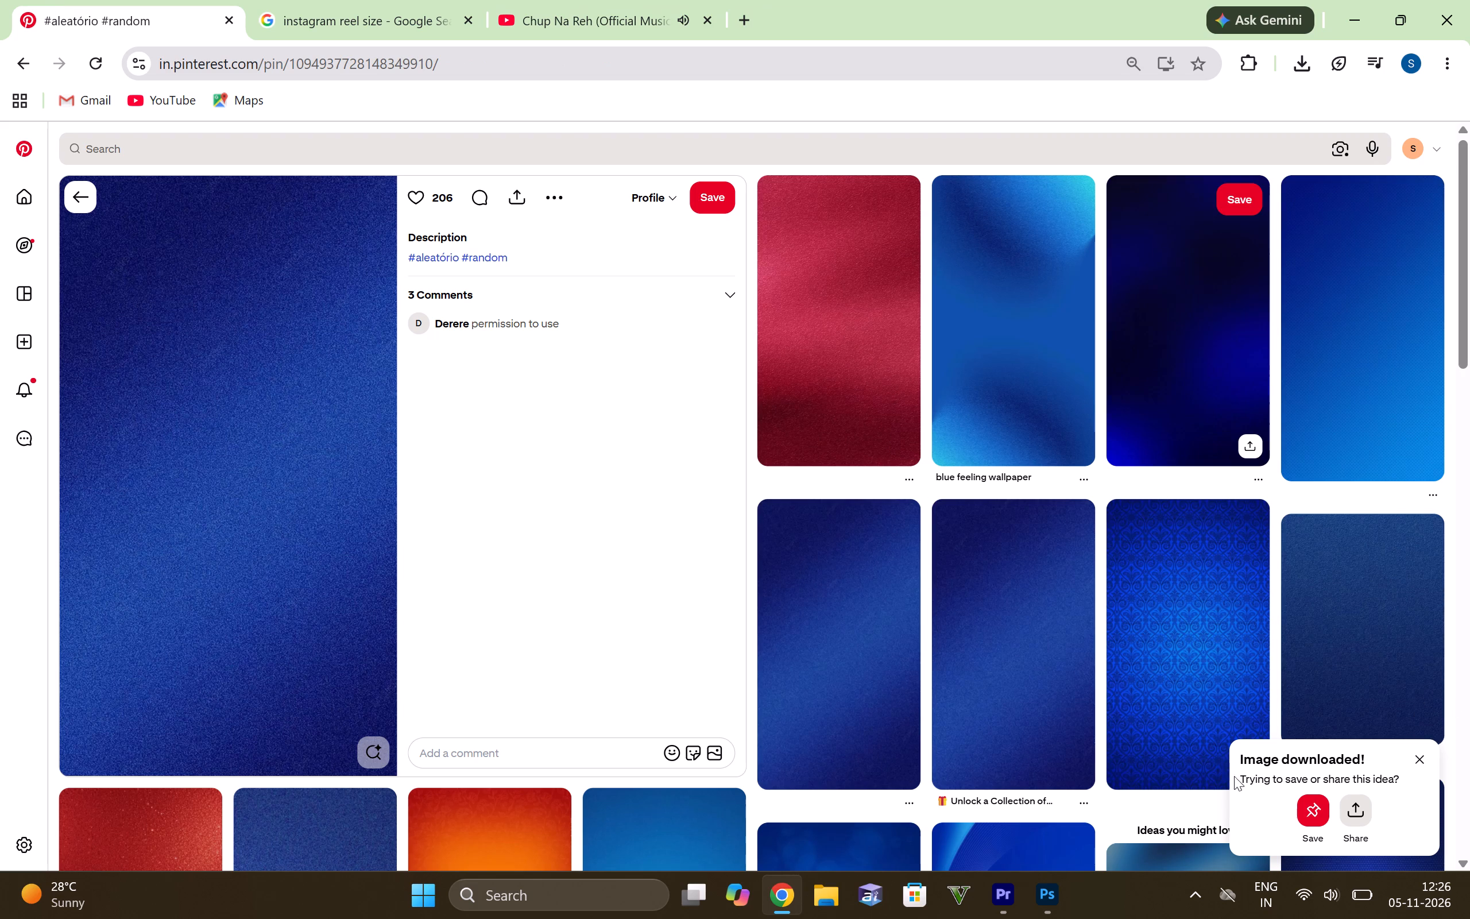
{"action": "left_click", "coordinate": [1045, 912]}
{"action": "left_click", "coordinate": [1043, 912]}
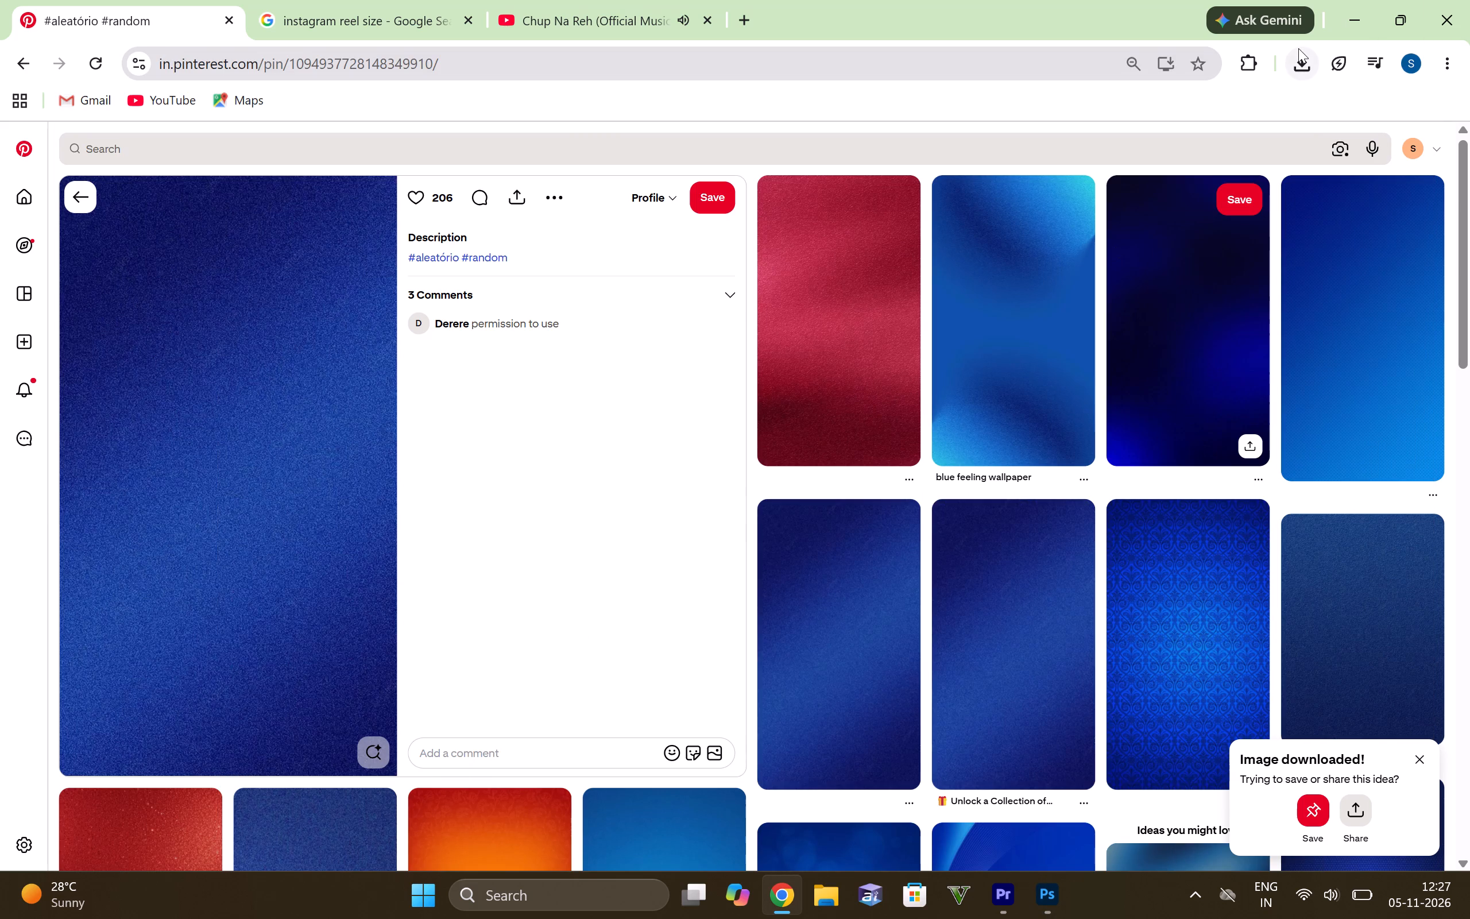
{"action": "left_click", "coordinate": [1298, 48]}
{"action": "left_click_drag", "start_coordinate": [1192, 141], "coordinate": [1045, 890]}
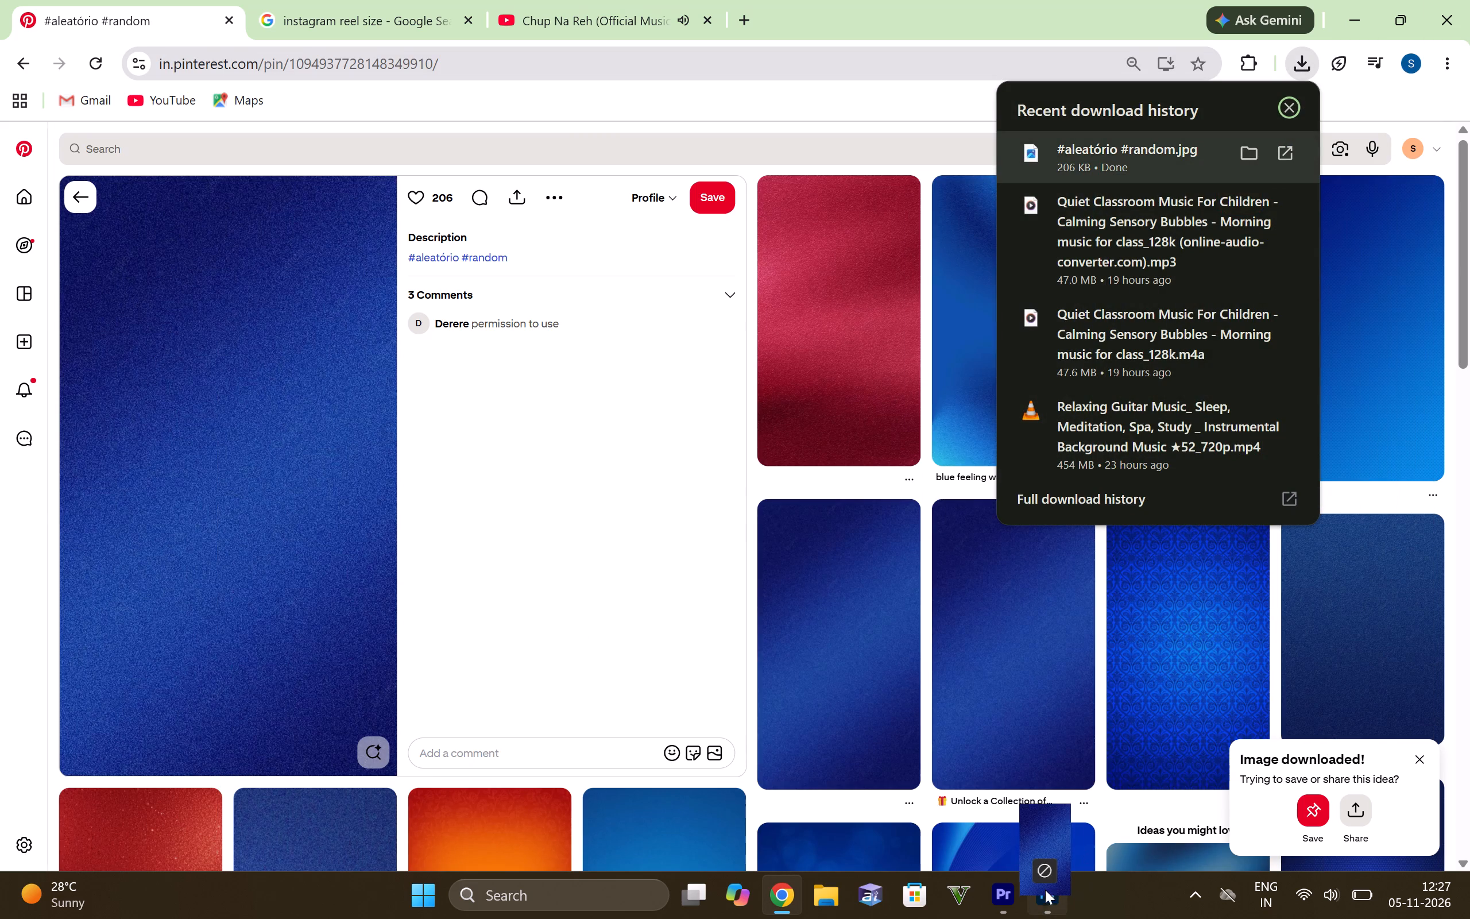
{"action": "left_click_drag", "start_coordinate": [1045, 890], "coordinate": [550, 287]}
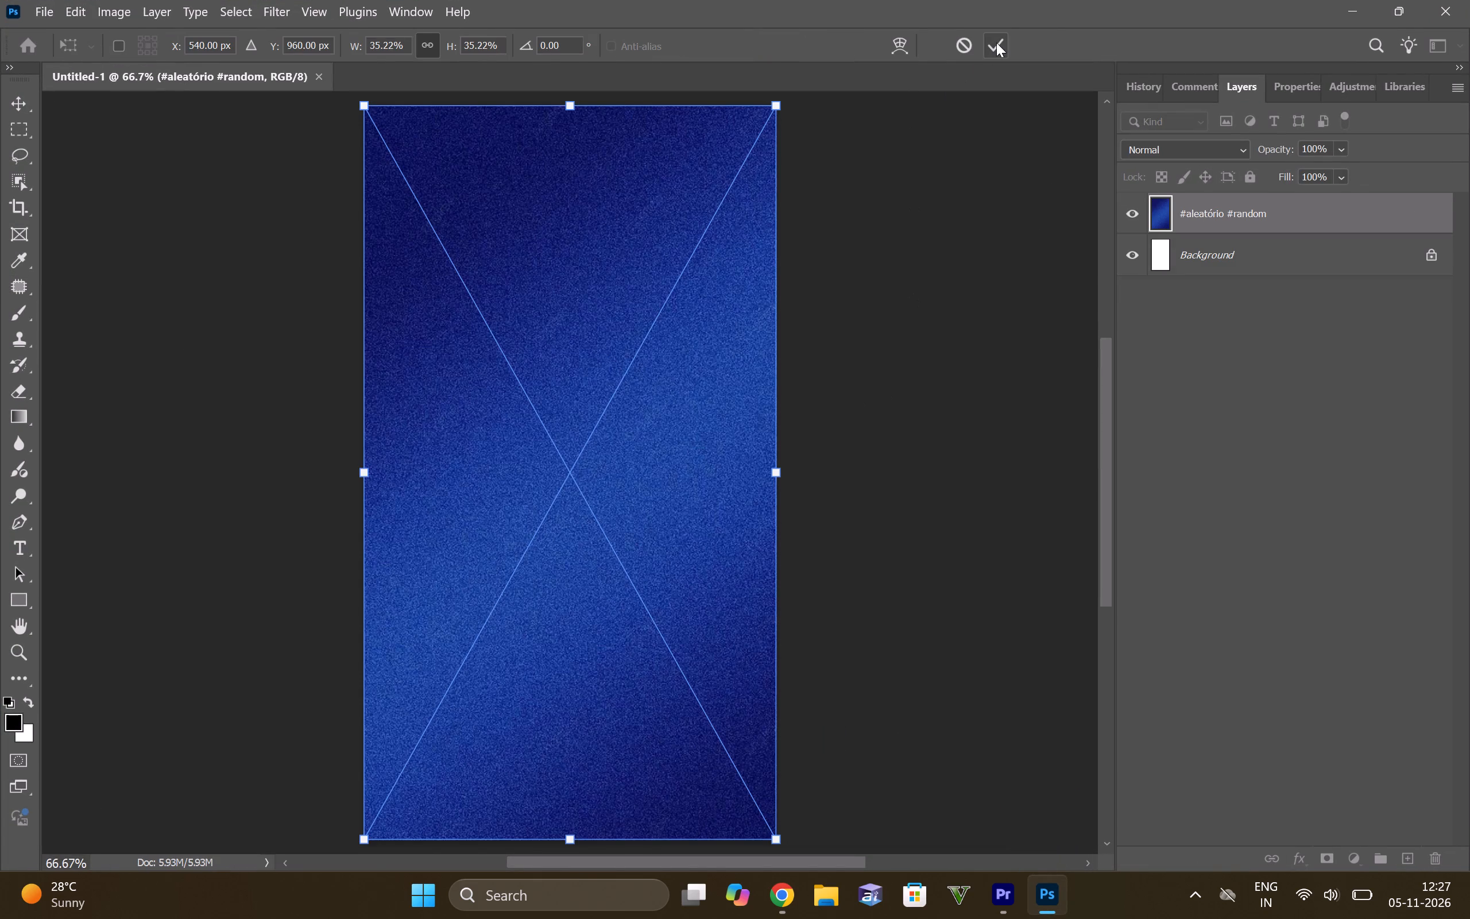
{"action": "left_click", "coordinate": [996, 43]}
{"action": "left_click", "coordinate": [913, 408]}
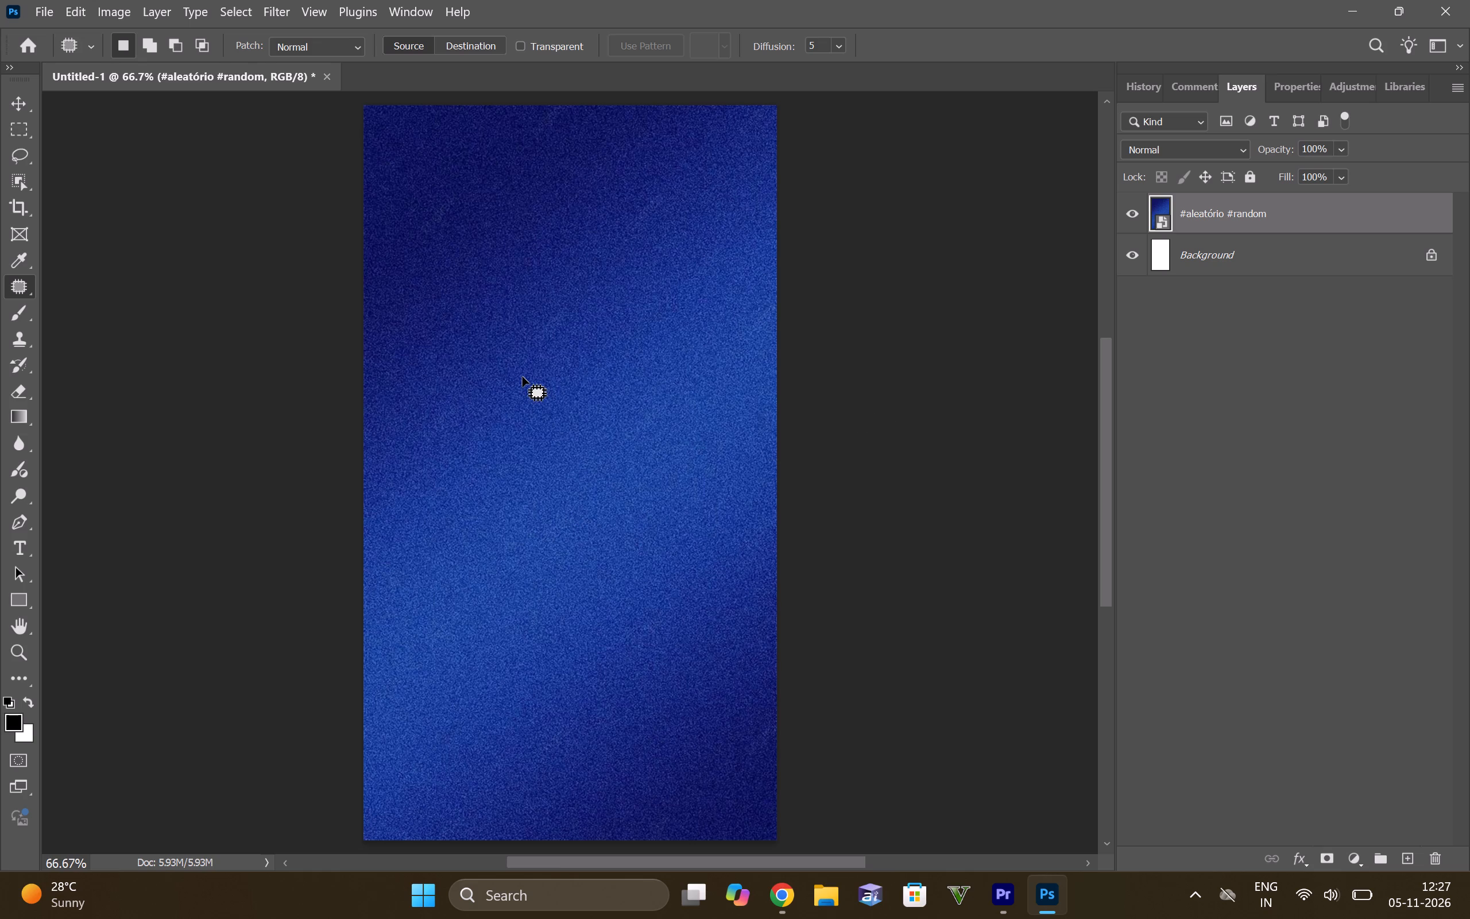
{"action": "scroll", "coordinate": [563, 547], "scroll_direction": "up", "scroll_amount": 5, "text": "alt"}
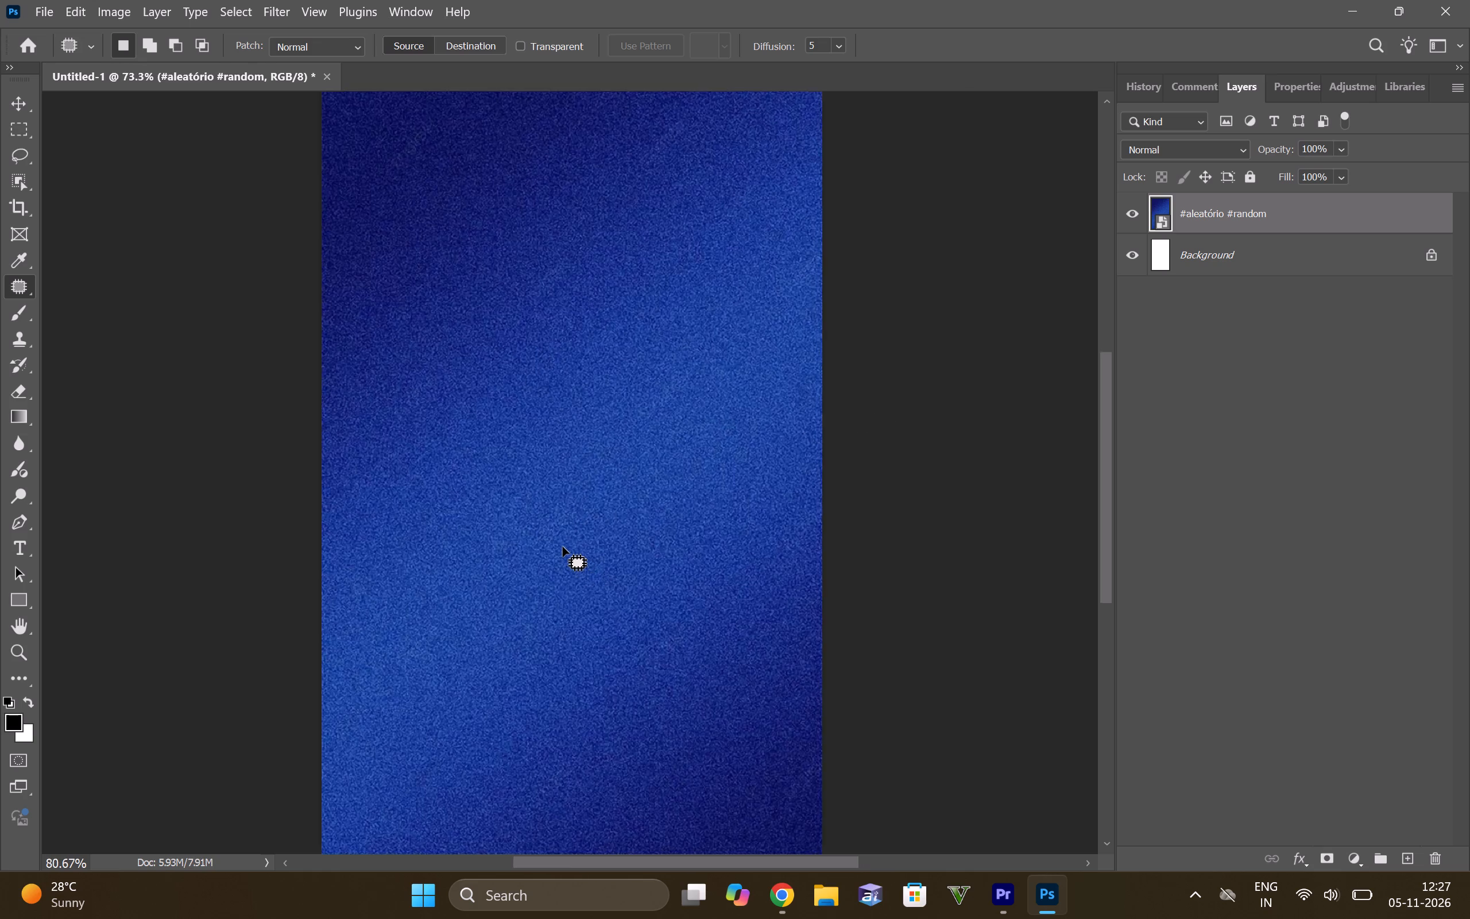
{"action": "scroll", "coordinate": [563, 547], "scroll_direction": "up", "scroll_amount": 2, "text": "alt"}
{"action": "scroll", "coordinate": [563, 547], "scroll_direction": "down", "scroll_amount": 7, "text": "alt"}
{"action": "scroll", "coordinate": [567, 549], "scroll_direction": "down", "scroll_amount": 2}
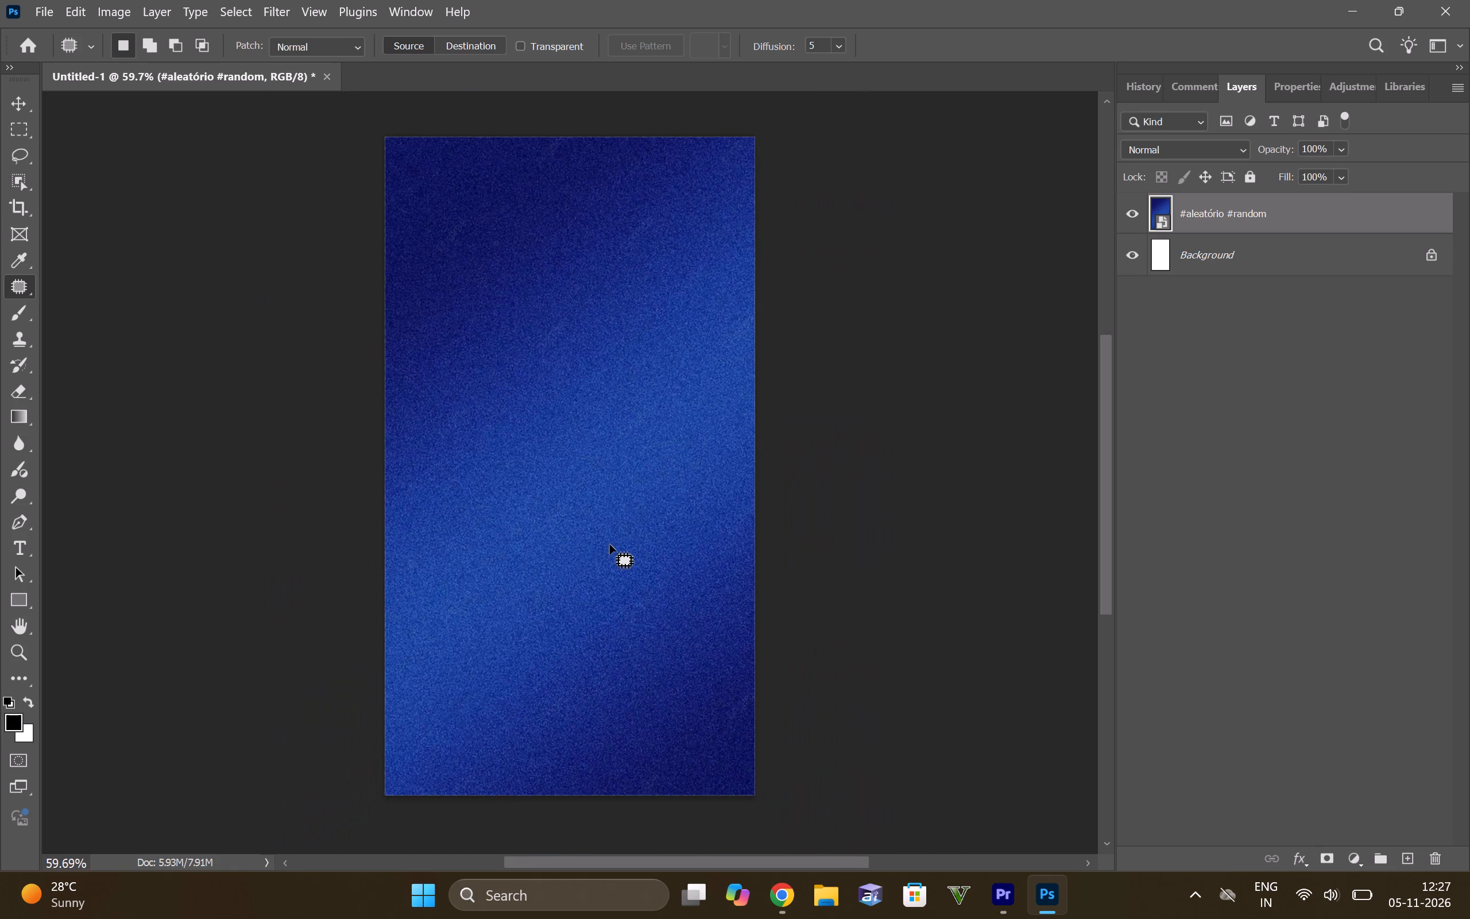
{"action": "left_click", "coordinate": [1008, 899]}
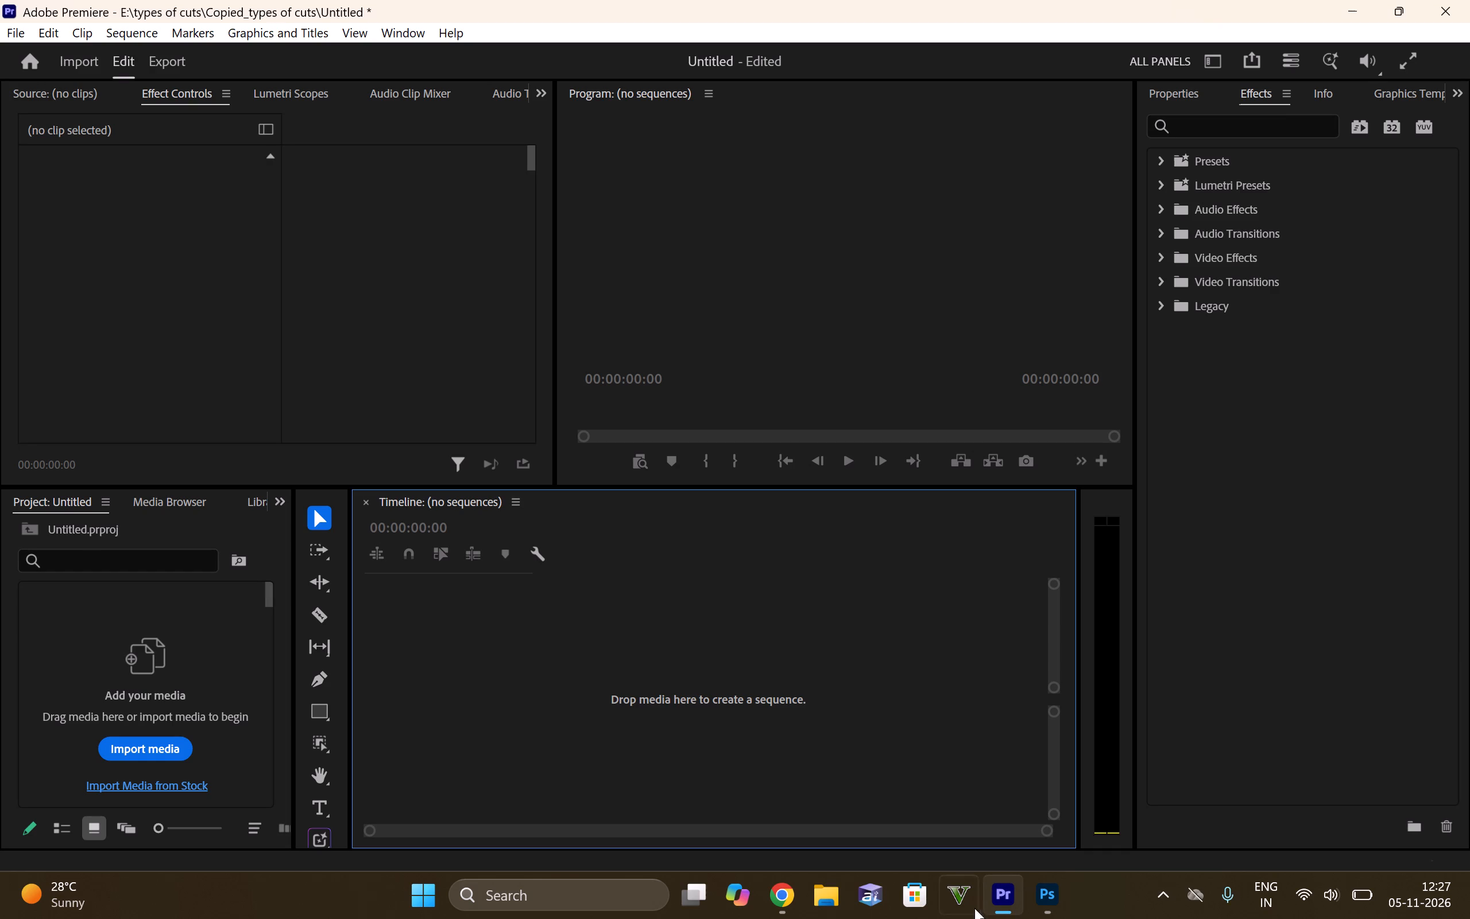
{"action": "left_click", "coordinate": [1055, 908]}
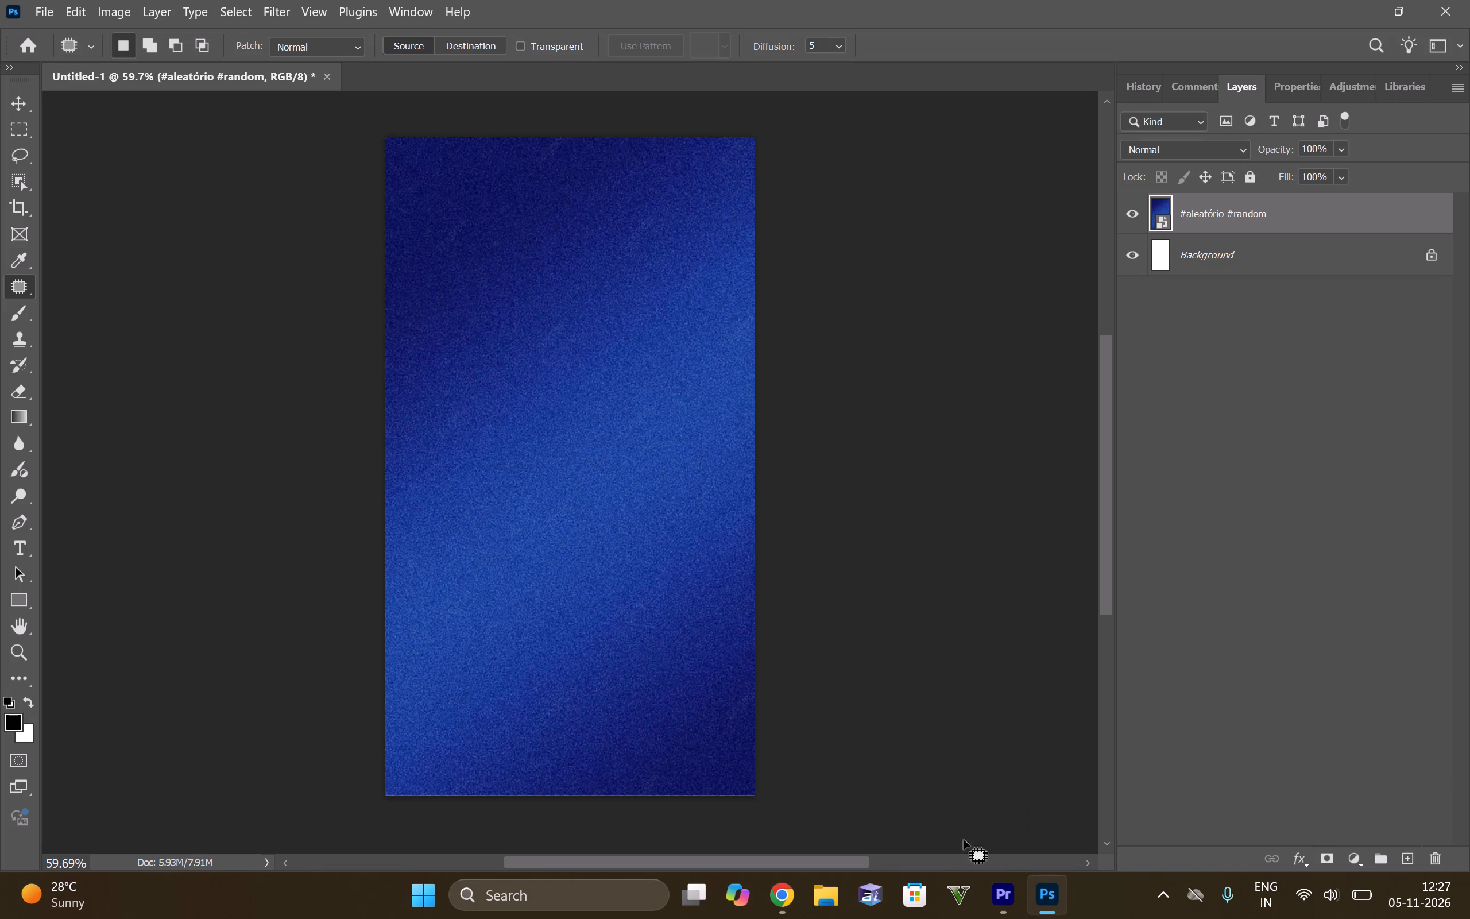
Switch to Chrome, browse the related background pins below the #aleatório #random pin on Pinterest, and return to Photoshop.
{"action": "left_click", "coordinate": [771, 903]}
{"action": "scroll", "coordinate": [571, 458], "scroll_direction": "down", "scroll_amount": 1}
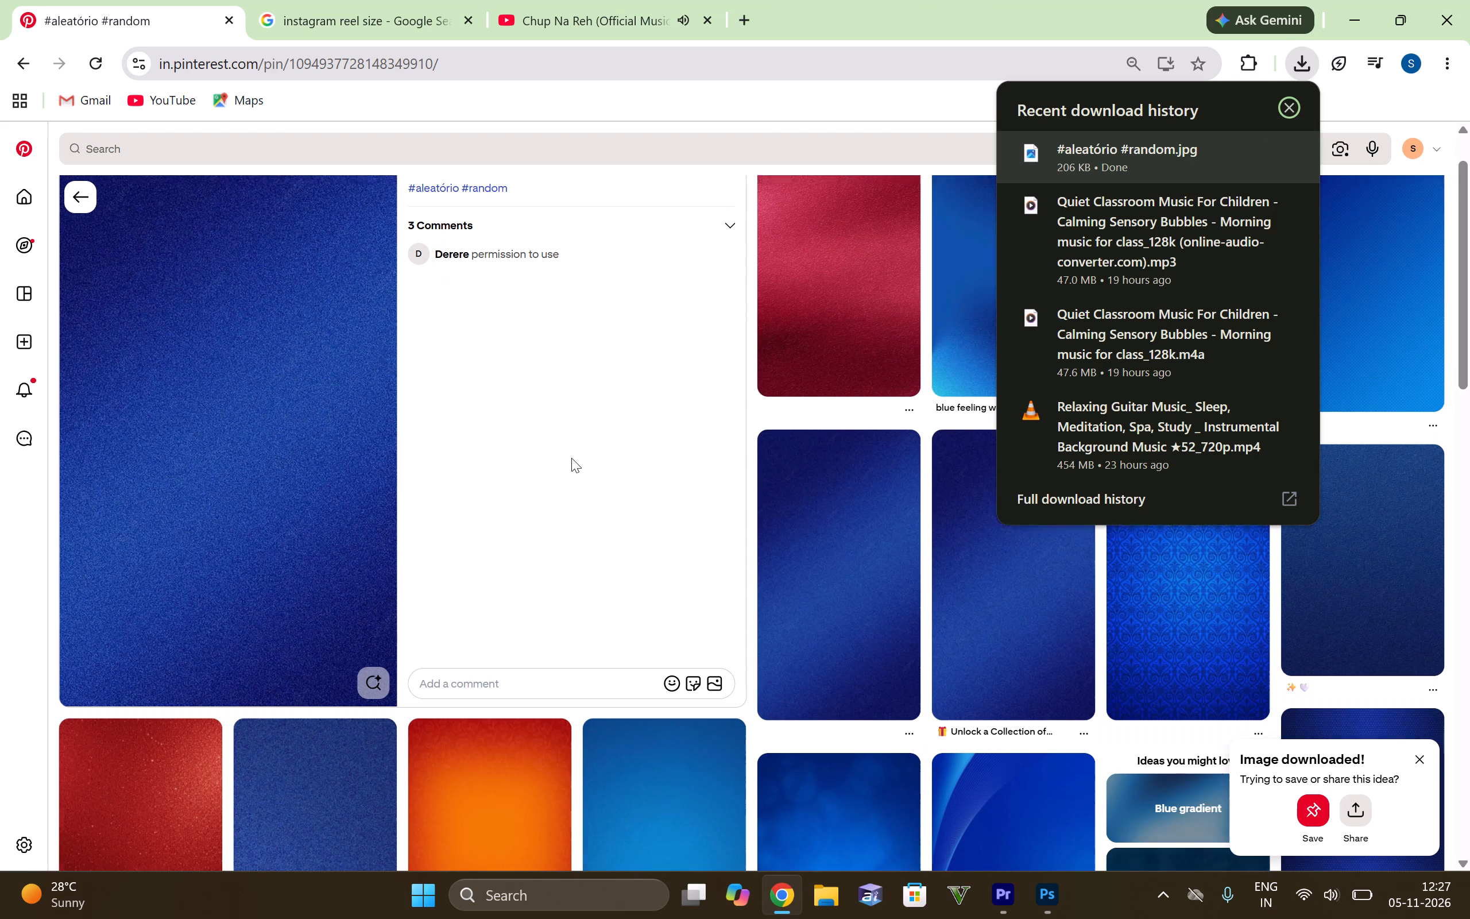
{"action": "scroll", "coordinate": [904, 515], "scroll_direction": "up", "scroll_amount": 1}
{"action": "scroll", "coordinate": [1164, 626], "scroll_direction": "up", "scroll_amount": 3}
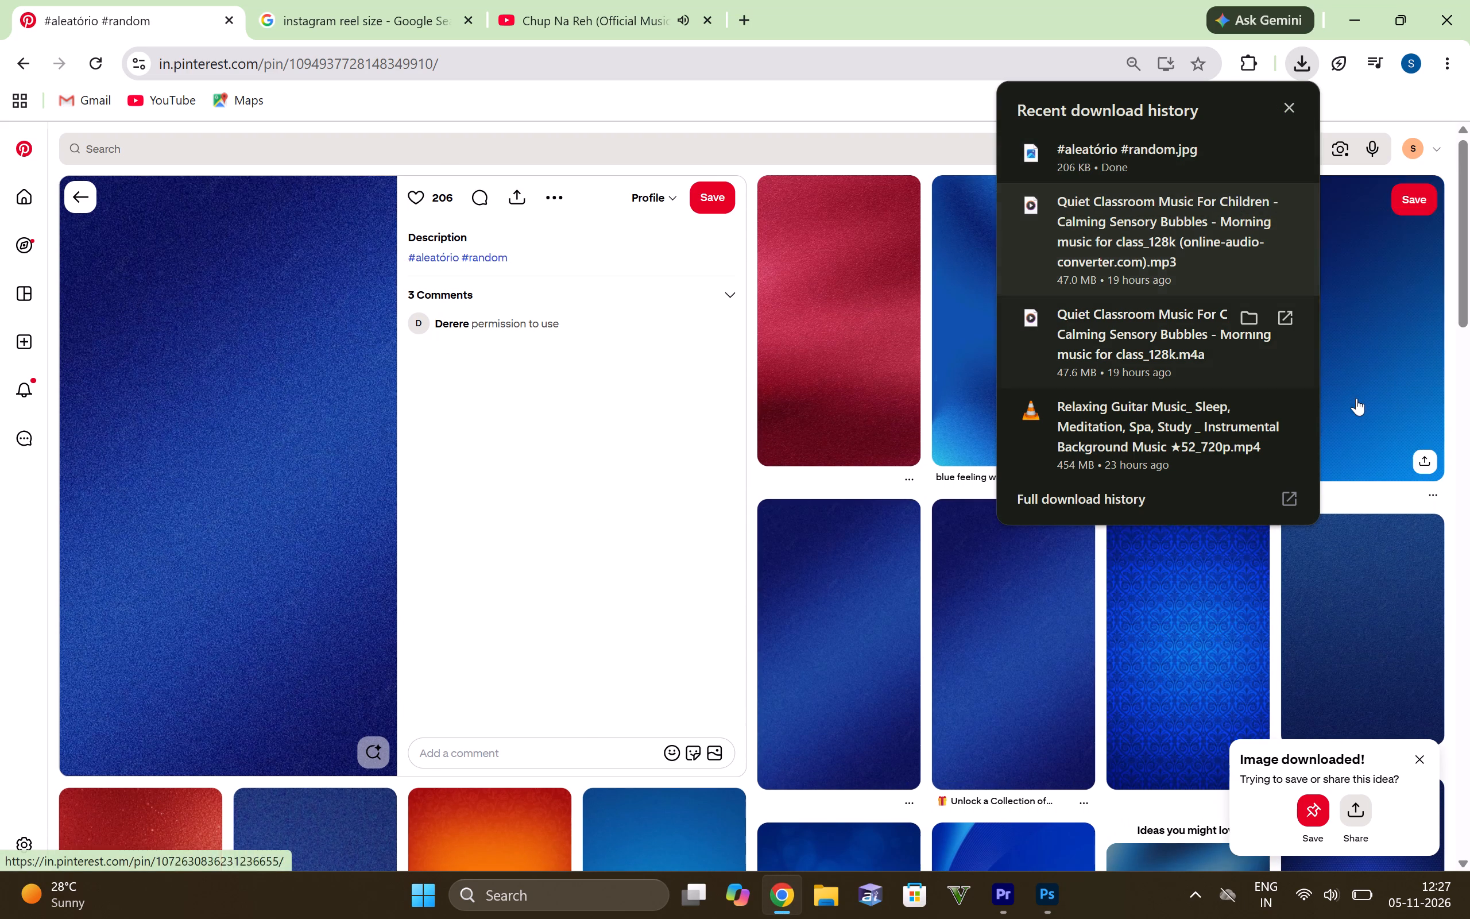
{"action": "left_click", "coordinate": [1460, 428]}
{"action": "left_click", "coordinate": [819, 477]}
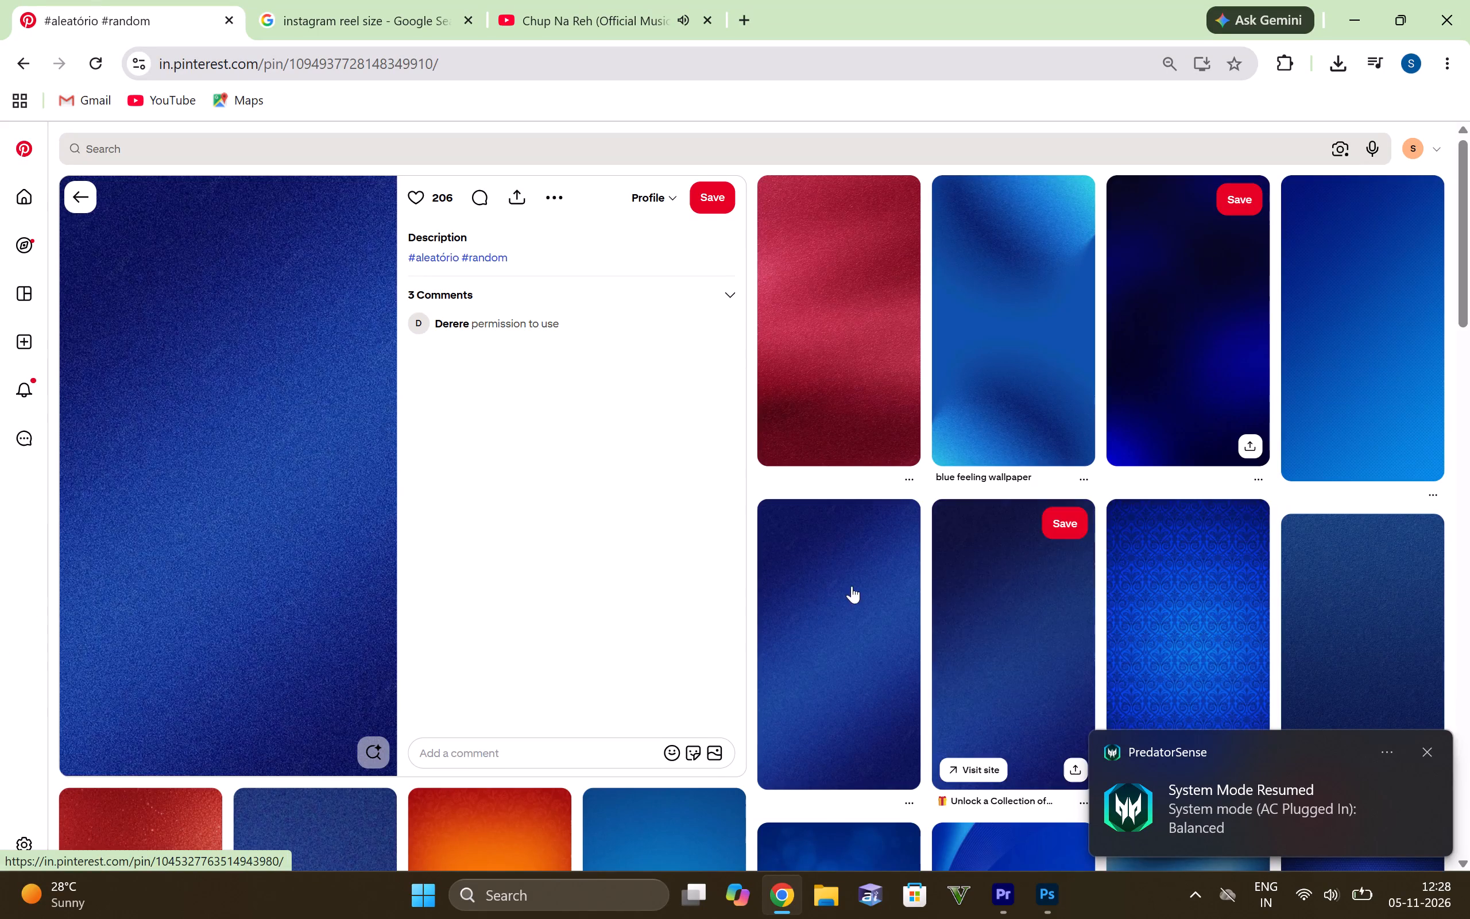
{"action": "scroll", "coordinate": [753, 679], "scroll_direction": "down", "scroll_amount": 2}
{"action": "scroll", "coordinate": [604, 435], "scroll_direction": "down", "scroll_amount": 3}
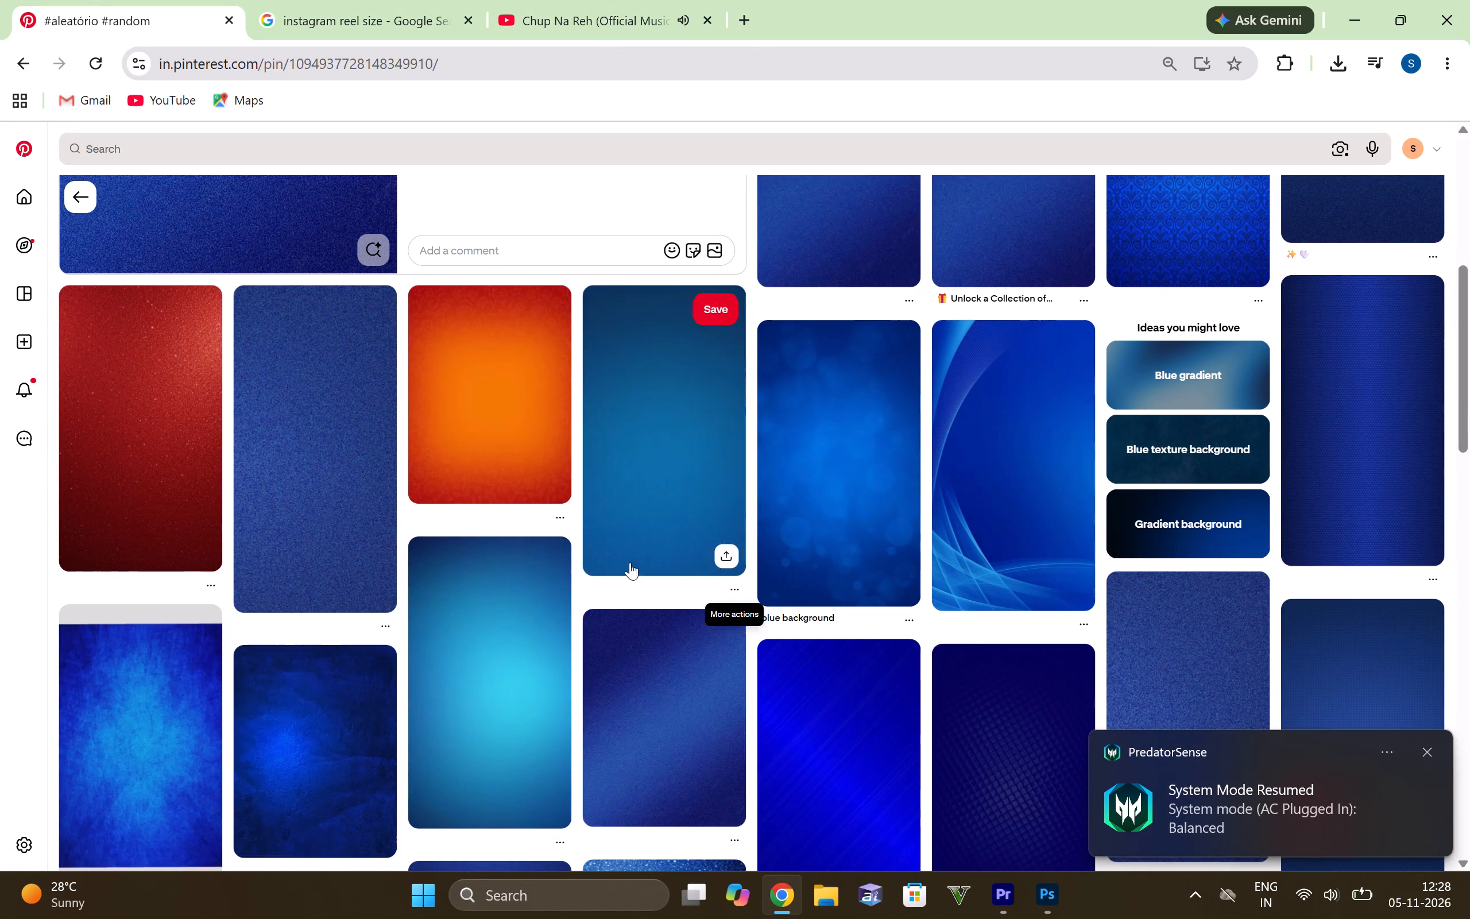
{"action": "scroll", "coordinate": [524, 508], "scroll_direction": "down", "scroll_amount": 1}
{"action": "scroll", "coordinate": [426, 439], "scroll_direction": "down", "scroll_amount": 2}
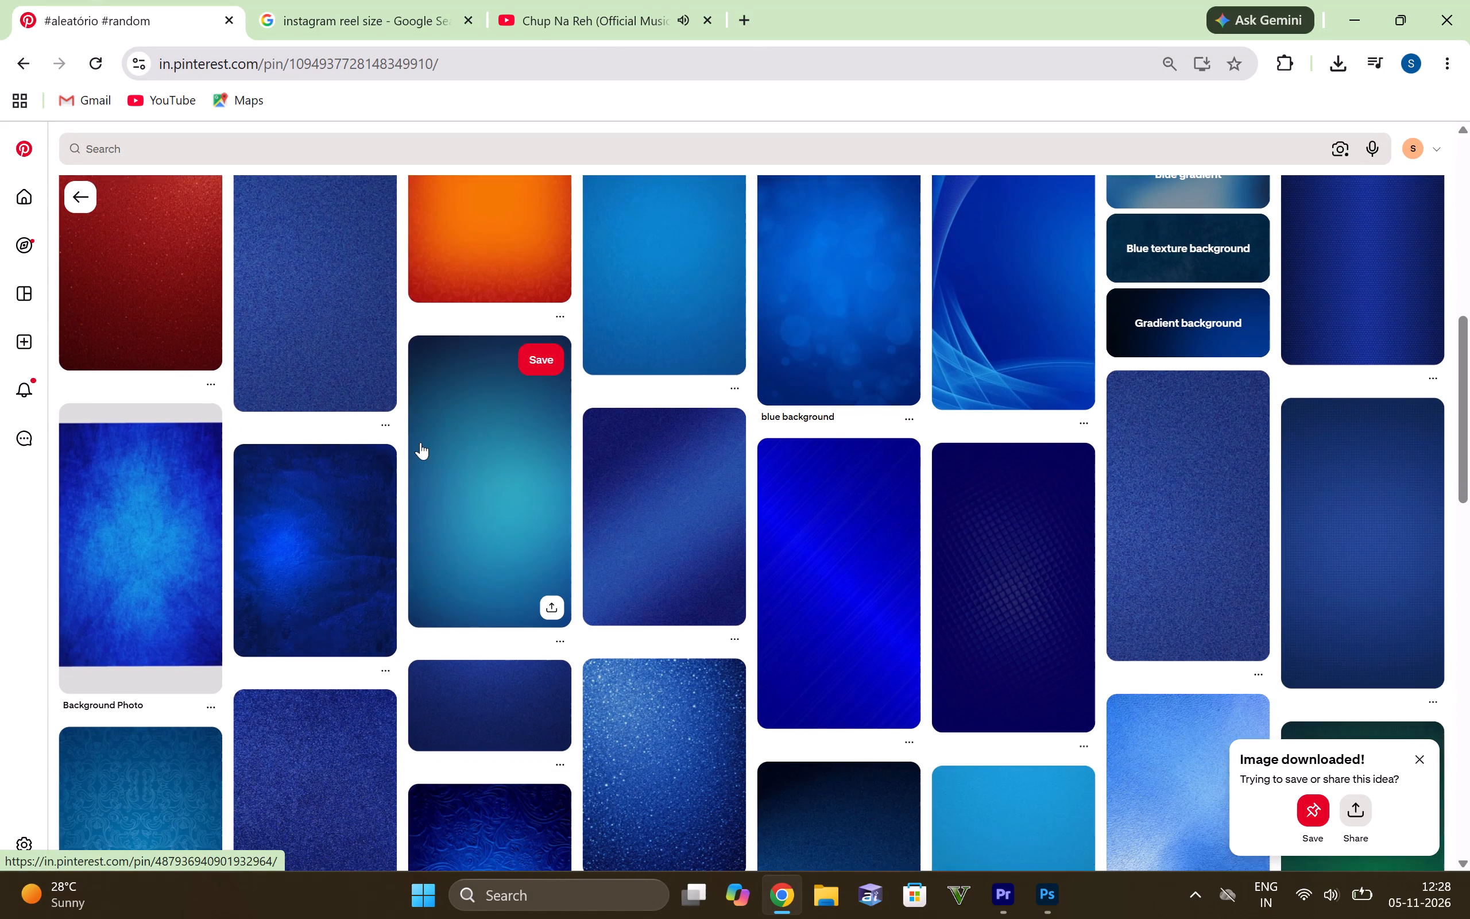
{"action": "scroll", "coordinate": [420, 442], "scroll_direction": "down", "scroll_amount": 3}
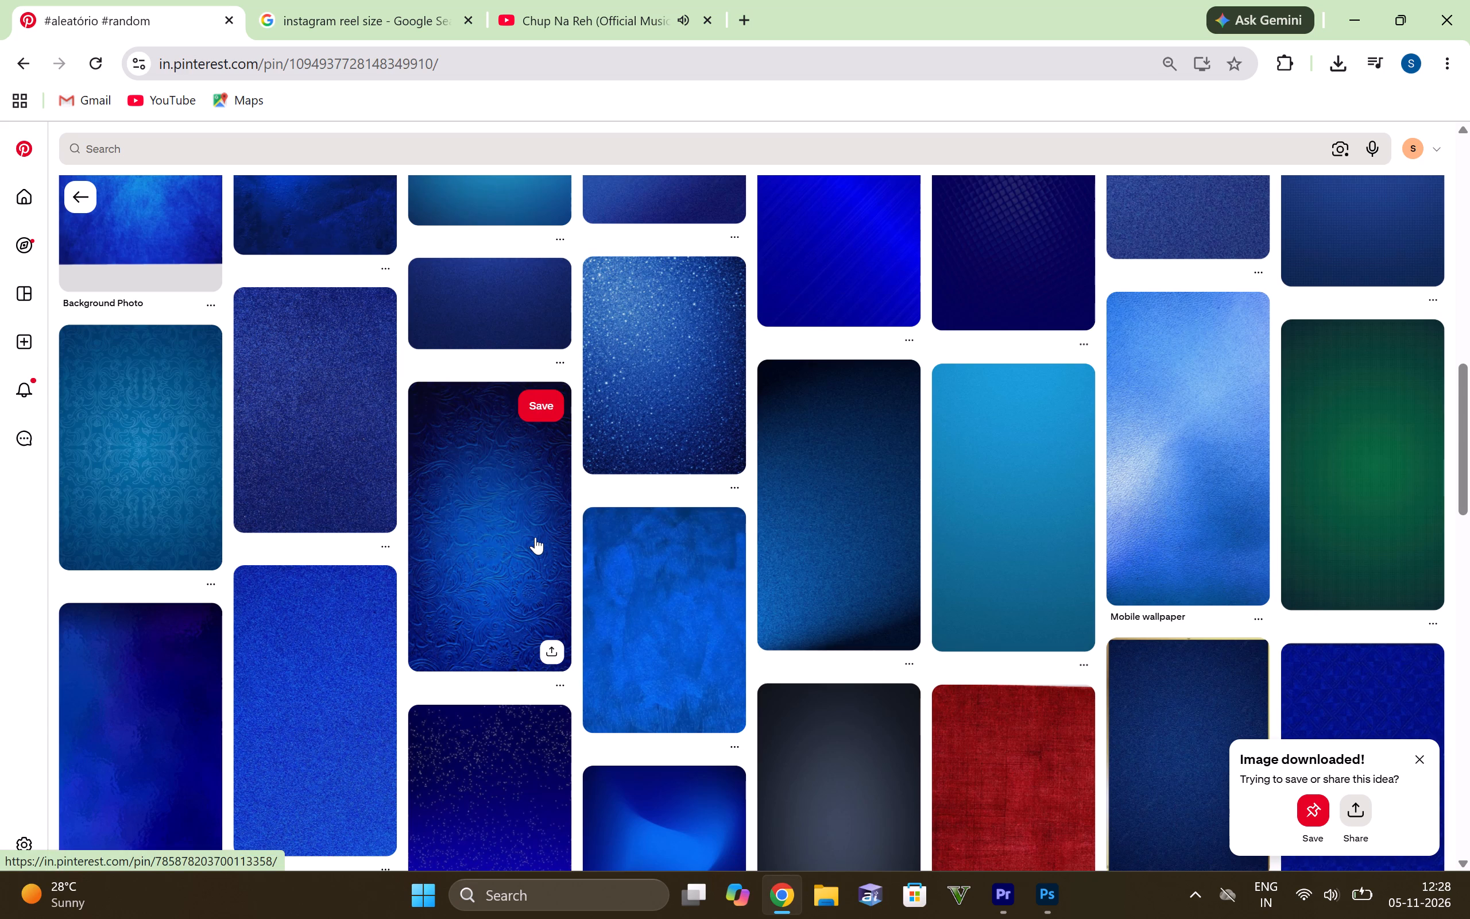
{"action": "scroll", "coordinate": [627, 520], "scroll_direction": "down", "scroll_amount": 2}
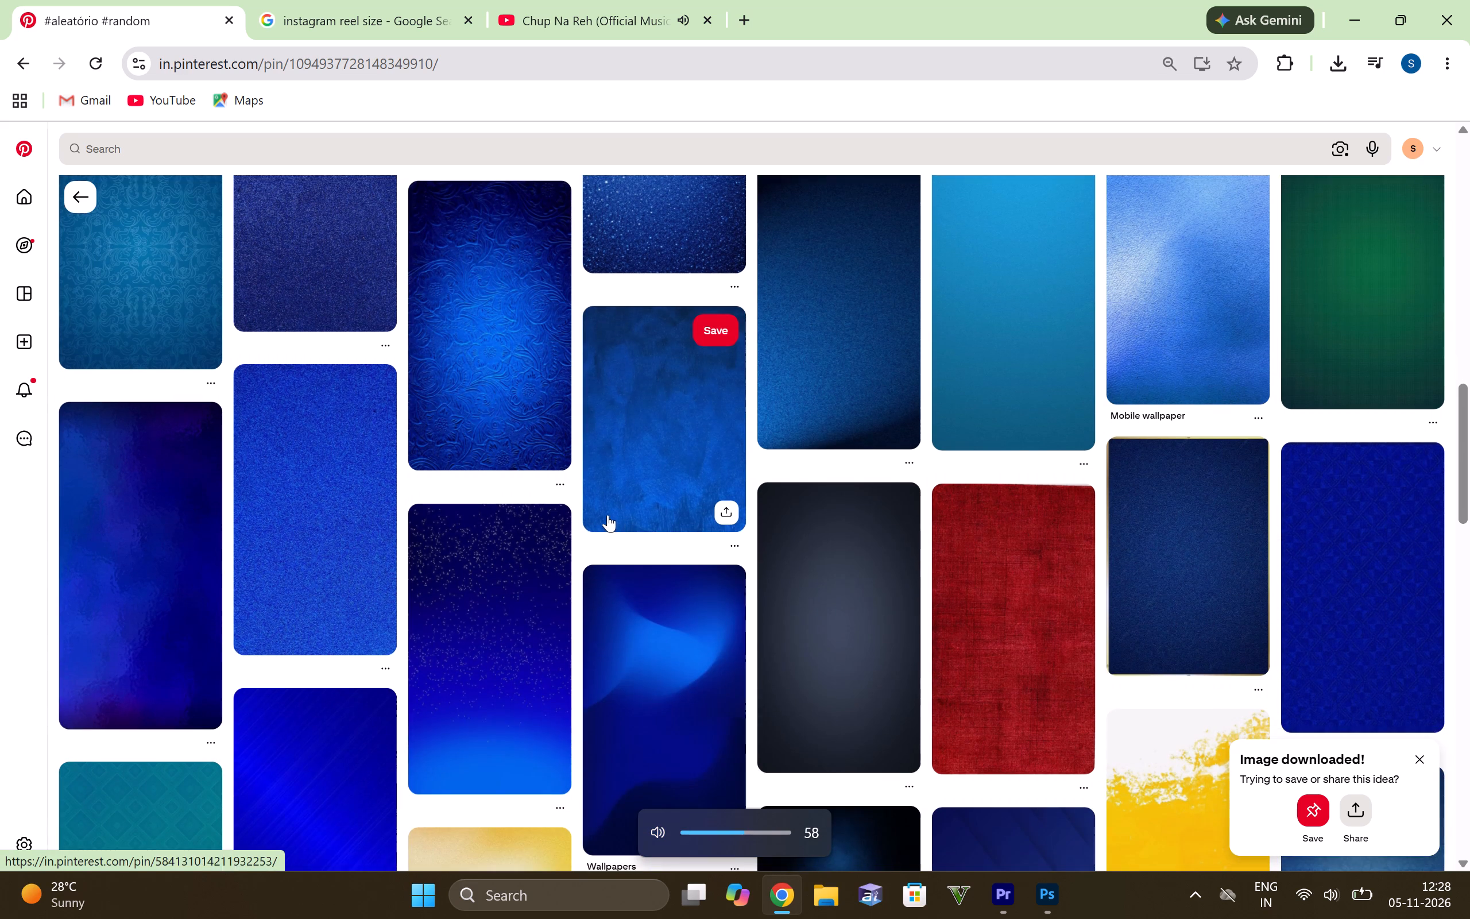
{"action": "scroll", "coordinate": [573, 516], "scroll_direction": "down", "scroll_amount": 2}
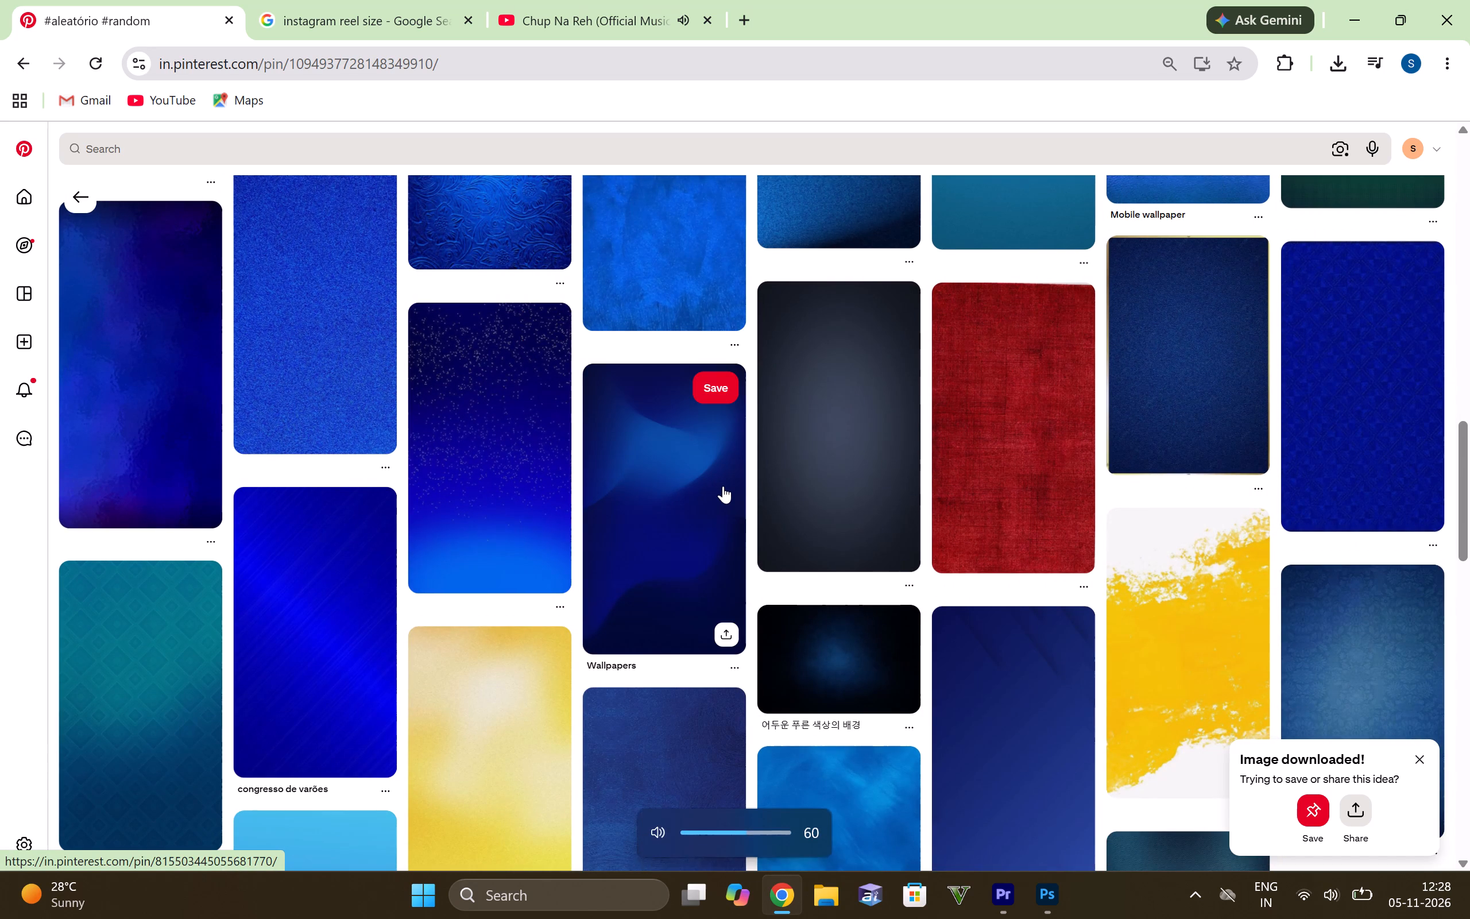
{"action": "scroll", "coordinate": [723, 486], "scroll_direction": "down", "scroll_amount": 2}
{"action": "scroll", "coordinate": [657, 472], "scroll_direction": "down", "scroll_amount": 3}
{"action": "scroll", "coordinate": [633, 410], "scroll_direction": "down", "scroll_amount": 3}
{"action": "scroll", "coordinate": [531, 405], "scroll_direction": "down", "scroll_amount": 3}
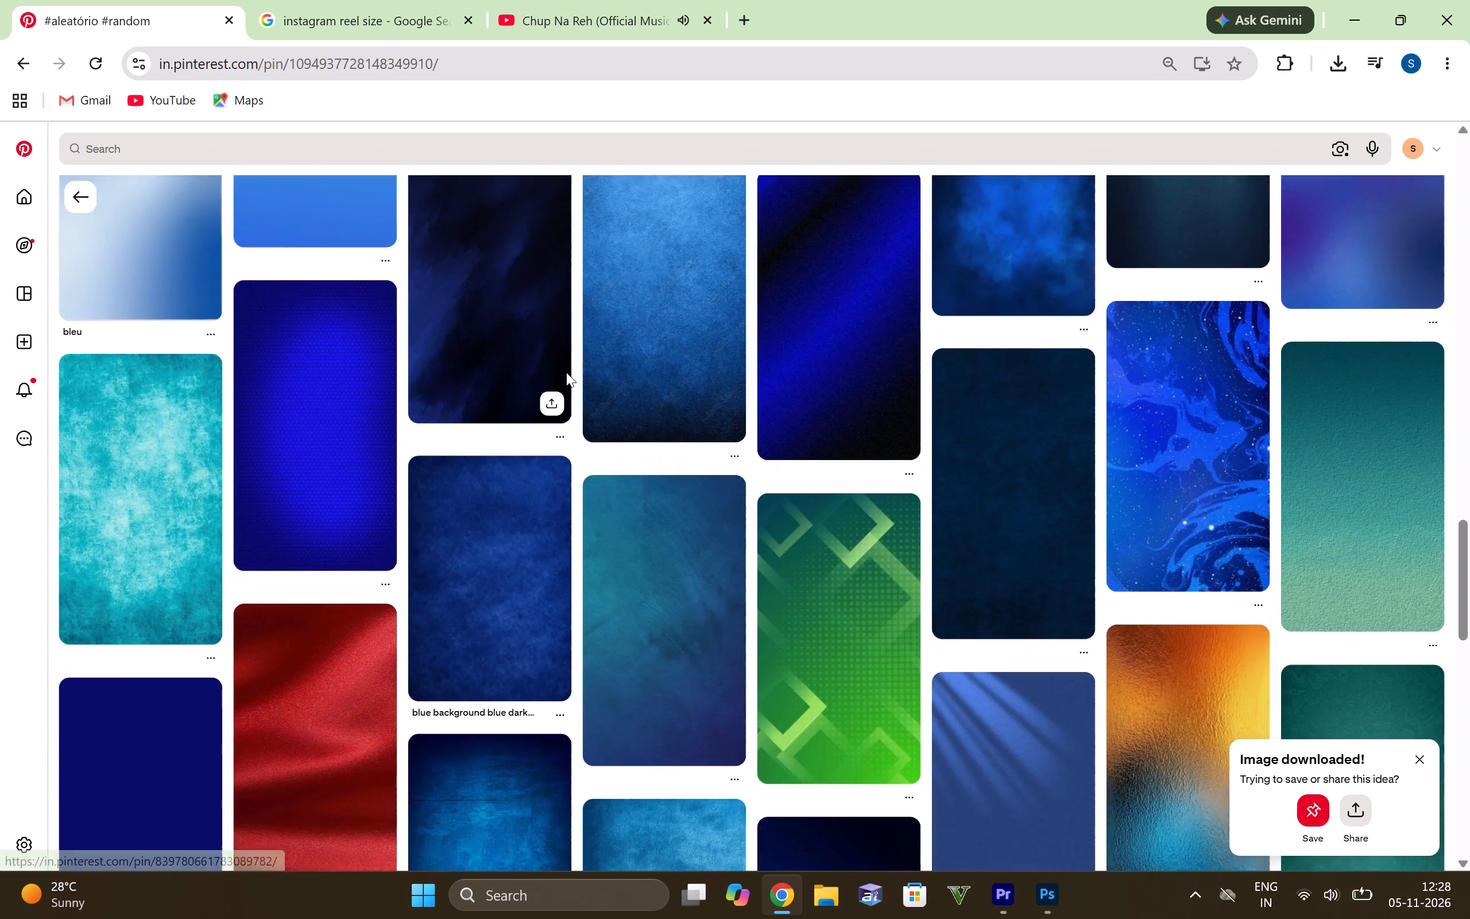
{"action": "scroll", "coordinate": [662, 331], "scroll_direction": "down", "scroll_amount": 4}
{"action": "scroll", "coordinate": [621, 255], "scroll_direction": "down", "scroll_amount": 3}
{"action": "scroll", "coordinate": [683, 406], "scroll_direction": "down", "scroll_amount": 3}
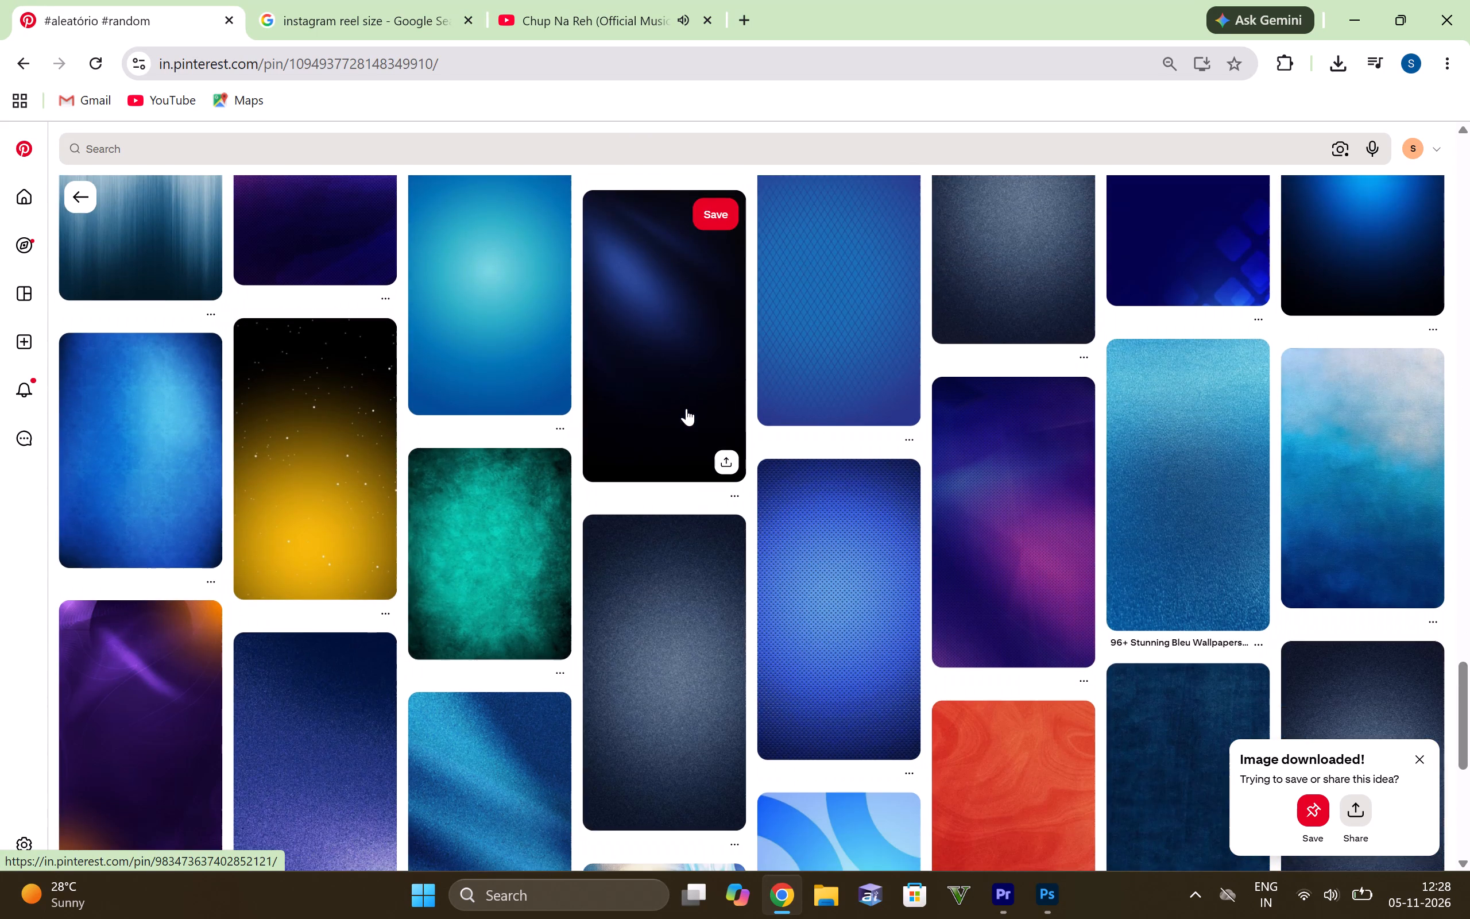
{"action": "scroll", "coordinate": [837, 409], "scroll_direction": "down", "scroll_amount": 5}
{"action": "scroll", "coordinate": [775, 389], "scroll_direction": "down", "scroll_amount": 2}
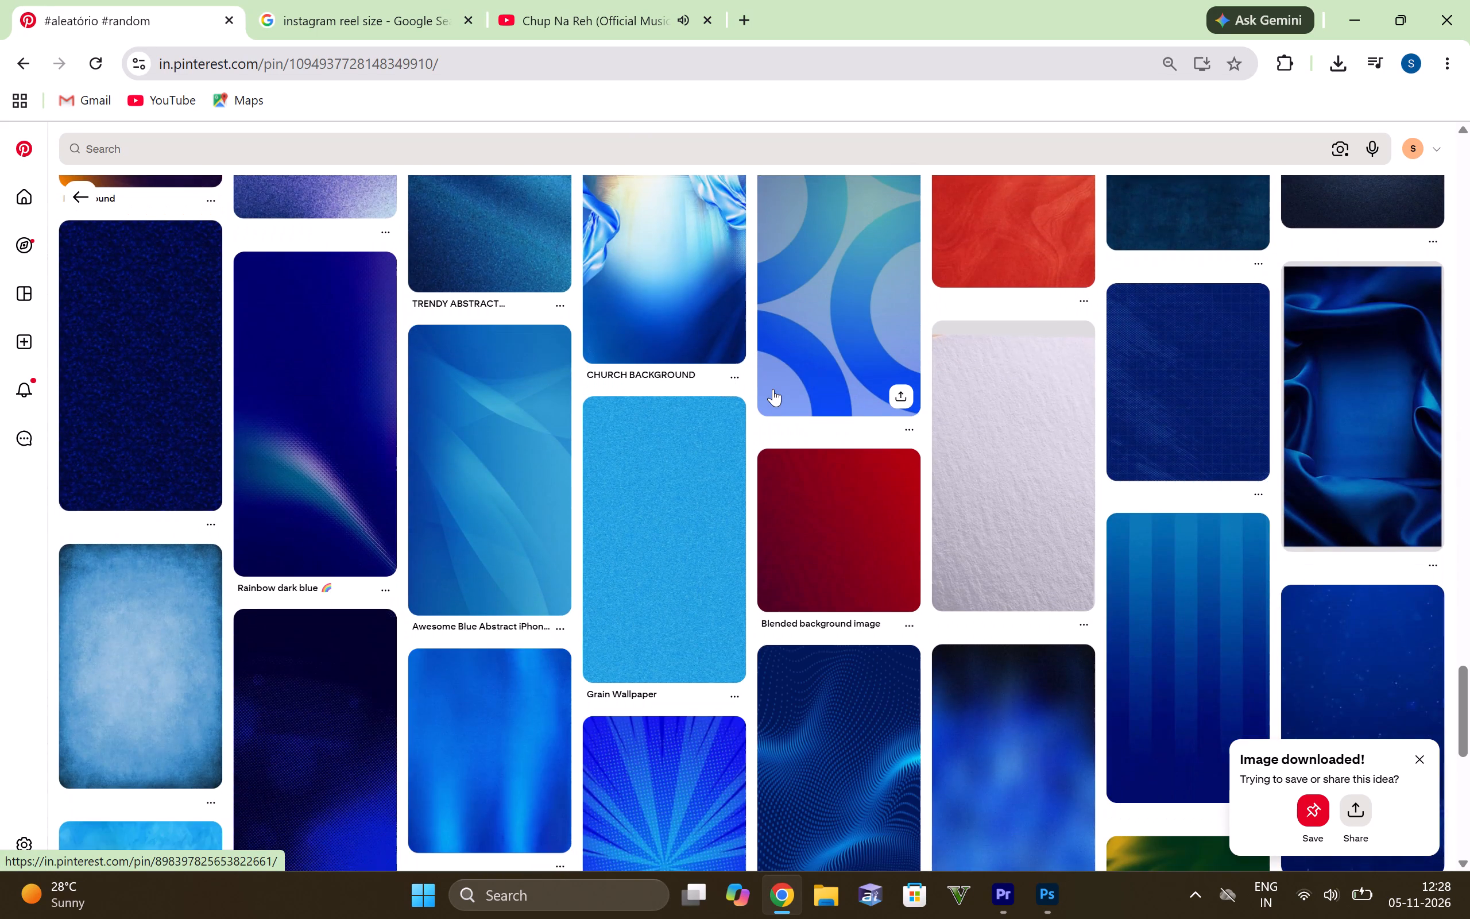
{"action": "scroll", "coordinate": [773, 389], "scroll_direction": "down", "scroll_amount": 4}
{"action": "scroll", "coordinate": [1114, 338], "scroll_direction": "down", "scroll_amount": 3}
{"action": "scroll", "coordinate": [593, 383], "scroll_direction": "down", "scroll_amount": 2}
{"action": "scroll", "coordinate": [650, 377], "scroll_direction": "down", "scroll_amount": 4}
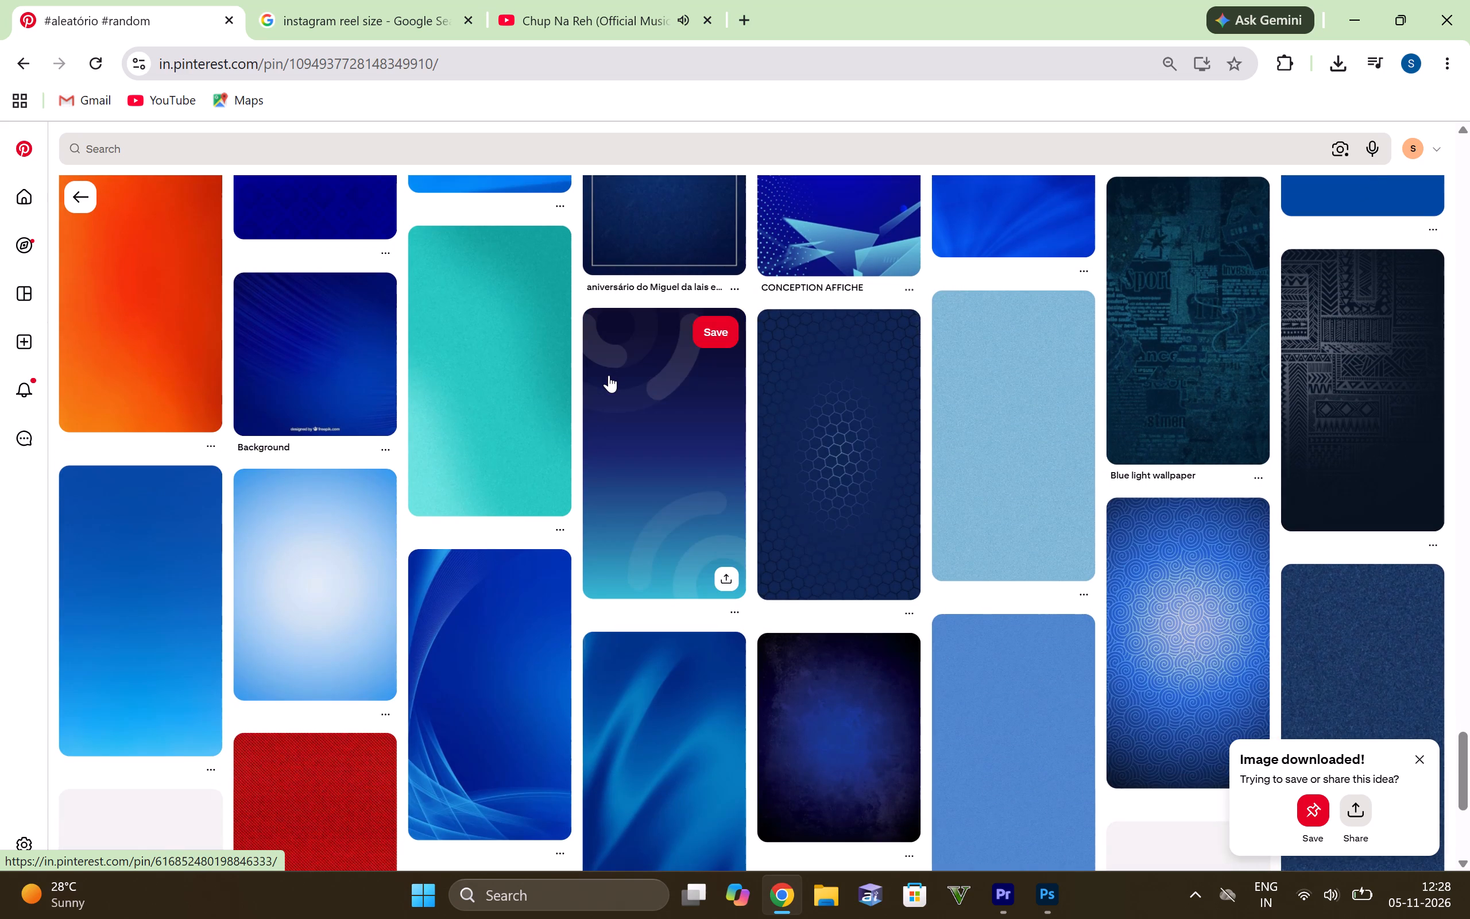
{"action": "scroll", "coordinate": [609, 375], "scroll_direction": "down", "scroll_amount": 6}
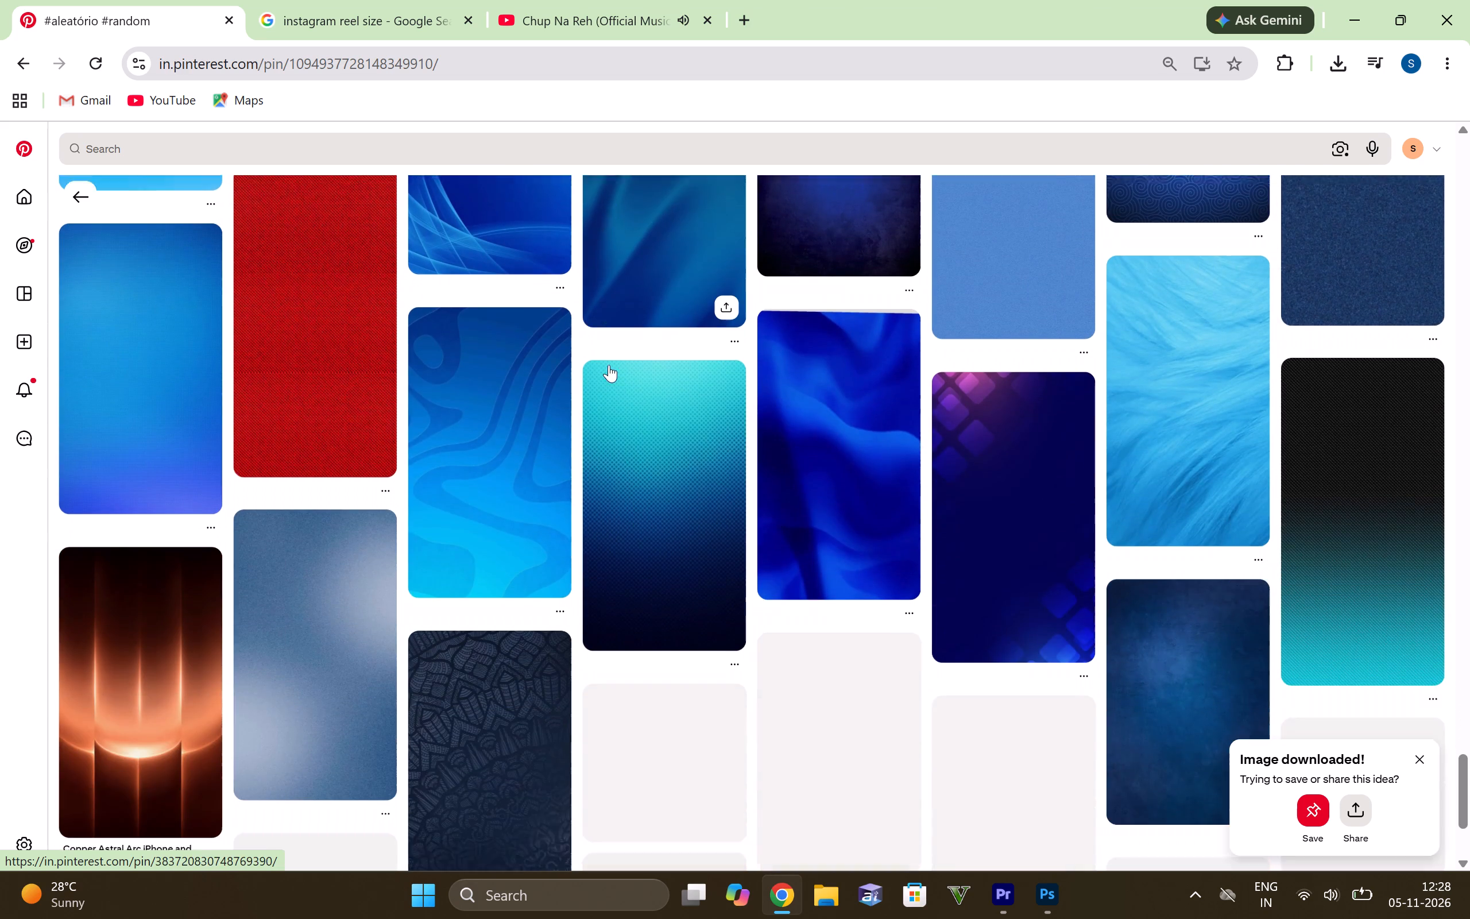
{"action": "scroll", "coordinate": [609, 365], "scroll_direction": "down", "scroll_amount": 3}
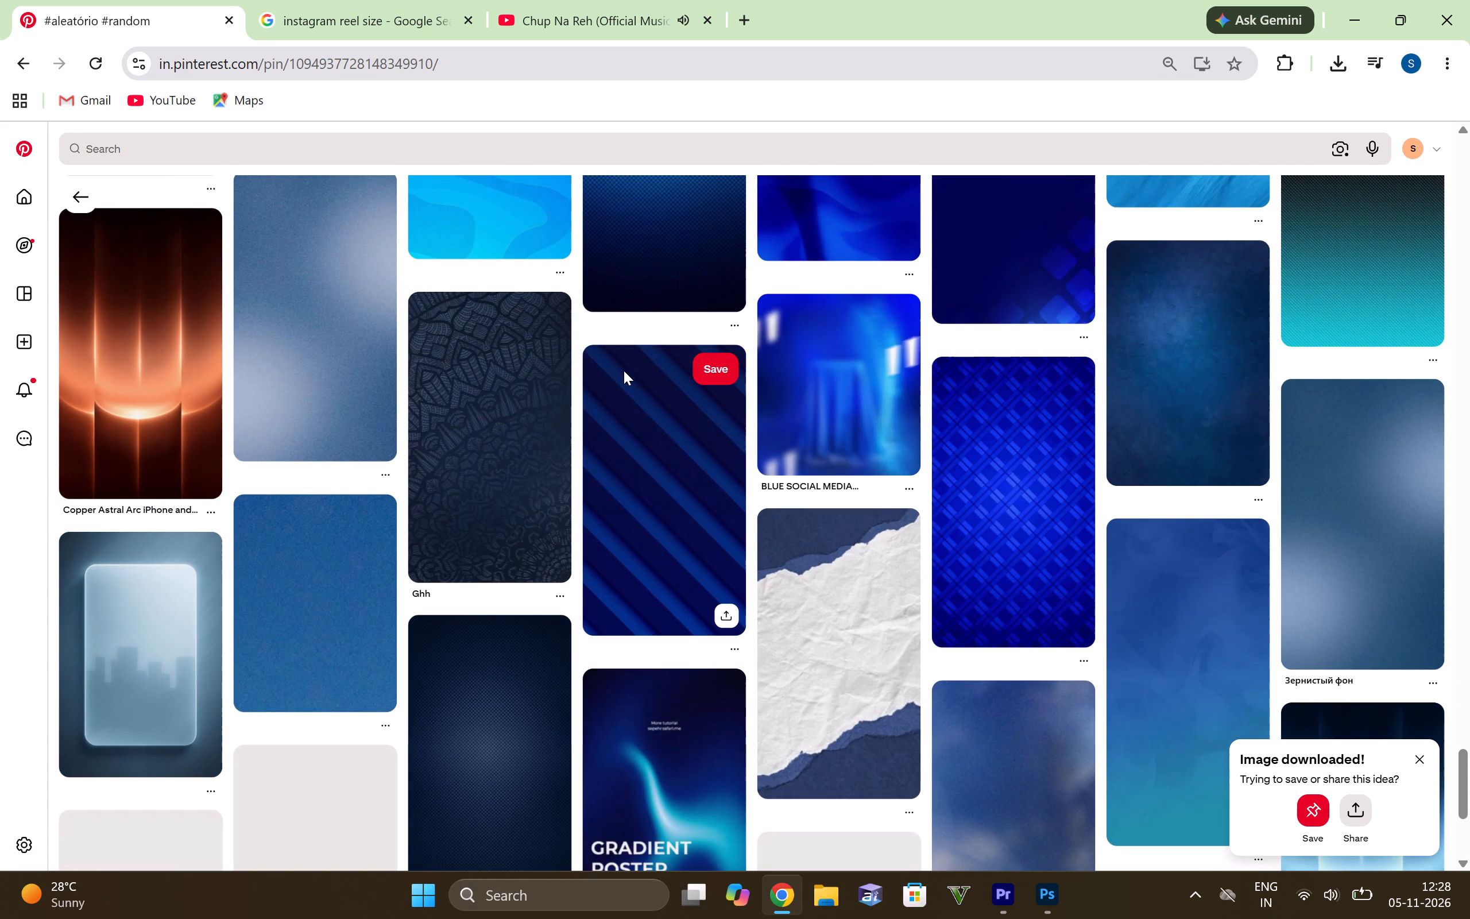
{"action": "scroll", "coordinate": [624, 370], "scroll_direction": "down", "scroll_amount": 5}
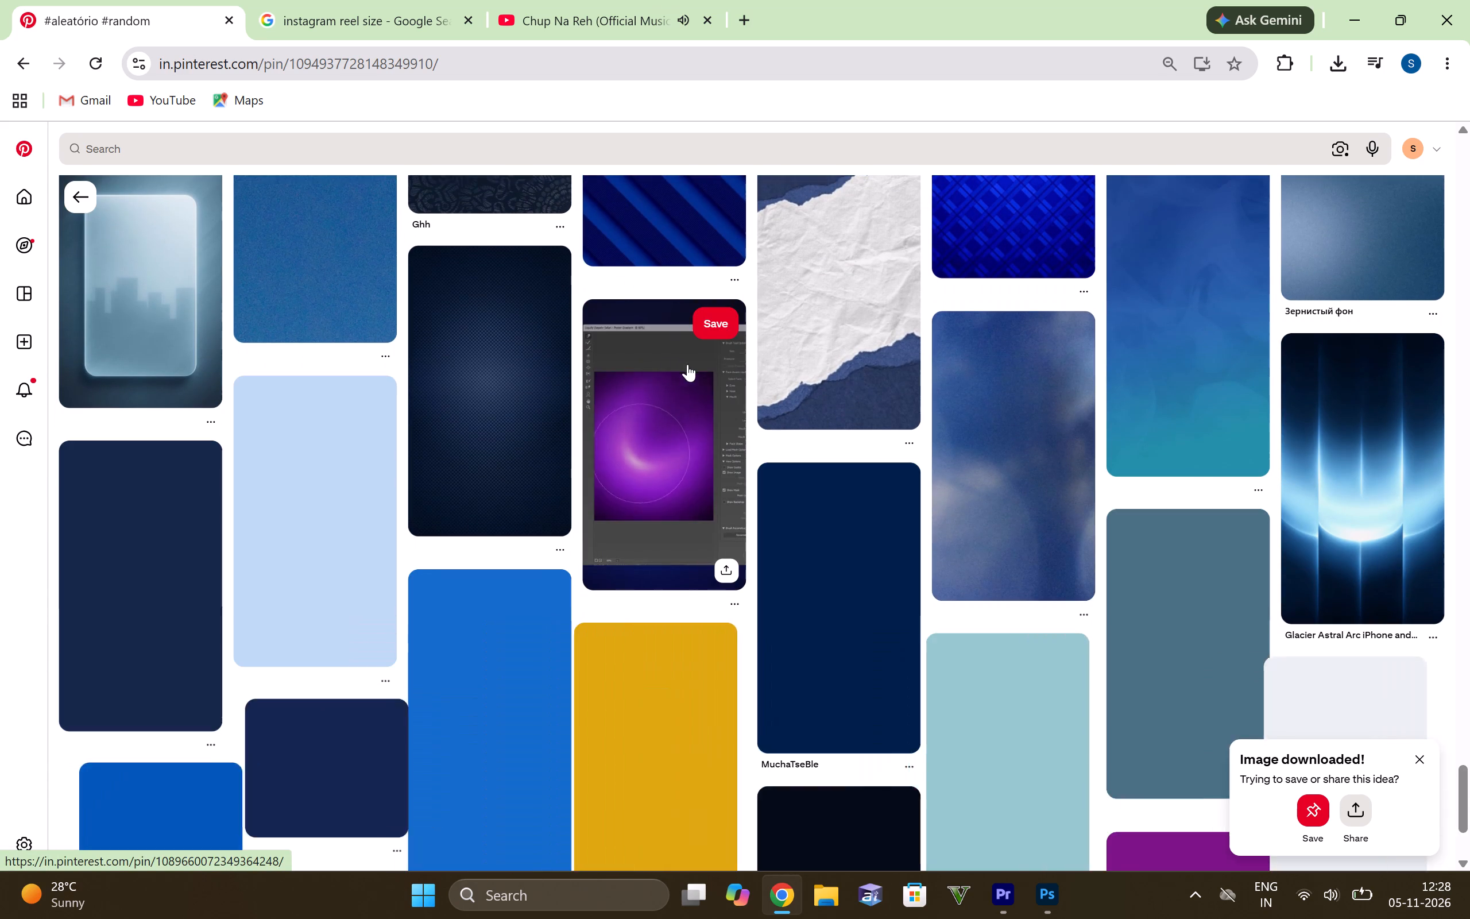
{"action": "scroll", "coordinate": [687, 364], "scroll_direction": "down", "scroll_amount": 3}
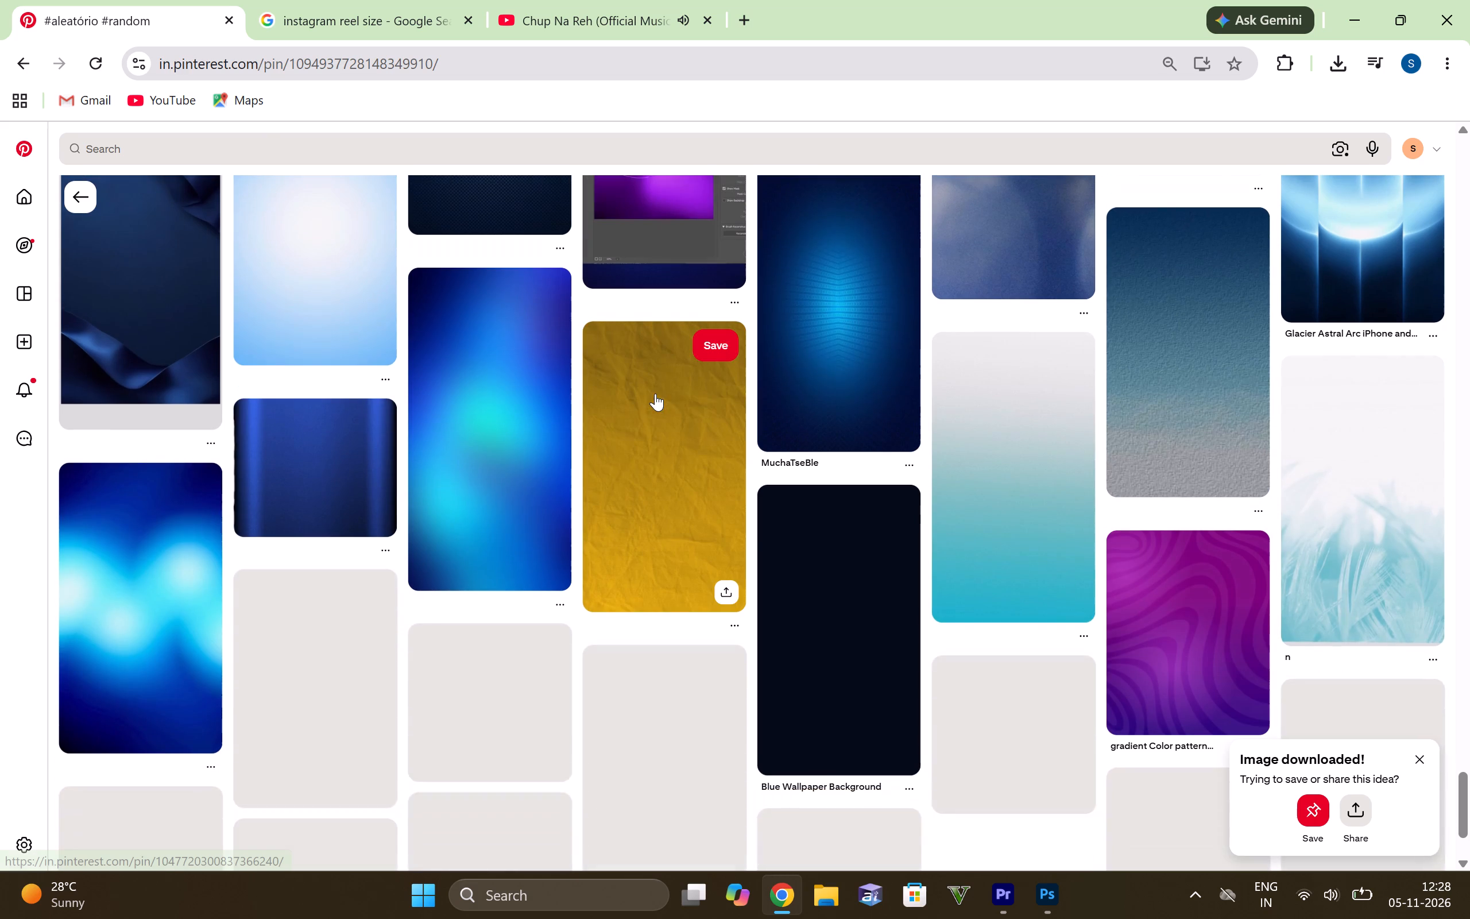
{"action": "scroll", "coordinate": [815, 383], "scroll_direction": "down", "scroll_amount": 2}
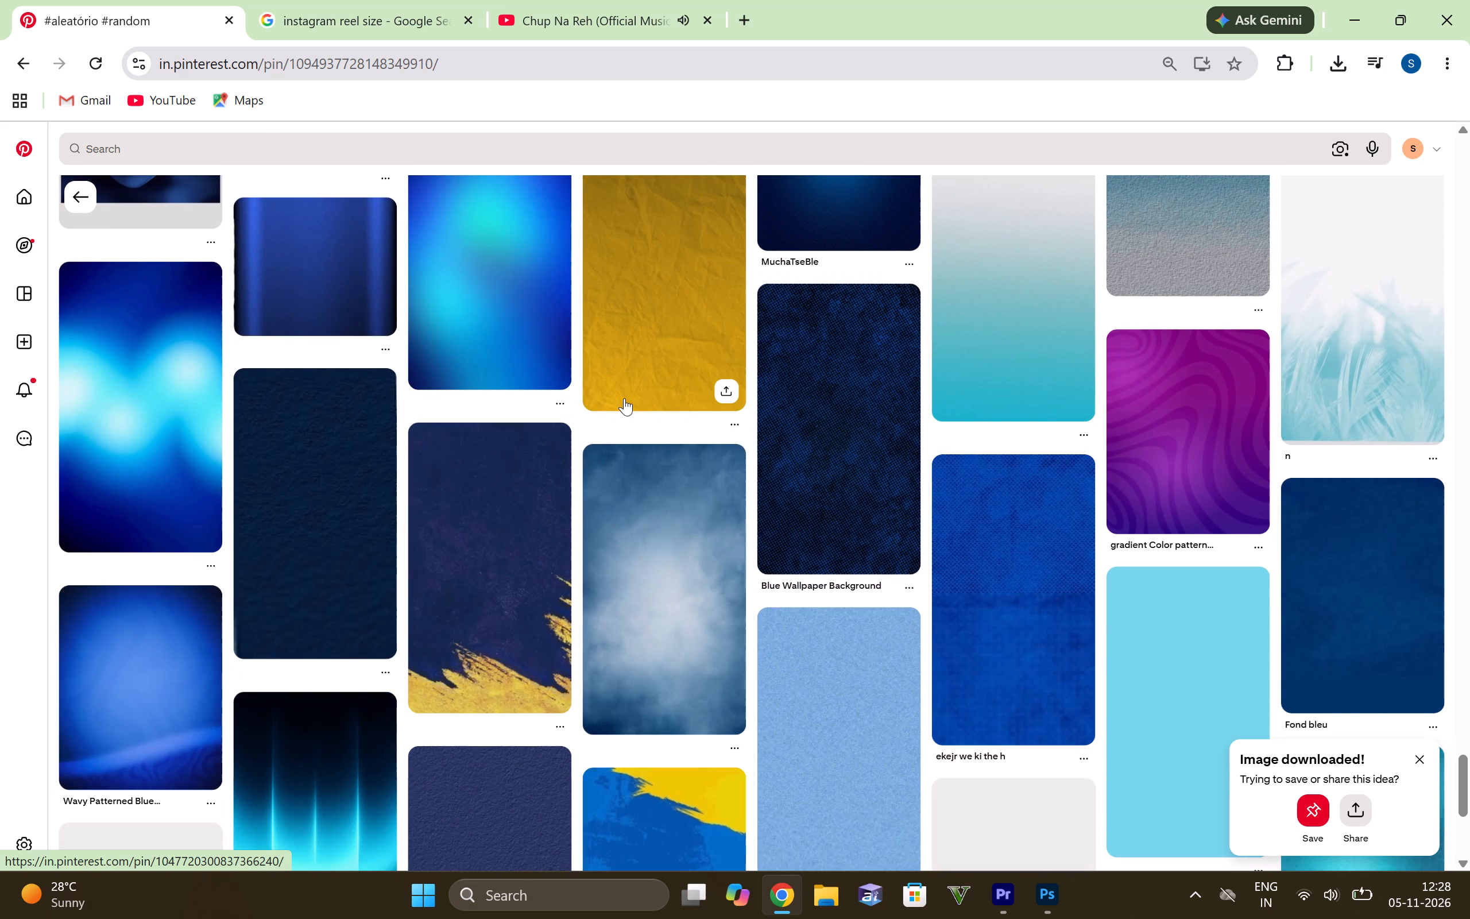
{"action": "scroll", "coordinate": [730, 402], "scroll_direction": "down", "scroll_amount": 4}
{"action": "scroll", "coordinate": [675, 401], "scroll_direction": "down", "scroll_amount": 2}
{"action": "scroll", "coordinate": [518, 443], "scroll_direction": "down", "scroll_amount": 2}
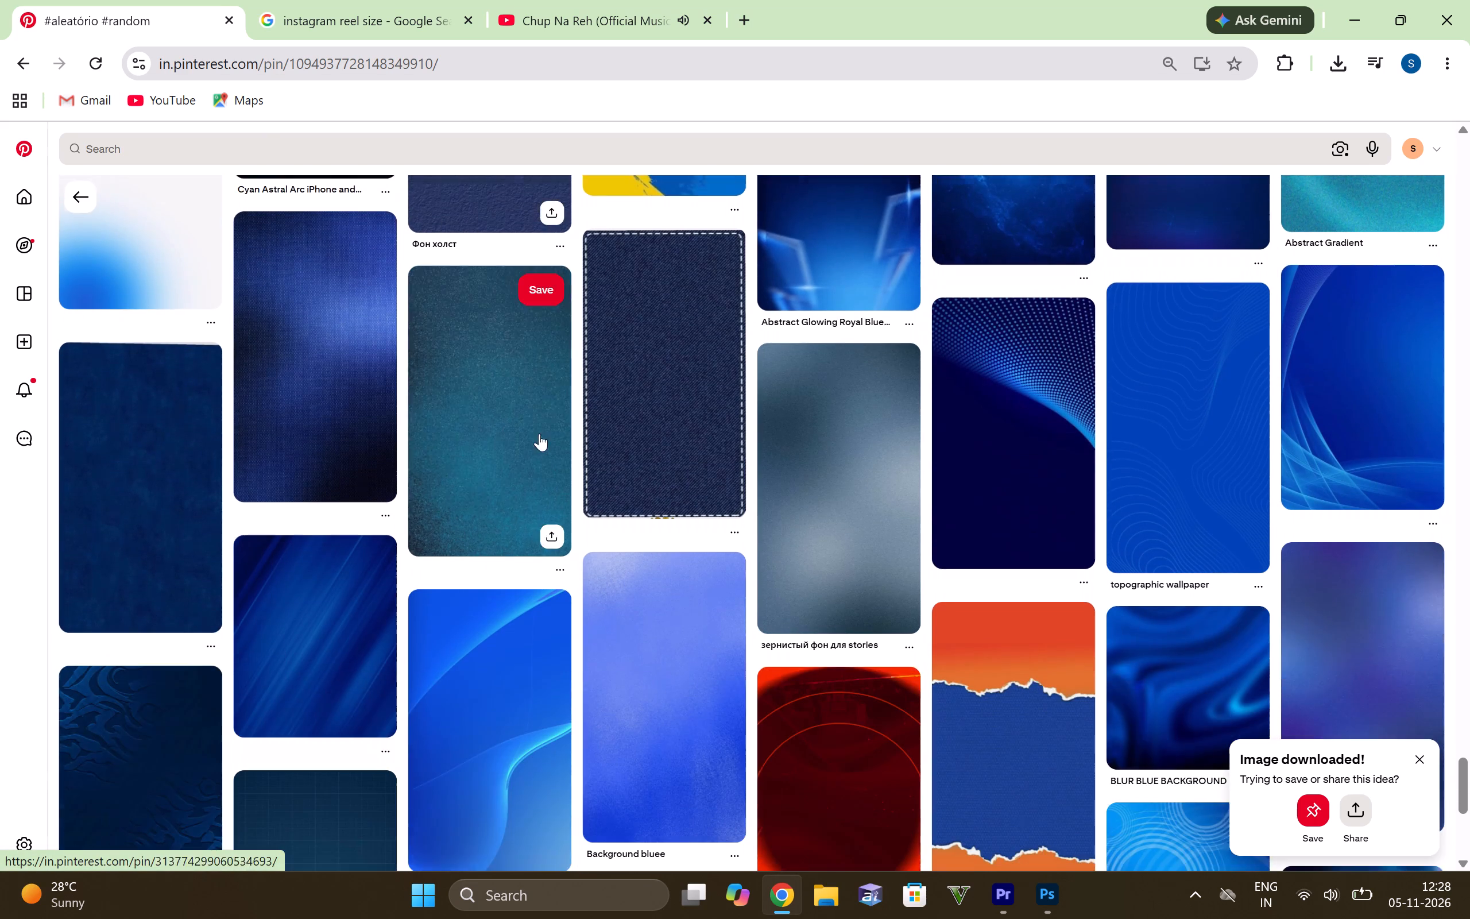
{"action": "scroll", "coordinate": [641, 434], "scroll_direction": "down", "scroll_amount": 8}
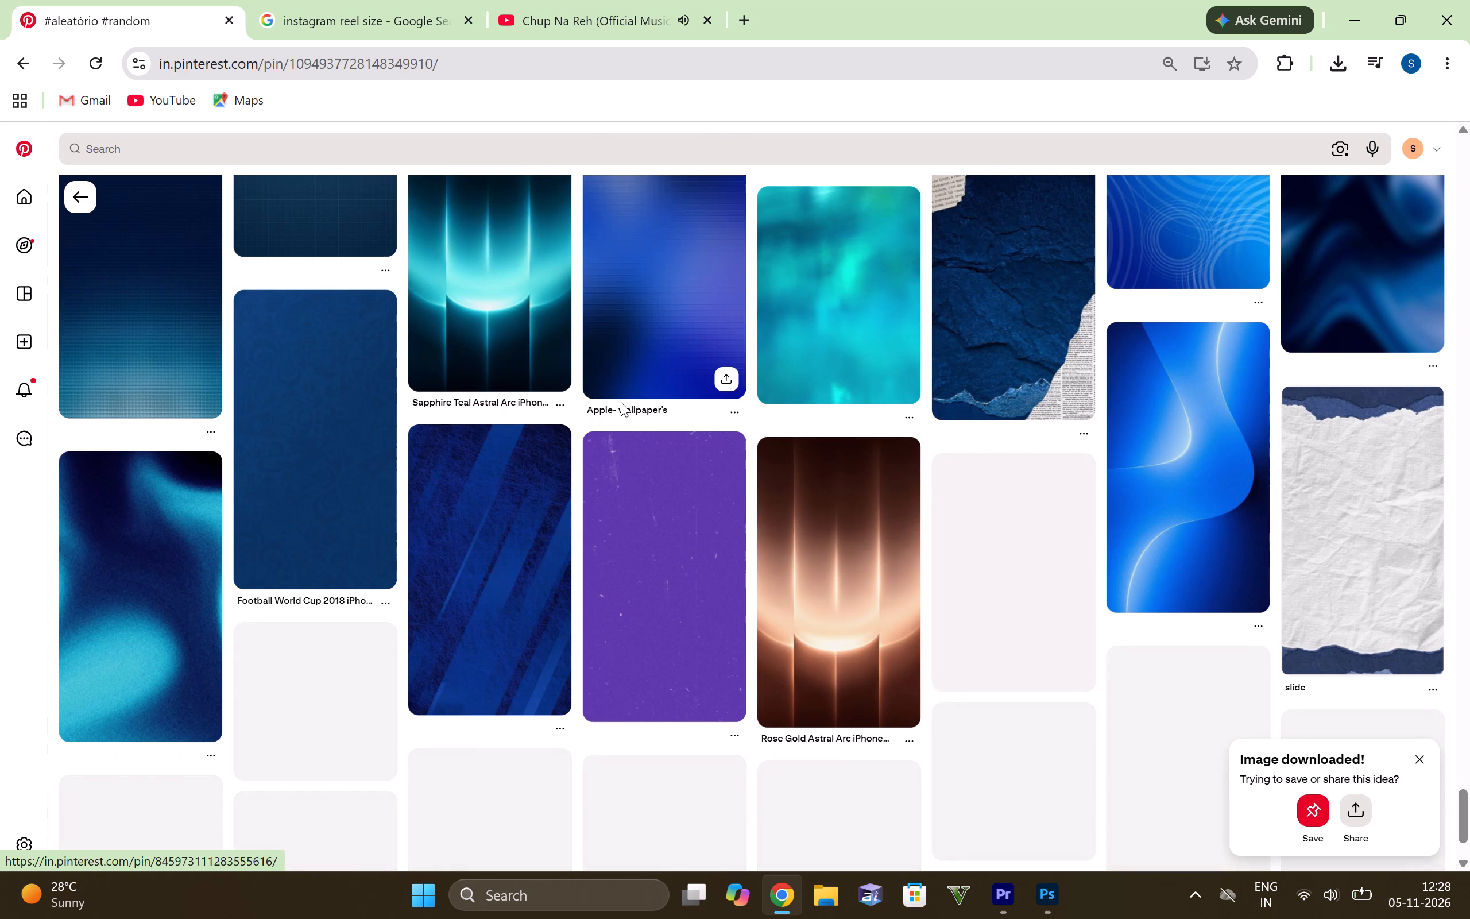
{"action": "scroll", "coordinate": [618, 400], "scroll_direction": "down", "scroll_amount": 7}
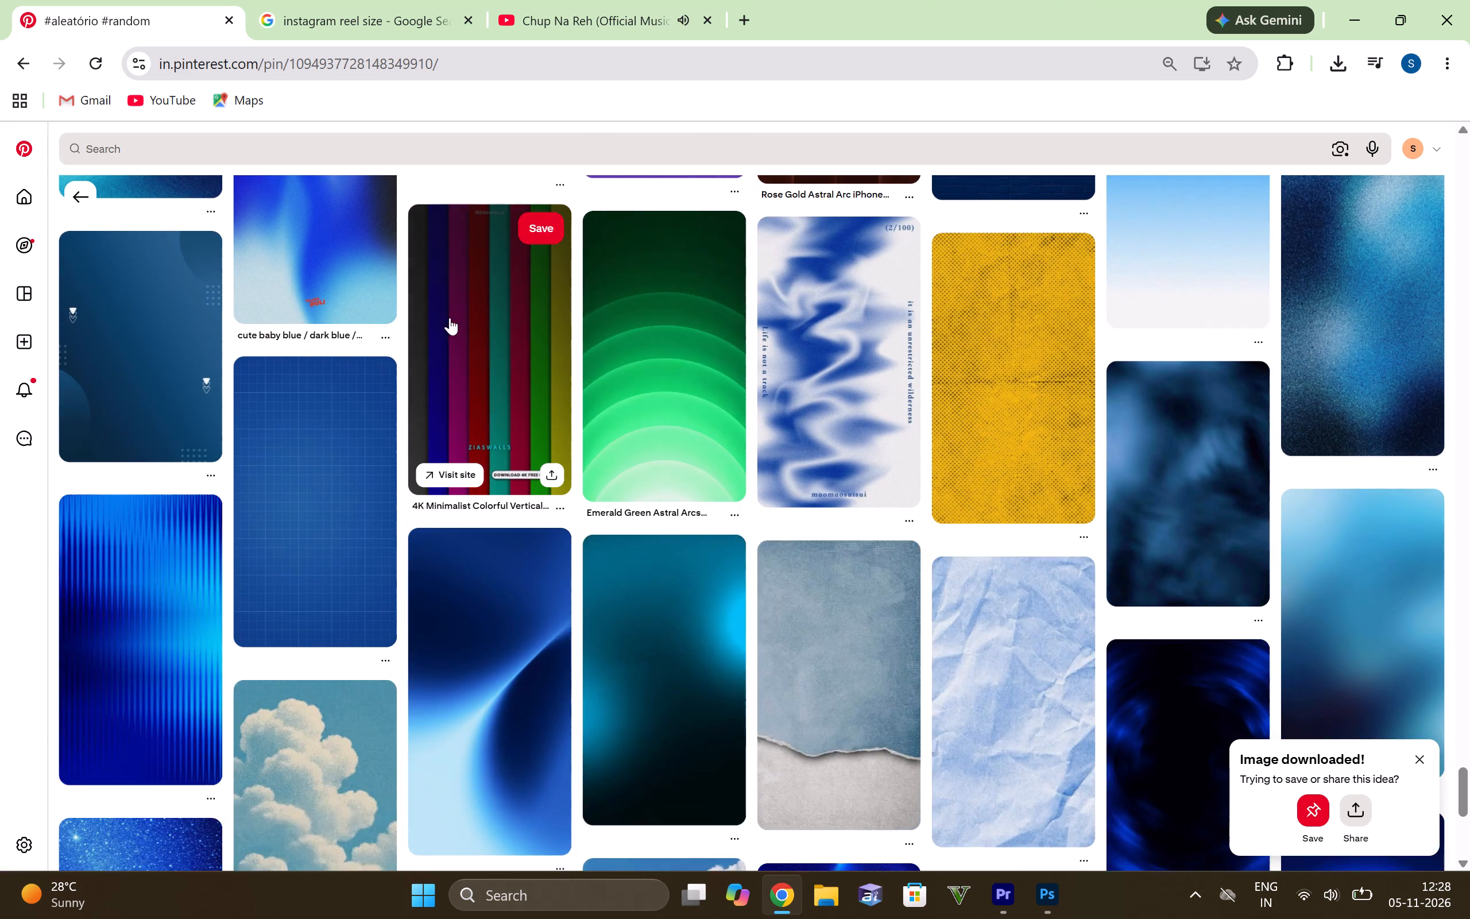
{"action": "scroll", "coordinate": [450, 318], "scroll_direction": "up", "scroll_amount": 8}
{"action": "scroll", "coordinate": [410, 226], "scroll_direction": "up", "scroll_amount": 5}
{"action": "scroll", "coordinate": [496, 380], "scroll_direction": "up", "scroll_amount": 9}
{"action": "scroll", "coordinate": [496, 380], "scroll_direction": "down", "scroll_amount": 1}
{"action": "scroll", "coordinate": [496, 380], "scroll_direction": "up", "scroll_amount": 15}
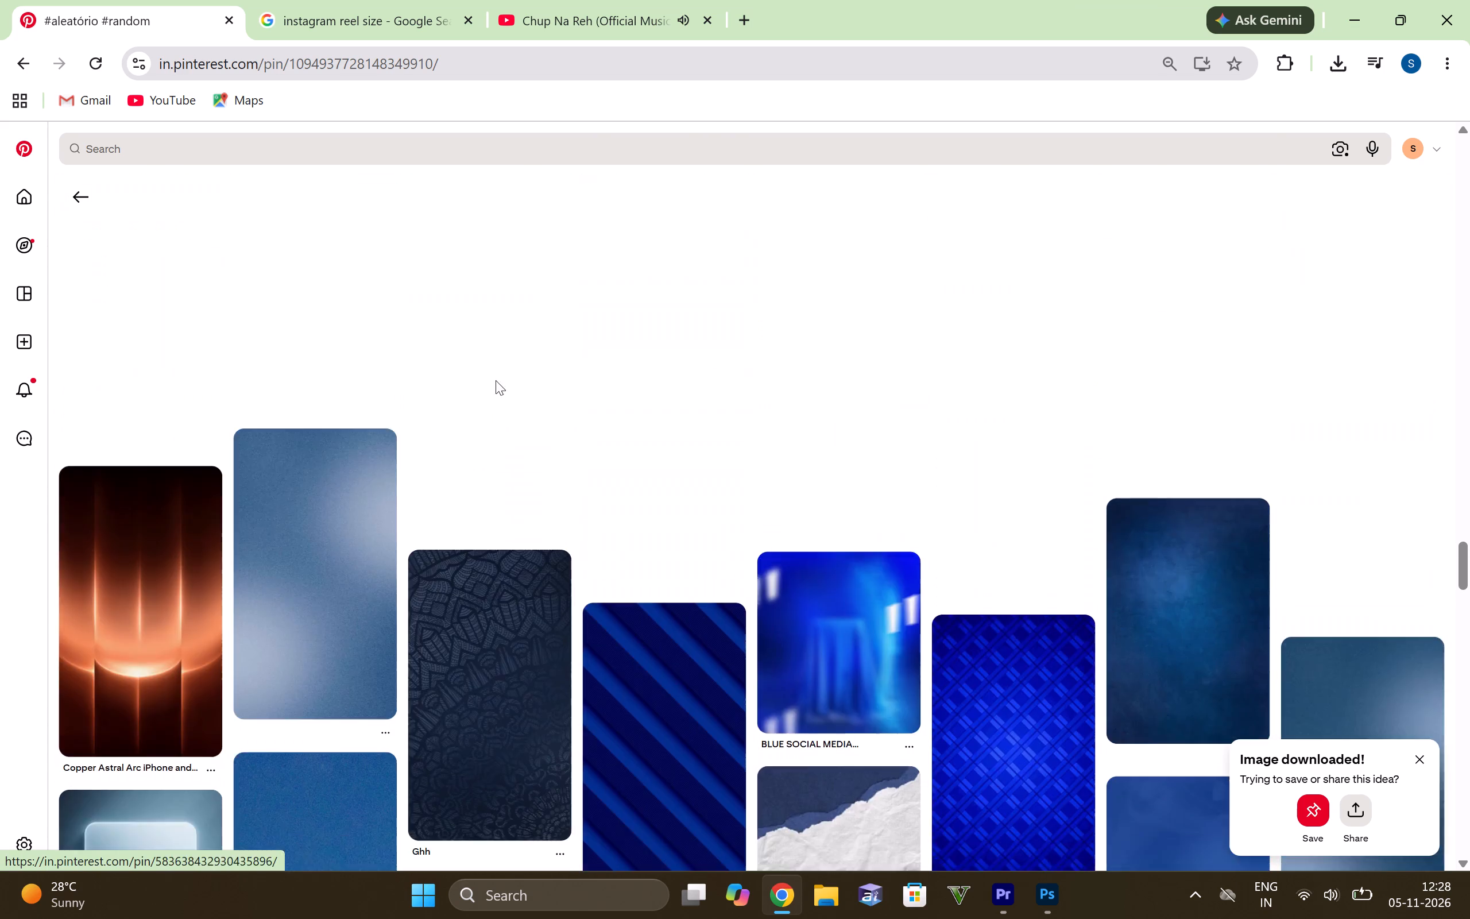
{"action": "scroll", "coordinate": [496, 380], "scroll_direction": "up", "scroll_amount": 12}
{"action": "scroll", "coordinate": [496, 380], "scroll_direction": "down", "scroll_amount": 7}
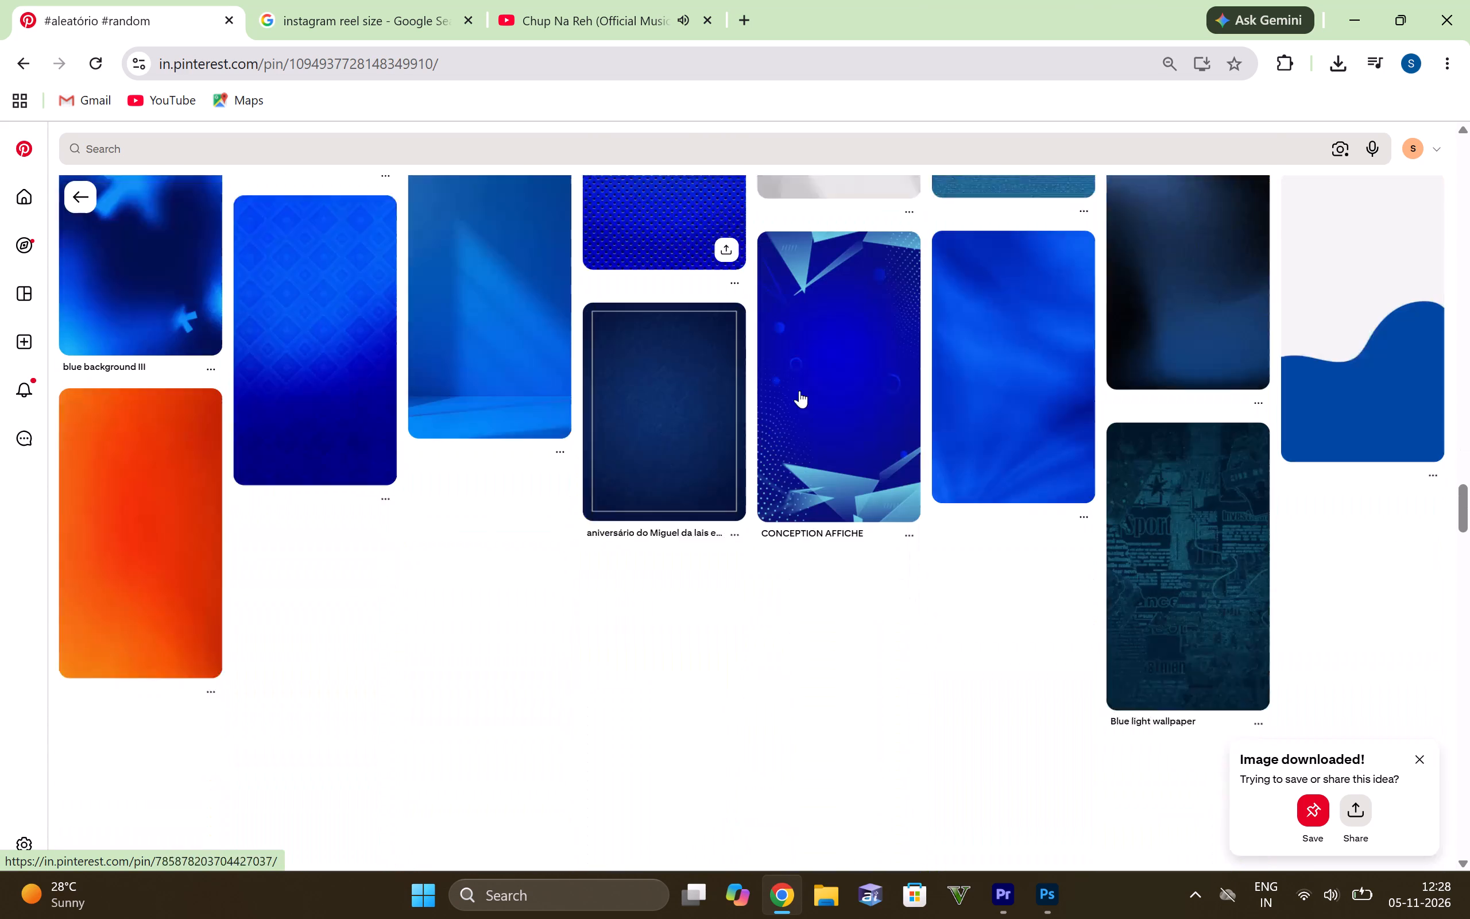
{"action": "scroll", "coordinate": [716, 403], "scroll_direction": "up", "scroll_amount": 4}
{"action": "scroll", "coordinate": [286, 452], "scroll_direction": "up", "scroll_amount": 1}
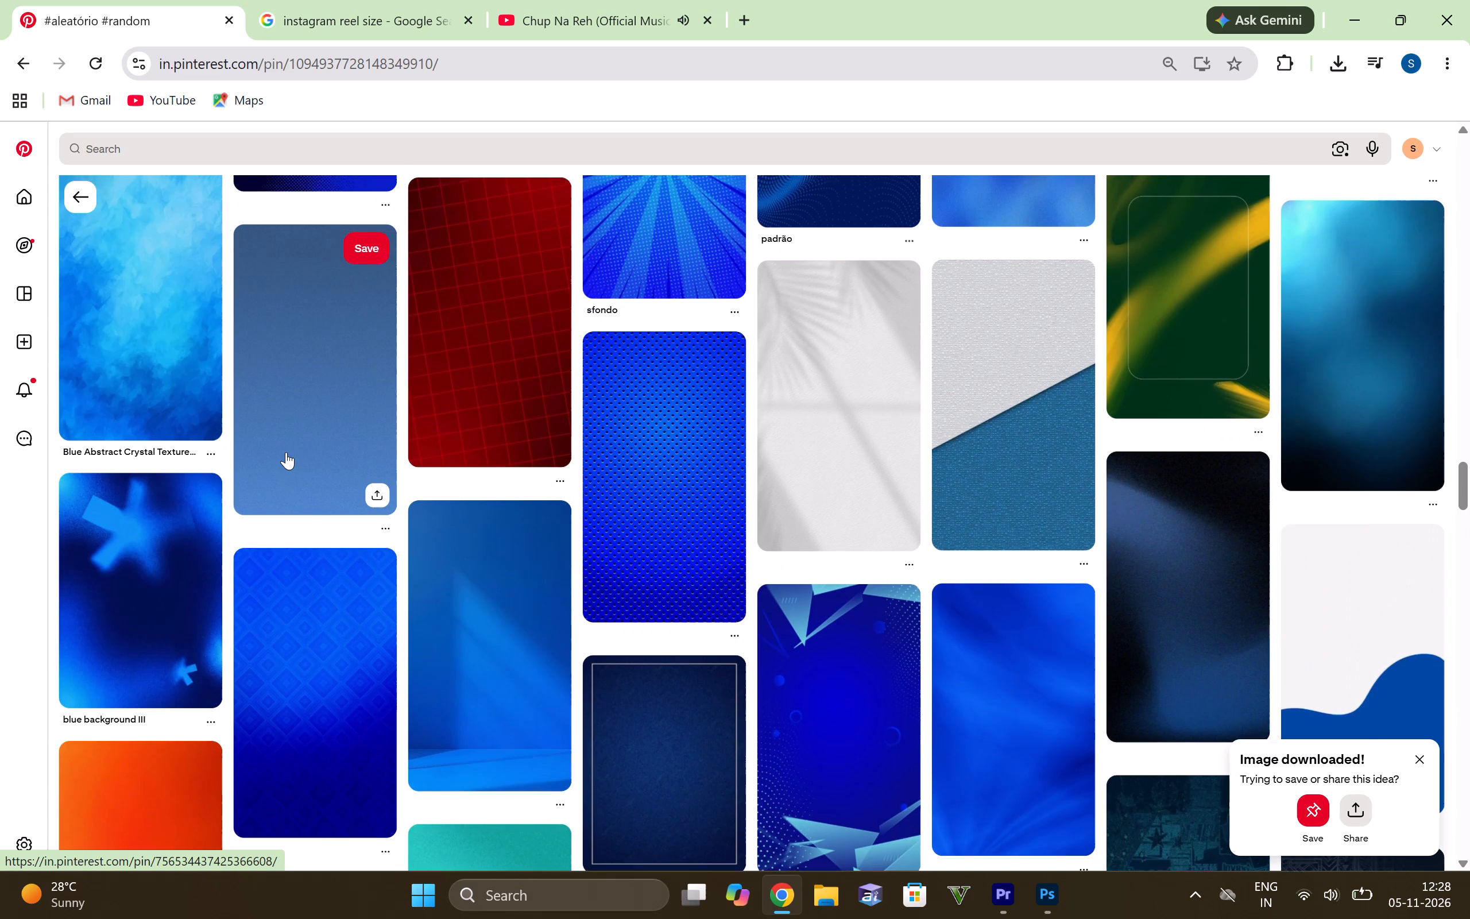
{"action": "scroll", "coordinate": [286, 452], "scroll_direction": "up", "scroll_amount": 4}
{"action": "scroll", "coordinate": [369, 520], "scroll_direction": "up", "scroll_amount": 5}
{"action": "scroll", "coordinate": [477, 503], "scroll_direction": "up", "scroll_amount": 1}
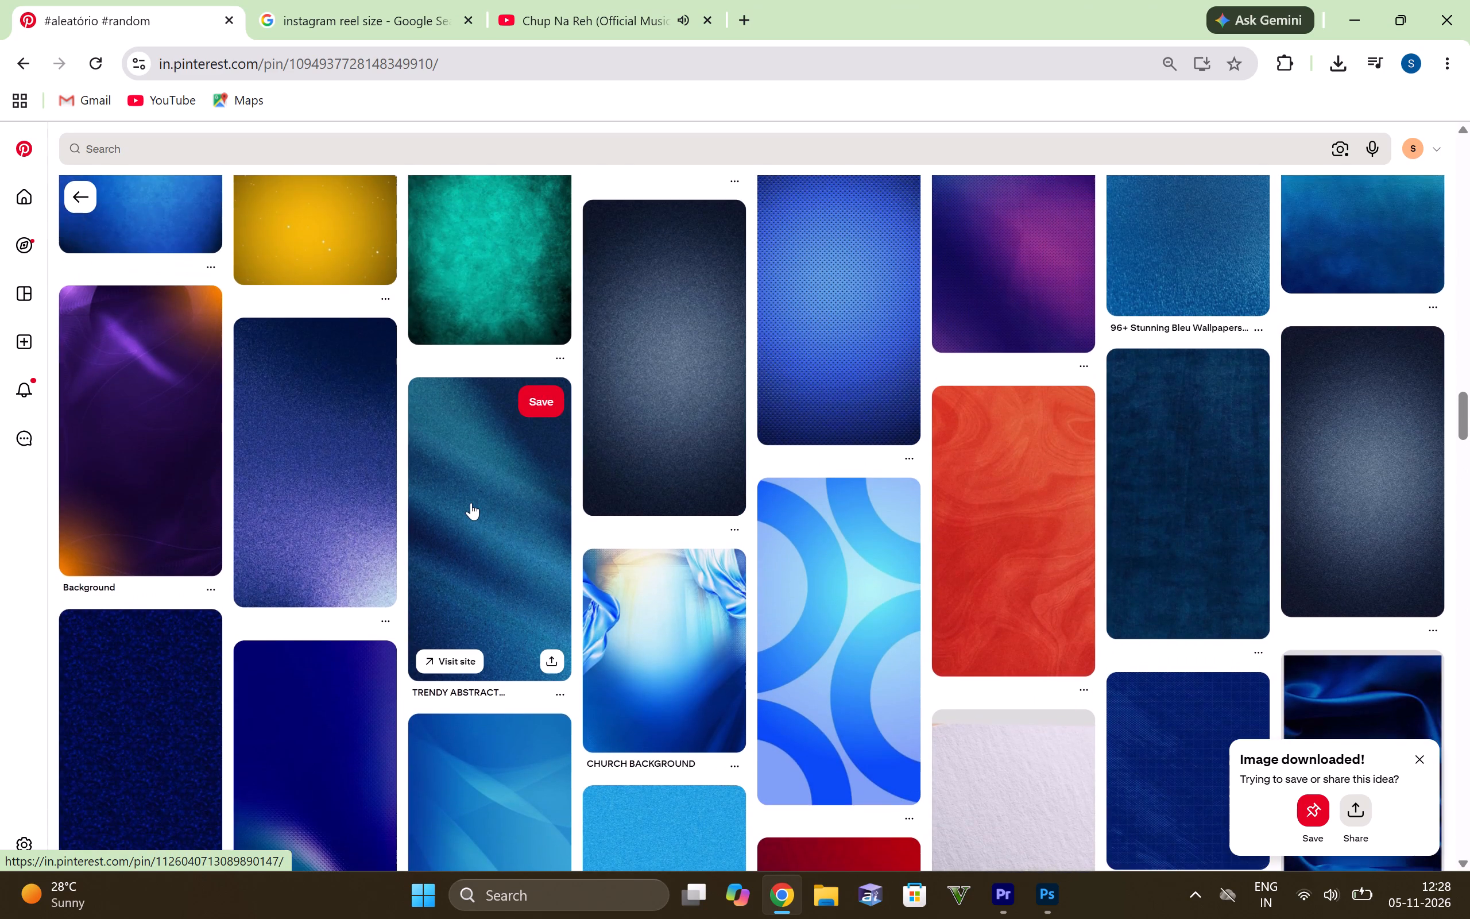
{"action": "scroll", "coordinate": [471, 503], "scroll_direction": "up", "scroll_amount": 13}
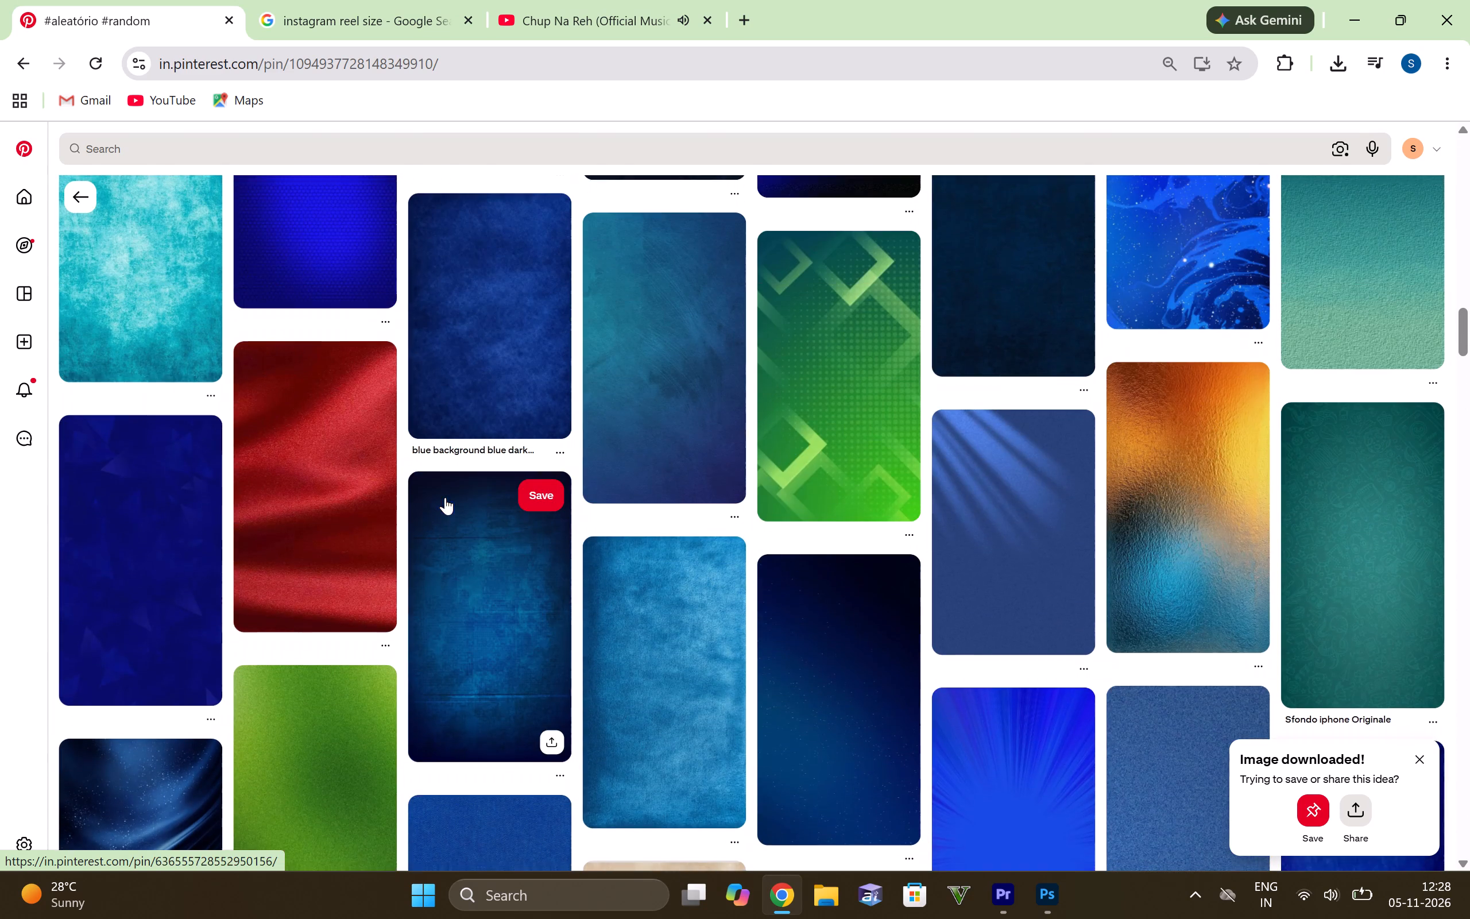
{"action": "scroll", "coordinate": [443, 497], "scroll_direction": "up", "scroll_amount": 7}
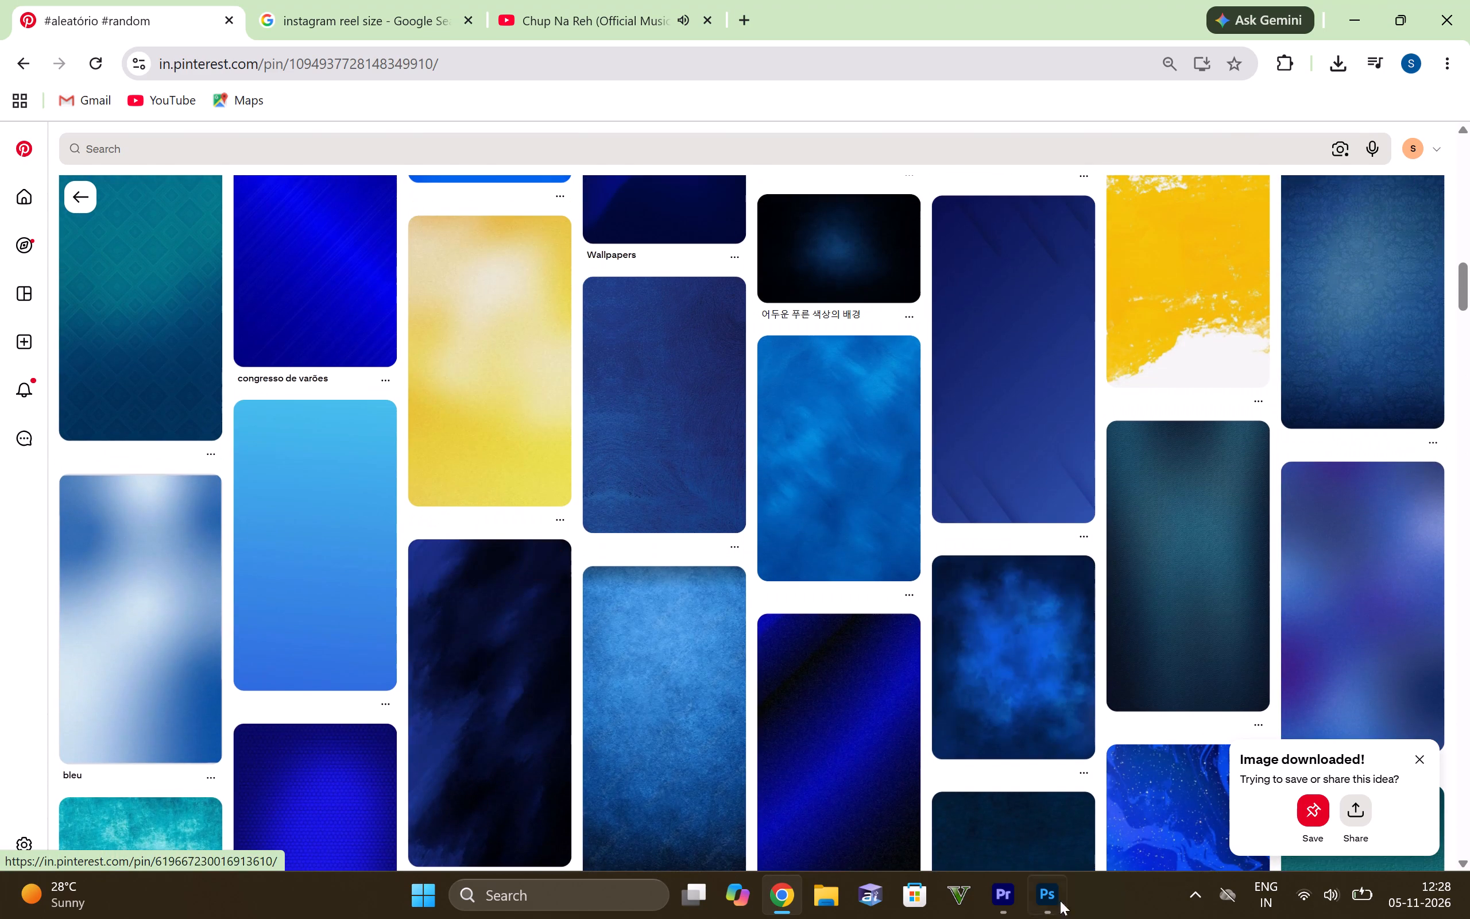
{"action": "left_click", "coordinate": [1047, 918]}
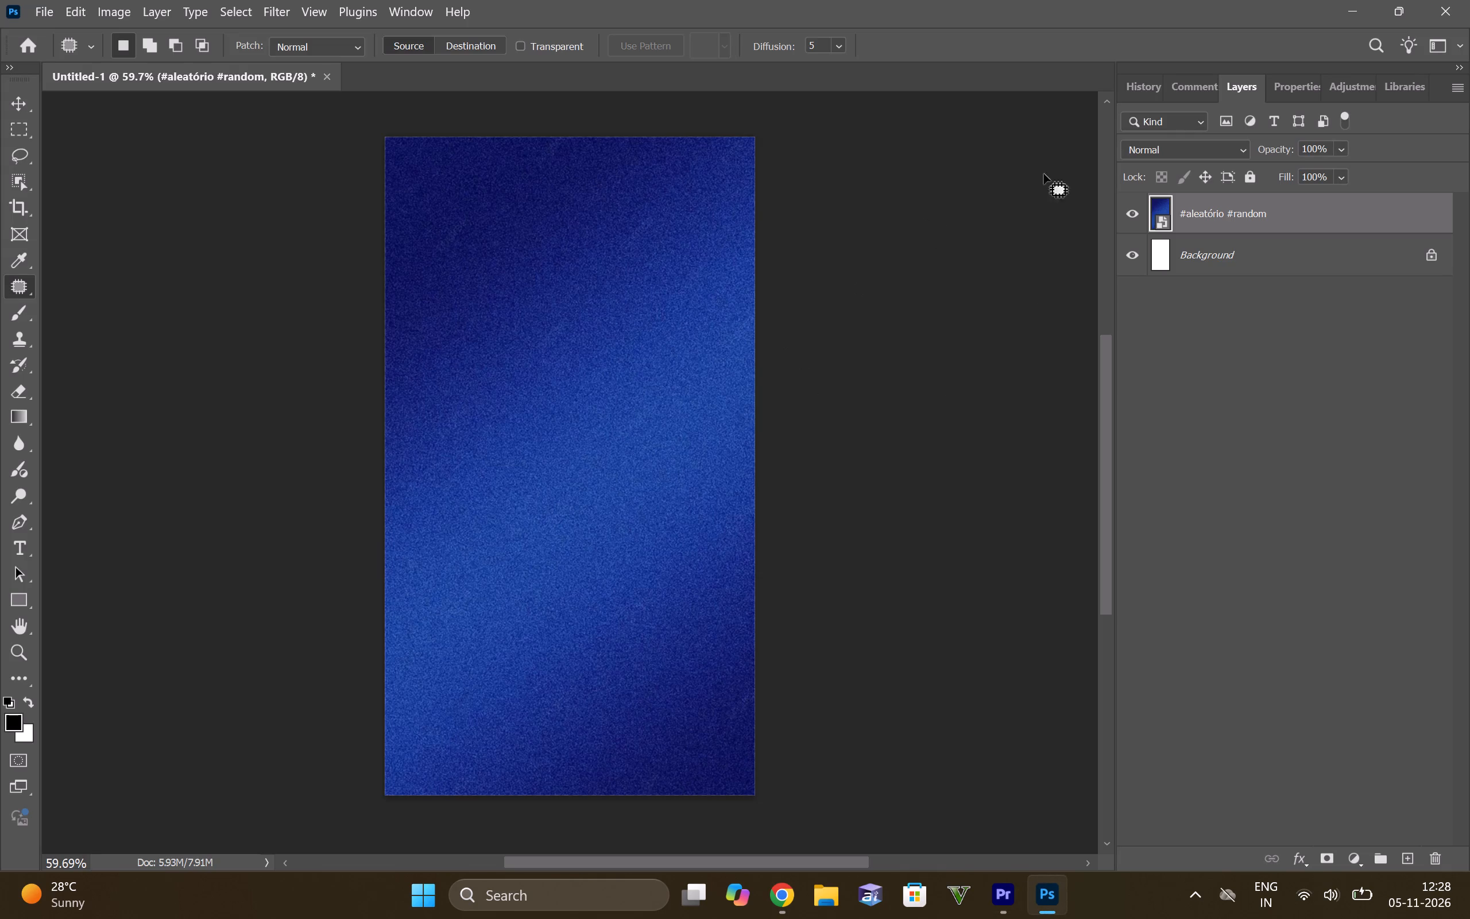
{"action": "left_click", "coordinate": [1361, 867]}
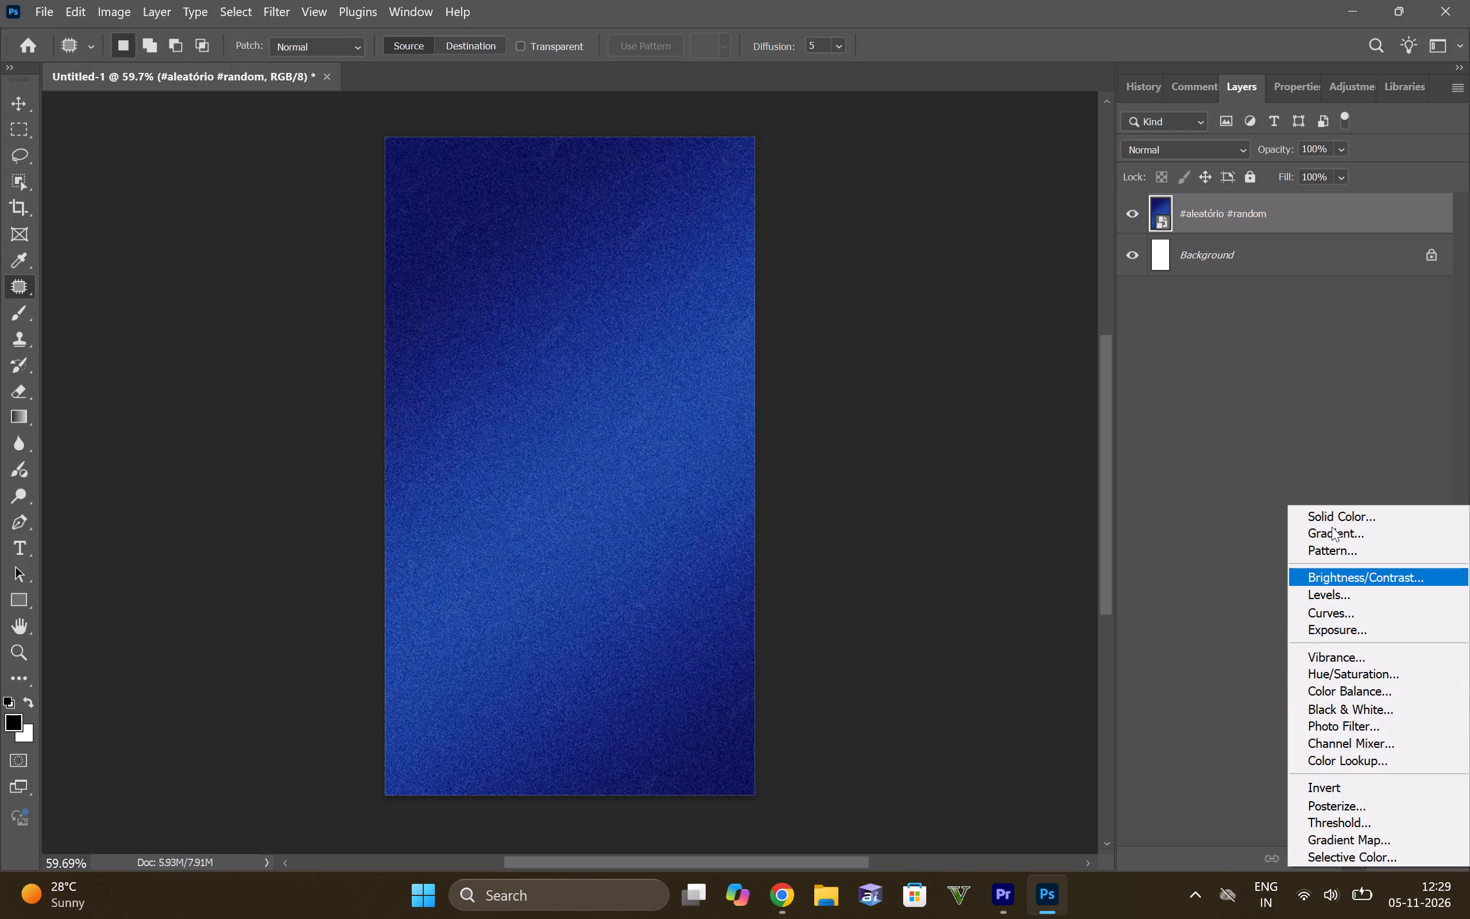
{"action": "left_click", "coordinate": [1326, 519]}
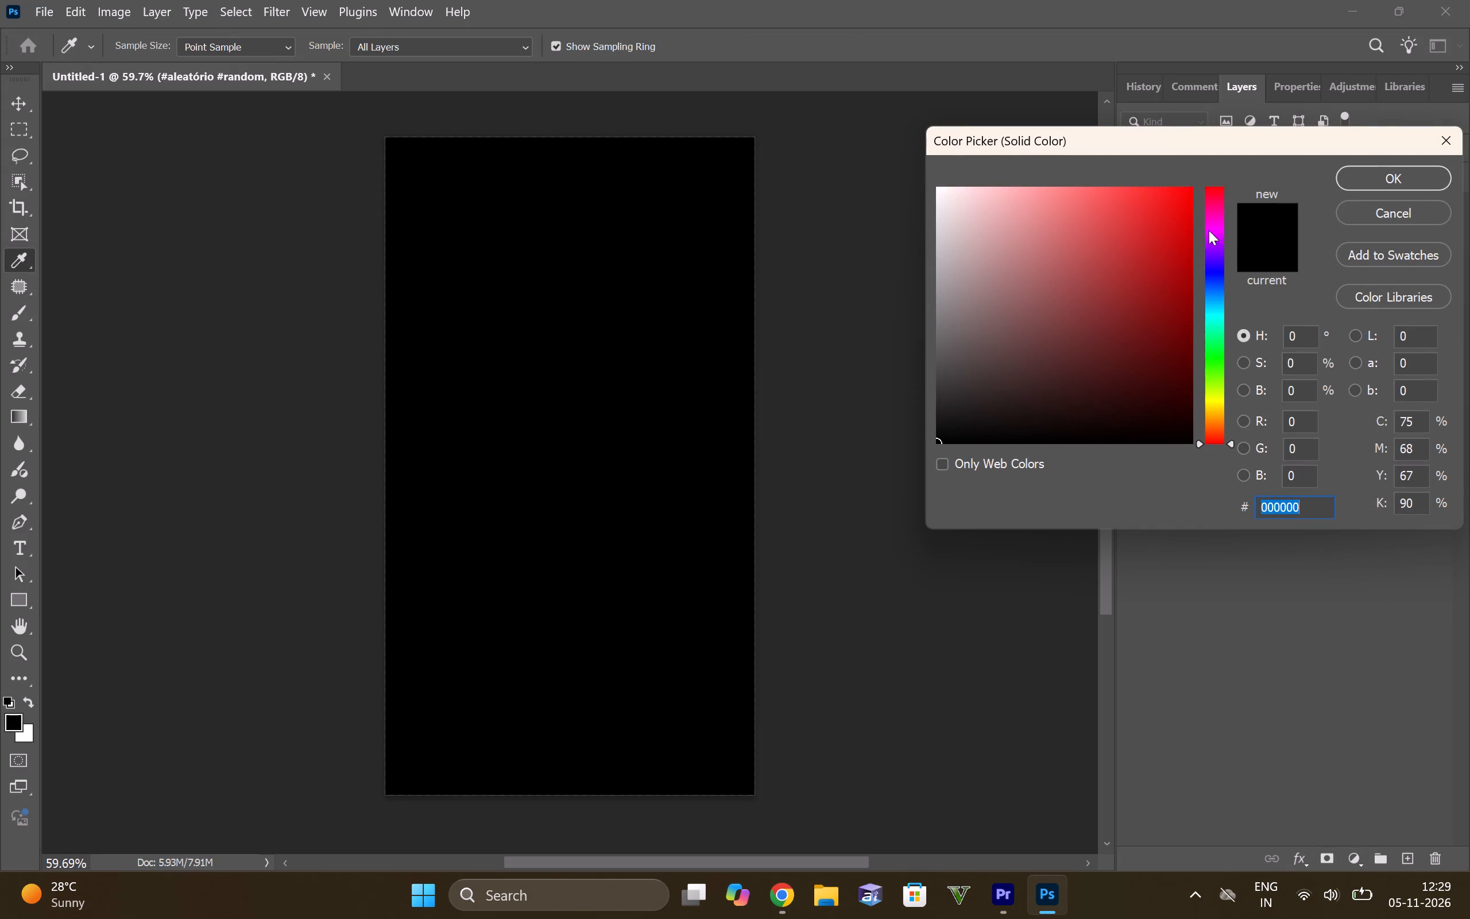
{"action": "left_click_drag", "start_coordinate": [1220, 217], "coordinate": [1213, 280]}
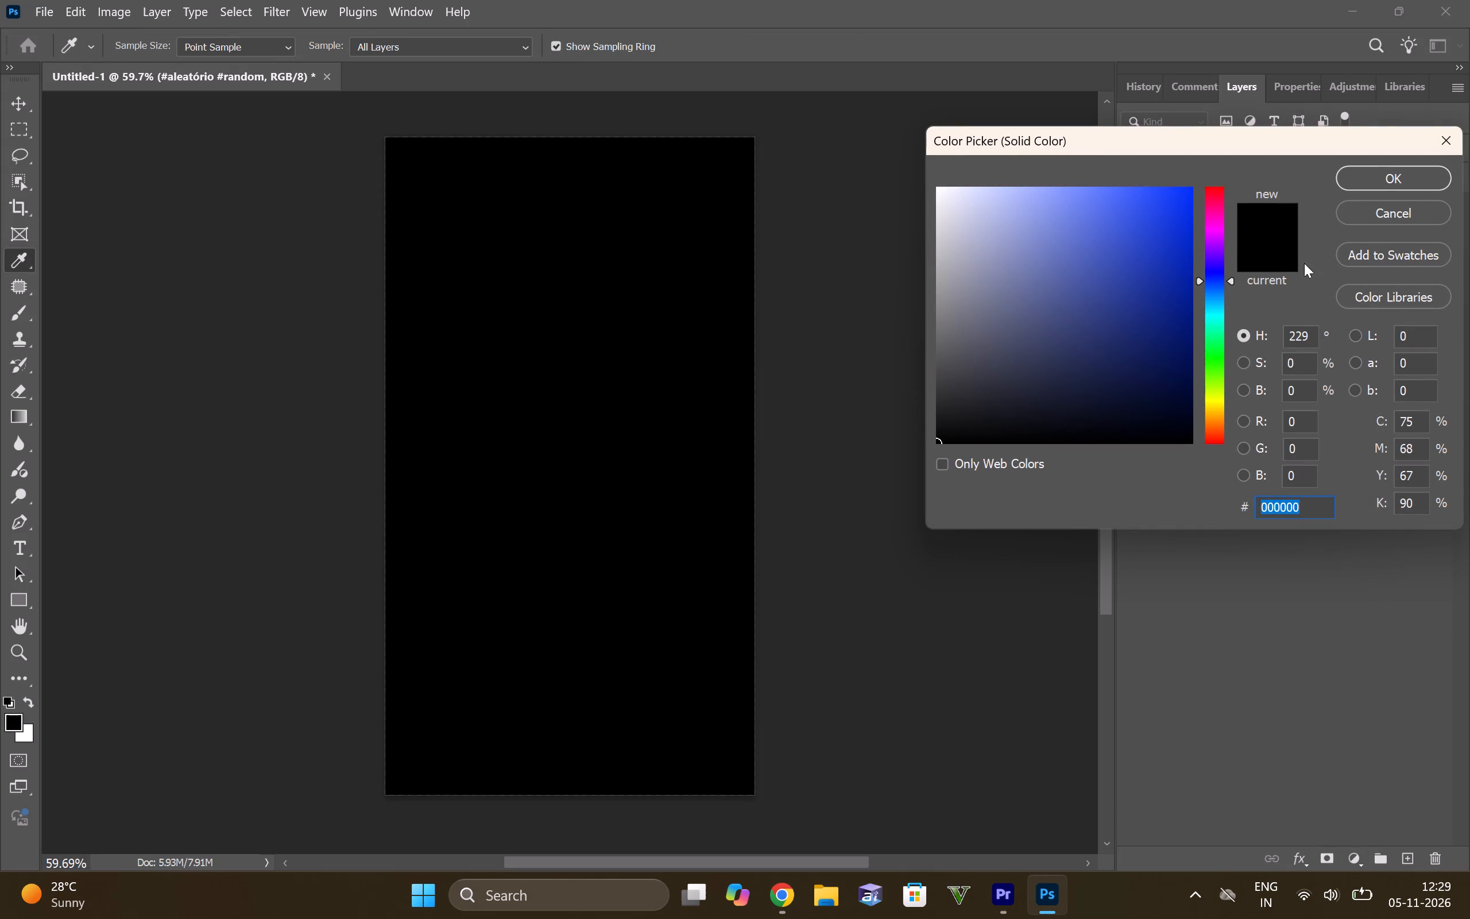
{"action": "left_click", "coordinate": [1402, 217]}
Add a Gradient Fill layer above the #aleatório #random layer and set its starting colour stop to dark blue 0d1a7d.
{"action": "left_click", "coordinate": [1353, 856]}
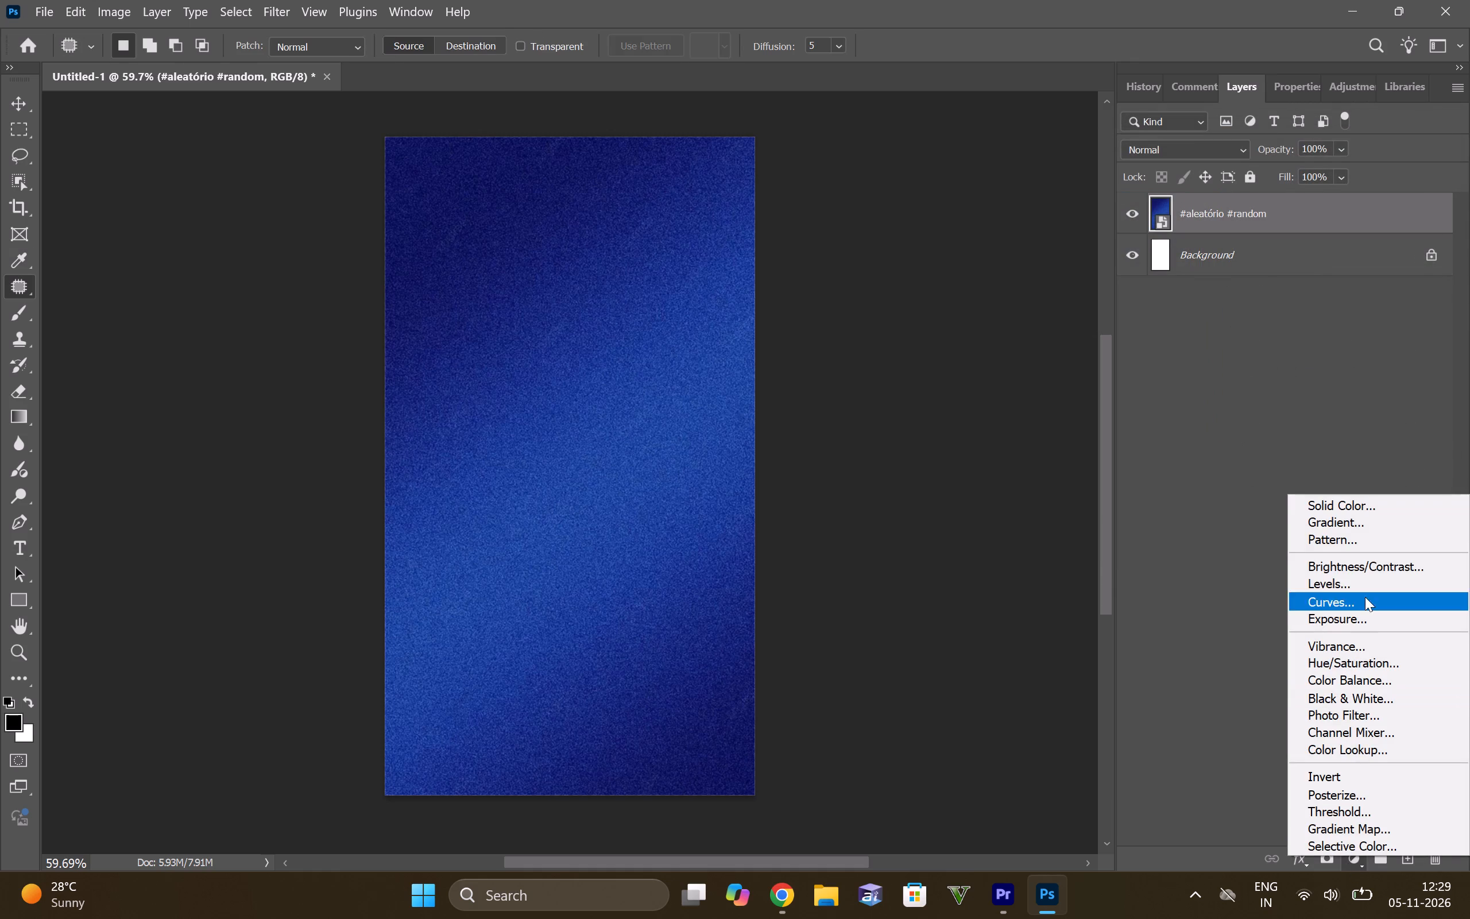
{"action": "left_click", "coordinate": [1356, 518]}
{"action": "left_click", "coordinate": [637, 207]}
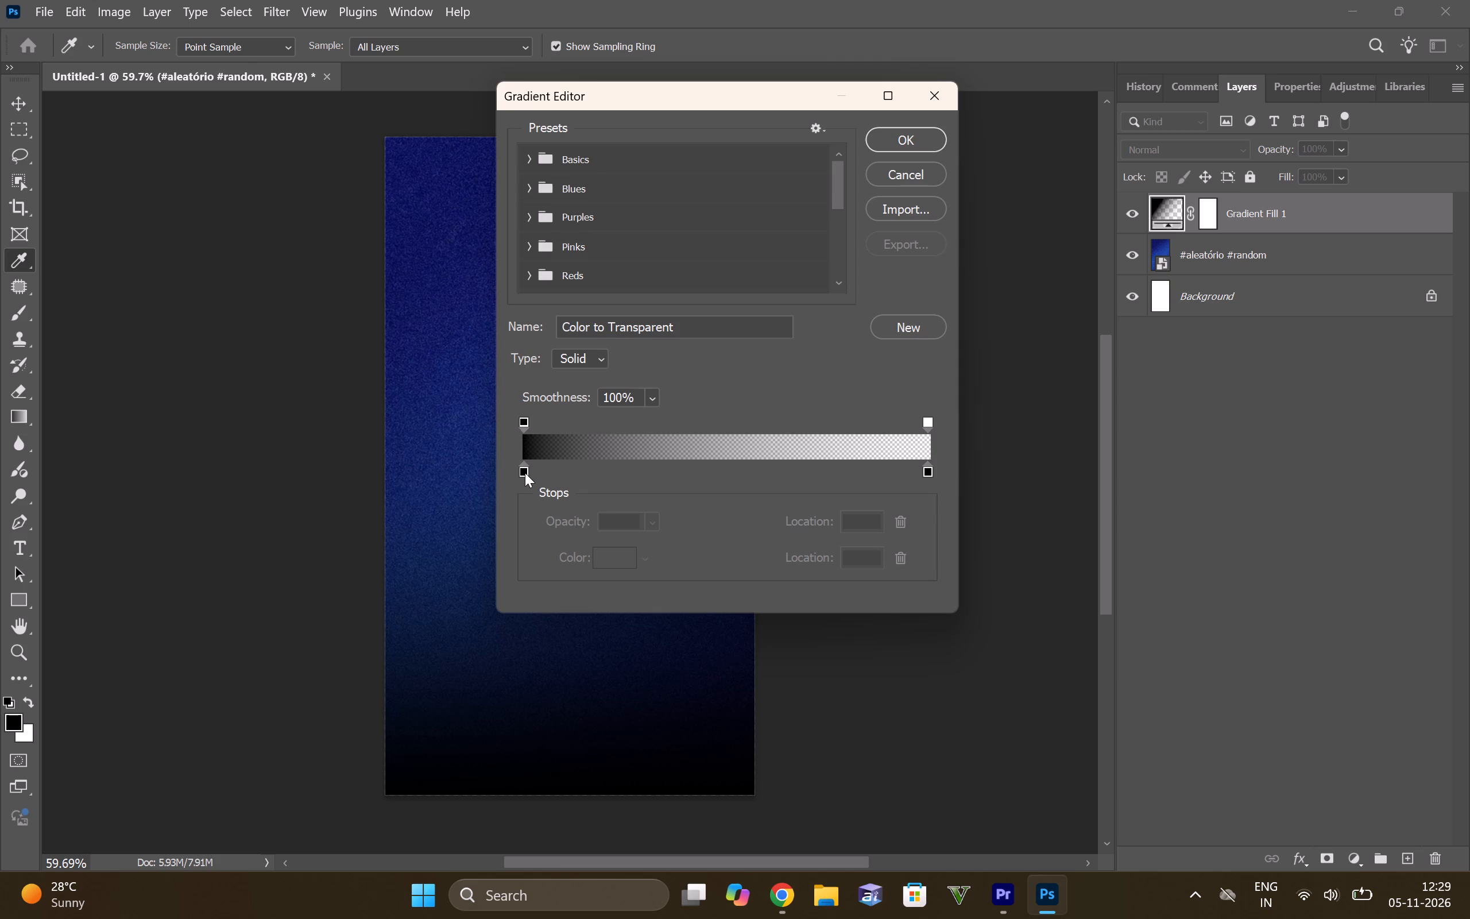
{"action": "triple_click", "coordinate": [525, 473]}
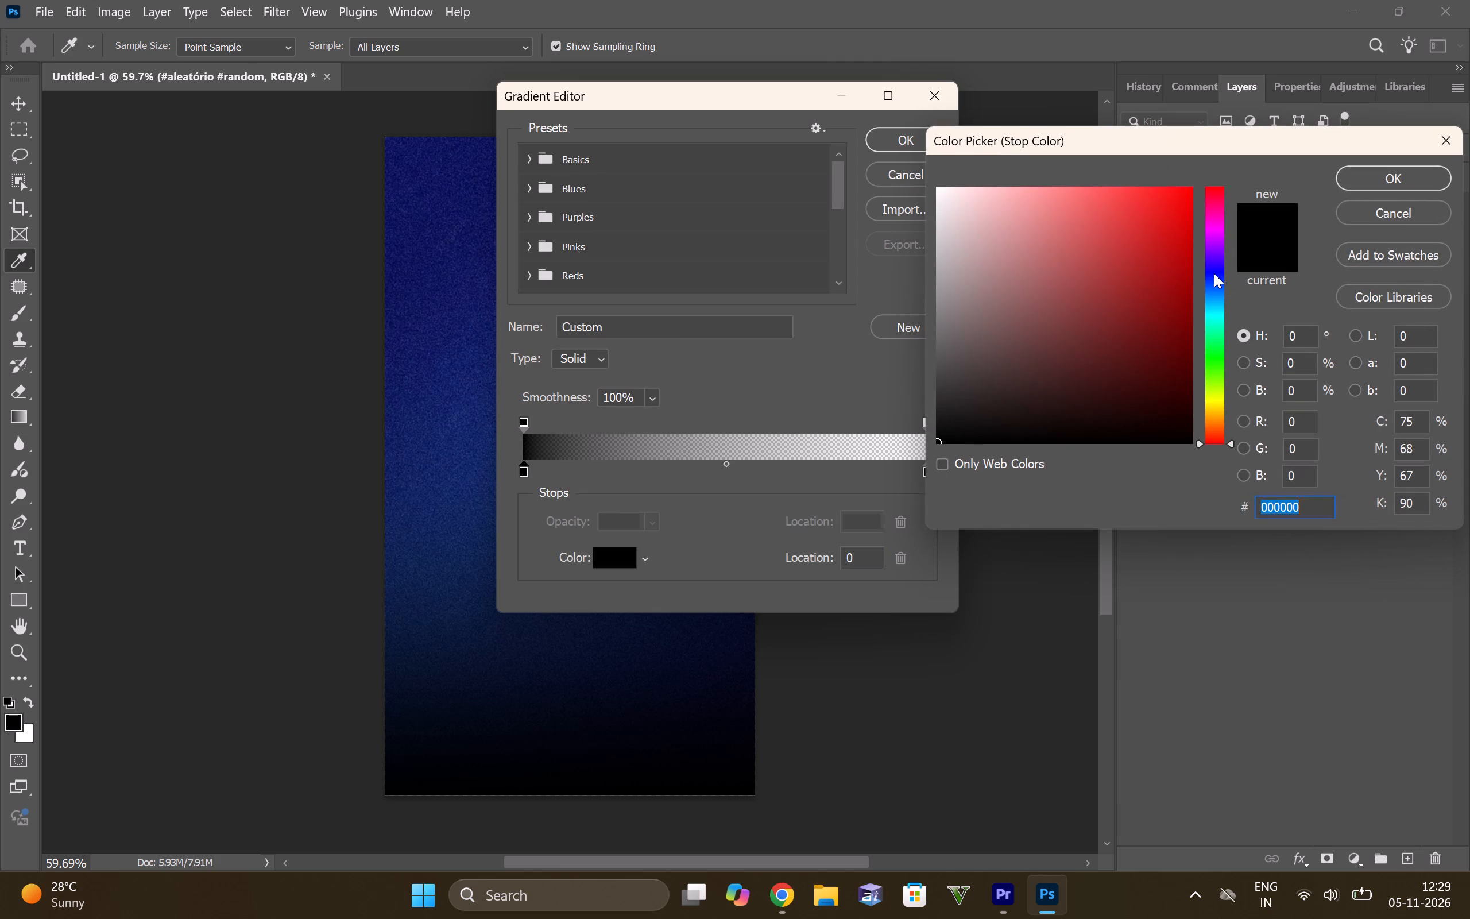
{"action": "left_click", "coordinate": [1214, 273]}
{"action": "left_click_drag", "start_coordinate": [1169, 257], "coordinate": [1194, 159]}
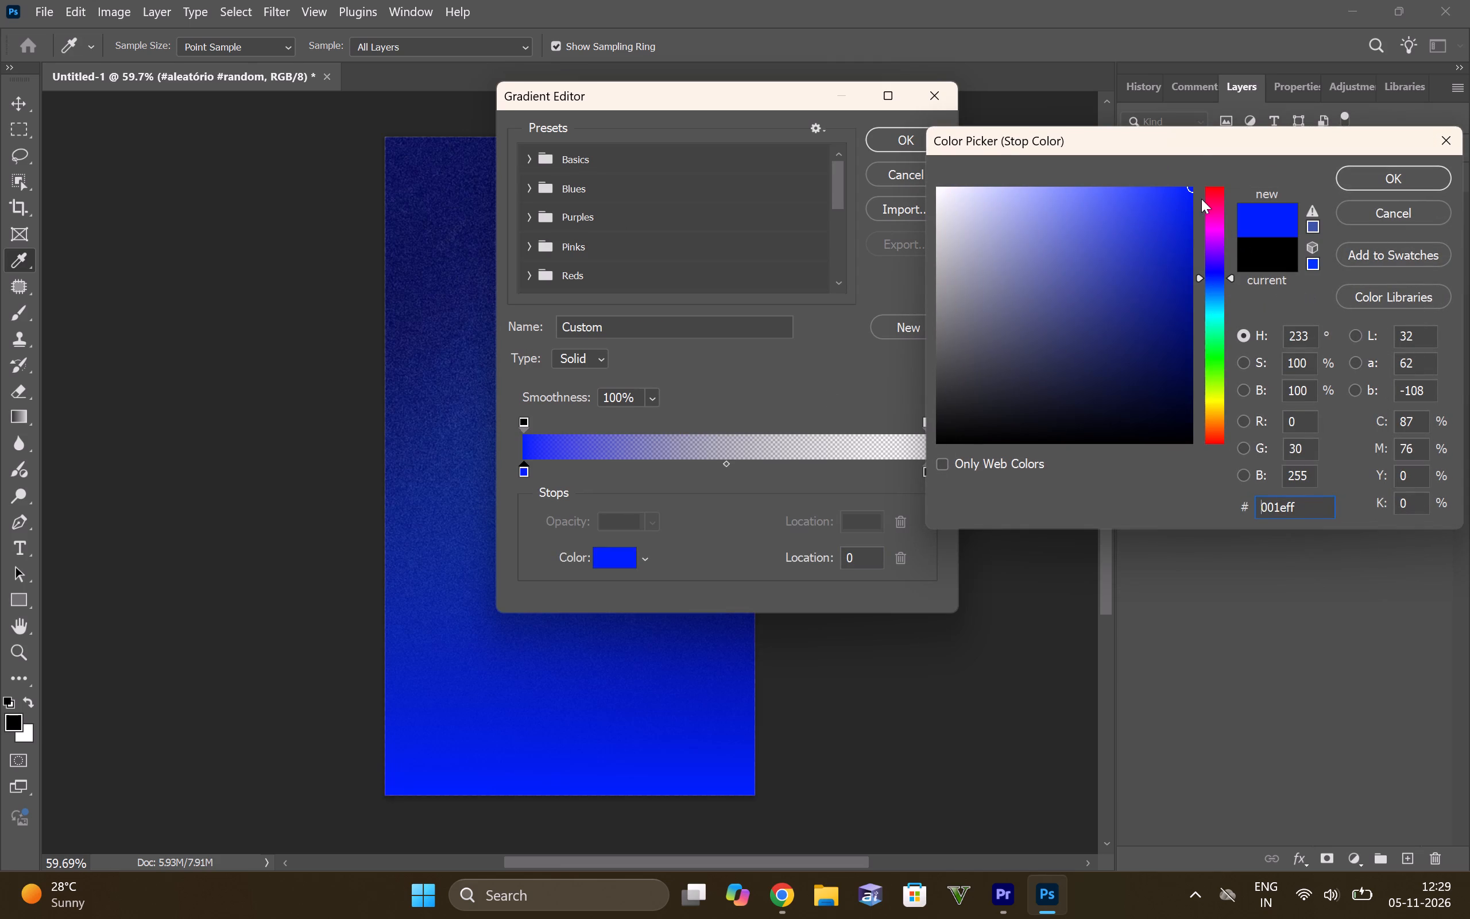
{"action": "left_click_drag", "start_coordinate": [1187, 191], "coordinate": [1156, 298]}
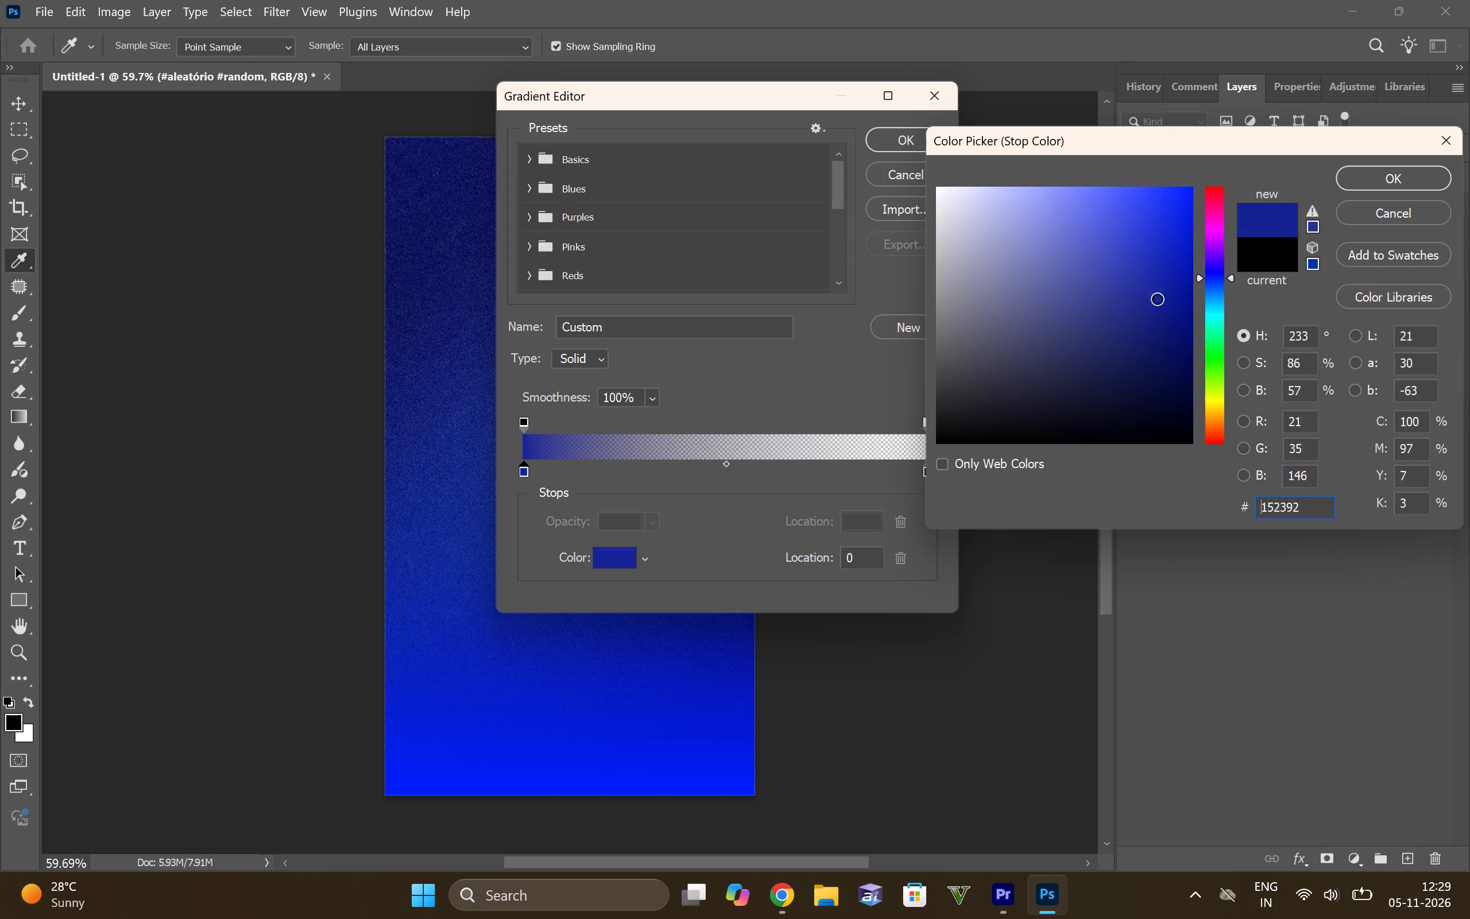
{"action": "left_click_drag", "start_coordinate": [1156, 298], "coordinate": [1156, 315]}
{"action": "left_click_drag", "start_coordinate": [1159, 315], "coordinate": [1181, 323]}
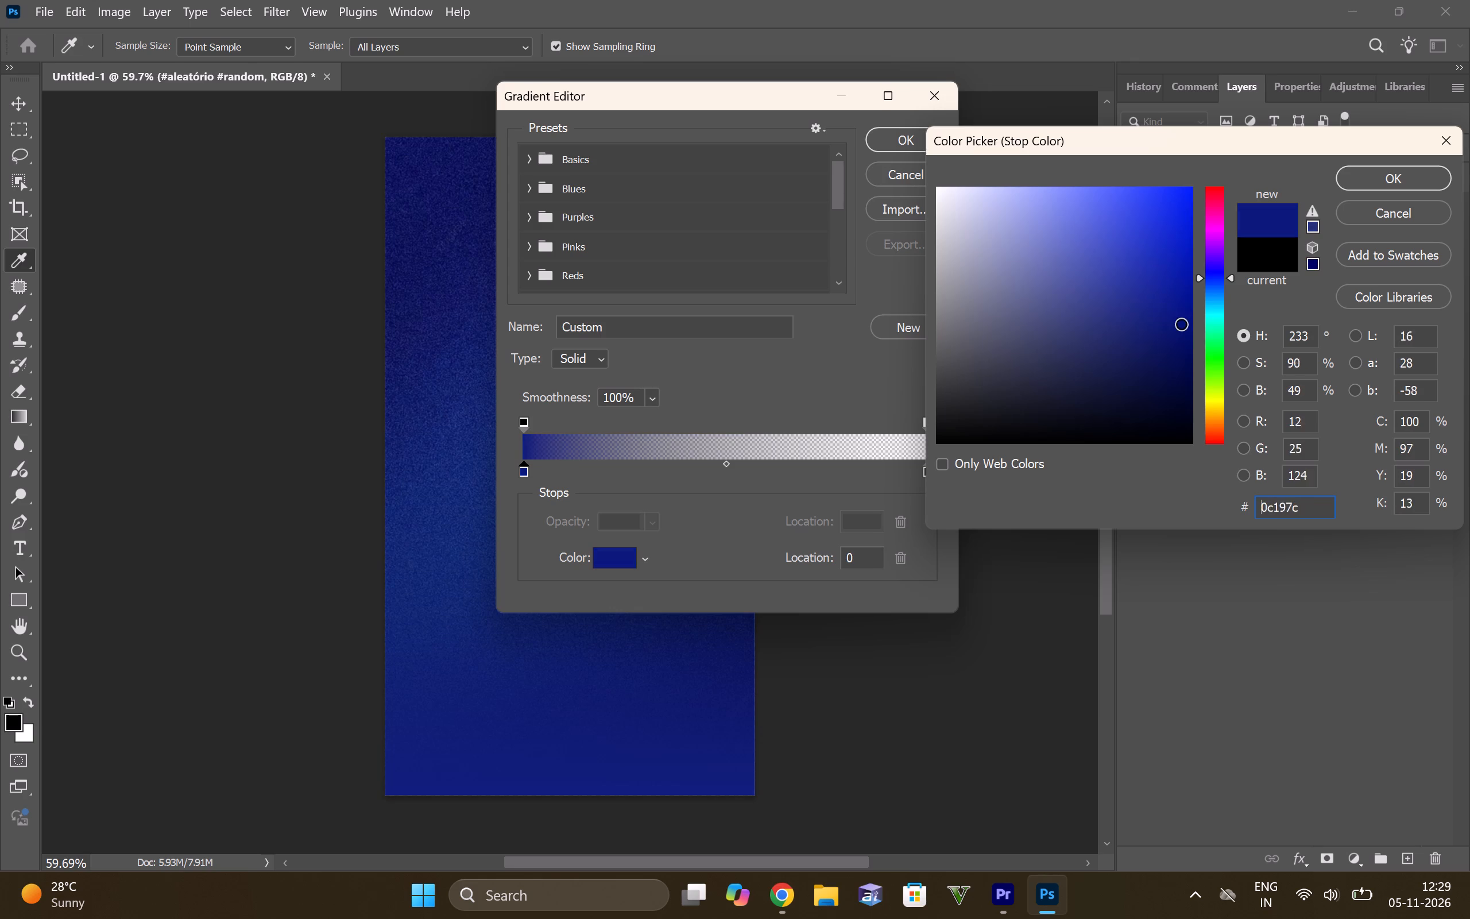
{"action": "left_click_drag", "start_coordinate": [1181, 323], "coordinate": [1166, 316]}
{"action": "left_click", "coordinate": [1386, 181]}
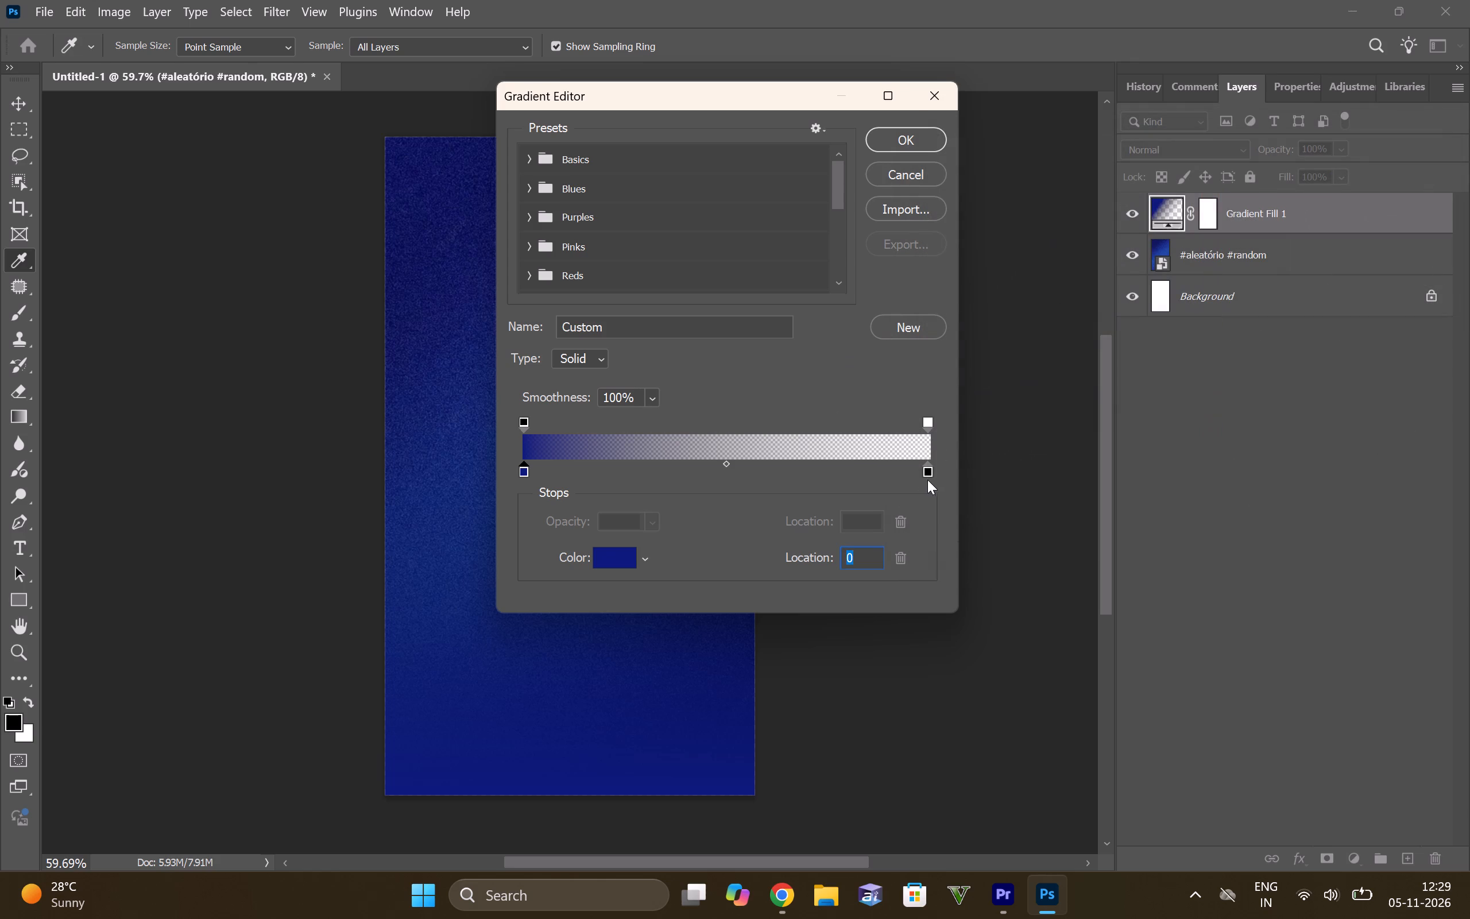
Set the end colour stop of the gradient to white ffffff and apply the linear gradient fill.
{"action": "double_click", "coordinate": [934, 472]}
{"action": "left_click_drag", "start_coordinate": [1002, 330], "coordinate": [926, 132]}
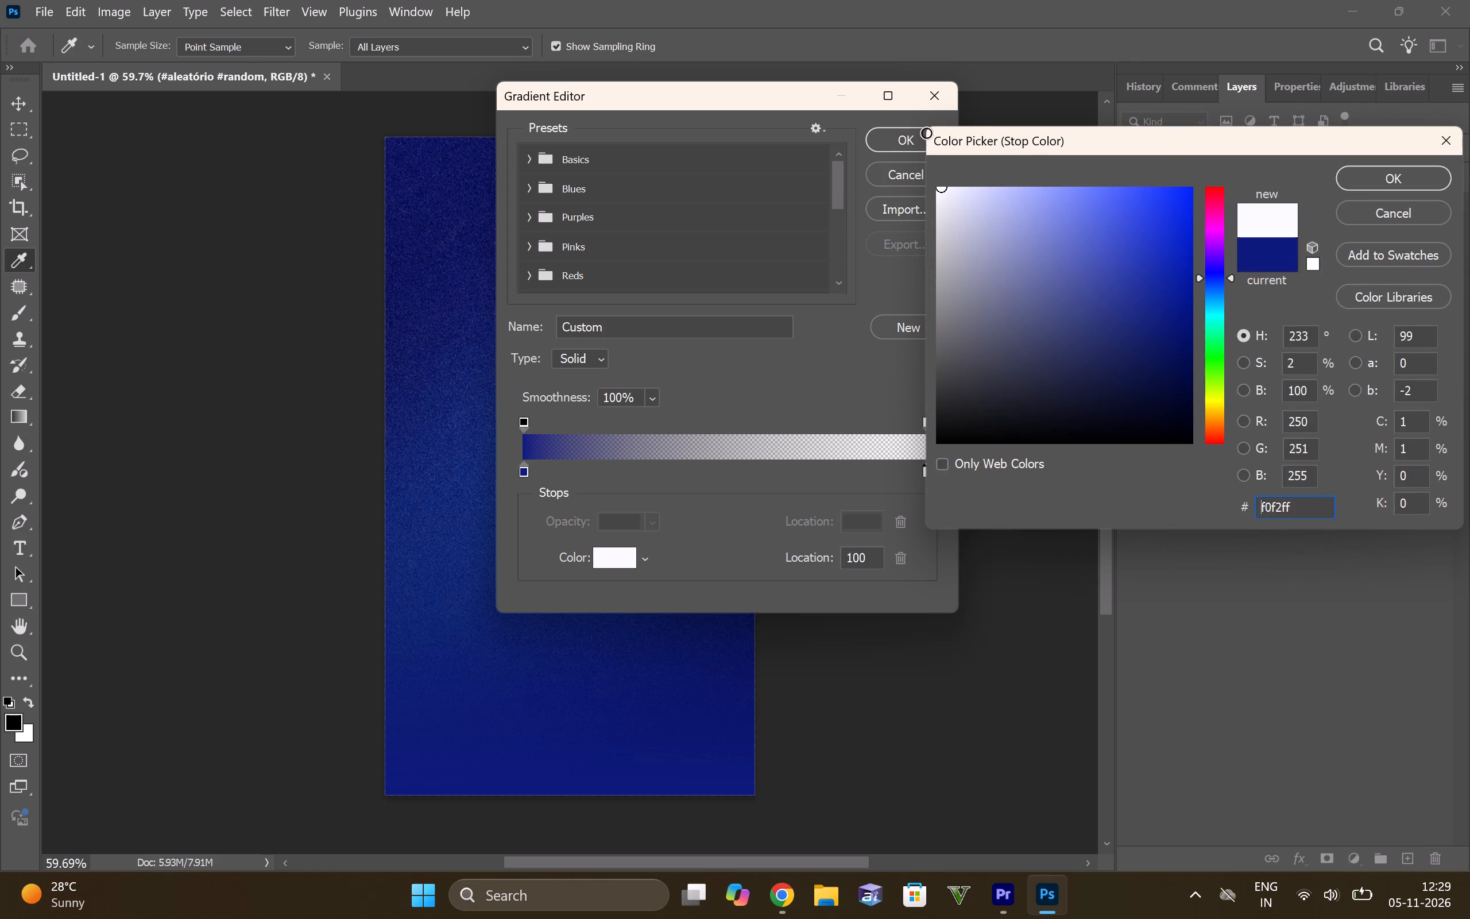
{"action": "left_click_drag", "start_coordinate": [926, 132], "coordinate": [917, 123]}
{"action": "left_click", "coordinate": [1397, 179]}
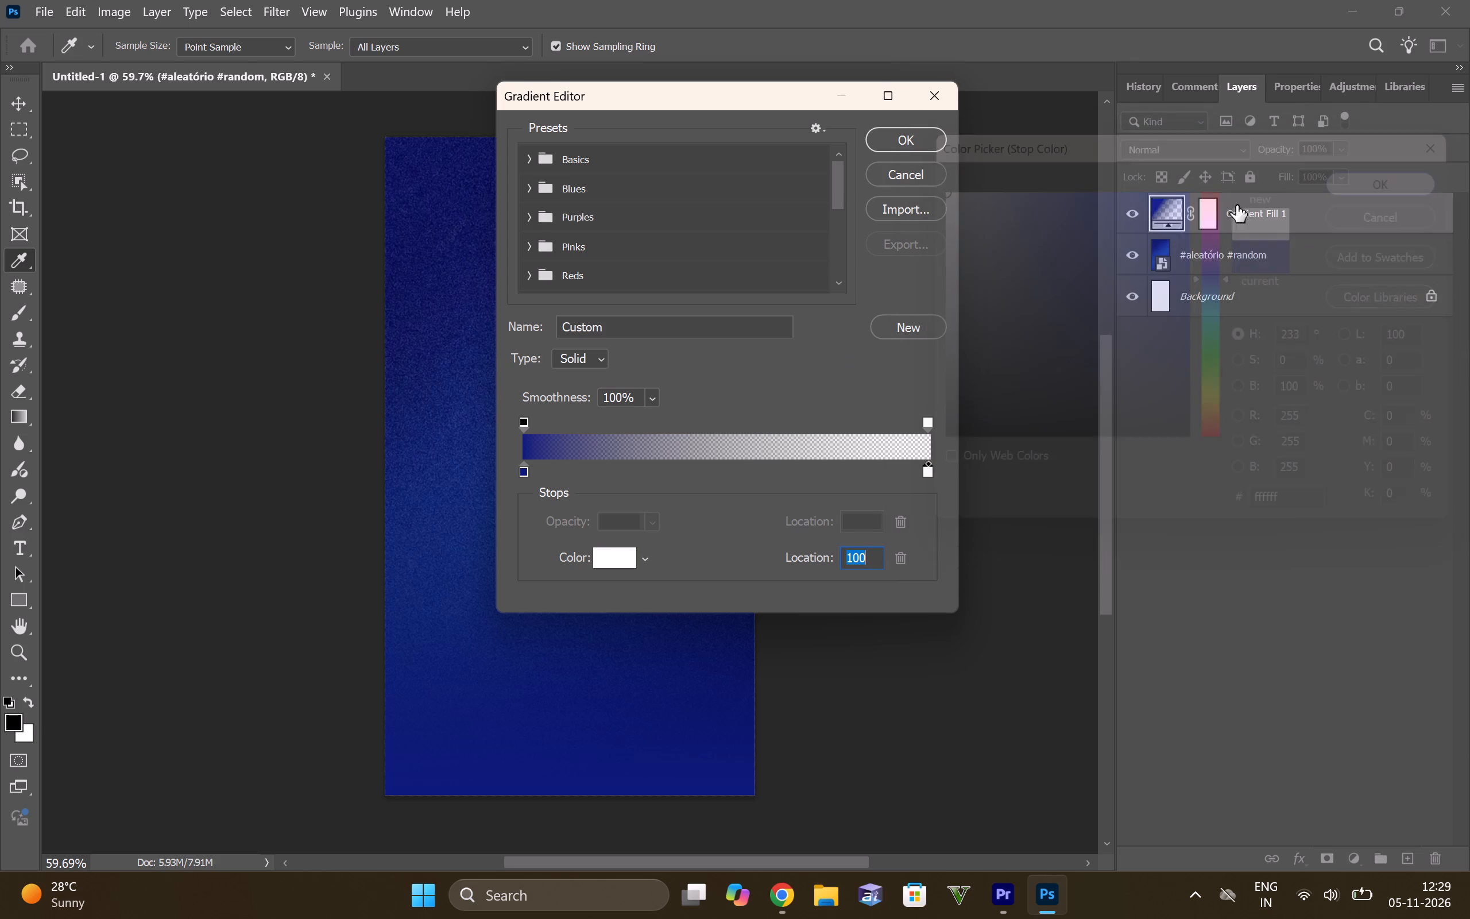
{"action": "left_click", "coordinate": [917, 140]}
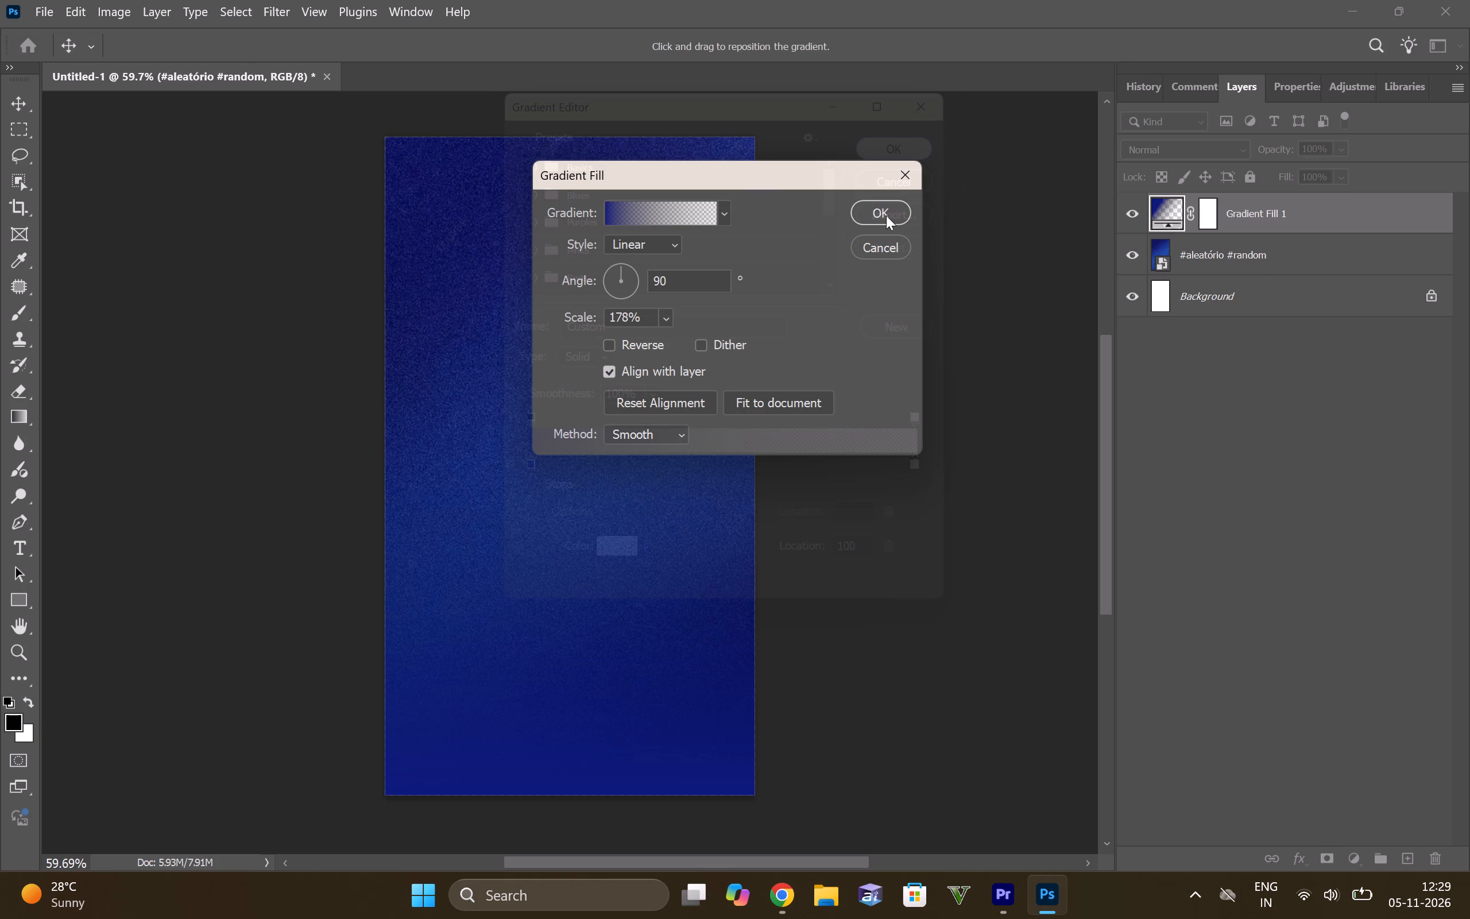
{"action": "left_click", "coordinate": [886, 215]}
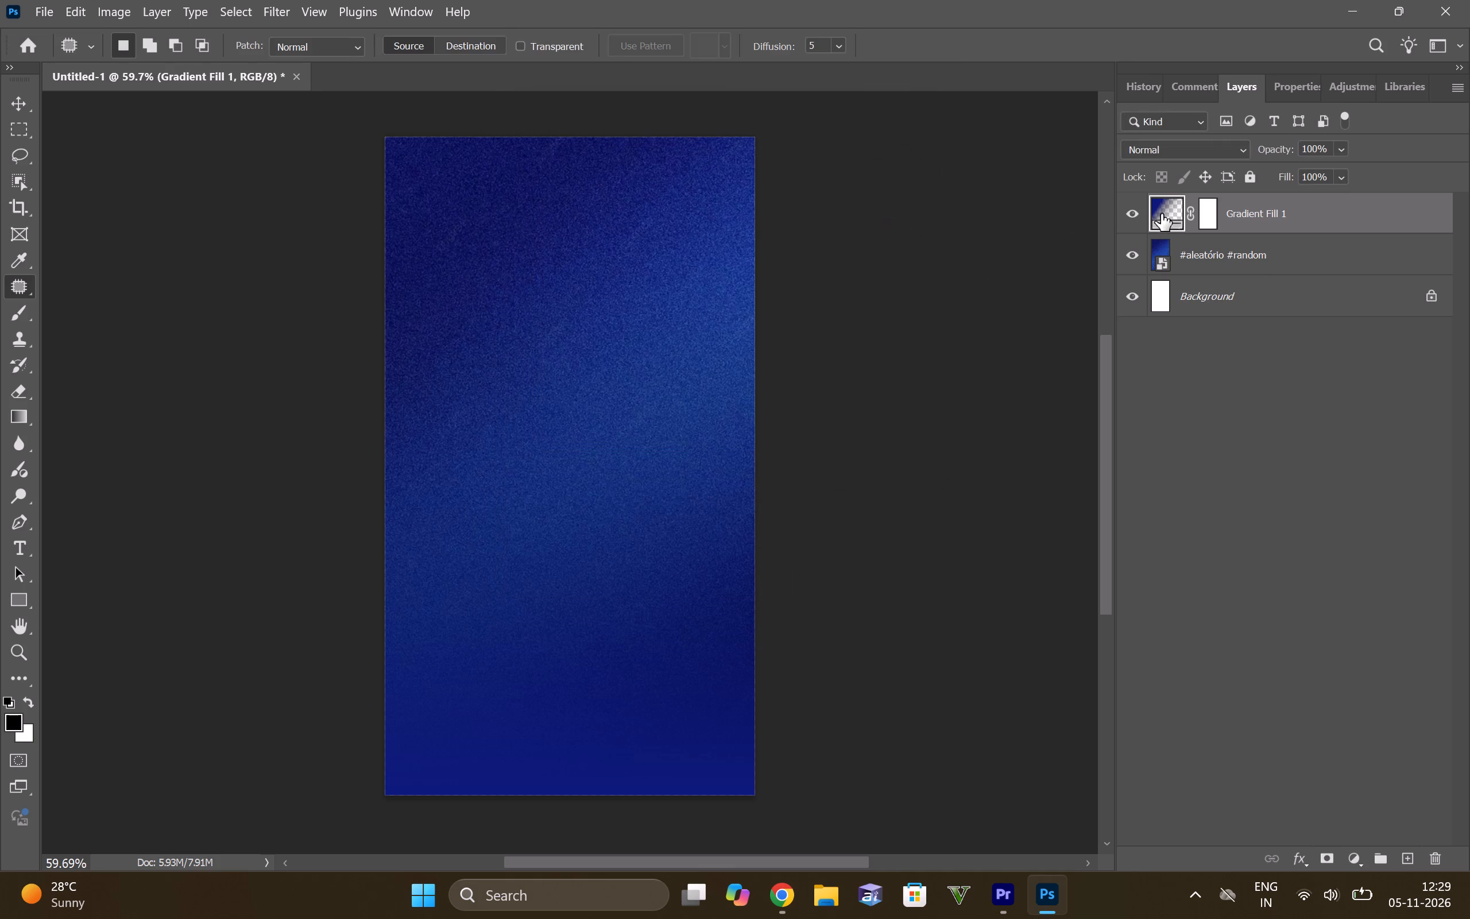
Change the Gradient Fill 1 layer's gradient to the Foreground to Background preset from the Basics group, keeping the Linear style.
{"action": "left_click", "coordinate": [1166, 208]}
{"action": "double_click", "coordinate": [1166, 208]}
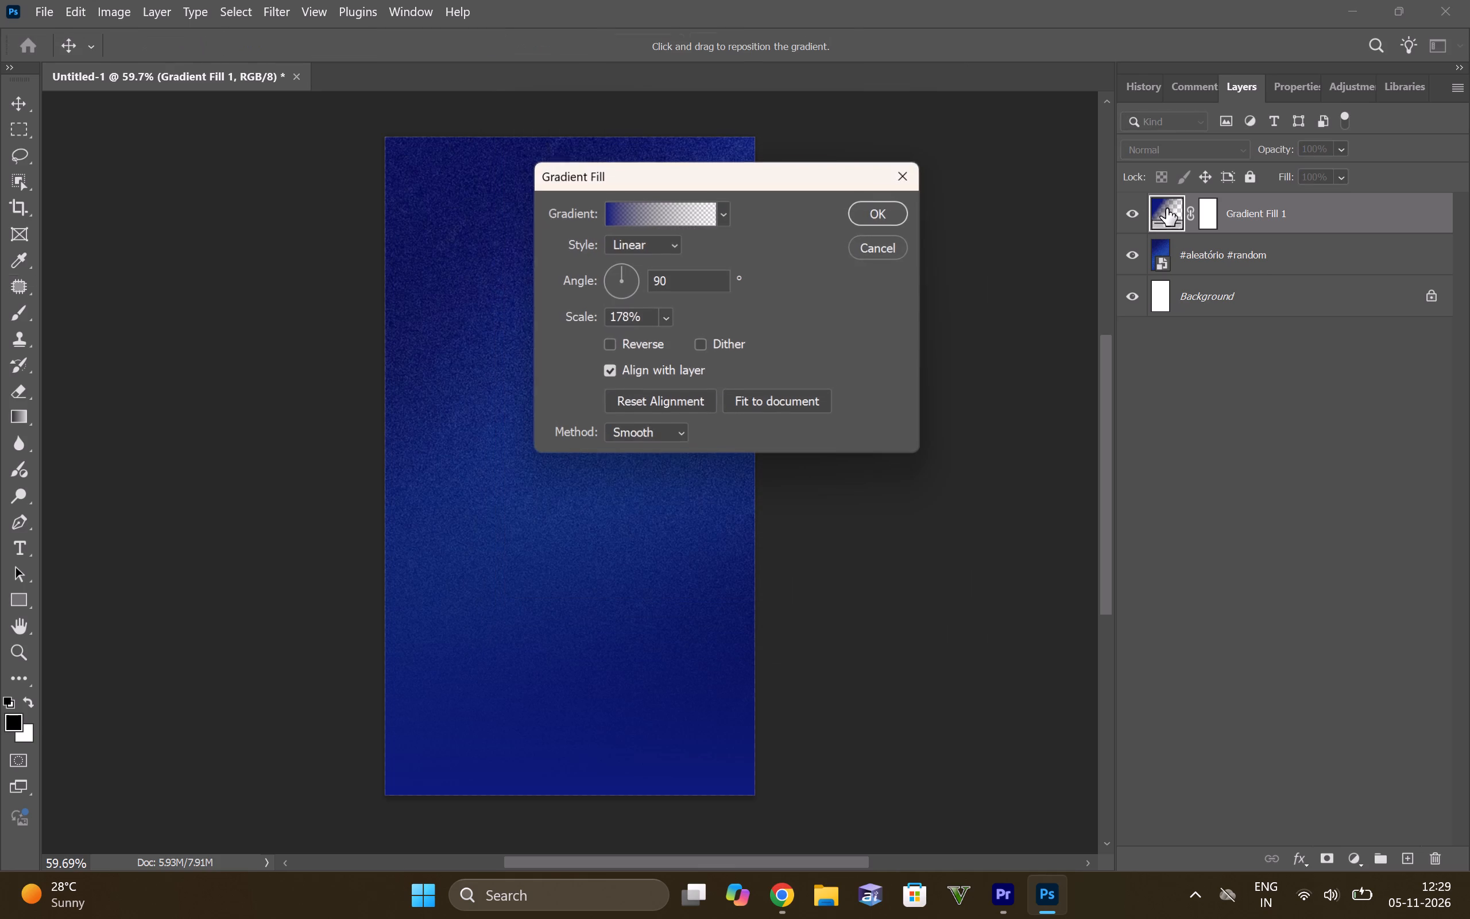
{"action": "left_click", "coordinate": [633, 250]}
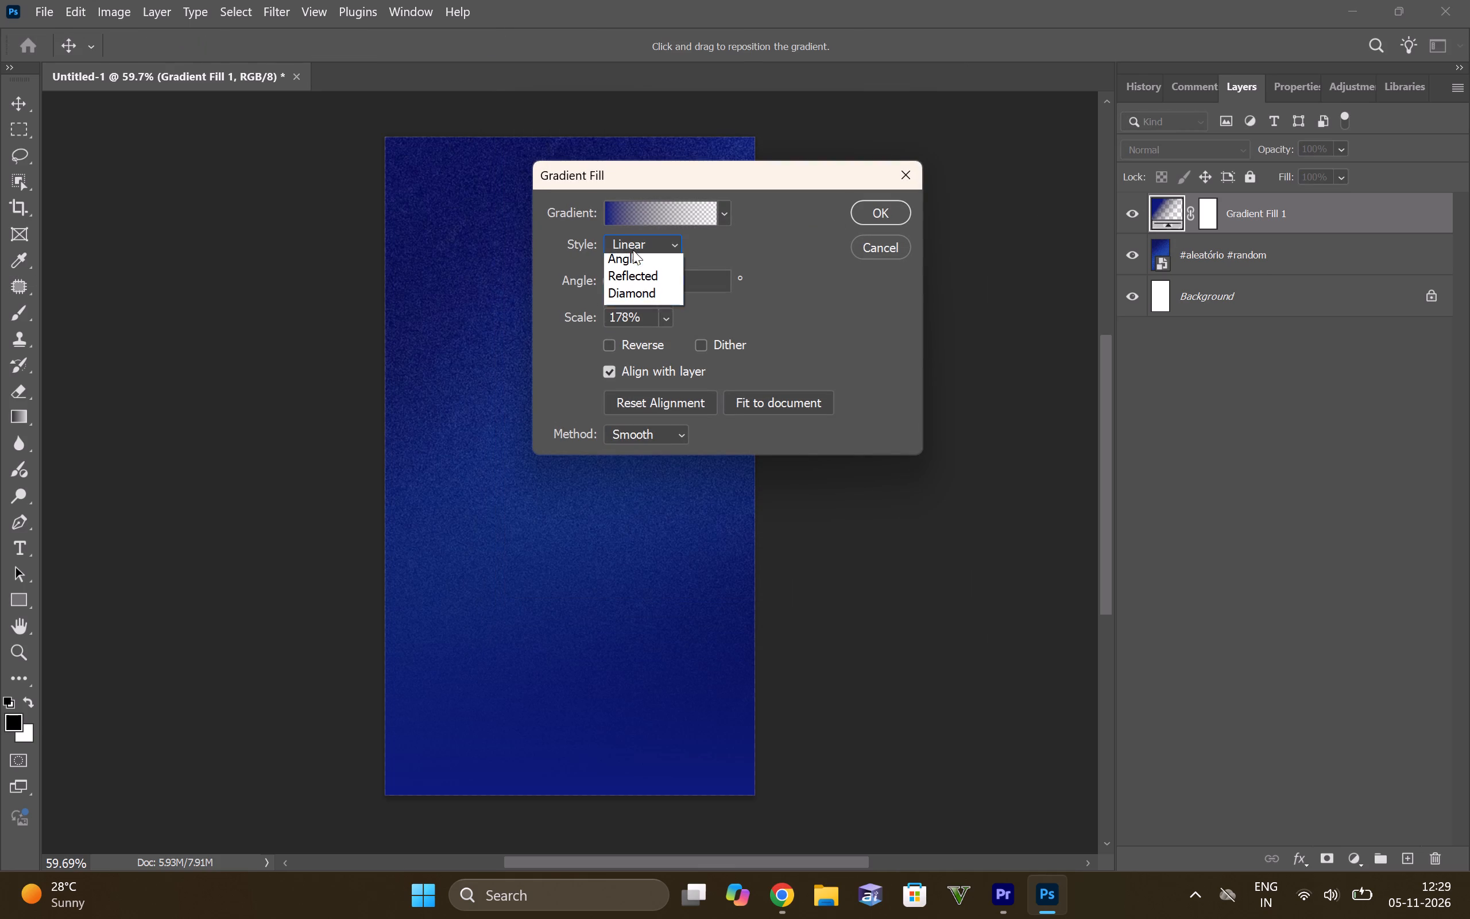
{"action": "left_click", "coordinate": [633, 250]}
{"action": "left_click", "coordinate": [759, 230]}
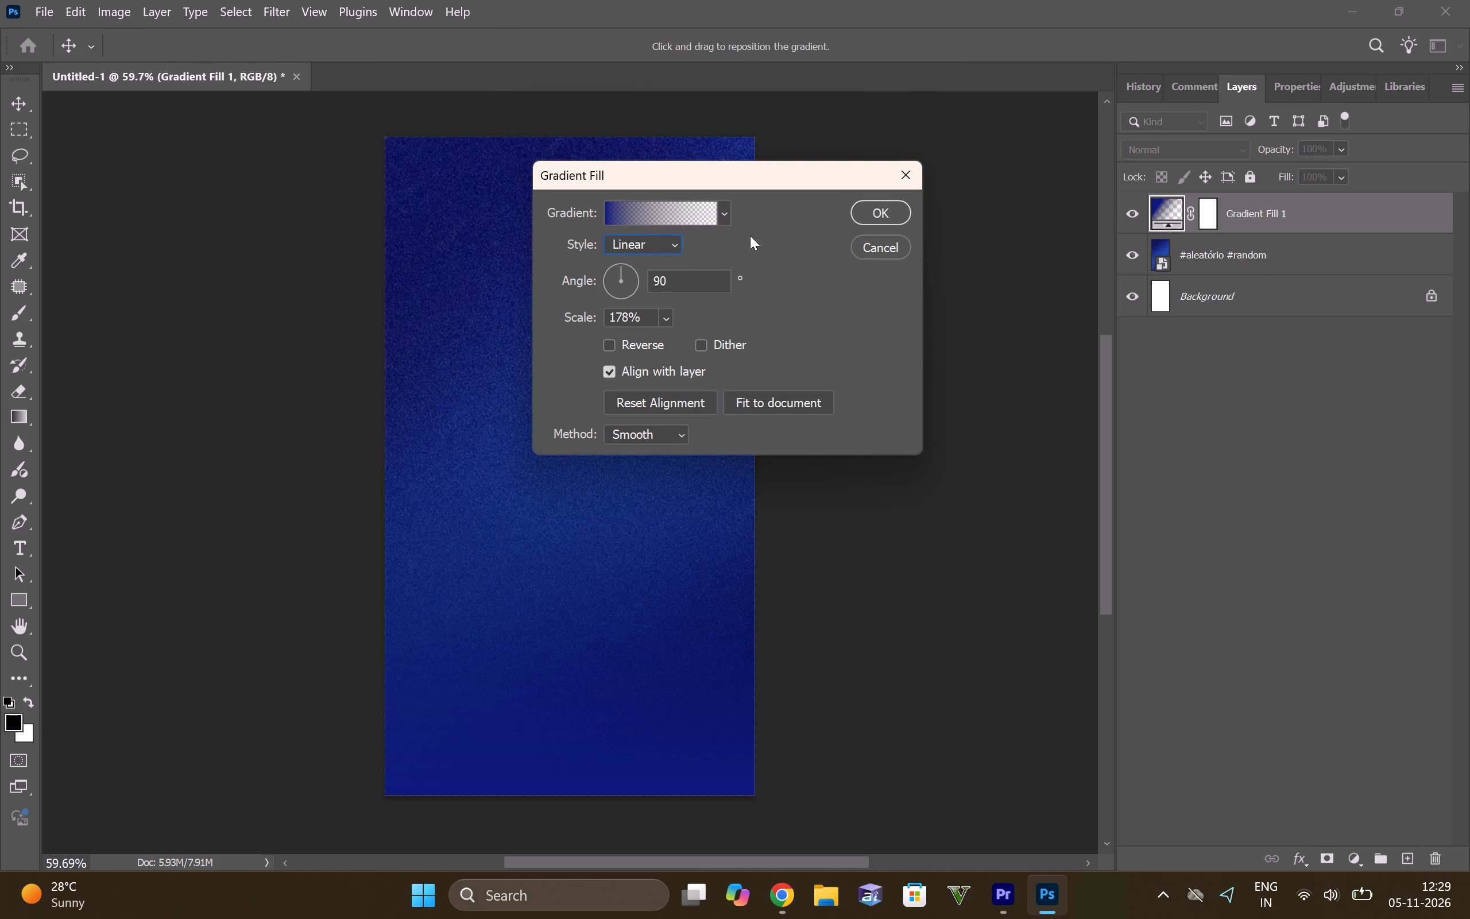
{"action": "left_click", "coordinate": [723, 213]}
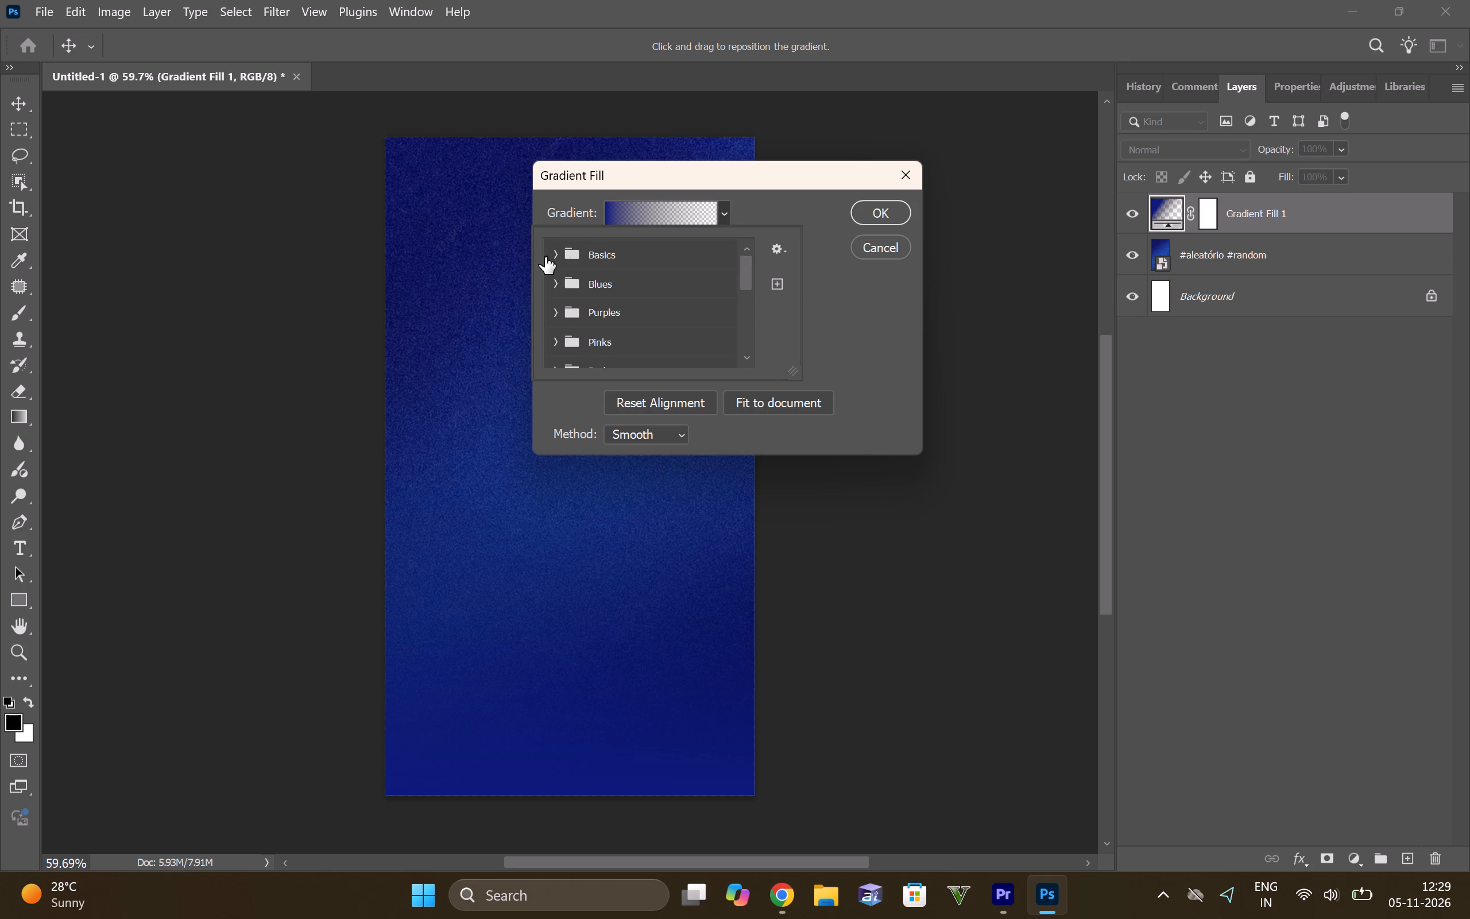
{"action": "left_click", "coordinate": [545, 258]}
{"action": "left_click", "coordinate": [563, 250]}
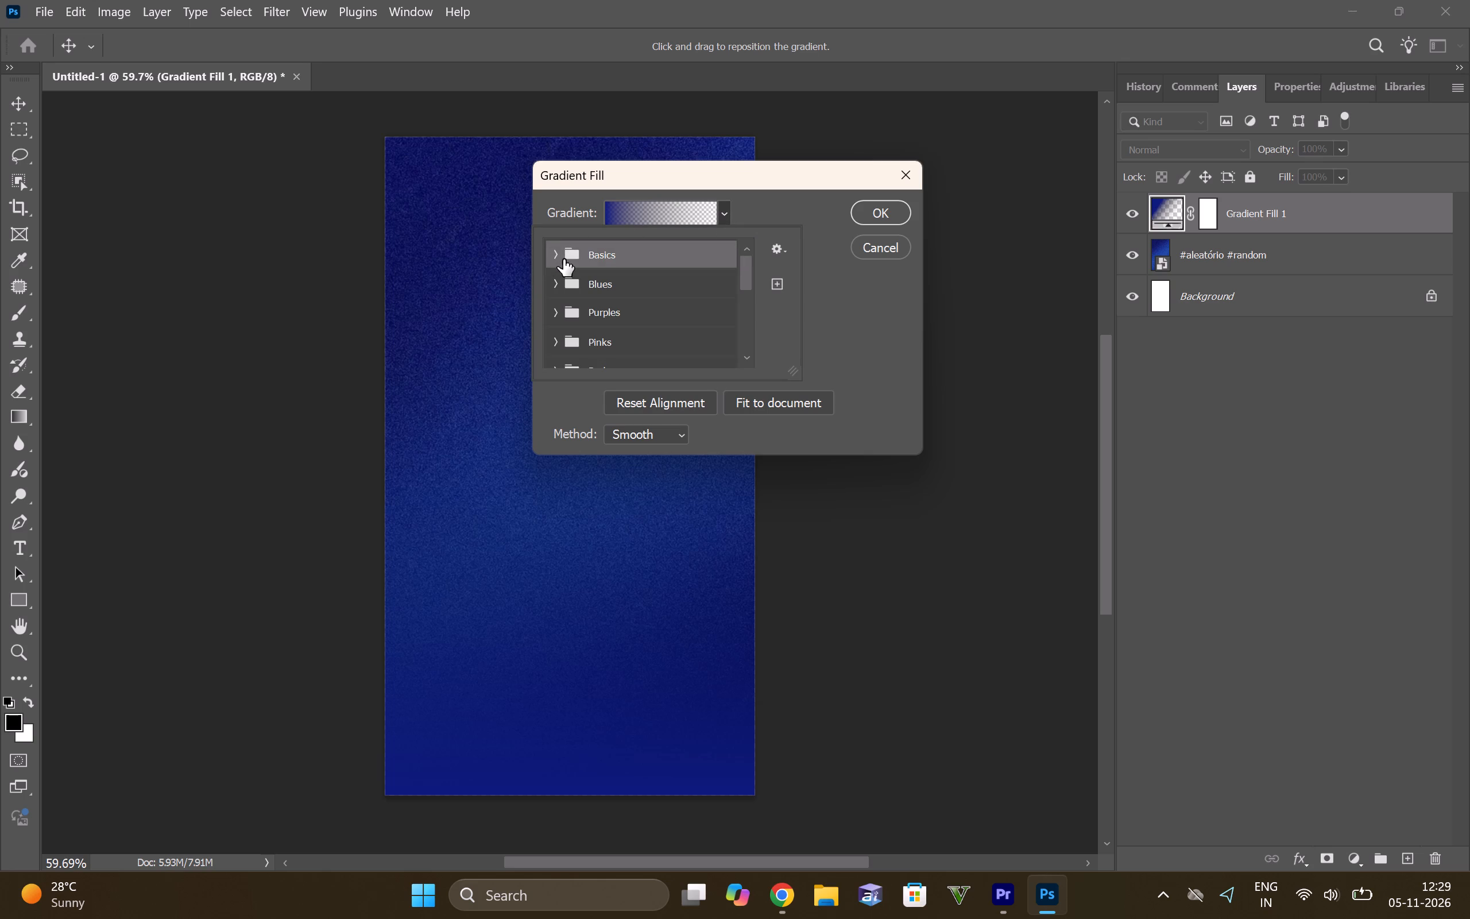
{"action": "left_click", "coordinate": [556, 259]}
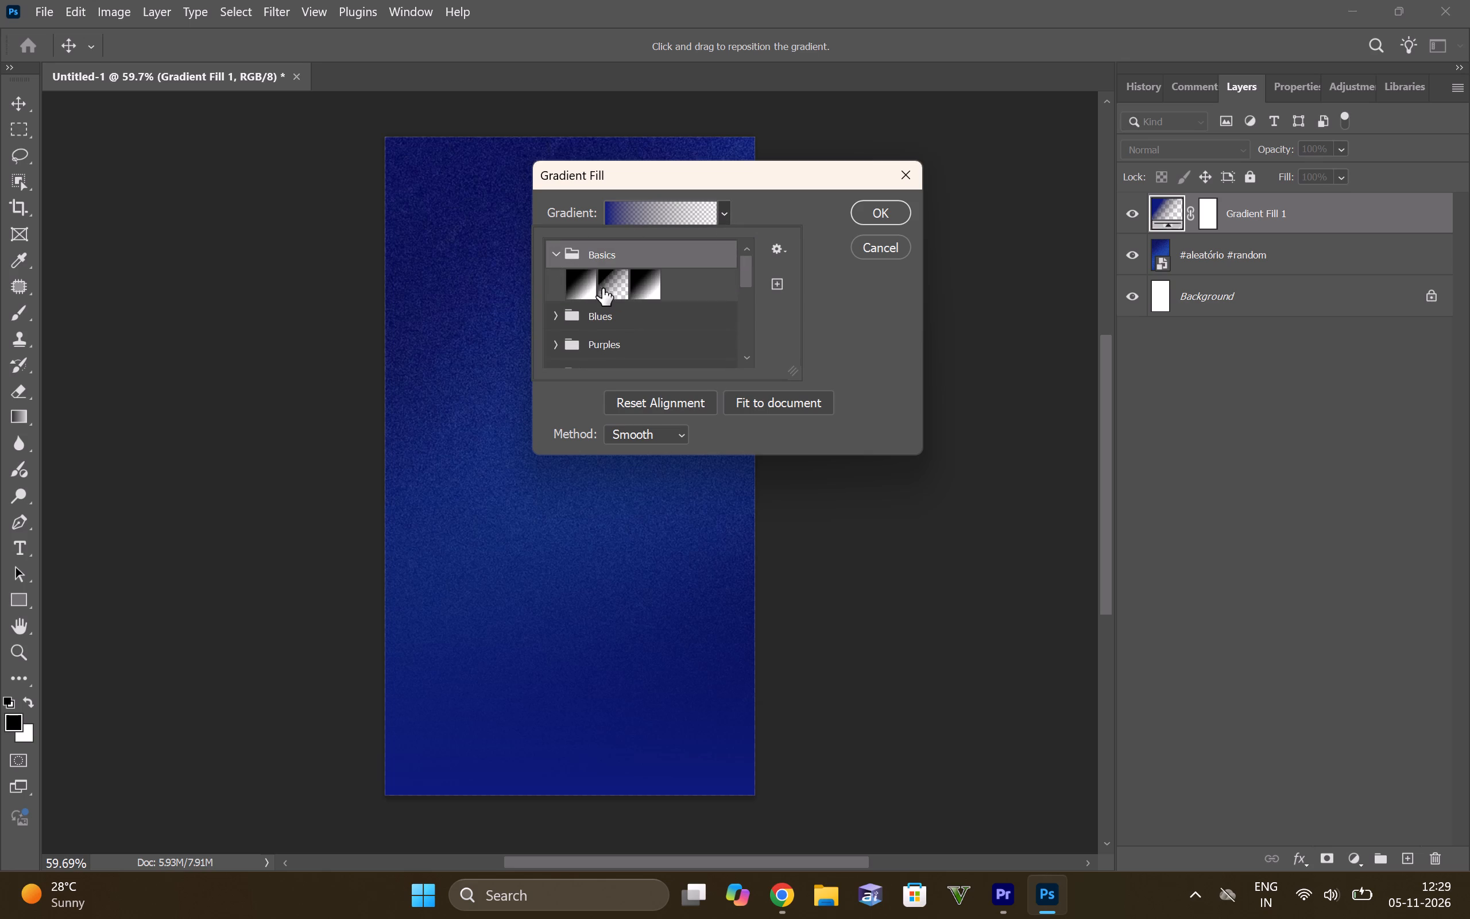
{"action": "left_click", "coordinate": [585, 290]}
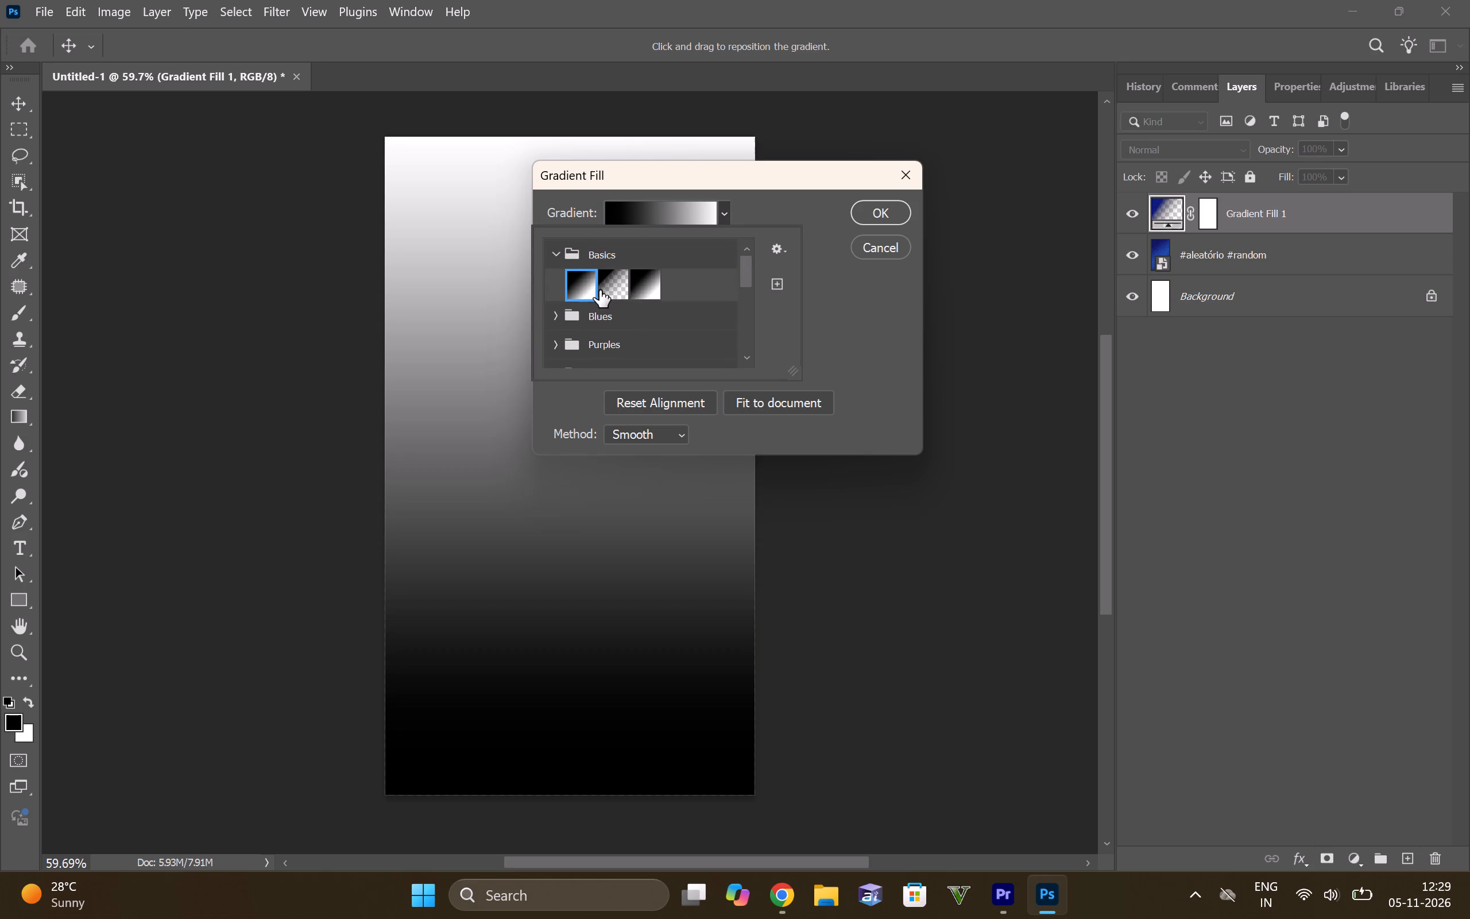
{"action": "left_click", "coordinate": [810, 267]}
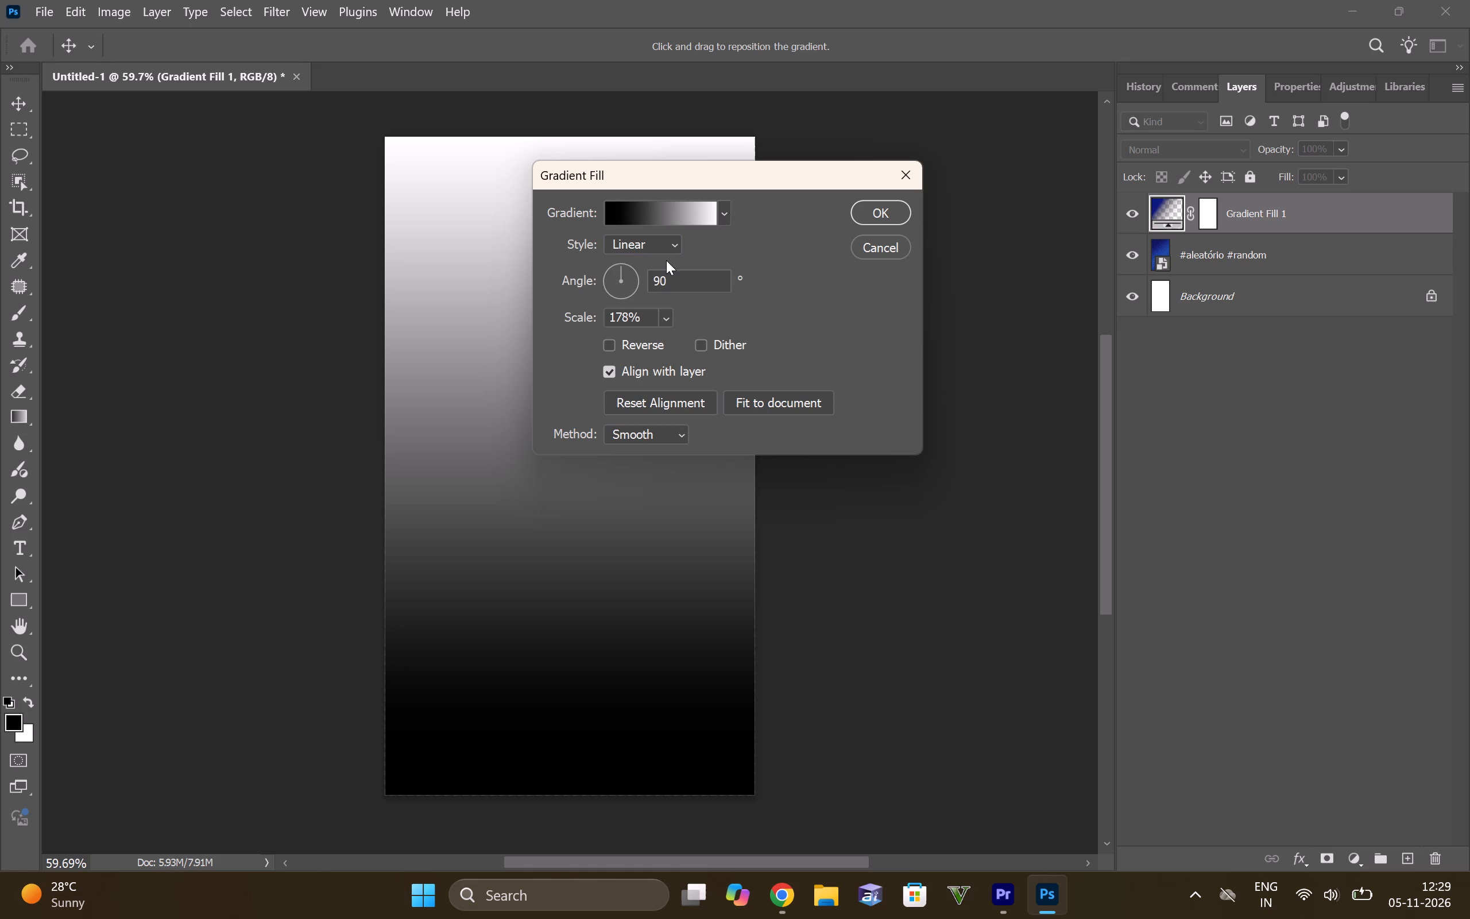
{"action": "left_click", "coordinate": [876, 207]}
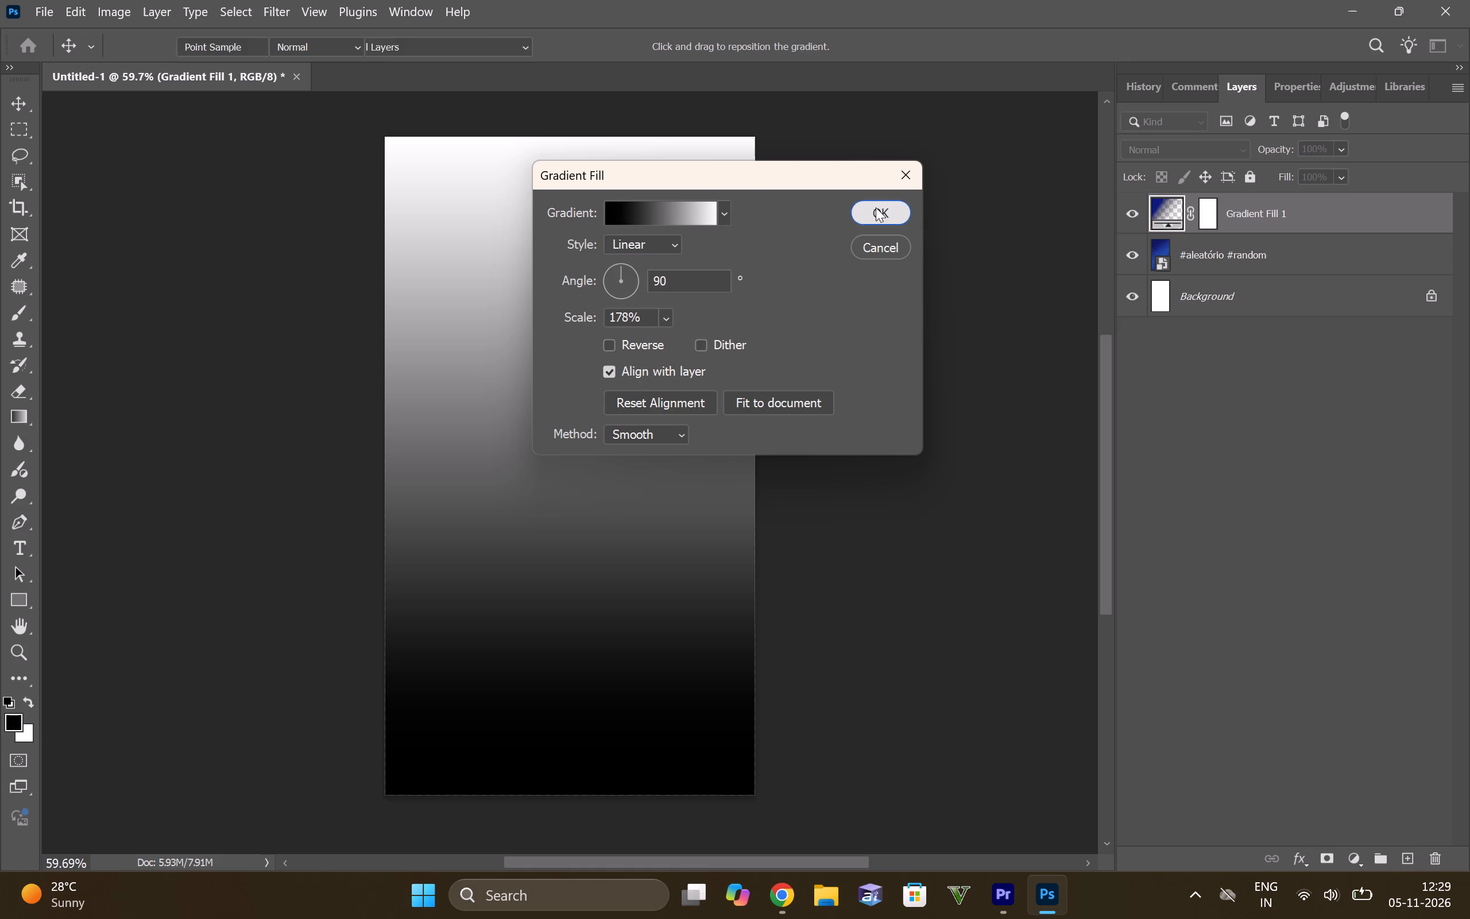
Reopen the Gradient Fill 1 layer's gradient for editing and set its black starting stop to dark blue 150c6b.
{"action": "double_click", "coordinate": [1156, 207]}
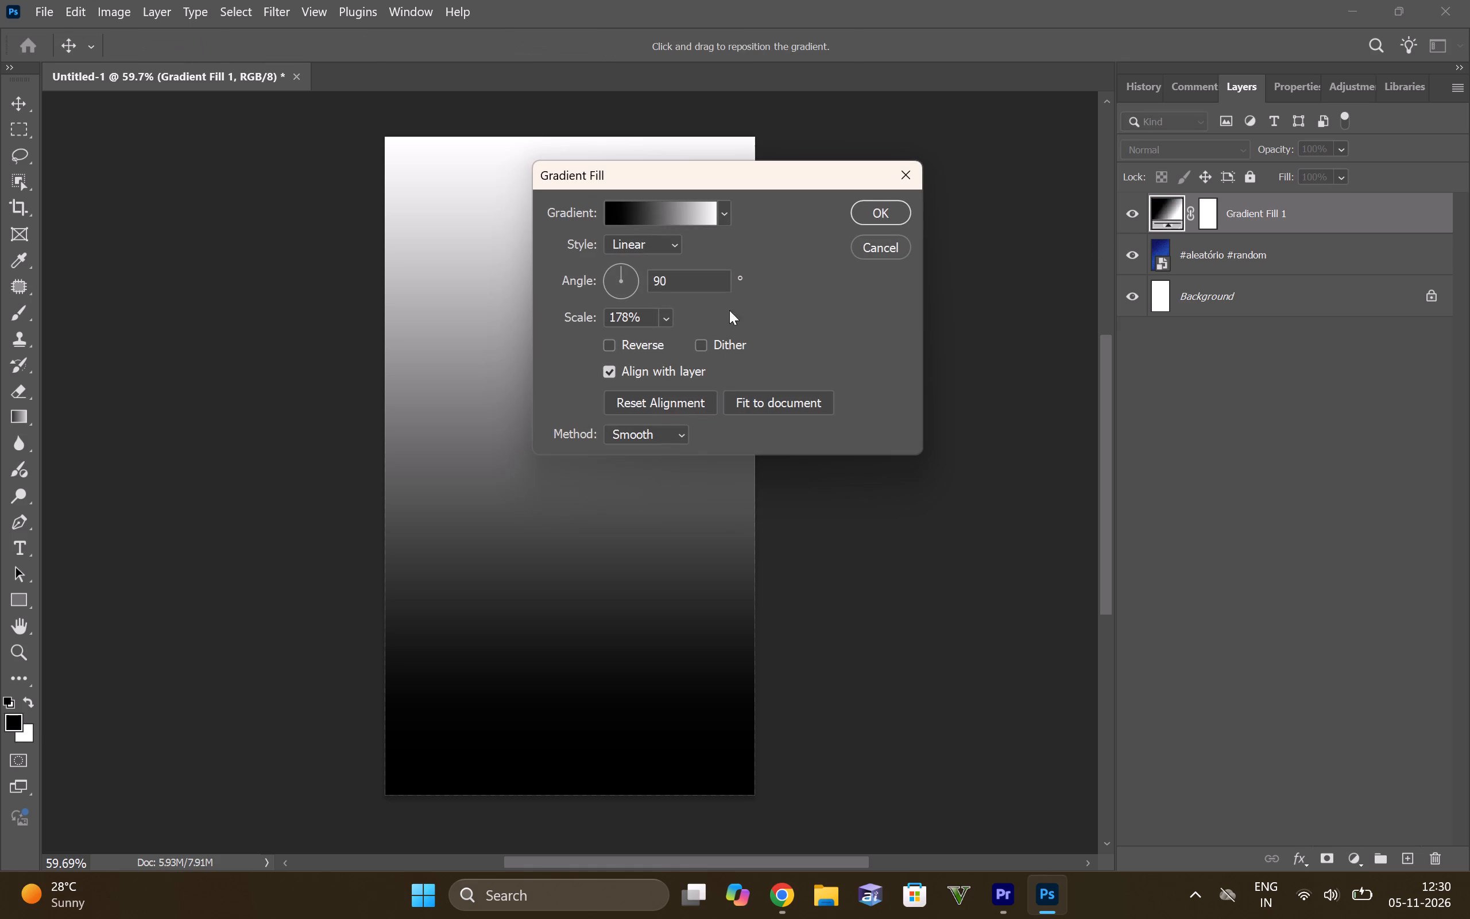
{"action": "double_click", "coordinate": [639, 207]}
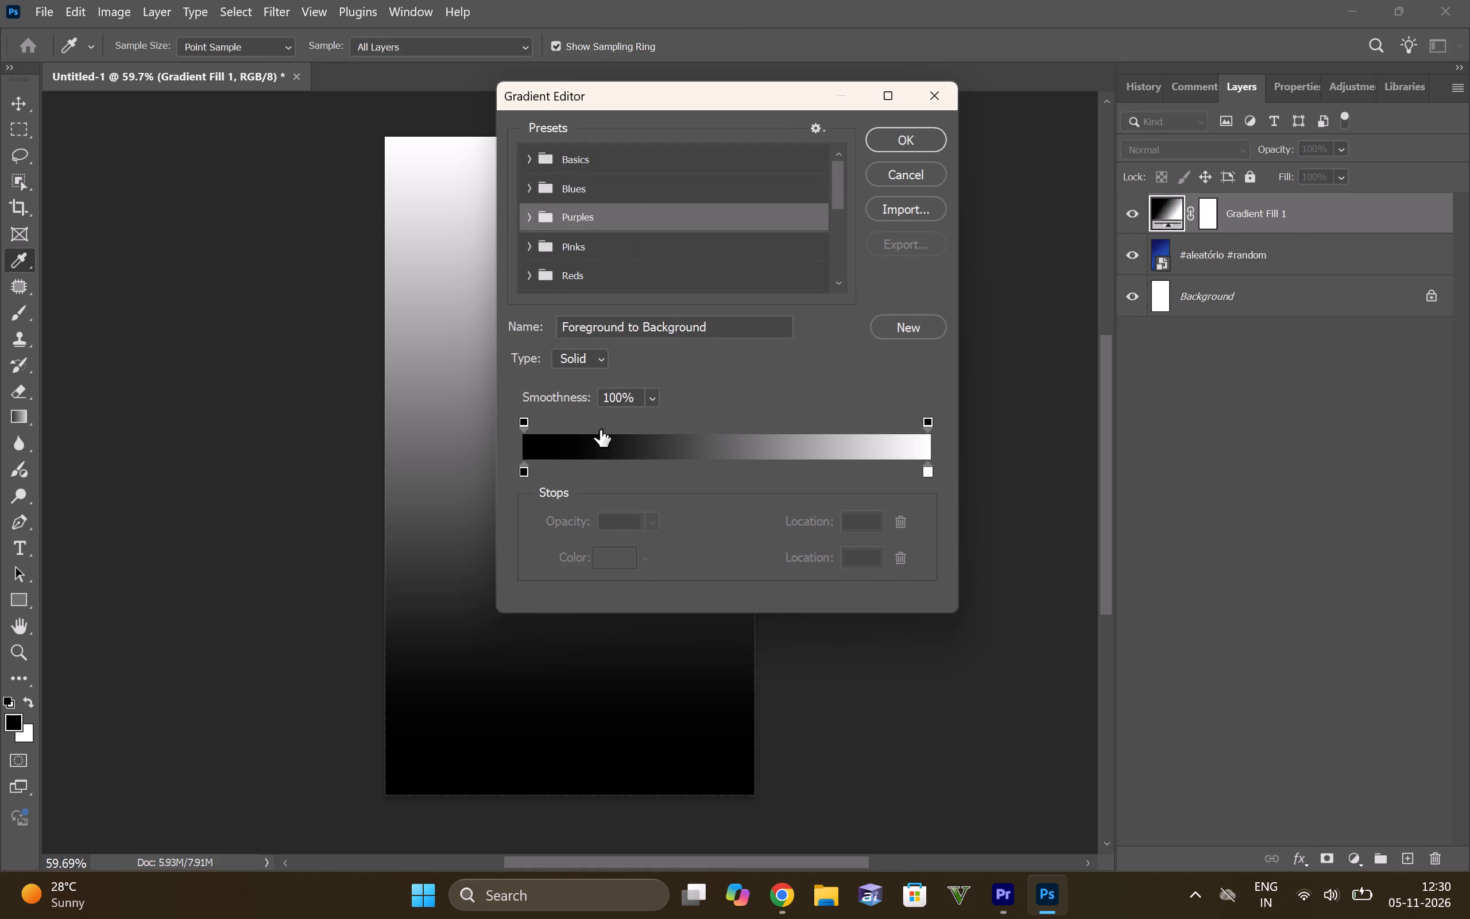
{"action": "double_click", "coordinate": [528, 472]}
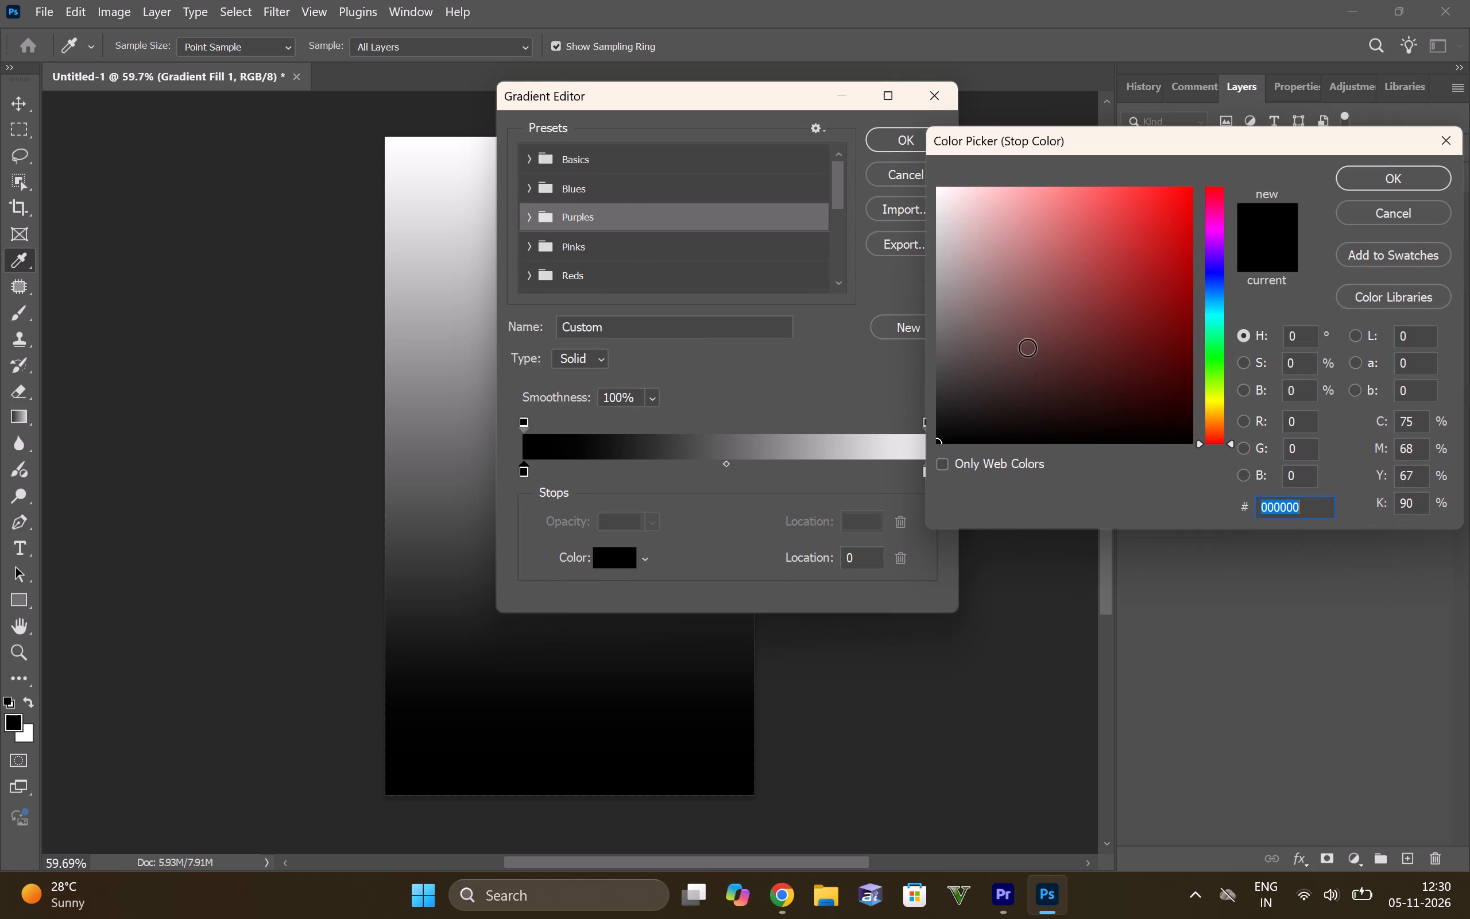
{"action": "left_click_drag", "start_coordinate": [1047, 333], "coordinate": [1213, 310]}
{"action": "left_click", "coordinate": [1210, 268]}
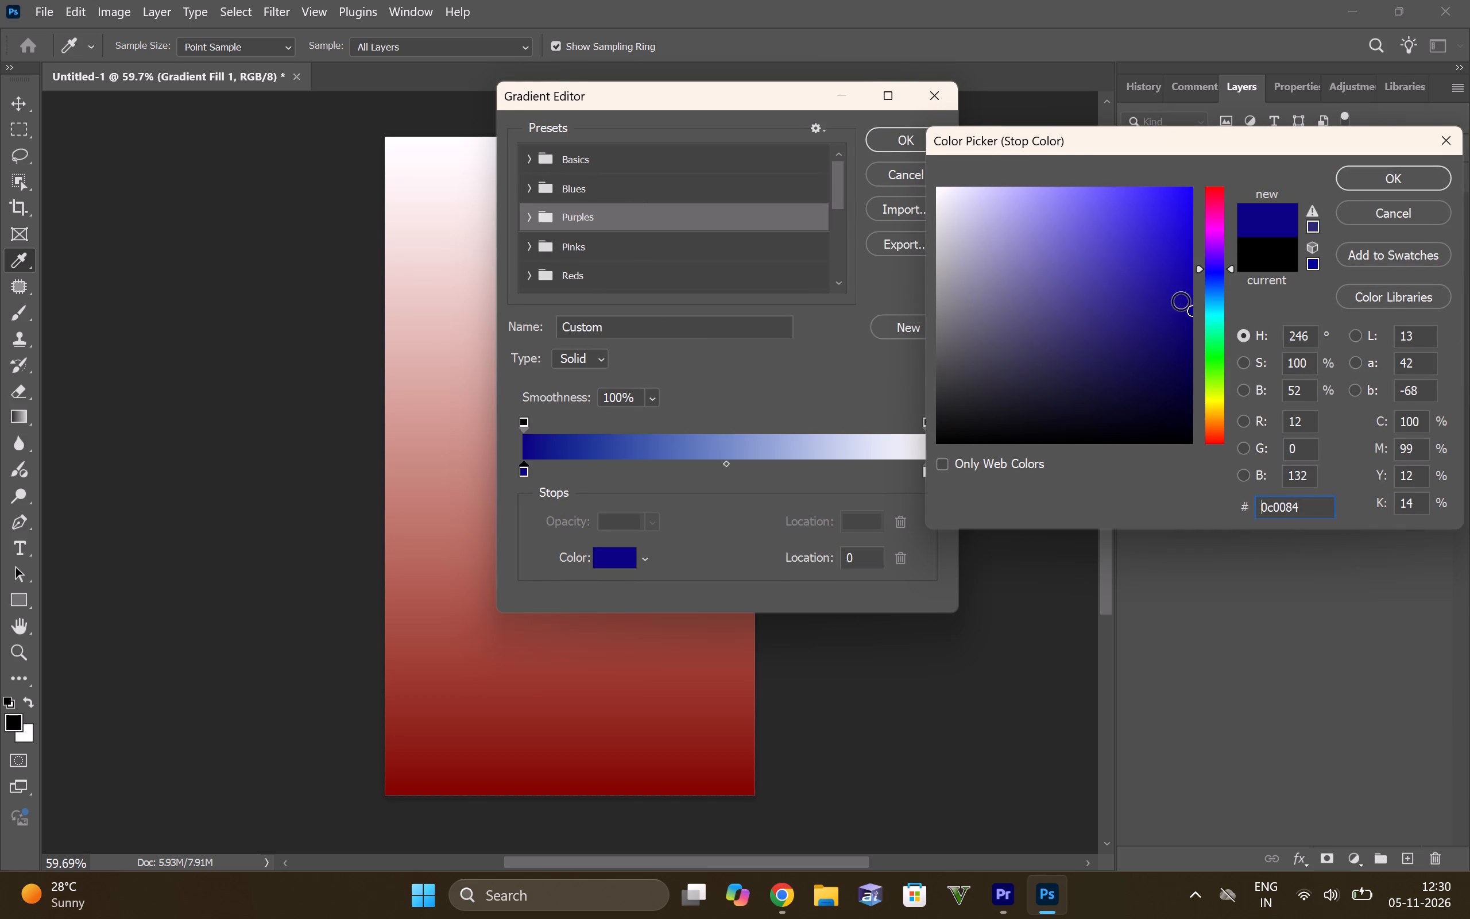
{"action": "left_click_drag", "start_coordinate": [1186, 311], "coordinate": [1151, 343]}
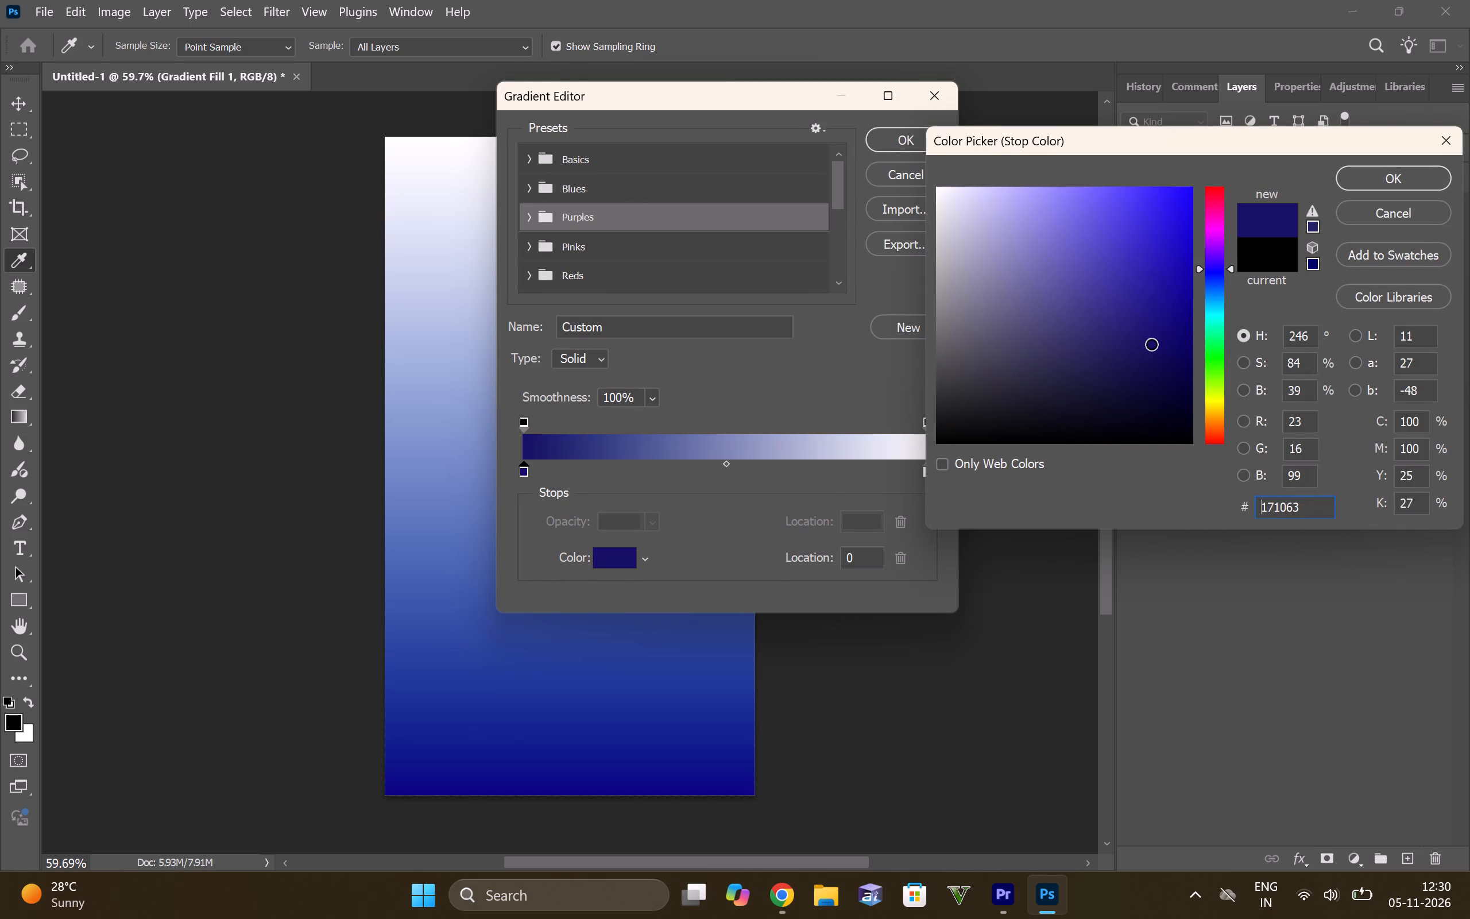
{"action": "left_click_drag", "start_coordinate": [1151, 343], "coordinate": [1166, 356]}
{"action": "left_click_drag", "start_coordinate": [1164, 346], "coordinate": [1164, 335]}
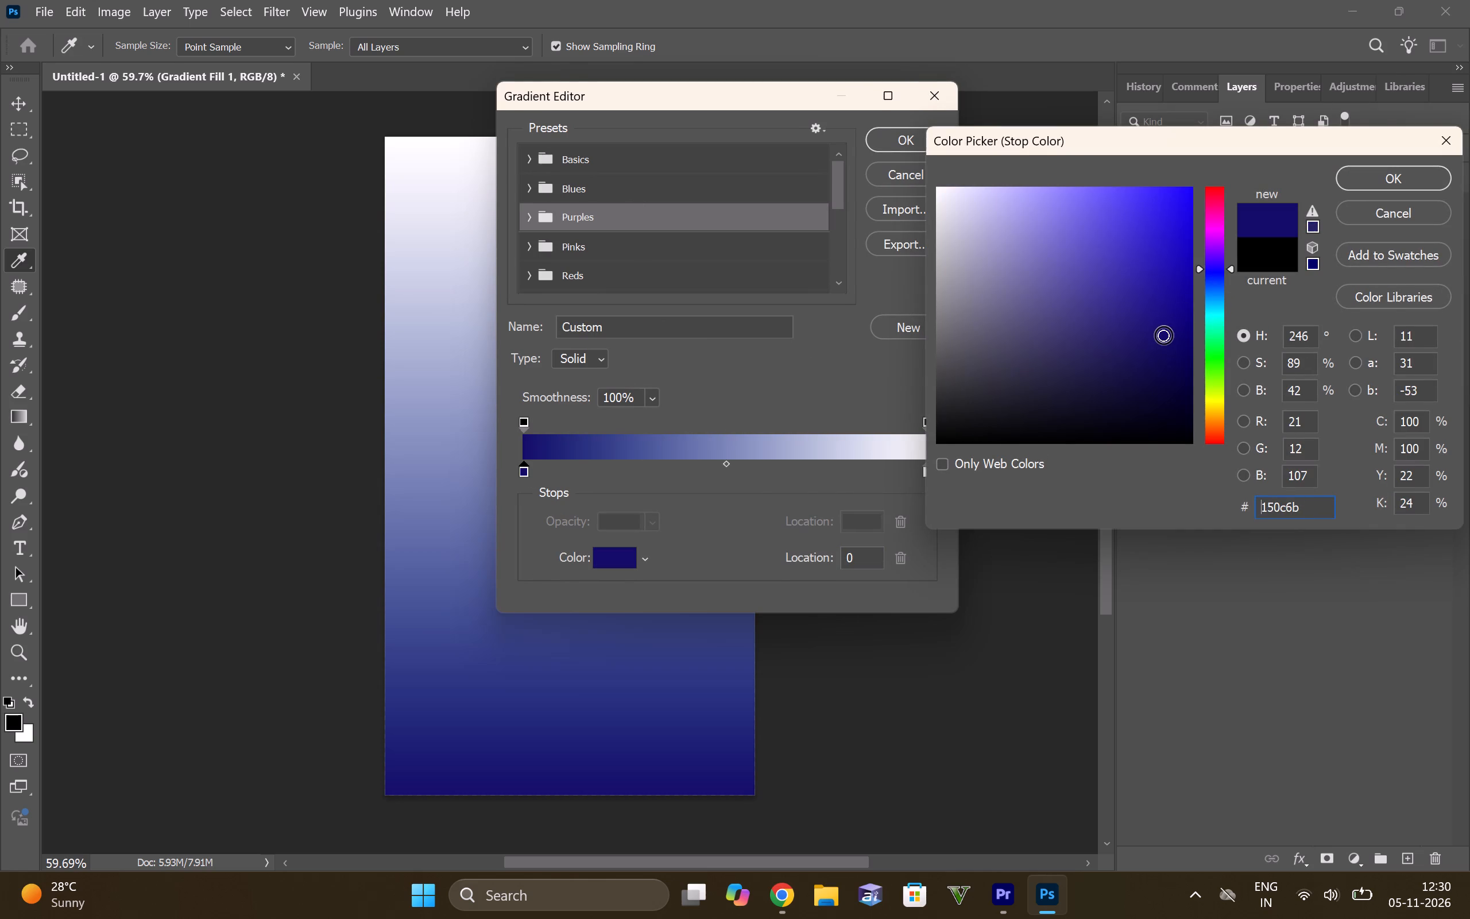
{"action": "left_click", "coordinate": [1388, 188]}
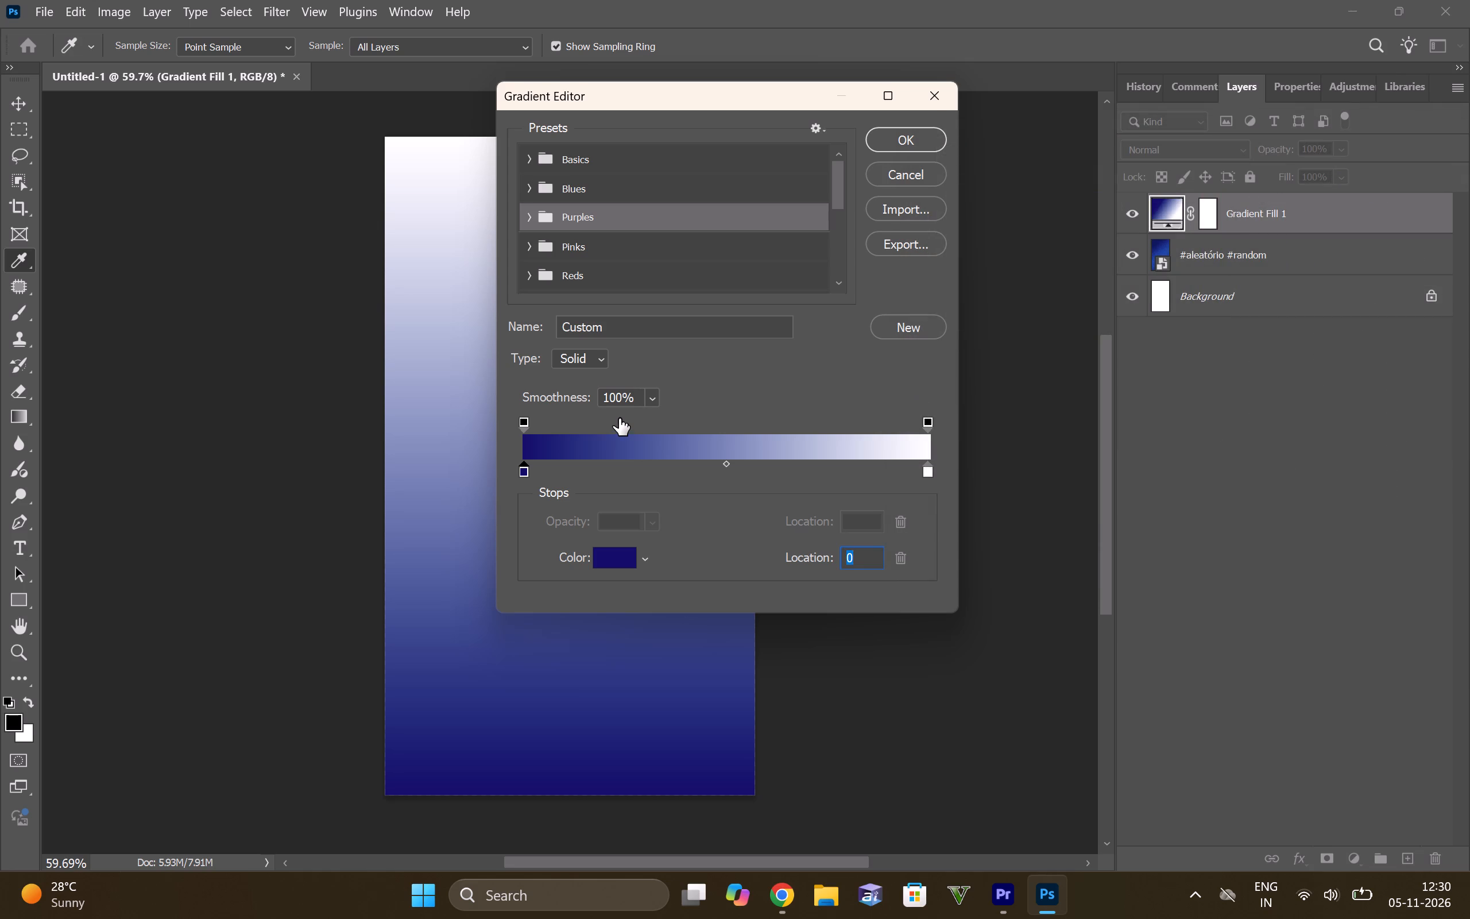
Set the gradient's white end stop to light blue 258fd9 and accept the edited gradient.
{"action": "left_click", "coordinate": [923, 470]}
{"action": "double_click", "coordinate": [930, 475]}
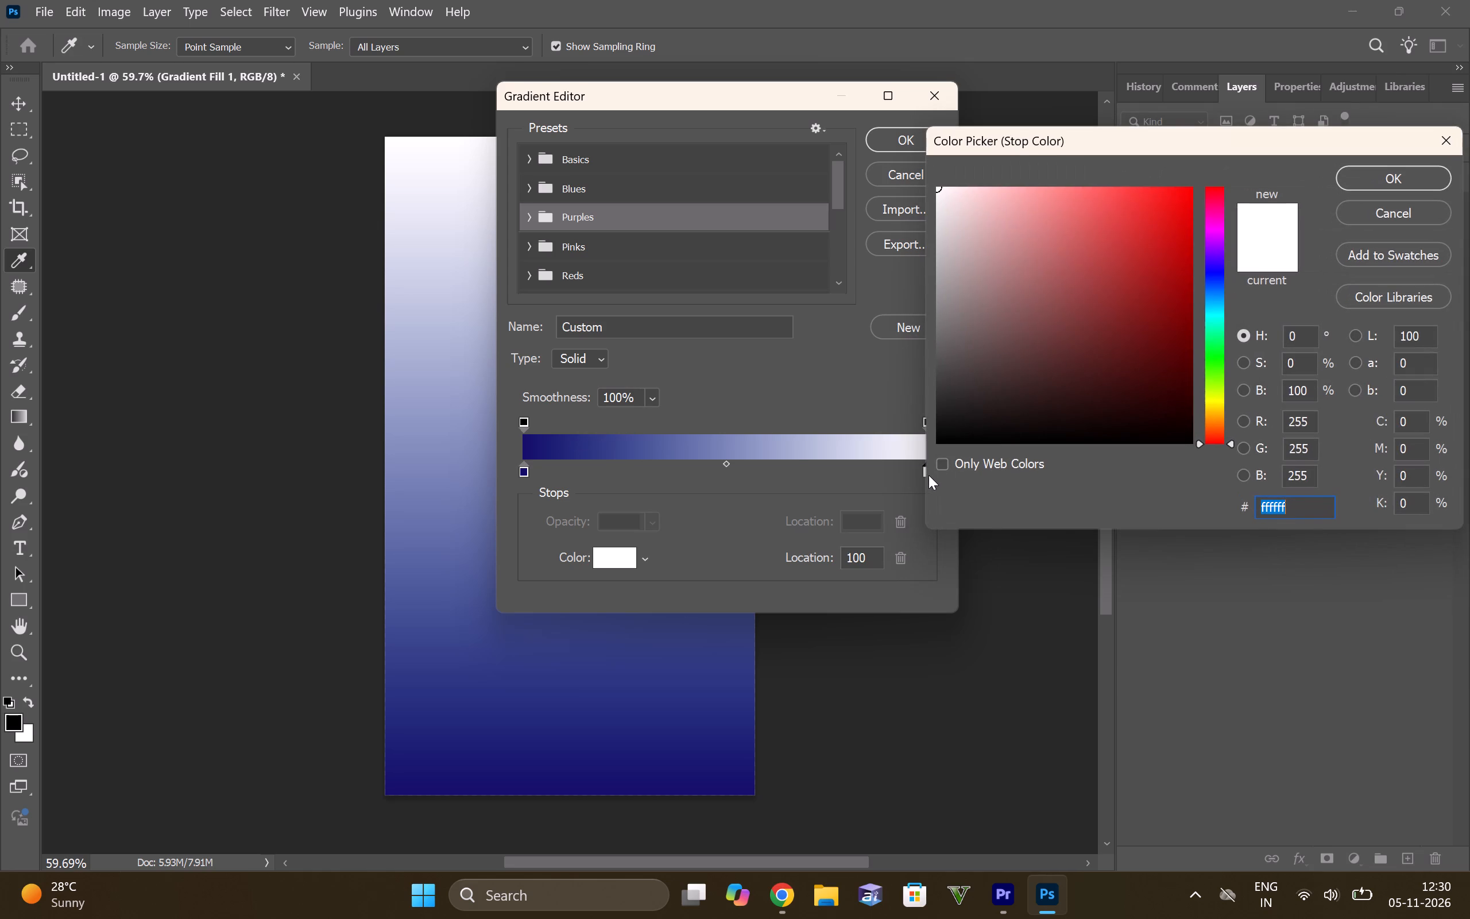
{"action": "left_click_drag", "start_coordinate": [1223, 284], "coordinate": [1218, 297]}
{"action": "left_click_drag", "start_coordinate": [1154, 266], "coordinate": [1149, 224]}
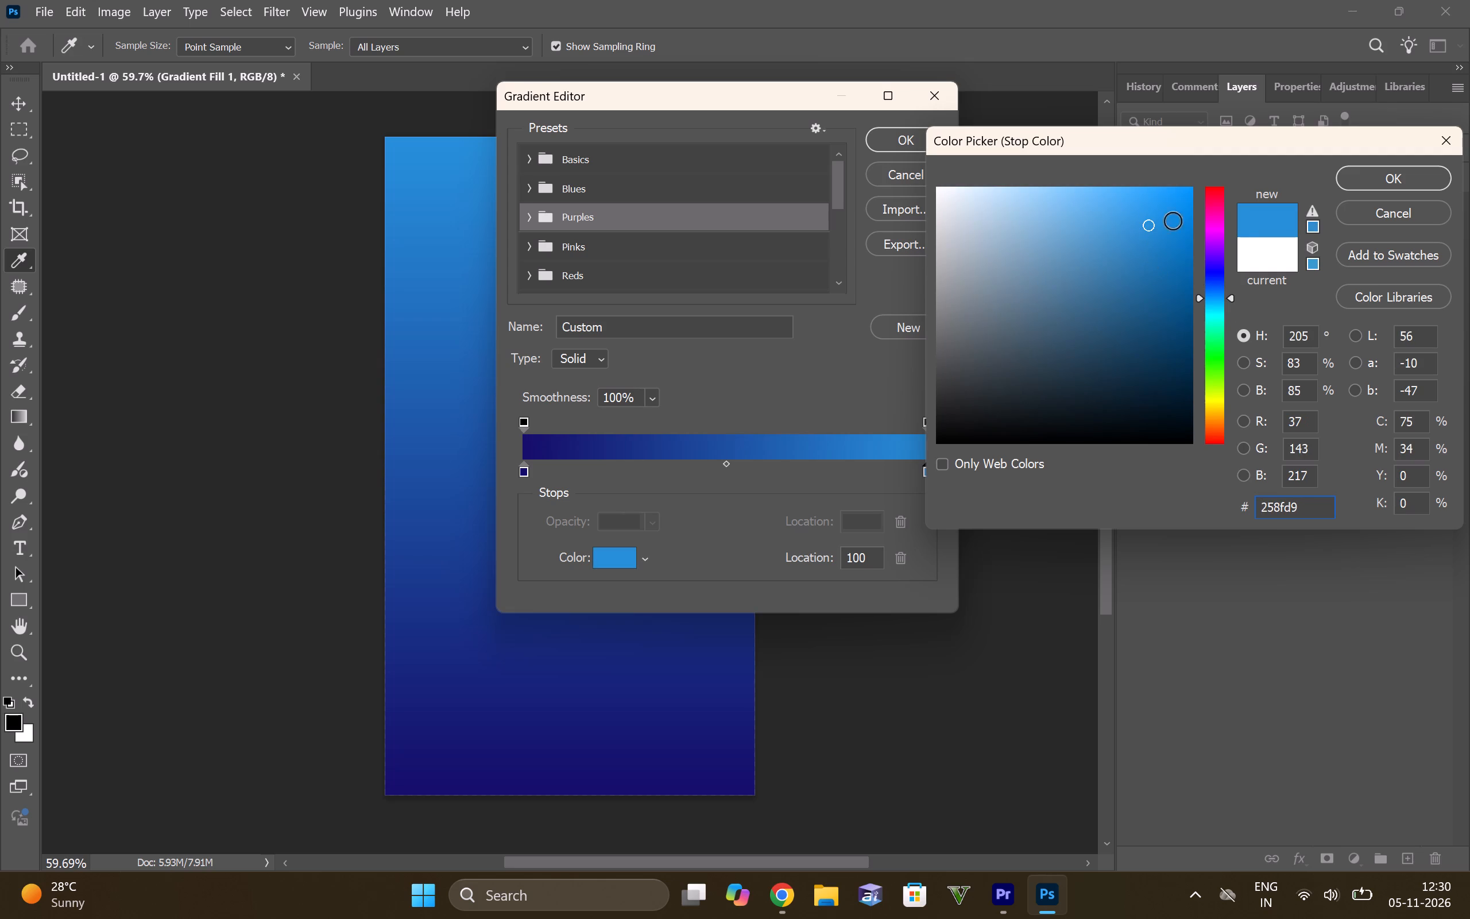
{"action": "left_click", "coordinate": [1390, 179]}
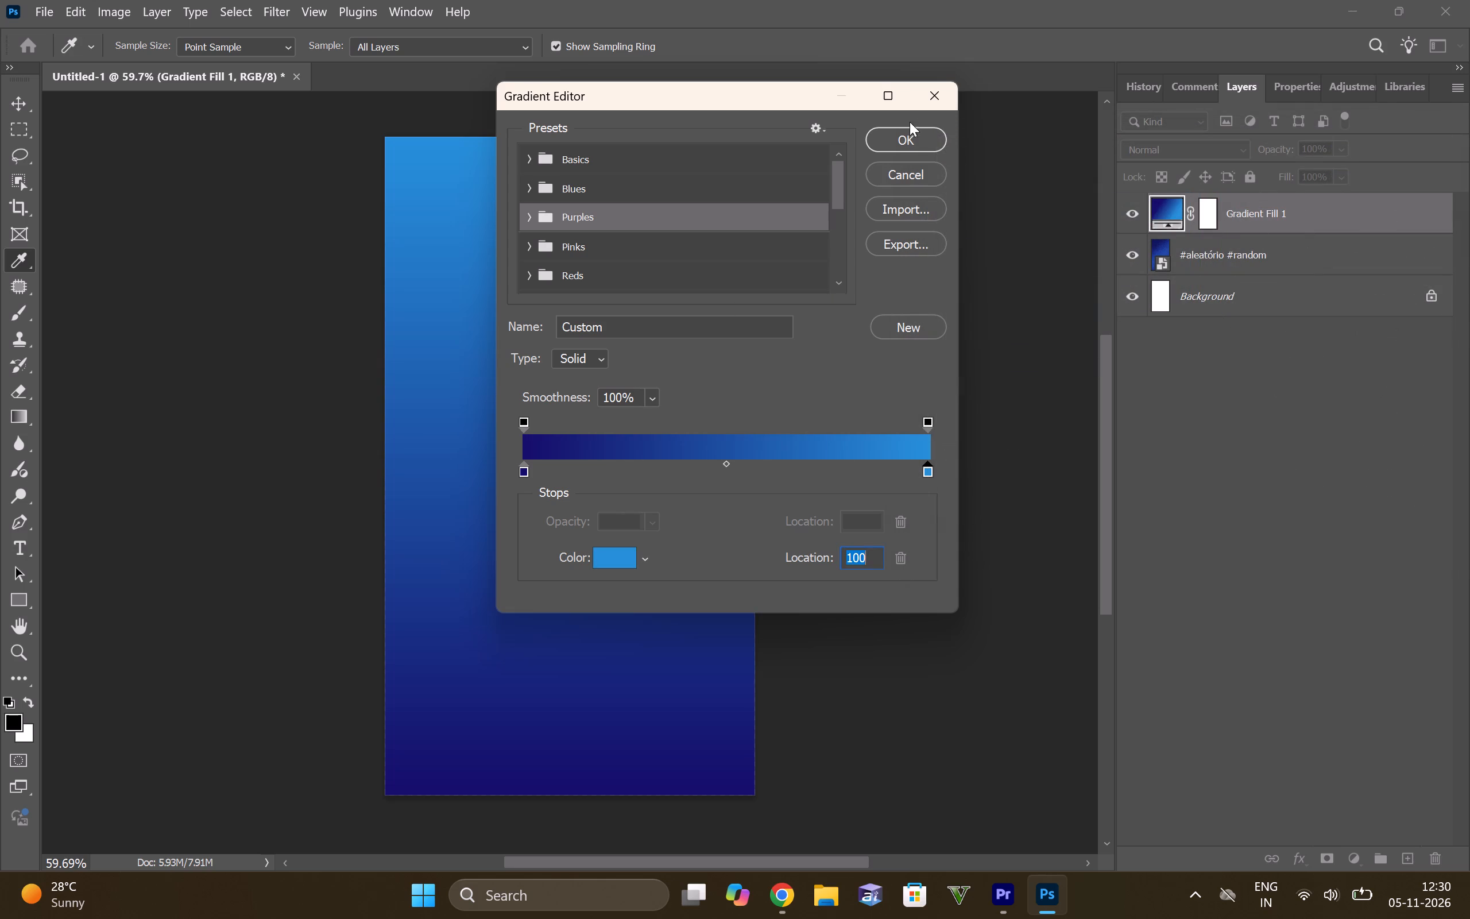
{"action": "left_click", "coordinate": [906, 129]}
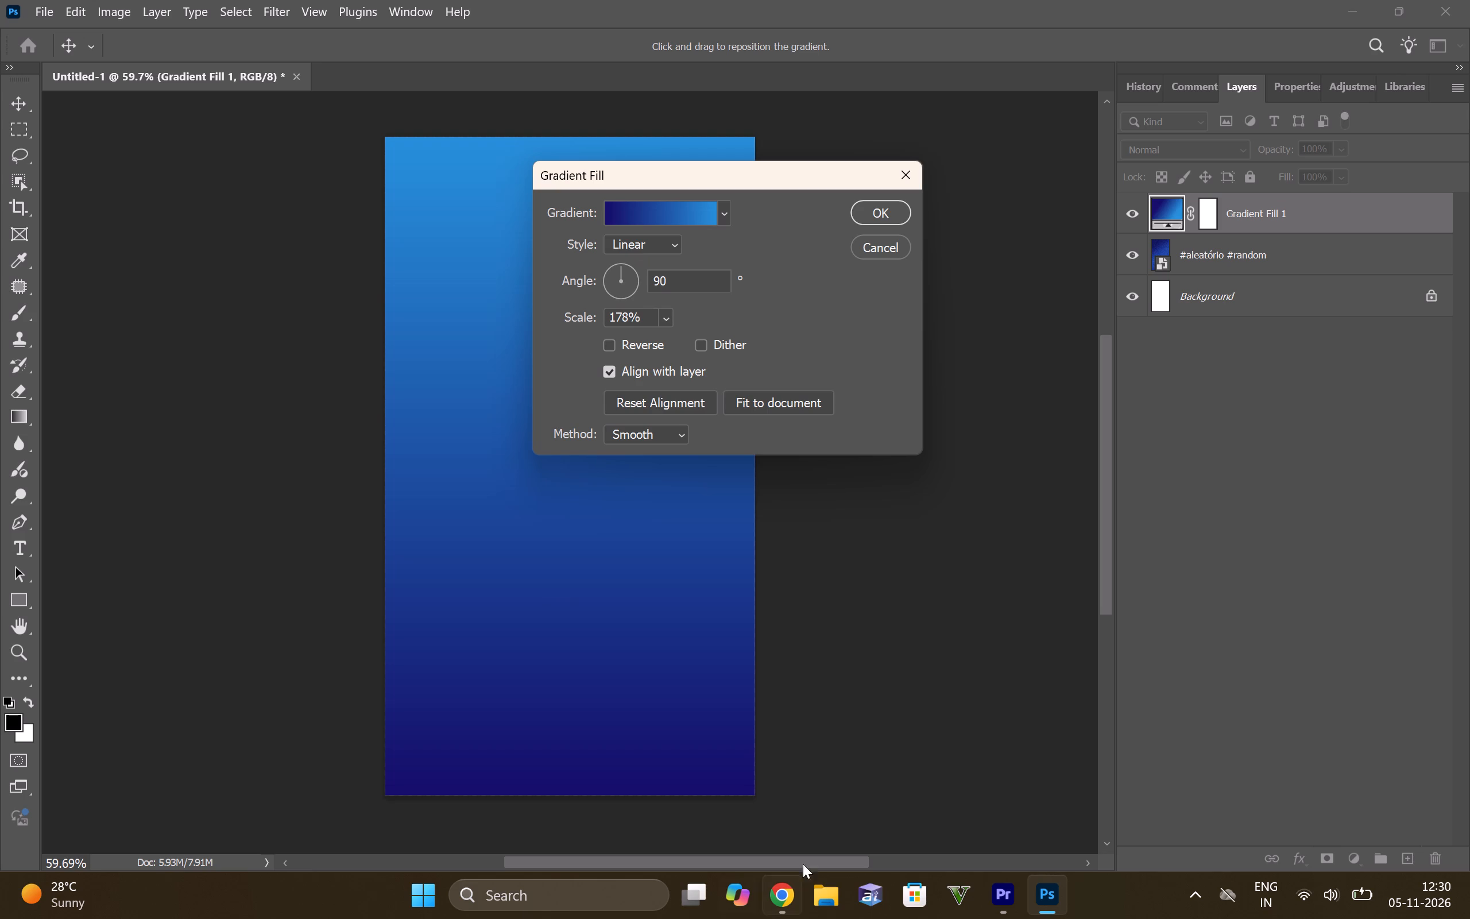
Switch to Chrome and bring up the Sufna Banke video on YouTube.
{"action": "left_click", "coordinate": [783, 895]}
{"action": "left_click", "coordinate": [549, 24]}
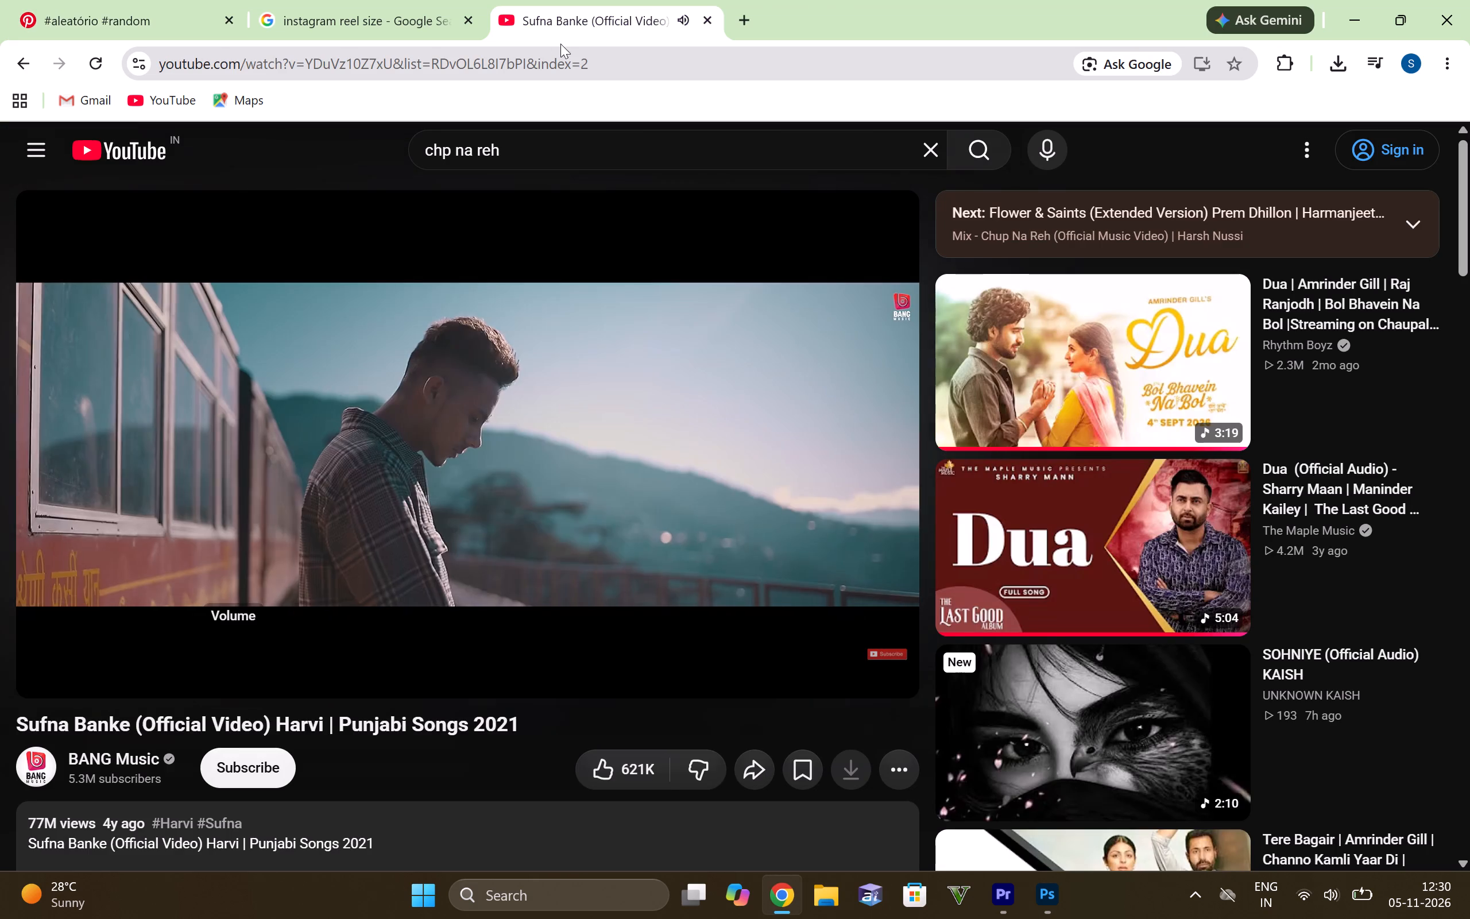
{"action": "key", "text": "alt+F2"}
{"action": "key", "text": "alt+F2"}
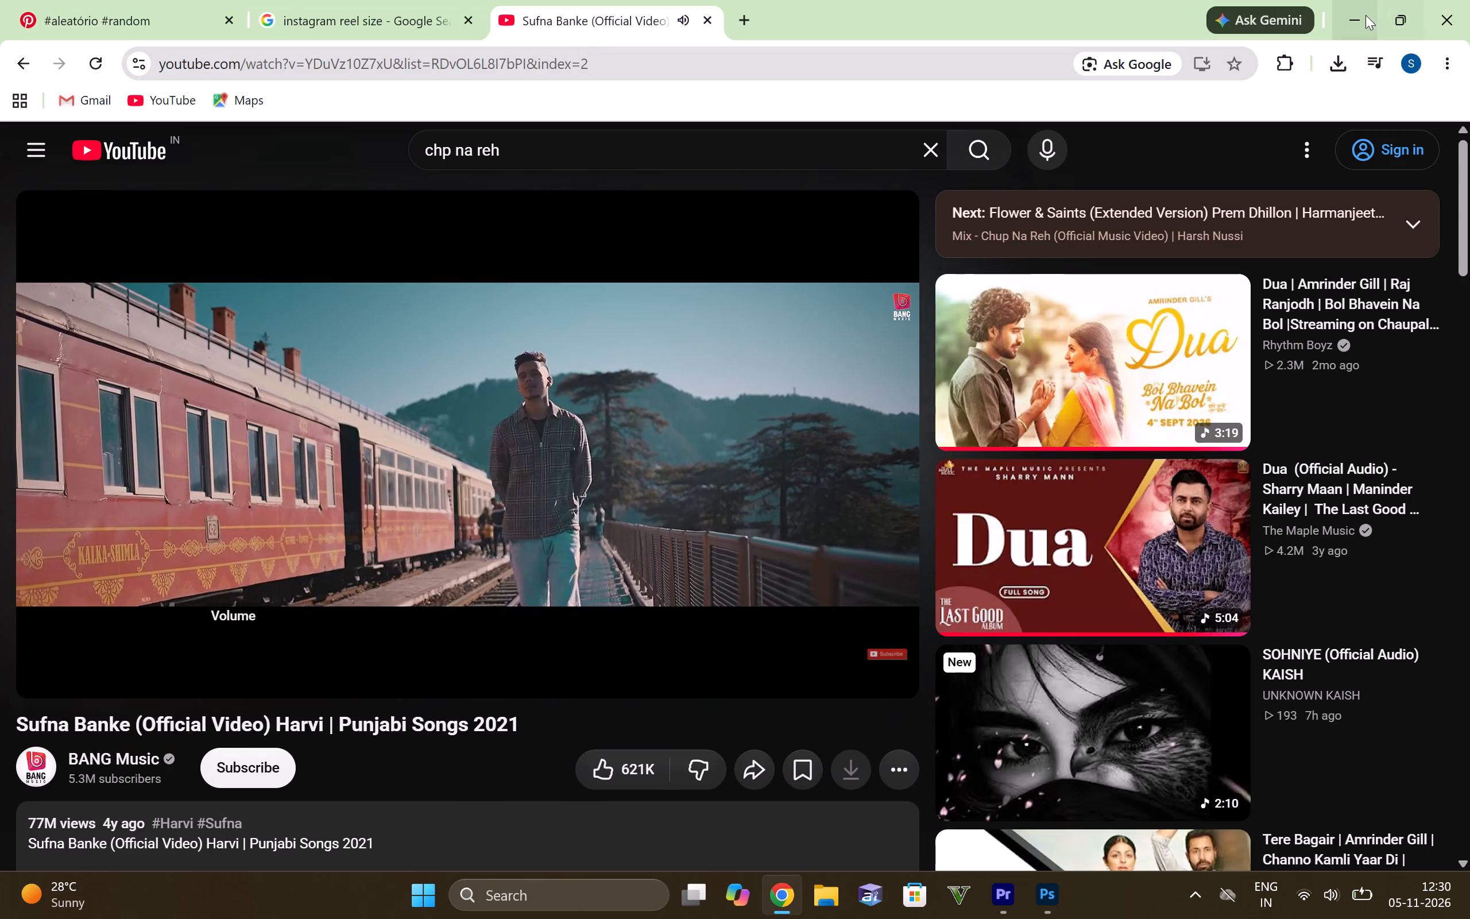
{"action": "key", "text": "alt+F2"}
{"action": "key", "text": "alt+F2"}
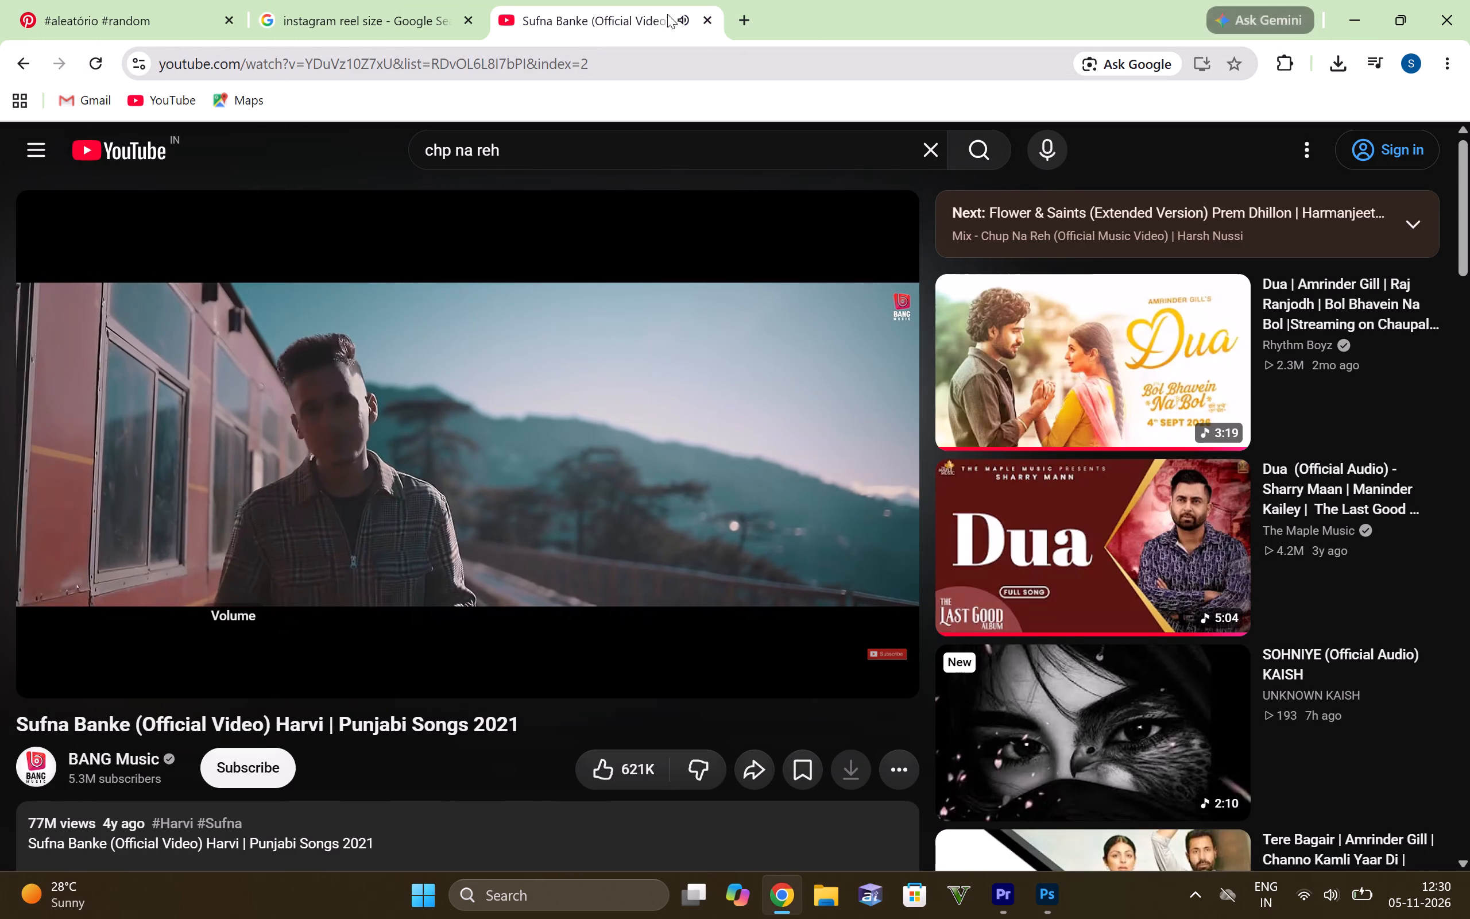
Leave Chrome and return to the open Gradient Fill settings in Photoshop.
{"action": "left_click", "coordinate": [1376, 3]}
{"action": "key", "text": "alt+F2"}
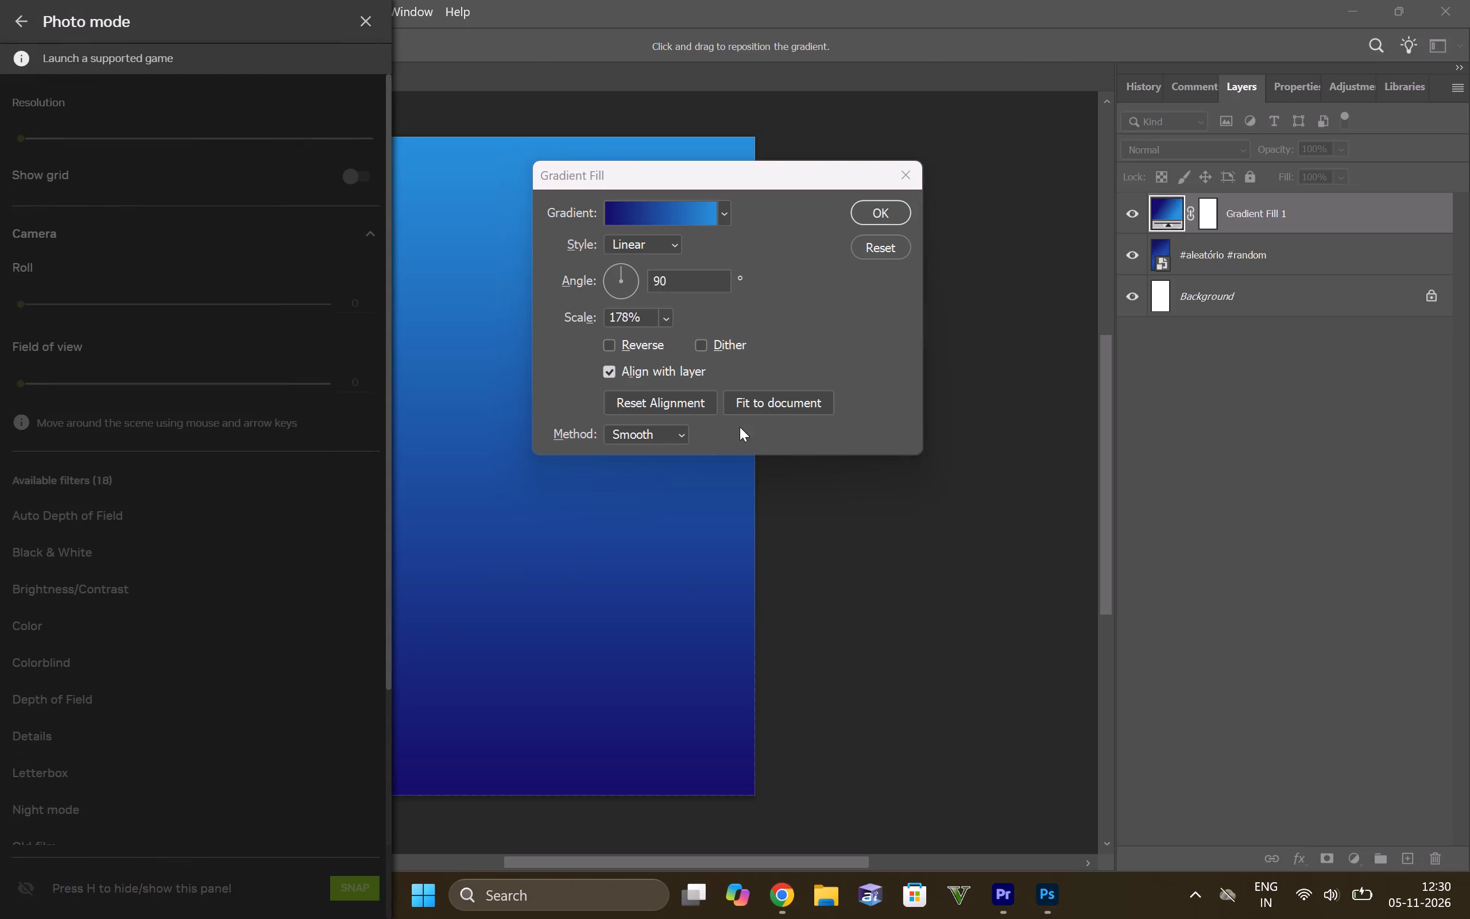
{"action": "left_click", "coordinate": [851, 578]}
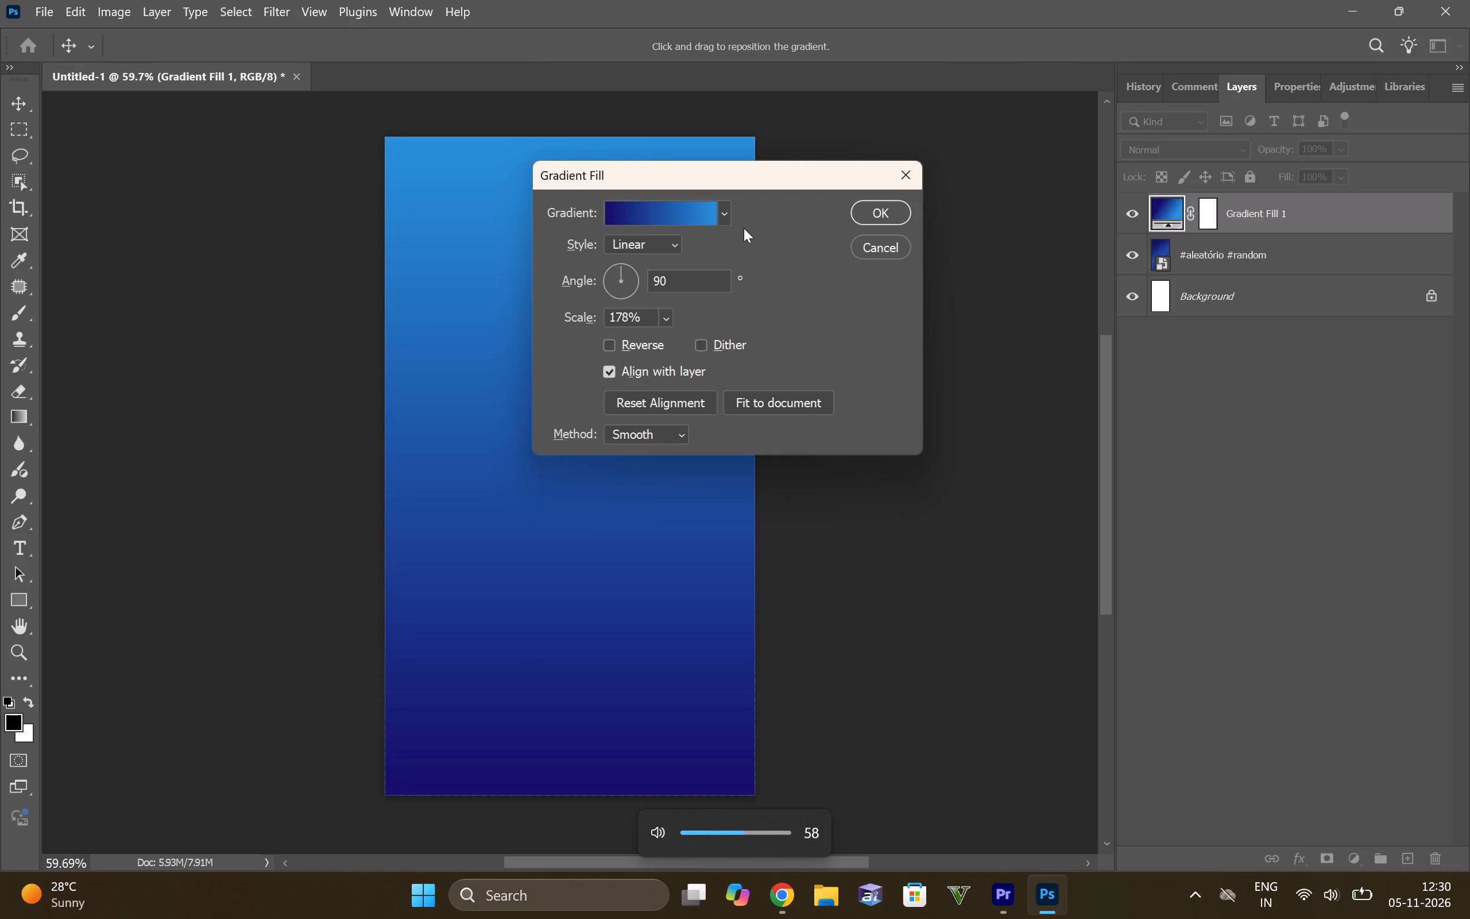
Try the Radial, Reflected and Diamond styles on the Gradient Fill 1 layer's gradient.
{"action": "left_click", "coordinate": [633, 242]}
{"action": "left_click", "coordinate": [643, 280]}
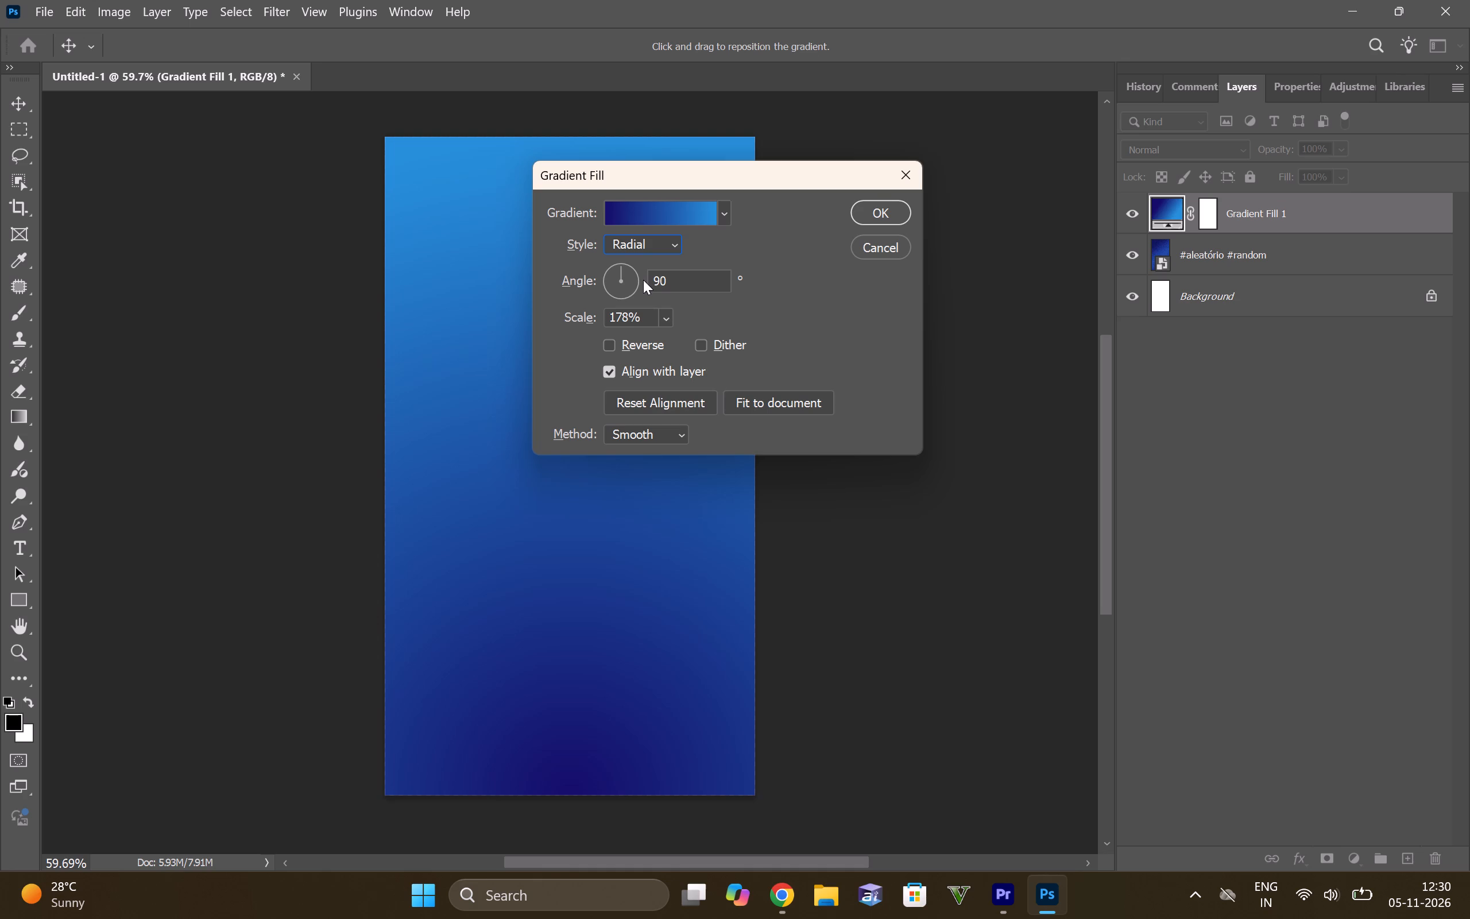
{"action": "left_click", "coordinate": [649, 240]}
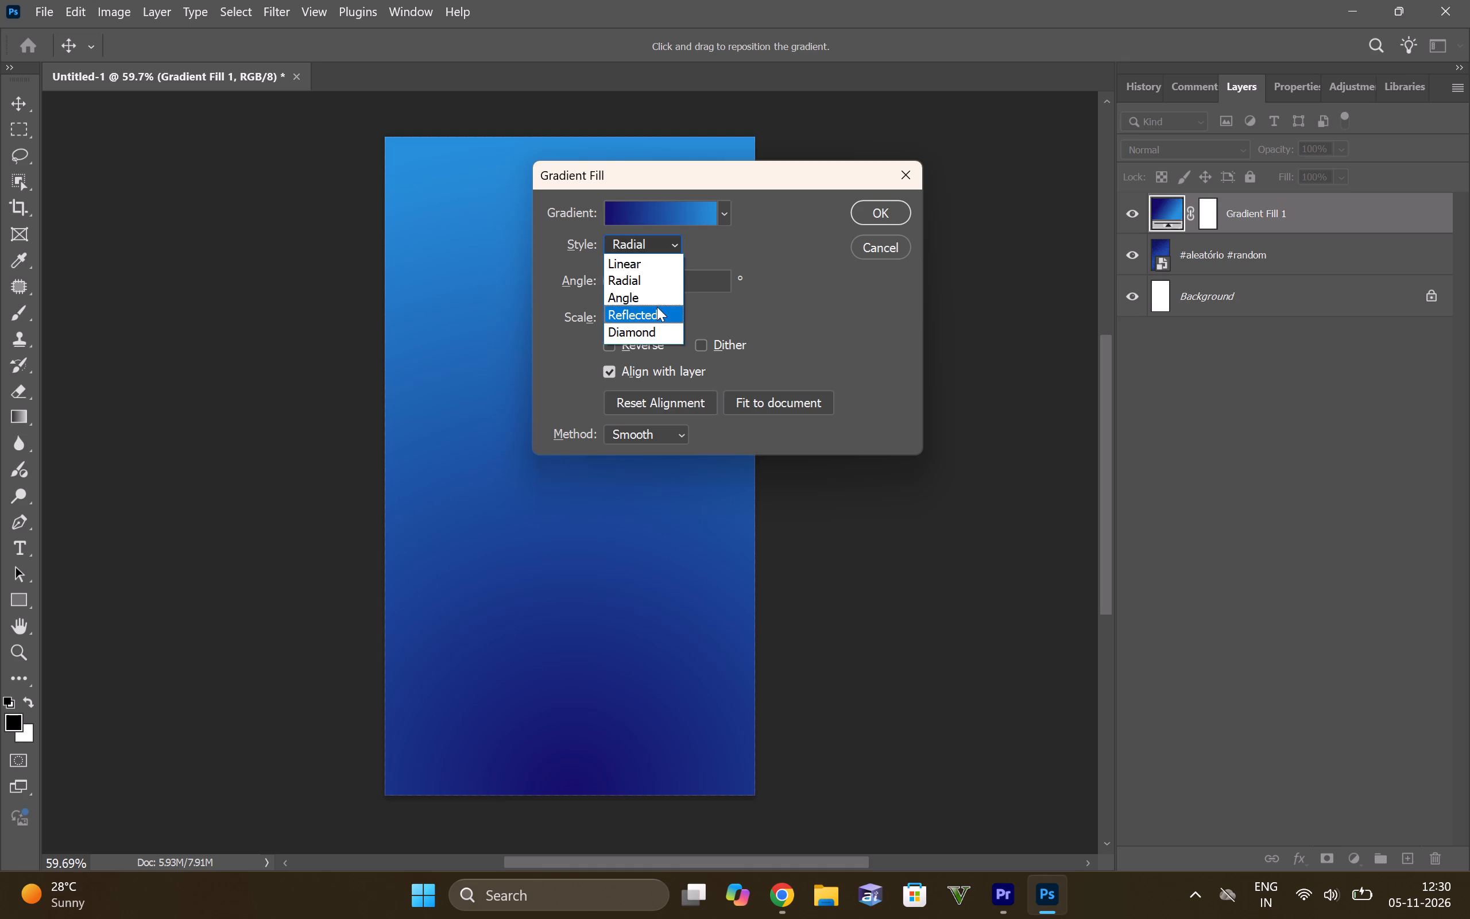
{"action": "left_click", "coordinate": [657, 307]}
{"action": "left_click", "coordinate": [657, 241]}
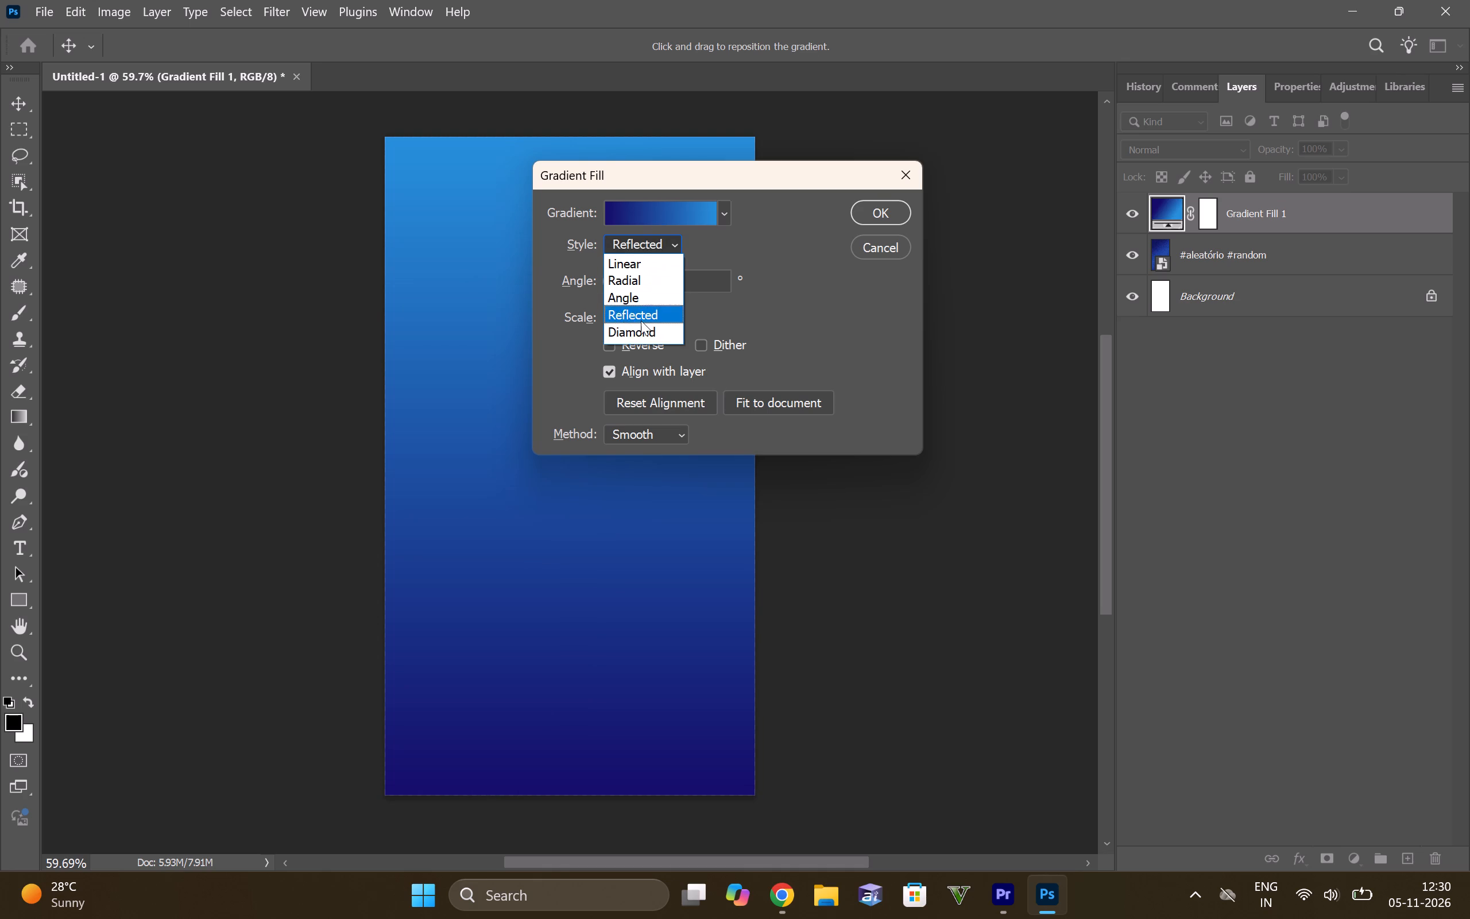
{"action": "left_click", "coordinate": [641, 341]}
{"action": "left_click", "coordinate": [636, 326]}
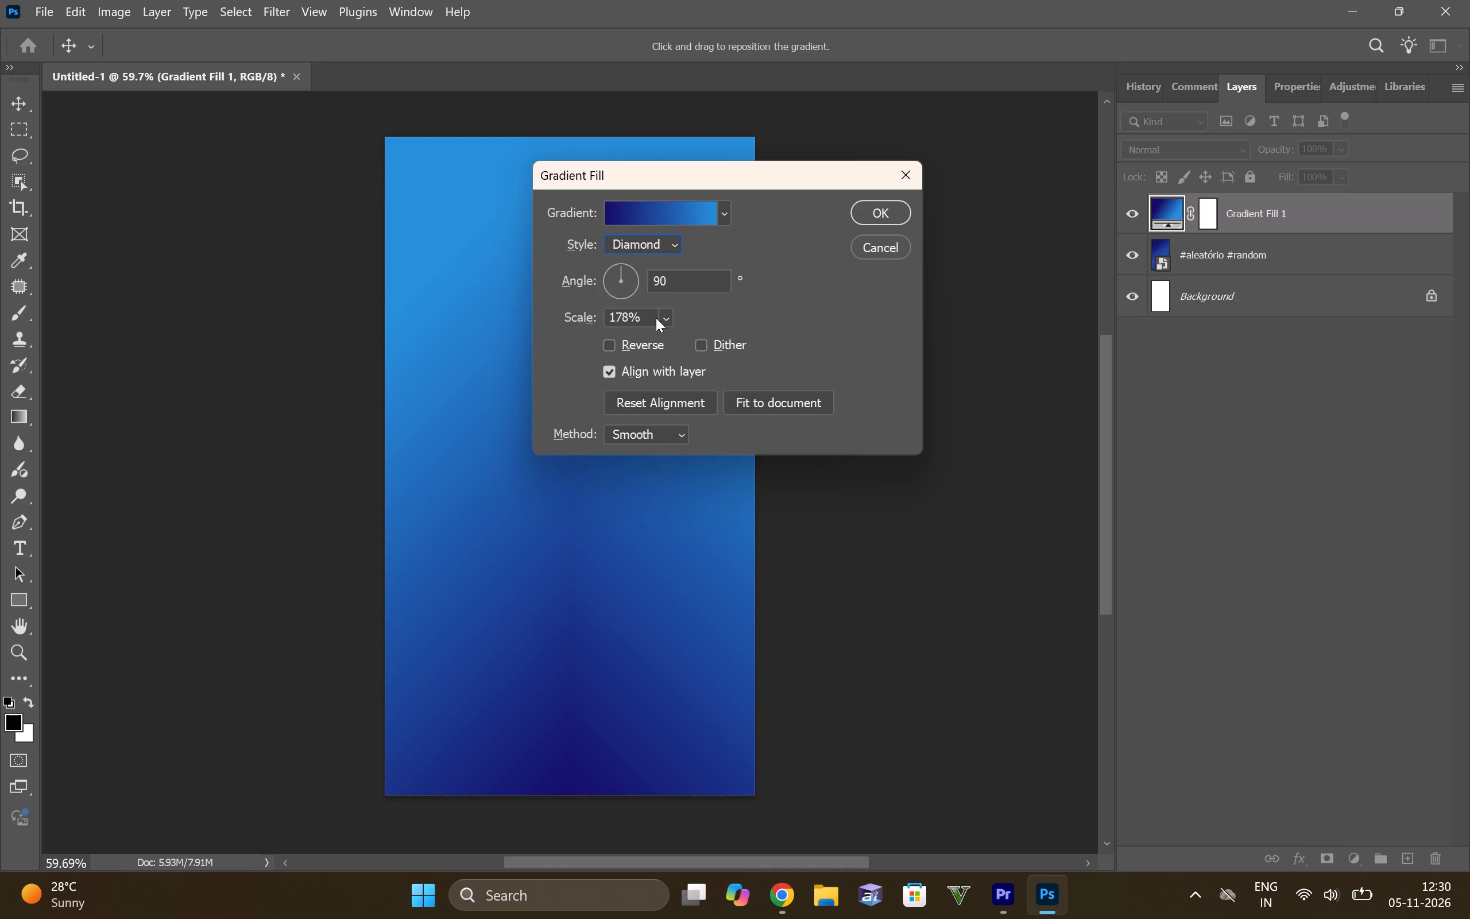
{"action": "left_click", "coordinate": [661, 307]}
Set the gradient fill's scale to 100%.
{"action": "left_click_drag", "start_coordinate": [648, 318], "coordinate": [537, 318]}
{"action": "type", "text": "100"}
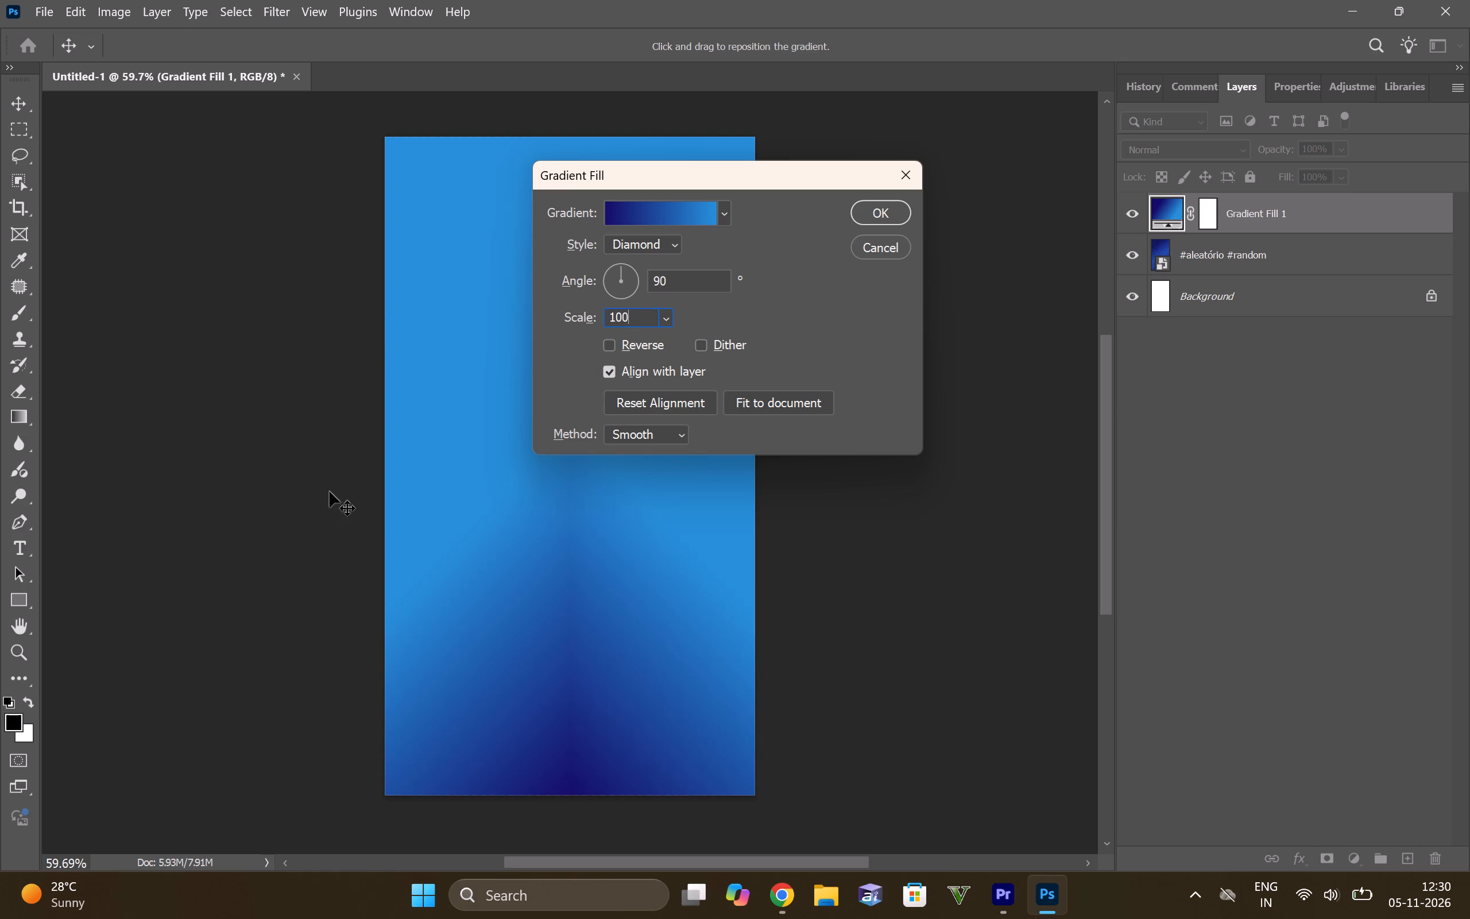
Try the Angle style on the gradient fill and settle on the Radial style.
{"action": "left_click", "coordinate": [665, 241]}
{"action": "left_click", "coordinate": [639, 300]}
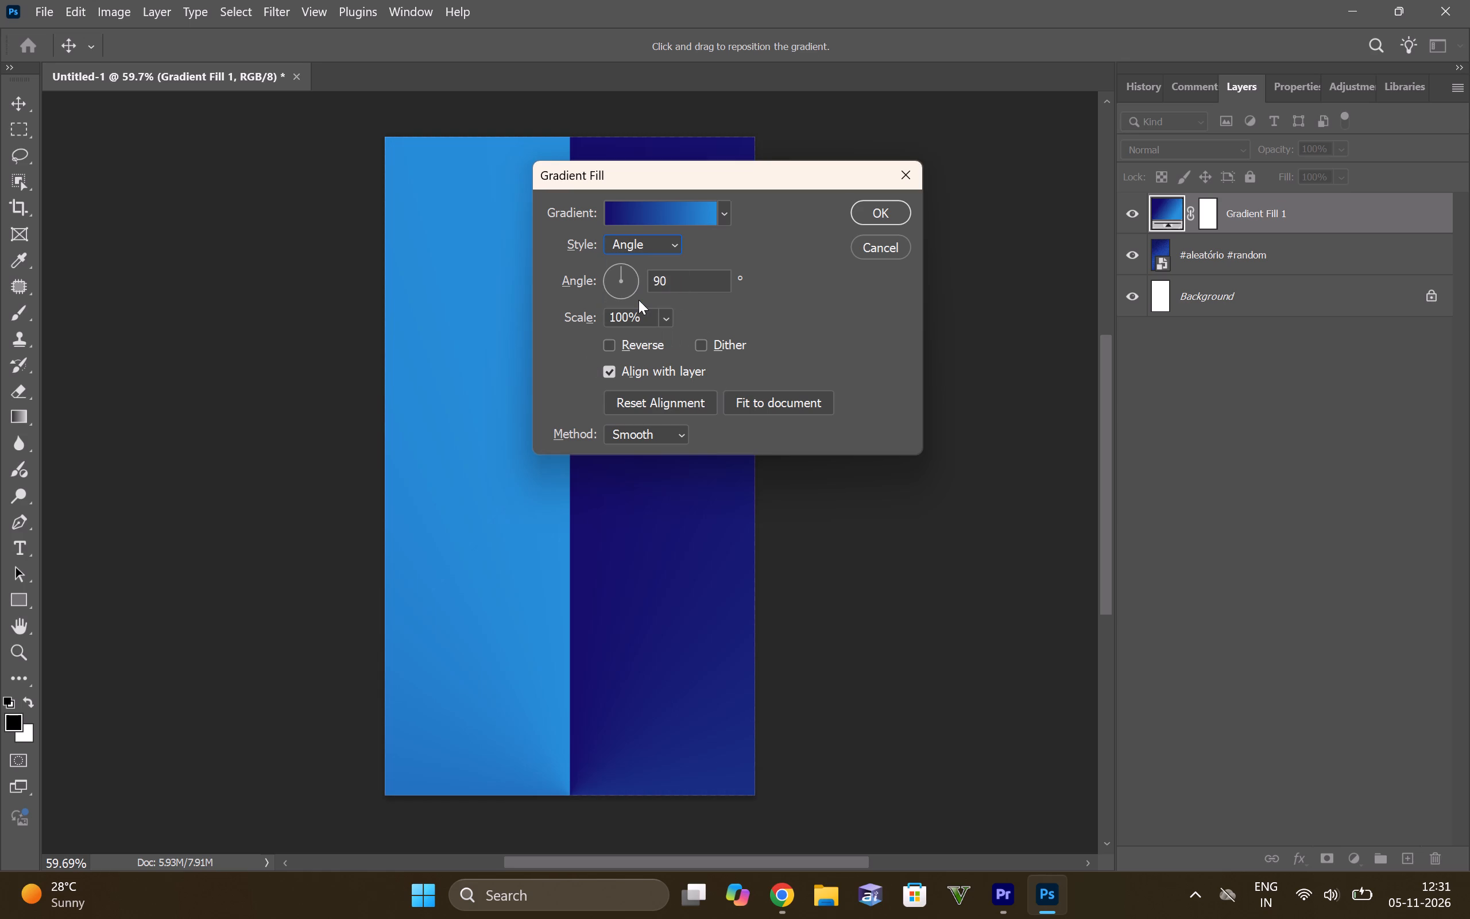
{"action": "left_click", "coordinate": [638, 240]}
{"action": "left_click", "coordinate": [626, 284]}
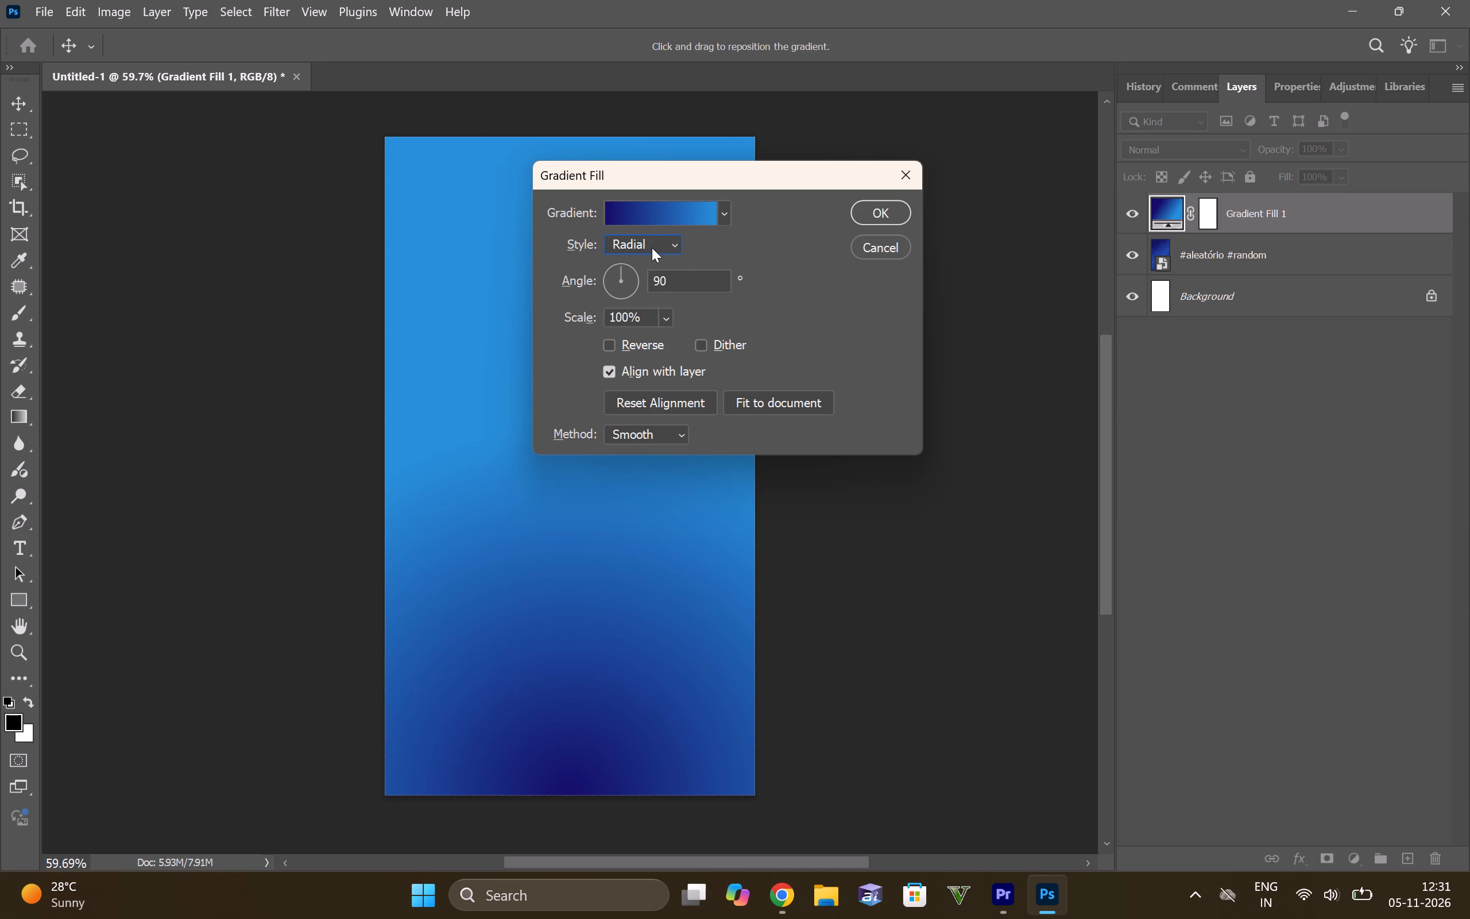
{"action": "left_click", "coordinate": [652, 248]}
{"action": "left_click", "coordinate": [652, 248]}
{"action": "left_click", "coordinate": [671, 281]}
{"action": "left_click", "coordinate": [767, 275]}
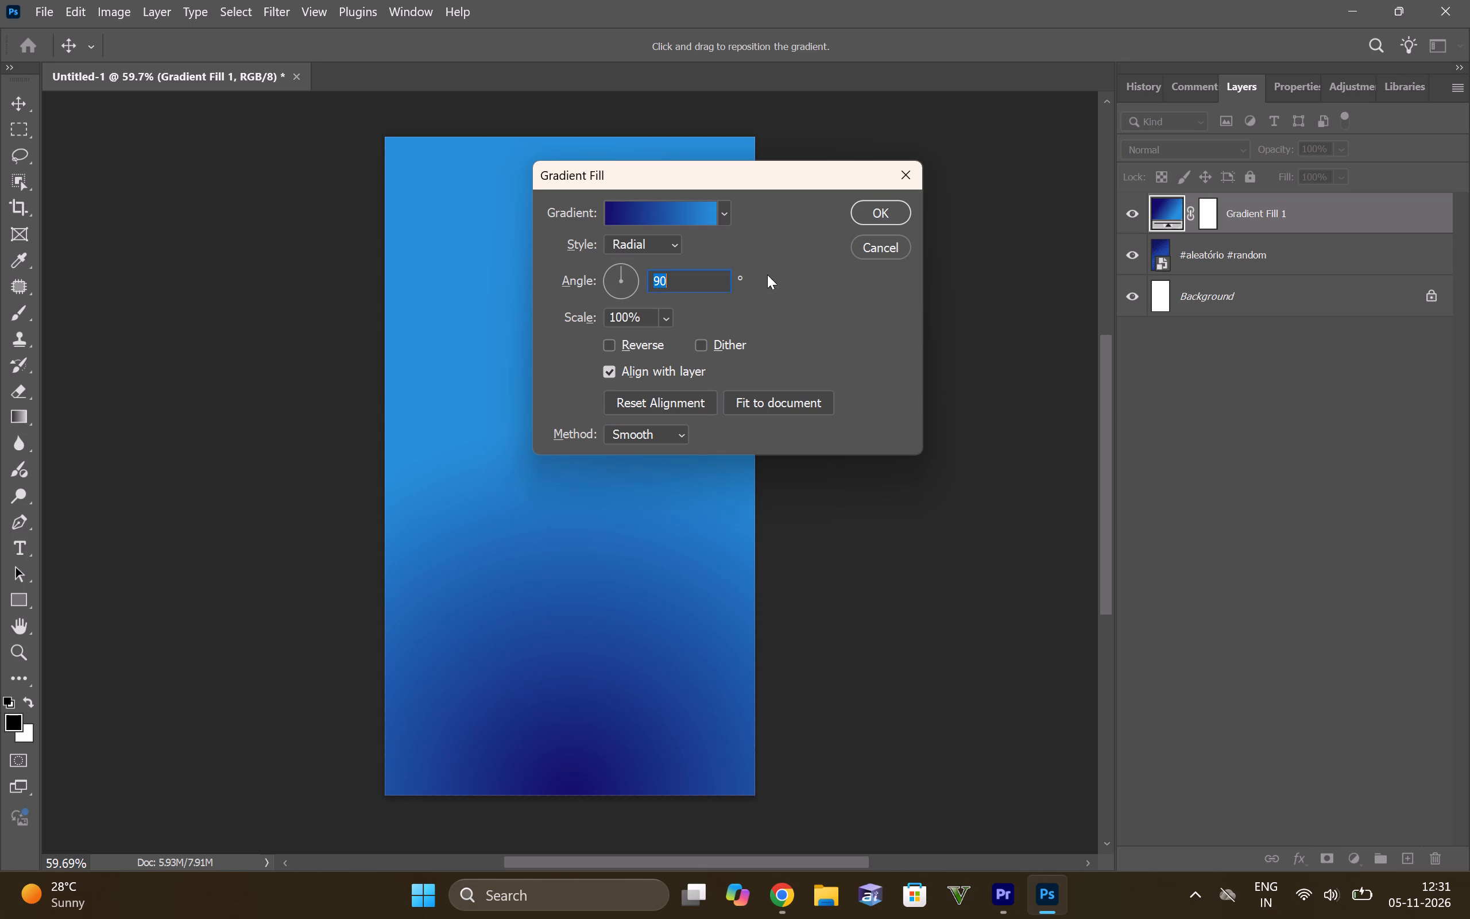
Reverse the radial gradient, move its light centre to the upper middle of the canvas, and apply the fill.
{"action": "left_click", "coordinate": [603, 343]}
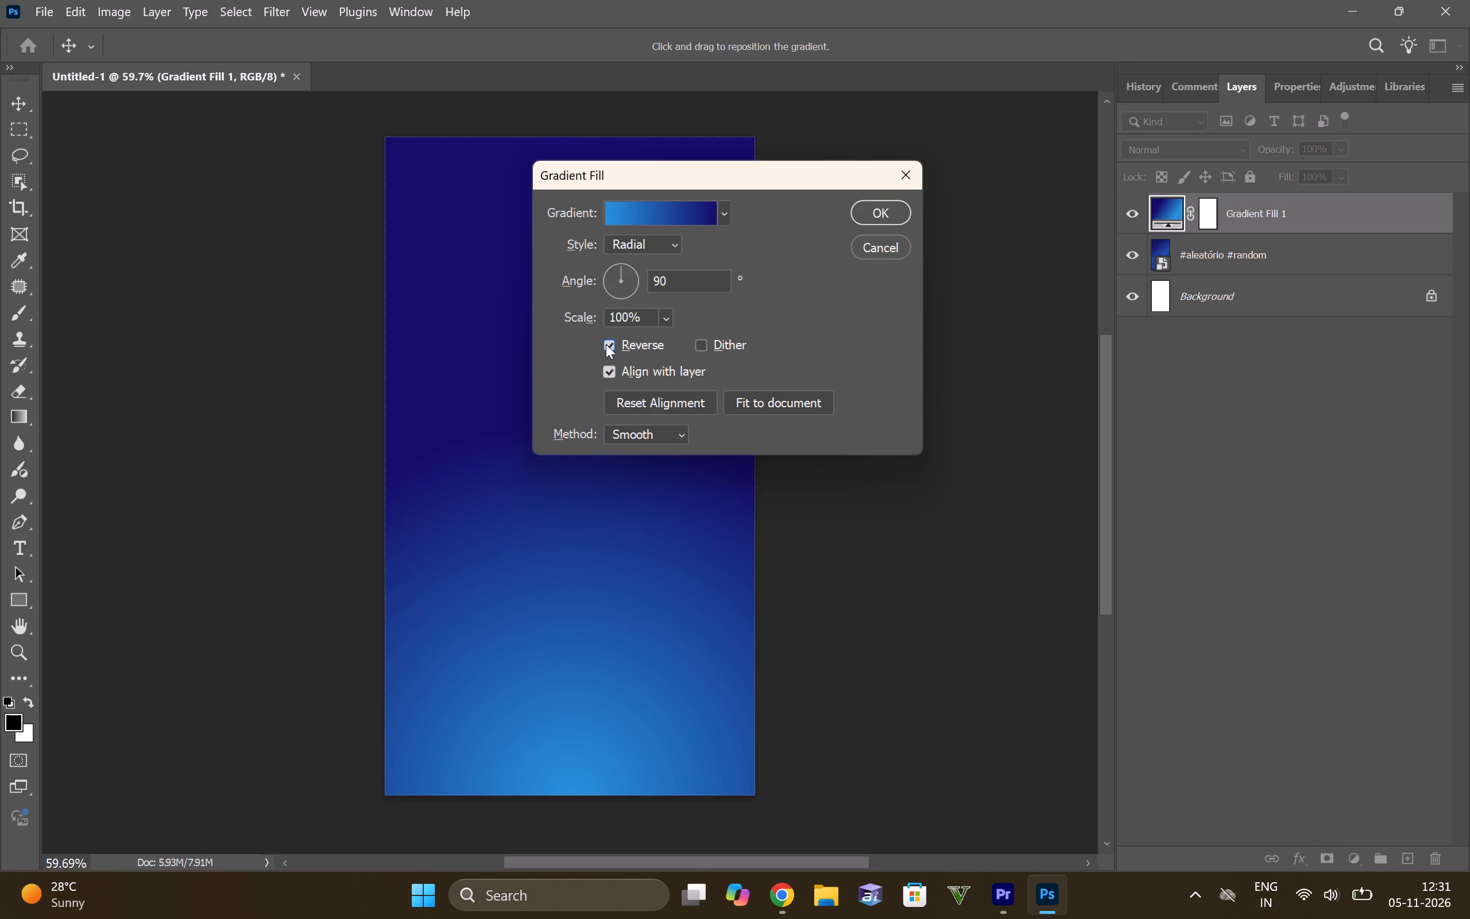
{"action": "left_click_drag", "start_coordinate": [531, 731], "coordinate": [530, 553]}
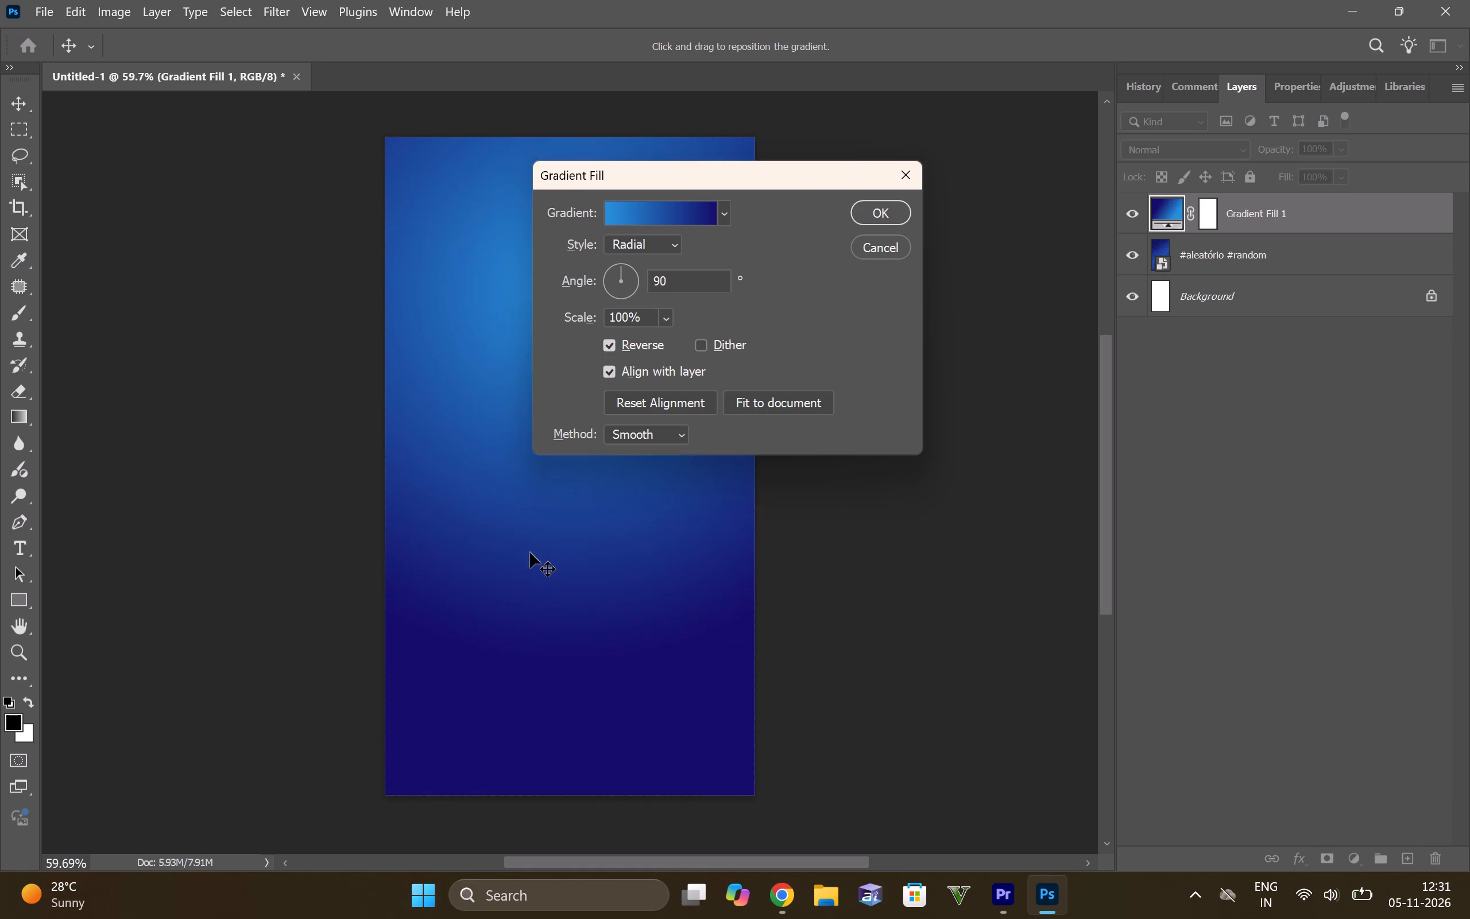
{"action": "left_click_drag", "start_coordinate": [530, 553], "coordinate": [544, 666]}
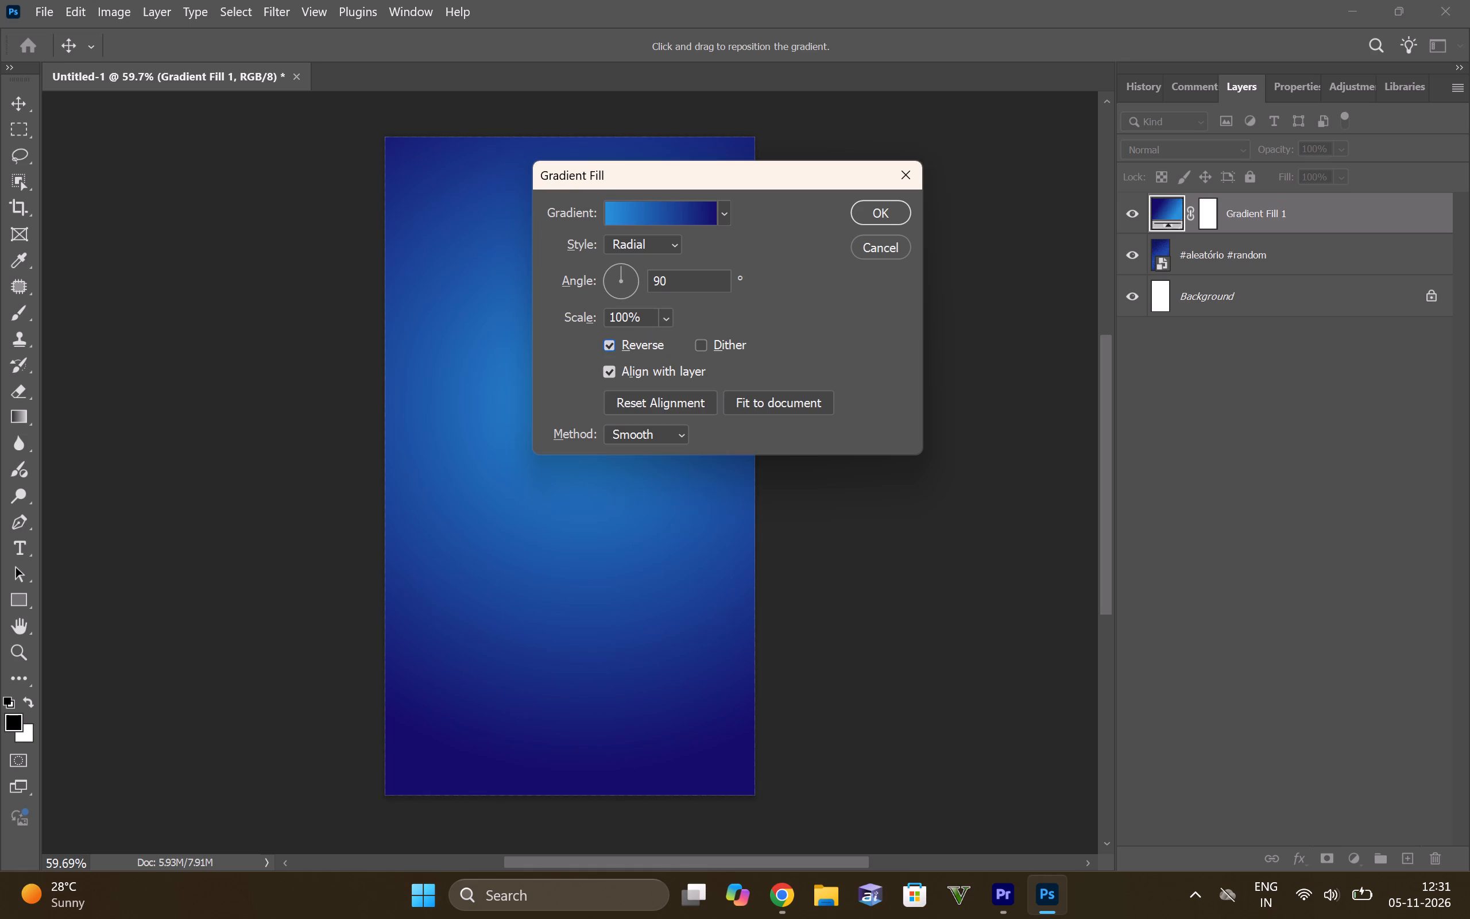
{"action": "left_click_drag", "start_coordinate": [643, 321], "coordinate": [599, 313]}
{"action": "left_click", "coordinate": [563, 597]}
{"action": "left_click_drag", "start_coordinate": [555, 521], "coordinate": [572, 553]}
{"action": "left_click_drag", "start_coordinate": [572, 553], "coordinate": [561, 541]}
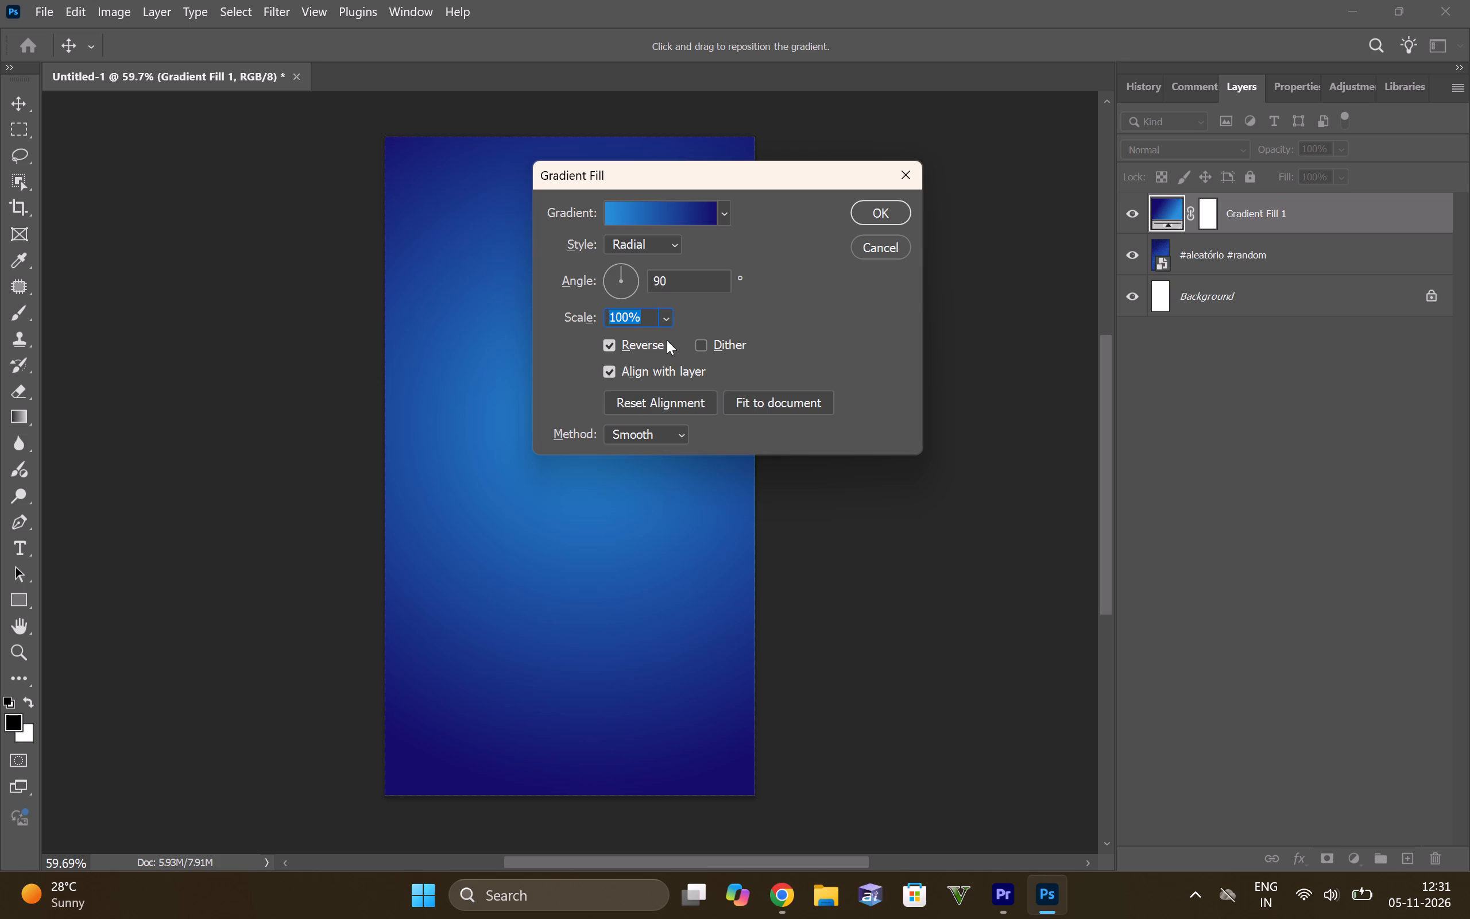
{"action": "left_click", "coordinate": [874, 219]}
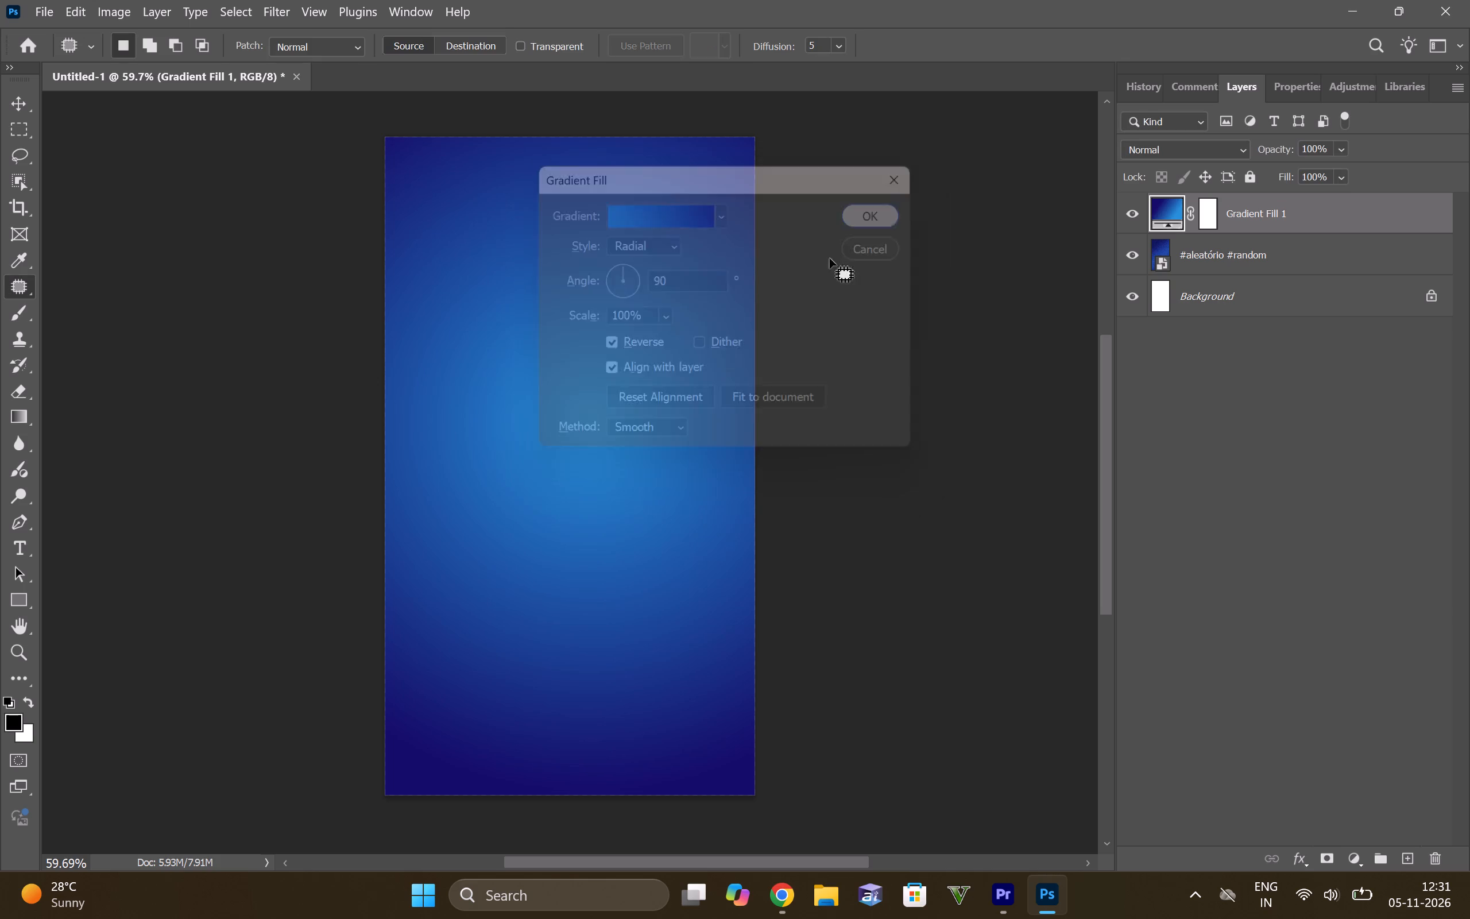
{"action": "left_click_drag", "start_coordinate": [570, 399], "coordinate": [568, 430]}
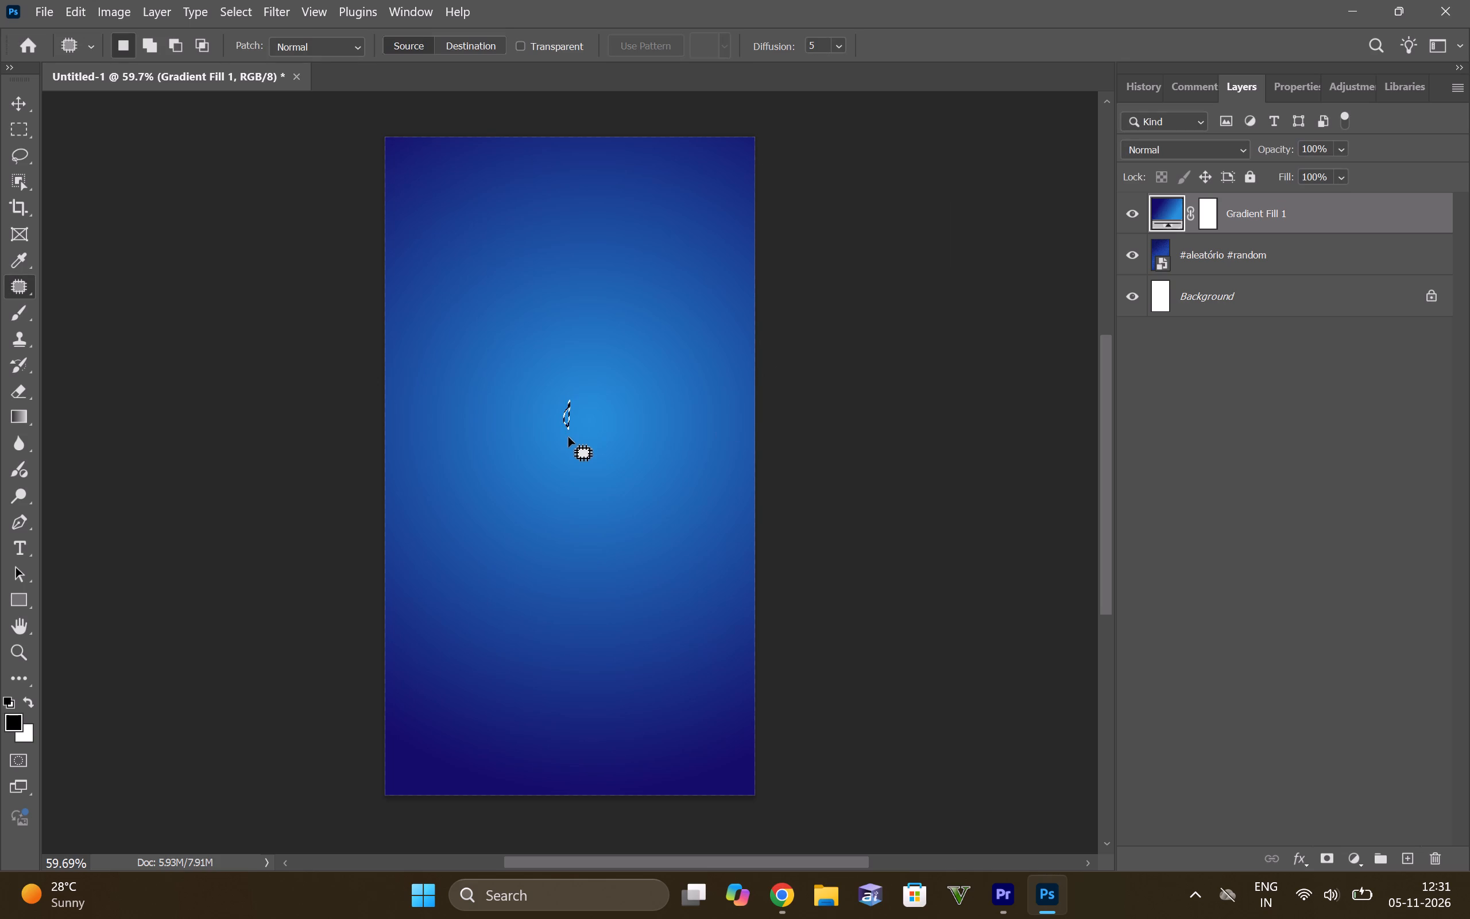
{"action": "key", "text": "ctrl+z"}
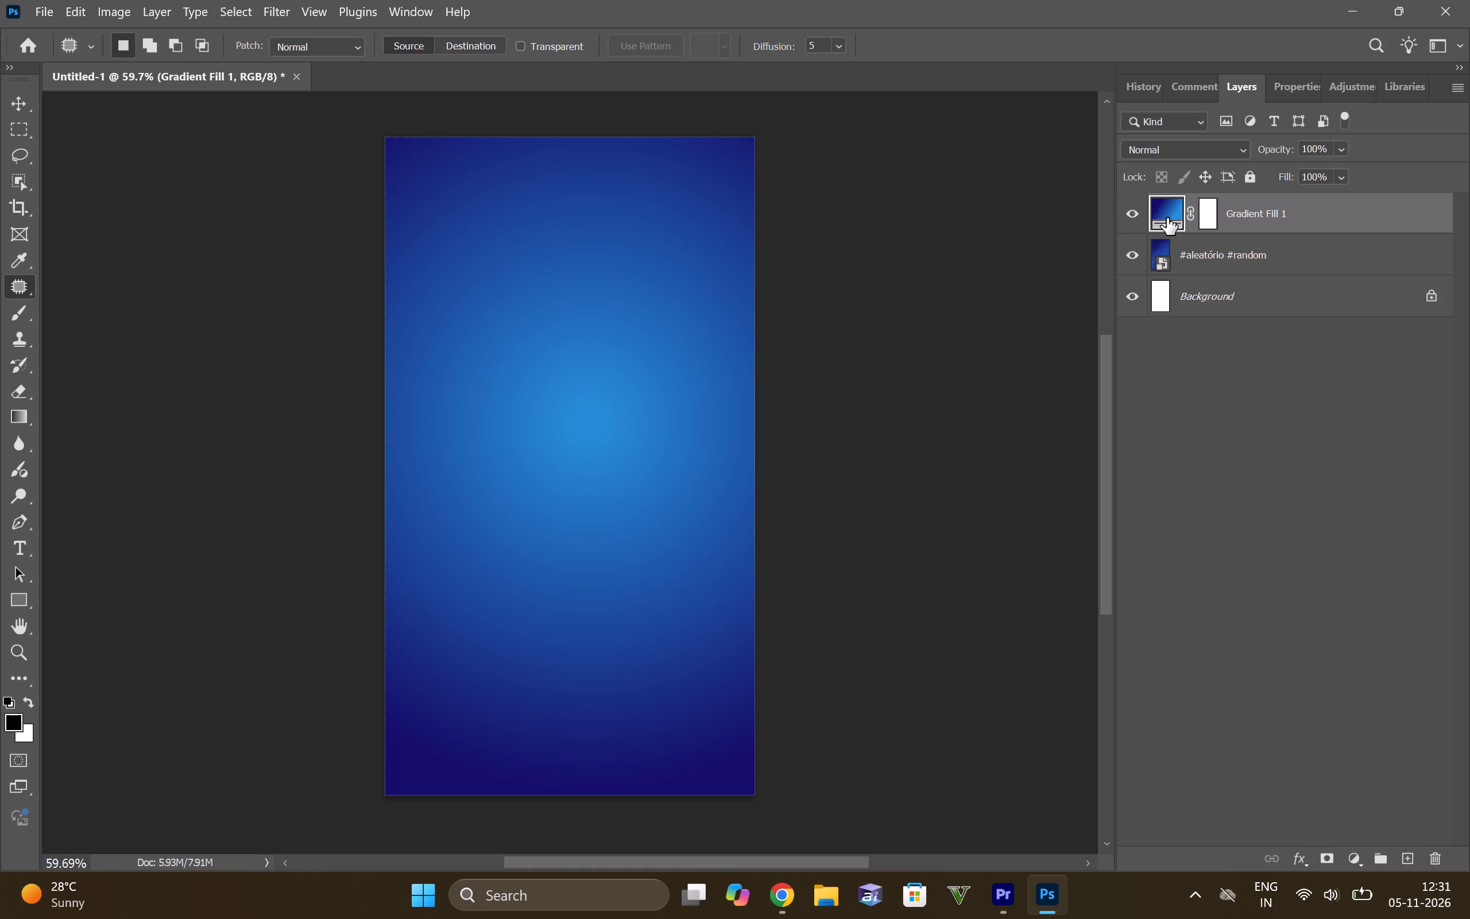
Reopen the Gradient Fill 1 settings, nudge the gradient's centre slightly left, and apply a scale of 150%.
{"action": "left_click", "coordinate": [1167, 218]}
{"action": "double_click", "coordinate": [1167, 218]}
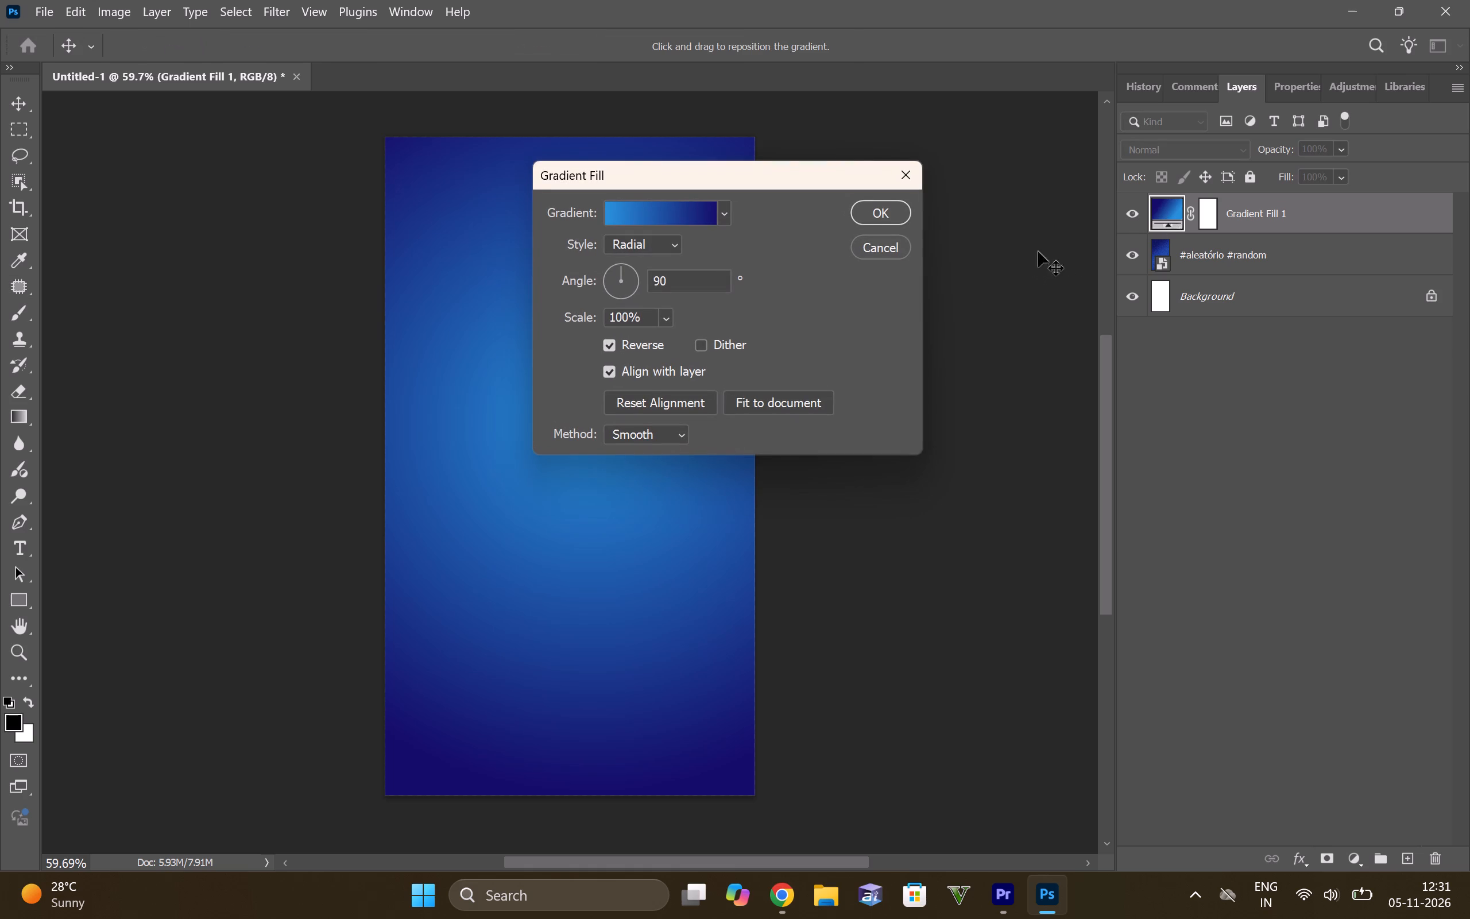
{"action": "left_click_drag", "start_coordinate": [514, 494], "coordinate": [501, 493]}
{"action": "left_click_drag", "start_coordinate": [653, 315], "coordinate": [582, 310]}
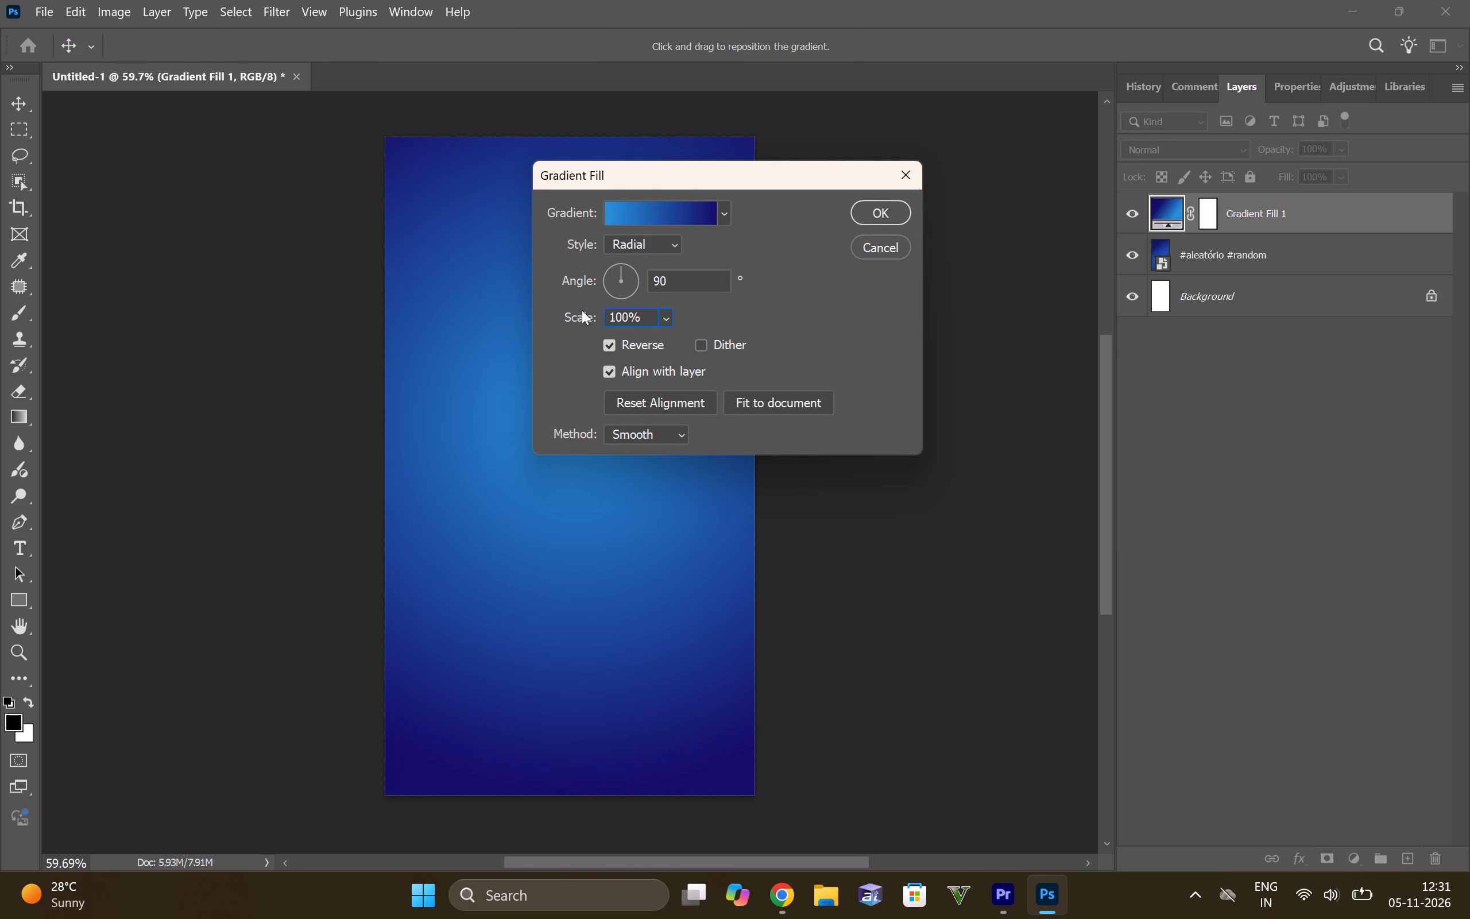
{"action": "type", "text": "15"}
{"action": "key", "text": "BackSpace"}
{"action": "key", "text": "BackSpace"}
{"action": "key", "text": "BackSpace"}
{"action": "key", "text": "BackSpace"}
{"action": "key", "text": "BackSpace"}
{"action": "key", "text": "BackSpace"}
{"action": "key", "text": "BackSpace"}
{"action": "key", "text": "BackSpace"}
{"action": "key", "text": "BackSpace"}
{"action": "key", "text": "BackSpace"}
{"action": "key", "text": "BackSpace"}
{"action": "key", "text": "BackSpace"}
{"action": "key", "text": "BackSpace"}
{"action": "key", "text": "BackSpace"}
{"action": "key", "text": "Delete"}
{"action": "key", "text": "Delete"}
{"action": "key", "text": "Delete"}
{"action": "key", "text": "Delete"}
{"action": "key", "text": "Delete"}
{"action": "key", "text": "Delete"}
{"action": "key", "text": "Delete"}
{"action": "key", "text": "Delete"}
{"action": "type", "text": "150"}
{"action": "key", "text": "Return"}
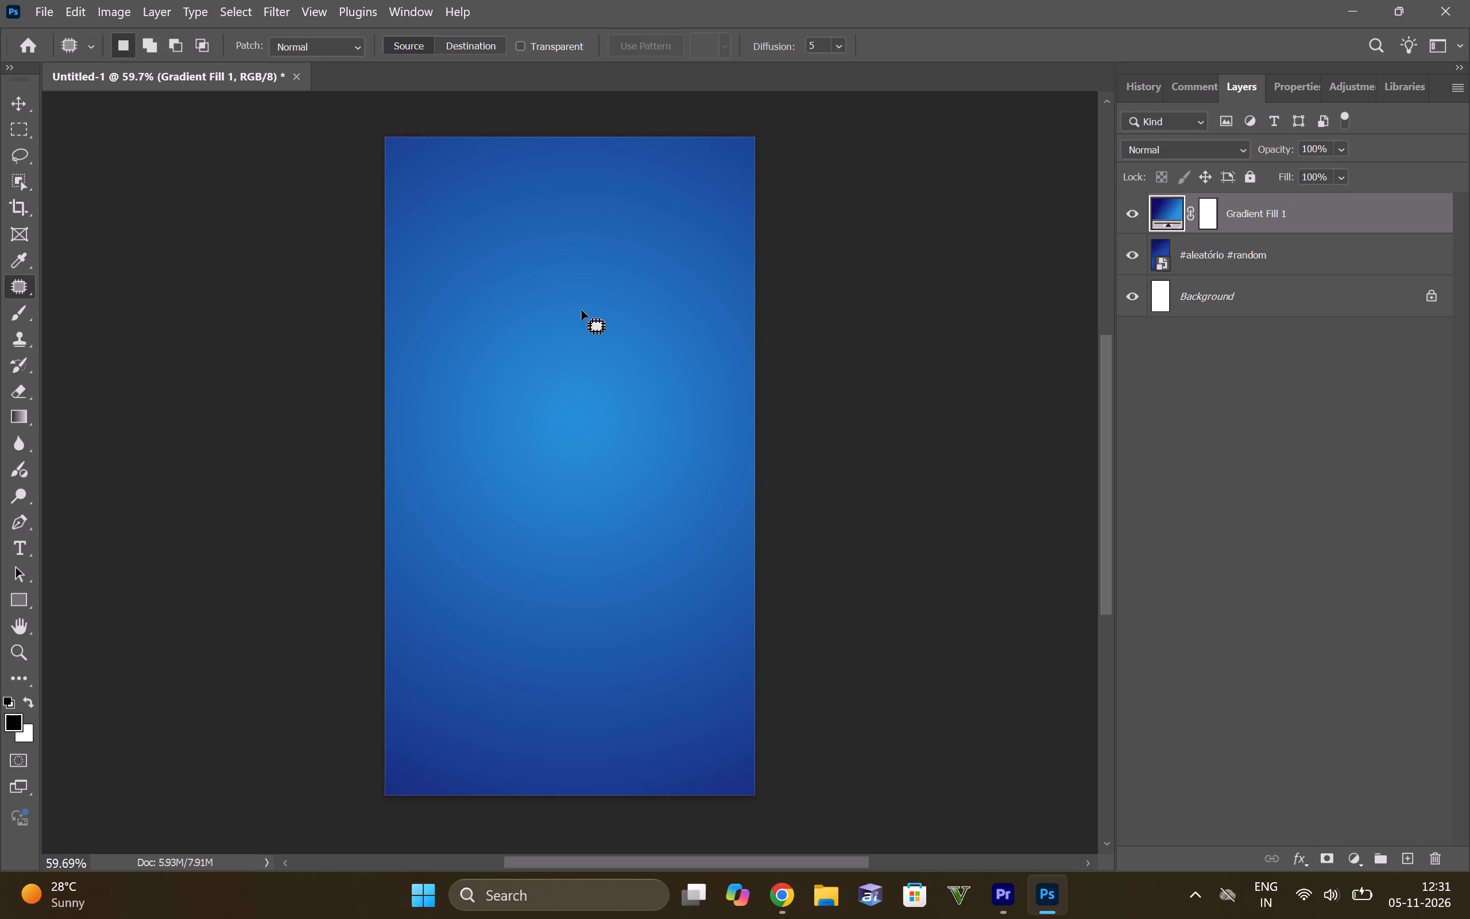
Reopen the Gradient Fill 1 settings, turn off Reverse and turn on Dither.
{"action": "double_click", "coordinate": [1175, 205]}
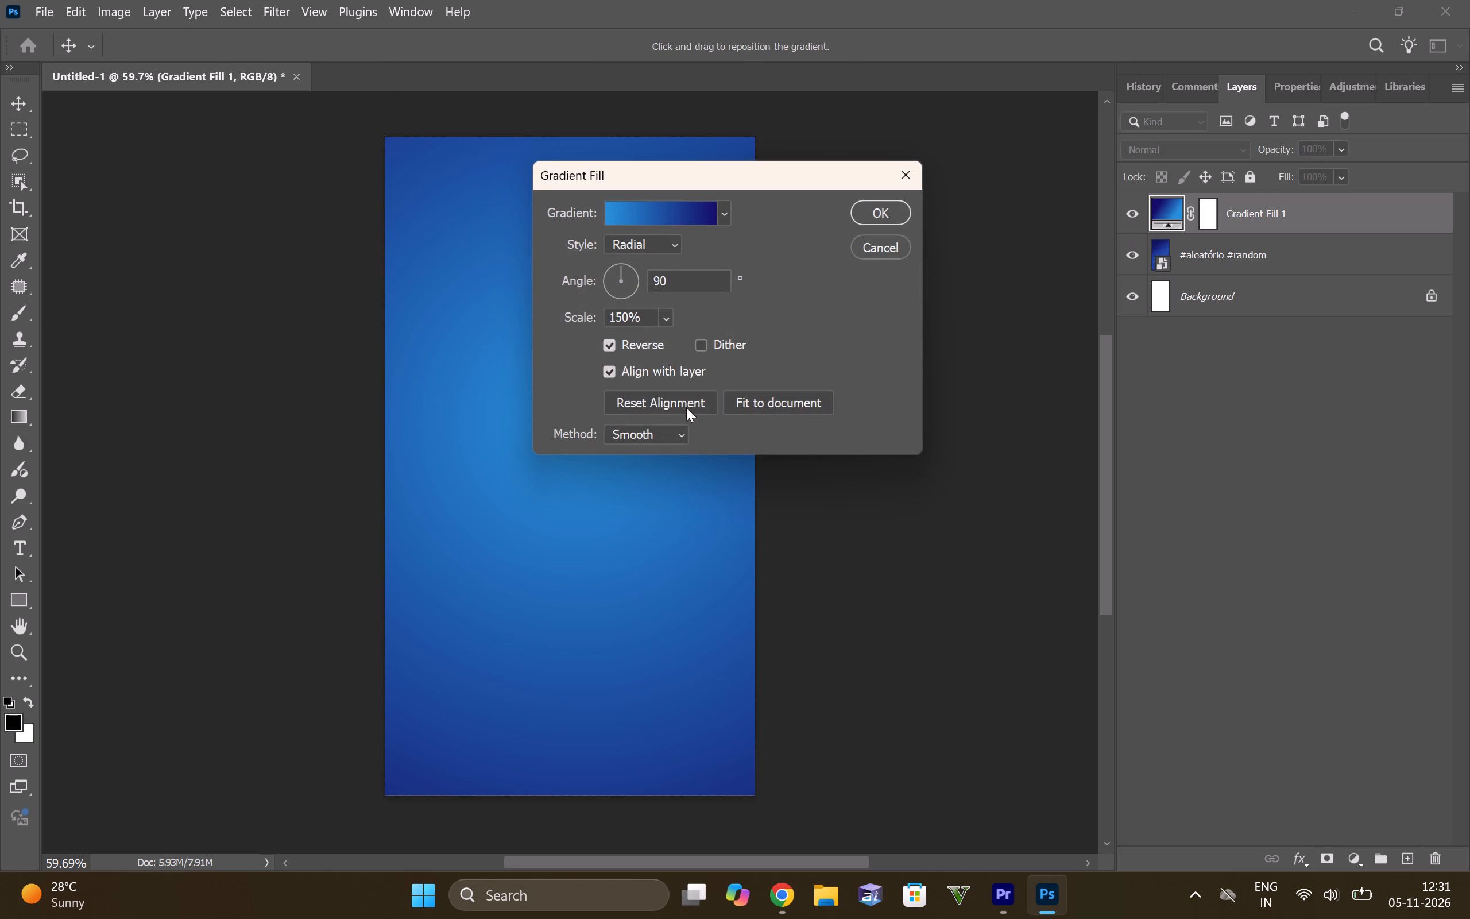
{"action": "left_click", "coordinate": [609, 343]}
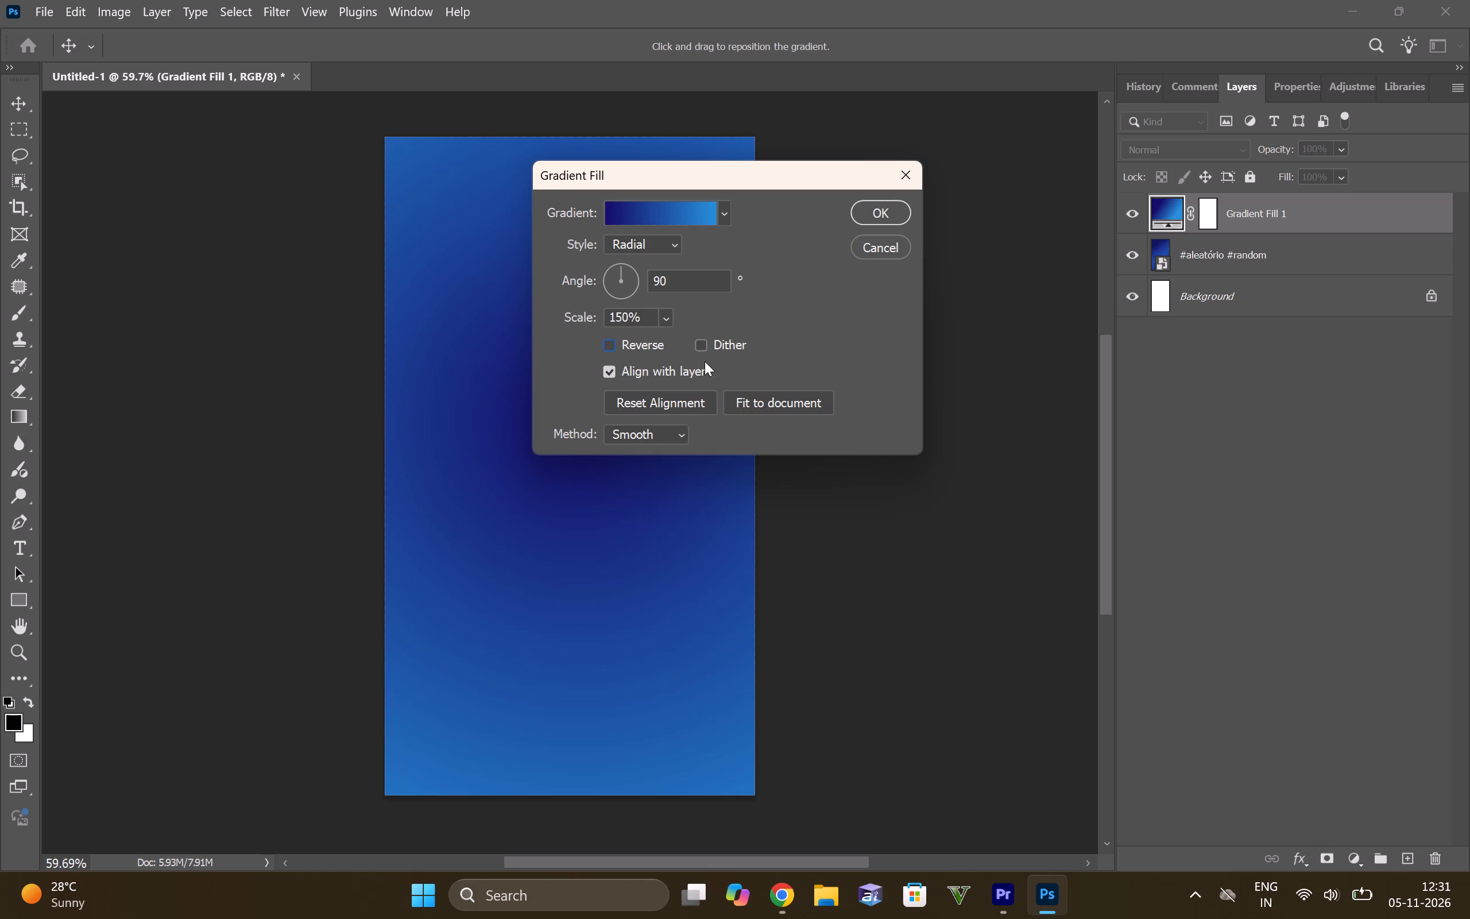
{"action": "left_click", "coordinate": [702, 335]}
{"action": "left_click", "coordinate": [705, 342]}
{"action": "left_click", "coordinate": [788, 319]}
Try the Classic and Linear gradient methods, set the method back to Smooth, and apply the gradient fill.
{"action": "left_click", "coordinate": [648, 439]}
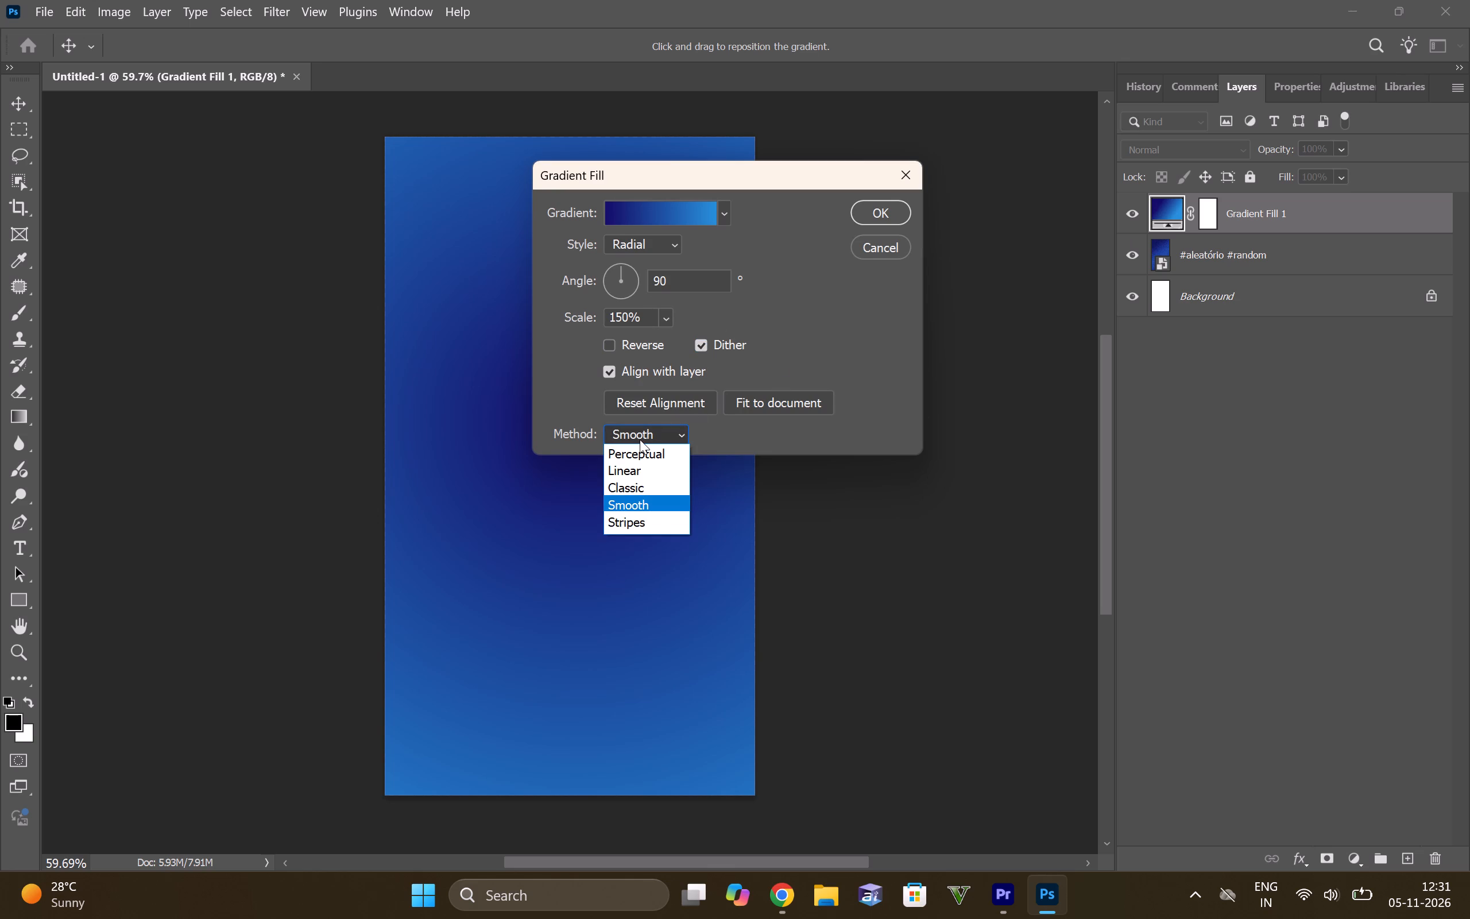
{"action": "left_click", "coordinate": [636, 489]}
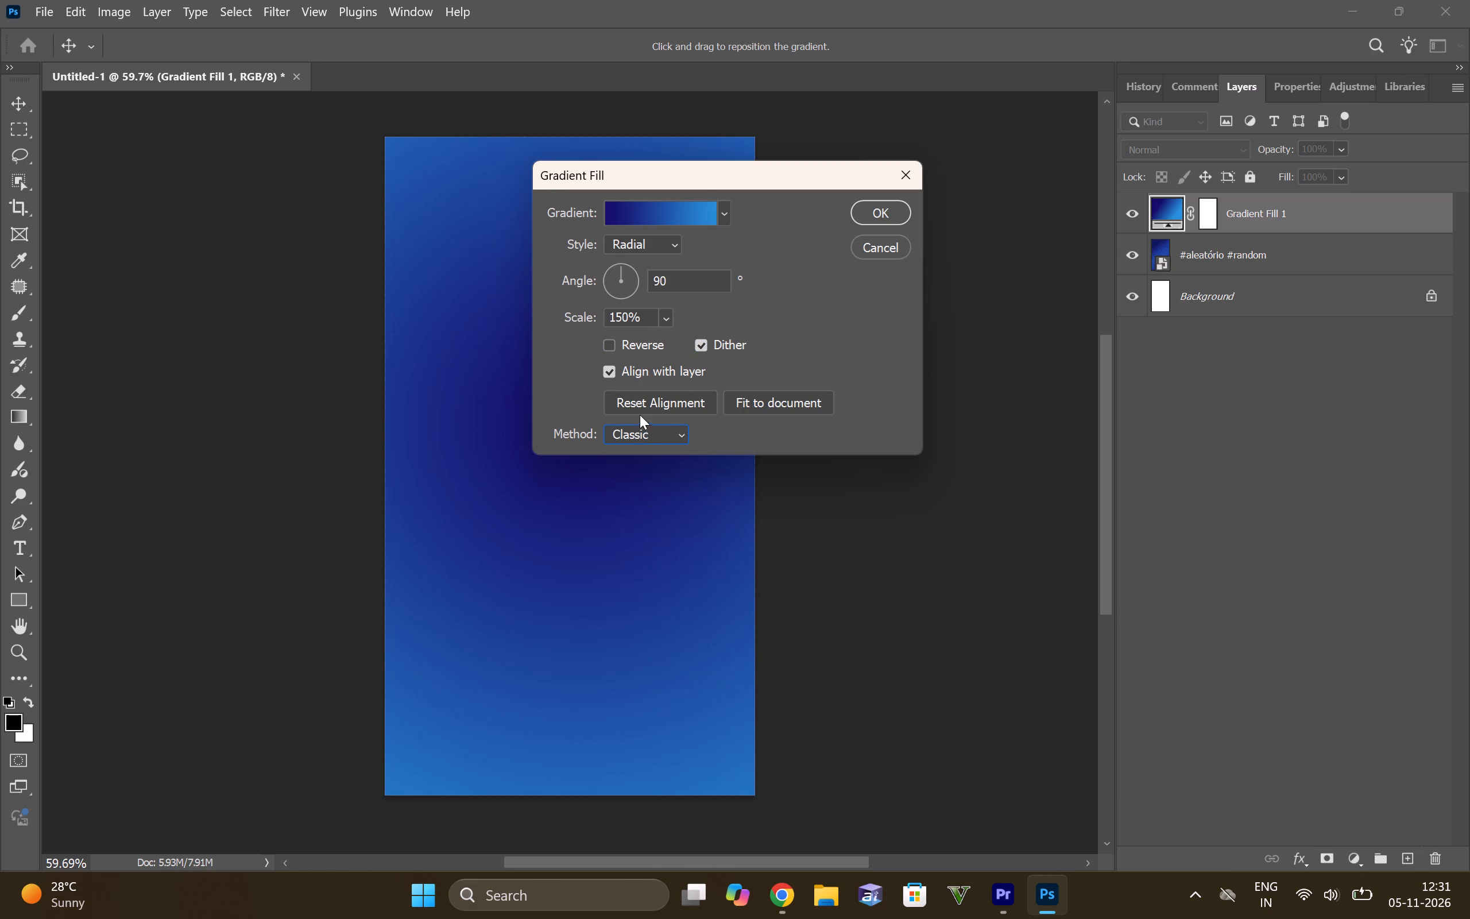
{"action": "left_click", "coordinate": [642, 437]}
{"action": "left_click", "coordinate": [637, 470]}
{"action": "left_click", "coordinate": [648, 433]}
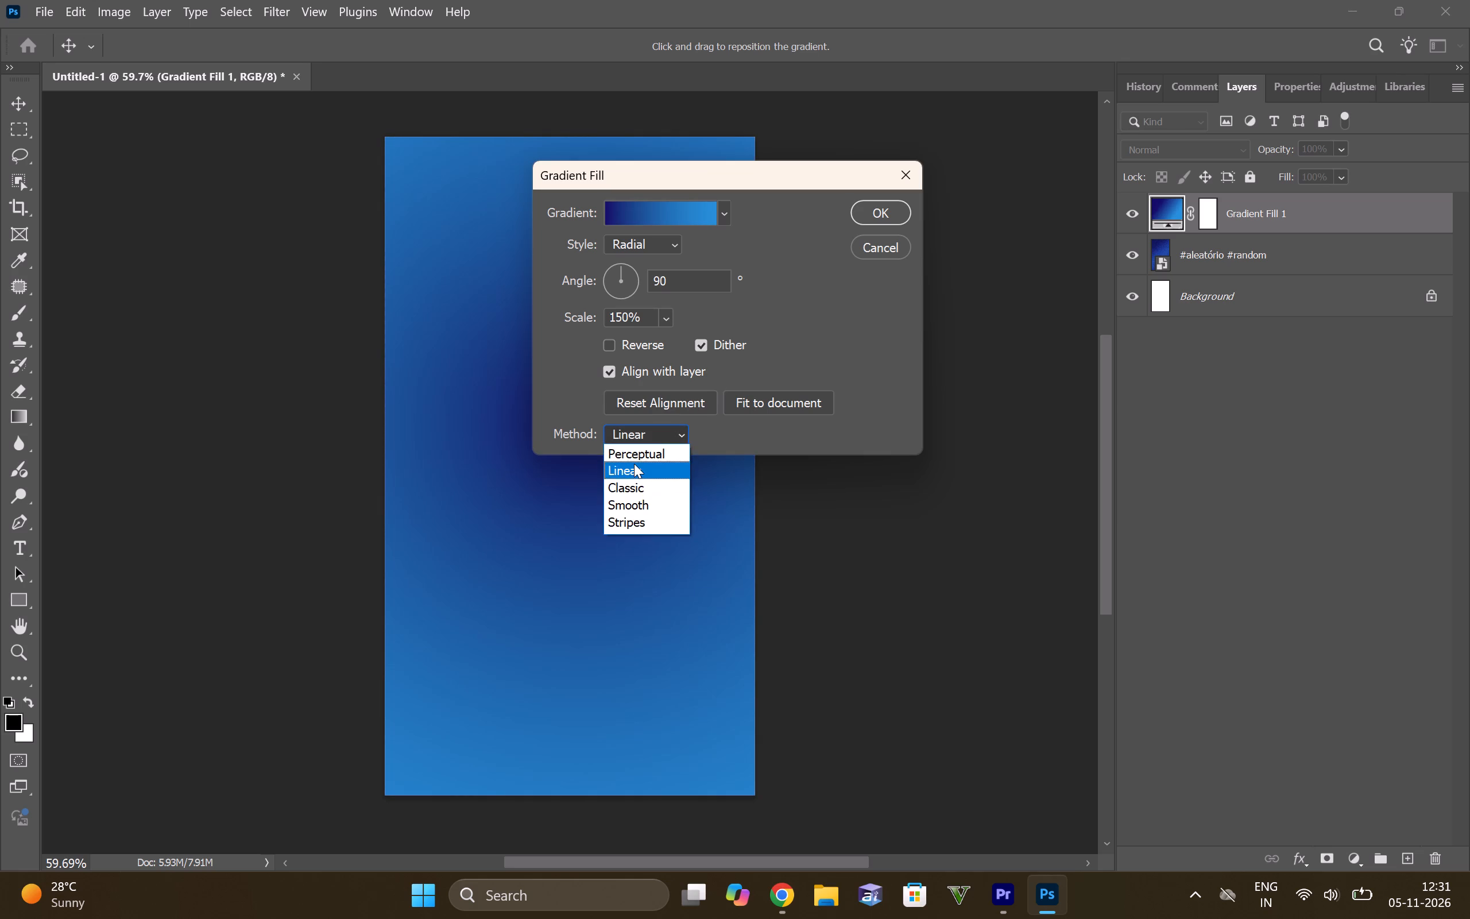
{"action": "left_click", "coordinate": [634, 466]}
{"action": "left_click", "coordinate": [636, 435]}
{"action": "left_click", "coordinate": [633, 484]}
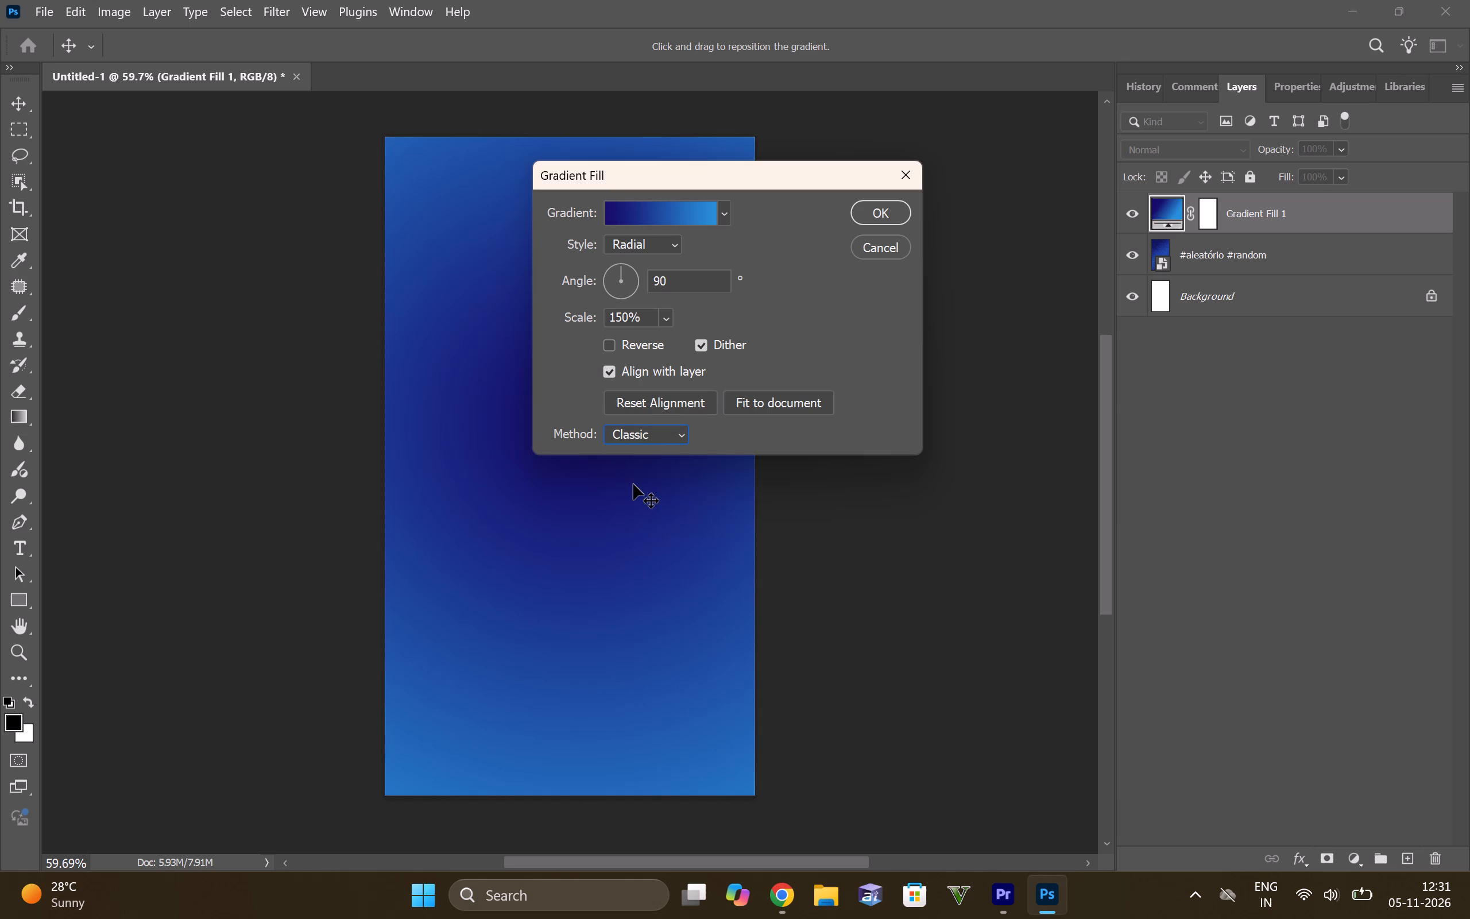
{"action": "left_click", "coordinate": [653, 438]}
{"action": "left_click", "coordinate": [636, 501]}
{"action": "left_click", "coordinate": [880, 204]}
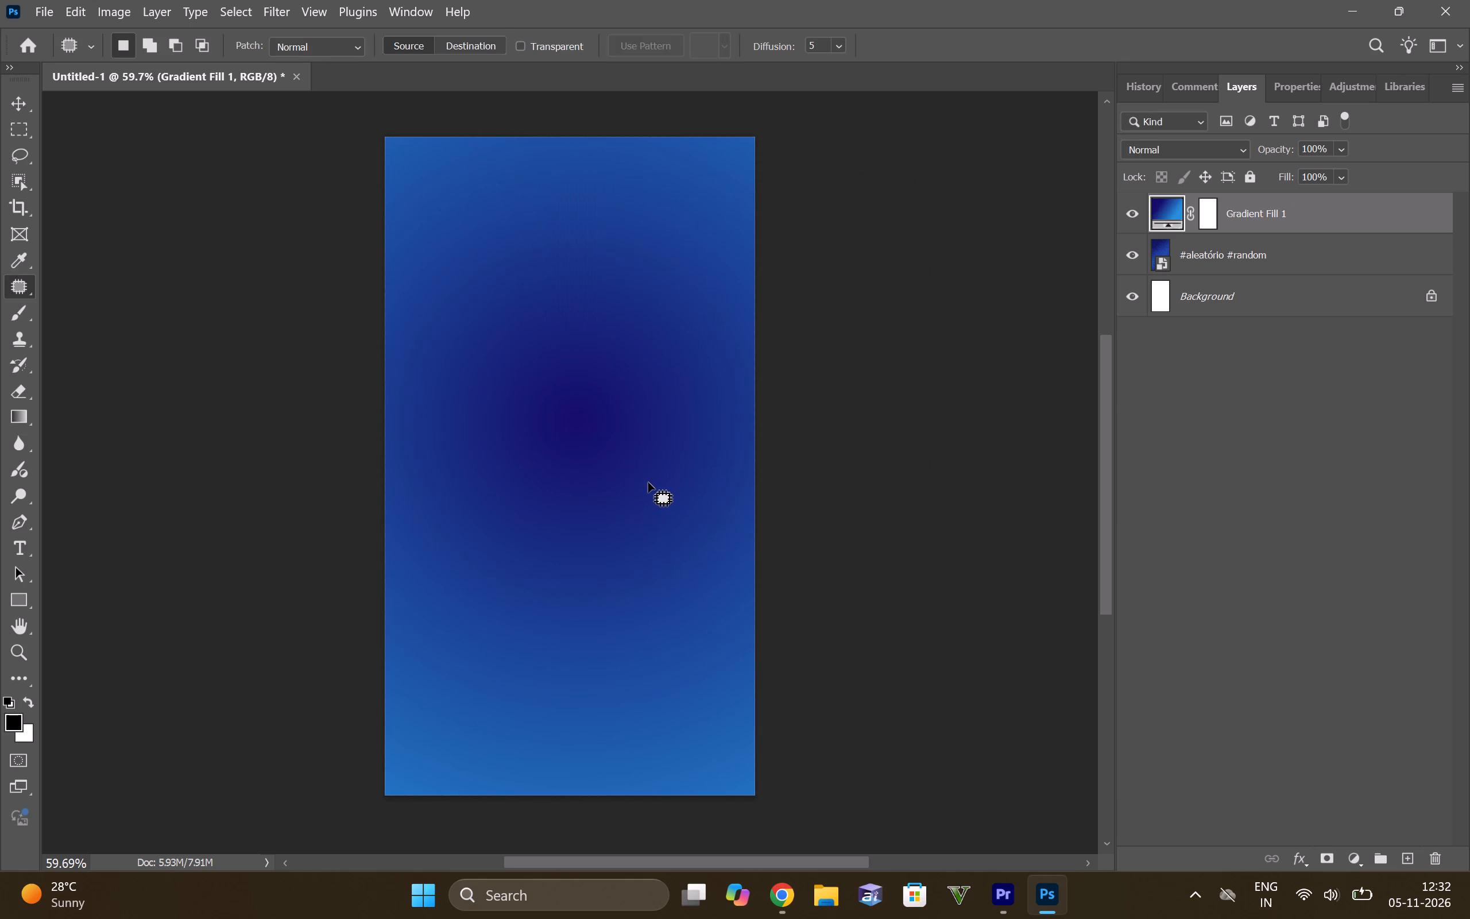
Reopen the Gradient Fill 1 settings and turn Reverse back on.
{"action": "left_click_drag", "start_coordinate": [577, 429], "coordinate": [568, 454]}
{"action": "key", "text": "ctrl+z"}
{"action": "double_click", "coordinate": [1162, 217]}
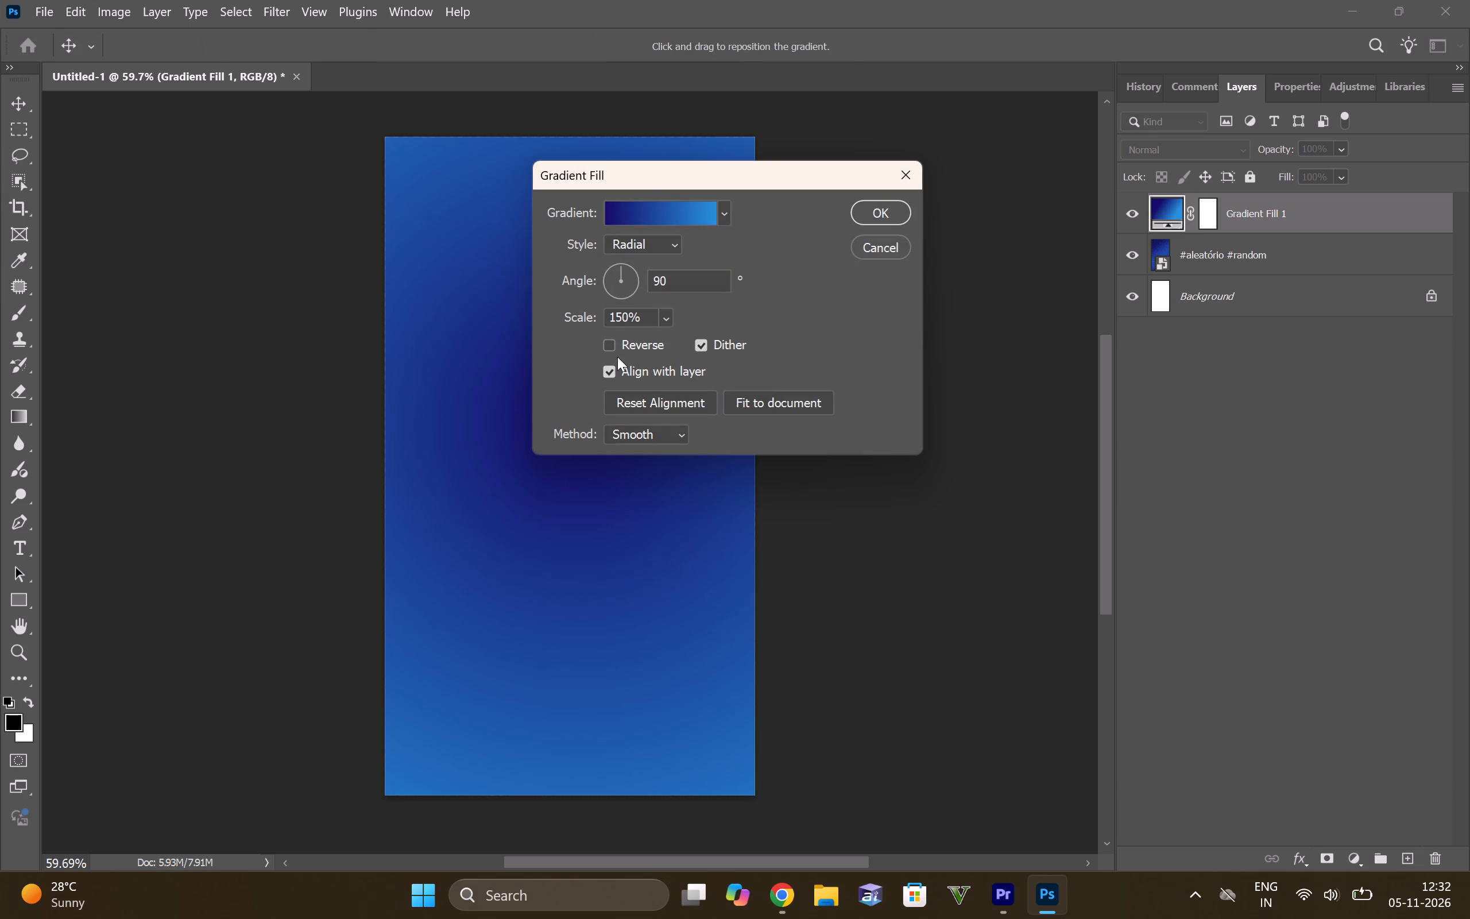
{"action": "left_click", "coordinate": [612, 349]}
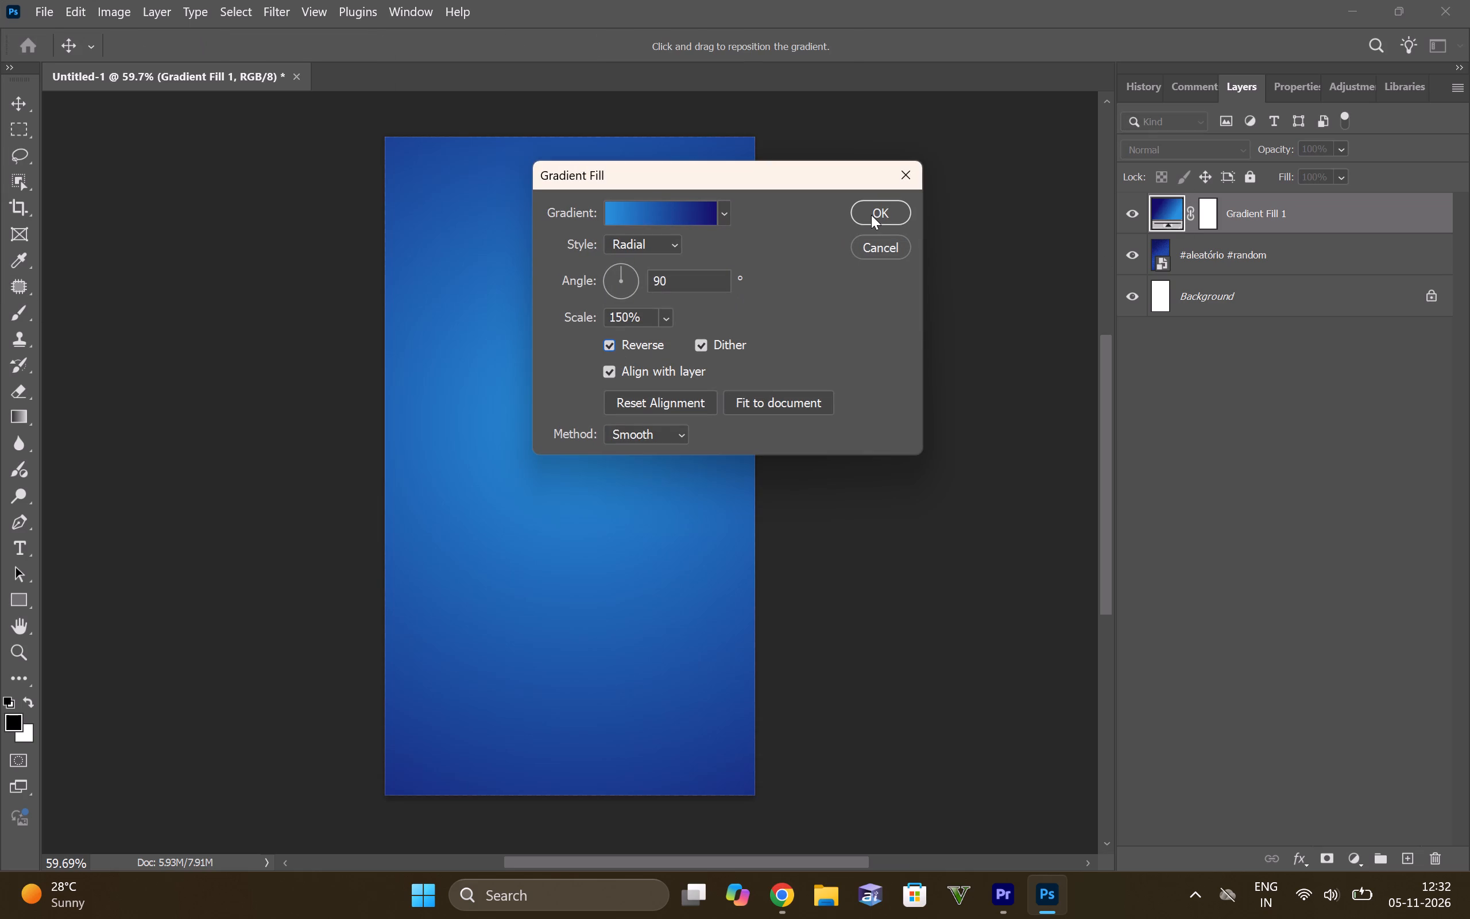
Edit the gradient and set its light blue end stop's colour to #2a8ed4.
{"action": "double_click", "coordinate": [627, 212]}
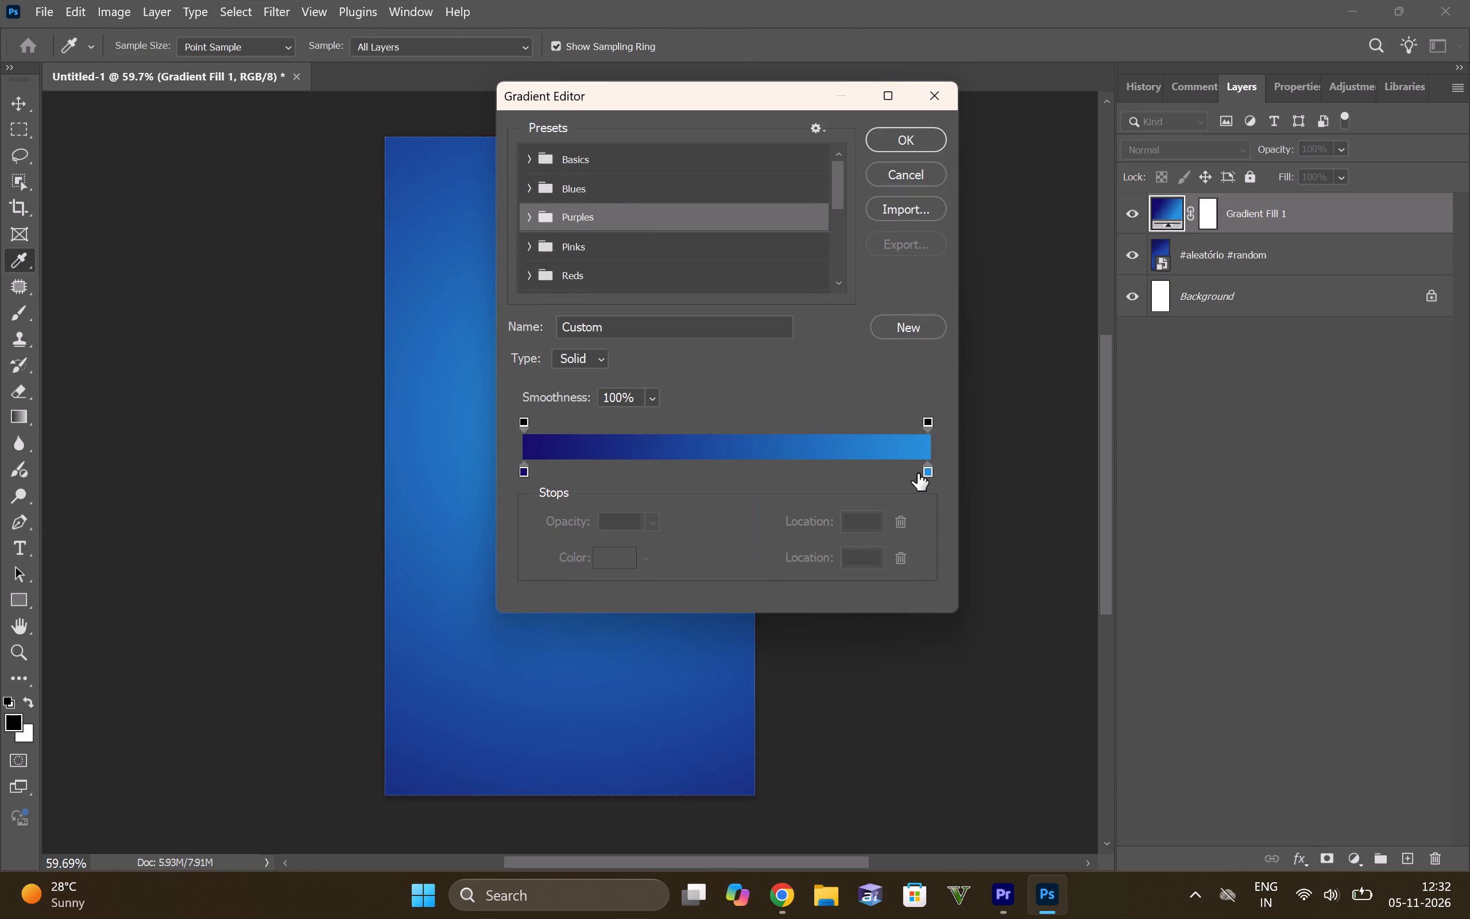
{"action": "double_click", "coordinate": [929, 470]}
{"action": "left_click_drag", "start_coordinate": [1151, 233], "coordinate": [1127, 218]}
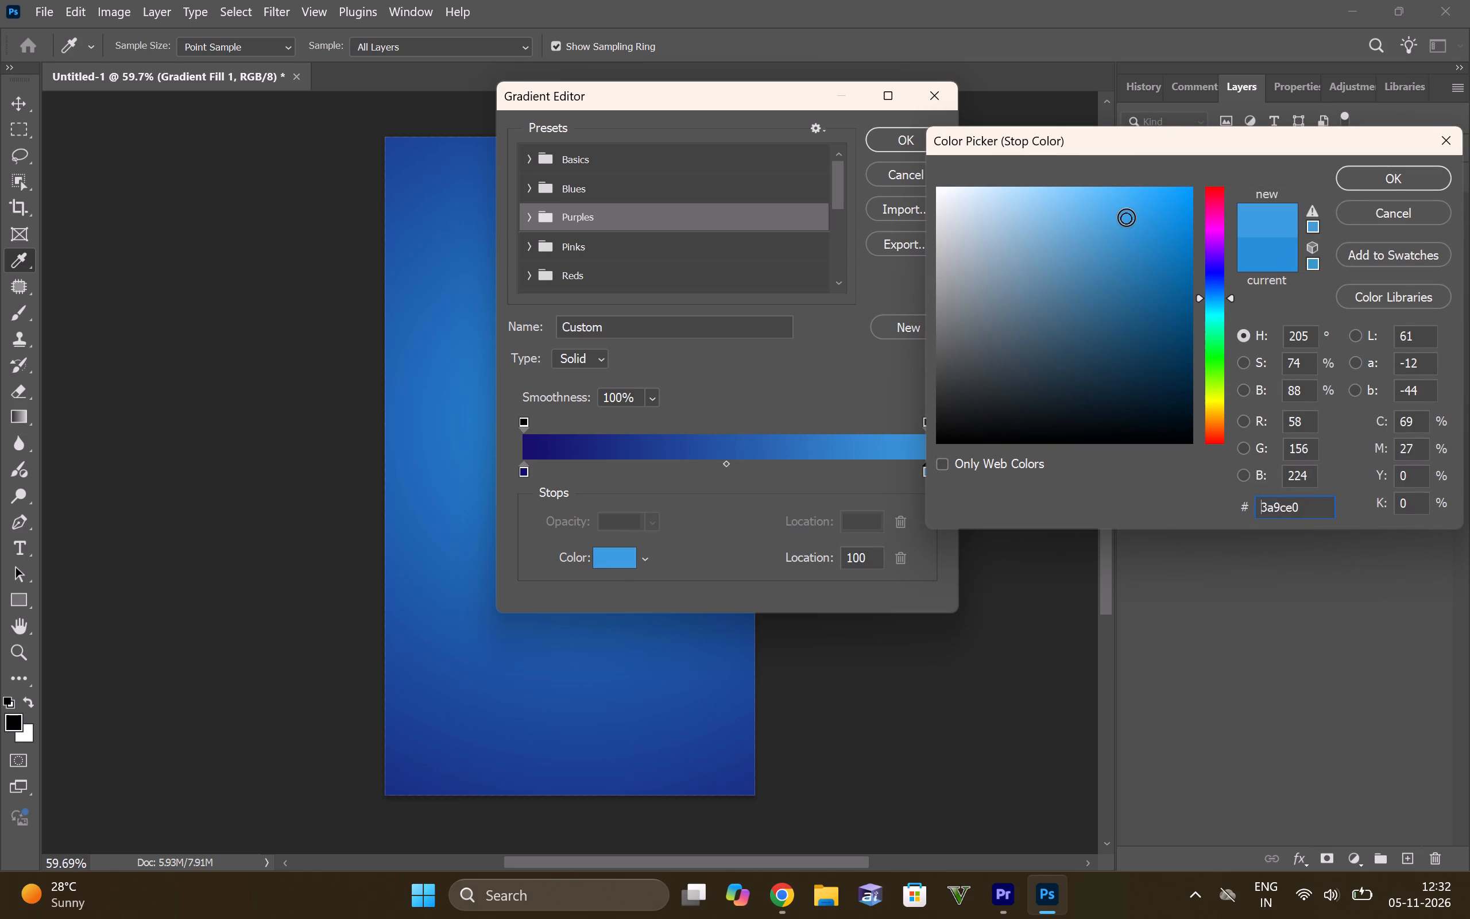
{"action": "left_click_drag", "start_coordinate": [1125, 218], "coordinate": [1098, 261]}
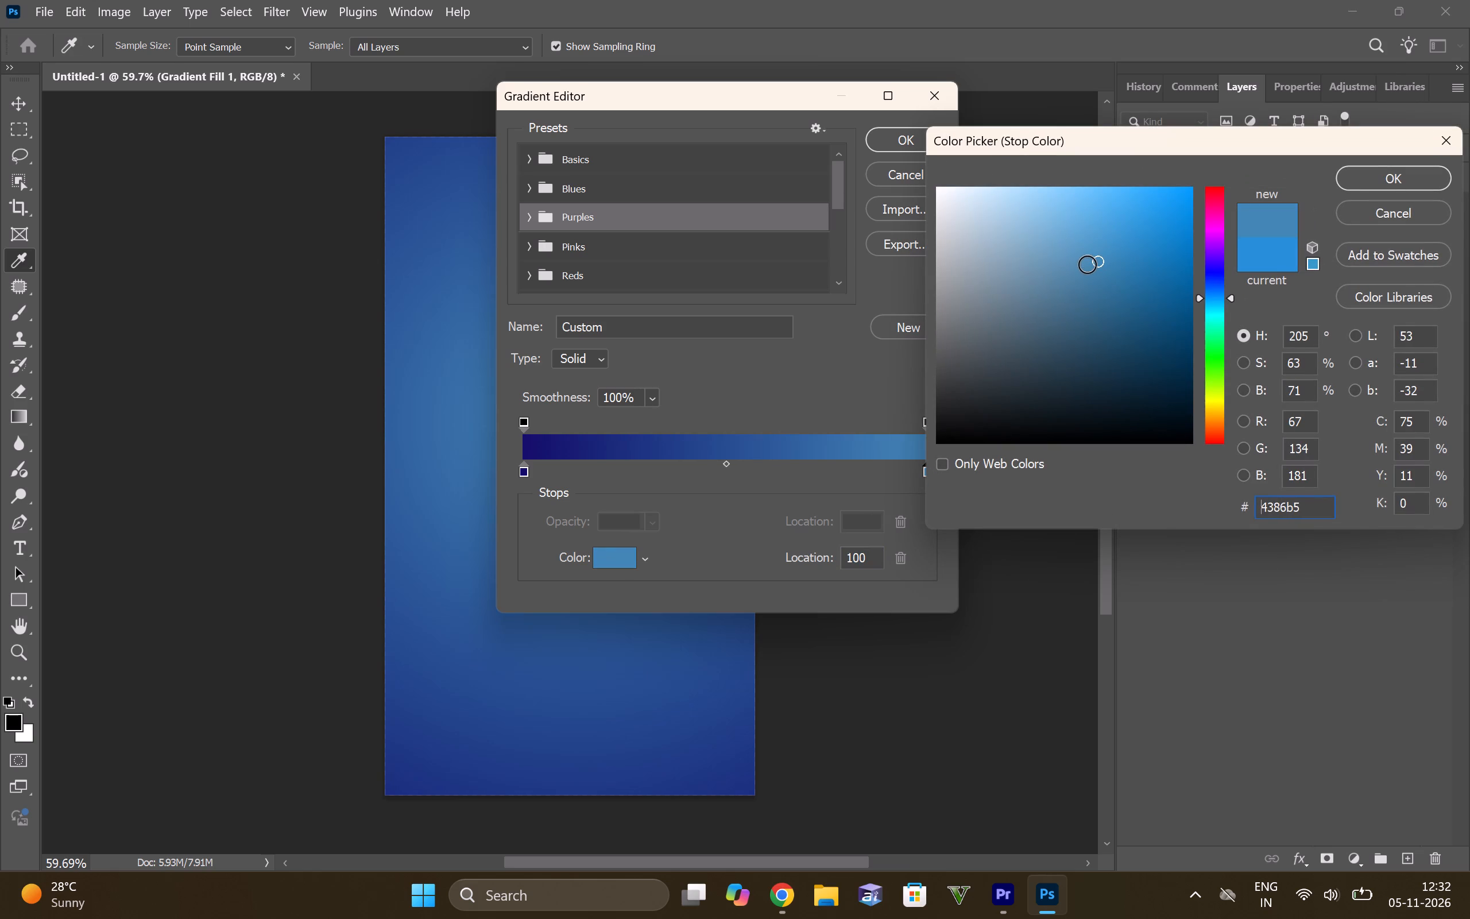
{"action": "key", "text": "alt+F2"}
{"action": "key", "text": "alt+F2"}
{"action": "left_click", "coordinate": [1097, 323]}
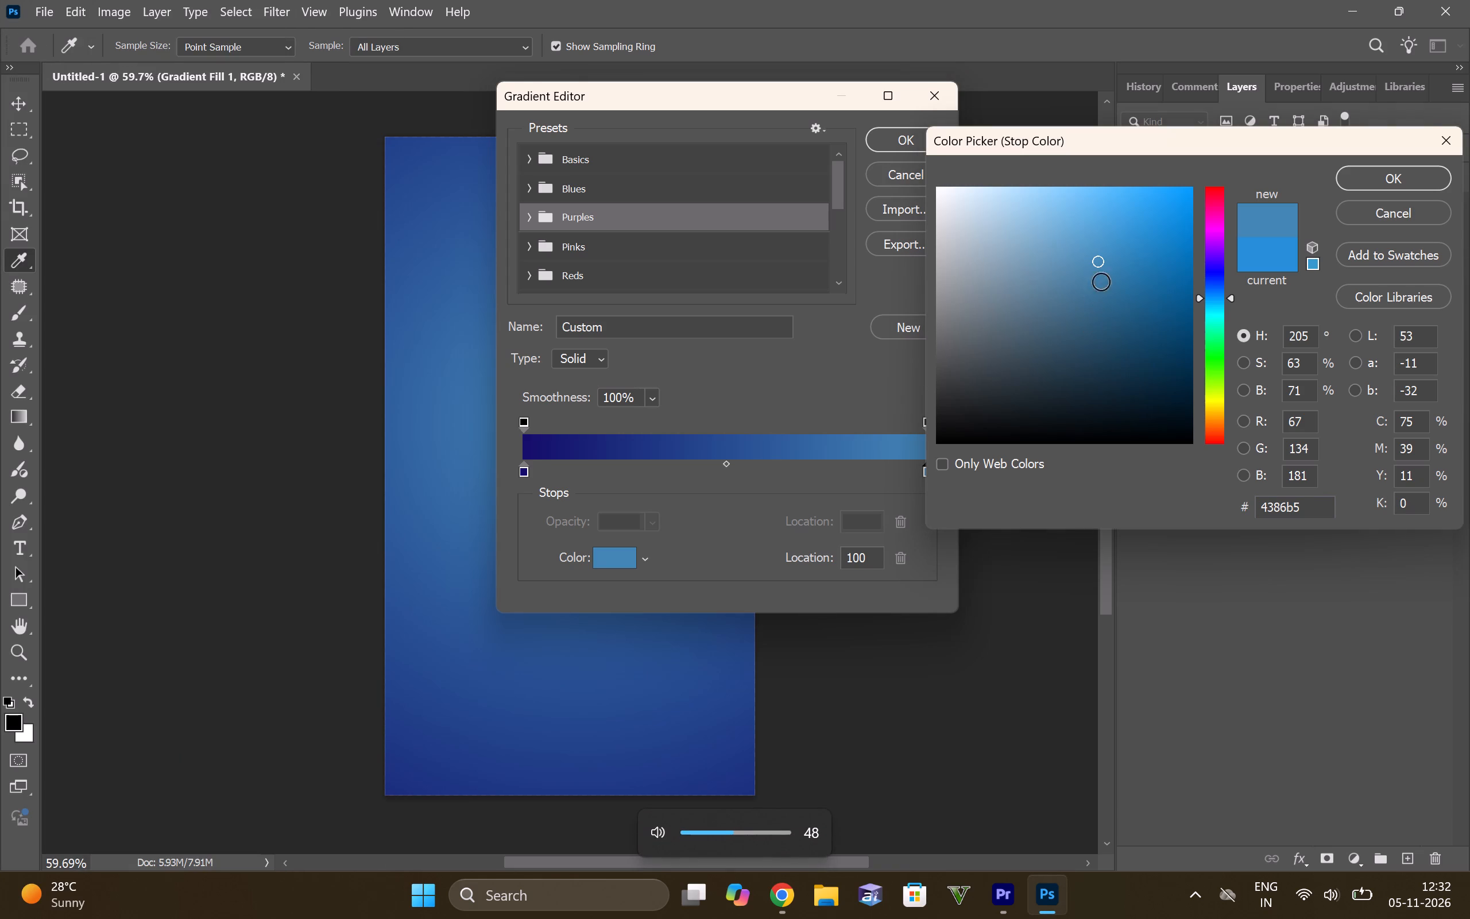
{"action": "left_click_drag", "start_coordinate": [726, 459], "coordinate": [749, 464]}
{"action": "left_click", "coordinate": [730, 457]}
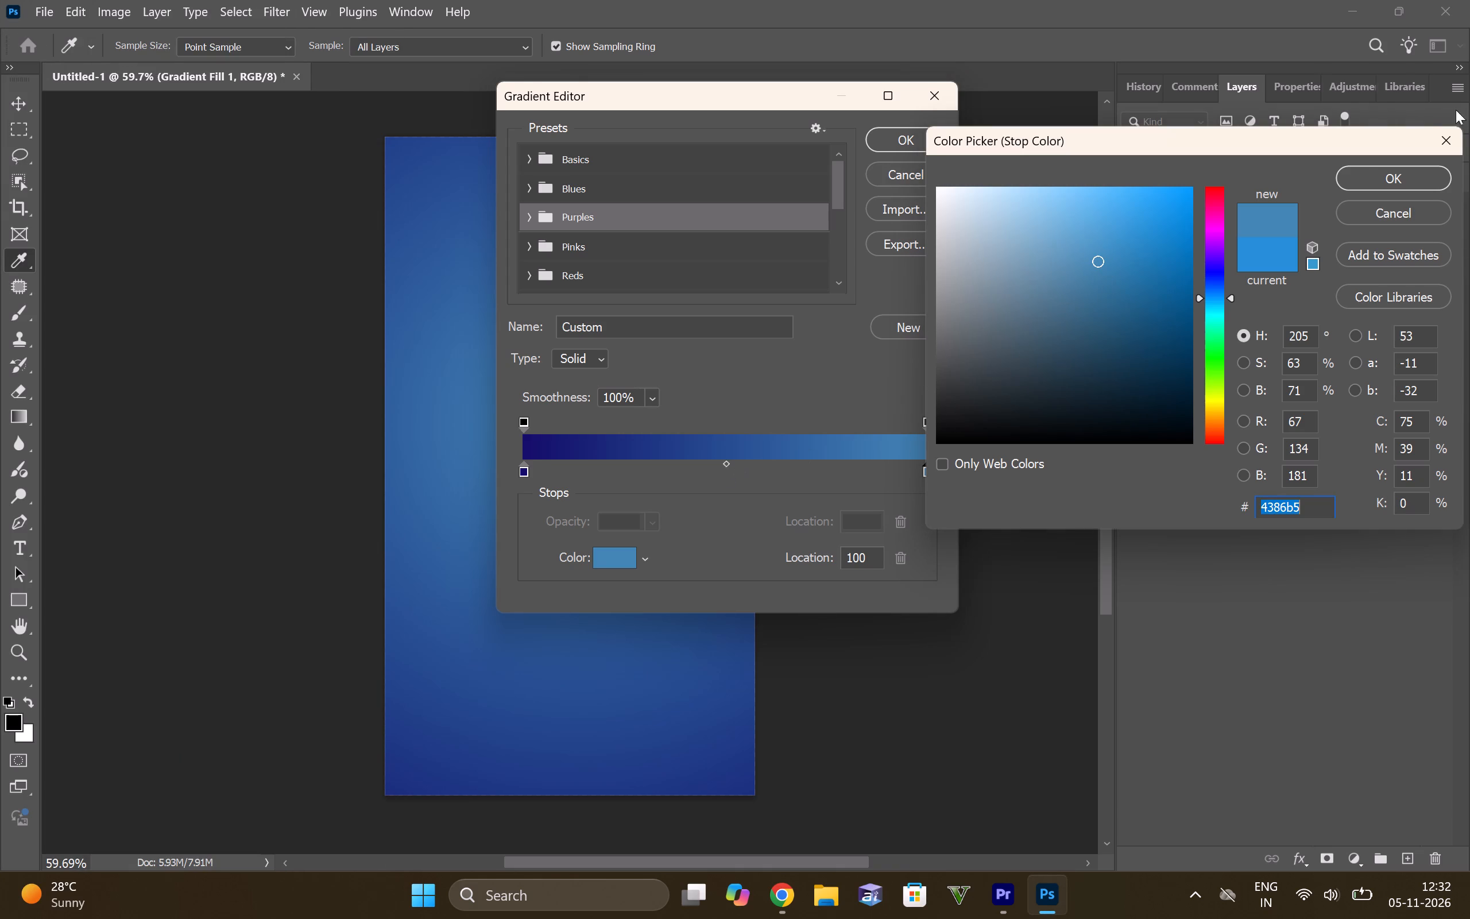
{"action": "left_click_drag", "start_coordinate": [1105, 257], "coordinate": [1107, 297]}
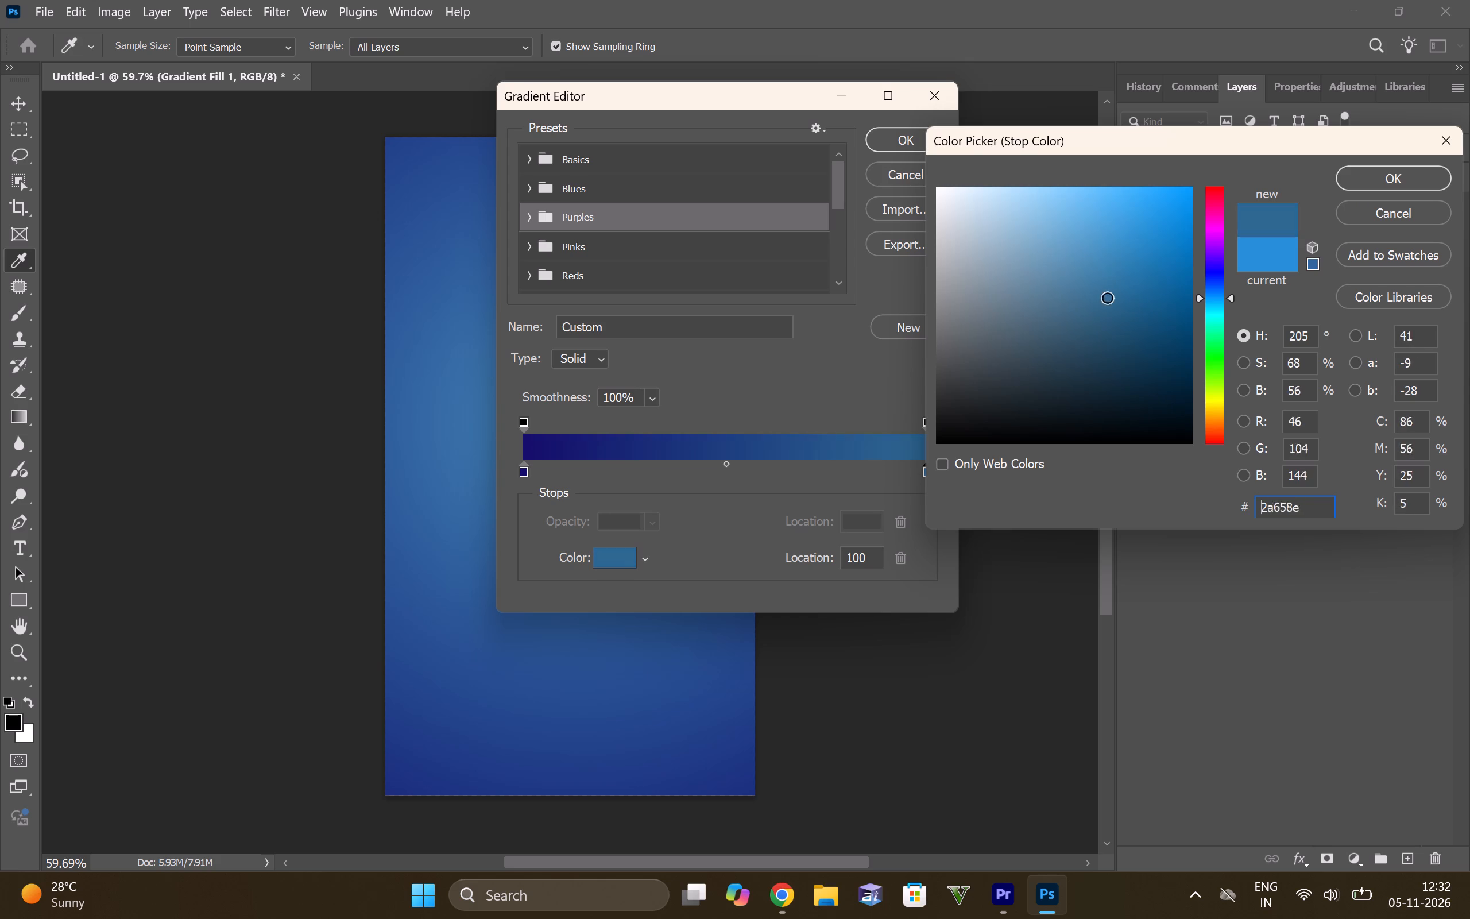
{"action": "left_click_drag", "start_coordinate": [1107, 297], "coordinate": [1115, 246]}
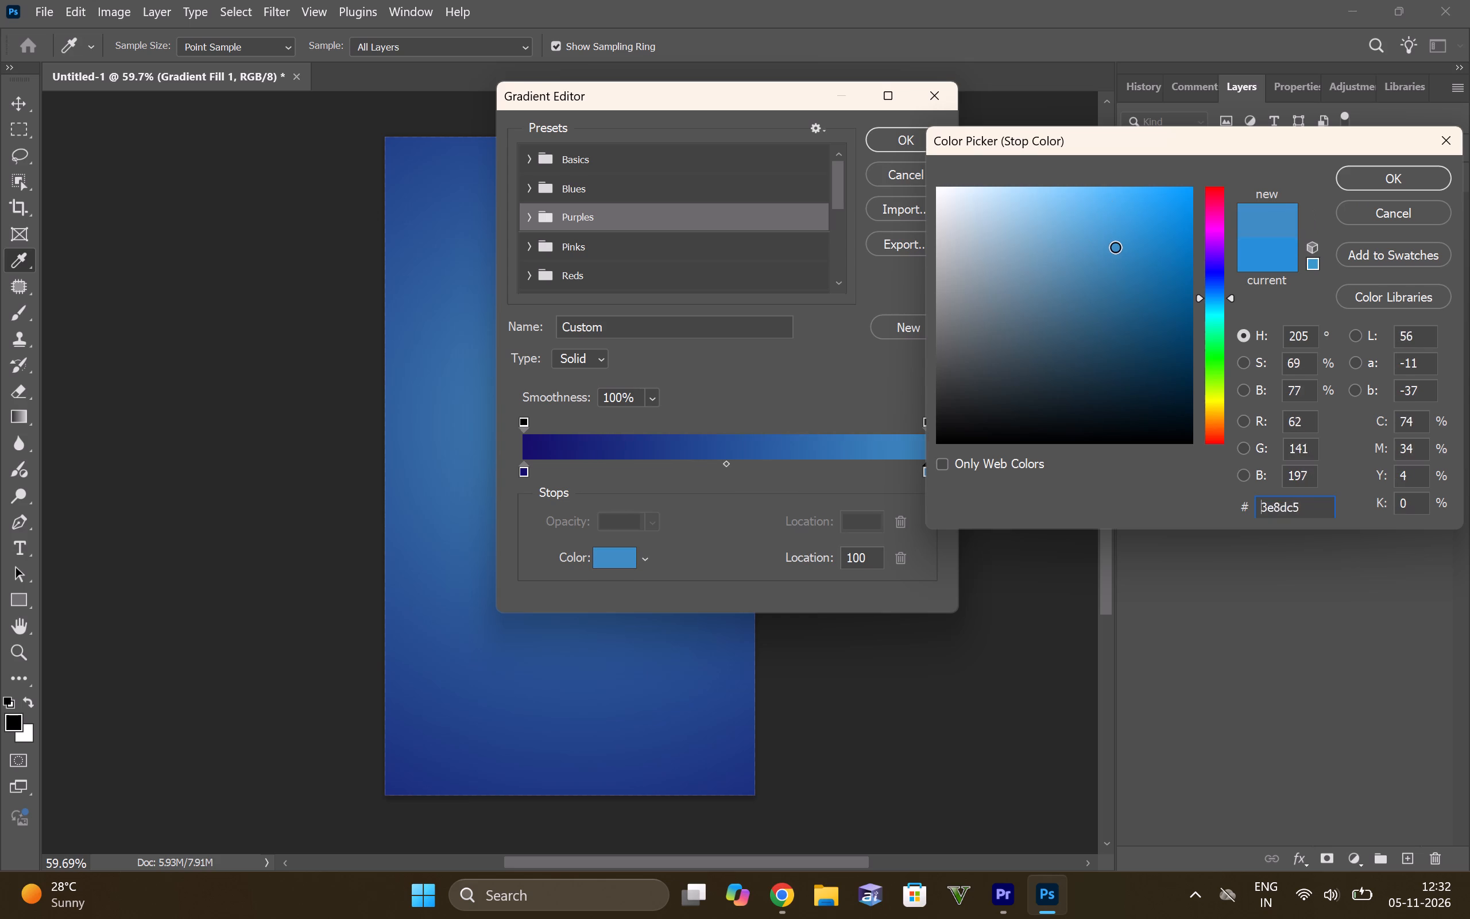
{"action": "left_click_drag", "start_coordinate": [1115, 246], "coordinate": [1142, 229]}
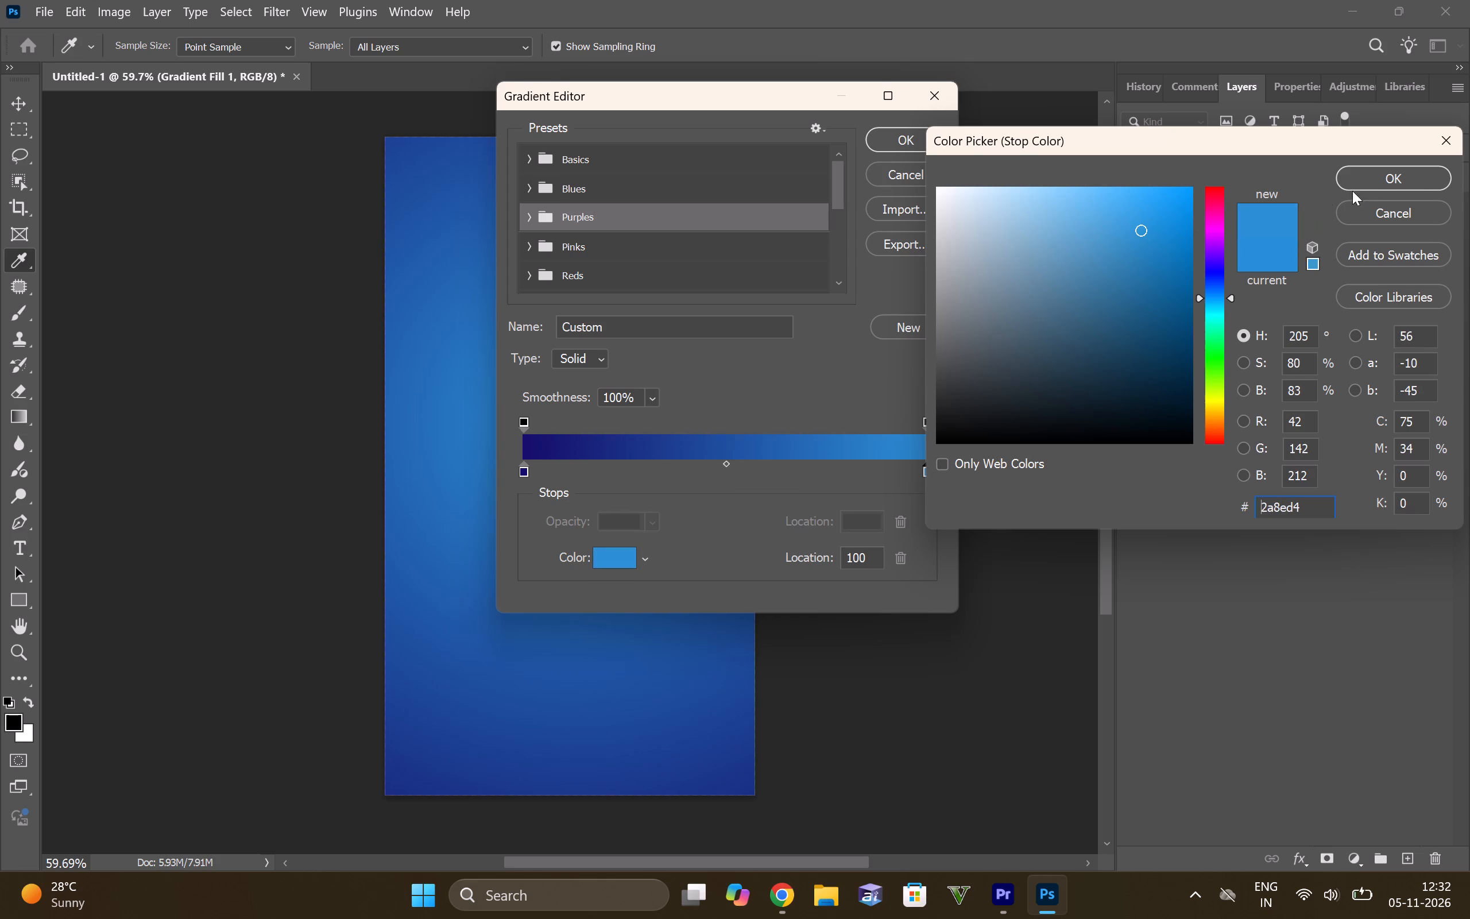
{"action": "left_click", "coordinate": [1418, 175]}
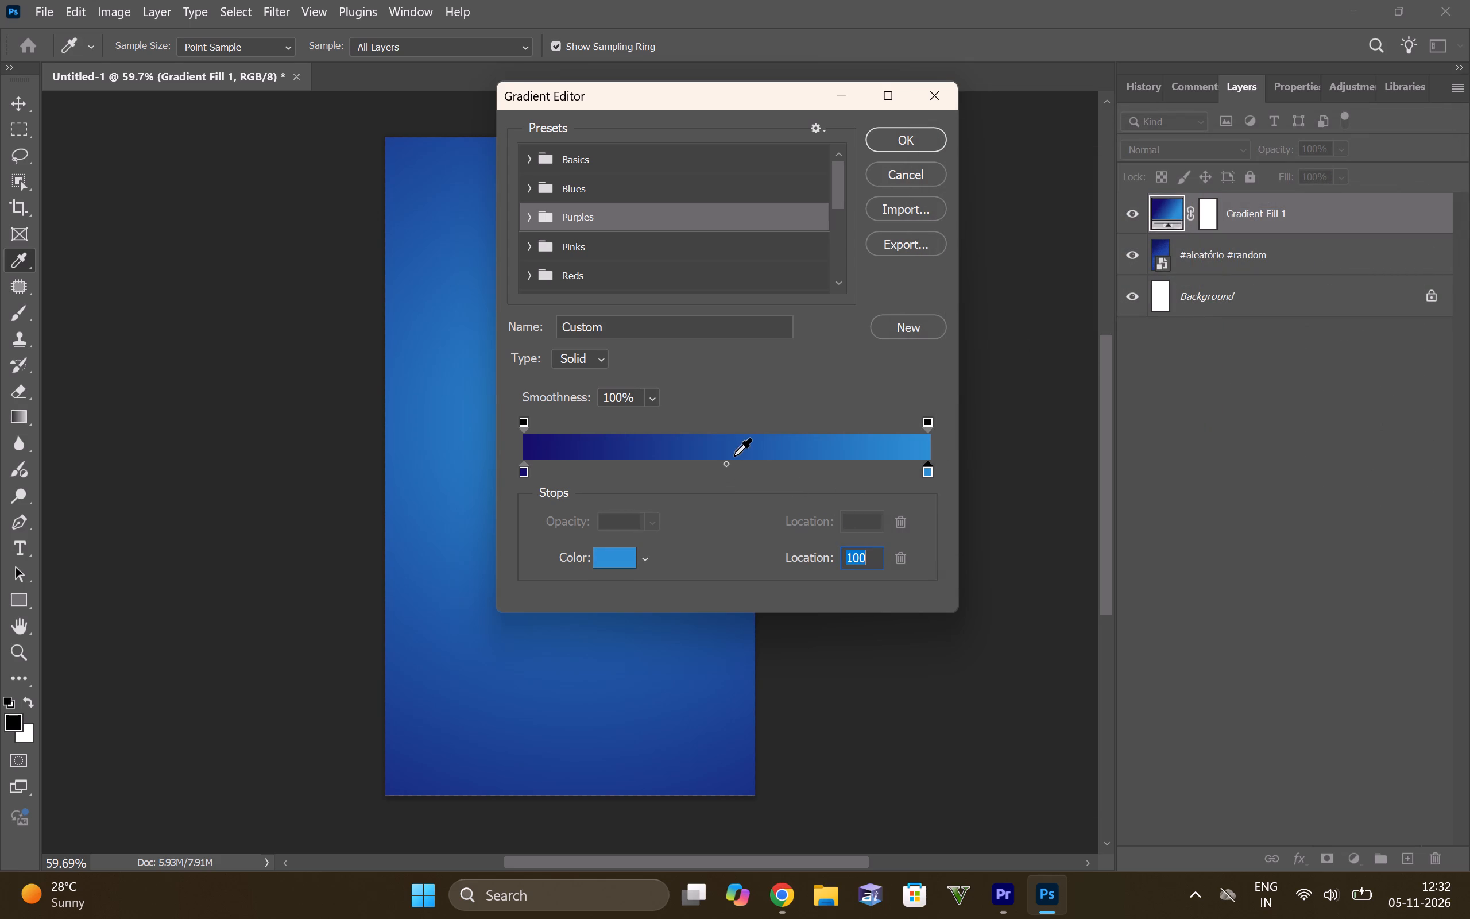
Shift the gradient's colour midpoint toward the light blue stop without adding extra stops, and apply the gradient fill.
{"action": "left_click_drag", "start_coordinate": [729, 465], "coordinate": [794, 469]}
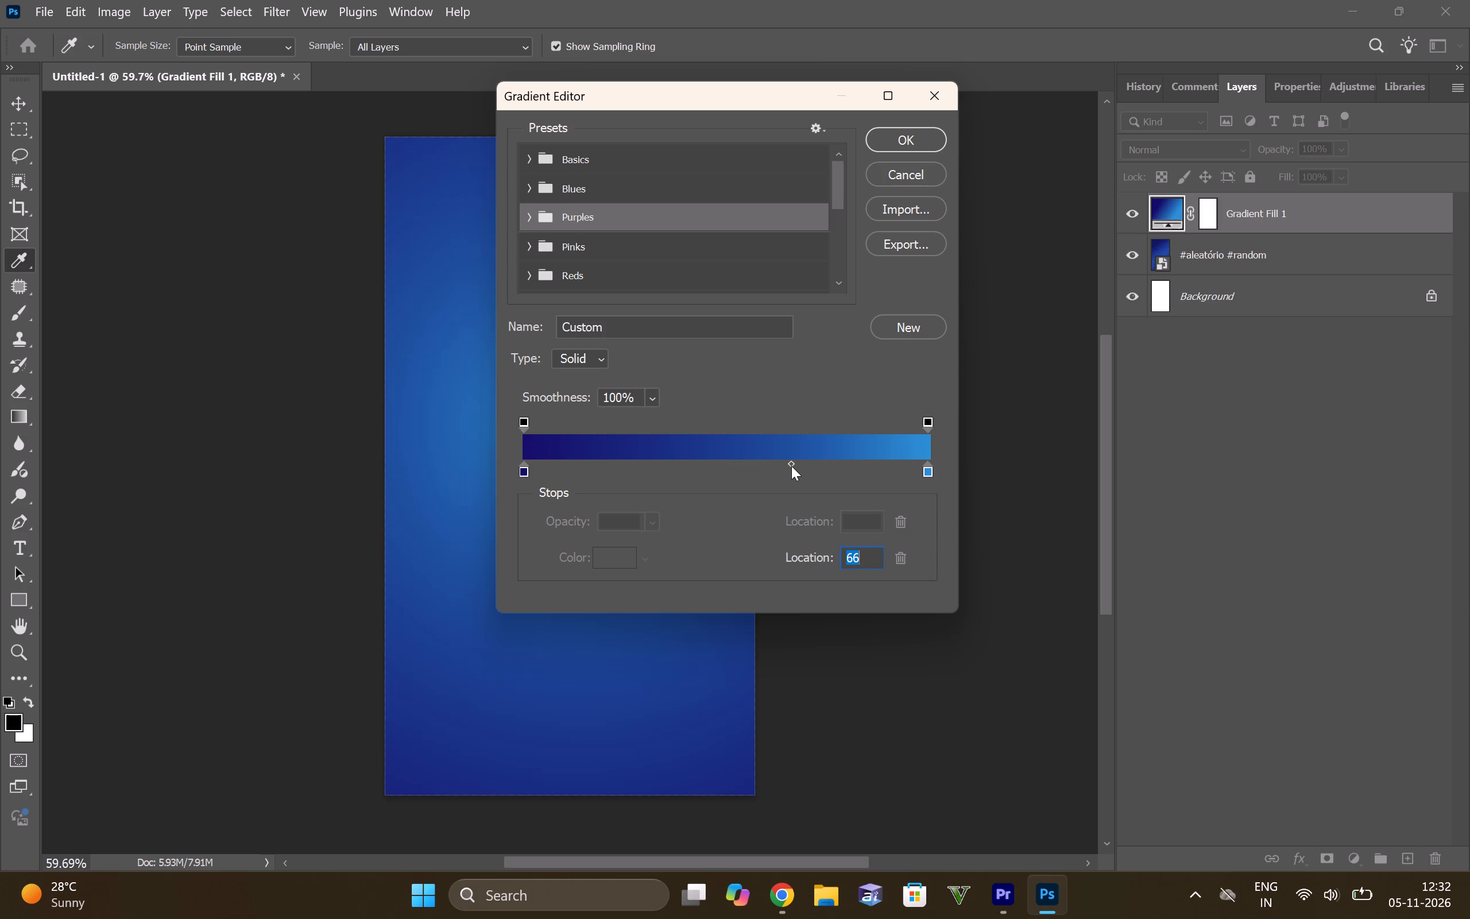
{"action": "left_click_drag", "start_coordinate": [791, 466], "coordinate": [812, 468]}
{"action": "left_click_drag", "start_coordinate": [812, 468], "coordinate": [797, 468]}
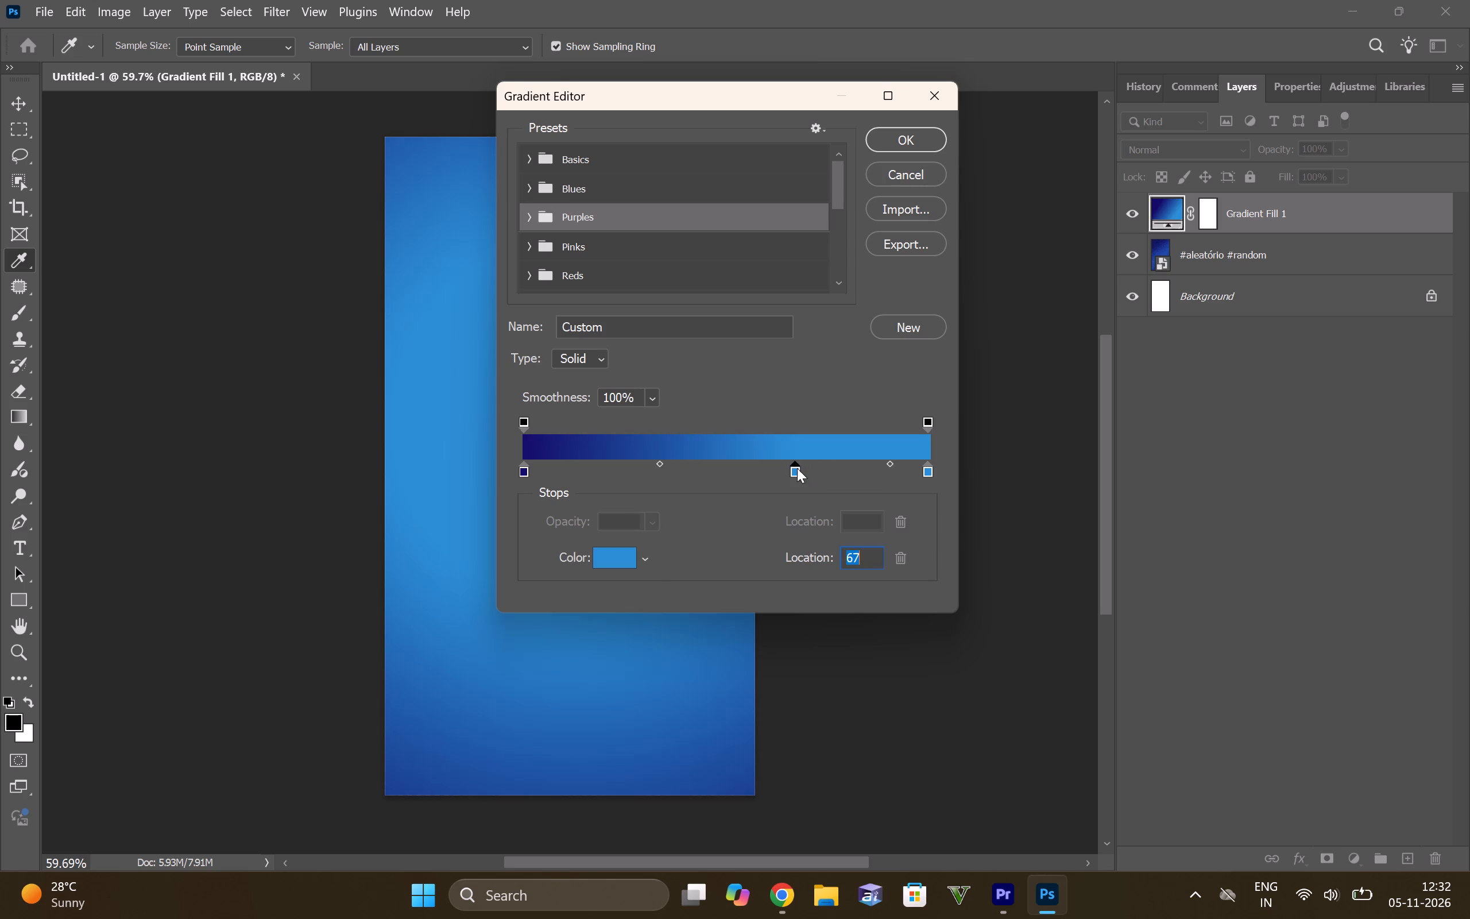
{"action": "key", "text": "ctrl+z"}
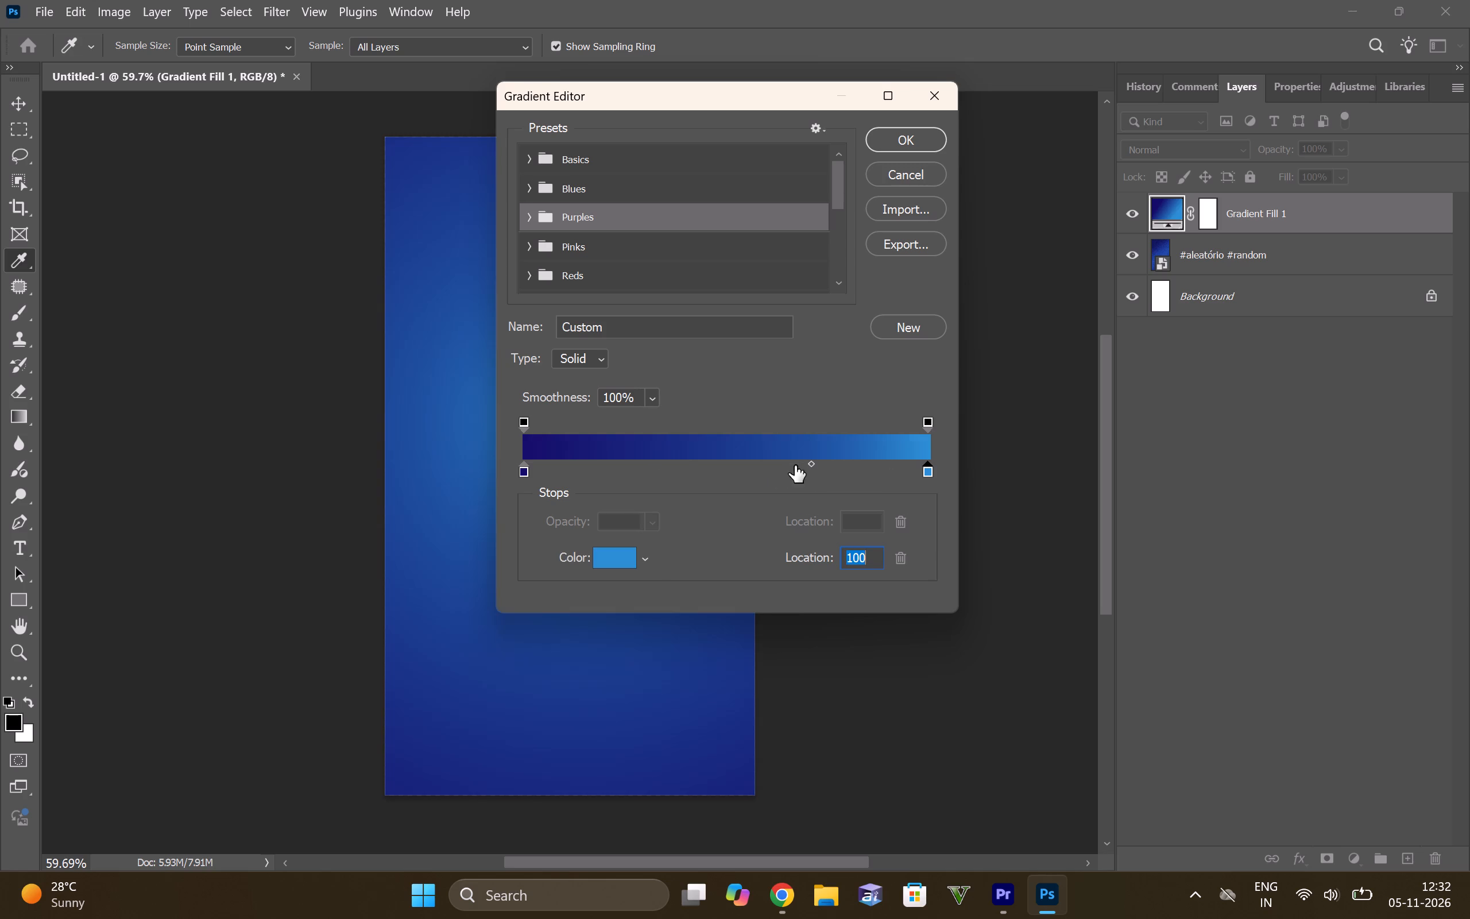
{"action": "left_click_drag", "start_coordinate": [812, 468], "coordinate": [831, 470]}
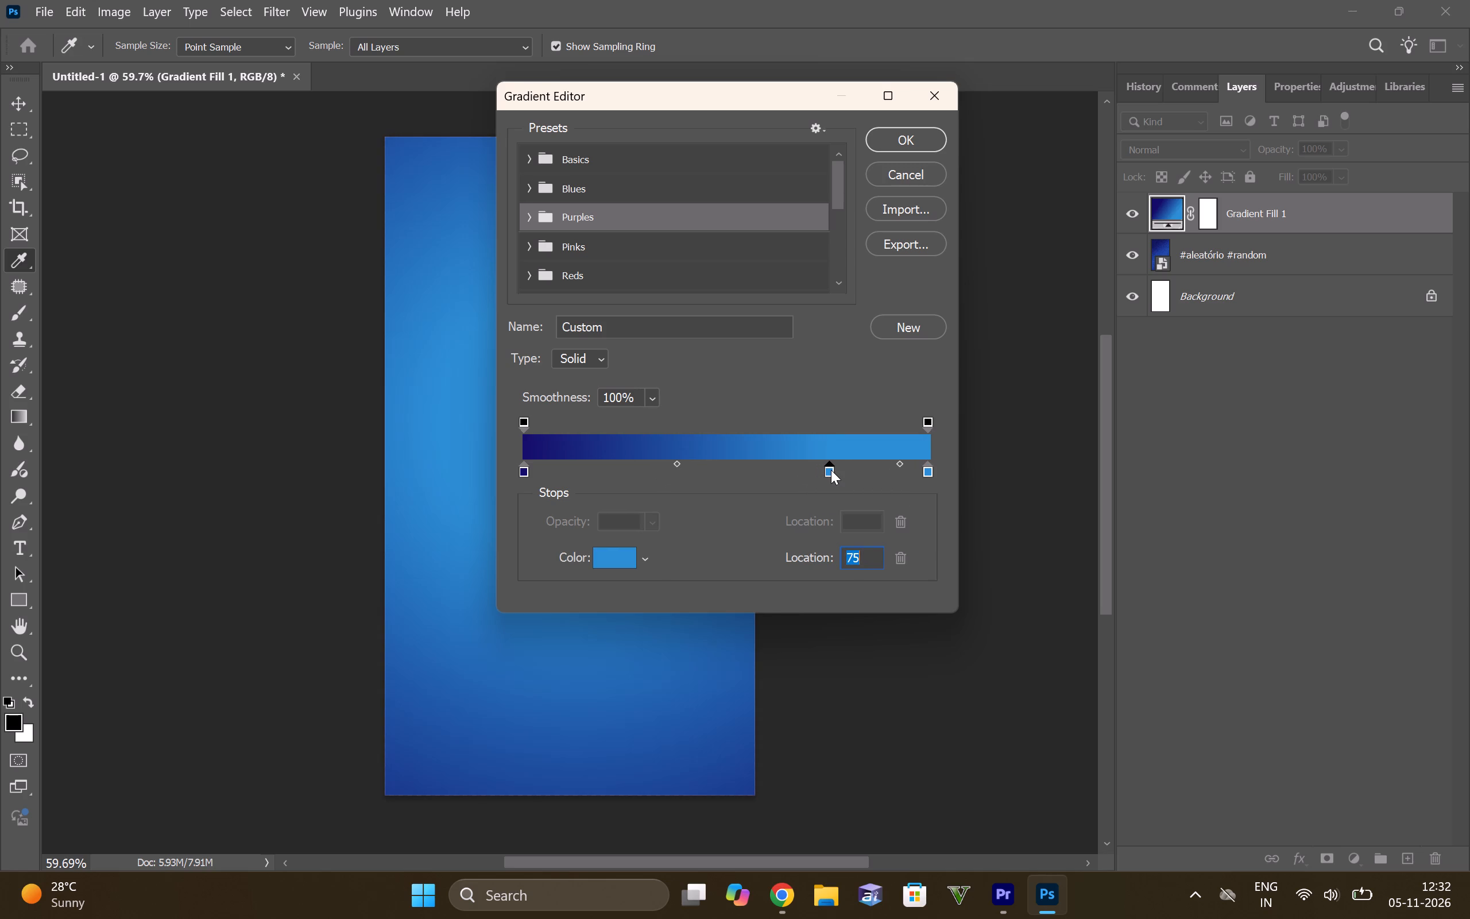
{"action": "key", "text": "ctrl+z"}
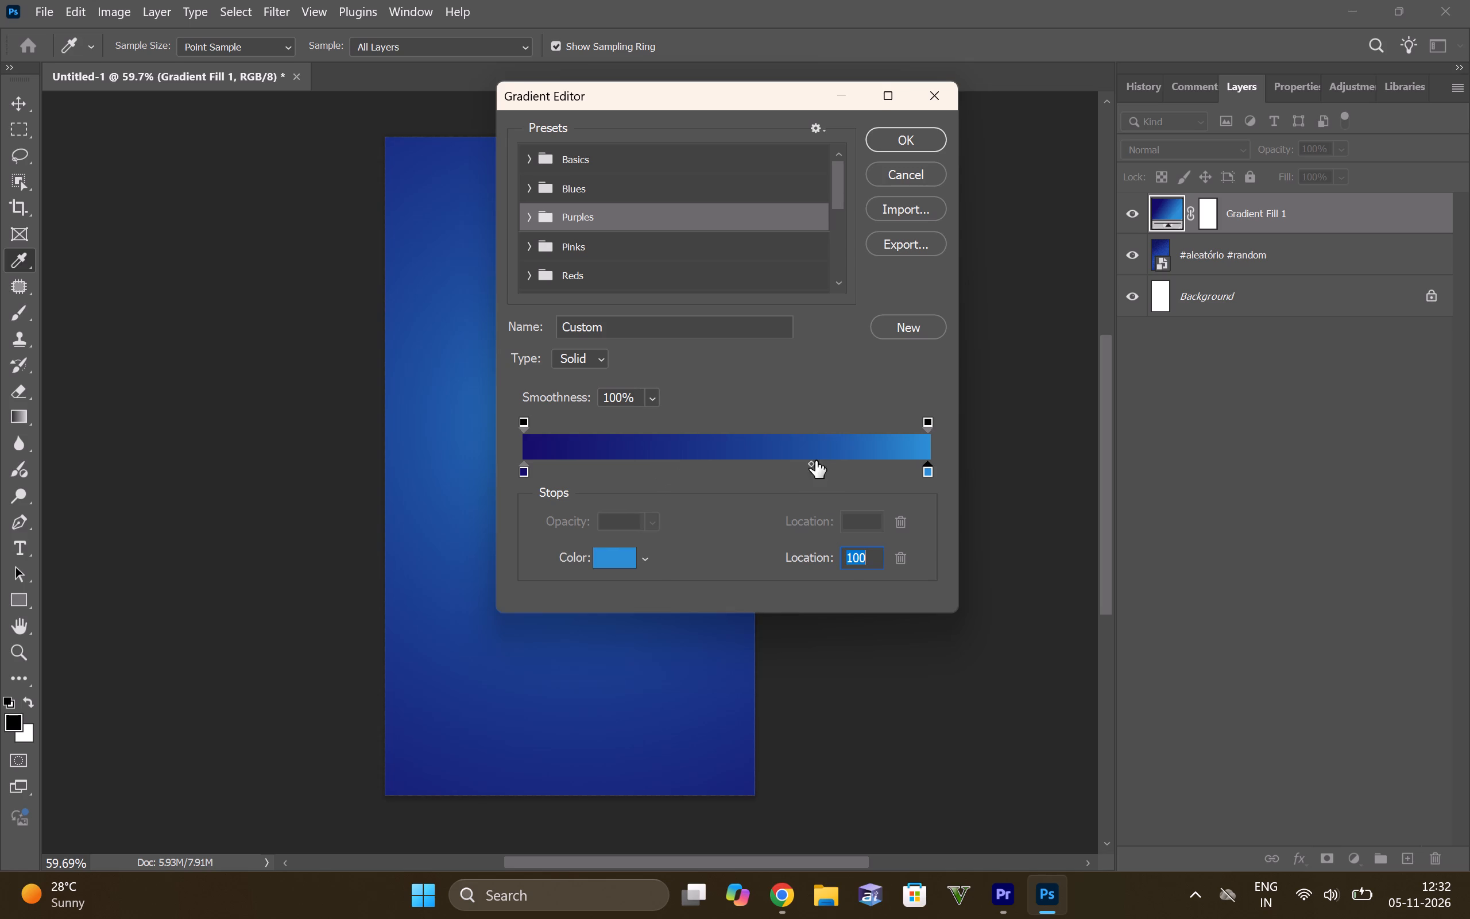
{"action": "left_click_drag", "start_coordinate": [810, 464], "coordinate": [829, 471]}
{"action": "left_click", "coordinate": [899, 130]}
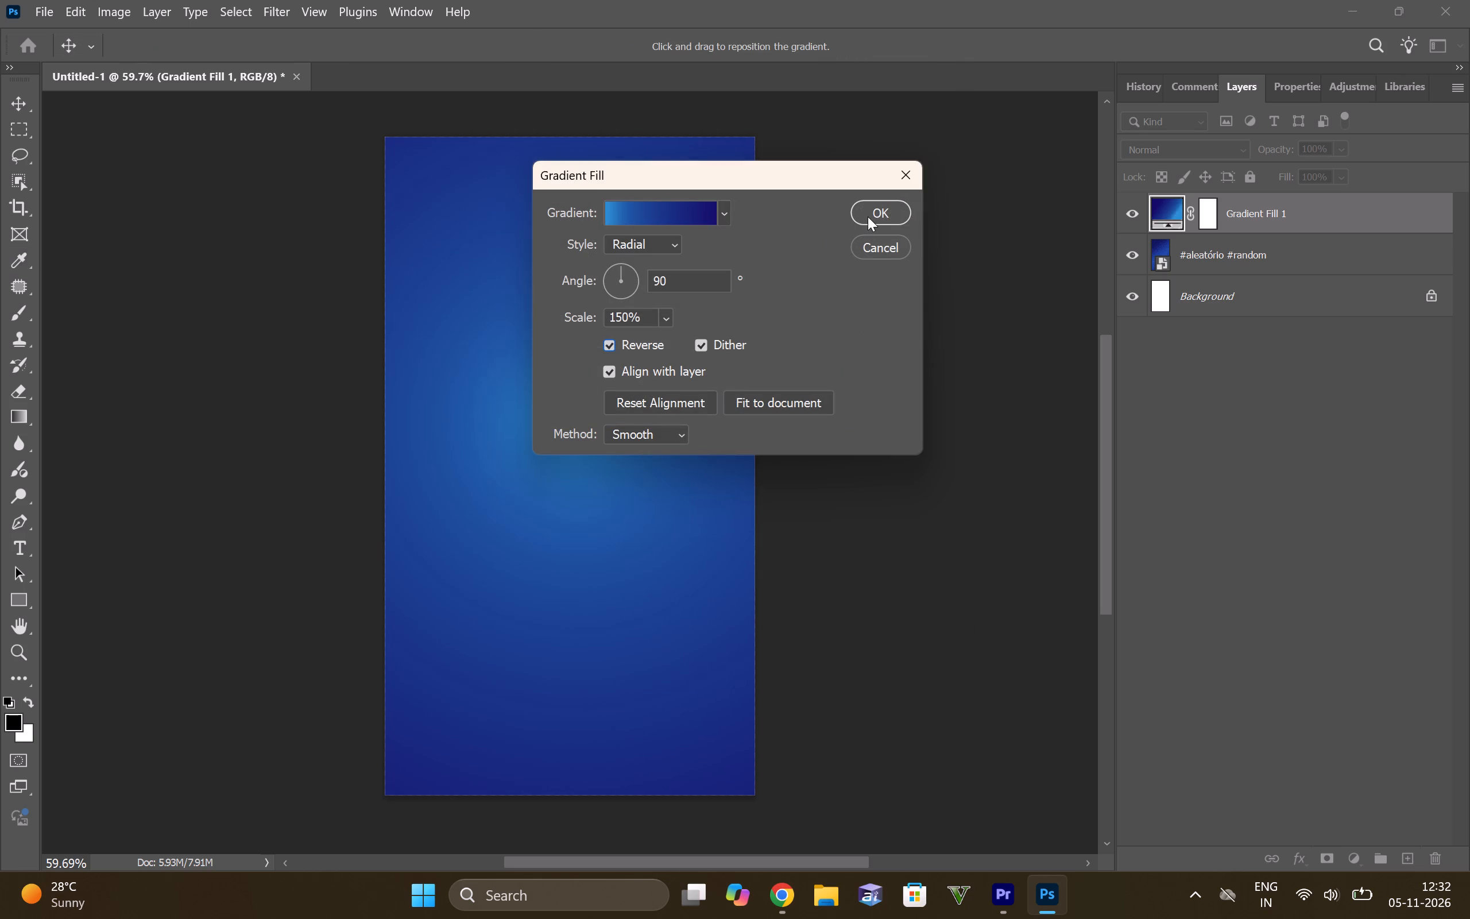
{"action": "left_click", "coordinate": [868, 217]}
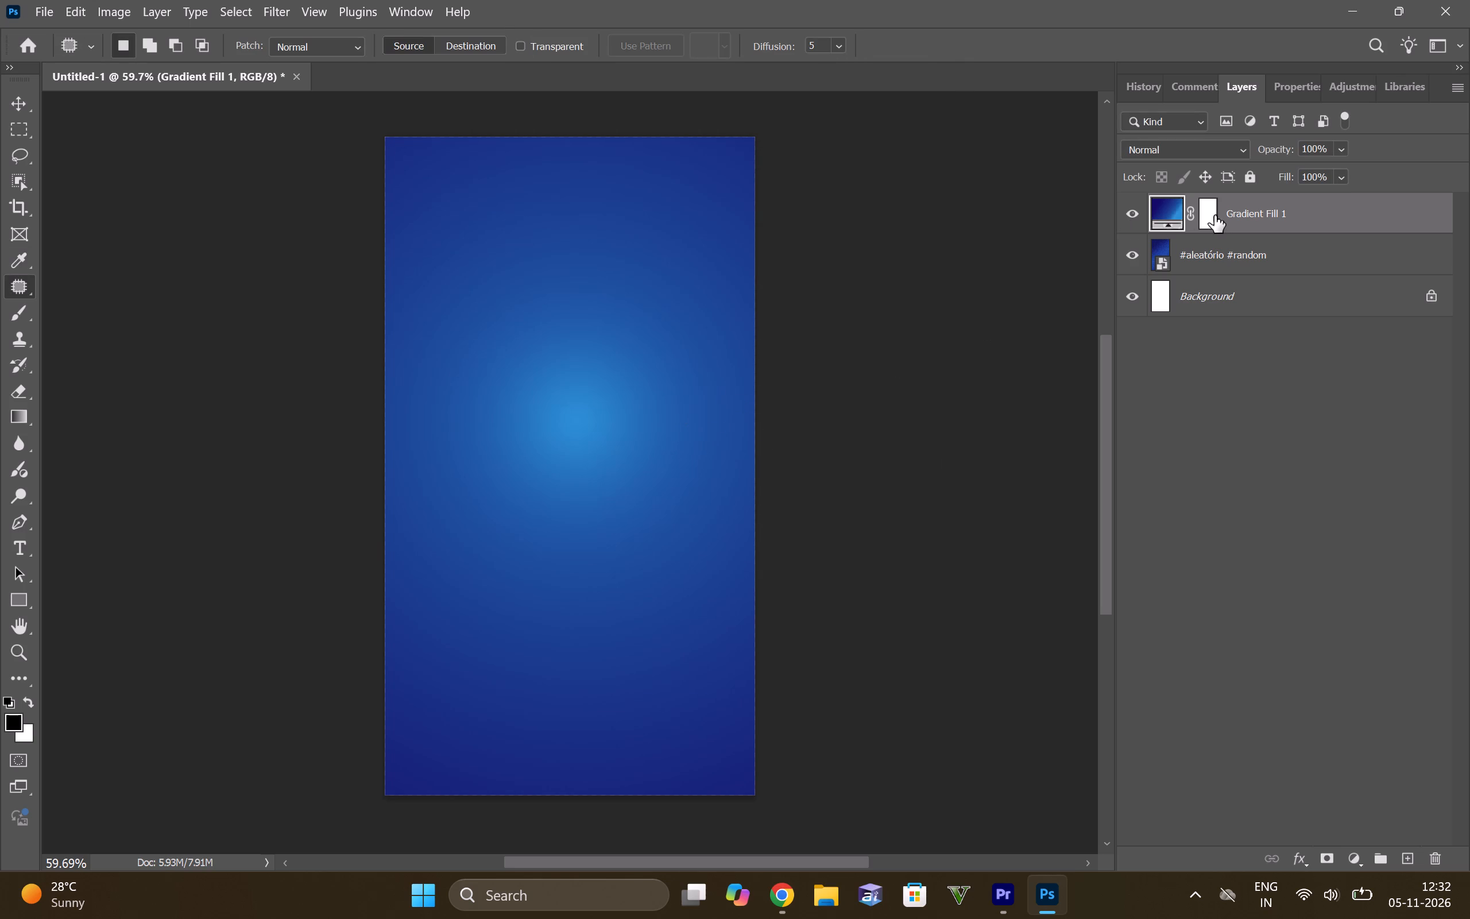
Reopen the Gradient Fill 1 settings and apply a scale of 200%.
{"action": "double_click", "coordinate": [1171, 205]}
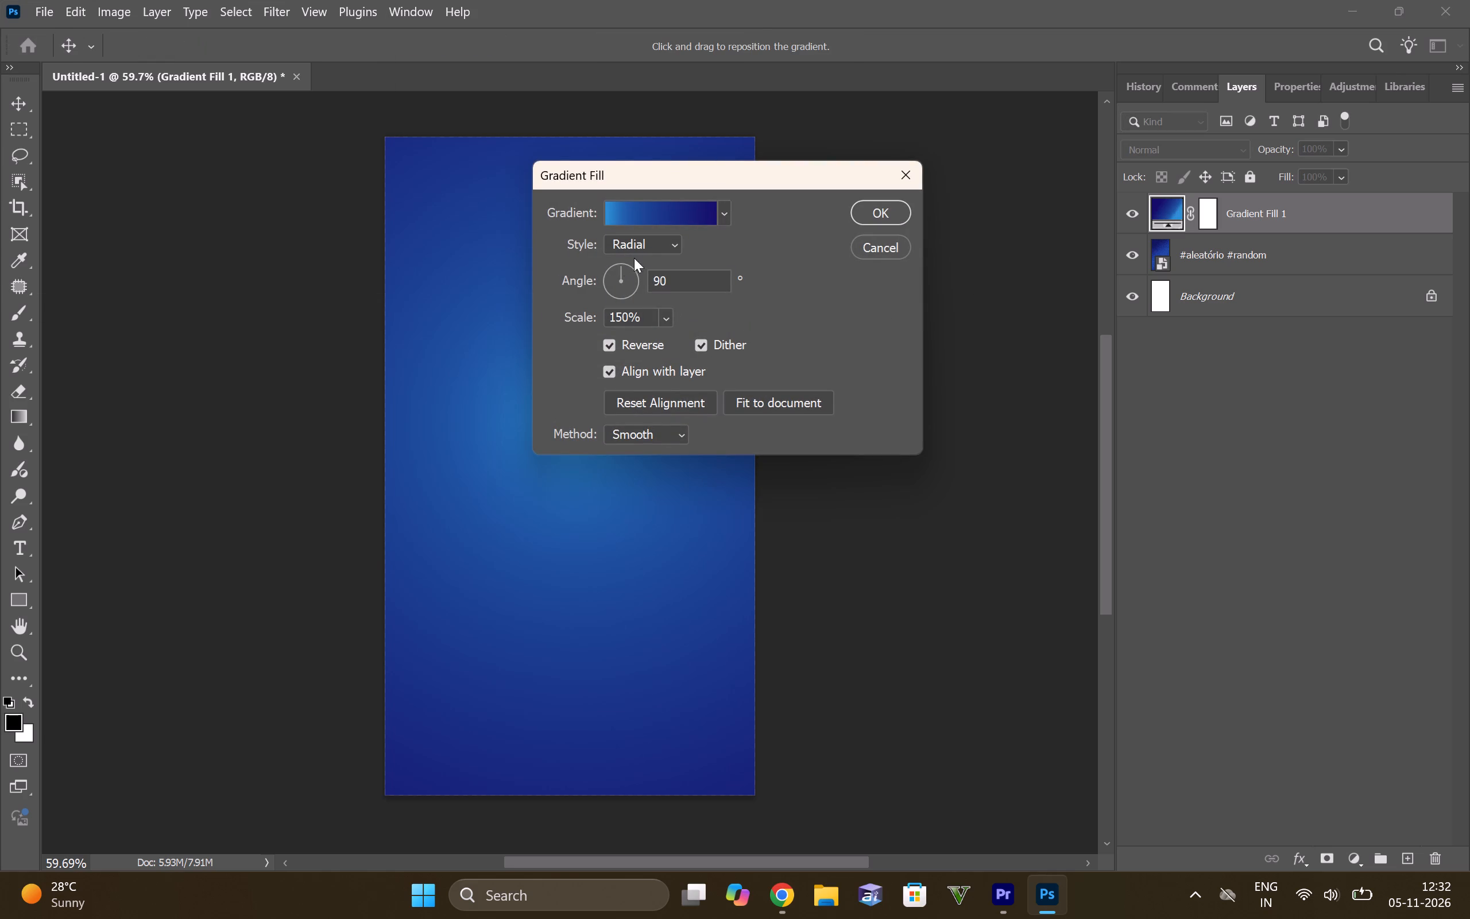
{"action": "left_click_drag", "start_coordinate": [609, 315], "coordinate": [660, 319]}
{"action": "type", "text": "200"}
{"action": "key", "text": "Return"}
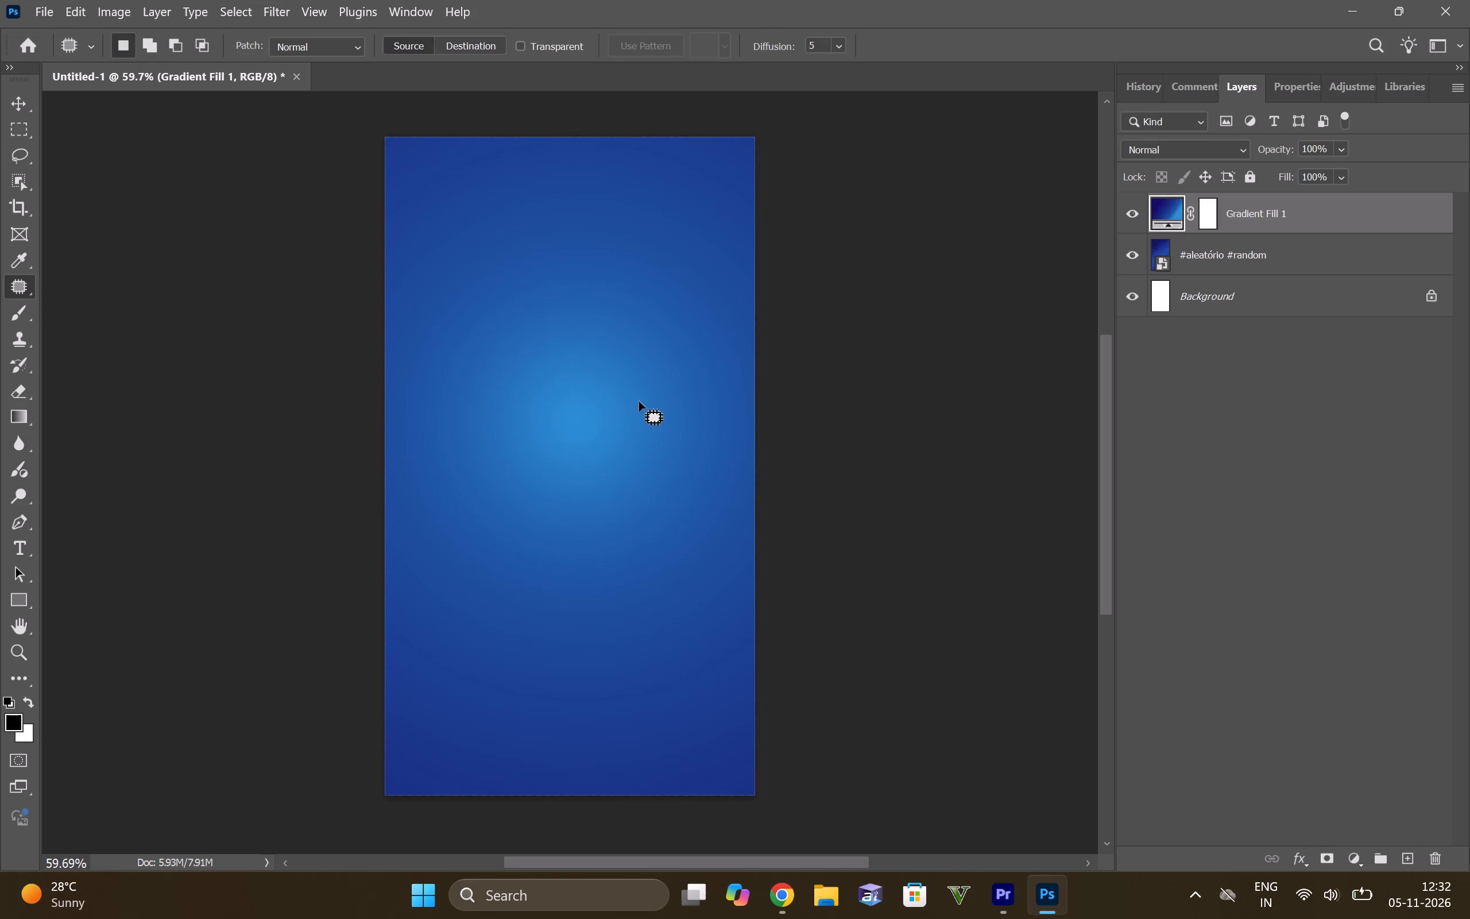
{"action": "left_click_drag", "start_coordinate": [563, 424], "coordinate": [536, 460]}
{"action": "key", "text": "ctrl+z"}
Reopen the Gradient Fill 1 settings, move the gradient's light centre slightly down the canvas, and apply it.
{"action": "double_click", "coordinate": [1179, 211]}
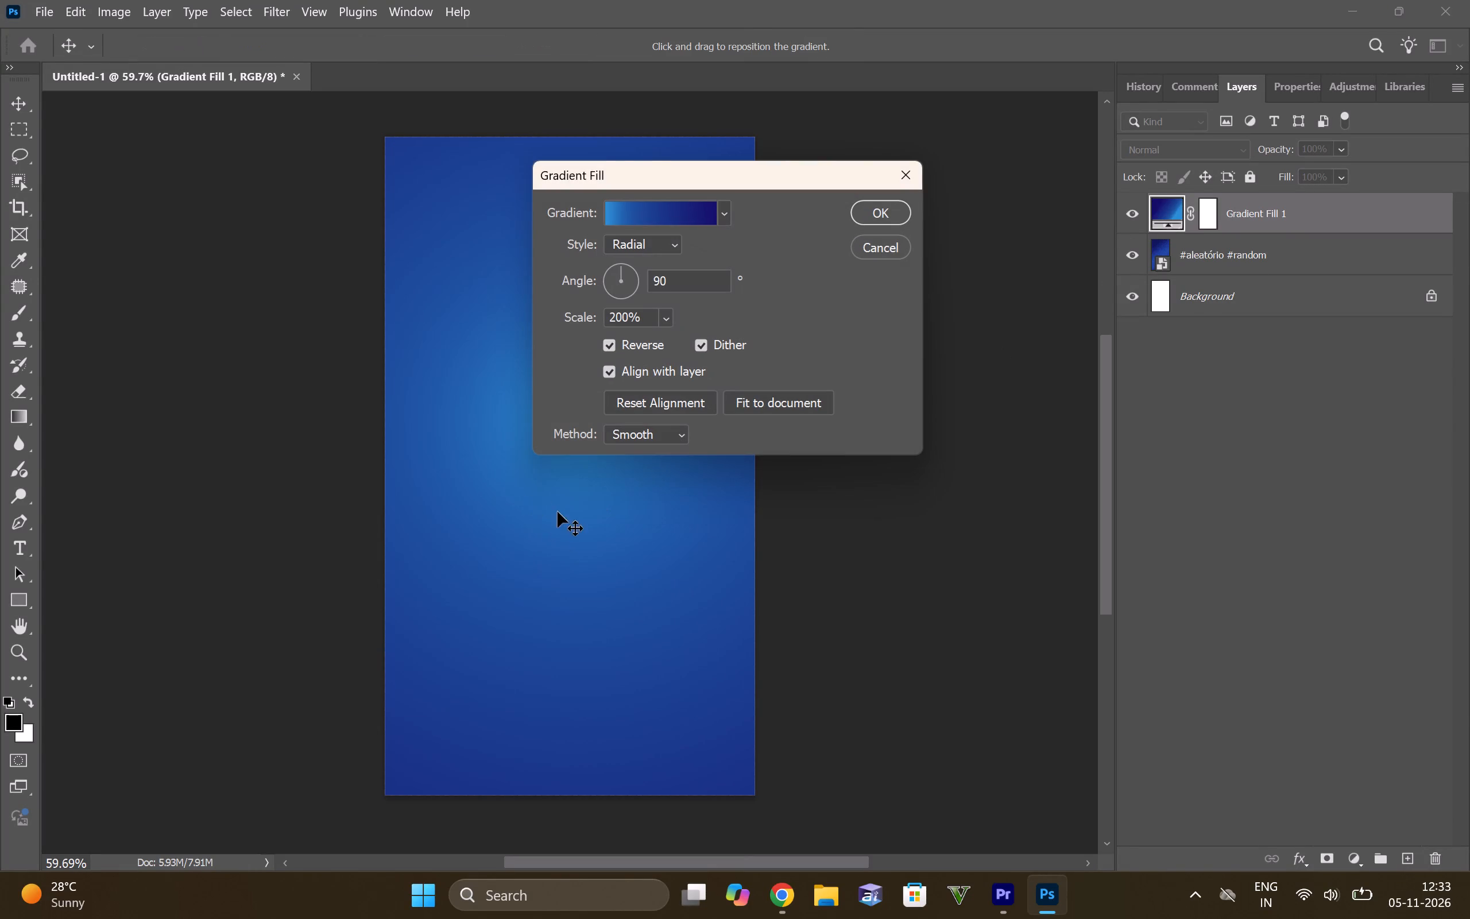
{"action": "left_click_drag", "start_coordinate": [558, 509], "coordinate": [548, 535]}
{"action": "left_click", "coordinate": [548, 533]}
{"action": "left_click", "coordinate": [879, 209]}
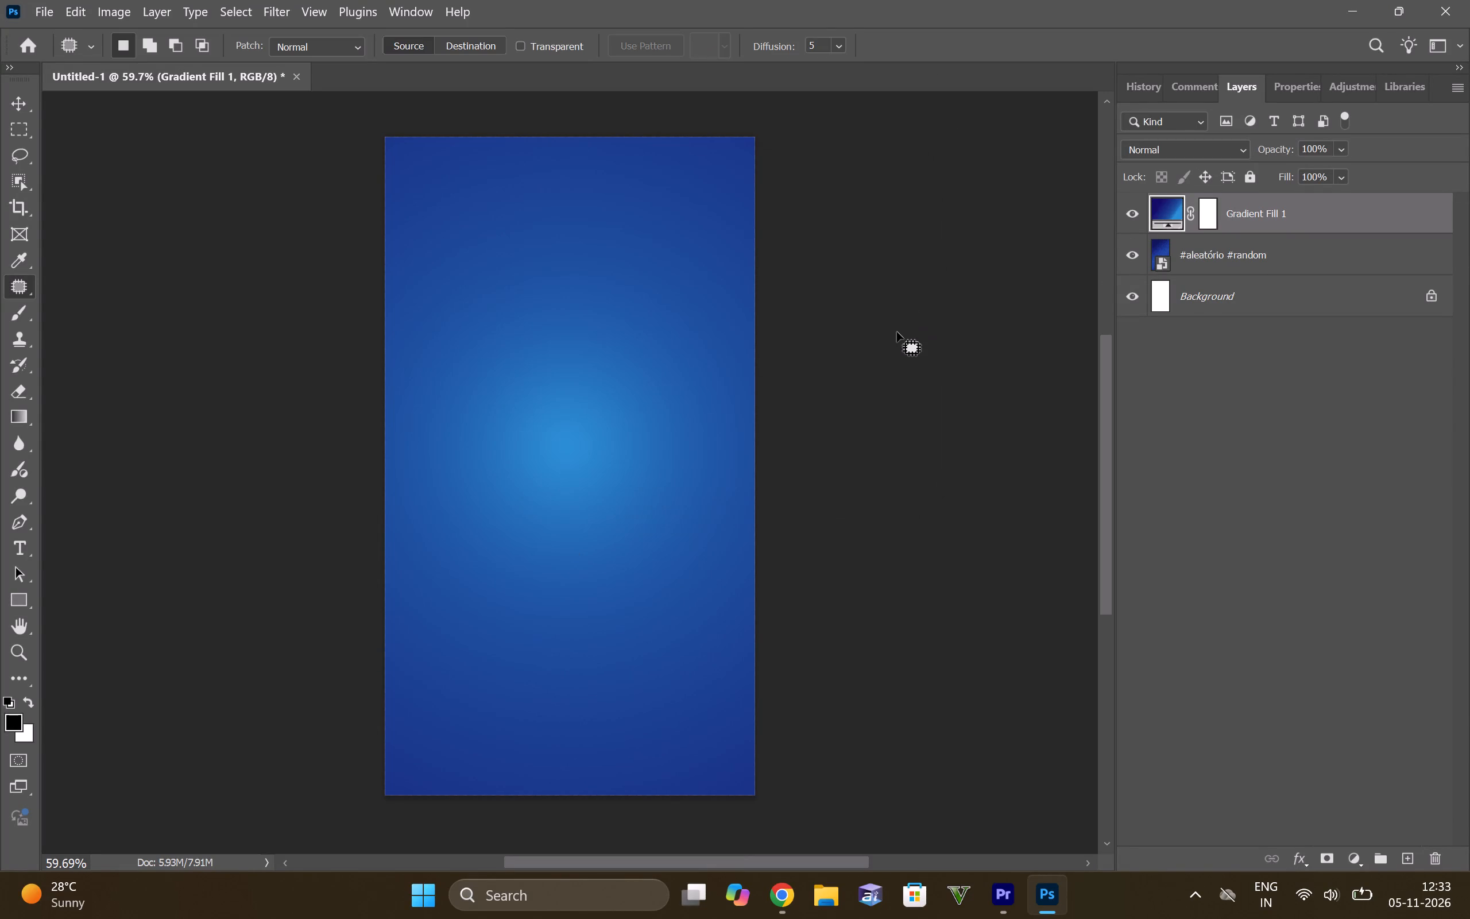
Undo the recent Gradient Fill 1 edits back to the earlier light-centred radial gradient, before Reverse was turned off.
{"action": "key", "text": "ctrl+z"}
{"action": "key", "text": "ctrl+z"}
{"action": "key", "text": "ctrl+z"}
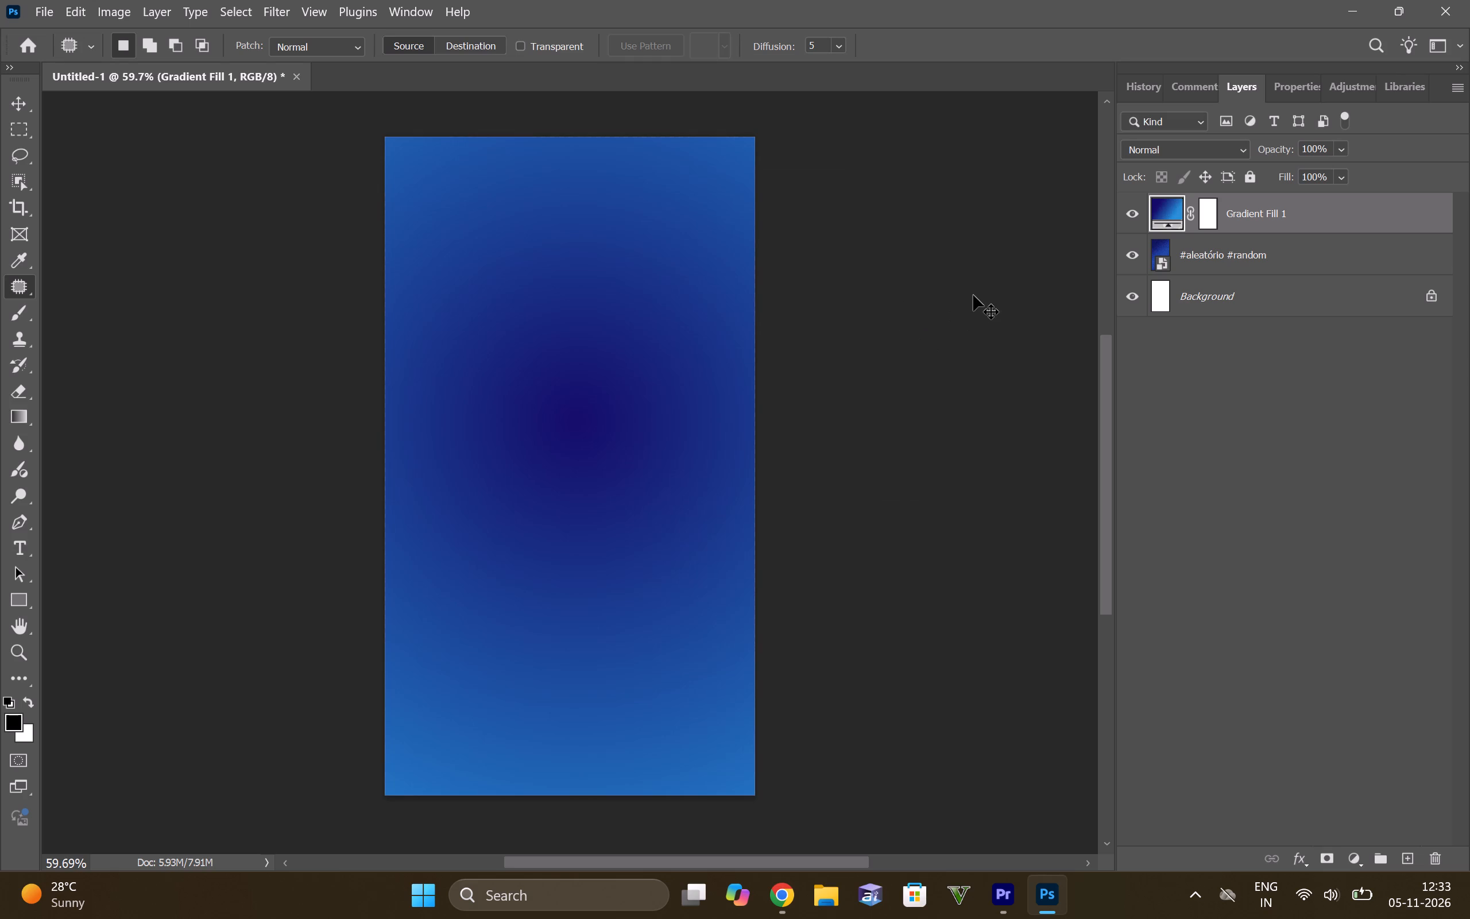
{"action": "key", "text": "ctrl+z"}
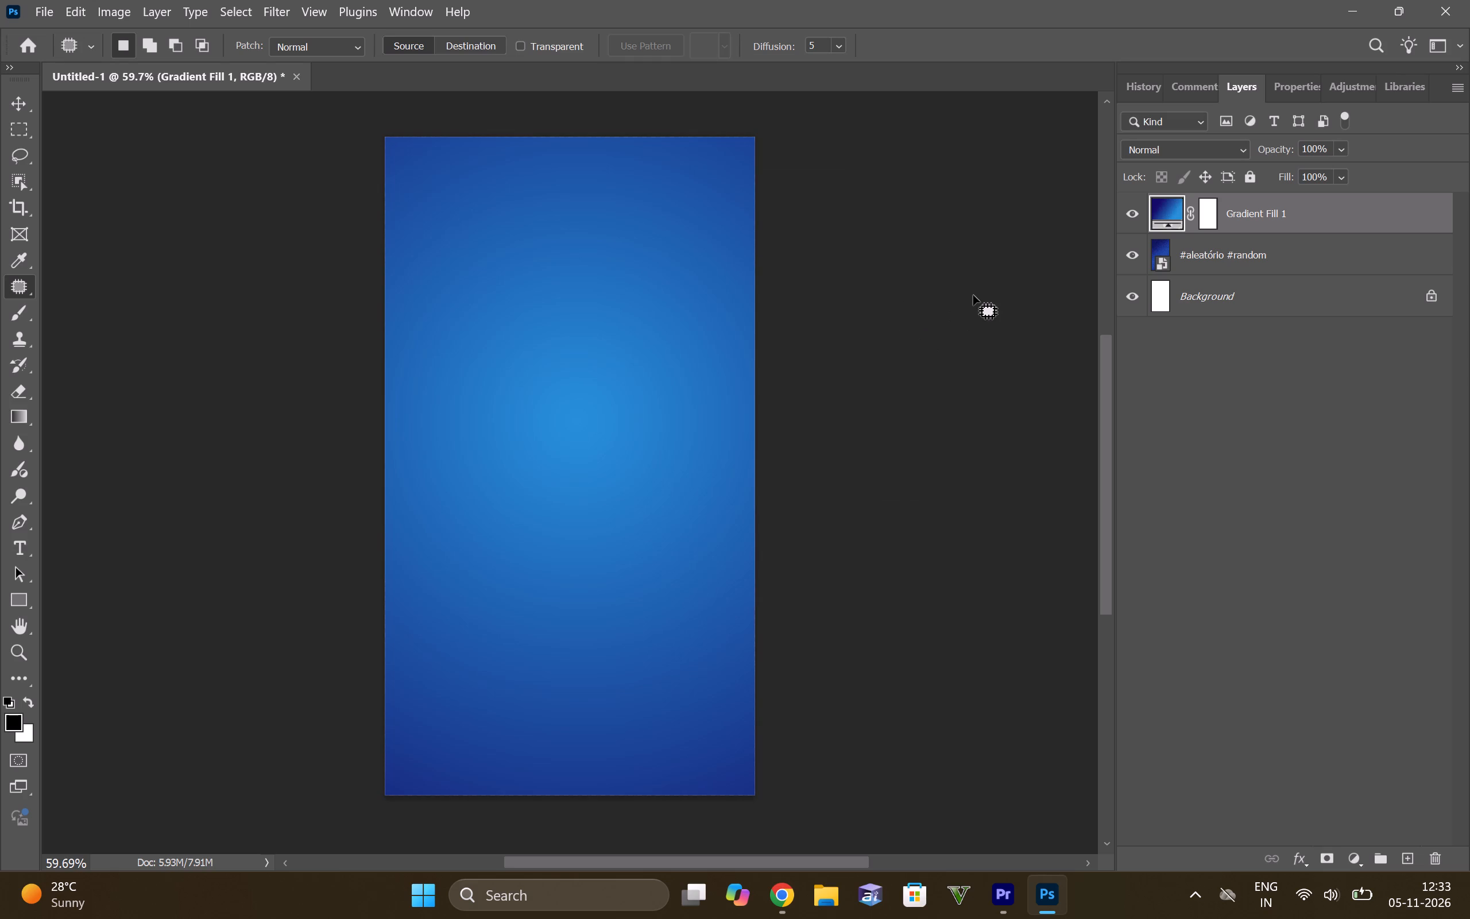
Switch to Chrome and run a Google search for "diwali bells" in the open Pinterest tab.
{"action": "left_click", "coordinate": [786, 906]}
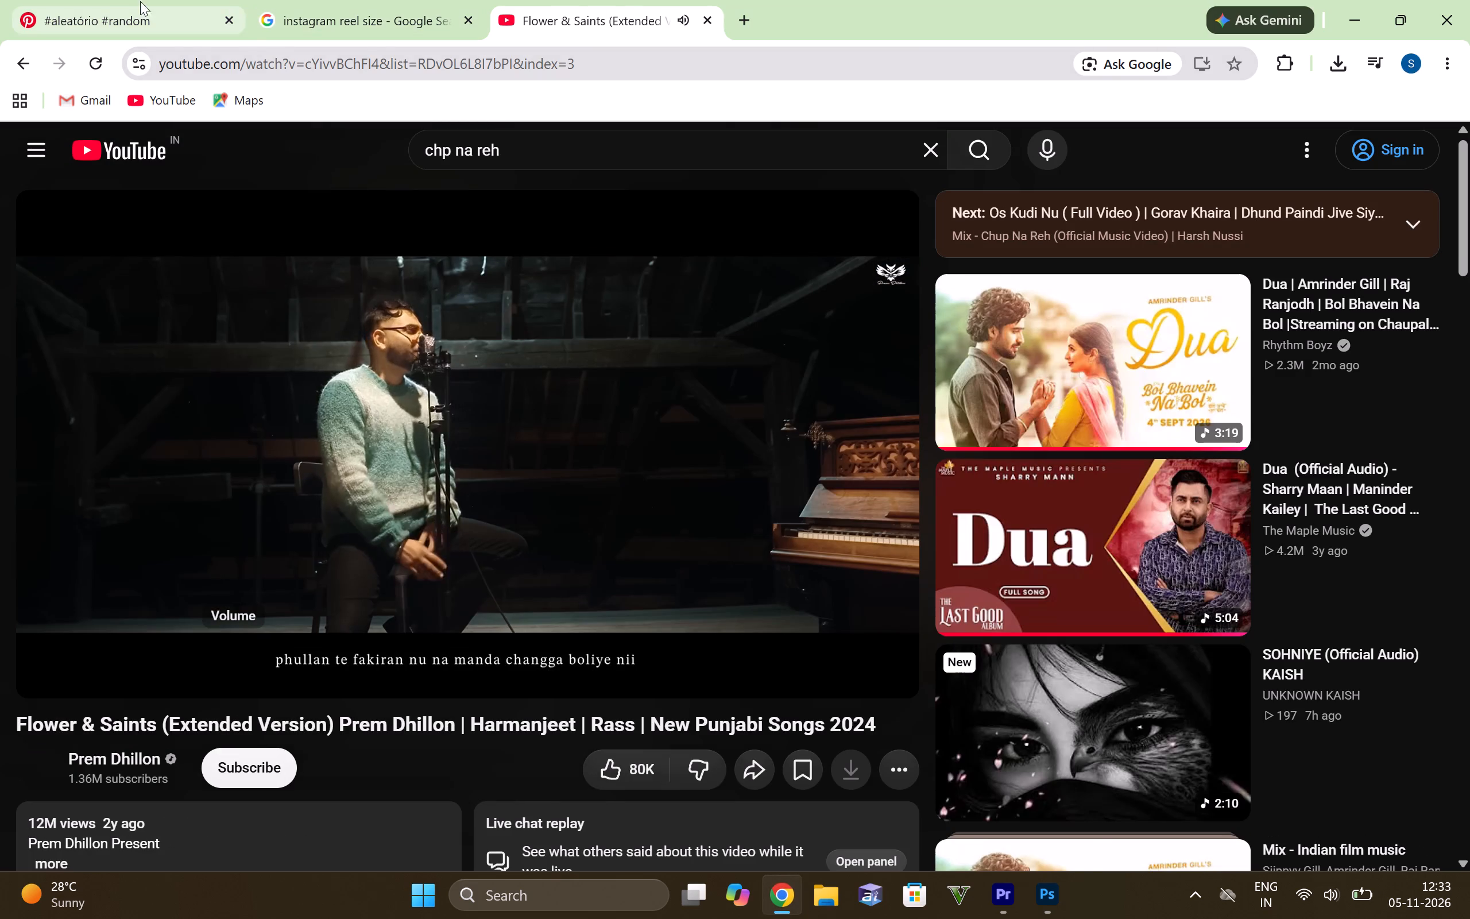
{"action": "left_click", "coordinate": [119, 1]}
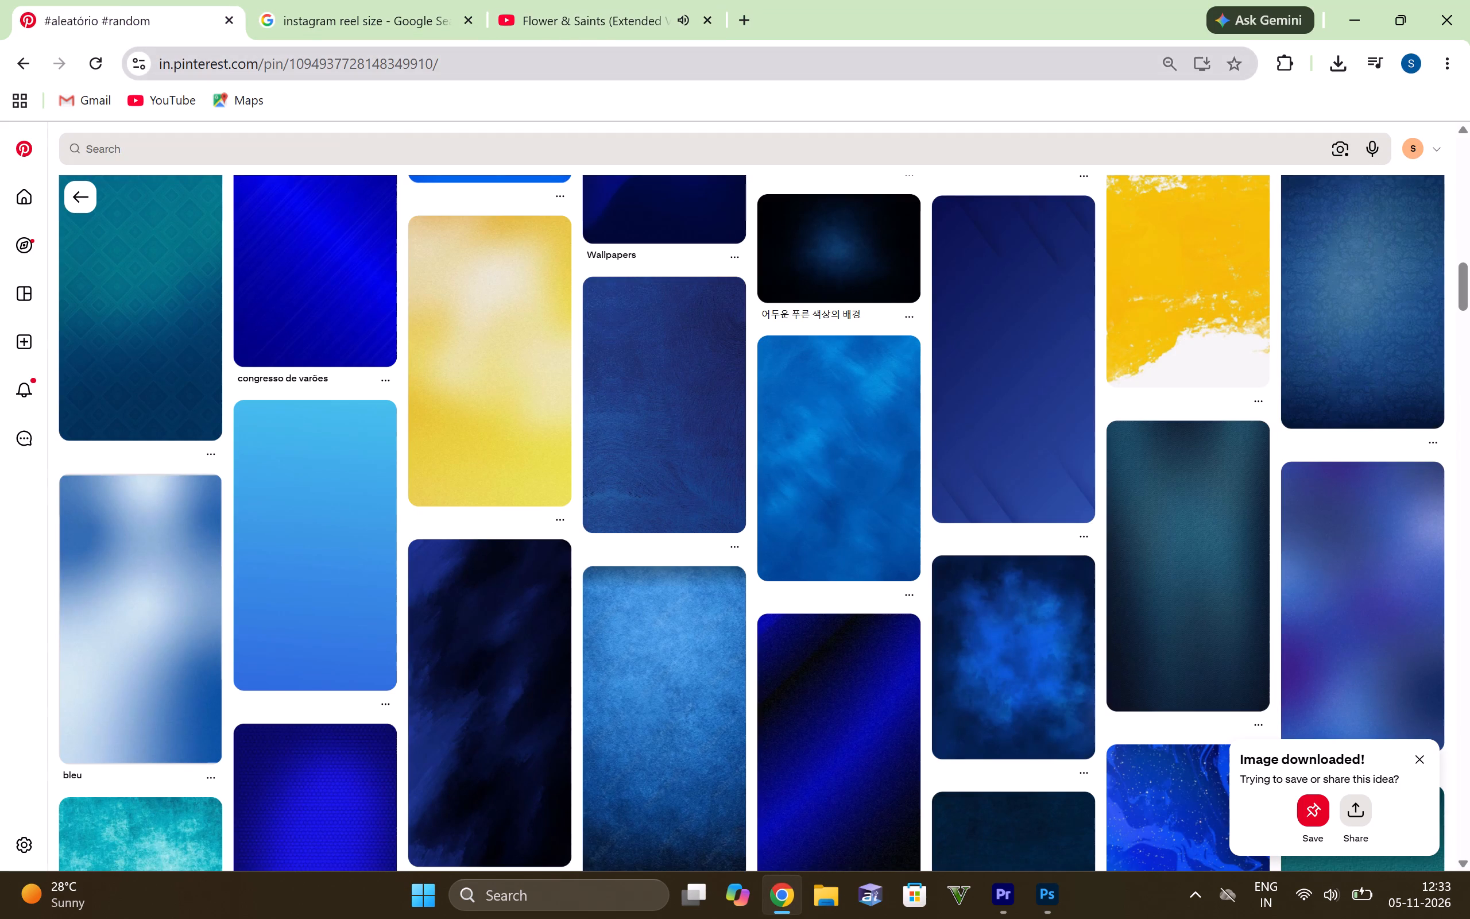
{"action": "left_click_drag", "start_coordinate": [451, 61], "coordinate": [0, 0]}
{"action": "key", "text": "BackSpace"}
{"action": "key", "text": "BackSpace"}
{"action": "key", "text": "BackSpace"}
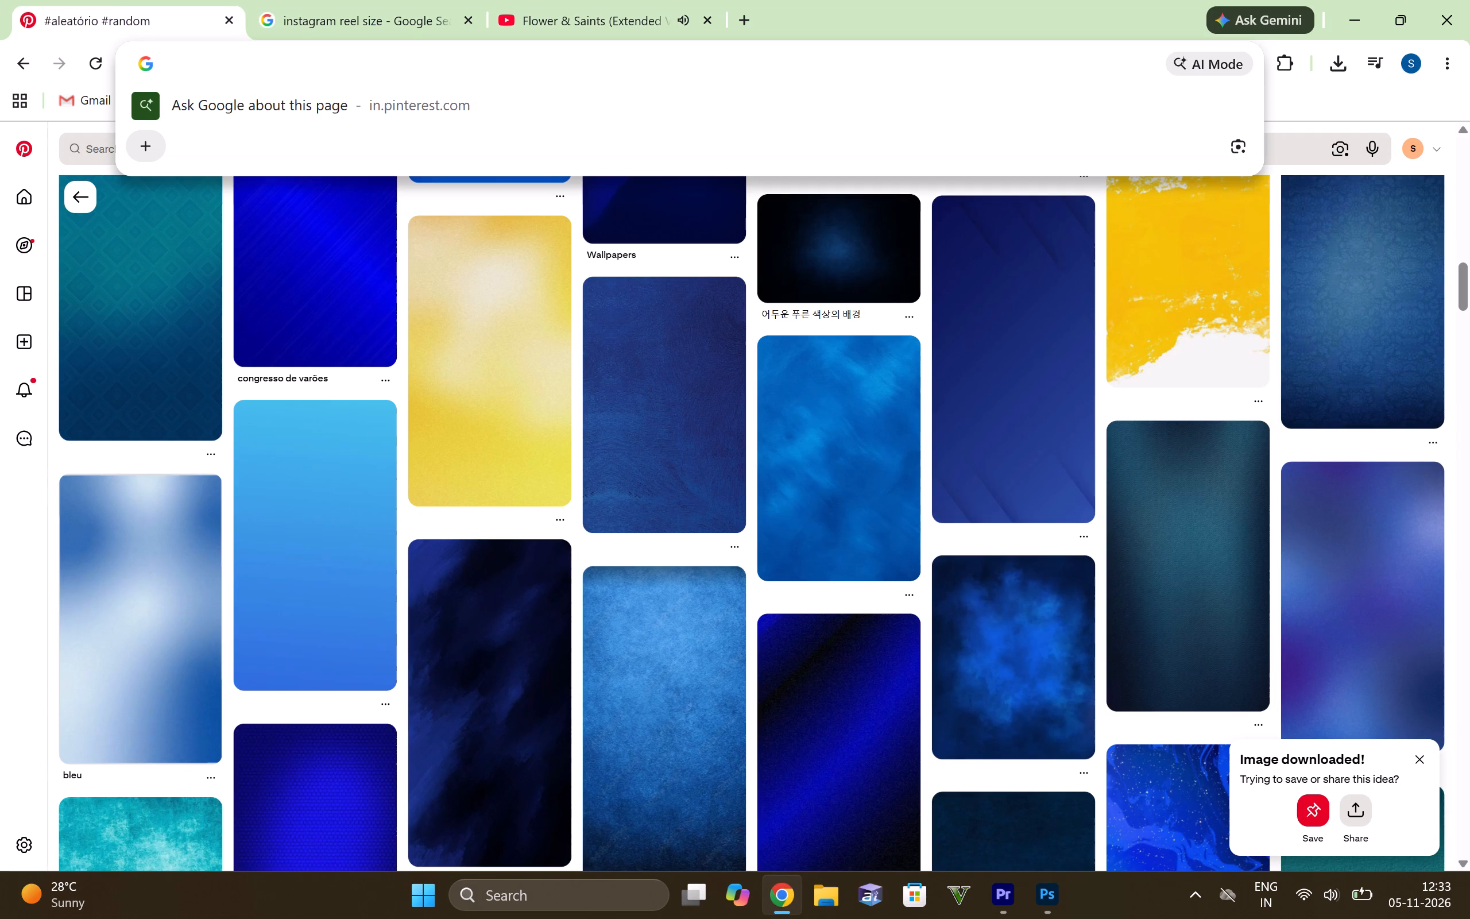
{"action": "type", "text": "diwali"}
{"action": "key", "text": "space"}
{"action": "type", "text": "bes"}
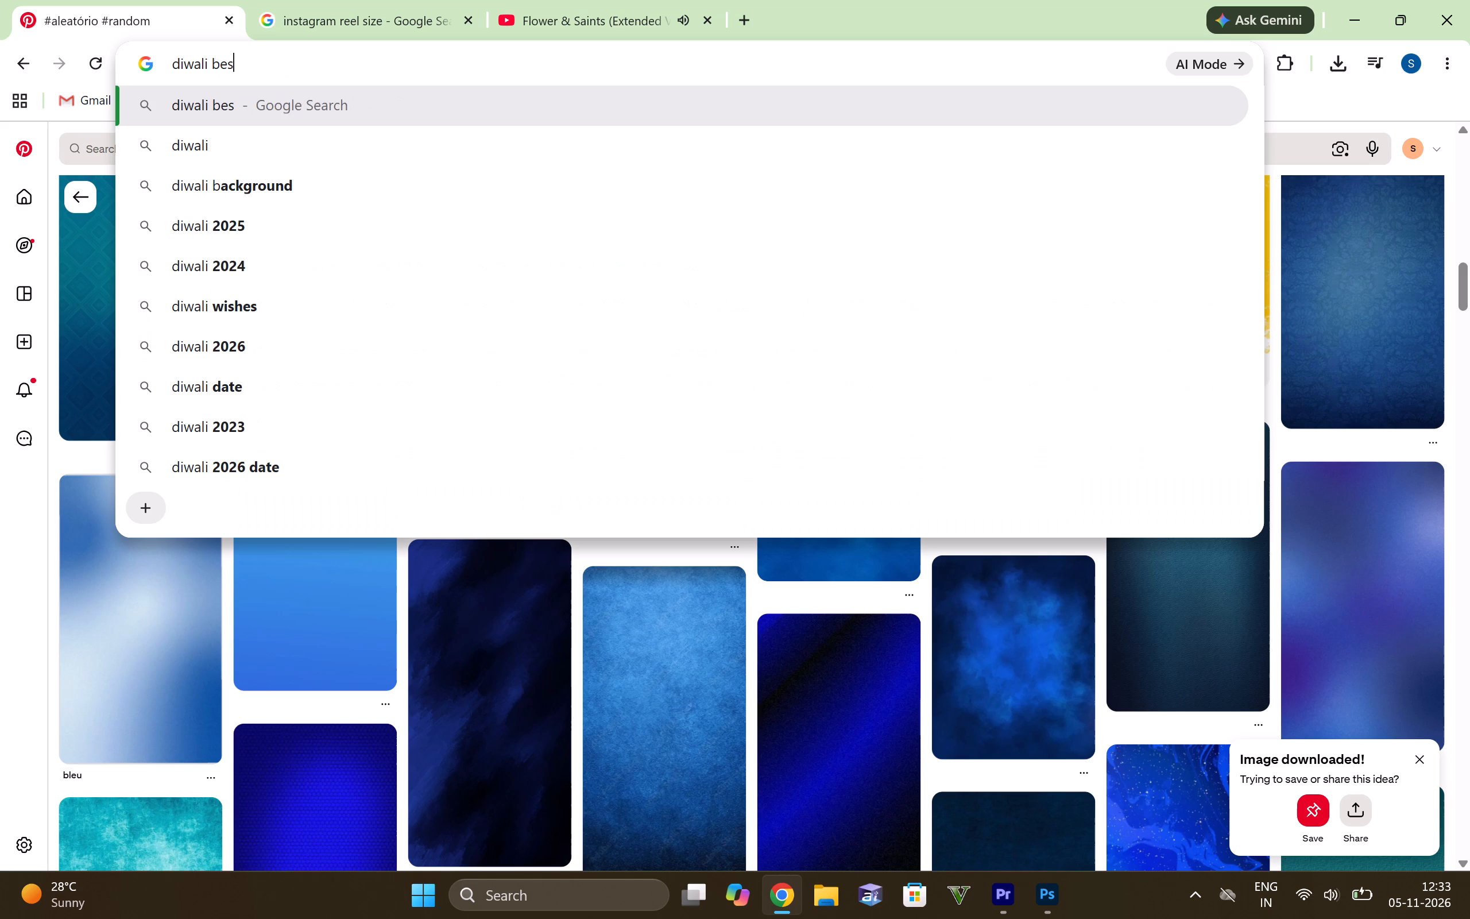
{"action": "key", "text": "BackSpace"}
{"action": "type", "text": "lls"}
{"action": "key", "text": "Return"}
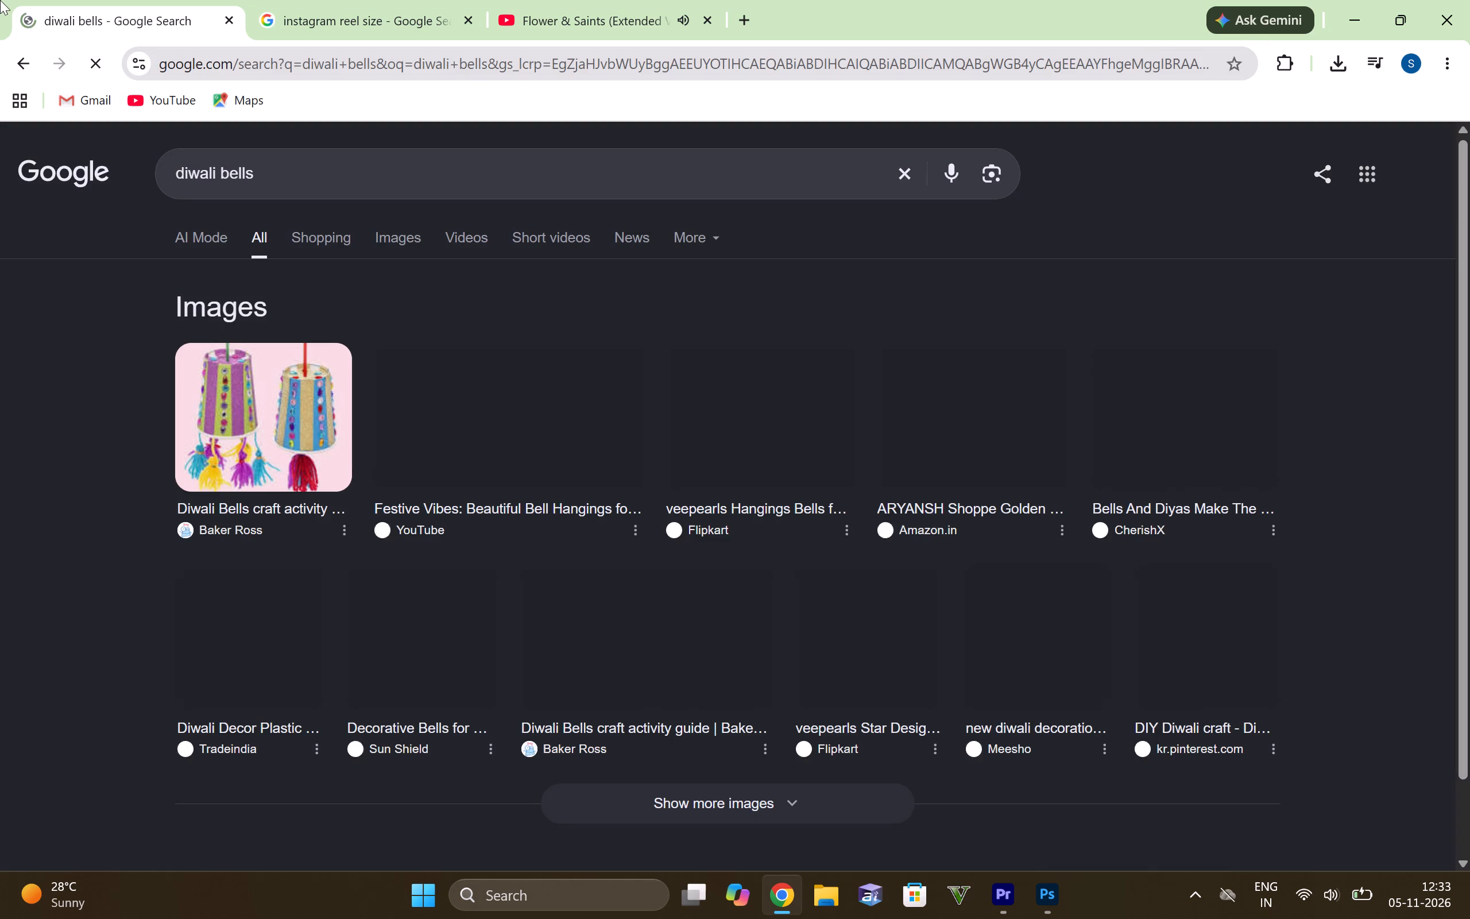
Copy the query "diwali bells", run a Google search for "pinterest" instead, and open the Pinterest site from the results.
{"action": "left_click_drag", "start_coordinate": [279, 175], "coordinate": [204, 172]}
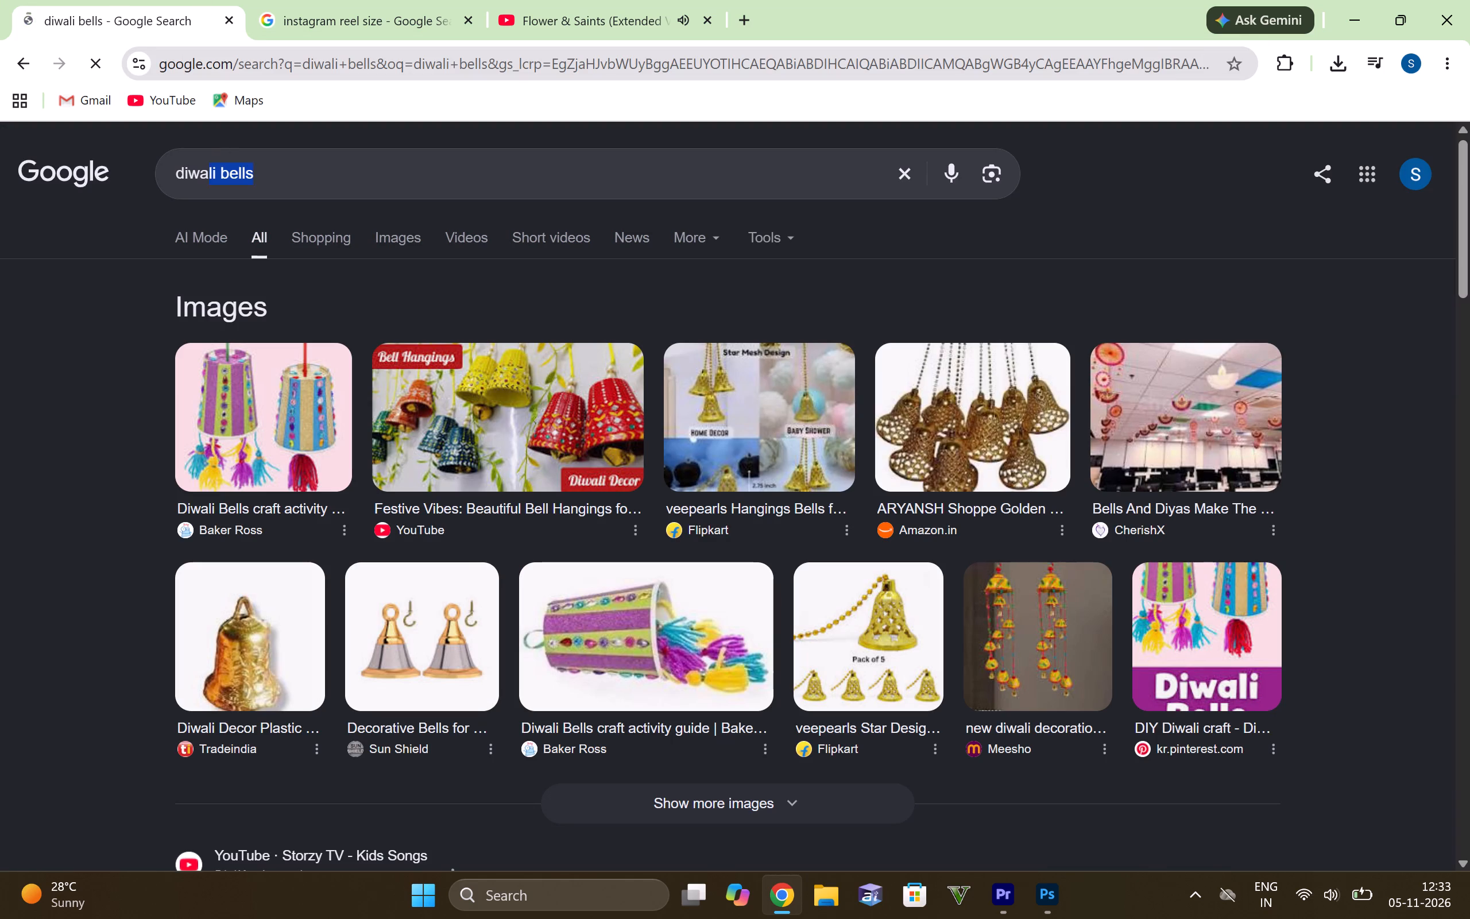
{"action": "left_click_drag", "start_coordinate": [204, 172], "coordinate": [127, 163]}
{"action": "key", "text": "ctrl+c"}
{"action": "key", "text": "ctrl+c"}
{"action": "left_click_drag", "start_coordinate": [279, 187], "coordinate": [271, 182]}
{"action": "key", "text": "BackSpace"}
{"action": "type", "text": "pinterest"}
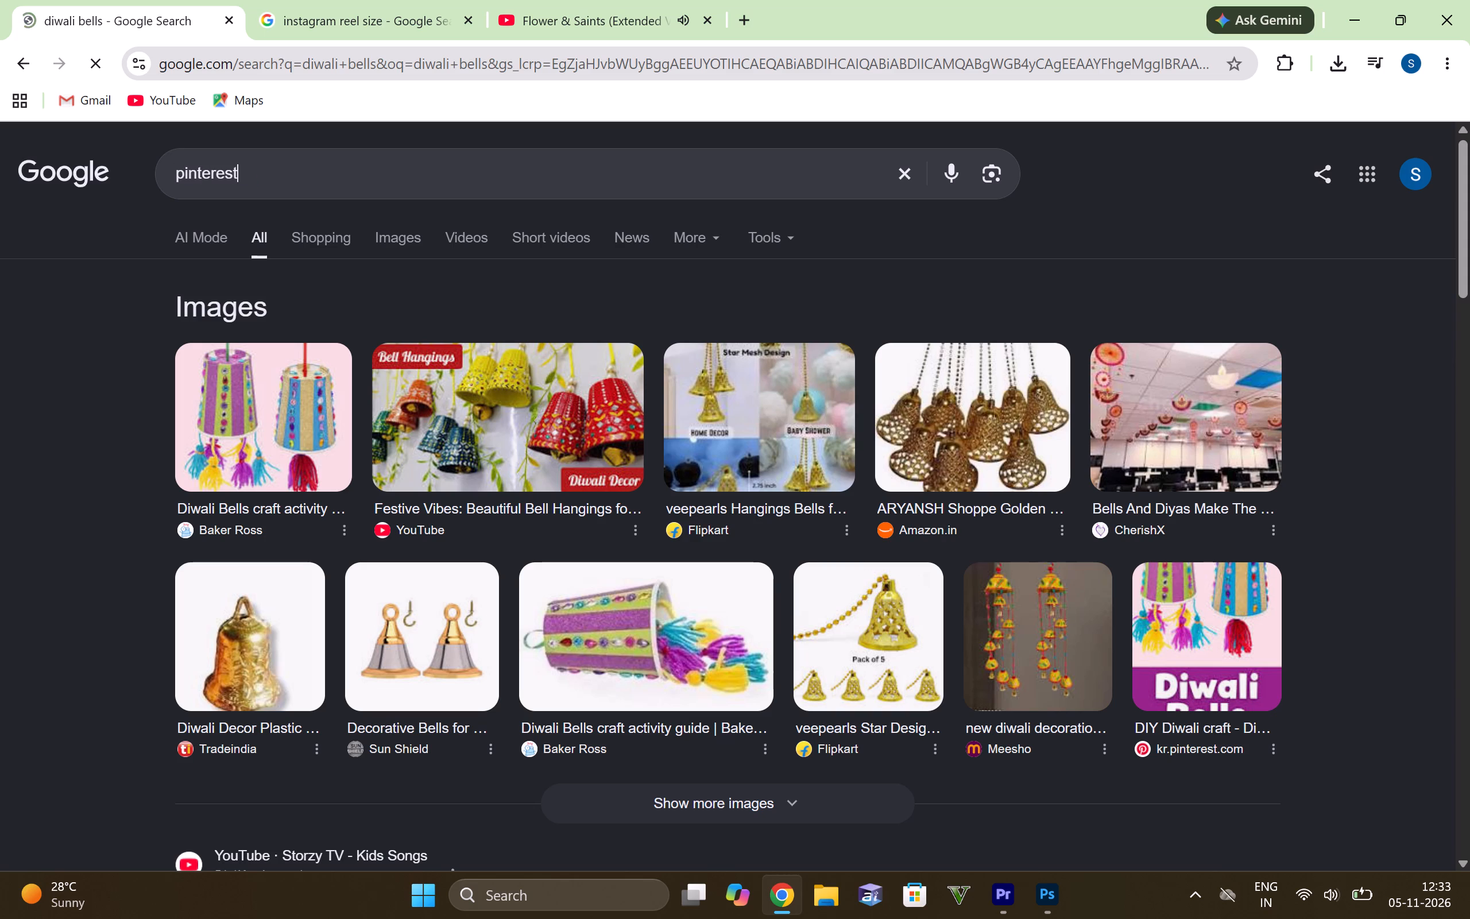
{"action": "key", "text": "Return"}
{"action": "left_click", "coordinate": [244, 376]}
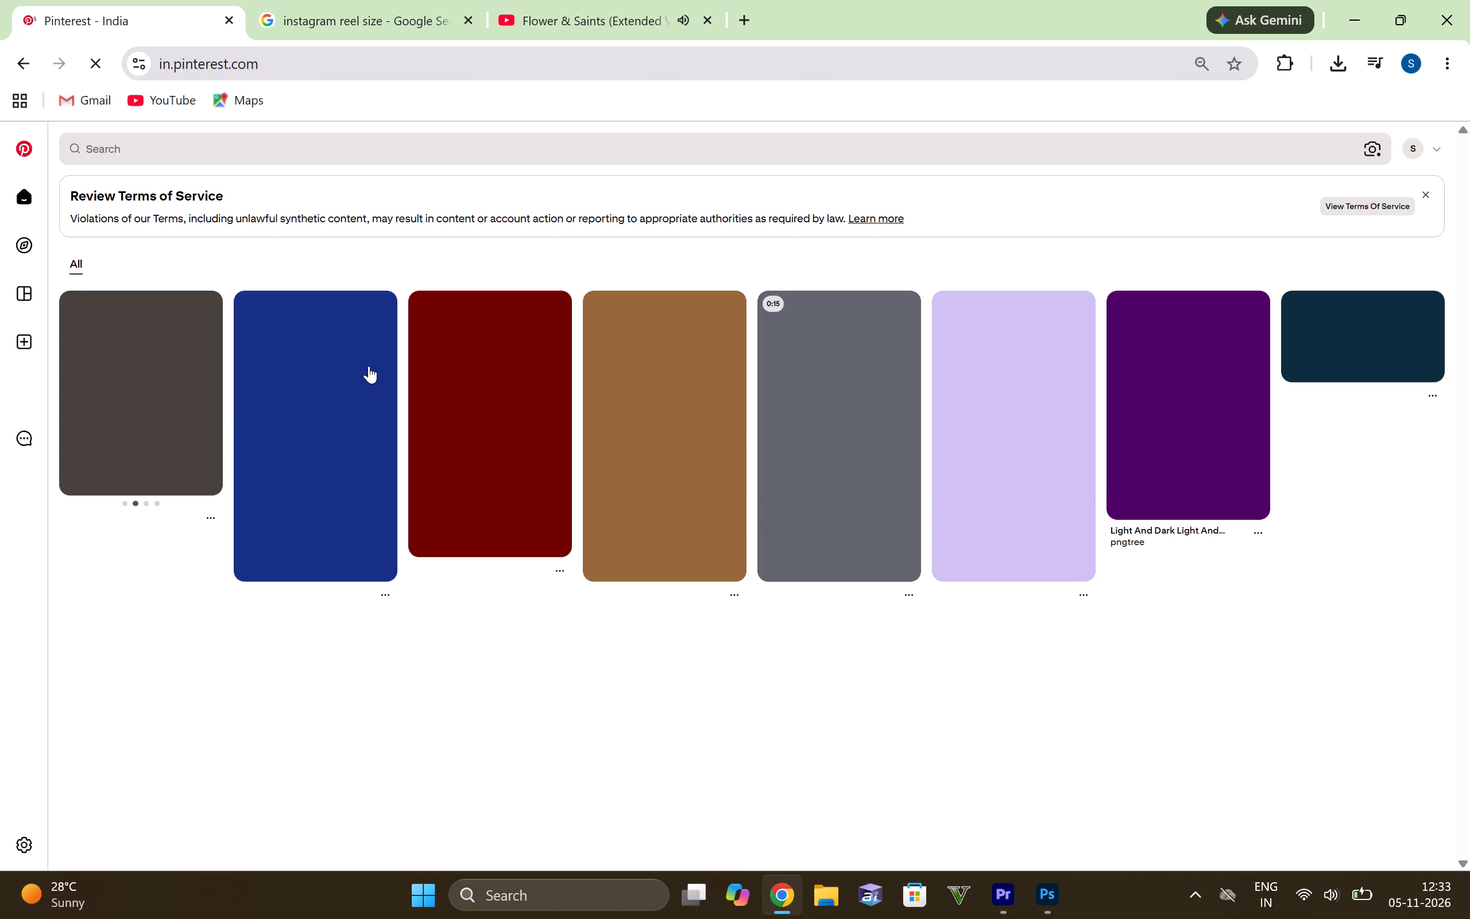
Search Pinterest for the copied query "diwali bells".
{"action": "left_click", "coordinate": [304, 164]}
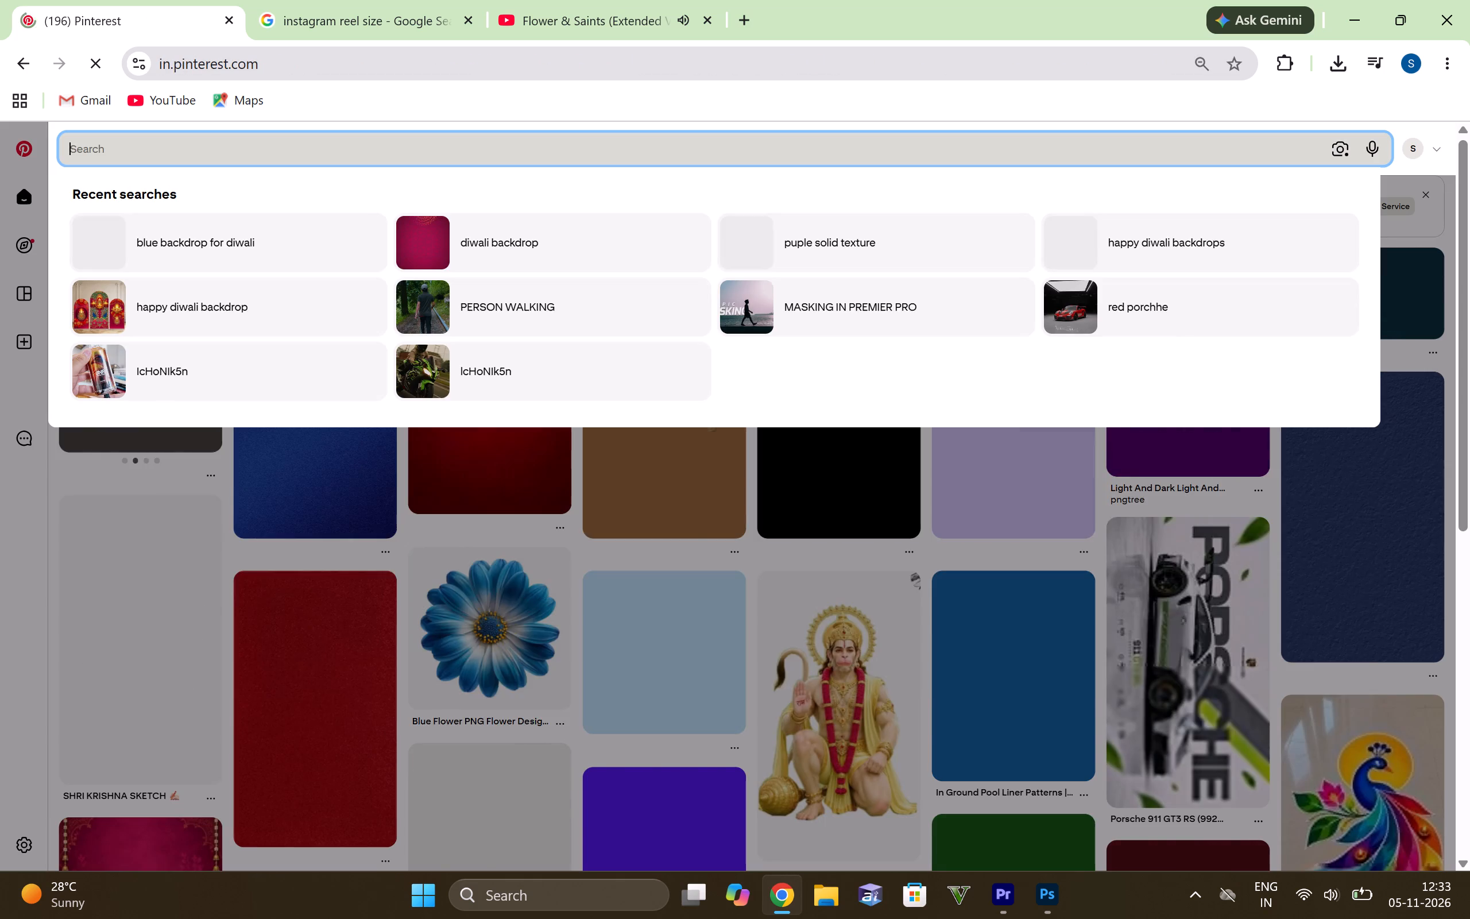
{"action": "key", "text": "ctrl+v"}
{"action": "key", "text": "Return"}
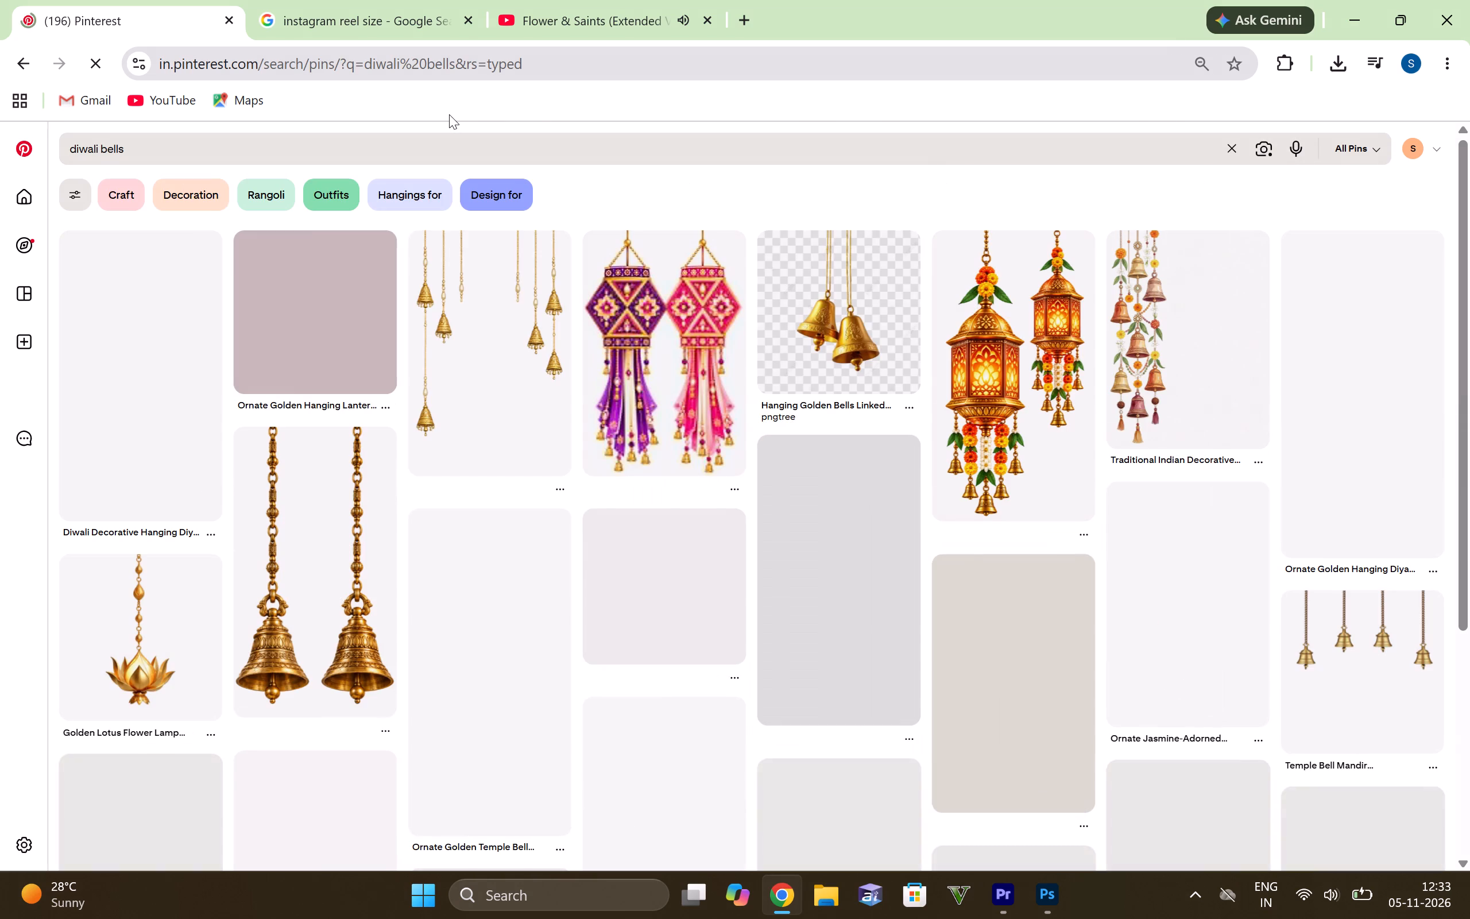
Open the Diwali Decorative Hanging Diya pin by PngFROG from the results and save its image as a PNG in Downloads.
{"action": "scroll", "coordinate": [486, 392], "scroll_direction": "down", "scroll_amount": 1}
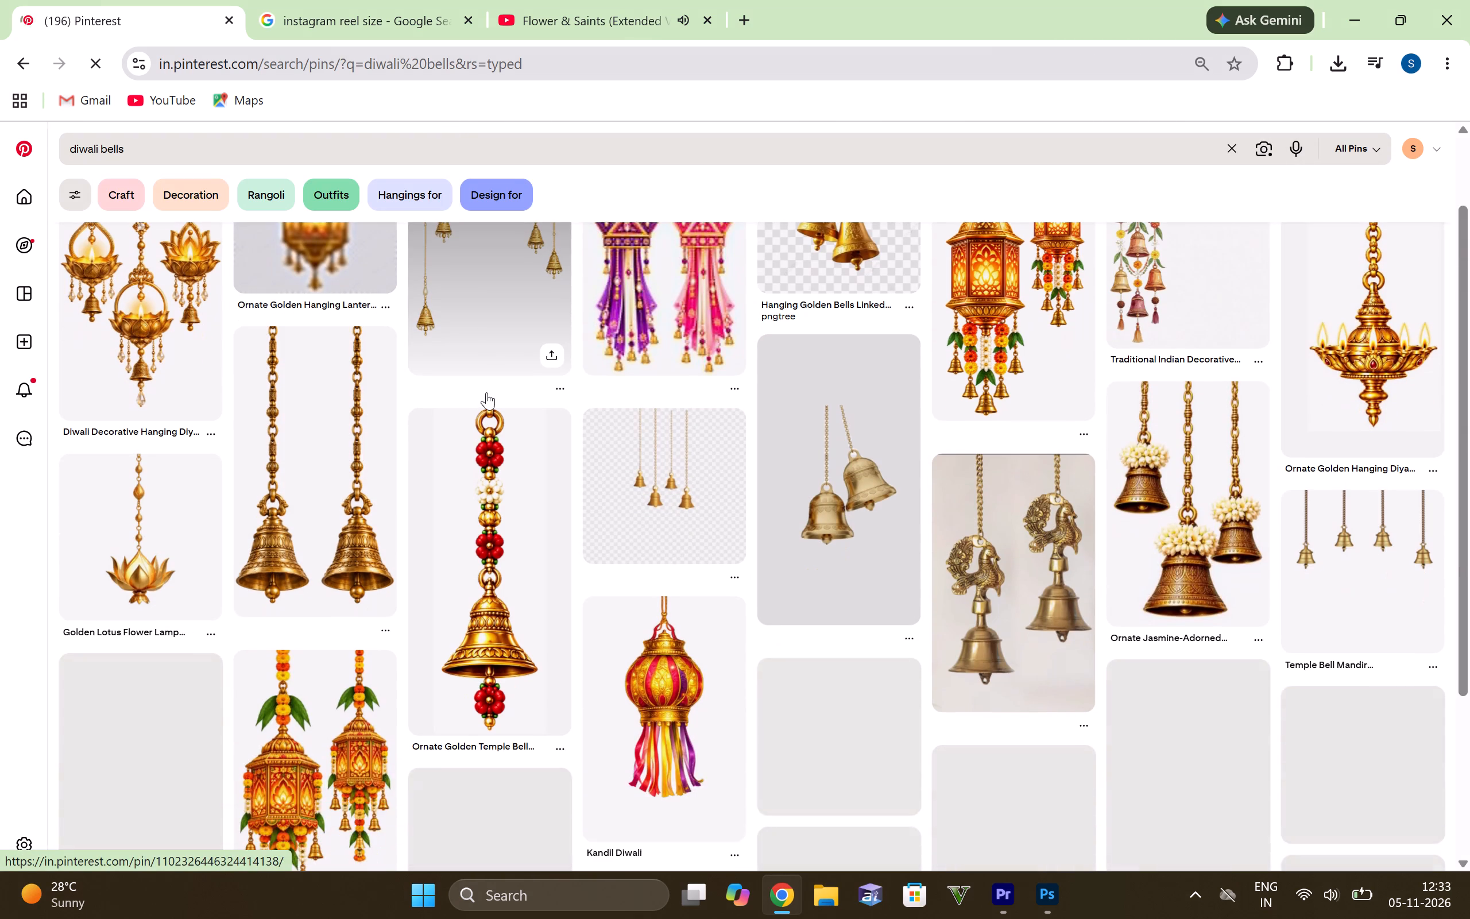
{"action": "scroll", "coordinate": [486, 392], "scroll_direction": "up", "scroll_amount": 1}
{"action": "scroll", "coordinate": [1085, 386], "scroll_direction": "up", "scroll_amount": 1}
{"action": "scroll", "coordinate": [559, 508], "scroll_direction": "down", "scroll_amount": 1}
{"action": "scroll", "coordinate": [606, 478], "scroll_direction": "down", "scroll_amount": 2}
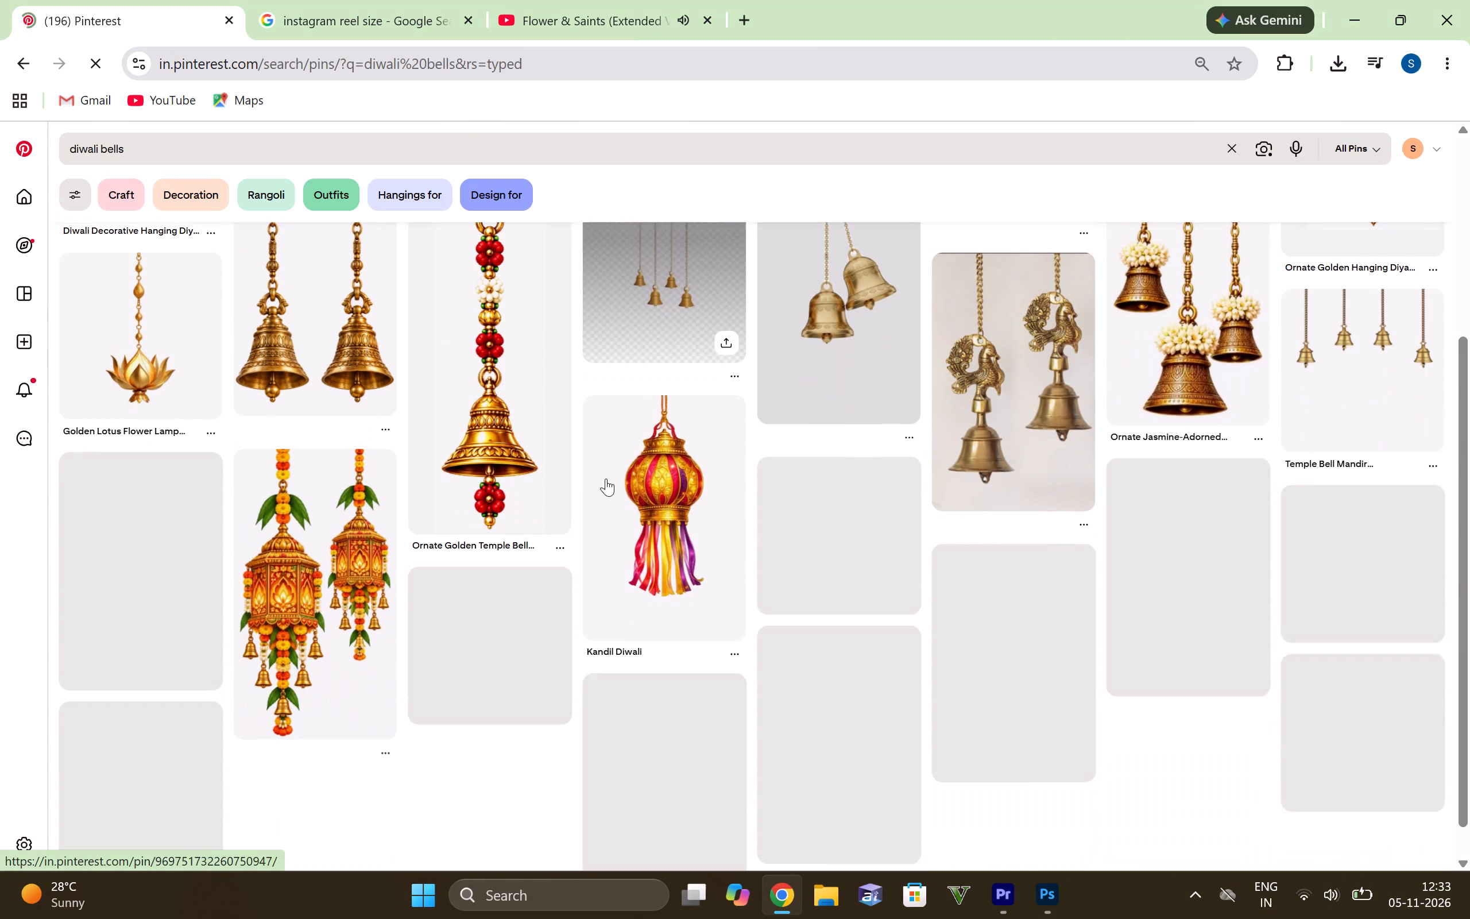
{"action": "scroll", "coordinate": [486, 459], "scroll_direction": "up", "scroll_amount": 4}
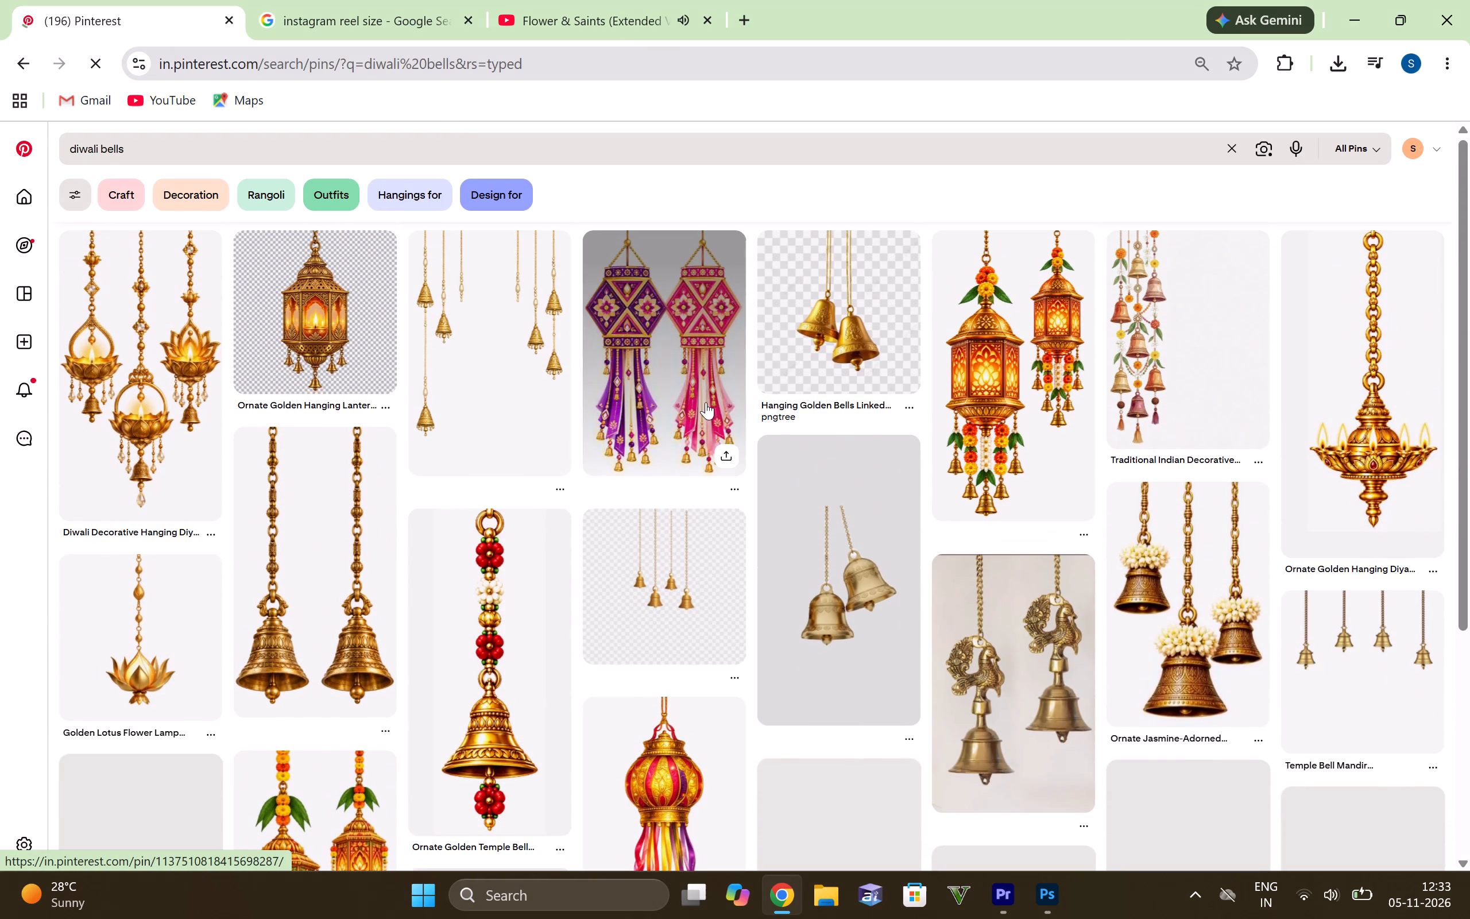
{"action": "scroll", "coordinate": [701, 394], "scroll_direction": "up", "scroll_amount": 3}
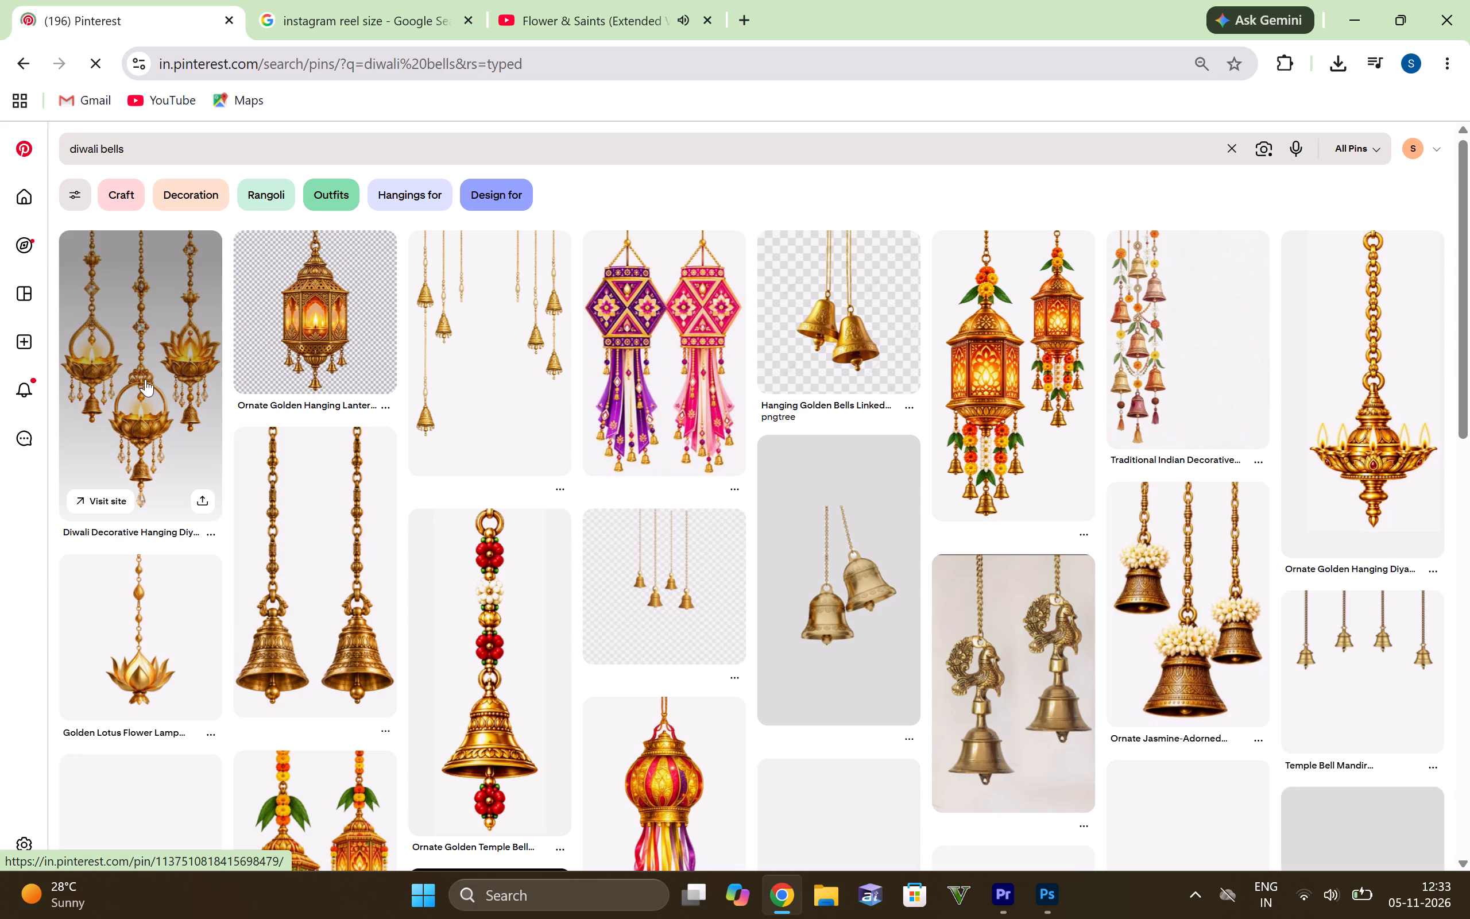
{"action": "left_click", "coordinate": [145, 379]}
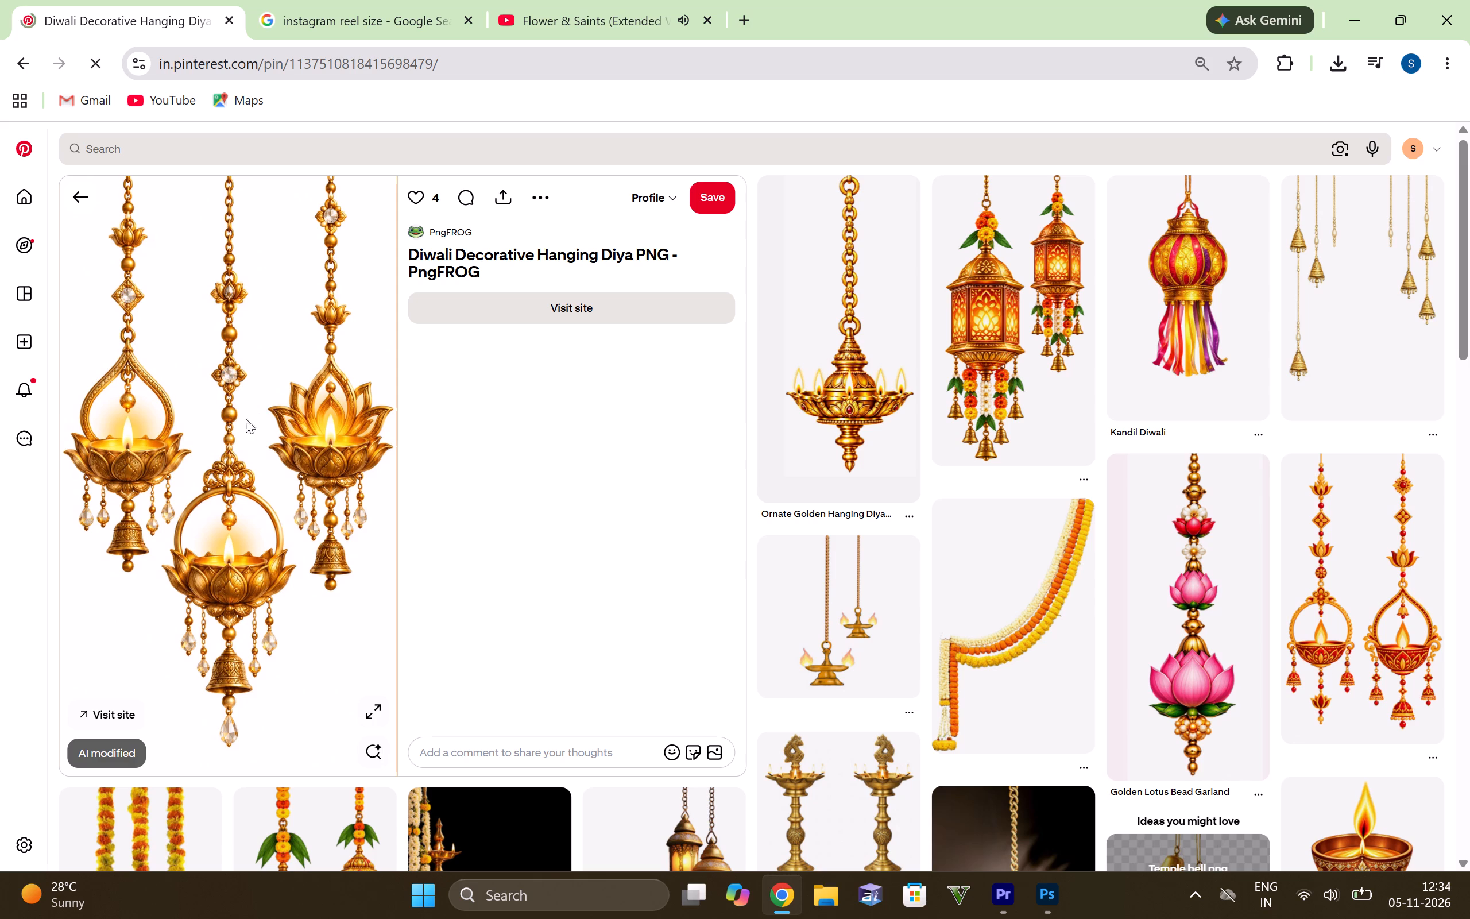
{"action": "right_click", "coordinate": [164, 370]}
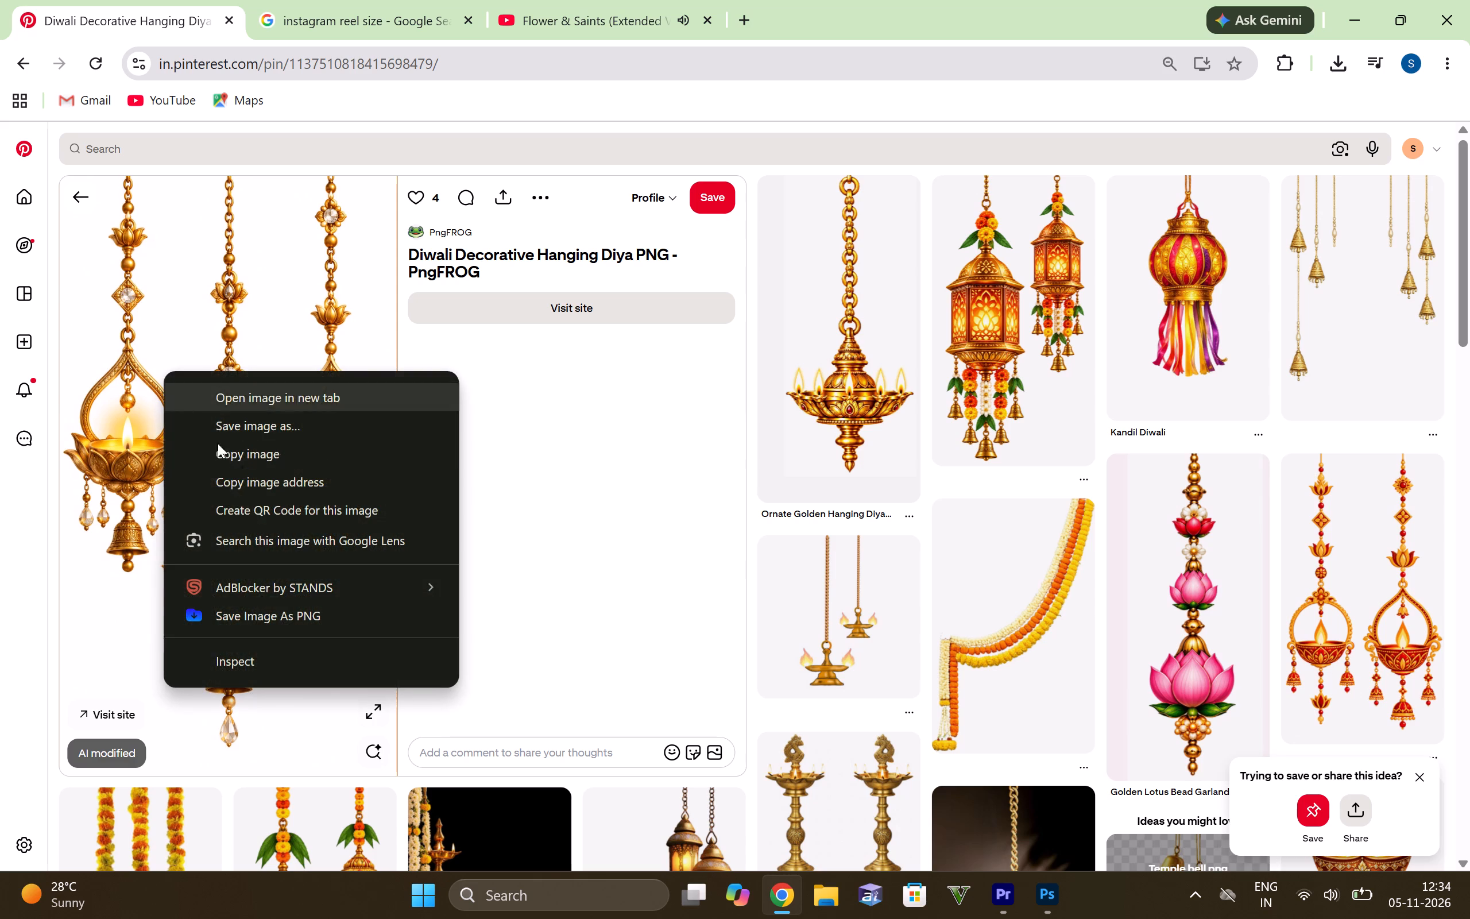
{"action": "left_click", "coordinate": [273, 619]}
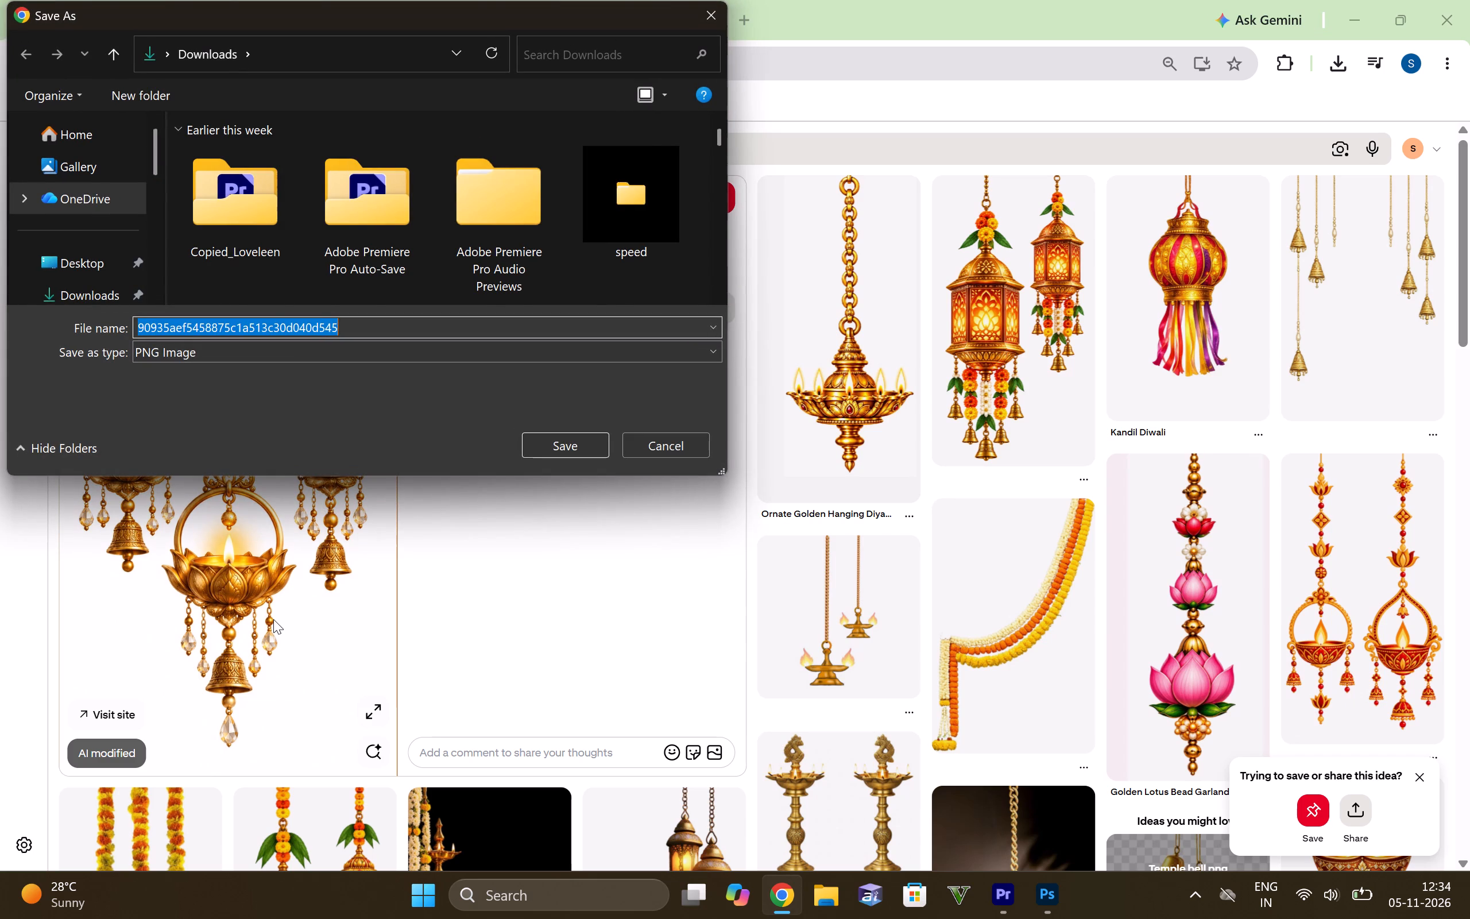
{"action": "key", "text": "Return"}
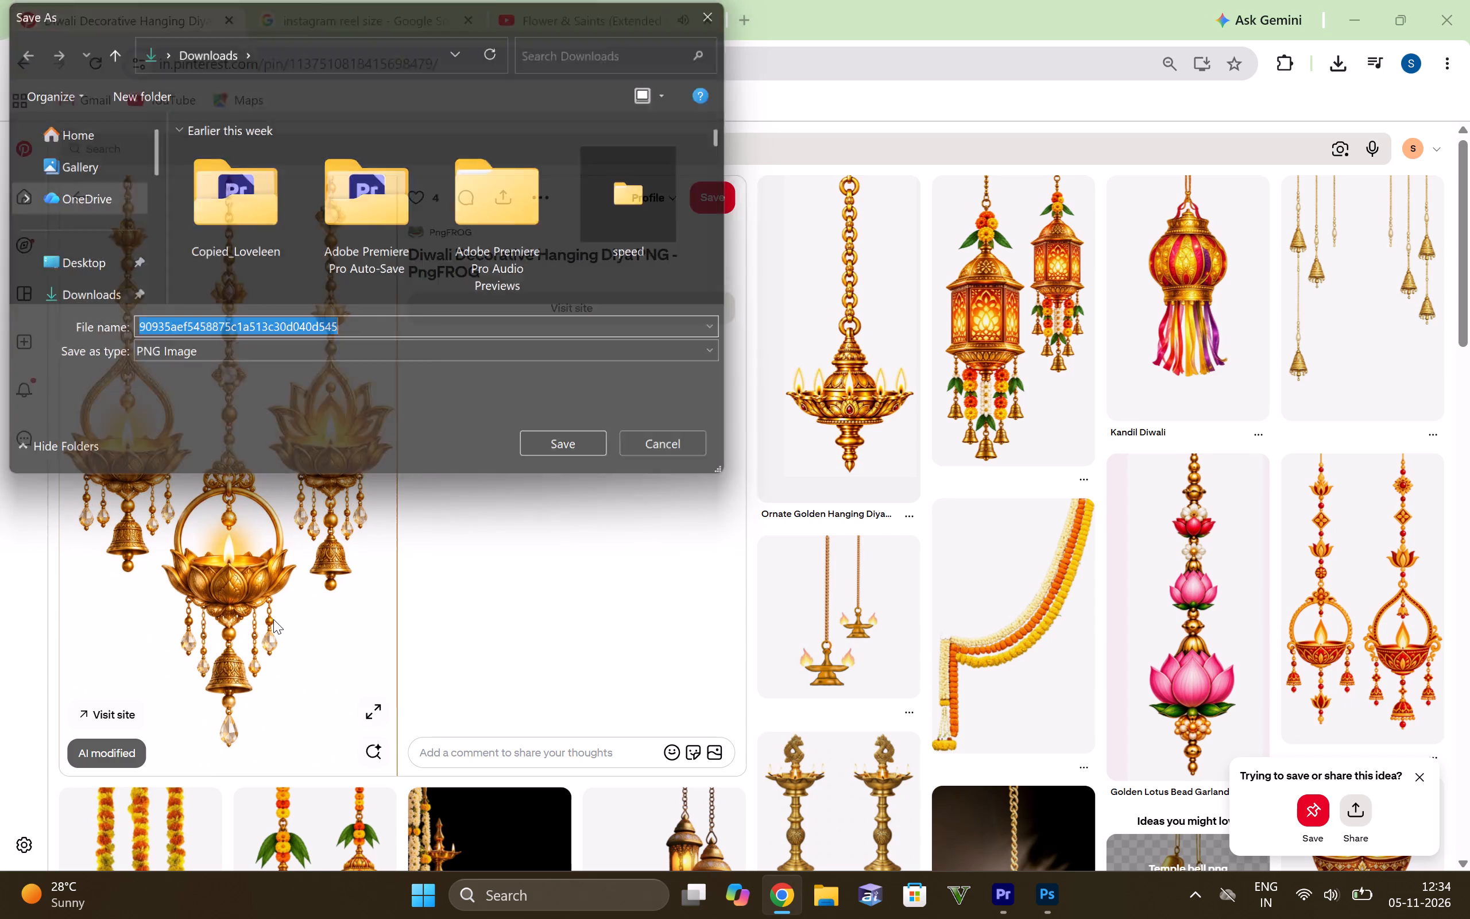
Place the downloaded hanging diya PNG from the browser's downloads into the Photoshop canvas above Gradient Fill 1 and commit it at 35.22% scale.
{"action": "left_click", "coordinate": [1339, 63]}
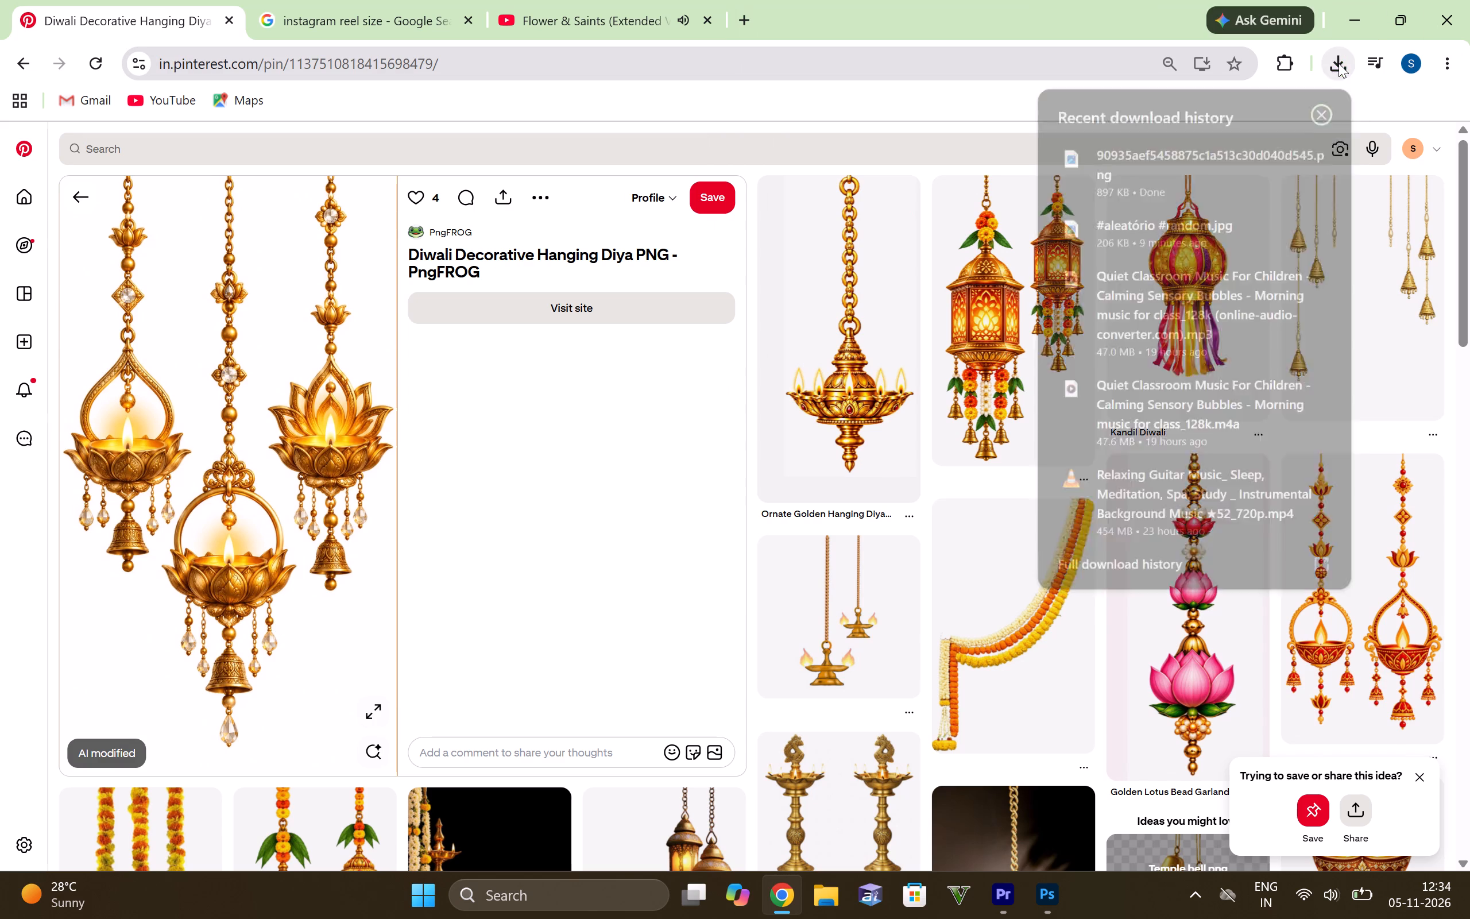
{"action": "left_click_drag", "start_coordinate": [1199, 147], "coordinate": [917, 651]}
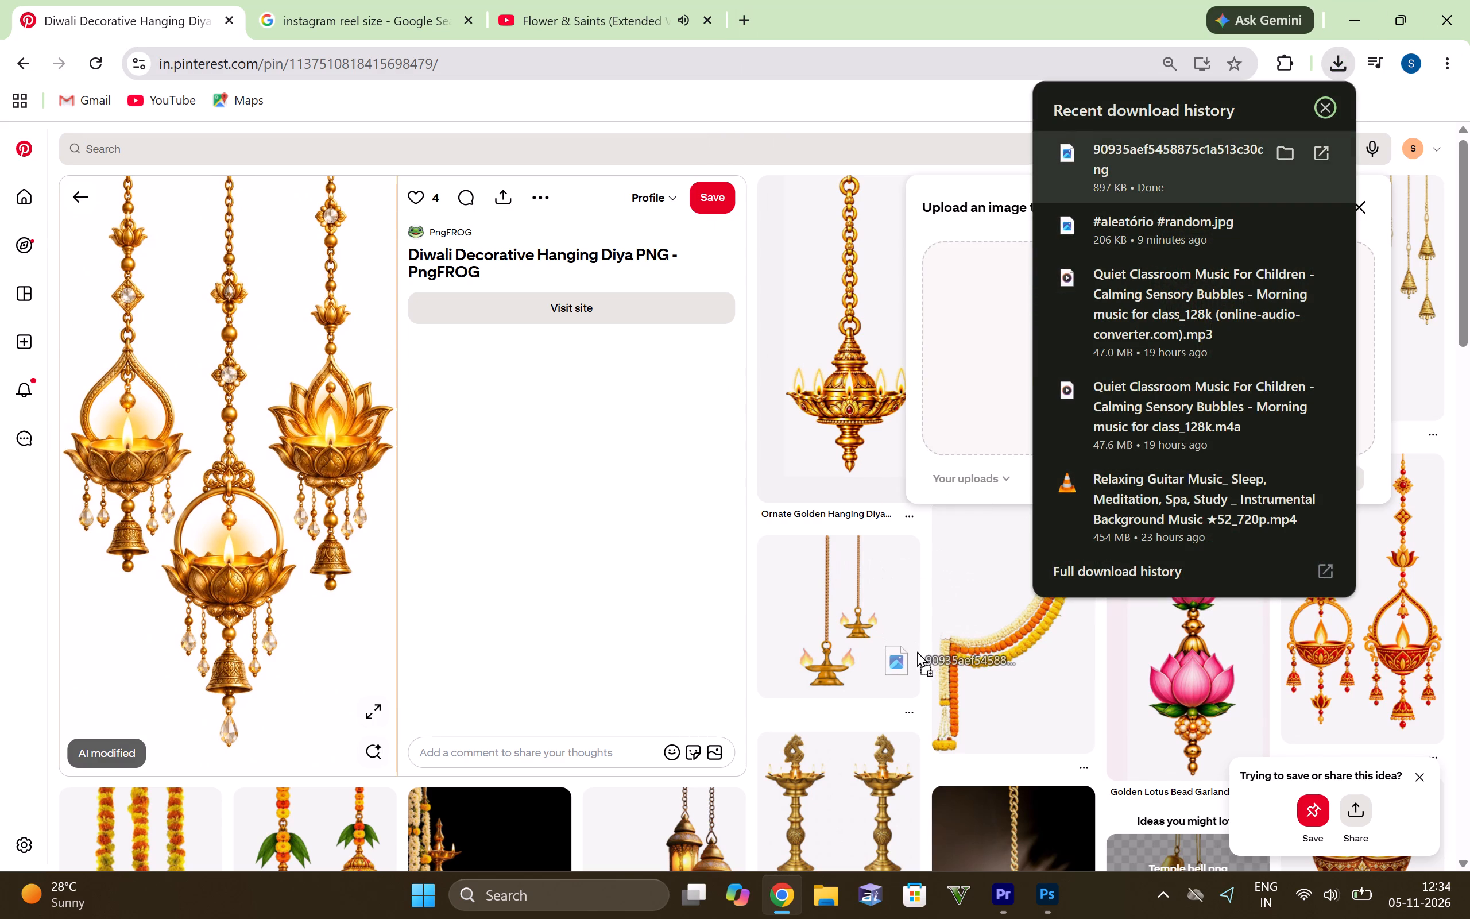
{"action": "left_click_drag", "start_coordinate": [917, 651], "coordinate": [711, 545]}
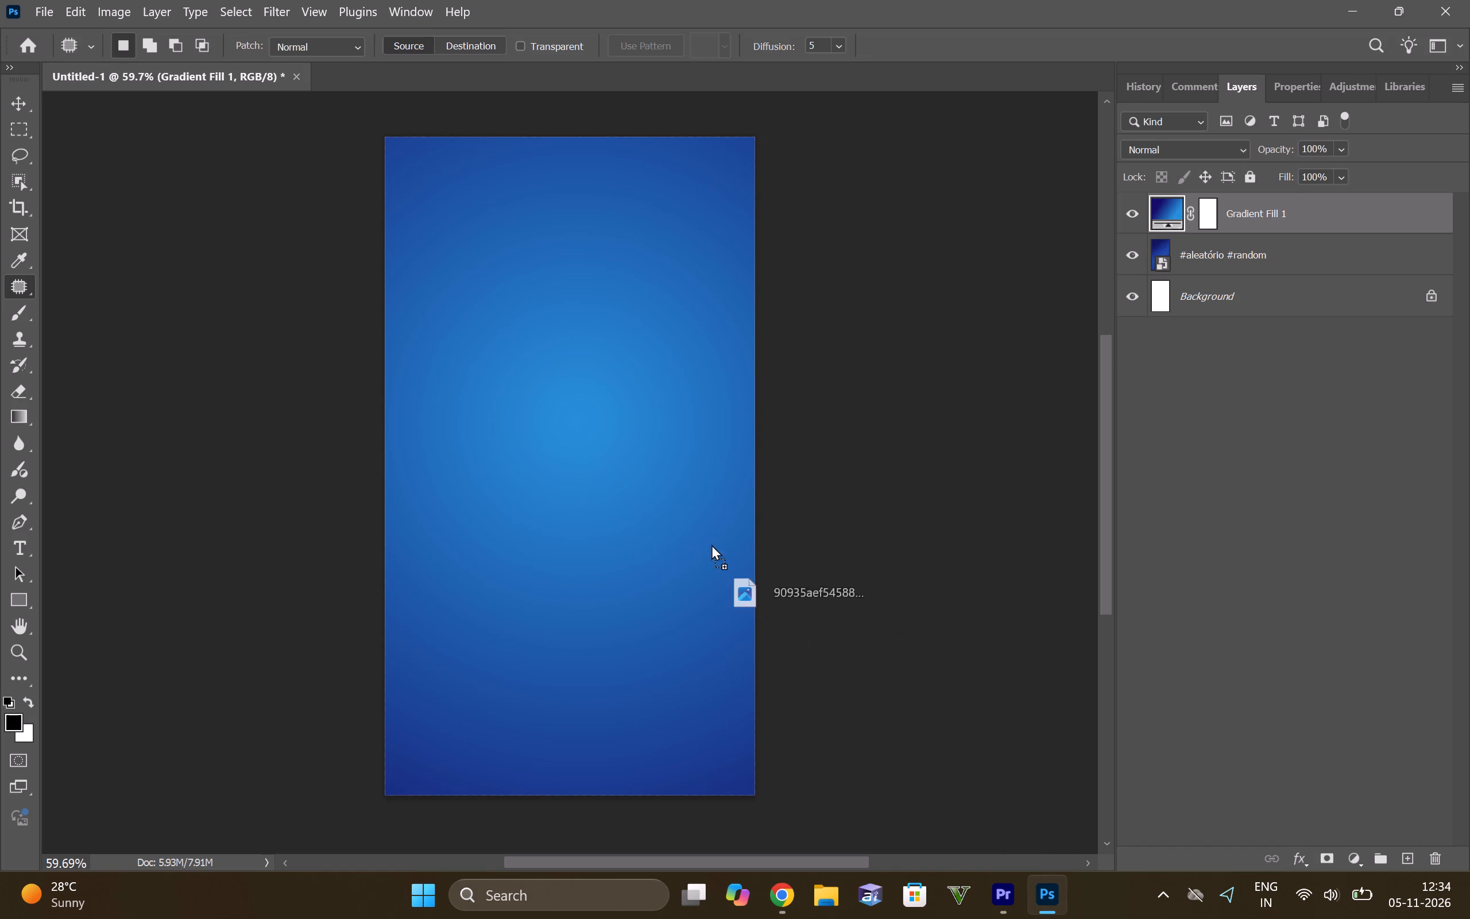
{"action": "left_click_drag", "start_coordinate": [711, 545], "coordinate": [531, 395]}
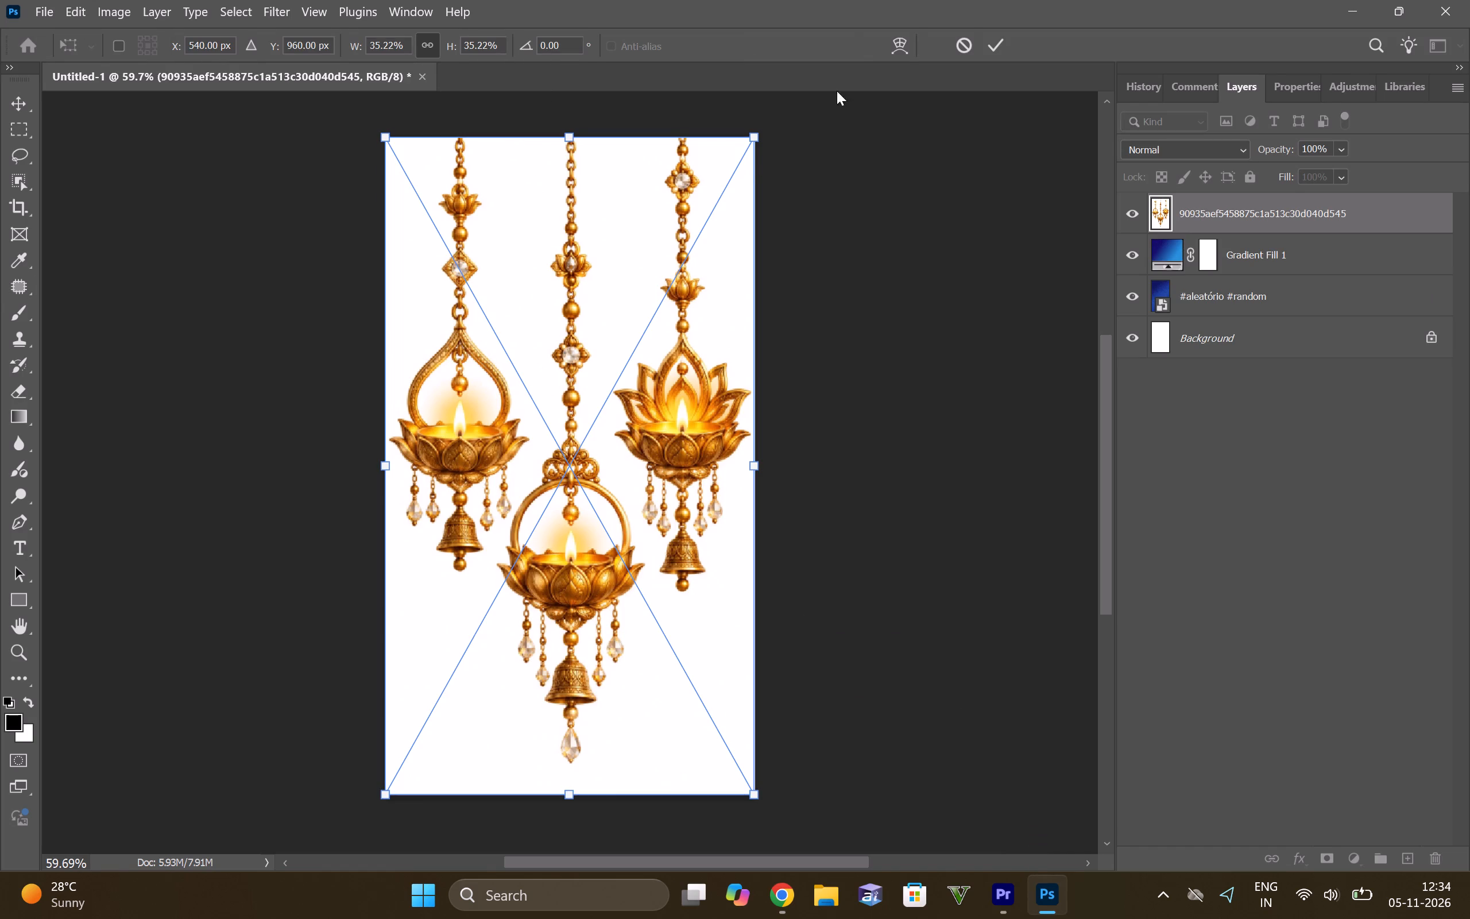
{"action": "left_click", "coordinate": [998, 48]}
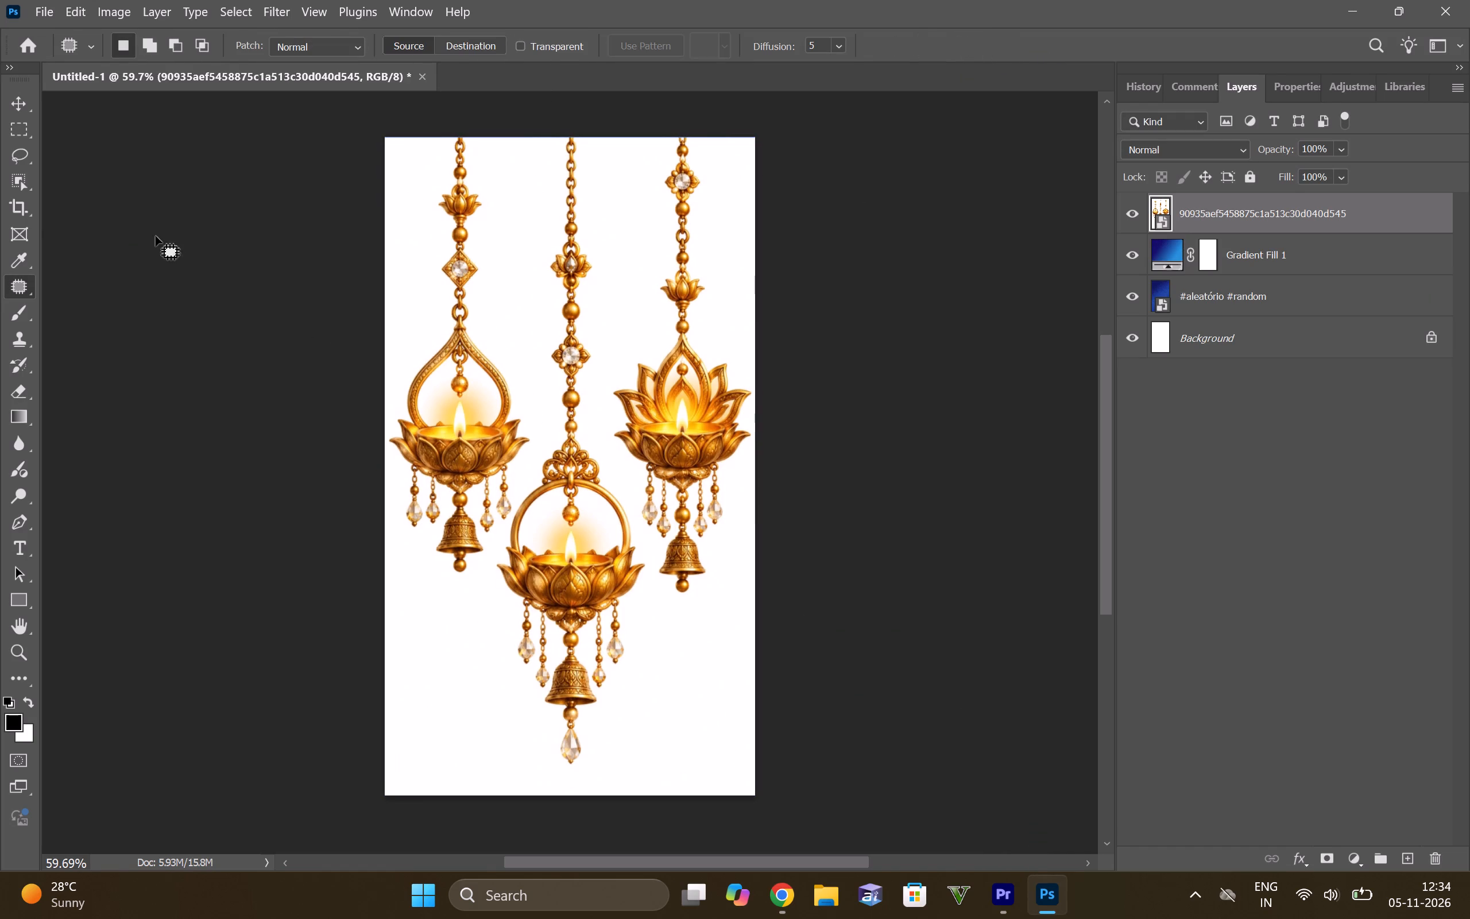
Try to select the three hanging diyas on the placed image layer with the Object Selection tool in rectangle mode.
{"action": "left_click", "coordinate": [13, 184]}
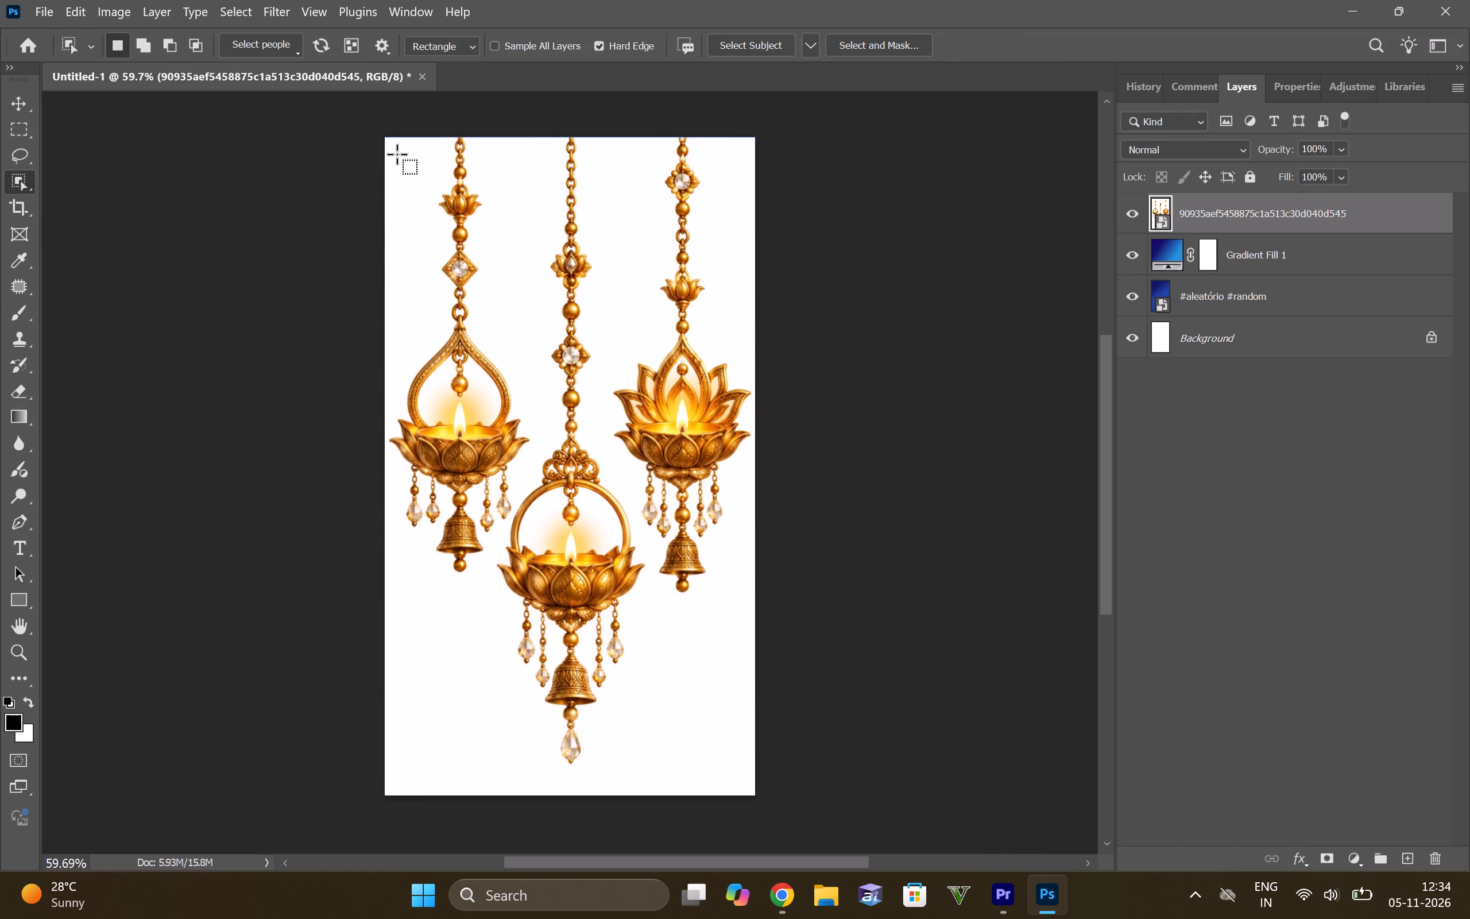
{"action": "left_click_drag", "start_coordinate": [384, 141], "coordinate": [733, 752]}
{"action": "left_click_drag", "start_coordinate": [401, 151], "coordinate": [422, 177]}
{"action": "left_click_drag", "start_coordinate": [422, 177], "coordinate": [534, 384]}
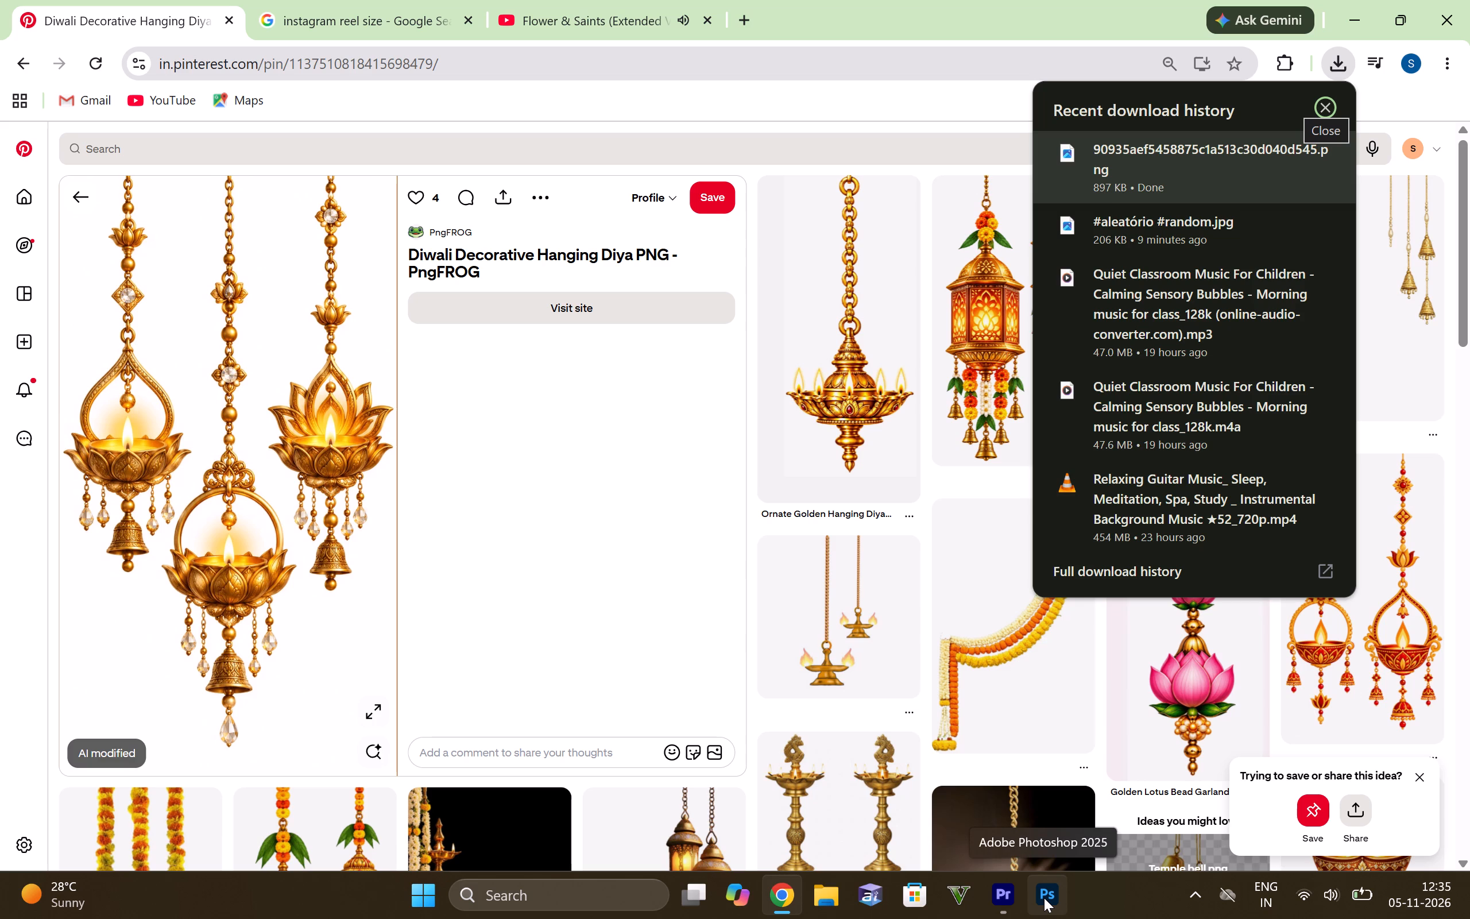
Relaunch Photoshop to recover the Untitled-1 document.
{"action": "left_click", "coordinate": [1044, 898]}
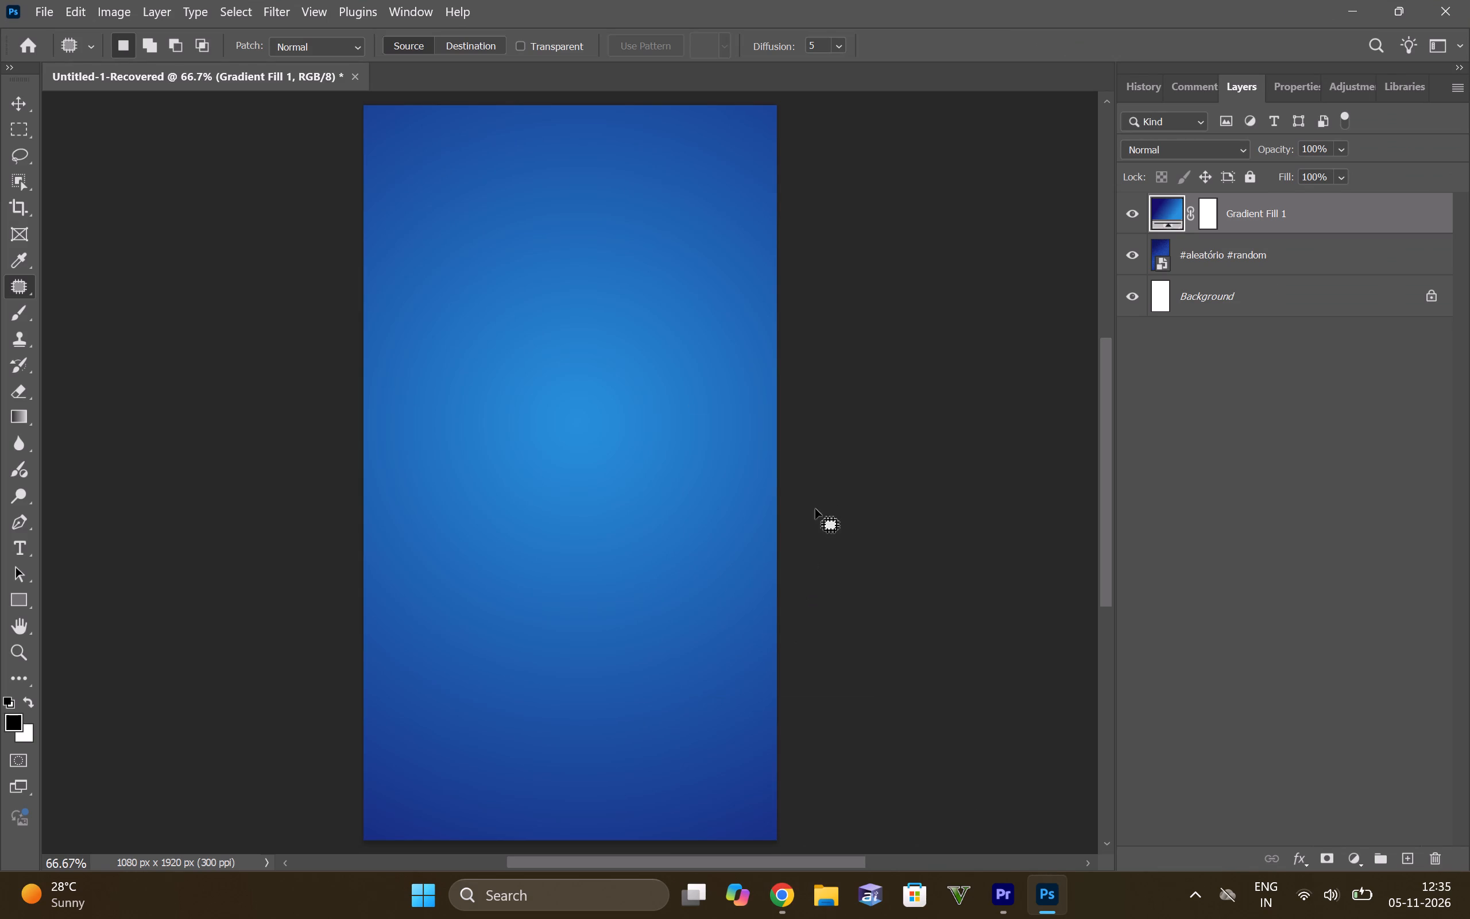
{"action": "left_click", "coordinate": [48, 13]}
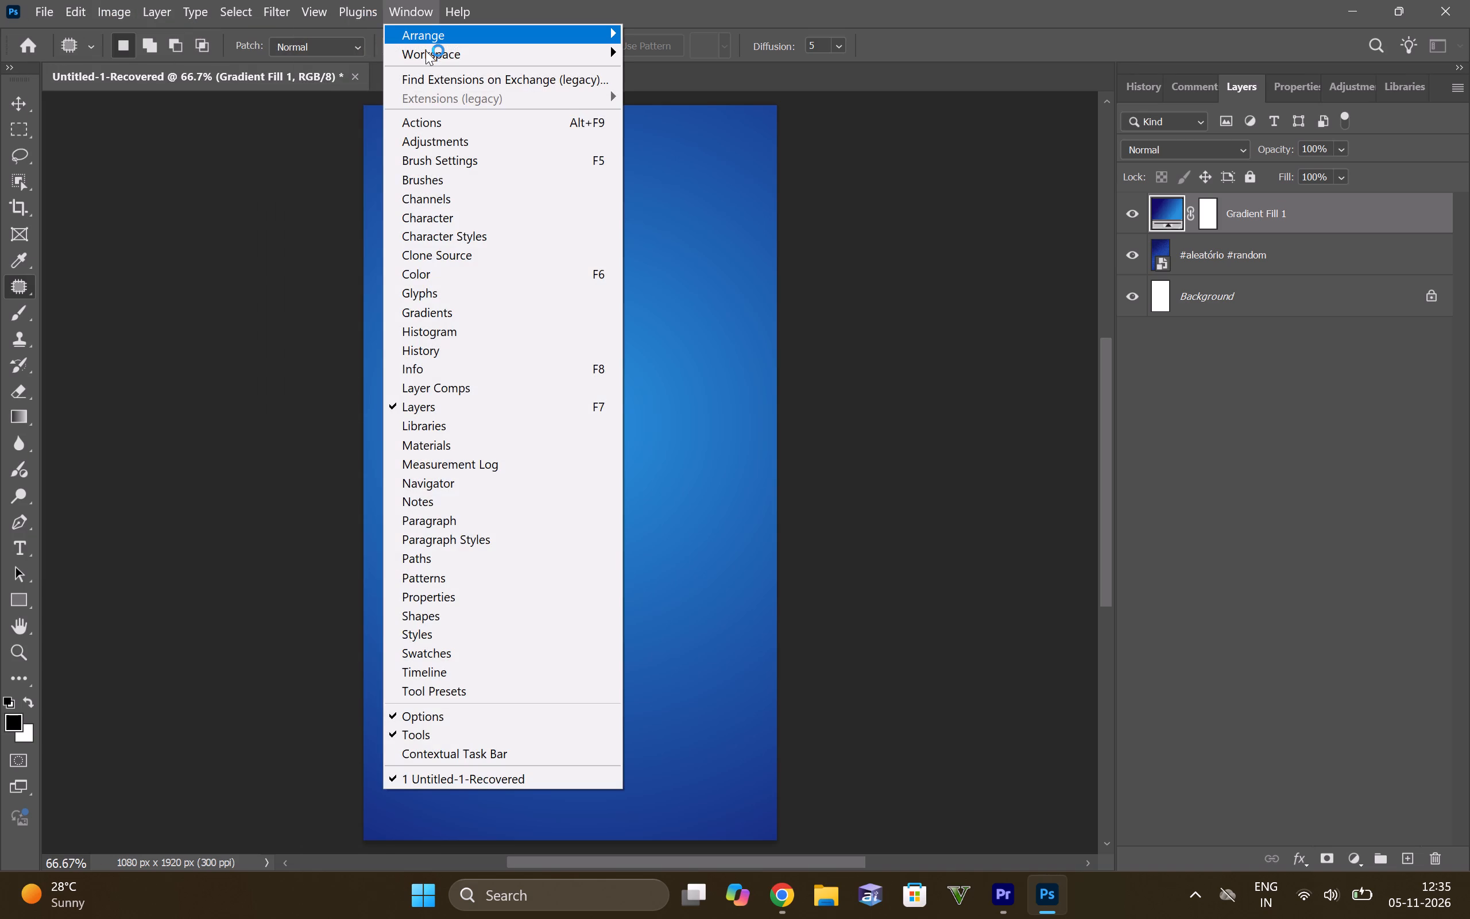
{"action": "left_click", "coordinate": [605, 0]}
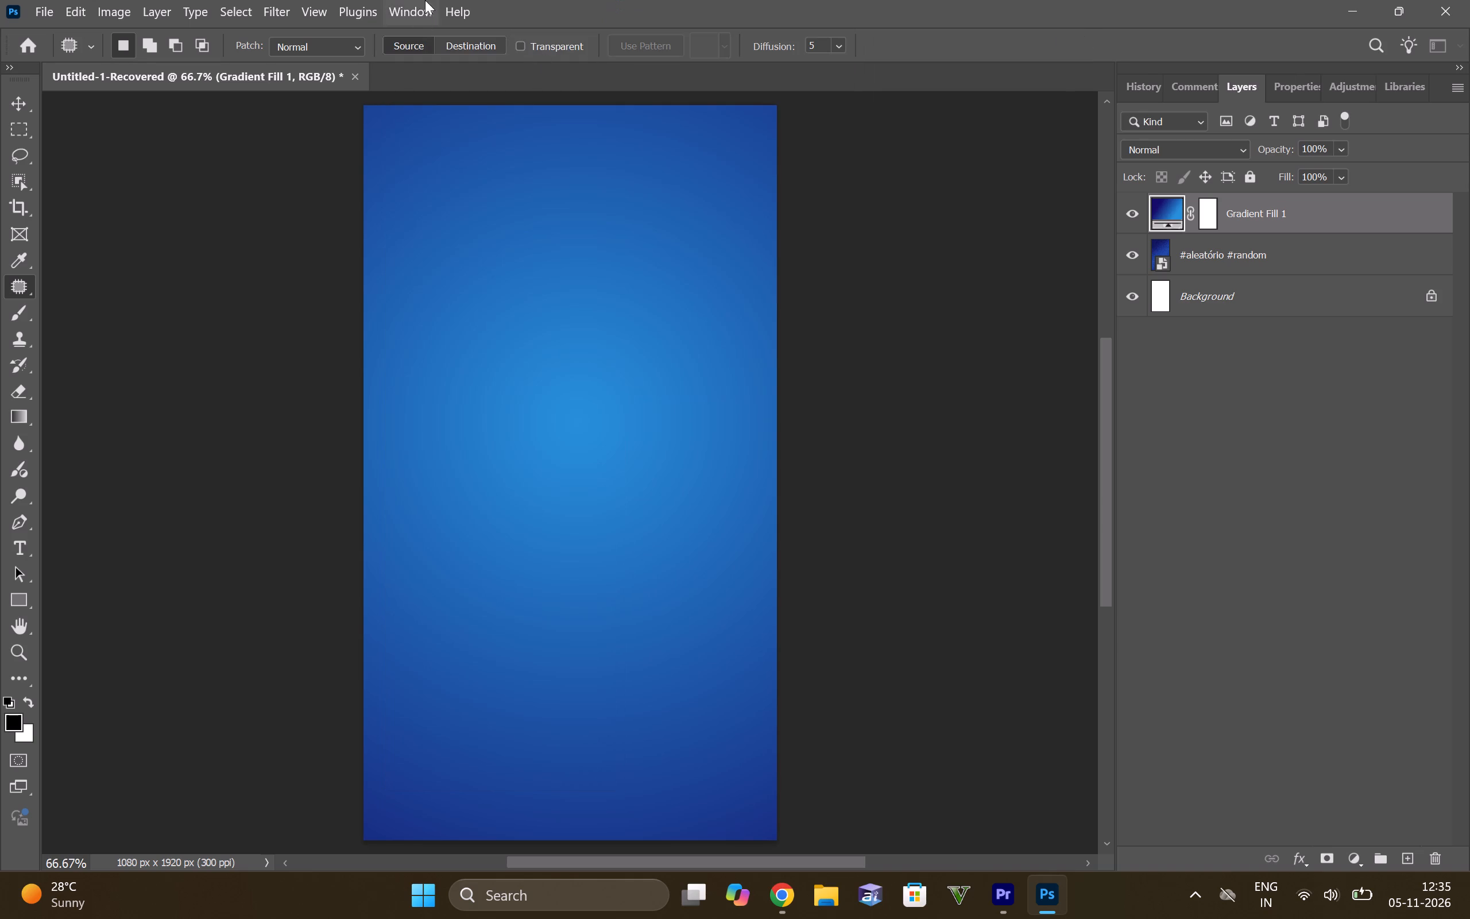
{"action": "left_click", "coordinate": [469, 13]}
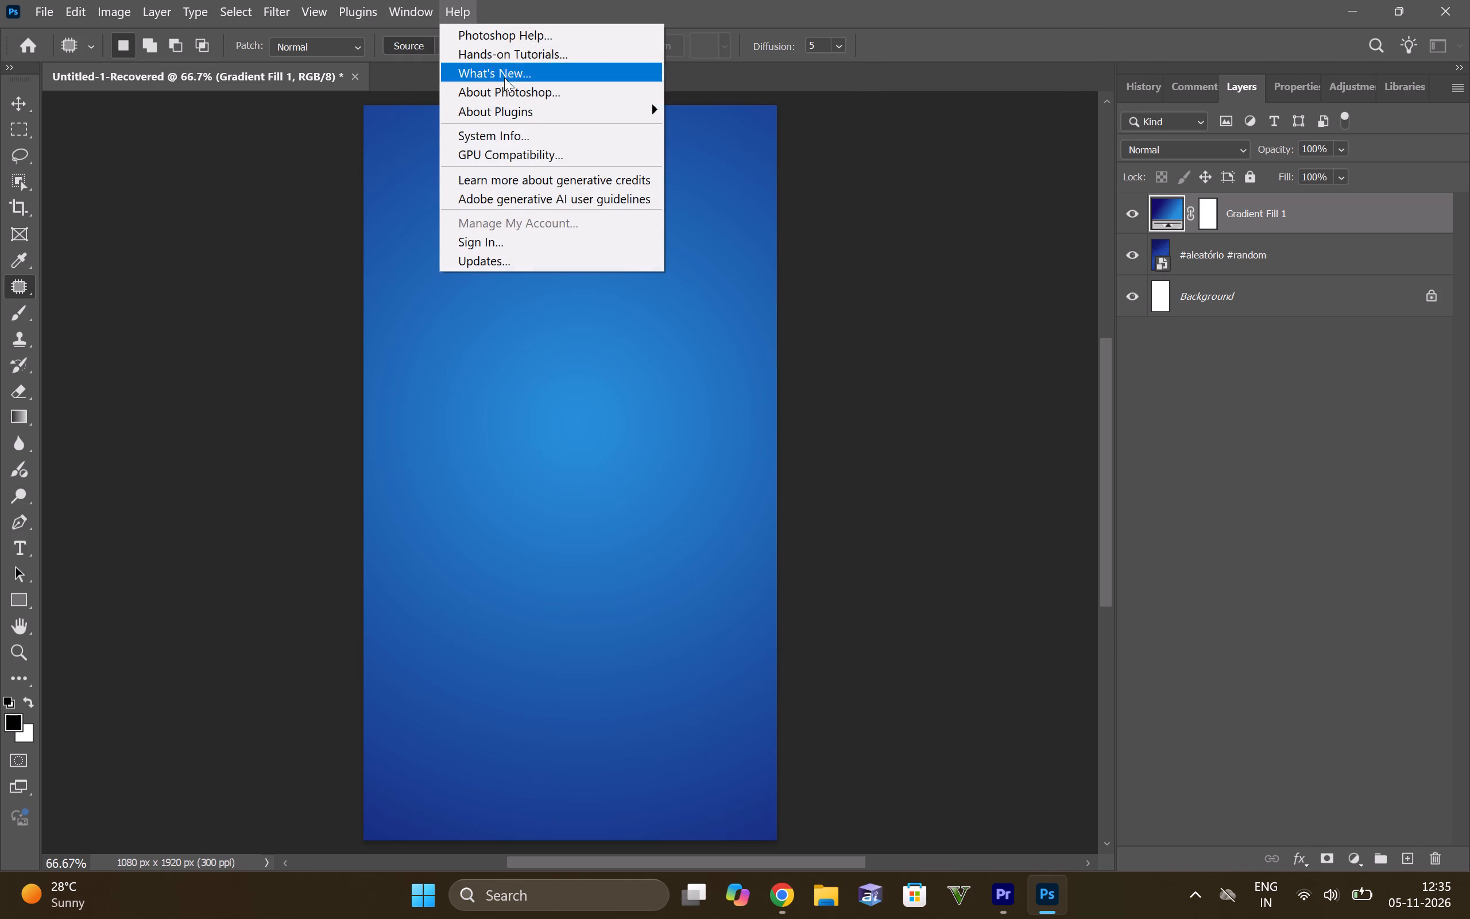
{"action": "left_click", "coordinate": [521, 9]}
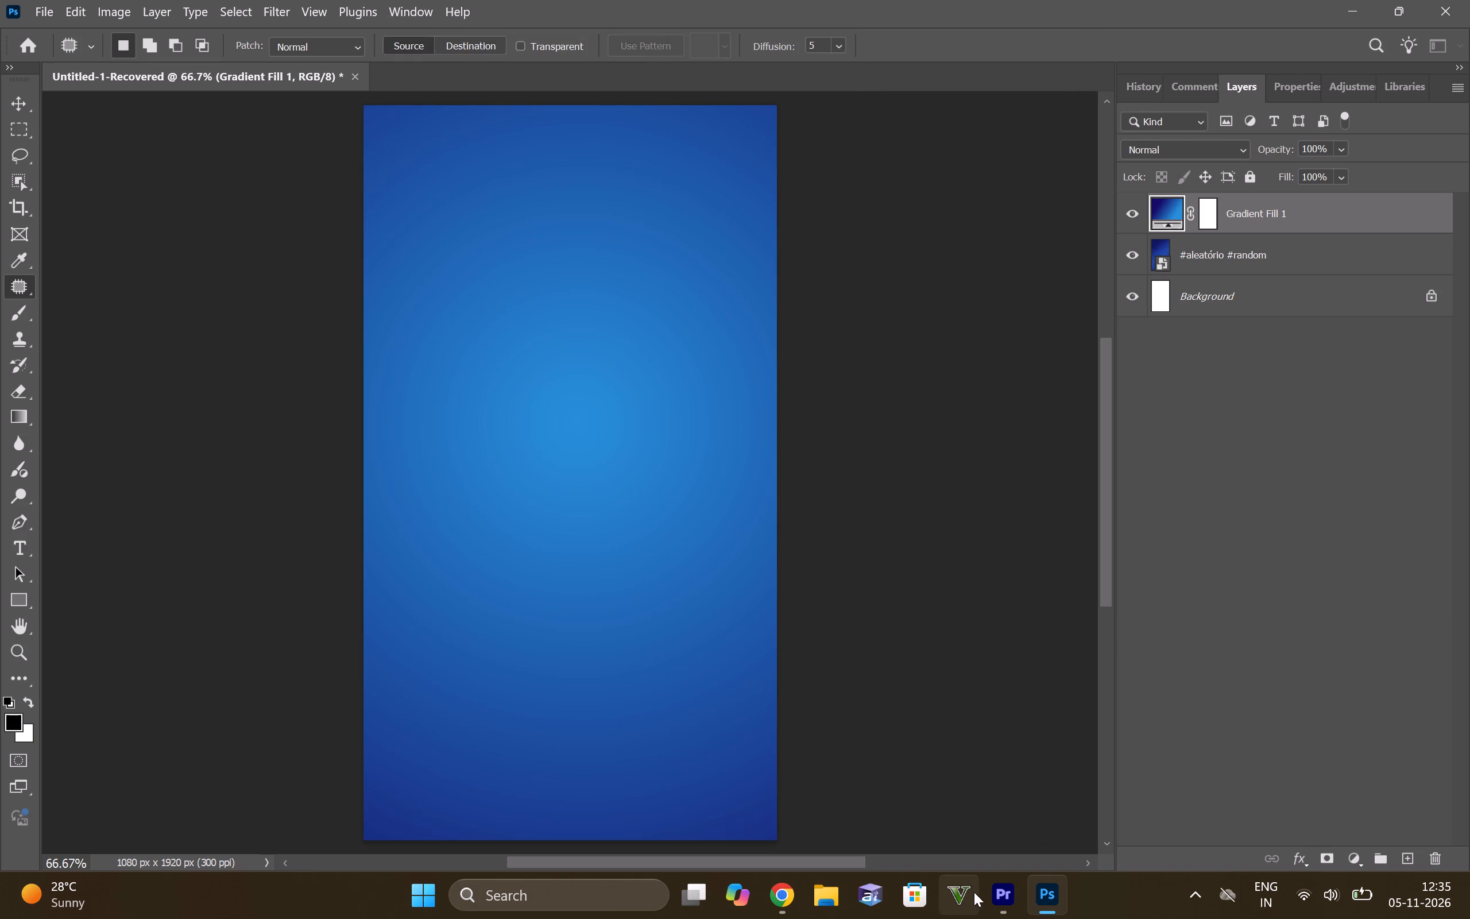
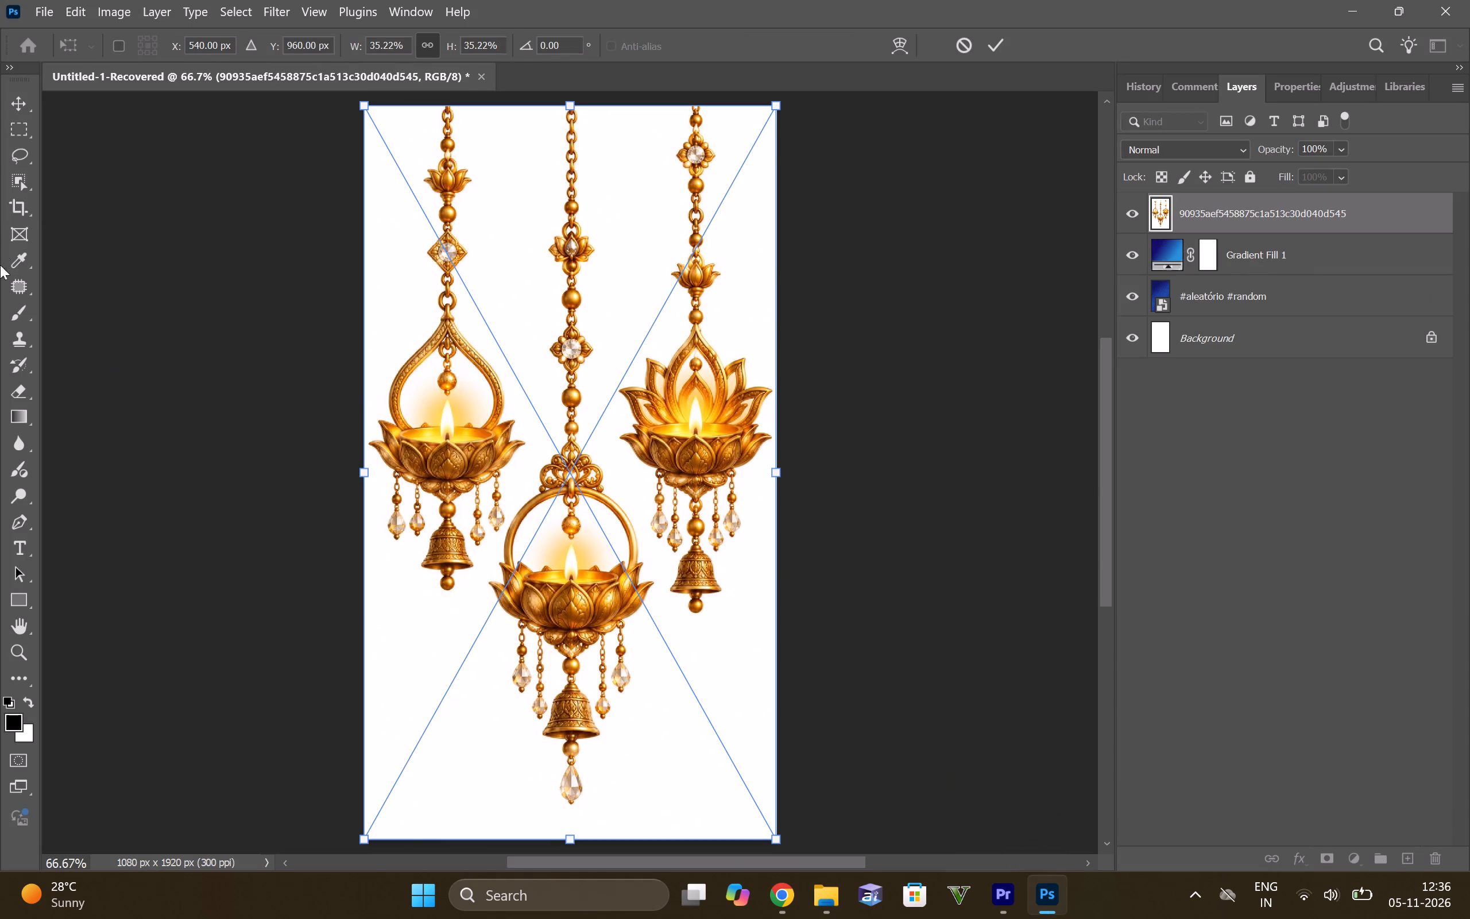
Commit the placed diya image at 35.22% scale and box all three hanging diyas with the Object Selection tool.
{"action": "left_click", "coordinate": [25, 187]}
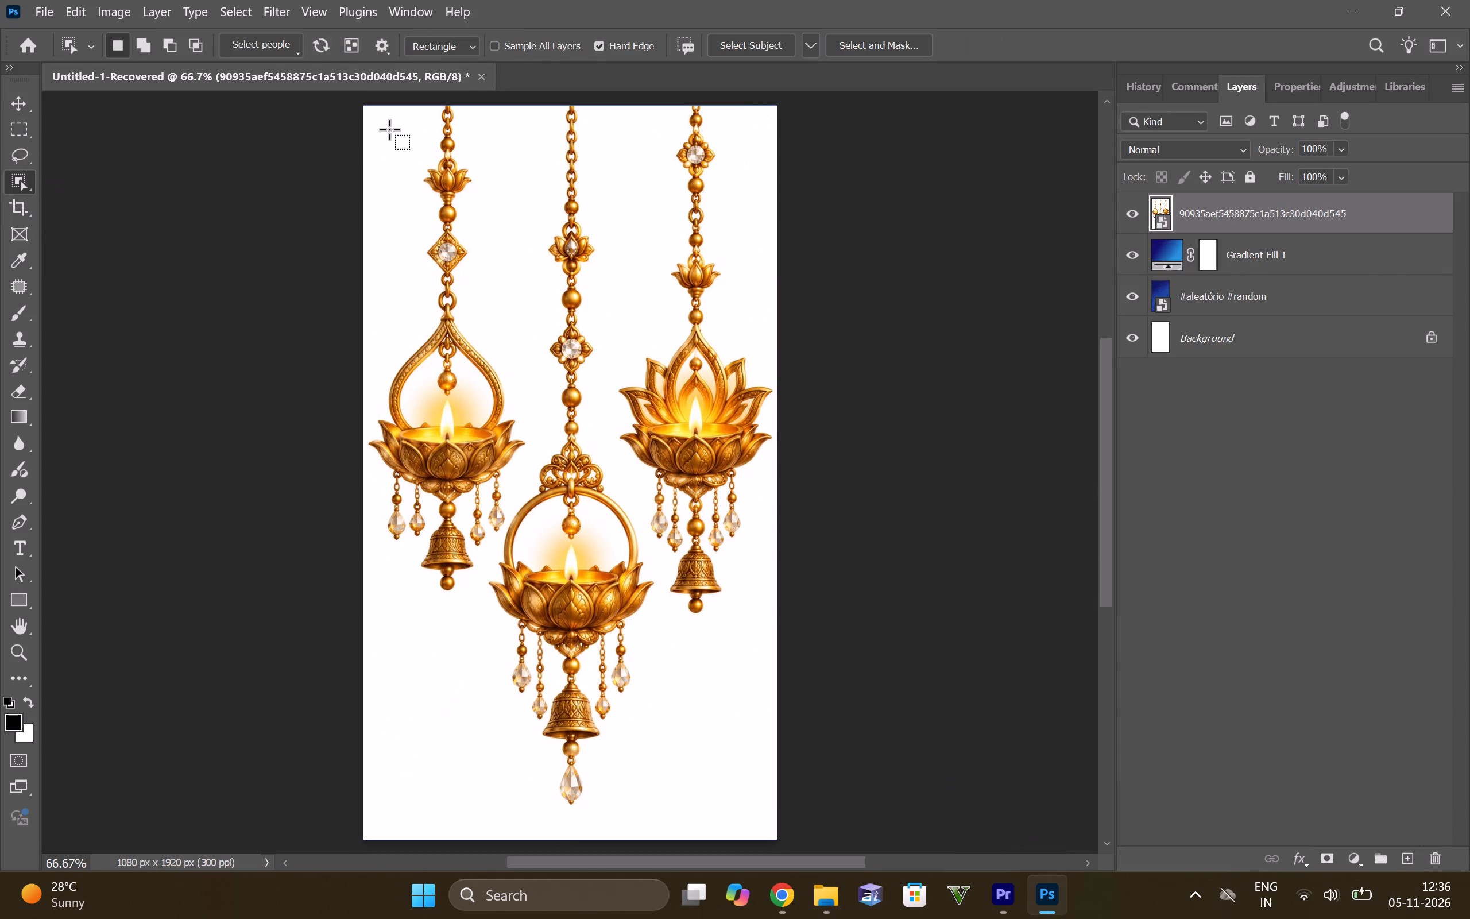
{"action": "left_click_drag", "start_coordinate": [380, 117], "coordinate": [790, 784]}
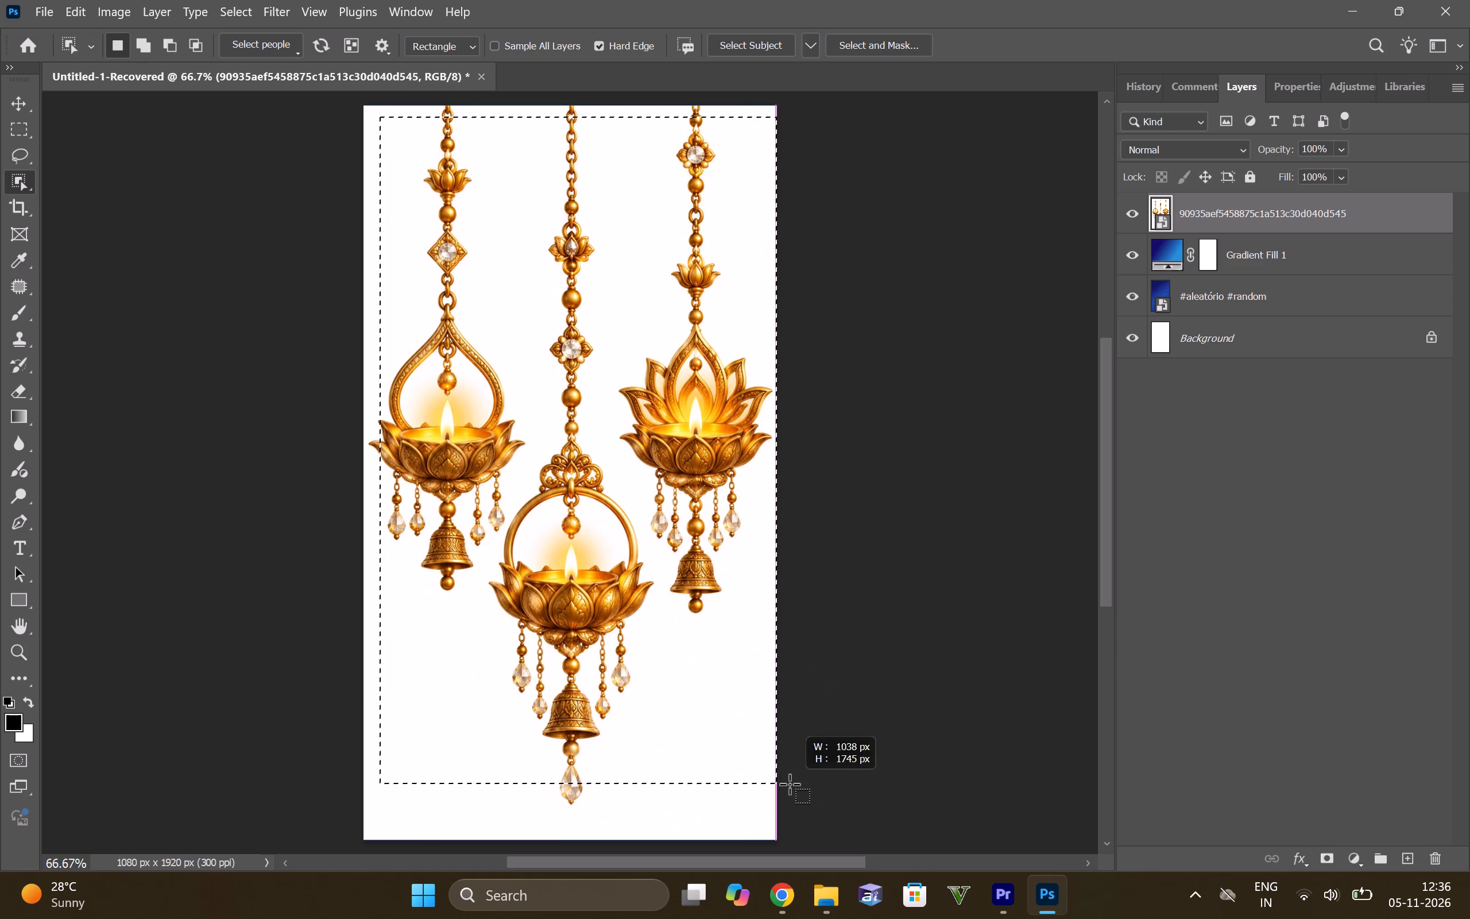
{"action": "left_click_drag", "start_coordinate": [790, 784], "coordinate": [791, 810]}
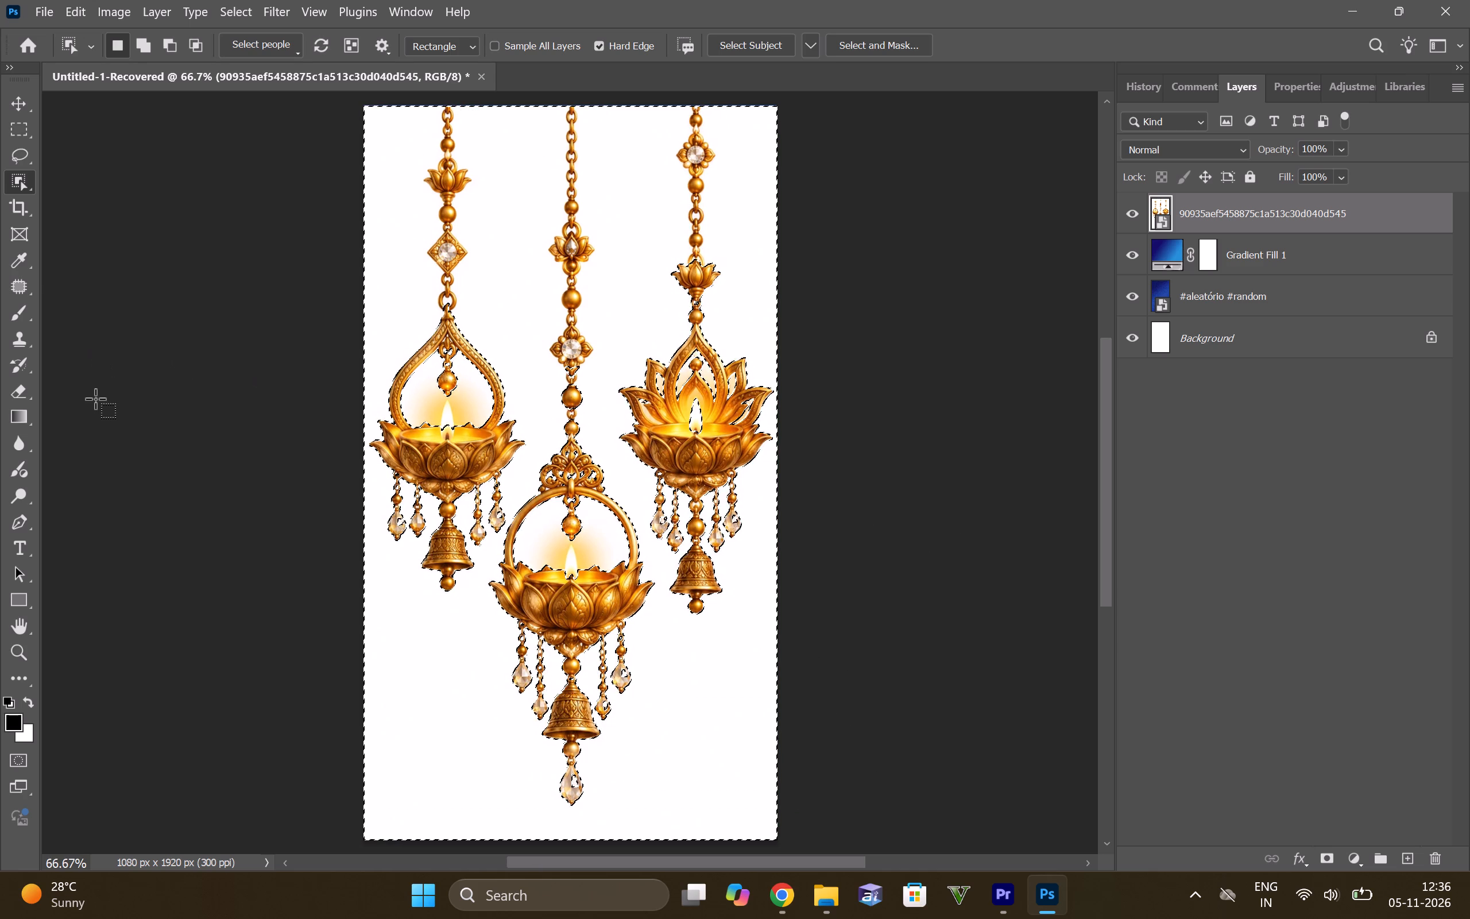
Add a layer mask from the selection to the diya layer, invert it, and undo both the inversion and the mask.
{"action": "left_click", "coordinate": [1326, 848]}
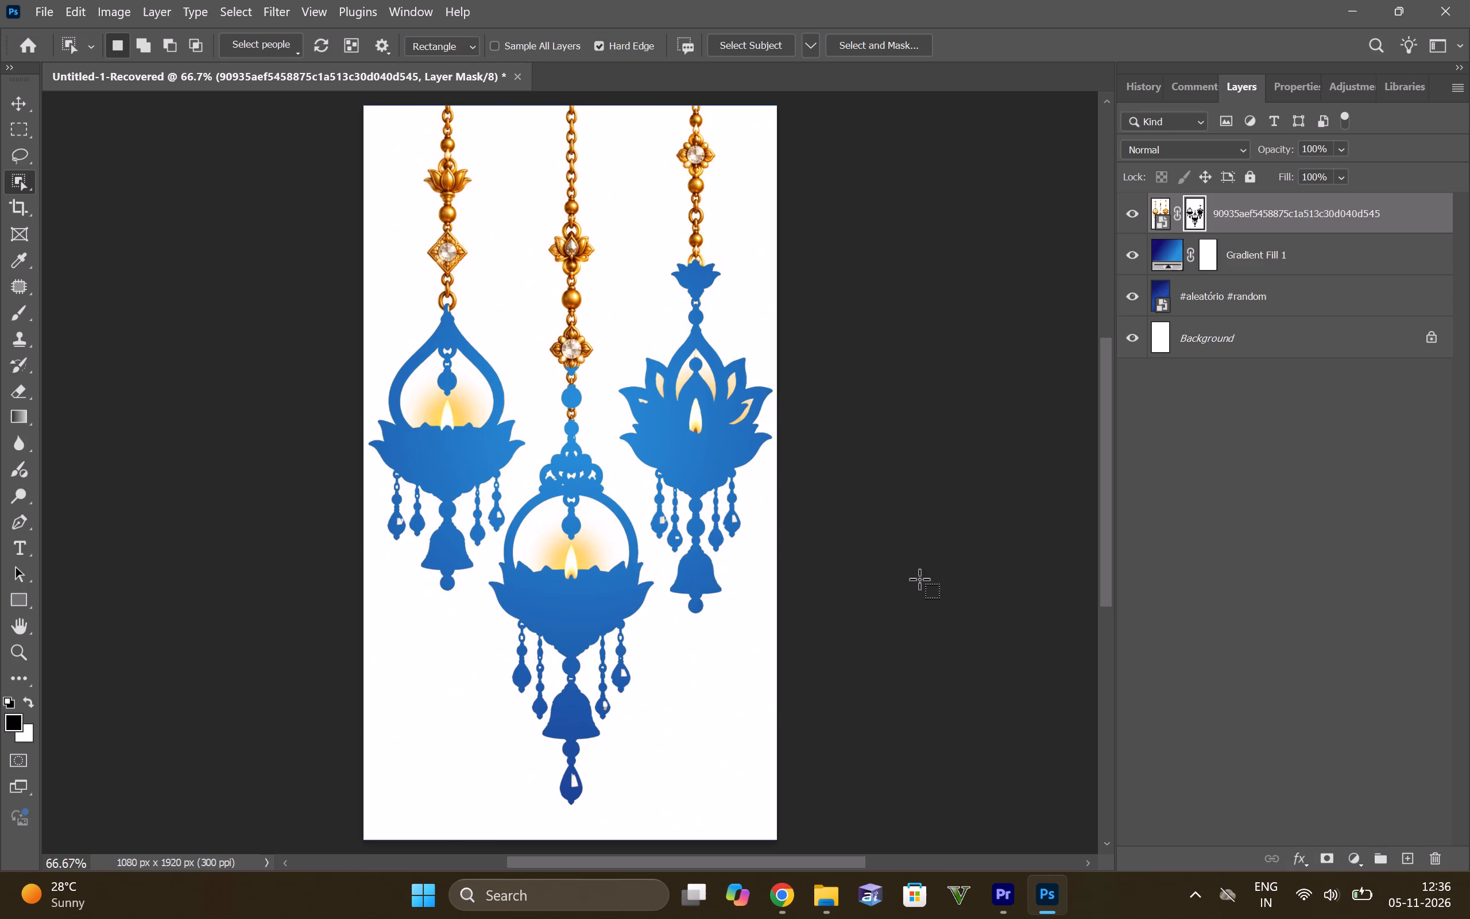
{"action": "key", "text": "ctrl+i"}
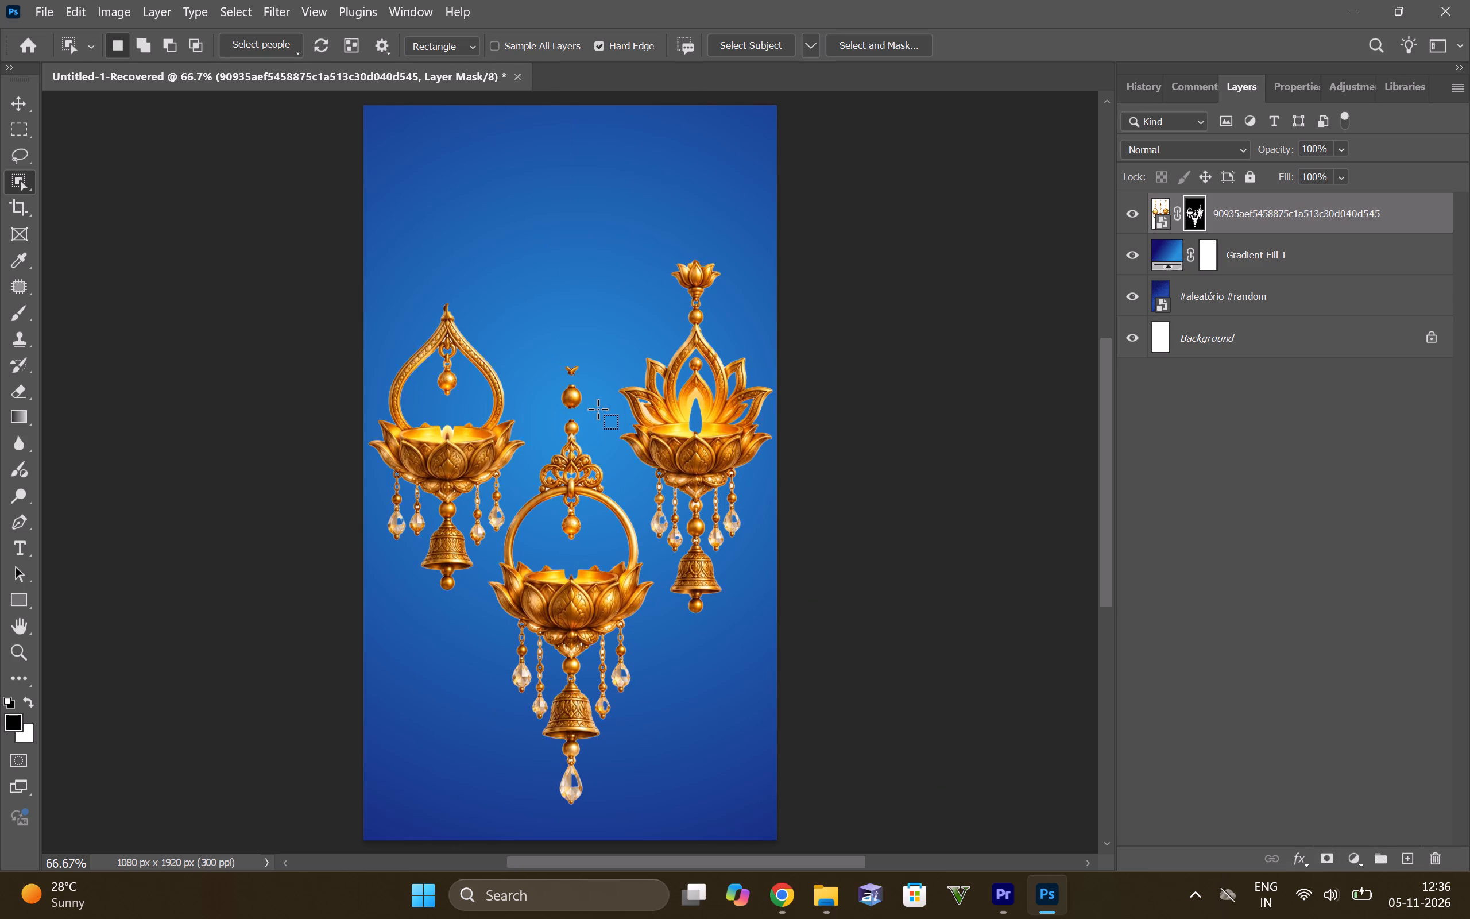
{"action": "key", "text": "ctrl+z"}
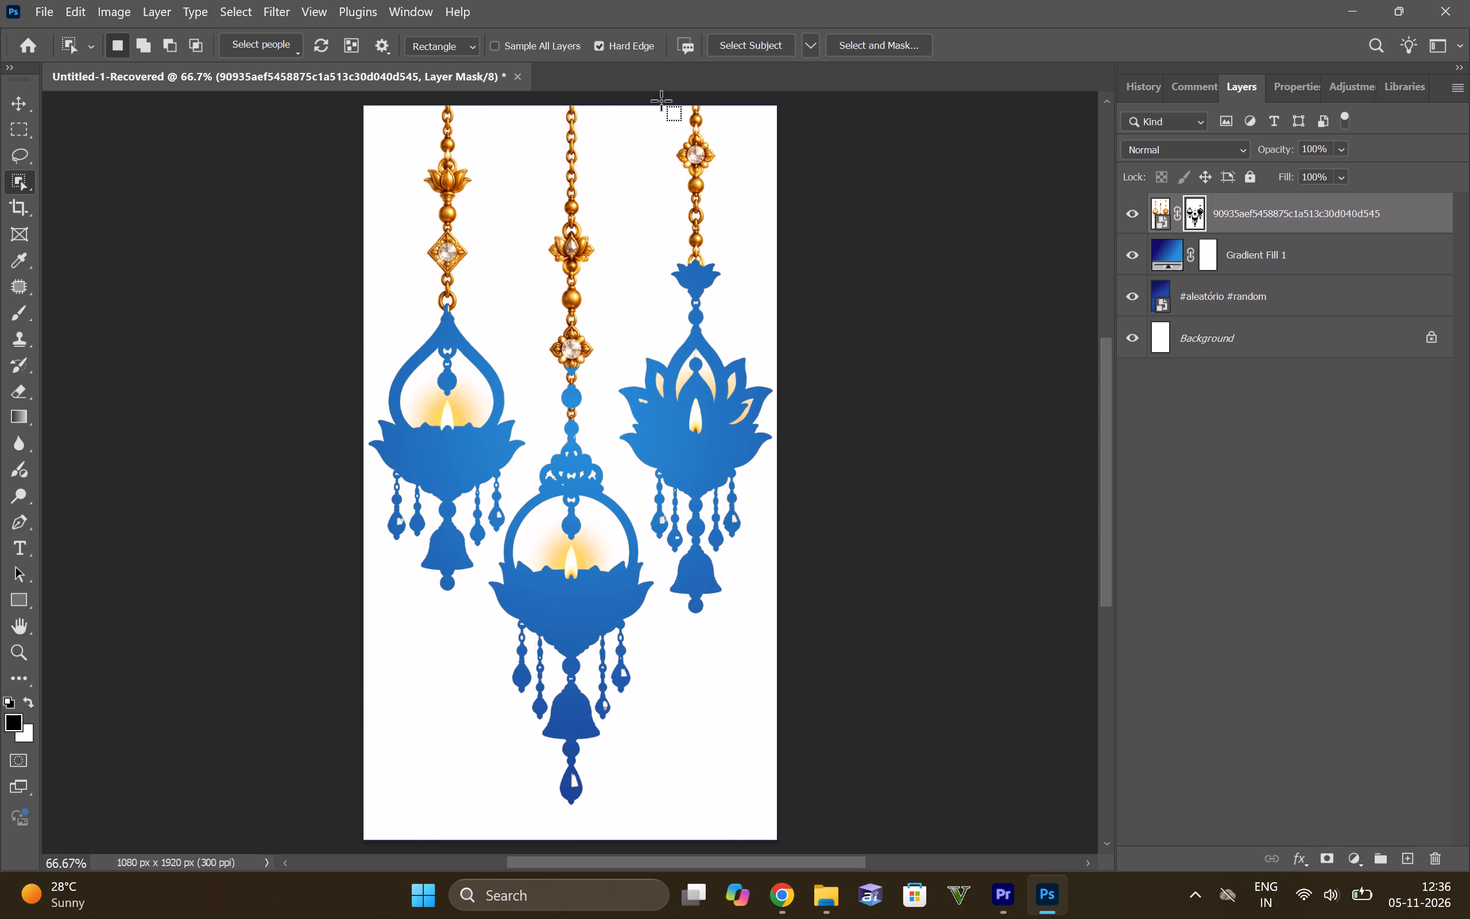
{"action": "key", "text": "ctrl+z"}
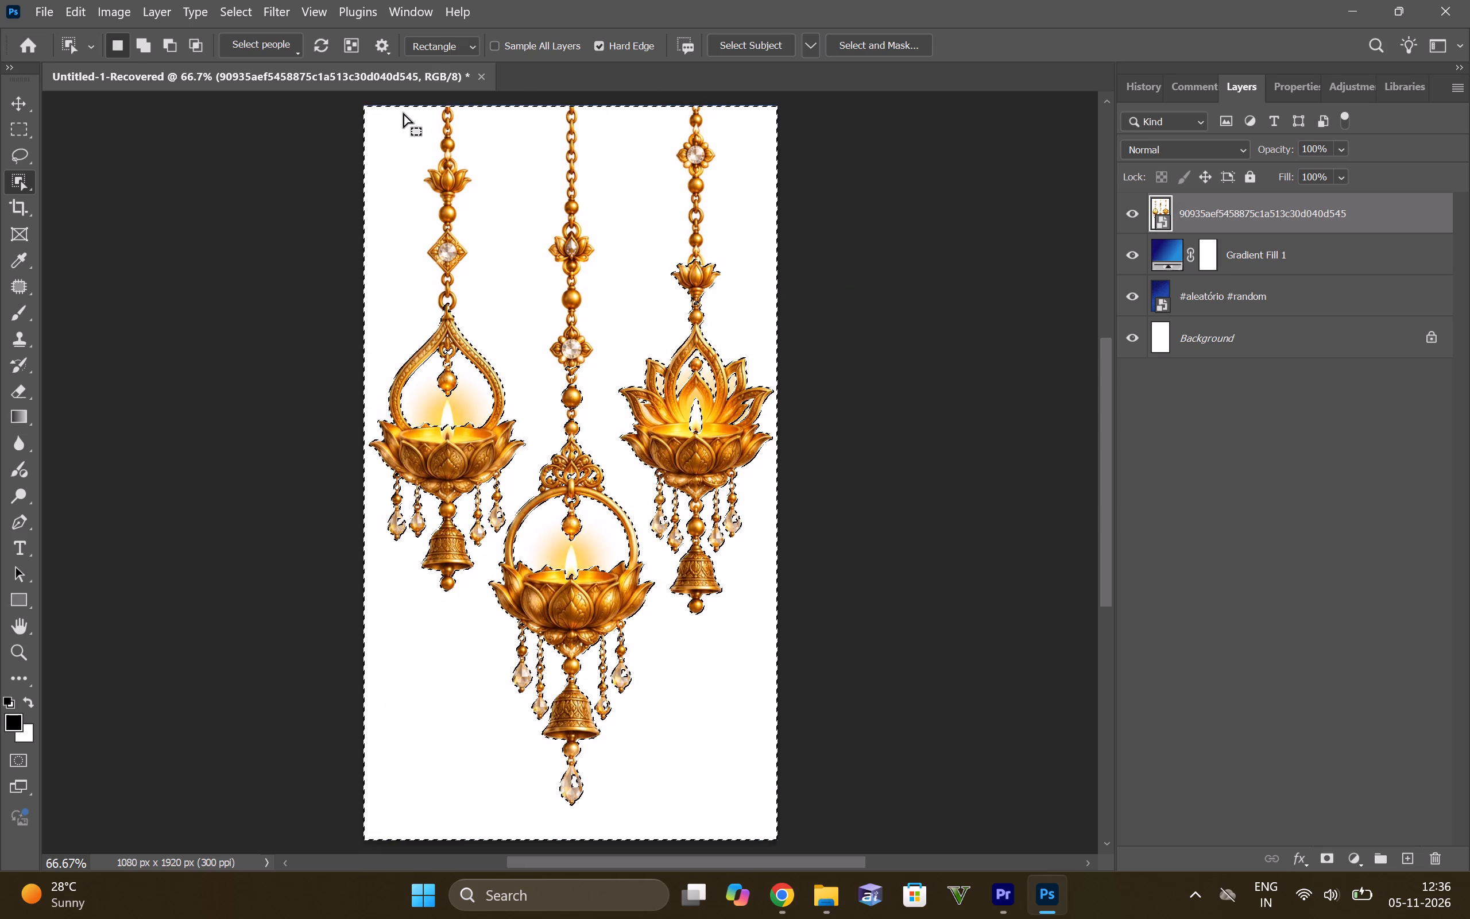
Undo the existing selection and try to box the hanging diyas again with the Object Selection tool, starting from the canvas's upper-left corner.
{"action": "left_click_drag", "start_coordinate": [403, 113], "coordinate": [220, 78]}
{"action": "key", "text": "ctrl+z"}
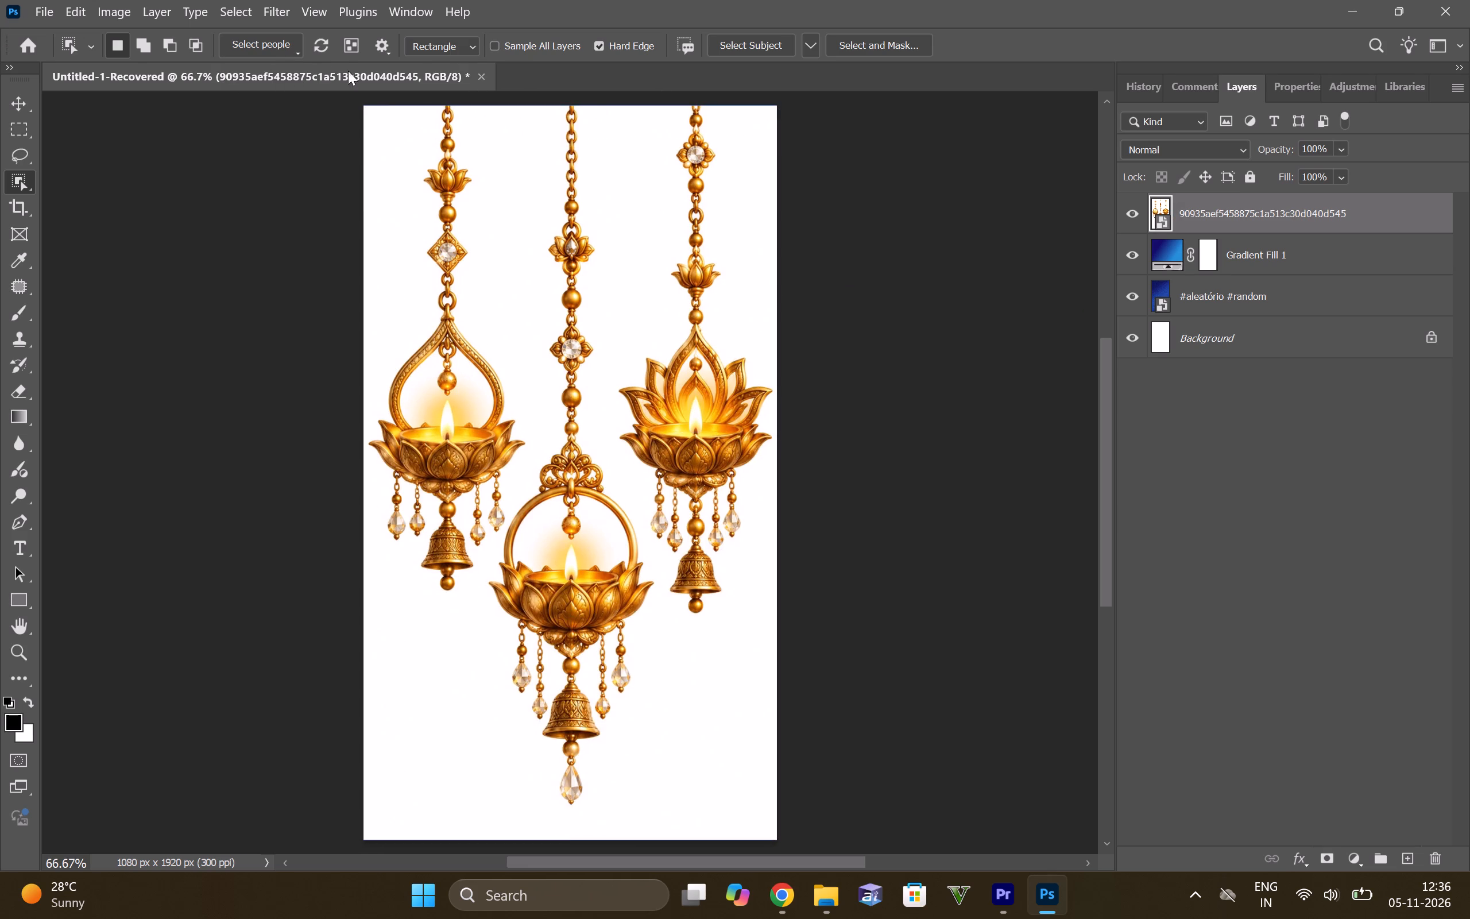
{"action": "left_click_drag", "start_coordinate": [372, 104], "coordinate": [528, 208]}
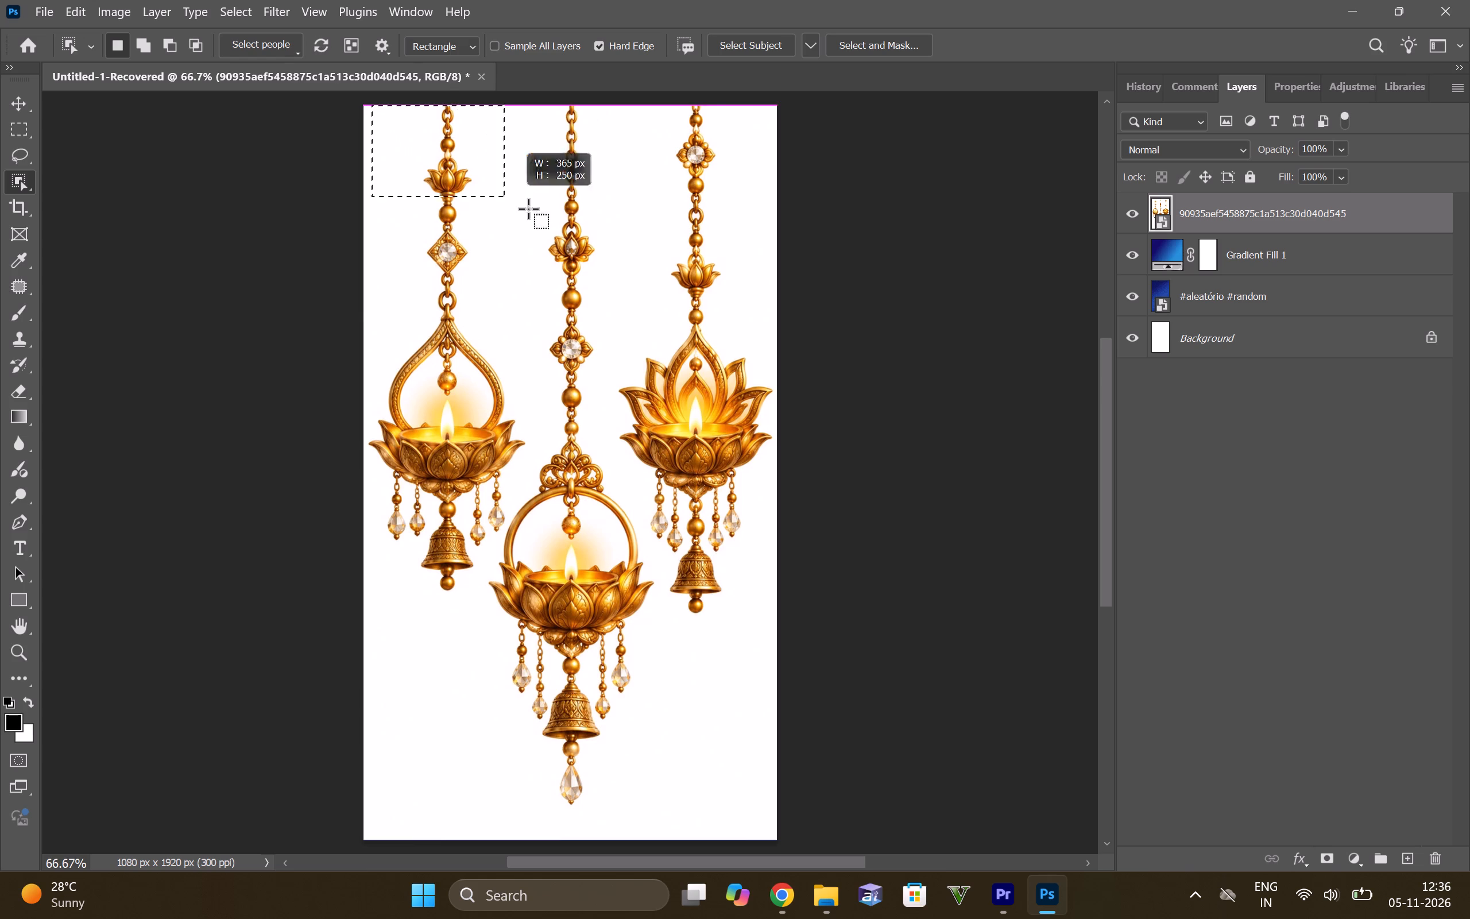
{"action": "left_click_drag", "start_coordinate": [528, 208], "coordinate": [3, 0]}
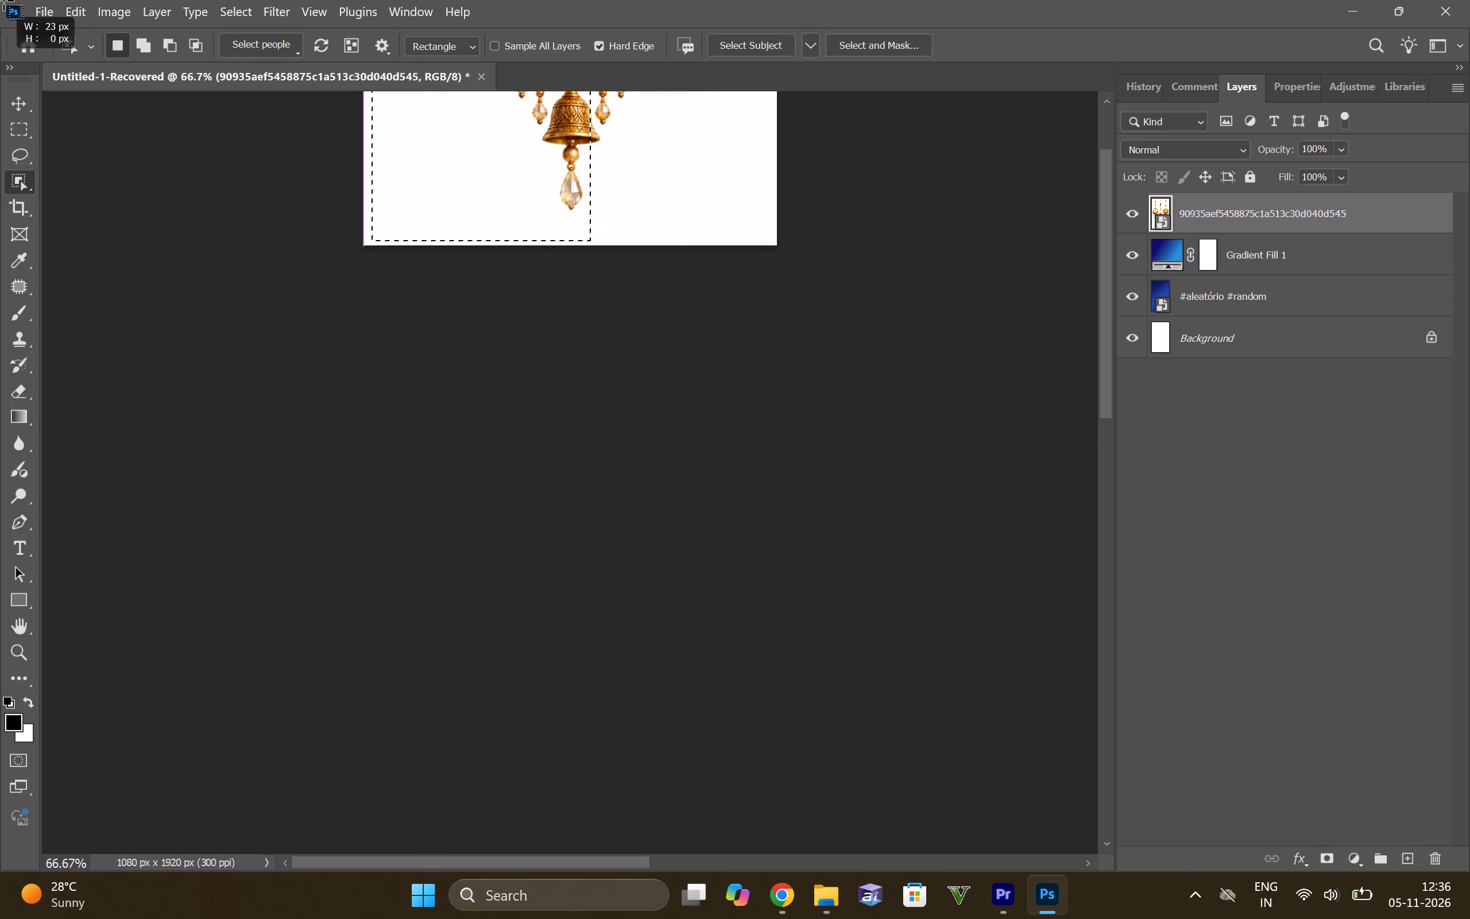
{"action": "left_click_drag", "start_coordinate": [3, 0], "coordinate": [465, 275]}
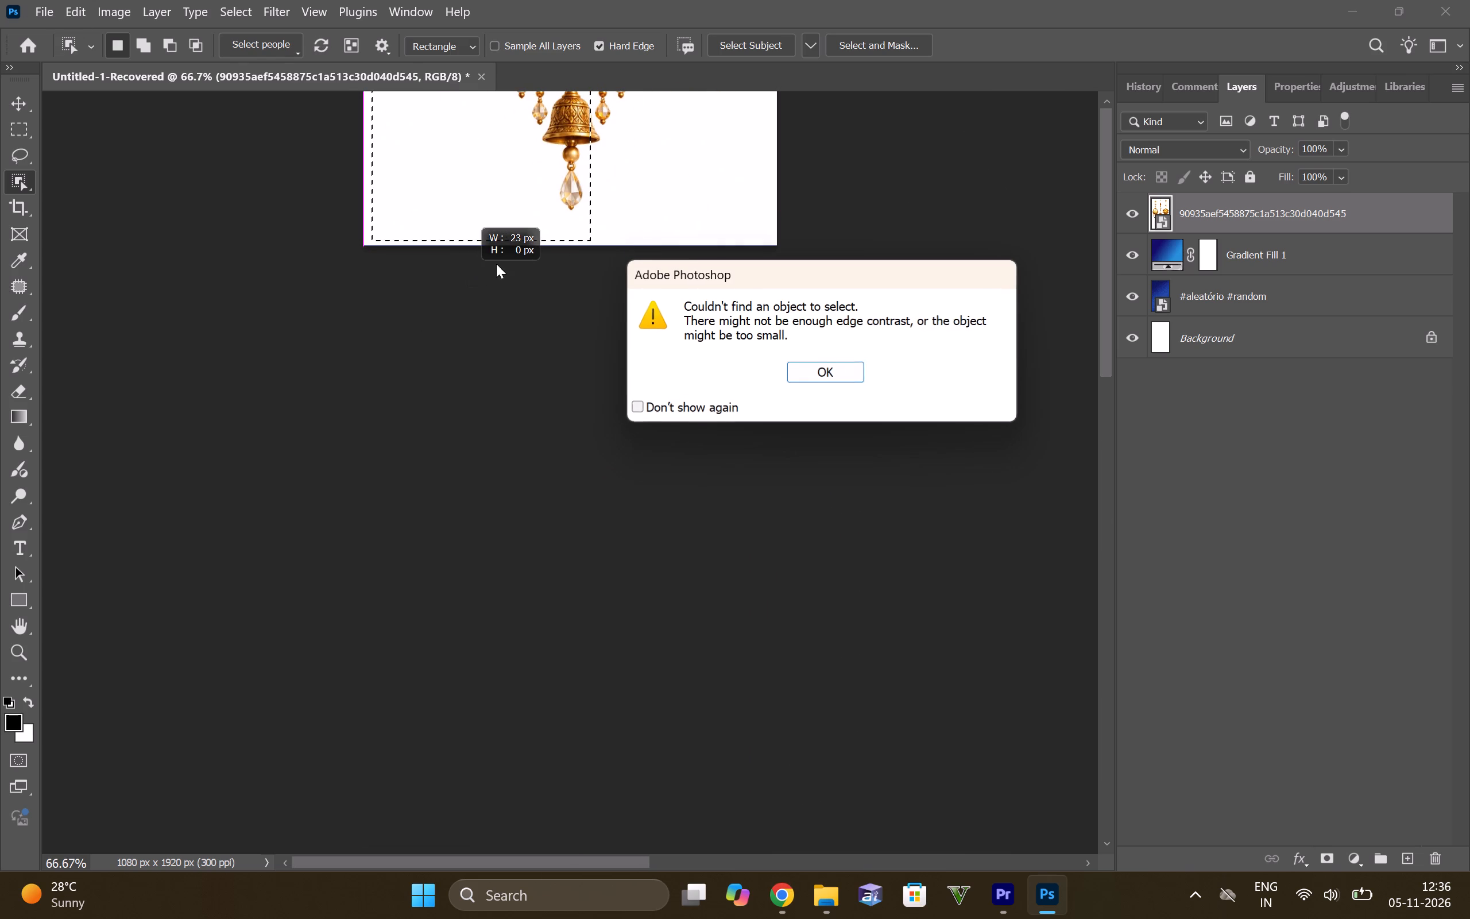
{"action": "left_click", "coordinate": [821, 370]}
Apply the Object Selection tool in rectangle mode across the whole canvas, enclosing all three hanging diyas and their chains.
{"action": "scroll", "coordinate": [695, 397], "scroll_direction": "up", "scroll_amount": 7}
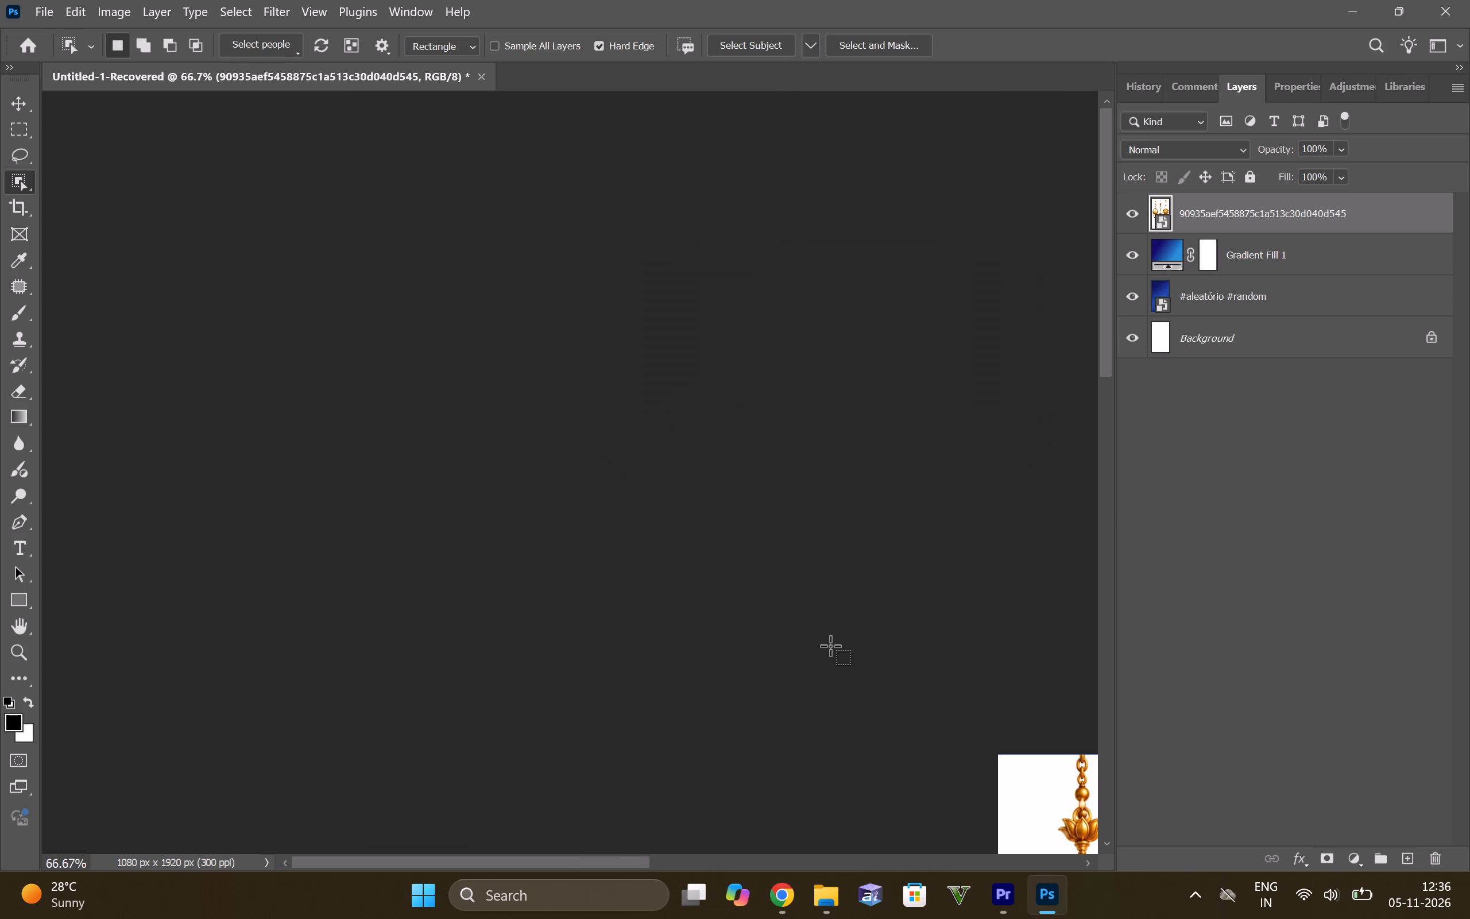
{"action": "scroll", "coordinate": [628, 534], "scroll_direction": "down", "scroll_amount": 12, "text": "alt"}
{"action": "scroll", "coordinate": [598, 441], "scroll_direction": "down", "scroll_amount": 7, "text": "alt"}
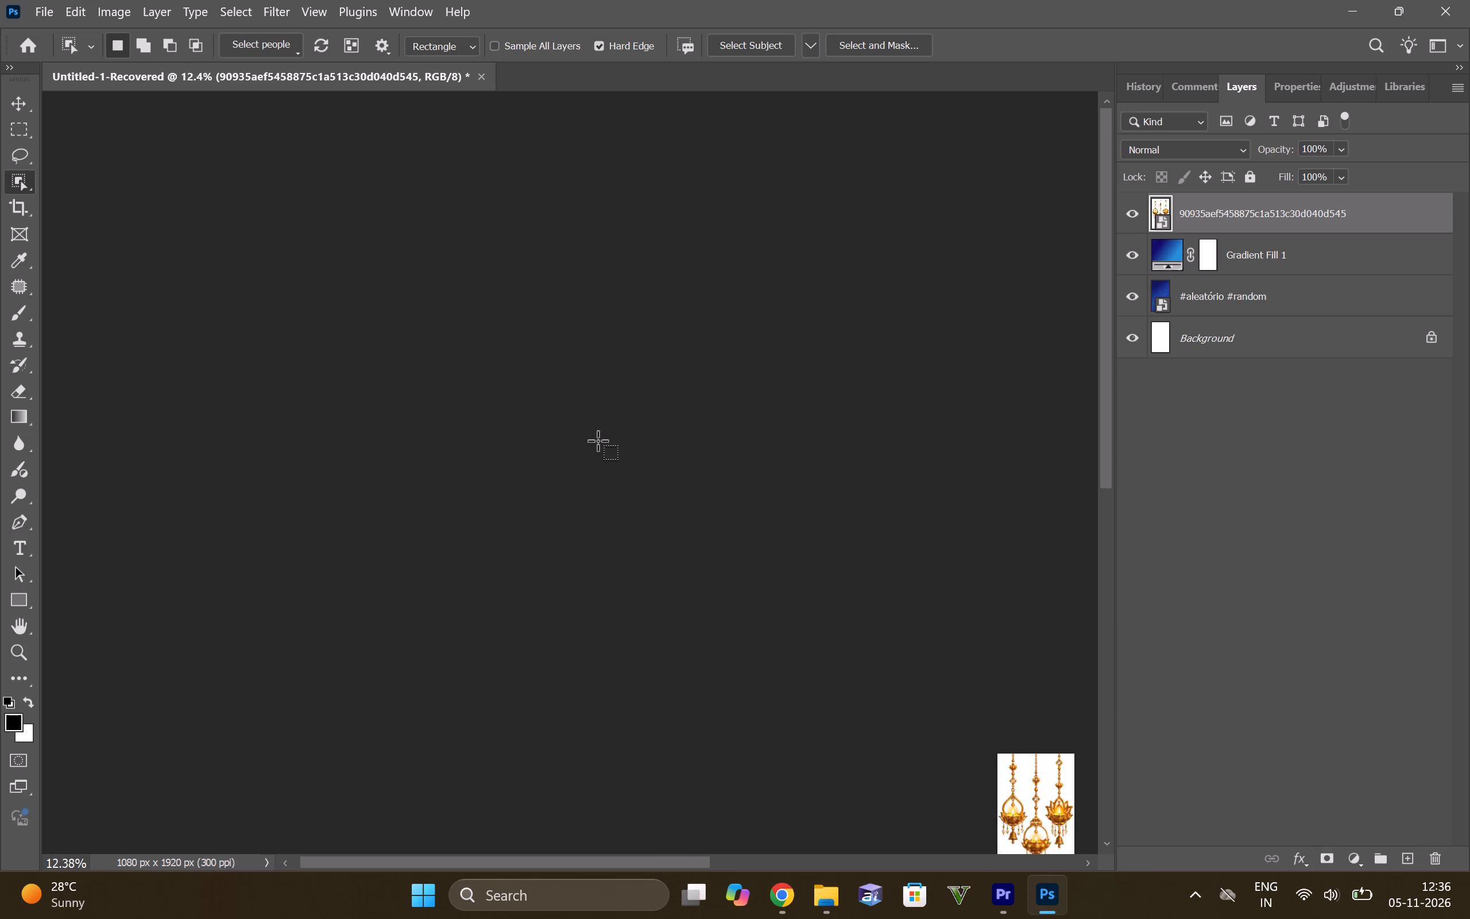
{"action": "scroll", "coordinate": [598, 441], "scroll_direction": "down", "scroll_amount": 6, "text": "alt"}
{"action": "scroll", "coordinate": [578, 538], "scroll_direction": "up", "scroll_amount": 6, "text": "alt"}
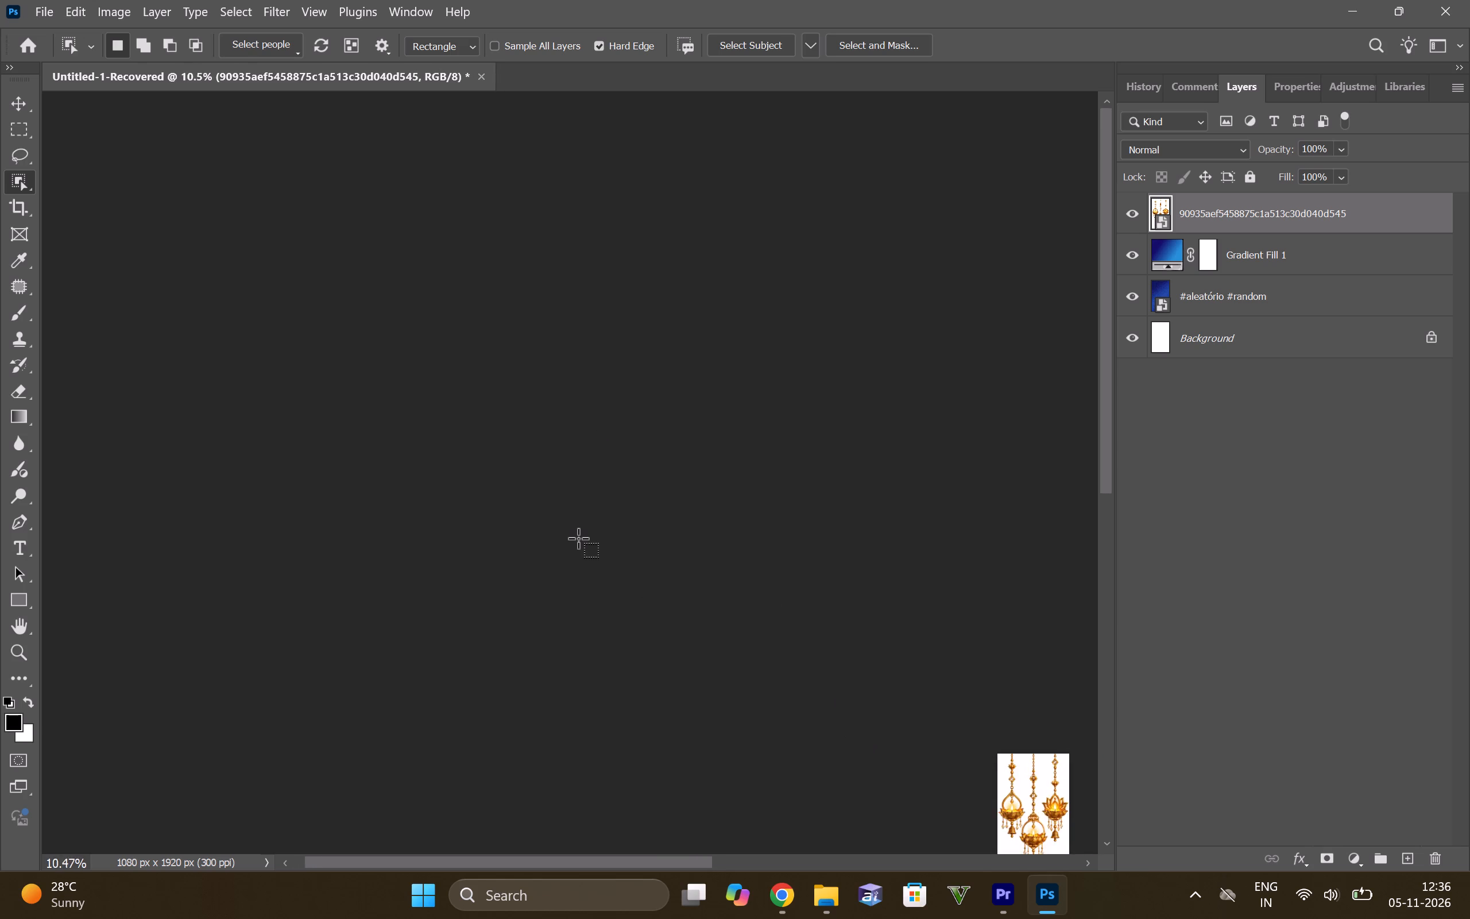
{"action": "scroll", "coordinate": [576, 538], "scroll_direction": "down", "scroll_amount": 6, "text": "alt"}
{"action": "left_click_drag", "start_coordinate": [632, 855], "coordinate": [640, 858]}
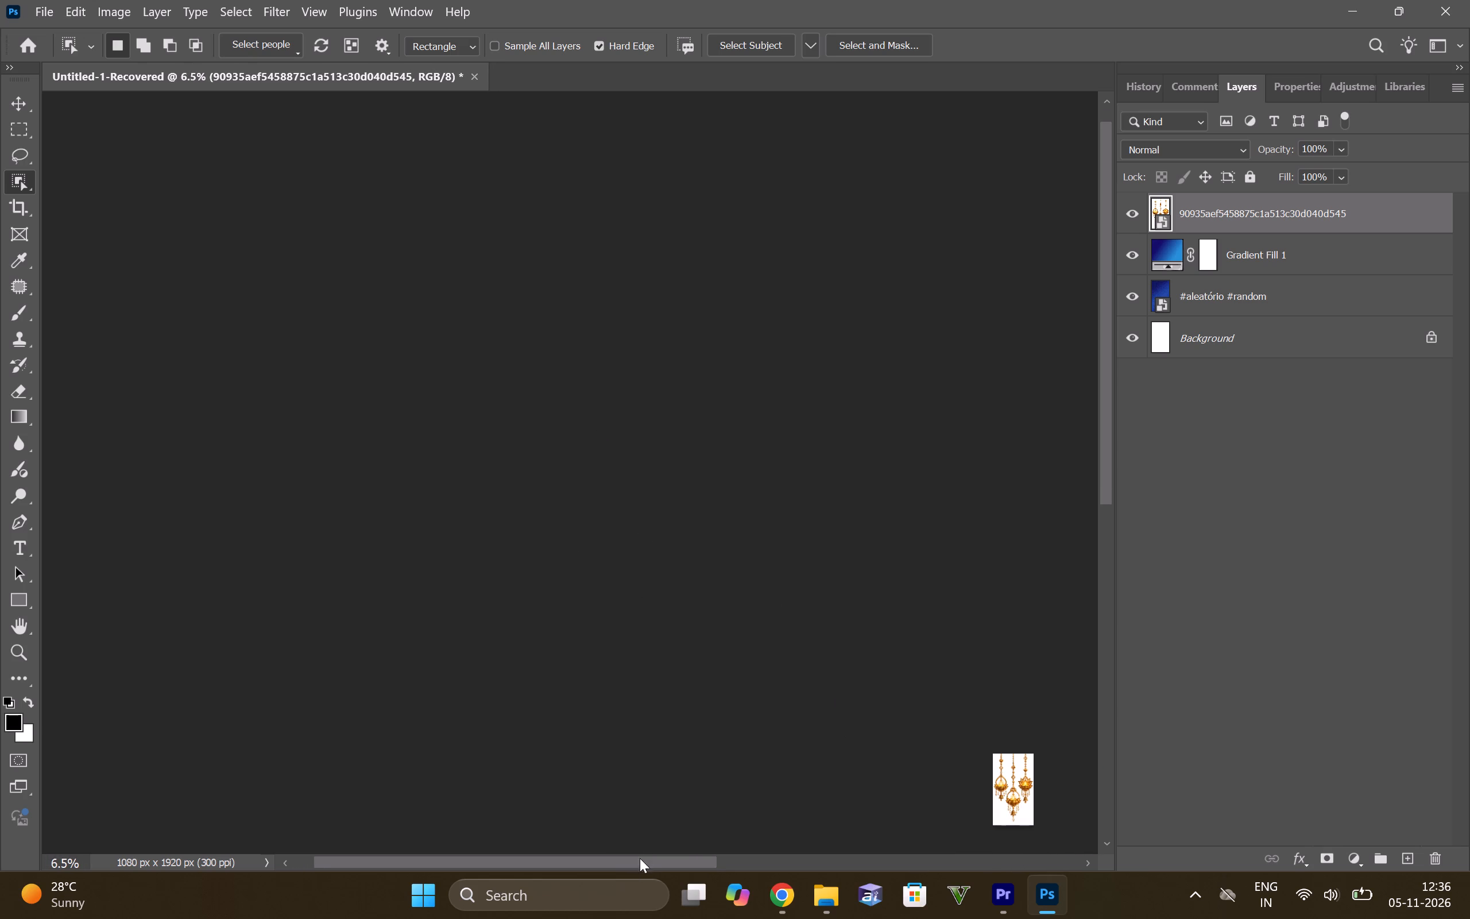
{"action": "left_click_drag", "start_coordinate": [640, 858], "coordinate": [794, 891]}
{"action": "scroll", "coordinate": [763, 639], "scroll_direction": "down", "scroll_amount": 10}
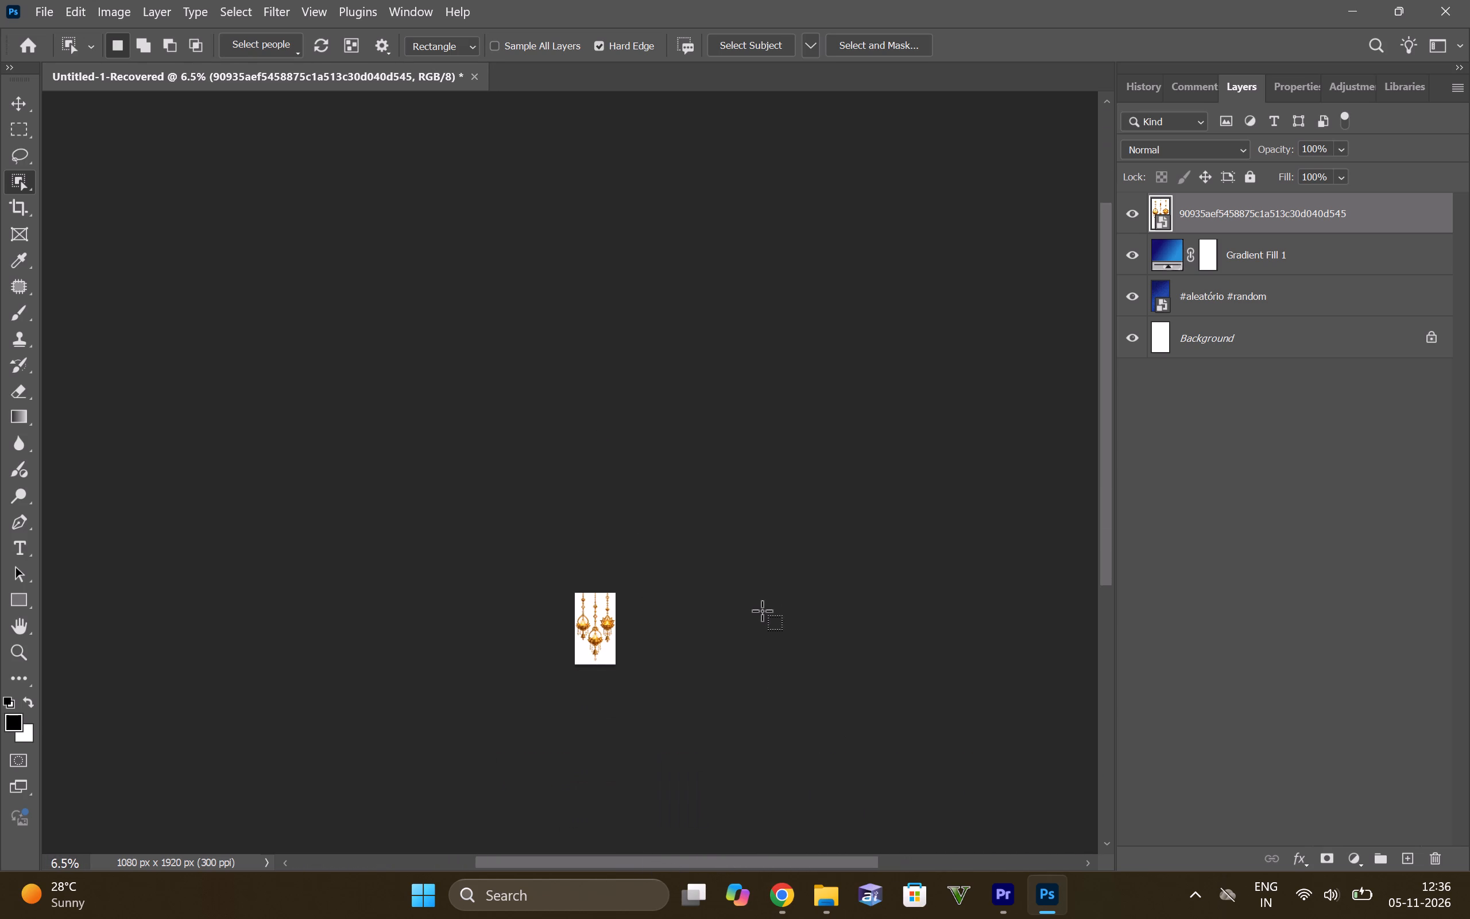
{"action": "scroll", "coordinate": [762, 611], "scroll_direction": "down", "scroll_amount": 15}
{"action": "scroll", "coordinate": [705, 480], "scroll_direction": "up", "scroll_amount": 17}
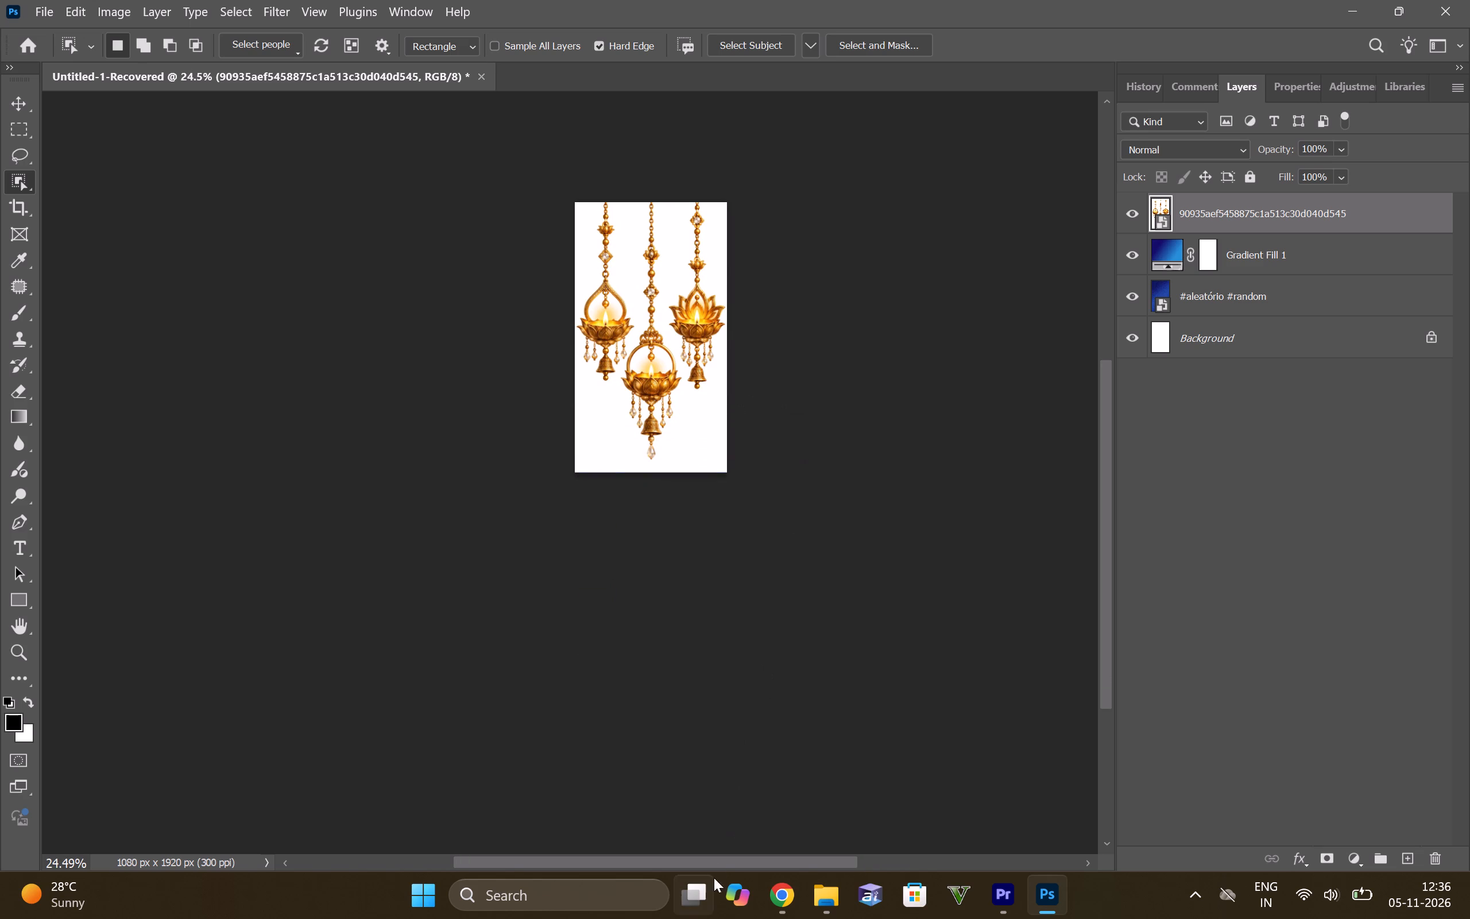
{"action": "left_click_drag", "start_coordinate": [699, 867], "coordinate": [737, 885]}
{"action": "scroll", "coordinate": [734, 339], "scroll_direction": "up", "scroll_amount": 5, "text": "alt"}
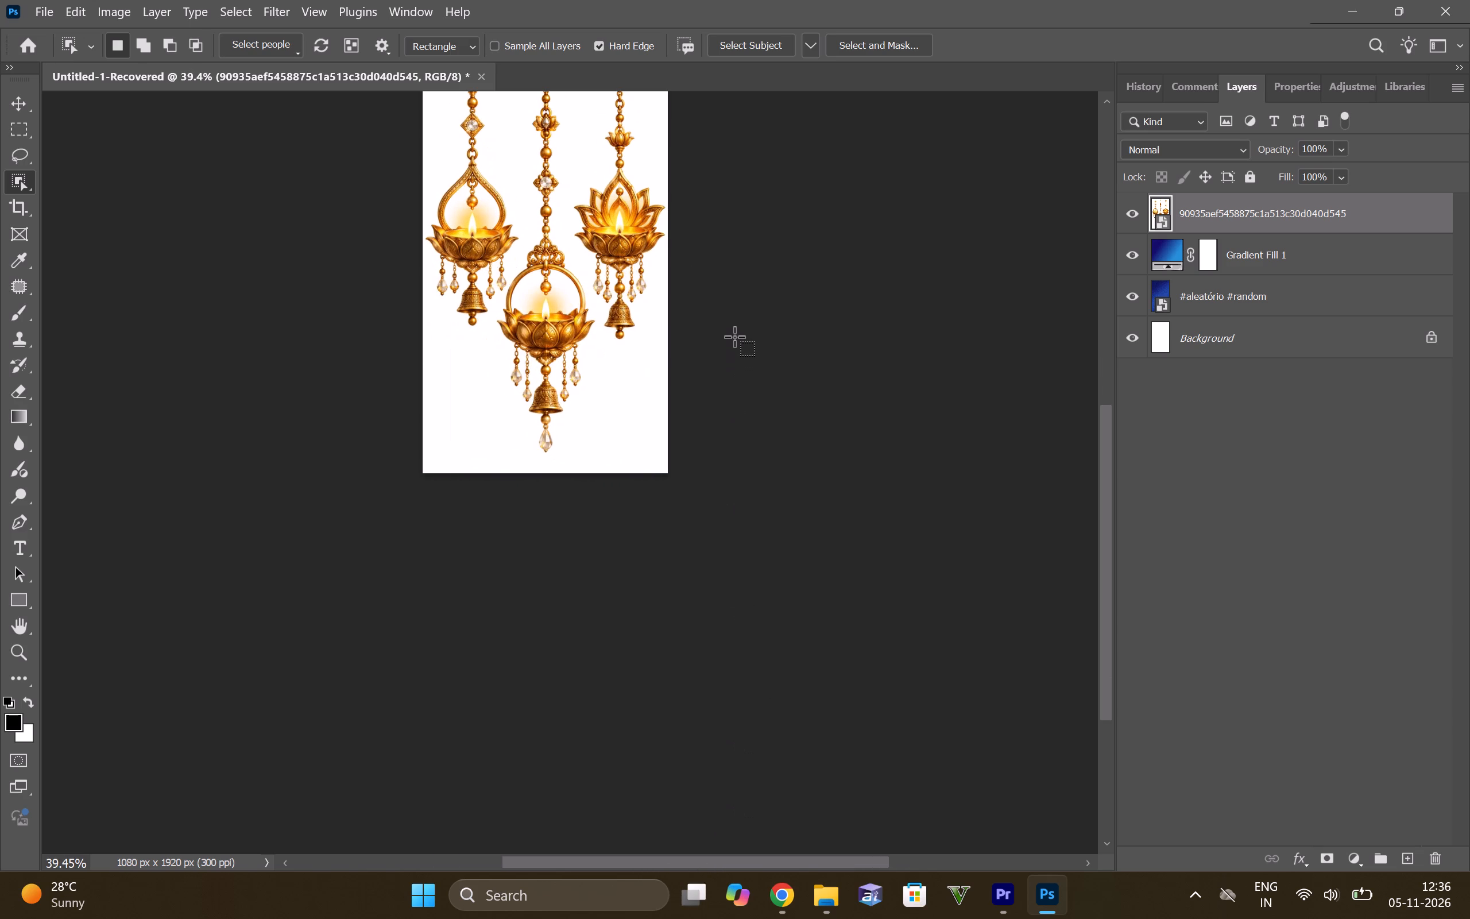
{"action": "scroll", "coordinate": [734, 337], "scroll_direction": "up", "scroll_amount": 15}
{"action": "scroll", "coordinate": [734, 345], "scroll_direction": "up", "scroll_amount": 3, "text": "alt"}
{"action": "scroll", "coordinate": [734, 345], "scroll_direction": "down", "scroll_amount": 4, "text": "alt"}
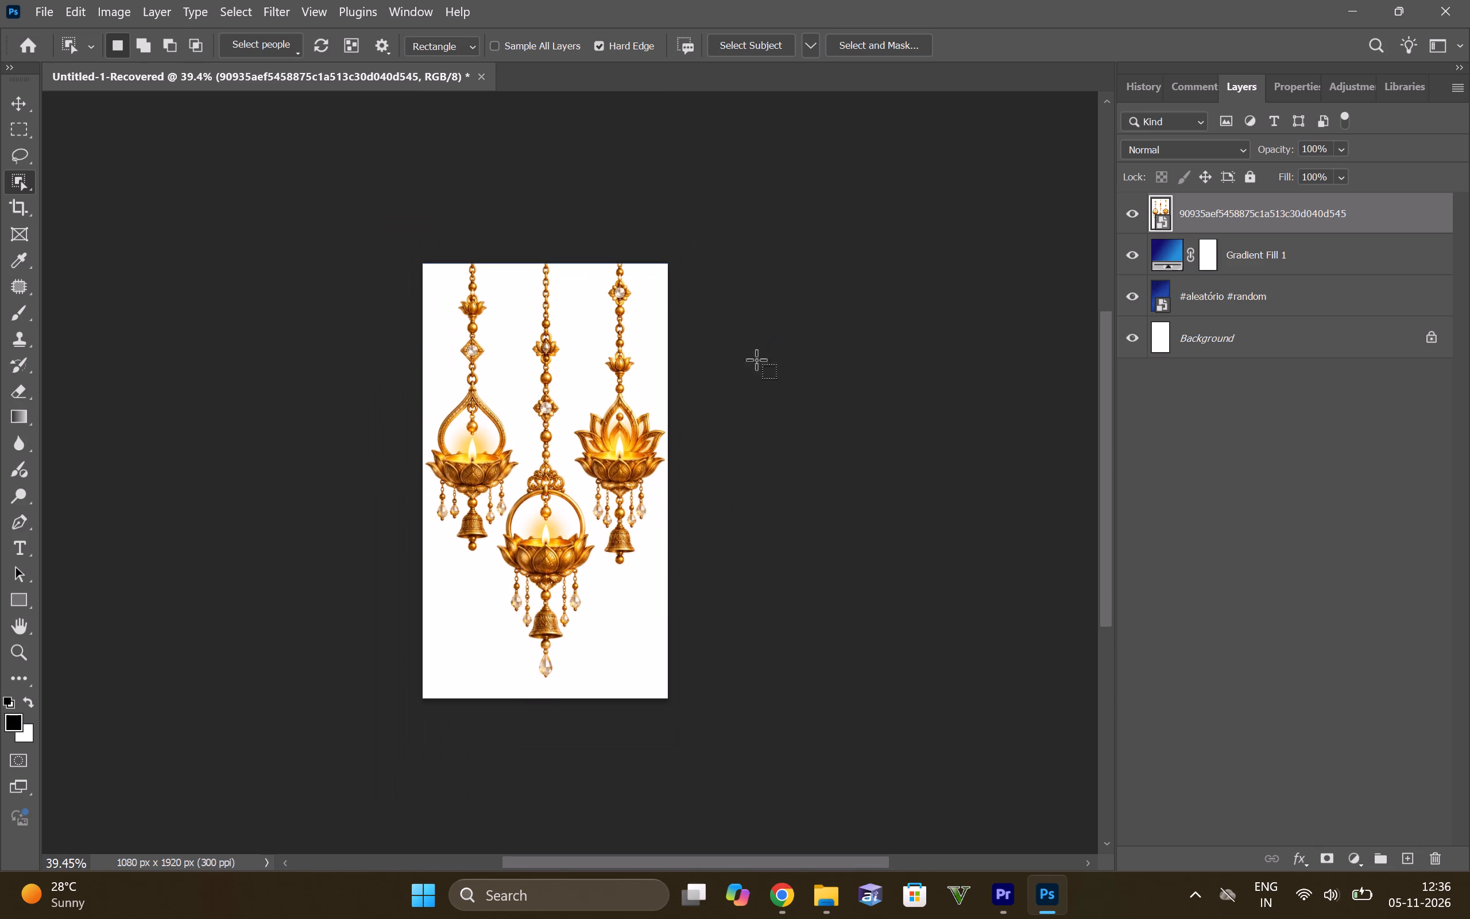
{"action": "scroll", "coordinate": [740, 389], "scroll_direction": "down", "scroll_amount": 2}
{"action": "scroll", "coordinate": [740, 389], "scroll_direction": "up", "scroll_amount": 4, "text": "alt"}
{"action": "scroll", "coordinate": [810, 361], "scroll_direction": "up", "scroll_amount": 1}
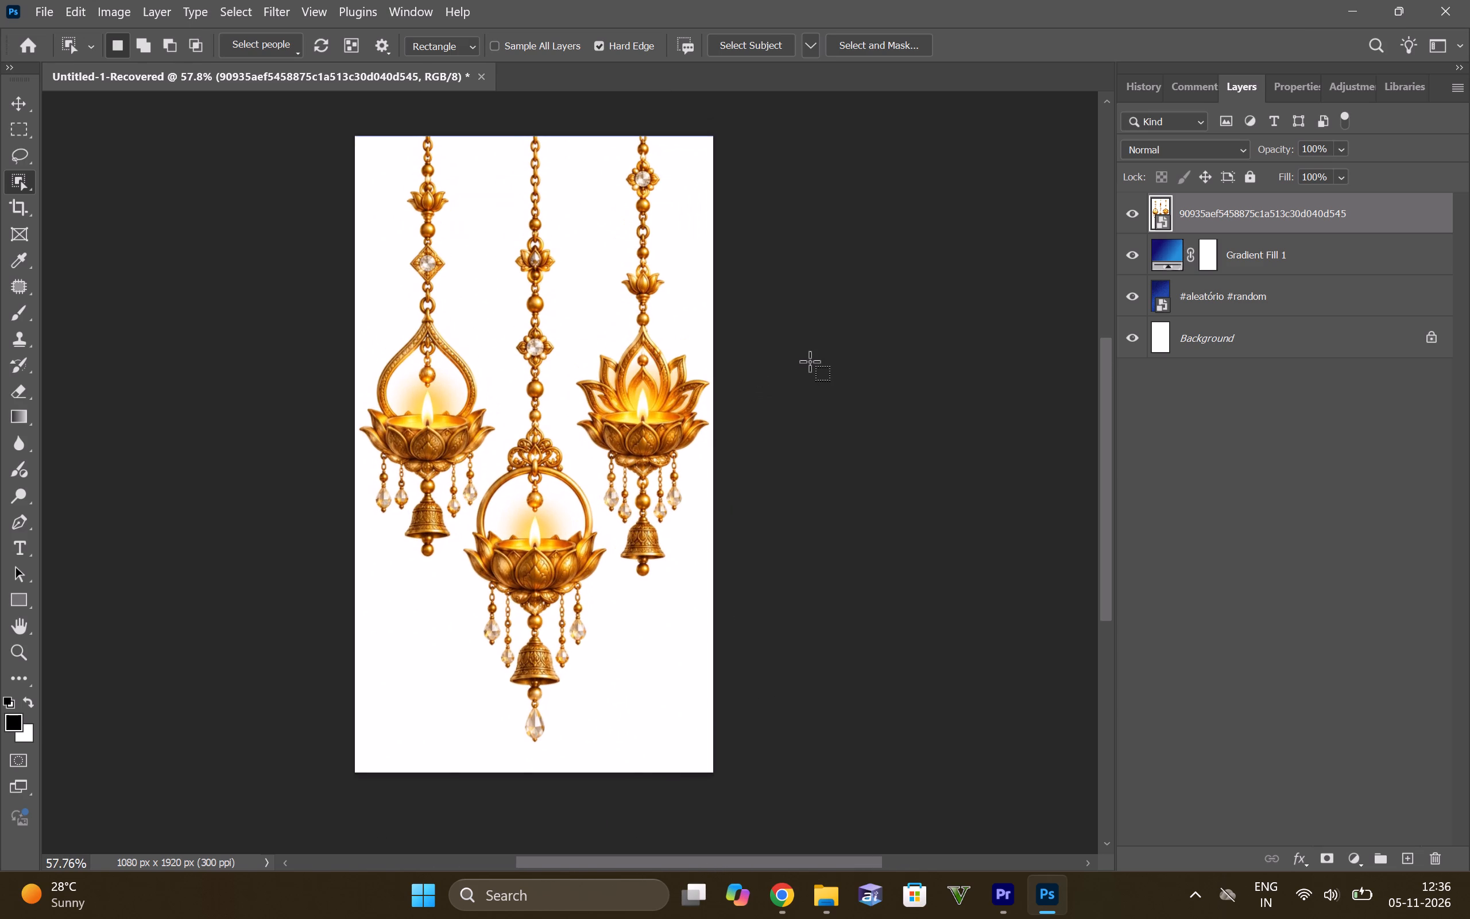
{"action": "left_click_drag", "start_coordinate": [307, 126], "coordinate": [738, 404]}
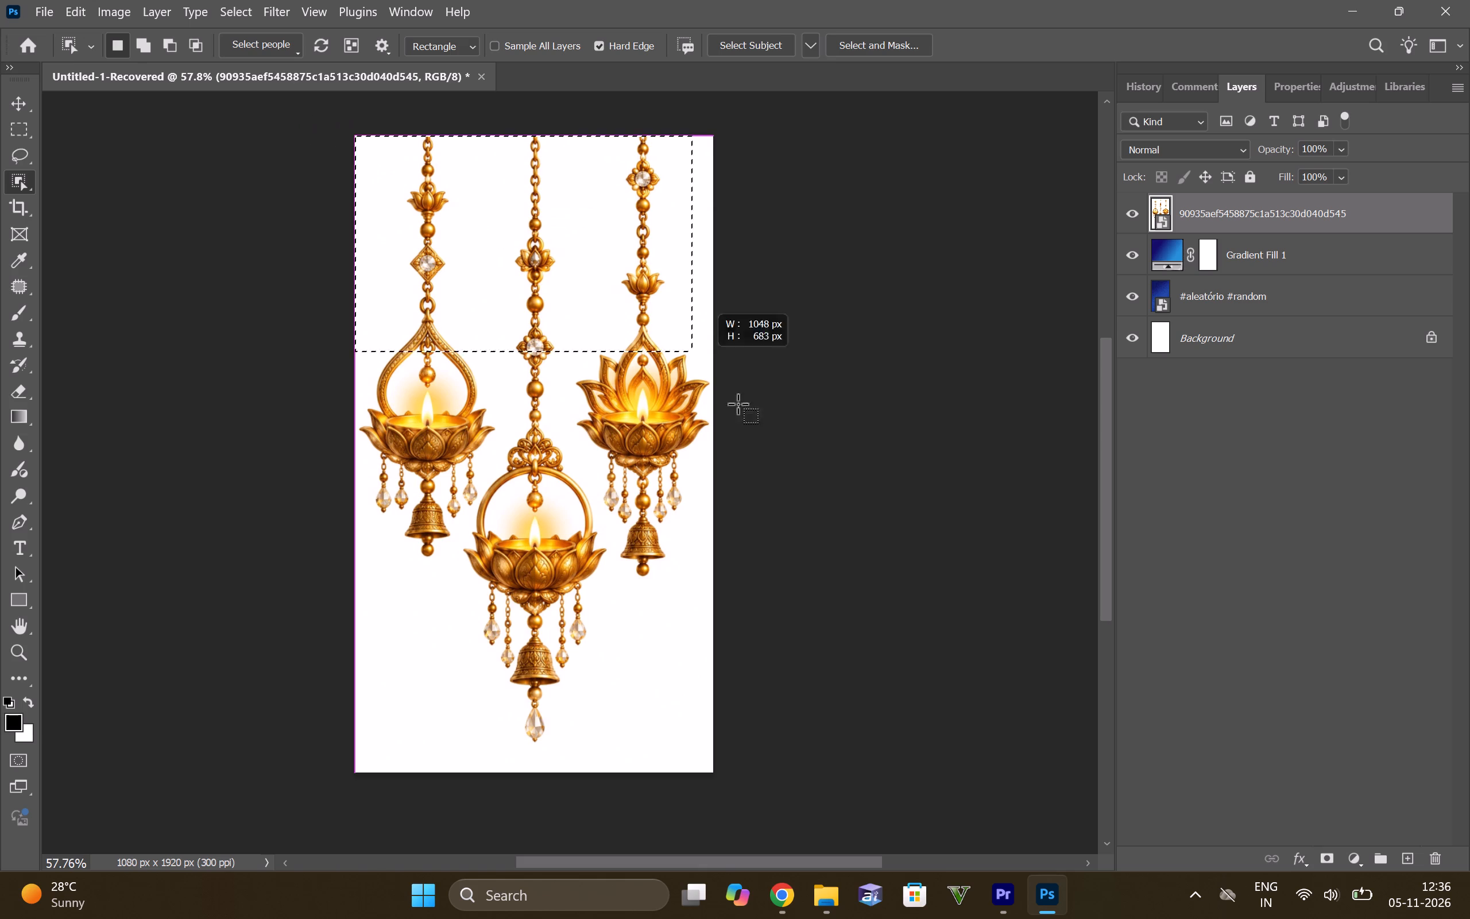
{"action": "left_click_drag", "start_coordinate": [738, 404], "coordinate": [749, 898]}
{"action": "scroll", "coordinate": [871, 273], "scroll_direction": "up", "scroll_amount": 16}
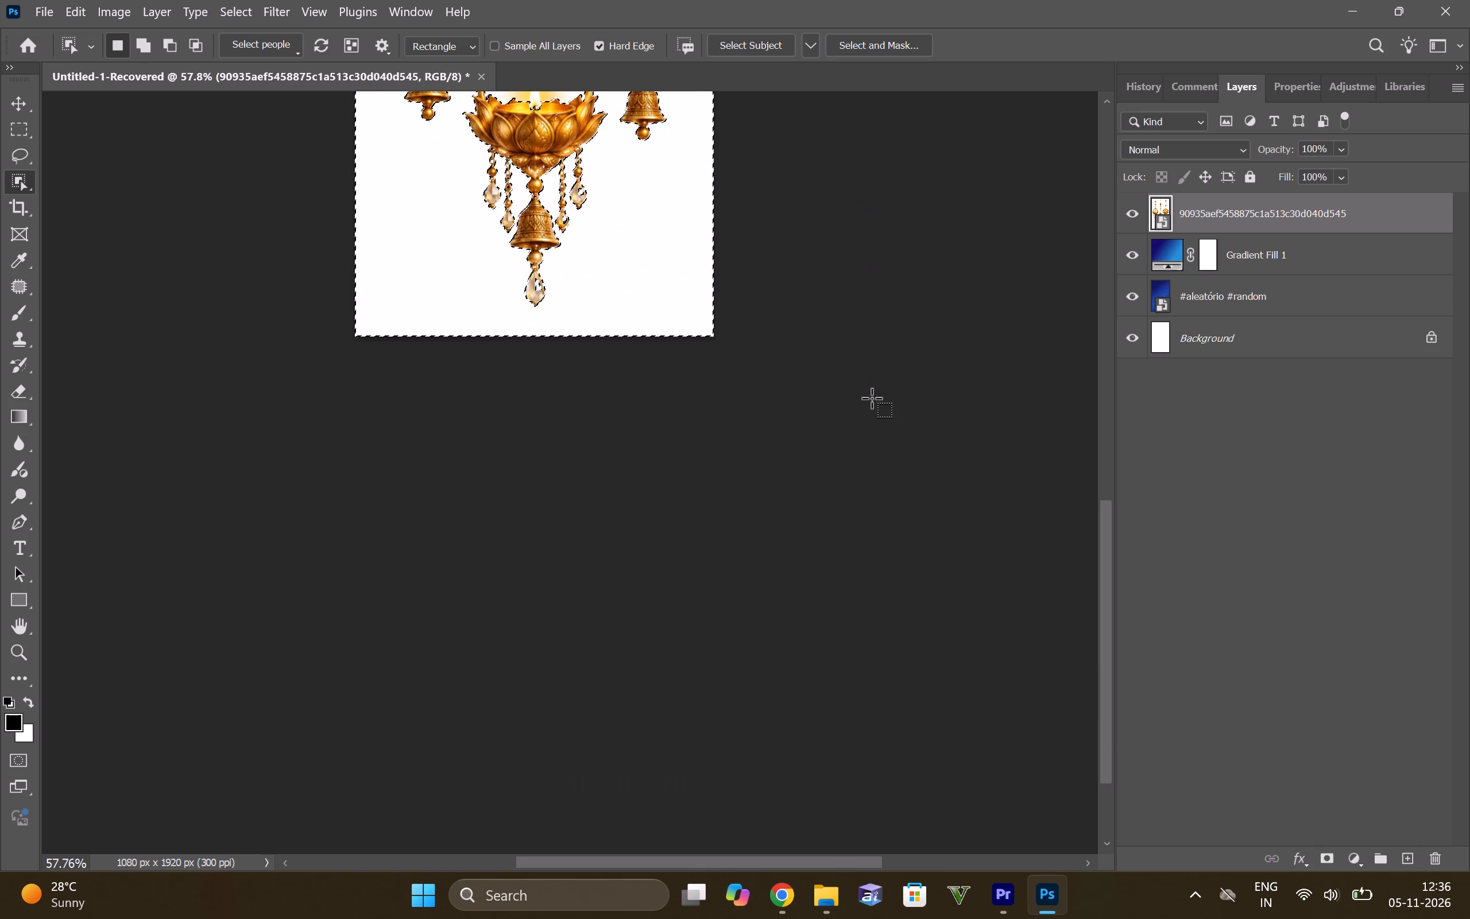
{"action": "scroll", "coordinate": [872, 398], "scroll_direction": "up", "scroll_amount": 18}
{"action": "scroll", "coordinate": [831, 384], "scroll_direction": "up", "scroll_amount": 4}
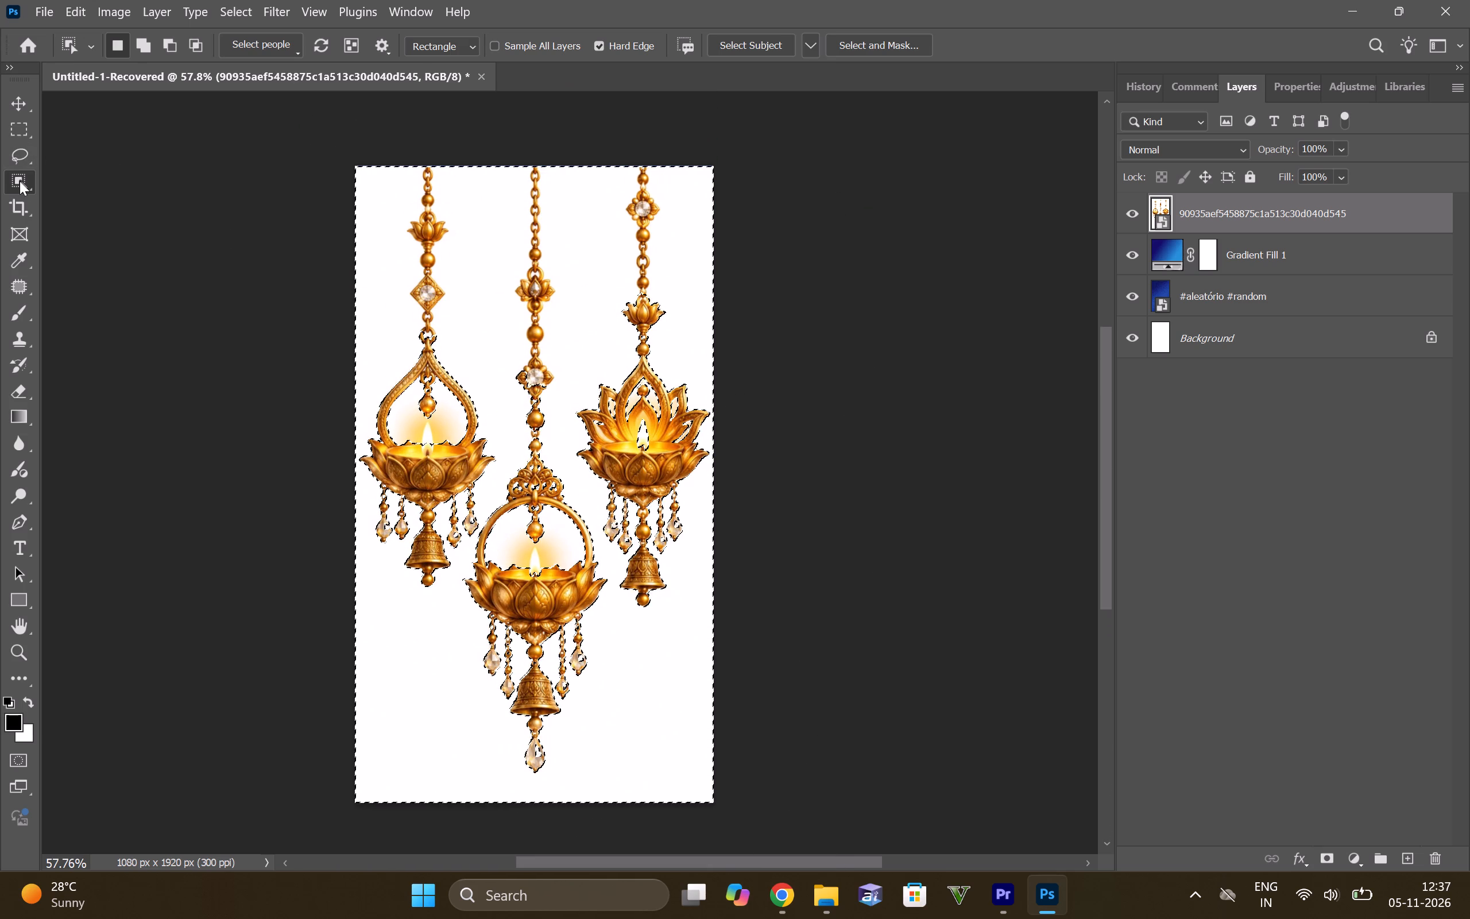
Brush along the left diya's hanging chain with the Quick Selection tool at size 30 to refine the selection.
{"action": "left_click_drag", "start_coordinate": [20, 181], "coordinate": [94, 199]}
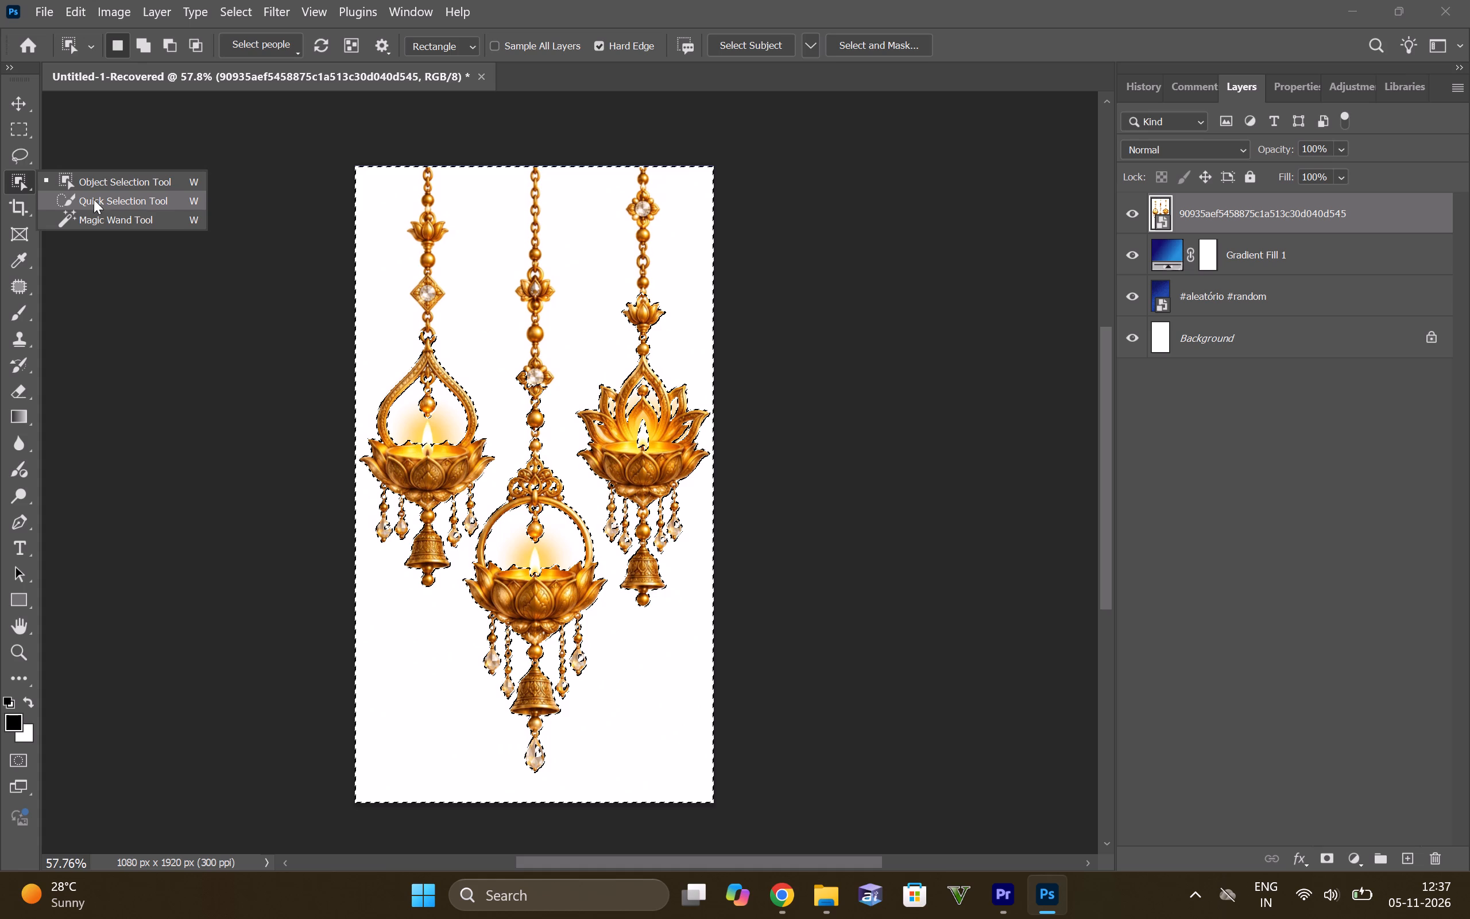
{"action": "left_click_drag", "start_coordinate": [94, 199], "coordinate": [99, 199]}
{"action": "left_click_drag", "start_coordinate": [99, 199], "coordinate": [88, 200]}
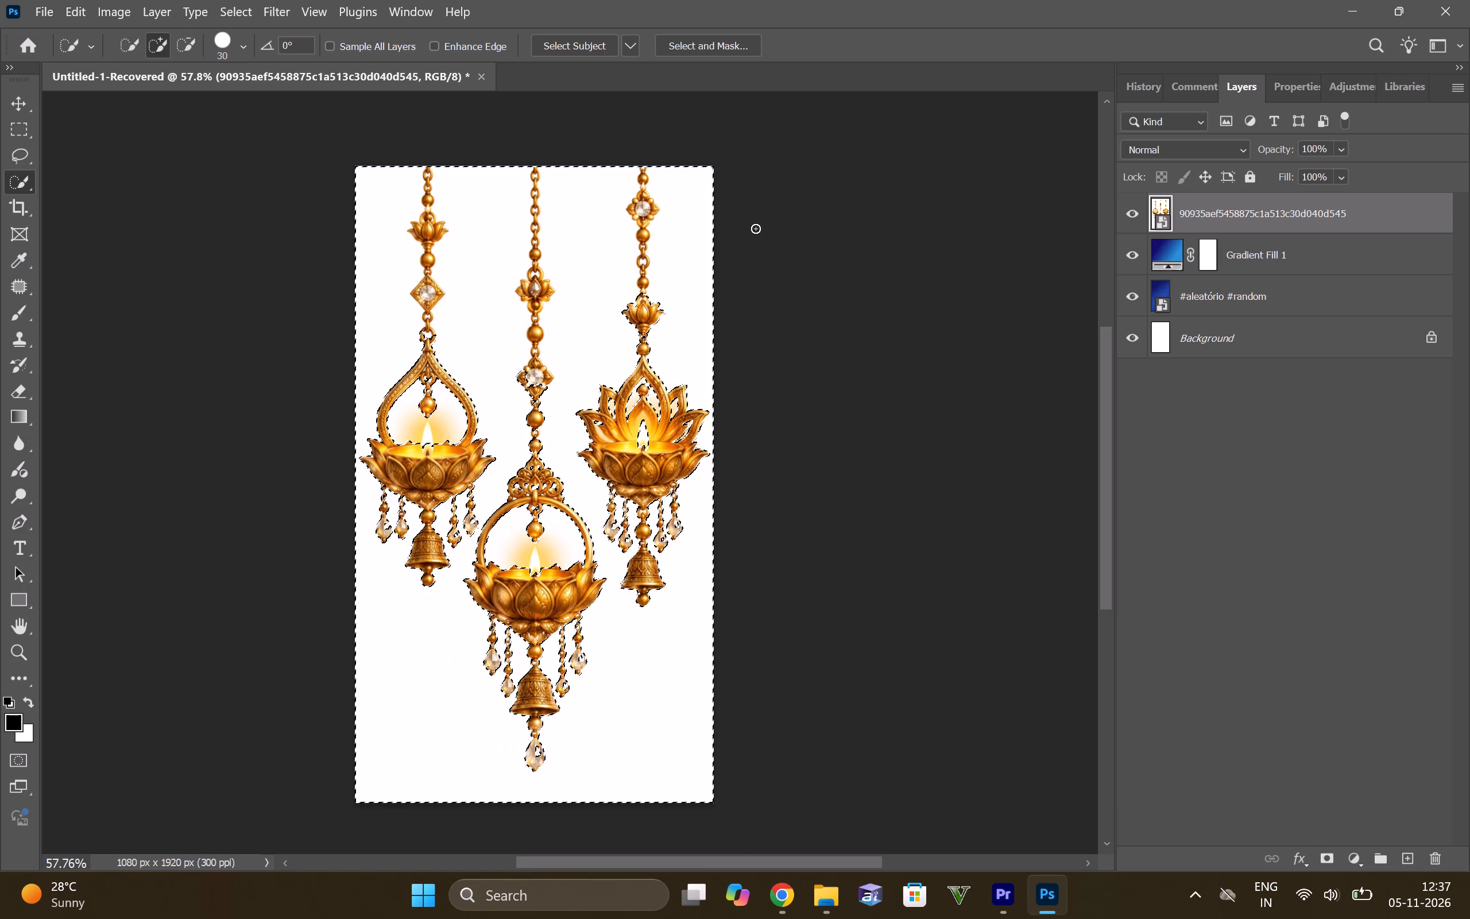
{"action": "left_click_drag", "start_coordinate": [401, 173], "coordinate": [445, 339]}
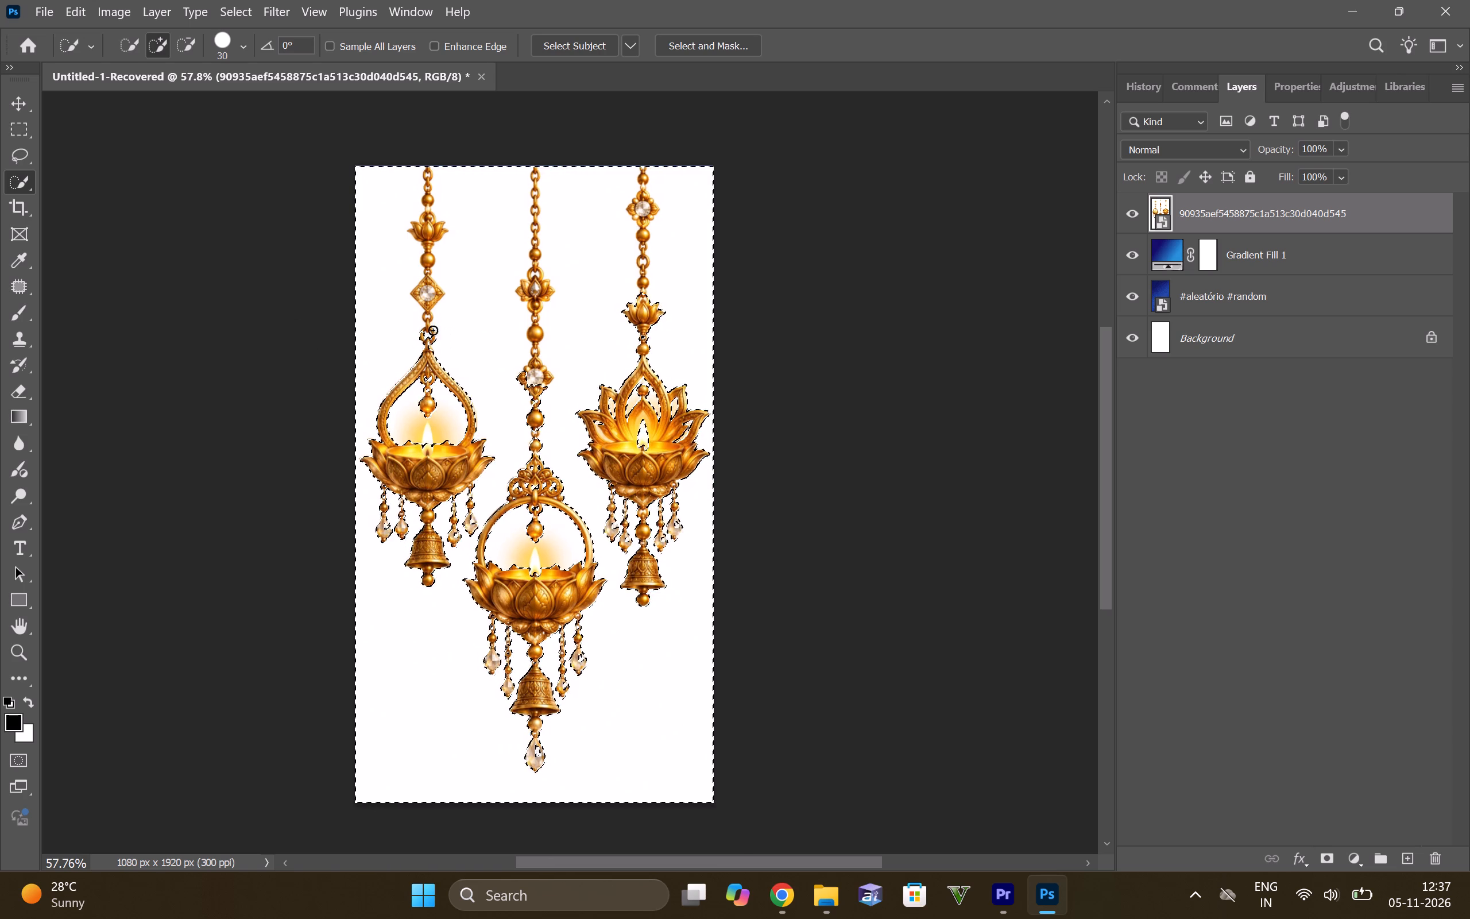
{"action": "left_click_drag", "start_coordinate": [427, 336], "coordinate": [424, 183]}
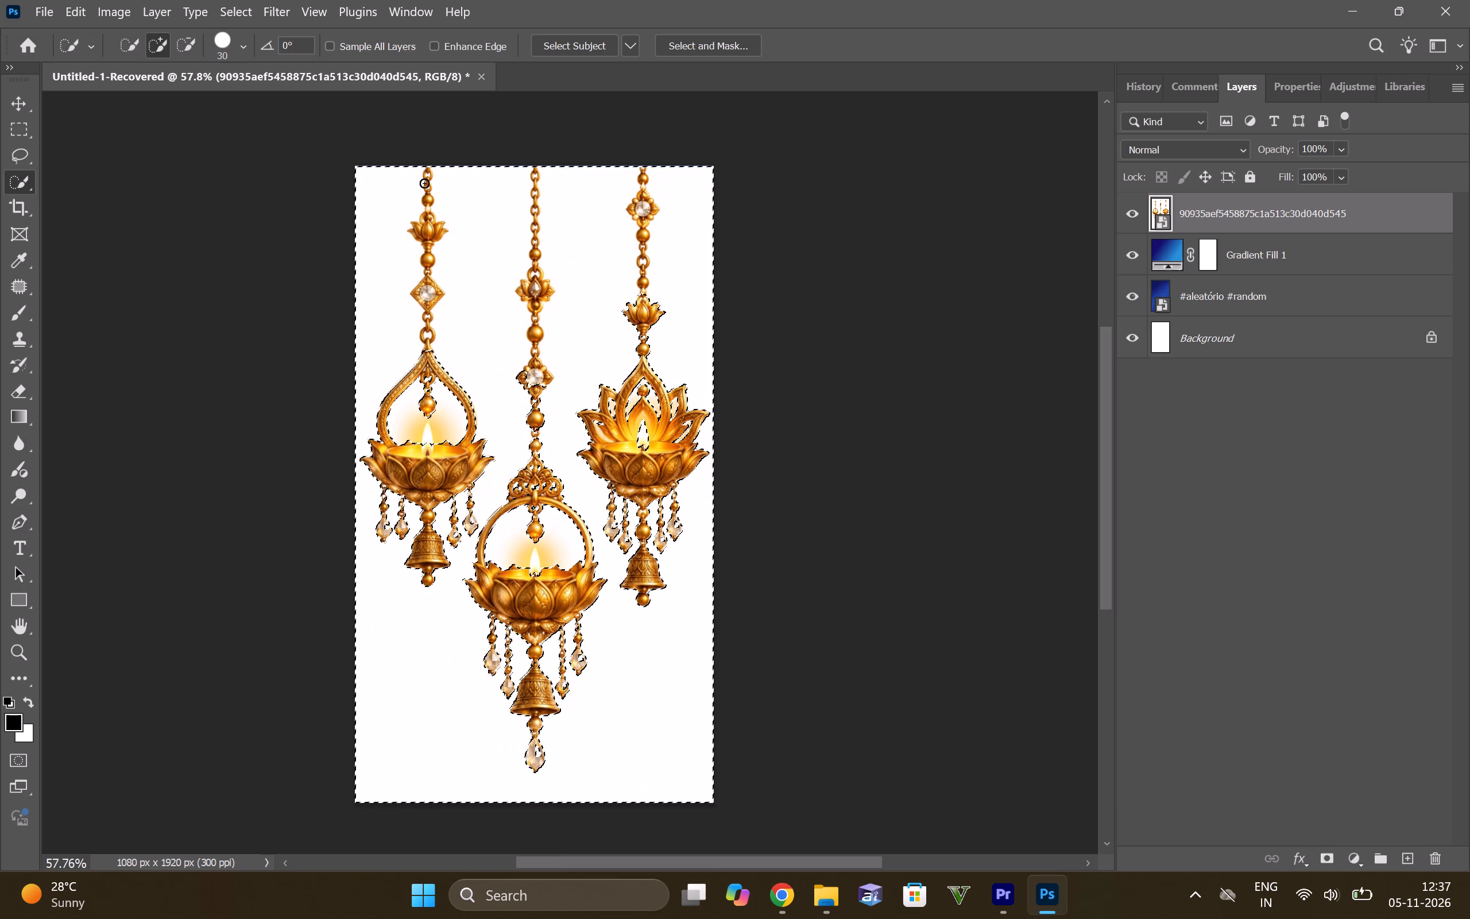
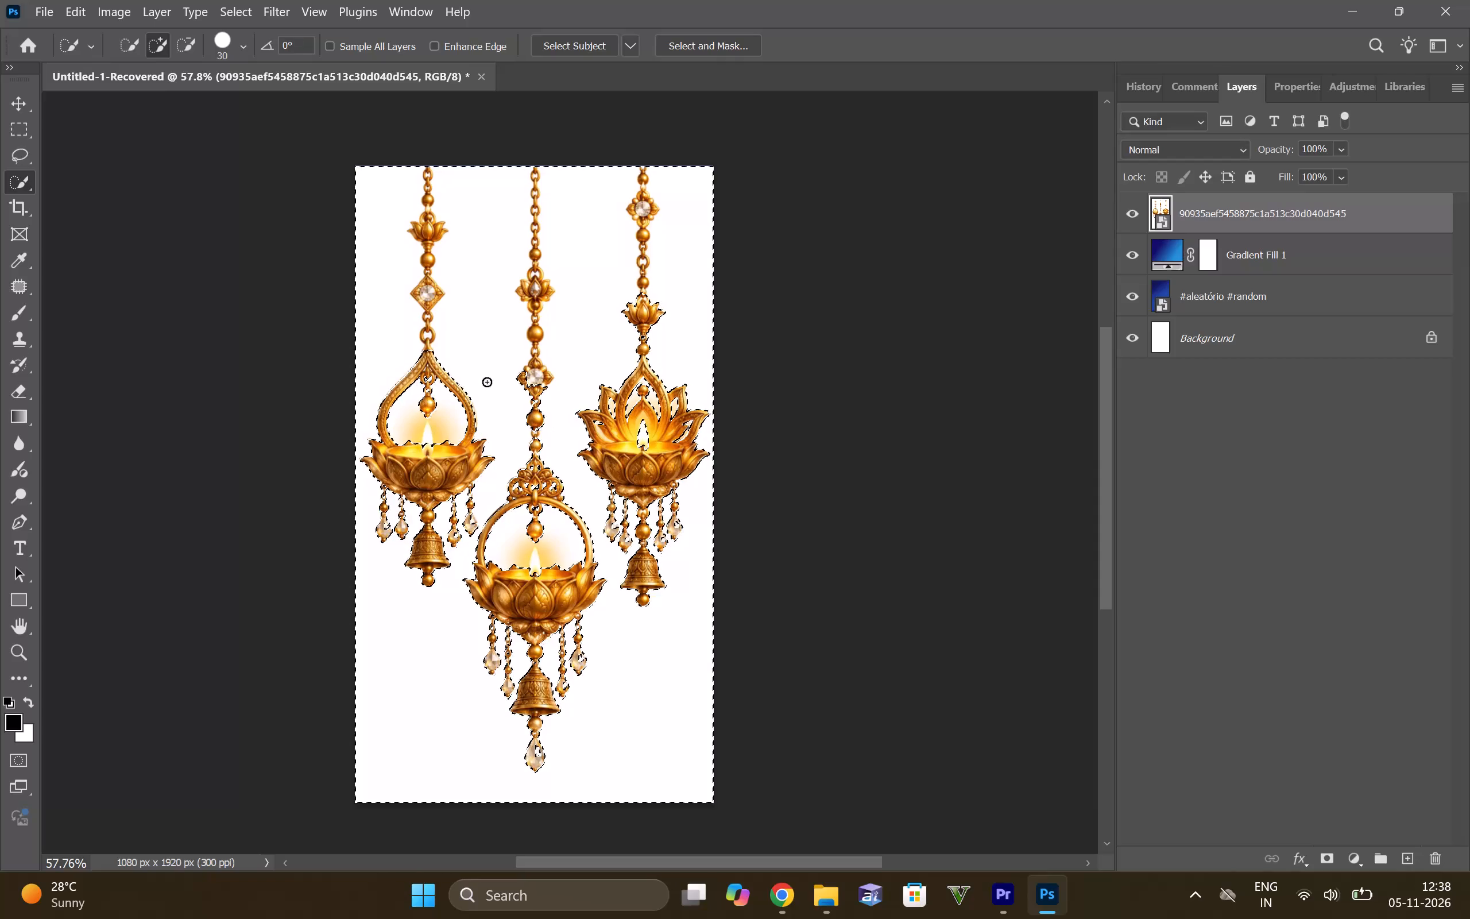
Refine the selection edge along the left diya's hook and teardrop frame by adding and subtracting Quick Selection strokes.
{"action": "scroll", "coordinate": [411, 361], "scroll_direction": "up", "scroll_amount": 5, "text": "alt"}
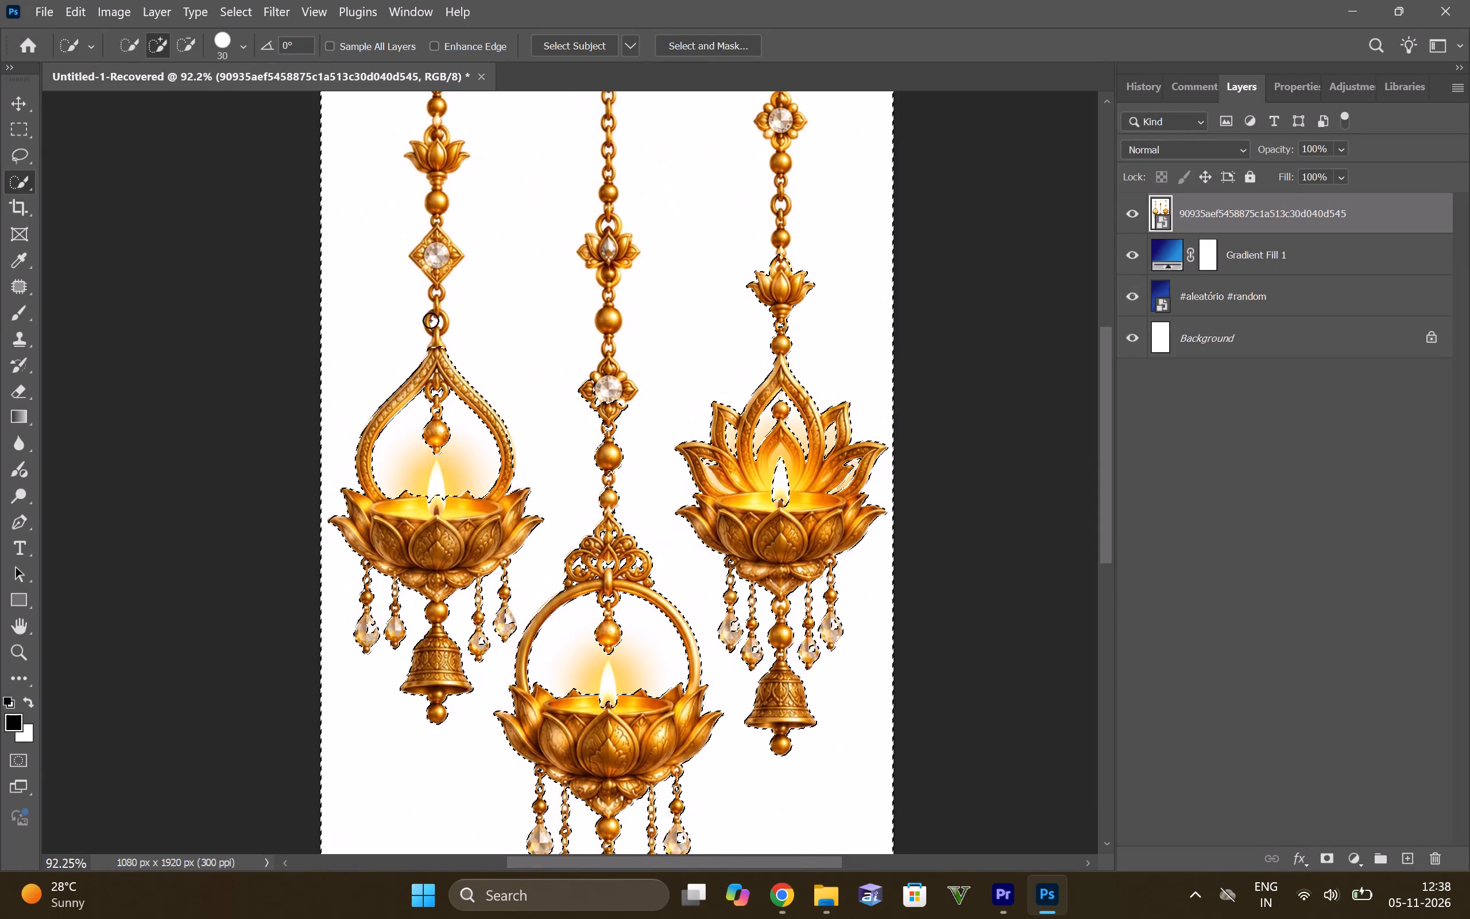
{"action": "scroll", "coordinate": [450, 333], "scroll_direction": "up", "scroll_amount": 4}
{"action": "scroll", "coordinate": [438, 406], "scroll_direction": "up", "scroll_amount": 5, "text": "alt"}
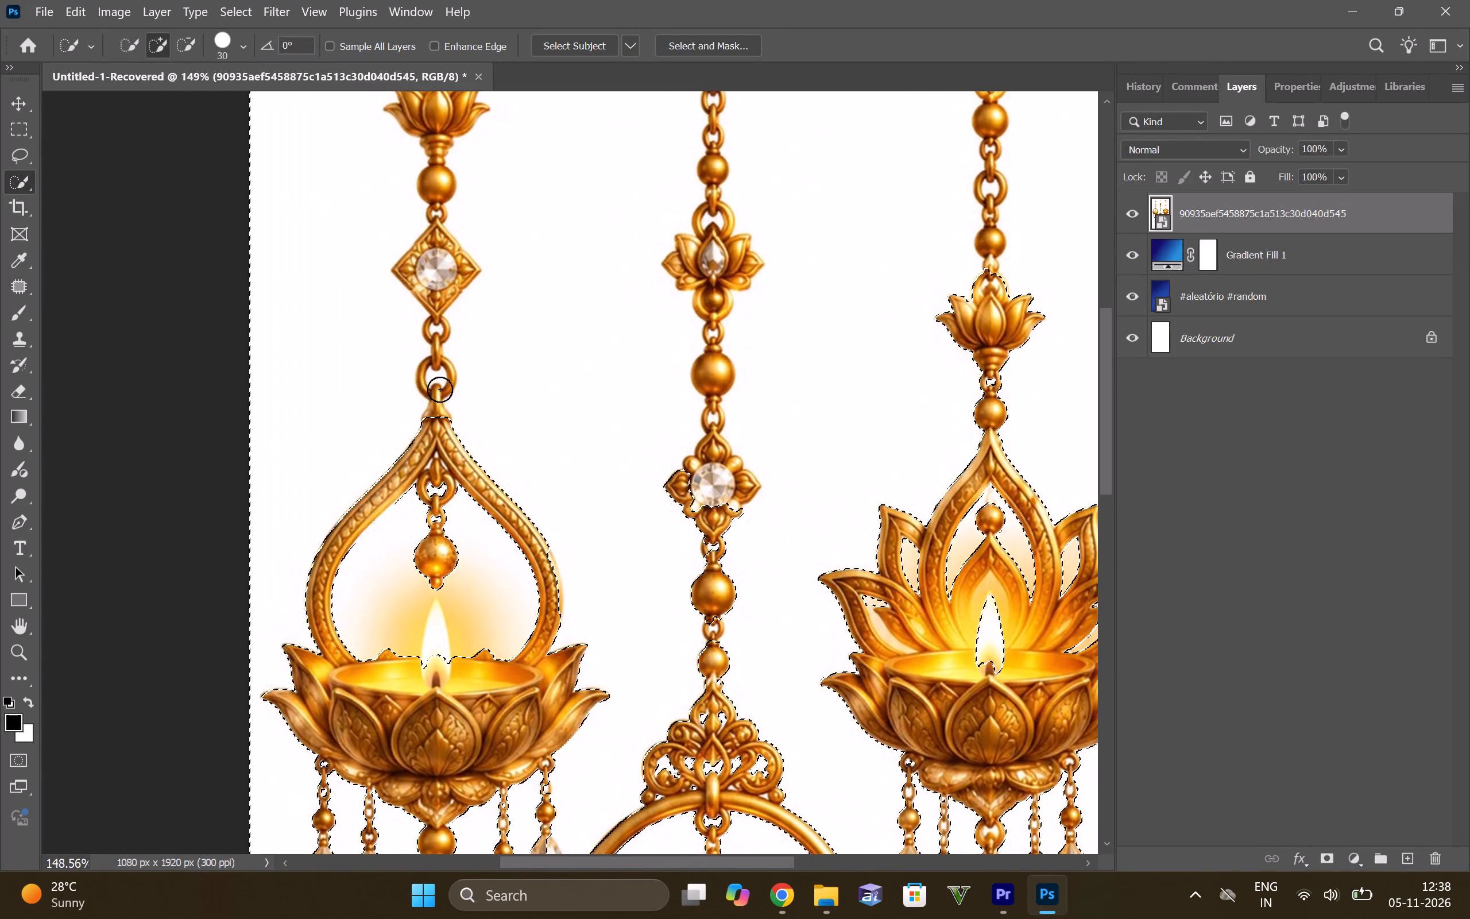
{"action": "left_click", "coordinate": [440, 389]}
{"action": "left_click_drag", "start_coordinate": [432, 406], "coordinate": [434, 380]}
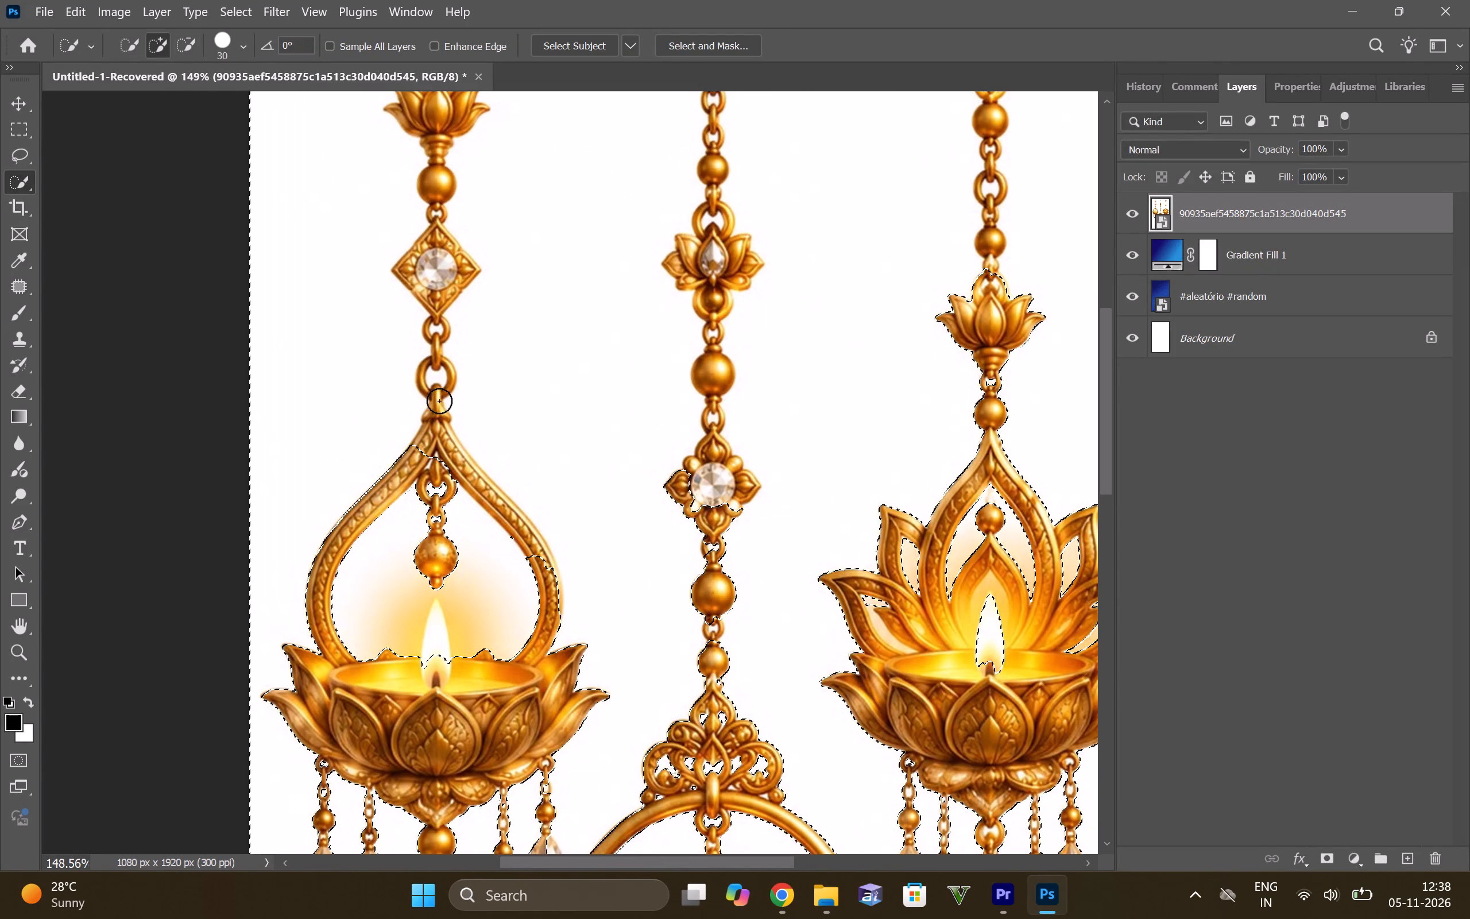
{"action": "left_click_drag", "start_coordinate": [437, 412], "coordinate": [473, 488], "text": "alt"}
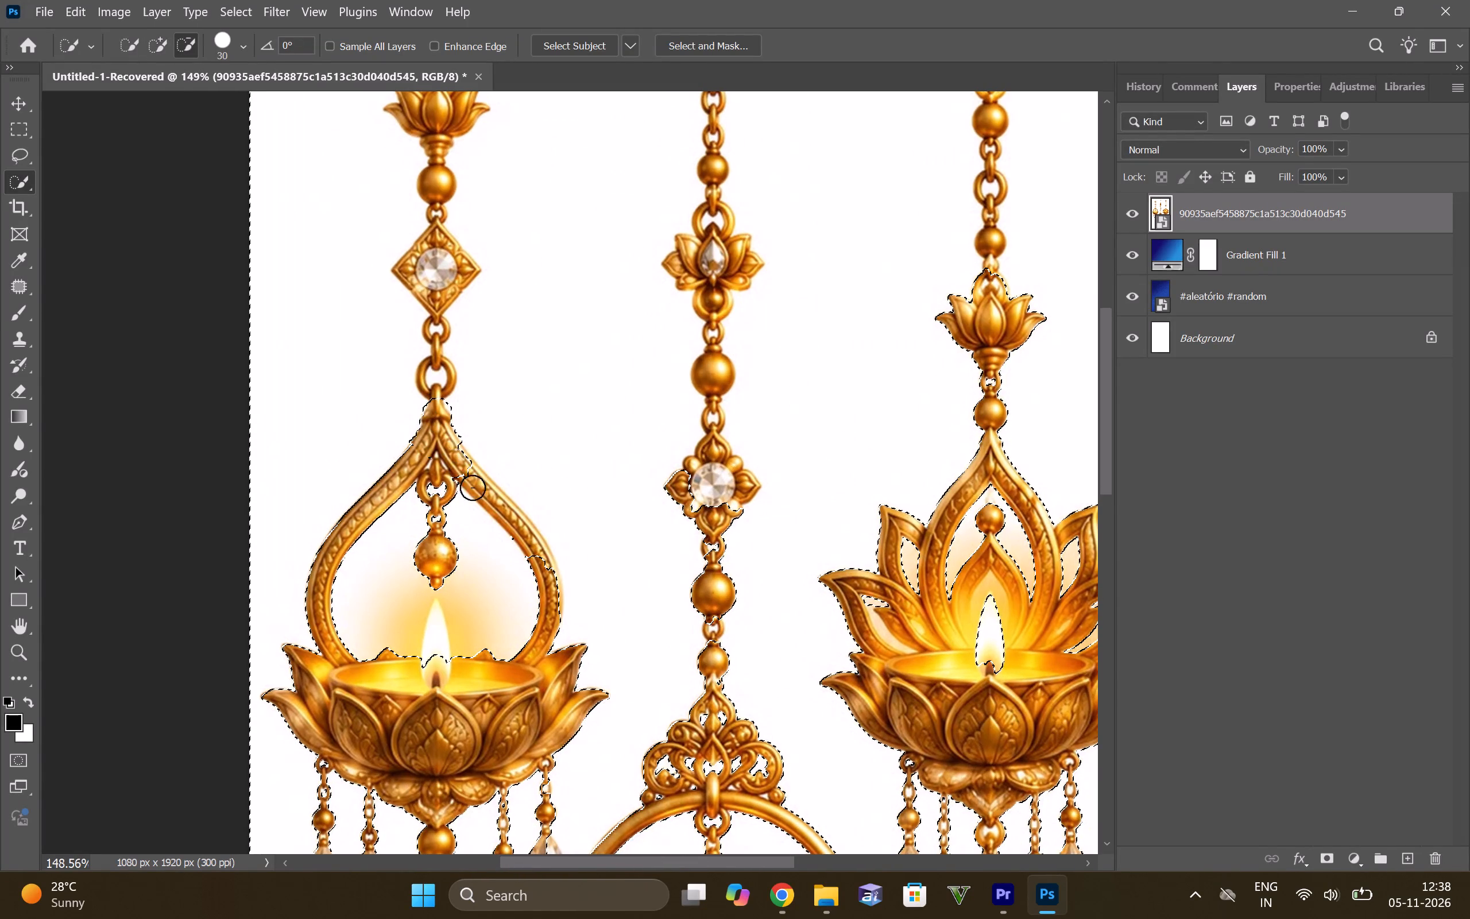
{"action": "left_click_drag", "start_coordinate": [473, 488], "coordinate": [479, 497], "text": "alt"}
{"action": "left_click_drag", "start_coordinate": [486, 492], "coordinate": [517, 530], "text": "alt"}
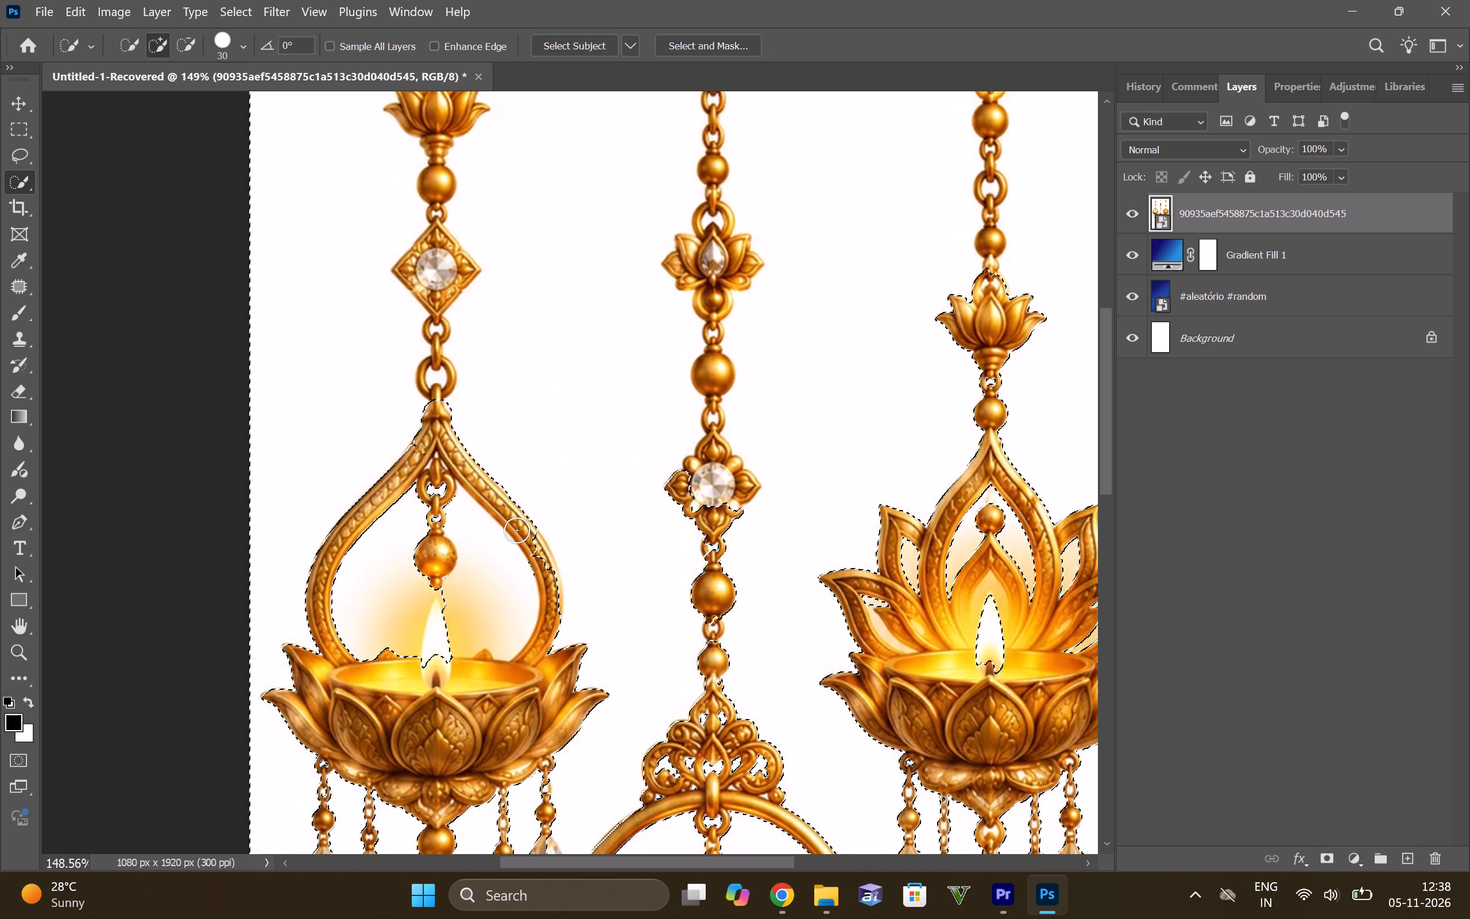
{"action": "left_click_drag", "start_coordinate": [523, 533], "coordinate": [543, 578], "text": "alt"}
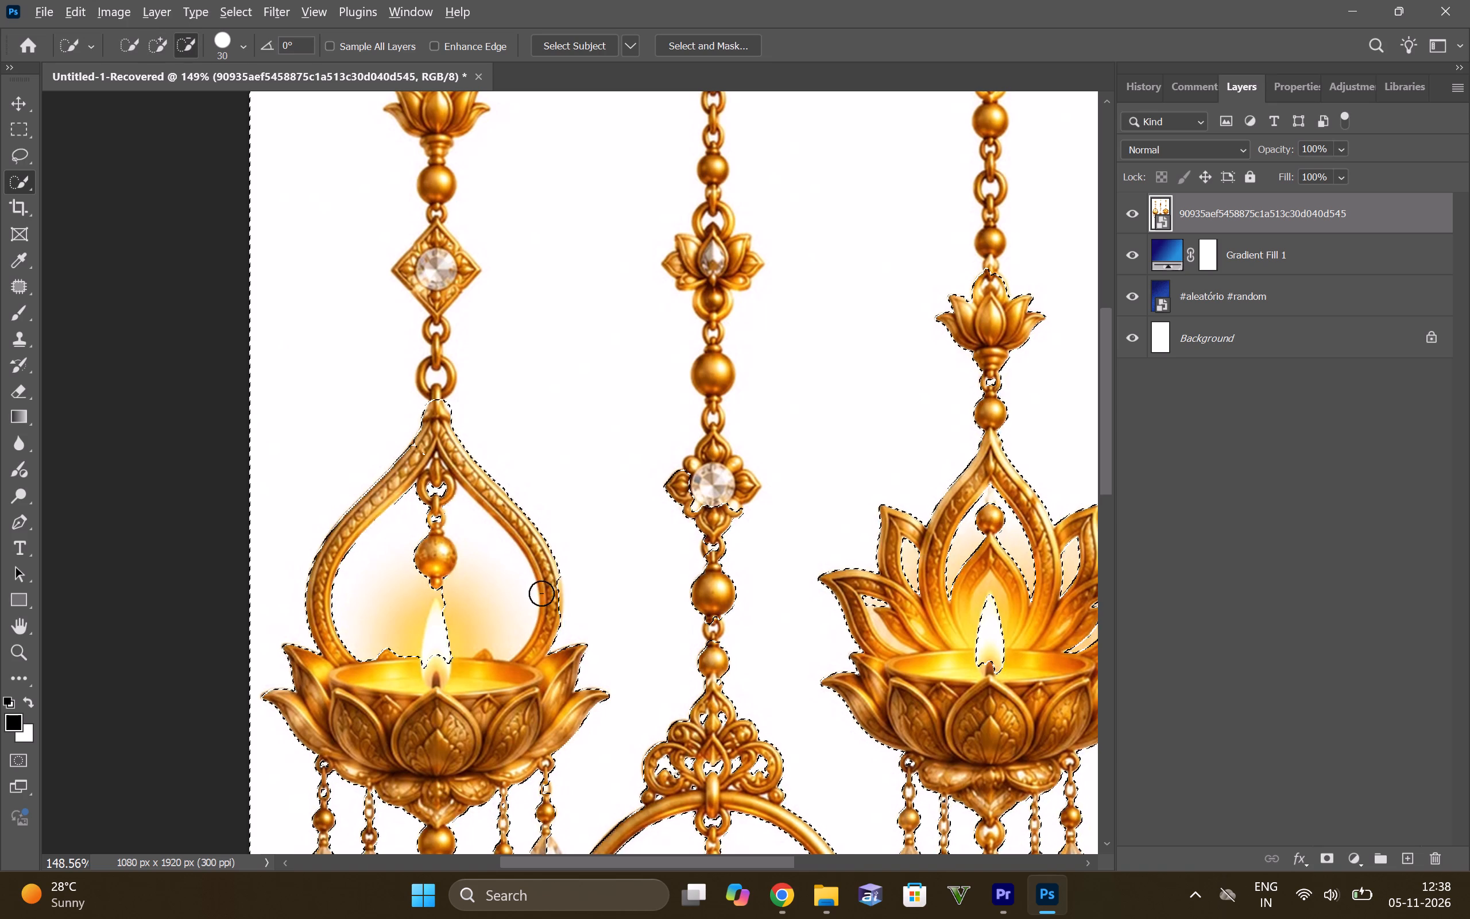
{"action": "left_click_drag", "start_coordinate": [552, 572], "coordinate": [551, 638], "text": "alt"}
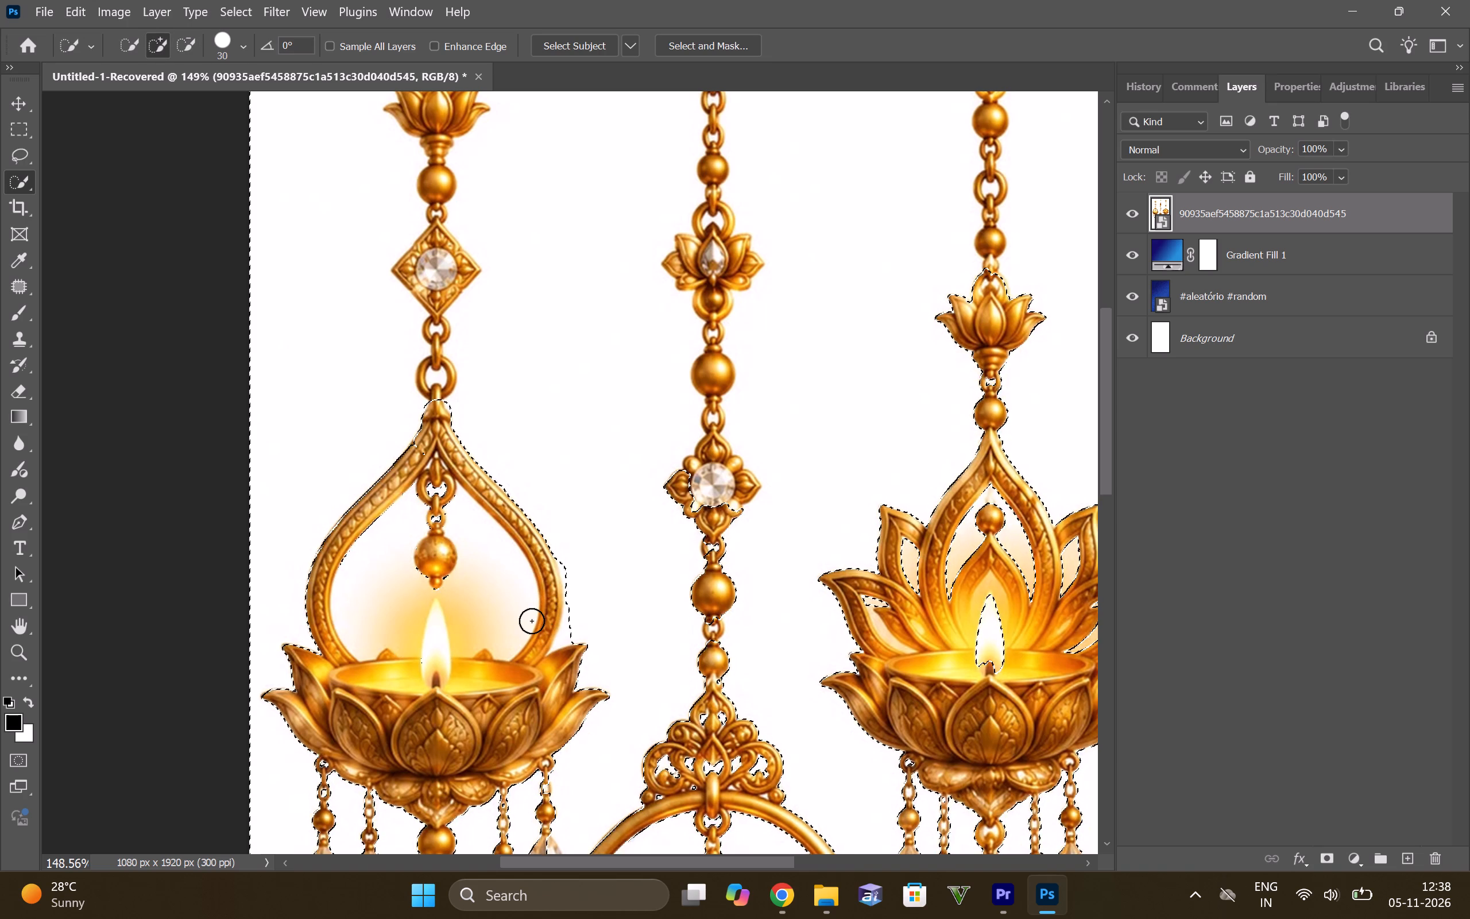
Undo the frame strokes and the earlier selection edits until no selection is left on the diya layer.
{"action": "key", "text": "ctrl+z"}
{"action": "key", "text": "ctrl+z"}
{"action": "key", "text": "ctrl+z"}
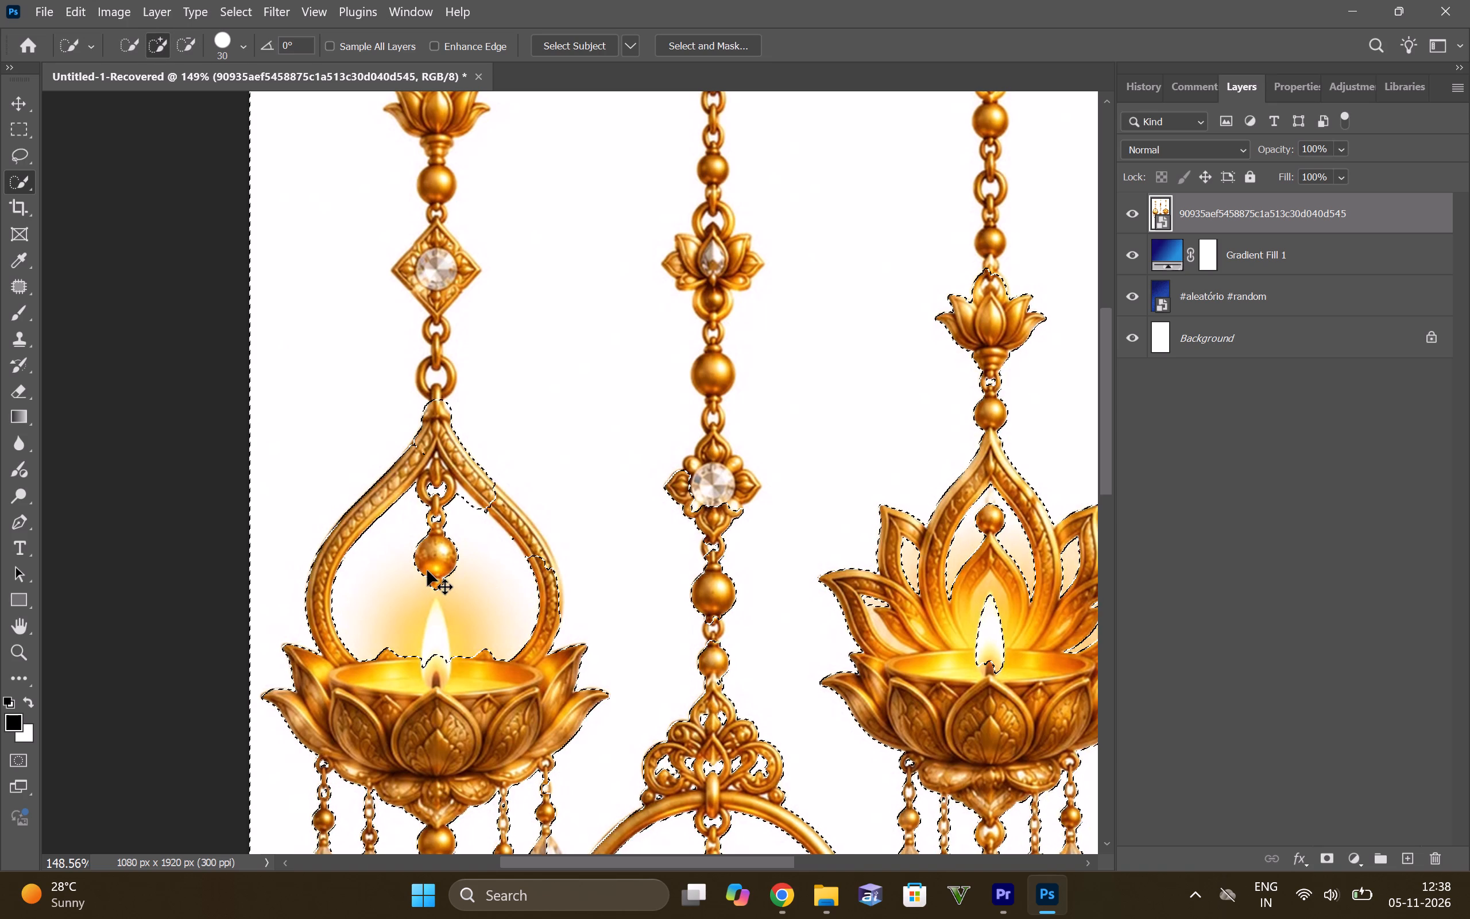
{"action": "key", "text": "ctrl+z"}
{"action": "key", "text": "ctrl+z"}
{"action": "key", "text": "ctrl+z"}
{"action": "key", "text": "ctrl+z"}
{"action": "key", "text": "ctrl+z"}
{"action": "key", "text": "ctrl+z"}
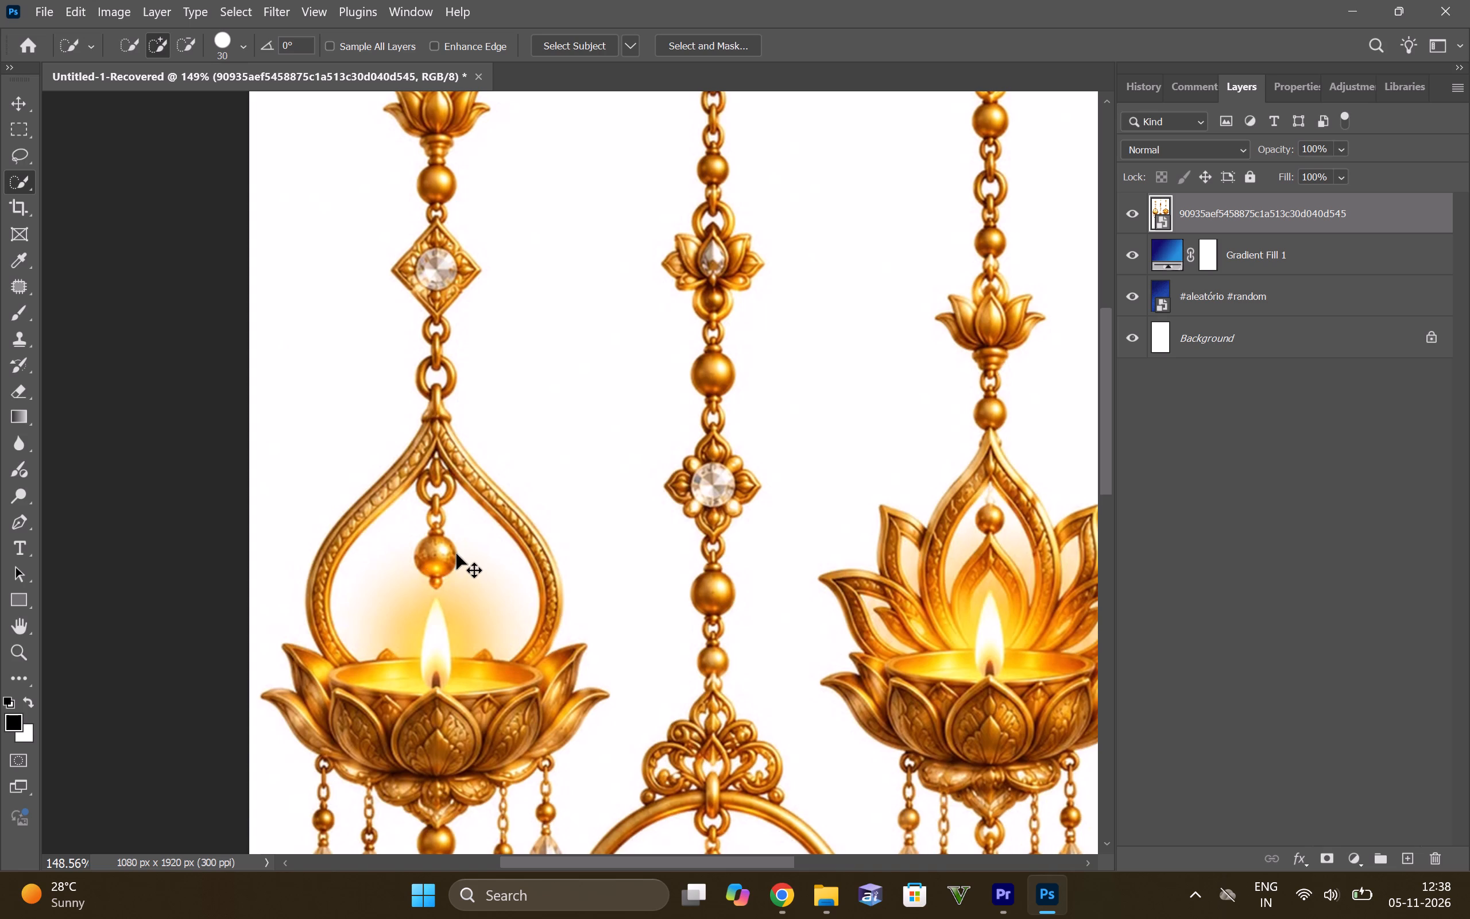
{"action": "key", "text": "ctrl+z"}
Select the white background around all three hanging diyas with the Quick Selection tool, from the chains down to the lower area.
{"action": "scroll", "coordinate": [606, 337], "scroll_direction": "down", "scroll_amount": 8, "text": "alt"}
{"action": "left_click", "coordinate": [593, 307]}
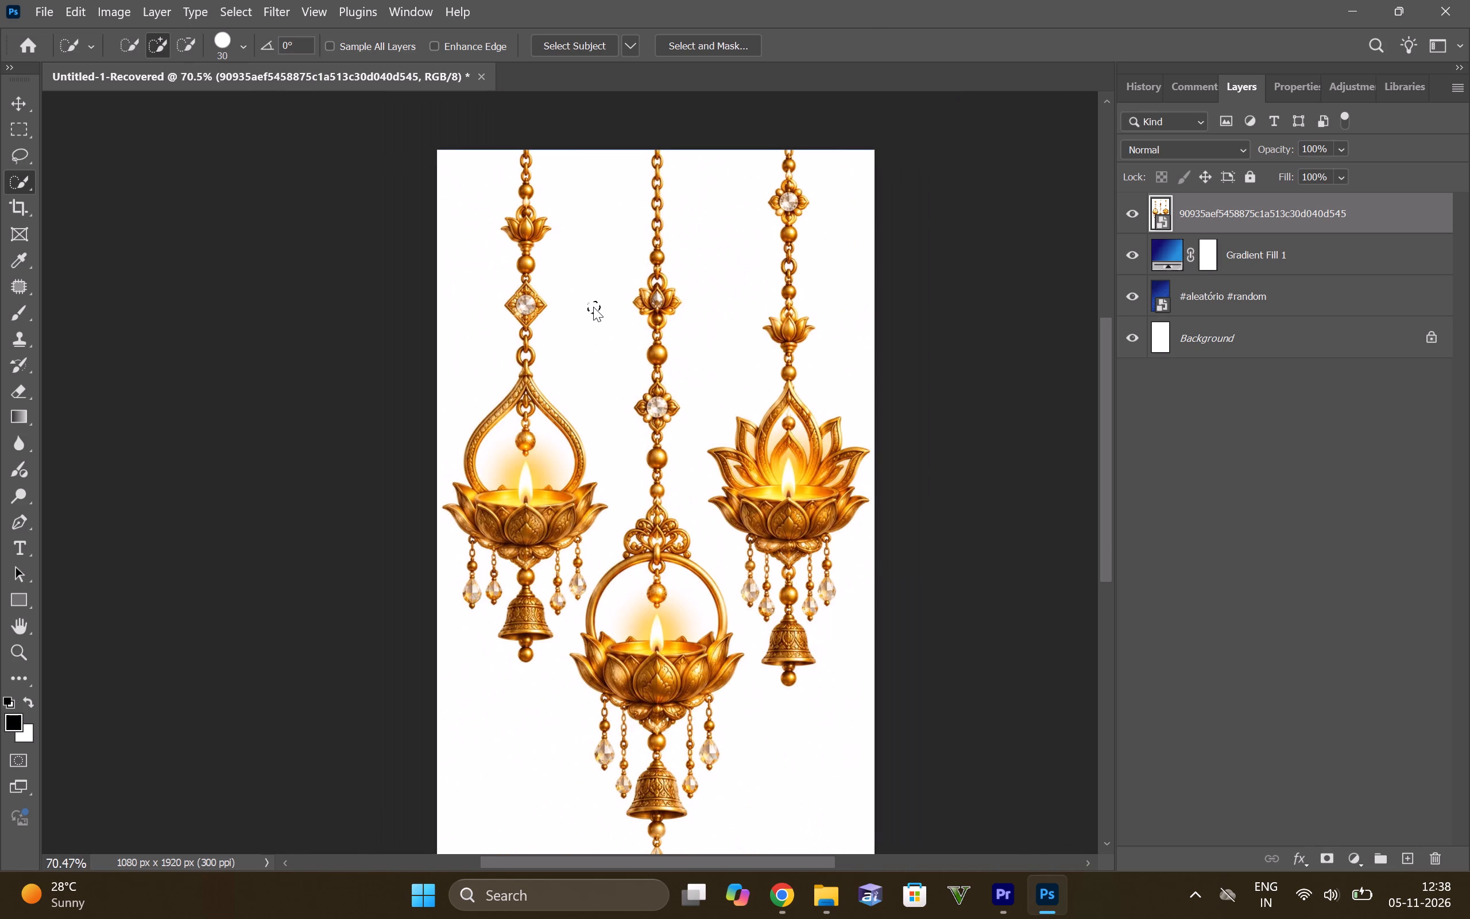
{"action": "left_click", "coordinate": [566, 238]}
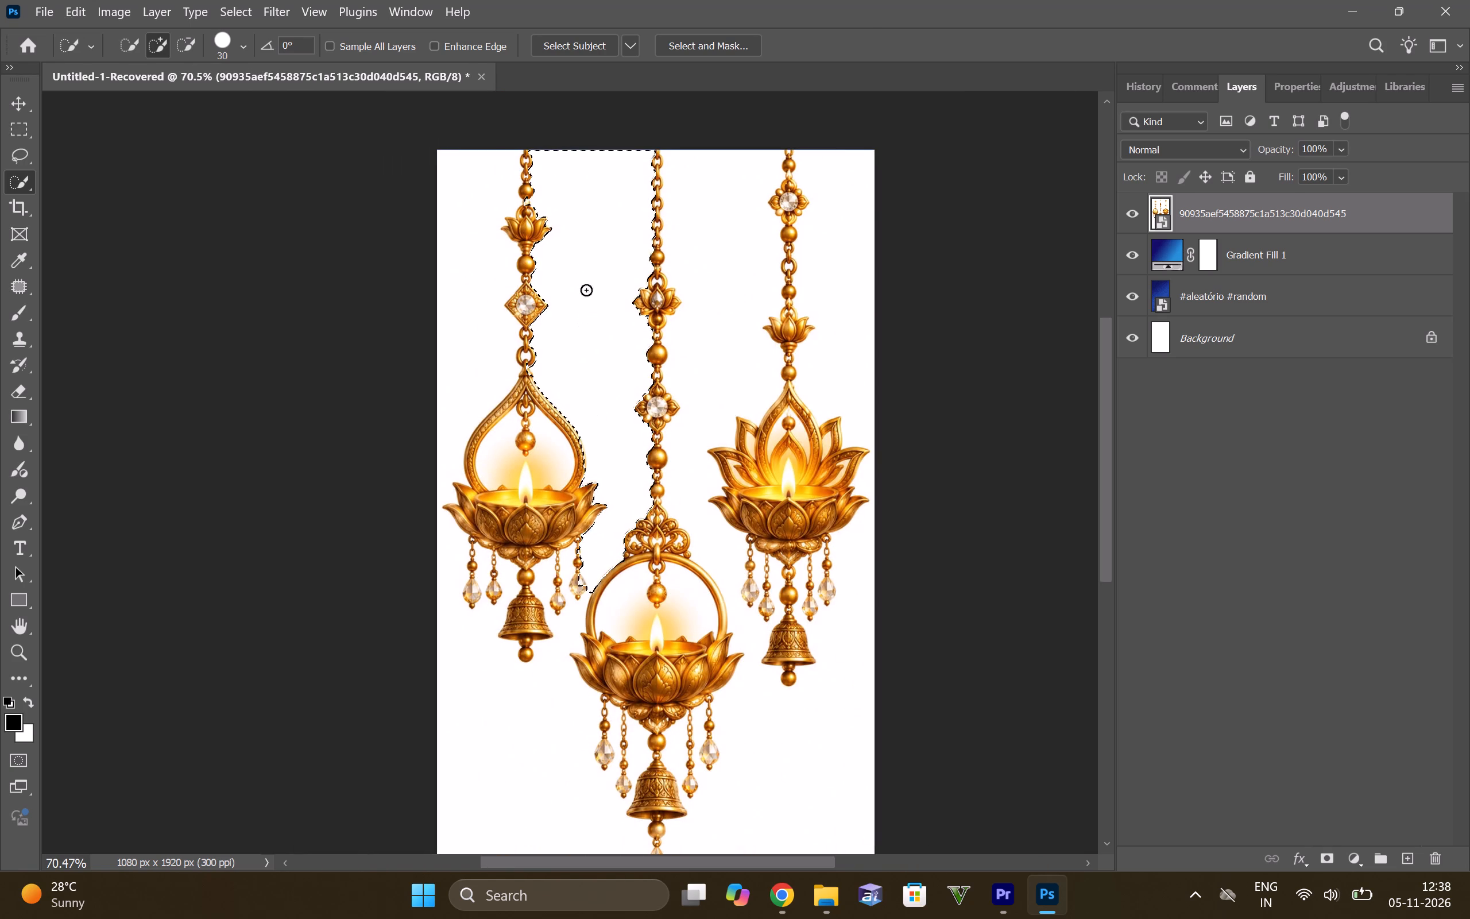
{"action": "left_click", "coordinate": [699, 199]}
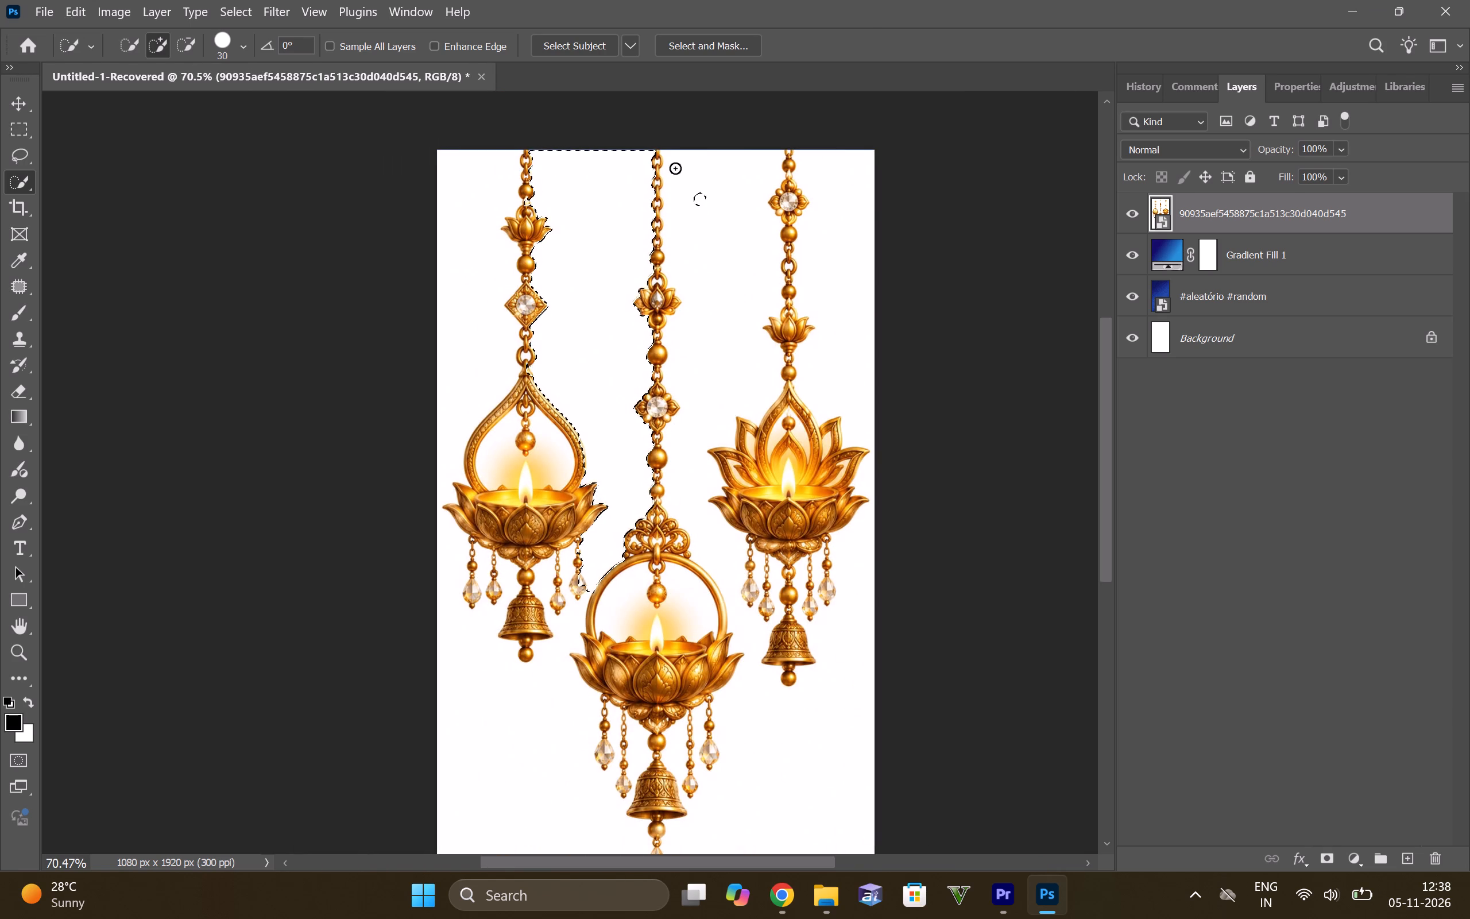
{"action": "left_click", "coordinate": [675, 168]}
{"action": "left_click", "coordinate": [810, 160]}
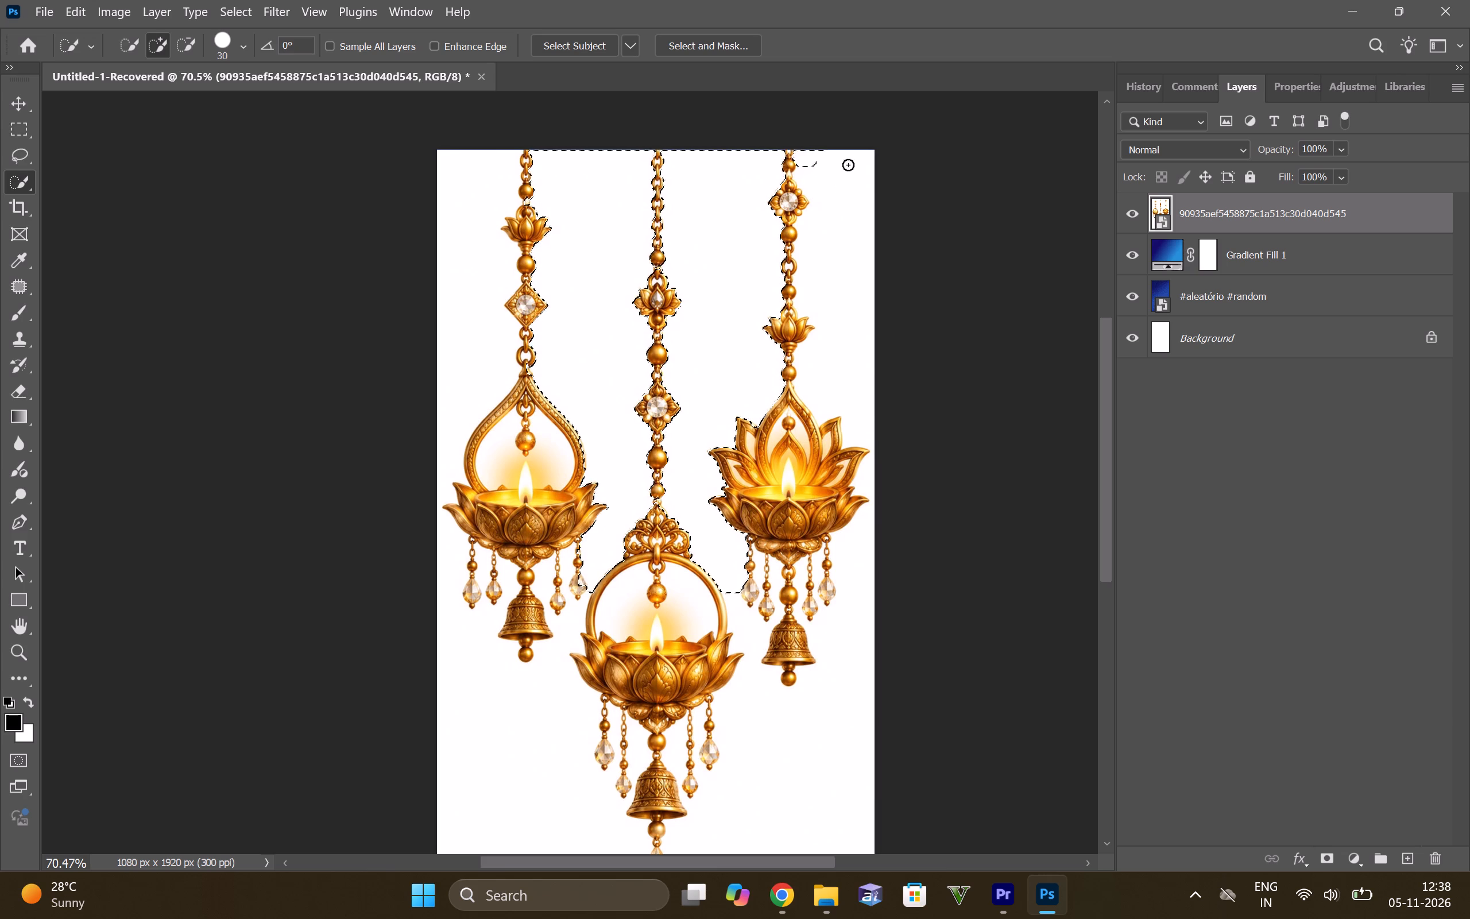
{"action": "left_click", "coordinate": [848, 165]}
{"action": "left_click", "coordinate": [489, 157]}
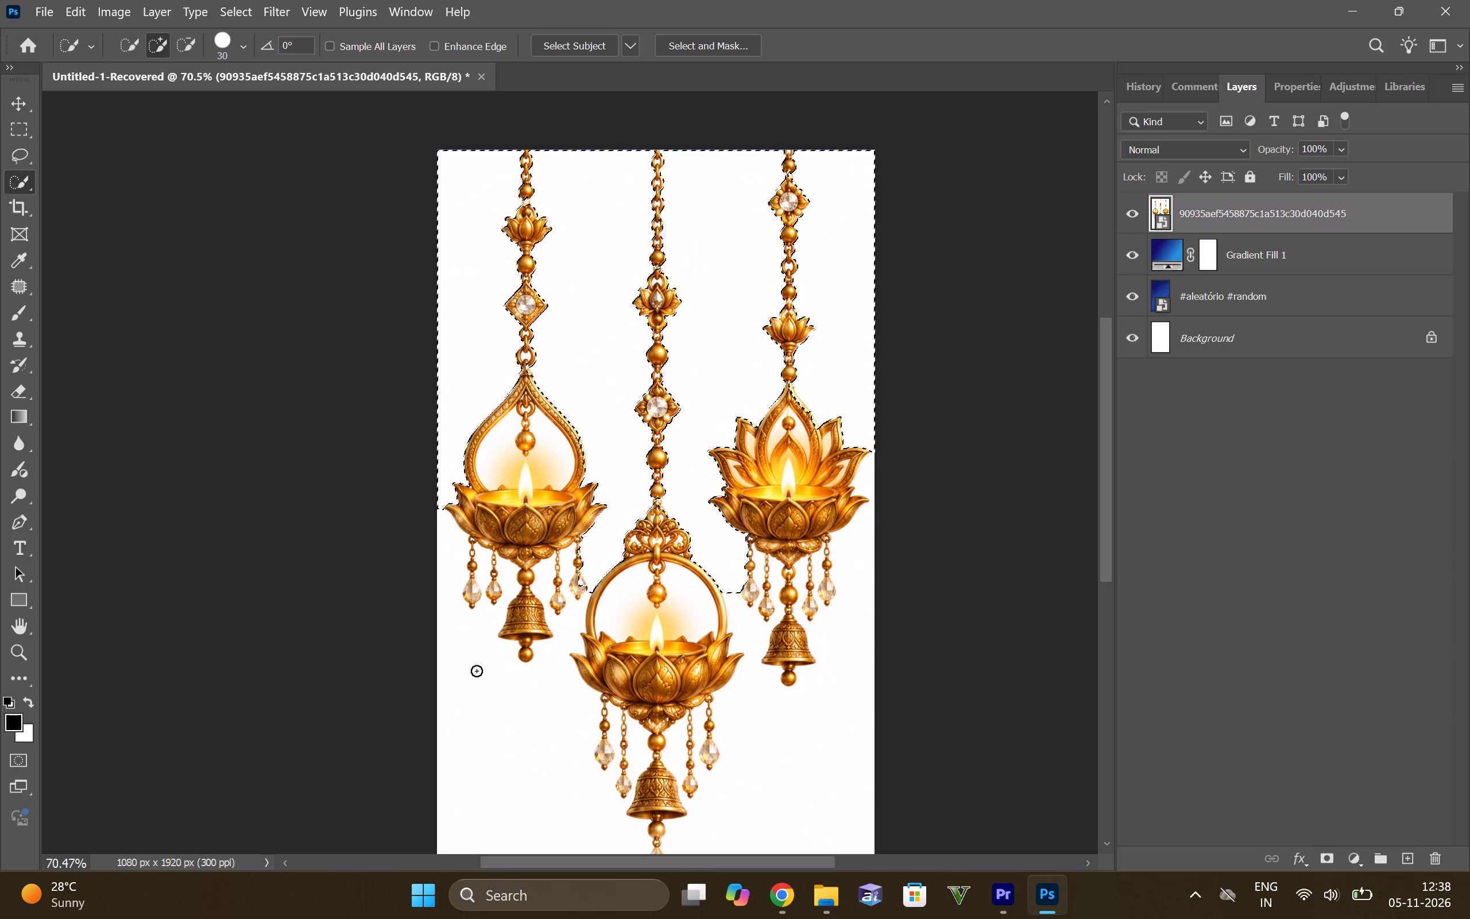
{"action": "scroll", "coordinate": [477, 681], "scroll_direction": "down", "scroll_amount": 4}
{"action": "left_click", "coordinate": [493, 656]}
{"action": "left_click", "coordinate": [524, 754]}
{"action": "left_click", "coordinate": [830, 758]}
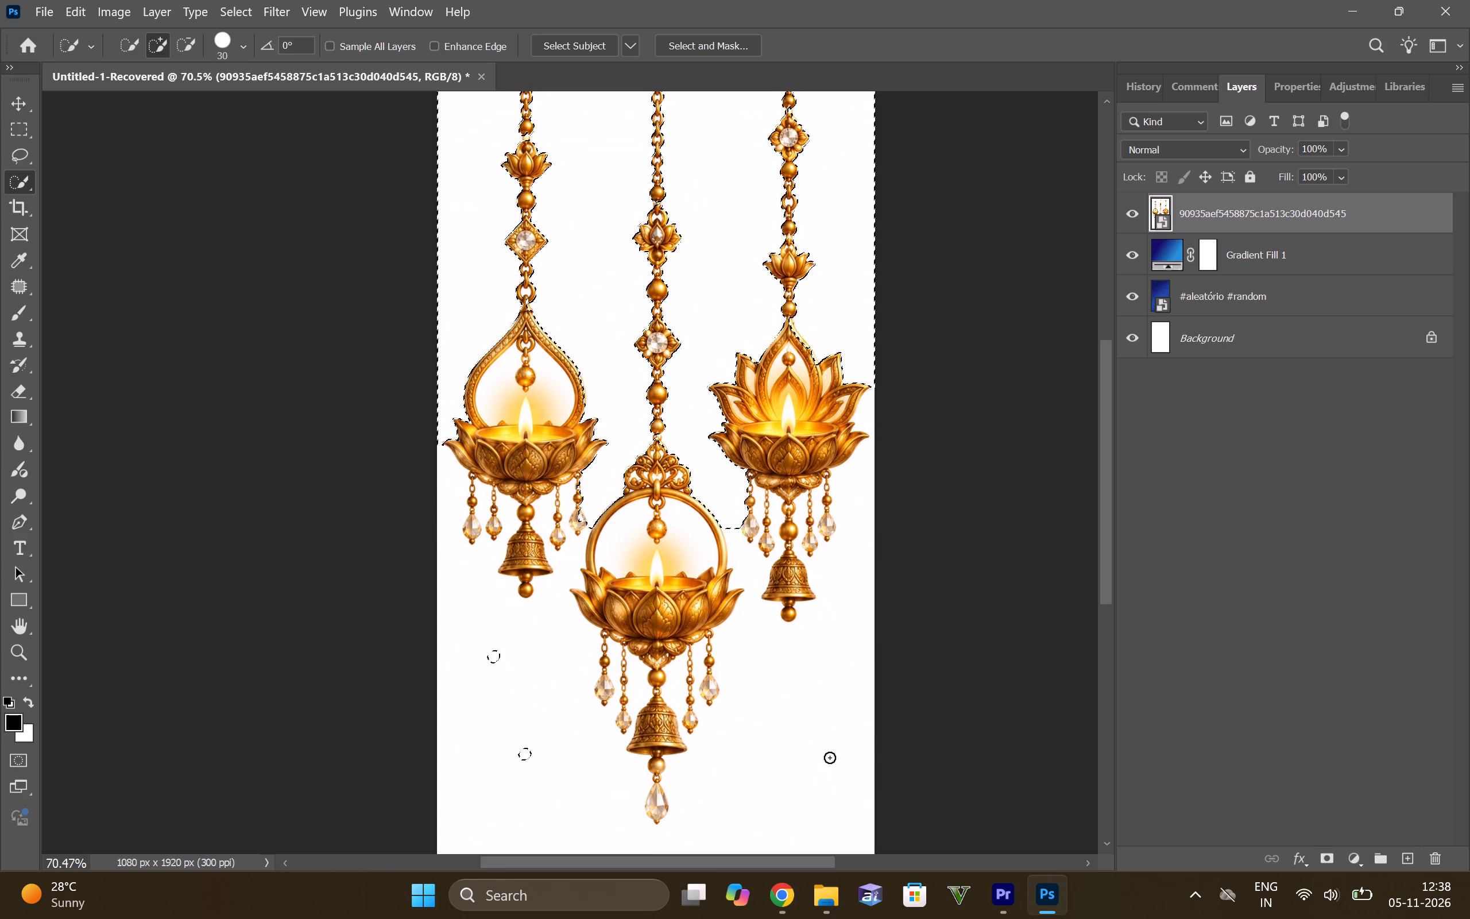
{"action": "scroll", "coordinate": [767, 744], "scroll_direction": "down", "scroll_amount": 3}
{"action": "scroll", "coordinate": [595, 647], "scroll_direction": "up", "scroll_amount": 3}
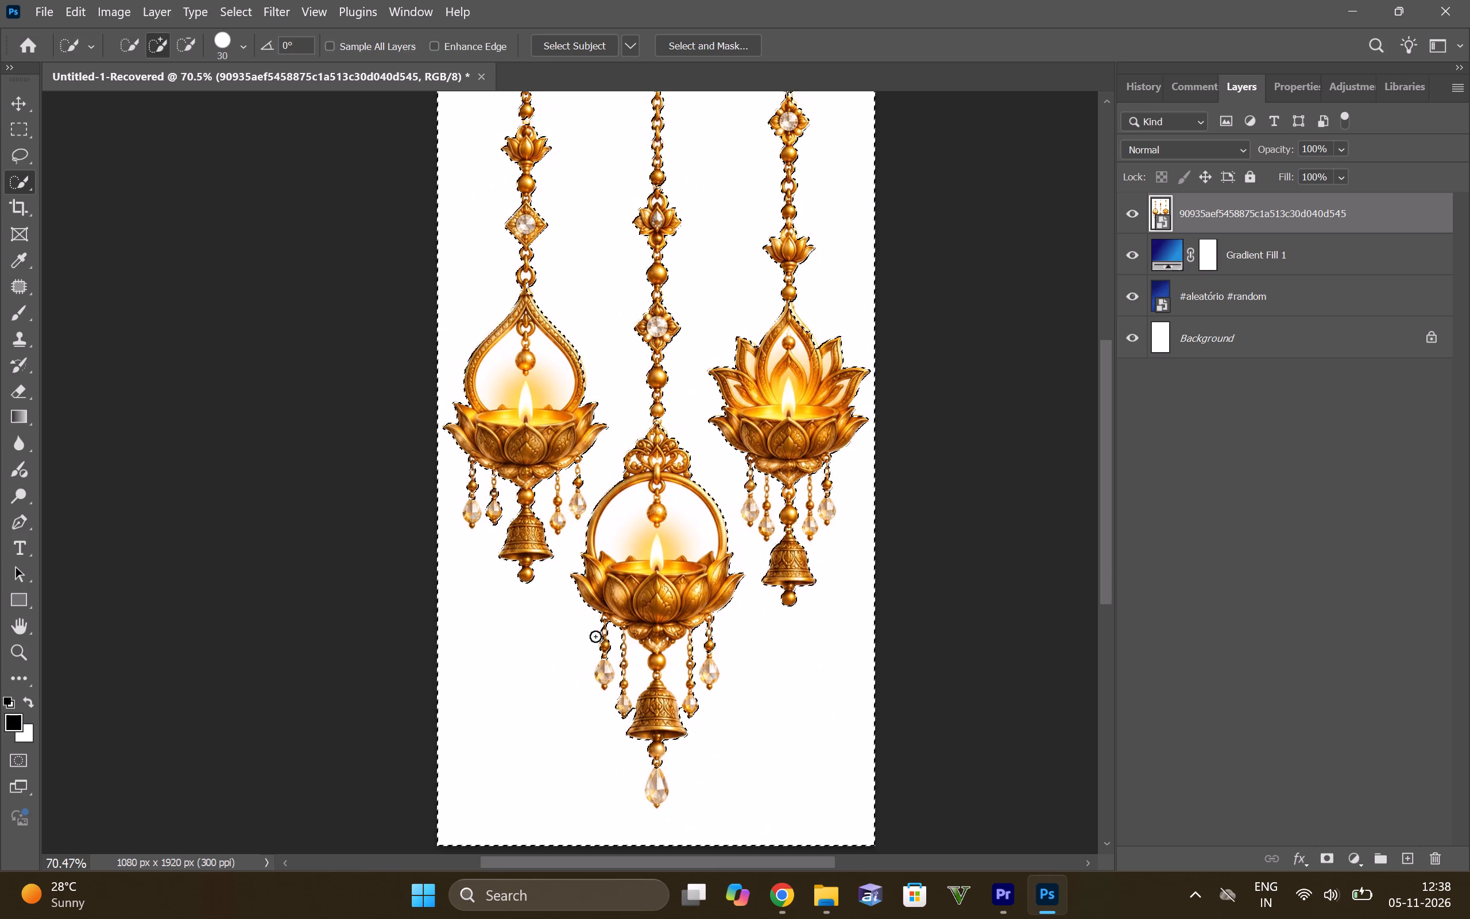
Add the area inside the left diya's teardrop frame and the left half of the right diya's arch opening to the selection.
{"action": "scroll", "coordinate": [595, 636], "scroll_direction": "up", "scroll_amount": 2}
{"action": "left_click", "coordinate": [544, 393]}
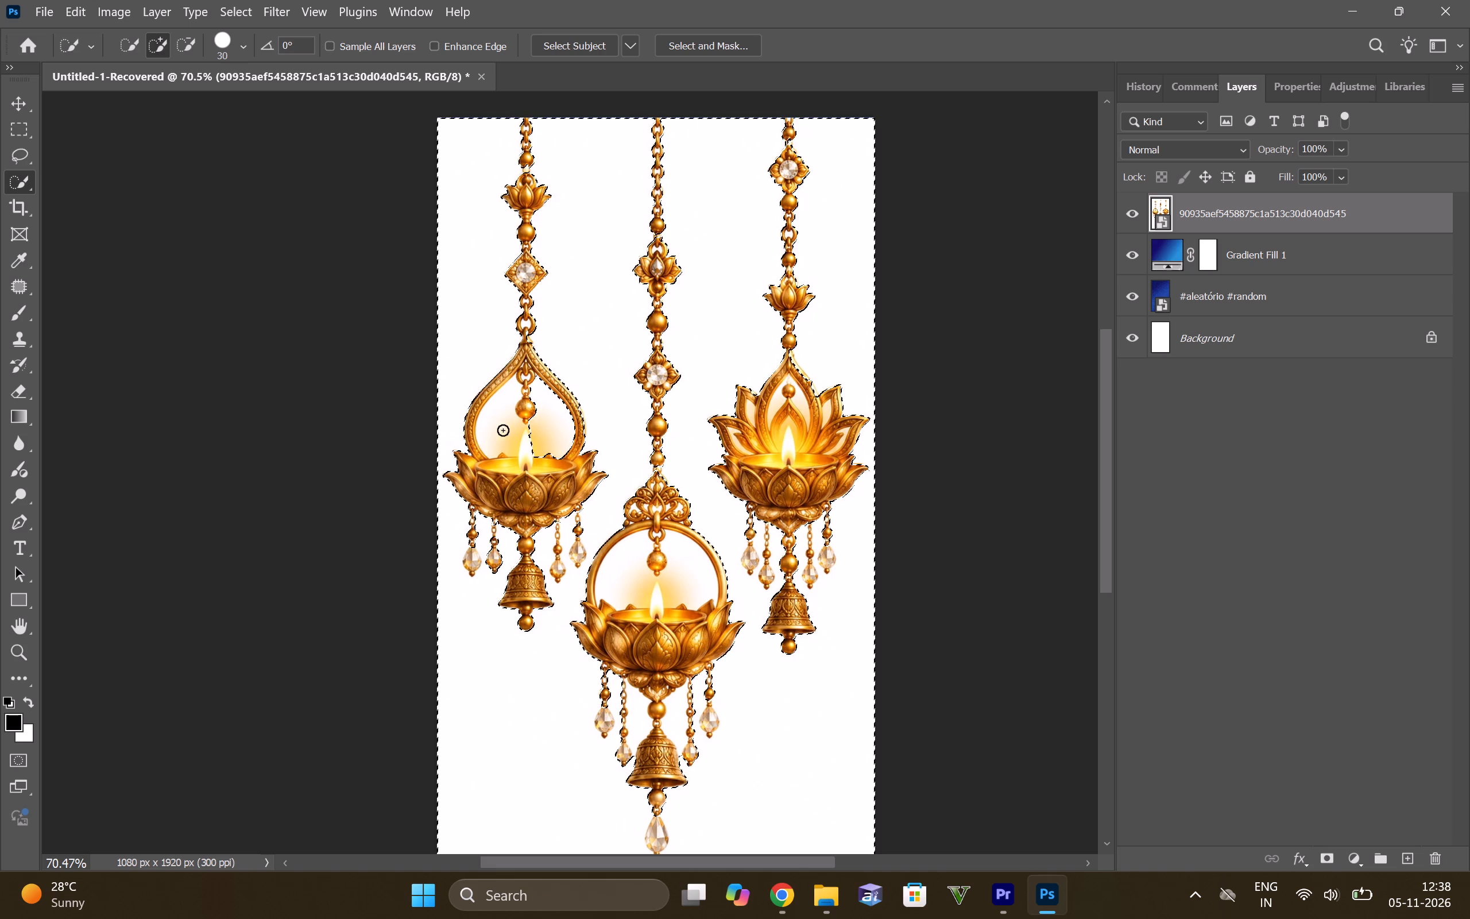
{"action": "left_click", "coordinate": [490, 415]}
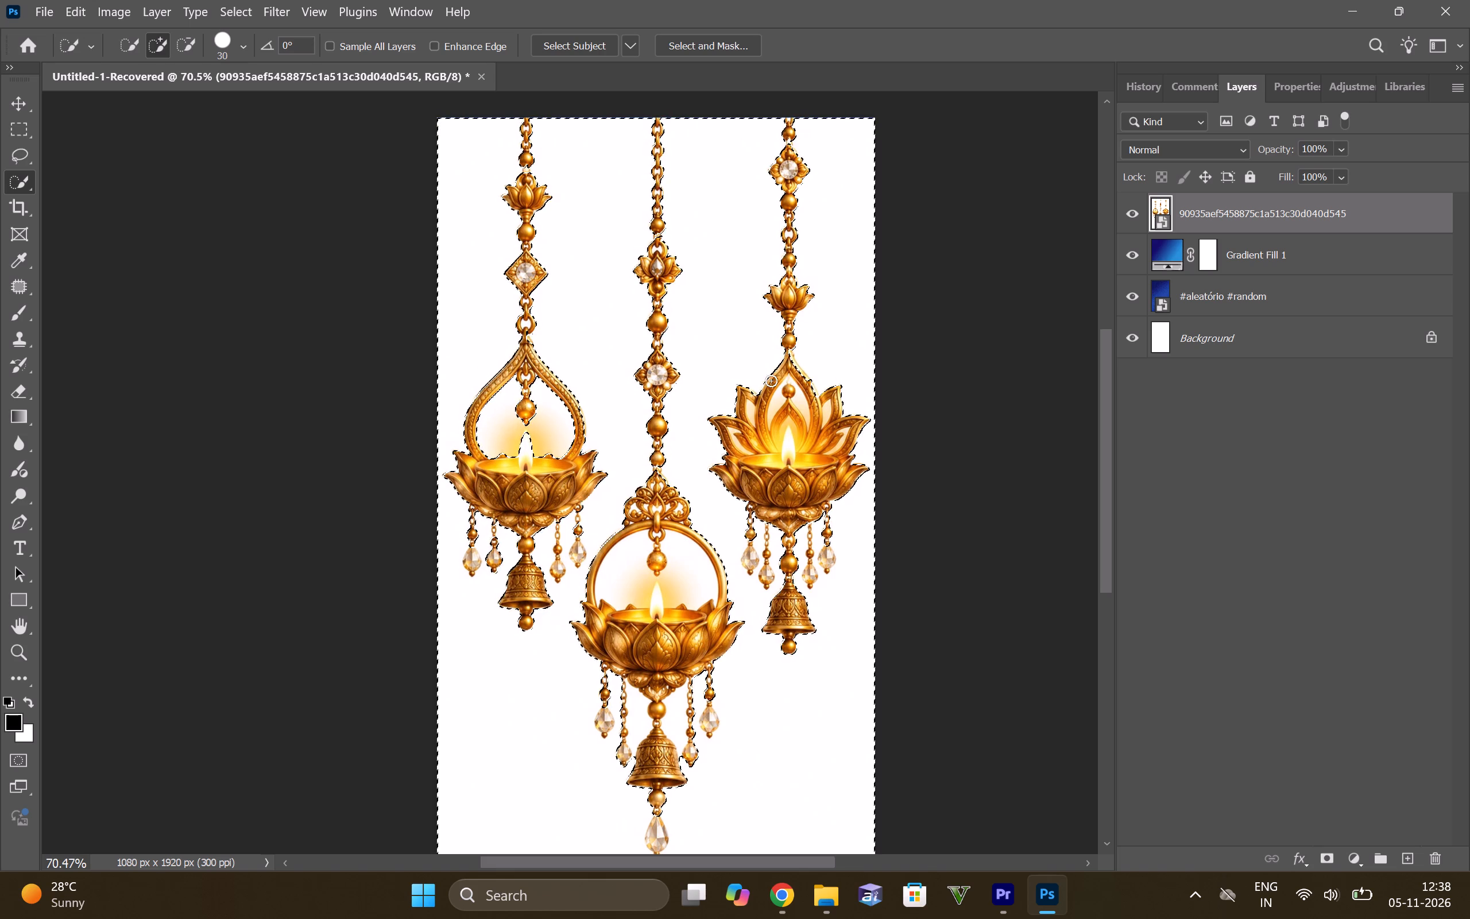
{"action": "left_click", "coordinate": [776, 398]}
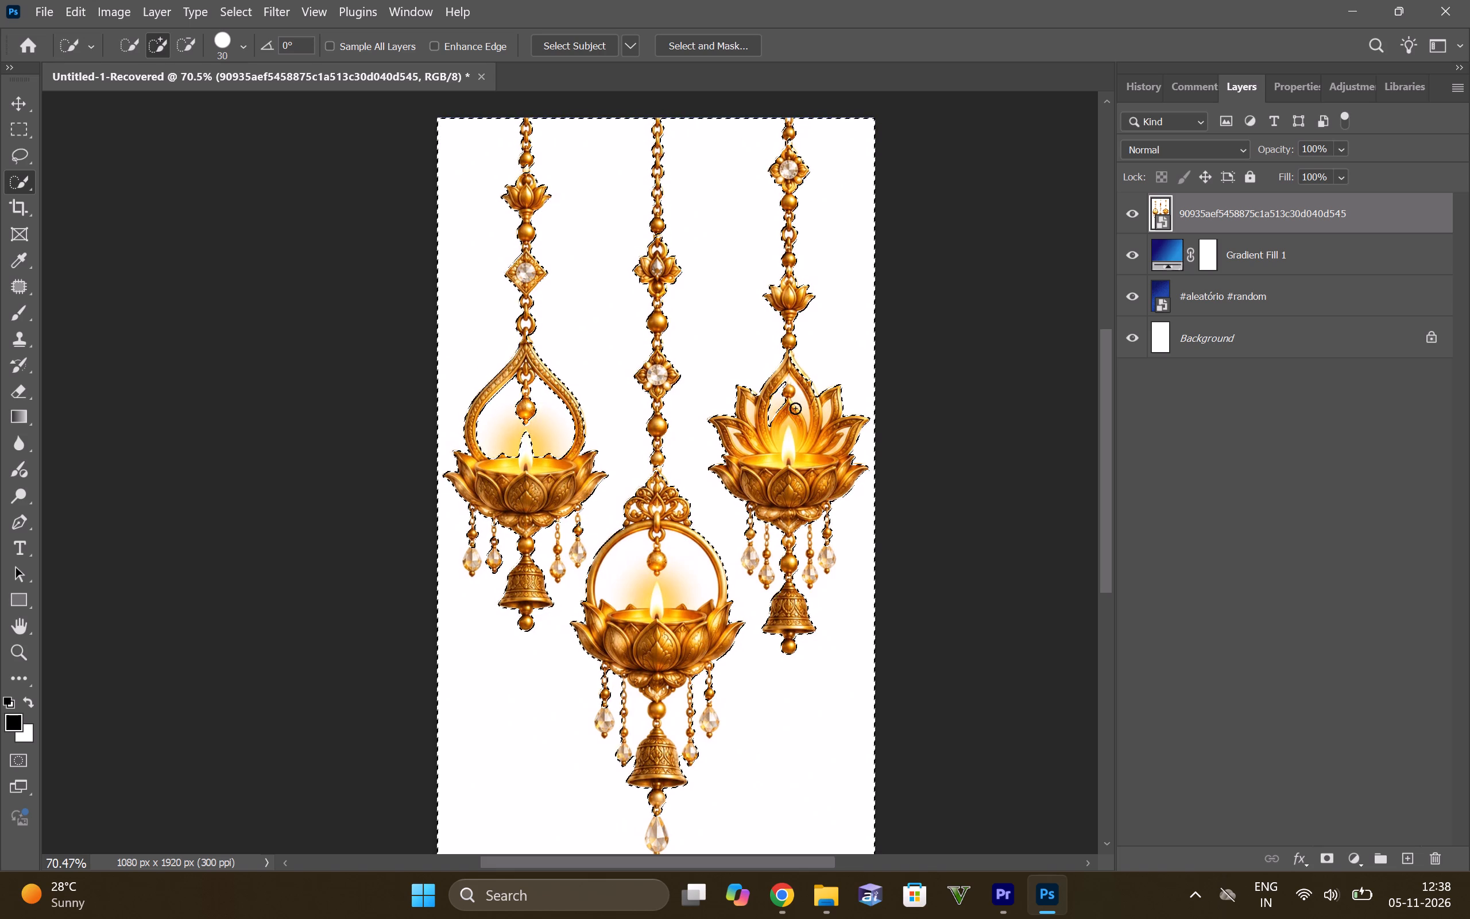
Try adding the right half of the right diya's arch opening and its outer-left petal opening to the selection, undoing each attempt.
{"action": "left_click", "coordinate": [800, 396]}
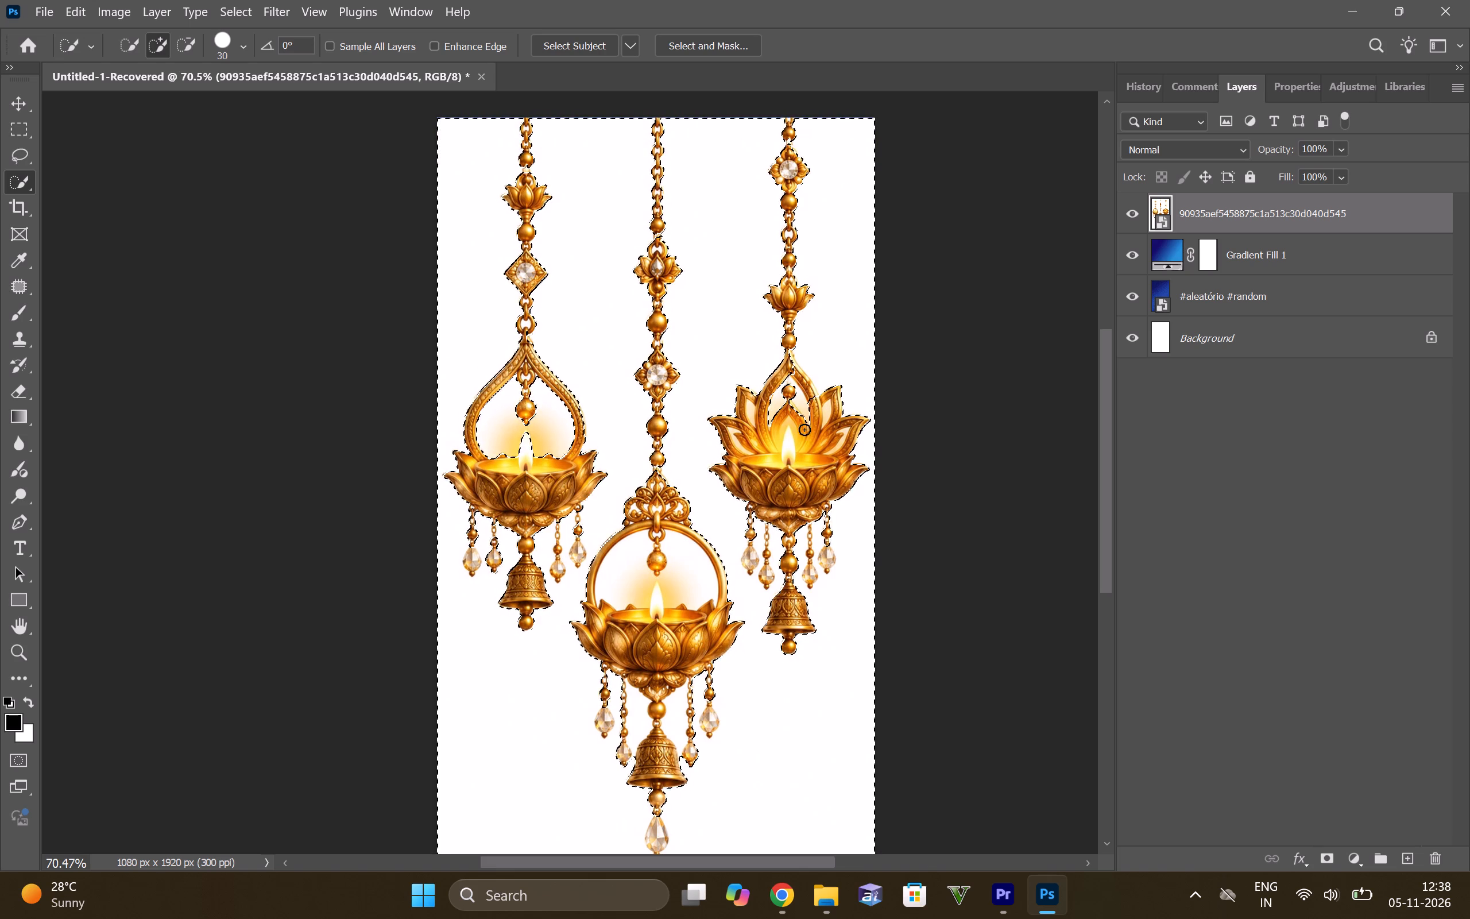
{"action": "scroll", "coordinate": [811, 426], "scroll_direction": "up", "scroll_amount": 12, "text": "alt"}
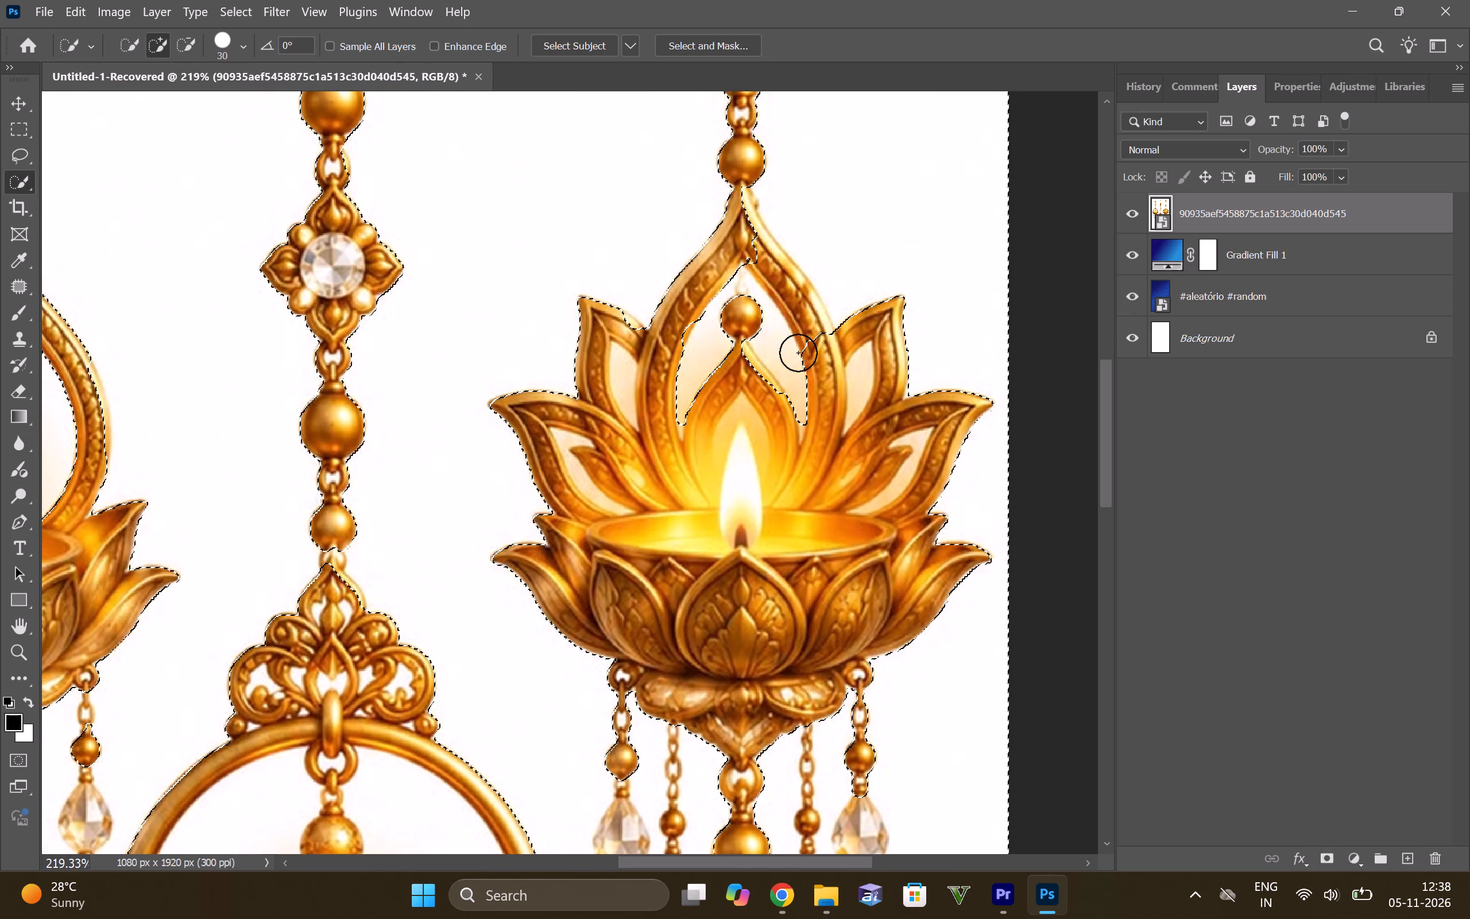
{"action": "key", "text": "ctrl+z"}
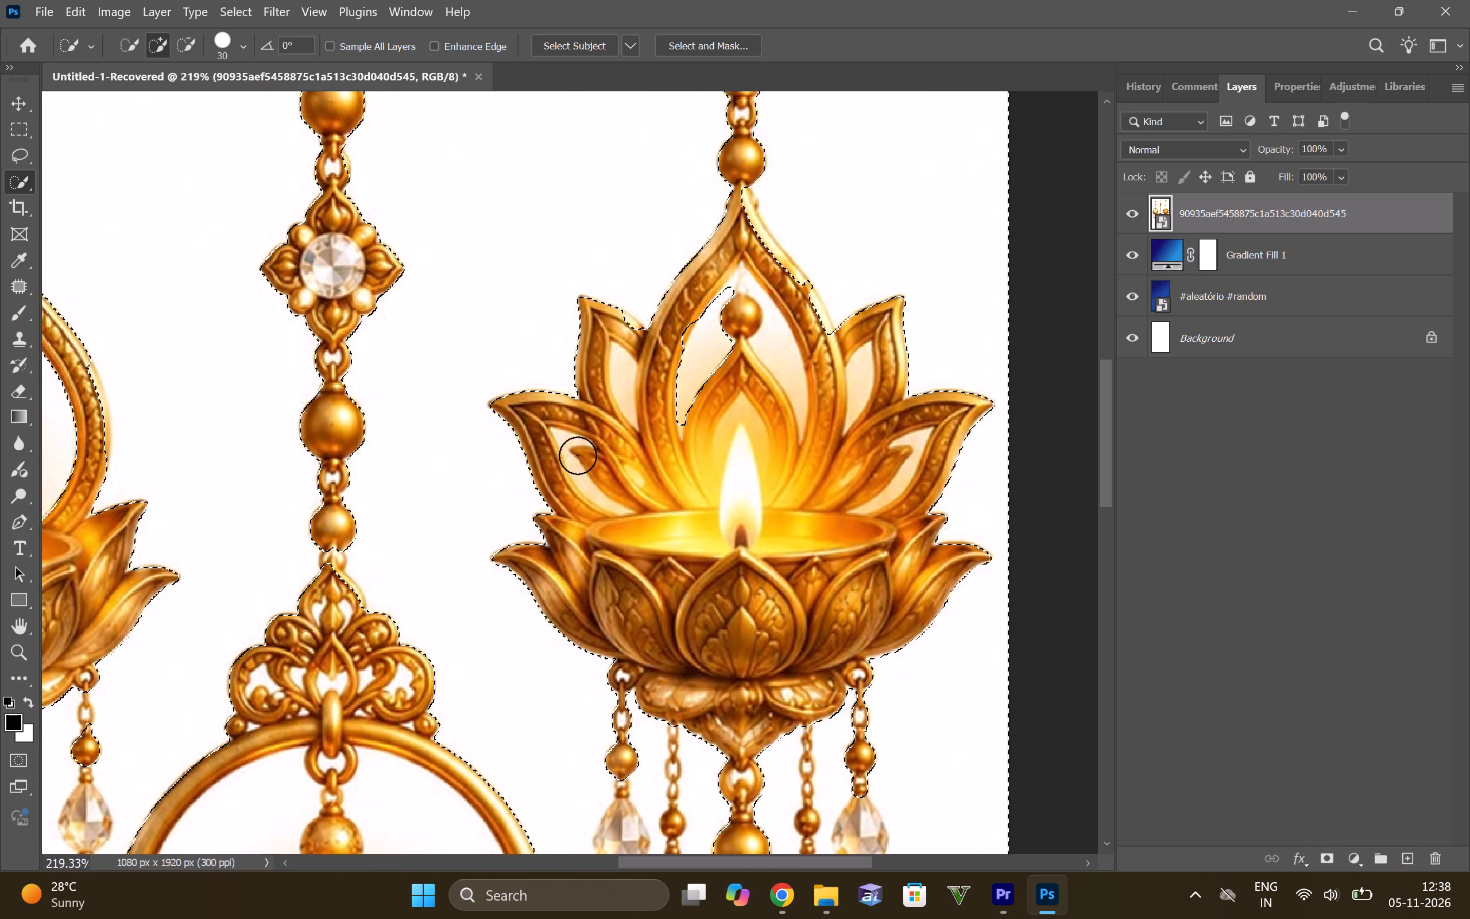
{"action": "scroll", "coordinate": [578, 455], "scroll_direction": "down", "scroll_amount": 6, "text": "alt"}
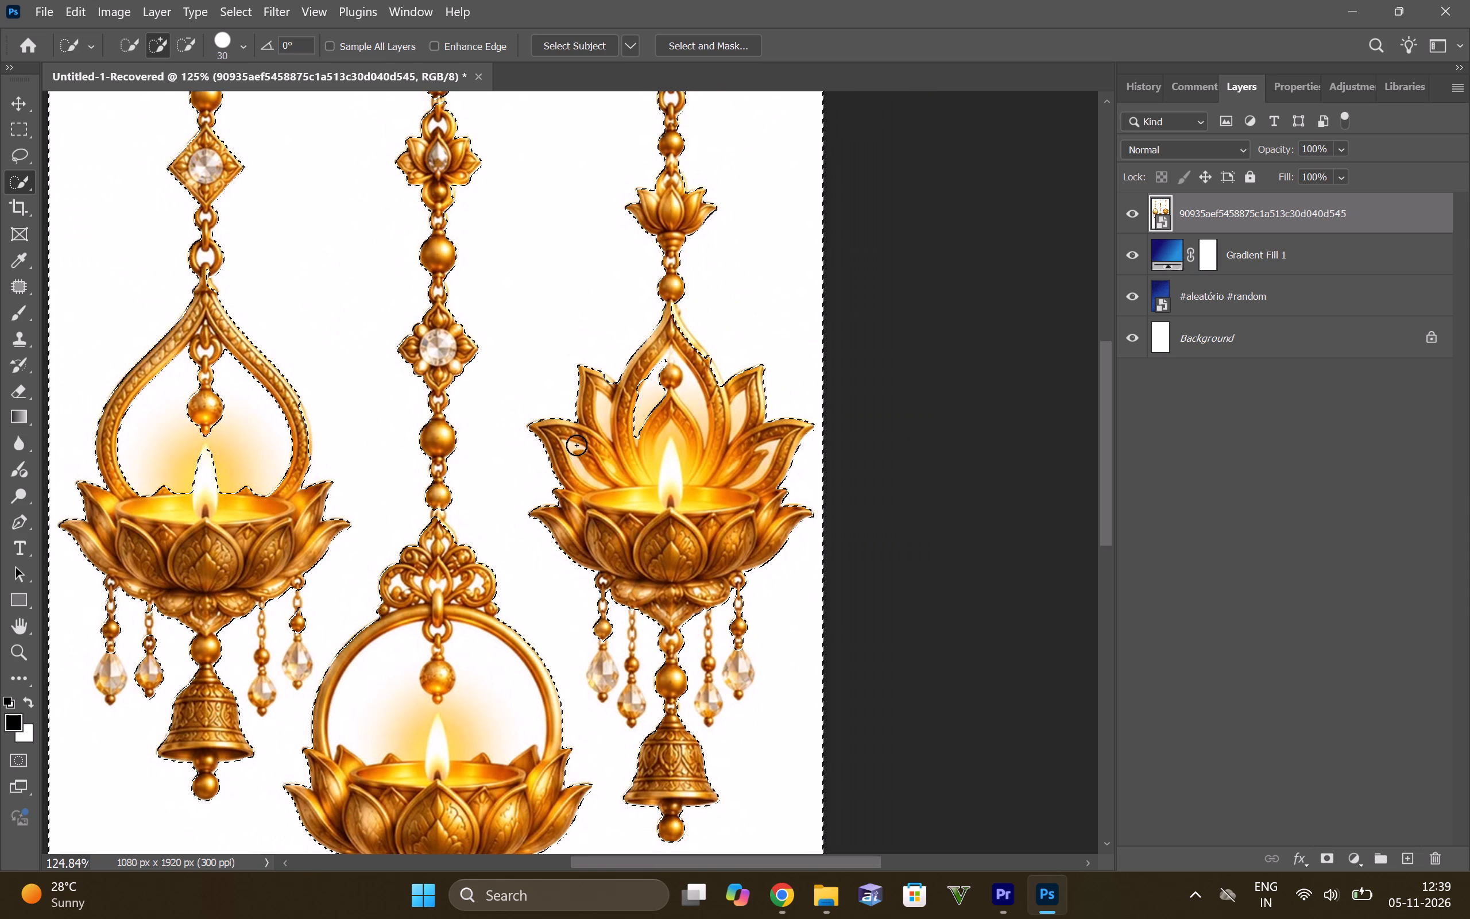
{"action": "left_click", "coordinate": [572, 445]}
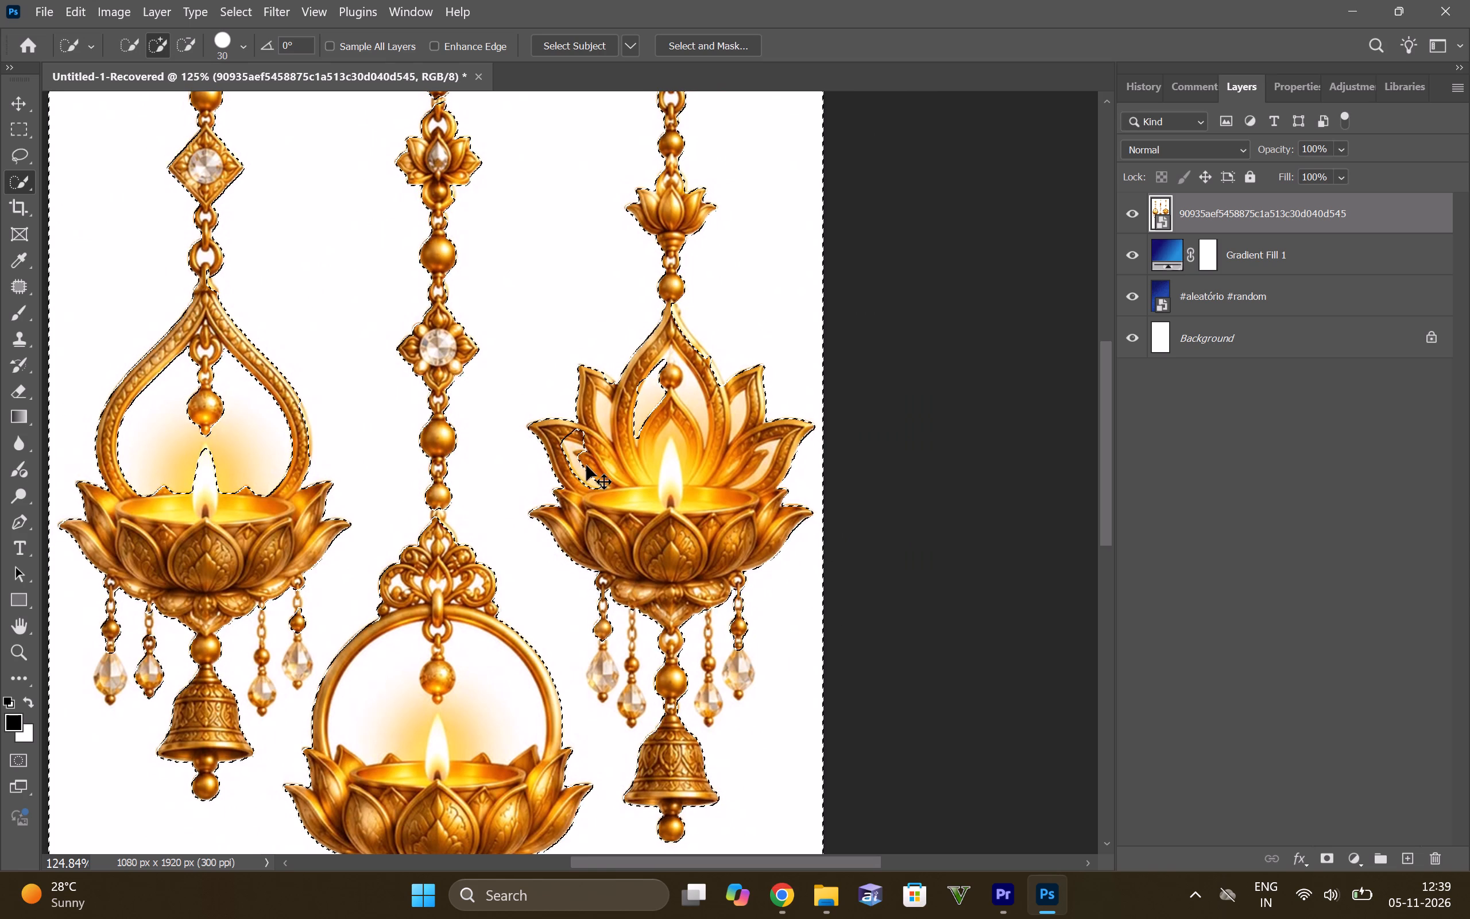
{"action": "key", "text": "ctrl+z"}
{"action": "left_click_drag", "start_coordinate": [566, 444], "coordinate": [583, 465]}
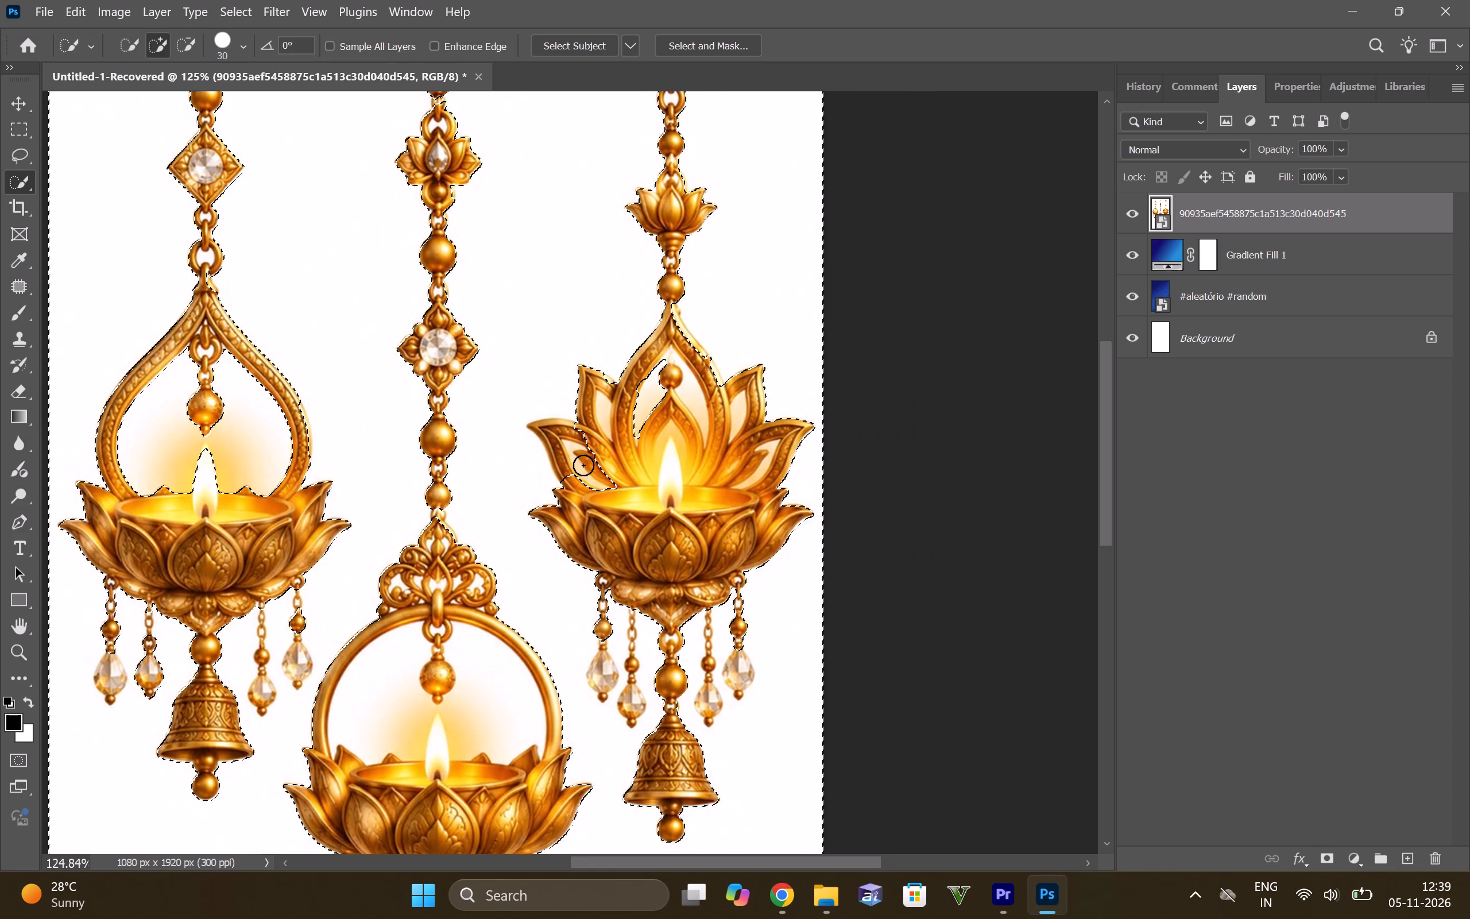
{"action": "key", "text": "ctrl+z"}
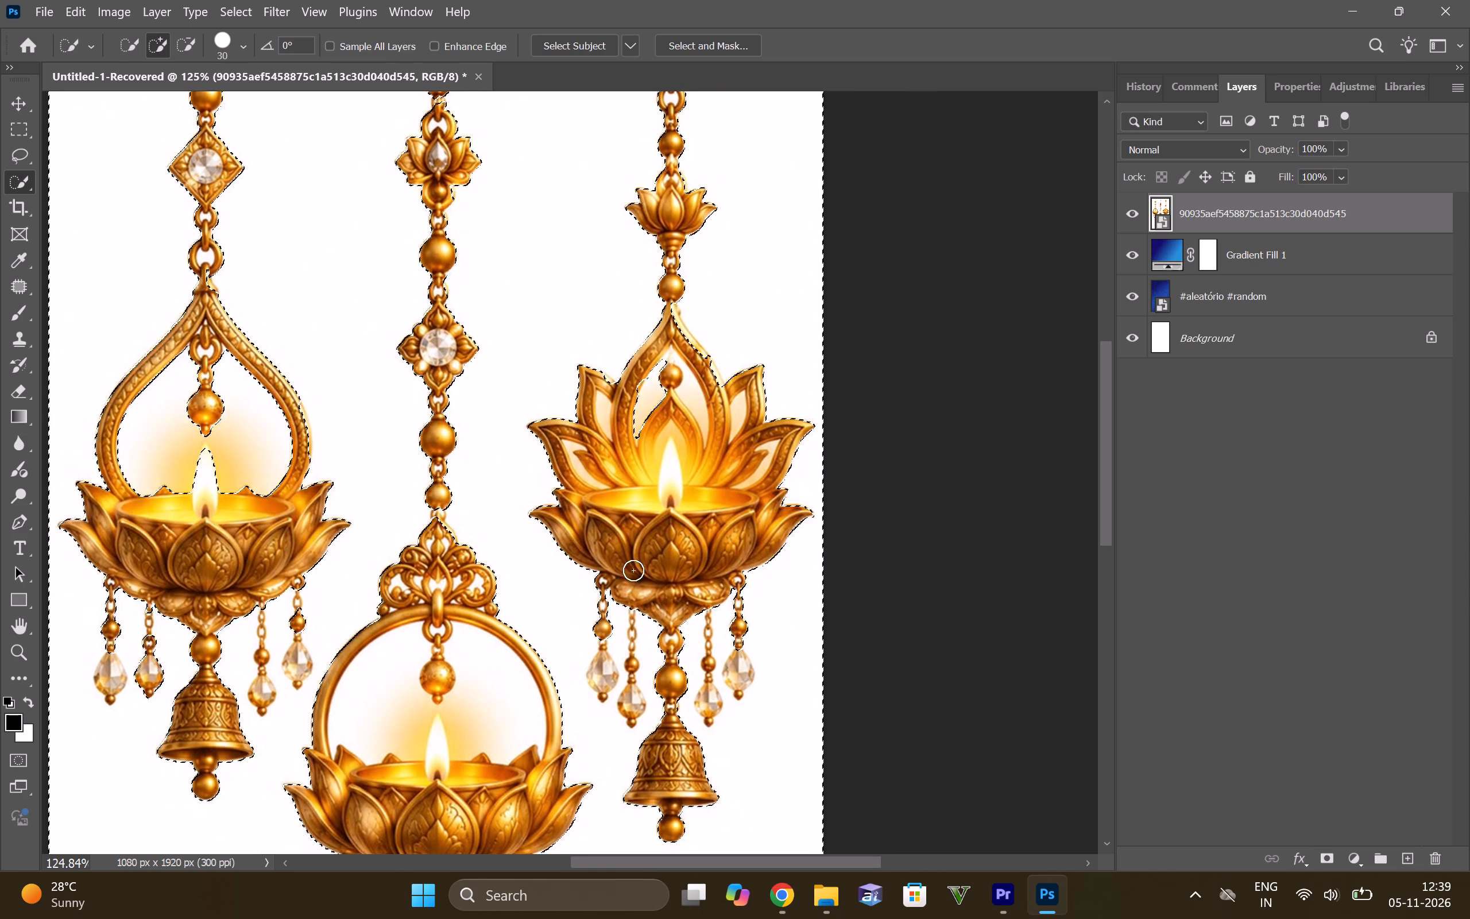
Add the background inside the centre diya's circular ring to the selection.
{"action": "scroll", "coordinate": [613, 603], "scroll_direction": "down", "scroll_amount": 4, "text": "alt"}
{"action": "left_click", "coordinate": [454, 644]}
{"action": "left_click", "coordinate": [528, 653]}
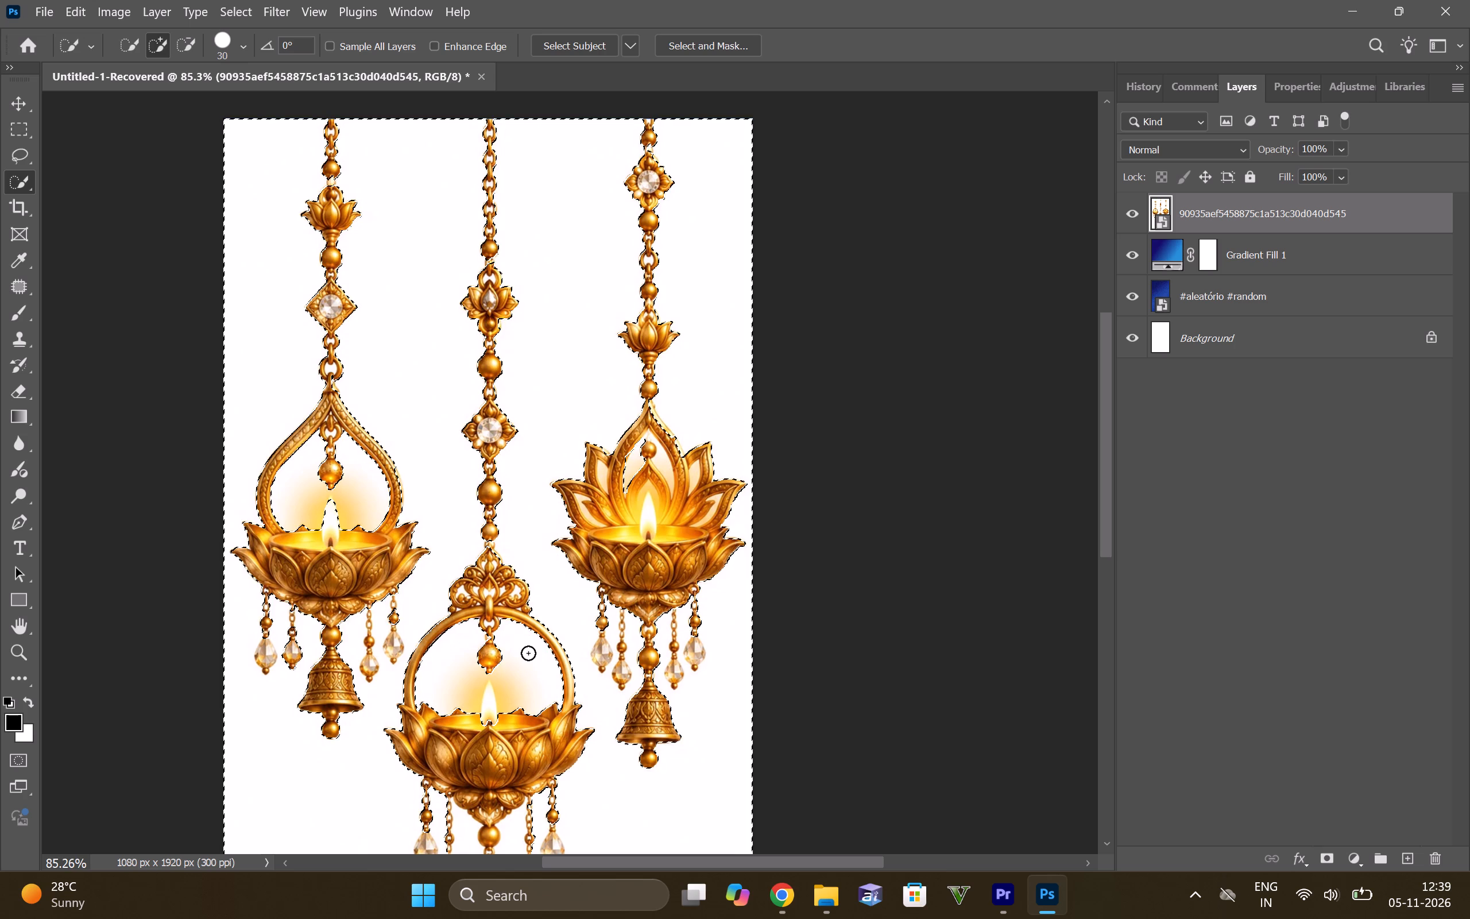
Add the gaps between the centre diya's bell and its hanging bead strands to the background selection.
{"action": "scroll", "coordinate": [610, 682], "scroll_direction": "down", "scroll_amount": 12}
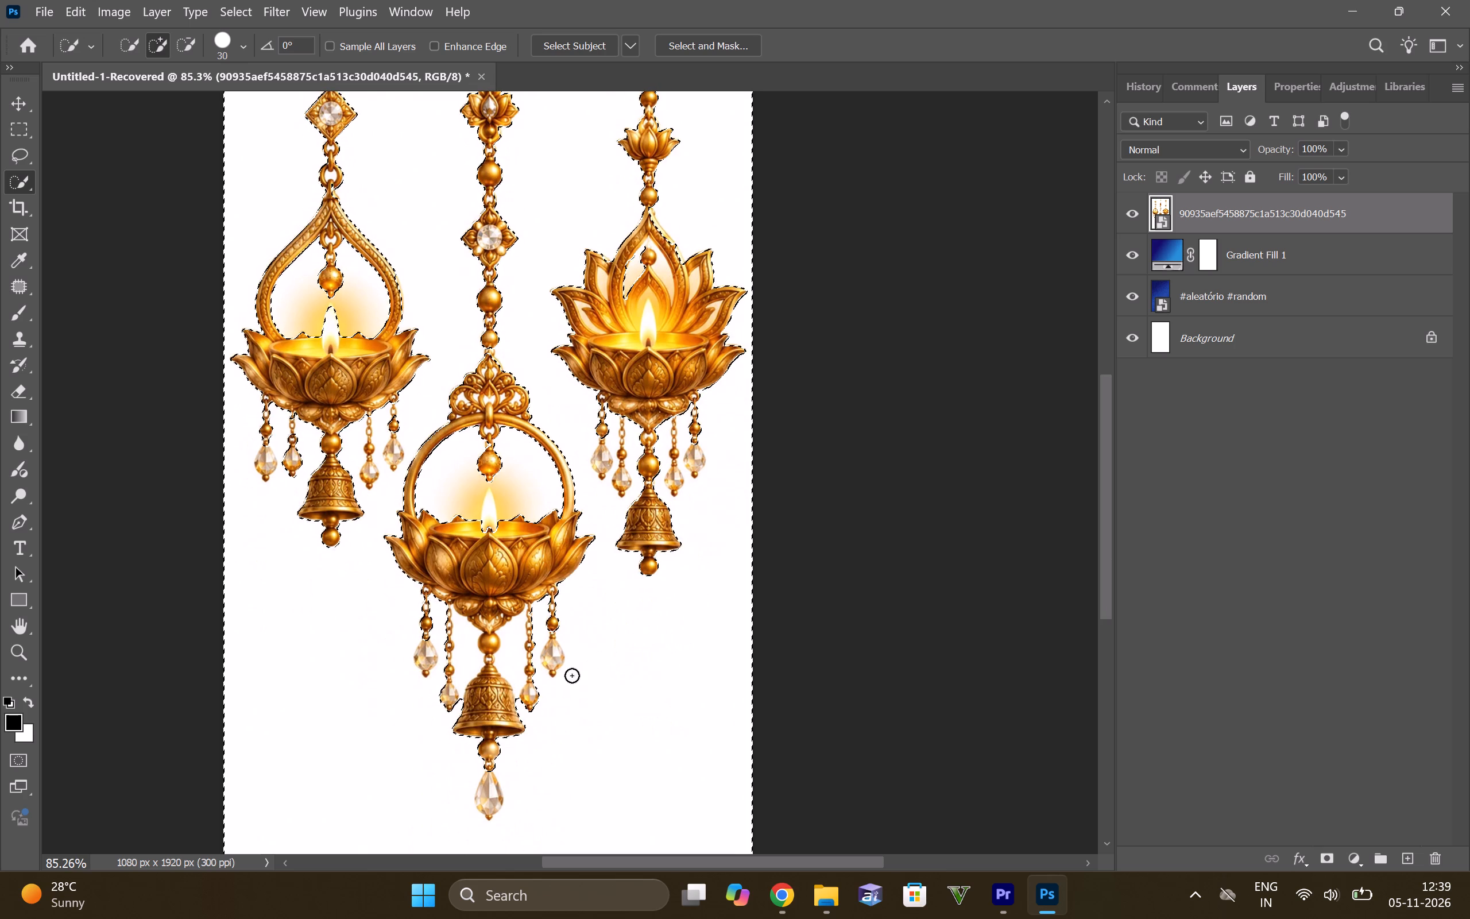
{"action": "scroll", "coordinate": [533, 698], "scroll_direction": "up", "scroll_amount": 6, "text": "alt"}
{"action": "left_click", "coordinate": [506, 611]}
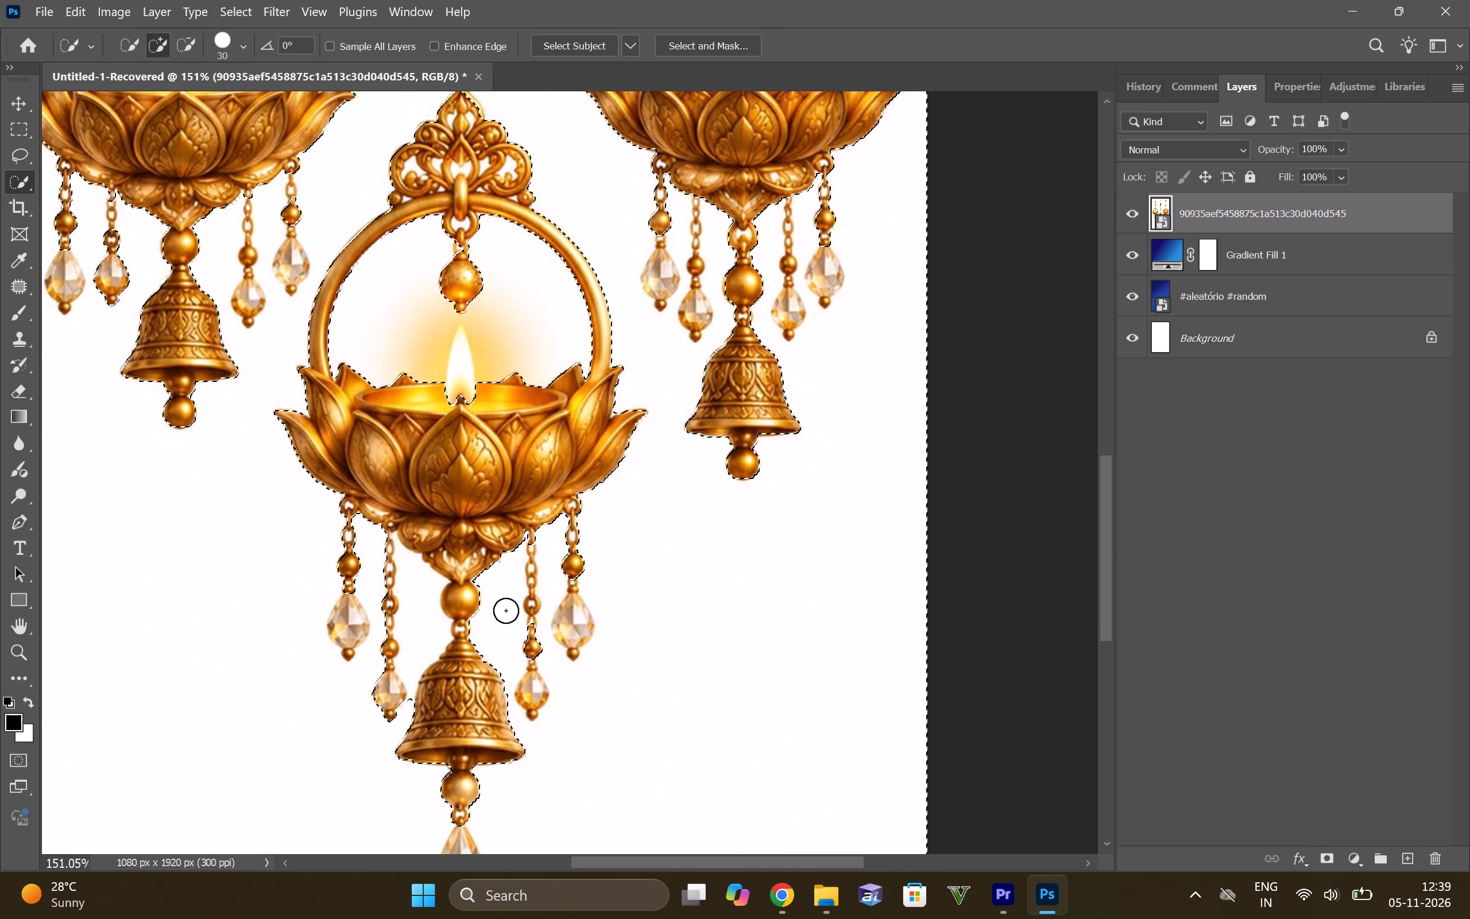
{"action": "left_click", "coordinate": [419, 598]}
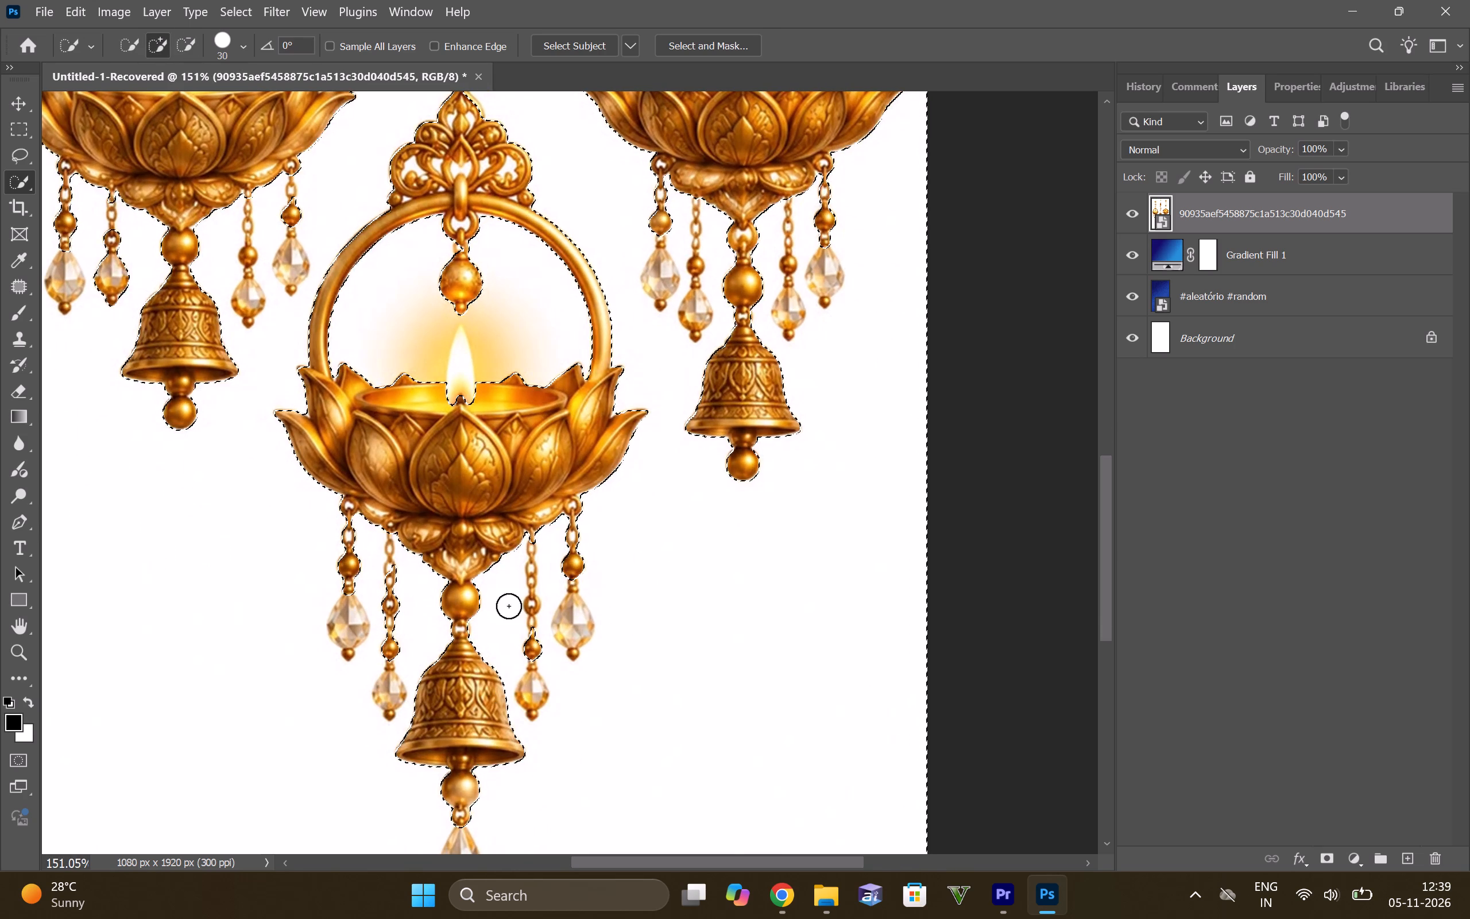
{"action": "left_click", "coordinate": [541, 569]}
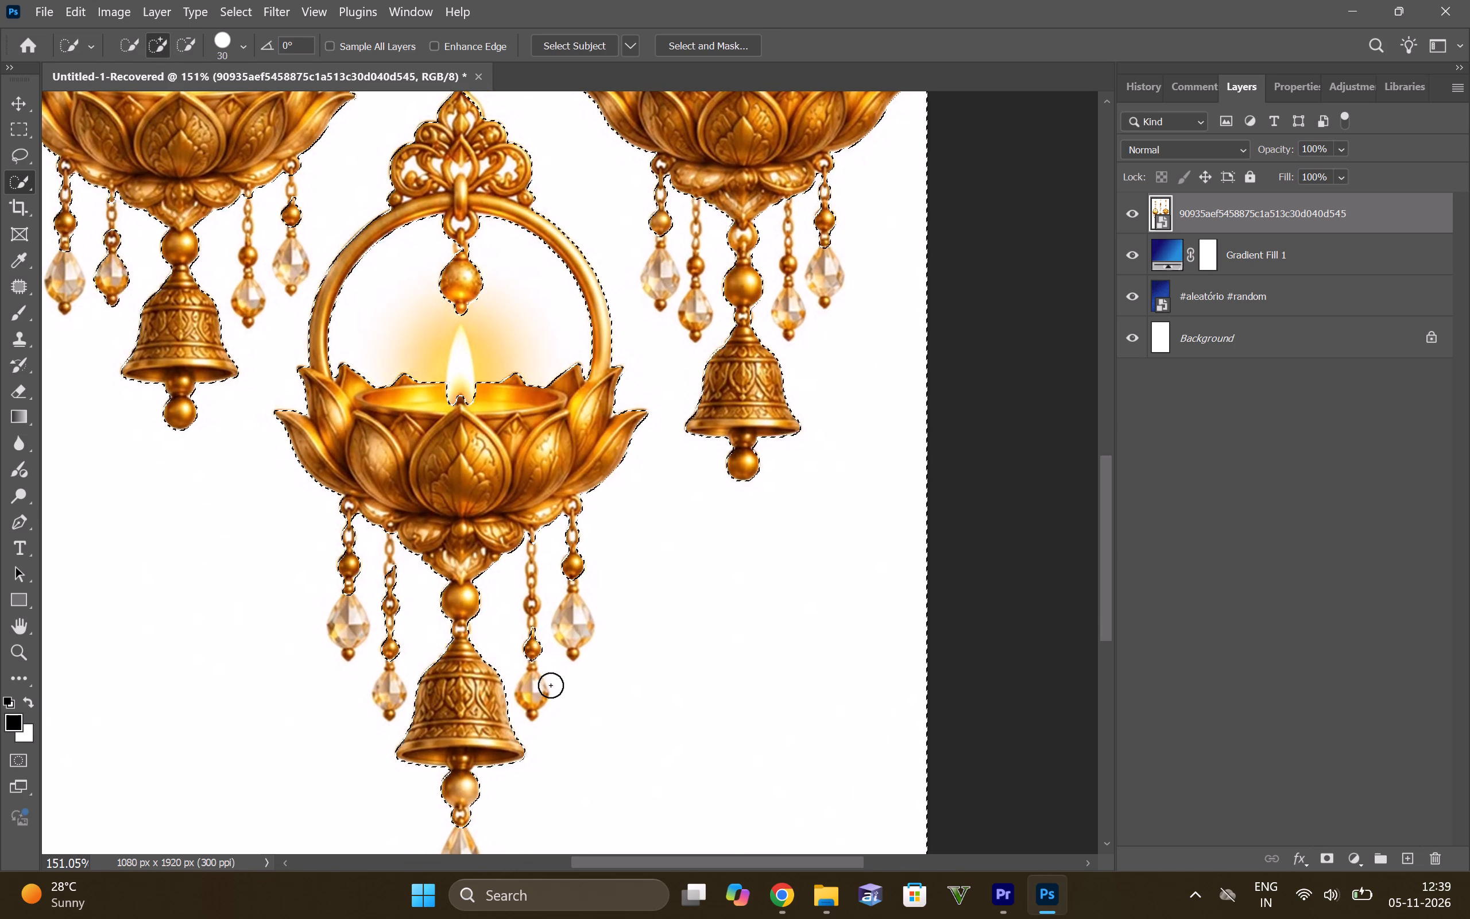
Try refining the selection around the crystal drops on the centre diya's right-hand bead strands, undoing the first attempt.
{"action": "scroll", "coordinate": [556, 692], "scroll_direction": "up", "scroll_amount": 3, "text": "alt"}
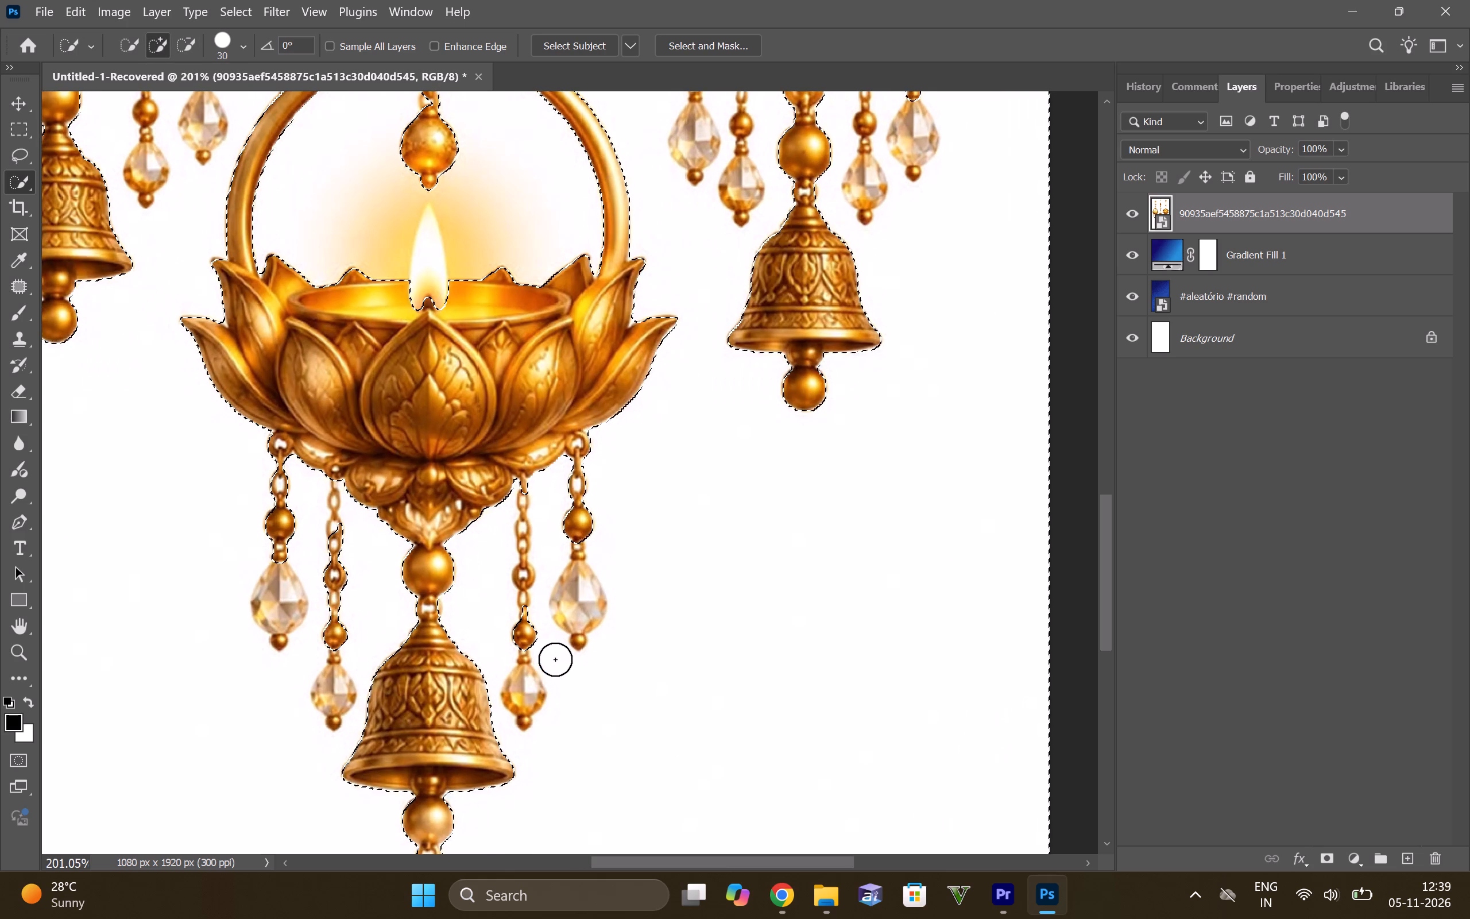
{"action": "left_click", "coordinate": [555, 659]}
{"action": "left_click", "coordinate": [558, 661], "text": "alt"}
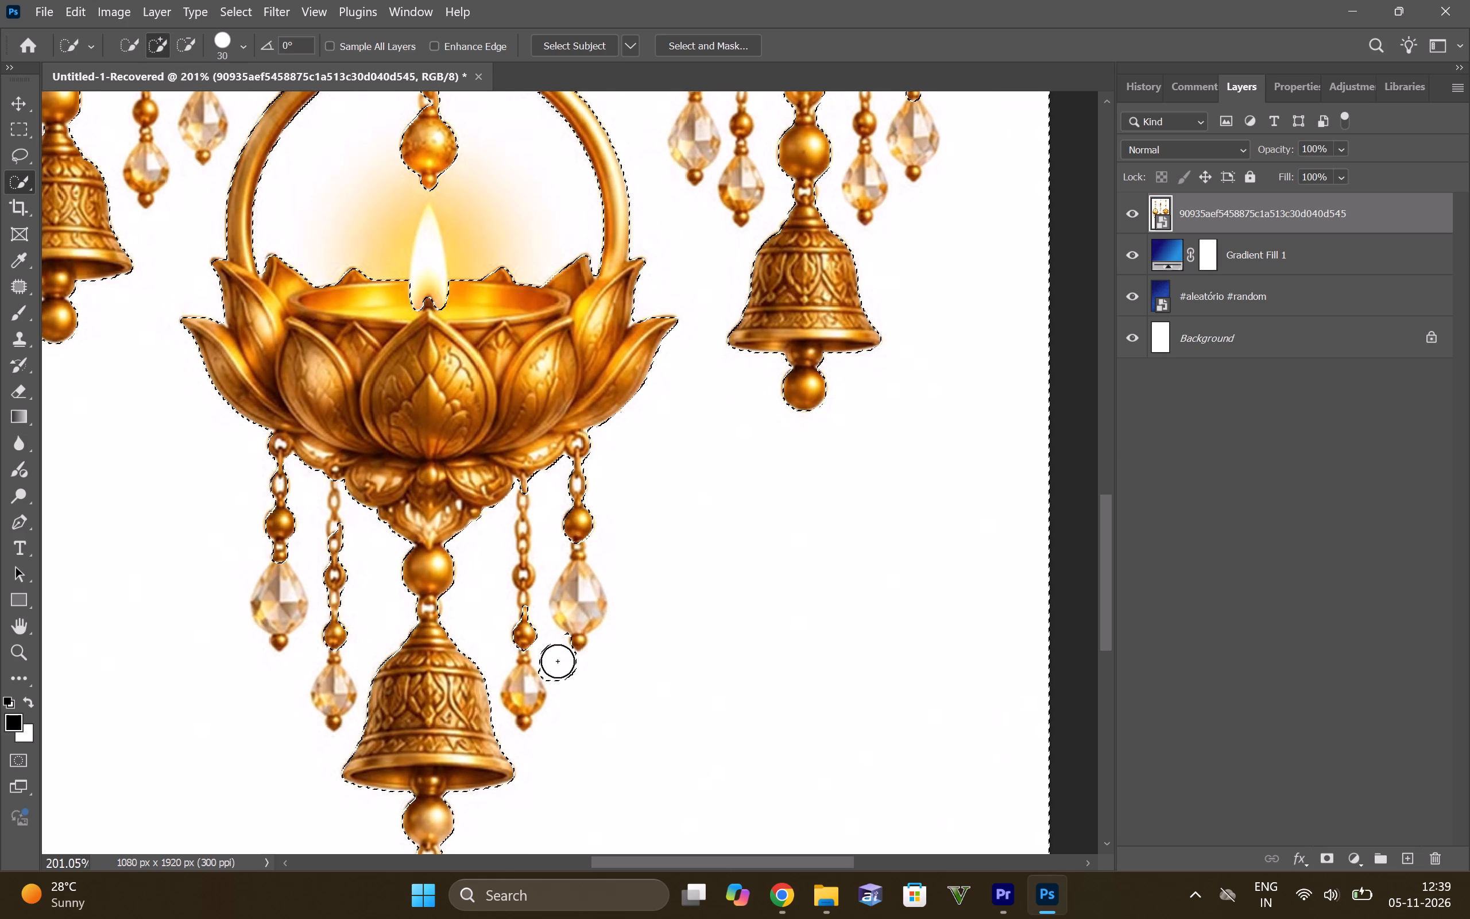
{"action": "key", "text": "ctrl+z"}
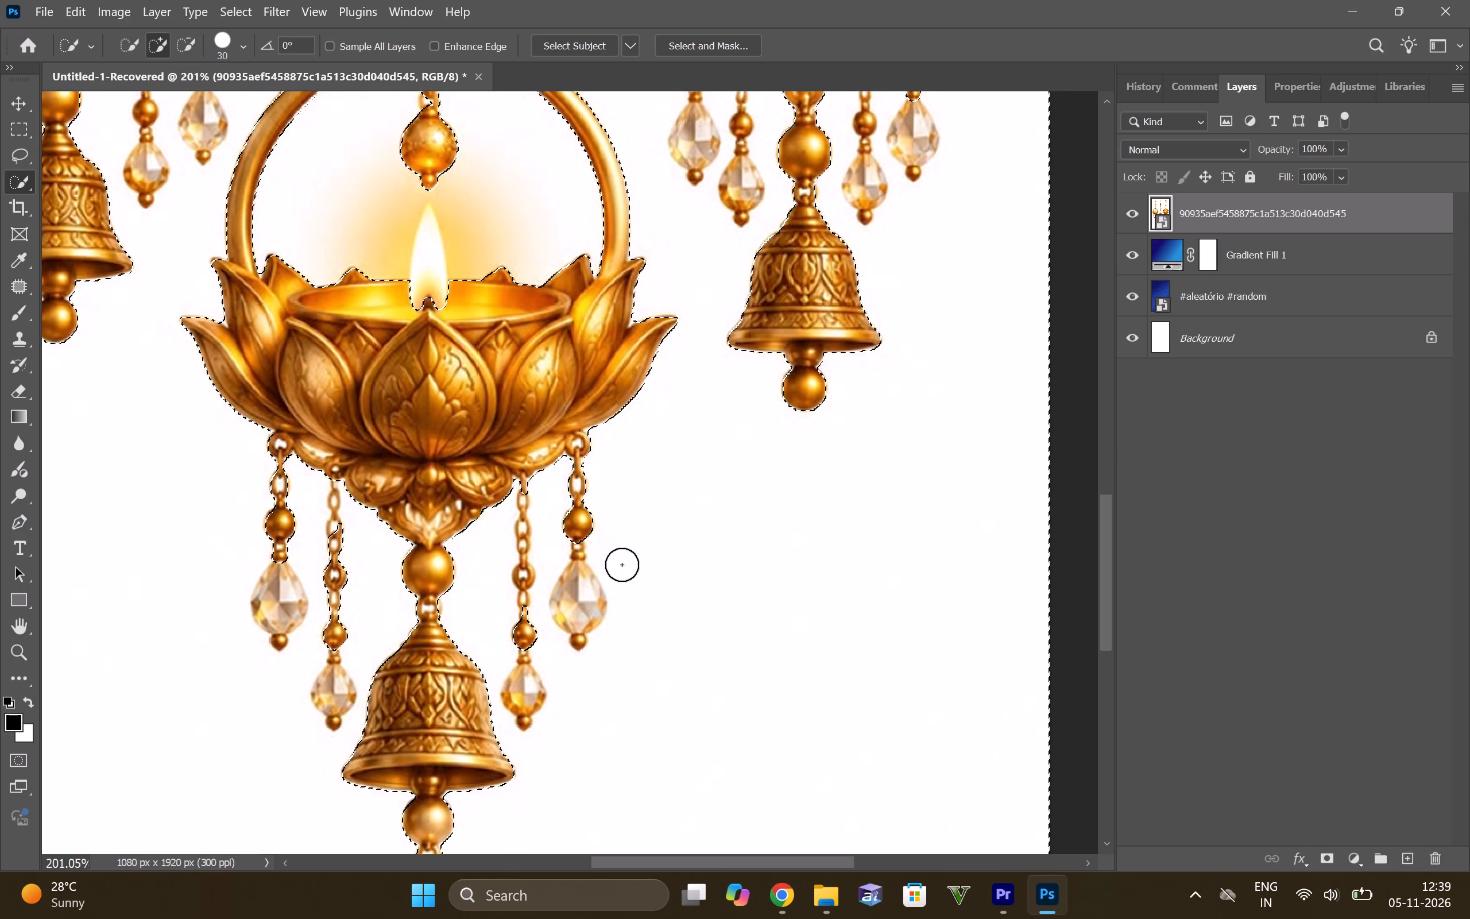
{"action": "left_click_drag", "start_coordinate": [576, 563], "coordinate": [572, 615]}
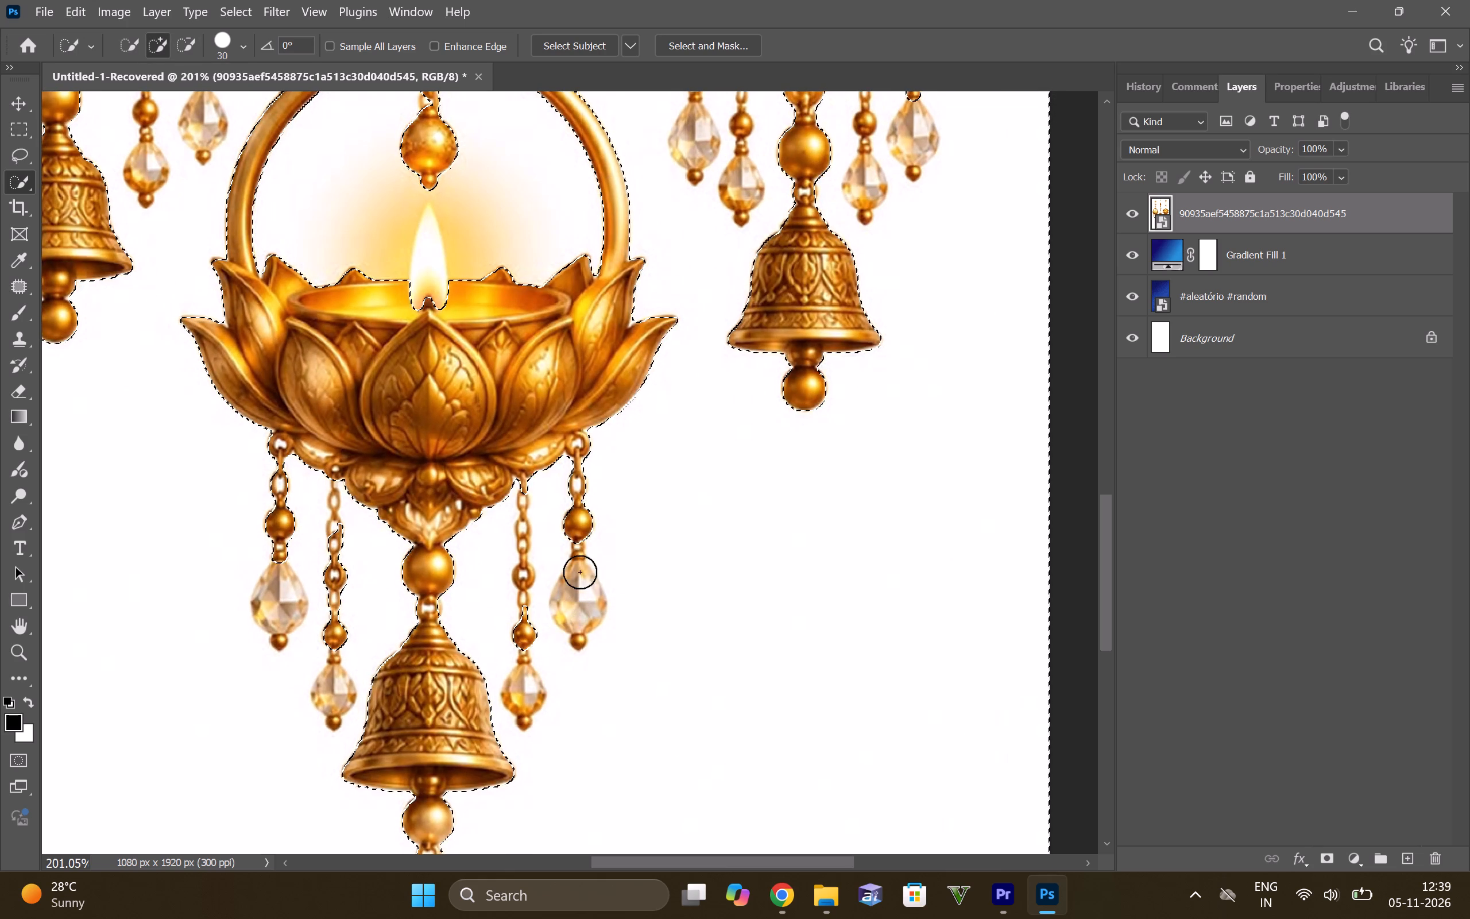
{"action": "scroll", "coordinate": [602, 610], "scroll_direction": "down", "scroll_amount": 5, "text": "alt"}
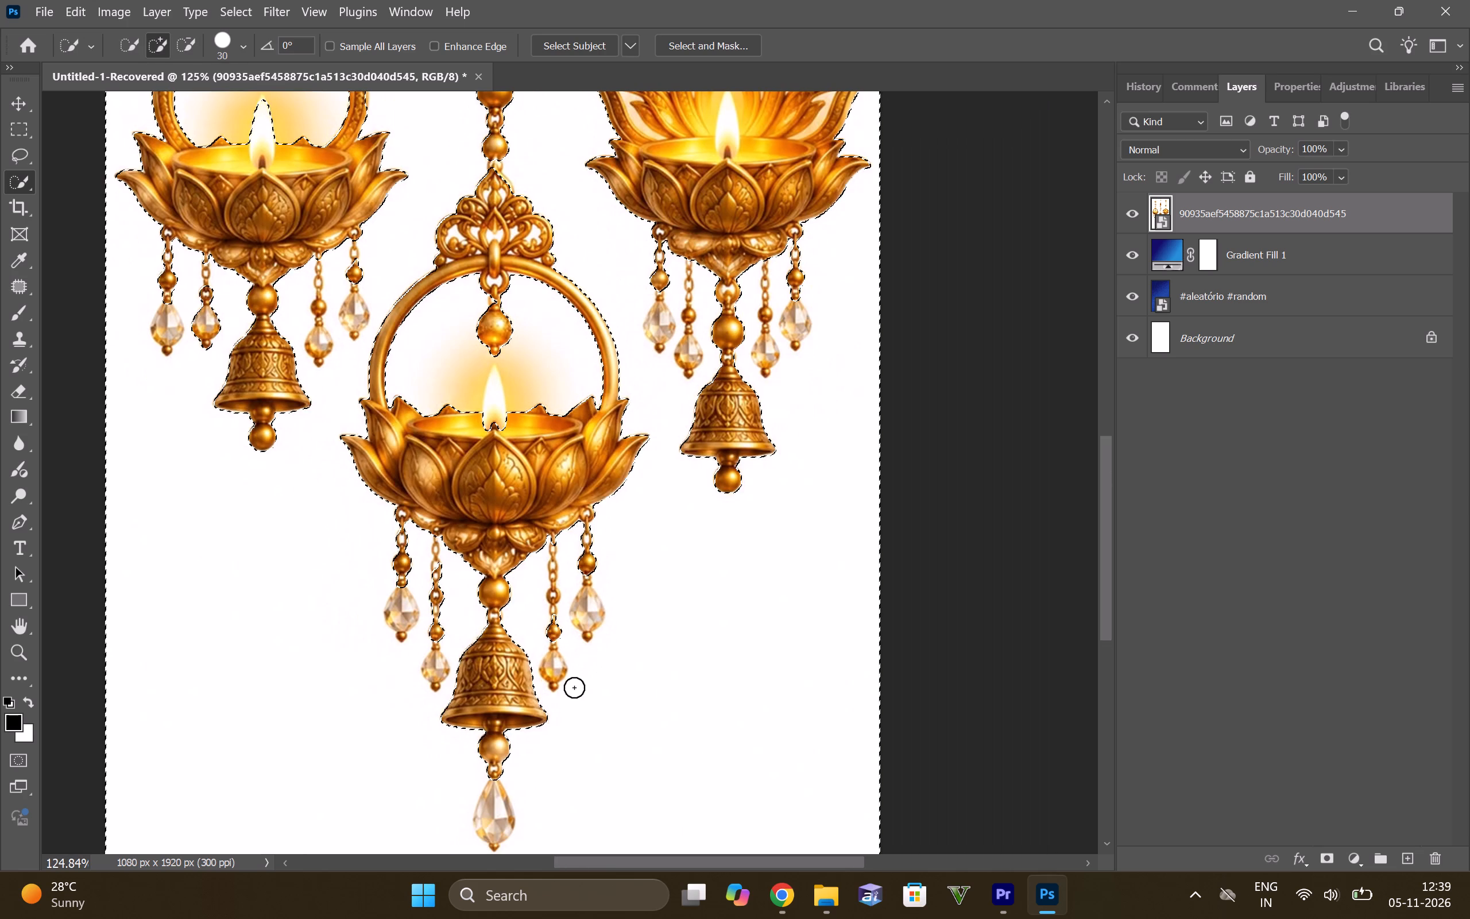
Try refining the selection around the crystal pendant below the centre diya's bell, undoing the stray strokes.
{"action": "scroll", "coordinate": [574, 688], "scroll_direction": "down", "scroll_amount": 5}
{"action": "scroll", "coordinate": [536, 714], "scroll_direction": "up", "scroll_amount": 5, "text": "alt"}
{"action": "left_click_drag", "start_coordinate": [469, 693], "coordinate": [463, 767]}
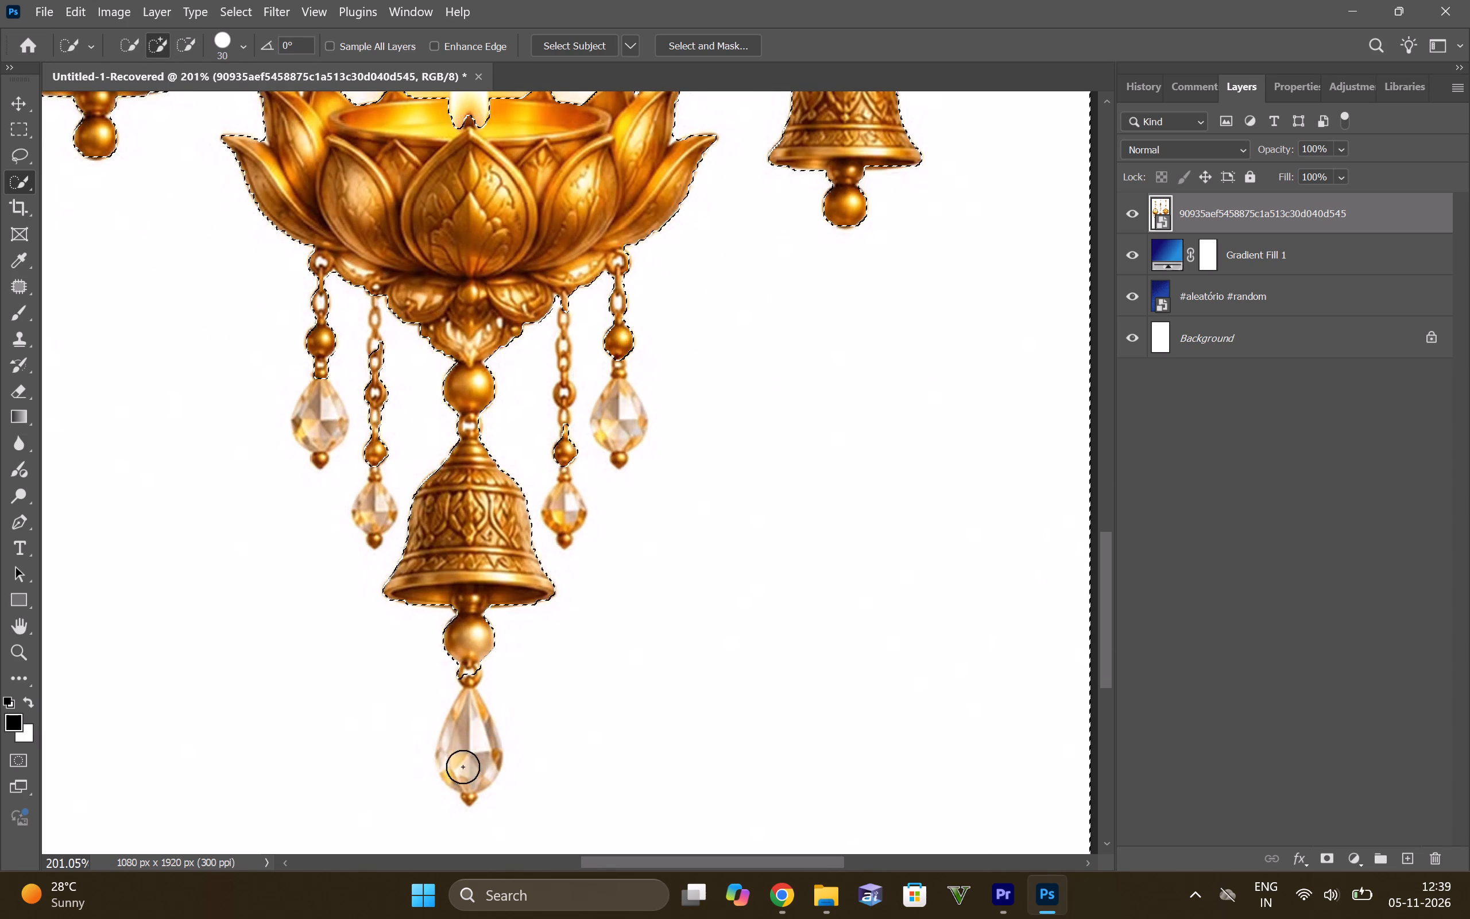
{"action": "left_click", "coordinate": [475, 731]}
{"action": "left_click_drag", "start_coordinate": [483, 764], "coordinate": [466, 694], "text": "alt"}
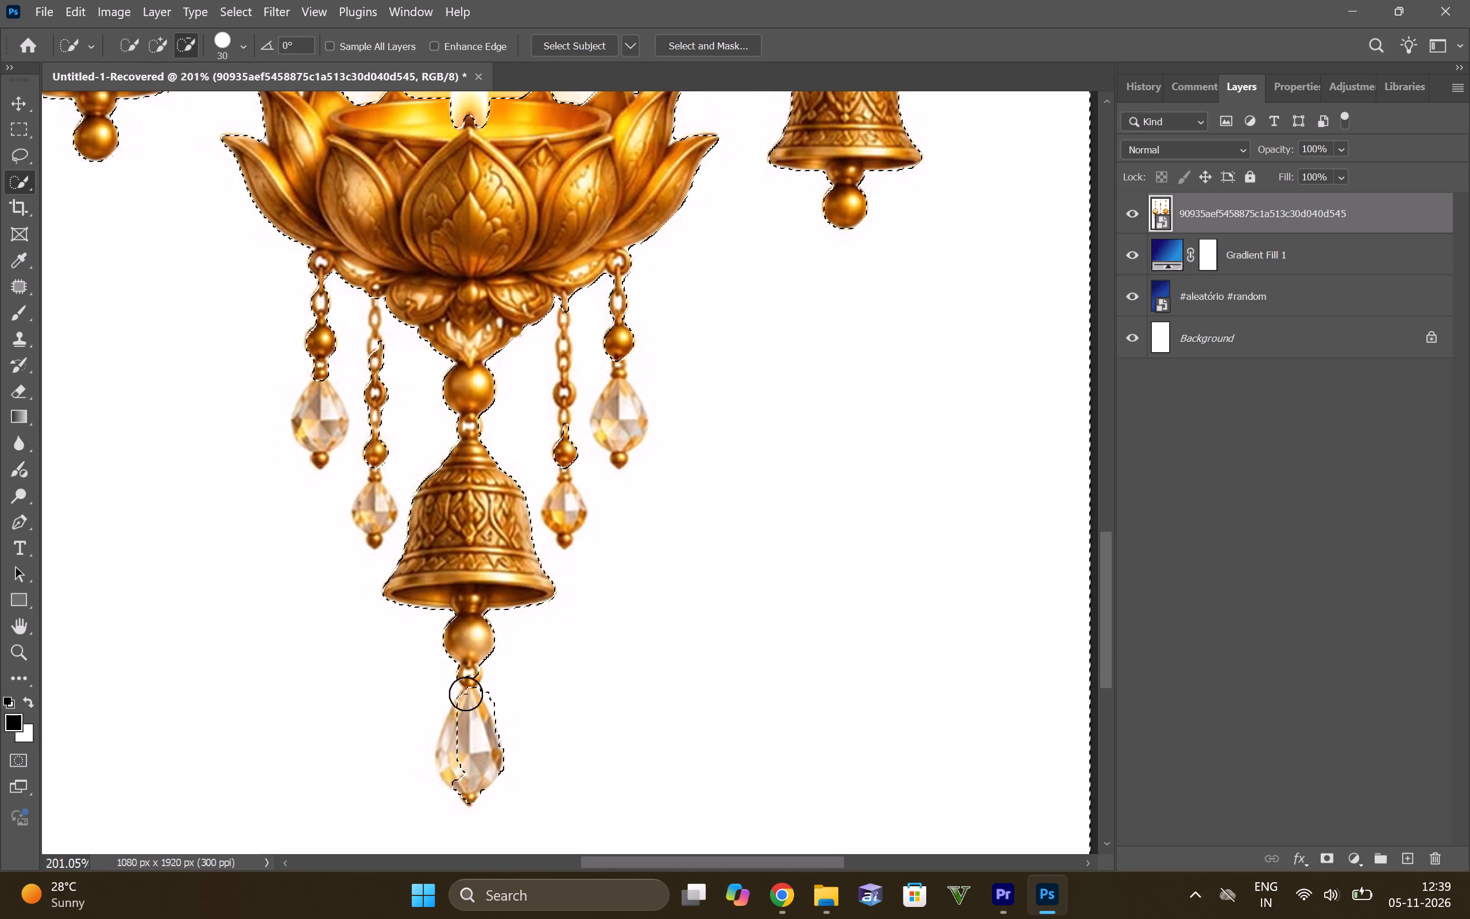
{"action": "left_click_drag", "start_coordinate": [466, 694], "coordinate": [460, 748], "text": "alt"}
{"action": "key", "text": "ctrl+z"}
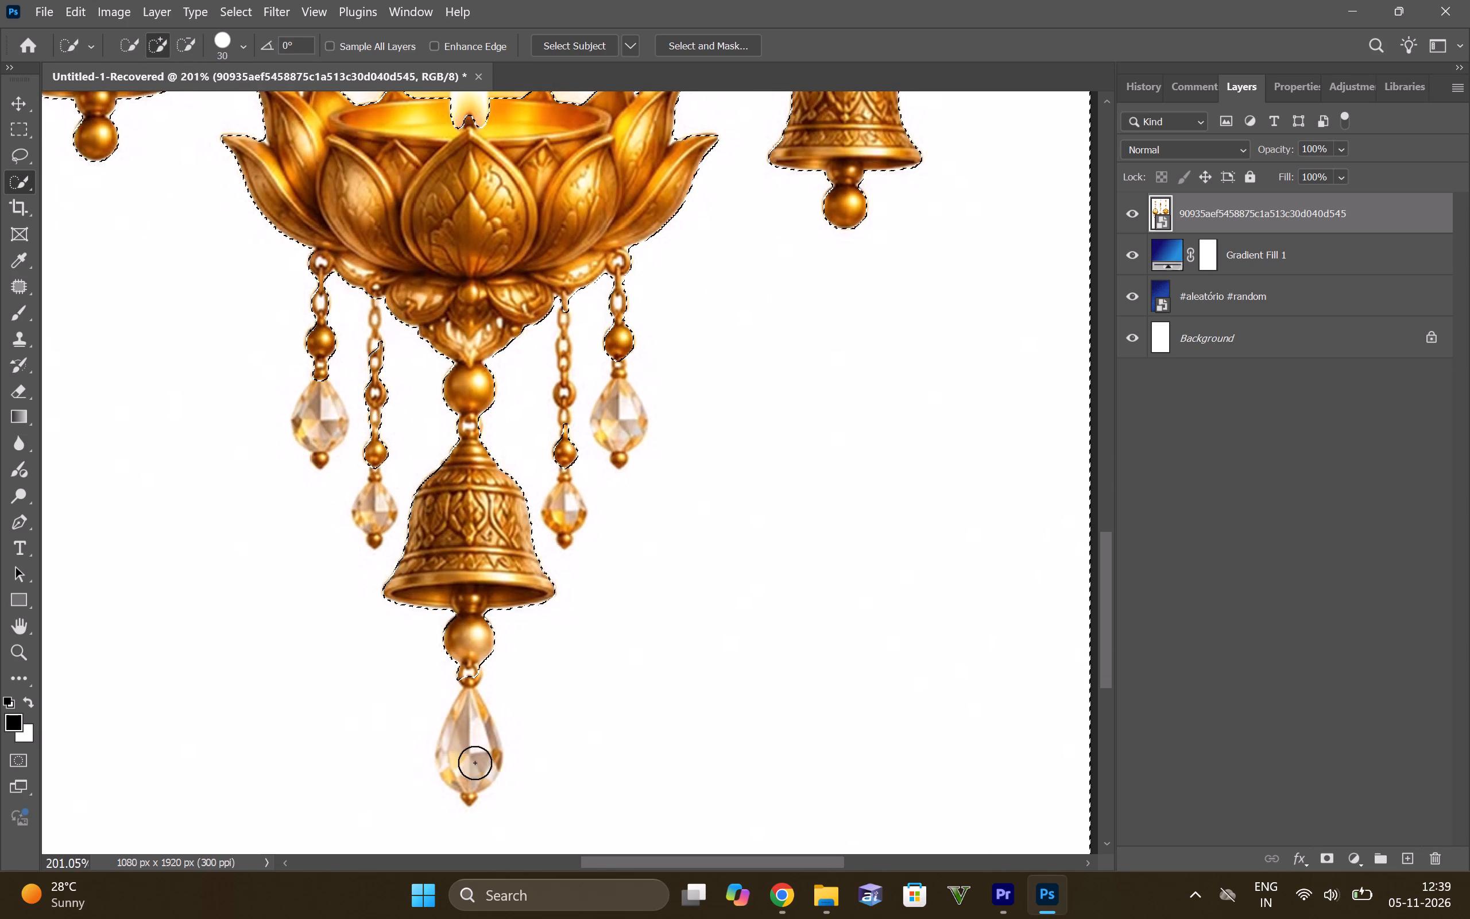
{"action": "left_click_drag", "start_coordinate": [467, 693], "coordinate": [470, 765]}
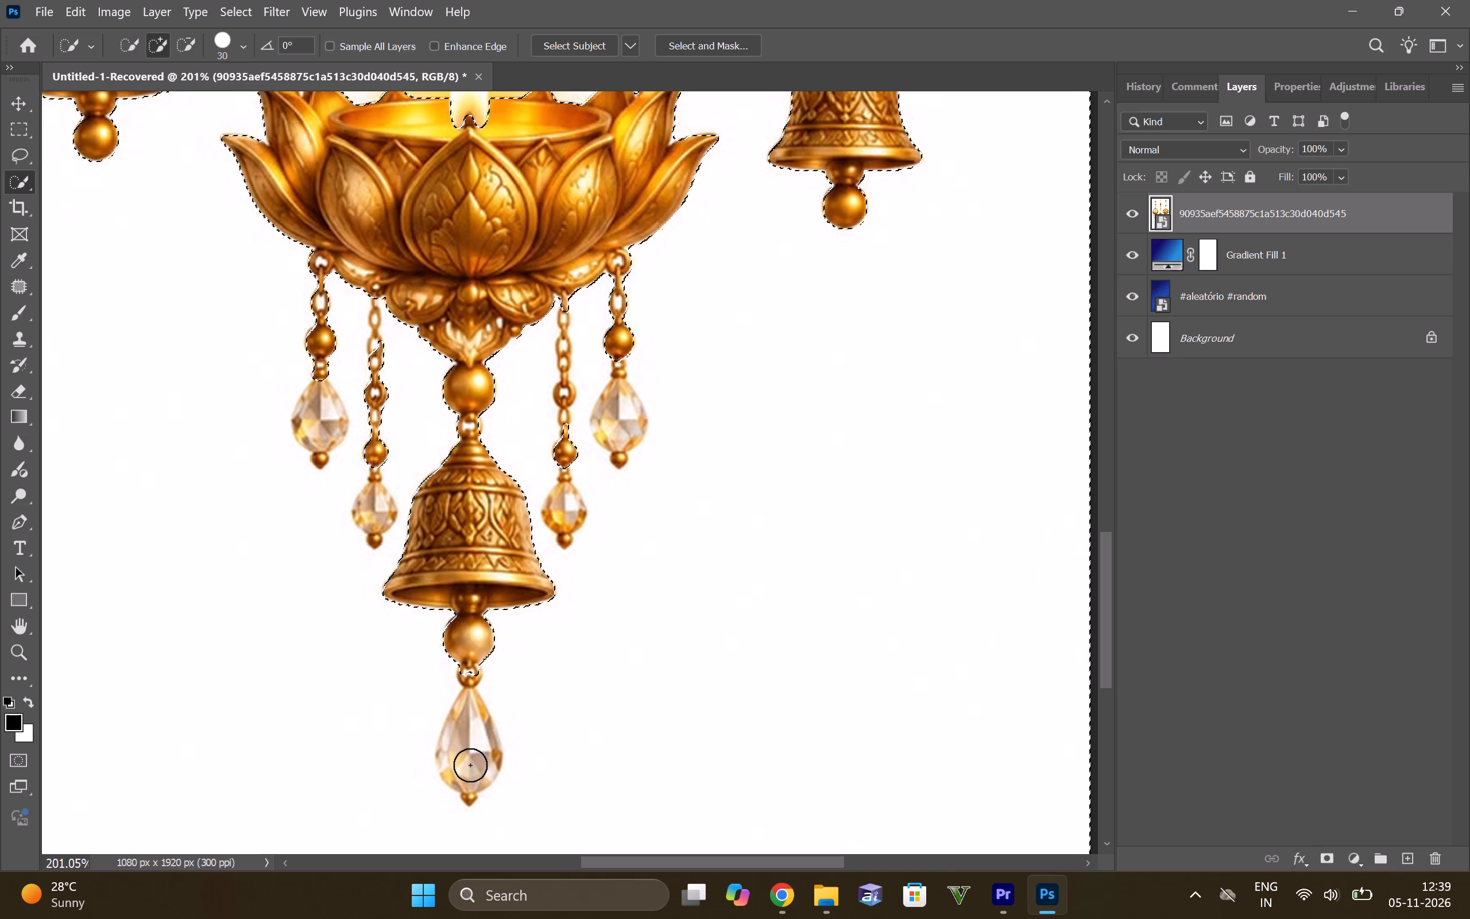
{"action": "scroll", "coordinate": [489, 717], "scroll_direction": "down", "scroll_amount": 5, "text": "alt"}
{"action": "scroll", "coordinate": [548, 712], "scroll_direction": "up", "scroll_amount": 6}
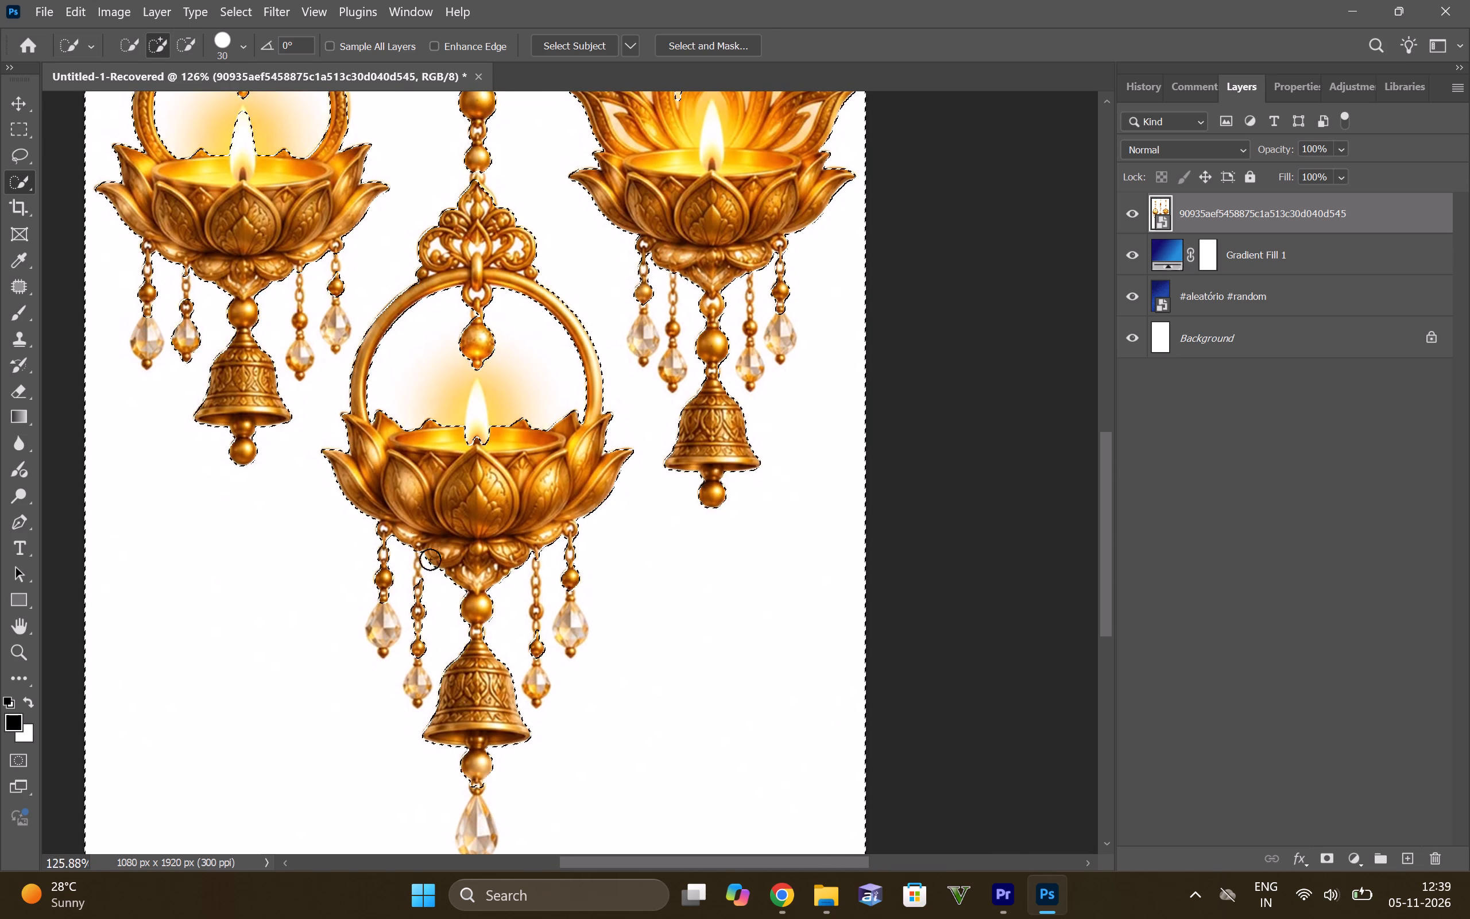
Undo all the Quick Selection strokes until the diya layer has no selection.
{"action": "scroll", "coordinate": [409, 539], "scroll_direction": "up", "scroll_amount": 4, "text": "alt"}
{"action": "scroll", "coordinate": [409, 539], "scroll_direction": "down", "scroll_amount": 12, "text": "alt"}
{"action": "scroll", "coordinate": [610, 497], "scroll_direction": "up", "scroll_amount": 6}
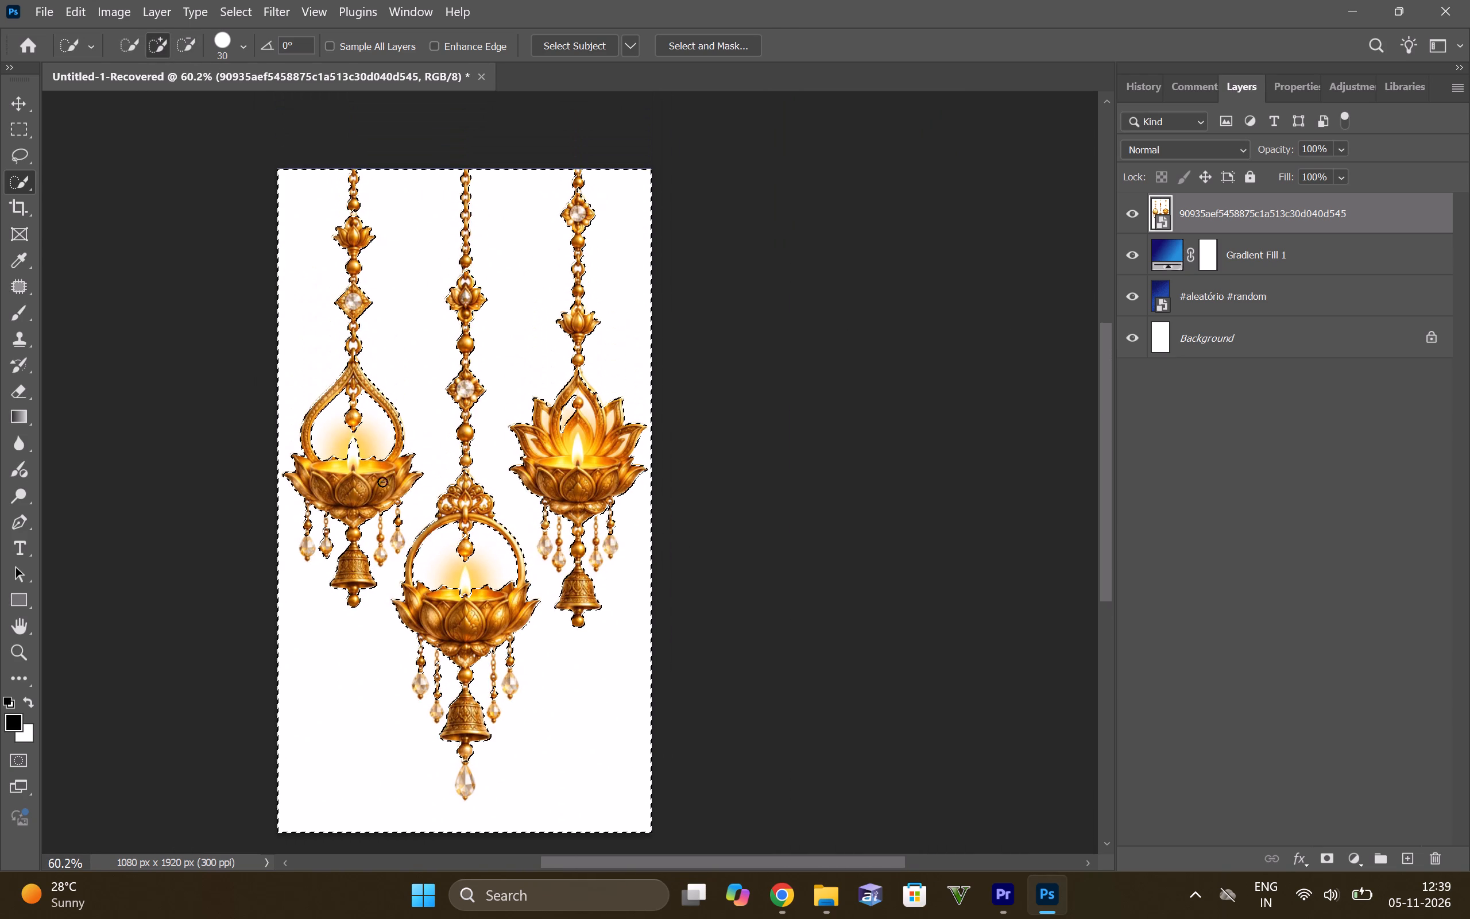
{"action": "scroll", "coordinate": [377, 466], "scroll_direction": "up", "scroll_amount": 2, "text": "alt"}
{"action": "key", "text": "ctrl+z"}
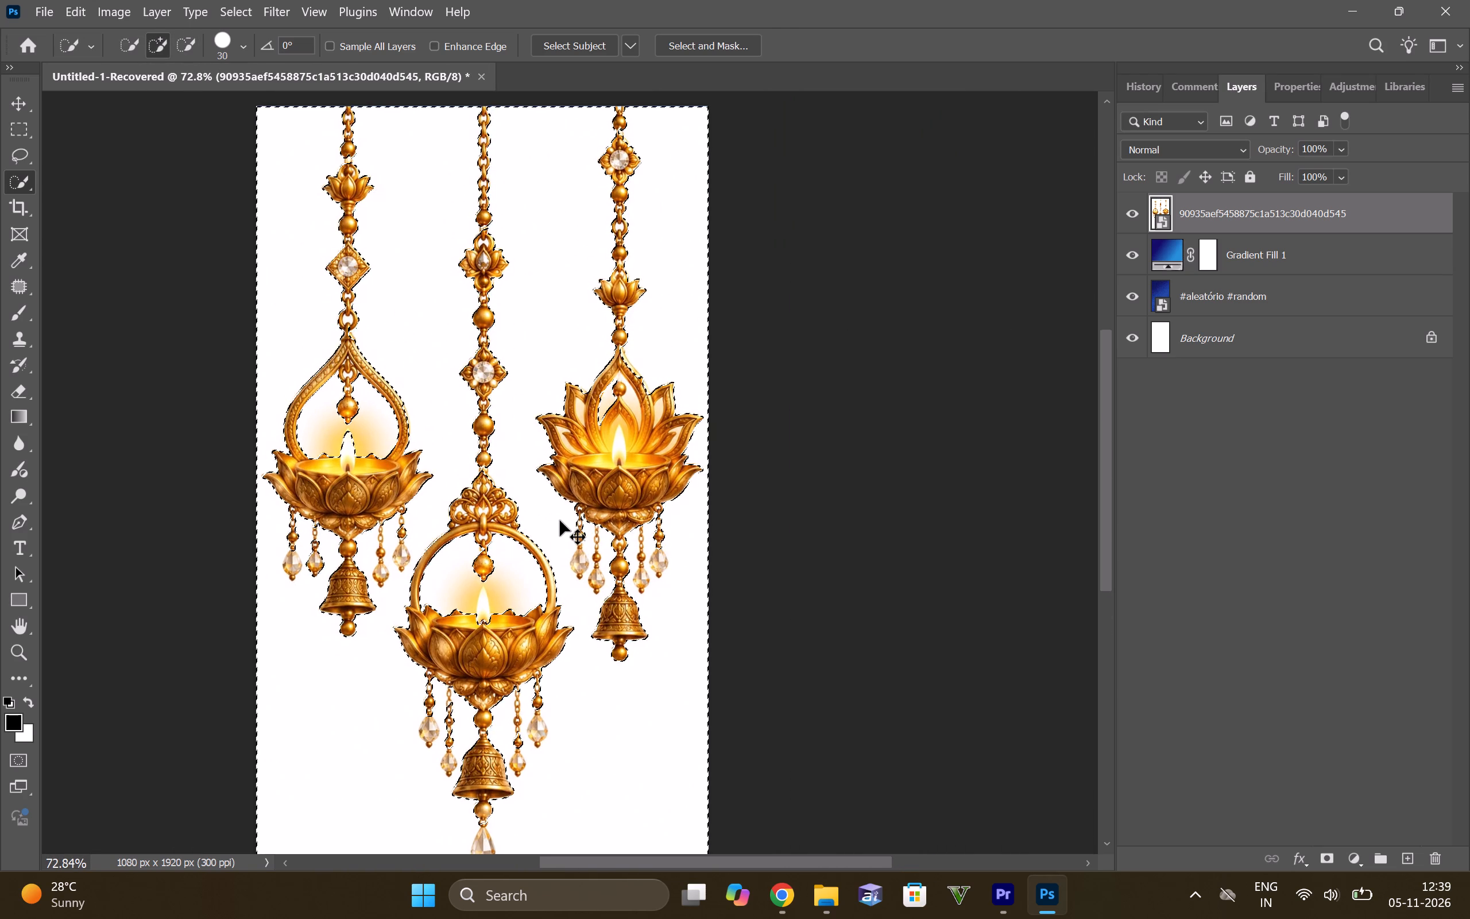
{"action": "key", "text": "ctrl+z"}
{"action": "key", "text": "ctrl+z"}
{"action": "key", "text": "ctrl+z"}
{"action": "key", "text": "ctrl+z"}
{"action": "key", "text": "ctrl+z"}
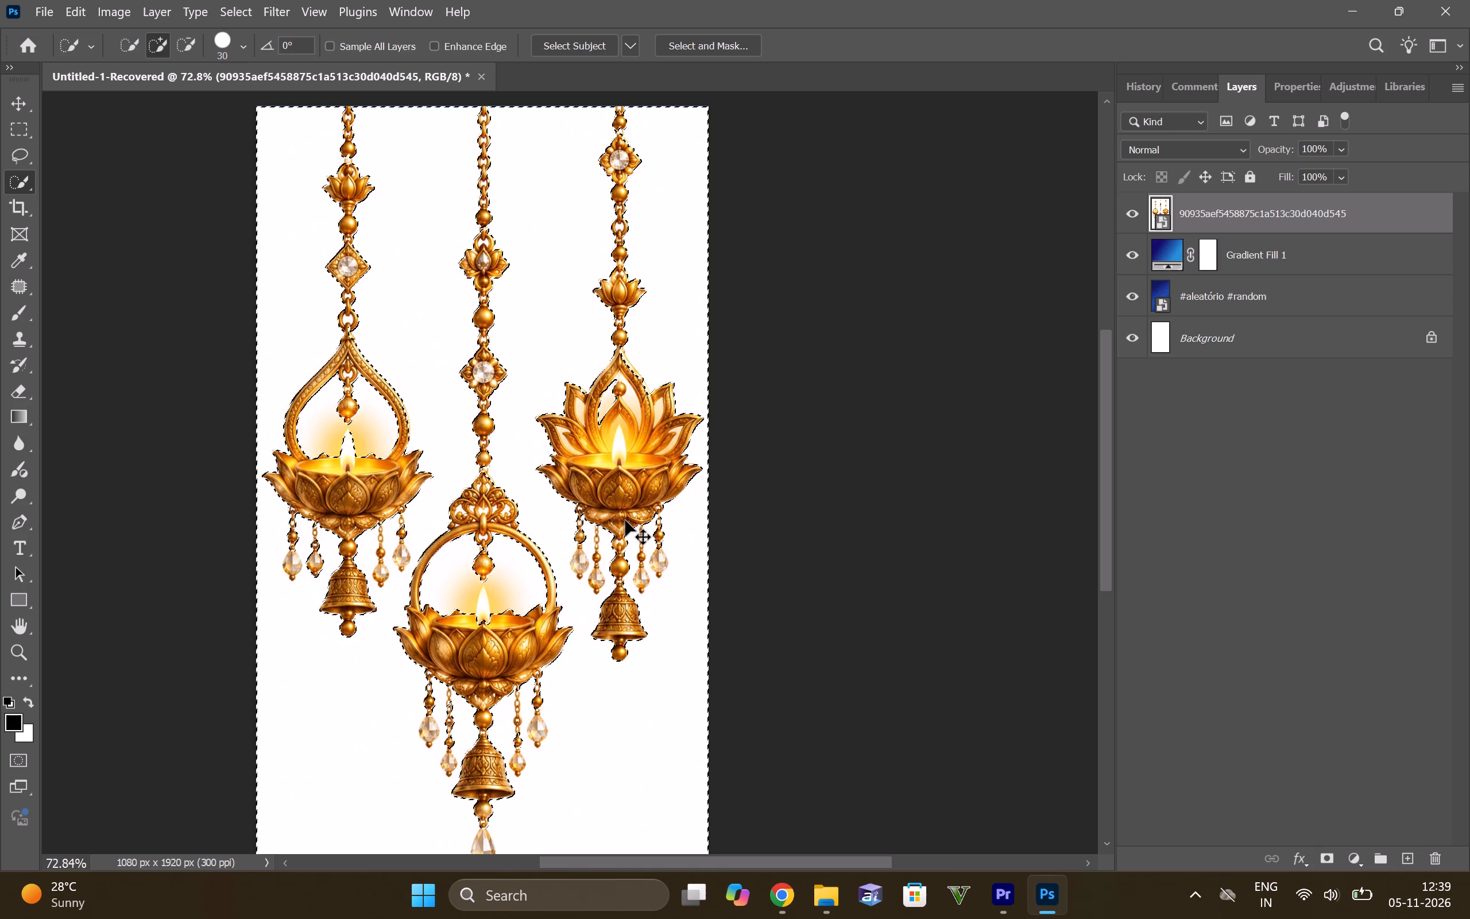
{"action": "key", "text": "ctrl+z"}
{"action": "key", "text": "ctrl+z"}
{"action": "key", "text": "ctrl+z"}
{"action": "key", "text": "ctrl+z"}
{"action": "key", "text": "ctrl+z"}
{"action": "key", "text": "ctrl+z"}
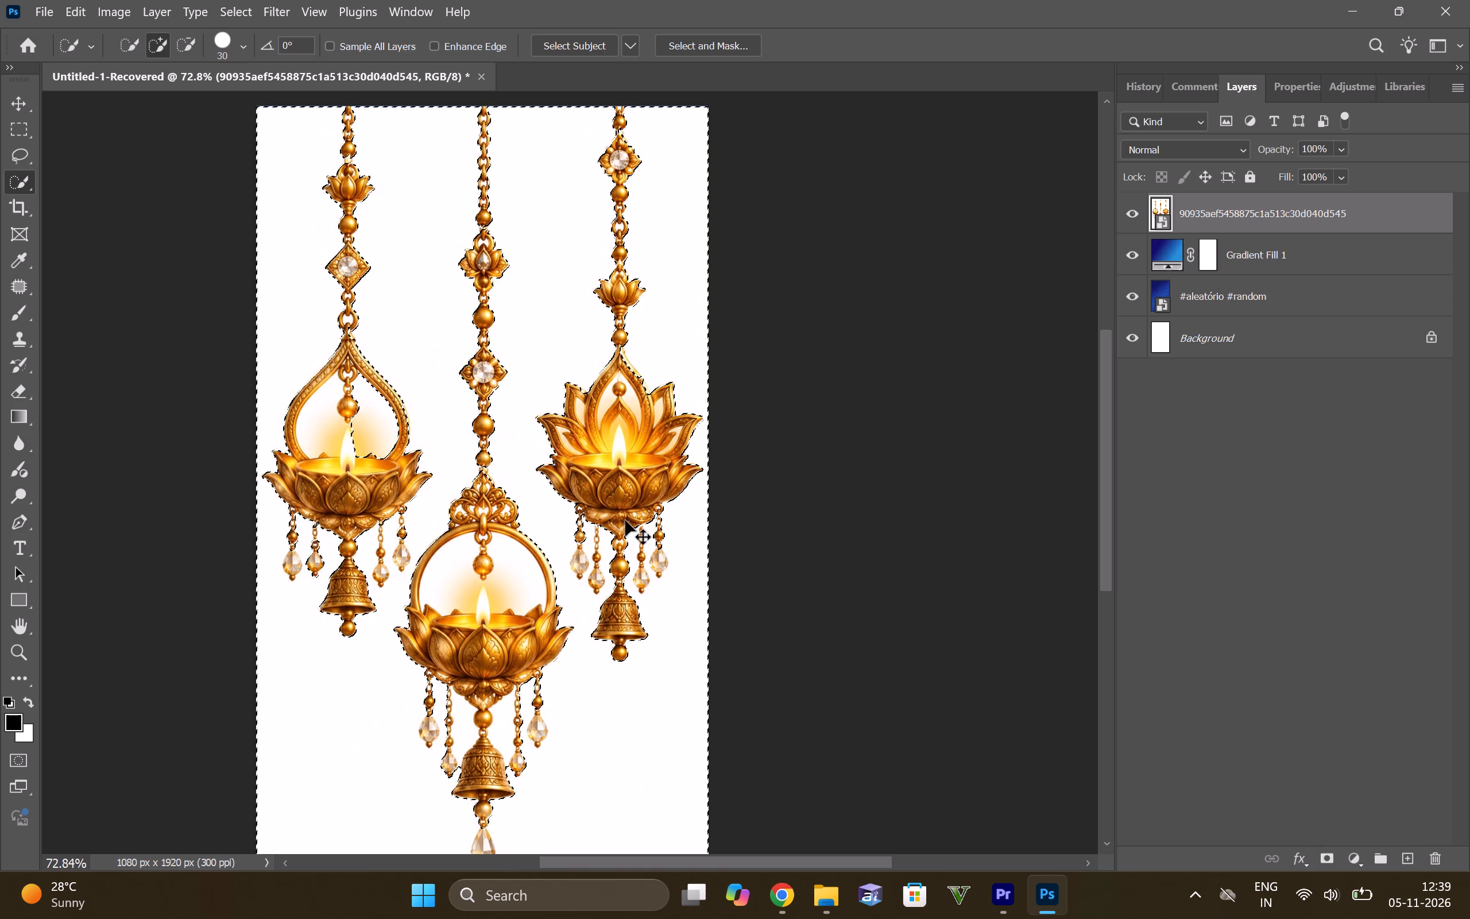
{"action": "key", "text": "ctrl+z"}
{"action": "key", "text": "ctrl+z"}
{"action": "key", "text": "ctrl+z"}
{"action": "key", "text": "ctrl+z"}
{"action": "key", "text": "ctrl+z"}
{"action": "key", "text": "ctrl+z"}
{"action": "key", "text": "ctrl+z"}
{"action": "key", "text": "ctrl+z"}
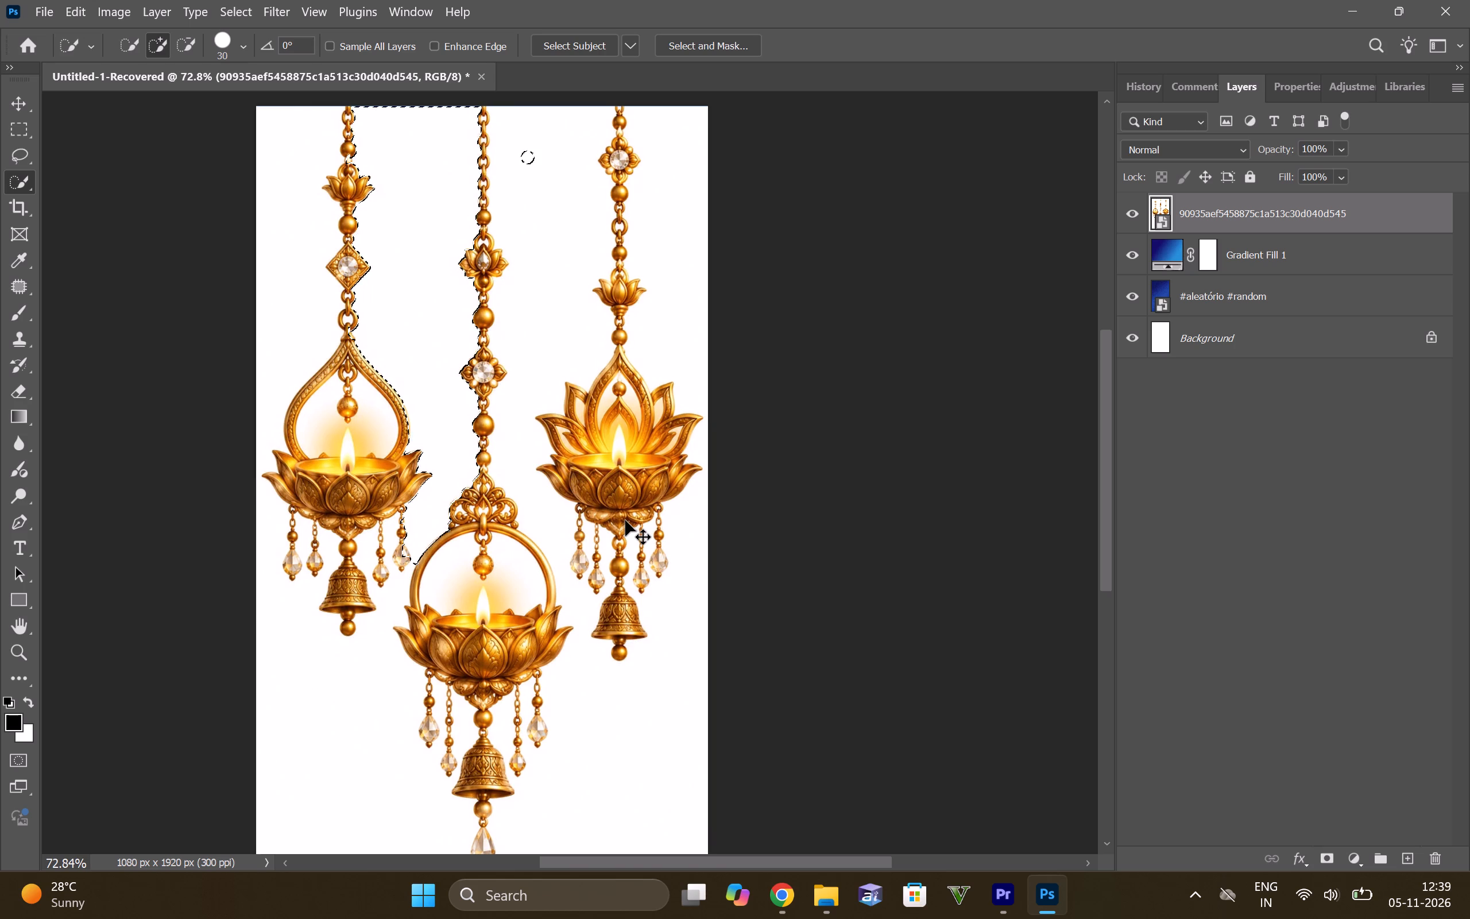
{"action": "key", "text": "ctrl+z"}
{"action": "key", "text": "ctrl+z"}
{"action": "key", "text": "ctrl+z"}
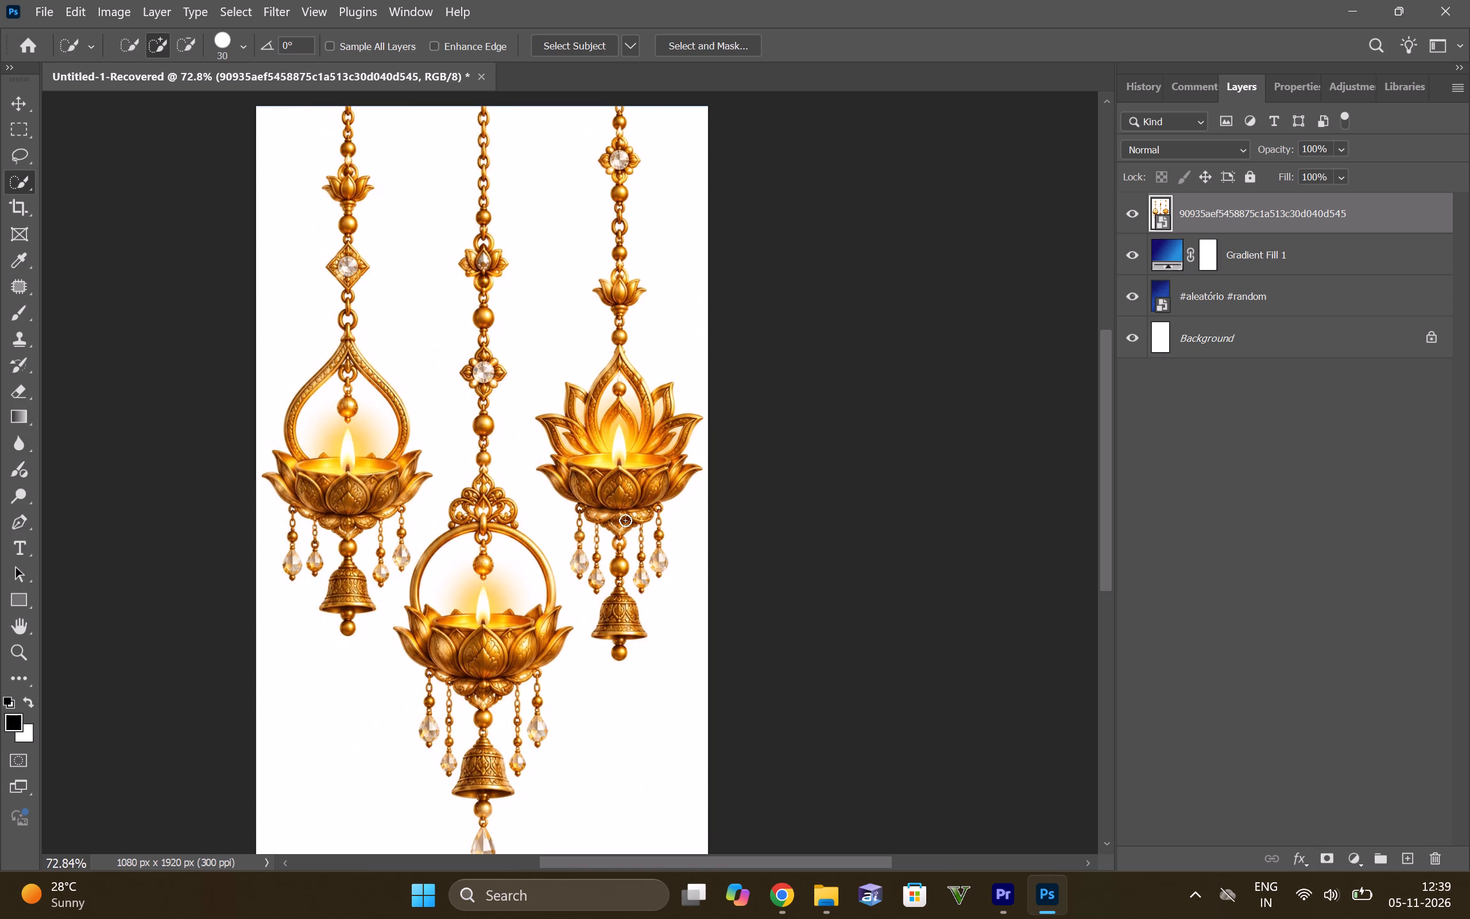
Select the white background around the three hanging diyas using the Magic Wand at tolerance 32.
{"action": "left_click_drag", "start_coordinate": [22, 174], "coordinate": [100, 221]}
{"action": "left_click", "coordinate": [270, 141]}
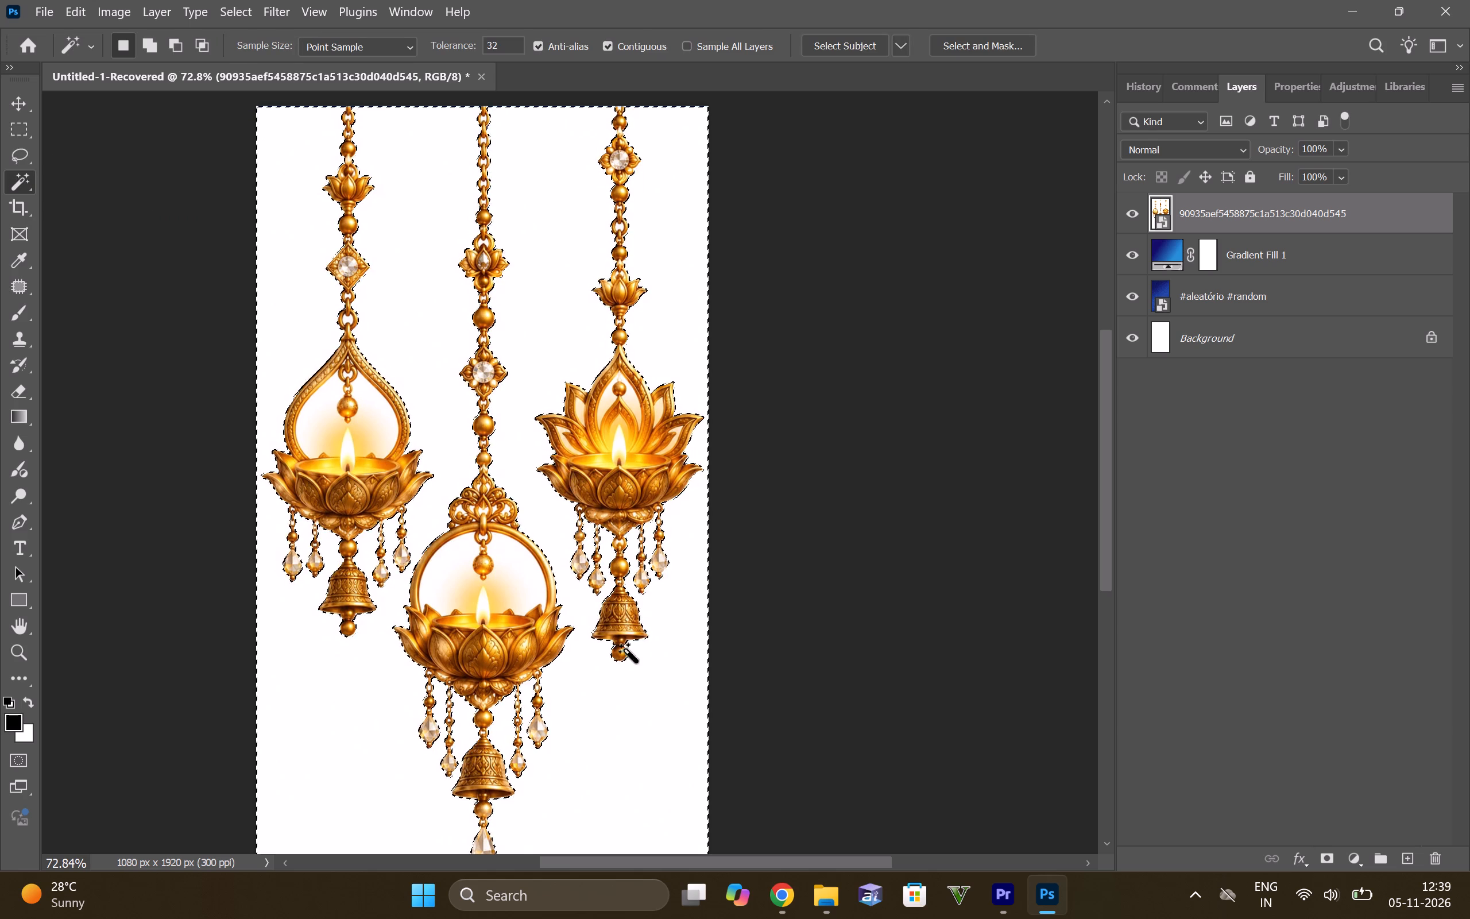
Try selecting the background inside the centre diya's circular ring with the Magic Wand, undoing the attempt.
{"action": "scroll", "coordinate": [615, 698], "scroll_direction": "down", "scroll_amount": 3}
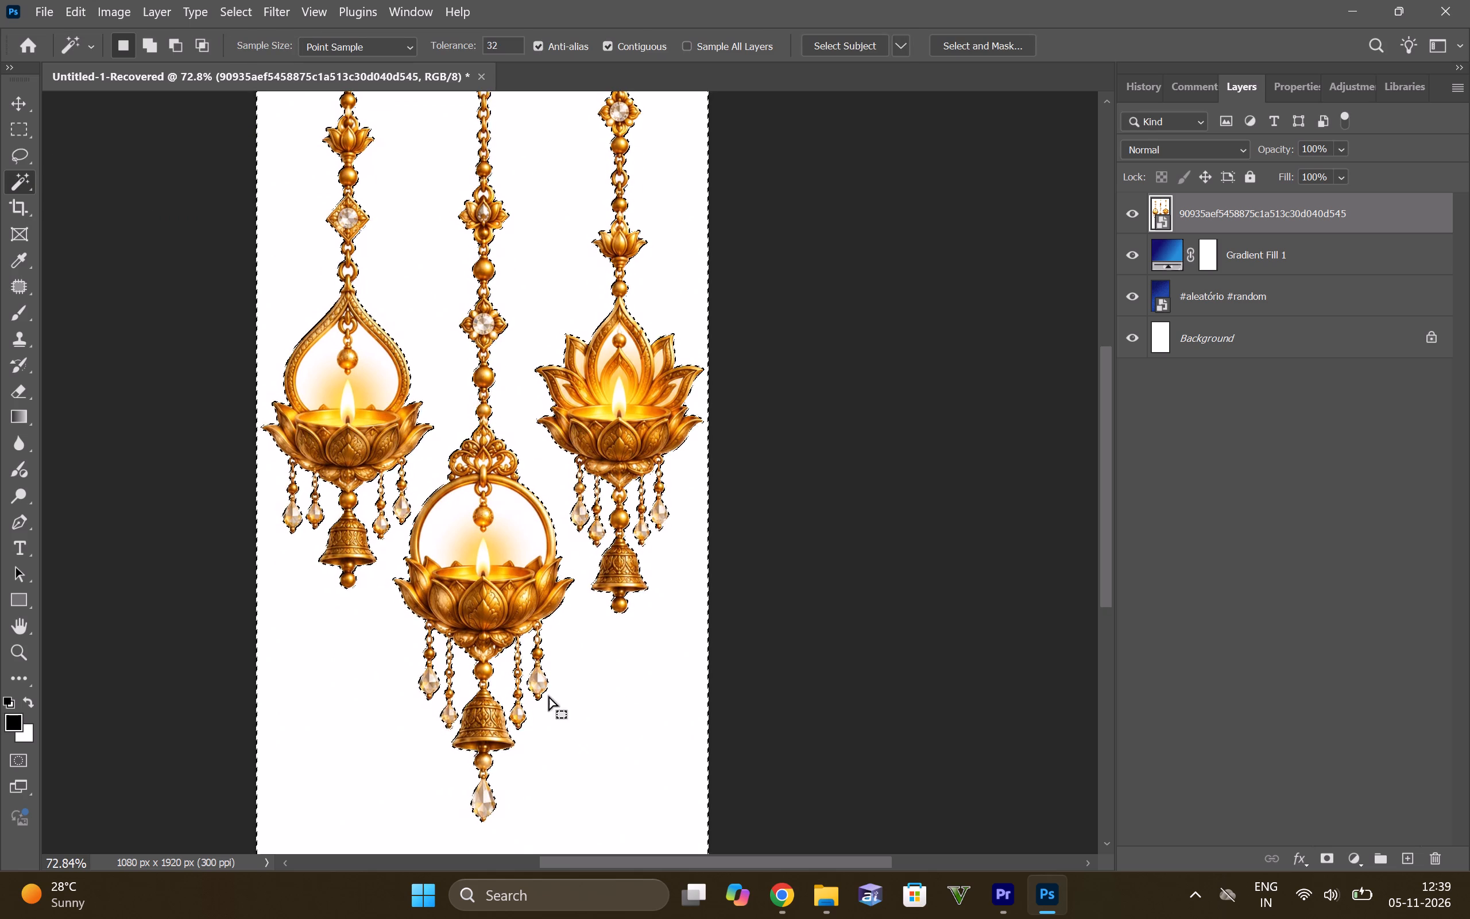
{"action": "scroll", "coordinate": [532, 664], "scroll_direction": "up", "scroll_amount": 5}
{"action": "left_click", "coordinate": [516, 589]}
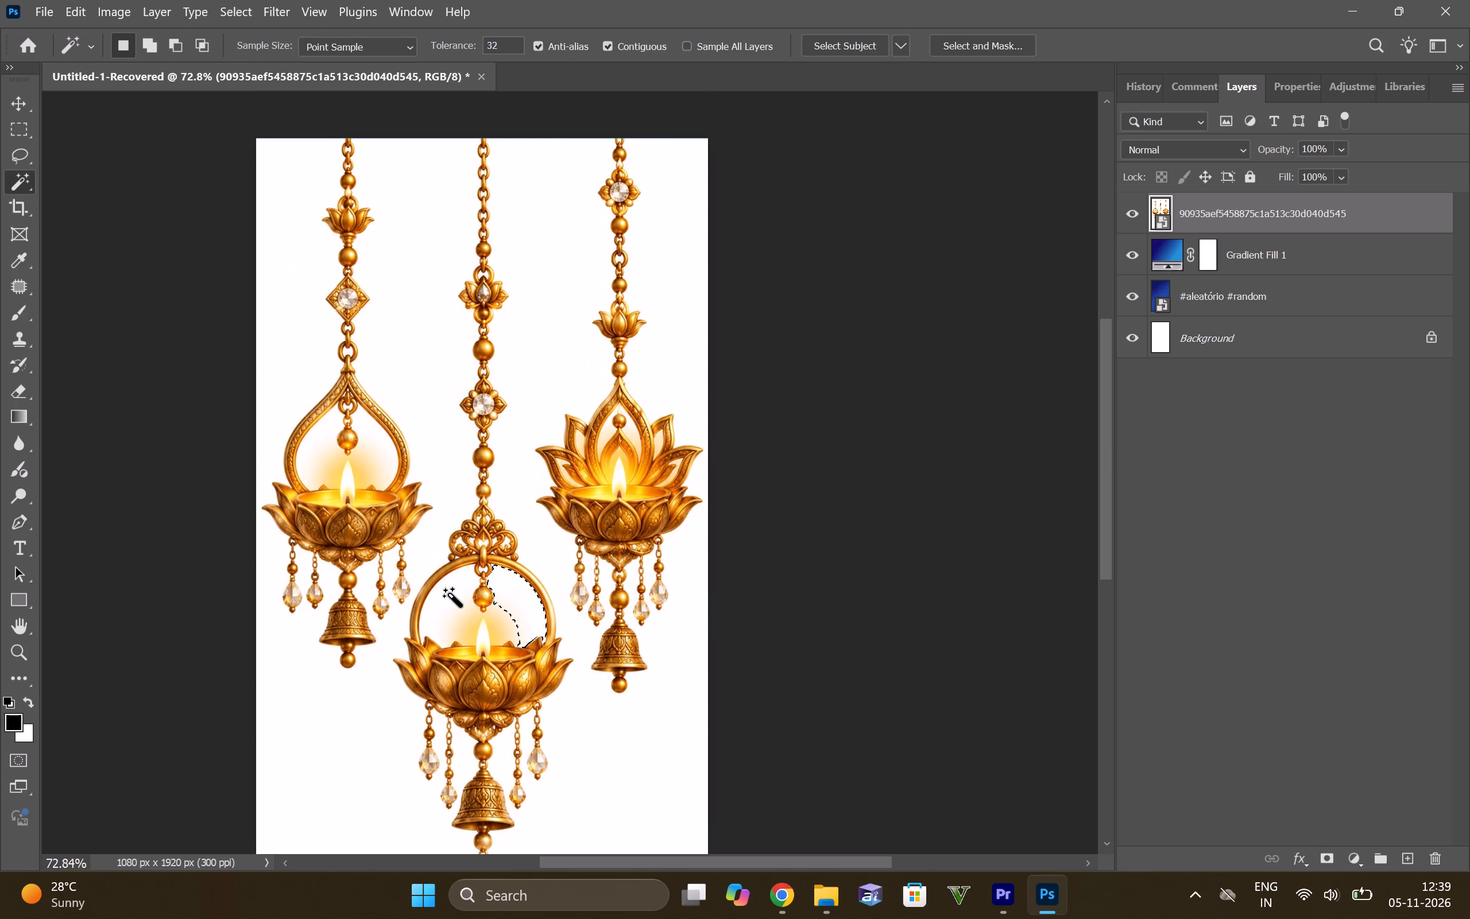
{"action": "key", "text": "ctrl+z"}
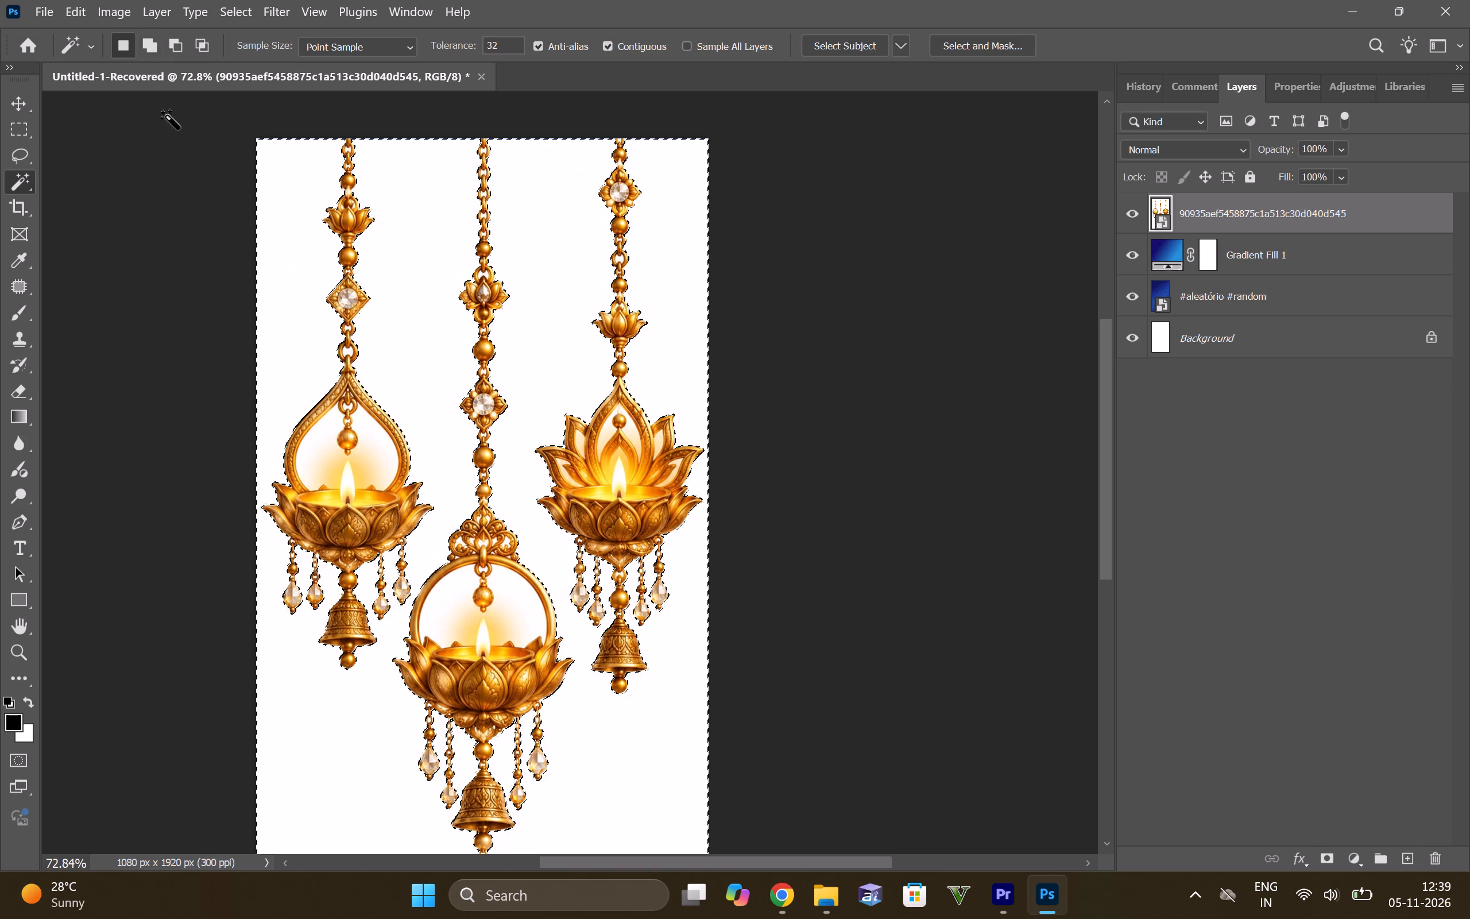
Set the Magic Wand to add to the selection and include the white areas inside the left diya's teardrop frame and centre diya's ring.
{"action": "left_click", "coordinate": [156, 43]}
{"action": "left_click", "coordinate": [329, 439]}
{"action": "left_click", "coordinate": [382, 454]}
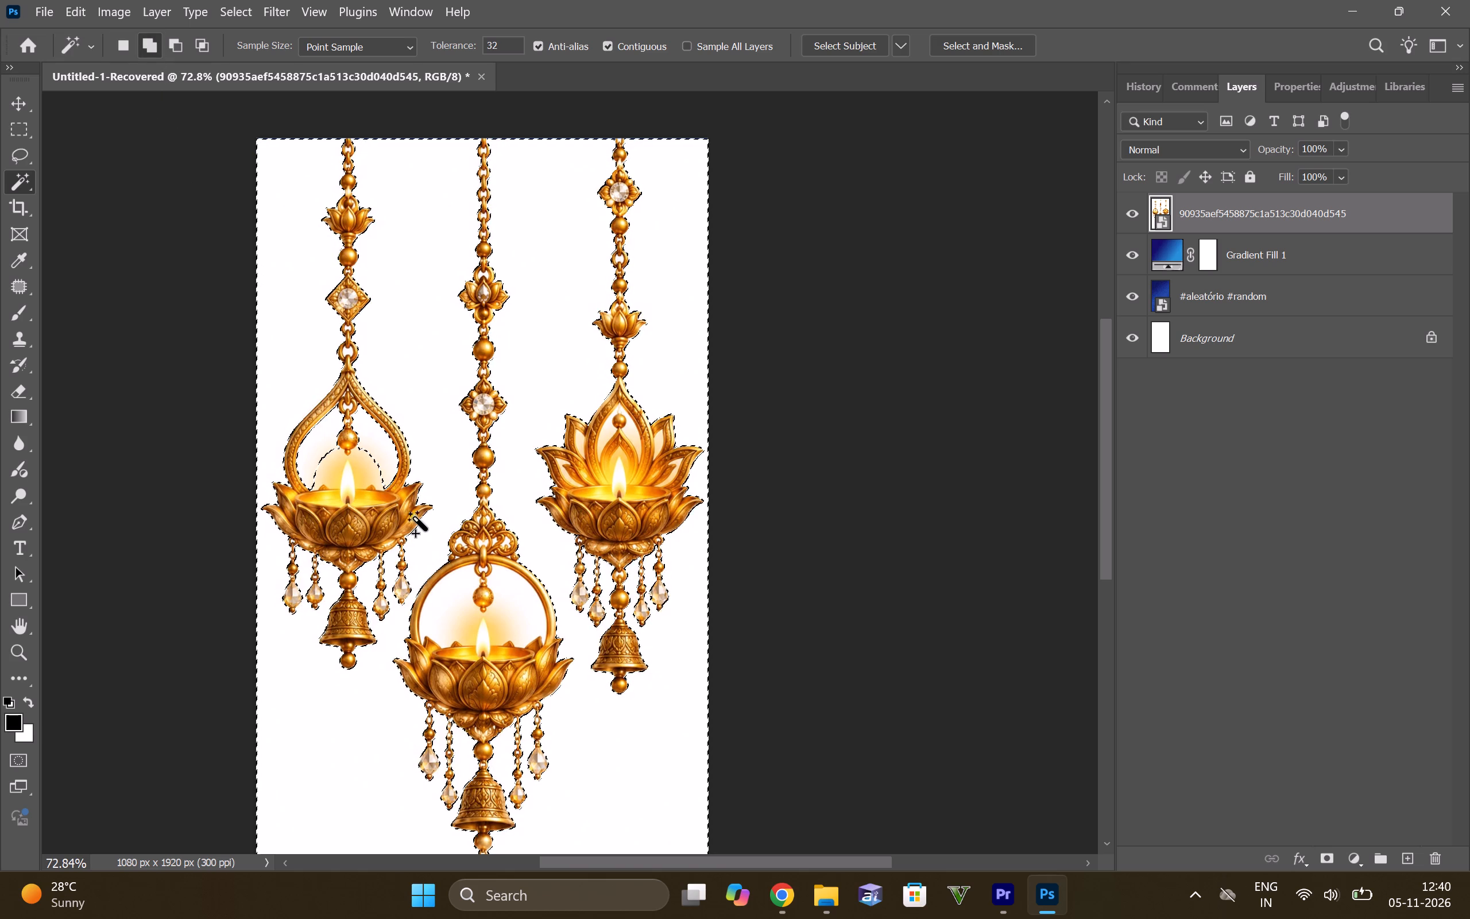
{"action": "left_click", "coordinate": [389, 570]}
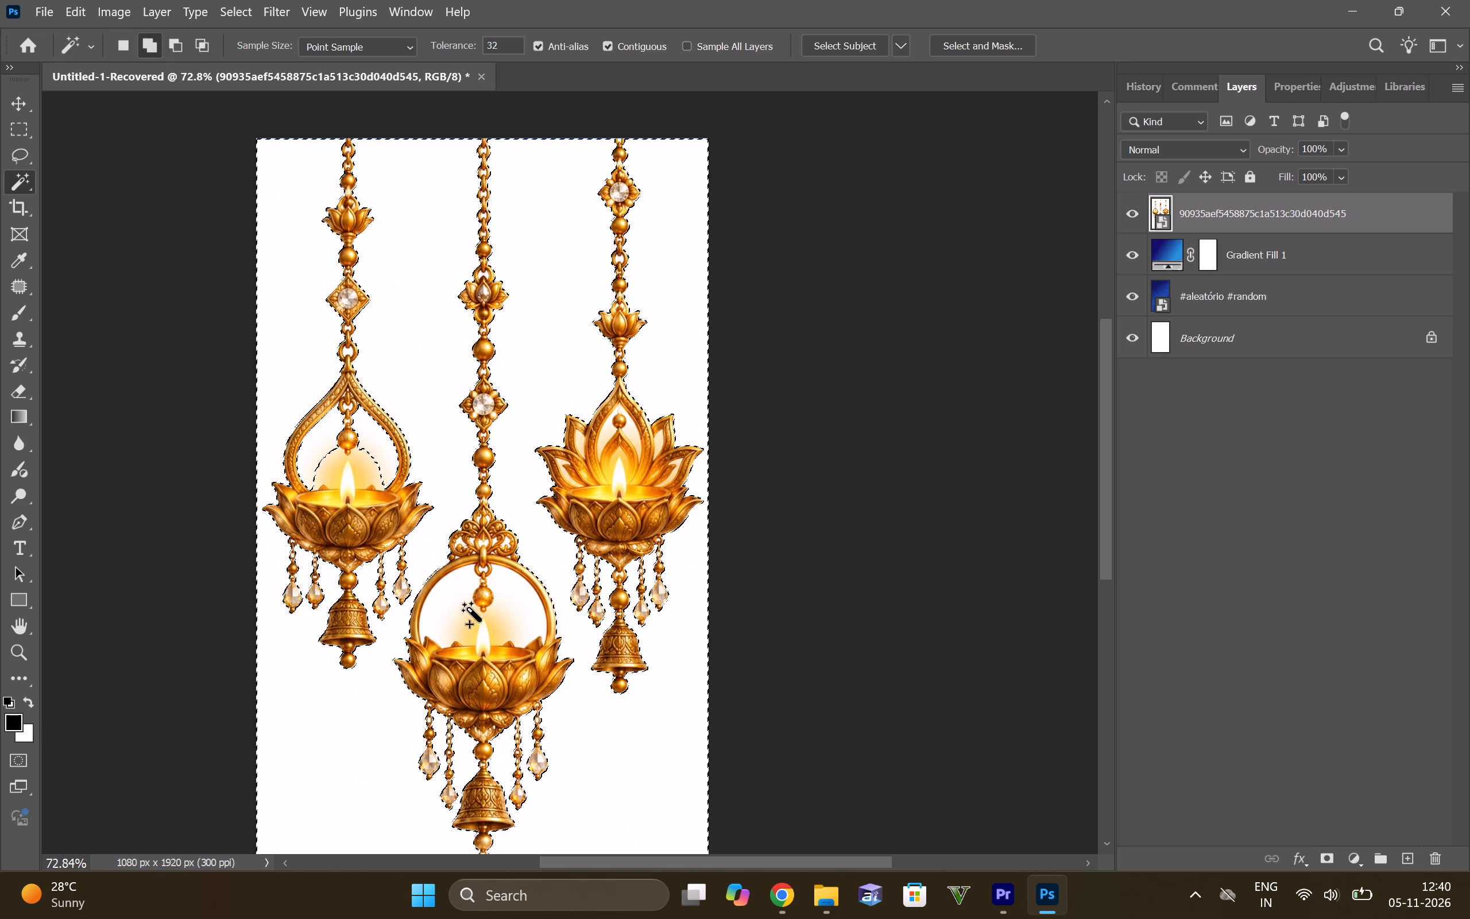
{"action": "left_click", "coordinate": [460, 588]}
{"action": "left_click", "coordinate": [515, 610]}
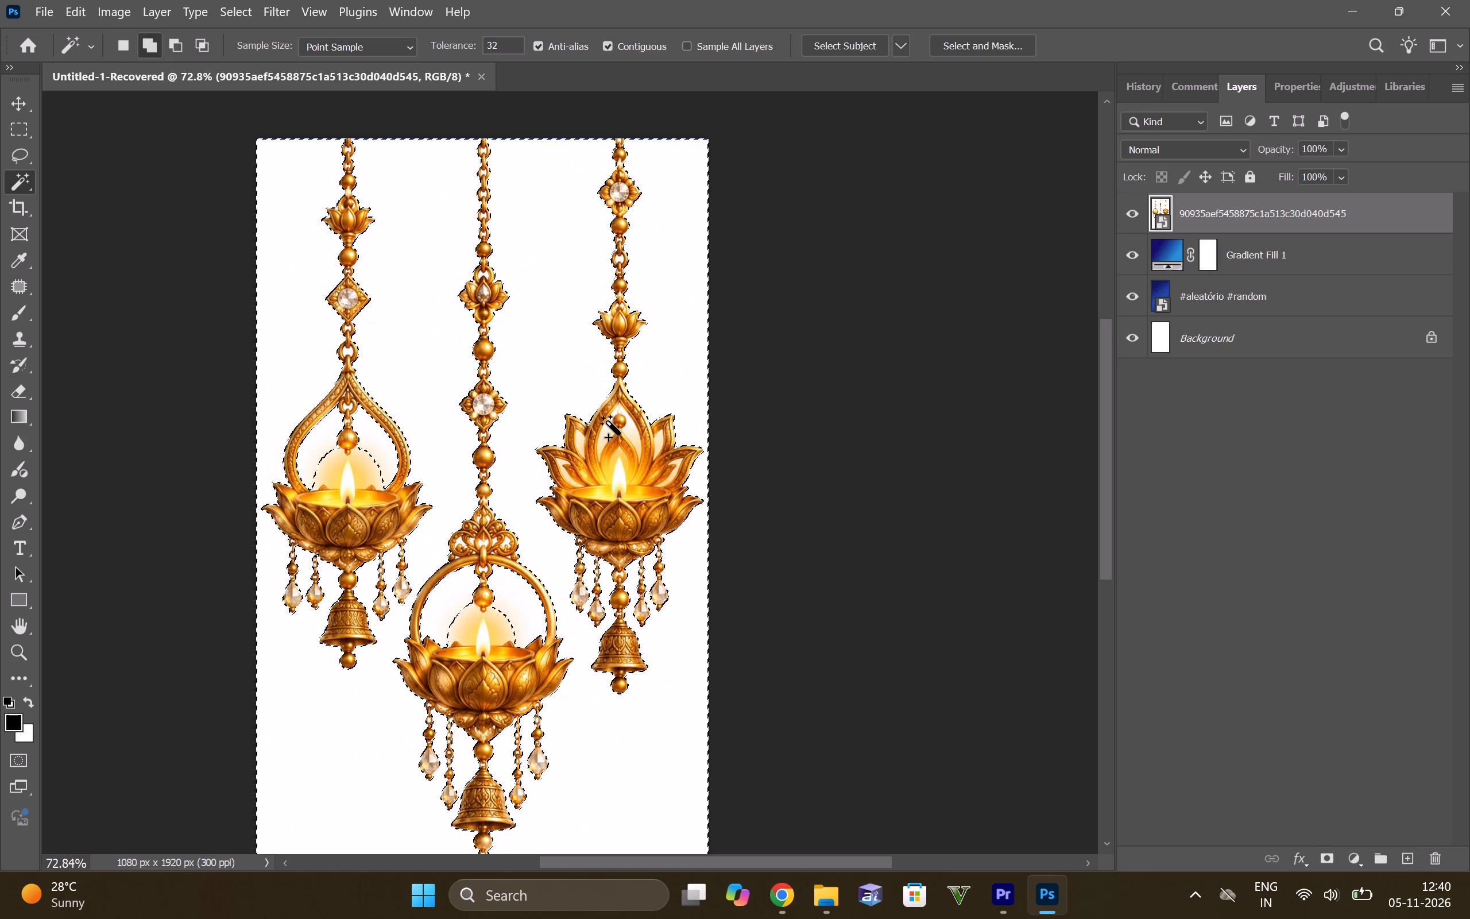
Add the upper part of the right diya's arch opening and its two right-hand petal openings to the background selection.
{"action": "left_click", "coordinate": [609, 430]}
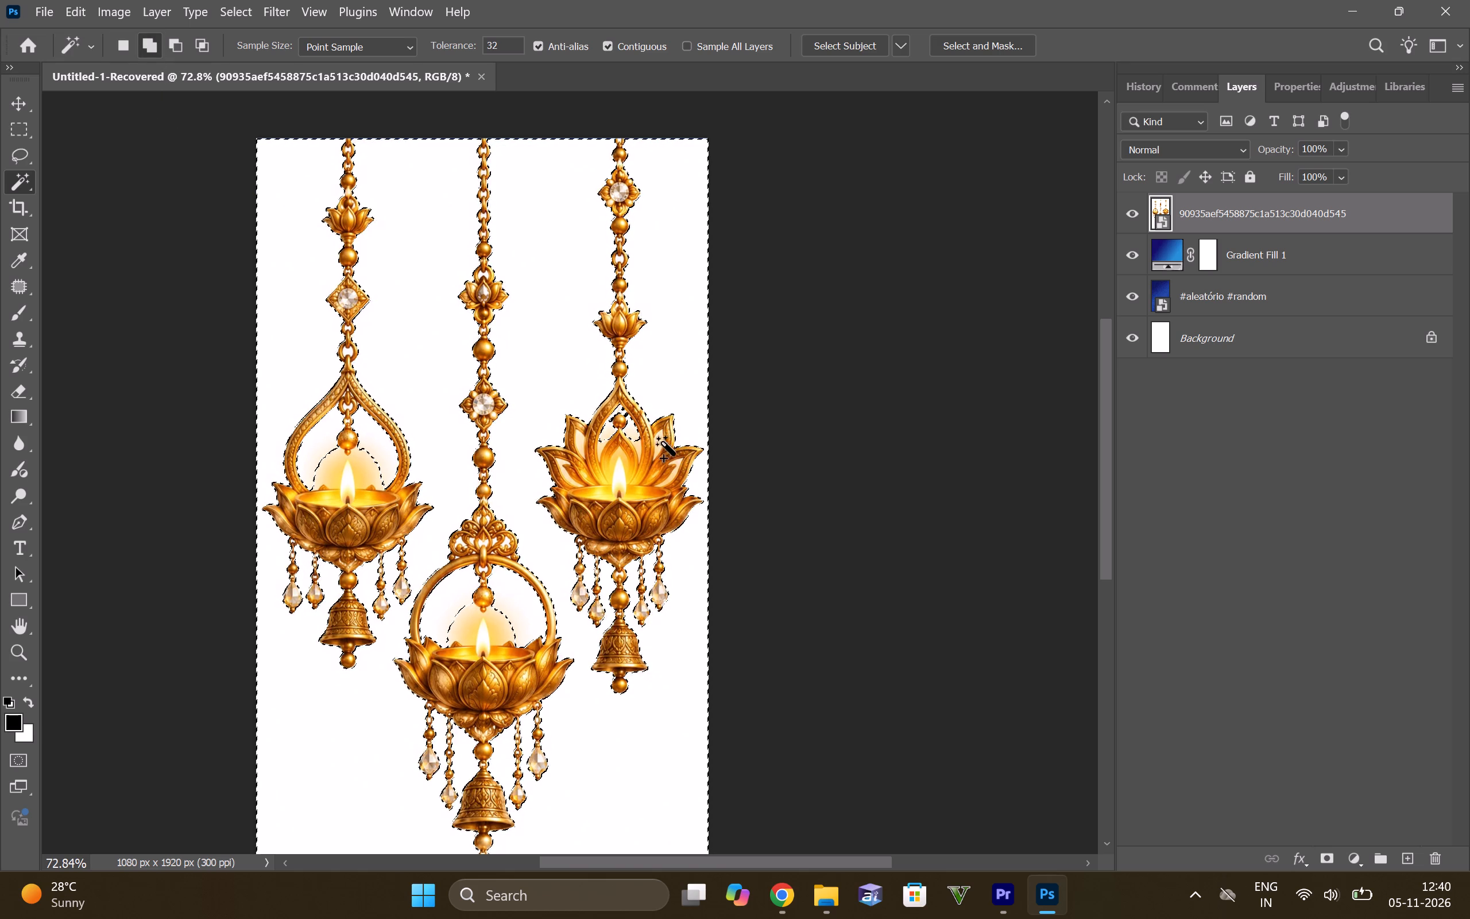
{"action": "scroll", "coordinate": [609, 542], "scroll_direction": "up", "scroll_amount": 7, "text": "alt"}
{"action": "scroll", "coordinate": [652, 550], "scroll_direction": "down", "scroll_amount": 4}
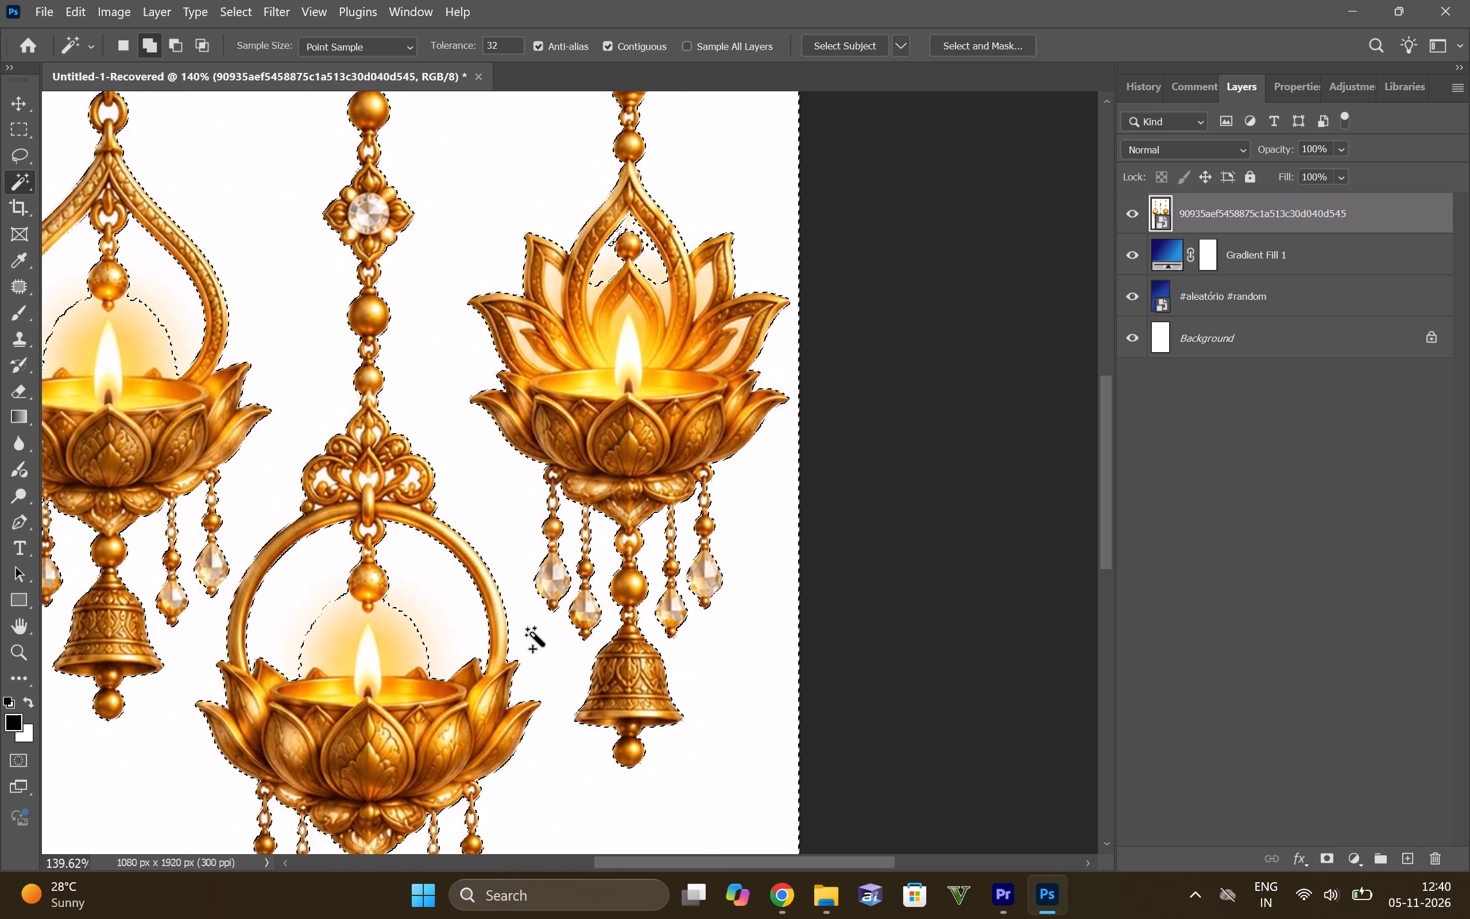
{"action": "scroll", "coordinate": [719, 386], "scroll_direction": "up", "scroll_amount": 6, "text": "alt"}
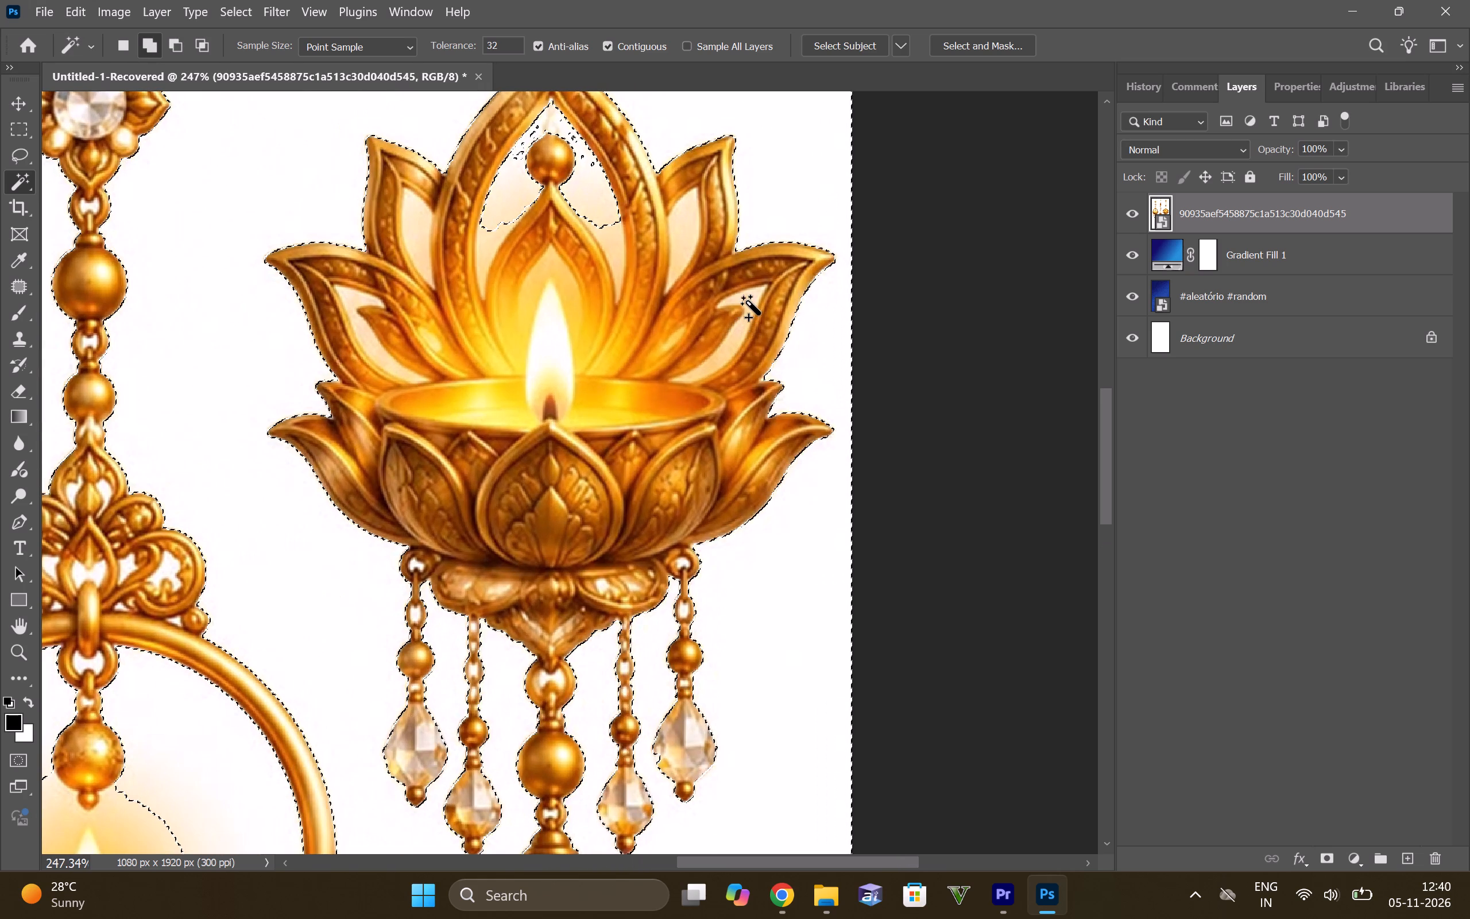
{"action": "left_click", "coordinate": [749, 302]}
{"action": "left_click", "coordinate": [717, 368]}
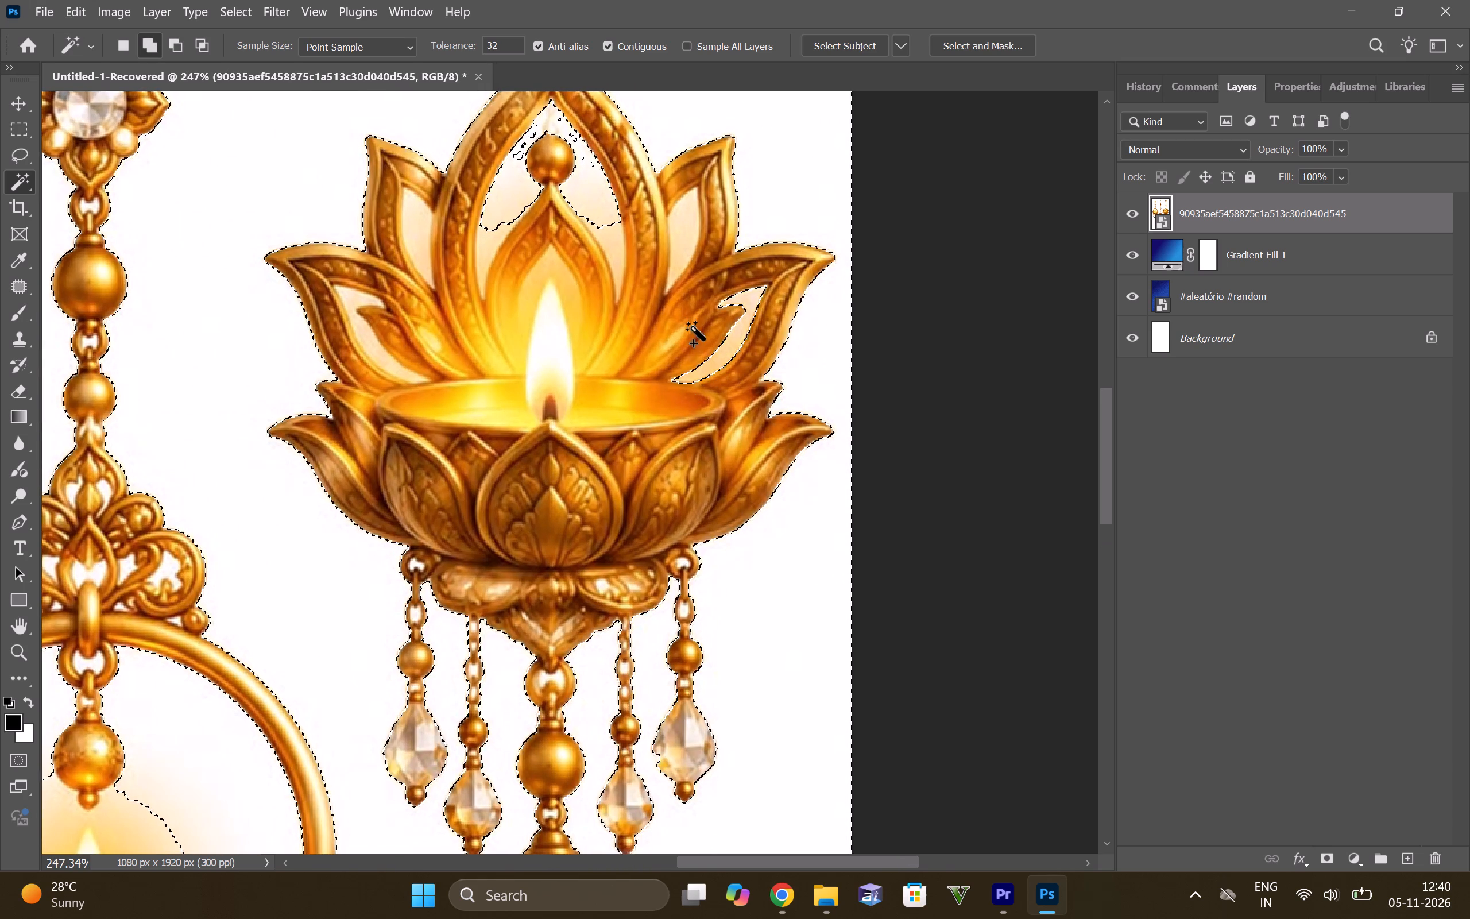
{"action": "left_click", "coordinate": [688, 230]}
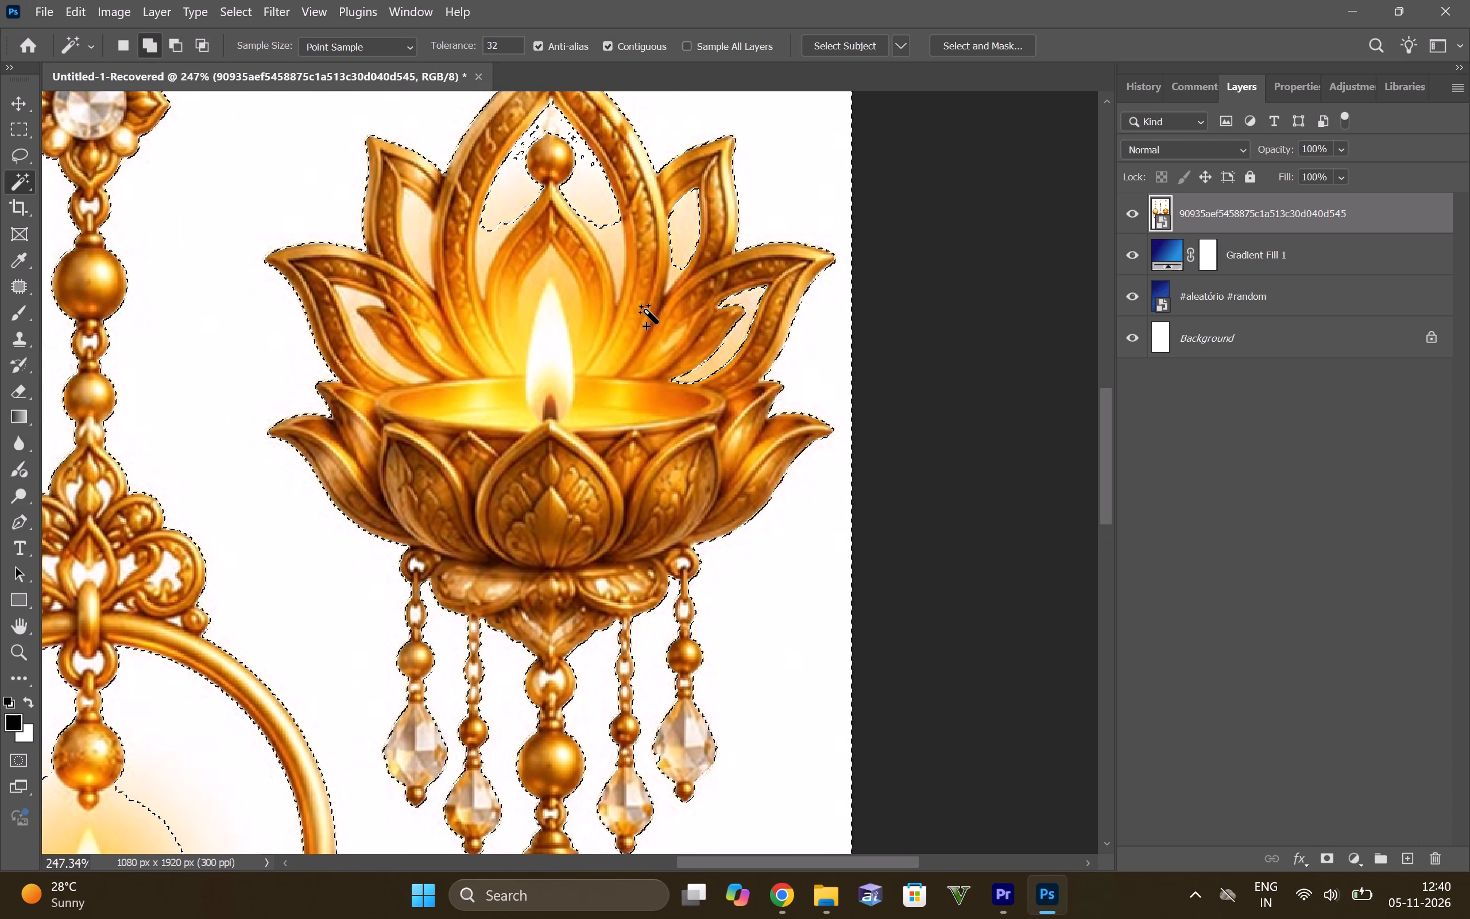
{"action": "left_click", "coordinate": [678, 279]}
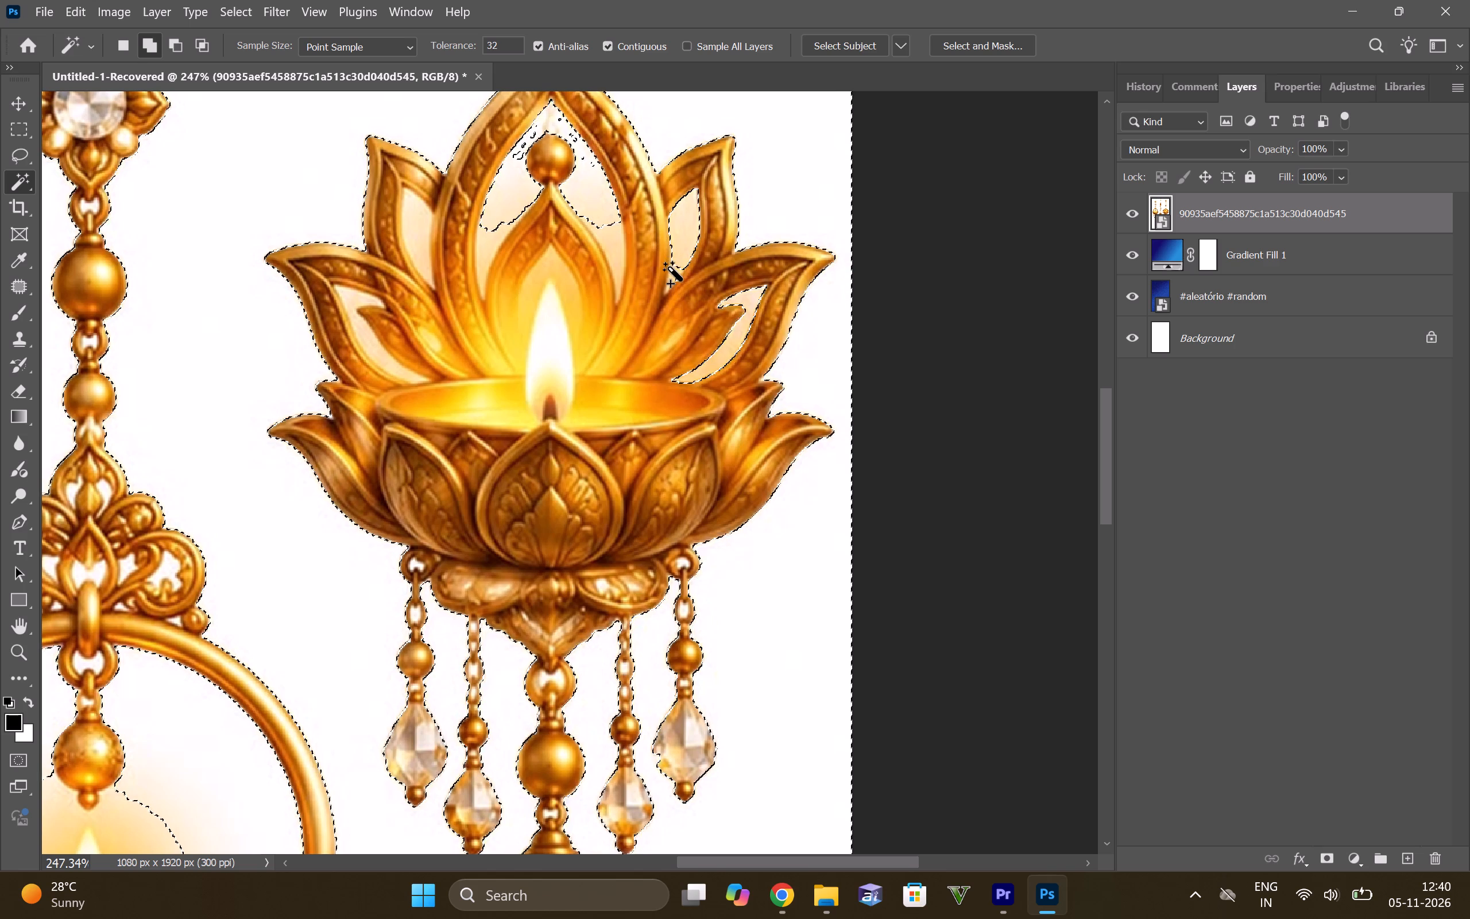
{"action": "key", "text": "ctrl+z"}
{"action": "scroll", "coordinate": [683, 292], "scroll_direction": "up", "scroll_amount": 11, "text": "alt"}
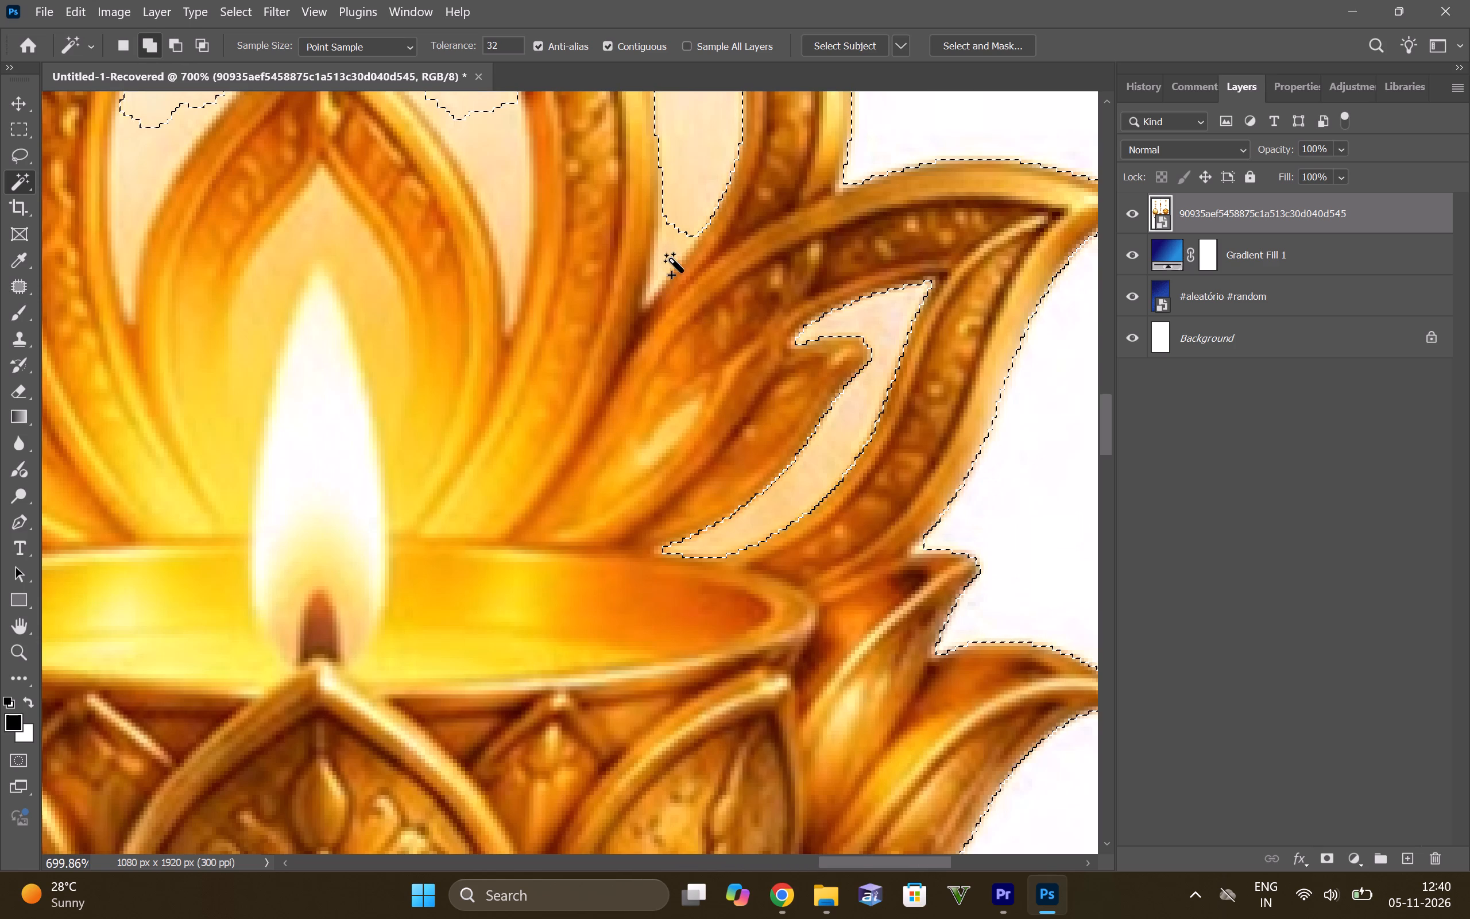
{"action": "left_click", "coordinate": [675, 249]}
Add the remaining lower parts of the right diya's arch opening, on both sides of its inner petal, to the selection.
{"action": "scroll", "coordinate": [675, 249], "scroll_direction": "down", "scroll_amount": 8, "text": "alt"}
{"action": "left_click", "coordinate": [589, 203]}
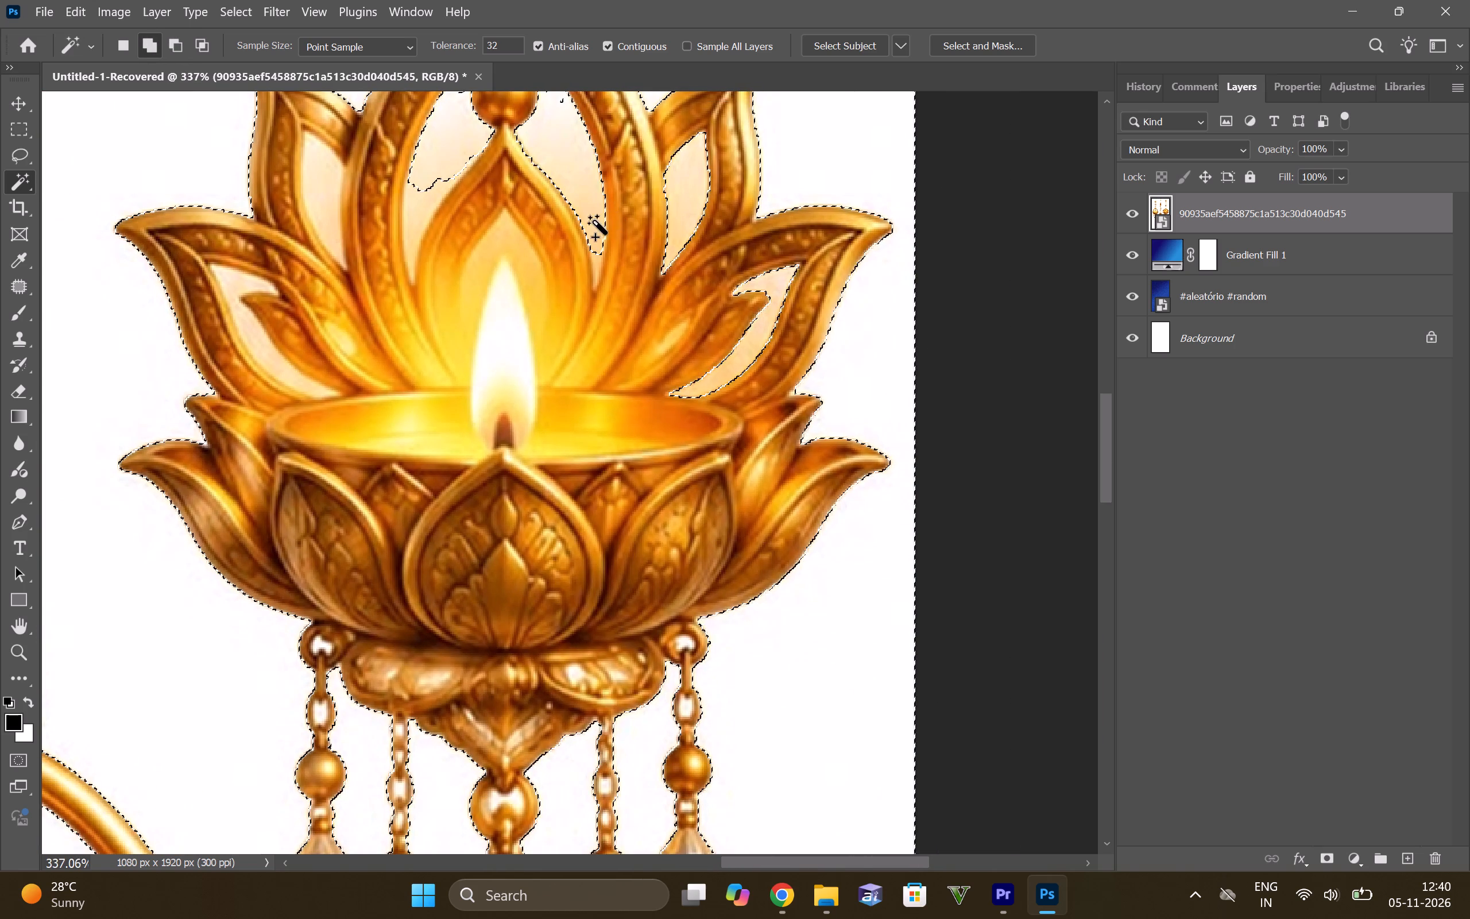
{"action": "scroll", "coordinate": [599, 266], "scroll_direction": "up", "scroll_amount": 13, "text": "alt"}
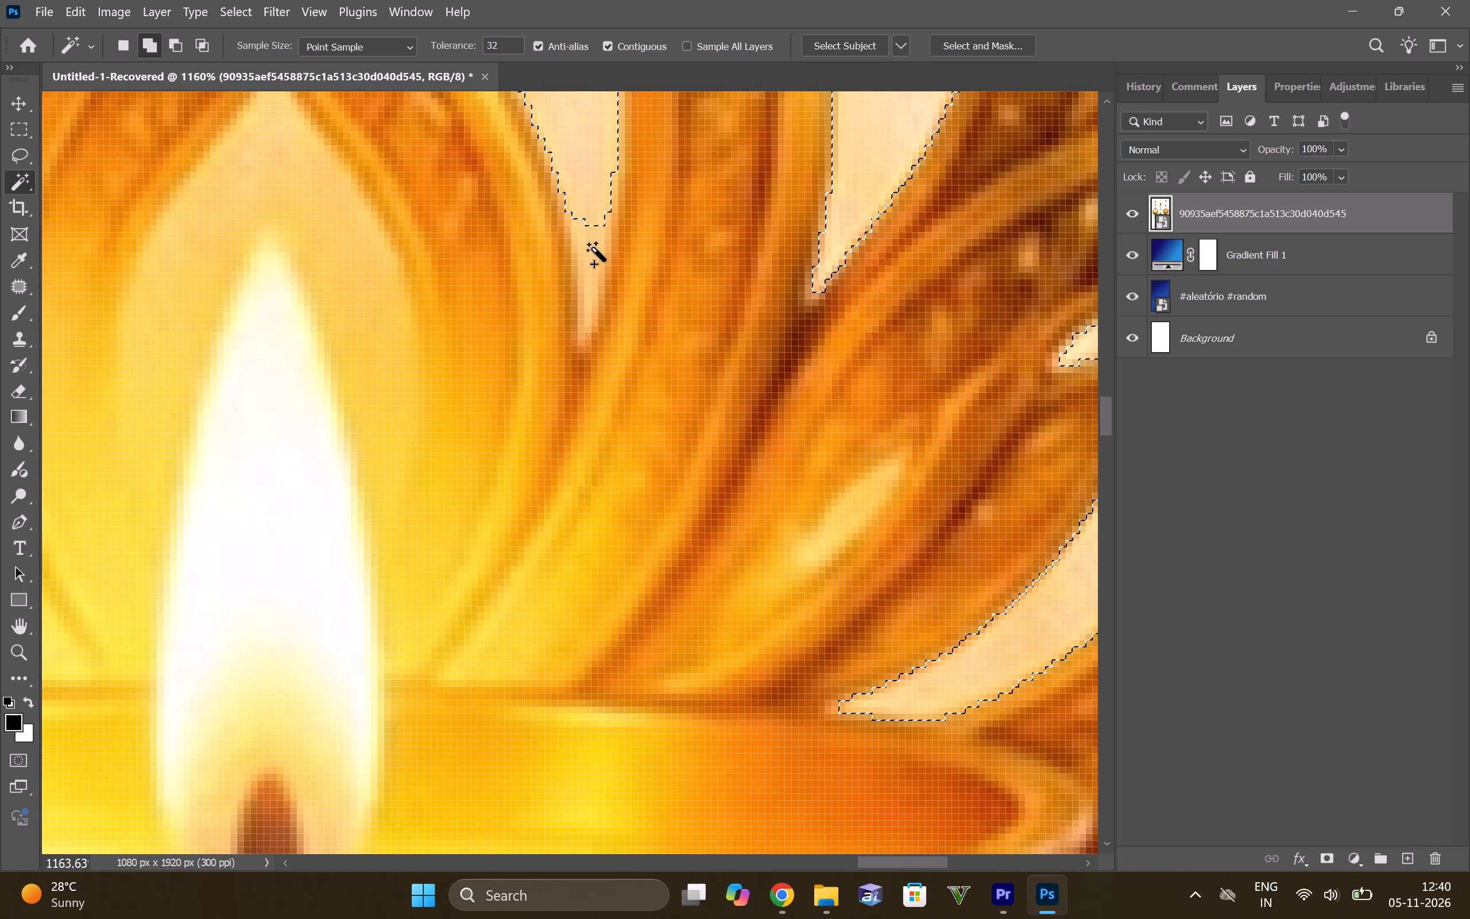
{"action": "left_click", "coordinate": [594, 249]}
{"action": "scroll", "coordinate": [594, 249], "scroll_direction": "down", "scroll_amount": 14, "text": "alt"}
{"action": "left_click", "coordinate": [416, 199]}
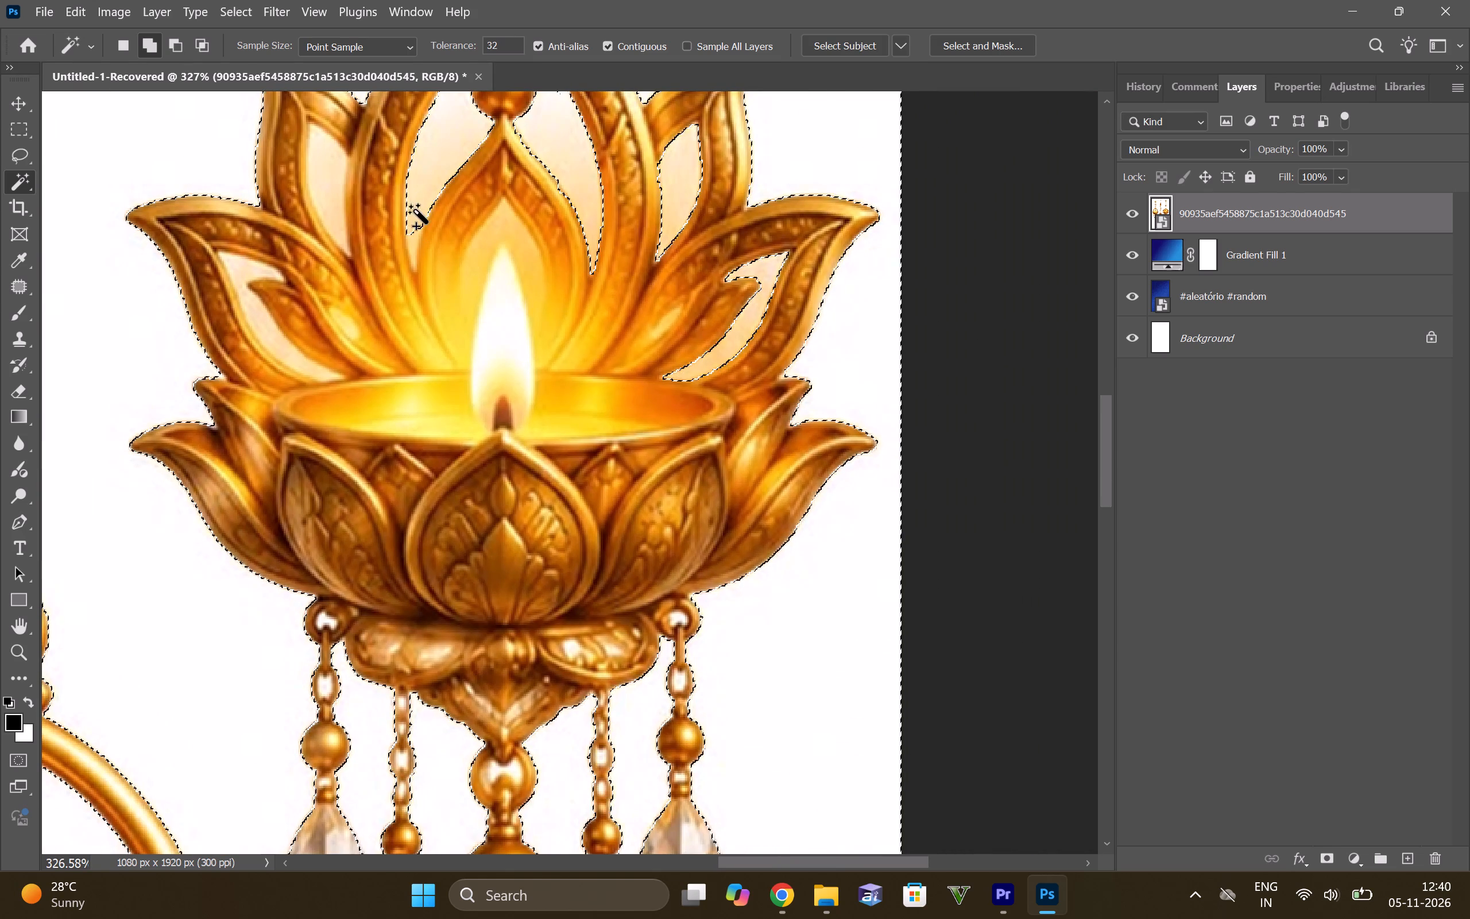
{"action": "left_click", "coordinate": [415, 253]}
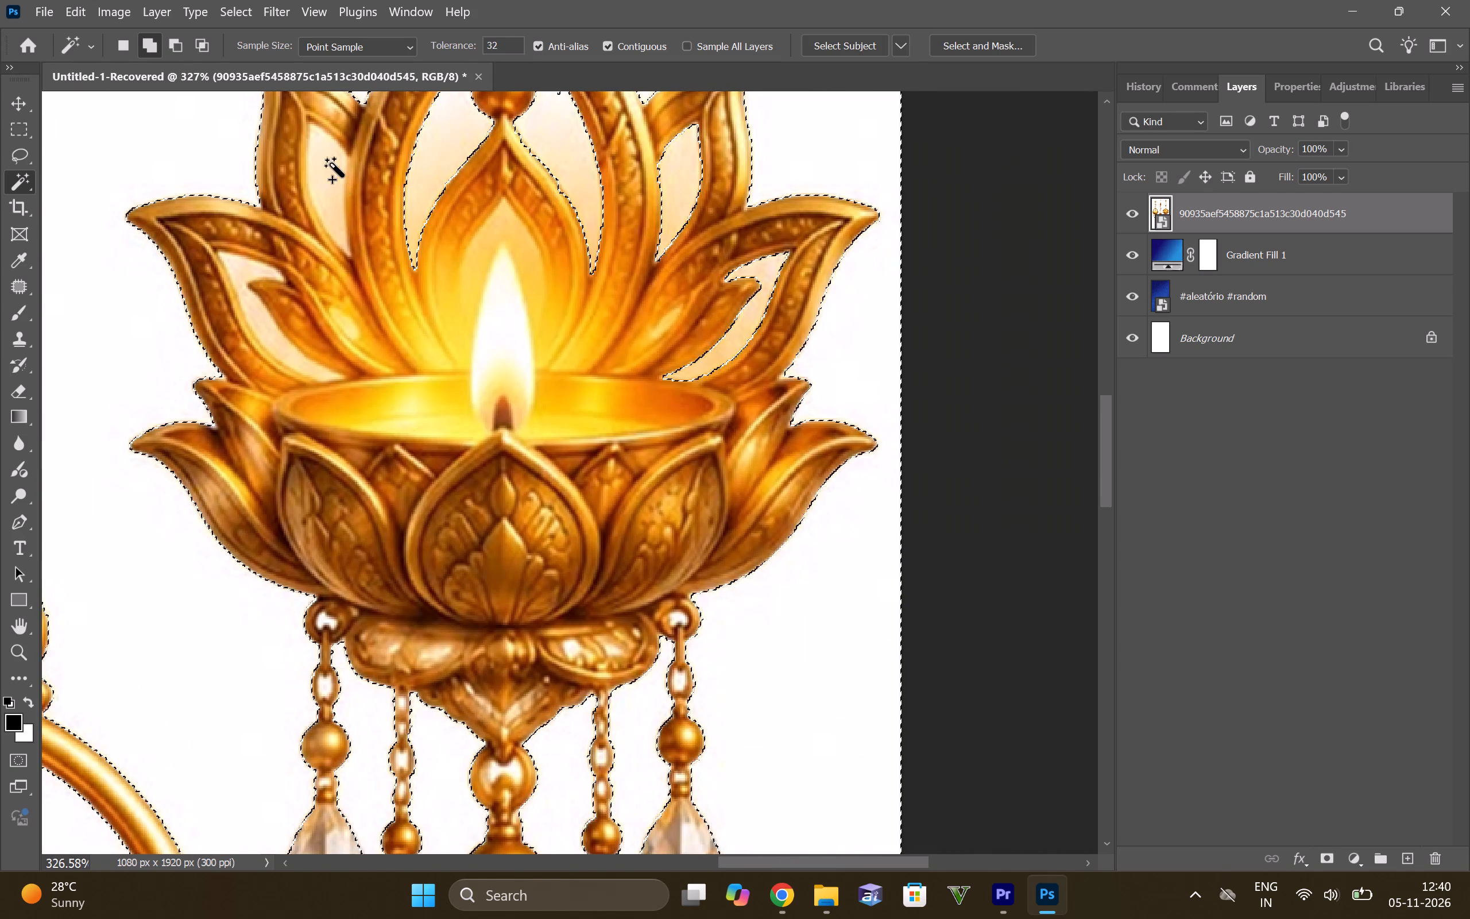
Add the right diya's two left-hand petal openings to the background selection, including the lower tip of the outer one.
{"action": "left_click", "coordinate": [332, 164]}
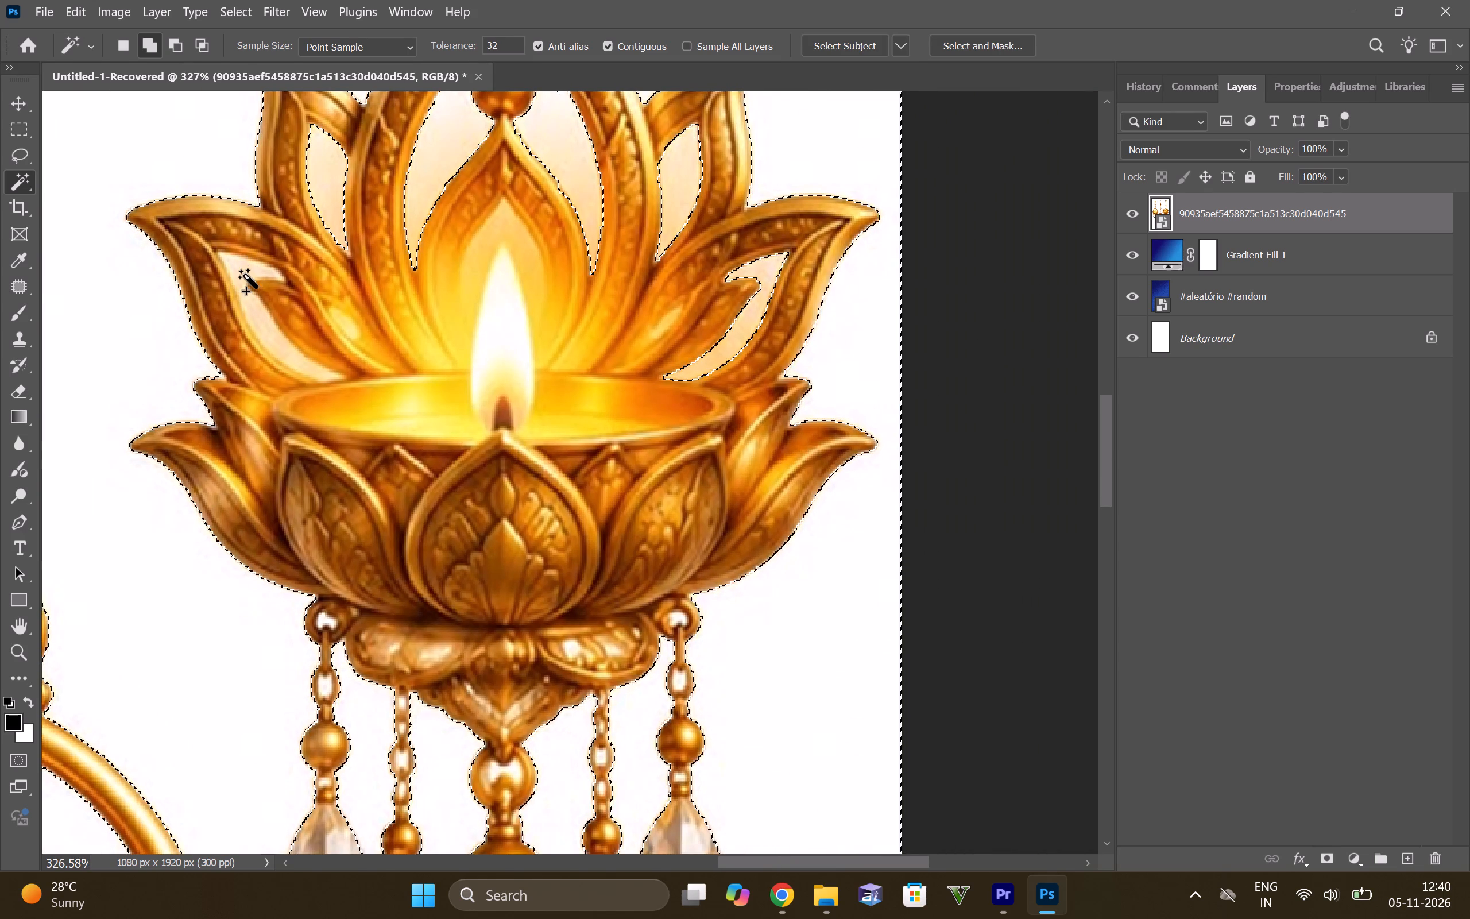
{"action": "left_click", "coordinate": [244, 276]}
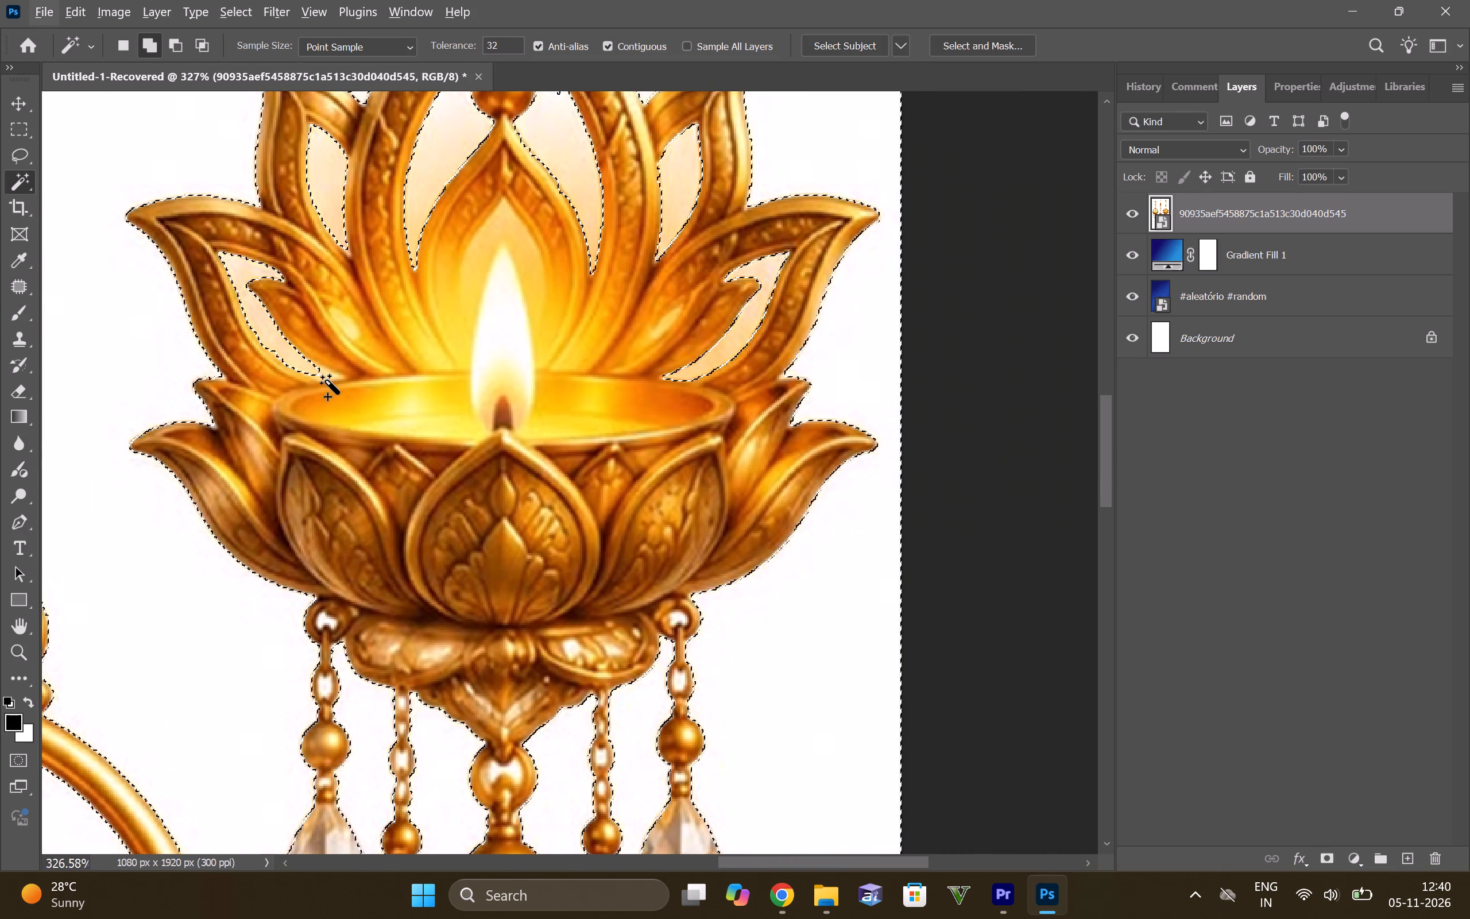
{"action": "left_click", "coordinate": [328, 381]}
{"action": "key", "text": "ctrl+z"}
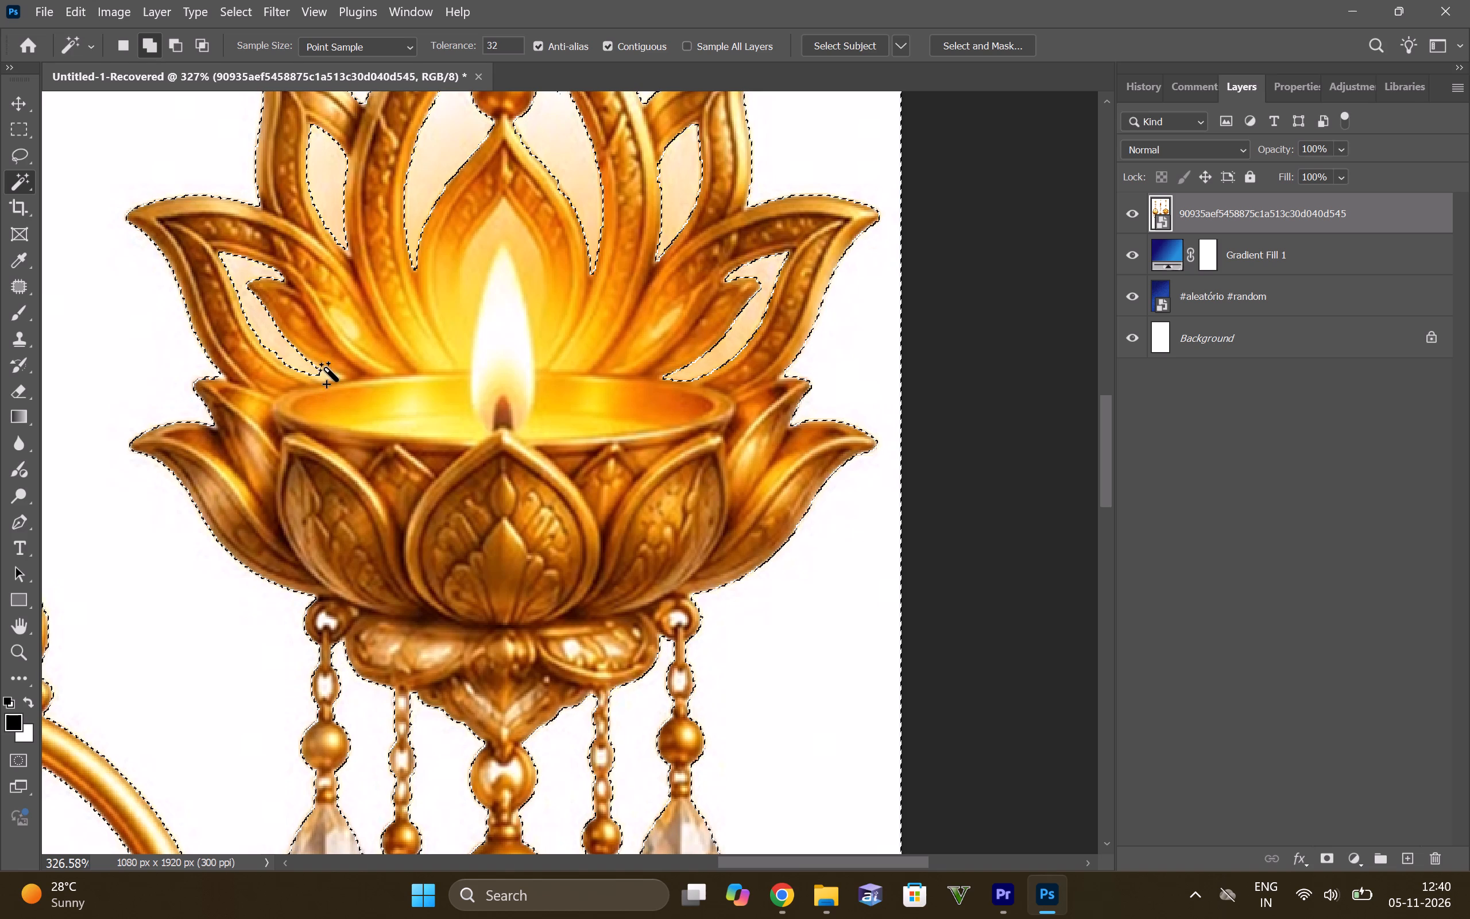
{"action": "left_click", "coordinate": [322, 376]}
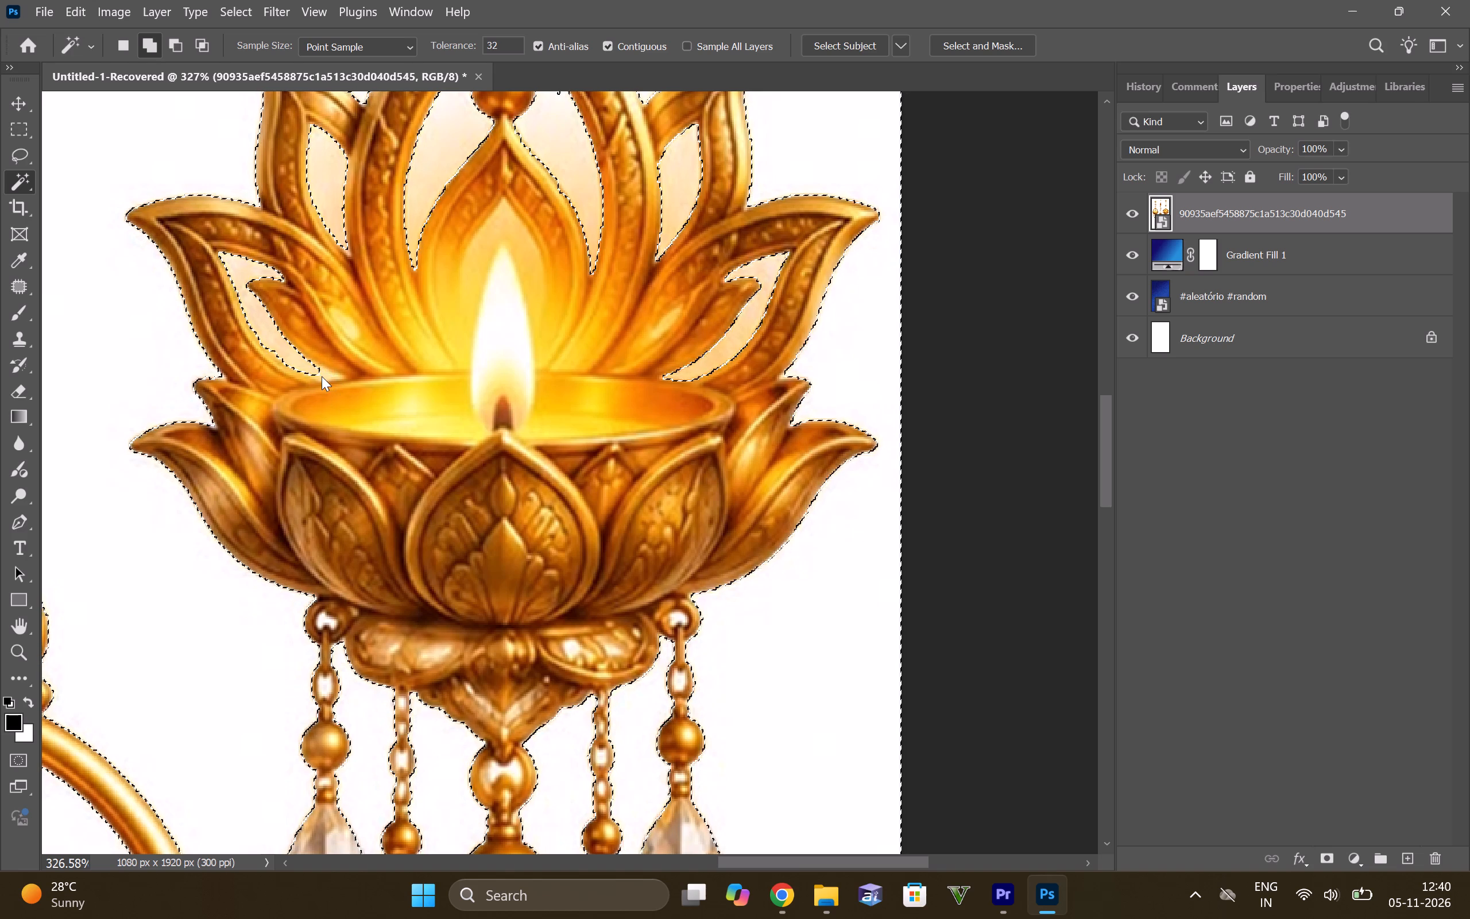
Add the openings of the ring and the chain link directly above the left diya's teardrop frame to the selection.
{"action": "scroll", "coordinate": [286, 373], "scroll_direction": "down", "scroll_amount": 7, "text": "alt"}
{"action": "scroll", "coordinate": [264, 480], "scroll_direction": "down", "scroll_amount": 4, "text": "alt"}
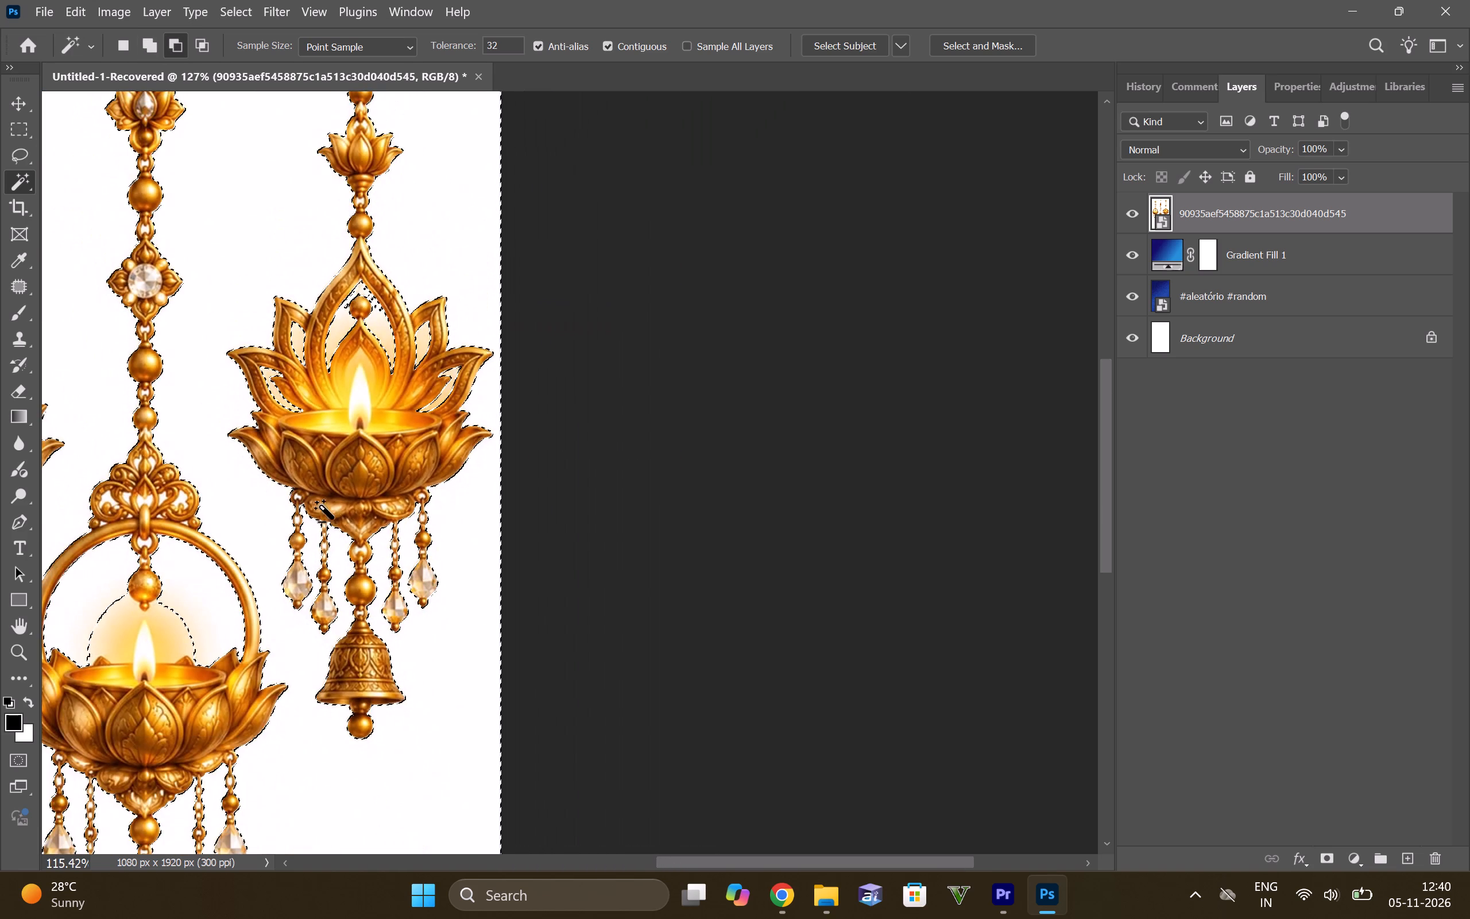
{"action": "scroll", "coordinate": [297, 552], "scroll_direction": "down", "scroll_amount": 6, "text": "alt"}
{"action": "scroll", "coordinate": [57, 609], "scroll_direction": "up", "scroll_amount": 7, "text": "alt"}
{"action": "scroll", "coordinate": [177, 601], "scroll_direction": "up", "scroll_amount": 7, "text": "alt"}
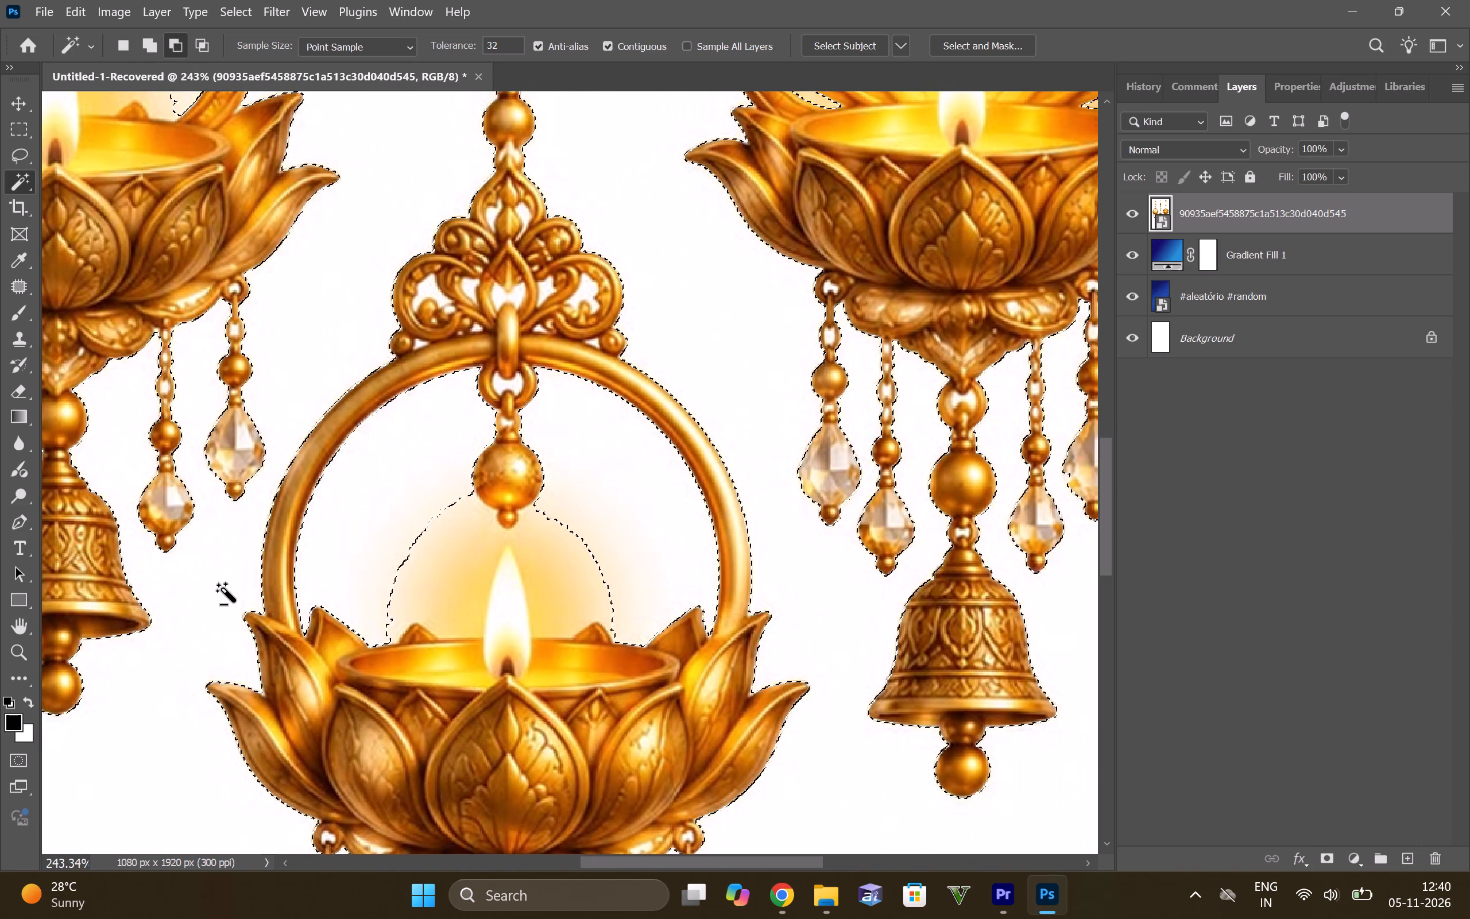
{"action": "scroll", "coordinate": [224, 589], "scroll_direction": "down", "scroll_amount": 12, "text": "alt"}
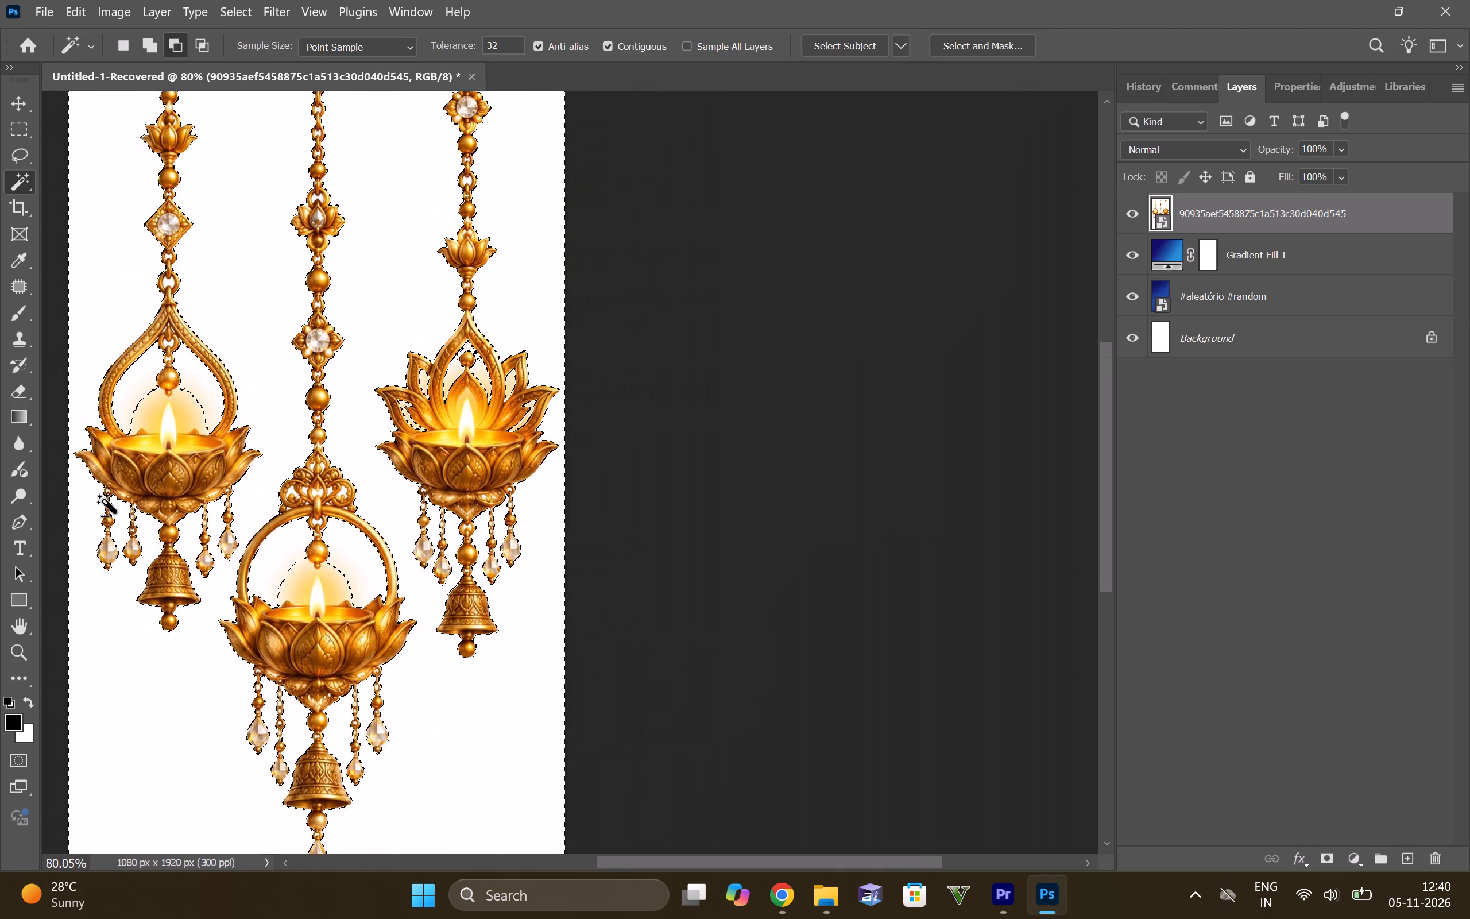
{"action": "scroll", "coordinate": [91, 495], "scroll_direction": "up", "scroll_amount": 2, "text": "alt"}
{"action": "scroll", "coordinate": [131, 552], "scroll_direction": "up", "scroll_amount": 4}
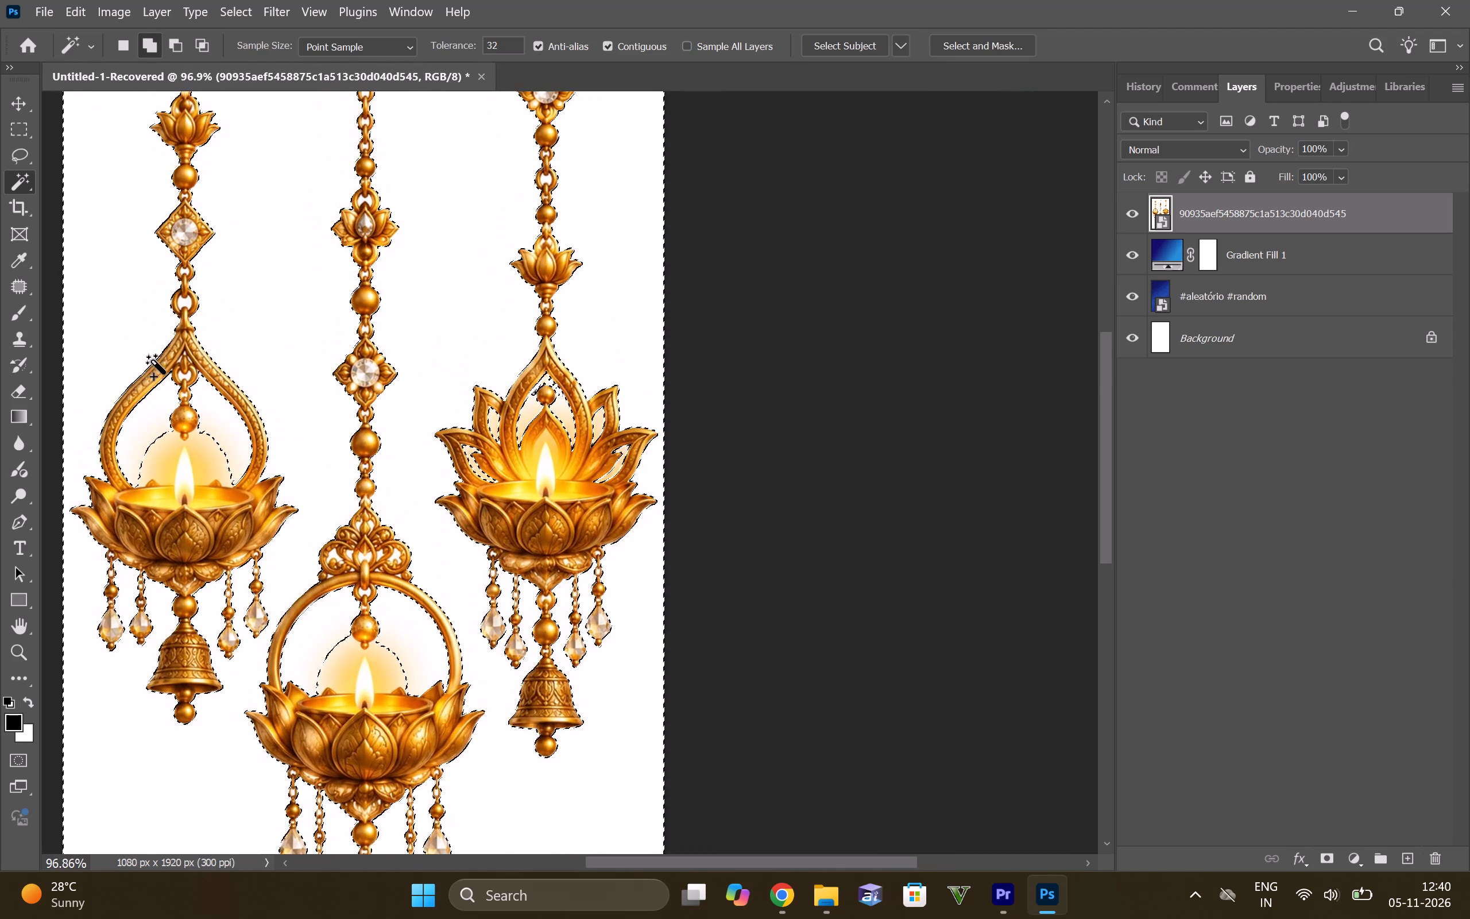
{"action": "scroll", "coordinate": [154, 361], "scroll_direction": "up", "scroll_amount": 7, "text": "alt"}
{"action": "left_click", "coordinate": [212, 248]}
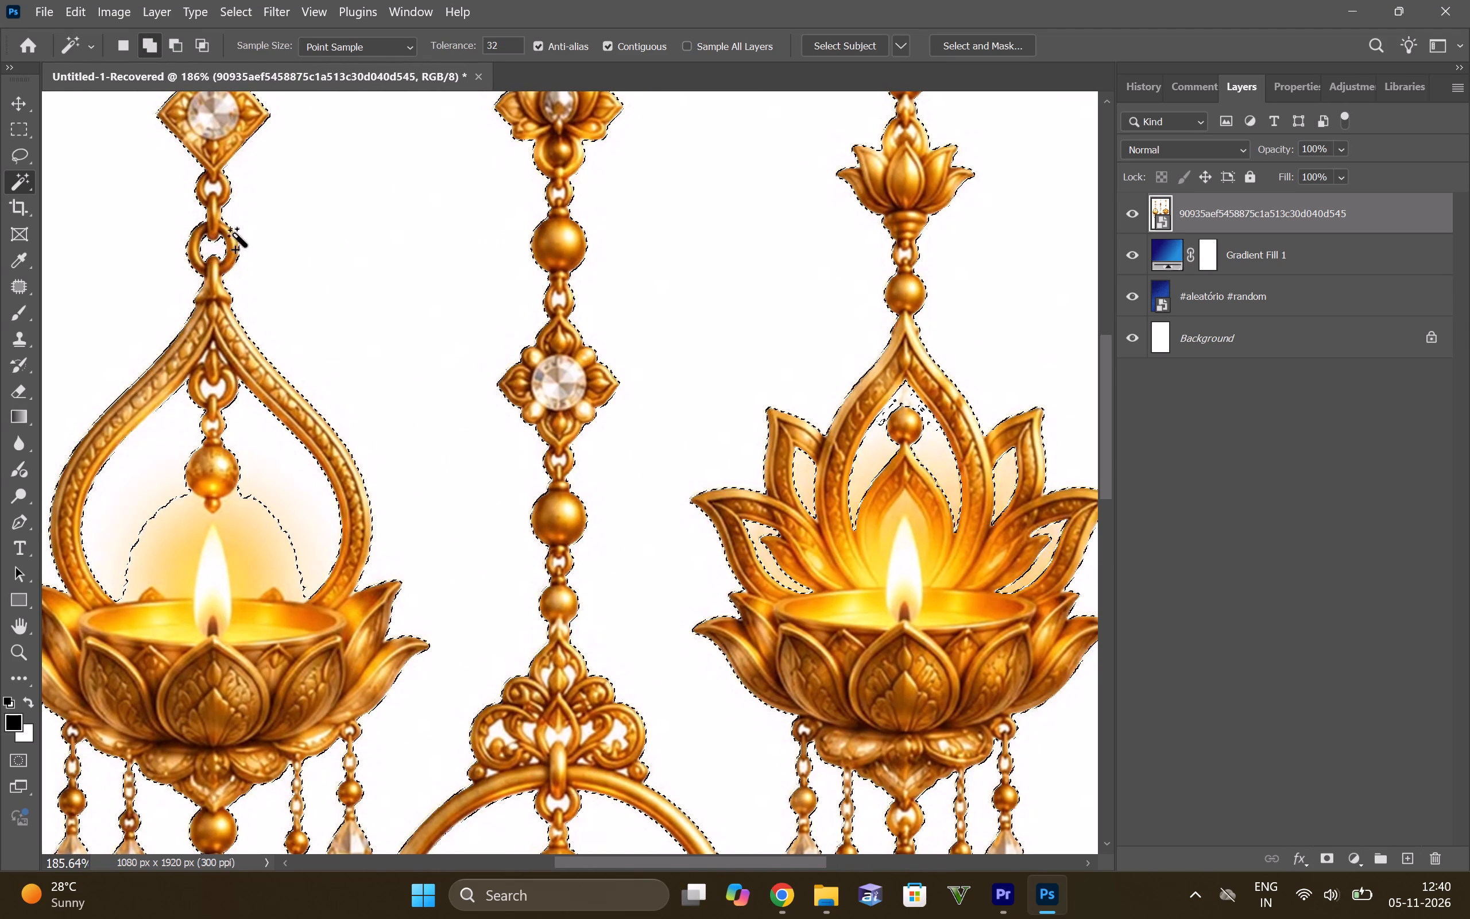
{"action": "left_click", "coordinate": [215, 189]}
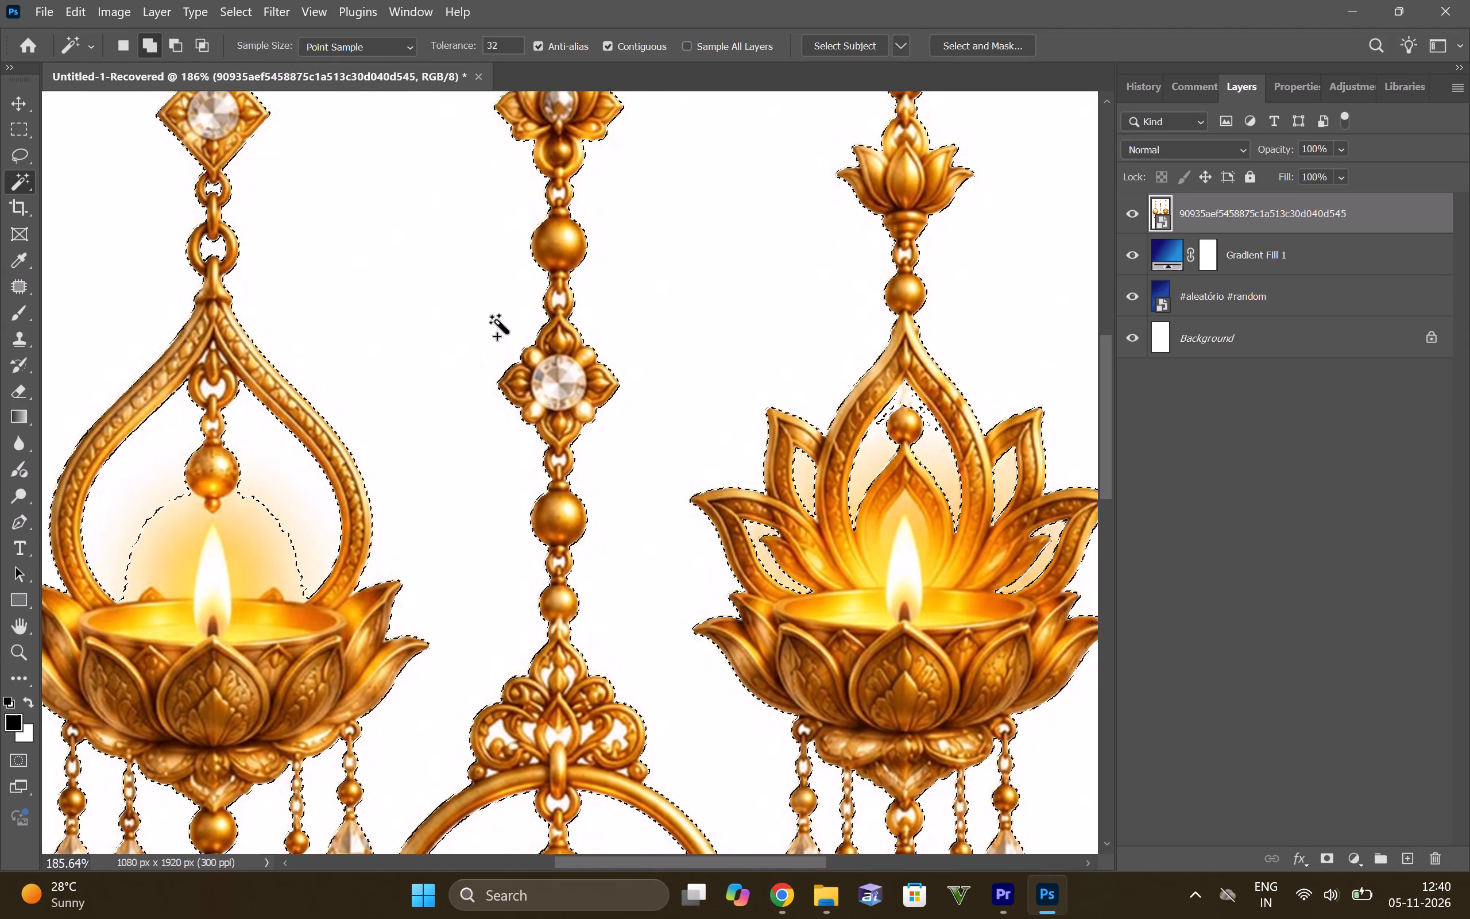
Add the link openings above the centre chain's round-crystal flower and below the right chain's lotus to the selection.
{"action": "left_click", "coordinate": [561, 298]}
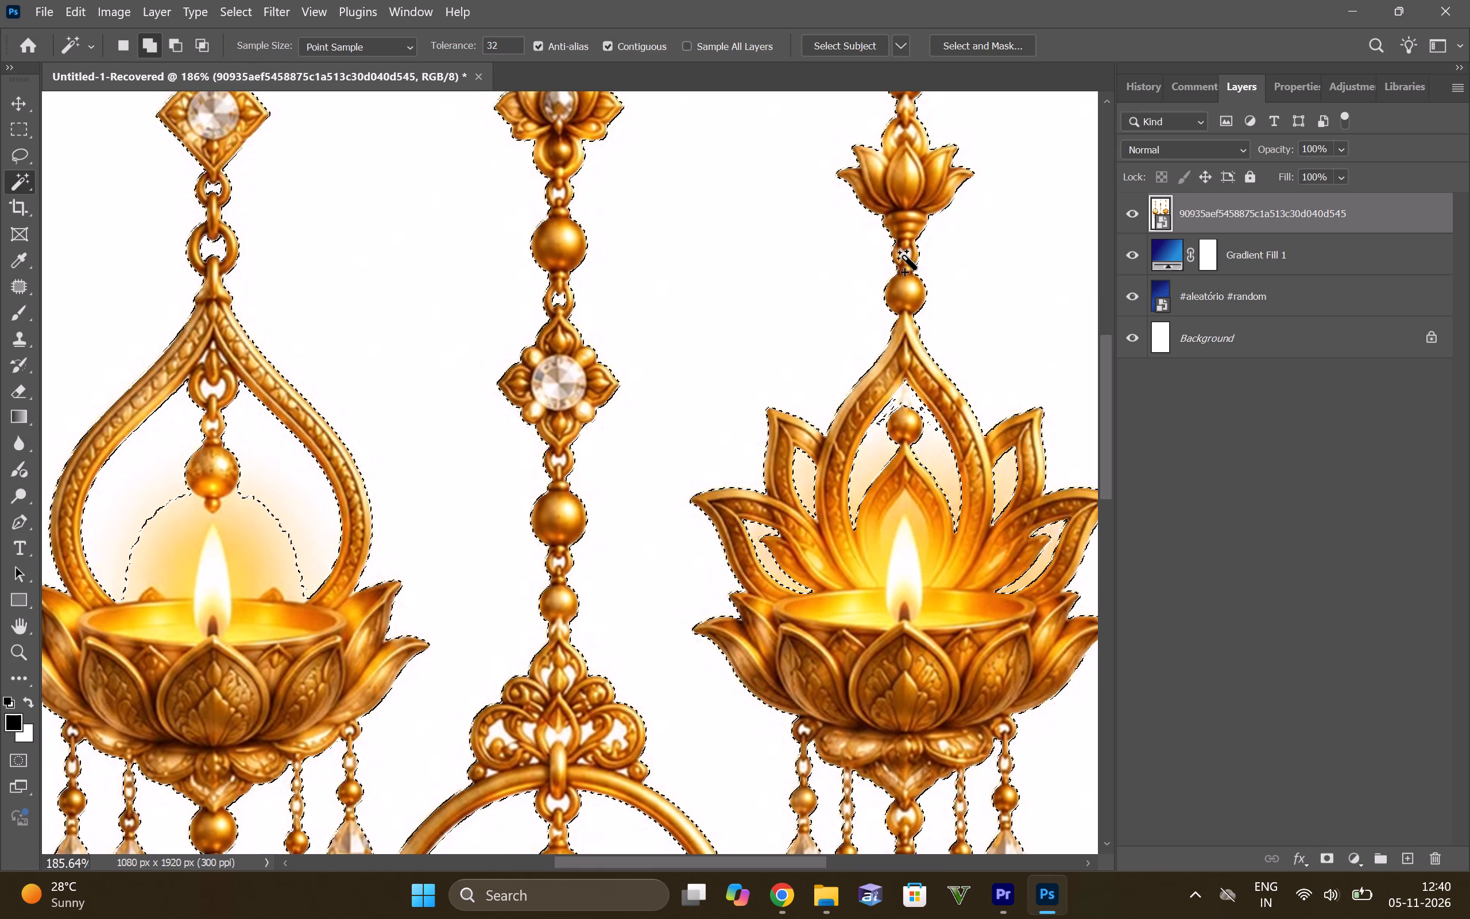
{"action": "left_click", "coordinate": [905, 257]}
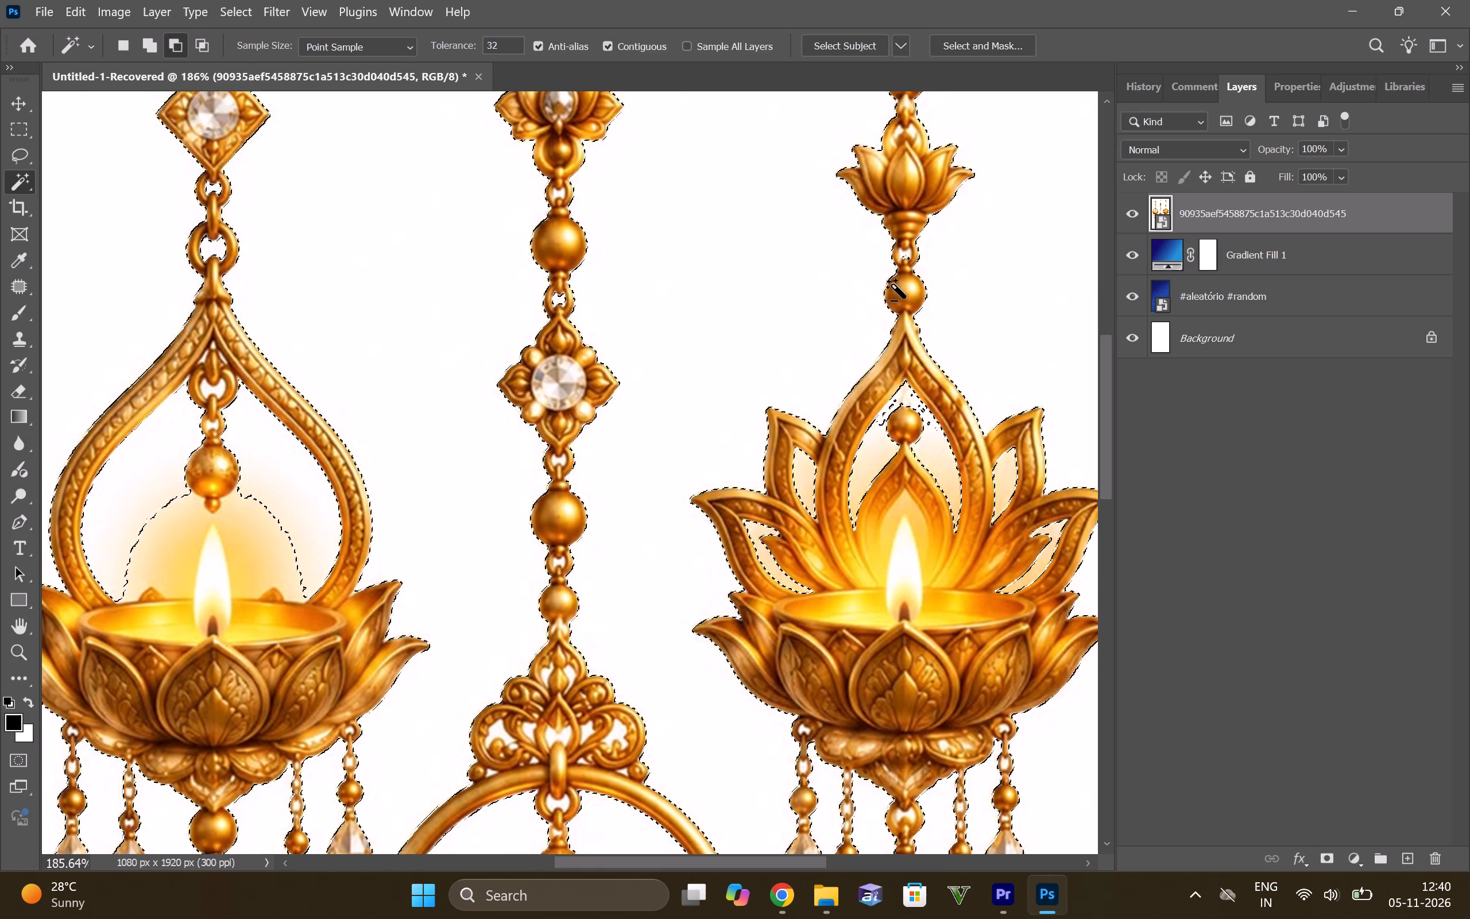
{"action": "scroll", "coordinate": [894, 285], "scroll_direction": "up", "scroll_amount": 8, "text": "alt"}
{"action": "scroll", "coordinate": [946, 240], "scroll_direction": "up", "scroll_amount": 6, "text": "alt"}
{"action": "left_click", "coordinate": [899, 206]}
Add the ring opening above the centre chain's lotus ornament and the link opening below that ornament to the selection.
{"action": "scroll", "coordinate": [899, 226], "scroll_direction": "down", "scroll_amount": 14, "text": "alt"}
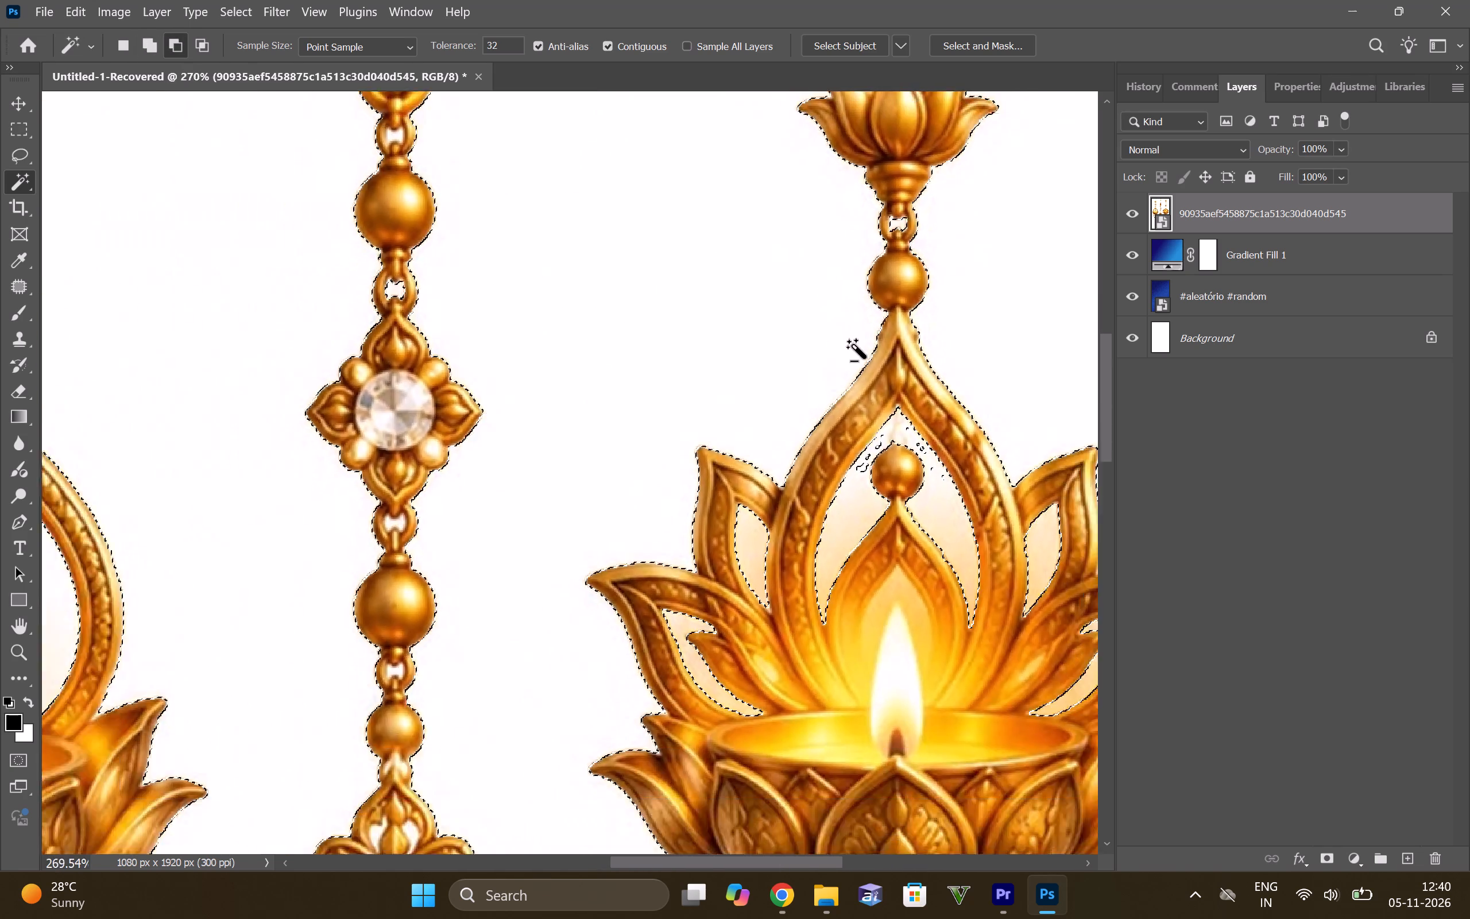
{"action": "scroll", "coordinate": [473, 401], "scroll_direction": "up", "scroll_amount": 7}
{"action": "scroll", "coordinate": [532, 346], "scroll_direction": "up", "scroll_amount": 6}
{"action": "scroll", "coordinate": [548, 253], "scroll_direction": "up", "scroll_amount": 7}
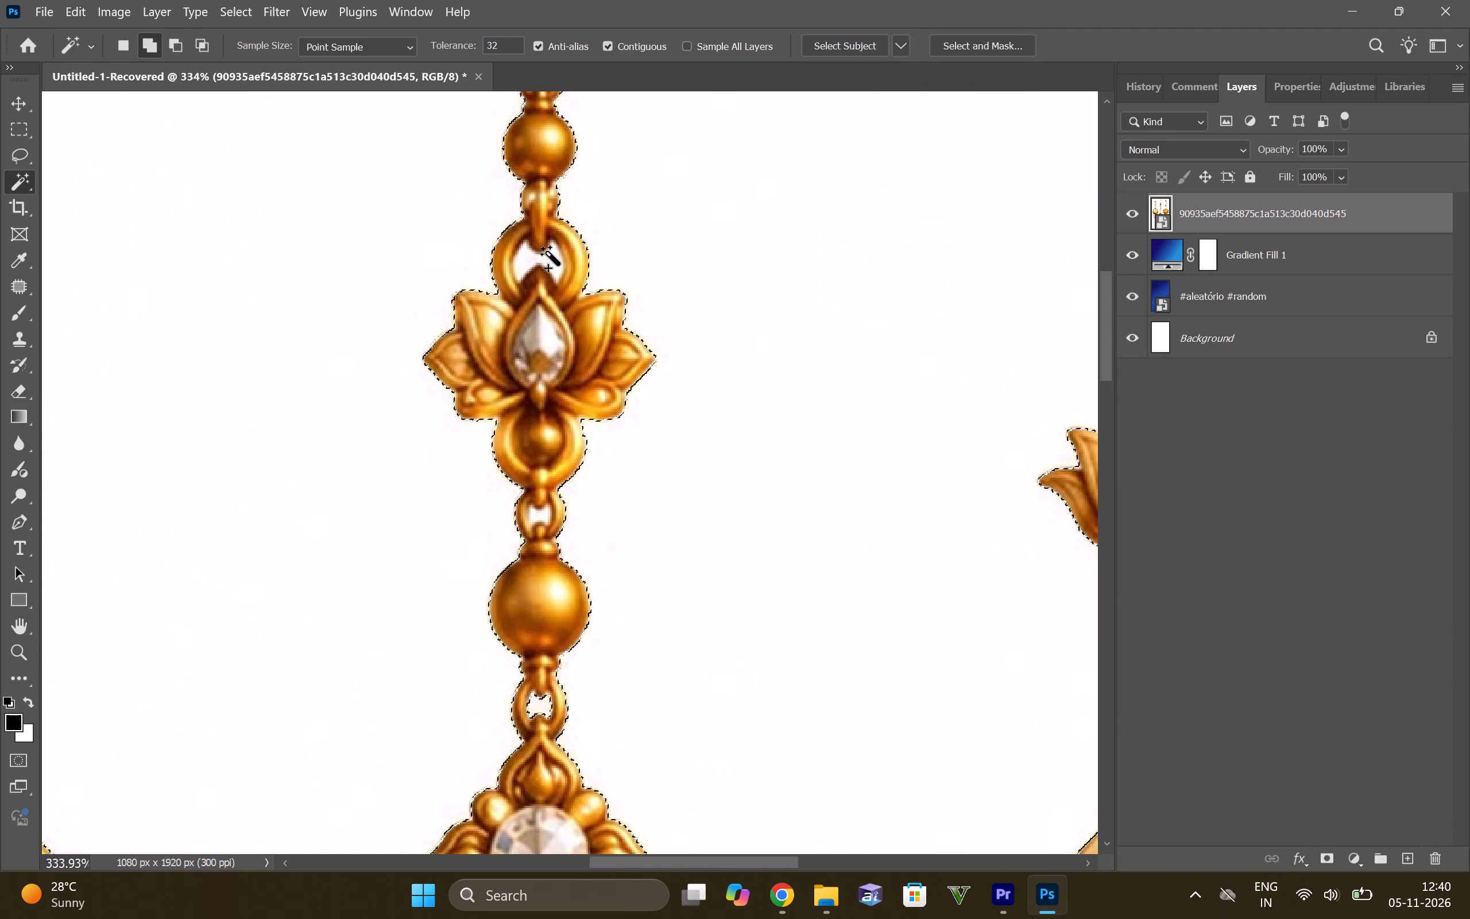
{"action": "left_click", "coordinate": [554, 265]}
{"action": "scroll", "coordinate": [556, 299], "scroll_direction": "down", "scroll_amount": 6, "text": "alt"}
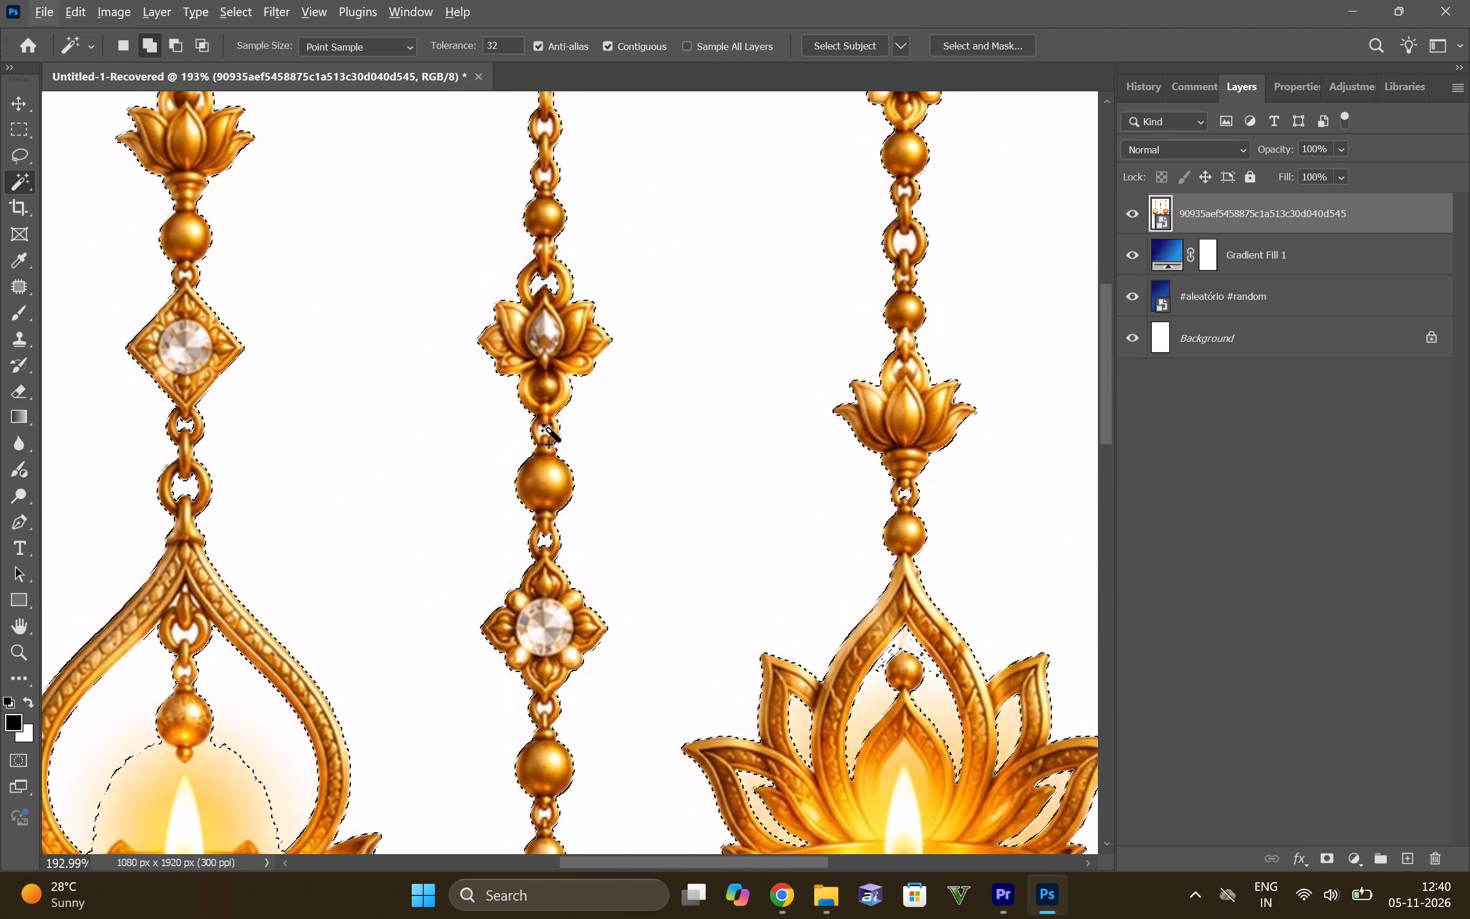
{"action": "scroll", "coordinate": [549, 429], "scroll_direction": "up", "scroll_amount": 14, "text": "alt"}
{"action": "left_click", "coordinate": [536, 434]}
{"action": "scroll", "coordinate": [571, 424], "scroll_direction": "down", "scroll_amount": 10, "text": "alt"}
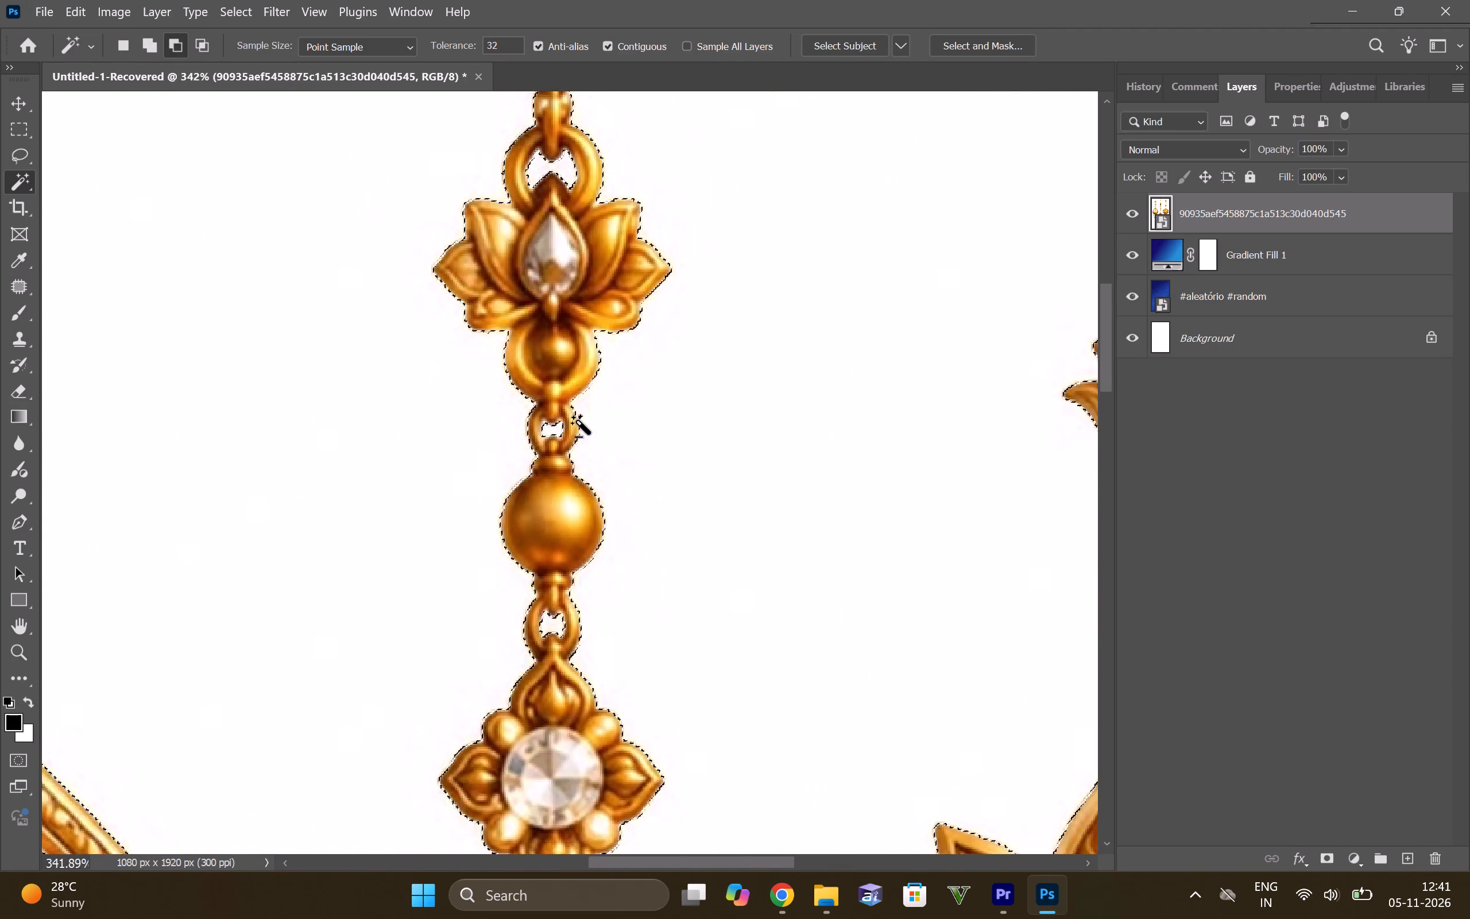
Add the left chain's link opening above the diamond-shaped ornament and its two link openings near the top to the selection.
{"action": "scroll", "coordinate": [579, 422], "scroll_direction": "down", "scroll_amount": 6, "text": "alt"}
{"action": "scroll", "coordinate": [575, 442], "scroll_direction": "up", "scroll_amount": 1, "text": "alt"}
{"action": "scroll", "coordinate": [575, 442], "scroll_direction": "down", "scroll_amount": 6, "text": "alt"}
{"action": "scroll", "coordinate": [334, 301], "scroll_direction": "up", "scroll_amount": 7, "text": "alt"}
{"action": "scroll", "coordinate": [363, 420], "scroll_direction": "up", "scroll_amount": 5, "text": "alt"}
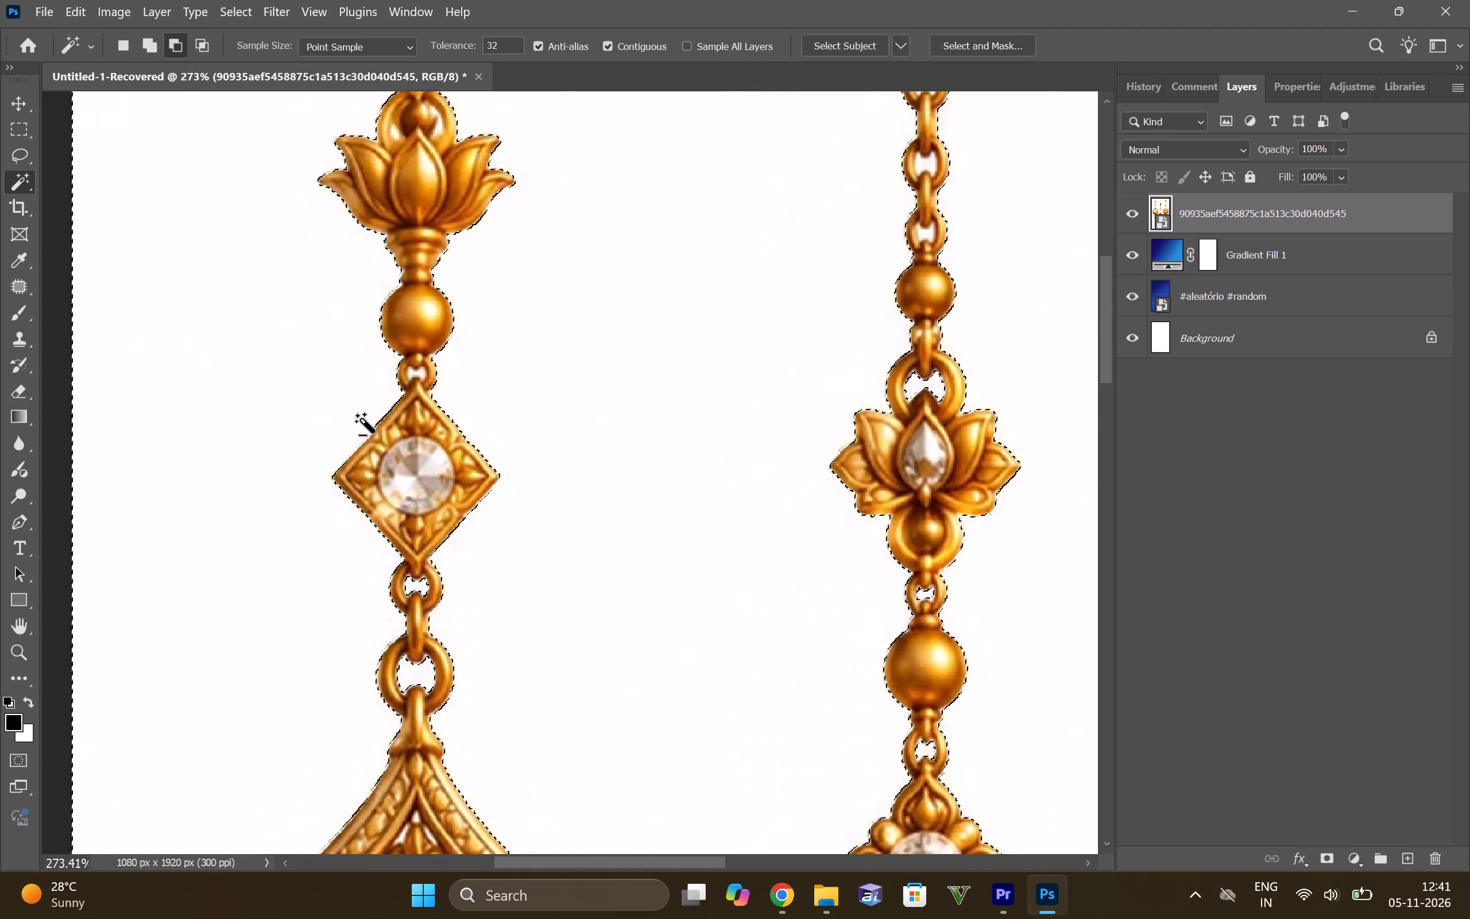
{"action": "scroll", "coordinate": [363, 420], "scroll_direction": "up", "scroll_amount": 2, "text": "alt"}
{"action": "scroll", "coordinate": [438, 350], "scroll_direction": "up", "scroll_amount": 12, "text": "alt"}
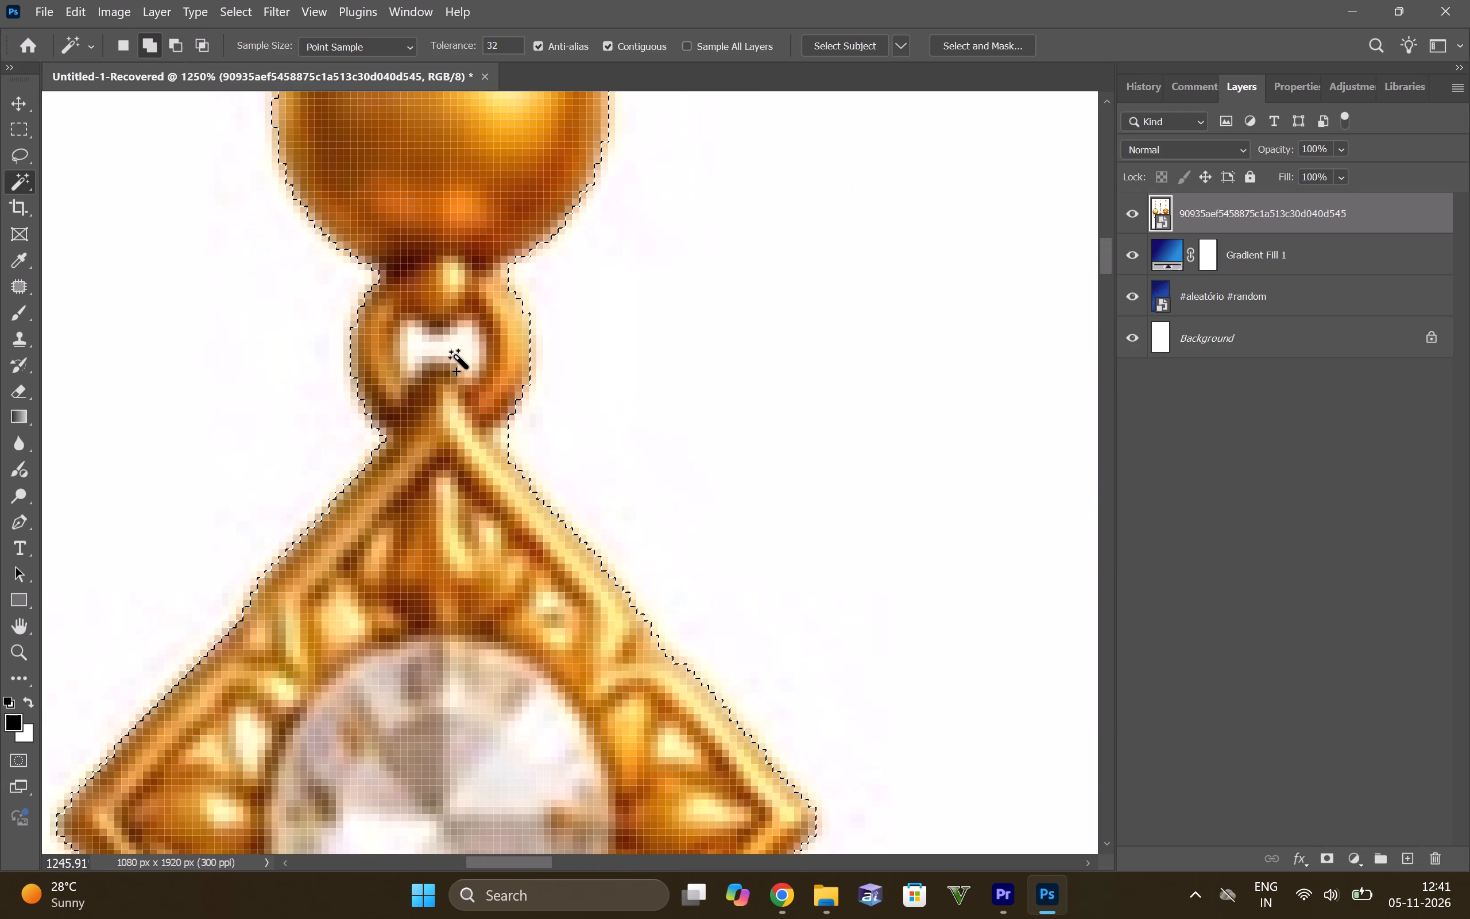
{"action": "left_click", "coordinate": [457, 351]}
{"action": "scroll", "coordinate": [457, 351], "scroll_direction": "down", "scroll_amount": 20, "text": "alt"}
{"action": "scroll", "coordinate": [457, 351], "scroll_direction": "down", "scroll_amount": 3, "text": "alt"}
{"action": "scroll", "coordinate": [517, 391], "scroll_direction": "down", "scroll_amount": 5, "text": "alt"}
{"action": "scroll", "coordinate": [474, 228], "scroll_direction": "up", "scroll_amount": 20, "text": "alt"}
{"action": "scroll", "coordinate": [474, 228], "scroll_direction": "up", "scroll_amount": 2, "text": "alt"}
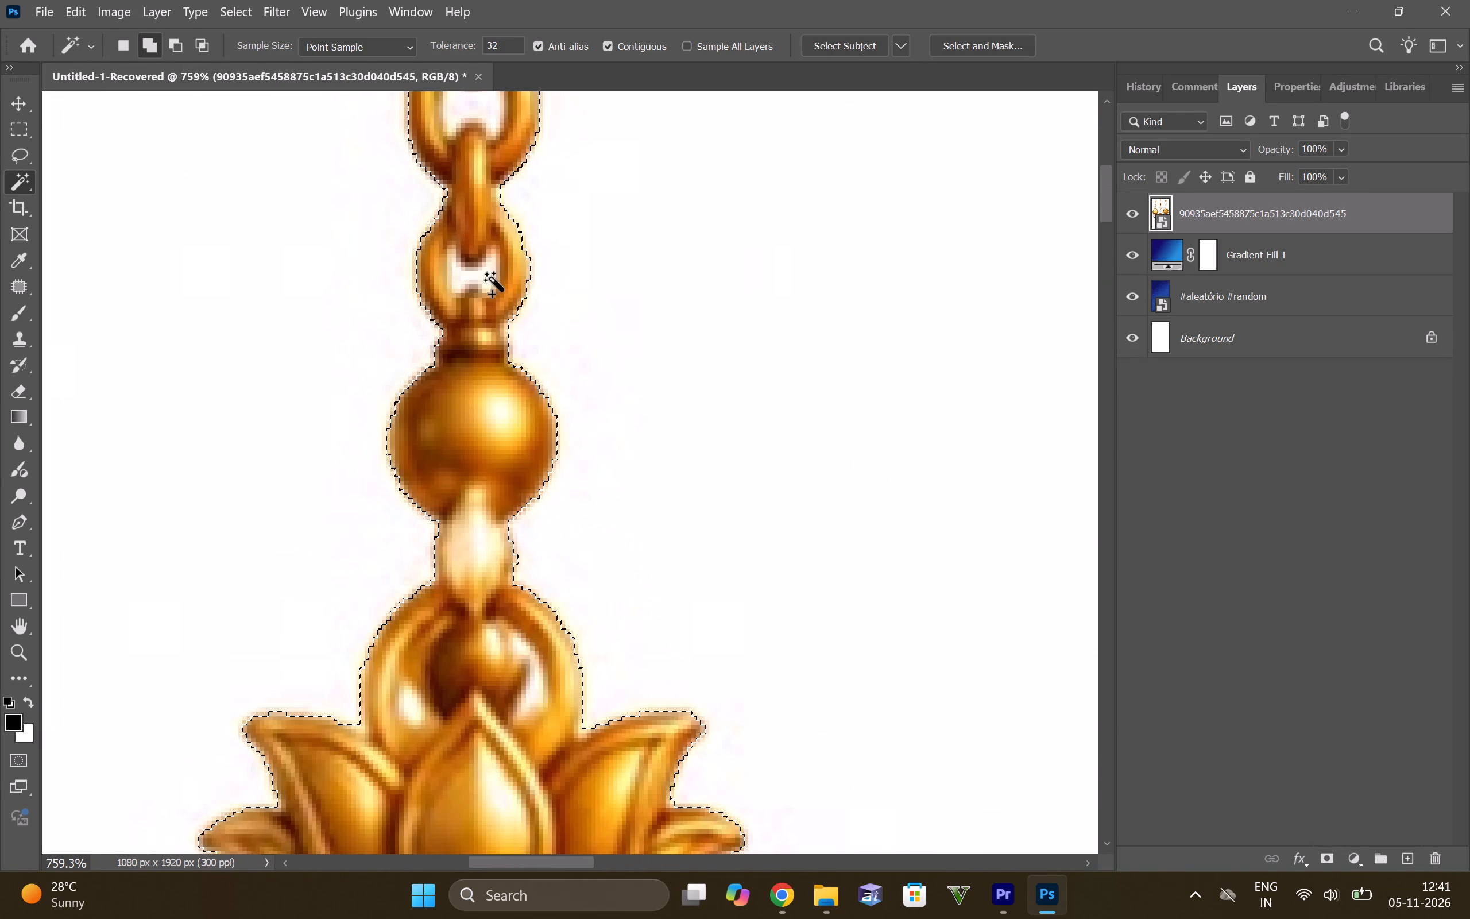
{"action": "left_click", "coordinate": [479, 279]}
{"action": "scroll", "coordinate": [485, 276], "scroll_direction": "down", "scroll_amount": 8, "text": "alt"}
{"action": "left_click", "coordinate": [488, 197]}
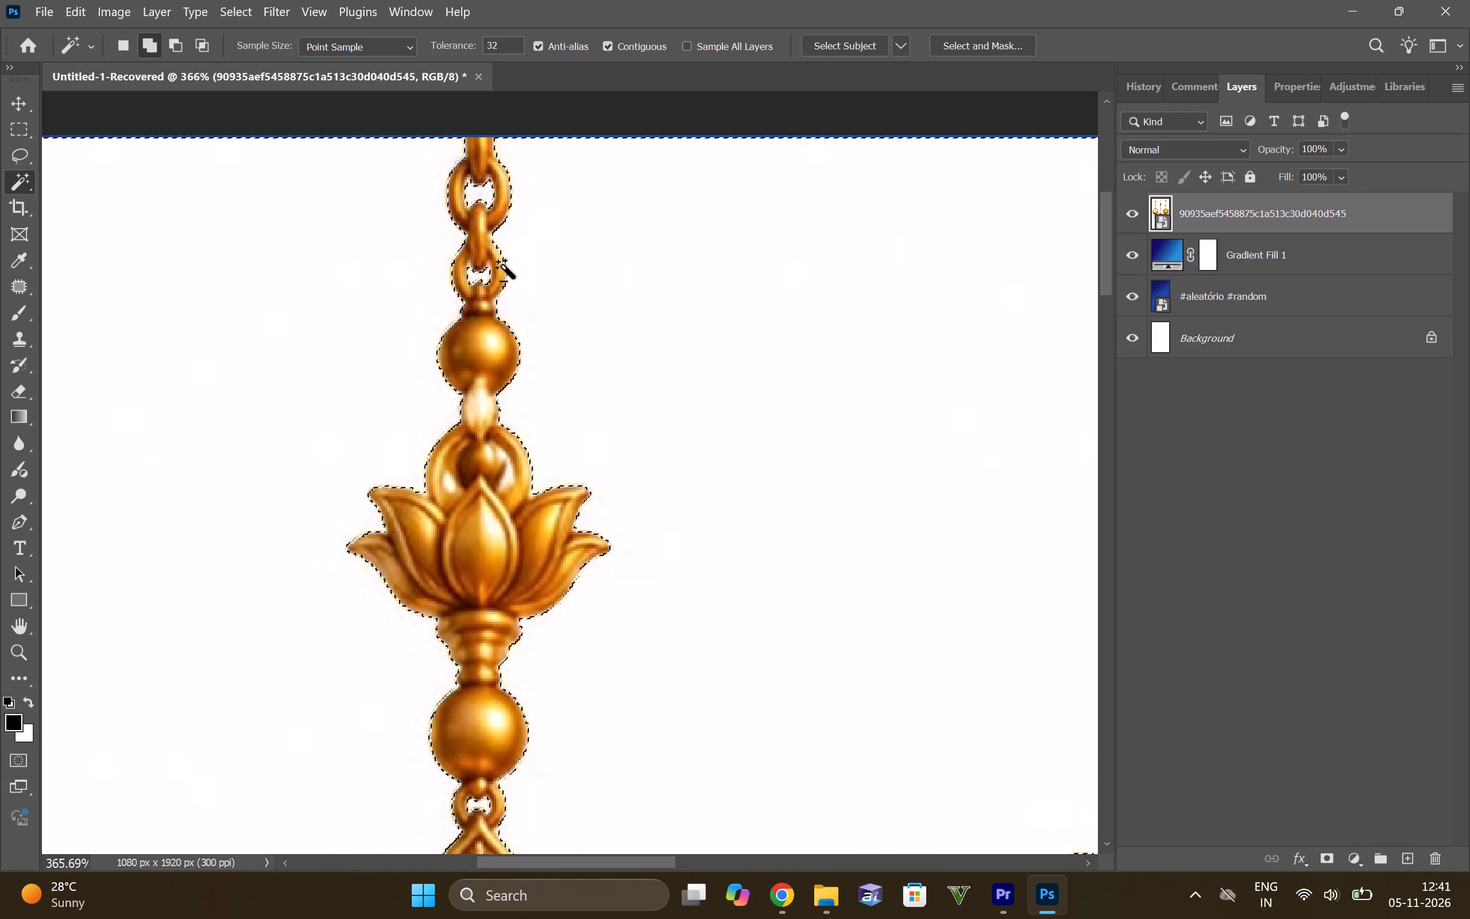
Add the right chain's topmost link opening and the three link openings below its round-crystal flower ornament to the selection.
{"action": "scroll", "coordinate": [504, 266], "scroll_direction": "down", "scroll_amount": 9, "text": "alt"}
{"action": "scroll", "coordinate": [846, 340], "scroll_direction": "down", "scroll_amount": 7, "text": "alt"}
{"action": "scroll", "coordinate": [1001, 373], "scroll_direction": "up", "scroll_amount": 8, "text": "alt"}
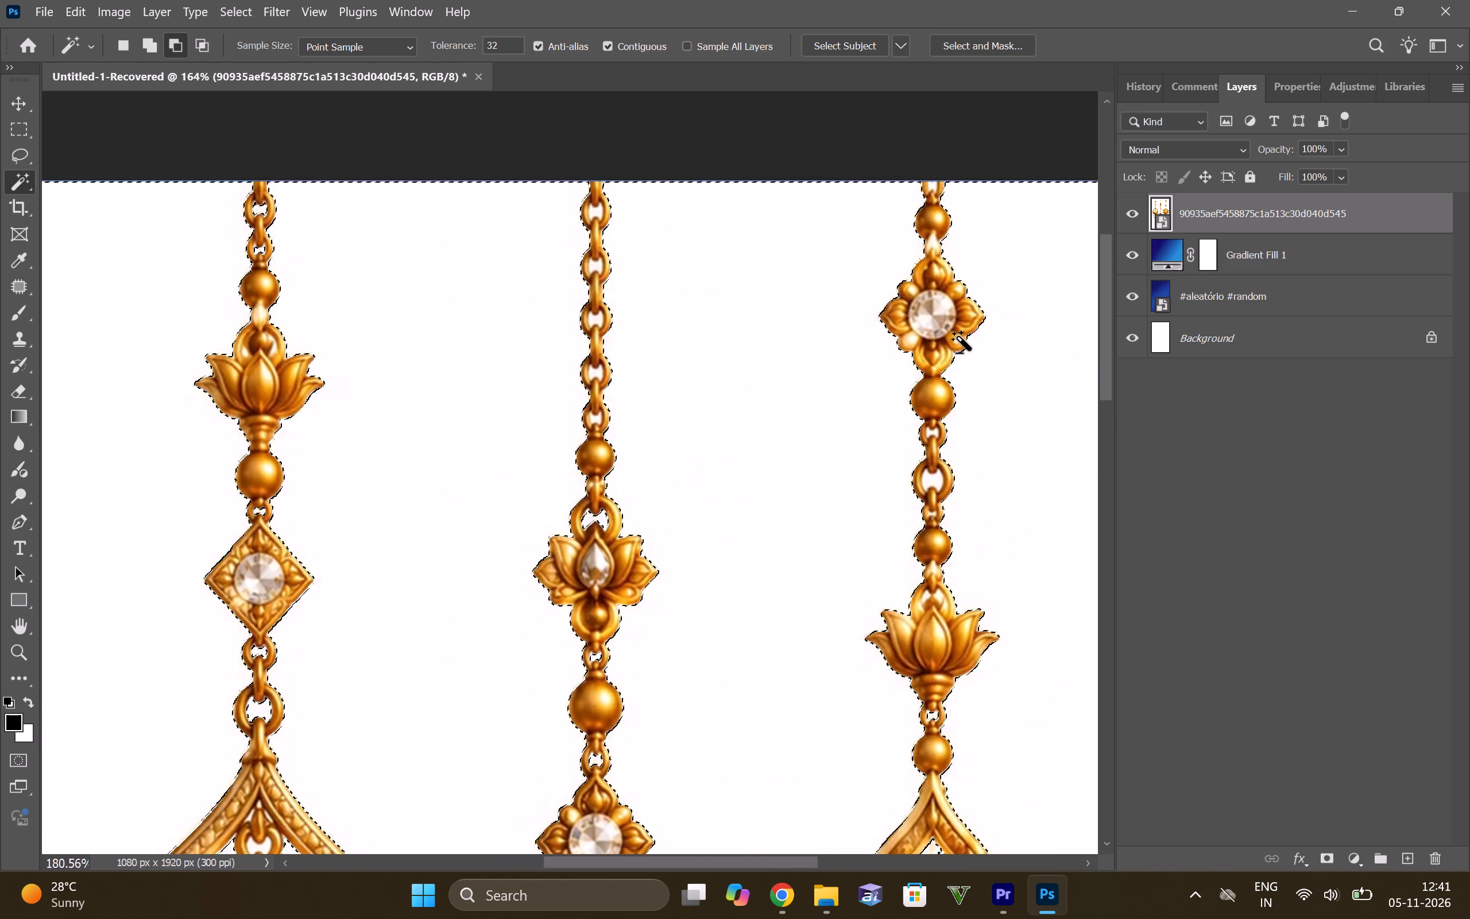
{"action": "scroll", "coordinate": [992, 308], "scroll_direction": "up", "scroll_amount": 5, "text": "alt"}
{"action": "scroll", "coordinate": [907, 112], "scroll_direction": "up", "scroll_amount": 4, "text": "alt"}
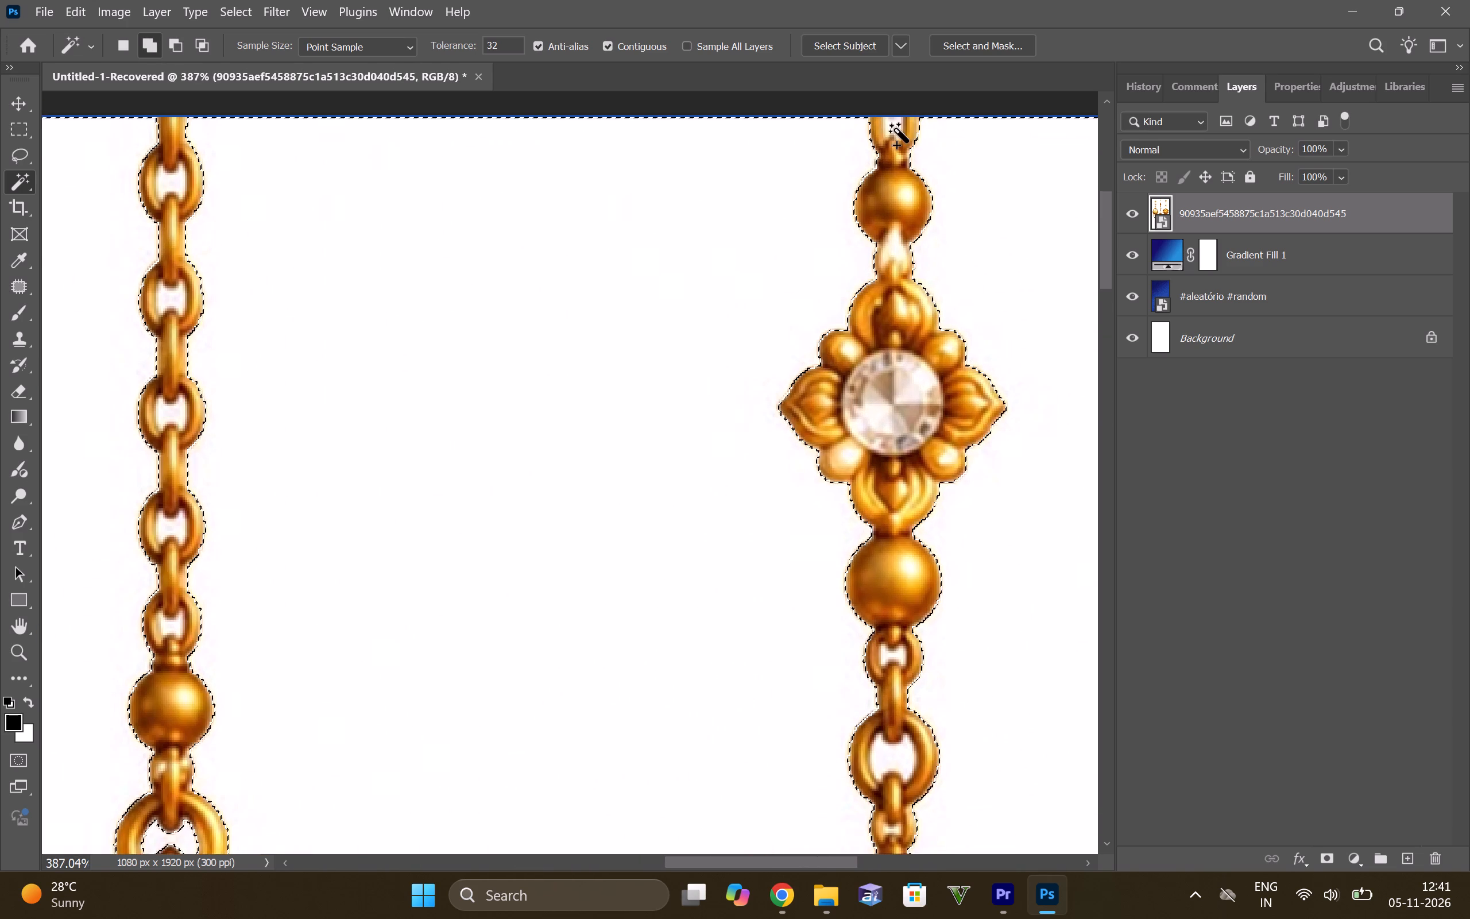
{"action": "left_click", "coordinate": [897, 130]}
{"action": "scroll", "coordinate": [961, 258], "scroll_direction": "down", "scroll_amount": 6, "text": "alt"}
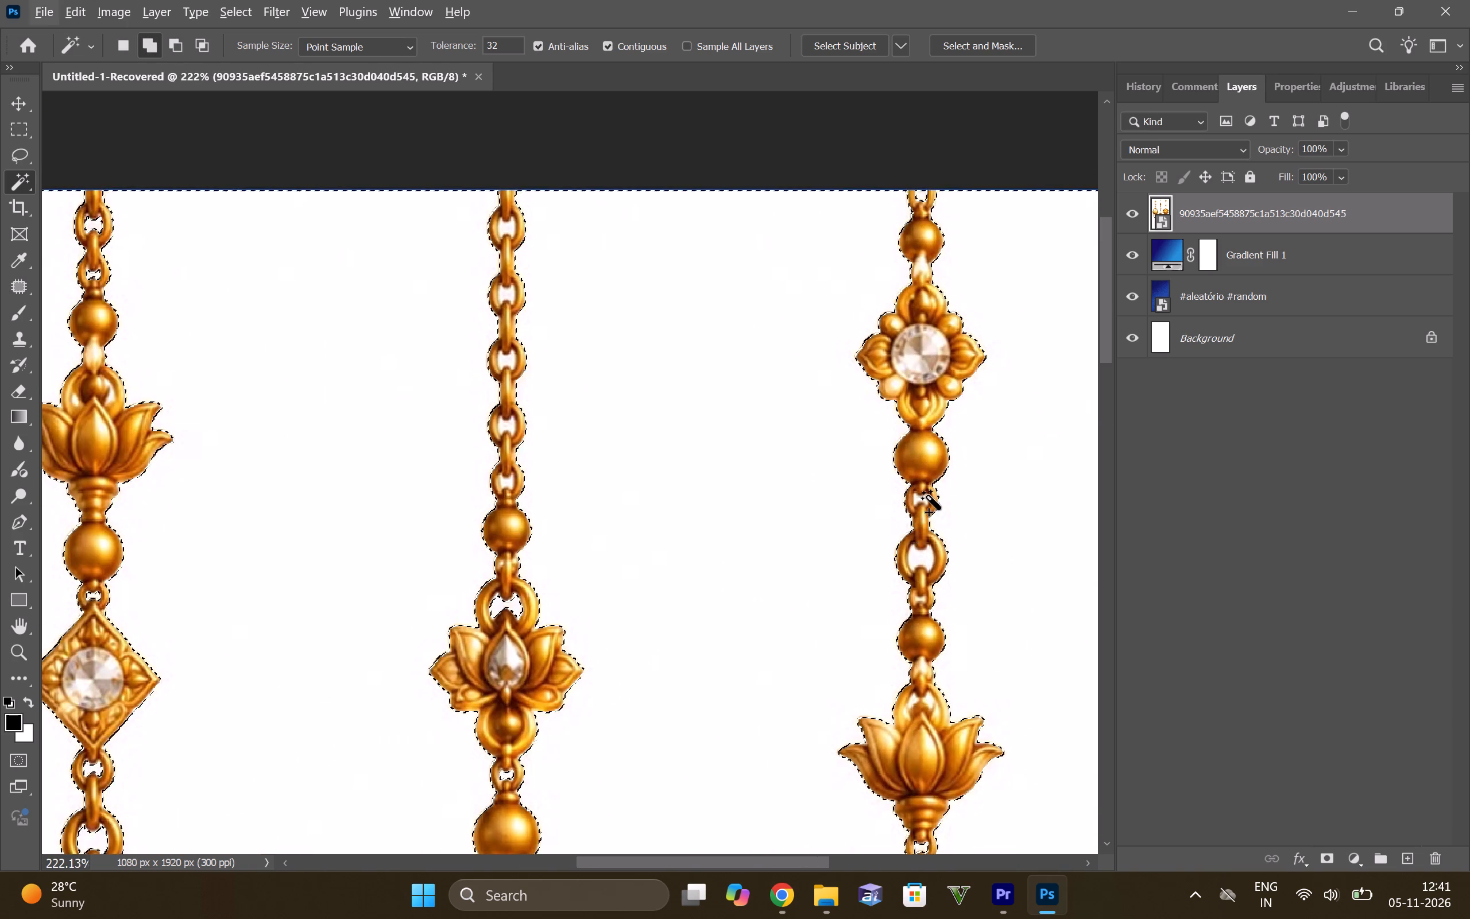
{"action": "scroll", "coordinate": [929, 497], "scroll_direction": "up", "scroll_amount": 13, "text": "alt"}
{"action": "left_click", "coordinate": [908, 496]}
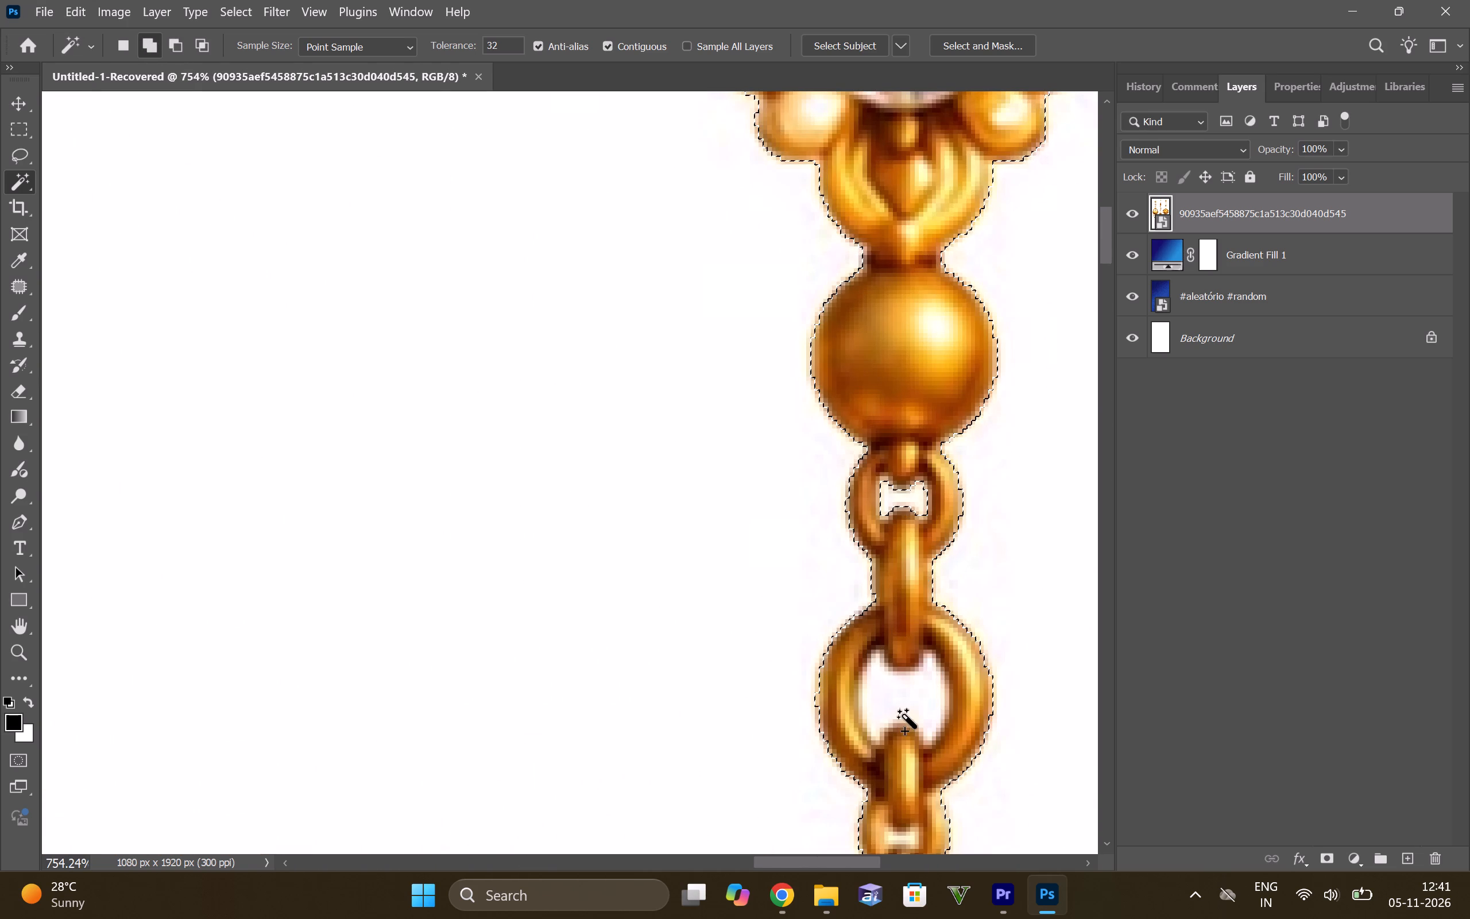
{"action": "left_click", "coordinate": [905, 713]}
{"action": "scroll", "coordinate": [938, 659], "scroll_direction": "down", "scroll_amount": 13, "text": "alt"}
{"action": "scroll", "coordinate": [949, 695], "scroll_direction": "down", "scroll_amount": 4}
{"action": "scroll", "coordinate": [929, 639], "scroll_direction": "up", "scroll_amount": 15, "text": "alt"}
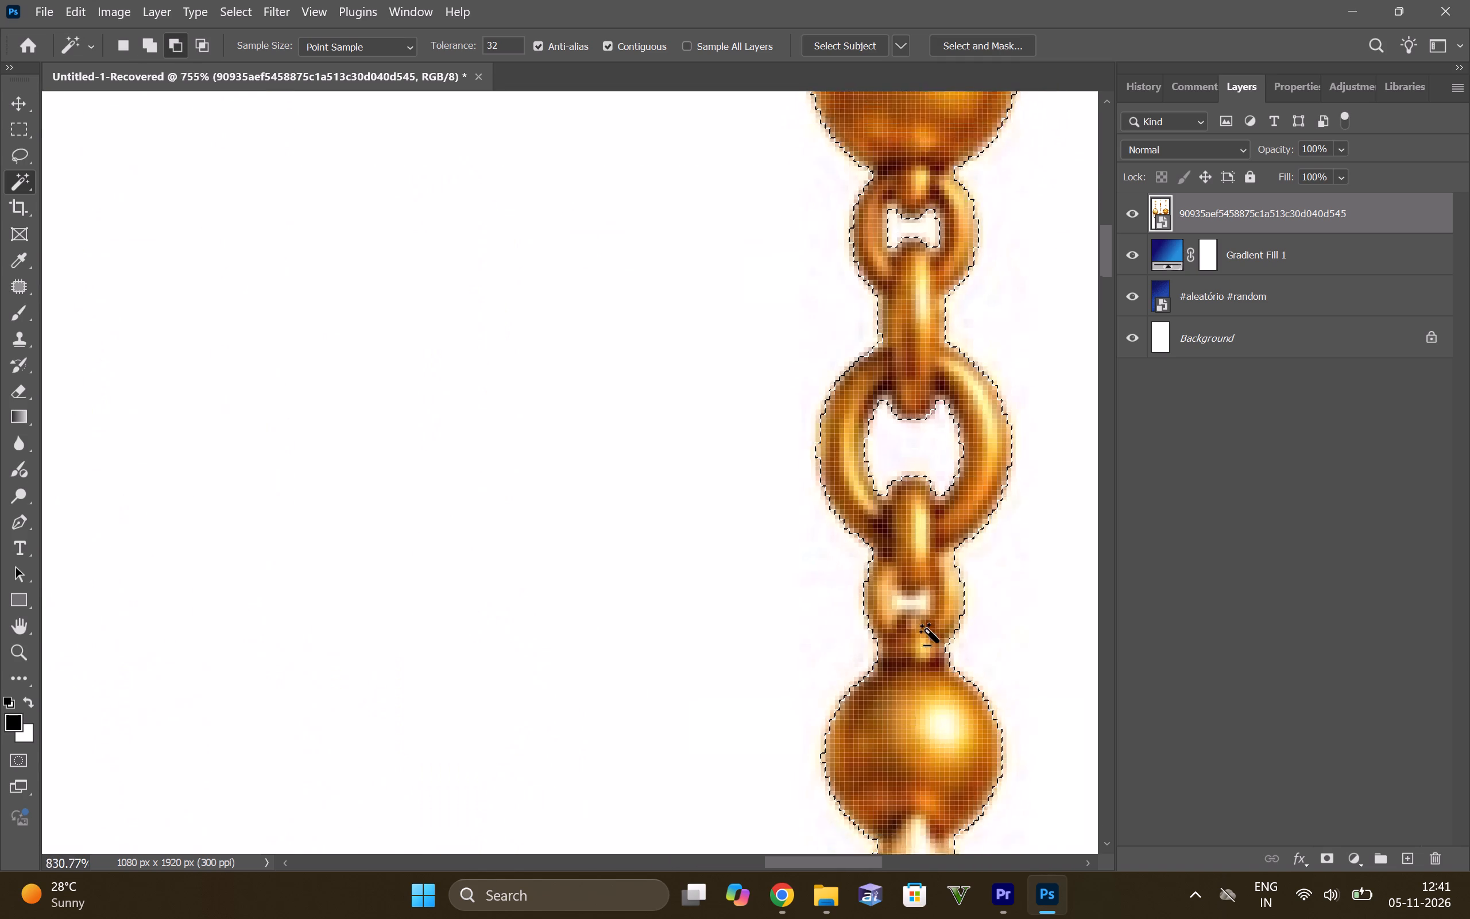
{"action": "scroll", "coordinate": [919, 602], "scroll_direction": "up", "scroll_amount": 6, "text": "alt"}
{"action": "left_click", "coordinate": [911, 597]}
Add the small white gaps on both sides inside the ring above the right chain's lotus to the selection.
{"action": "scroll", "coordinate": [939, 597], "scroll_direction": "down", "scroll_amount": 16, "text": "alt"}
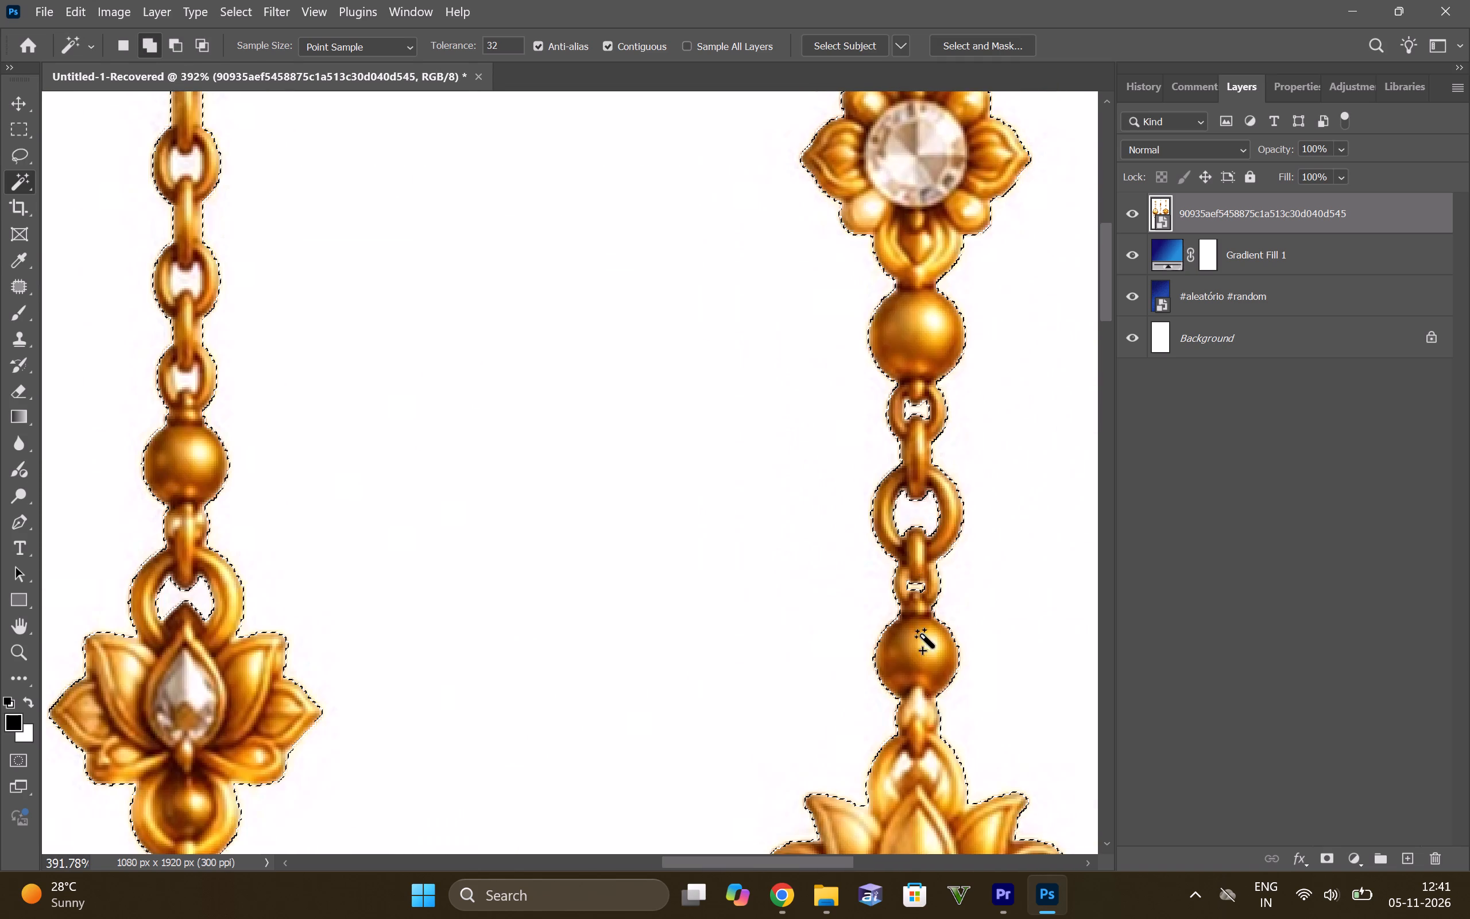
{"action": "scroll", "coordinate": [942, 737], "scroll_direction": "down", "scroll_amount": 7}
{"action": "scroll", "coordinate": [927, 651], "scroll_direction": "up", "scroll_amount": 7, "text": "alt"}
{"action": "left_click", "coordinate": [929, 651]}
{"action": "left_click", "coordinate": [891, 659]}
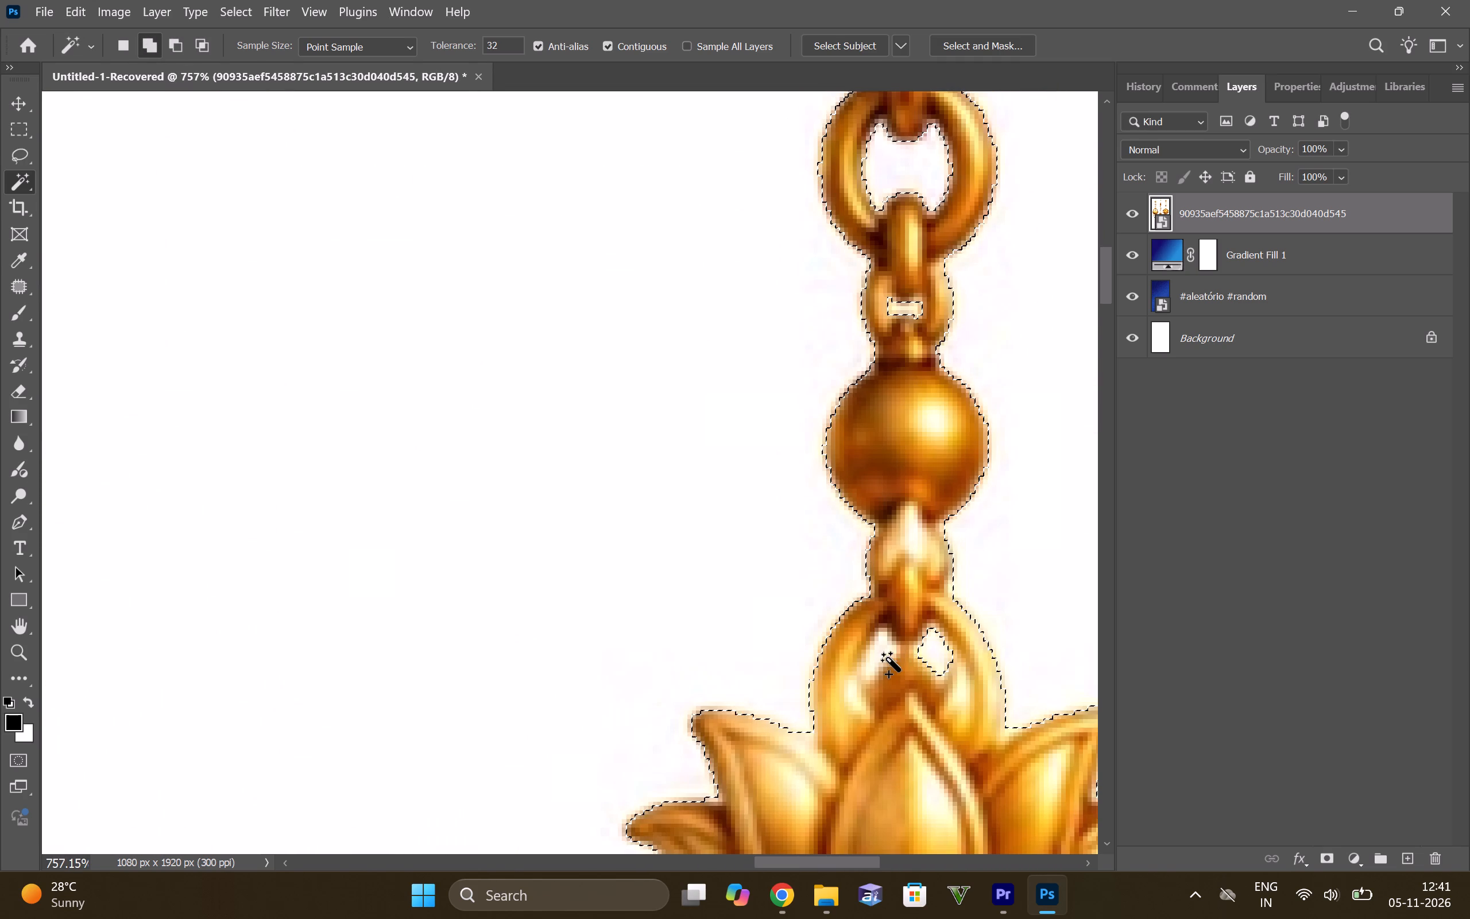
{"action": "left_click", "coordinate": [881, 644]}
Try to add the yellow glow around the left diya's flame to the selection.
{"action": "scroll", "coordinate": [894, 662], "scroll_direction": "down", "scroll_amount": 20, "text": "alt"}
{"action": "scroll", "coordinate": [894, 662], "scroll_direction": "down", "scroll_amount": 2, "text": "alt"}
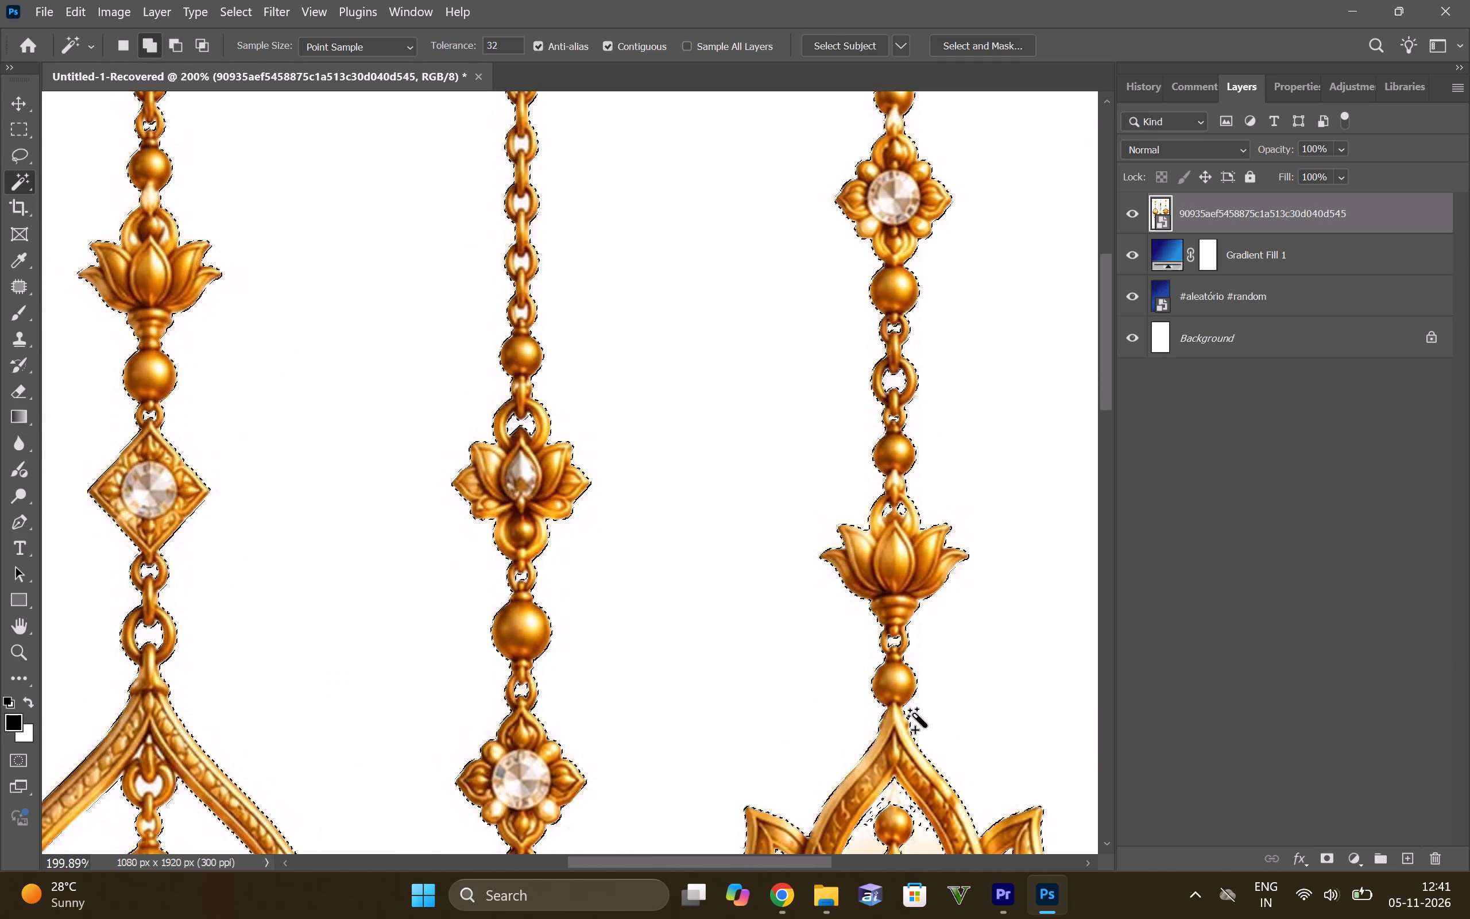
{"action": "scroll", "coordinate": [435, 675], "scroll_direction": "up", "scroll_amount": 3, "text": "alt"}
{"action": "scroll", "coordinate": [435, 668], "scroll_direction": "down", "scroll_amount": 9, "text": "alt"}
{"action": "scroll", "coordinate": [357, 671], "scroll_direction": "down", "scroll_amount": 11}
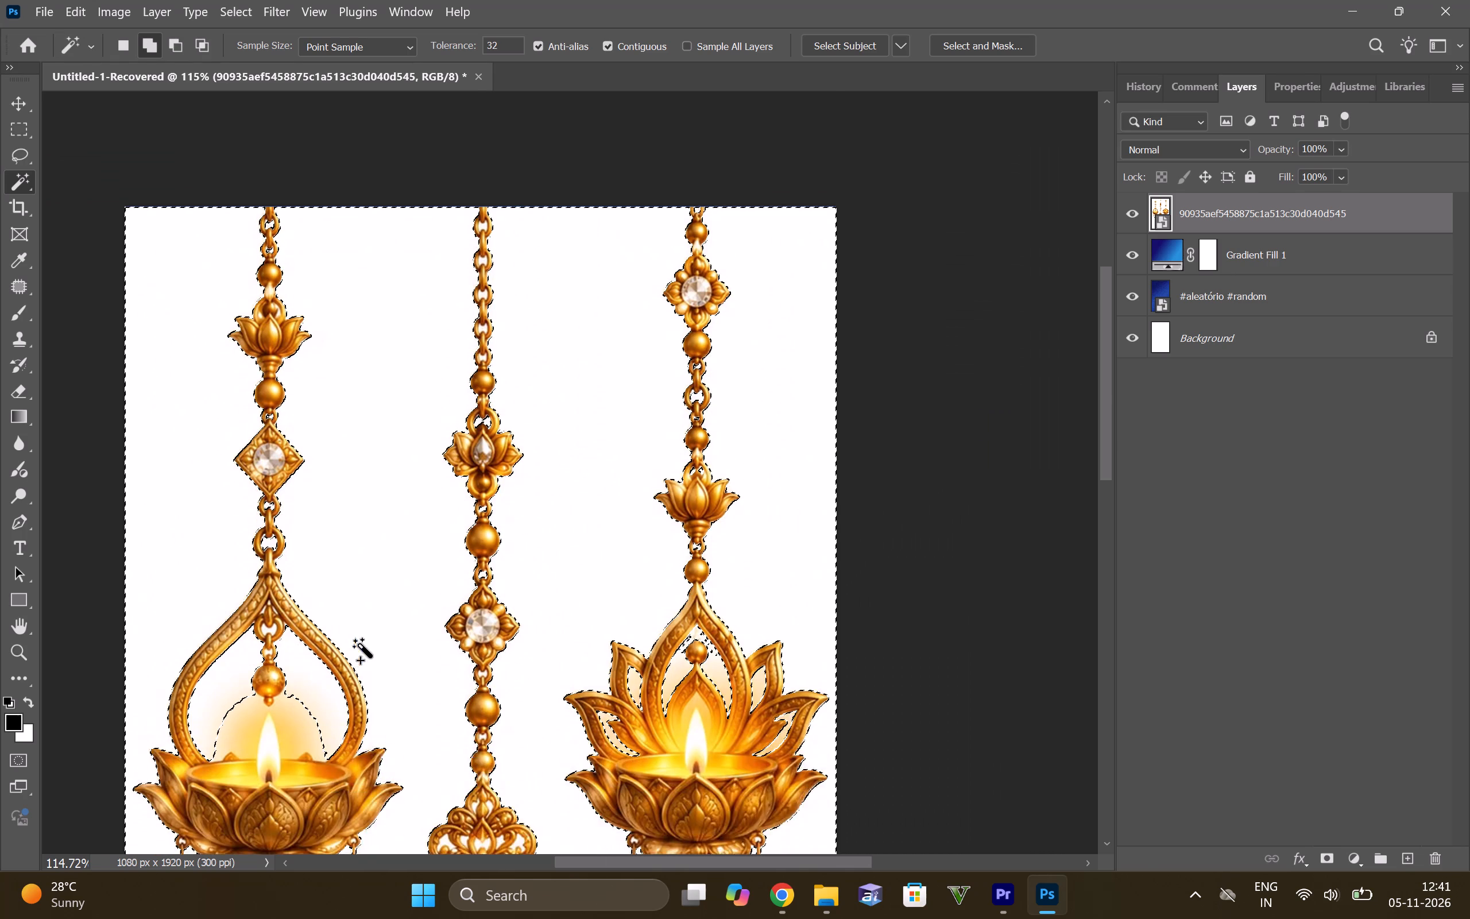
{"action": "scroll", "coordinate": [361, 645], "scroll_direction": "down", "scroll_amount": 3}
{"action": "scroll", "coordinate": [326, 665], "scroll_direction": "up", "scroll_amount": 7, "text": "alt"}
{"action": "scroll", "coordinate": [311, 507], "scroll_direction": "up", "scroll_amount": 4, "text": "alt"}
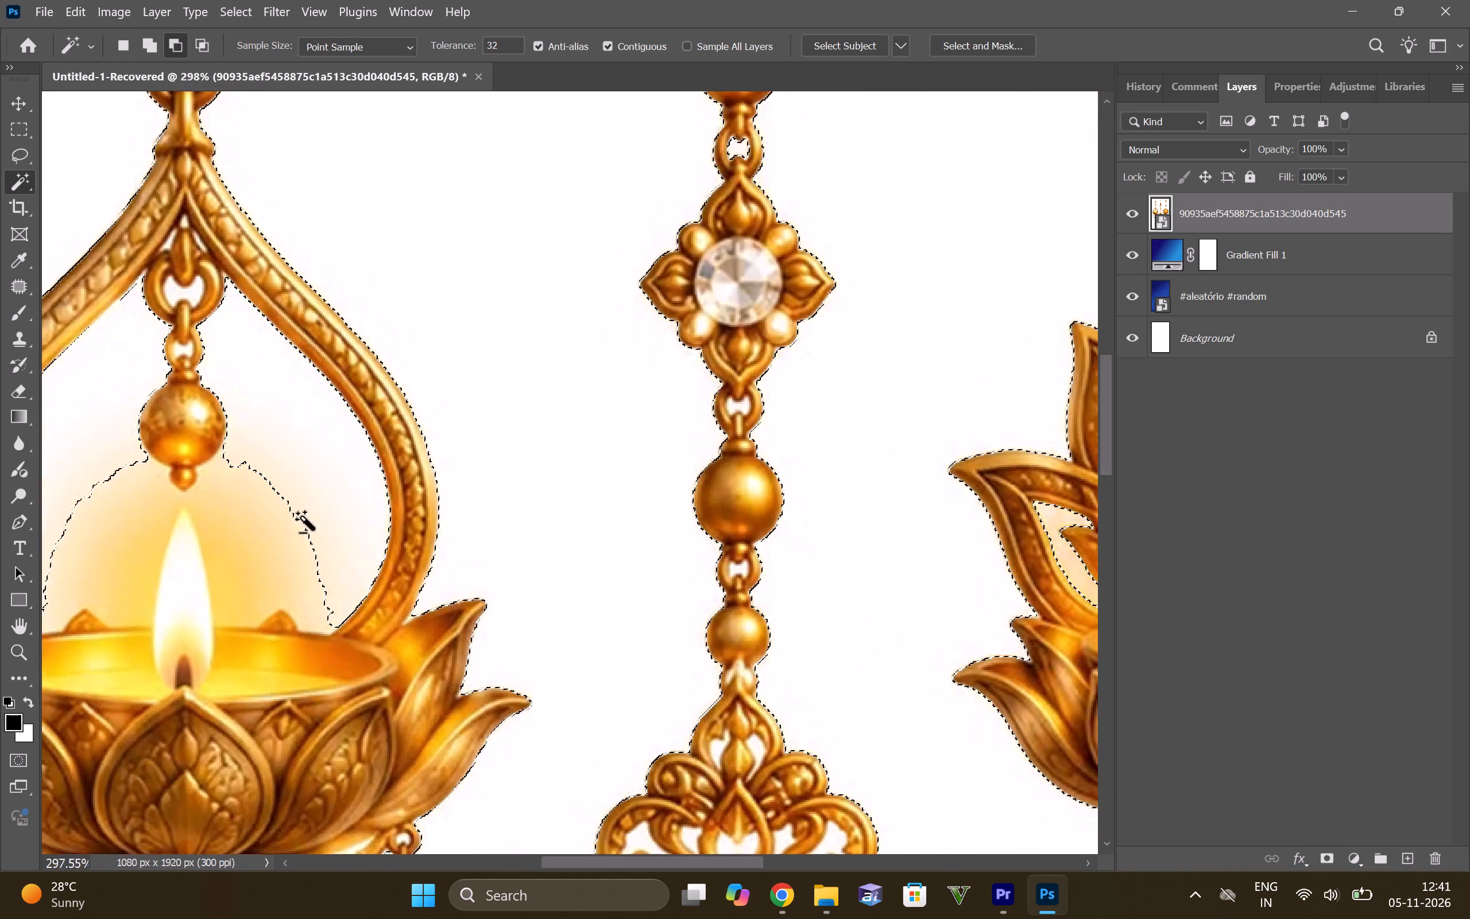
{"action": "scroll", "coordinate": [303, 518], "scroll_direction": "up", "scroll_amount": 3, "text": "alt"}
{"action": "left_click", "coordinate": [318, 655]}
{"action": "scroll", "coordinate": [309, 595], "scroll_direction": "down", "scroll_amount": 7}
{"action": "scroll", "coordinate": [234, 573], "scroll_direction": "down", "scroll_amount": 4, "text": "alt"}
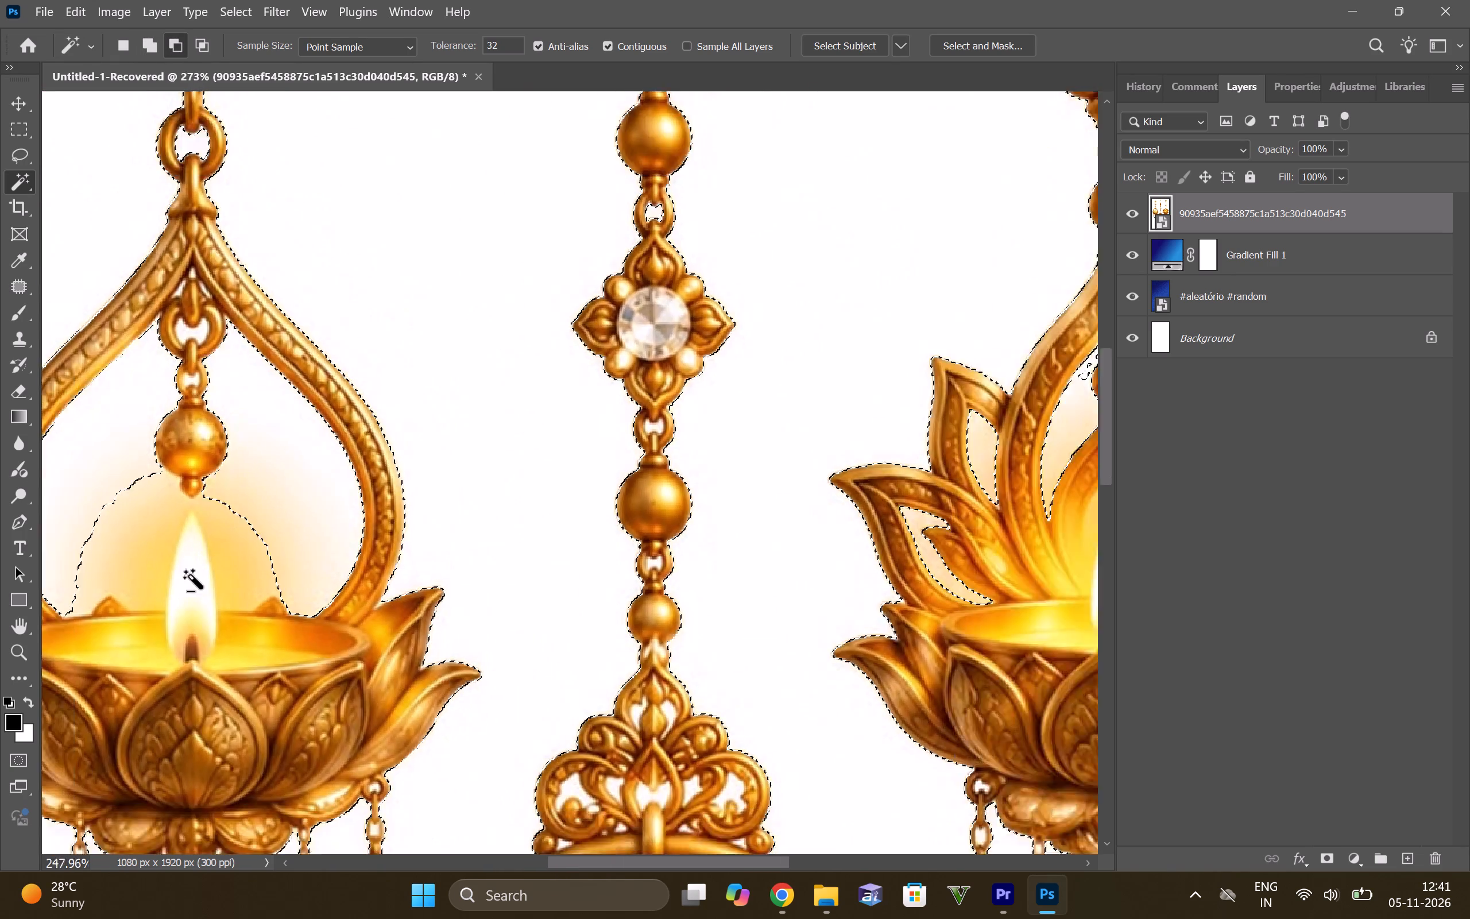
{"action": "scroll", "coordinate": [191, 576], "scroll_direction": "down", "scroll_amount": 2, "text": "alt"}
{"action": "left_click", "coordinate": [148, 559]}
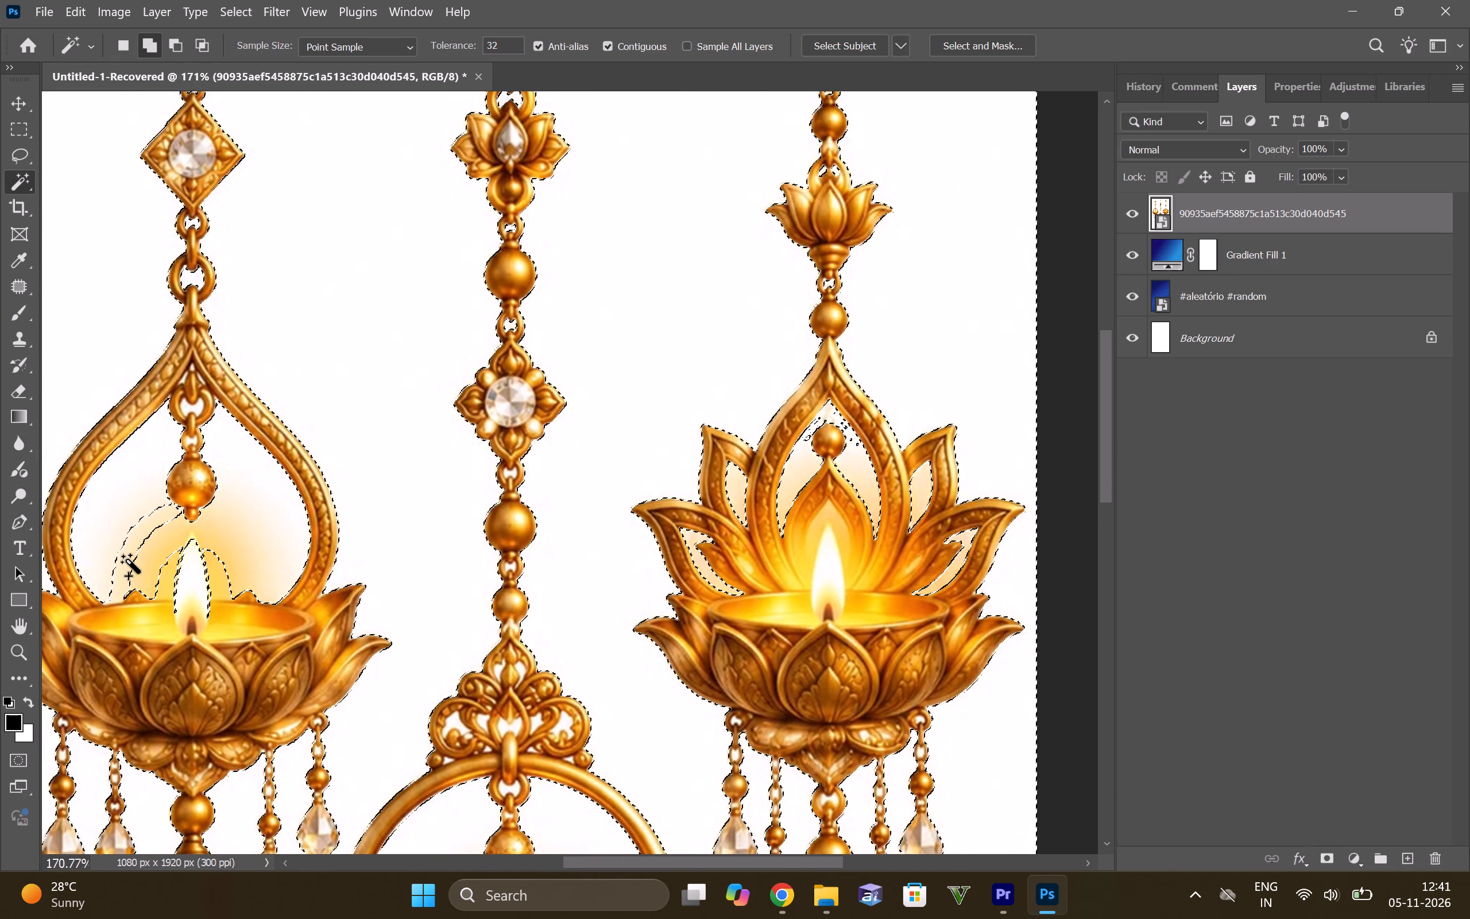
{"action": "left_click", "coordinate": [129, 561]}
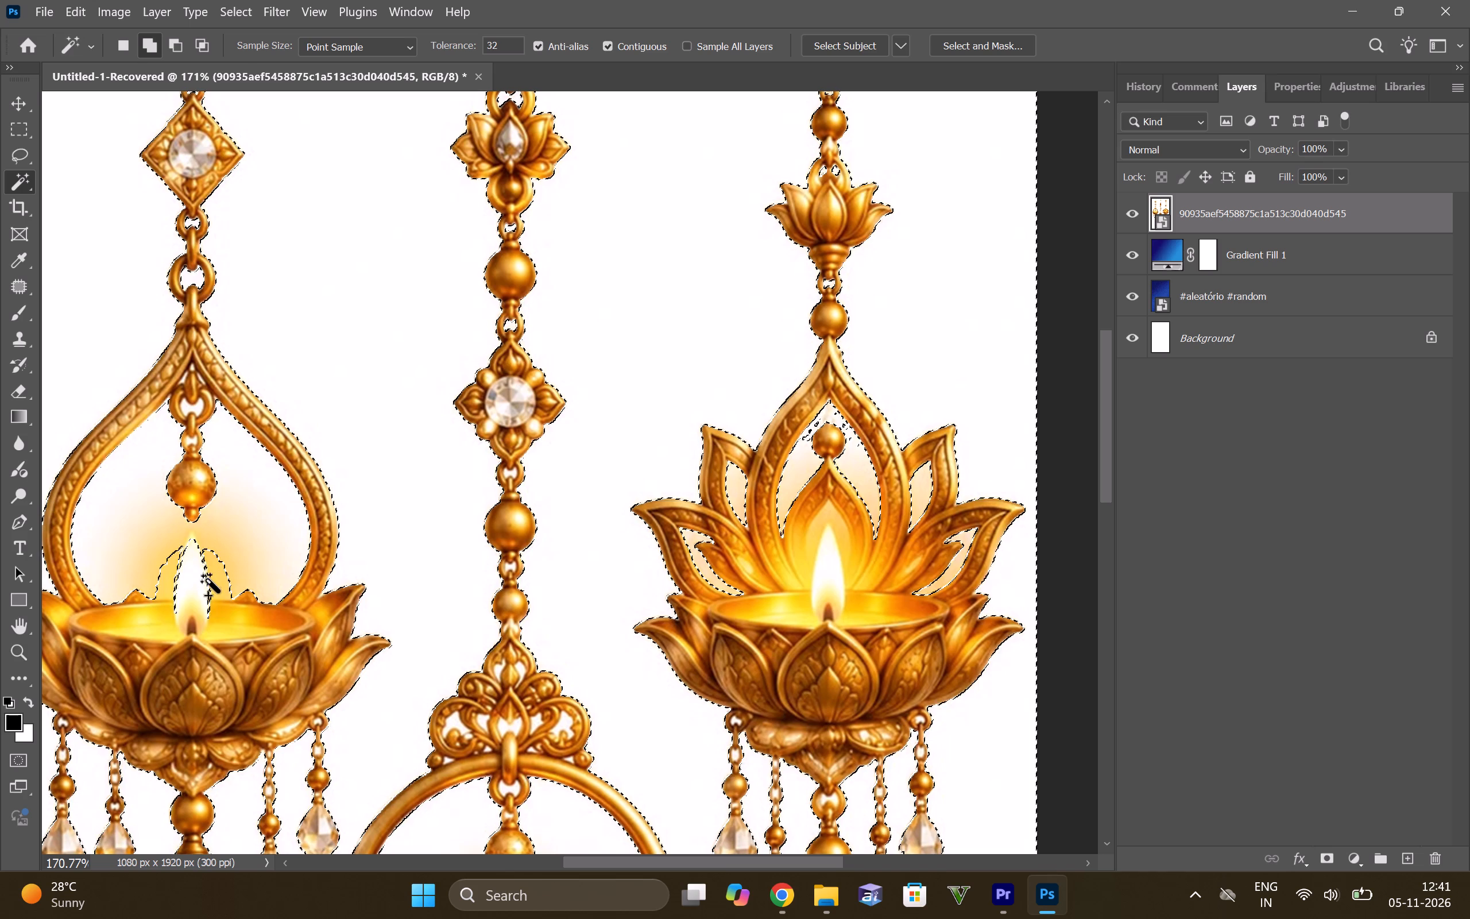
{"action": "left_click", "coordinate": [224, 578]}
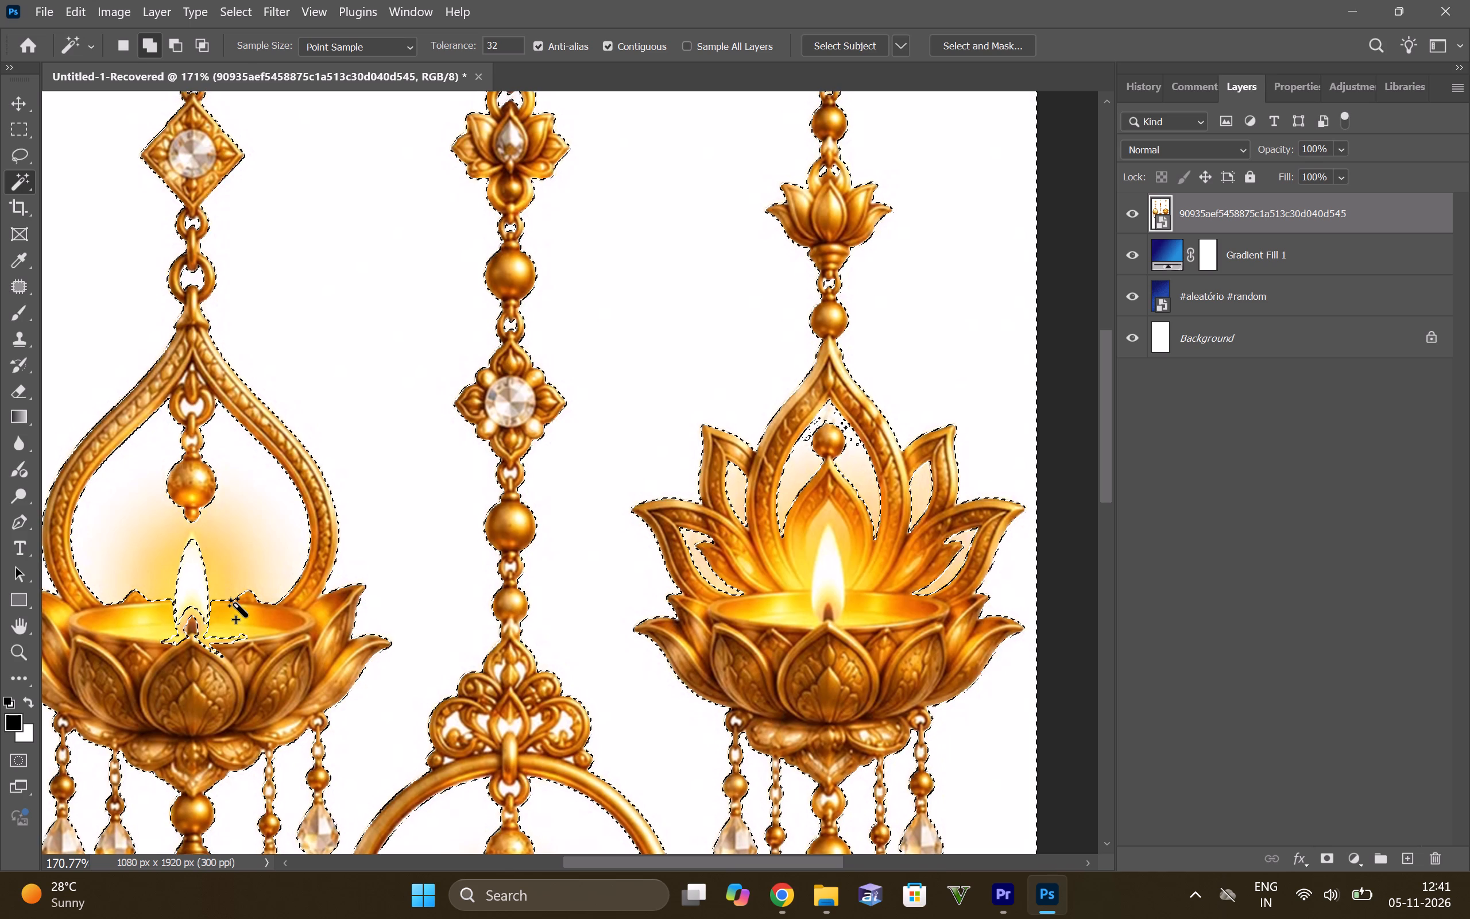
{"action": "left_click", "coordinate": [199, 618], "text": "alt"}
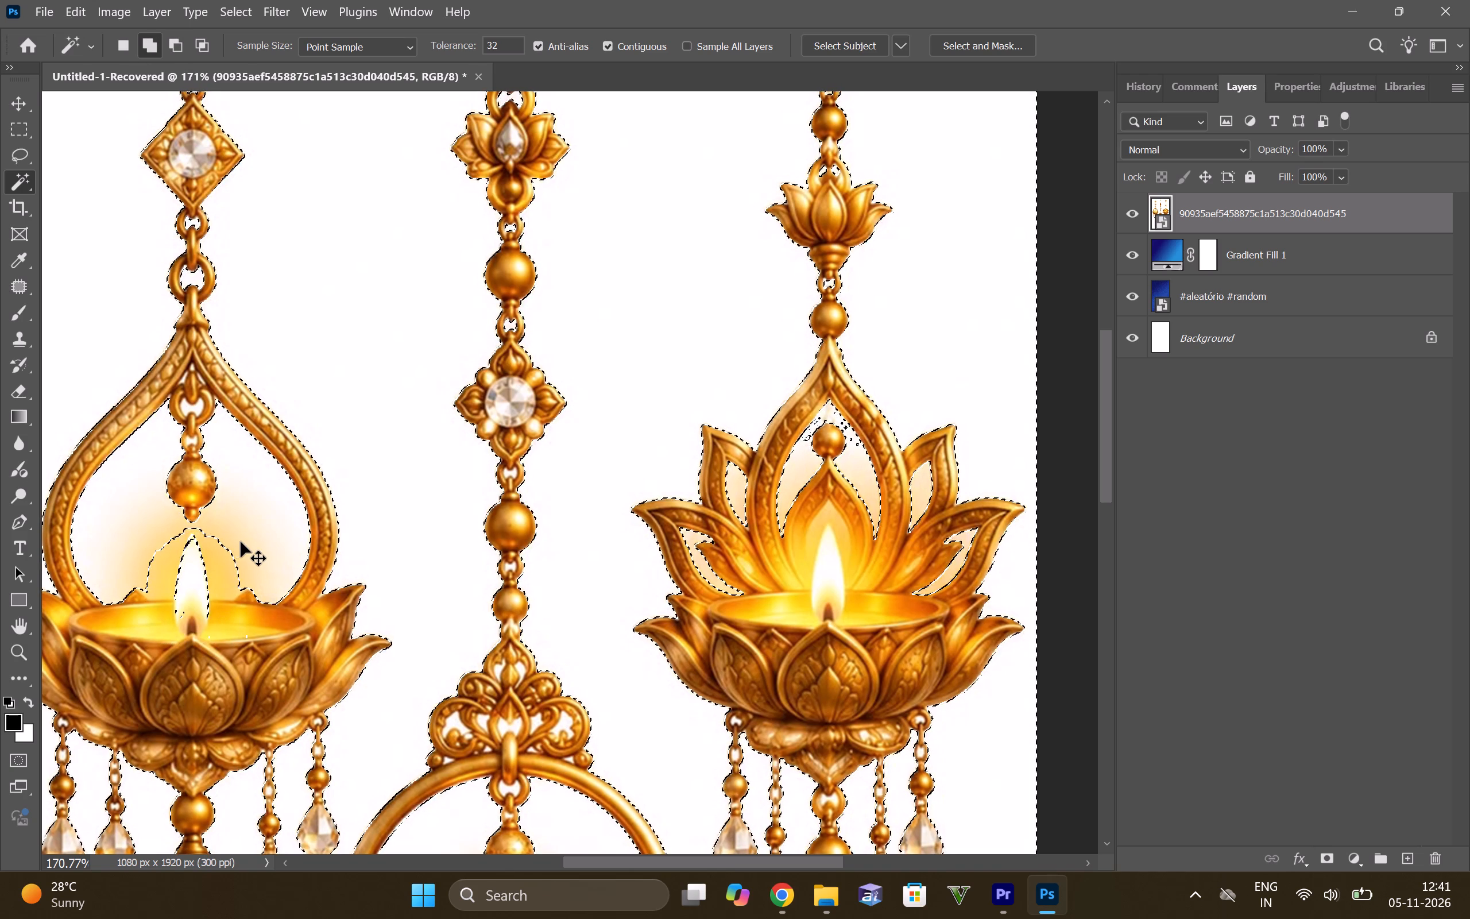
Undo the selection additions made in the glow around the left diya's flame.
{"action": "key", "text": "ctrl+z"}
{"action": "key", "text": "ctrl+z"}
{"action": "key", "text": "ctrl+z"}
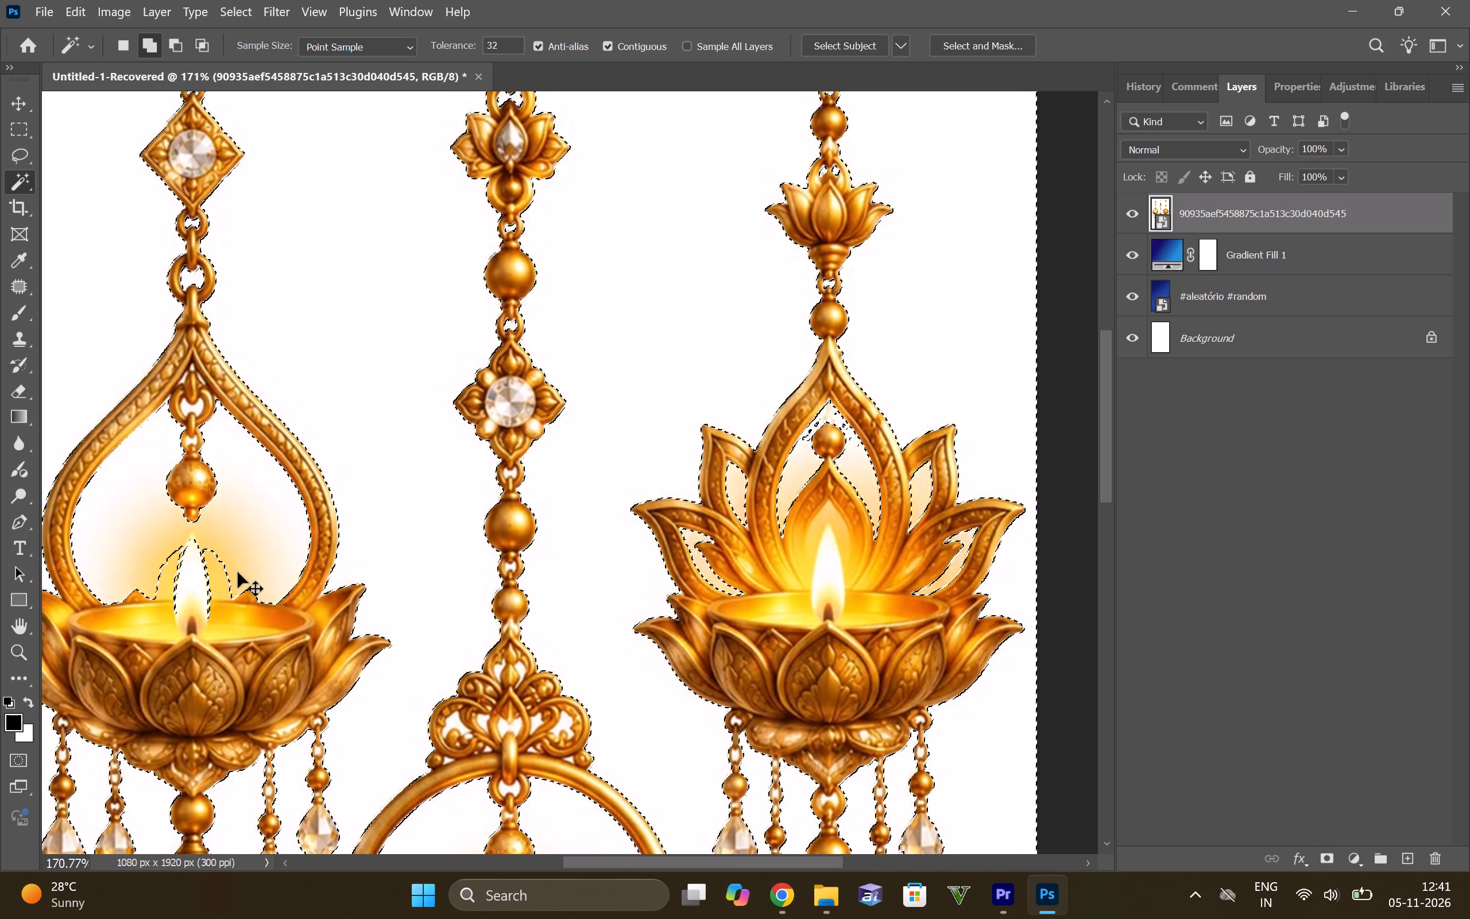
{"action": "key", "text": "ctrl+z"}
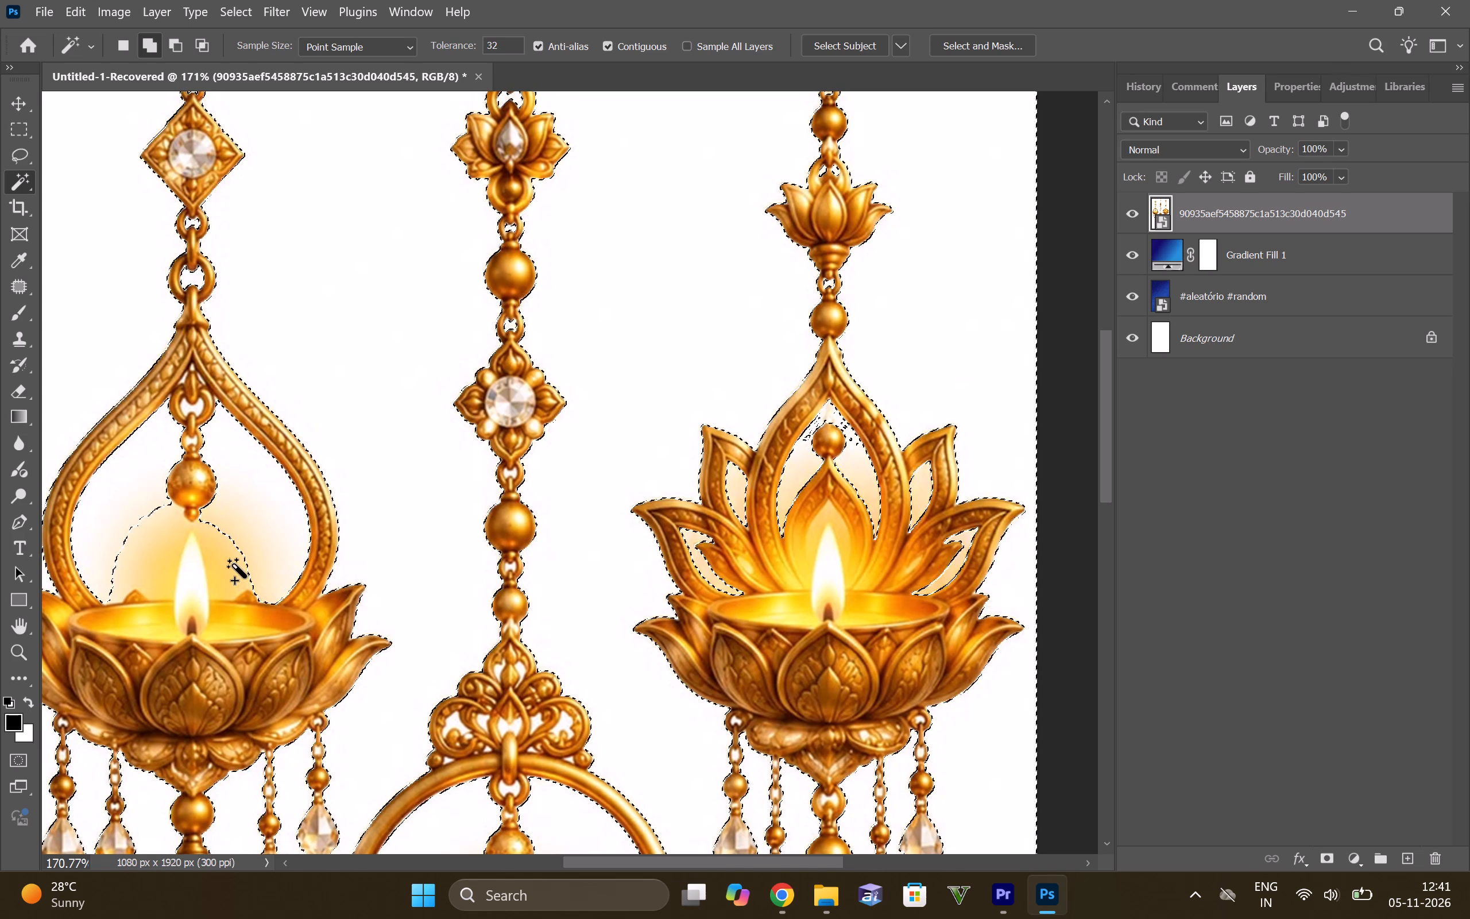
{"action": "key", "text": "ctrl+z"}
Add the centre diya's outer left tassel openings to the selection: top ring, link below it, and small gap above the crystal.
{"action": "scroll", "coordinate": [237, 539], "scroll_direction": "down", "scroll_amount": 7, "text": "alt"}
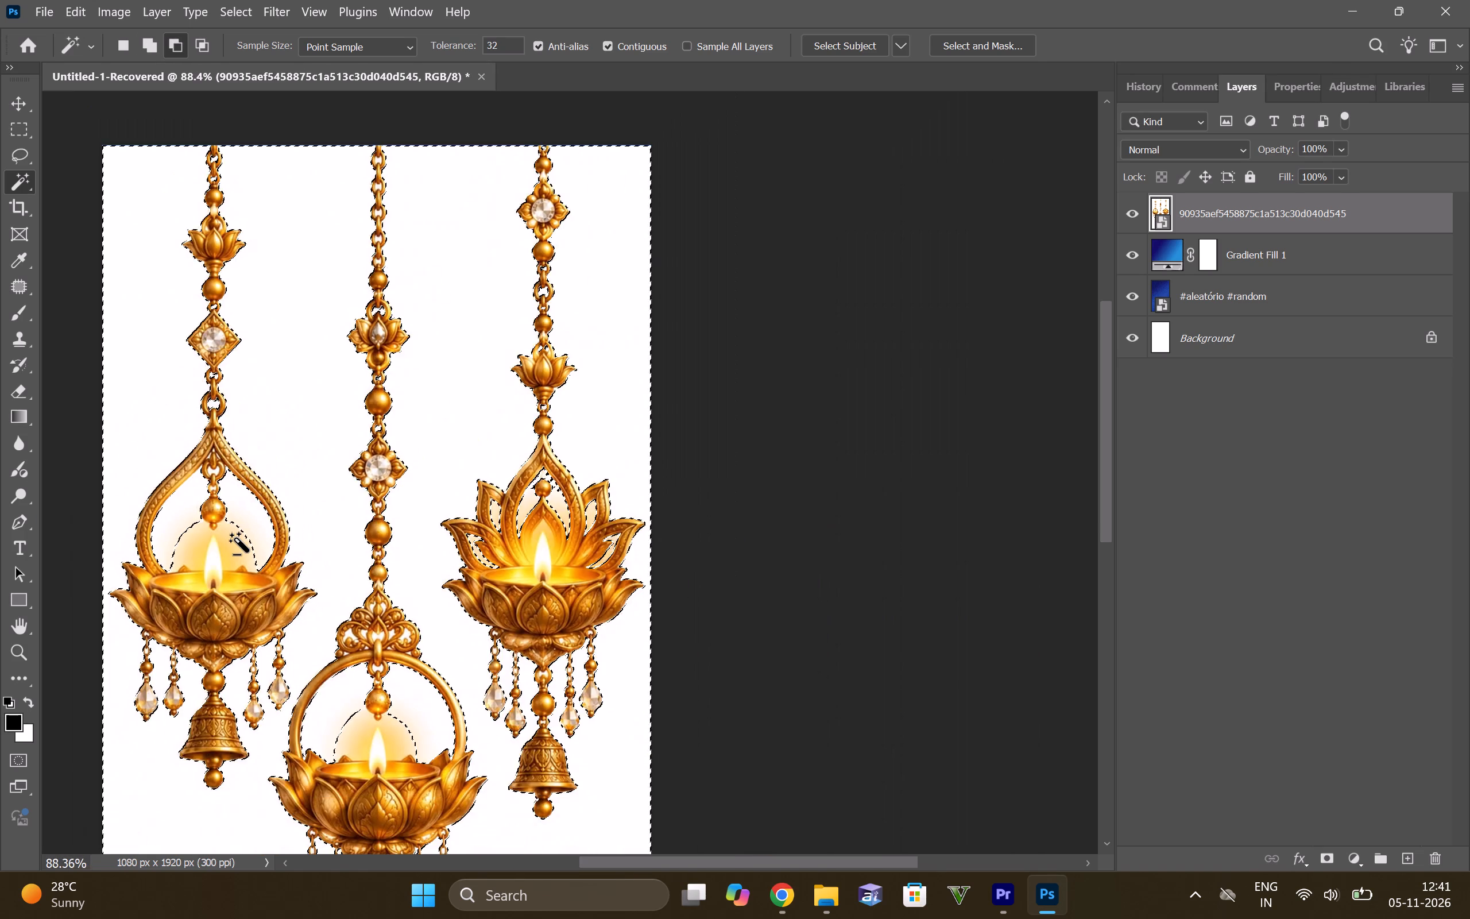
{"action": "scroll", "coordinate": [237, 539], "scroll_direction": "down", "scroll_amount": 7, "text": "alt"}
{"action": "scroll", "coordinate": [324, 596], "scroll_direction": "down", "scroll_amount": 4}
{"action": "scroll", "coordinate": [231, 619], "scroll_direction": "up", "scroll_amount": 5, "text": "alt"}
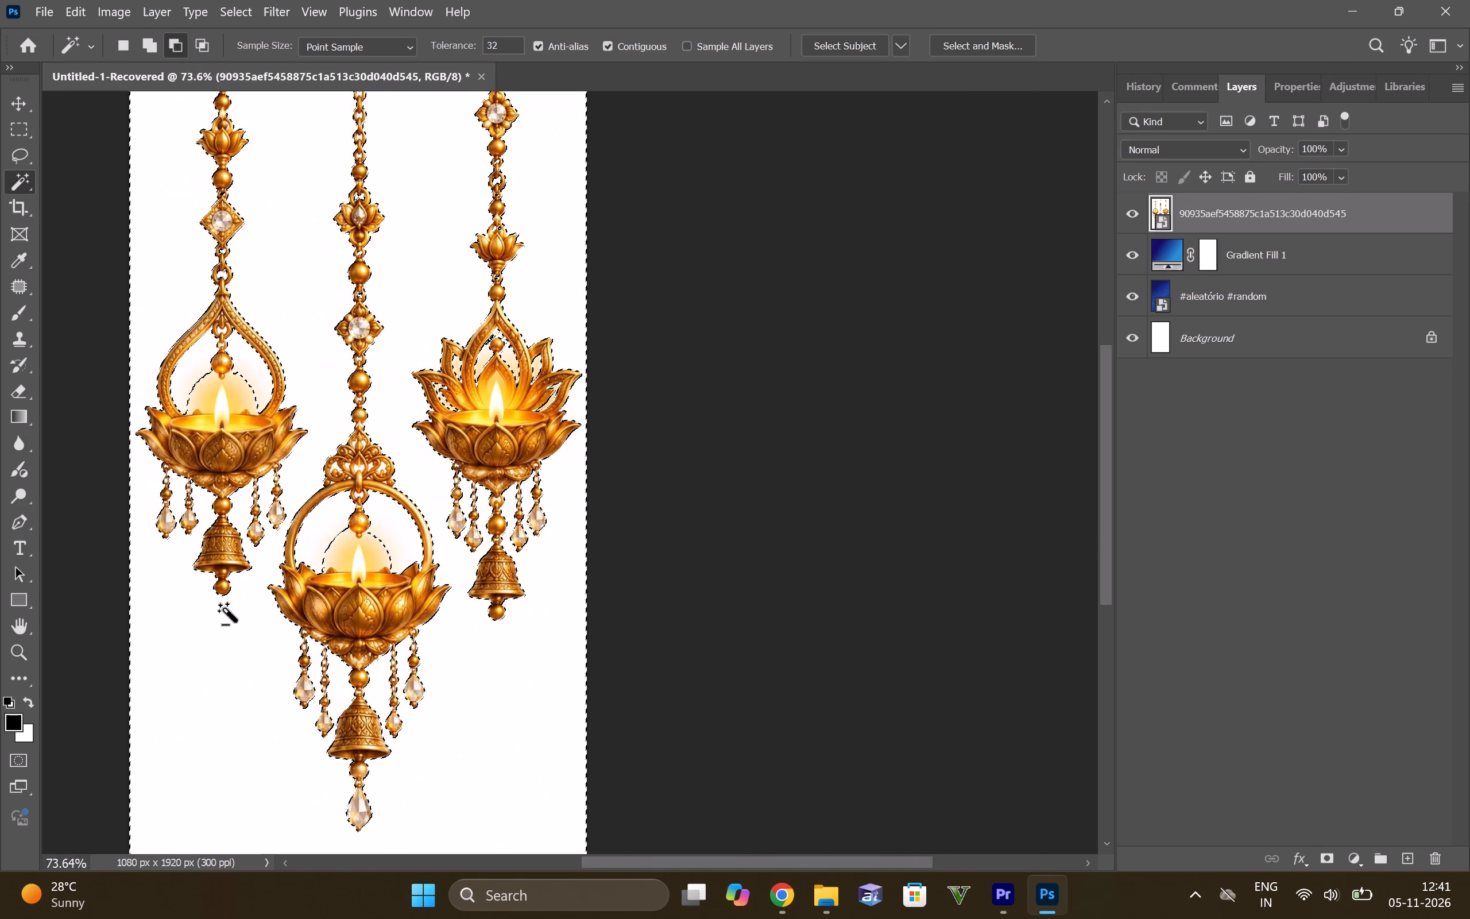
{"action": "scroll", "coordinate": [236, 661], "scroll_direction": "up", "scroll_amount": 7, "text": "alt"}
{"action": "scroll", "coordinate": [513, 588], "scroll_direction": "down", "scroll_amount": 3}
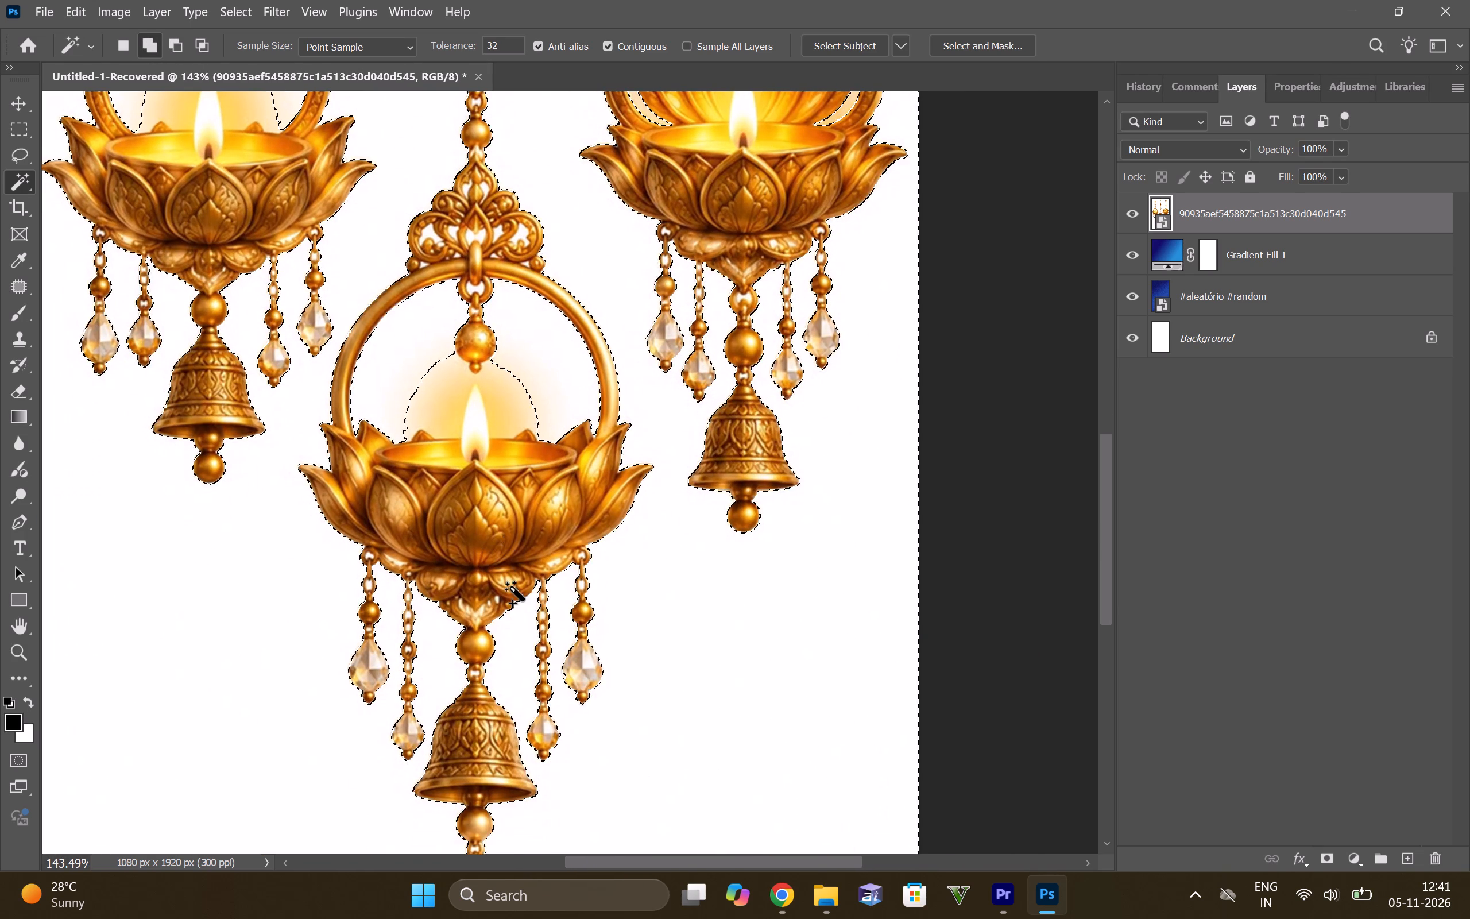
{"action": "scroll", "coordinate": [300, 647], "scroll_direction": "up", "scroll_amount": 9, "text": "alt"}
{"action": "scroll", "coordinate": [457, 525], "scroll_direction": "up", "scroll_amount": 7, "text": "alt"}
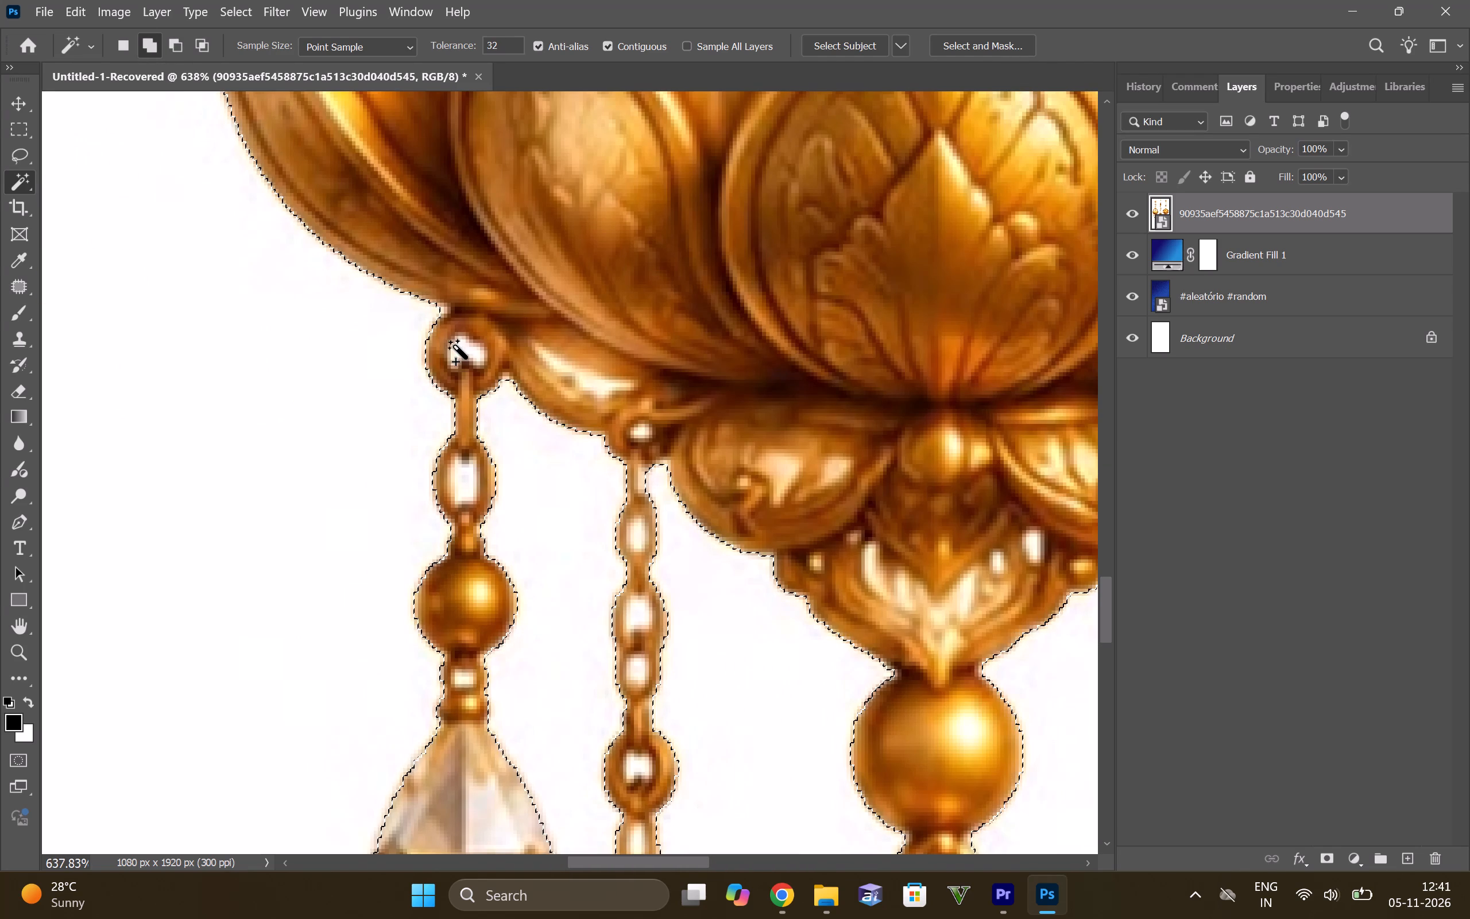
{"action": "left_click", "coordinate": [463, 350]}
{"action": "left_click", "coordinate": [465, 479]}
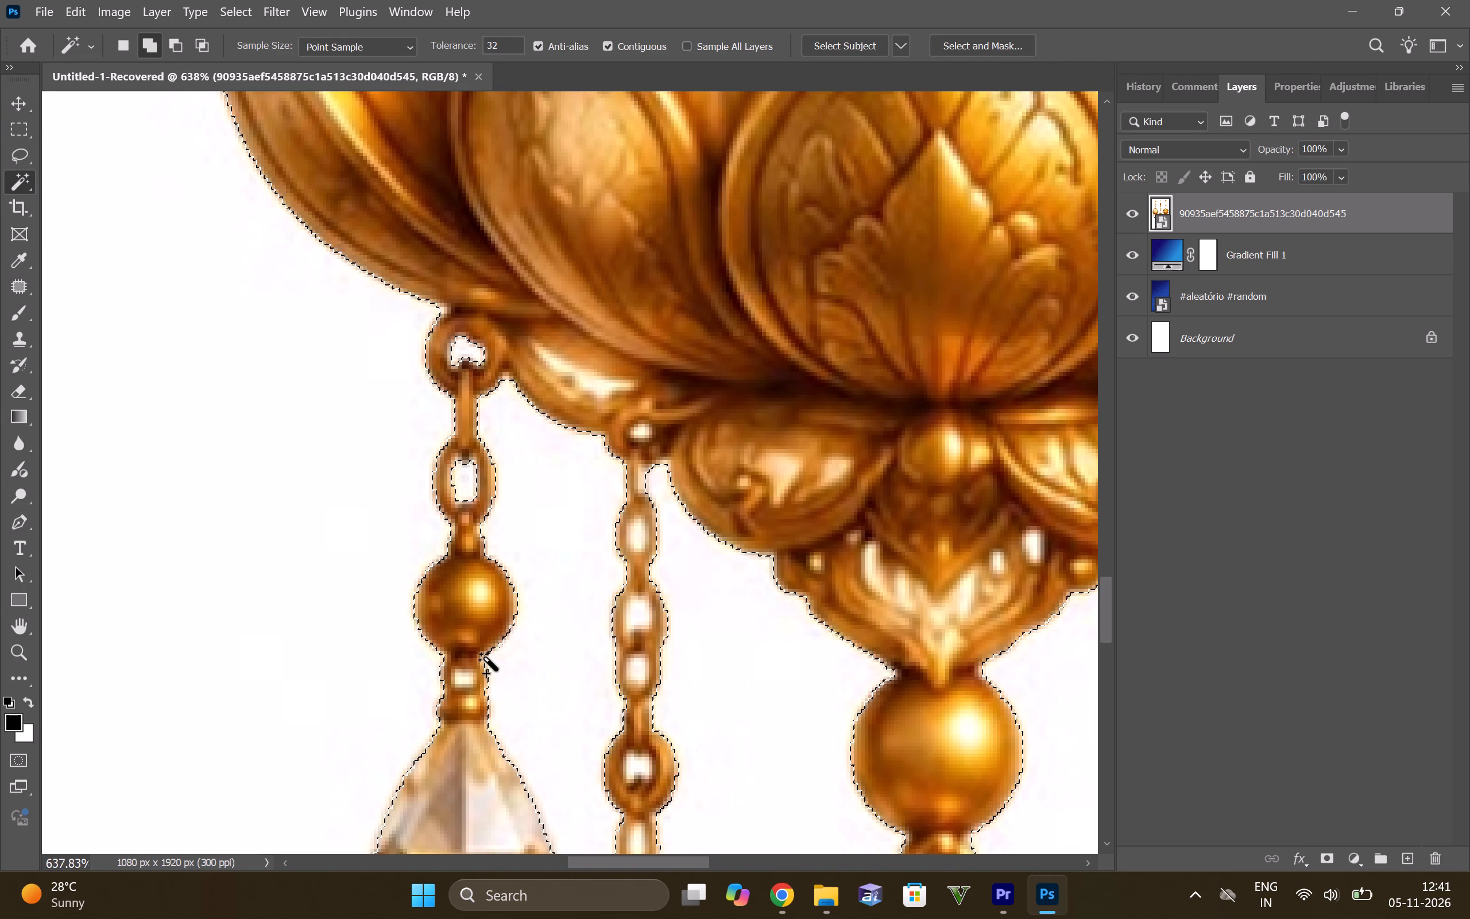
{"action": "left_click", "coordinate": [466, 679]}
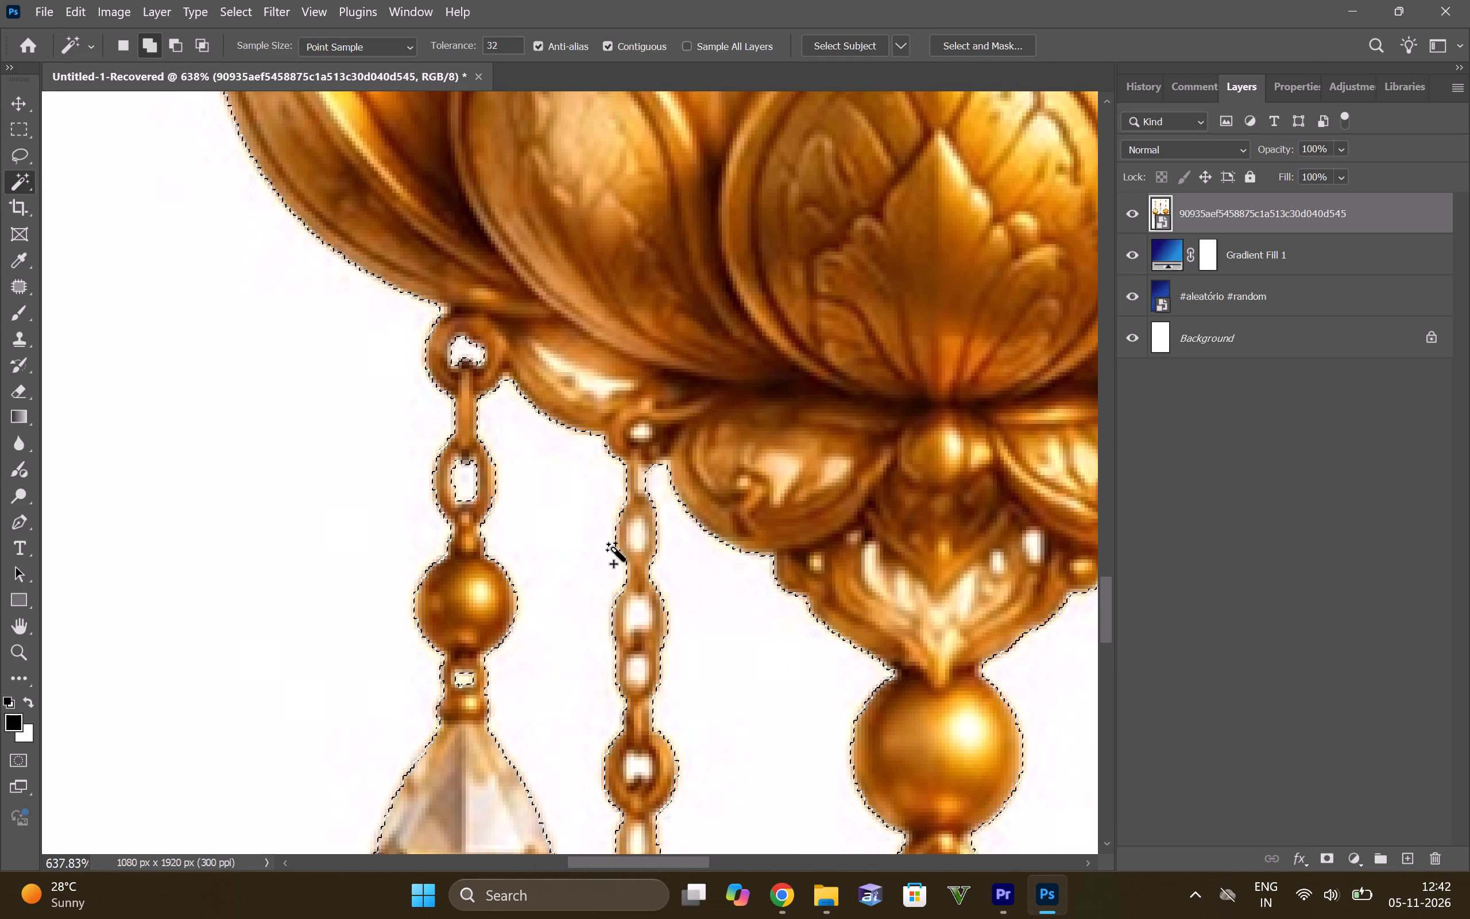
Add the five link openings of the centre diya's inner left tassel above its bead to the selection.
{"action": "left_click", "coordinate": [640, 532]}
{"action": "left_click", "coordinate": [642, 609]}
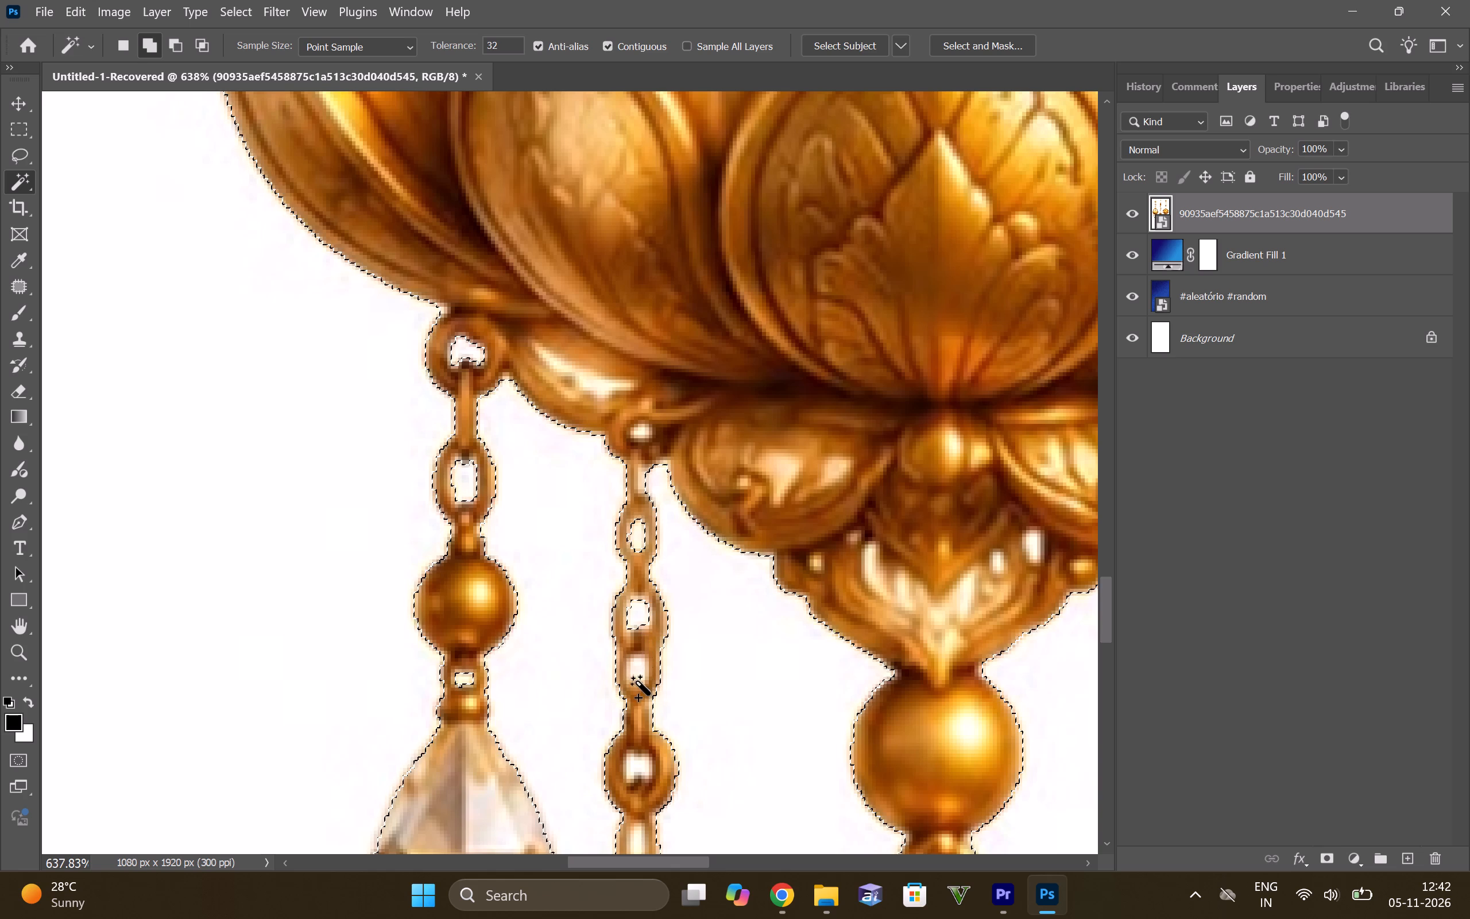
{"action": "left_click", "coordinate": [639, 669]}
{"action": "left_click", "coordinate": [645, 769]}
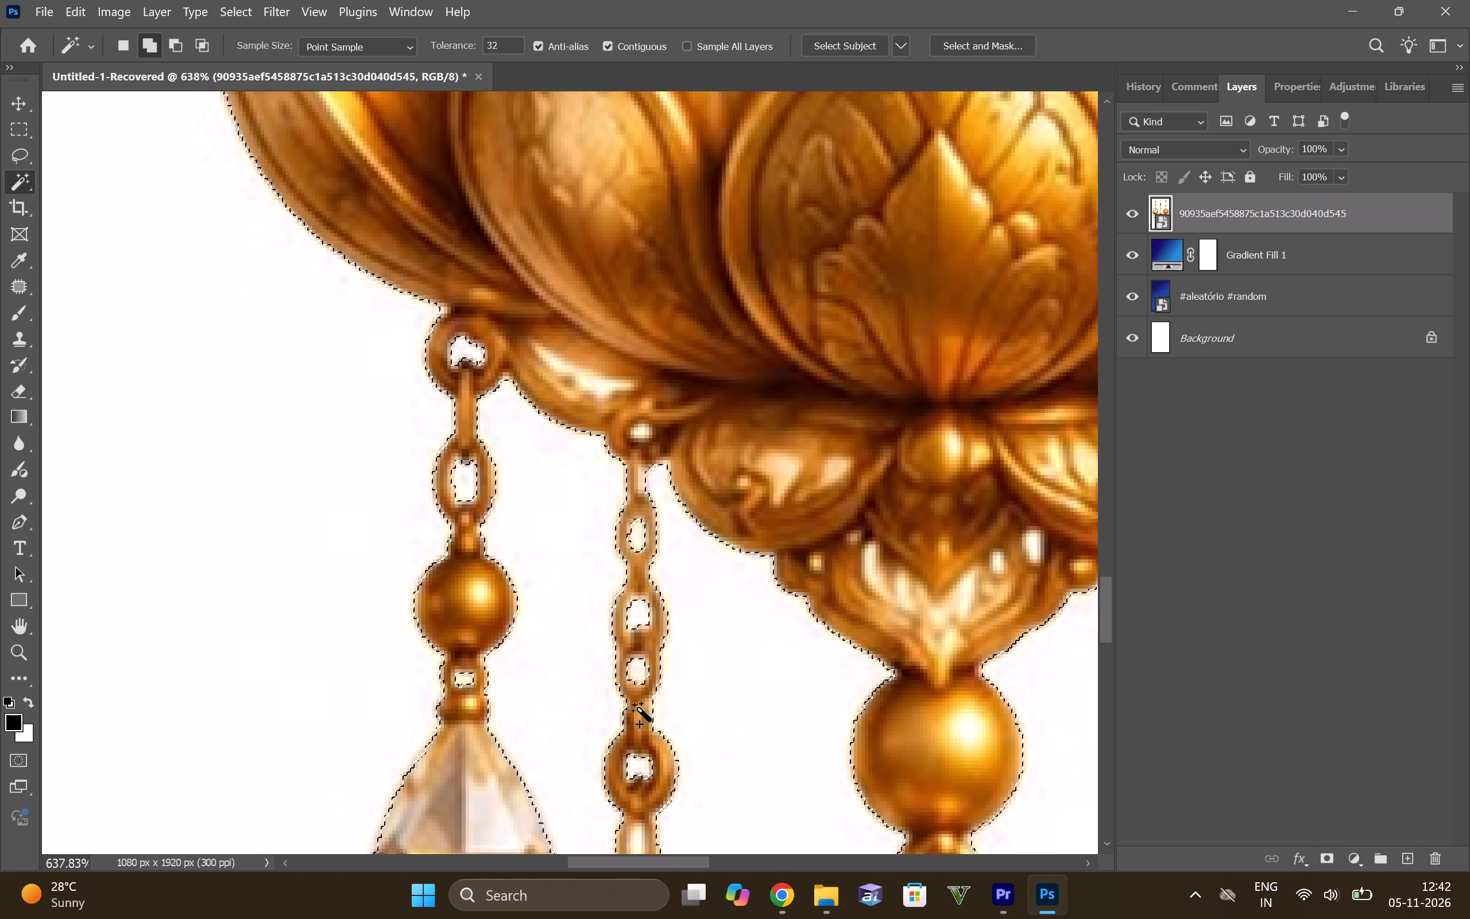
{"action": "scroll", "coordinate": [640, 709], "scroll_direction": "down", "scroll_amount": 7}
{"action": "left_click", "coordinate": [639, 730]}
Add the centre diya's three outer right tassel openings and the upper three link openings of its inner right tassel to the selection.
{"action": "scroll", "coordinate": [632, 668], "scroll_direction": "down", "scroll_amount": 8}
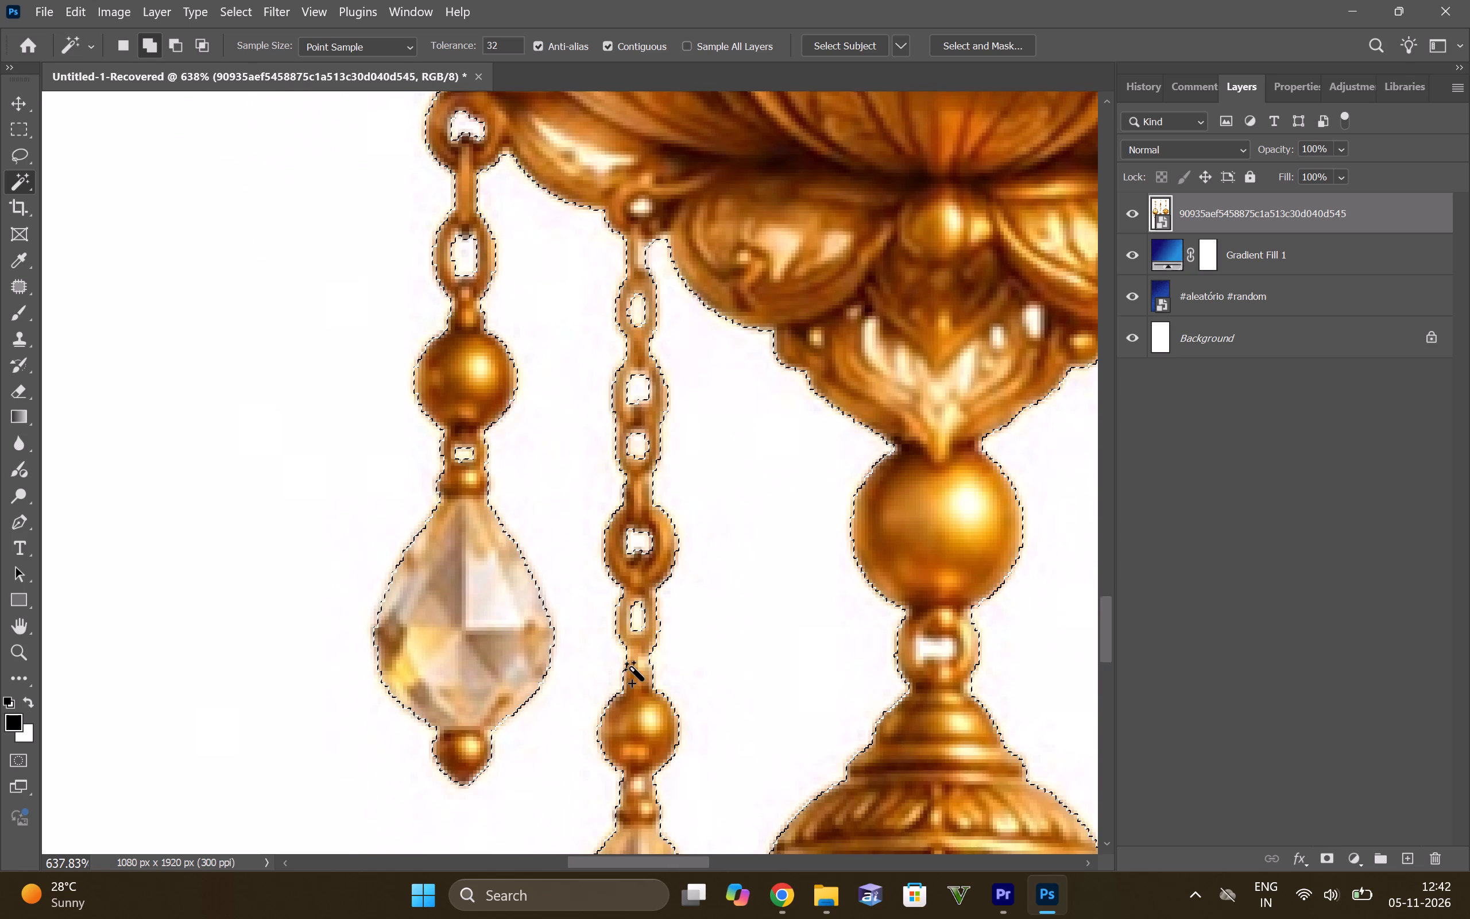
{"action": "scroll", "coordinate": [632, 668], "scroll_direction": "down", "scroll_amount": 8}
{"action": "scroll", "coordinate": [639, 645], "scroll_direction": "up", "scroll_amount": 5}
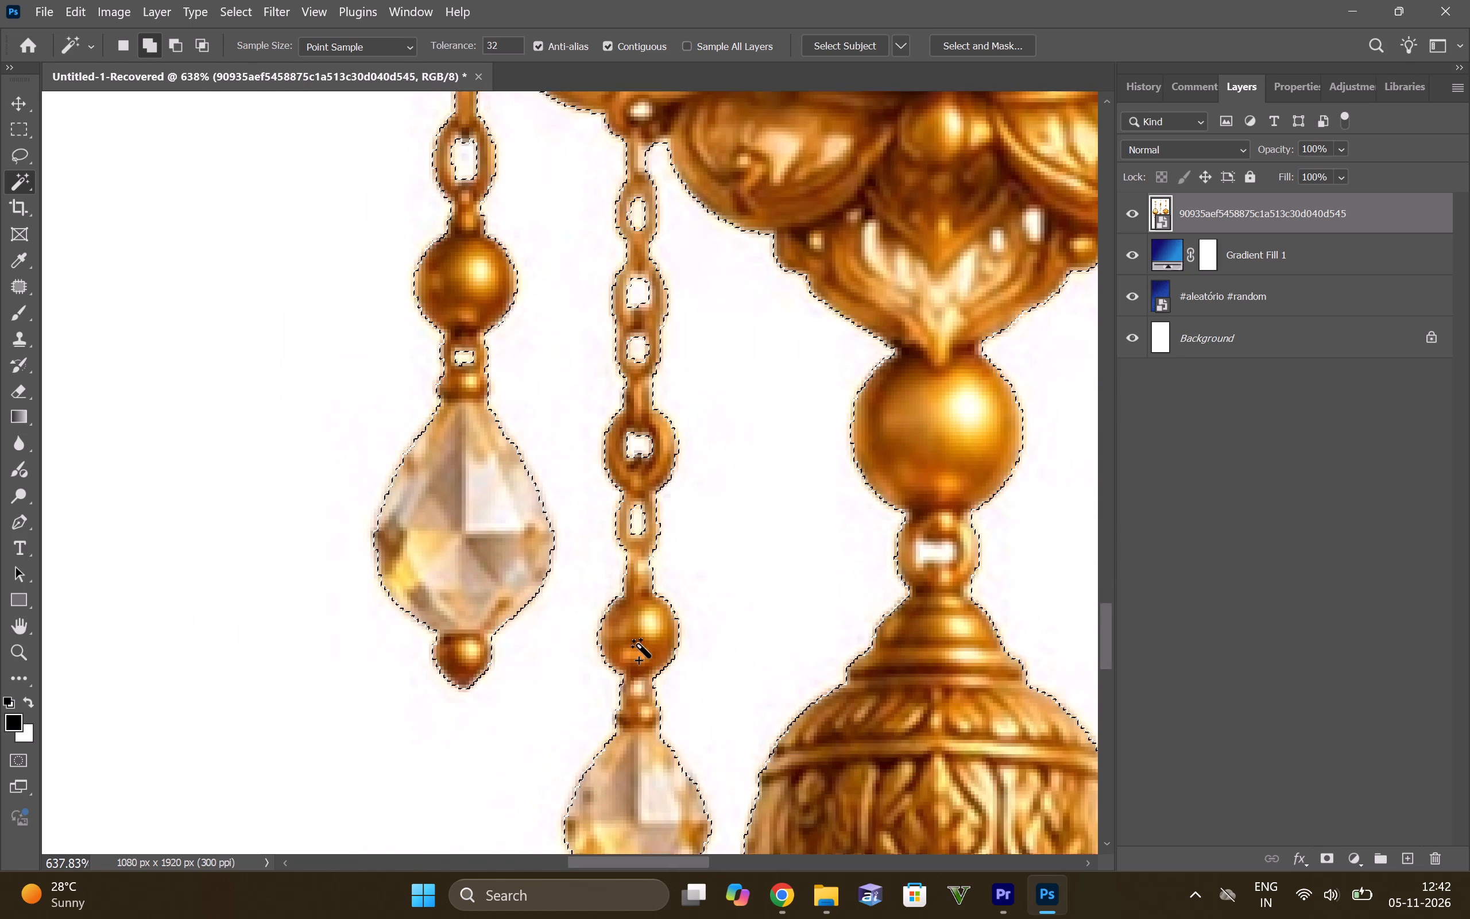
{"action": "scroll", "coordinate": [639, 645], "scroll_direction": "up", "scroll_amount": 12}
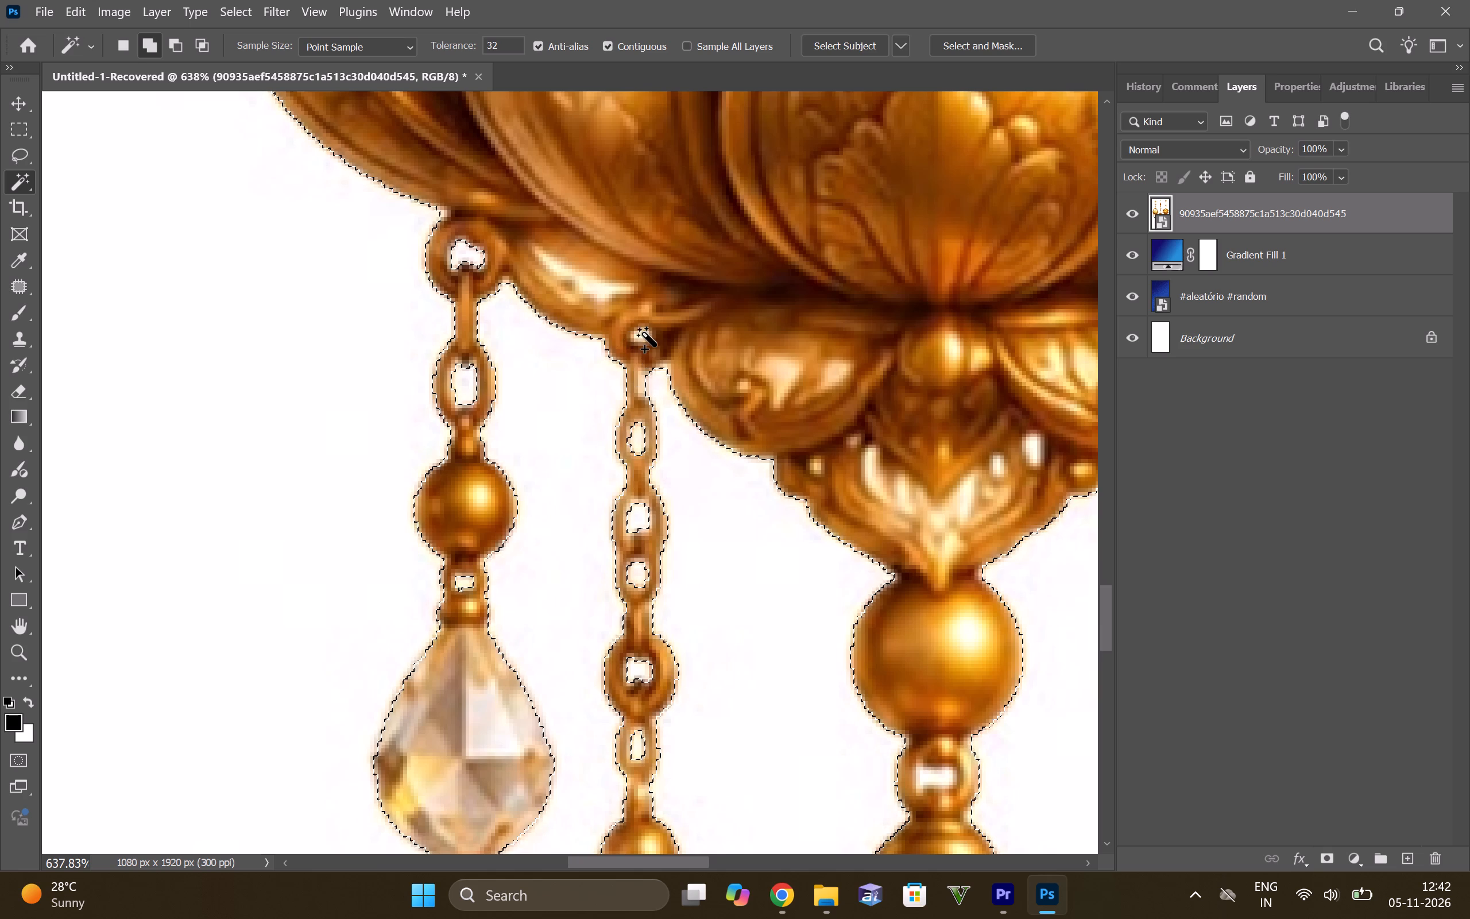
{"action": "scroll", "coordinate": [610, 527], "scroll_direction": "down", "scroll_amount": 13, "text": "alt"}
{"action": "scroll", "coordinate": [830, 489], "scroll_direction": "up", "scroll_amount": 18, "text": "alt"}
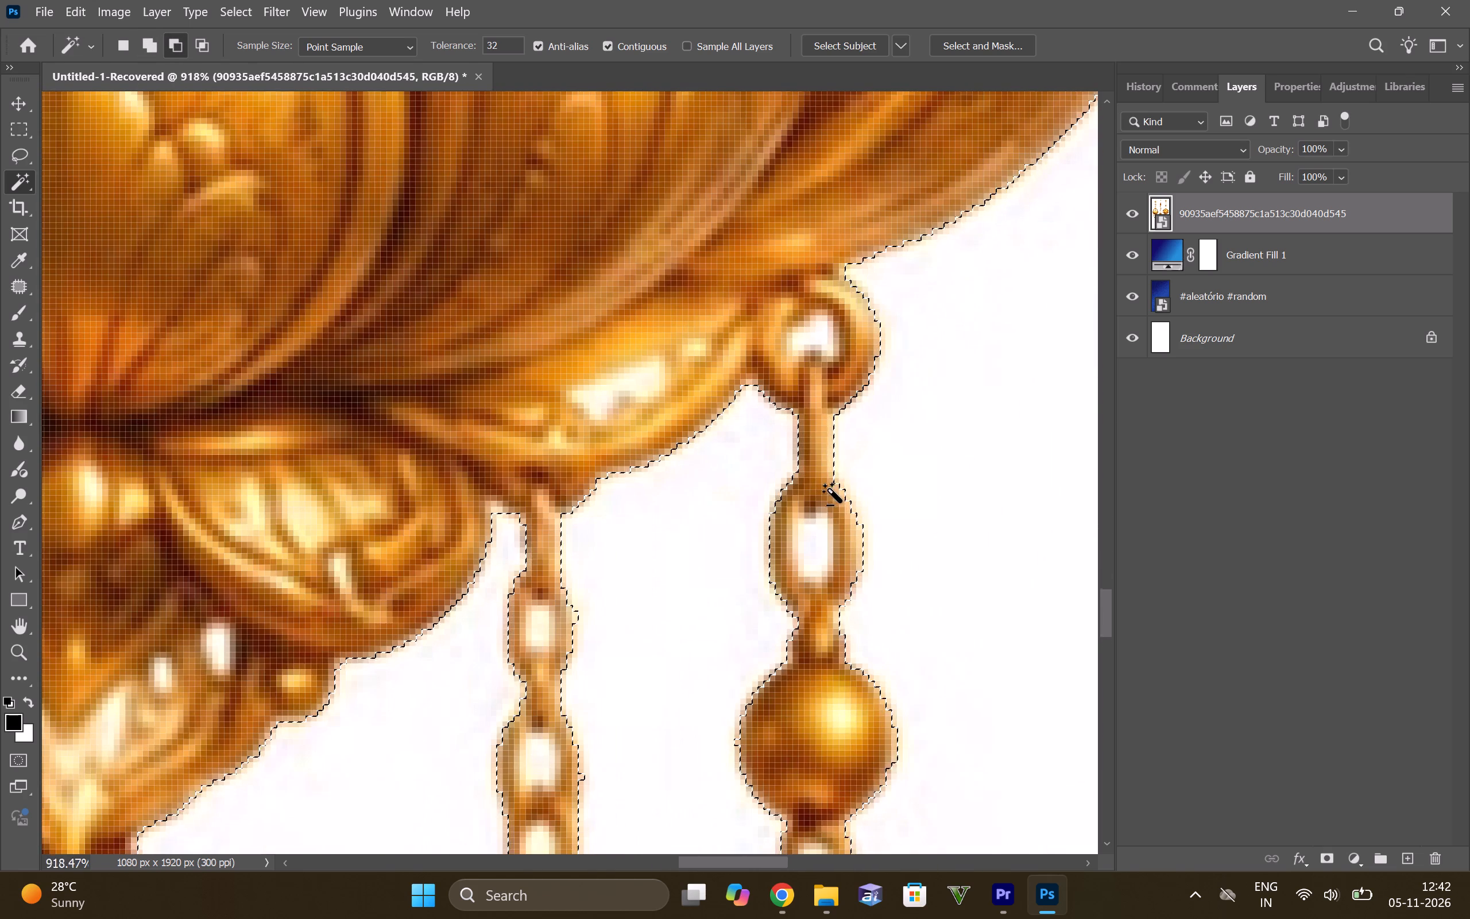
{"action": "left_click", "coordinate": [820, 334]}
{"action": "left_click", "coordinate": [813, 549]}
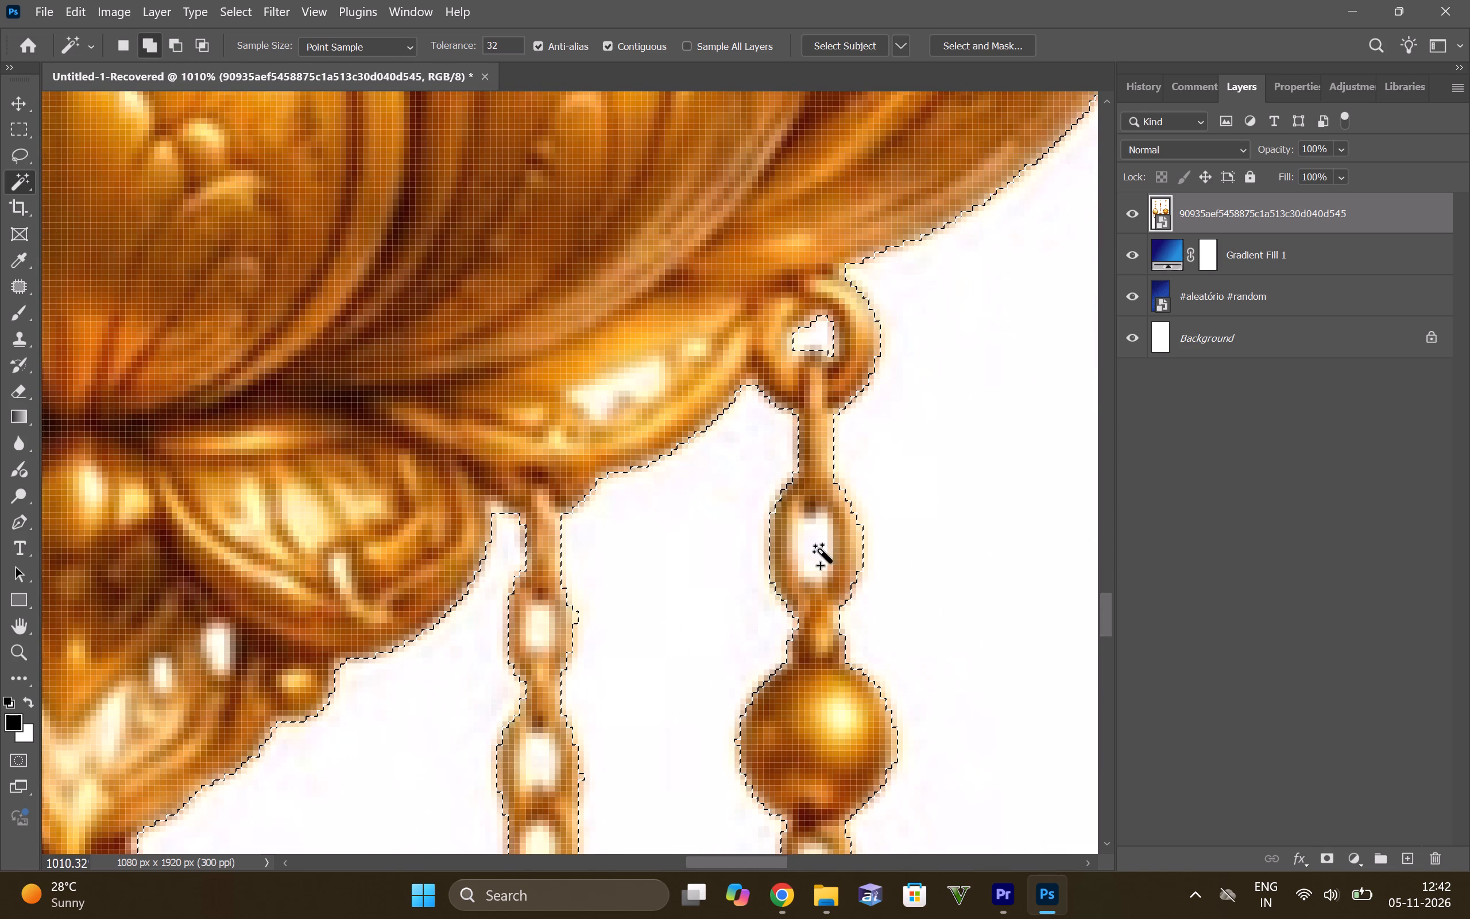
{"action": "scroll", "coordinate": [850, 543], "scroll_direction": "down", "scroll_amount": 15}
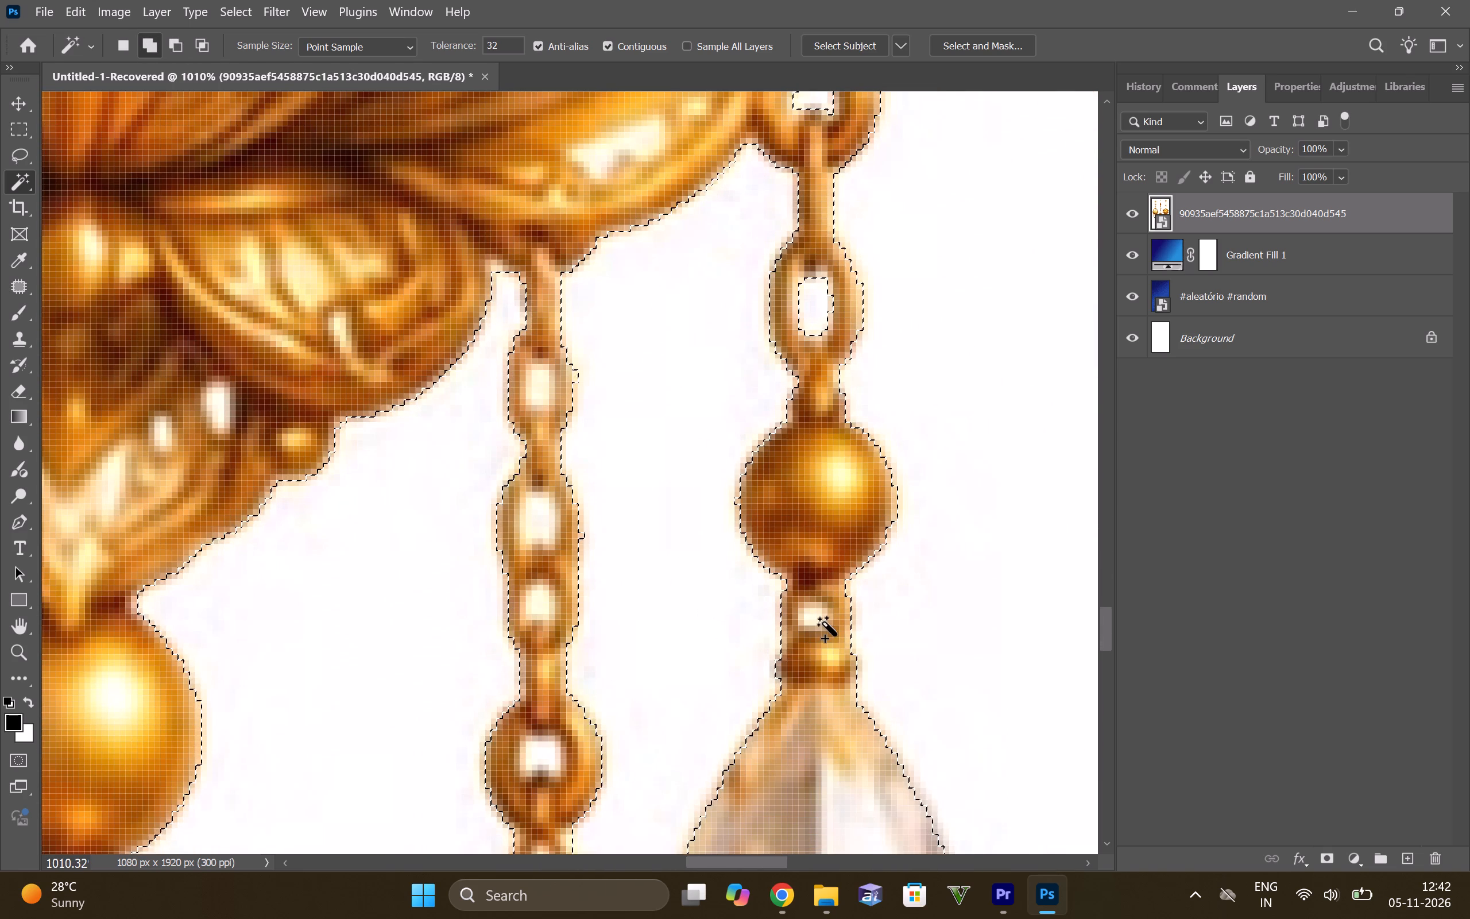
{"action": "left_click", "coordinate": [818, 618]}
{"action": "left_click", "coordinate": [538, 380]}
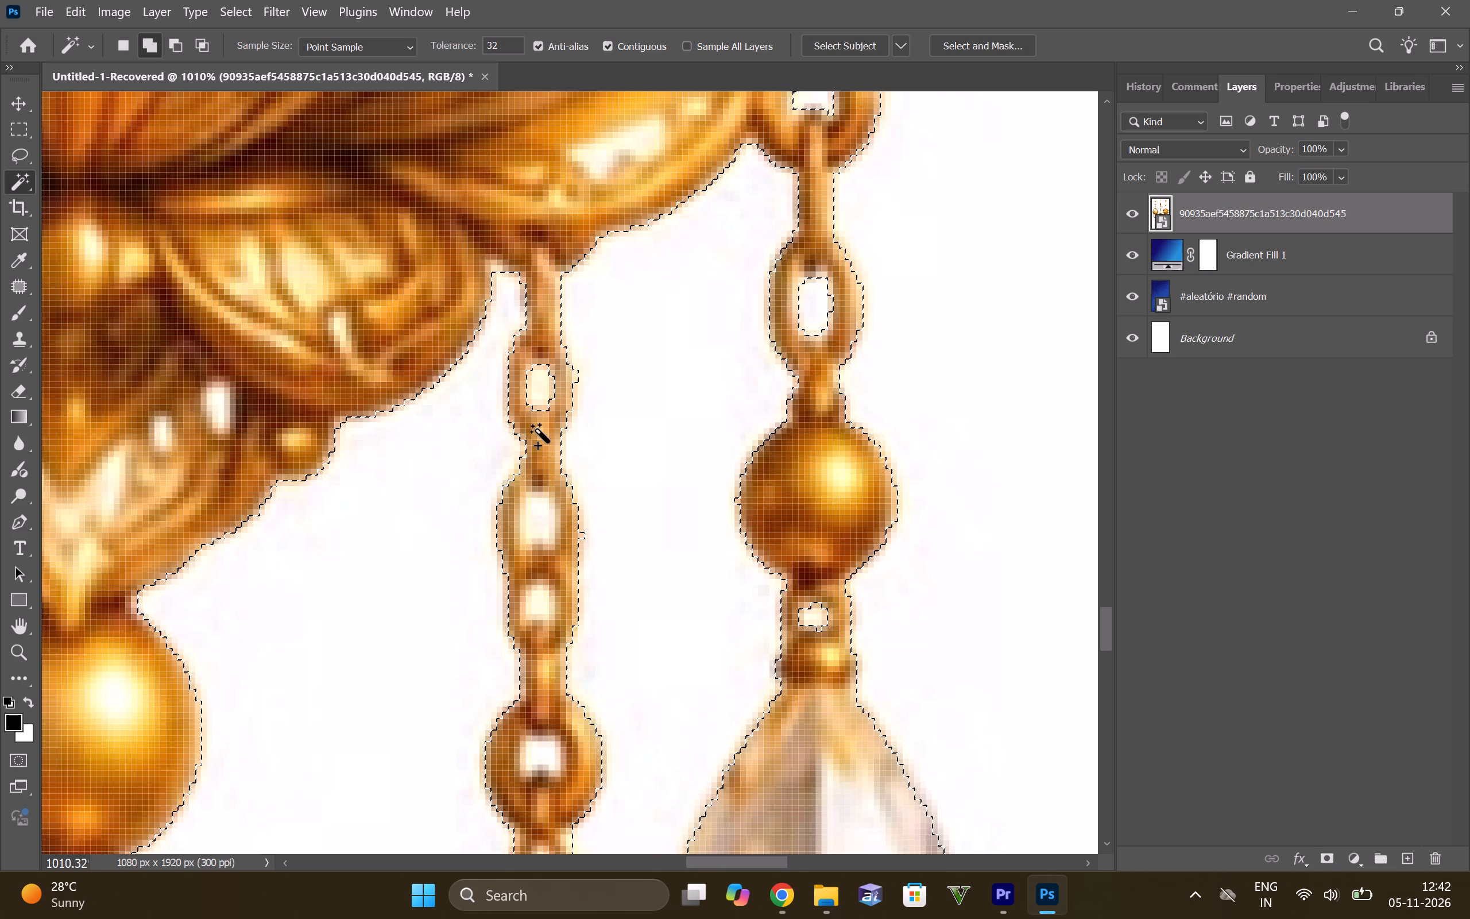
{"action": "left_click", "coordinate": [543, 511]}
{"action": "left_click", "coordinate": [540, 609]}
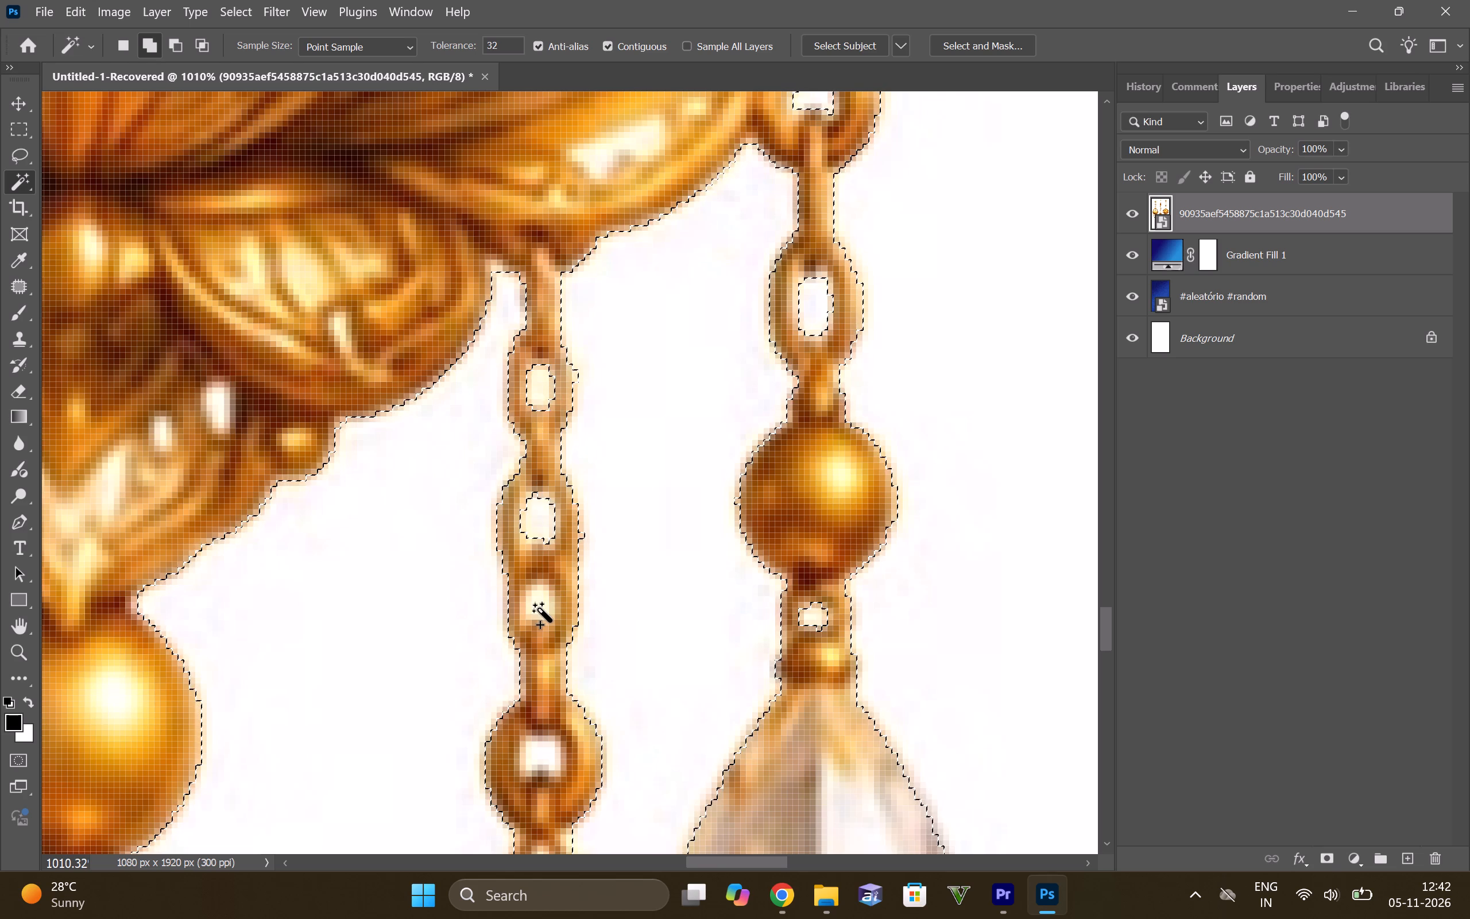
Add the link opening between the large bead and the bell beneath the centre diya to the selection.
{"action": "scroll", "coordinate": [639, 541], "scroll_direction": "down", "scroll_amount": 13, "text": "alt"}
{"action": "scroll", "coordinate": [500, 631], "scroll_direction": "down", "scroll_amount": 7}
{"action": "scroll", "coordinate": [477, 616], "scroll_direction": "up", "scroll_amount": 8, "text": "alt"}
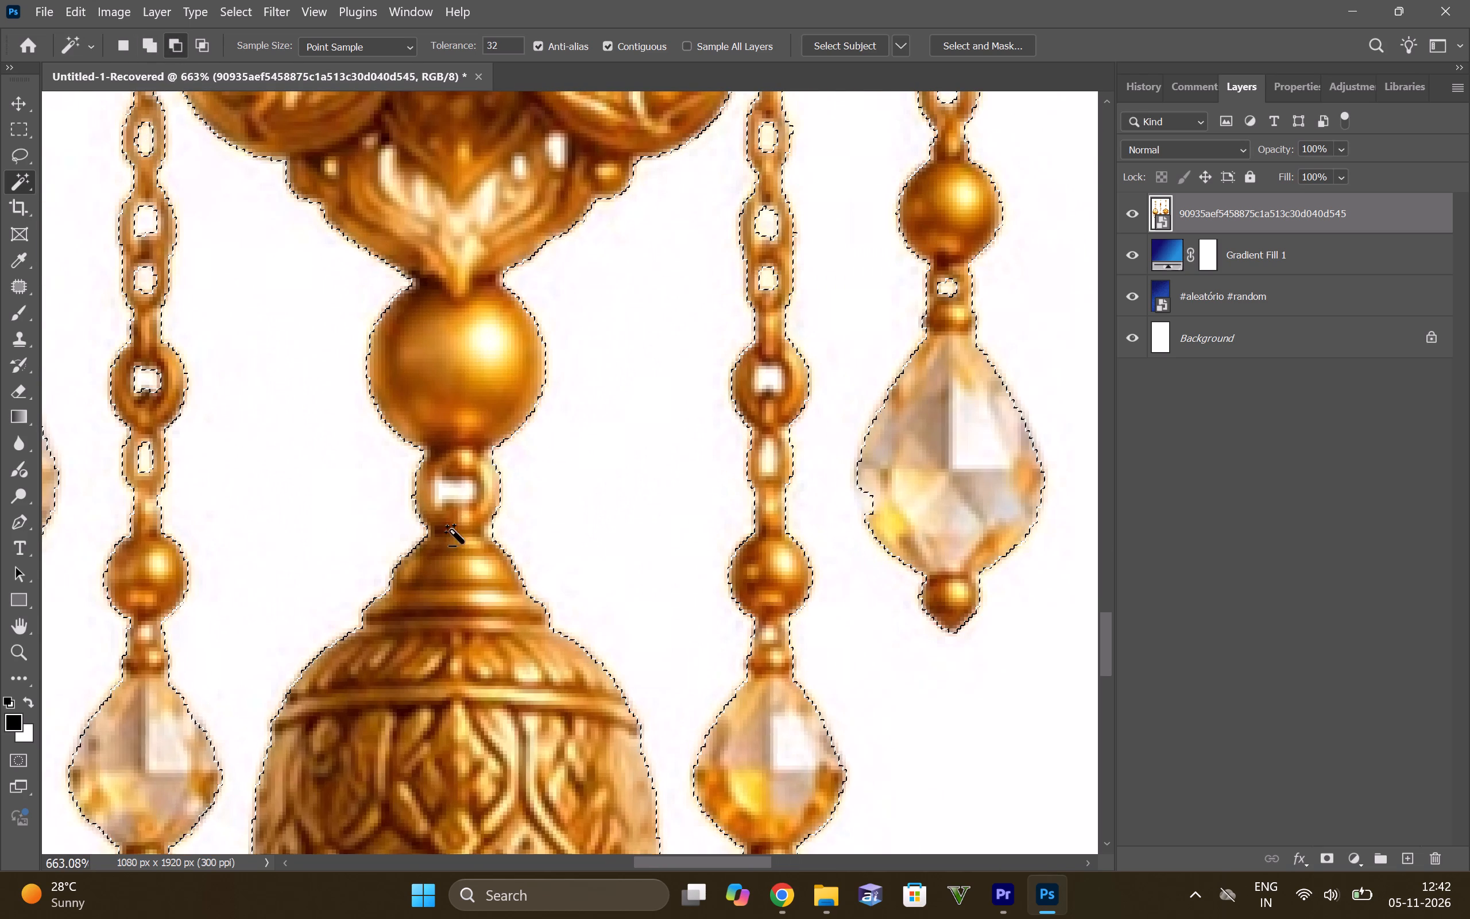
{"action": "left_click", "coordinate": [465, 493]}
Add the large ring opening directly beneath the right diya's base to the selection.
{"action": "scroll", "coordinate": [494, 526], "scroll_direction": "down", "scroll_amount": 20}
{"action": "scroll", "coordinate": [494, 526], "scroll_direction": "down", "scroll_amount": 3}
{"action": "scroll", "coordinate": [497, 553], "scroll_direction": "down", "scroll_amount": 5, "text": "alt"}
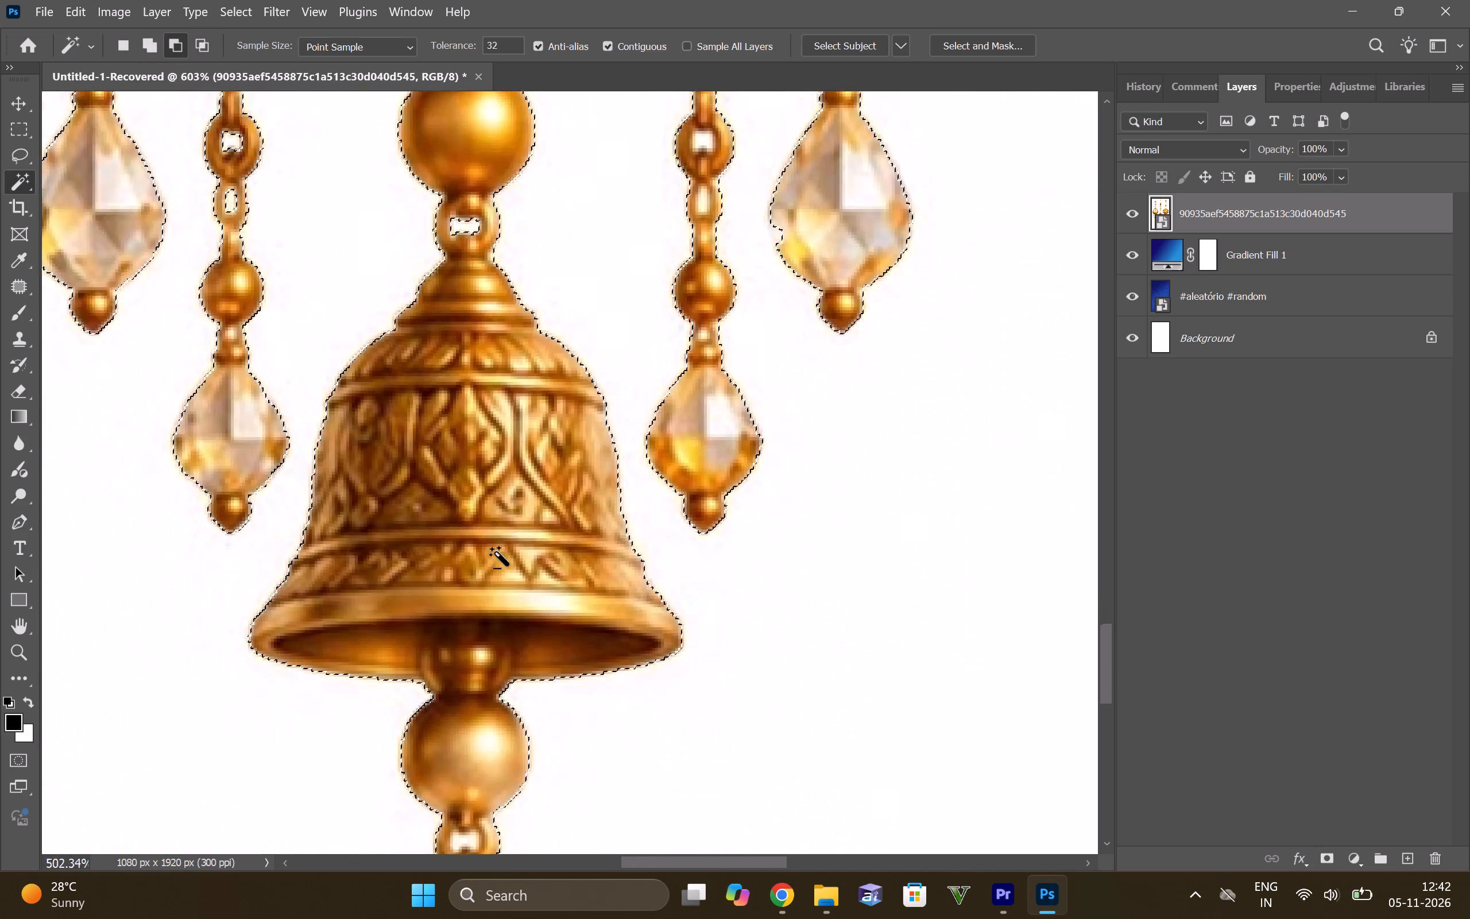
{"action": "scroll", "coordinate": [497, 553], "scroll_direction": "down", "scroll_amount": 3, "text": "alt"}
{"action": "scroll", "coordinate": [213, 493], "scroll_direction": "up", "scroll_amount": 6}
{"action": "scroll", "coordinate": [297, 474], "scroll_direction": "up", "scroll_amount": 9}
{"action": "scroll", "coordinate": [305, 647], "scroll_direction": "up", "scroll_amount": 6}
{"action": "scroll", "coordinate": [305, 647], "scroll_direction": "down", "scroll_amount": 14}
{"action": "scroll", "coordinate": [578, 497], "scroll_direction": "up", "scroll_amount": 5}
{"action": "scroll", "coordinate": [635, 497], "scroll_direction": "up", "scroll_amount": 4, "text": "alt"}
{"action": "scroll", "coordinate": [635, 497], "scroll_direction": "down", "scroll_amount": 8, "text": "alt"}
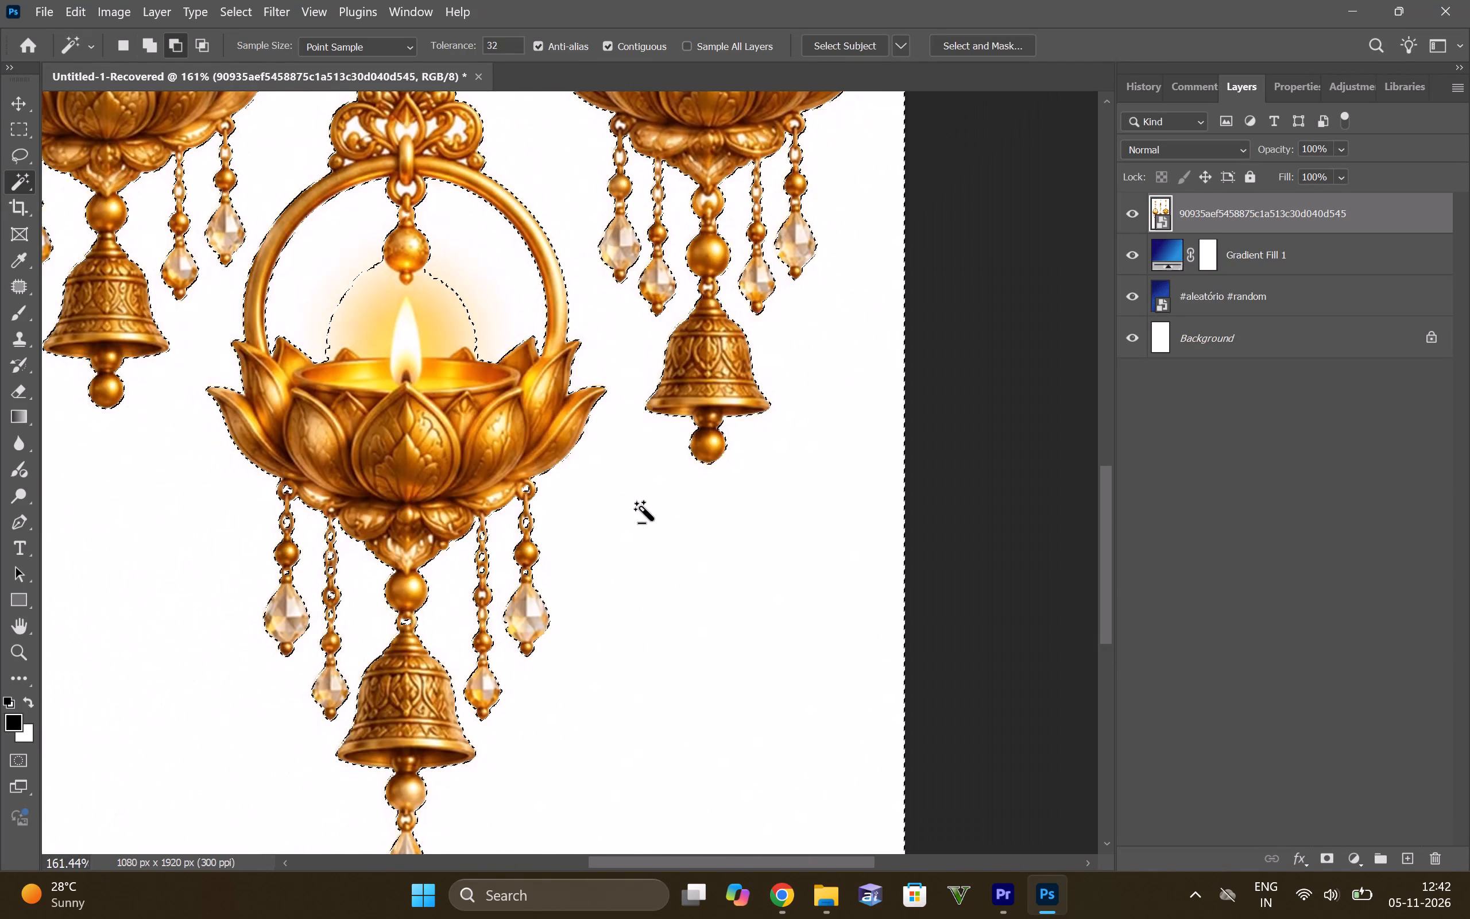
{"action": "scroll", "coordinate": [642, 508], "scroll_direction": "down", "scroll_amount": 6, "text": "alt"}
{"action": "scroll", "coordinate": [736, 294], "scroll_direction": "up", "scroll_amount": 20}
{"action": "scroll", "coordinate": [736, 294], "scroll_direction": "up", "scroll_amount": 8}
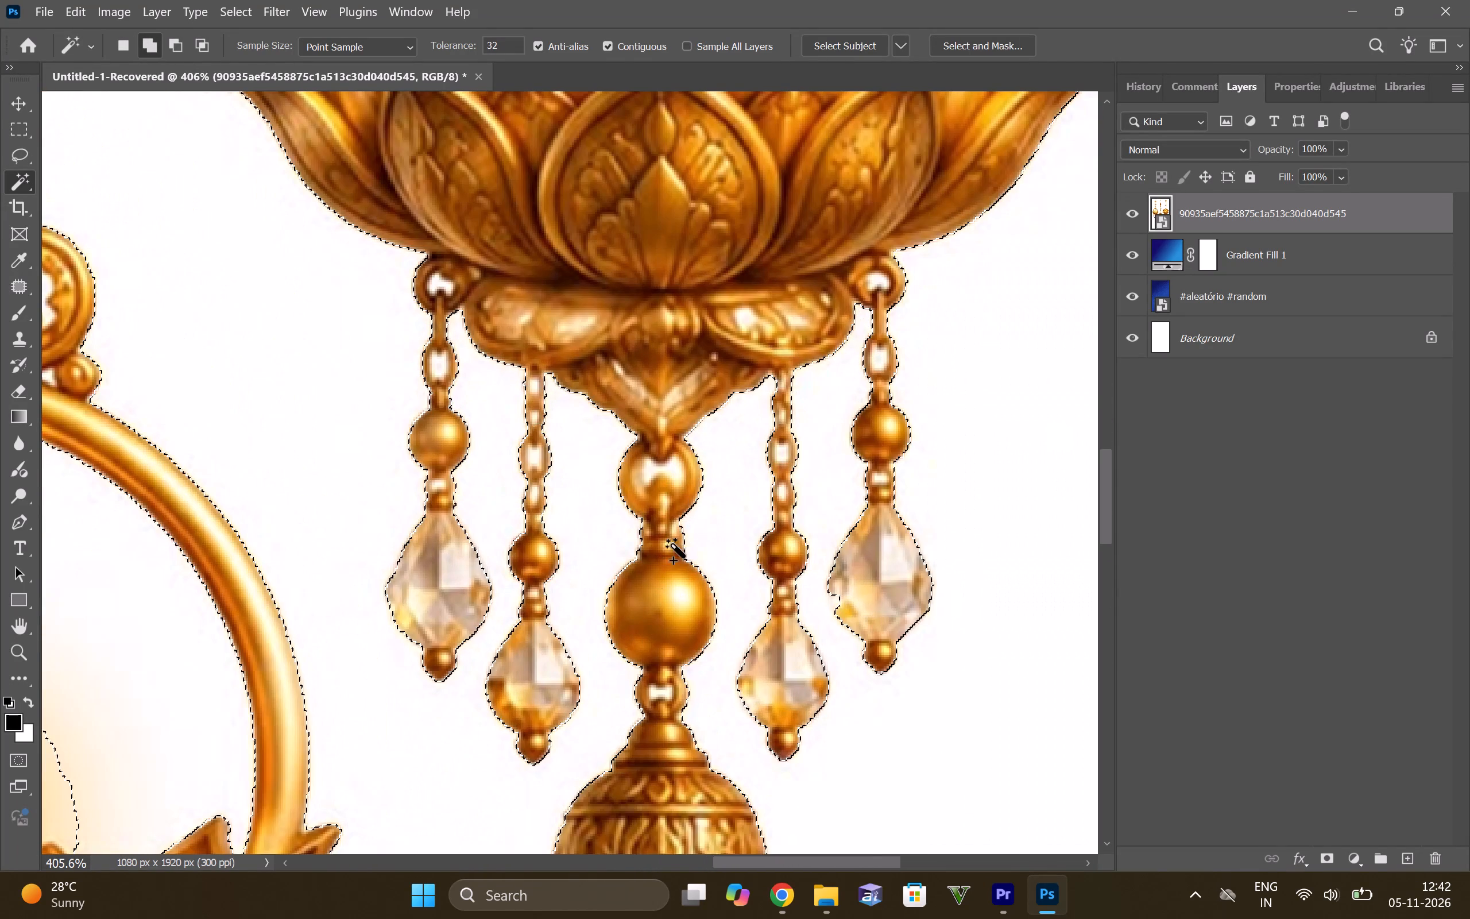
{"action": "left_click", "coordinate": [672, 471]}
Add the right diya's inner right tassel's lower two link openings, and its outer right tassel's link opening and gap above the crystal, to the selection.
{"action": "scroll", "coordinate": [733, 500], "scroll_direction": "up", "scroll_amount": 6, "text": "alt"}
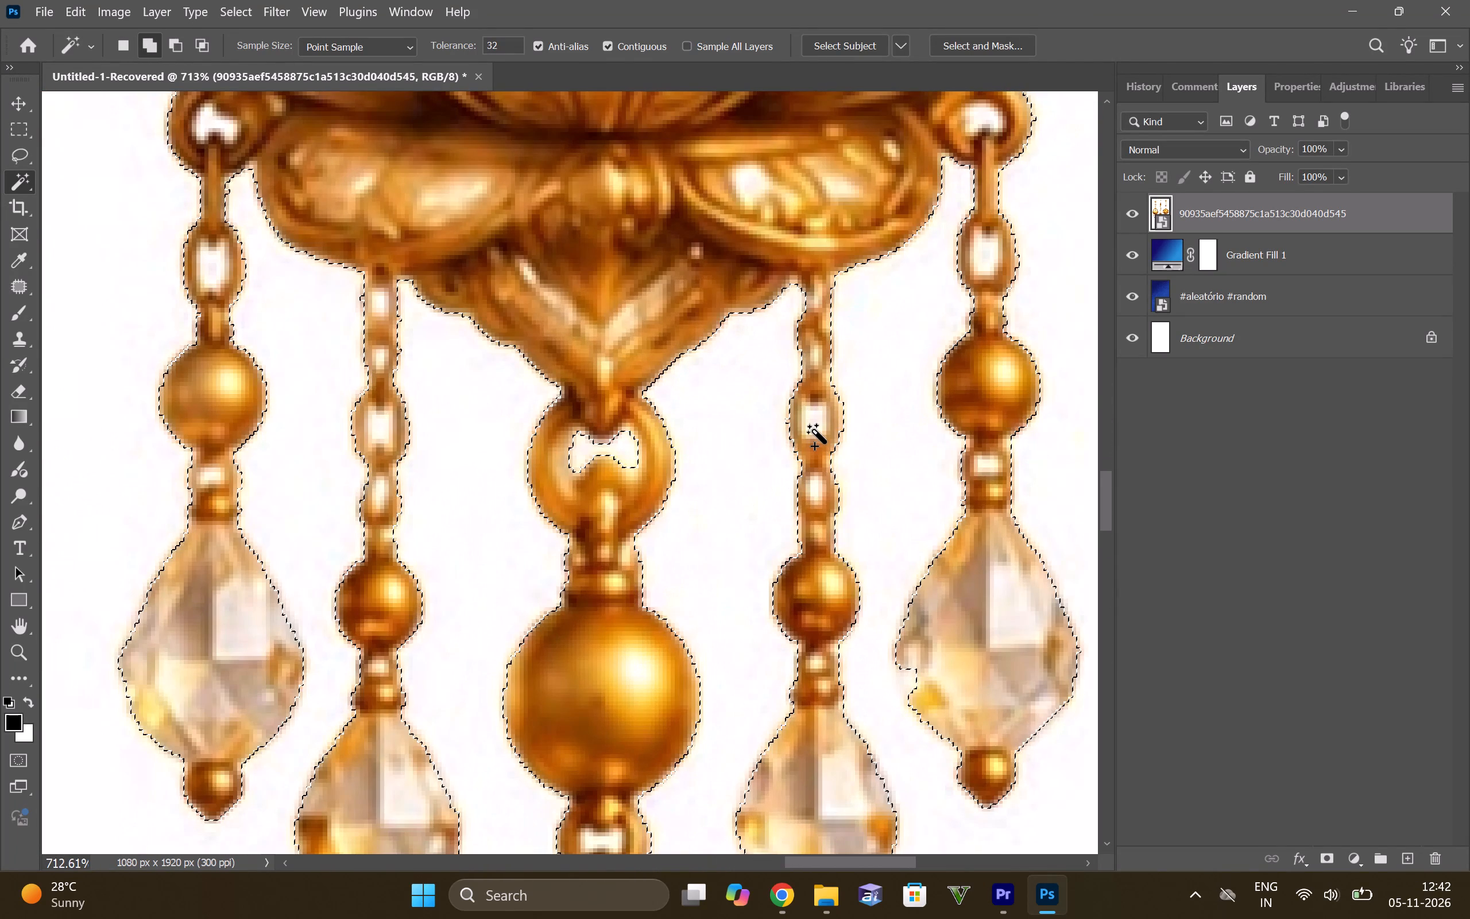
{"action": "left_click", "coordinate": [815, 421]}
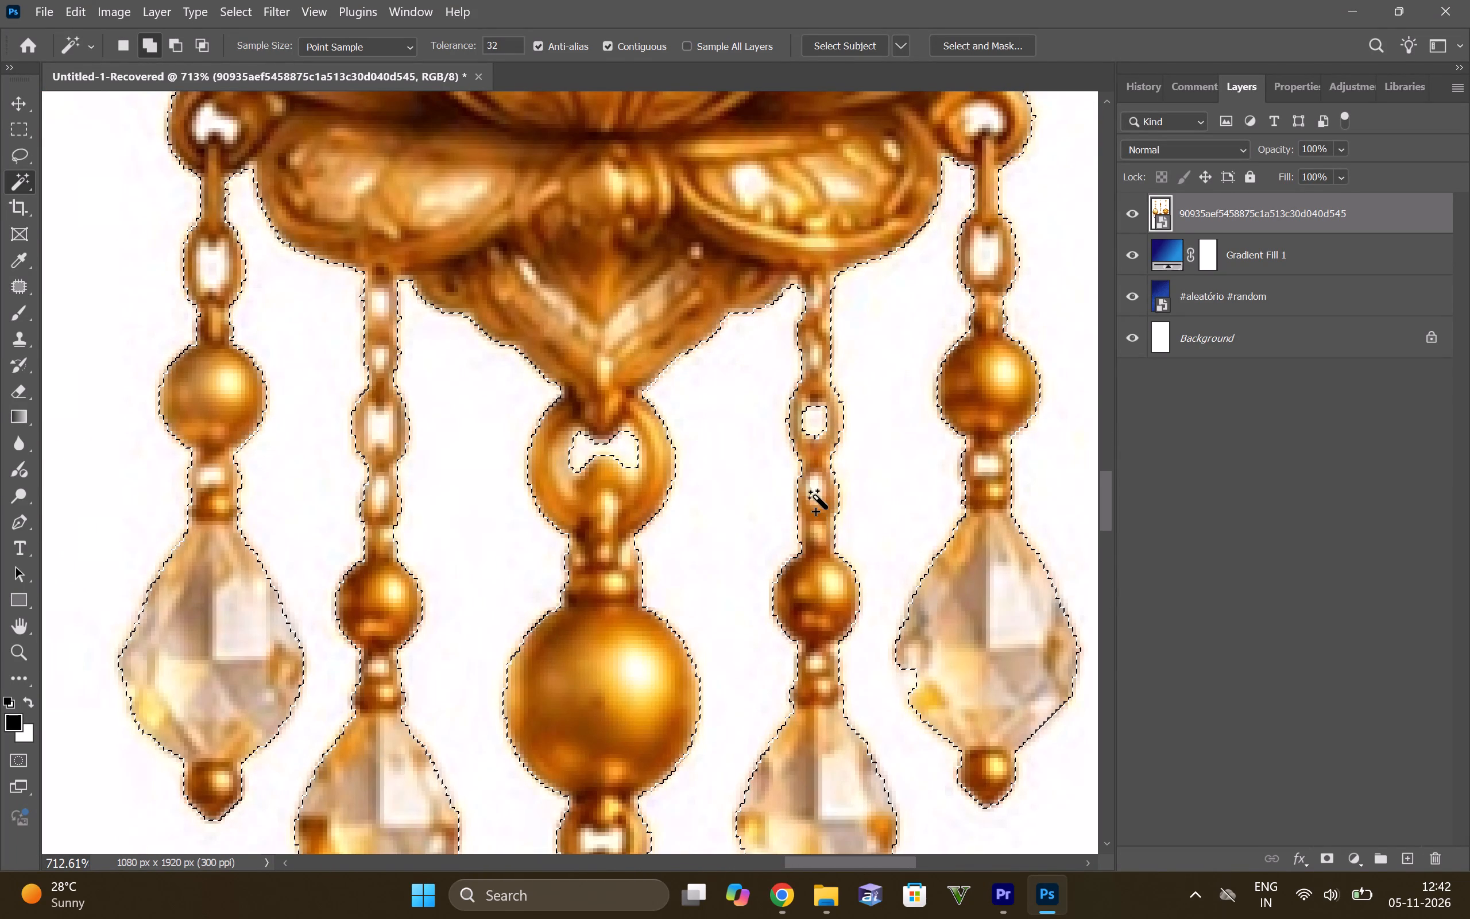
{"action": "left_click", "coordinate": [822, 492]}
{"action": "left_click", "coordinate": [817, 492]}
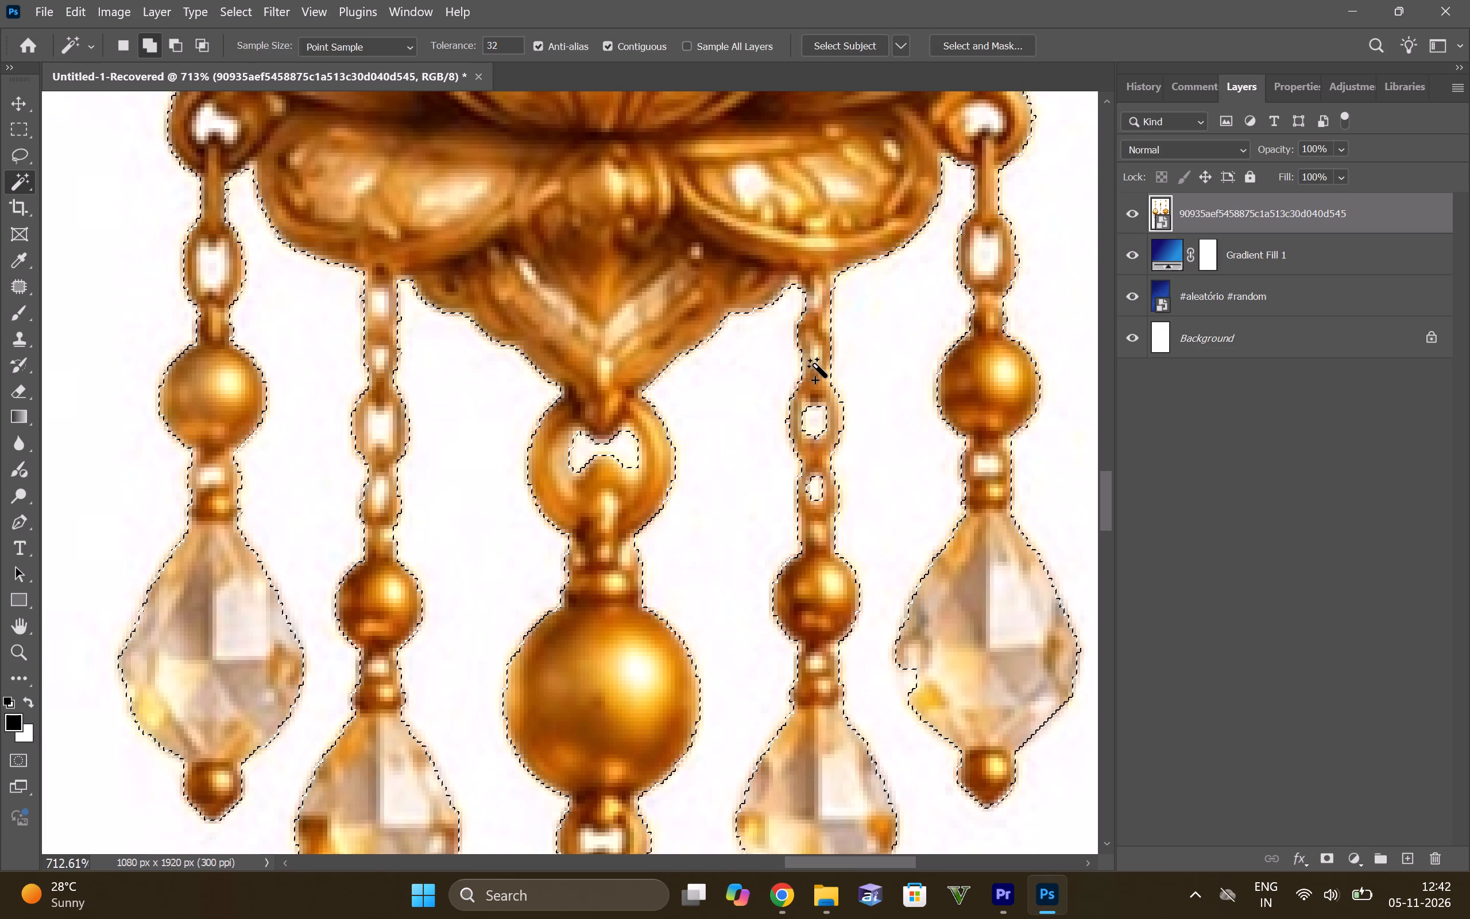
{"action": "left_click", "coordinate": [987, 261]}
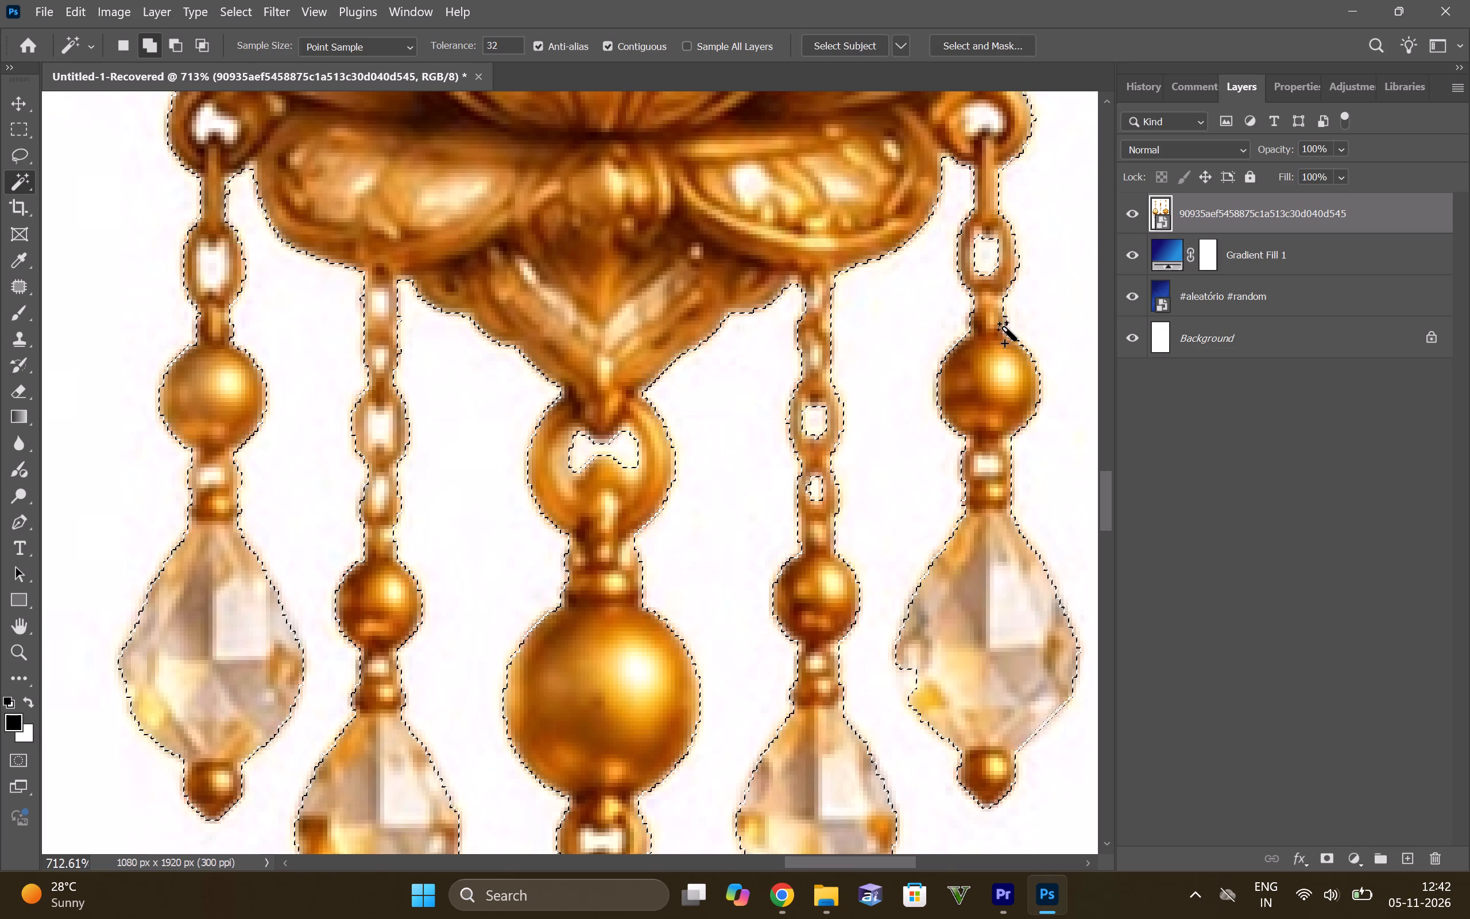
{"action": "left_click", "coordinate": [988, 466]}
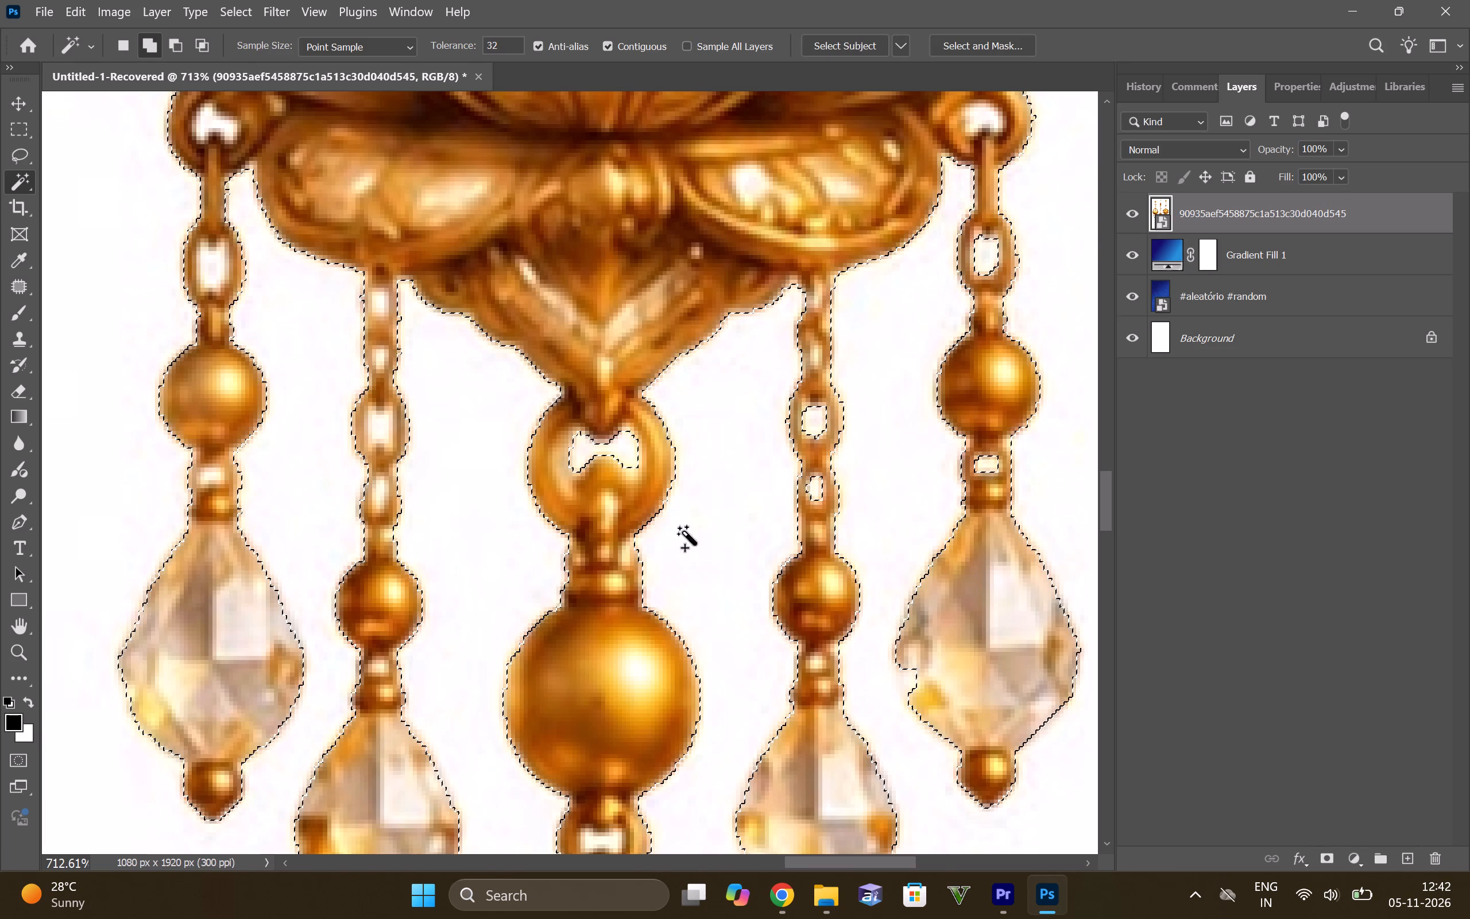
Add the right diya's outer left tassel's link opening and gap above the crystal, and its inner left tassel's four link openings, to the selection.
{"action": "left_click", "coordinate": [218, 474]}
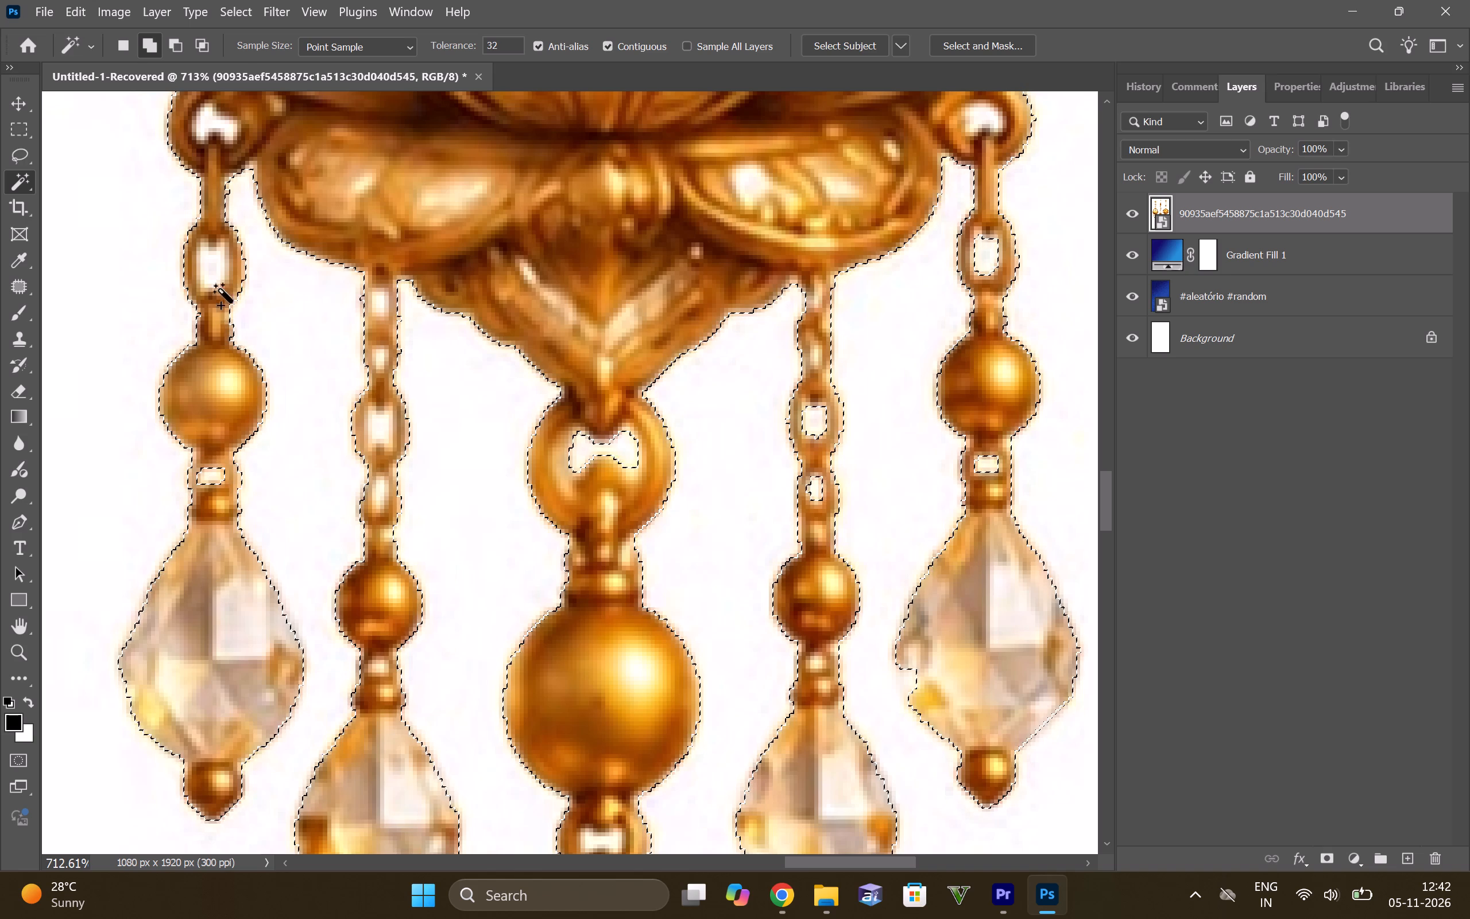
{"action": "left_click", "coordinate": [212, 269]}
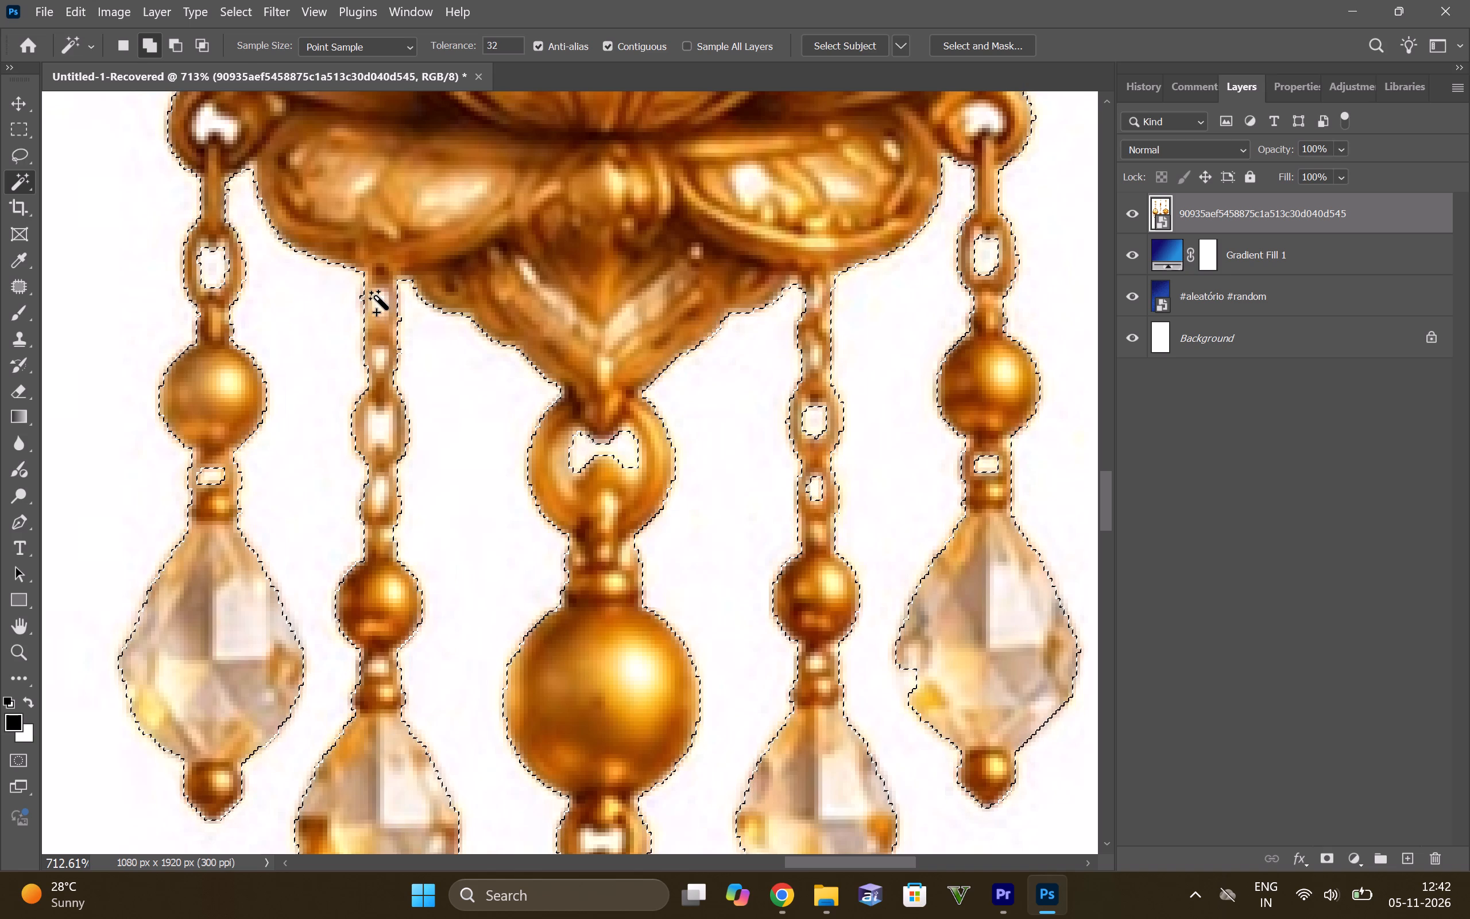
{"action": "left_click", "coordinate": [381, 303]}
{"action": "left_click", "coordinate": [383, 357]}
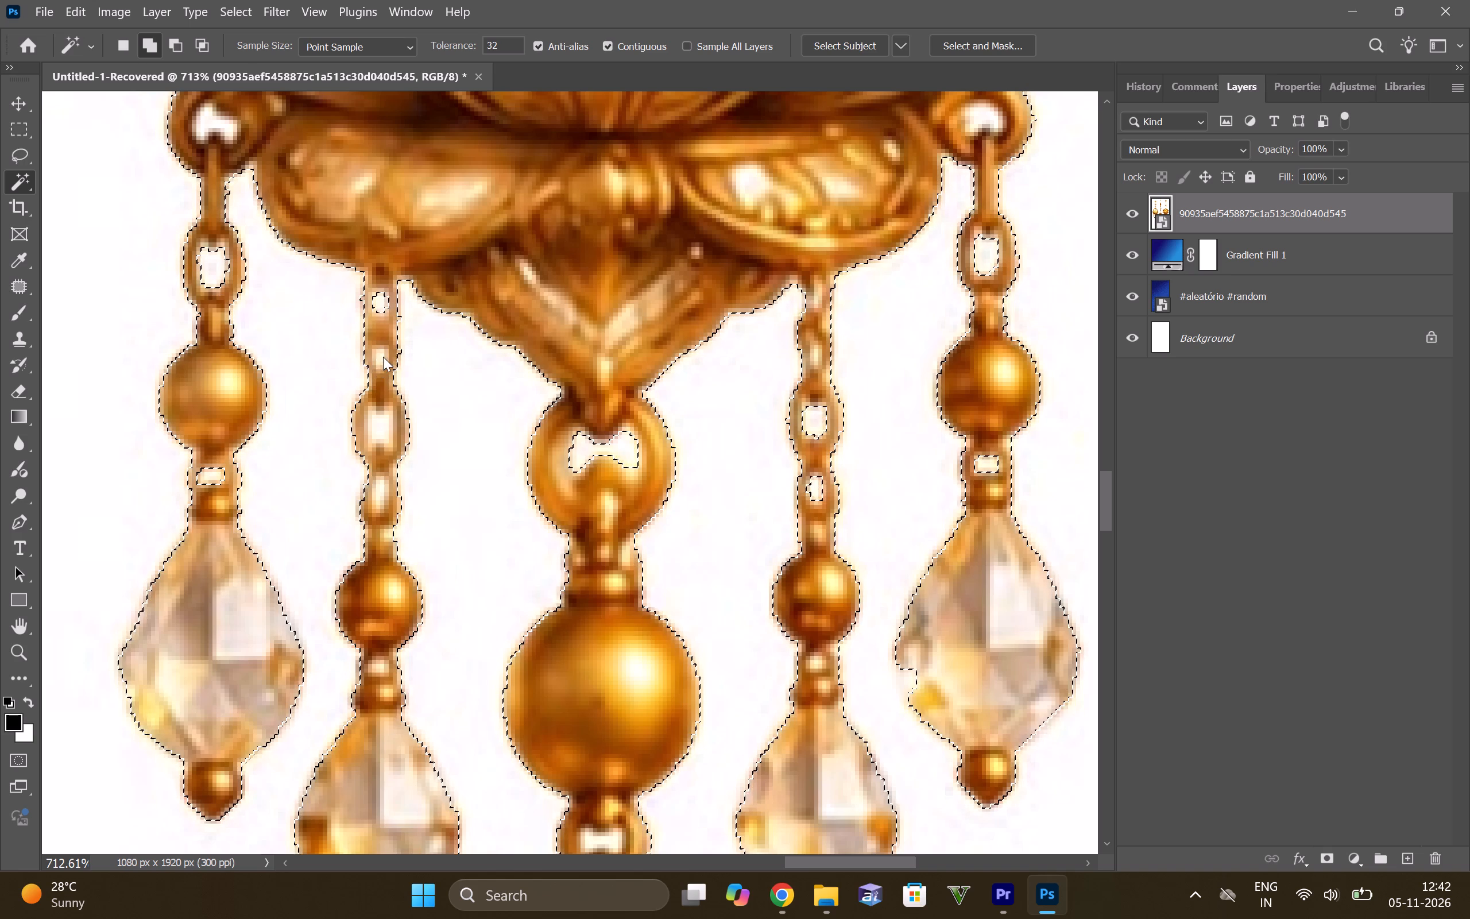
{"action": "left_click", "coordinate": [380, 432]}
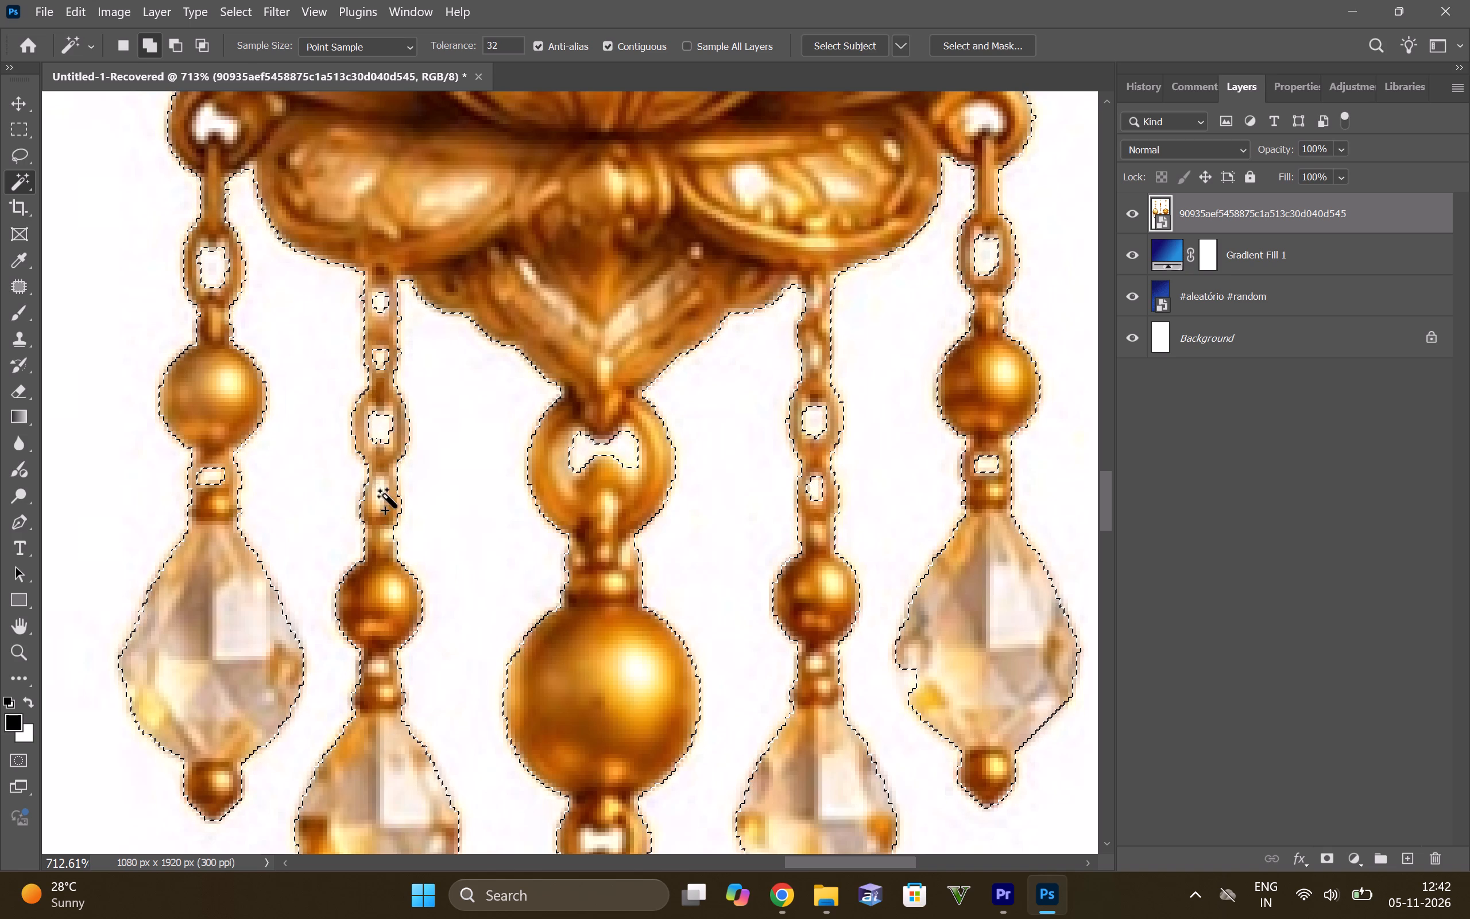
{"action": "left_click", "coordinate": [381, 491]}
Add the seven main openings in the filigree crown above the centre diya's ring to the selection, including both upper teardrop gaps.
{"action": "scroll", "coordinate": [494, 500], "scroll_direction": "down", "scroll_amount": 10, "text": "alt"}
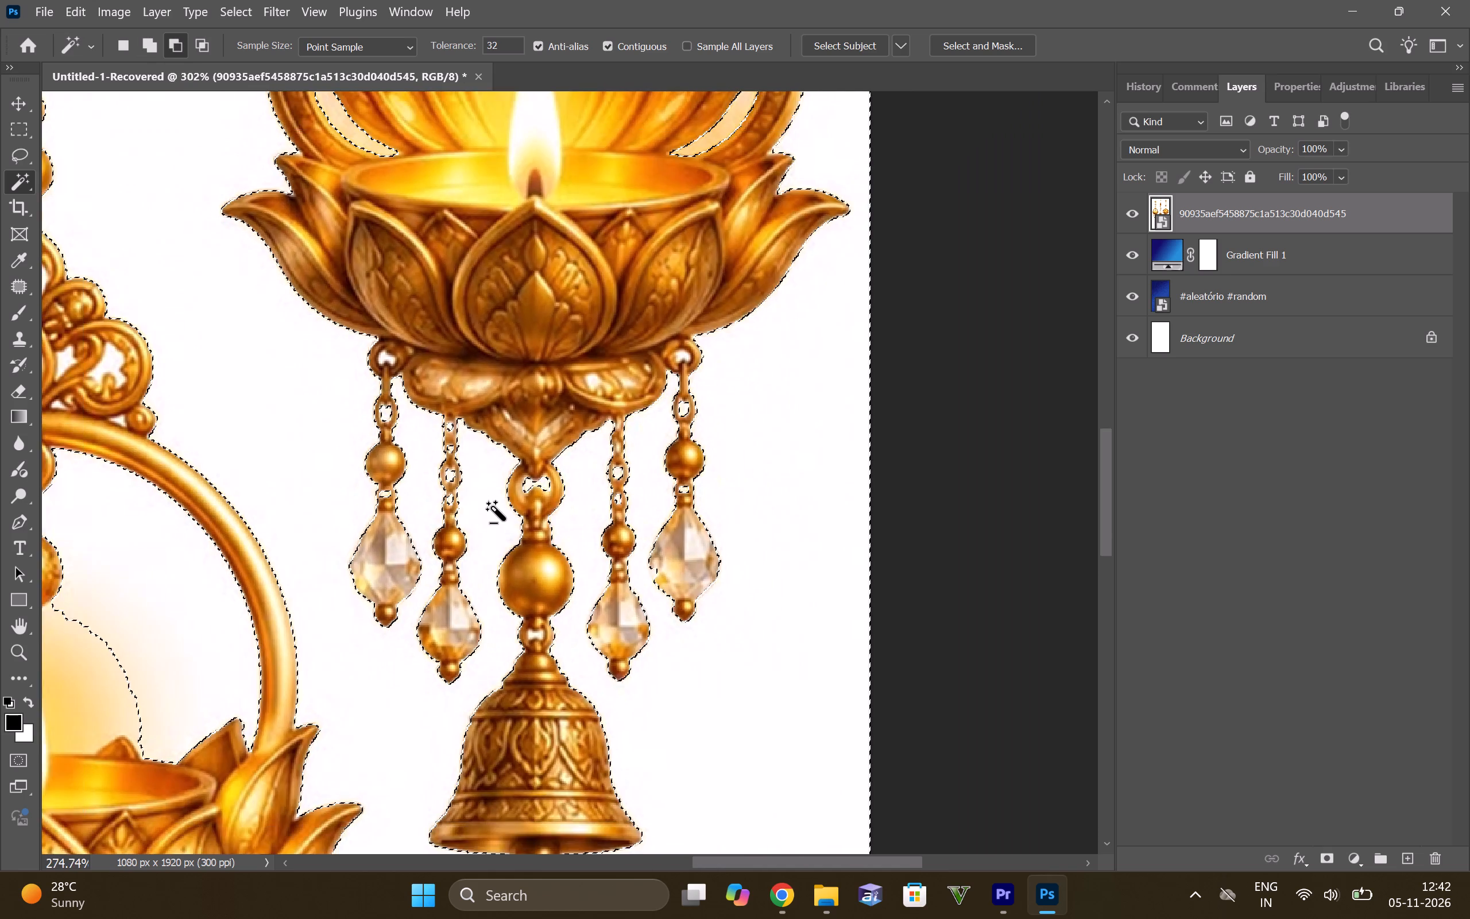
{"action": "scroll", "coordinate": [494, 508], "scroll_direction": "down", "scroll_amount": 5, "text": "alt"}
{"action": "scroll", "coordinate": [55, 423], "scroll_direction": "down", "scroll_amount": 1, "text": "alt"}
{"action": "scroll", "coordinate": [52, 418], "scroll_direction": "up", "scroll_amount": 12, "text": "alt"}
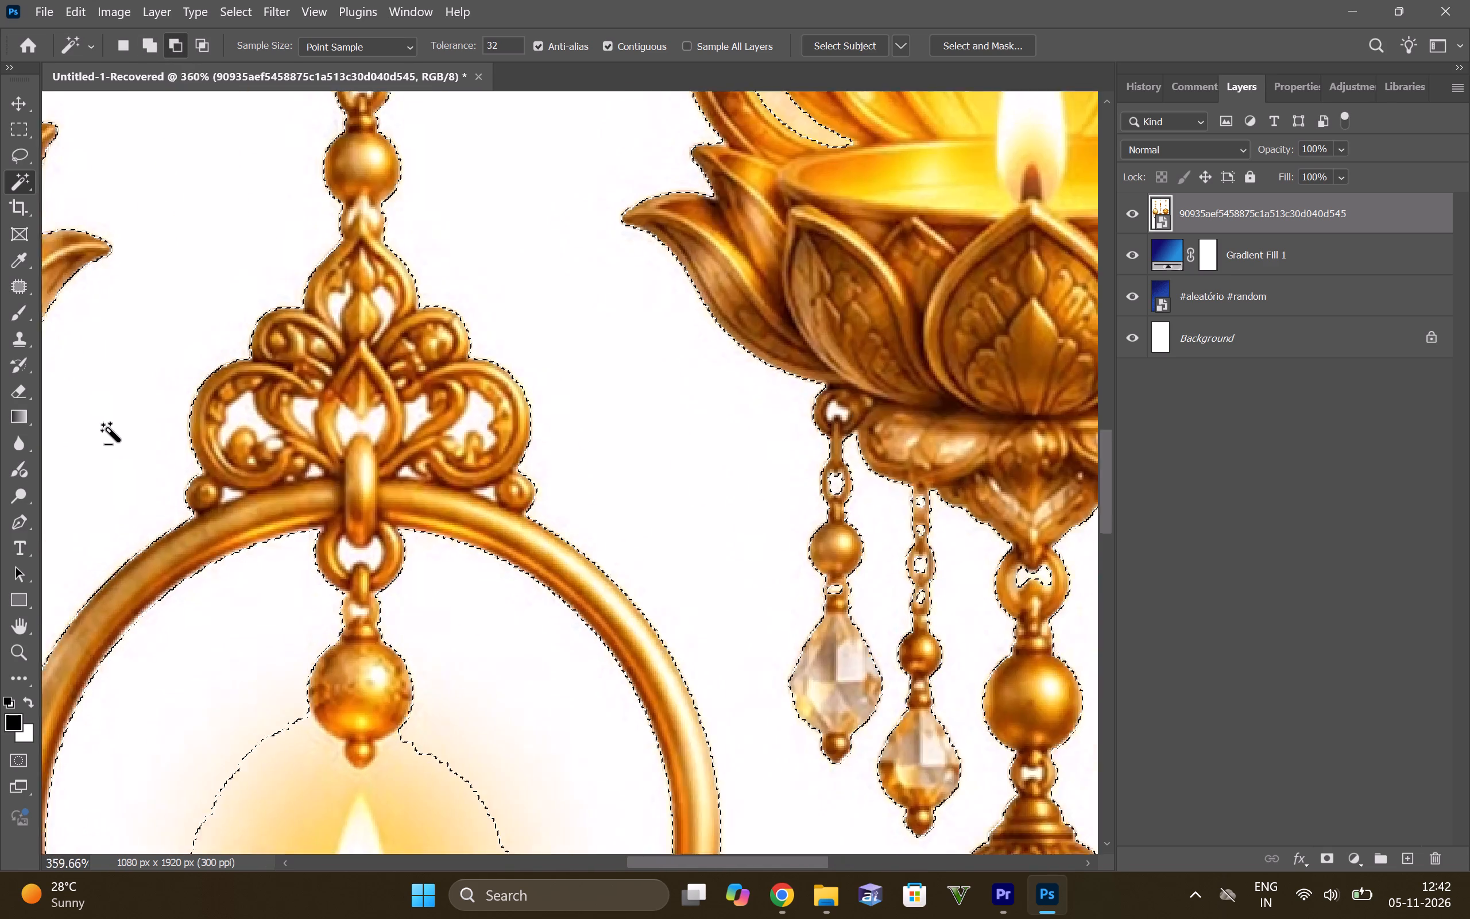
{"action": "scroll", "coordinate": [109, 429], "scroll_direction": "up", "scroll_amount": 2, "text": "alt"}
{"action": "left_click", "coordinate": [326, 400]}
{"action": "left_click", "coordinate": [427, 395]}
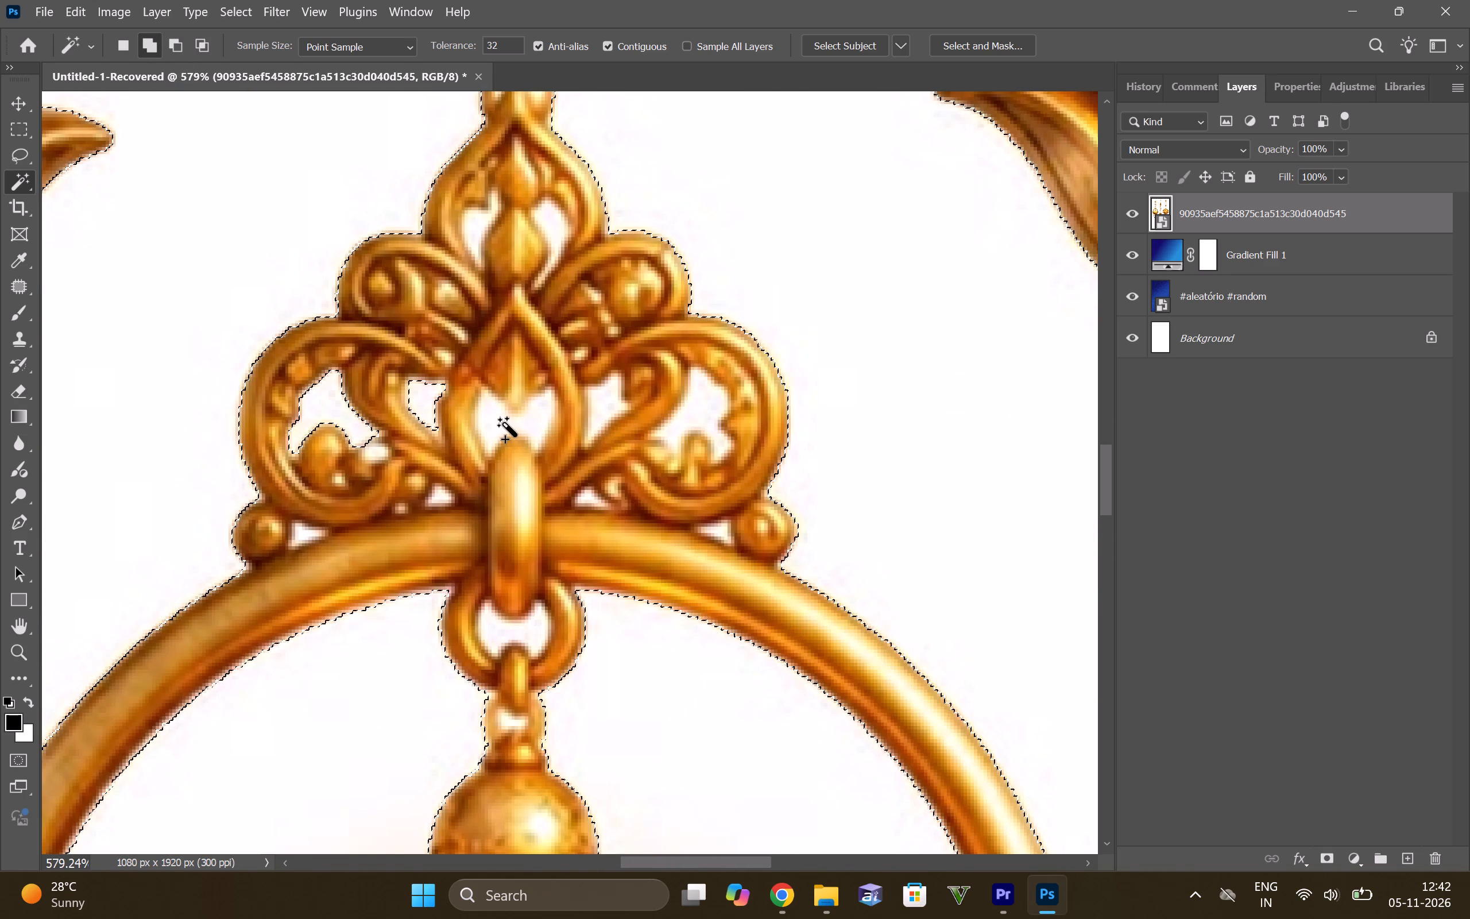
{"action": "left_click", "coordinate": [508, 424]}
{"action": "left_click", "coordinate": [603, 403]}
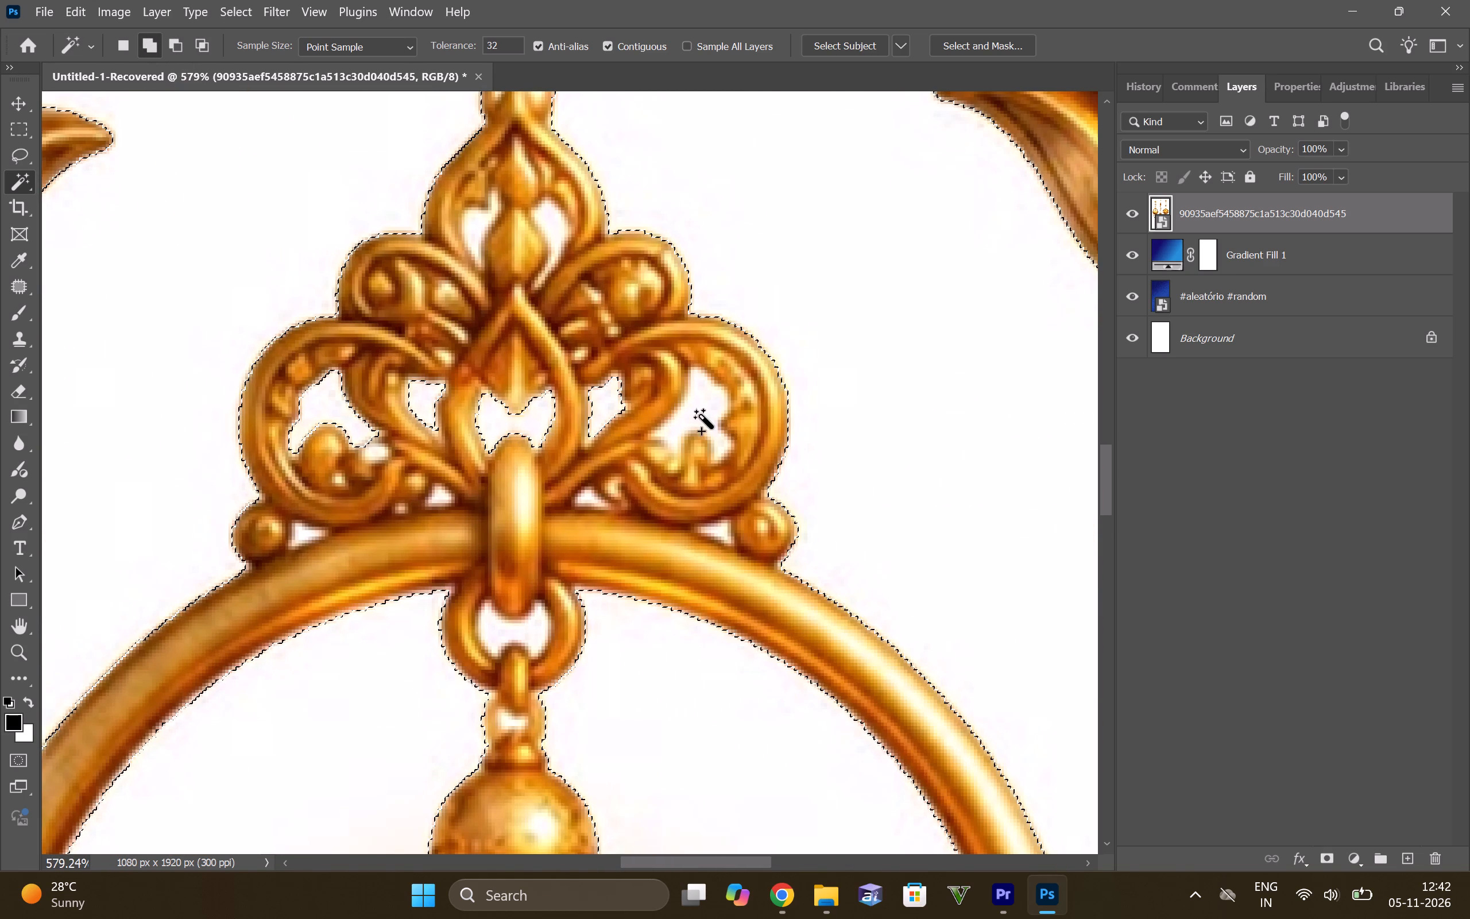
{"action": "left_click", "coordinate": [702, 416]}
{"action": "left_click", "coordinate": [551, 217]}
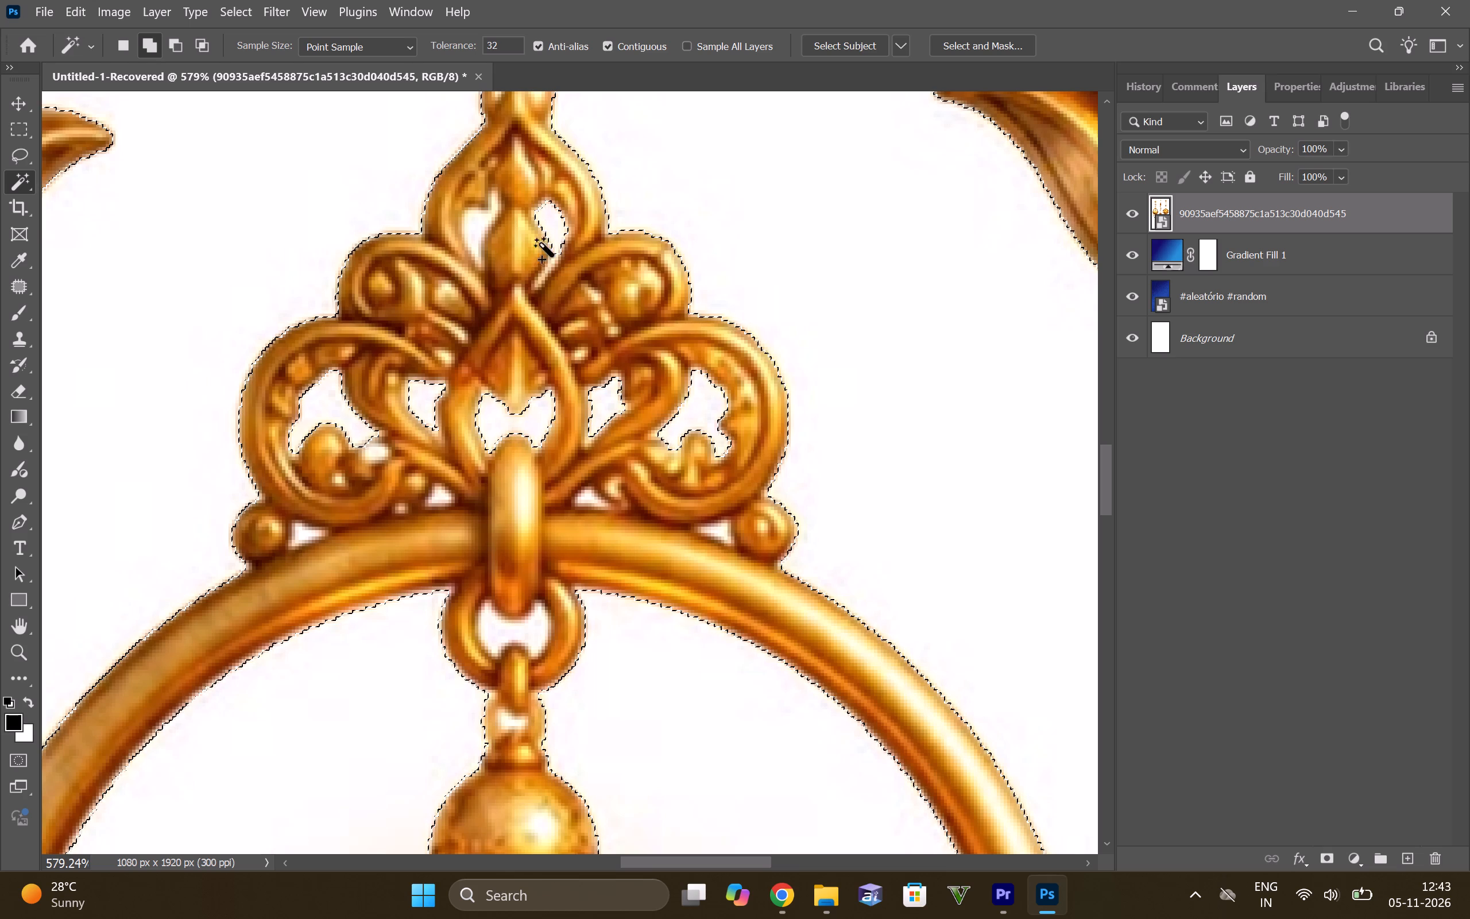
{"action": "left_click", "coordinate": [480, 219]}
Add the left diya's inner right tassel's three link openings, and its outer right tassel's link opening and gap above the crystal, to the selection.
{"action": "scroll", "coordinate": [591, 280], "scroll_direction": "down", "scroll_amount": 11, "text": "alt"}
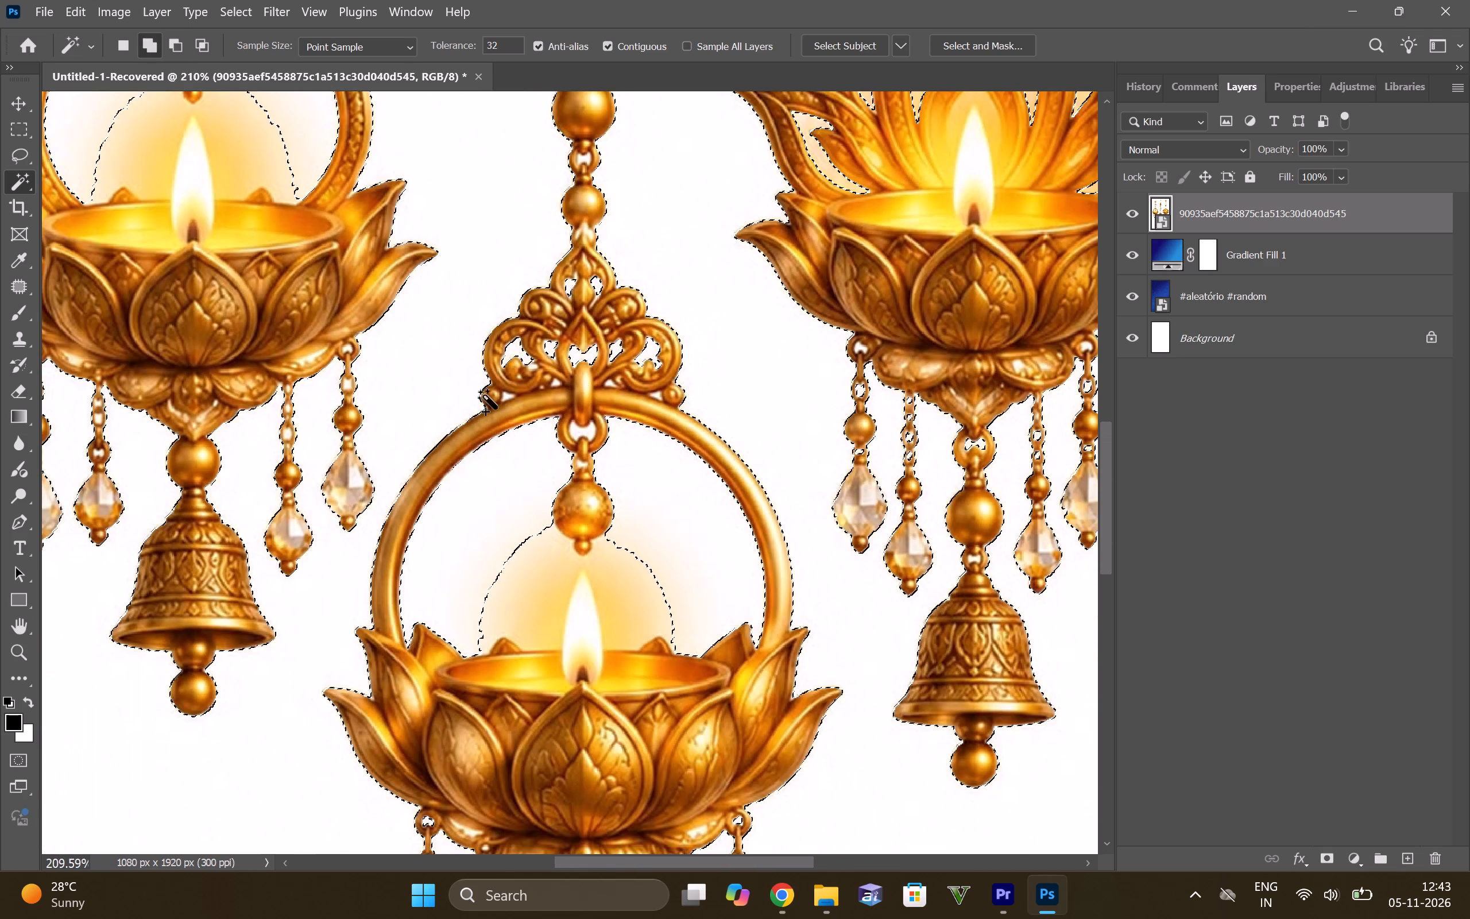
{"action": "scroll", "coordinate": [454, 391], "scroll_direction": "up", "scroll_amount": 8, "text": "alt"}
{"action": "scroll", "coordinate": [107, 404], "scroll_direction": "down", "scroll_amount": 2, "text": "alt"}
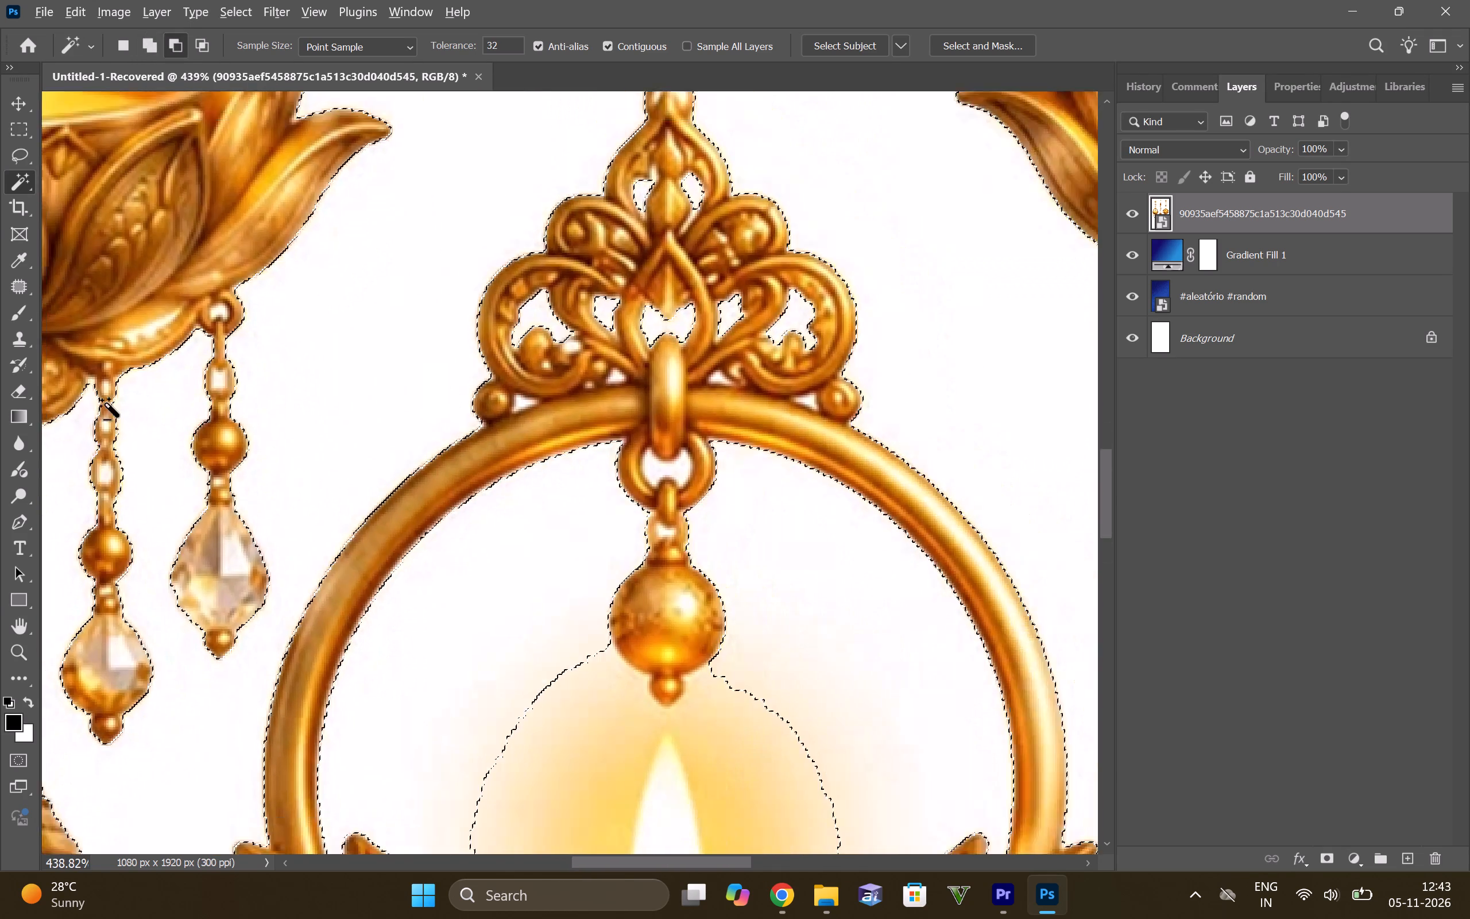
{"action": "scroll", "coordinate": [107, 404], "scroll_direction": "down", "scroll_amount": 8, "text": "alt"}
{"action": "scroll", "coordinate": [41, 434], "scroll_direction": "up", "scroll_amount": 8, "text": "alt"}
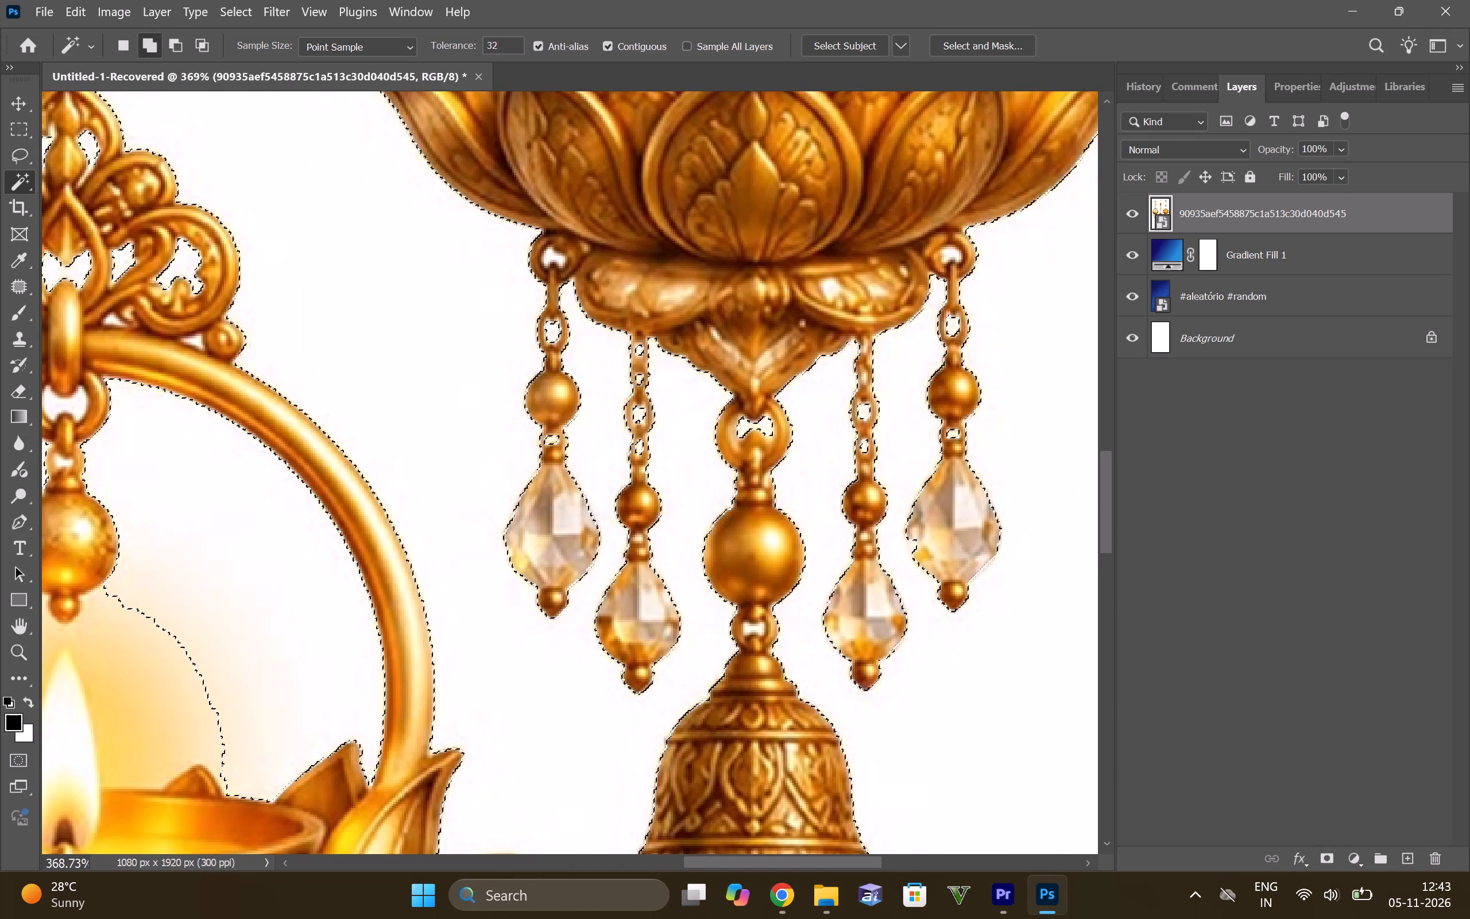
{"action": "left_click_drag", "start_coordinate": [755, 868], "coordinate": [581, 822]}
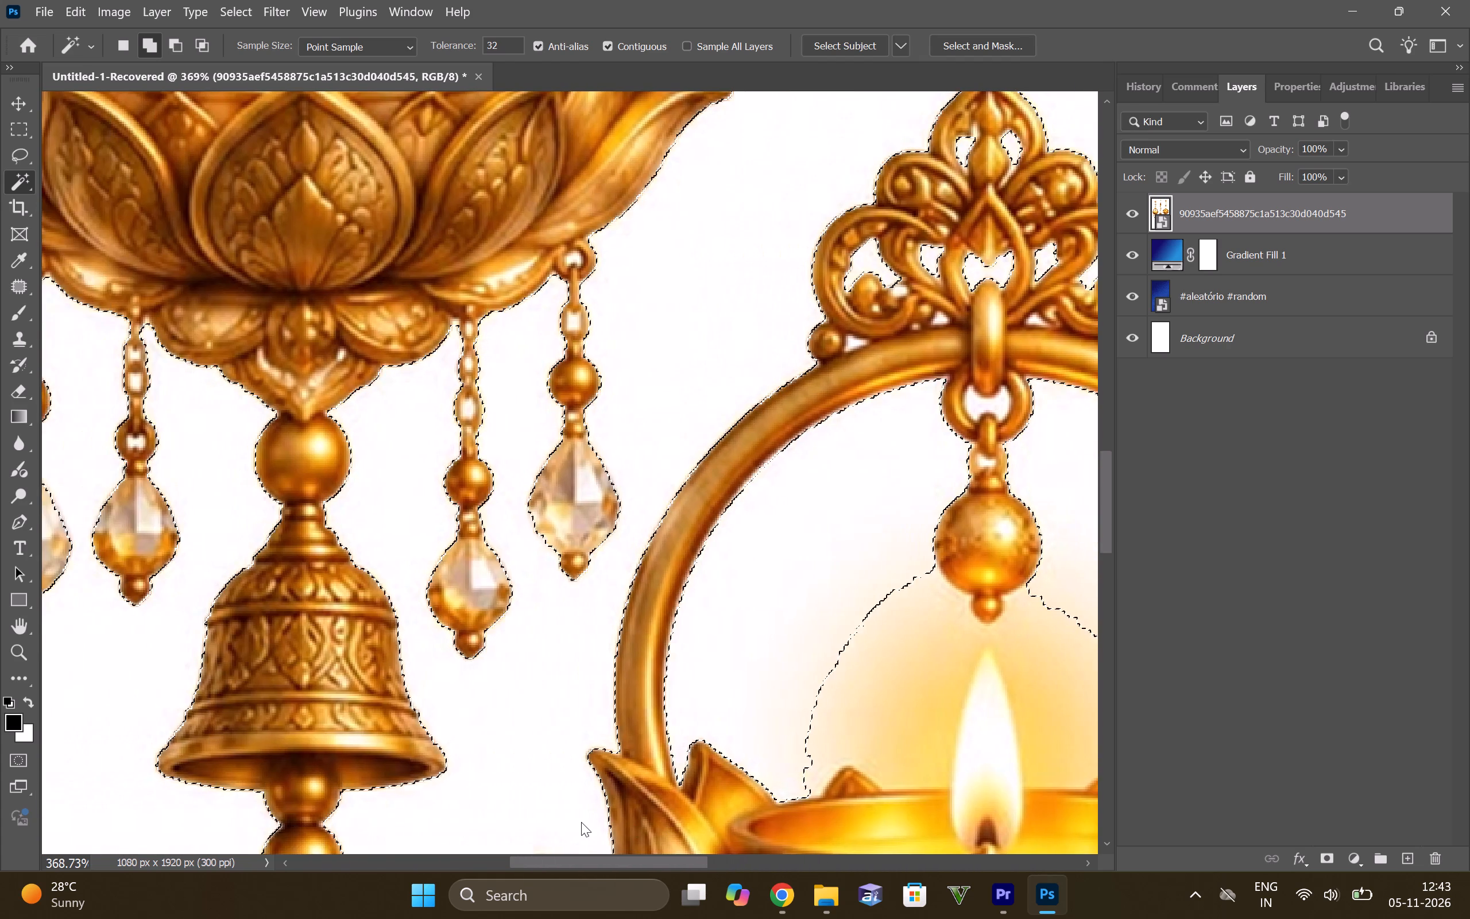
{"action": "left_click_drag", "start_coordinate": [581, 822], "coordinate": [579, 822]}
{"action": "scroll", "coordinate": [385, 389], "scroll_direction": "up", "scroll_amount": 5, "text": "alt"}
{"action": "scroll", "coordinate": [482, 430], "scroll_direction": "up", "scroll_amount": 6, "text": "alt"}
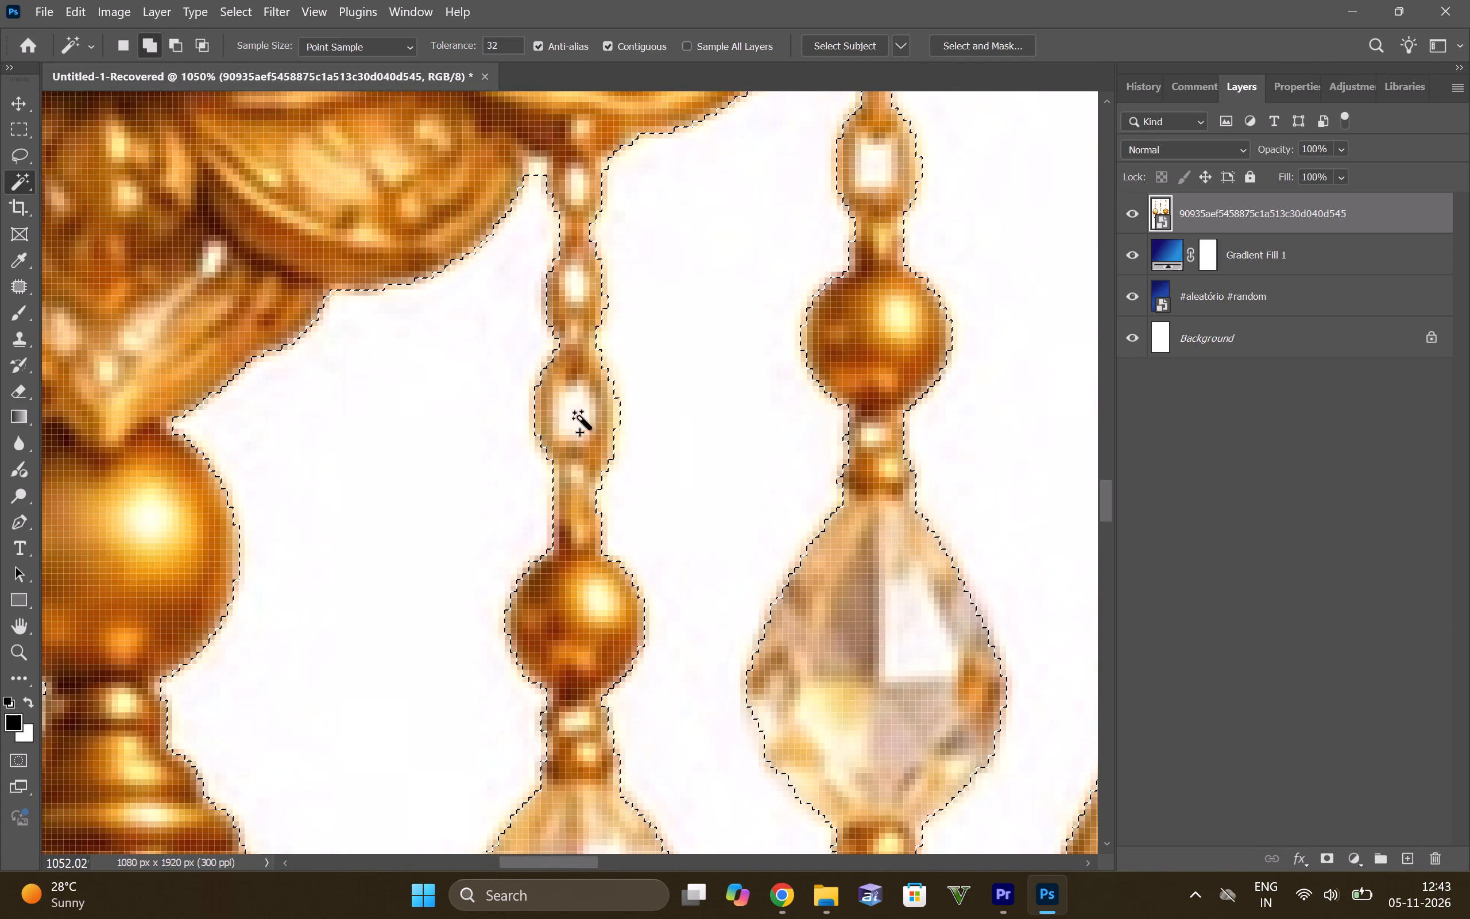
{"action": "left_click", "coordinate": [578, 412]}
{"action": "left_click", "coordinate": [572, 282]}
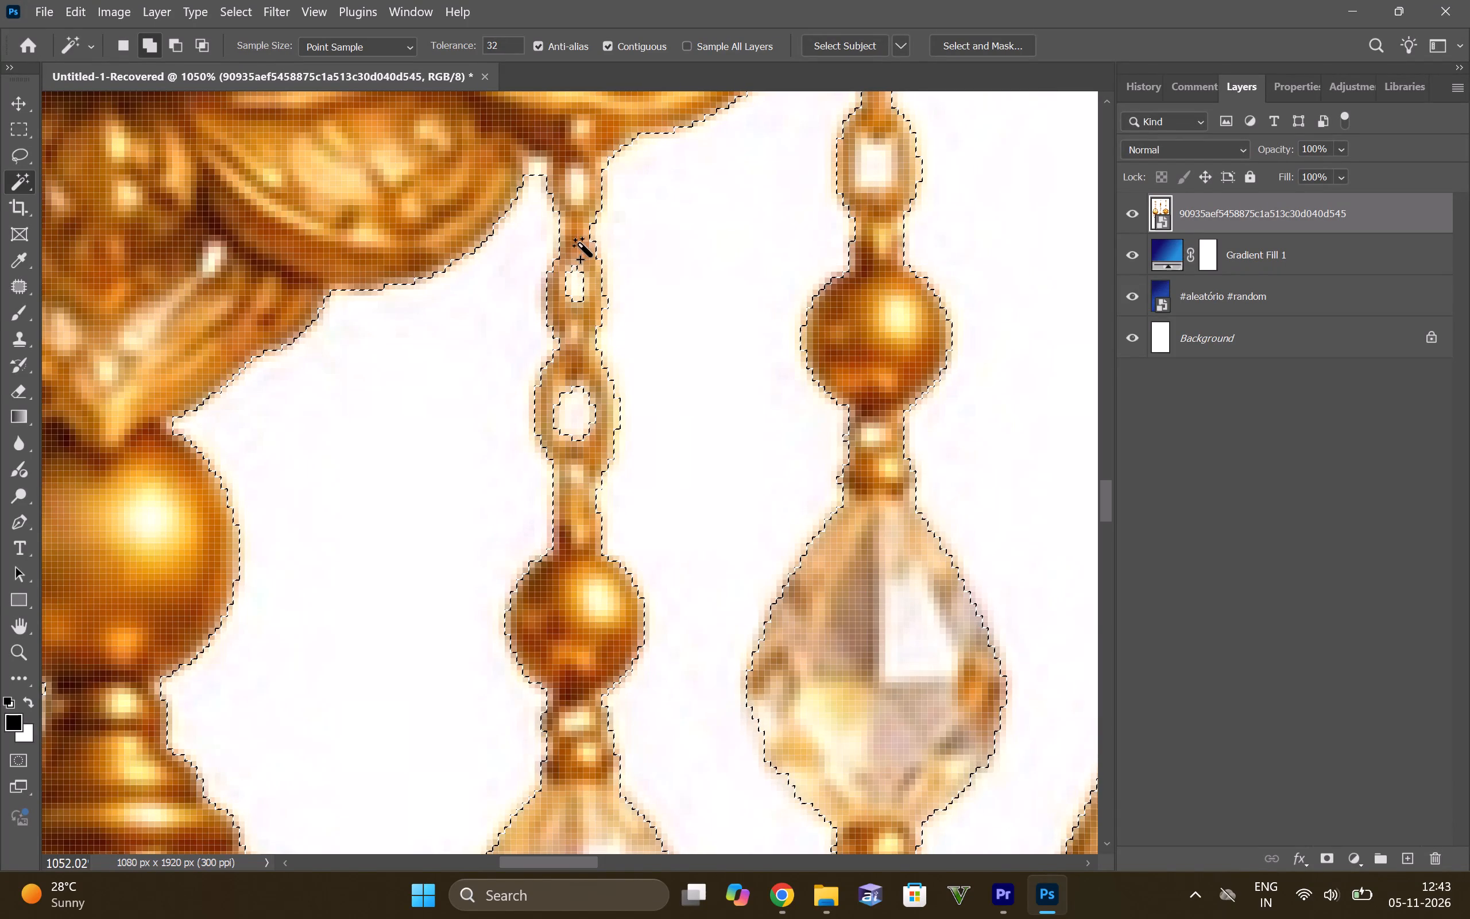
{"action": "left_click", "coordinate": [578, 183]}
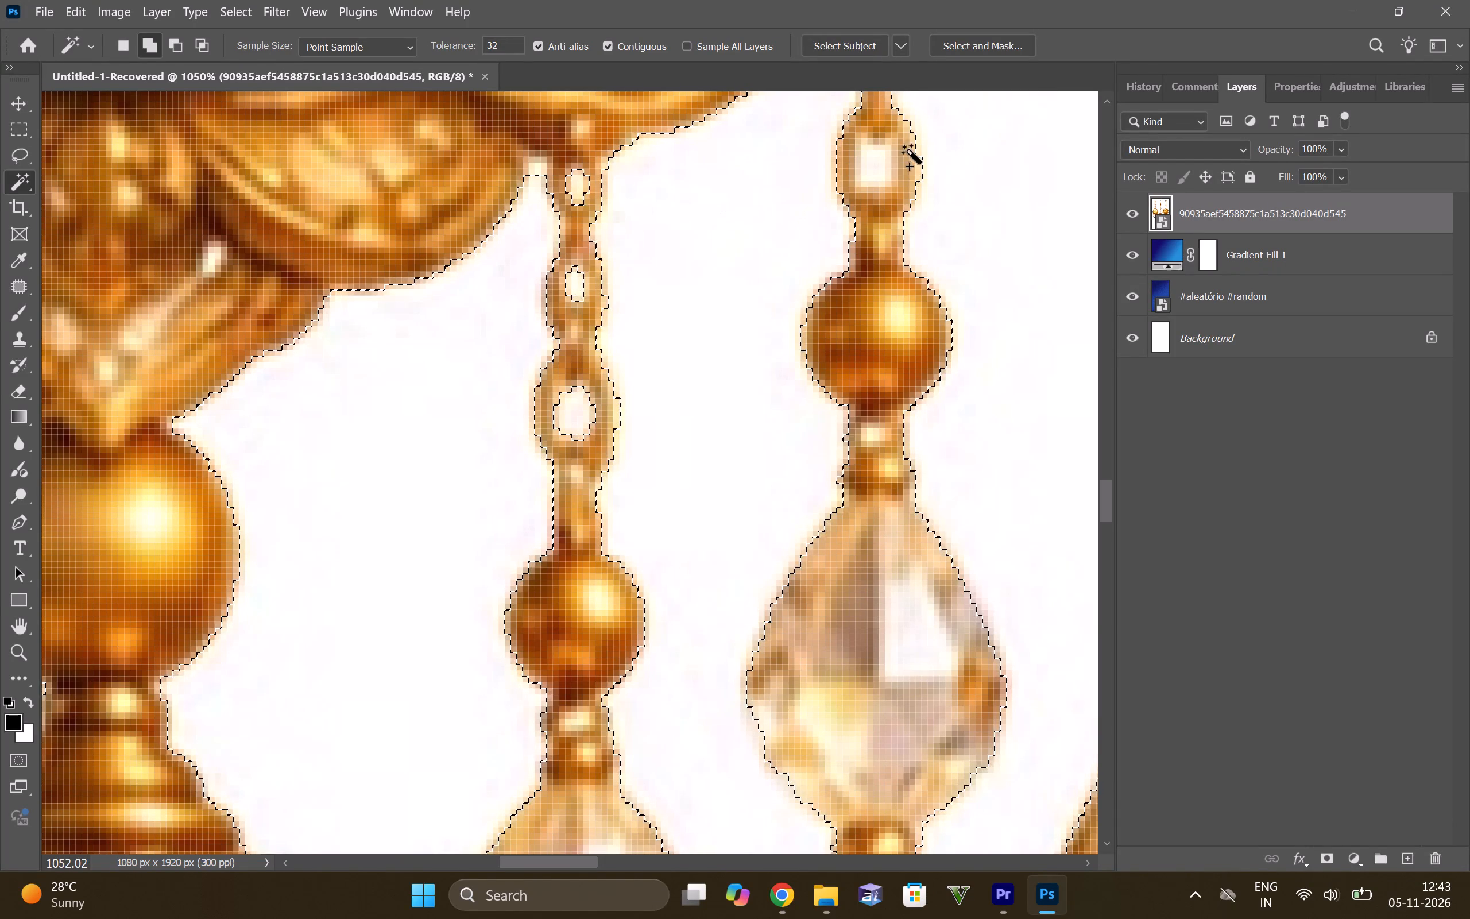
{"action": "left_click", "coordinate": [875, 159]}
{"action": "left_click", "coordinate": [873, 439]}
Add the left diya's inner left tassel's ring and two link openings, and its outer left tassel's ring, link and above-crystal openings, to the selection.
{"action": "scroll", "coordinate": [888, 442], "scroll_direction": "down", "scroll_amount": 2, "text": "alt"}
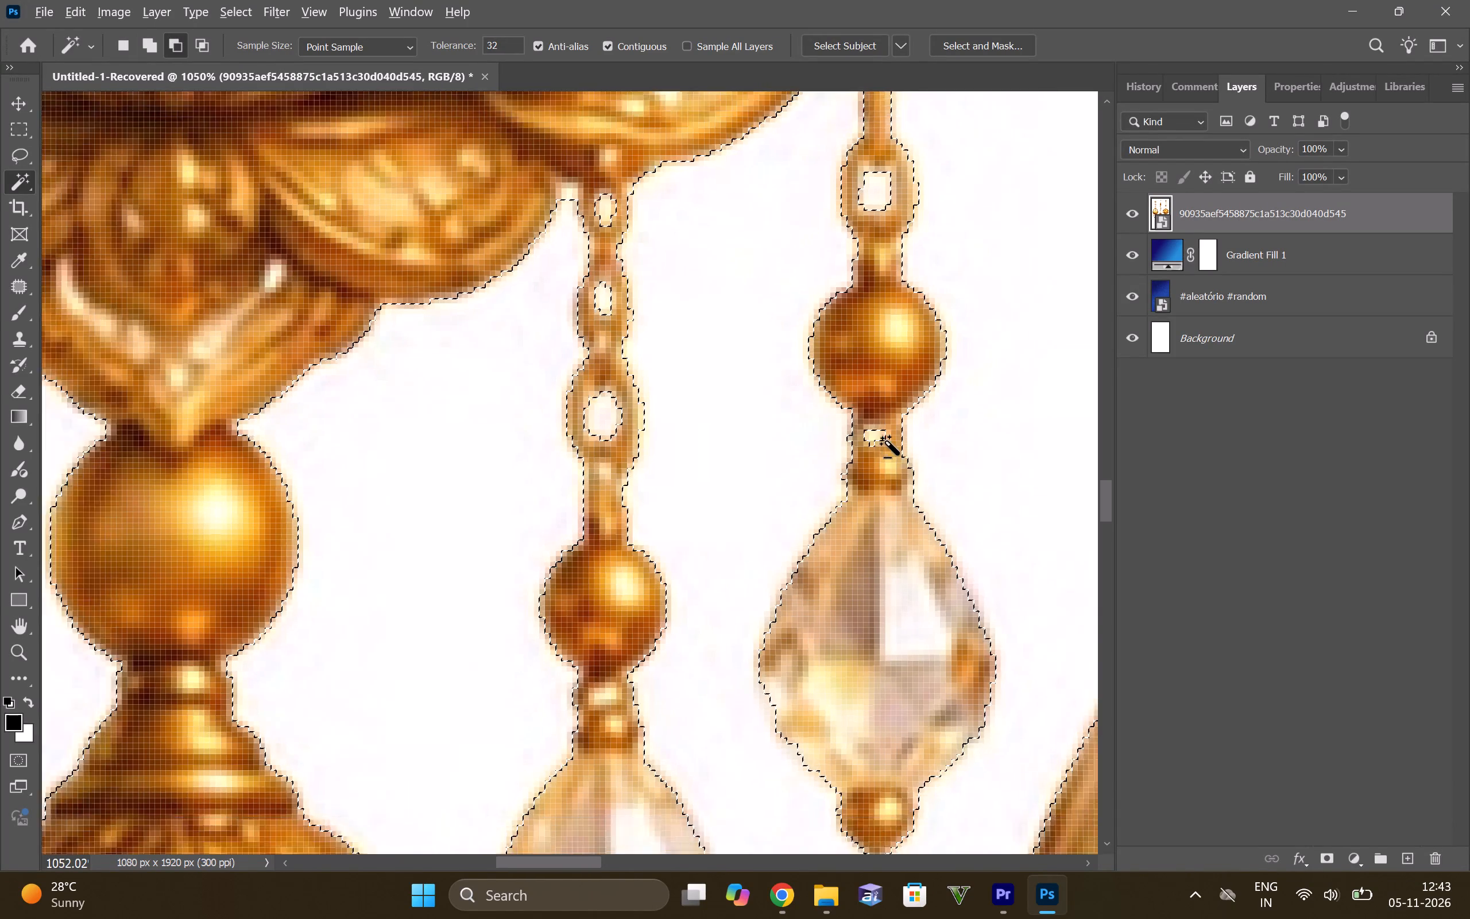
{"action": "scroll", "coordinate": [888, 442], "scroll_direction": "down", "scroll_amount": 13, "text": "alt"}
{"action": "scroll", "coordinate": [483, 485], "scroll_direction": "up", "scroll_amount": 7, "text": "alt"}
{"action": "scroll", "coordinate": [593, 438], "scroll_direction": "up", "scroll_amount": 6, "text": "alt"}
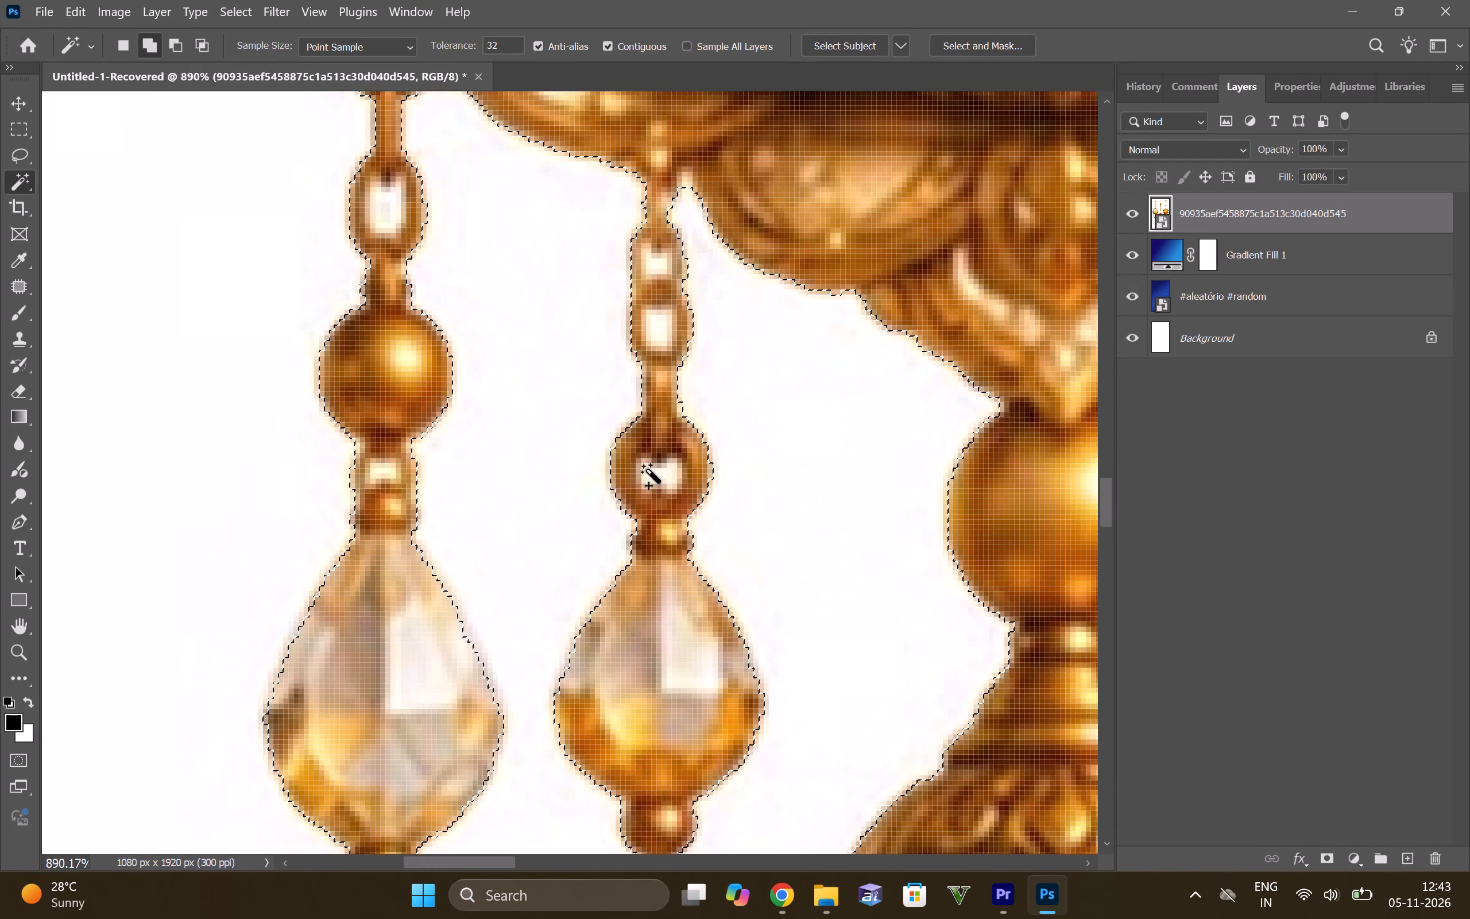
{"action": "scroll", "coordinate": [649, 470], "scroll_direction": "up", "scroll_amount": 5, "text": "alt"}
{"action": "left_click", "coordinate": [665, 480]}
{"action": "scroll", "coordinate": [667, 480], "scroll_direction": "down", "scroll_amount": 7, "text": "alt"}
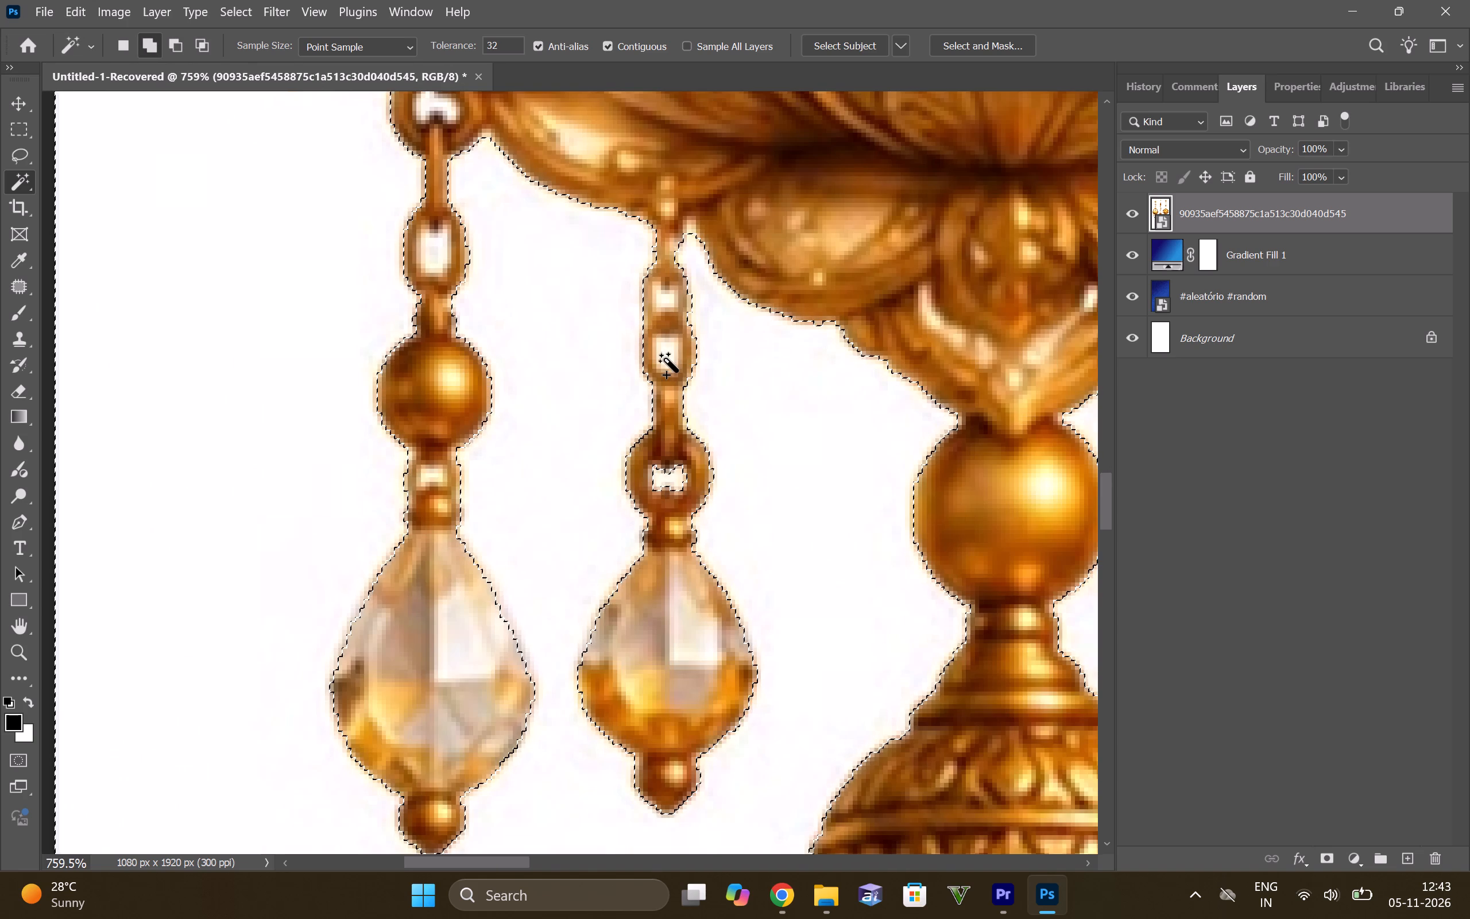
{"action": "left_click", "coordinate": [667, 360]}
{"action": "left_click", "coordinate": [667, 300]}
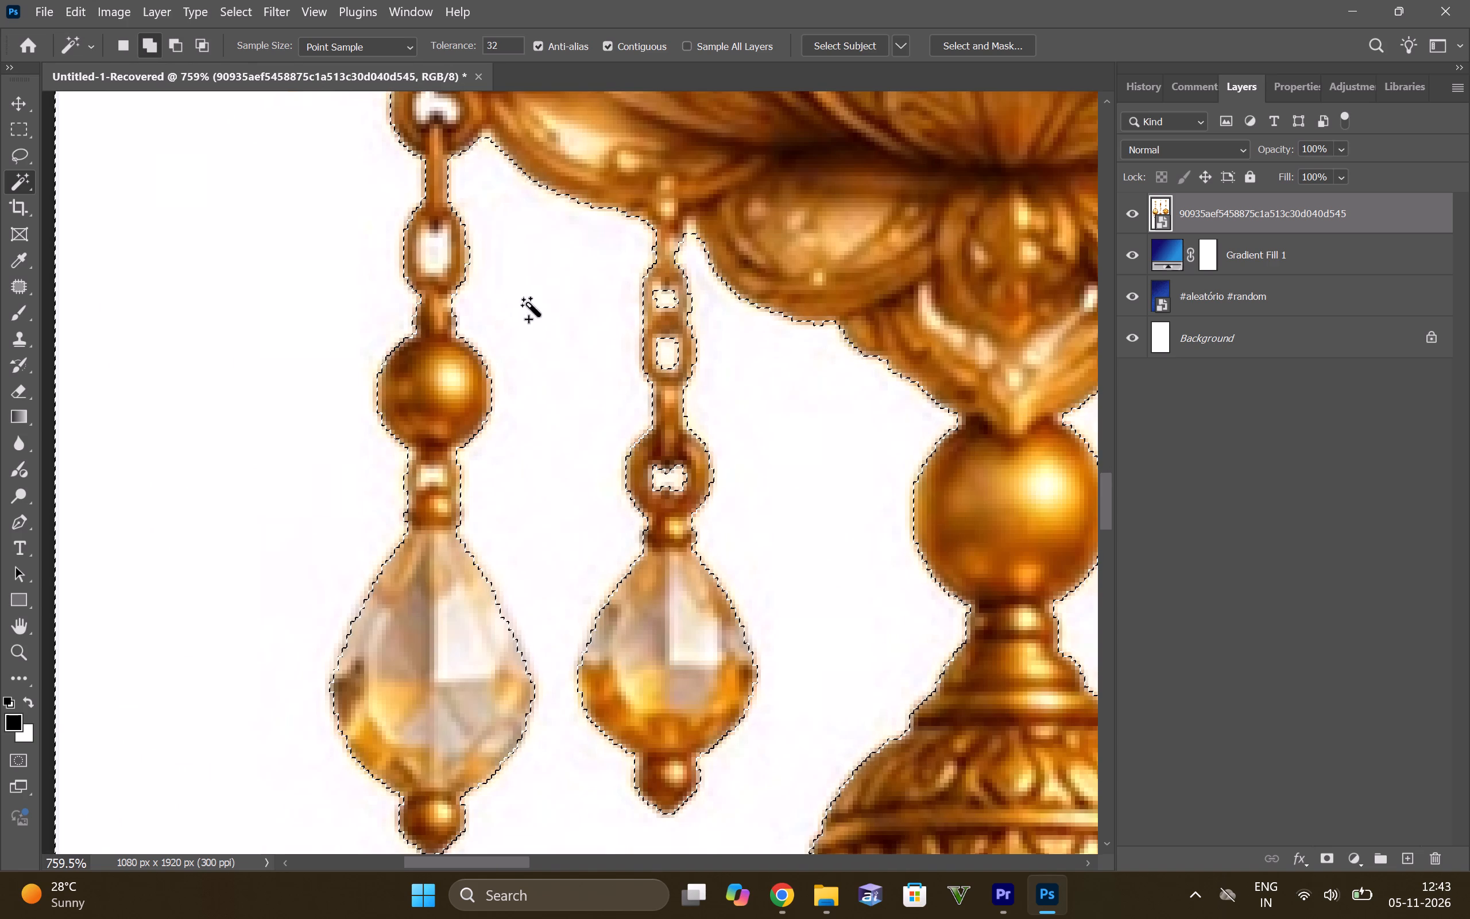
{"action": "left_click", "coordinate": [436, 246]}
{"action": "scroll", "coordinate": [440, 241], "scroll_direction": "up", "scroll_amount": 13}
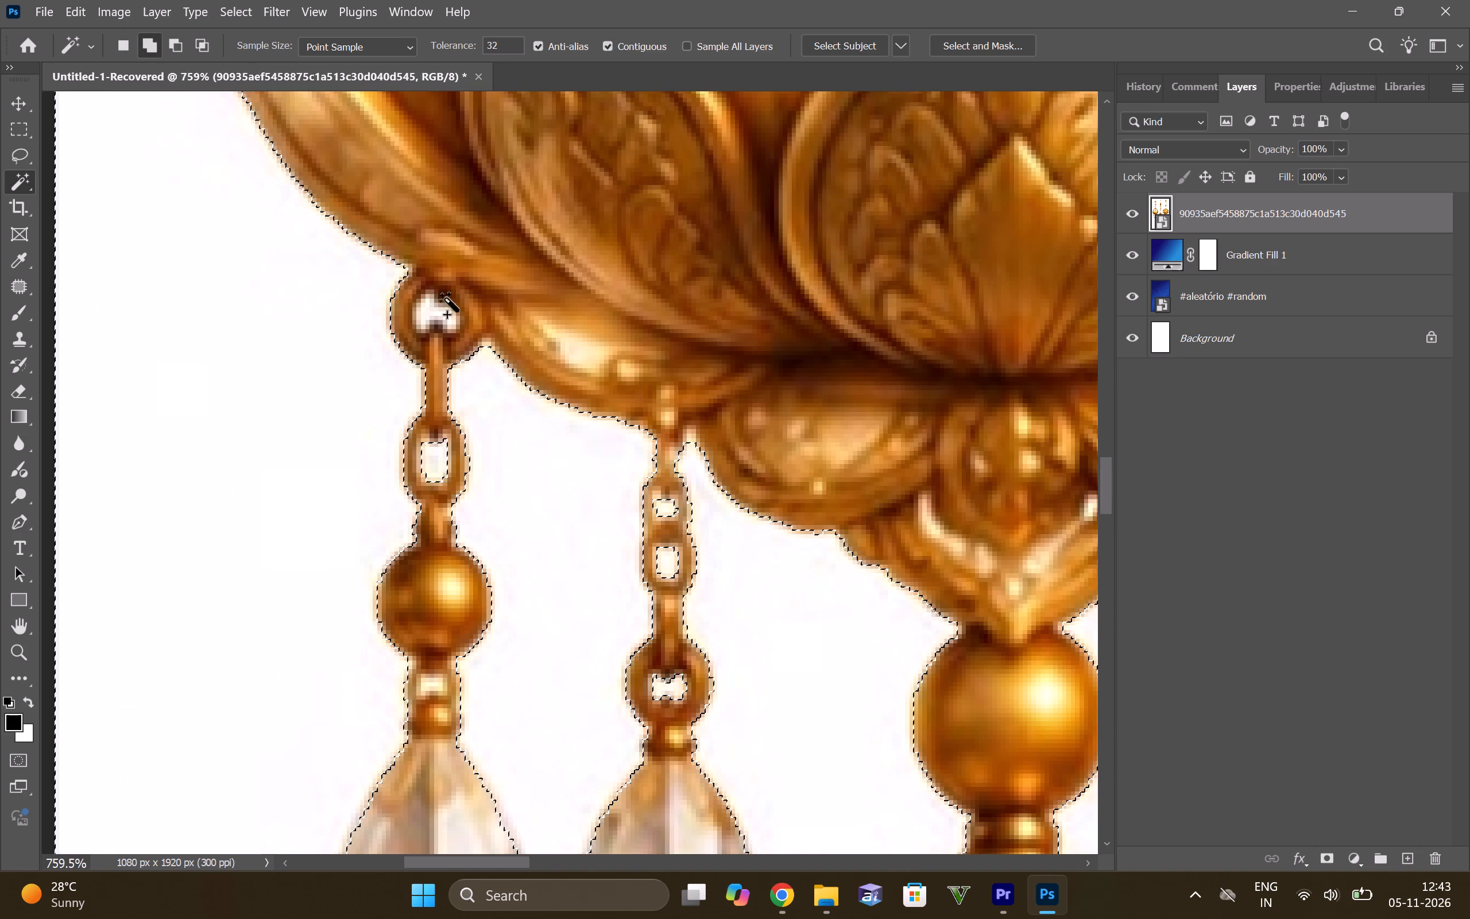
{"action": "left_click", "coordinate": [435, 312]}
{"action": "scroll", "coordinate": [447, 446], "scroll_direction": "down", "scroll_amount": 12}
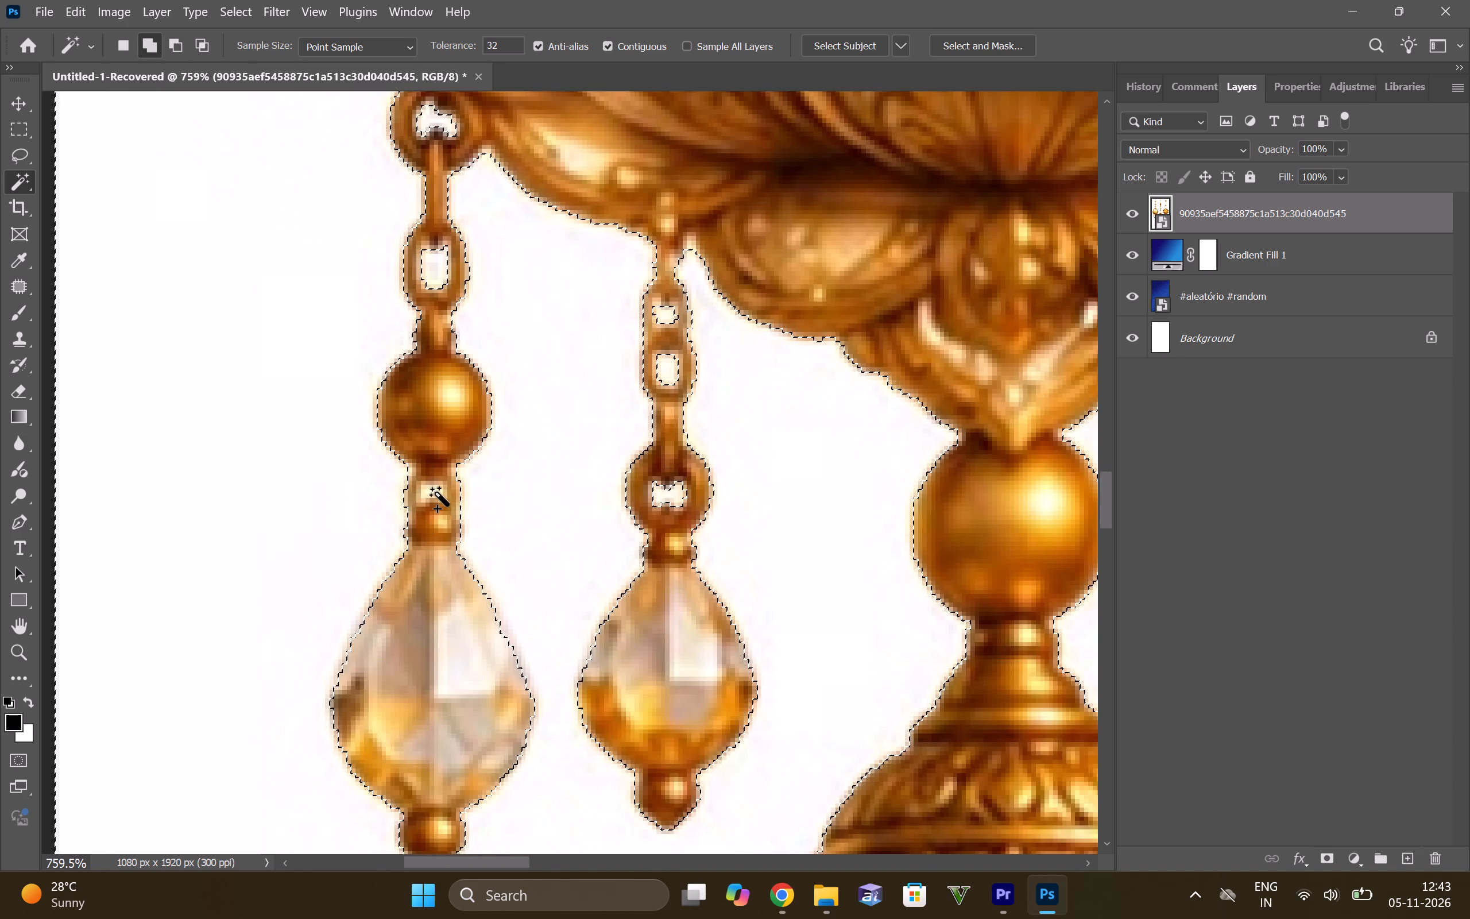
{"action": "left_click", "coordinate": [438, 491]}
Examine the selection outlines across all three hanging diyas for enclosed white gaps not yet selected.
{"action": "scroll", "coordinate": [491, 502], "scroll_direction": "down", "scroll_amount": 18, "text": "alt"}
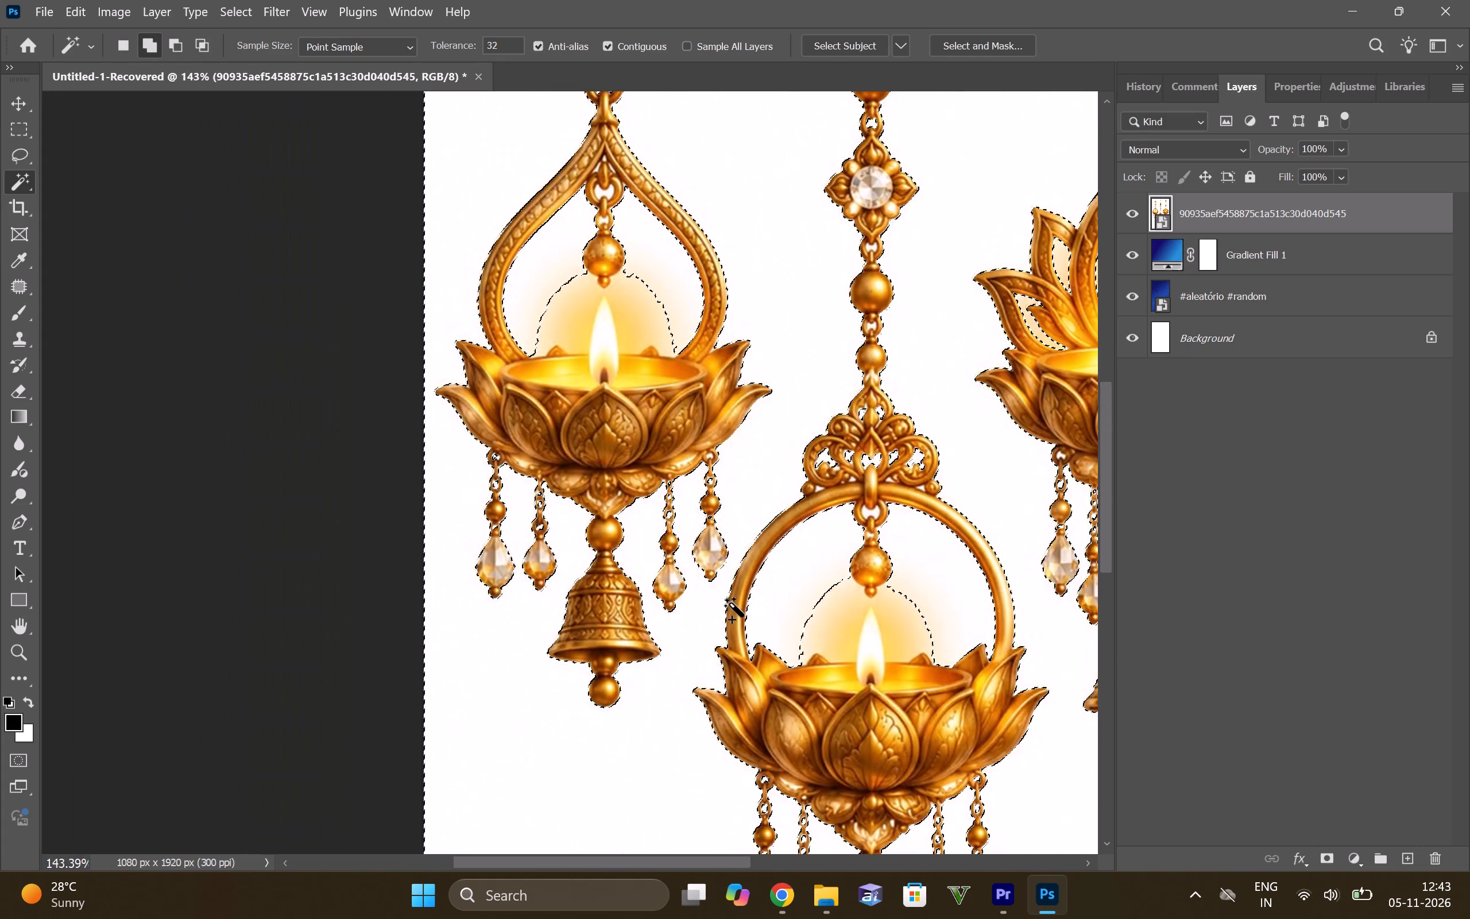
{"action": "scroll", "coordinate": [732, 604], "scroll_direction": "down", "scroll_amount": 13, "text": "alt"}
{"action": "scroll", "coordinate": [834, 585], "scroll_direction": "down", "scroll_amount": 5, "text": "alt"}
{"action": "scroll", "coordinate": [897, 677], "scroll_direction": "up", "scroll_amount": 8, "text": "alt"}
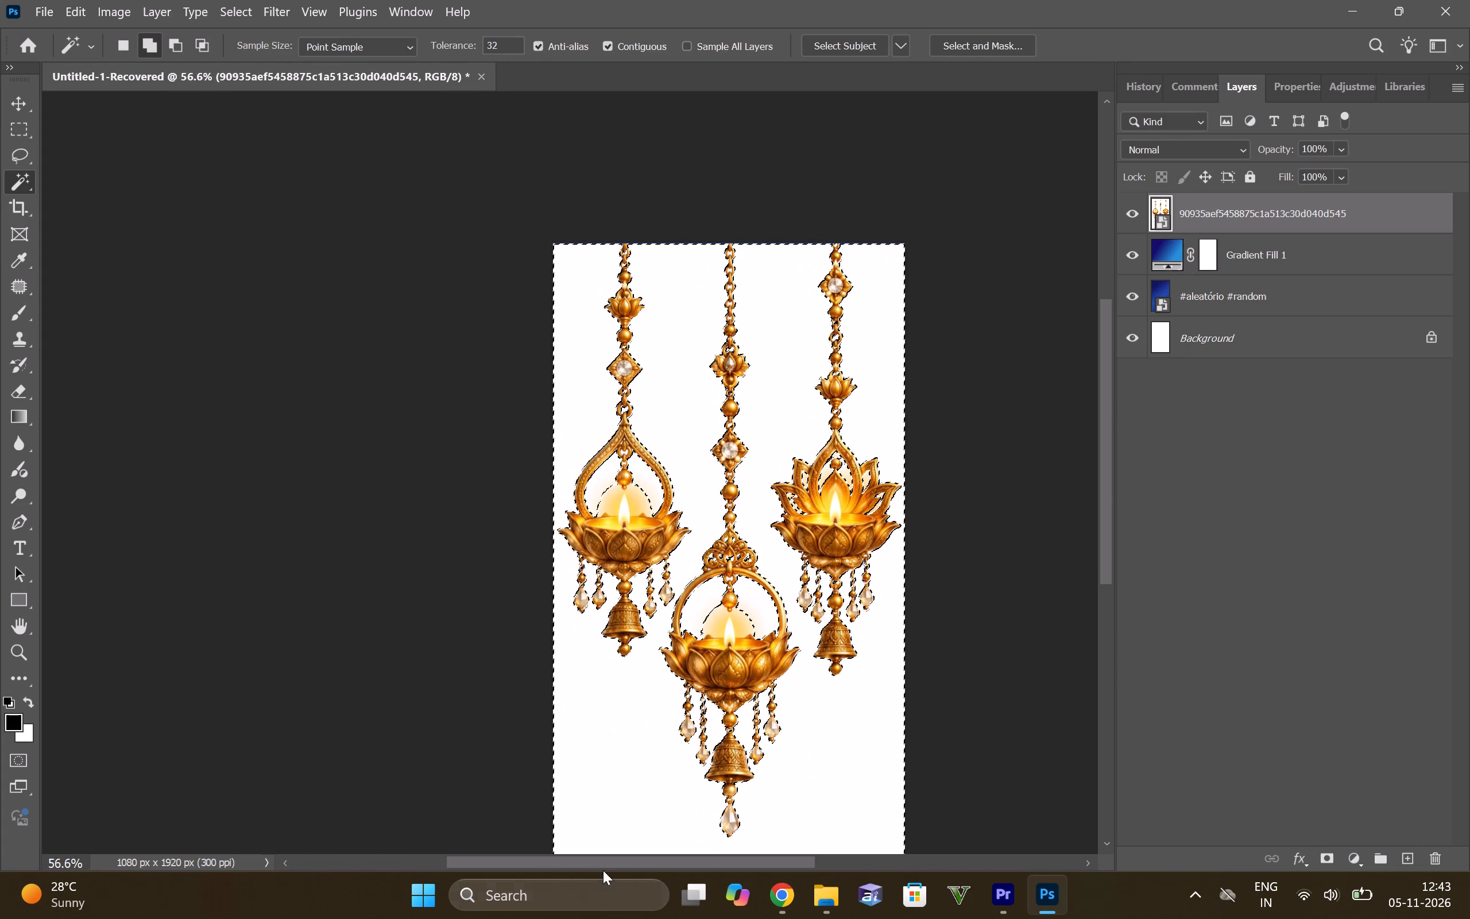
{"action": "left_click_drag", "start_coordinate": [603, 865], "coordinate": [645, 884]}
{"action": "scroll", "coordinate": [845, 549], "scroll_direction": "down", "scroll_amount": 7}
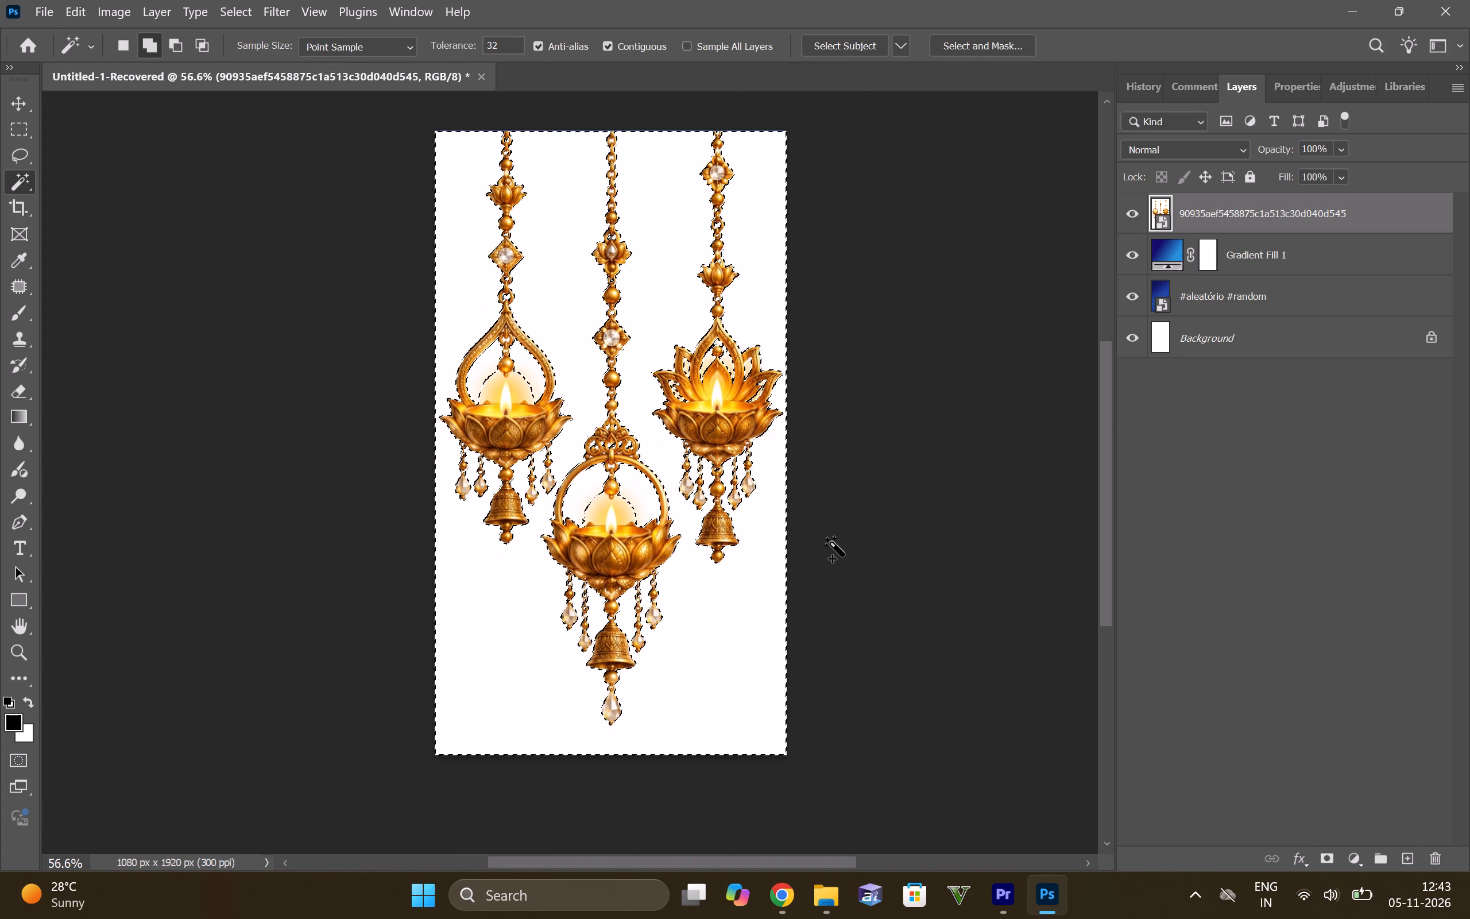
{"action": "scroll", "coordinate": [833, 543], "scroll_direction": "up", "scroll_amount": 5, "text": "alt"}
{"action": "scroll", "coordinate": [873, 531], "scroll_direction": "up", "scroll_amount": 8}
{"action": "scroll", "coordinate": [907, 570], "scroll_direction": "up", "scroll_amount": 3}
{"action": "scroll", "coordinate": [907, 620], "scroll_direction": "up", "scroll_amount": 1, "text": "alt"}
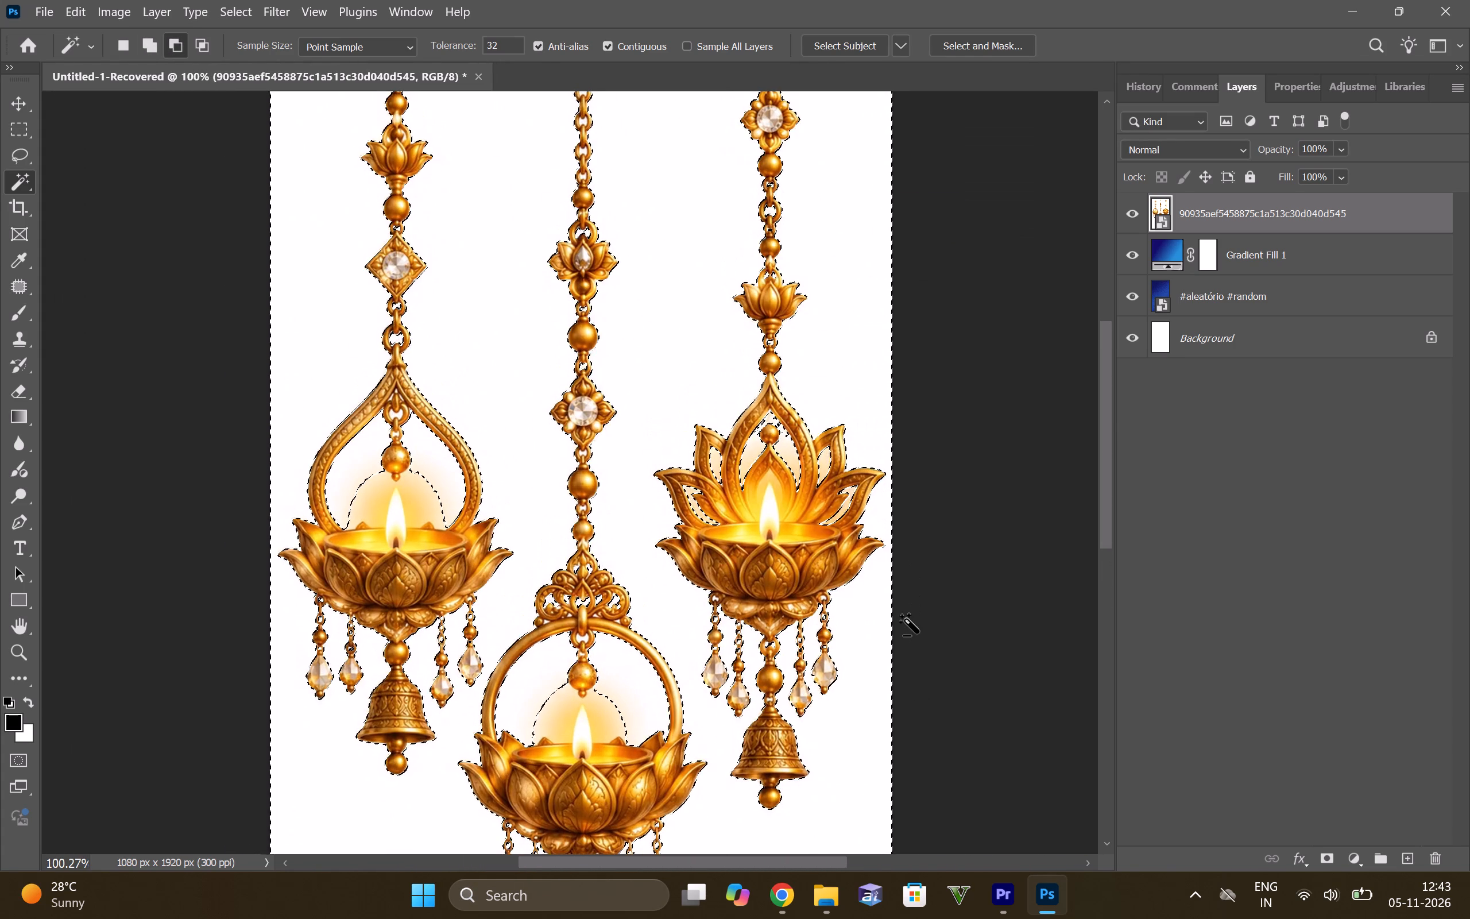
{"action": "scroll", "coordinate": [888, 639], "scroll_direction": "up", "scroll_amount": 6, "text": "alt"}
{"action": "scroll", "coordinate": [737, 678], "scroll_direction": "up", "scroll_amount": 8, "text": "alt"}
{"action": "scroll", "coordinate": [726, 678], "scroll_direction": "down", "scroll_amount": 15, "text": "alt"}
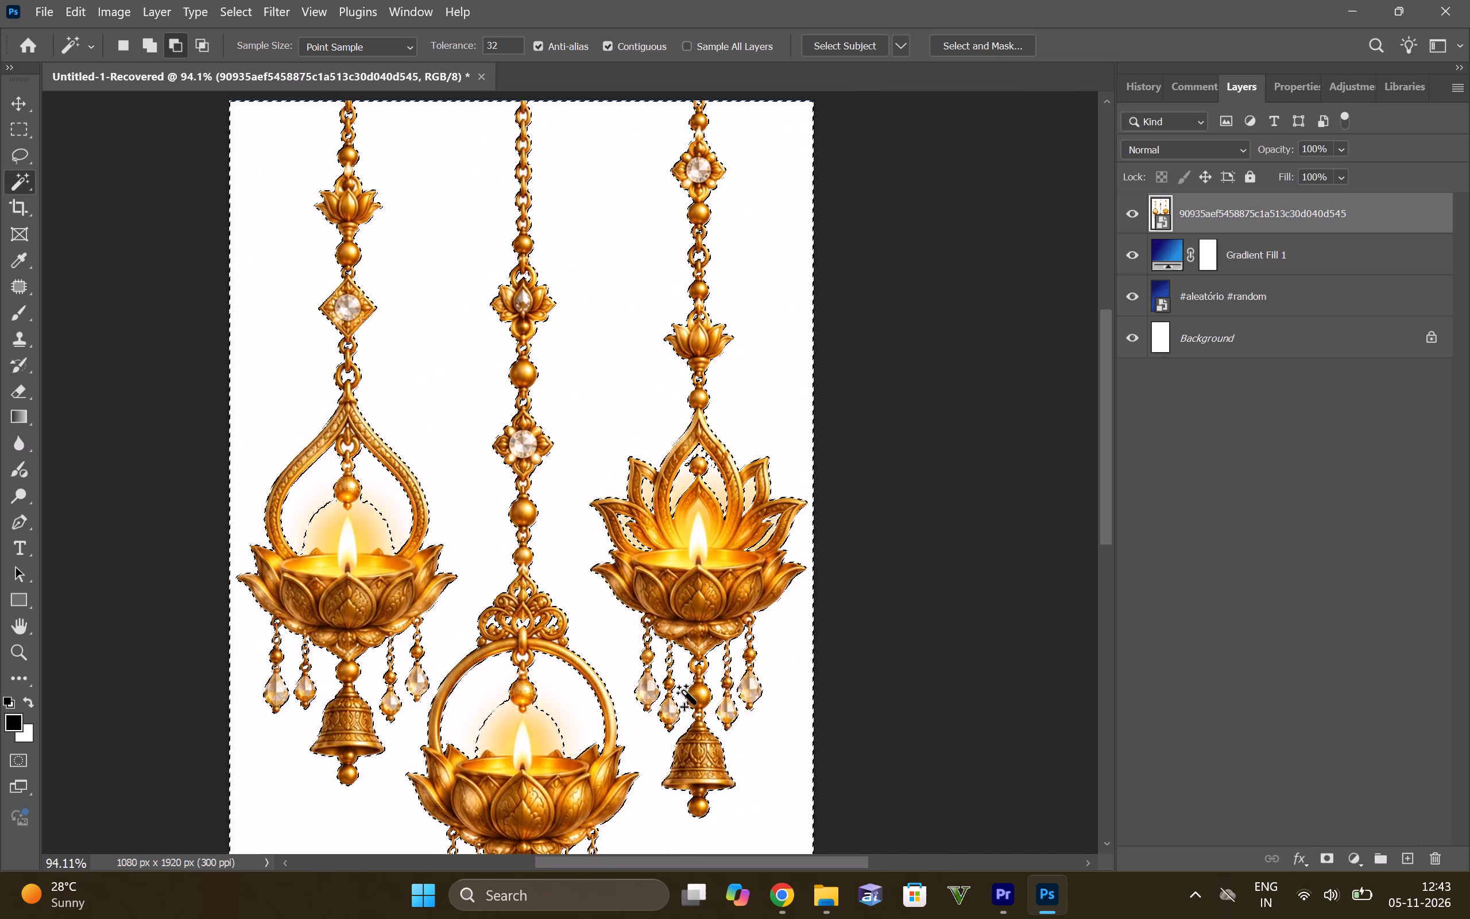
{"action": "scroll", "coordinate": [566, 640], "scroll_direction": "down", "scroll_amount": 6}
Add the centre chain's link openings above and below the large bead between the round crystal ornament and the filigree crown to the selection.
{"action": "scroll", "coordinate": [497, 550], "scroll_direction": "up", "scroll_amount": 7, "text": "alt"}
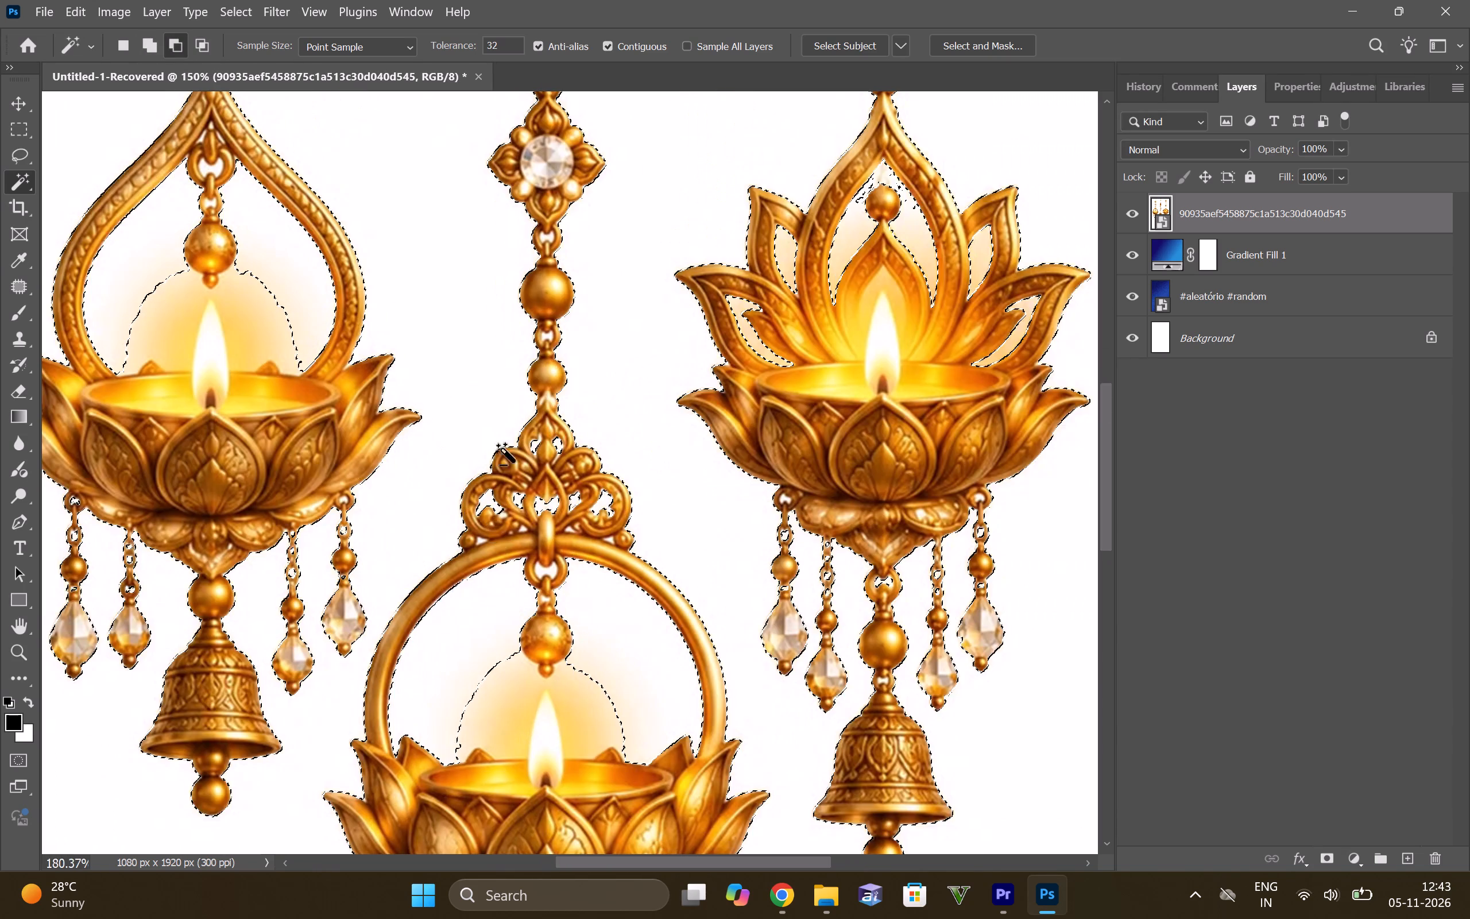
{"action": "scroll", "coordinate": [539, 301], "scroll_direction": "up", "scroll_amount": 7, "text": "alt"}
{"action": "left_click", "coordinate": [547, 341]}
{"action": "scroll", "coordinate": [560, 435], "scroll_direction": "up", "scroll_amount": 3, "text": "alt"}
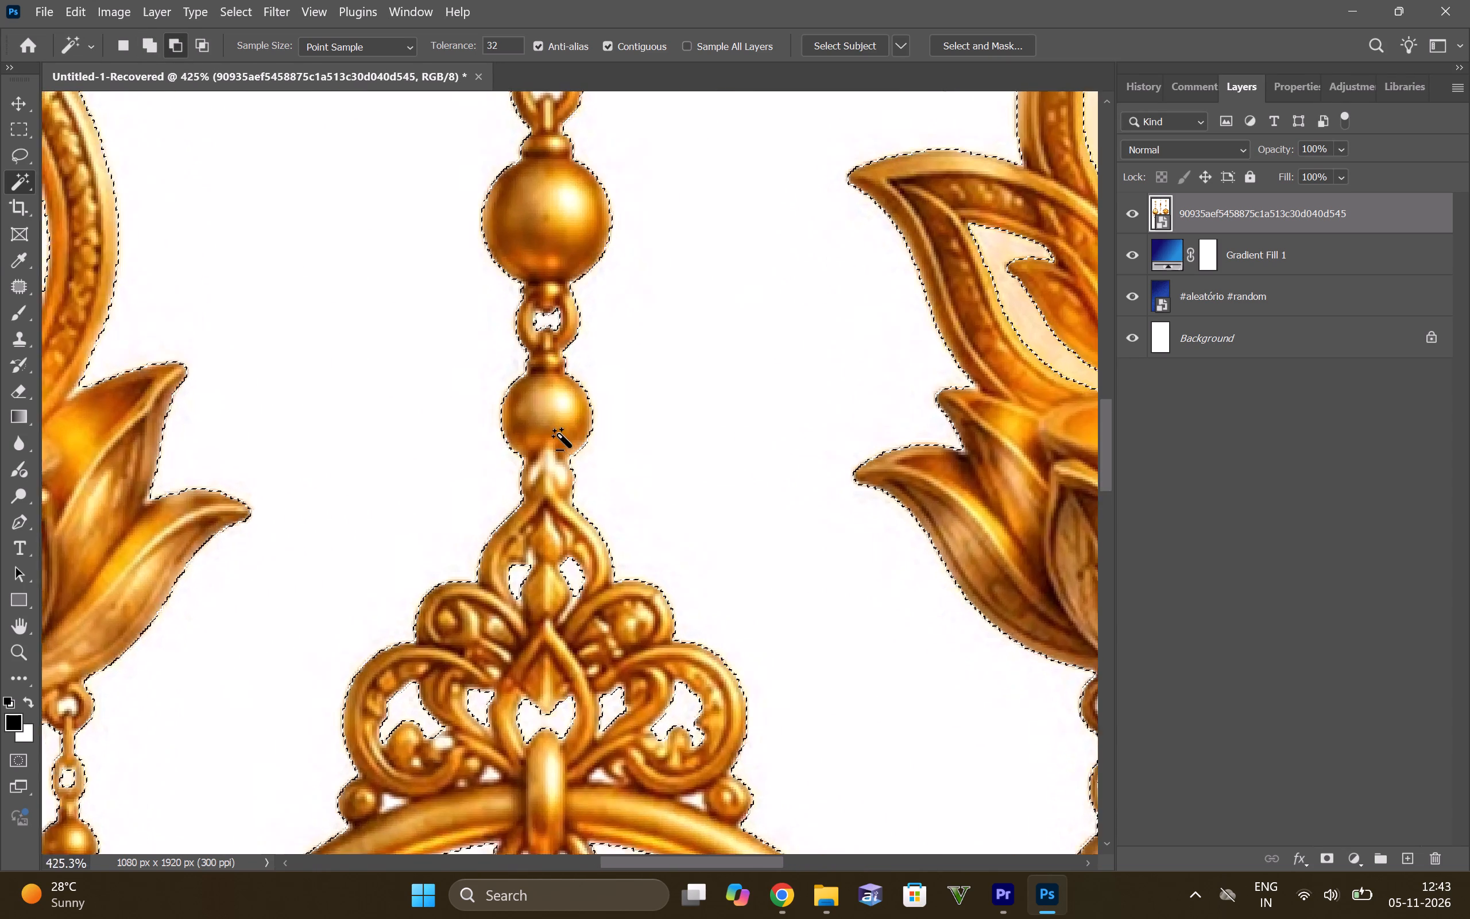
{"action": "scroll", "coordinate": [560, 435], "scroll_direction": "up", "scroll_amount": 1, "text": "alt"}
{"action": "scroll", "coordinate": [580, 480], "scroll_direction": "up", "scroll_amount": 19}
{"action": "left_click", "coordinate": [546, 316]}
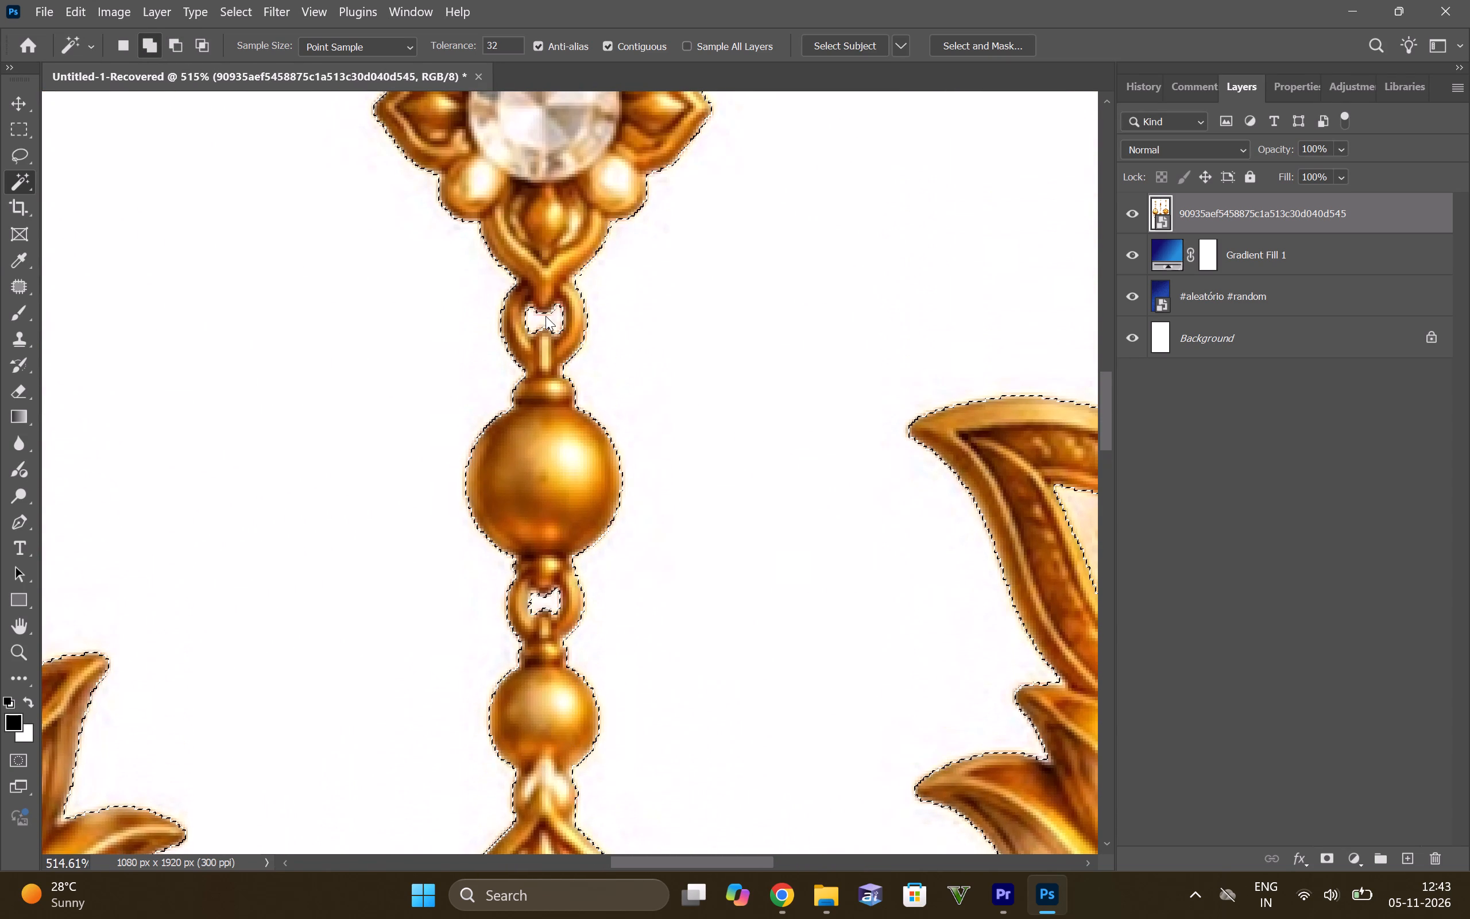
Add the centre chain's five link openings above the small bead over the crystal lotus ornament to the selection.
{"action": "scroll", "coordinate": [616, 323], "scroll_direction": "up", "scroll_amount": 20}
{"action": "scroll", "coordinate": [616, 323], "scroll_direction": "up", "scroll_amount": 20}
{"action": "scroll", "coordinate": [616, 323], "scroll_direction": "up", "scroll_amount": 3}
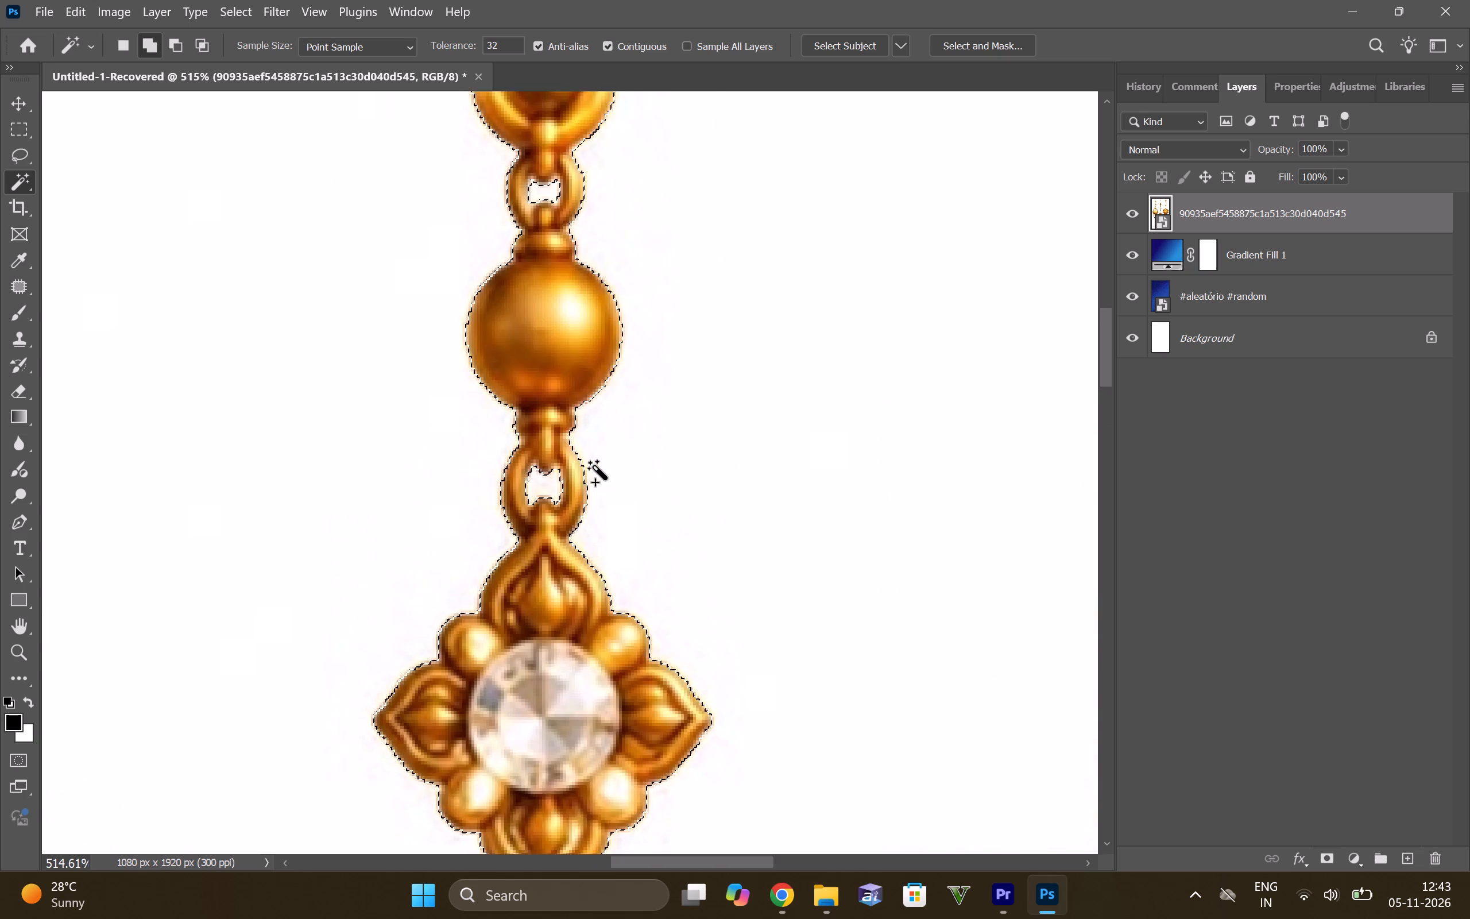
{"action": "scroll", "coordinate": [595, 467], "scroll_direction": "up", "scroll_amount": 4}
{"action": "scroll", "coordinate": [593, 467], "scroll_direction": "down", "scroll_amount": 20}
{"action": "scroll", "coordinate": [593, 467], "scroll_direction": "down", "scroll_amount": 7}
{"action": "scroll", "coordinate": [647, 303], "scroll_direction": "up", "scroll_amount": 7, "text": "alt"}
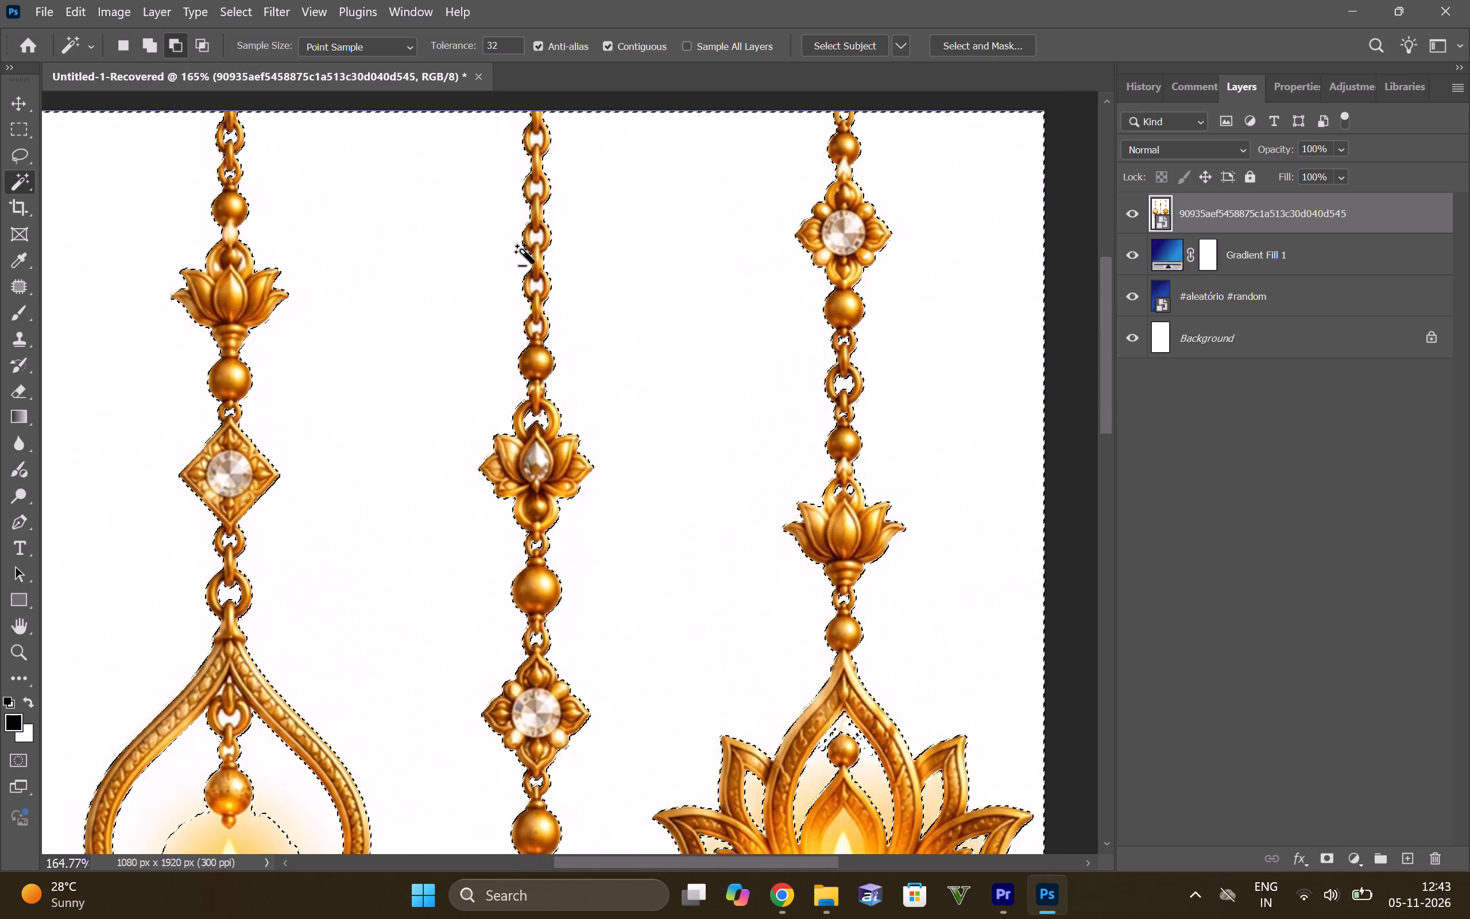
{"action": "scroll", "coordinate": [543, 304], "scroll_direction": "up", "scroll_amount": 8}
{"action": "left_click", "coordinate": [535, 380]}
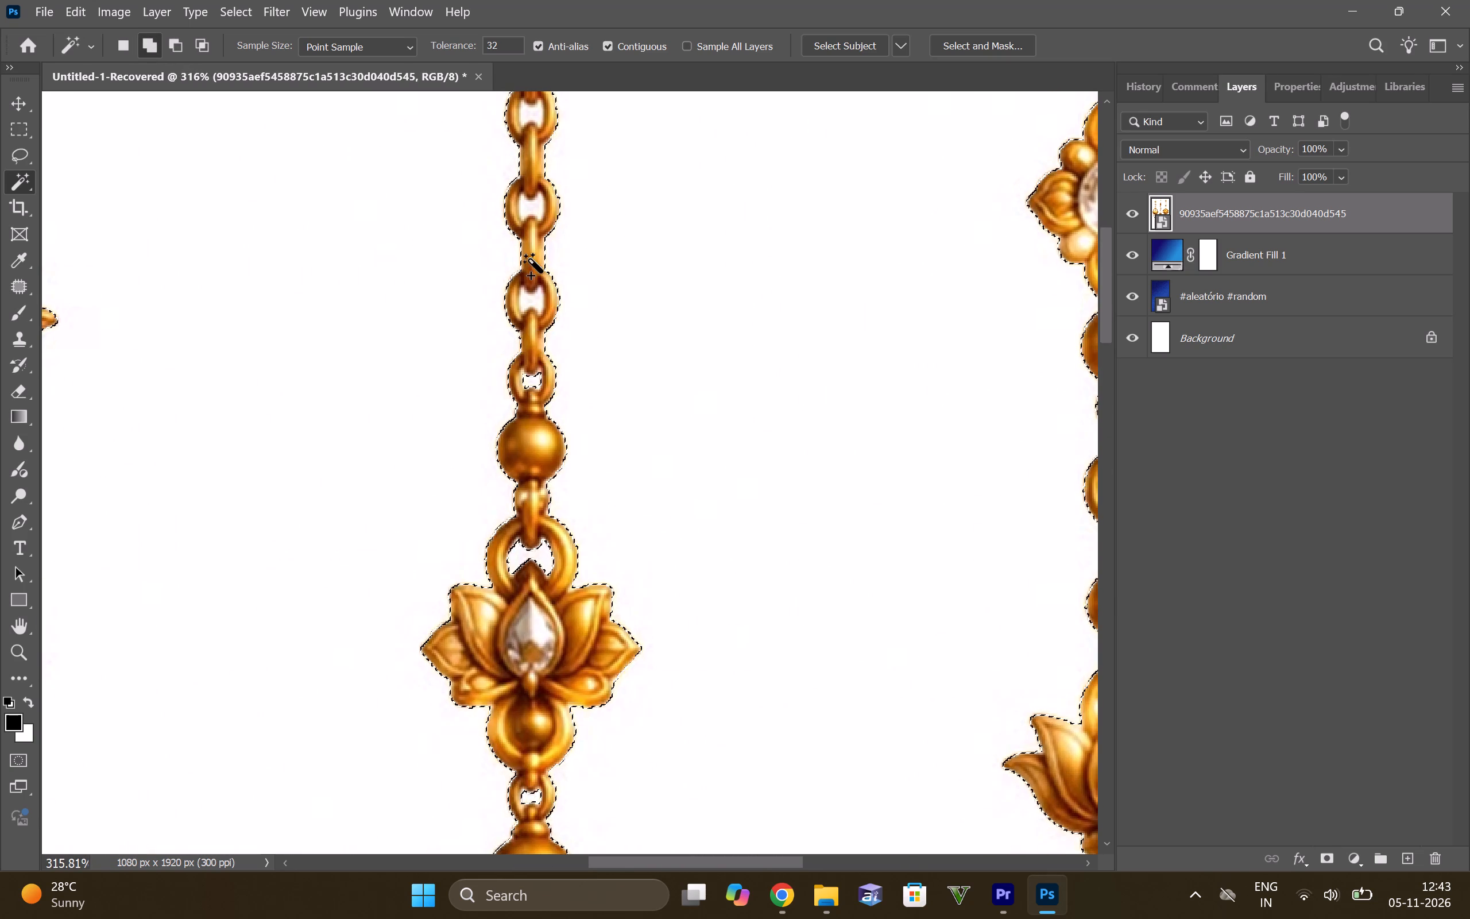
{"action": "left_click", "coordinate": [532, 308]}
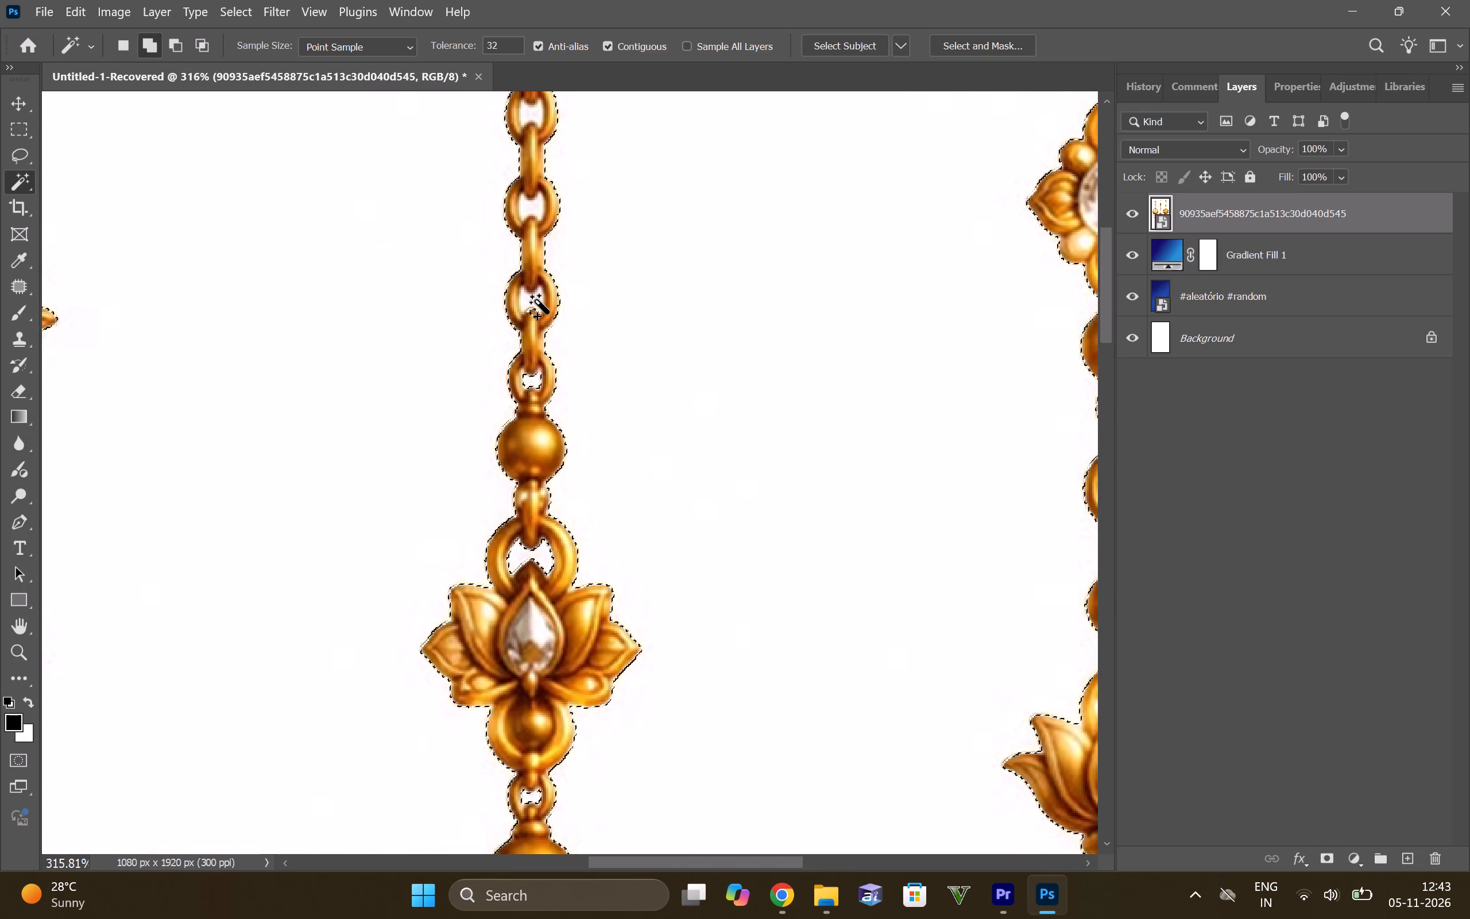
{"action": "key", "text": "ctrl+z"}
{"action": "left_click", "coordinate": [537, 301]}
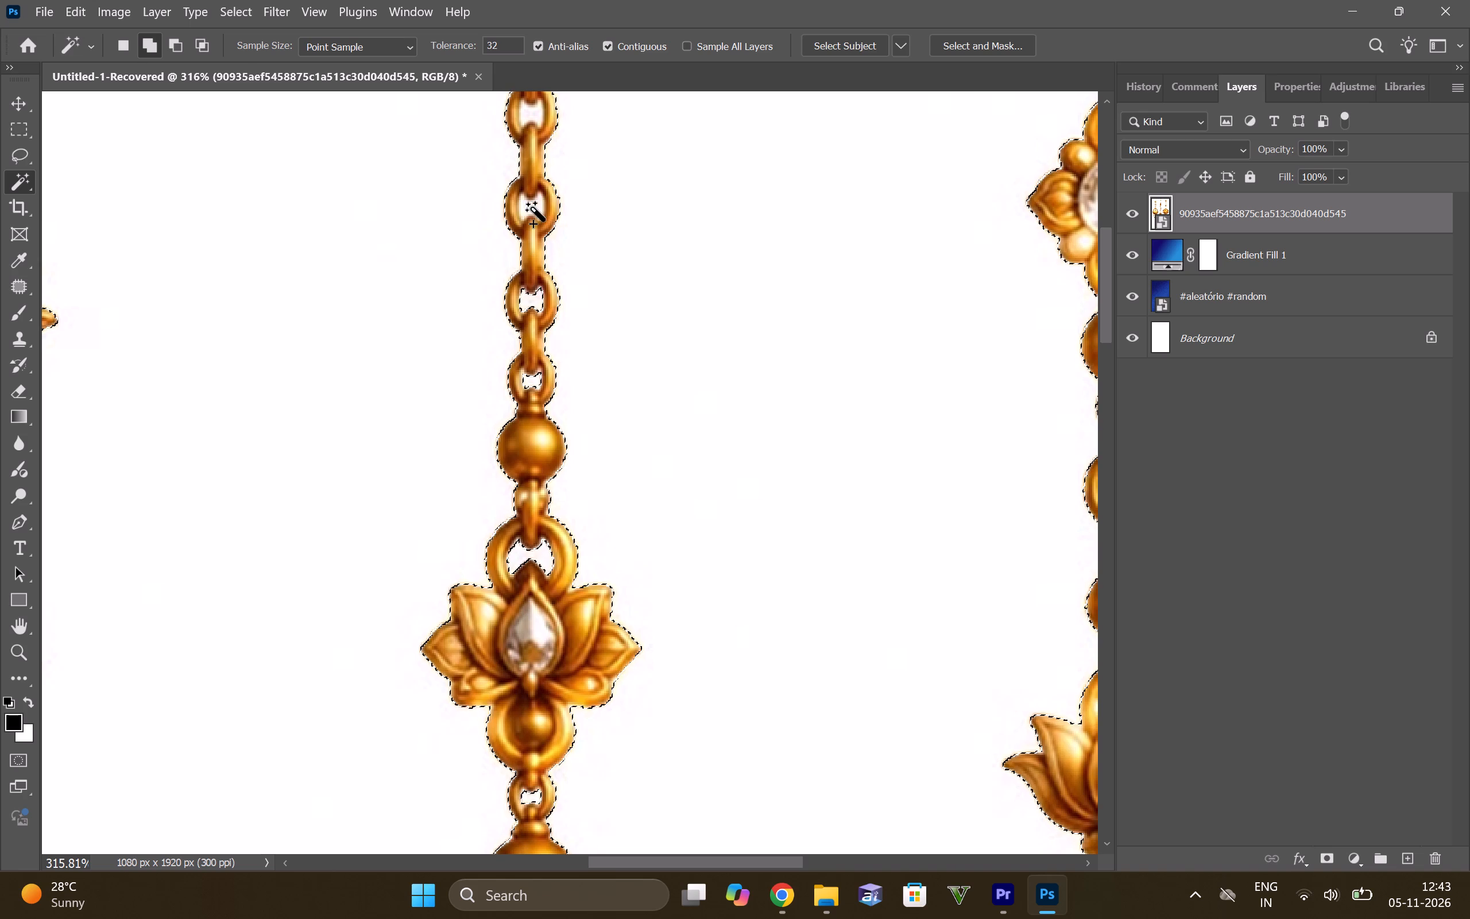
{"action": "left_click", "coordinate": [533, 208]}
{"action": "left_click", "coordinate": [536, 117]}
{"action": "scroll", "coordinate": [547, 426], "scroll_direction": "up", "scroll_amount": 7}
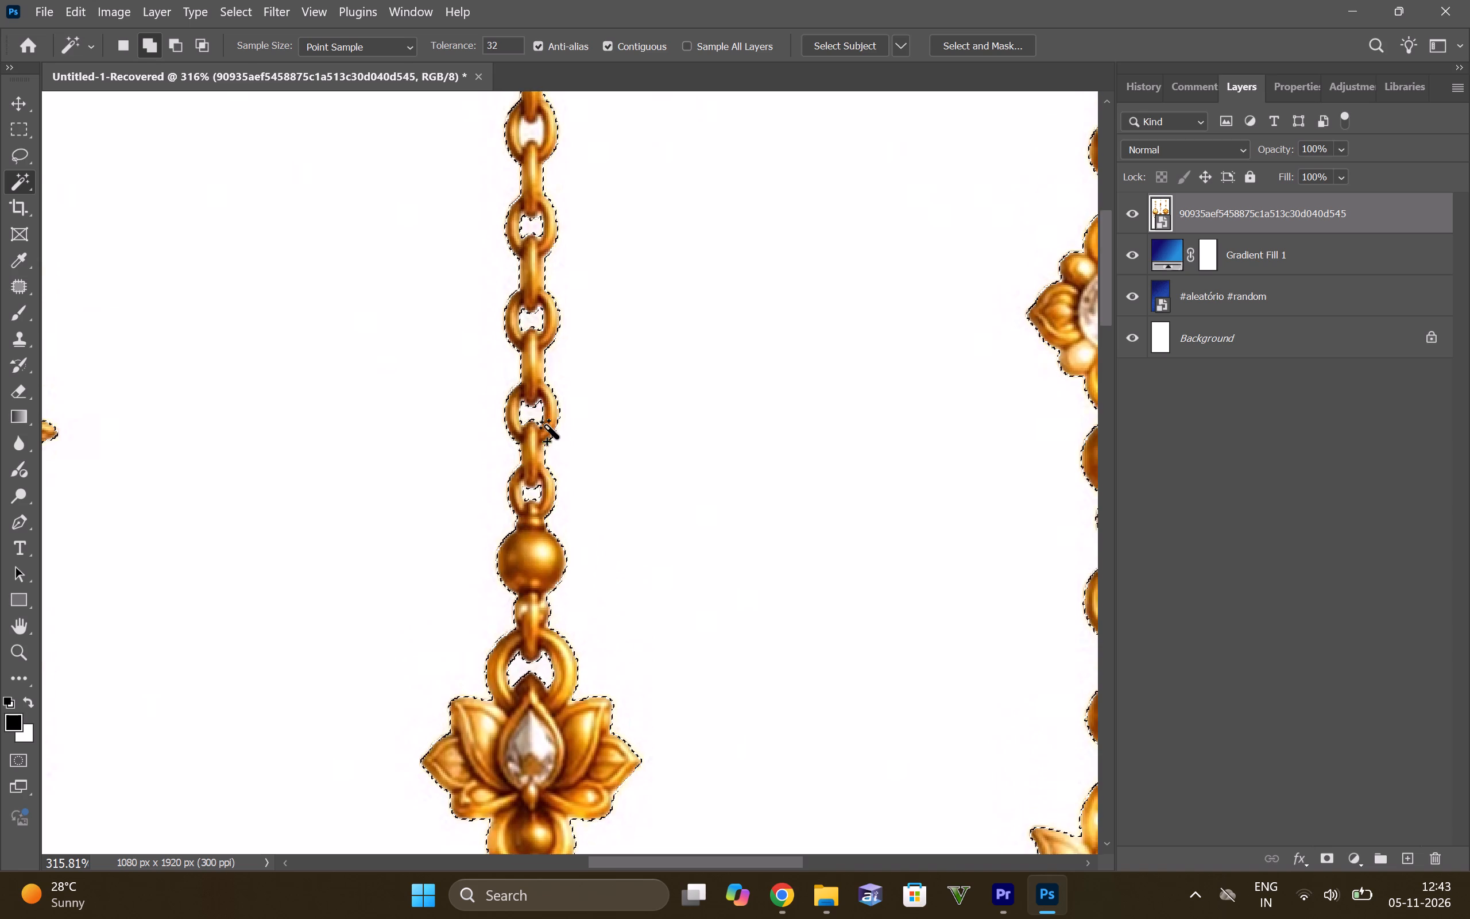
{"action": "scroll", "coordinate": [547, 426], "scroll_direction": "up", "scroll_amount": 8}
{"action": "left_click", "coordinate": [536, 263]}
Add the gap inside the ring behind the left chain's lotus ornament to the selection.
{"action": "scroll", "coordinate": [586, 300], "scroll_direction": "down", "scroll_amount": 9, "text": "alt"}
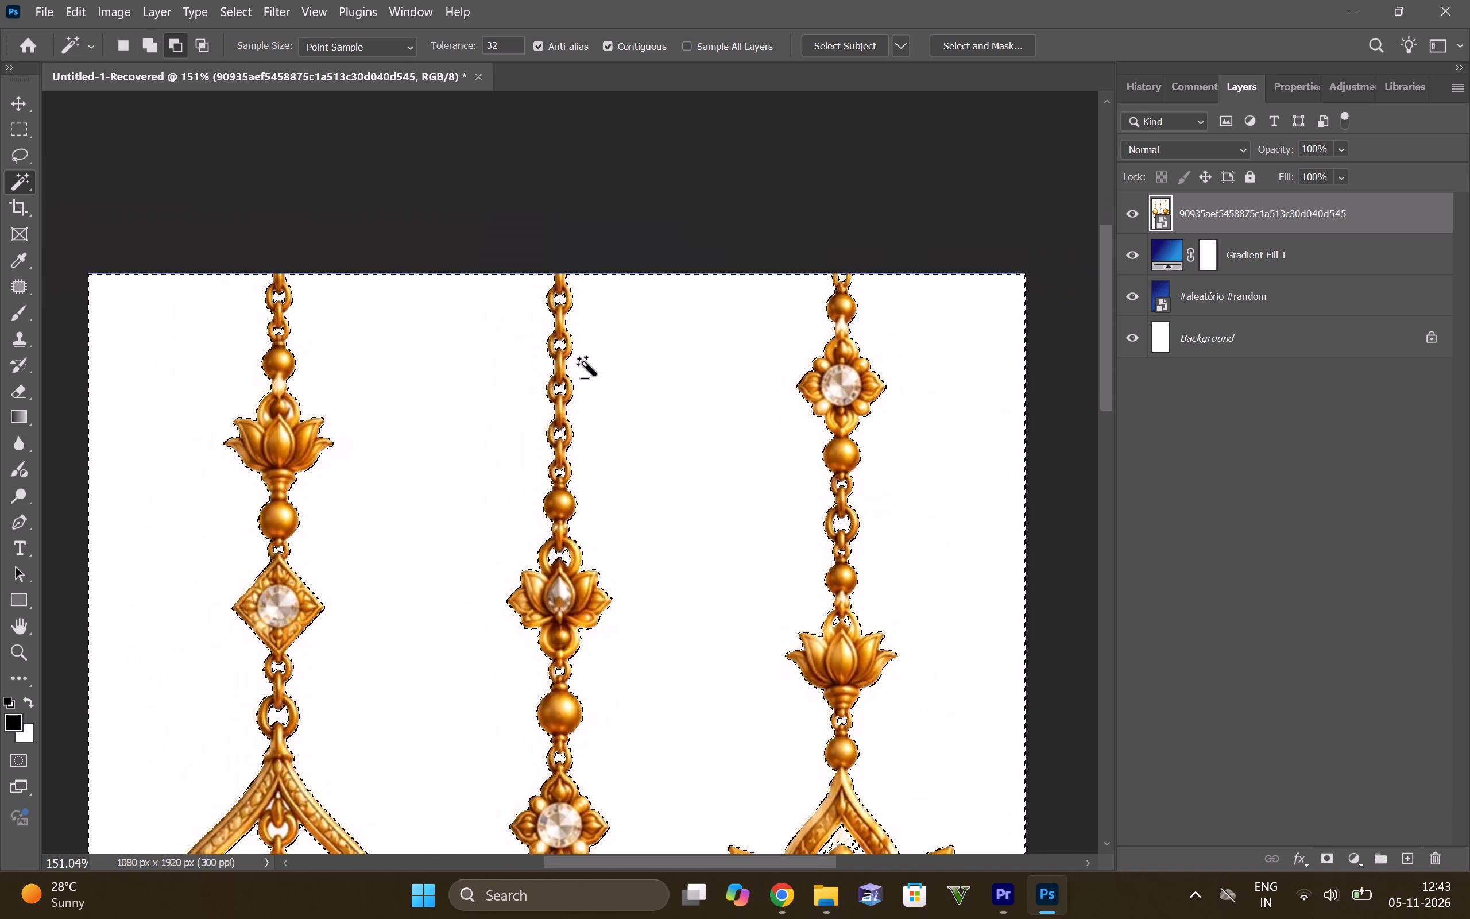
{"action": "scroll", "coordinate": [585, 363], "scroll_direction": "down", "scroll_amount": 3, "text": "alt"}
{"action": "scroll", "coordinate": [404, 327], "scroll_direction": "down", "scroll_amount": 1, "text": "alt"}
{"action": "scroll", "coordinate": [374, 334], "scroll_direction": "up", "scroll_amount": 8, "text": "alt"}
{"action": "scroll", "coordinate": [403, 484], "scroll_direction": "up", "scroll_amount": 7, "text": "alt"}
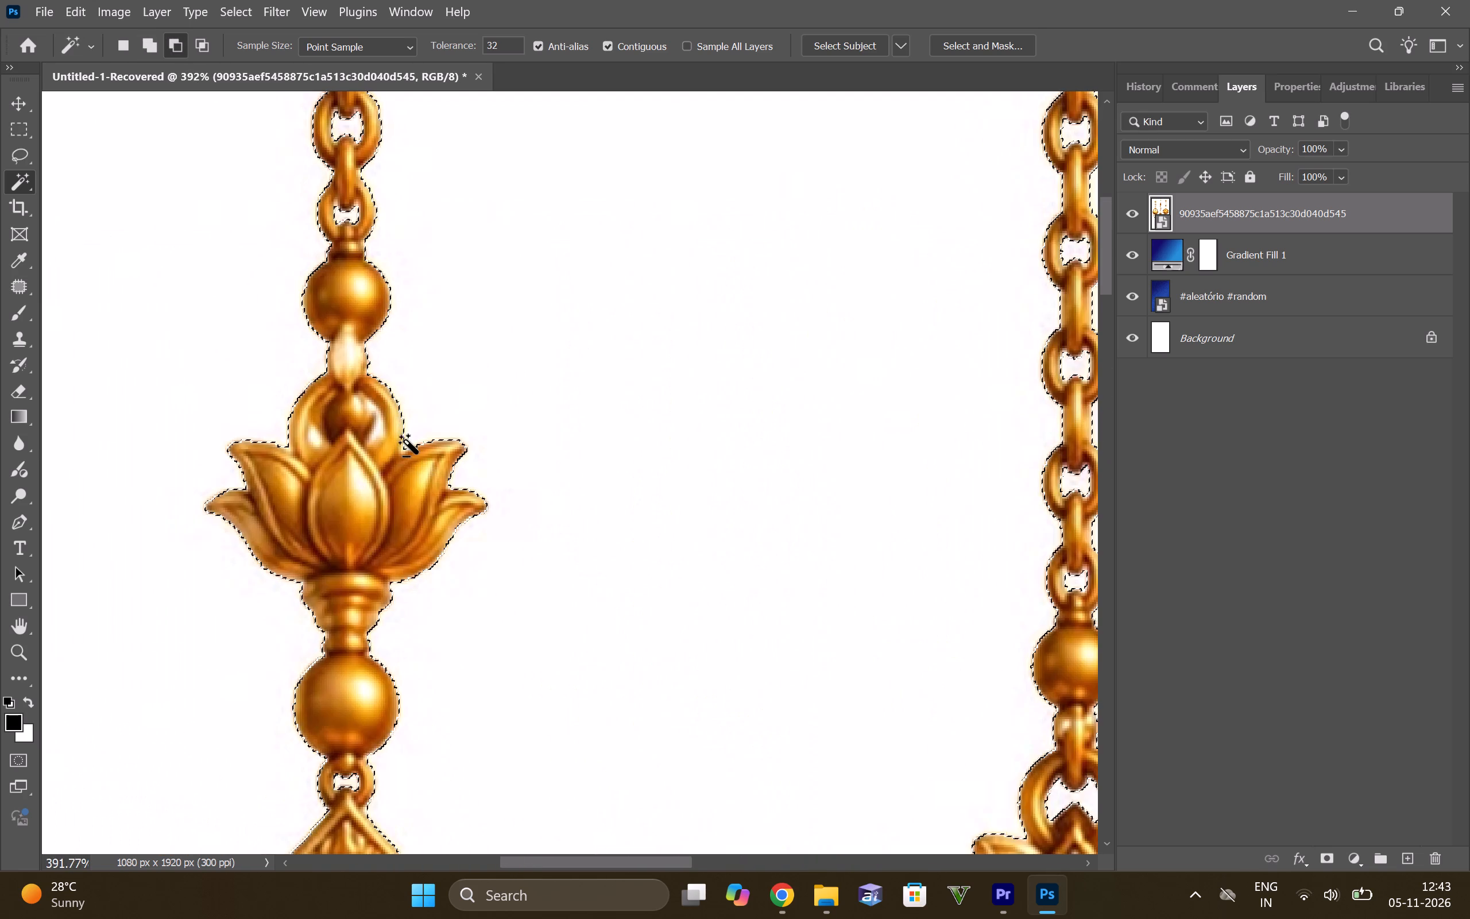
{"action": "scroll", "coordinate": [407, 441], "scroll_direction": "up", "scroll_amount": 6, "text": "alt"}
{"action": "left_click", "coordinate": [359, 431]}
Examine the selection outlines along all three chains and diyas for enclosed white gaps not yet selected.
{"action": "scroll", "coordinate": [407, 468], "scroll_direction": "down", "scroll_amount": 7, "text": "alt"}
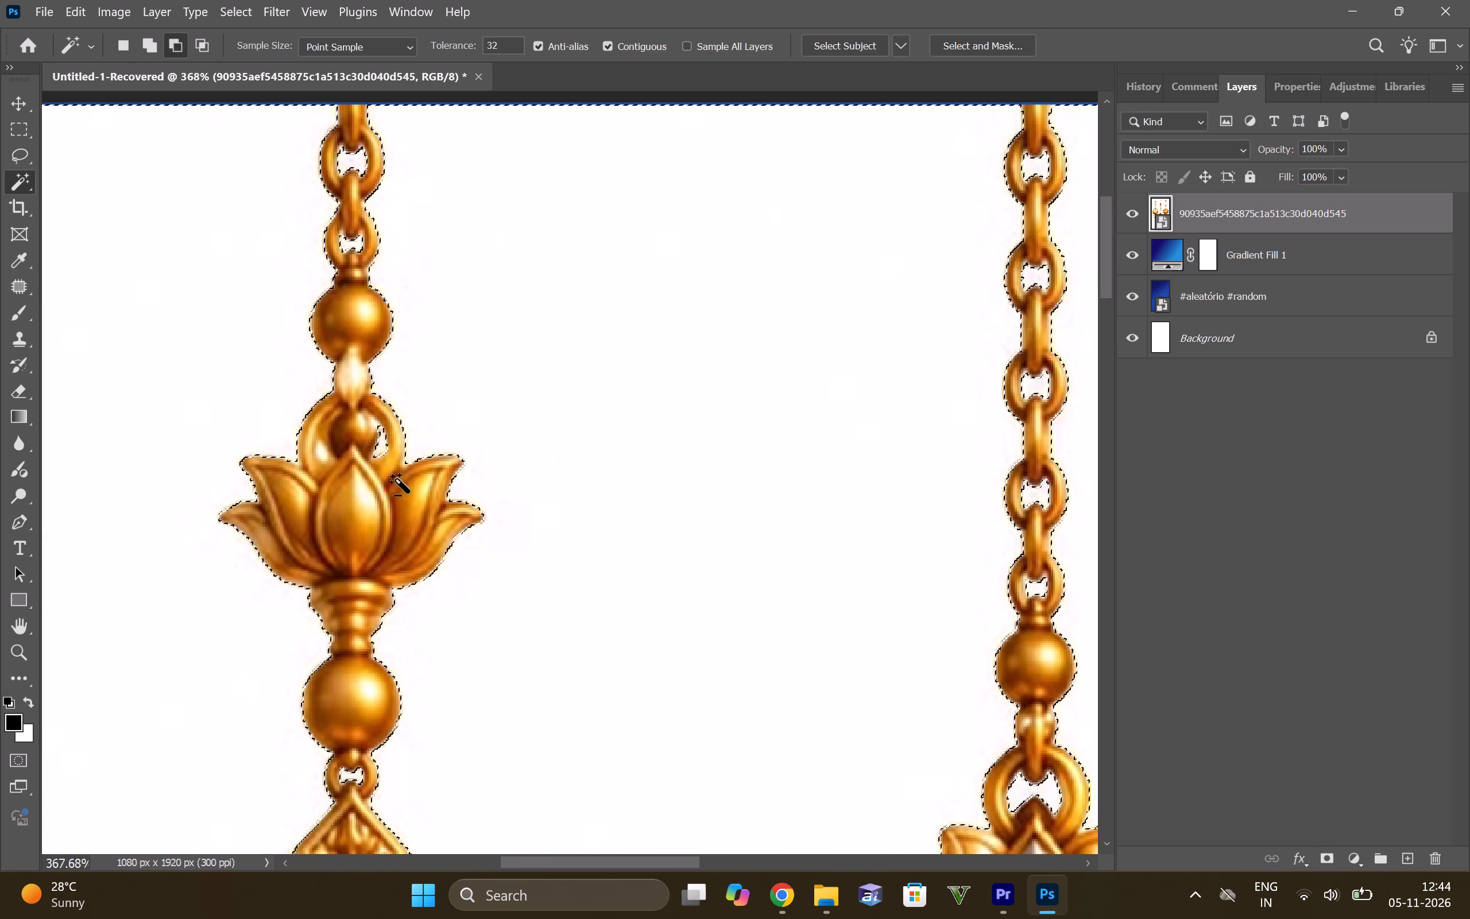
{"action": "scroll", "coordinate": [386, 444], "scroll_direction": "down", "scroll_amount": 17, "text": "alt"}
{"action": "scroll", "coordinate": [921, 426], "scroll_direction": "up", "scroll_amount": 2, "text": "alt"}
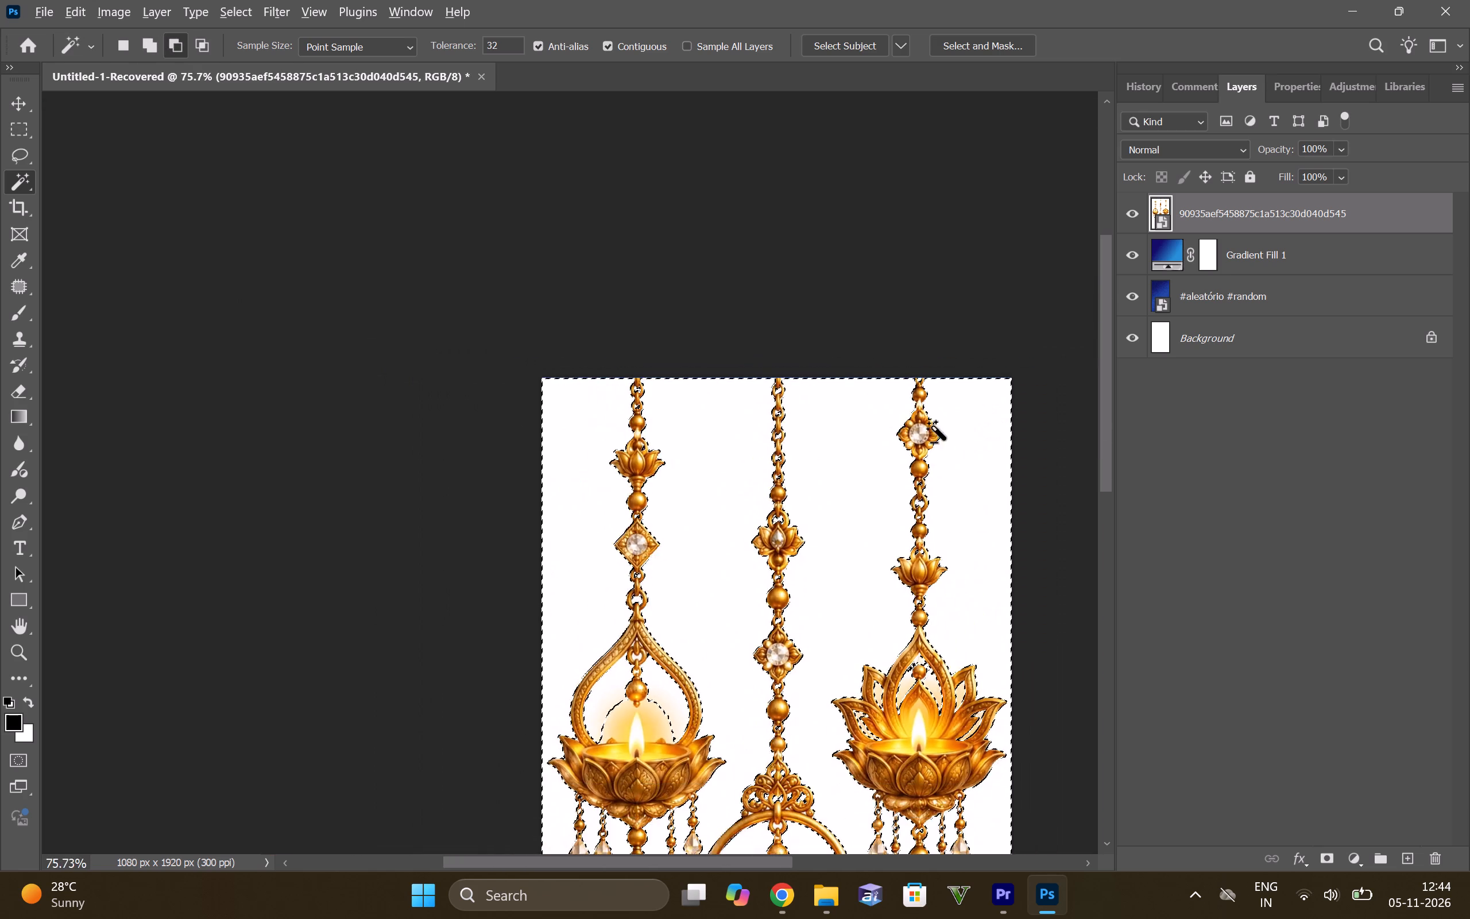
{"action": "scroll", "coordinate": [934, 427], "scroll_direction": "up", "scroll_amount": 14, "text": "alt"}
{"action": "scroll", "coordinate": [938, 433], "scroll_direction": "down", "scroll_amount": 7, "text": "alt"}
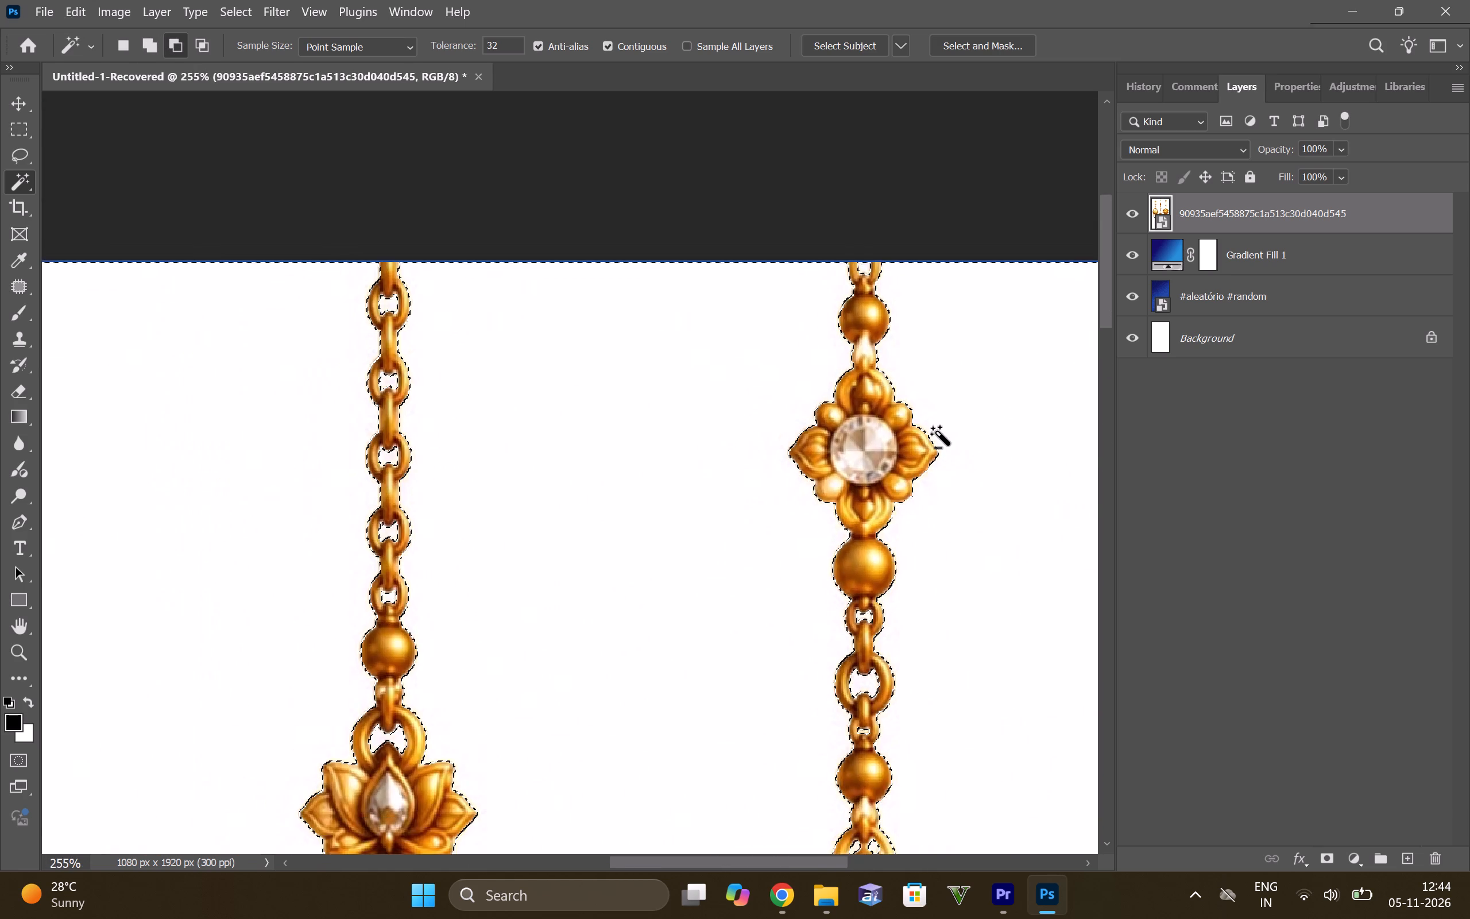
{"action": "scroll", "coordinate": [938, 433], "scroll_direction": "down", "scroll_amount": 10, "text": "alt"}
{"action": "scroll", "coordinate": [678, 537], "scroll_direction": "down", "scroll_amount": 7}
{"action": "scroll", "coordinate": [700, 497], "scroll_direction": "down", "scroll_amount": 15}
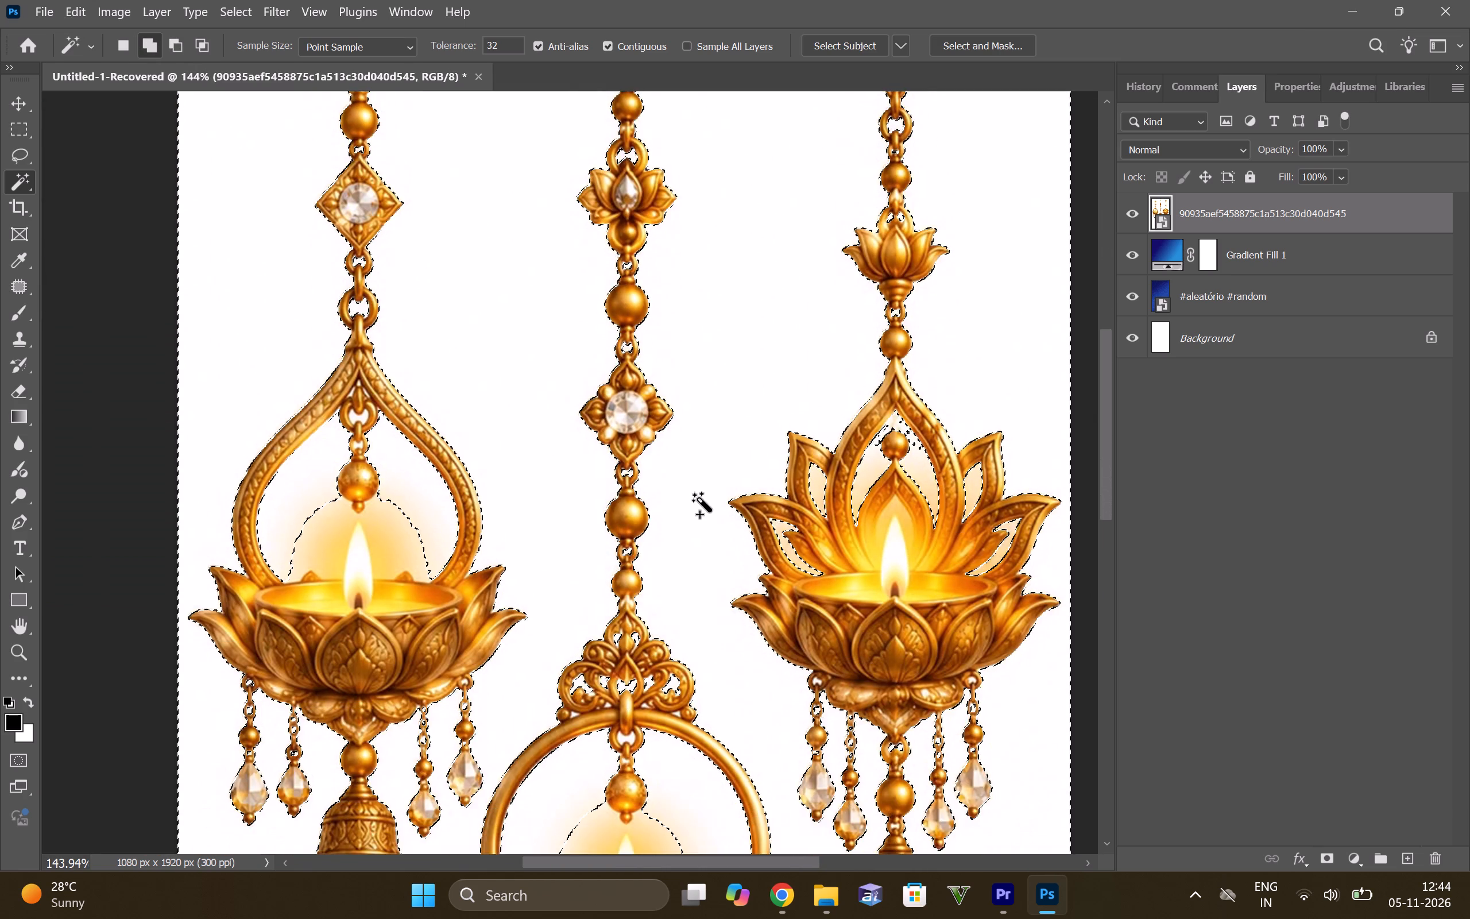
{"action": "scroll", "coordinate": [700, 499], "scroll_direction": "down", "scroll_amount": 15}
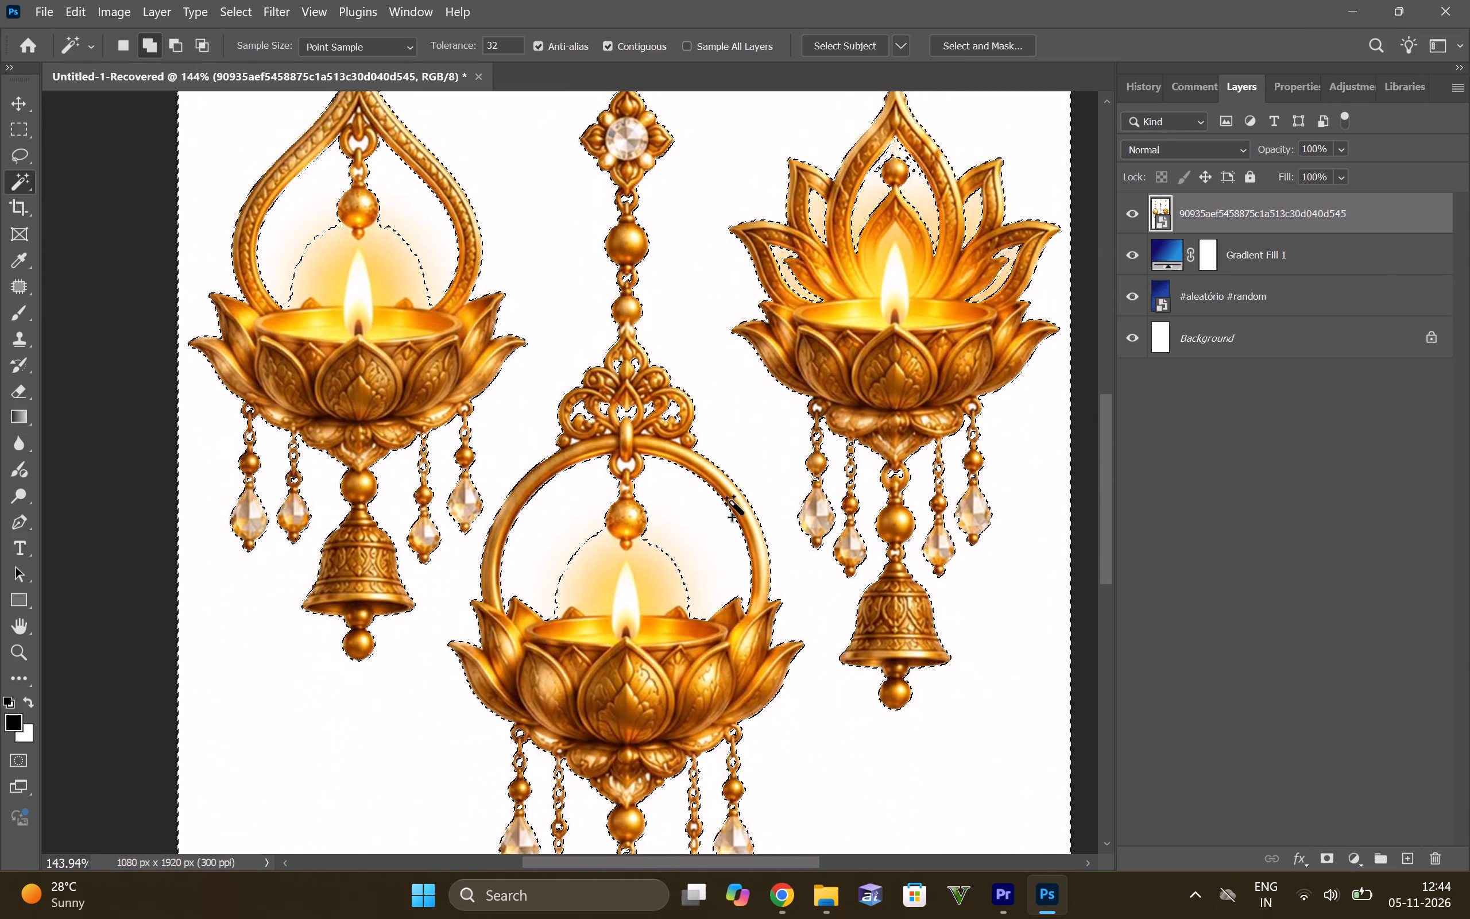
{"action": "scroll", "coordinate": [737, 489], "scroll_direction": "down", "scroll_amount": 5, "text": "alt"}
{"action": "scroll", "coordinate": [786, 594], "scroll_direction": "down", "scroll_amount": 7}
{"action": "scroll", "coordinate": [787, 596], "scroll_direction": "up", "scroll_amount": 2, "text": "alt"}
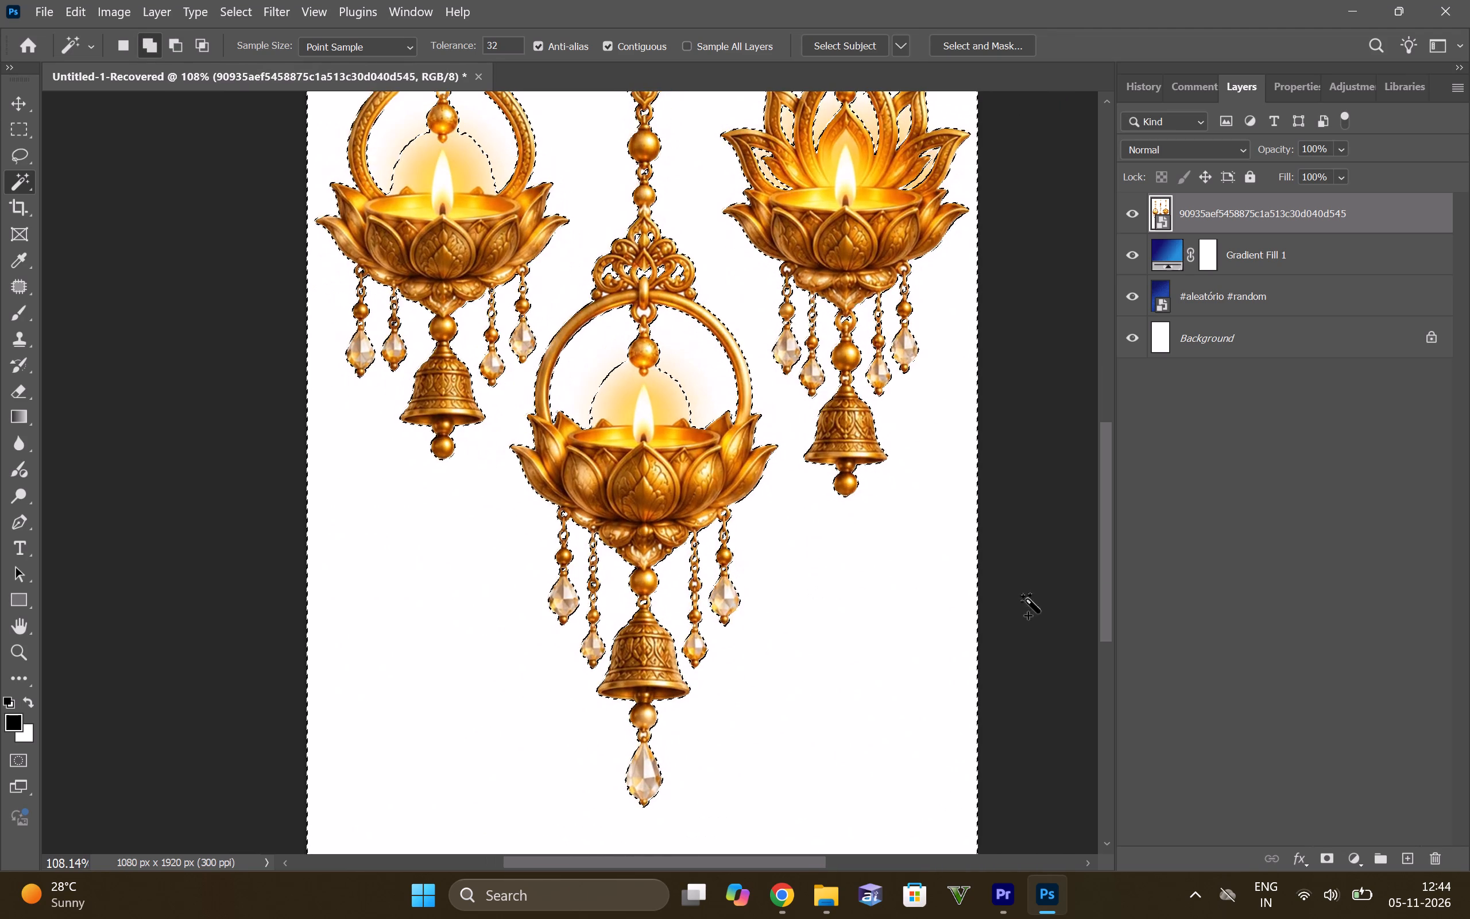
Add a layer mask from the selection to the diya image layer and invert it to hide the white background.
{"action": "left_click", "coordinate": [1321, 850]}
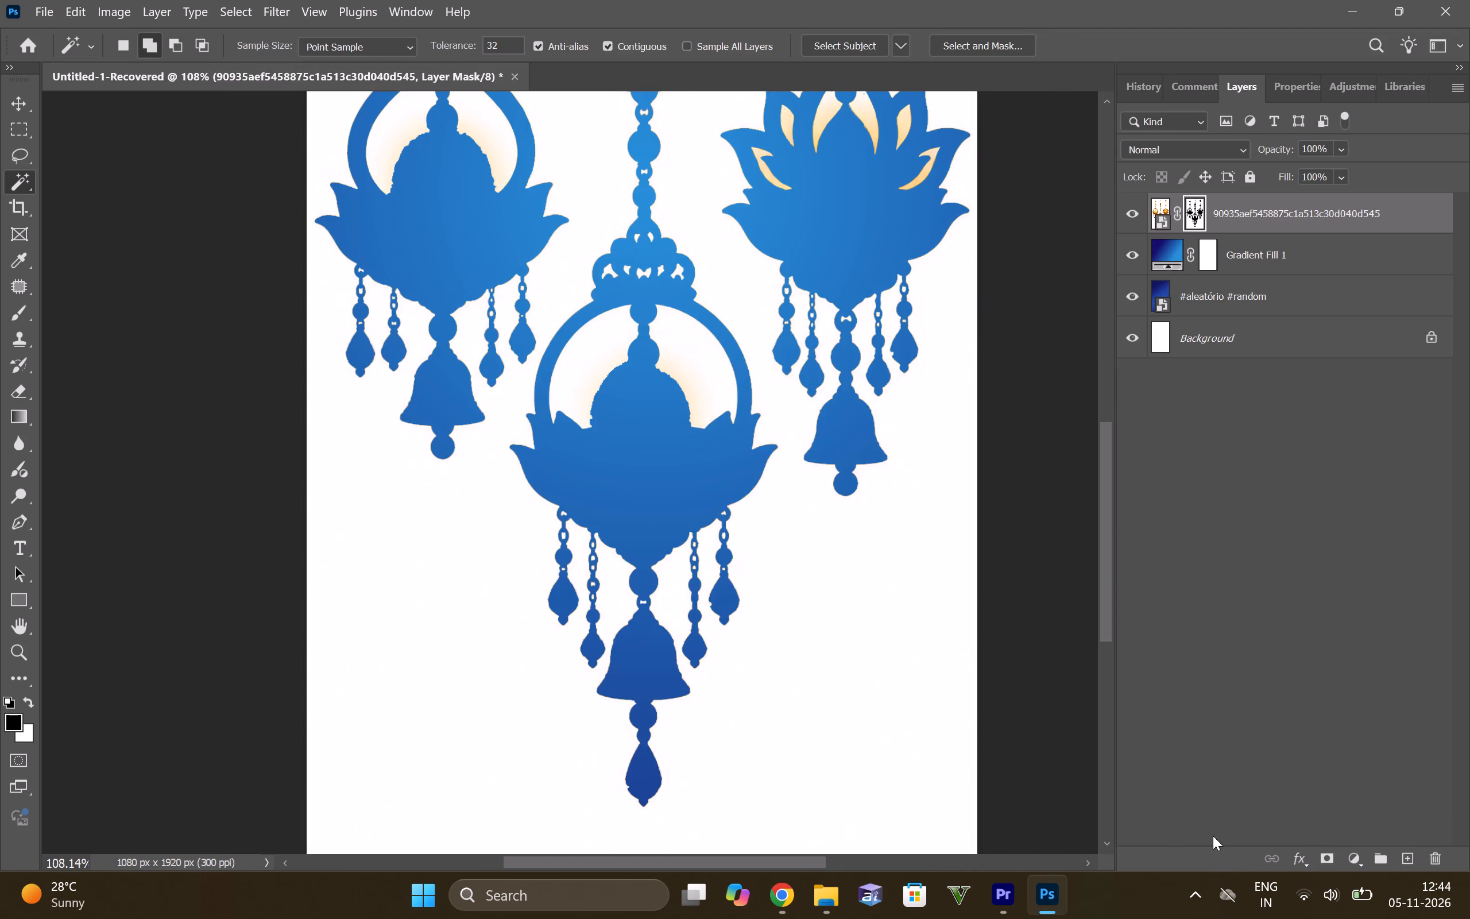
{"action": "key", "text": "ctrl+i"}
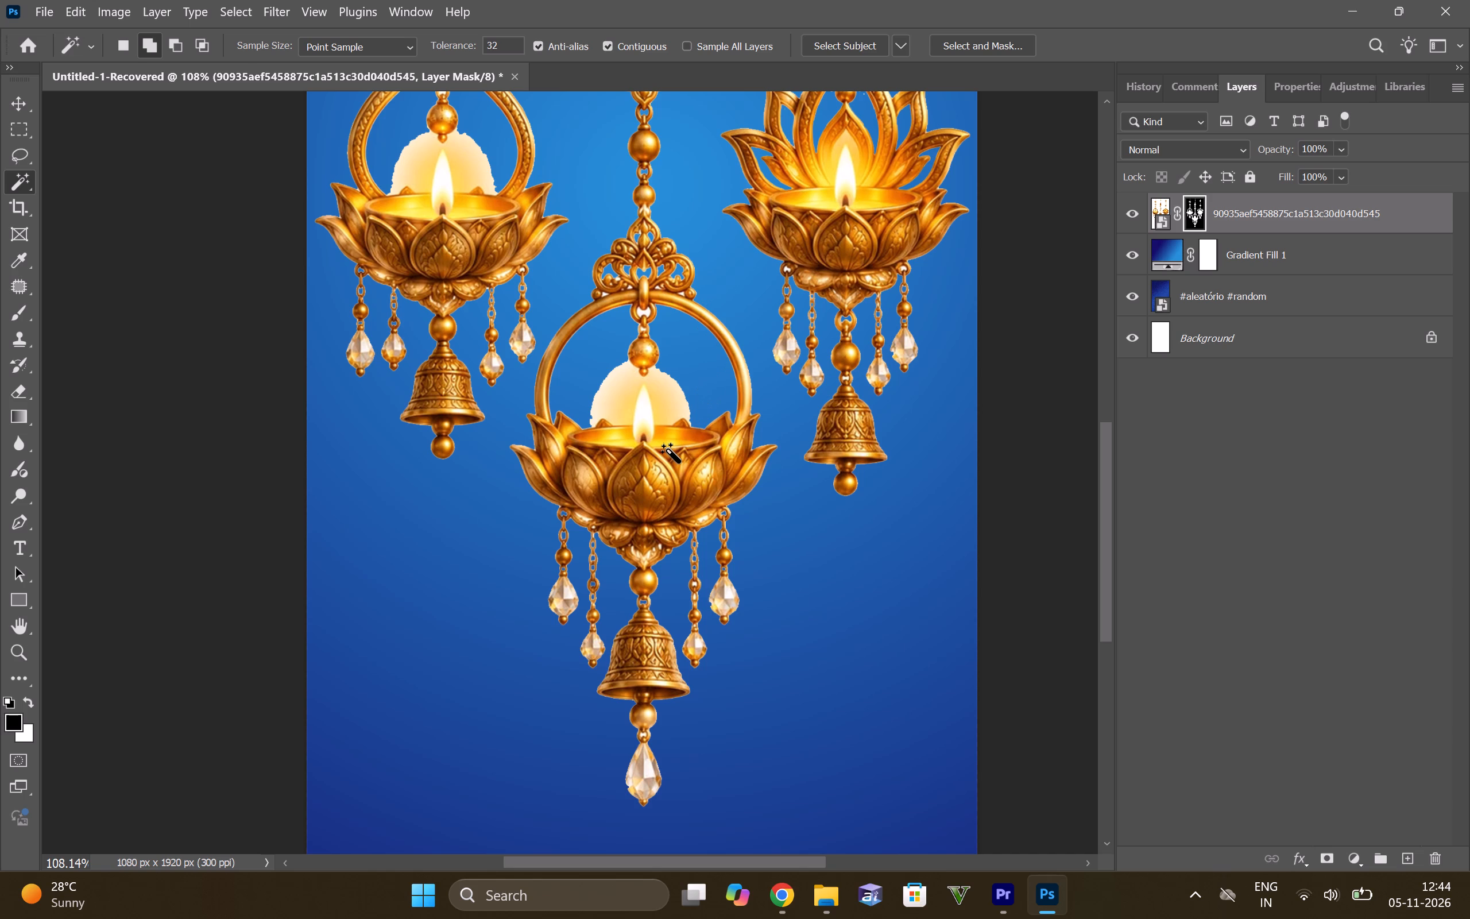
Open the diya layer's mask in Select and Mask.
{"action": "scroll", "coordinate": [719, 269], "scroll_direction": "up", "scroll_amount": 7, "text": "alt"}
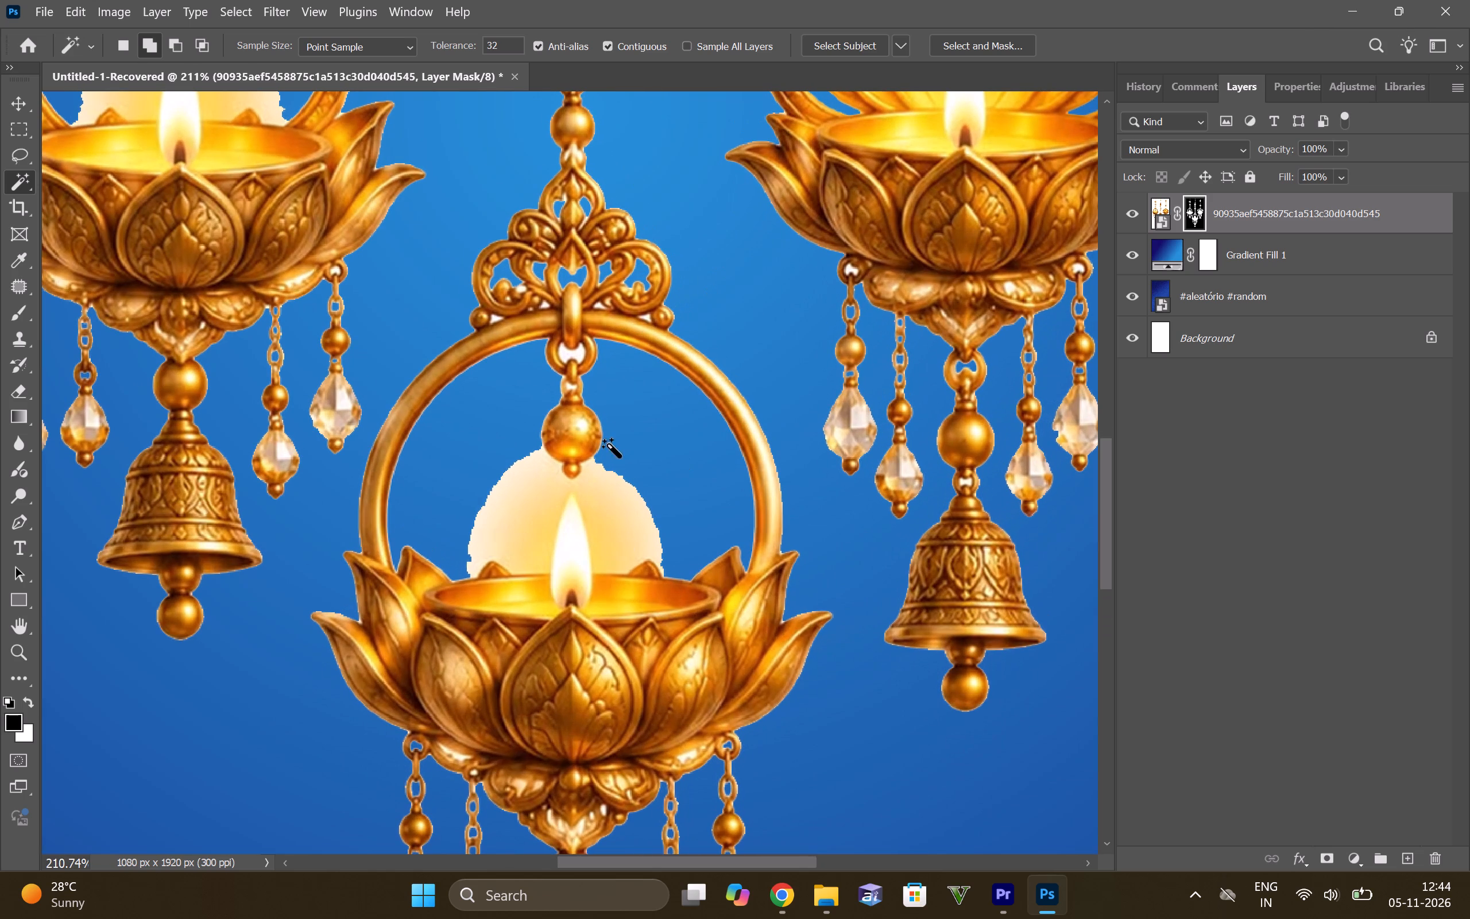
{"action": "scroll", "coordinate": [567, 358], "scroll_direction": "up", "scroll_amount": 3, "text": "alt"}
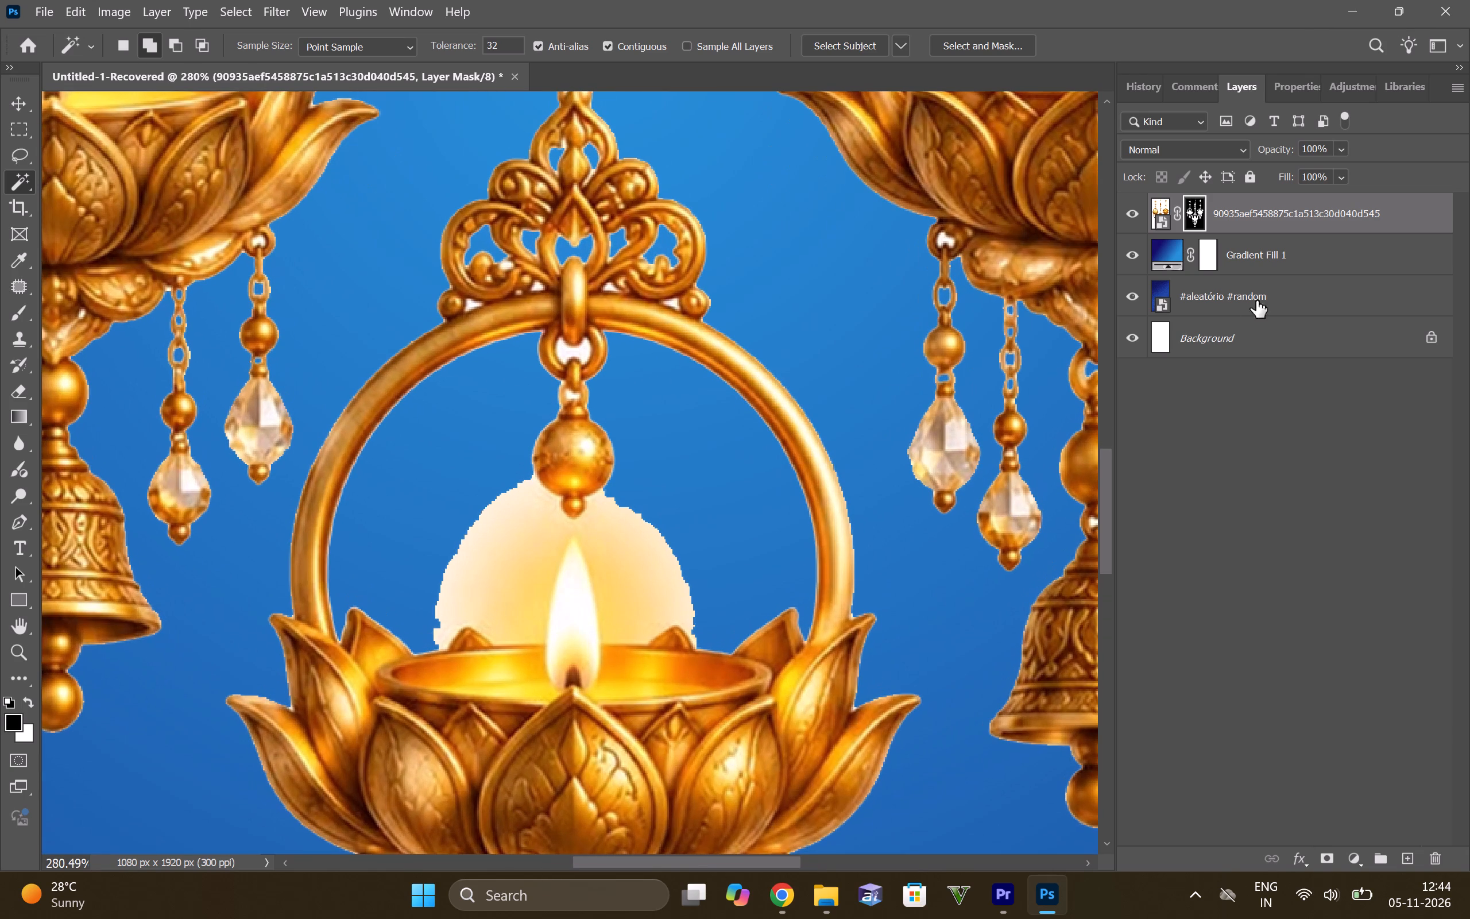
{"action": "double_click", "coordinate": [1197, 214]}
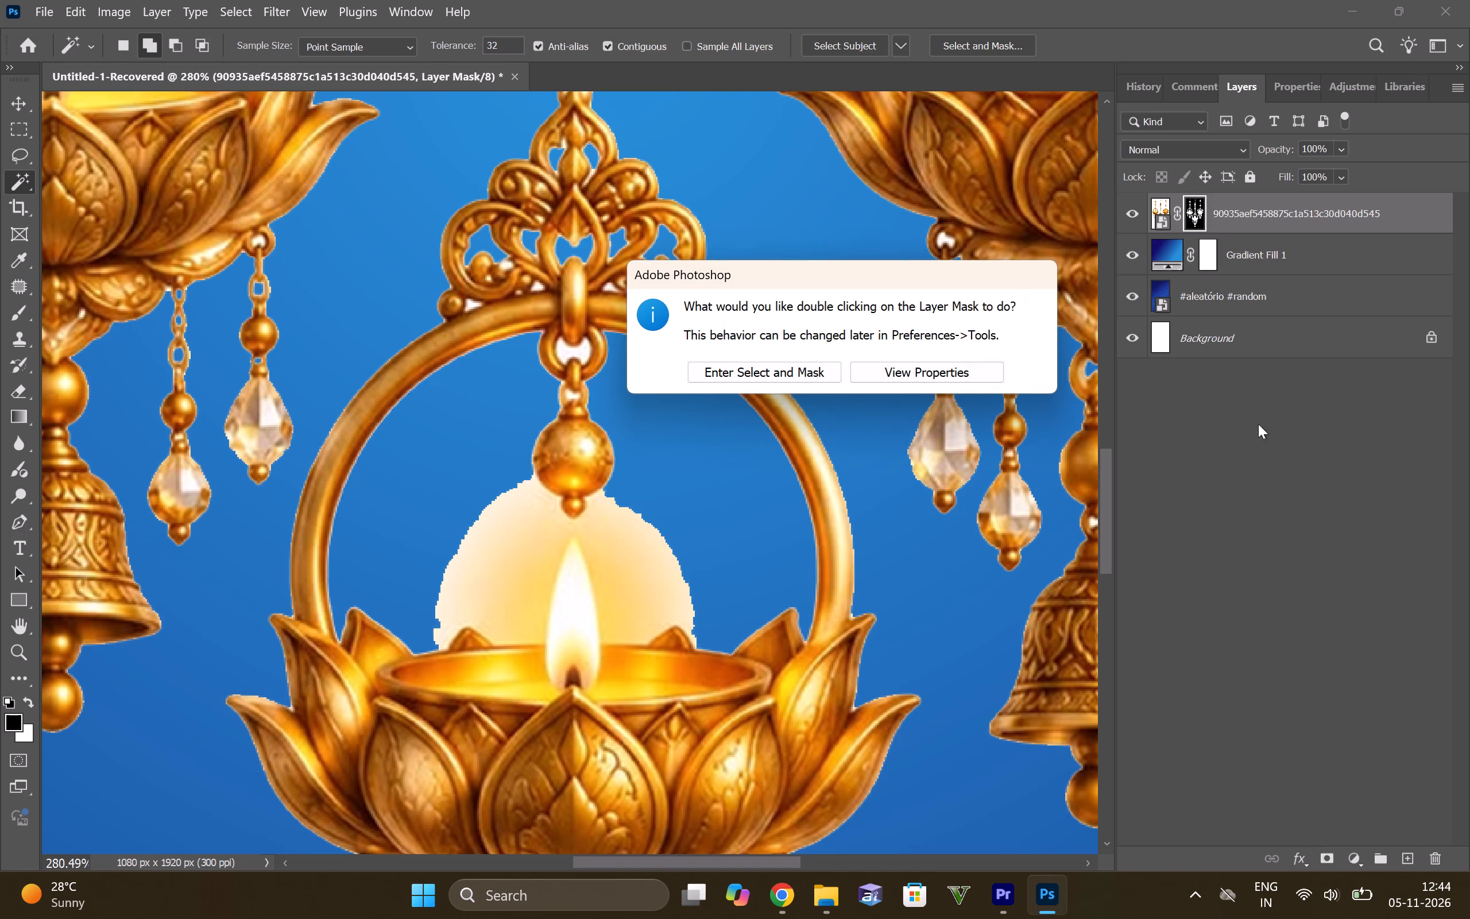
{"action": "key", "text": "Escape"}
{"action": "key", "text": "Escape"}
{"action": "left_click", "coordinate": [791, 376]}
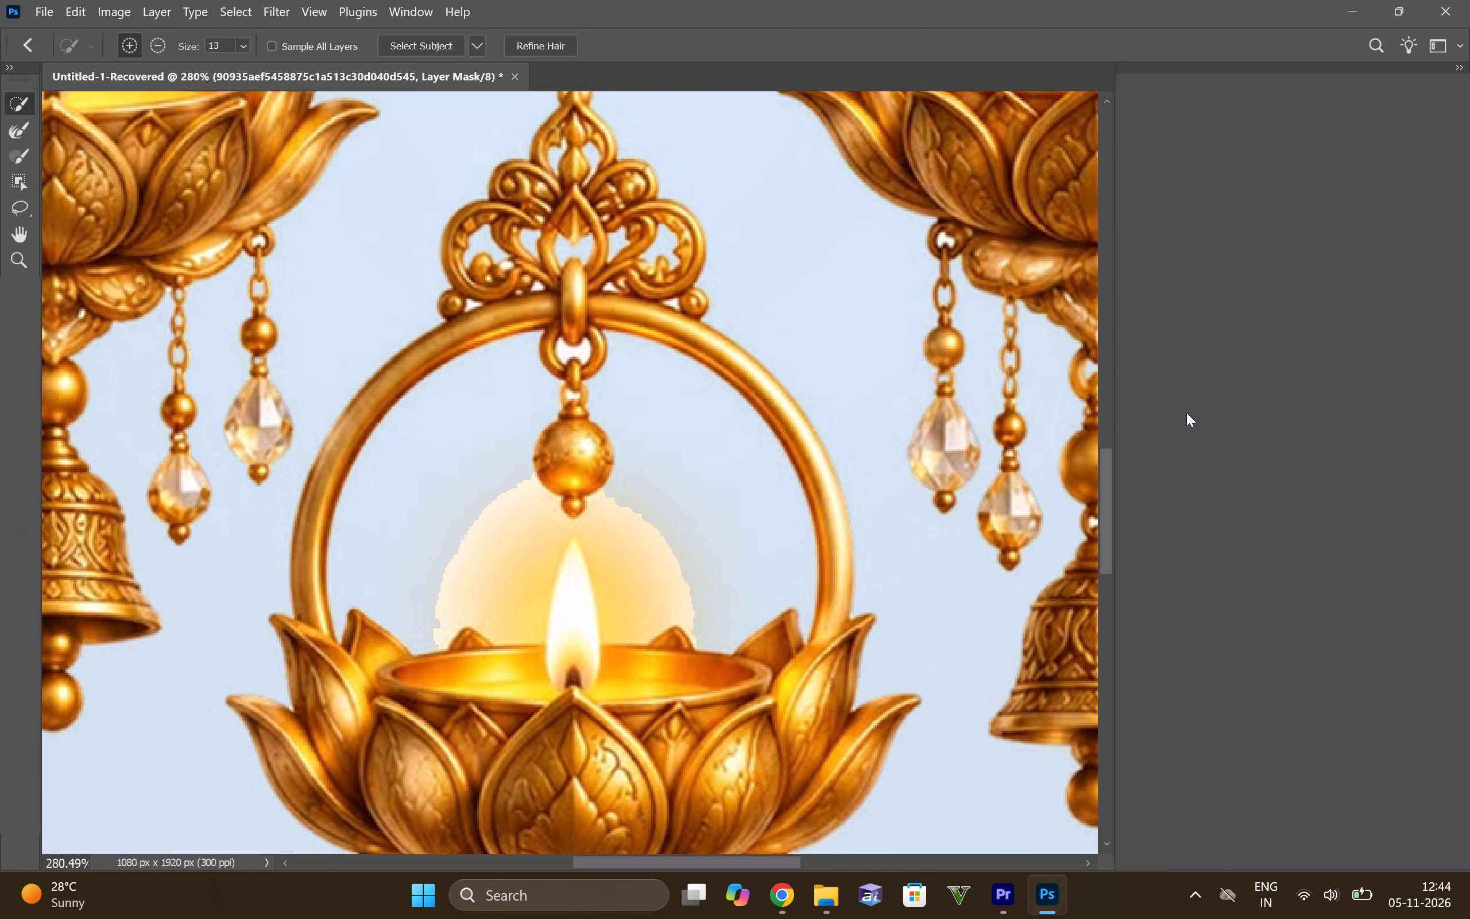
Clear the white from the two link openings above the centre diya's hanging bead with the Refine Edge Brush.
{"action": "left_click", "coordinate": [569, 351]}
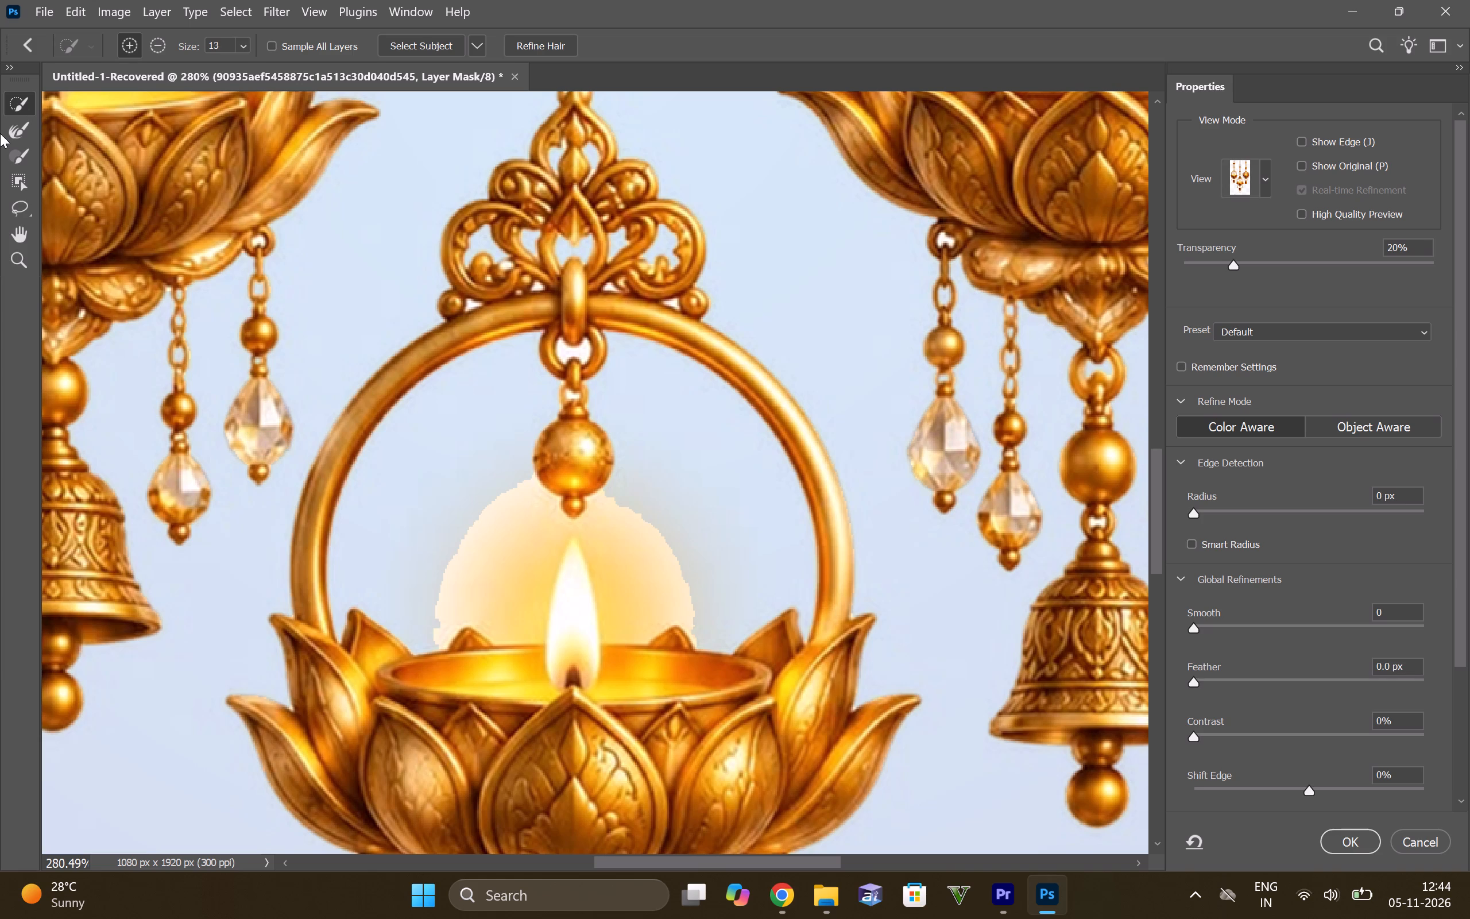
{"action": "left_click", "coordinate": [16, 136]}
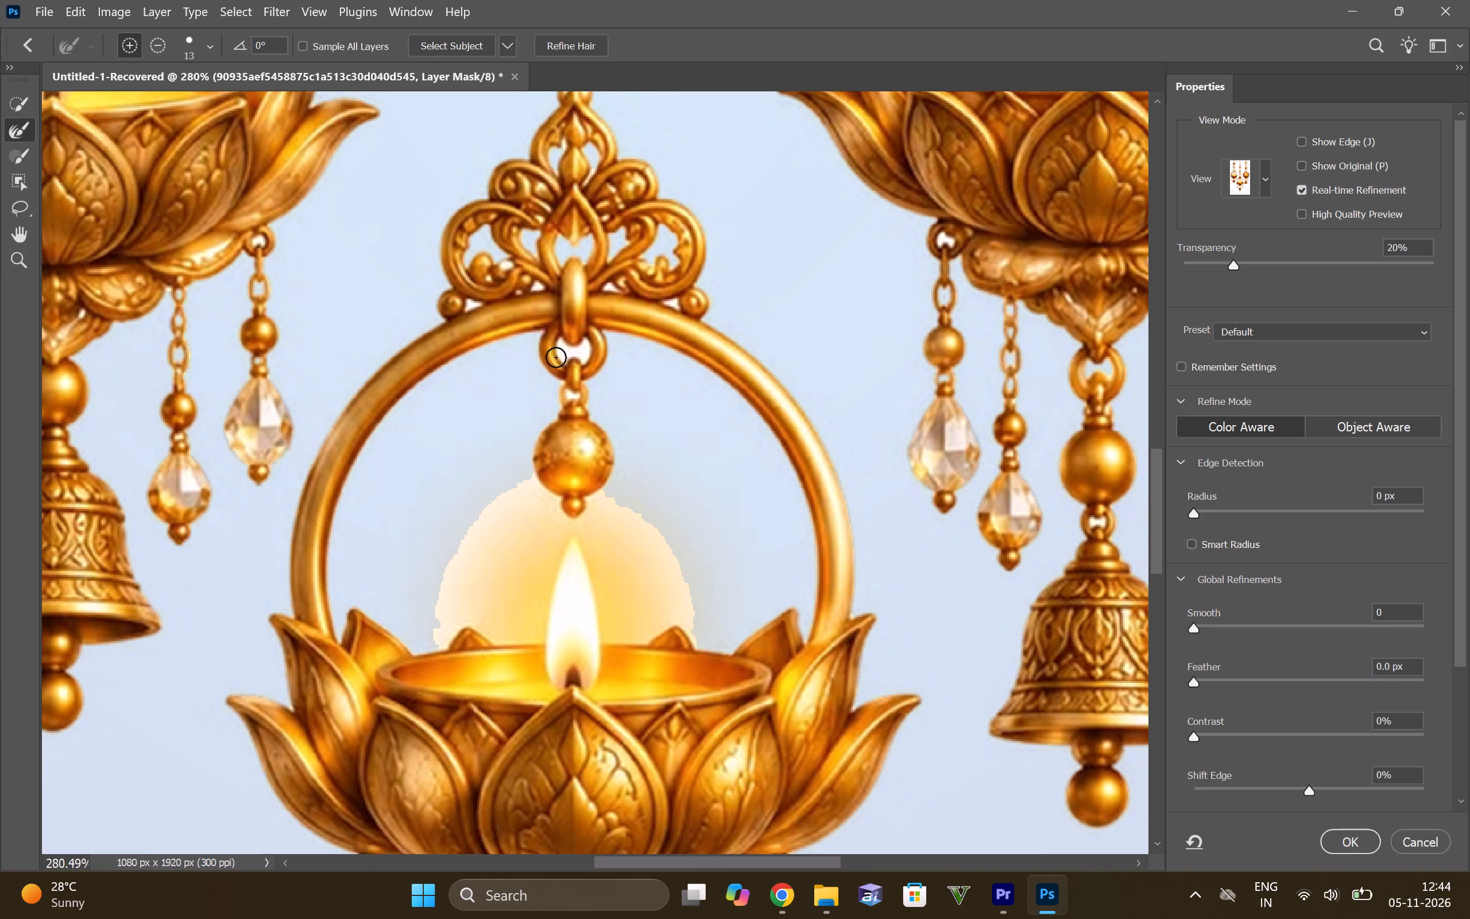
{"action": "left_click", "coordinate": [567, 349]}
{"action": "left_click", "coordinate": [582, 348]}
{"action": "scroll", "coordinate": [568, 389], "scroll_direction": "up", "scroll_amount": 9, "text": "alt"}
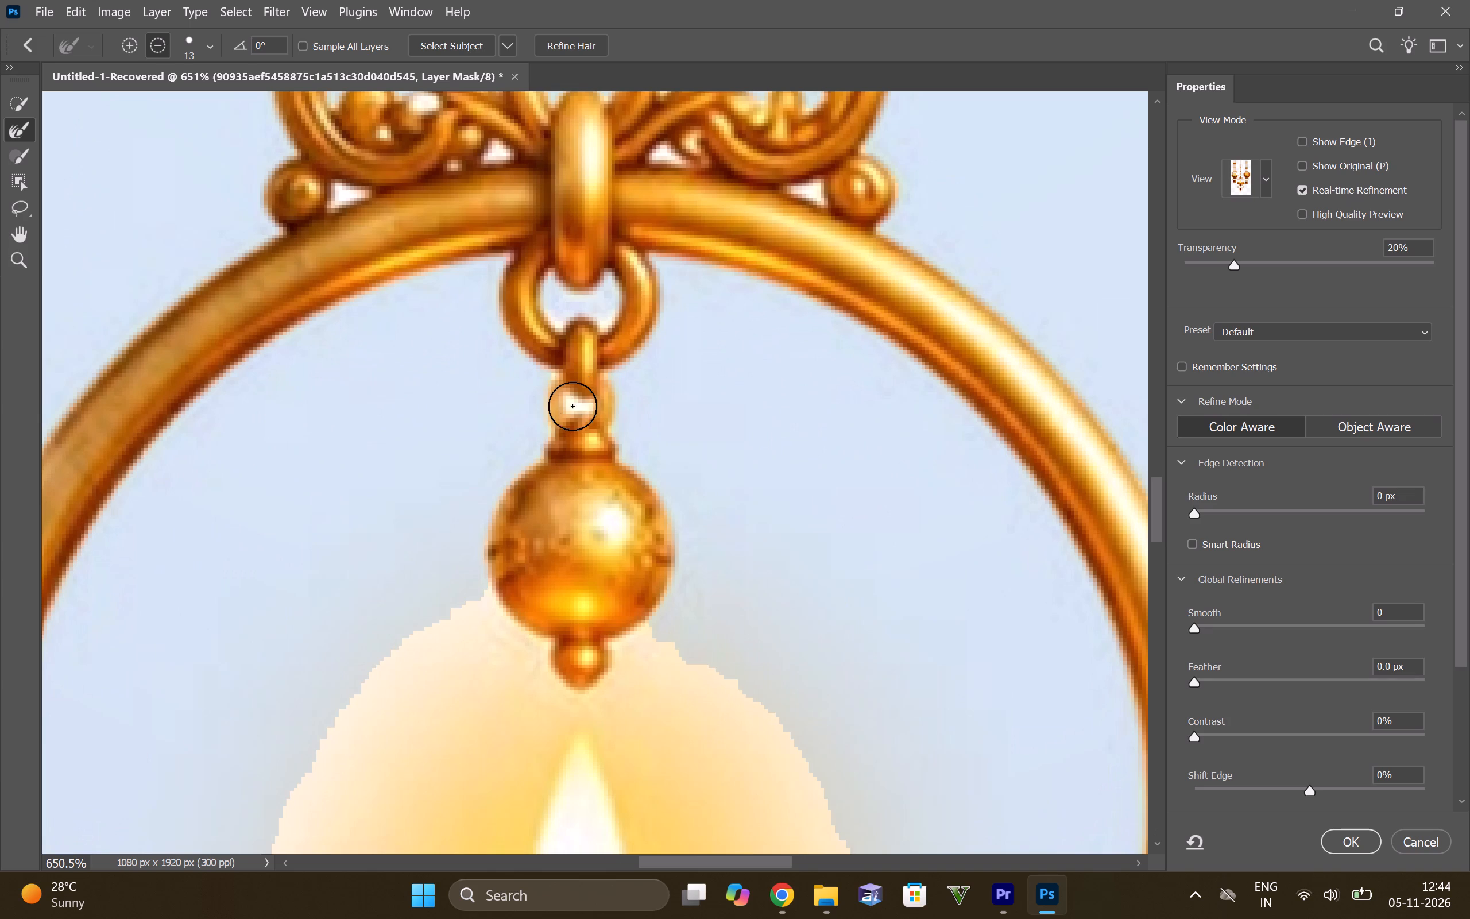
{"action": "left_click", "coordinate": [572, 408]}
{"action": "scroll", "coordinate": [660, 386], "scroll_direction": "down", "scroll_amount": 20, "text": "alt"}
{"action": "scroll", "coordinate": [660, 386], "scroll_direction": "down", "scroll_amount": 1, "text": "alt"}
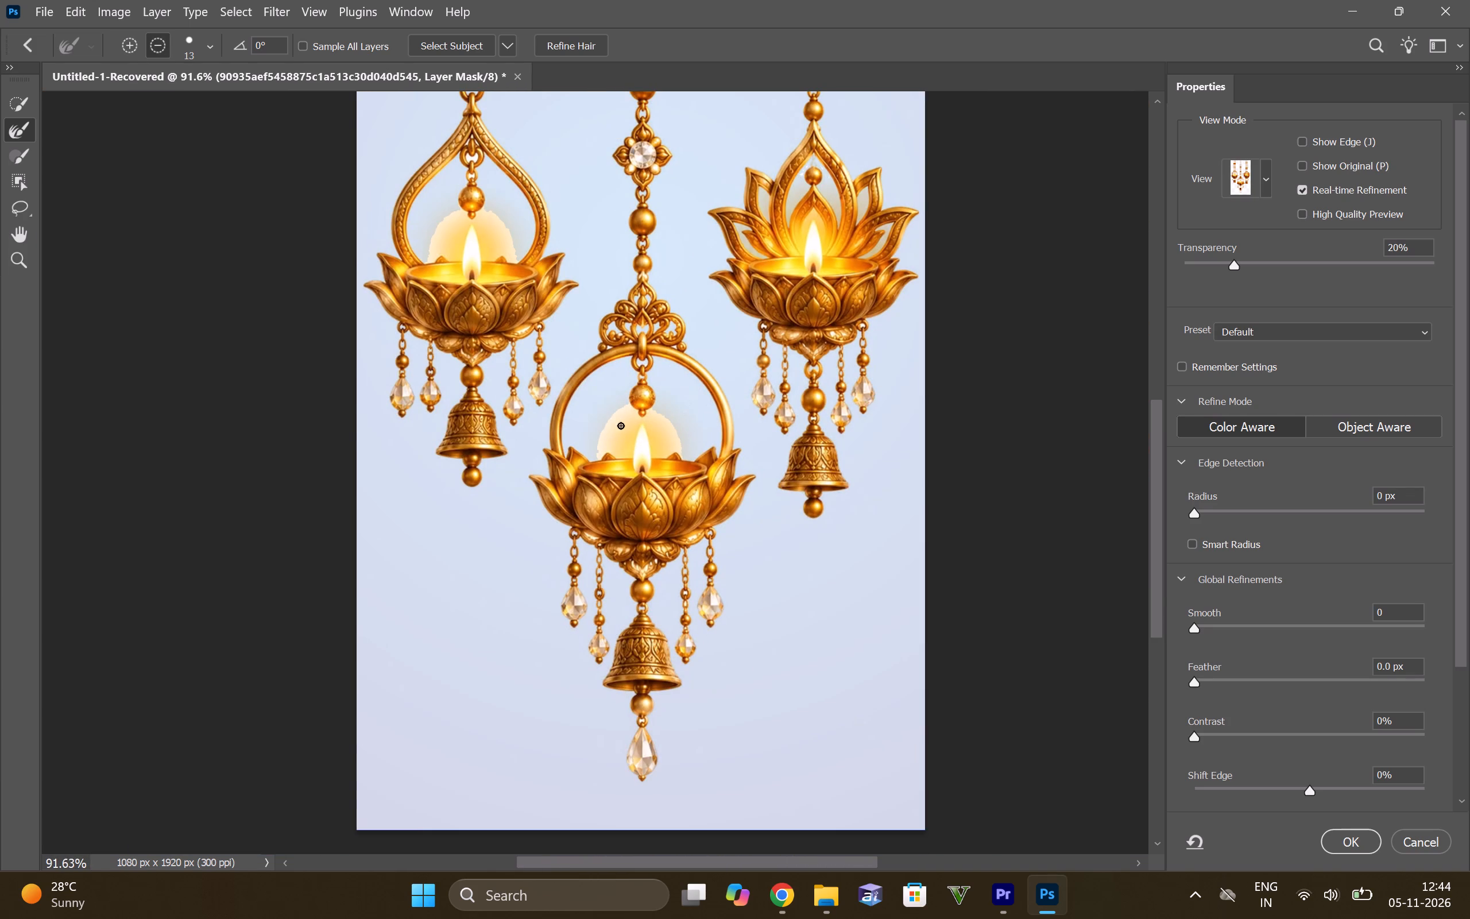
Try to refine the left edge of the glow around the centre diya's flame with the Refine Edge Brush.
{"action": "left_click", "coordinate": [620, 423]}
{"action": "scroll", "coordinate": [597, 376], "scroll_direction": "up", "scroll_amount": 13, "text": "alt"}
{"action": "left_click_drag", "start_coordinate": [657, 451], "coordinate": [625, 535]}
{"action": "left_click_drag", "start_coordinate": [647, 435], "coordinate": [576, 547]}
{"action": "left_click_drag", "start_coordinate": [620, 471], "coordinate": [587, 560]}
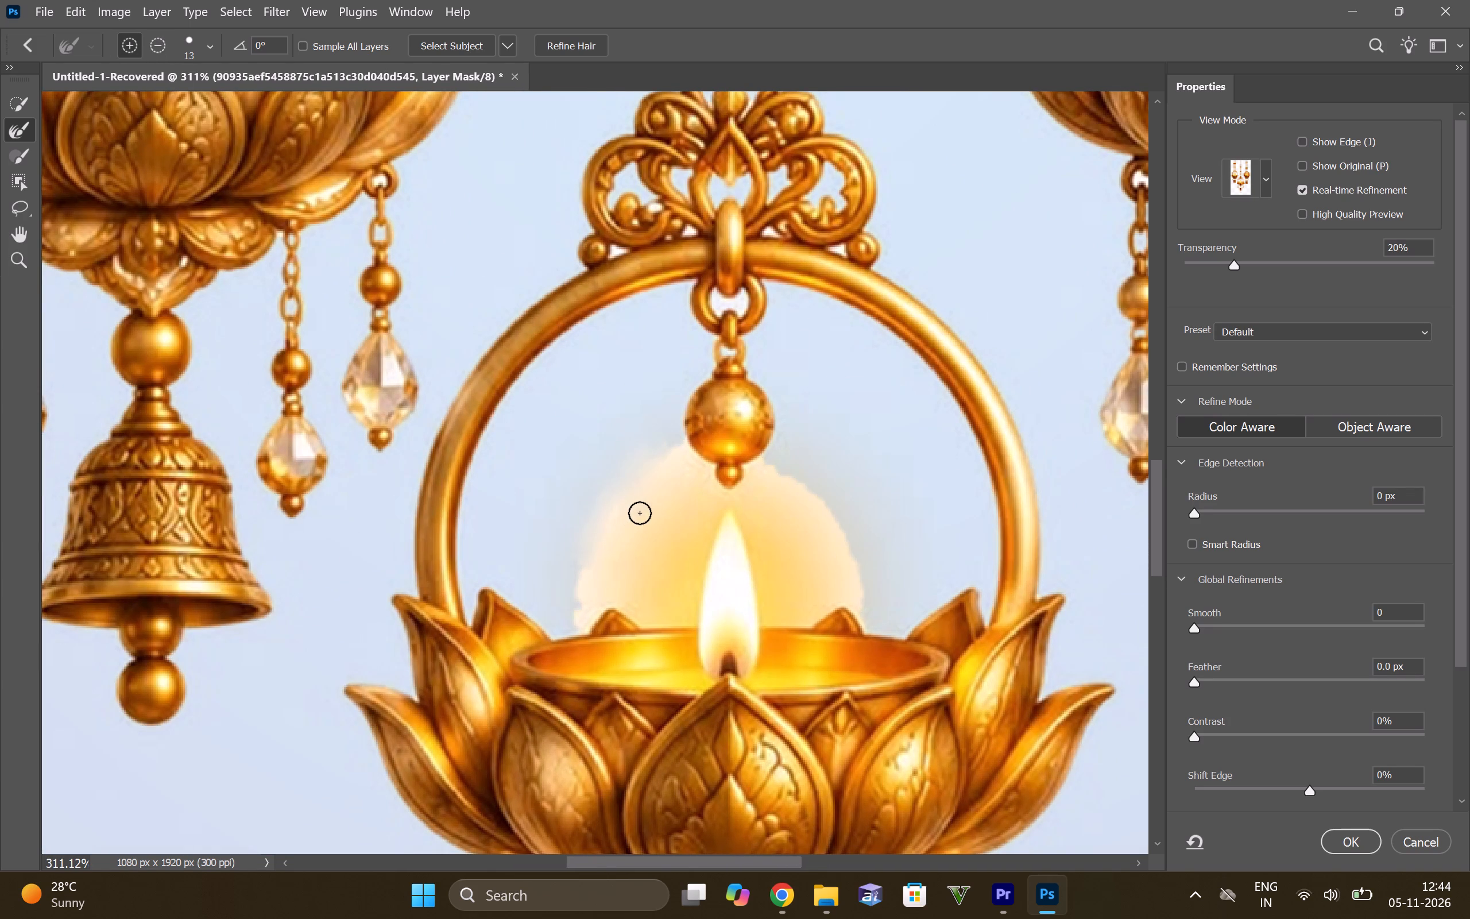
Set the Brush tool to size 19 and subtract the upper-left edge of the centre diya's glow from the mask.
{"action": "left_click", "coordinate": [15, 163]}
{"action": "right_click_drag", "start_coordinate": [571, 401], "coordinate": [609, 429], "text": "alt"}
{"action": "left_click_drag", "start_coordinate": [647, 446], "coordinate": [582, 562]}
{"action": "left_click_drag", "start_coordinate": [653, 408], "coordinate": [589, 531], "text": "alt"}
{"action": "left_click_drag", "start_coordinate": [656, 433], "coordinate": [623, 503], "text": "alt"}
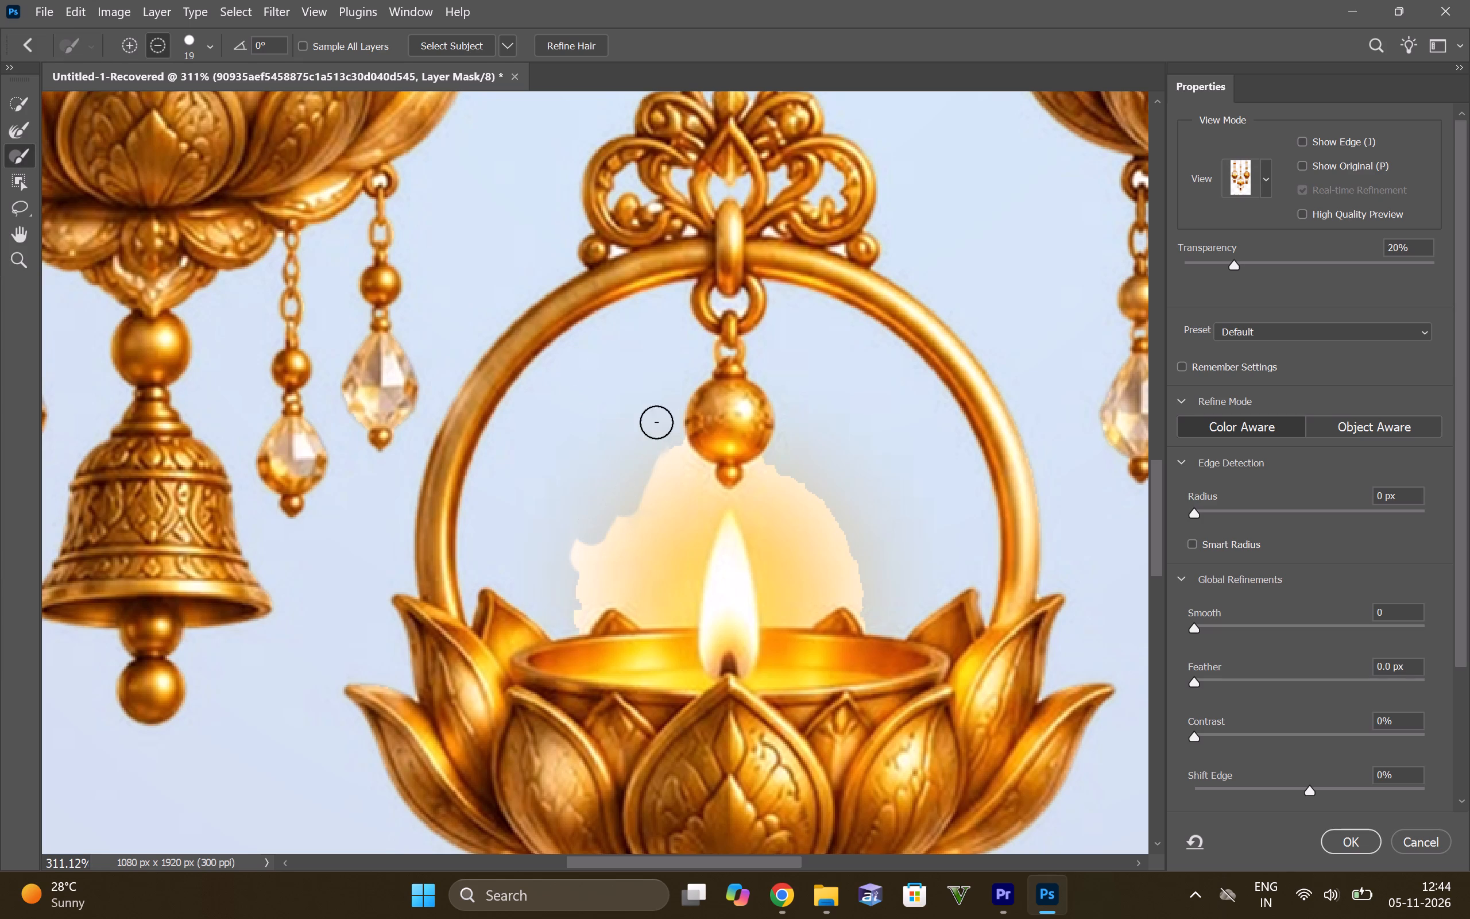
{"action": "left_click_drag", "start_coordinate": [659, 422], "coordinate": [659, 508], "text": "alt"}
Subtract the glow along the left side of the centre diya's hanging bead and its tip from the mask.
{"action": "scroll", "coordinate": [635, 454], "scroll_direction": "up", "scroll_amount": 12, "text": "alt"}
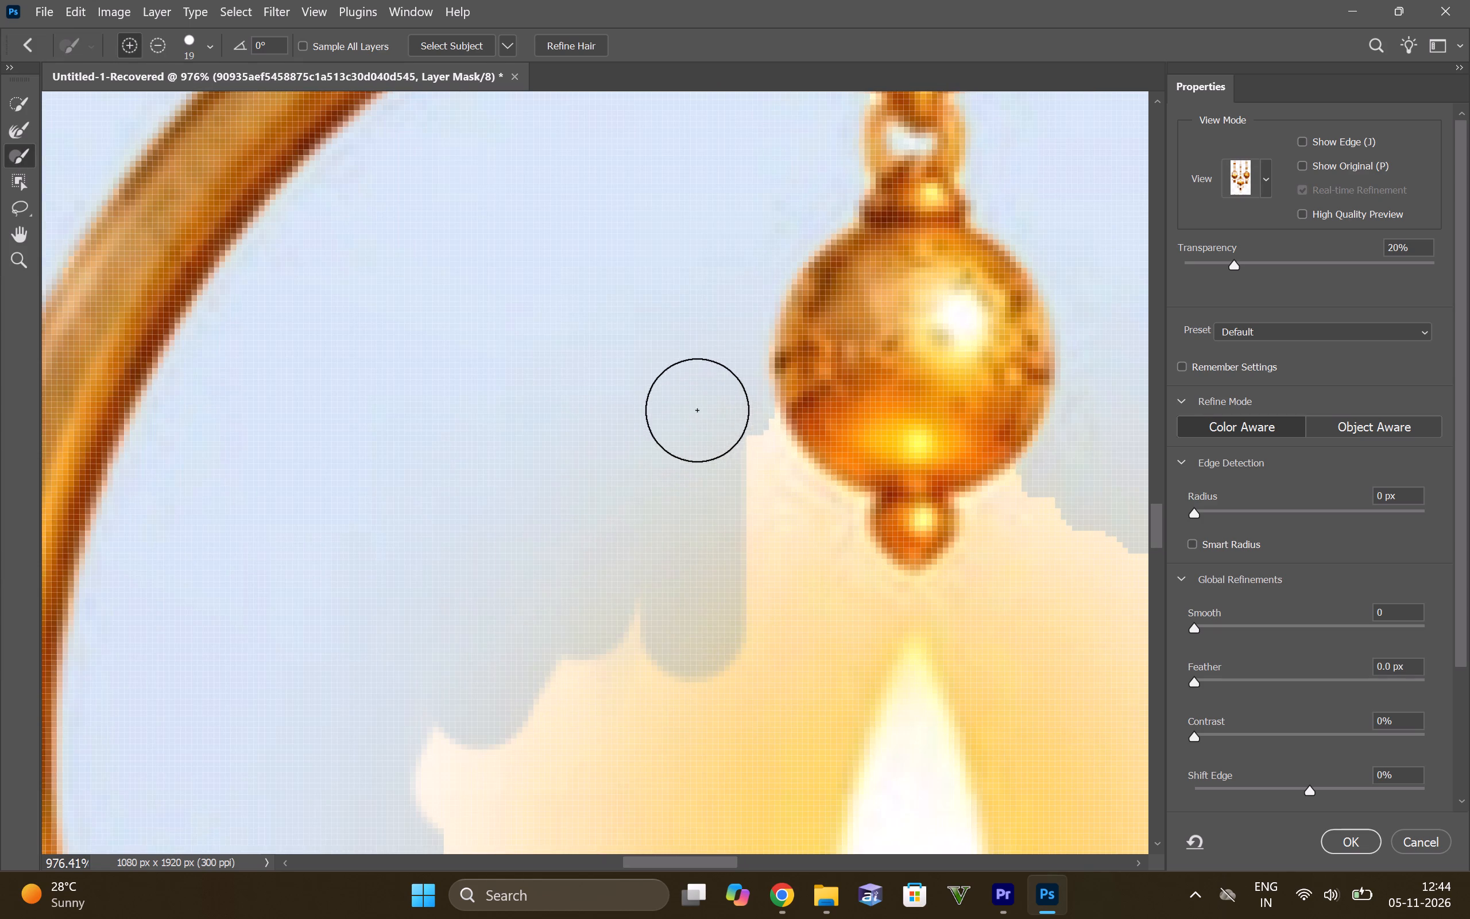
{"action": "left_click_drag", "start_coordinate": [702, 412], "coordinate": [746, 513]}
{"action": "left_click_drag", "start_coordinate": [672, 380], "coordinate": [715, 567], "text": "alt"}
{"action": "left_click_drag", "start_coordinate": [700, 376], "coordinate": [724, 496], "text": "alt"}
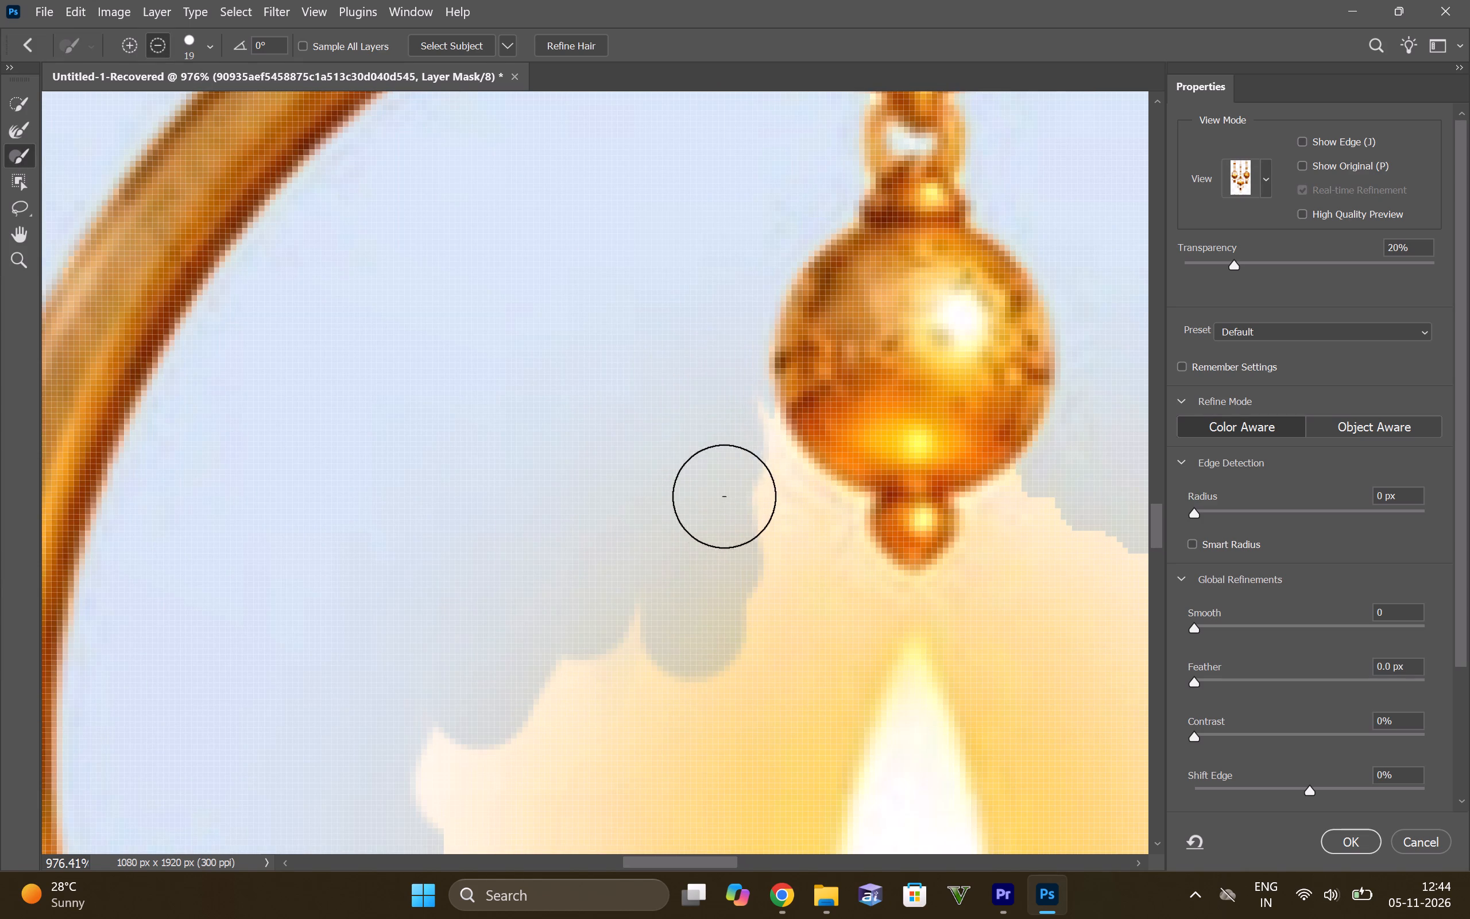
{"action": "left_click_drag", "start_coordinate": [724, 496], "coordinate": [727, 512], "text": "alt"}
{"action": "left_click_drag", "start_coordinate": [727, 412], "coordinate": [759, 518], "text": "alt"}
{"action": "left_click_drag", "start_coordinate": [748, 466], "coordinate": [754, 482], "text": "alt"}
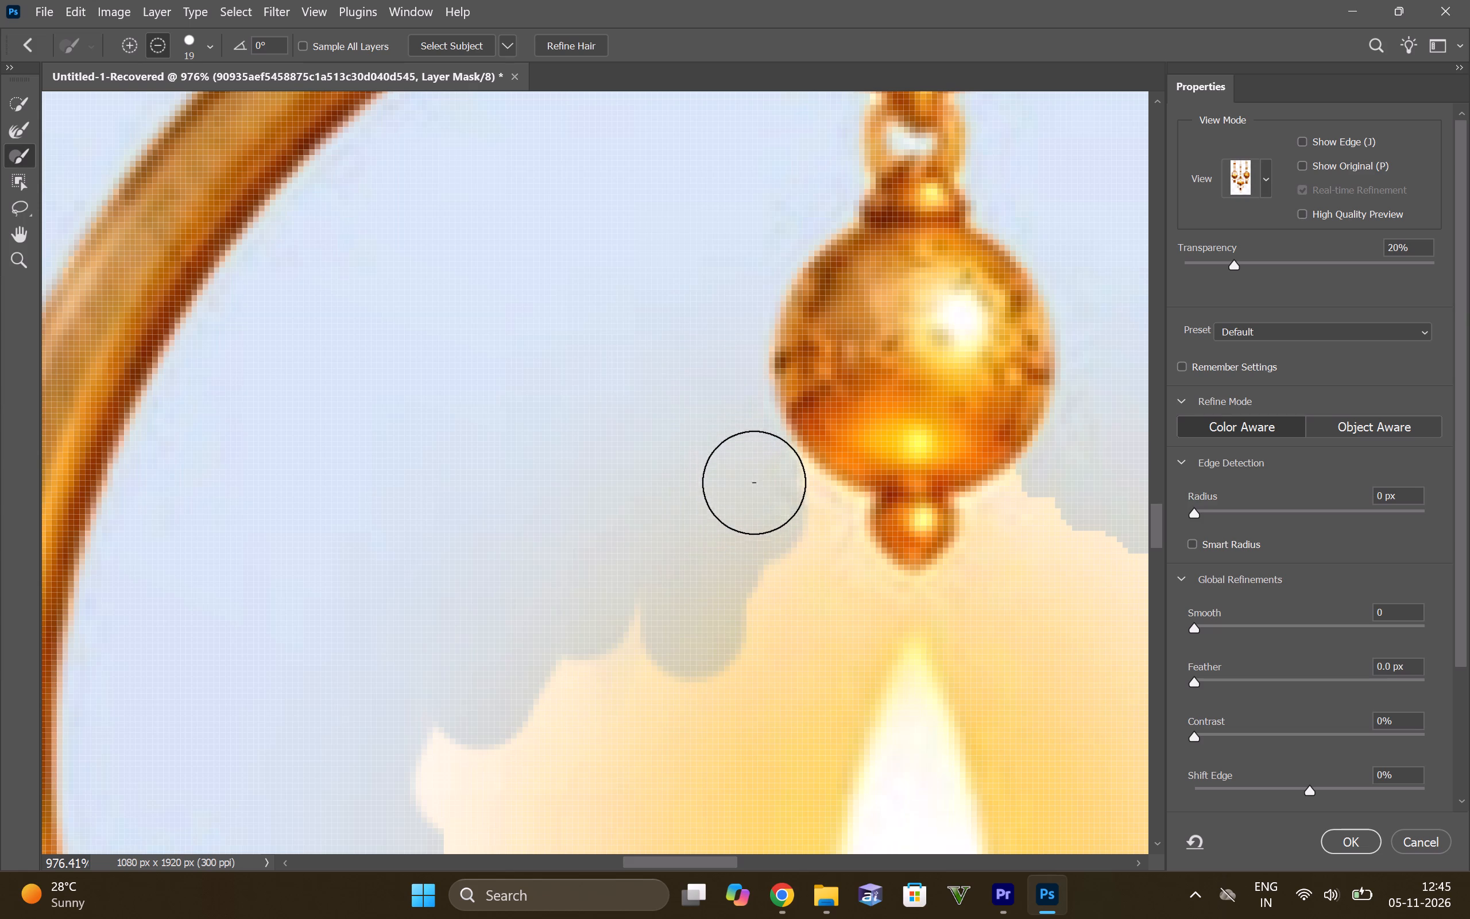
{"action": "left_click_drag", "start_coordinate": [754, 482], "coordinate": [777, 540], "text": "alt"}
{"action": "left_click_drag", "start_coordinate": [776, 506], "coordinate": [804, 553], "text": "alt"}
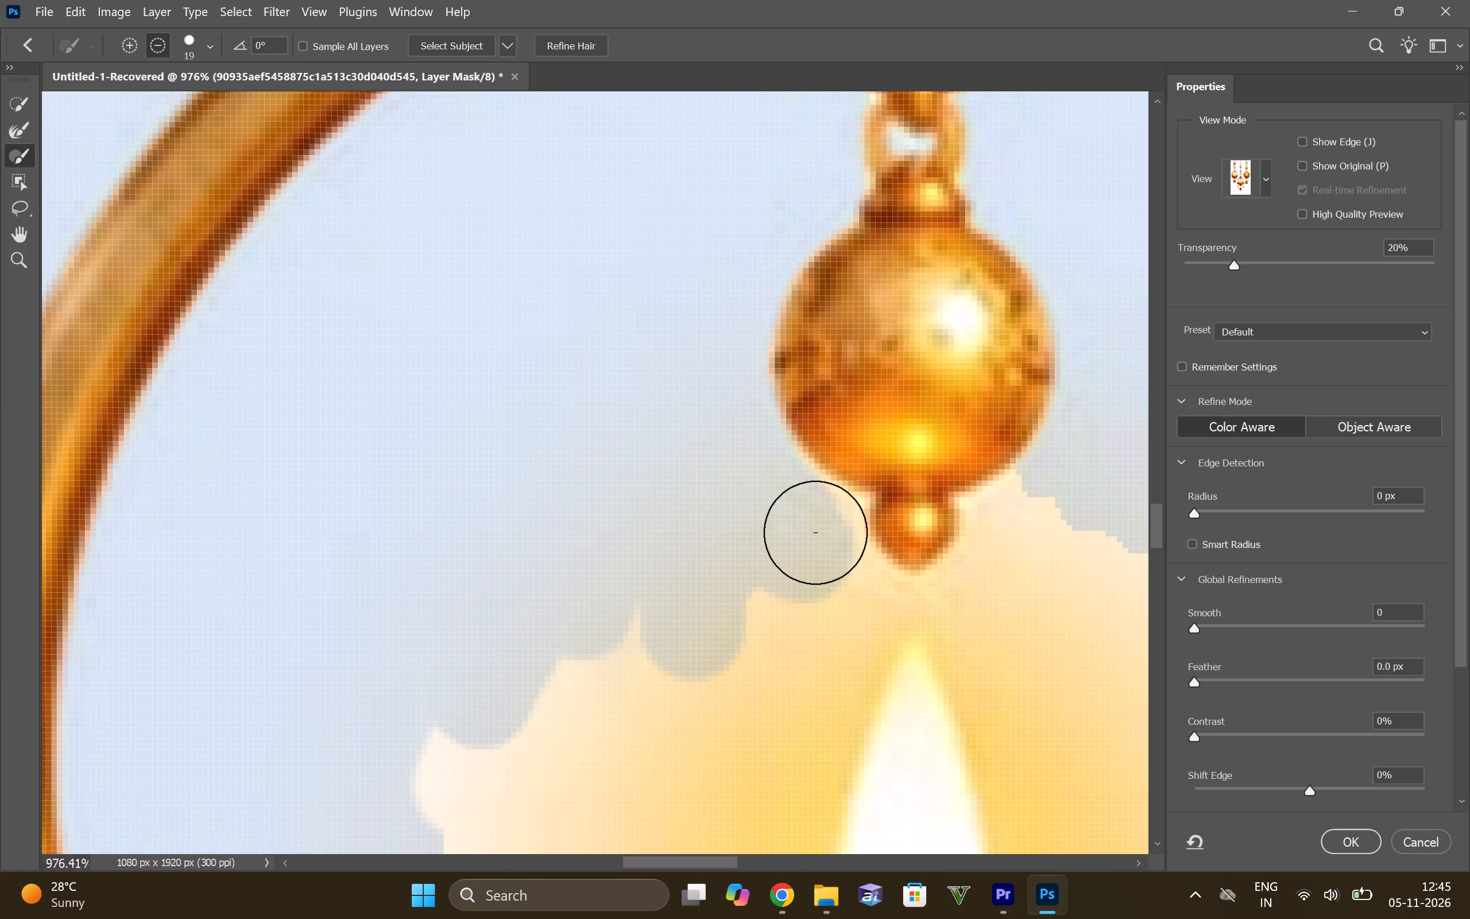
{"action": "left_click_drag", "start_coordinate": [815, 532], "coordinate": [794, 537], "text": "alt"}
{"action": "left_click_drag", "start_coordinate": [821, 565], "coordinate": [811, 585], "text": "alt"}
{"action": "left_click_drag", "start_coordinate": [844, 588], "coordinate": [830, 603], "text": "alt"}
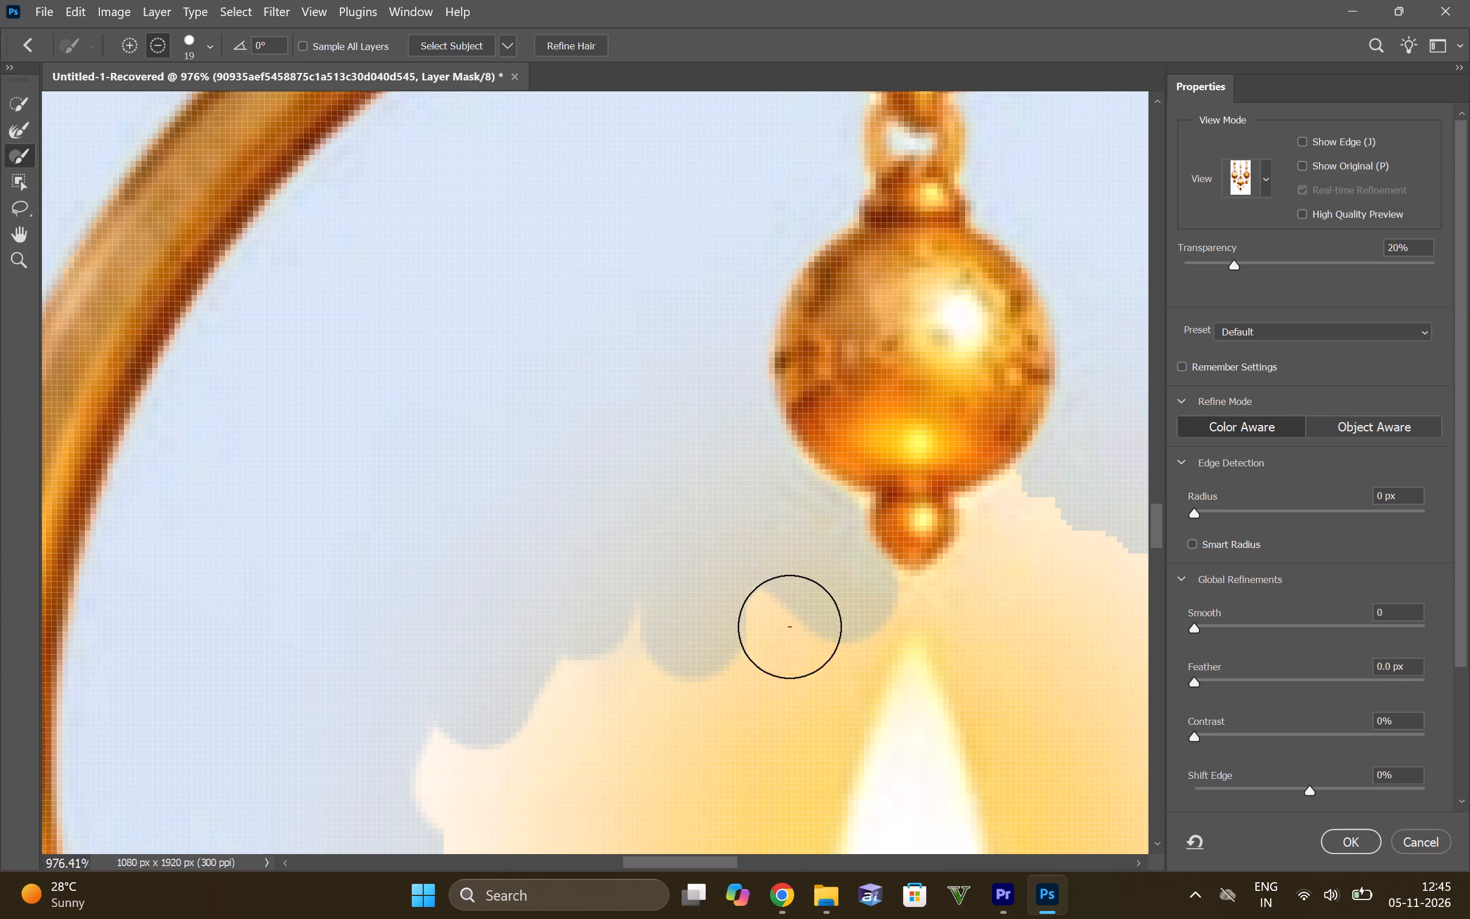
Subtract the outer left part of the centre diya's glow down to the small petal behind the bowl from the mask.
{"action": "left_click_drag", "start_coordinate": [822, 610], "coordinate": [725, 682], "text": "alt"}
{"action": "left_click_drag", "start_coordinate": [709, 650], "coordinate": [612, 696], "text": "alt"}
{"action": "left_click_drag", "start_coordinate": [597, 640], "coordinate": [500, 714], "text": "alt"}
{"action": "scroll", "coordinate": [532, 563], "scroll_direction": "down", "scroll_amount": 12}
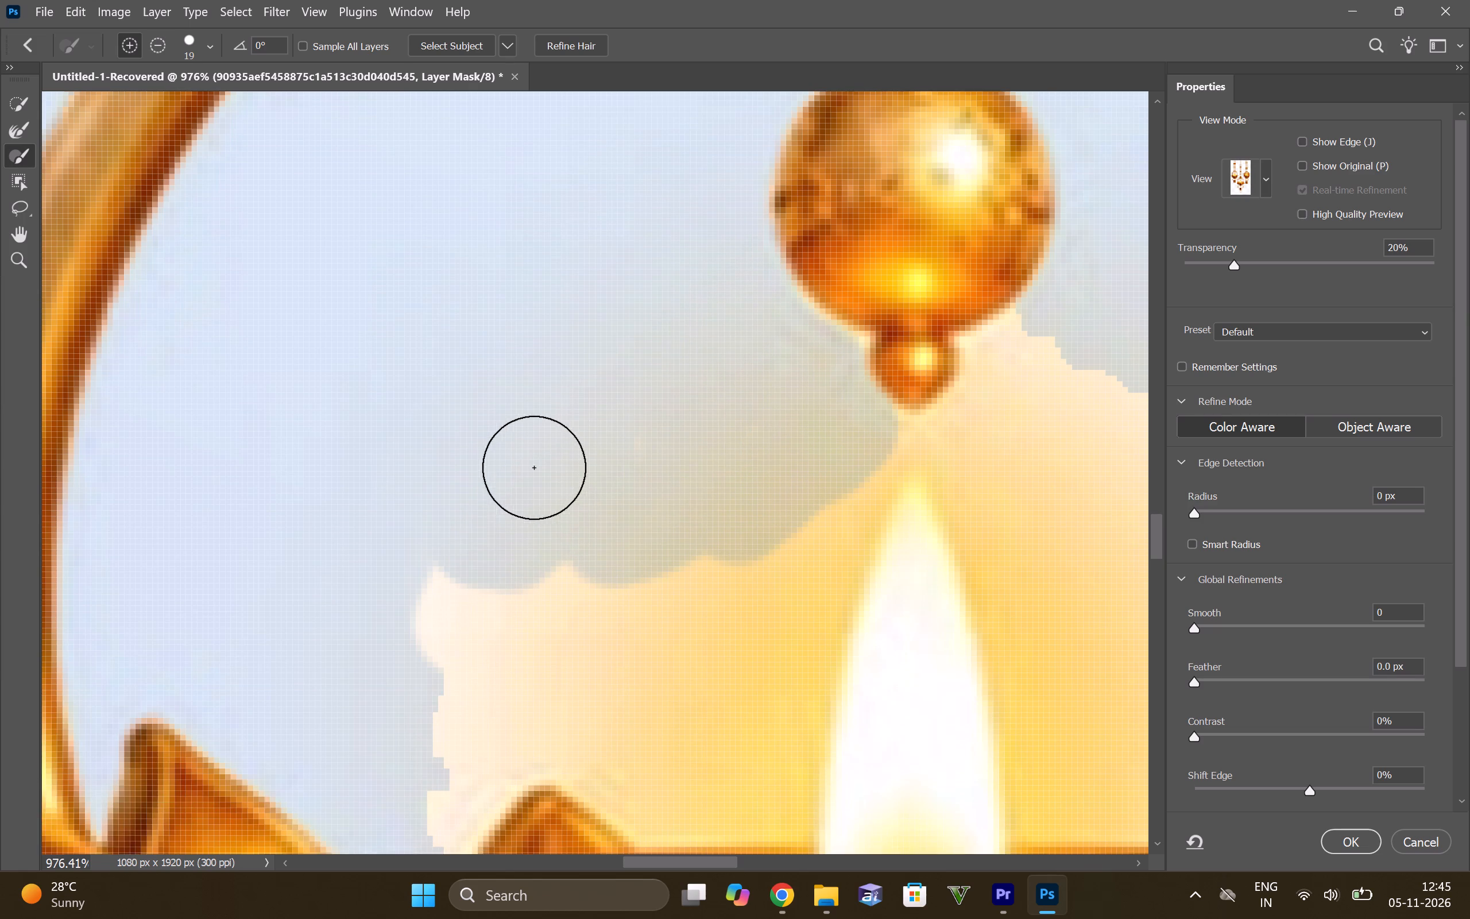
{"action": "scroll", "coordinate": [534, 468], "scroll_direction": "down", "scroll_amount": 1}
{"action": "left_click_drag", "start_coordinate": [519, 436], "coordinate": [496, 712], "text": "alt"}
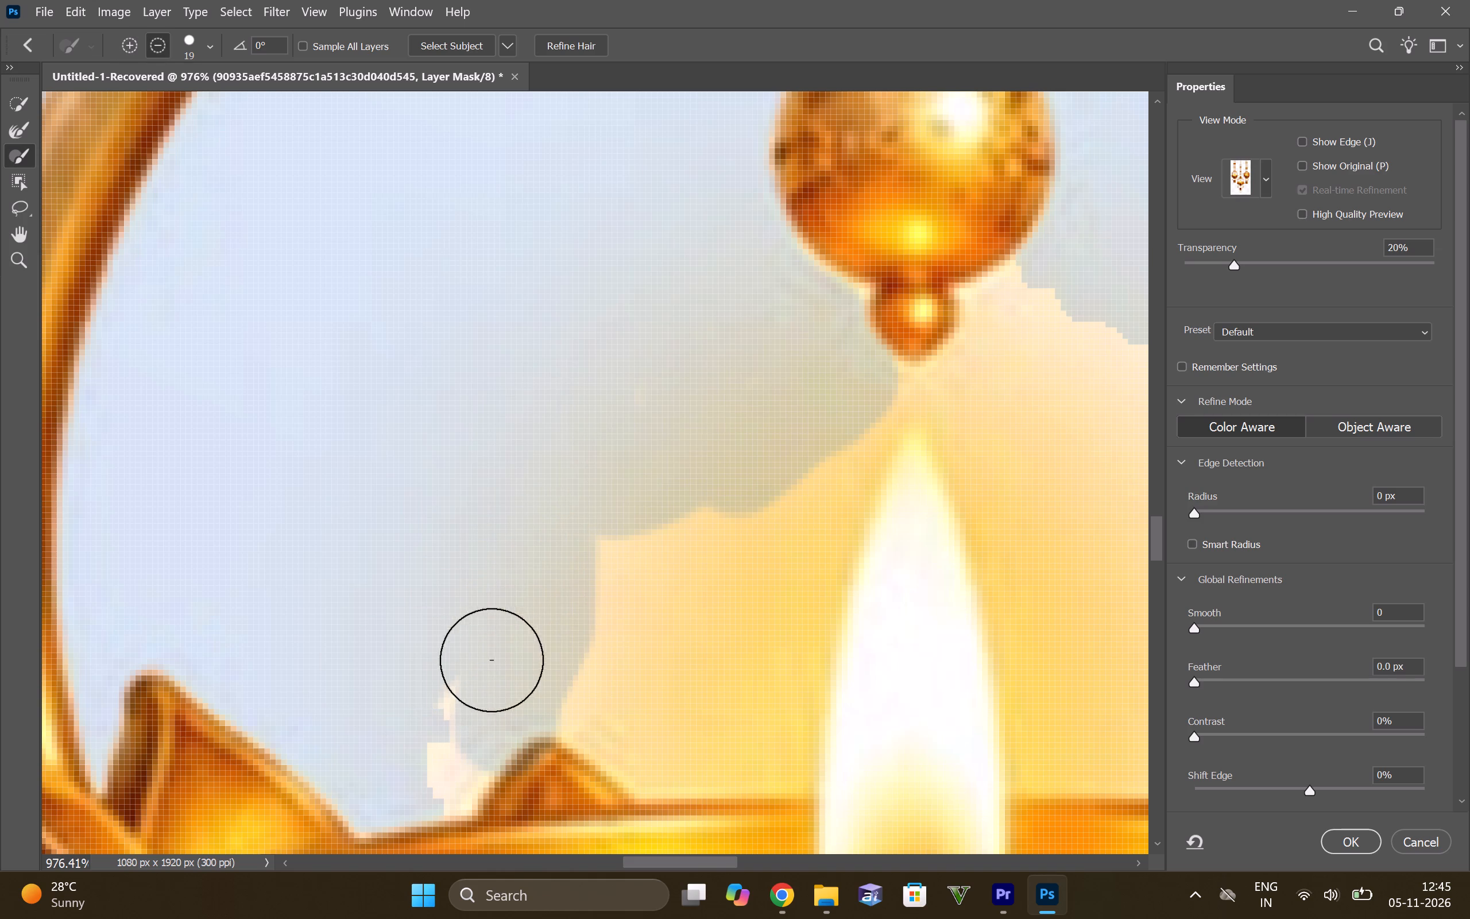
{"action": "left_click_drag", "start_coordinate": [456, 711], "coordinate": [452, 740], "text": "alt"}
{"action": "left_click", "coordinate": [430, 775], "text": "alt"}
Subtract the lower-left glow between the small petal and the centre diya's flame, down to the bowl rim, from the mask.
{"action": "left_click_drag", "start_coordinate": [647, 550], "coordinate": [631, 686], "text": "alt"}
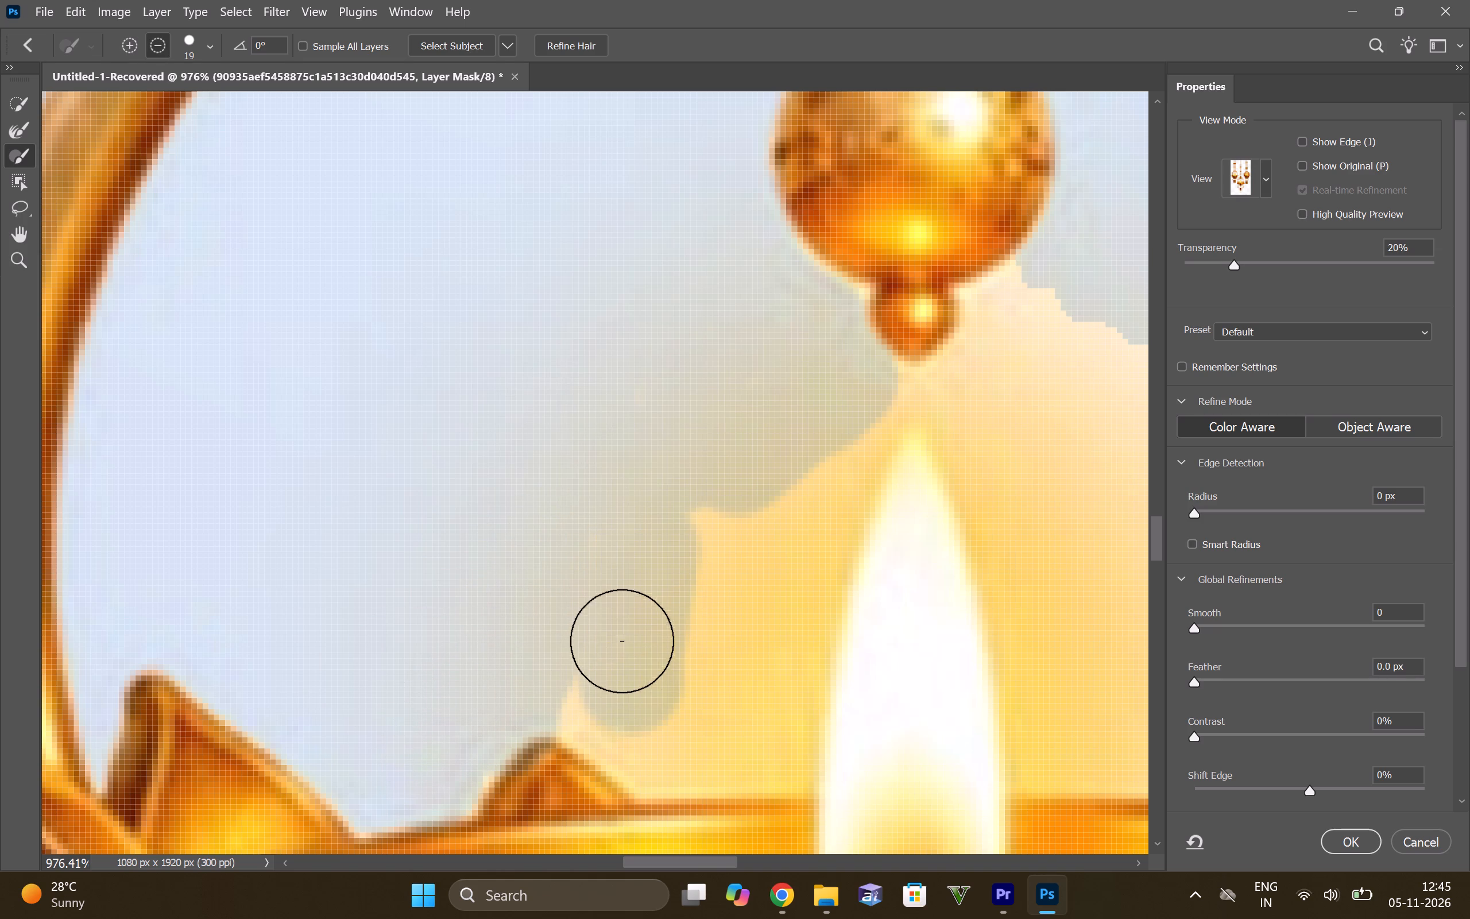
{"action": "left_click_drag", "start_coordinate": [605, 675], "coordinate": [610, 703], "text": "alt"}
{"action": "left_click_drag", "start_coordinate": [598, 698], "coordinate": [630, 727], "text": "alt"}
{"action": "left_click_drag", "start_coordinate": [646, 731], "coordinate": [661, 739], "text": "alt"}
{"action": "left_click_drag", "start_coordinate": [652, 747], "coordinate": [701, 738], "text": "alt"}
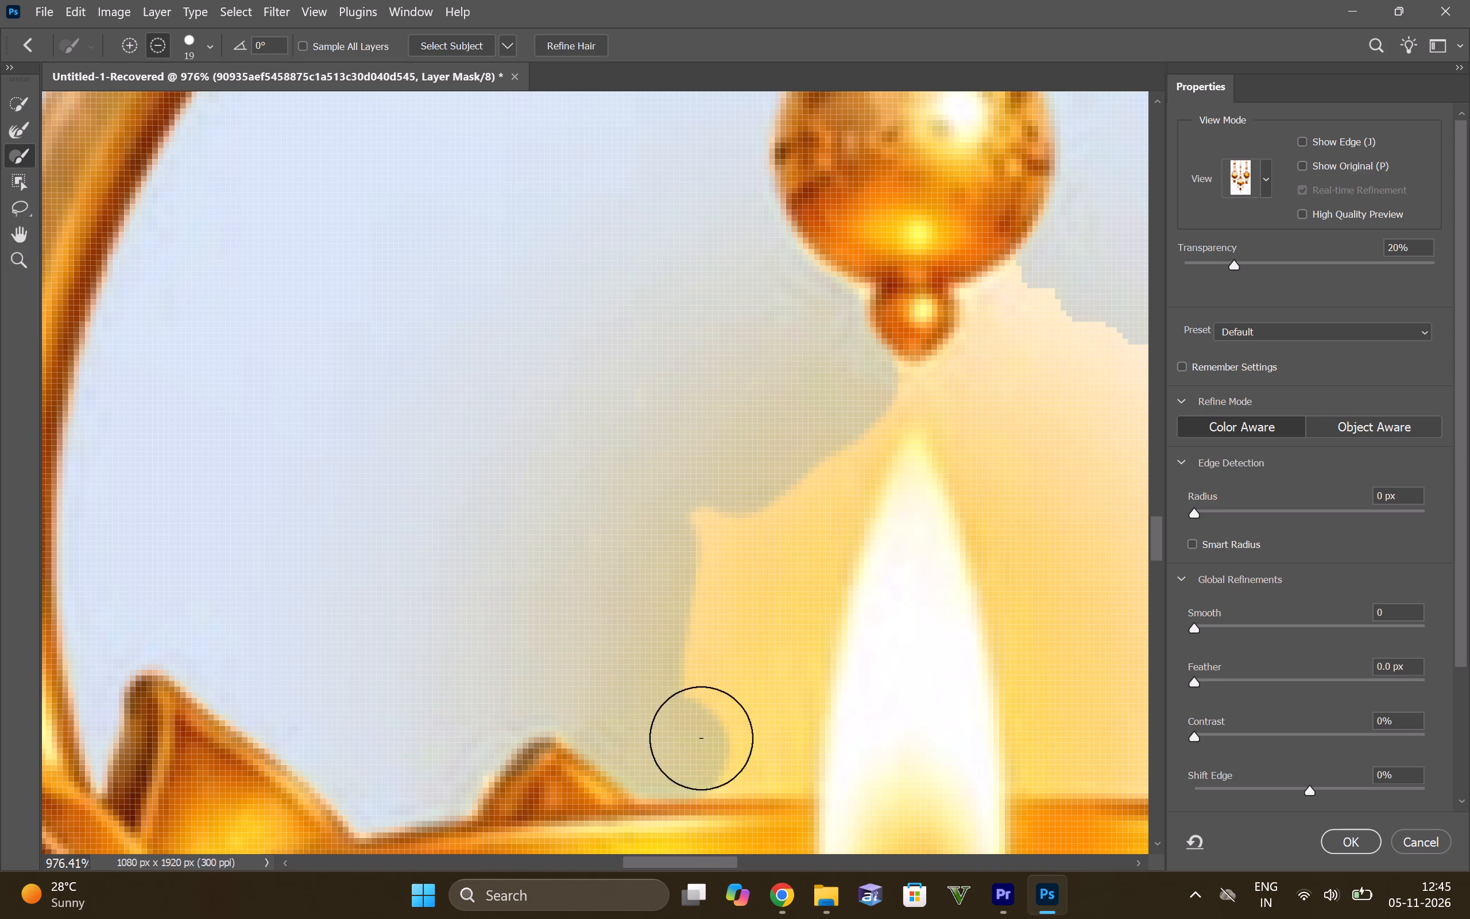
{"action": "left_click_drag", "start_coordinate": [701, 738], "coordinate": [706, 733], "text": "alt"}
{"action": "left_click_drag", "start_coordinate": [637, 709], "coordinate": [652, 755], "text": "alt"}
{"action": "left_click_drag", "start_coordinate": [597, 657], "coordinate": [634, 732], "text": "alt"}
Subtract the remaining glow right up to the left side of the centre diya's flame from the mask.
{"action": "left_click_drag", "start_coordinate": [721, 492], "coordinate": [729, 700], "text": "alt"}
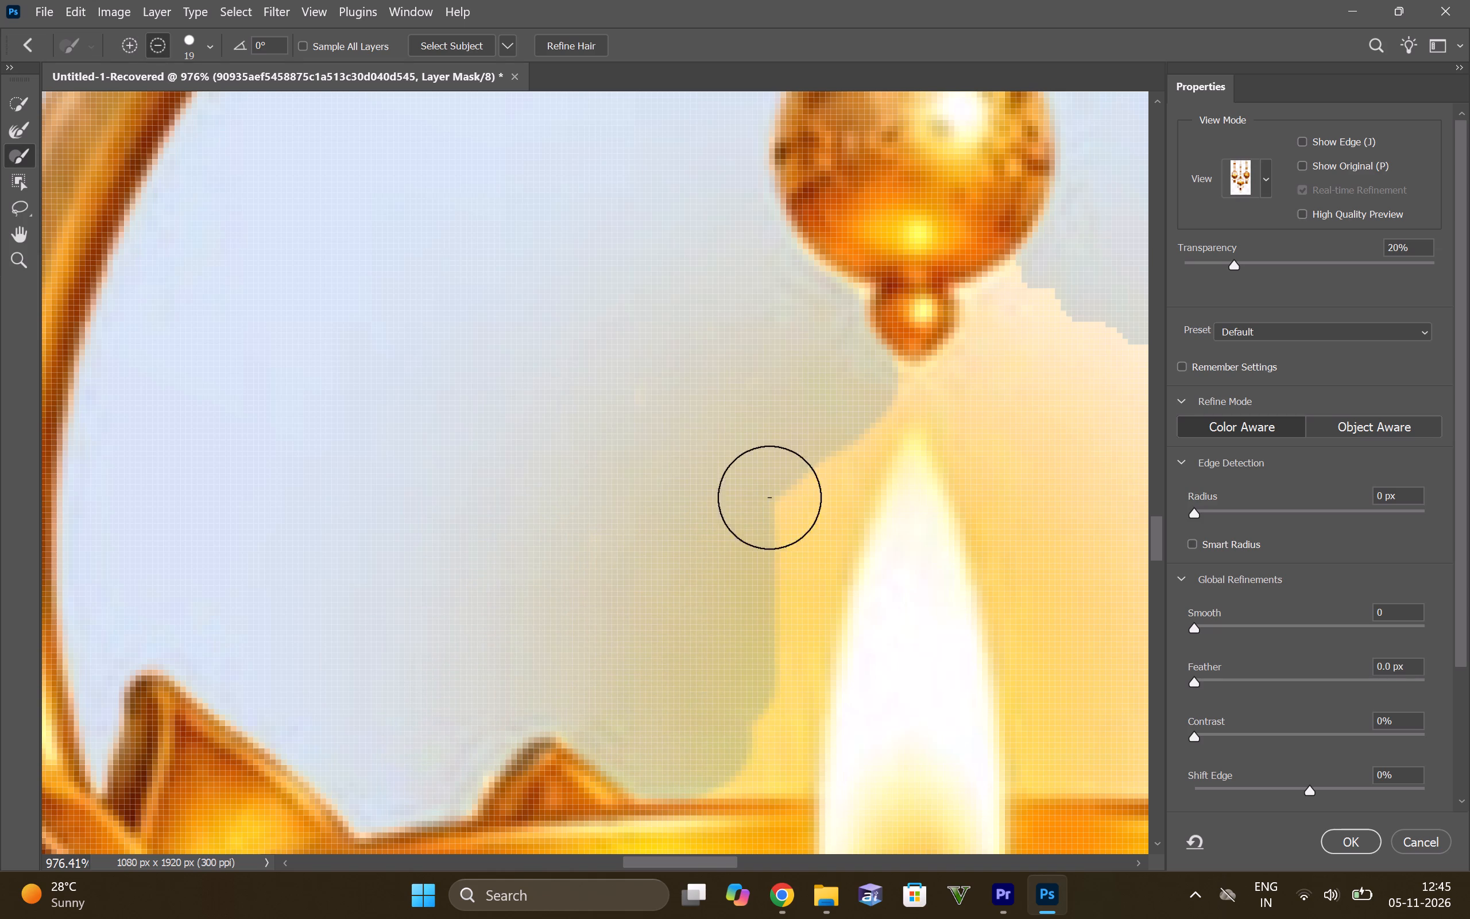
{"action": "left_click_drag", "start_coordinate": [777, 495], "coordinate": [732, 753], "text": "alt"}
{"action": "left_click_drag", "start_coordinate": [830, 453], "coordinate": [757, 699], "text": "alt"}
{"action": "left_click_drag", "start_coordinate": [815, 482], "coordinate": [771, 700], "text": "alt"}
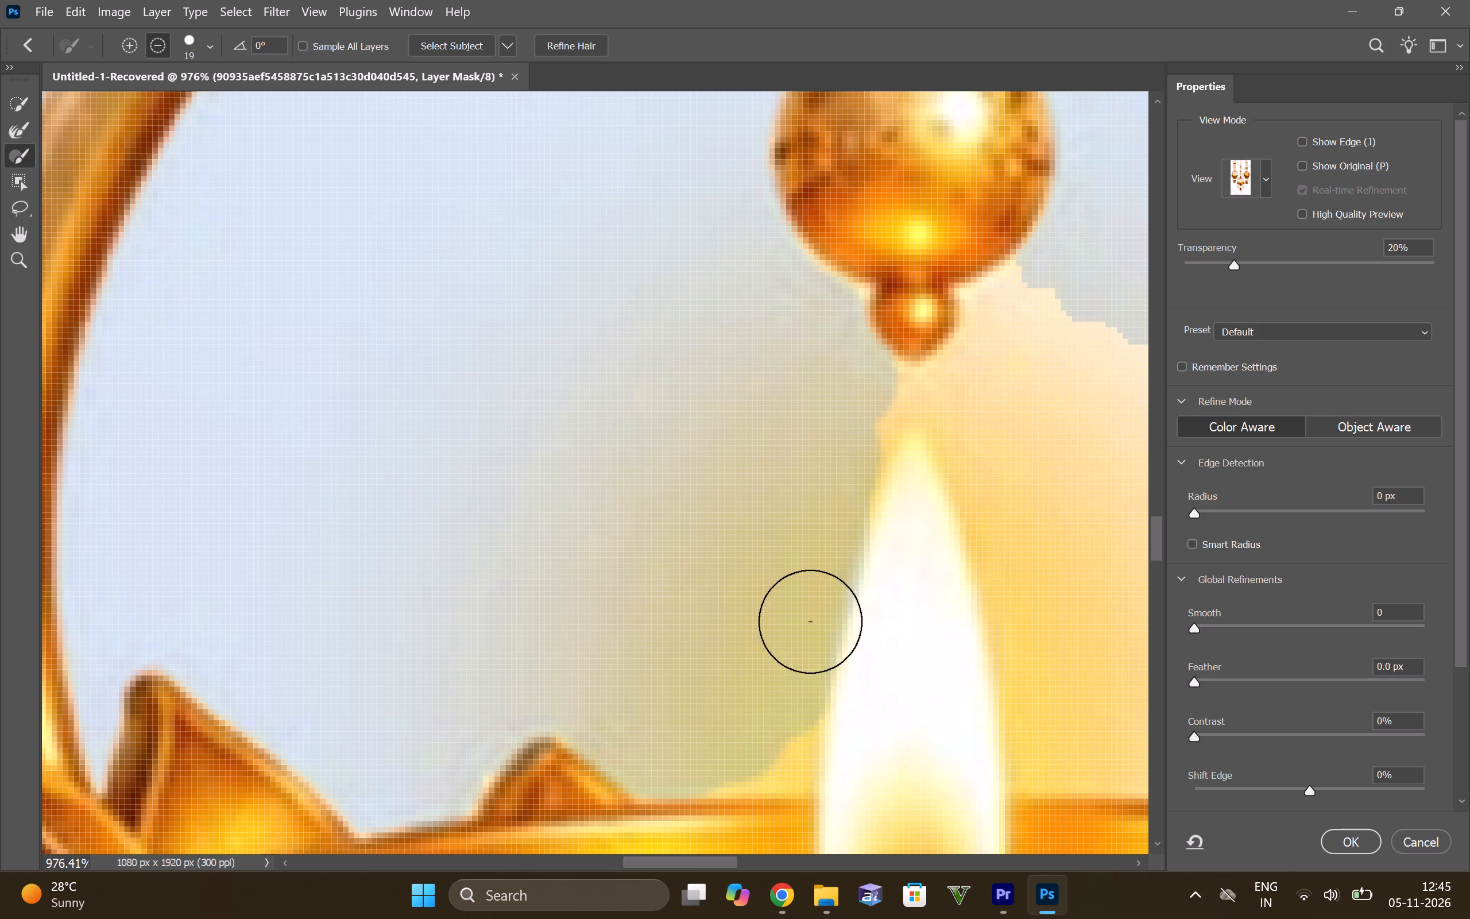
{"action": "left_click_drag", "start_coordinate": [789, 645], "coordinate": [781, 755], "text": "alt"}
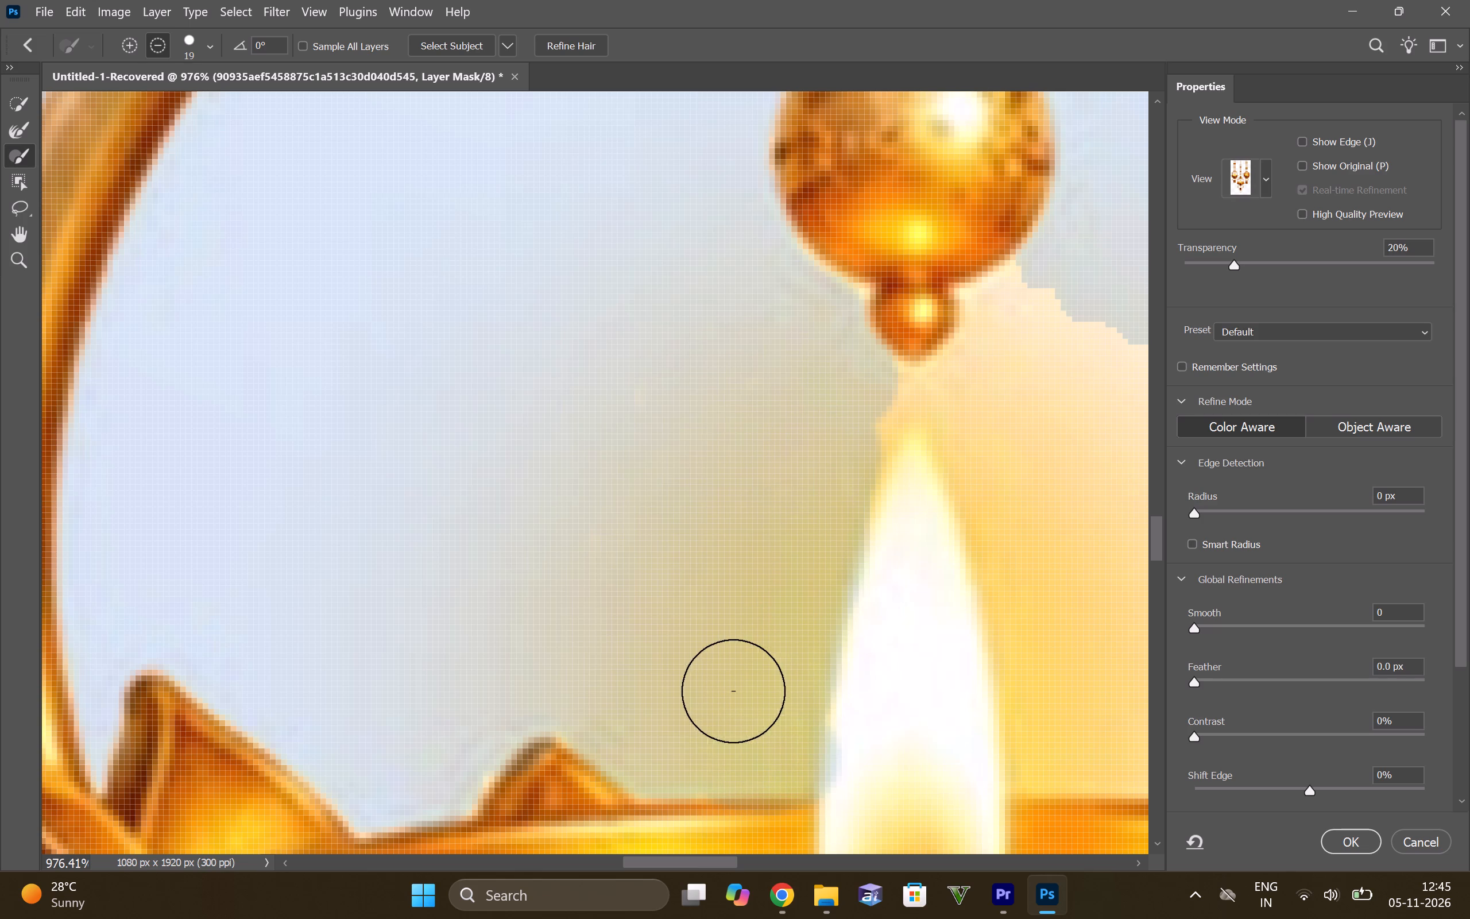
Subtract the glow beside the hanging bead's lower right and between its tip and the centre diya's flame from the mask.
{"action": "scroll", "coordinate": [713, 656], "scroll_direction": "down", "scroll_amount": 16, "text": "alt"}
{"action": "scroll", "coordinate": [806, 571], "scroll_direction": "up", "scroll_amount": 7, "text": "alt"}
{"action": "scroll", "coordinate": [741, 519], "scroll_direction": "up", "scroll_amount": 5, "text": "alt"}
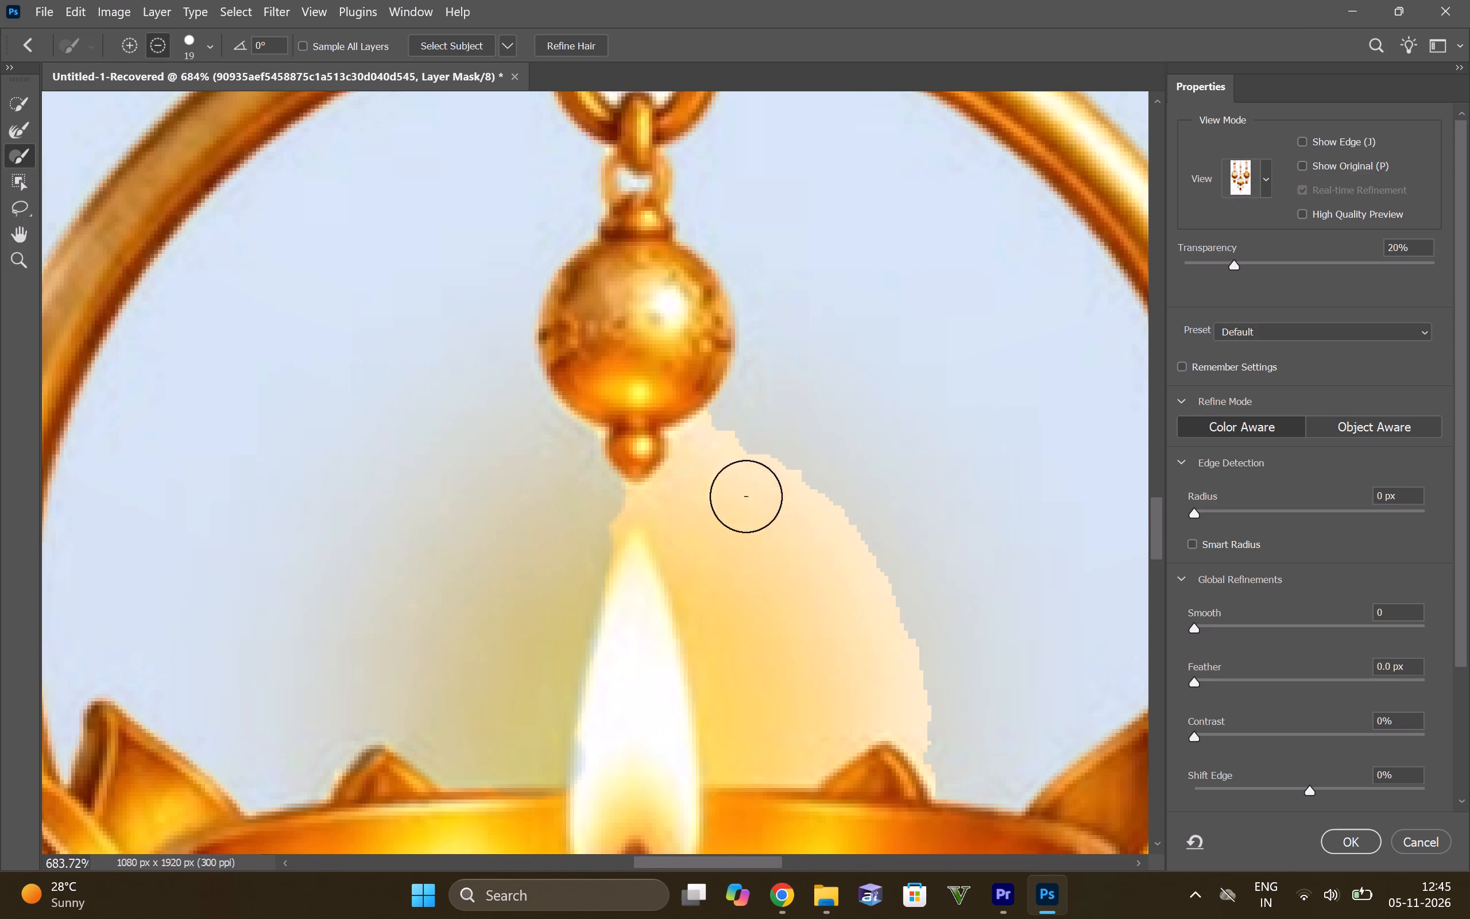
{"action": "left_click_drag", "start_coordinate": [733, 437], "coordinate": [704, 486]}
{"action": "left_click_drag", "start_coordinate": [759, 411], "coordinate": [712, 492], "text": "alt"}
{"action": "left_click_drag", "start_coordinate": [715, 446], "coordinate": [701, 469], "text": "alt"}
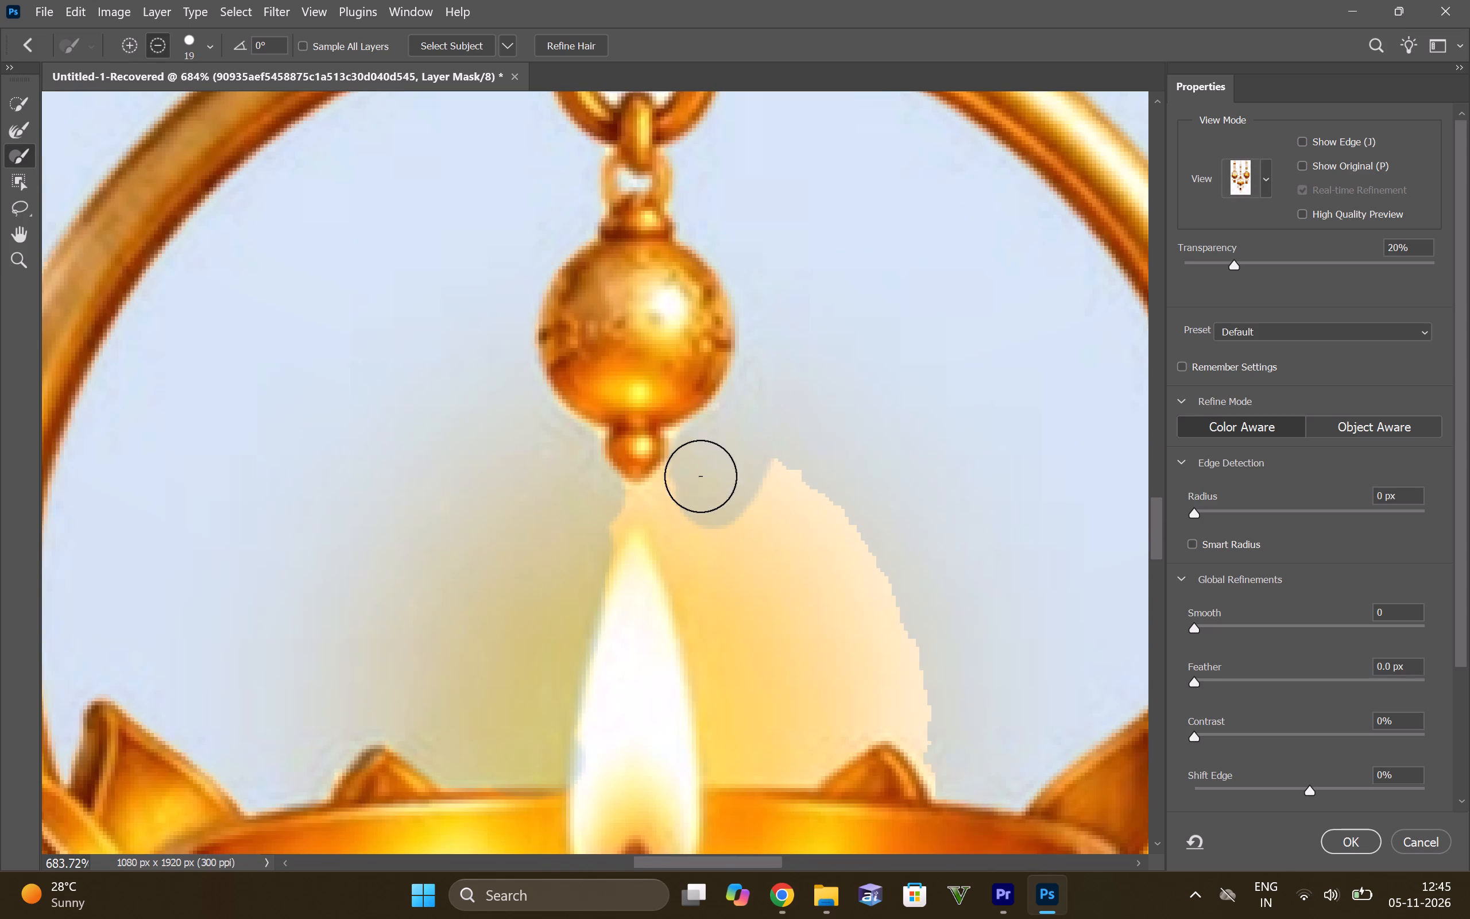
{"action": "left_click_drag", "start_coordinate": [711, 423], "coordinate": [676, 501], "text": "alt"}
{"action": "left_click_drag", "start_coordinate": [620, 497], "coordinate": [697, 529], "text": "alt"}
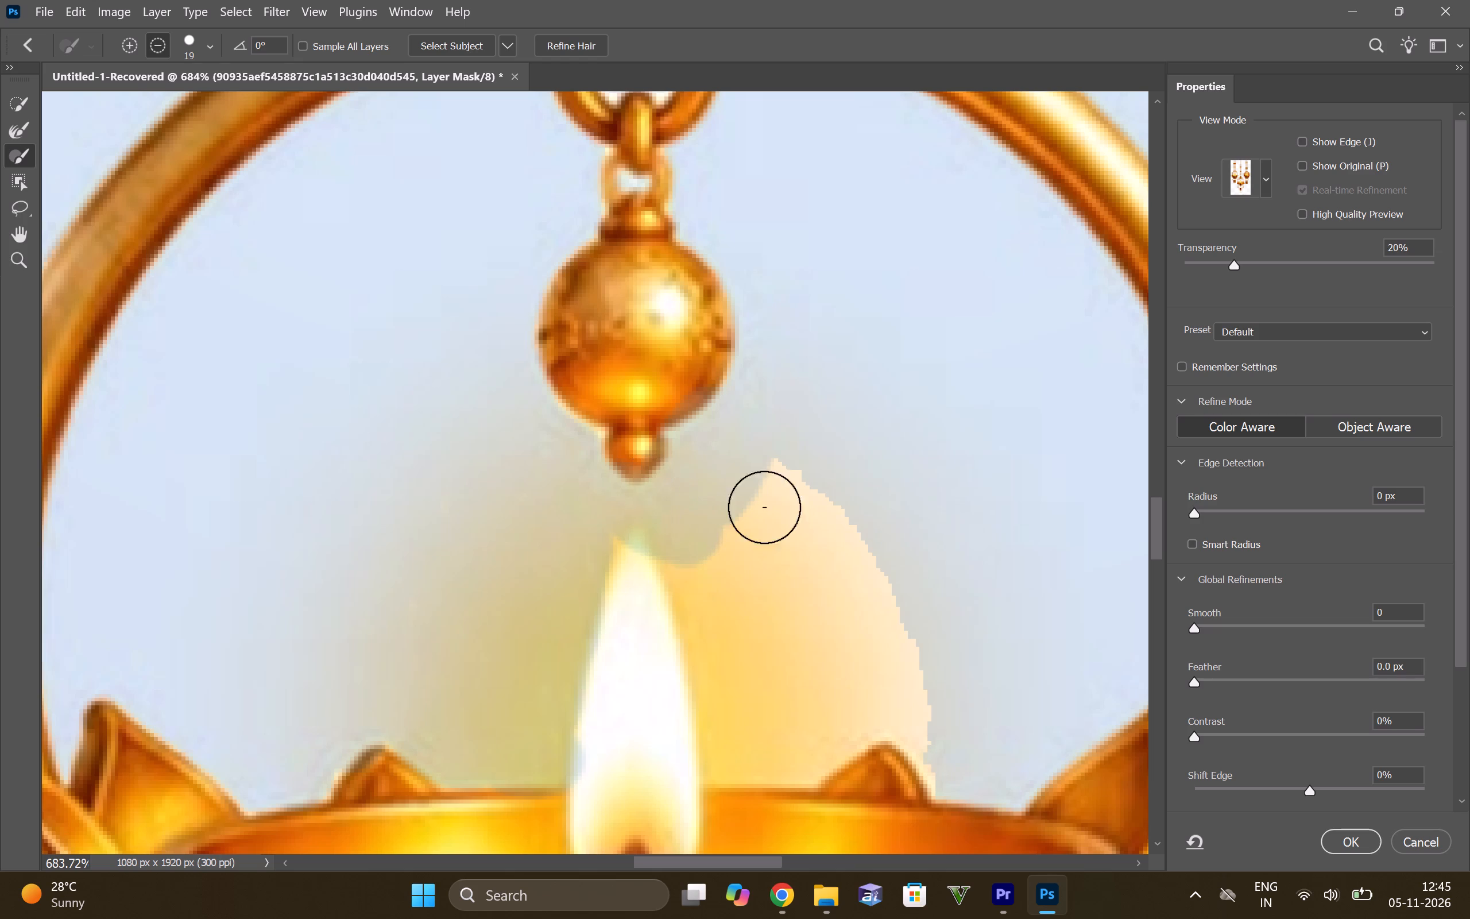
Subtract the glow to the right of the centre diya's flame, down to the bowl rim, from the mask.
{"action": "scroll", "coordinate": [779, 432], "scroll_direction": "down", "scroll_amount": 7, "text": "alt"}
{"action": "scroll", "coordinate": [771, 439], "scroll_direction": "up", "scroll_amount": 4, "text": "alt"}
{"action": "left_click_drag", "start_coordinate": [776, 421], "coordinate": [828, 607], "text": "alt"}
{"action": "left_click_drag", "start_coordinate": [810, 490], "coordinate": [892, 679], "text": "alt"}
{"action": "left_click_drag", "start_coordinate": [744, 507], "coordinate": [787, 575], "text": "alt"}
{"action": "left_click_drag", "start_coordinate": [745, 509], "coordinate": [776, 609], "text": "alt"}
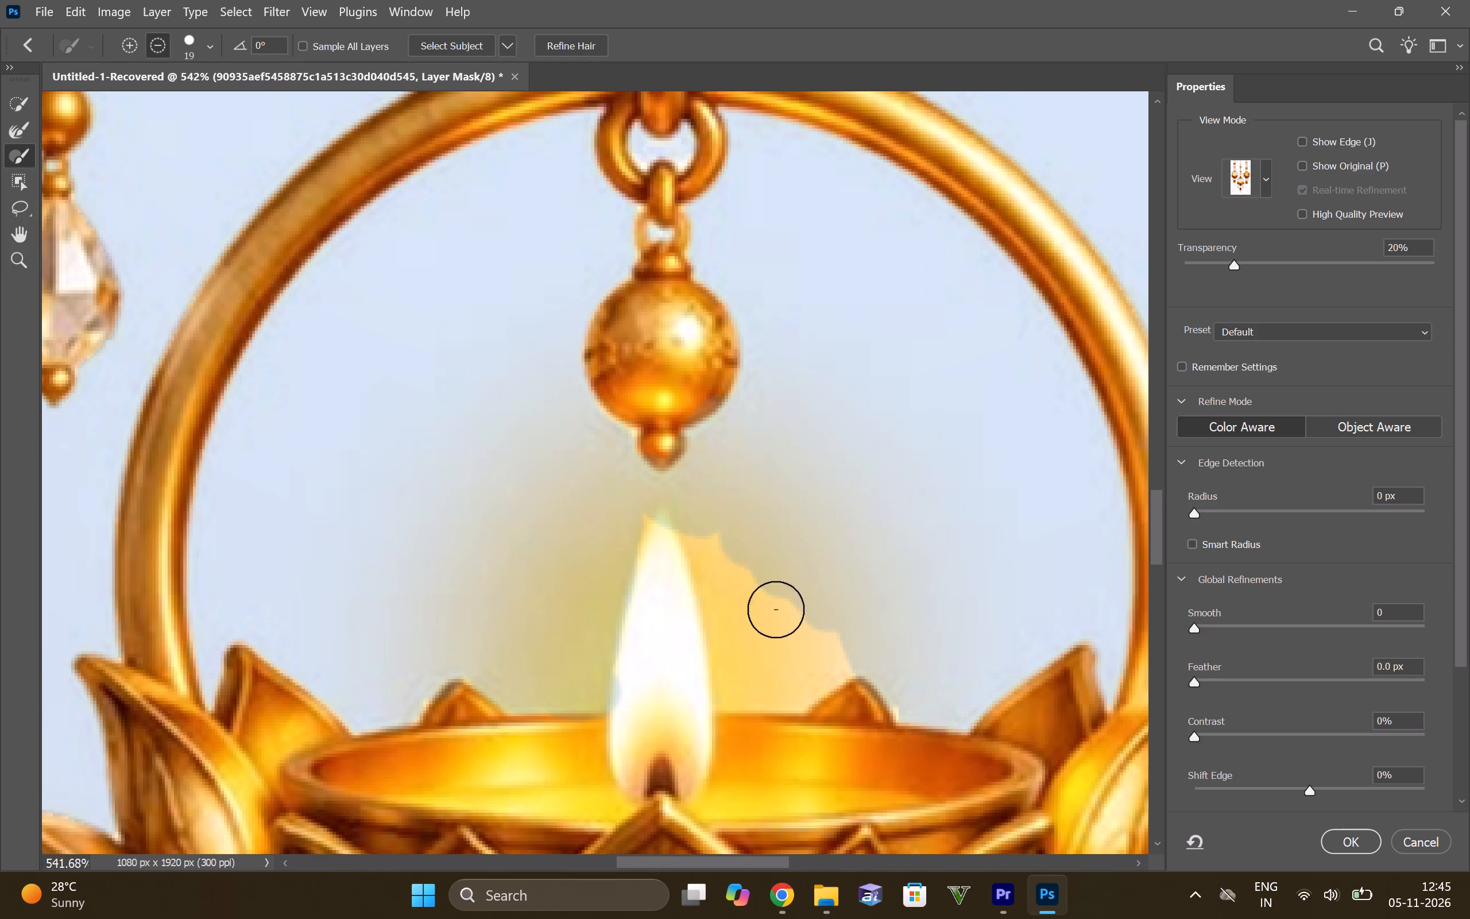
{"action": "left_click_drag", "start_coordinate": [776, 609], "coordinate": [818, 595], "text": "alt"}
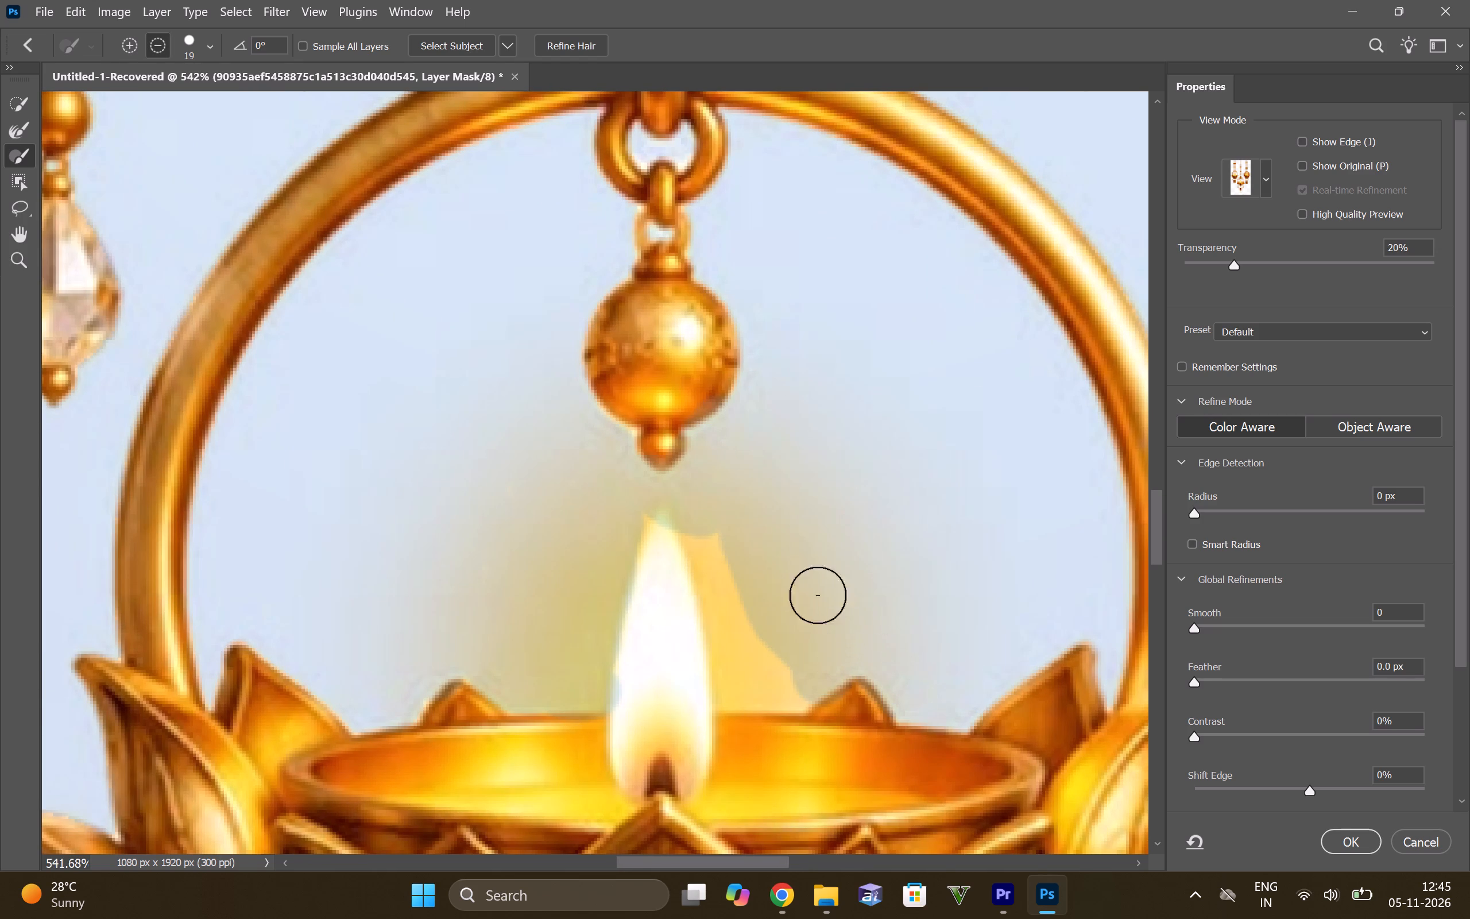
{"action": "left_click_drag", "start_coordinate": [818, 595], "coordinate": [747, 678], "text": "alt"}
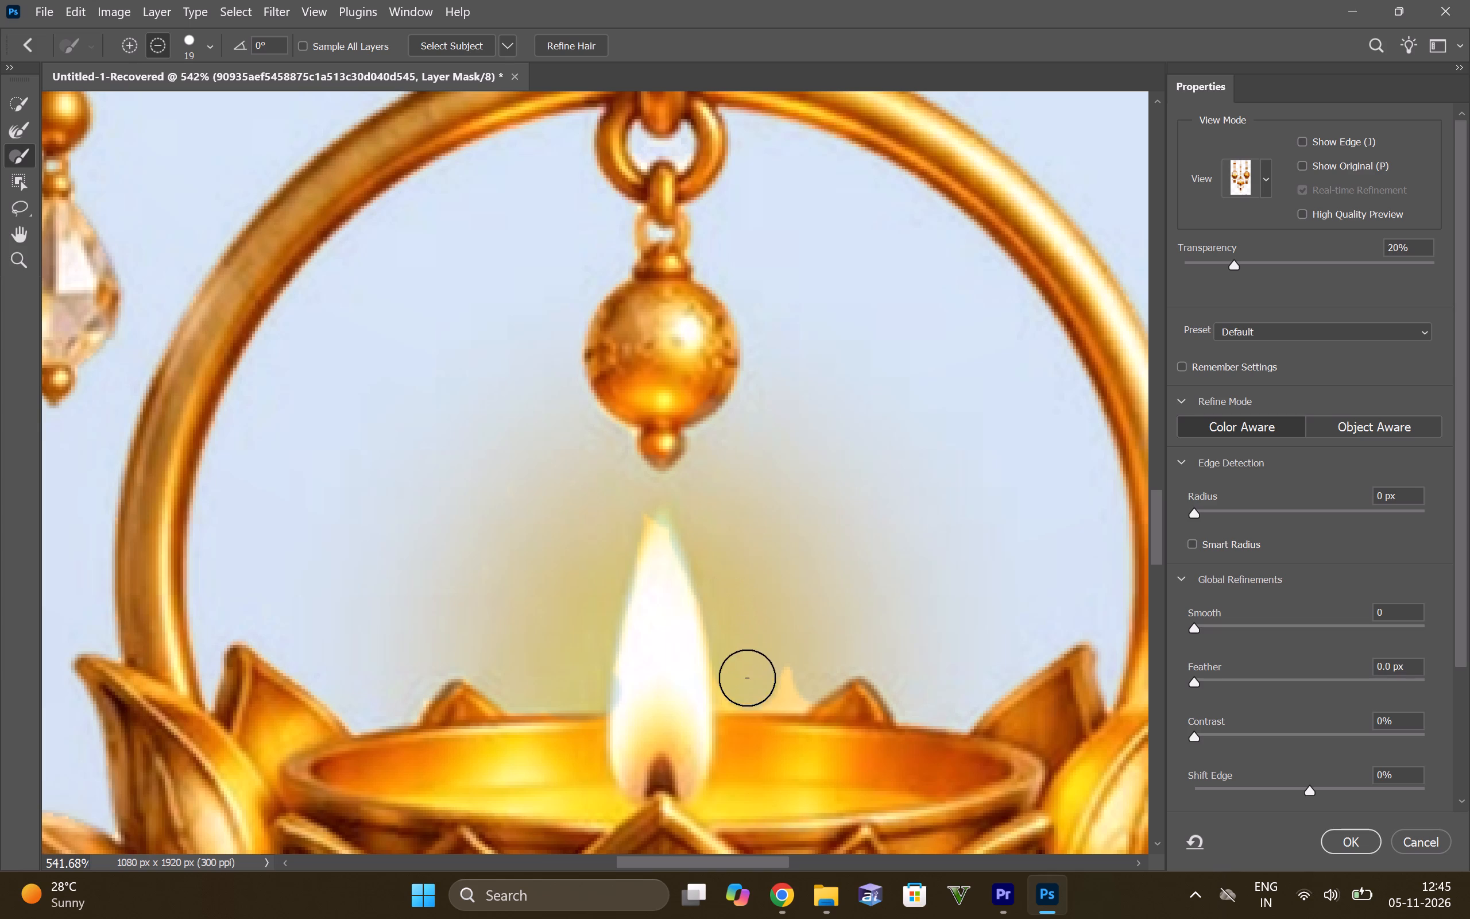
{"action": "left_click_drag", "start_coordinate": [747, 678], "coordinate": [707, 567], "text": "alt"}
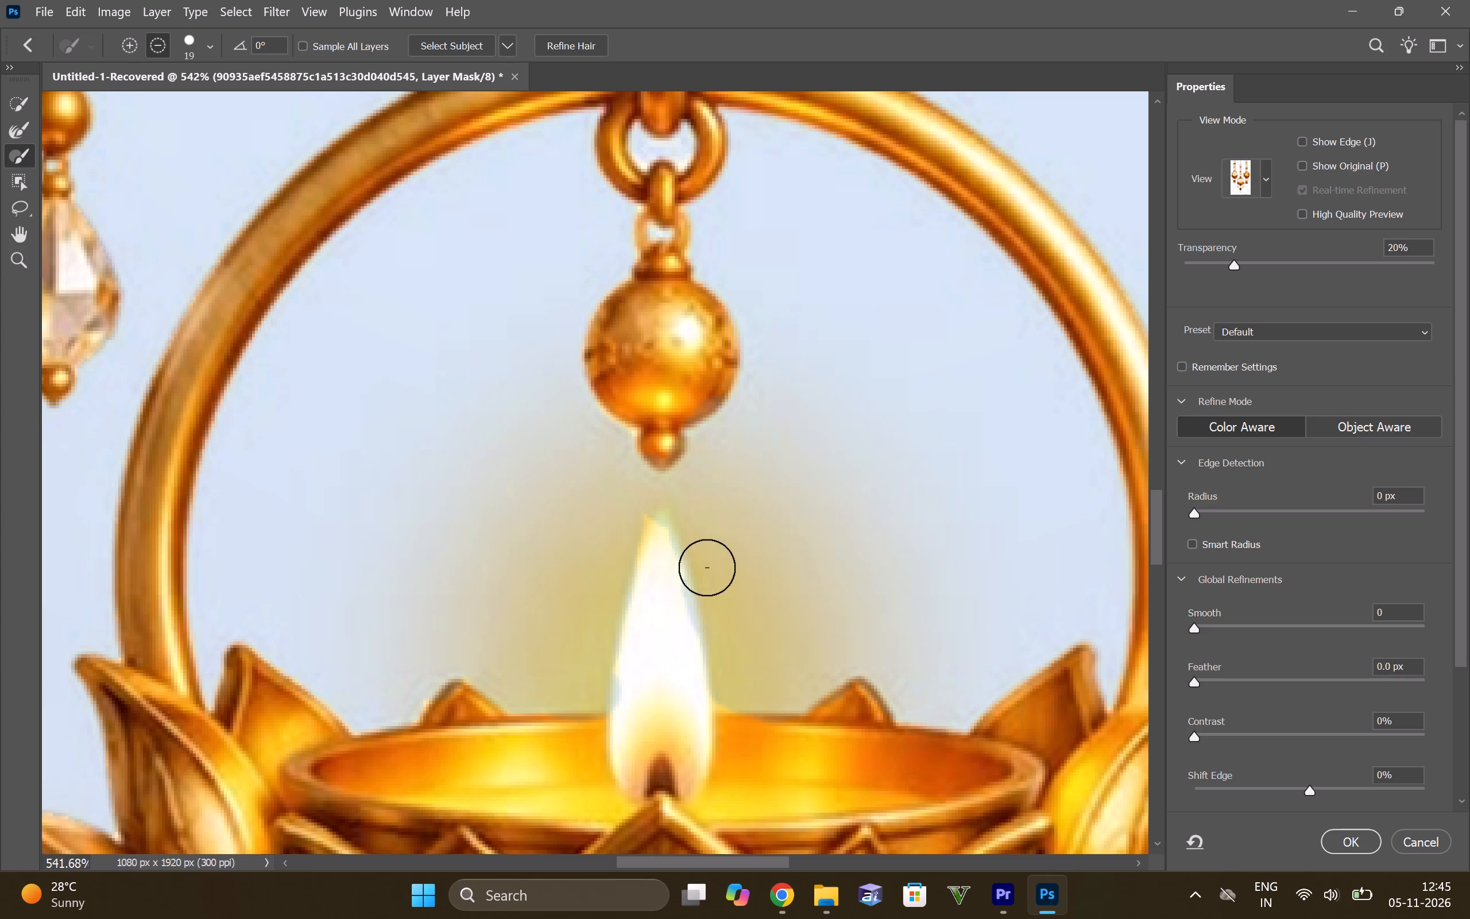
{"action": "left_click_drag", "start_coordinate": [707, 567], "coordinate": [586, 667], "text": "alt"}
Switch the mask preview to the Overlay view mode.
{"action": "scroll", "coordinate": [708, 524], "scroll_direction": "down", "scroll_amount": 6, "text": "alt"}
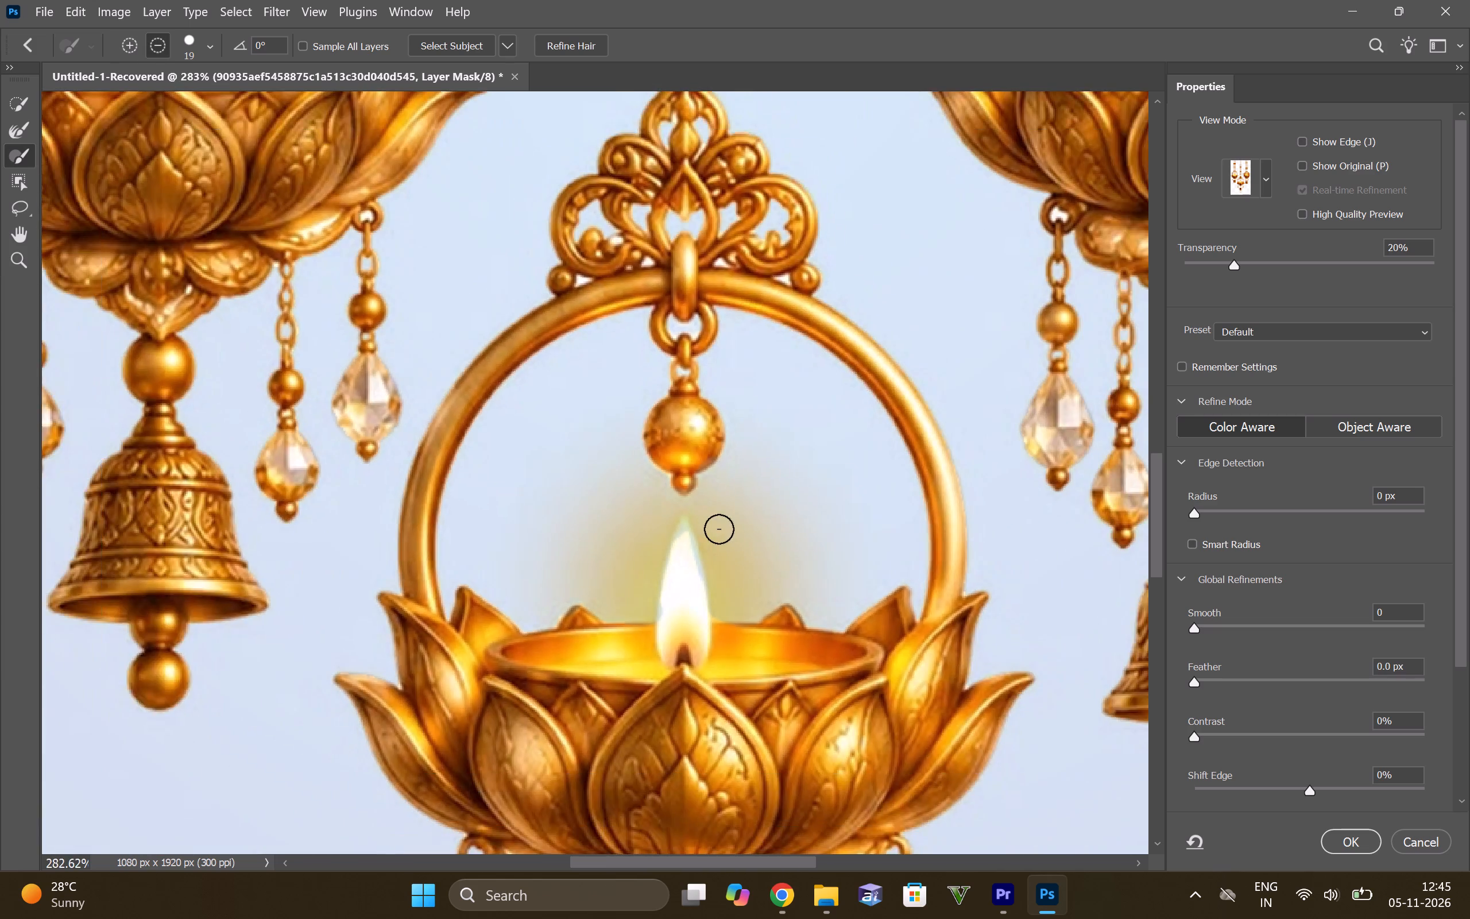
{"action": "scroll", "coordinate": [719, 529], "scroll_direction": "down", "scroll_amount": 9, "text": "alt"}
{"action": "scroll", "coordinate": [811, 469], "scroll_direction": "down", "scroll_amount": 1}
{"action": "left_click", "coordinate": [1267, 187]}
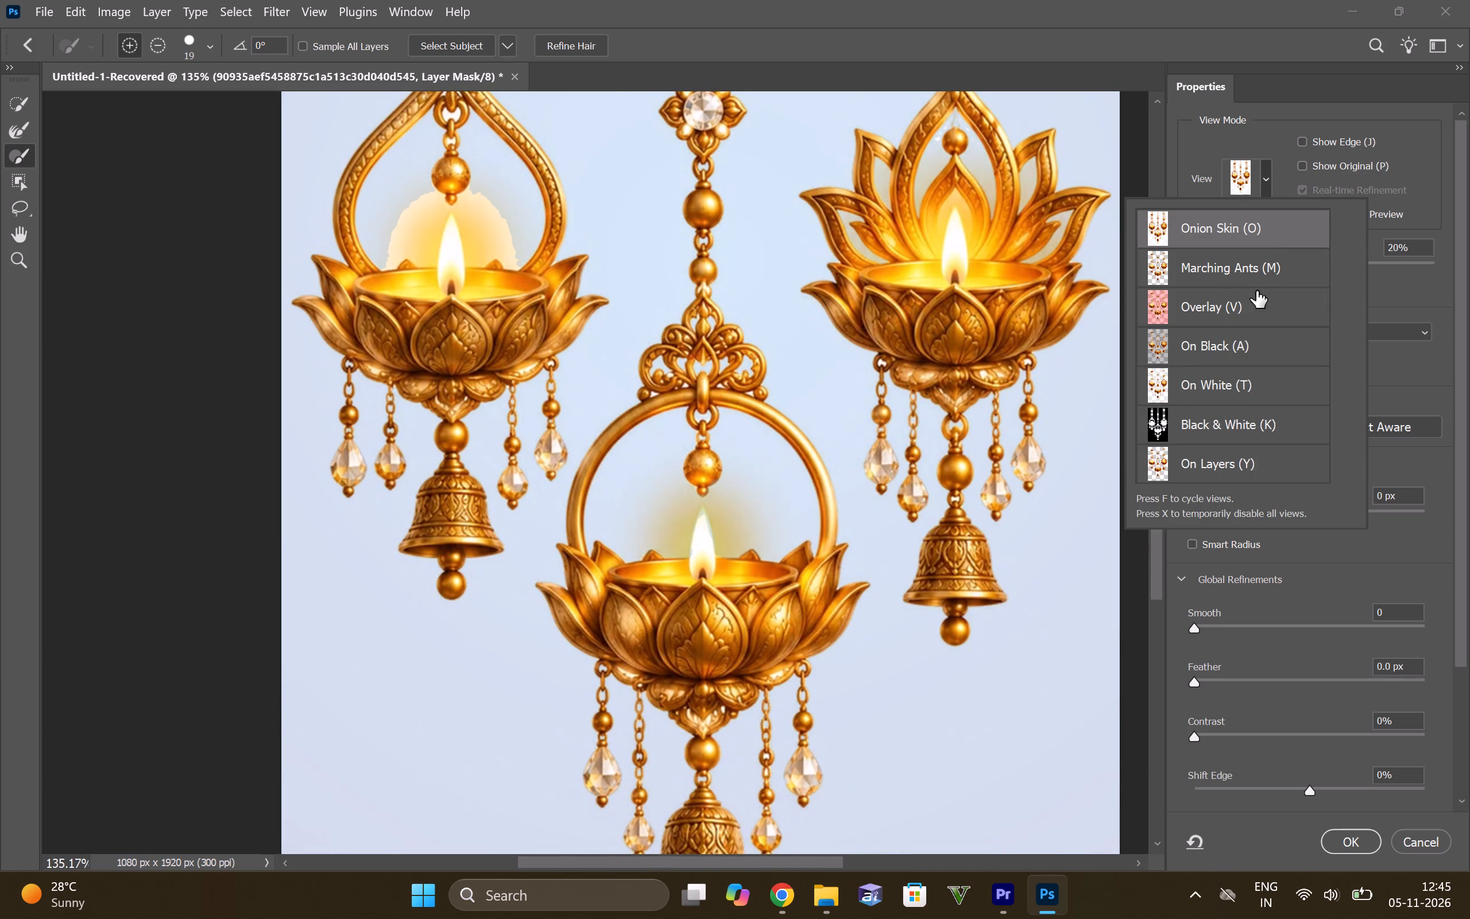
{"action": "left_click", "coordinate": [1240, 310]}
Subtract leftover specks on both sides of the flame inside the centre diya's ring from the mask.
{"action": "scroll", "coordinate": [674, 605], "scroll_direction": "up", "scroll_amount": 8, "text": "alt"}
{"action": "scroll", "coordinate": [792, 446], "scroll_direction": "up", "scroll_amount": 4, "text": "alt"}
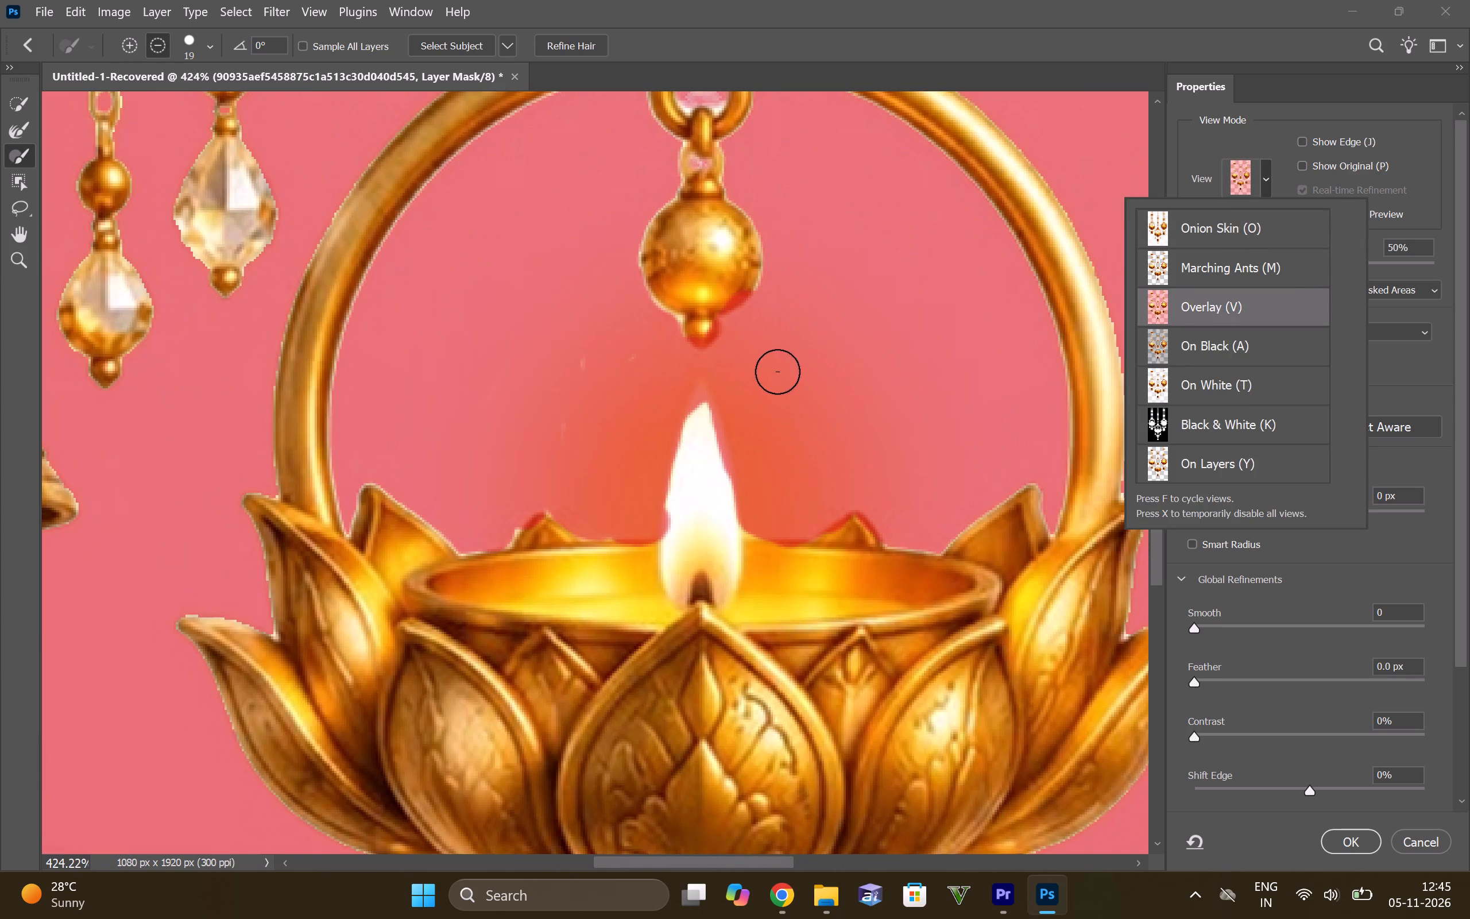
{"action": "left_click_drag", "start_coordinate": [775, 390], "coordinate": [784, 502], "text": "alt"}
{"action": "left_click_drag", "start_coordinate": [783, 379], "coordinate": [793, 482], "text": "alt"}
{"action": "left_click_drag", "start_coordinate": [576, 330], "coordinate": [585, 465], "text": "alt"}
{"action": "left_click_drag", "start_coordinate": [618, 346], "coordinate": [626, 400], "text": "alt"}
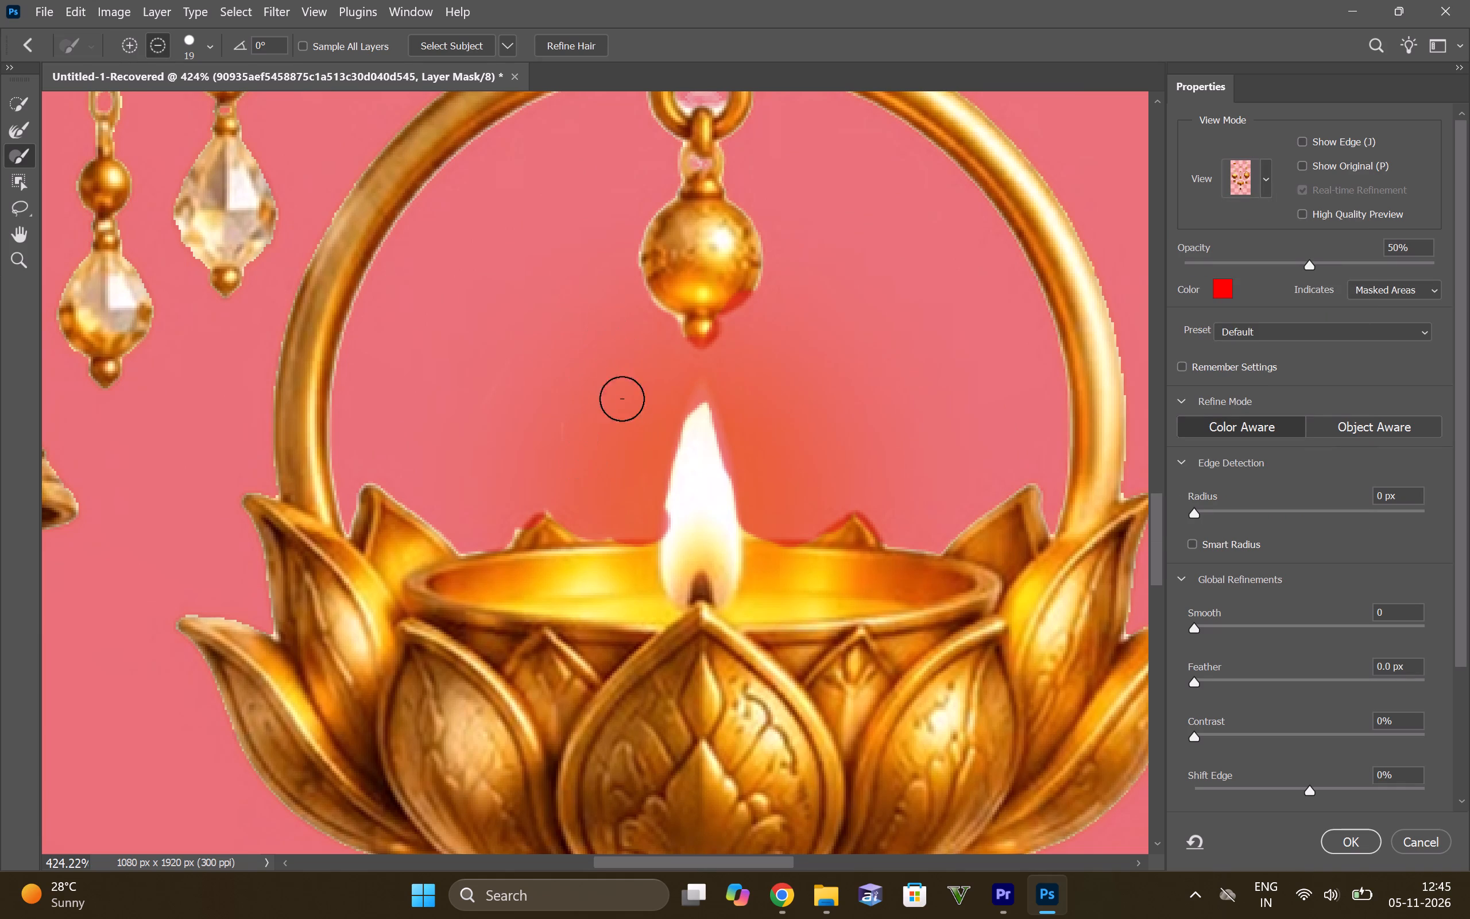
{"action": "left_click_drag", "start_coordinate": [632, 337], "coordinate": [618, 496], "text": "alt"}
{"action": "left_click_drag", "start_coordinate": [597, 490], "coordinate": [591, 498], "text": "alt"}
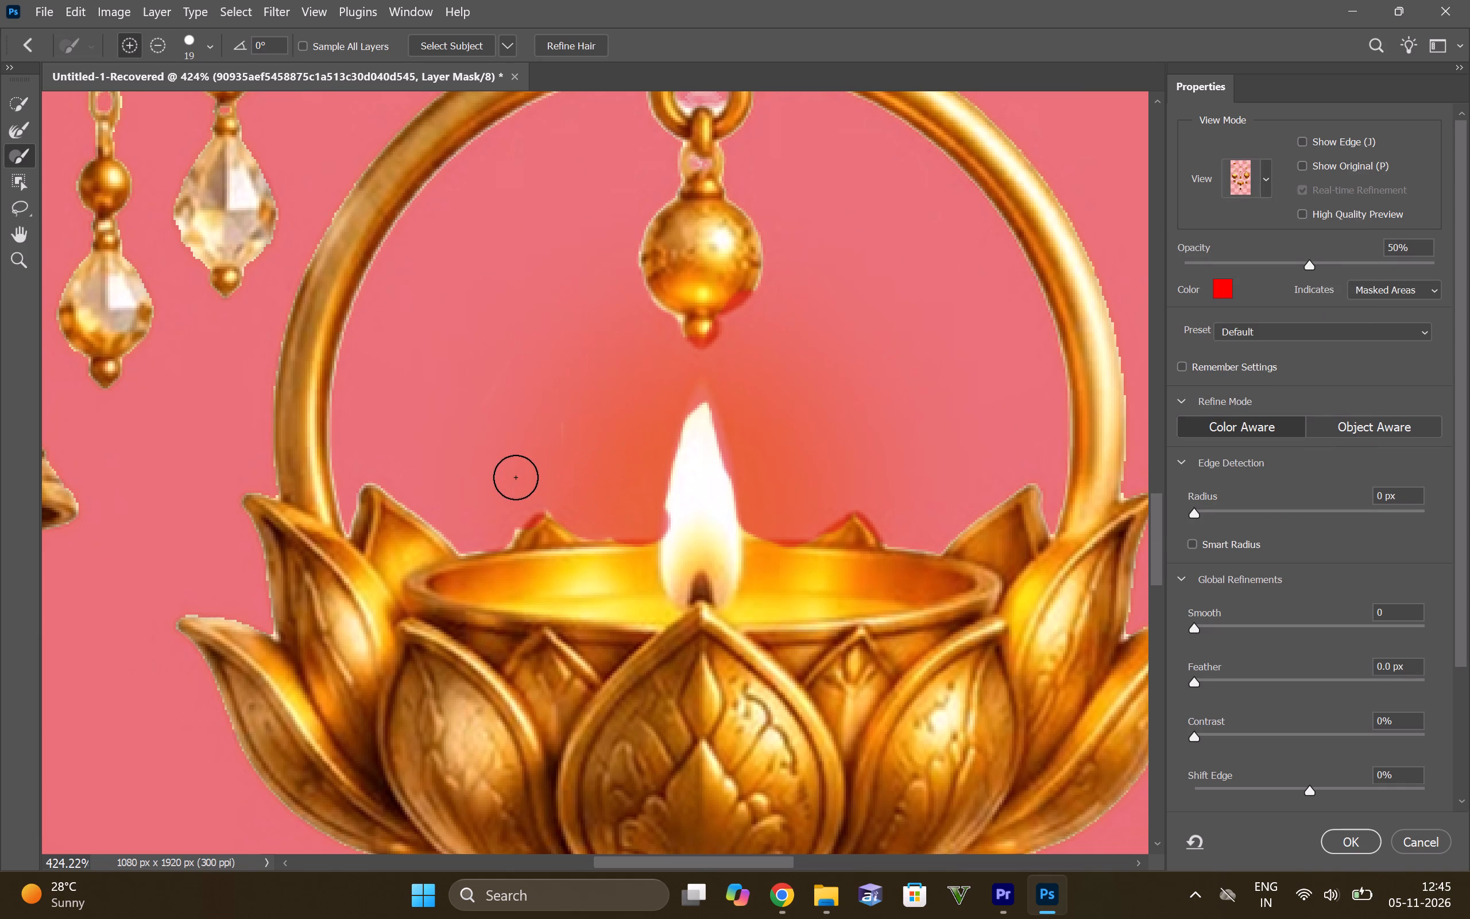
Set the brush size to 13 and add the small petal behind the bowl, left of the centre flame, back to the mask.
{"action": "right_click_drag", "start_coordinate": [534, 567], "coordinate": [519, 563], "text": "alt"}
{"action": "left_click_drag", "start_coordinate": [543, 530], "coordinate": [544, 550]}
{"action": "left_click_drag", "start_coordinate": [540, 530], "coordinate": [548, 565]}
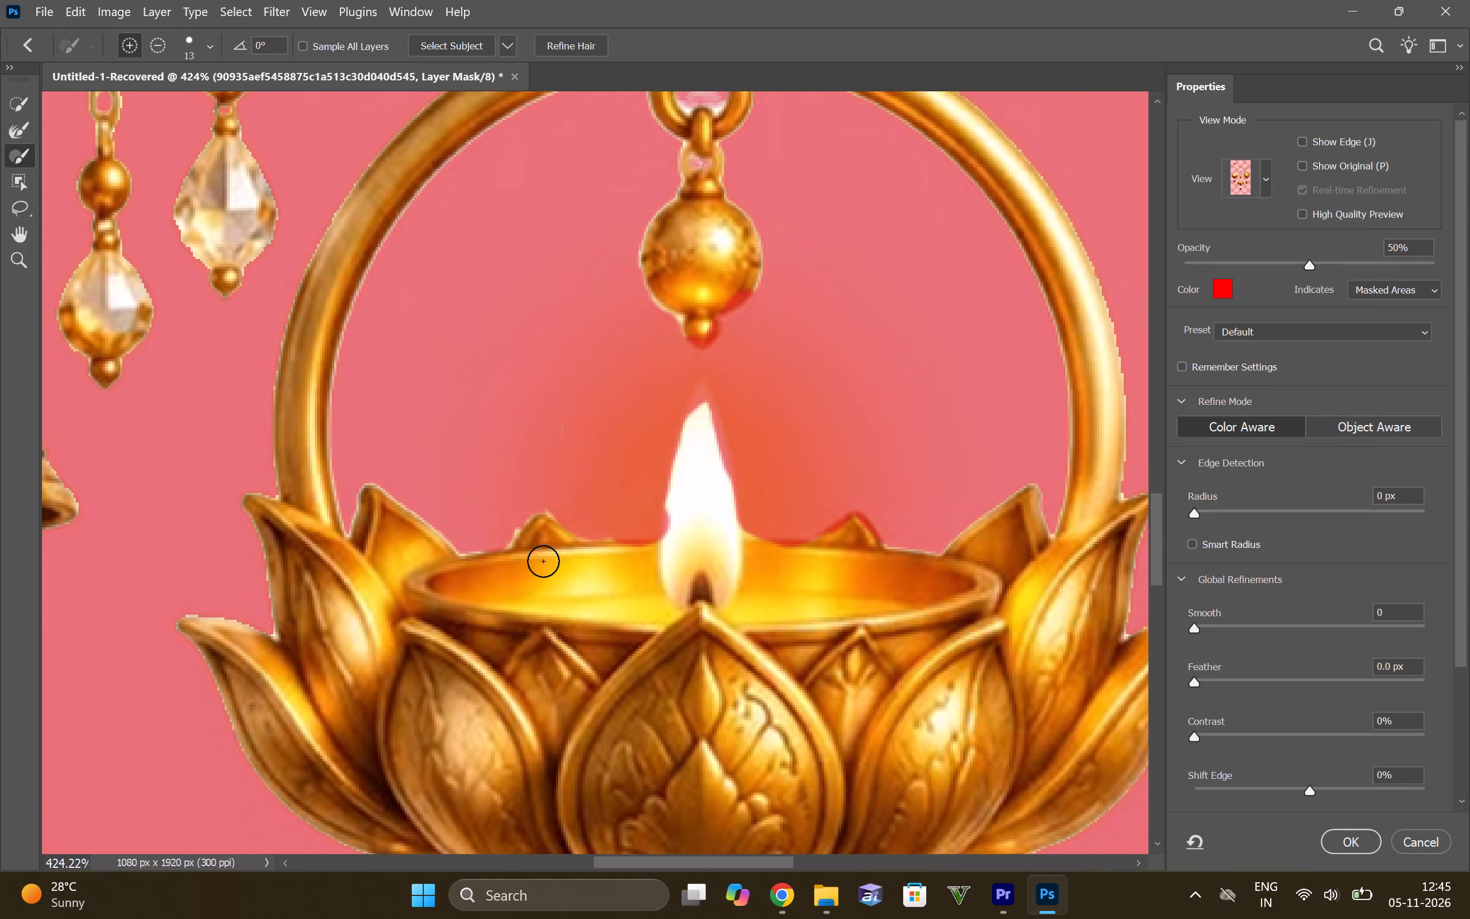
{"action": "scroll", "coordinate": [485, 501], "scroll_direction": "up", "scroll_amount": 6, "text": "alt"}
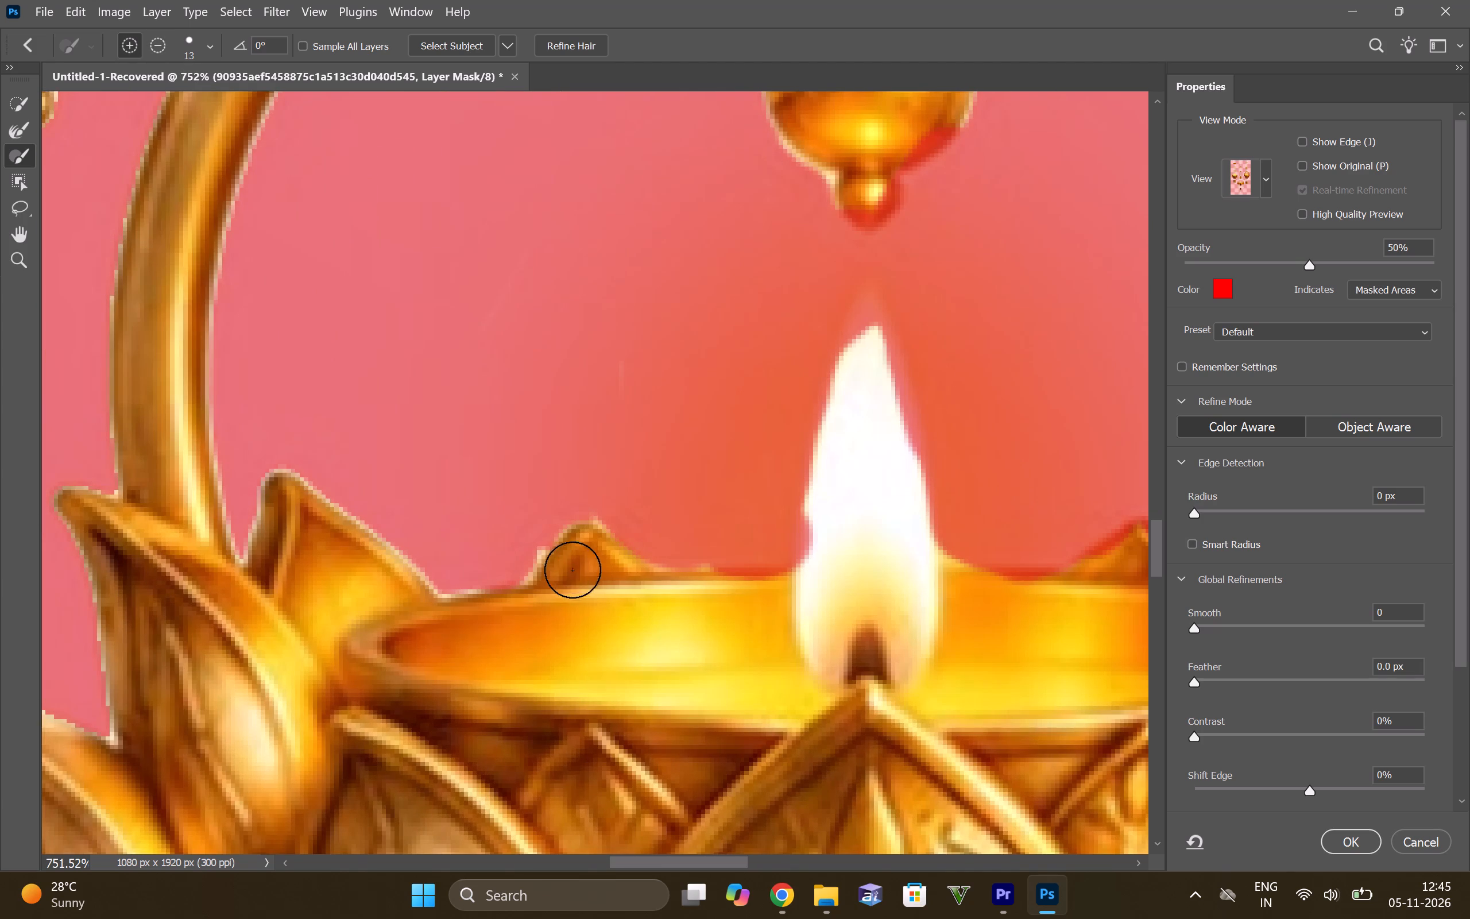
{"action": "left_click_drag", "start_coordinate": [575, 570], "coordinate": [607, 593]}
{"action": "left_click_drag", "start_coordinate": [567, 559], "coordinate": [597, 590]}
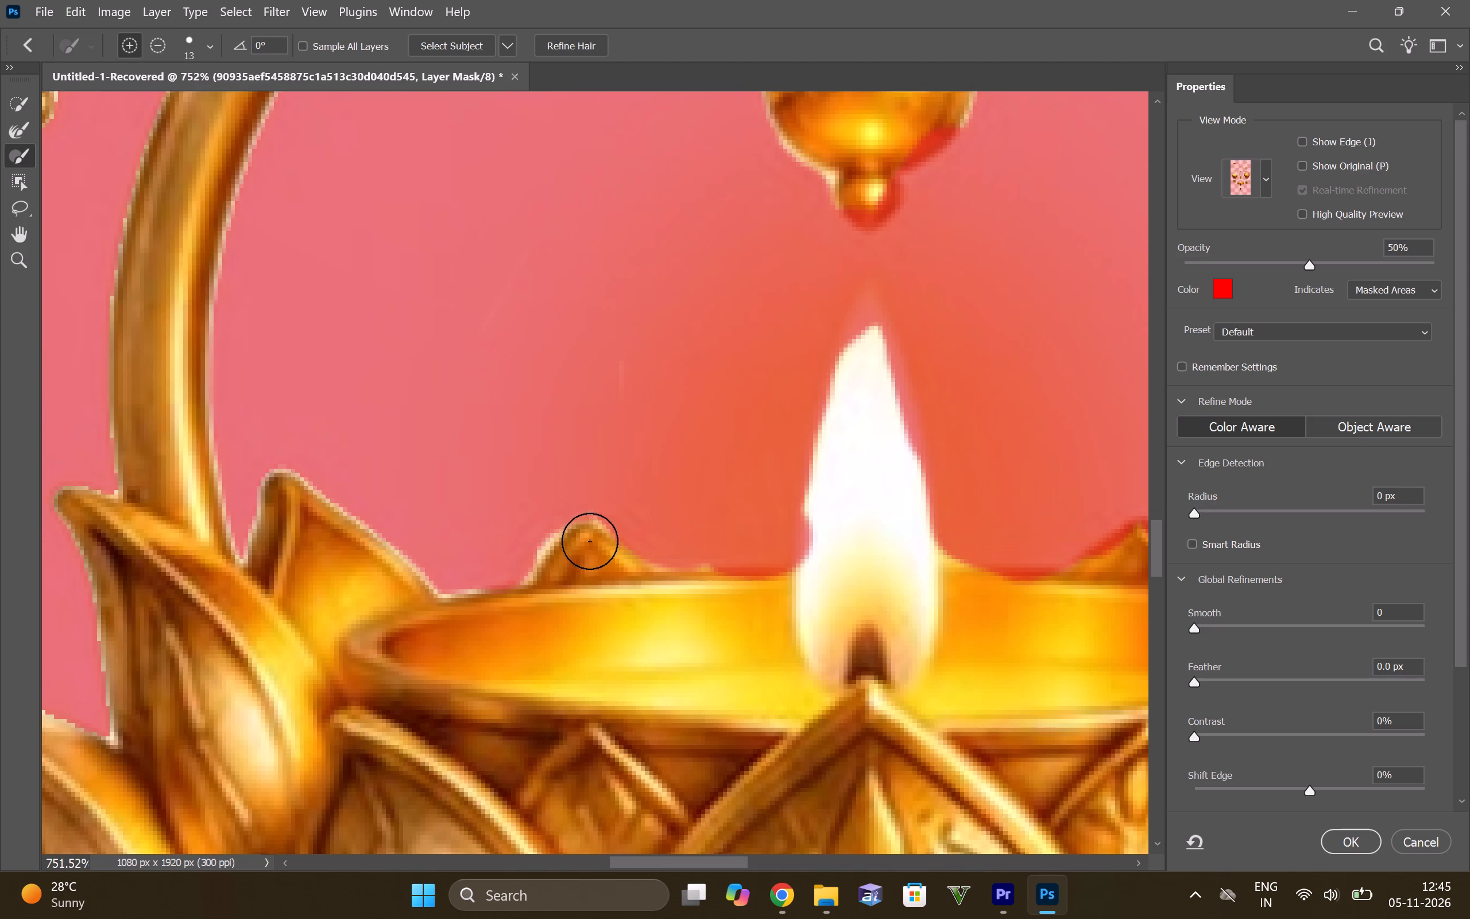
{"action": "left_click_drag", "start_coordinate": [583, 546], "coordinate": [594, 609]}
{"action": "left_click_drag", "start_coordinate": [604, 553], "coordinate": [610, 590]}
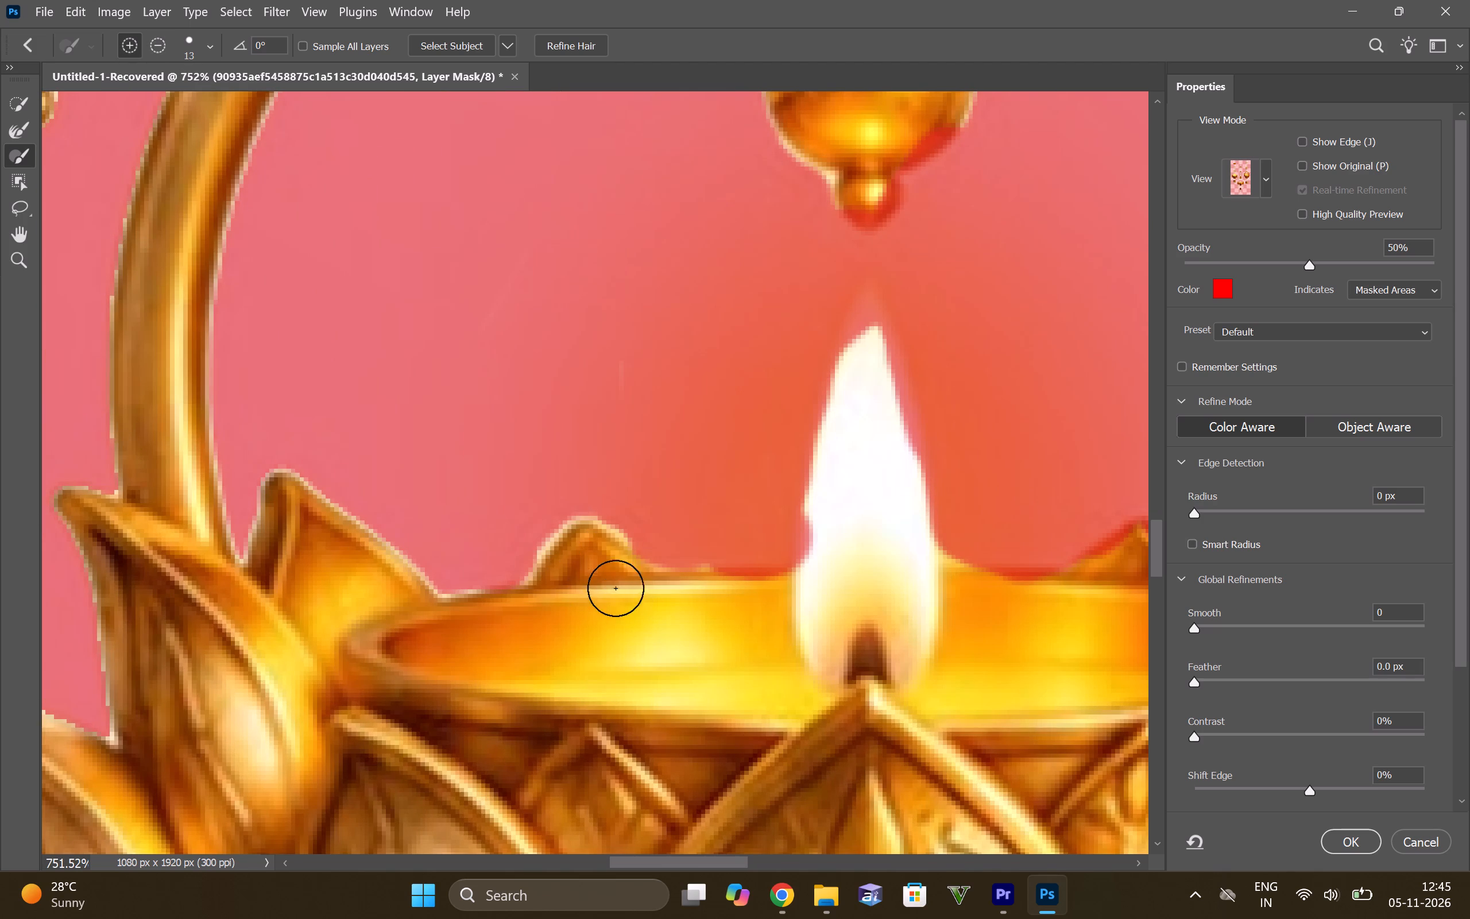
{"action": "left_click", "coordinate": [617, 579]}
{"action": "left_click_drag", "start_coordinate": [620, 557], "coordinate": [639, 597]}
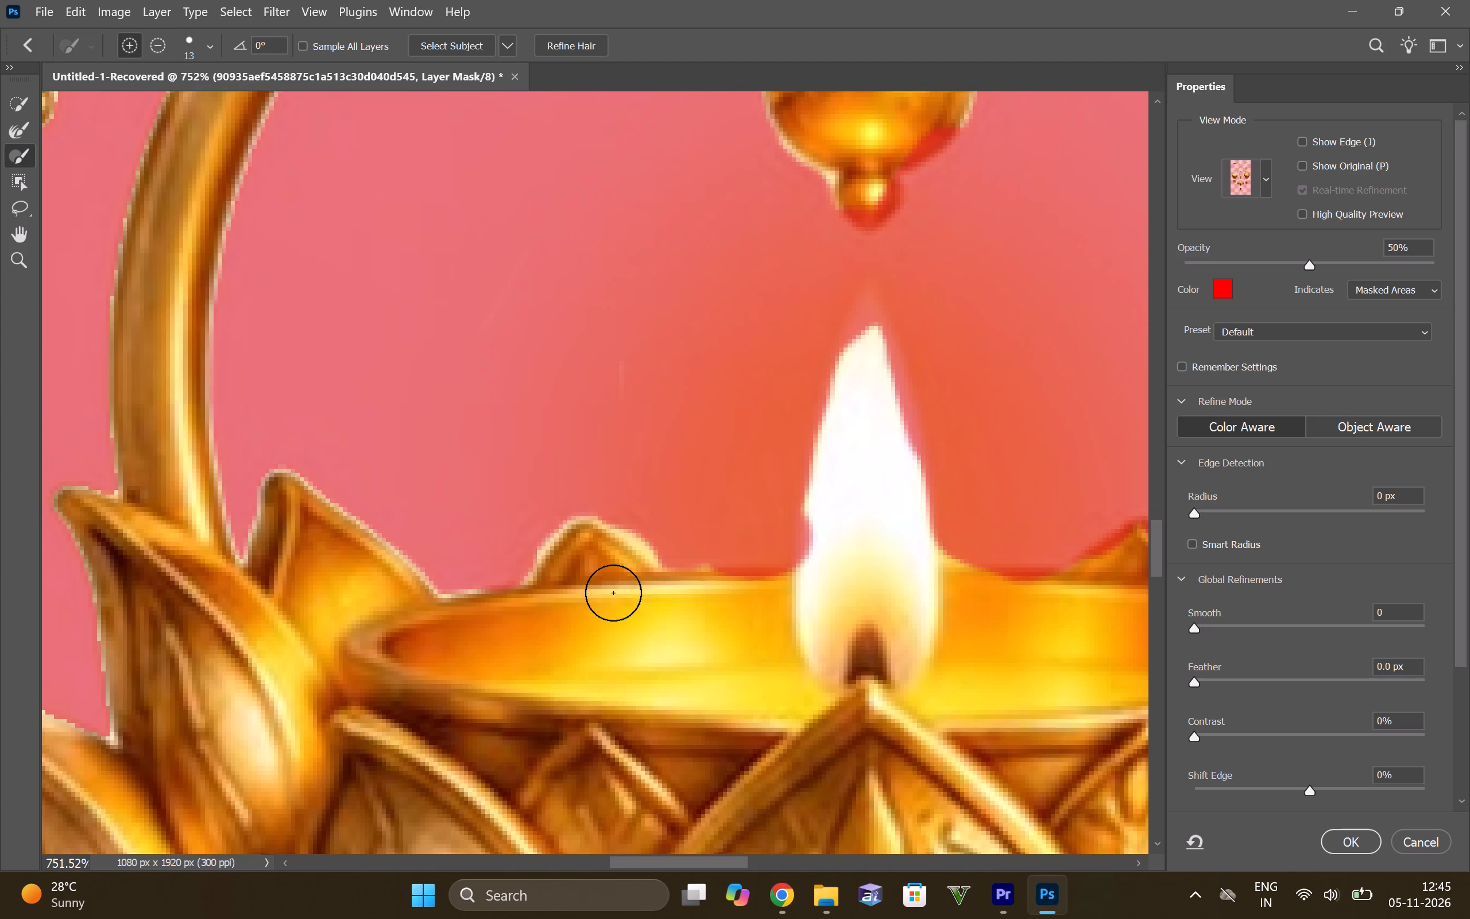
{"action": "key", "text": "ctrl+z"}
{"action": "left_click_drag", "start_coordinate": [620, 572], "coordinate": [639, 593]}
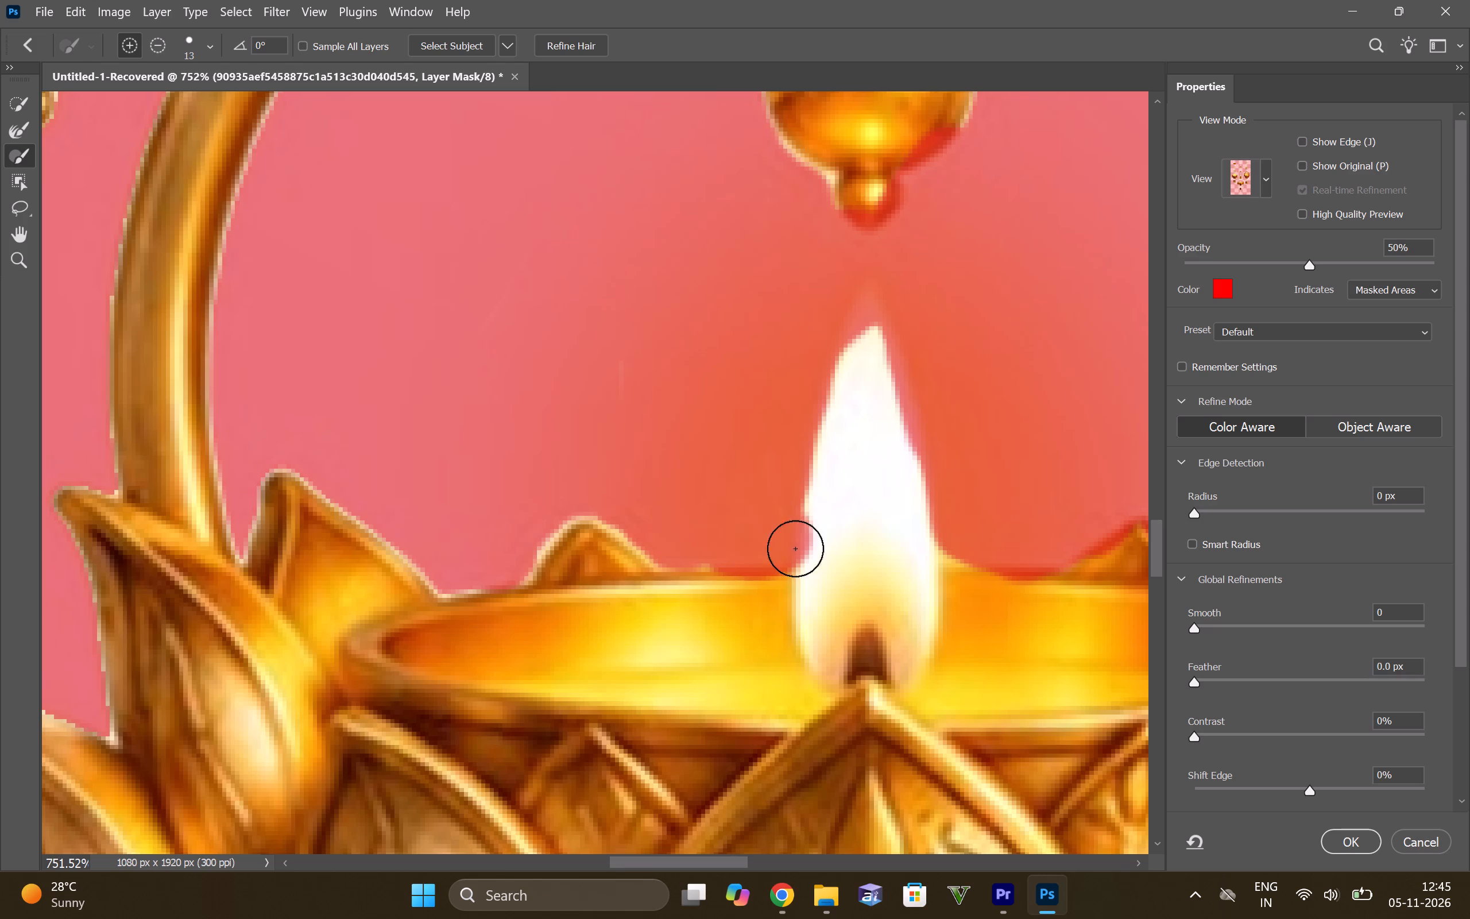
Add the missing left side of the centre diya's flame back to the mask.
{"action": "left_click_drag", "start_coordinate": [837, 512], "coordinate": [835, 607]}
{"action": "left_click_drag", "start_coordinate": [826, 513], "coordinate": [833, 578]}
{"action": "left_click_drag", "start_coordinate": [827, 526], "coordinate": [834, 591]}
{"action": "left_click_drag", "start_coordinate": [857, 393], "coordinate": [853, 480]}
{"action": "left_click_drag", "start_coordinate": [852, 400], "coordinate": [833, 520]}
{"action": "left_click_drag", "start_coordinate": [837, 421], "coordinate": [844, 507]}
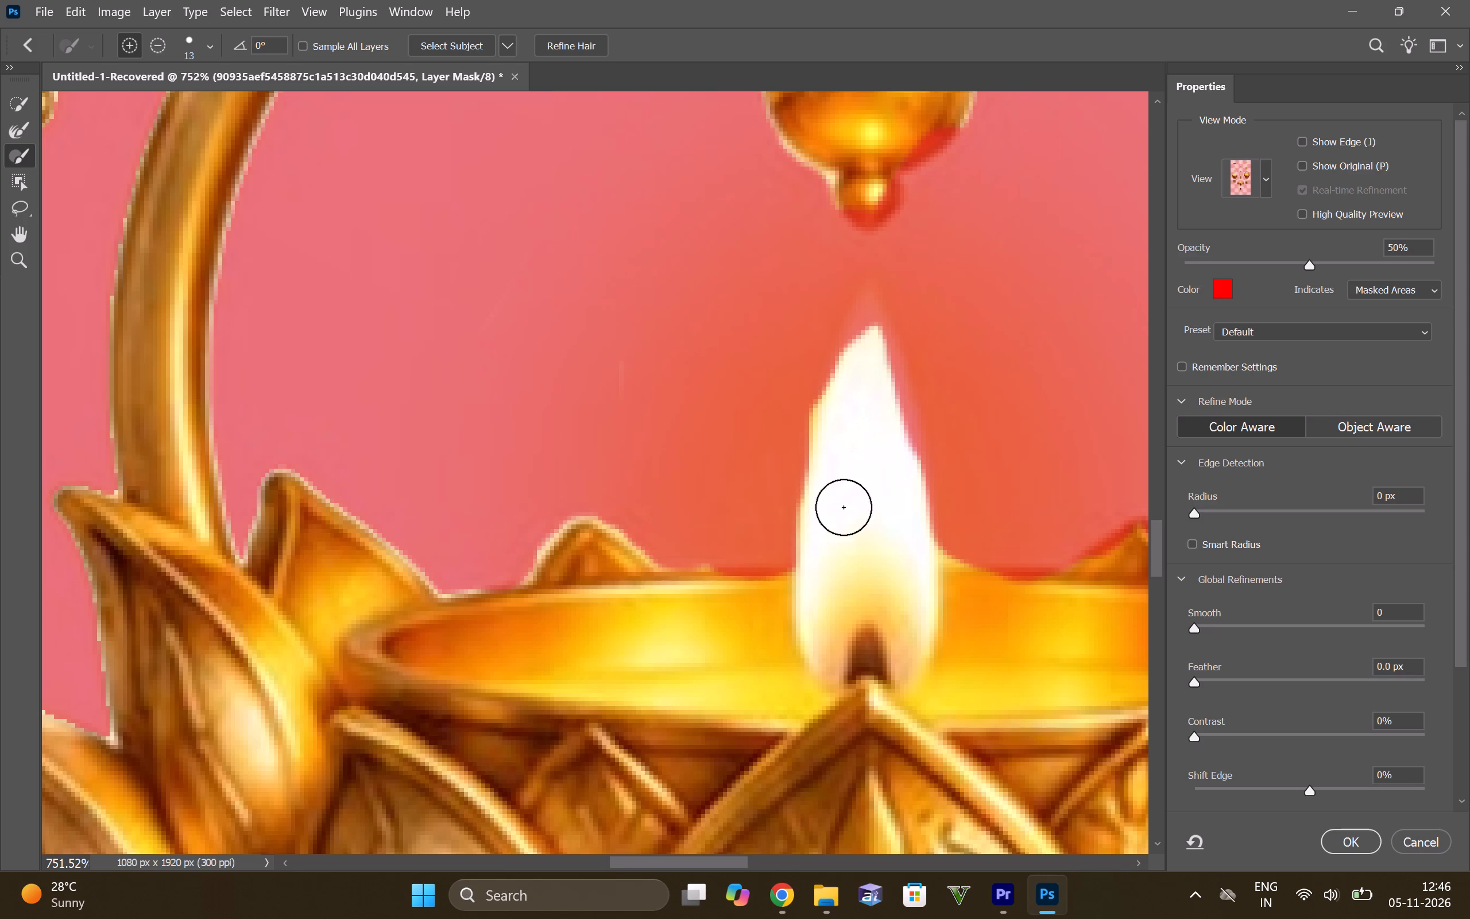
{"action": "left_click_drag", "start_coordinate": [844, 507], "coordinate": [844, 509]}
{"action": "left_click_drag", "start_coordinate": [837, 424], "coordinate": [833, 519]}
{"action": "key", "text": "ctrl+z"}
{"action": "left_click_drag", "start_coordinate": [840, 426], "coordinate": [838, 522]}
Add the upper part and right side of the centre diya's flame back to the mask.
{"action": "left_click_drag", "start_coordinate": [875, 393], "coordinate": [885, 476]}
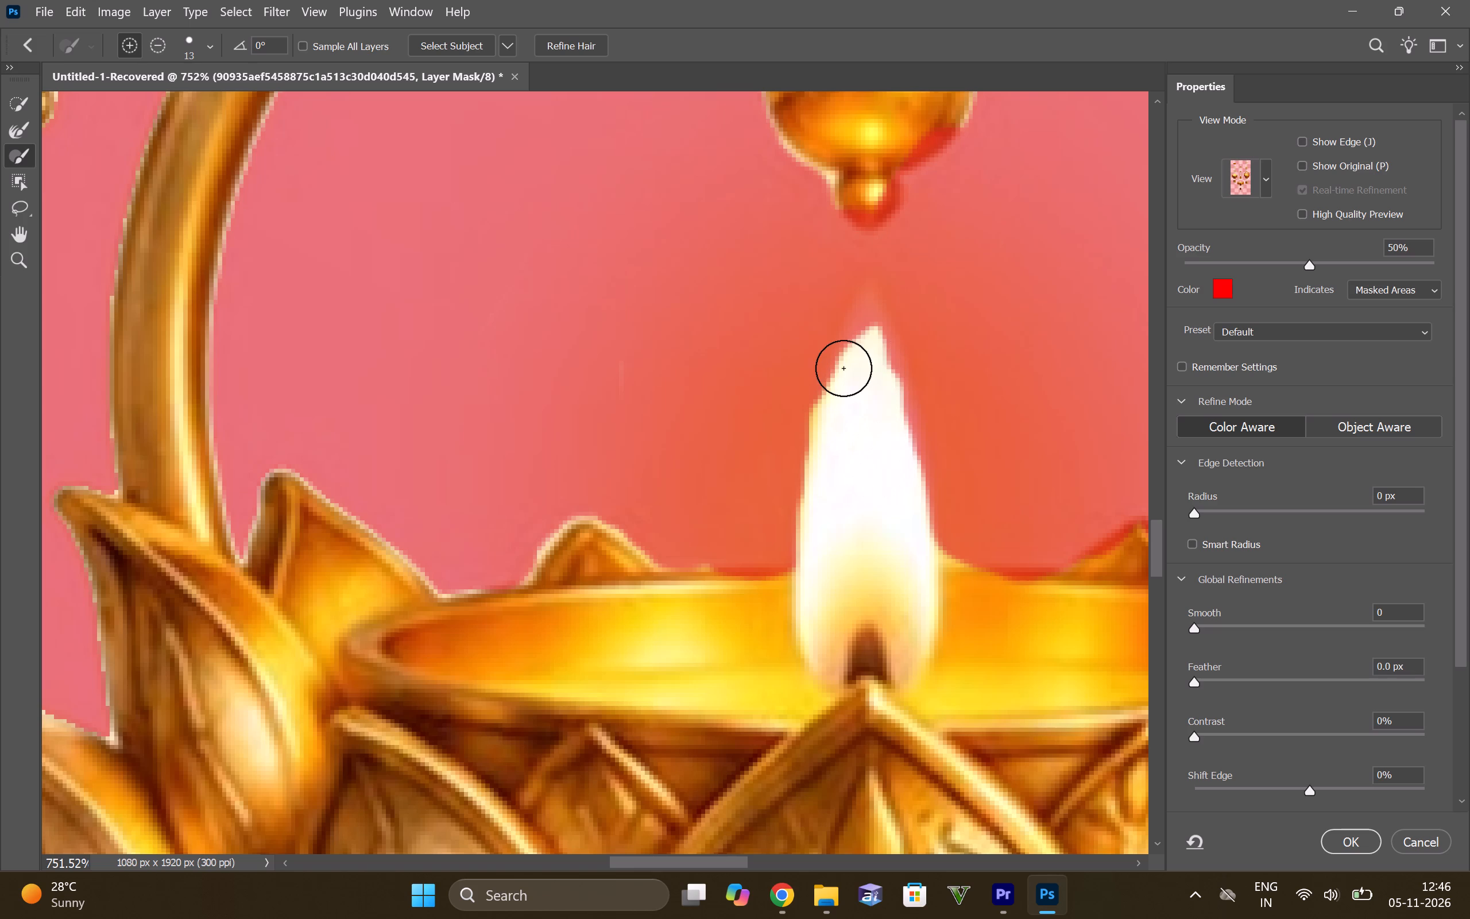
{"action": "left_click_drag", "start_coordinate": [870, 368], "coordinate": [880, 453]}
{"action": "left_click_drag", "start_coordinate": [888, 416], "coordinate": [892, 488]}
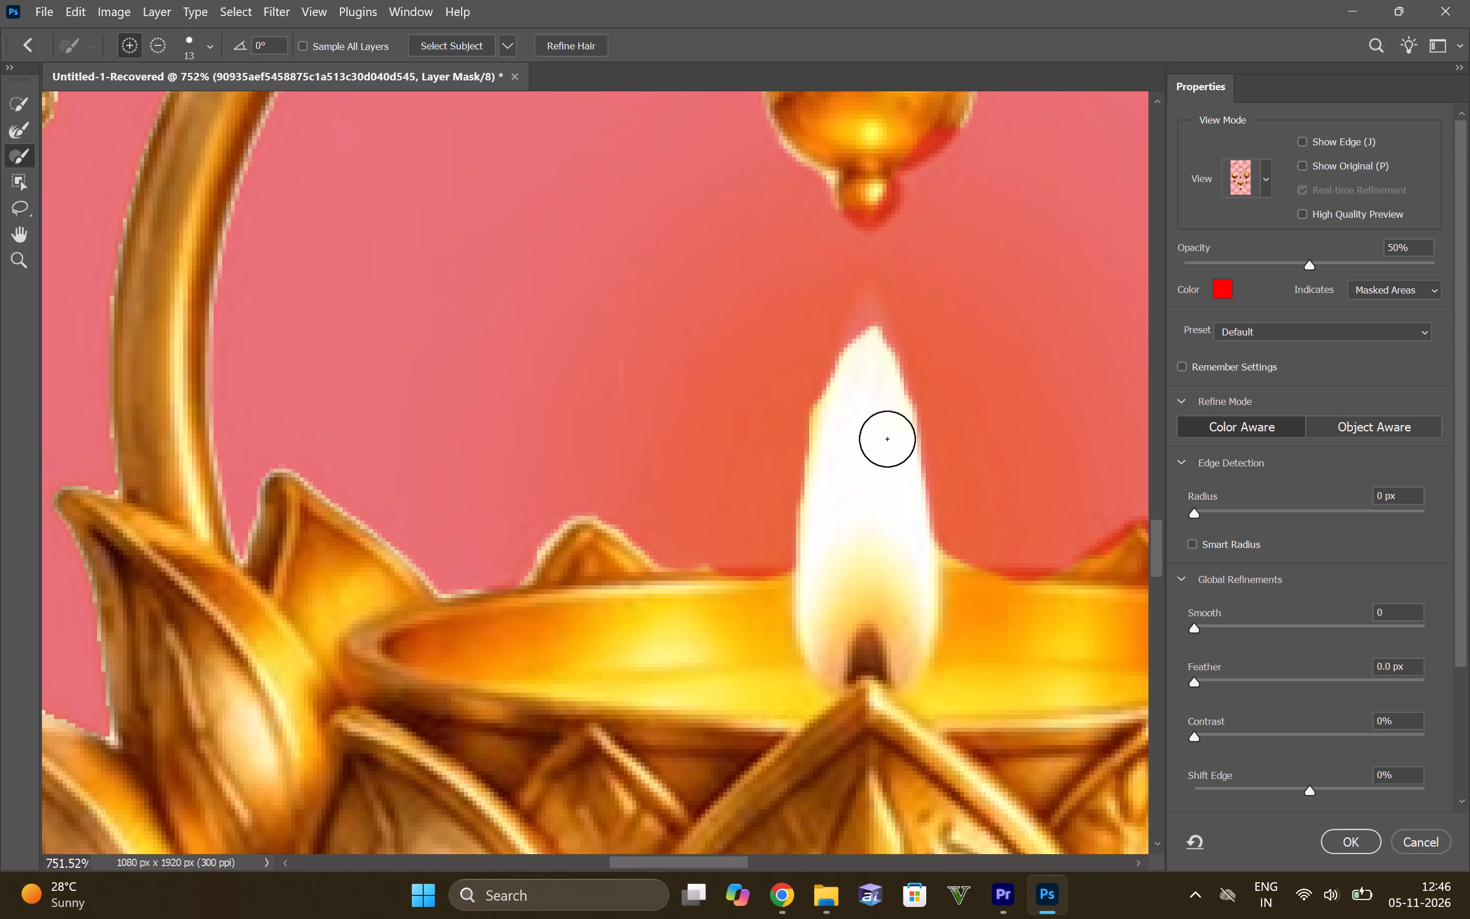
{"action": "left_click_drag", "start_coordinate": [896, 449], "coordinate": [899, 550]}
Subtract the fringe along the left edge of the centre diya's flame from the mask.
{"action": "scroll", "coordinate": [825, 526], "scroll_direction": "down", "scroll_amount": 14, "text": "alt"}
{"action": "scroll", "coordinate": [857, 491], "scroll_direction": "up", "scroll_amount": 3, "text": "alt"}
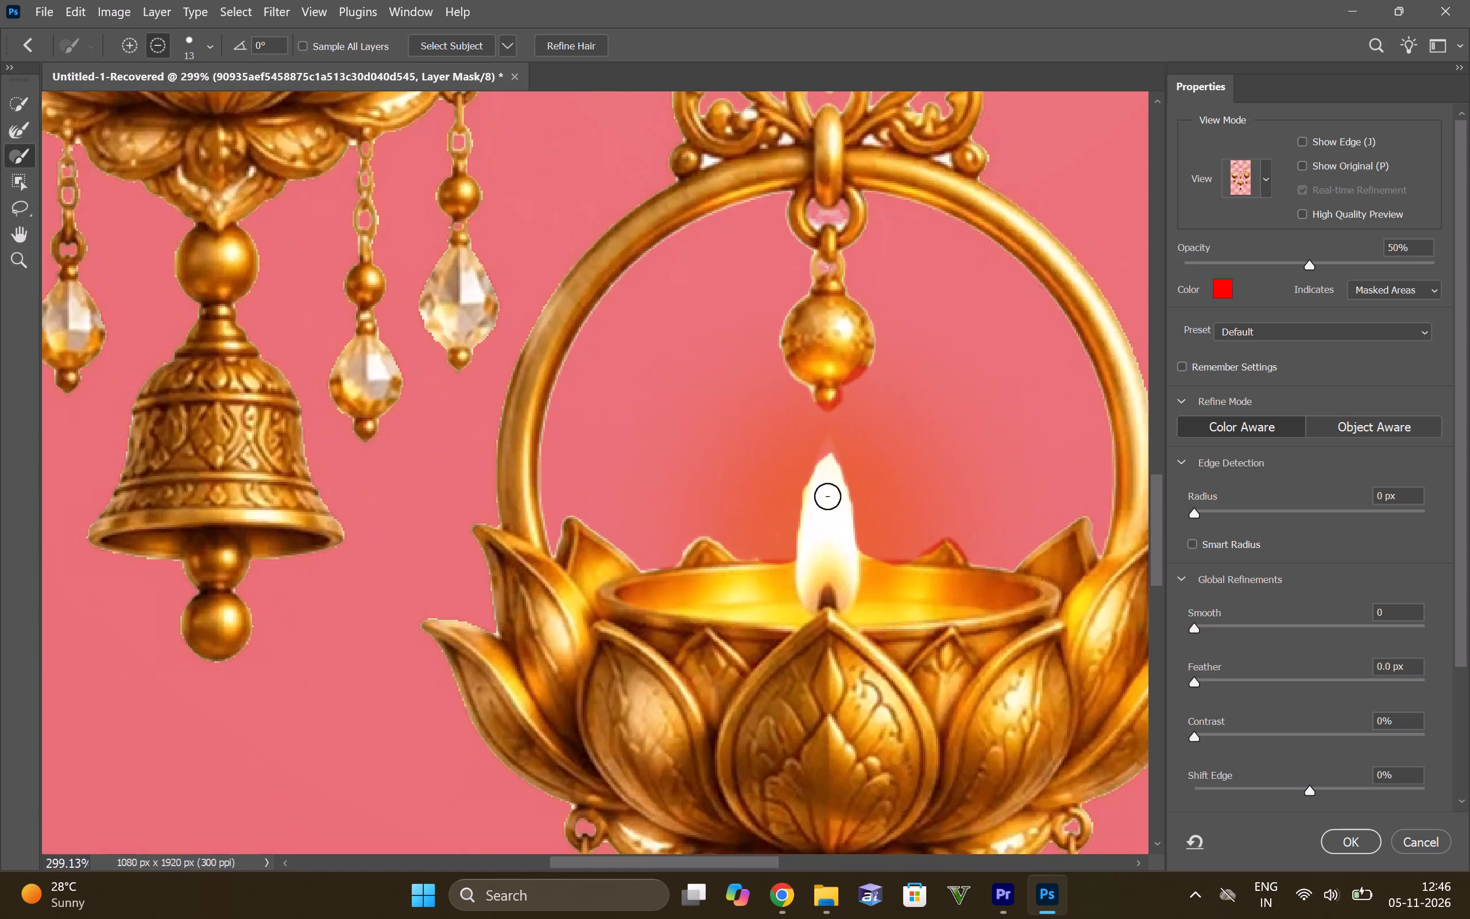
{"action": "scroll", "coordinate": [827, 496], "scroll_direction": "up", "scroll_amount": 18, "text": "alt"}
{"action": "left_click_drag", "start_coordinate": [728, 468], "coordinate": [725, 483], "text": "alt"}
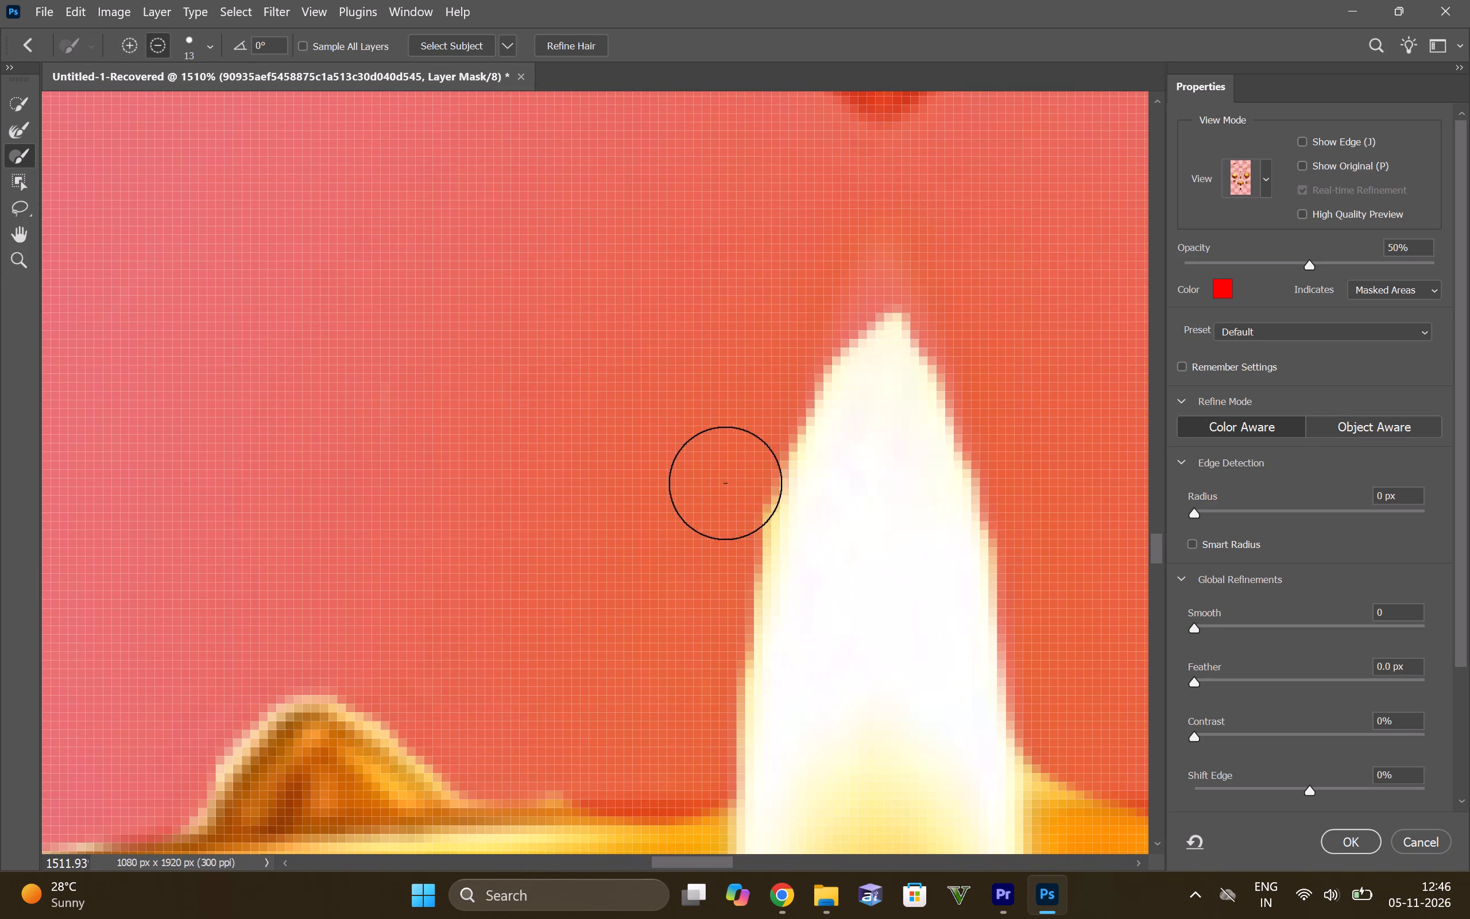
{"action": "left_click_drag", "start_coordinate": [725, 483], "coordinate": [697, 590], "text": "alt"}
{"action": "scroll", "coordinate": [900, 406], "scroll_direction": "down", "scroll_amount": 20, "text": "alt"}
{"action": "scroll", "coordinate": [900, 406], "scroll_direction": "down", "scroll_amount": 11, "text": "alt"}
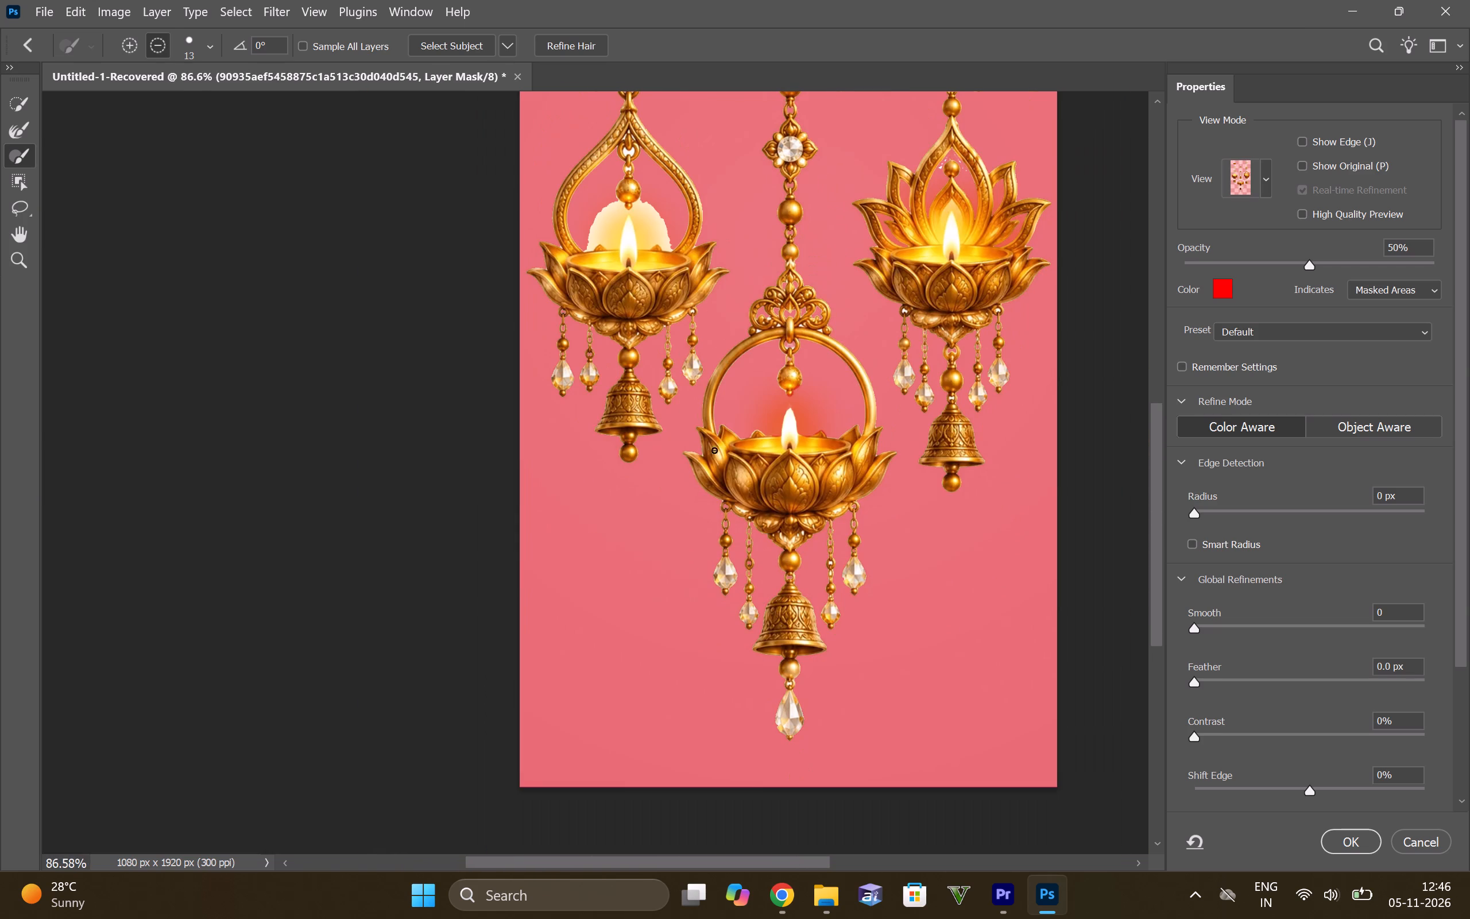
Set the brush size to 8 and add a taller tip to the centre diya's flame in the mask.
{"action": "scroll", "coordinate": [768, 419], "scroll_direction": "up", "scroll_amount": 6, "text": "alt"}
{"action": "scroll", "coordinate": [821, 418], "scroll_direction": "up", "scroll_amount": 8, "text": "alt"}
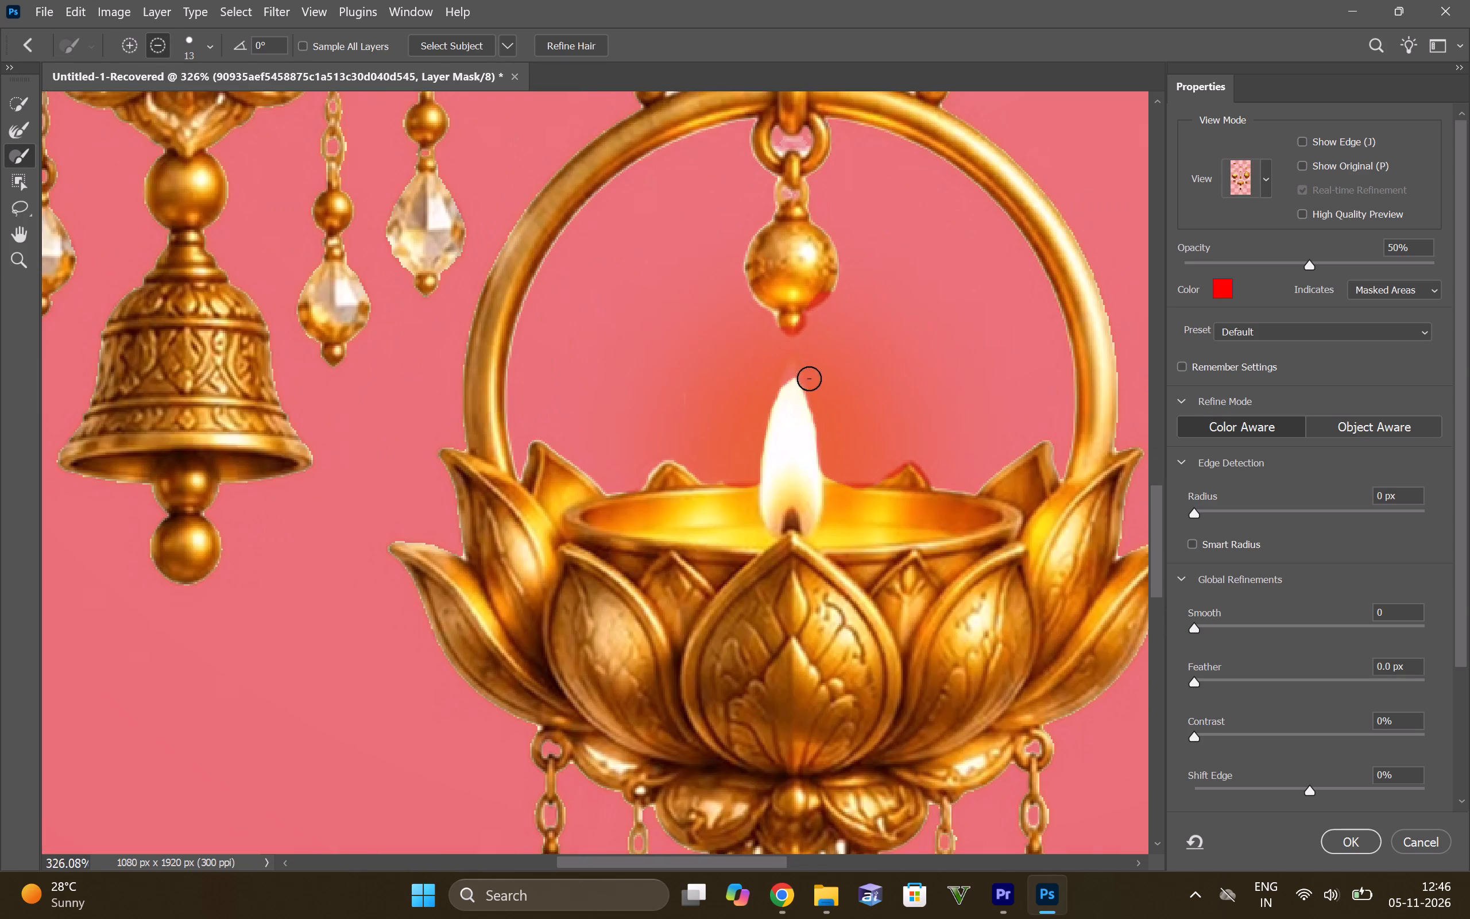
{"action": "scroll", "coordinate": [806, 373], "scroll_direction": "up", "scroll_amount": 12, "text": "alt"}
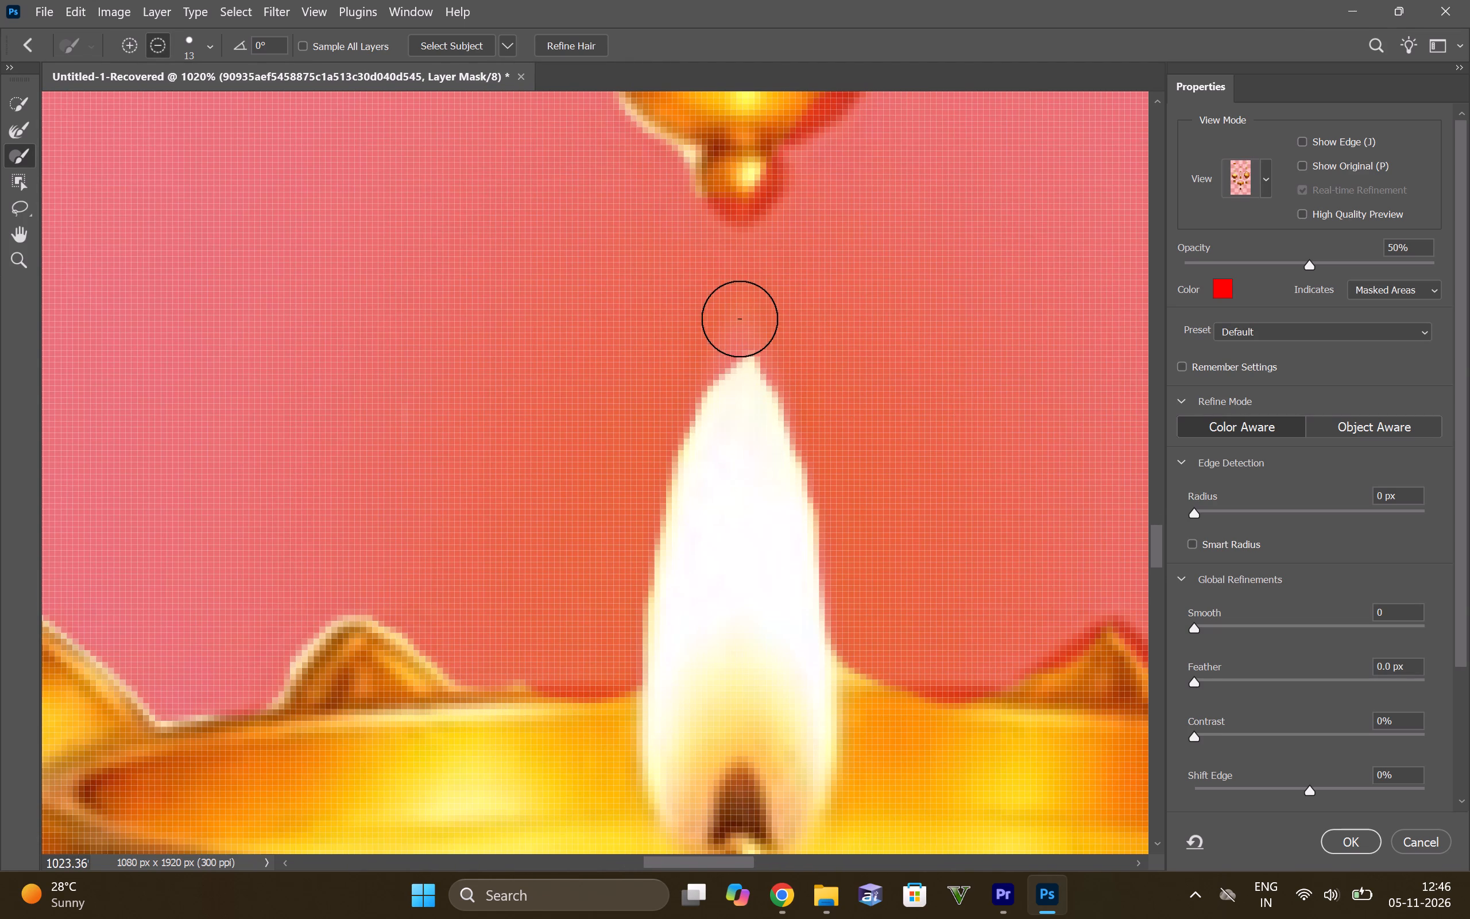
{"action": "right_click_drag", "start_coordinate": [745, 338], "coordinate": [706, 322], "text": "alt"}
{"action": "left_click_drag", "start_coordinate": [750, 337], "coordinate": [752, 400]}
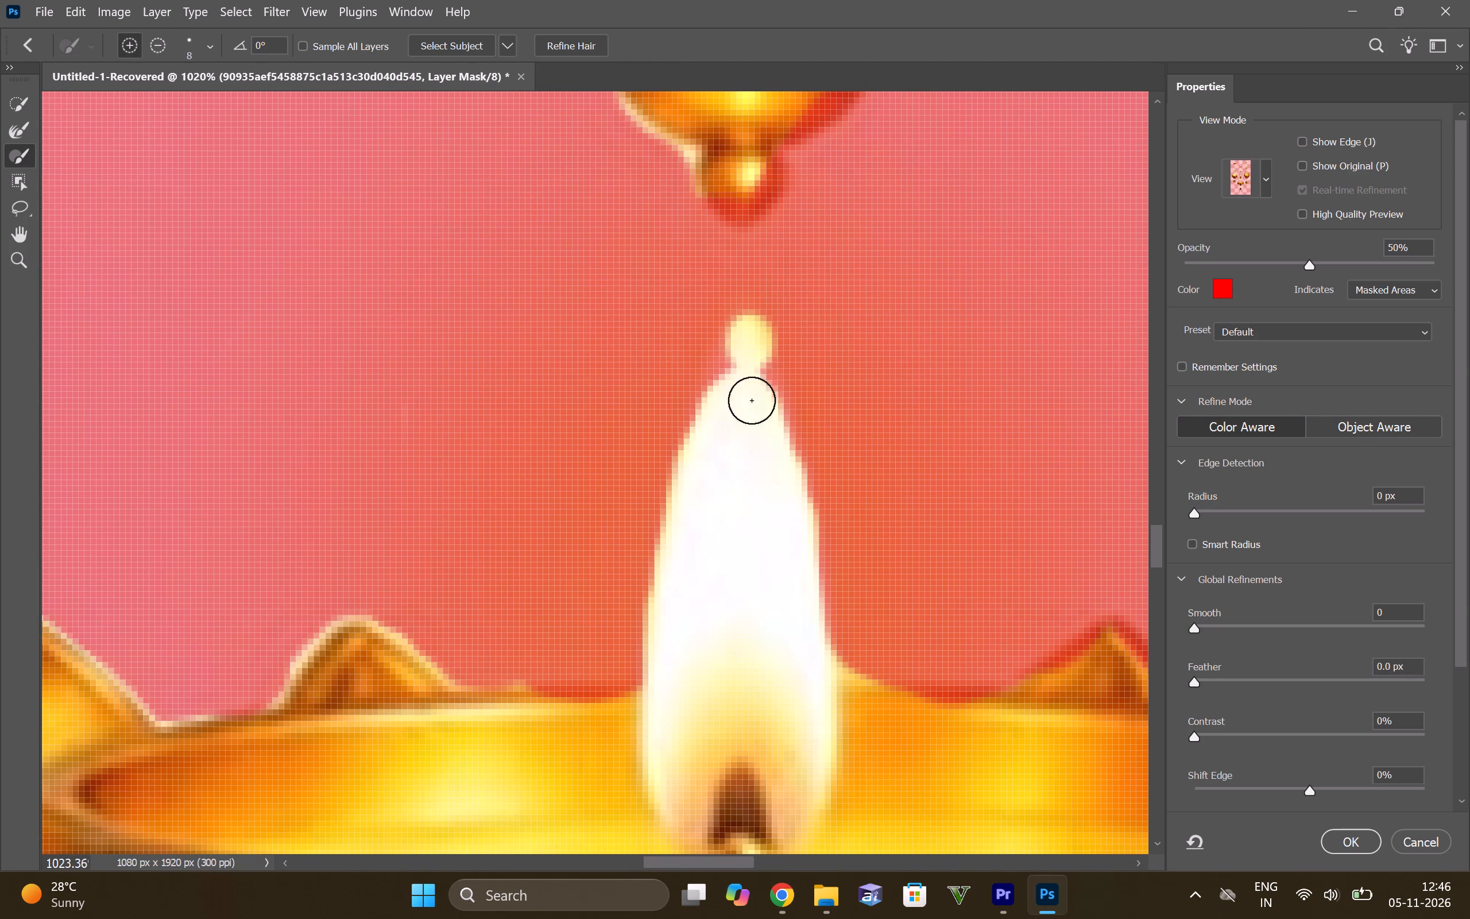
{"action": "left_click_drag", "start_coordinate": [752, 400], "coordinate": [752, 432]}
Trim the right side of the centre flame's extended tip to a narrow point in the mask.
{"action": "scroll", "coordinate": [741, 390], "scroll_direction": "down", "scroll_amount": 9, "text": "alt"}
{"action": "scroll", "coordinate": [763, 382], "scroll_direction": "up", "scroll_amount": 7, "text": "alt"}
{"action": "left_click_drag", "start_coordinate": [747, 333], "coordinate": [765, 403]}
{"action": "left_click_drag", "start_coordinate": [738, 312], "coordinate": [744, 339], "text": "alt"}
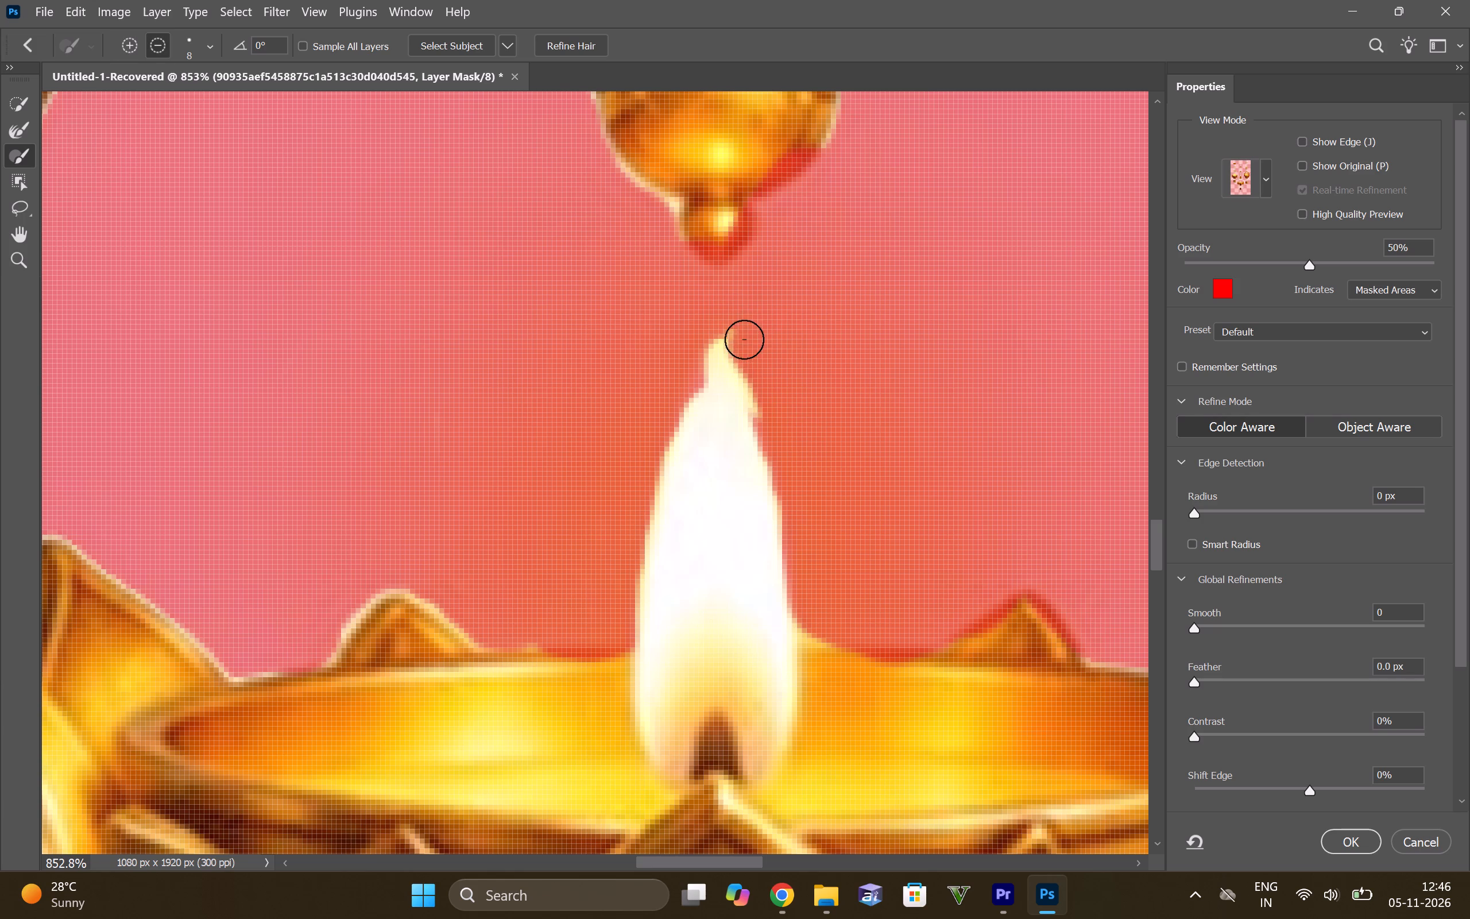
{"action": "left_click_drag", "start_coordinate": [744, 339], "coordinate": [786, 450], "text": "alt"}
{"action": "left_click_drag", "start_coordinate": [734, 328], "coordinate": [770, 397], "text": "alt"}
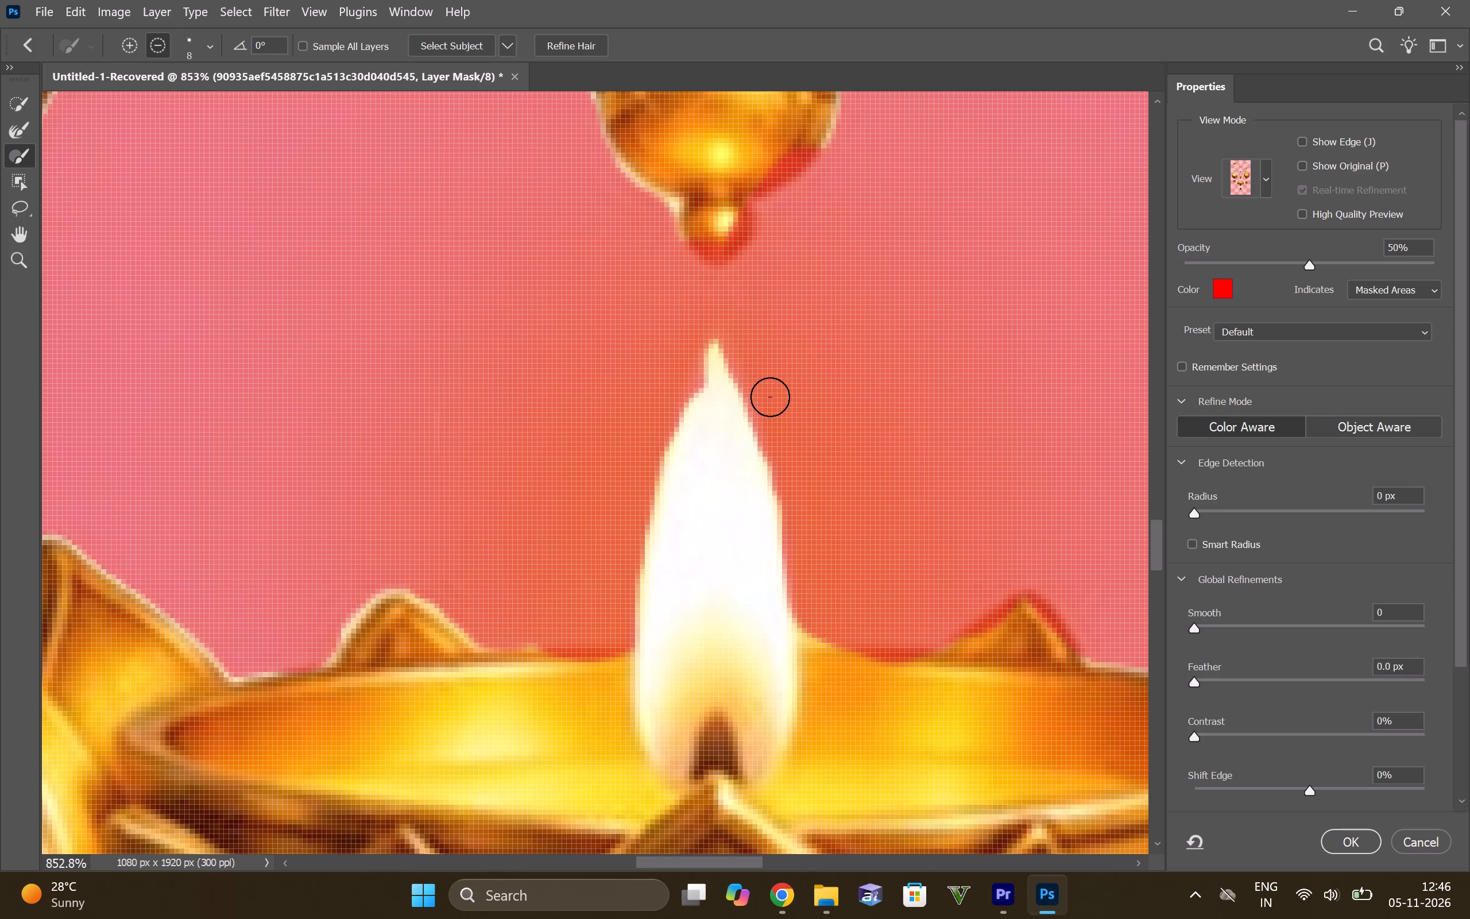
{"action": "left_click_drag", "start_coordinate": [721, 315], "coordinate": [764, 385], "text": "alt"}
Subtract the excess above the centre diya's flame so that its tip is short and rounded.
{"action": "scroll", "coordinate": [806, 404], "scroll_direction": "down", "scroll_amount": 17, "text": "alt"}
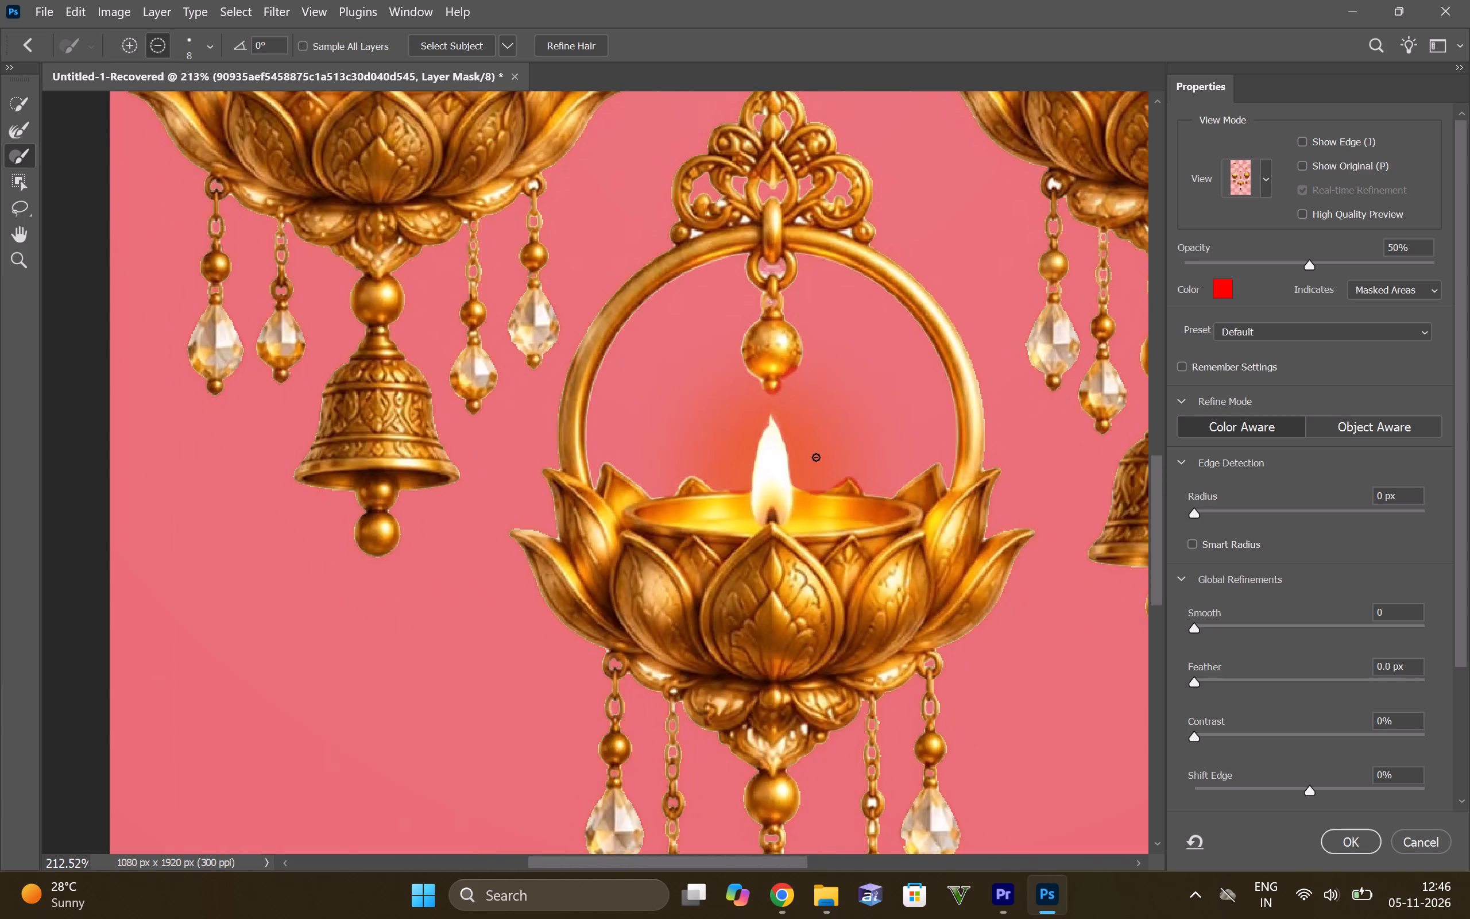
{"action": "scroll", "coordinate": [816, 457], "scroll_direction": "down", "scroll_amount": 3, "text": "alt"}
{"action": "scroll", "coordinate": [753, 410], "scroll_direction": "up", "scroll_amount": 20, "text": "alt"}
{"action": "left_click_drag", "start_coordinate": [858, 458], "coordinate": [840, 480]}
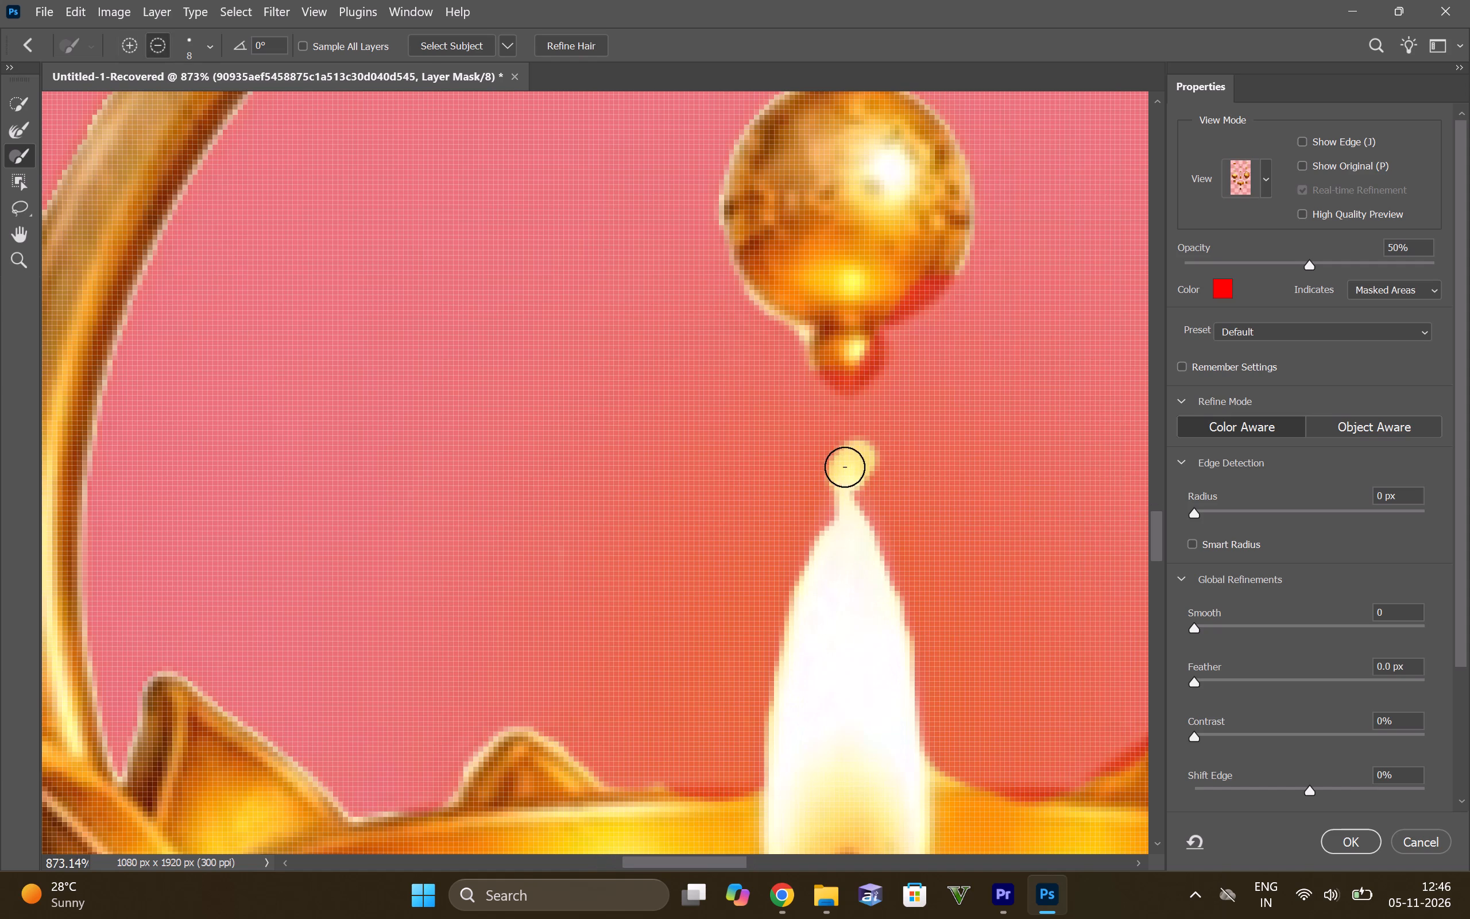
{"action": "left_click_drag", "start_coordinate": [845, 467], "coordinate": [865, 472], "text": "alt"}
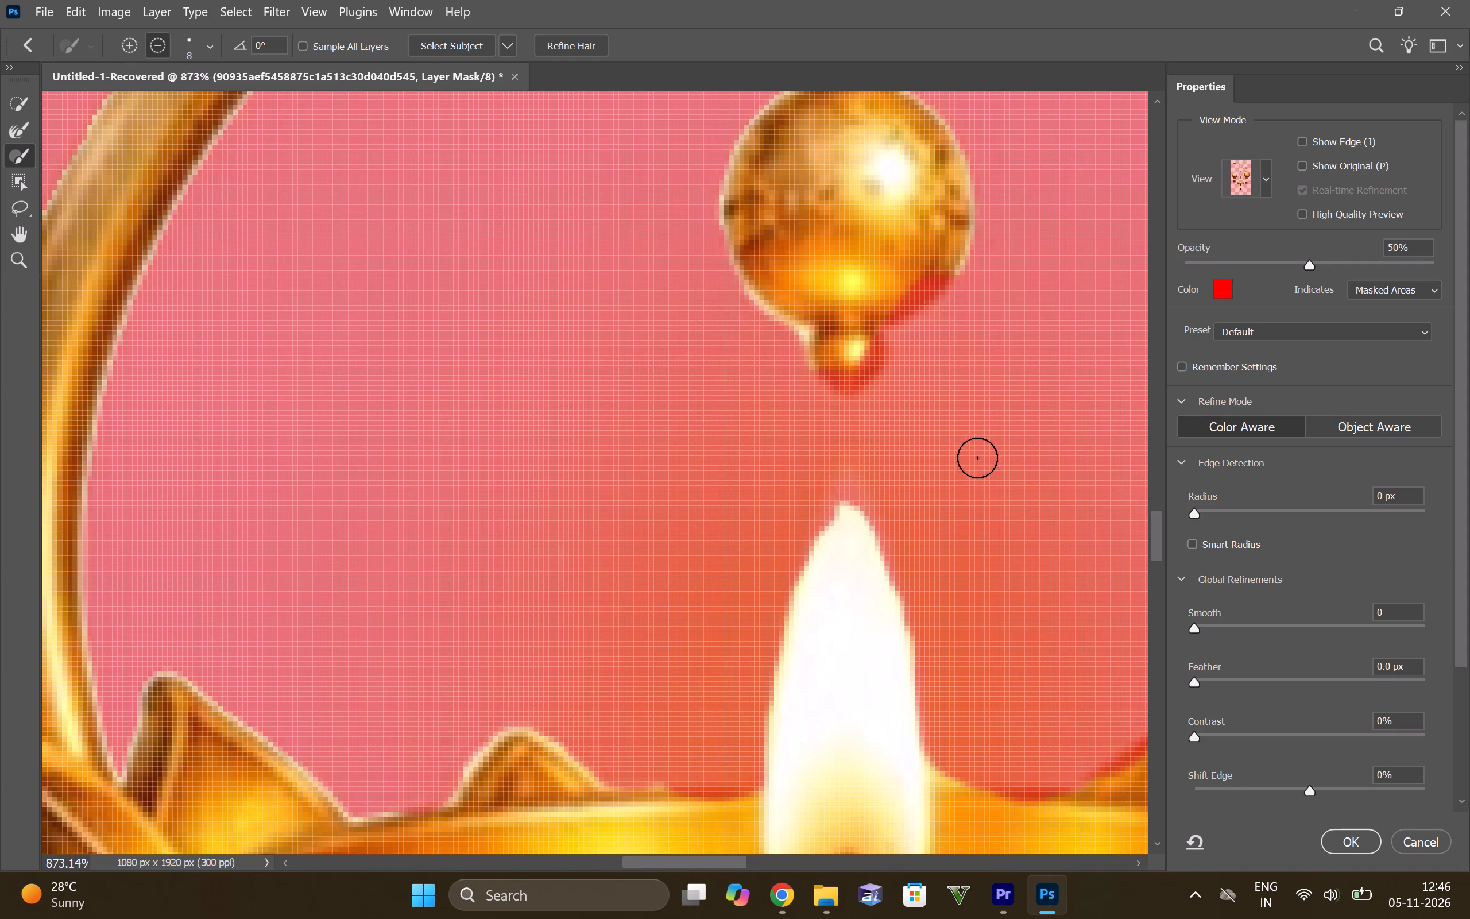
Apply the Select and Mask refinements to the hanging diyas' layer mask.
{"action": "scroll", "coordinate": [965, 455], "scroll_direction": "down", "scroll_amount": 11, "text": "alt"}
{"action": "scroll", "coordinate": [951, 459], "scroll_direction": "up", "scroll_amount": 1, "text": "alt"}
{"action": "scroll", "coordinate": [951, 459], "scroll_direction": "down", "scroll_amount": 3, "text": "alt"}
{"action": "scroll", "coordinate": [597, 480], "scroll_direction": "down", "scroll_amount": 8, "text": "alt"}
{"action": "scroll", "coordinate": [703, 439], "scroll_direction": "down", "scroll_amount": 6, "text": "alt"}
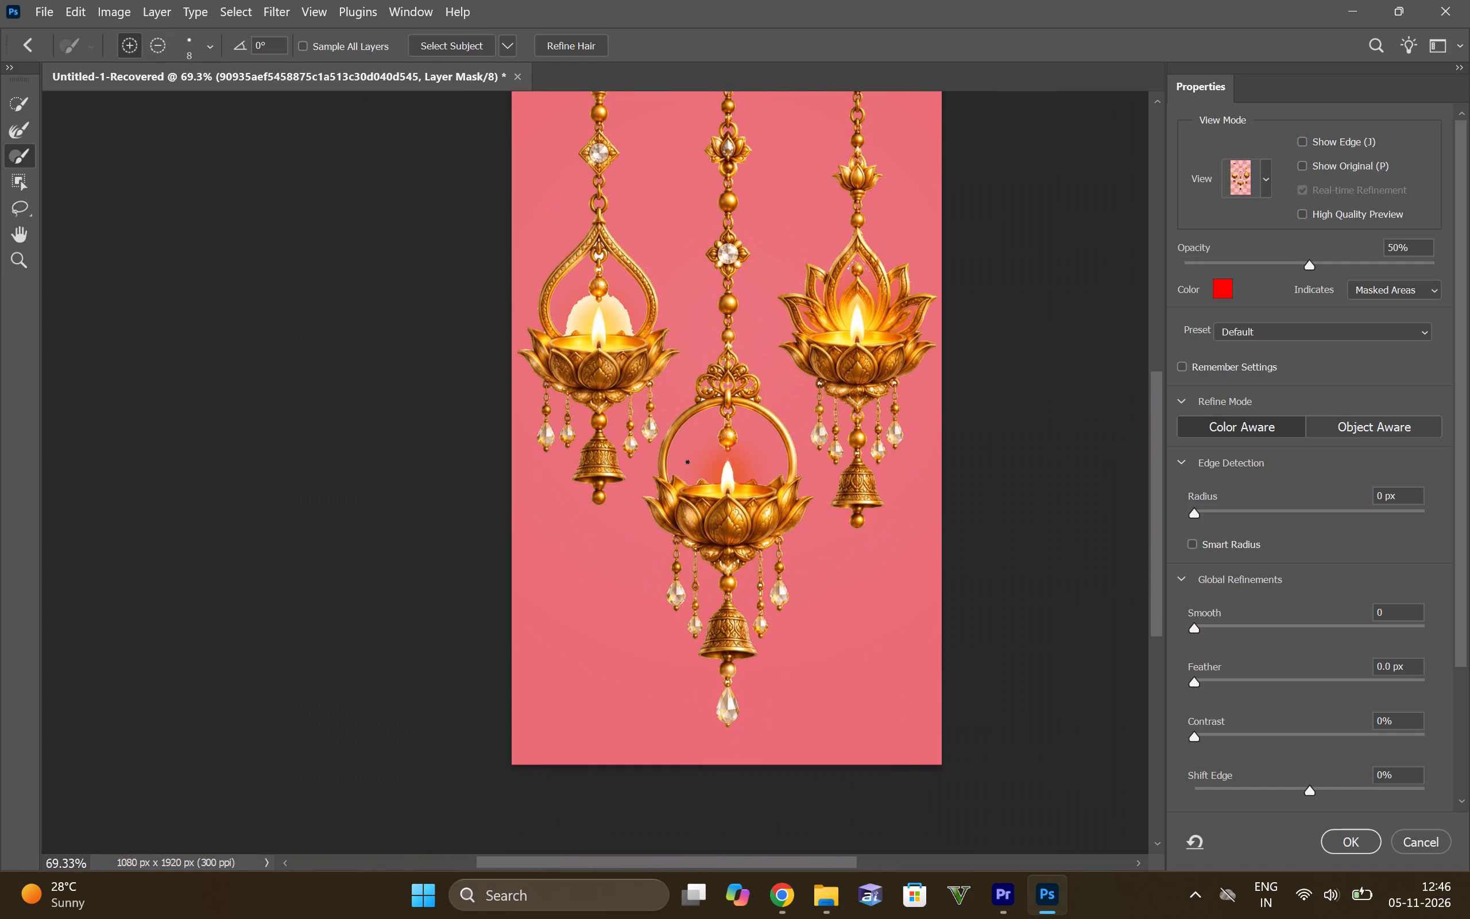
{"action": "scroll", "coordinate": [821, 439], "scroll_direction": "up", "scroll_amount": 3, "text": "alt"}
{"action": "left_click", "coordinate": [1349, 847]}
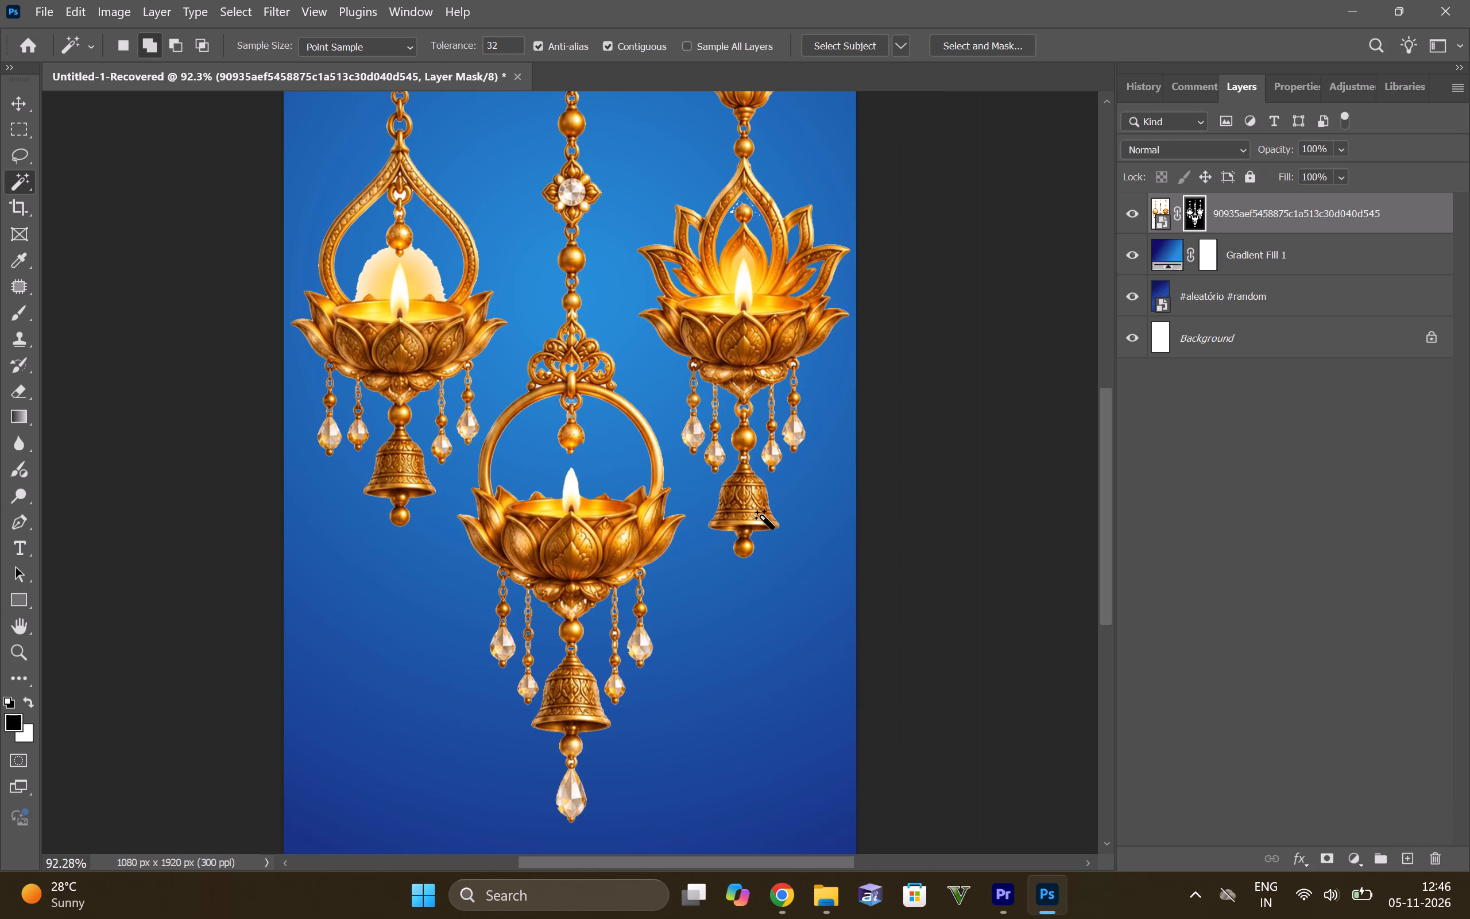
Reopen the diya layer's mask in Select and Mask and subtract the specks right of the bead inside the right diya's arch.
{"action": "double_click", "coordinate": [1196, 209]}
{"action": "scroll", "coordinate": [790, 247], "scroll_direction": "up", "scroll_amount": 8, "text": "alt"}
{"action": "scroll", "coordinate": [772, 226], "scroll_direction": "up", "scroll_amount": 8}
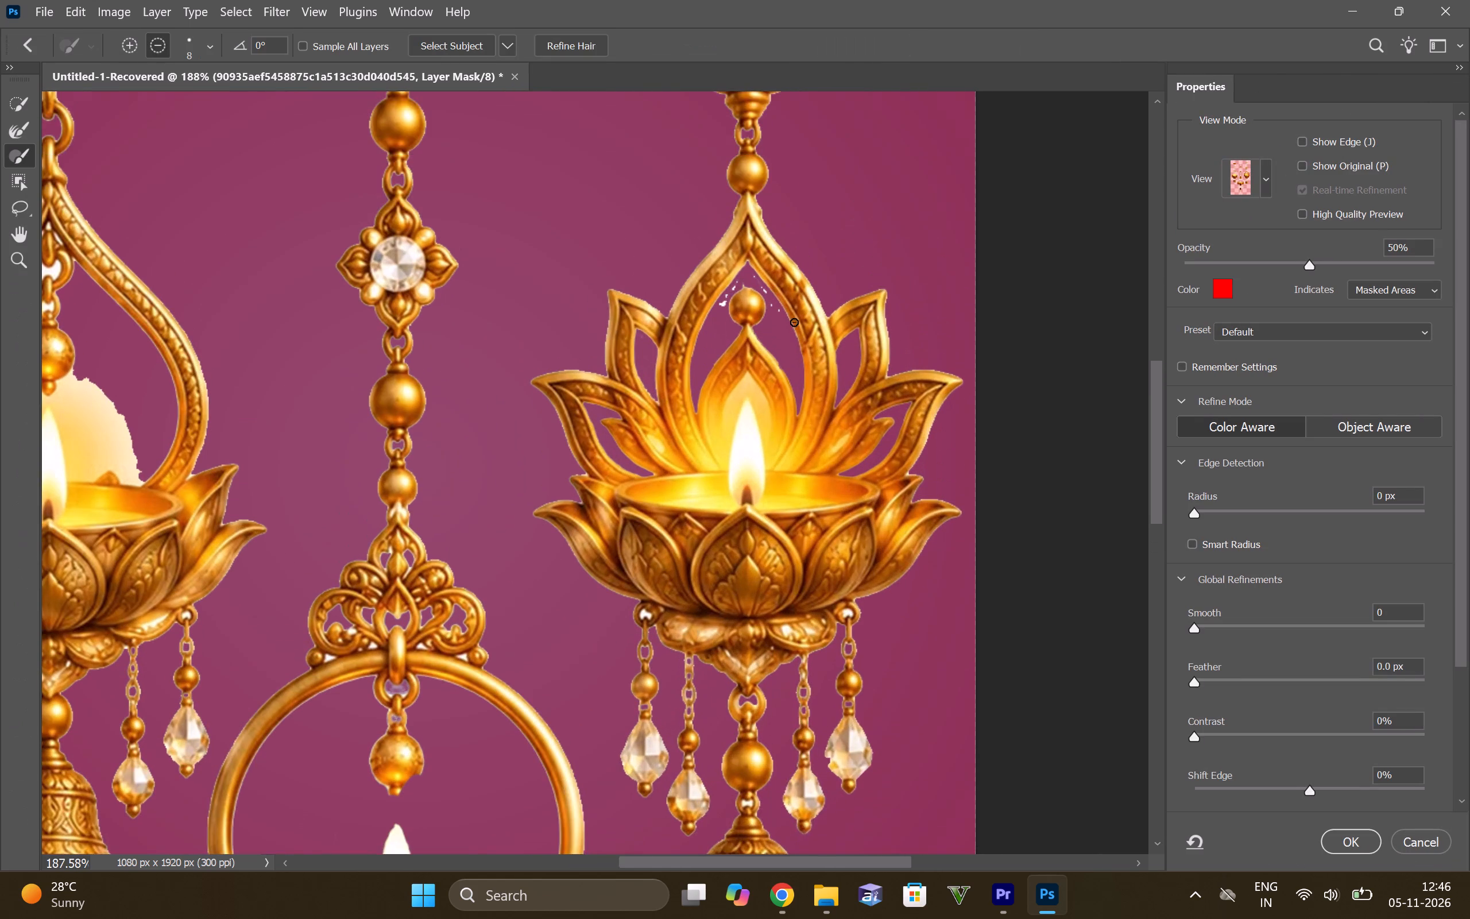
{"action": "scroll", "coordinate": [794, 322], "scroll_direction": "up", "scroll_amount": 14, "text": "alt"}
{"action": "left_click_drag", "start_coordinate": [690, 180], "coordinate": [736, 246]}
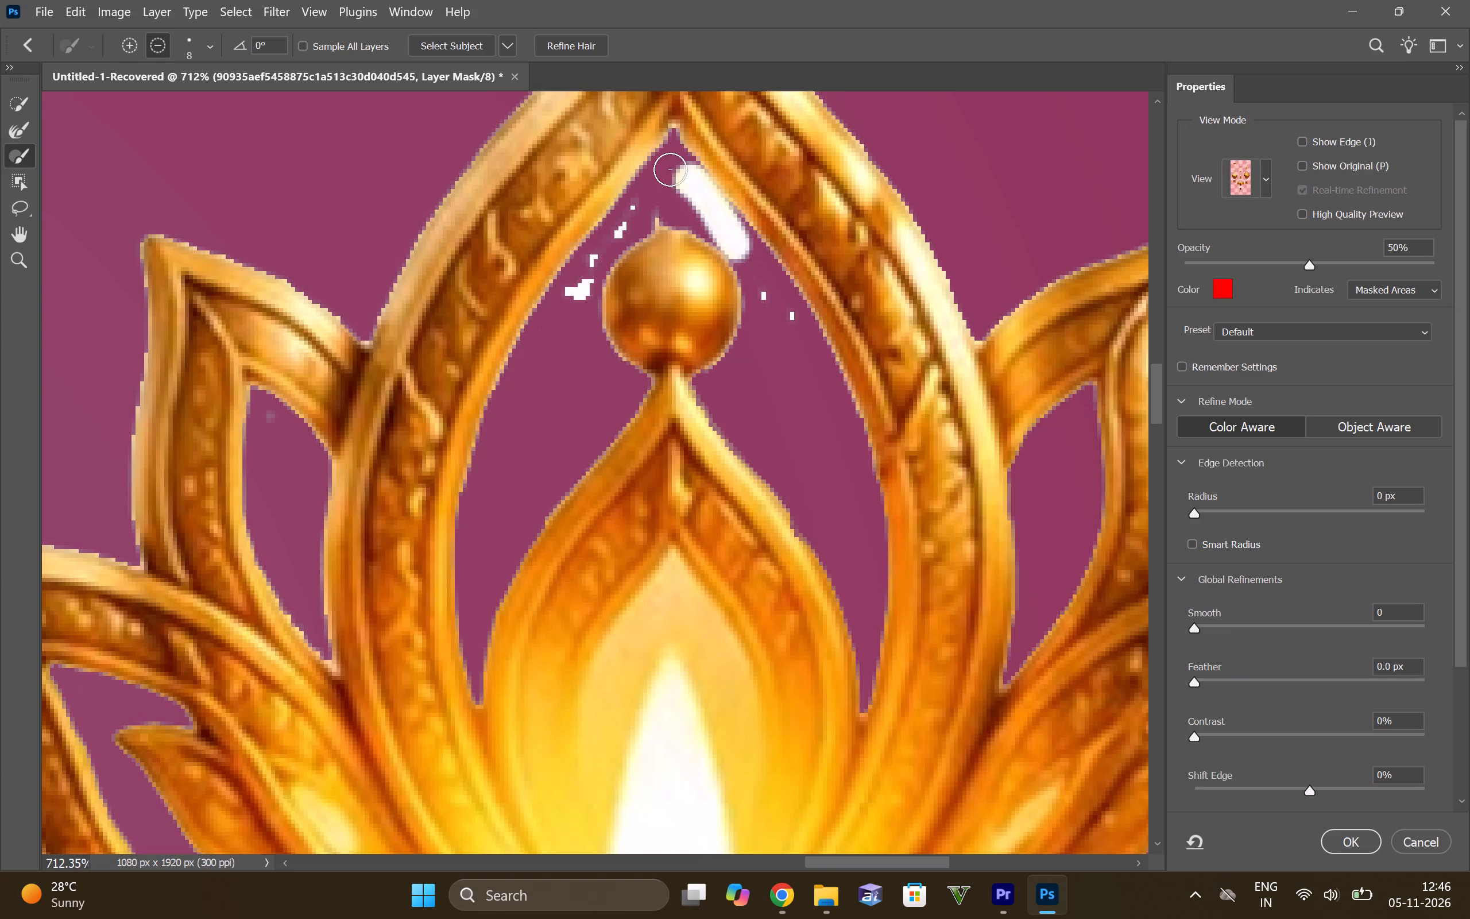
{"action": "left_click_drag", "start_coordinate": [665, 157], "coordinate": [757, 296], "text": "alt"}
{"action": "left_click_drag", "start_coordinate": [686, 156], "coordinate": [779, 297], "text": "alt"}
{"action": "left_click_drag", "start_coordinate": [764, 271], "coordinate": [782, 316], "text": "alt"}
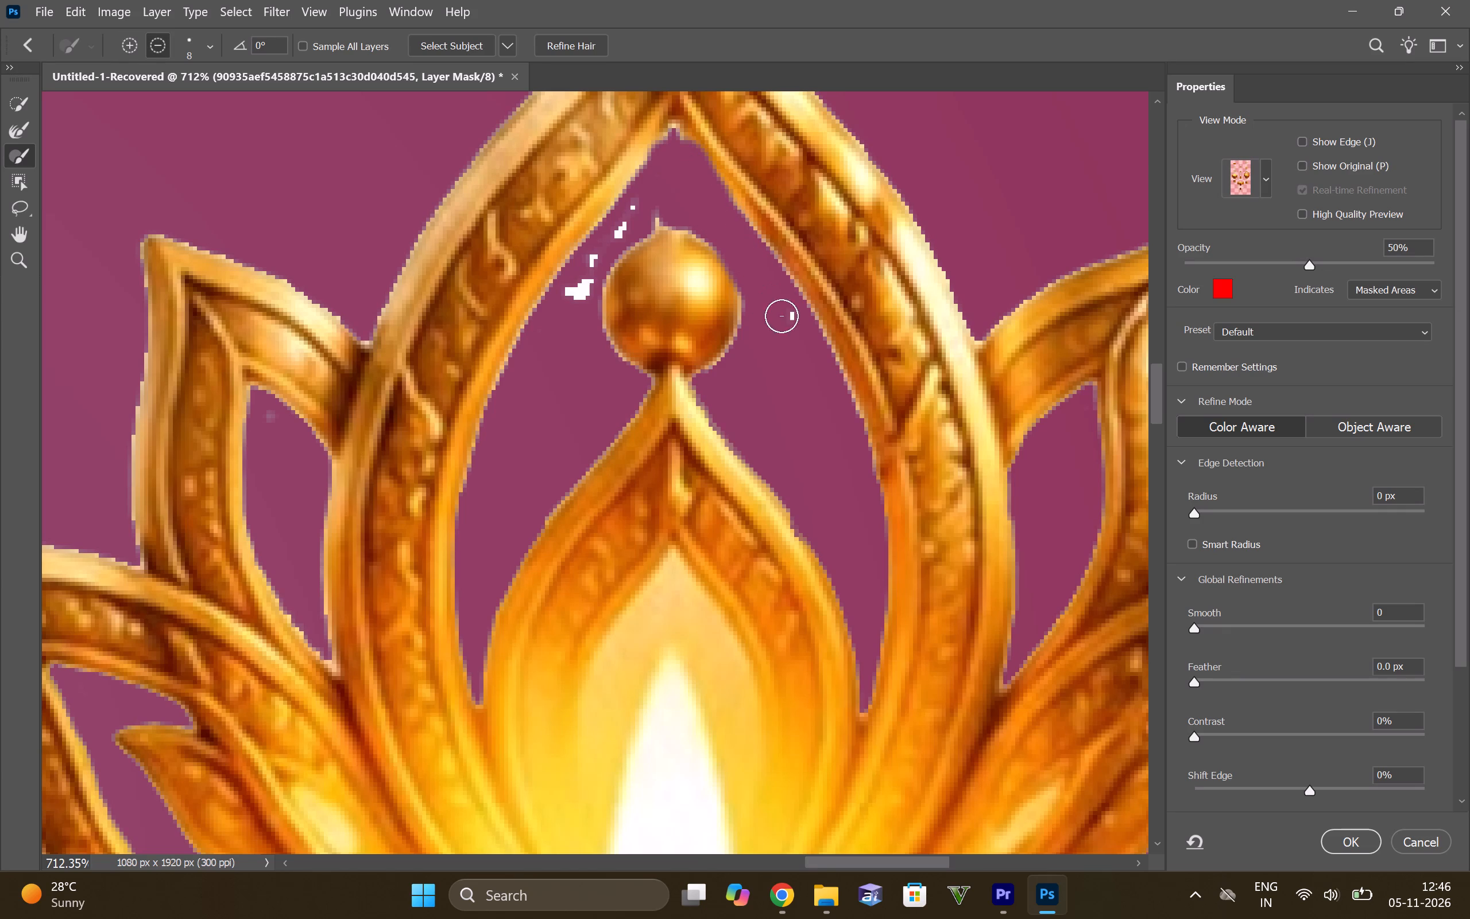
{"action": "left_click_drag", "start_coordinate": [782, 316], "coordinate": [800, 362], "text": "alt"}
Subtract the specks left of the bead inside the right diya's arch, undoing the stroke that cuts into the frame.
{"action": "left_click_drag", "start_coordinate": [646, 198], "coordinate": [578, 301], "text": "alt"}
{"action": "left_click_drag", "start_coordinate": [612, 189], "coordinate": [596, 292], "text": "alt"}
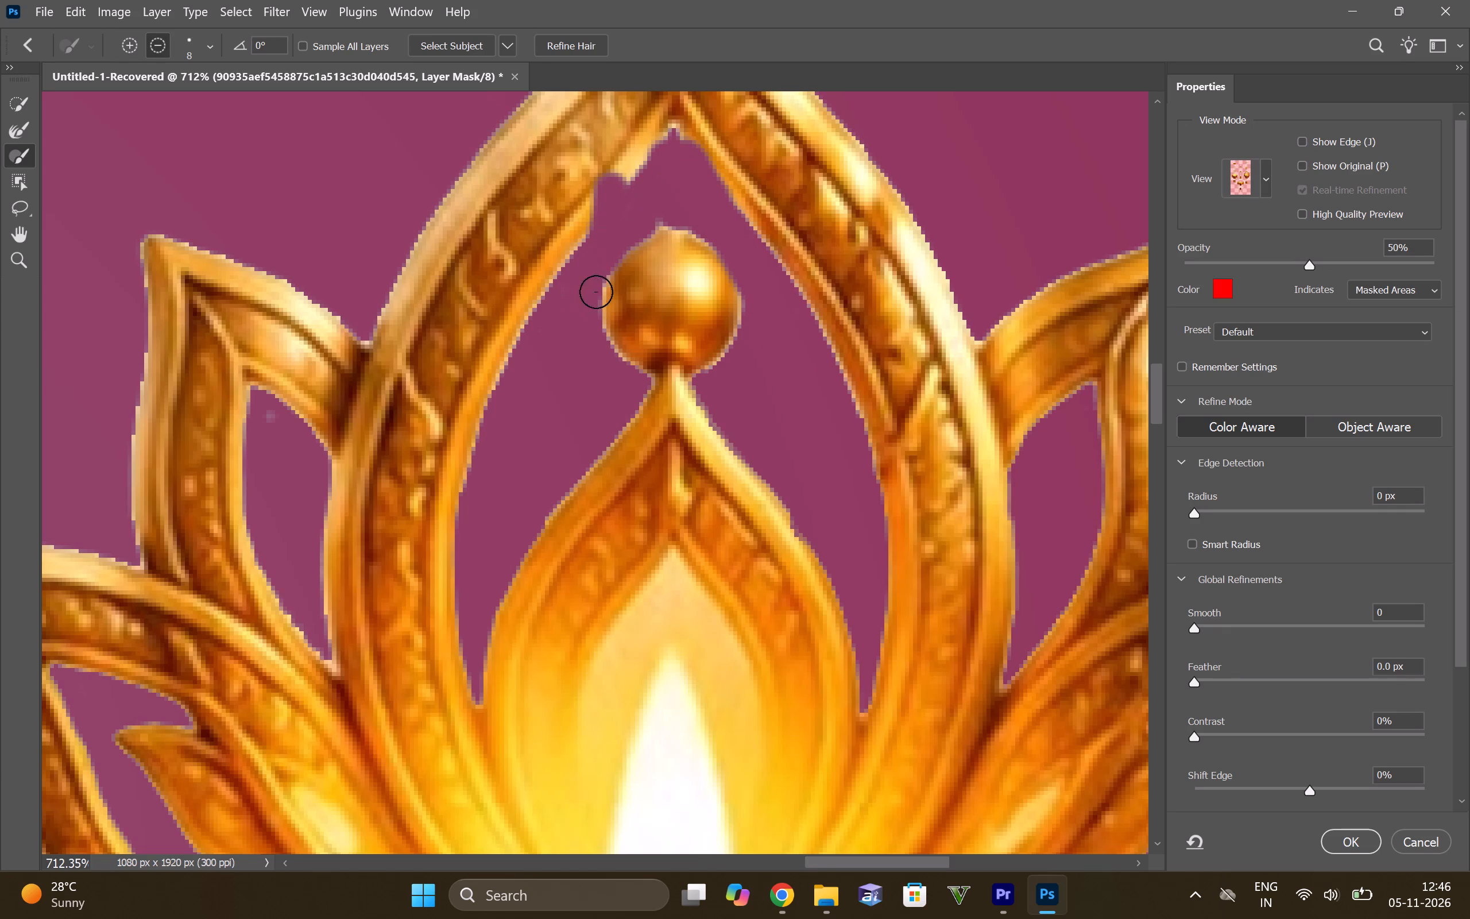
{"action": "left_click_drag", "start_coordinate": [596, 292], "coordinate": [586, 315], "text": "alt"}
{"action": "key", "text": "ctrl+z"}
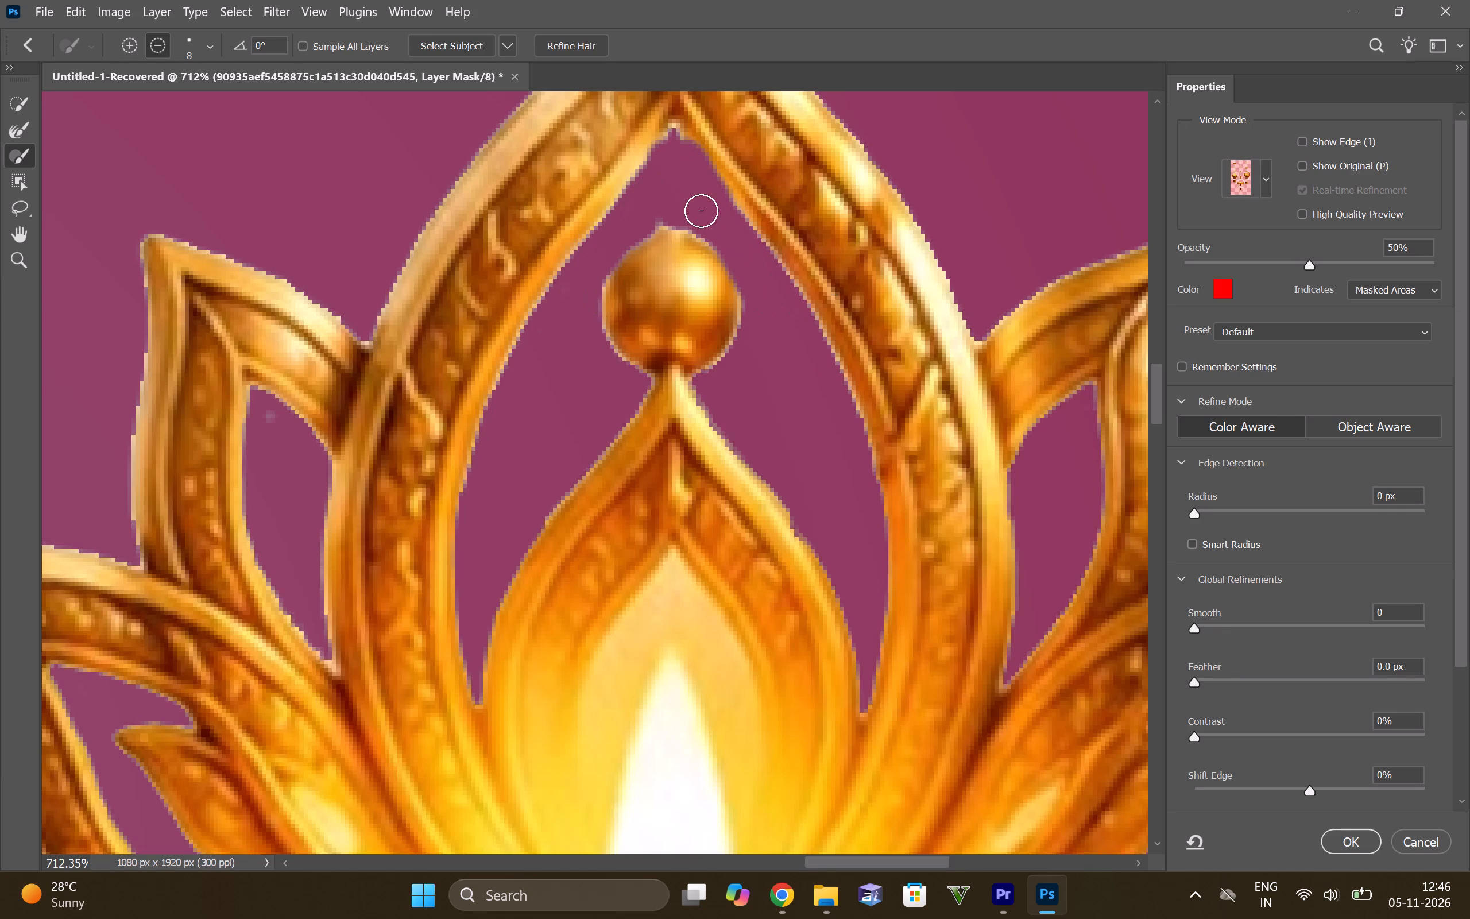
Subtract the white background inside the large chain ring above the left diya's bead.
{"action": "scroll", "coordinate": [703, 221], "scroll_direction": "down", "scroll_amount": 13, "text": "alt"}
{"action": "scroll", "coordinate": [798, 285], "scroll_direction": "down", "scroll_amount": 4, "text": "alt"}
{"action": "scroll", "coordinate": [181, 232], "scroll_direction": "up", "scroll_amount": 11, "text": "alt"}
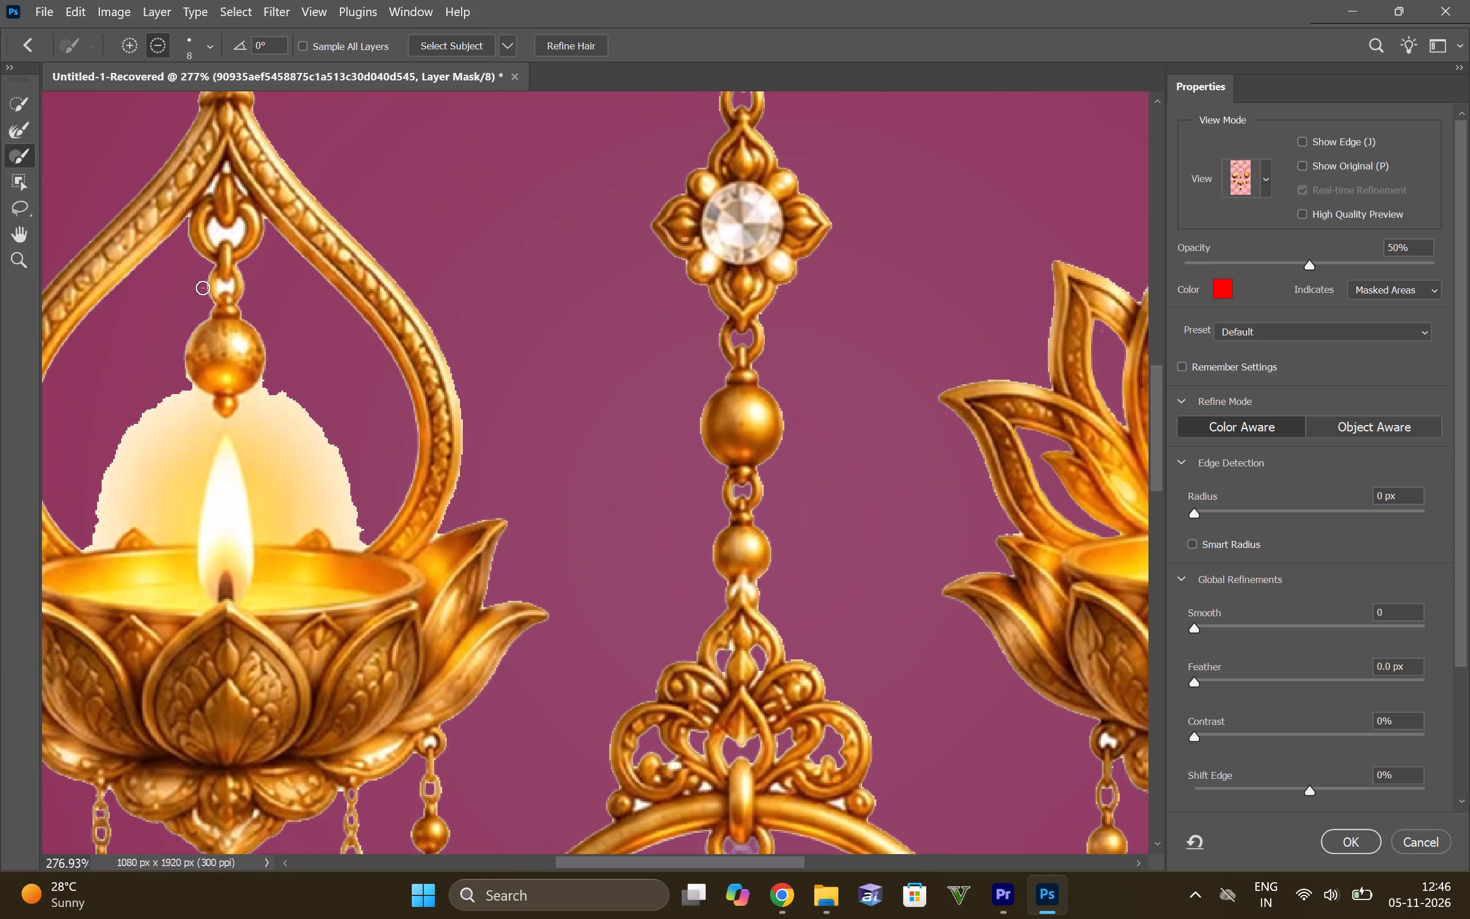
{"action": "scroll", "coordinate": [203, 288], "scroll_direction": "up", "scroll_amount": 3, "text": "alt"}
{"action": "left_click", "coordinate": [228, 177]}
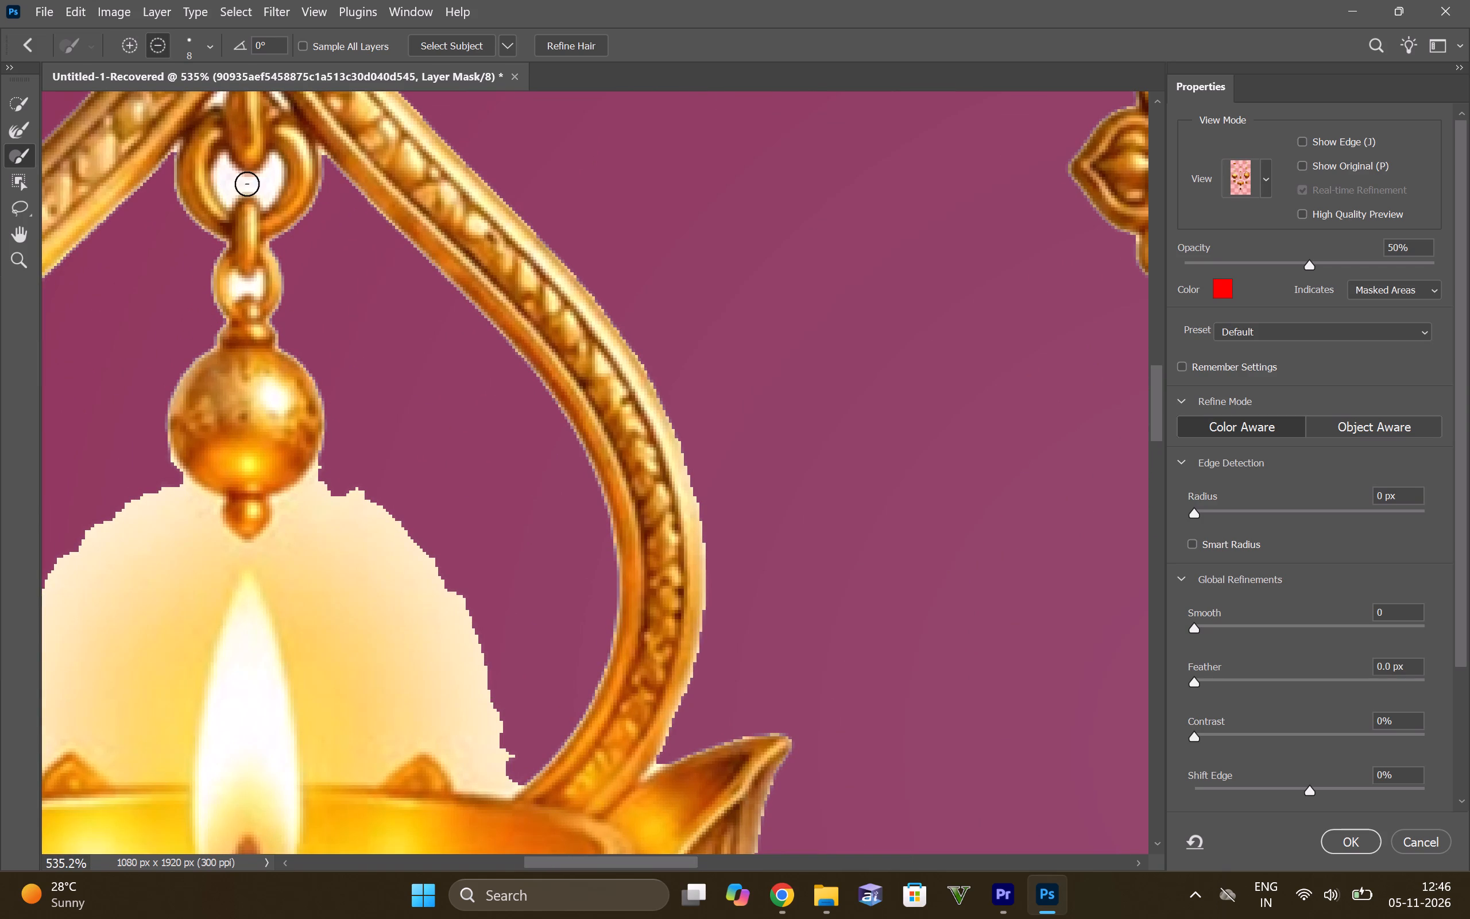
{"action": "left_click", "coordinate": [247, 181], "text": "alt"}
{"action": "left_click_drag", "start_coordinate": [275, 170], "coordinate": [270, 163], "text": "alt"}
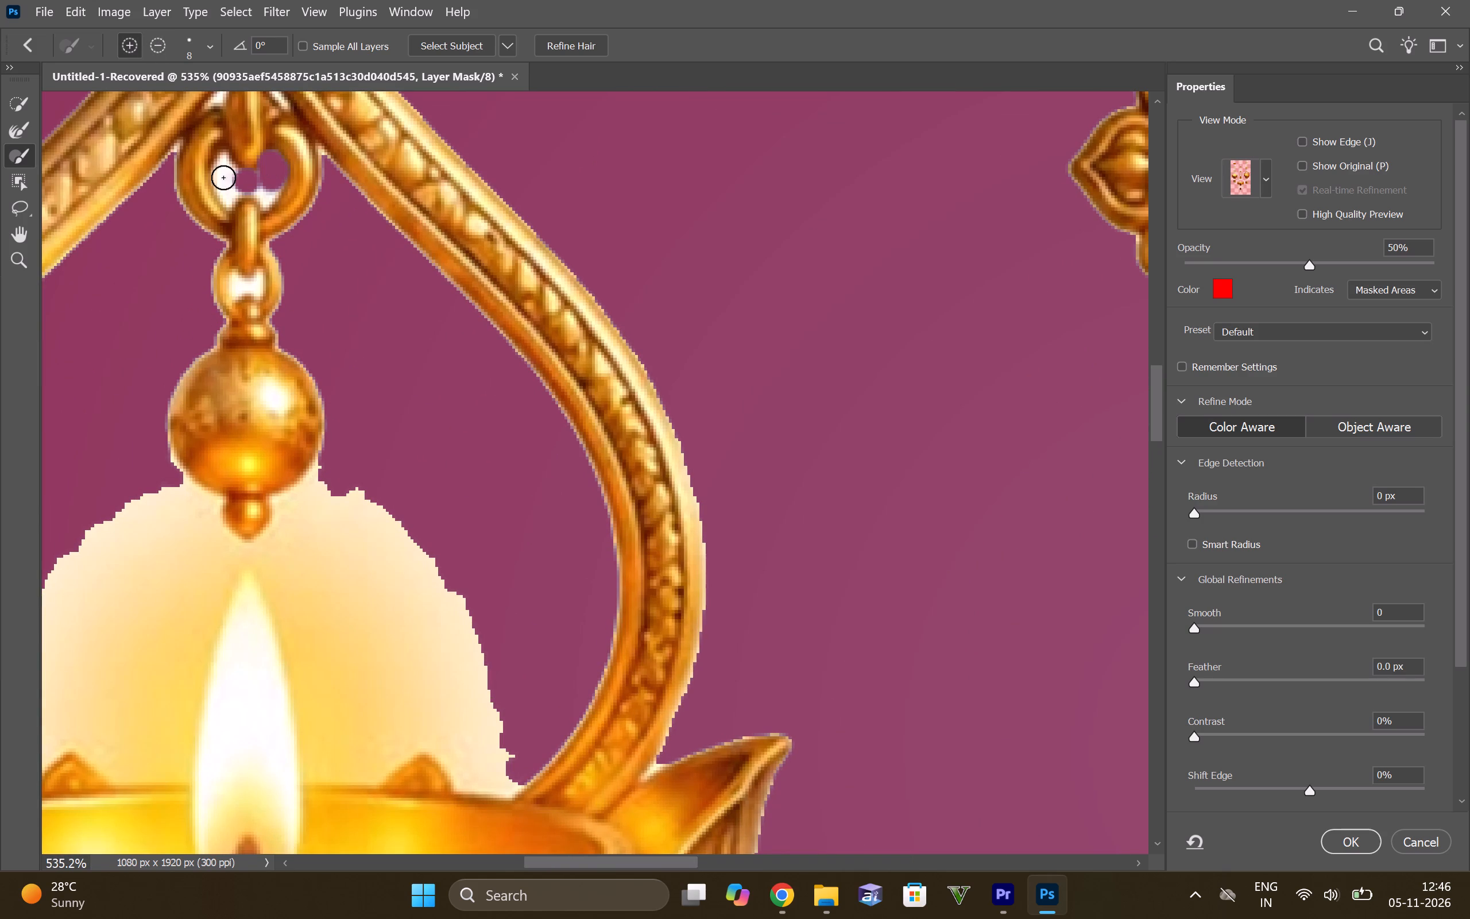
Clean the remaining white inside the left diya's chain ring with the Refine Edge Brush, setting its size to 15.
{"action": "left_click", "coordinate": [13, 126]}
{"action": "left_click", "coordinate": [229, 167]}
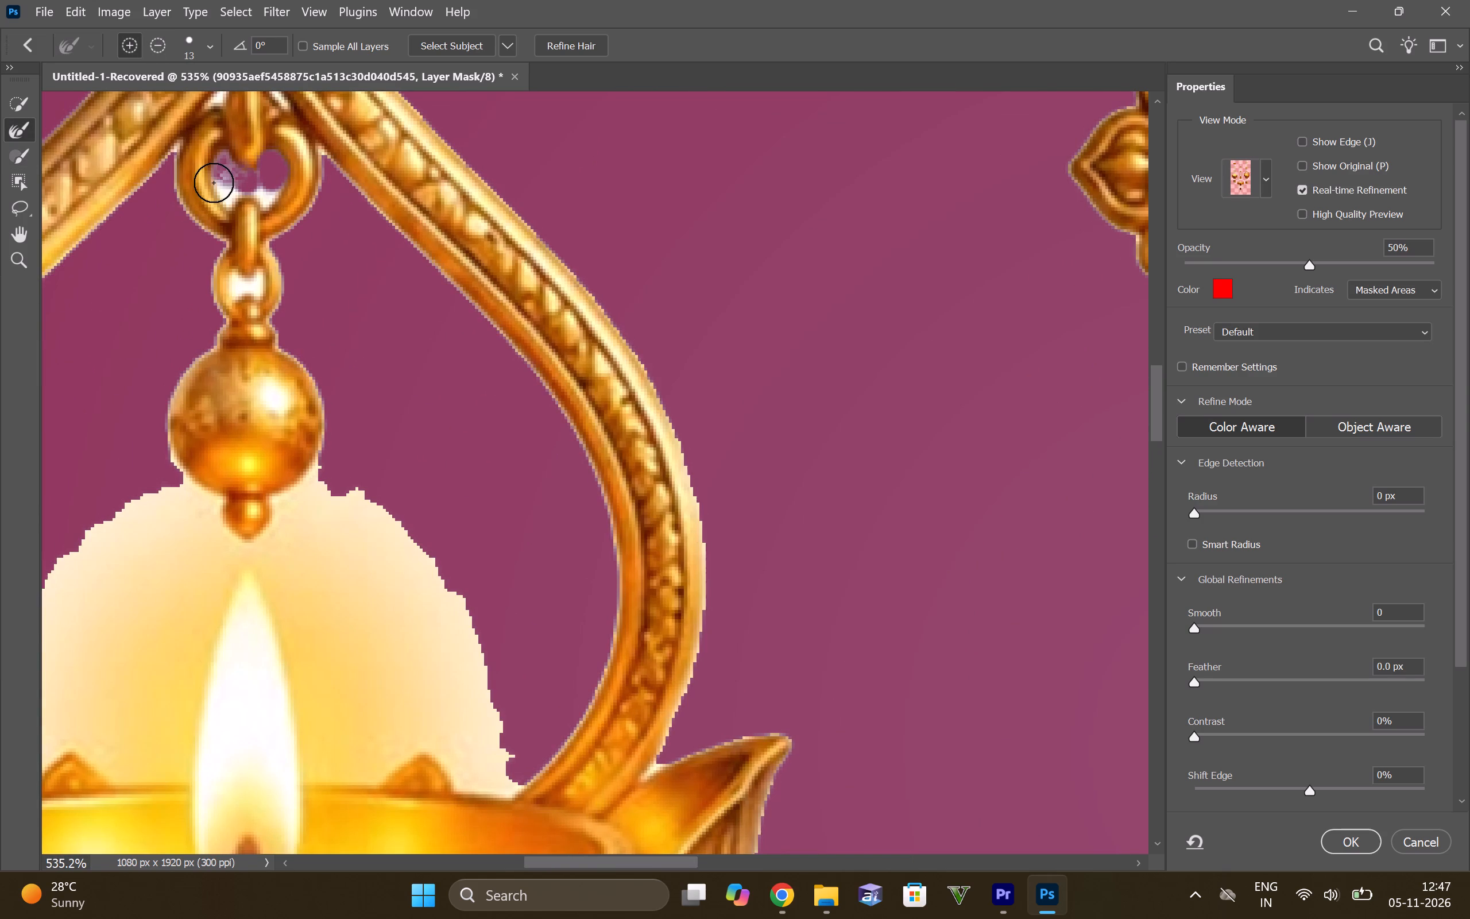
{"action": "left_click_drag", "start_coordinate": [224, 177], "coordinate": [245, 187]}
{"action": "left_click_drag", "start_coordinate": [243, 185], "coordinate": [258, 195]}
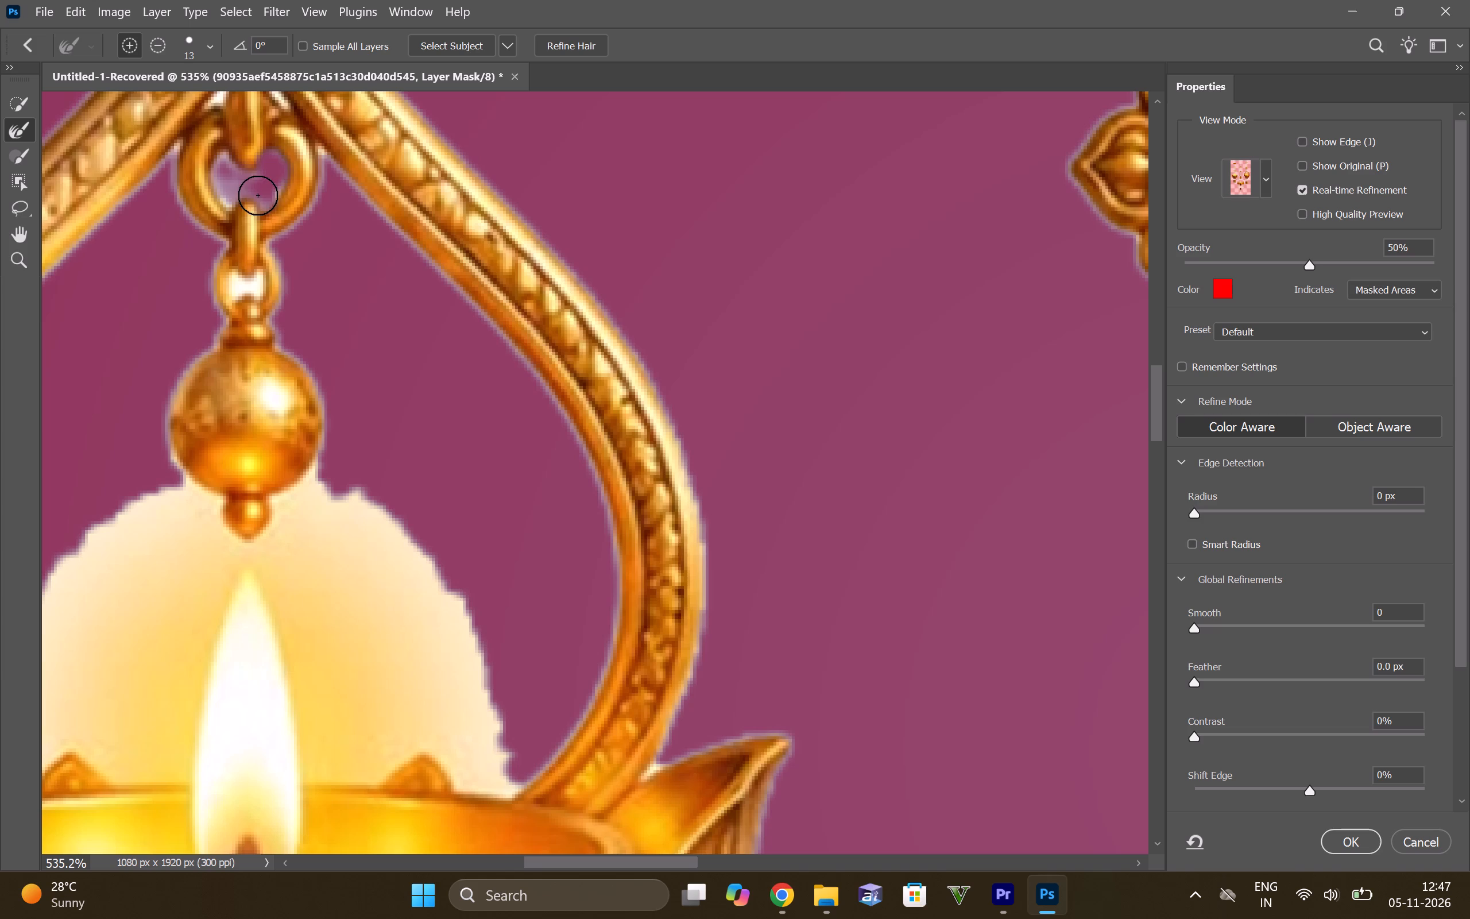
{"action": "left_click_drag", "start_coordinate": [258, 195], "coordinate": [260, 156]}
{"action": "right_click_drag", "start_coordinate": [231, 178], "coordinate": [241, 186], "text": "alt"}
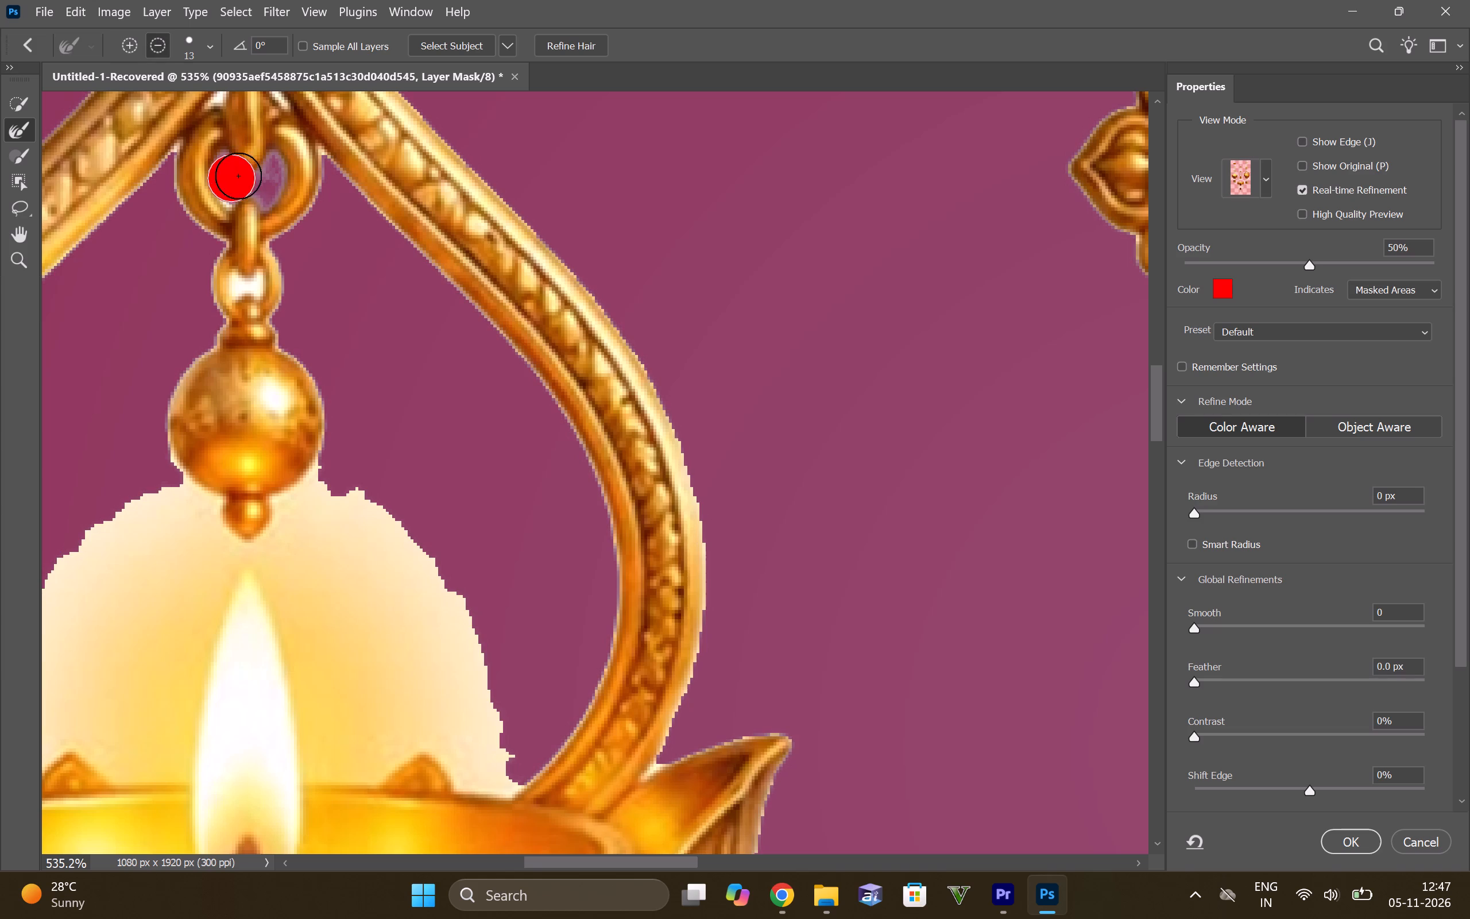
{"action": "left_click_drag", "start_coordinate": [225, 156], "coordinate": [232, 155]}
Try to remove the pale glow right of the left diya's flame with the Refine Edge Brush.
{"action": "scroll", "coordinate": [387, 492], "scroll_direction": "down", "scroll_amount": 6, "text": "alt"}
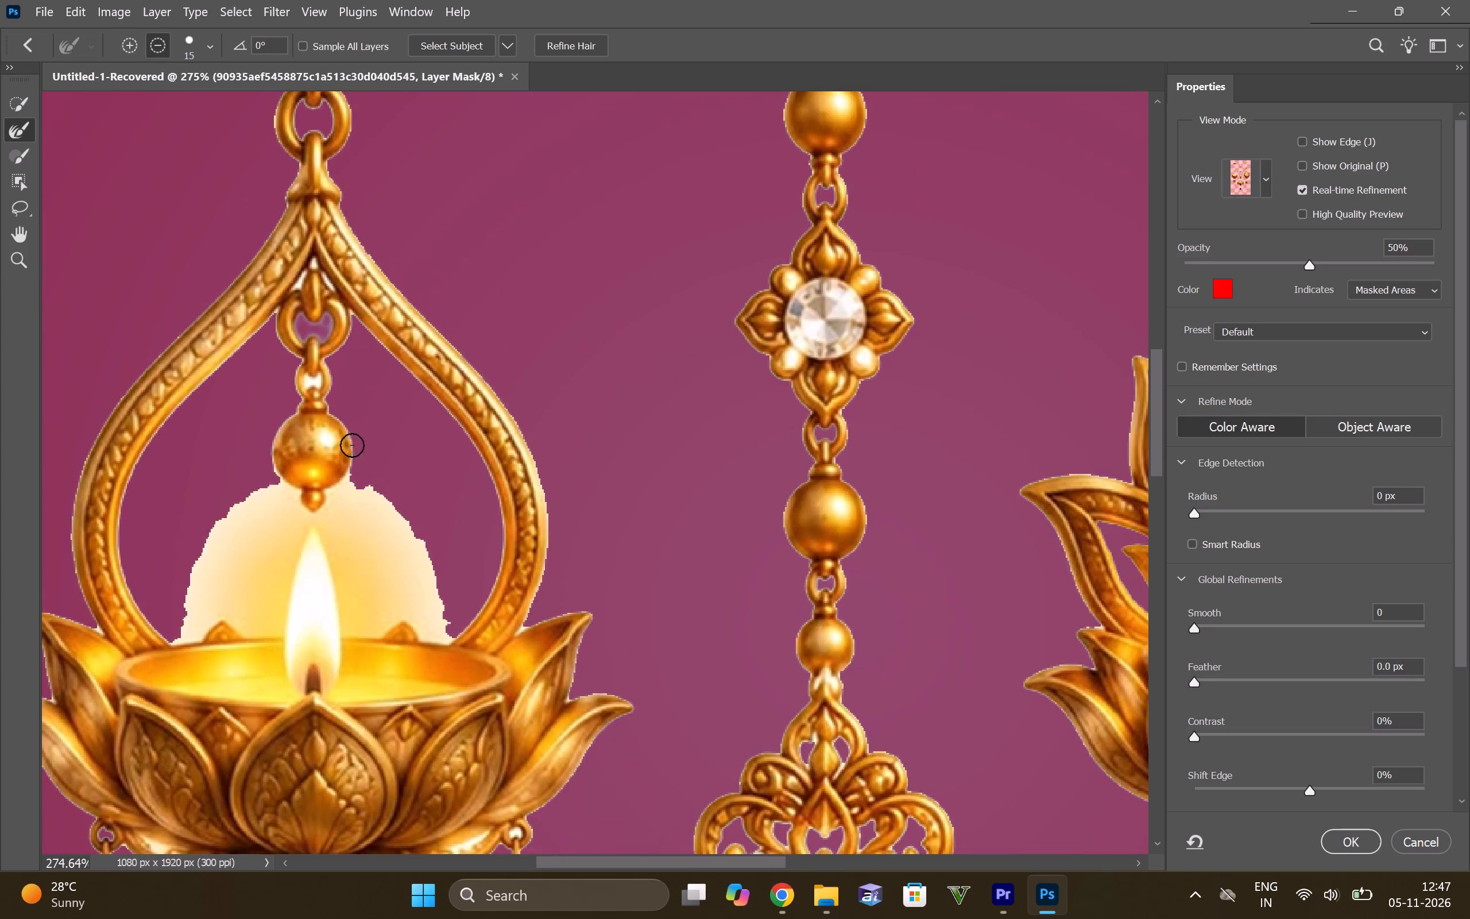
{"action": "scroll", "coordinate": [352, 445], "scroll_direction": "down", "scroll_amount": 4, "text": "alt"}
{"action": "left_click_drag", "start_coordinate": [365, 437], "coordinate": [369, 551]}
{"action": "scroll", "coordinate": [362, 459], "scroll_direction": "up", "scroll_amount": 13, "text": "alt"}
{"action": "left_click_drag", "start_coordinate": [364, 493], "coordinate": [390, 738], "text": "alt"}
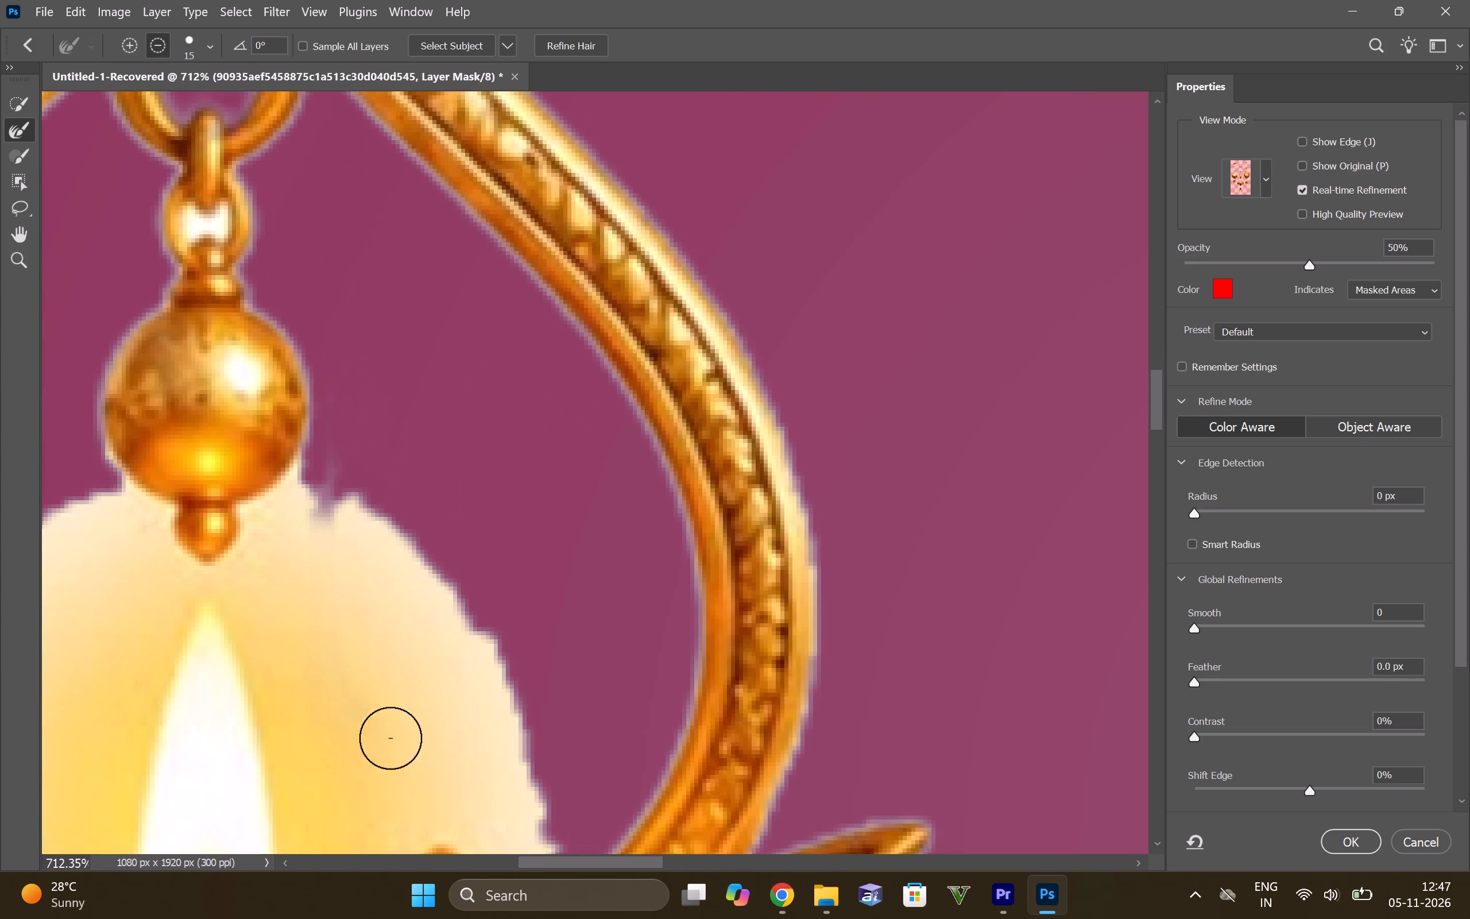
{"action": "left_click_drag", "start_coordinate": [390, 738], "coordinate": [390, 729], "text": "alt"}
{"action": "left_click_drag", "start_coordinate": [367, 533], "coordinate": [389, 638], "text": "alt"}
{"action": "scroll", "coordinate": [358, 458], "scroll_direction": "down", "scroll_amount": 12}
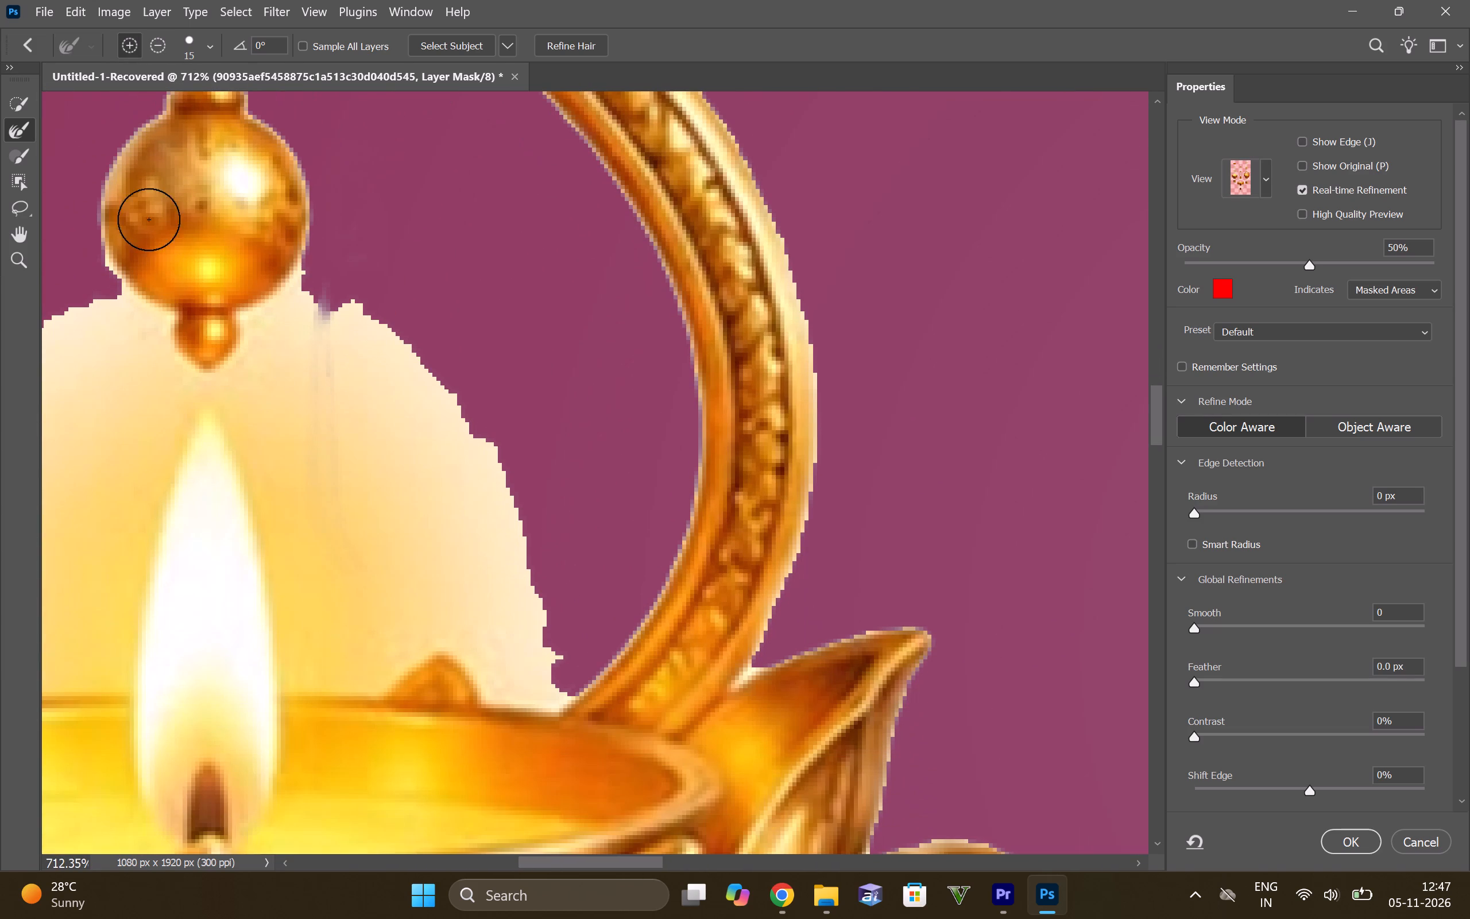
Switch to the regular Brush at size 19 and subtract the outer glow right of the left diya's flame, down to the bowl rim.
{"action": "left_click", "coordinate": [26, 145]}
{"action": "left_click_drag", "start_coordinate": [354, 292], "coordinate": [404, 458]}
{"action": "left_click_drag", "start_coordinate": [372, 245], "coordinate": [380, 392], "text": "alt"}
{"action": "right_click_drag", "start_coordinate": [386, 255], "coordinate": [476, 326], "text": "alt"}
{"action": "right_click_drag", "start_coordinate": [384, 211], "coordinate": [475, 296], "text": "alt"}
{"action": "left_click_drag", "start_coordinate": [393, 355], "coordinate": [518, 624], "text": "alt"}
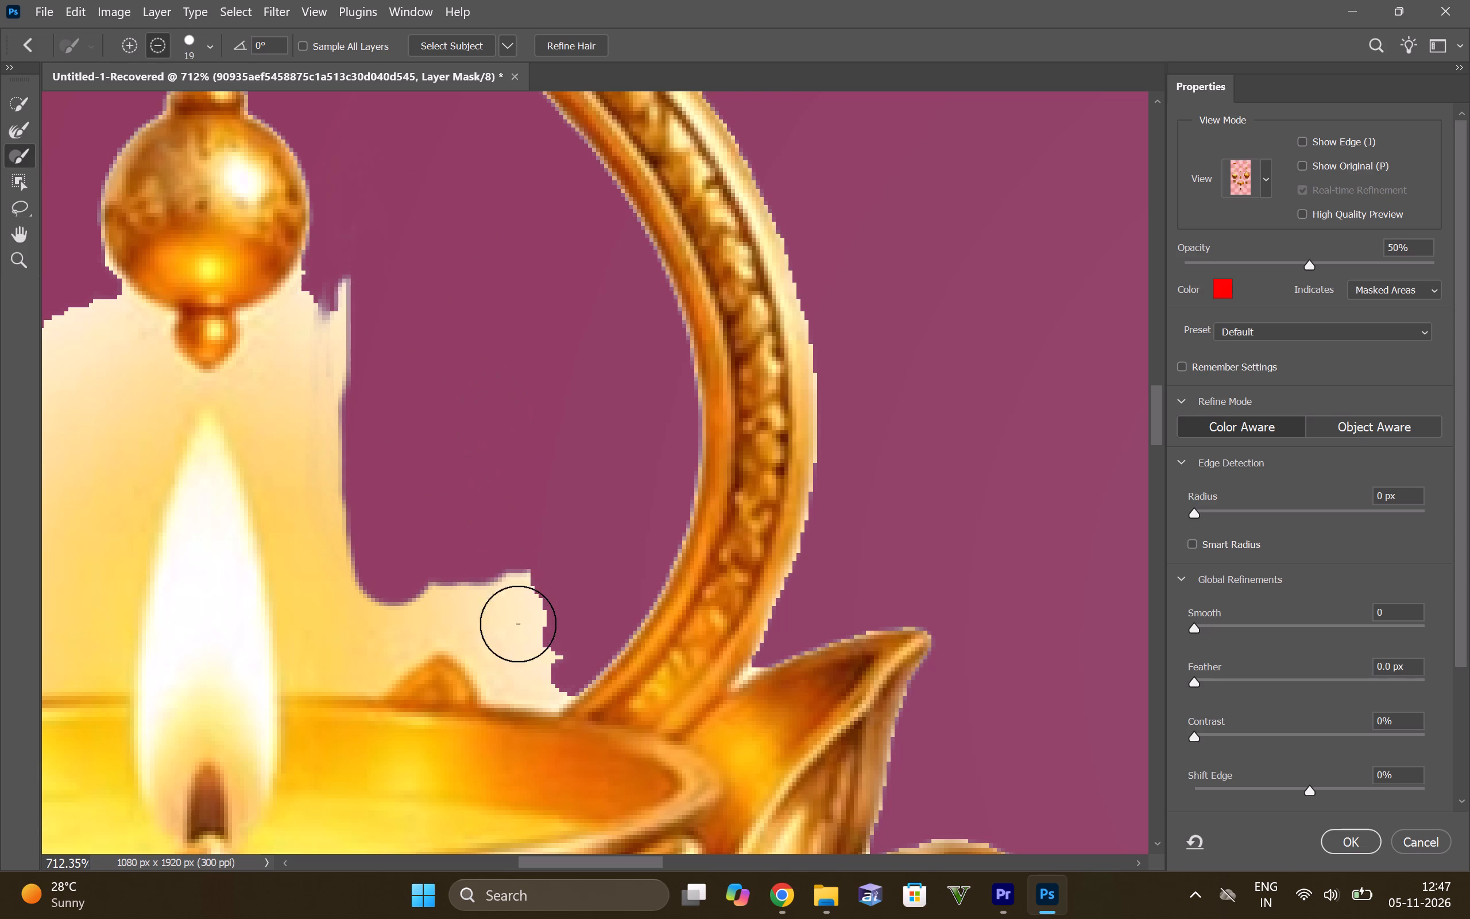
{"action": "left_click_drag", "start_coordinate": [518, 624], "coordinate": [532, 651], "text": "alt"}
{"action": "left_click", "coordinate": [540, 677]}
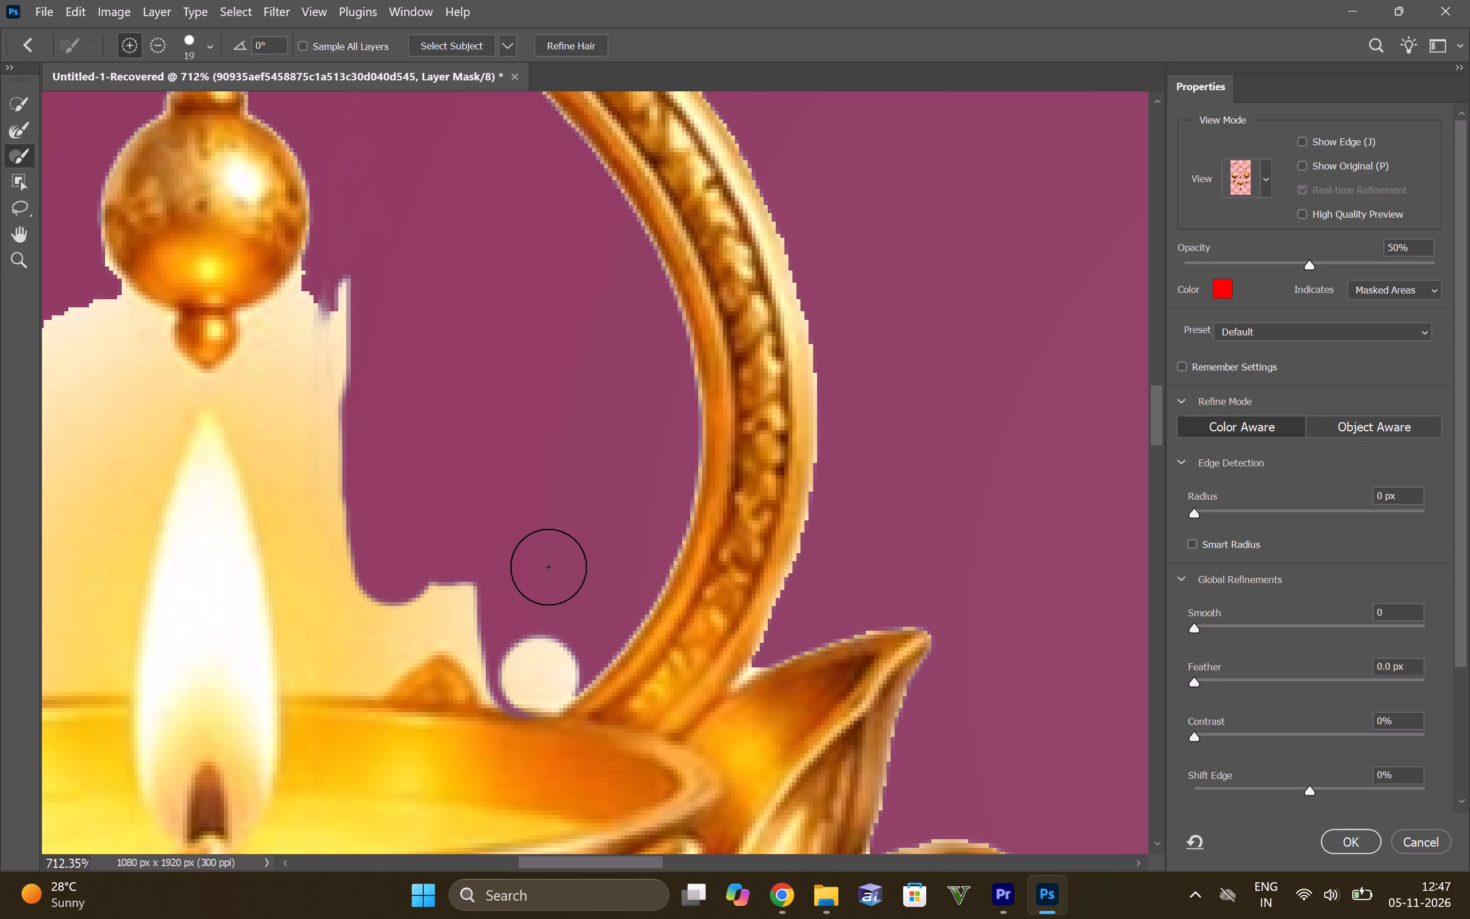
{"action": "left_click", "coordinate": [541, 666], "text": "alt"}
{"action": "left_click", "coordinate": [525, 672], "text": "alt"}
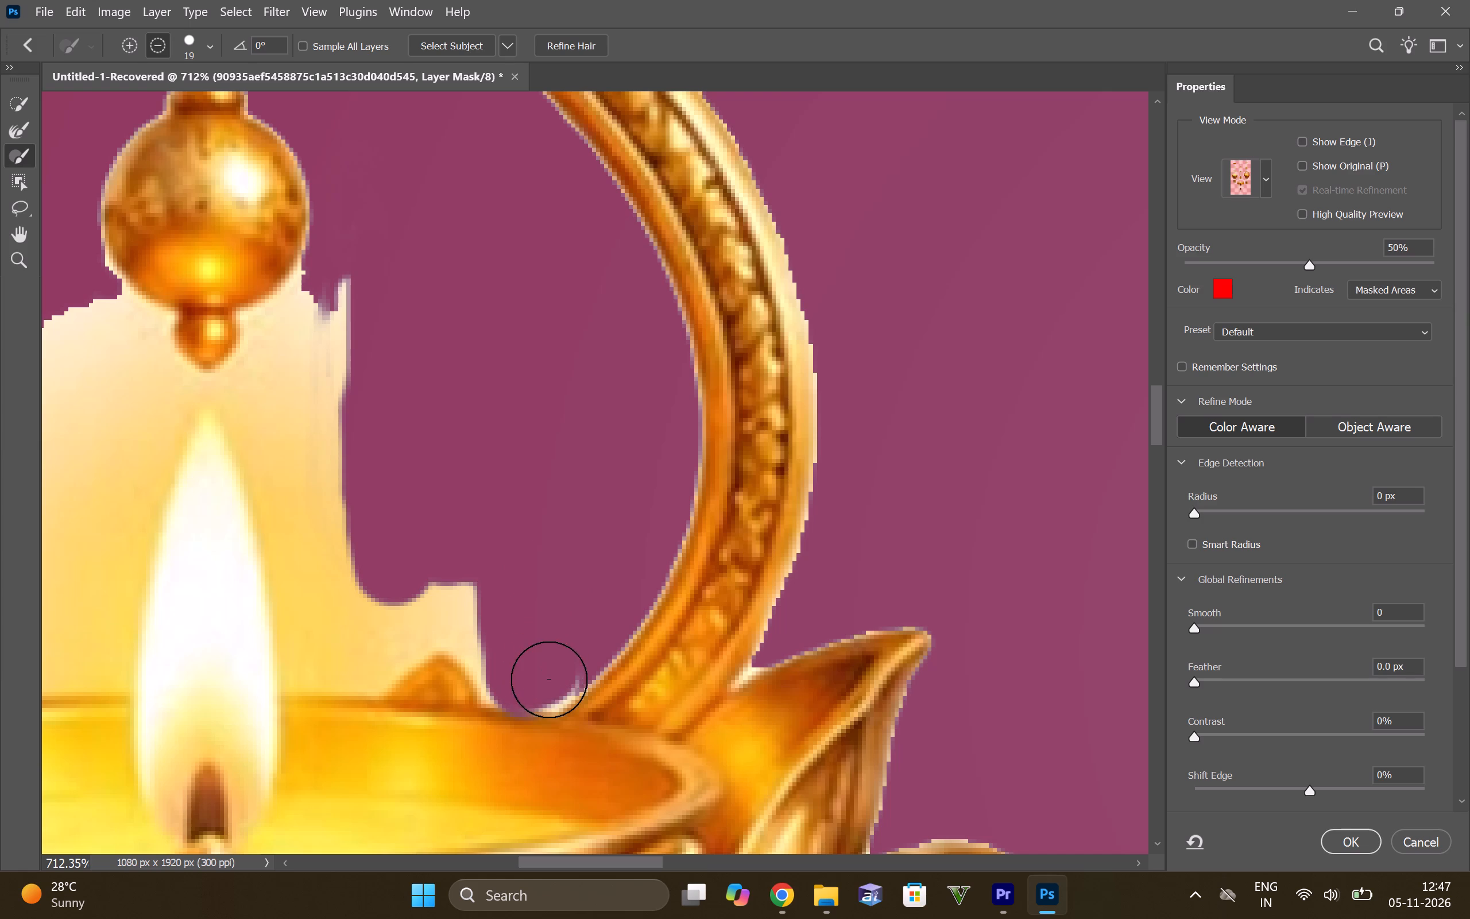
{"action": "left_click", "coordinate": [544, 673], "text": "alt"}
Subtract the pale glow right of the left diya's flame, from beneath the hanging bead down past the flame's tip.
{"action": "scroll", "coordinate": [508, 507], "scroll_direction": "down", "scroll_amount": 7, "text": "alt"}
{"action": "scroll", "coordinate": [472, 451], "scroll_direction": "down", "scroll_amount": 2, "text": "alt"}
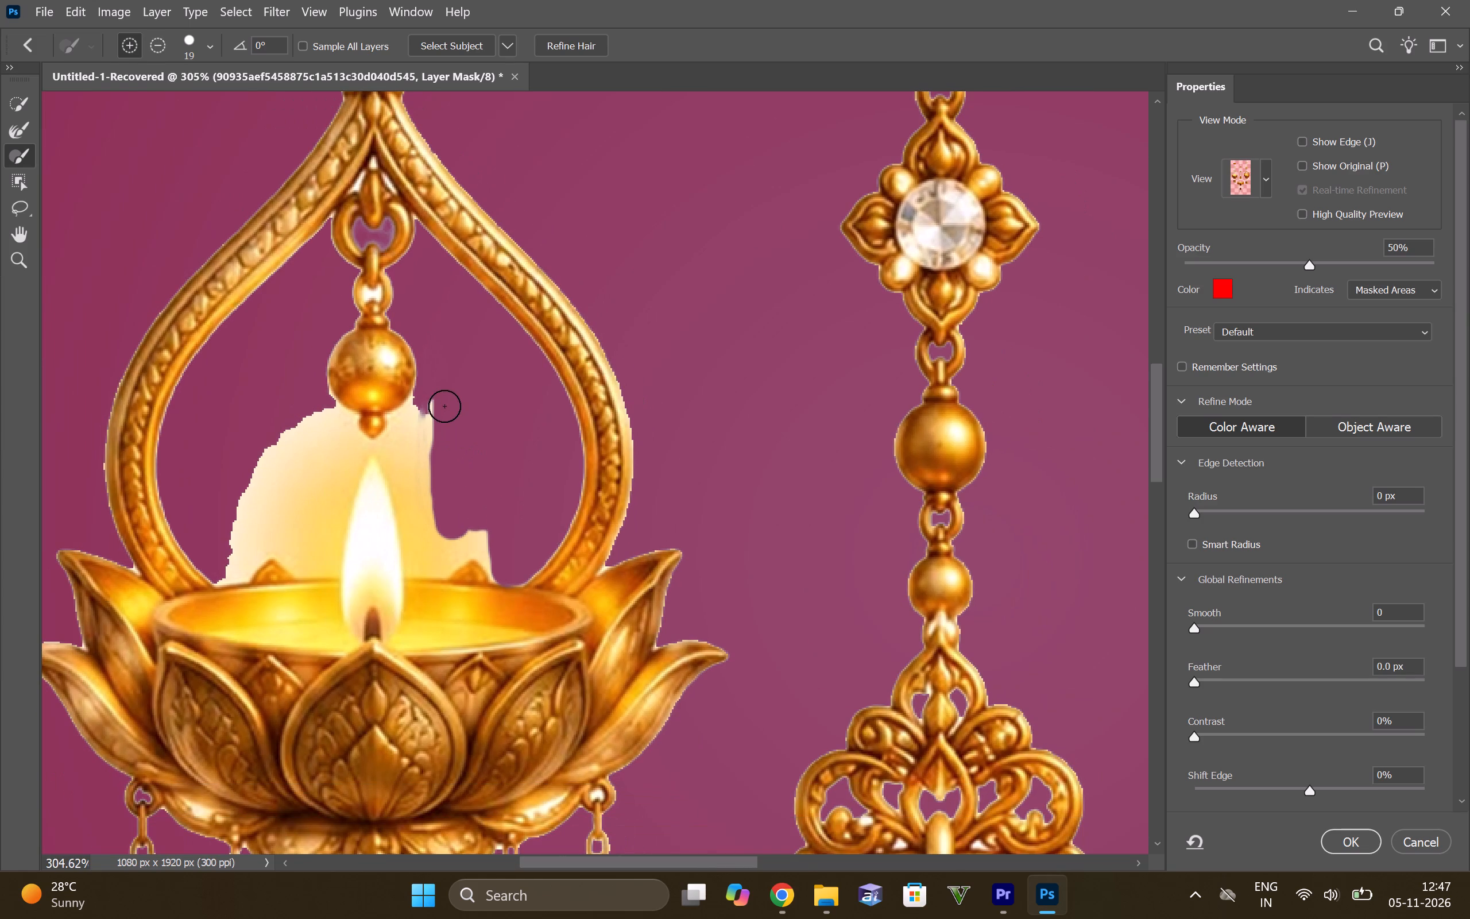
{"action": "left_click_drag", "start_coordinate": [434, 395], "coordinate": [419, 455], "text": "alt"}
{"action": "left_click_drag", "start_coordinate": [430, 439], "coordinate": [438, 501], "text": "alt"}
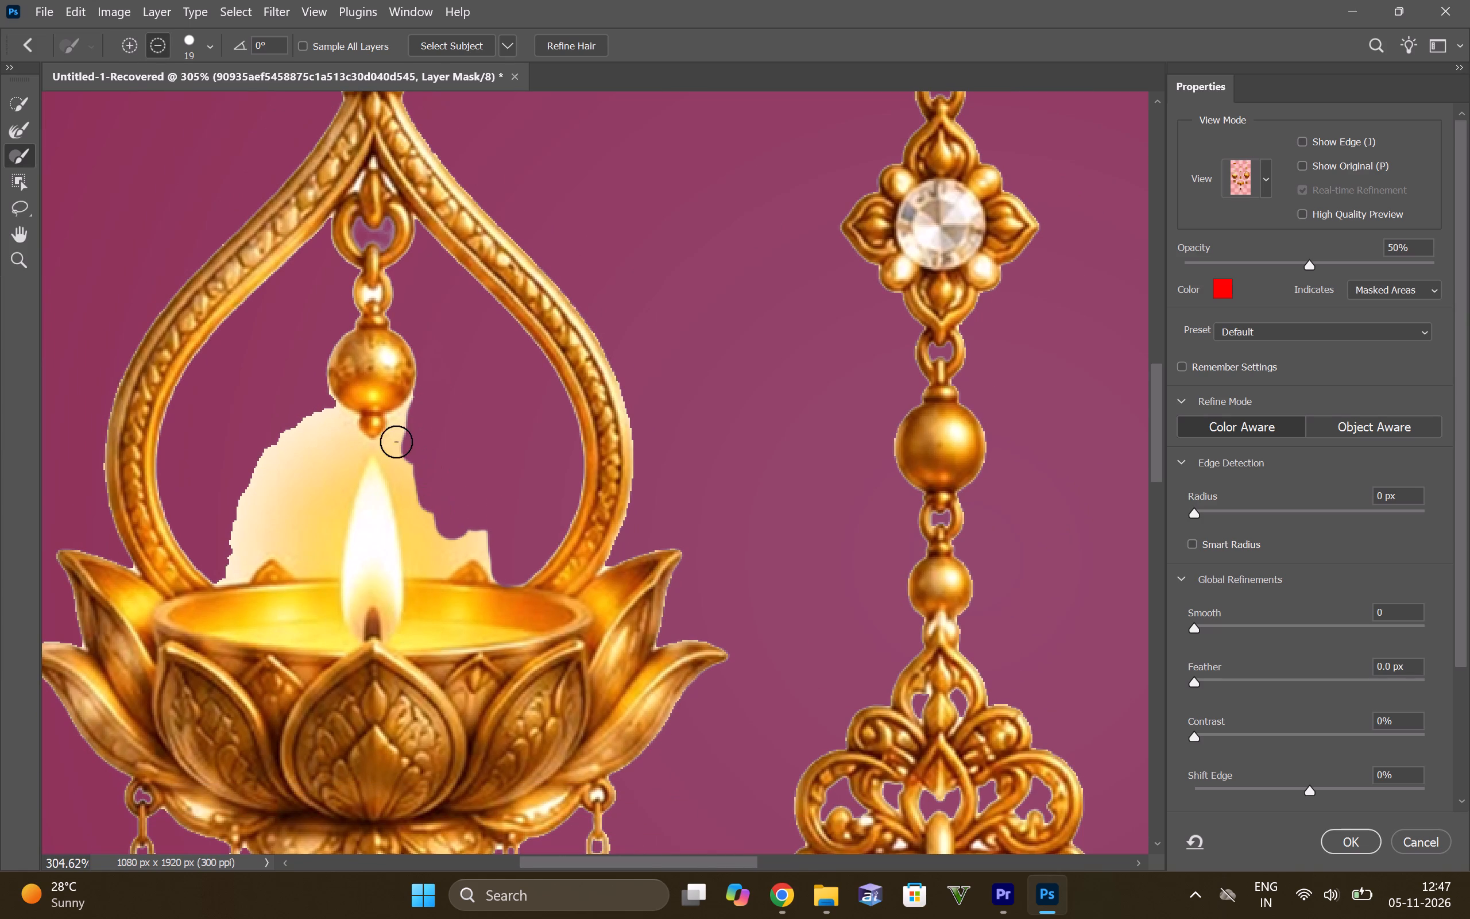
{"action": "scroll", "coordinate": [396, 442], "scroll_direction": "up", "scroll_amount": 13, "text": "alt"}
{"action": "left_click_drag", "start_coordinate": [475, 329], "coordinate": [459, 401], "text": "alt"}
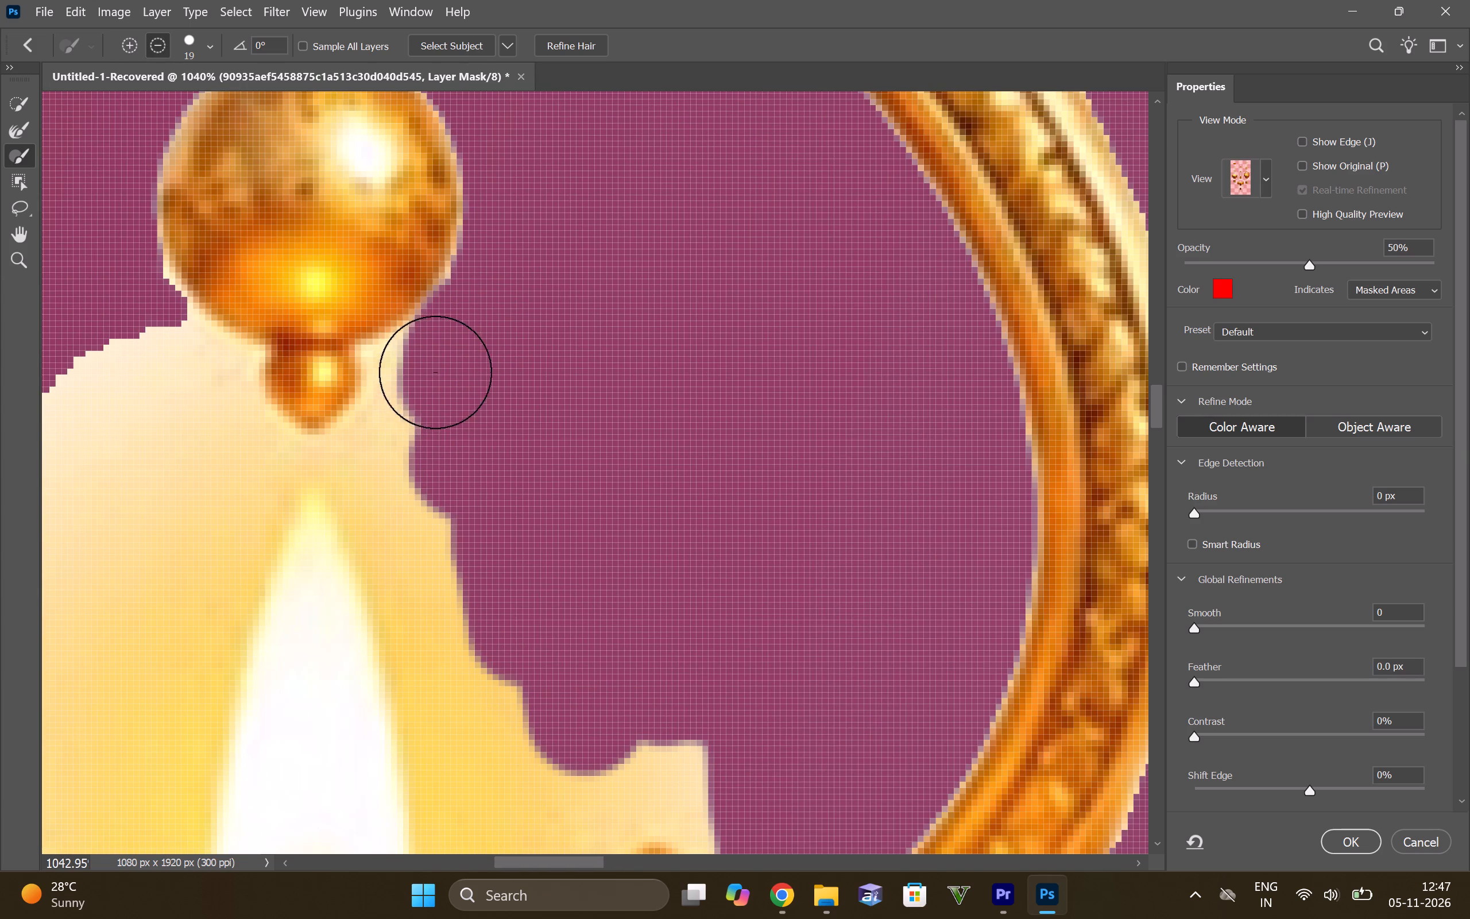
{"action": "left_click_drag", "start_coordinate": [429, 380], "coordinate": [446, 419], "text": "alt"}
{"action": "left_click_drag", "start_coordinate": [430, 429], "coordinate": [468, 561], "text": "alt"}
{"action": "left_click_drag", "start_coordinate": [429, 508], "coordinate": [443, 605], "text": "alt"}
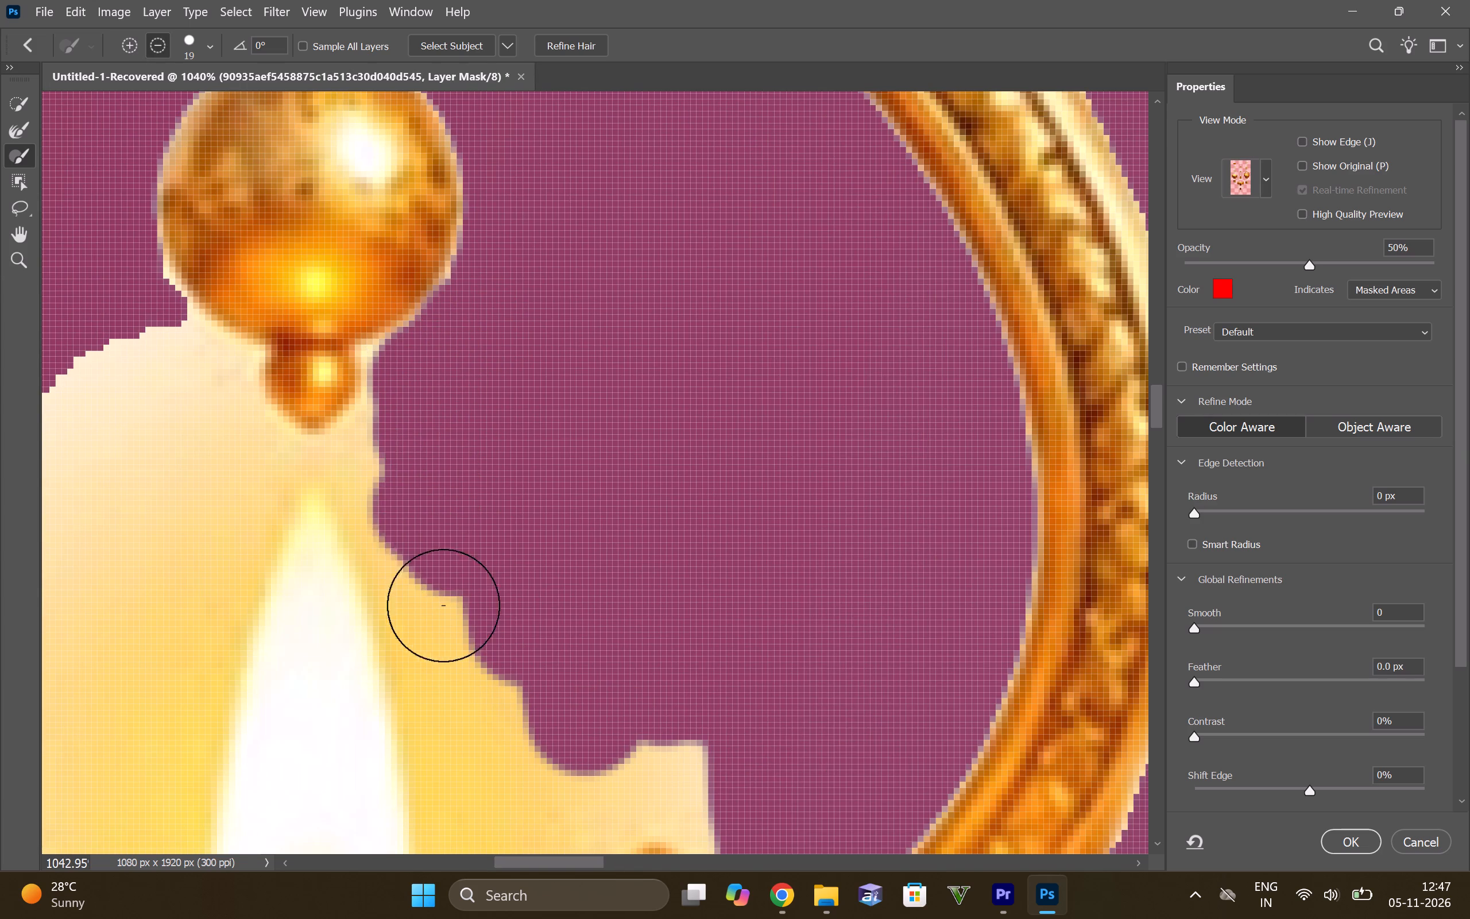
{"action": "left_click_drag", "start_coordinate": [443, 605], "coordinate": [466, 639], "text": "alt"}
{"action": "scroll", "coordinate": [461, 573], "scroll_direction": "down", "scroll_amount": 16, "text": "alt"}
{"action": "scroll", "coordinate": [449, 420], "scroll_direction": "up", "scroll_amount": 6, "text": "alt"}
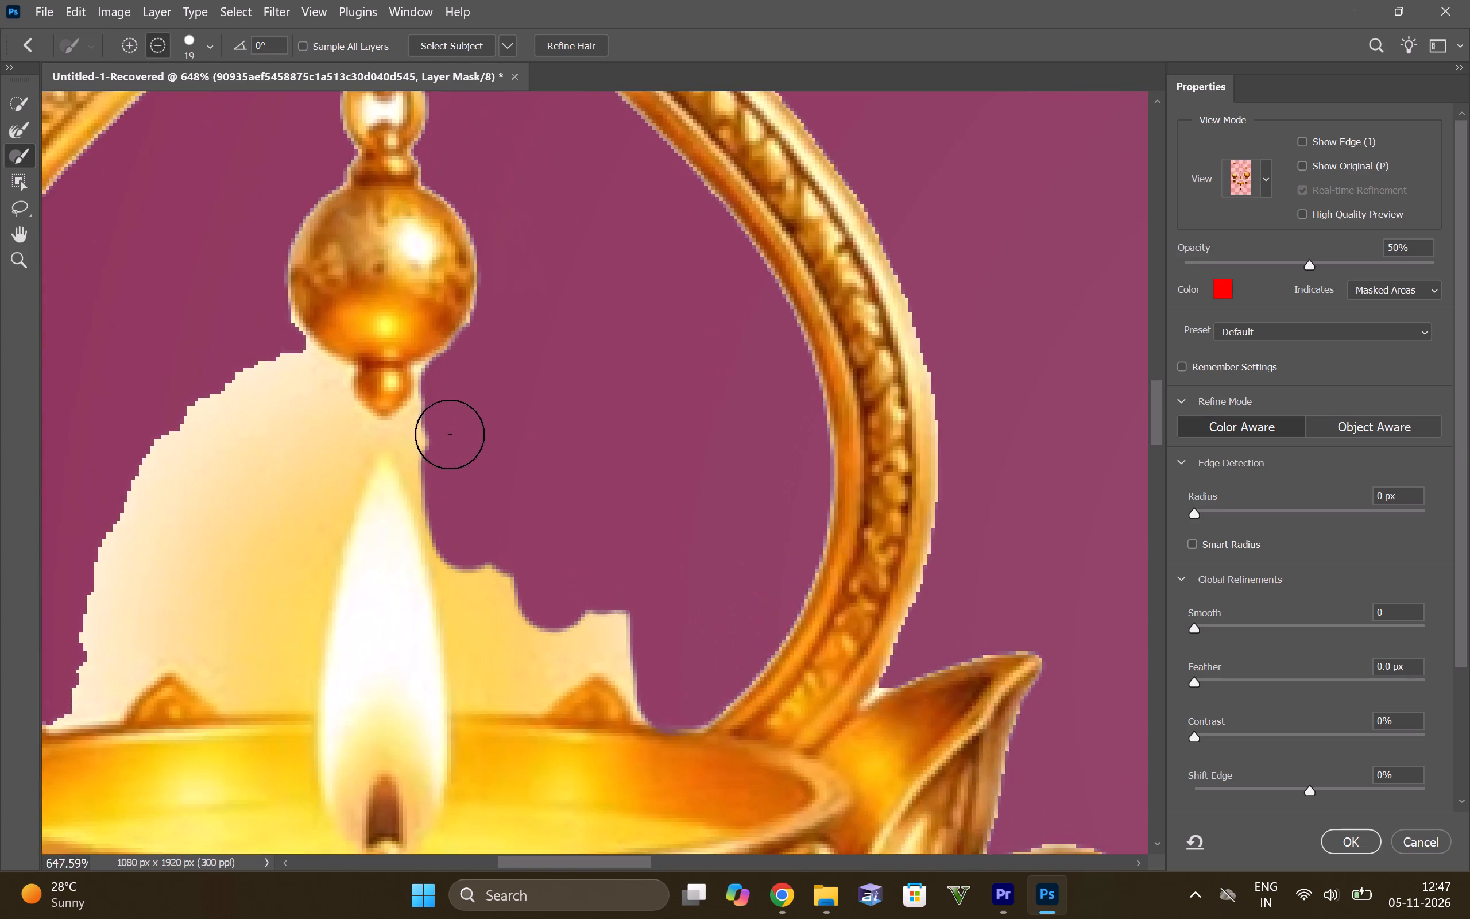
Subtract the glow hugging the right edge of the left diya's flame down to the bowl rim, reducing the brush to size 13.
{"action": "scroll", "coordinate": [454, 491], "scroll_direction": "up", "scroll_amount": 5, "text": "alt"}
{"action": "scroll", "coordinate": [462, 488], "scroll_direction": "down", "scroll_amount": 13}
{"action": "left_click_drag", "start_coordinate": [460, 341], "coordinate": [501, 467], "text": "alt"}
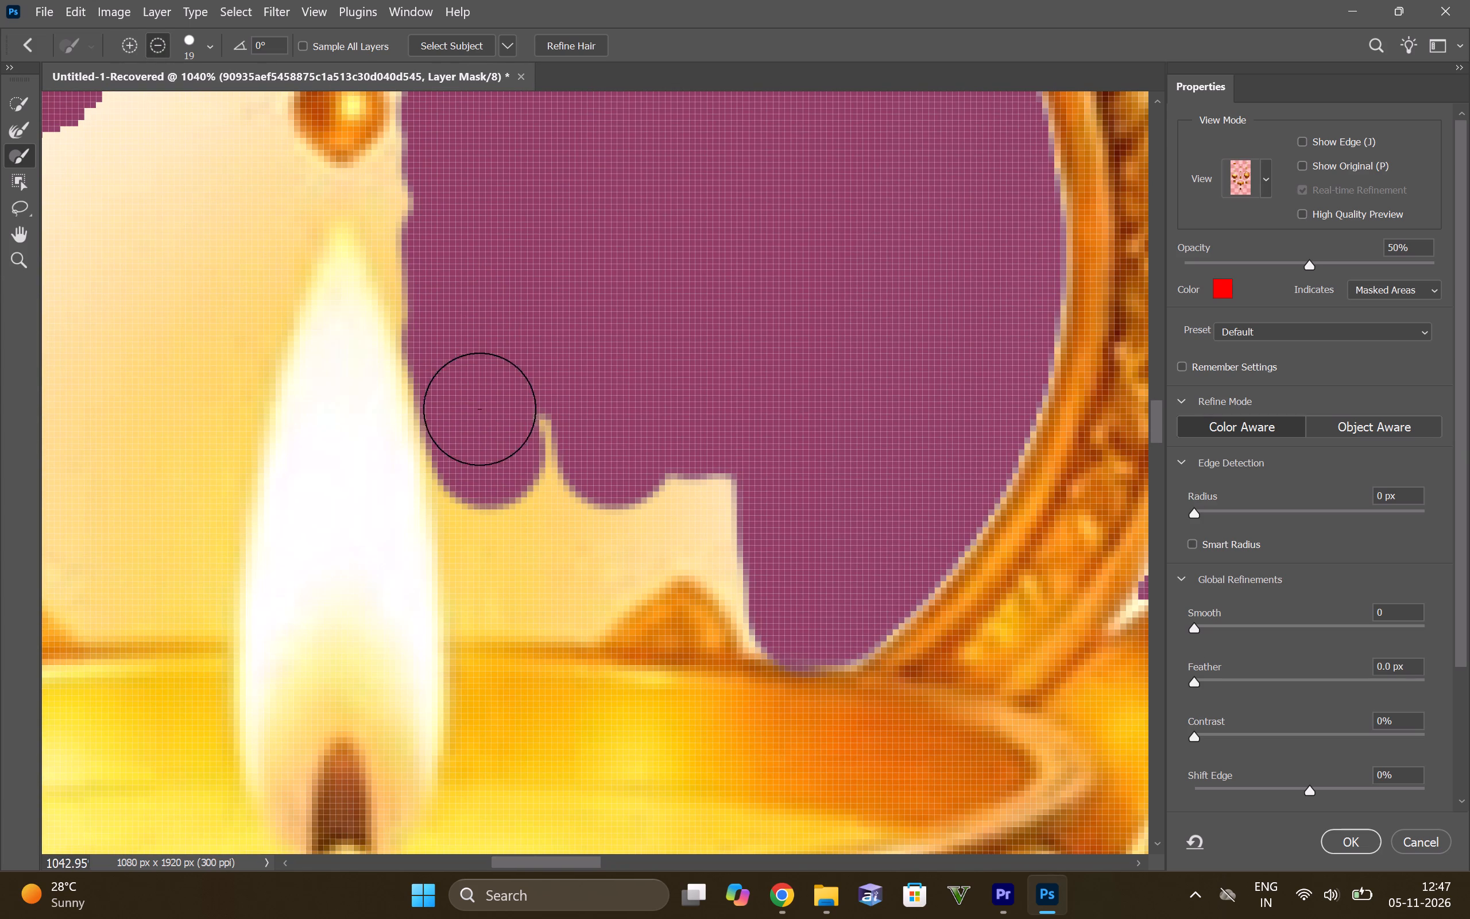
{"action": "left_click_drag", "start_coordinate": [474, 438], "coordinate": [498, 498], "text": "alt"}
{"action": "left_click", "coordinate": [504, 534], "text": "alt"}
{"action": "left_click", "coordinate": [485, 495], "text": "alt"}
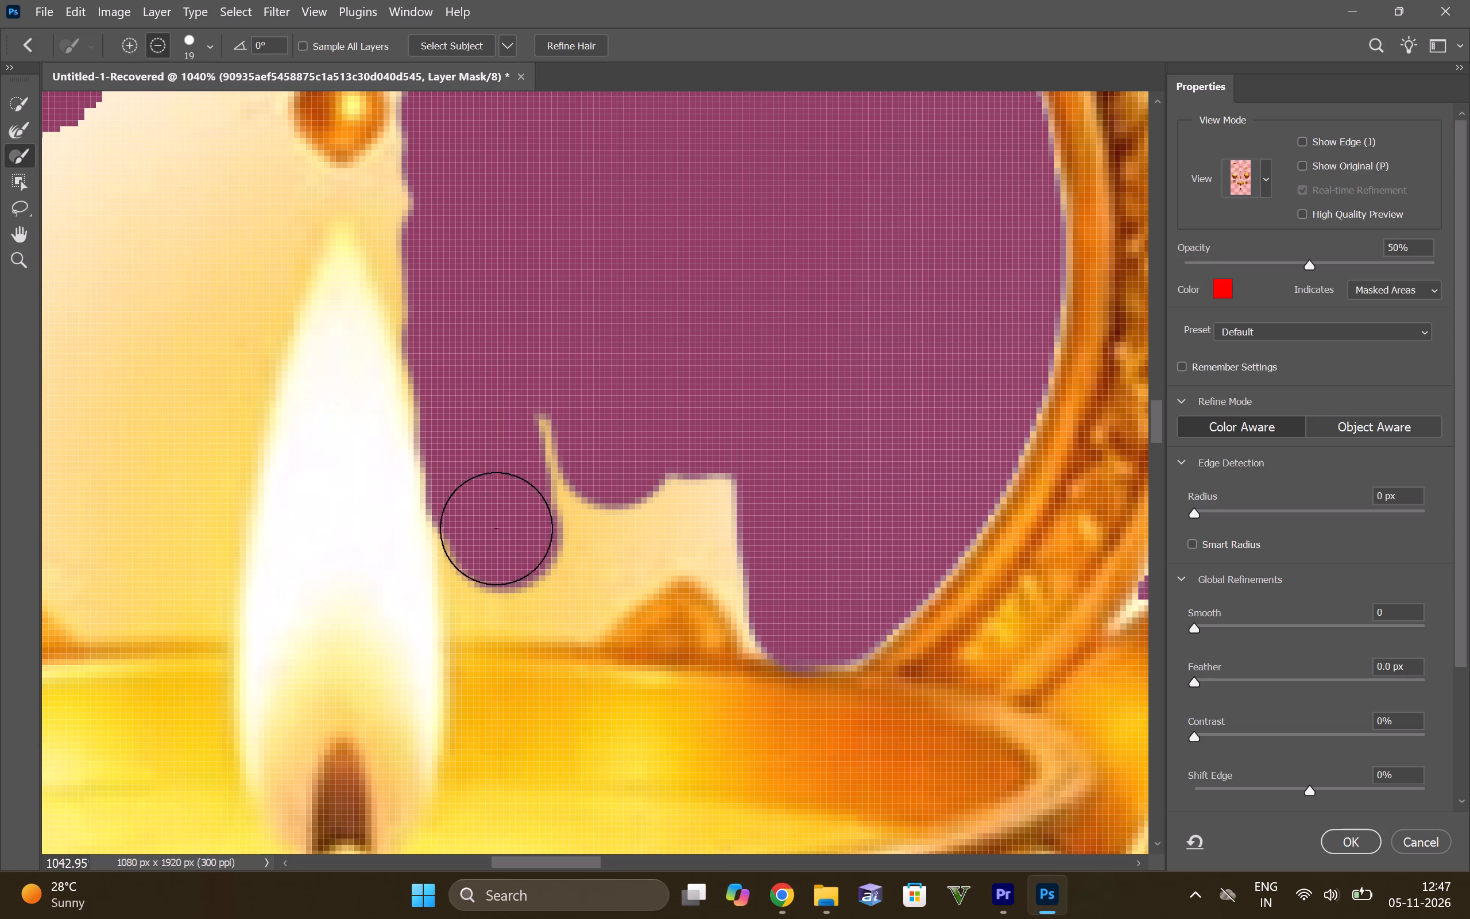
{"action": "left_click", "coordinate": [496, 545], "text": "alt"}
{"action": "right_click_drag", "start_coordinate": [513, 555], "coordinate": [482, 561], "text": "alt"}
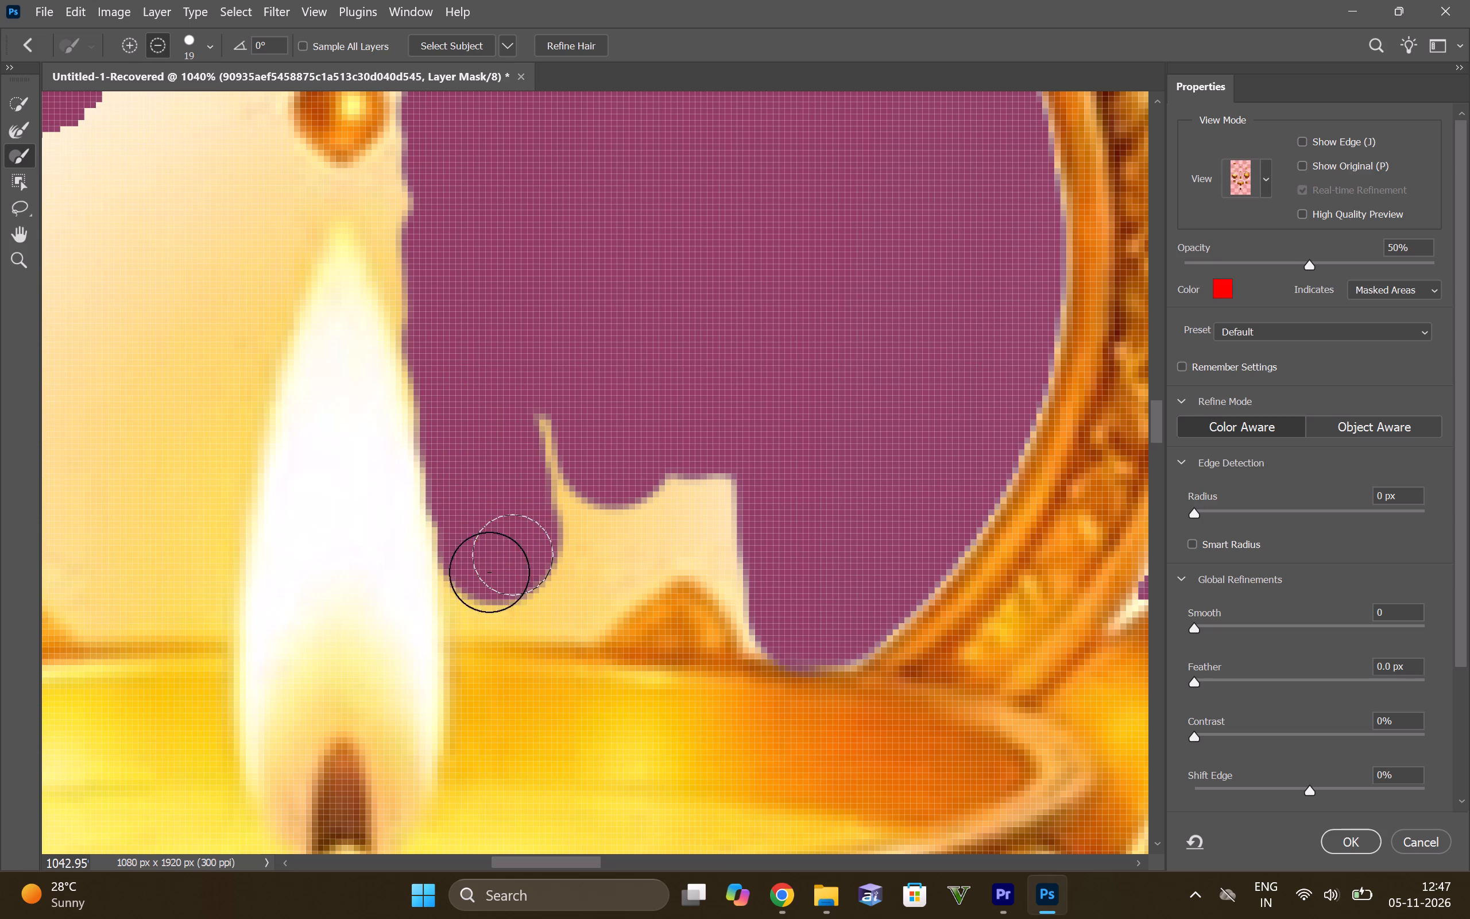
{"action": "left_click", "coordinate": [491, 589], "text": "alt"}
{"action": "left_click", "coordinate": [482, 600], "text": "alt"}
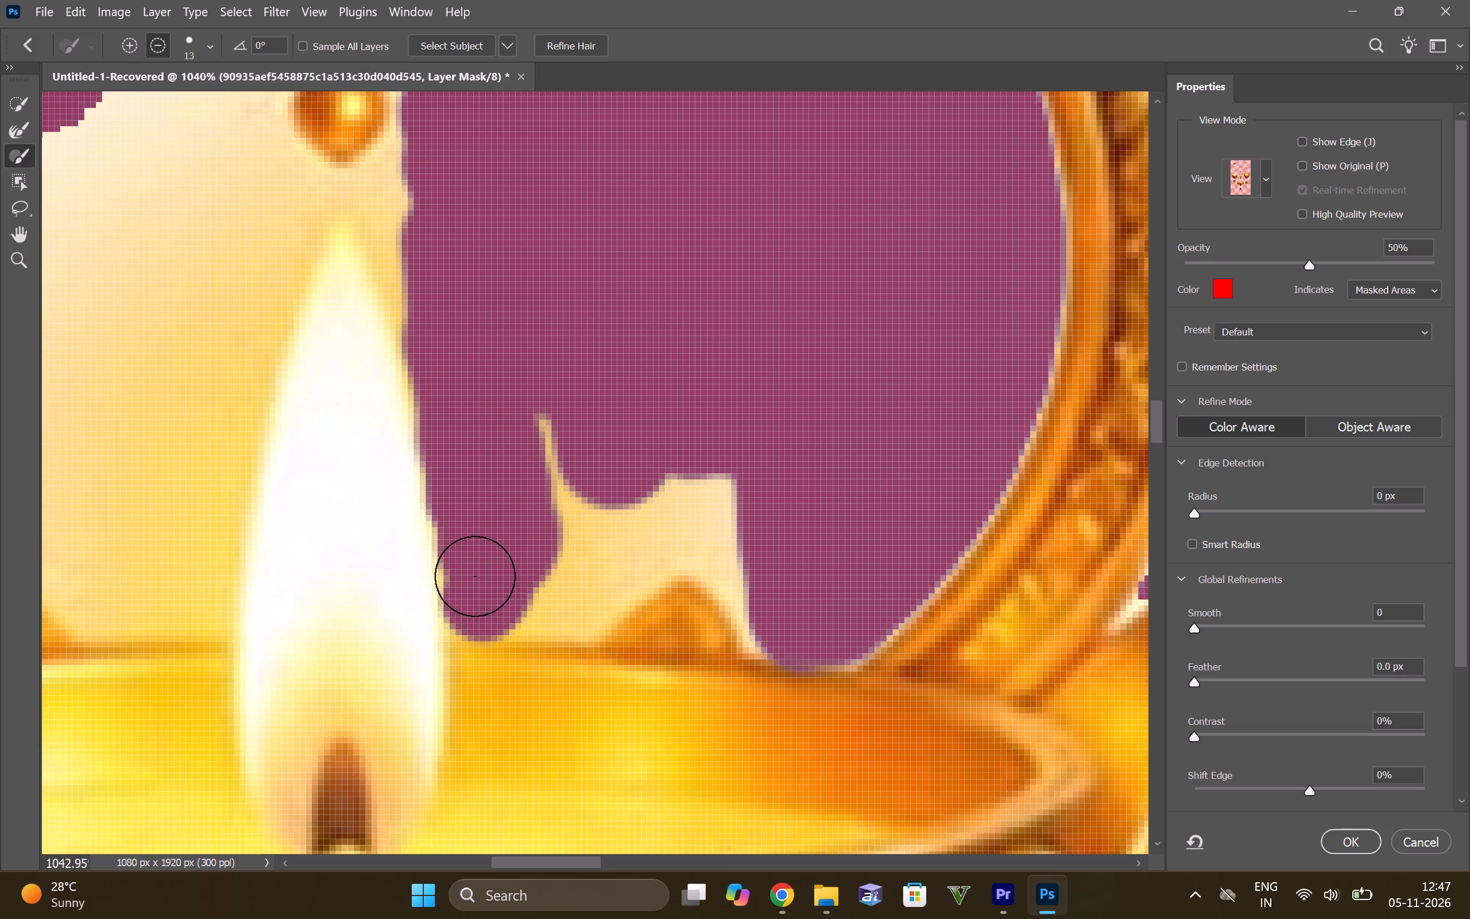
{"action": "left_click", "coordinate": [485, 578], "text": "alt"}
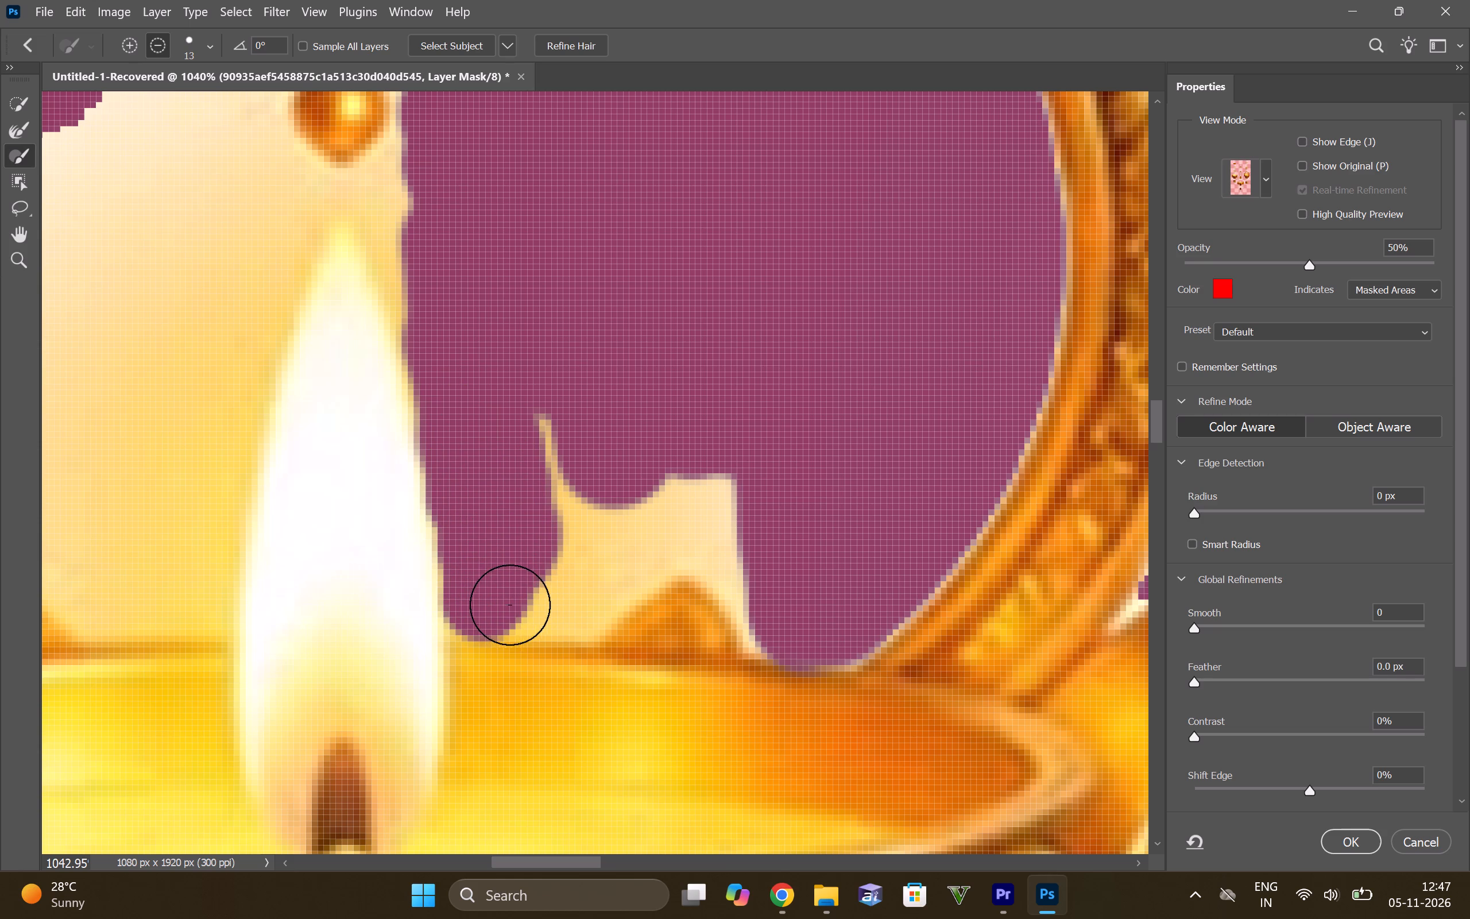
Subtract the remaining glow around the small petal tip on the bowl rim right of the left diya's flame.
{"action": "left_click_drag", "start_coordinate": [517, 602], "coordinate": [583, 495], "text": "alt"}
{"action": "left_click_drag", "start_coordinate": [558, 454], "coordinate": [563, 434], "text": "alt"}
{"action": "left_click_drag", "start_coordinate": [676, 488], "coordinate": [700, 489], "text": "alt"}
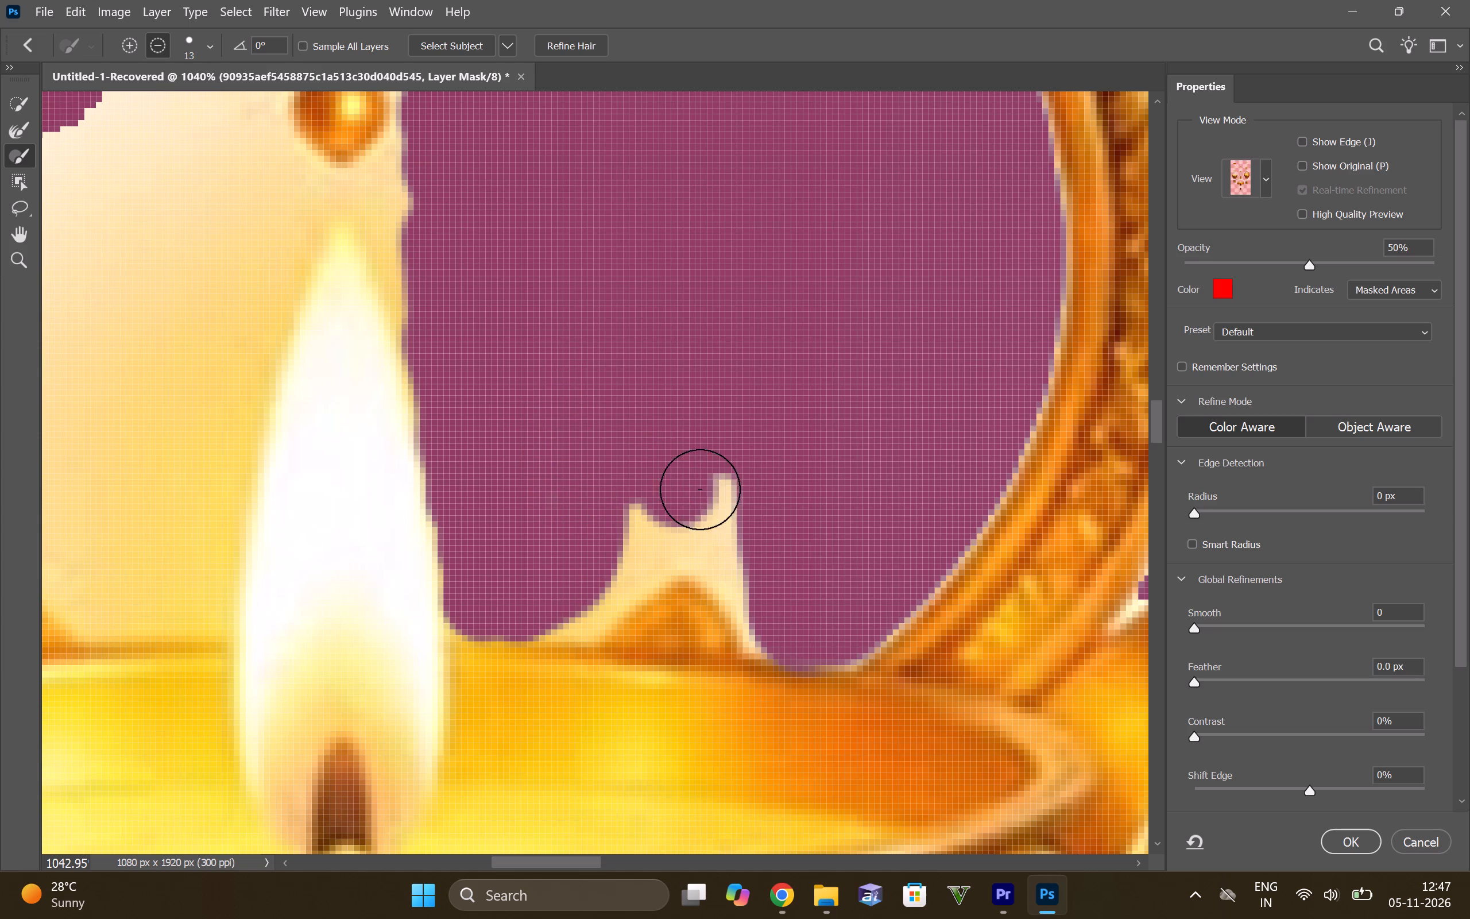
{"action": "left_click_drag", "start_coordinate": [700, 489], "coordinate": [737, 496], "text": "alt"}
{"action": "left_click_drag", "start_coordinate": [698, 475], "coordinate": [734, 541], "text": "alt"}
{"action": "left_click_drag", "start_coordinate": [744, 552], "coordinate": [760, 583], "text": "alt"}
{"action": "left_click", "coordinate": [778, 607], "text": "alt"}
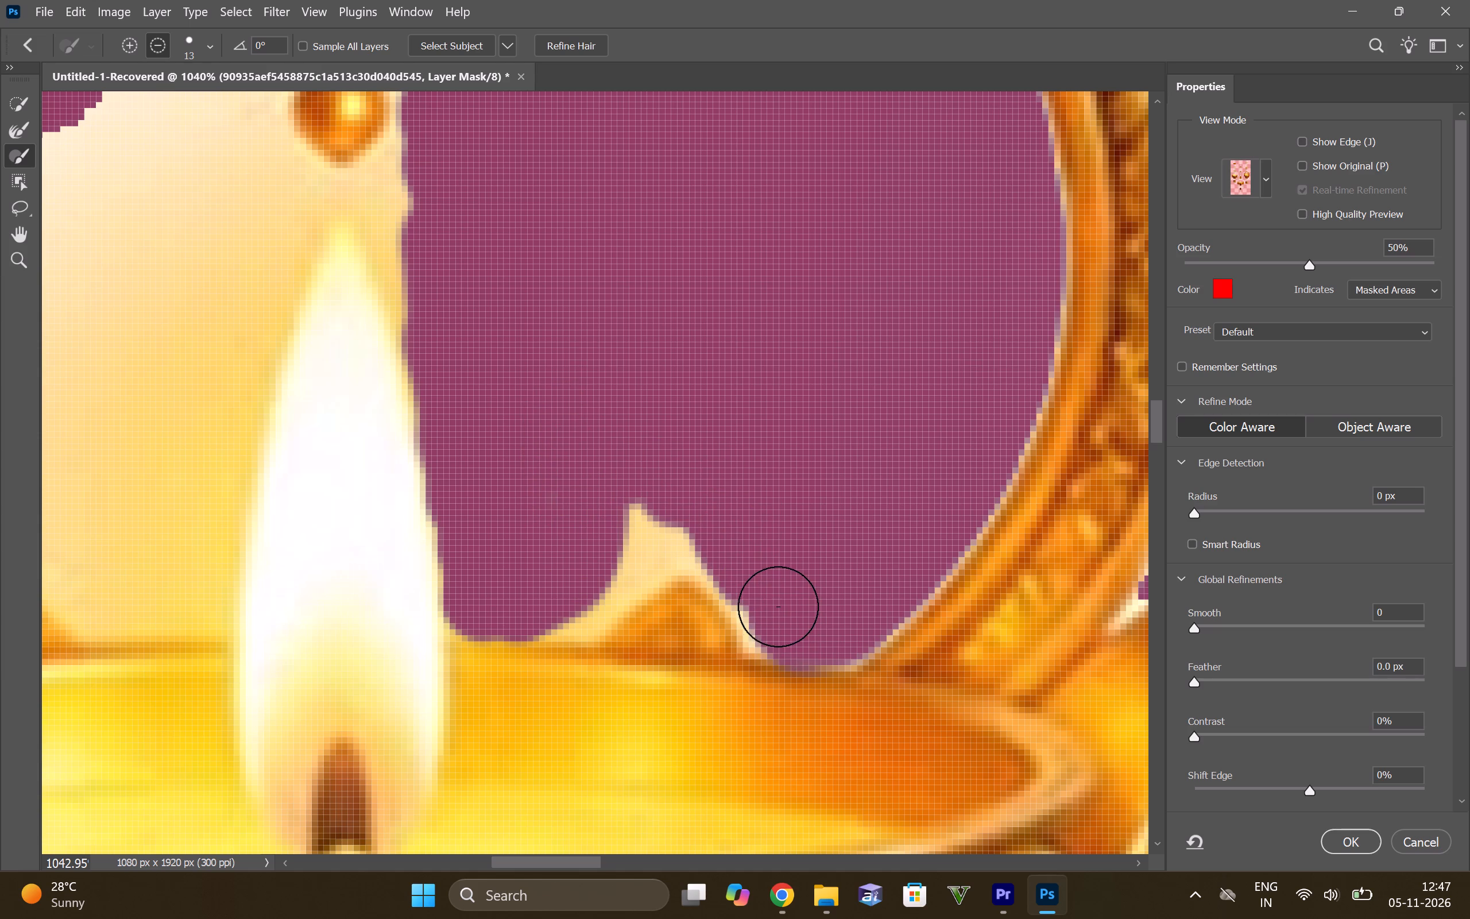
{"action": "left_click", "coordinate": [835, 628], "text": "alt"}
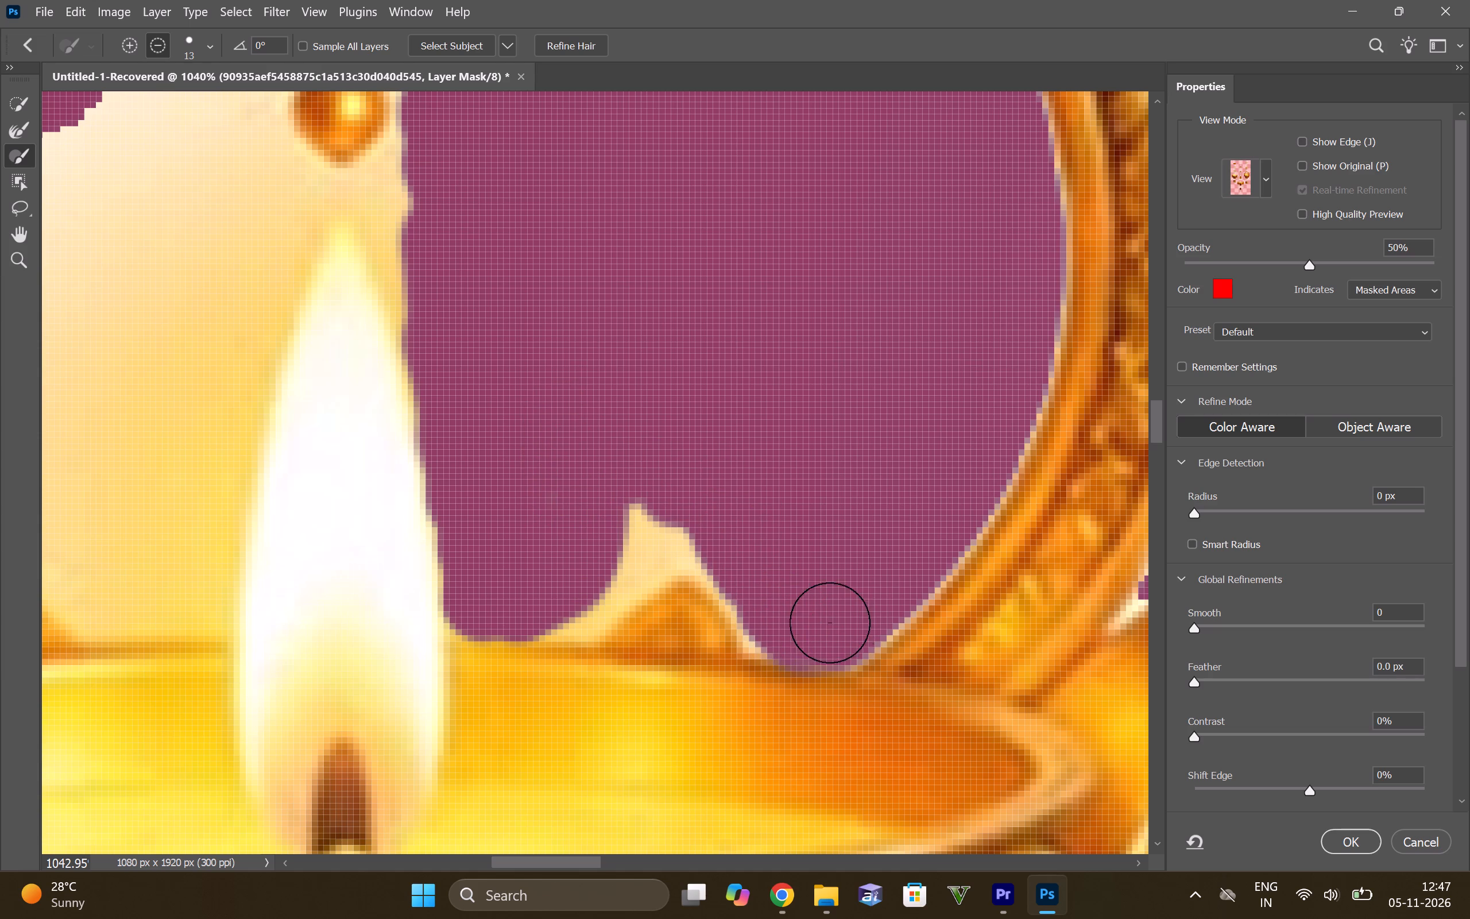
{"action": "left_click_drag", "start_coordinate": [684, 512], "coordinate": [678, 512], "text": "alt"}
{"action": "left_click_drag", "start_coordinate": [657, 516], "coordinate": [649, 548], "text": "alt"}
{"action": "left_click_drag", "start_coordinate": [636, 549], "coordinate": [613, 555], "text": "alt"}
{"action": "left_click", "coordinate": [570, 577], "text": "alt"}
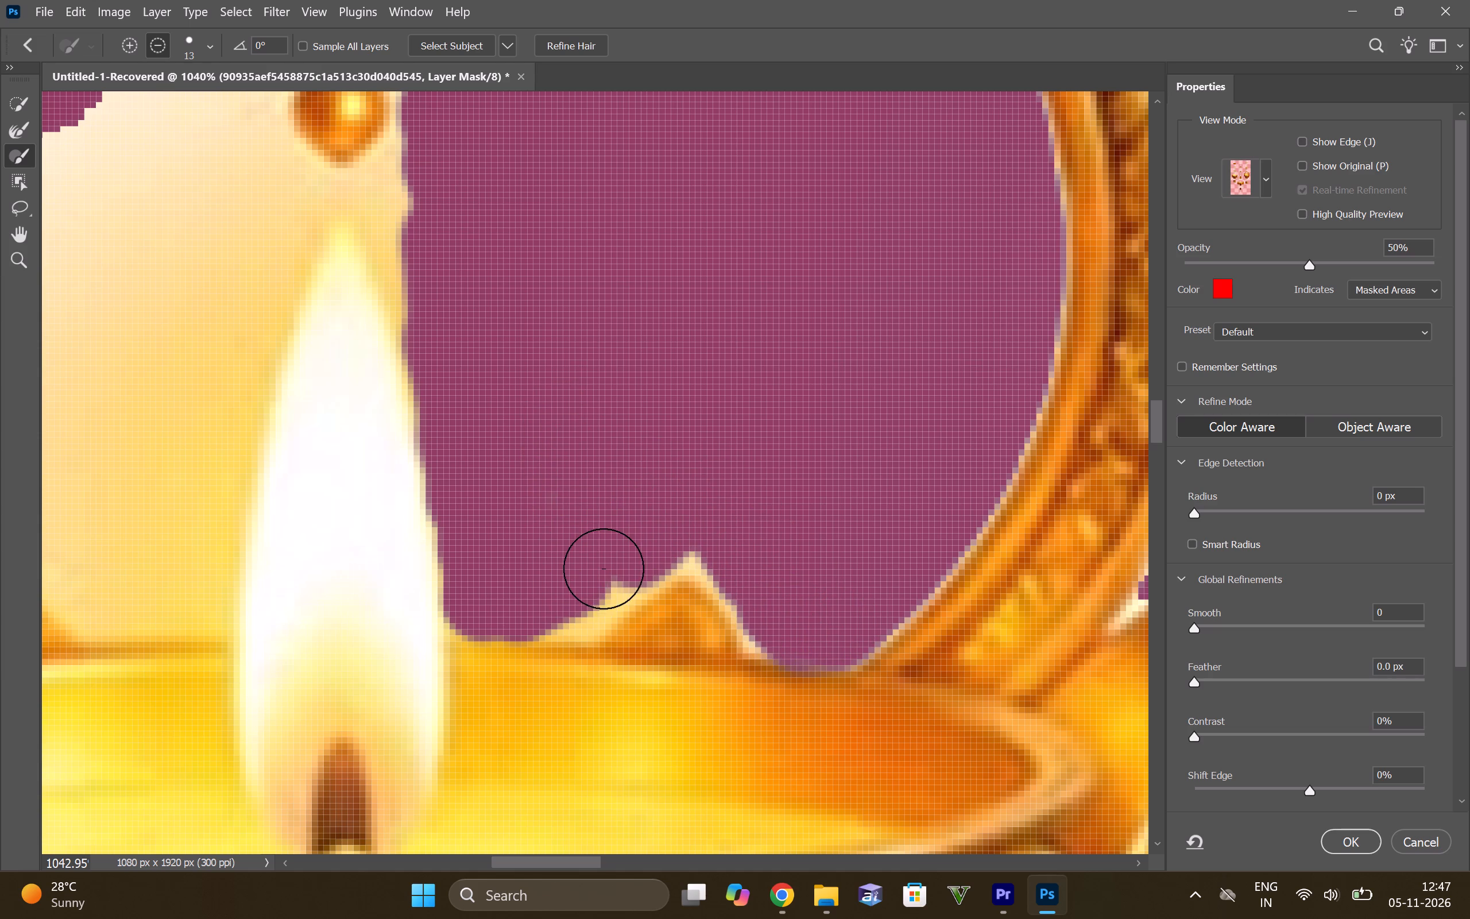
{"action": "left_click", "coordinate": [604, 569], "text": "alt"}
{"action": "left_click", "coordinate": [563, 606], "text": "alt"}
{"action": "left_click", "coordinate": [590, 597], "text": "alt"}
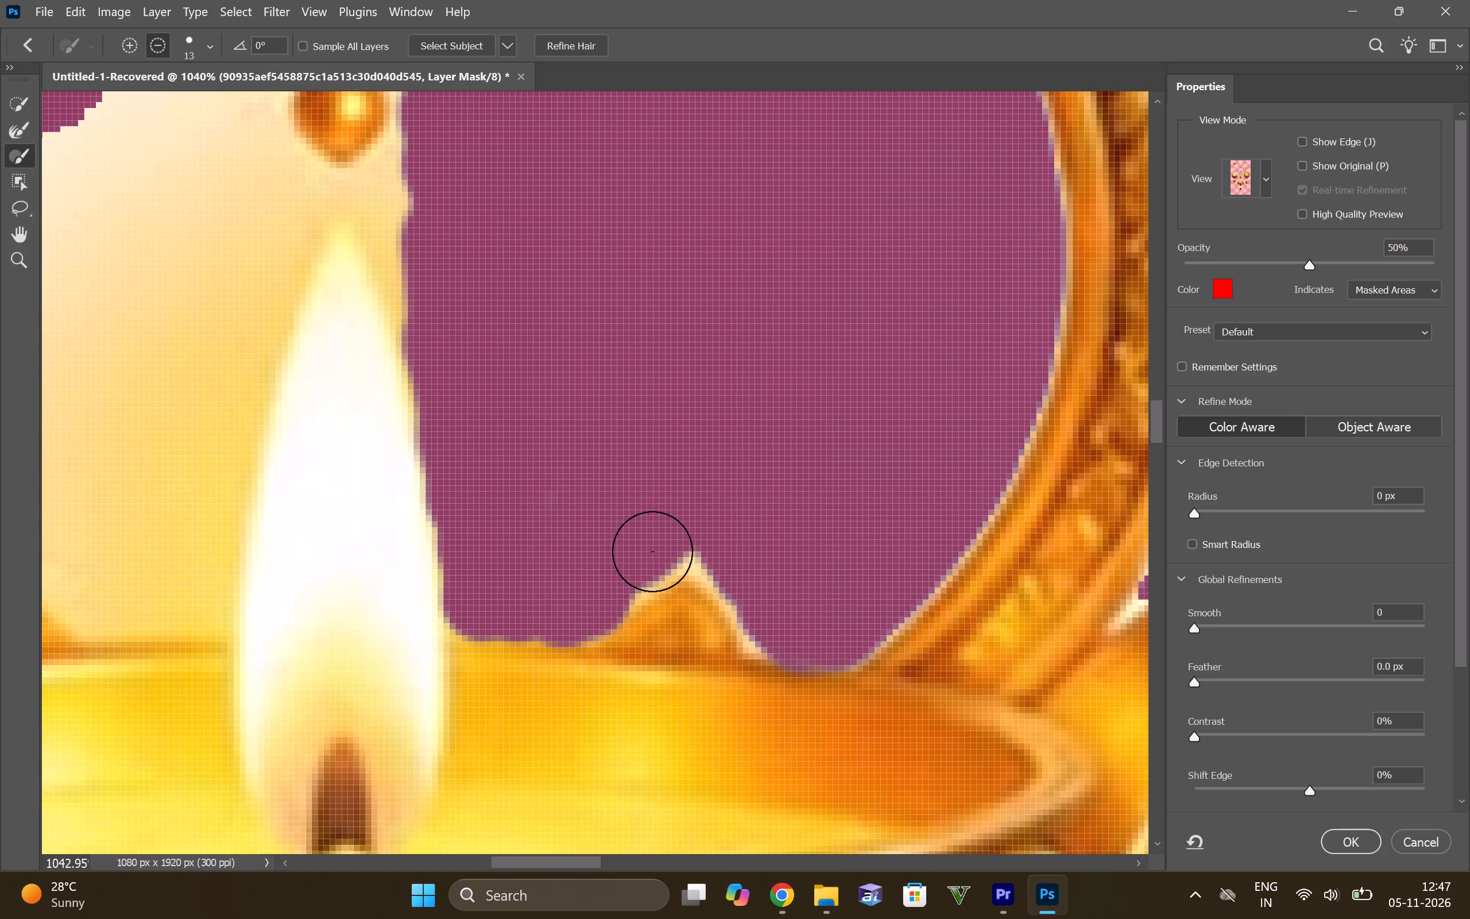
Trim the leftover pale fringe along the peak and both slopes of the petal tip right of the flame.
{"action": "left_click", "coordinate": [632, 554], "text": "alt"}
{"action": "left_click", "coordinate": [690, 529], "text": "alt"}
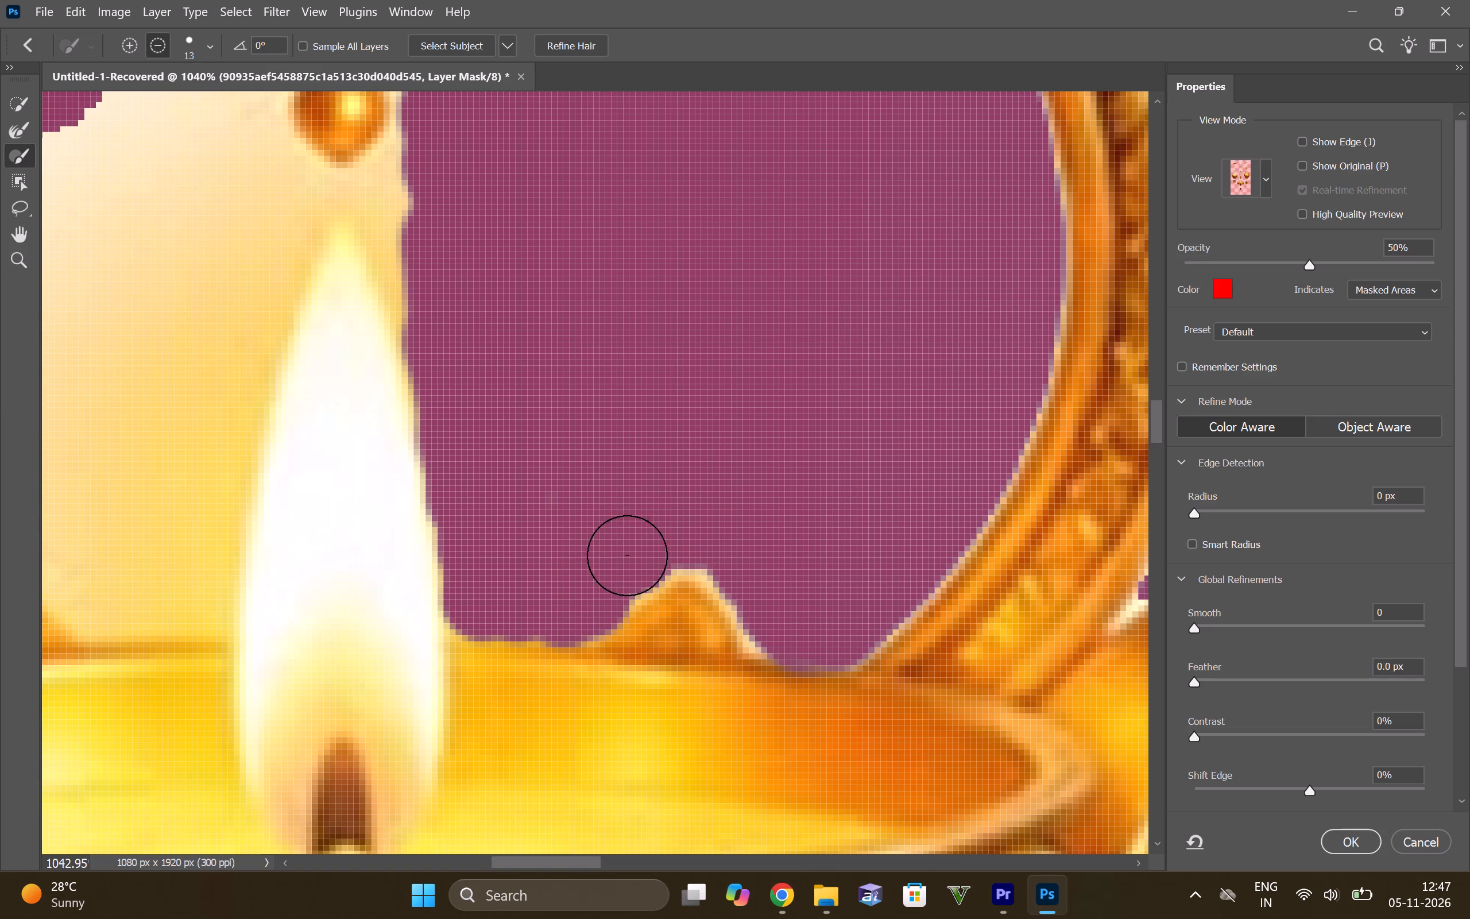
{"action": "left_click", "coordinate": [608, 578], "text": "alt"}
{"action": "left_click", "coordinate": [684, 536], "text": "alt"}
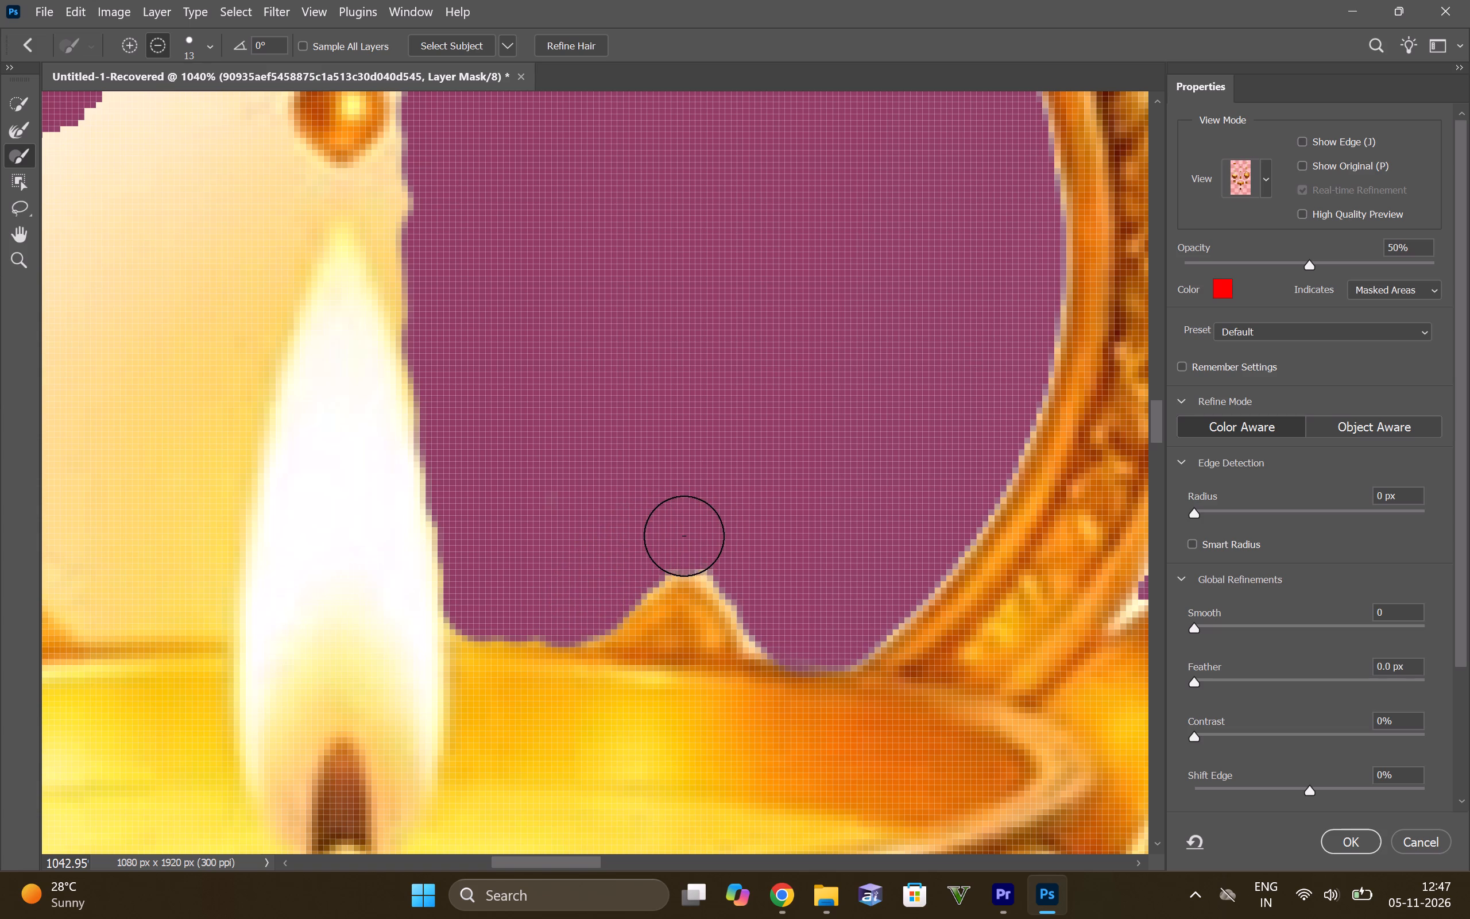
{"action": "left_click", "coordinate": [741, 559], "text": "alt"}
{"action": "left_click", "coordinate": [775, 609], "text": "alt"}
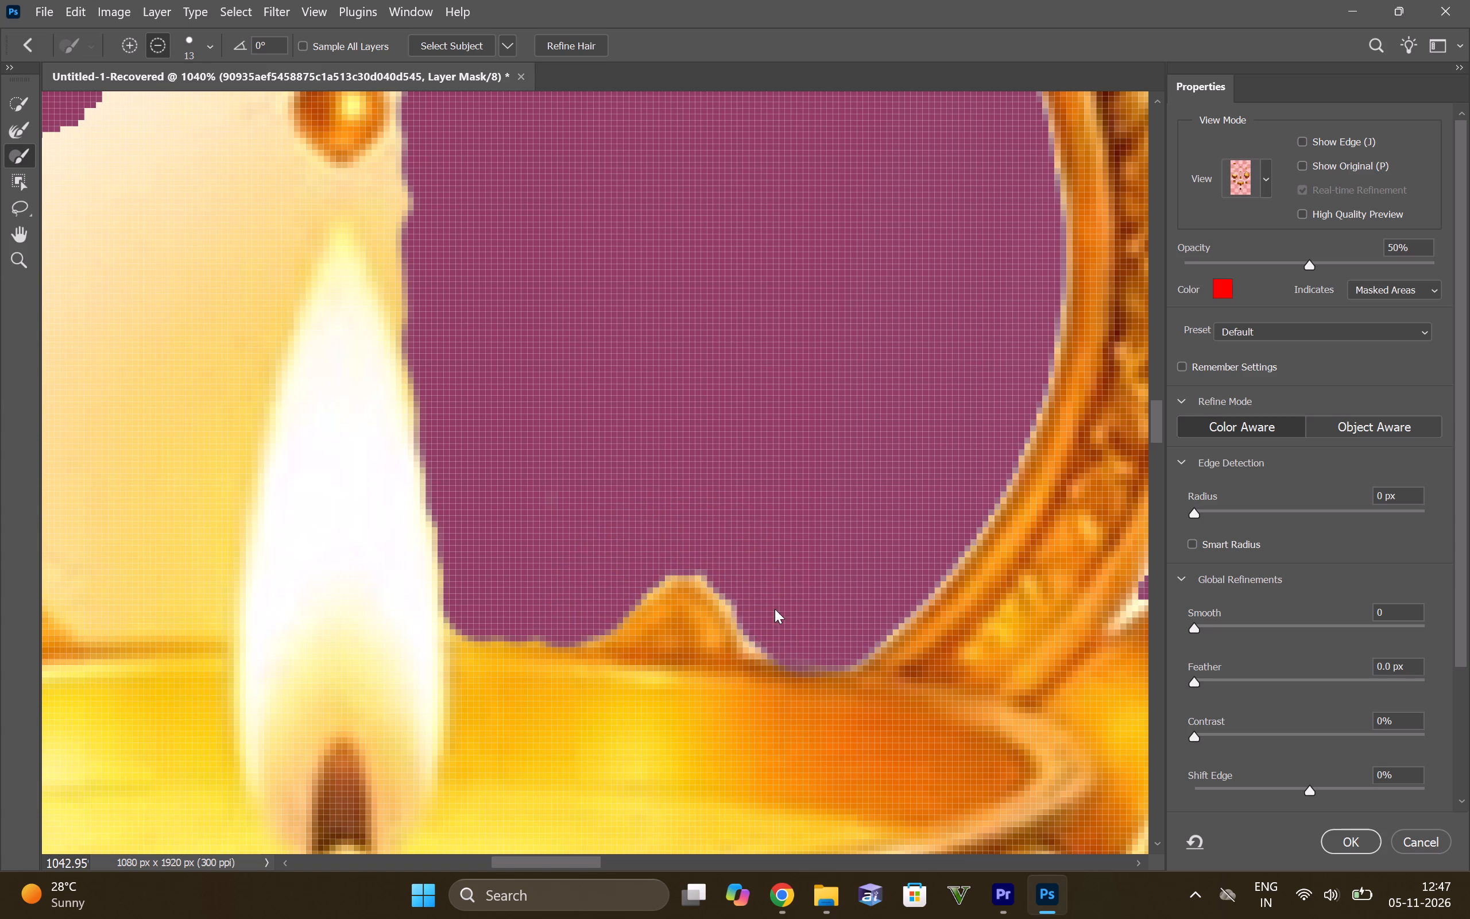
{"action": "left_click", "coordinate": [746, 572], "text": "alt"}
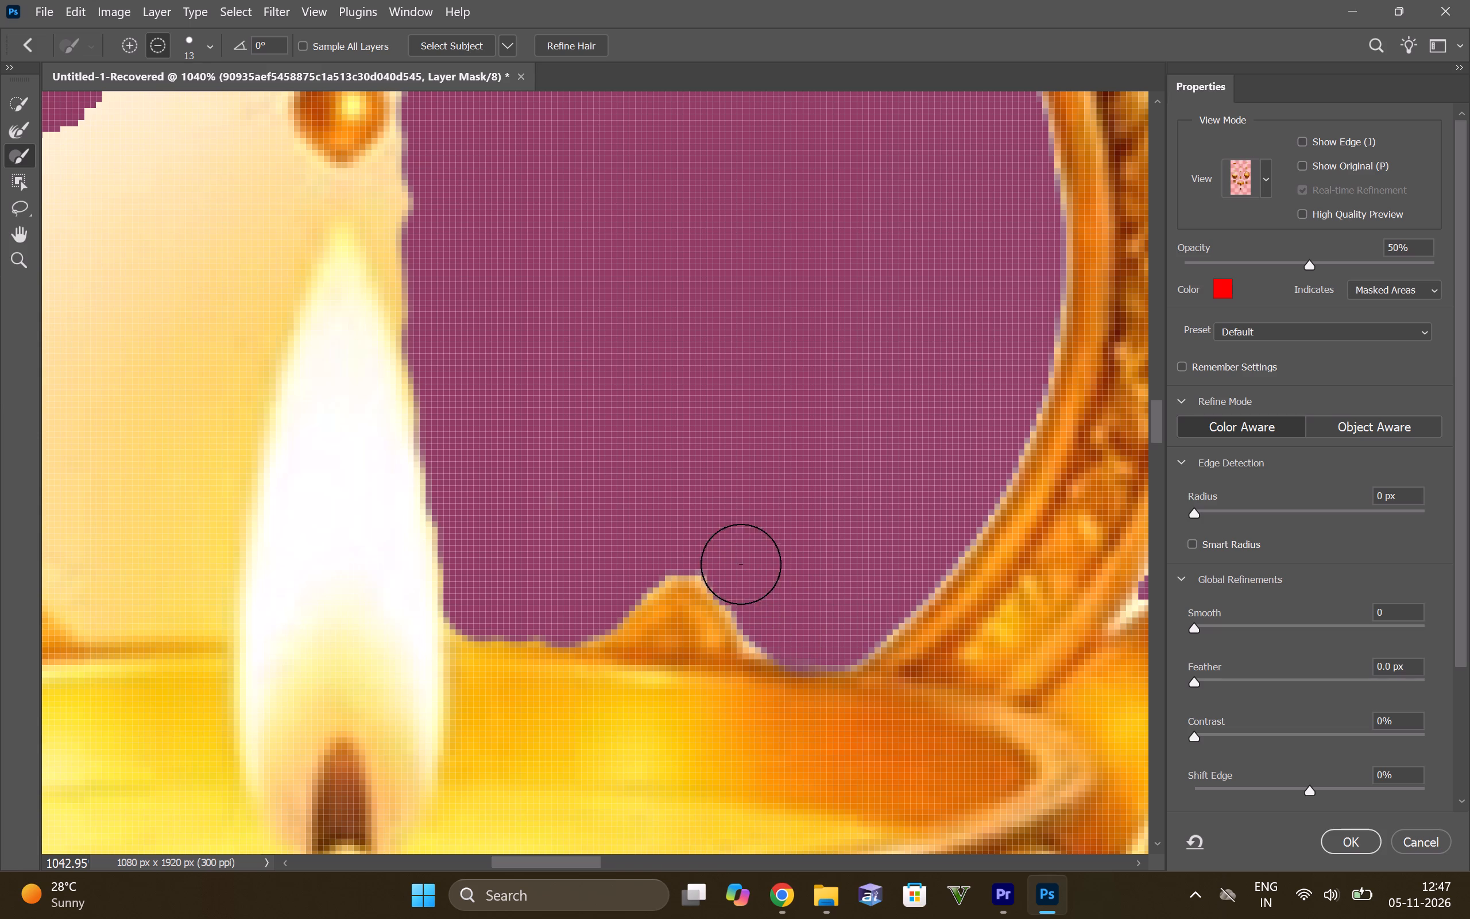
{"action": "left_click_drag", "start_coordinate": [735, 557], "coordinate": [729, 555], "text": "alt"}
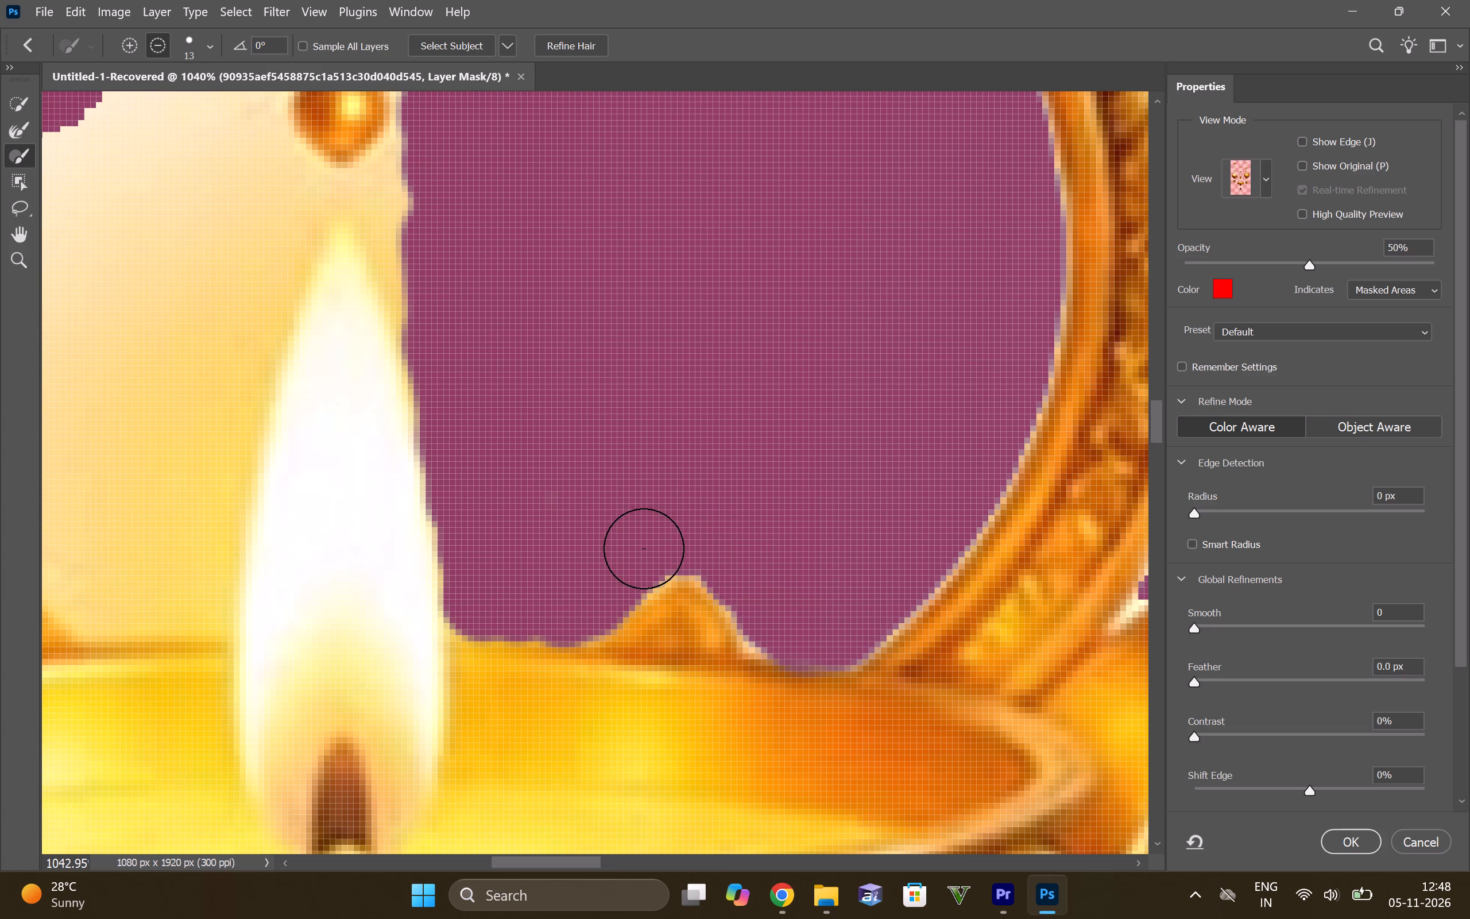
{"action": "left_click", "coordinate": [644, 549], "text": "alt"}
Subtract the glow left of the left diya's bead and flame, following the bead's lower edge and curving down toward the bowl.
{"action": "scroll", "coordinate": [667, 431], "scroll_direction": "down", "scroll_amount": 16, "text": "alt"}
{"action": "scroll", "coordinate": [461, 368], "scroll_direction": "up", "scroll_amount": 13, "text": "alt"}
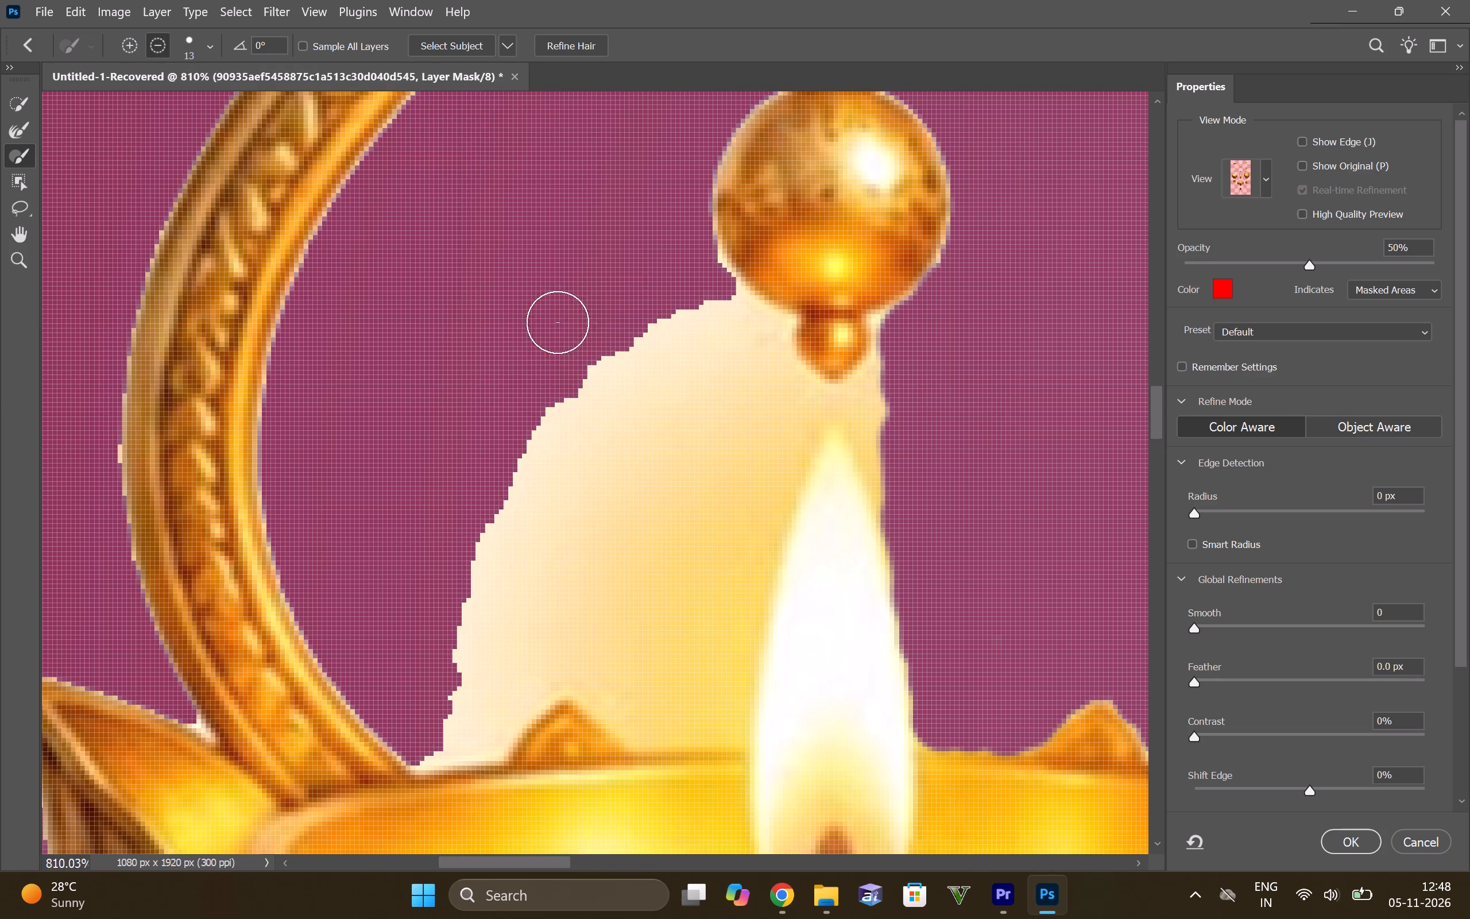
{"action": "left_click_drag", "start_coordinate": [670, 334], "coordinate": [706, 430], "text": "alt"}
{"action": "left_click_drag", "start_coordinate": [721, 326], "coordinate": [727, 405], "text": "alt"}
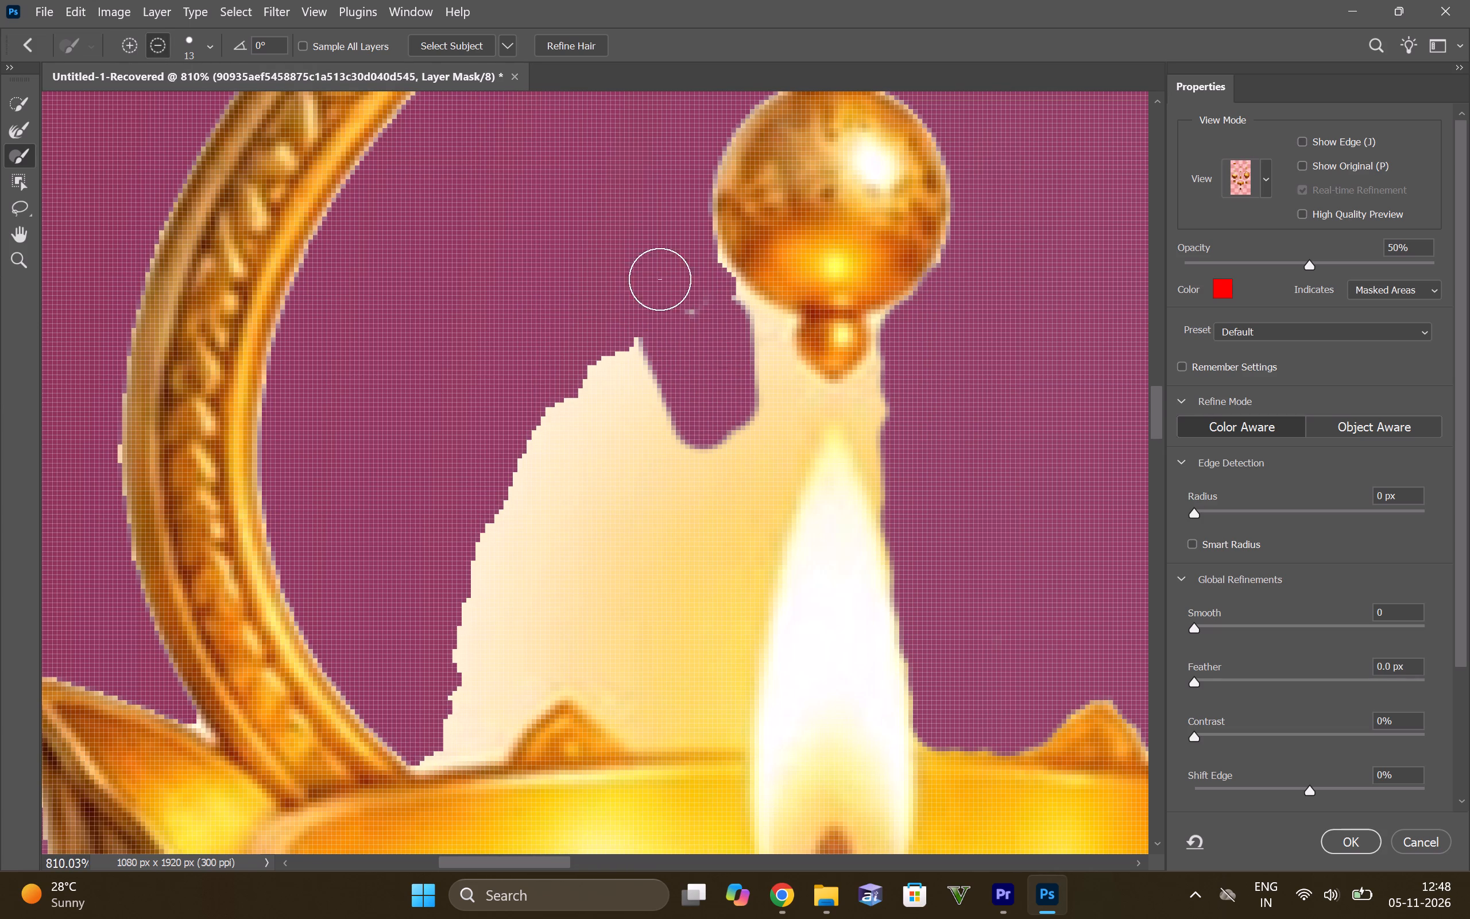
{"action": "left_click_drag", "start_coordinate": [652, 279], "coordinate": [688, 352], "text": "alt"}
{"action": "left_click_drag", "start_coordinate": [717, 314], "coordinate": [742, 350], "text": "alt"}
{"action": "left_click_drag", "start_coordinate": [728, 311], "coordinate": [749, 346], "text": "alt"}
{"action": "left_click_drag", "start_coordinate": [757, 337], "coordinate": [753, 396], "text": "alt"}
{"action": "left_click_drag", "start_coordinate": [759, 403], "coordinate": [674, 550], "text": "alt"}
{"action": "left_click_drag", "start_coordinate": [728, 461], "coordinate": [628, 583], "text": "alt"}
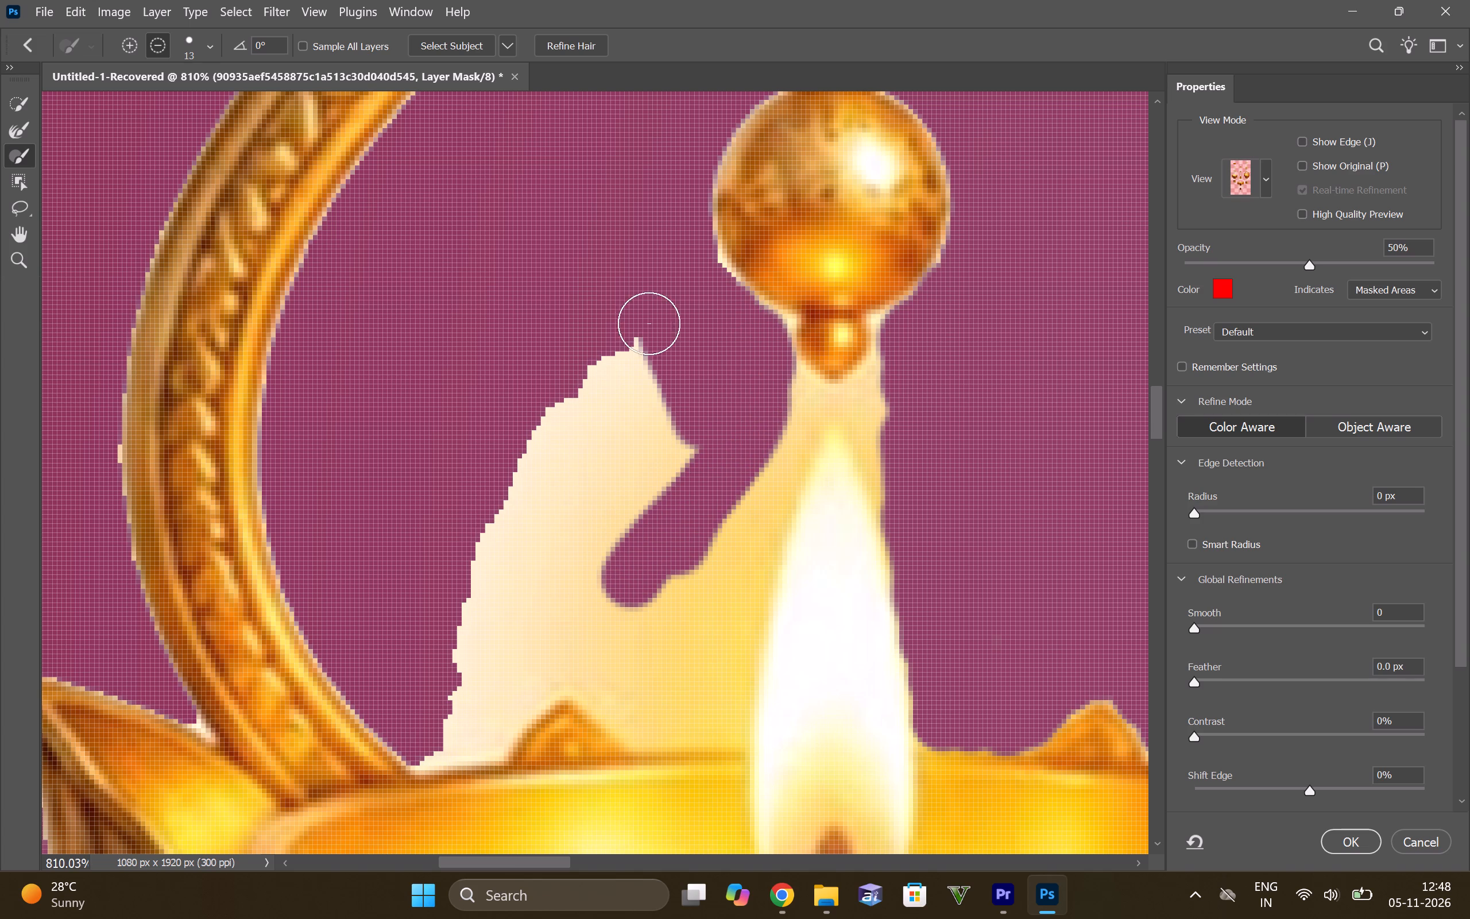
Subtract the upper part of the outer glow left of the flame and touch up the bead's left edge, undoing the last dab.
{"action": "left_click_drag", "start_coordinate": [628, 353], "coordinate": [481, 540], "text": "alt"}
{"action": "left_click_drag", "start_coordinate": [582, 431], "coordinate": [542, 497], "text": "alt"}
{"action": "left_click_drag", "start_coordinate": [527, 422], "coordinate": [707, 447], "text": "alt"}
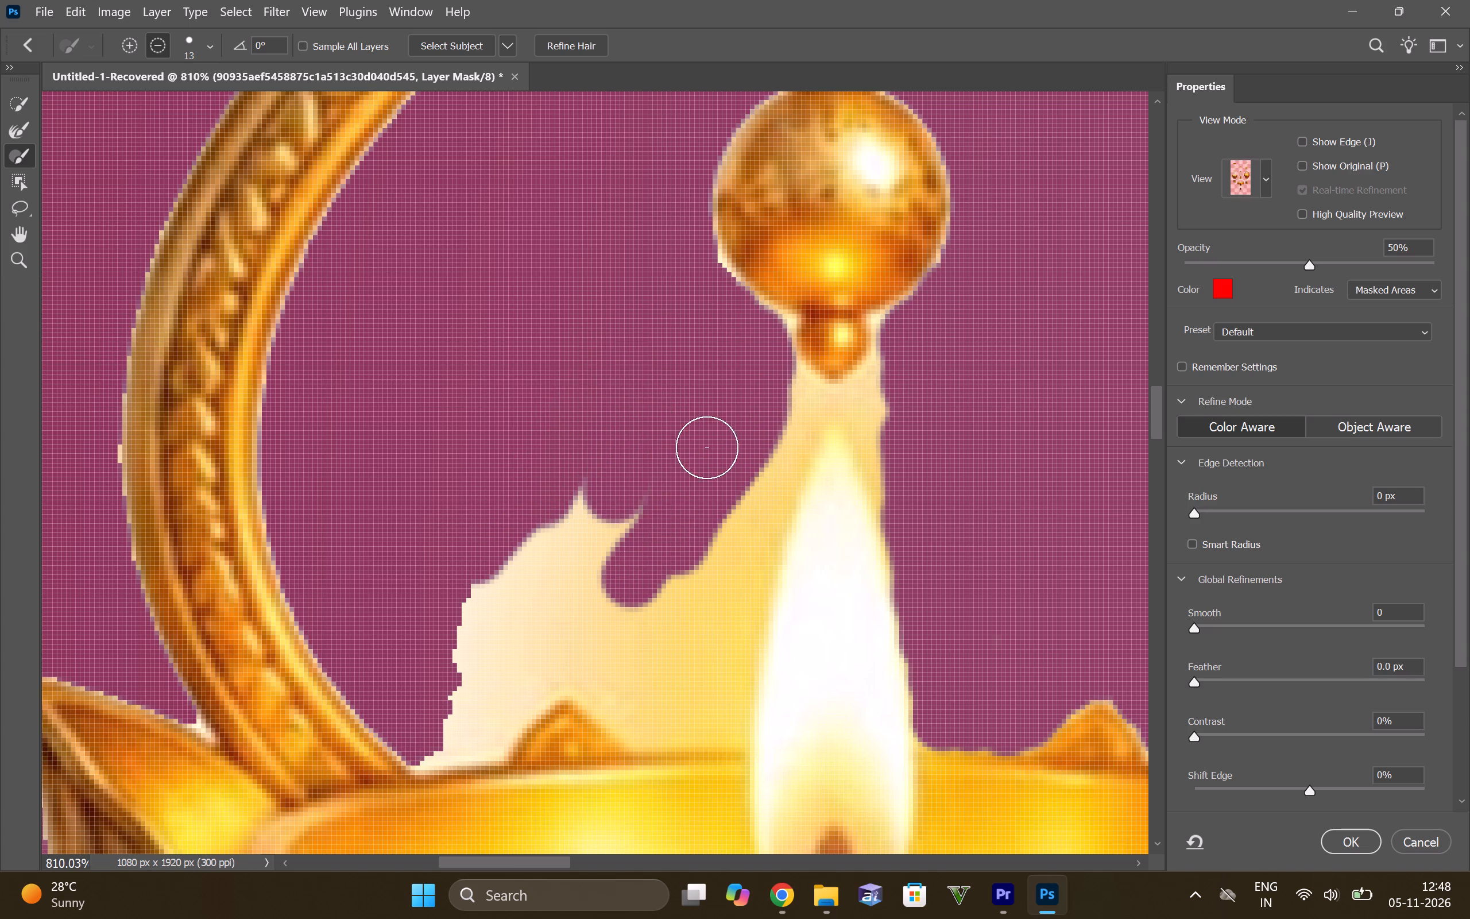
{"action": "left_click_drag", "start_coordinate": [707, 447], "coordinate": [695, 419], "text": "alt"}
{"action": "left_click_drag", "start_coordinate": [692, 271], "coordinate": [692, 277], "text": "alt"}
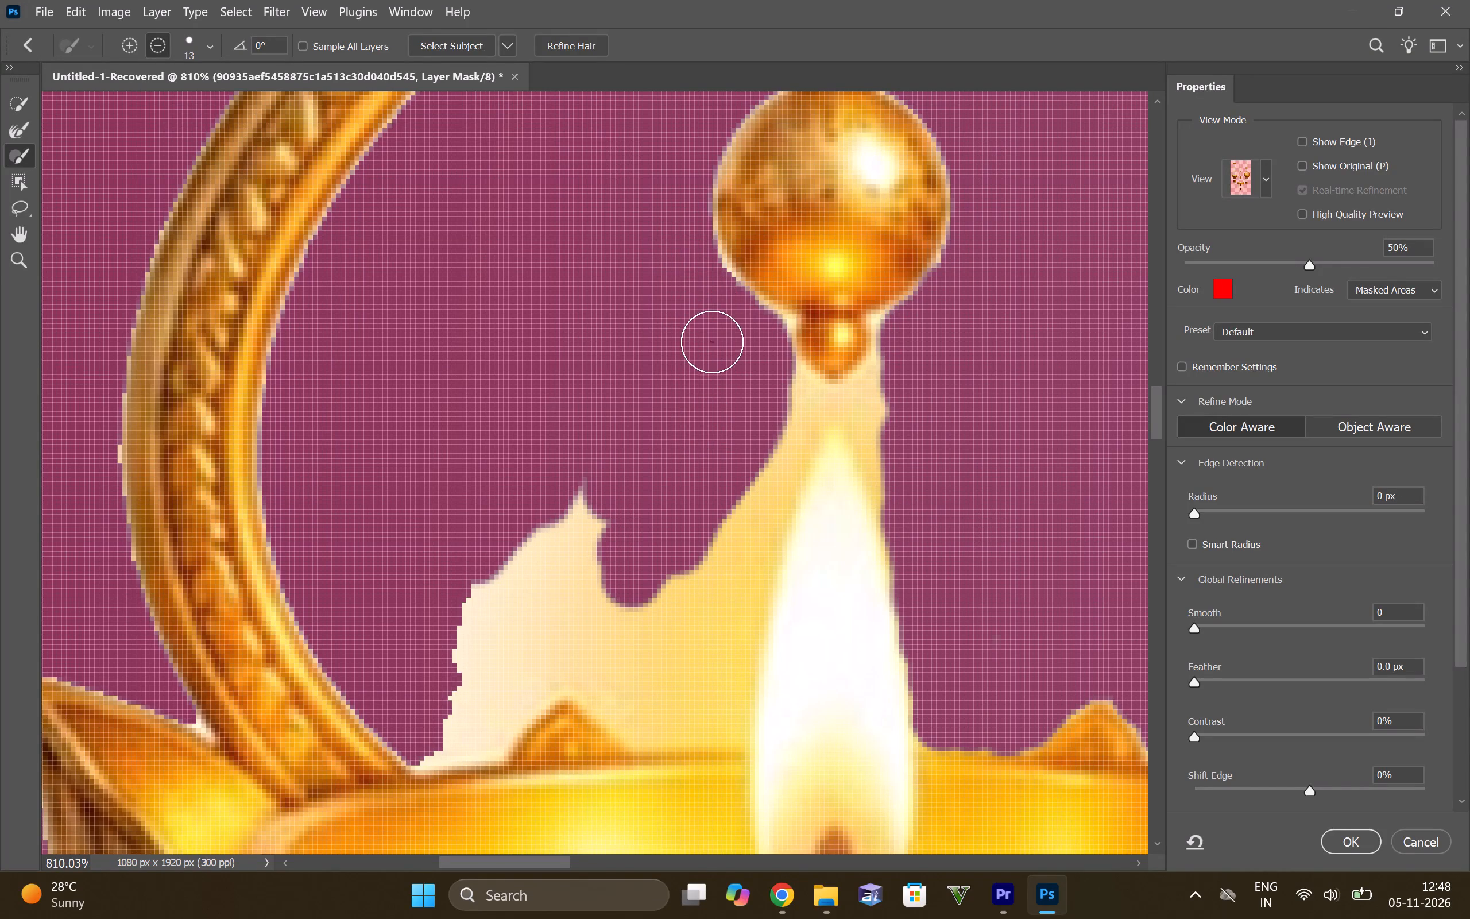
{"action": "left_click", "coordinate": [699, 288], "text": "alt"}
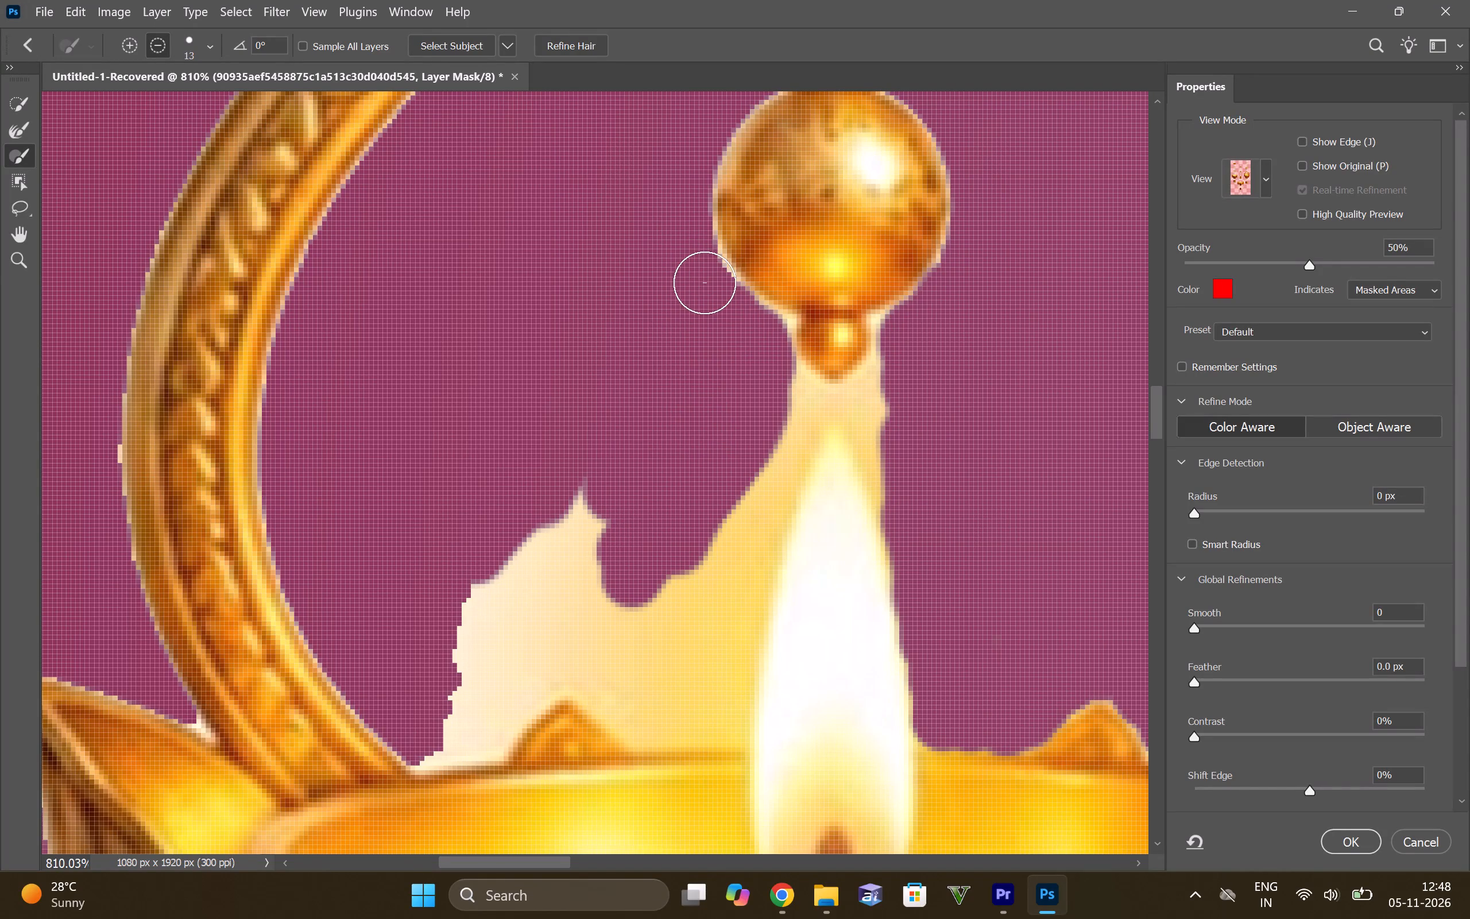
{"action": "left_click", "coordinate": [705, 280], "text": "alt"}
{"action": "key", "text": "ctrl+z"}
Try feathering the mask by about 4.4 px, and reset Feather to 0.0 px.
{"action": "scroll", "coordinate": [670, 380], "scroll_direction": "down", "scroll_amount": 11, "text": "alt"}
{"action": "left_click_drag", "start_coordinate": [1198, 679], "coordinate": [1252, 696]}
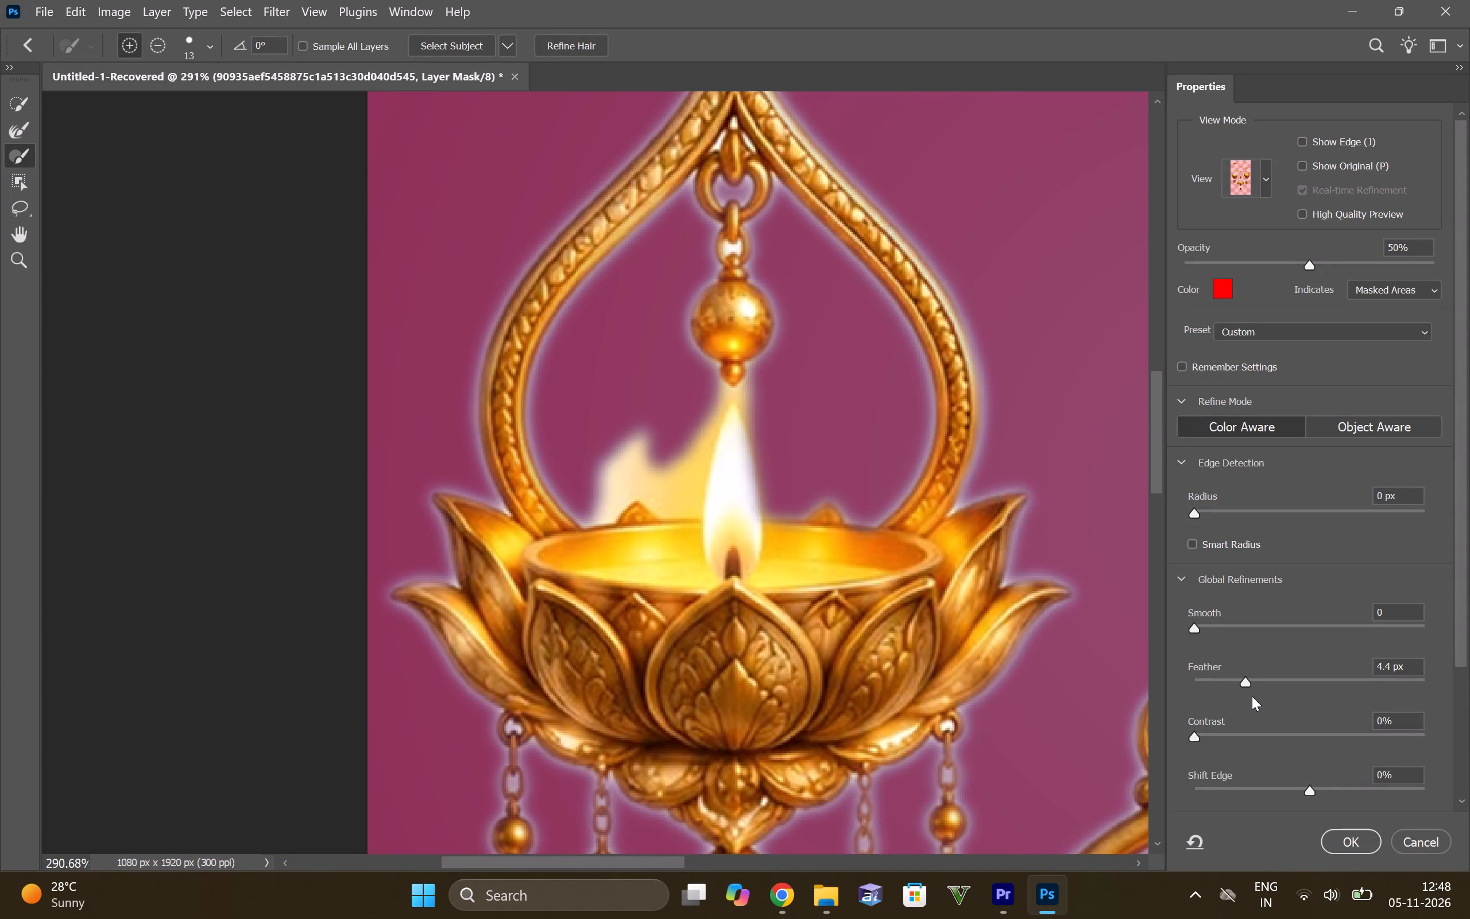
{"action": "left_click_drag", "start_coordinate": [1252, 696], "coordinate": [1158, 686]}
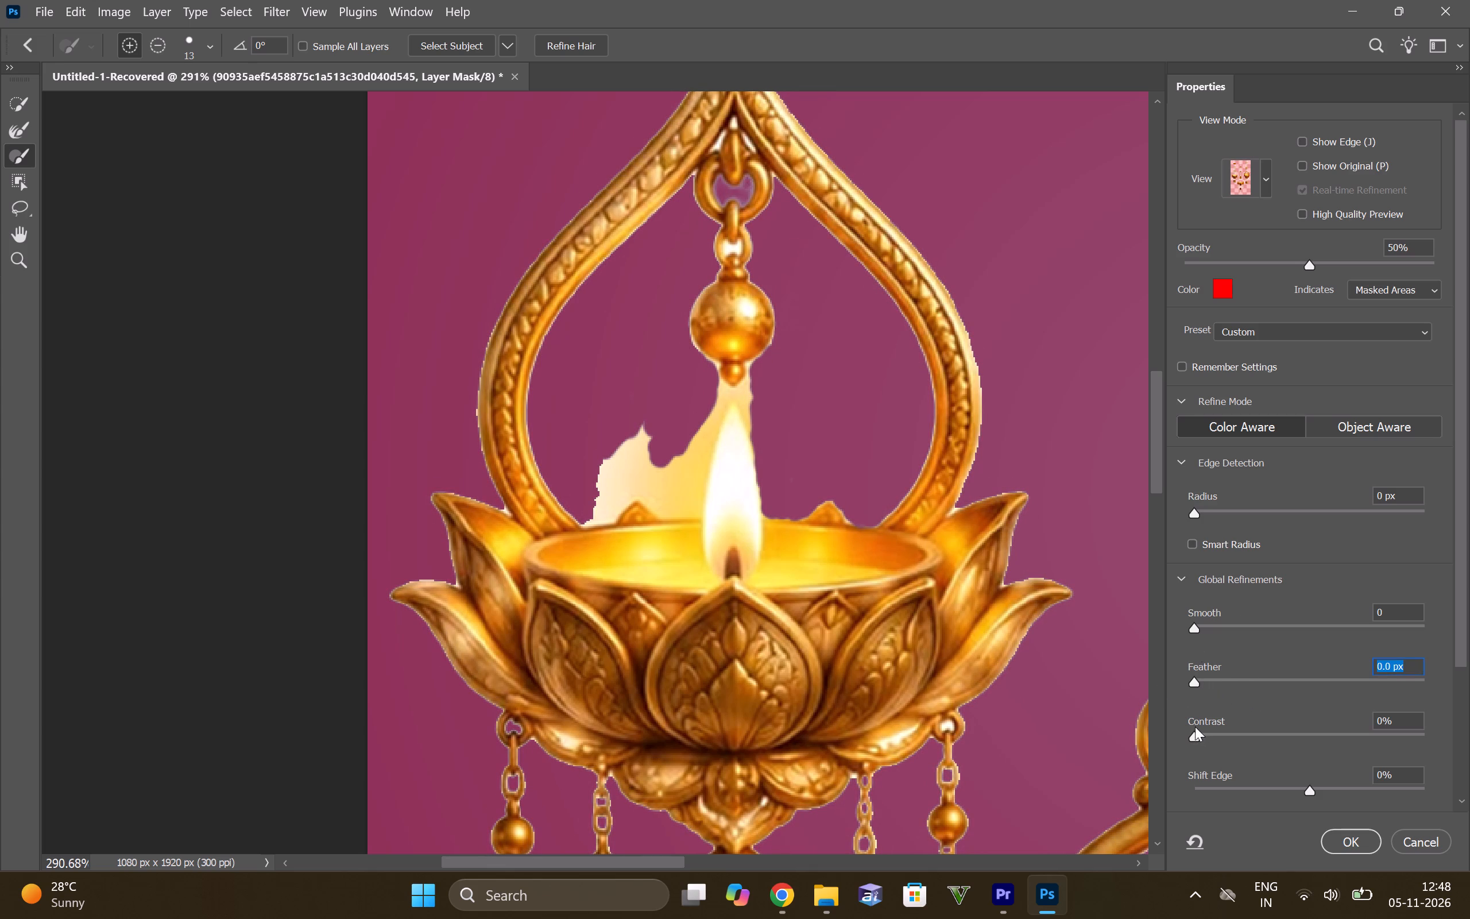
Set the mask's Smooth refinement to 75.
{"action": "left_click_drag", "start_coordinate": [1195, 628], "coordinate": [1225, 636]}
{"action": "left_click_drag", "start_coordinate": [1225, 636], "coordinate": [1248, 642]}
{"action": "left_click_drag", "start_coordinate": [1227, 628], "coordinate": [1309, 650]}
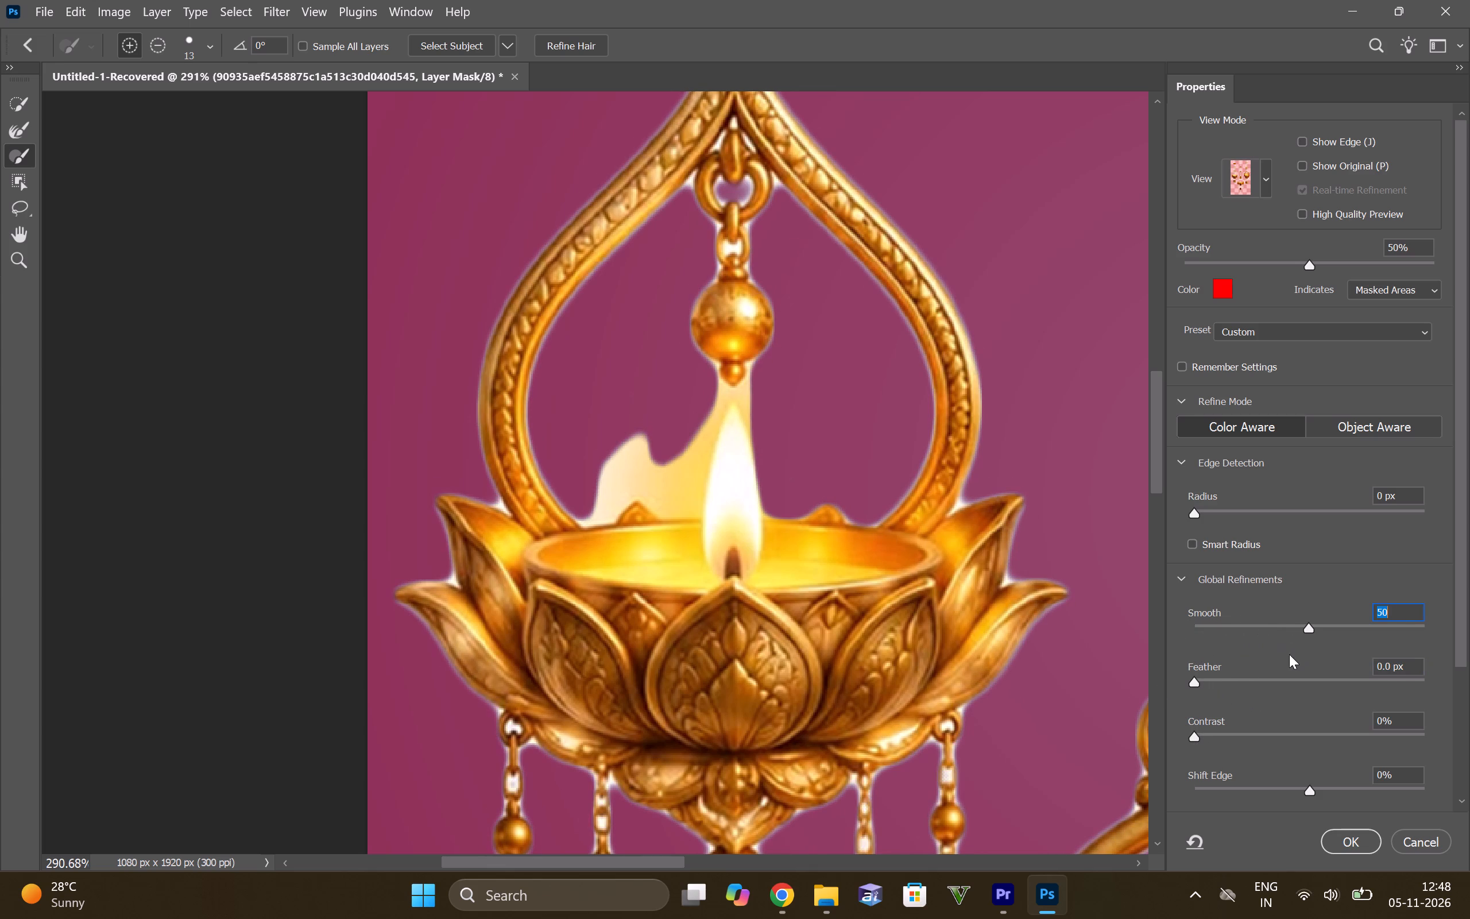
{"action": "left_click_drag", "start_coordinate": [1313, 627], "coordinate": [1335, 630]}
{"action": "left_click_drag", "start_coordinate": [1330, 630], "coordinate": [1359, 636]}
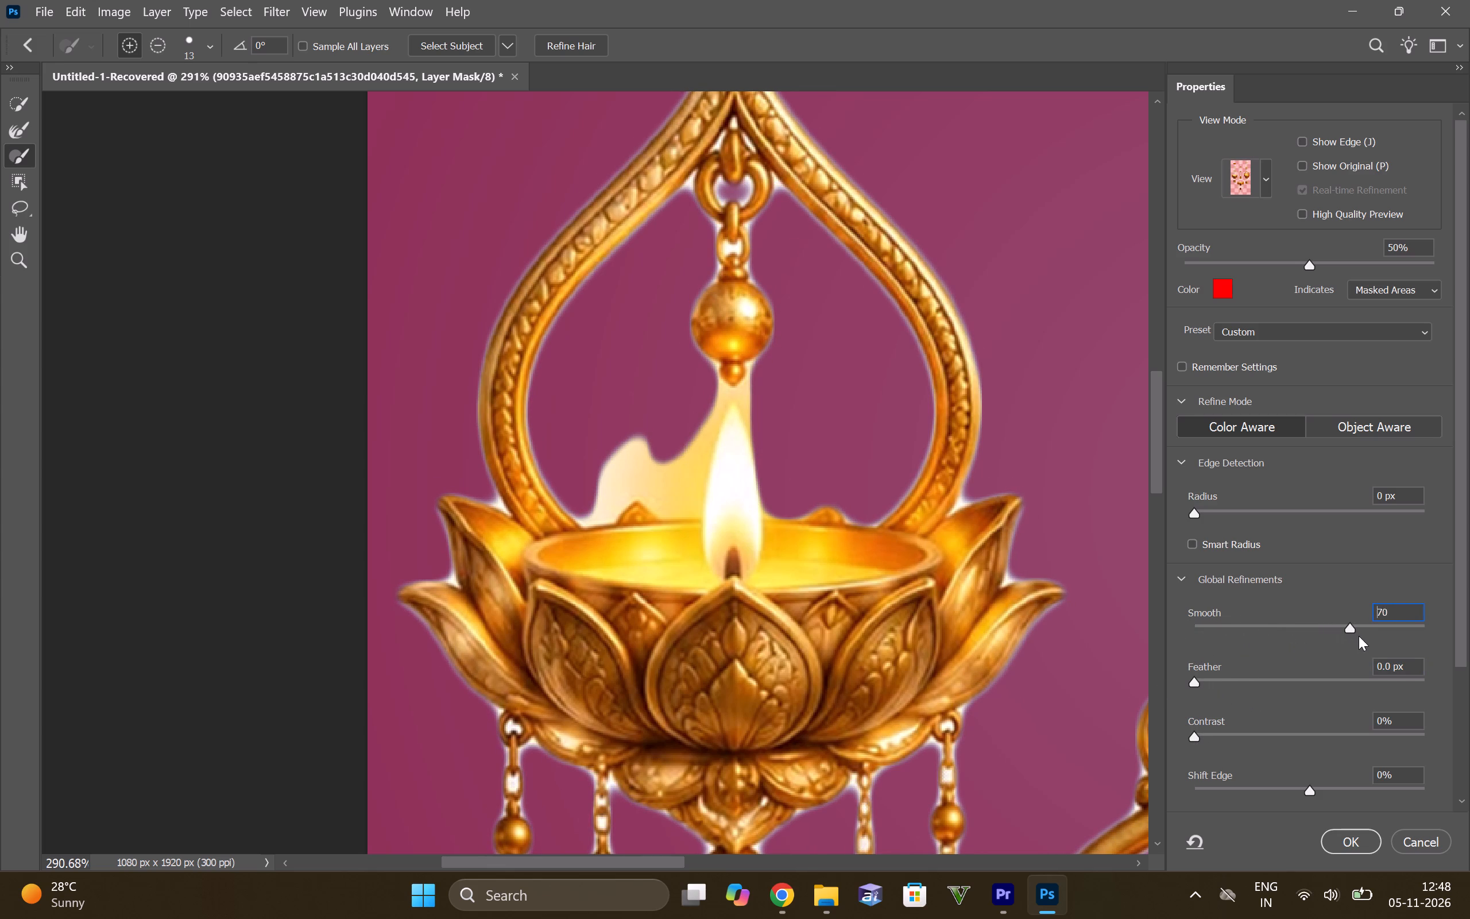
{"action": "left_click_drag", "start_coordinate": [1359, 636], "coordinate": [1367, 639]}
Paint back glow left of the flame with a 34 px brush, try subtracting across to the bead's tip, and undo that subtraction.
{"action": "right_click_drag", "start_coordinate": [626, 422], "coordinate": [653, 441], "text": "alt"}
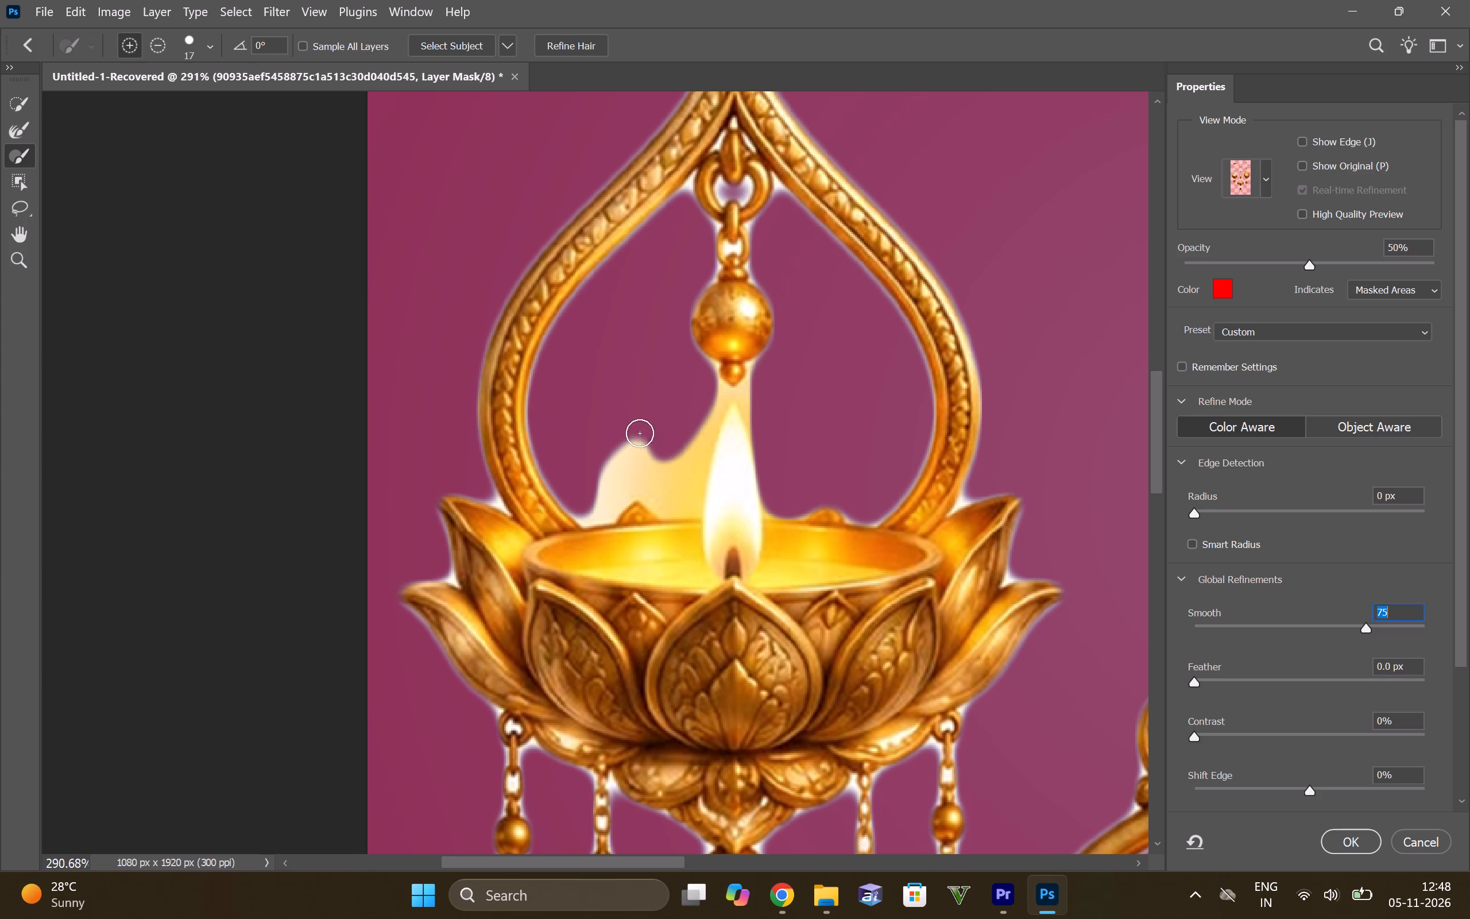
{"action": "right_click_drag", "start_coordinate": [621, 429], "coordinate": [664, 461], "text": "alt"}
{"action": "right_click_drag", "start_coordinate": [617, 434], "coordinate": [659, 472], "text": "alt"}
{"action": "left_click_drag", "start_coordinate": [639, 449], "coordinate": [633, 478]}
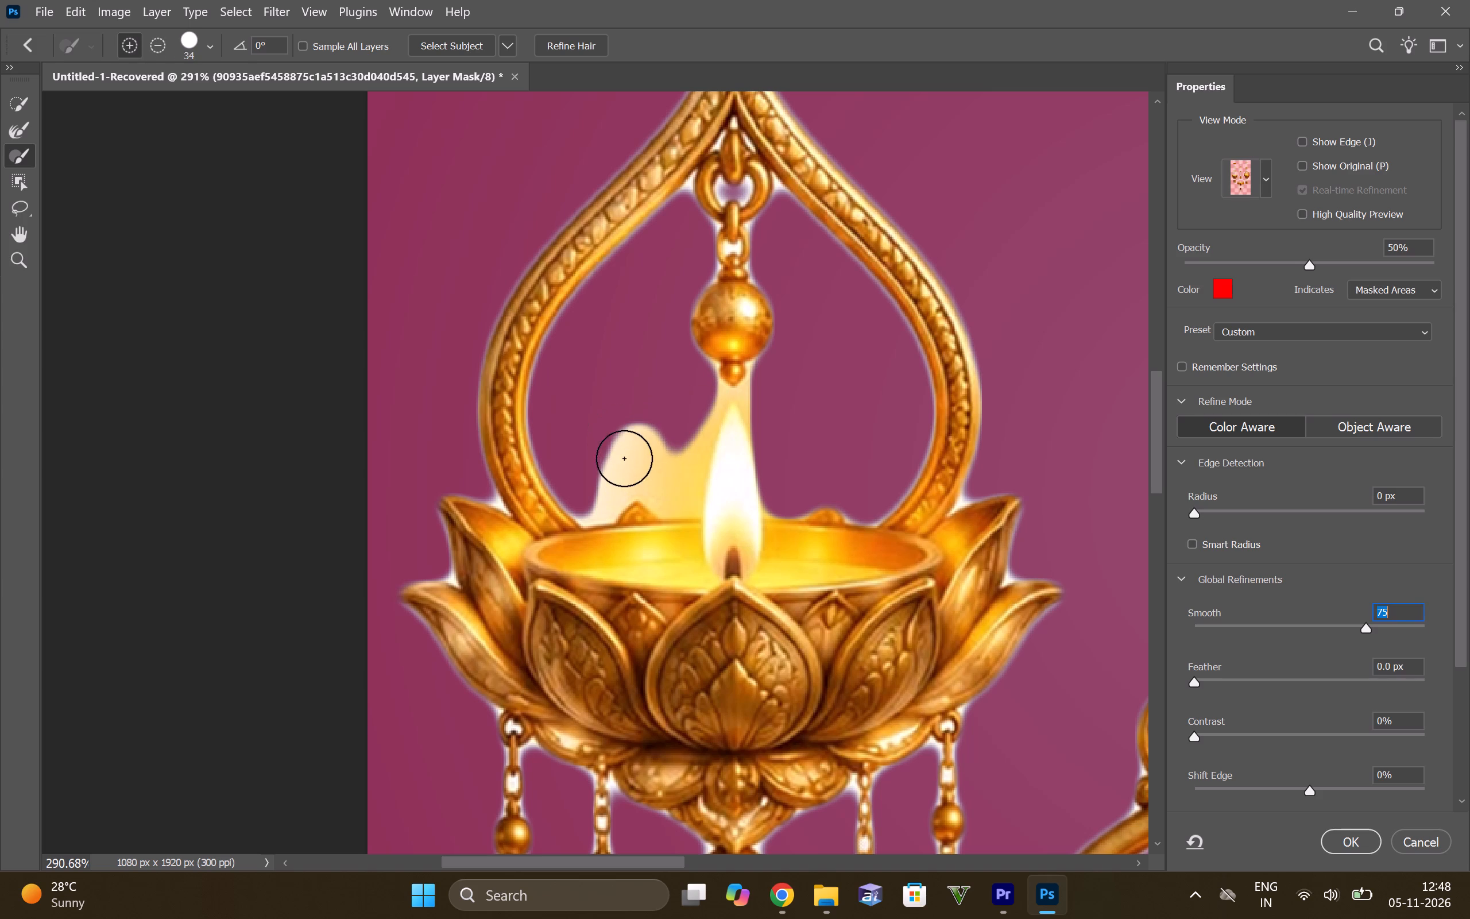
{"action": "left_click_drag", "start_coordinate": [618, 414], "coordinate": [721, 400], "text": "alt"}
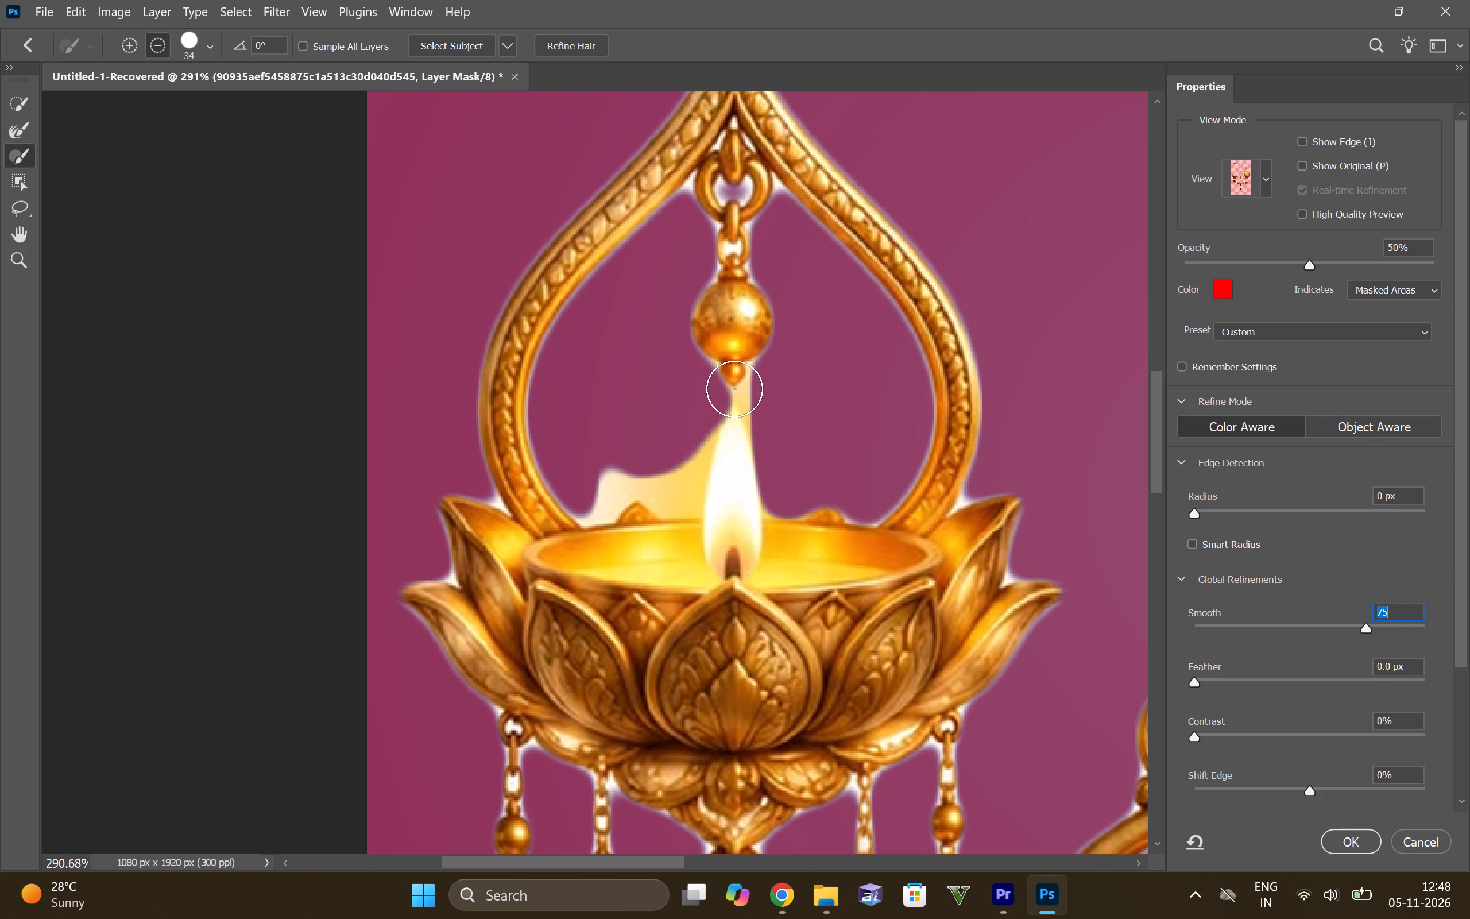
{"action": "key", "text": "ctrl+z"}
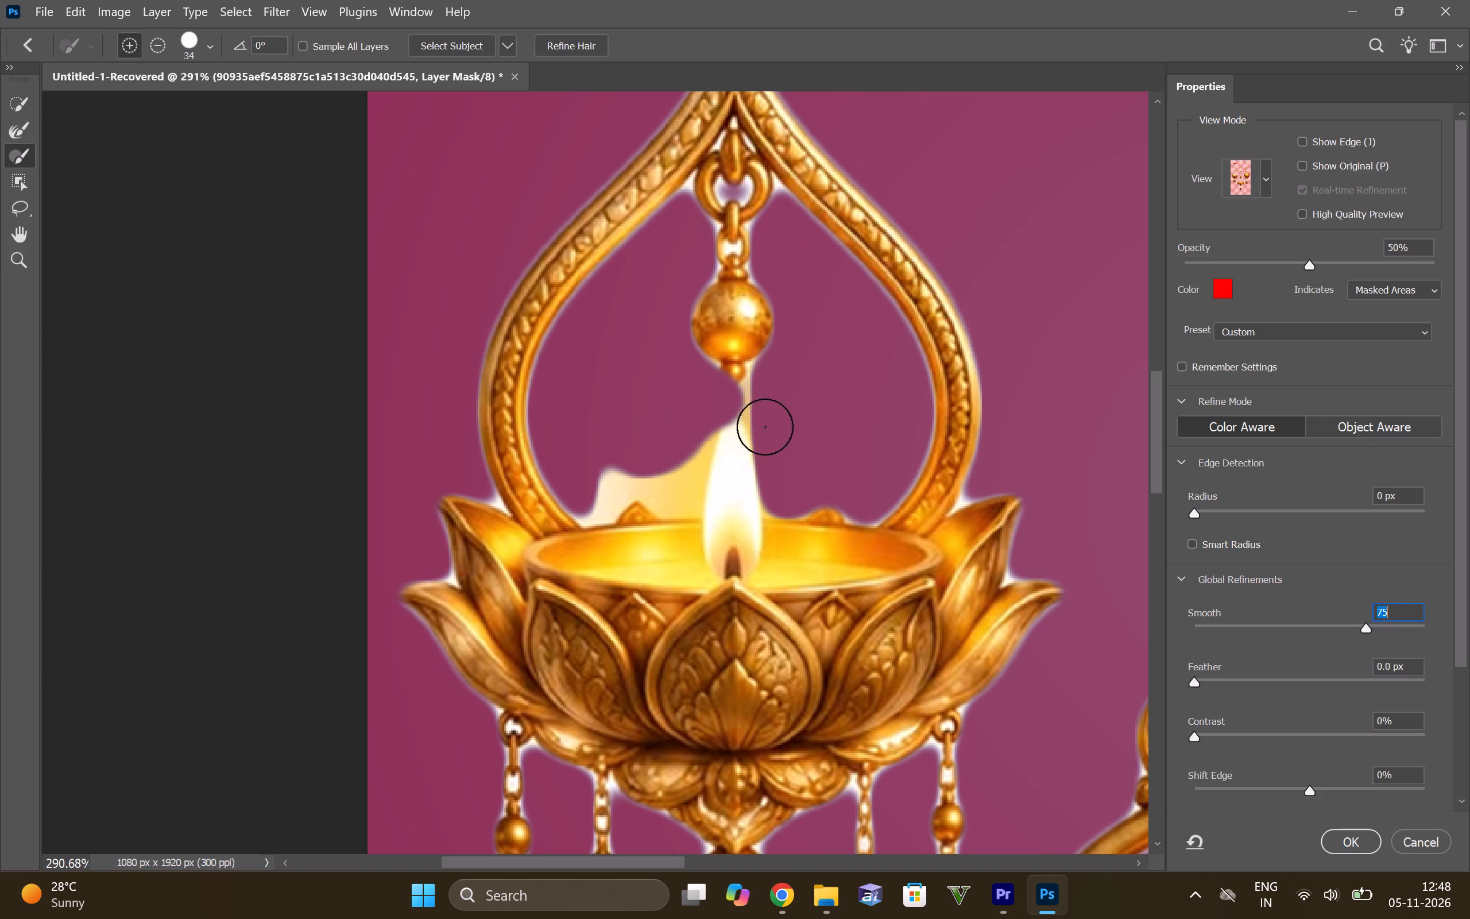
Subtract the glow between the bead's tip and the flame's tip with a 10 px brush.
{"action": "right_click_drag", "start_coordinate": [700, 400], "coordinate": [678, 393], "text": "alt"}
{"action": "right_click_drag", "start_coordinate": [710, 397], "coordinate": [685, 388], "text": "alt"}
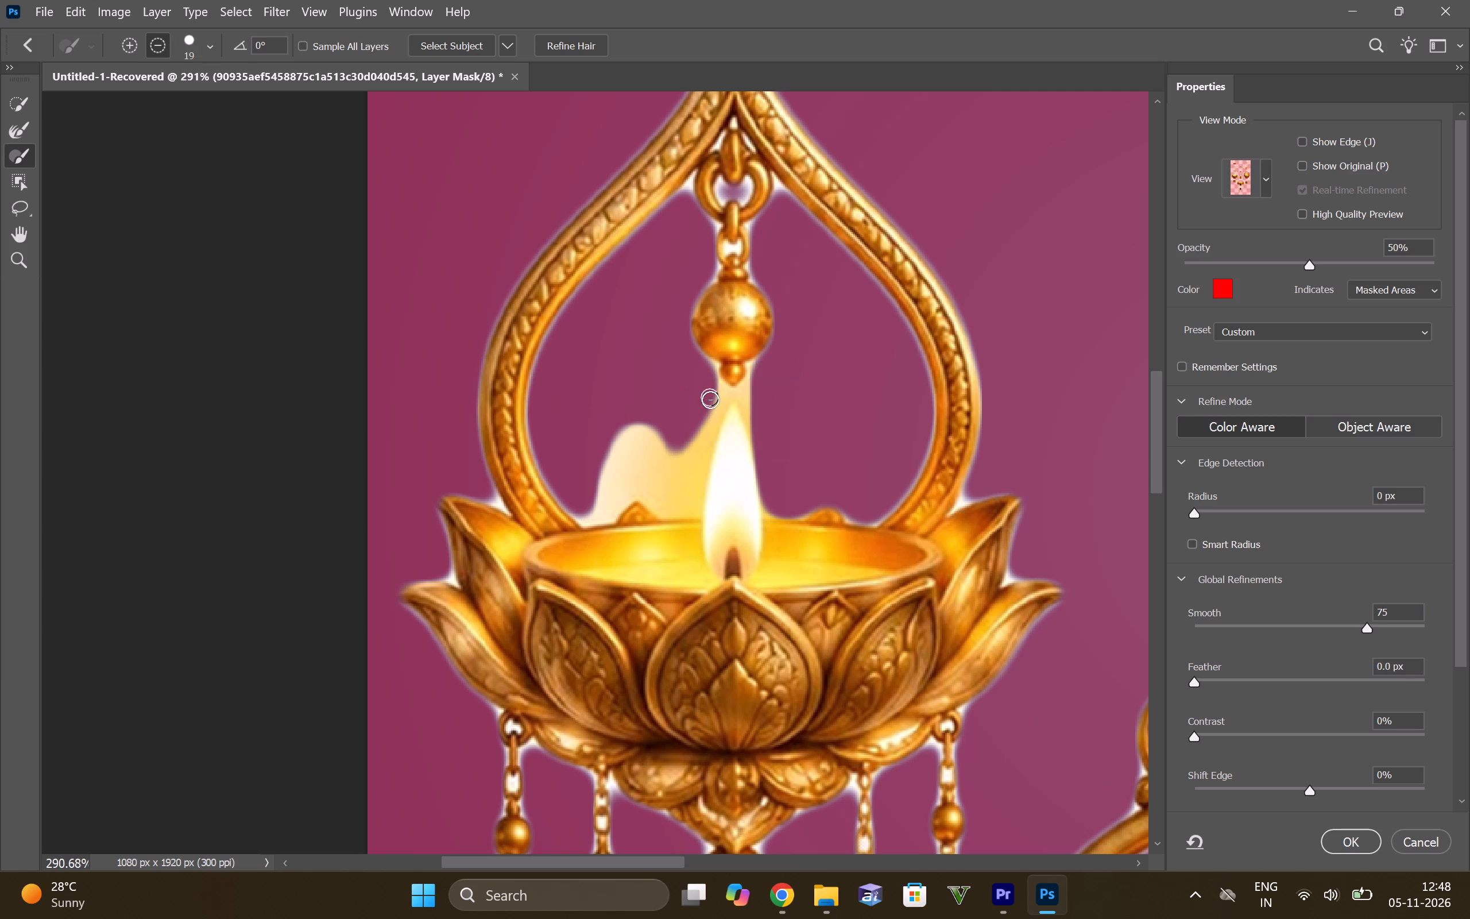
{"action": "left_click_drag", "start_coordinate": [715, 403], "coordinate": [773, 400], "text": "alt"}
{"action": "left_click_drag", "start_coordinate": [701, 411], "coordinate": [693, 451], "text": "alt"}
Subtract the glow along the flame's upper left edge and the top of the glow hump farther left.
{"action": "scroll", "coordinate": [692, 431], "scroll_direction": "up", "scroll_amount": 15, "text": "alt"}
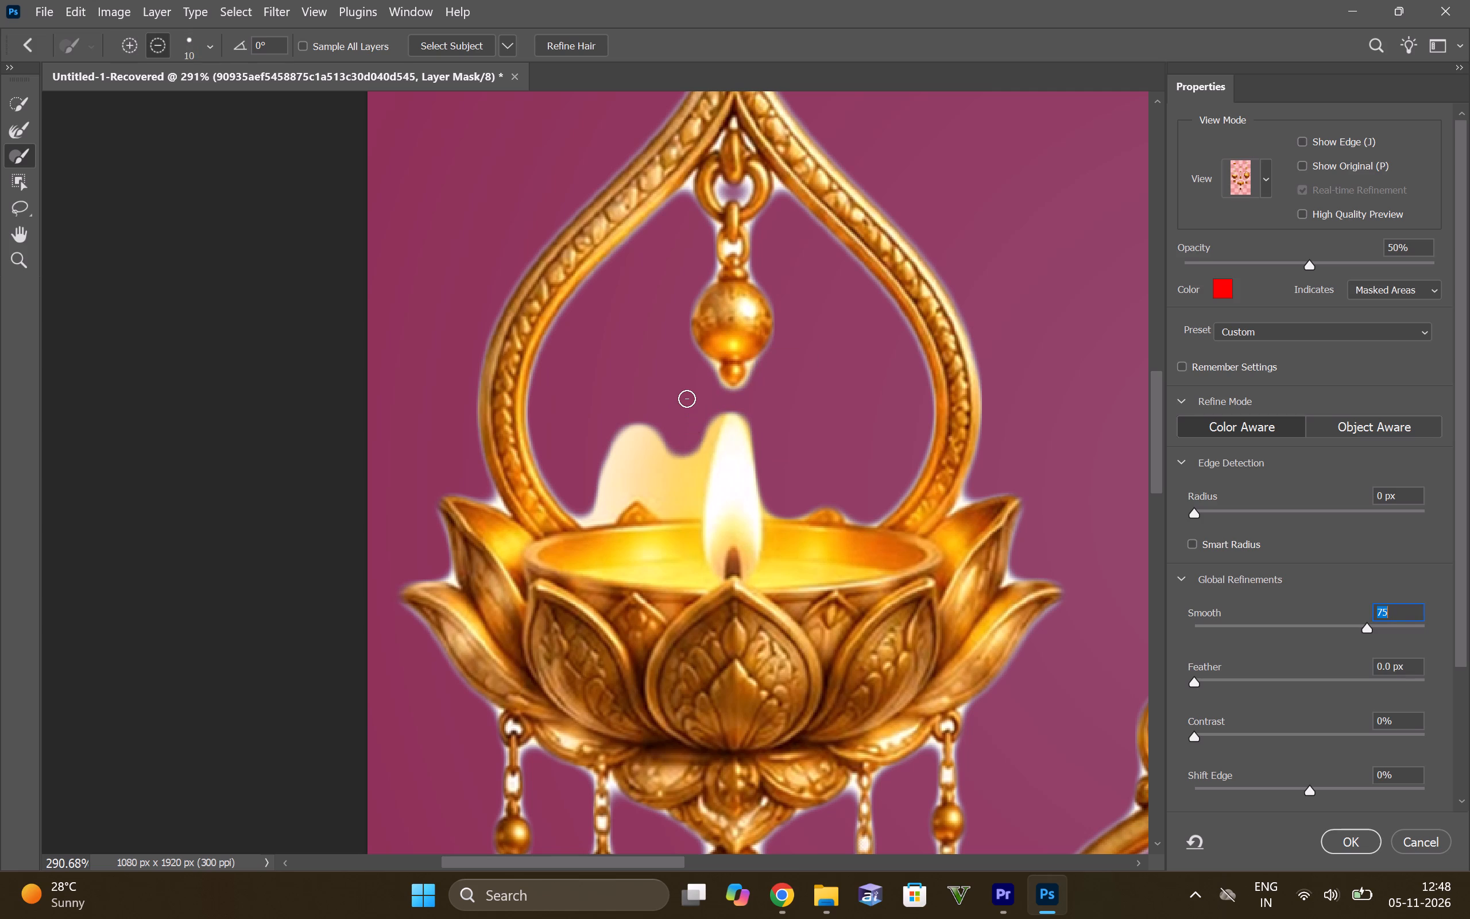
{"action": "scroll", "coordinate": [687, 399], "scroll_direction": "up", "scroll_amount": 2, "text": "alt"}
{"action": "scroll", "coordinate": [681, 407], "scroll_direction": "up", "scroll_amount": 5, "text": "ctrl"}
{"action": "scroll", "coordinate": [681, 407], "scroll_direction": "up", "scroll_amount": 2, "text": "alt"}
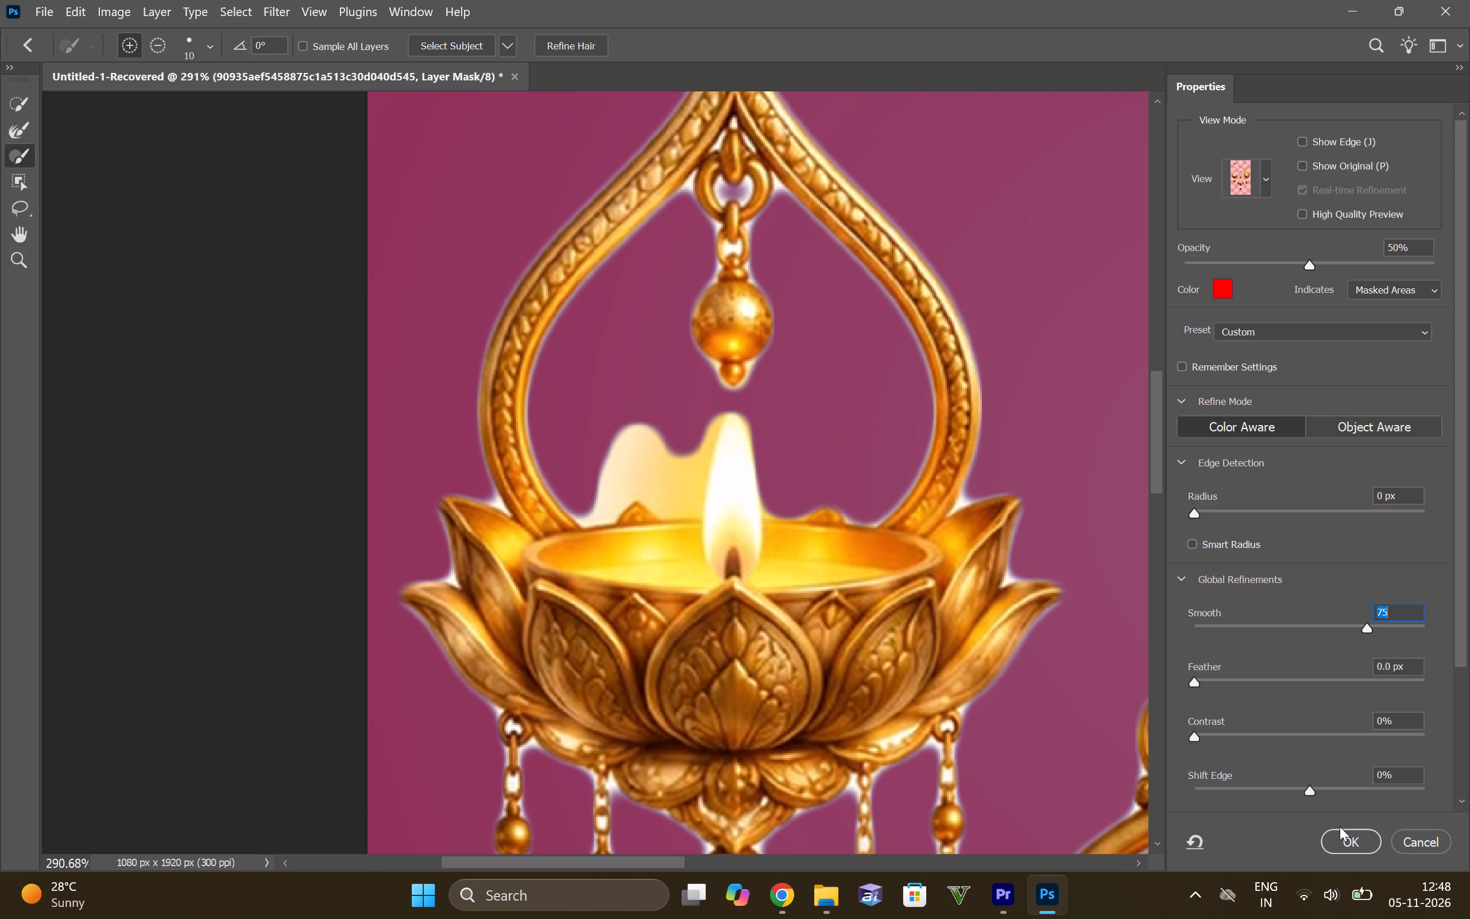
{"action": "left_click_drag", "start_coordinate": [718, 411], "coordinate": [703, 425]}
{"action": "left_click_drag", "start_coordinate": [703, 425], "coordinate": [692, 463]}
{"action": "left_click_drag", "start_coordinate": [710, 401], "coordinate": [694, 454], "text": "alt"}
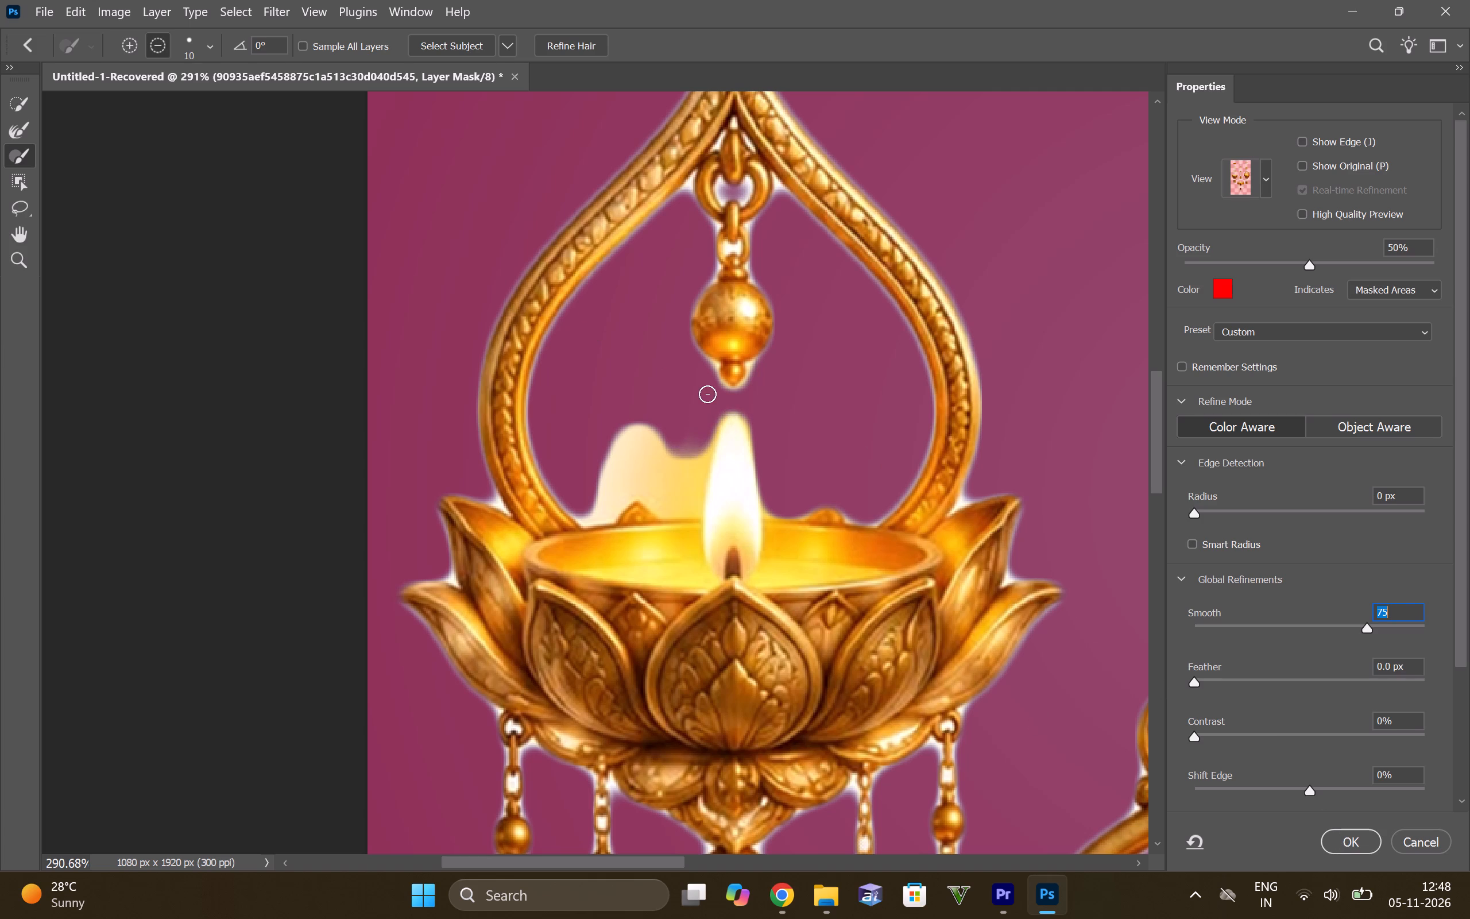
{"action": "left_click_drag", "start_coordinate": [699, 407], "coordinate": [686, 463], "text": "alt"}
{"action": "left_click_drag", "start_coordinate": [628, 425], "coordinate": [618, 461], "text": "alt"}
{"action": "left_click_drag", "start_coordinate": [632, 432], "coordinate": [663, 455], "text": "alt"}
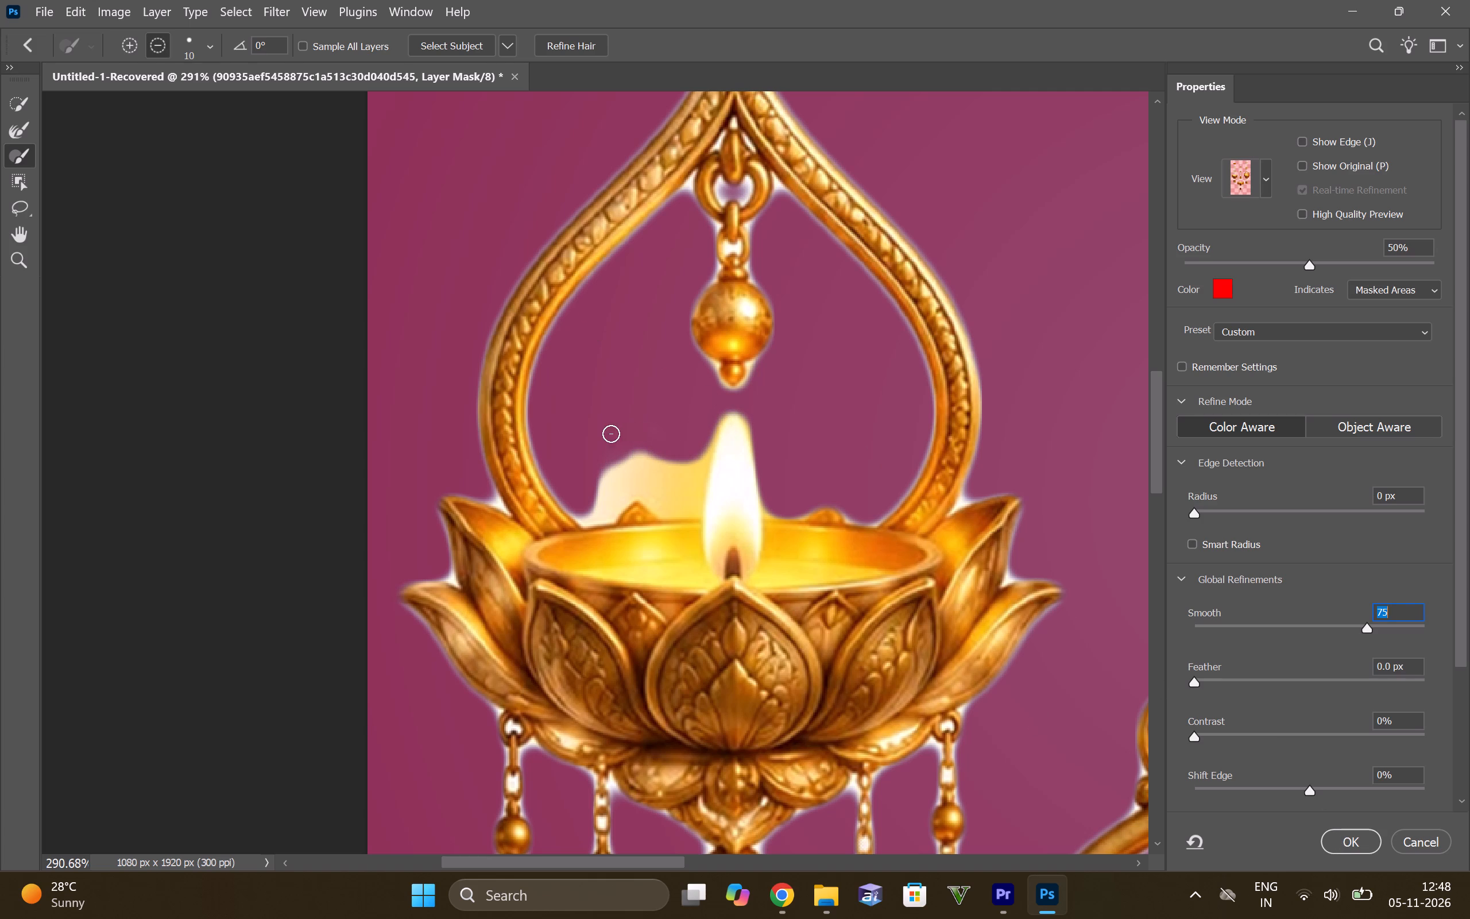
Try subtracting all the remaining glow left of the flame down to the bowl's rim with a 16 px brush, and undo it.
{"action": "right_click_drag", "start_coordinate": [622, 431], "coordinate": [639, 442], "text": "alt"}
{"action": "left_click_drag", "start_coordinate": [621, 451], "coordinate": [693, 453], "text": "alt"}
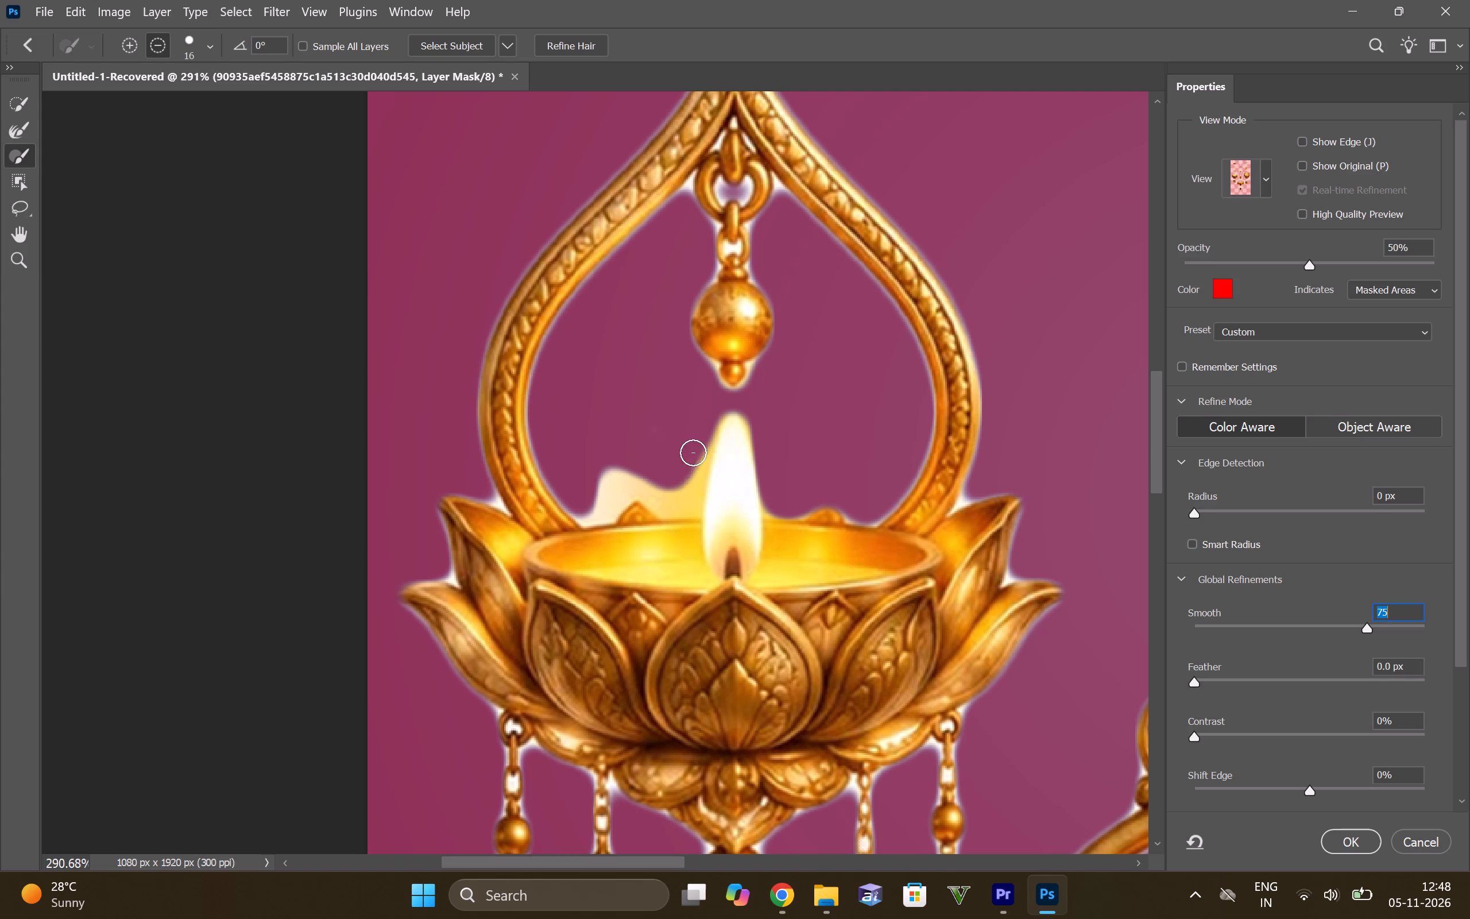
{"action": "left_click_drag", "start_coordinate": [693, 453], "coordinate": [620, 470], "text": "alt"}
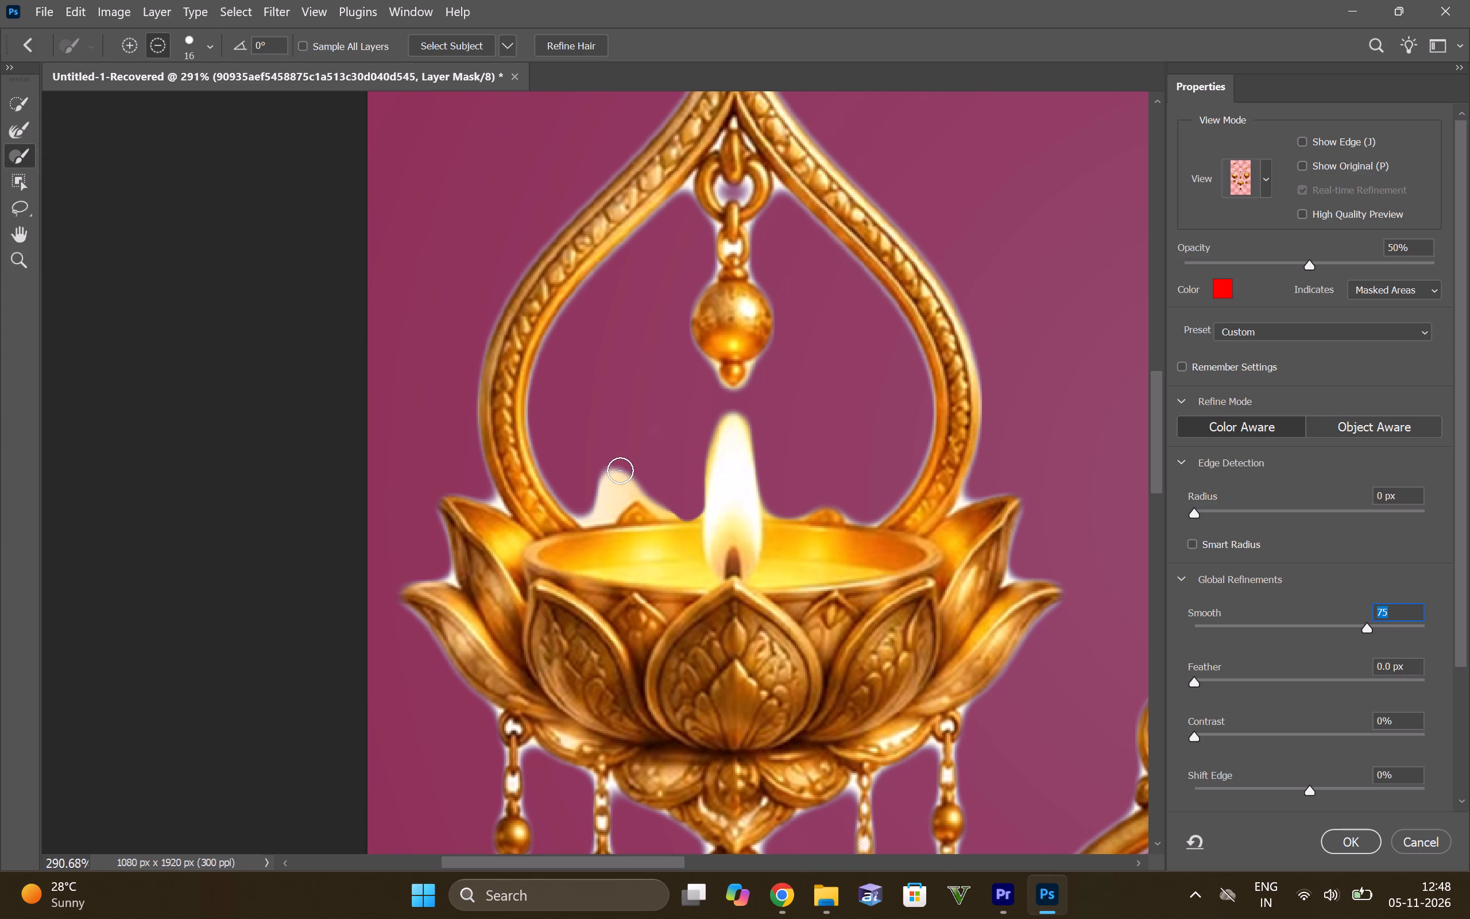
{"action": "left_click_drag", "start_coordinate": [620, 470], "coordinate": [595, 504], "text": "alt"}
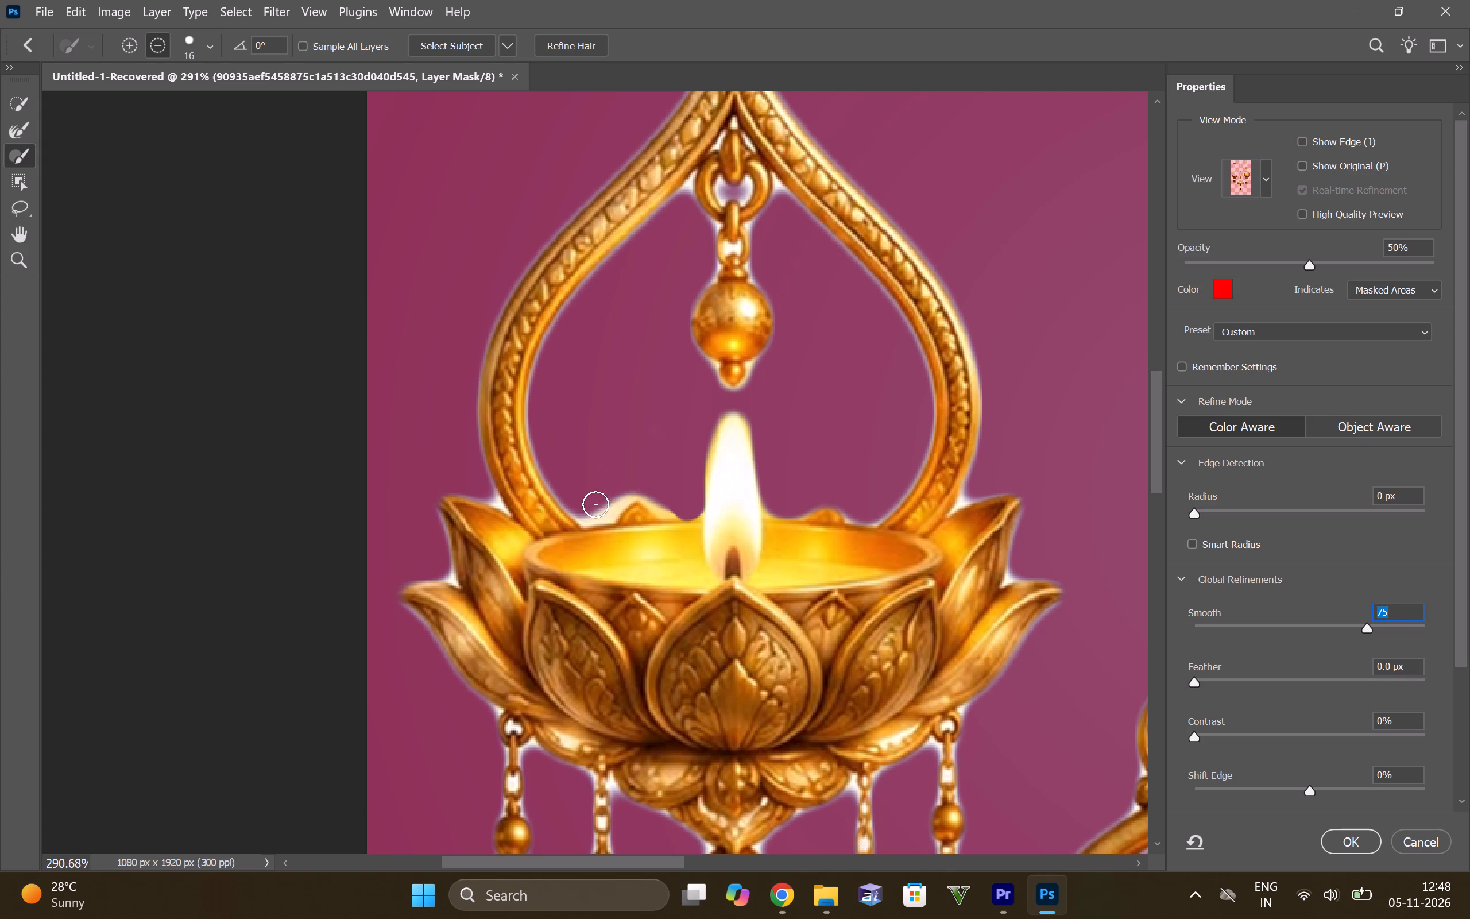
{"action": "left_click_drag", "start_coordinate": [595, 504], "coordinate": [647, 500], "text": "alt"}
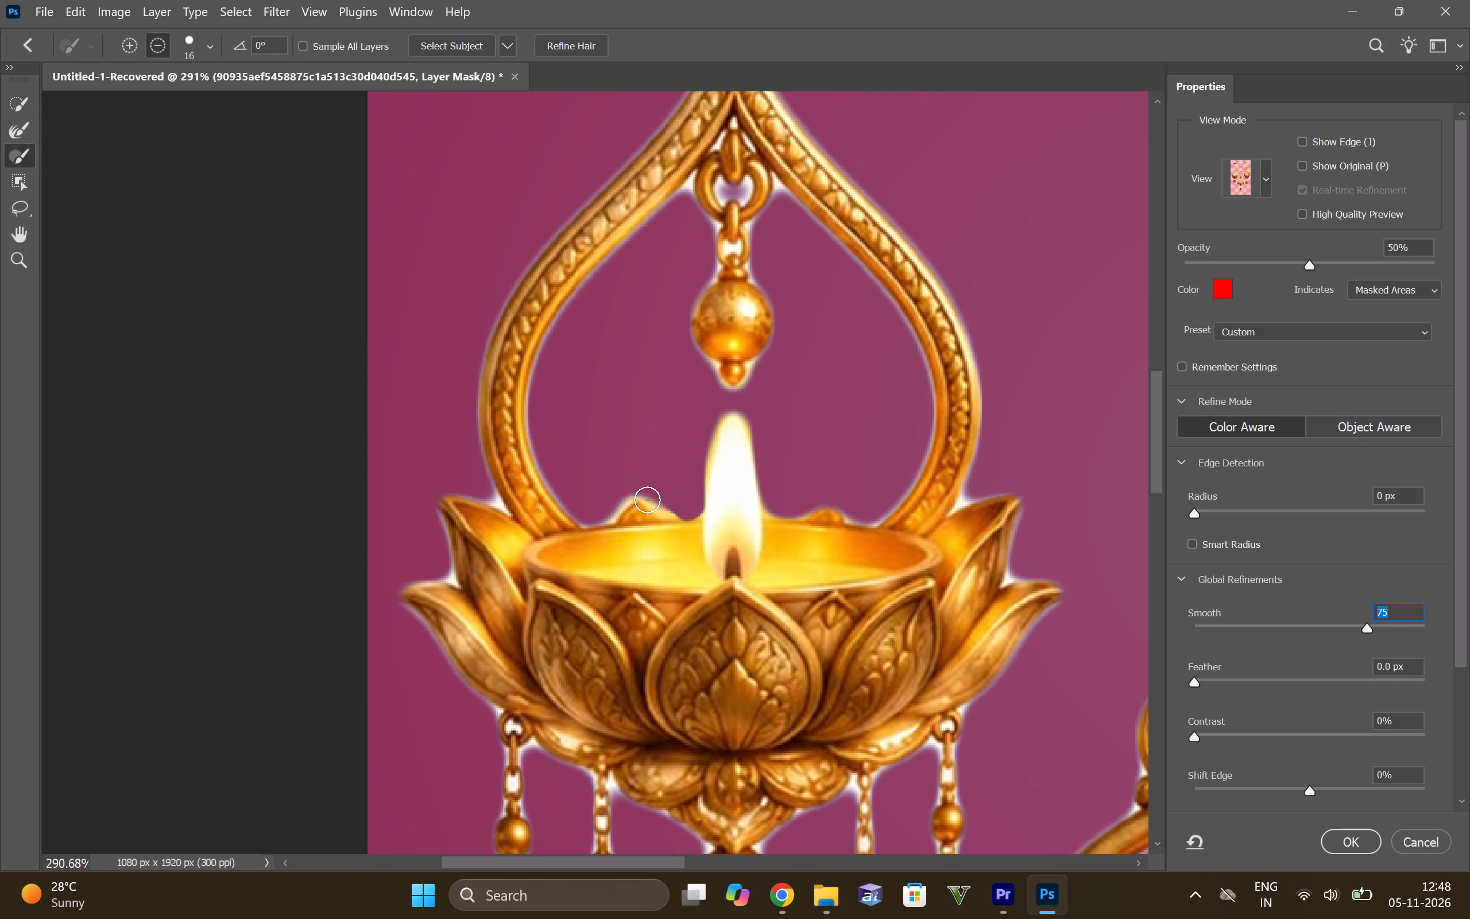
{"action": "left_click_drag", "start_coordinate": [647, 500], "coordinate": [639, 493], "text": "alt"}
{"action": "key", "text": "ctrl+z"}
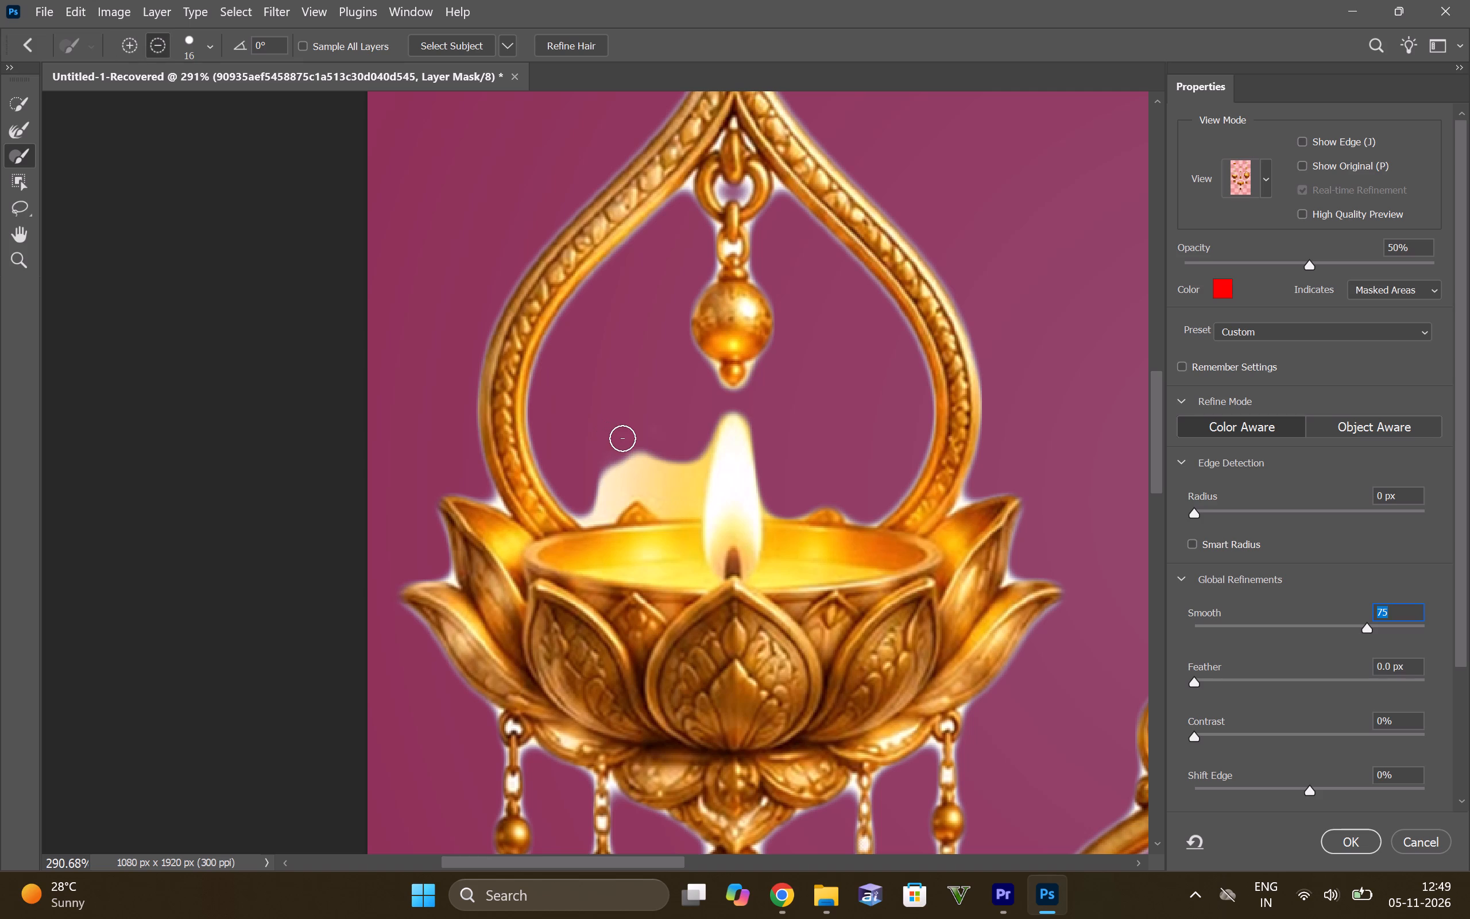
Subtract the top of the remaining glow, trim the flame's tip, and clear along the flame's left edge down toward the bowl.
{"action": "left_click_drag", "start_coordinate": [622, 438], "coordinate": [655, 465], "text": "alt"}
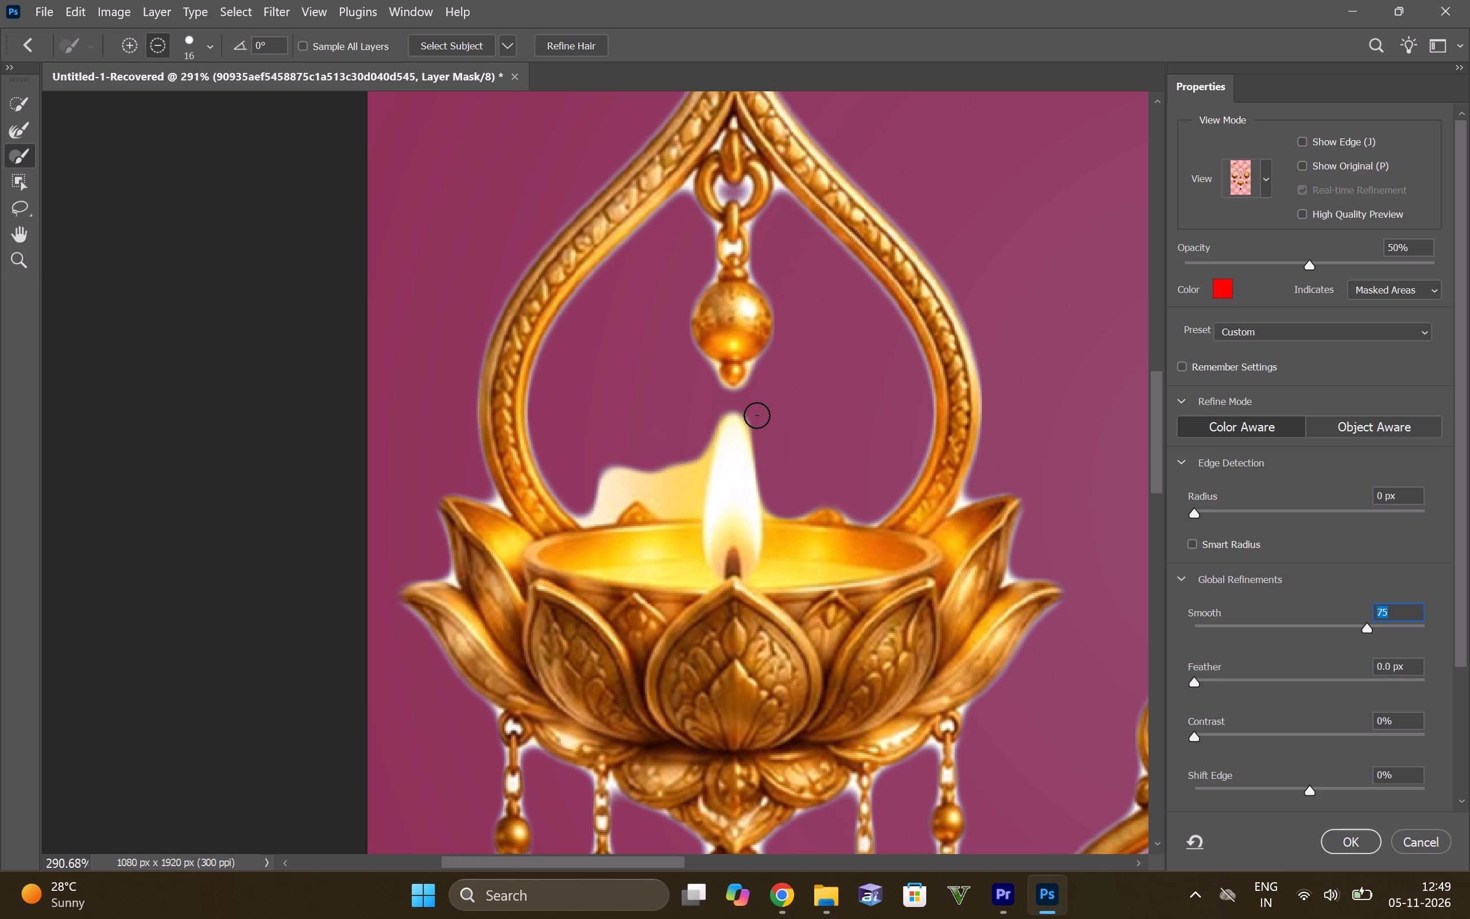
{"action": "left_click", "coordinate": [757, 415], "text": "alt"}
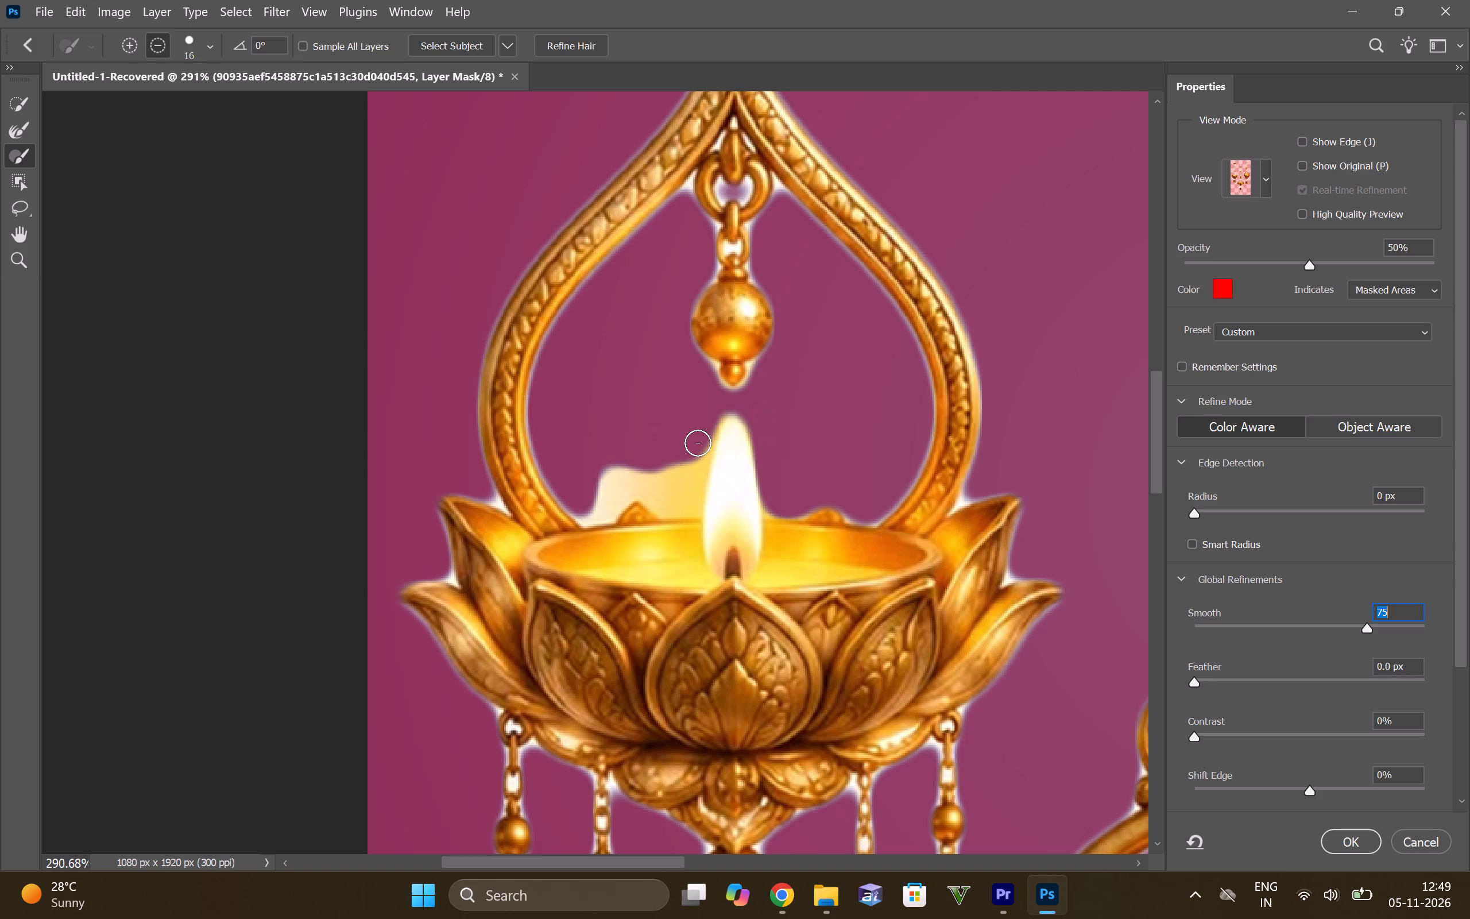
{"action": "left_click", "coordinate": [698, 443], "text": "alt"}
{"action": "left_click", "coordinate": [706, 430], "text": "alt"}
{"action": "left_click", "coordinate": [696, 464], "text": "alt"}
{"action": "left_click", "coordinate": [692, 474], "text": "alt"}
{"action": "left_click", "coordinate": [687, 487], "text": "alt"}
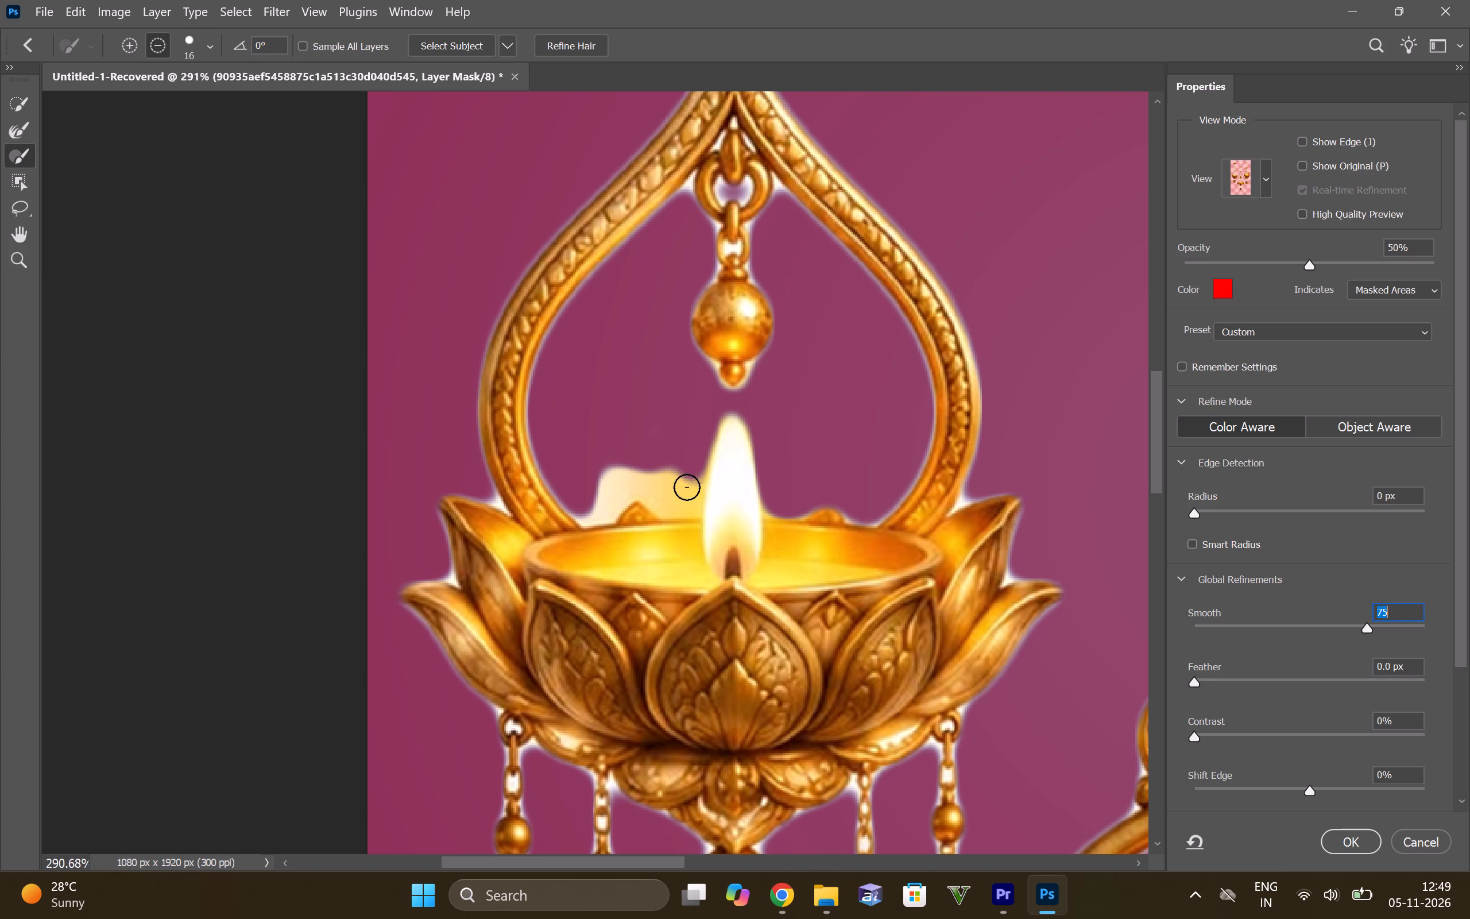
{"action": "left_click_drag", "start_coordinate": [703, 435], "coordinate": [688, 495], "text": "alt"}
{"action": "left_click_drag", "start_coordinate": [691, 482], "coordinate": [686, 503], "text": "alt"}
Subtract the remaining glow above the bowl's left rim, working around the small petal tip and the frame's inner base.
{"action": "left_click_drag", "start_coordinate": [653, 470], "coordinate": [614, 476], "text": "alt"}
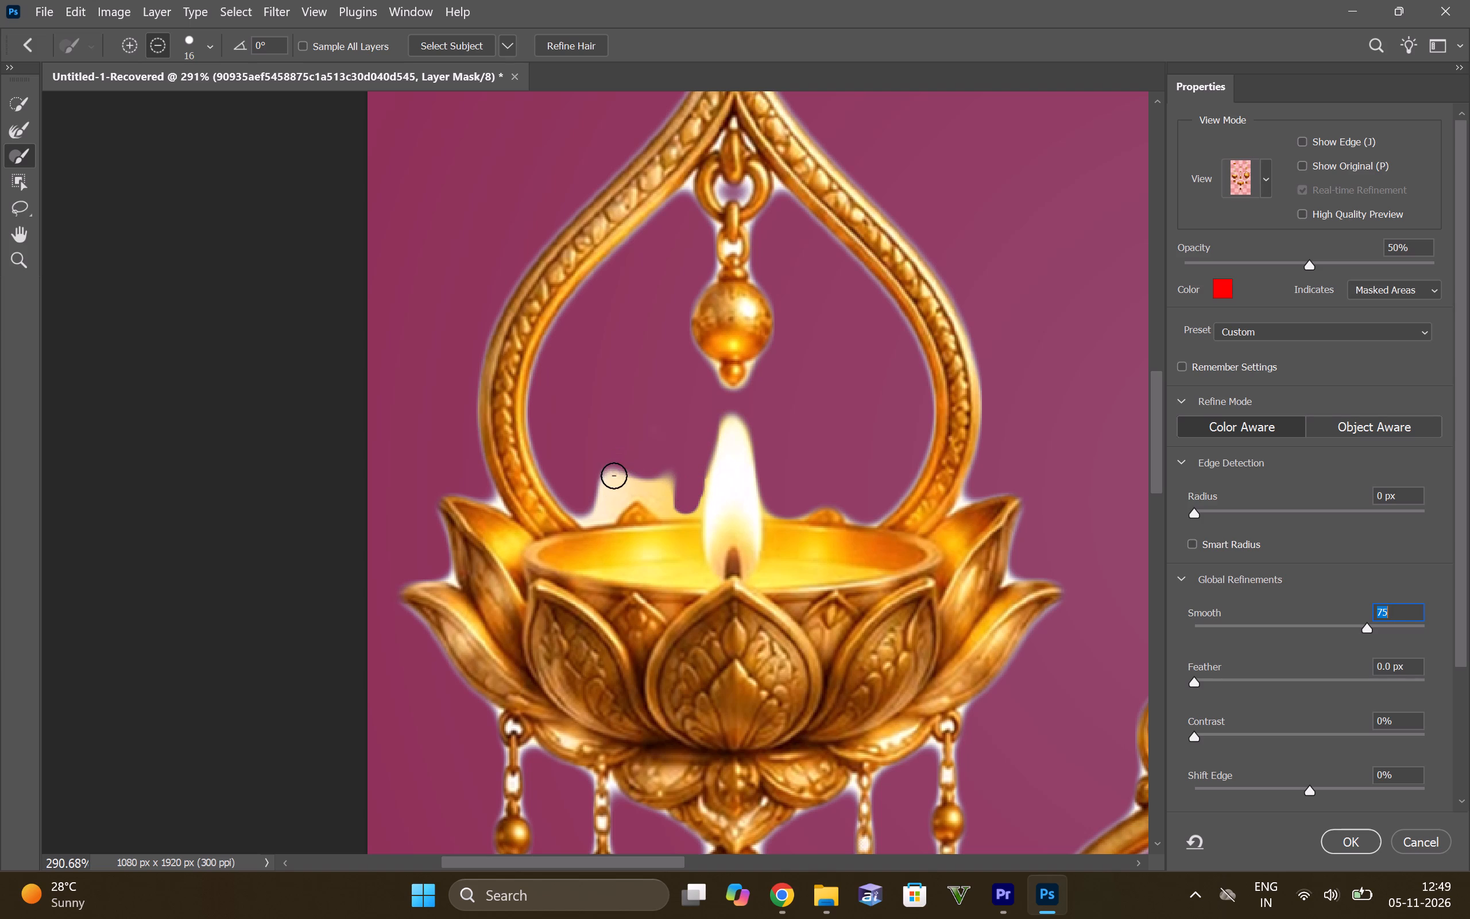
{"action": "left_click_drag", "start_coordinate": [614, 476], "coordinate": [589, 503], "text": "alt"}
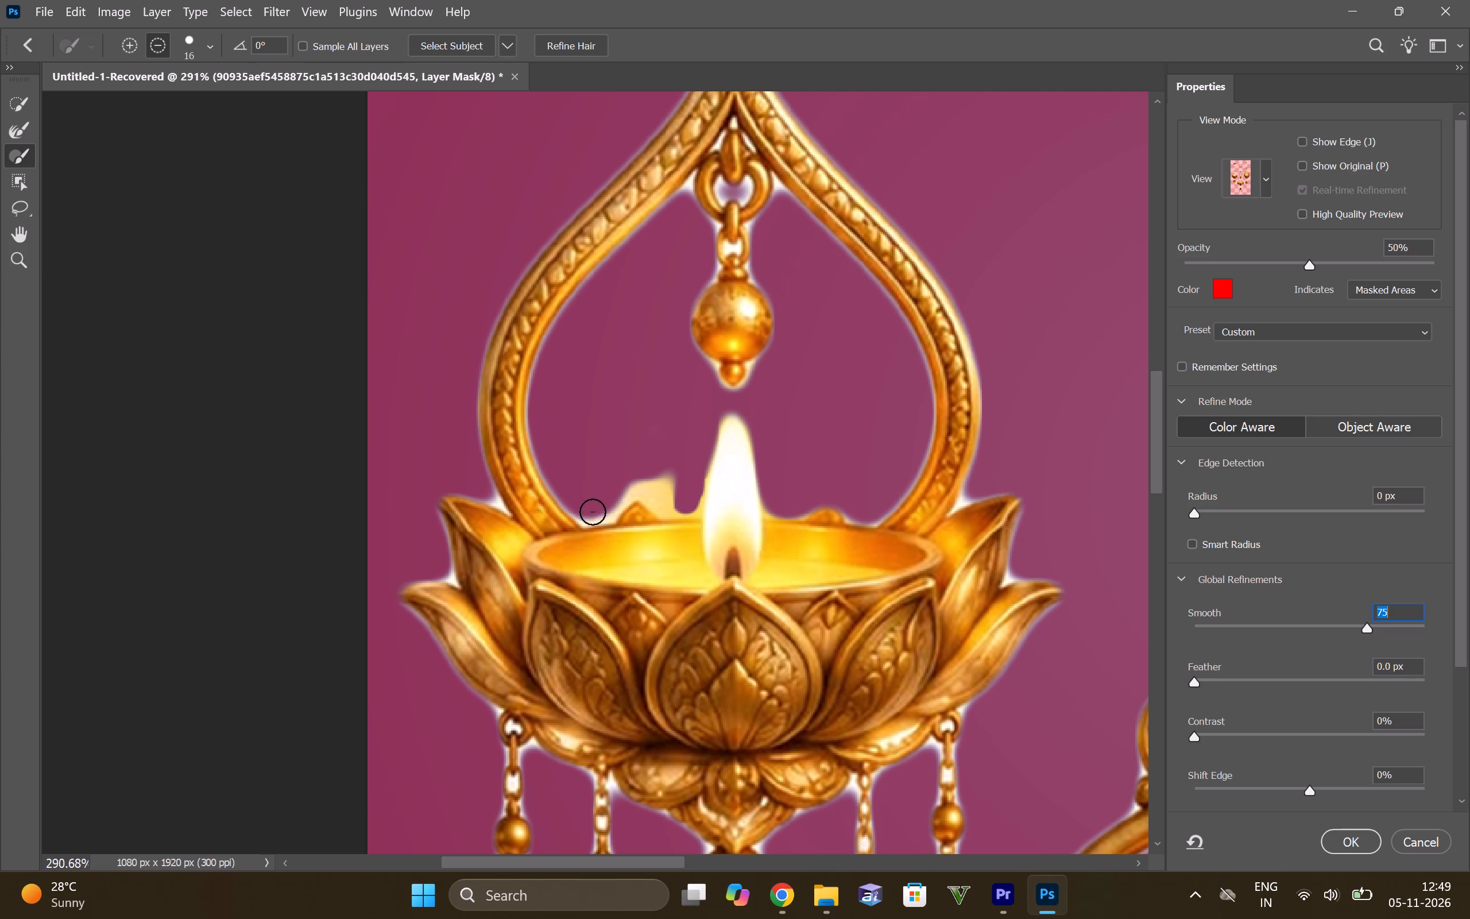
{"action": "left_click", "coordinate": [593, 512], "text": "alt"}
{"action": "left_click", "coordinate": [595, 508], "text": "alt"}
{"action": "left_click", "coordinate": [618, 489], "text": "alt"}
{"action": "left_click", "coordinate": [648, 485], "text": "alt"}
{"action": "left_click", "coordinate": [667, 485], "text": "alt"}
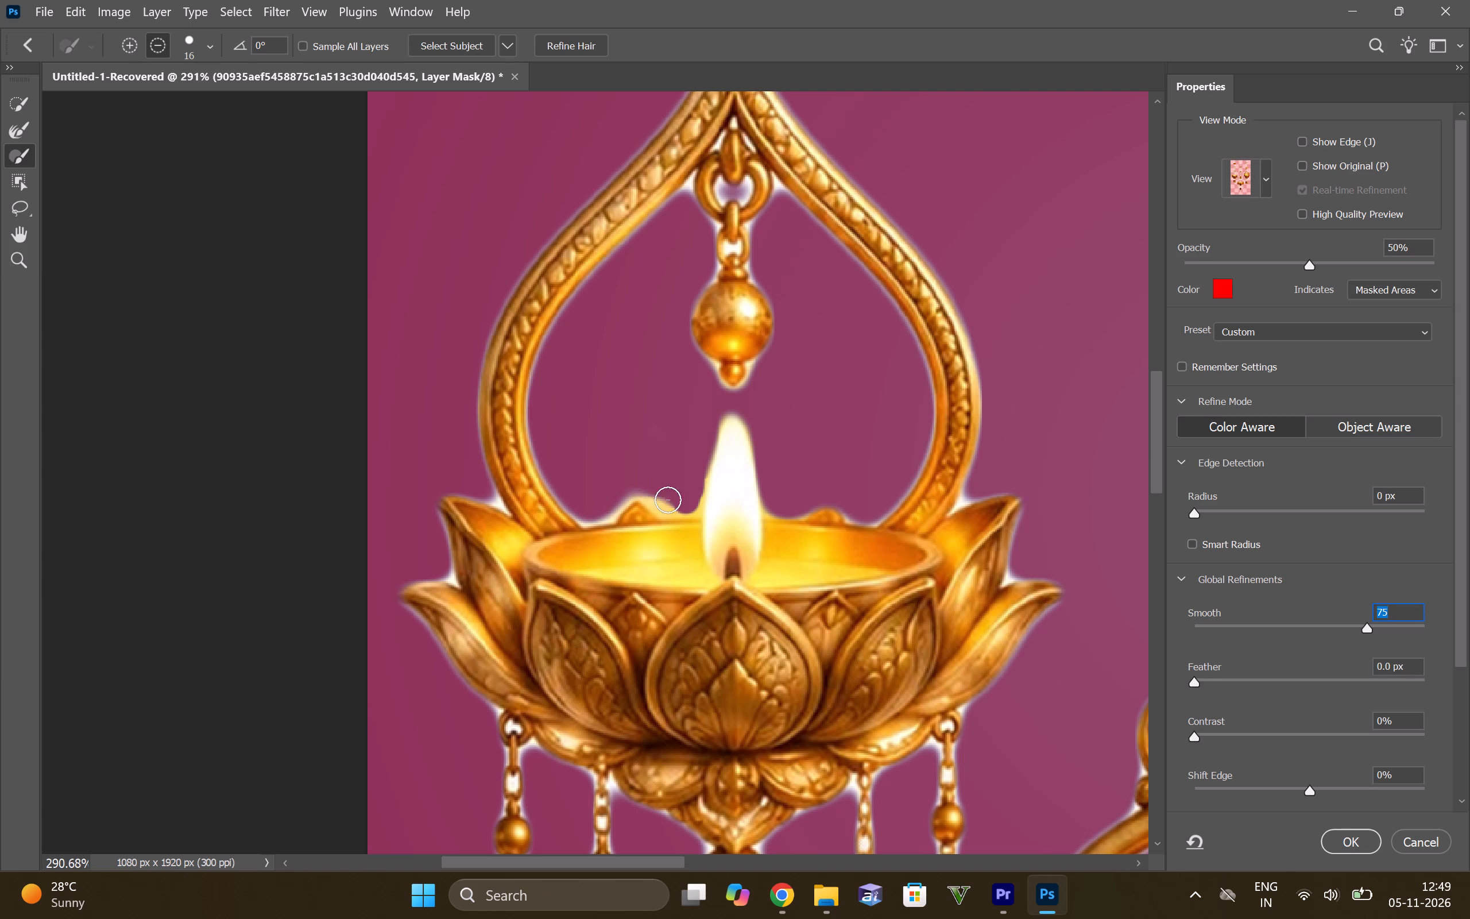
{"action": "left_click", "coordinate": [656, 496], "text": "alt"}
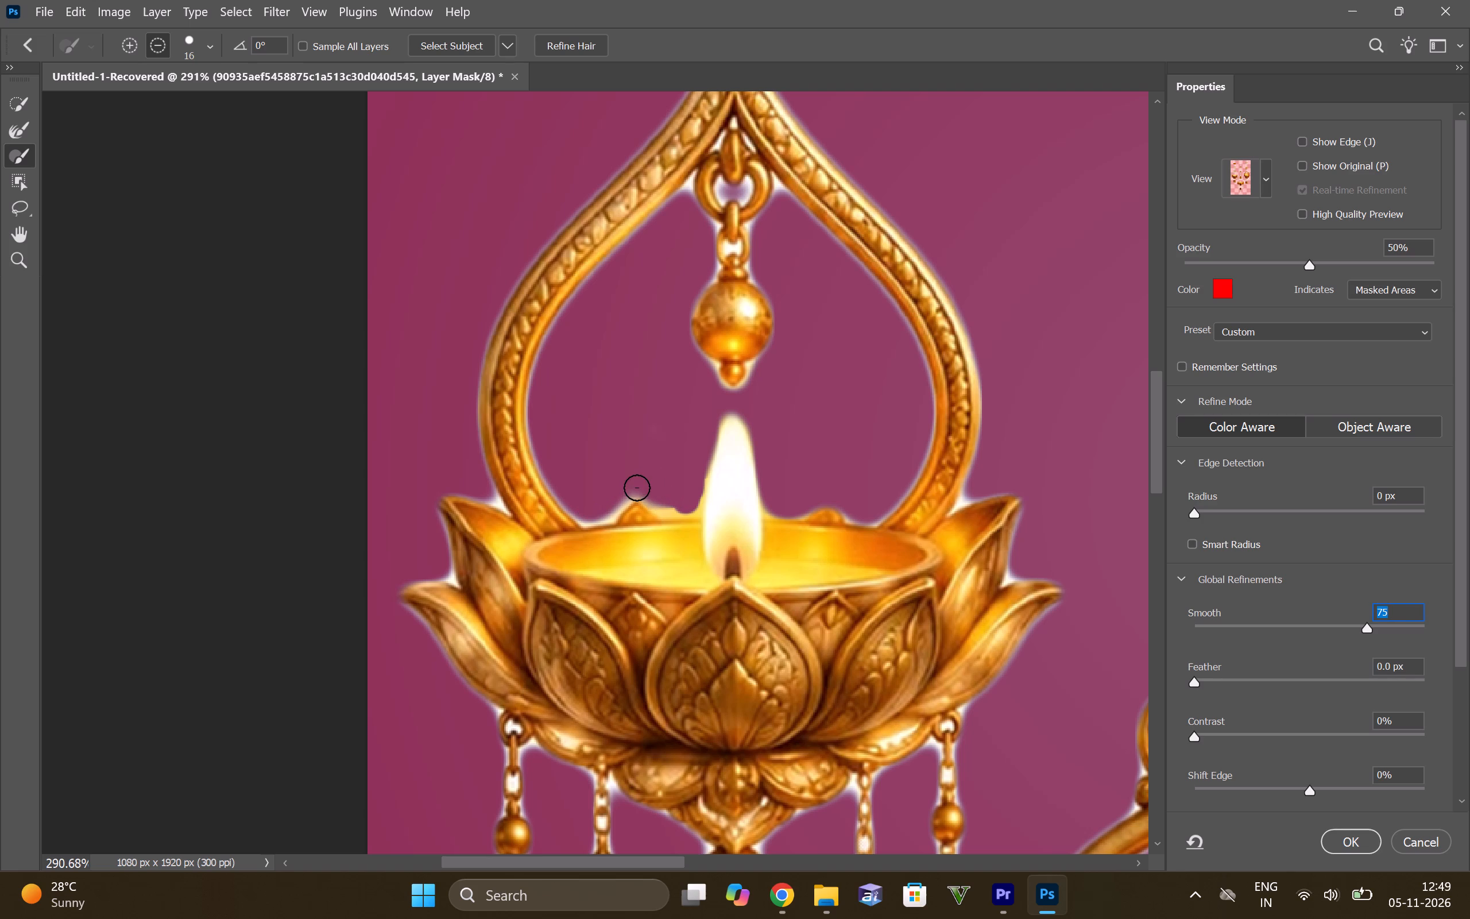
{"action": "left_click", "coordinate": [637, 488], "text": "alt"}
{"action": "left_click", "coordinate": [610, 503], "text": "alt"}
{"action": "left_click", "coordinate": [601, 508], "text": "alt"}
Clean the mask edge along the rim between the petal tip and flame, finishing beside the flame with a 7 px brush.
{"action": "left_click", "coordinate": [673, 504], "text": "alt"}
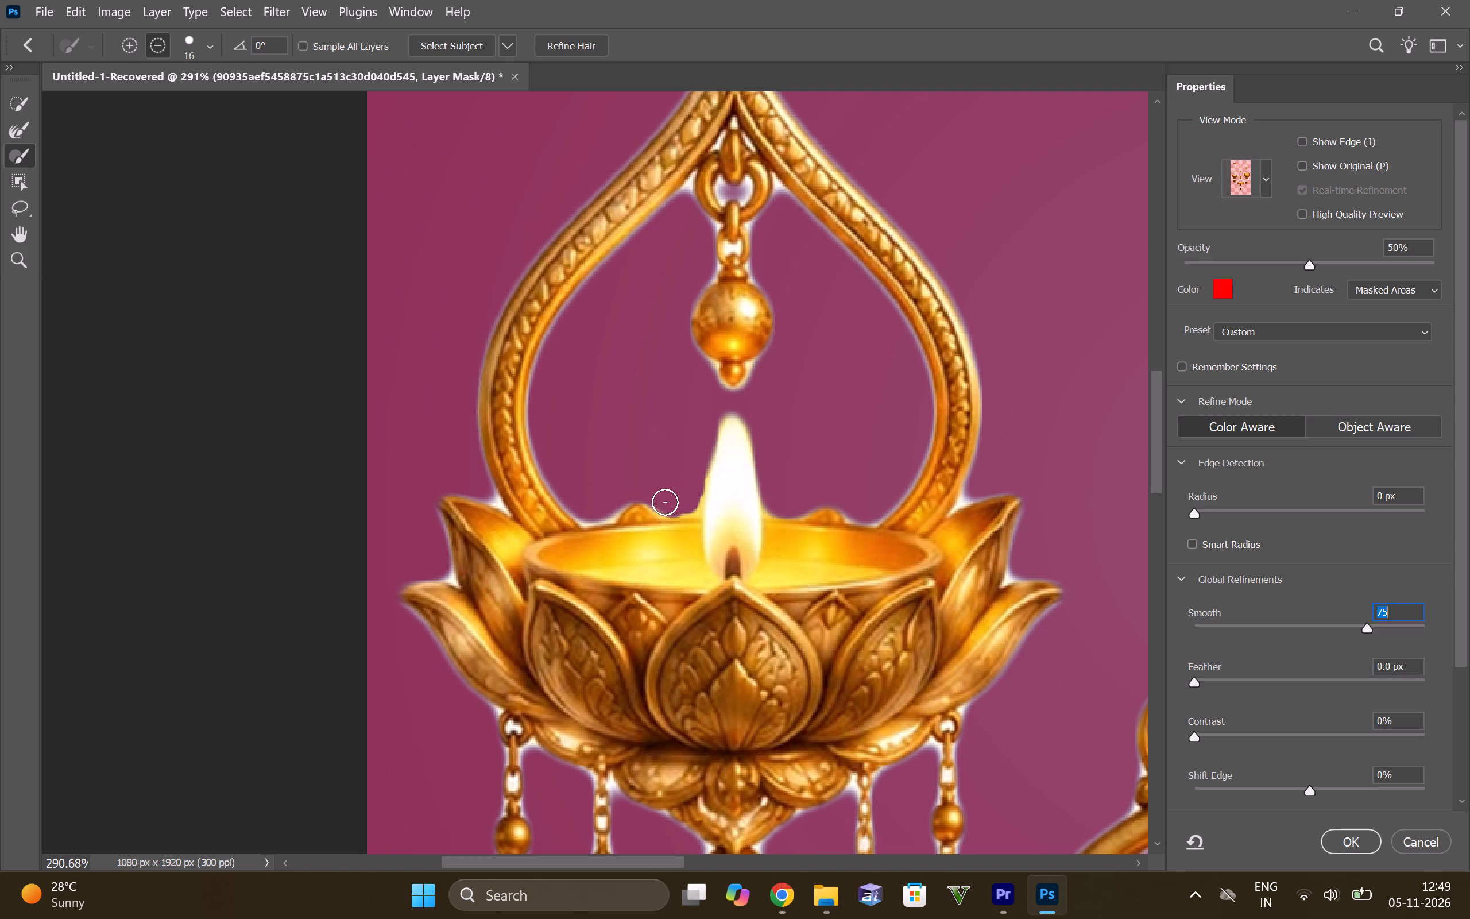
{"action": "left_click", "coordinate": [657, 497], "text": "alt"}
{"action": "left_click", "coordinate": [664, 504], "text": "alt"}
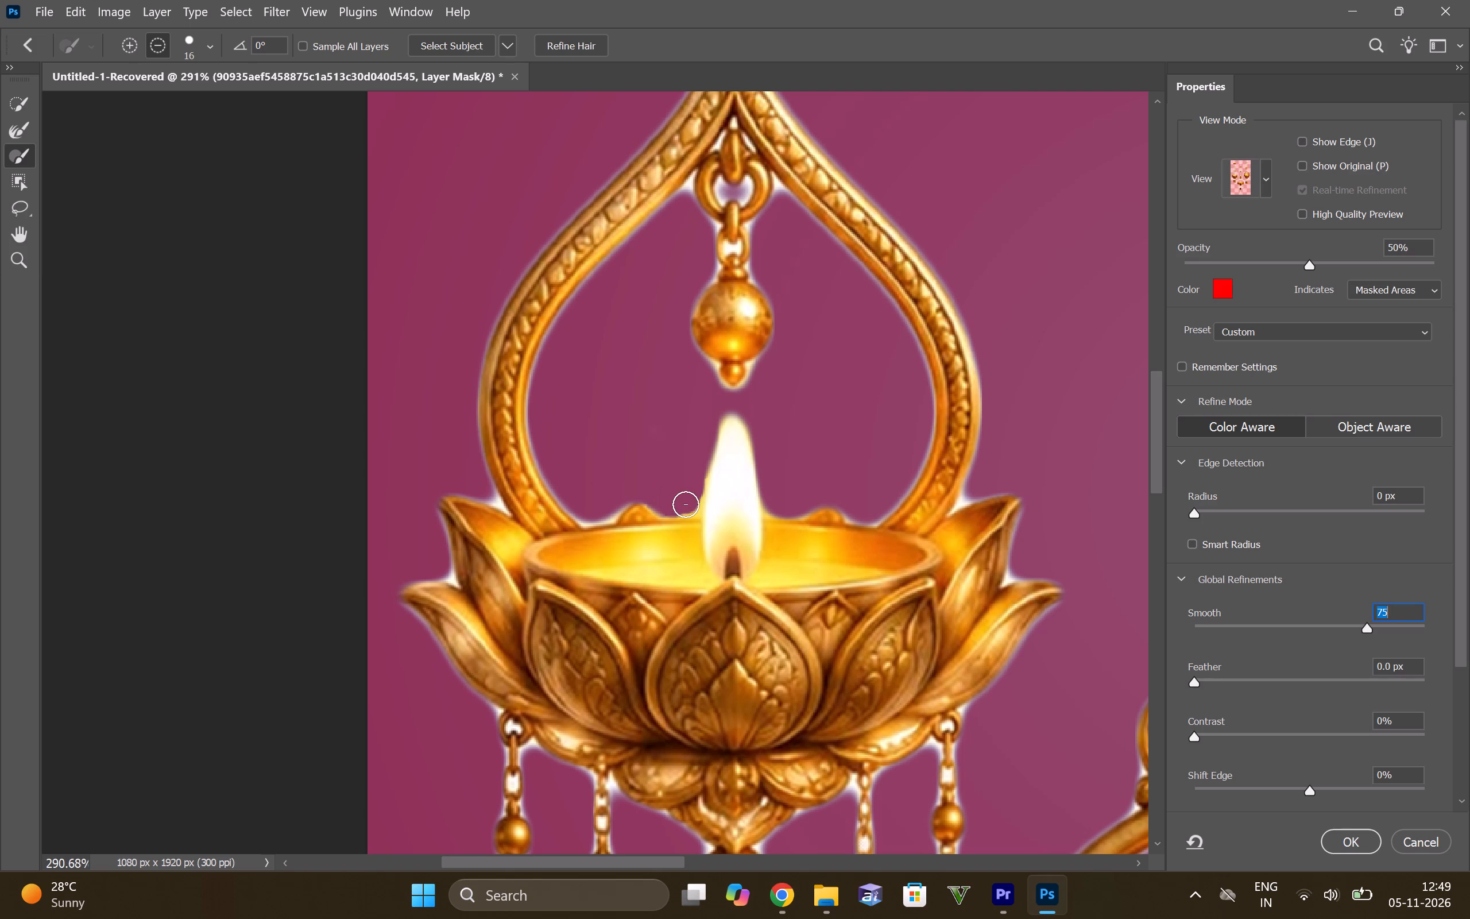
{"action": "left_click", "coordinate": [690, 501], "text": "alt"}
{"action": "left_click", "coordinate": [678, 507], "text": "alt"}
{"action": "left_click", "coordinate": [691, 481], "text": "alt"}
{"action": "right_click_drag", "start_coordinate": [675, 487], "coordinate": [659, 479], "text": "alt"}
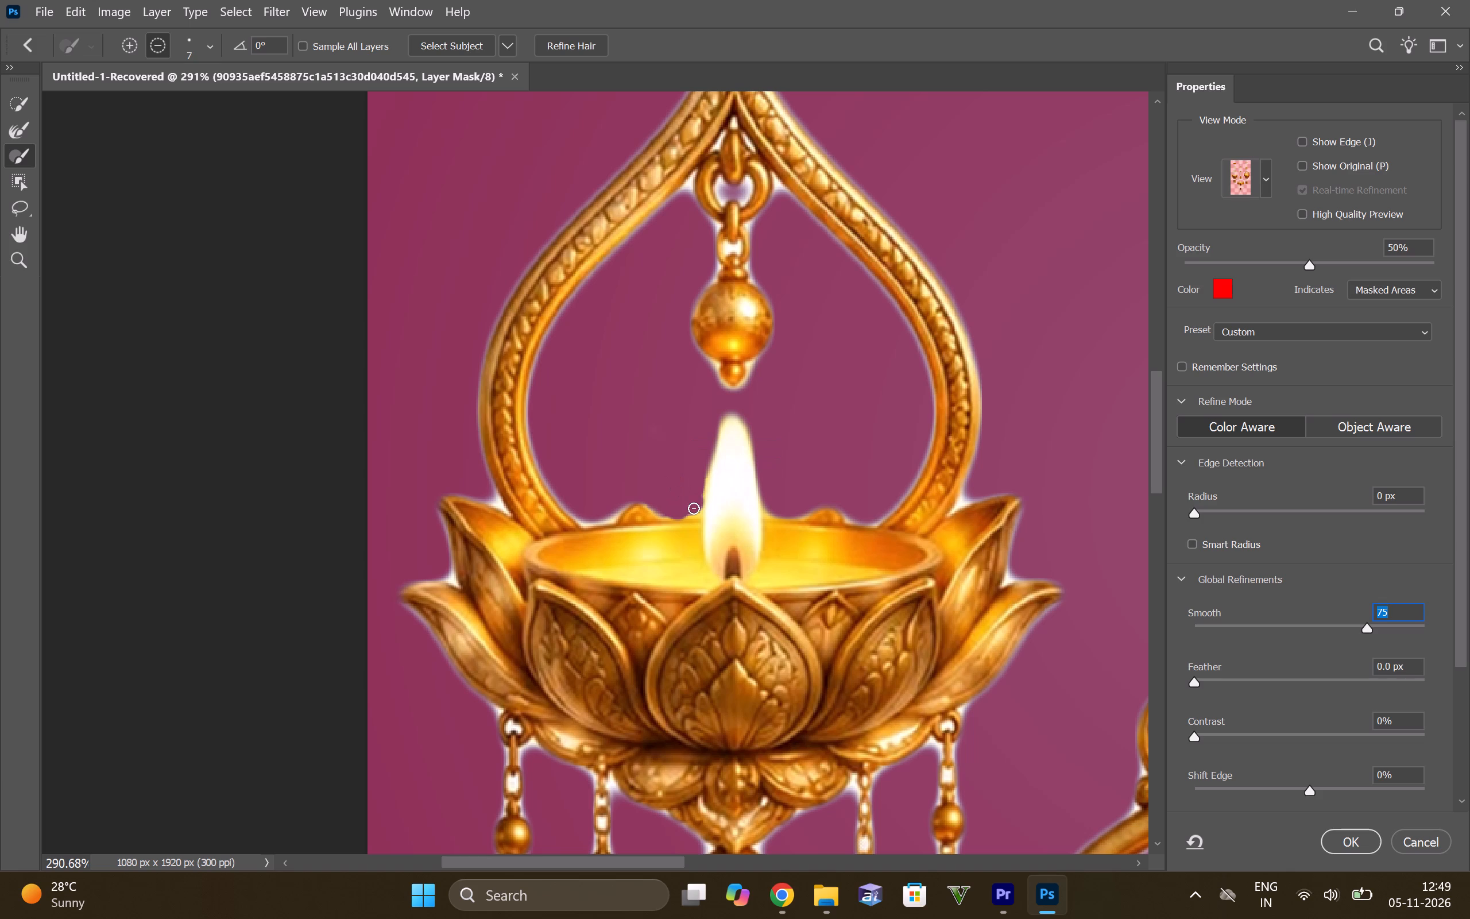
{"action": "left_click", "coordinate": [687, 512], "text": "alt"}
{"action": "left_click", "coordinate": [695, 512], "text": "alt"}
Apply the Select and Mask refinements to the diya layer's mask.
{"action": "scroll", "coordinate": [657, 453], "scroll_direction": "down", "scroll_amount": 14, "text": "alt"}
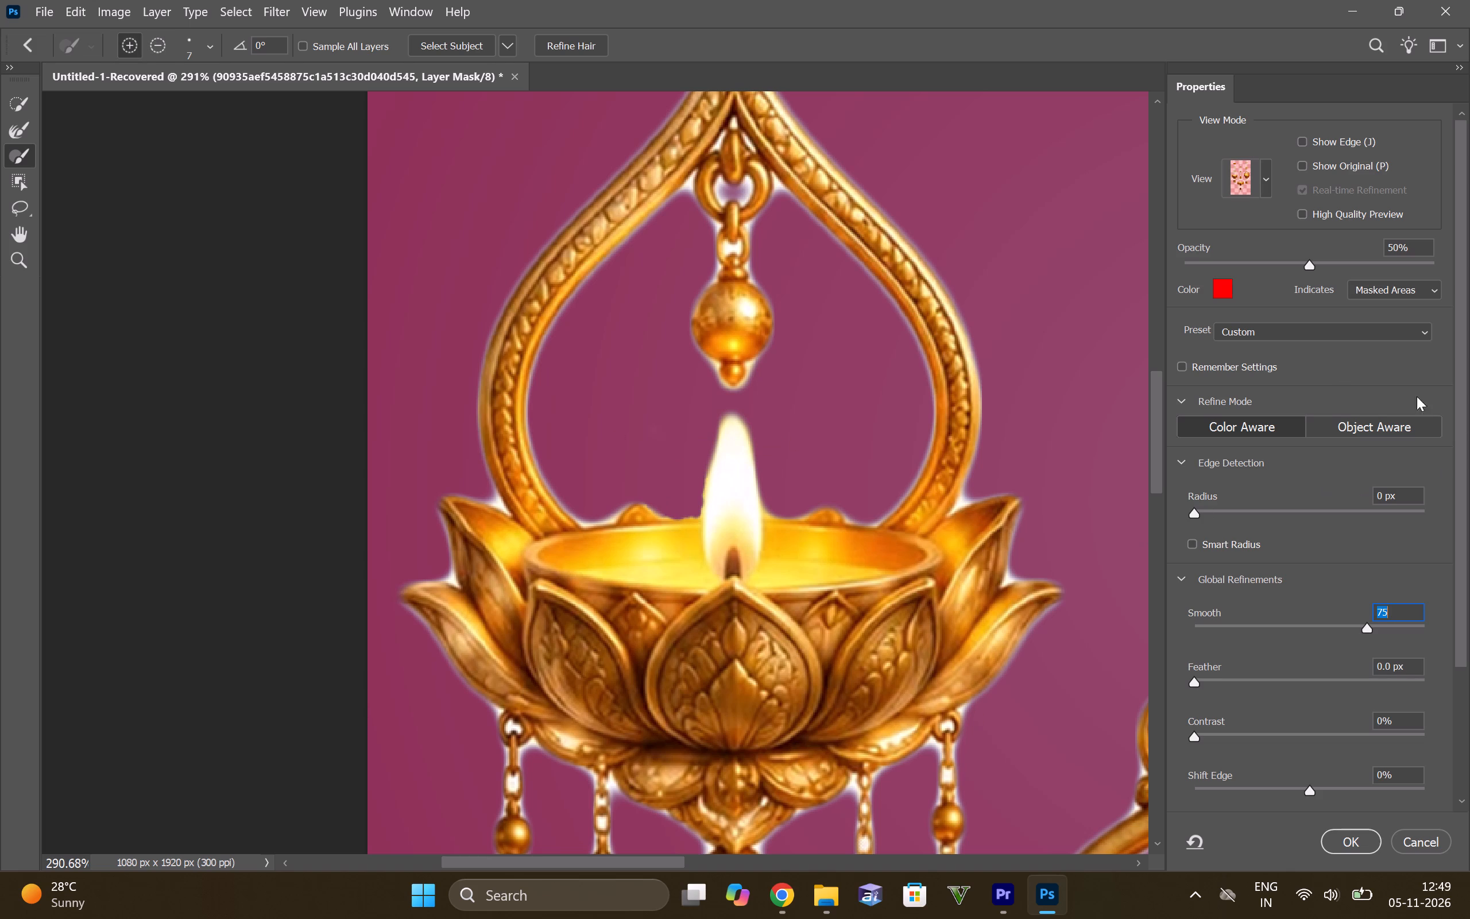
{"action": "left_click", "coordinate": [1336, 365]}
{"action": "left_click", "coordinate": [1342, 835]}
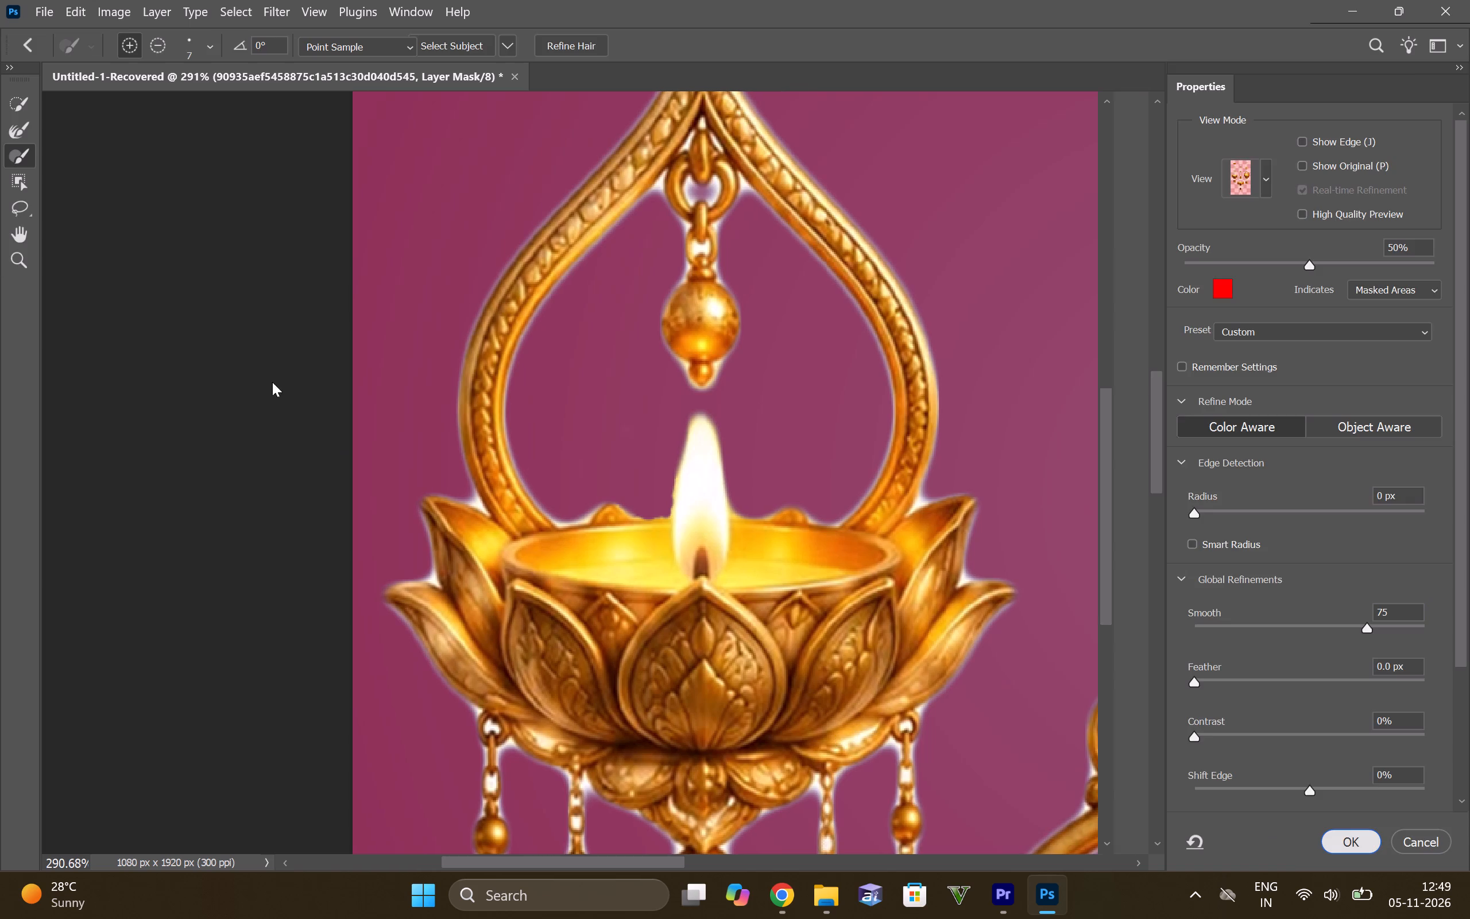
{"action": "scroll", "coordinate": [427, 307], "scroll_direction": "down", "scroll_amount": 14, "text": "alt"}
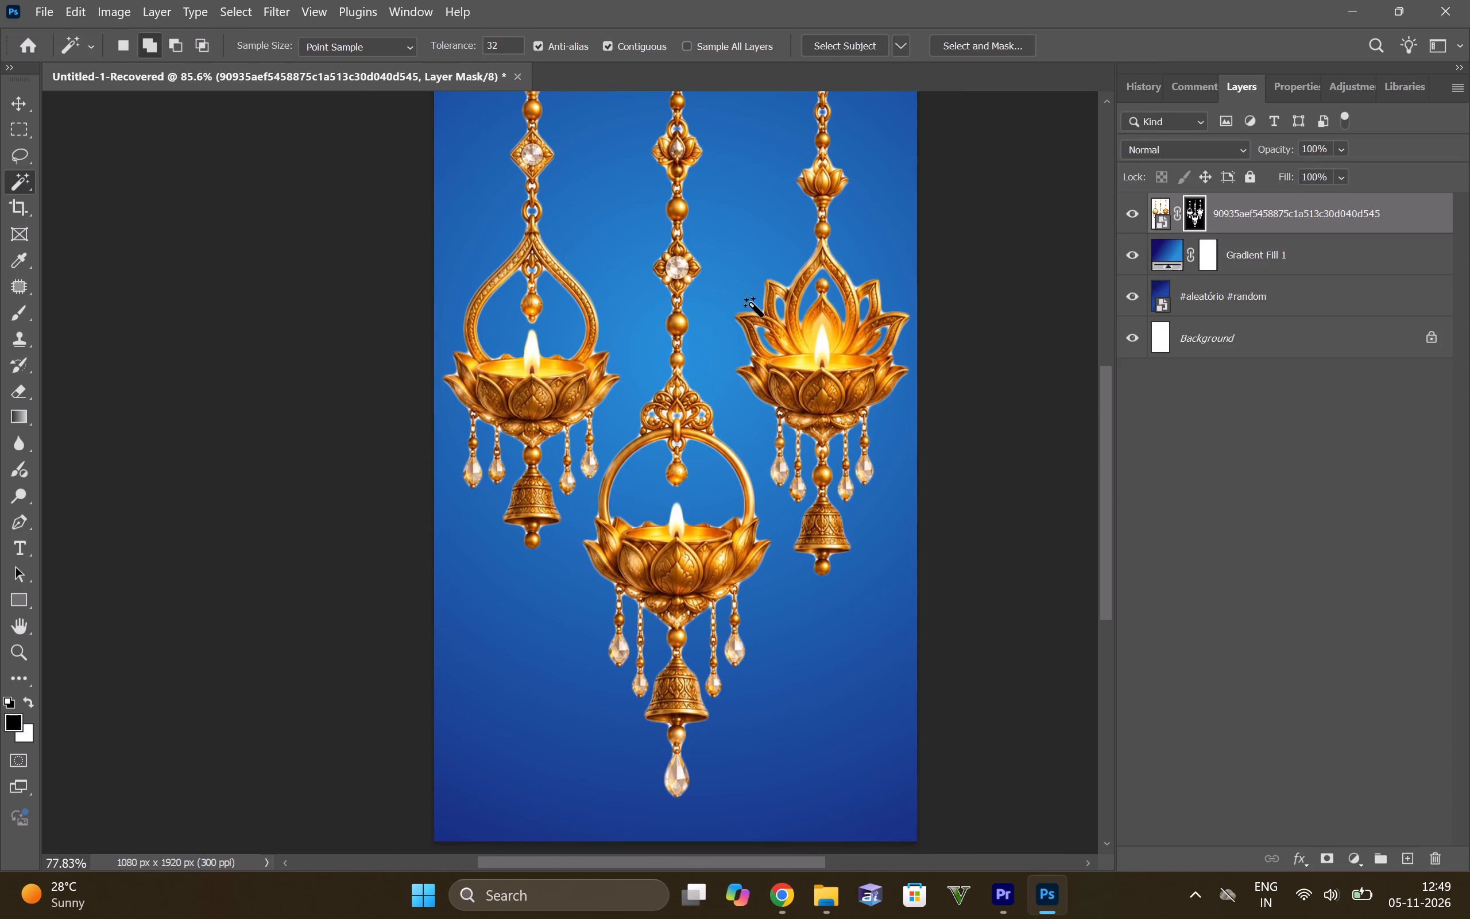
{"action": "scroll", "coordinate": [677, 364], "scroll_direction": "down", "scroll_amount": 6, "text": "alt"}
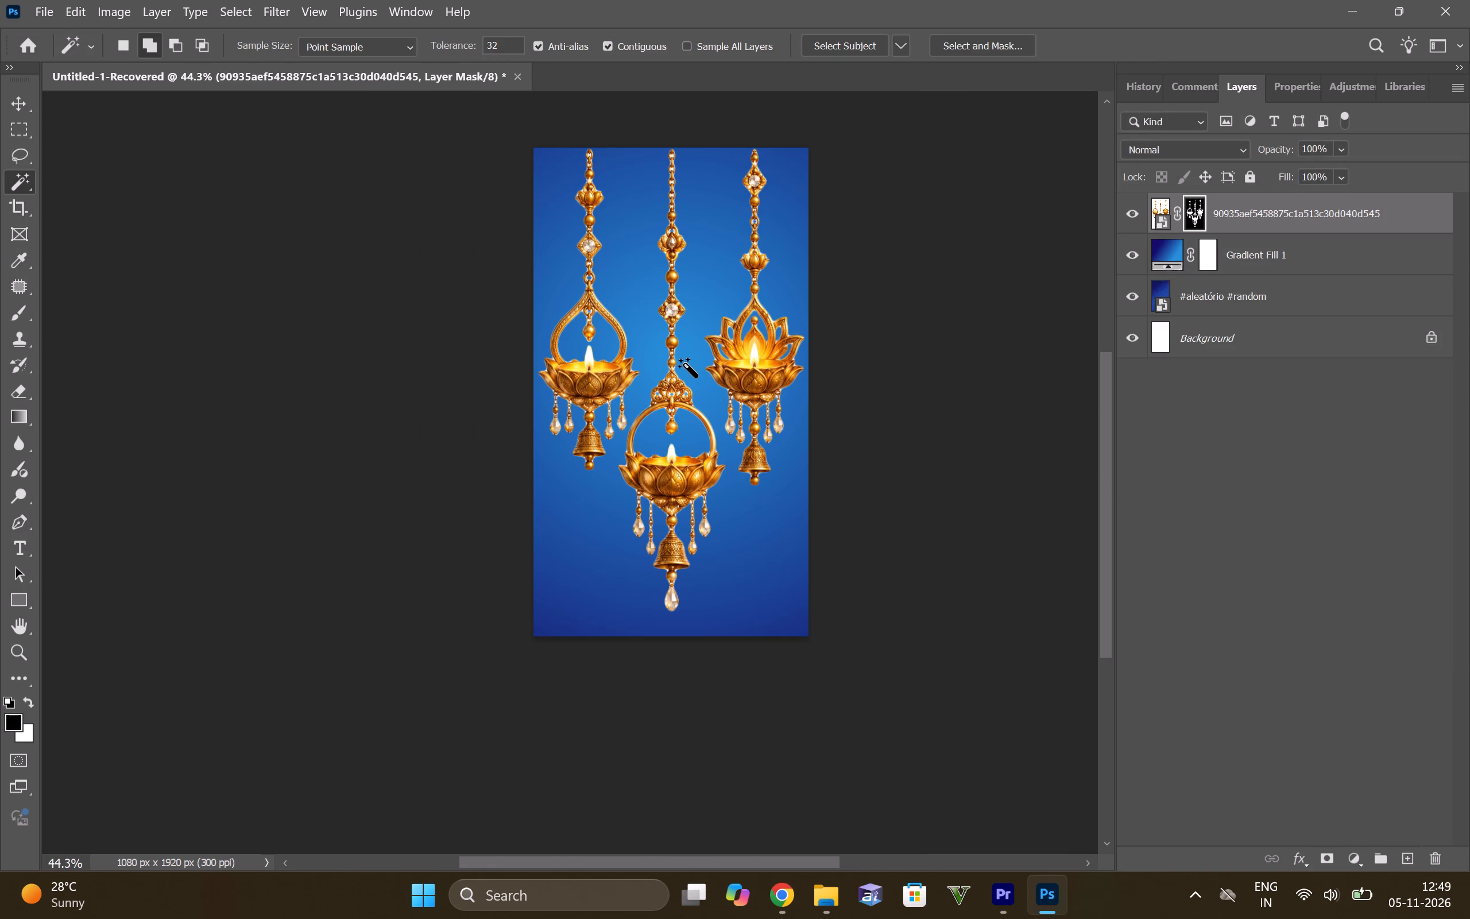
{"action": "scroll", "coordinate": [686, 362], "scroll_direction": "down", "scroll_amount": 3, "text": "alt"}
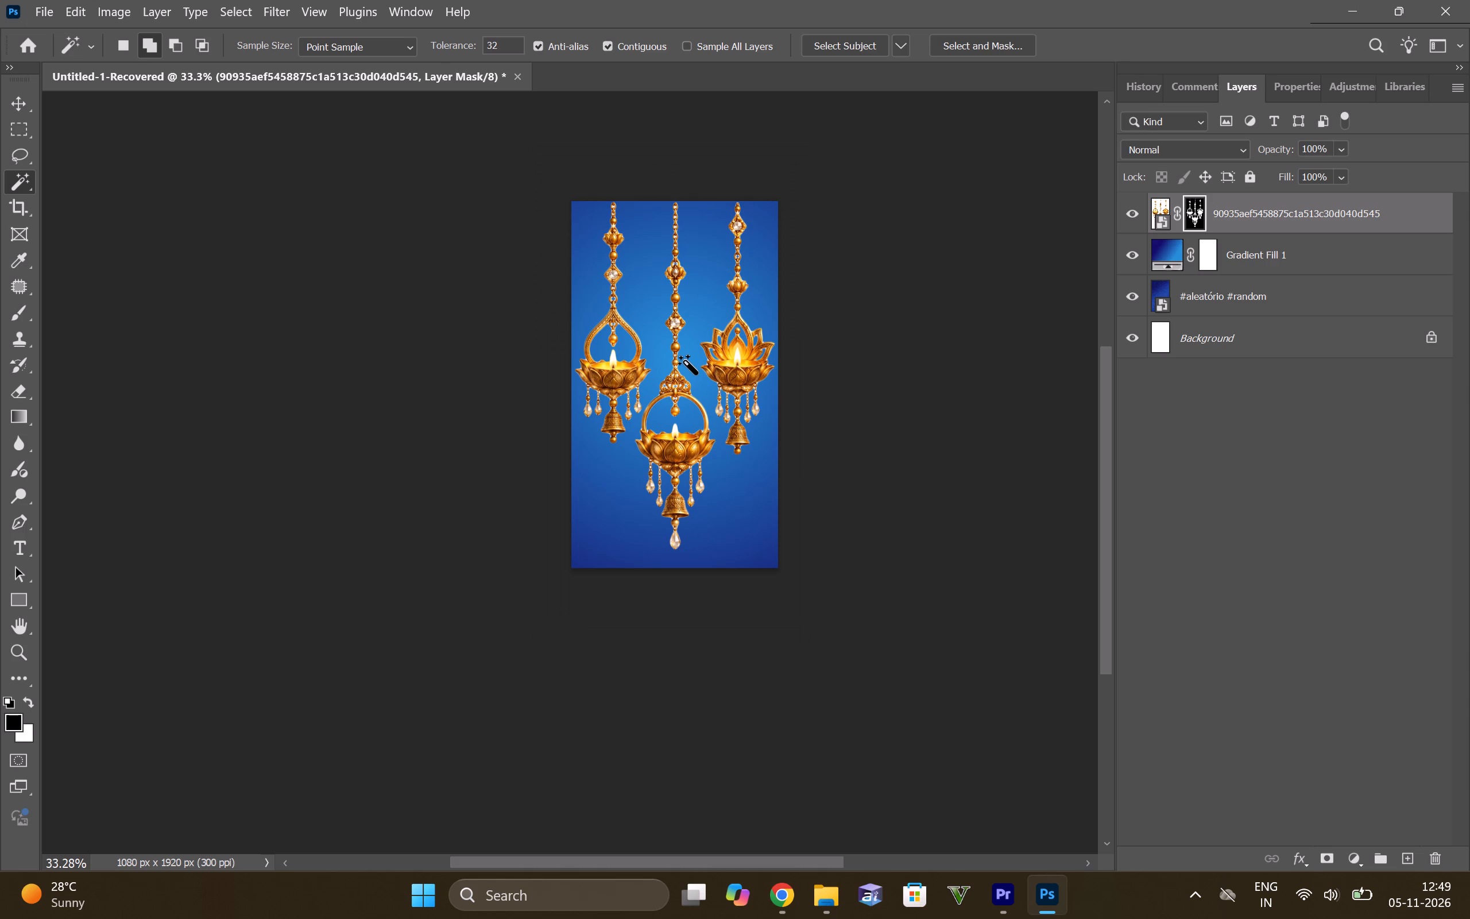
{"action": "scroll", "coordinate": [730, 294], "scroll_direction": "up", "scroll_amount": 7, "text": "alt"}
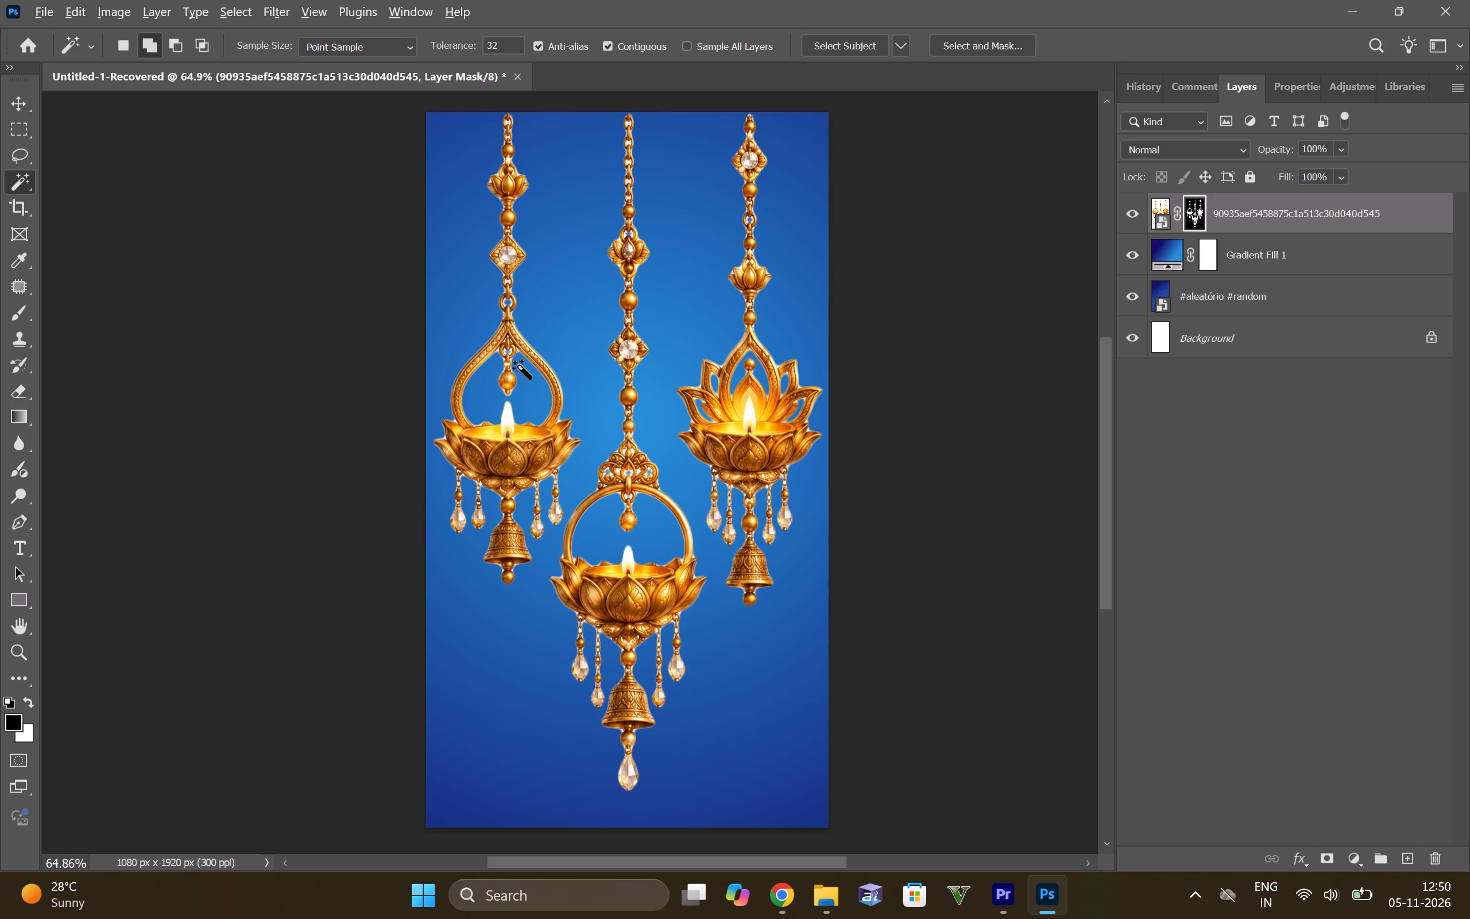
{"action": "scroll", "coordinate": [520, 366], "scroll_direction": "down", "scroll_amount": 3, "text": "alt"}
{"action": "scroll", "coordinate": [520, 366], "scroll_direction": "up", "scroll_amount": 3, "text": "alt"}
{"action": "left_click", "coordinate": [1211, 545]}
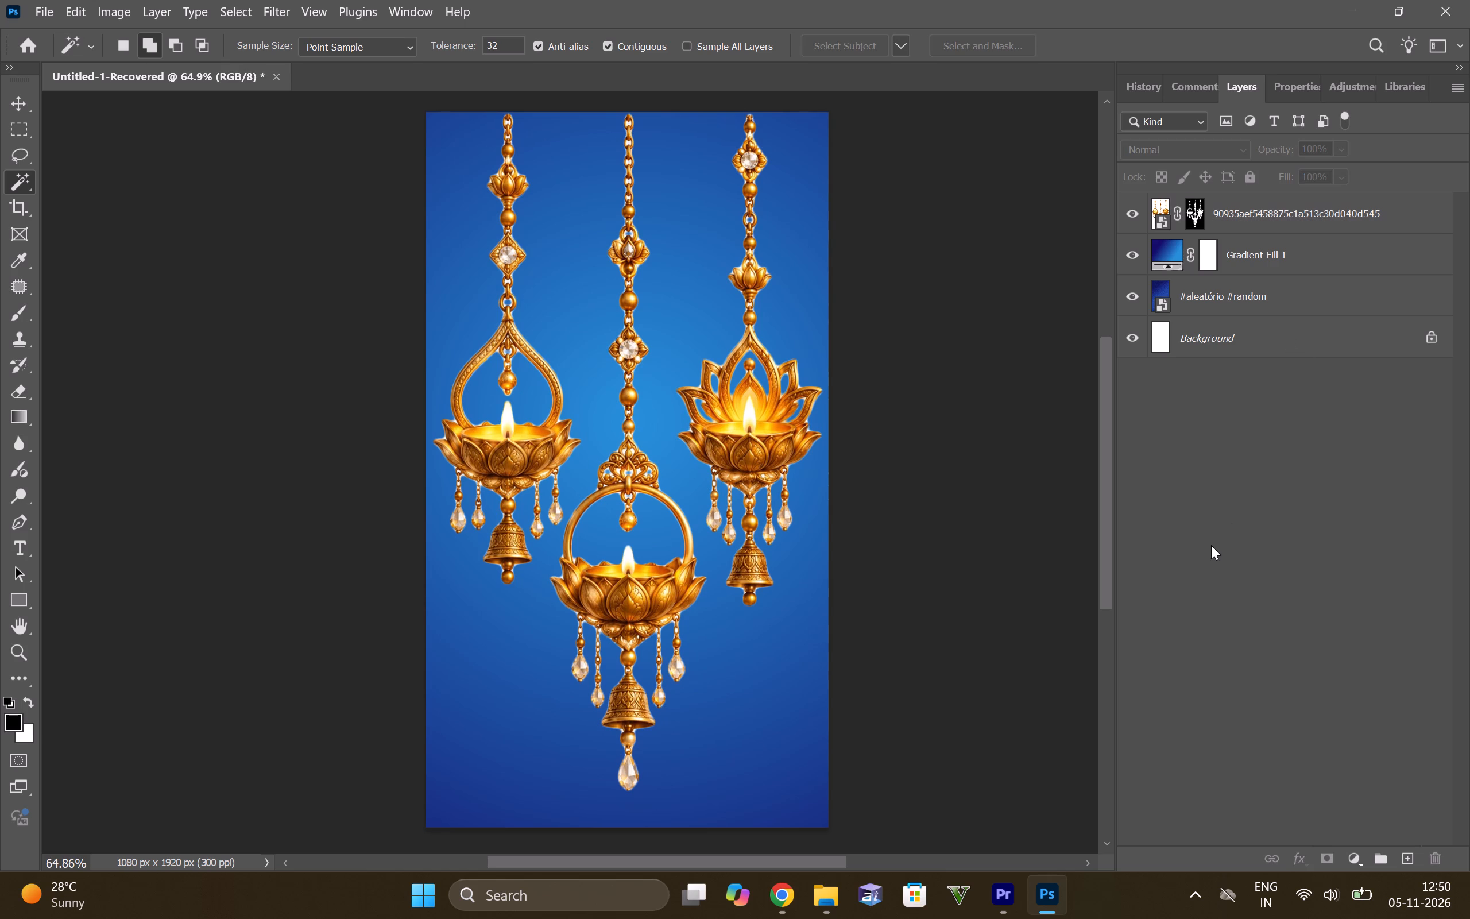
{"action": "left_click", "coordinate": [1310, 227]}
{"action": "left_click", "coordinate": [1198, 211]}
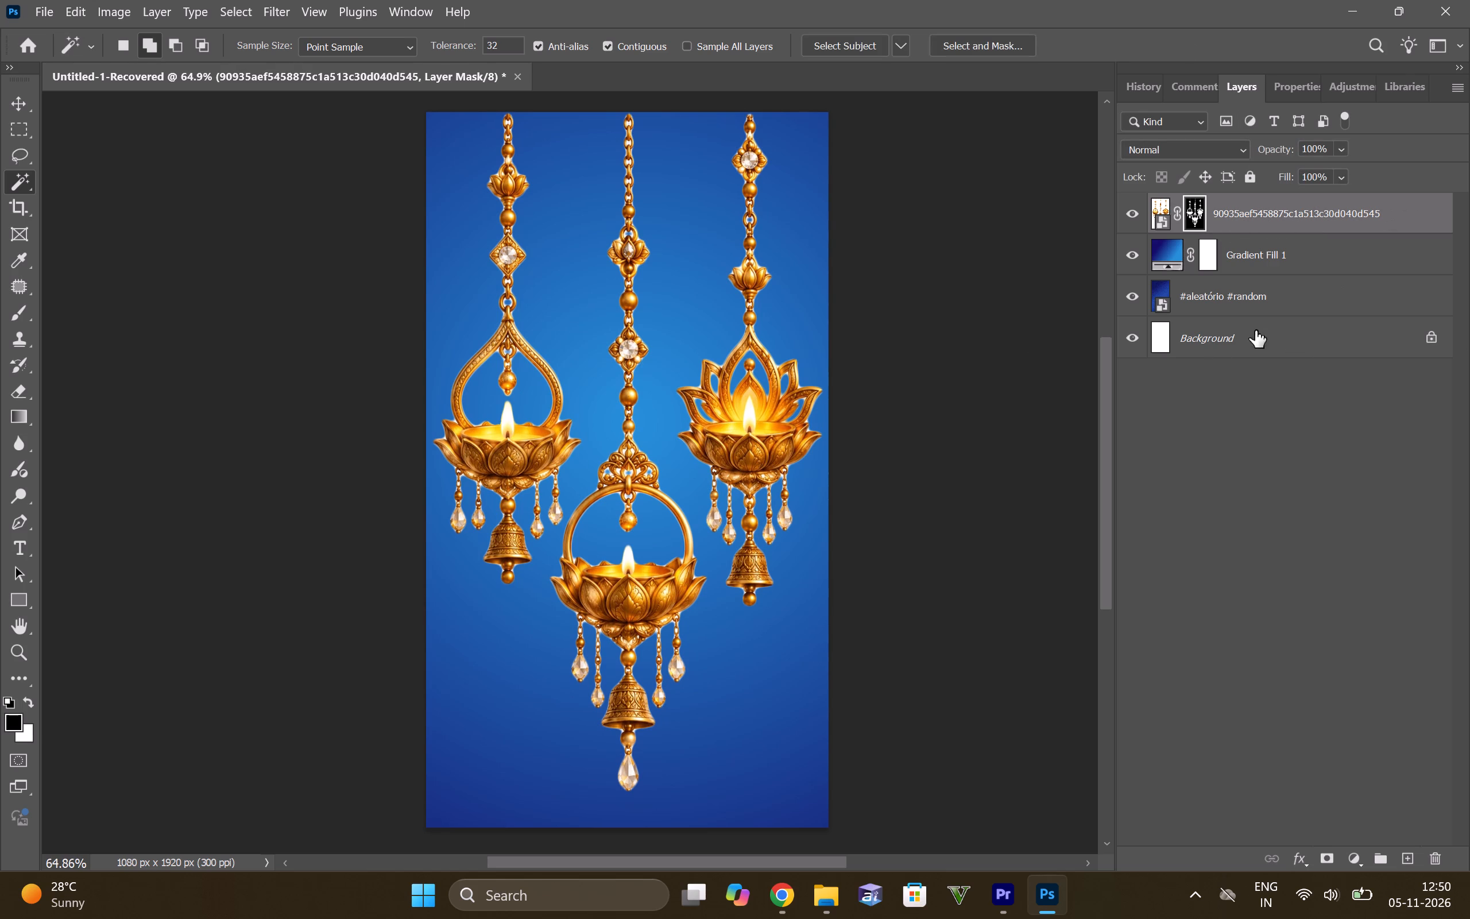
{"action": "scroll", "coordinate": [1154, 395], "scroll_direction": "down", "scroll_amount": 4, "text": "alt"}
Duplicate the masked hanging-diya layer twice.
{"action": "left_click", "coordinate": [1272, 210]}
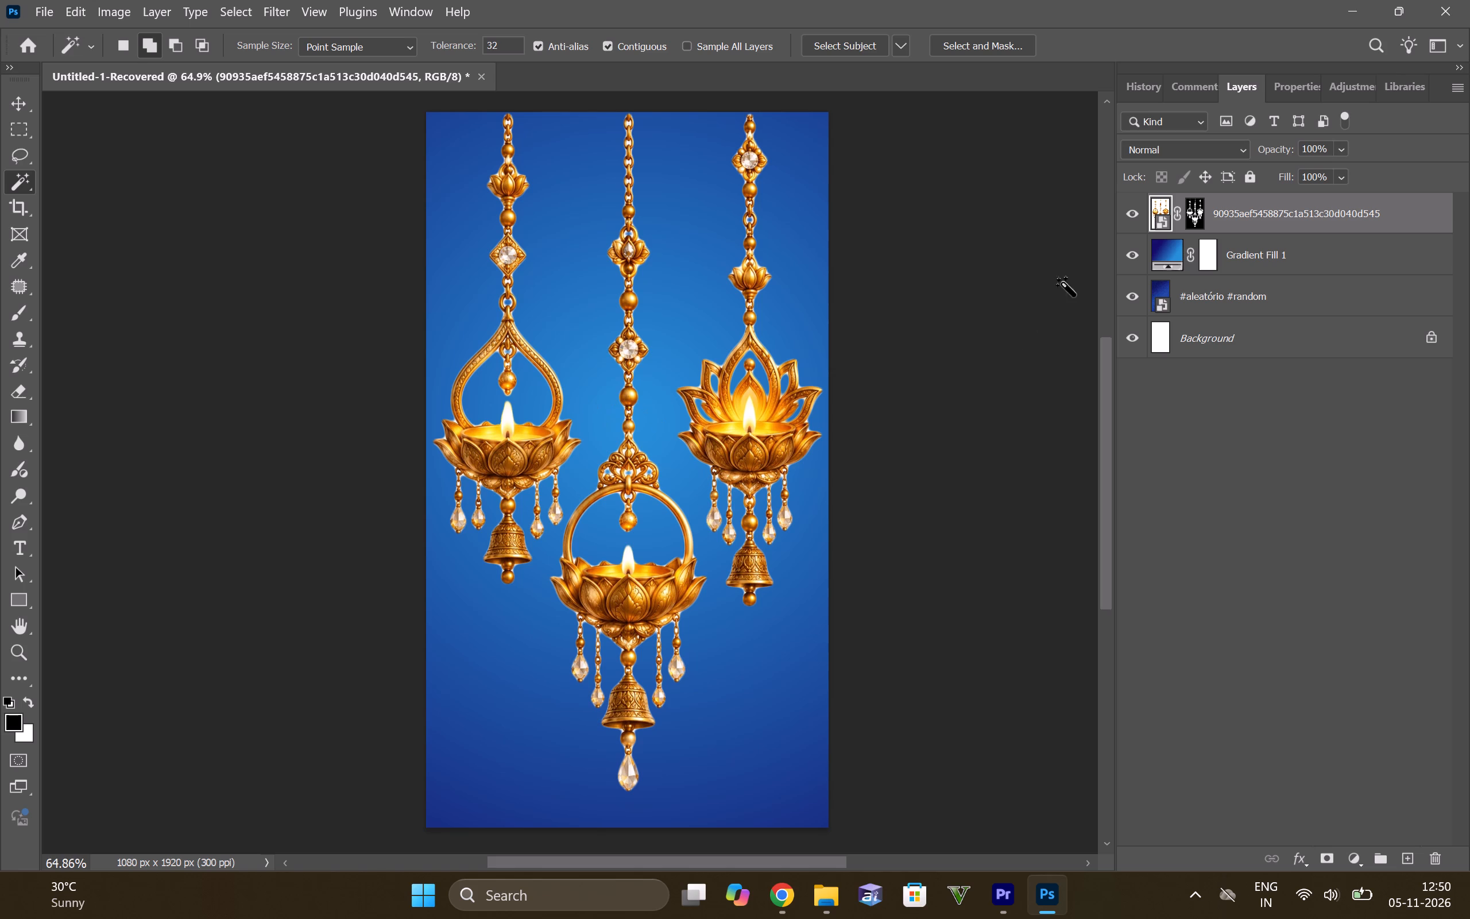
{"action": "left_click", "coordinate": [1159, 218]}
{"action": "left_click", "coordinate": [1270, 211]}
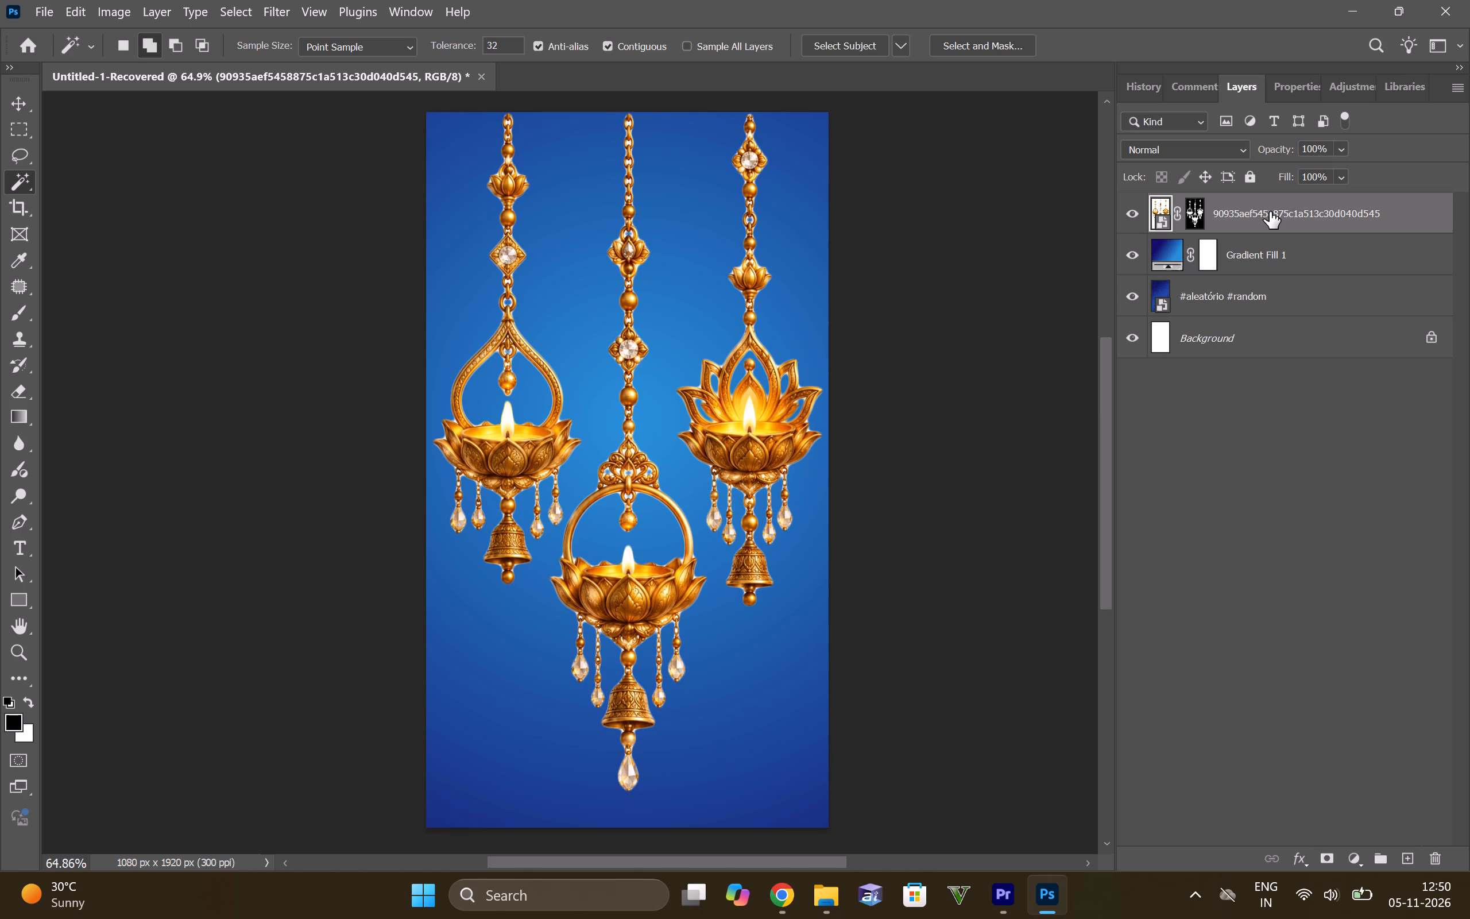
{"action": "left_click", "coordinate": [1270, 211], "text": "ctrl"}
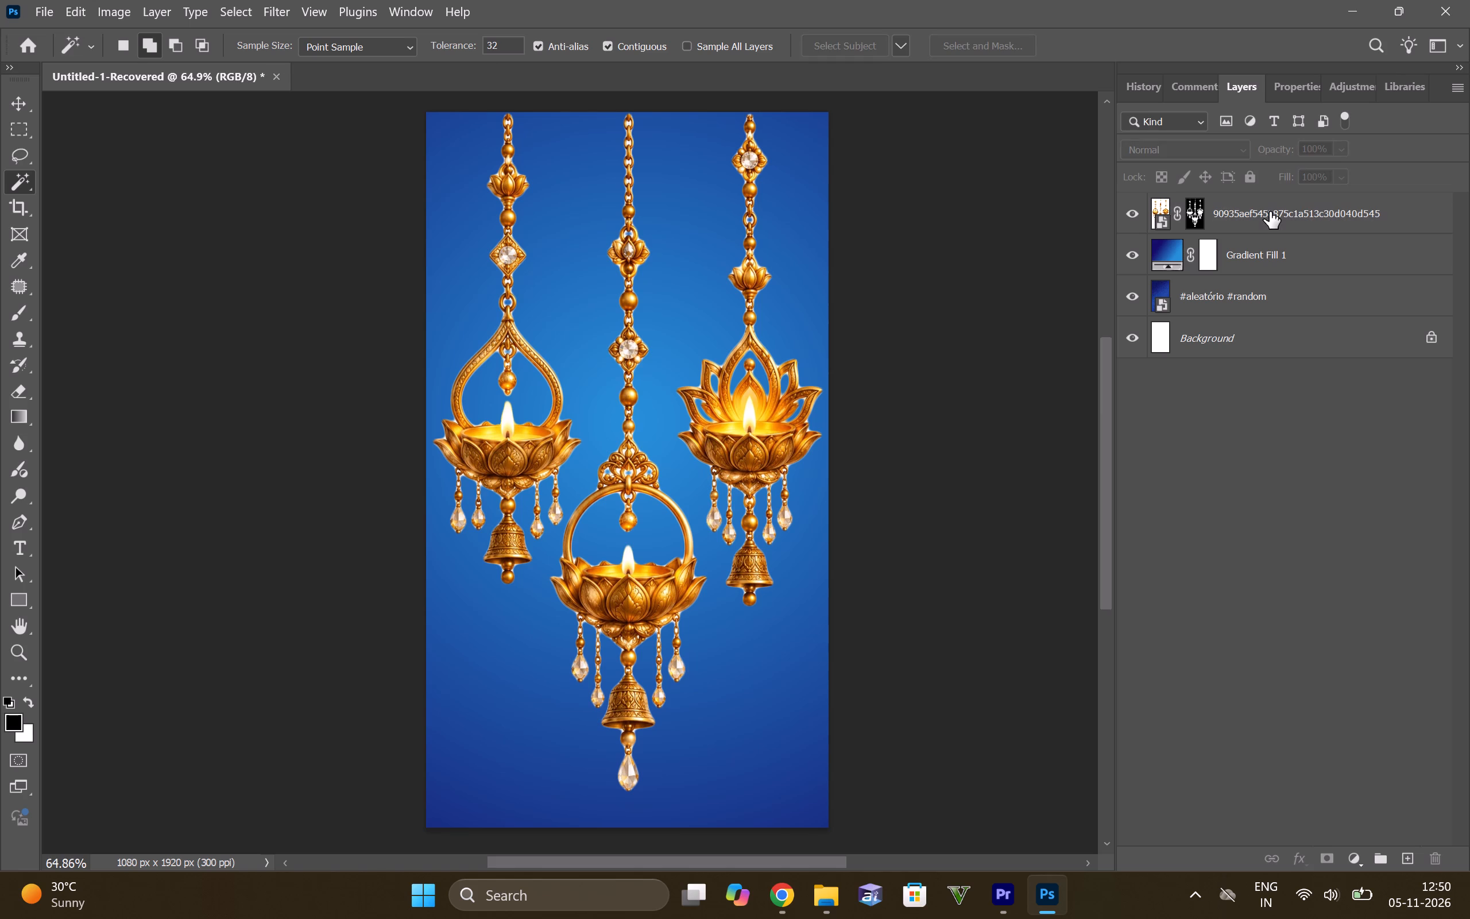
{"action": "left_click", "coordinate": [1270, 211]}
{"action": "key", "text": "ctrl+j"}
{"action": "key", "text": "ctrl+j"}
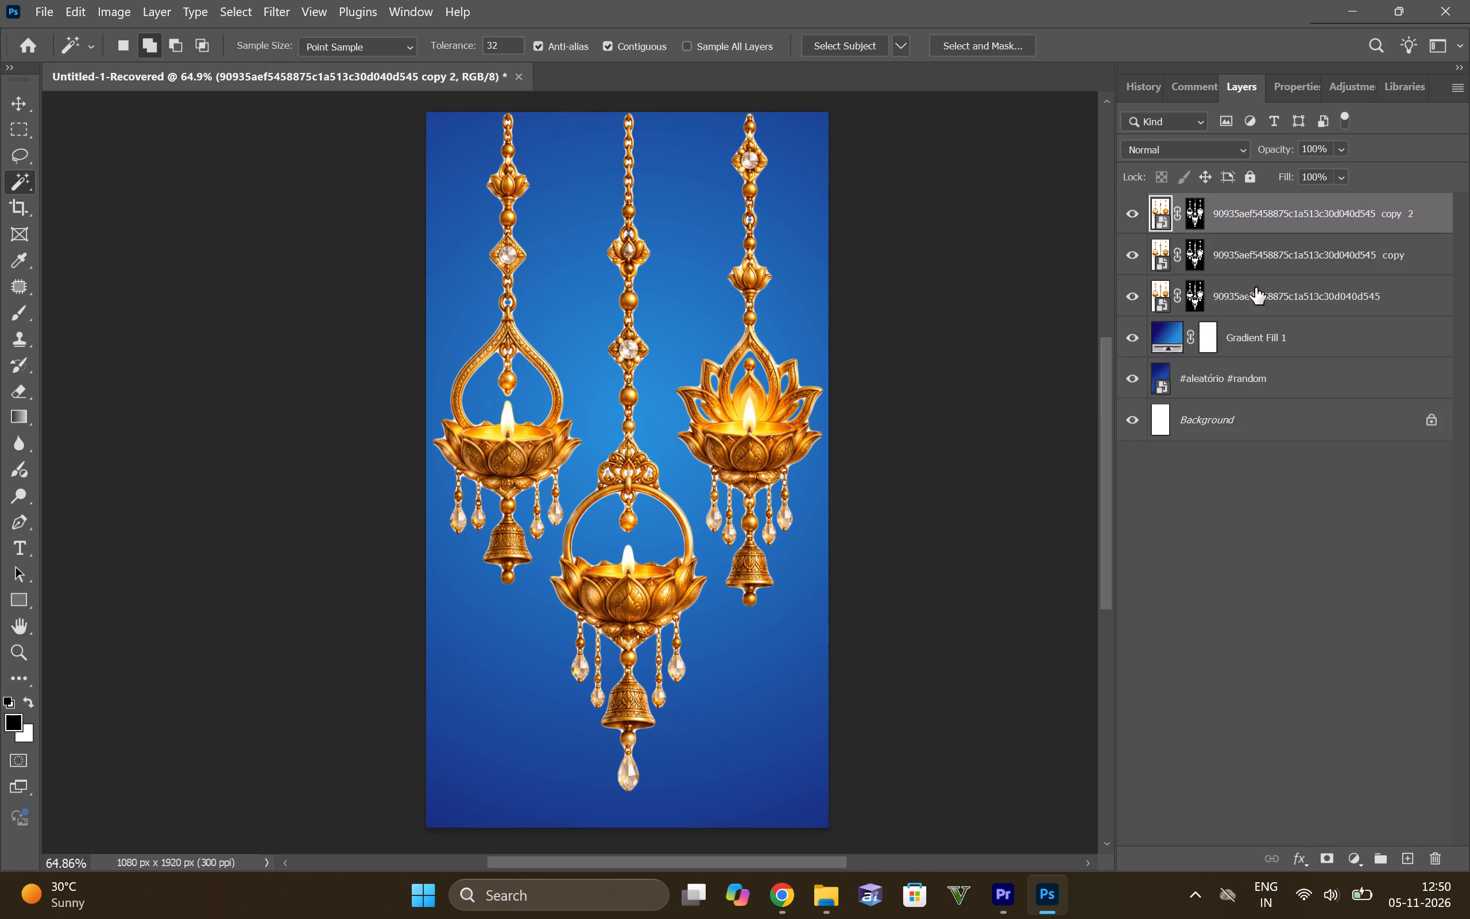
Scale the hanging-diya layer and its two copies together to about 28%, anchored at the canvas's upper-left corner.
{"action": "left_click", "coordinate": [1249, 303]}
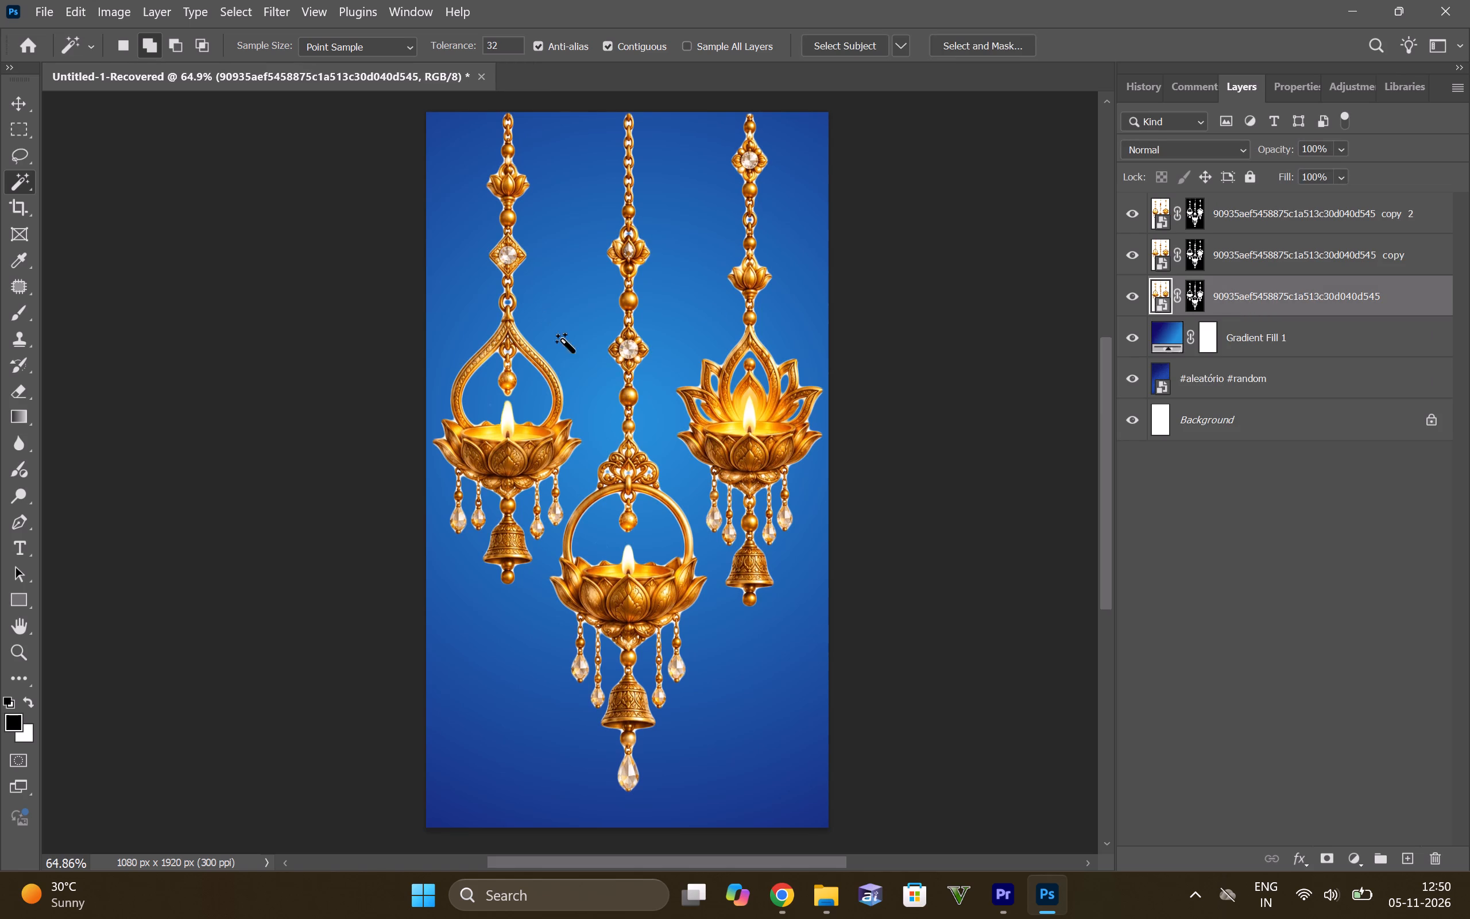
{"action": "key", "text": "v"}
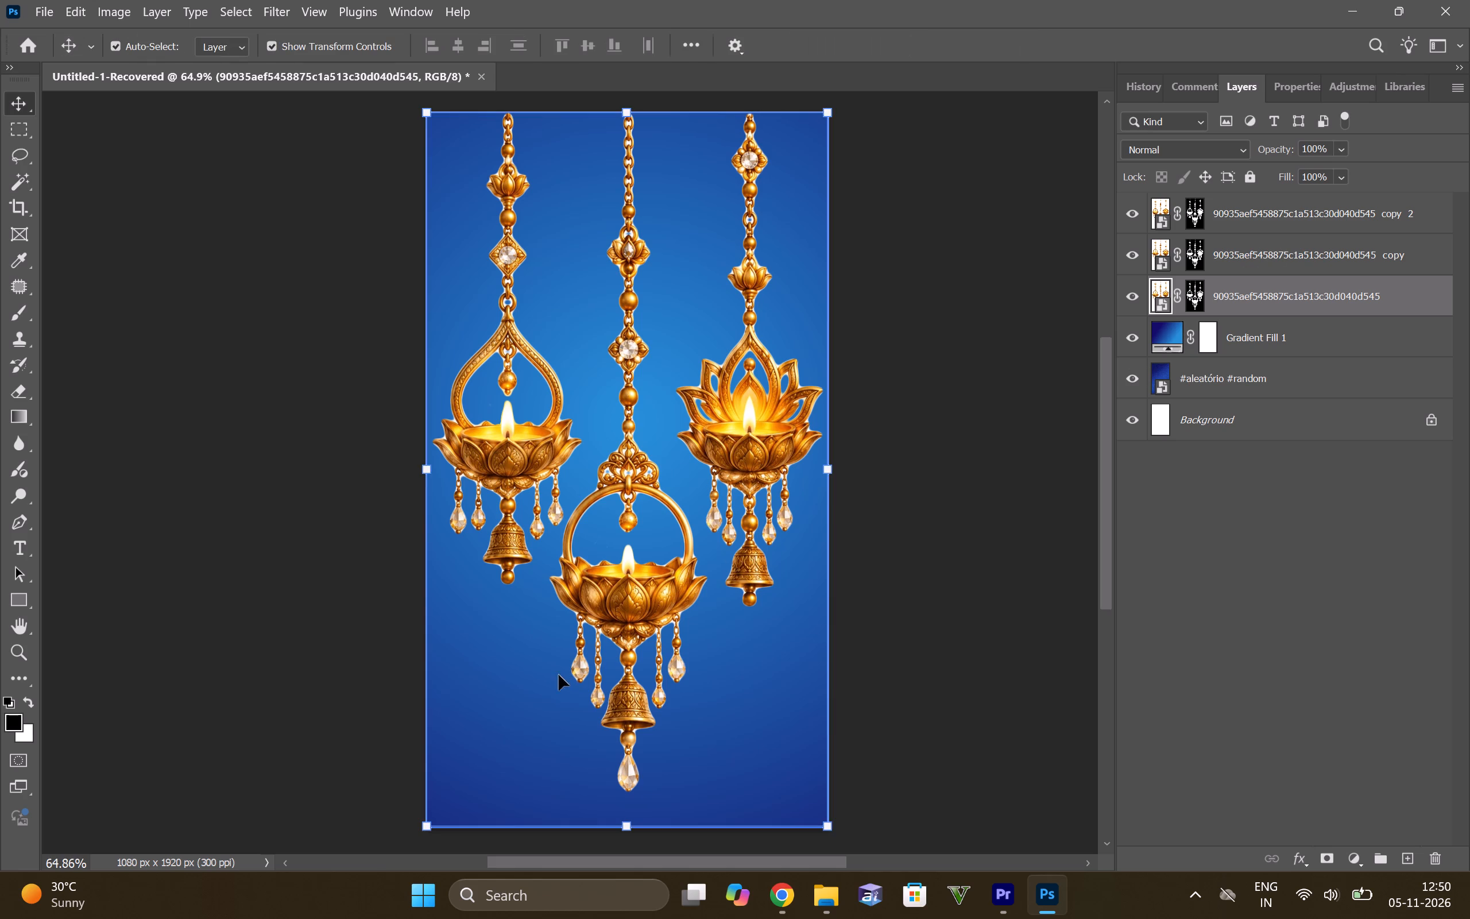
{"action": "left_click", "coordinate": [1294, 262], "text": "ctrl"}
{"action": "left_click", "coordinate": [1293, 221], "text": "ctrl"}
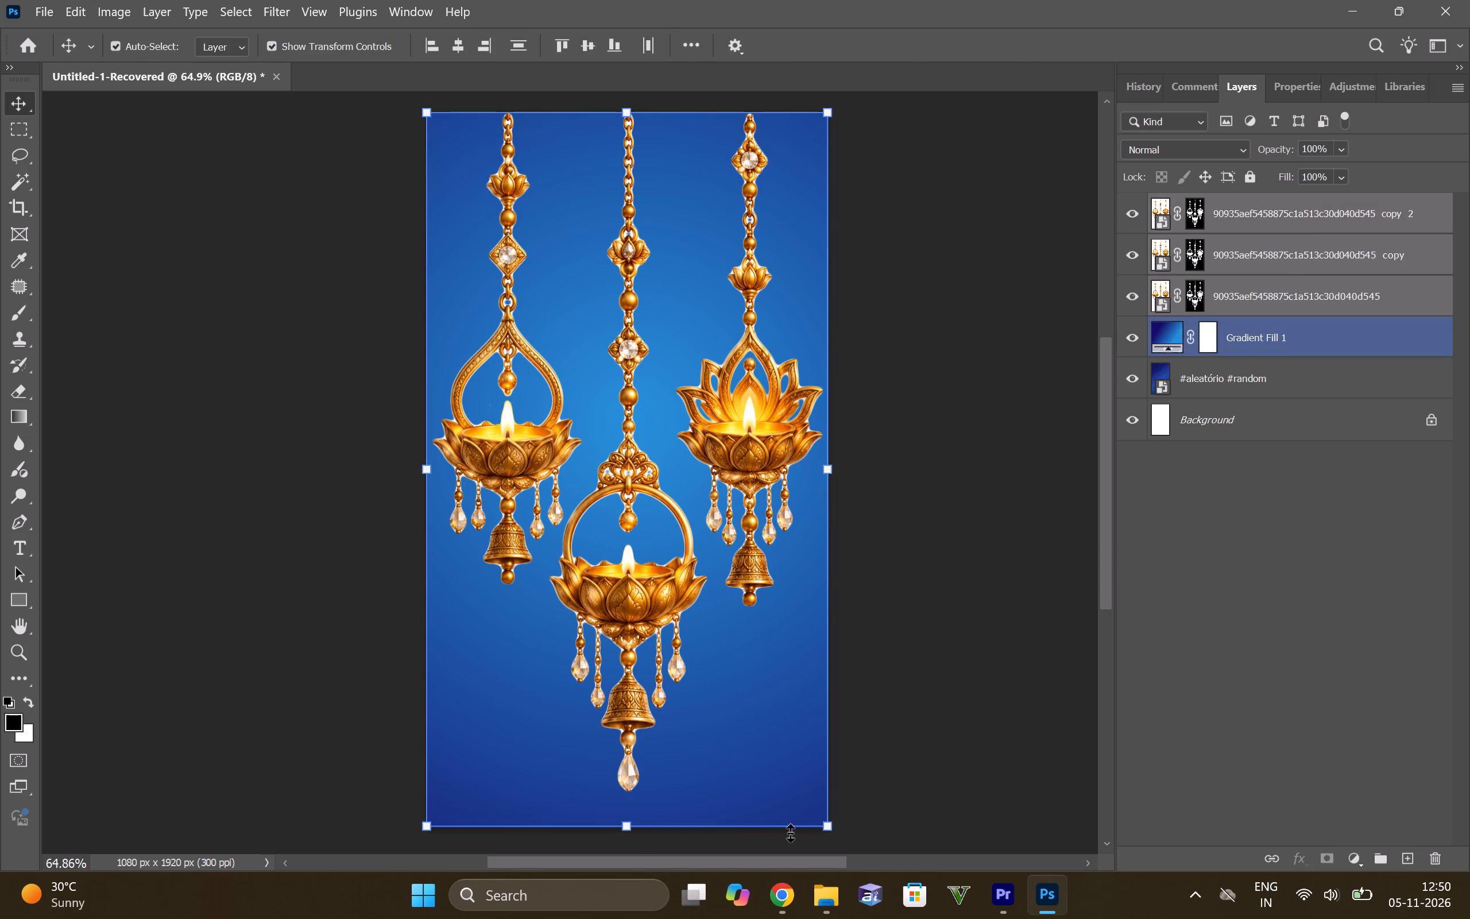
{"action": "left_click_drag", "start_coordinate": [821, 814], "coordinate": [720, 651]}
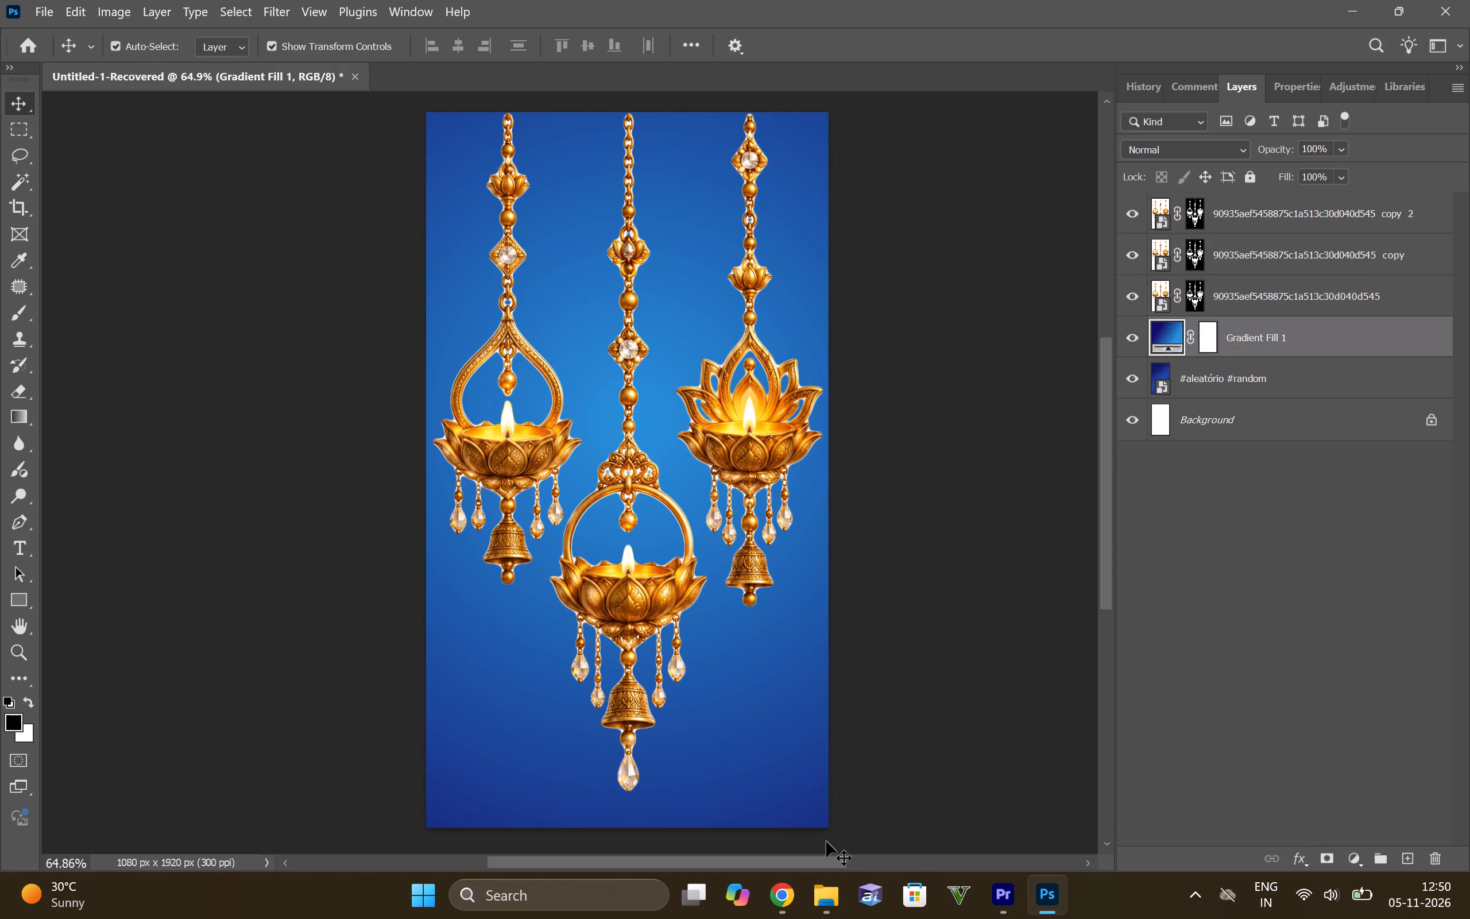
{"action": "left_click", "coordinate": [1291, 294], "text": "ctrl"}
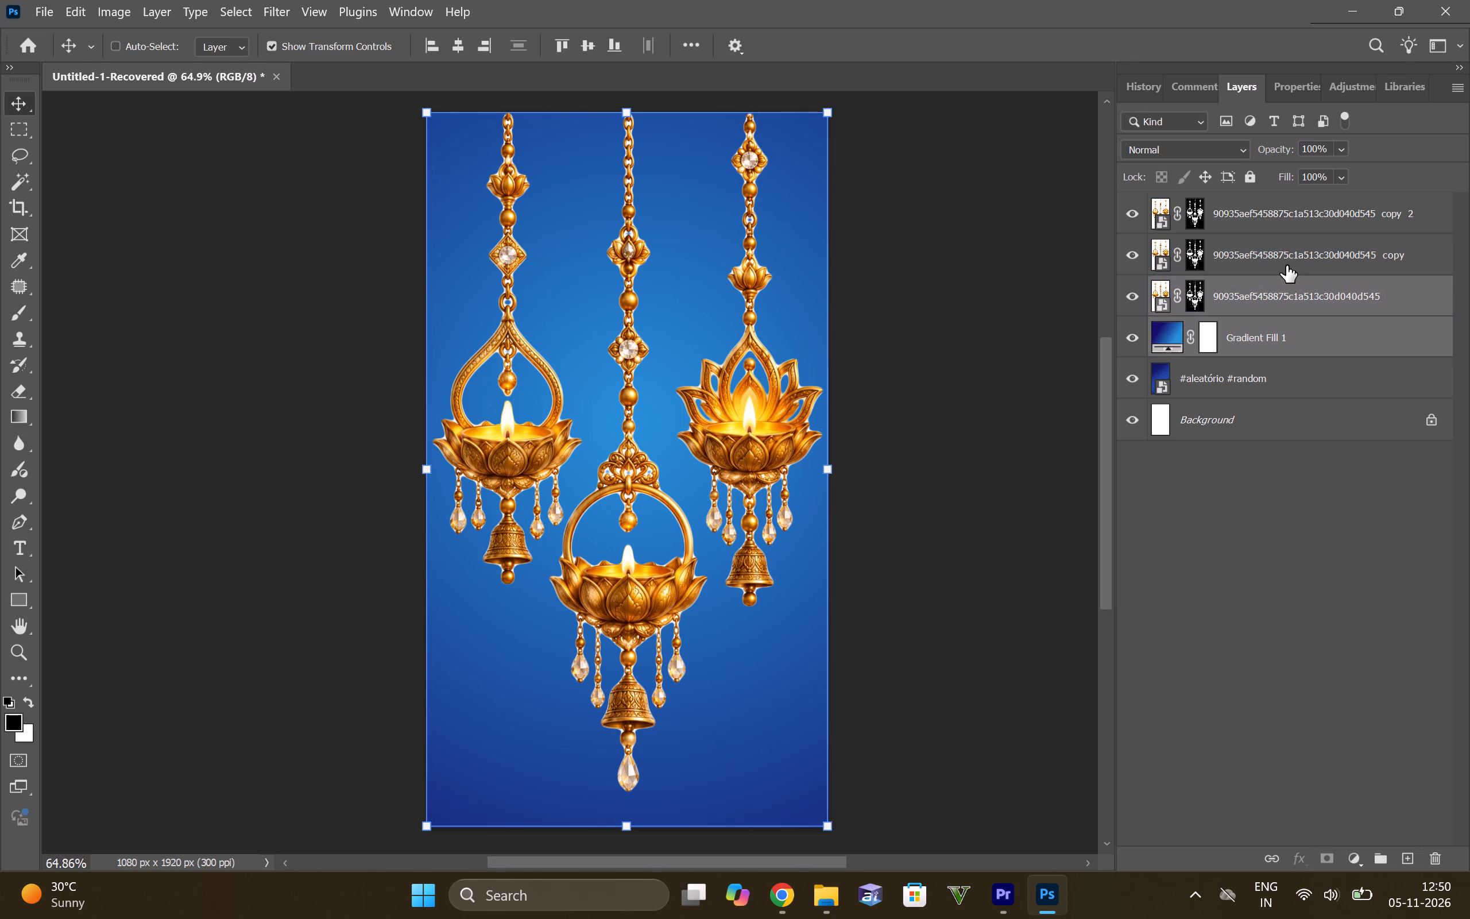
{"action": "left_click", "coordinate": [1286, 265], "text": "ctrl"}
{"action": "left_click", "coordinate": [1299, 226], "text": "ctrl"}
{"action": "left_click", "coordinate": [1305, 325], "text": "ctrl"}
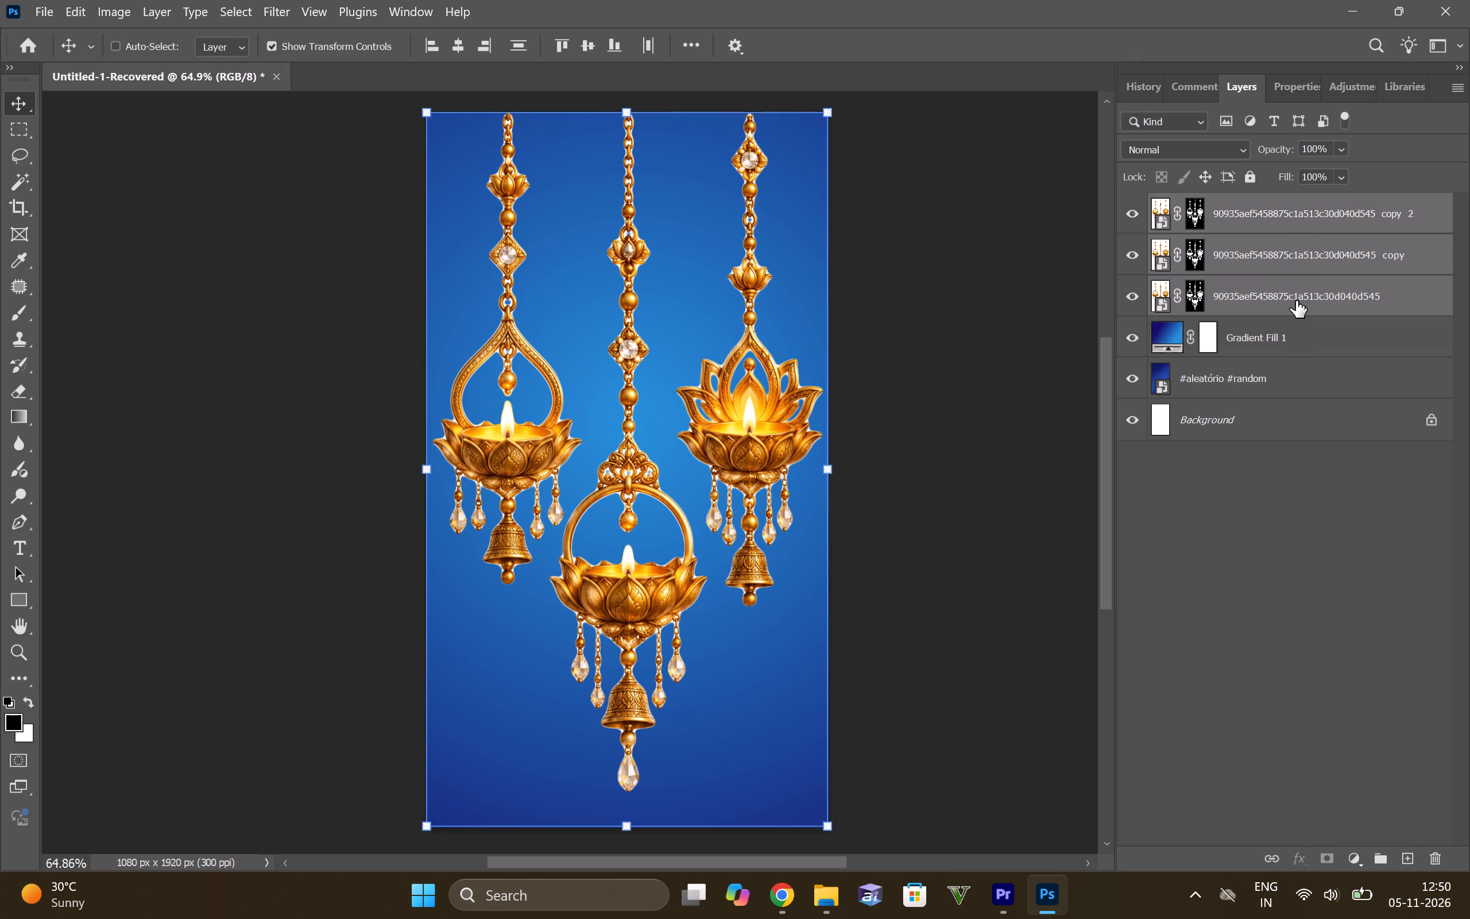
{"action": "key", "text": "v"}
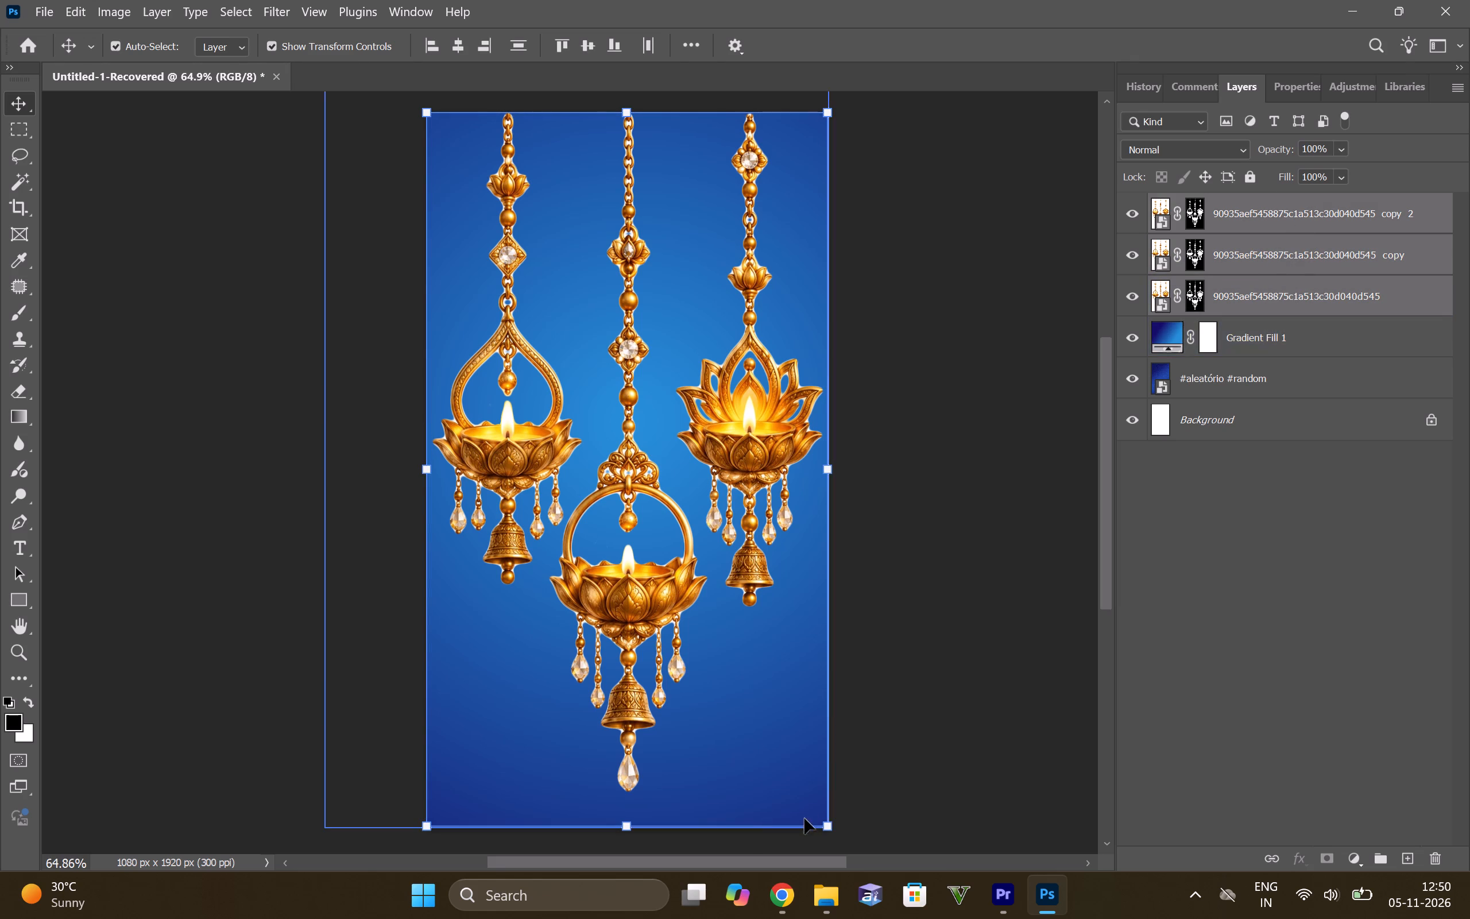
{"action": "left_click_drag", "start_coordinate": [829, 818], "coordinate": [687, 547]}
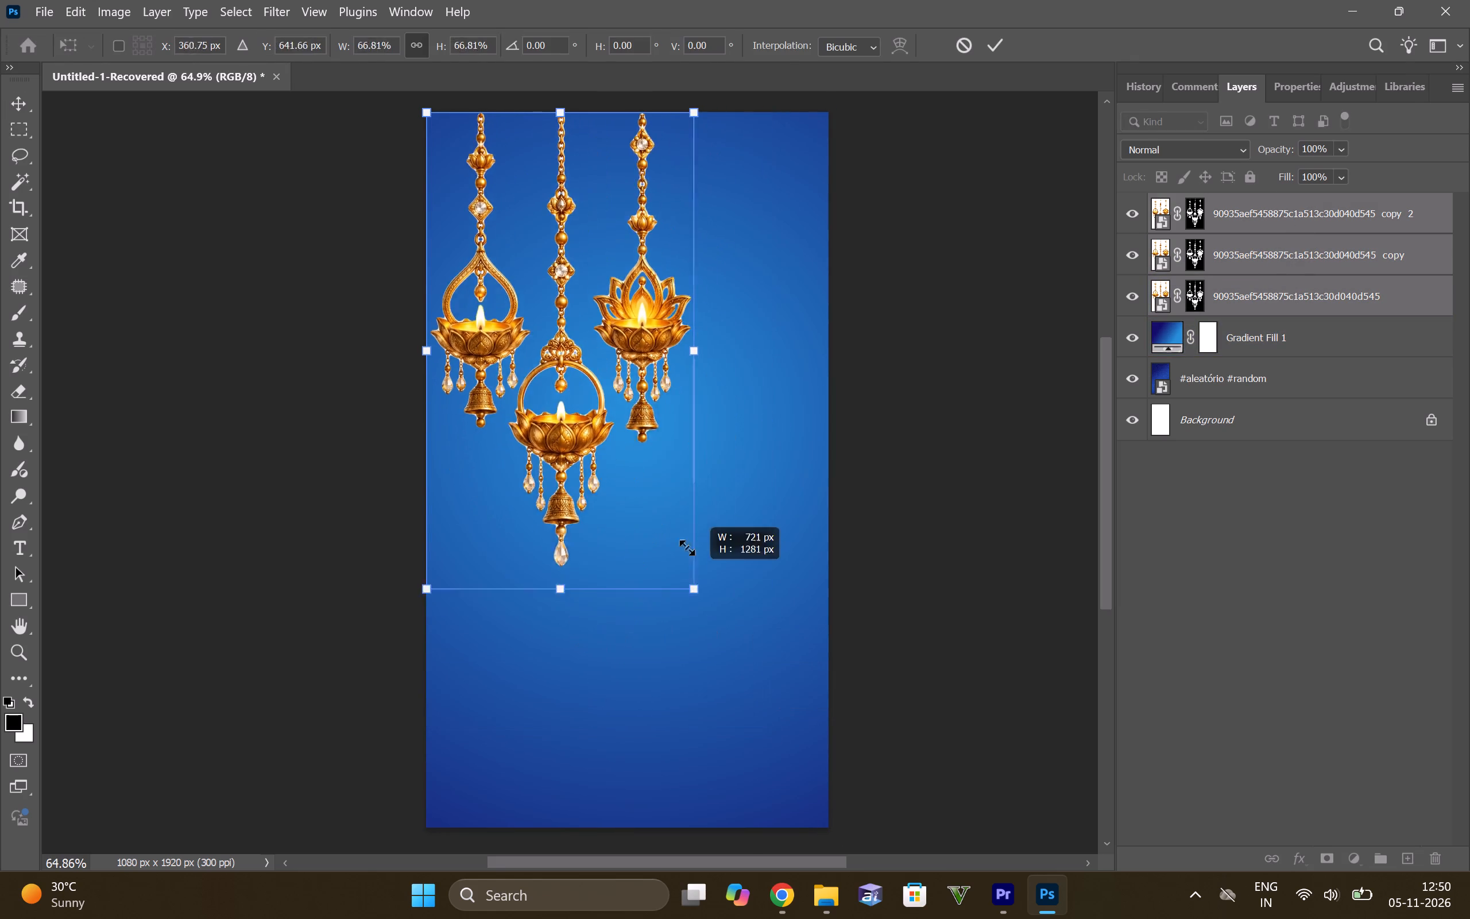
{"action": "left_click_drag", "start_coordinate": [687, 547], "coordinate": [572, 321]}
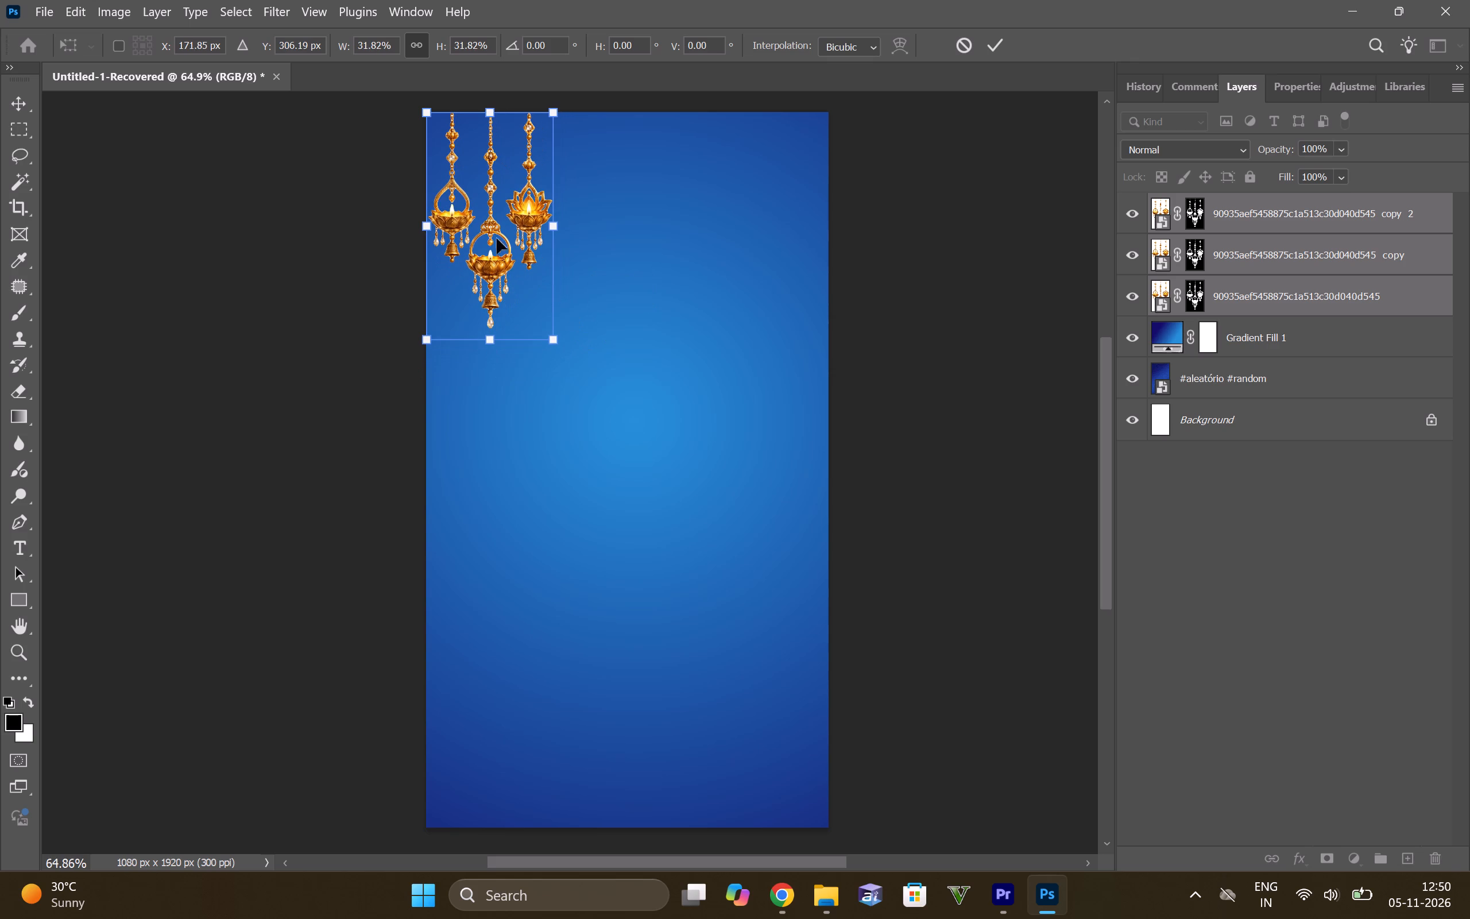
{"action": "left_click_drag", "start_coordinate": [561, 347], "coordinate": [535, 329]}
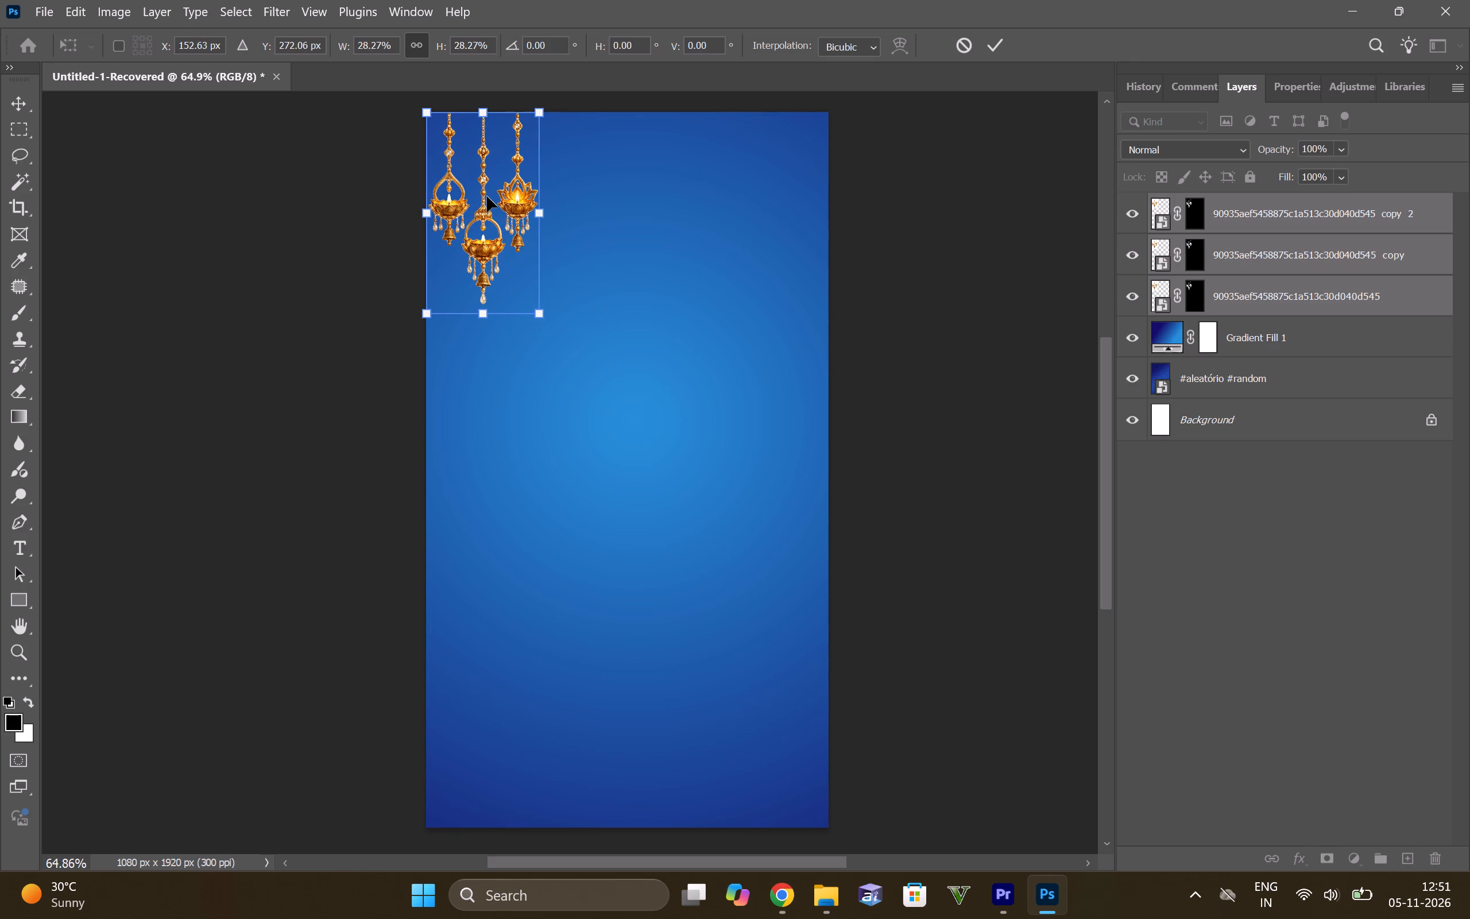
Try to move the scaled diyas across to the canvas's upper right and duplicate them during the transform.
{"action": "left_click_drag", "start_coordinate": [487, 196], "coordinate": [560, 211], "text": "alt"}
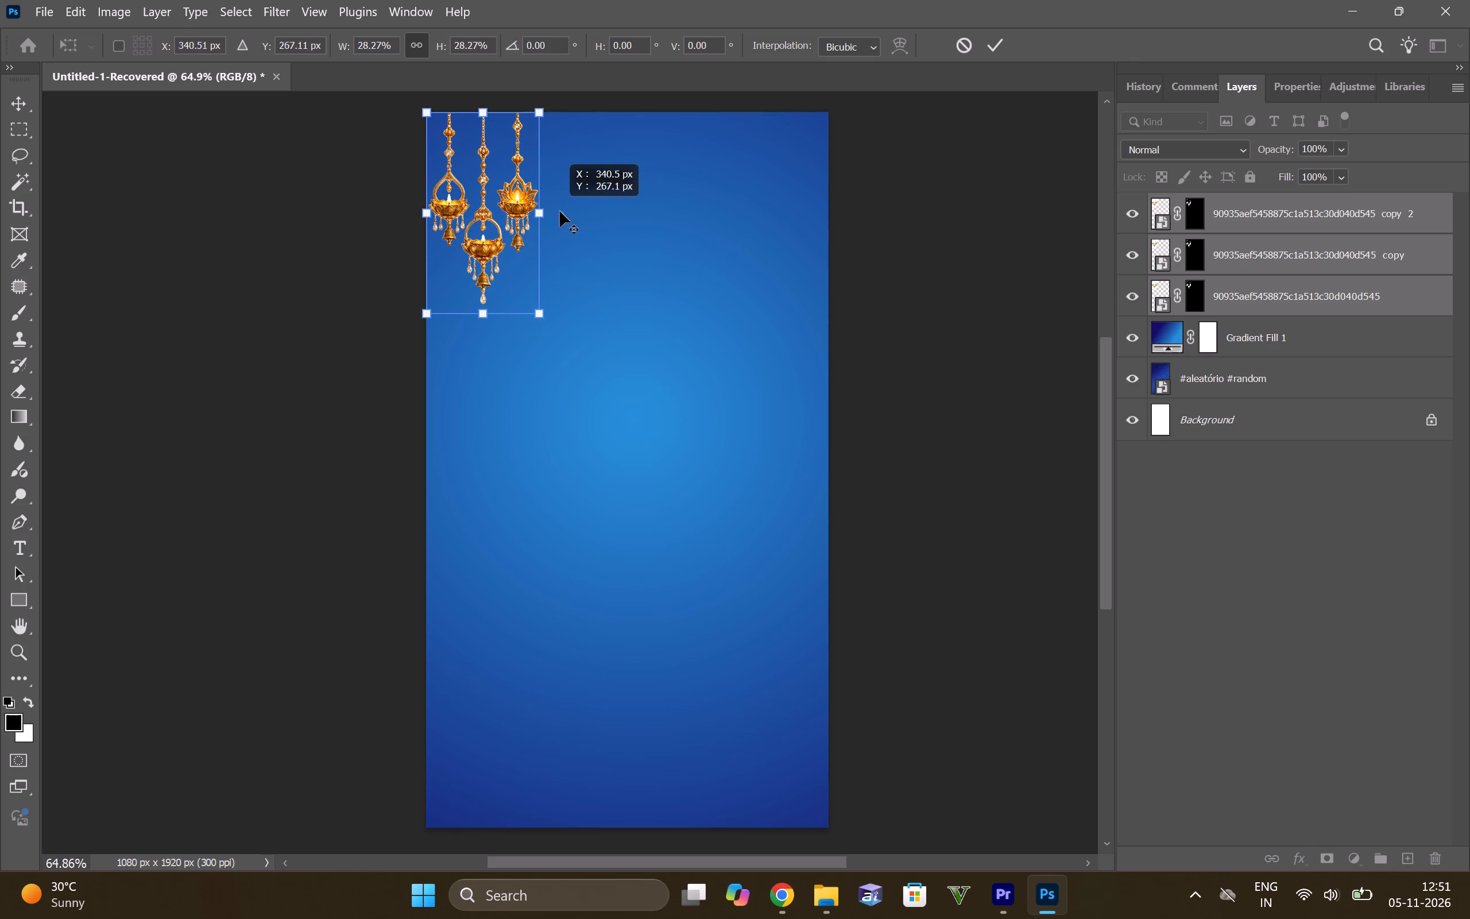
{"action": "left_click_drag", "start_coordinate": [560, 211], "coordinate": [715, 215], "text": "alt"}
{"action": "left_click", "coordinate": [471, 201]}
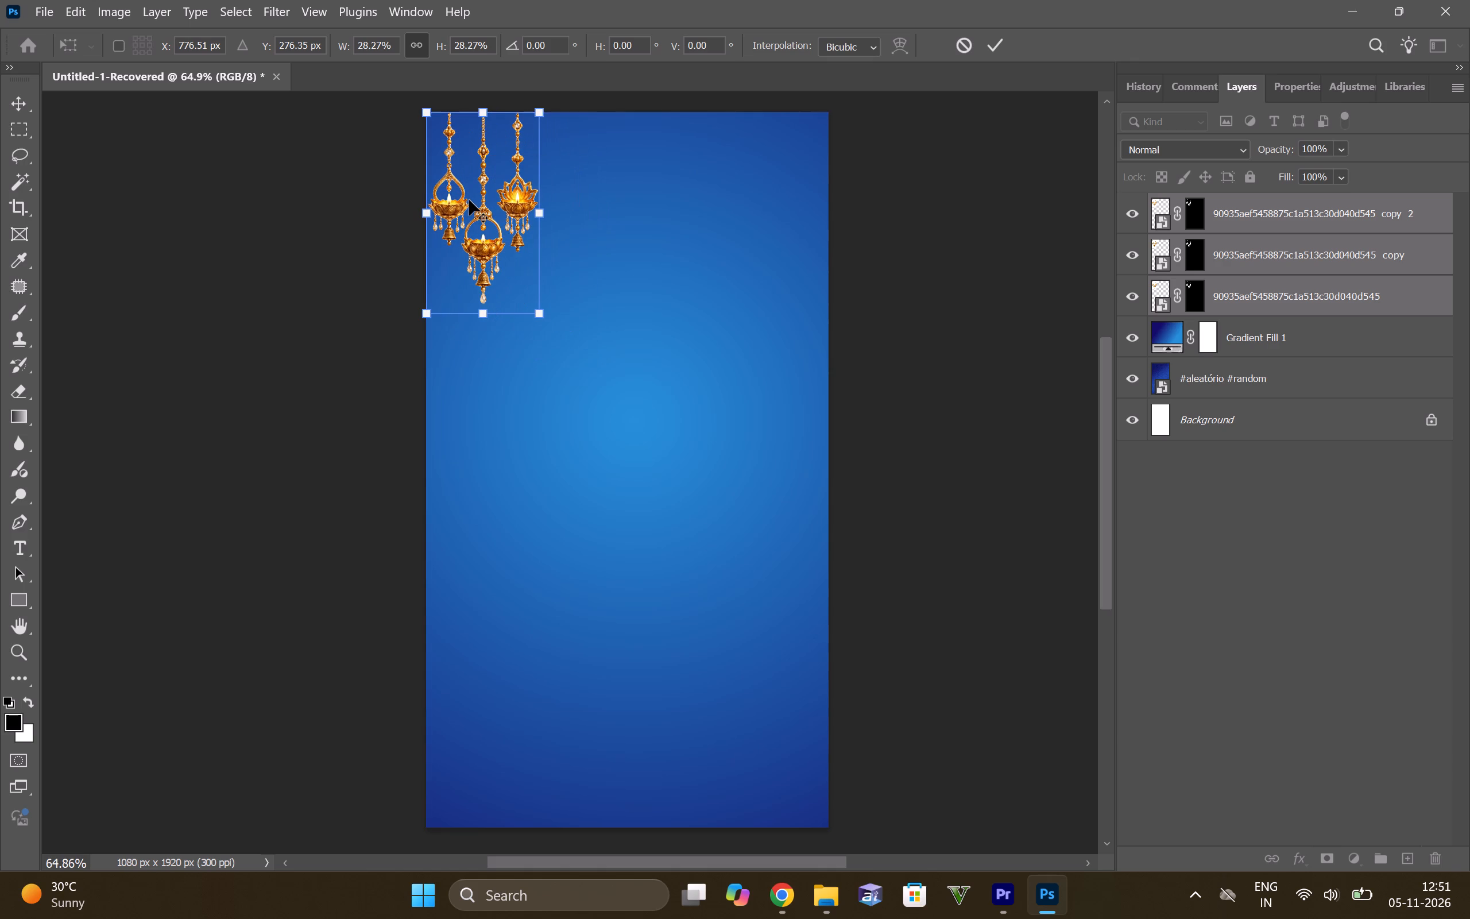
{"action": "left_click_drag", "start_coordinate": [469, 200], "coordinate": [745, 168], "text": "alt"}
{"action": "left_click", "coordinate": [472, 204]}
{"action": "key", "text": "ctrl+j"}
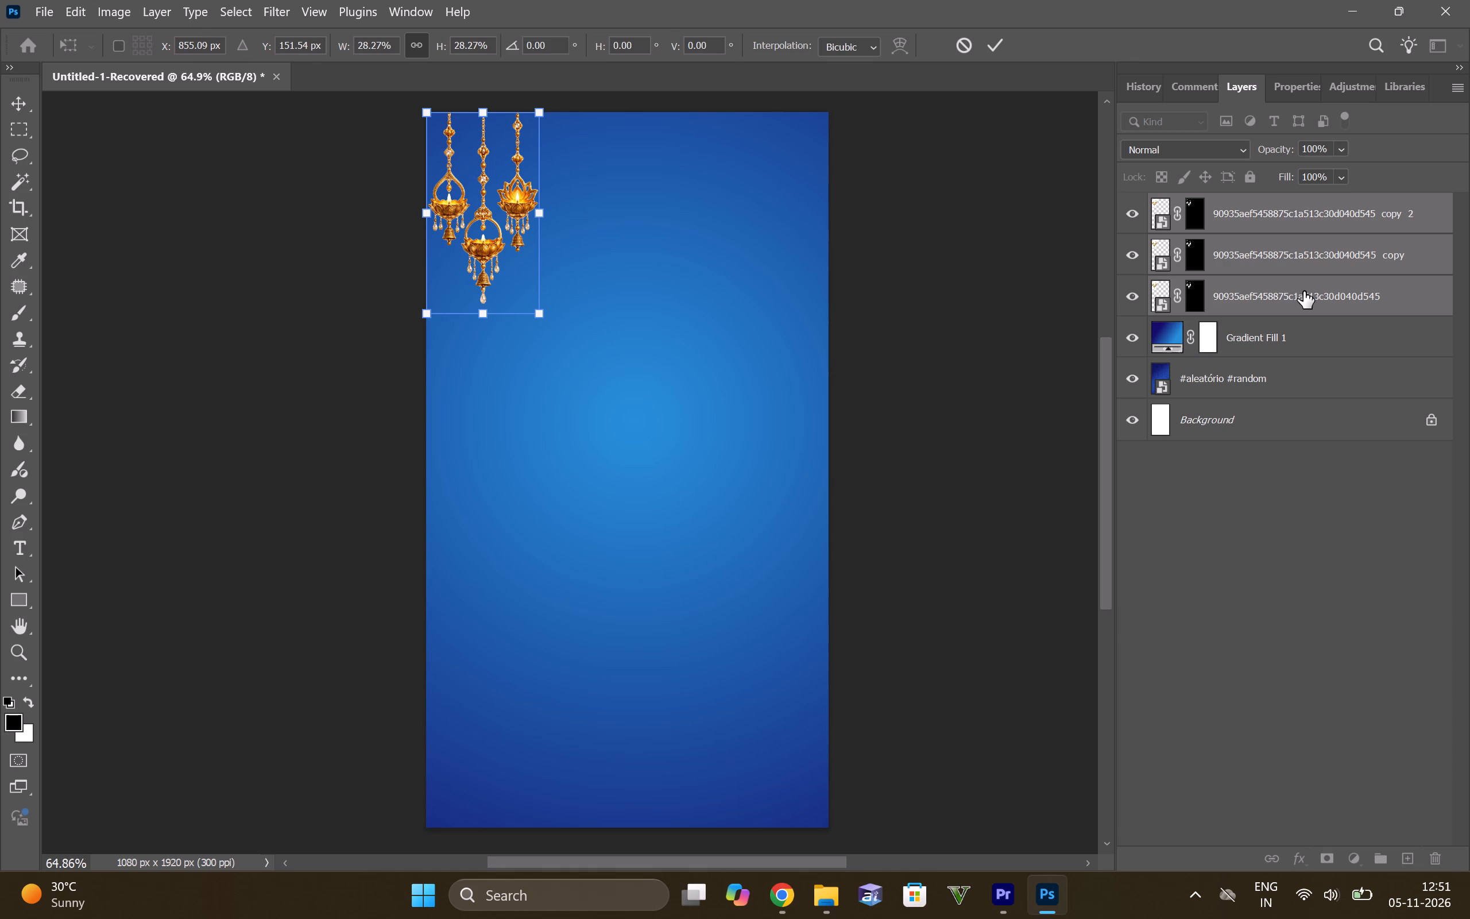
Group the three scaled diya layers into one layer group.
{"action": "left_click", "coordinate": [1303, 291]}
{"action": "left_click", "coordinate": [1287, 256], "text": "ctrl"}
{"action": "left_click", "coordinate": [1293, 225], "text": "ctrl"}
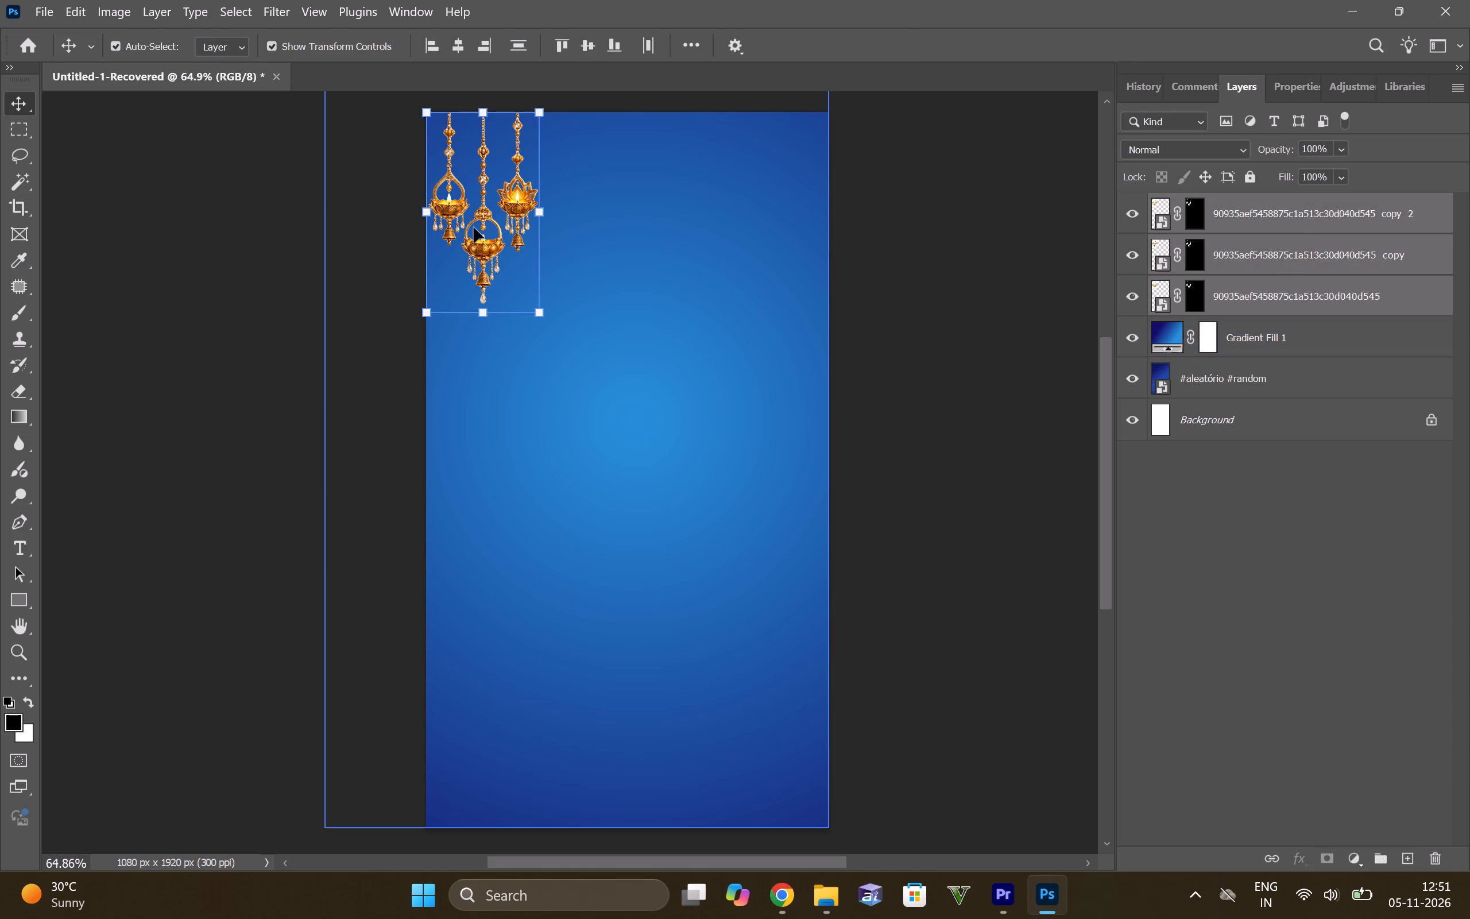
{"action": "key", "text": "ctrl+g"}
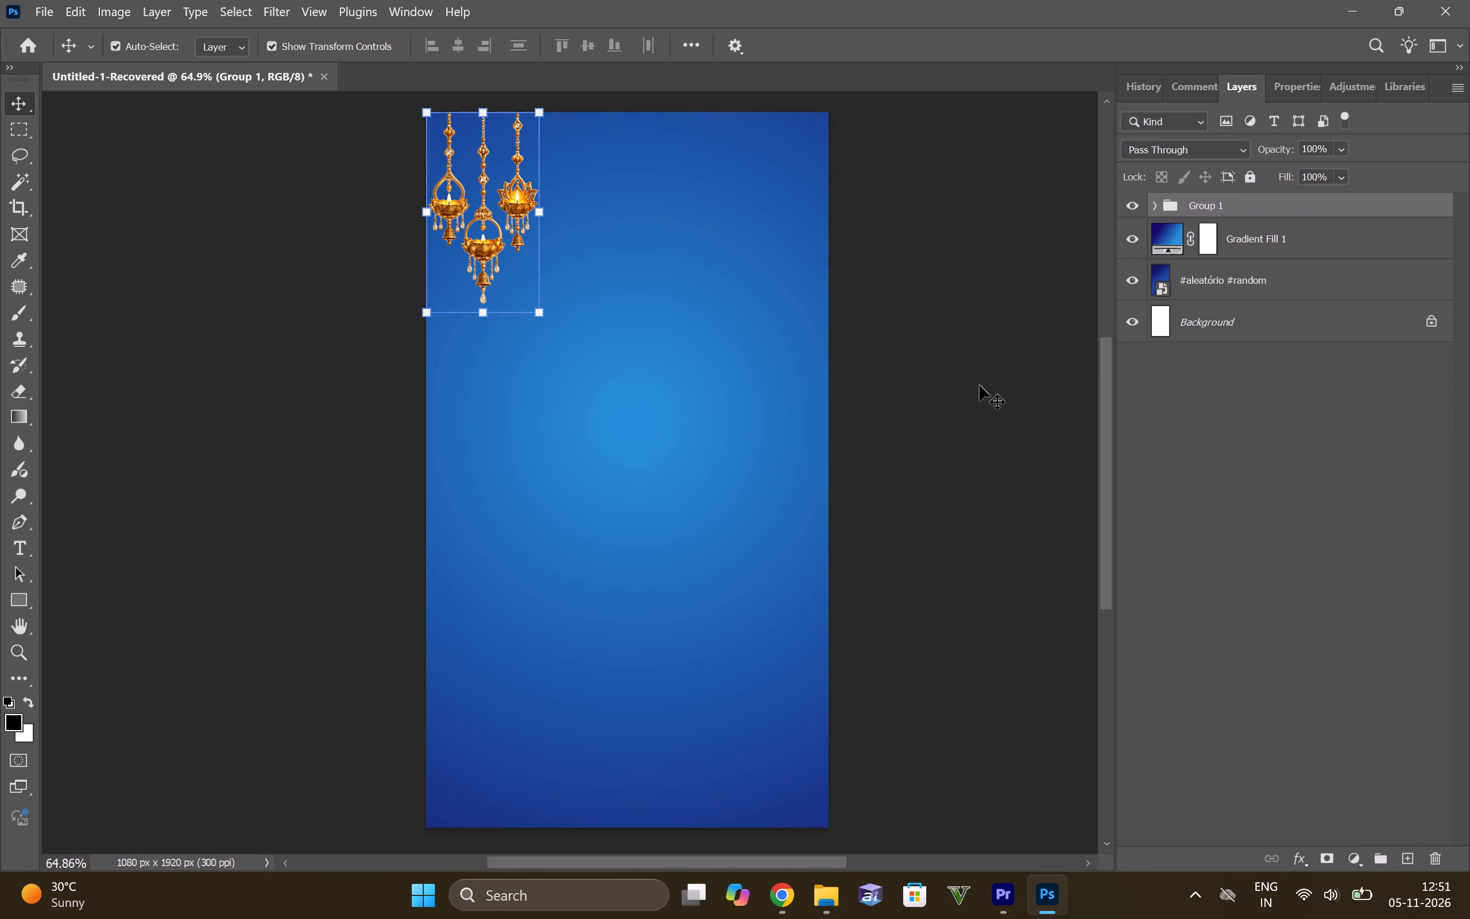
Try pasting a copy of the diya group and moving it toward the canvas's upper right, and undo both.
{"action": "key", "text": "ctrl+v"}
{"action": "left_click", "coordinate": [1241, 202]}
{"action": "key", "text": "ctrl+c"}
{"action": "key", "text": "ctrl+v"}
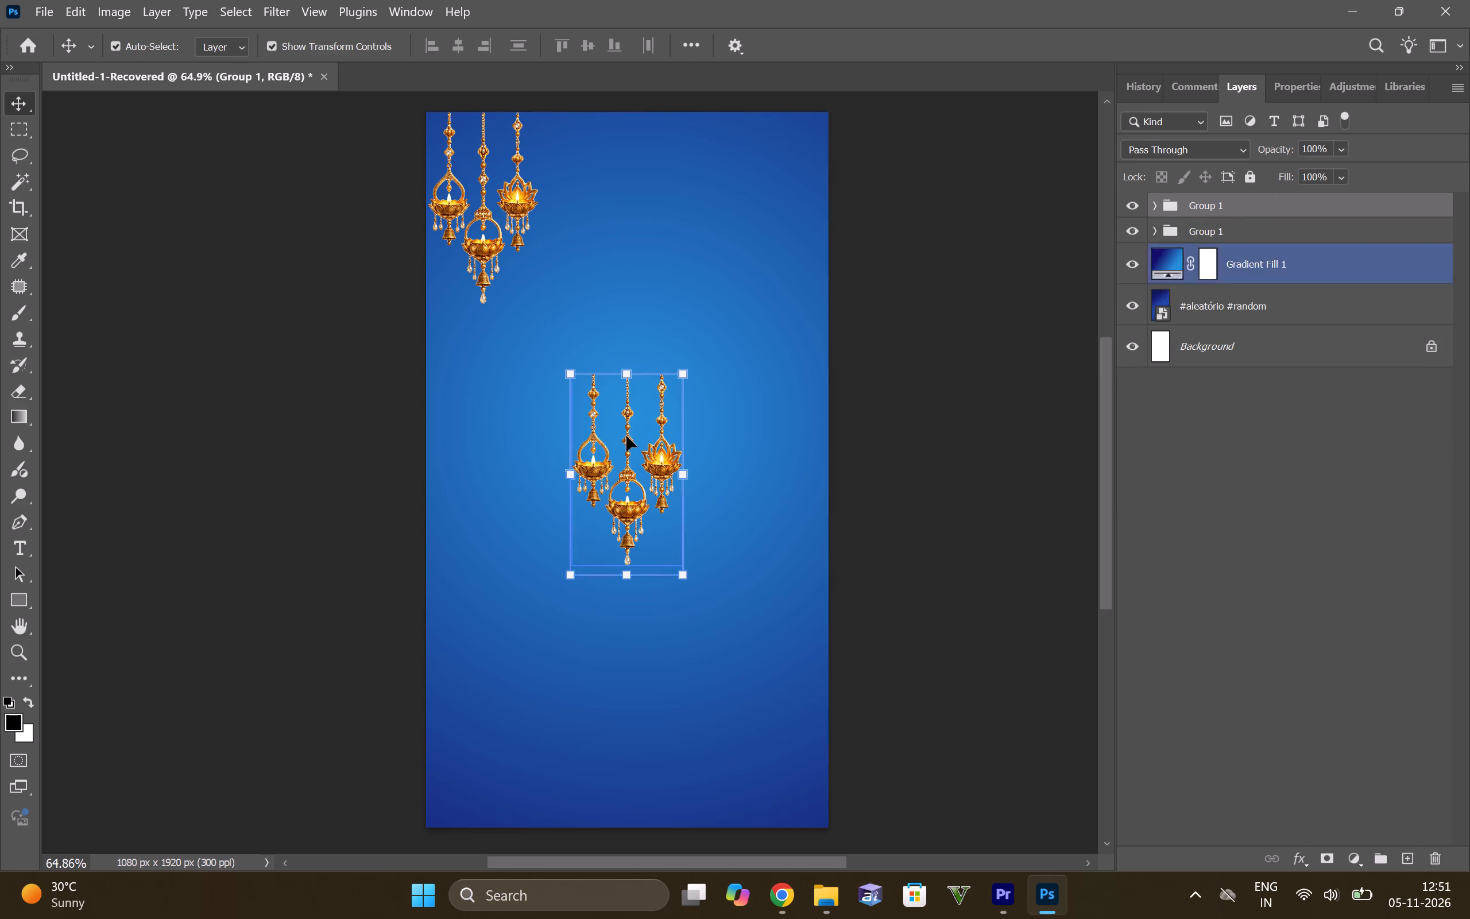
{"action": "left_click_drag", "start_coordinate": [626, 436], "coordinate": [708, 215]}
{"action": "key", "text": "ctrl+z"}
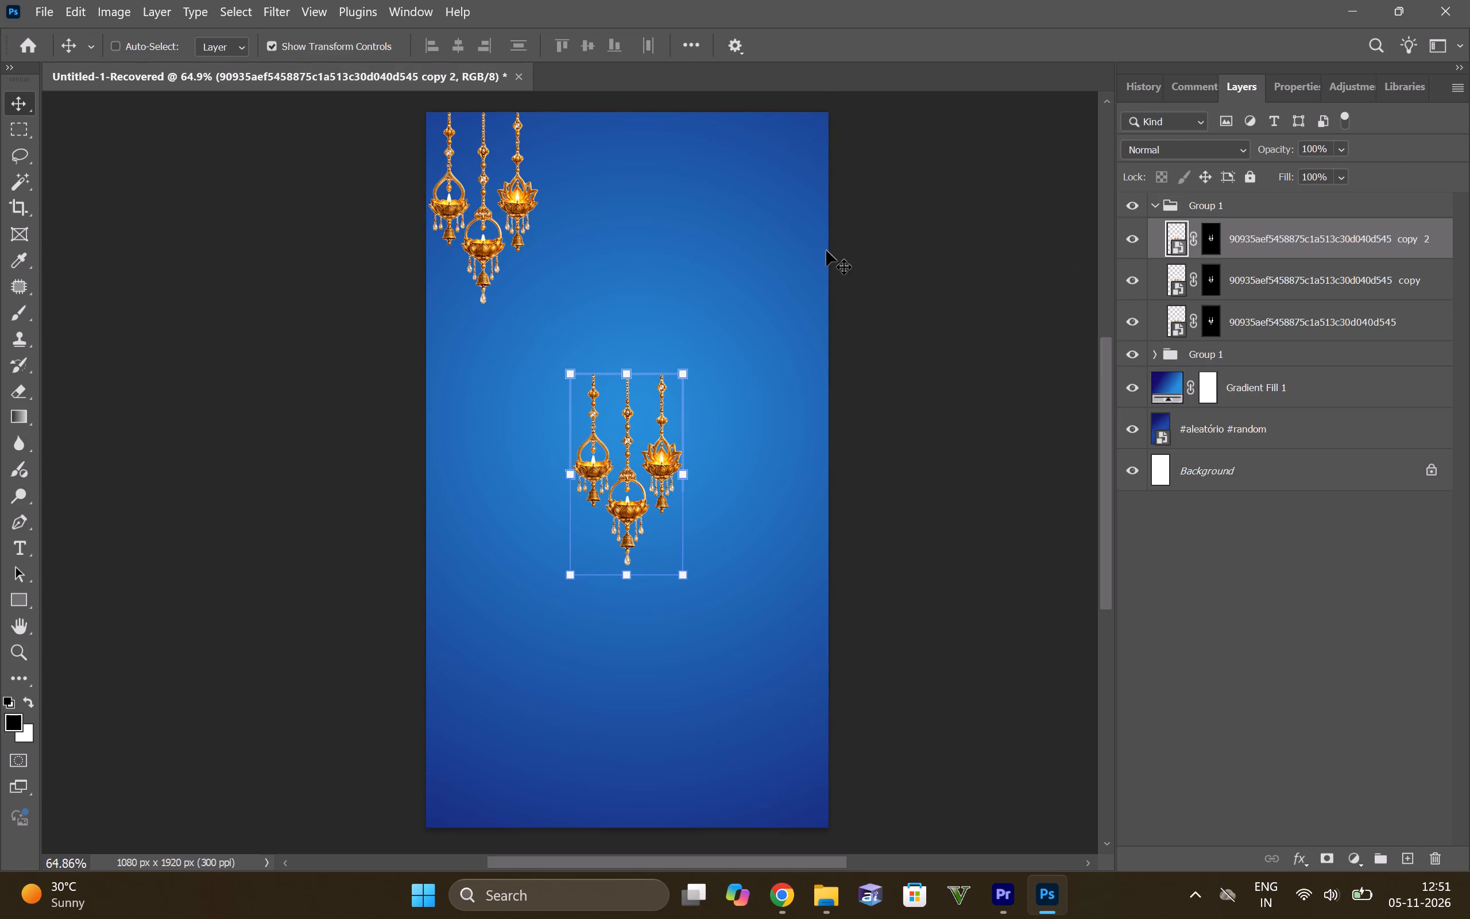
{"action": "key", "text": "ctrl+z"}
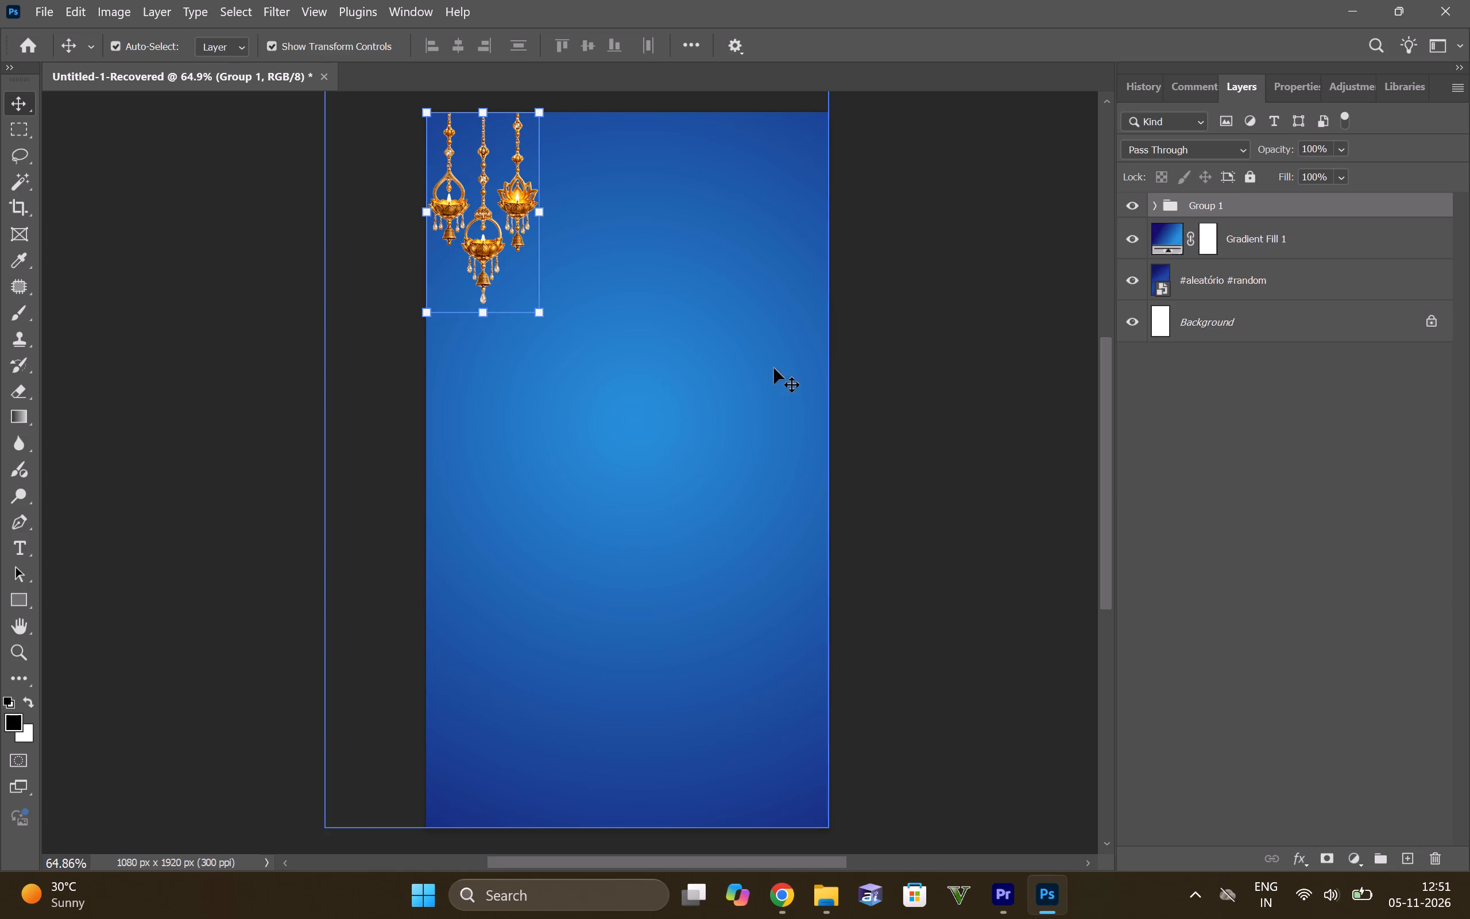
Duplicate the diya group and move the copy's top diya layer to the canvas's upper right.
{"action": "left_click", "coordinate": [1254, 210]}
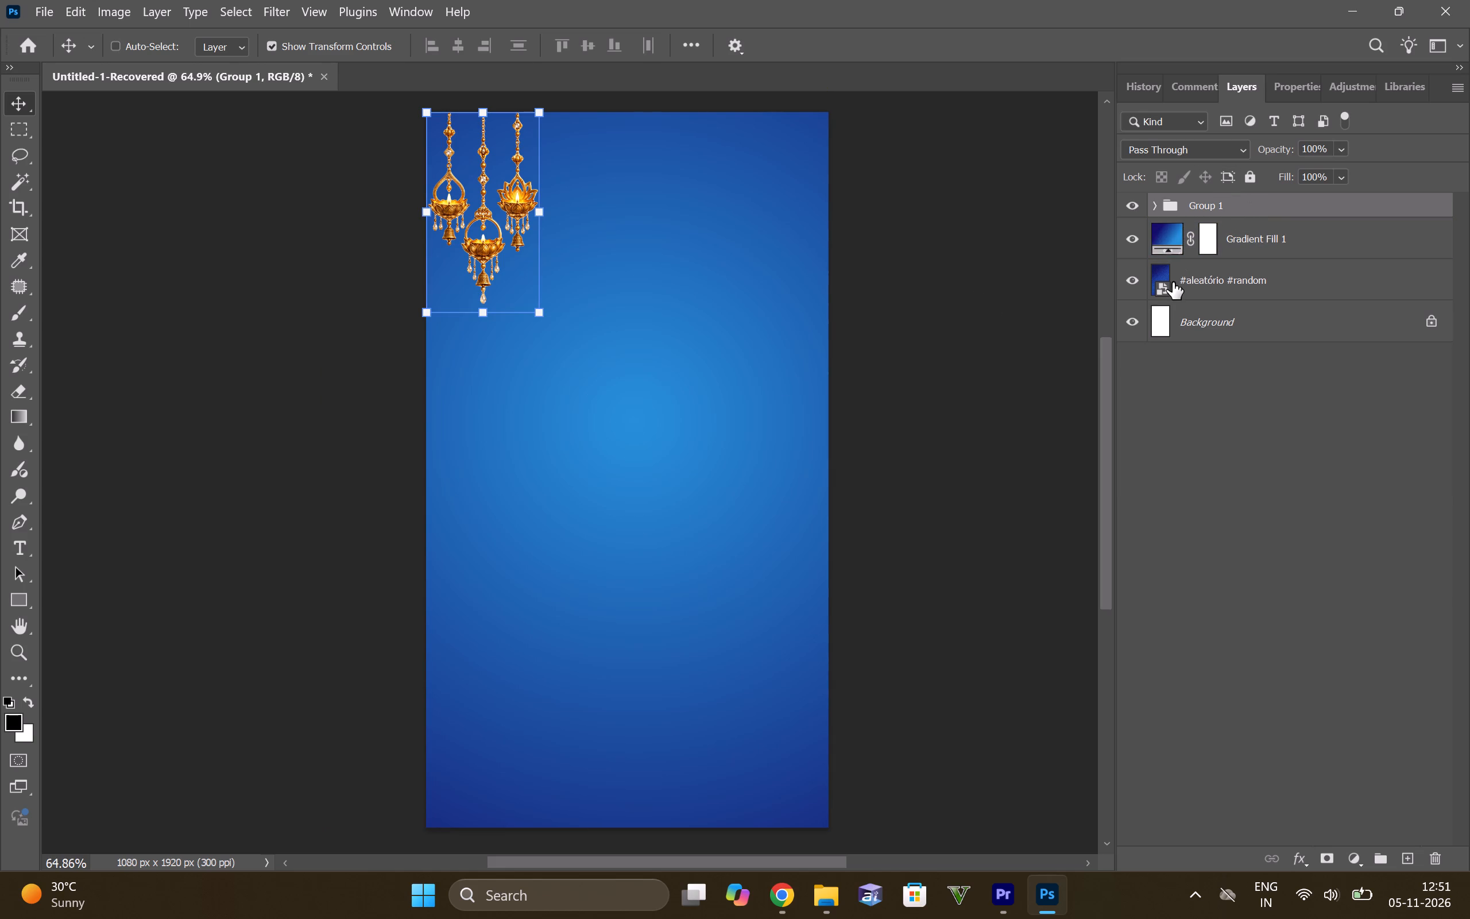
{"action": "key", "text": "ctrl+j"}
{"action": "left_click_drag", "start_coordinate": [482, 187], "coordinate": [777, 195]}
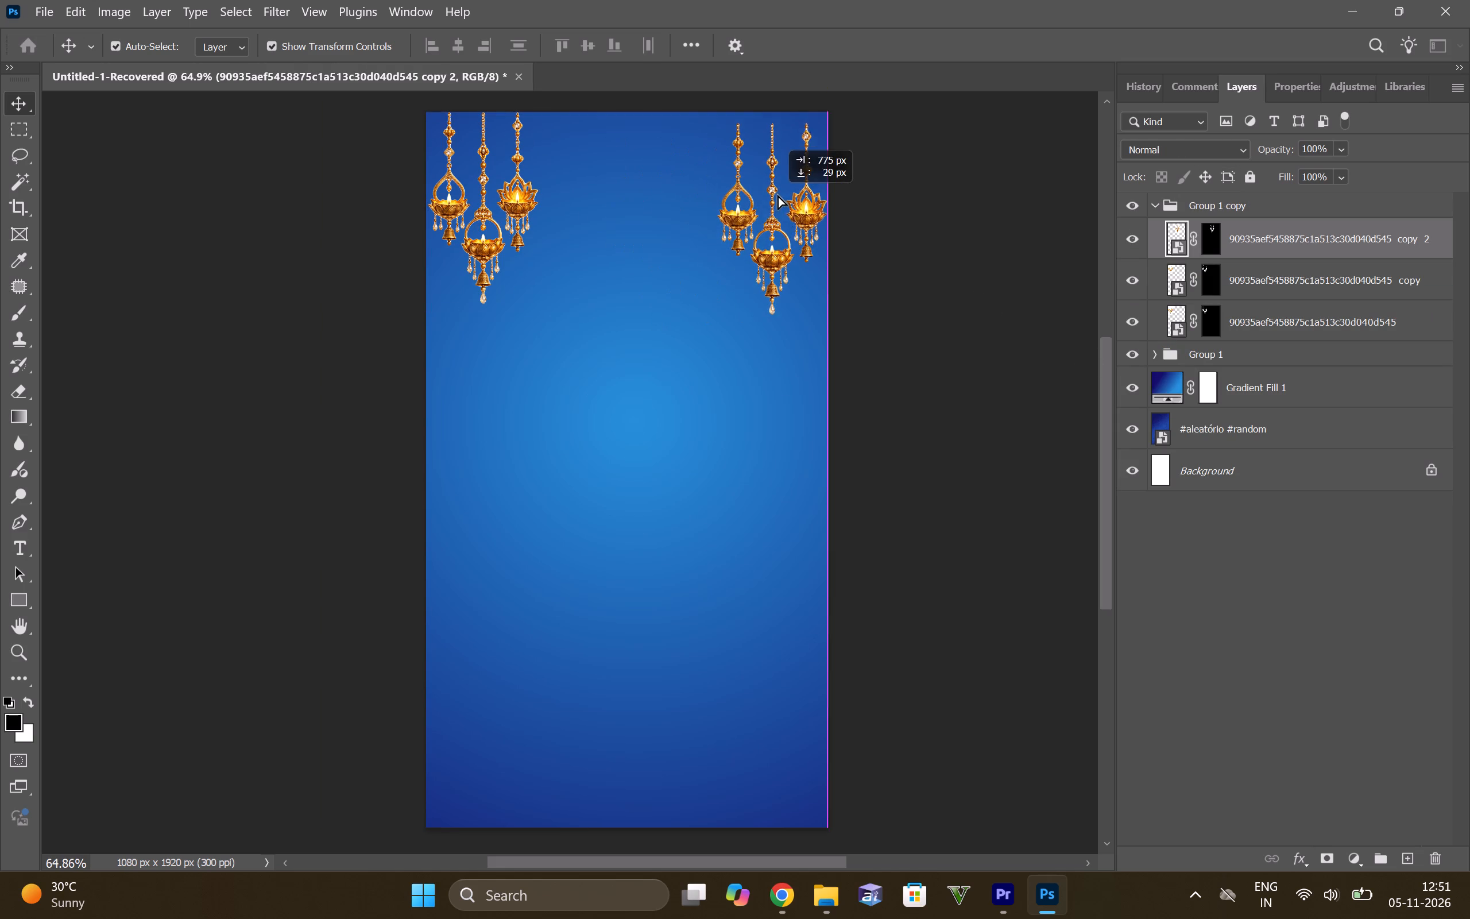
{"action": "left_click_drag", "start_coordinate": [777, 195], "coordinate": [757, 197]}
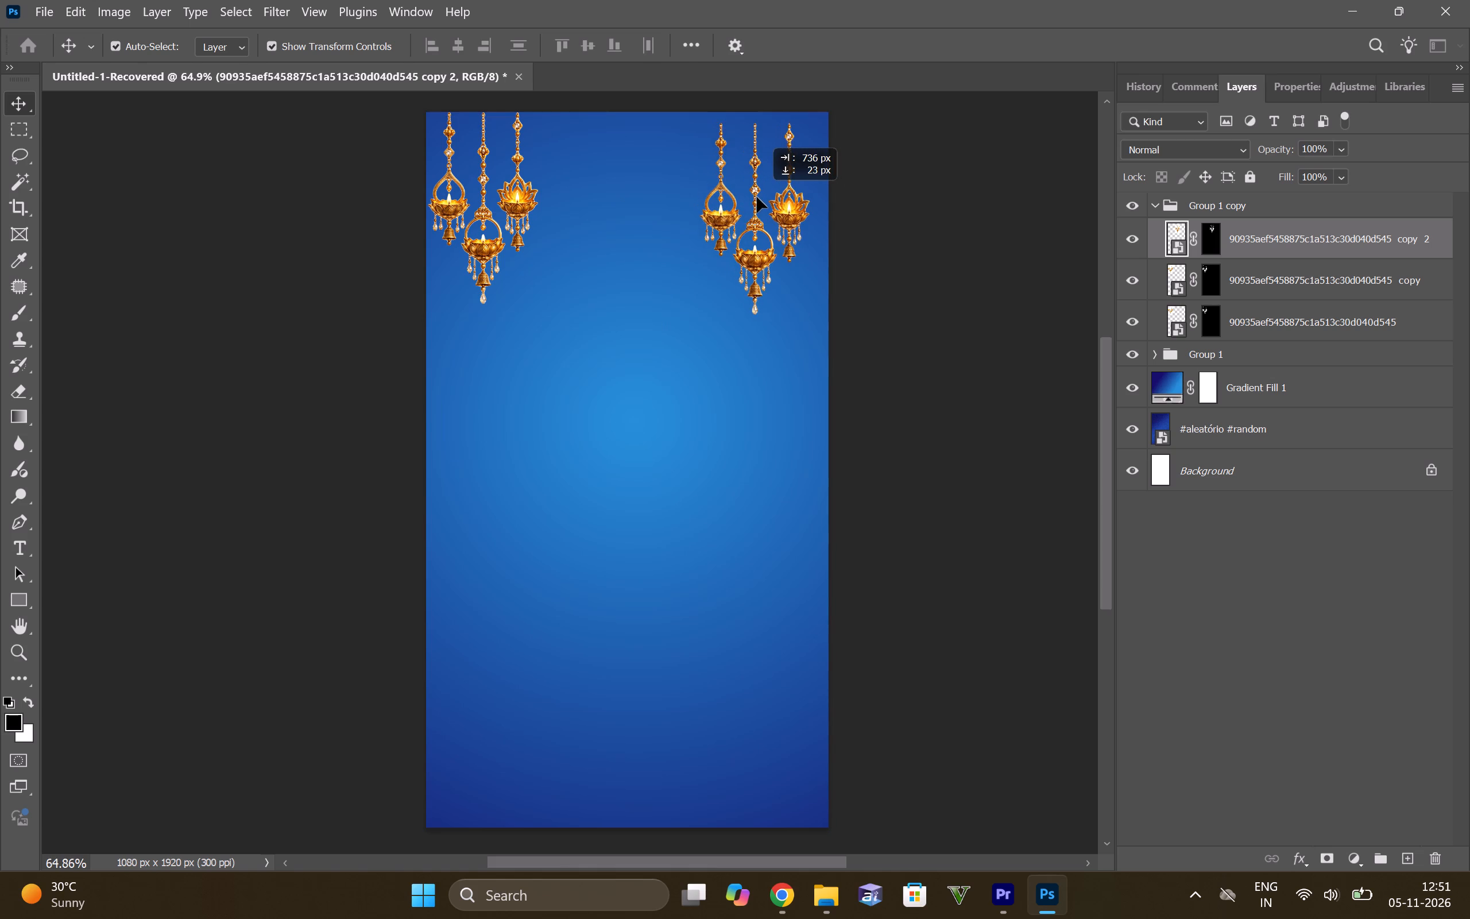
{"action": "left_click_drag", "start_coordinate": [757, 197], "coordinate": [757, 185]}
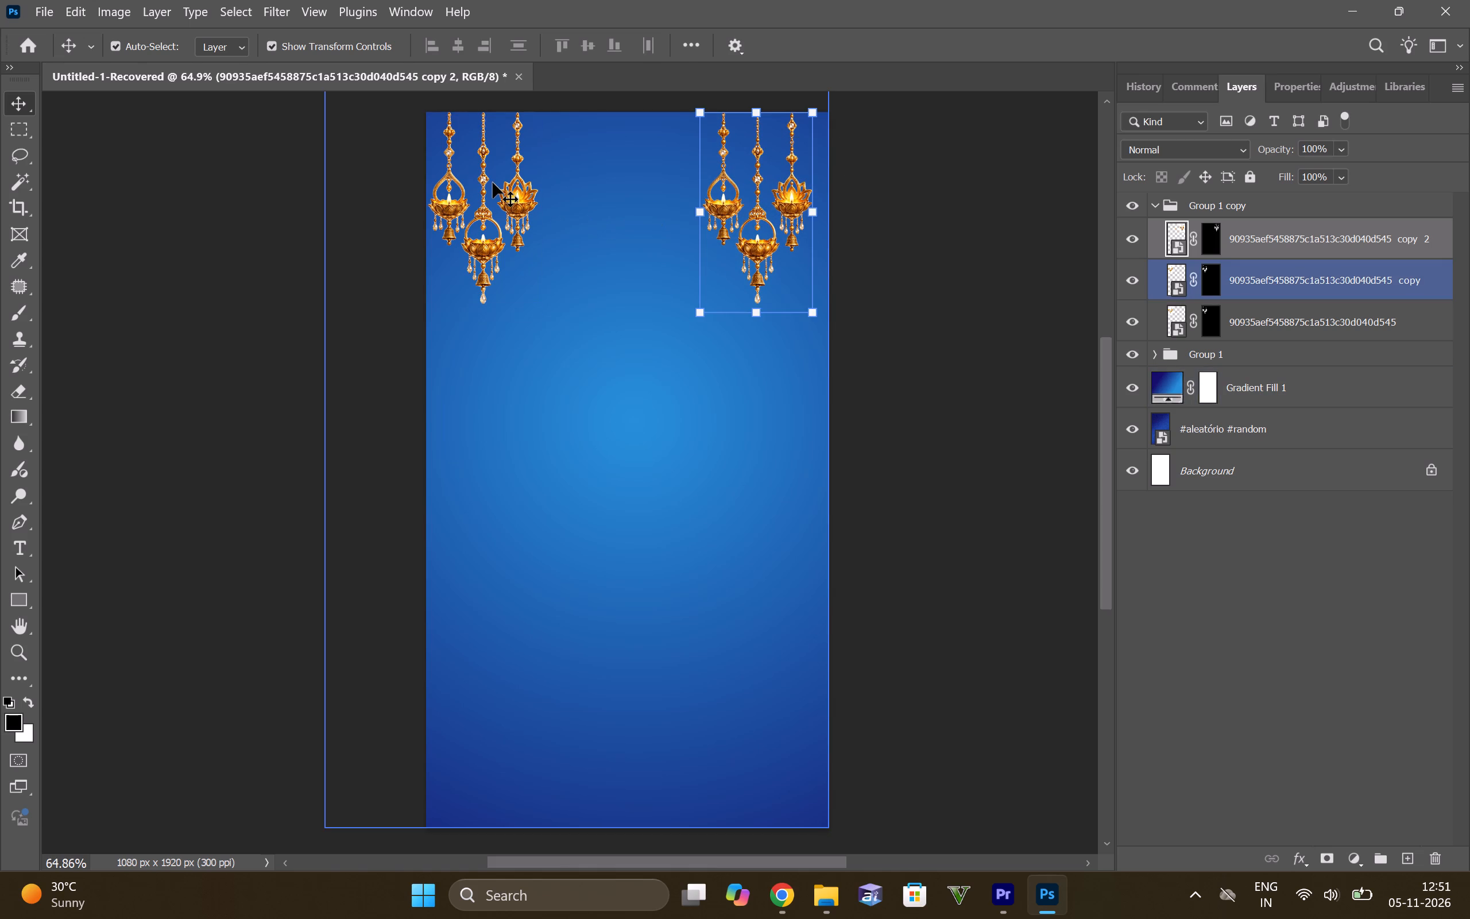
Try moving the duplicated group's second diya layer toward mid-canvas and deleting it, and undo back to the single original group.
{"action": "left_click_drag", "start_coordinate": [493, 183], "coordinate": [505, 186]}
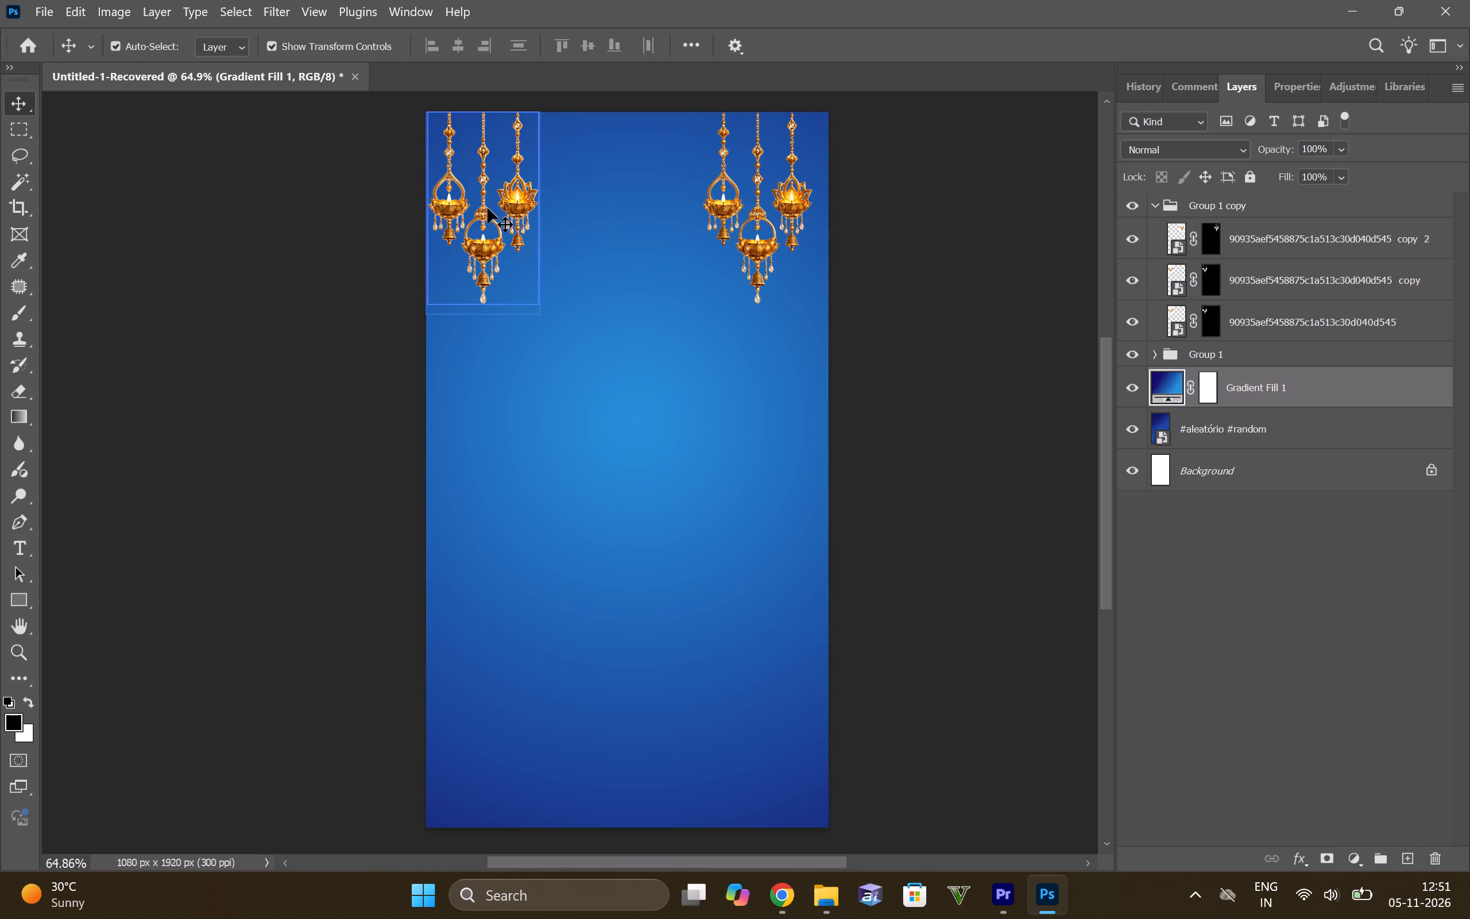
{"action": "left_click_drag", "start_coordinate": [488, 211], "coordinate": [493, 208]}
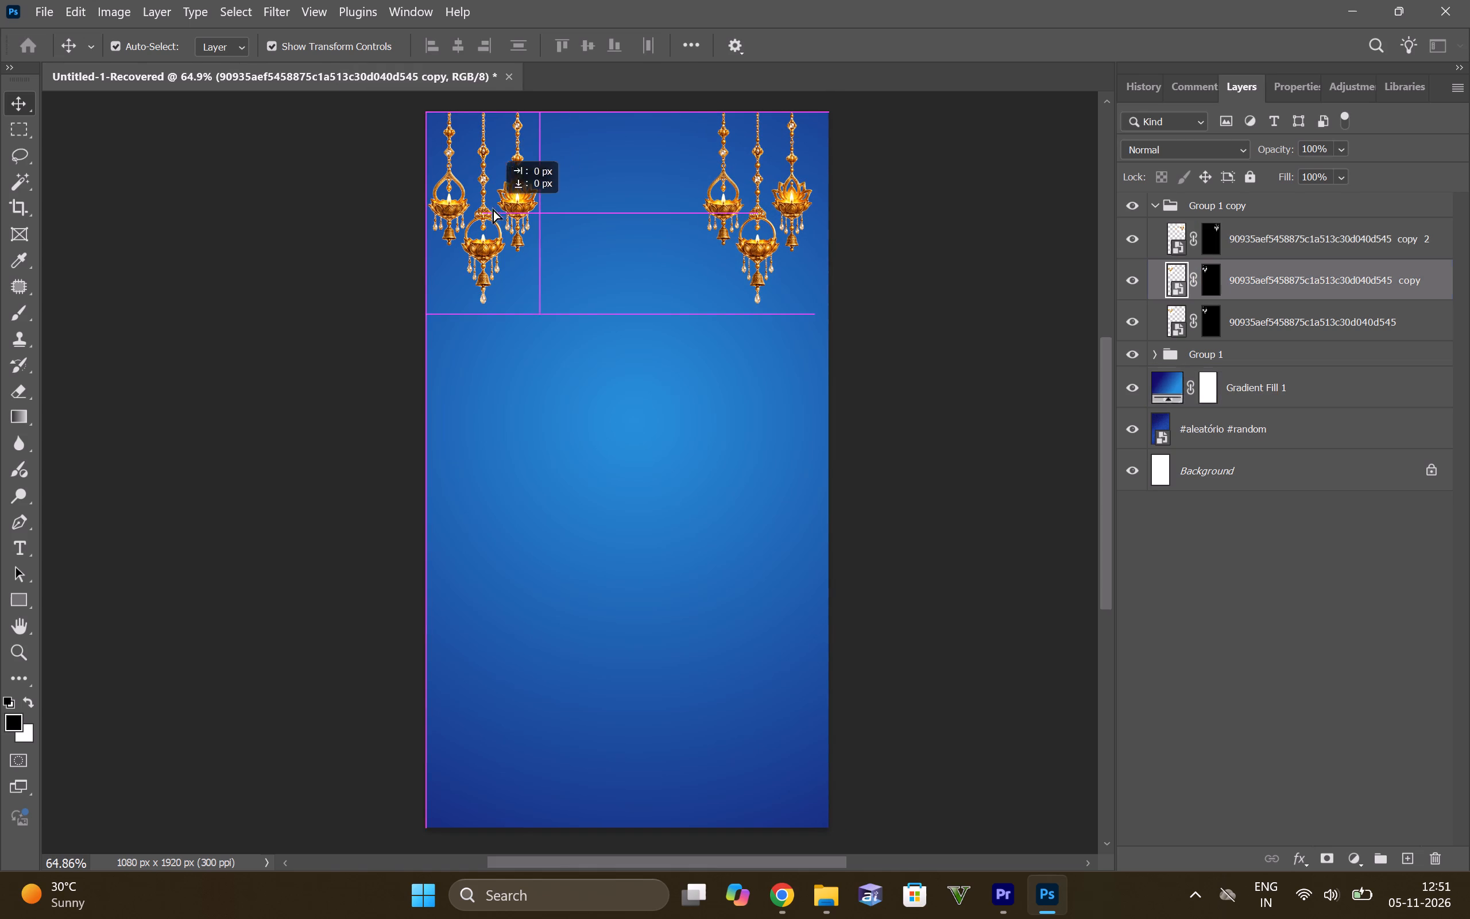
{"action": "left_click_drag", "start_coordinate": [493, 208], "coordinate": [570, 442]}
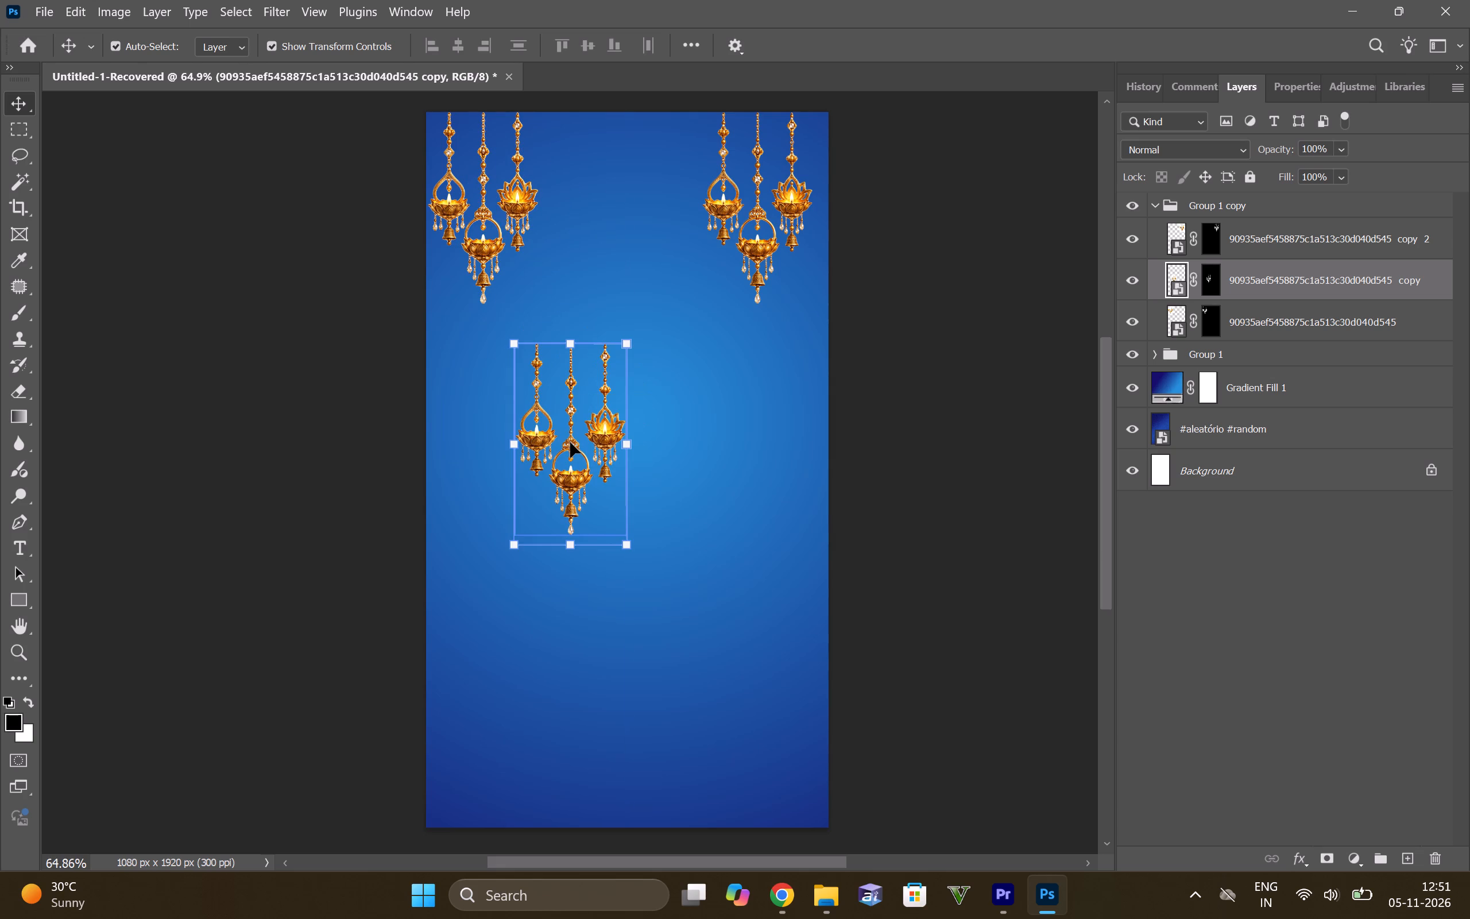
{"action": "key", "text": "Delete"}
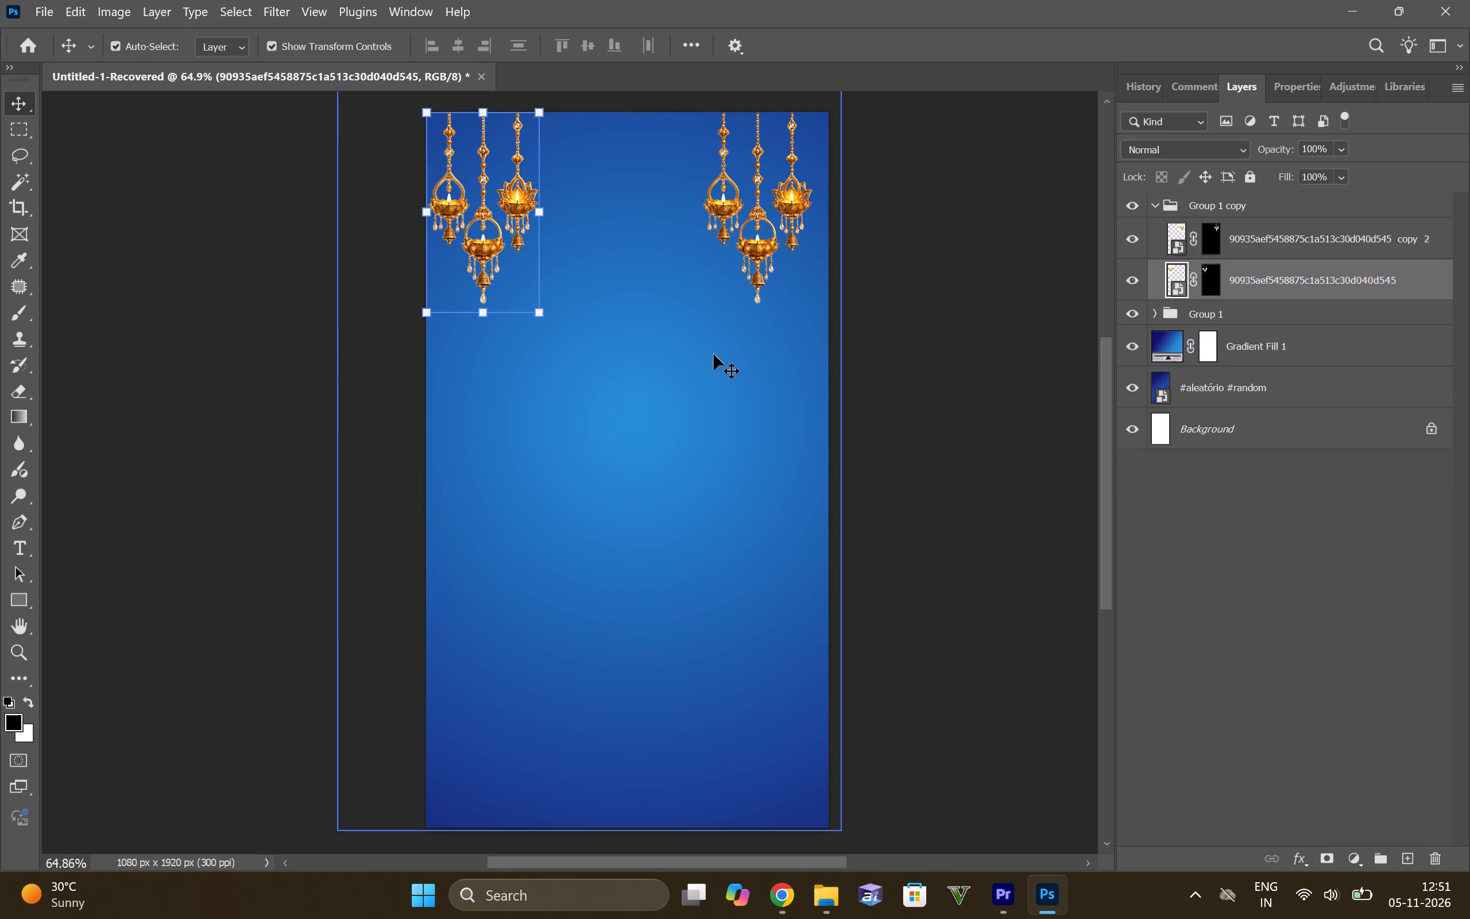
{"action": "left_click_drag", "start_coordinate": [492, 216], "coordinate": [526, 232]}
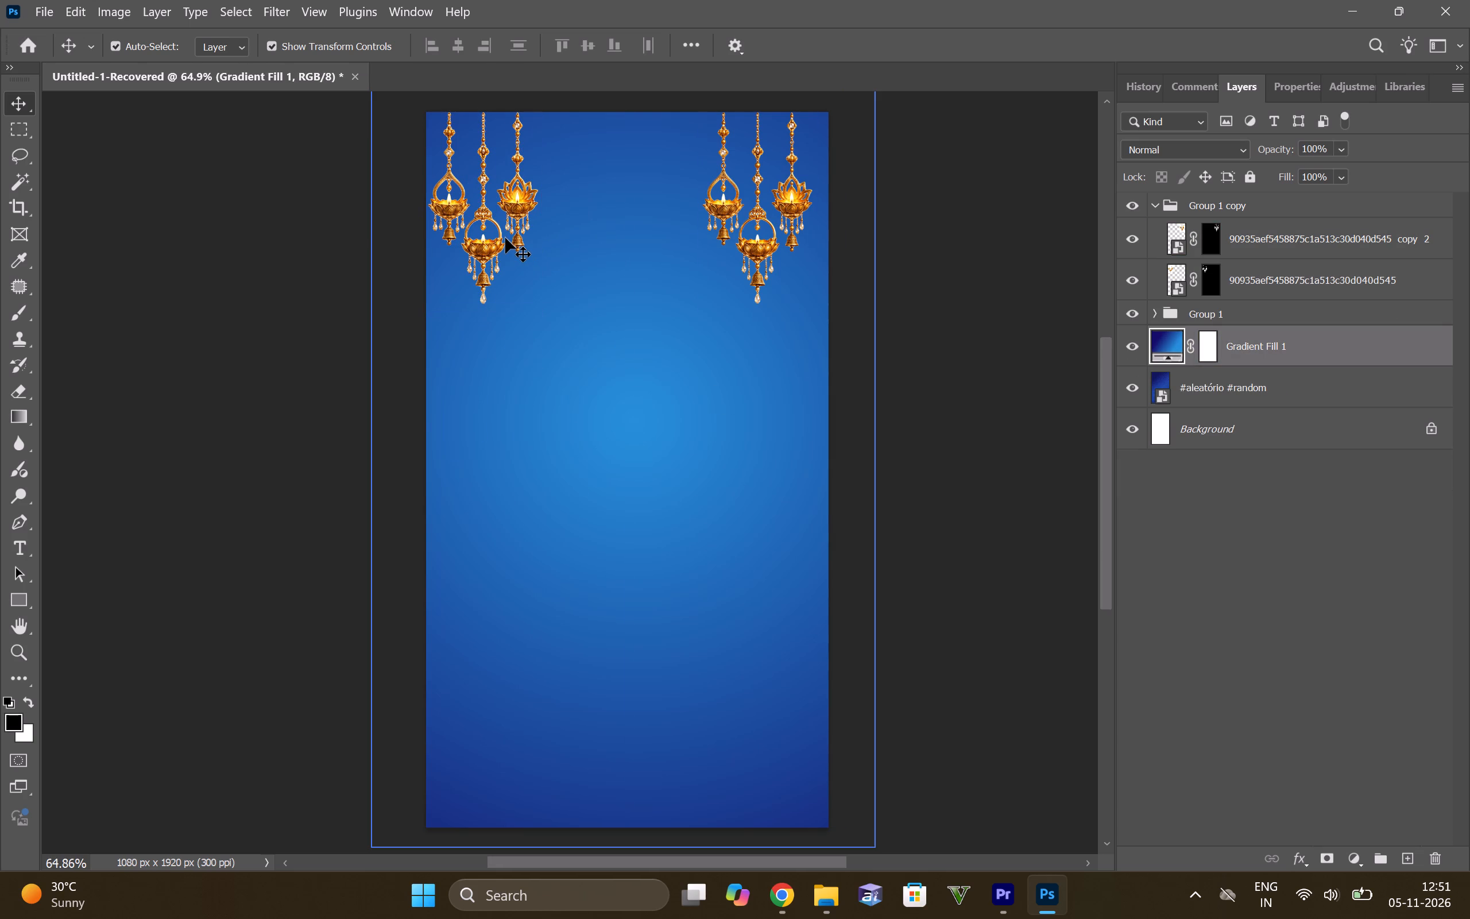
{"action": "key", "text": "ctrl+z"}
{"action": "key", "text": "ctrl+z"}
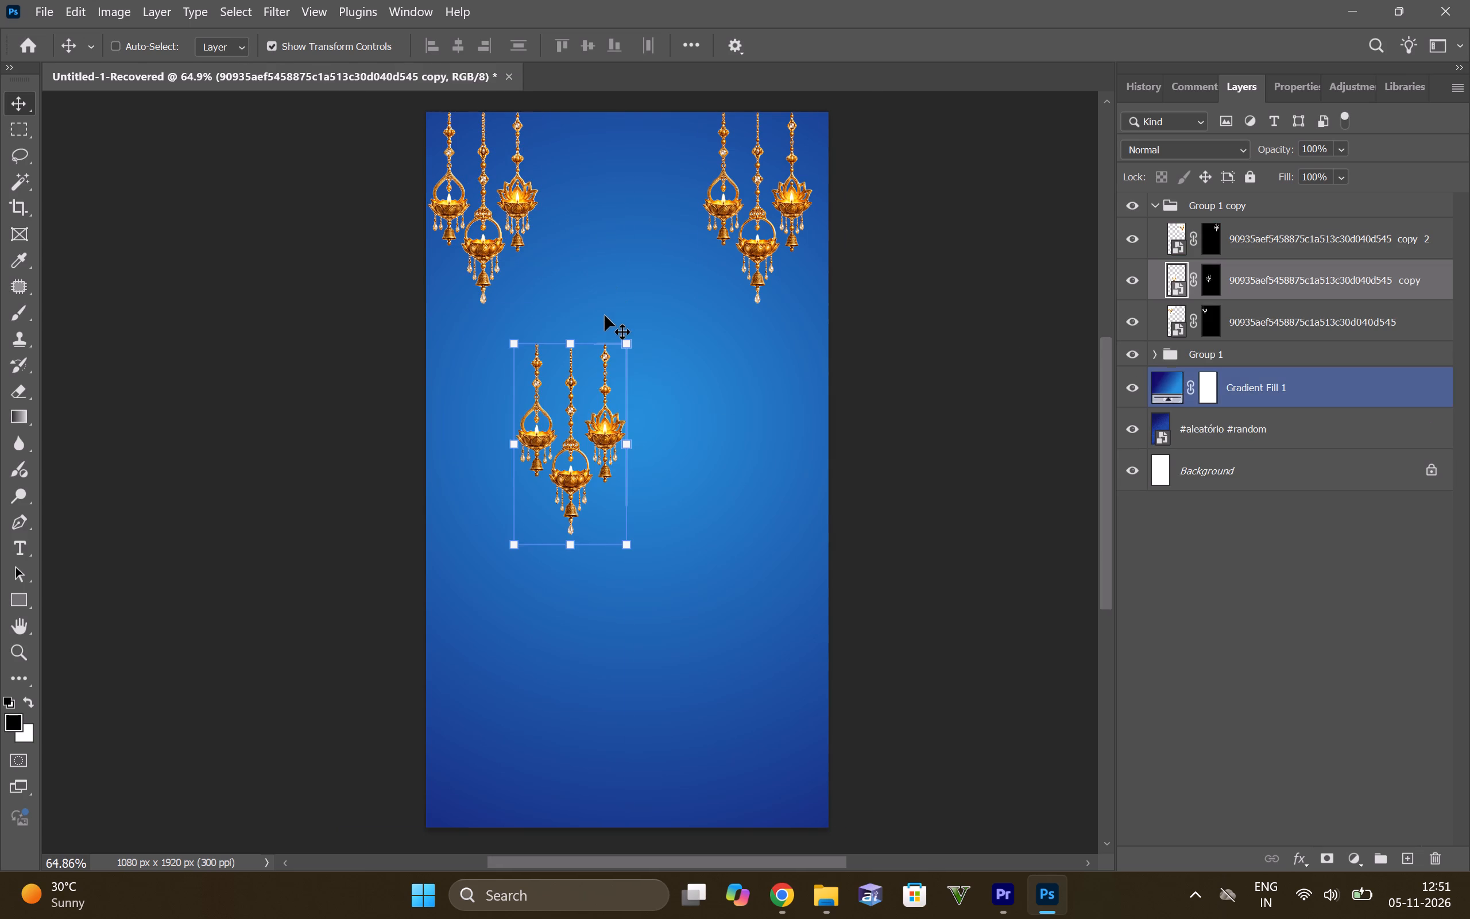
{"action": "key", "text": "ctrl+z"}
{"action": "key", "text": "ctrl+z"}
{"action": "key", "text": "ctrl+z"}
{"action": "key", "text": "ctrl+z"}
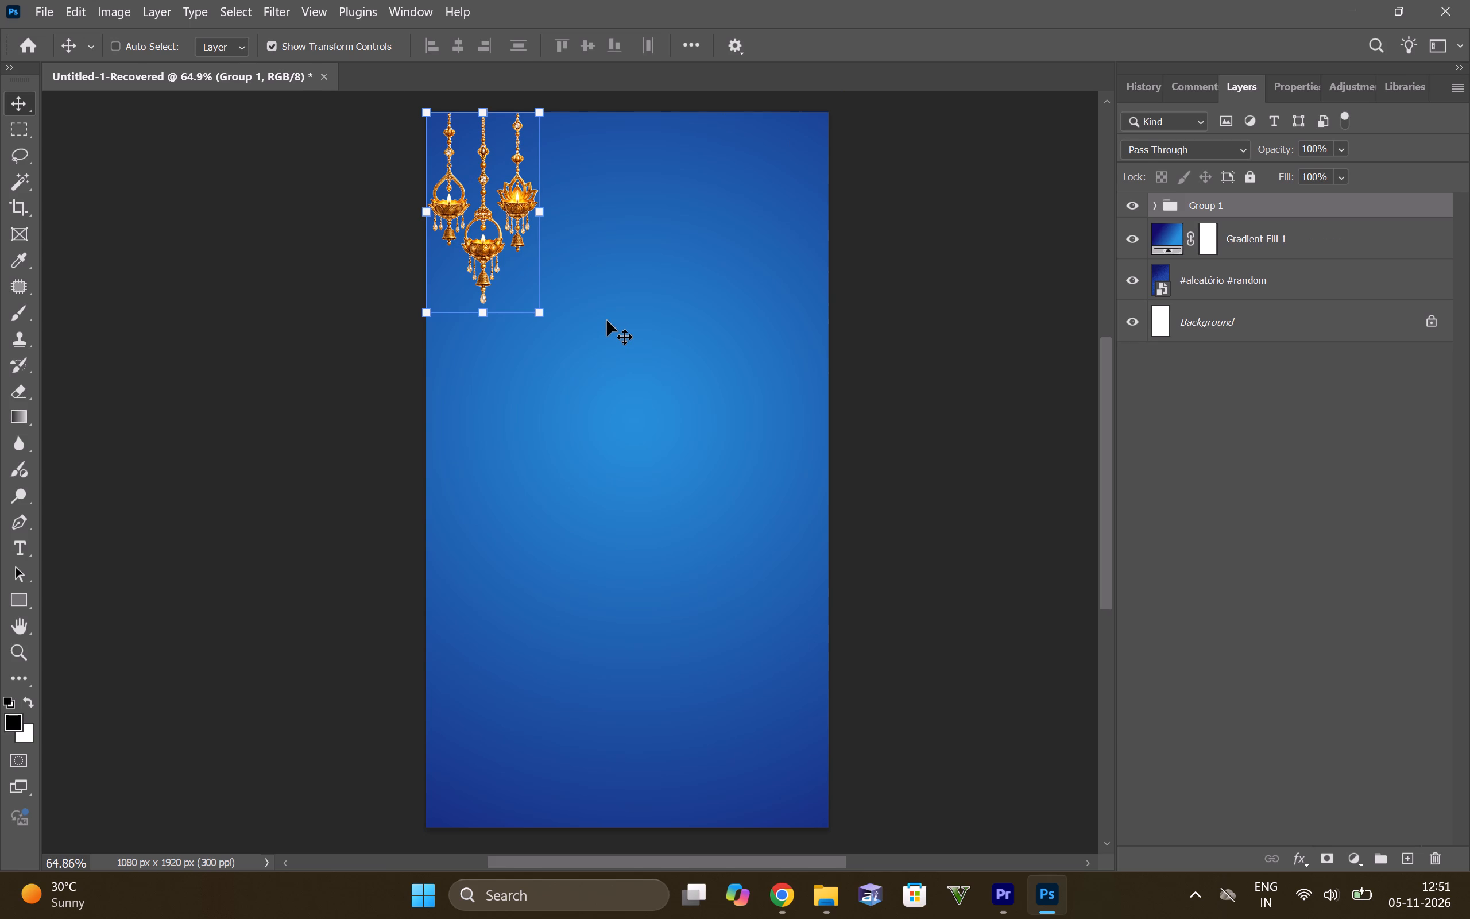
Undo the grouping and the scaling of the three hanging-diya layers.
{"action": "left_click", "coordinate": [1155, 203]}
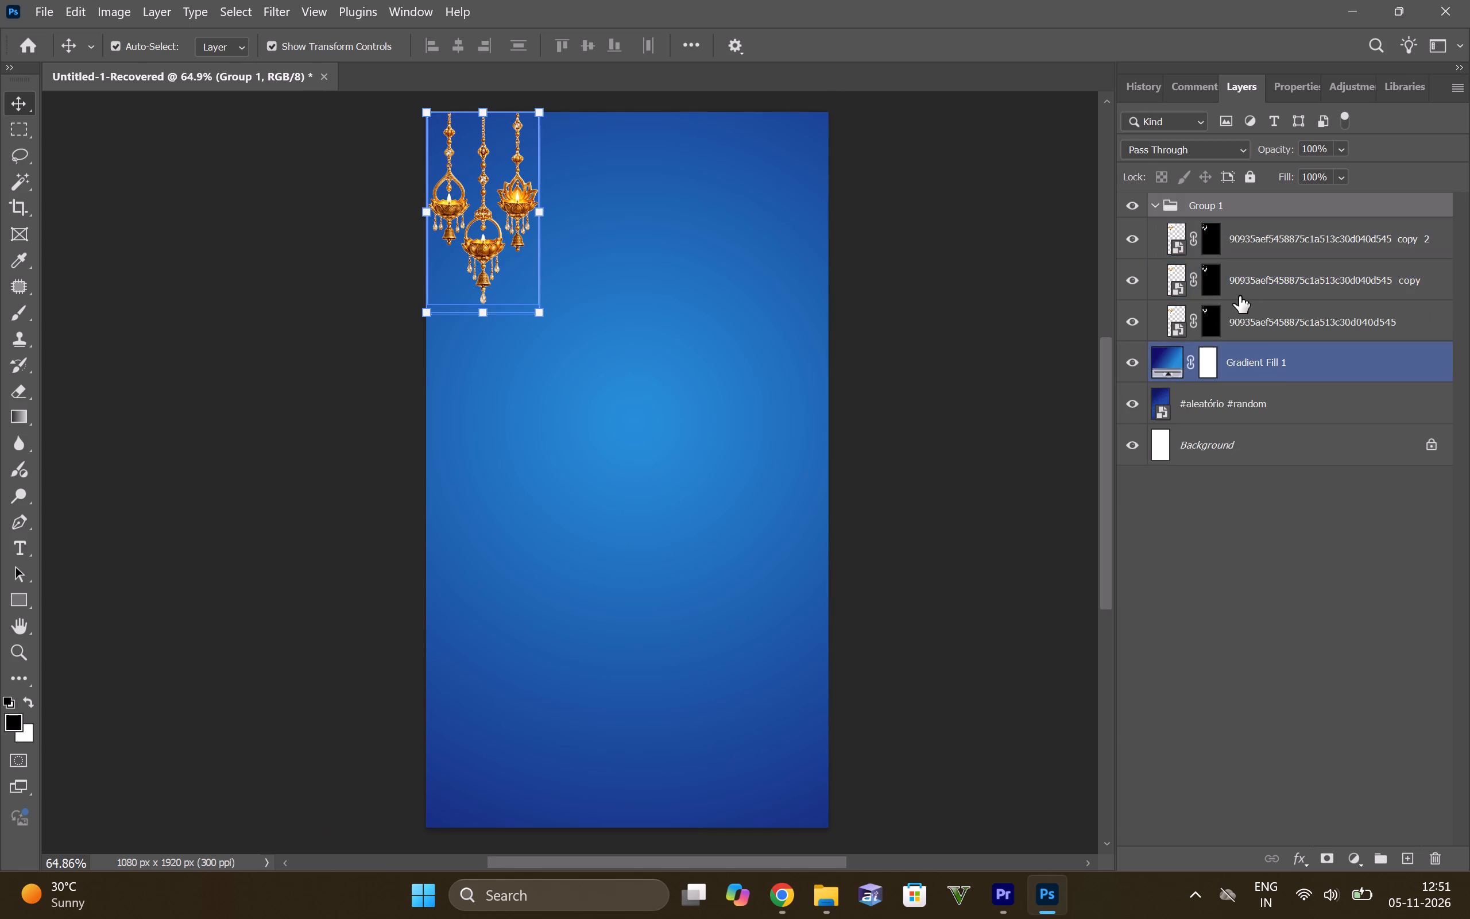
{"action": "key", "text": "ctrl+z"}
{"action": "key", "text": "ctrl+z"}
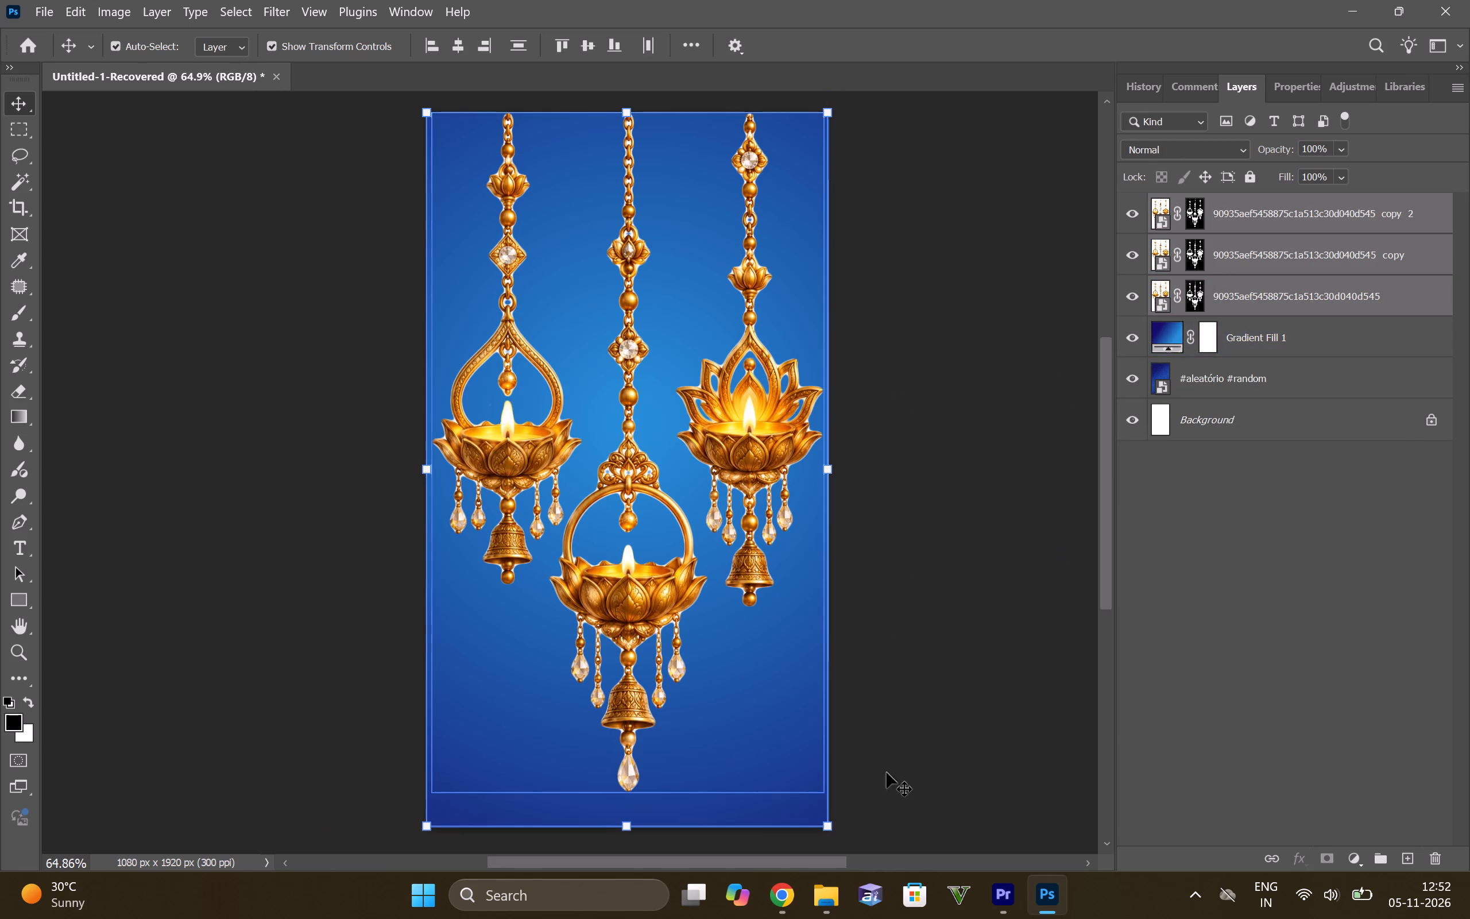
Scale the three diya layers together to about 21.5% at the canvas's upper-left corner and shift them slightly right.
{"action": "left_click_drag", "start_coordinate": [826, 828], "coordinate": [776, 796]}
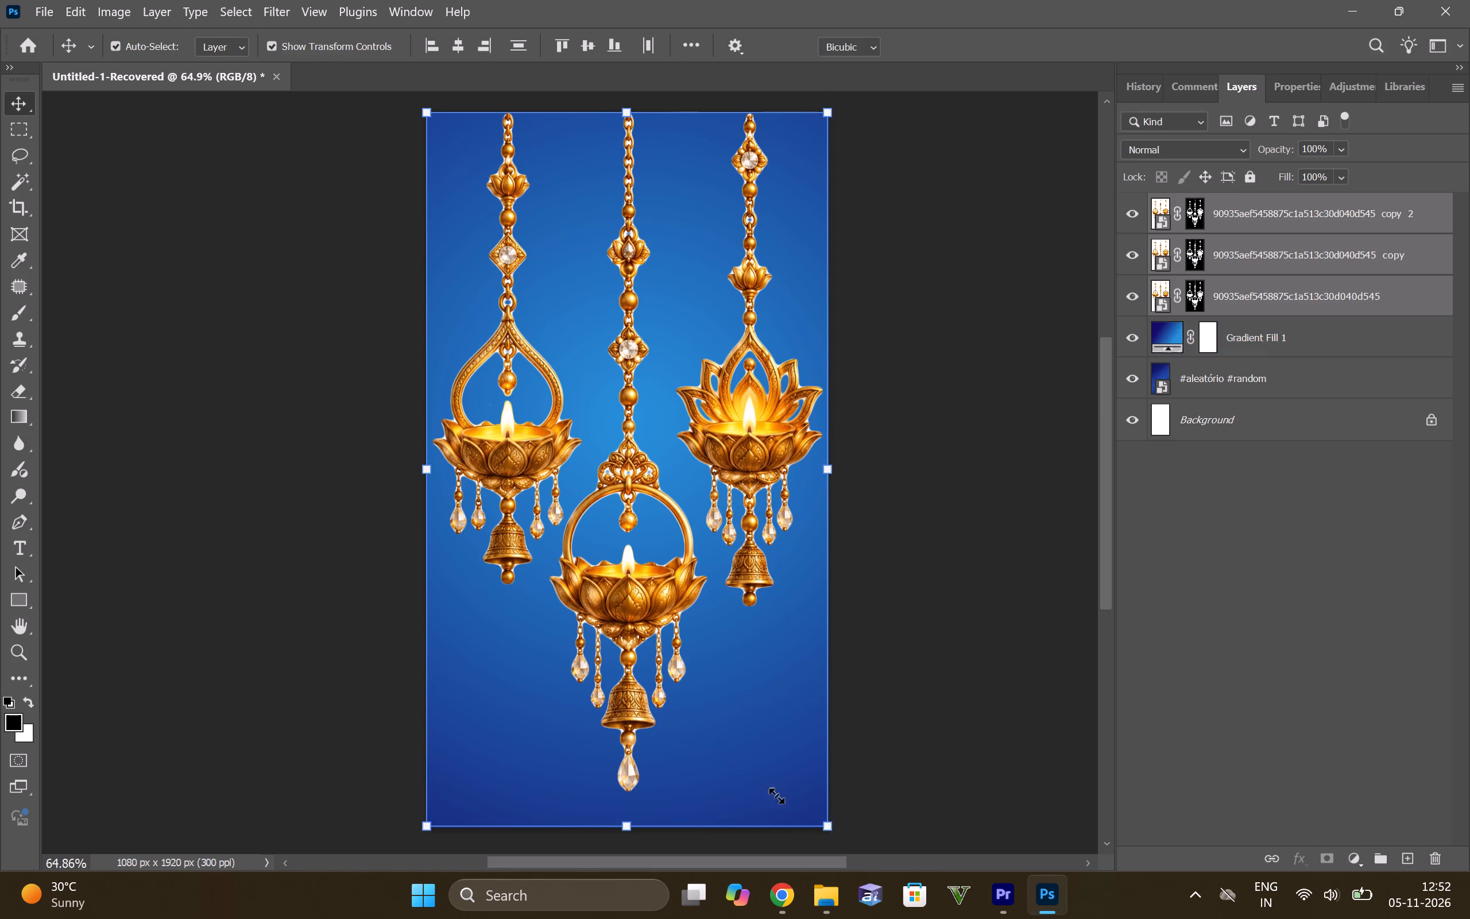
{"action": "left_click_drag", "start_coordinate": [776, 796], "coordinate": [550, 291]}
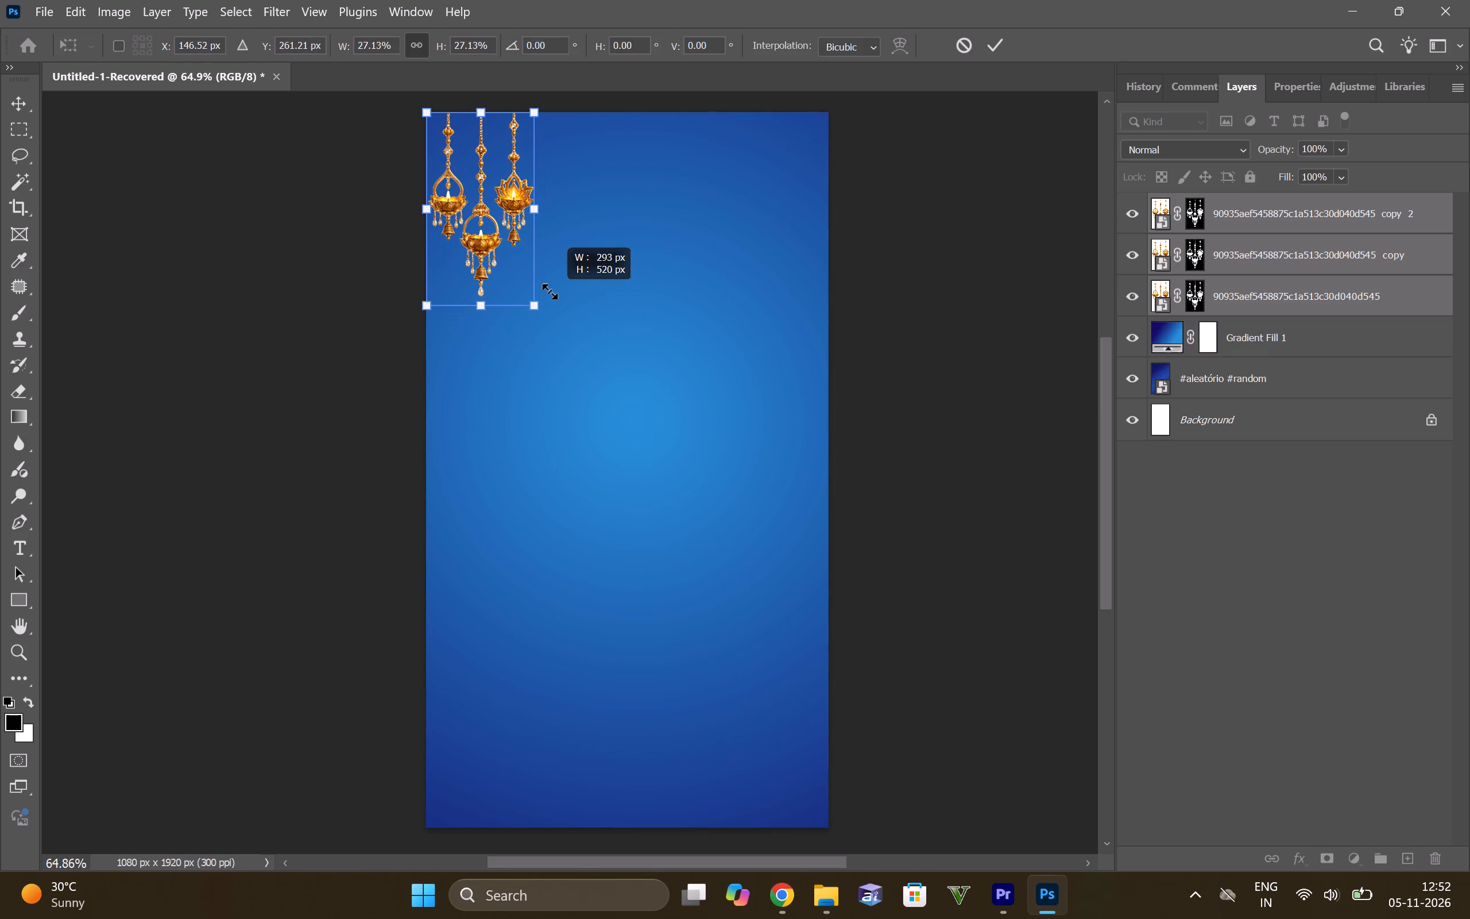
{"action": "left_click_drag", "start_coordinate": [550, 291], "coordinate": [522, 260]}
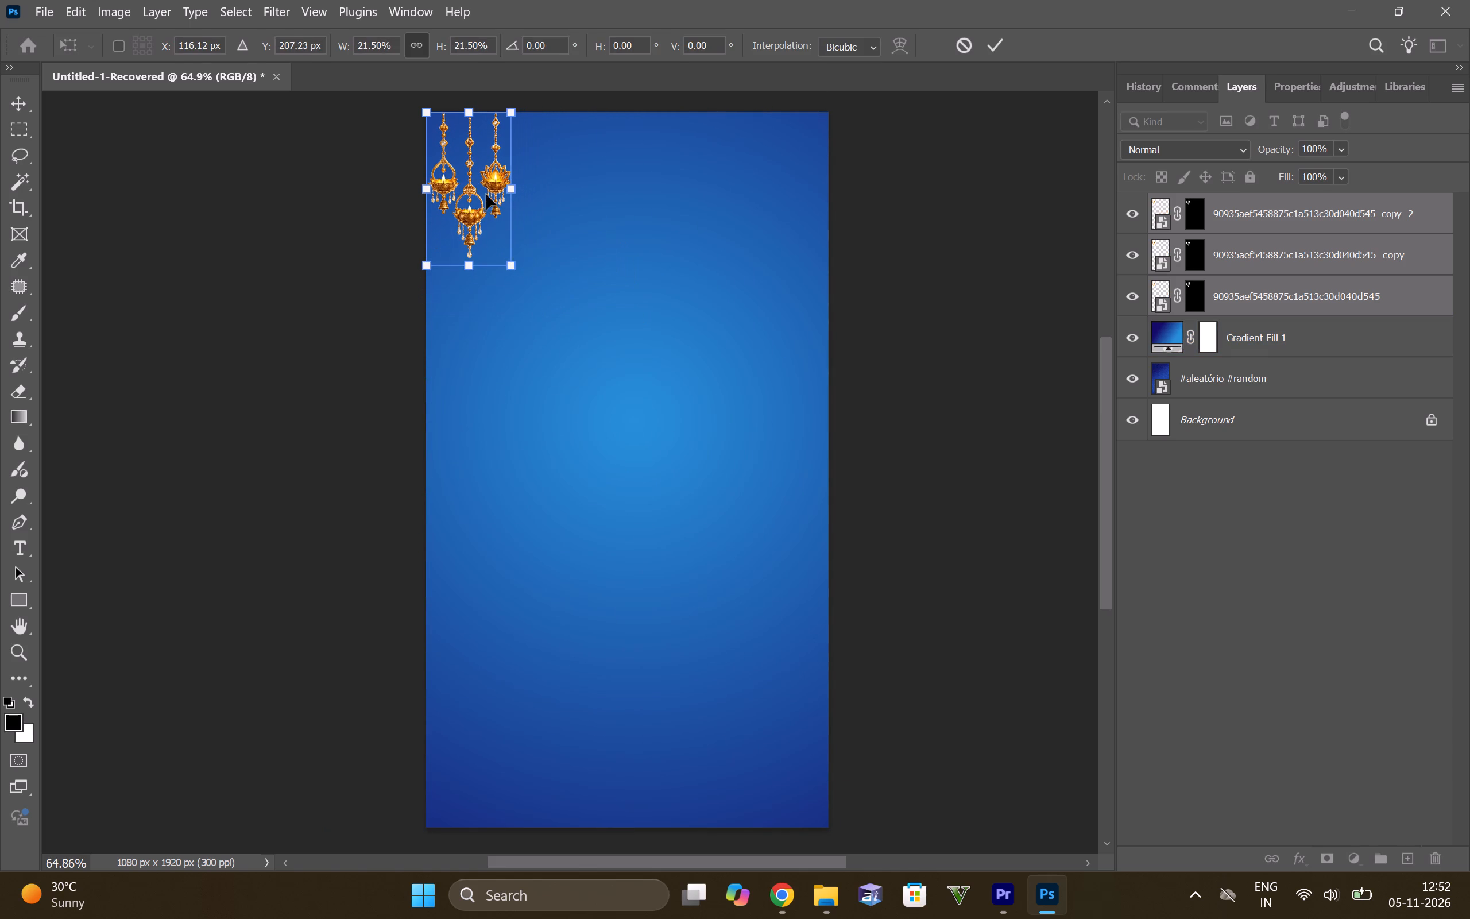
{"action": "left_click_drag", "start_coordinate": [450, 159], "coordinate": [463, 161]}
{"action": "left_click", "coordinate": [1009, 346]}
{"action": "left_click", "coordinate": [868, 339]}
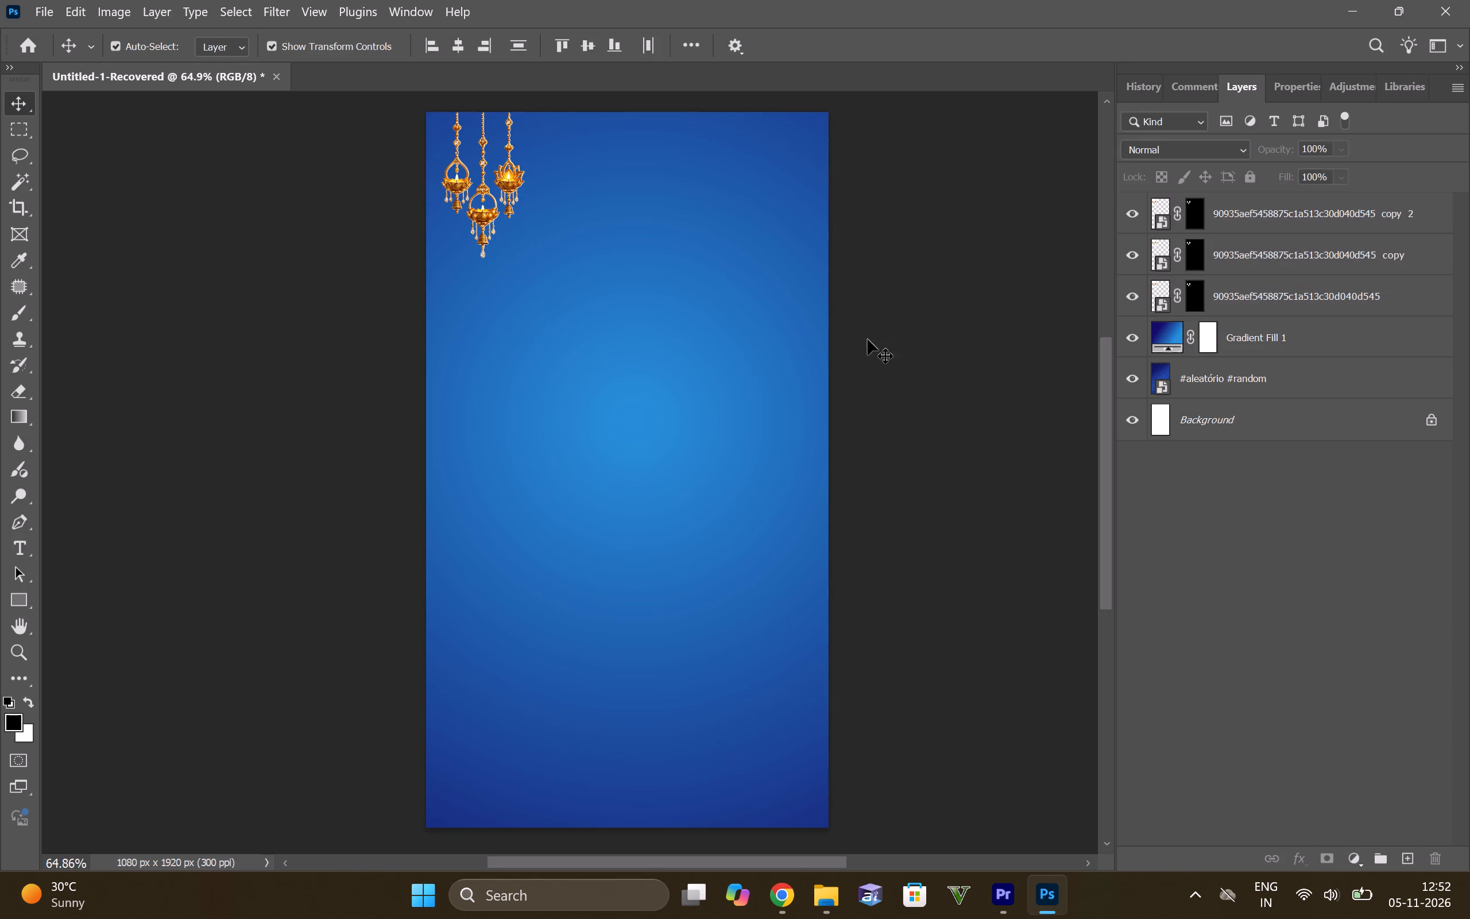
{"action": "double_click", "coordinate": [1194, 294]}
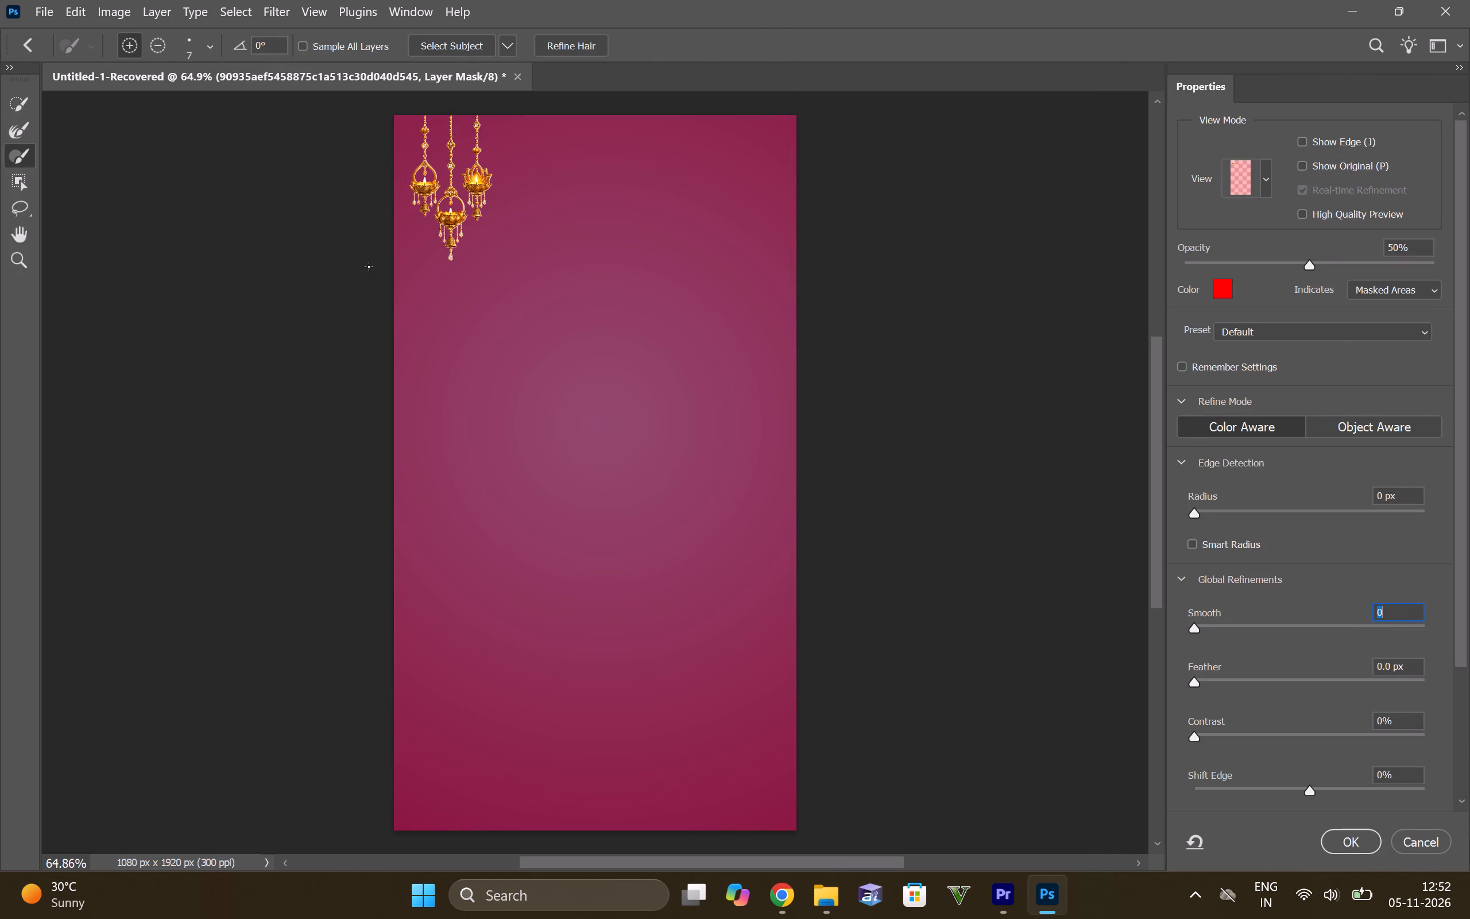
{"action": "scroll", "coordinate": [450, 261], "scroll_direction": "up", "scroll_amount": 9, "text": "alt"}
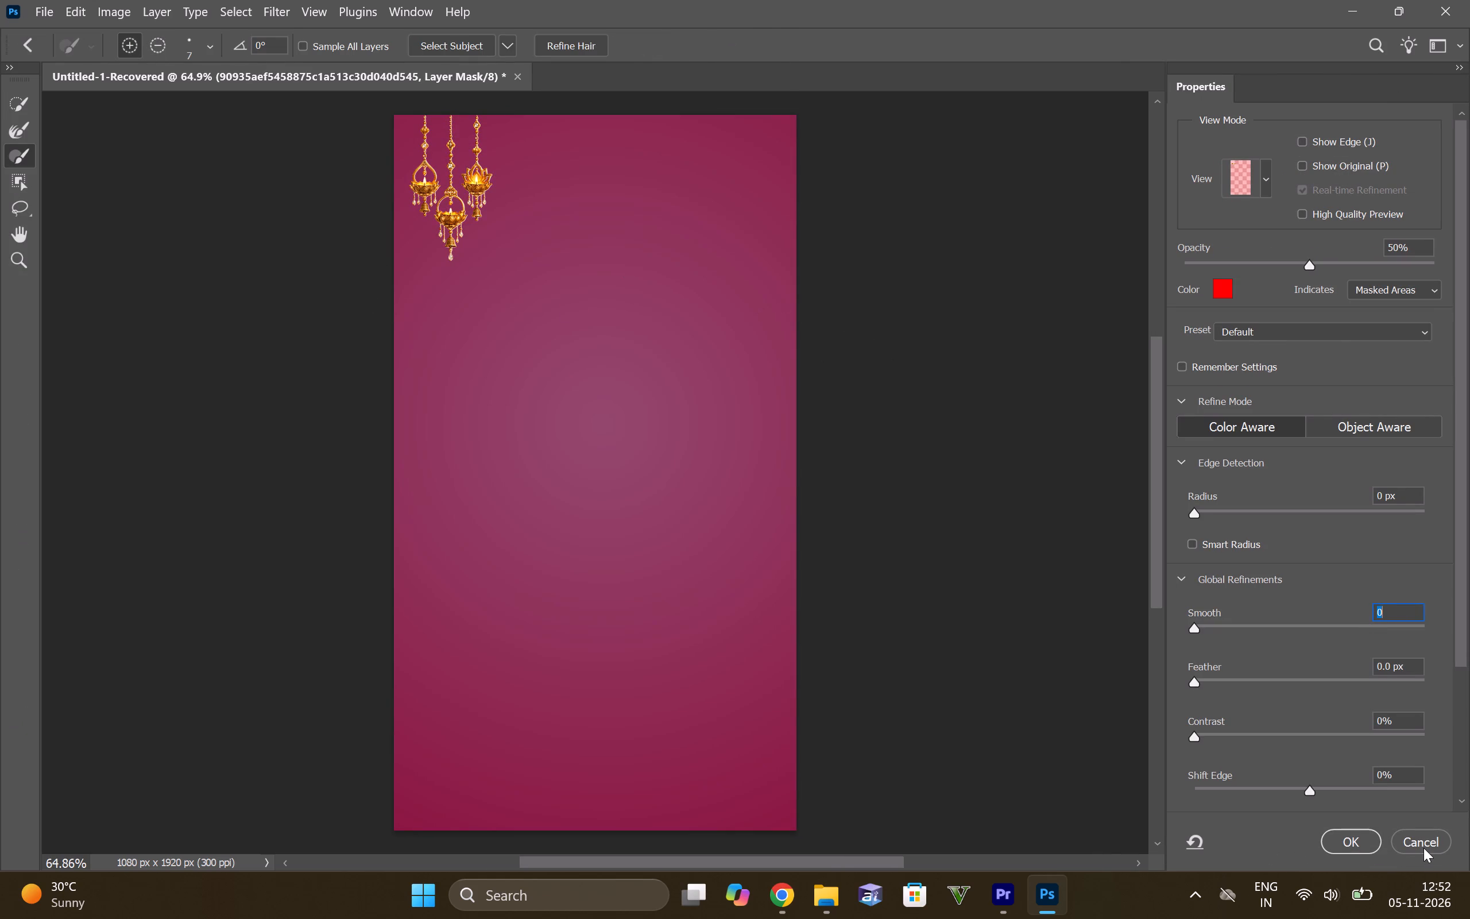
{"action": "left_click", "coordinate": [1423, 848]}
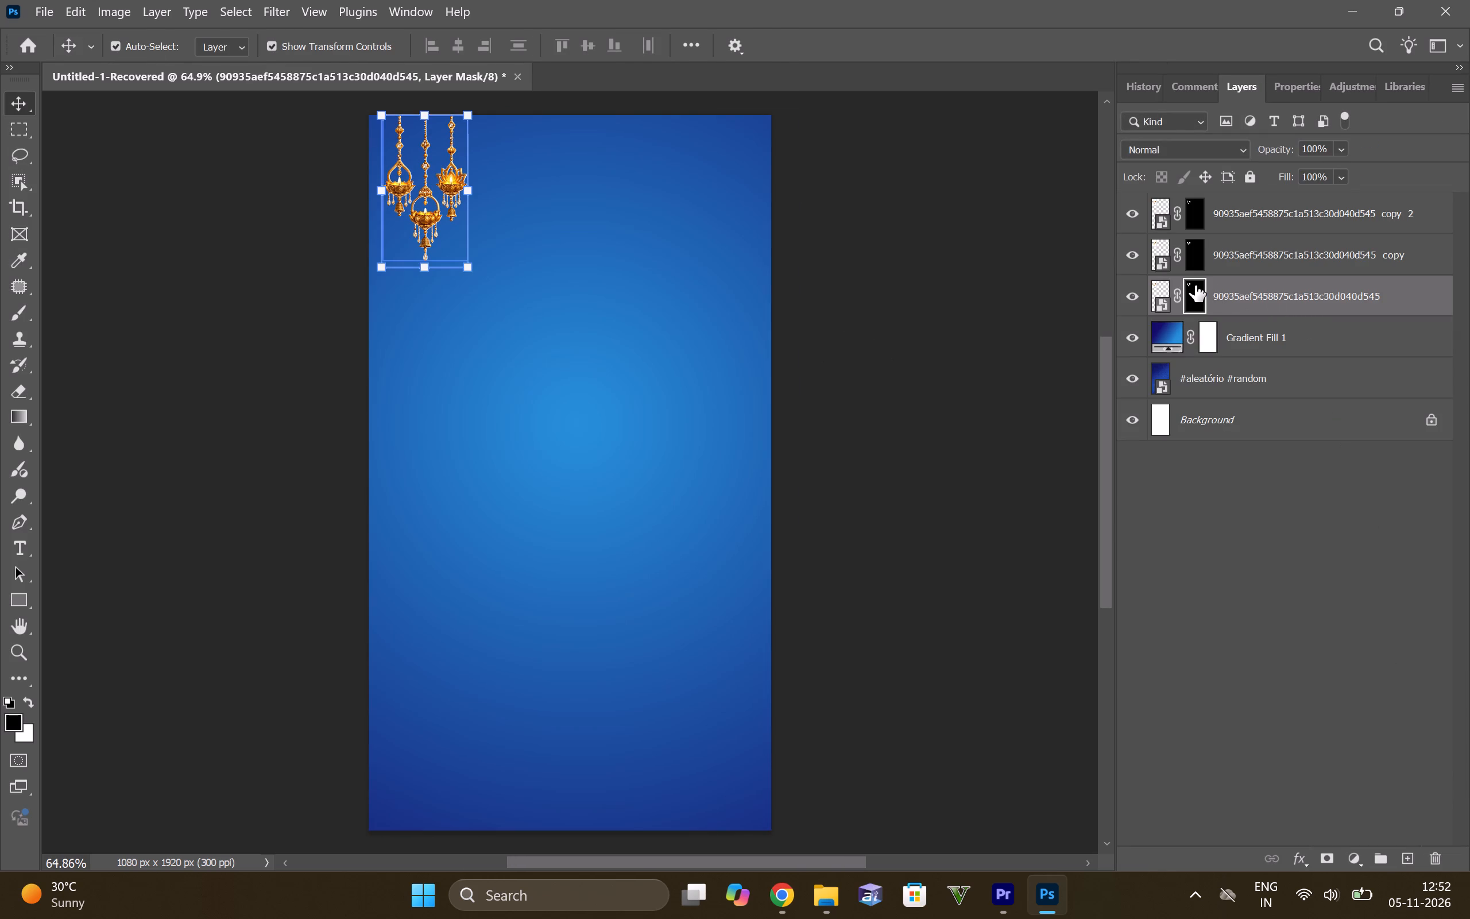
Hide the two diya copies and paint out the right-hand diya with the black Brush on the original layer's mask.
{"action": "left_click", "coordinate": [1195, 285]}
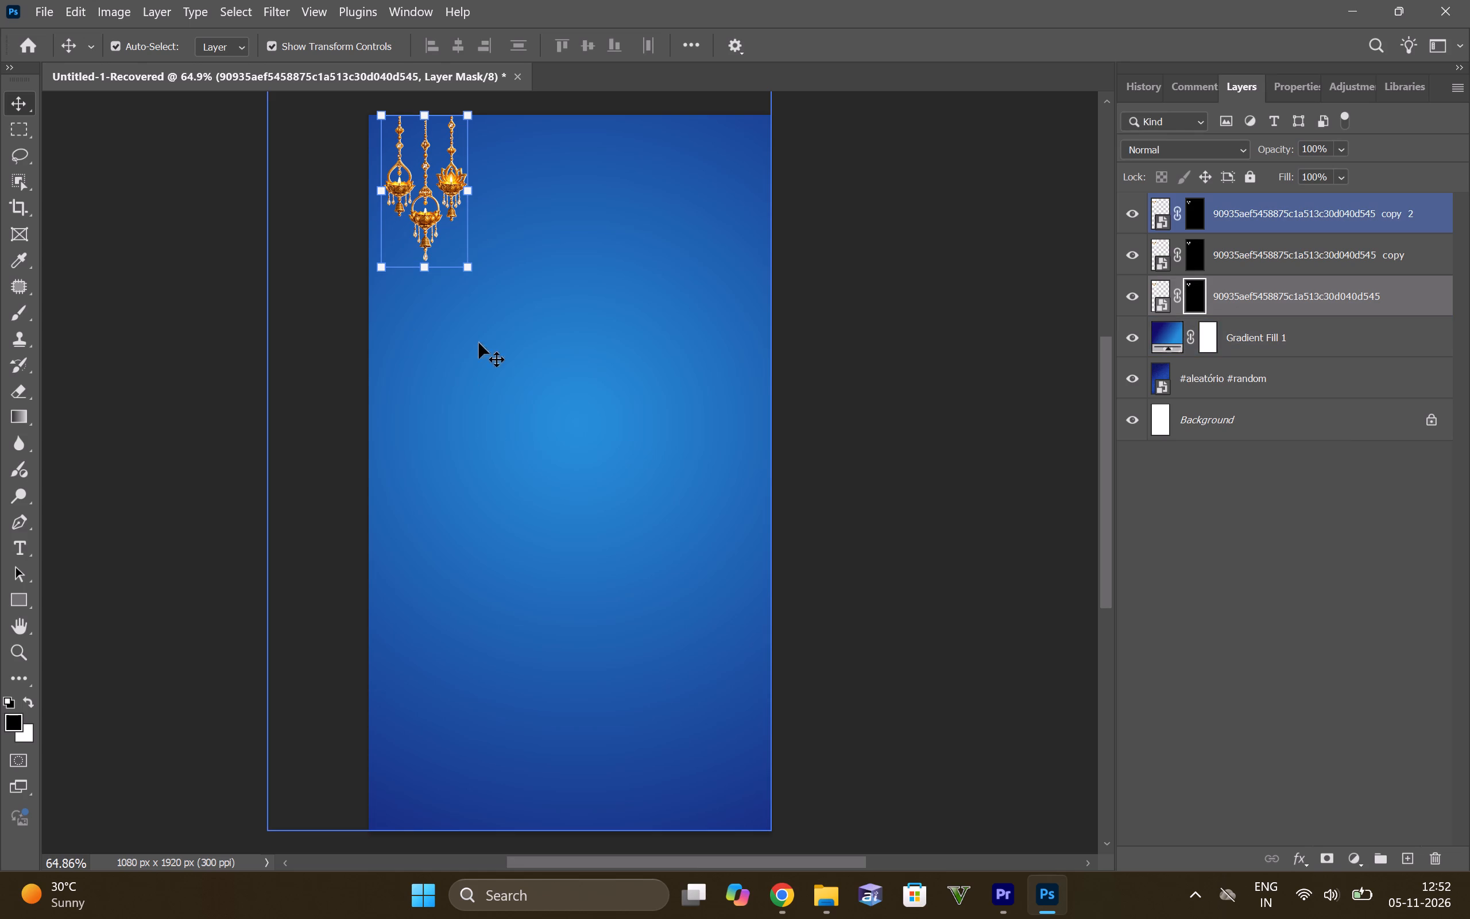
{"action": "key", "text": "b"}
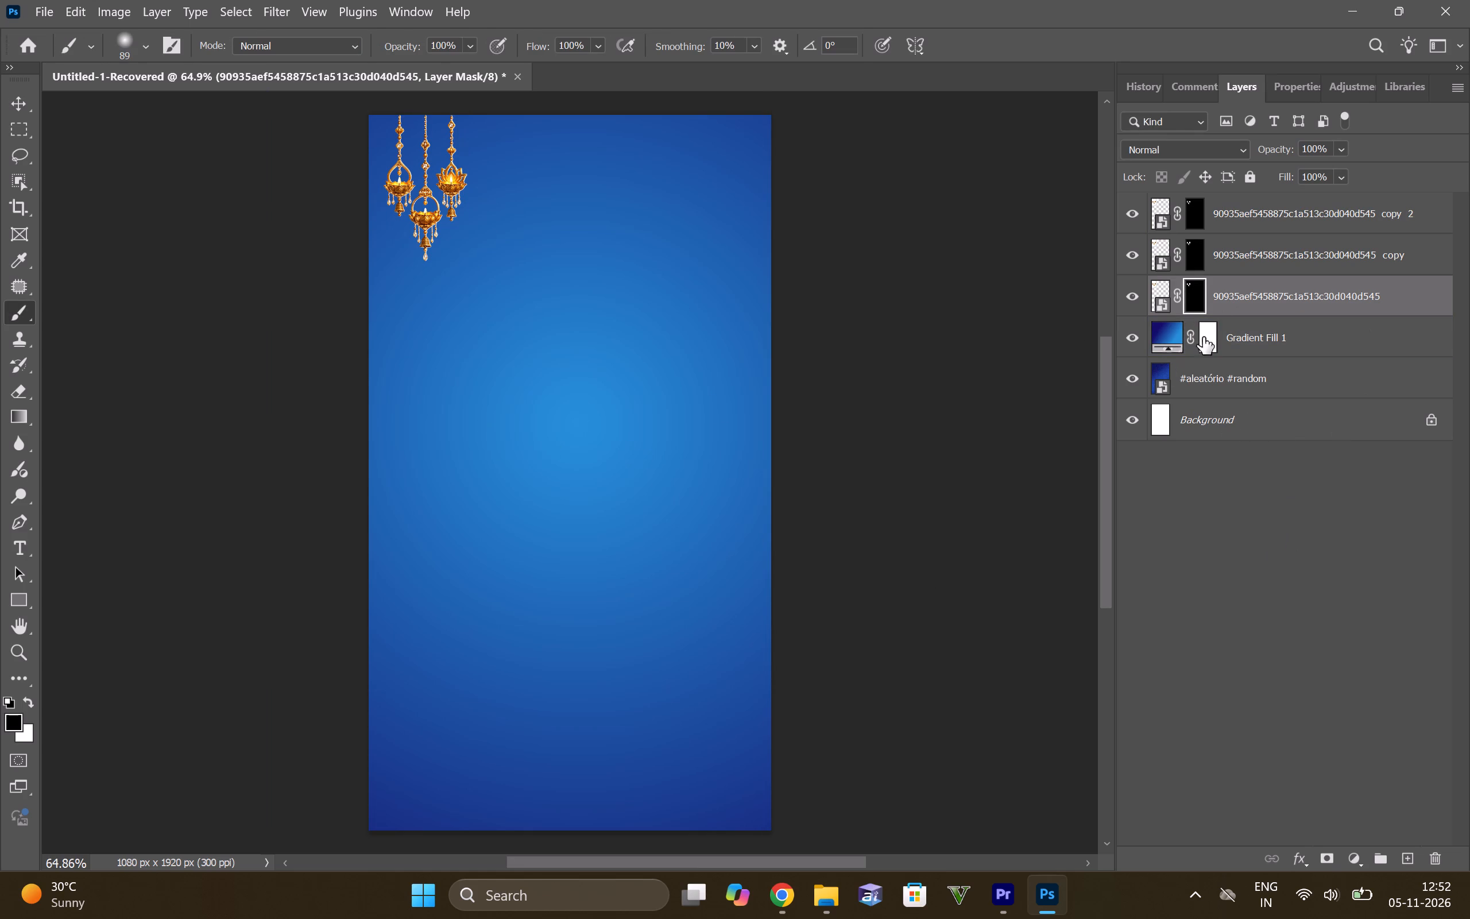
{"action": "scroll", "coordinate": [370, 565], "scroll_direction": "up", "scroll_amount": 8, "text": "alt"}
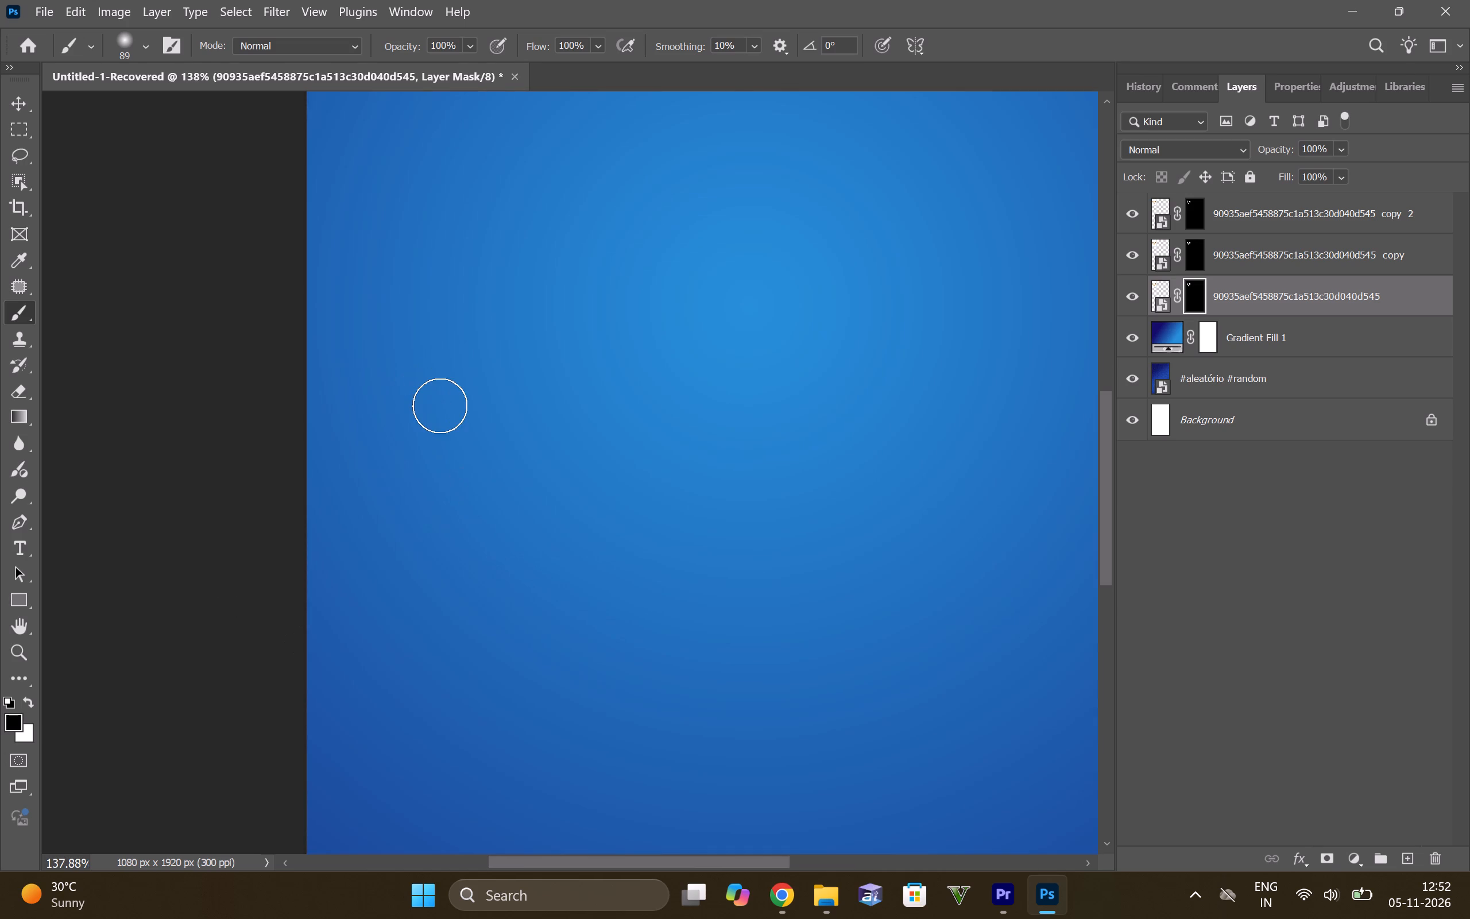
{"action": "scroll", "coordinate": [440, 406], "scroll_direction": "up", "scroll_amount": 14}
{"action": "scroll", "coordinate": [454, 424], "scroll_direction": "up", "scroll_amount": 20}
{"action": "scroll", "coordinate": [454, 424], "scroll_direction": "up", "scroll_amount": 5}
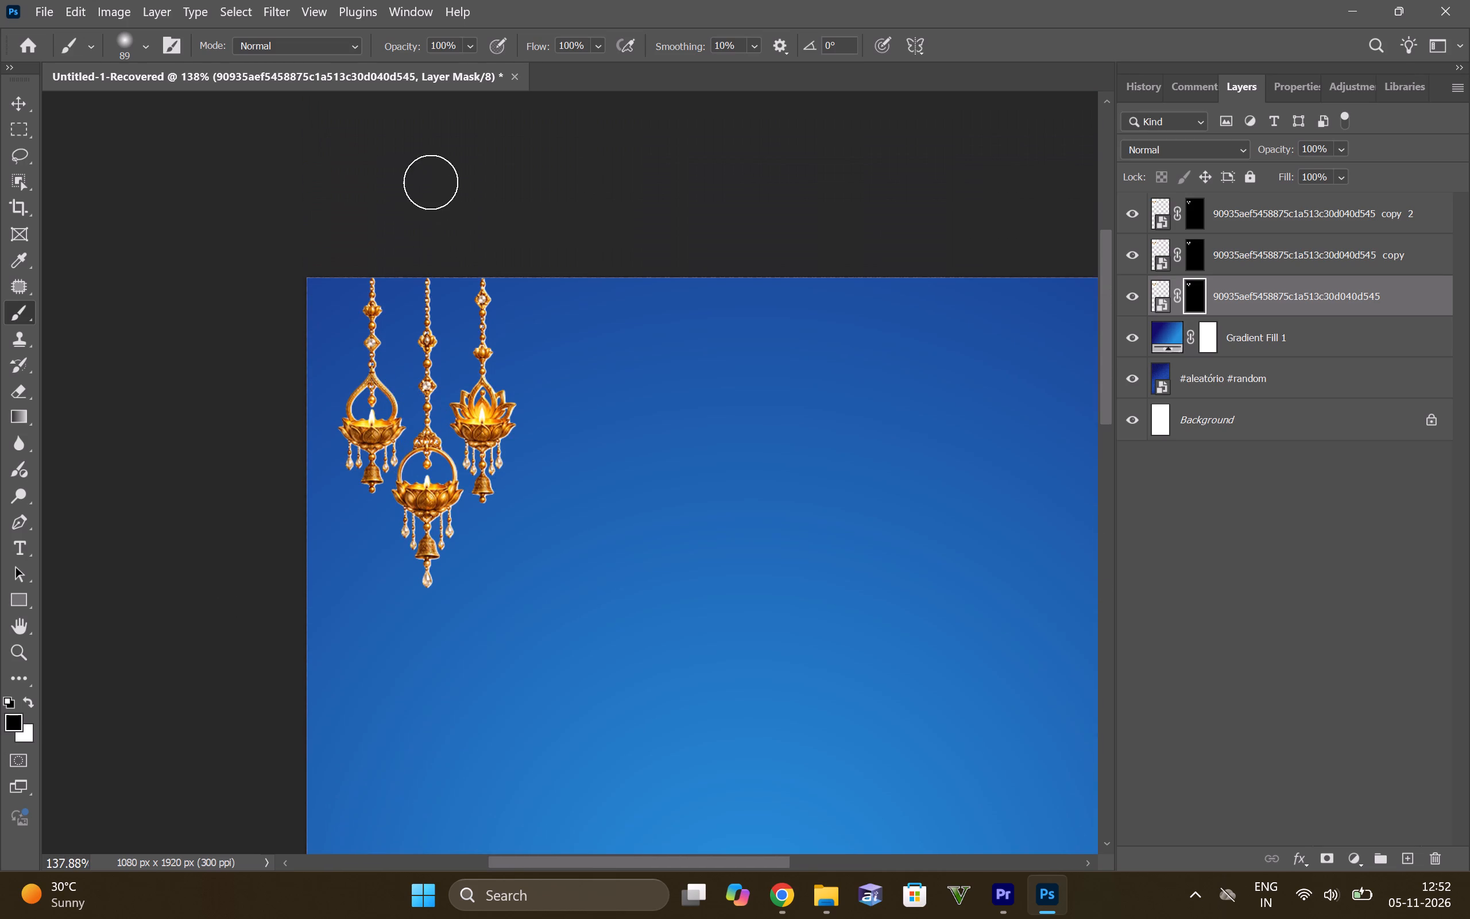
{"action": "left_click_drag", "start_coordinate": [430, 299], "coordinate": [430, 381]}
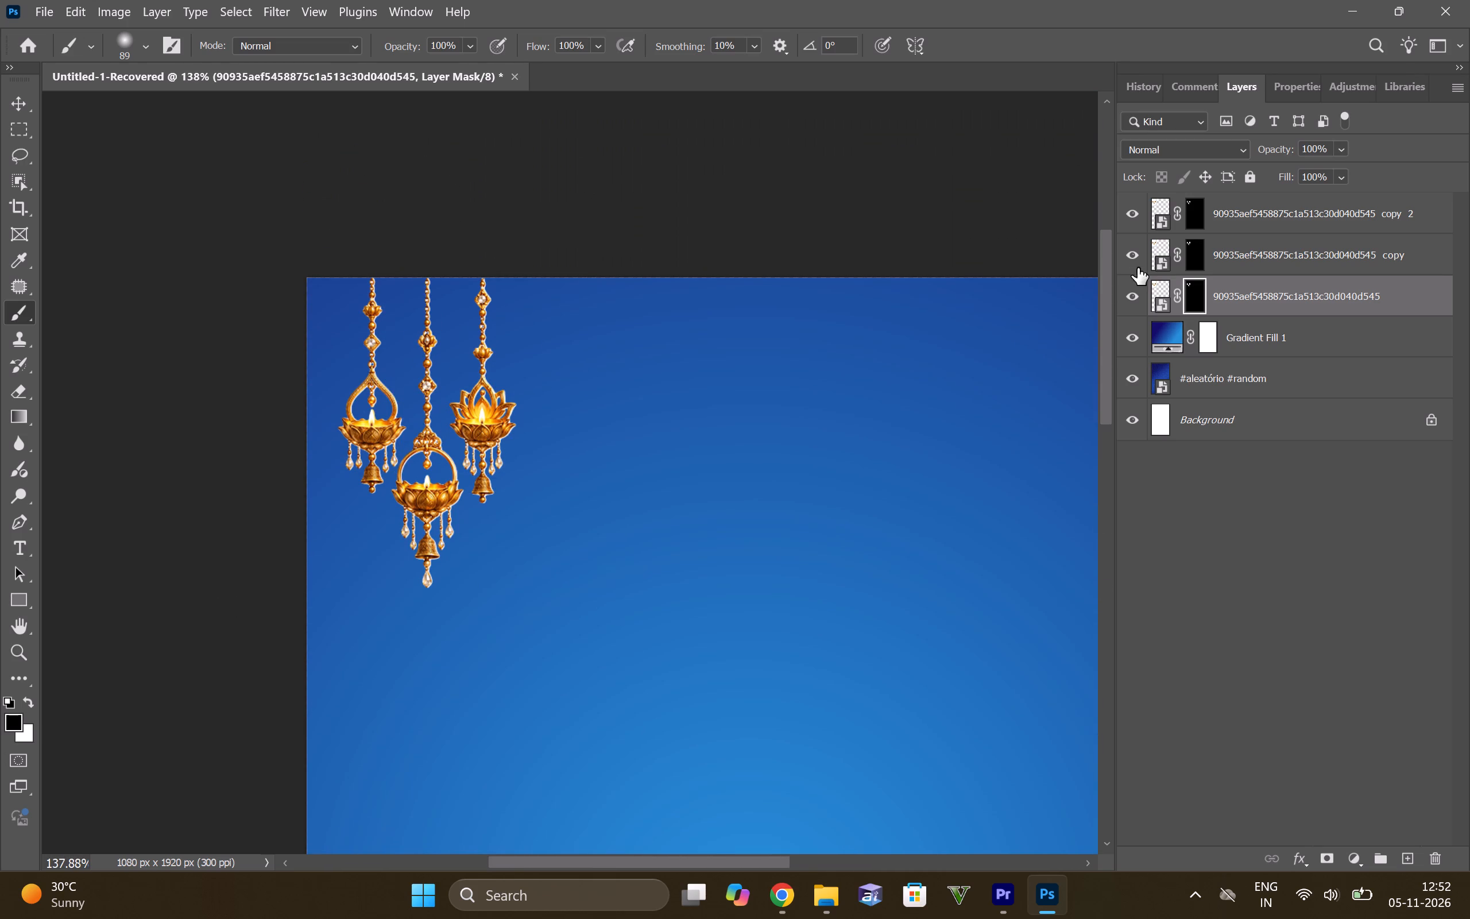
{"action": "left_click", "coordinate": [1132, 257]}
{"action": "left_click", "coordinate": [1135, 208]}
{"action": "left_click_drag", "start_coordinate": [433, 269], "coordinate": [464, 372]}
{"action": "left_click_drag", "start_coordinate": [474, 296], "coordinate": [489, 499]}
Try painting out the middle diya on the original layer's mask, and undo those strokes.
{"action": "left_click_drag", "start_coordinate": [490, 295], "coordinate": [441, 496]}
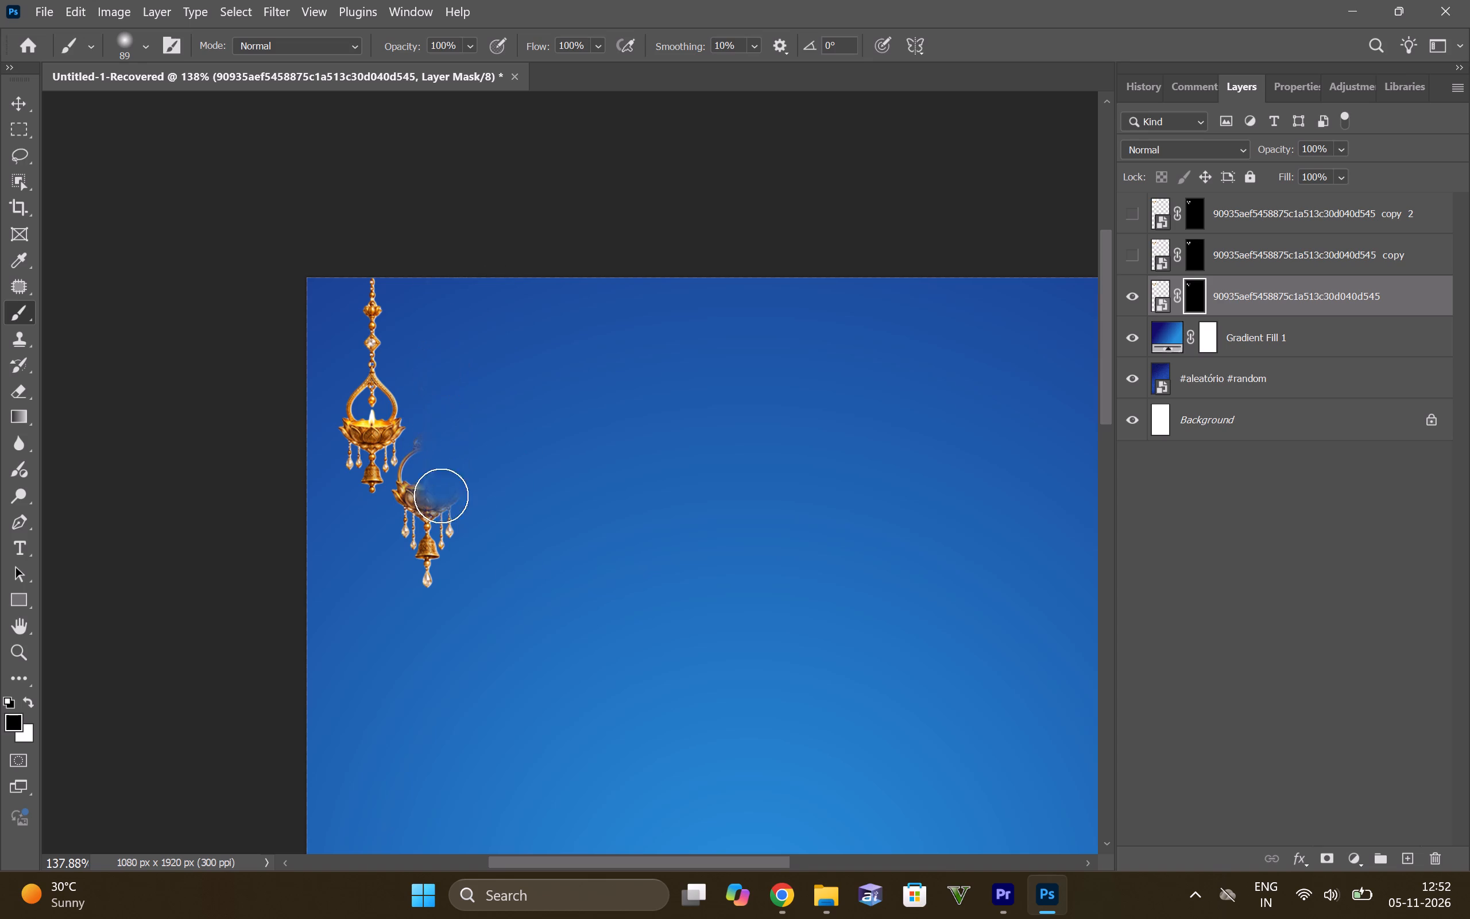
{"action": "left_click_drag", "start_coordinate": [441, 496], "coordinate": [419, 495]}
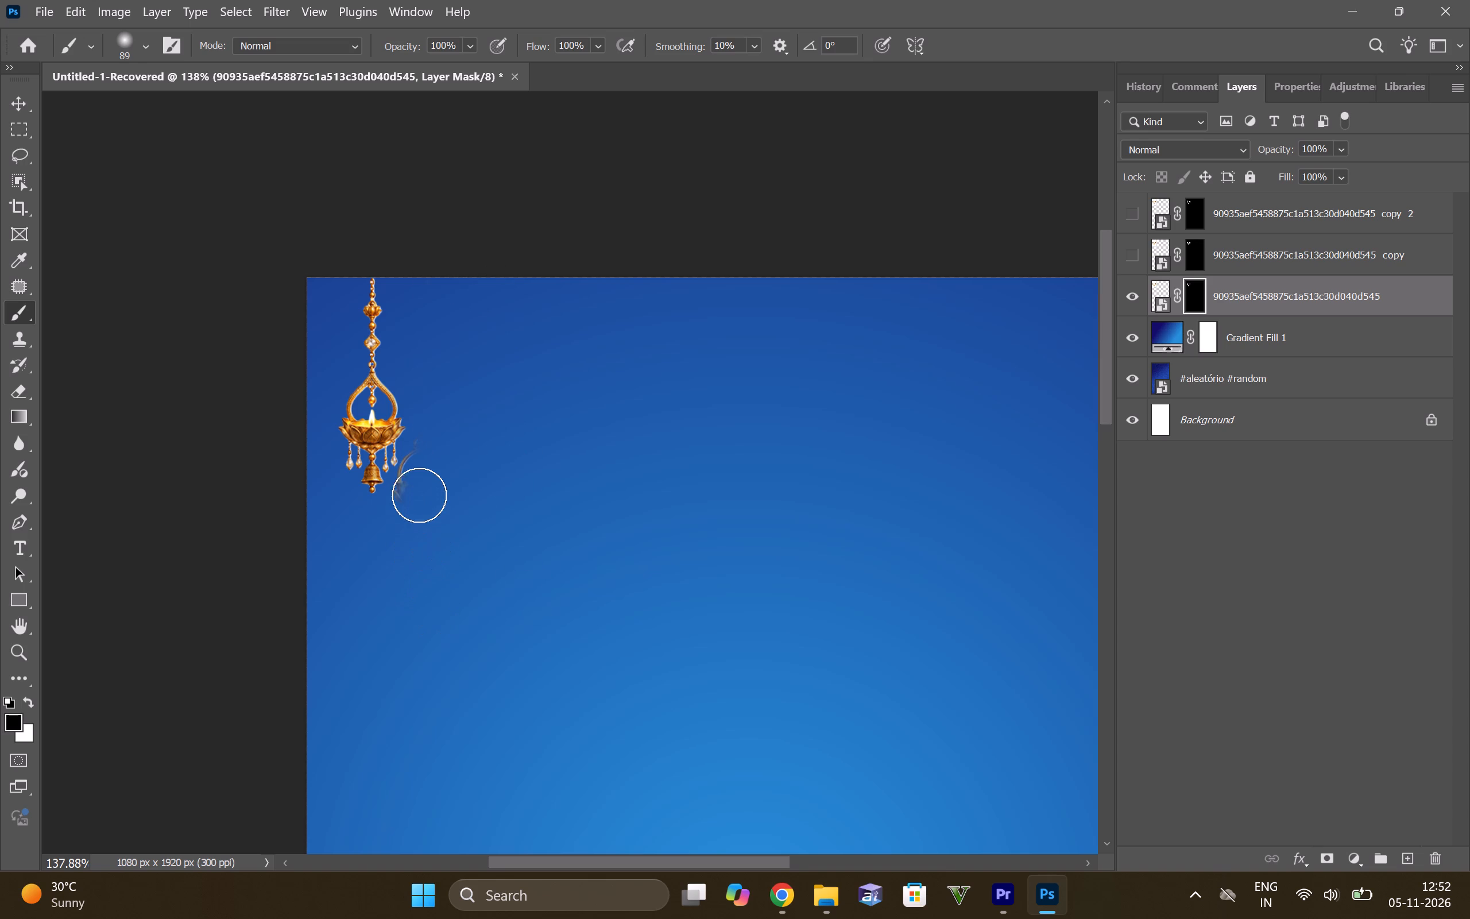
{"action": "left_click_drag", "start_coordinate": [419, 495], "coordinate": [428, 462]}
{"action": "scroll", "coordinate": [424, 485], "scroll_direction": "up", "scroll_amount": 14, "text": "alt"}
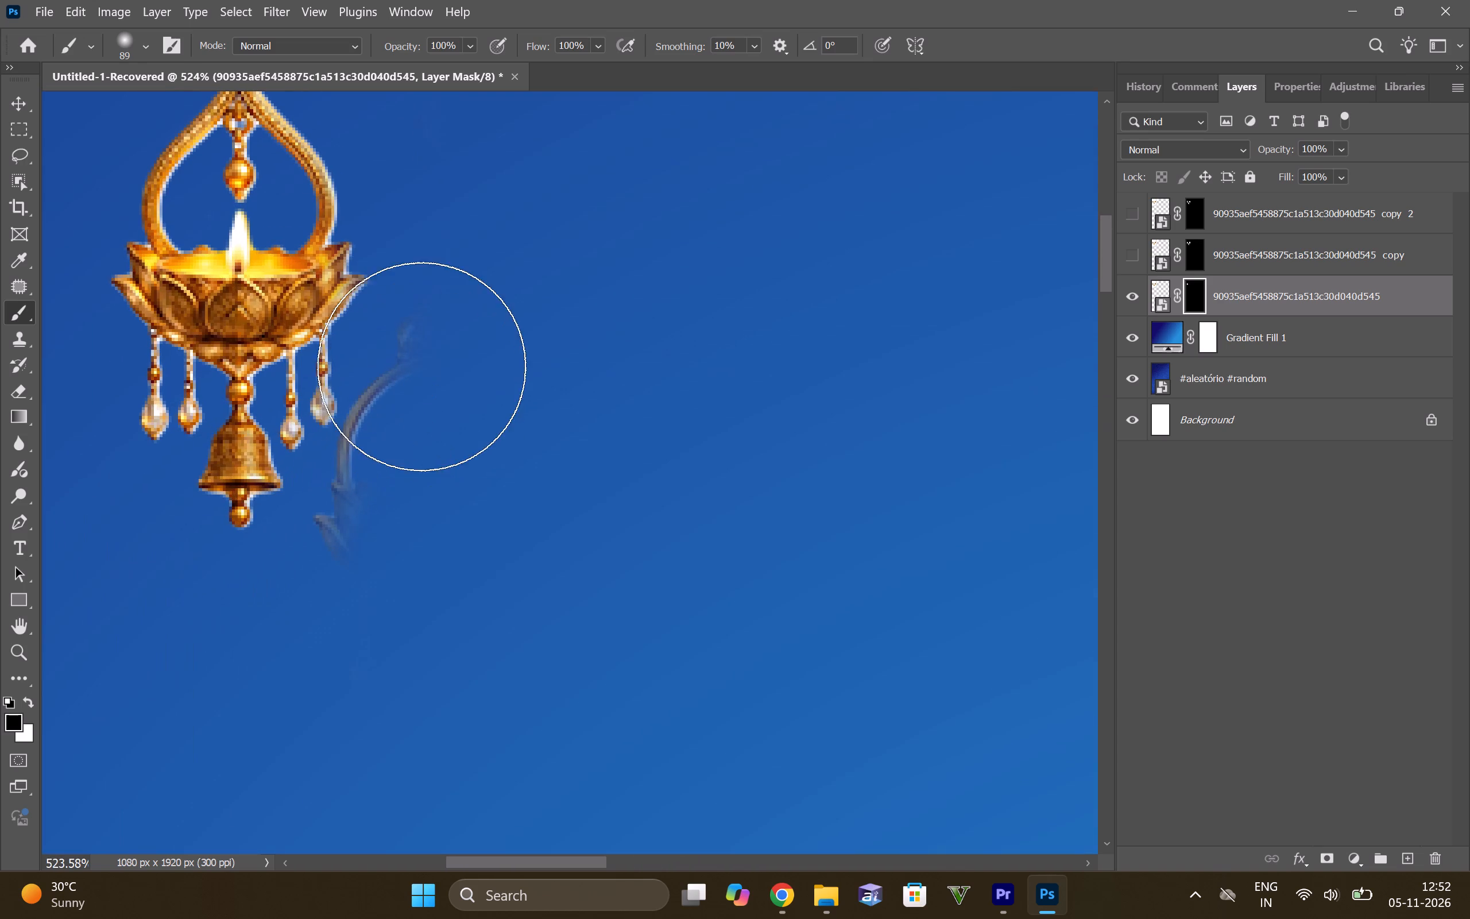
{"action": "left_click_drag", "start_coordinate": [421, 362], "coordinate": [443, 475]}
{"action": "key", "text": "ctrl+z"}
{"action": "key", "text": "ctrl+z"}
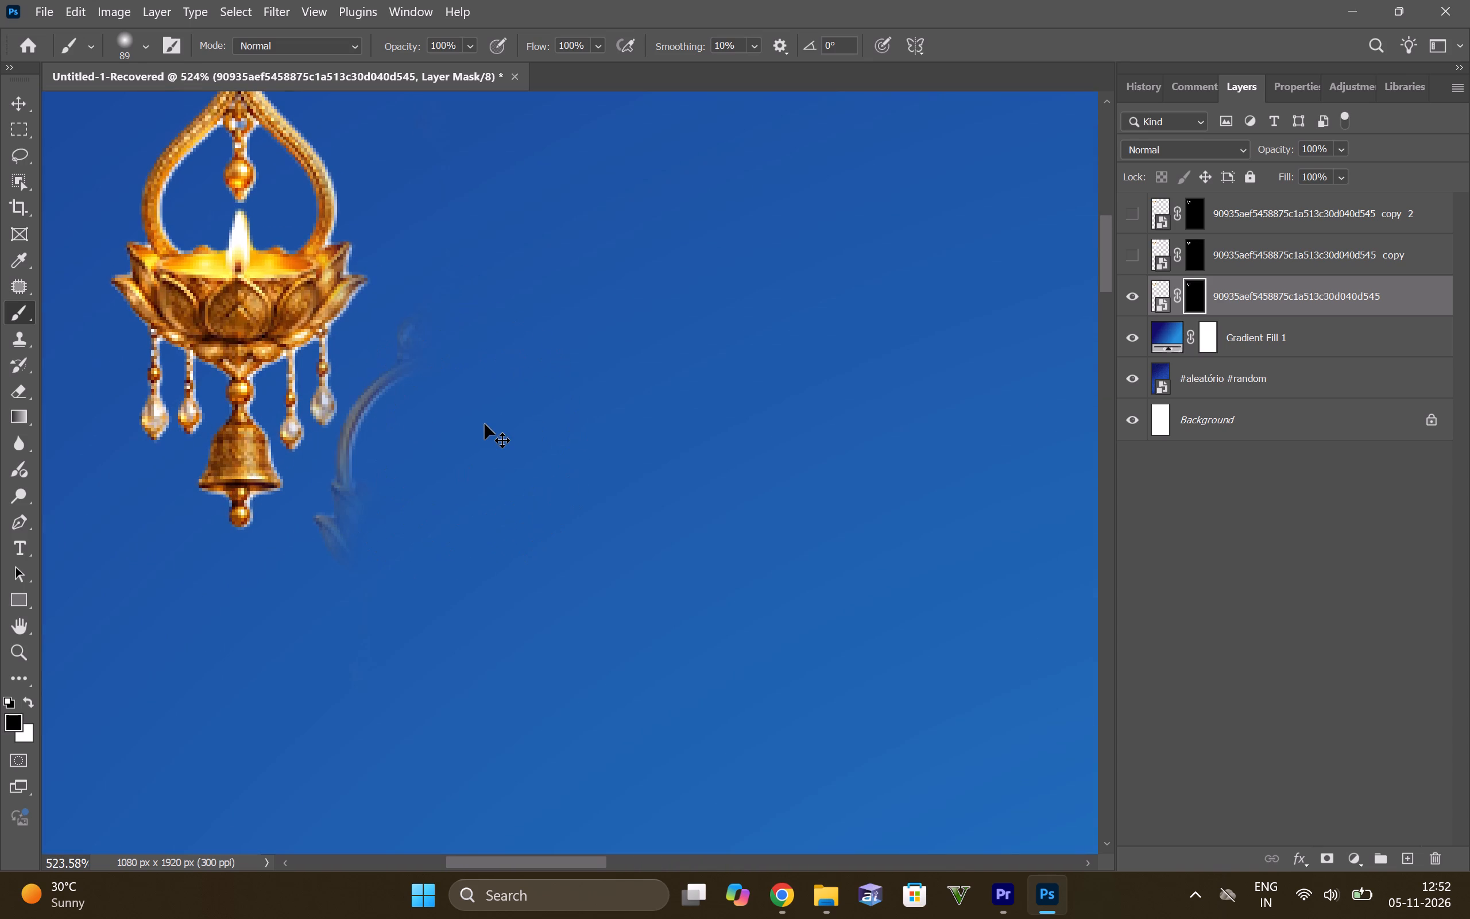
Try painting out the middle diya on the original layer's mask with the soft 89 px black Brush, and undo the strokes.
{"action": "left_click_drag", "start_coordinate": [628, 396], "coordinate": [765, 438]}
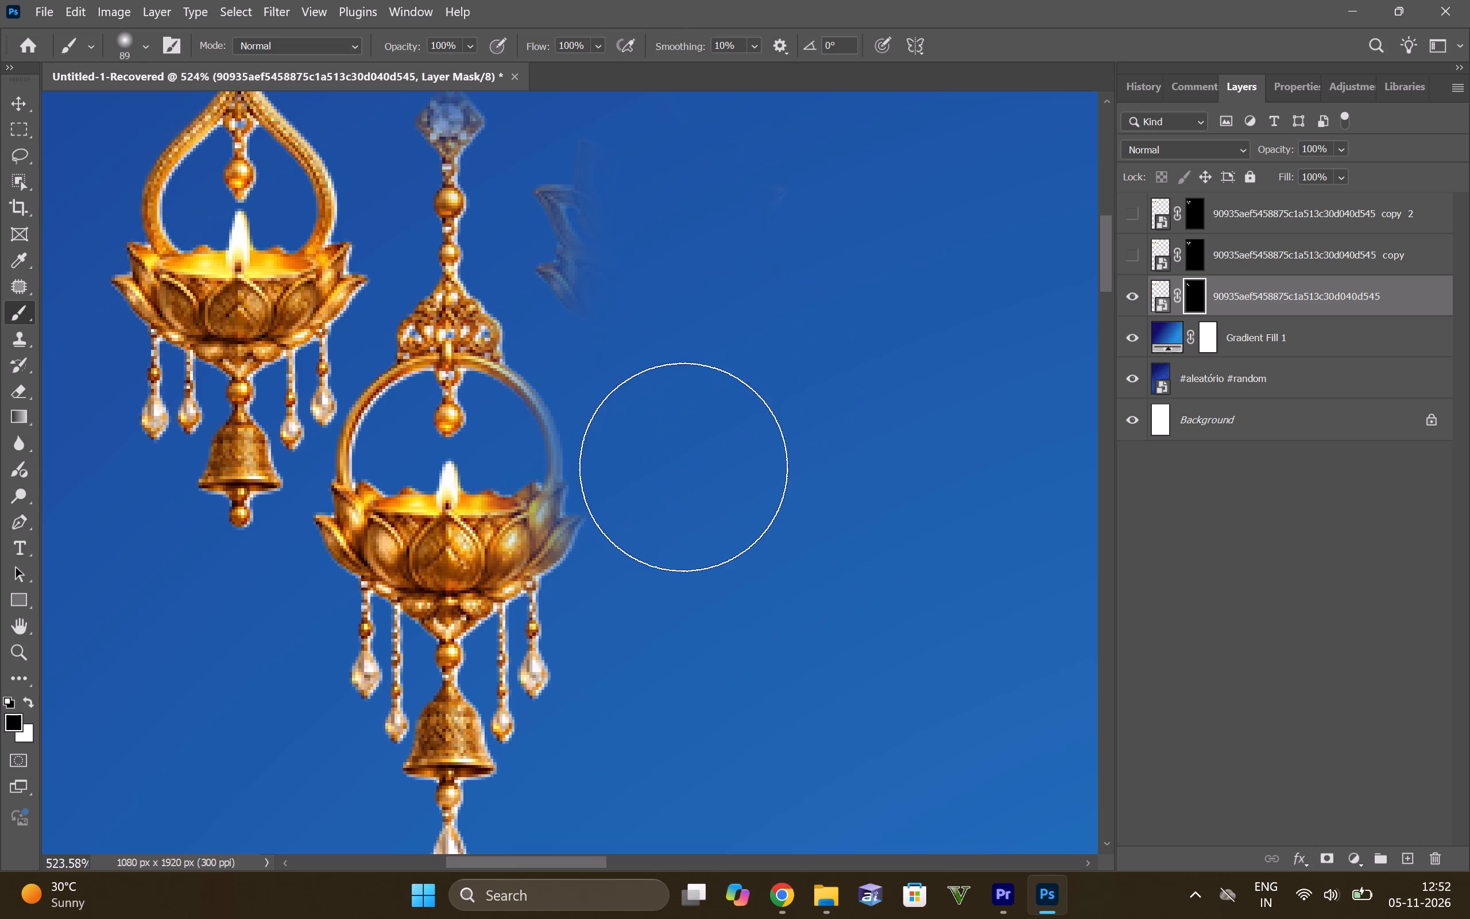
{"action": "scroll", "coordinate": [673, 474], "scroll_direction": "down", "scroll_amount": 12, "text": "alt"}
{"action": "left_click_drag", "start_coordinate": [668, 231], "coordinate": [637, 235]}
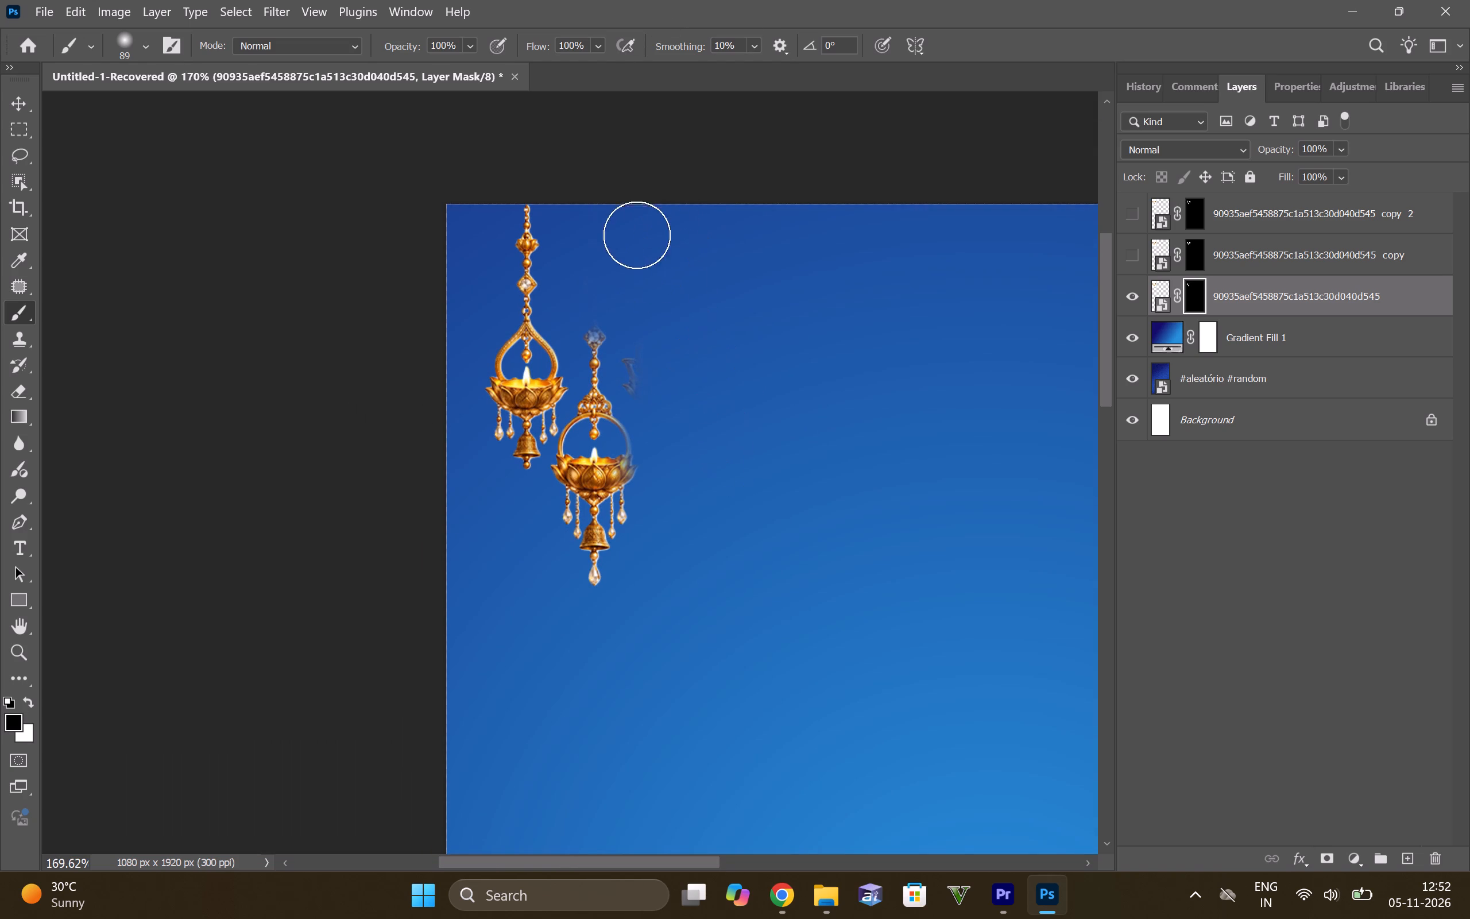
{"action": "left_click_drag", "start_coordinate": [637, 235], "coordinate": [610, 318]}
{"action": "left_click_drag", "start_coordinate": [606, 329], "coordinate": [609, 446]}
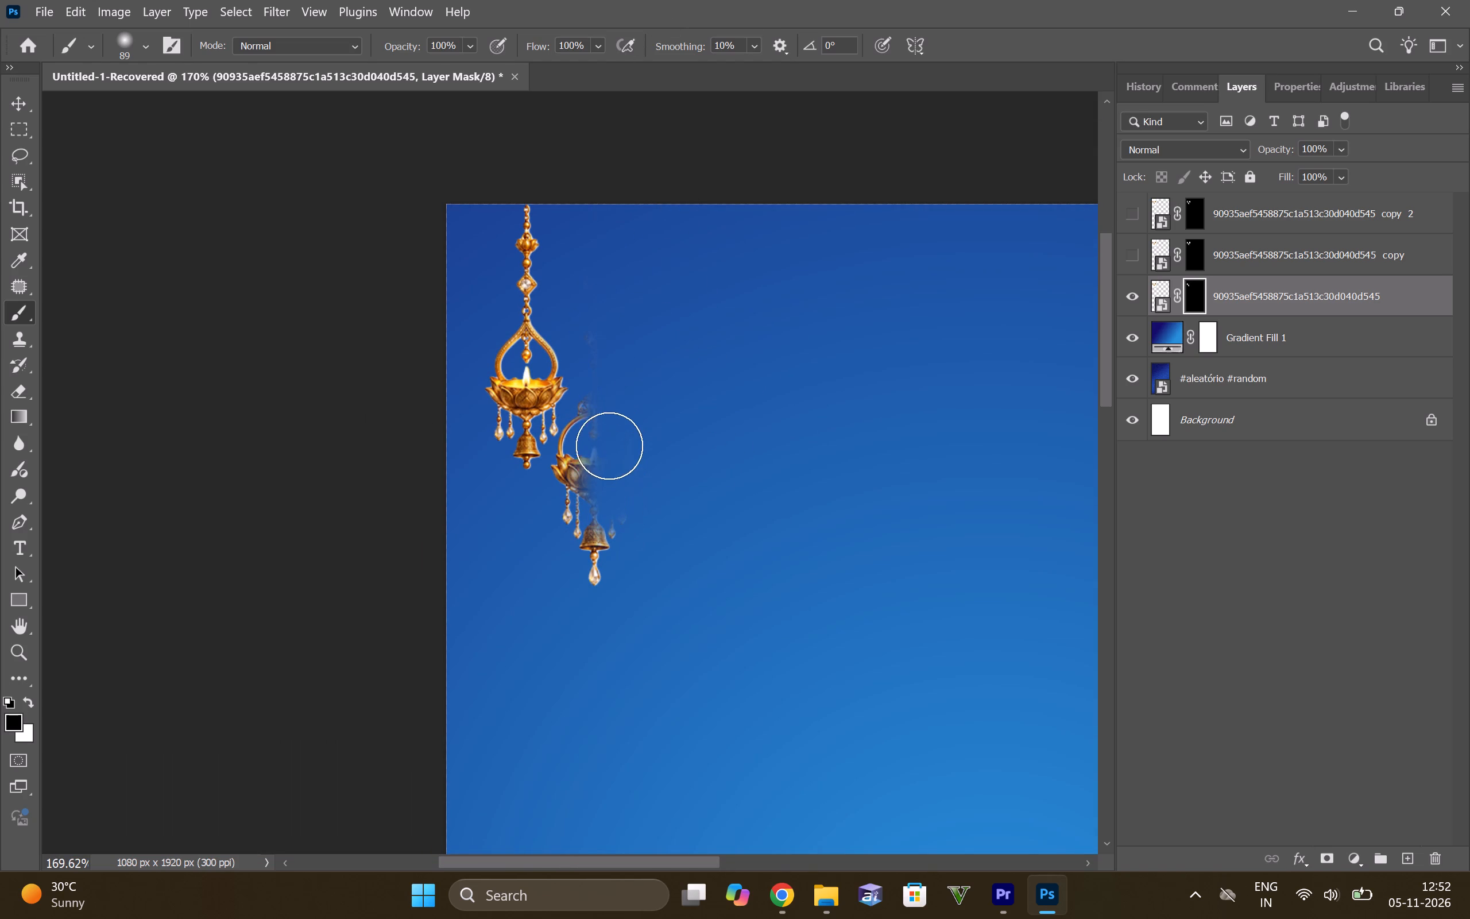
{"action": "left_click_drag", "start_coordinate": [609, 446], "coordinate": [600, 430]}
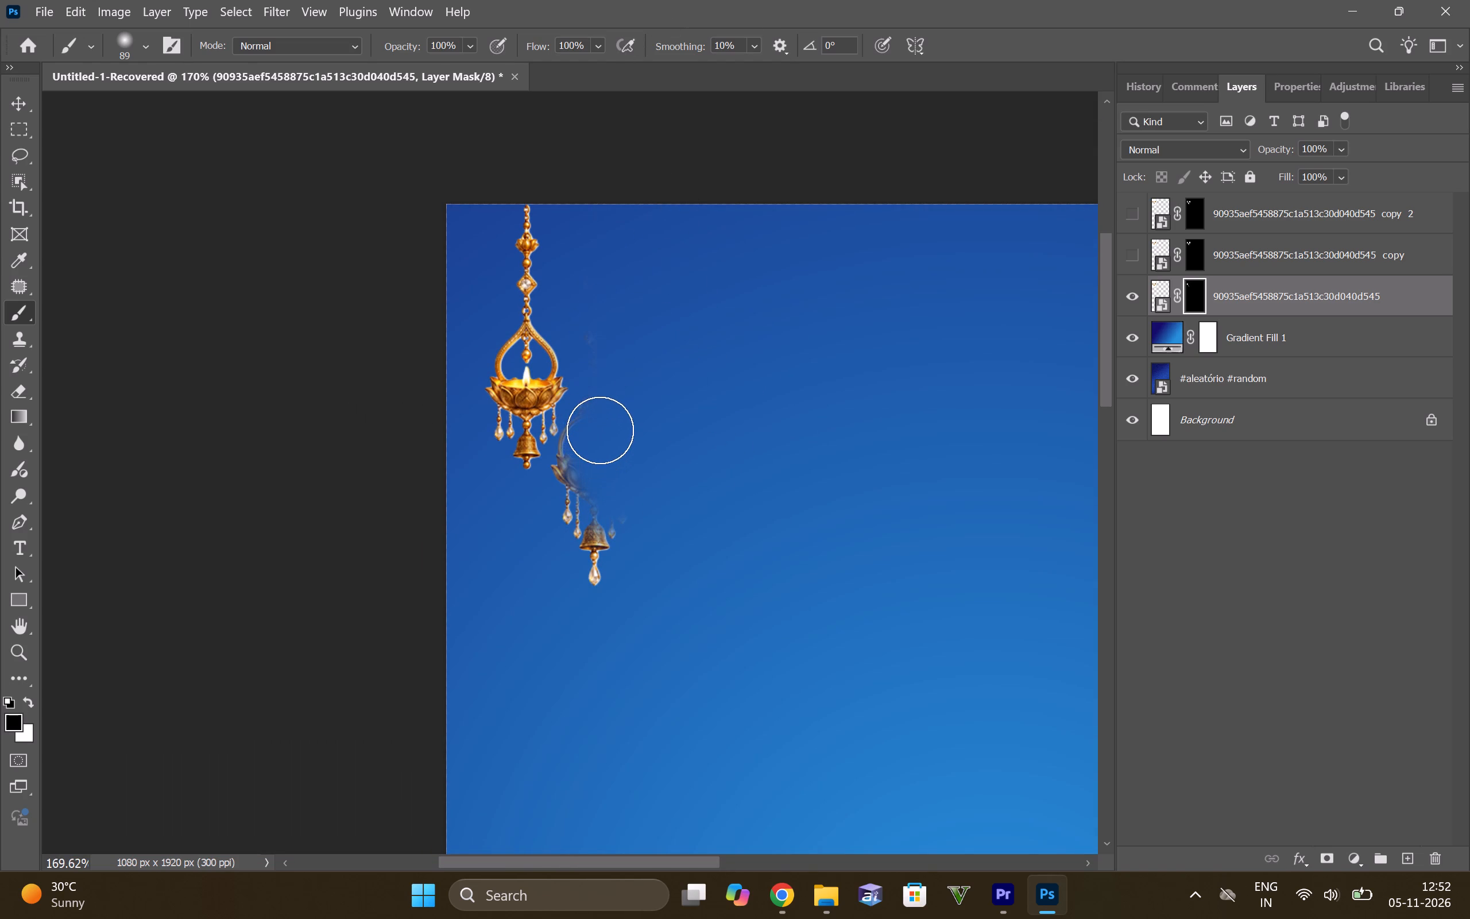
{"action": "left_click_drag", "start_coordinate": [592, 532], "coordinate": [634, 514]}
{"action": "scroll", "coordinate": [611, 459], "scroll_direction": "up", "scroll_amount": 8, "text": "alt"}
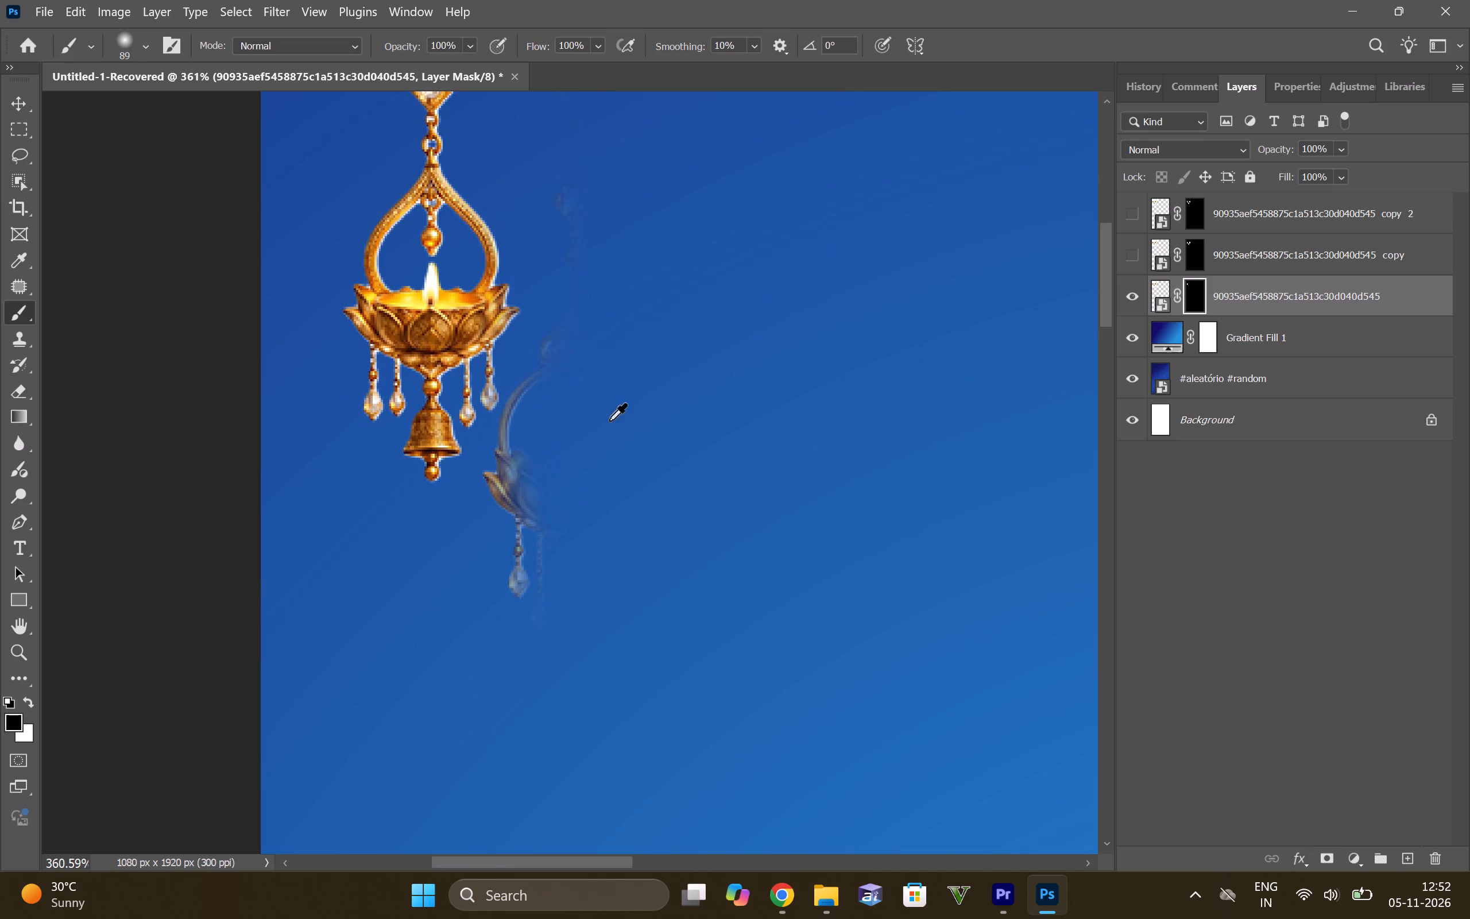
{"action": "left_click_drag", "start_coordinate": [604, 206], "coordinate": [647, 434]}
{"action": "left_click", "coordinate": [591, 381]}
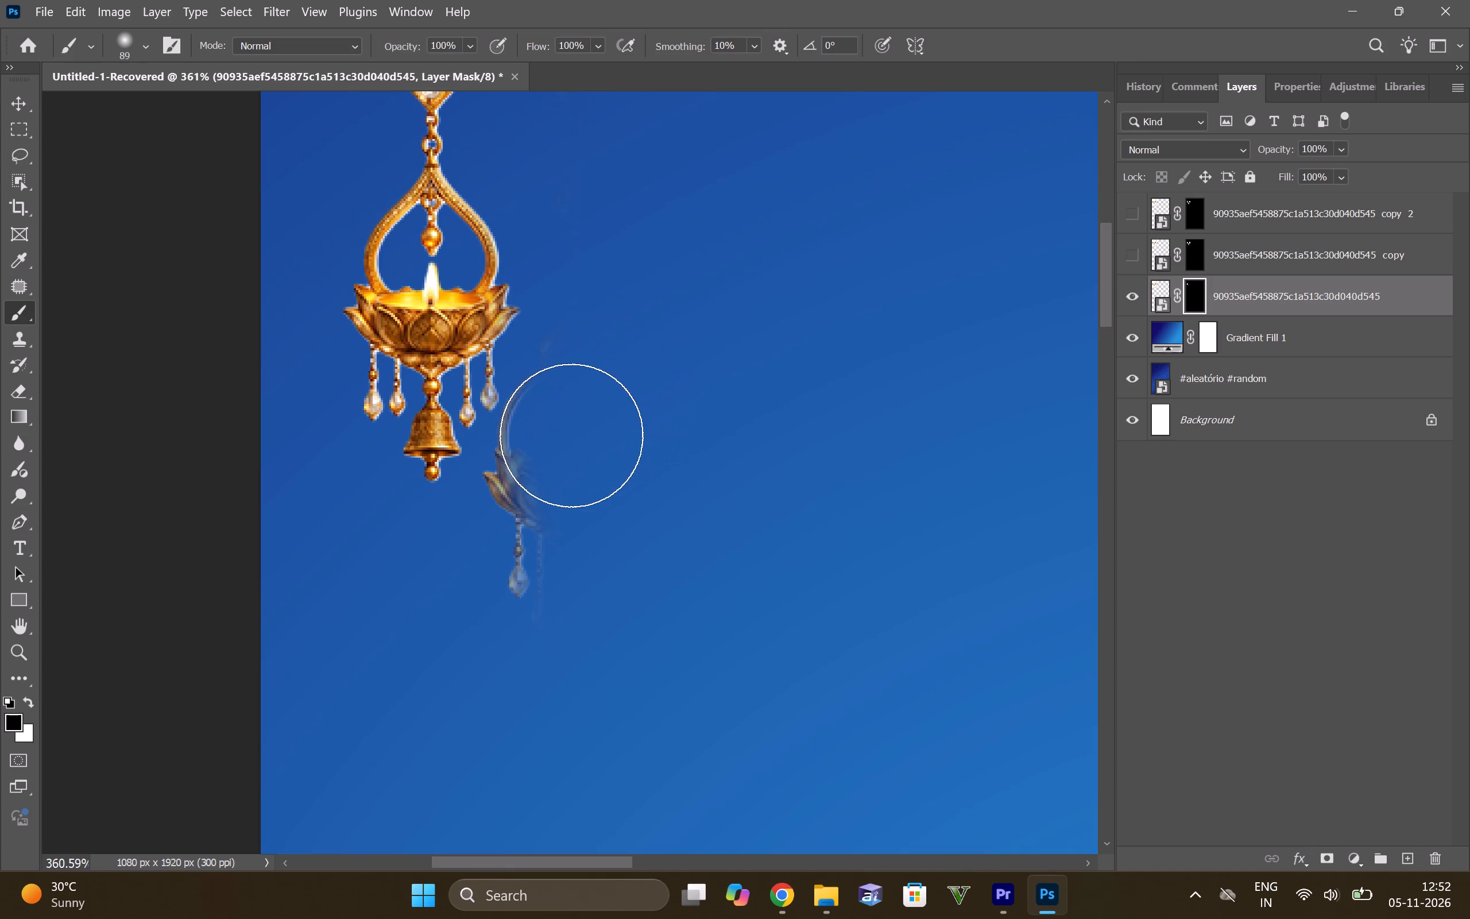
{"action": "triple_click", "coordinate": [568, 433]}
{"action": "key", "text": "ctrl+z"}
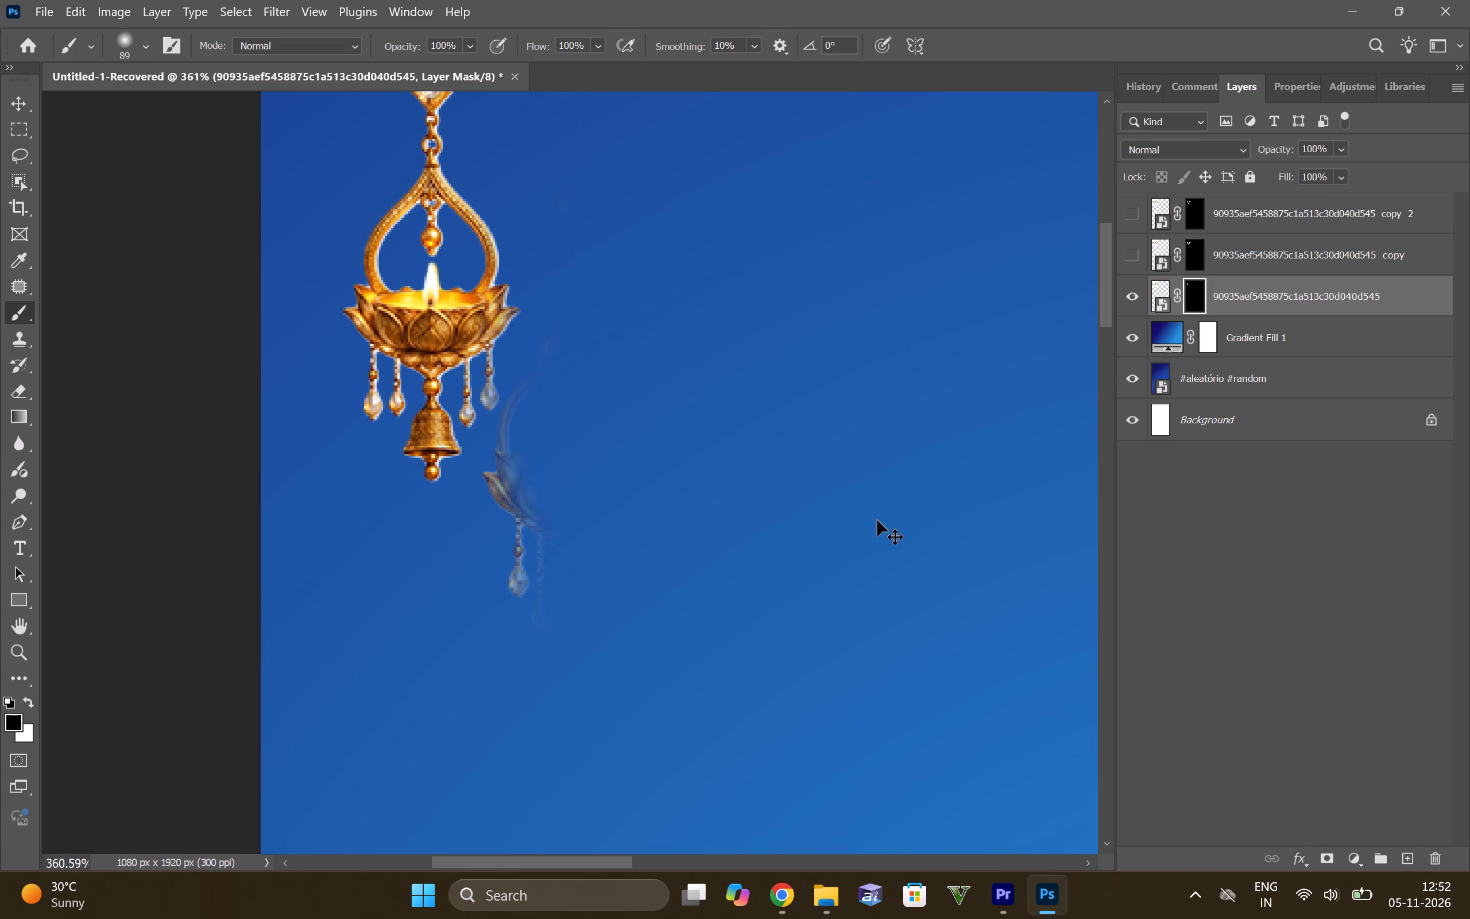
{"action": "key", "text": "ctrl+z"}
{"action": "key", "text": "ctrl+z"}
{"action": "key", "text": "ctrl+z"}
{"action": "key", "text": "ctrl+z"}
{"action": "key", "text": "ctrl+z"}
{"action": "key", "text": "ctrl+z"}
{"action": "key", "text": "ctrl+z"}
Set the Brush to 68 px with a harder edge and paint out the right-hand diya's remnants on the original layer's mask.
{"action": "scroll", "coordinate": [719, 508], "scroll_direction": "down", "scroll_amount": 2, "text": "alt"}
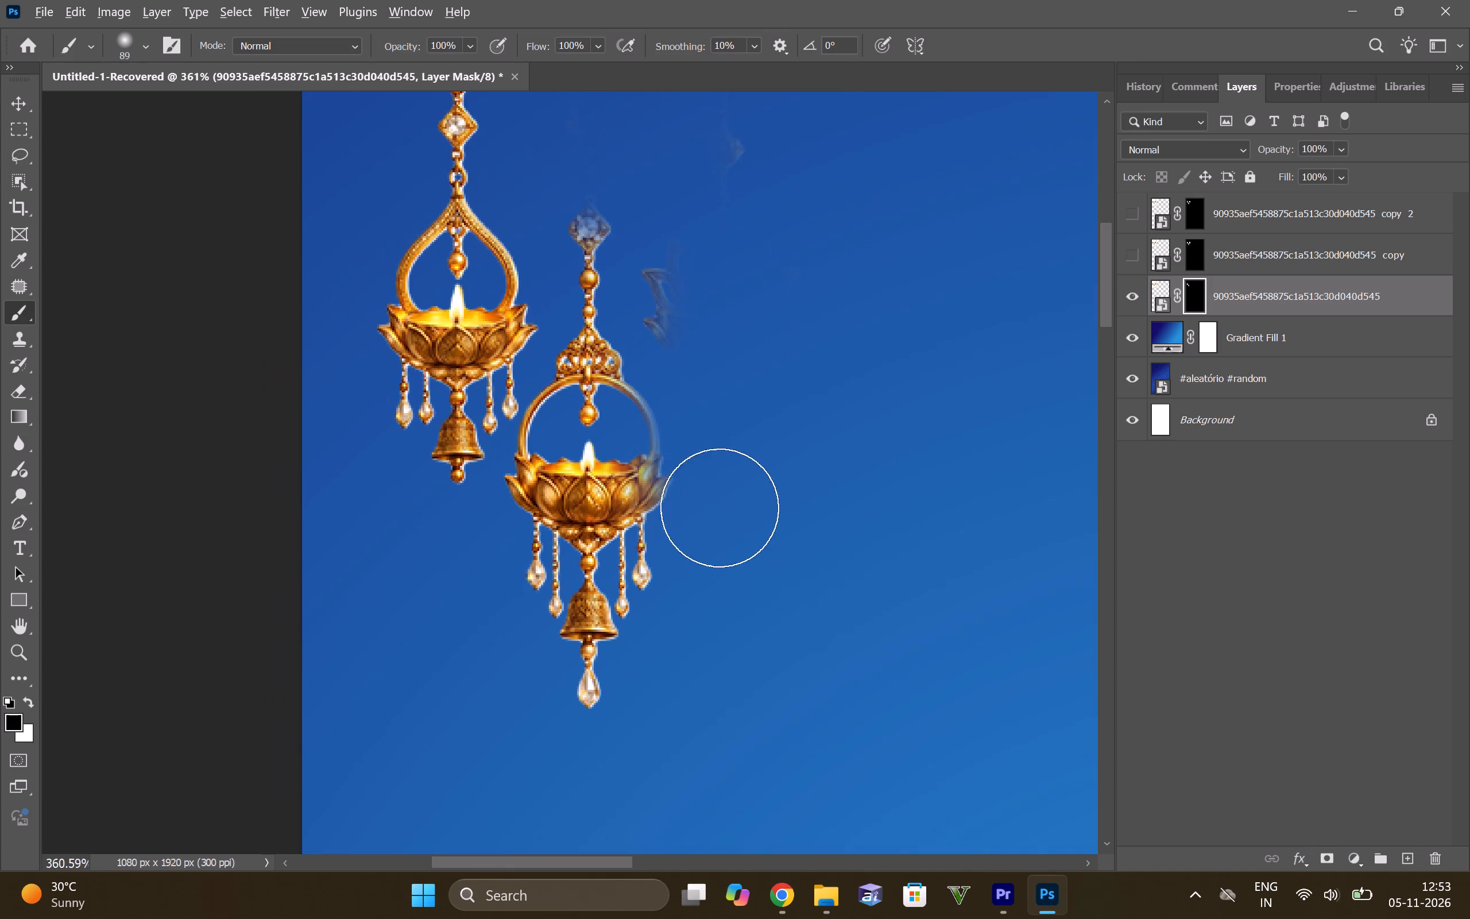
{"action": "scroll", "coordinate": [719, 508], "scroll_direction": "down", "scroll_amount": 3, "text": "alt"}
{"action": "right_click_drag", "start_coordinate": [719, 508], "coordinate": [656, 918], "text": "alt"}
{"action": "right_click_drag", "start_coordinate": [688, 444], "coordinate": [672, 299], "text": "alt"}
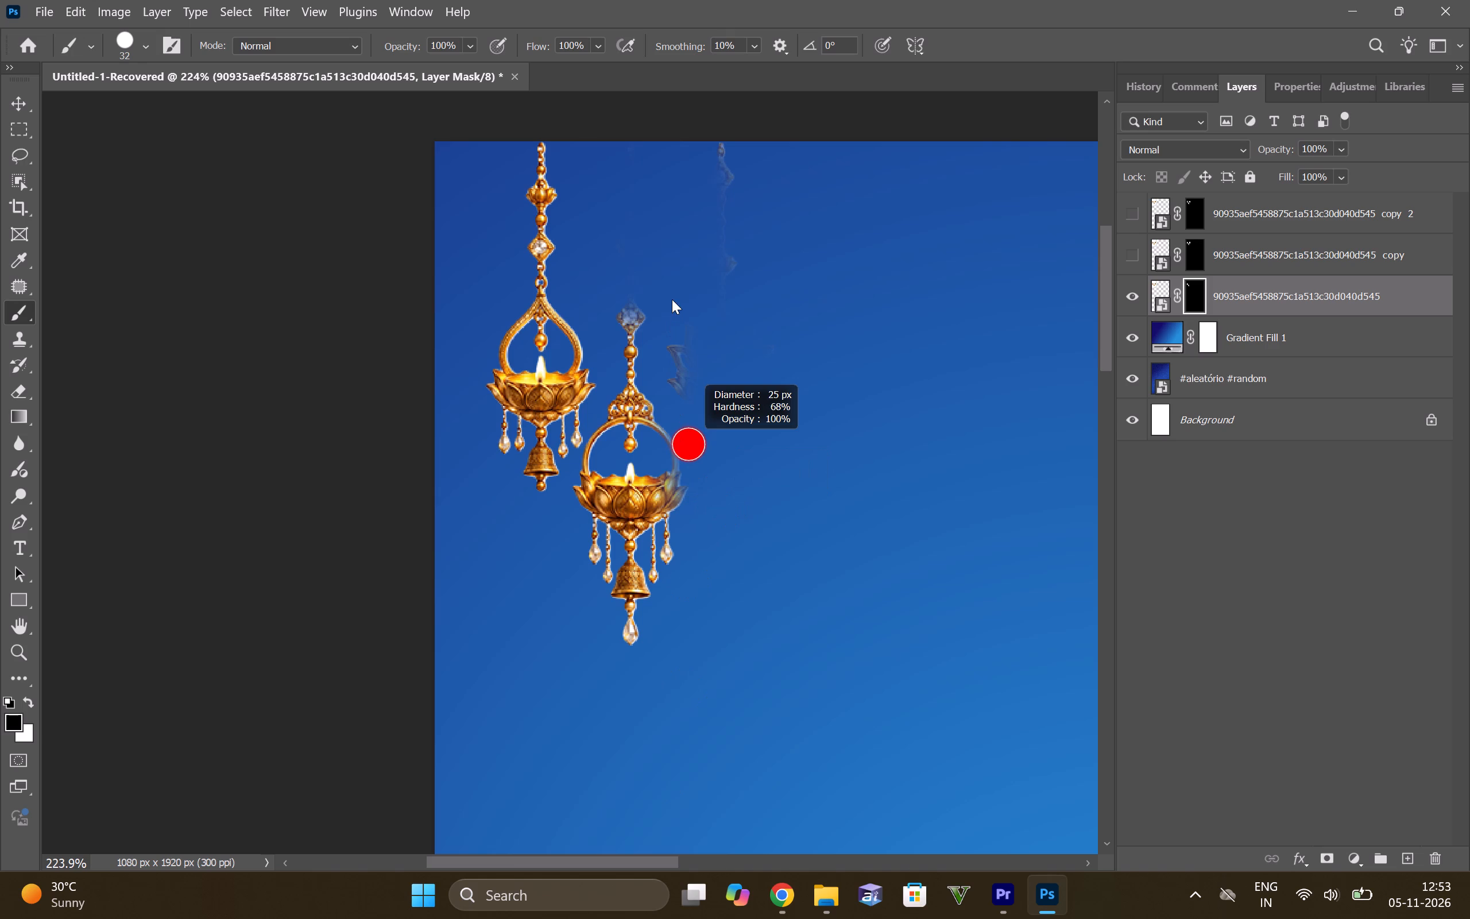
{"action": "right_click_drag", "start_coordinate": [672, 299], "coordinate": [791, 536], "text": "alt"}
{"action": "left_click_drag", "start_coordinate": [739, 160], "coordinate": [761, 465]}
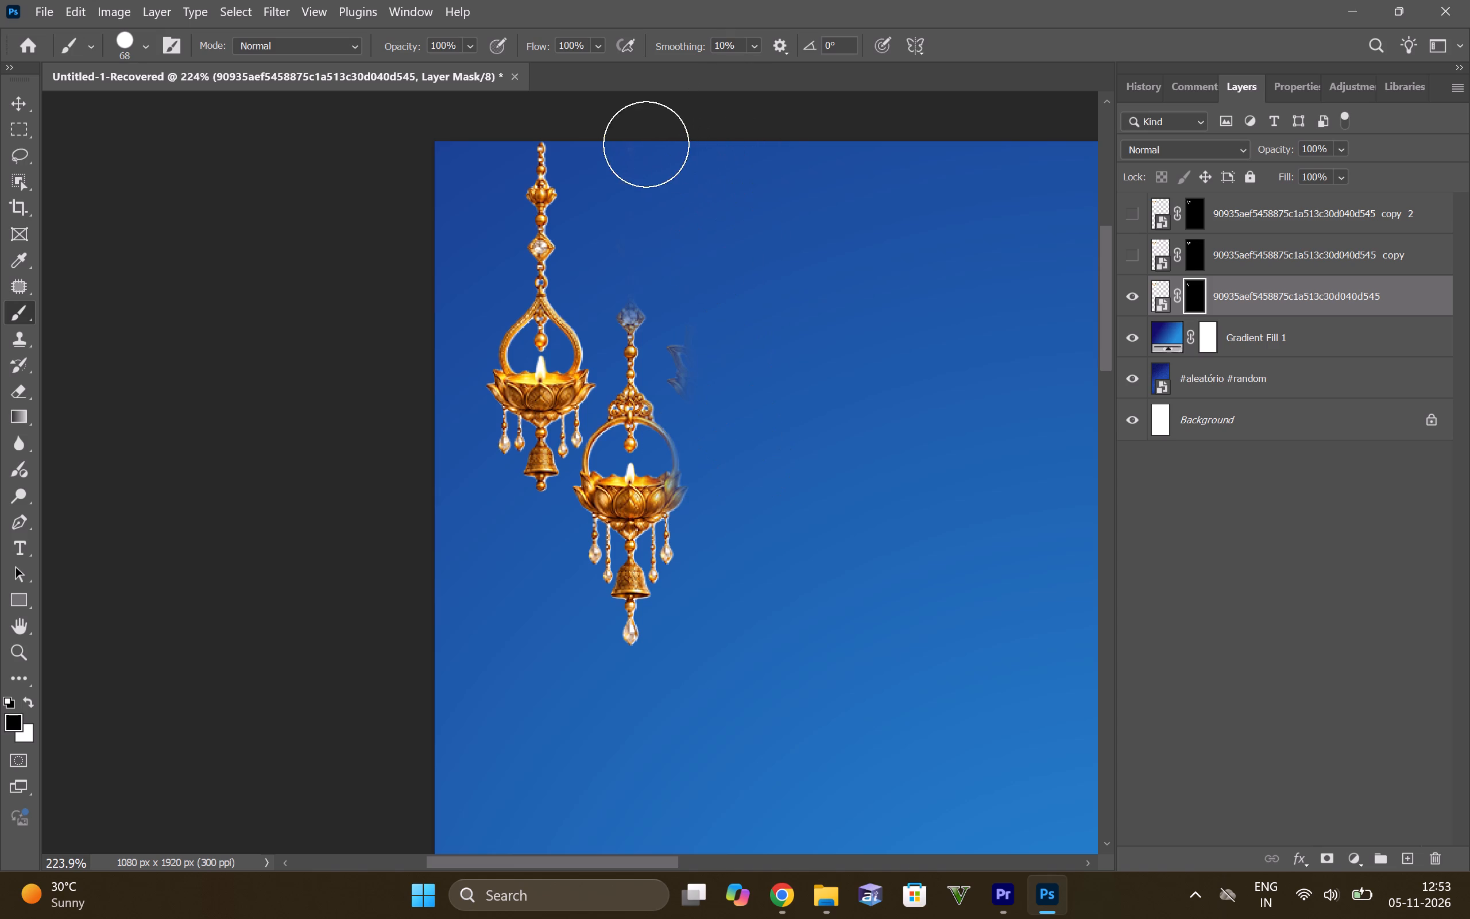
Paint out the middle diya completely on the original layer's mask, leaving only the left-hand diya.
{"action": "left_click_drag", "start_coordinate": [646, 144], "coordinate": [686, 246]}
{"action": "left_click_drag", "start_coordinate": [656, 270], "coordinate": [674, 406]}
{"action": "left_click_drag", "start_coordinate": [647, 316], "coordinate": [661, 412]}
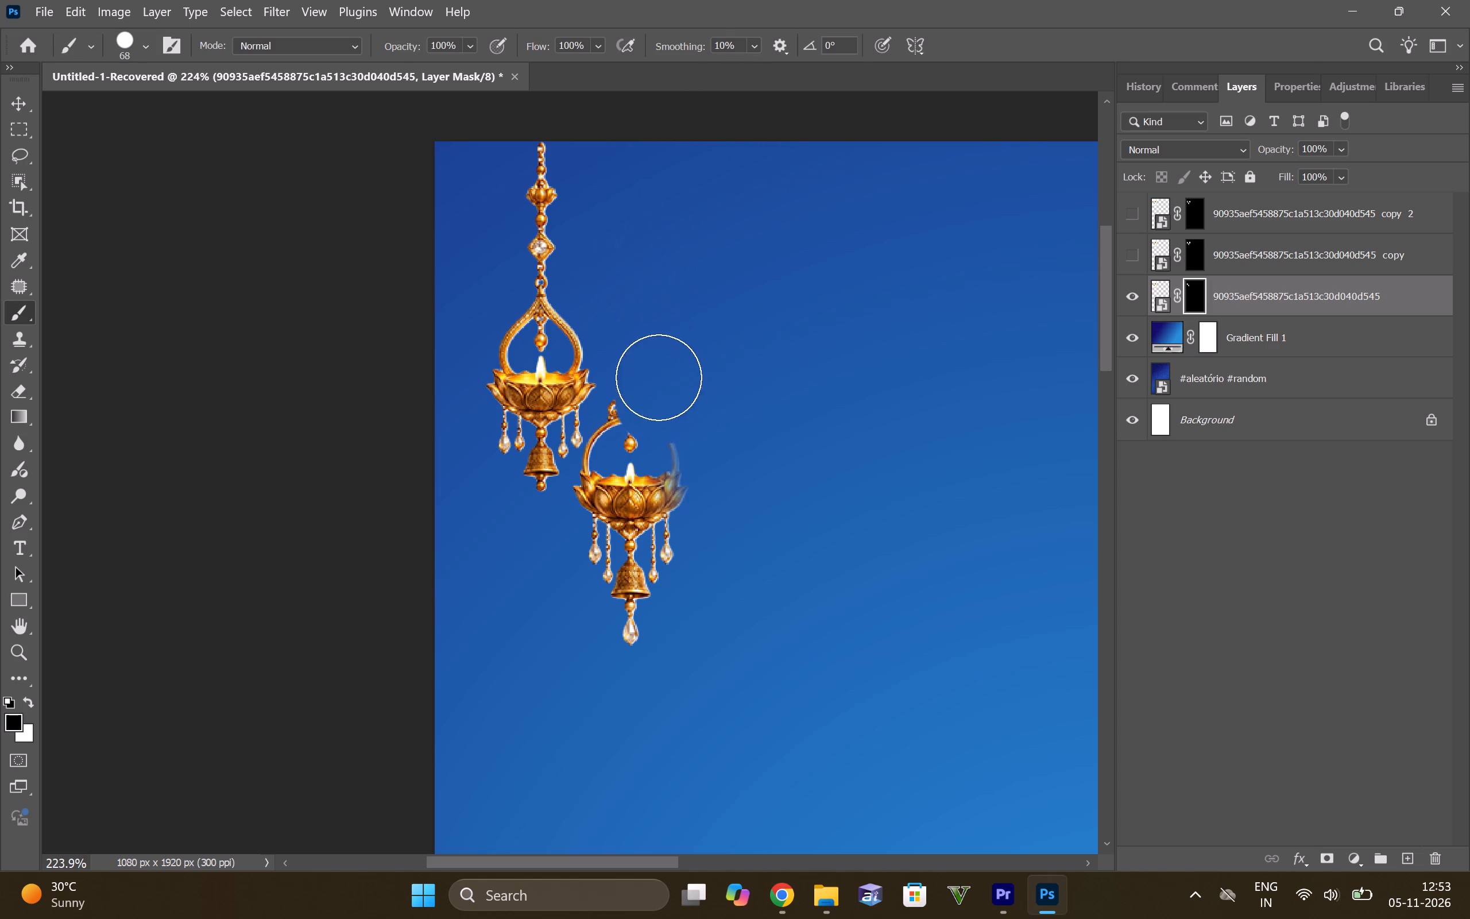
{"action": "left_click_drag", "start_coordinate": [649, 377], "coordinate": [661, 480]}
{"action": "left_click_drag", "start_coordinate": [627, 451], "coordinate": [608, 490]}
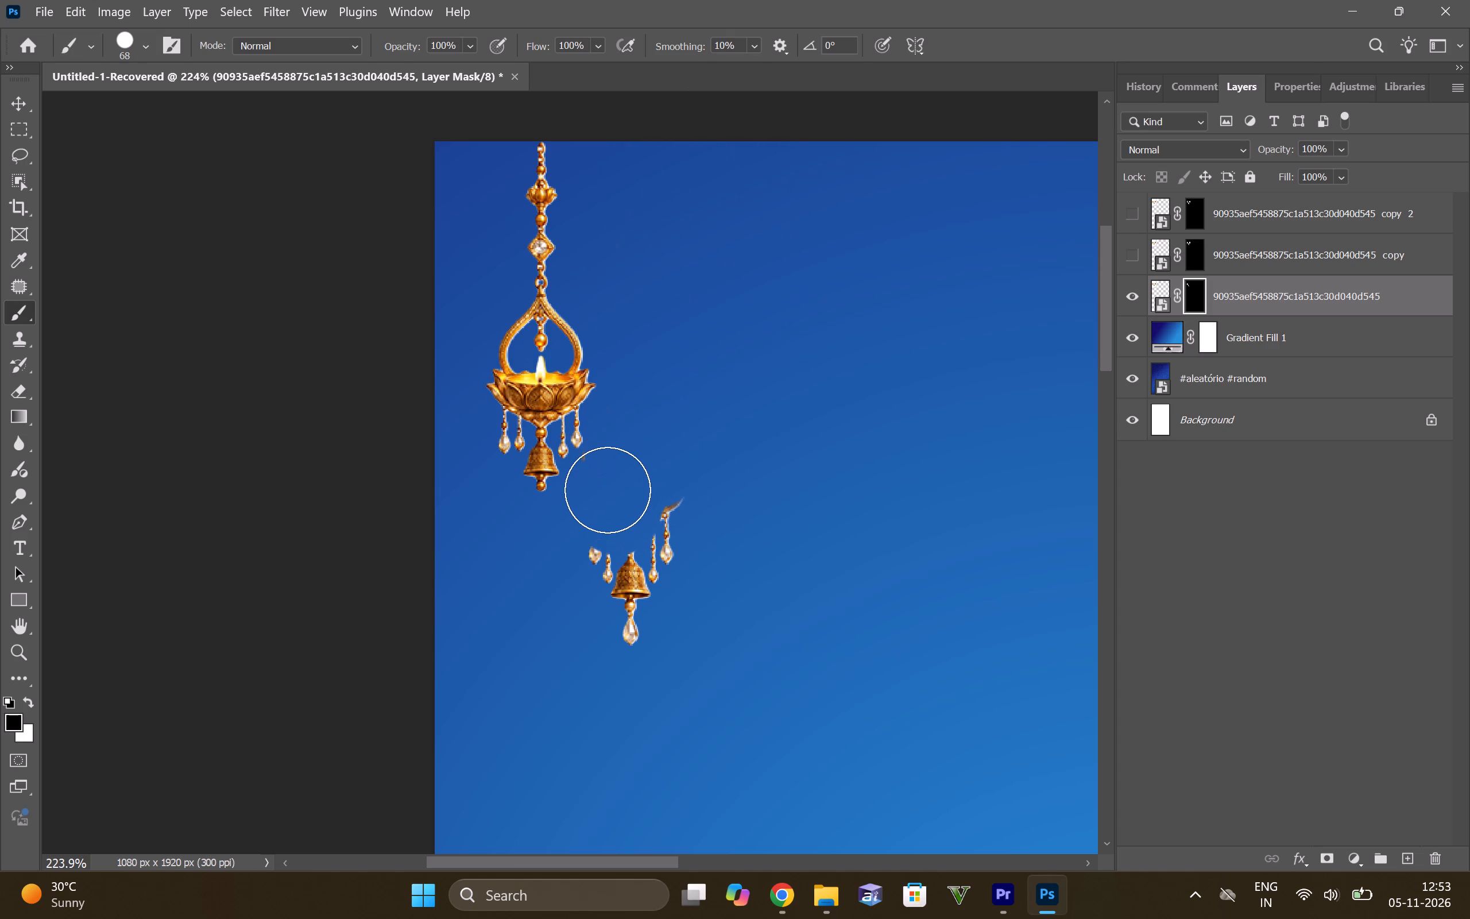
{"action": "left_click_drag", "start_coordinate": [608, 490], "coordinate": [618, 468]}
{"action": "left_click_drag", "start_coordinate": [618, 470], "coordinate": [645, 517]}
{"action": "left_click_drag", "start_coordinate": [634, 481], "coordinate": [644, 565]}
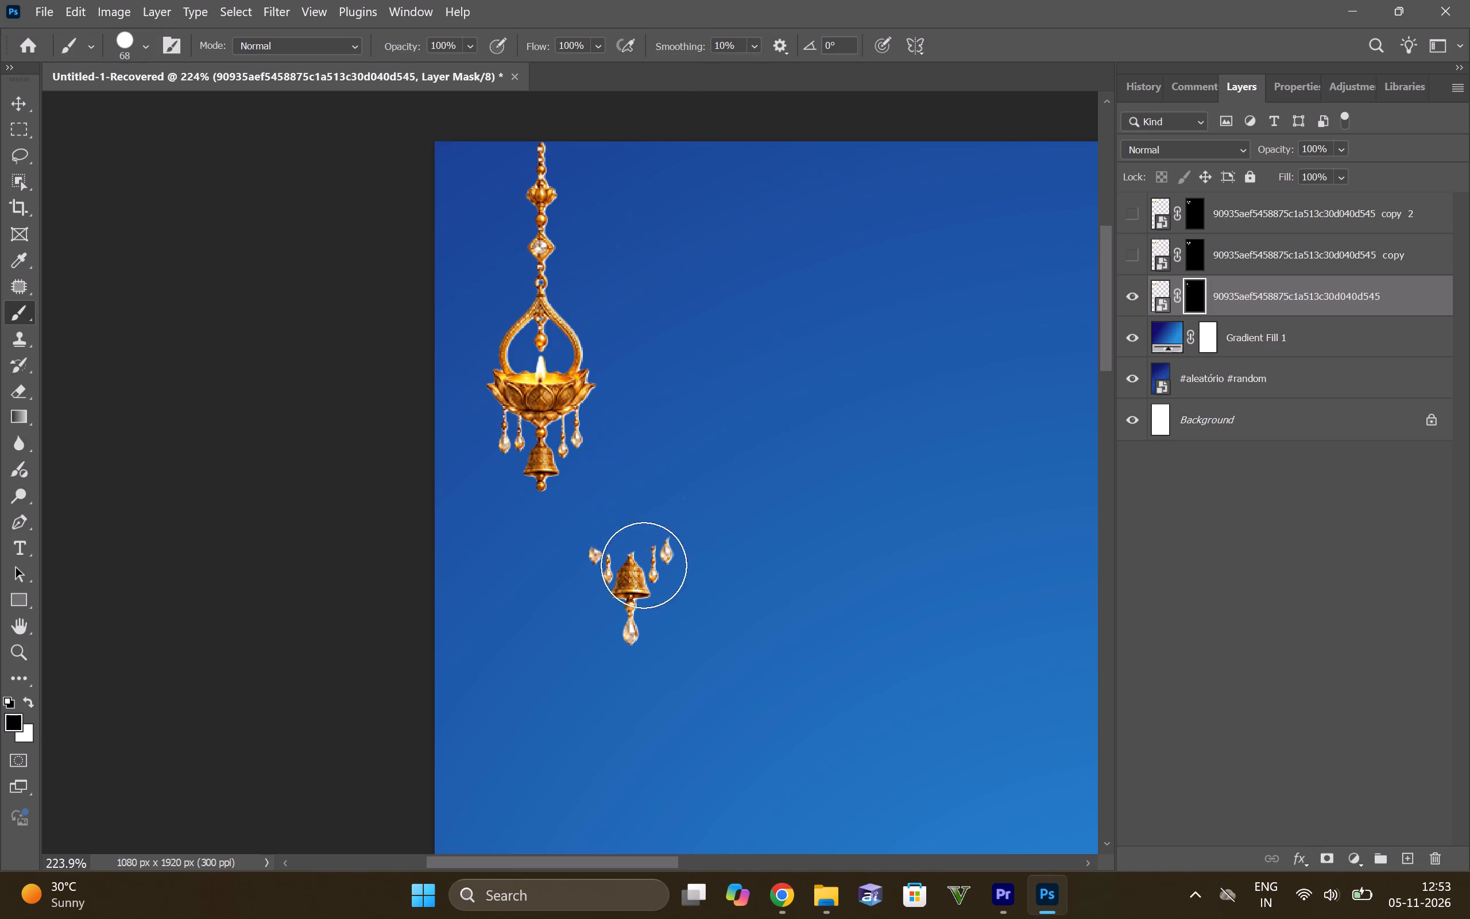
{"action": "left_click_drag", "start_coordinate": [644, 565], "coordinate": [644, 570]}
{"action": "left_click_drag", "start_coordinate": [657, 523], "coordinate": [595, 621]}
{"action": "left_click_drag", "start_coordinate": [586, 553], "coordinate": [705, 598]}
Show the first diya copy and hide the original diya layer.
{"action": "scroll", "coordinate": [697, 337], "scroll_direction": "down", "scroll_amount": 5, "text": "alt"}
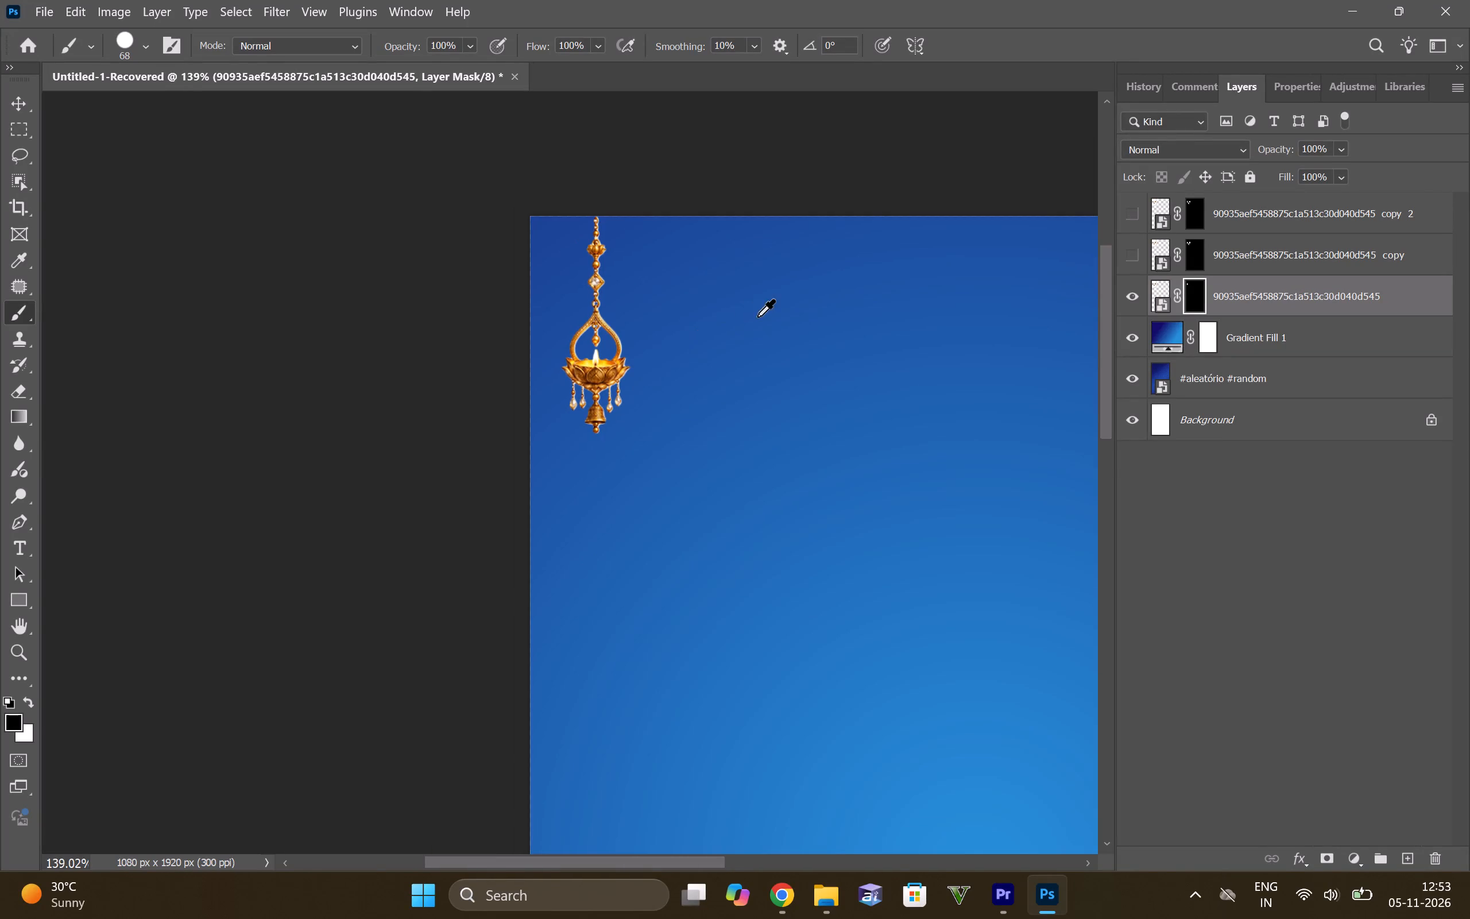
{"action": "scroll", "coordinate": [781, 318], "scroll_direction": "down", "scroll_amount": 2, "text": "alt"}
{"action": "left_click", "coordinate": [1131, 249]}
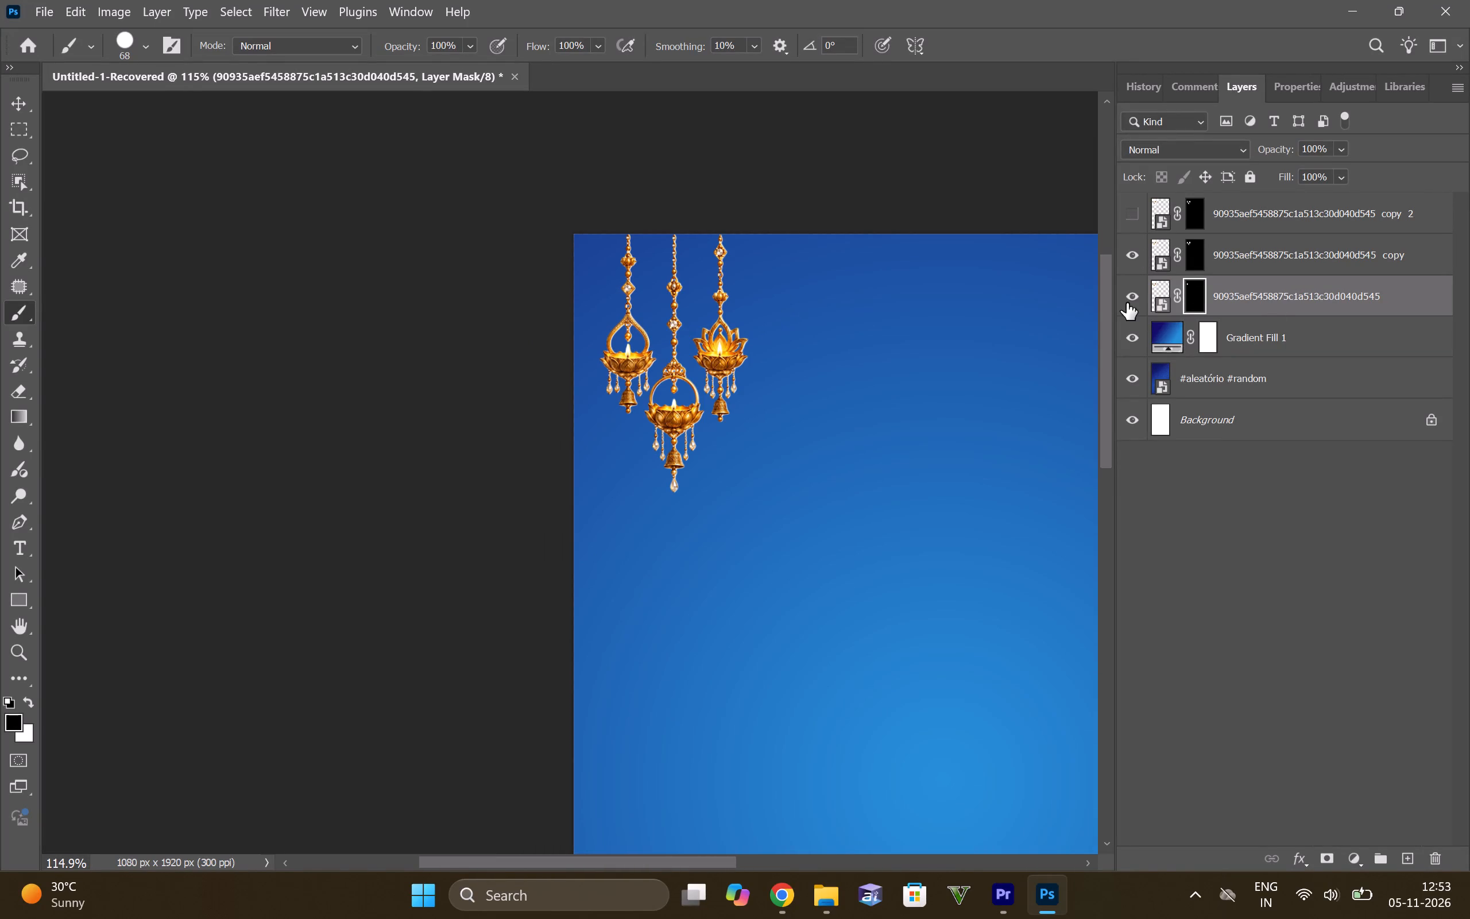
{"action": "left_click", "coordinate": [1127, 303]}
Paint out the left-hand diya and its chain on the first copy's layer mask with the 68 px black Brush.
{"action": "scroll", "coordinate": [635, 354], "scroll_direction": "up", "scroll_amount": 10, "text": "alt"}
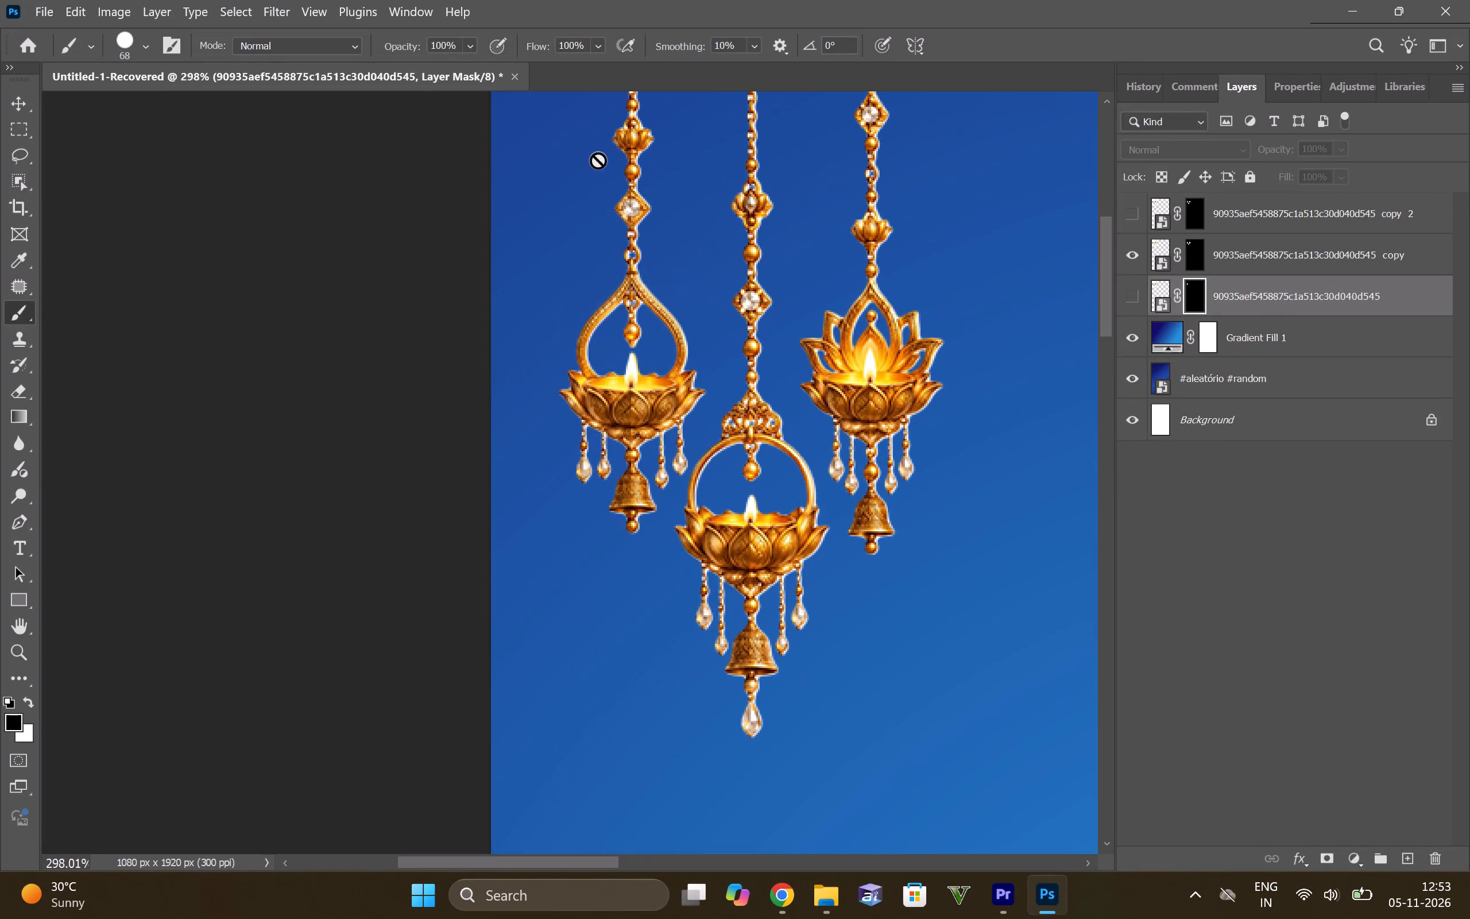
{"action": "key", "text": "b"}
{"action": "left_click", "coordinate": [1231, 257]}
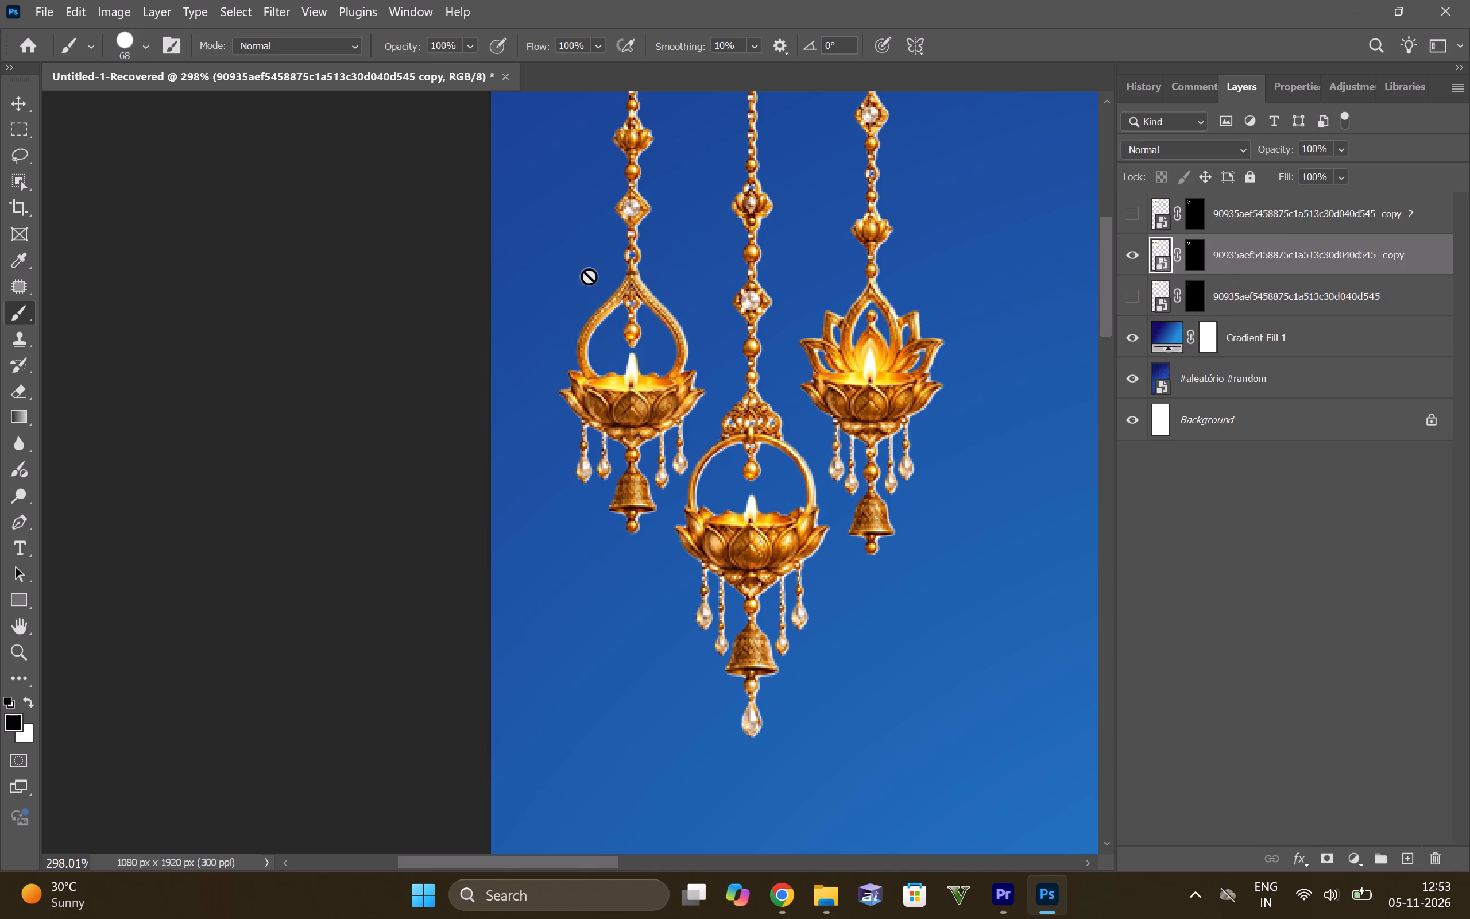
{"action": "left_click", "coordinate": [1196, 254]}
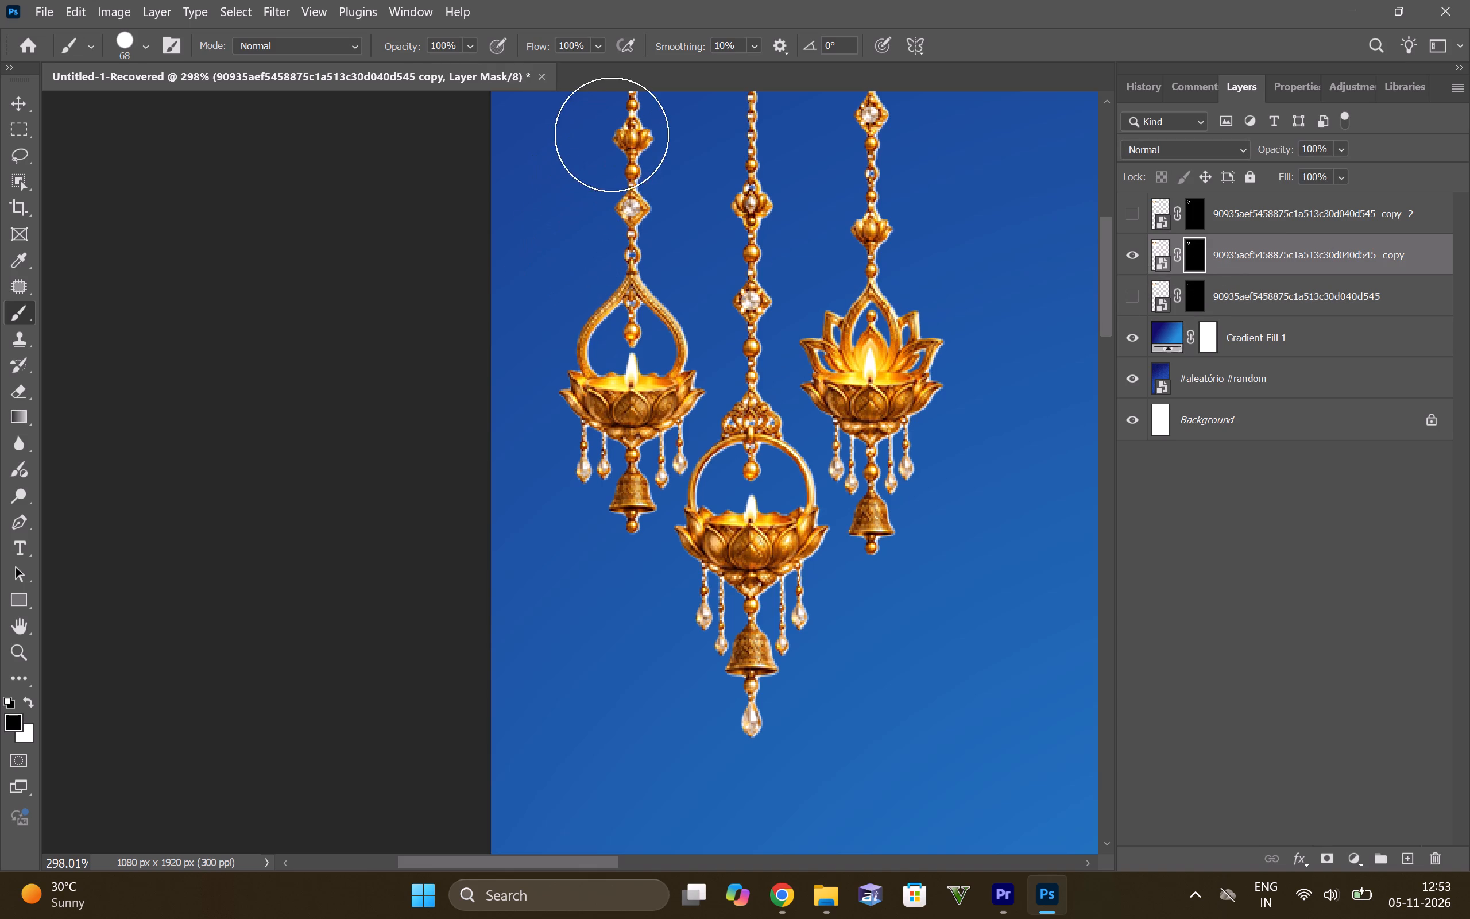
{"action": "left_click_drag", "start_coordinate": [612, 132], "coordinate": [604, 325]}
{"action": "left_click_drag", "start_coordinate": [614, 282], "coordinate": [628, 388]}
{"action": "left_click_drag", "start_coordinate": [653, 329], "coordinate": [647, 404]}
{"action": "left_click_drag", "start_coordinate": [648, 411], "coordinate": [633, 430]}
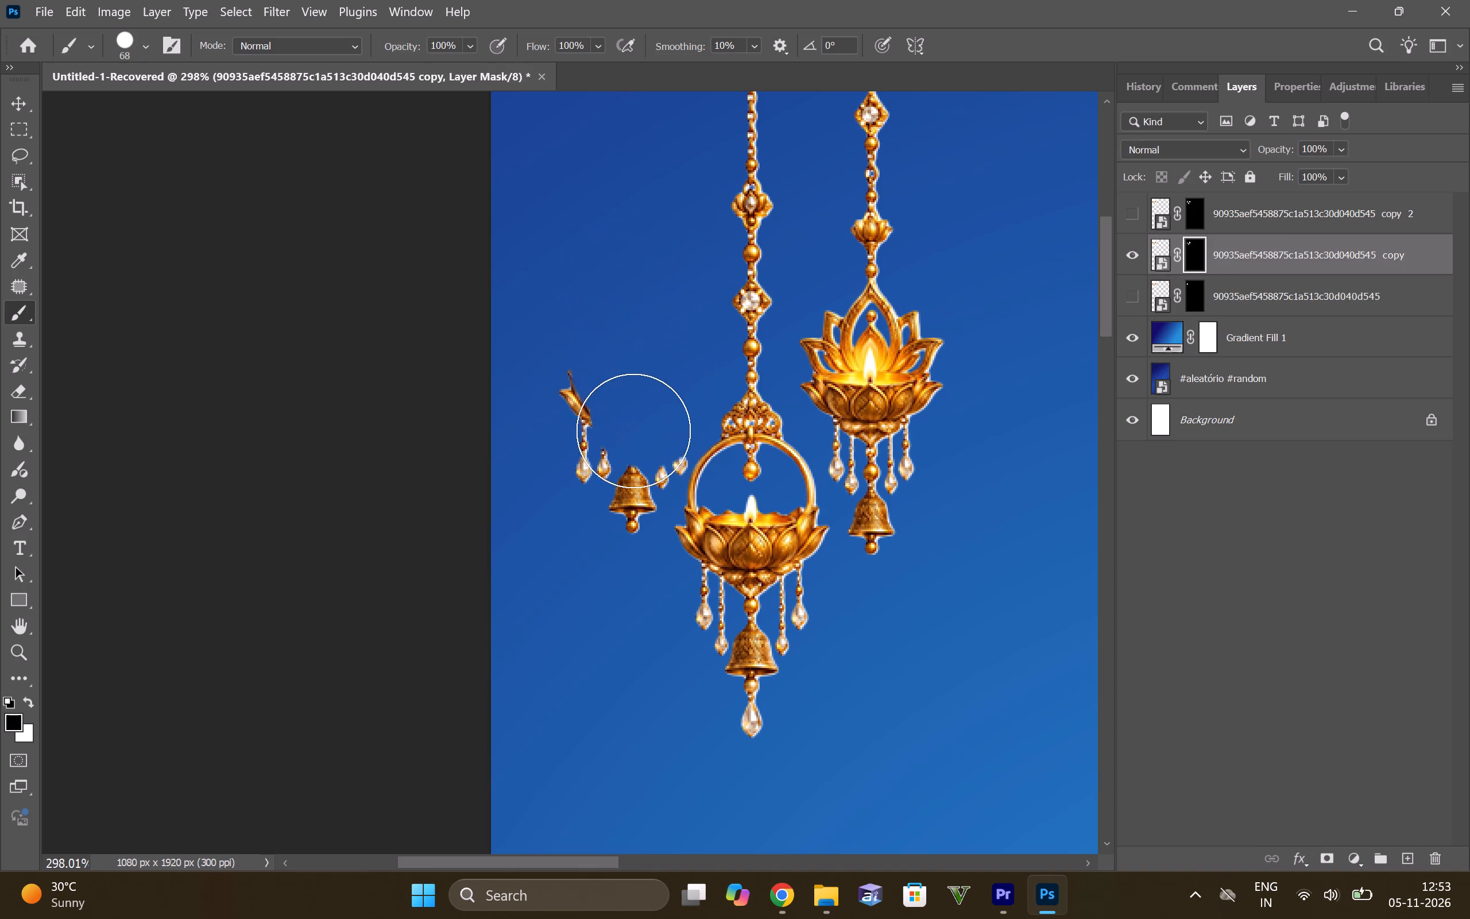
{"action": "left_click", "coordinate": [617, 467]}
{"action": "left_click", "coordinate": [603, 497]}
{"action": "left_click", "coordinate": [640, 441]}
{"action": "left_click", "coordinate": [579, 372]}
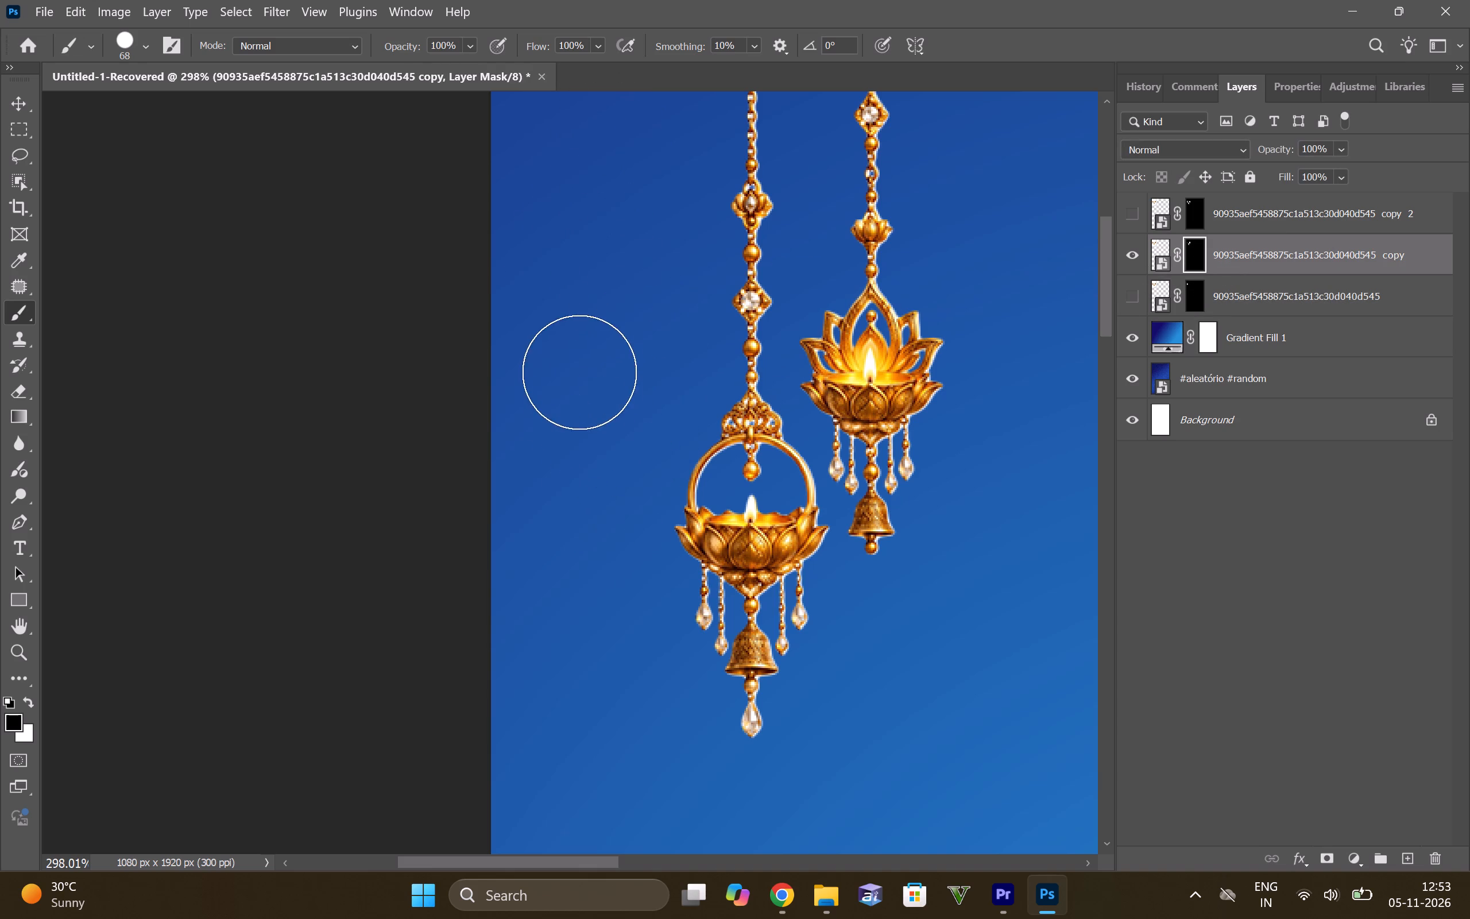
{"action": "left_click", "coordinate": [589, 439]}
{"action": "scroll", "coordinate": [919, 499], "scroll_direction": "down", "scroll_amount": 4, "text": "alt"}
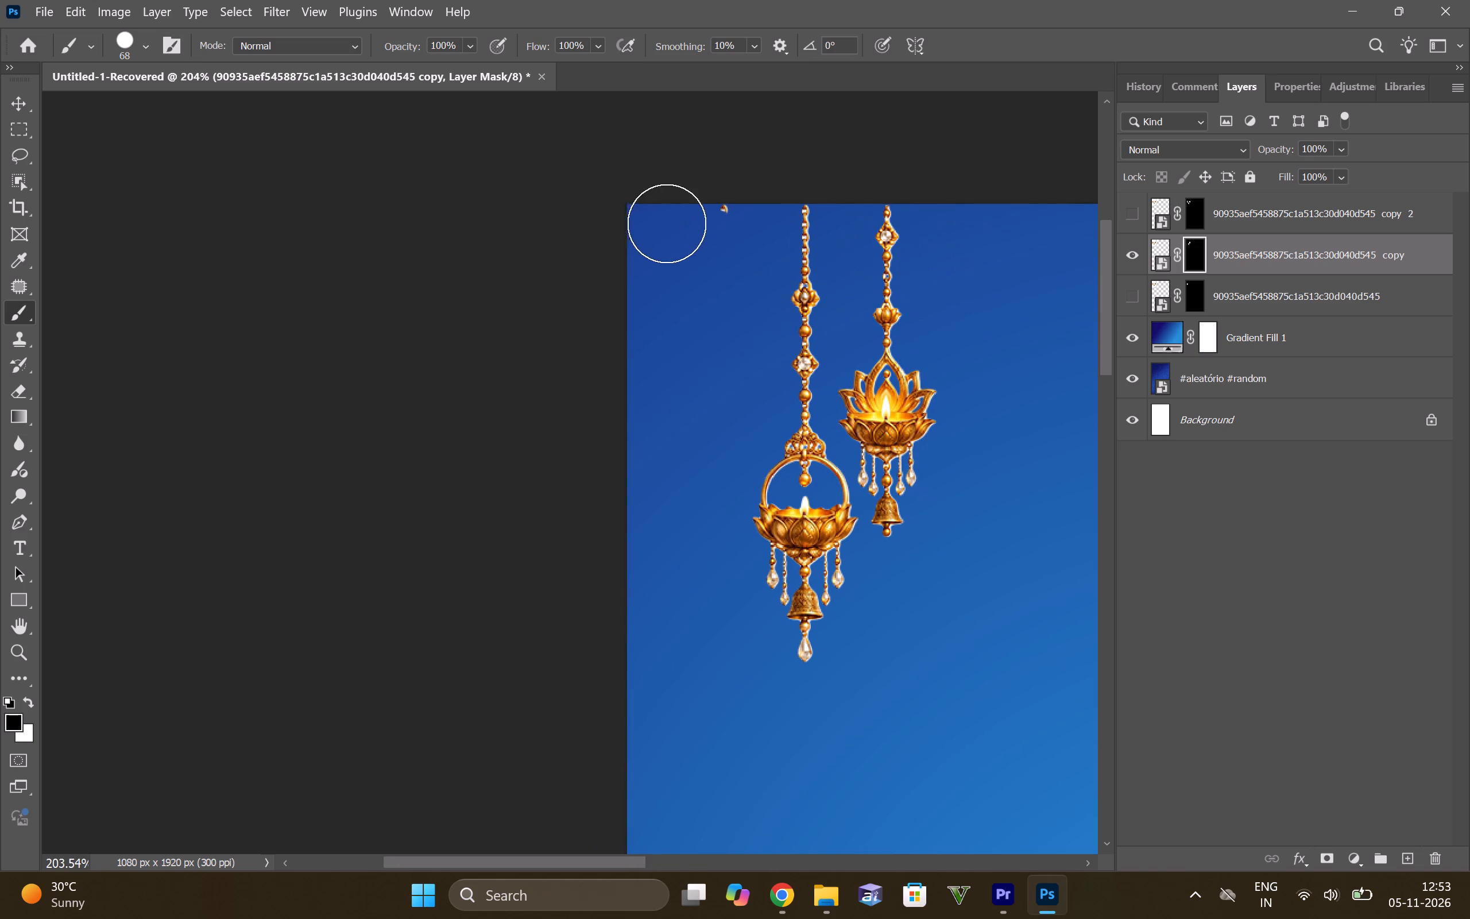
{"action": "left_click", "coordinate": [710, 229]}
Paint out the right-hand diya on the first copy's layer mask, leaving only the middle diya.
{"action": "left_click_drag", "start_coordinate": [911, 221], "coordinate": [923, 400]}
{"action": "left_click_drag", "start_coordinate": [906, 319], "coordinate": [918, 441]}
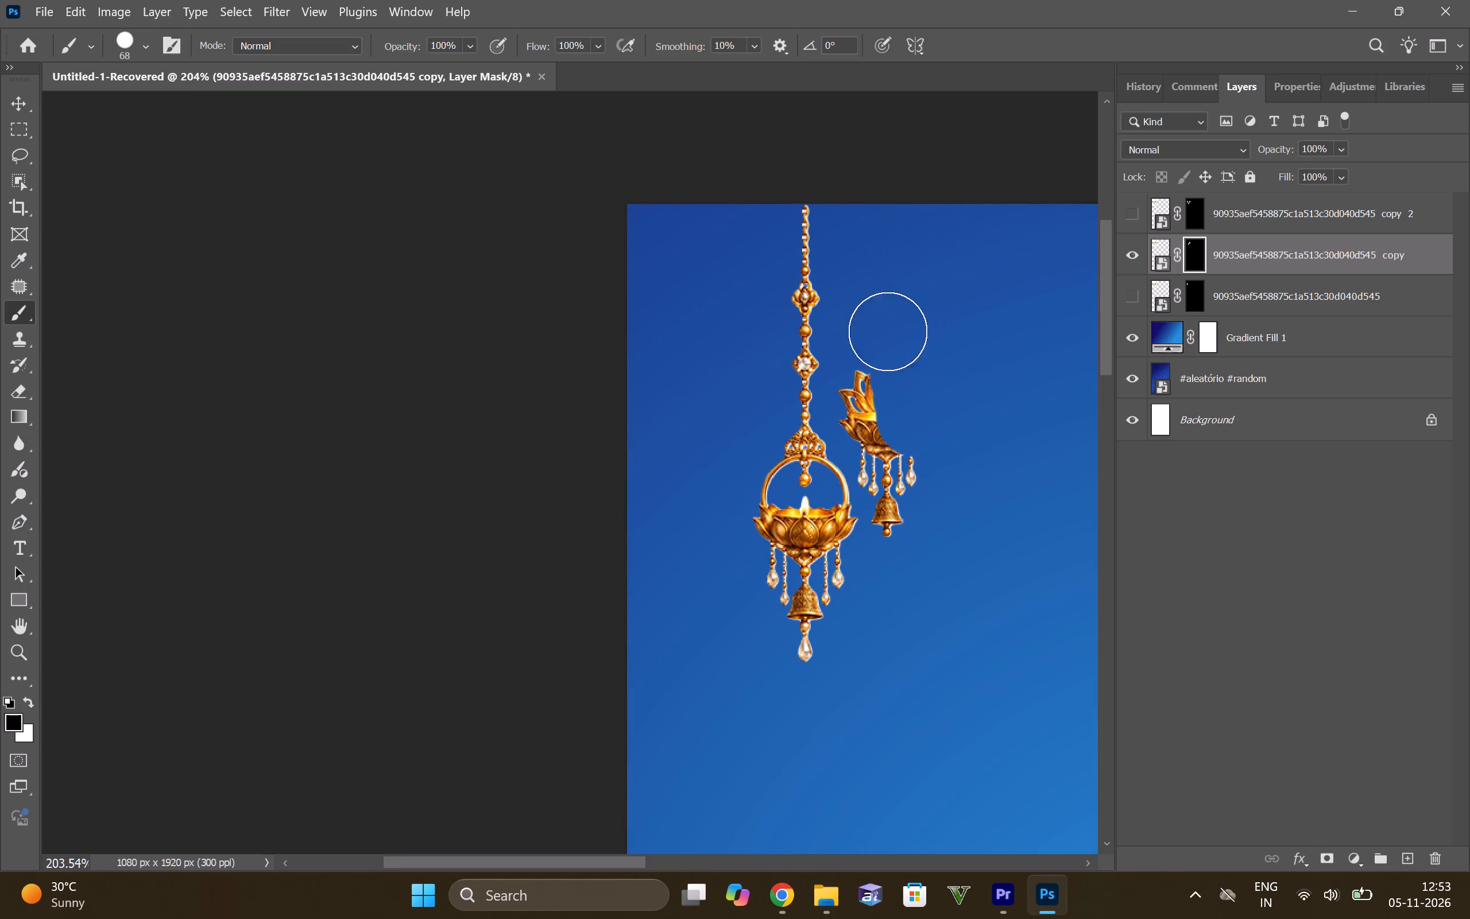
{"action": "left_click_drag", "start_coordinate": [887, 318], "coordinate": [894, 430]}
{"action": "left_click", "coordinate": [877, 400]}
{"action": "left_click_drag", "start_coordinate": [869, 419], "coordinate": [869, 438]}
{"action": "left_click", "coordinate": [891, 476]}
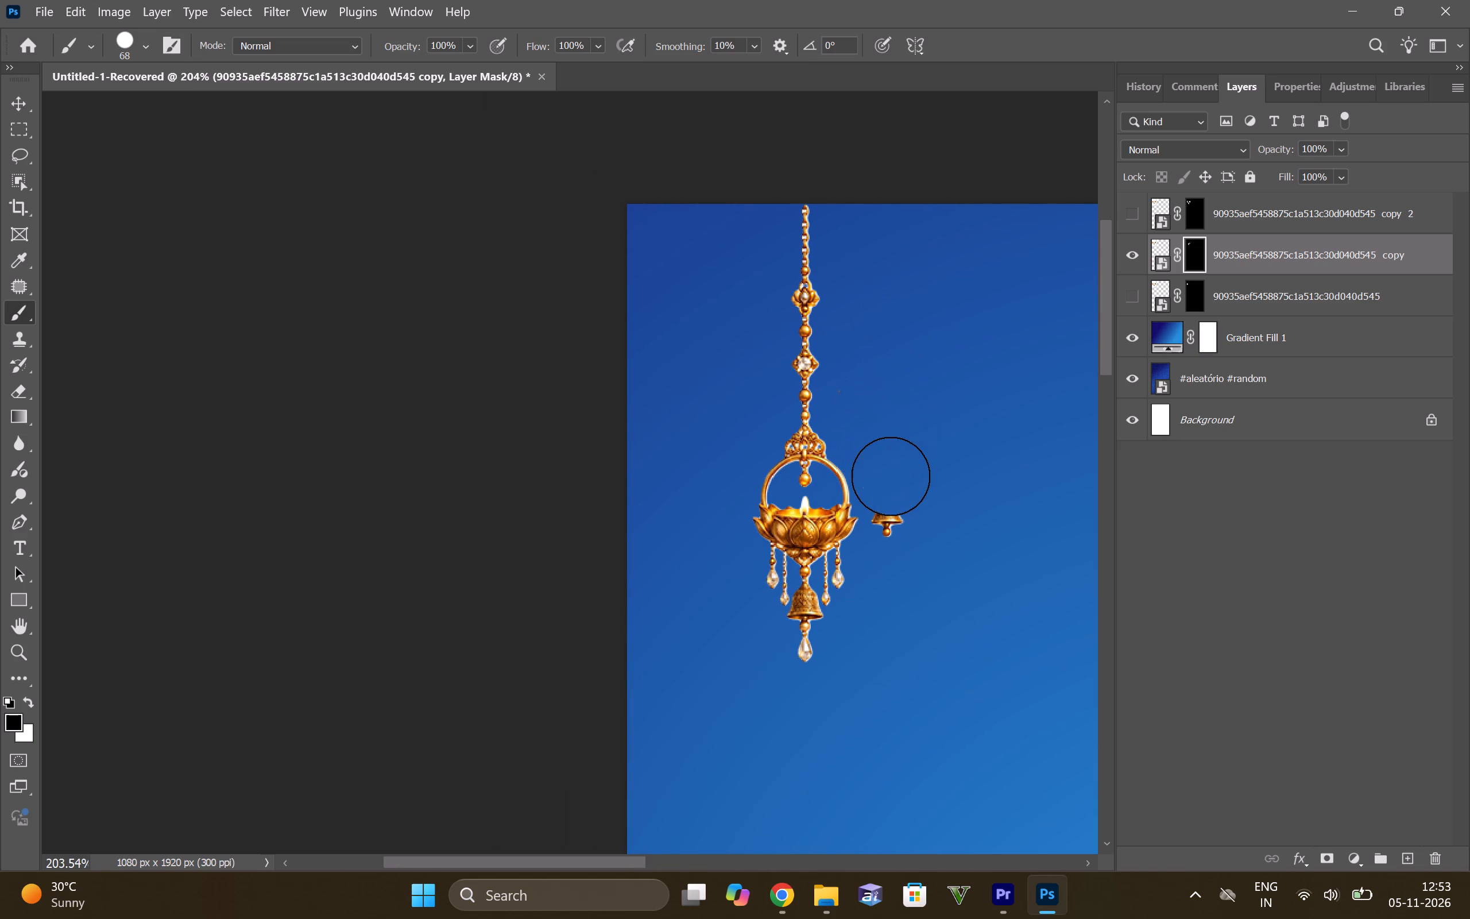
{"action": "triple_click", "coordinate": [906, 529]}
{"action": "left_click", "coordinate": [906, 531]}
{"action": "left_click_drag", "start_coordinate": [904, 530], "coordinate": [894, 532]}
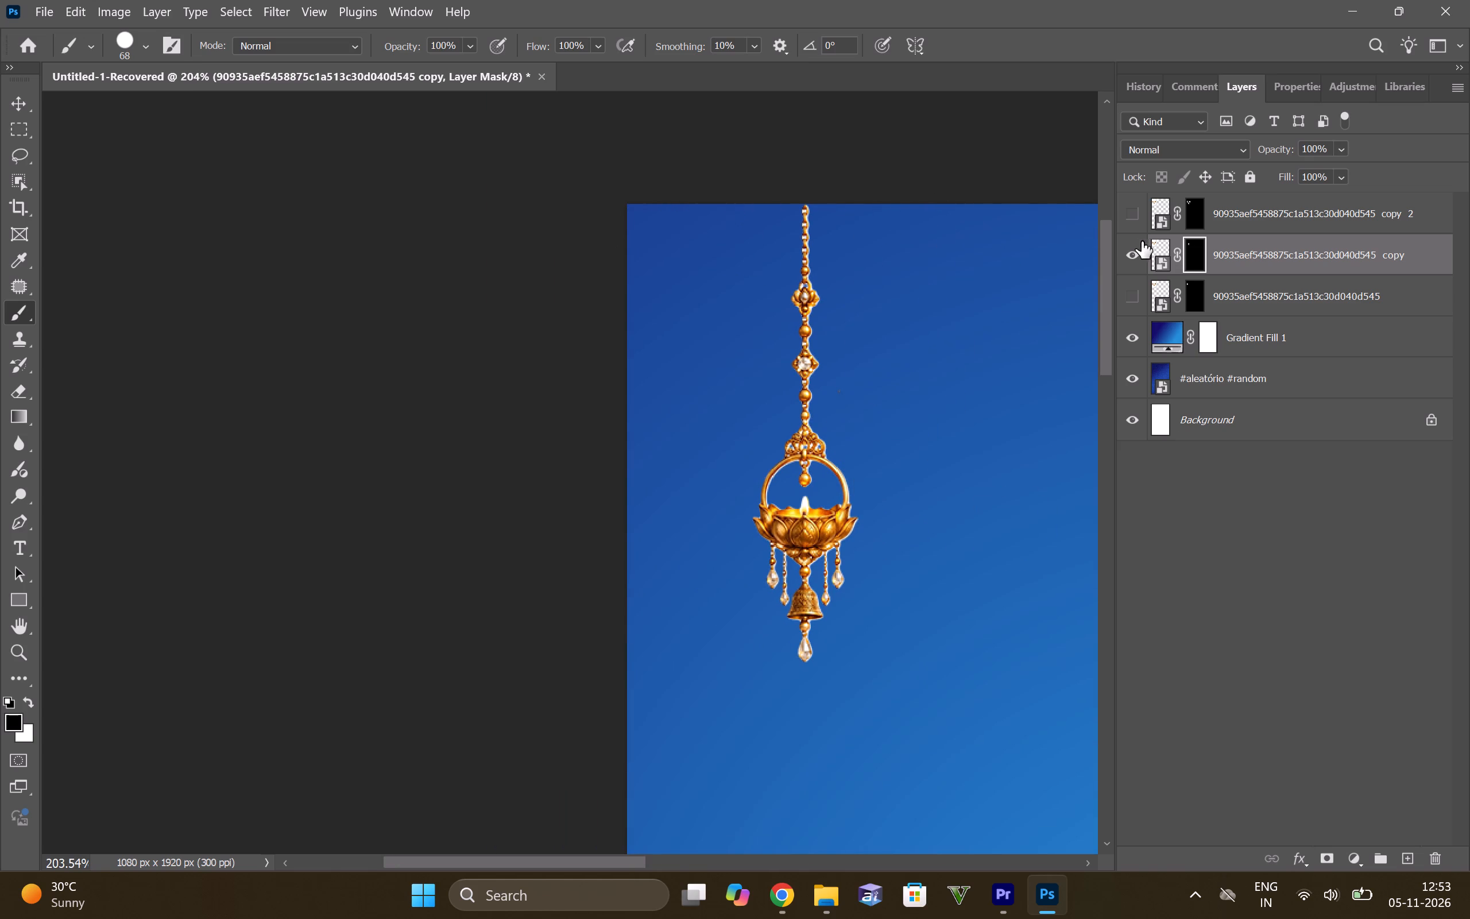
Display only copy 2 of the diya layers and paint out its left-hand and middle diyas on the layer mask.
{"action": "left_click", "coordinate": [1129, 253]}
{"action": "left_click", "coordinate": [1132, 208]}
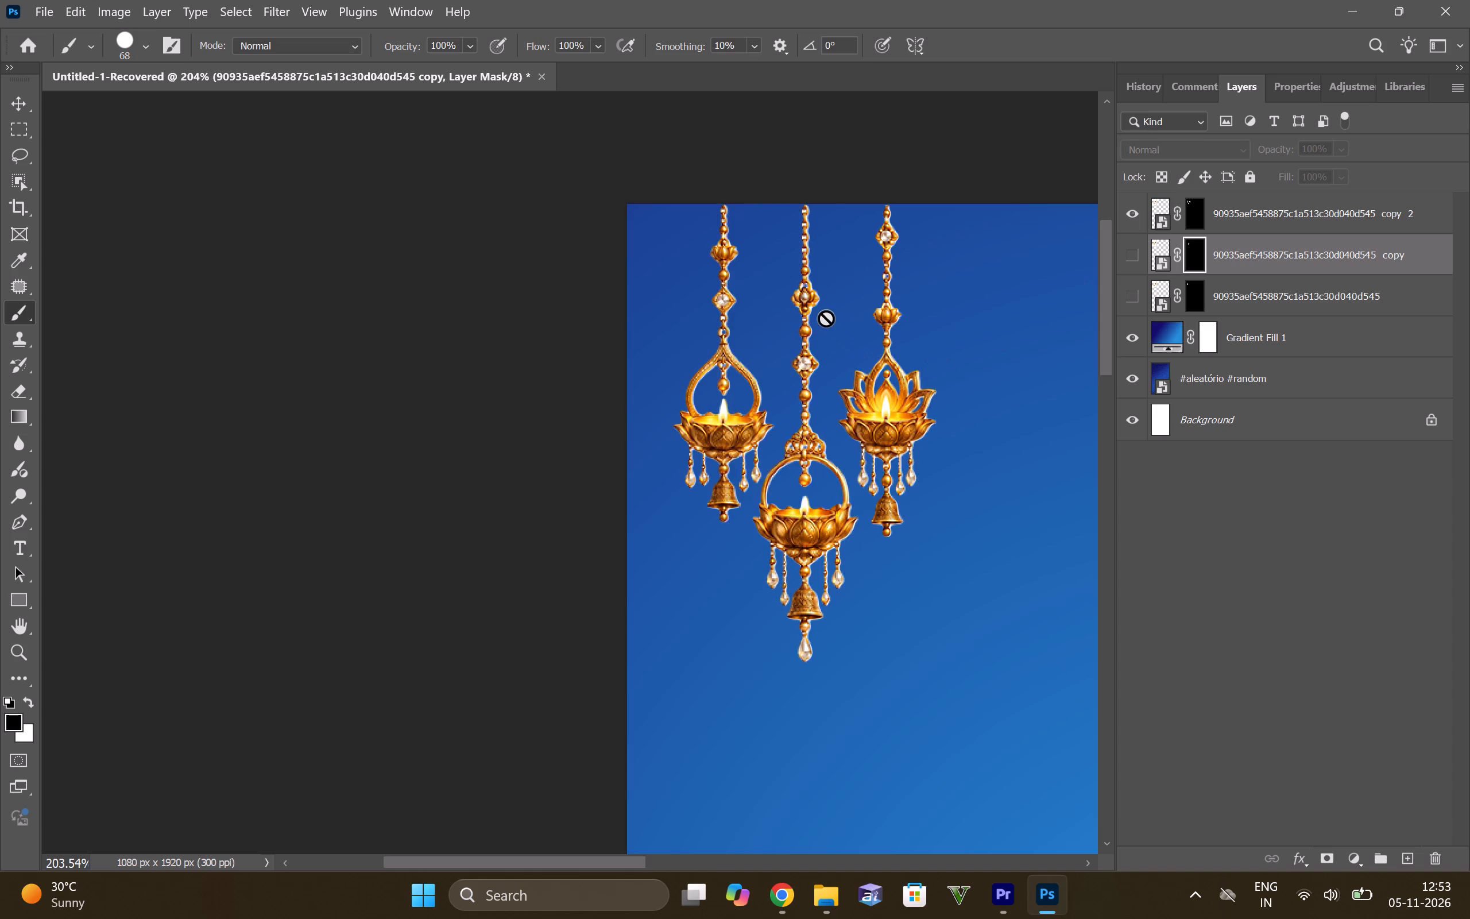
{"action": "left_click", "coordinate": [1193, 208]}
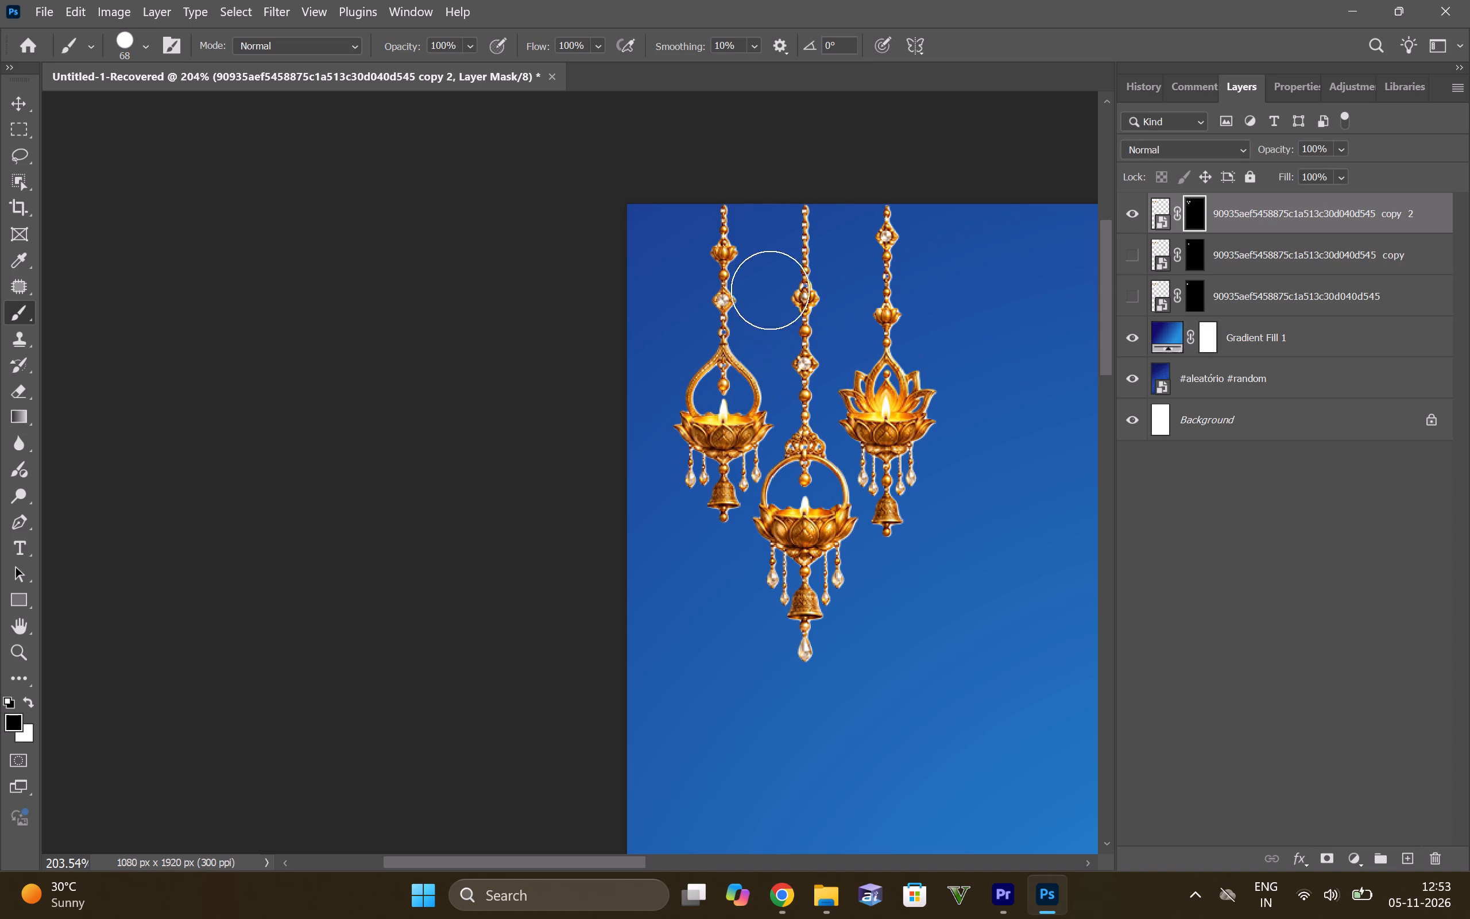
{"action": "left_click_drag", "start_coordinate": [737, 233], "coordinate": [766, 655]}
{"action": "left_click_drag", "start_coordinate": [702, 330], "coordinate": [735, 654]}
{"action": "left_click_drag", "start_coordinate": [779, 474], "coordinate": [799, 632]}
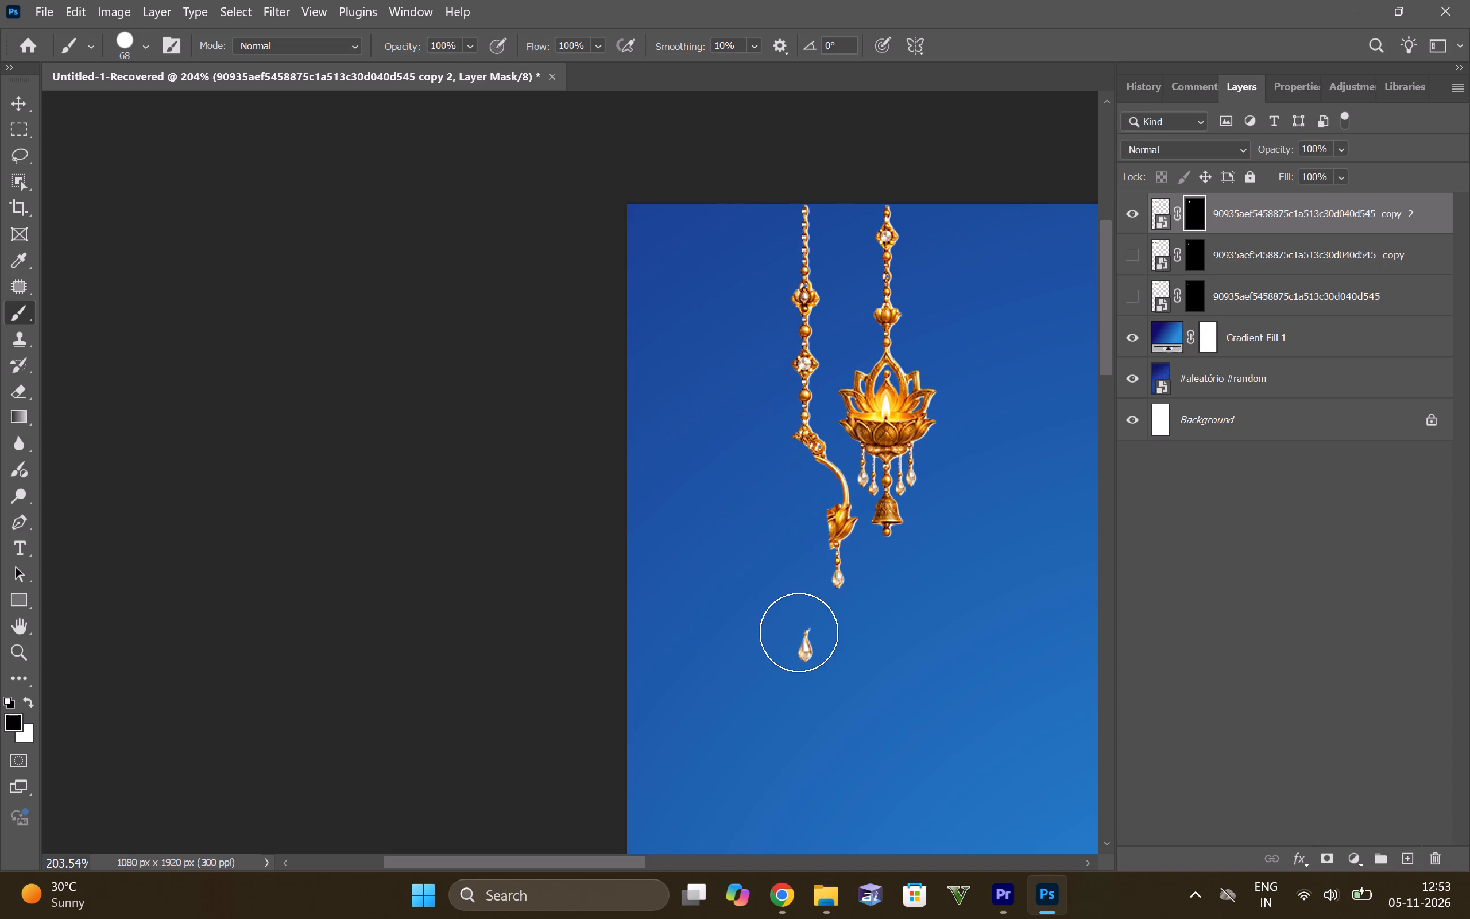
{"action": "left_click_drag", "start_coordinate": [799, 632], "coordinate": [799, 630]}
{"action": "left_click_drag", "start_coordinate": [797, 508], "coordinate": [799, 699]}
{"action": "left_click_drag", "start_coordinate": [825, 528], "coordinate": [813, 555]}
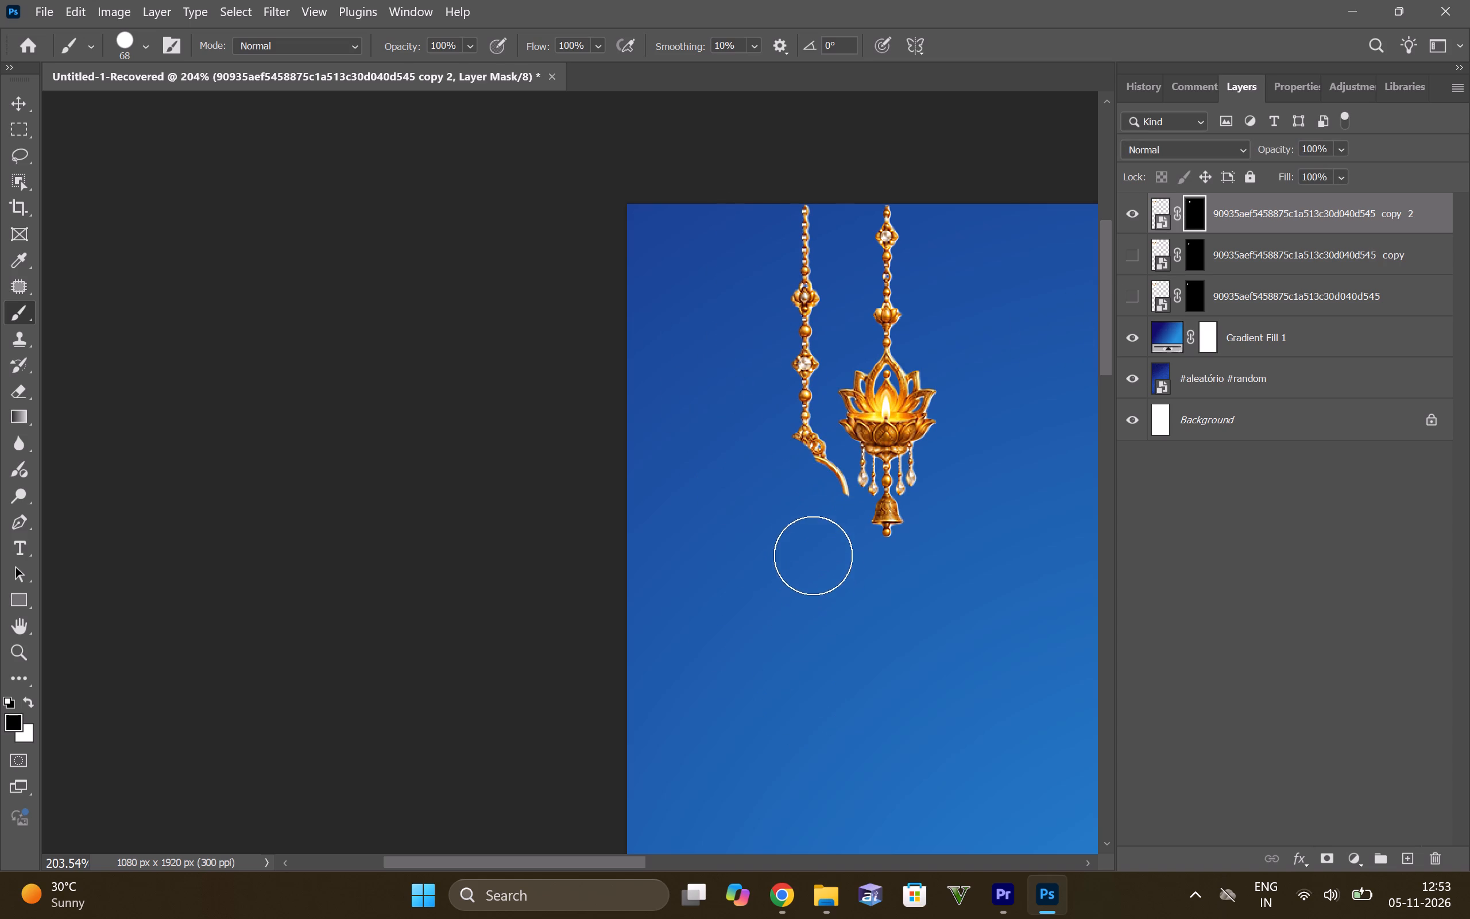
{"action": "left_click_drag", "start_coordinate": [813, 555], "coordinate": [791, 196]}
Show the original diya layer and the first copy again alongside copy 2.
{"action": "scroll", "coordinate": [1185, 499], "scroll_direction": "down", "scroll_amount": 6, "text": "alt"}
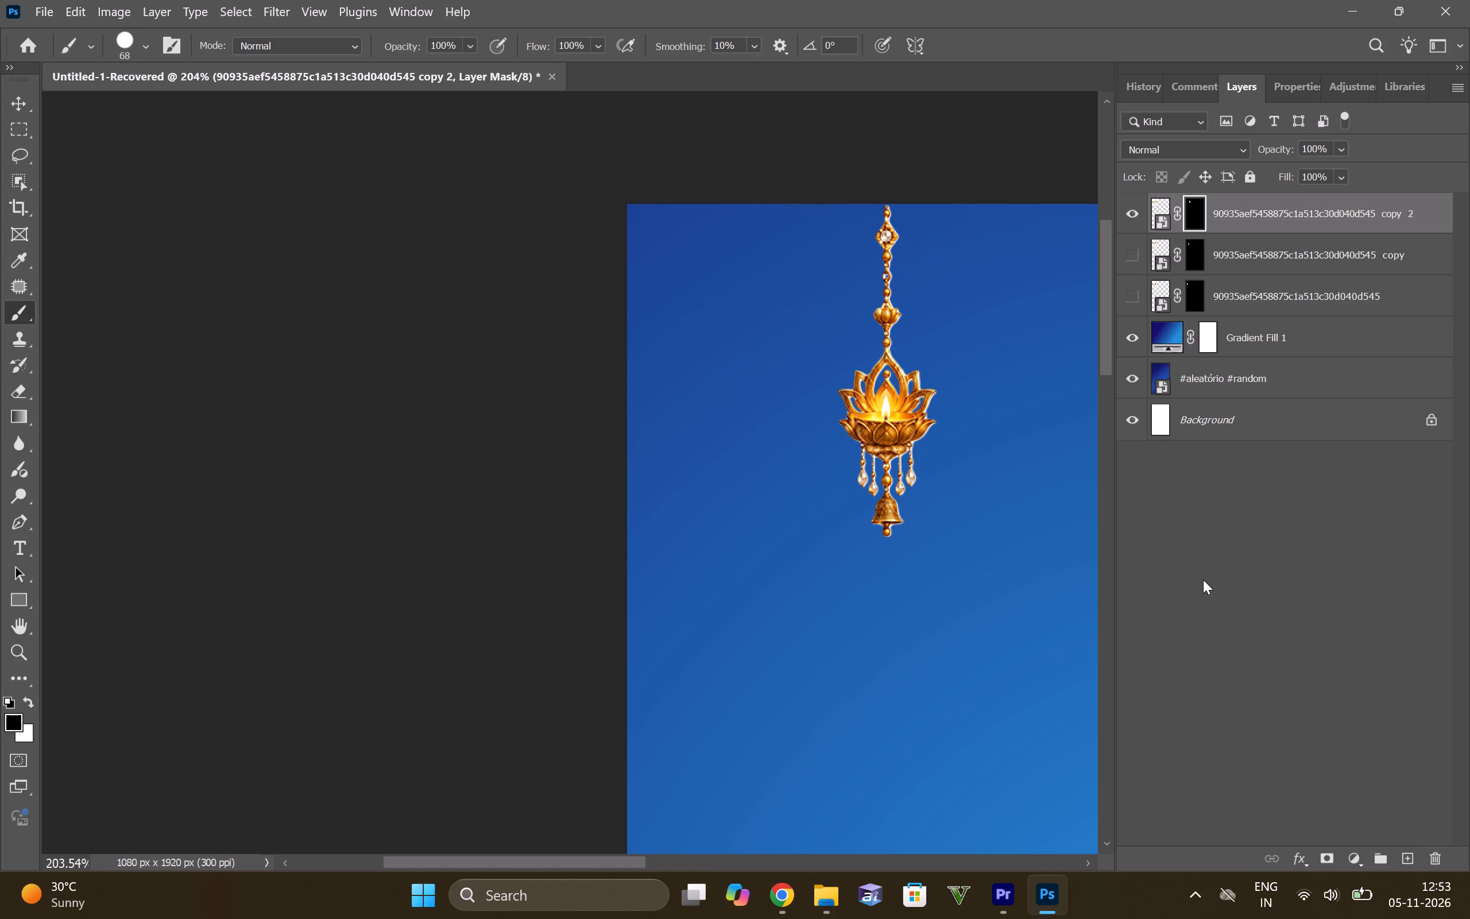
{"action": "left_click_drag", "start_coordinate": [1125, 245], "coordinate": [1136, 283]}
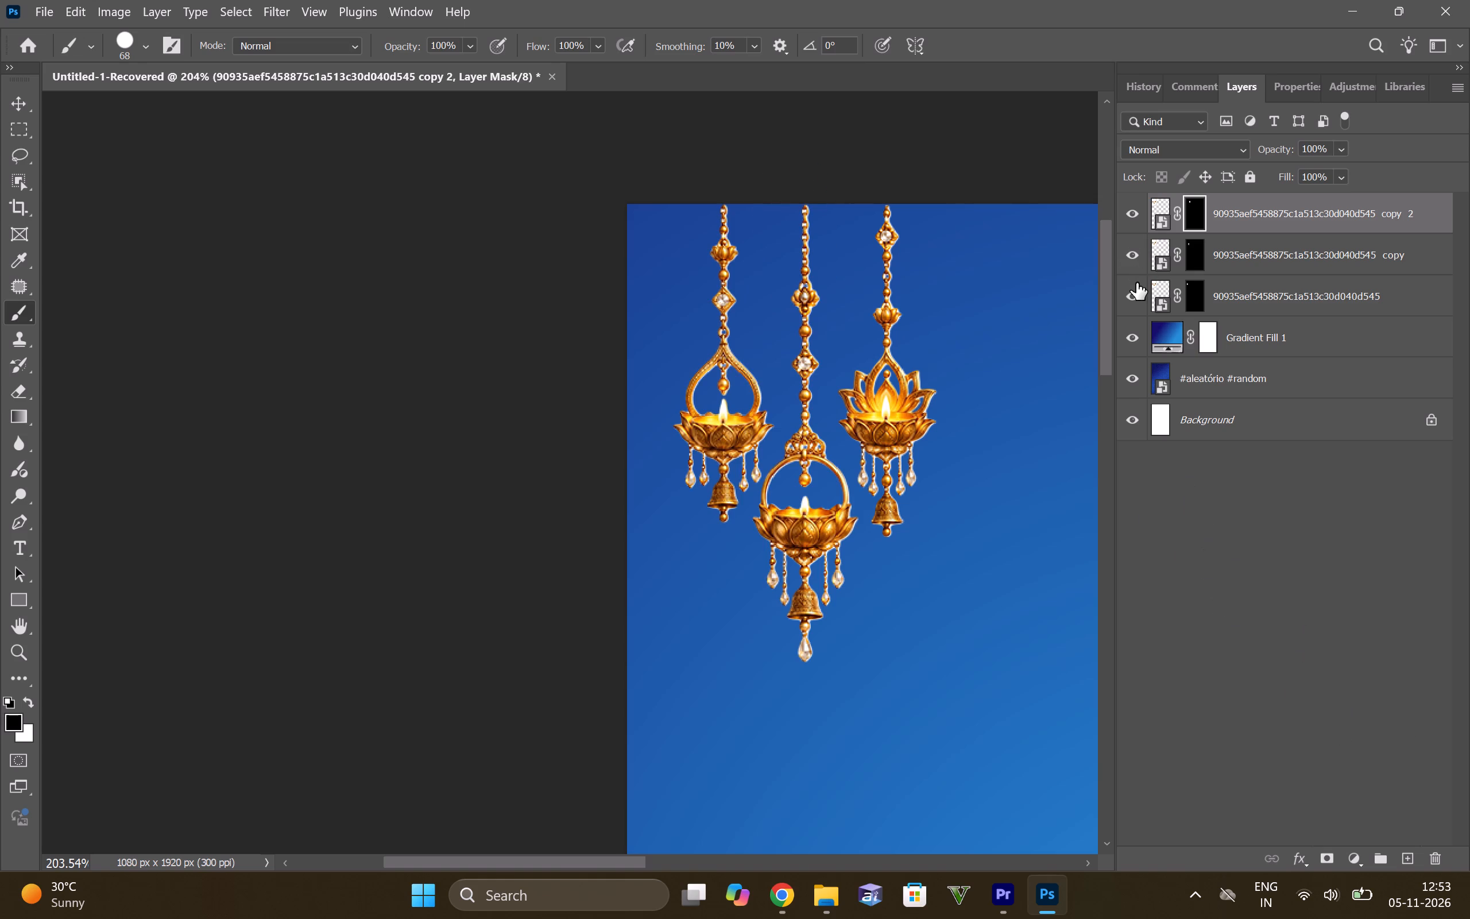
{"action": "scroll", "coordinate": [866, 549], "scroll_direction": "down", "scroll_amount": 10, "text": "alt"}
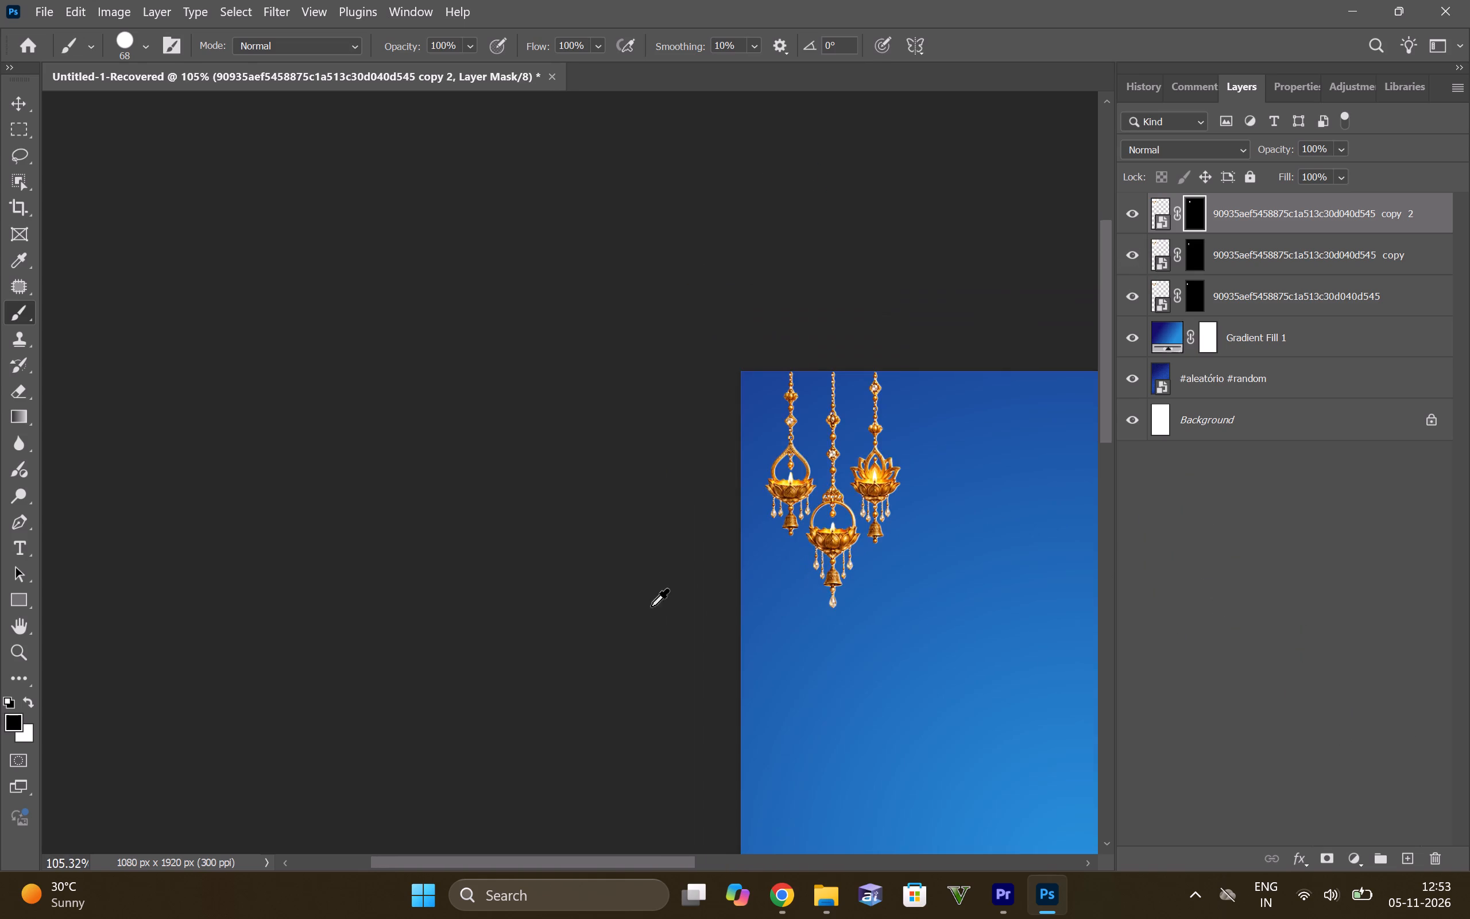
{"action": "scroll", "coordinate": [651, 606], "scroll_direction": "down", "scroll_amount": 3, "text": "alt"}
{"action": "left_click_drag", "start_coordinate": [490, 863], "coordinate": [545, 871]}
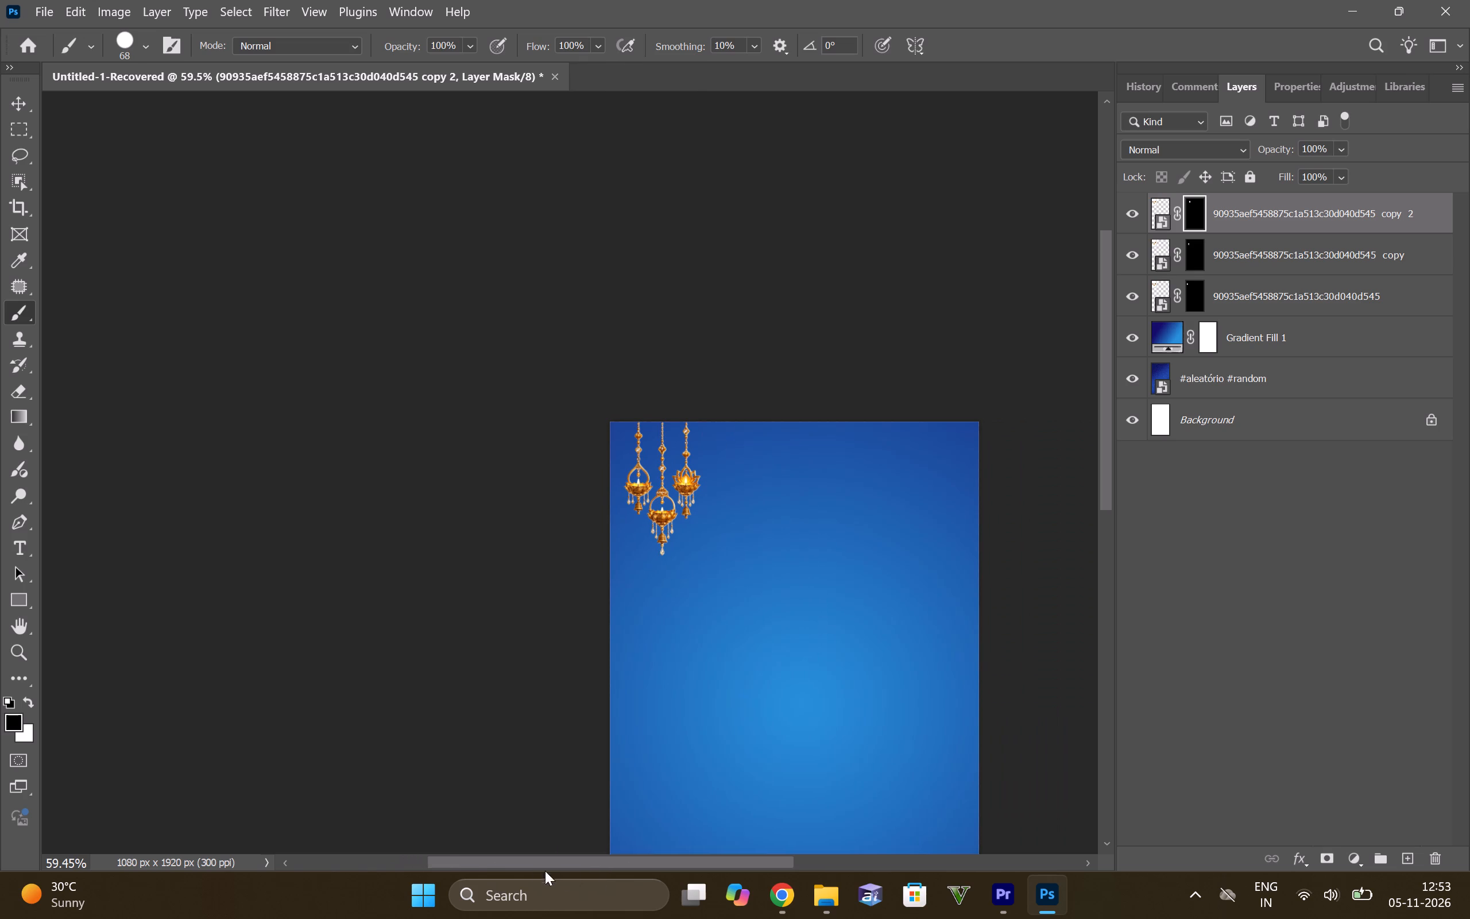
{"action": "left_click_drag", "start_coordinate": [545, 871], "coordinate": [601, 879]}
{"action": "scroll", "coordinate": [833, 494], "scroll_direction": "down", "scroll_amount": 6}
{"action": "scroll", "coordinate": [842, 441], "scroll_direction": "down", "scroll_amount": 6}
{"action": "scroll", "coordinate": [834, 435], "scroll_direction": "up", "scroll_amount": 3, "text": "alt"}
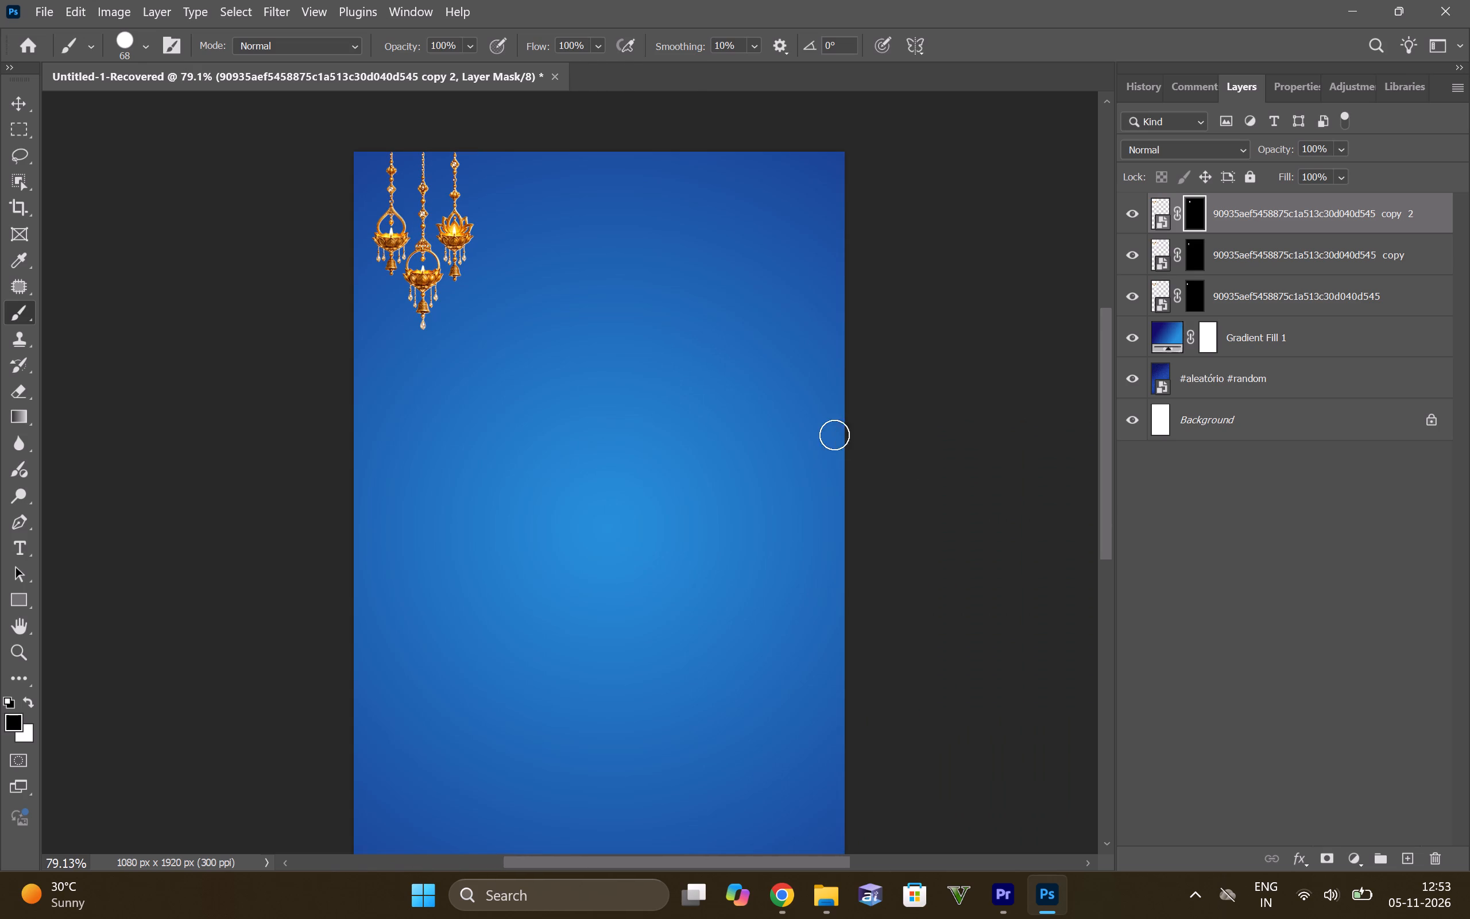
{"action": "scroll", "coordinate": [933, 470], "scroll_direction": "up", "scroll_amount": 4}
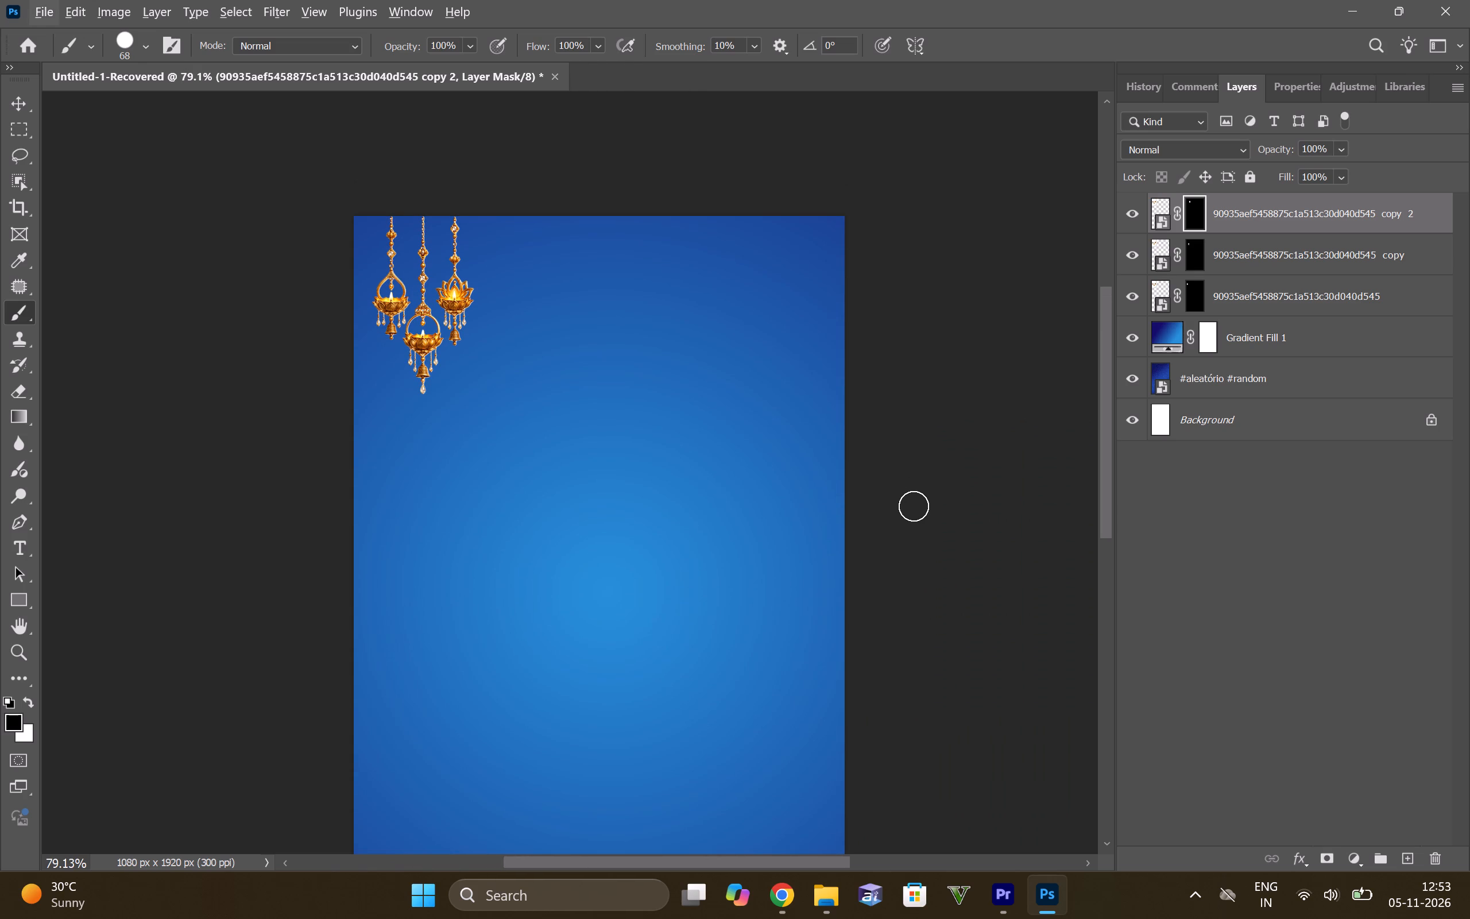
Group the three masked diya layers: the original, the first copy and copy 2.
{"action": "scroll", "coordinate": [914, 506], "scroll_direction": "down", "scroll_amount": 6}
{"action": "scroll", "coordinate": [919, 545], "scroll_direction": "up", "scroll_amount": 7}
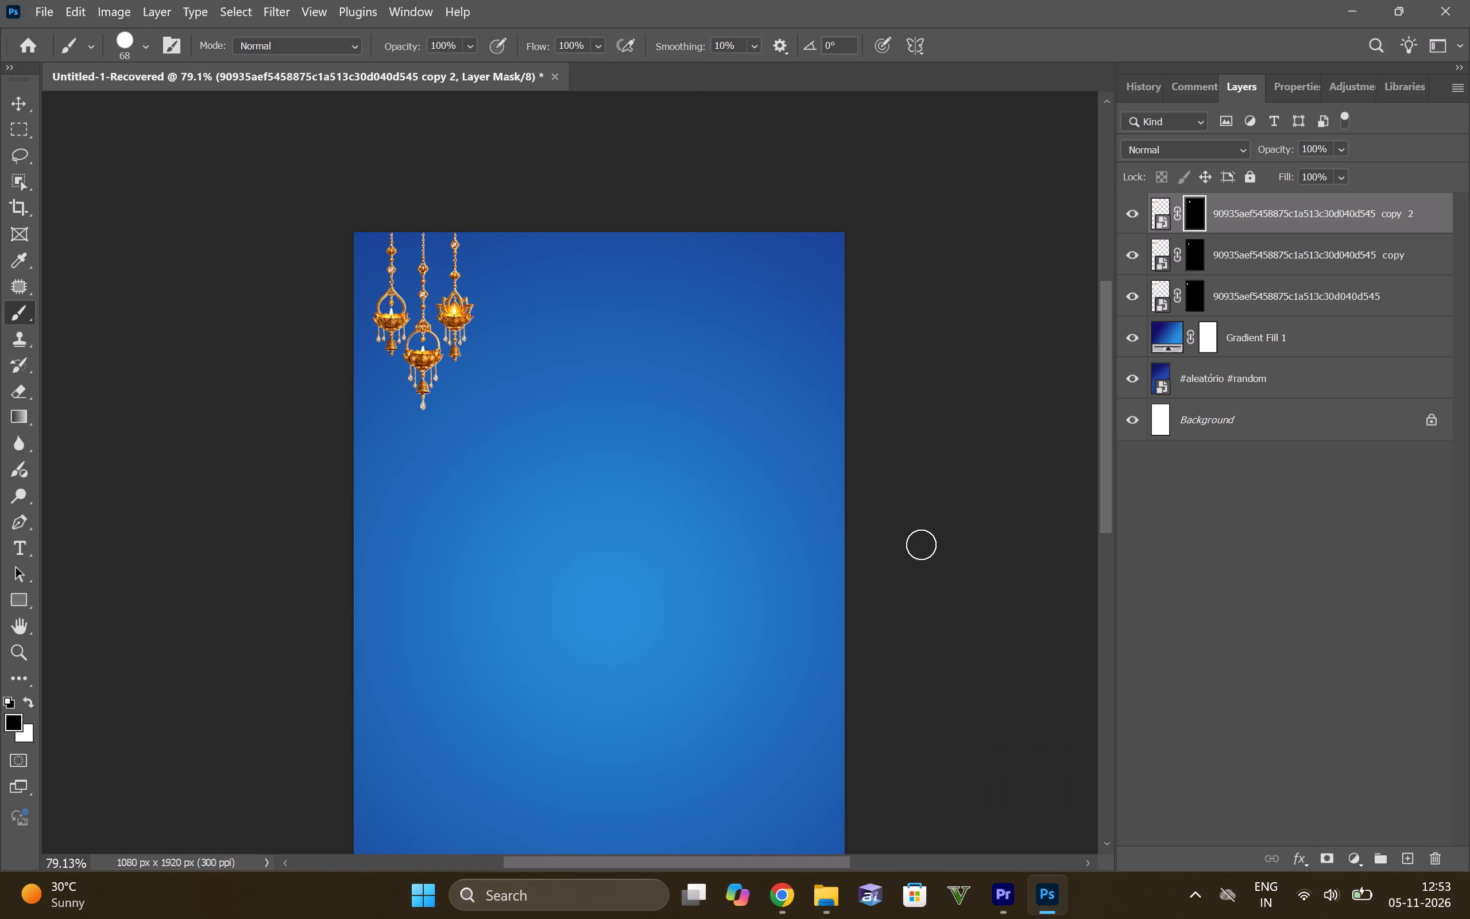
{"action": "scroll", "coordinate": [1347, 308], "scroll_direction": "up", "scroll_amount": 4}
{"action": "left_click", "coordinate": [1278, 254], "text": "ctrl"}
{"action": "left_click", "coordinate": [1278, 302], "text": "ctrl"}
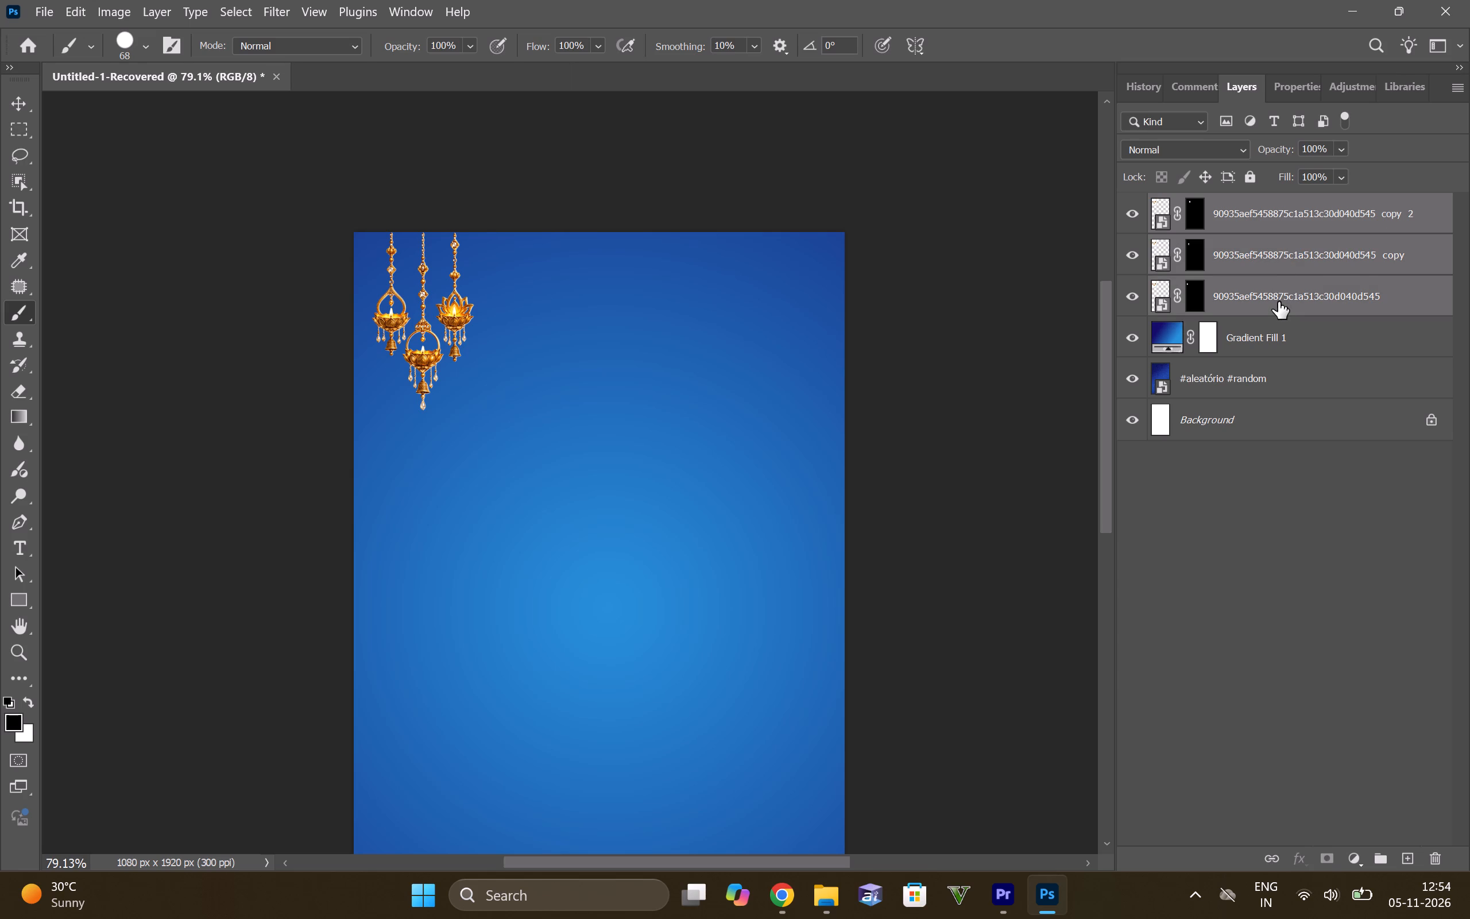
{"action": "key", "text": "ctrl+g"}
Duplicate the group containing the three hanging diyas.
{"action": "left_click", "coordinate": [1272, 203]}
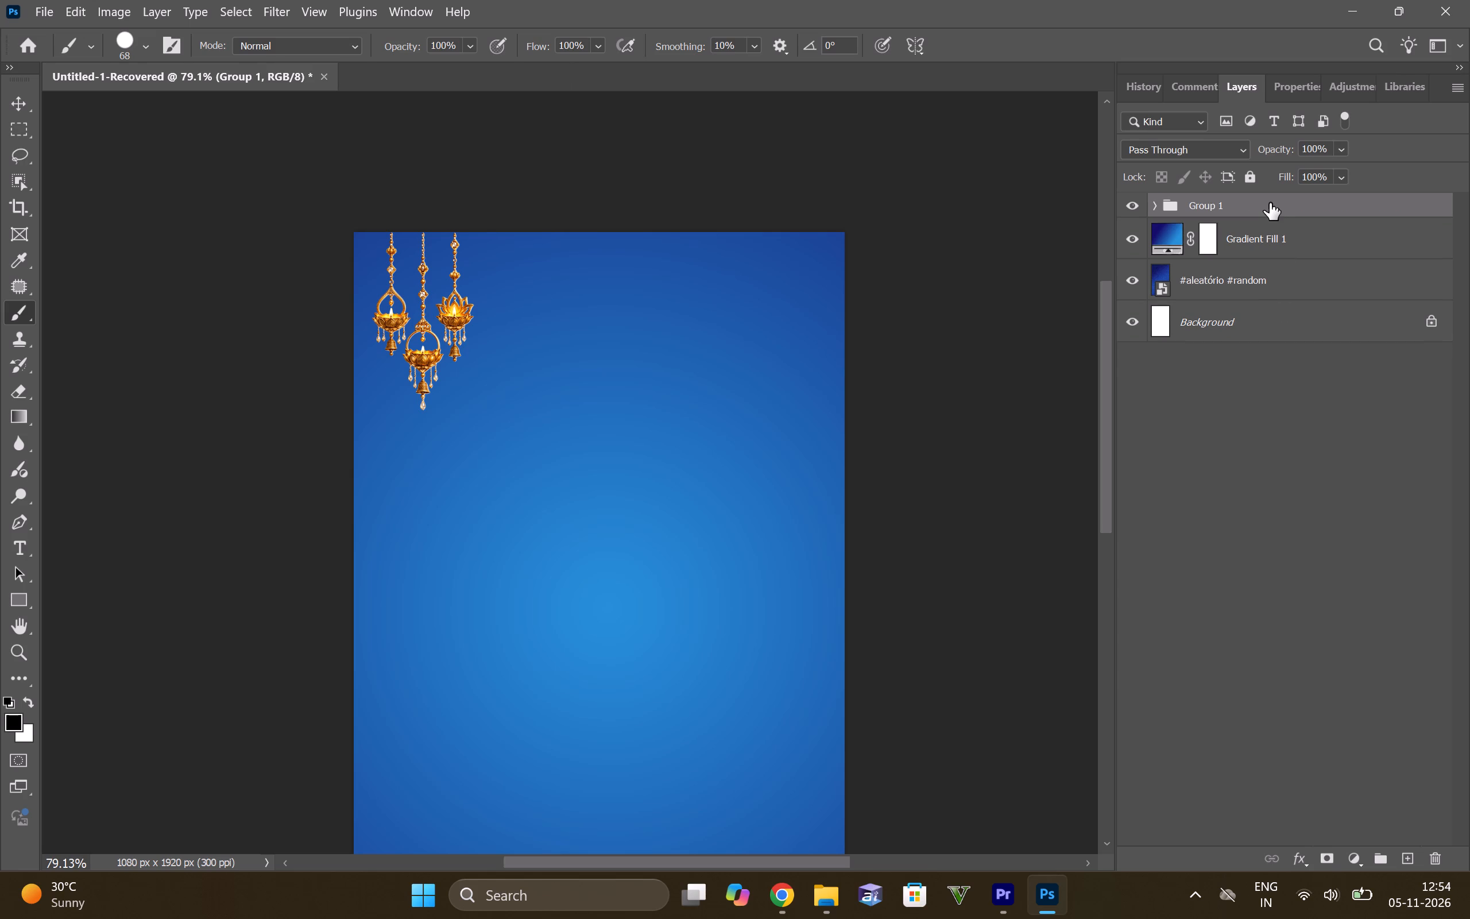
{"action": "key", "text": "ctrl+j"}
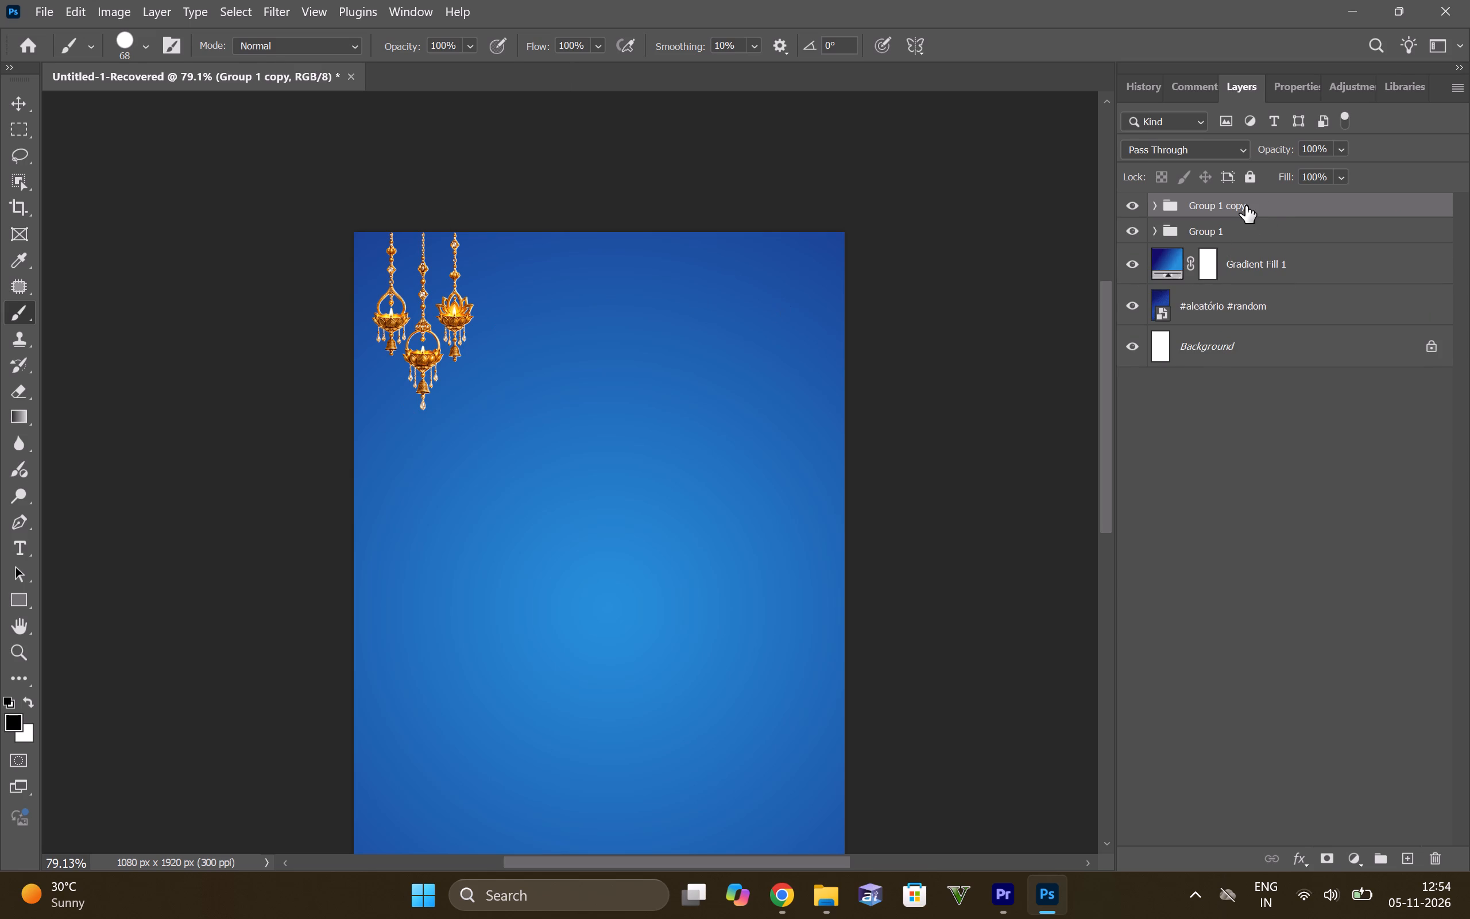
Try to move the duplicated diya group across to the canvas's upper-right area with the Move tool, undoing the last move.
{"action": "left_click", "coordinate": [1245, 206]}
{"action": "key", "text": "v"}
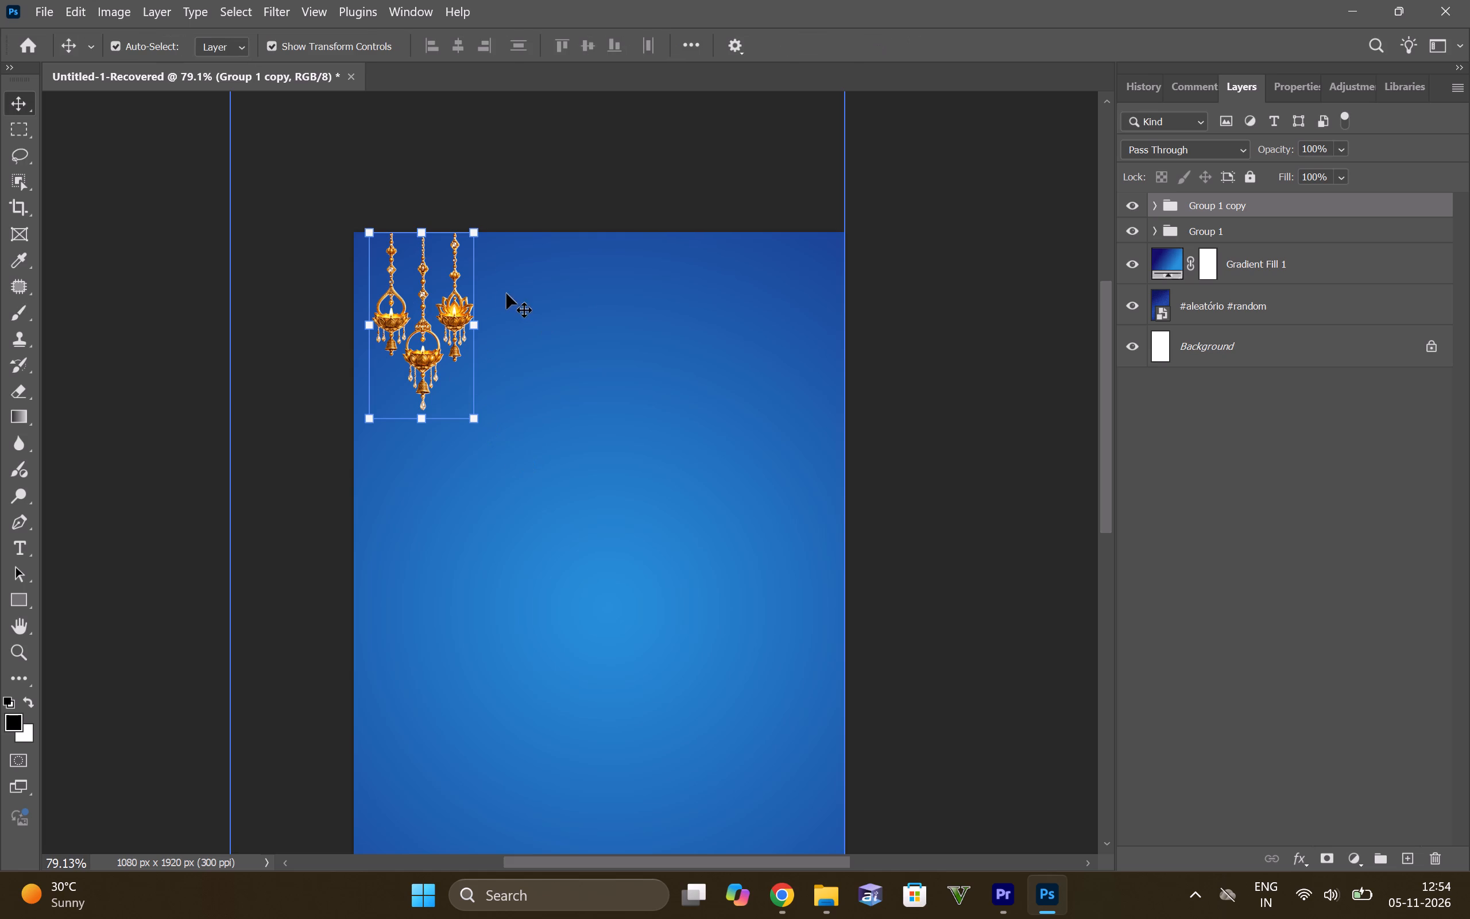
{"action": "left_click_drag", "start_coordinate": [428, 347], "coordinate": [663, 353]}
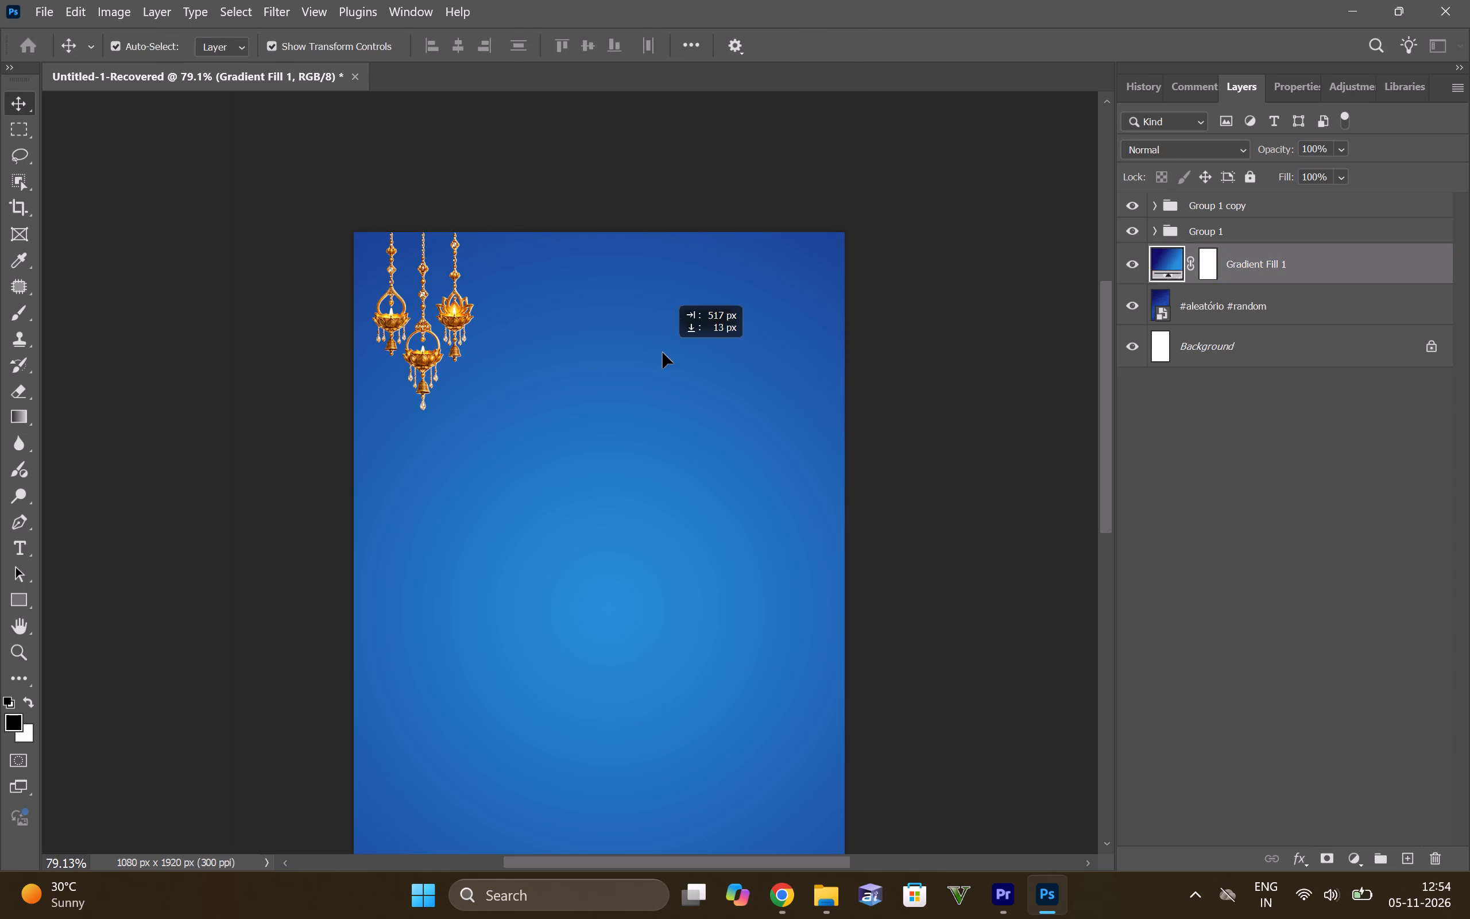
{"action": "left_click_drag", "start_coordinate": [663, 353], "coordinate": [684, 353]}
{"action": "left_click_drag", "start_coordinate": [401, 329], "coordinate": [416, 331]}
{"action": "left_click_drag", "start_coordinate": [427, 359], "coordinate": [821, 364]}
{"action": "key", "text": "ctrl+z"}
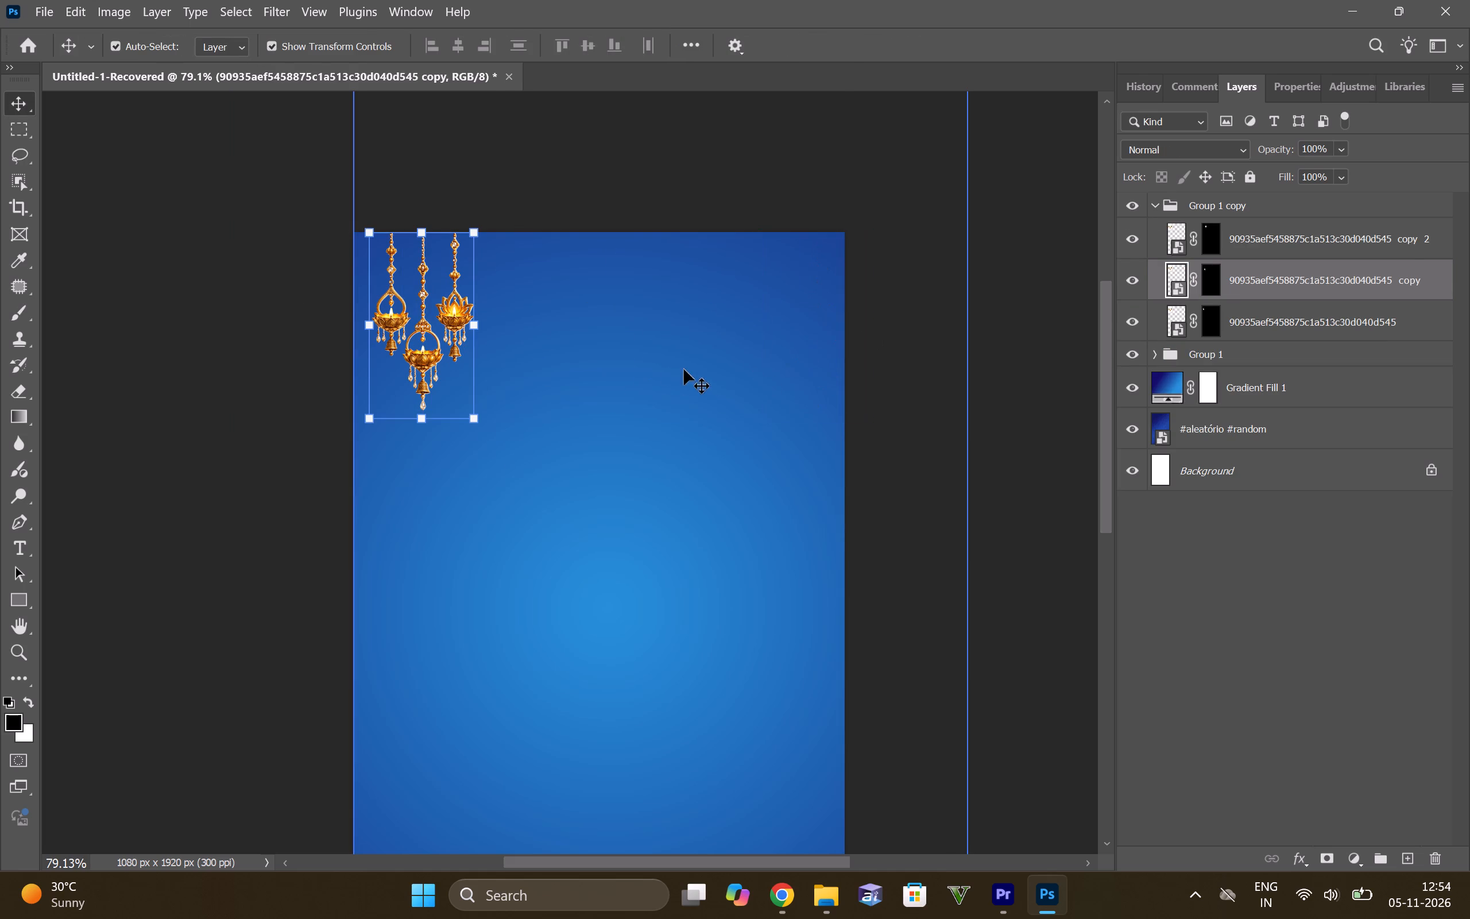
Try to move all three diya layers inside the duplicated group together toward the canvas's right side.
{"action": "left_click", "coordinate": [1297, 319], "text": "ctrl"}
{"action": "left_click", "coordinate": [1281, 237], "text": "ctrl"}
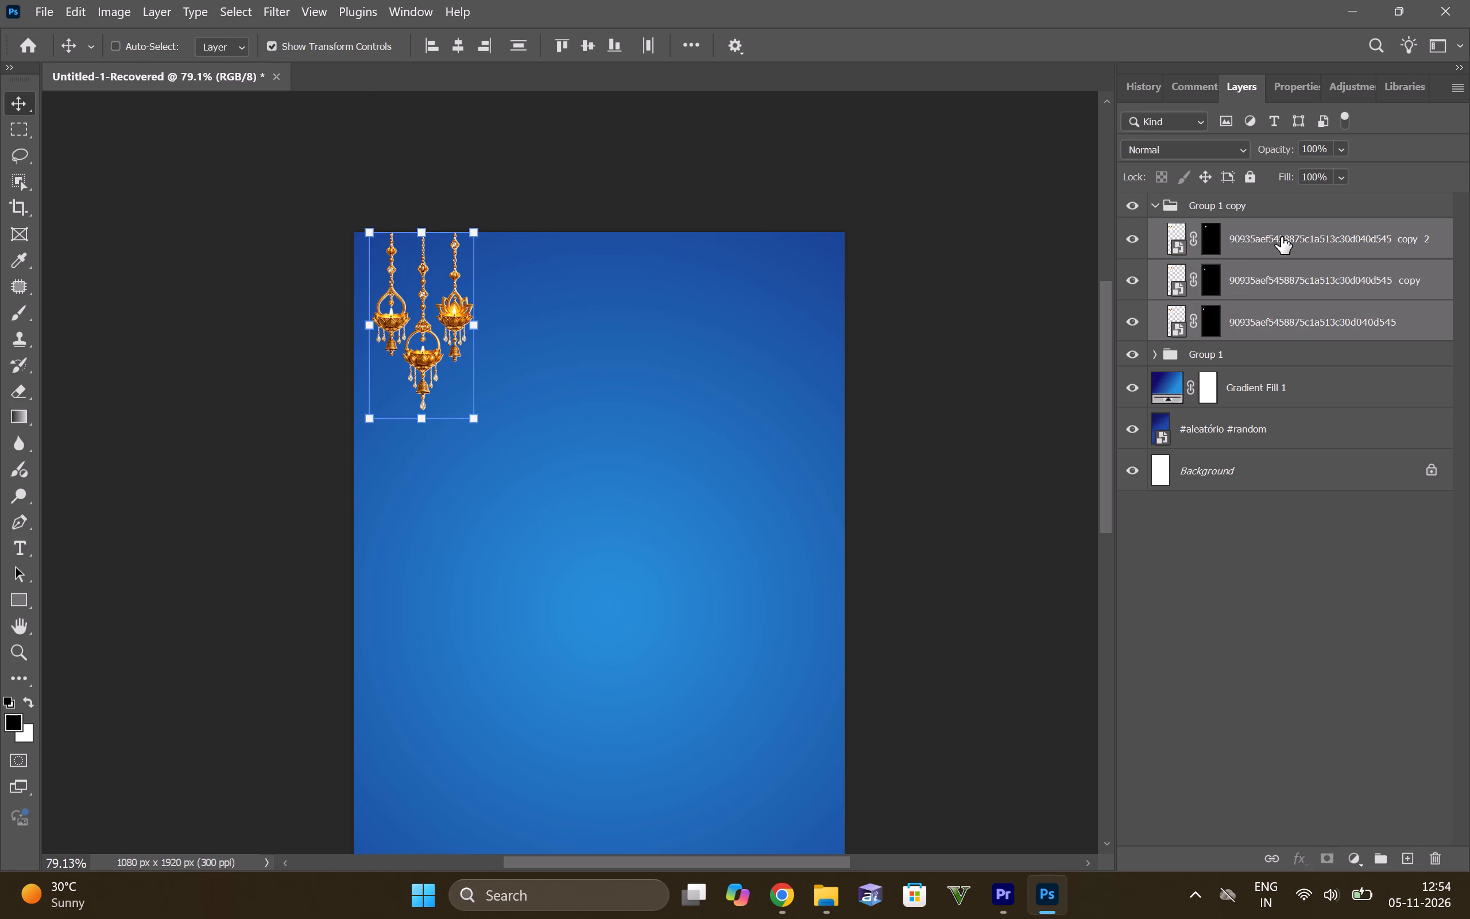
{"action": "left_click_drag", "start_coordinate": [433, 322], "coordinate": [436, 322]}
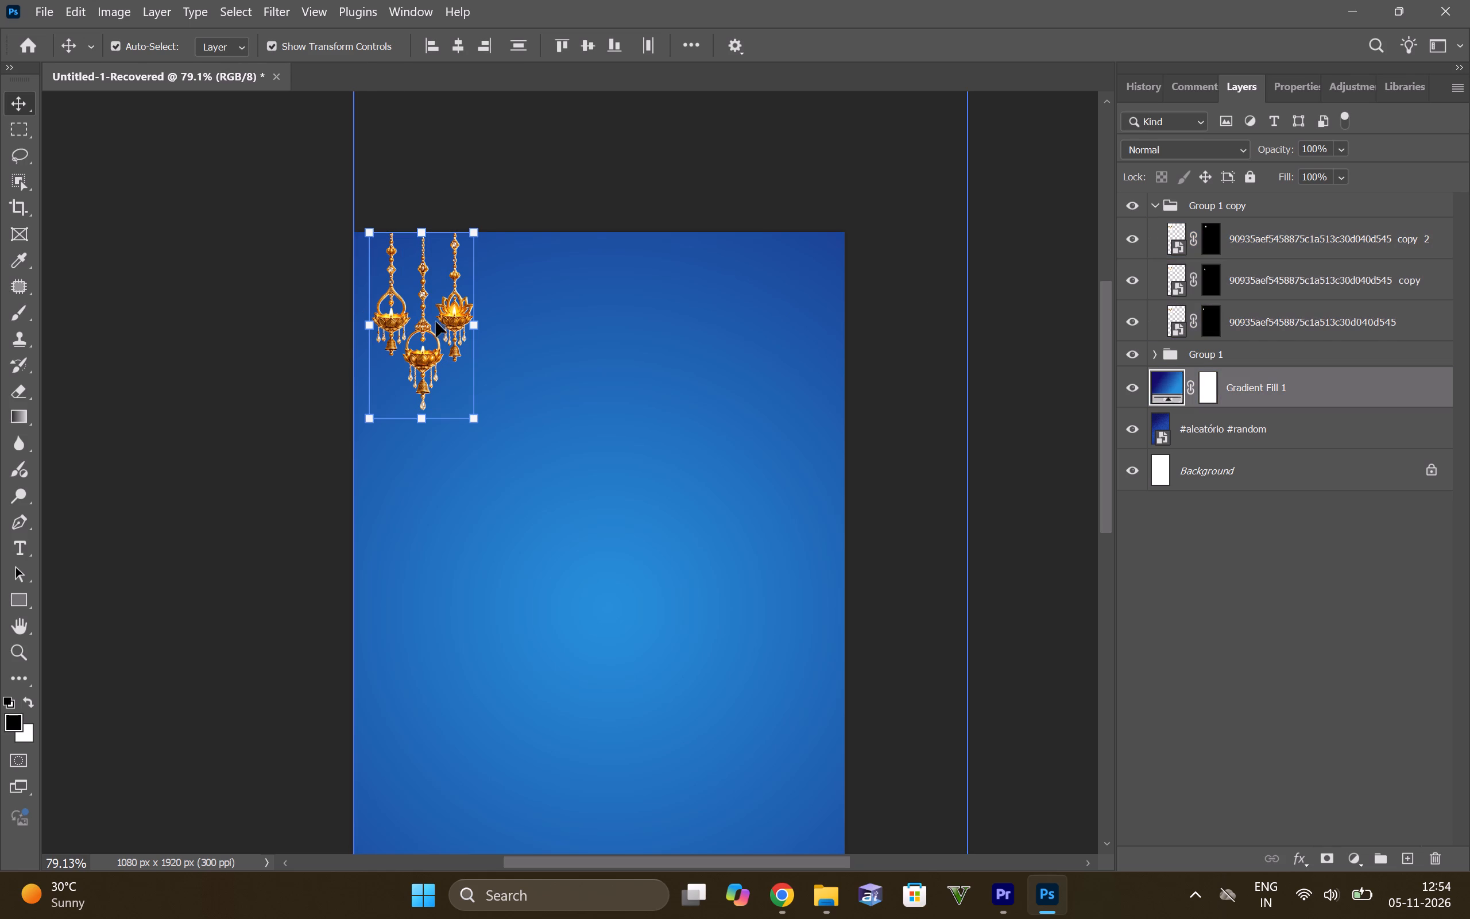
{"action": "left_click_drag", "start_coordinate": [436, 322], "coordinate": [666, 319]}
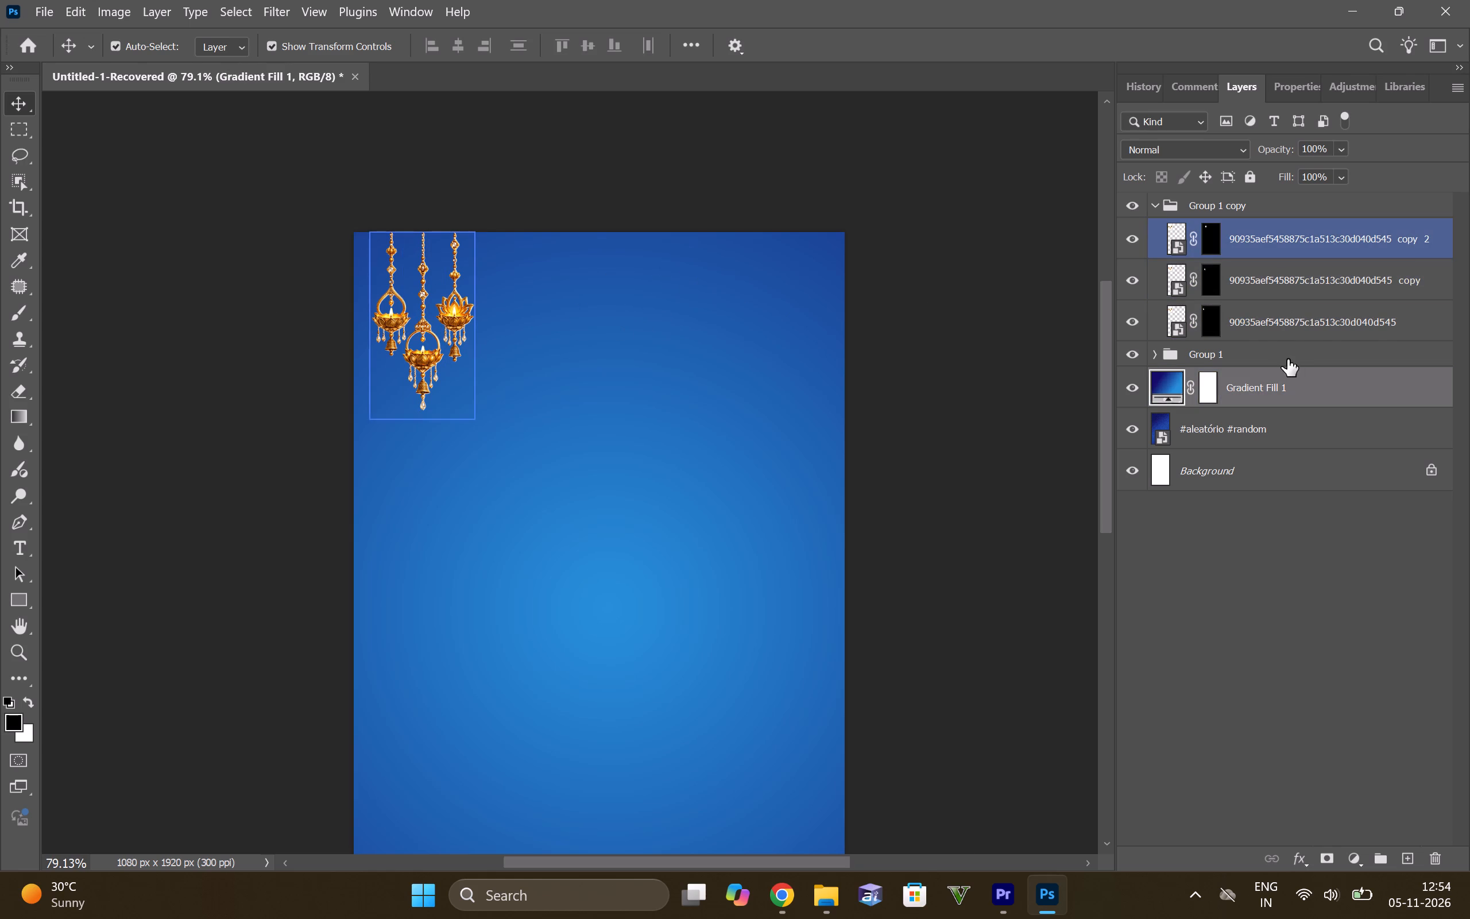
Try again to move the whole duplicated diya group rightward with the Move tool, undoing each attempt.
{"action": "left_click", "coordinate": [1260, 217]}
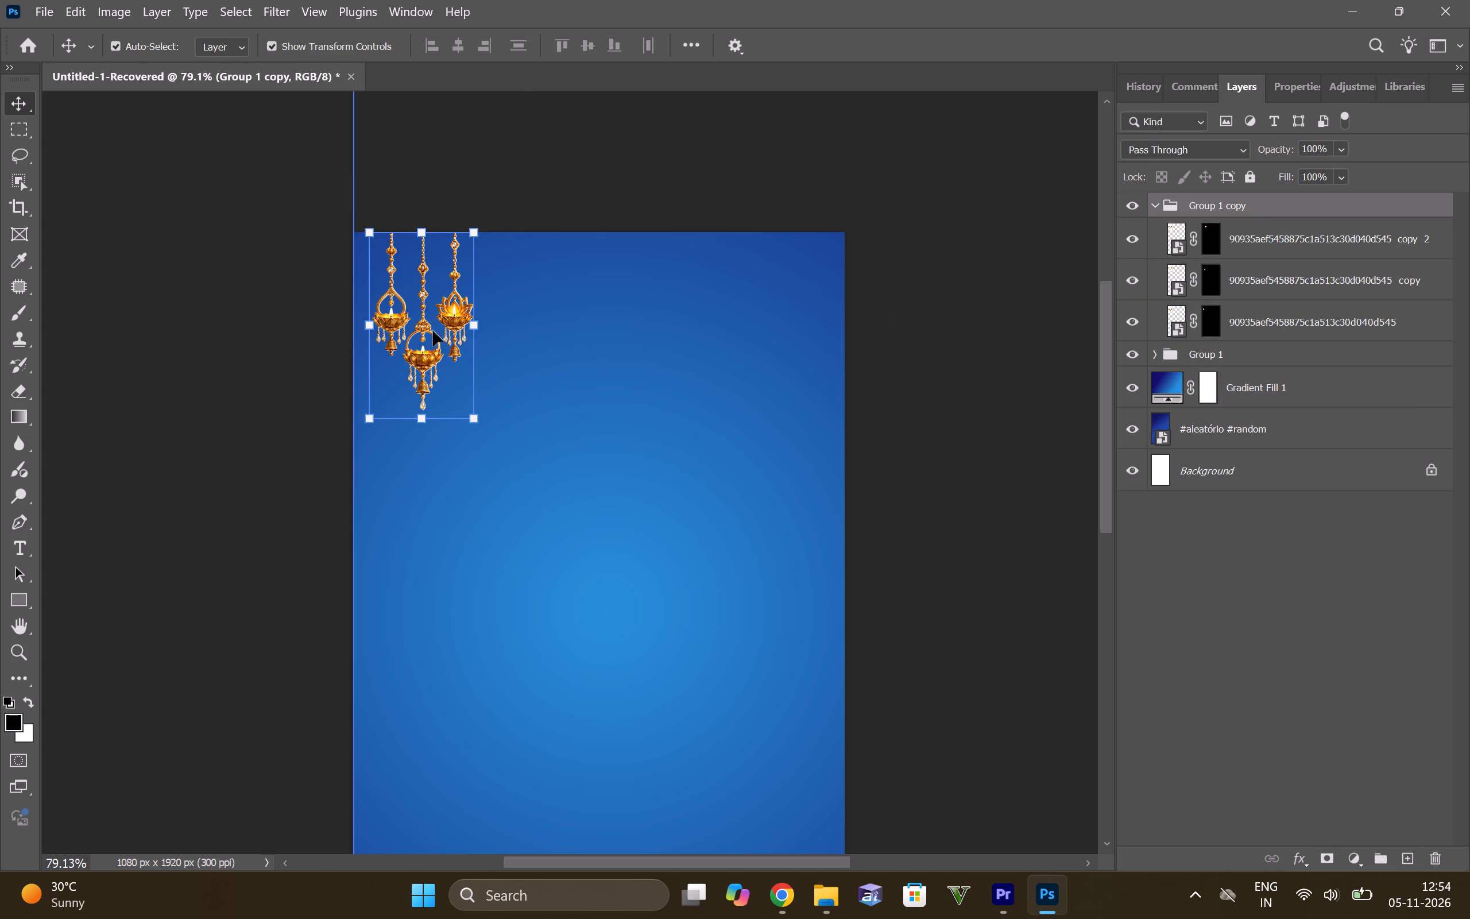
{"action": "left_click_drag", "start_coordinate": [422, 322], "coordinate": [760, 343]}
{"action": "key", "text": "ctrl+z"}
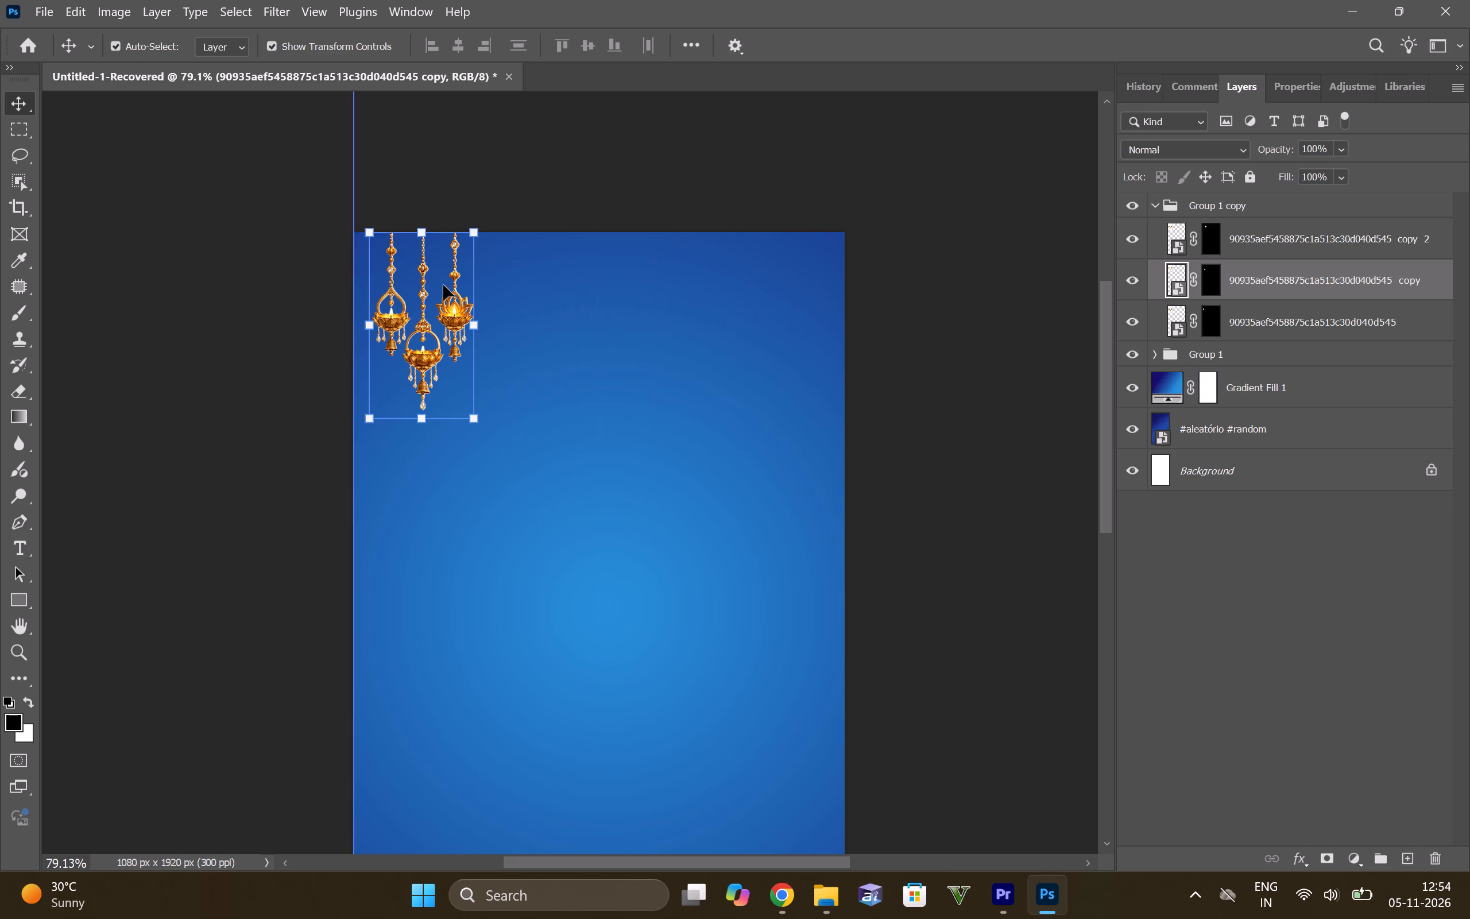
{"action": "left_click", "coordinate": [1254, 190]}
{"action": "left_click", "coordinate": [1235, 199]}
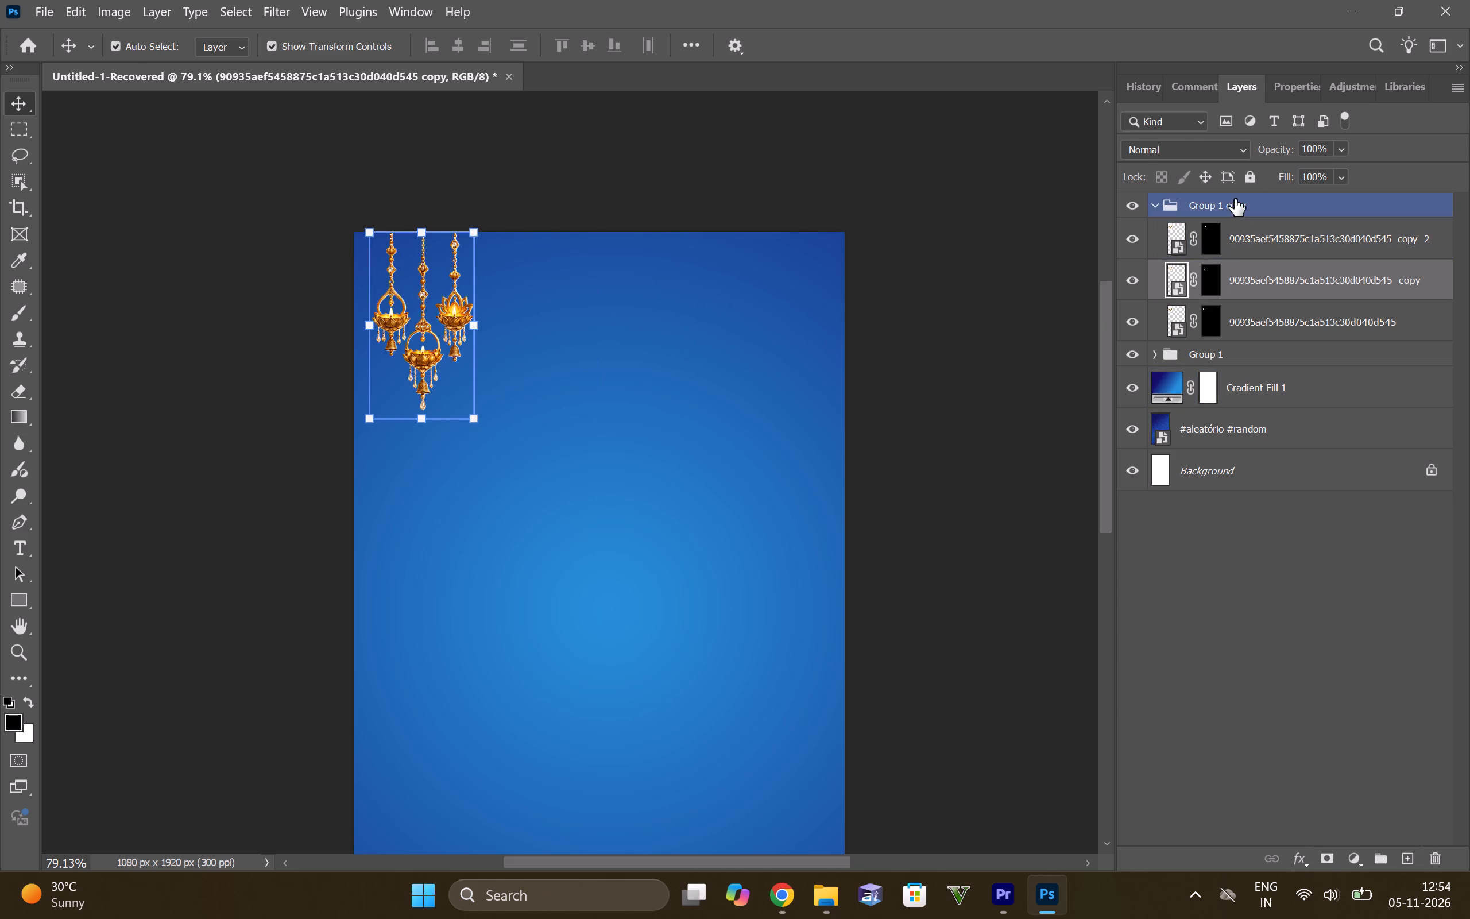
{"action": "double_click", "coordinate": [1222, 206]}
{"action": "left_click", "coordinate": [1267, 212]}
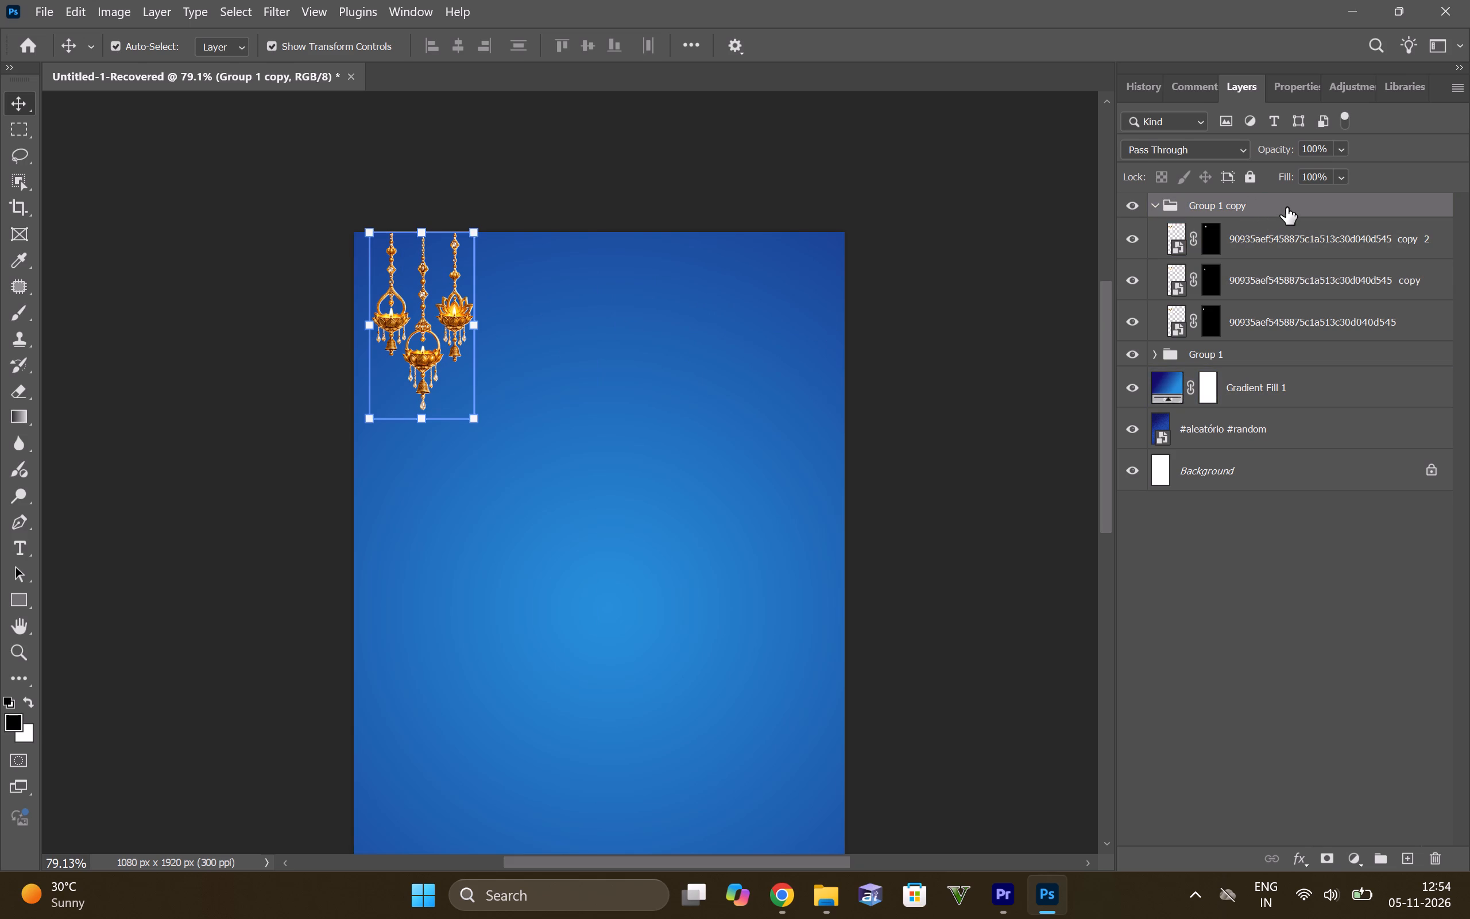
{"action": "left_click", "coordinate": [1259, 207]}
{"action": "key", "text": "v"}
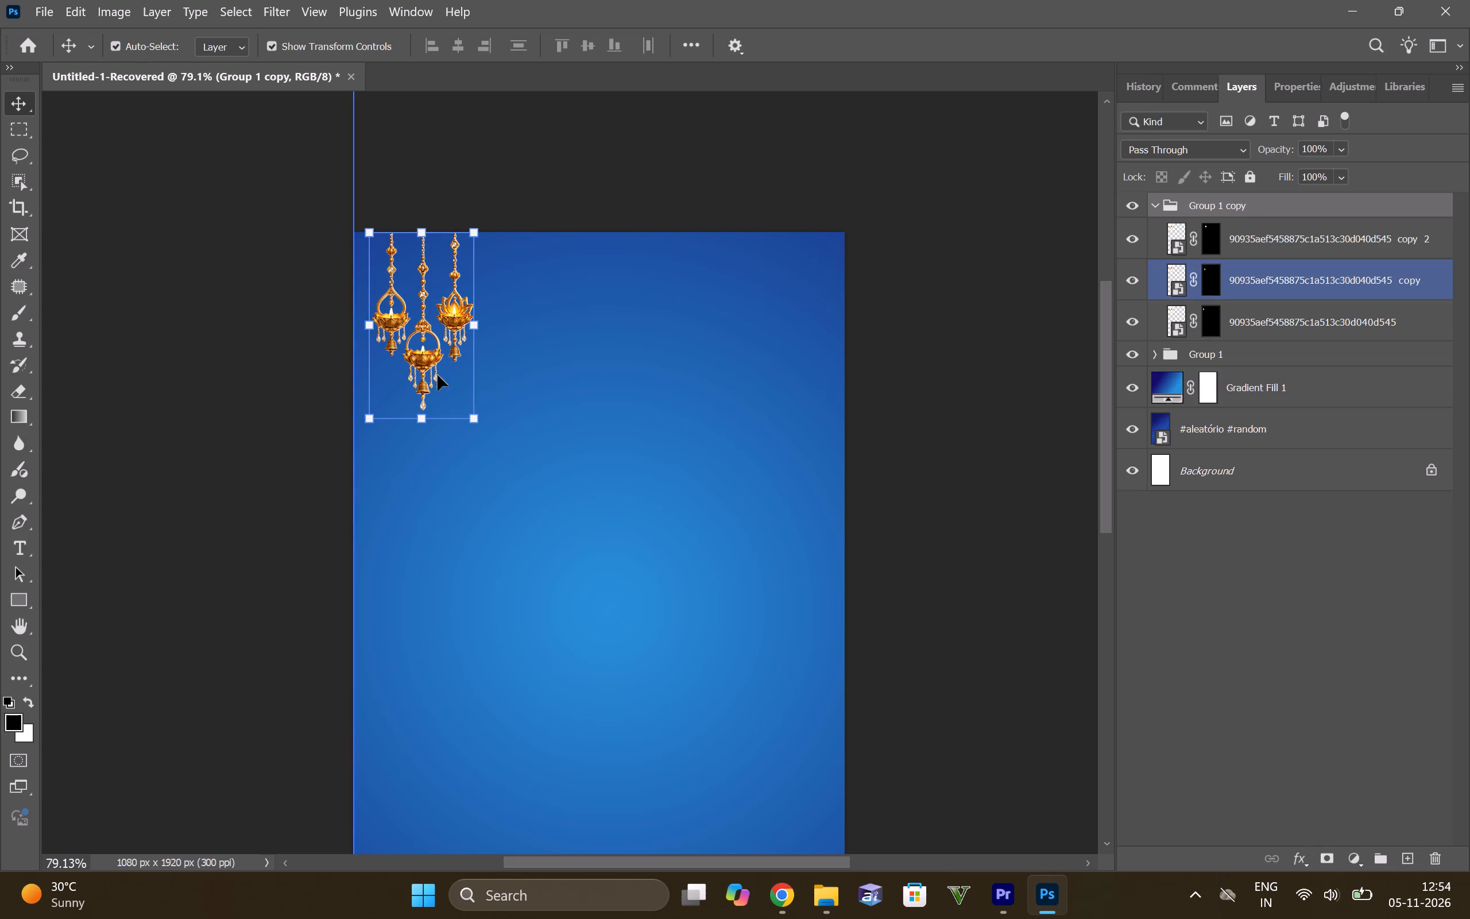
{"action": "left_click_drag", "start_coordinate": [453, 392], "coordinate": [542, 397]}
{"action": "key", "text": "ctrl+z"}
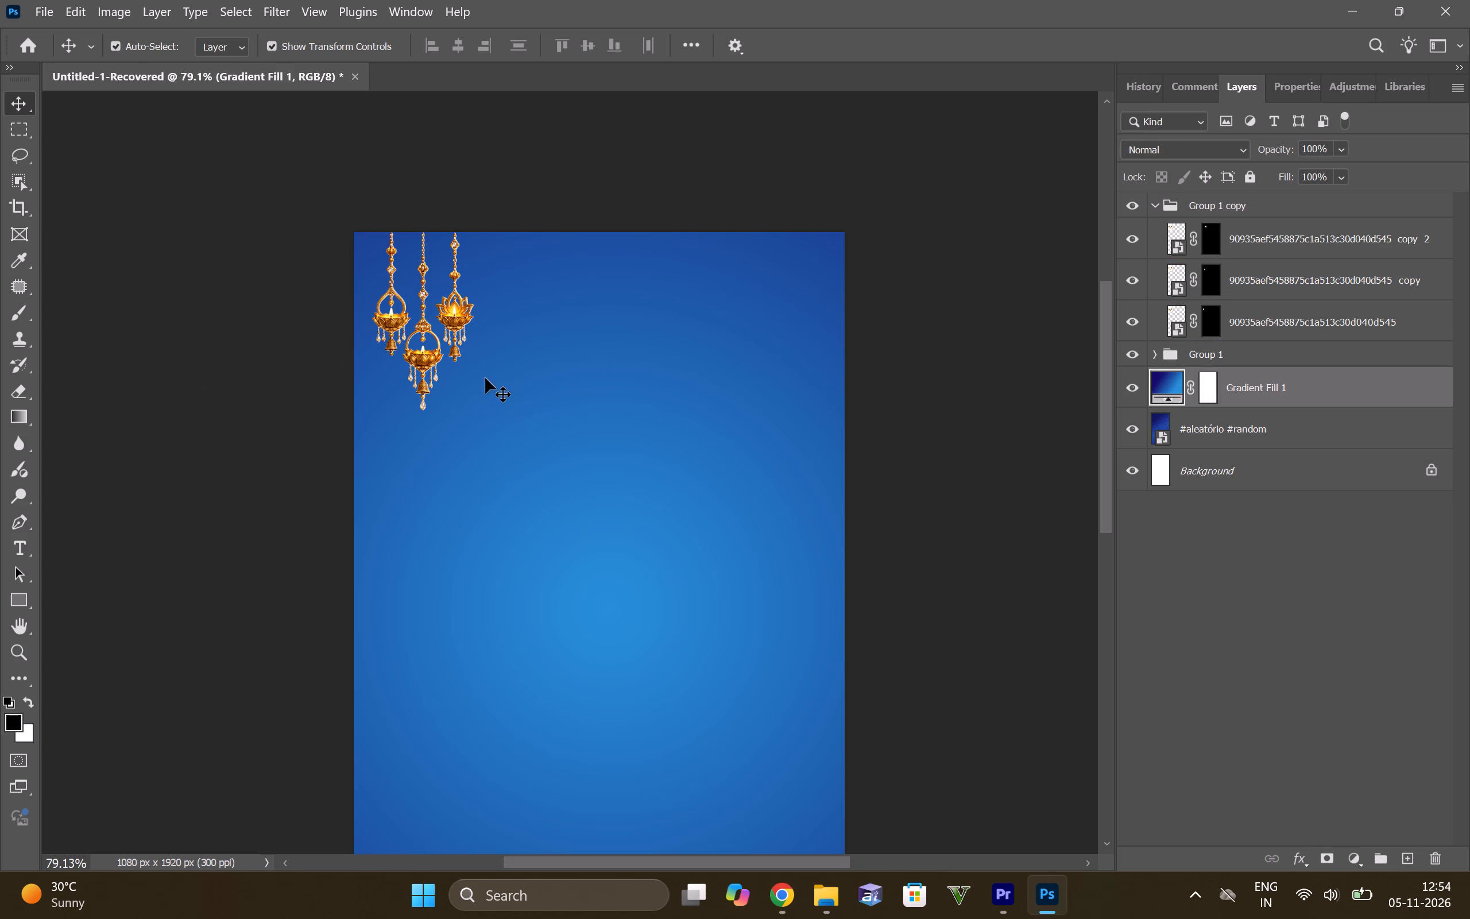
Free Transform the duplicated diya group to the canvas's top-right, level with the original group, at about X 936 px, Y 206 px.
{"action": "left_click", "coordinate": [411, 295]}
{"action": "left_click", "coordinate": [1282, 203]}
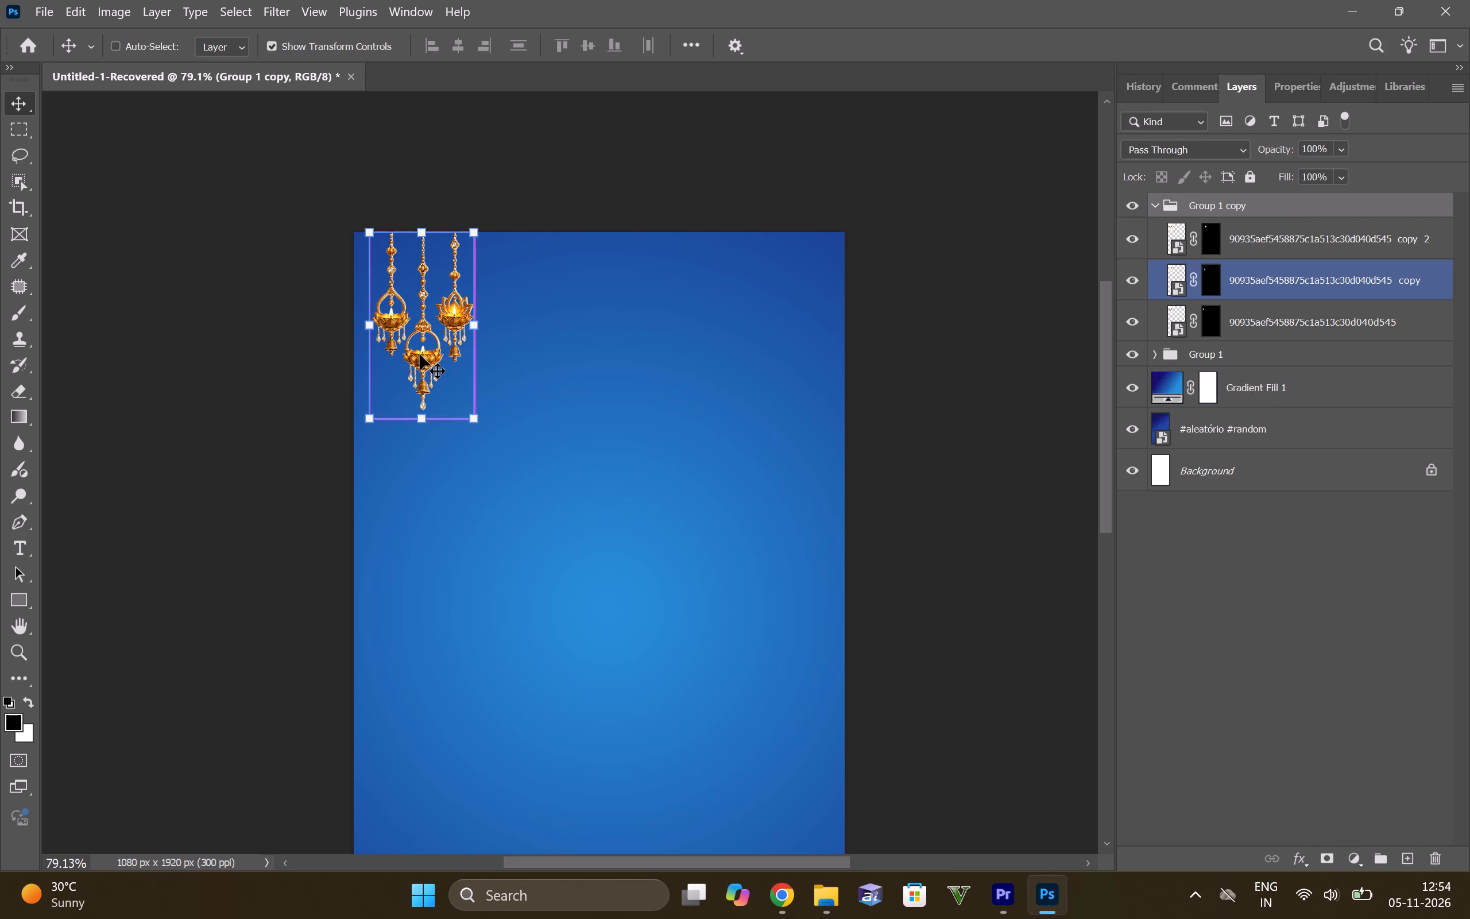
{"action": "key", "text": "ctrl+t"}
{"action": "left_click_drag", "start_coordinate": [435, 381], "coordinate": [795, 366]}
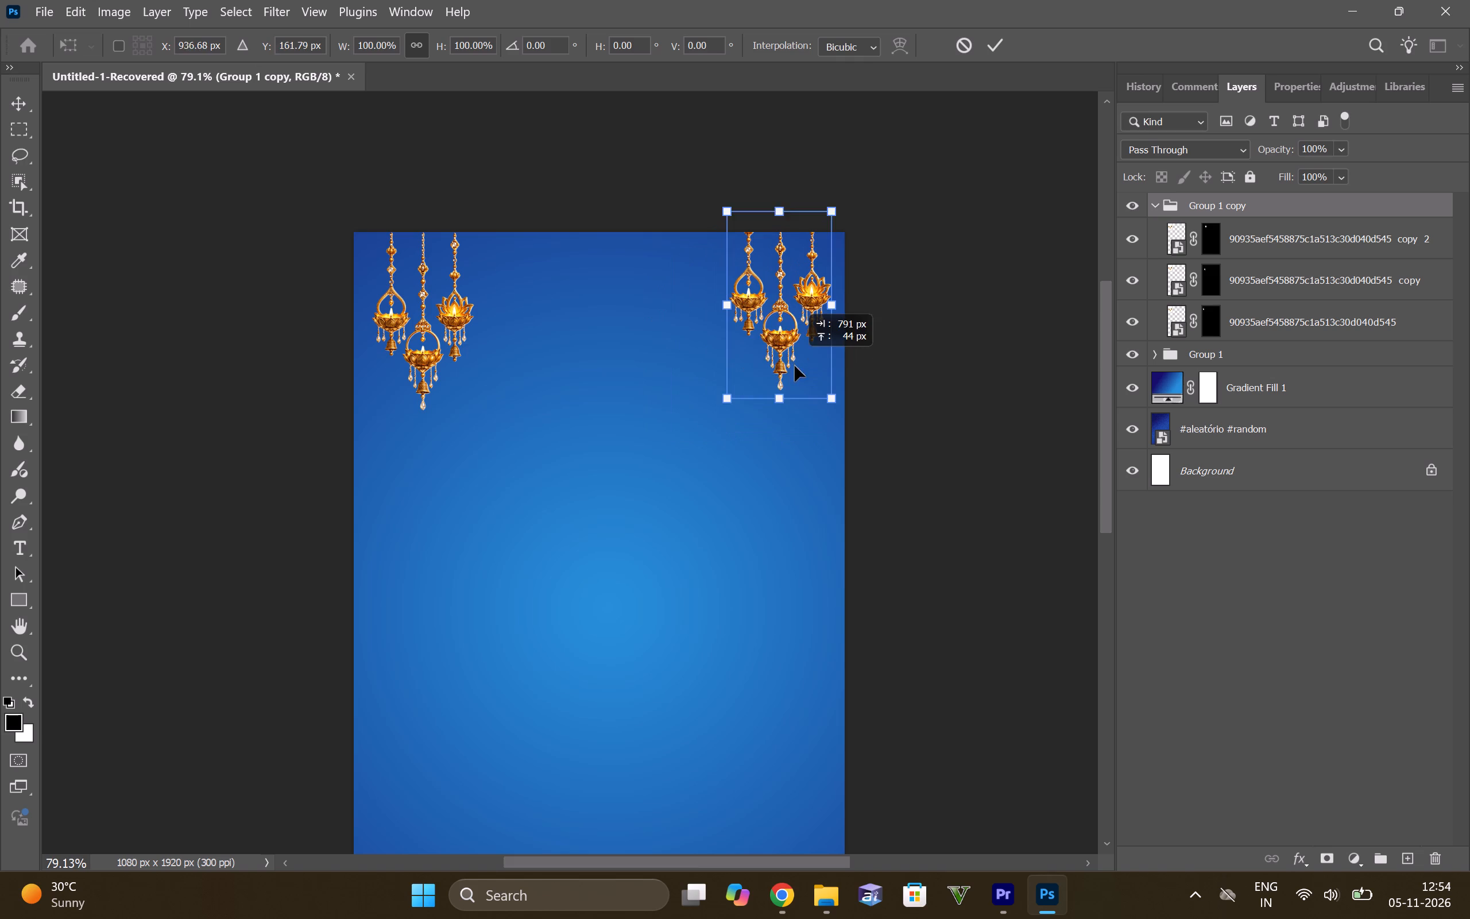
{"action": "left_click_drag", "start_coordinate": [795, 366], "coordinate": [797, 378]}
{"action": "left_click", "coordinate": [939, 373]}
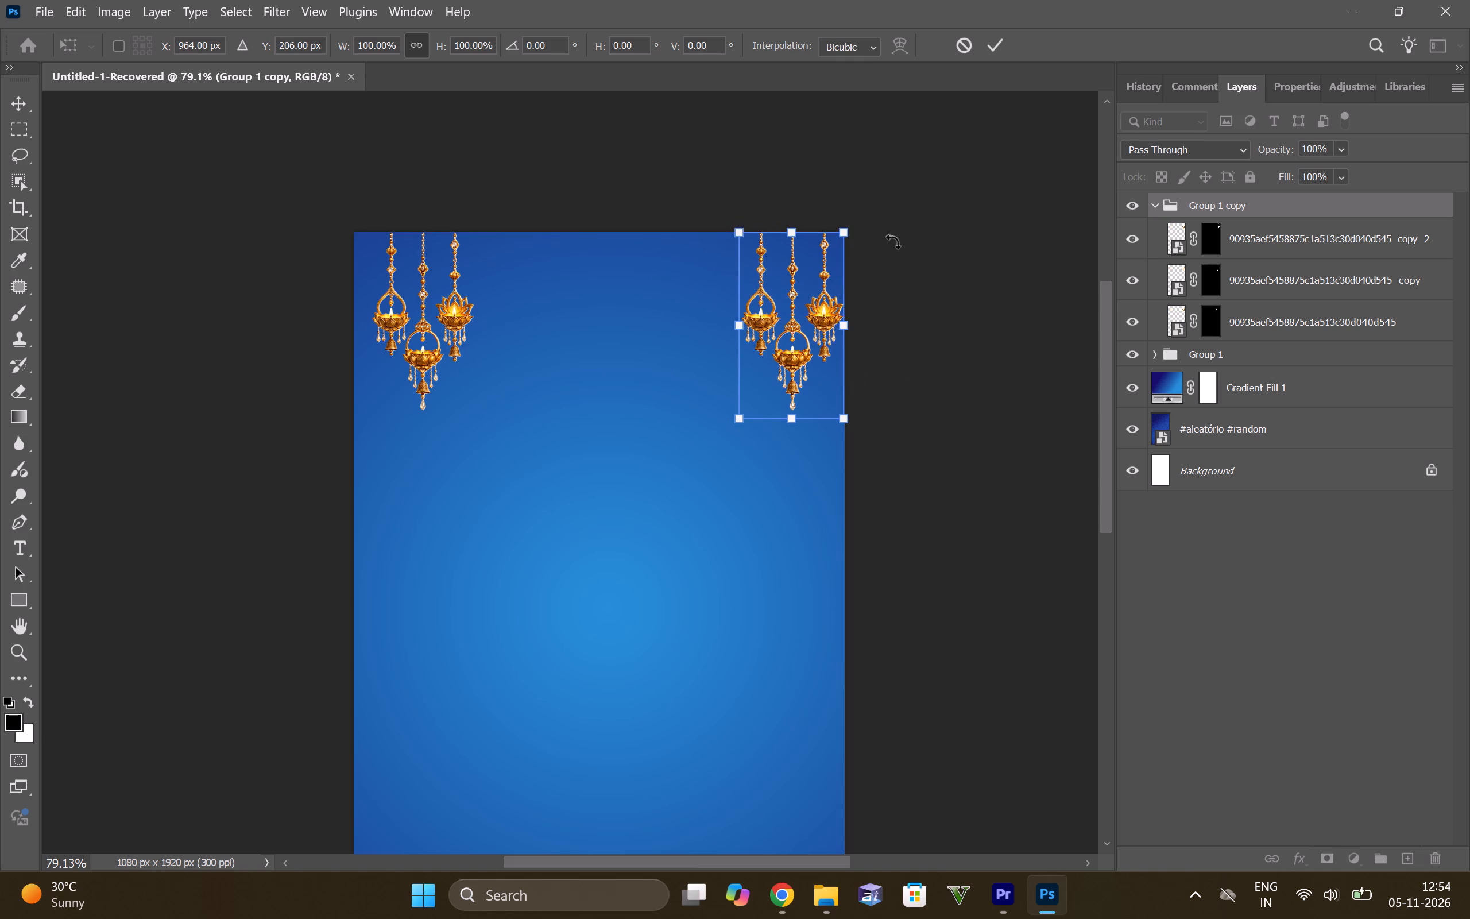
{"action": "left_click_drag", "start_coordinate": [790, 326], "coordinate": [775, 323]}
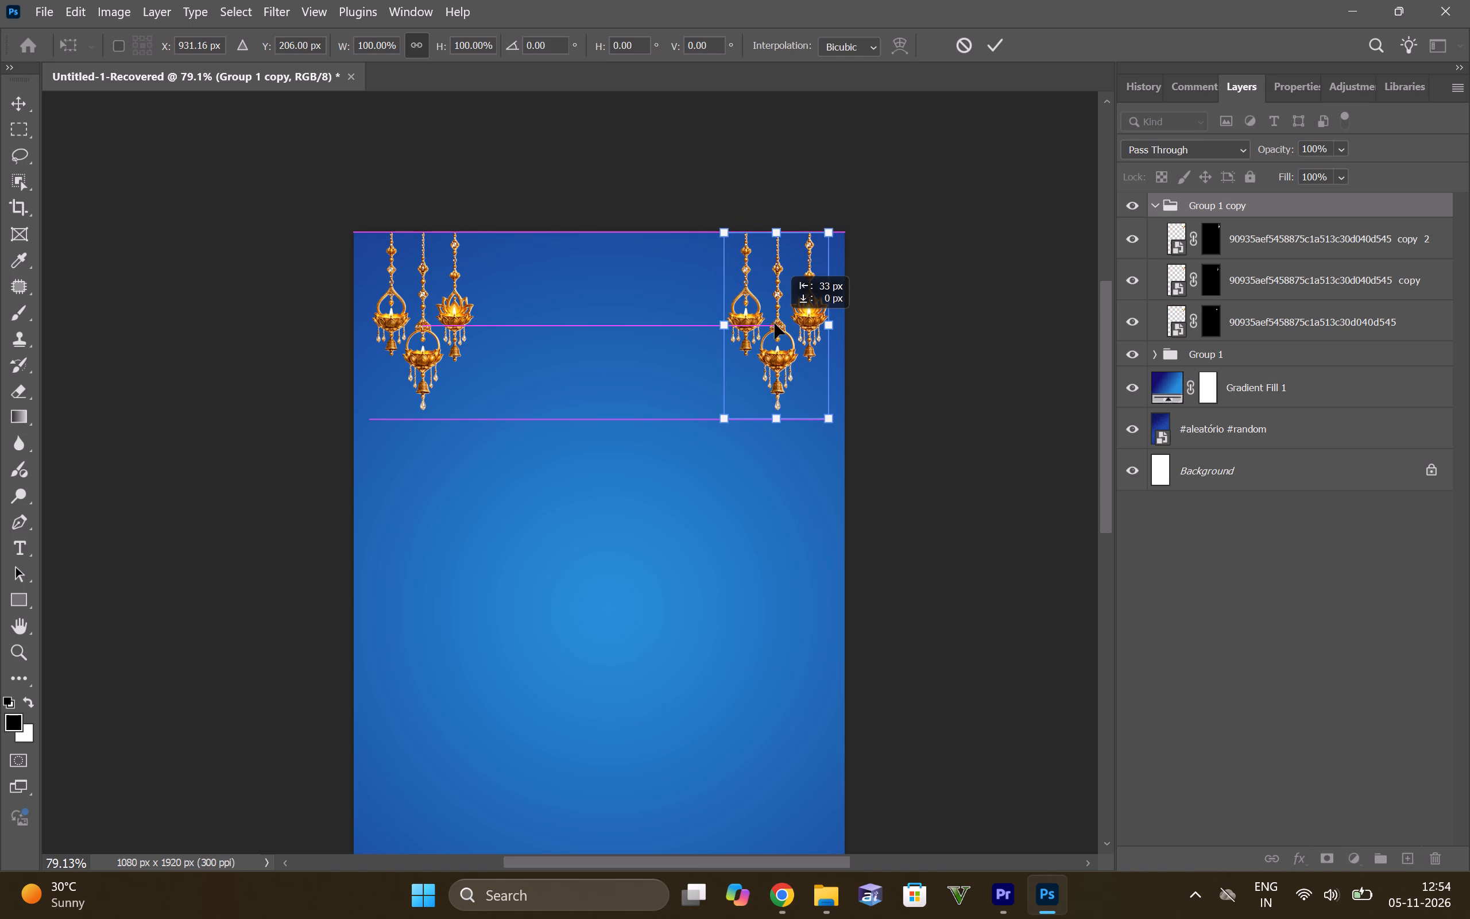
{"action": "left_click_drag", "start_coordinate": [775, 323], "coordinate": [777, 323]}
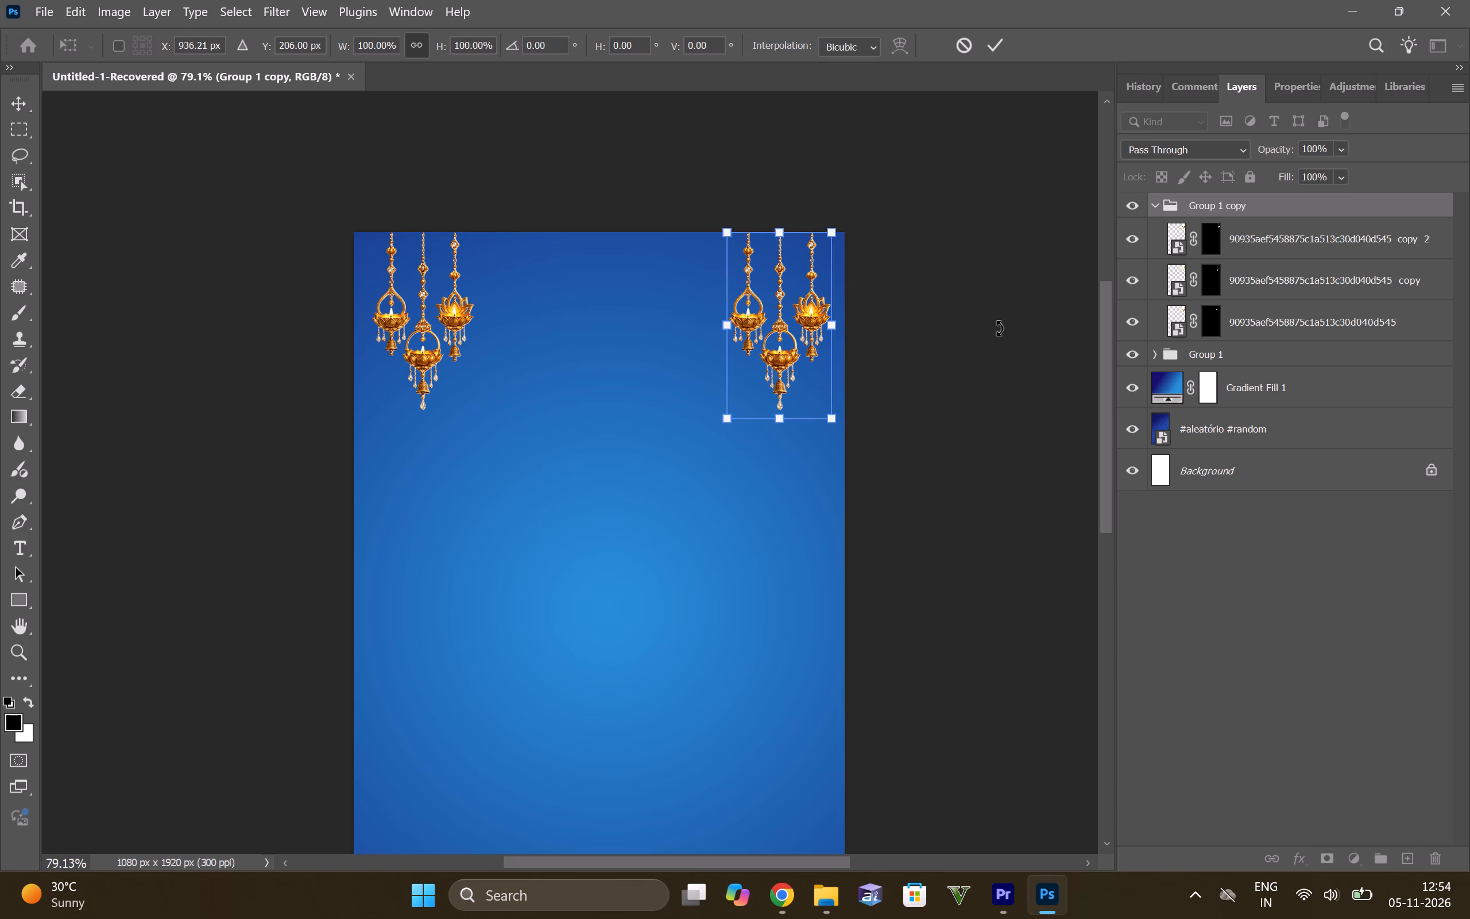
{"action": "left_click", "coordinate": [998, 328]}
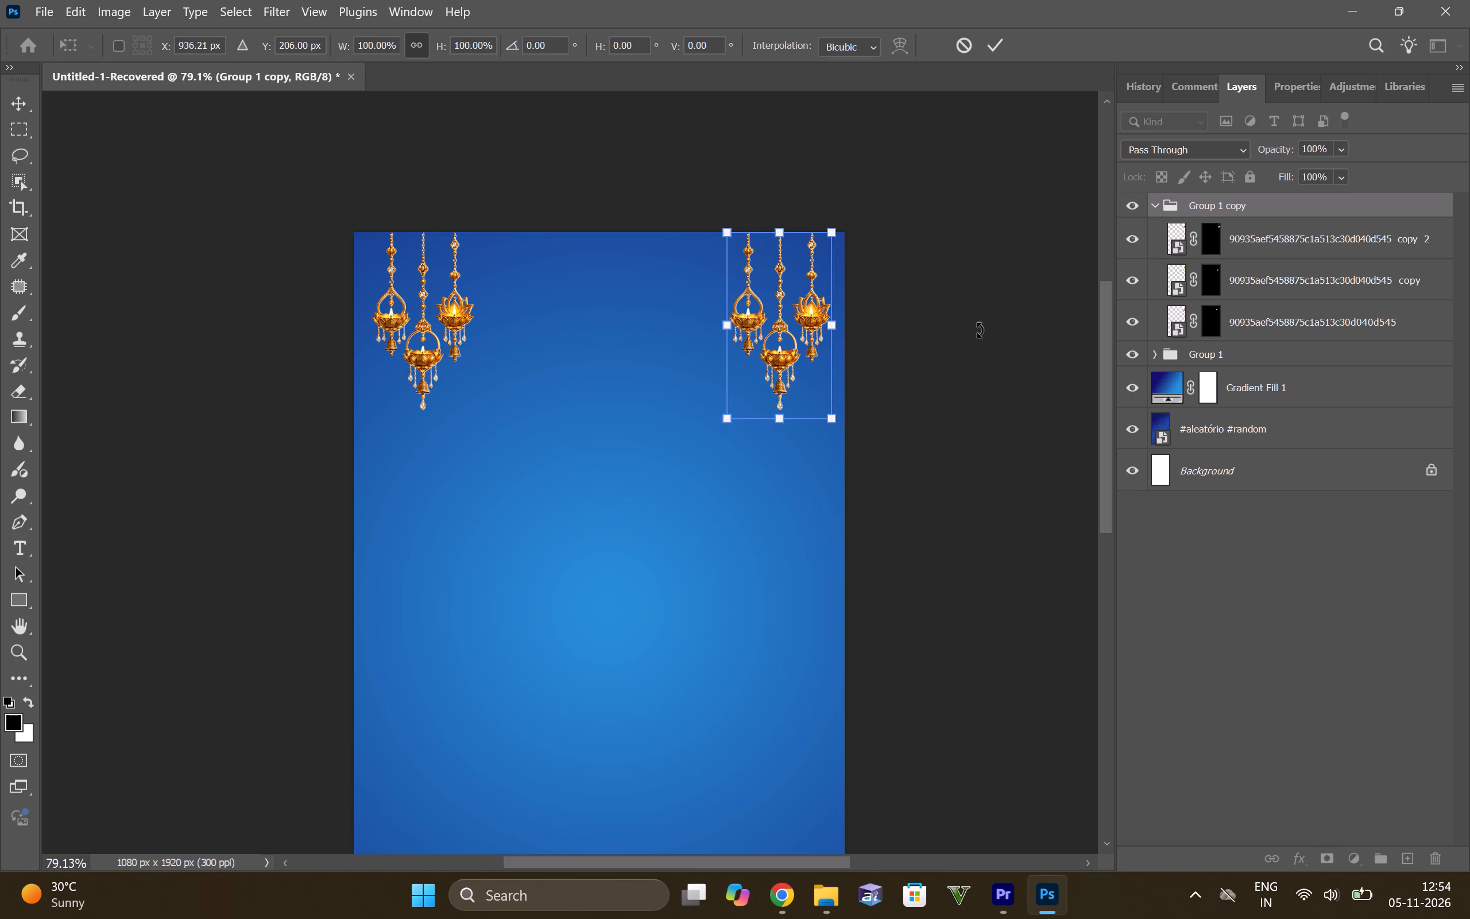
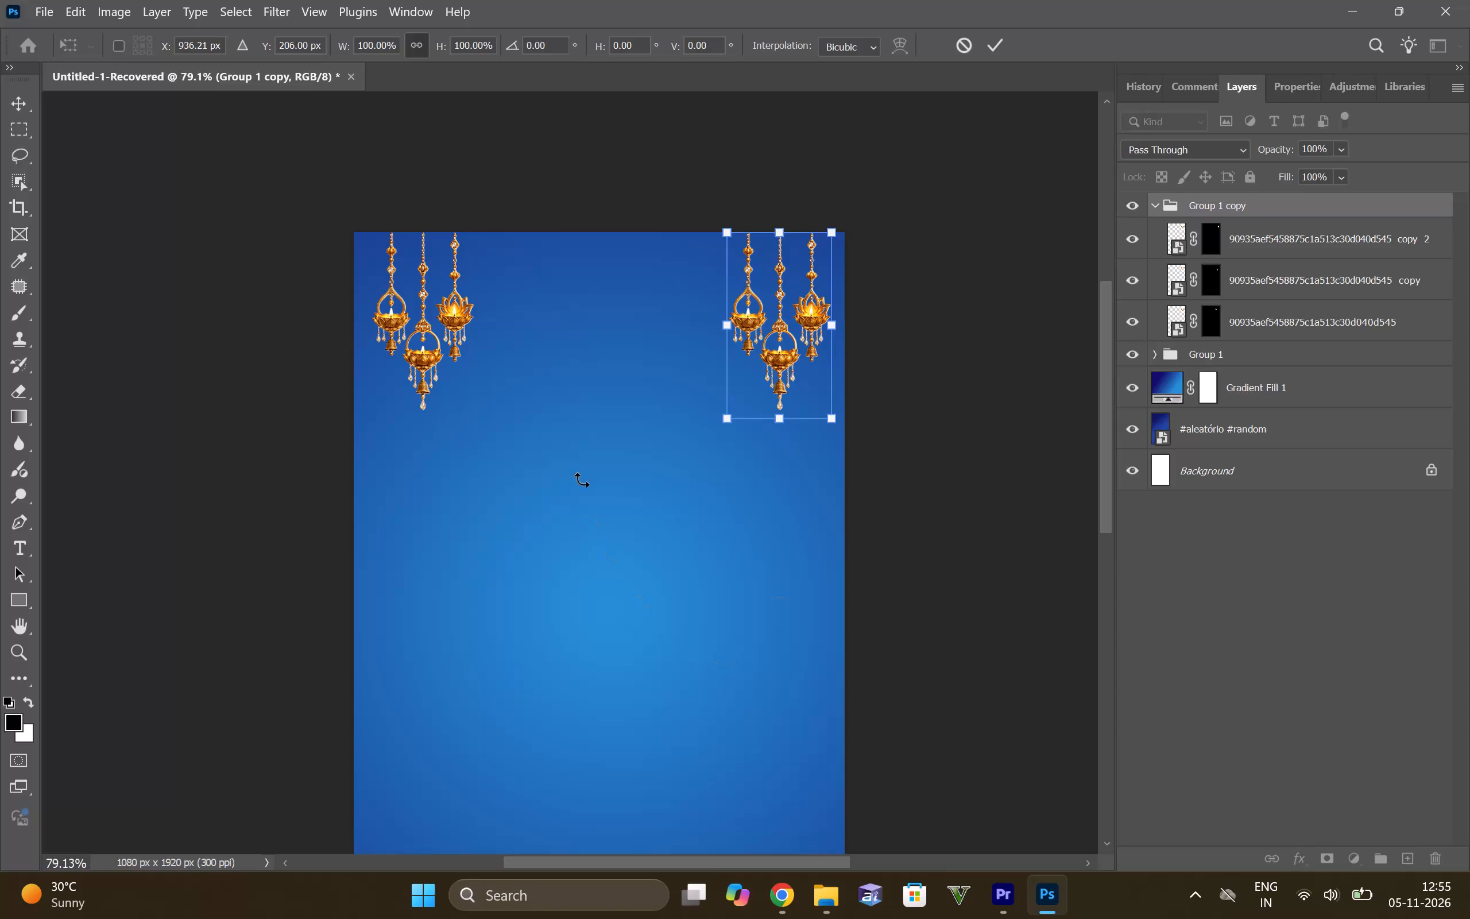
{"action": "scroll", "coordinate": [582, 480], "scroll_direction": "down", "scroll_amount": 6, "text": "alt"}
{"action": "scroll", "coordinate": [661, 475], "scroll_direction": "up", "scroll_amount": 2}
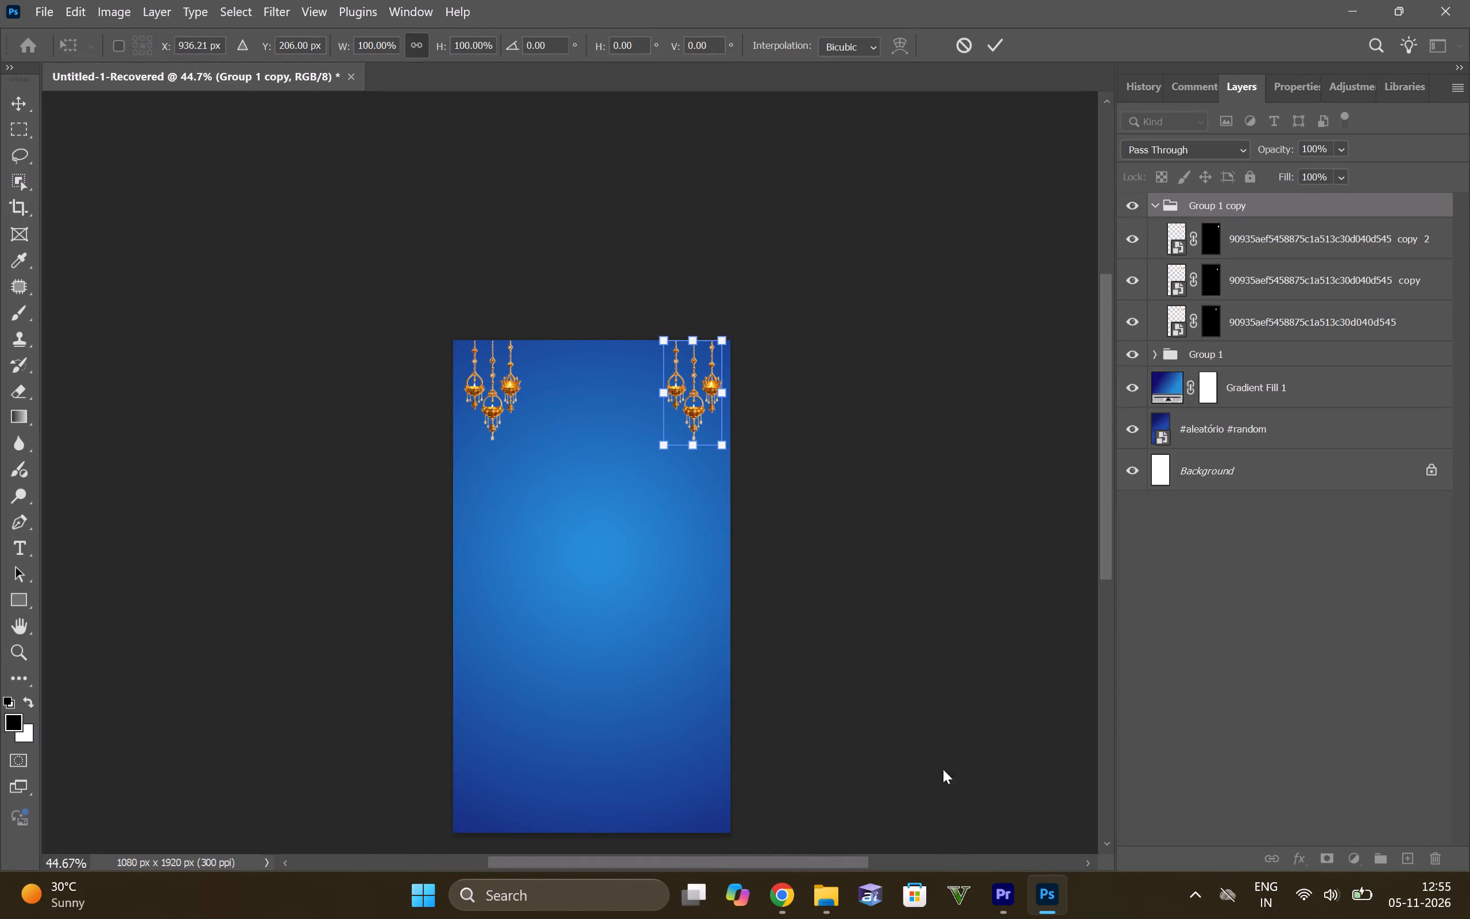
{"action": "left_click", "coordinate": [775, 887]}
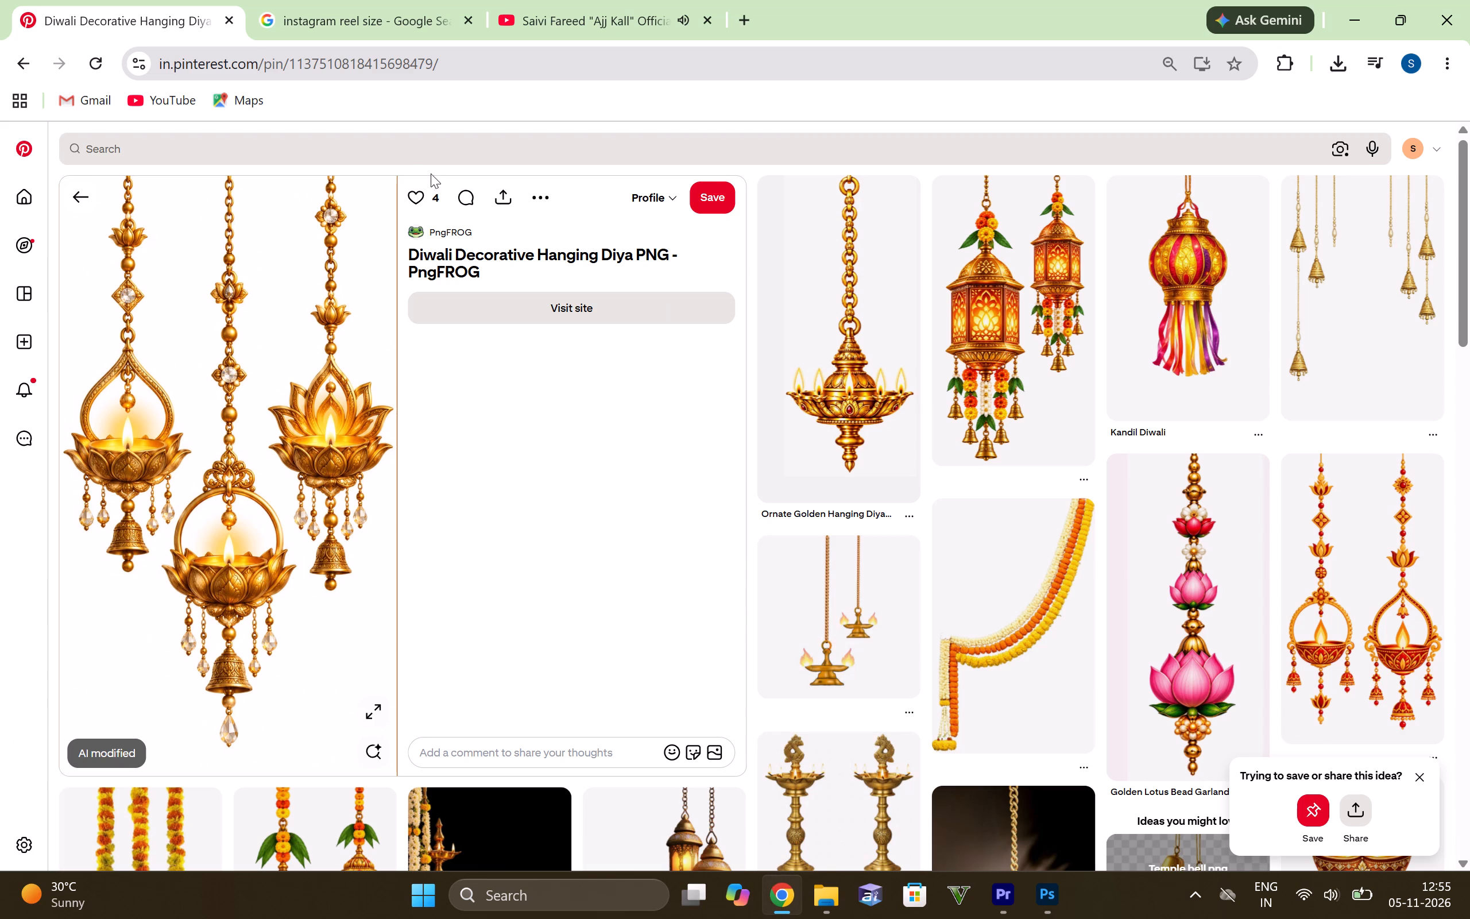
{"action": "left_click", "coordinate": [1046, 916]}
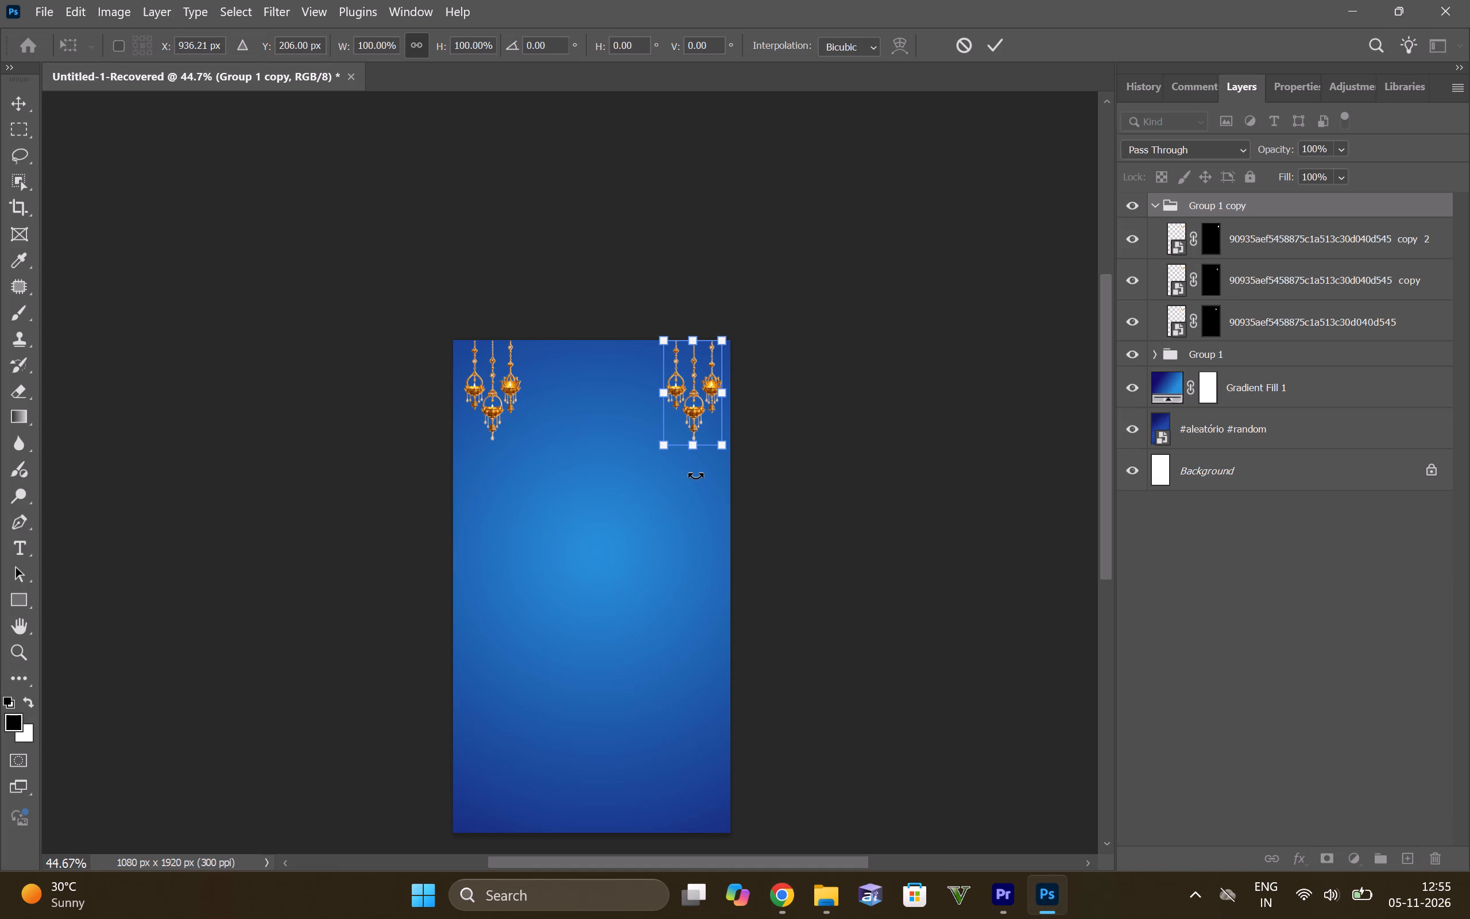
Apply the pending transform and save the document as Diwali in Photoshop format in Downloads, with Maximize Compatibility on.
{"action": "key", "text": "ctrl+shift+s"}
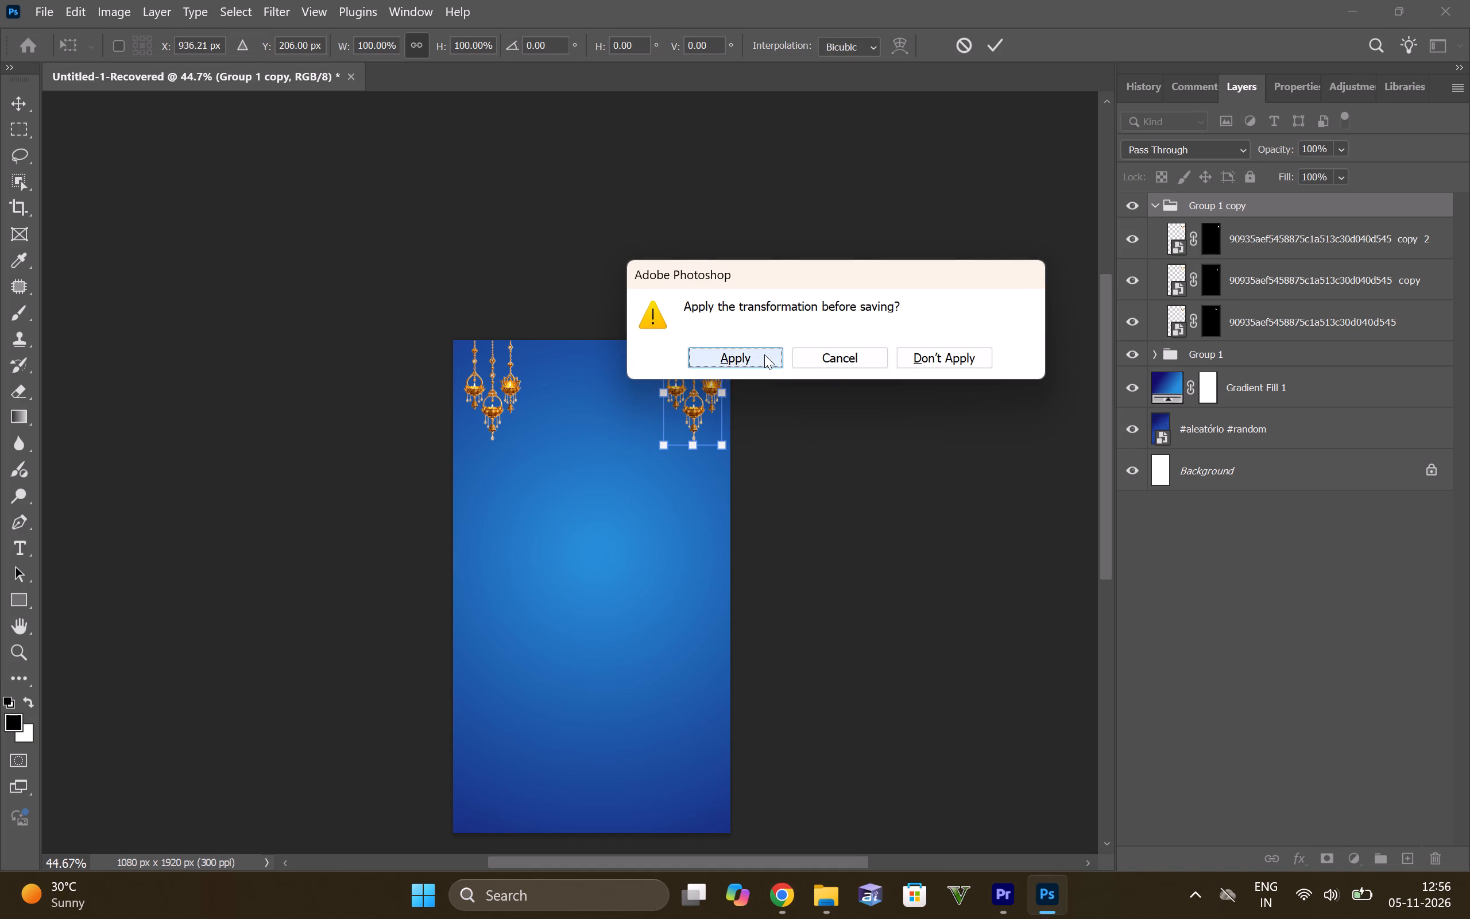
{"action": "left_click", "coordinate": [764, 354]}
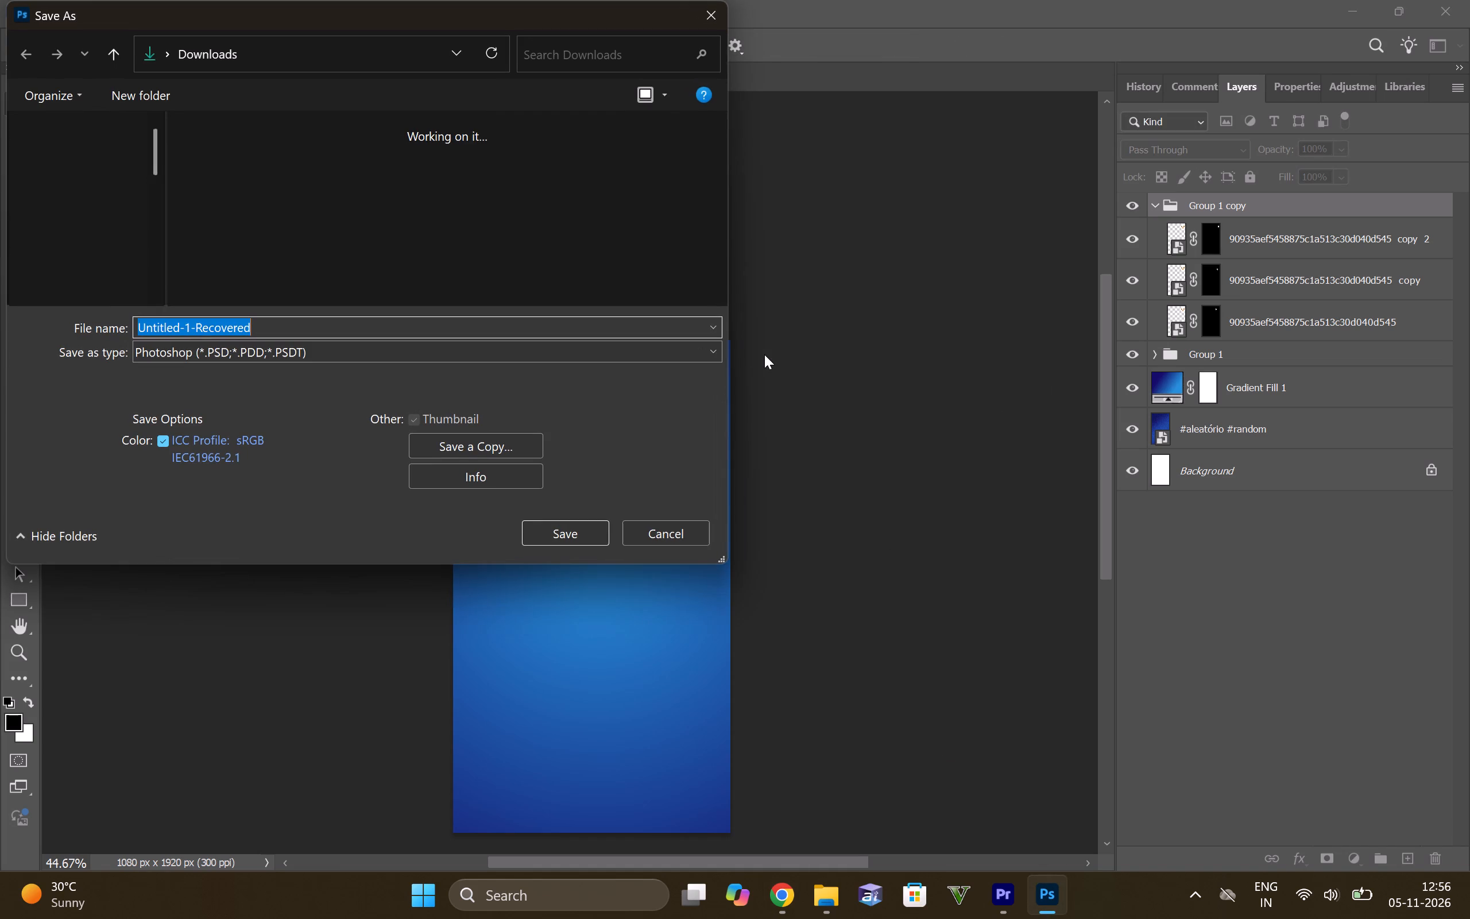
{"action": "left_click", "coordinate": [282, 322]}
{"action": "key", "text": "BackSpace"}
{"action": "key", "text": "BackSpace"}
{"action": "key", "text": "BackSpace"}
{"action": "key", "text": "BackSpace"}
{"action": "key", "text": "BackSpace"}
{"action": "key", "text": "BackSpace"}
{"action": "key", "text": "BackSpace"}
{"action": "key", "text": "BackSpace"}
{"action": "key", "text": "BackSpace"}
{"action": "key", "text": "BackSpace"}
{"action": "key", "text": "BackSpace"}
{"action": "key", "text": "BackSpace"}
{"action": "key", "text": "BackSpace"}
{"action": "key", "text": "BackSpace"}
{"action": "key", "text": "BackSpace"}
{"action": "key", "text": "BackSpace"}
{"action": "key", "text": "BackSpace"}
{"action": "key", "text": "BackSpace"}
{"action": "key", "text": "BackSpace"}
{"action": "key", "text": "BackSpace"}
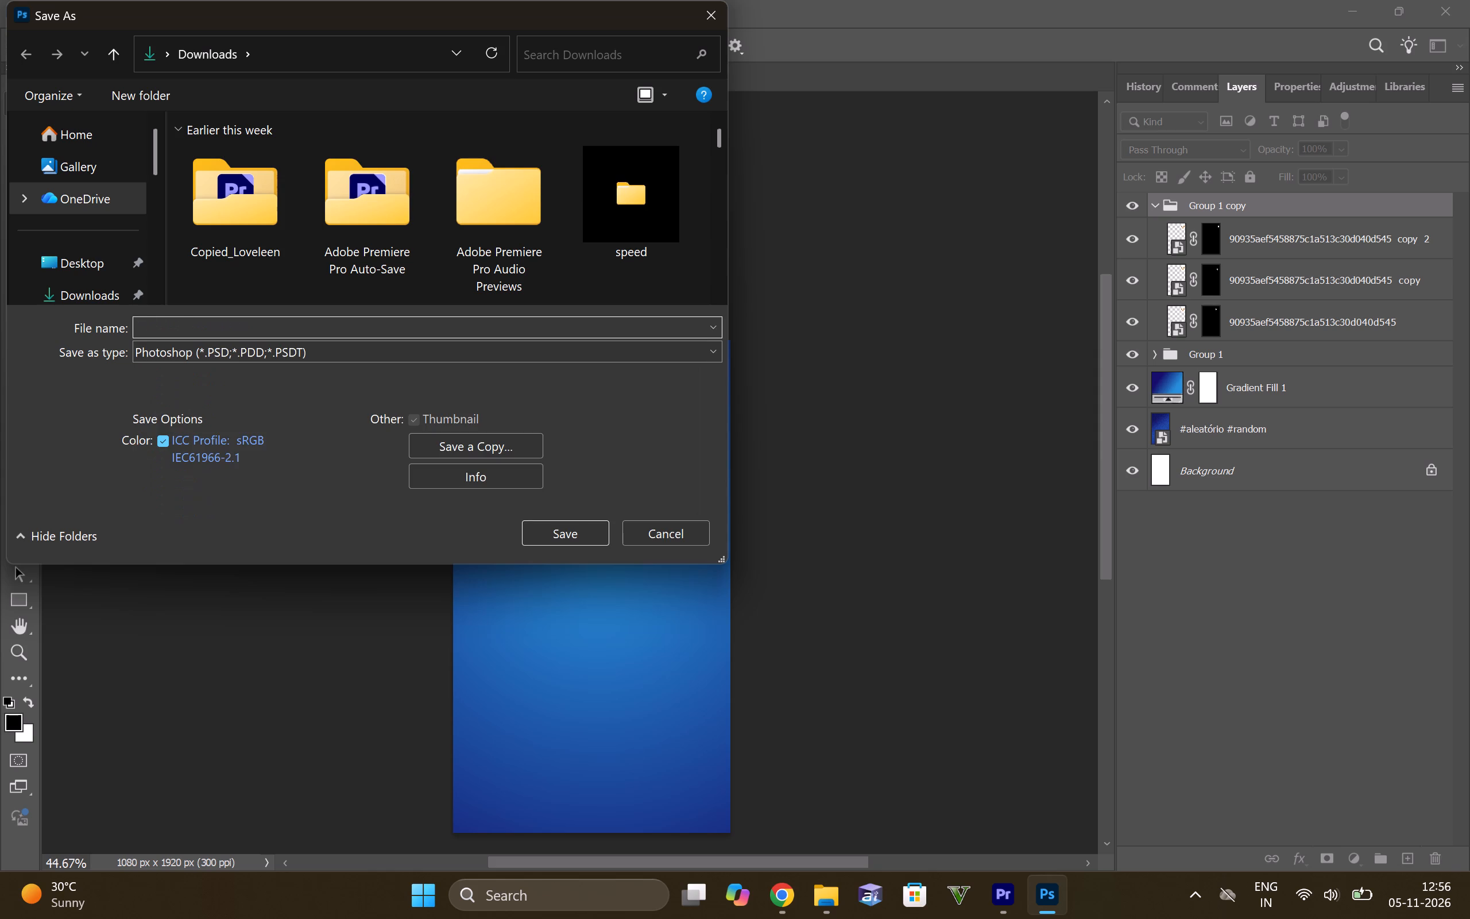
{"action": "type", "text": "Diwali"}
{"action": "key", "text": "Return"}
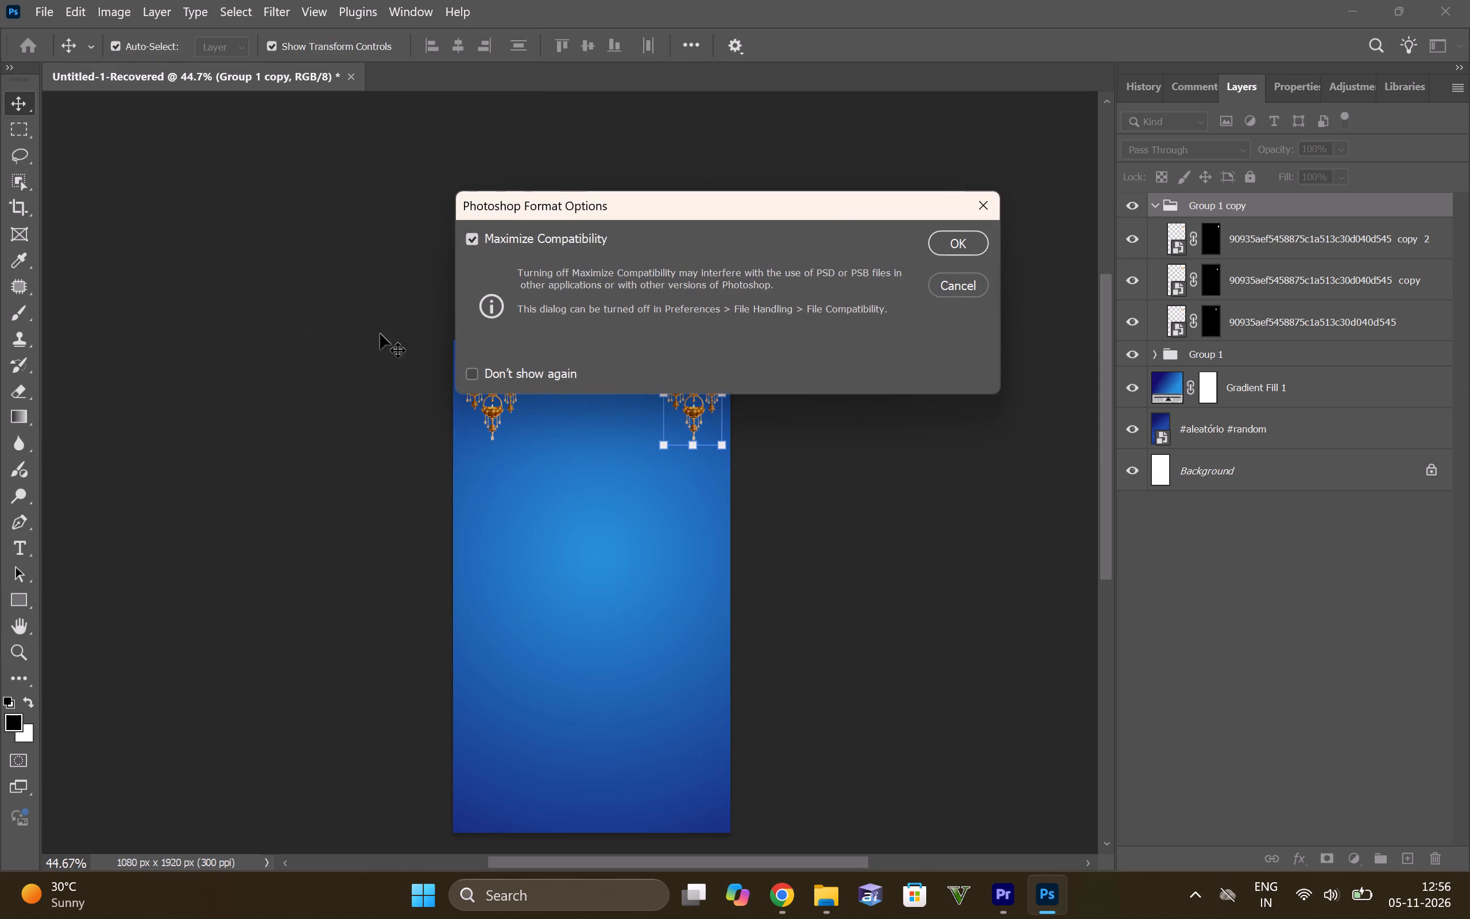
{"action": "left_click", "coordinate": [979, 242]}
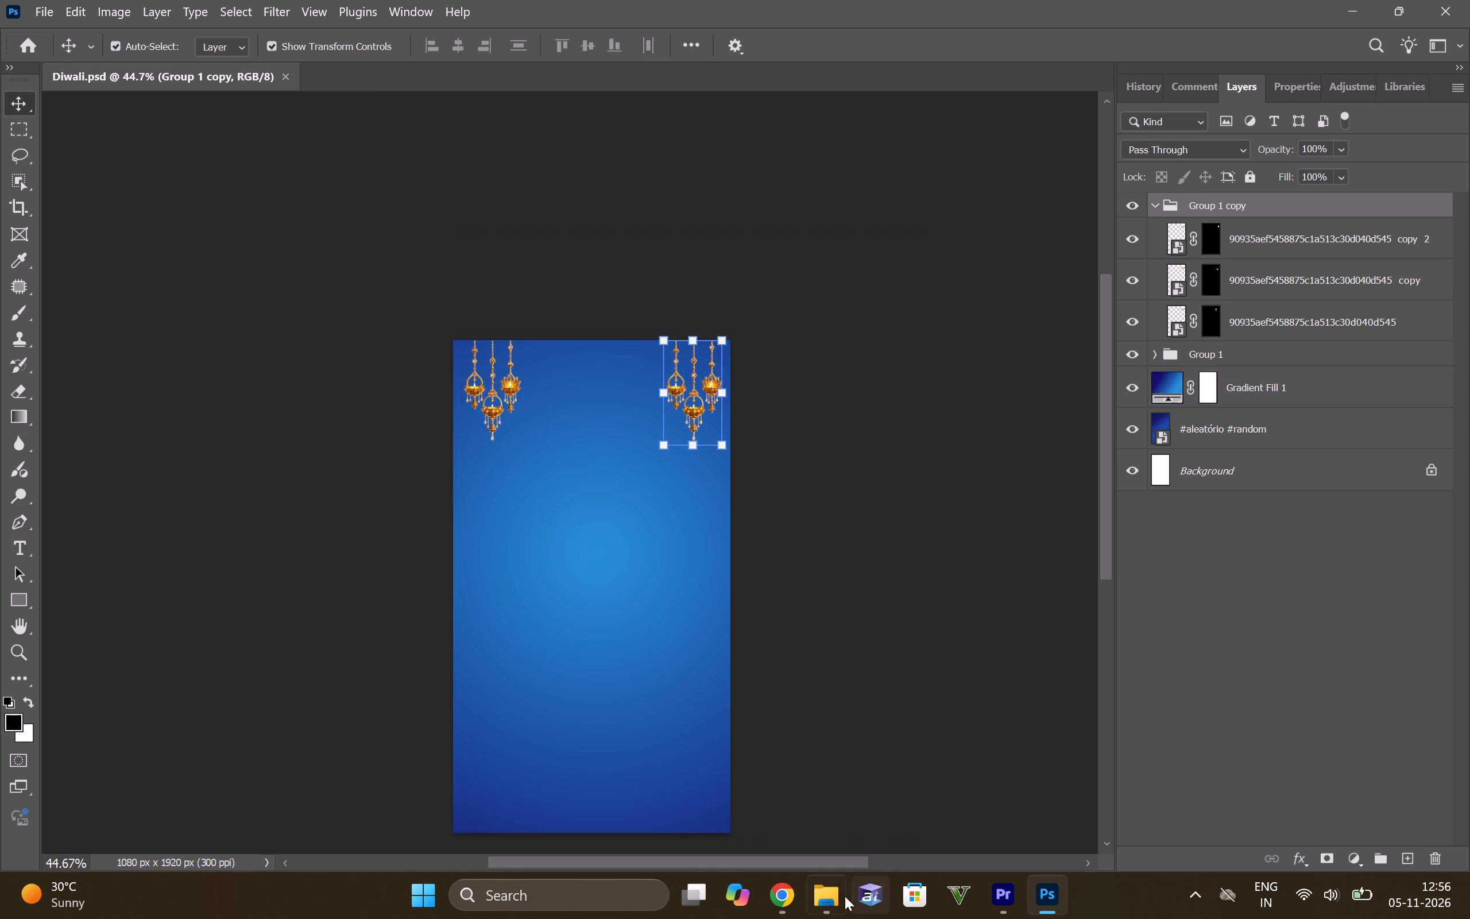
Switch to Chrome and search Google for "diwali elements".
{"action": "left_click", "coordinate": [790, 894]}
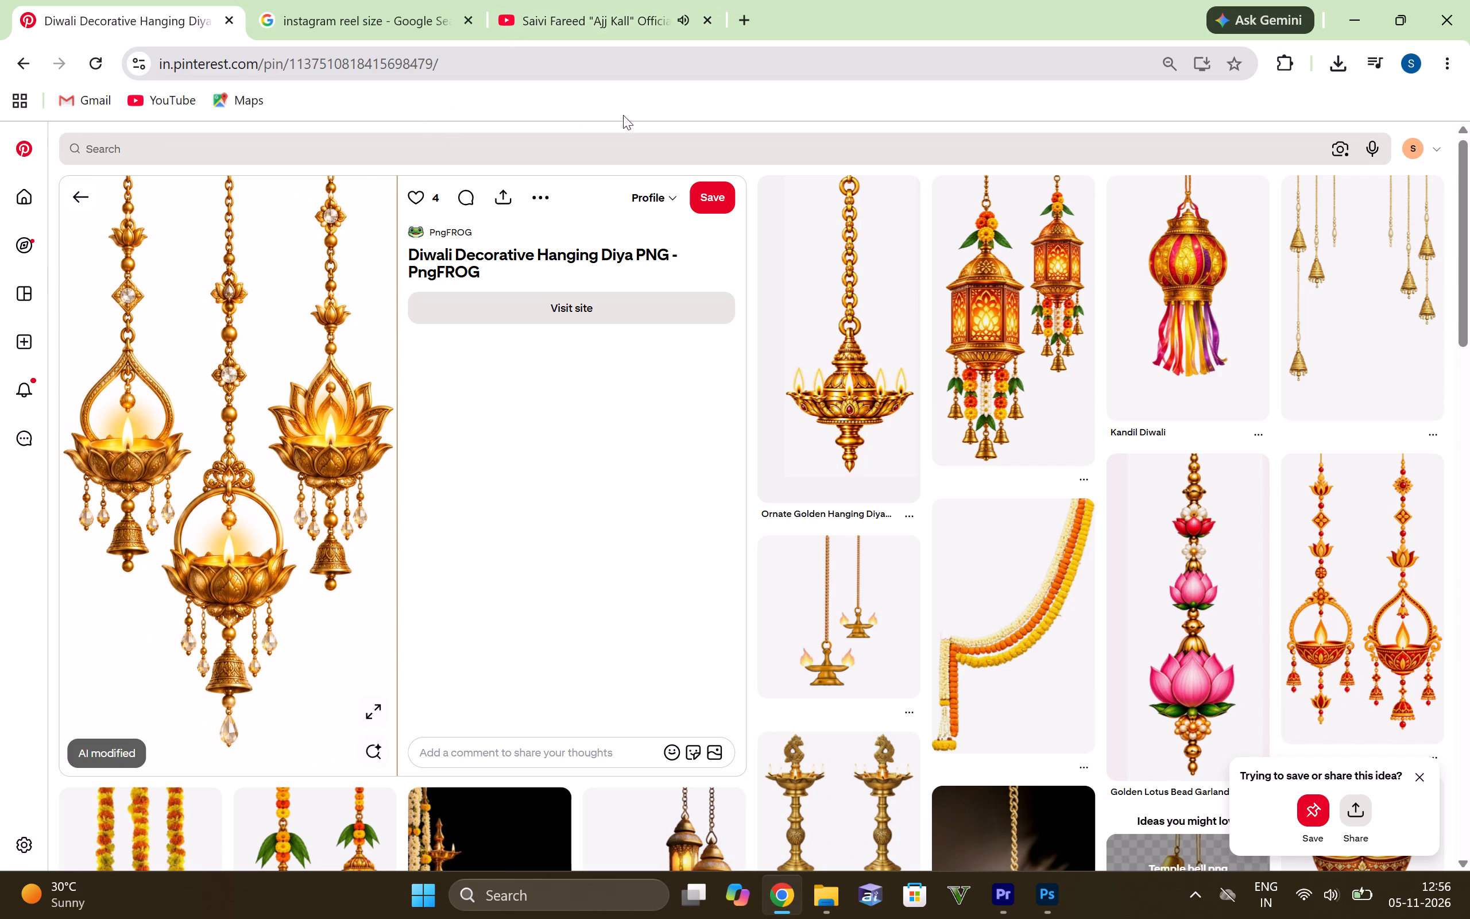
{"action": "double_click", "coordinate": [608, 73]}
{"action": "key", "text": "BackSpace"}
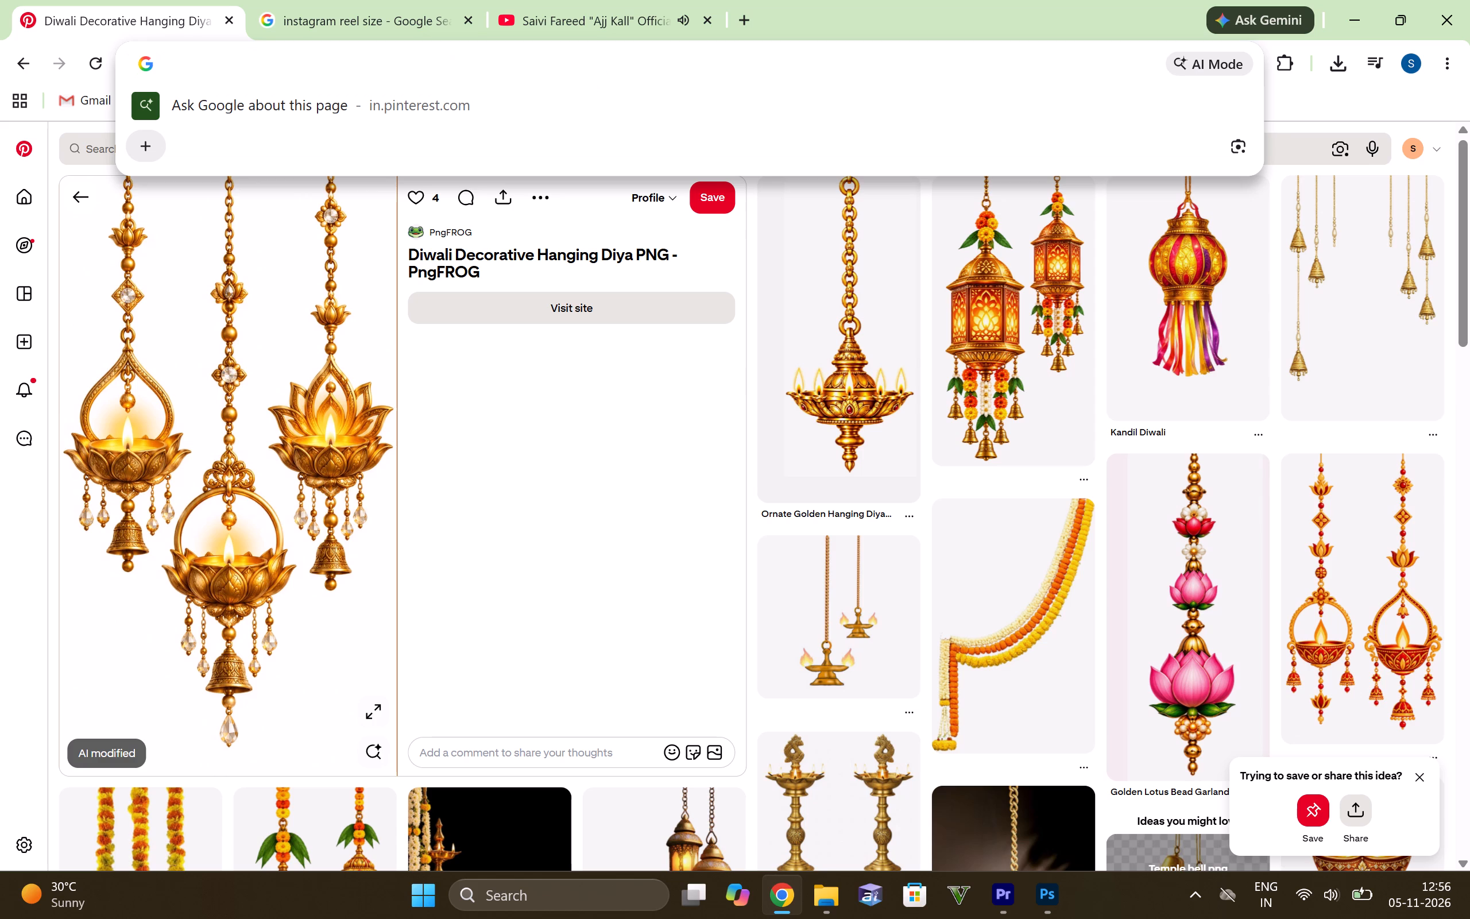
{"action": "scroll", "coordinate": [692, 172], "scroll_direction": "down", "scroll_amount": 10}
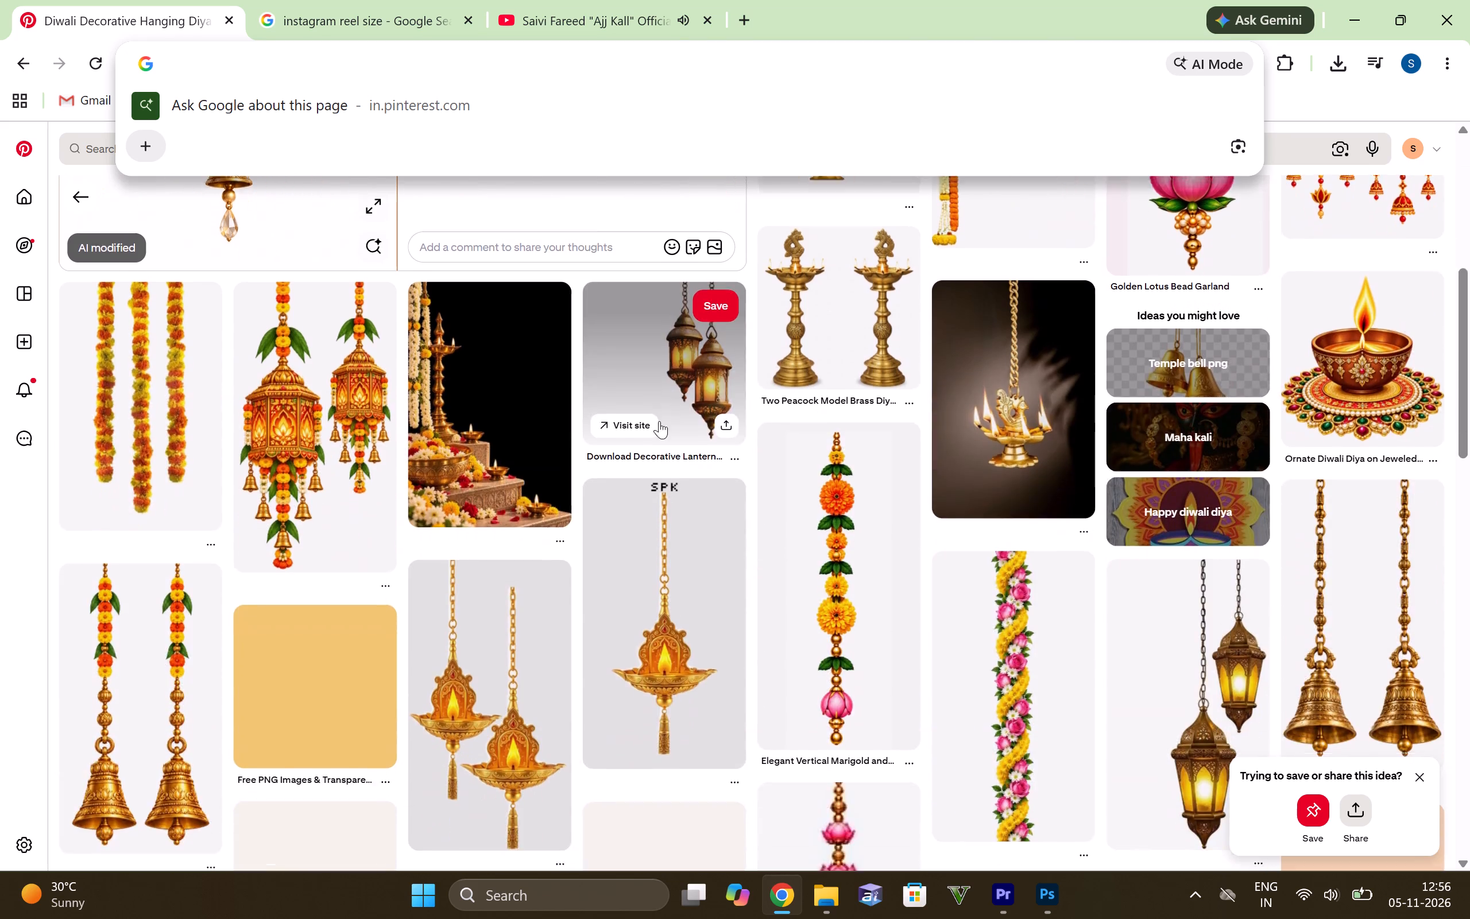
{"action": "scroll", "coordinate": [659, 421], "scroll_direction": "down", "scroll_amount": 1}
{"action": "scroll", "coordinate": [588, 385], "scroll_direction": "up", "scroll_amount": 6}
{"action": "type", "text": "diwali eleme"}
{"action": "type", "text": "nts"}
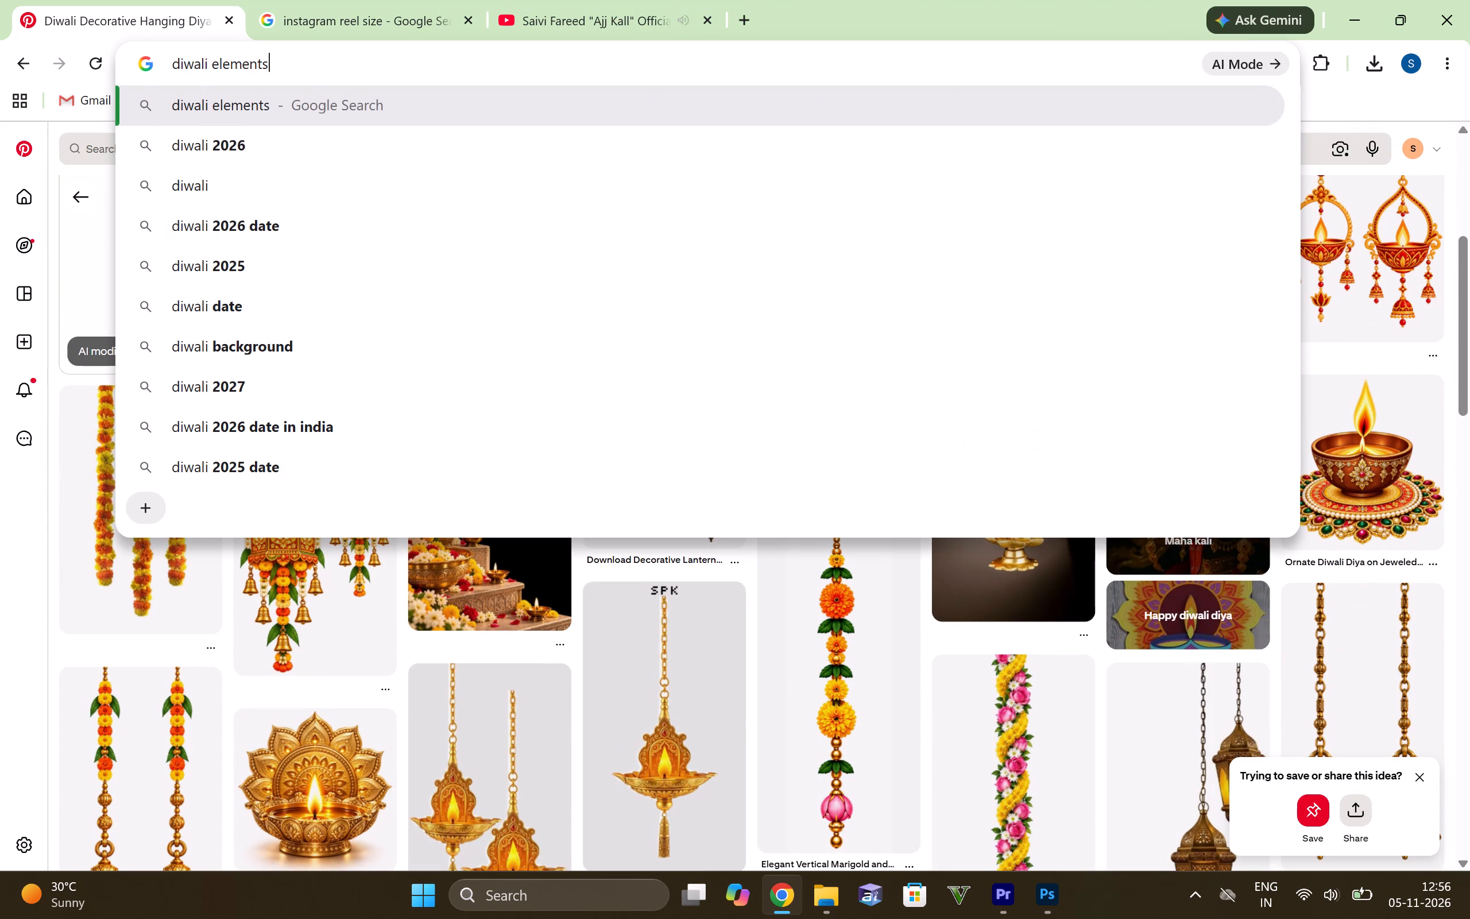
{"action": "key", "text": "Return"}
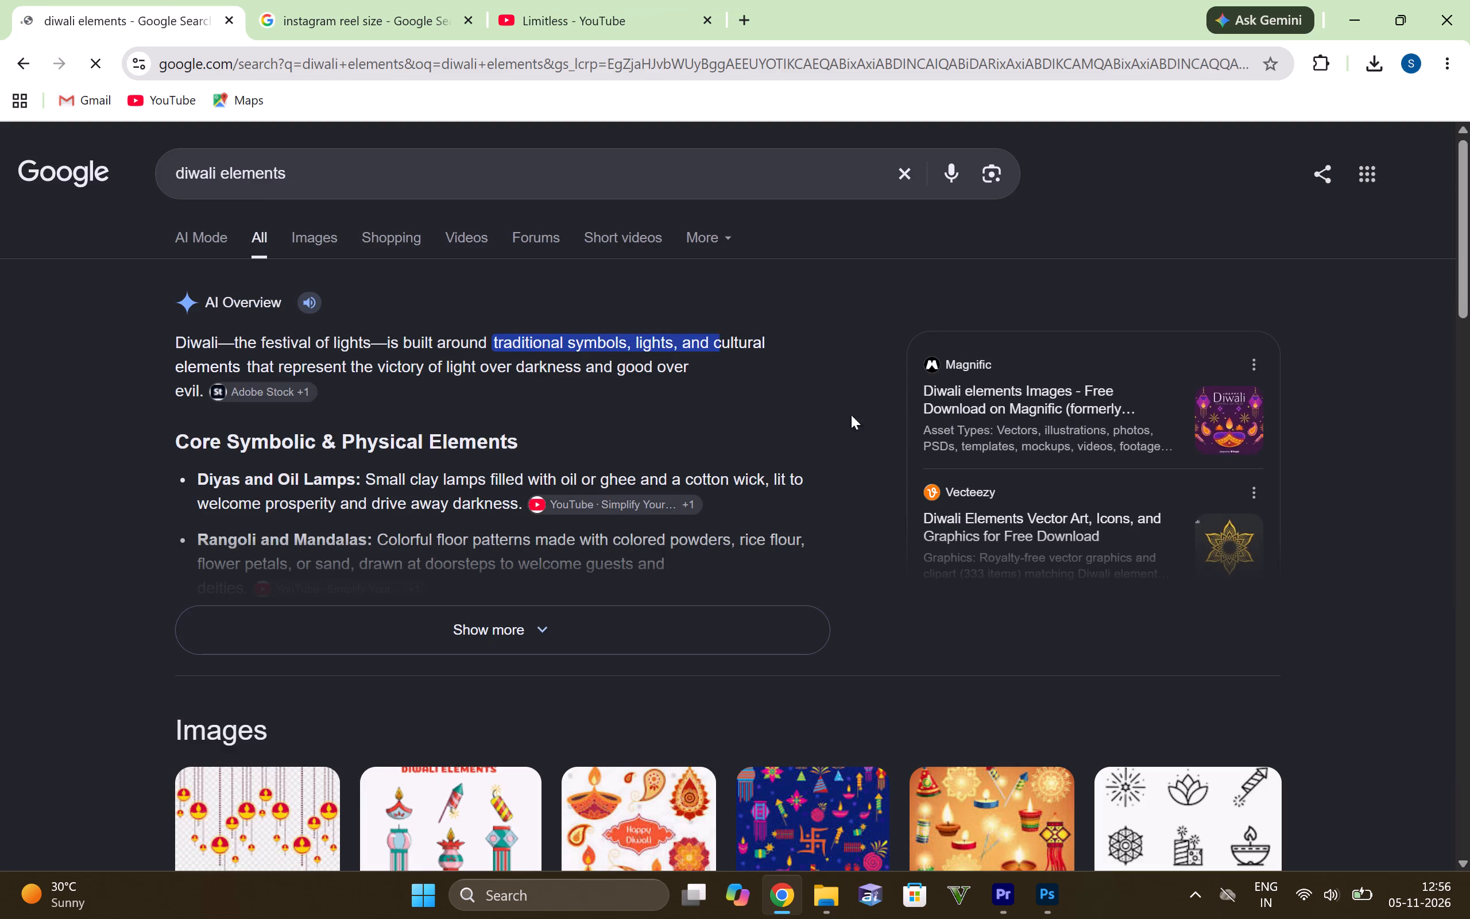
Cut the Google query text, go back to Pinterest and search there for "diwali elements".
{"action": "left_click_drag", "start_coordinate": [324, 171], "coordinate": [22, 161]}
{"action": "key", "text": "ctrl+x"}
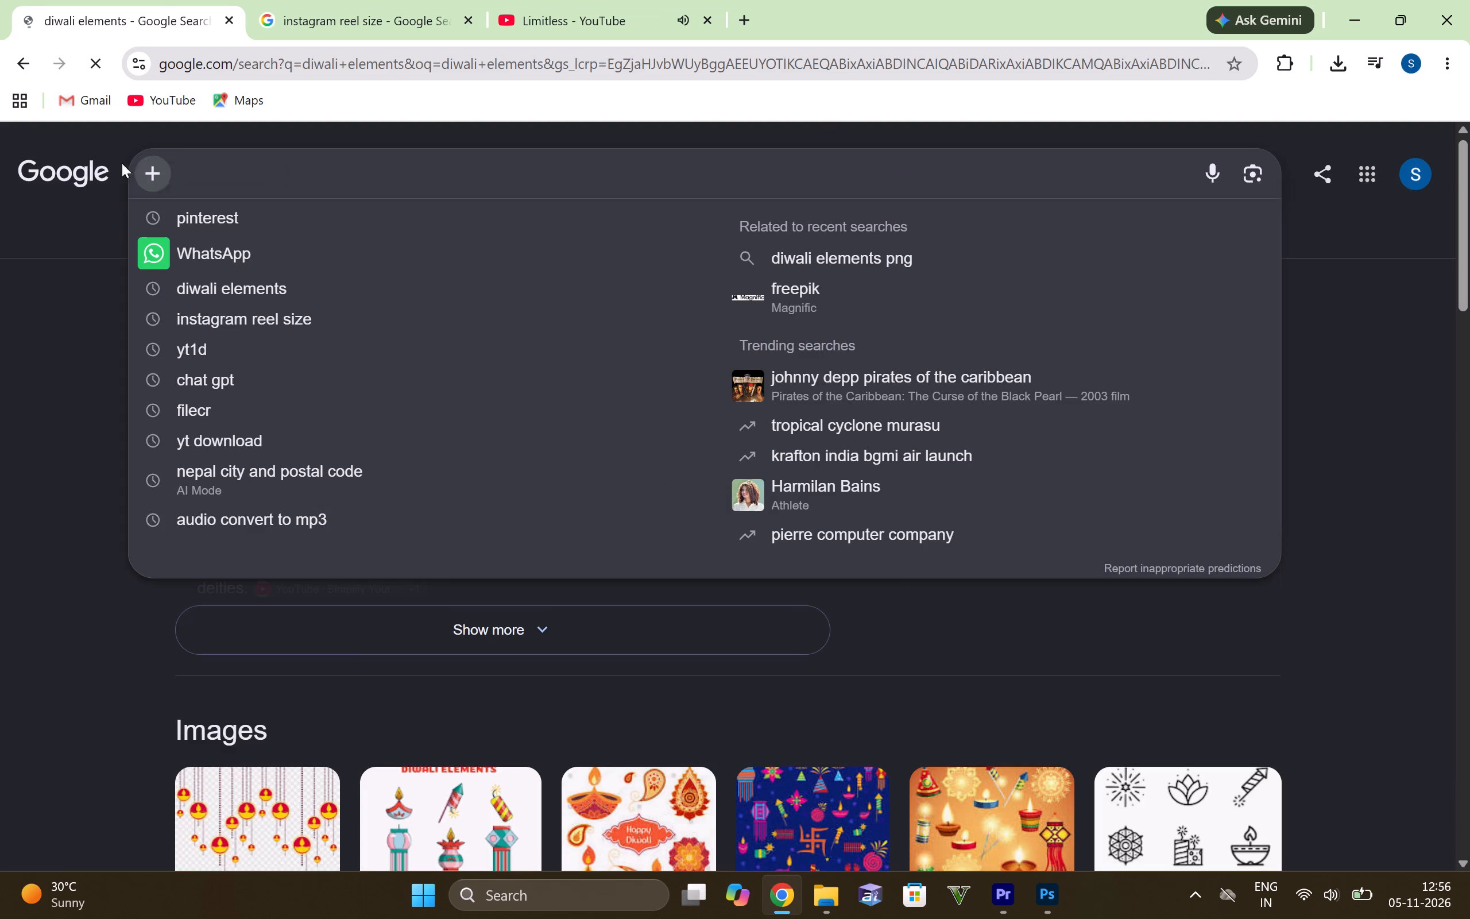
{"action": "left_click", "coordinate": [22, 60]}
{"action": "left_click", "coordinate": [17, 60]}
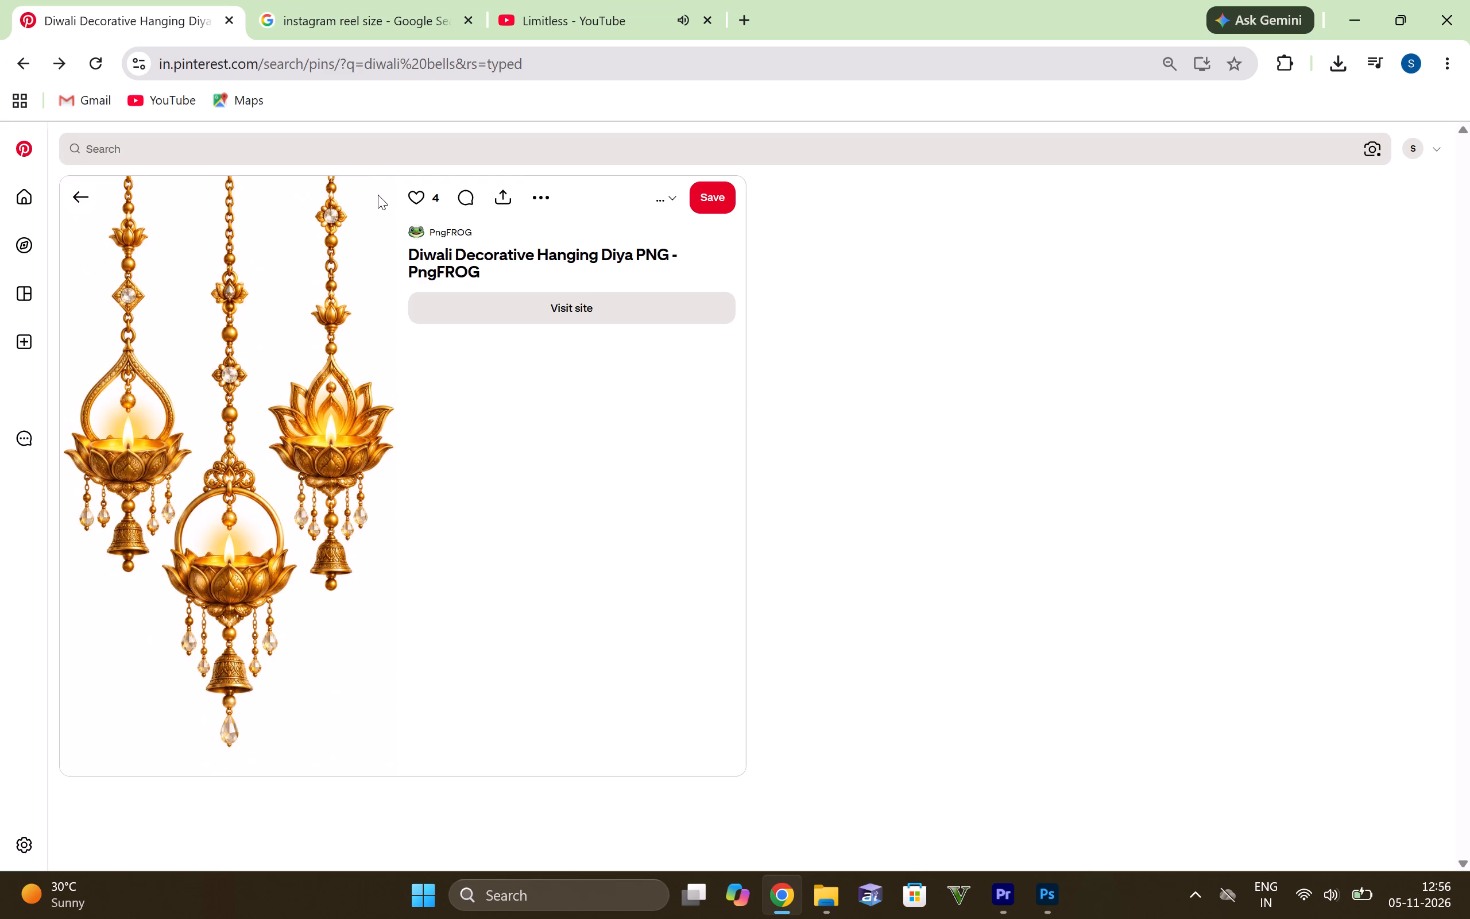
{"action": "double_click", "coordinate": [363, 156]}
{"action": "triple_click", "coordinate": [363, 156]}
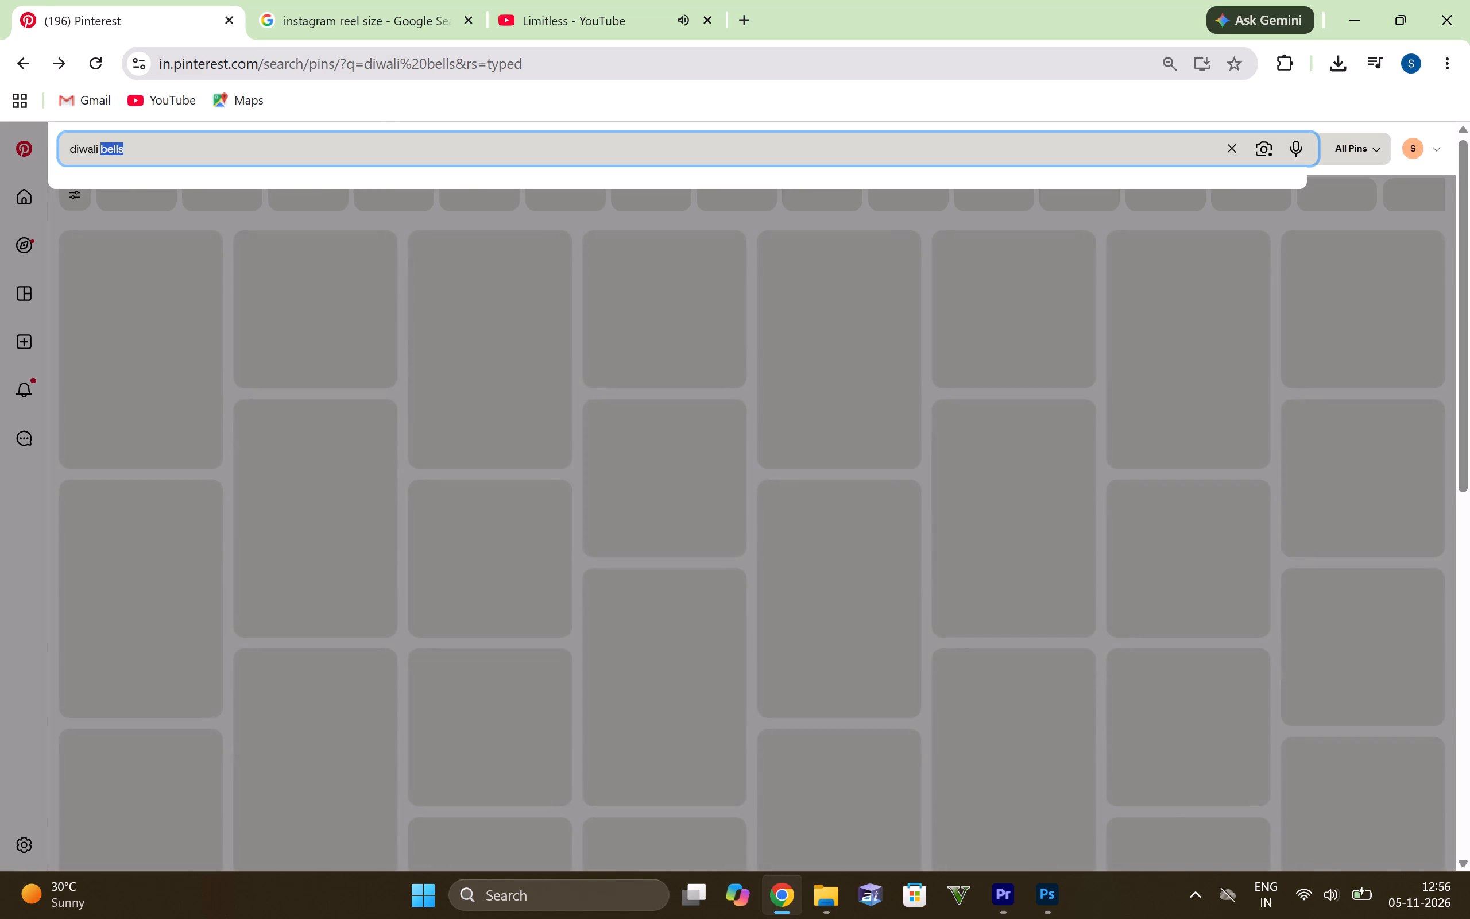
{"action": "double_click", "coordinate": [361, 153]}
{"action": "triple_click", "coordinate": [361, 153]}
{"action": "left_click", "coordinate": [361, 153]}
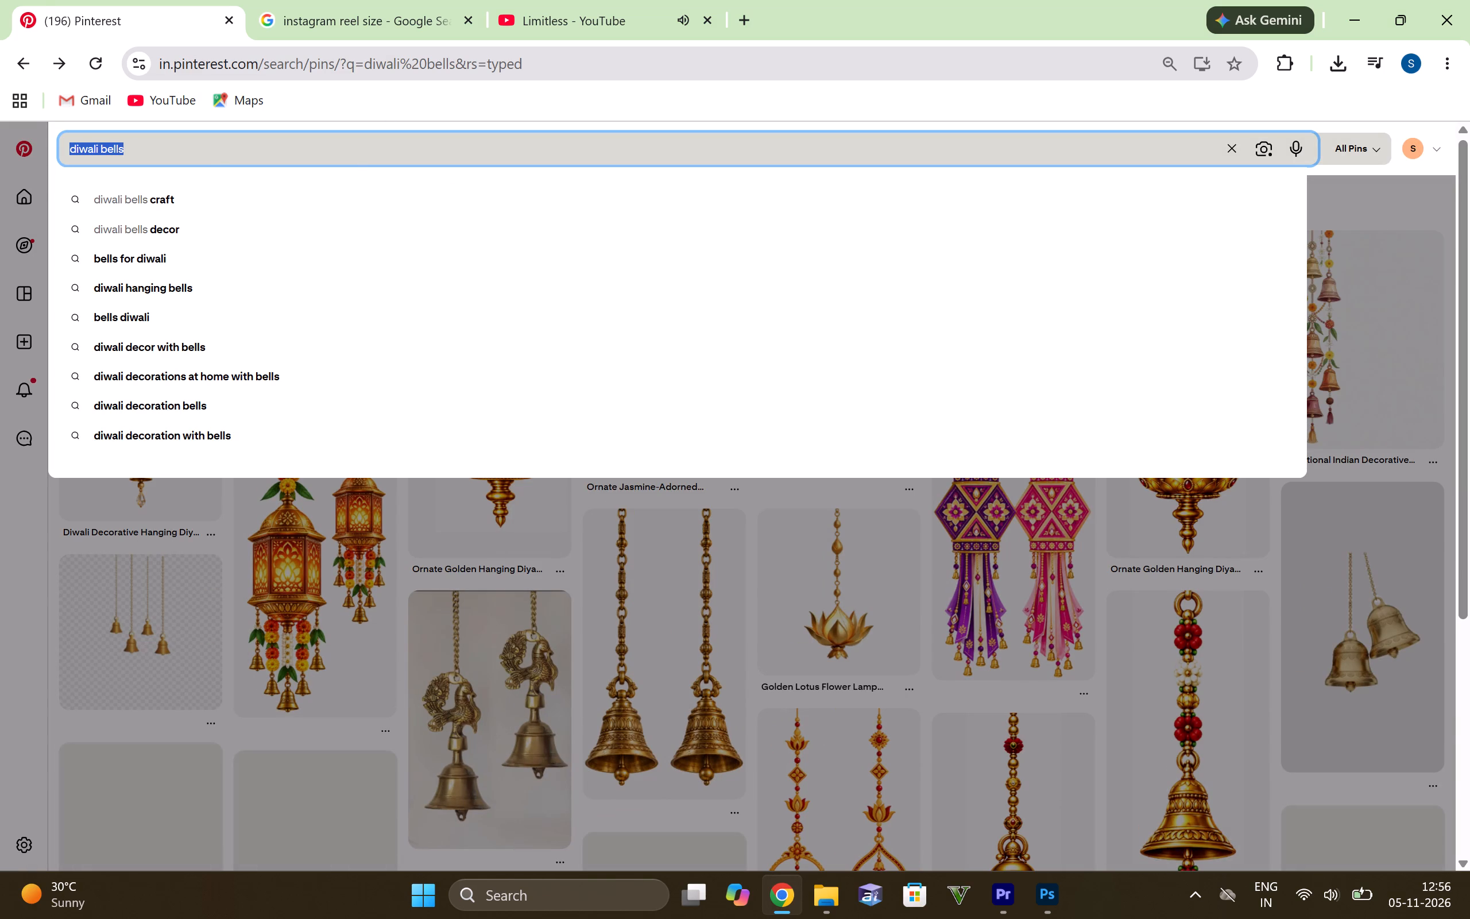
{"action": "key", "text": "ctrl+v"}
{"action": "key", "text": "Return"}
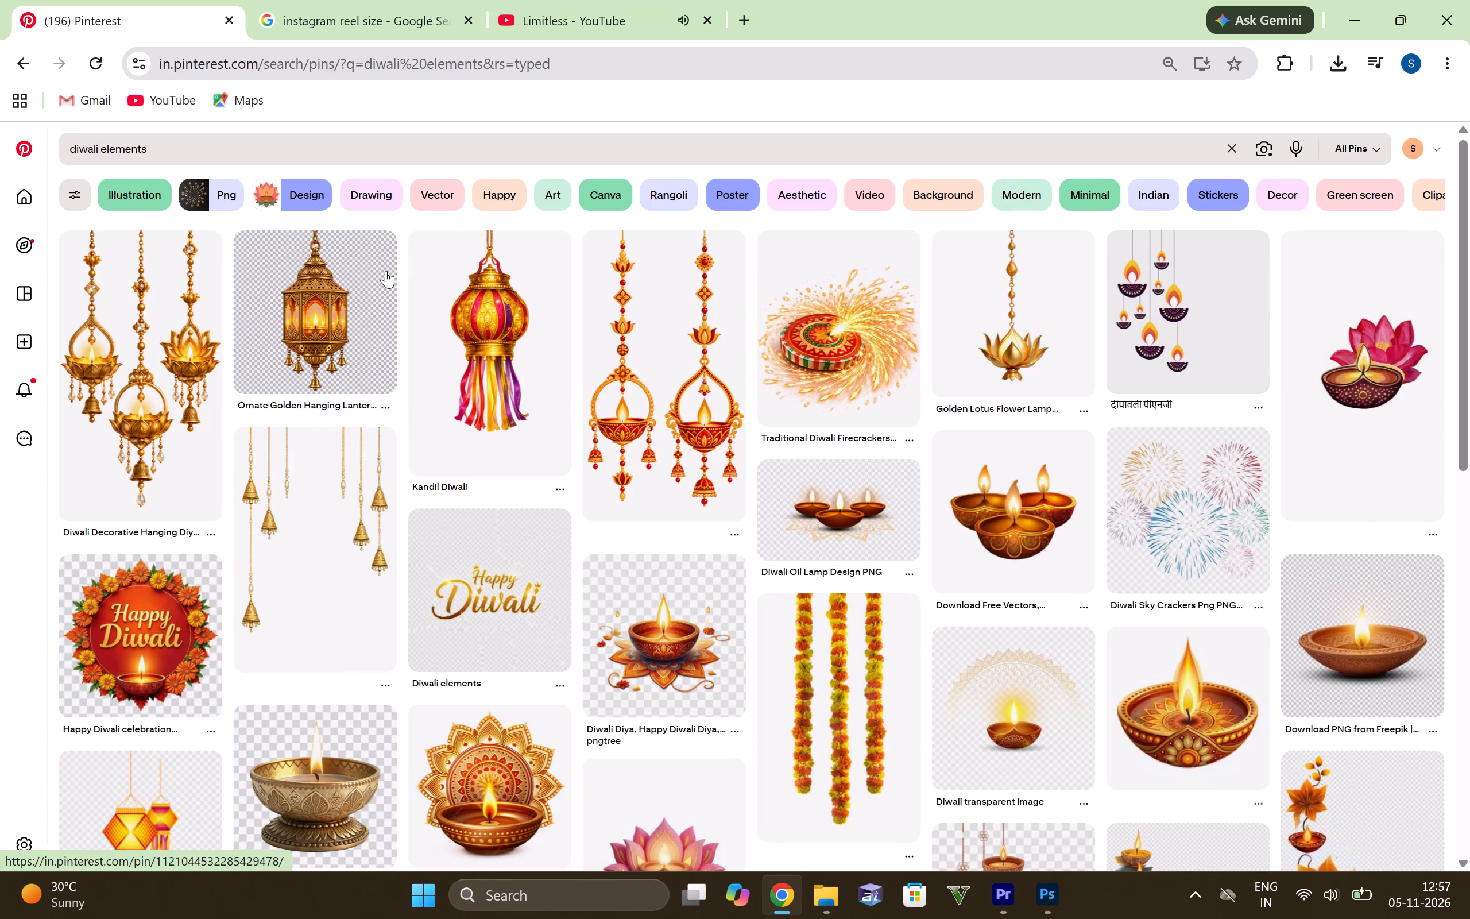
Browse the Pinterest pins for Diwali decorations suitable for the blue poster.
{"action": "scroll", "coordinate": [826, 407], "scroll_direction": "down", "scroll_amount": 2}
{"action": "scroll", "coordinate": [825, 404], "scroll_direction": "up", "scroll_amount": 3}
{"action": "scroll", "coordinate": [804, 512], "scroll_direction": "up", "scroll_amount": 2}
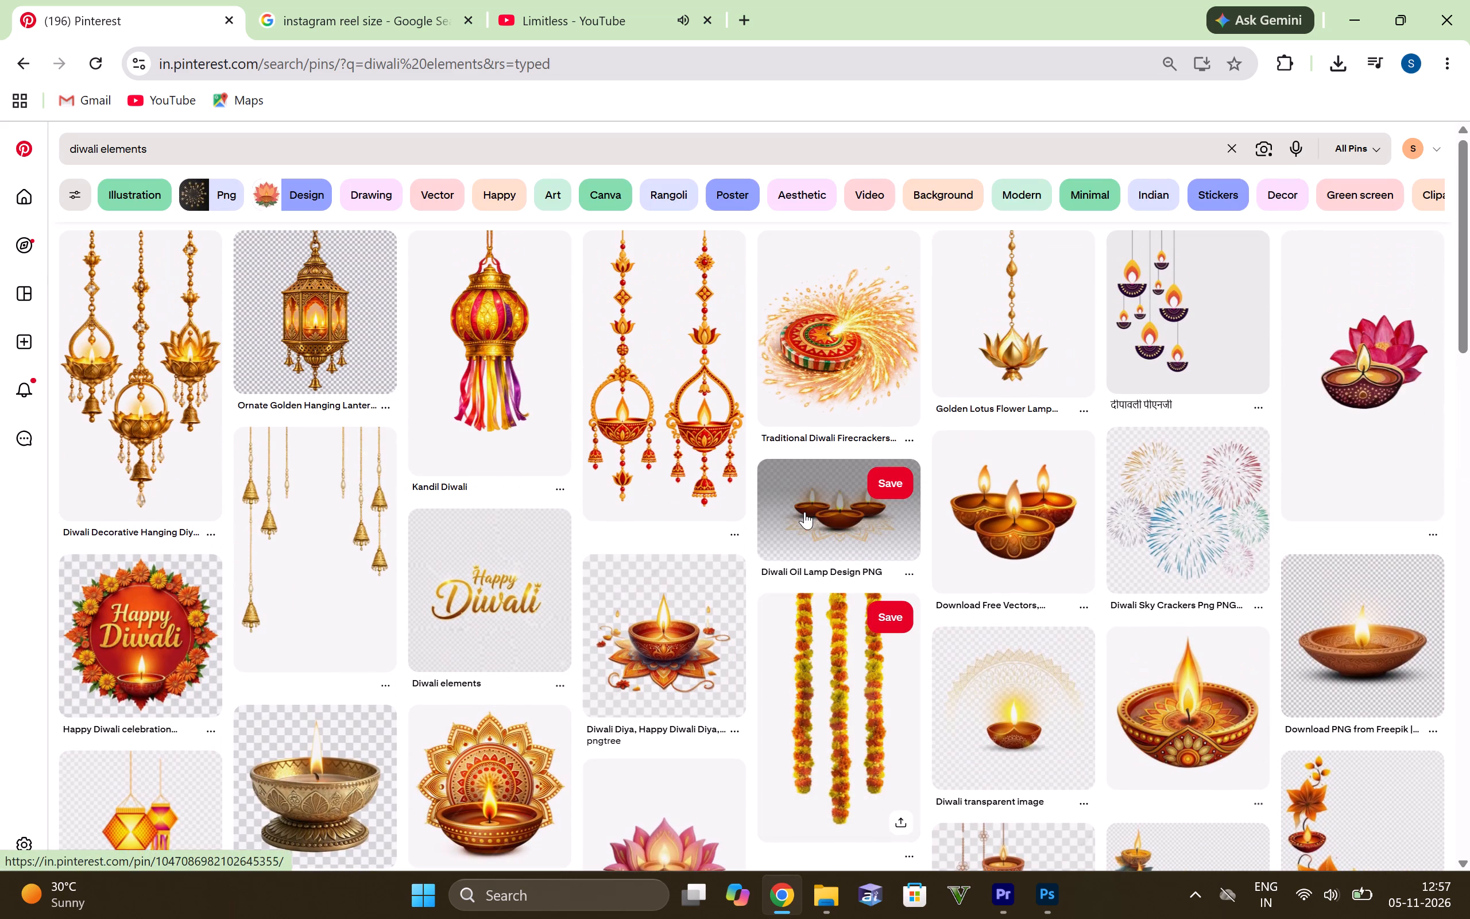
{"action": "scroll", "coordinate": [804, 535], "scroll_direction": "down", "scroll_amount": 4}
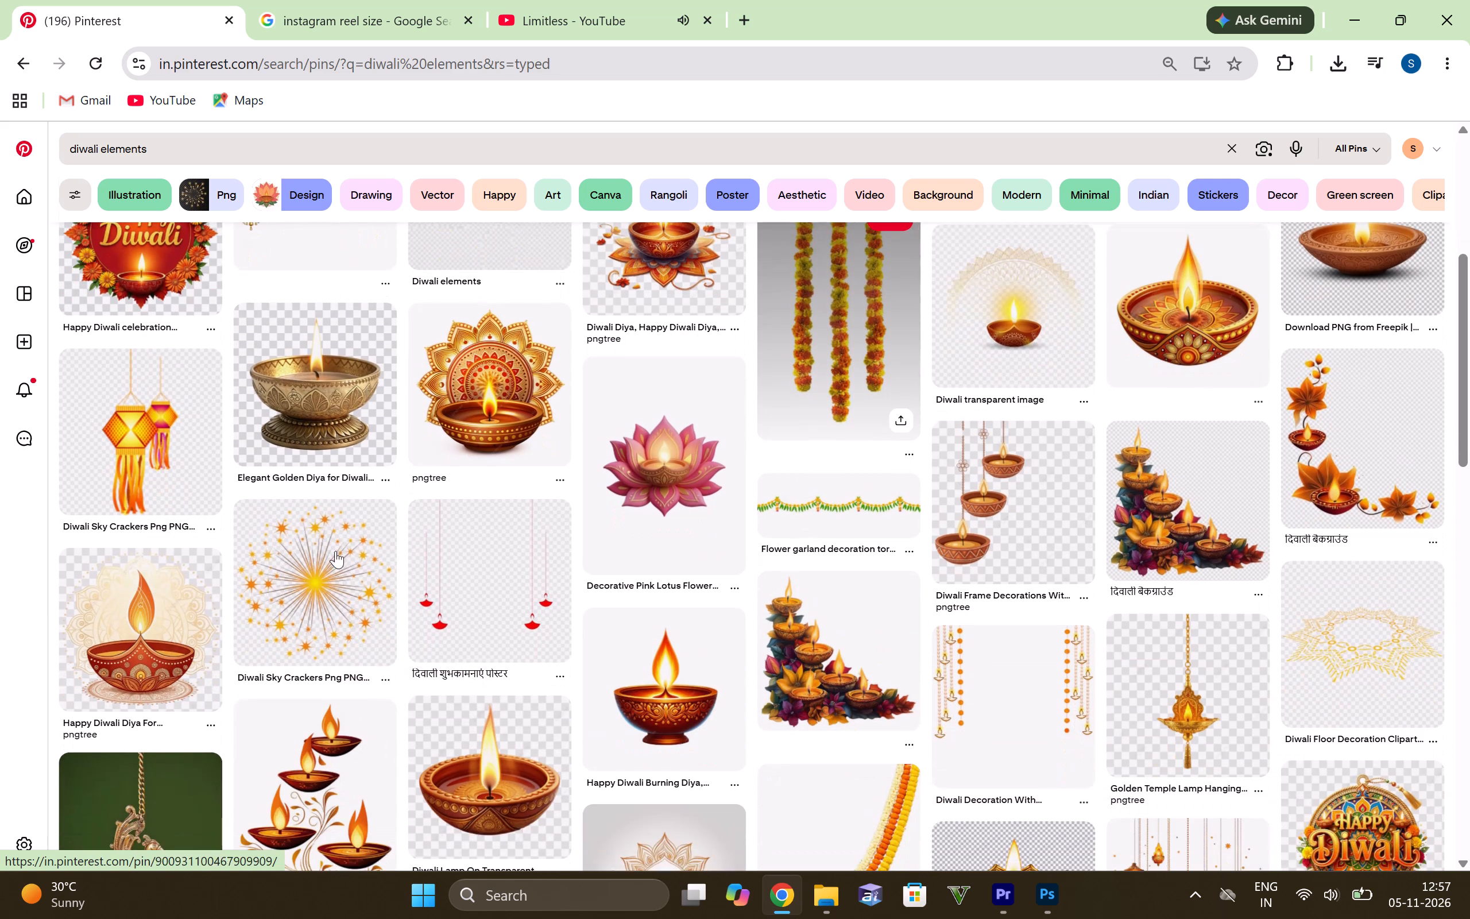
{"action": "scroll", "coordinate": [498, 650], "scroll_direction": "up", "scroll_amount": 3}
{"action": "scroll", "coordinate": [498, 643], "scroll_direction": "down", "scroll_amount": 5}
{"action": "scroll", "coordinate": [633, 550], "scroll_direction": "up", "scroll_amount": 2}
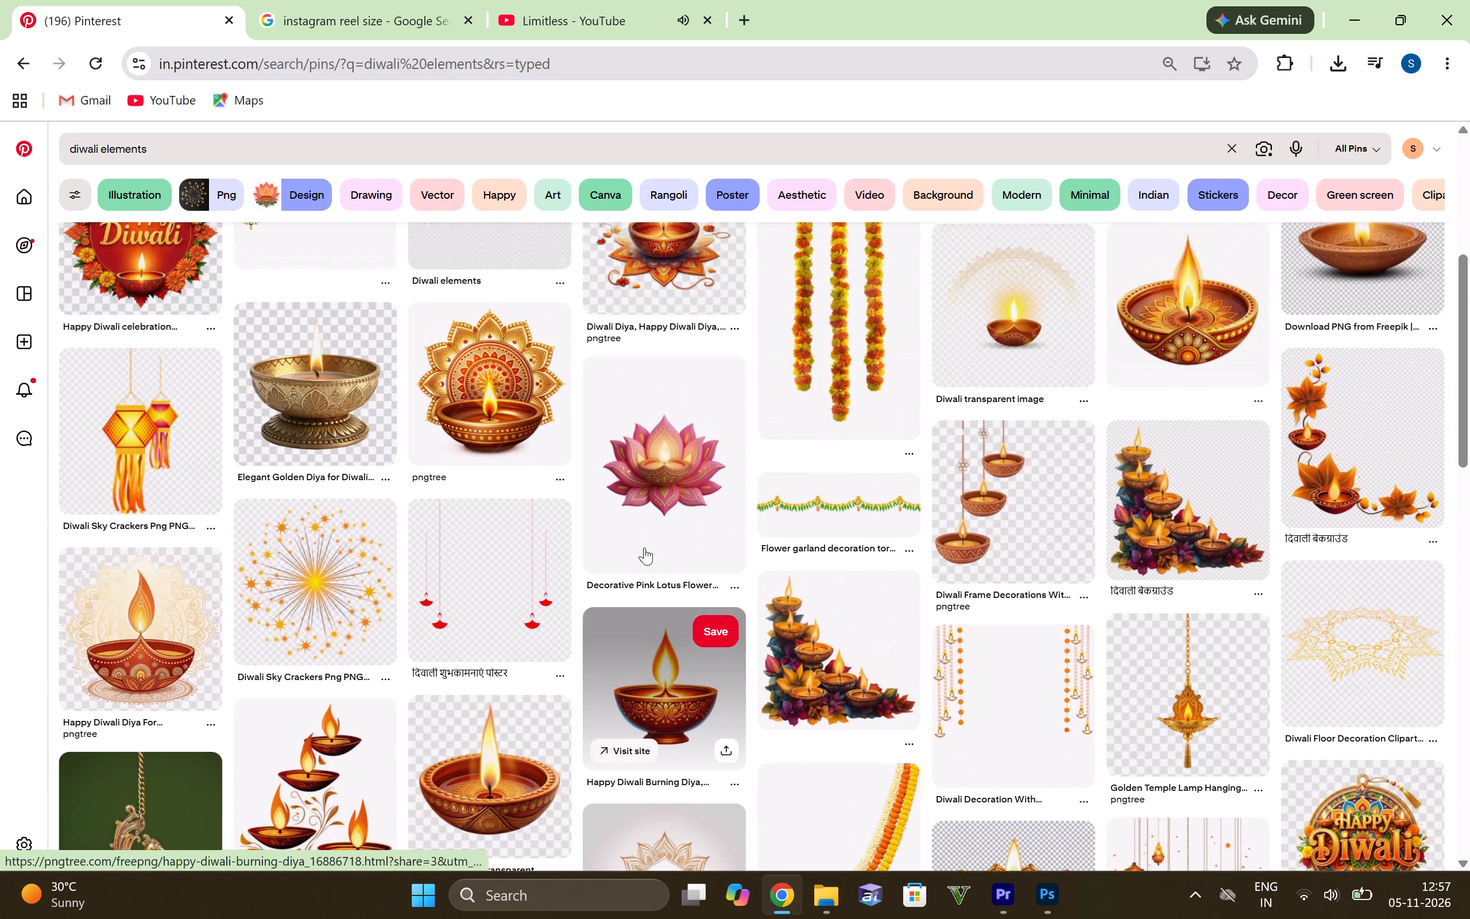
{"action": "scroll", "coordinate": [644, 547], "scroll_direction": "down", "scroll_amount": 6}
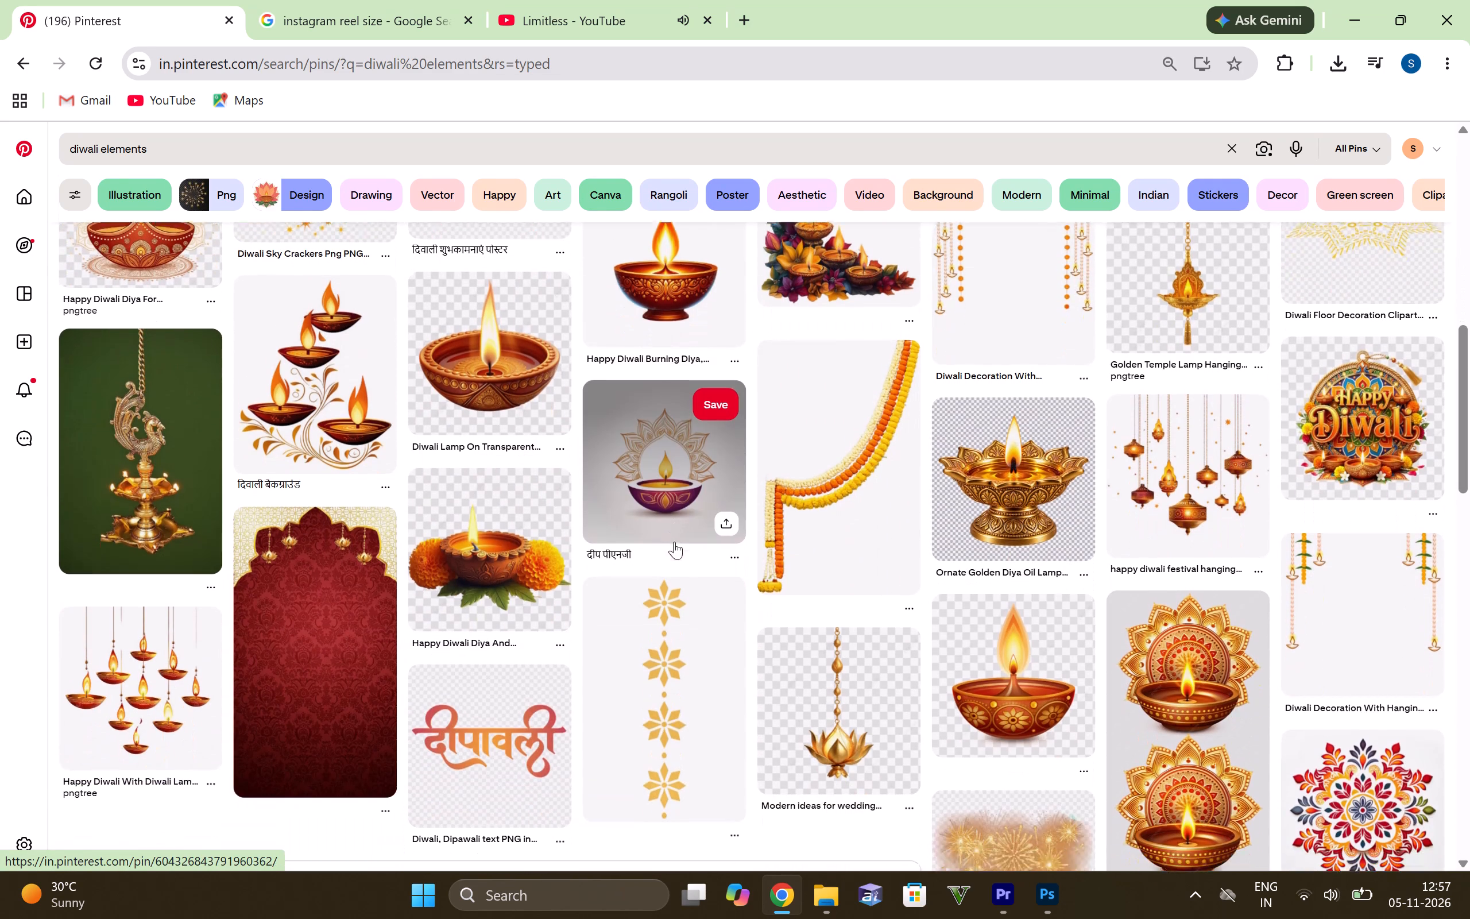
{"action": "scroll", "coordinate": [674, 542], "scroll_direction": "down", "scroll_amount": 2}
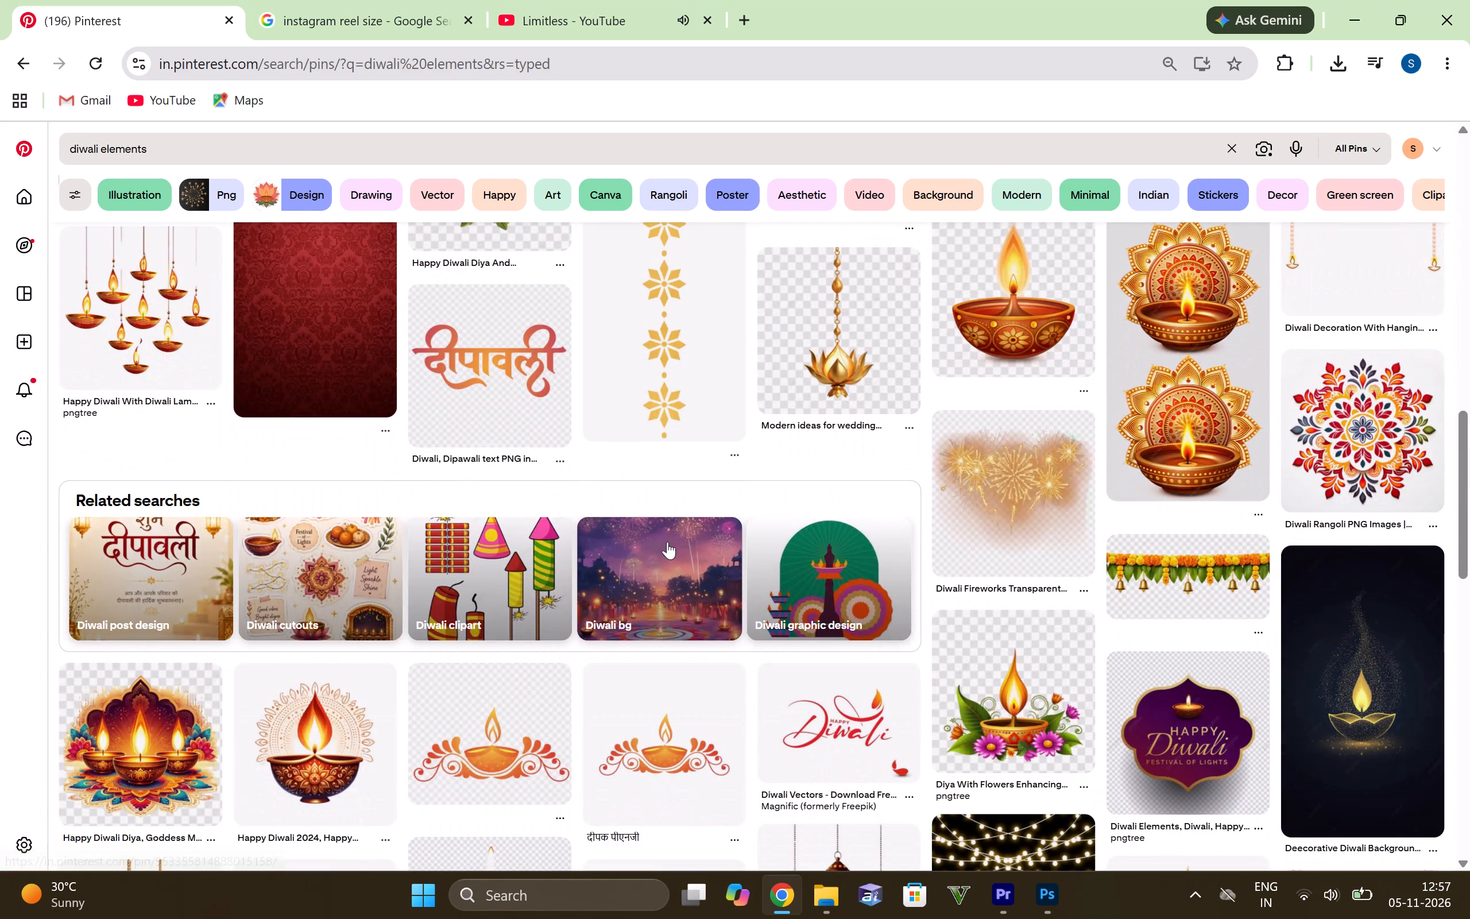
{"action": "scroll", "coordinate": [667, 542], "scroll_direction": "down", "scroll_amount": 2}
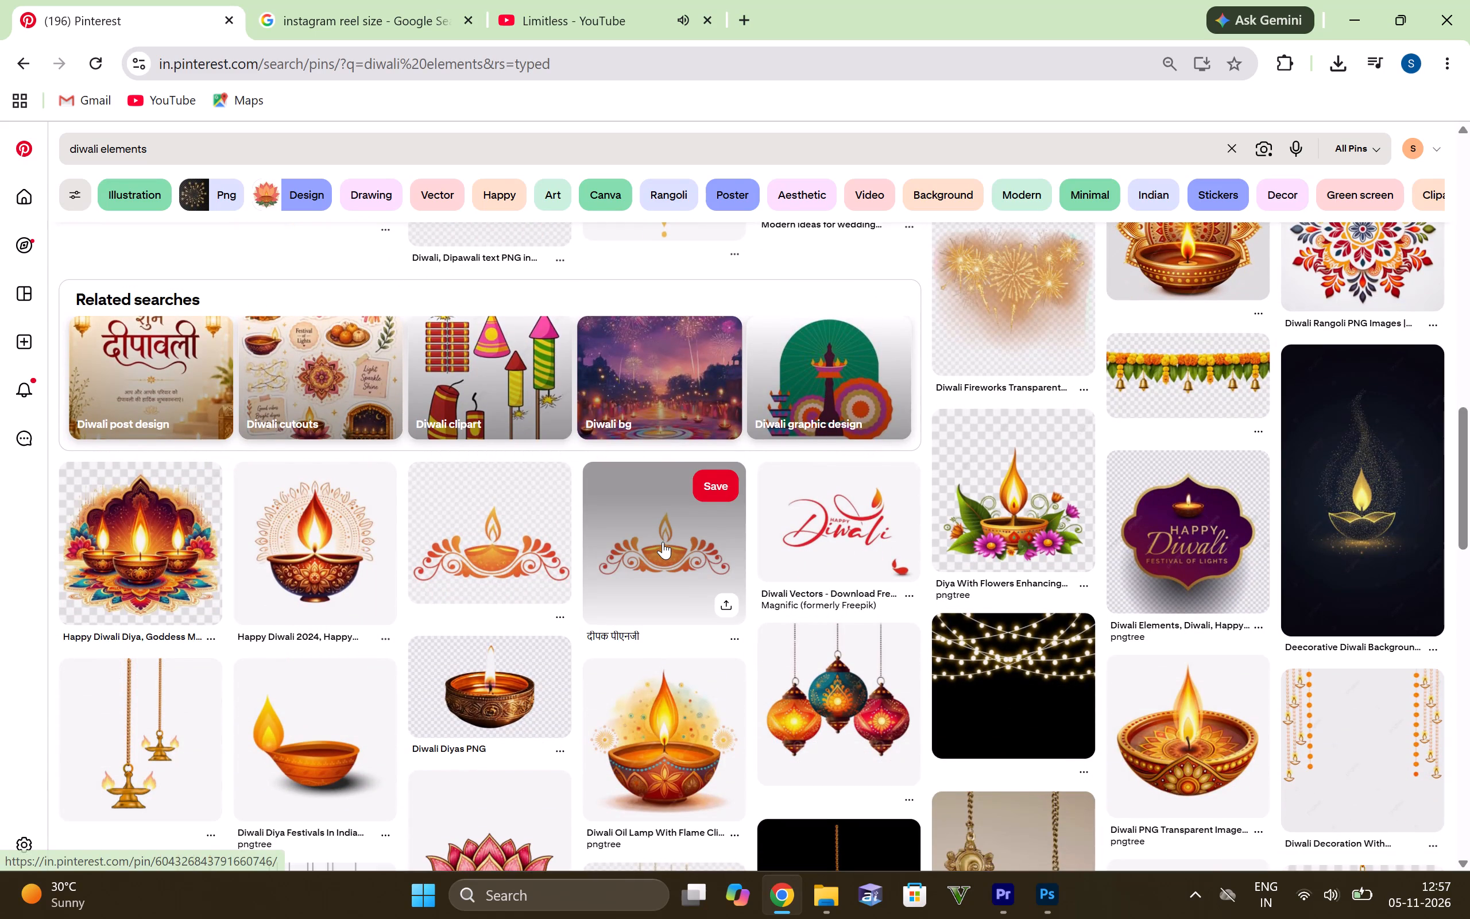
{"action": "scroll", "coordinate": [663, 542], "scroll_direction": "down", "scroll_amount": 2}
{"action": "scroll", "coordinate": [729, 621], "scroll_direction": "down", "scroll_amount": 2}
{"action": "scroll", "coordinate": [660, 640], "scroll_direction": "up", "scroll_amount": 3}
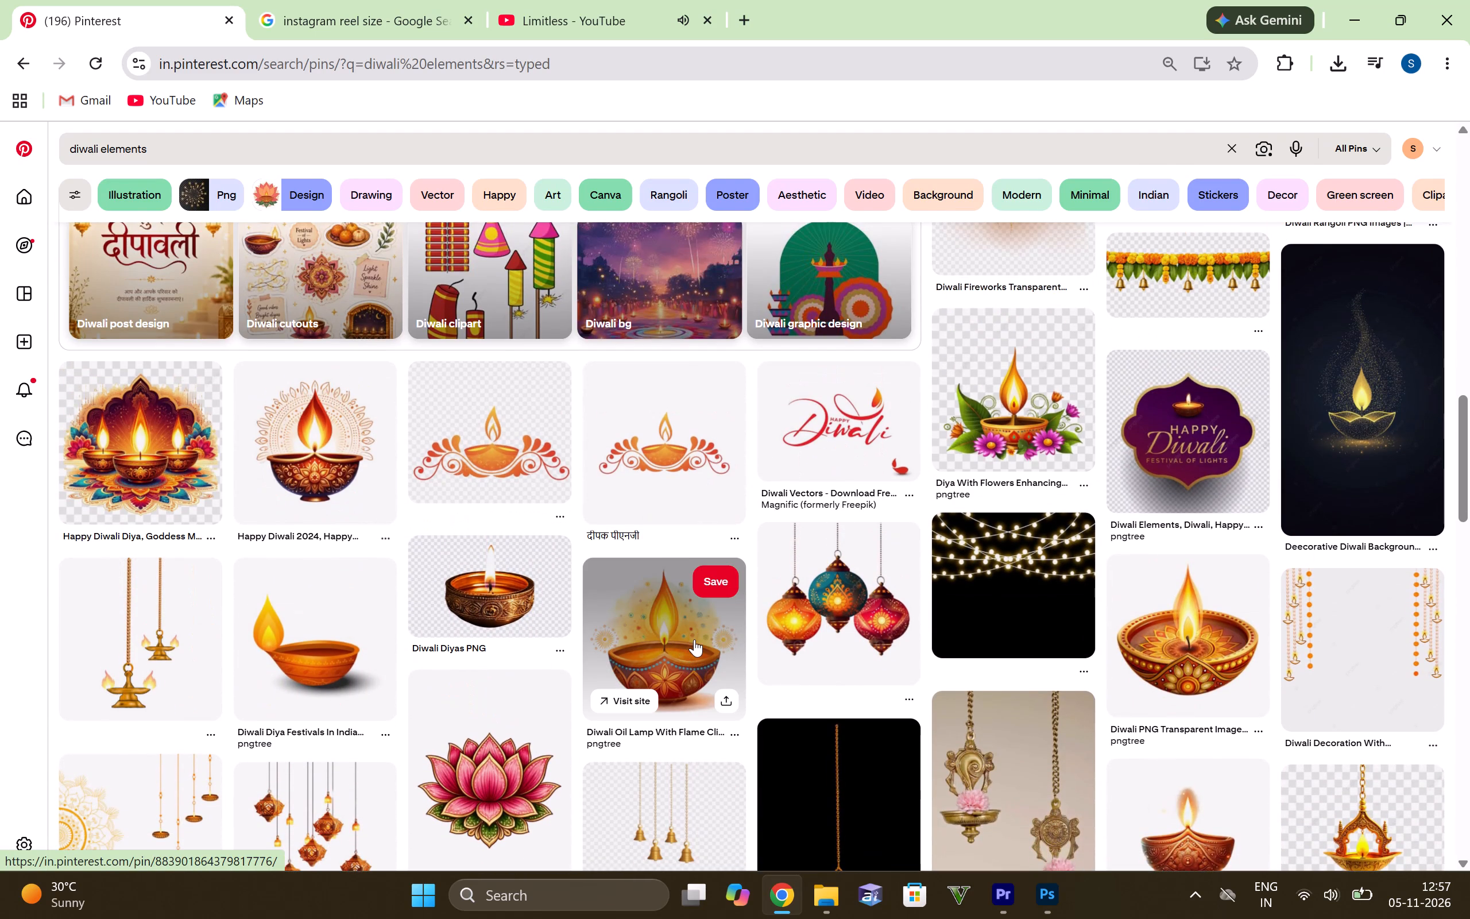
{"action": "scroll", "coordinate": [694, 639], "scroll_direction": "down", "scroll_amount": 3}
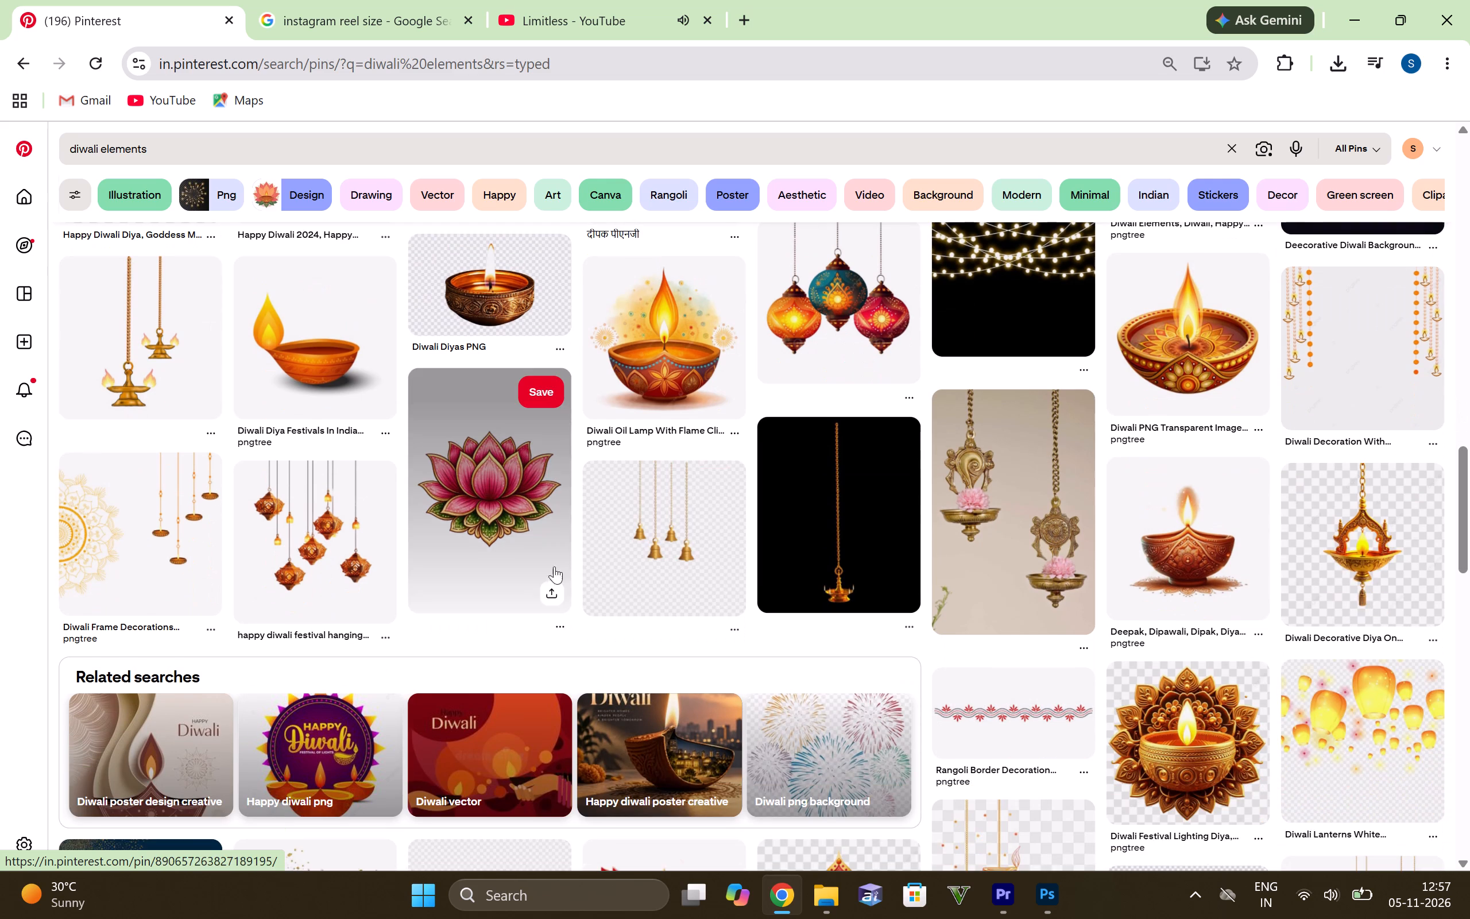
{"action": "scroll", "coordinate": [313, 613], "scroll_direction": "down", "scroll_amount": 1}
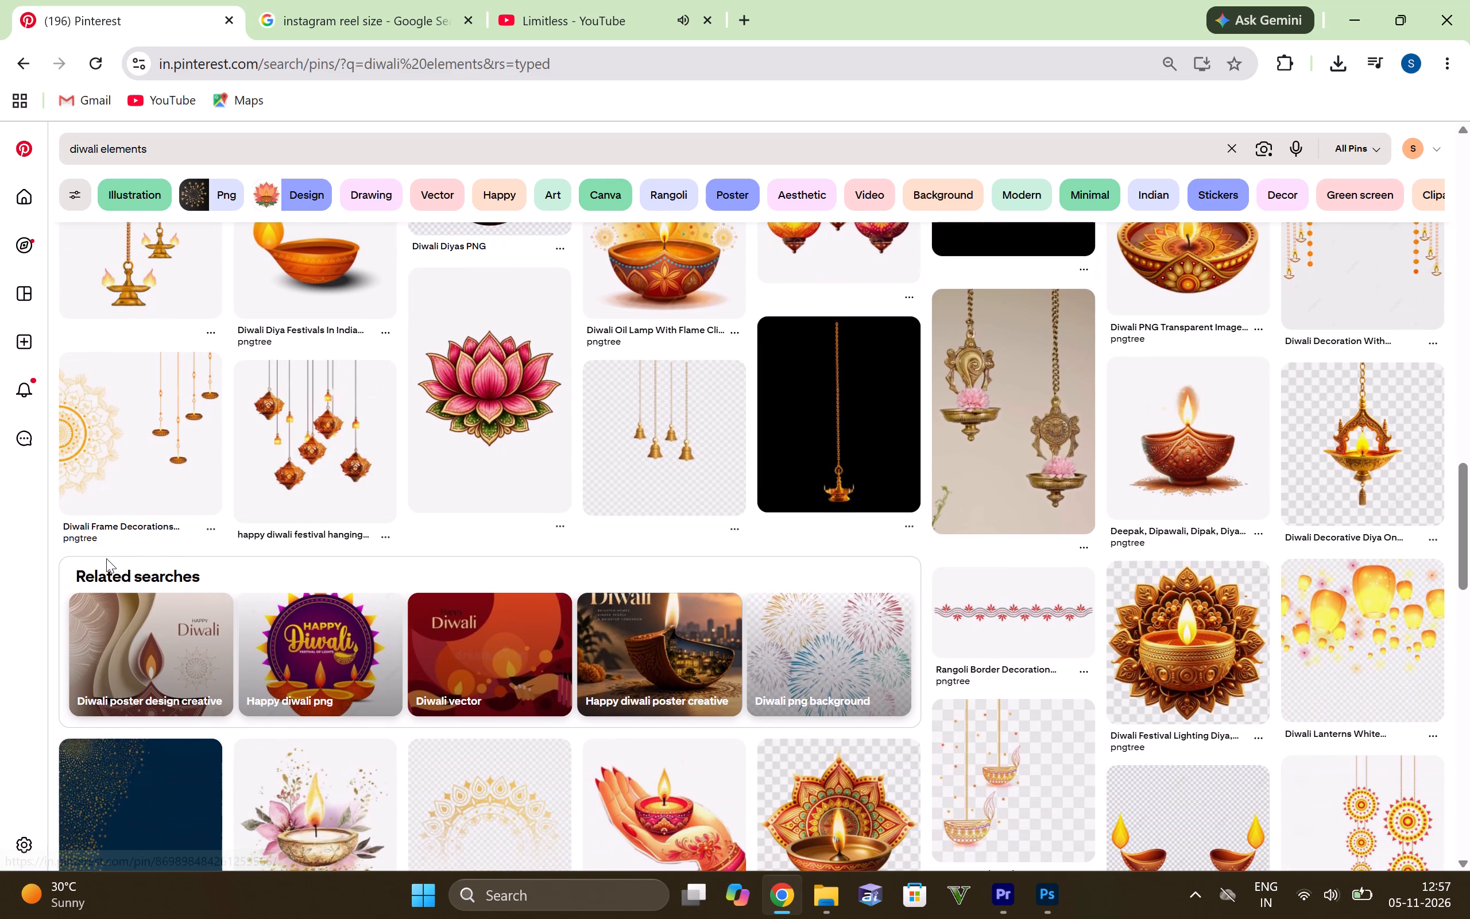
Open the Diwali frame mandala with hanging diyas pin and save the related round golden mandala image as a PNG in Downloads.
{"action": "left_click", "coordinate": [145, 426]}
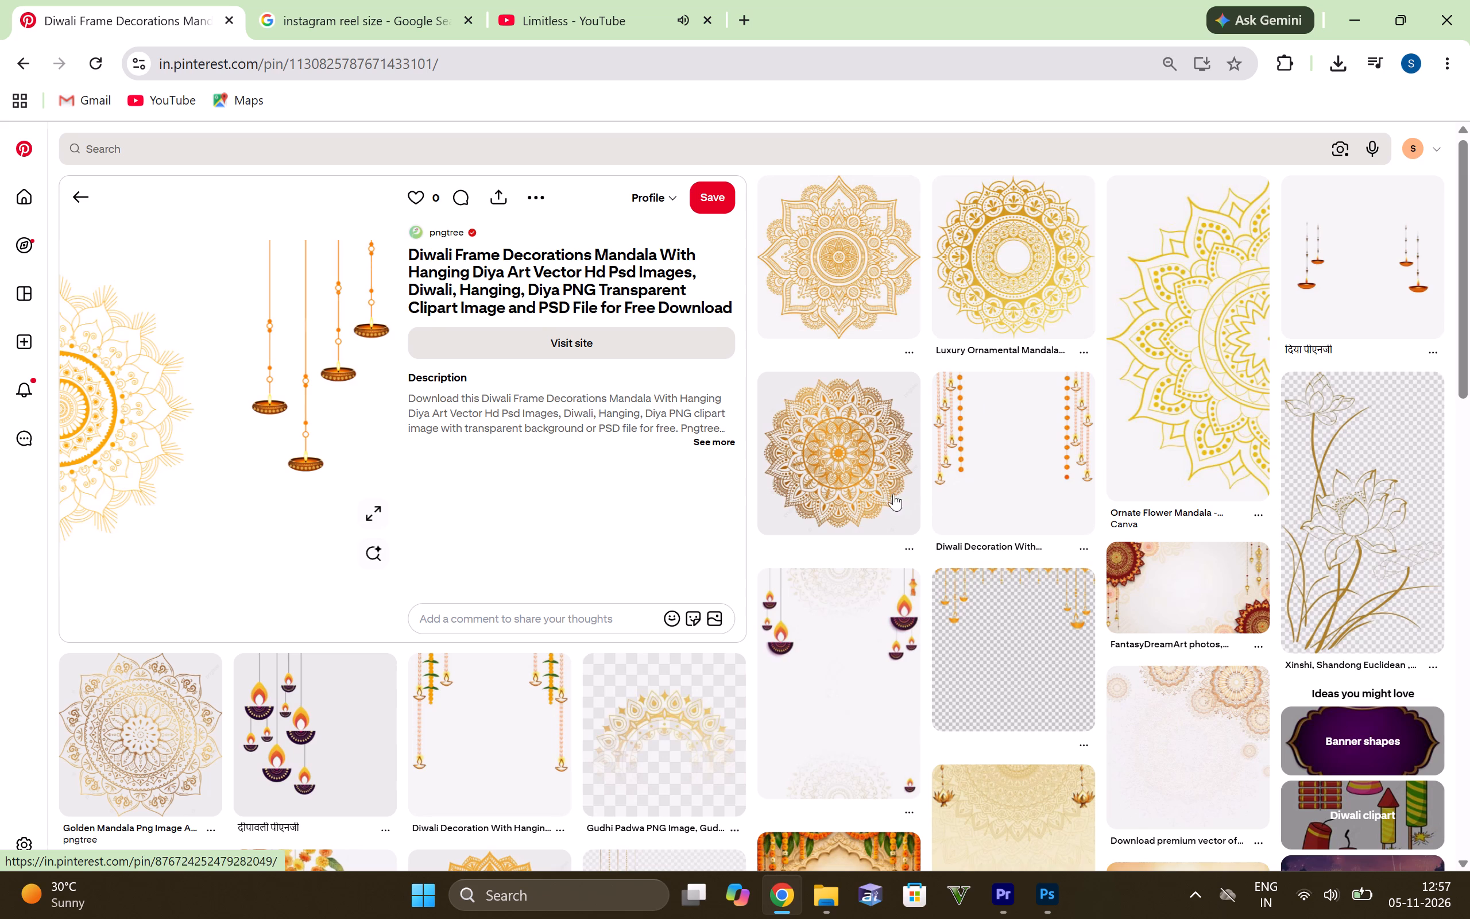
{"action": "right_click", "coordinate": [844, 418]}
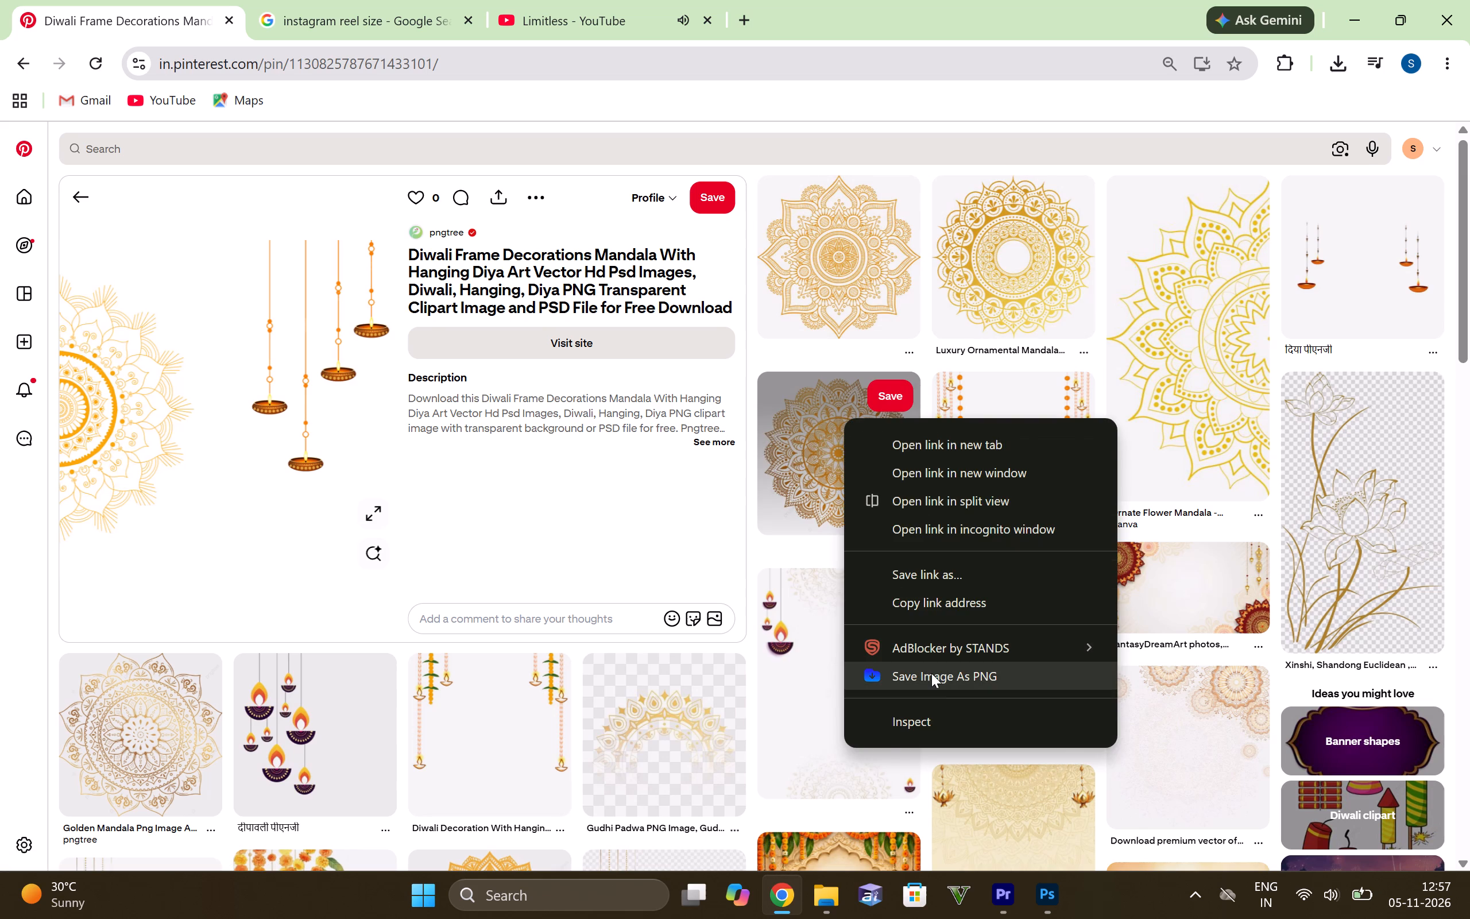
{"action": "left_click", "coordinate": [931, 673]}
{"action": "left_click", "coordinate": [571, 437]}
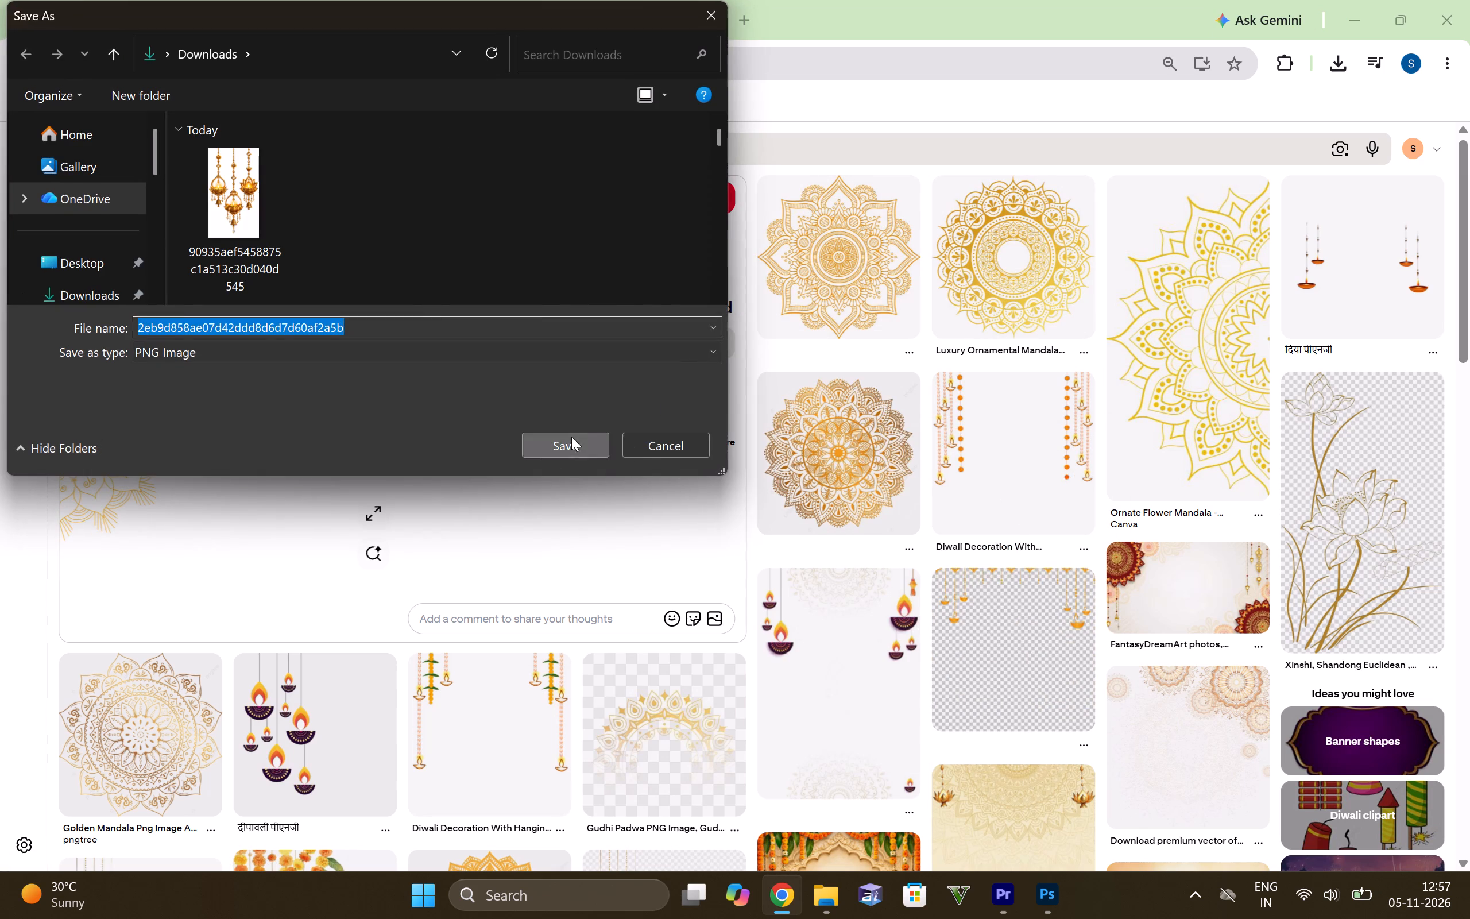
Place the downloaded golden mandala PNG in the Diwali.psd document in Photoshop, committing it by switching to the Object Selection tool.
{"action": "left_click", "coordinate": [1349, 71]}
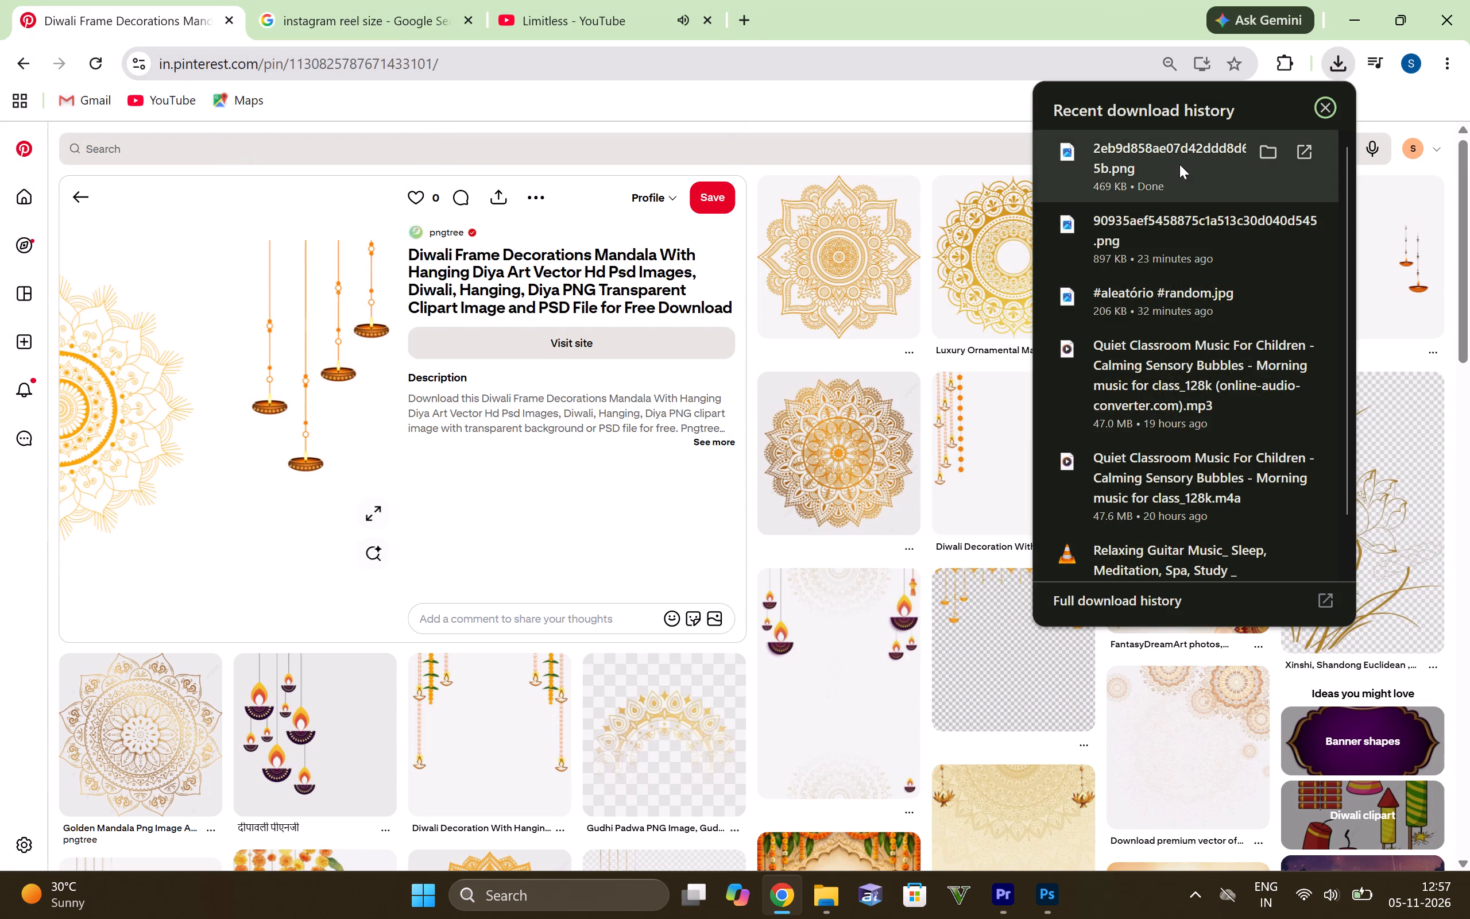
{"action": "left_click_drag", "start_coordinate": [1179, 164], "coordinate": [766, 697]}
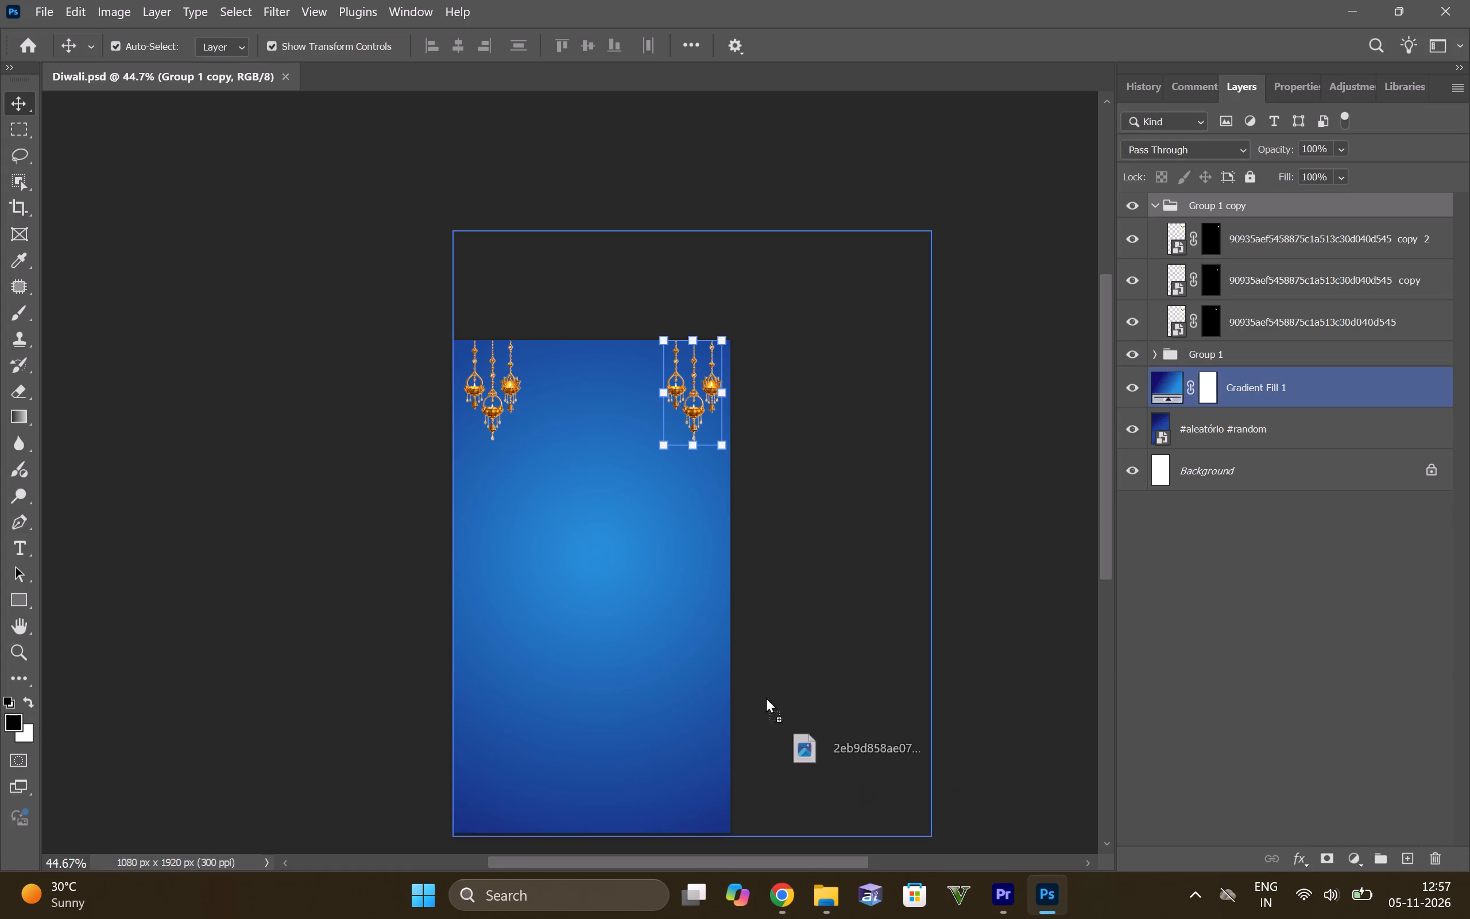
{"action": "left_click_drag", "start_coordinate": [766, 697], "coordinate": [577, 523]}
{"action": "scroll", "coordinate": [838, 585], "scroll_direction": "down", "scroll_amount": 6}
{"action": "scroll", "coordinate": [759, 585], "scroll_direction": "up", "scroll_amount": 3, "text": "alt"}
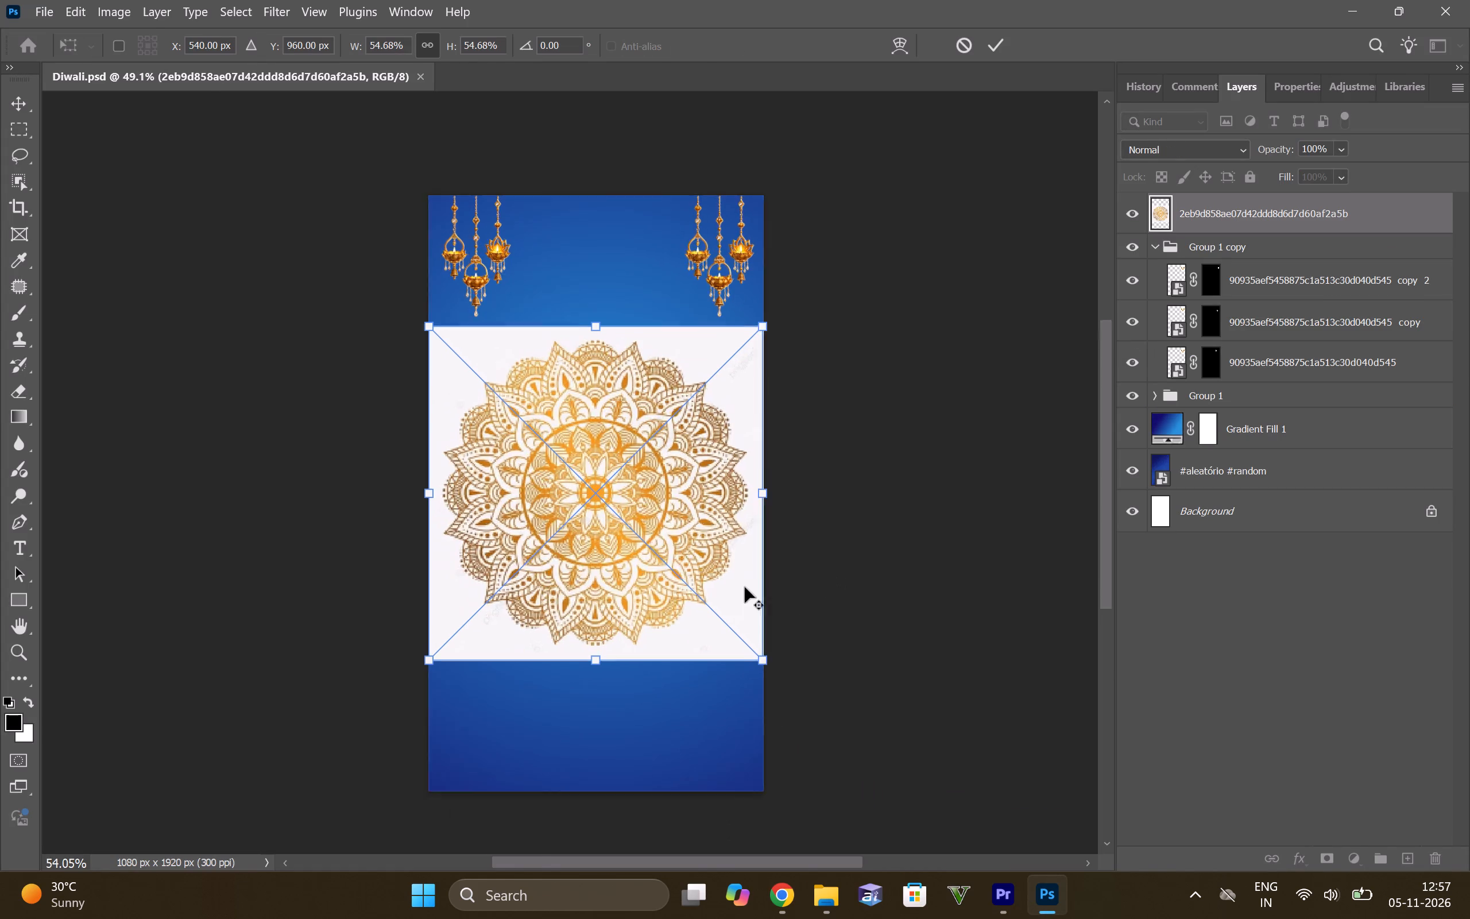
{"action": "scroll", "coordinate": [745, 587], "scroll_direction": "up", "scroll_amount": 5, "text": "alt"}
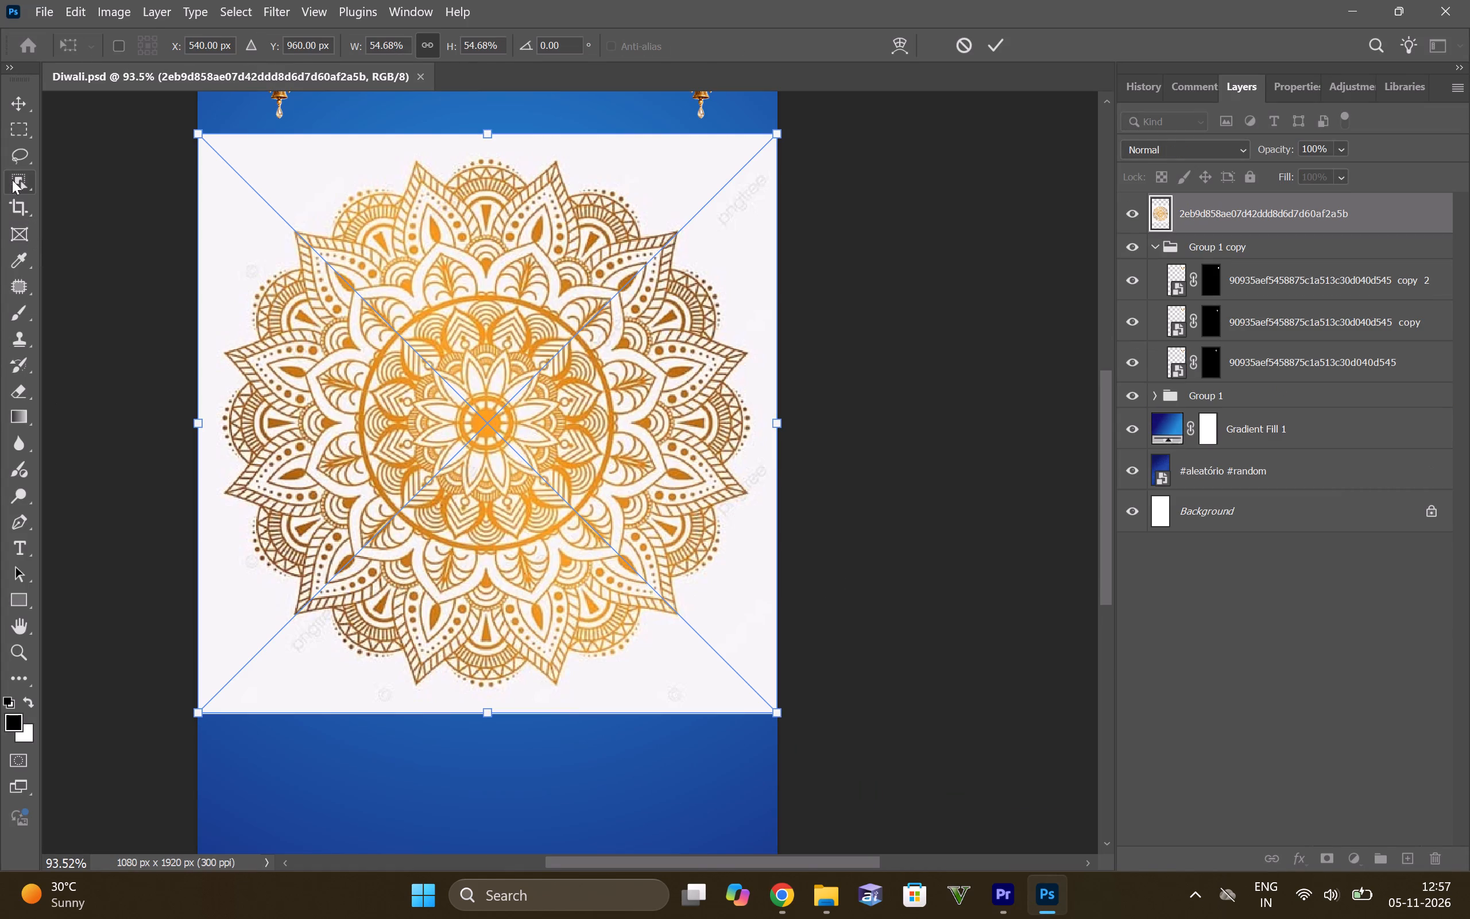
{"action": "left_click", "coordinate": [12, 180]}
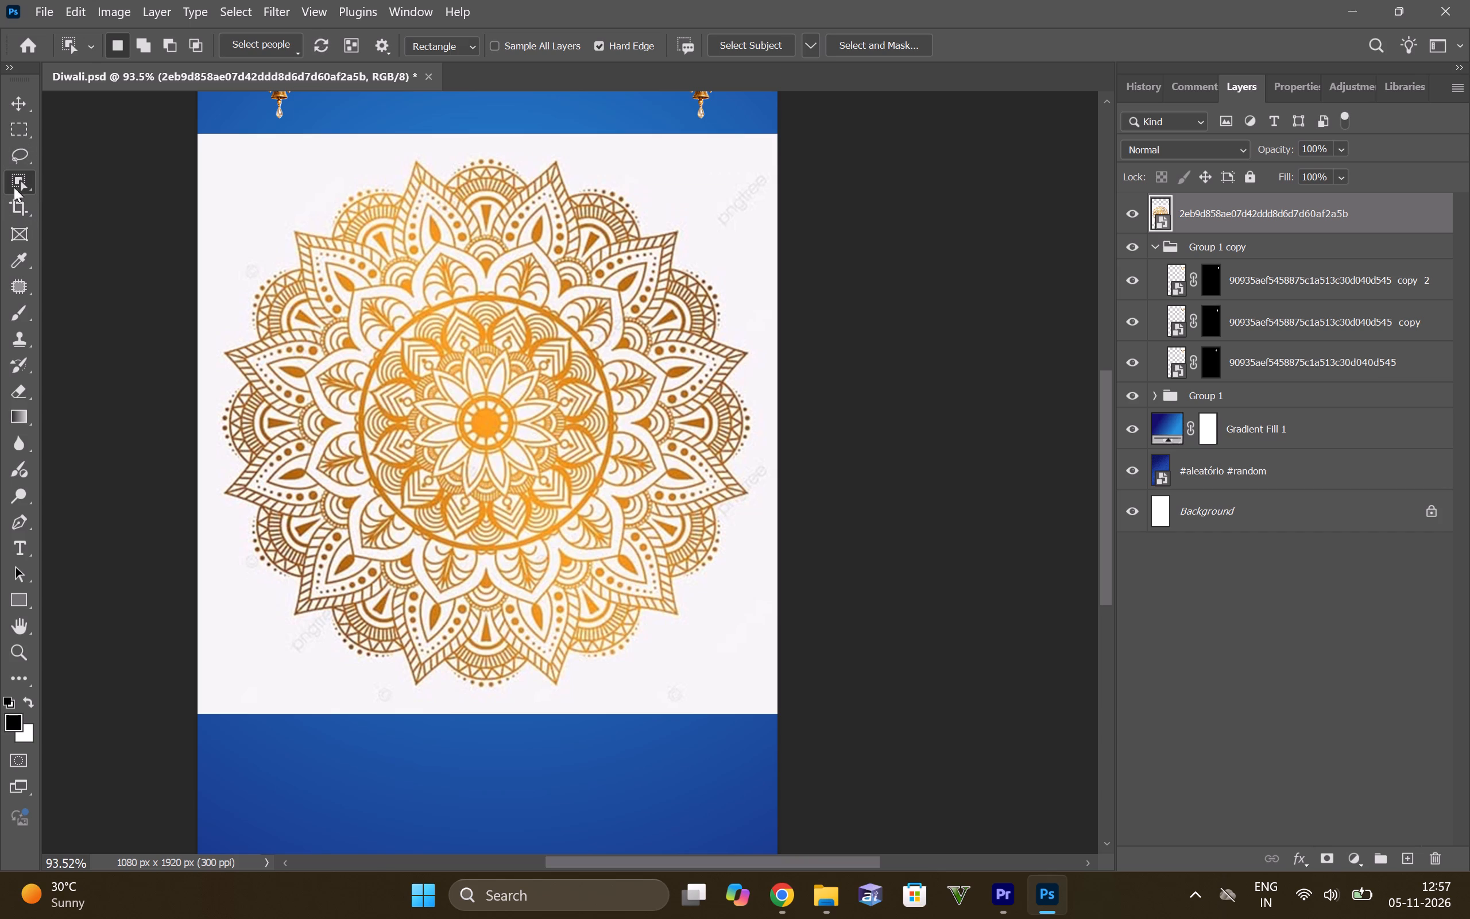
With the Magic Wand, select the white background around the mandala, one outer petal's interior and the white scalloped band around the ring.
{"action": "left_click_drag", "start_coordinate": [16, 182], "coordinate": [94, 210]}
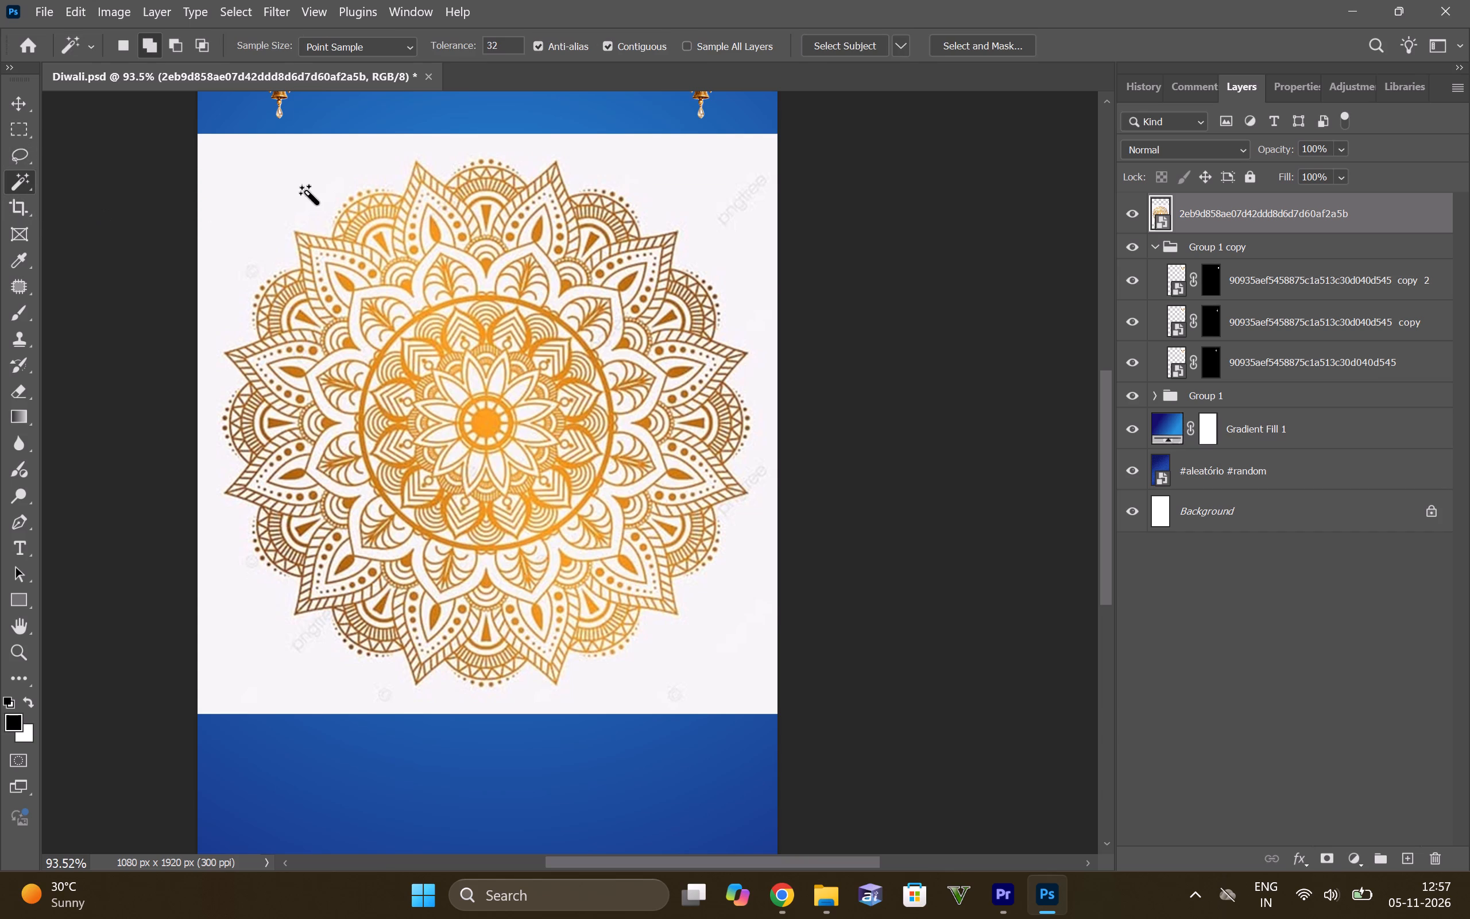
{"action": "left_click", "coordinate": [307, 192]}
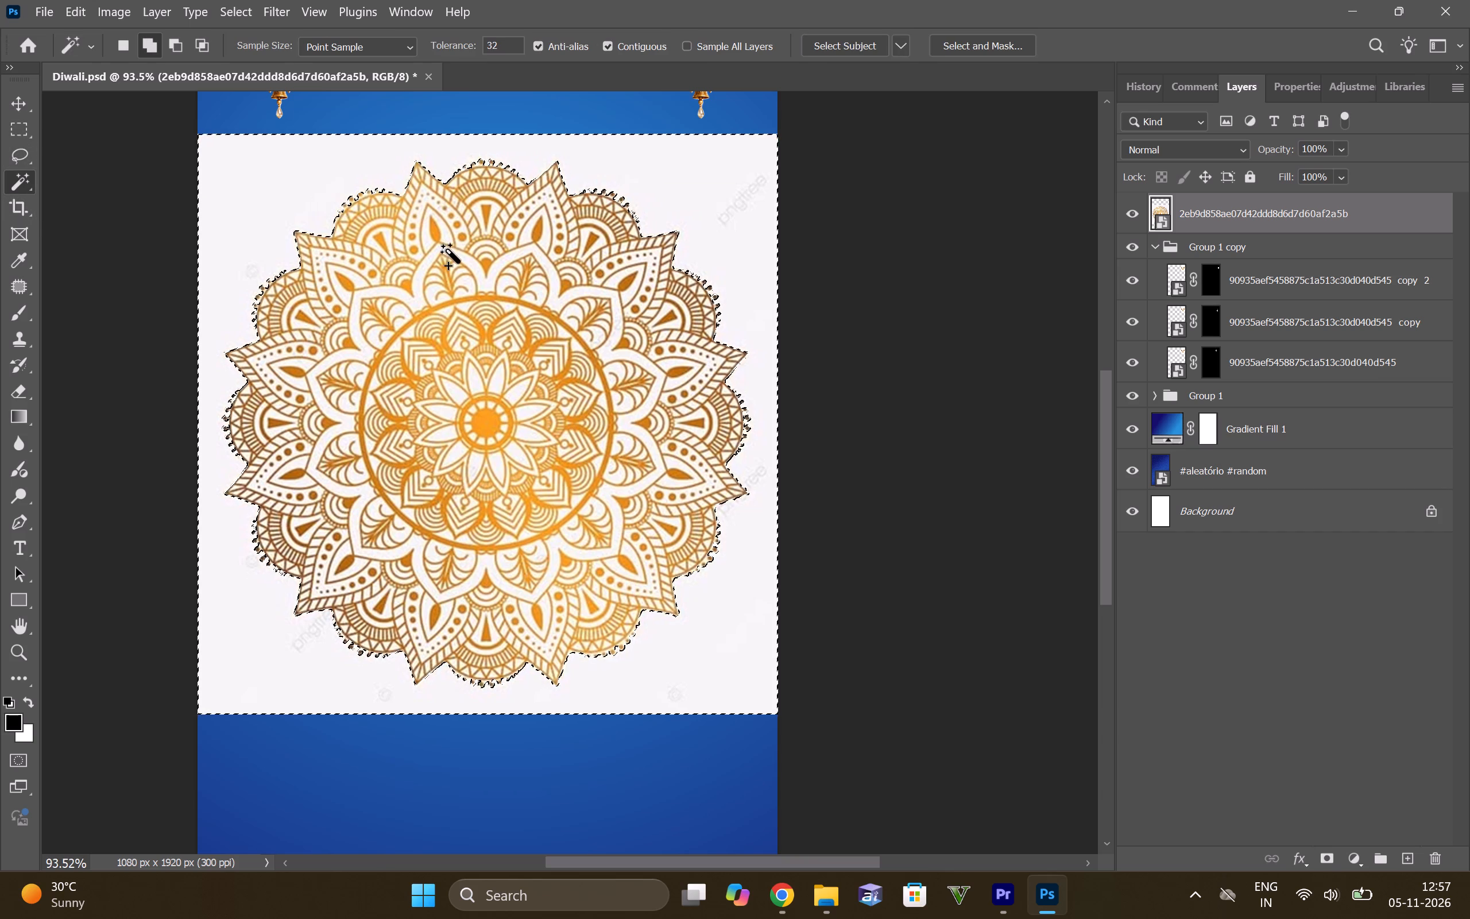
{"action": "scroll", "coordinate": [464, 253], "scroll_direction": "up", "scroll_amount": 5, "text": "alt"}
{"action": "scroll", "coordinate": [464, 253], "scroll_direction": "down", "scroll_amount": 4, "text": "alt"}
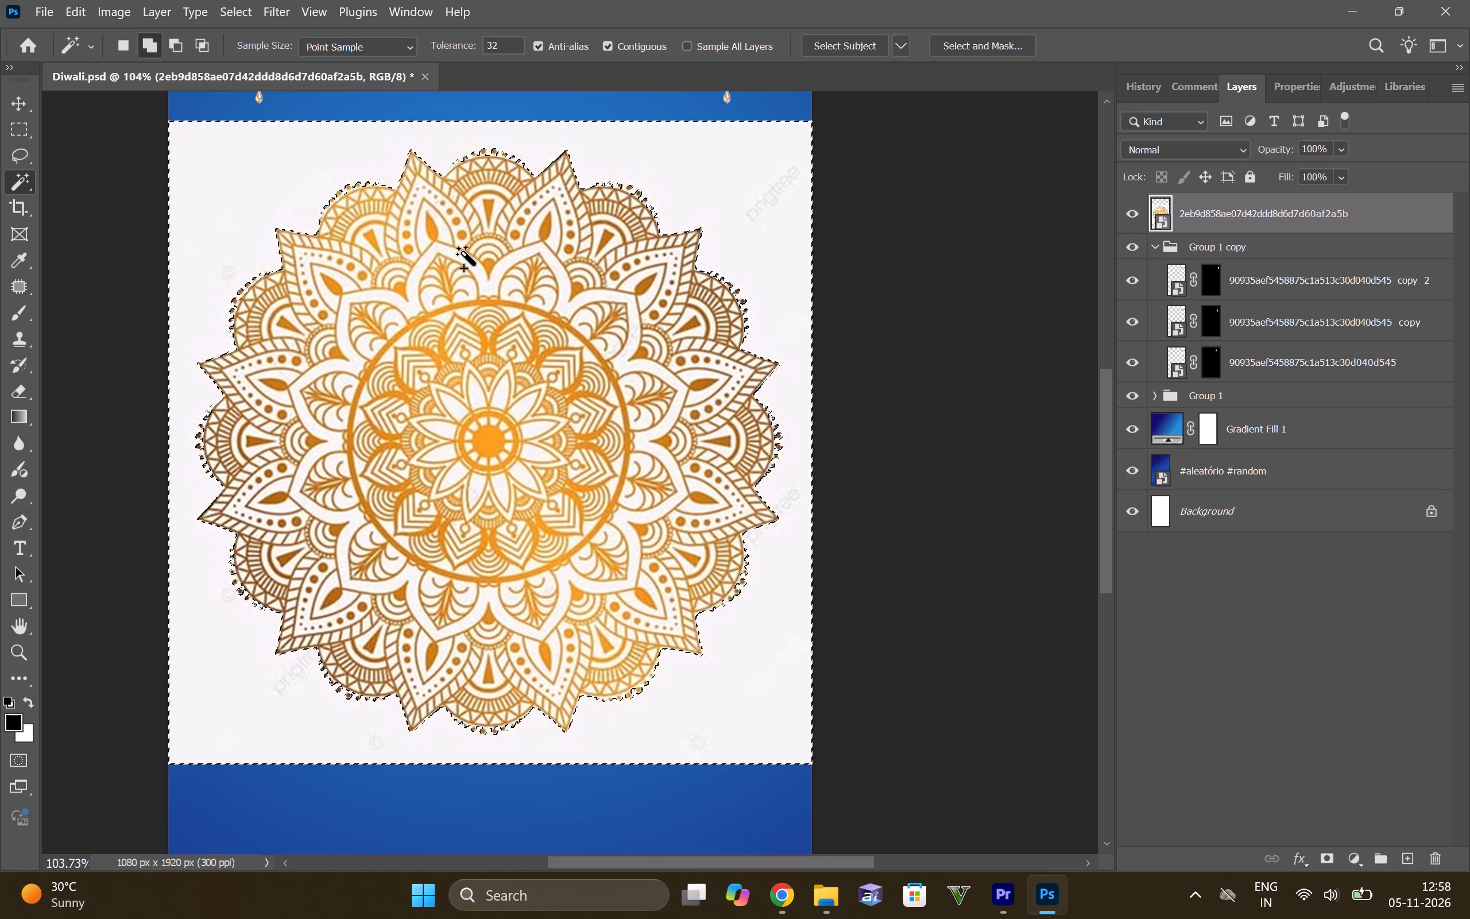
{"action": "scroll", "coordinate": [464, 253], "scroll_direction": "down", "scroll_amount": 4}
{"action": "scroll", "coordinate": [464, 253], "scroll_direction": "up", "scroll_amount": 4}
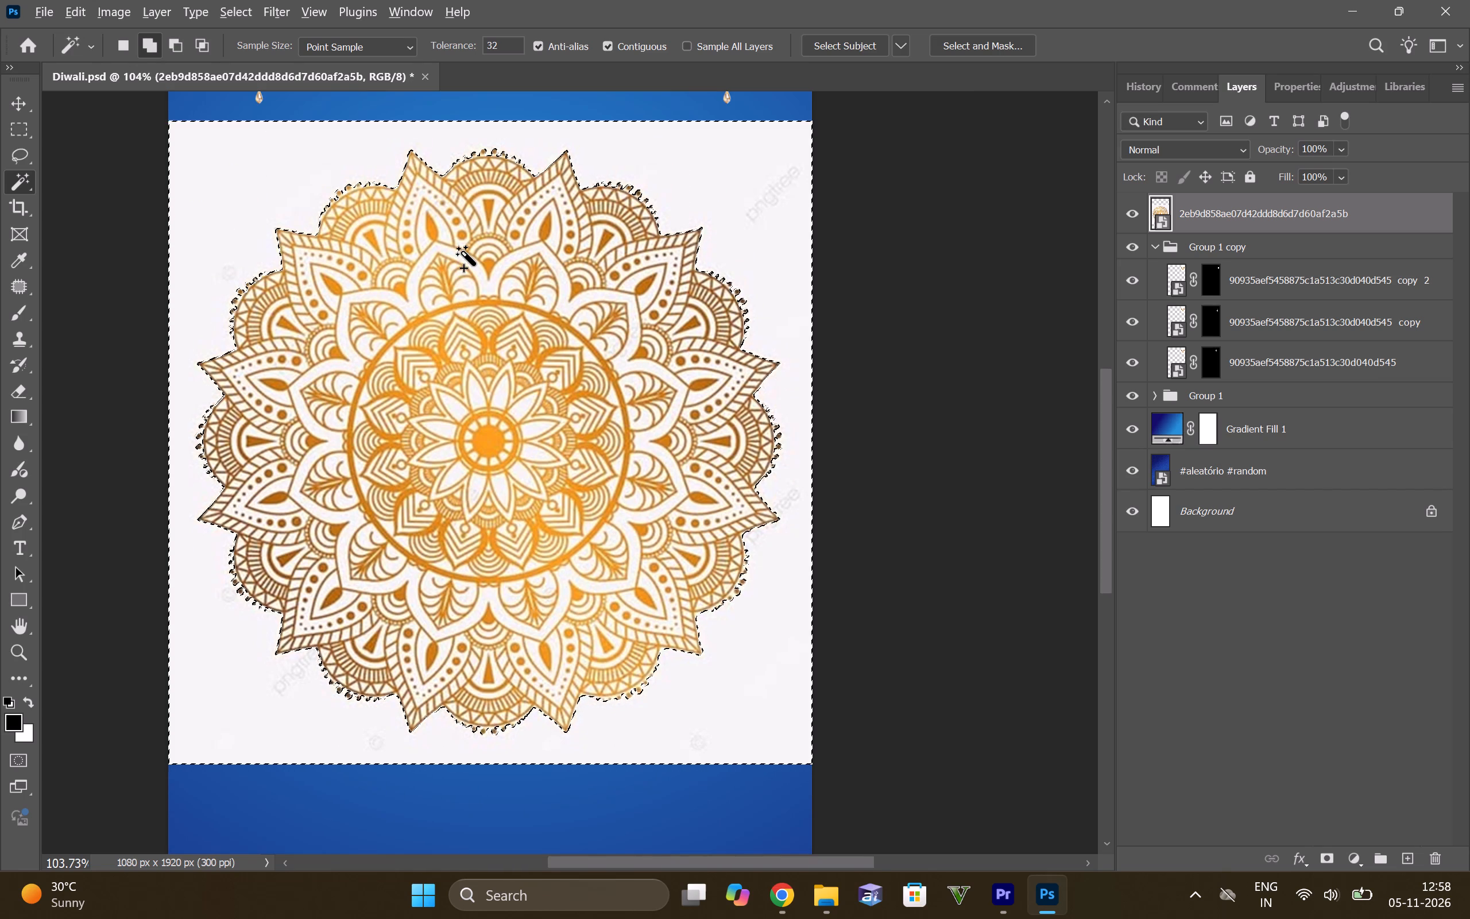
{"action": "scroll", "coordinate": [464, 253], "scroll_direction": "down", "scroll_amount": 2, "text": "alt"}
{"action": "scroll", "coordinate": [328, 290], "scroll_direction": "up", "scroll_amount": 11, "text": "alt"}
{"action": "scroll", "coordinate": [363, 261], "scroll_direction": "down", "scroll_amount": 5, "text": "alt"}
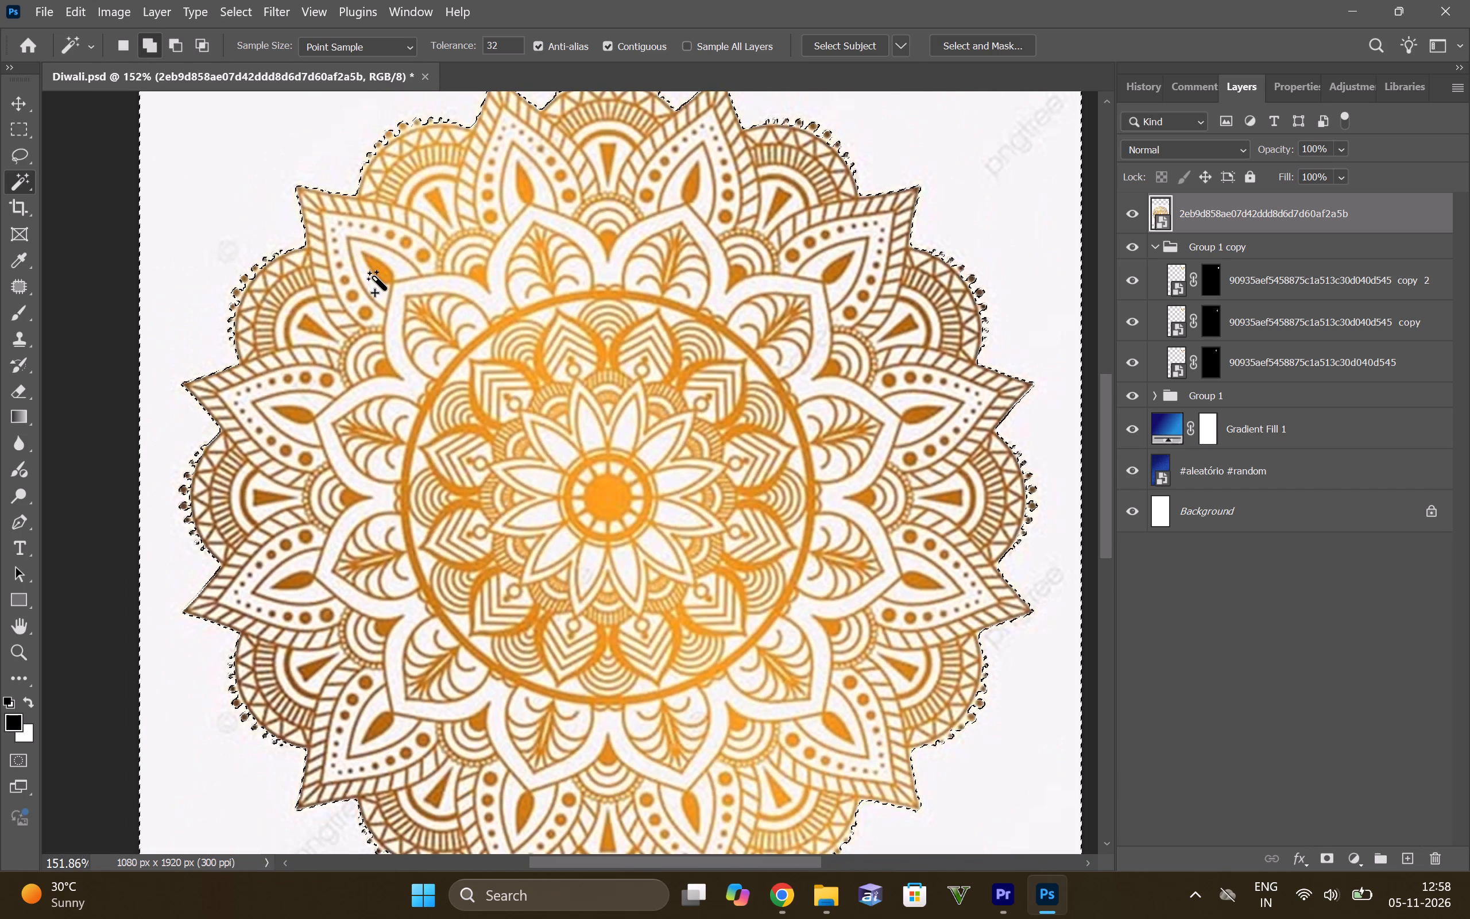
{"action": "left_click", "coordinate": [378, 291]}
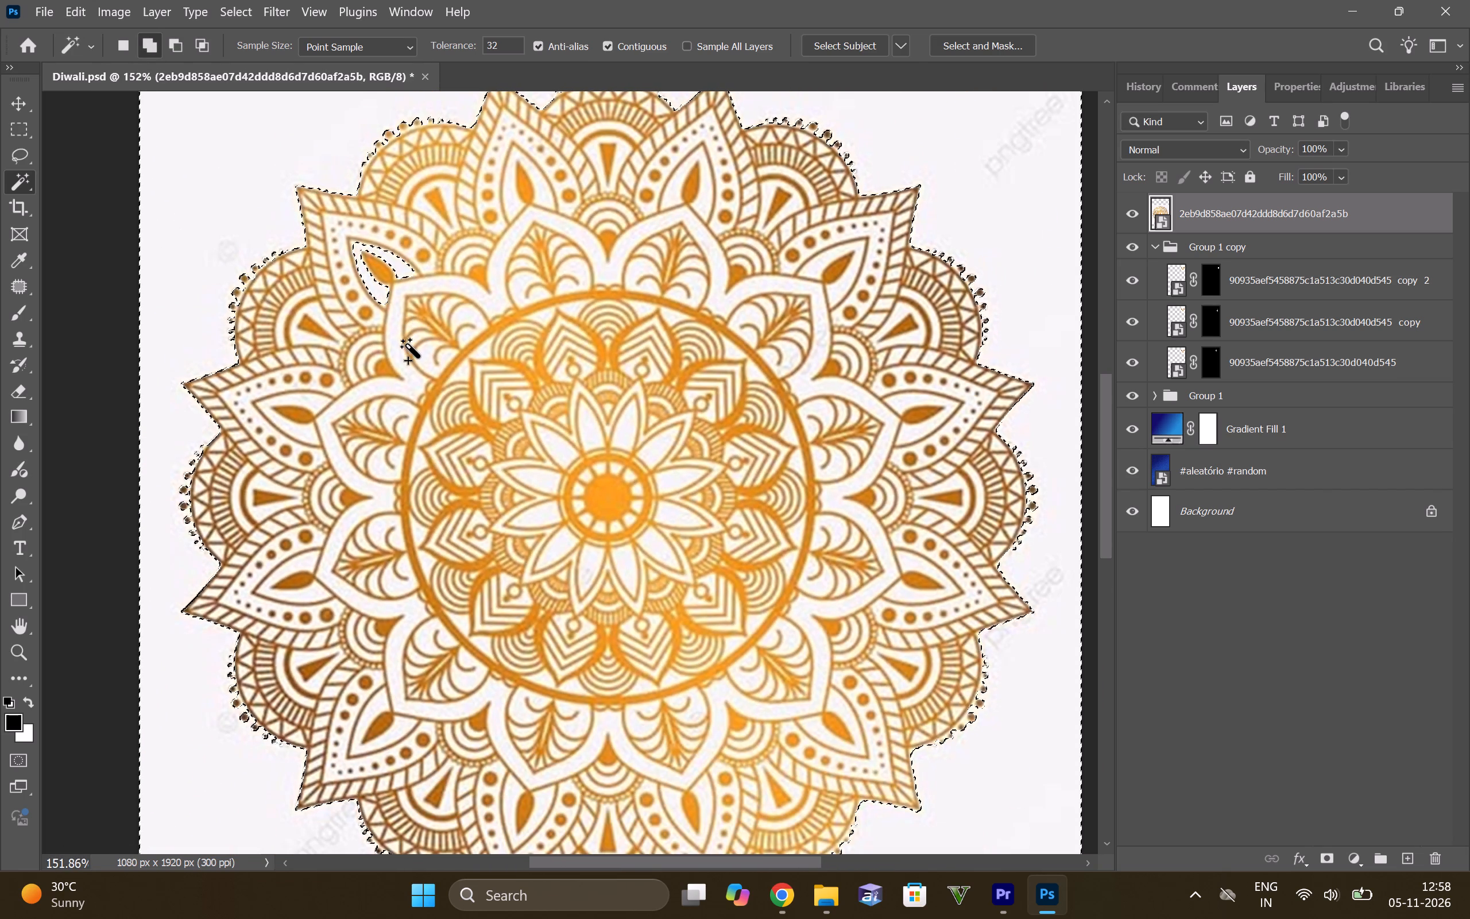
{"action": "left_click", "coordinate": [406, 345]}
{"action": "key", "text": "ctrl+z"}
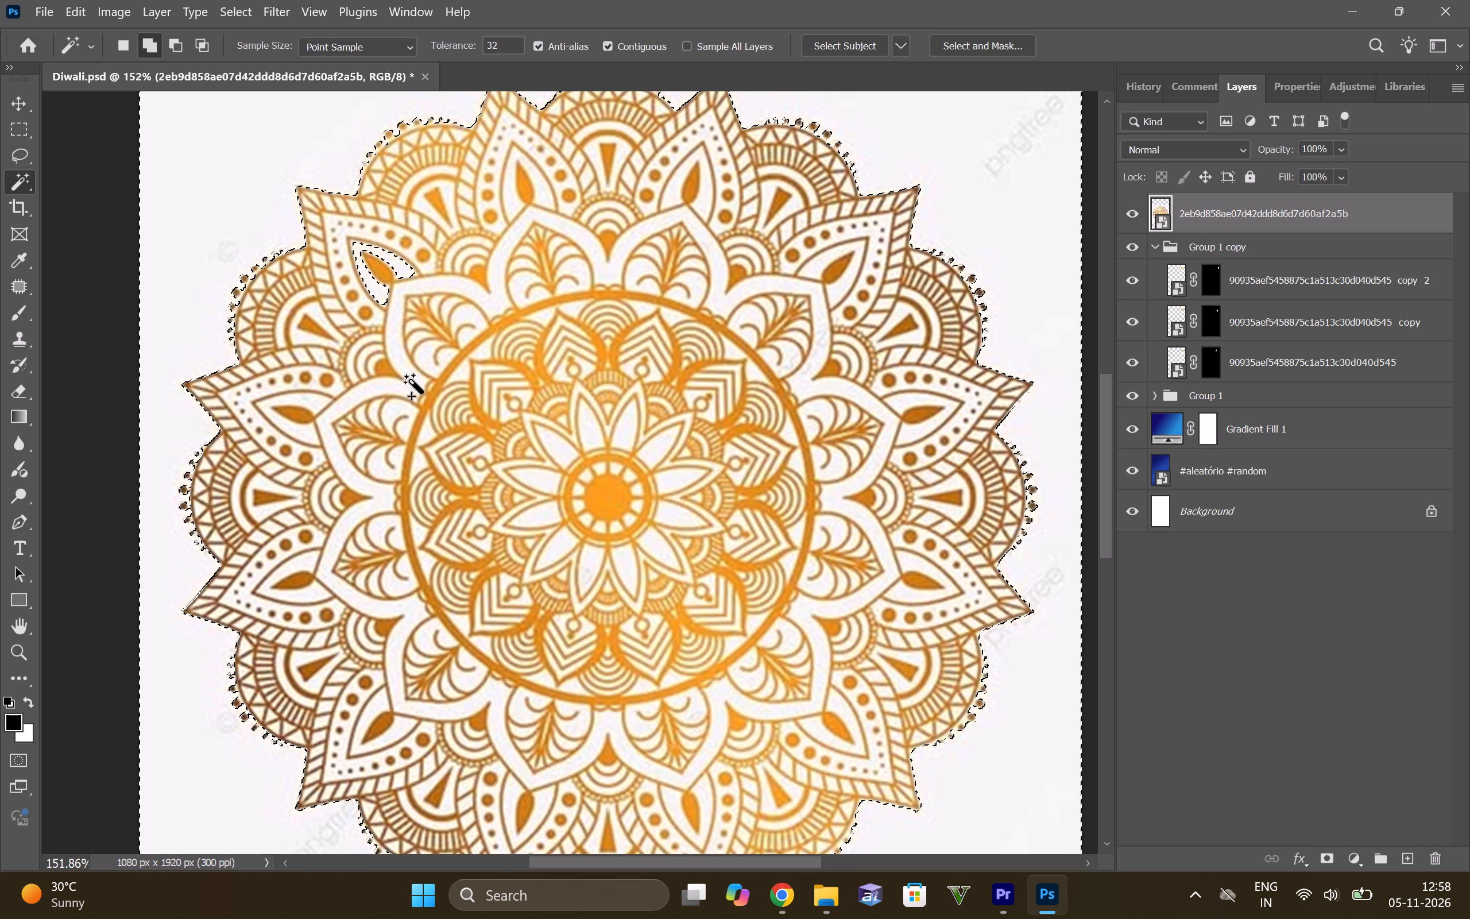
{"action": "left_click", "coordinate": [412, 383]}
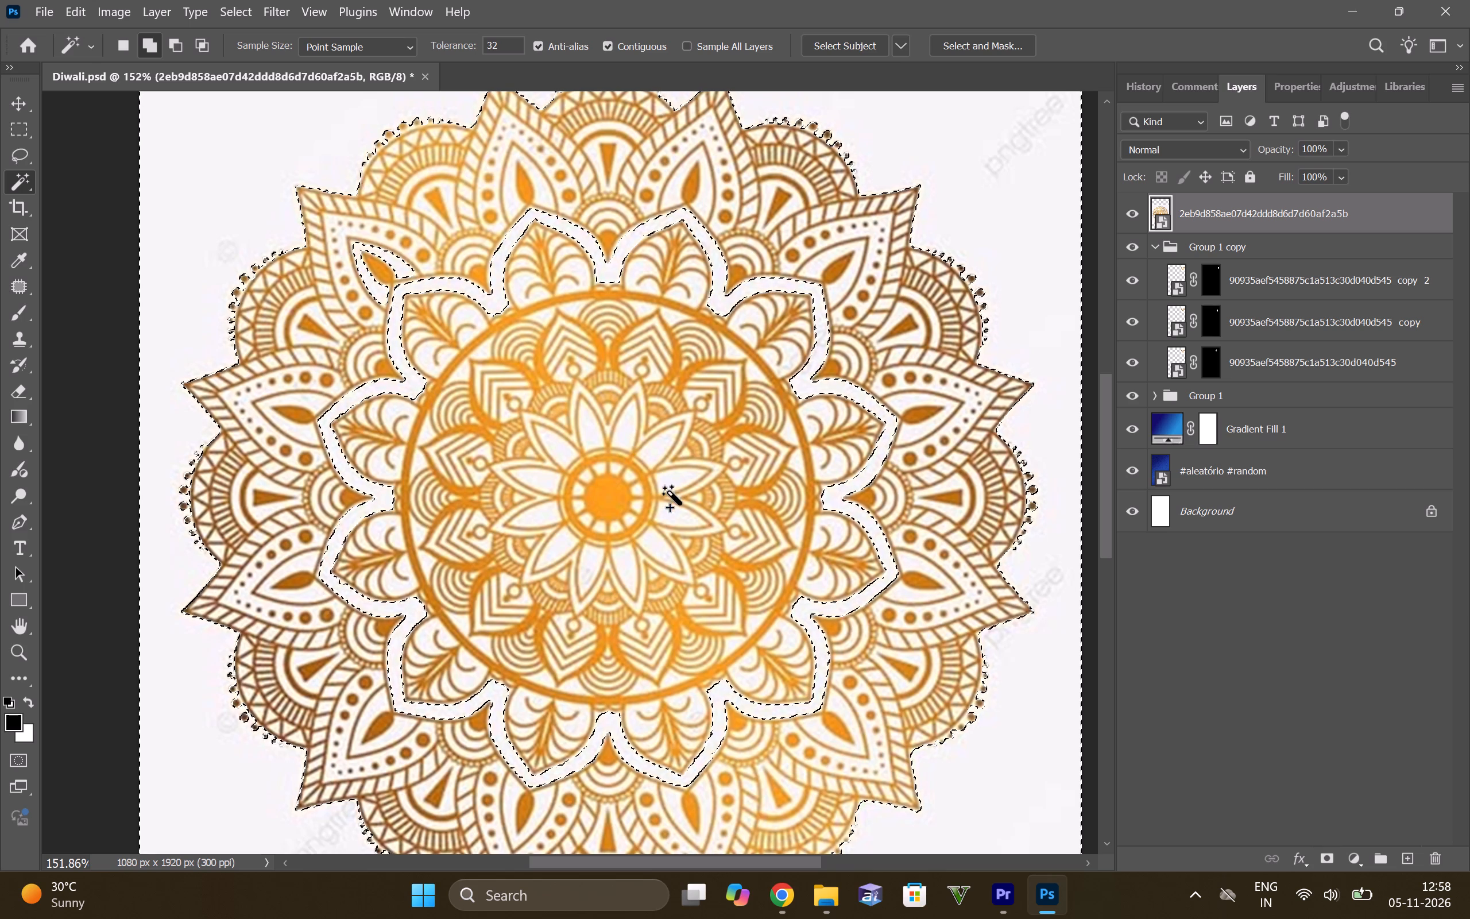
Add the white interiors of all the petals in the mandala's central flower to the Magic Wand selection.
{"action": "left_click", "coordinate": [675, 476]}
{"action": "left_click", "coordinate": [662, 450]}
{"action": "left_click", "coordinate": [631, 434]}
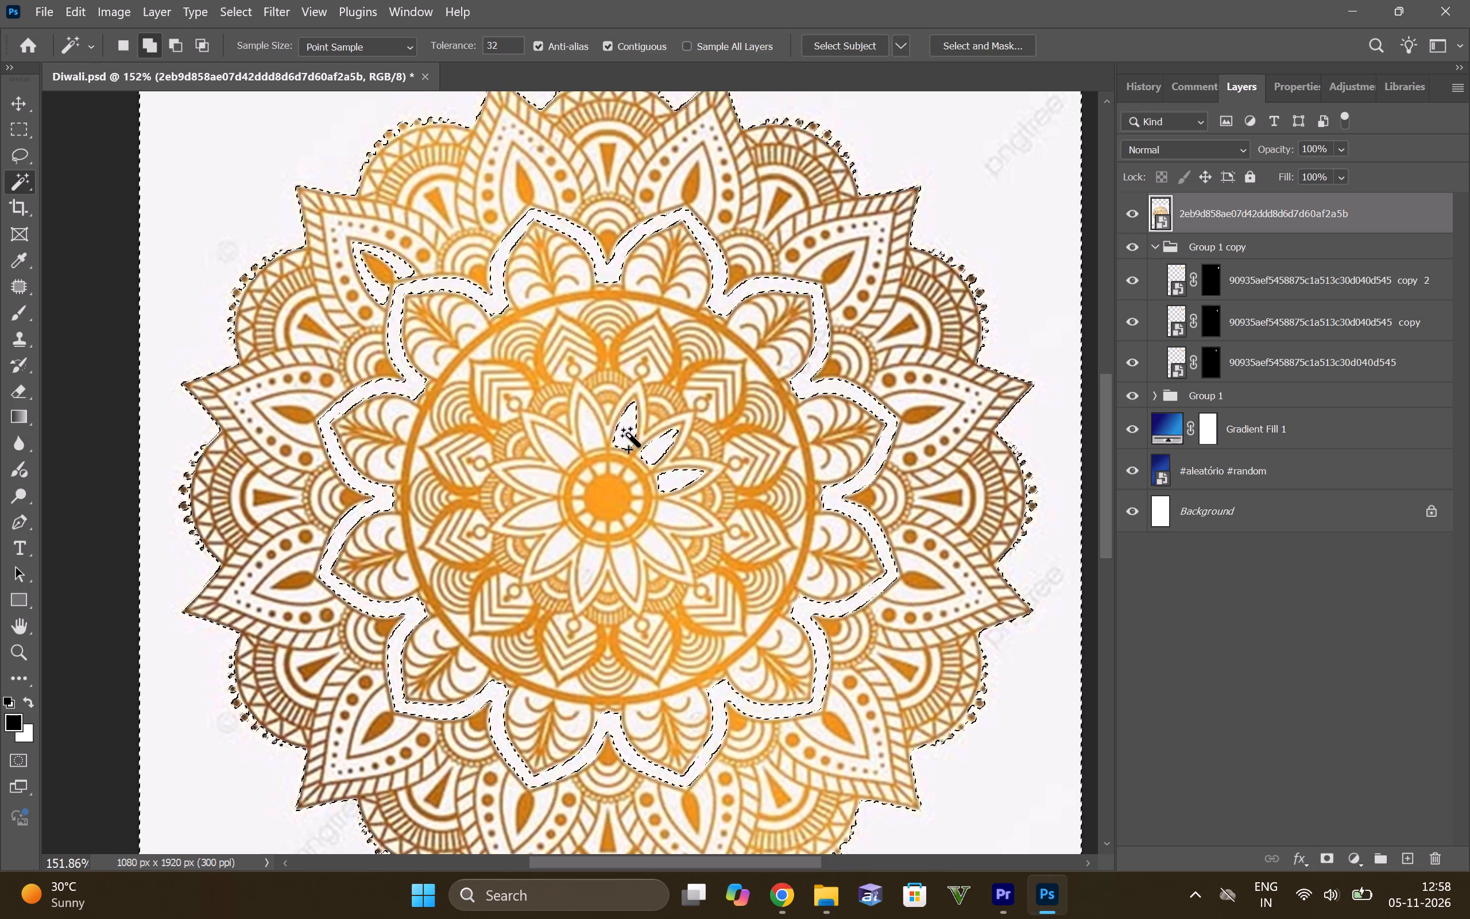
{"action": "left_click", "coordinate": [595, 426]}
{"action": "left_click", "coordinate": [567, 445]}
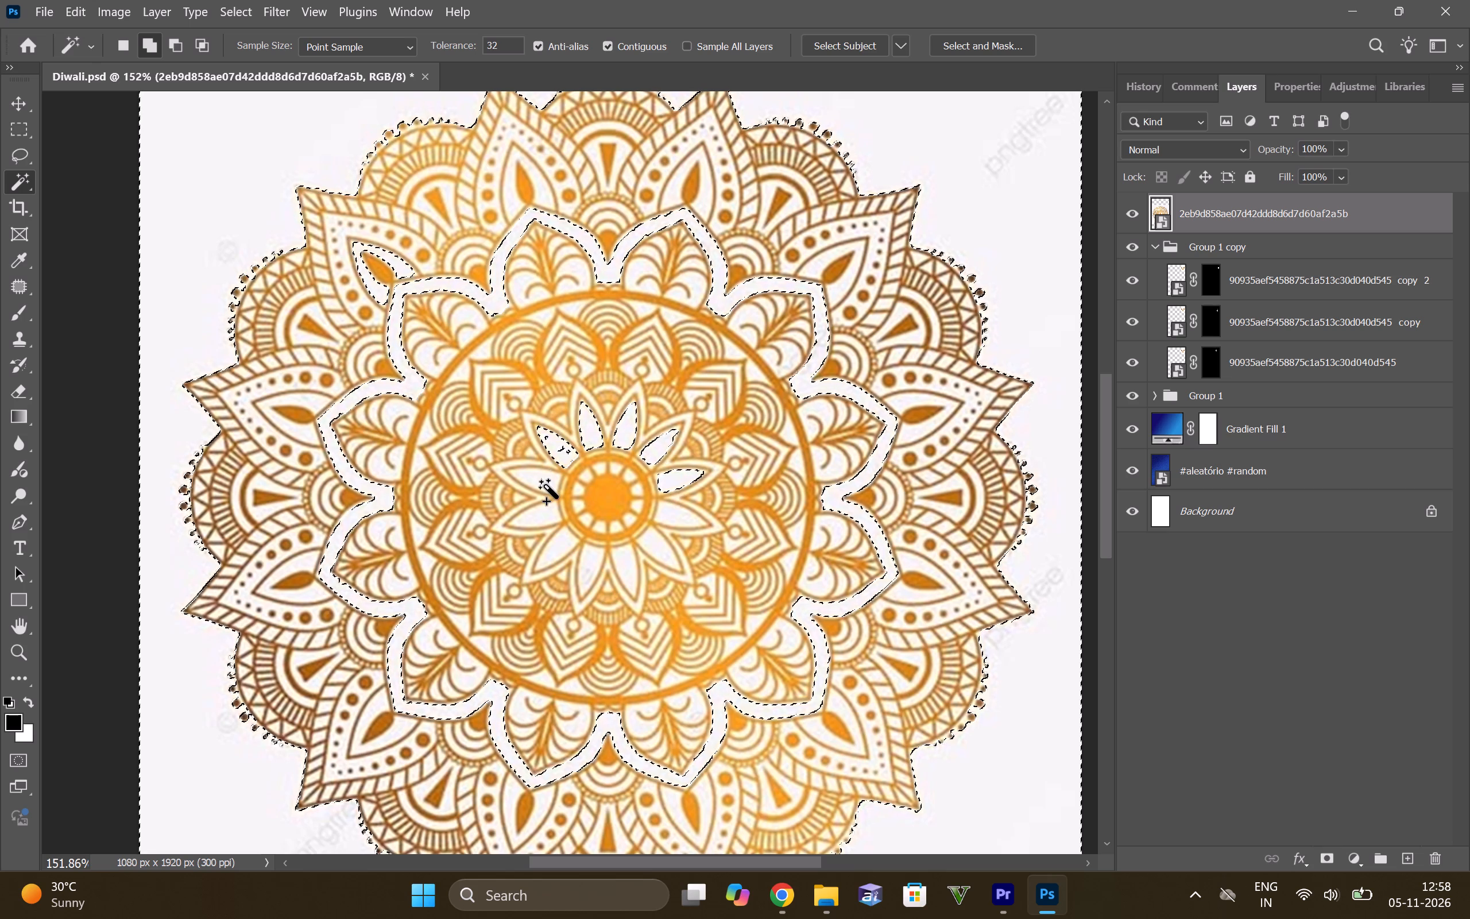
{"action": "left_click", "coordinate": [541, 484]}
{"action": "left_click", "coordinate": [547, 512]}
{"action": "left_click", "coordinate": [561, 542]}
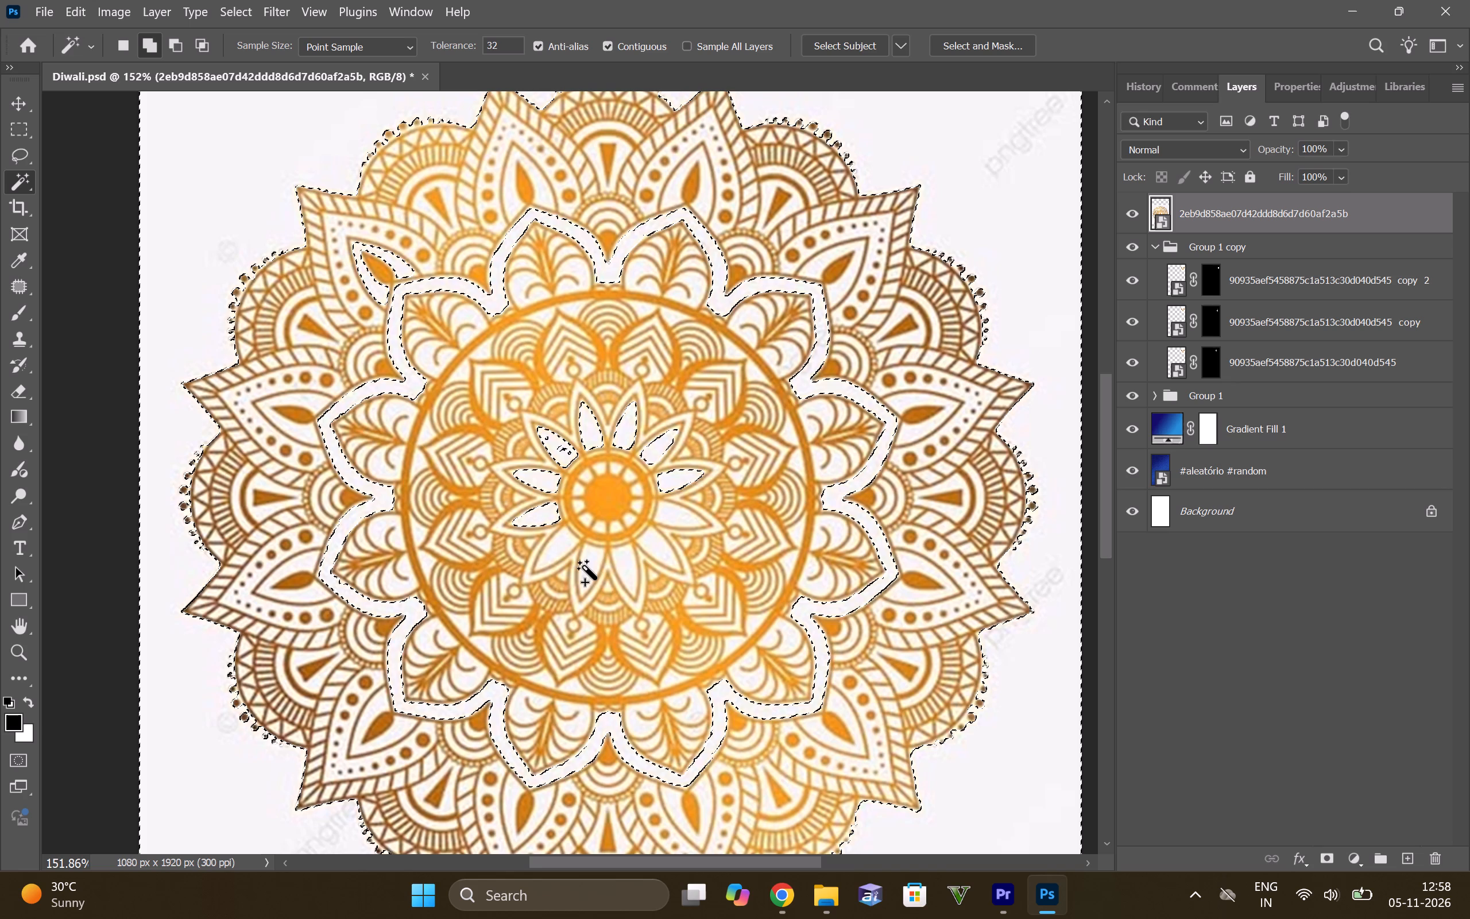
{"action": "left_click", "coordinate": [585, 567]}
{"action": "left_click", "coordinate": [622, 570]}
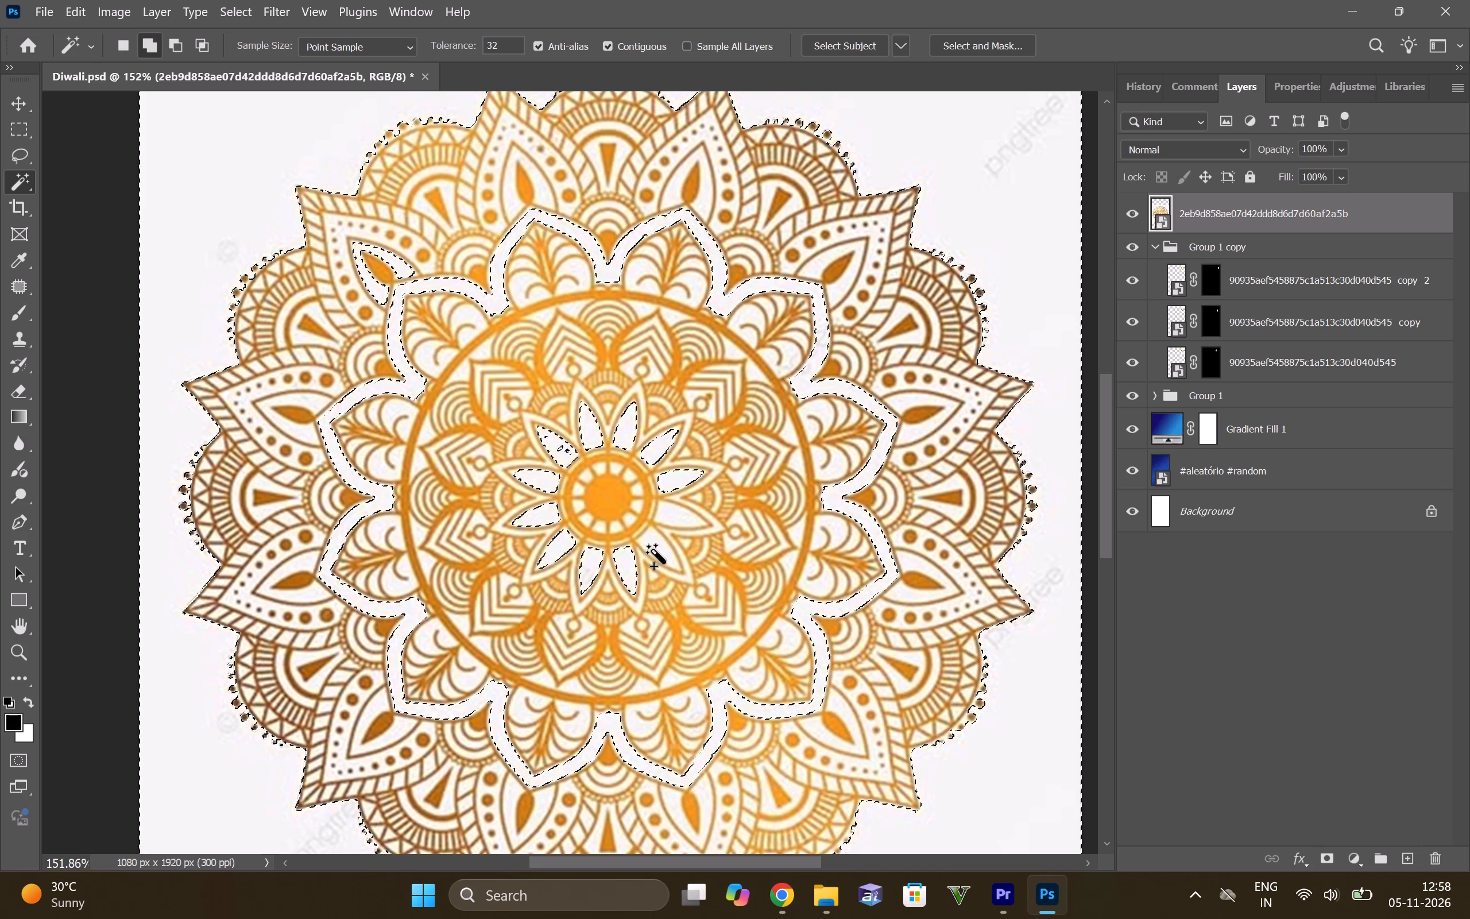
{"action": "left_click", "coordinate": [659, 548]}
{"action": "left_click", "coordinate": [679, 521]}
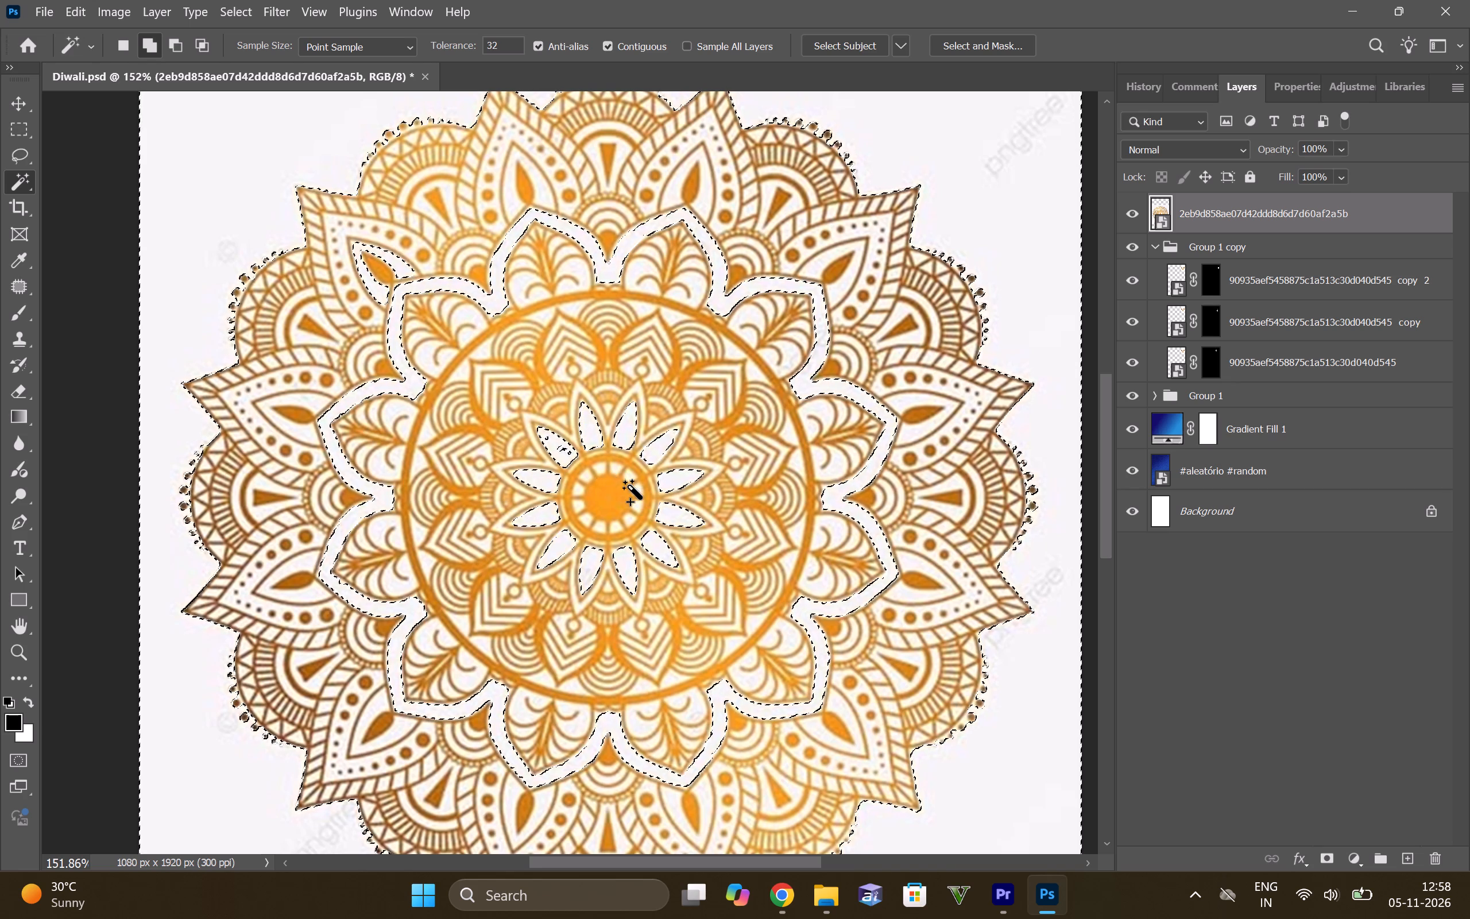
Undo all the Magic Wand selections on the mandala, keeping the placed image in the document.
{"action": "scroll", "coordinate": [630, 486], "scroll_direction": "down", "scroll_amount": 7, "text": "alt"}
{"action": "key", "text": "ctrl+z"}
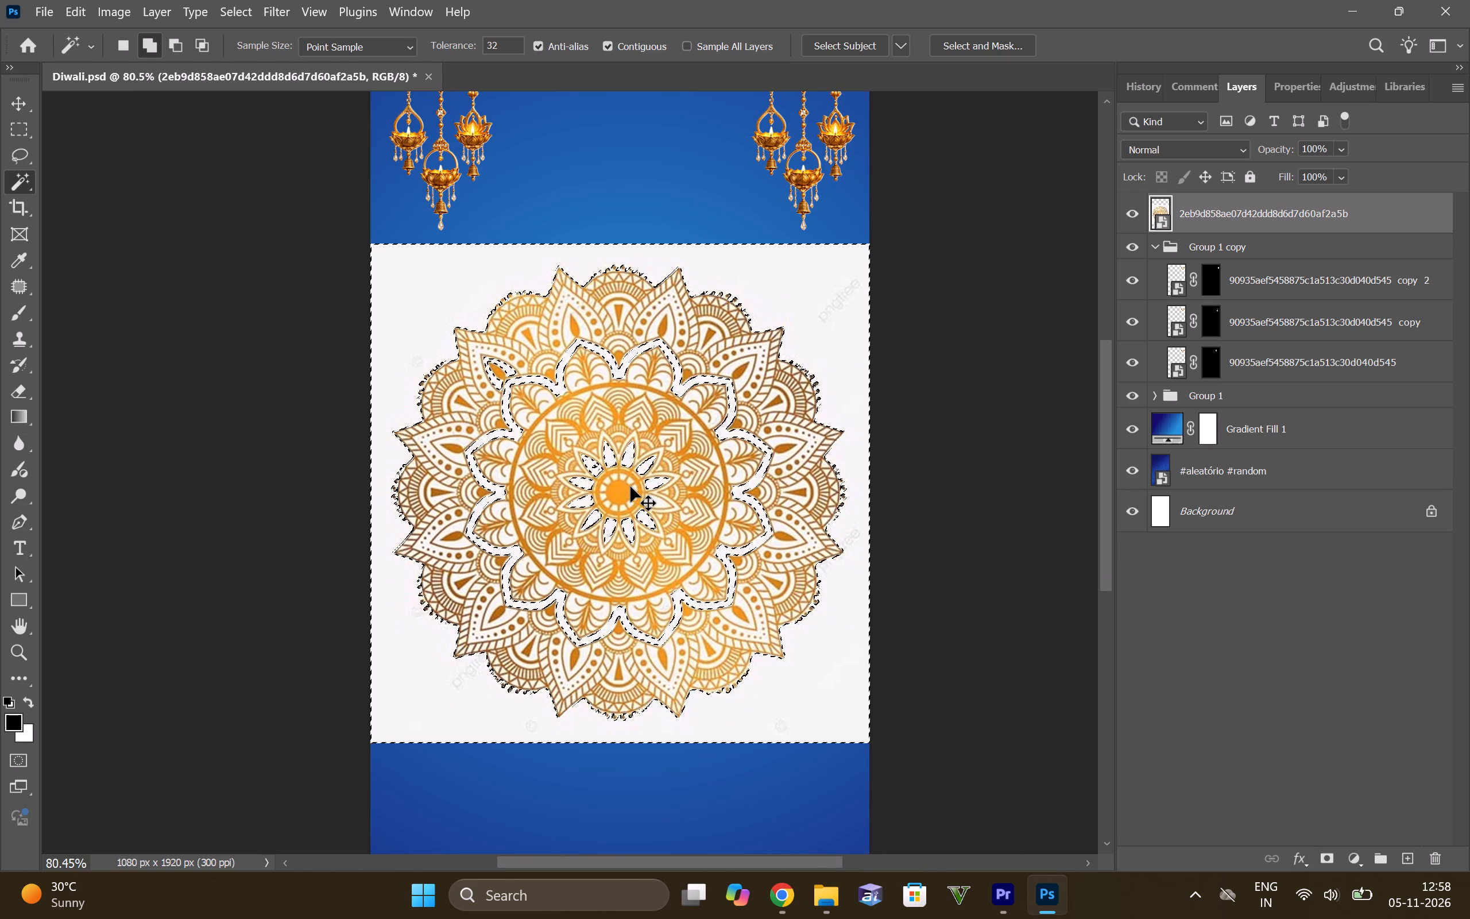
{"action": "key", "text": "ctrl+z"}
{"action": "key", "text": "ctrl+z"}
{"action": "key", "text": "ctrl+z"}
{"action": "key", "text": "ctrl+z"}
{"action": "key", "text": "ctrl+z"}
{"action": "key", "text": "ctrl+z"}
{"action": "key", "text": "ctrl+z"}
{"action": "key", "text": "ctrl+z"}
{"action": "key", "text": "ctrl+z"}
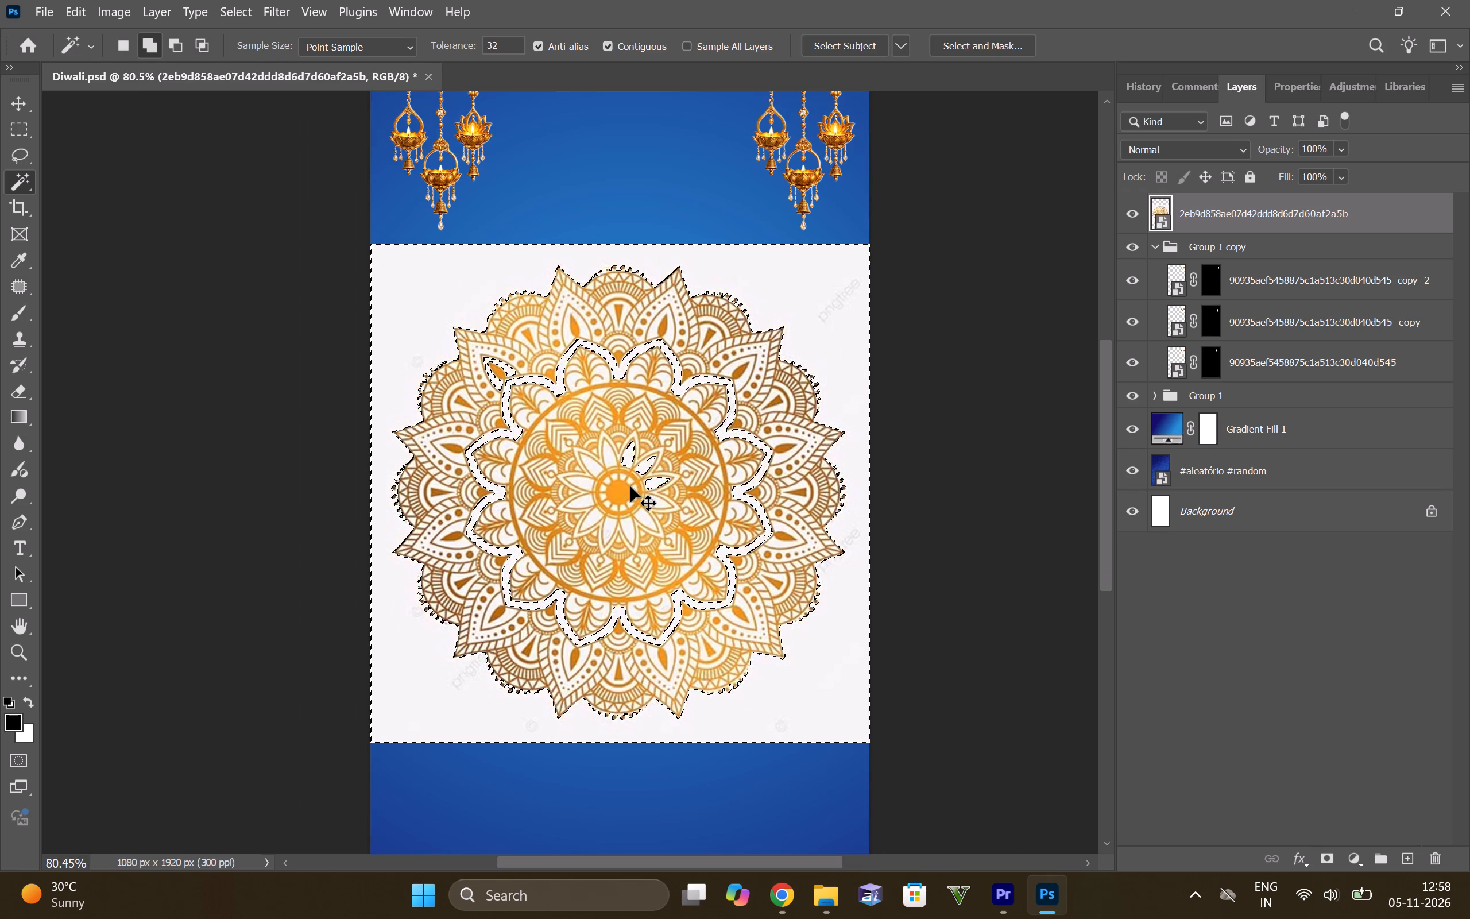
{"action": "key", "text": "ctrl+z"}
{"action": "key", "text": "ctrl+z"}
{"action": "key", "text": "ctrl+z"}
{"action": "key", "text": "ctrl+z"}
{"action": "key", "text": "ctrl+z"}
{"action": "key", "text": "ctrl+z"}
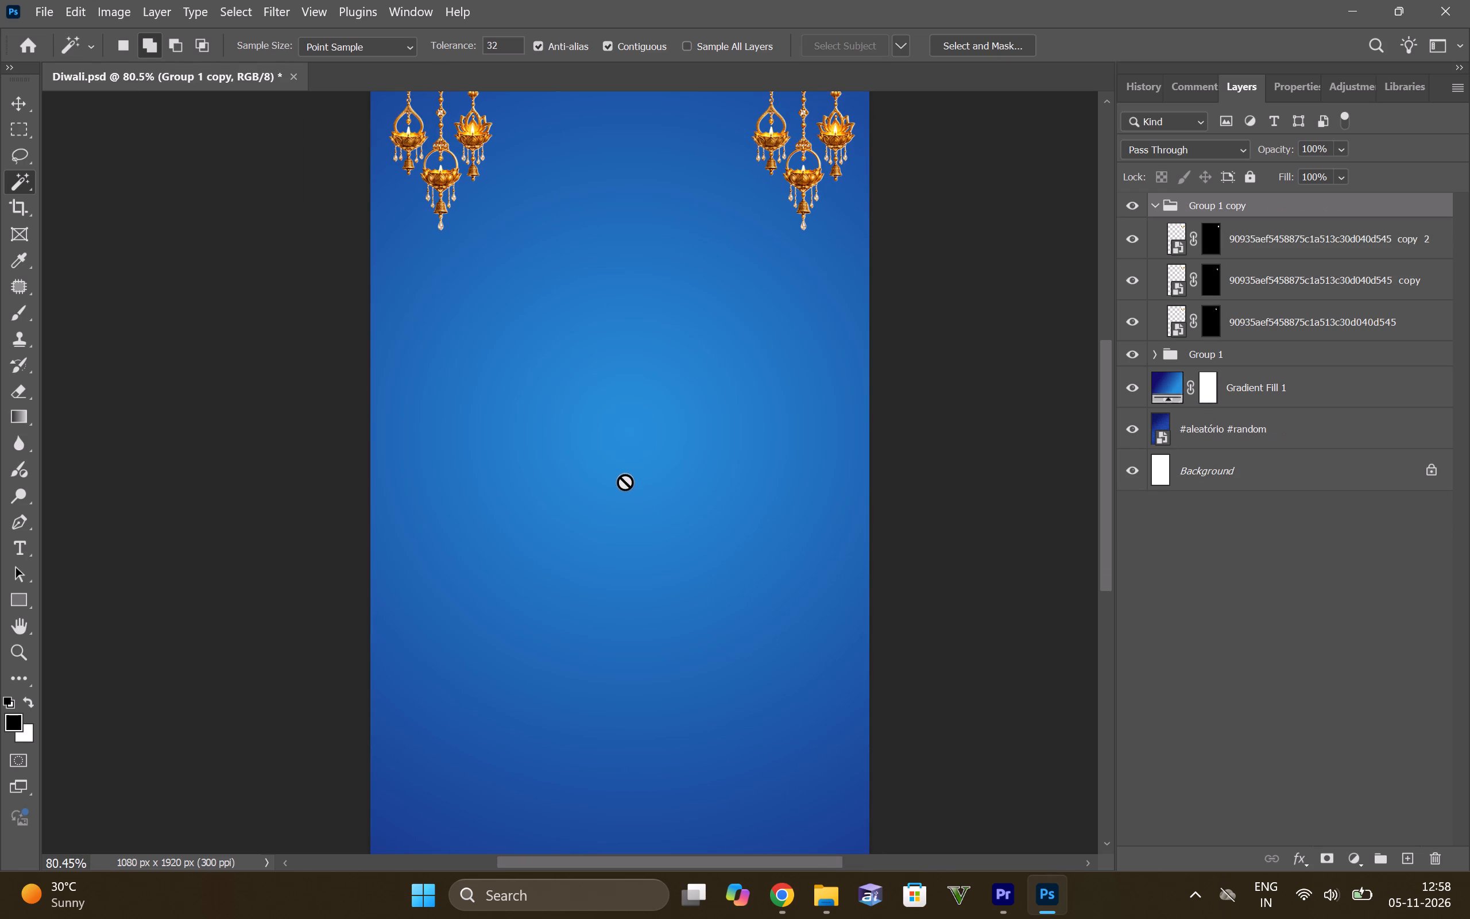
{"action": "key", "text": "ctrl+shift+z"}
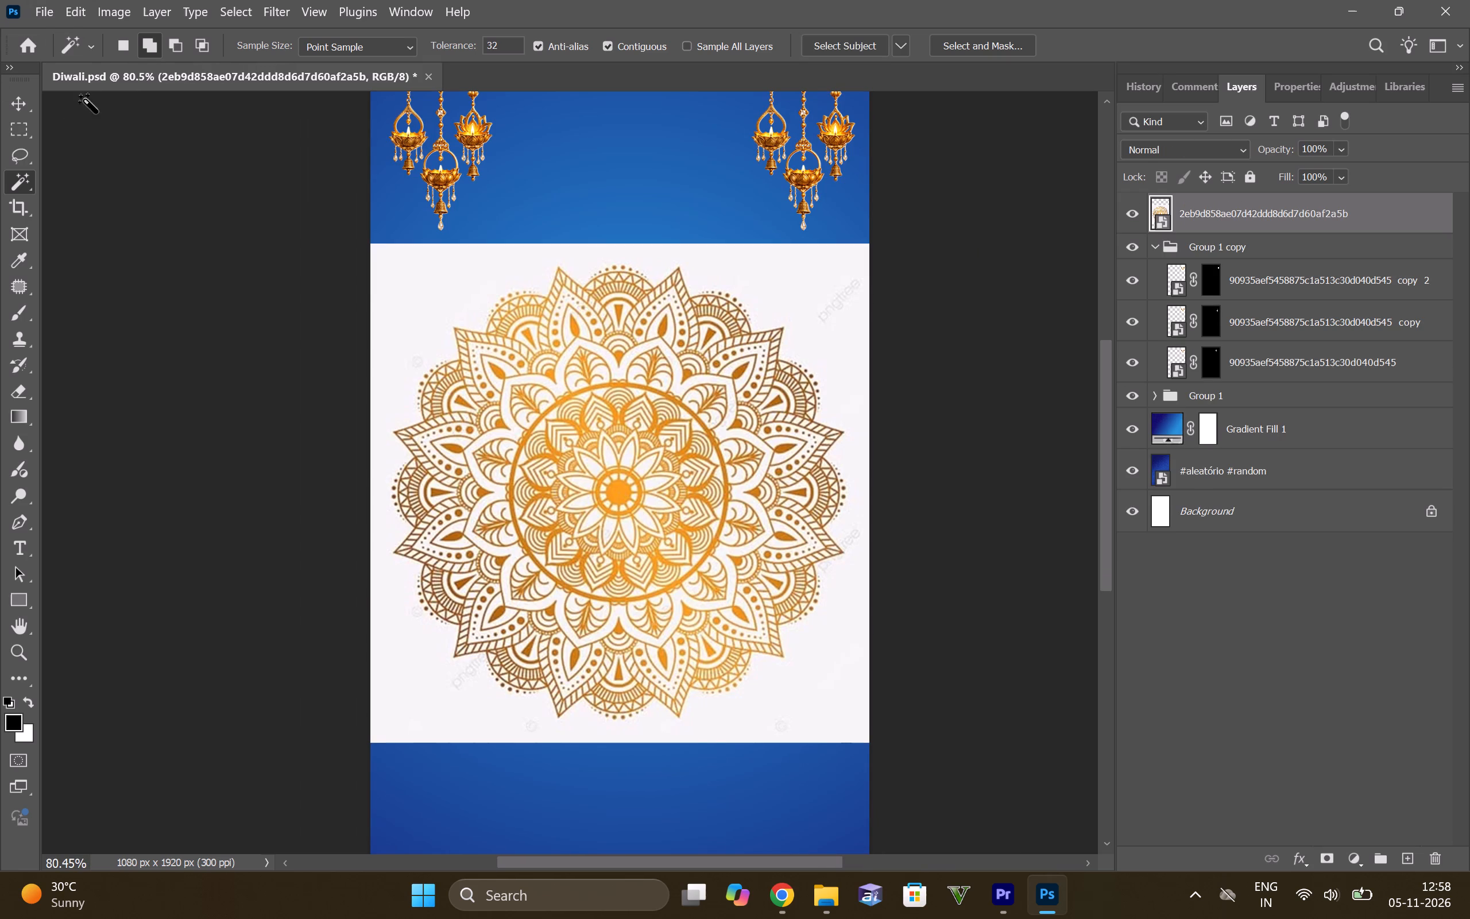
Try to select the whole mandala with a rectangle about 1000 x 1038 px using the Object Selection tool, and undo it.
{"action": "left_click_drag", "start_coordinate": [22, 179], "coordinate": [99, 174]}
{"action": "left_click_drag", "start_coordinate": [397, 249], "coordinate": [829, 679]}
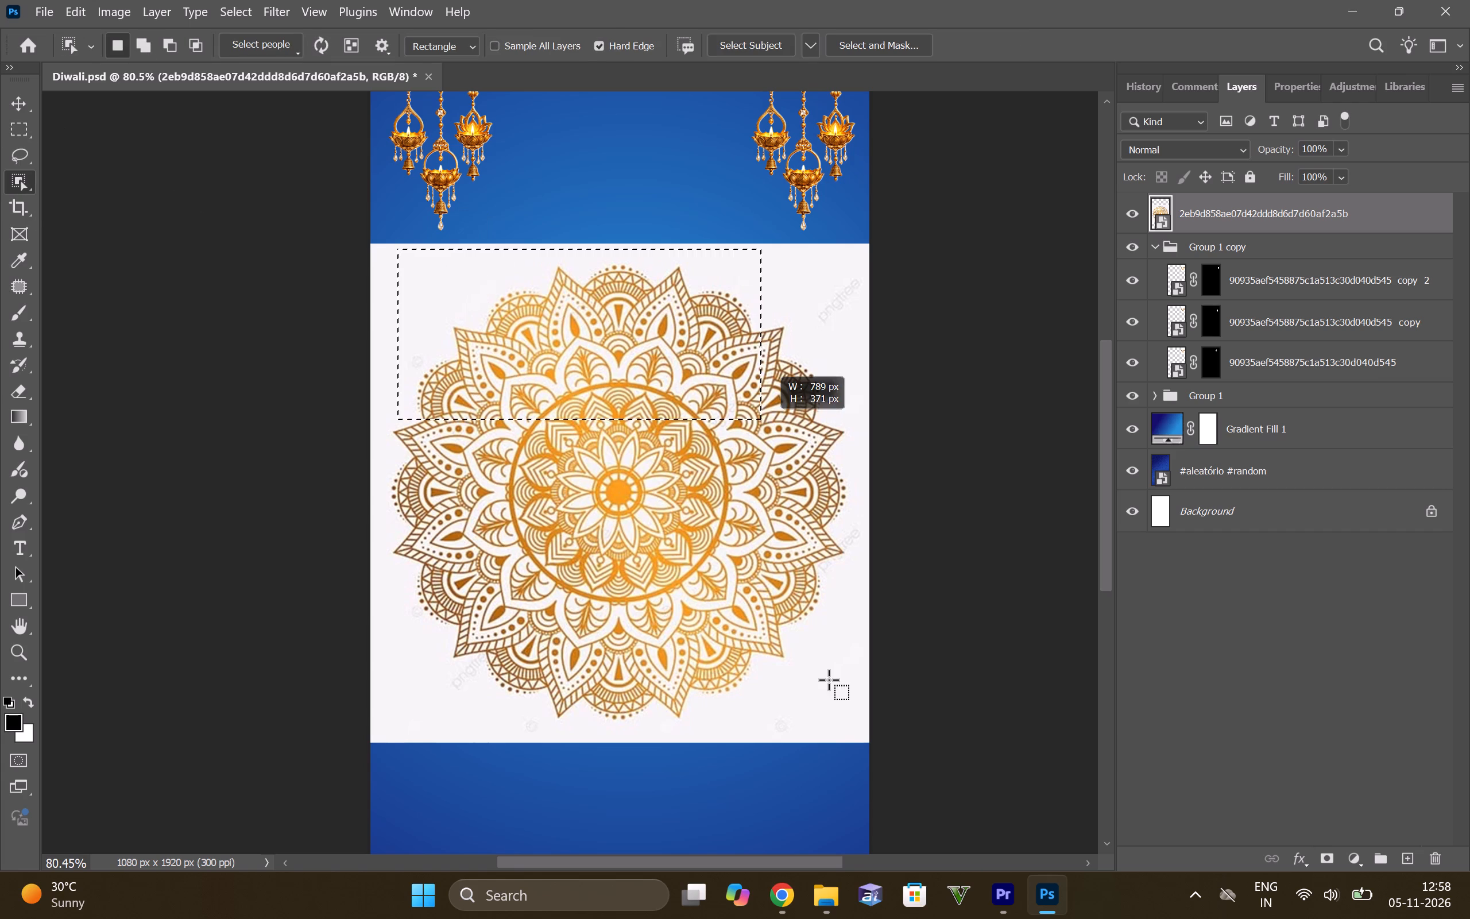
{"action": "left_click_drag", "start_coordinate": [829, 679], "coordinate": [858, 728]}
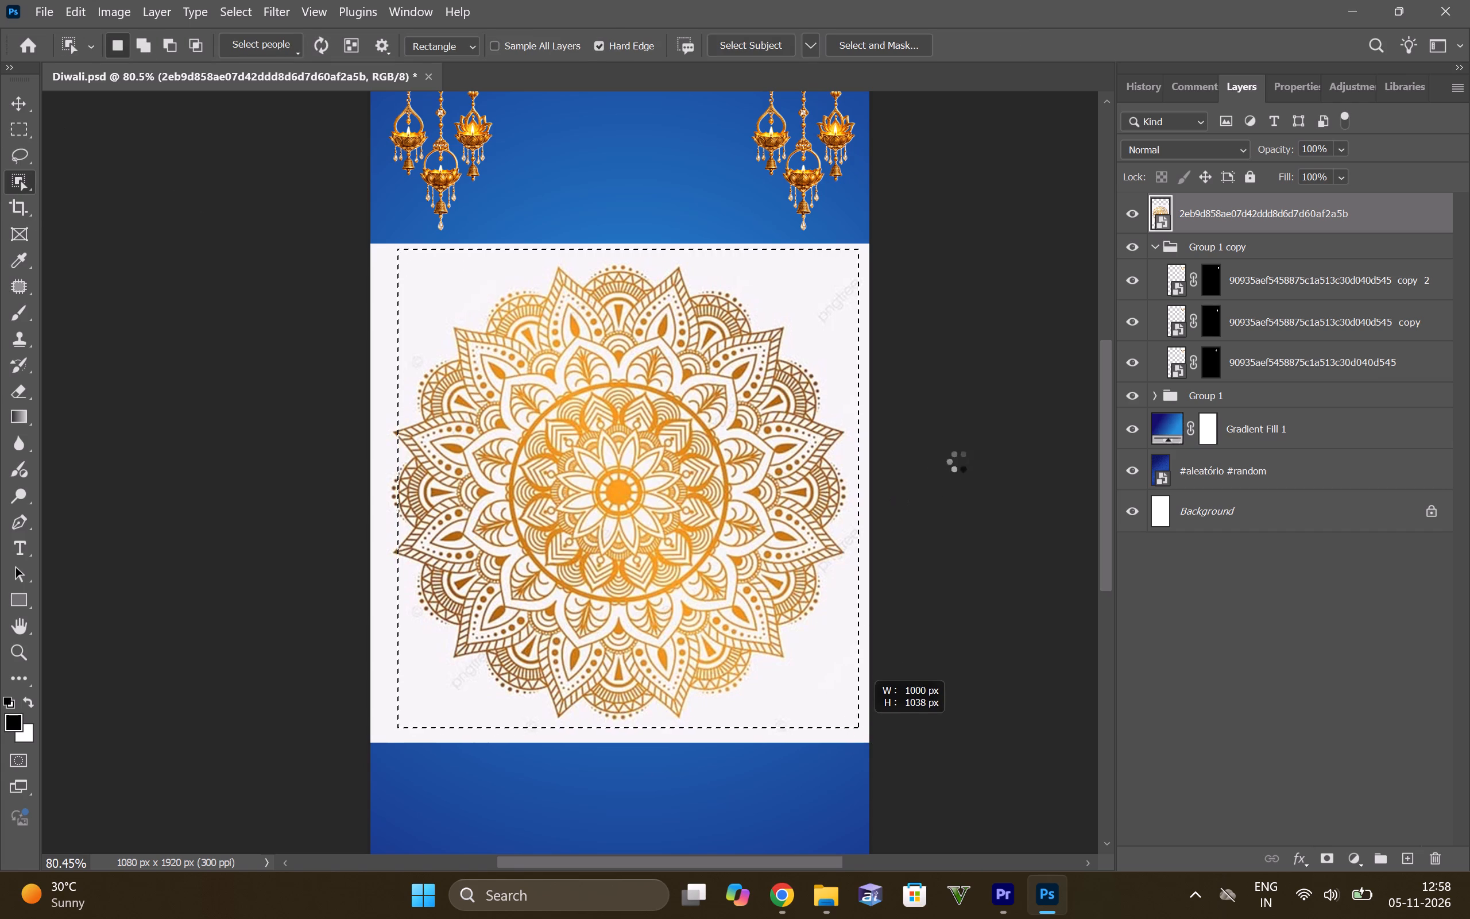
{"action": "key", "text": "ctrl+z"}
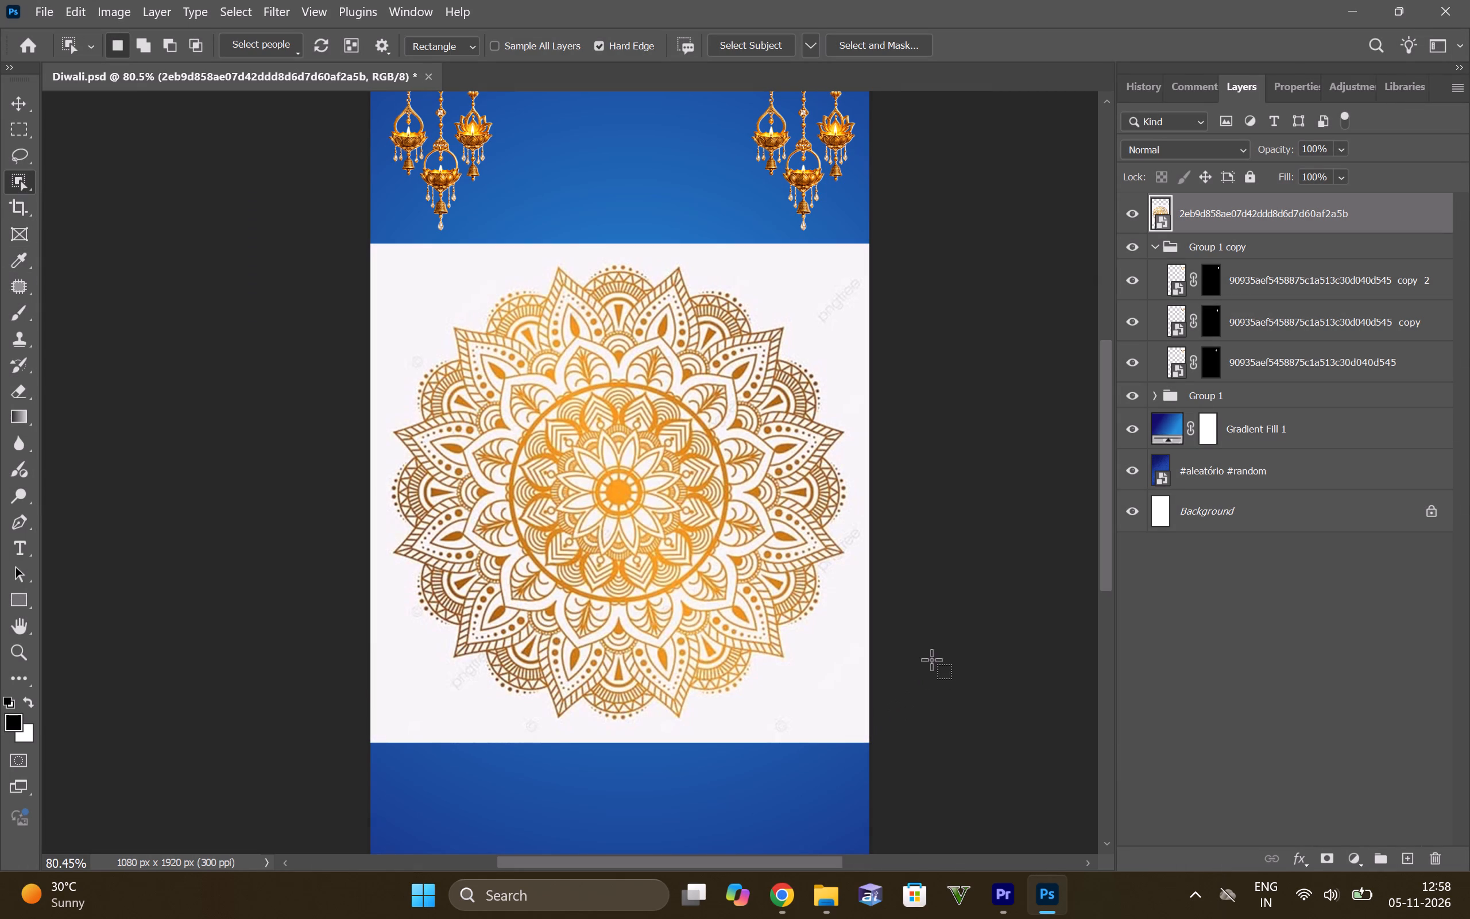
Switch to Chrome and close the recent download history covering the Pinterest mandala pins.
{"action": "left_click", "coordinate": [994, 917]}
{"action": "left_click", "coordinate": [789, 885]}
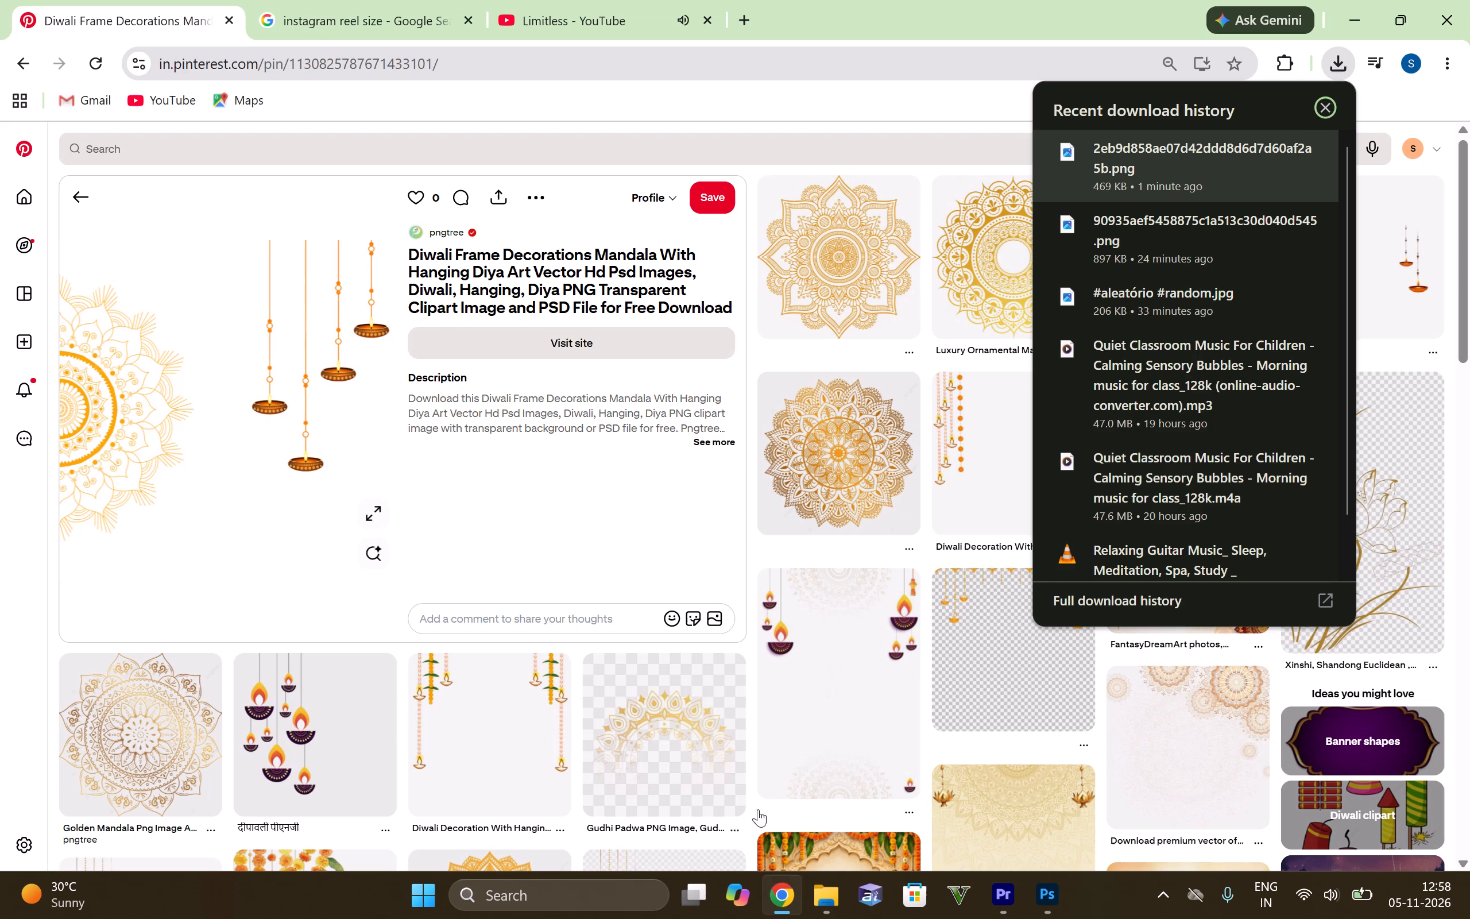
{"action": "scroll", "coordinate": [530, 459], "scroll_direction": "down", "scroll_amount": 3}
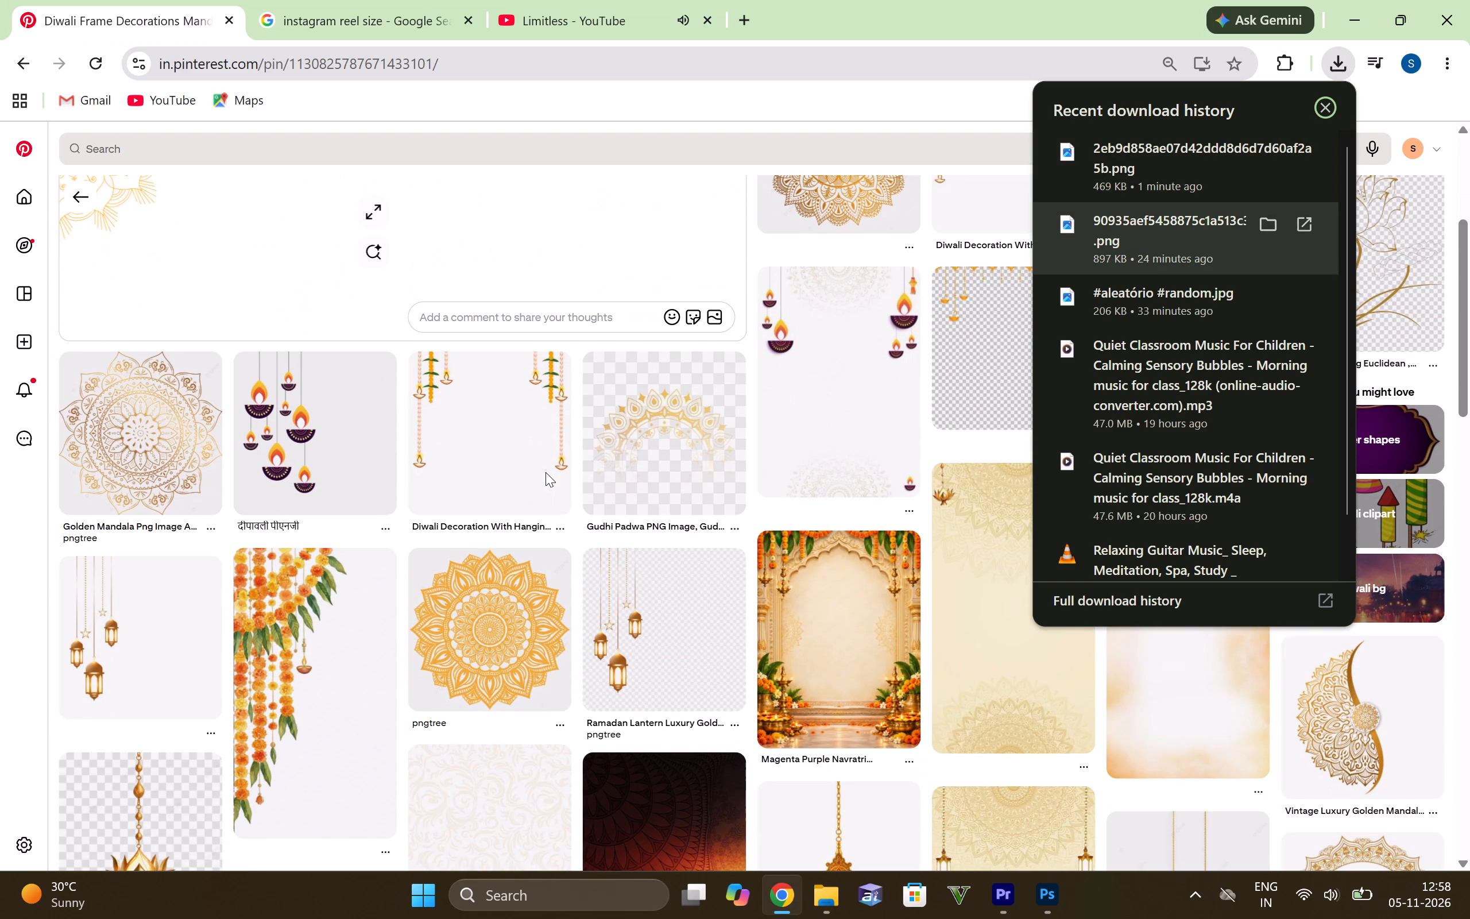
{"action": "scroll", "coordinate": [737, 258], "scroll_direction": "up", "scroll_amount": 7}
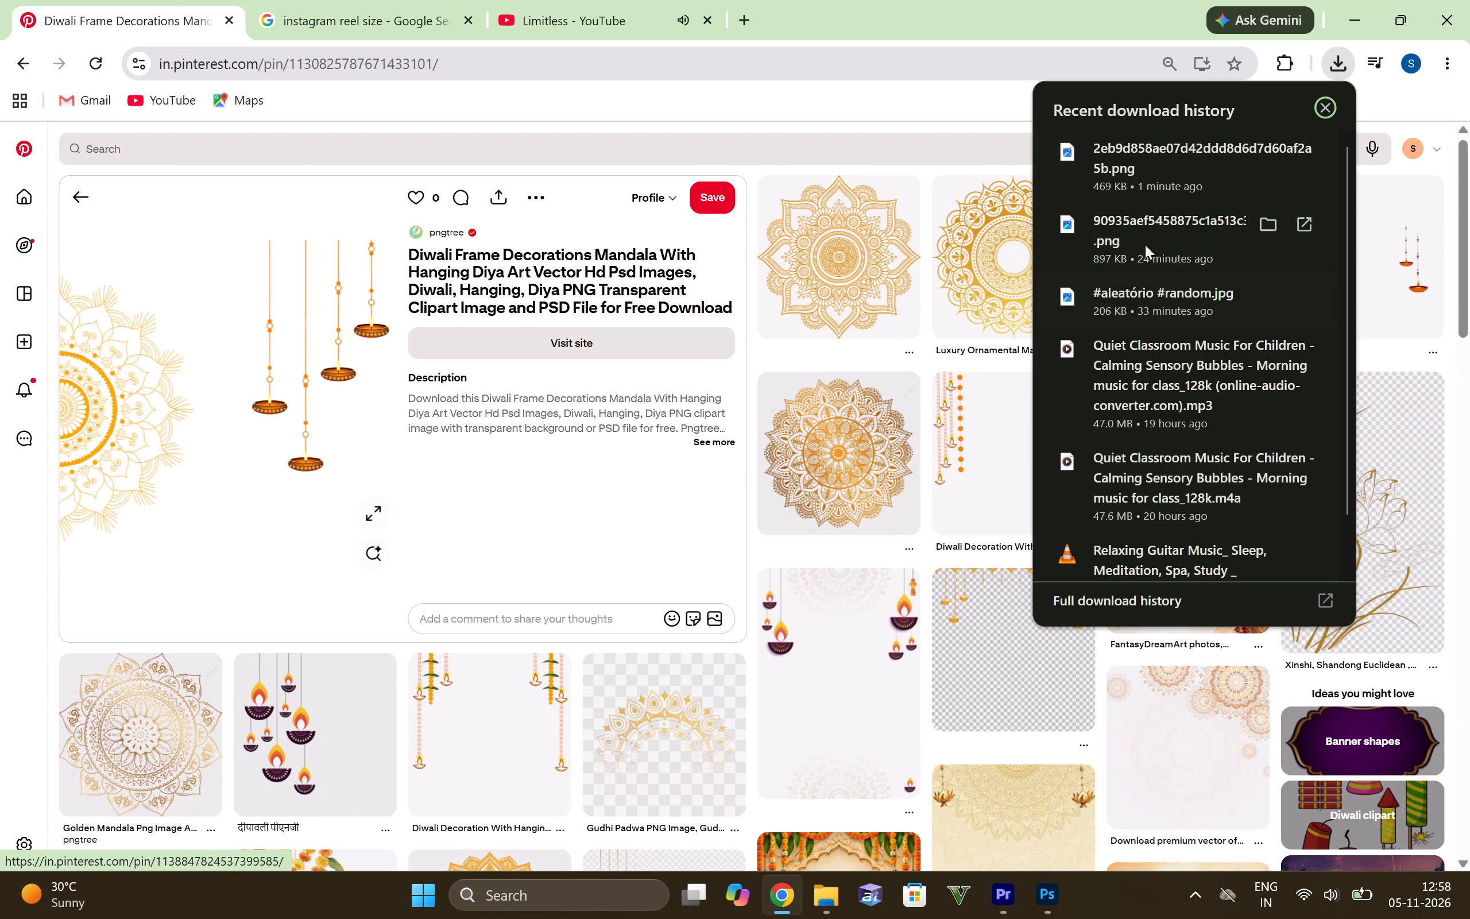
{"action": "left_click", "coordinate": [1333, 108]}
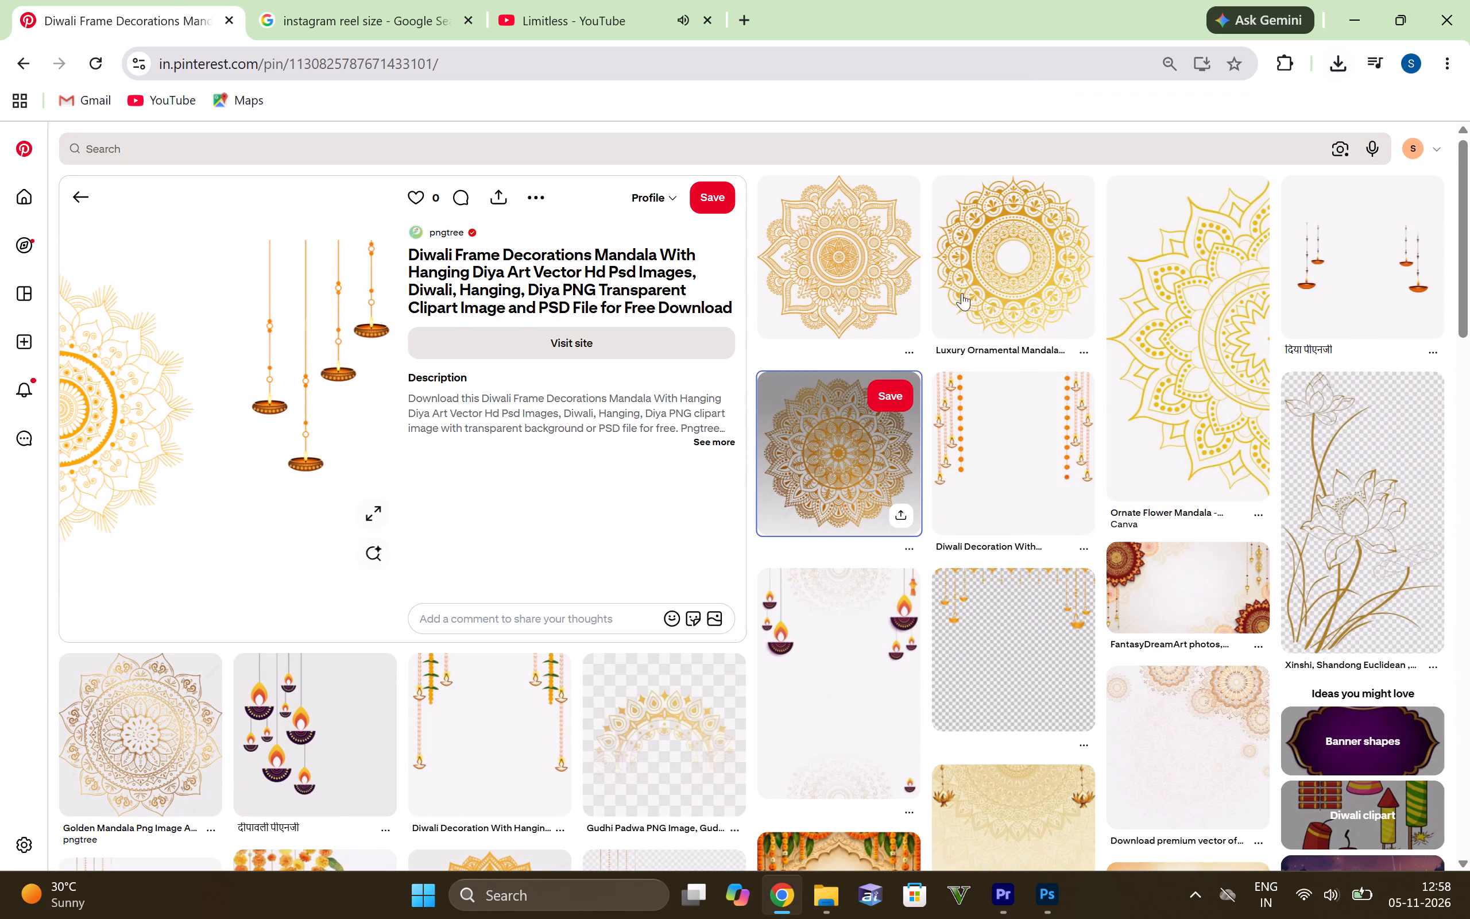
{"action": "right_click", "coordinate": [833, 454]}
{"action": "left_click", "coordinate": [825, 446]}
Search Google in a new browser tab for "background remover online".
{"action": "left_click", "coordinate": [751, 8]}
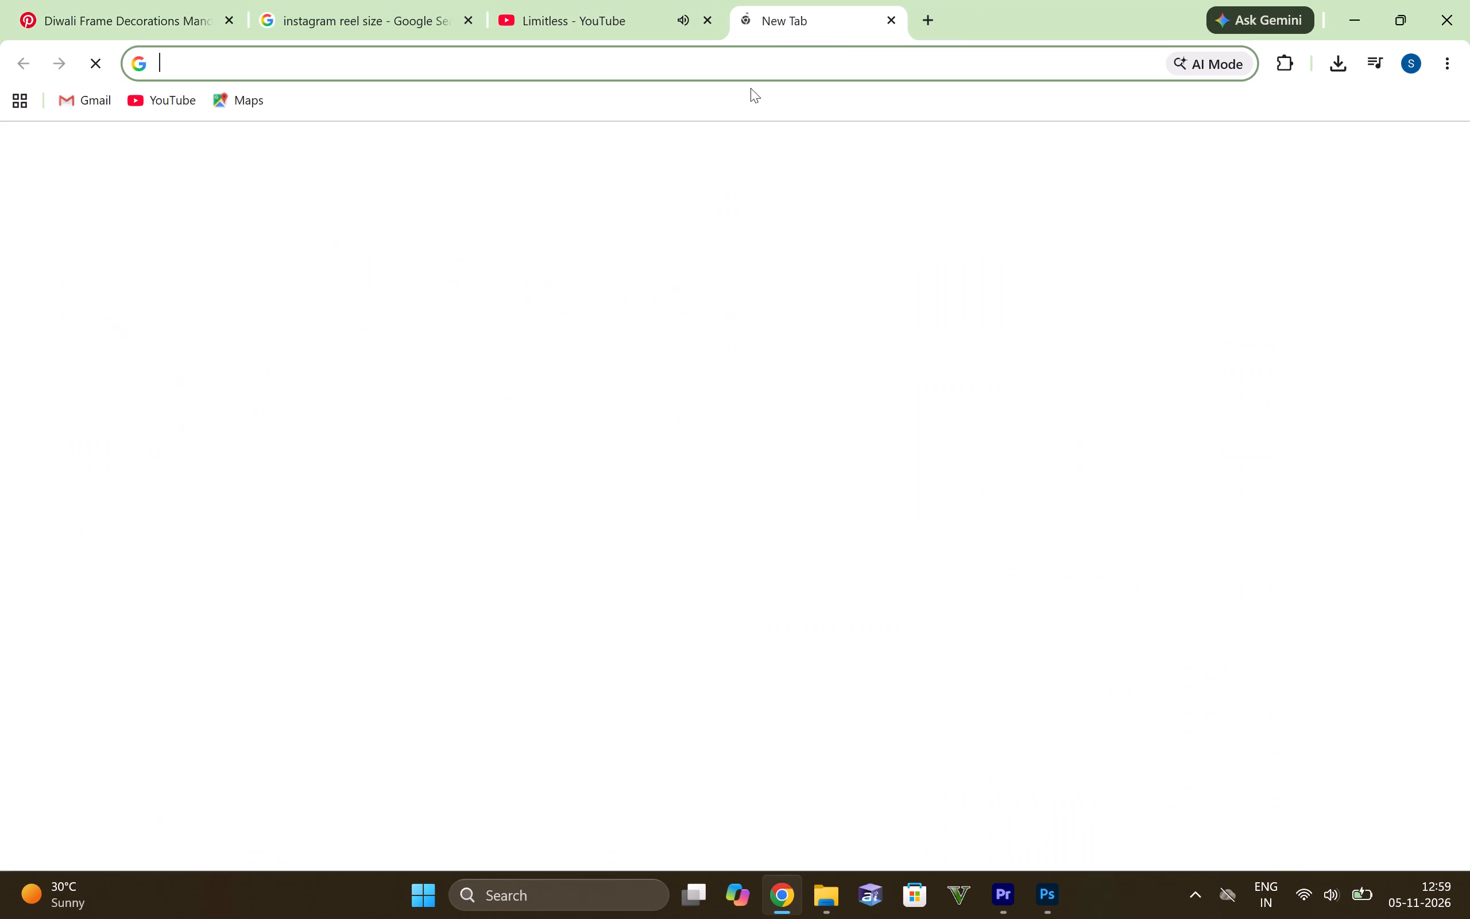
{"action": "left_click", "coordinate": [568, 422]}
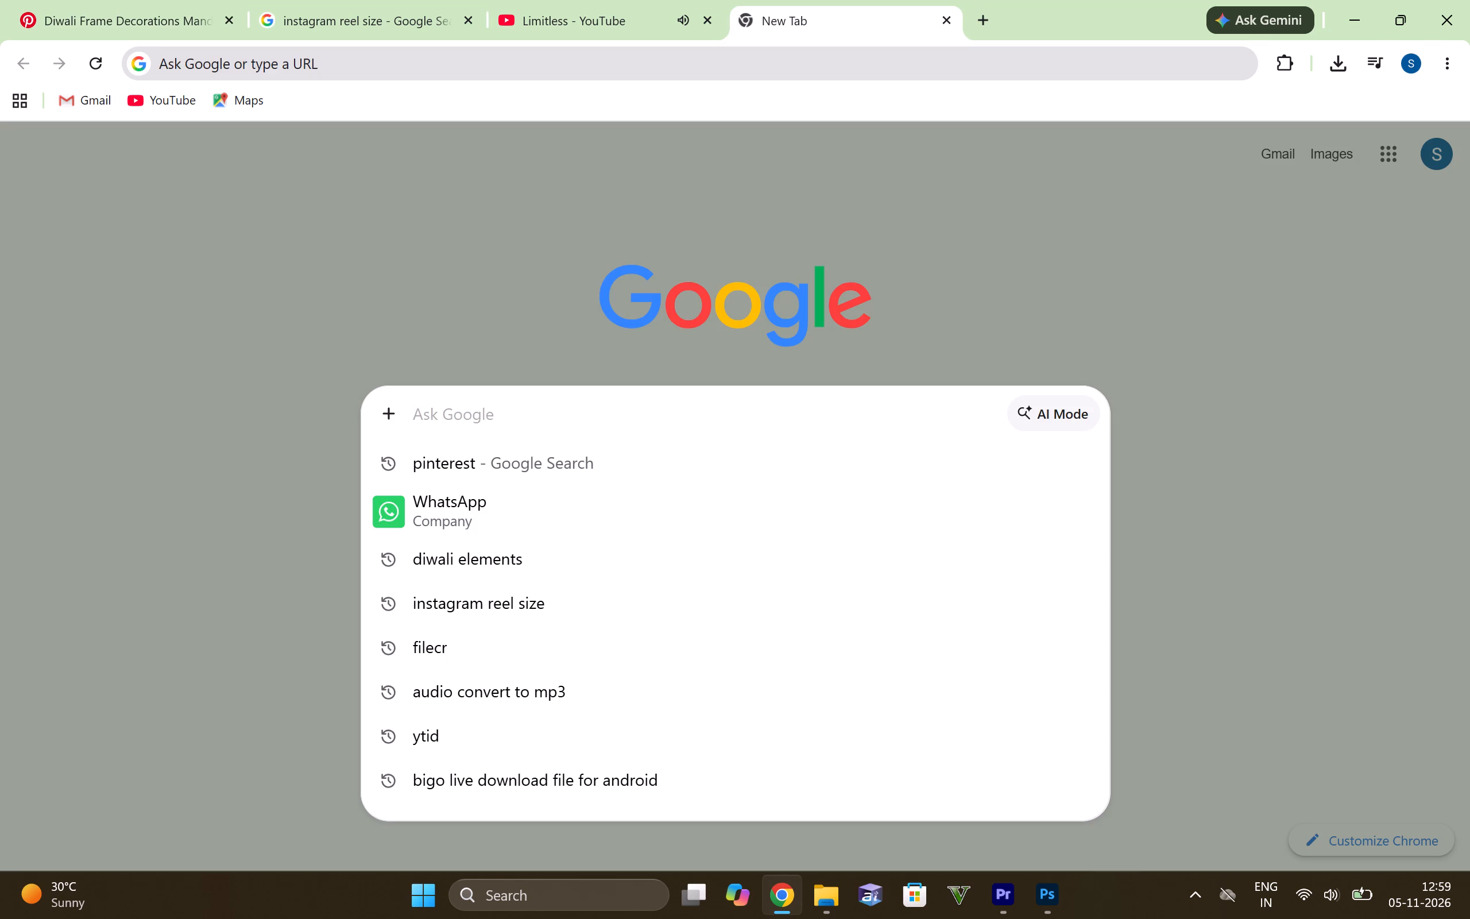
{"action": "type", "text": "backgr"}
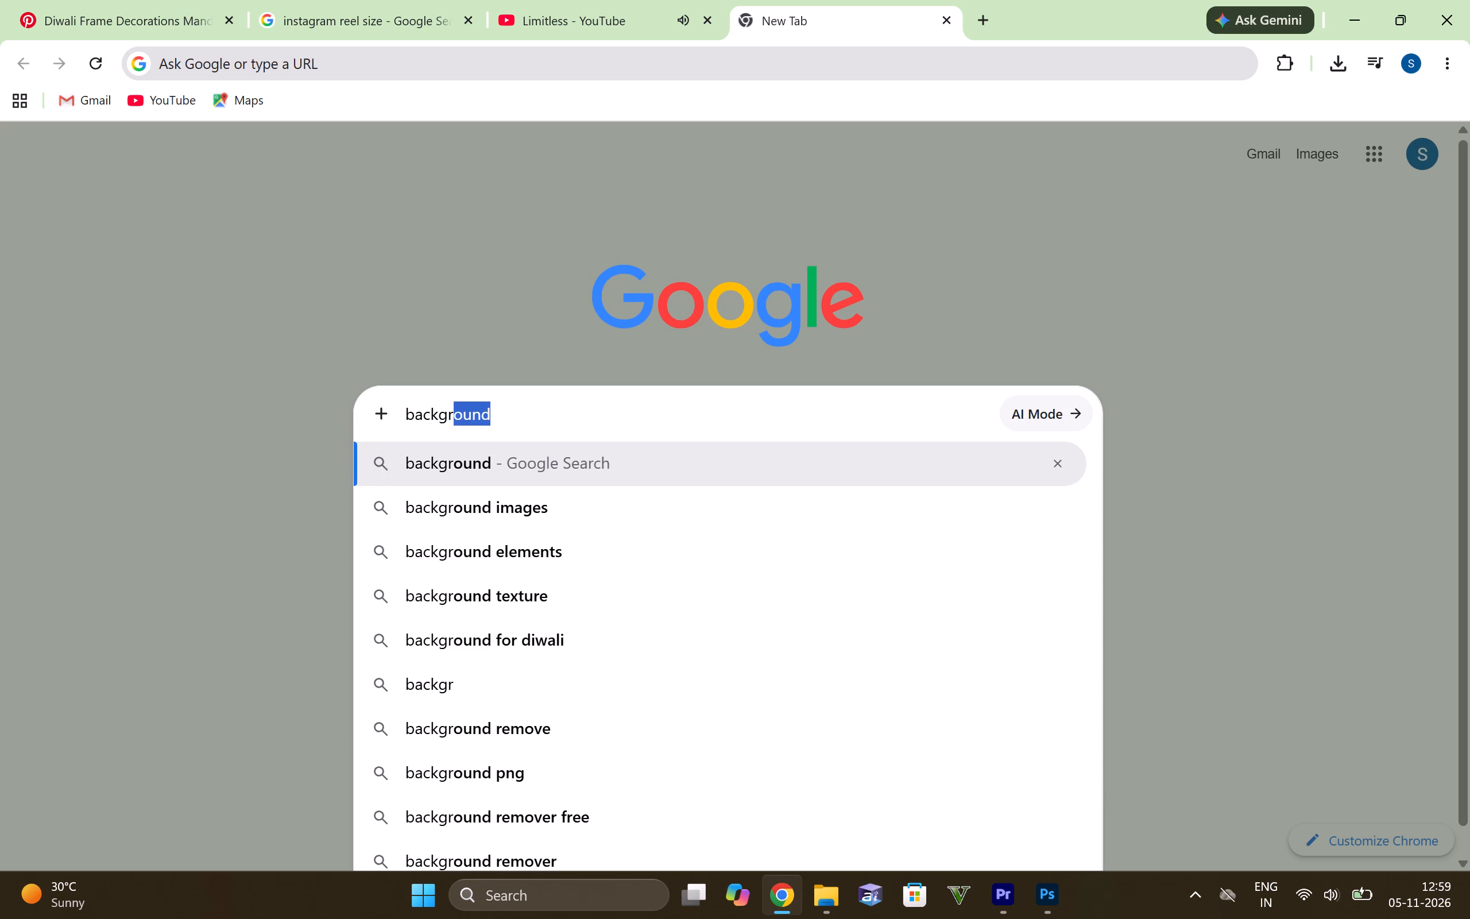
{"action": "key", "text": "Down"}
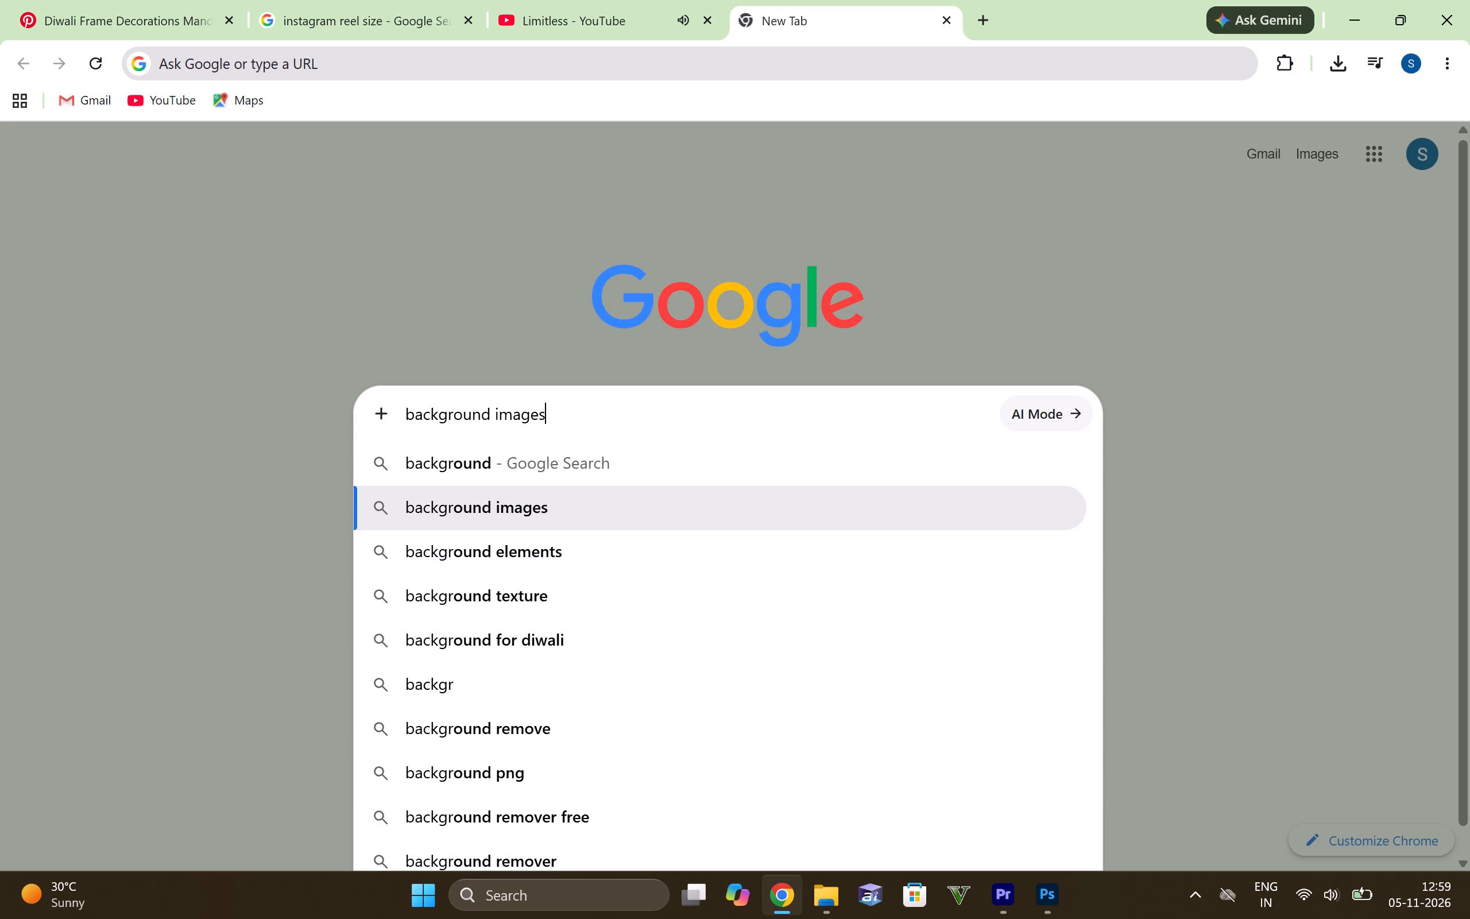
{"action": "key", "text": "Up"}
{"action": "key", "text": "Right"}
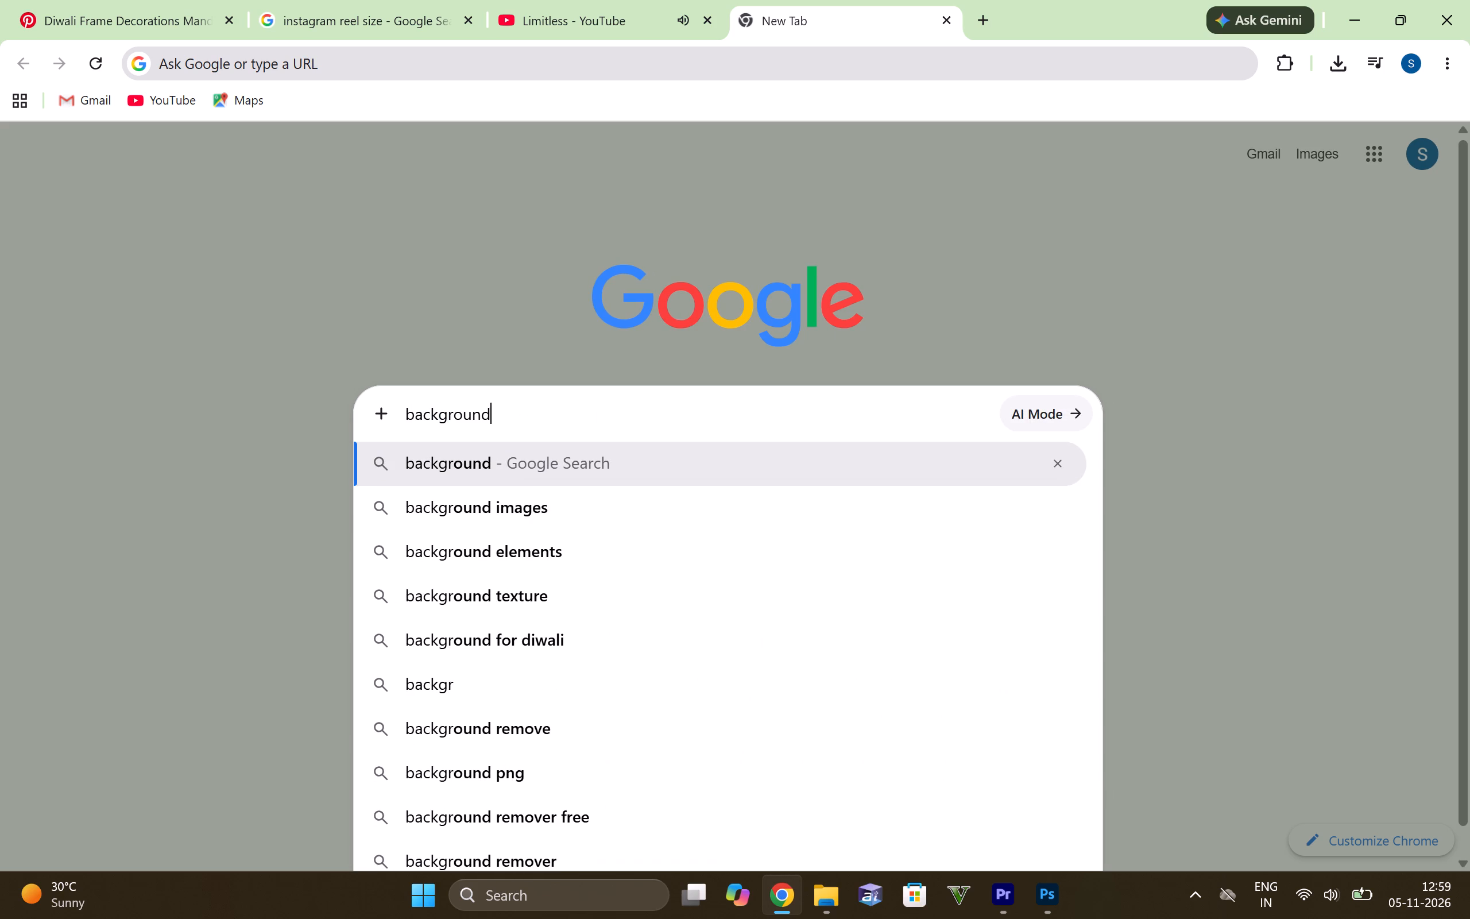
{"action": "key", "text": "space"}
{"action": "type", "text": "remov"}
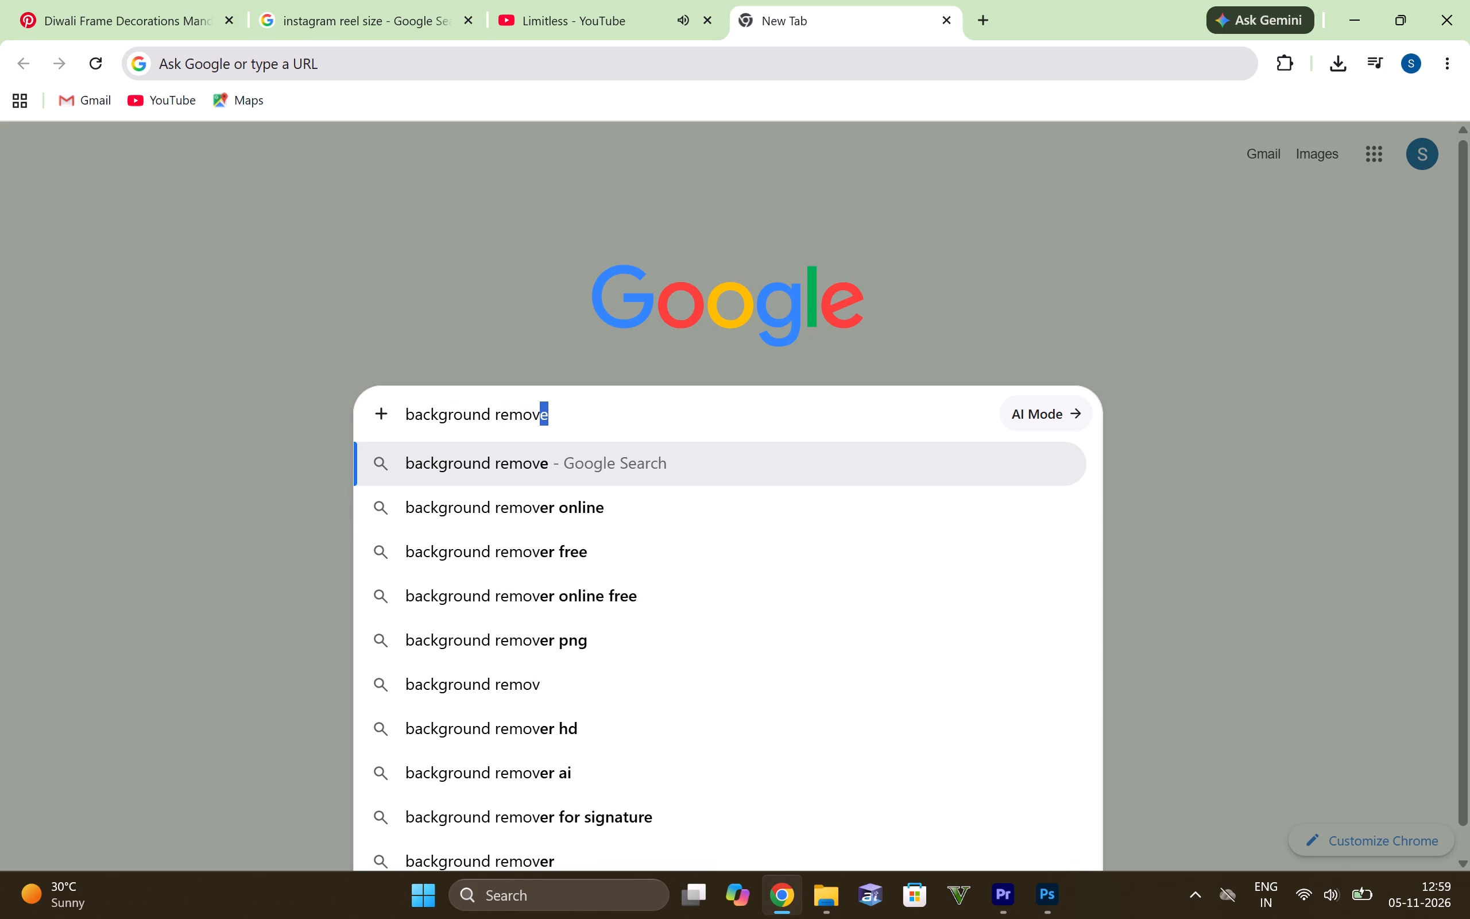
{"action": "key", "text": "Down"}
{"action": "key", "text": "Return"}
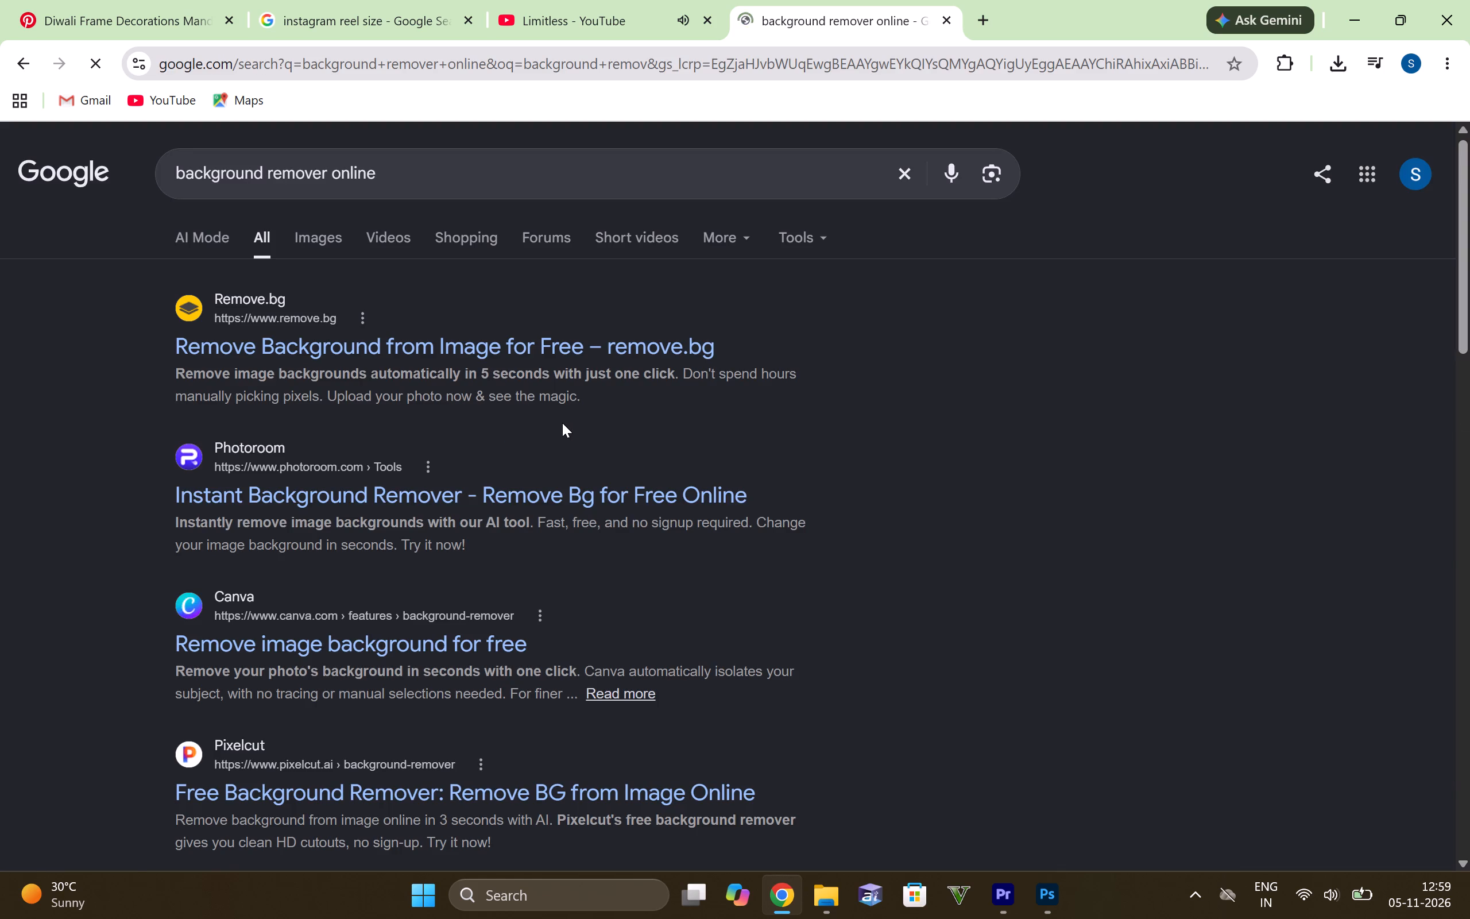
Open Photoroom's background remover, load the downloaded golden mandala PNG into it and download the background-free cutout.
{"action": "left_click", "coordinate": [295, 503]}
{"action": "scroll", "coordinate": [1045, 652], "scroll_direction": "down", "scroll_amount": 3}
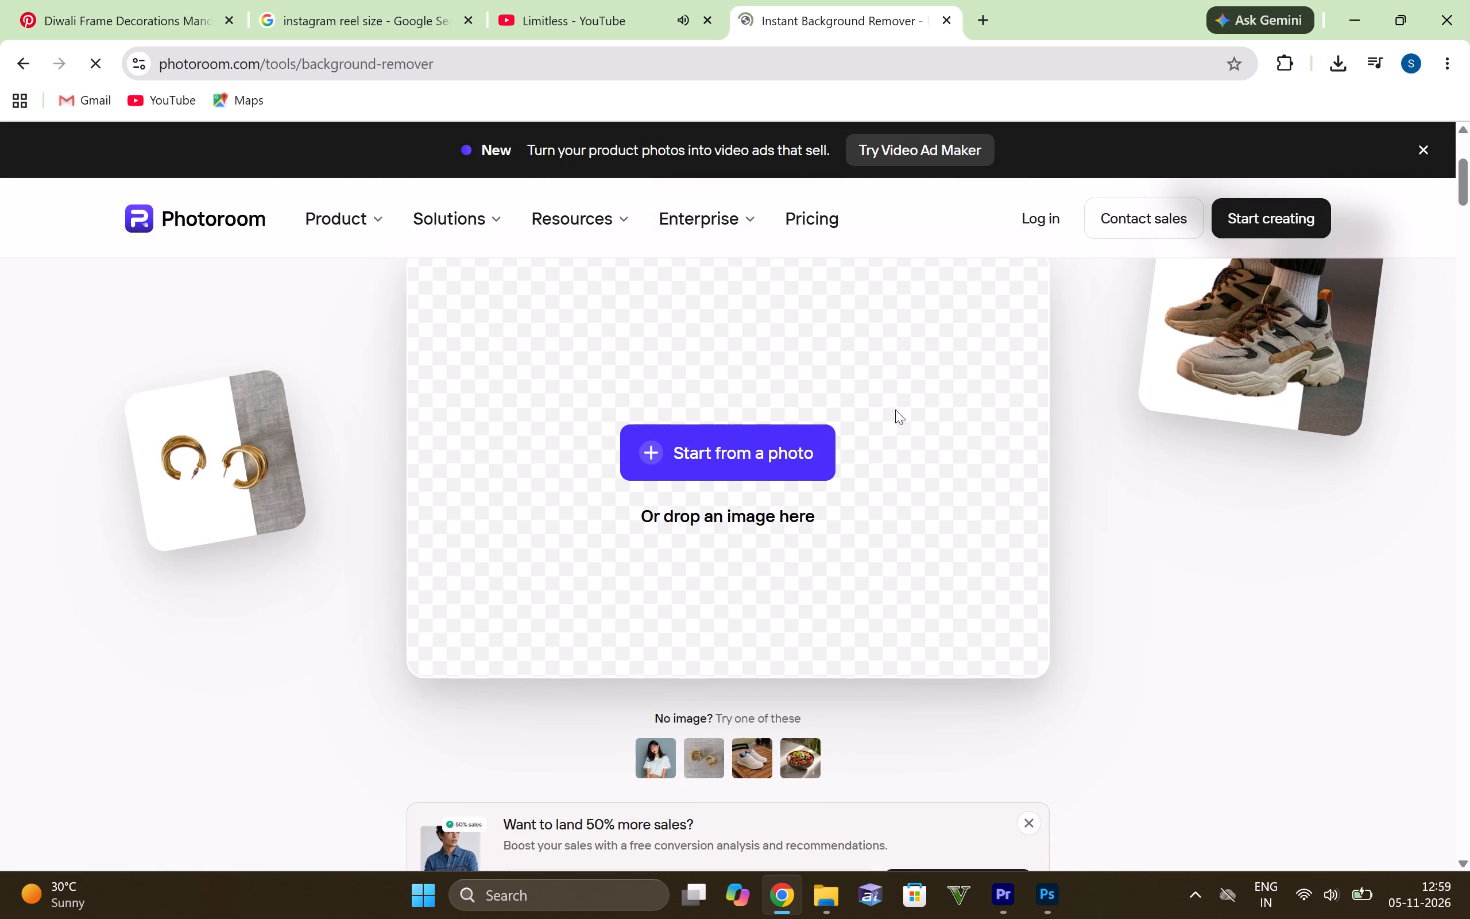
{"action": "left_click", "coordinate": [1343, 60]}
{"action": "left_click_drag", "start_coordinate": [1213, 174], "coordinate": [894, 384]}
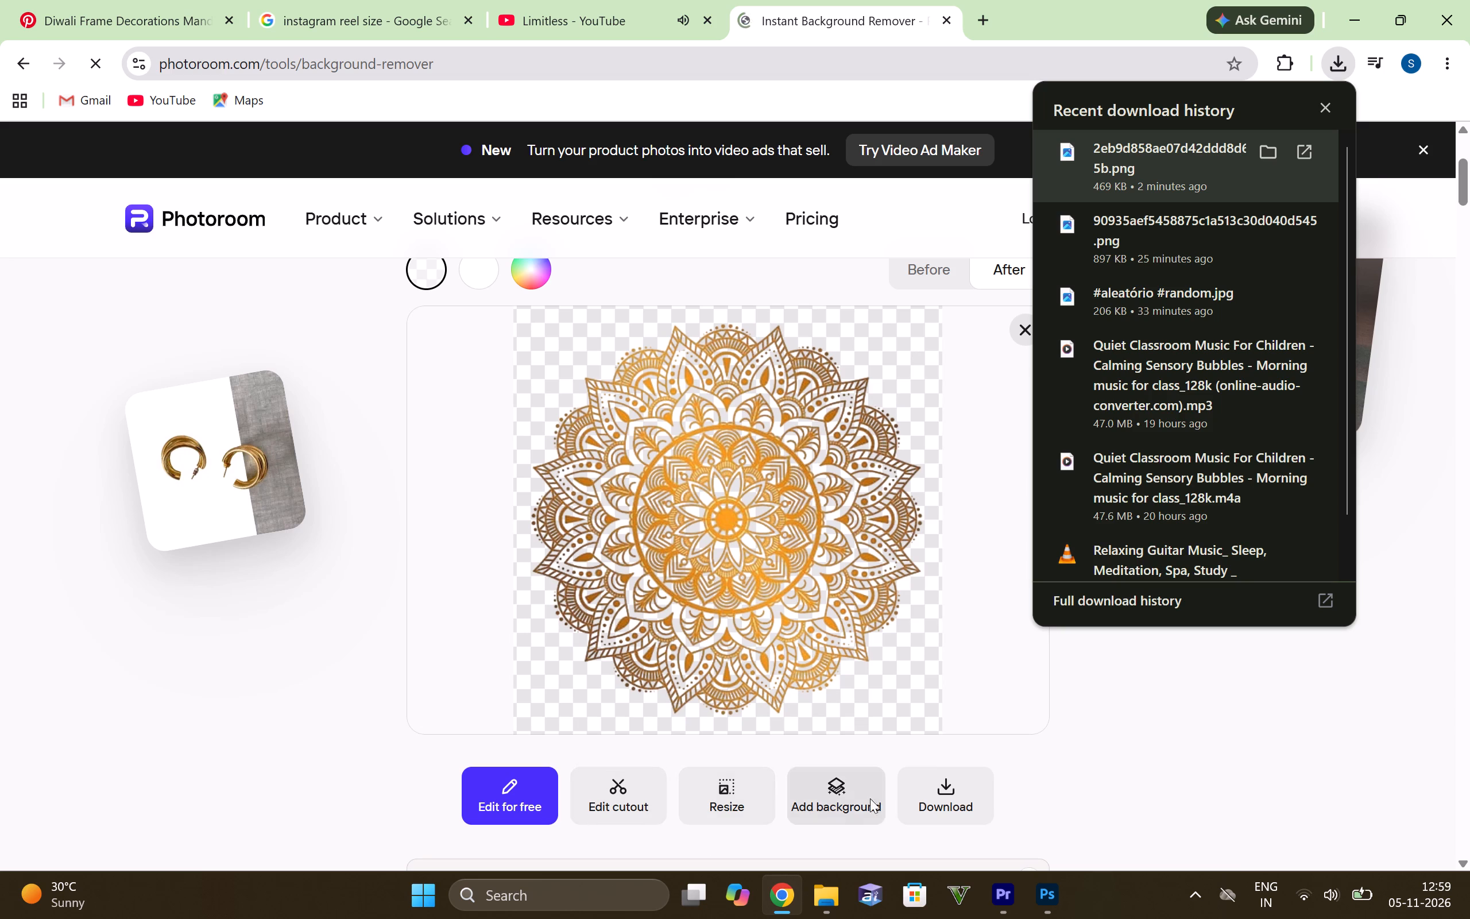
{"action": "left_click", "coordinate": [914, 796]}
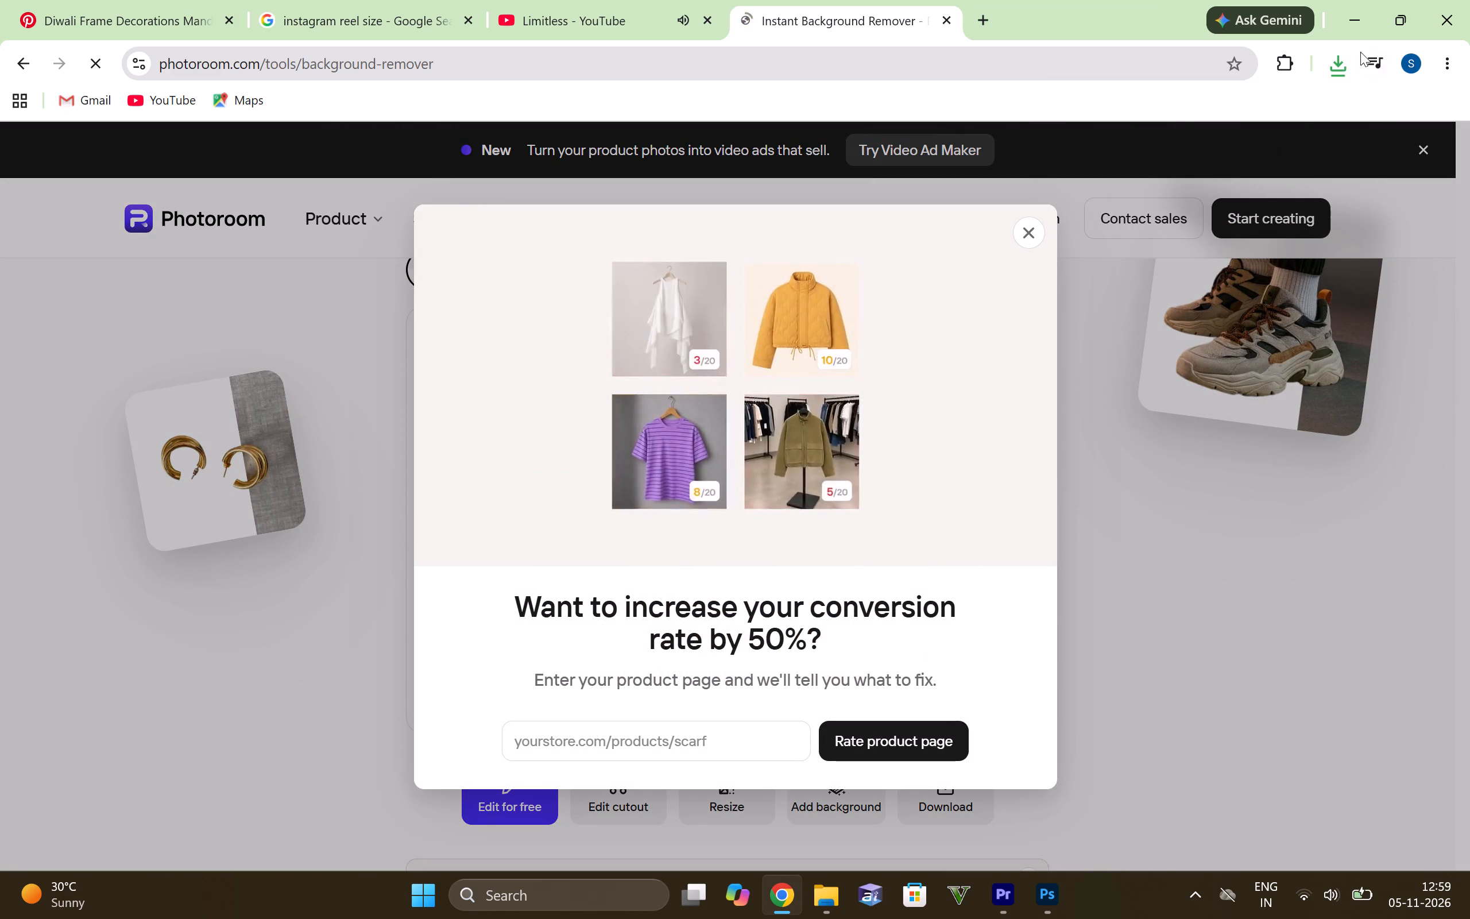
Bring the downloaded Photoroom mandala cutout from Chrome into Photoshop's Diwali.psd, placing it over the lower poster at about X 575, Y 1290 px.
{"action": "left_click", "coordinate": [1334, 62]}
{"action": "left_click_drag", "start_coordinate": [1203, 152], "coordinate": [971, 881]}
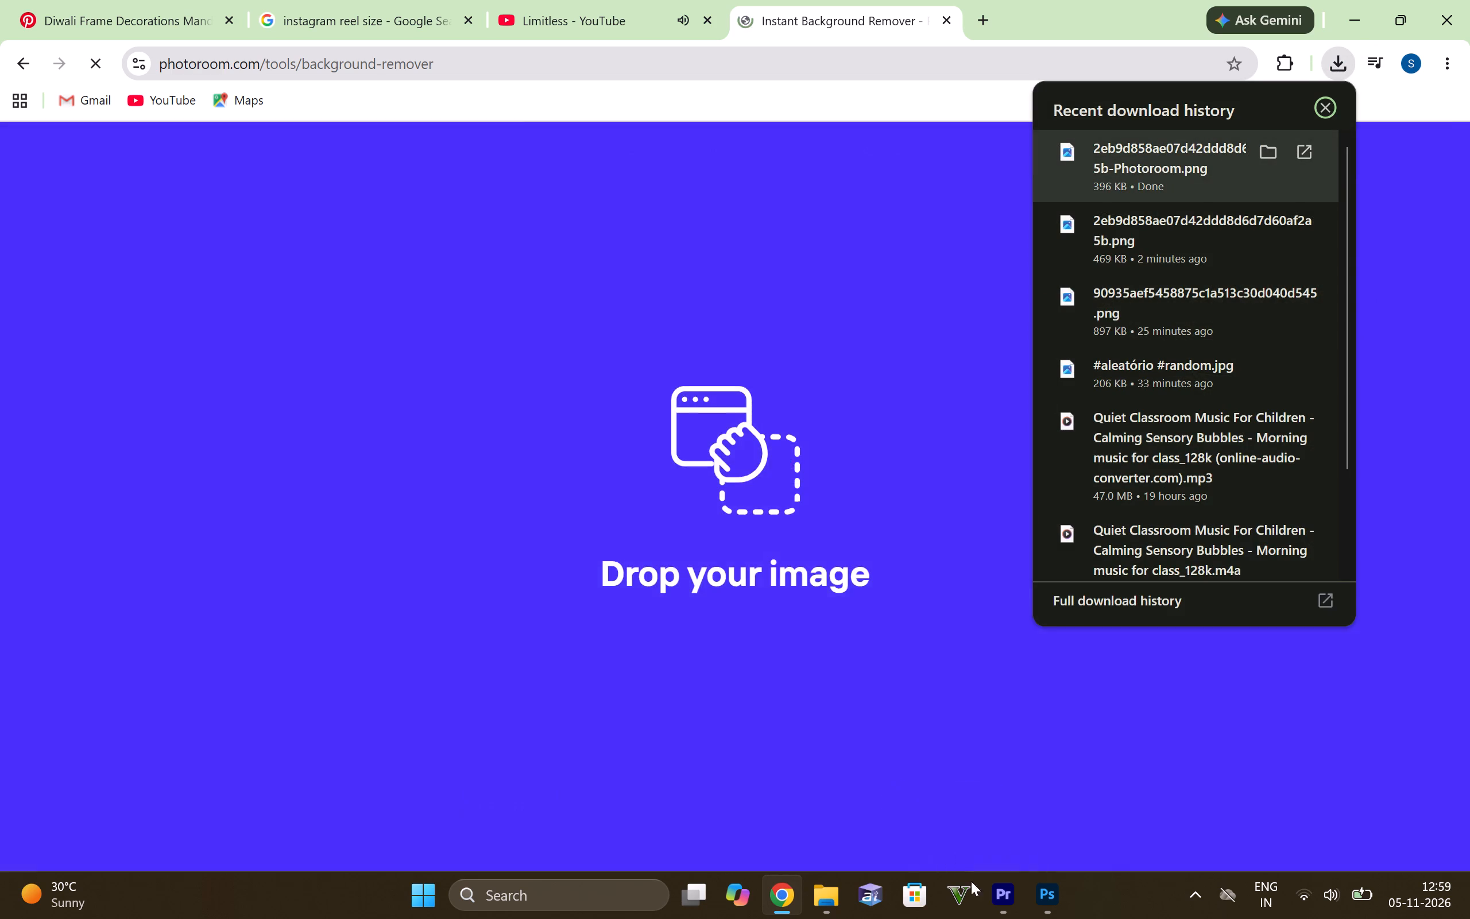
{"action": "left_click_drag", "start_coordinate": [971, 881], "coordinate": [622, 195]}
{"action": "left_click_drag", "start_coordinate": [663, 514], "coordinate": [682, 687]}
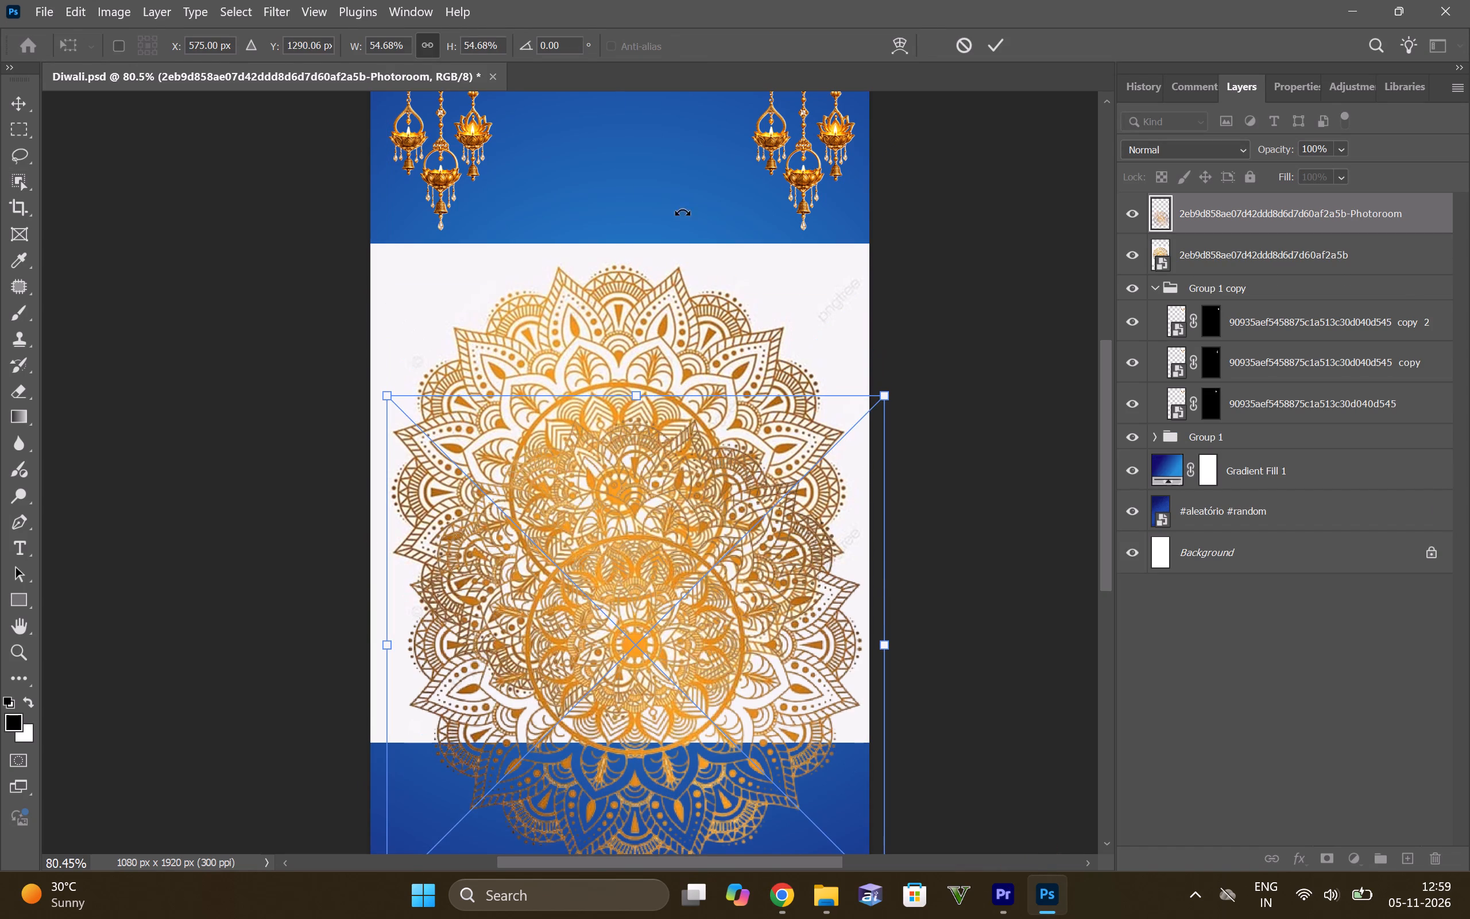
{"action": "left_click", "coordinate": [993, 58]}
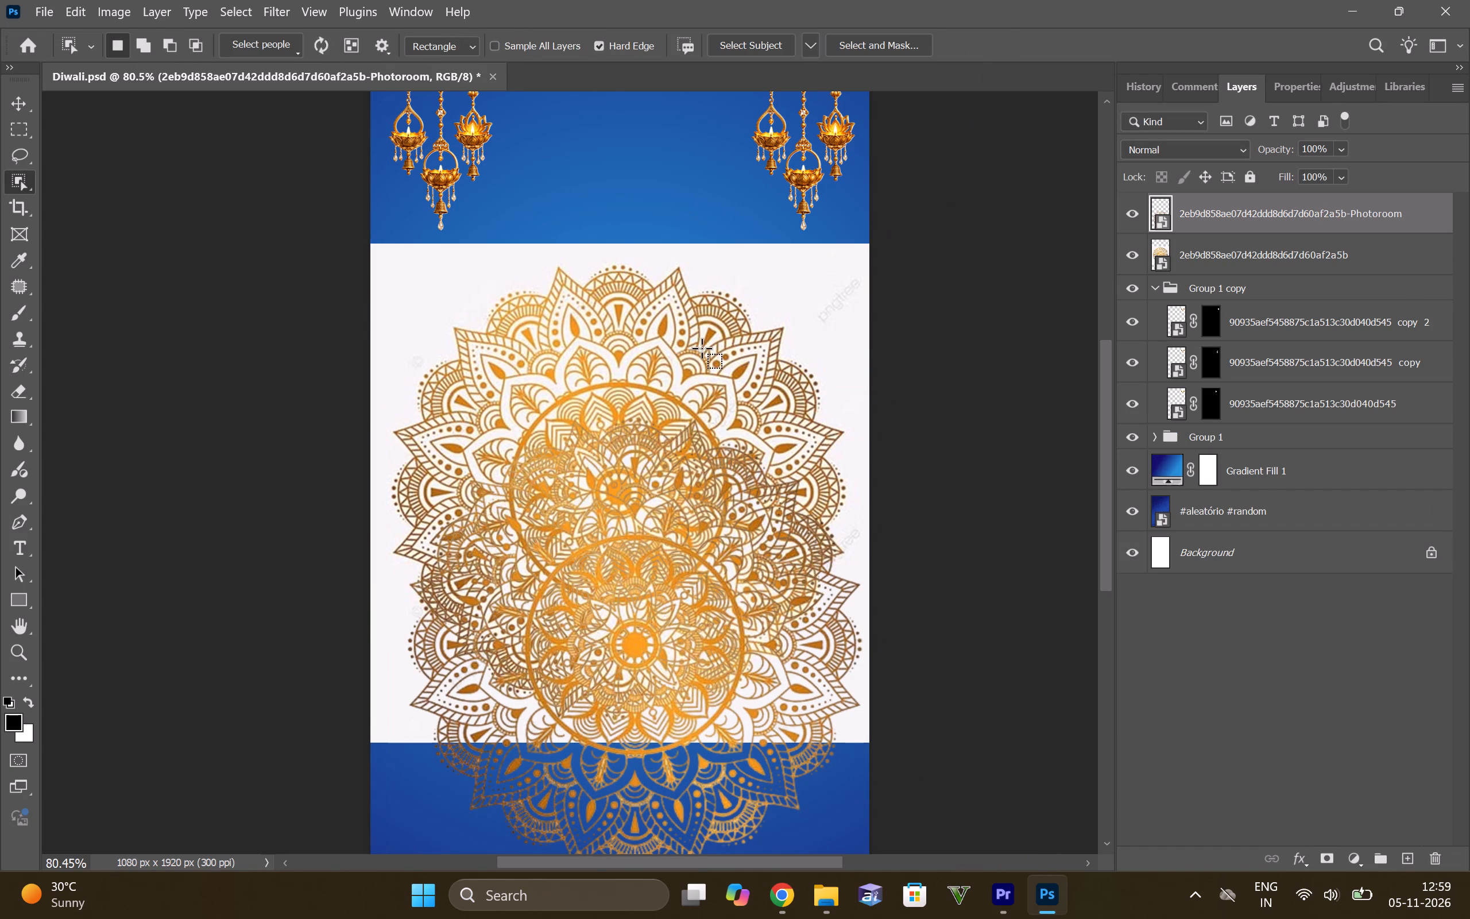
Select the layer of the original mandala with the white background.
{"action": "left_click", "coordinate": [702, 348]}
{"action": "left_click", "coordinate": [1239, 257]}
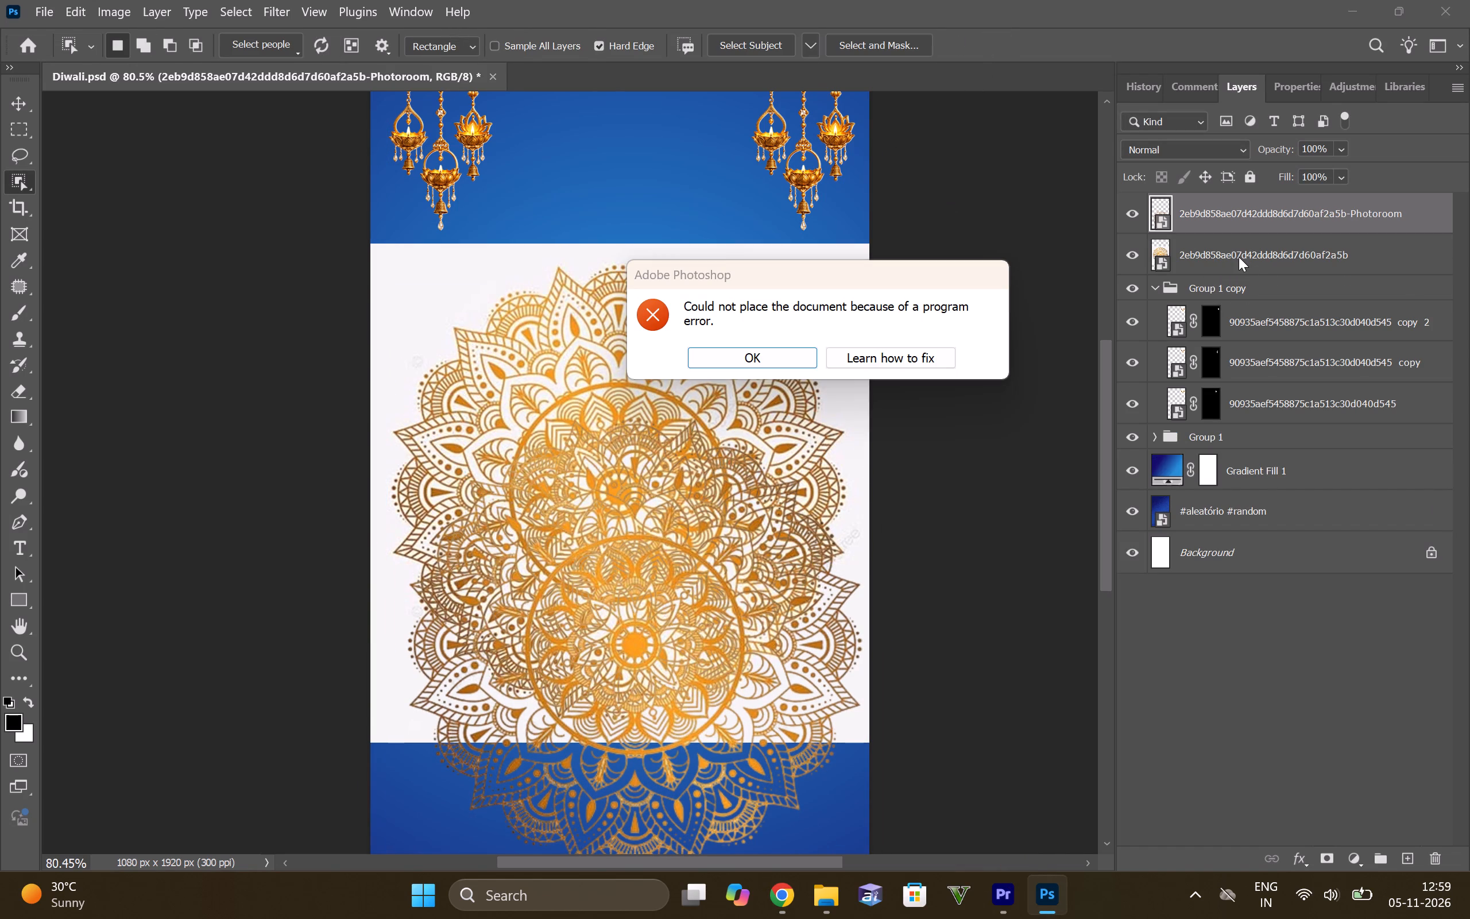
Delete the layer of the original mandala with the white background, dismissing the error dialog first.
{"action": "left_click", "coordinate": [749, 353]}
{"action": "left_click", "coordinate": [1264, 262]}
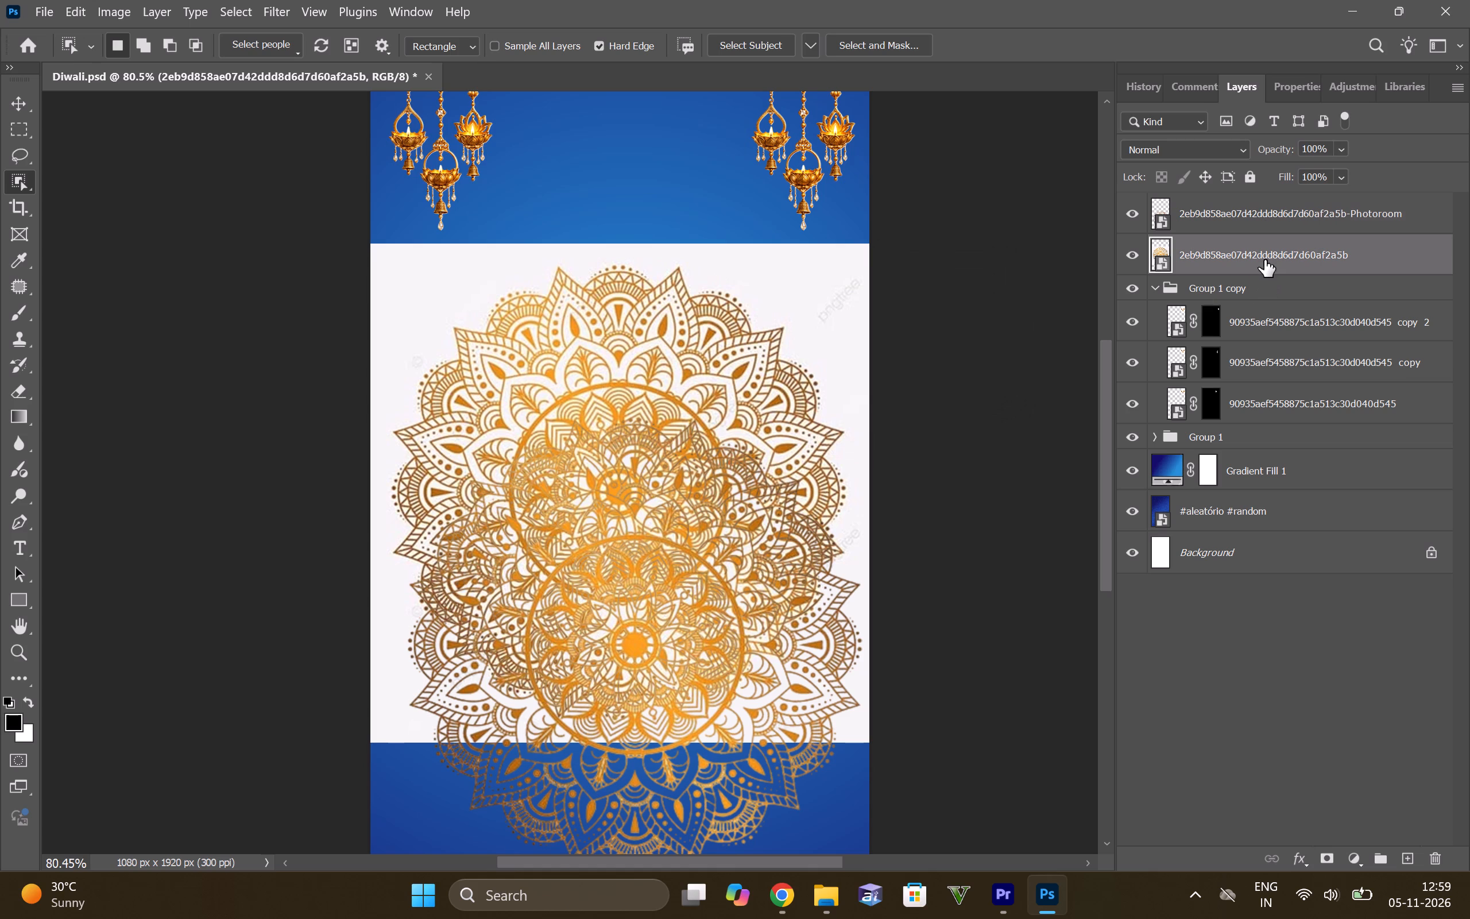
{"action": "key", "text": "Delete"}
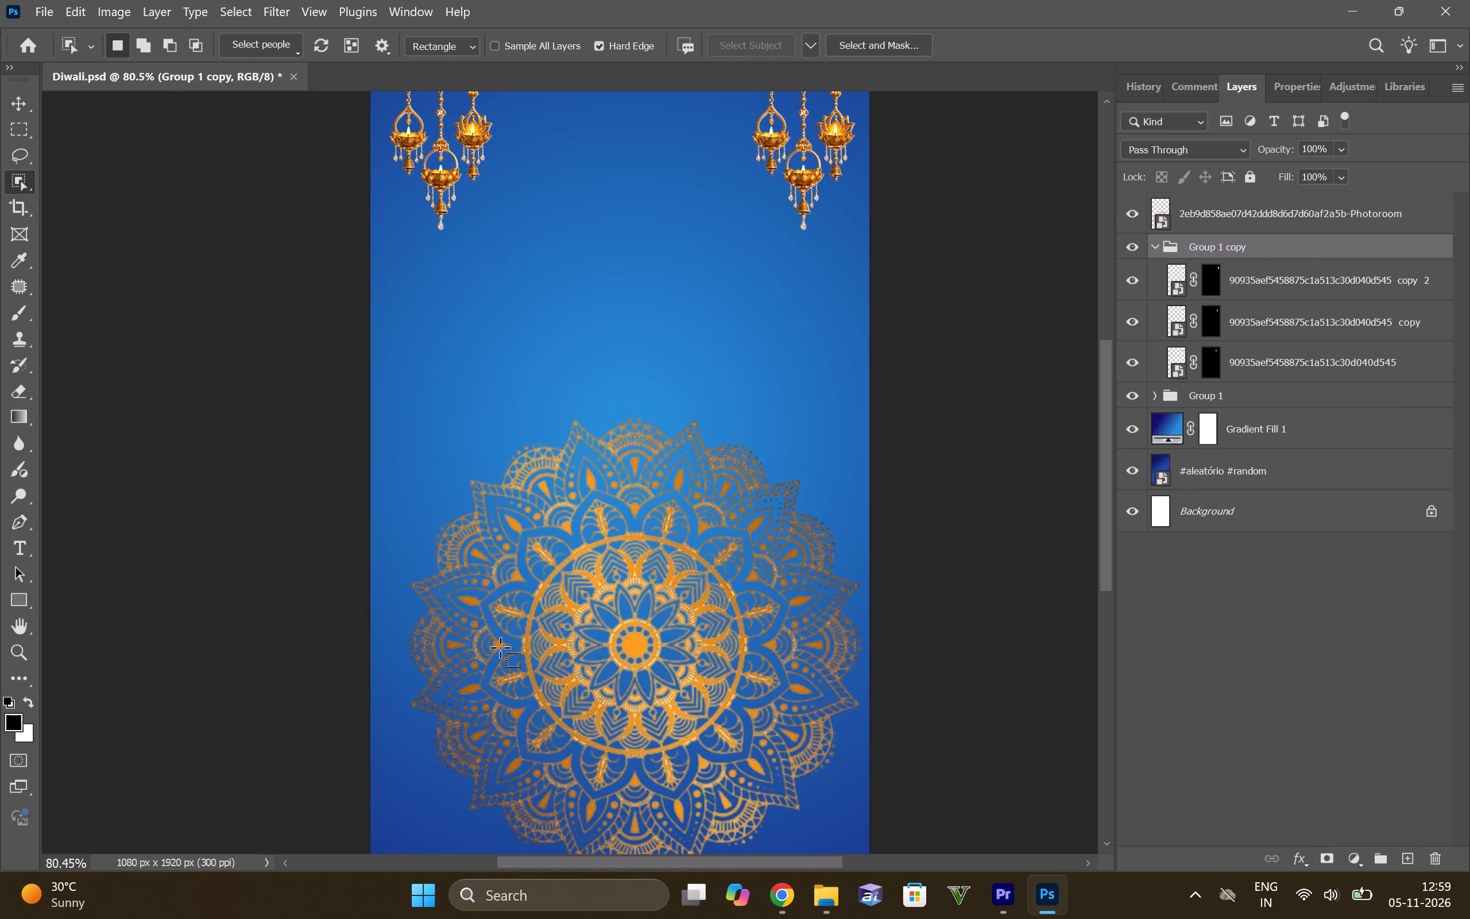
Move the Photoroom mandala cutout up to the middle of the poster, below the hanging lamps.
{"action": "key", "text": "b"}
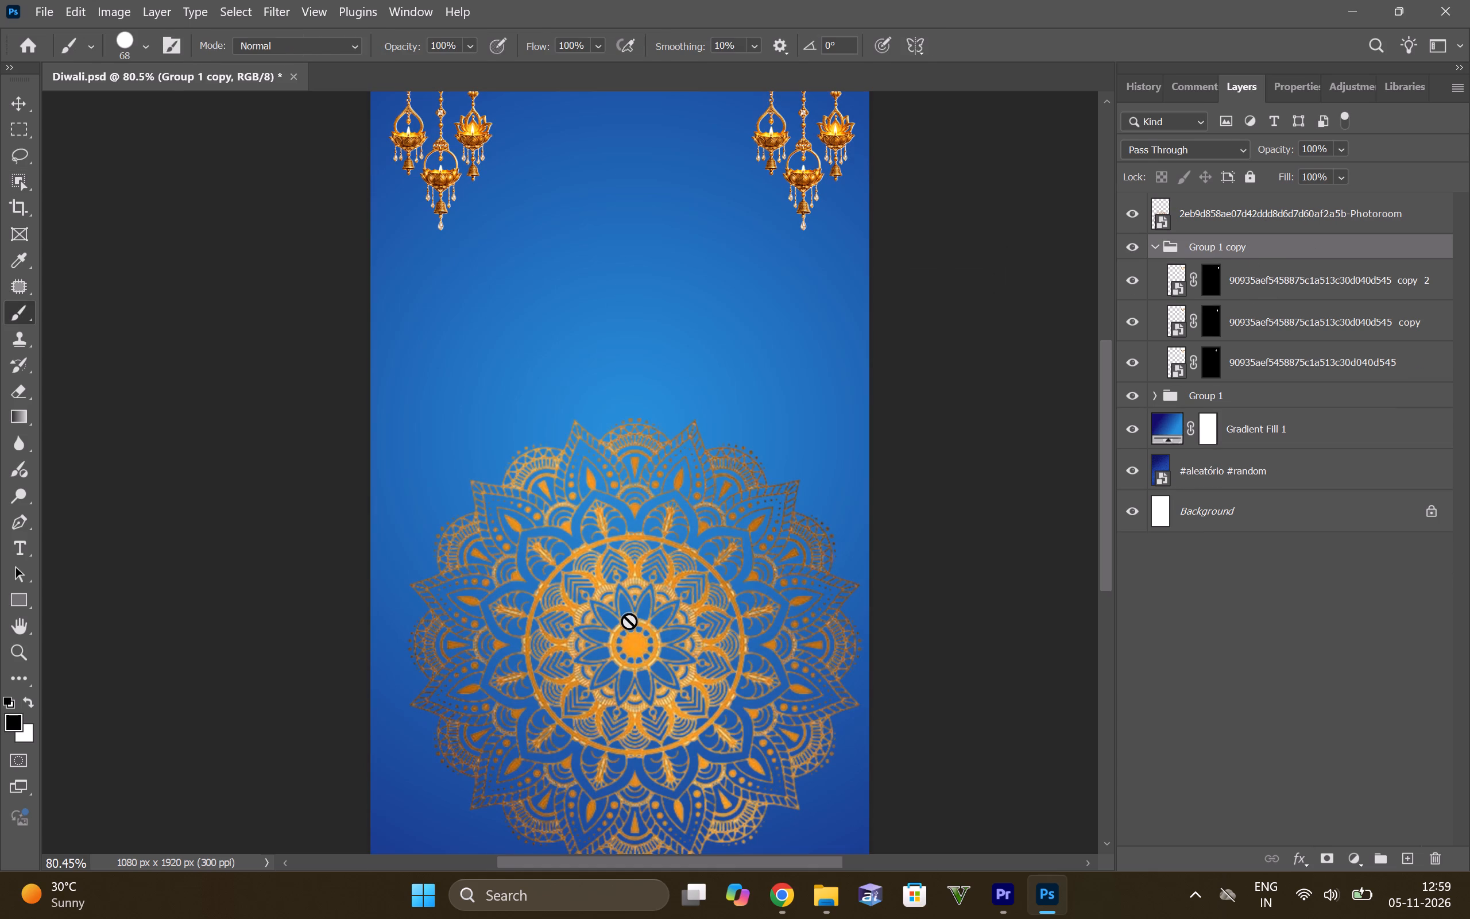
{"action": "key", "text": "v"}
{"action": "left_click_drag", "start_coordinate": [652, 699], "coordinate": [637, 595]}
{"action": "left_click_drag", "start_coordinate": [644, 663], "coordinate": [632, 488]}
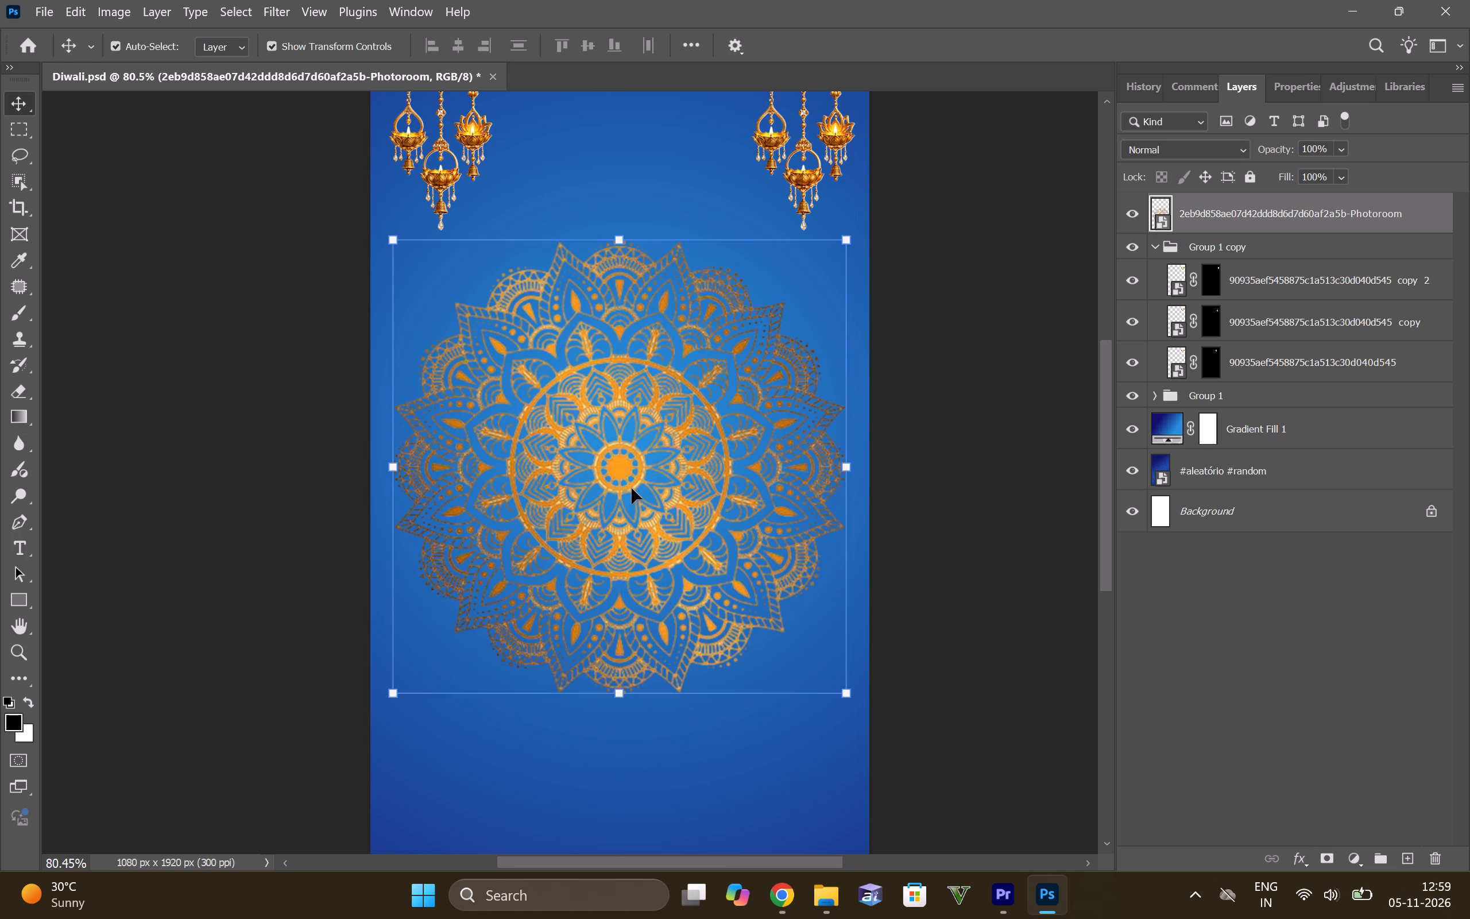
Delete the Photoroom mandala cutout layer from the poster.
{"action": "key", "text": "Delete"}
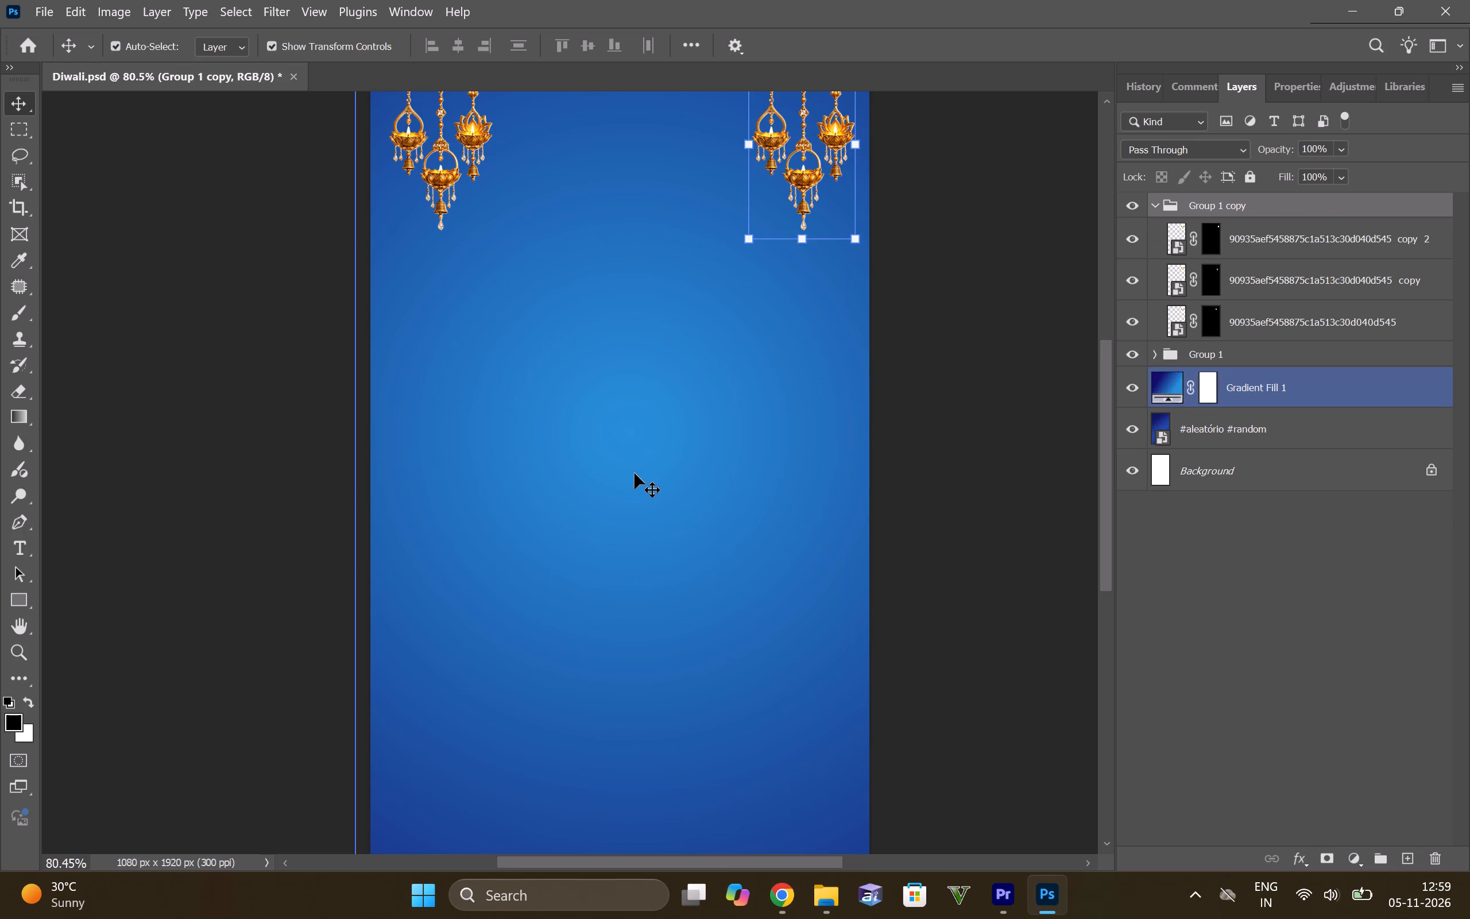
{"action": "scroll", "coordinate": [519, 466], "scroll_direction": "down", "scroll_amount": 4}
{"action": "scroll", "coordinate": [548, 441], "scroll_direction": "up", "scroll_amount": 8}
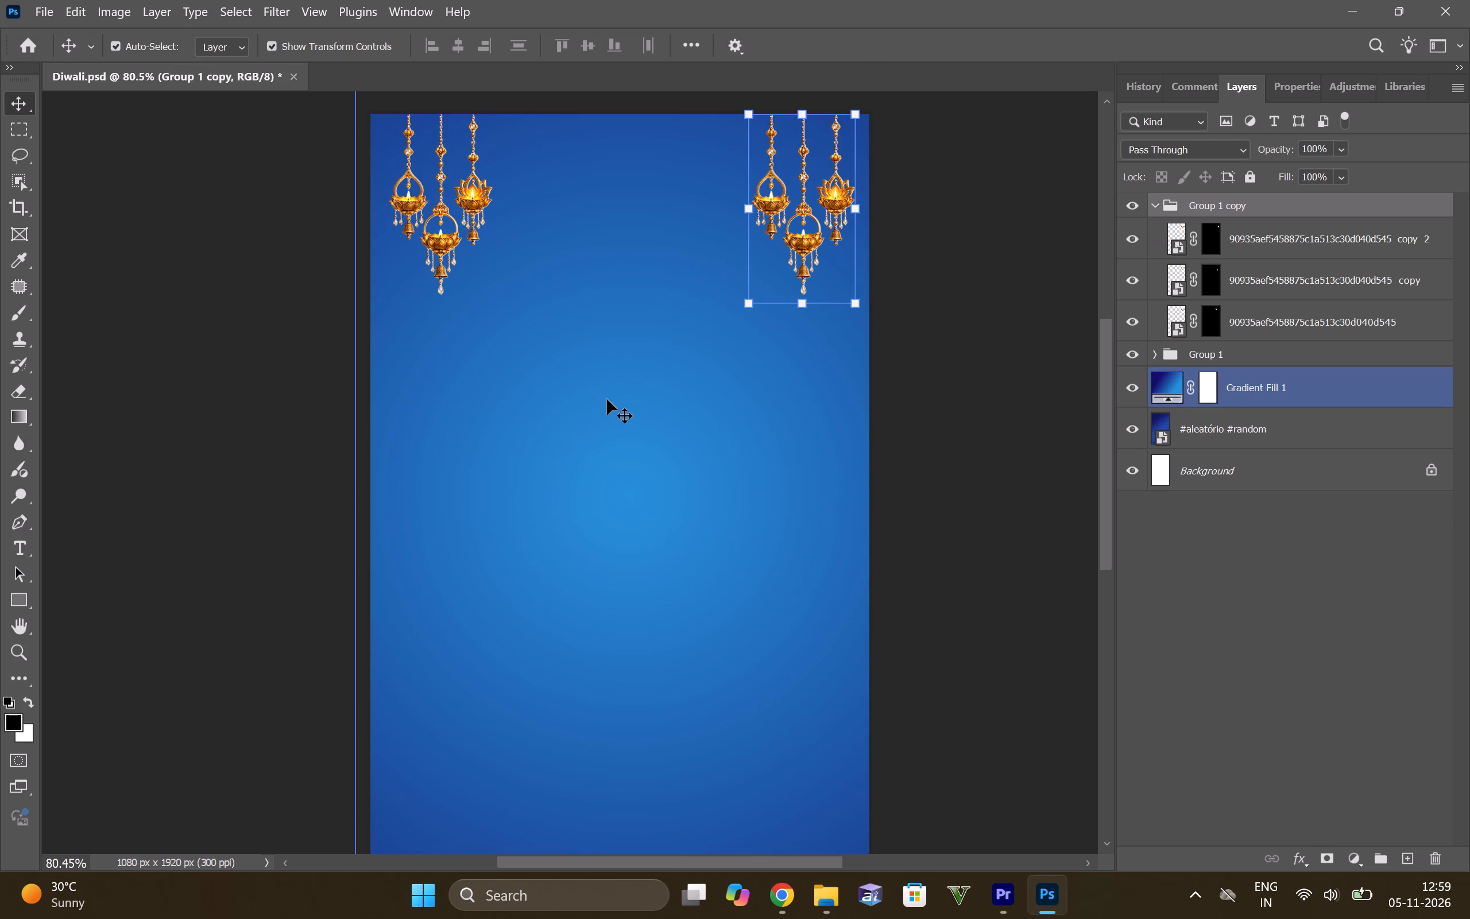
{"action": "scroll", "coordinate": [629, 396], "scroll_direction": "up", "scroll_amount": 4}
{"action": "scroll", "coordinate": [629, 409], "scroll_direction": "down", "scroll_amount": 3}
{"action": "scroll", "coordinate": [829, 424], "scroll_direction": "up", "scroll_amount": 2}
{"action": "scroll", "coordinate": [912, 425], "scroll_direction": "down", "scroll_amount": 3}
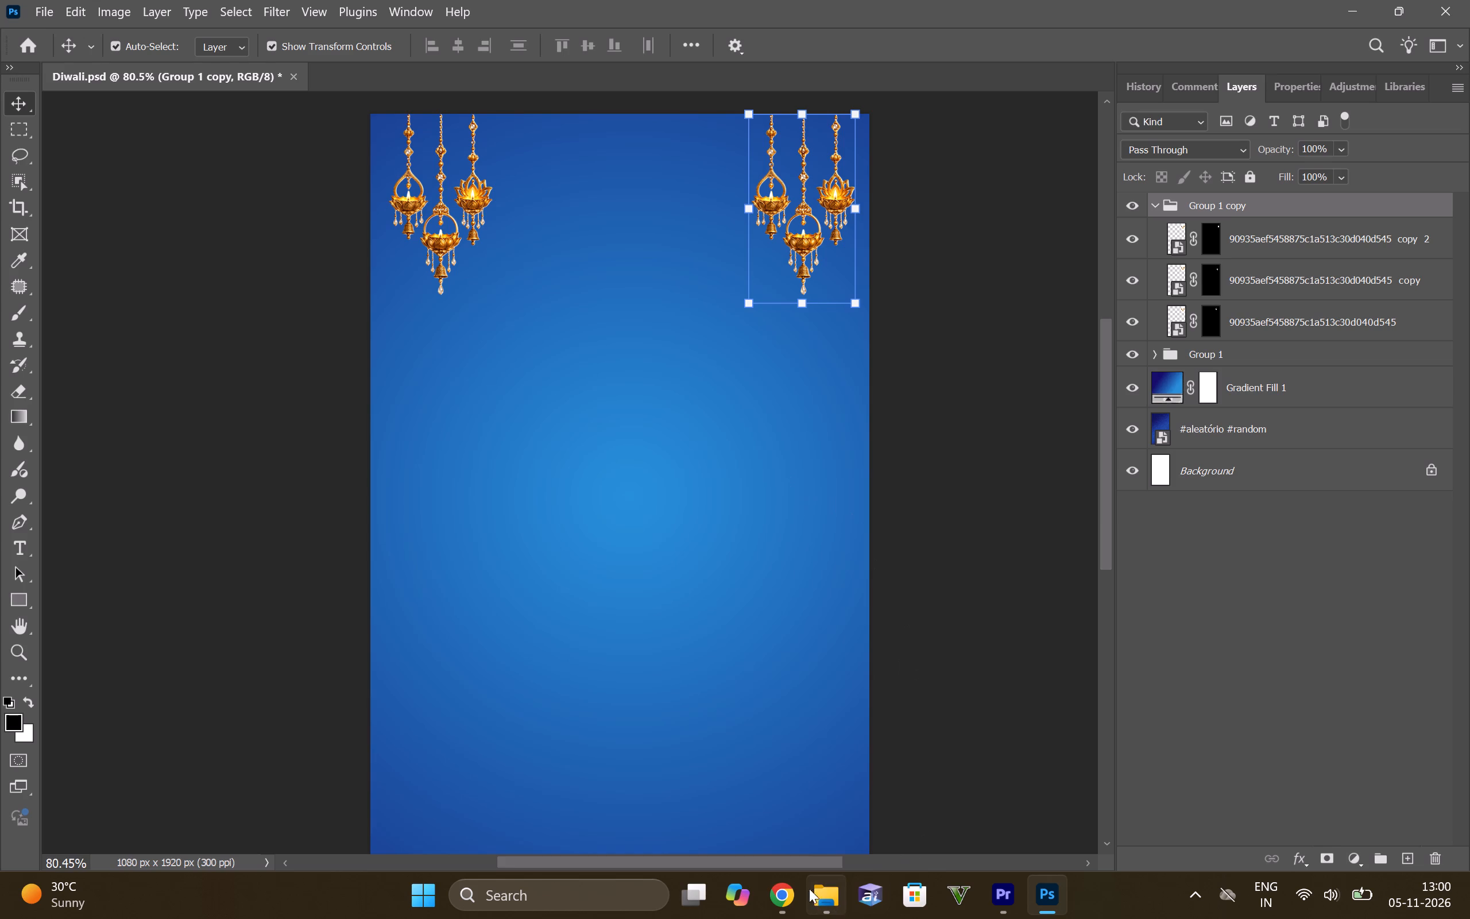
Switch to Chrome and browse the related pins below the open Pinterest Diwali frame pin for other decorative elements for the poster.
{"action": "left_click", "coordinate": [776, 895]}
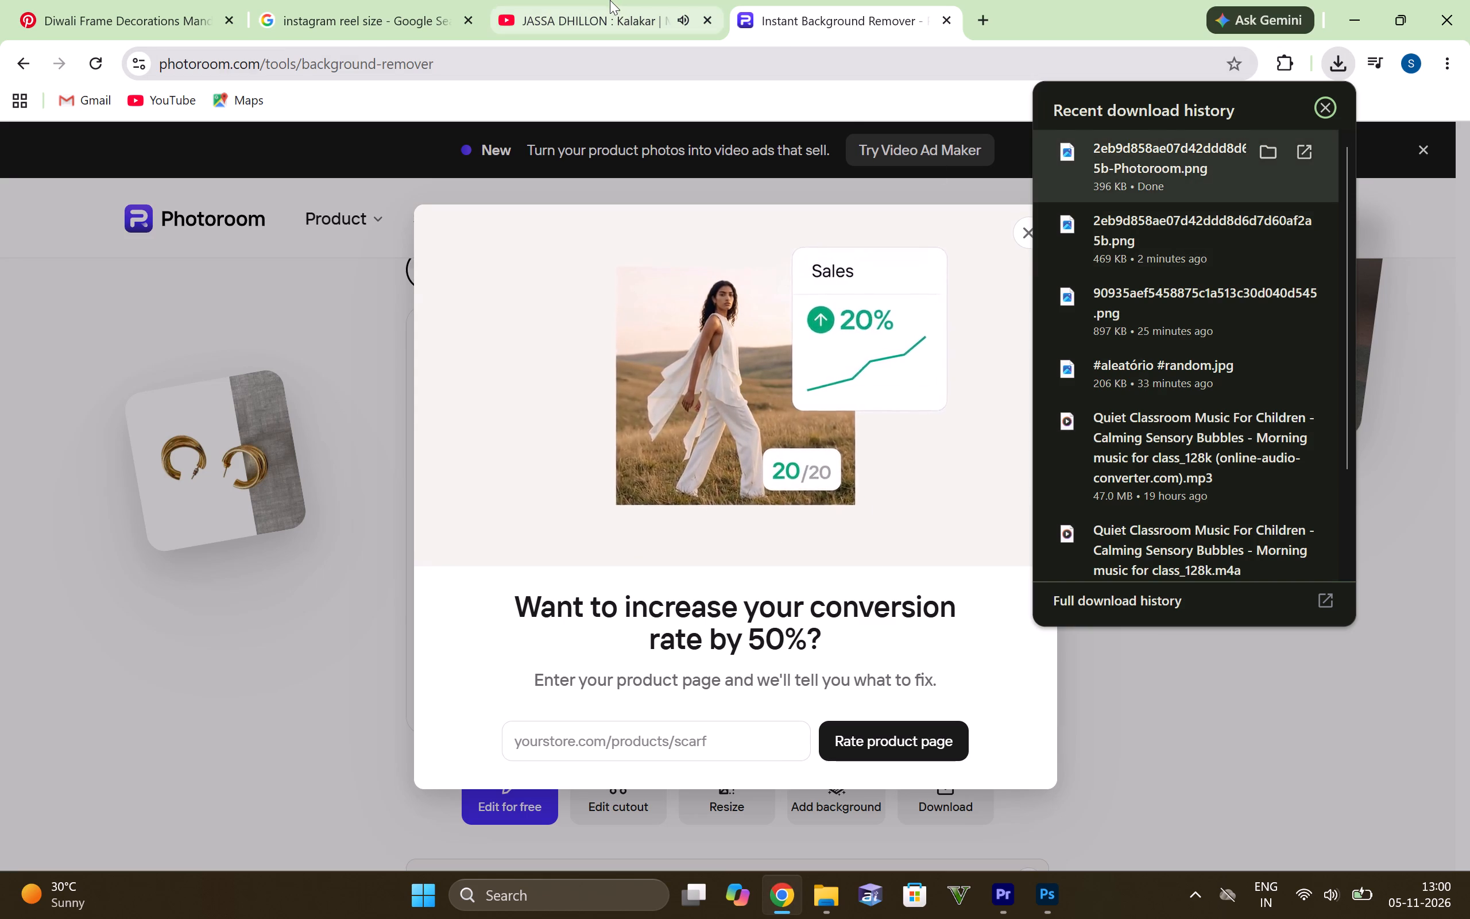
{"action": "left_click", "coordinate": [610, 0]}
{"action": "left_click", "coordinate": [360, 3]}
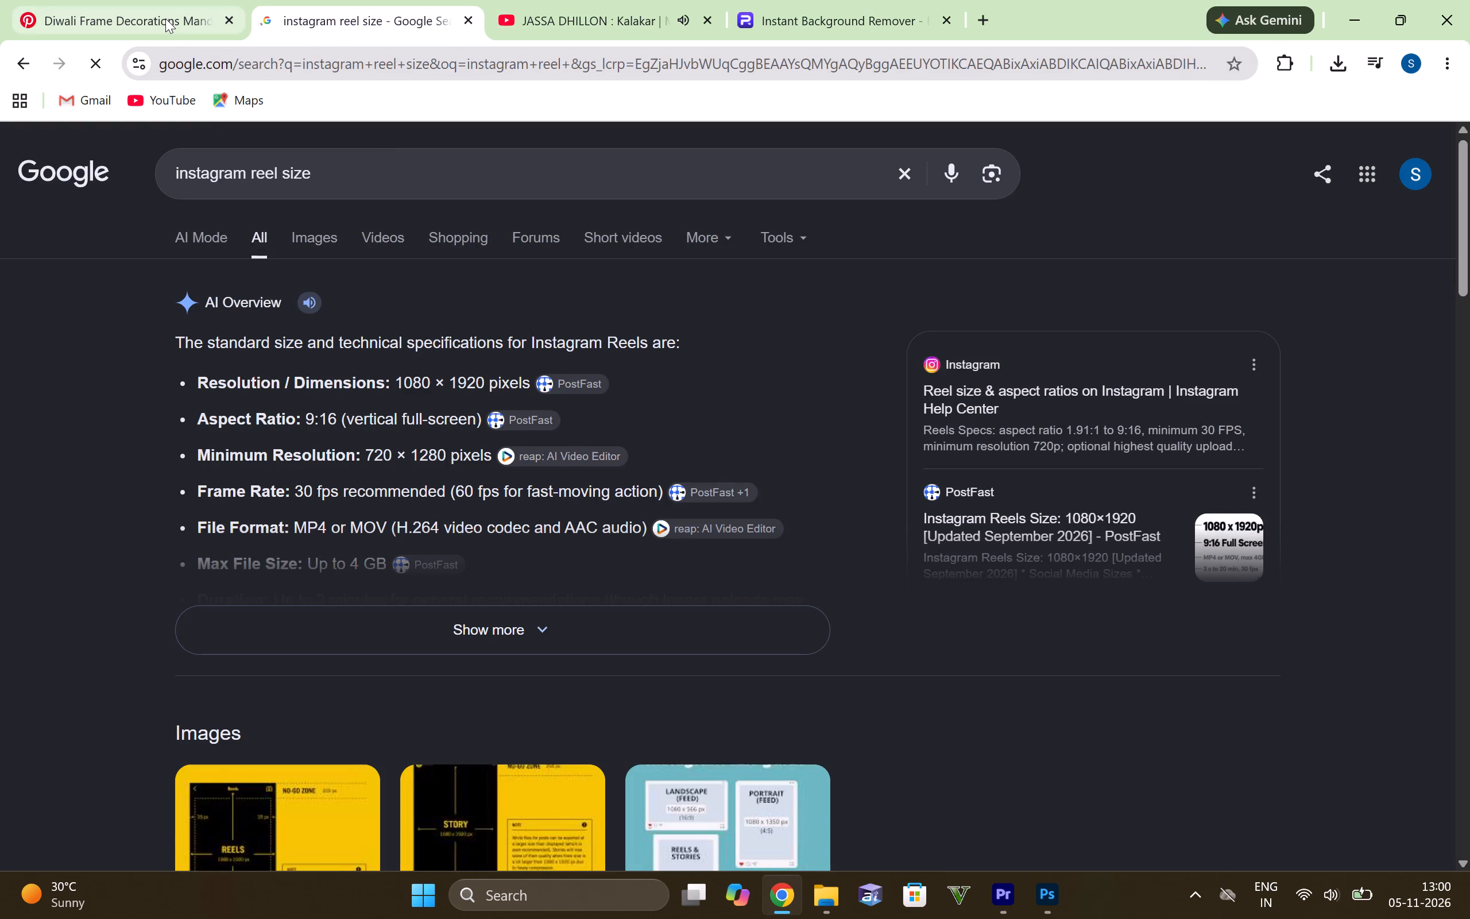
{"action": "left_click", "coordinate": [165, 18]}
{"action": "scroll", "coordinate": [935, 593], "scroll_direction": "down", "scroll_amount": 2}
{"action": "scroll", "coordinate": [818, 499], "scroll_direction": "down", "scroll_amount": 2}
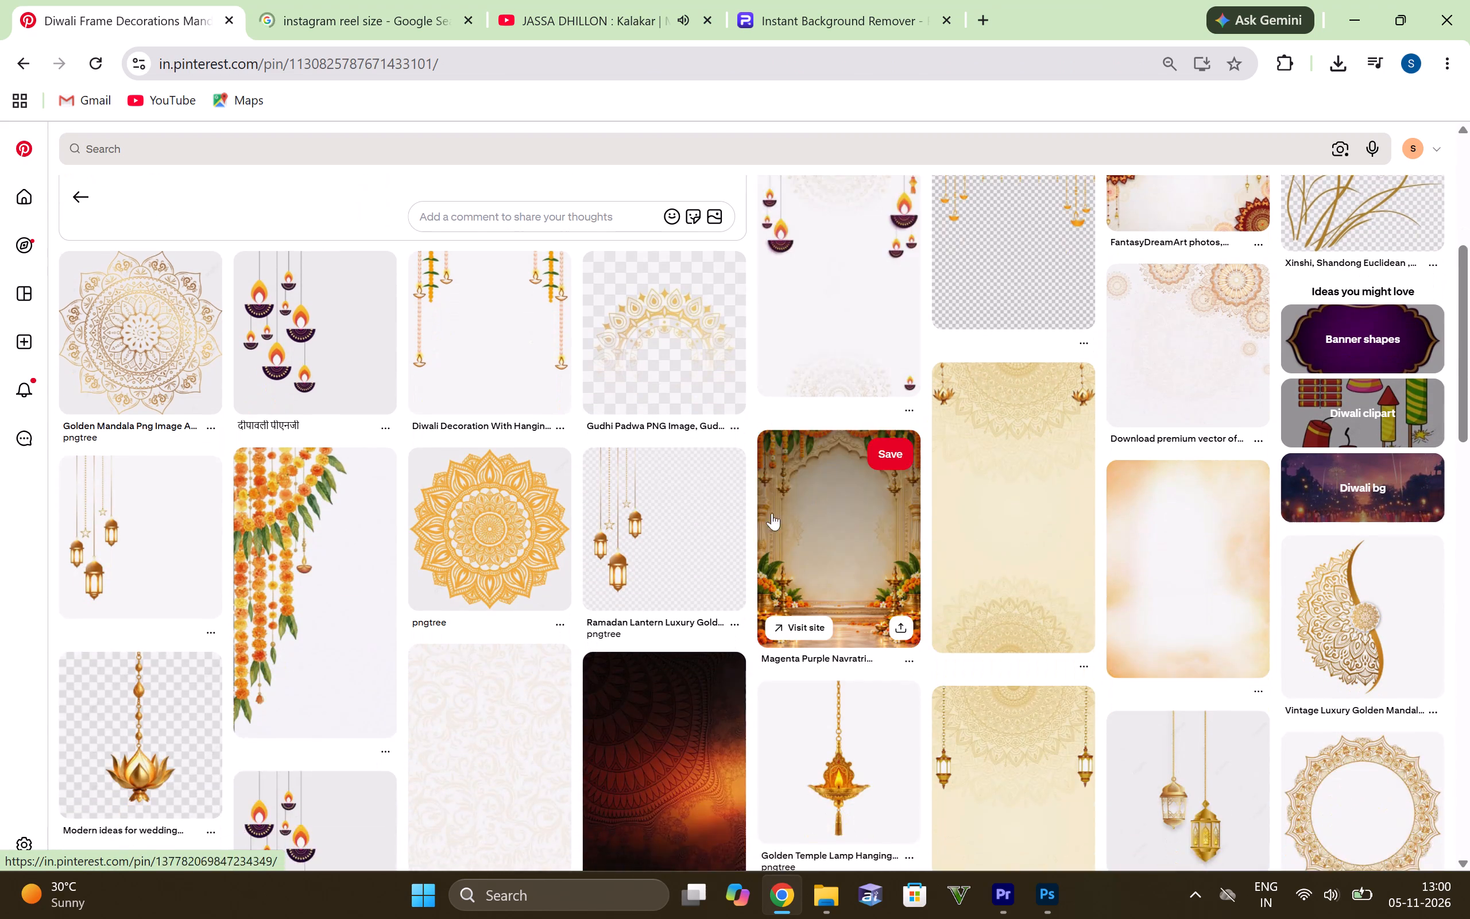
{"action": "scroll", "coordinate": [776, 513], "scroll_direction": "down", "scroll_amount": 2}
{"action": "scroll", "coordinate": [739, 474], "scroll_direction": "down", "scroll_amount": 2}
{"action": "scroll", "coordinate": [1026, 476], "scroll_direction": "down", "scroll_amount": 1}
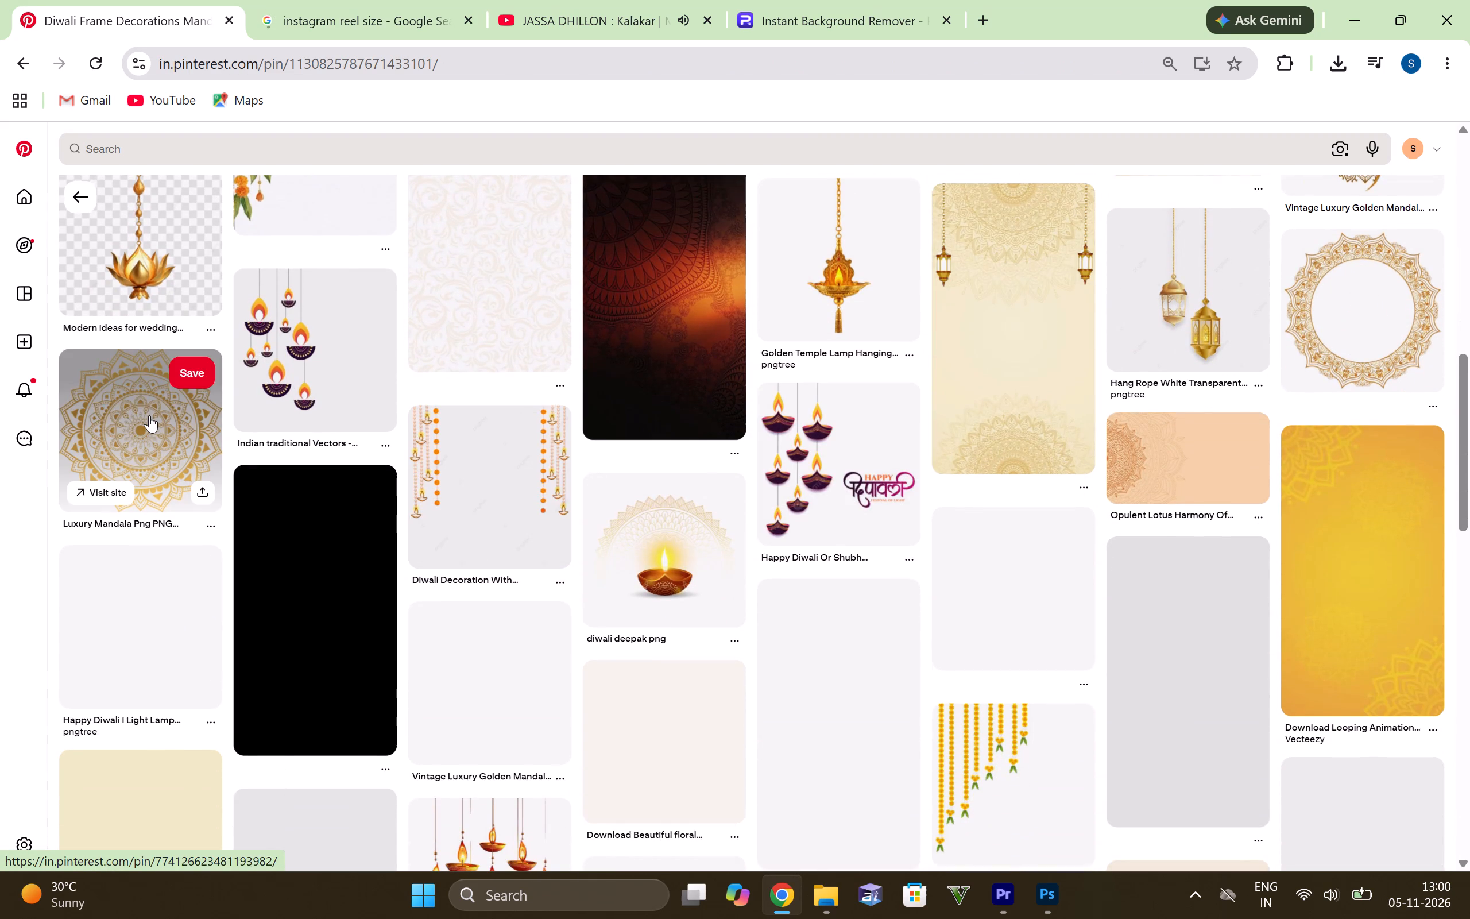
{"action": "scroll", "coordinate": [149, 415], "scroll_direction": "down", "scroll_amount": 2}
{"action": "scroll", "coordinate": [901, 435], "scroll_direction": "down", "scroll_amount": 3}
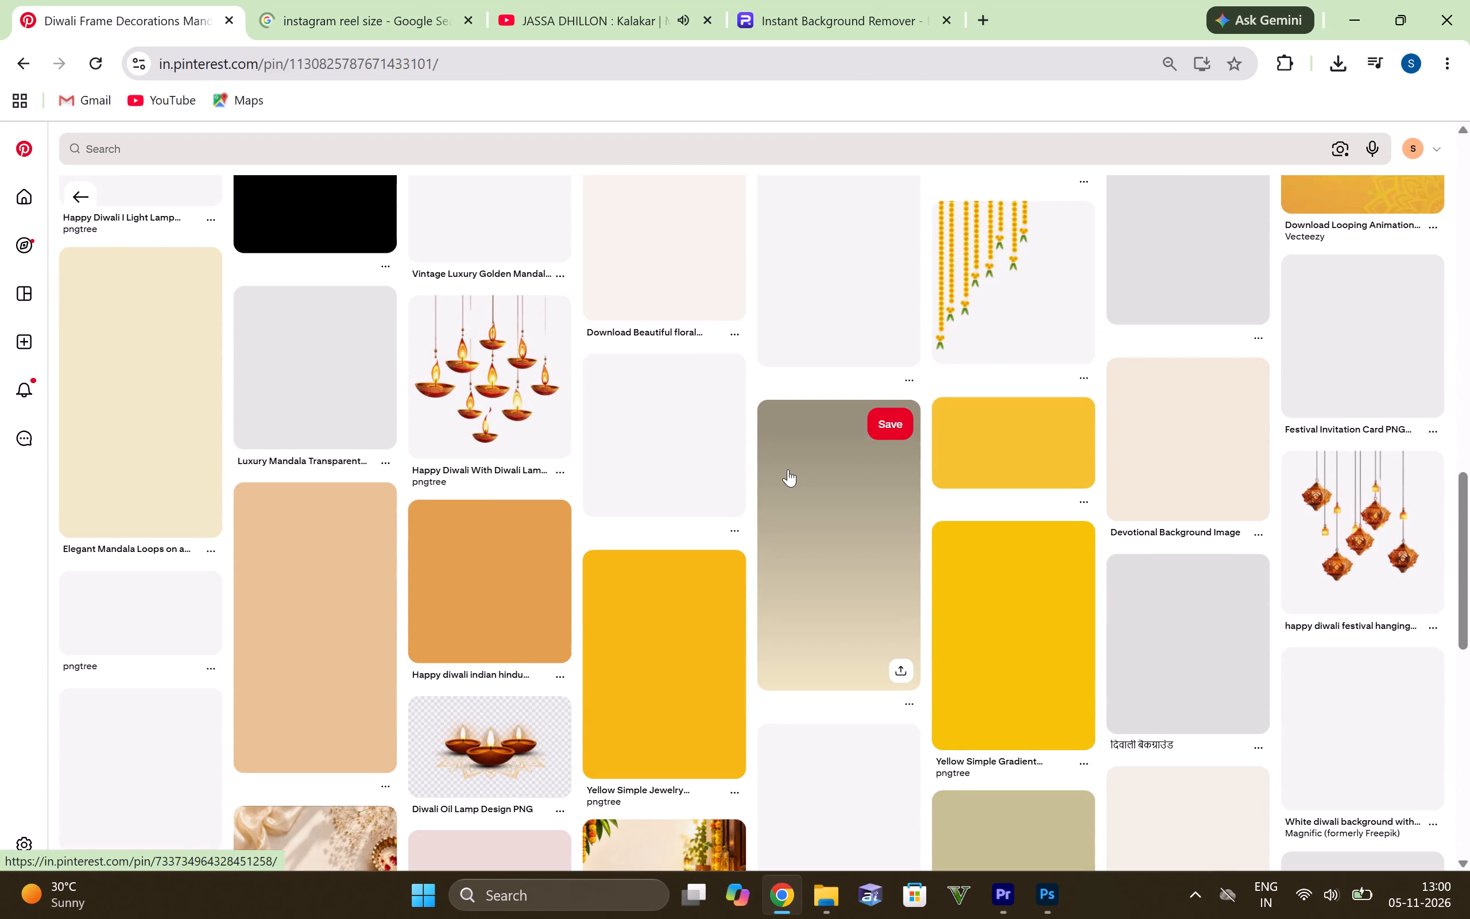
{"action": "scroll", "coordinate": [788, 469], "scroll_direction": "down", "scroll_amount": 4}
{"action": "scroll", "coordinate": [827, 437], "scroll_direction": "down", "scroll_amount": 3}
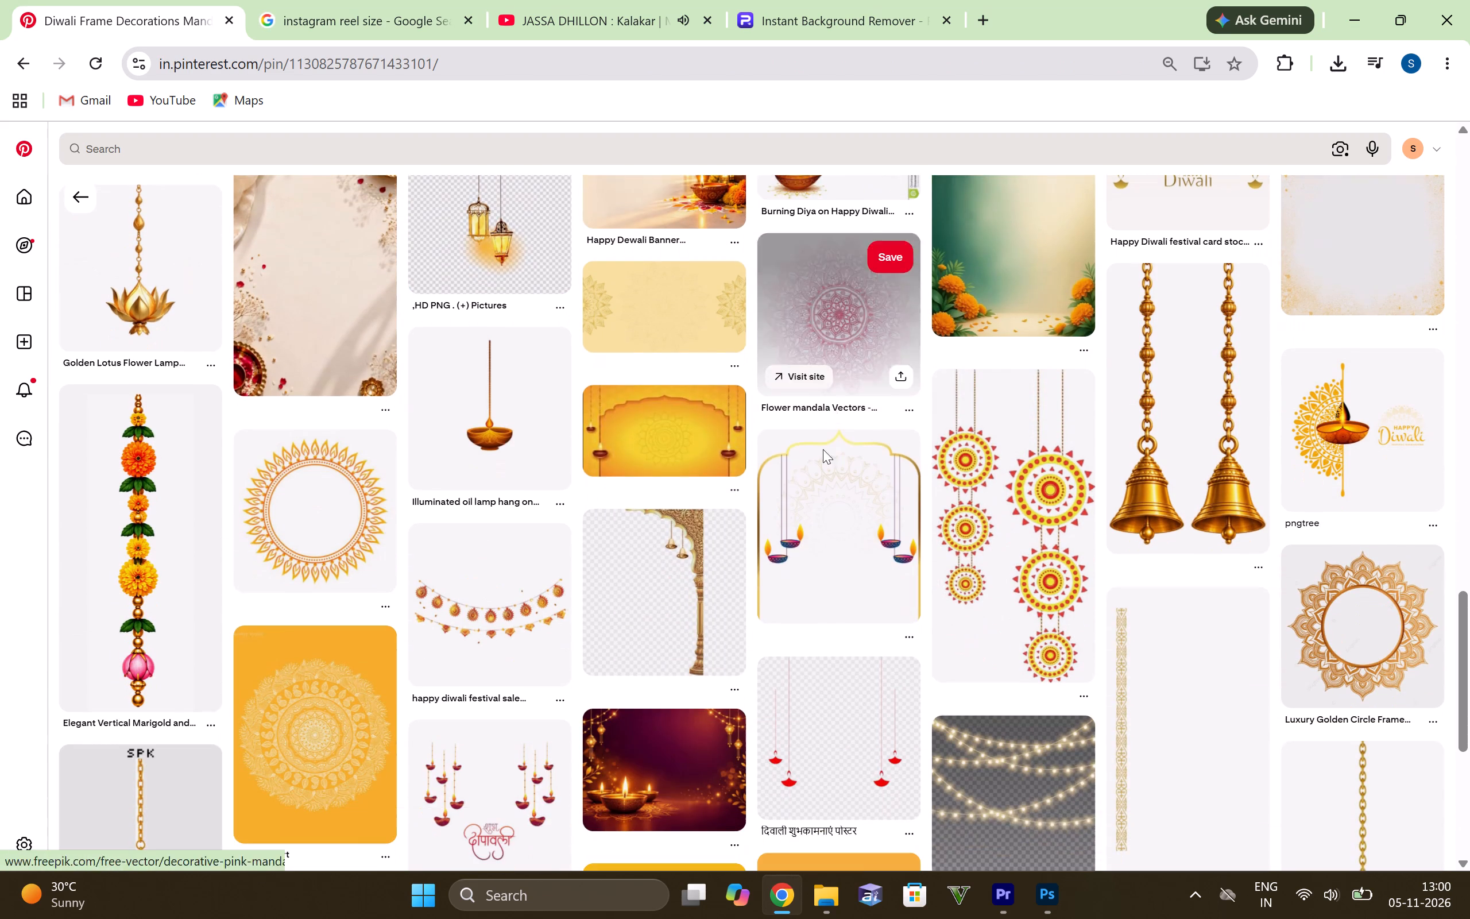
{"action": "scroll", "coordinate": [815, 457], "scroll_direction": "down", "scroll_amount": 2}
{"action": "scroll", "coordinate": [626, 472], "scroll_direction": "down", "scroll_amount": 2}
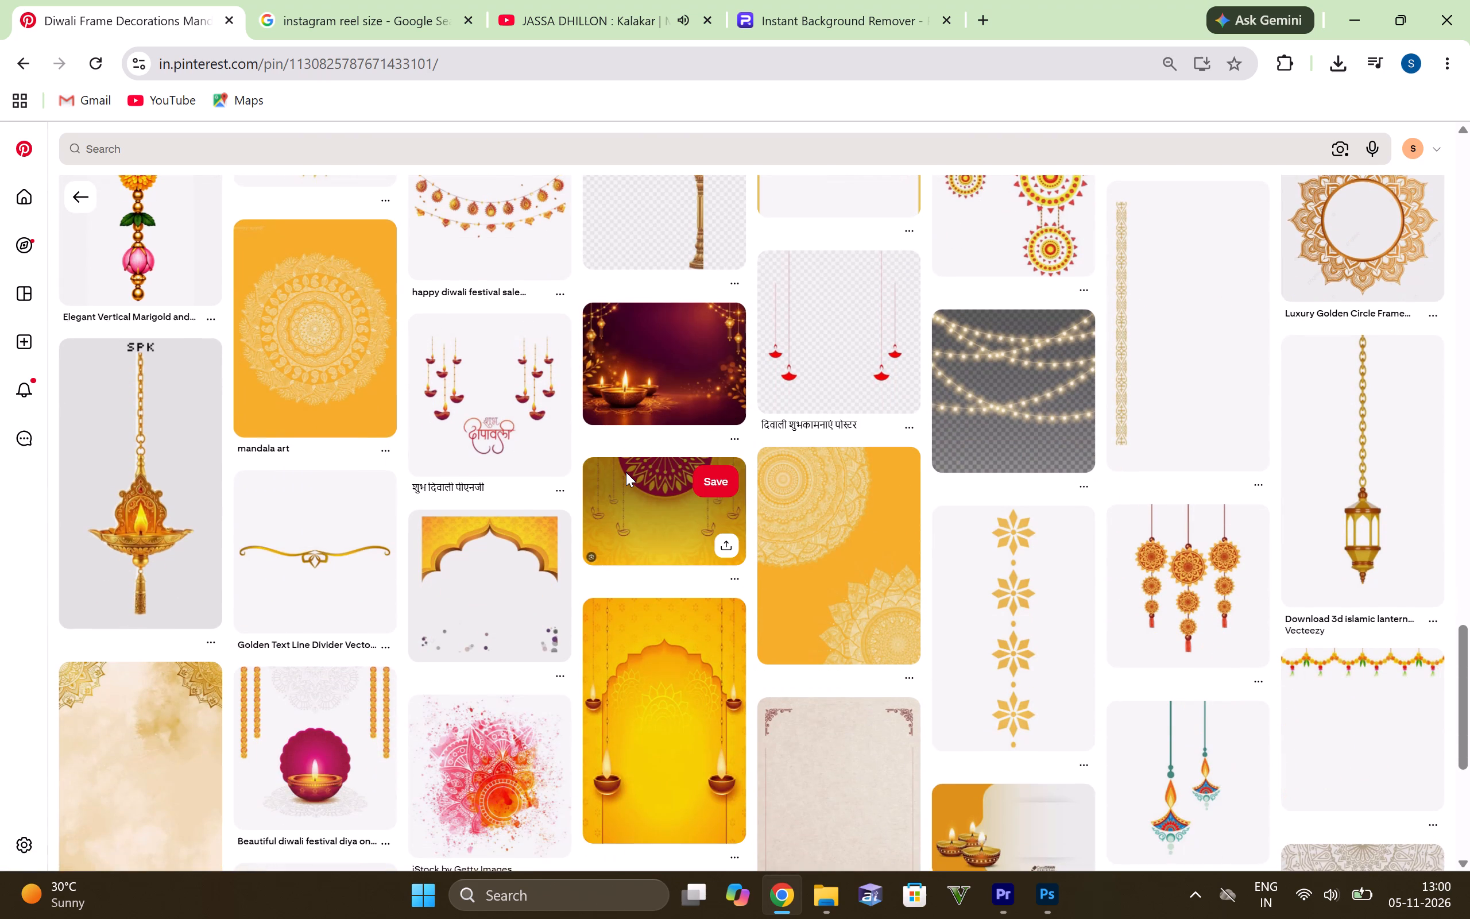
{"action": "scroll", "coordinate": [626, 472], "scroll_direction": "down", "scroll_amount": 8}
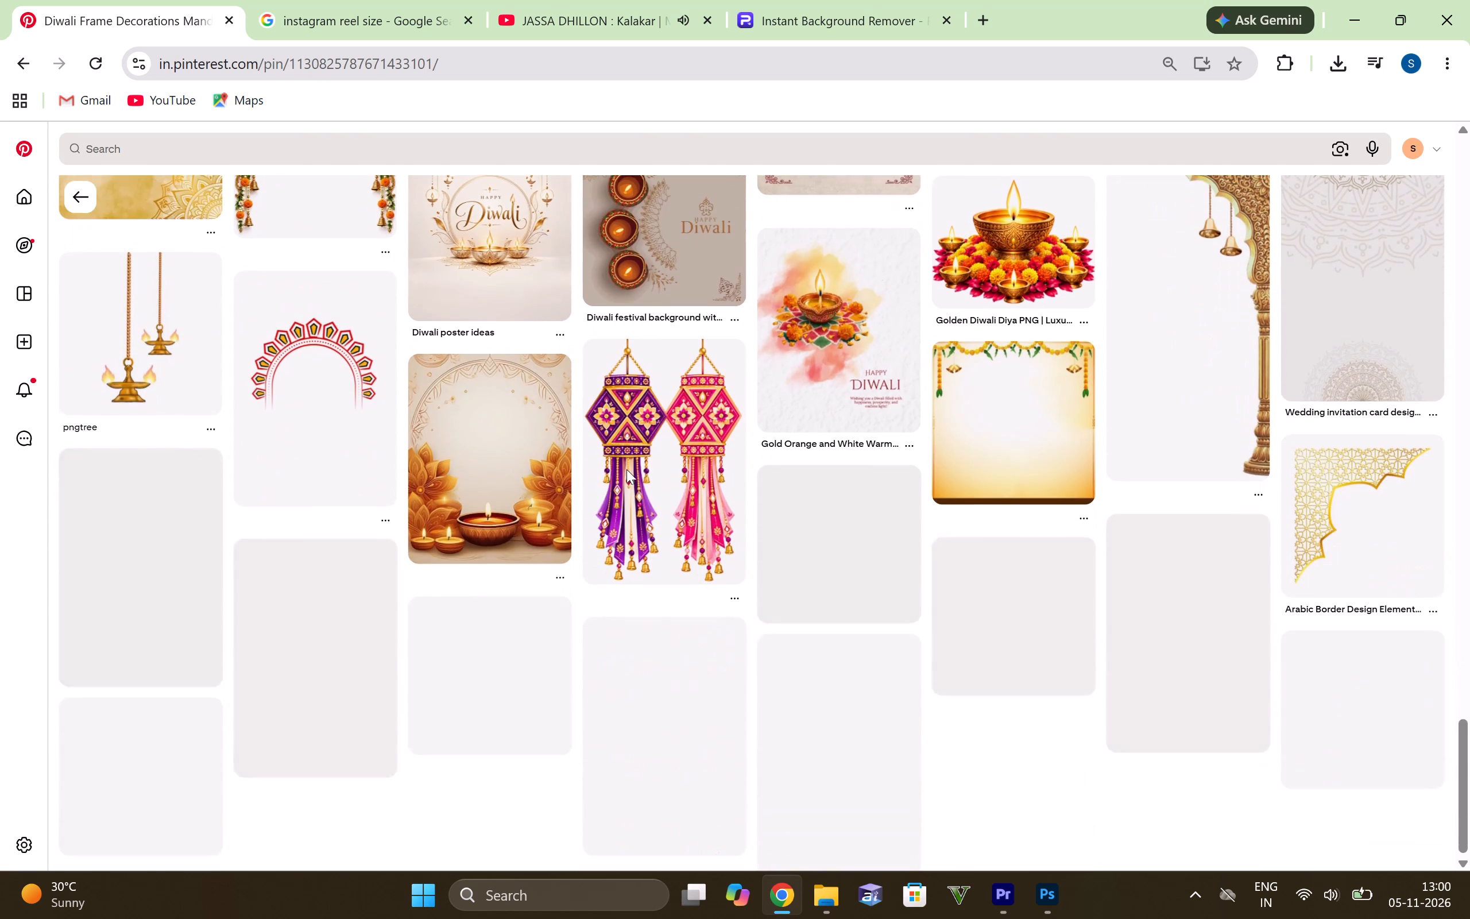
{"action": "scroll", "coordinate": [683, 518], "scroll_direction": "up", "scroll_amount": 1}
{"action": "scroll", "coordinate": [681, 518], "scroll_direction": "down", "scroll_amount": 2}
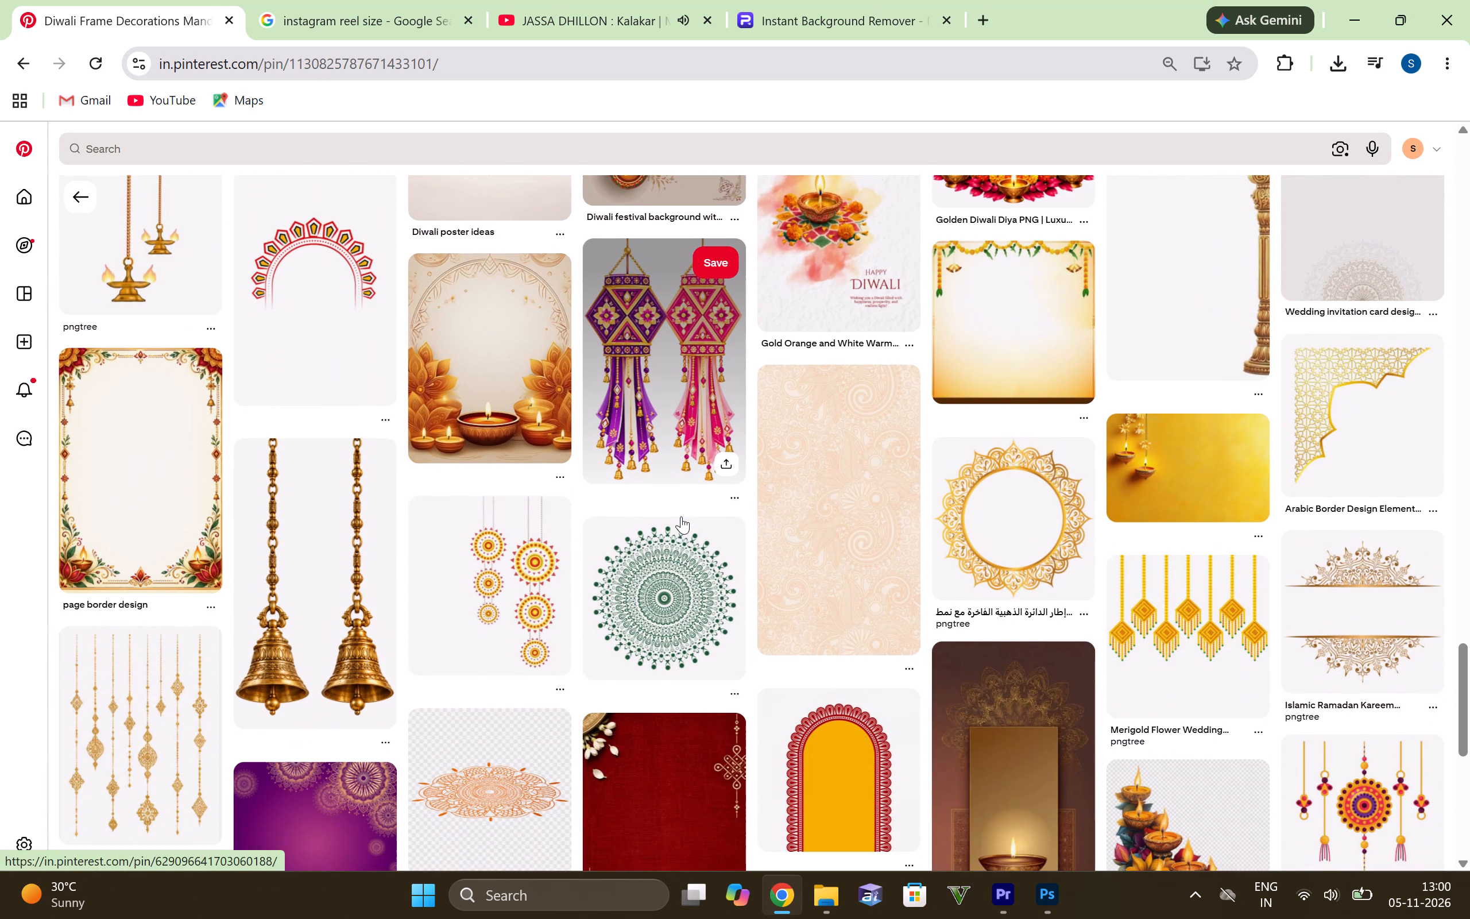
{"action": "scroll", "coordinate": [681, 516], "scroll_direction": "down", "scroll_amount": 4}
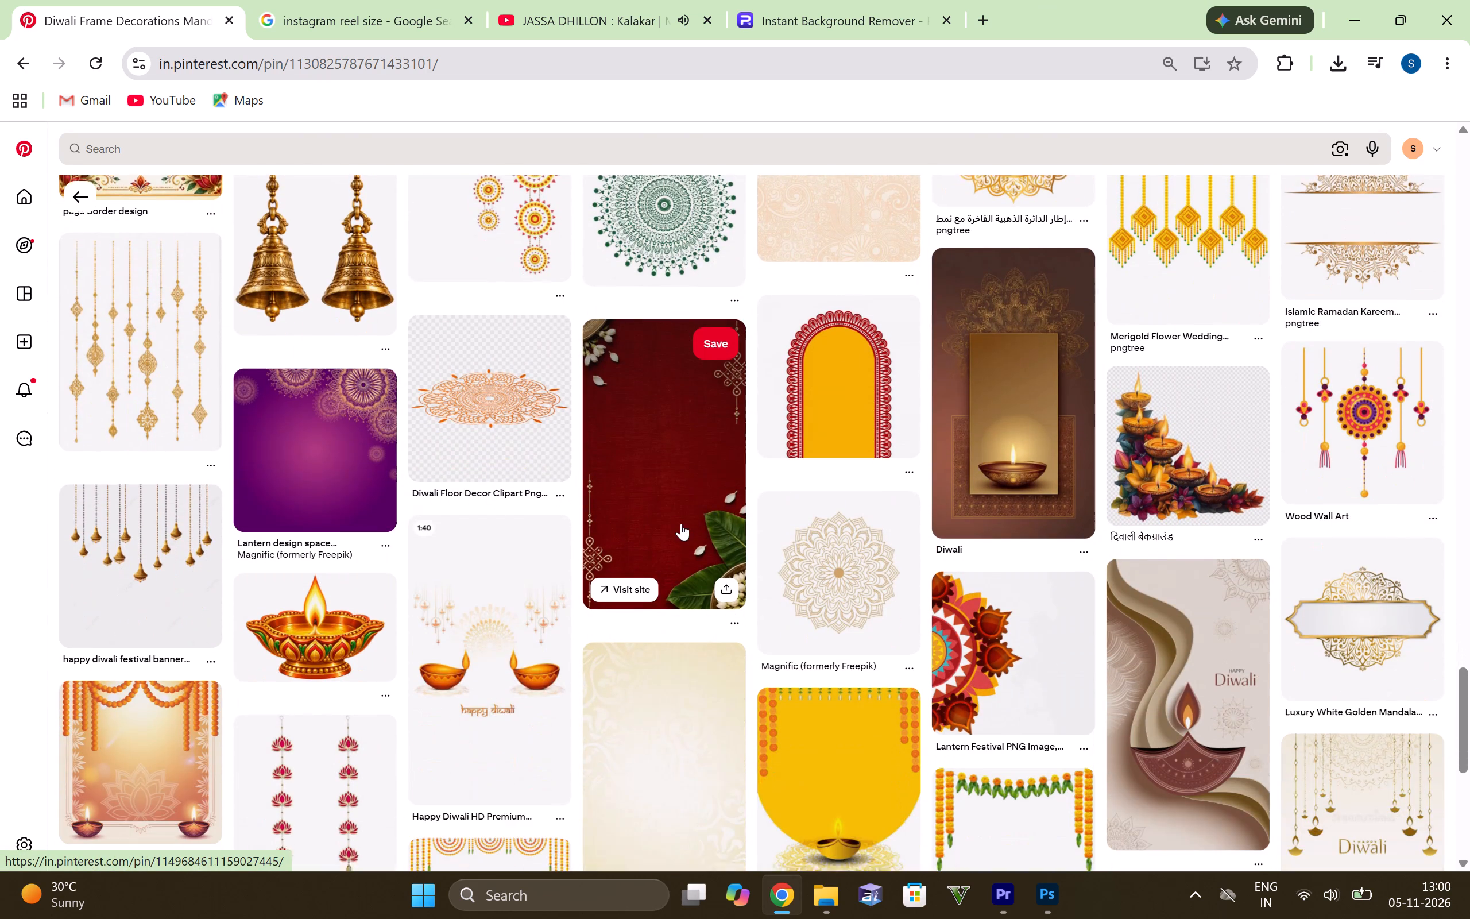
Switch to the Pinterest page in Chrome and browse the related pins for more Diwali decorations such as diyas, lanterns, mandalas and hanging ornaments.
{"action": "scroll", "coordinate": [663, 526], "scroll_direction": "down", "scroll_amount": 4}
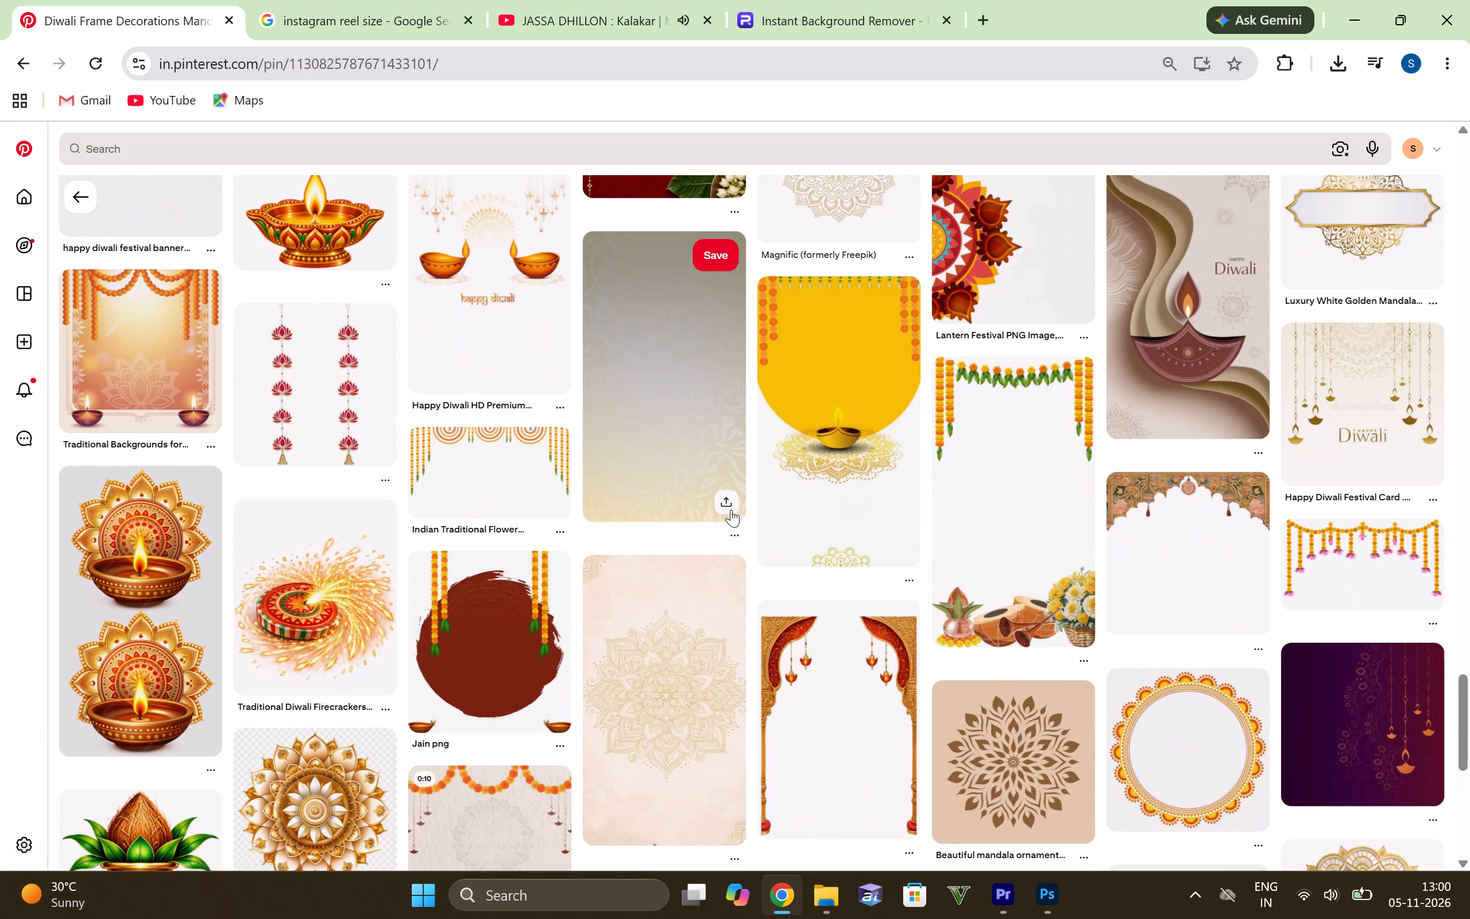
{"action": "scroll", "coordinate": [731, 509], "scroll_direction": "down", "scroll_amount": 6}
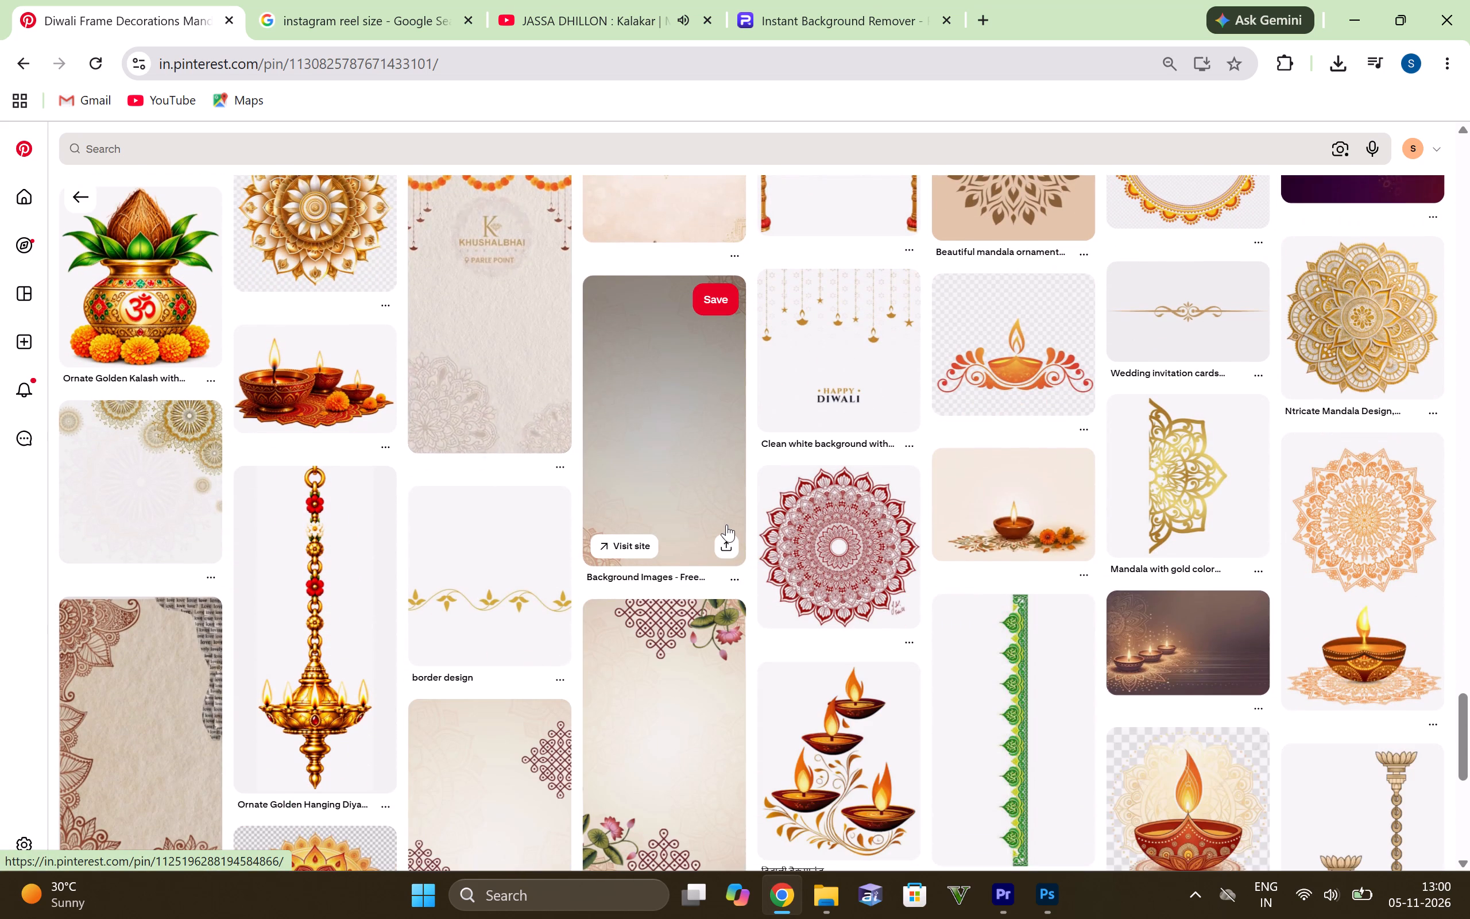
{"action": "scroll", "coordinate": [726, 524], "scroll_direction": "down", "scroll_amount": 3}
{"action": "scroll", "coordinate": [680, 535], "scroll_direction": "down", "scroll_amount": 4}
{"action": "scroll", "coordinate": [710, 371], "scroll_direction": "down", "scroll_amount": 3}
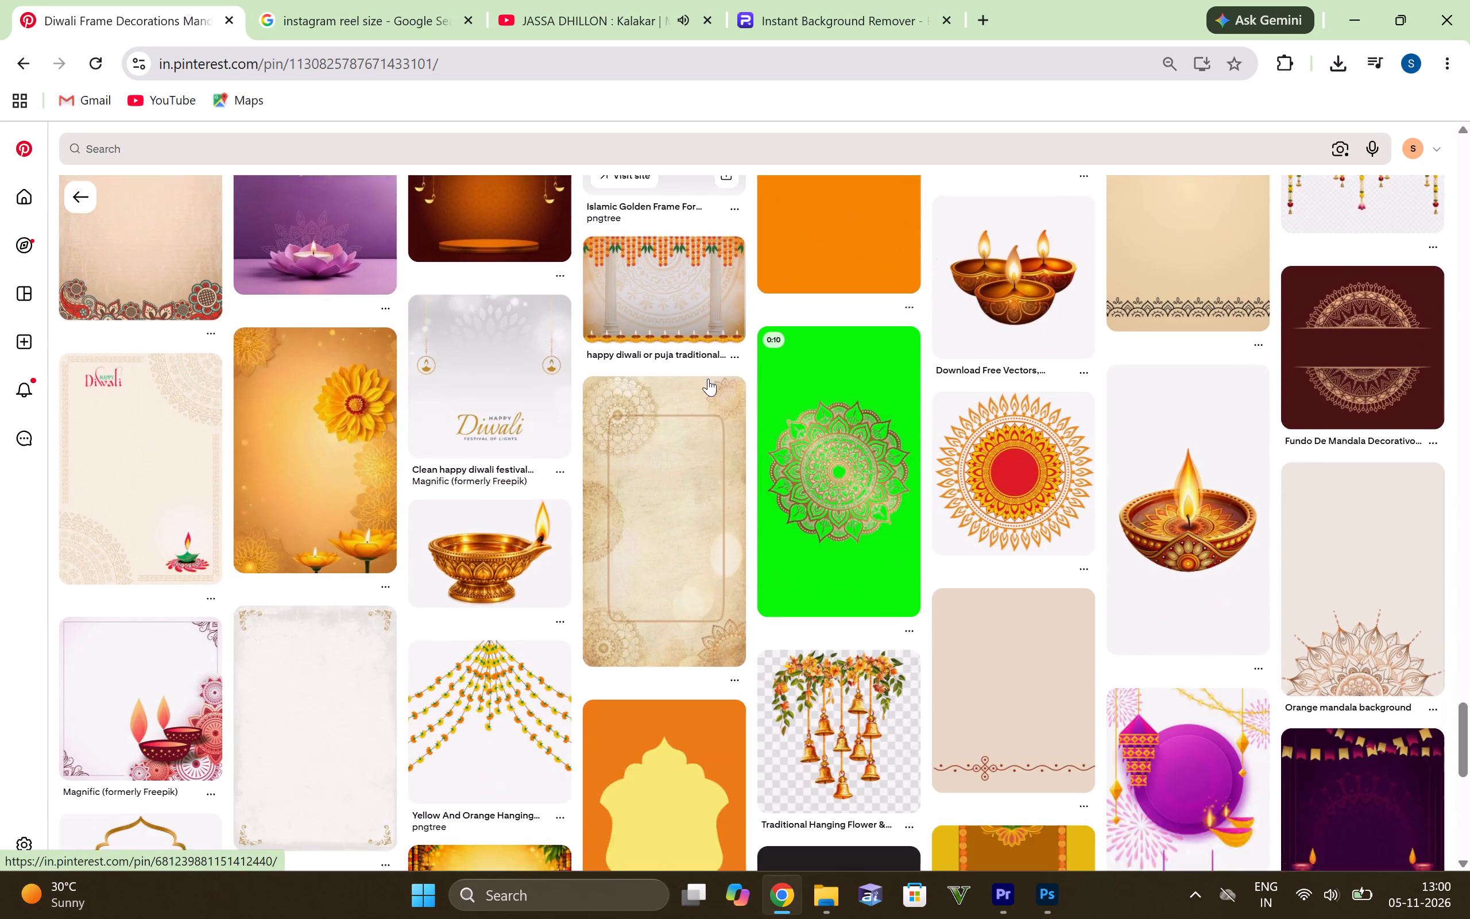
{"action": "scroll", "coordinate": [713, 460], "scroll_direction": "up", "scroll_amount": 3}
{"action": "scroll", "coordinate": [713, 460], "scroll_direction": "down", "scroll_amount": 4}
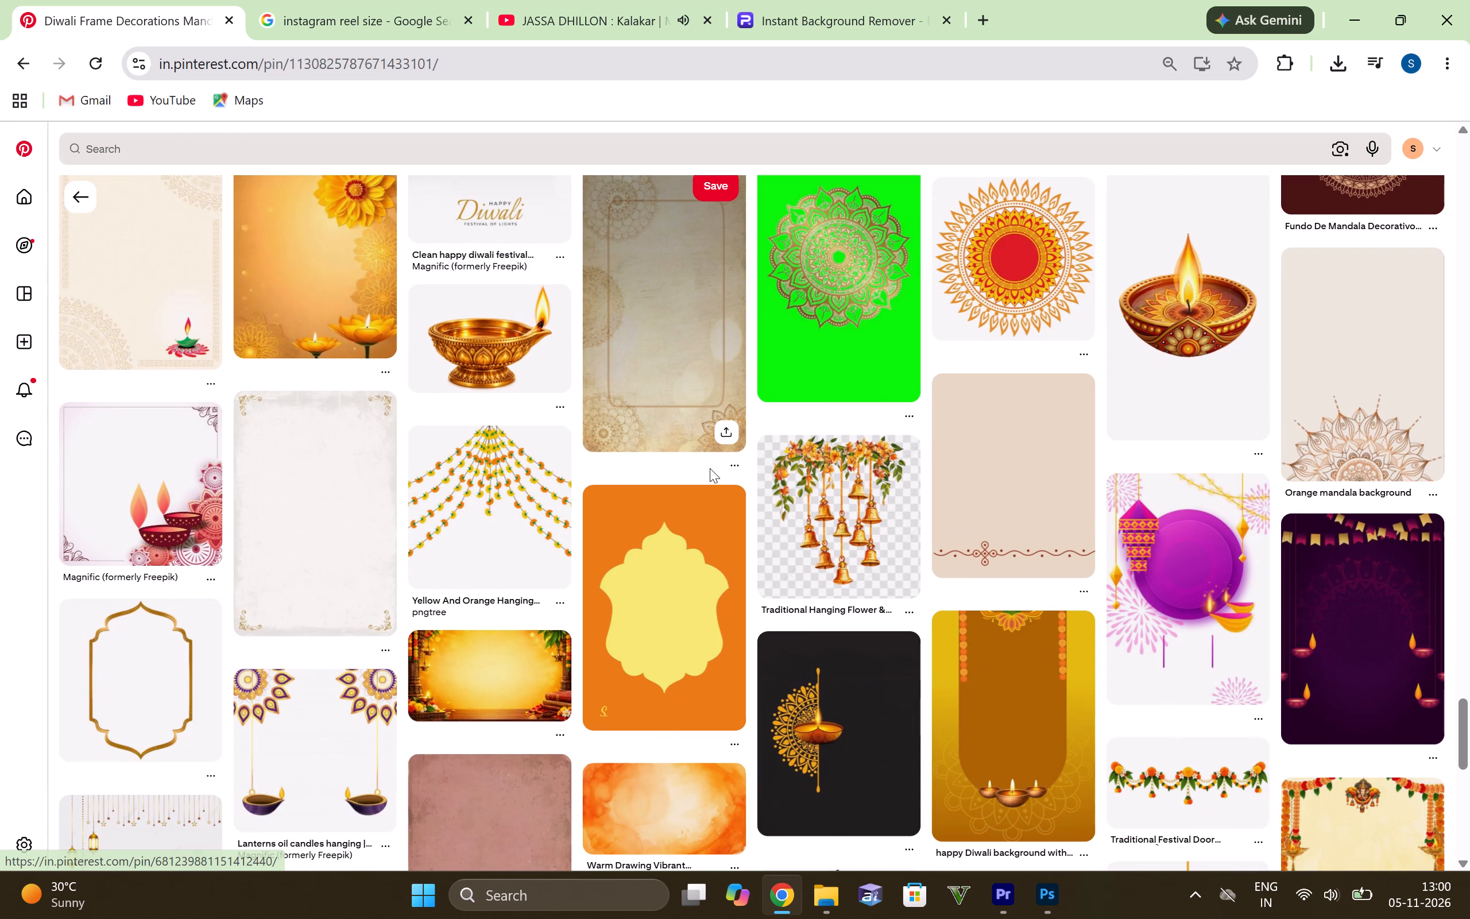
{"action": "scroll", "coordinate": [710, 468], "scroll_direction": "down", "scroll_amount": 1}
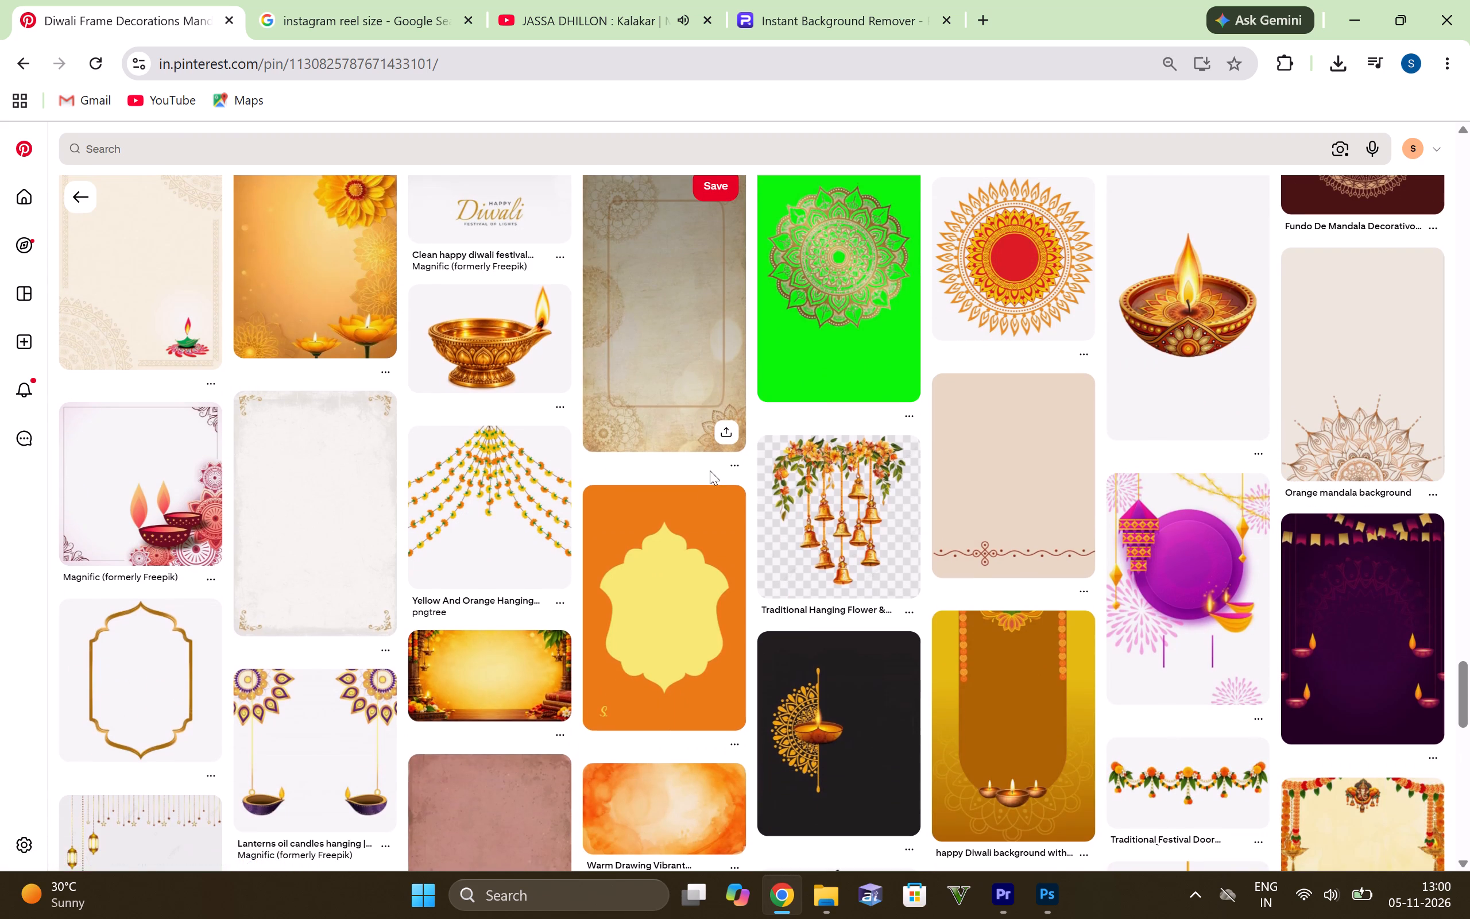
{"action": "scroll", "coordinate": [710, 470], "scroll_direction": "down", "scroll_amount": 4}
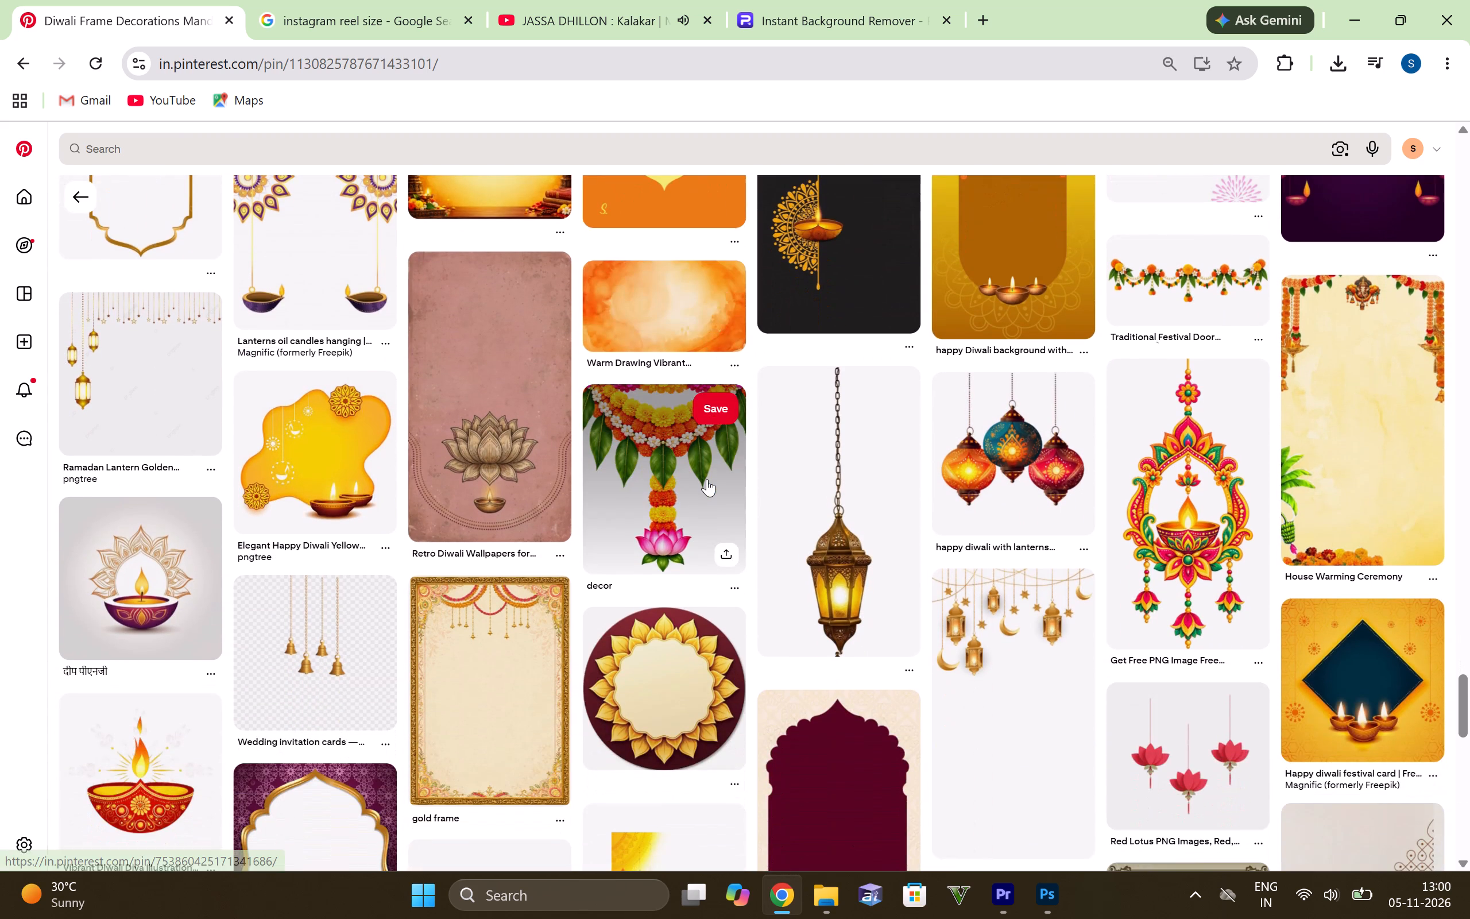
{"action": "scroll", "coordinate": [707, 479], "scroll_direction": "down", "scroll_amount": 2}
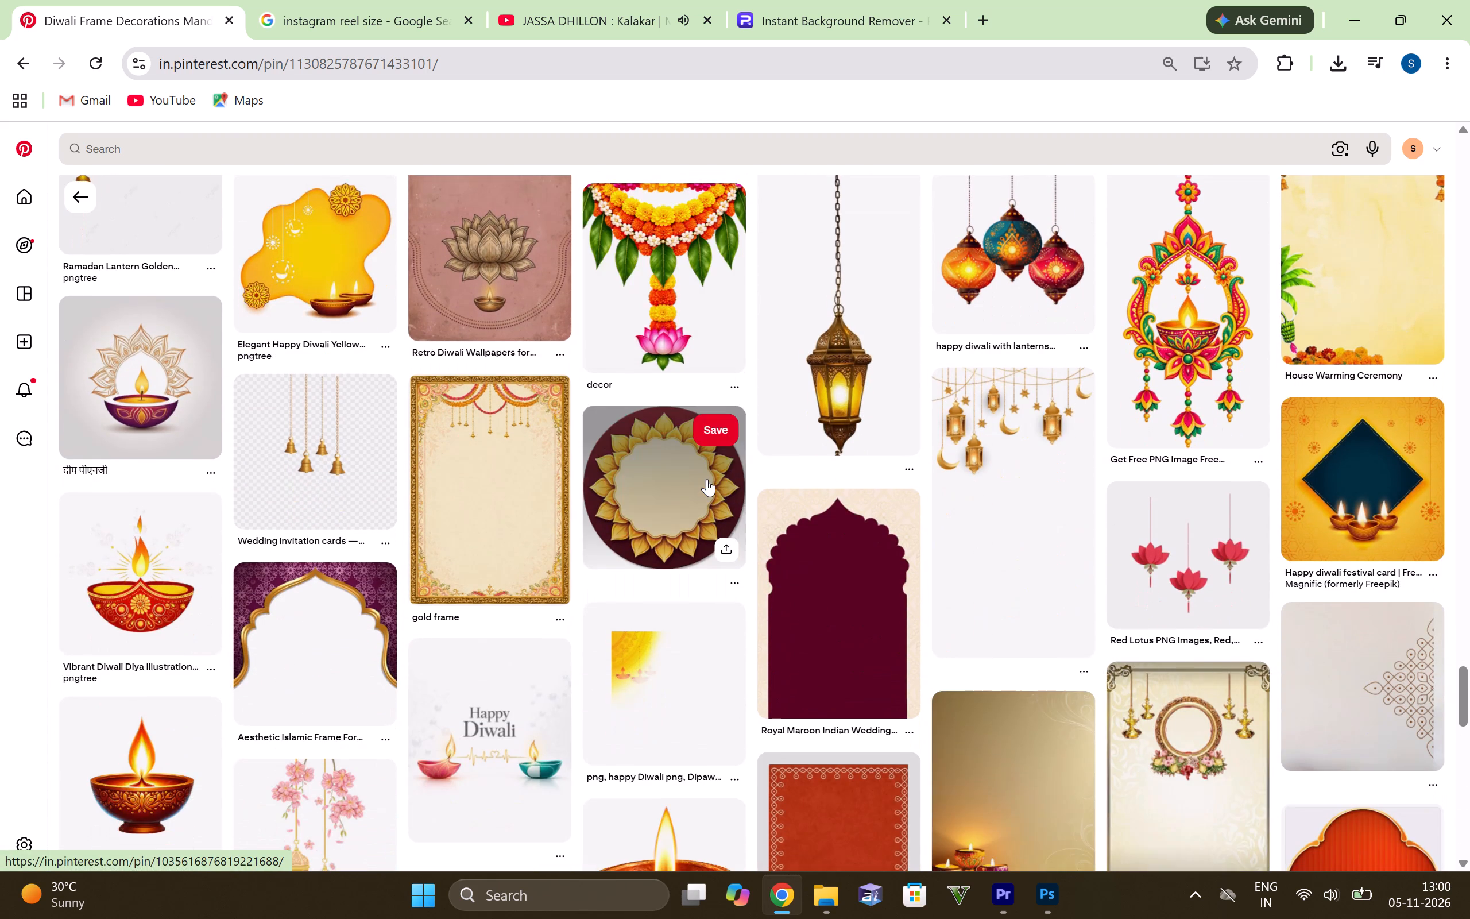
{"action": "scroll", "coordinate": [707, 479], "scroll_direction": "down", "scroll_amount": 2}
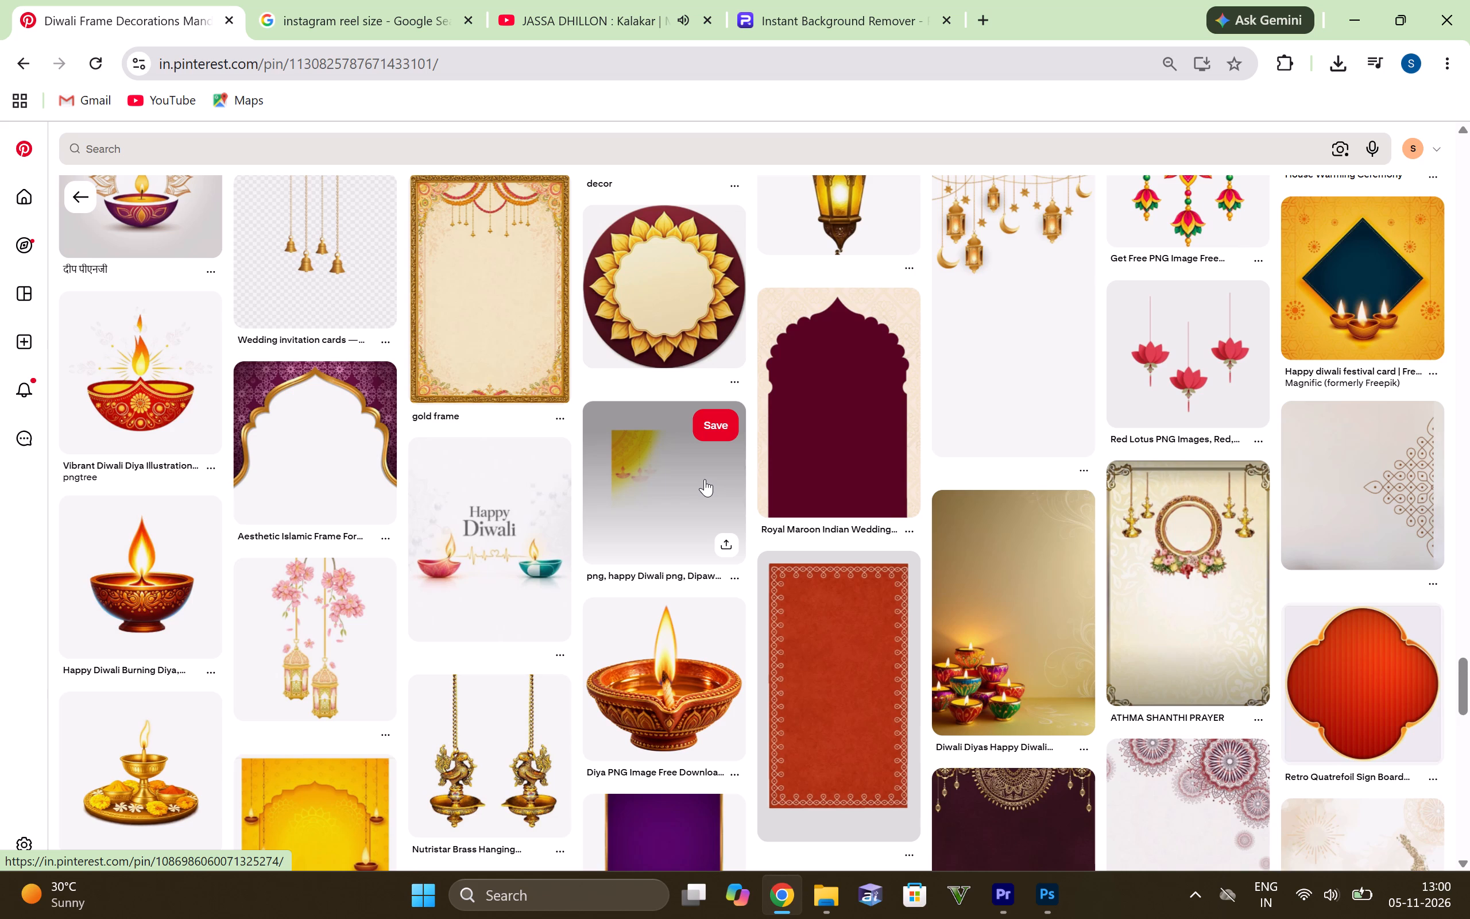
{"action": "scroll", "coordinate": [705, 479], "scroll_direction": "down", "scroll_amount": 1}
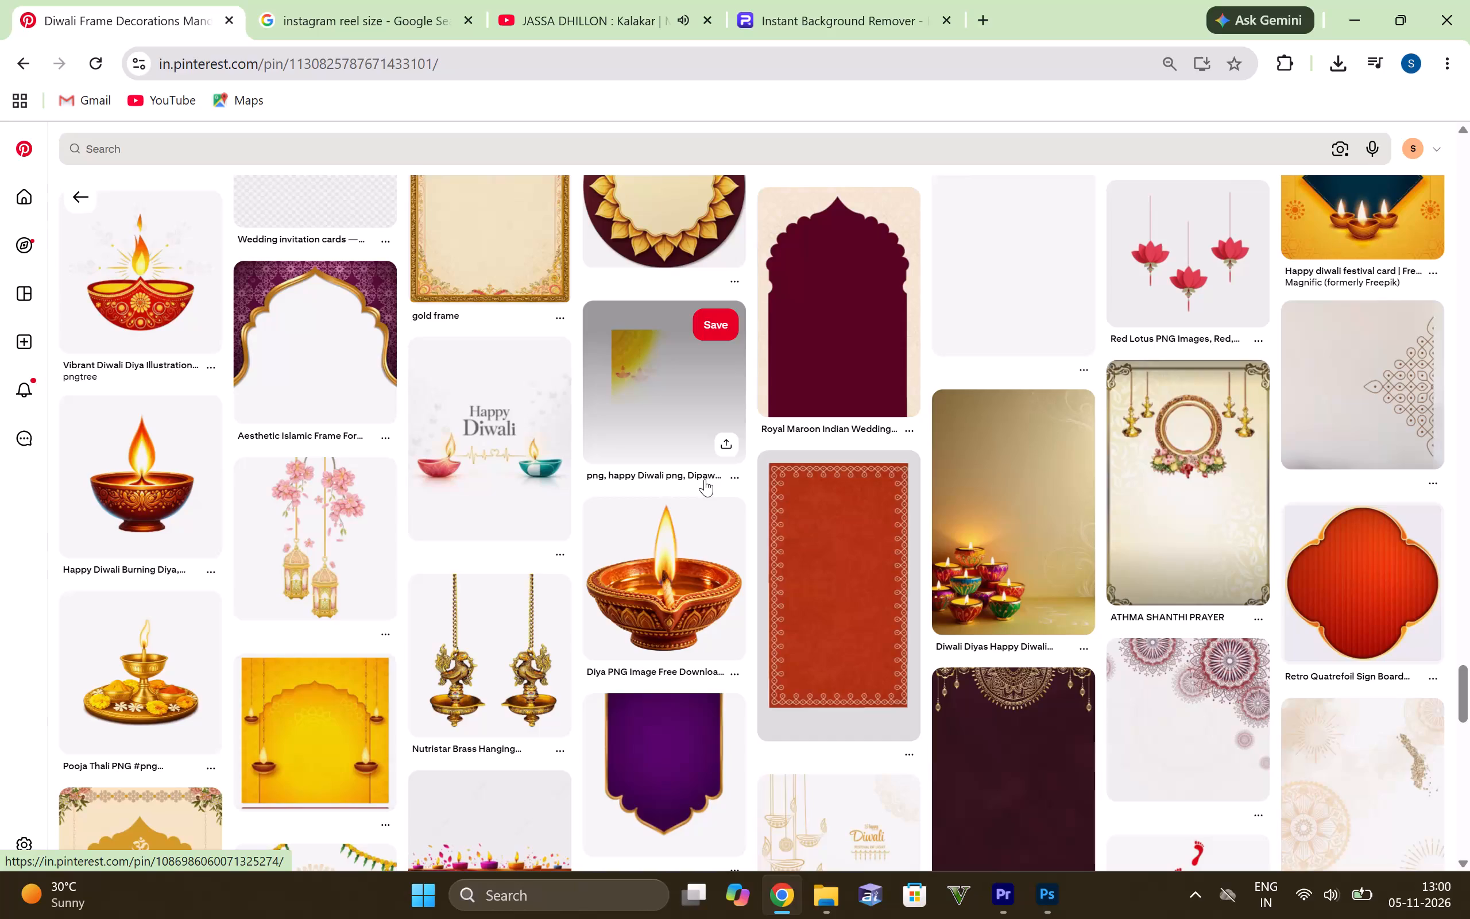
{"action": "scroll", "coordinate": [390, 736], "scroll_direction": "down", "scroll_amount": 2}
{"action": "scroll", "coordinate": [559, 397], "scroll_direction": "down", "scroll_amount": 1}
{"action": "scroll", "coordinate": [554, 366], "scroll_direction": "up", "scroll_amount": 1}
{"action": "scroll", "coordinate": [594, 379], "scroll_direction": "down", "scroll_amount": 1}
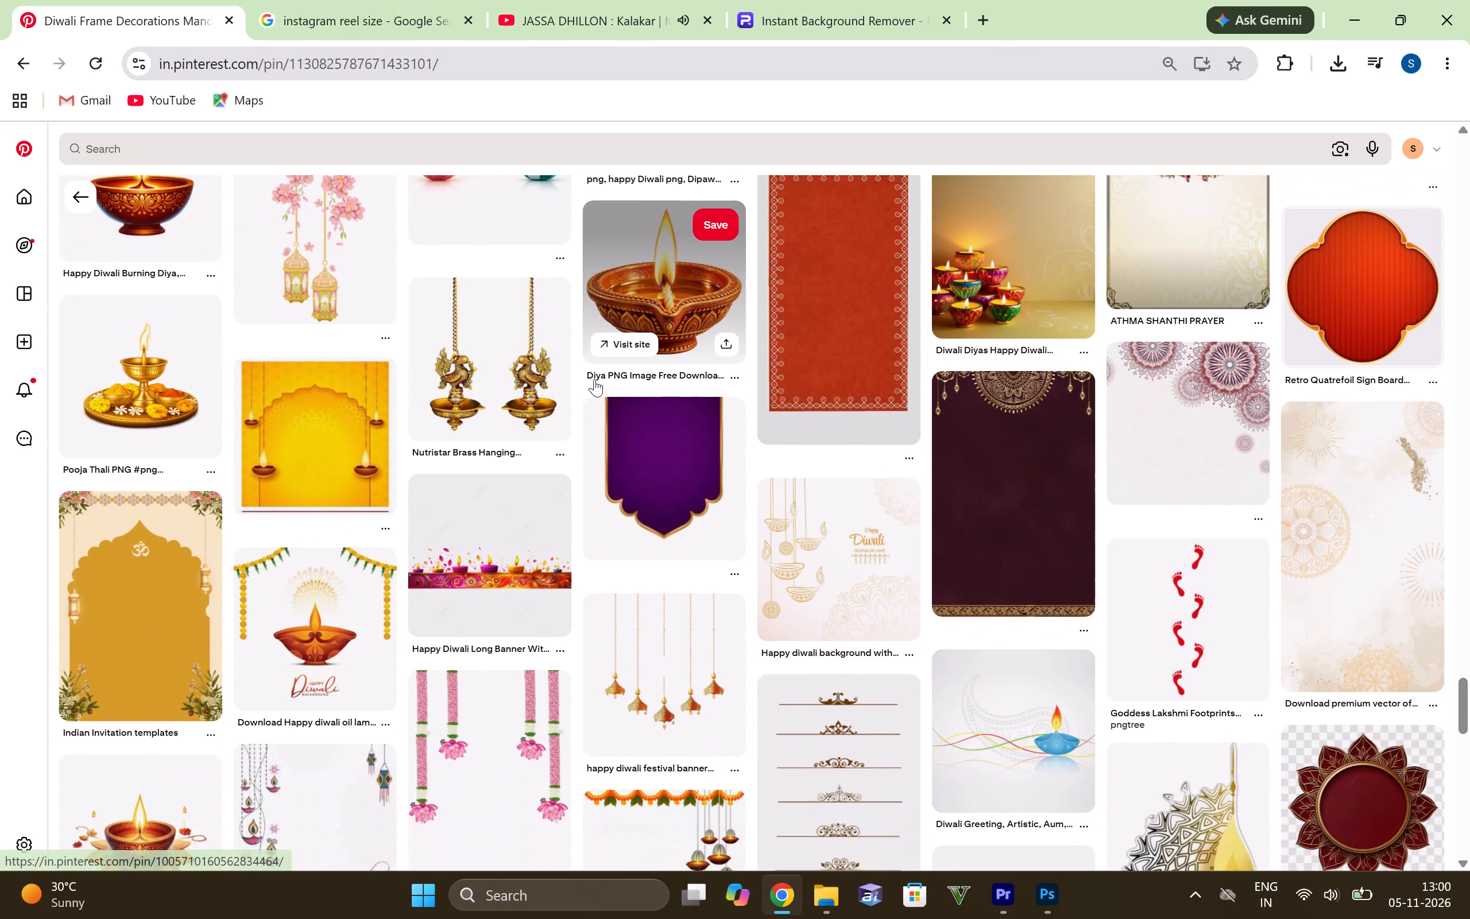
{"action": "scroll", "coordinate": [594, 379], "scroll_direction": "down", "scroll_amount": 2}
{"action": "scroll", "coordinate": [653, 314], "scroll_direction": "down", "scroll_amount": 2}
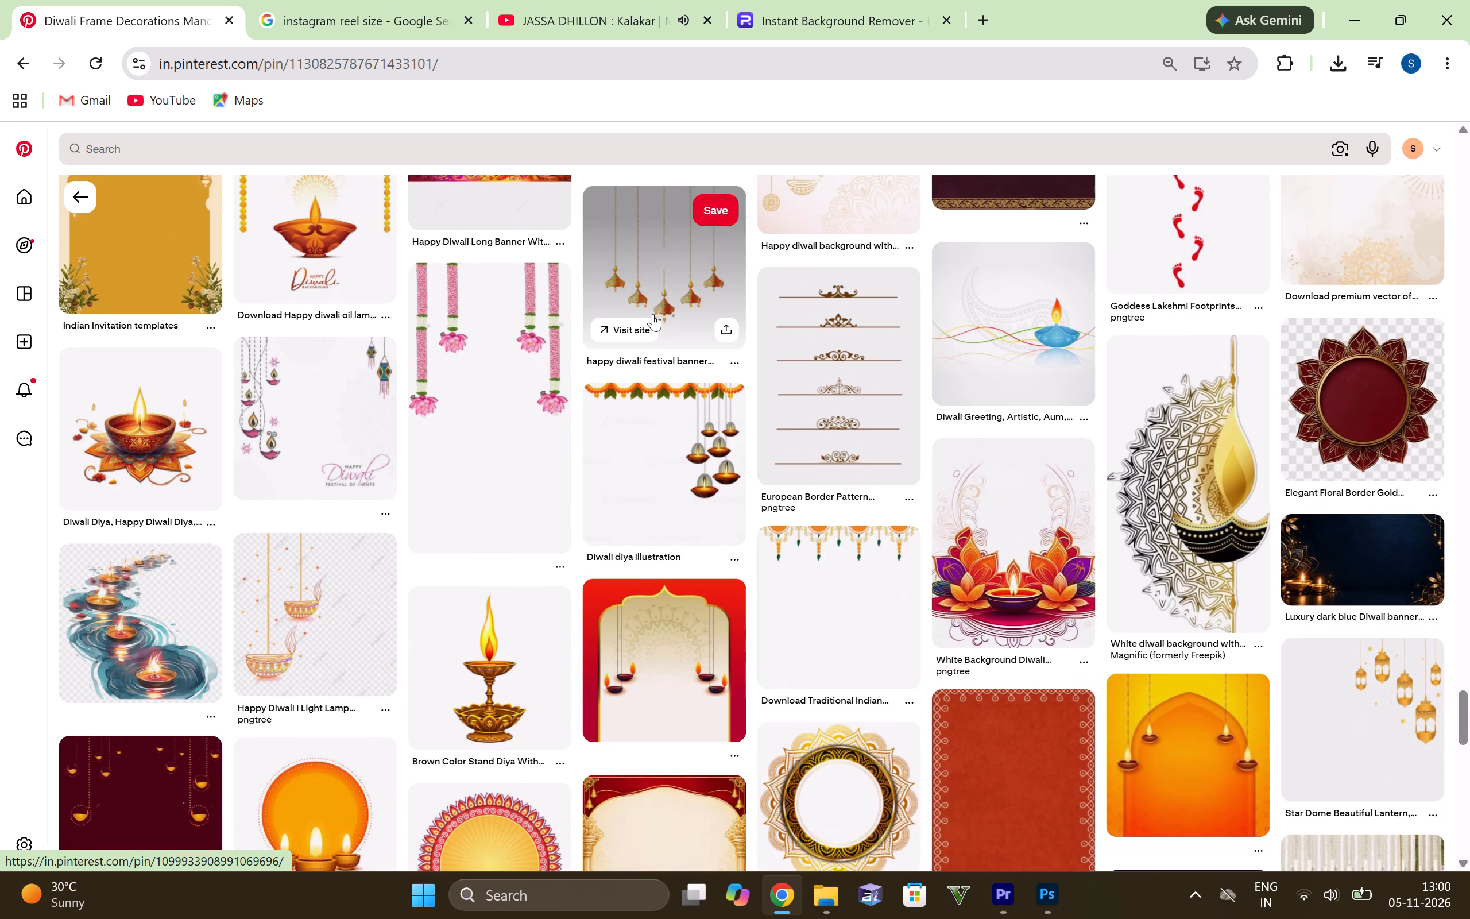
{"action": "scroll", "coordinate": [653, 314], "scroll_direction": "down", "scroll_amount": 2}
{"action": "scroll", "coordinate": [675, 309], "scroll_direction": "up", "scroll_amount": 2}
{"action": "scroll", "coordinate": [675, 309], "scroll_direction": "down", "scroll_amount": 2}
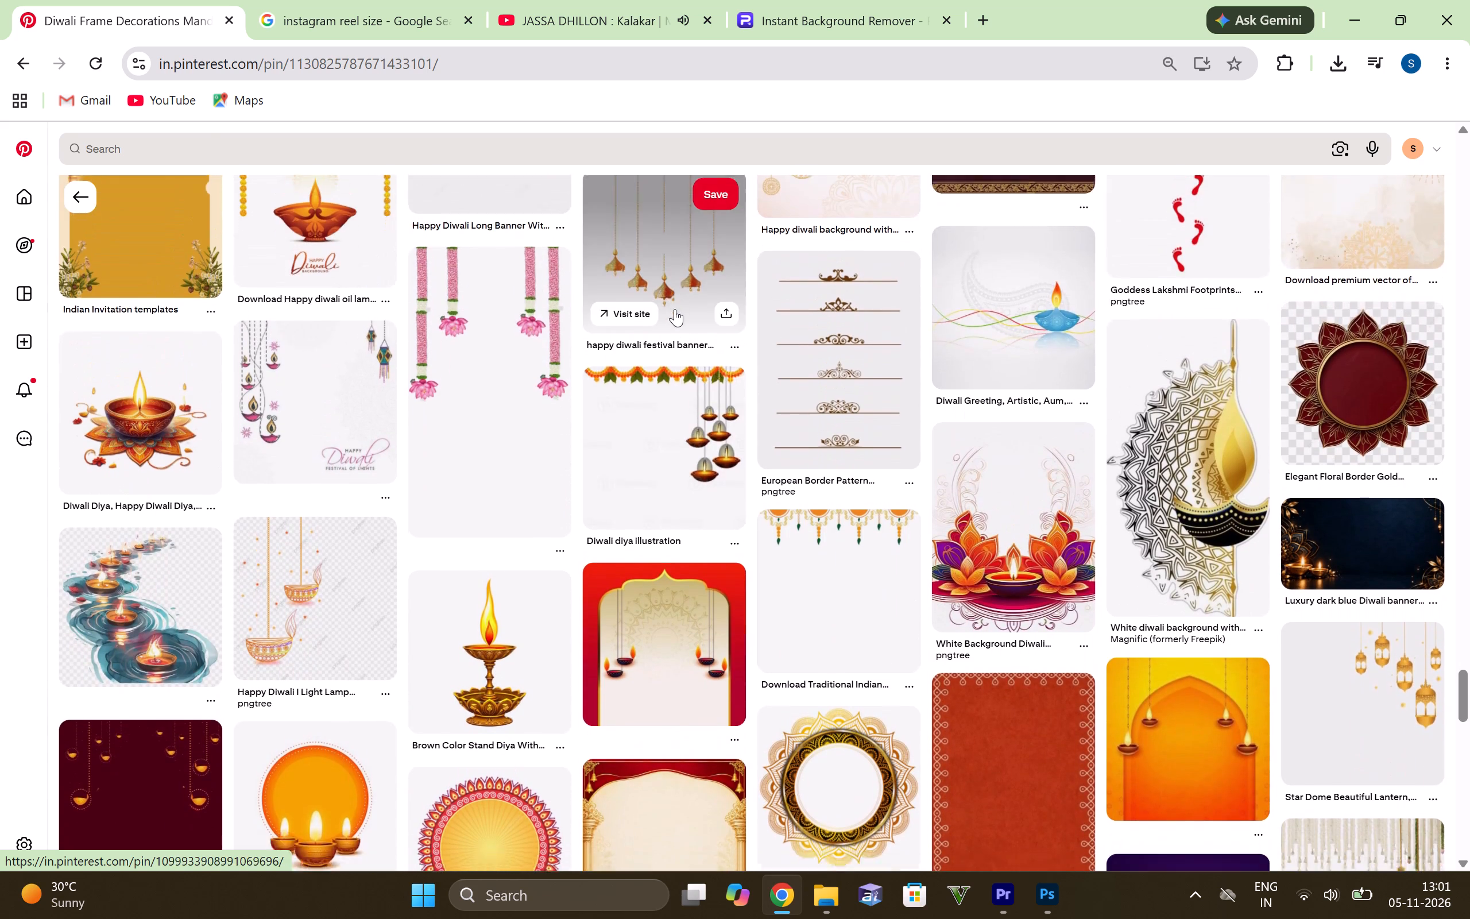
{"action": "scroll", "coordinate": [675, 309], "scroll_direction": "up", "scroll_amount": 5}
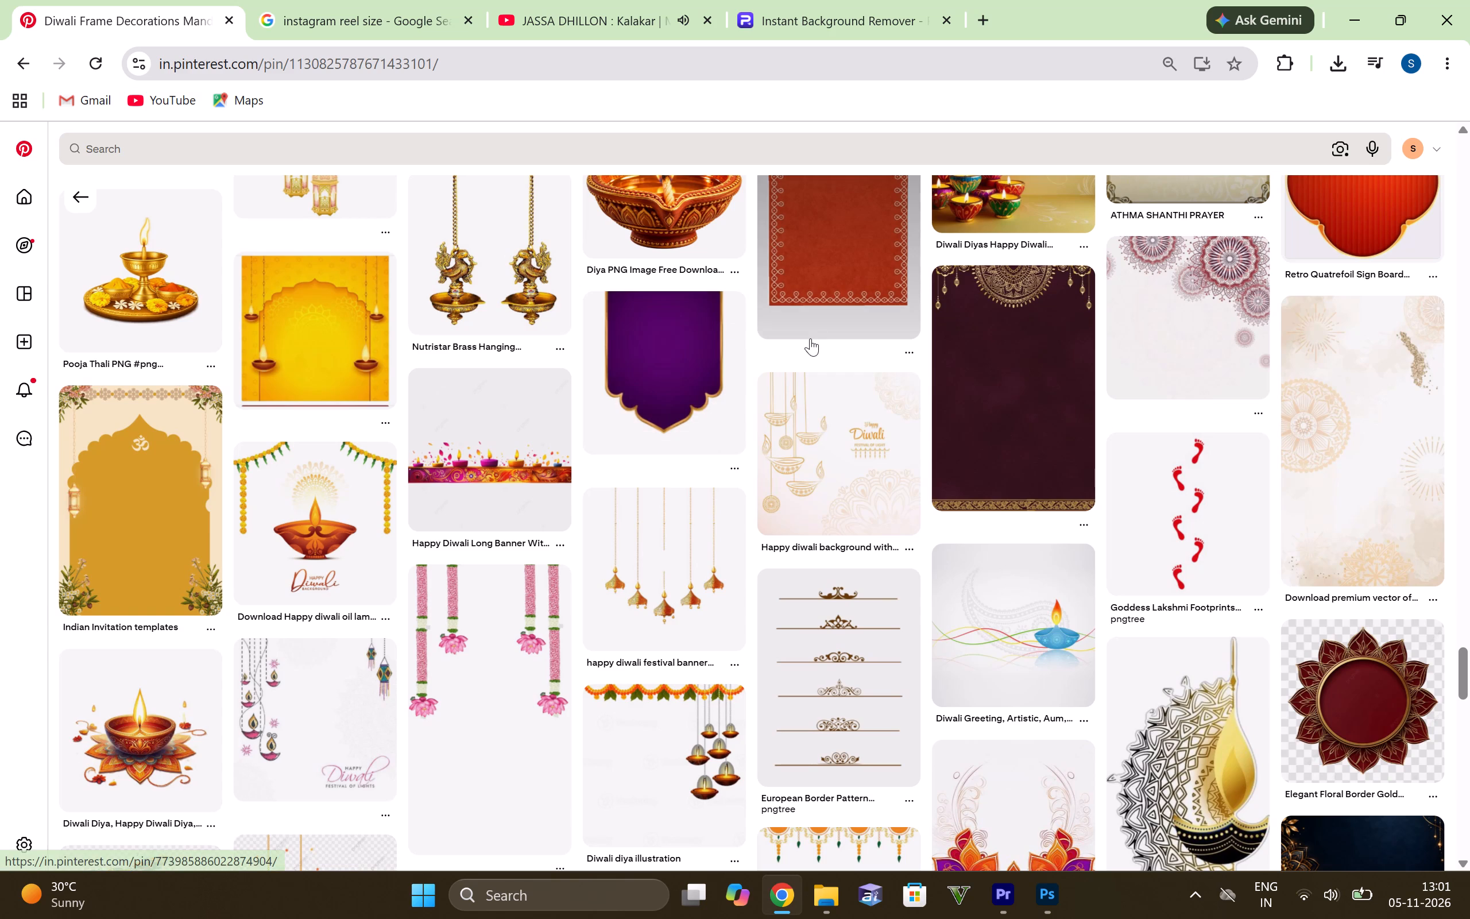
{"action": "scroll", "coordinate": [756, 364], "scroll_direction": "down", "scroll_amount": 2}
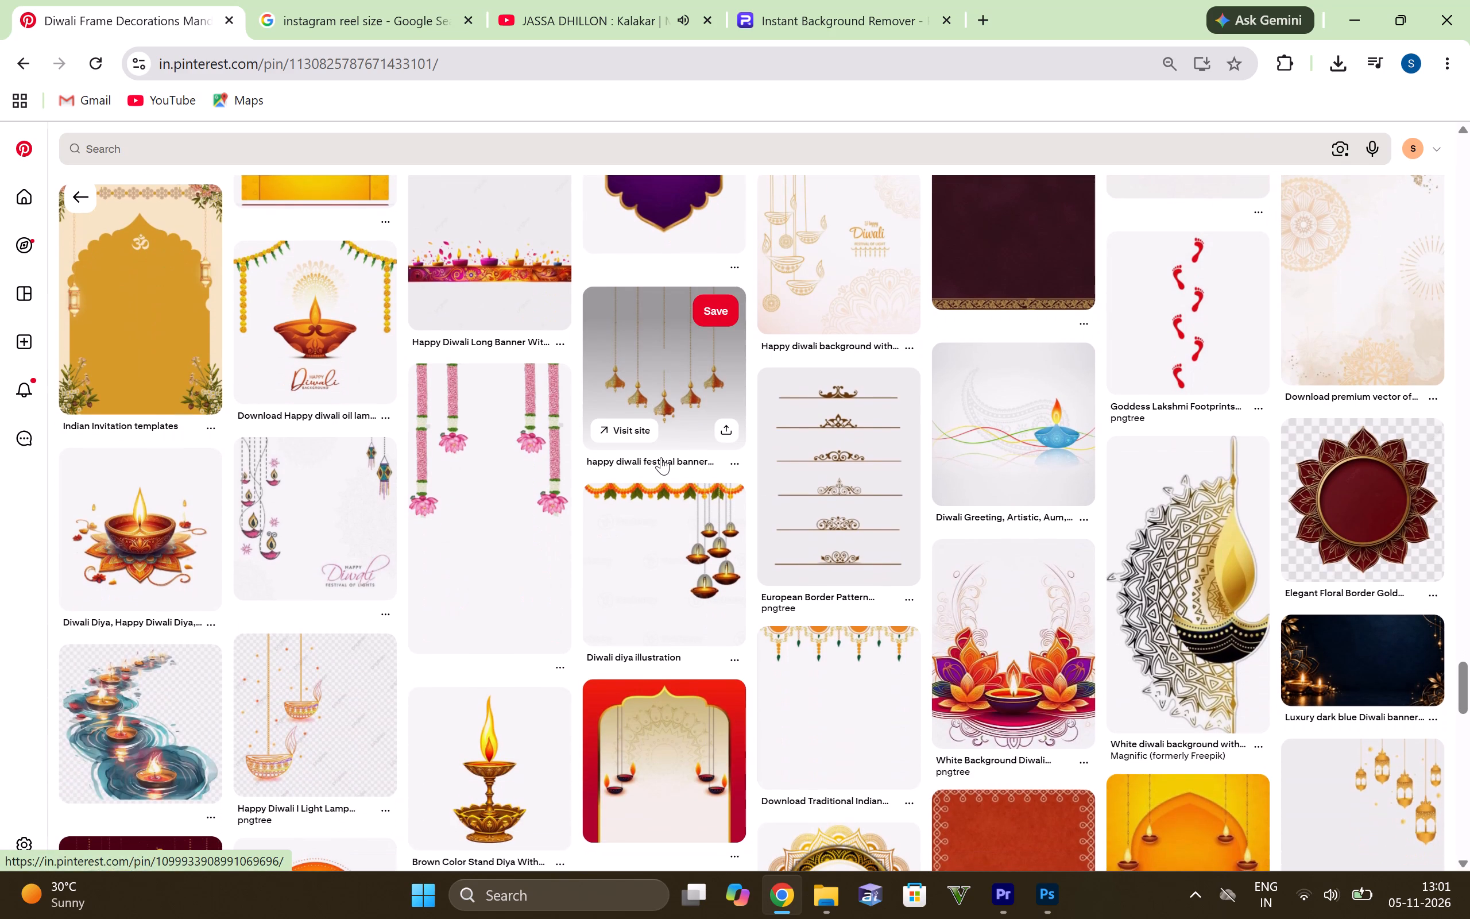
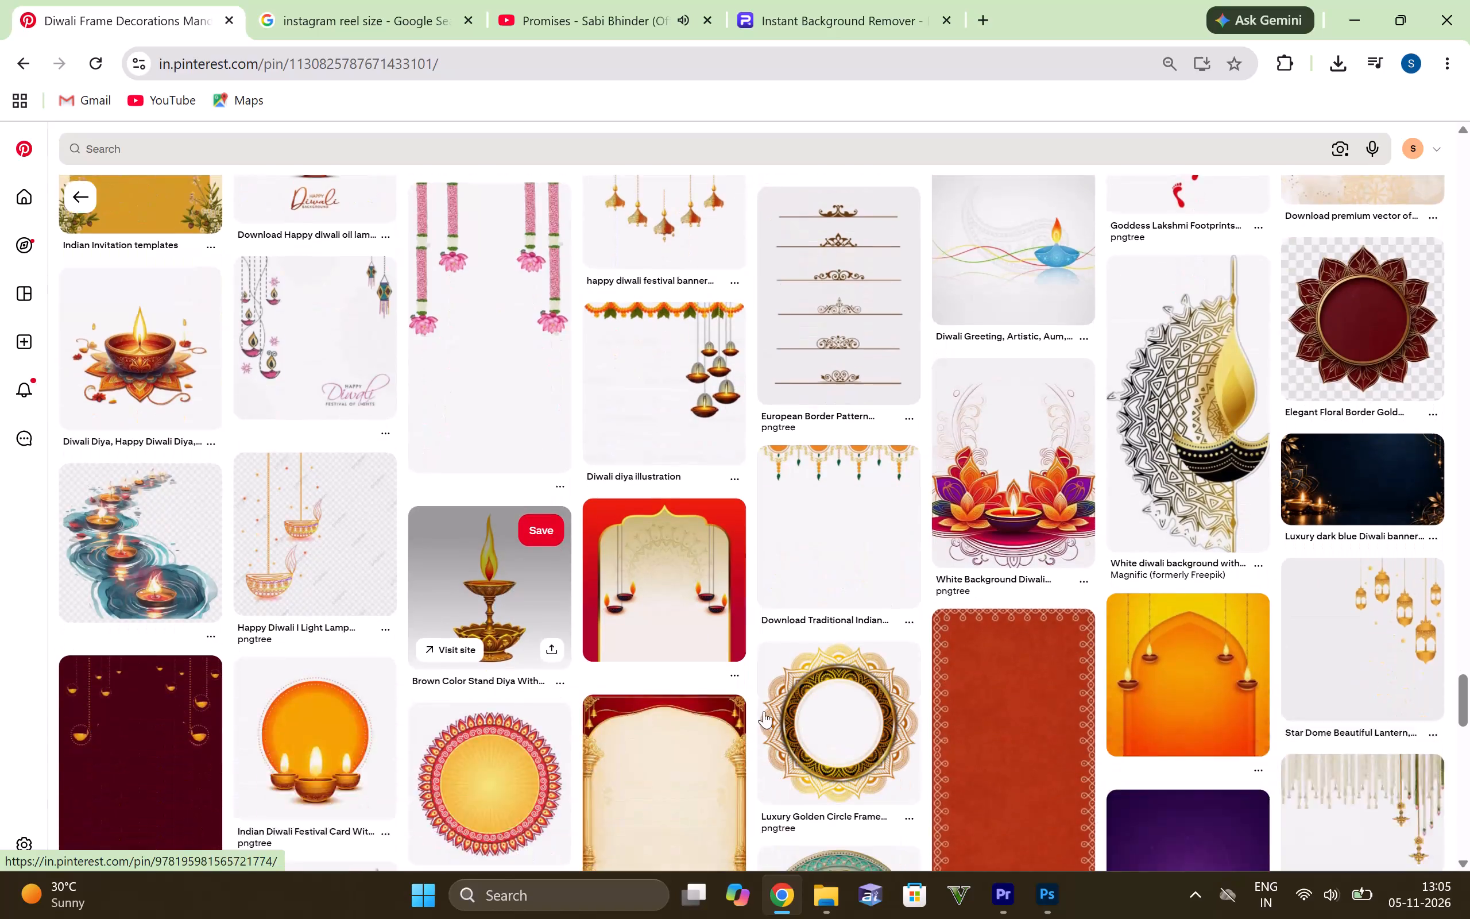
Look back over the related Pinterest pins for suitable mandalas, diyas and other hanging Diwali ornaments.
{"action": "scroll", "coordinate": [757, 543], "scroll_direction": "up", "scroll_amount": 4}
{"action": "scroll", "coordinate": [666, 557], "scroll_direction": "up", "scroll_amount": 17}
{"action": "scroll", "coordinate": [458, 387], "scroll_direction": "up", "scroll_amount": 9}
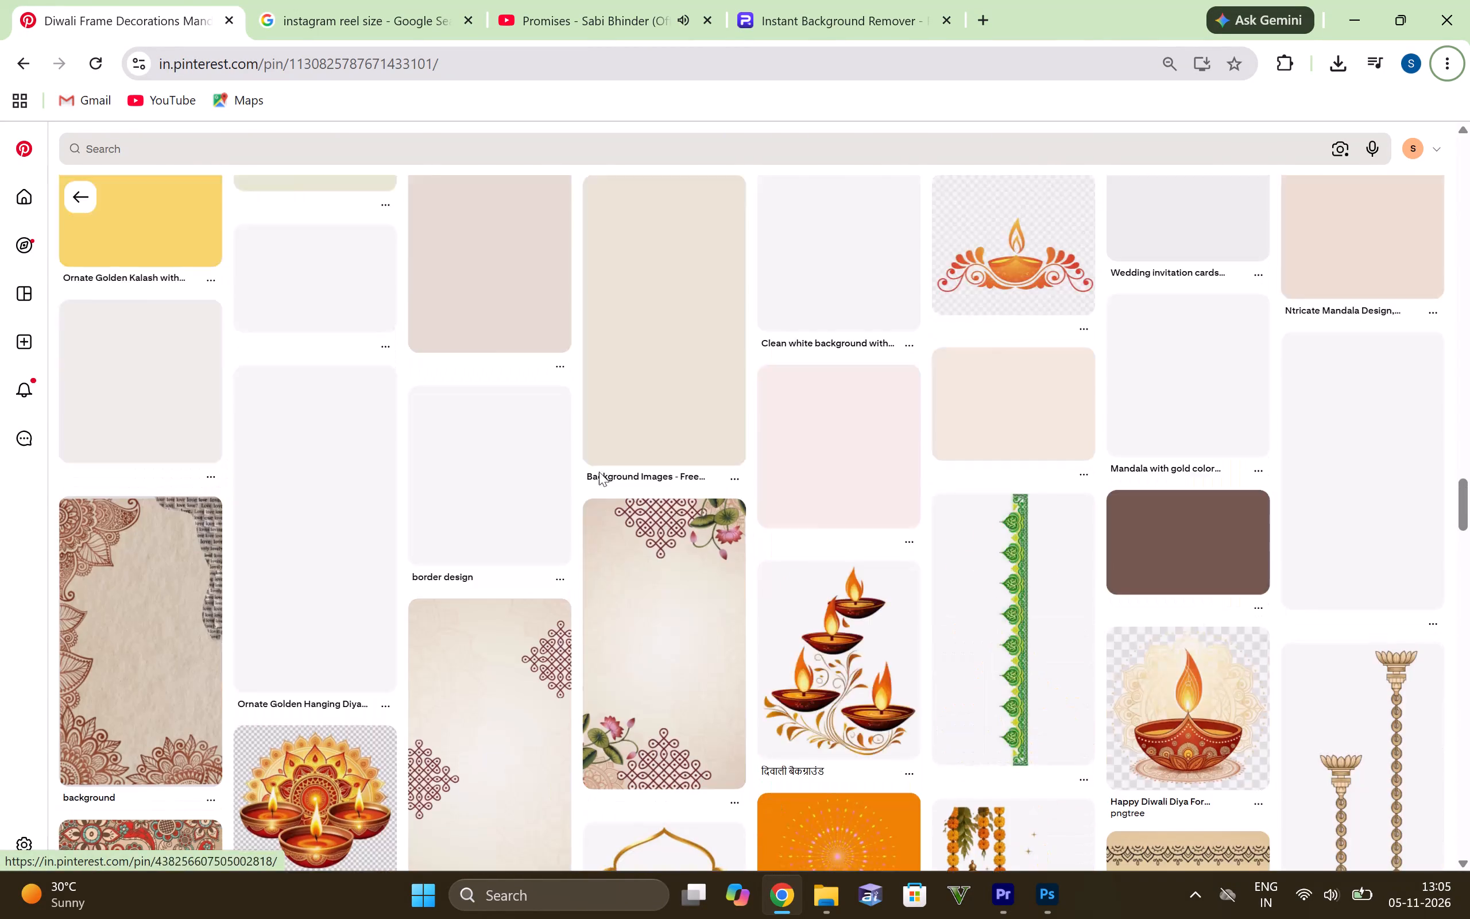
{"action": "scroll", "coordinate": [575, 484], "scroll_direction": "up", "scroll_amount": 8}
{"action": "scroll", "coordinate": [529, 446], "scroll_direction": "down", "scroll_amount": 2}
{"action": "scroll", "coordinate": [529, 446], "scroll_direction": "up", "scroll_amount": 5}
{"action": "scroll", "coordinate": [529, 446], "scroll_direction": "up", "scroll_amount": 5, "text": "alt"}
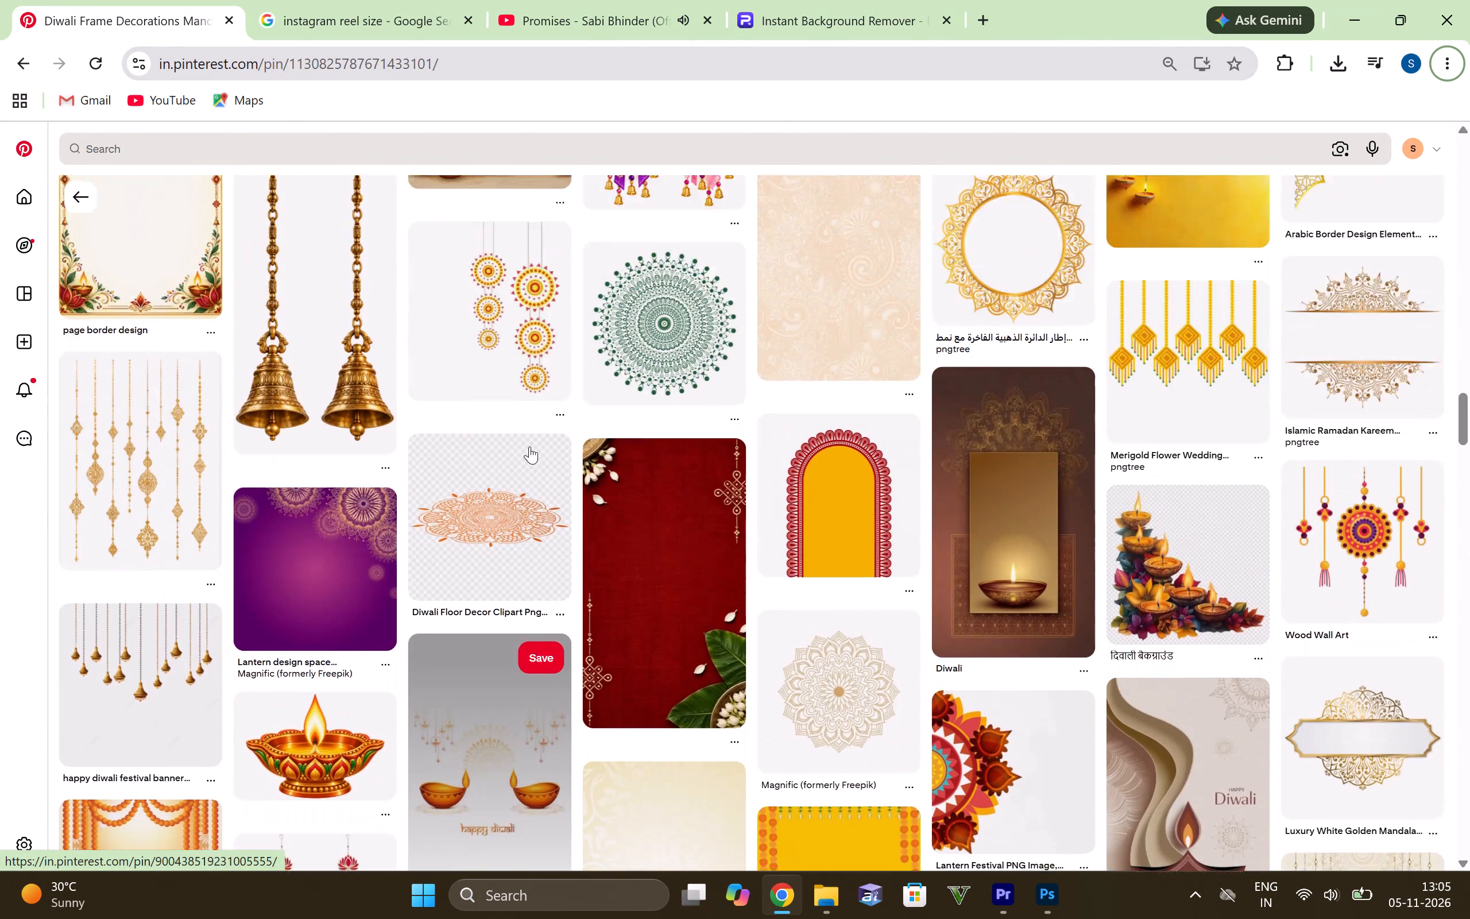
{"action": "scroll", "coordinate": [529, 446], "scroll_direction": "up", "scroll_amount": 20, "text": "alt"}
{"action": "scroll", "coordinate": [529, 446], "scroll_direction": "up", "scroll_amount": 1, "text": "alt"}
{"action": "scroll", "coordinate": [528, 533], "scroll_direction": "up", "scroll_amount": 7}
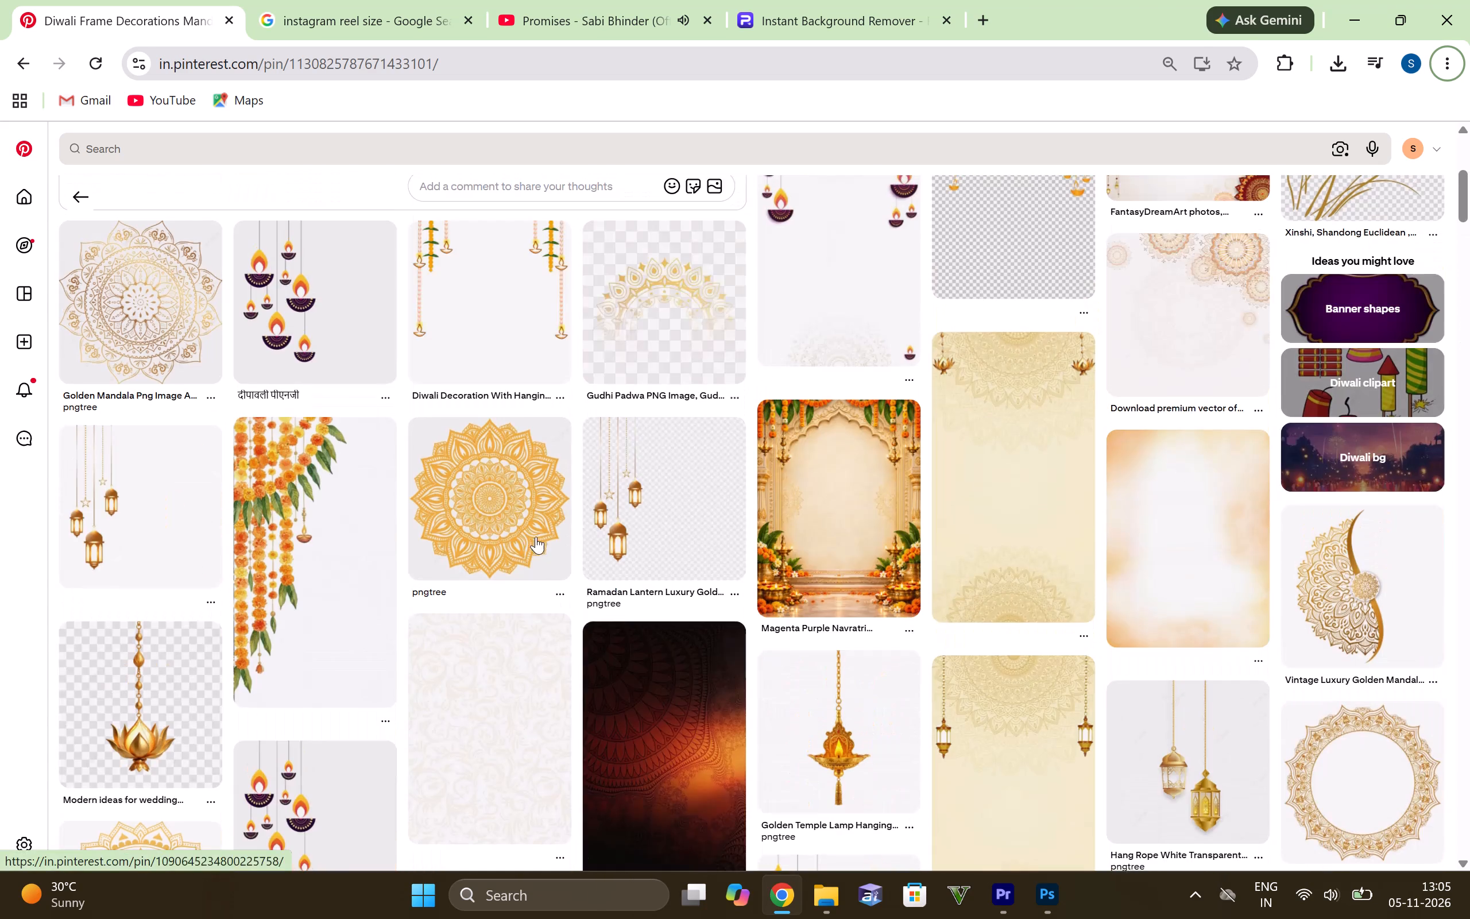
{"action": "scroll", "coordinate": [563, 543], "scroll_direction": "up", "scroll_amount": 6}
{"action": "scroll", "coordinate": [836, 383], "scroll_direction": "up", "scroll_amount": 5}
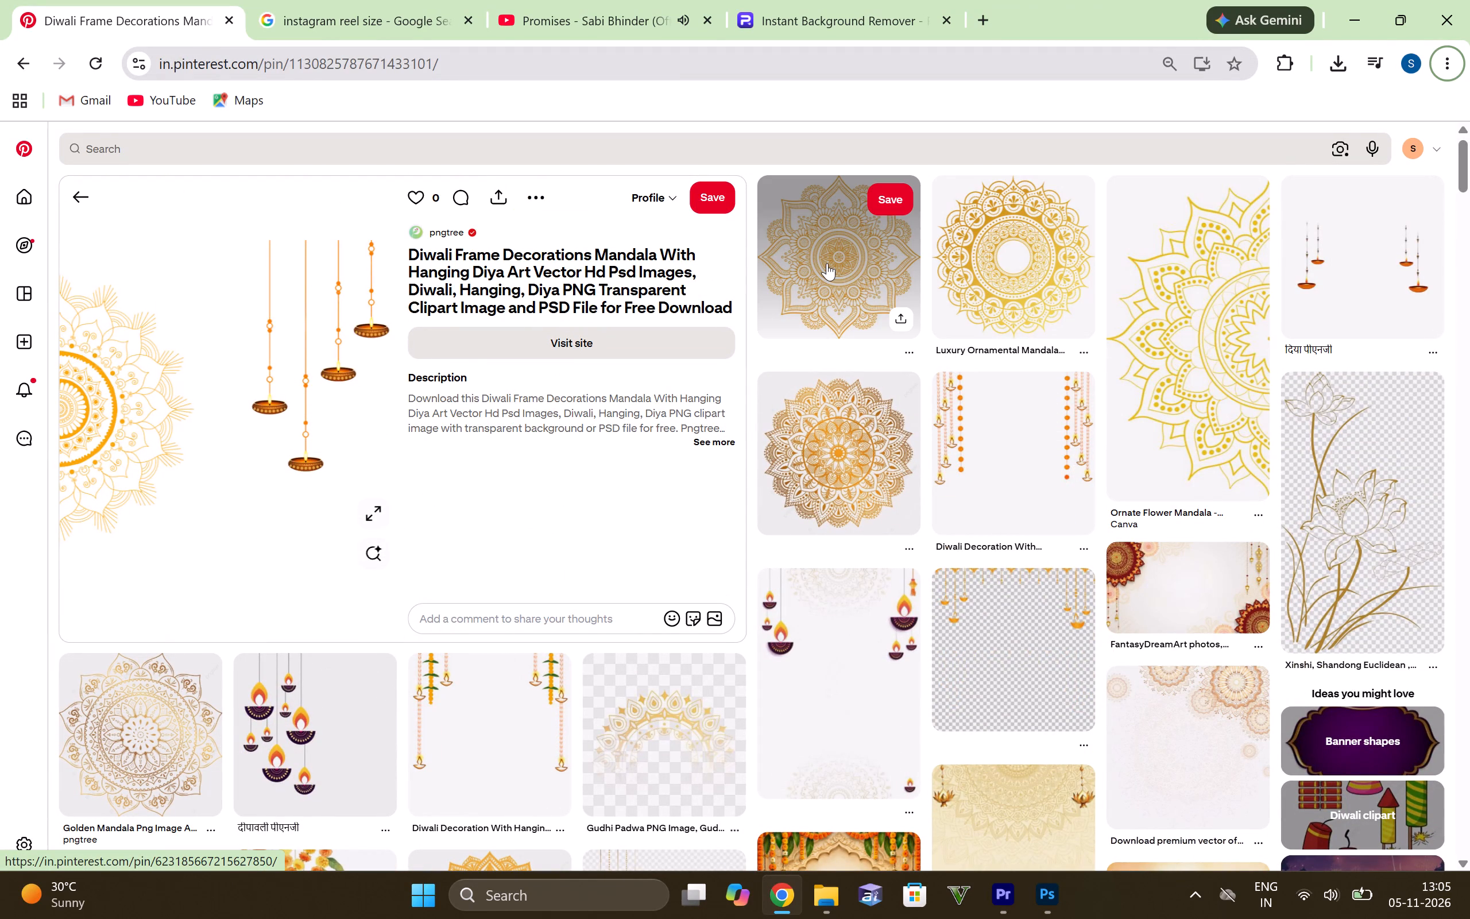
Search Pinterest for "mandal", open the golden Luxury Ornamental Mandala pin and save its image as a PNG.
{"action": "left_click", "coordinate": [155, 140]}
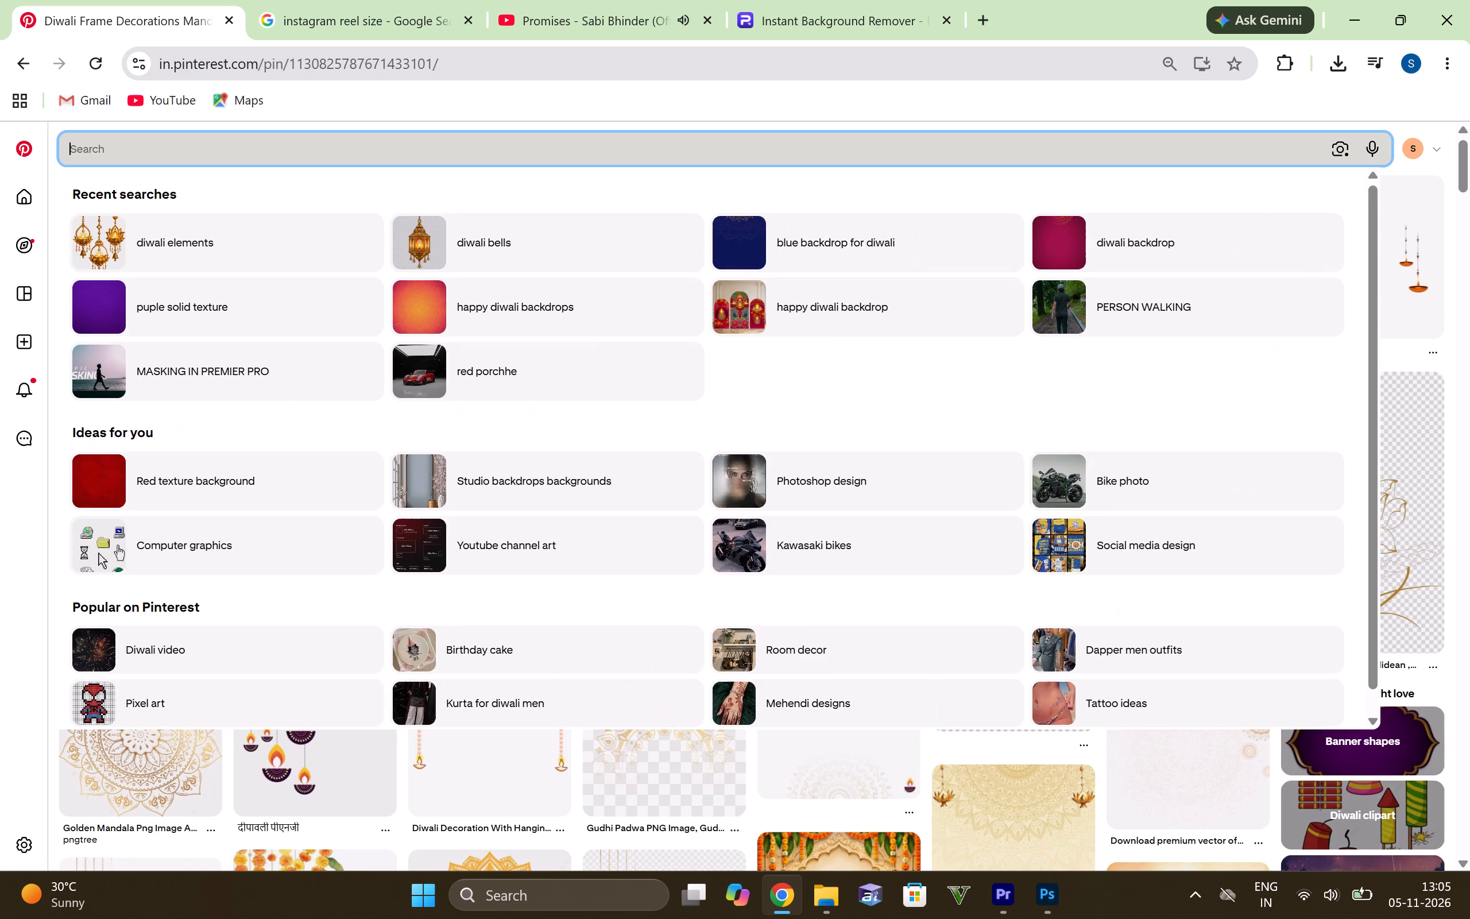
{"action": "type", "text": "mandal"}
{"action": "key", "text": "Return"}
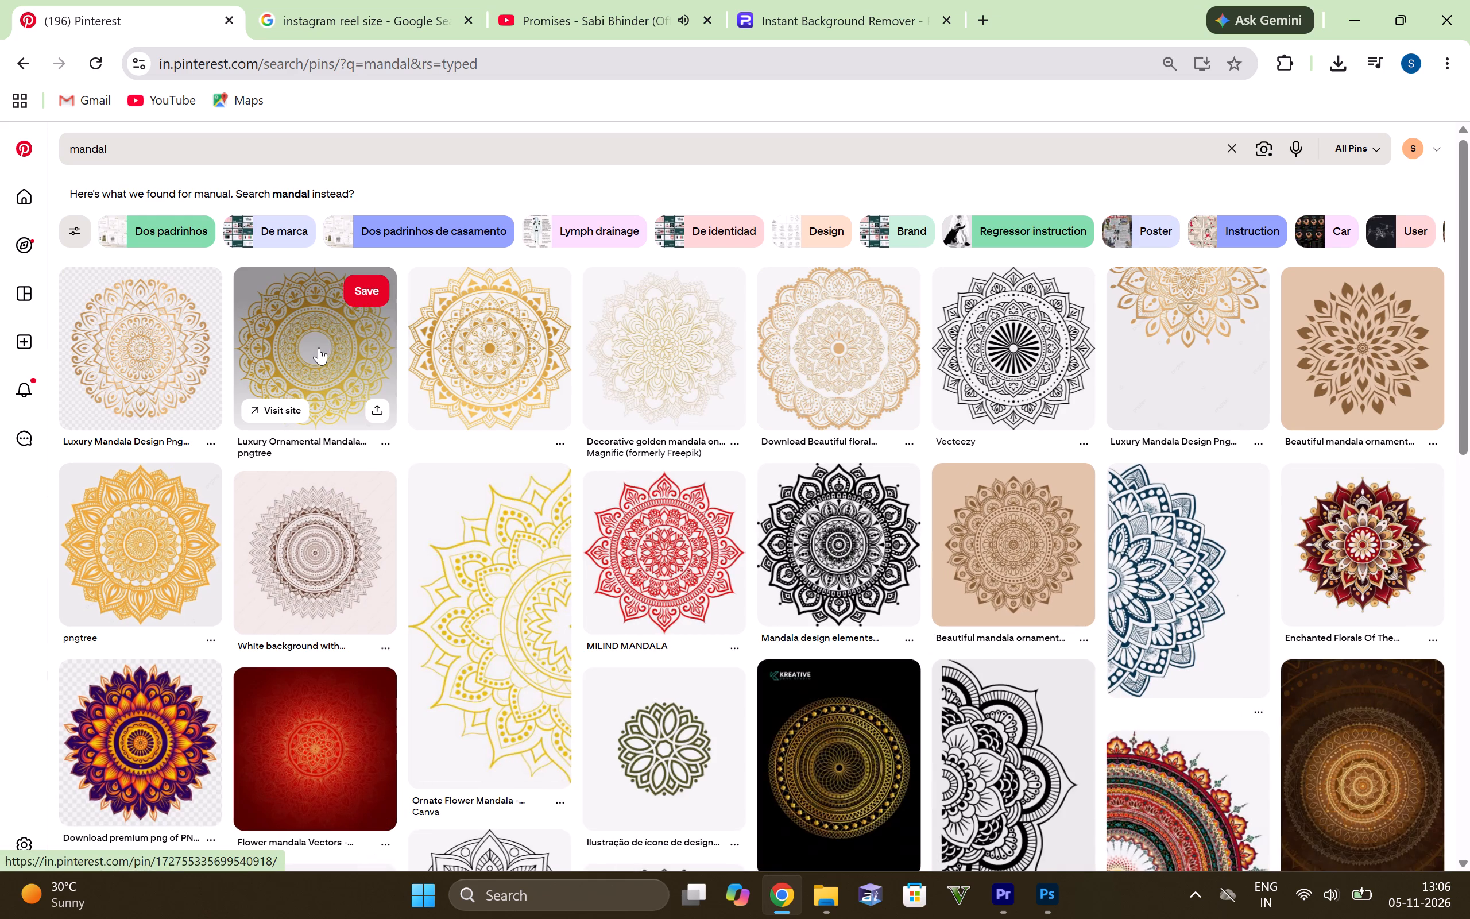
{"action": "left_click", "coordinate": [319, 347]}
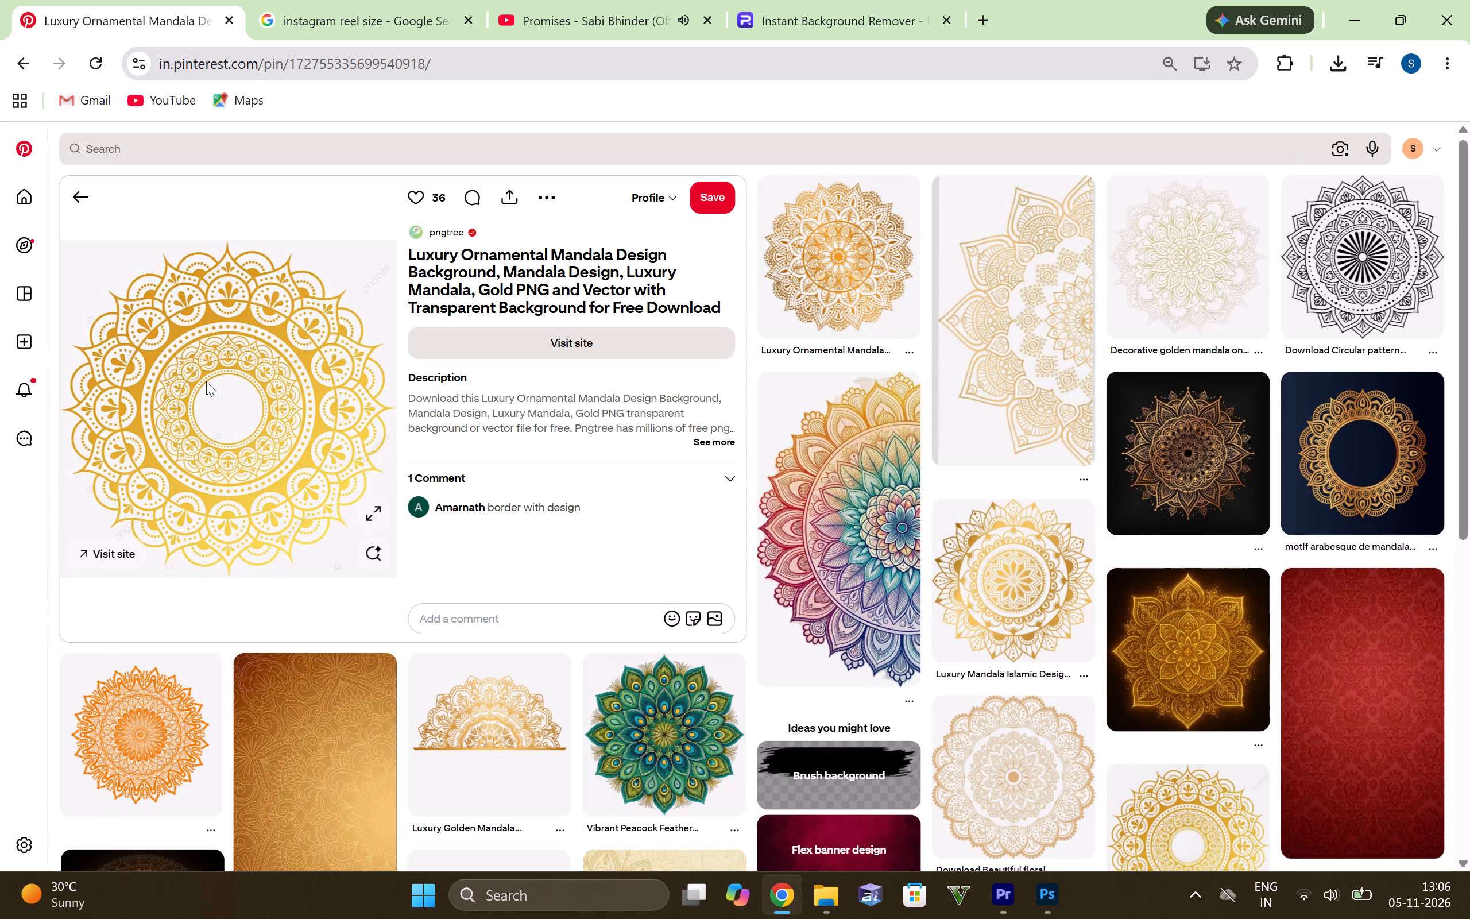
{"action": "right_click", "coordinate": [206, 362]}
{"action": "left_click", "coordinate": [289, 598]}
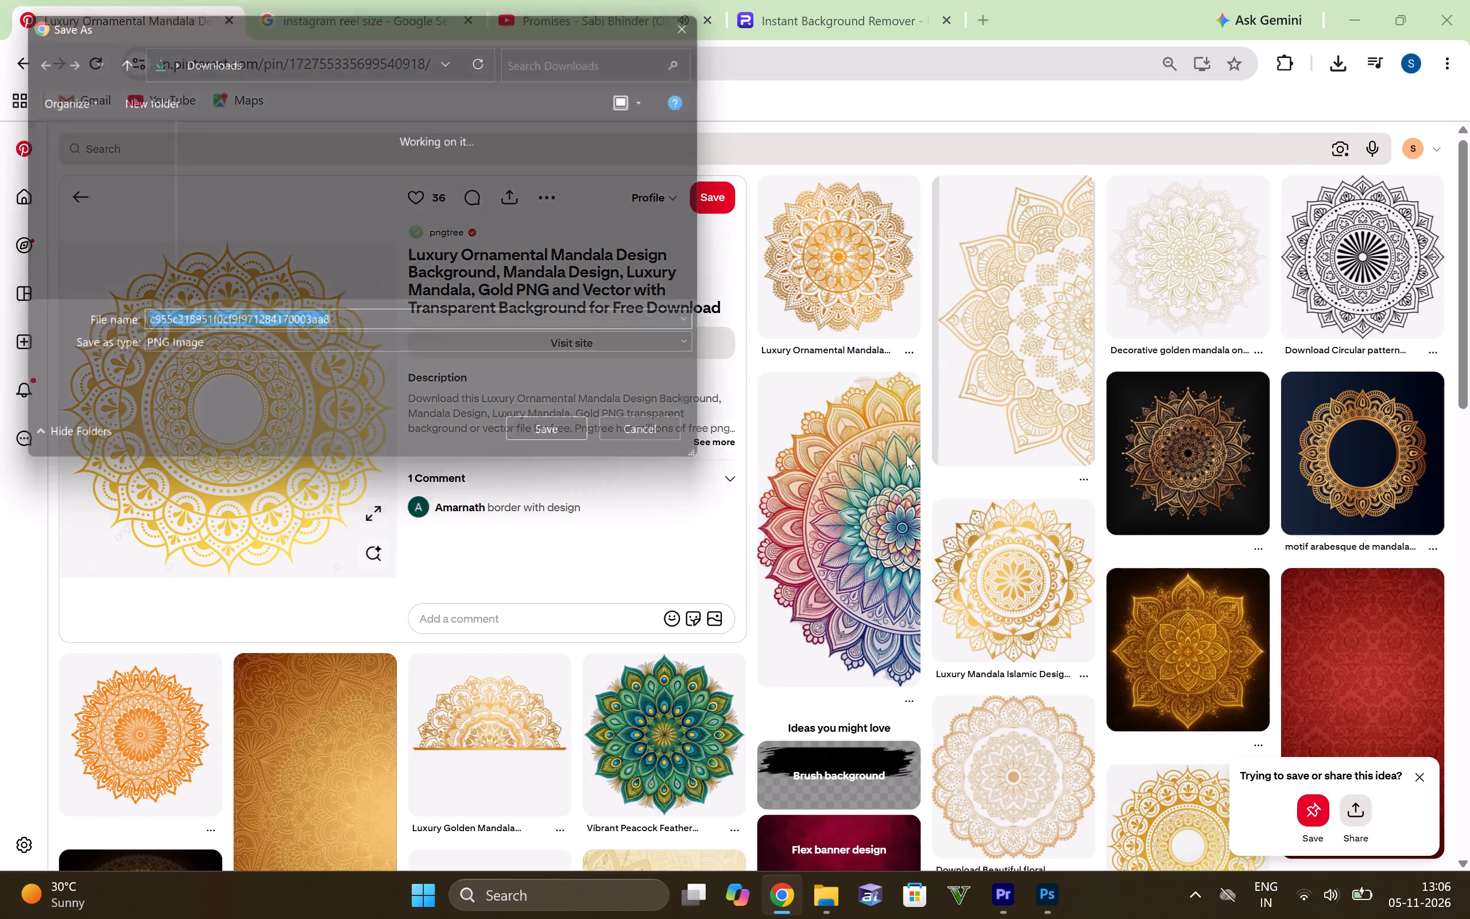
{"action": "left_click", "coordinate": [585, 448]}
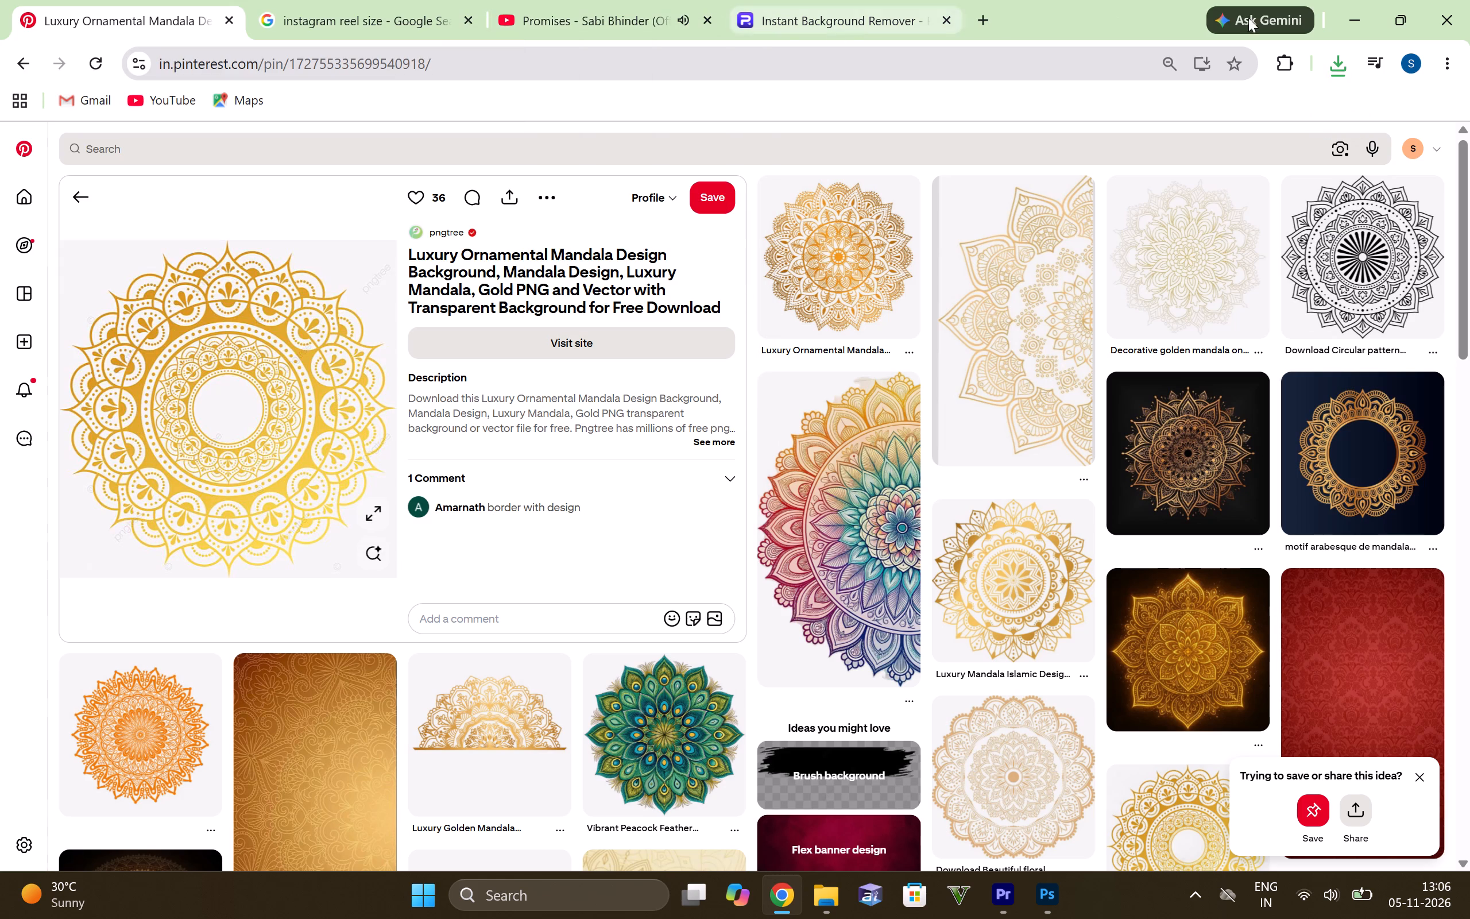
Load the newly saved golden mandala PNG into Photoroom's background remover and download the cutout.
{"action": "left_click", "coordinate": [1346, 73]}
{"action": "left_click_drag", "start_coordinate": [1222, 140], "coordinate": [845, 9]}
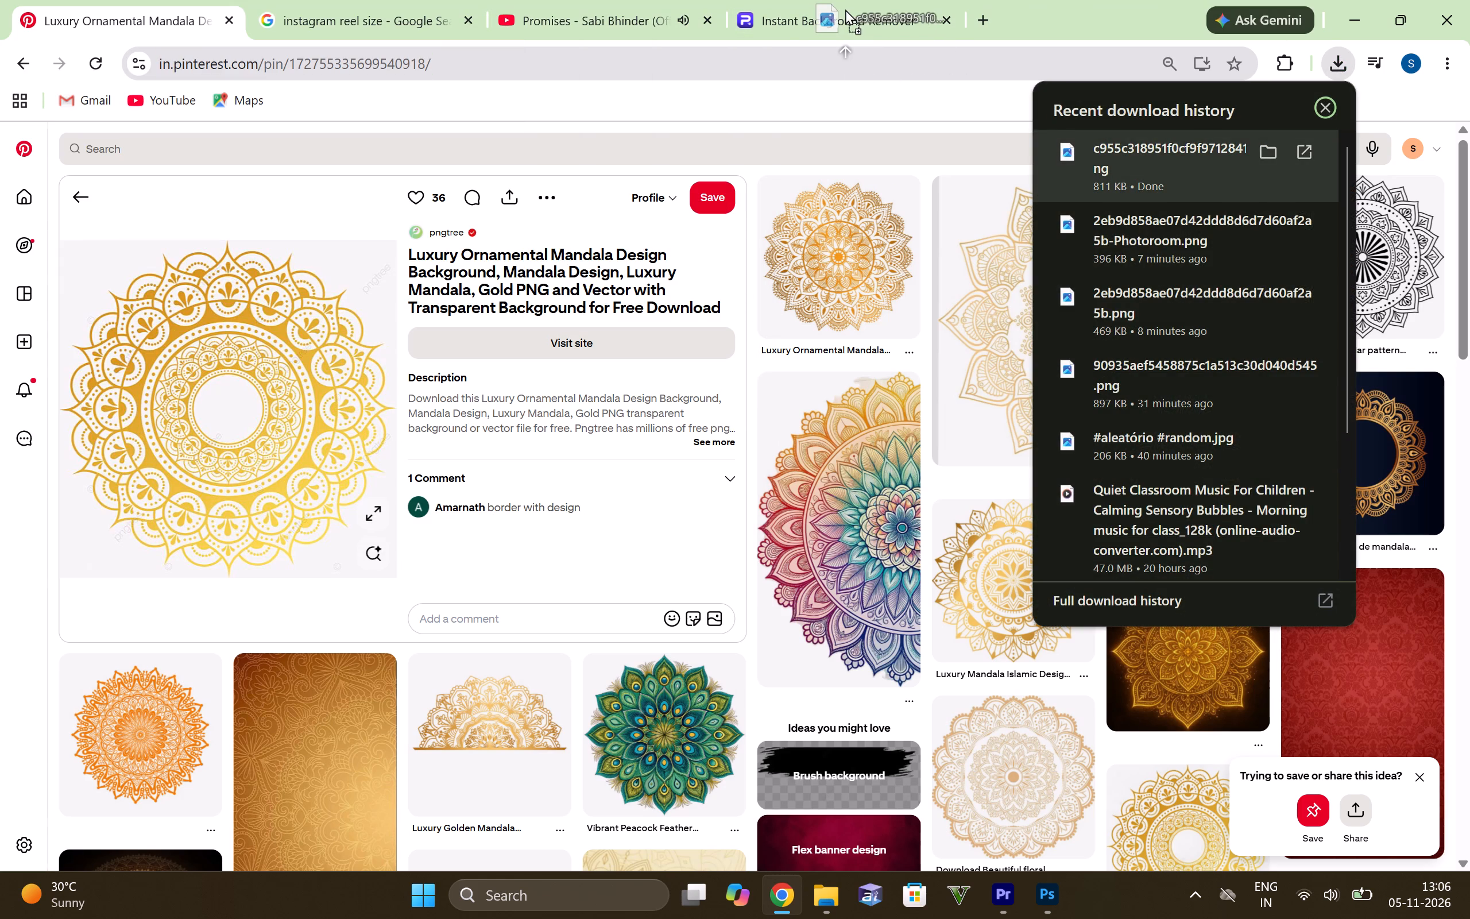
{"action": "left_click_drag", "start_coordinate": [845, 9], "coordinate": [546, 476]}
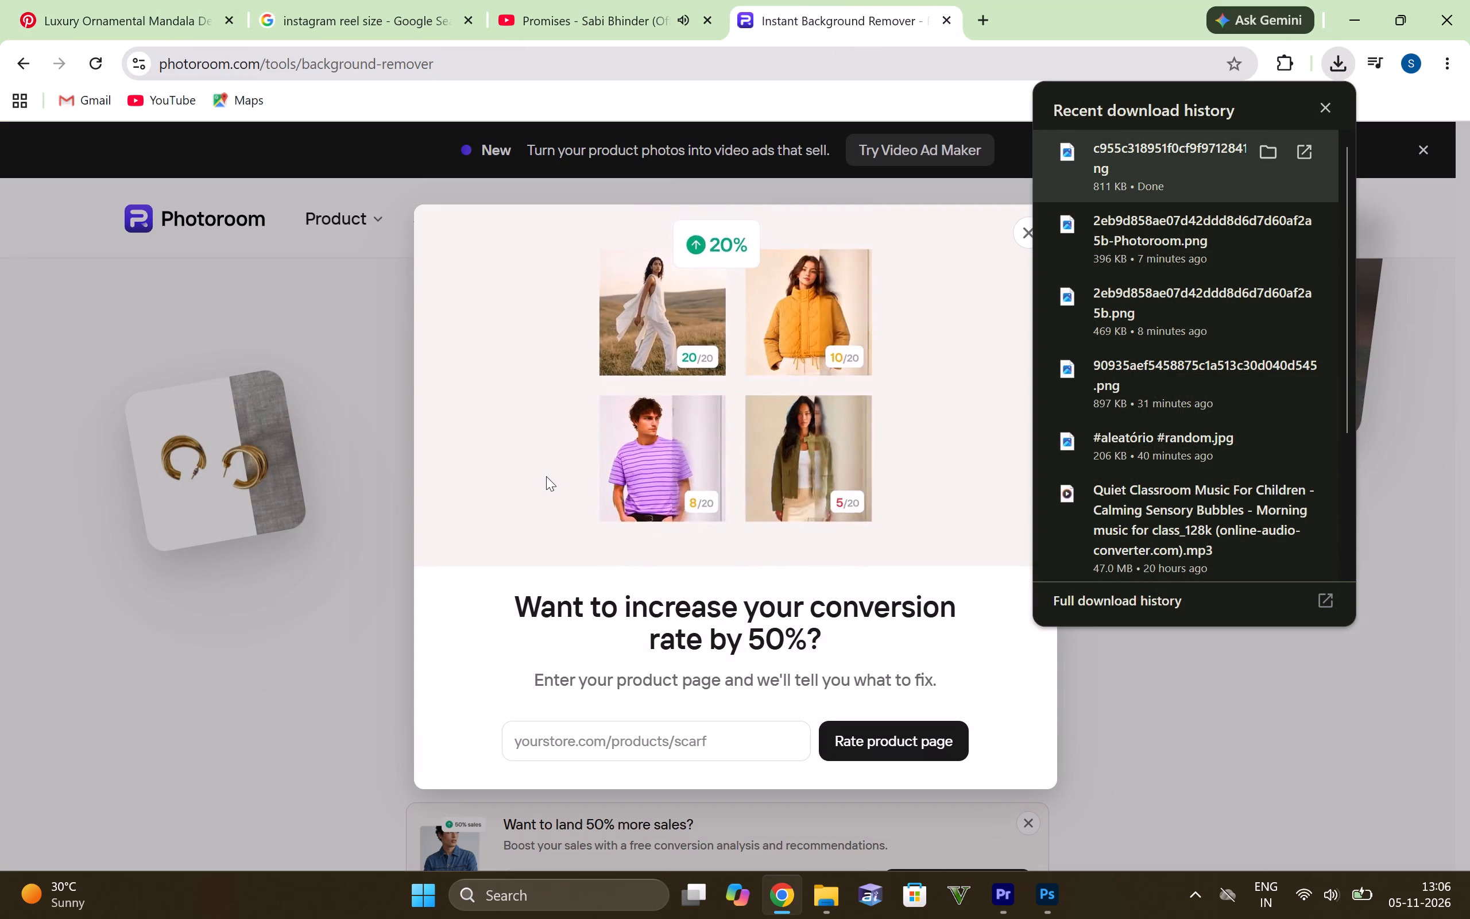
{"action": "left_click", "coordinate": [1021, 233]}
{"action": "left_click", "coordinate": [598, 463]}
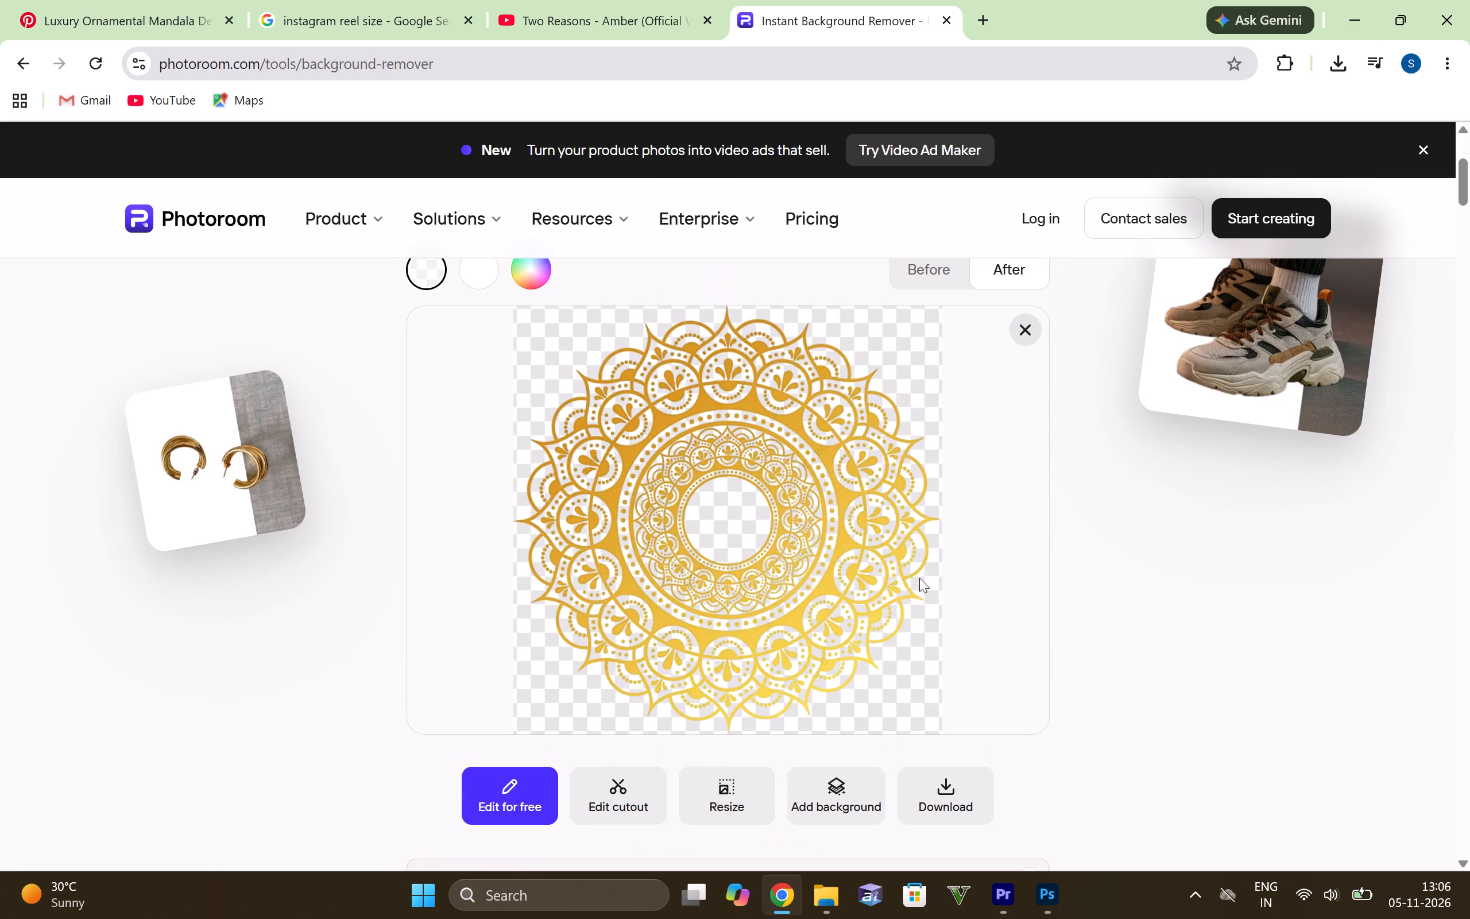
{"action": "left_click", "coordinate": [960, 815]}
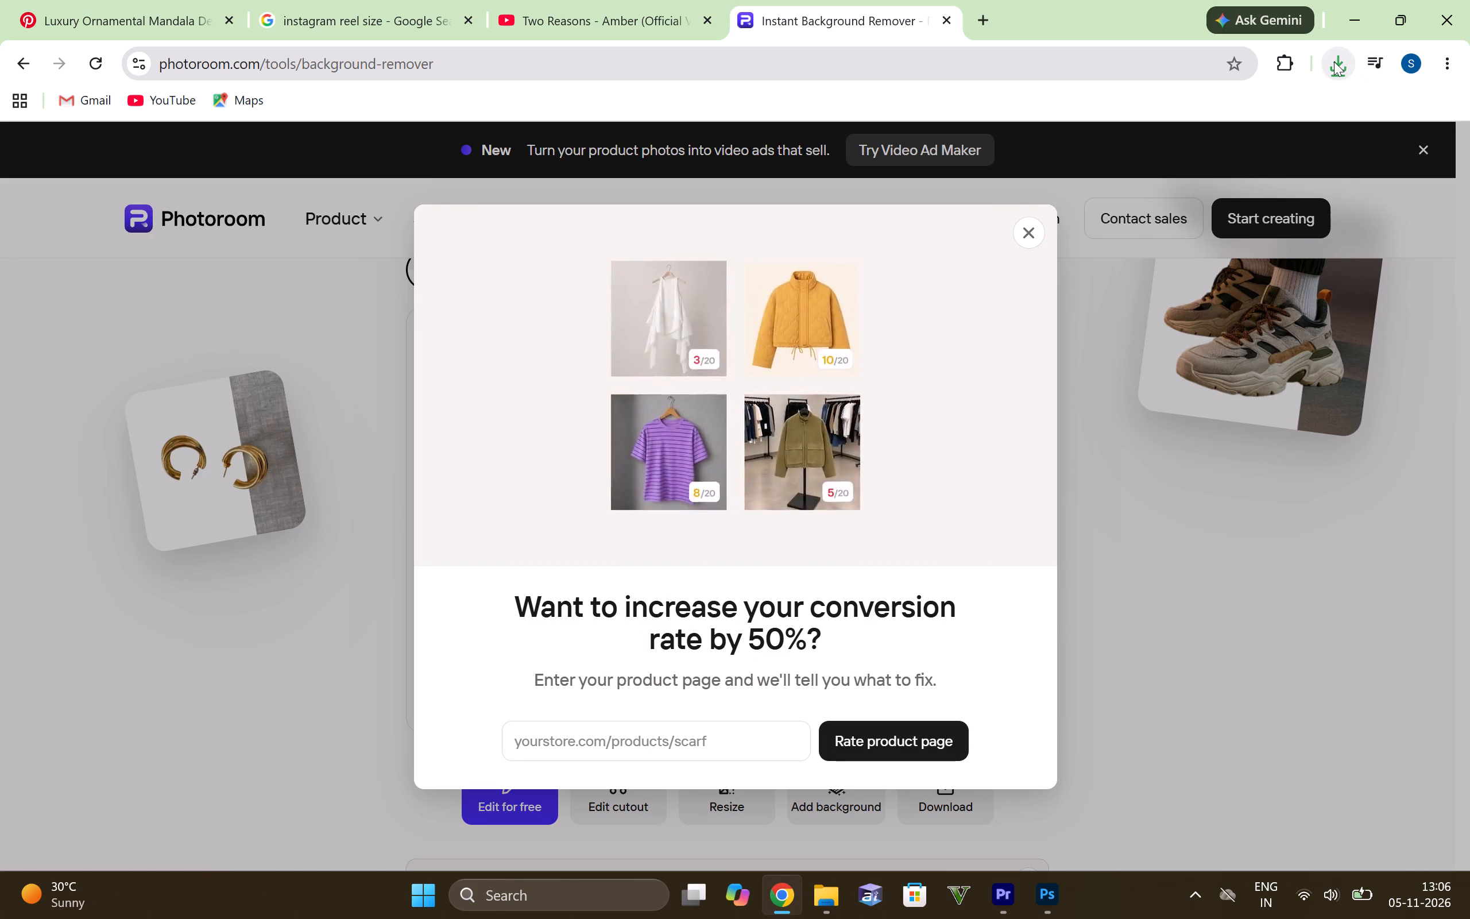
Bring the new Photoroom mandala cutout from Chrome into Photoshop's Diwali.psd, placing it at 40.50% scale at X 540, Y 801 px.
{"action": "left_click", "coordinate": [1334, 61]}
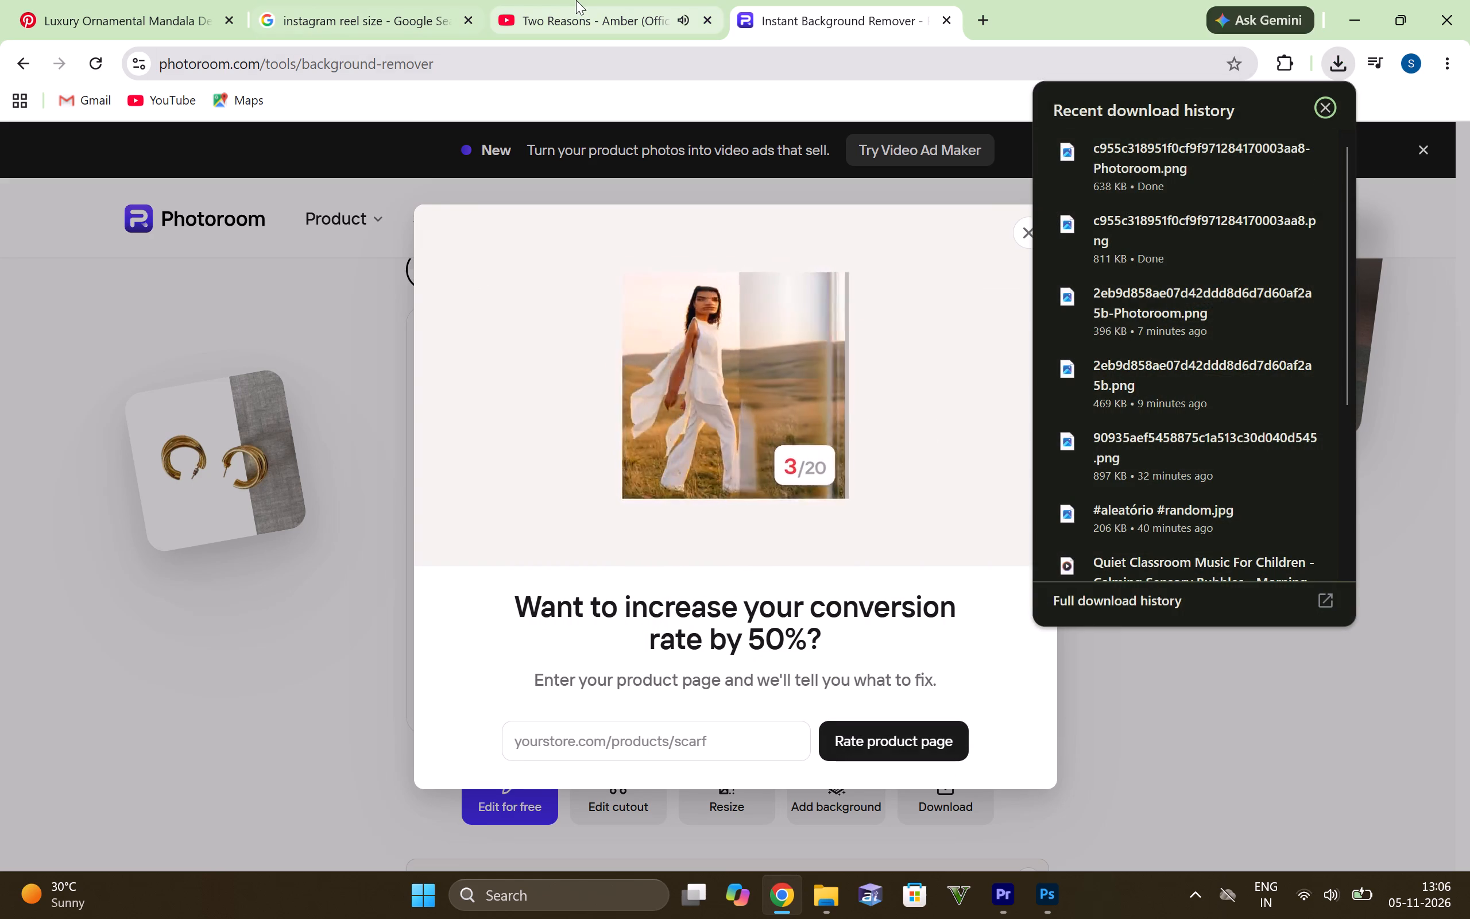
{"action": "left_click", "coordinate": [576, 0]}
{"action": "left_click", "coordinate": [780, 13]}
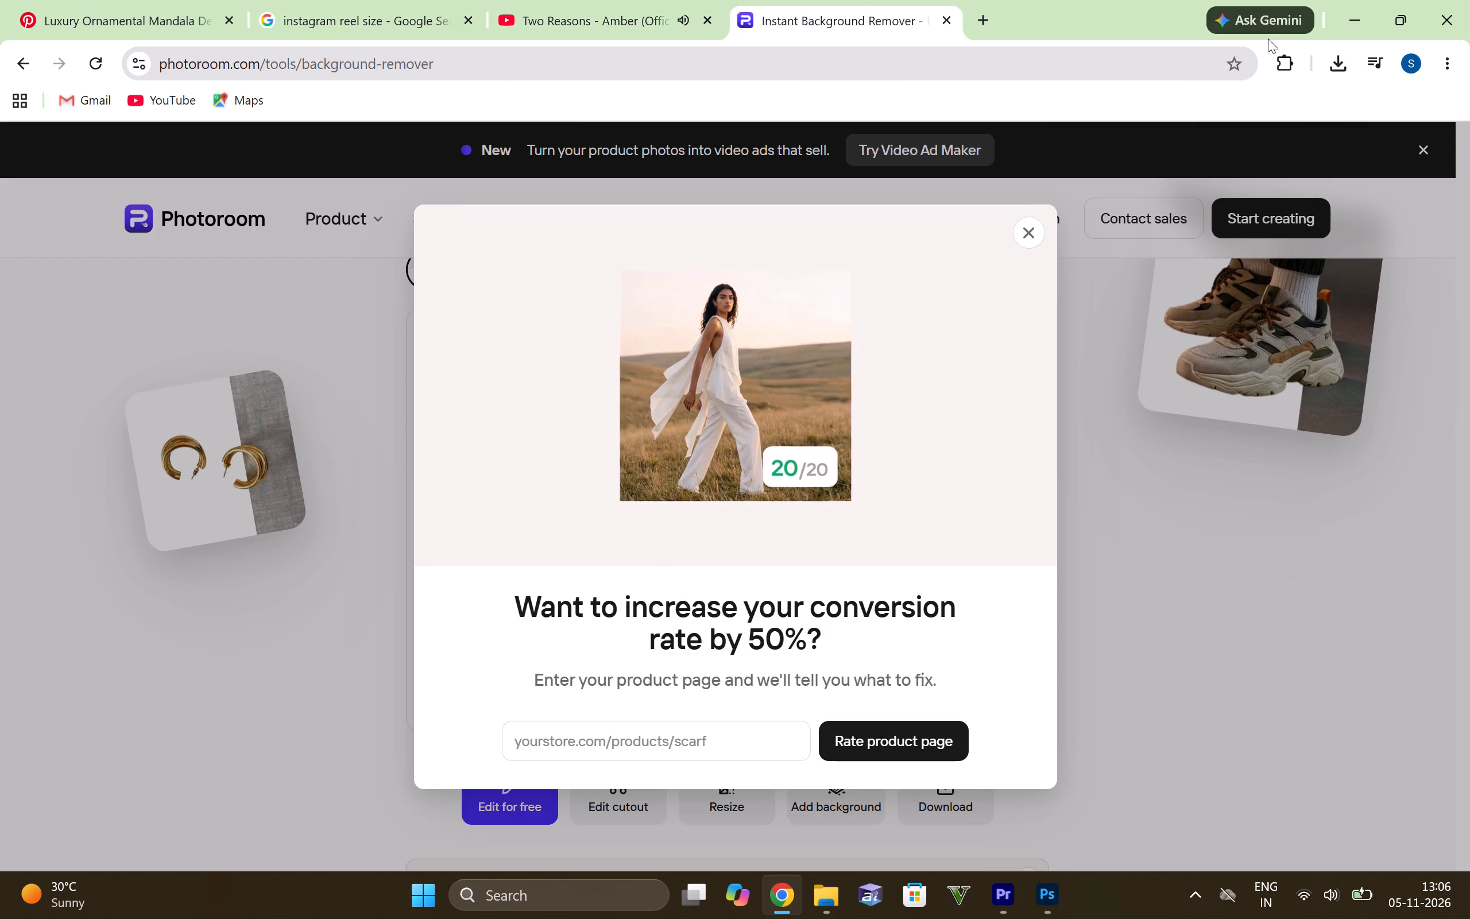
{"action": "left_click", "coordinate": [1344, 63]}
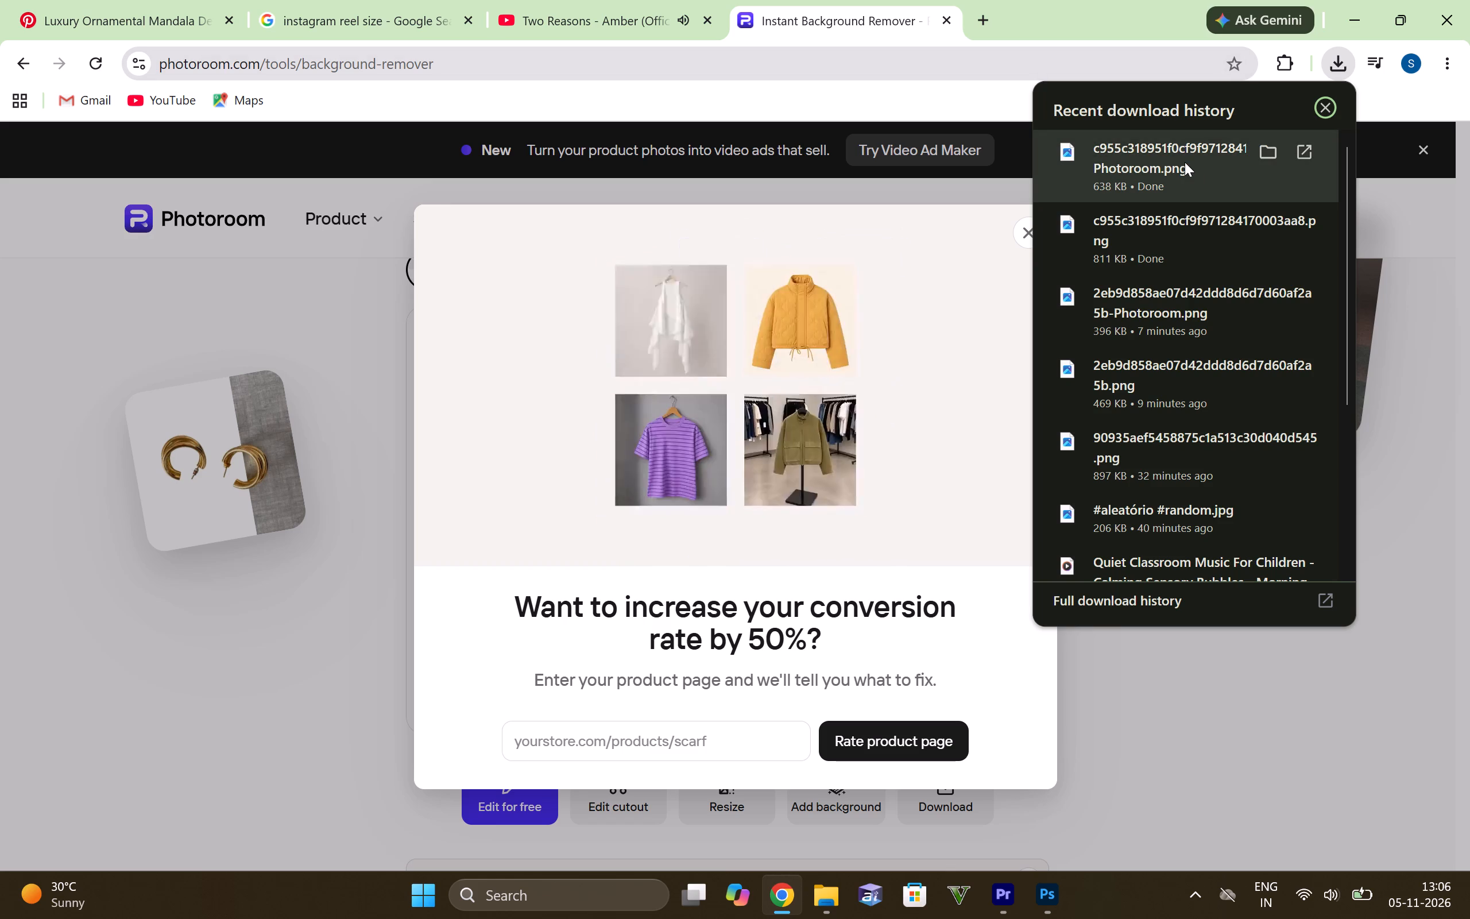
{"action": "left_click_drag", "start_coordinate": [1185, 162], "coordinate": [1053, 903]}
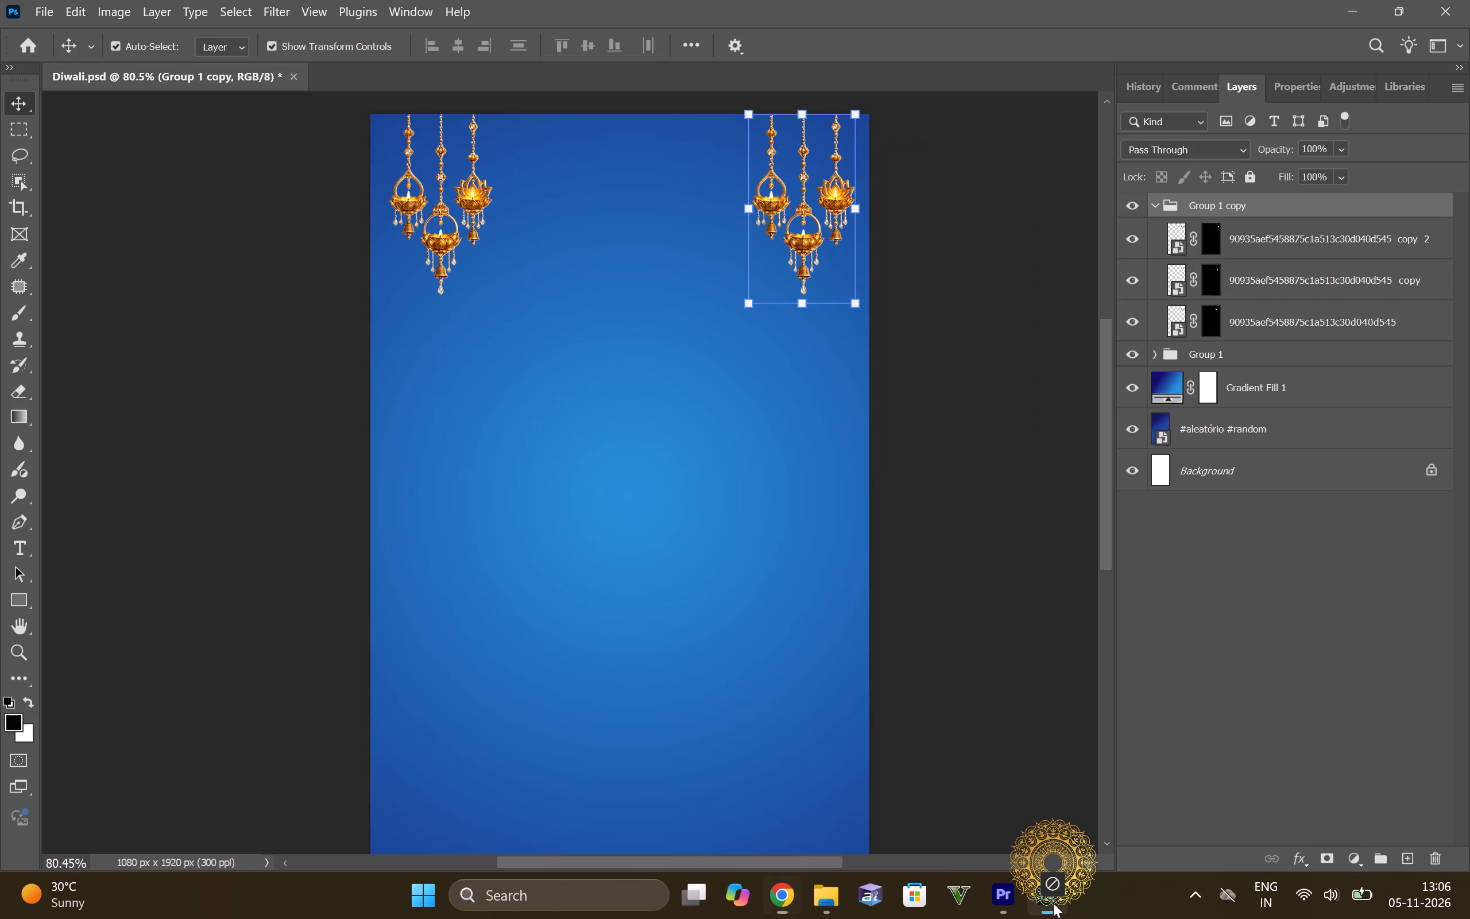
{"action": "left_click_drag", "start_coordinate": [1053, 903], "coordinate": [571, 377]}
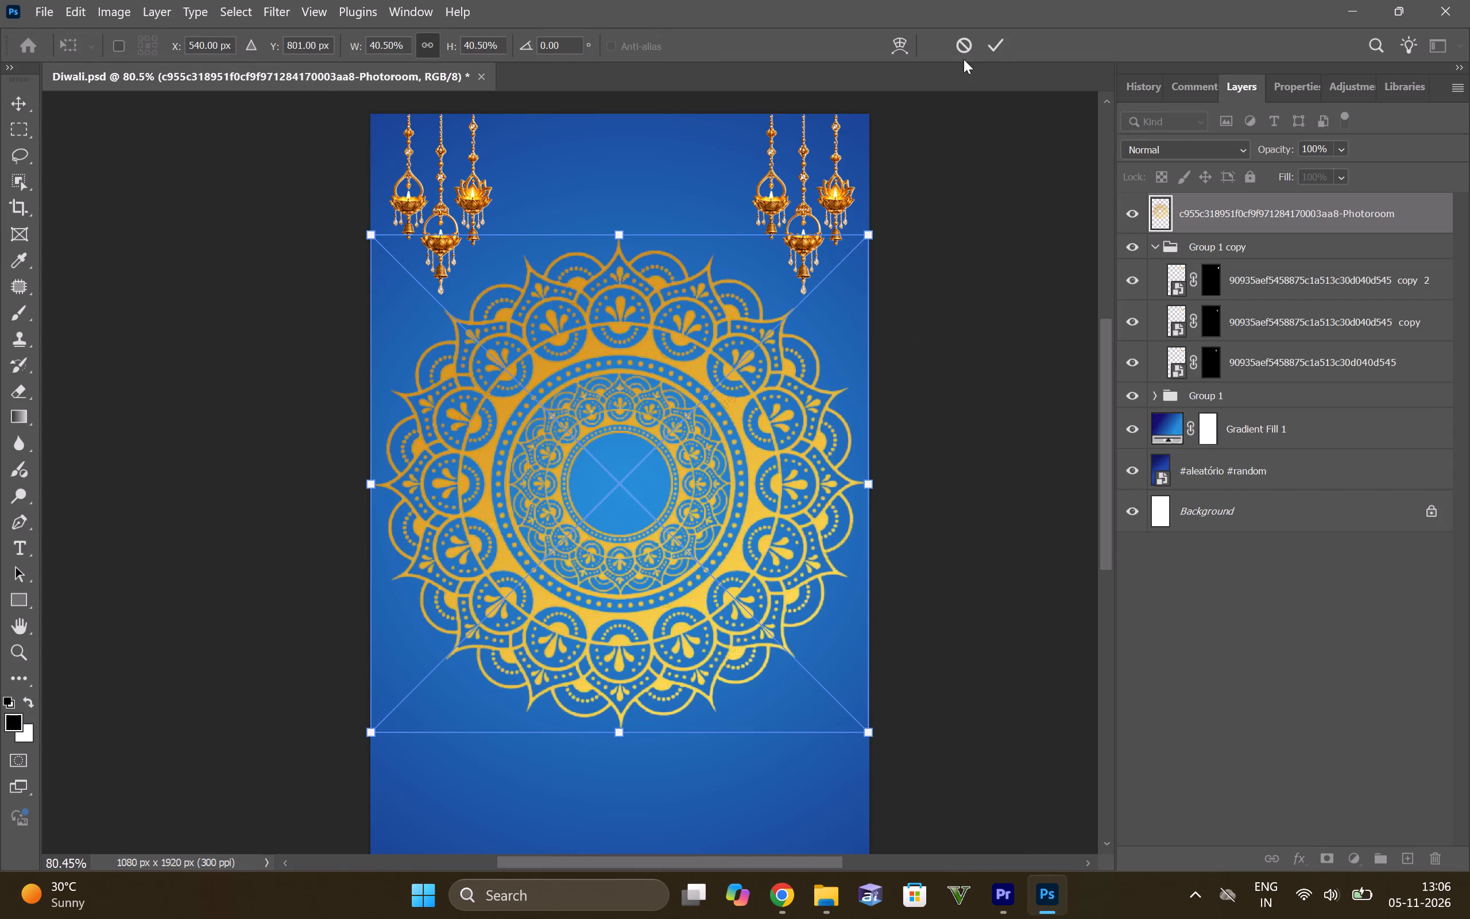
{"action": "left_click", "coordinate": [995, 41]}
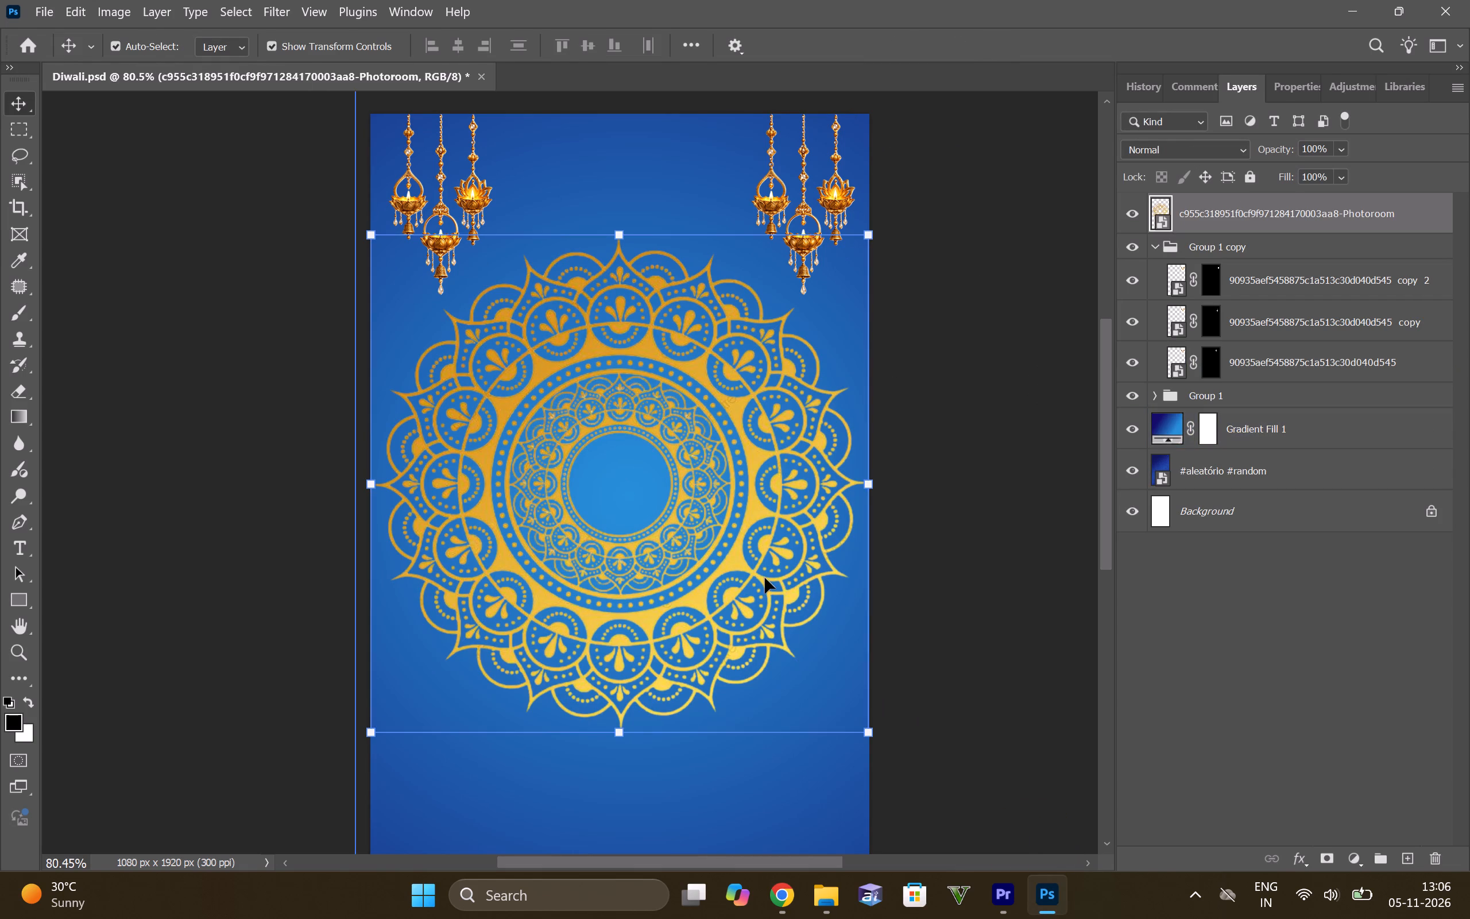
Scale the golden mandala down to about 26.10% and centre it horizontally at X 540, Y about 872 px.
{"action": "left_click", "coordinate": [644, 564]}
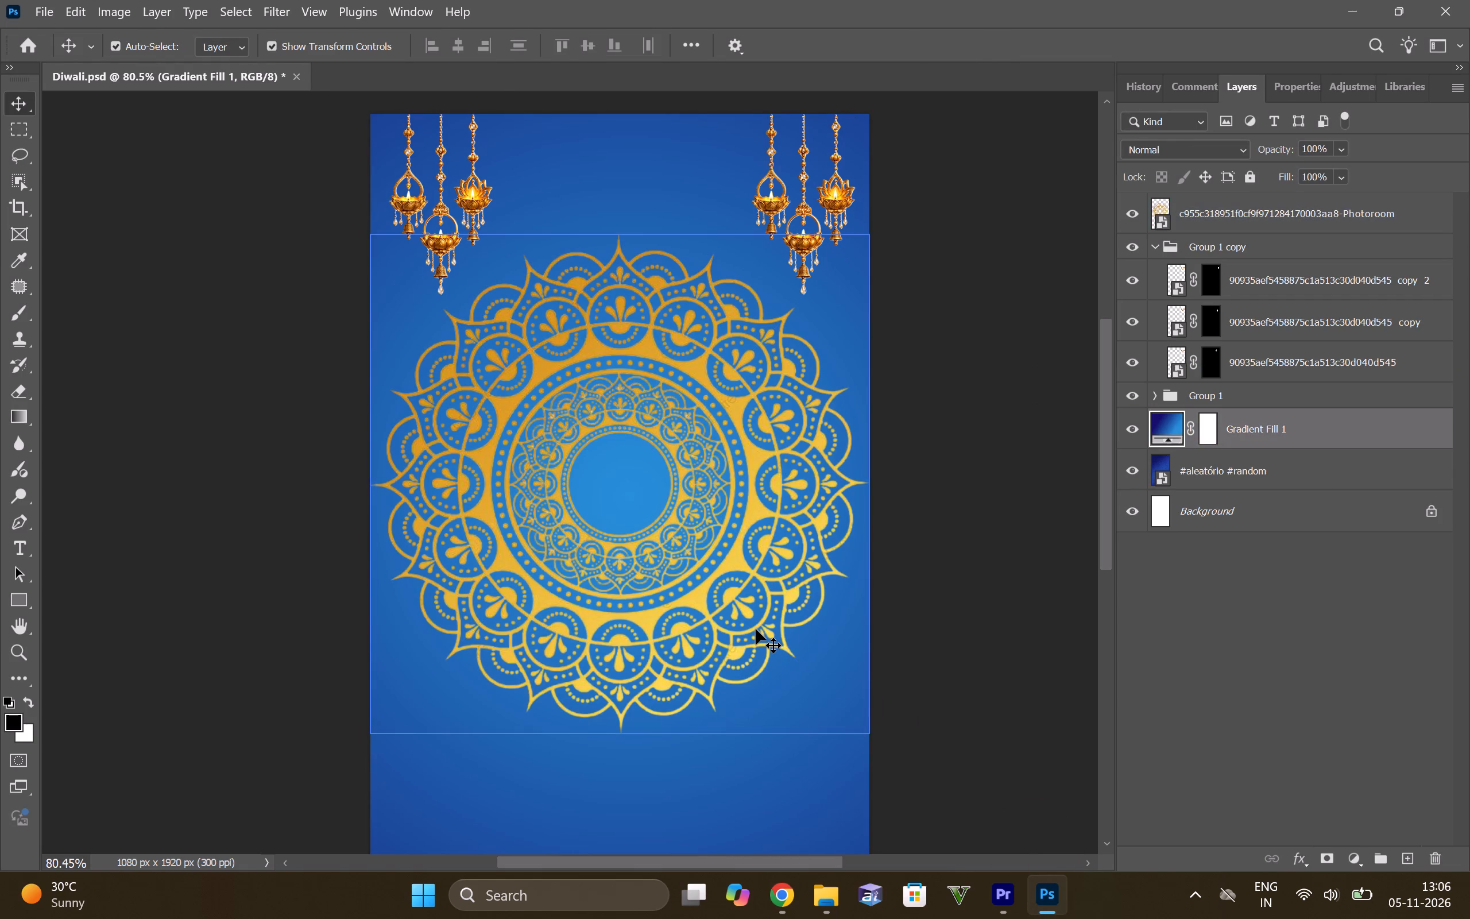
{"action": "left_click", "coordinate": [756, 629]}
{"action": "left_click_drag", "start_coordinate": [866, 732], "coordinate": [798, 681]}
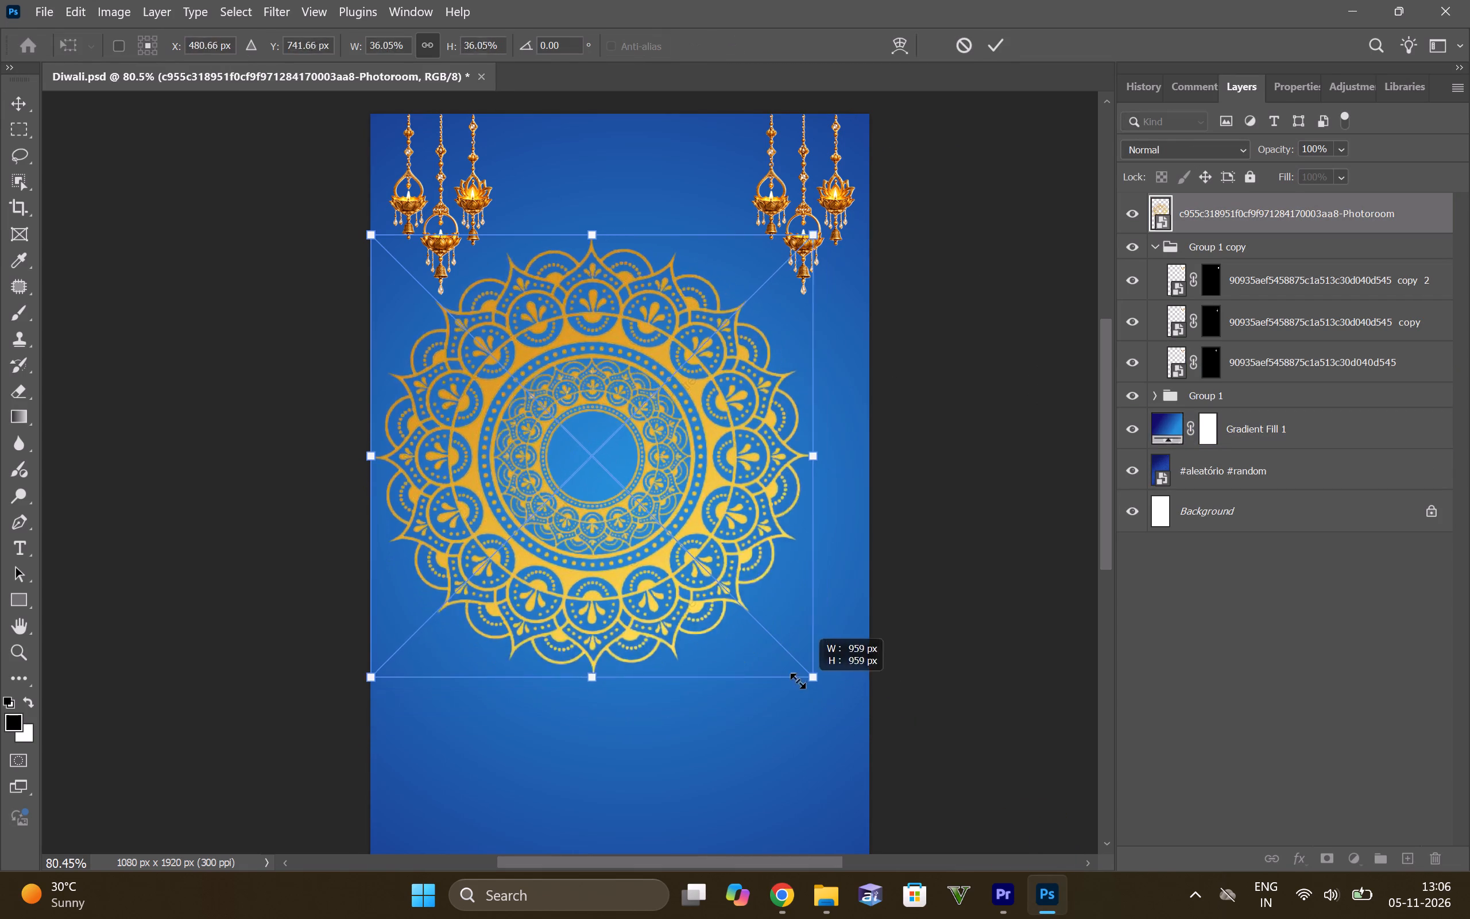
{"action": "left_click_drag", "start_coordinate": [798, 681], "coordinate": [760, 655]}
{"action": "left_click_drag", "start_coordinate": [555, 410], "coordinate": [604, 467]}
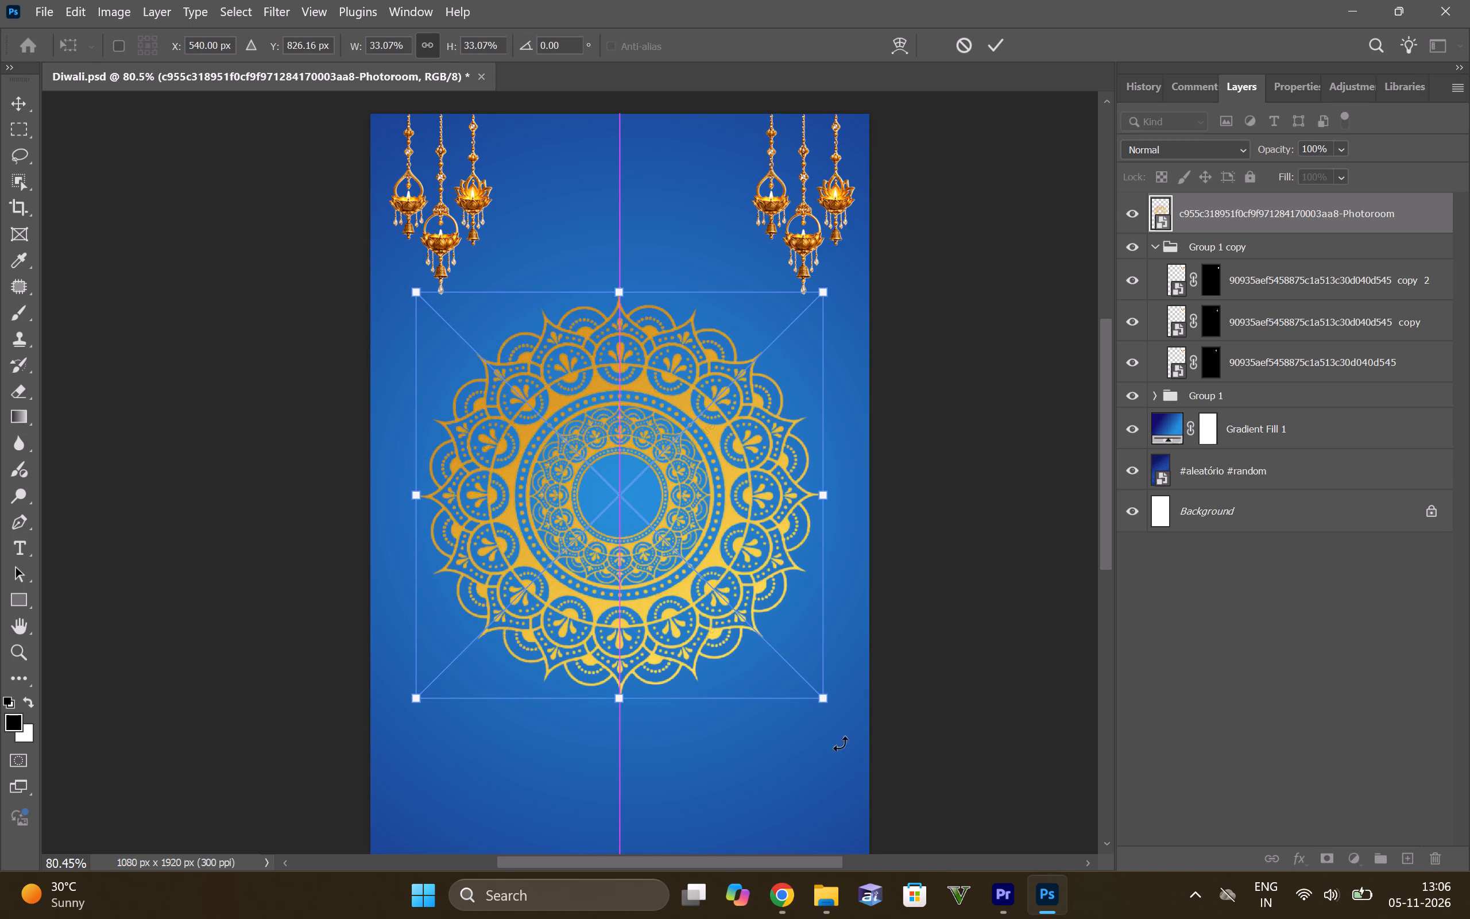
{"action": "left_click_drag", "start_coordinate": [817, 700], "coordinate": [715, 630]}
{"action": "left_click_drag", "start_coordinate": [570, 445], "coordinate": [617, 505]}
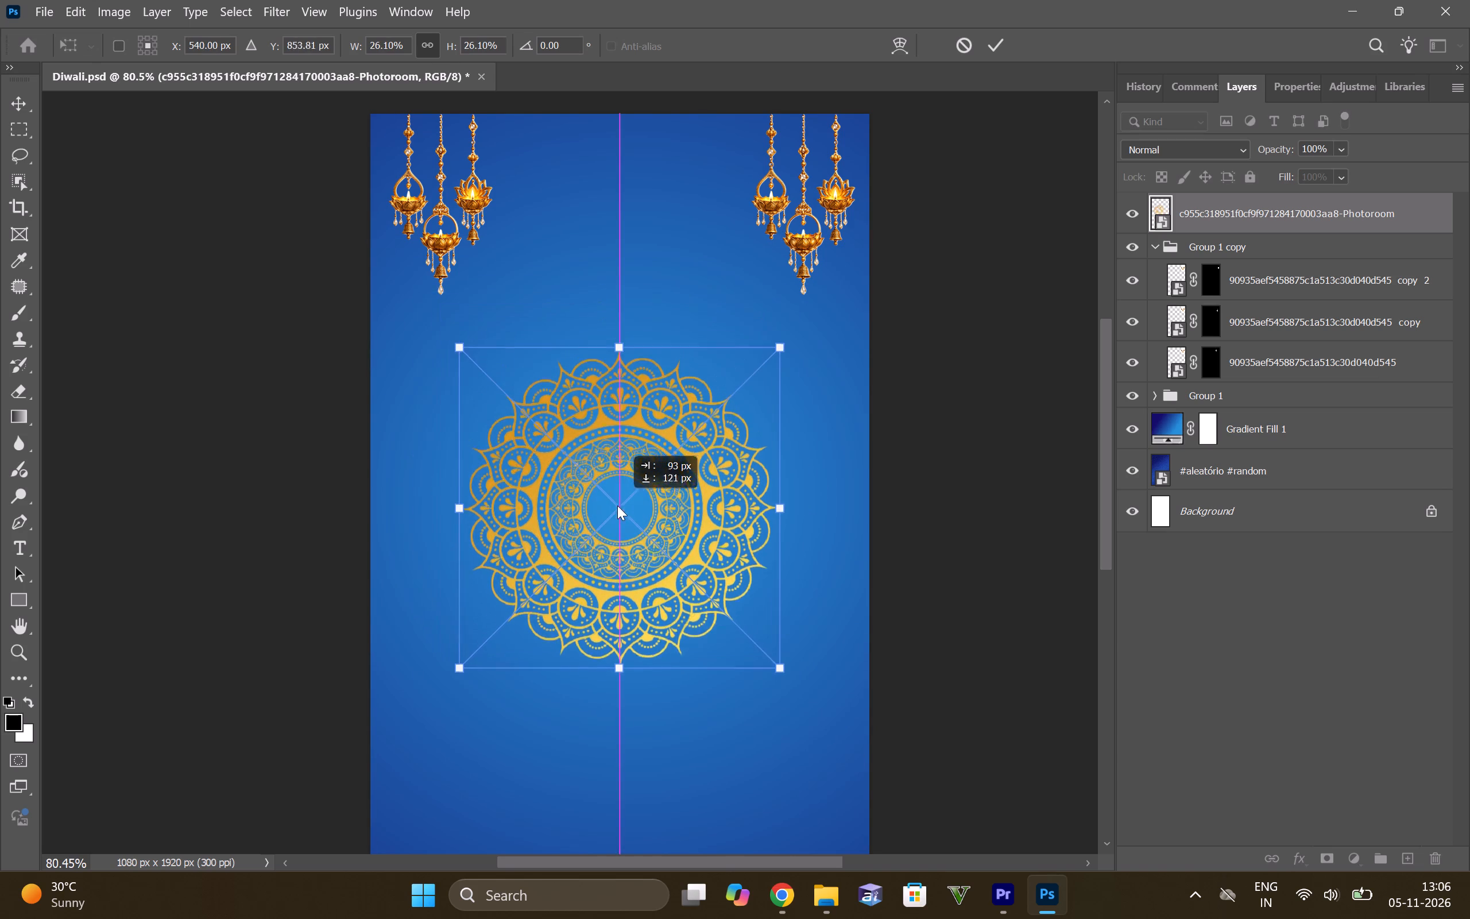
{"action": "left_click_drag", "start_coordinate": [617, 505], "coordinate": [609, 509]}
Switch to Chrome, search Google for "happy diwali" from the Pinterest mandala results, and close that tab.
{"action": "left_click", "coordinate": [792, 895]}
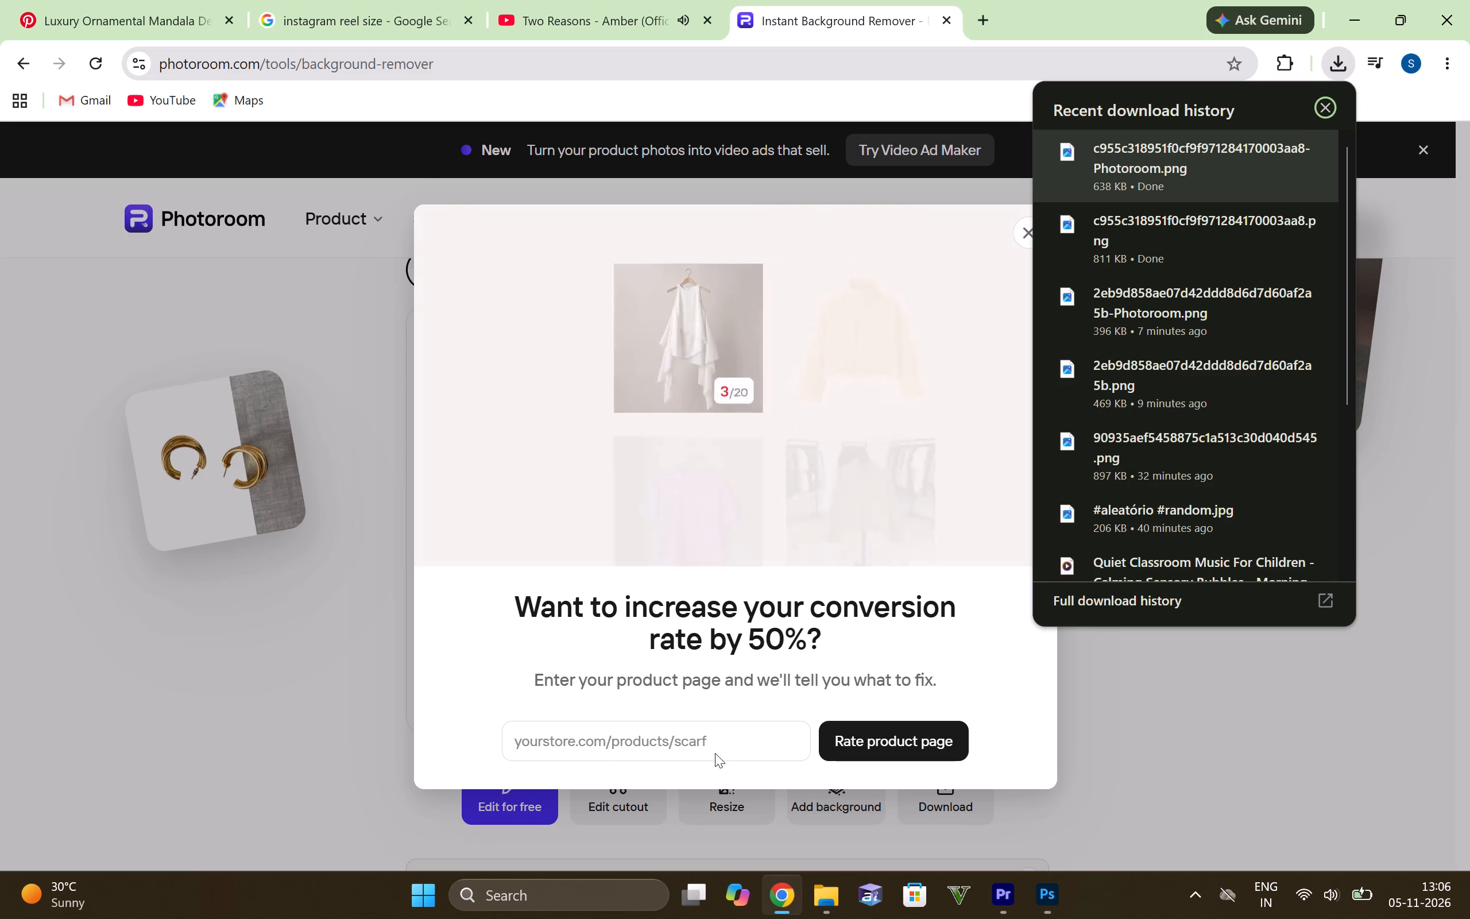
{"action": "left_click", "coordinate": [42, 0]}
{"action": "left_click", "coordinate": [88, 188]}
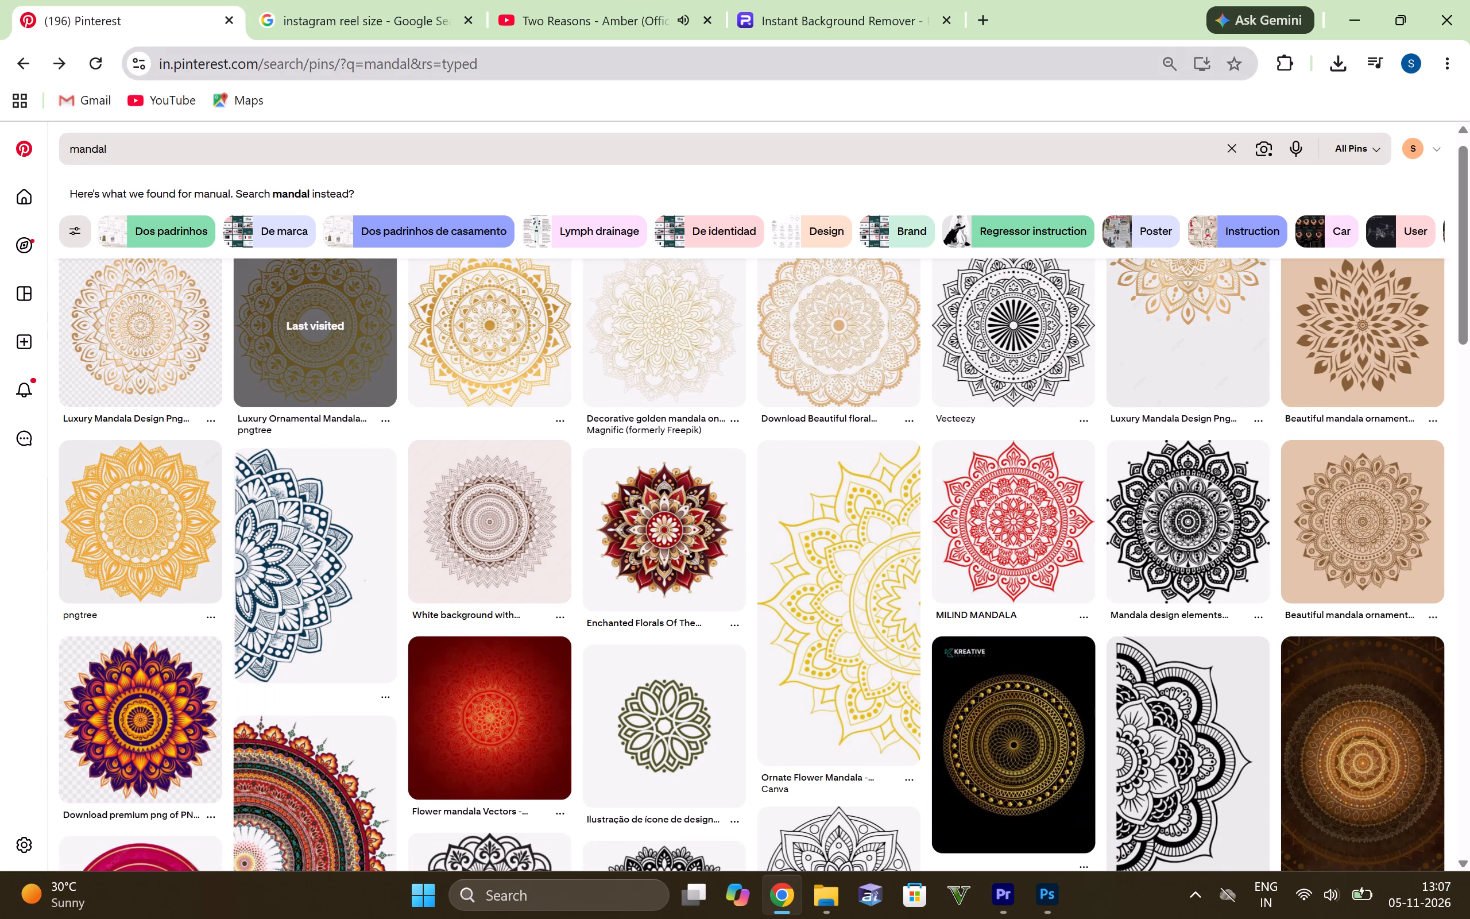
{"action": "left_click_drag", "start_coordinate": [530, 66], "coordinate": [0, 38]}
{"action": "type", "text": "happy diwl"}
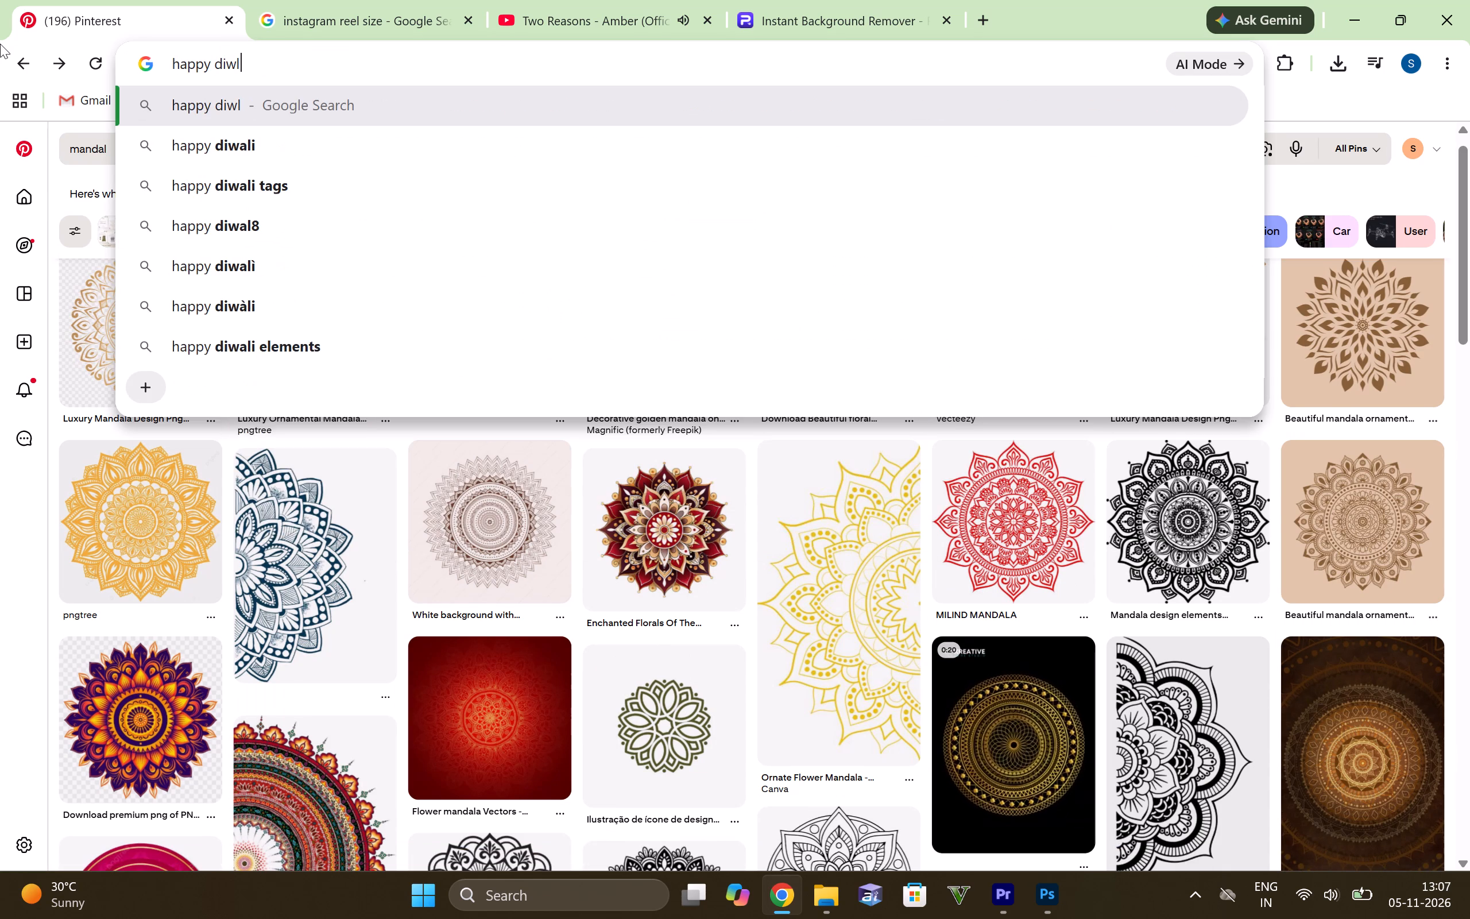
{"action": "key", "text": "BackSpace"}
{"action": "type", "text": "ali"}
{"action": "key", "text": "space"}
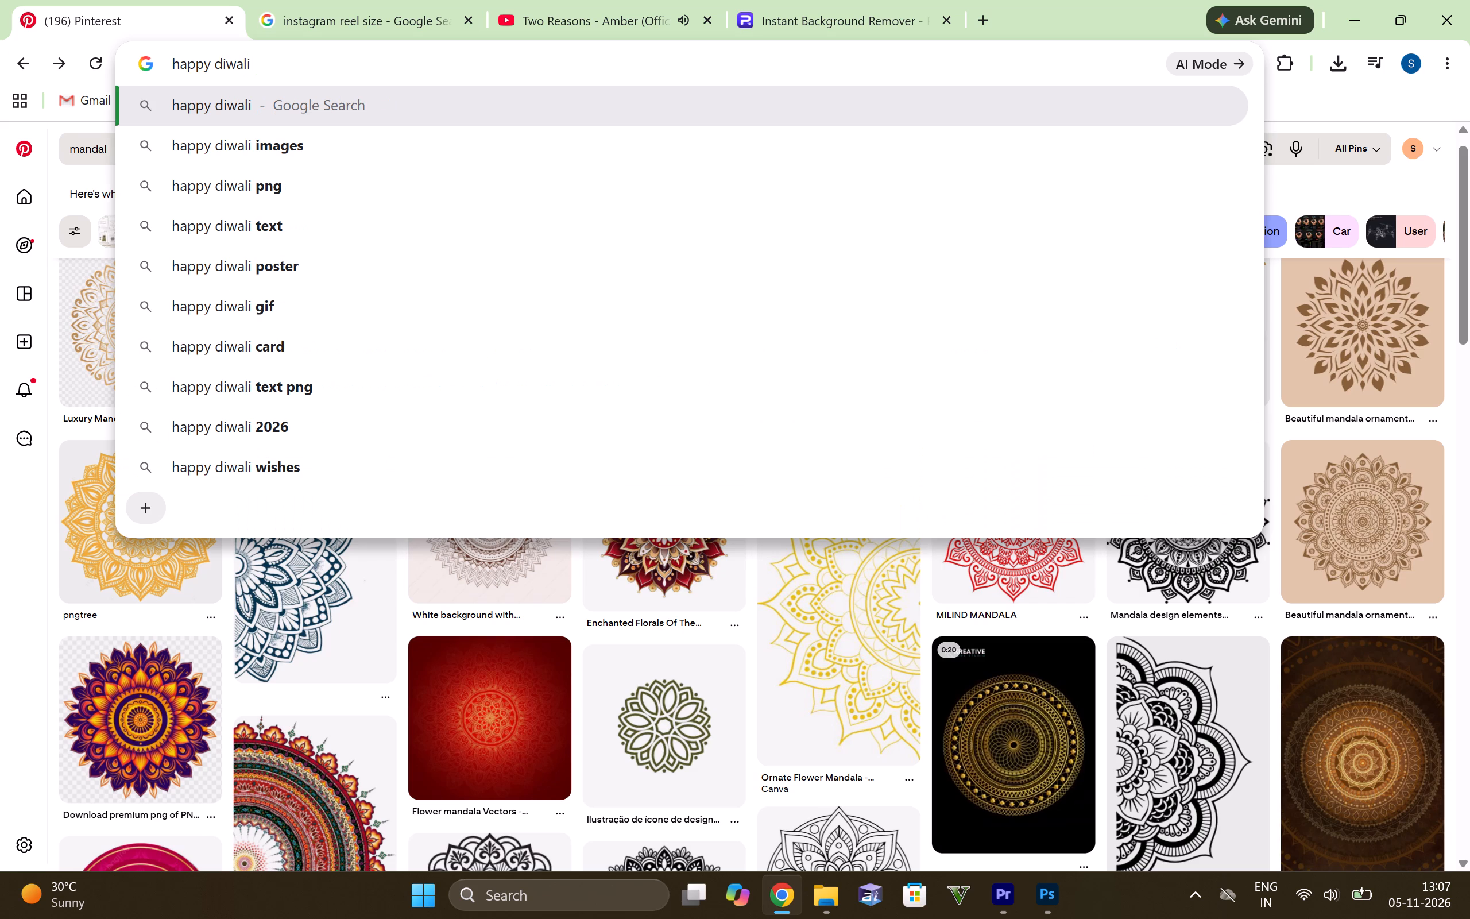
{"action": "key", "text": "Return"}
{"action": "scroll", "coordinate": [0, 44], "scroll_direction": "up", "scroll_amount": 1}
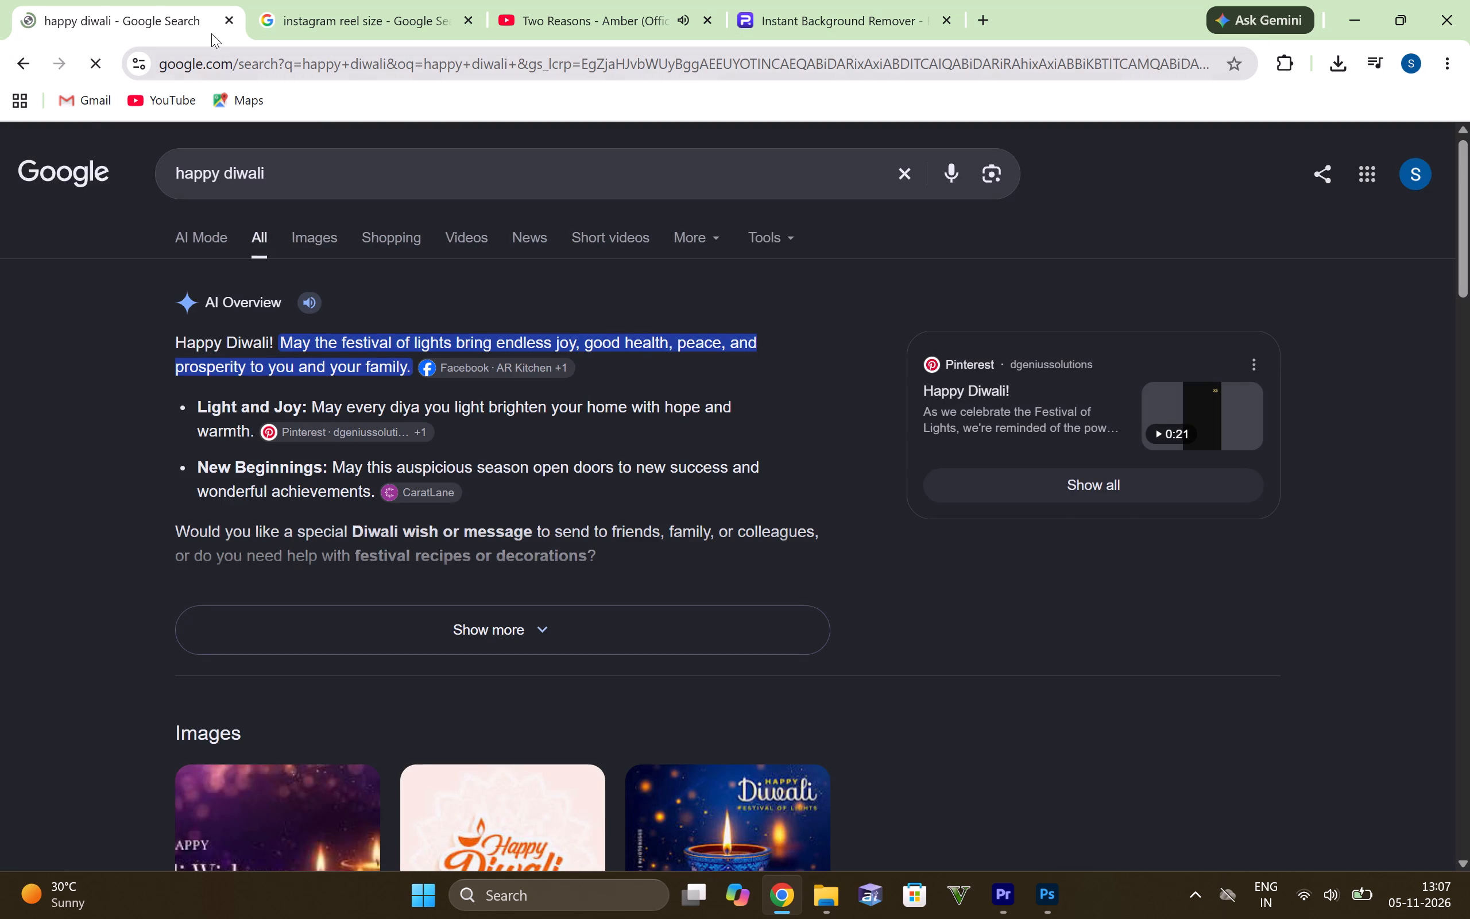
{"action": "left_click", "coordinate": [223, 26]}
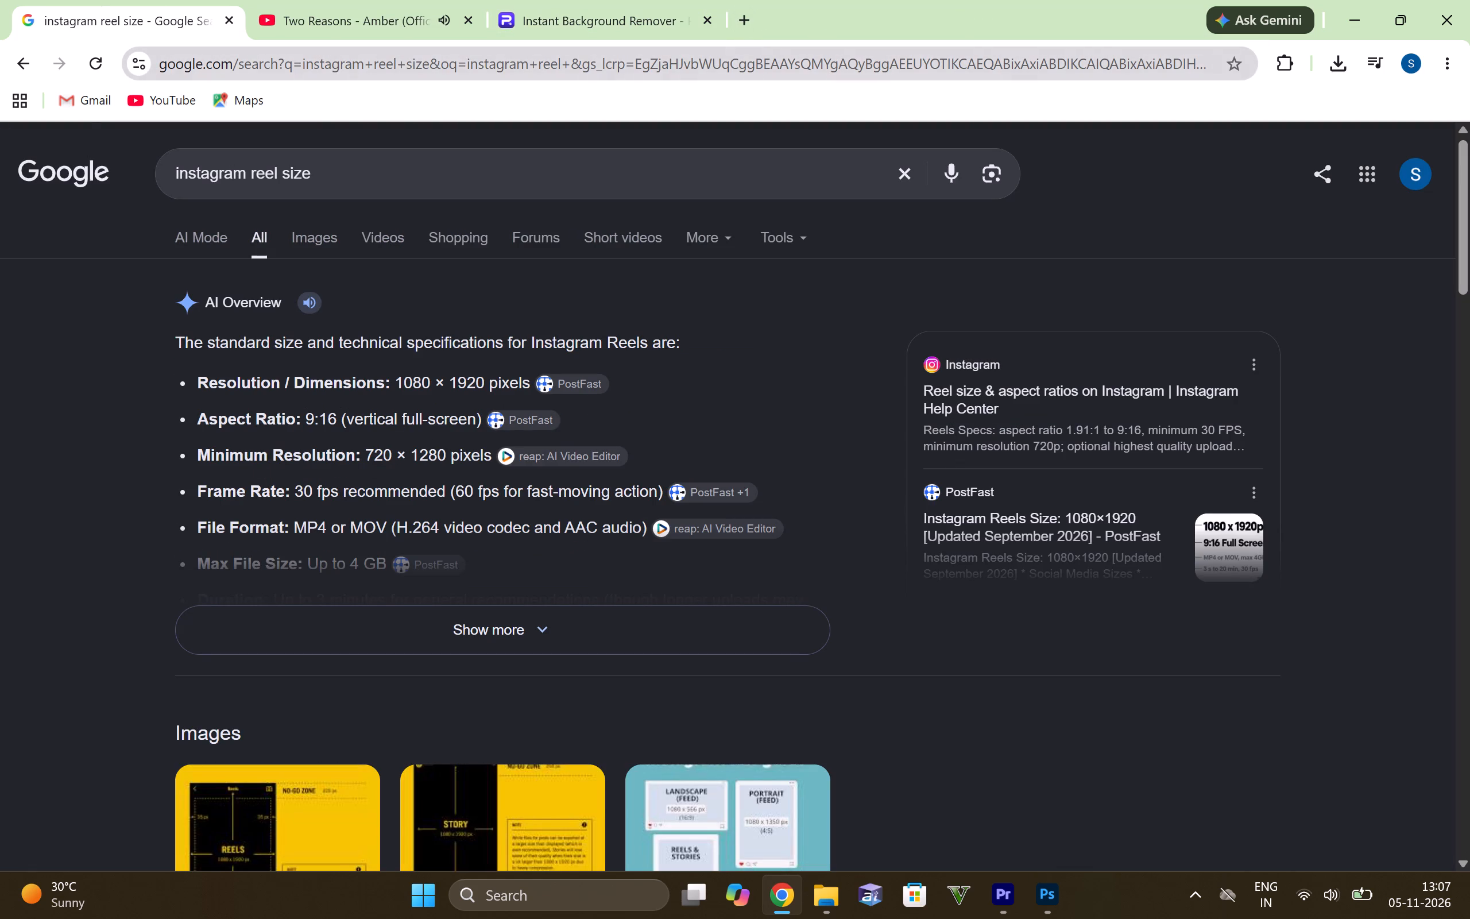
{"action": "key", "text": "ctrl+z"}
Search Google for "pinterest" in a new tab and open the Pinterest home page.
{"action": "left_click", "coordinate": [746, 9]}
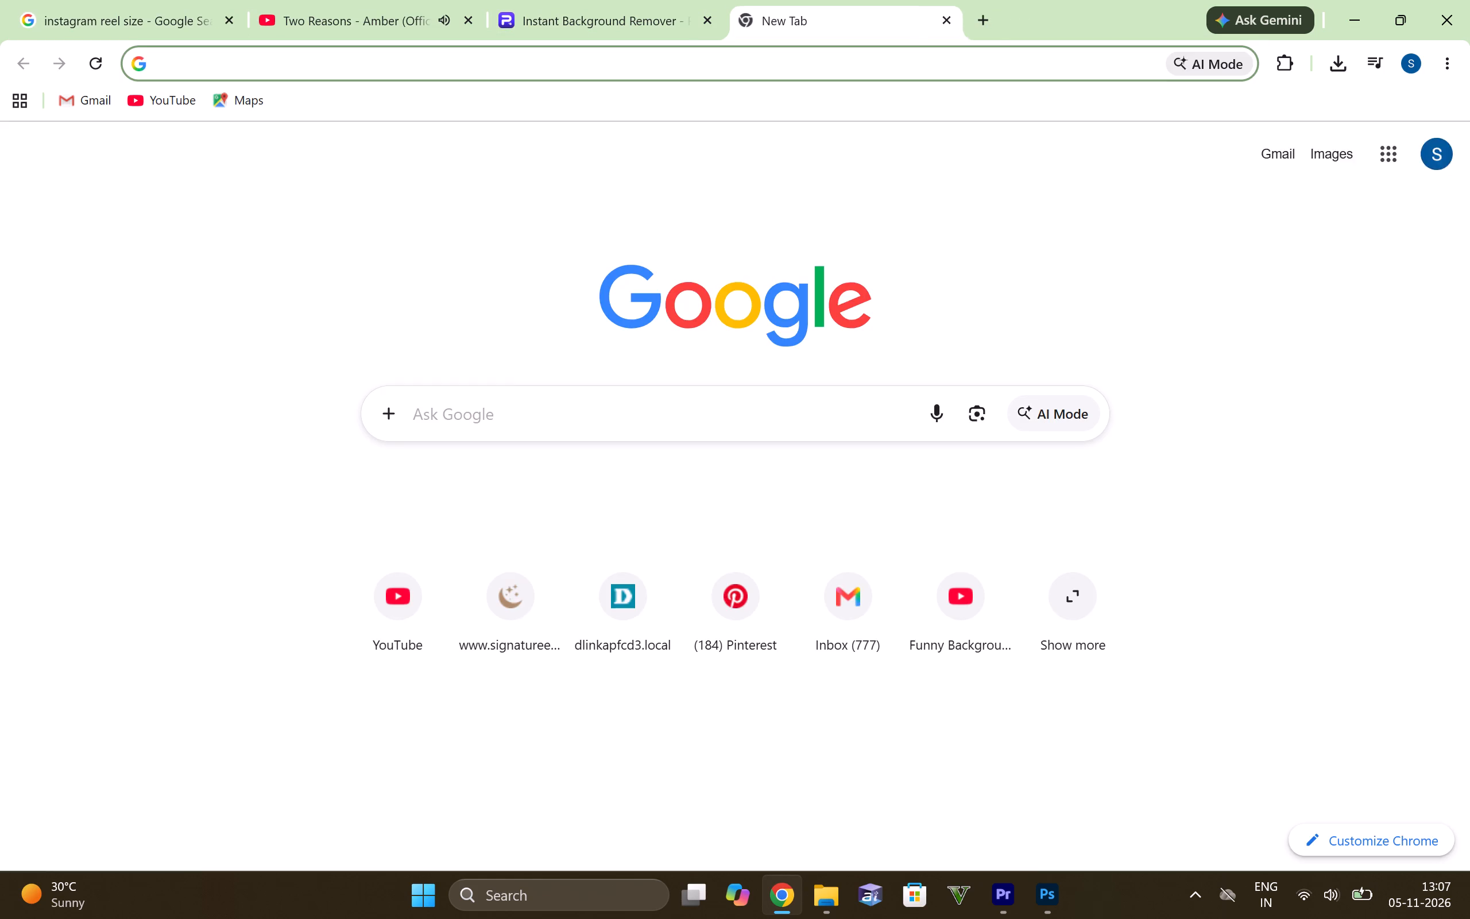
{"action": "left_click", "coordinate": [514, 419]}
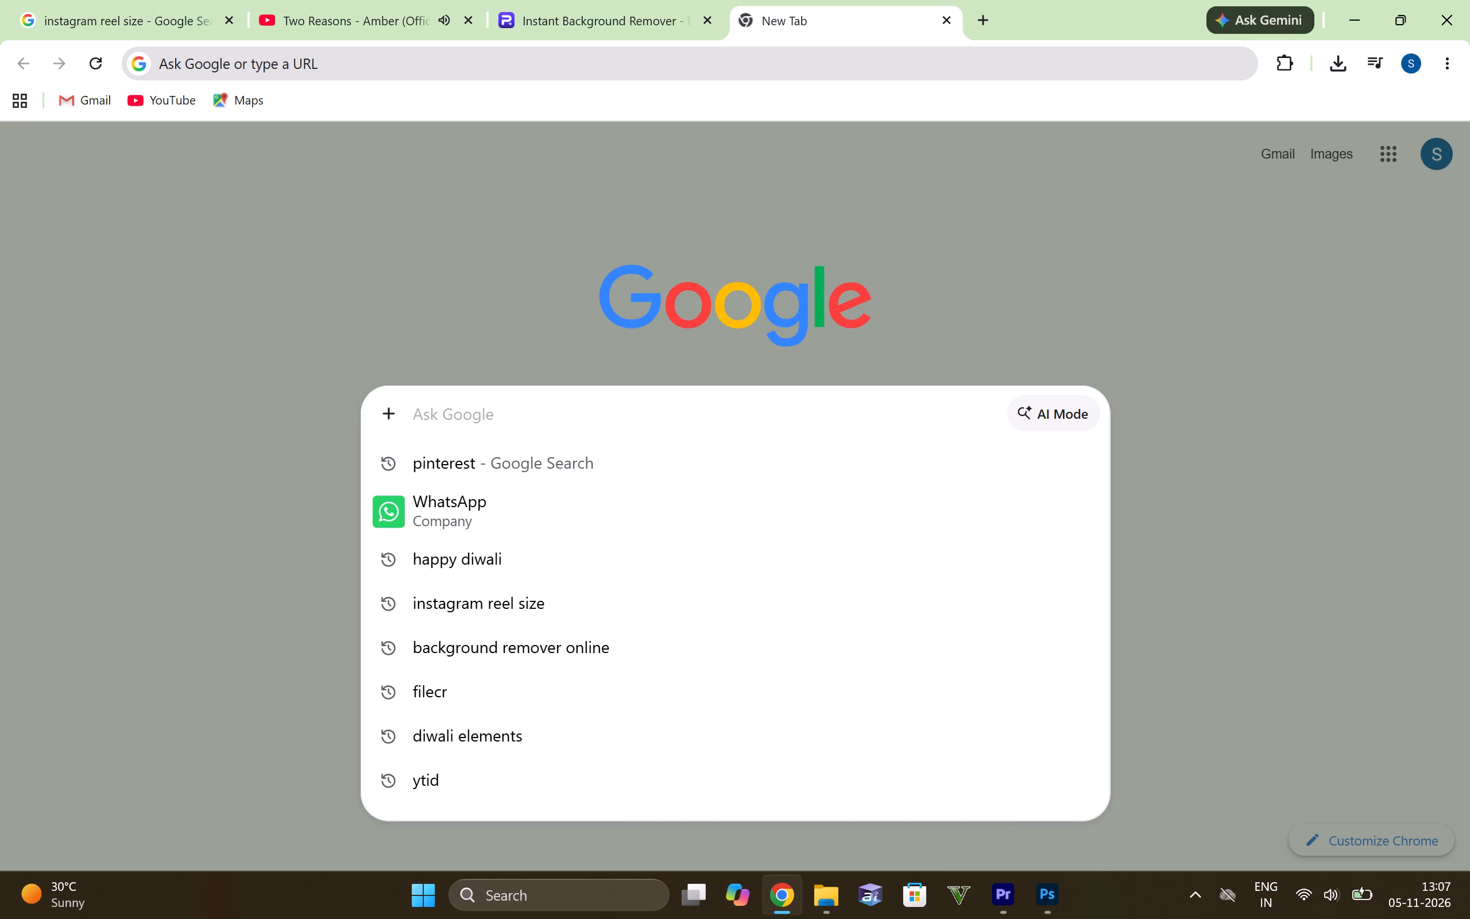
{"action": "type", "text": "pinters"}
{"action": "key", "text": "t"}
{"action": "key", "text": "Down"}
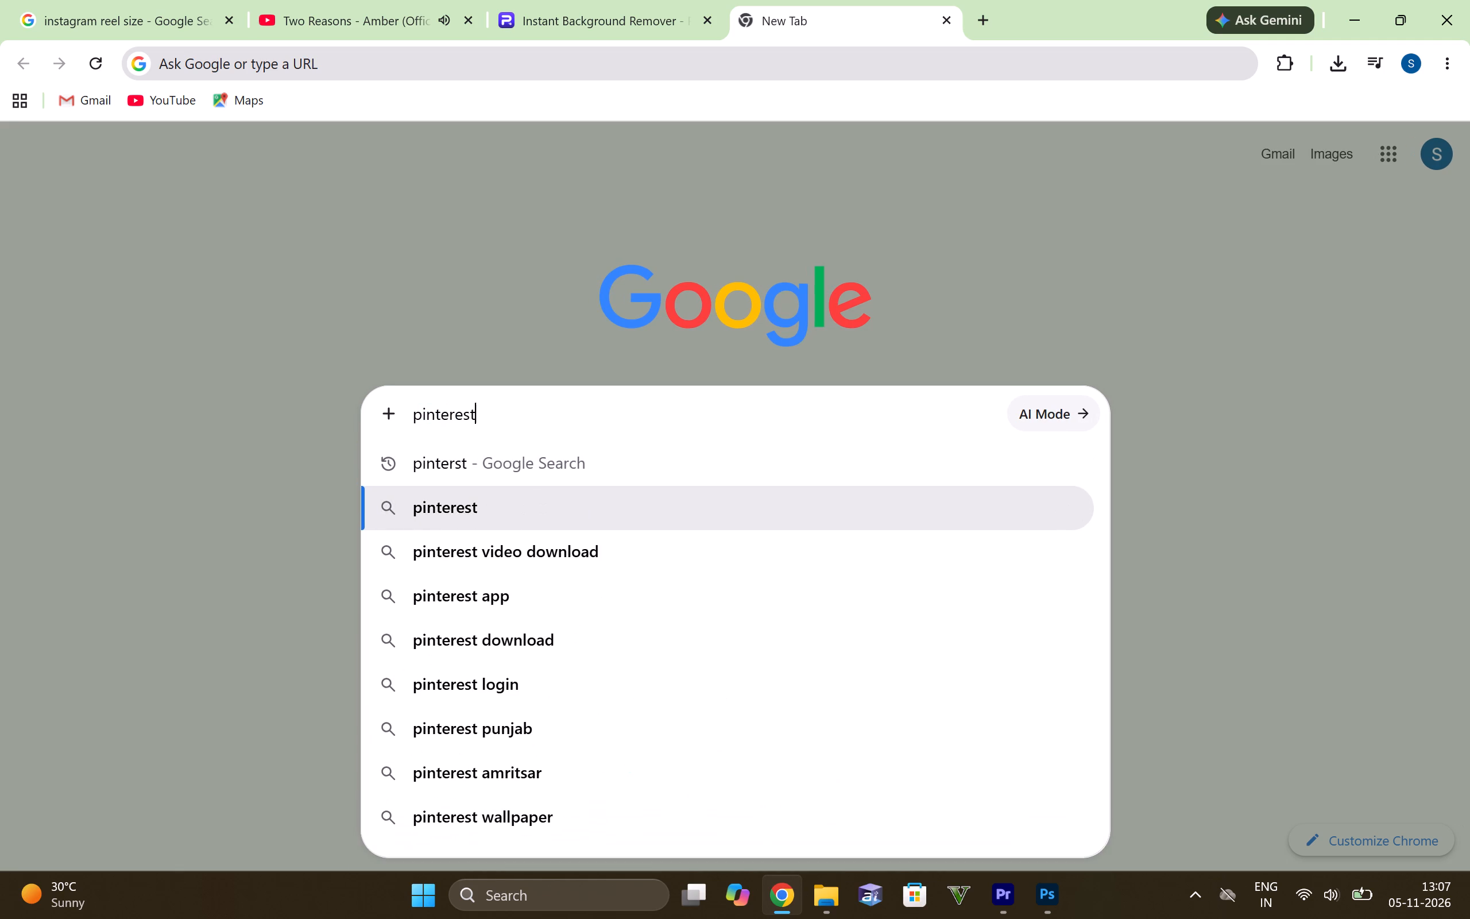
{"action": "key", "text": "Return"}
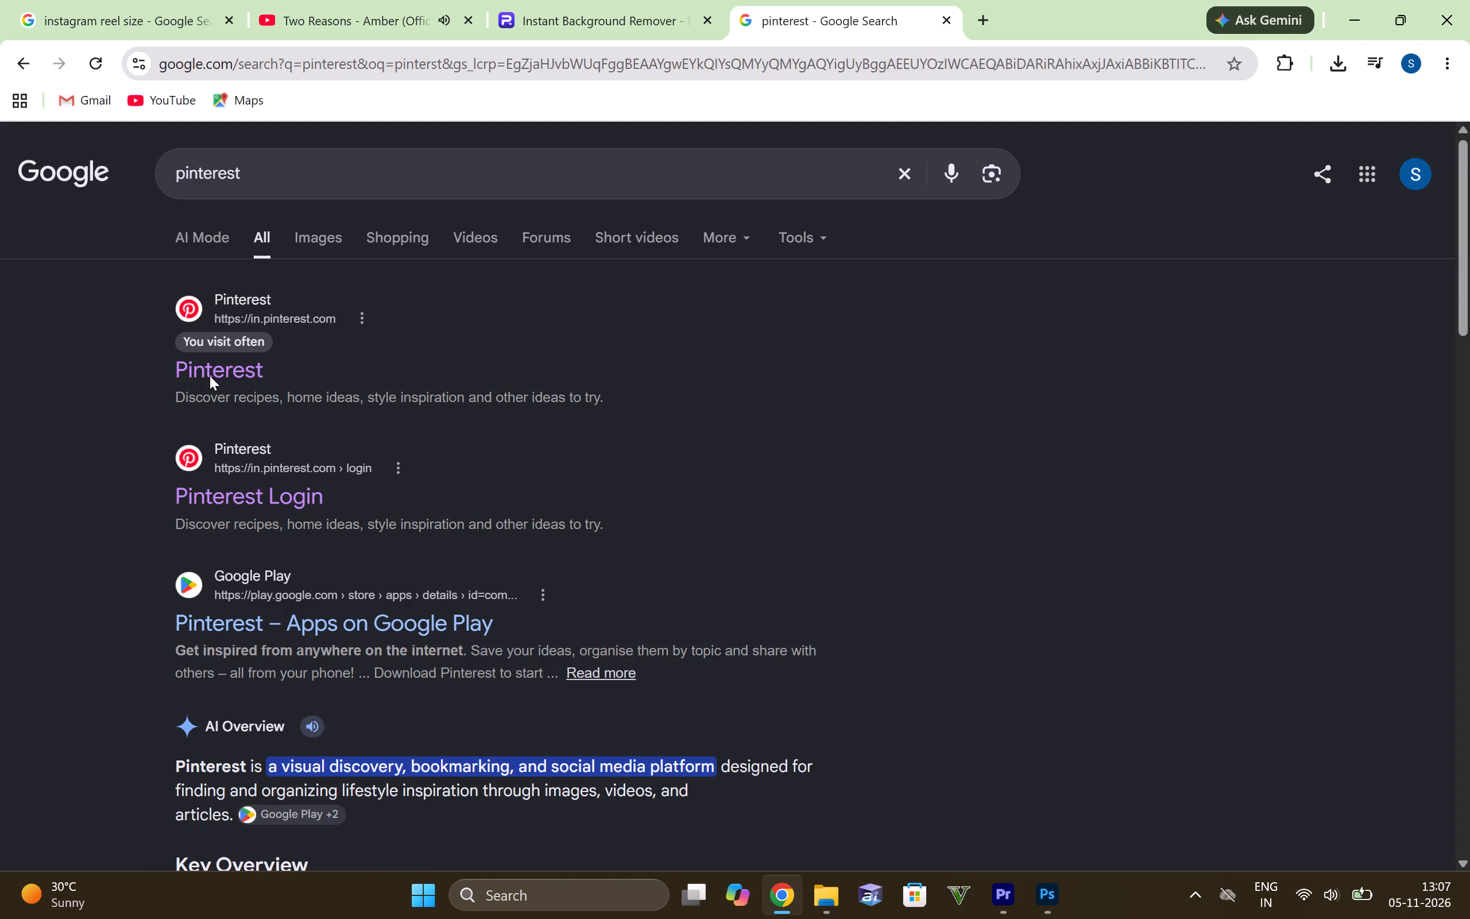
{"action": "left_click", "coordinate": [210, 376]}
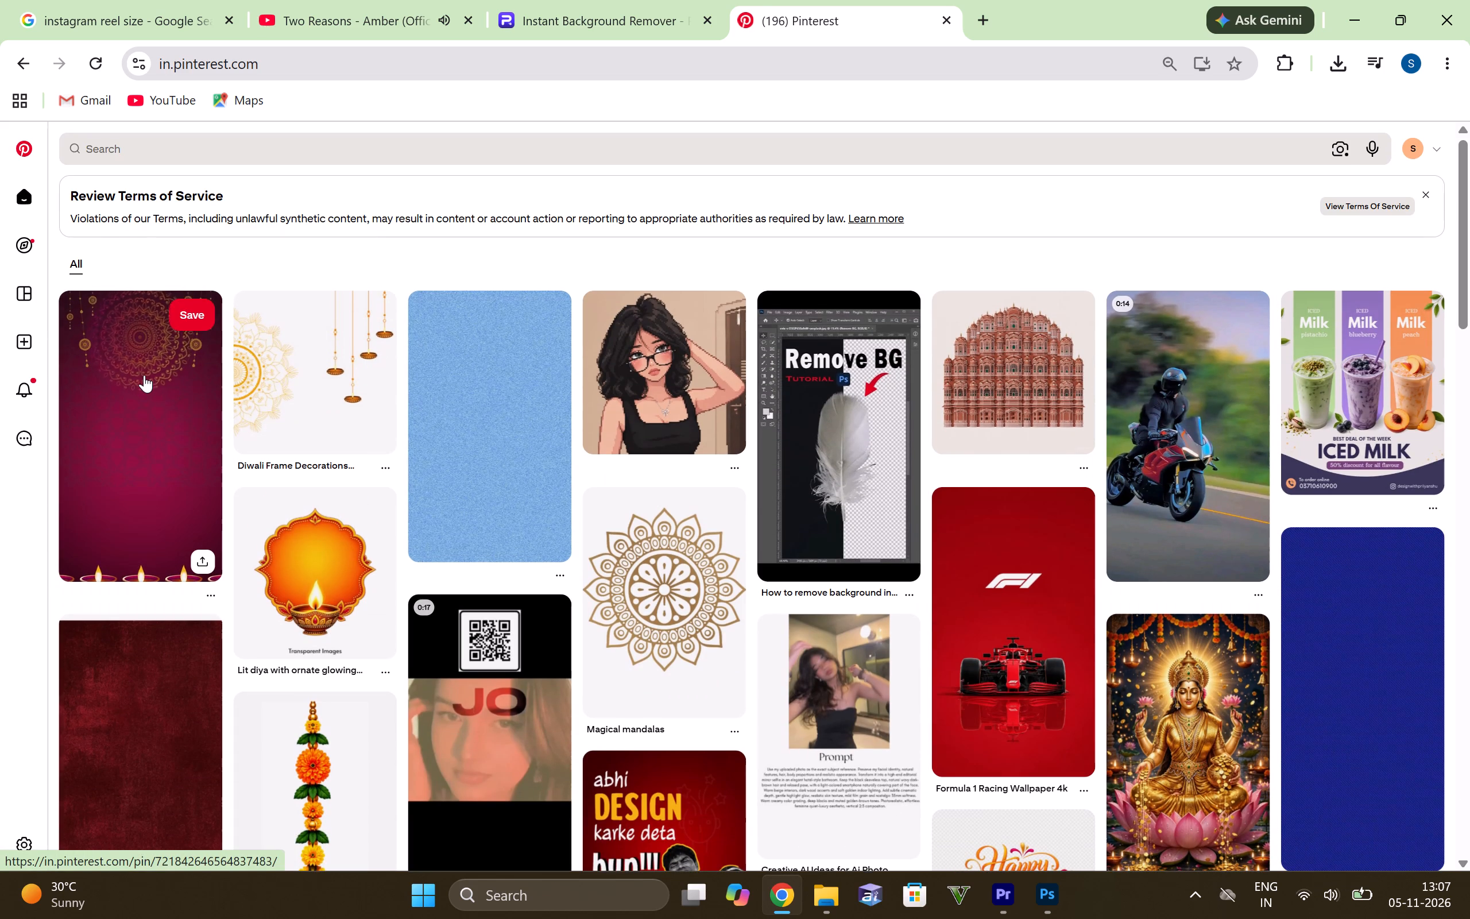
Open the maroon mandala-and-diyas pin from the Pinterest home feed and examine its design and the related festive backgrounds.
{"action": "left_click", "coordinate": [136, 416]}
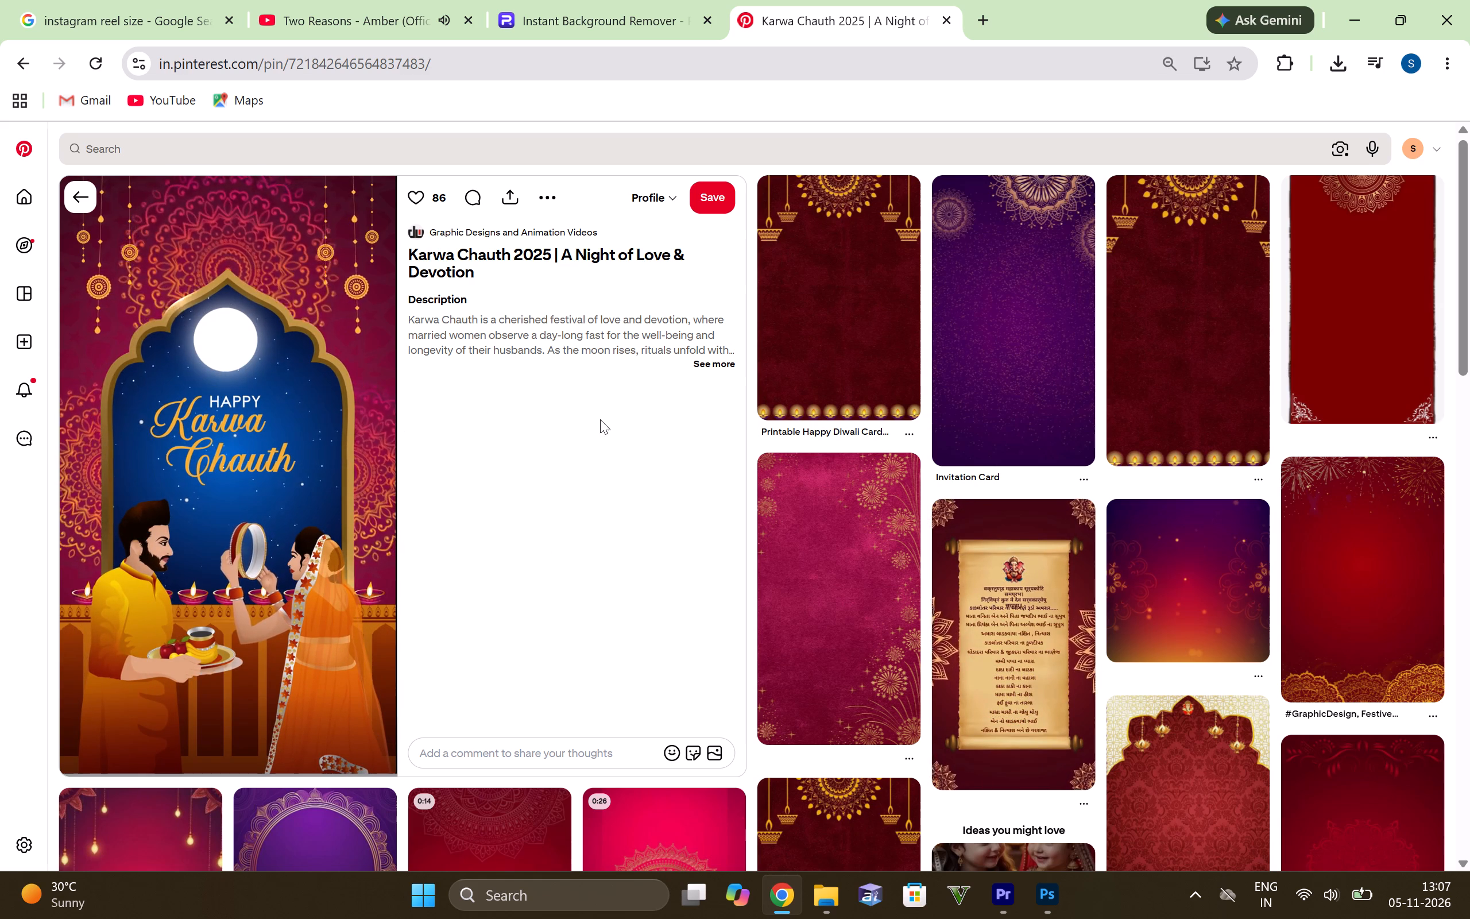
{"action": "scroll", "coordinate": [544, 412], "scroll_direction": "down", "scroll_amount": 4}
{"action": "scroll", "coordinate": [544, 412], "scroll_direction": "up", "scroll_amount": 7}
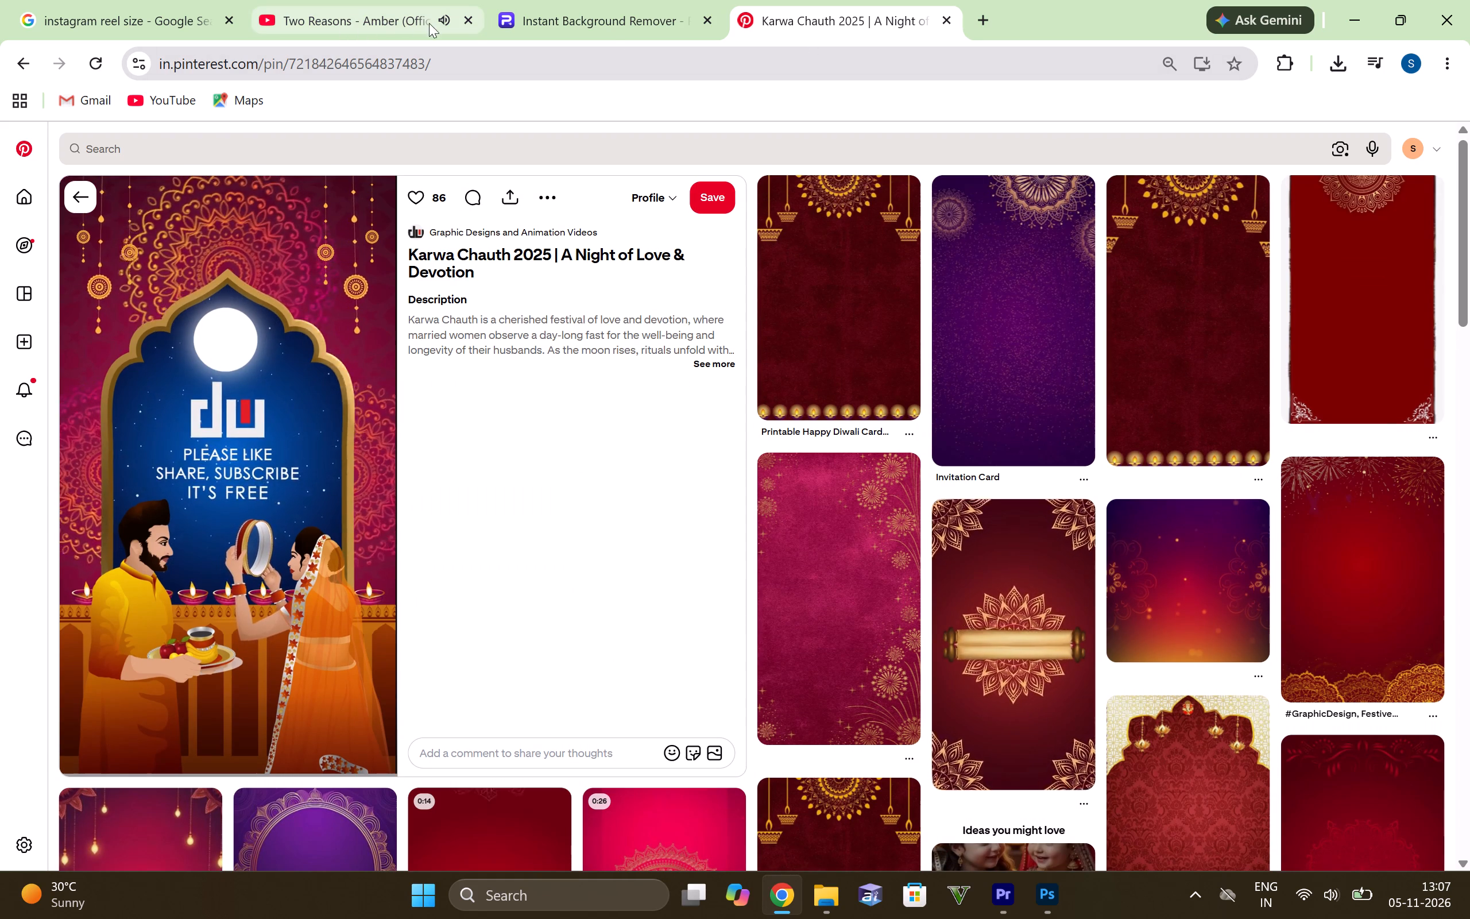
{"action": "scroll", "coordinate": [282, 436], "scroll_direction": "up", "scroll_amount": 4}
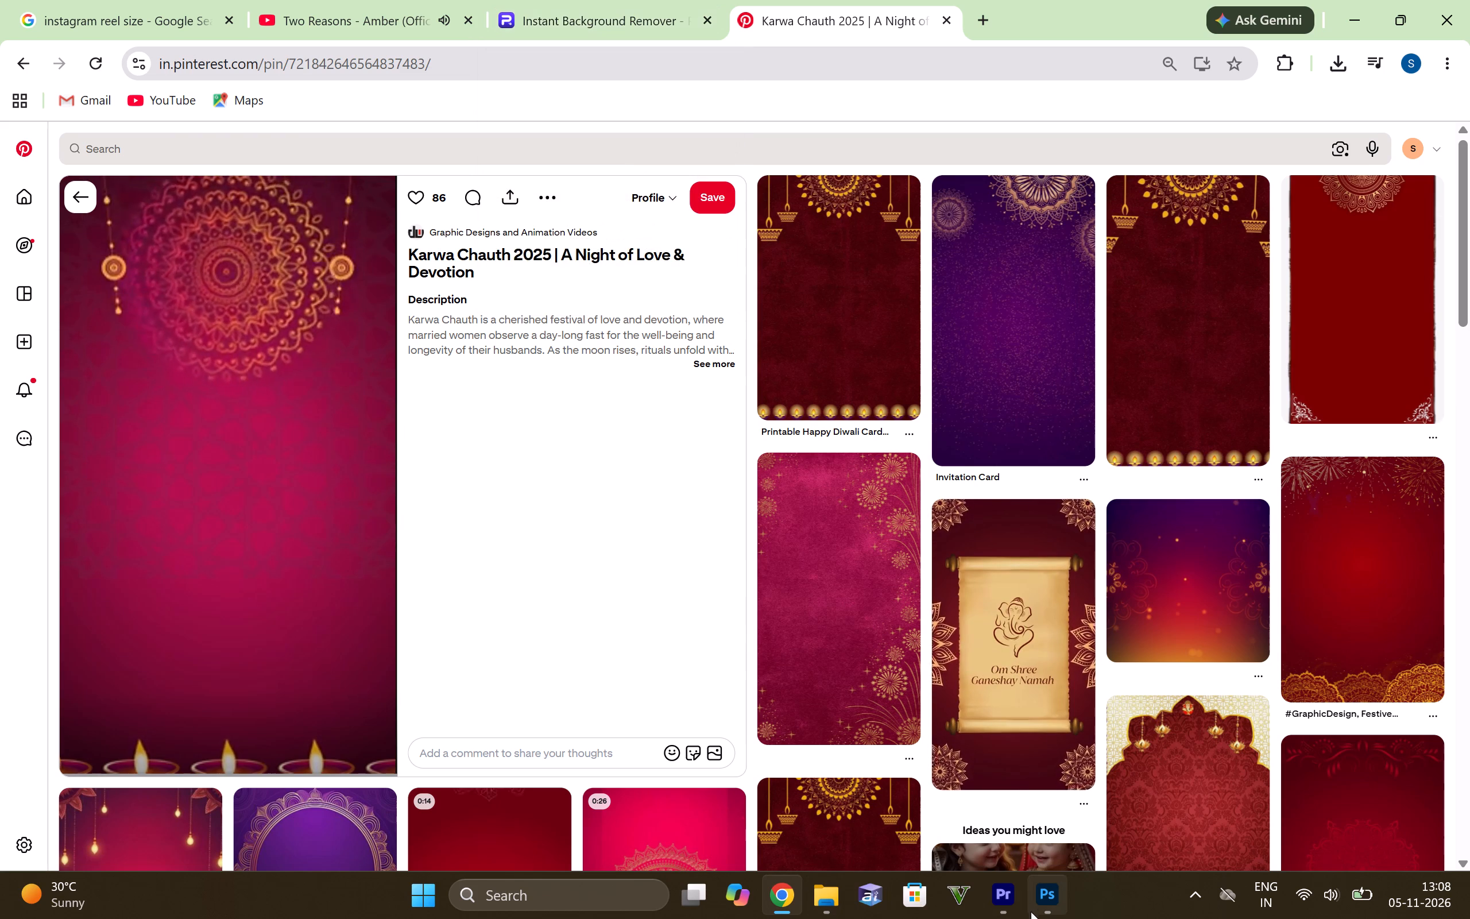
Switch back to Photoshop, scale the mandala to about 16.50% and centre it near the poster's top between the hanging diyas.
{"action": "left_click_drag", "start_coordinate": [1031, 906], "coordinate": [1023, 906]}
{"action": "left_click", "coordinate": [1043, 903]}
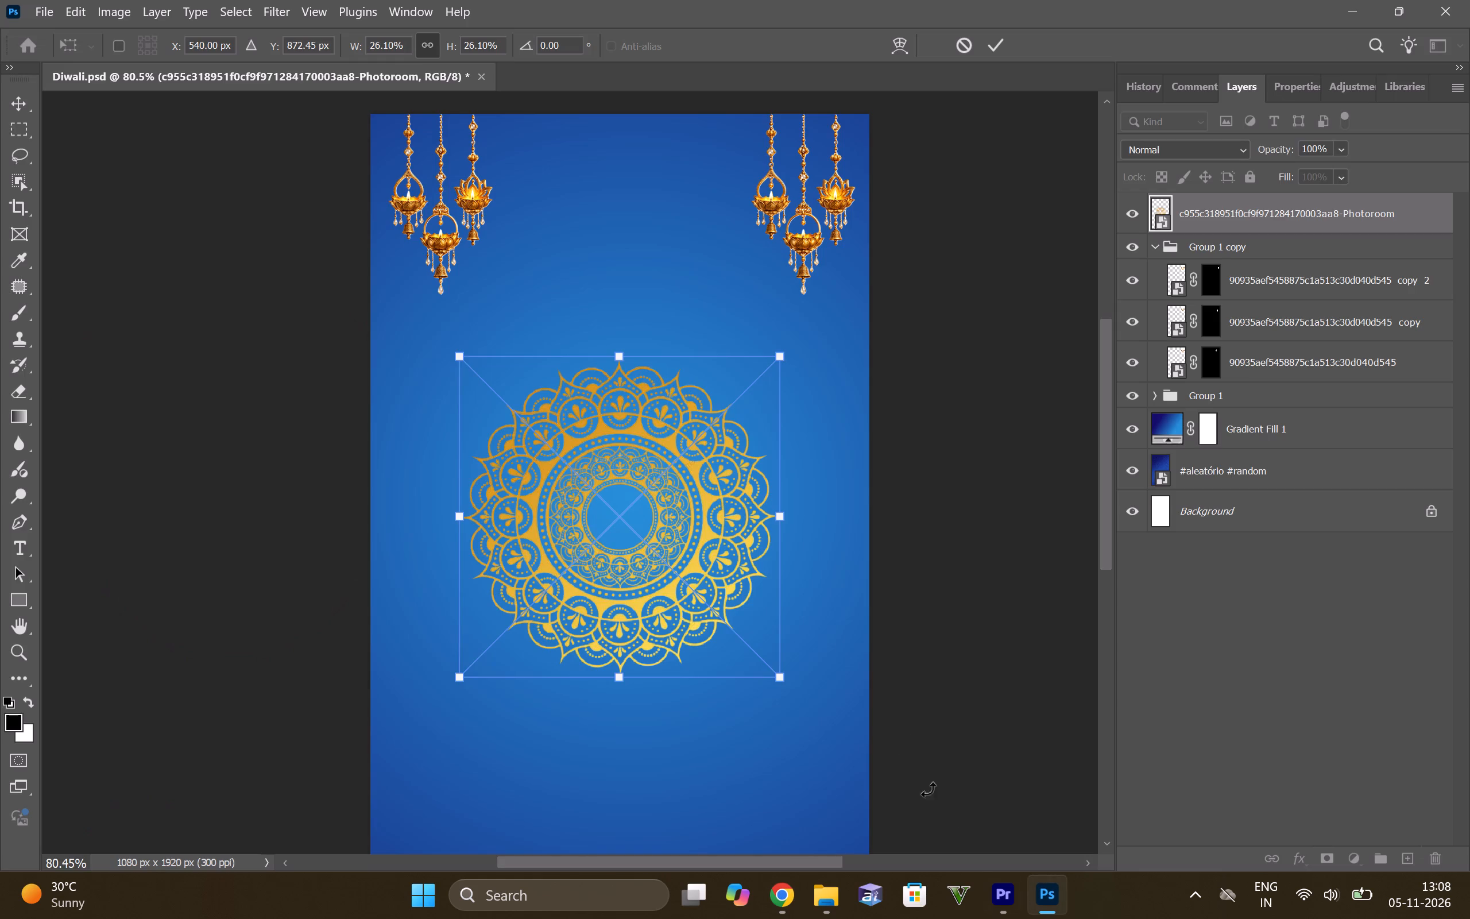
{"action": "left_click_drag", "start_coordinate": [595, 507], "coordinate": [585, 300]}
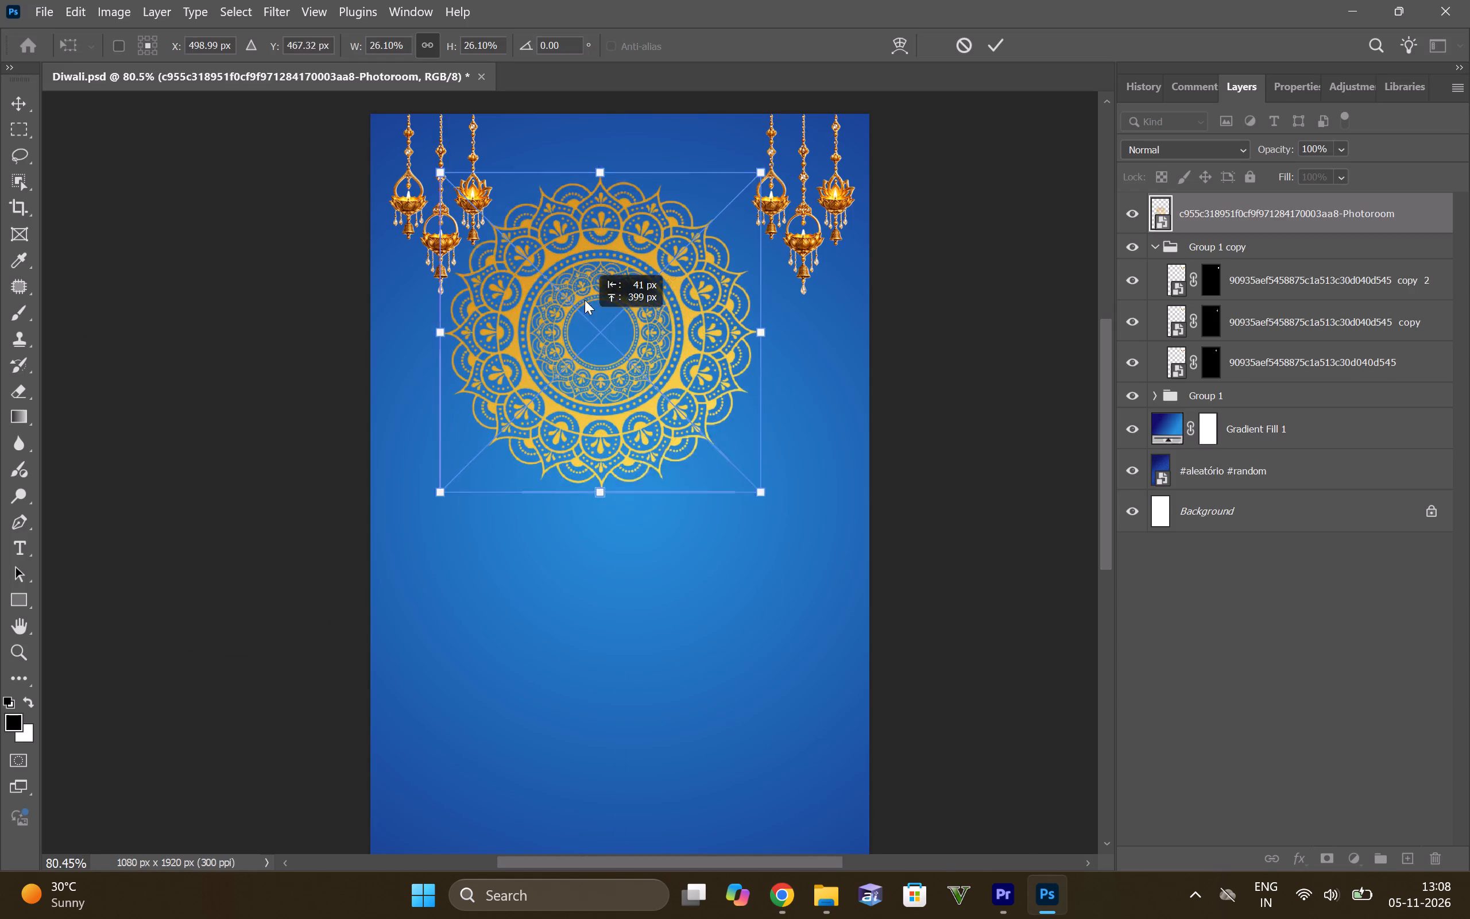
{"action": "left_click_drag", "start_coordinate": [585, 300], "coordinate": [587, 244]}
{"action": "left_click_drag", "start_coordinate": [774, 415], "coordinate": [649, 303]}
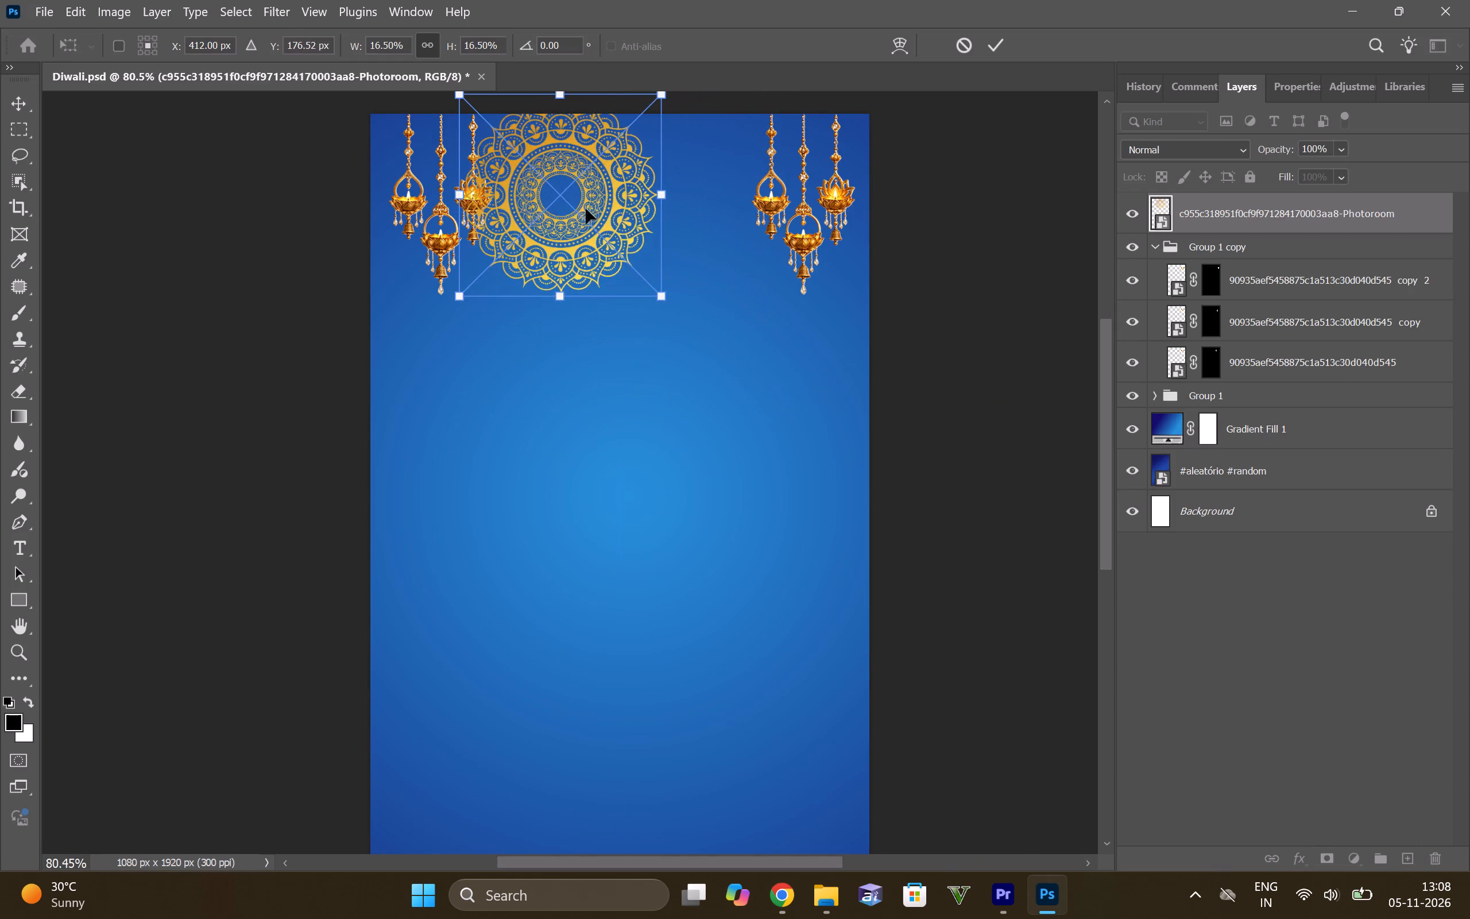
{"action": "left_click_drag", "start_coordinate": [589, 196], "coordinate": [651, 227]}
{"action": "left_click", "coordinate": [987, 40]}
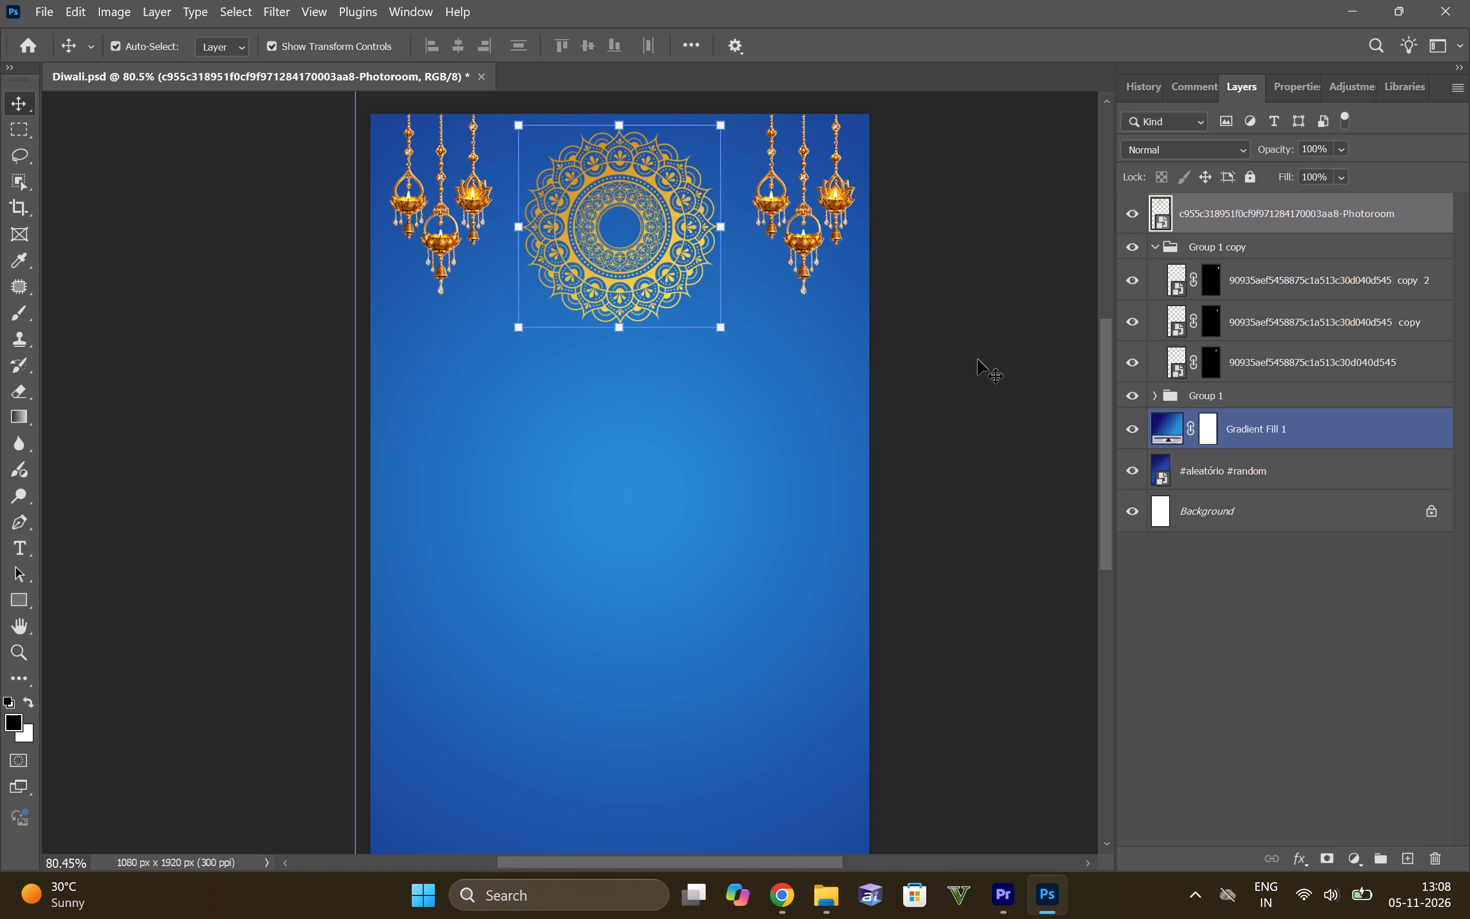
Enlarge the golden mandala to about 19.93% and raise it so its upper half runs off the poster's top edge.
{"action": "left_click", "coordinate": [978, 360]}
{"action": "left_click", "coordinate": [639, 204]}
{"action": "left_click_drag", "start_coordinate": [630, 254], "coordinate": [626, 186]}
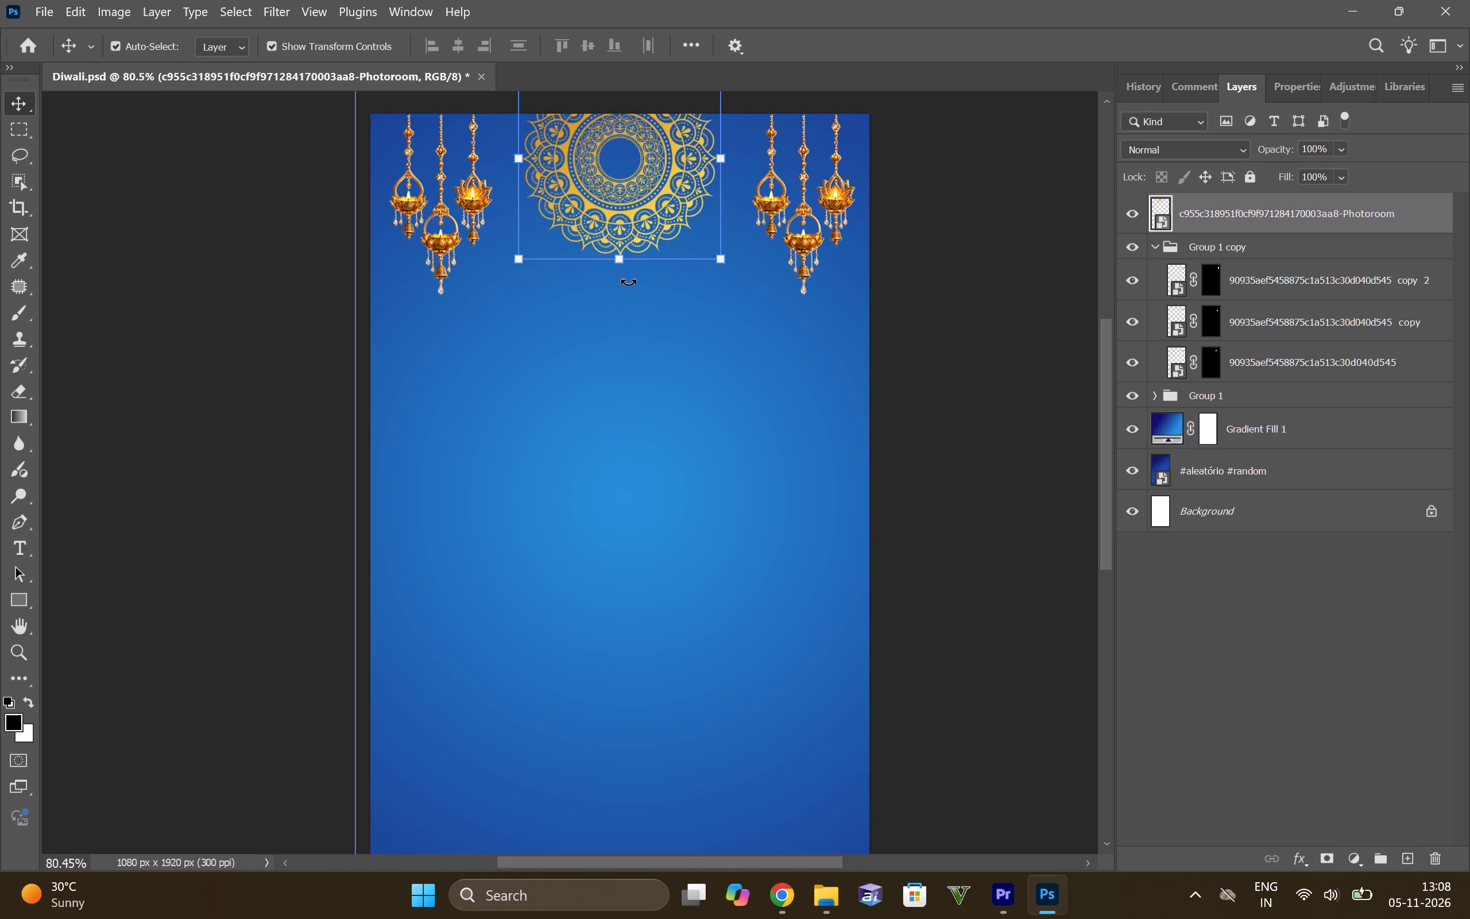
{"action": "left_click_drag", "start_coordinate": [623, 260], "coordinate": [625, 305]}
{"action": "left_click_drag", "start_coordinate": [618, 203], "coordinate": [618, 188]}
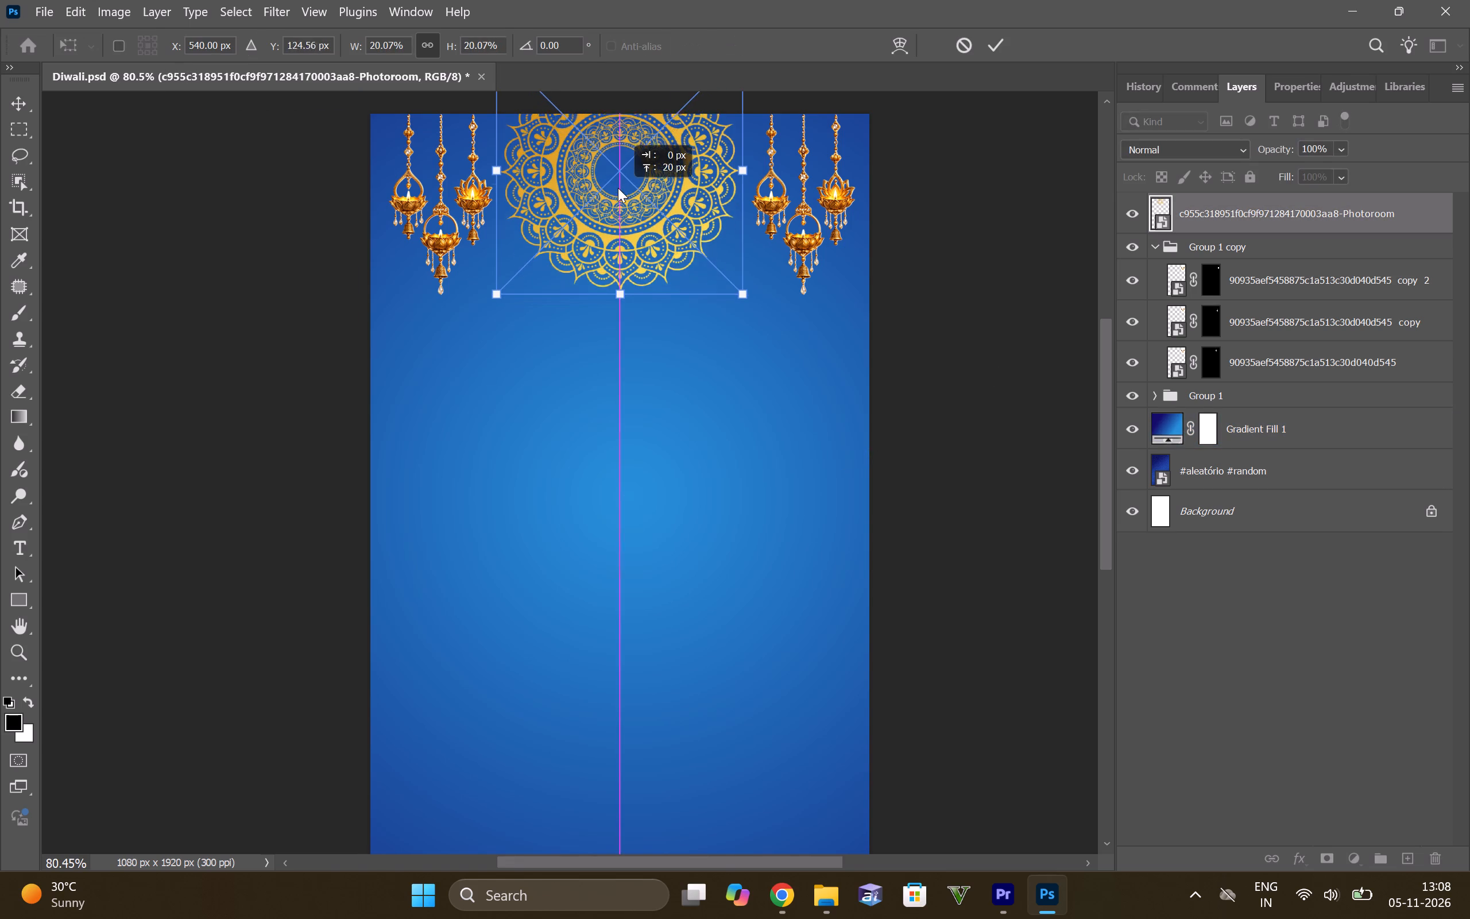
{"action": "left_click_drag", "start_coordinate": [618, 188], "coordinate": [606, 138]}
{"action": "left_click_drag", "start_coordinate": [606, 136], "coordinate": [616, 135]}
{"action": "left_click_drag", "start_coordinate": [617, 240], "coordinate": [617, 316]}
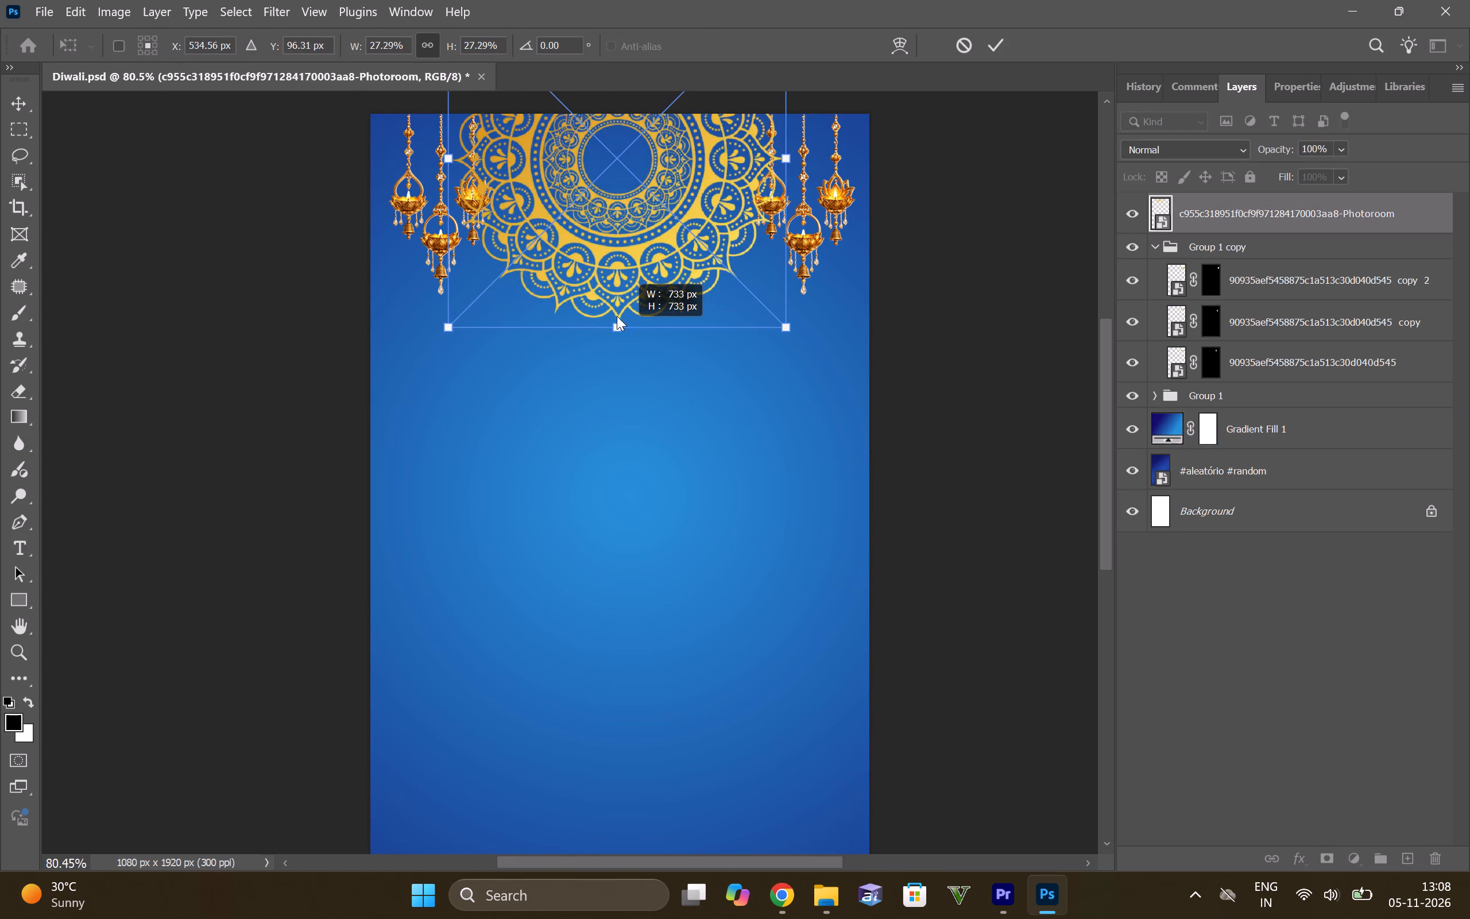
{"action": "left_click_drag", "start_coordinate": [617, 316], "coordinate": [617, 233]}
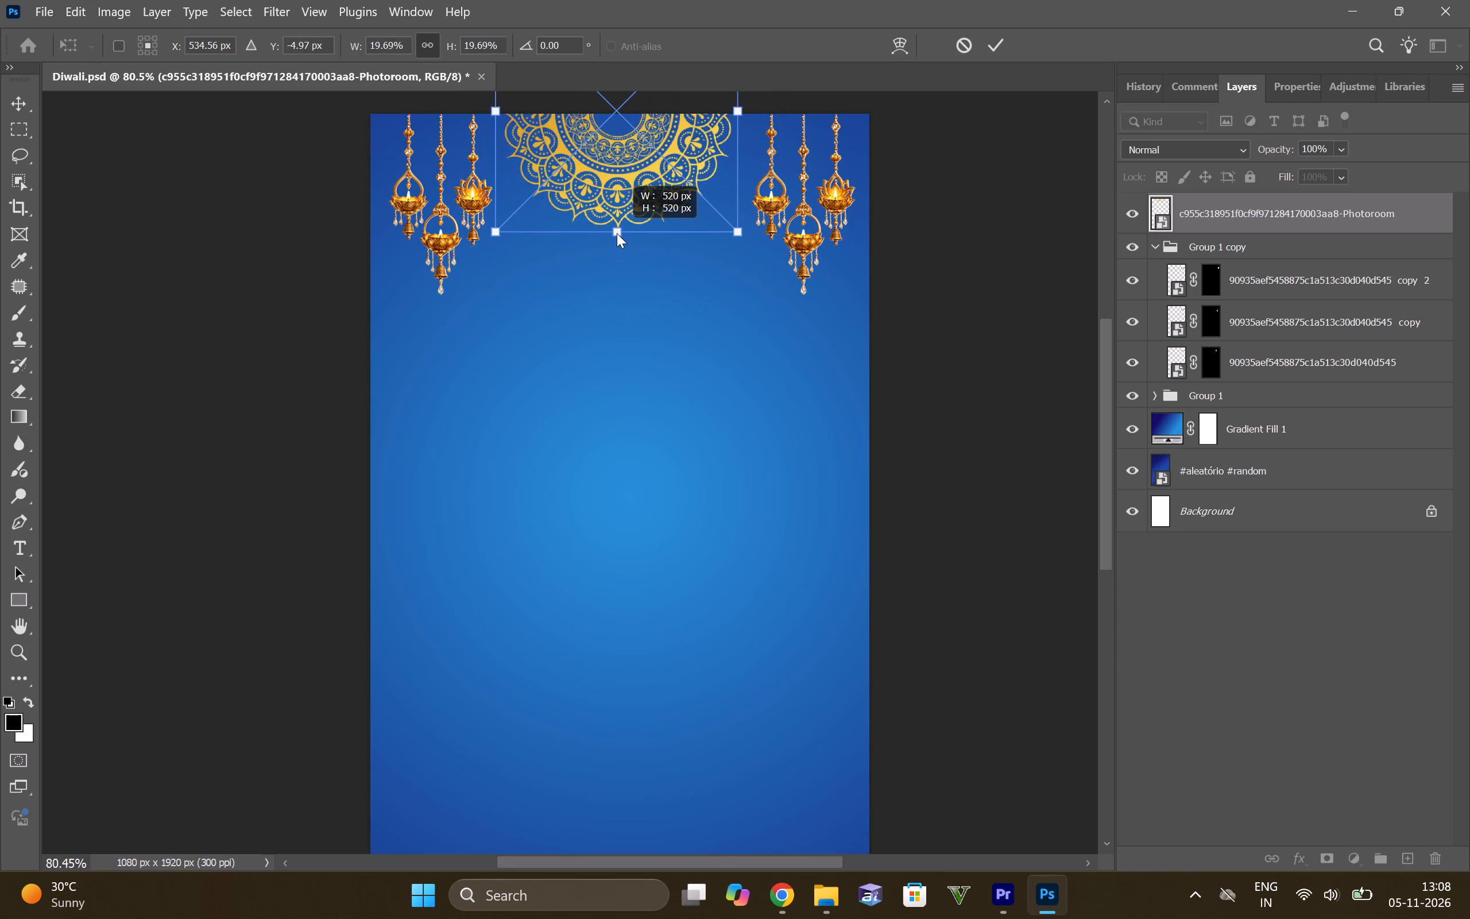
{"action": "left_click_drag", "start_coordinate": [617, 233], "coordinate": [622, 238]}
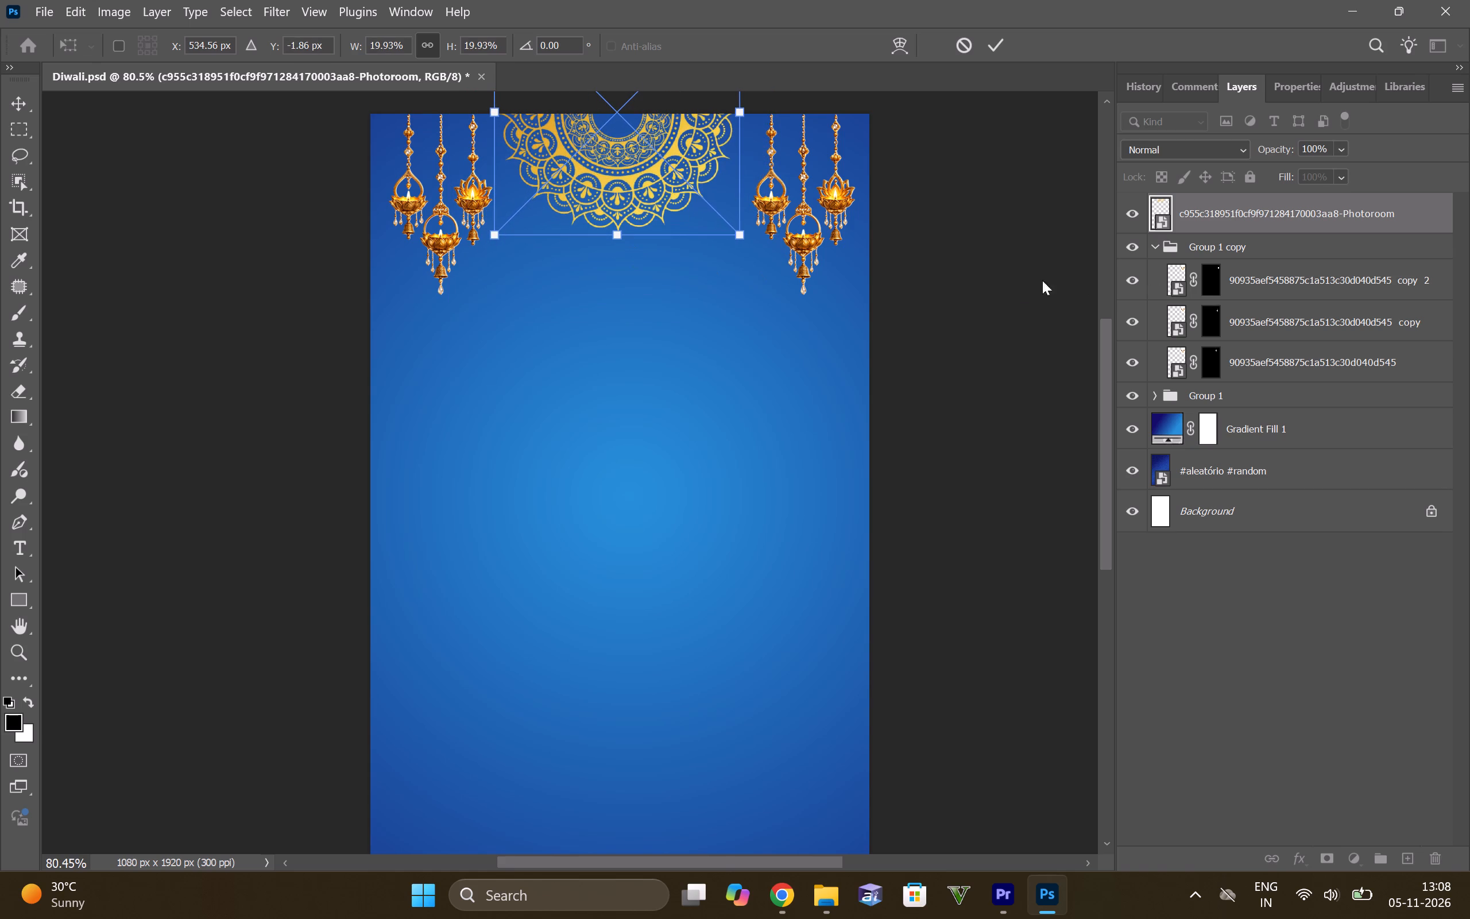
Lower the mandala to X 534.56, Y about 118.70 px, keeping its upper part cropped by the poster's top edge, and apply the transform.
{"action": "key", "text": "Down"}
{"action": "key", "text": "Down"}
{"action": "key", "text": "Down"}
{"action": "key", "text": "Down"}
{"action": "key", "text": "Down"}
{"action": "key", "text": "Down"}
{"action": "key", "text": "Down"}
{"action": "key", "text": "Down"}
{"action": "key", "text": "Down"}
{"action": "key", "text": "Down"}
{"action": "key", "text": "Down"}
{"action": "key", "text": "Down"}
{"action": "key", "text": "Down"}
{"action": "key", "text": "Down"}
{"action": "key", "text": "Down"}
{"action": "key", "text": "Down"}
{"action": "key", "text": "Down"}
{"action": "key", "text": "Down"}
{"action": "key", "text": "Down"}
{"action": "key", "text": "Down"}
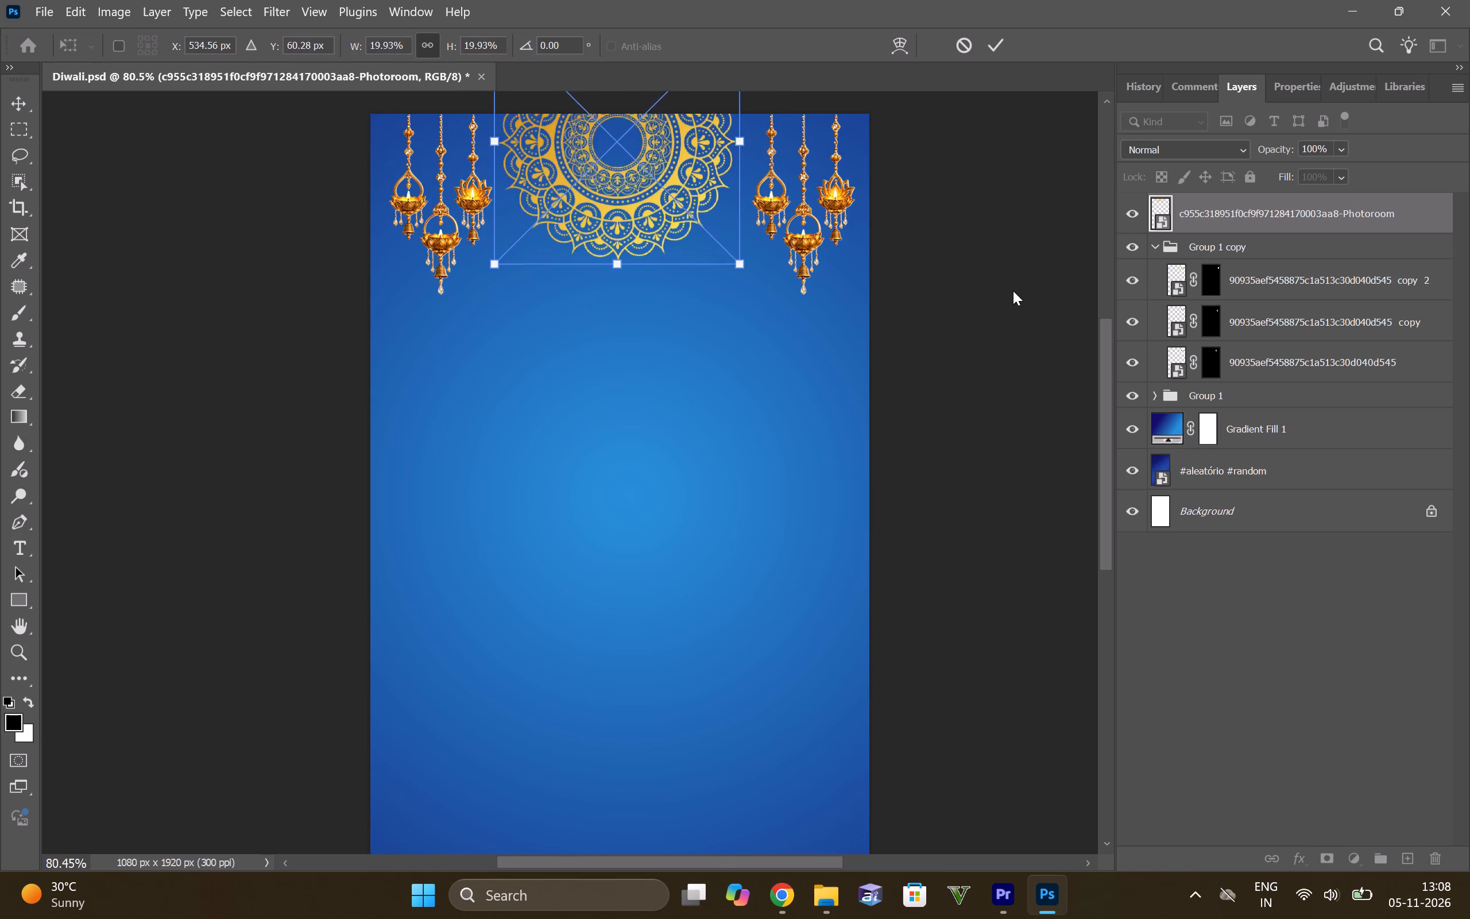
{"action": "key", "text": "Down"}
{"action": "key", "text": "Down"}
{"action": "key", "text": "Down"}
{"action": "key", "text": "Down"}
{"action": "key", "text": "Down"}
{"action": "key", "text": "Down"}
{"action": "key", "text": "Down"}
{"action": "key", "text": "Down"}
{"action": "key", "text": "Down"}
{"action": "key", "text": "Down"}
{"action": "key", "text": "Down"}
{"action": "key", "text": "Down"}
{"action": "key", "text": "Down"}
{"action": "key", "text": "Down"}
{"action": "key", "text": "Down"}
{"action": "key", "text": "Down"}
{"action": "key", "text": "Down"}
{"action": "key", "text": "Down"}
{"action": "key", "text": "Down"}
{"action": "key", "text": "Down"}
{"action": "key", "text": "Down"}
{"action": "key", "text": "Down"}
{"action": "key", "text": "Down"}
{"action": "key", "text": "Down"}
{"action": "key", "text": "Down"}
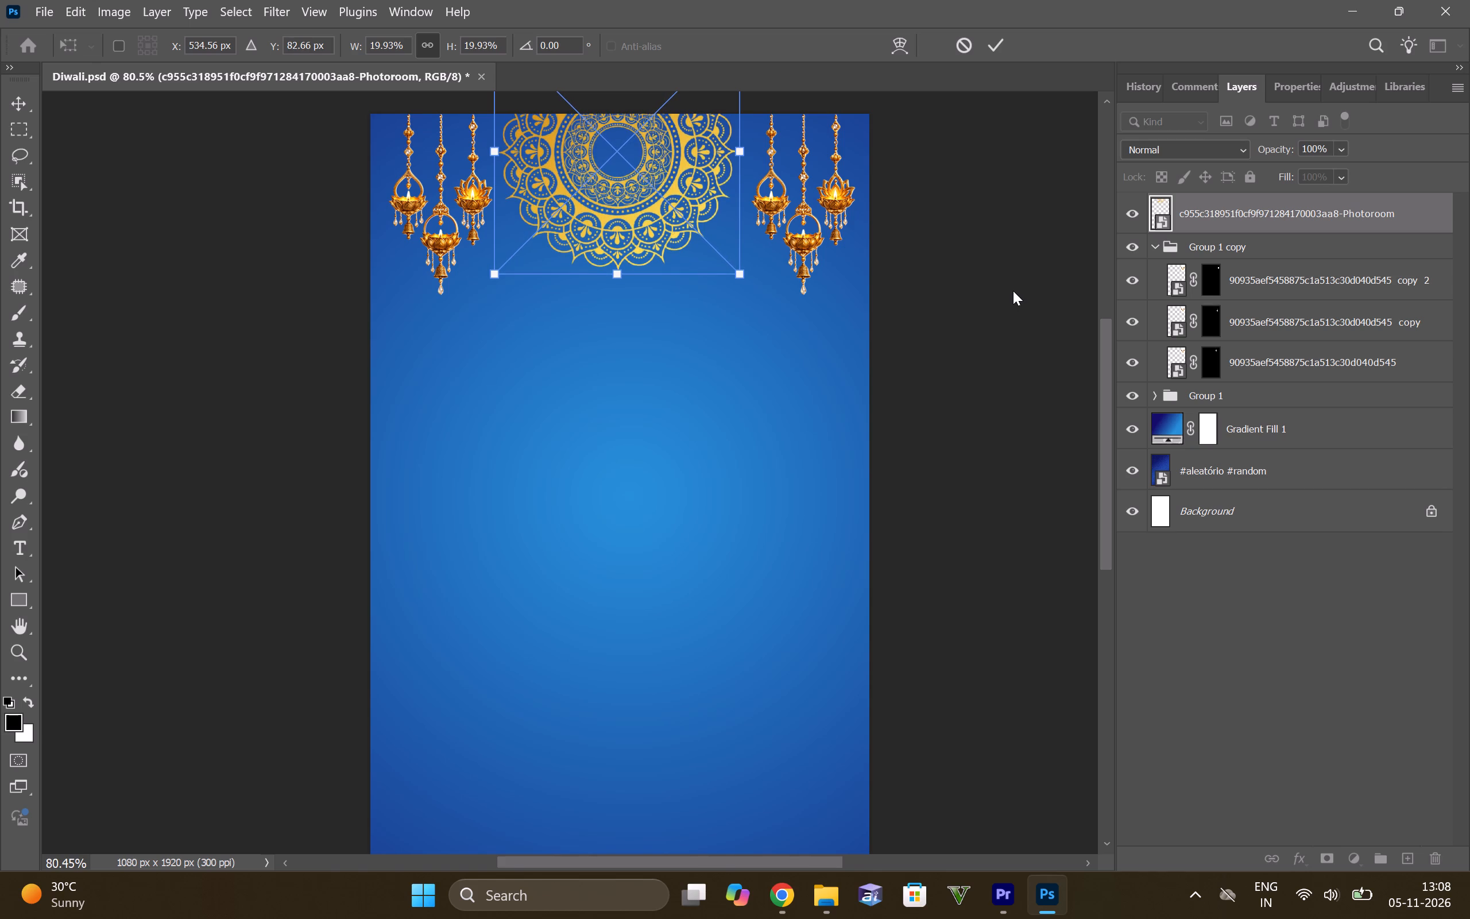
{"action": "key", "text": "Down"}
{"action": "key", "text": "Down"}
{"action": "key", "text": "Down"}
{"action": "key", "text": "Down"}
{"action": "key", "text": "Down"}
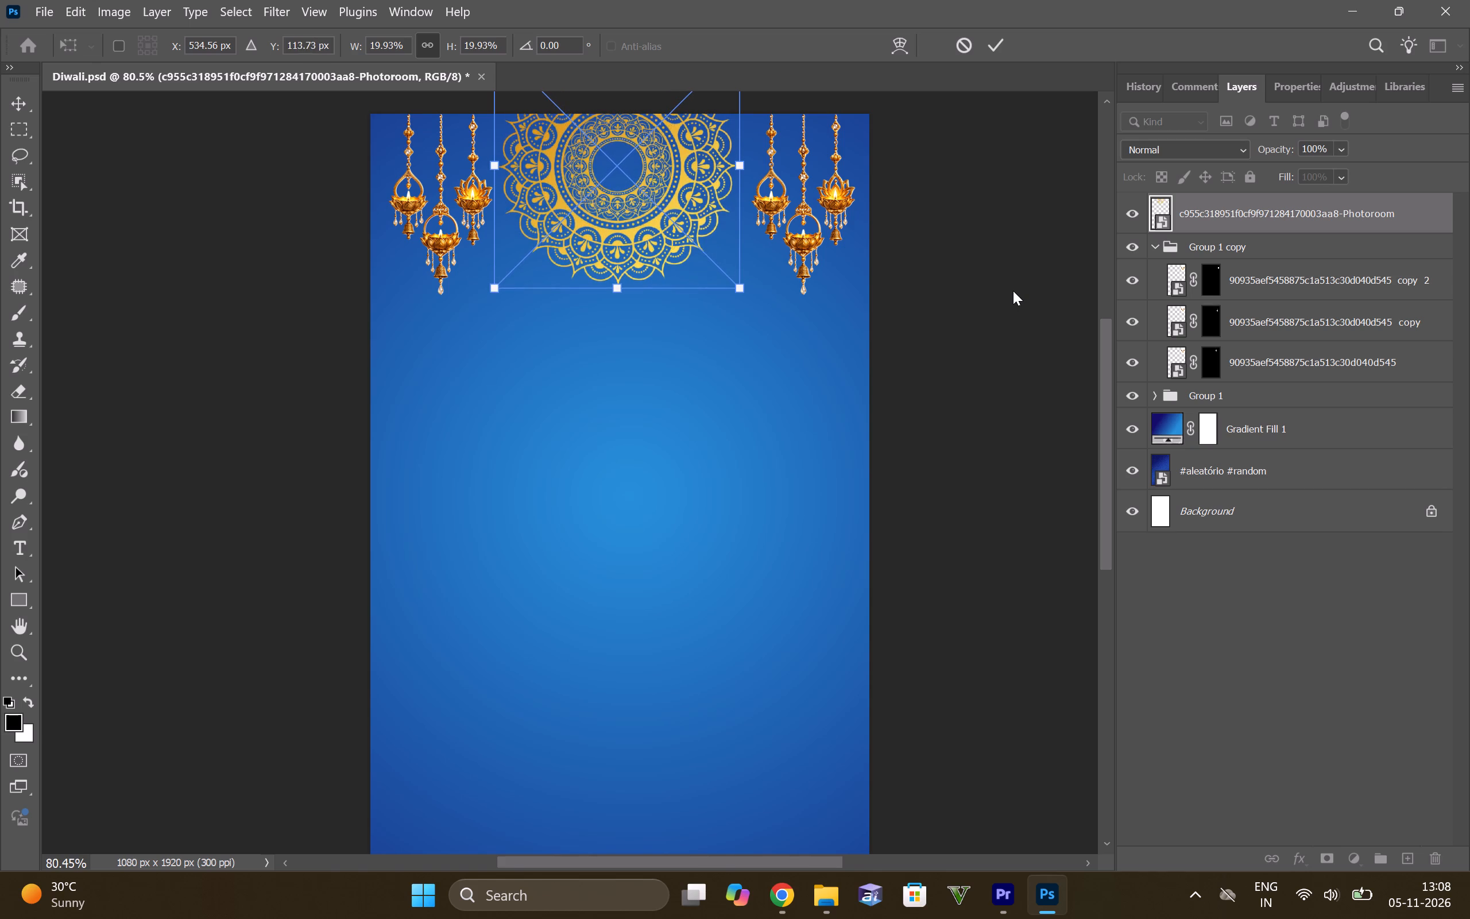
{"action": "key", "text": "Down"}
{"action": "key", "text": "Down"}
{"action": "key", "text": "Down"}
{"action": "key", "text": "Down"}
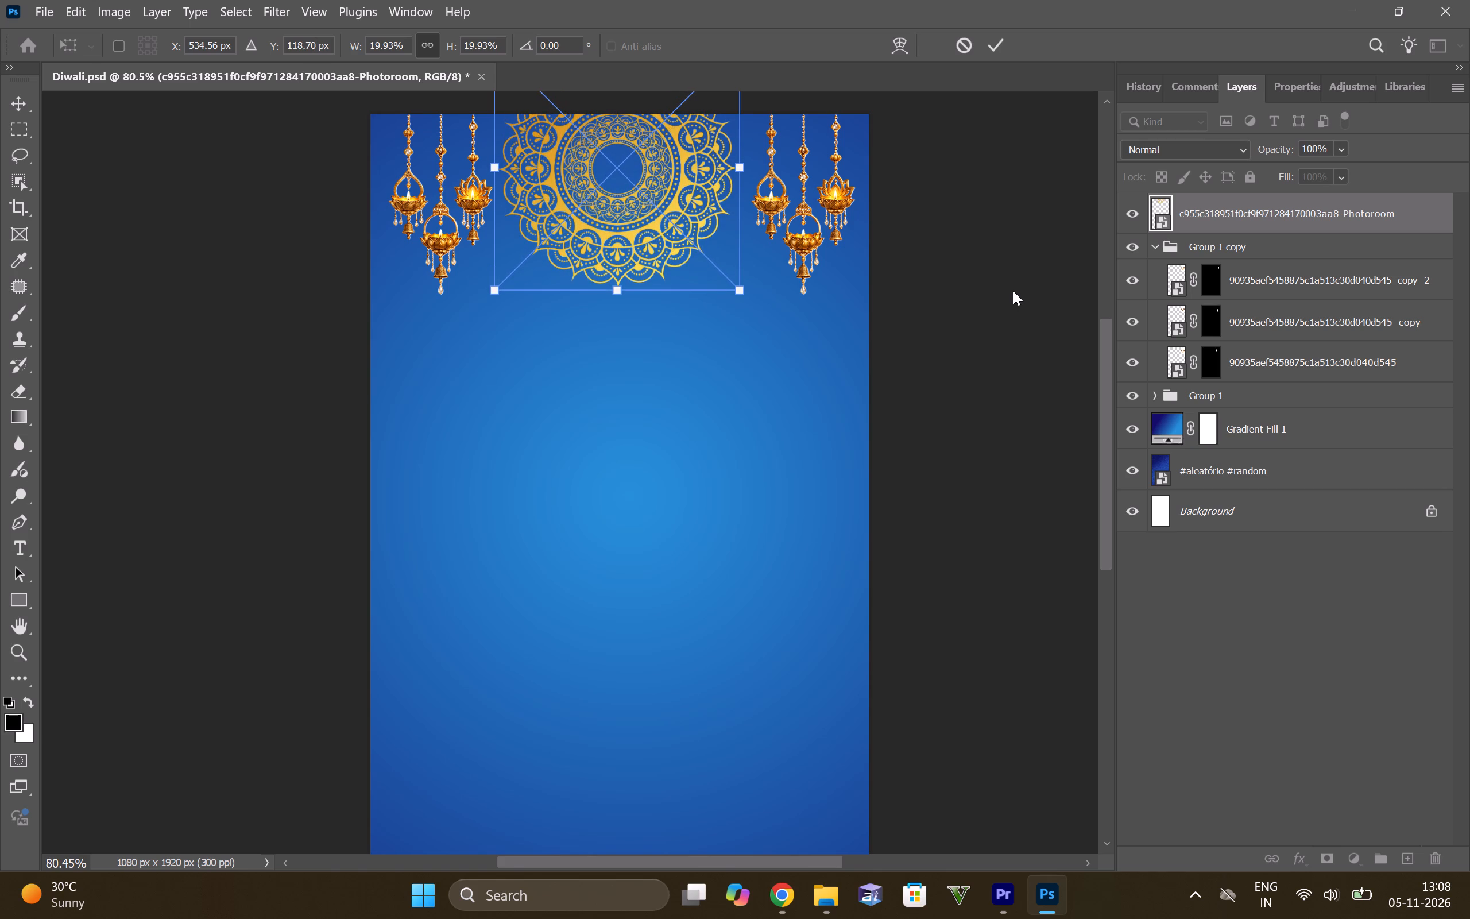
{"action": "left_click", "coordinate": [984, 47]}
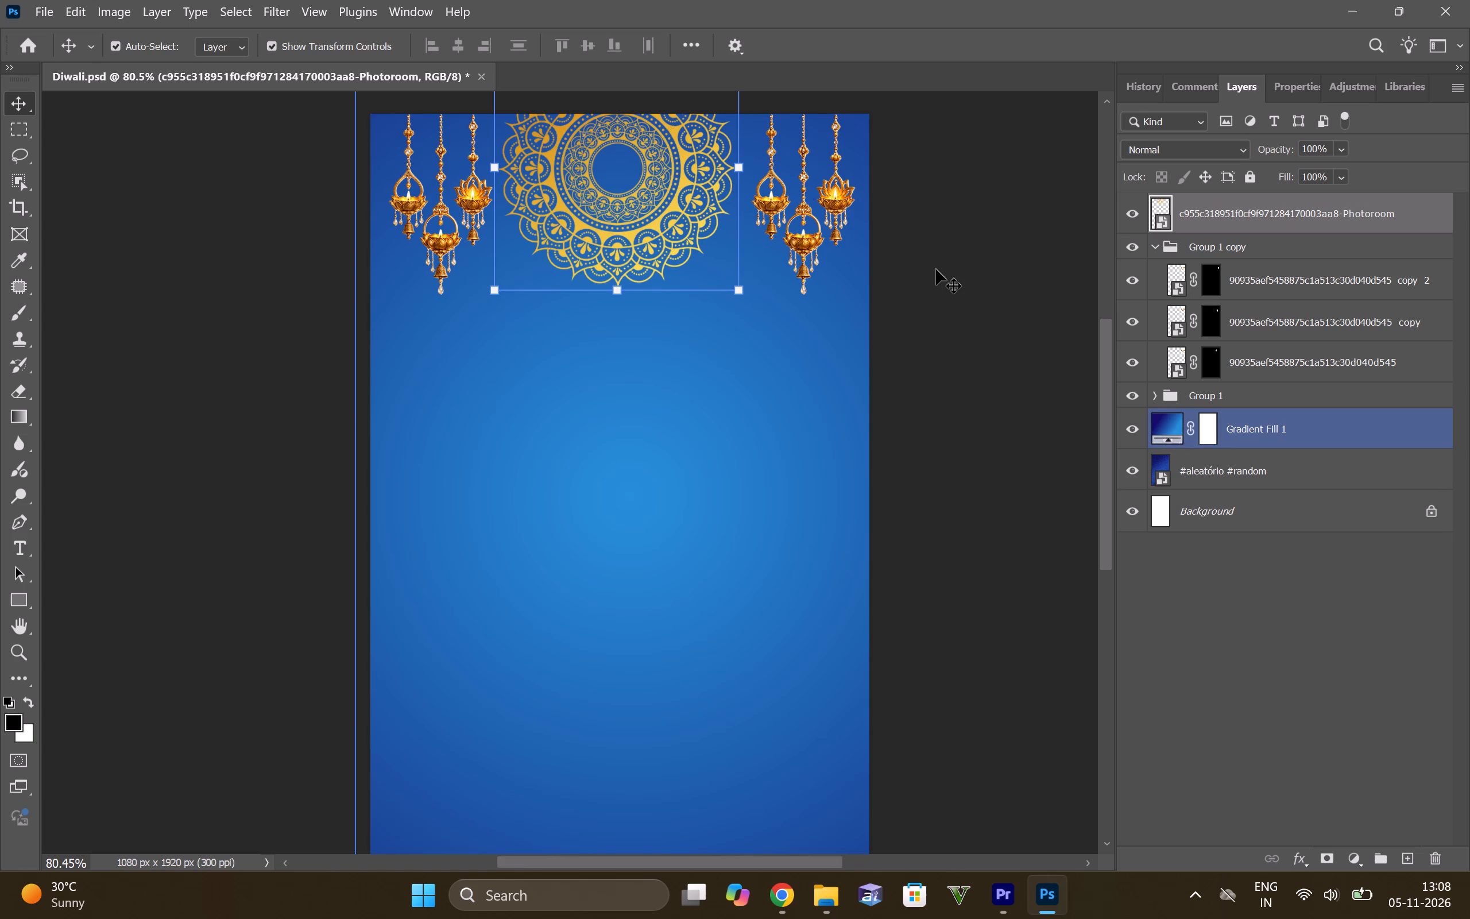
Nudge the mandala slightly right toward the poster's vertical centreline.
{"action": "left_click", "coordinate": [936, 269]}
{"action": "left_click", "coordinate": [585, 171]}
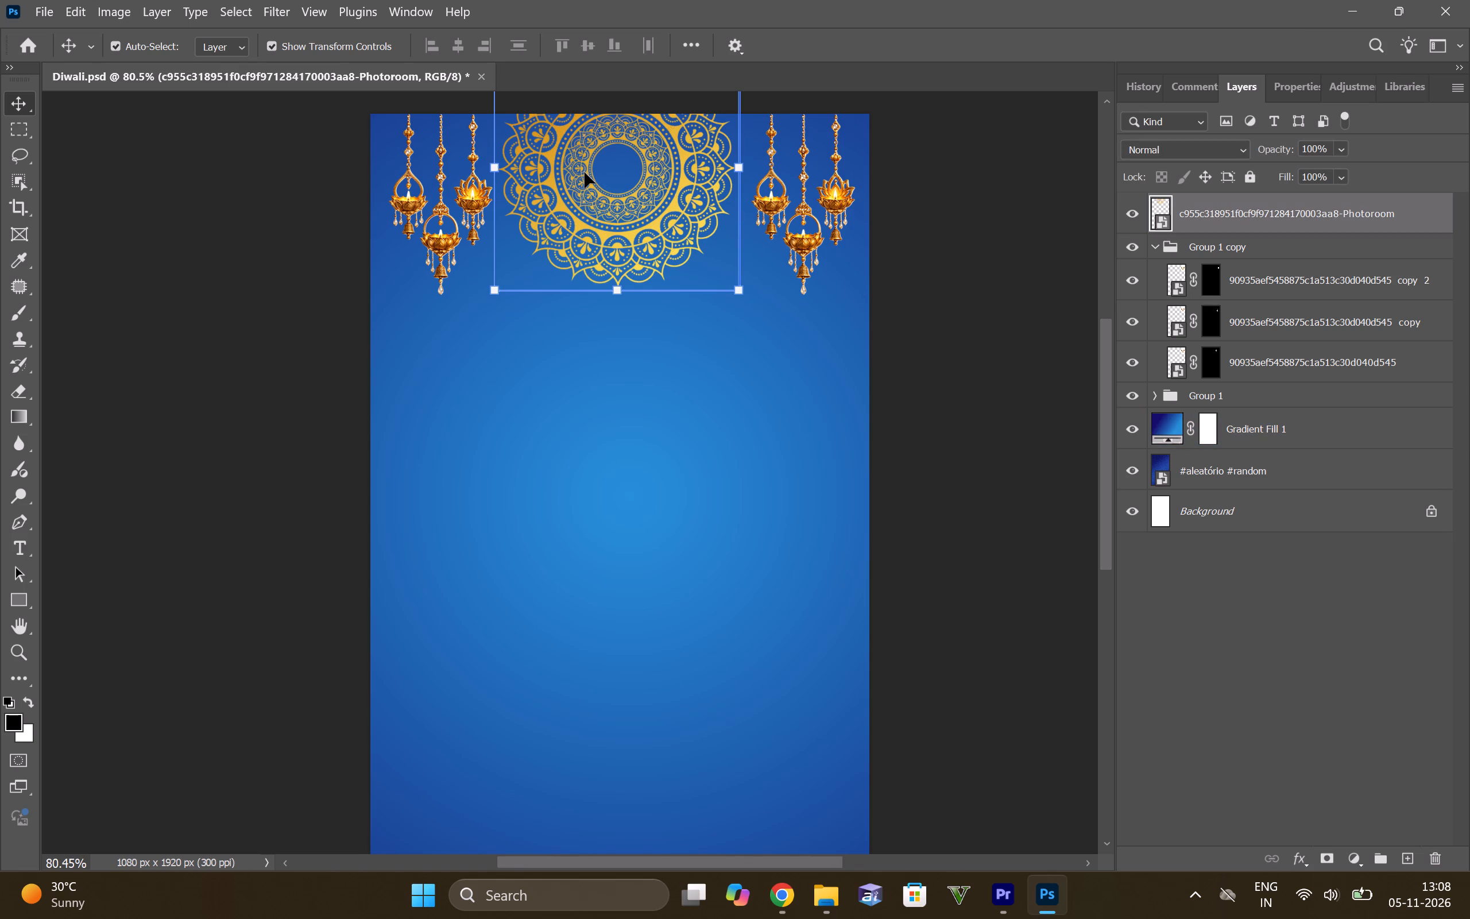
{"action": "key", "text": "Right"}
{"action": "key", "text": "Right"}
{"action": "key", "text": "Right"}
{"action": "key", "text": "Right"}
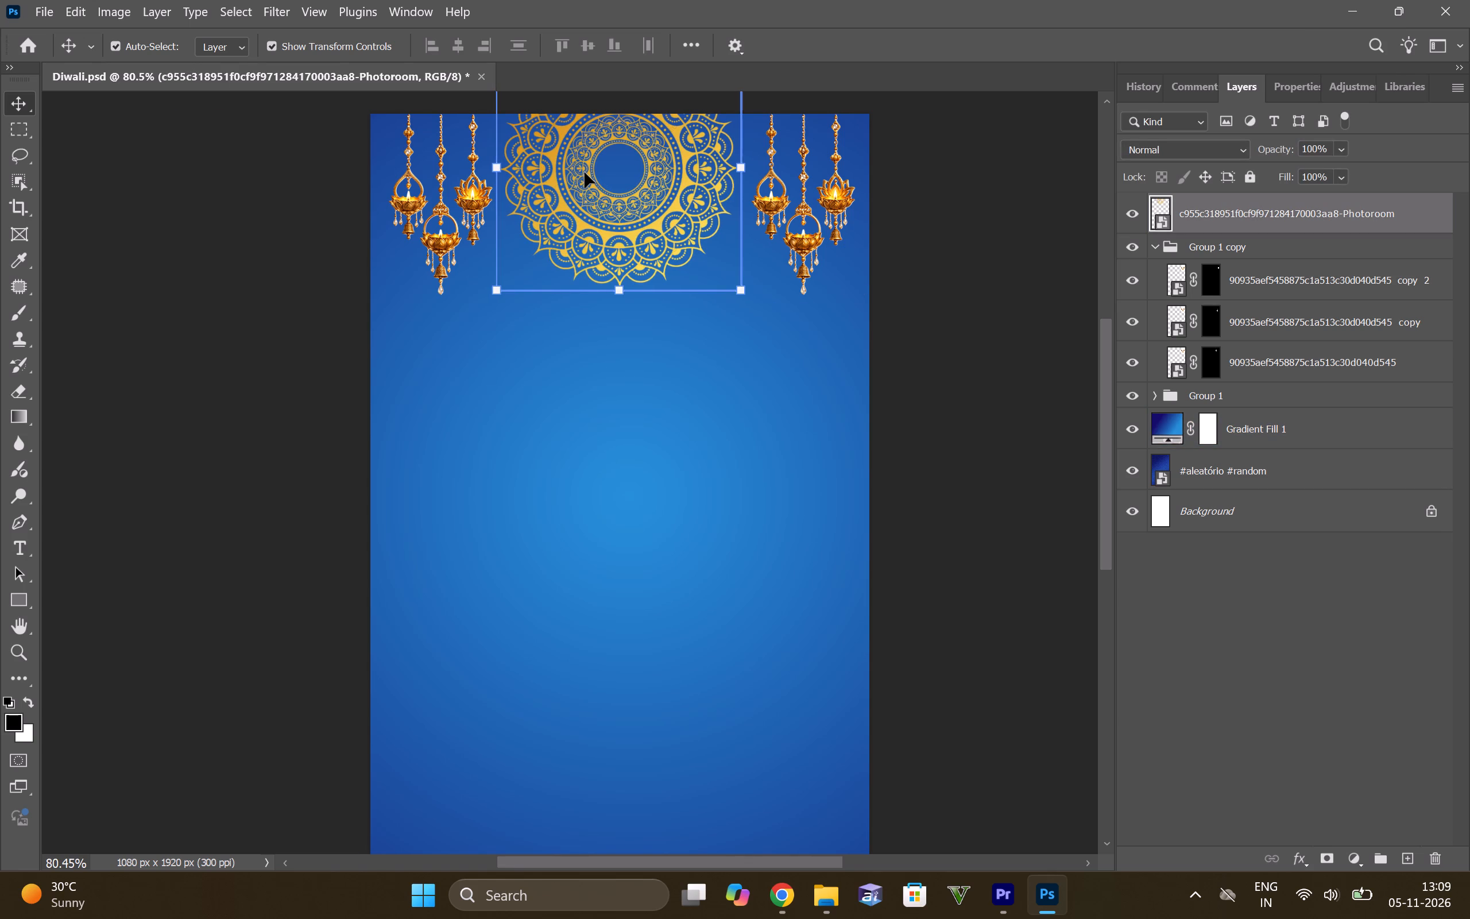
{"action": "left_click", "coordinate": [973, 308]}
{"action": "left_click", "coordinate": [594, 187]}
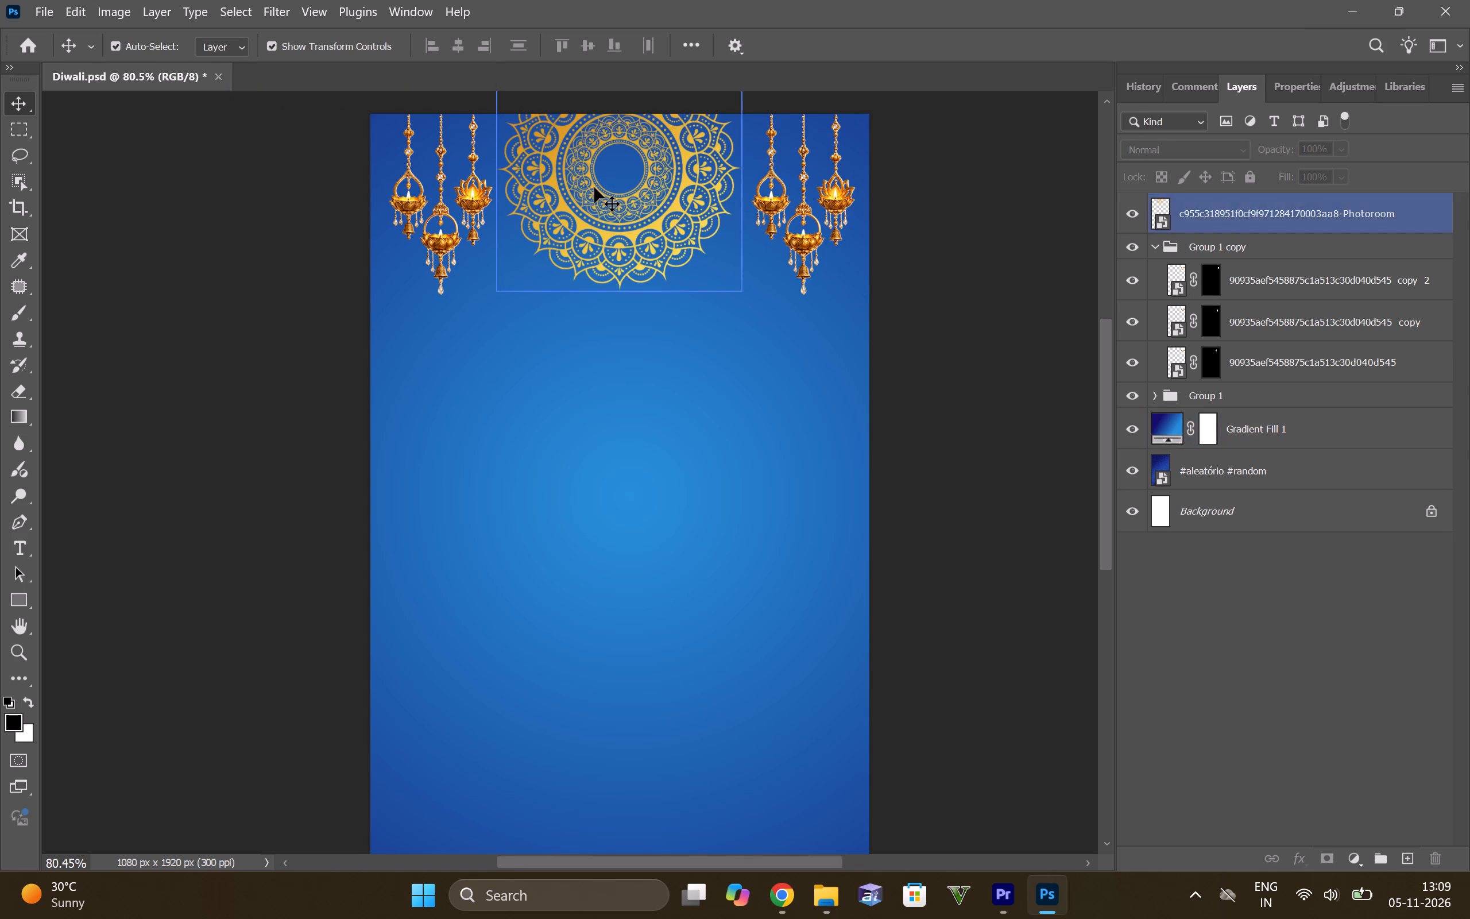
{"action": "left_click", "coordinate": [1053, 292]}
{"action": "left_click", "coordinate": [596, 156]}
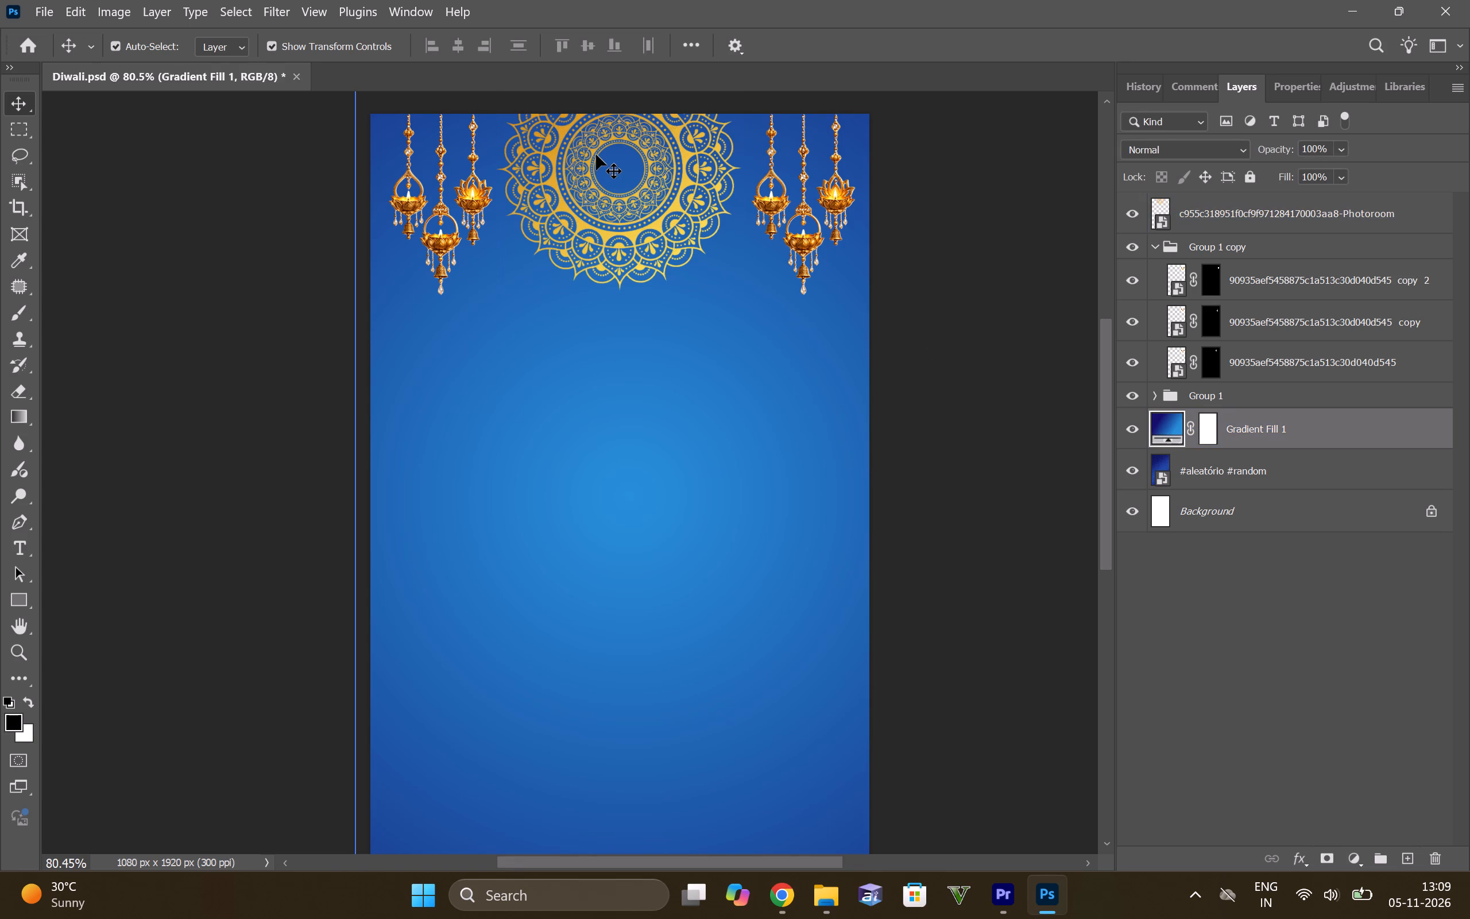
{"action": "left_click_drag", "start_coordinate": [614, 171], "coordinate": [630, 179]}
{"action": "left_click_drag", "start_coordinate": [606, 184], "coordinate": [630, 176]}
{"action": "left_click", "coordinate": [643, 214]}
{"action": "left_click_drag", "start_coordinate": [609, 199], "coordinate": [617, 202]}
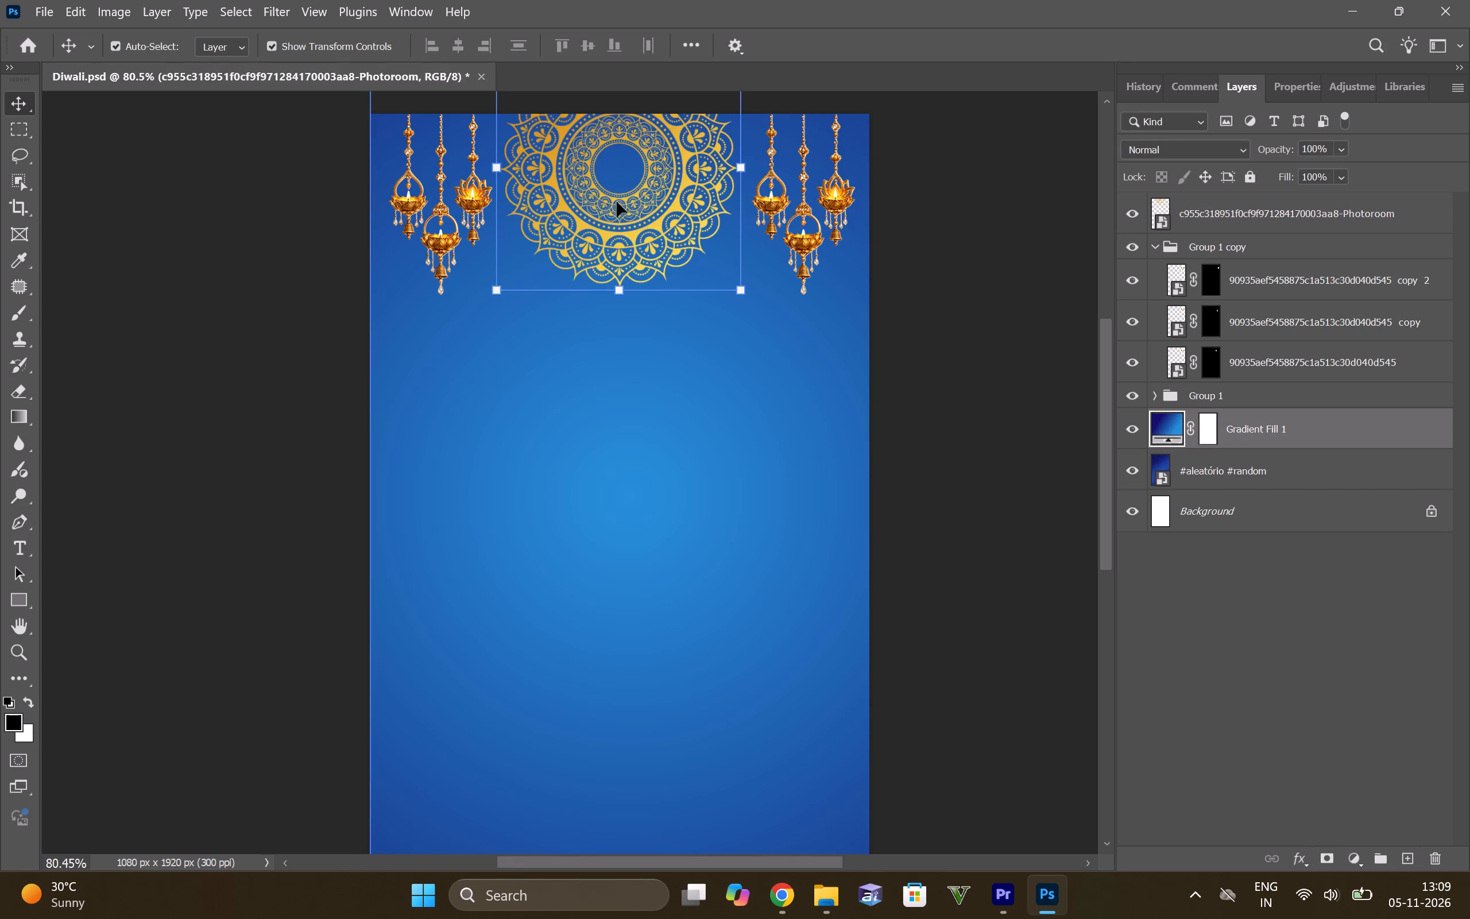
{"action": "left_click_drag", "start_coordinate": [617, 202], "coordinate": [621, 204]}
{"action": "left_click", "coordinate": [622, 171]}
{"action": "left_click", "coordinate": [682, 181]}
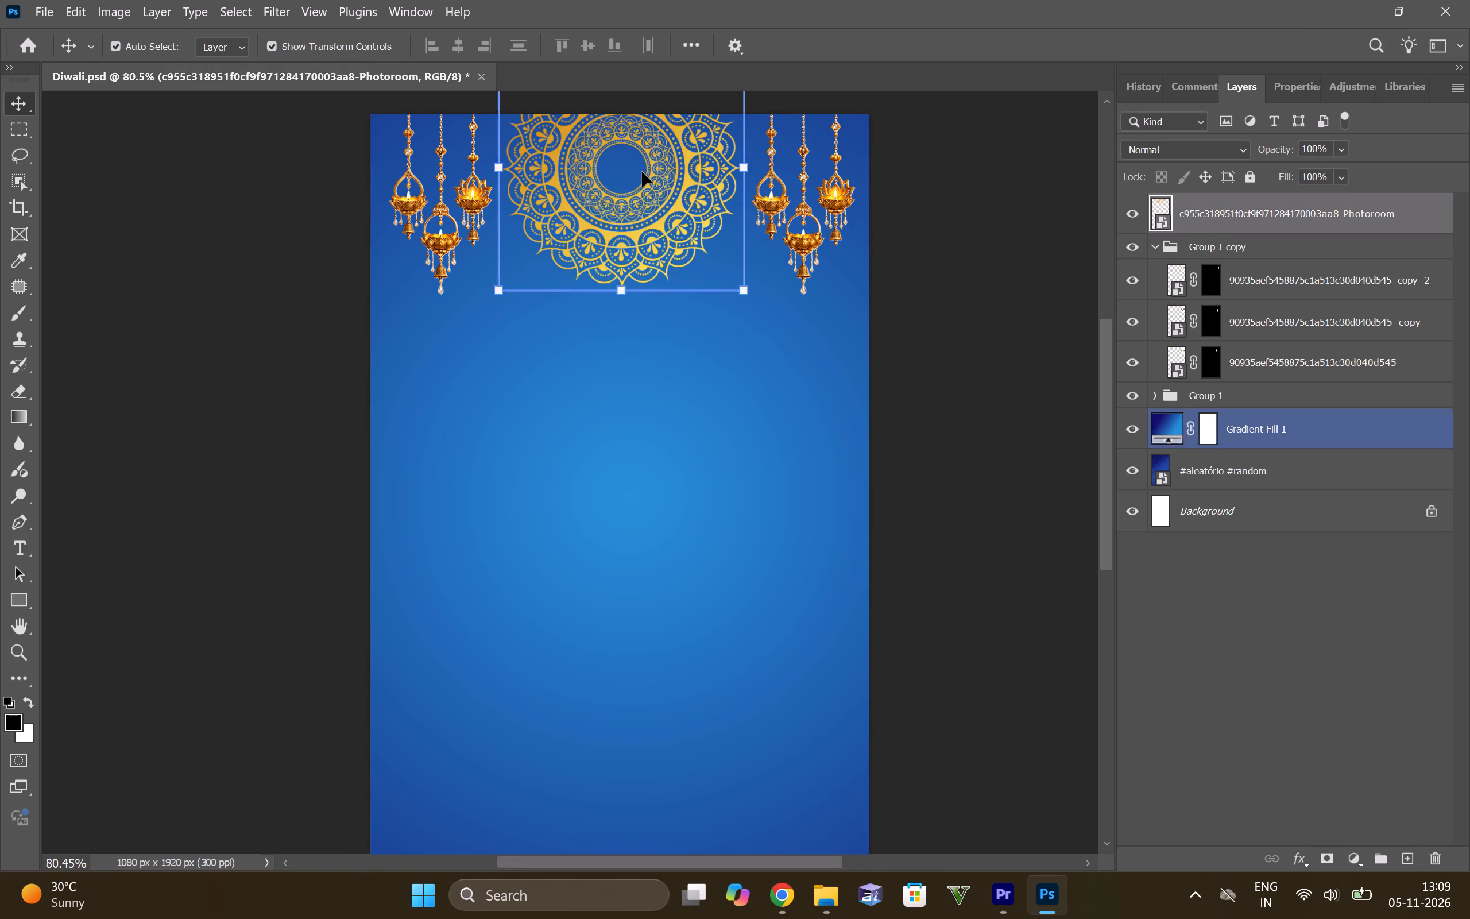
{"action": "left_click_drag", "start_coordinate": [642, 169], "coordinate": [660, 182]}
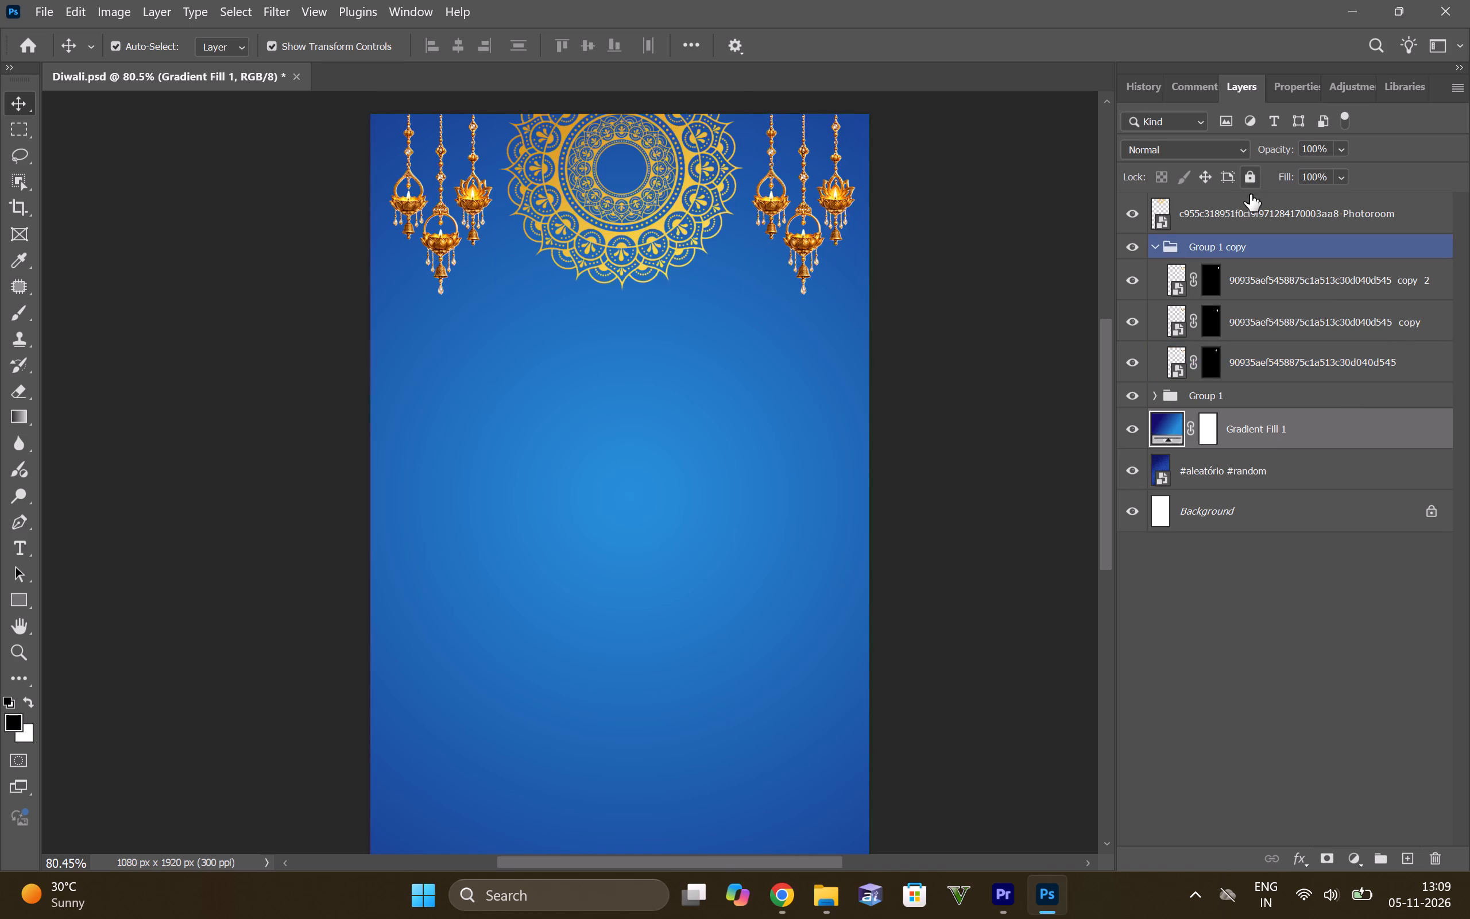
Reposition the mandala layer between the diya clusters at X 554.31, Y 146.31 px and apply the transform.
{"action": "left_click", "coordinate": [1252, 216]}
{"action": "left_click_drag", "start_coordinate": [620, 207], "coordinate": [625, 210]}
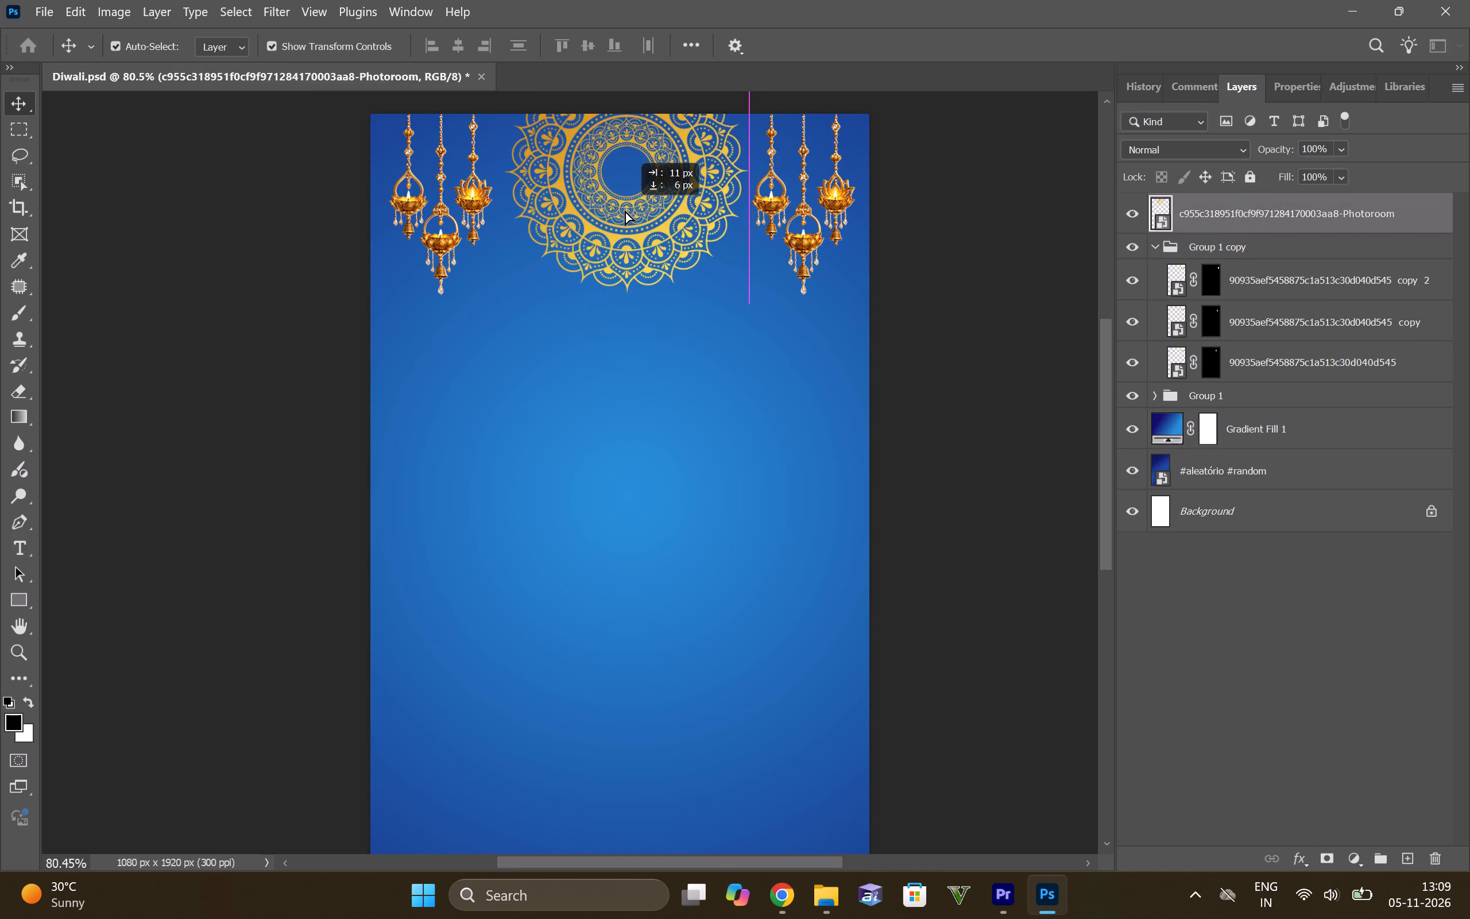
{"action": "left_click_drag", "start_coordinate": [625, 210], "coordinate": [633, 218]}
{"action": "key", "text": "ctrl+t"}
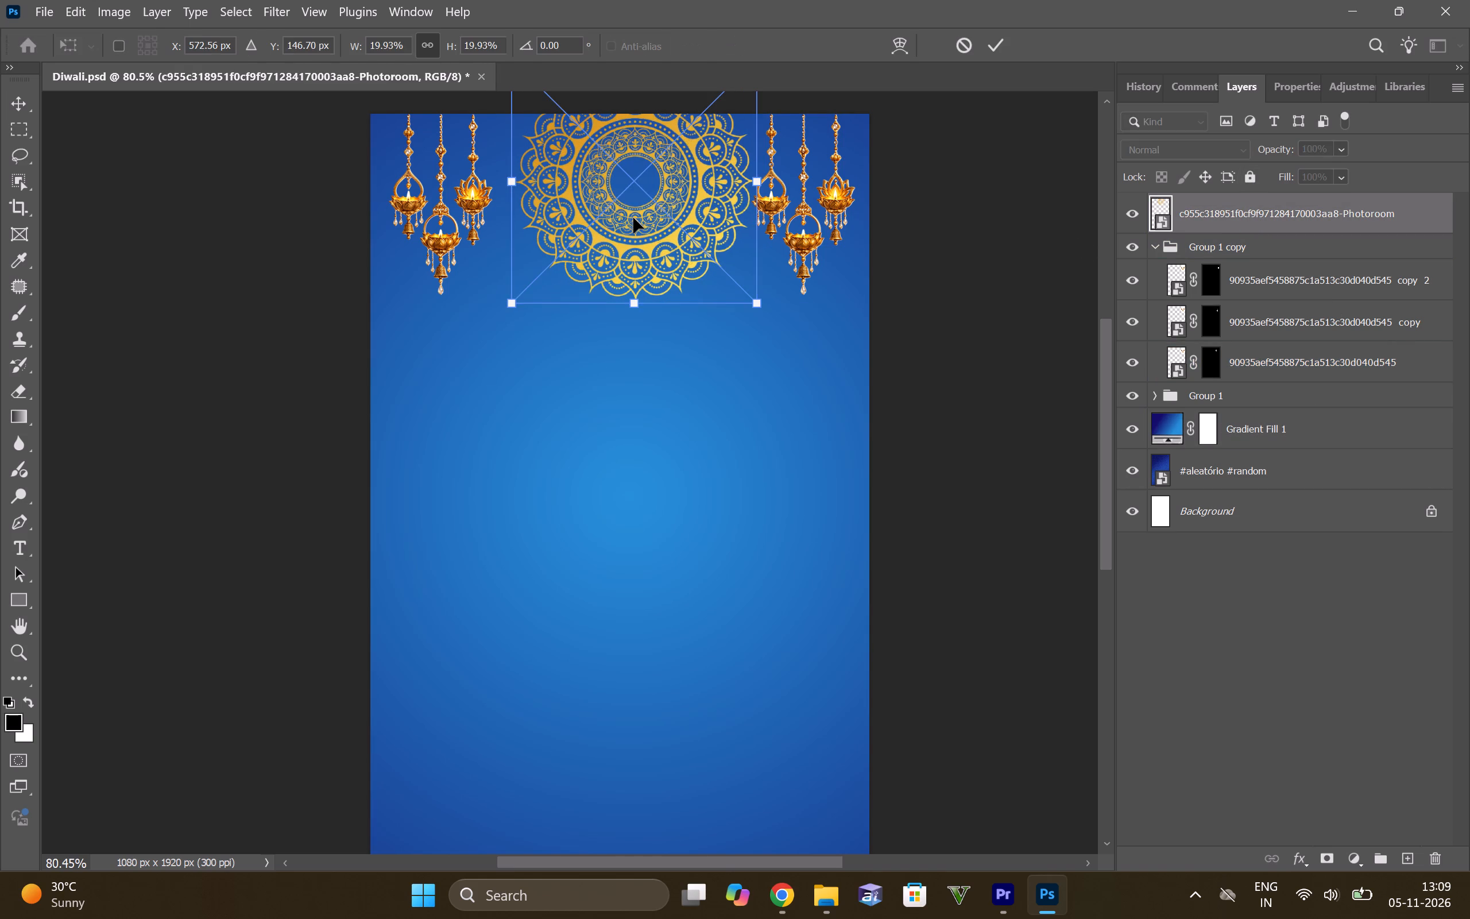
{"action": "left_click_drag", "start_coordinate": [630, 216], "coordinate": [621, 215]}
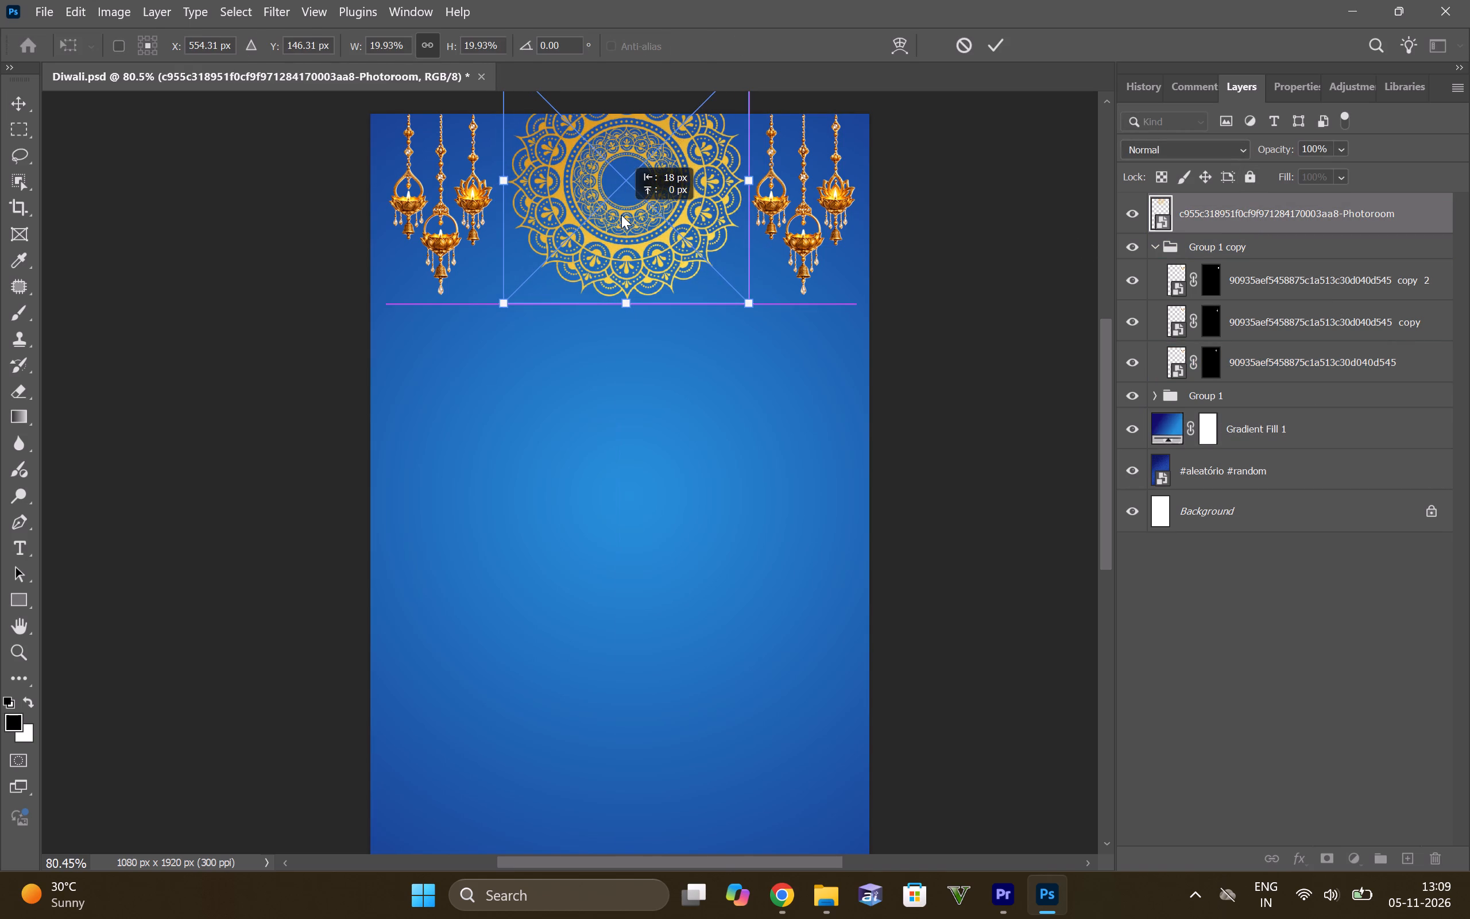
{"action": "left_click_drag", "start_coordinate": [621, 215], "coordinate": [627, 218]}
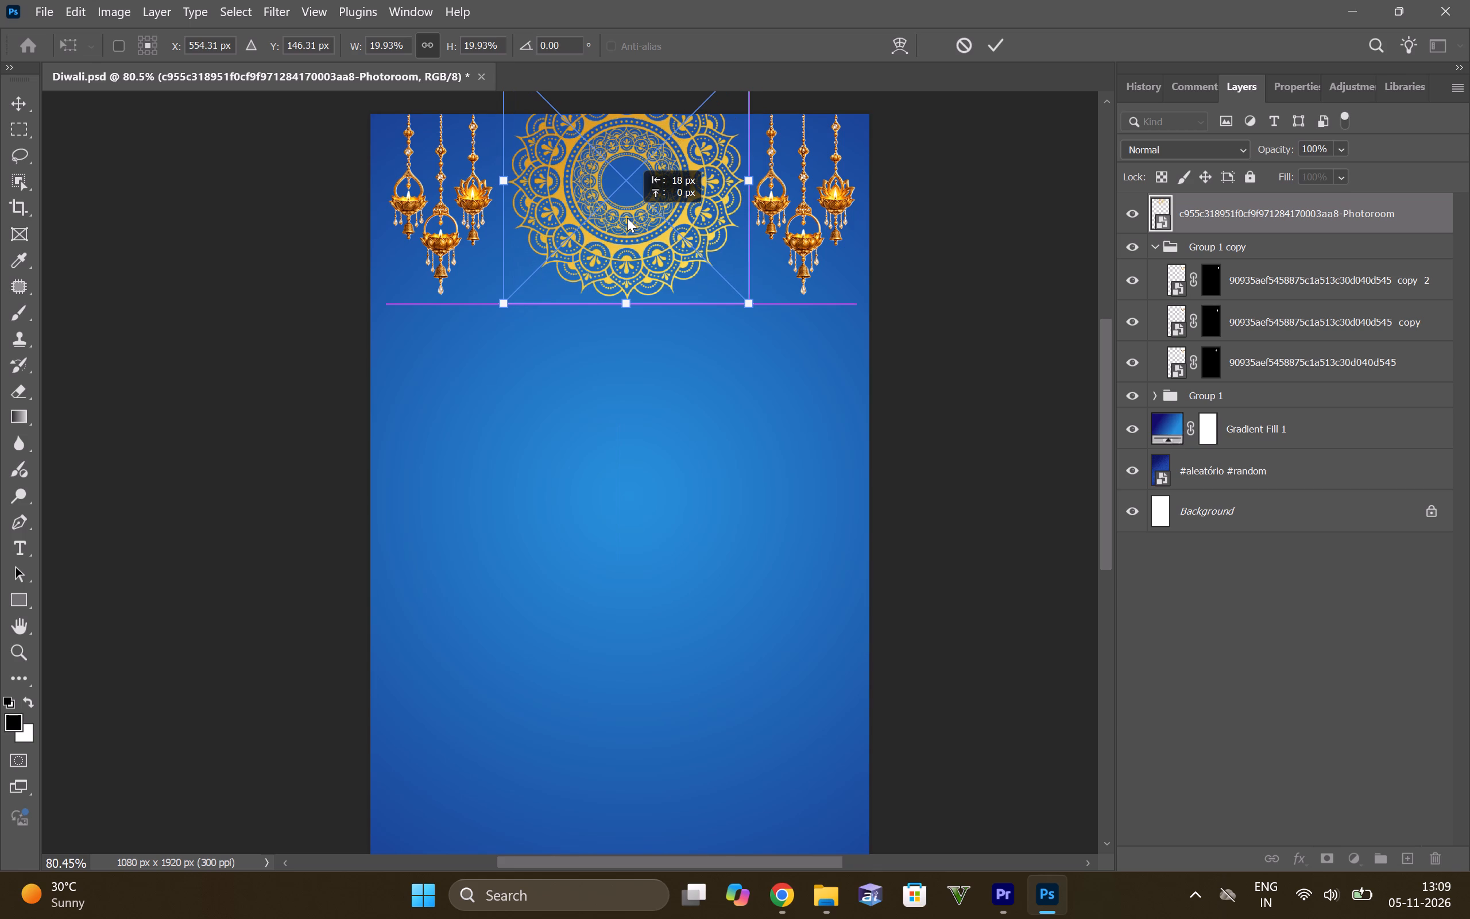
{"action": "left_click_drag", "start_coordinate": [627, 218], "coordinate": [624, 218]}
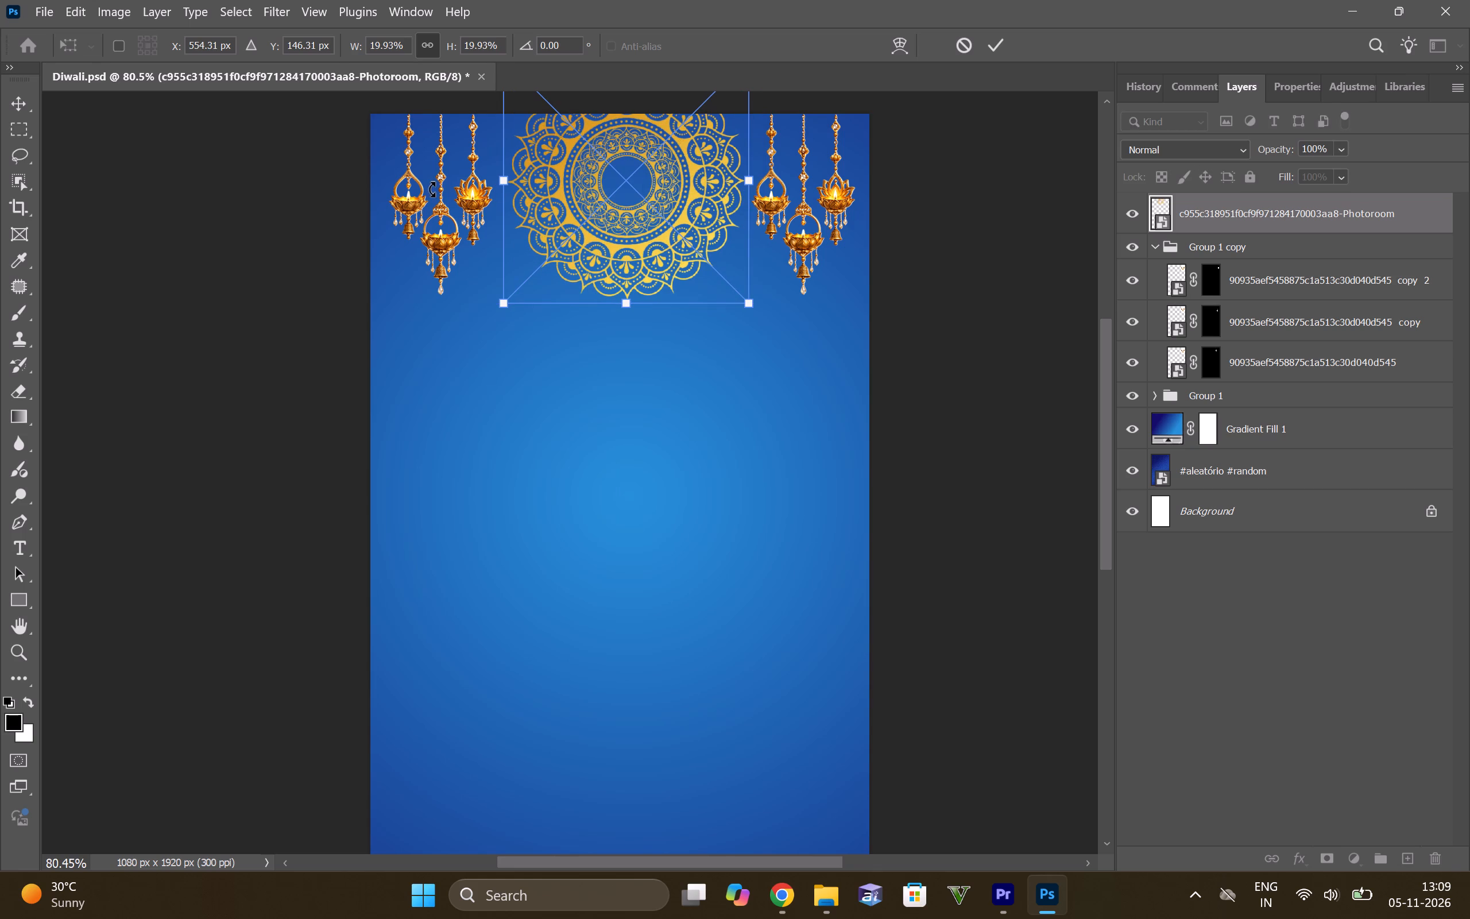
{"action": "left_click", "coordinate": [991, 40]}
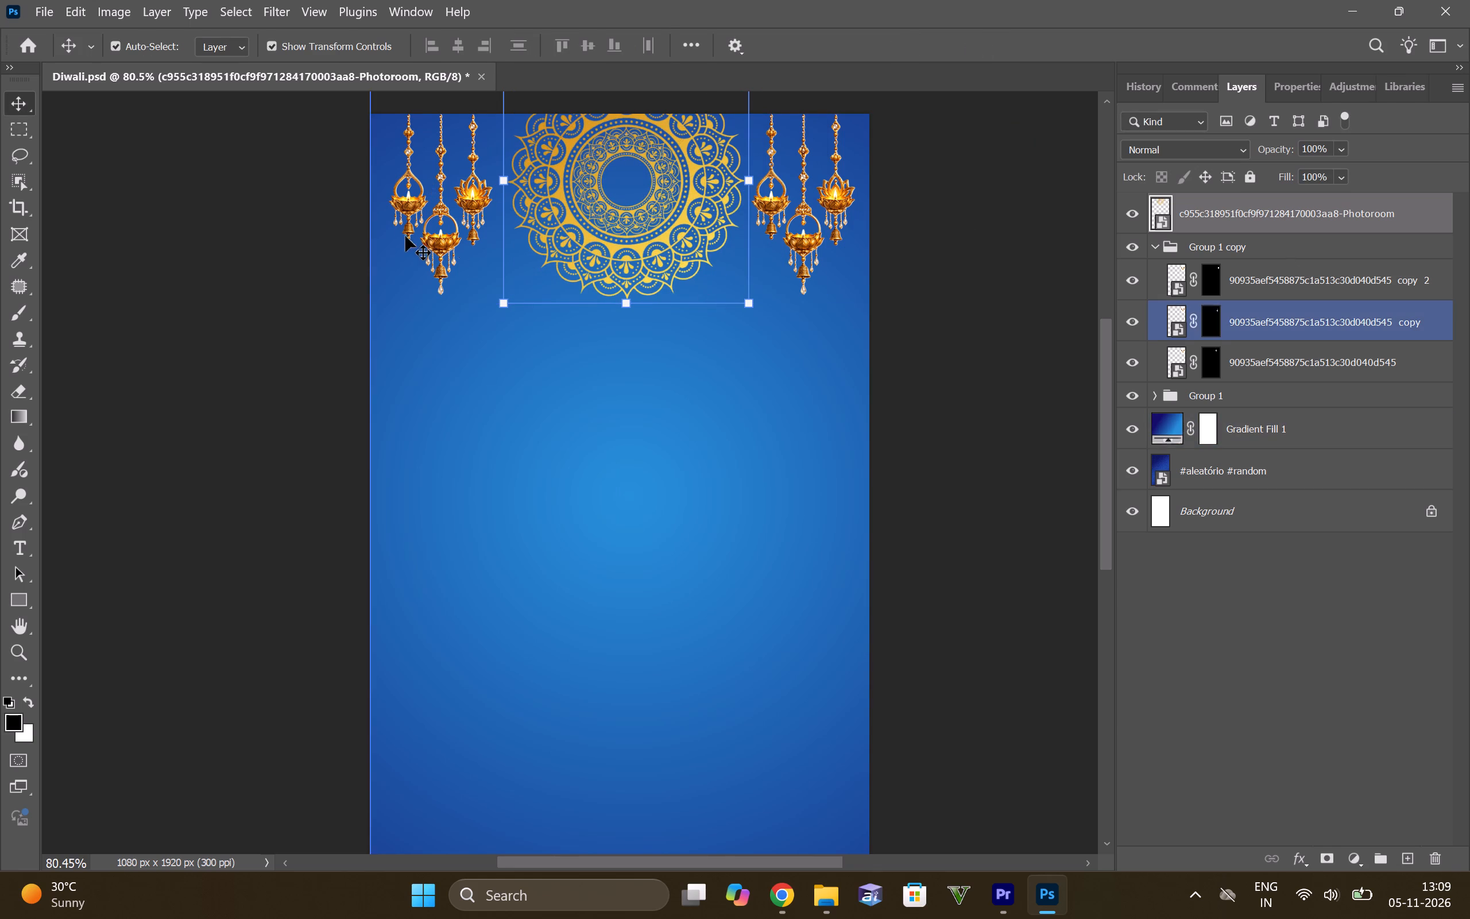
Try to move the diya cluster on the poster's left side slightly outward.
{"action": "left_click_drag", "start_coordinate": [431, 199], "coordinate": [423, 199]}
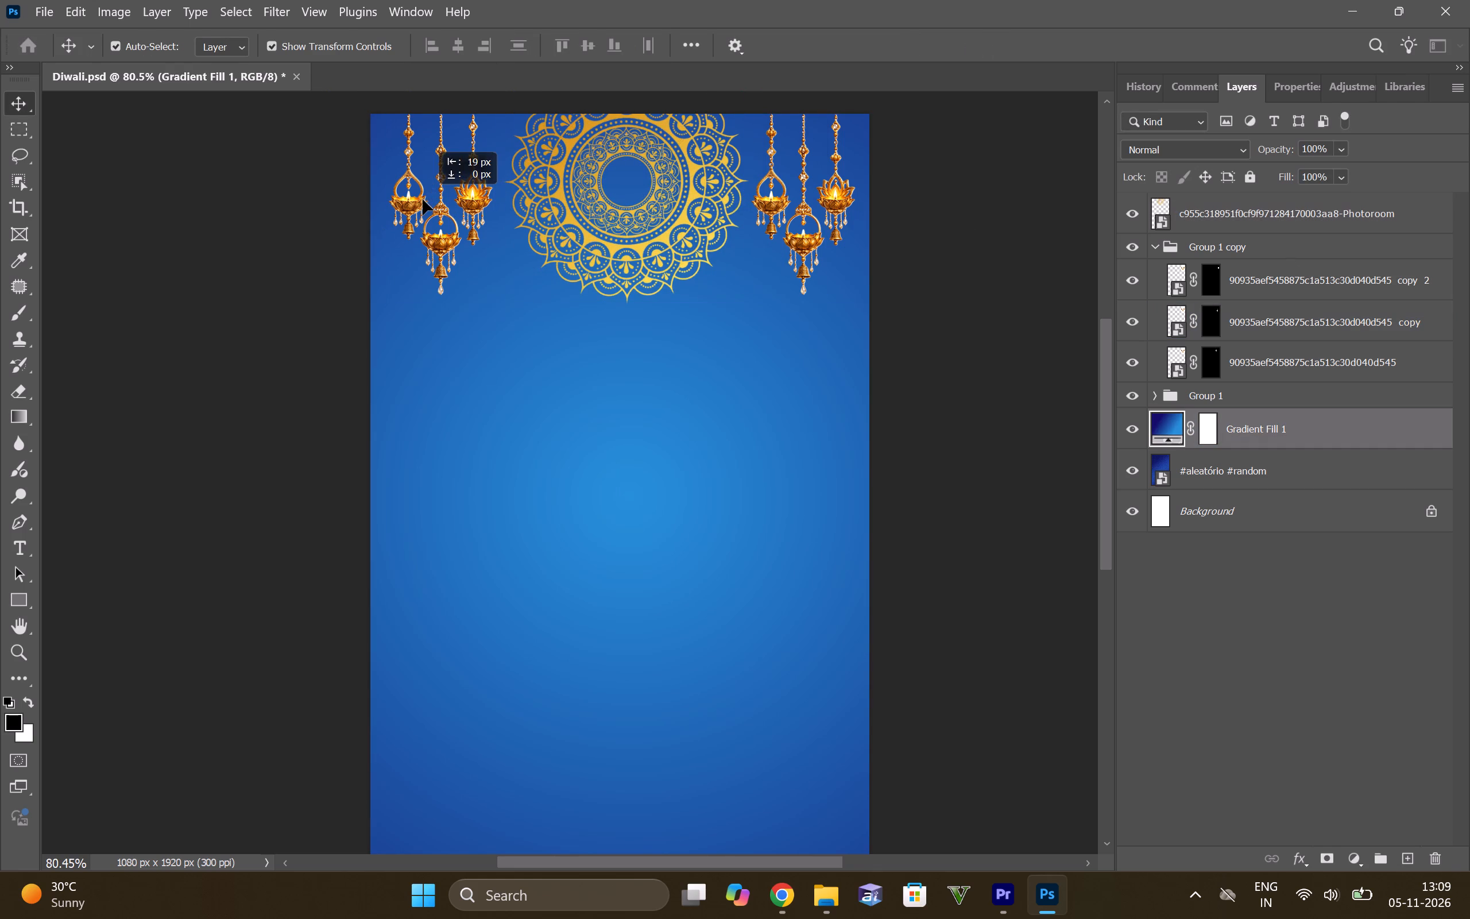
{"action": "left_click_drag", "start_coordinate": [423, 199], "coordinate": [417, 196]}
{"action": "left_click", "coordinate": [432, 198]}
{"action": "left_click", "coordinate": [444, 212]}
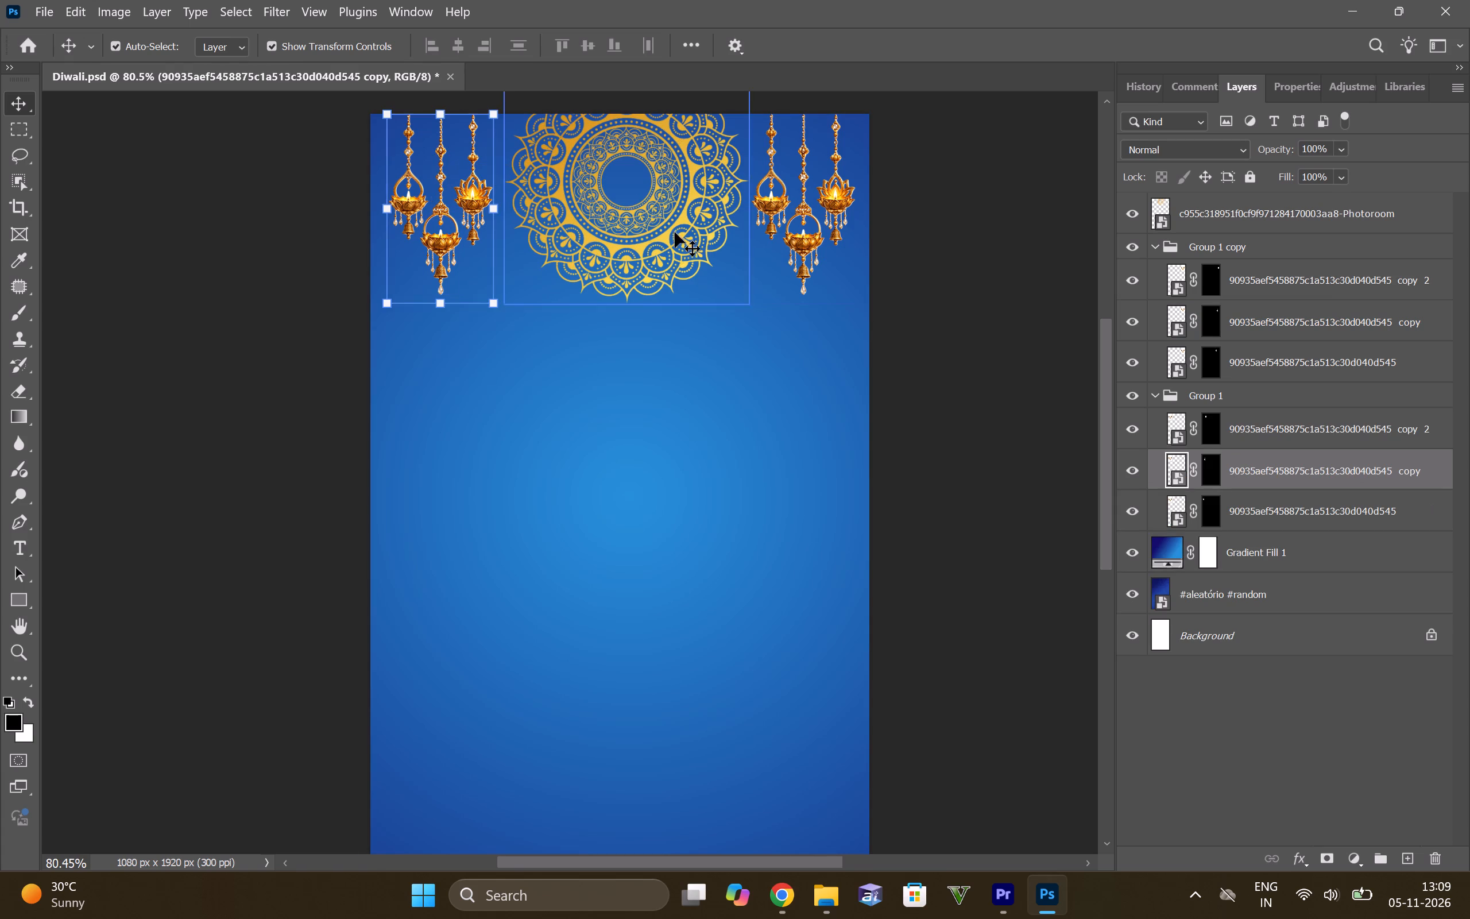
Shift the Group 1 copy diya cluster toward the poster's right edge, to X 956.54, Y 206 px with no rotation.
{"action": "left_click", "coordinate": [1279, 248]}
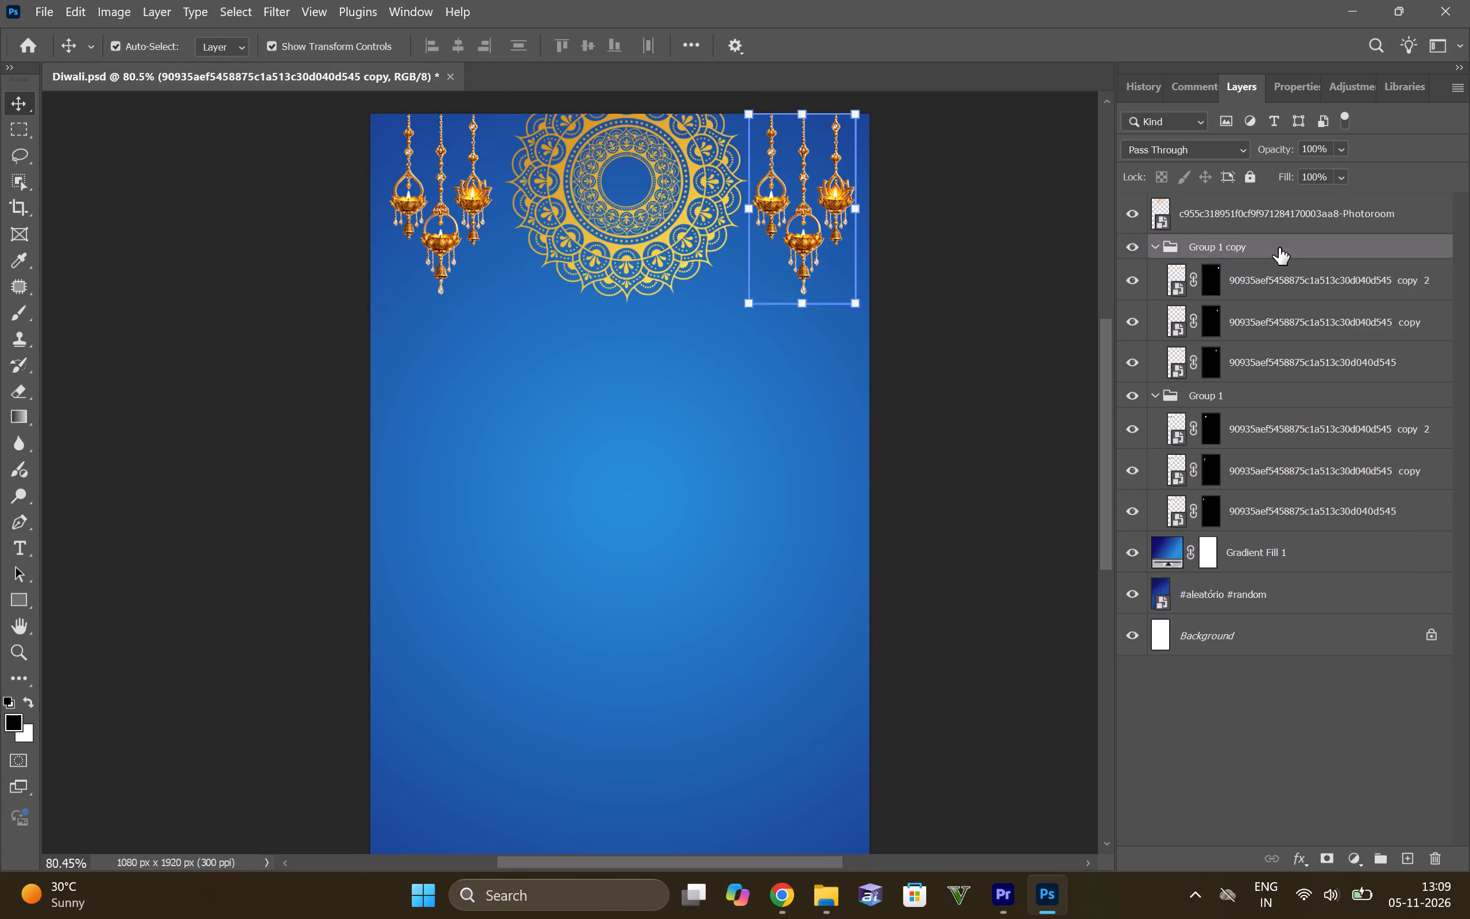
{"action": "key", "text": "ctrl+t"}
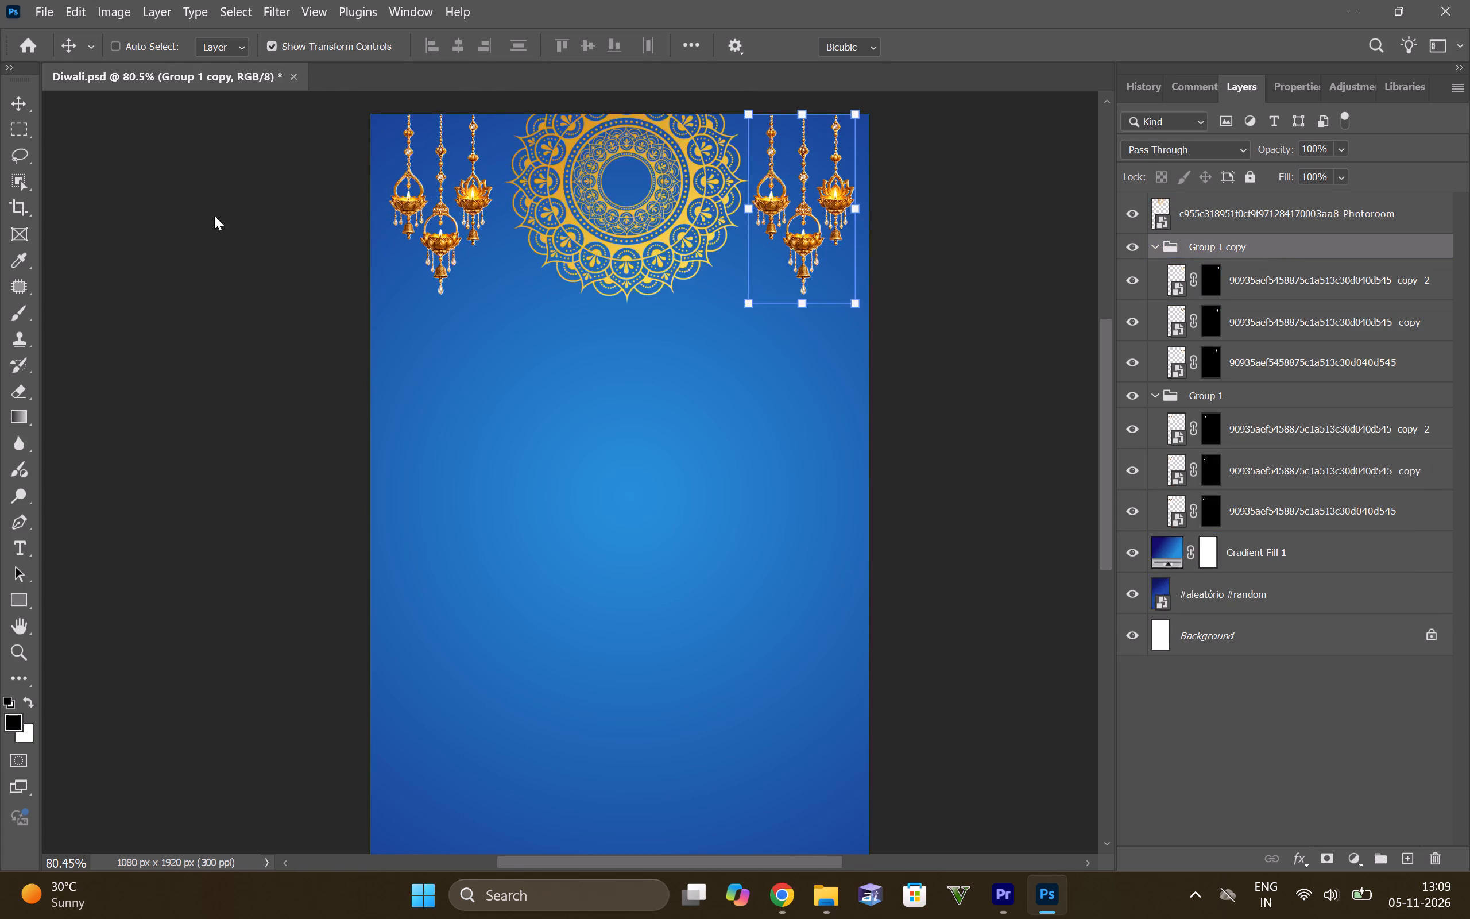
{"action": "left_click_drag", "start_coordinate": [794, 233], "coordinate": [803, 233]}
{"action": "left_click", "coordinate": [1014, 227]}
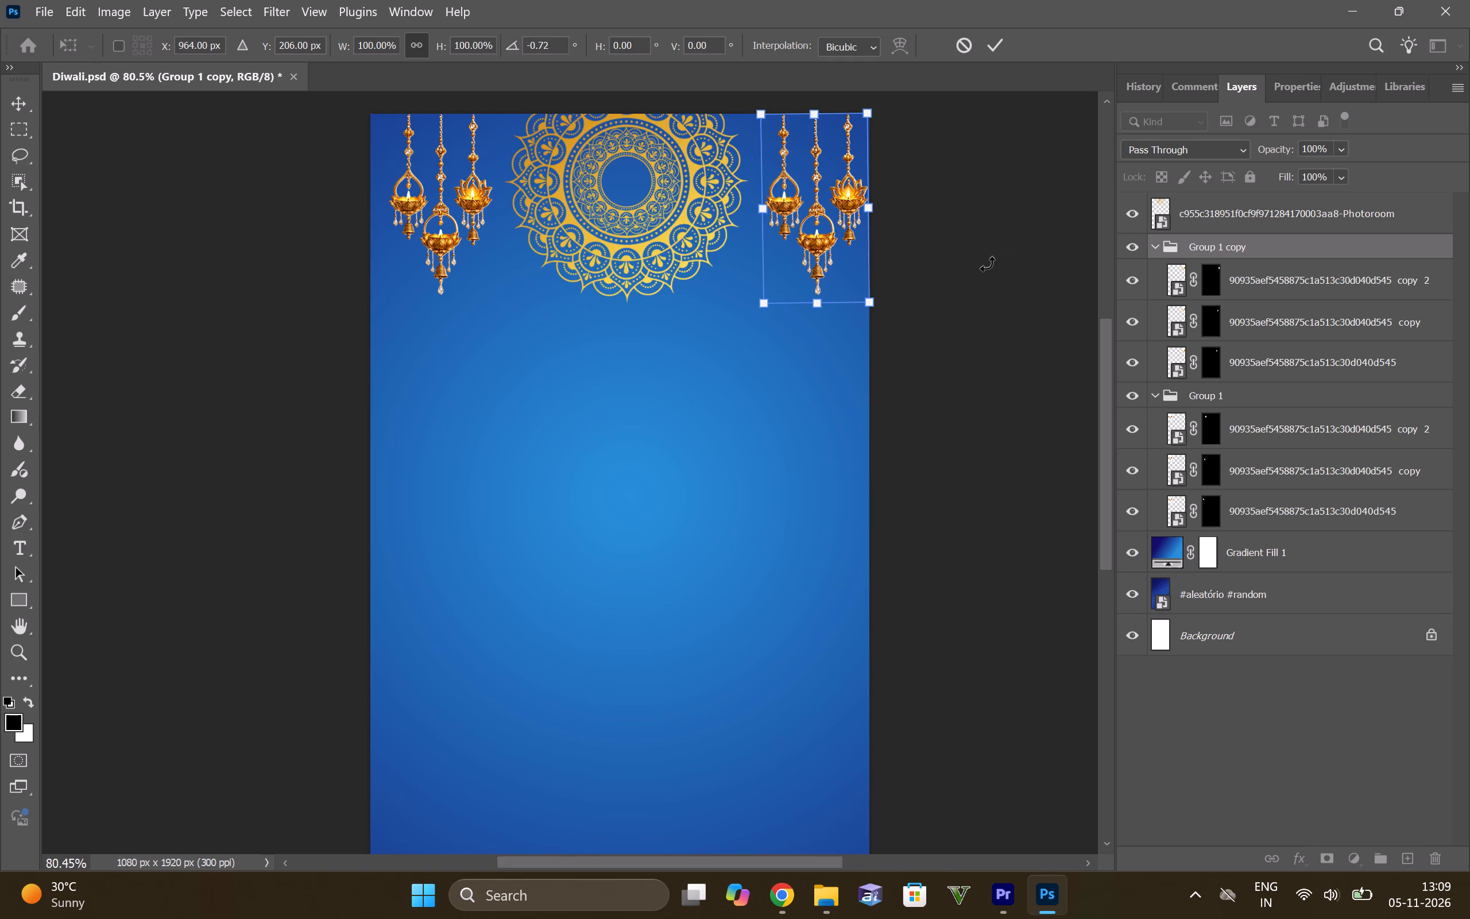
{"action": "key", "text": "ctrl+z"}
{"action": "key", "text": "Left"}
{"action": "key", "text": "Left"}
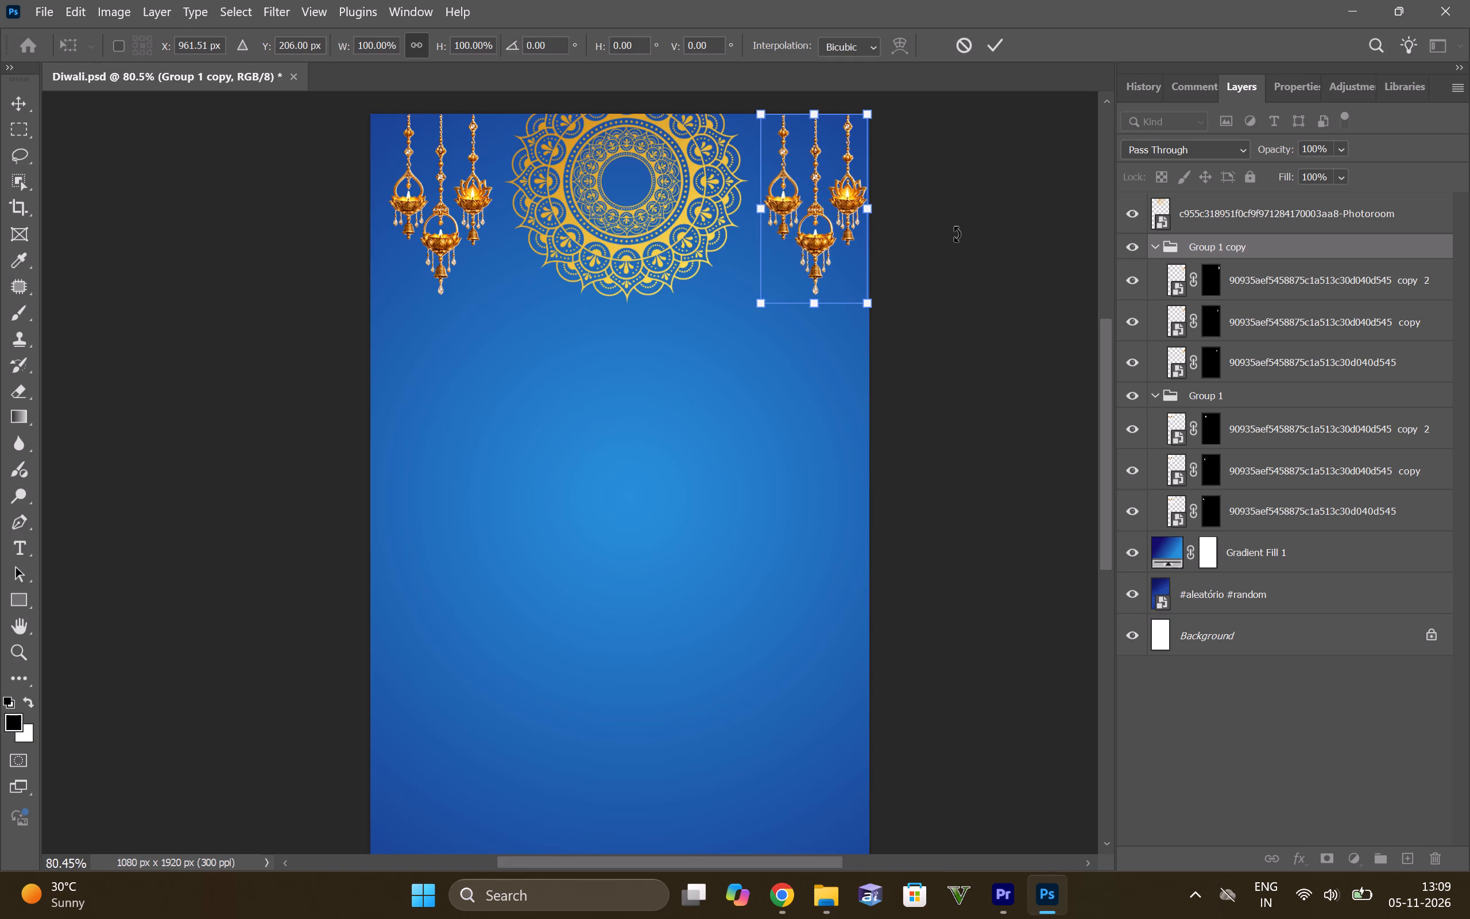
{"action": "key", "text": "Left"}
{"action": "key", "text": "Left"}
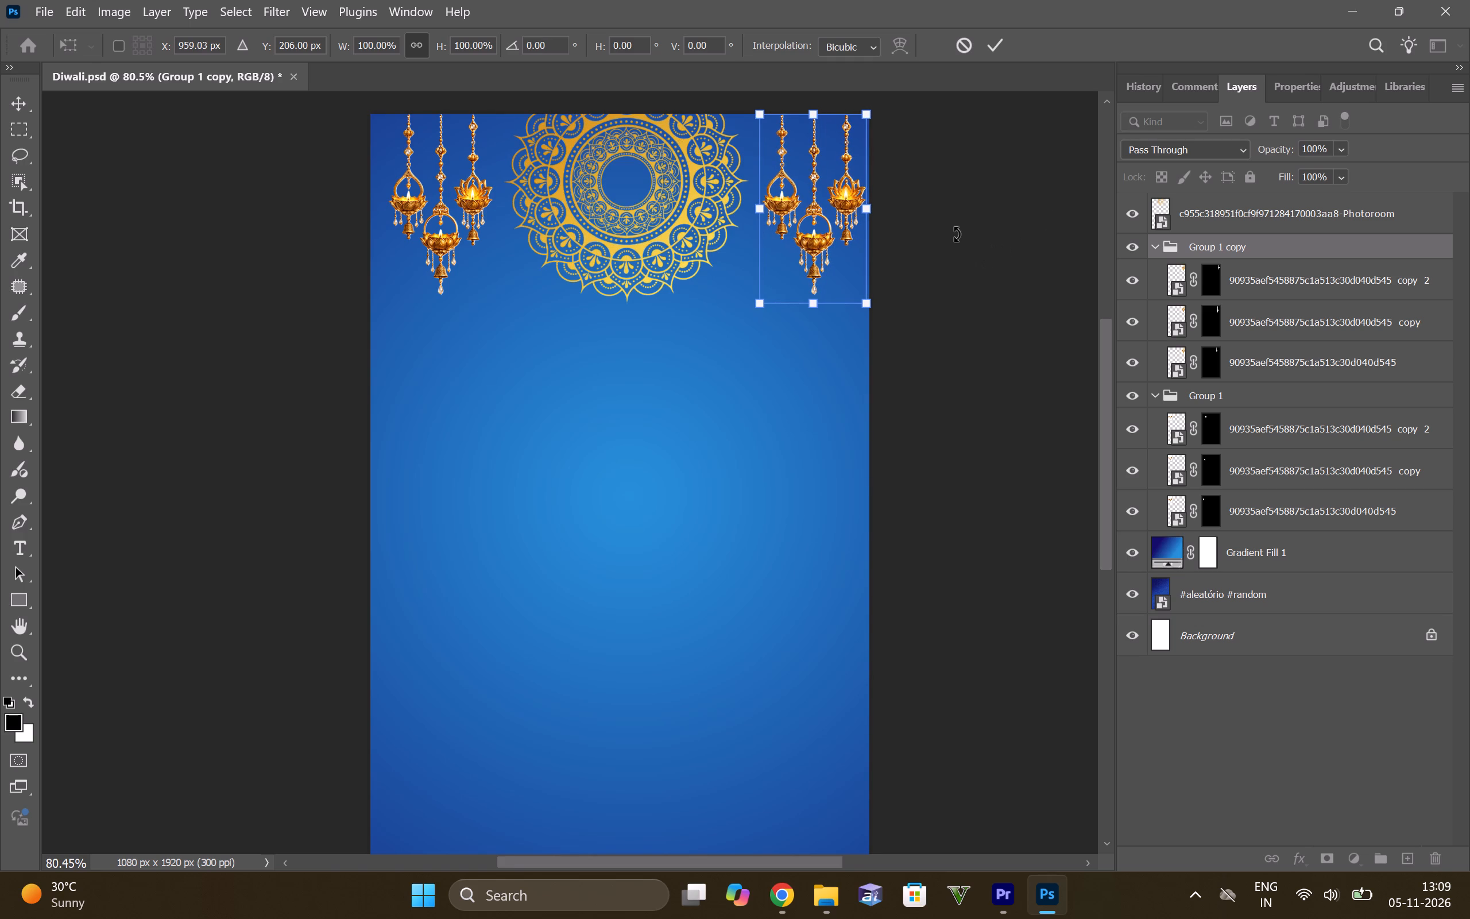
{"action": "key", "text": "Left"}
{"action": "key", "text": "Left"}
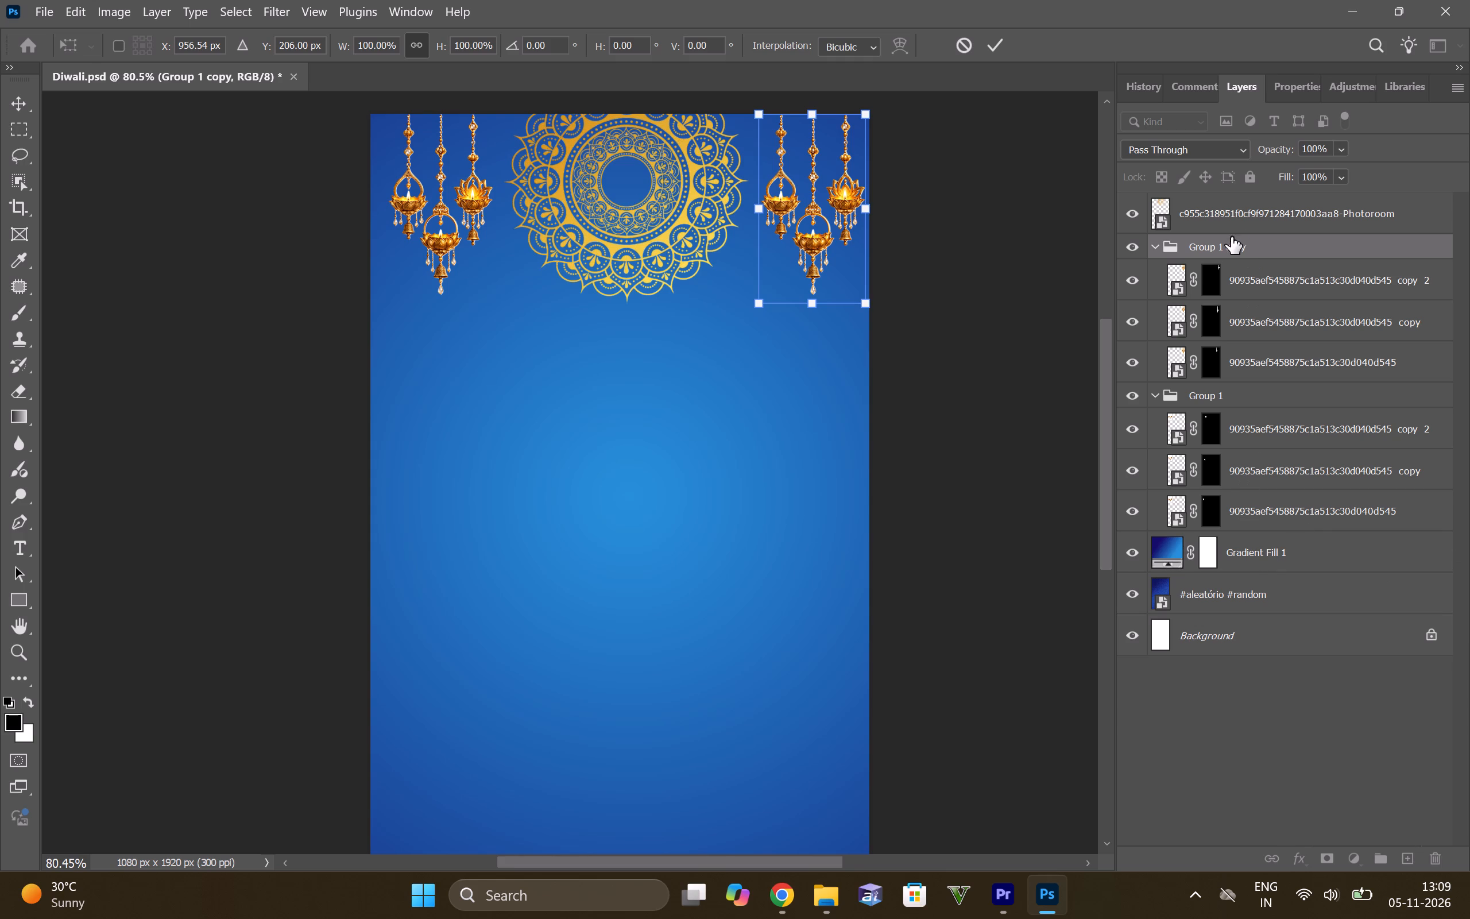
{"action": "left_click", "coordinate": [1251, 245]}
{"action": "left_click", "coordinate": [1251, 245]}
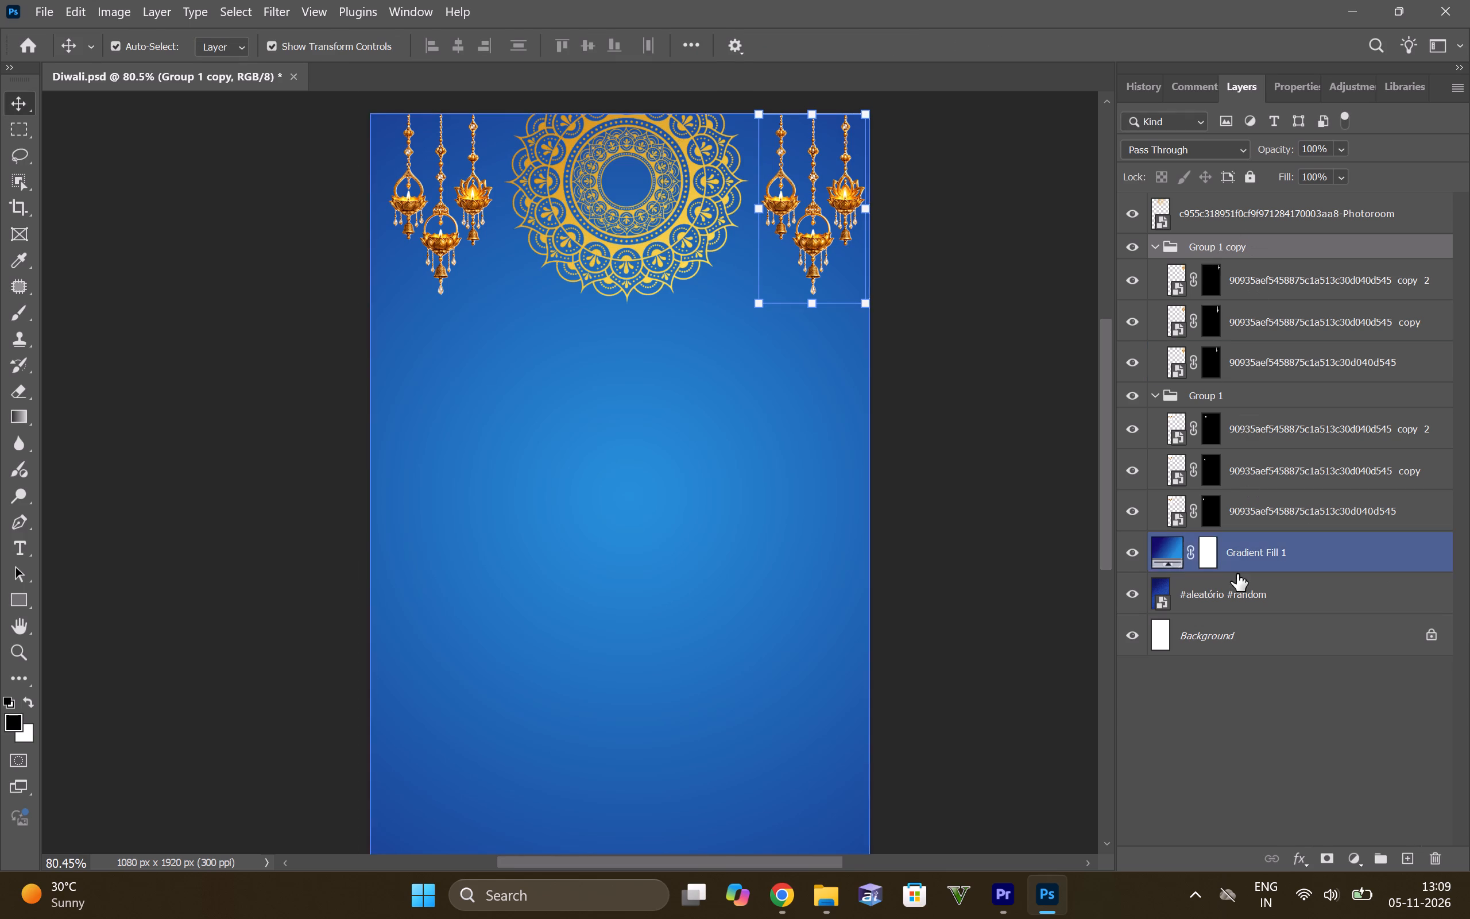
Shift the Group 1 diya cluster left so it sits just inside the poster's left edge.
{"action": "left_click", "coordinate": [1232, 392]}
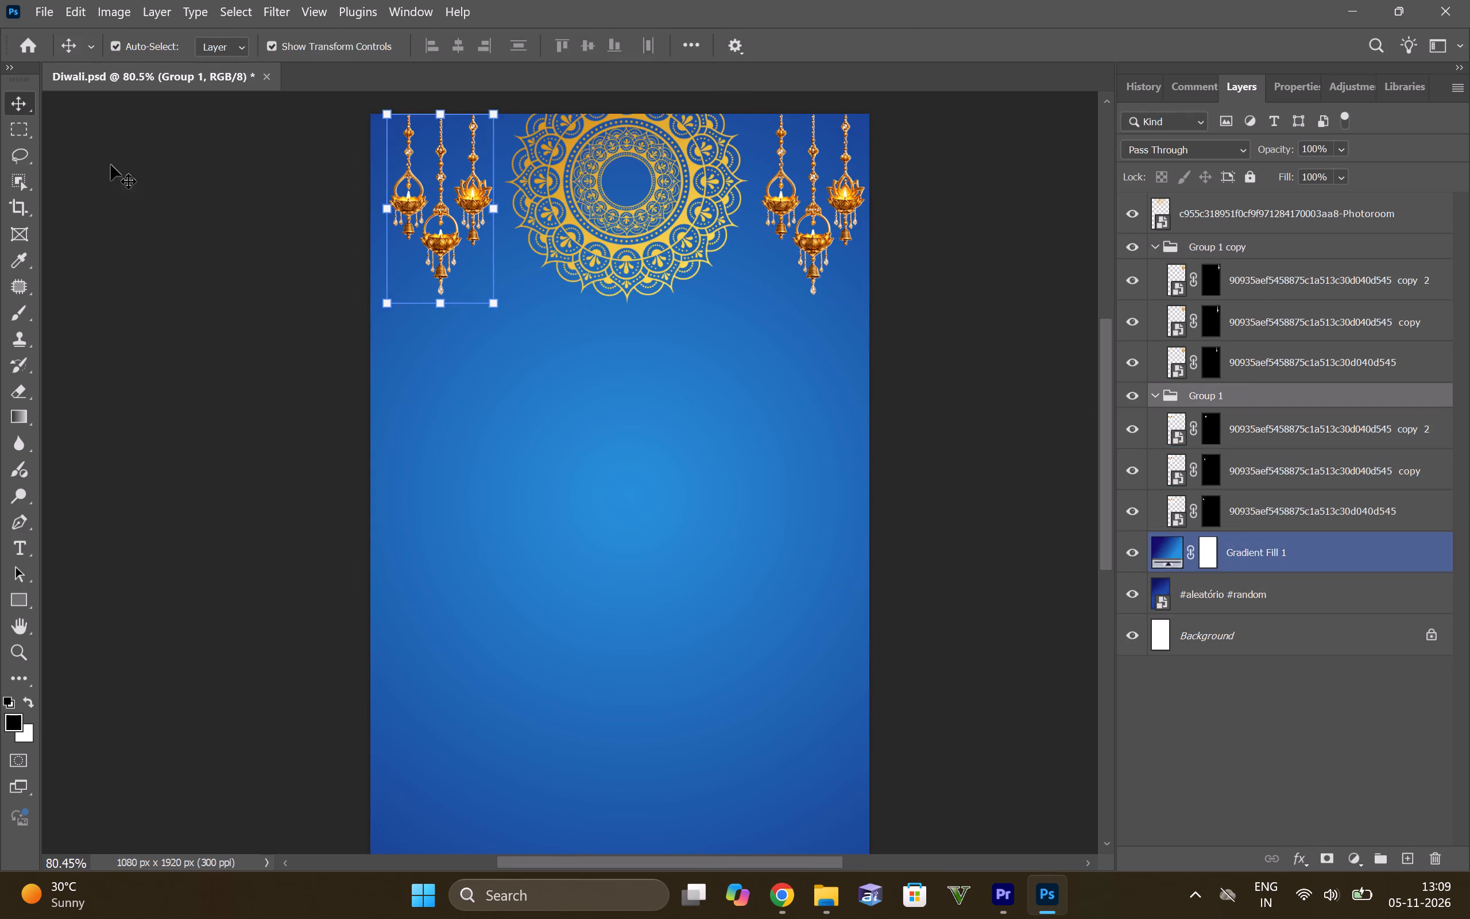
{"action": "key", "text": "Left"}
{"action": "key", "text": "Left"}
{"action": "key", "text": "Left"}
{"action": "key", "text": "Left"}
{"action": "key", "text": "Left"}
{"action": "key", "text": "Left"}
{"action": "key", "text": "Left"}
{"action": "key", "text": "Left"}
{"action": "key", "text": "Left"}
{"action": "key", "text": "Left"}
{"action": "key", "text": "Left"}
{"action": "key", "text": "Left"}
{"action": "key", "text": "Left"}
{"action": "key", "text": "Left"}
{"action": "key", "text": "Left"}
{"action": "key", "text": "Left"}
{"action": "key", "text": "Left"}
{"action": "key", "text": "Left"}
{"action": "key", "text": "Left"}
{"action": "key", "text": "Left"}
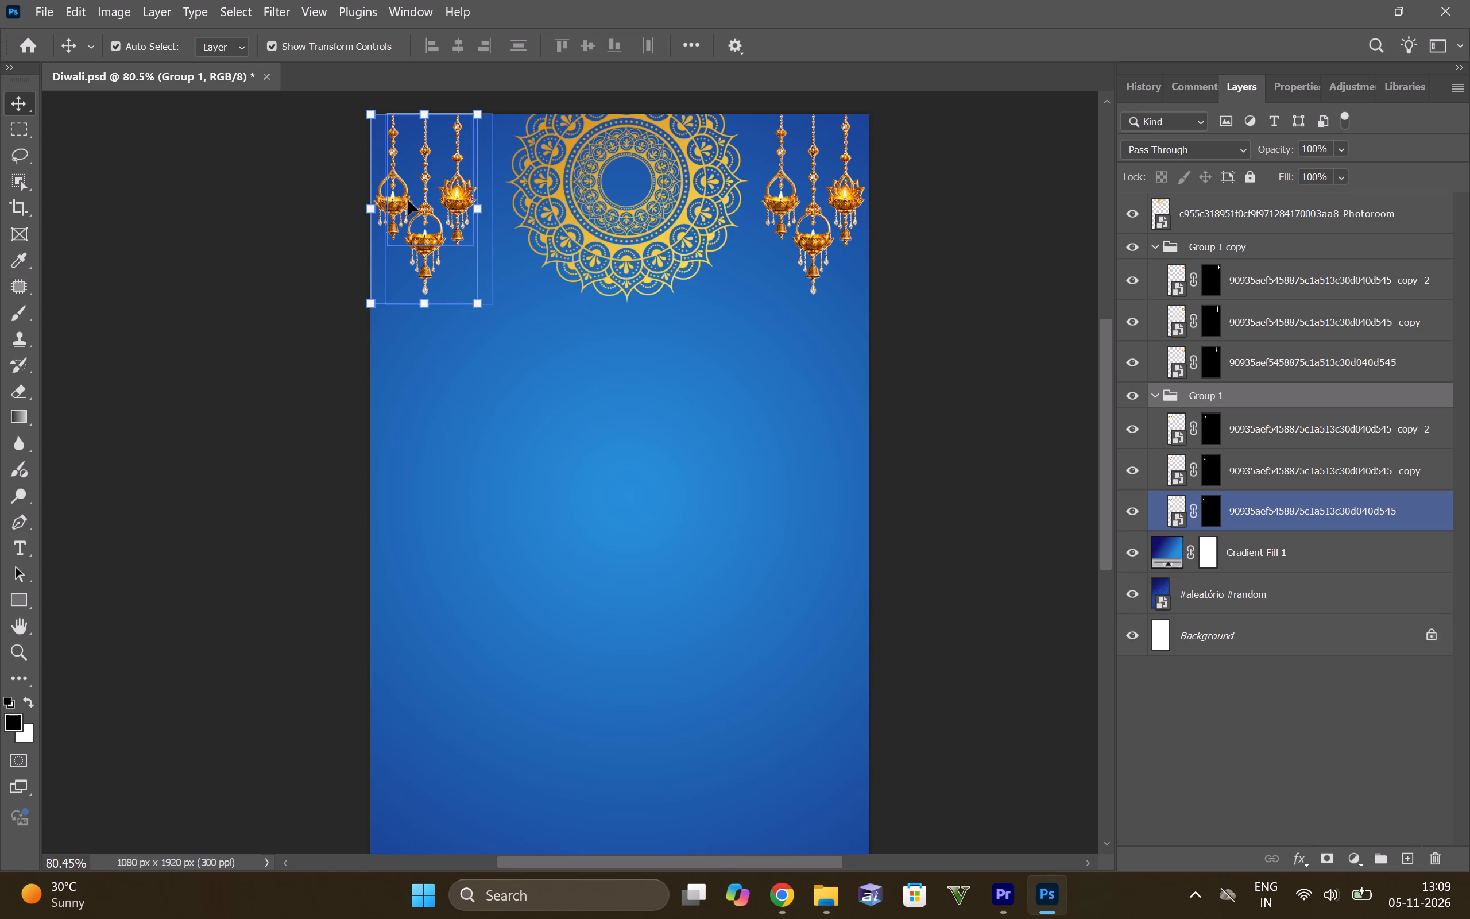
{"action": "key", "text": "Right"}
{"action": "key", "text": "Right"}
{"action": "key", "text": "Right"}
{"action": "key", "text": "Right"}
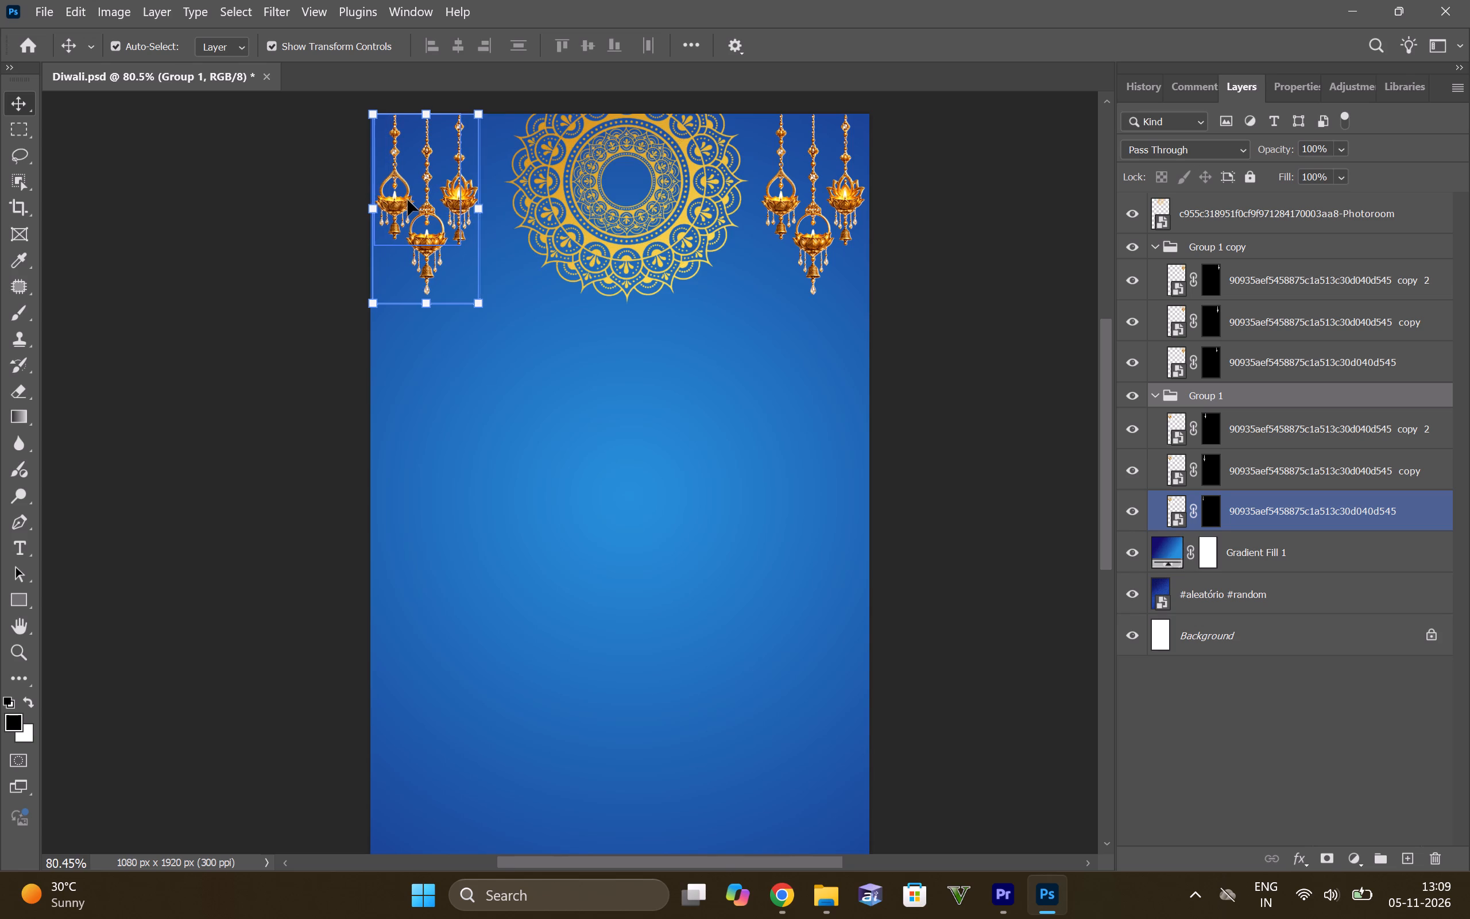
Nudge the Group 1 diya cluster slightly inward from the poster's left edge.
{"action": "key", "text": "Right"}
{"action": "key", "text": "Right"}
{"action": "key", "text": "Right"}
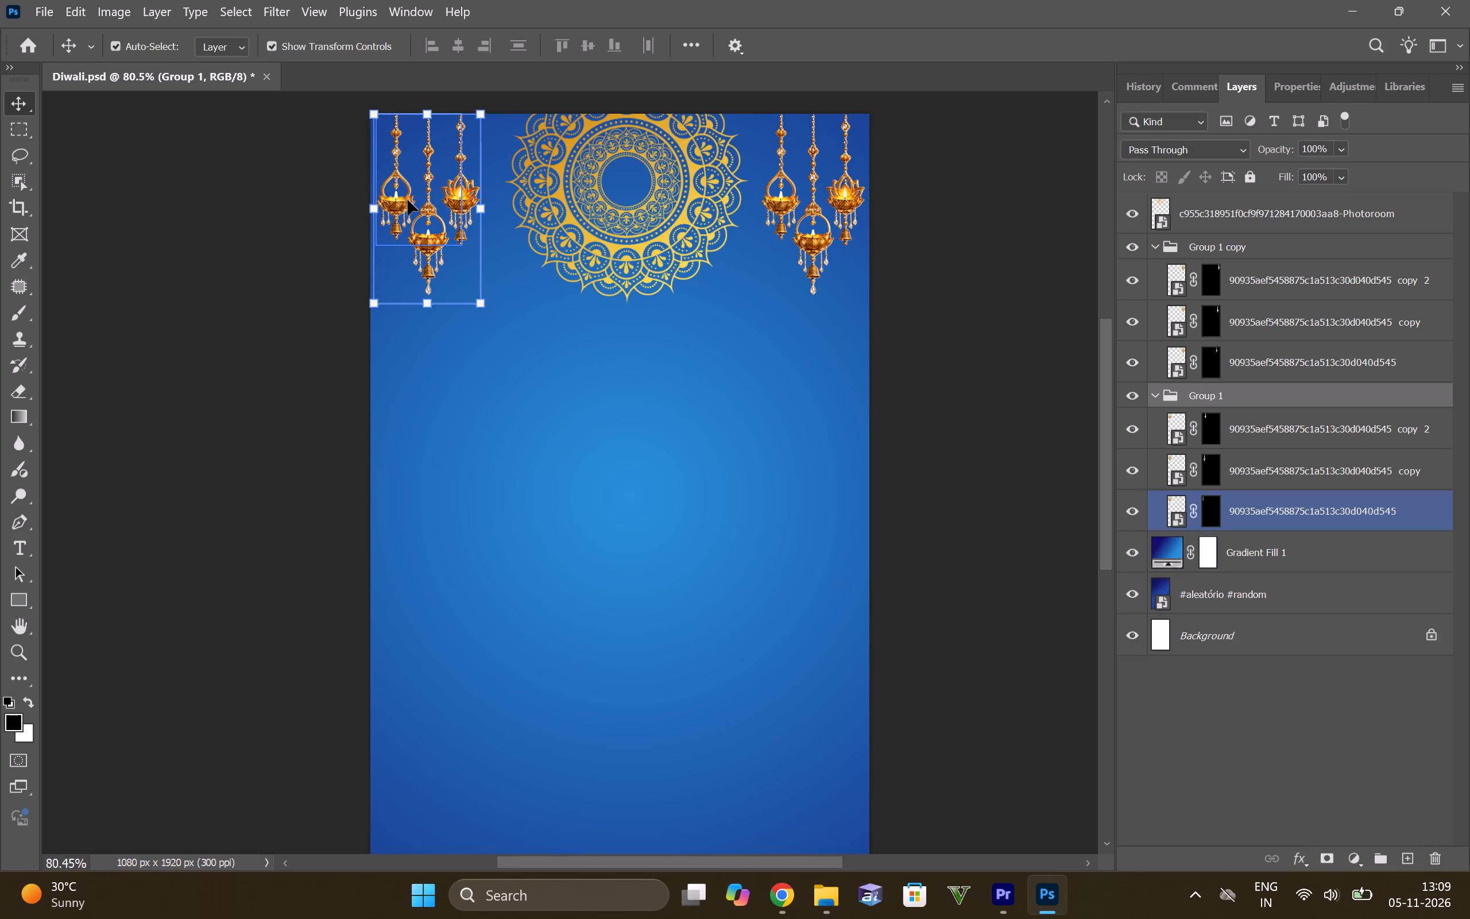
{"action": "key", "text": "Right"}
{"action": "key", "text": "Right"}
{"action": "key", "text": "Right"}
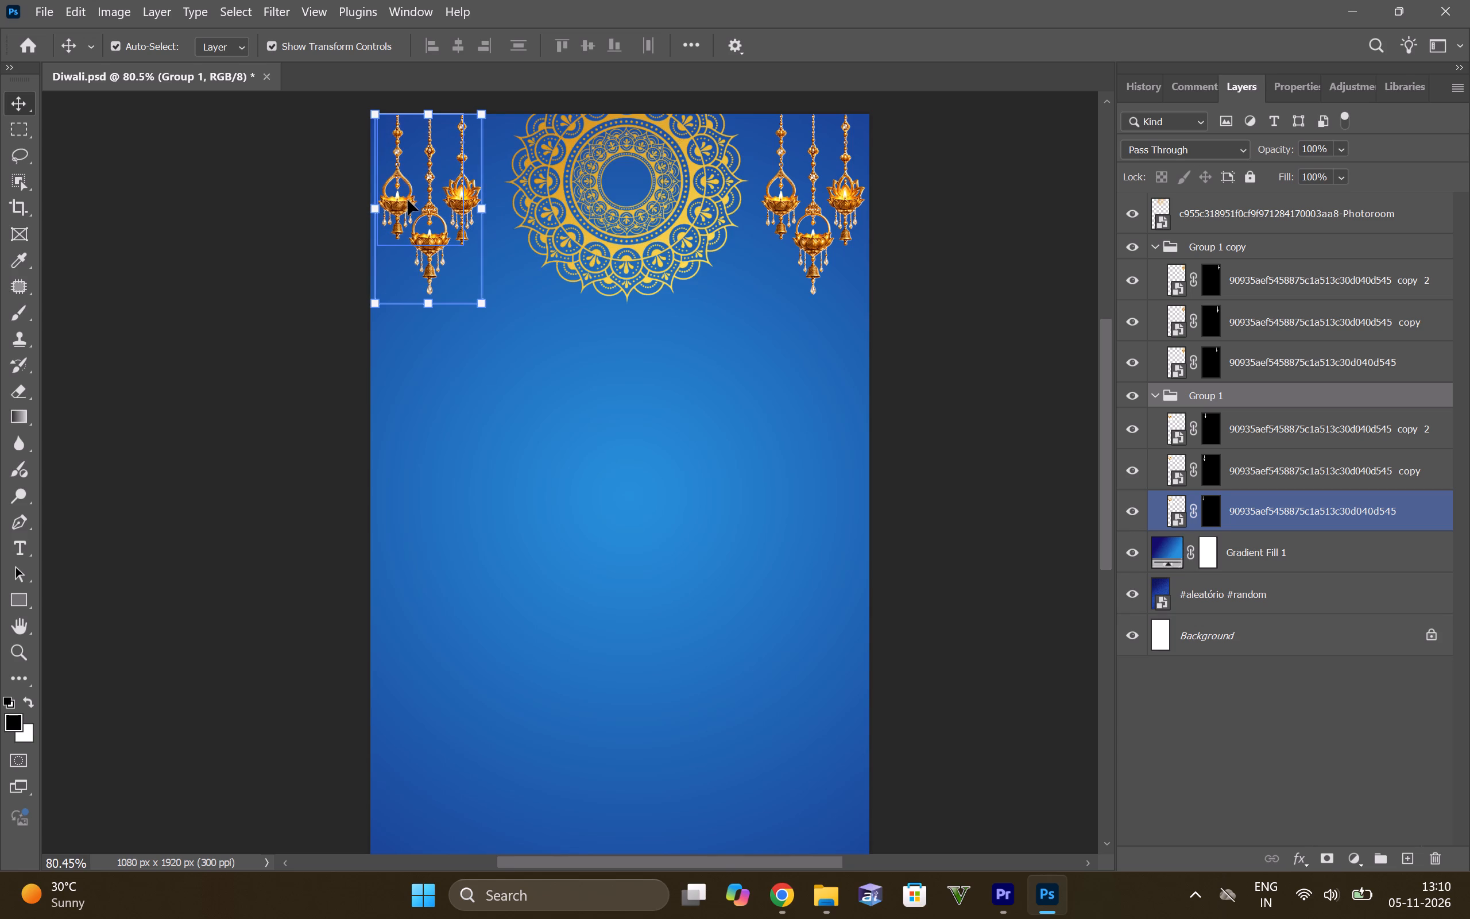
Nudge the Group 1 copy diya cluster inward from the poster's right edge to mirror the opposite margin, and deselect it.
{"action": "left_click", "coordinate": [1251, 251]}
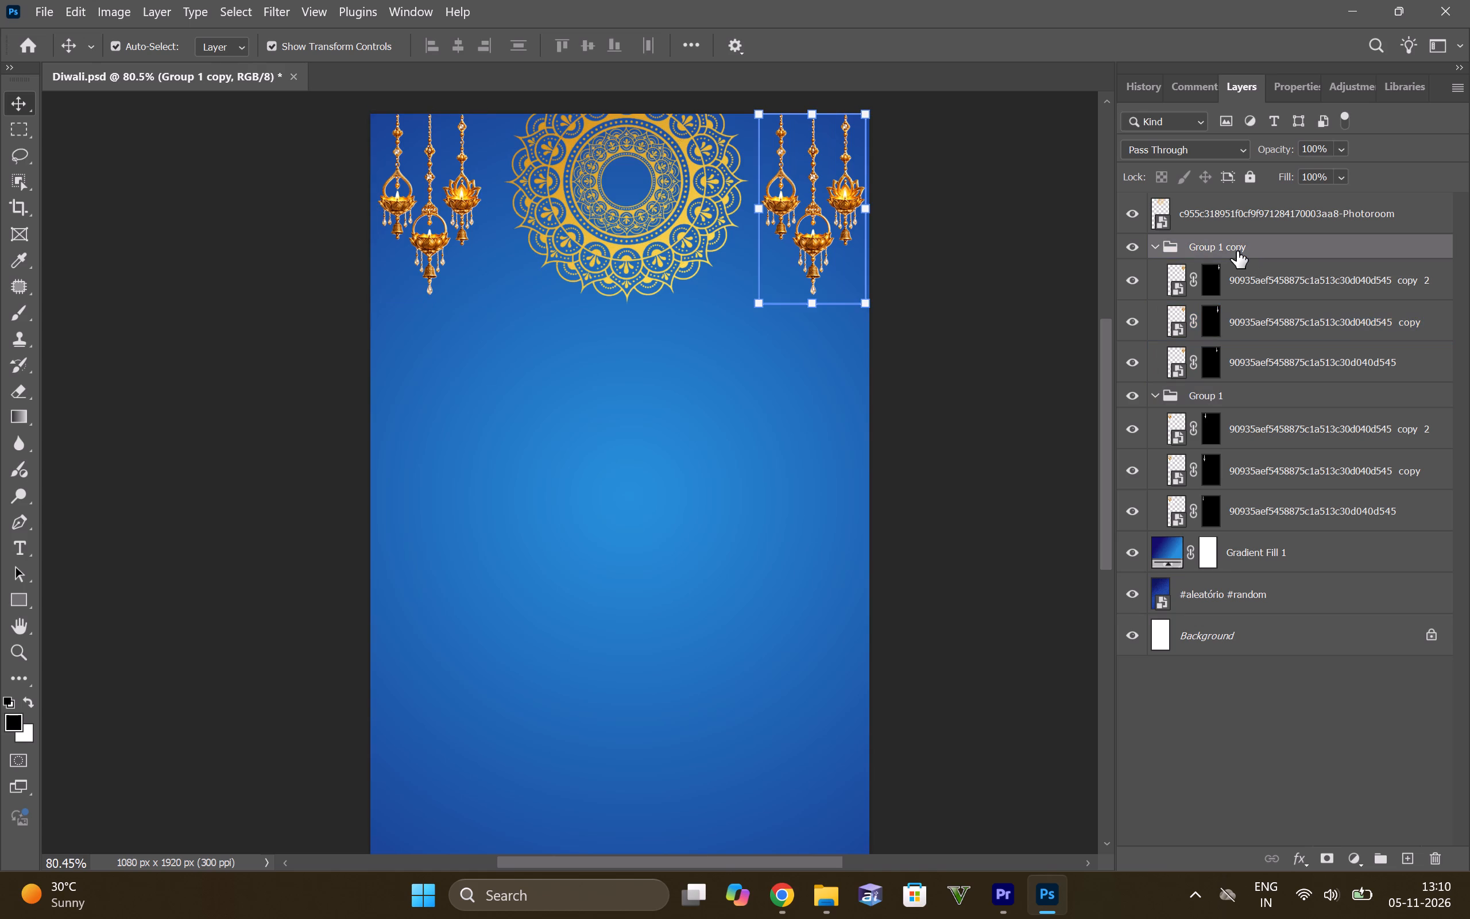
{"action": "key", "text": "Left"}
{"action": "key", "text": "Left"}
{"action": "key", "text": "Left"}
{"action": "key", "text": "Left"}
{"action": "key", "text": "Left"}
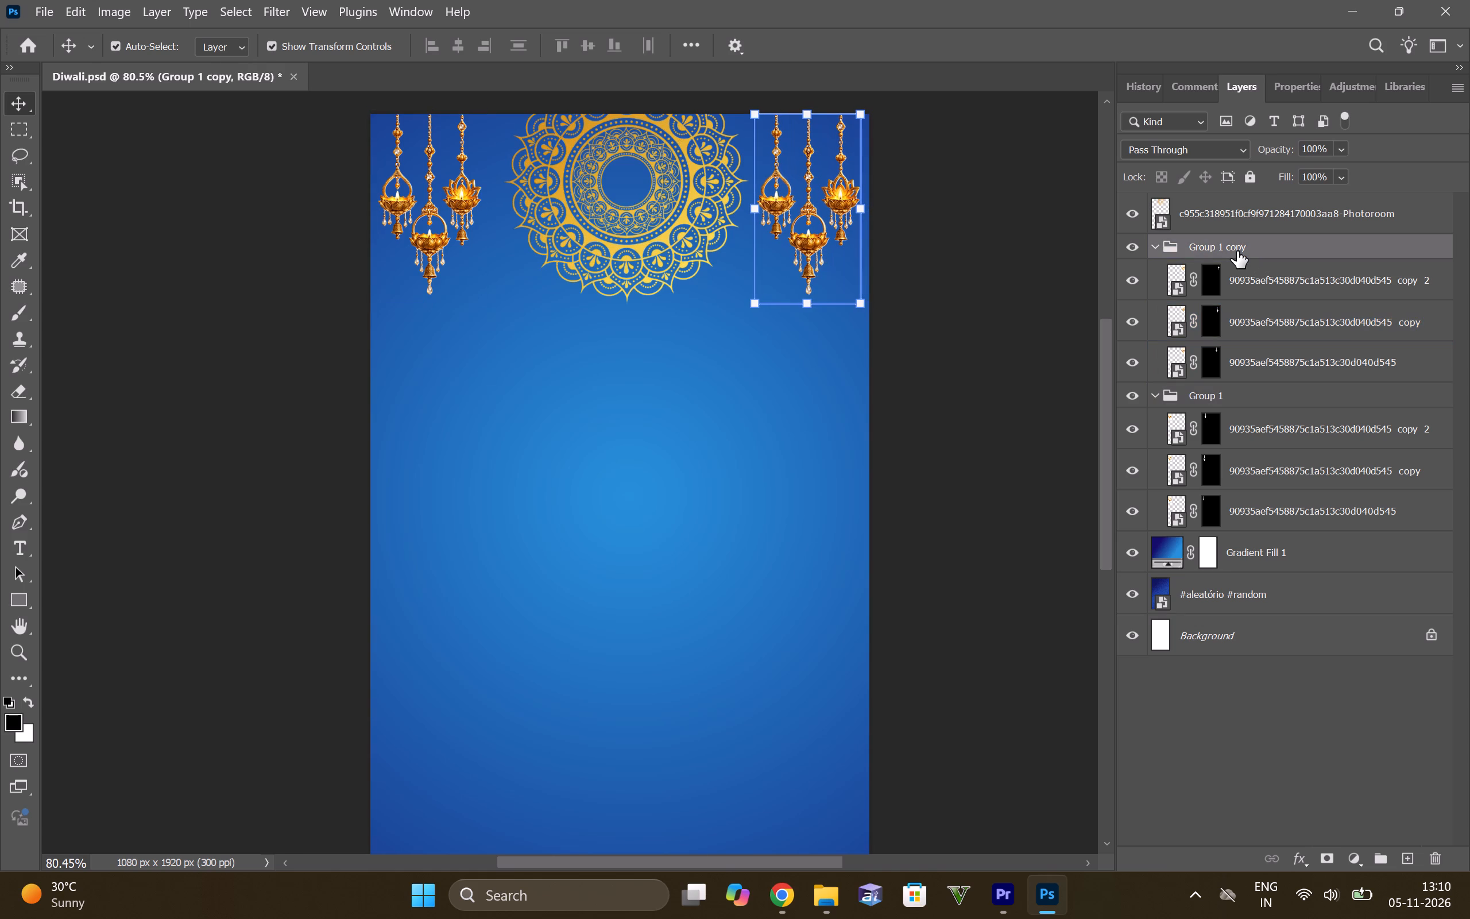
{"action": "key", "text": "Right"}
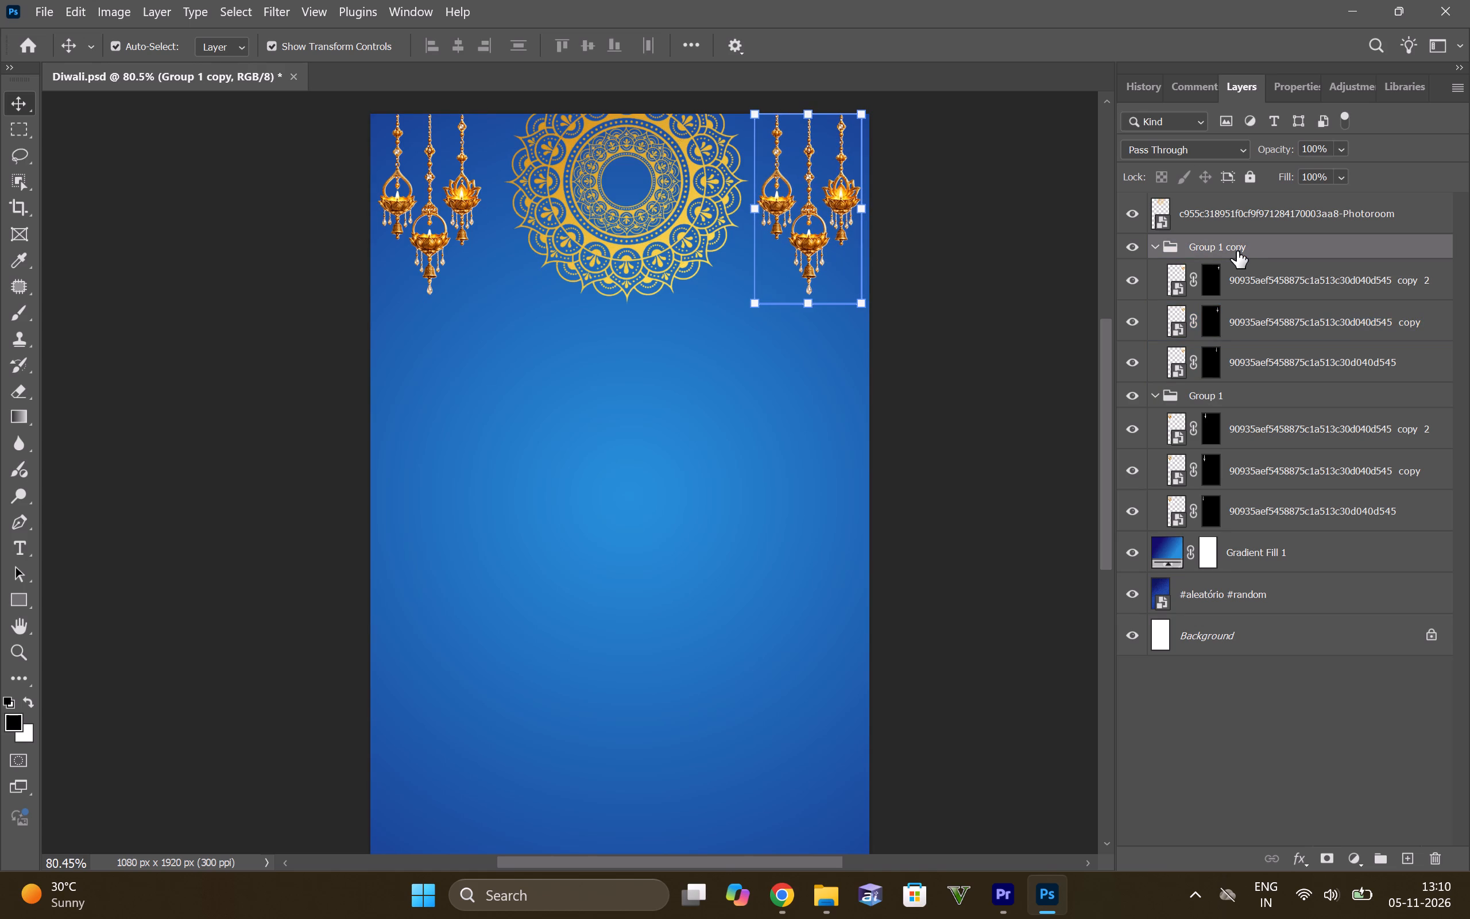
{"action": "left_click", "coordinate": [1012, 325]}
Nudge the mandala layer slightly left to centre it between the two diya clusters.
{"action": "left_click", "coordinate": [621, 218]}
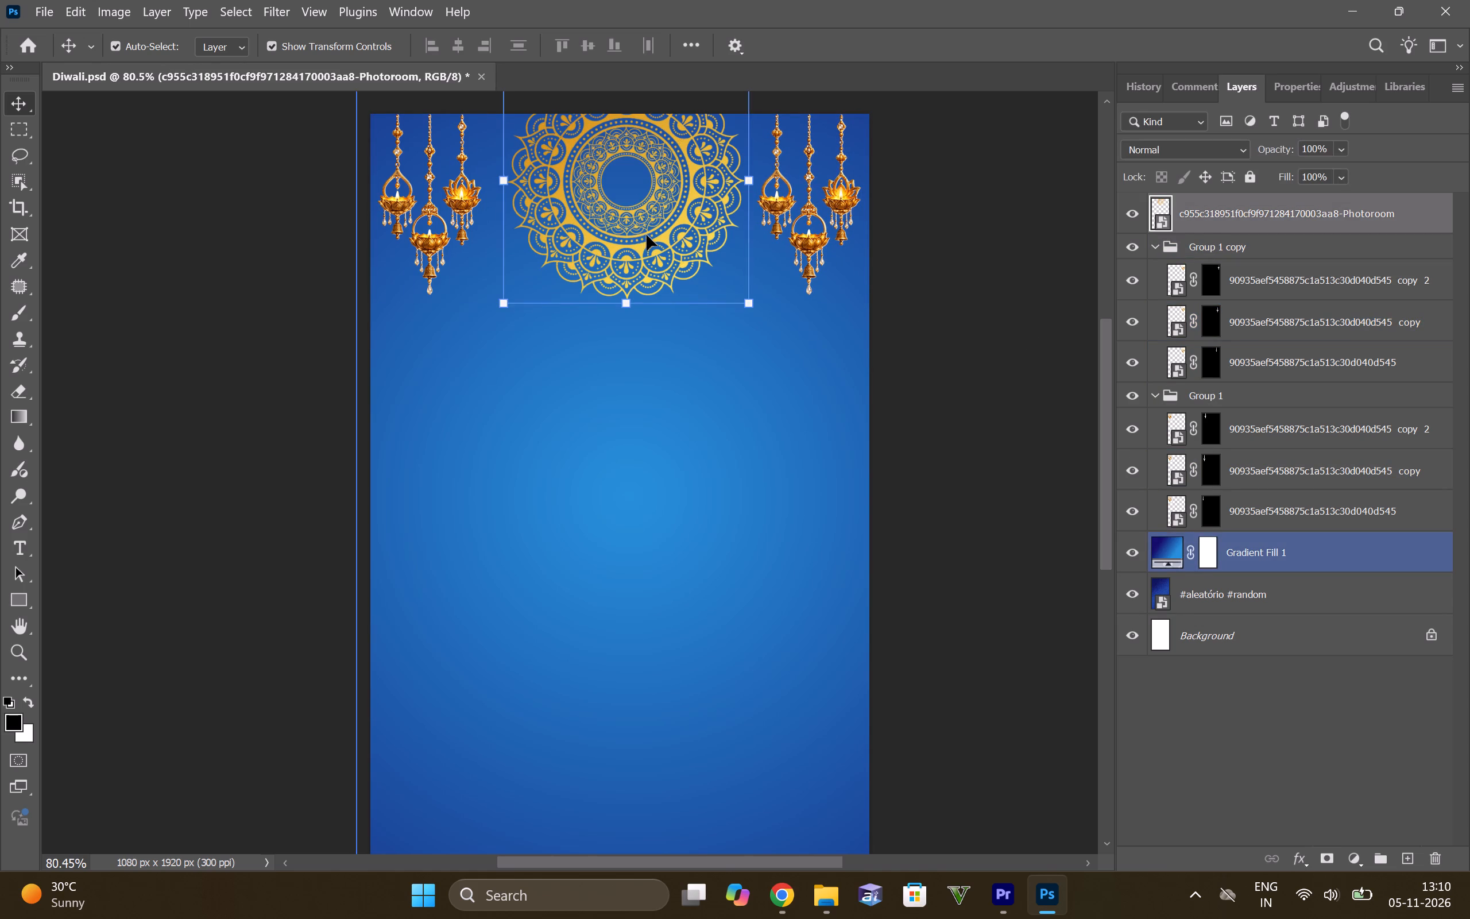
{"action": "left_click", "coordinate": [647, 235]}
{"action": "left_click", "coordinate": [663, 251]}
{"action": "key", "text": "Left"}
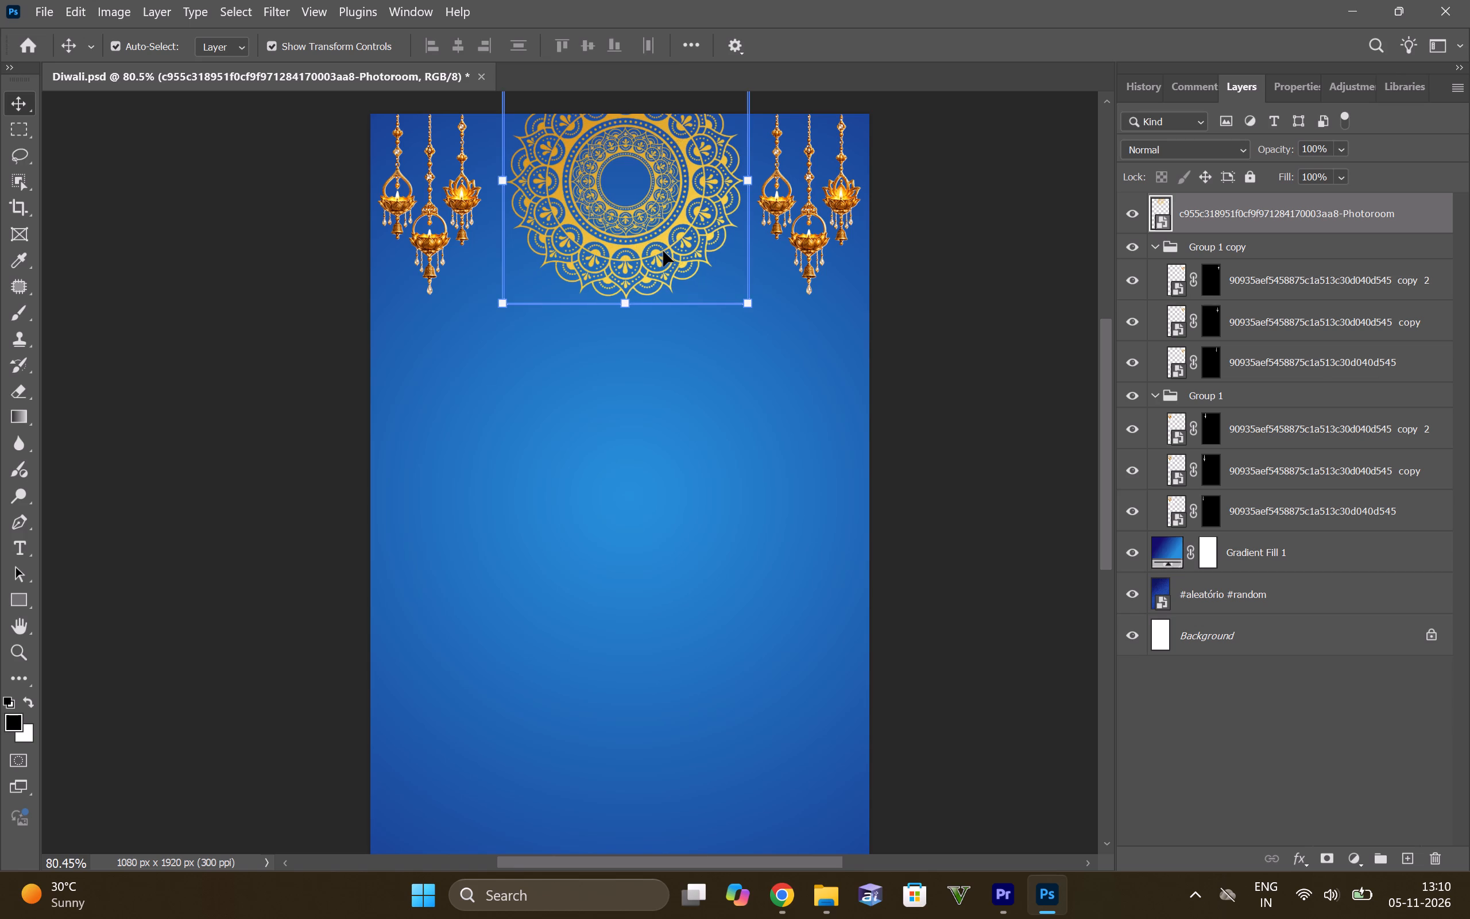
{"action": "key", "text": "Left"}
{"action": "key", "text": "Left"}
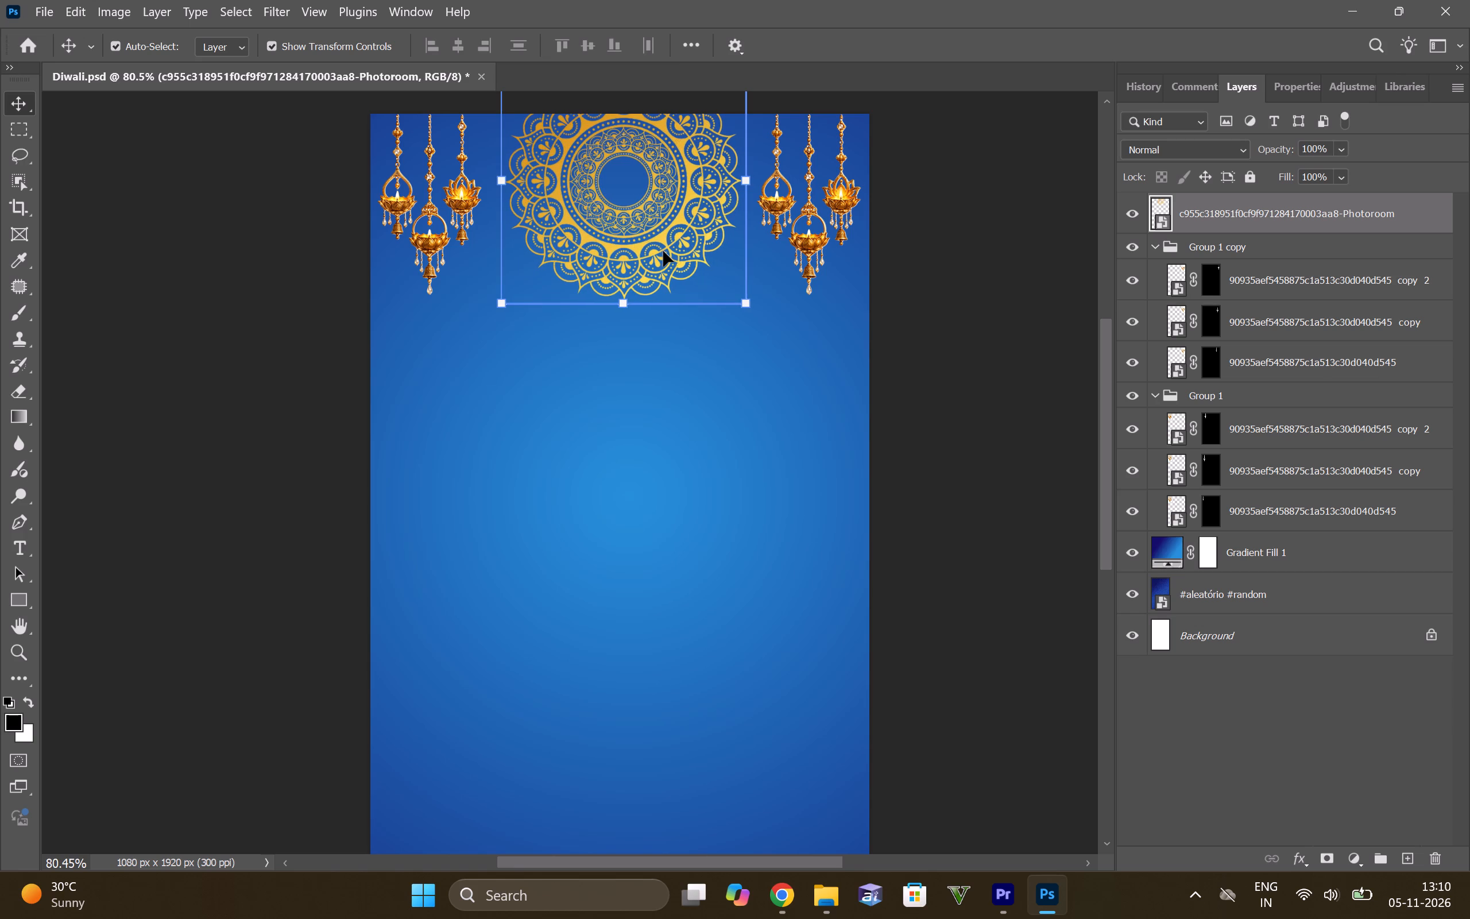
{"action": "key", "text": "Right"}
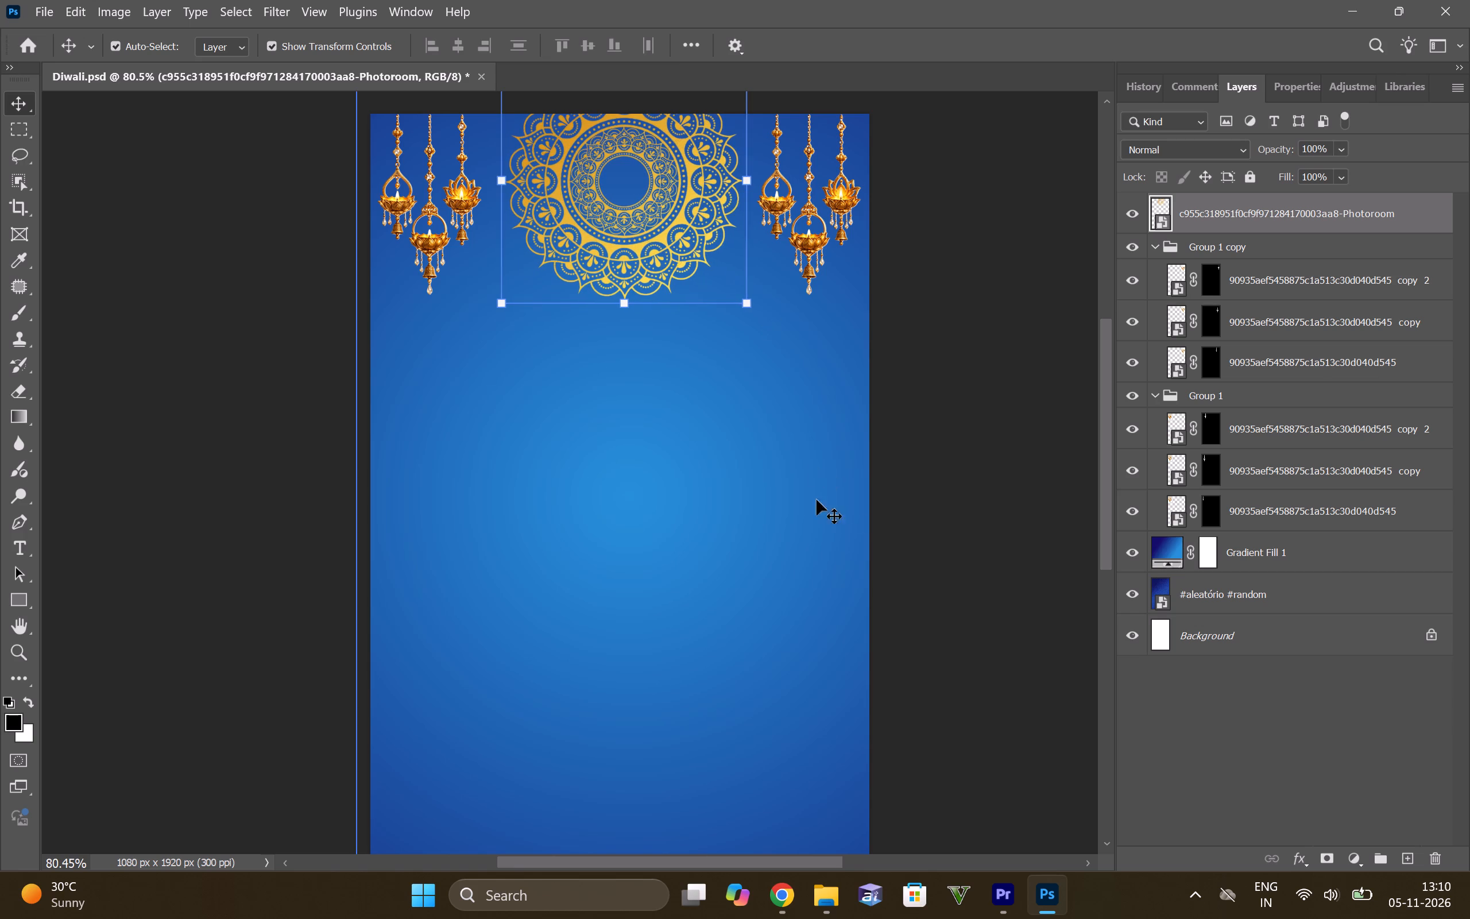
{"action": "left_click", "coordinate": [972, 354]}
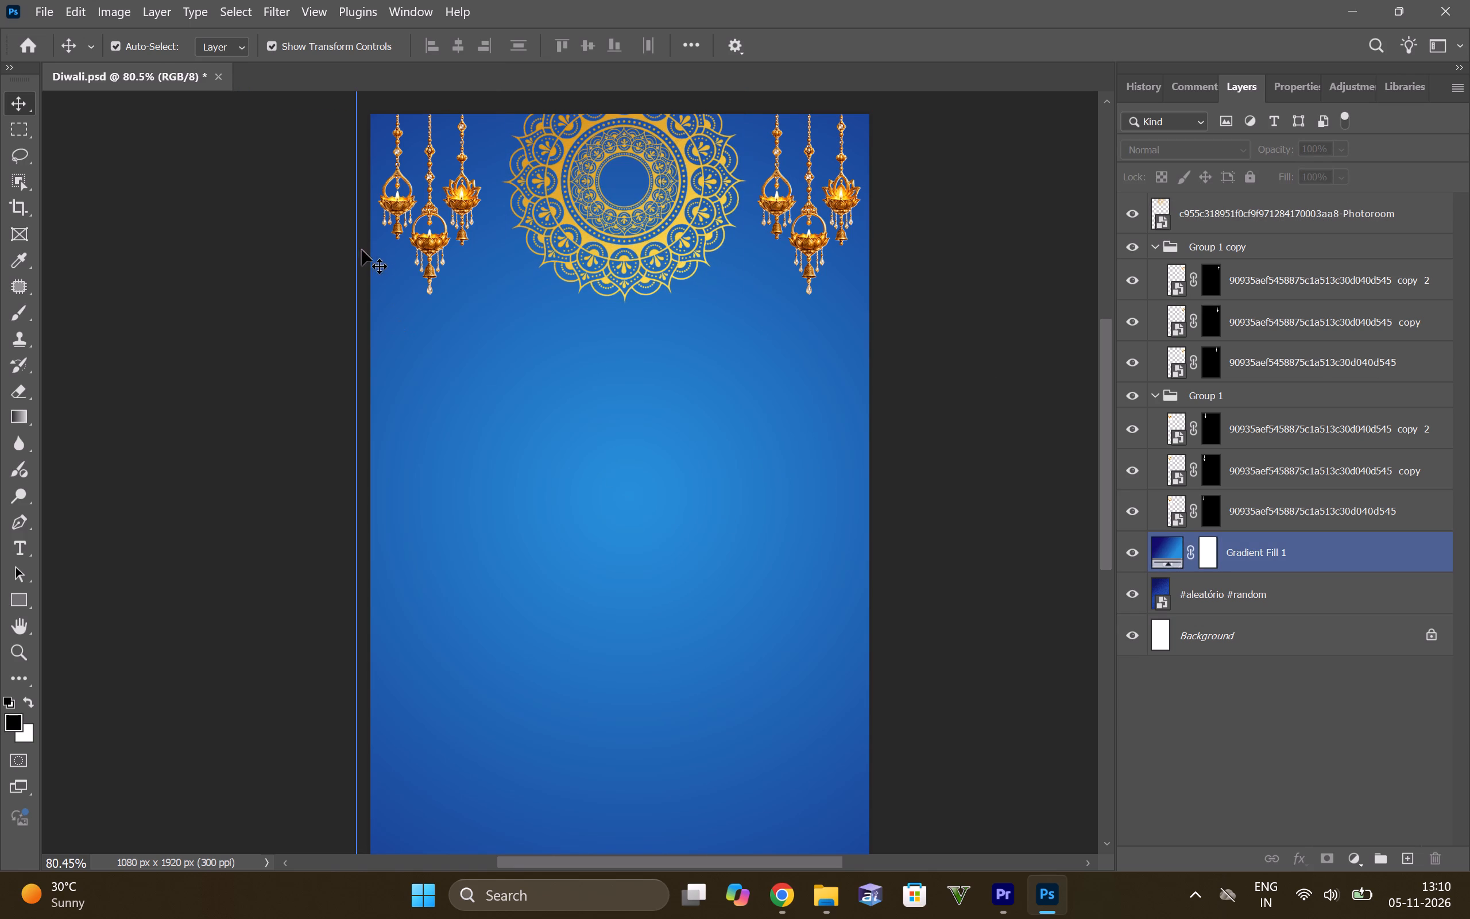
Examine the spacing between the mandala, the two diya clusters and the poster's edges.
{"action": "left_click", "coordinate": [598, 237]}
{"action": "left_click", "coordinate": [938, 471]}
{"action": "left_click", "coordinate": [809, 236]}
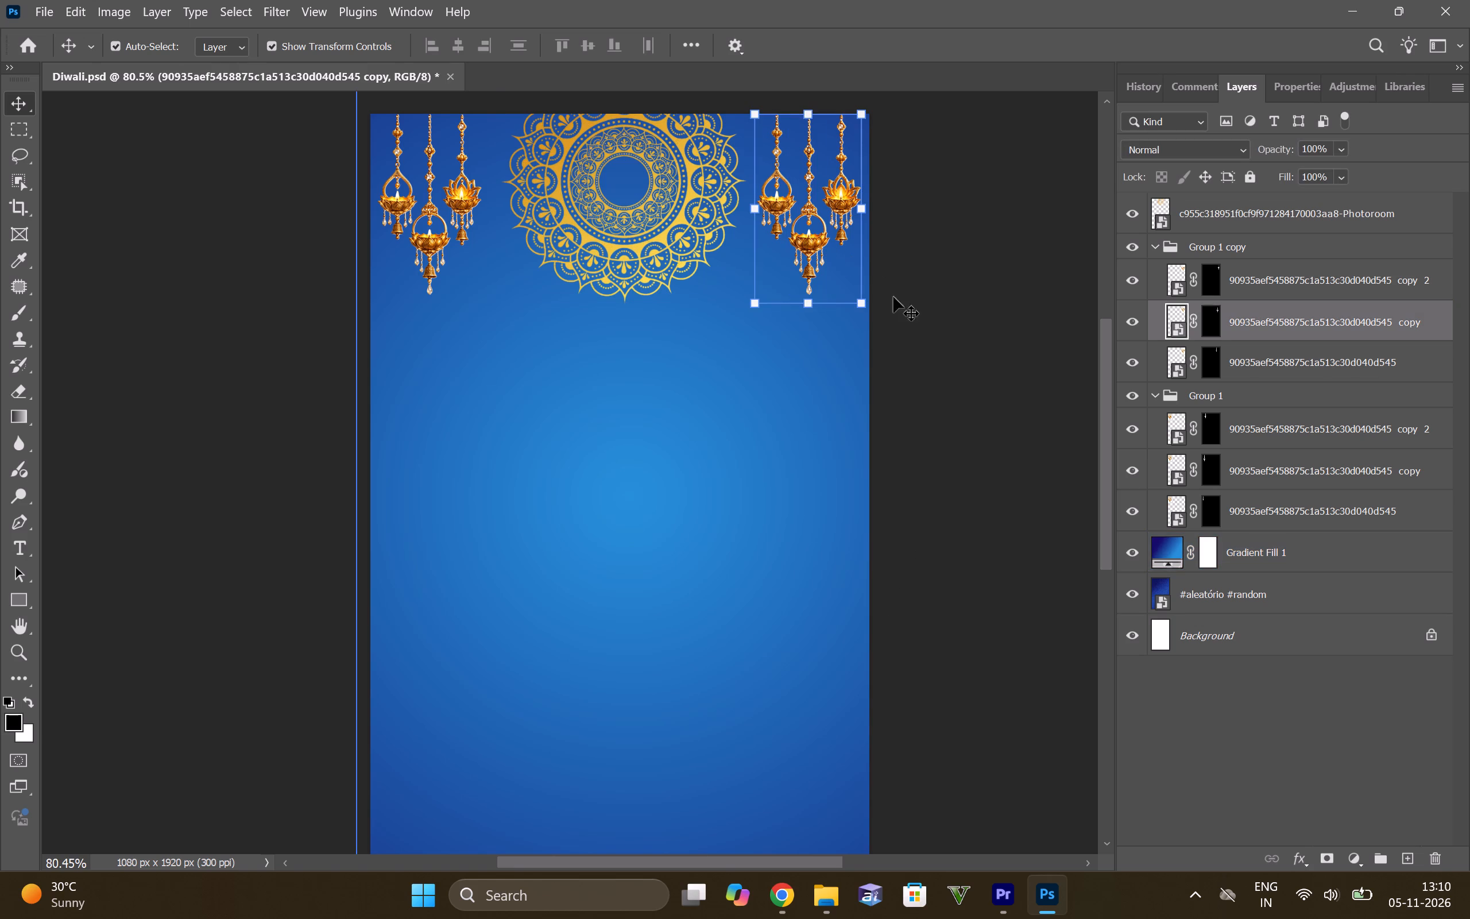
{"action": "left_click", "coordinate": [1017, 395]}
{"action": "left_click", "coordinate": [465, 179]}
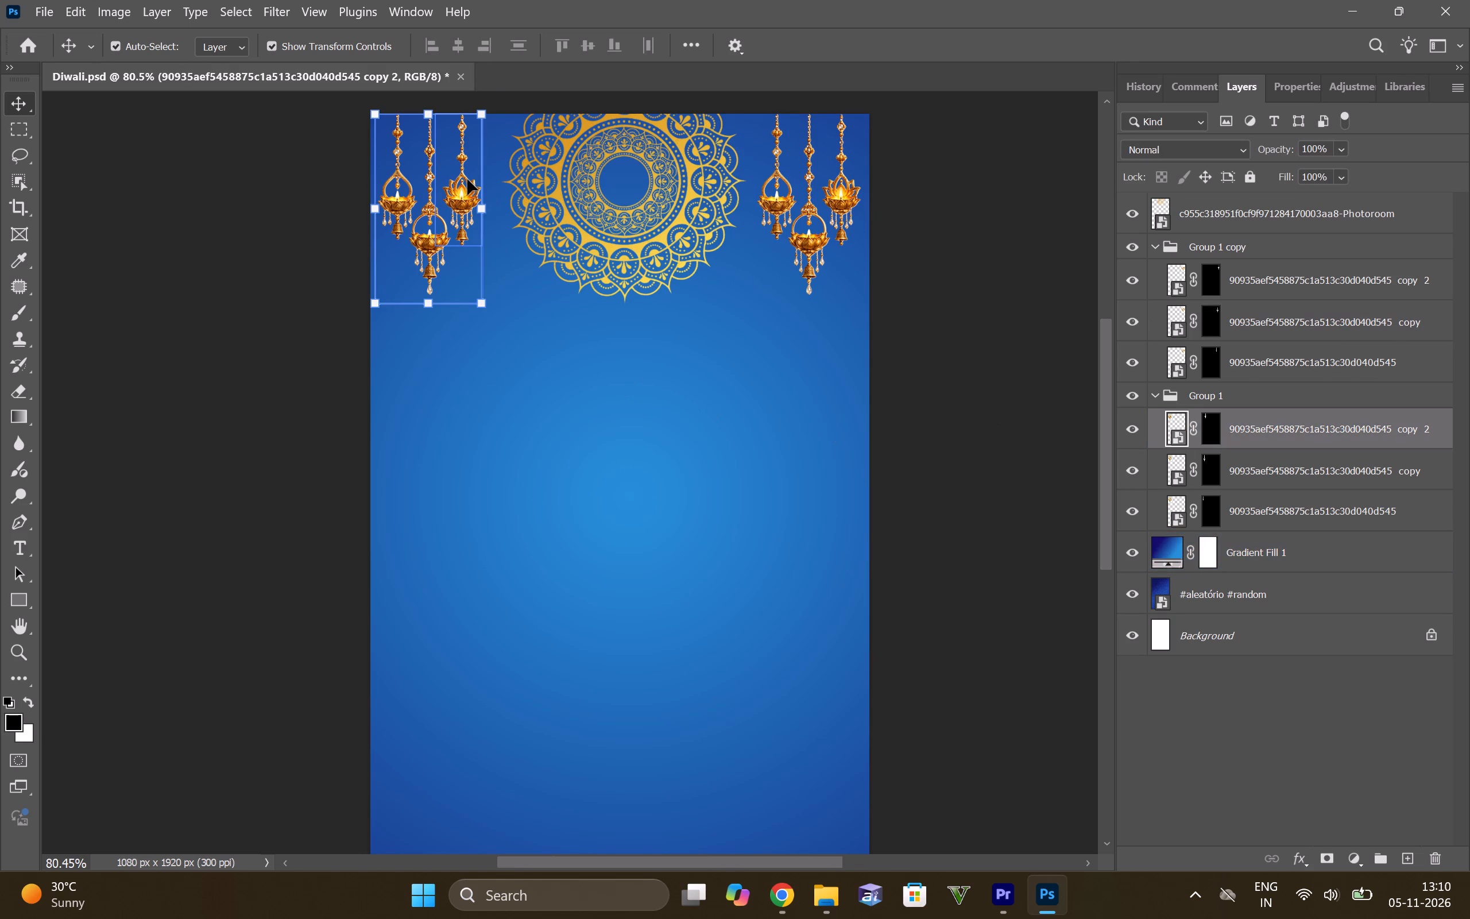
{"action": "left_click", "coordinate": [949, 376]}
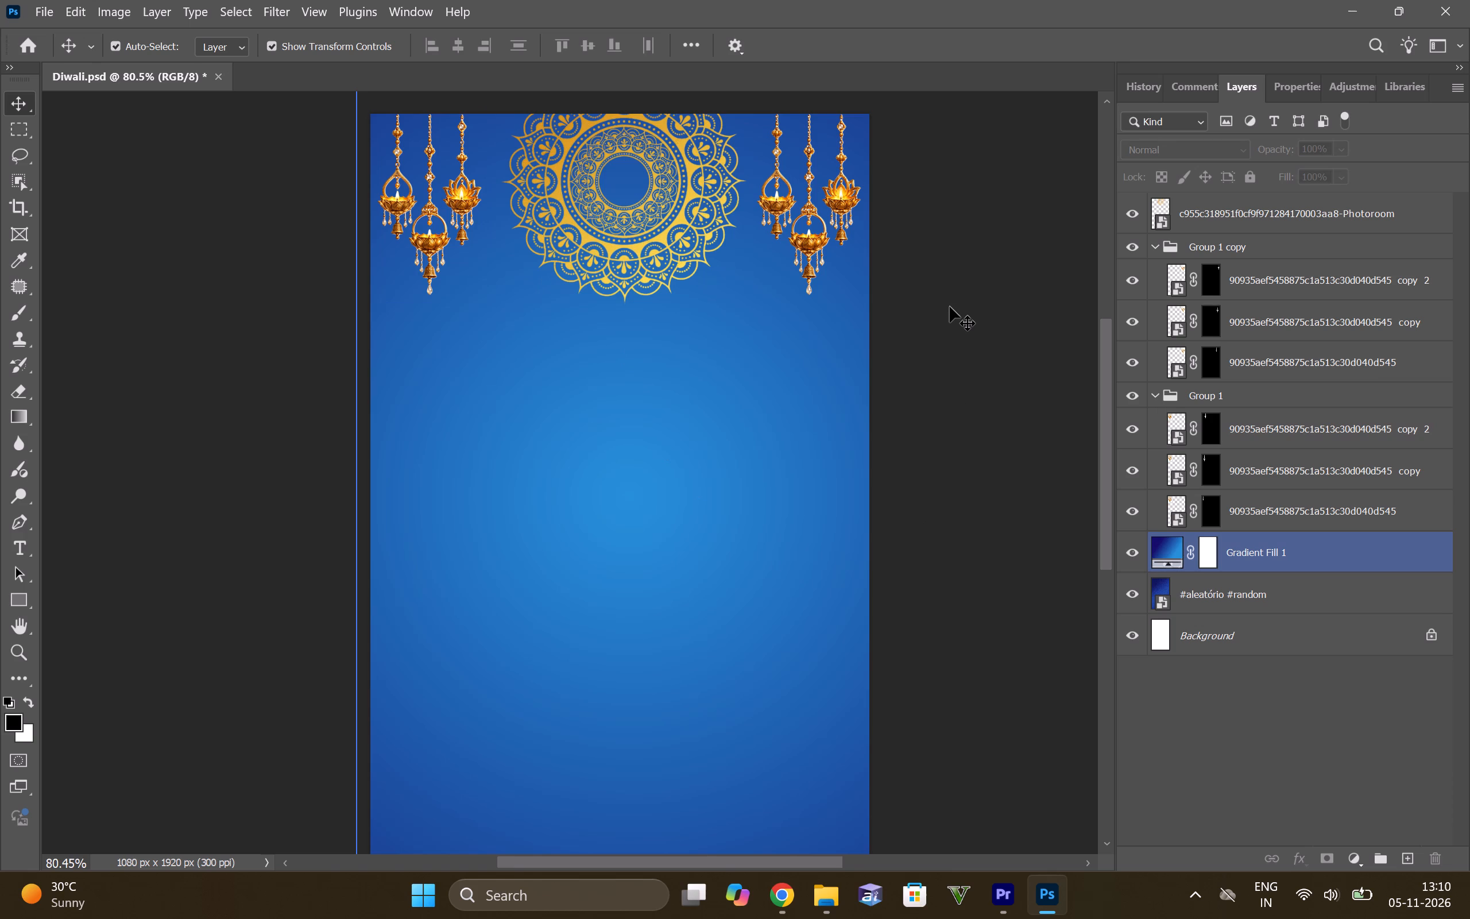
{"action": "scroll", "coordinate": [976, 426], "scroll_direction": "down", "scroll_amount": 3}
{"action": "scroll", "coordinate": [984, 434], "scroll_direction": "up", "scroll_amount": 6}
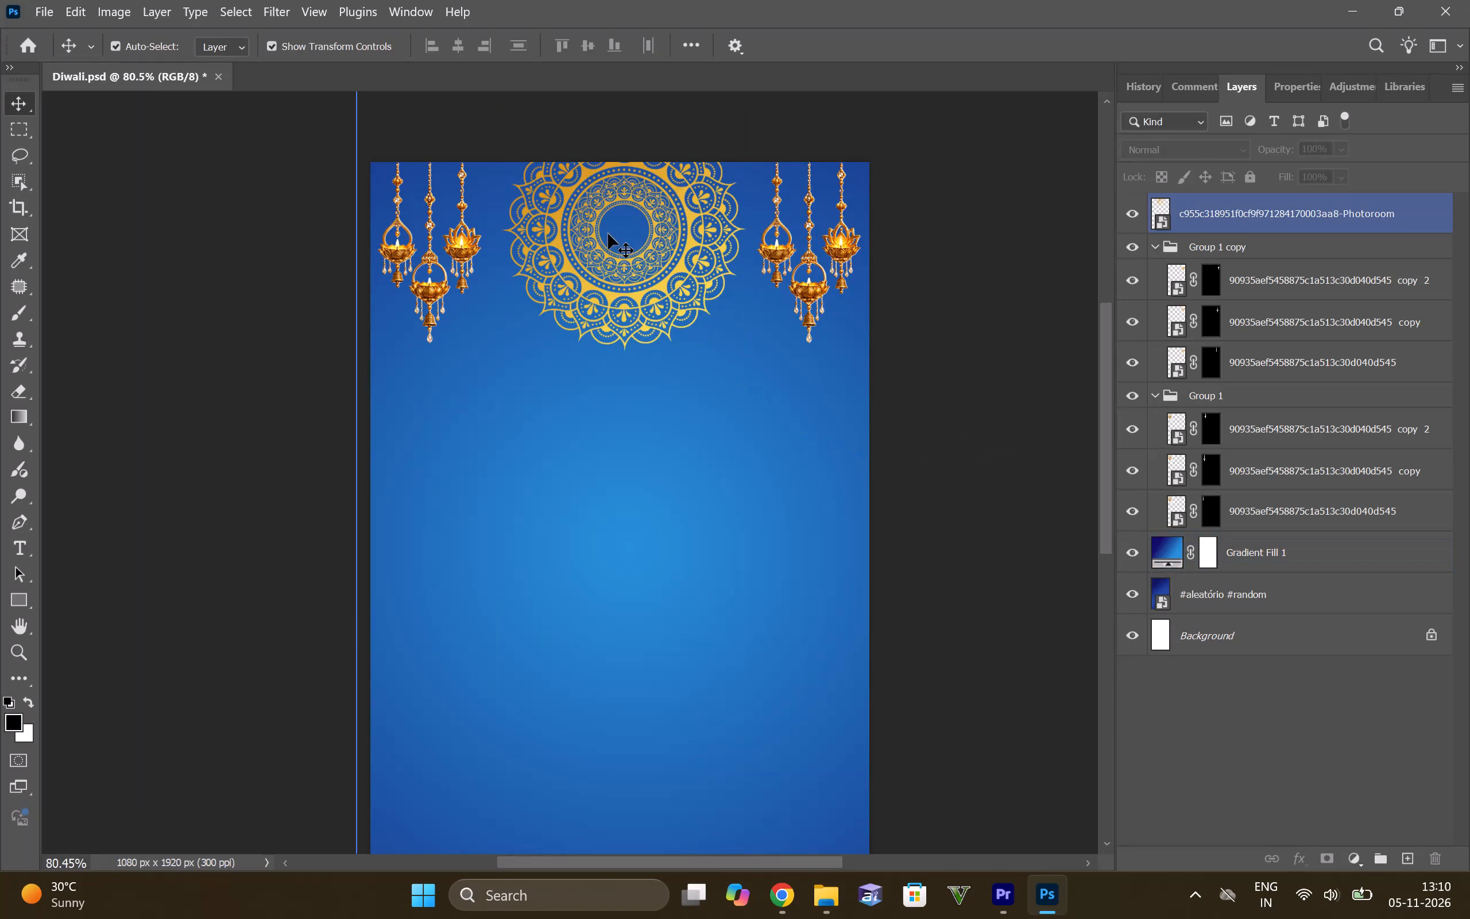
Nudge the mandala a little further left toward the poster's vertical centre line, and deselect it.
{"action": "left_click", "coordinate": [635, 274]}
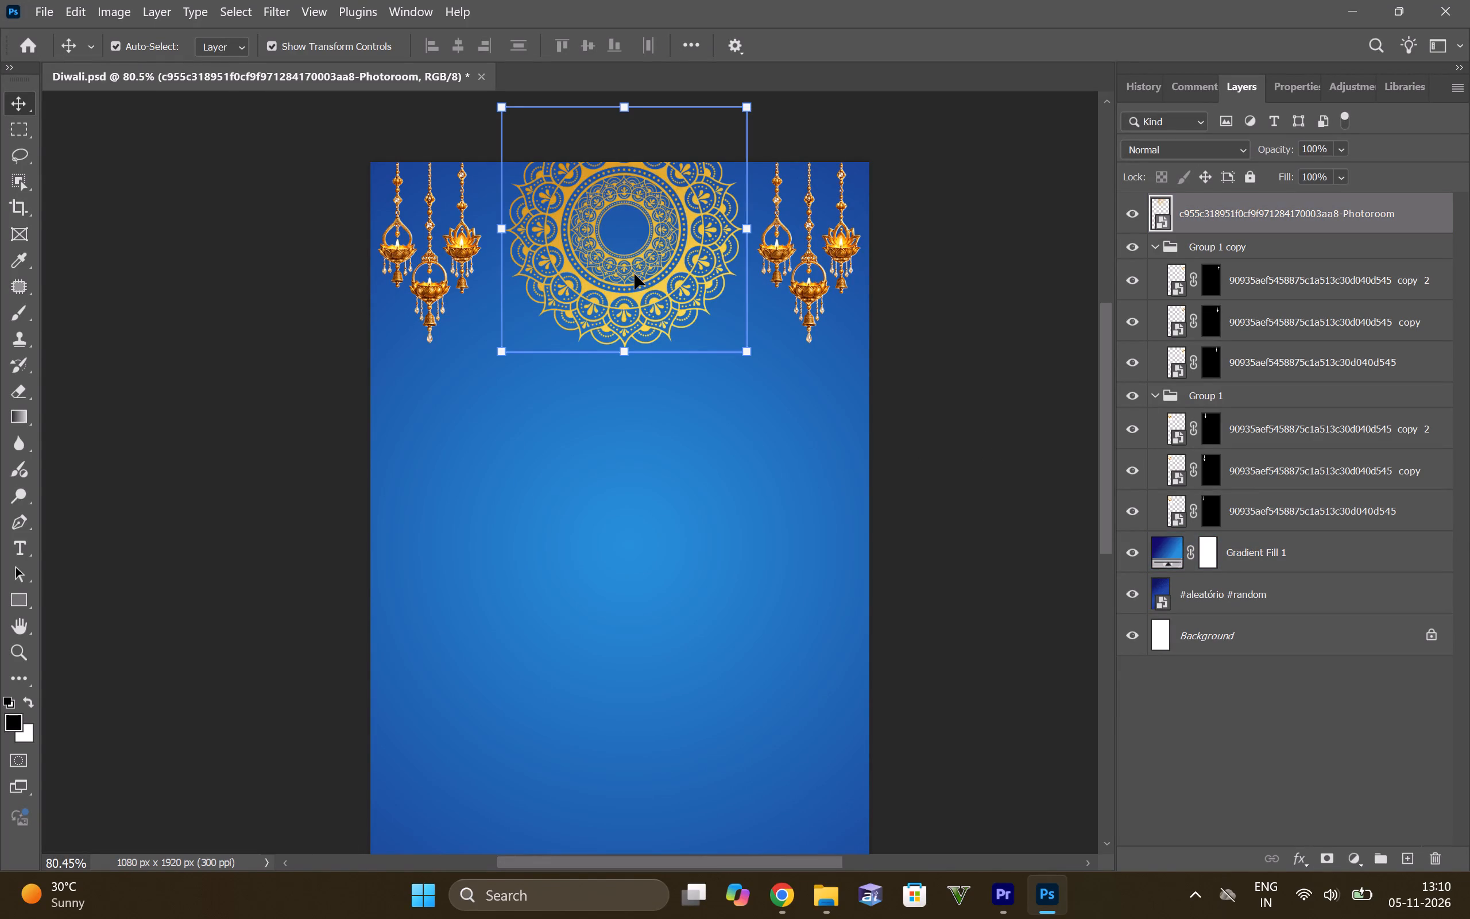
{"action": "key", "text": "Left"}
{"action": "key", "text": "Left"}
{"action": "key", "text": "Left"}
{"action": "key", "text": "Left"}
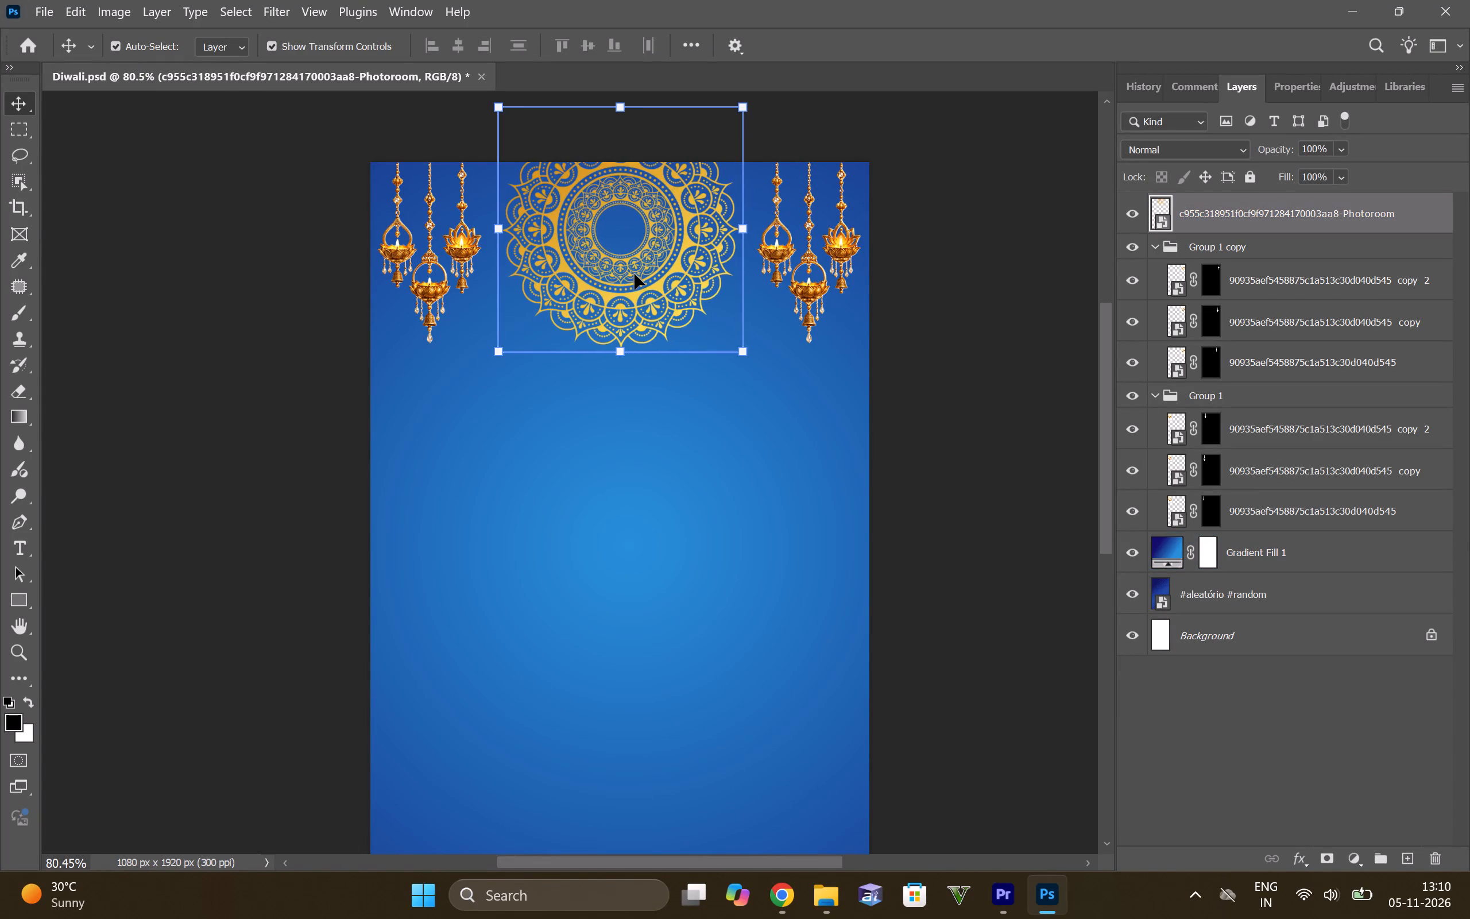
{"action": "key", "text": "Right"}
{"action": "left_click", "coordinate": [1020, 602]}
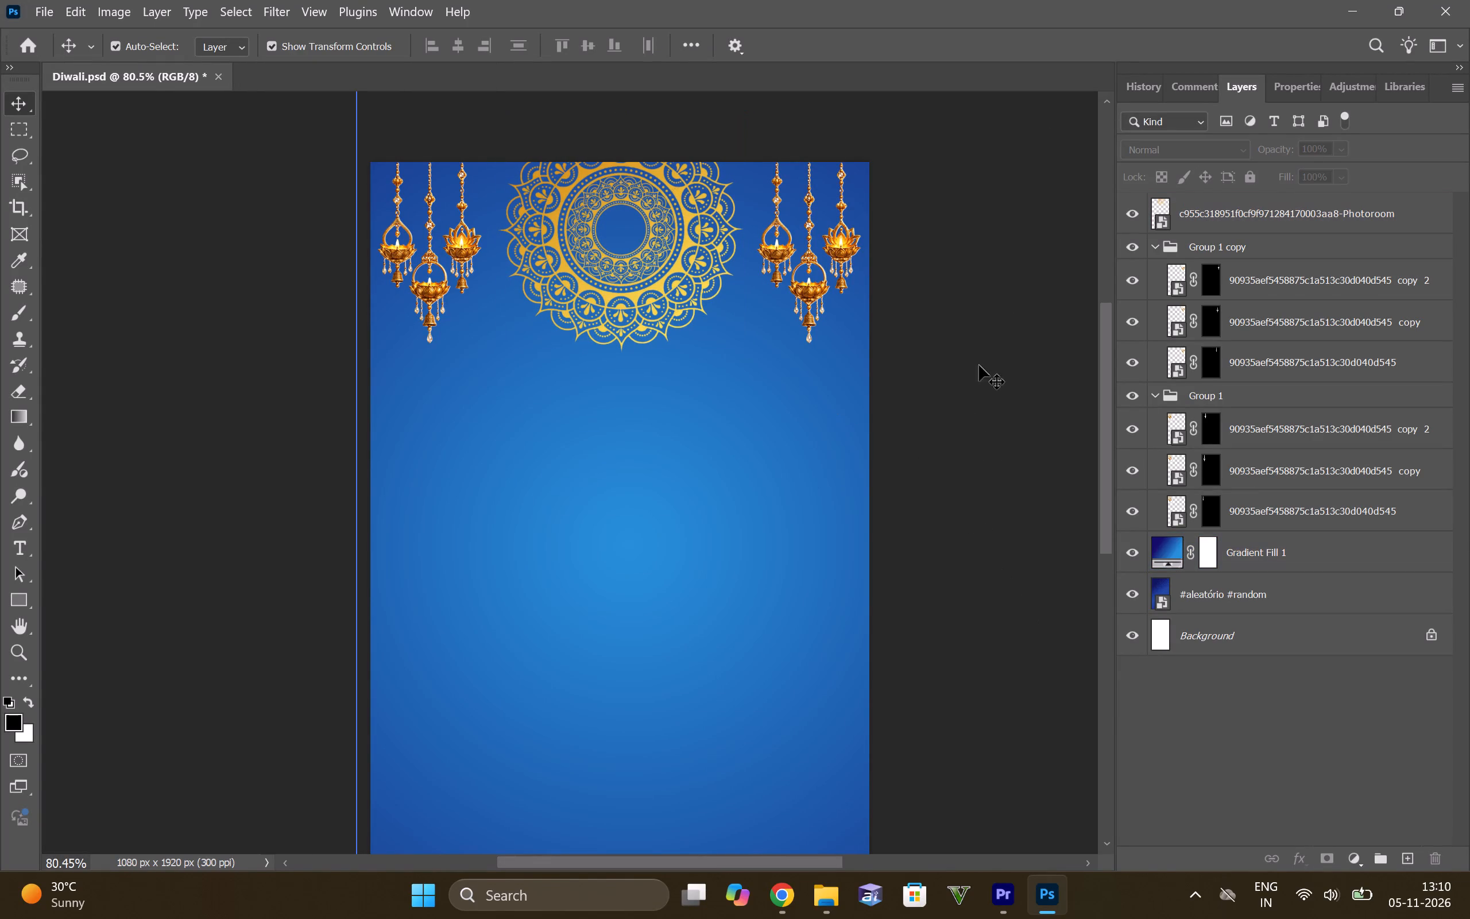
Review the whole poster and compare it with the Karwa Chauth mandala design on Pinterest in Chrome.
{"action": "scroll", "coordinate": [944, 447], "scroll_direction": "down", "scroll_amount": 6, "text": "alt"}
{"action": "scroll", "coordinate": [574, 600], "scroll_direction": "up", "scroll_amount": 6, "text": "alt"}
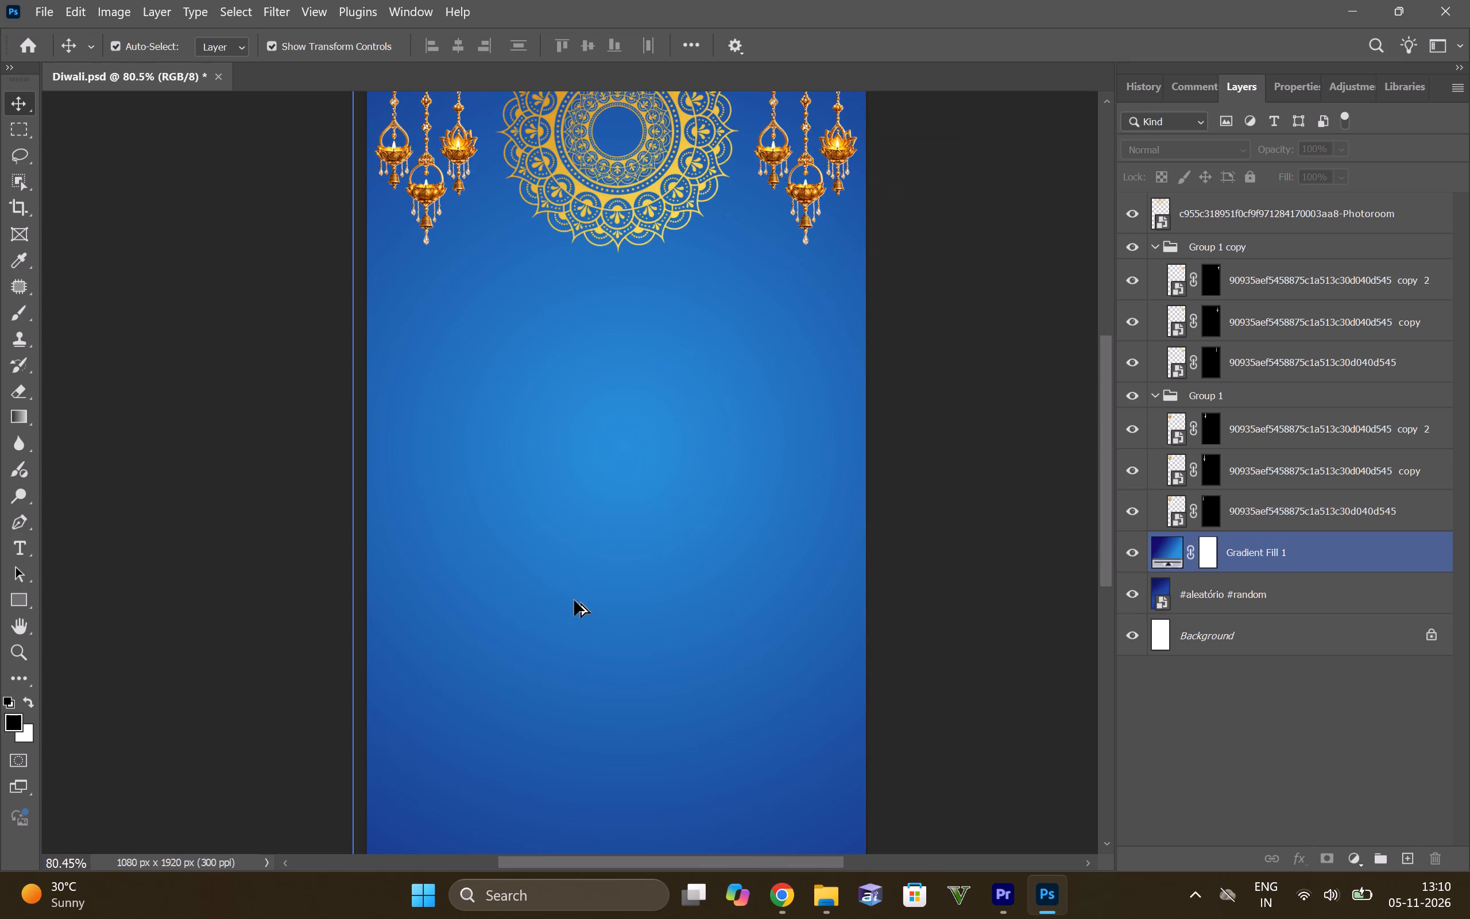
{"action": "scroll", "coordinate": [686, 603], "scroll_direction": "up", "scroll_amount": 6}
{"action": "scroll", "coordinate": [686, 603], "scroll_direction": "down", "scroll_amount": 5, "text": "alt"}
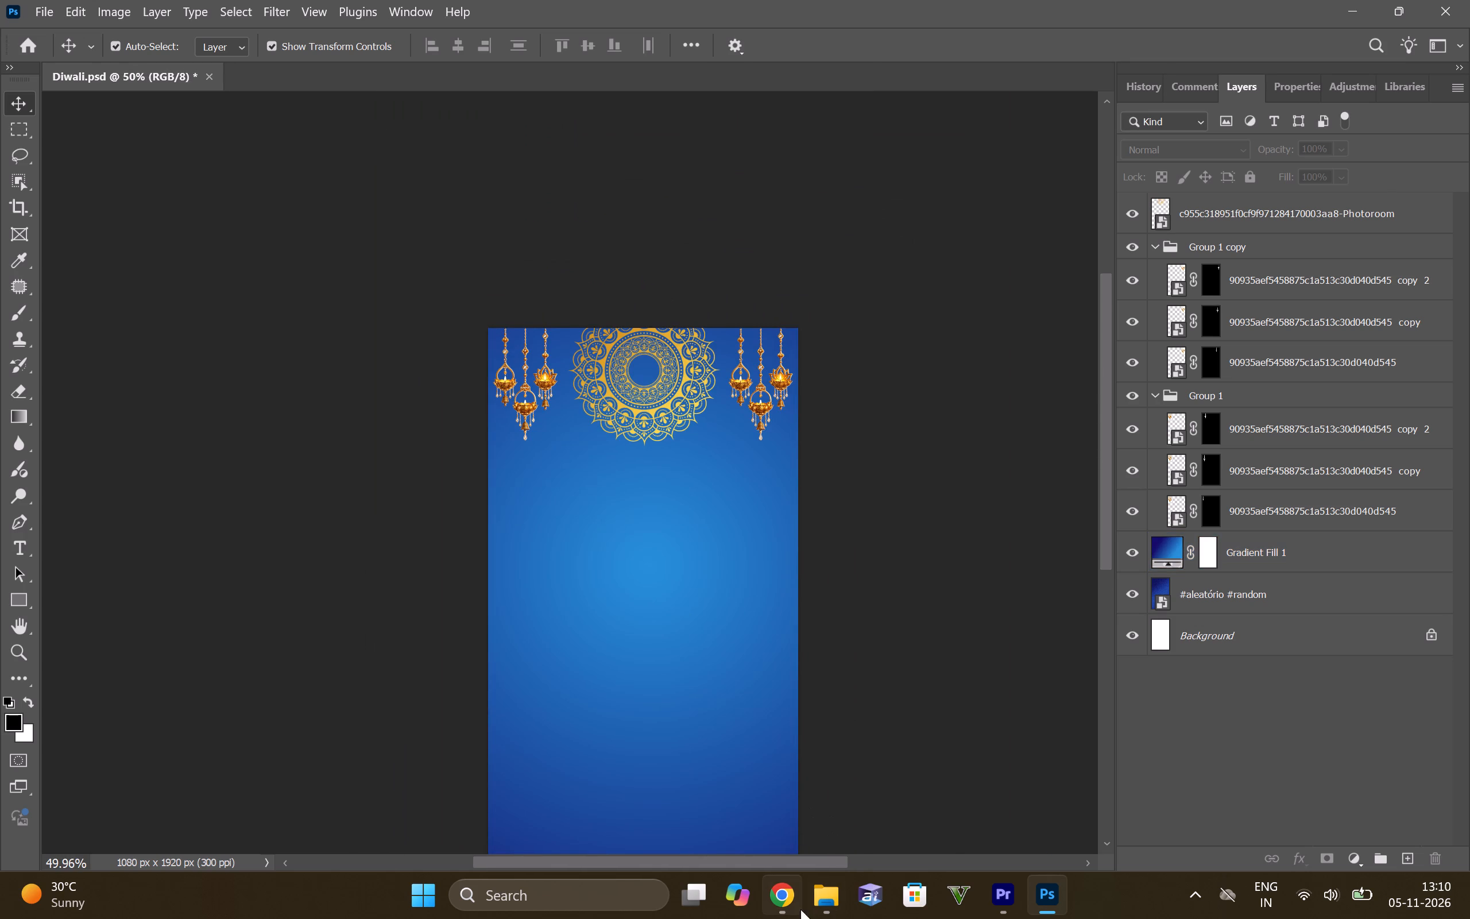
{"action": "left_click", "coordinate": [790, 904]}
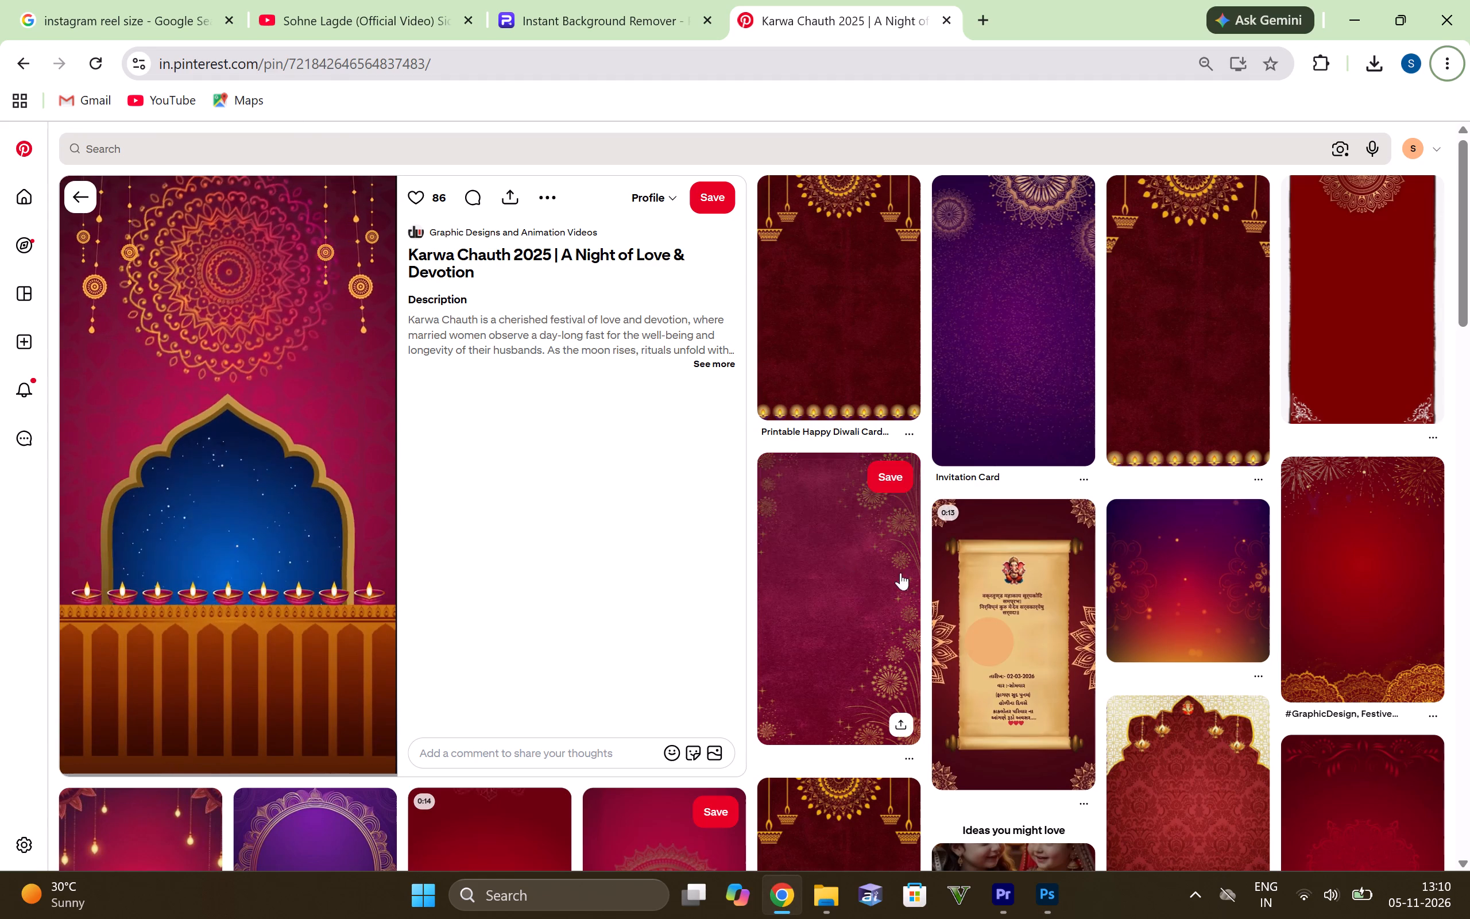
{"action": "left_click", "coordinate": [1045, 918]}
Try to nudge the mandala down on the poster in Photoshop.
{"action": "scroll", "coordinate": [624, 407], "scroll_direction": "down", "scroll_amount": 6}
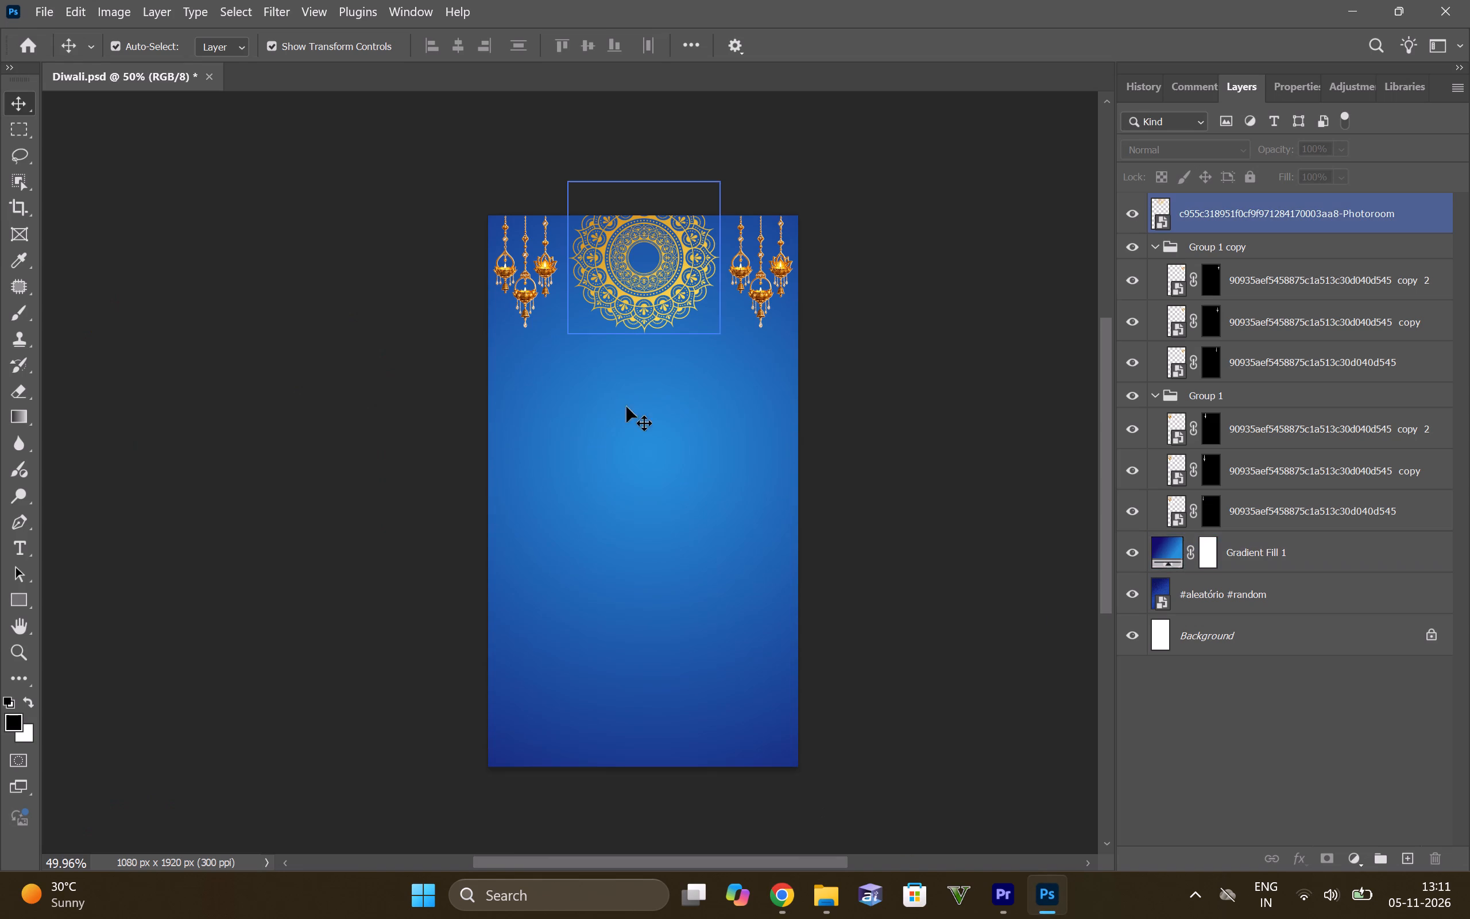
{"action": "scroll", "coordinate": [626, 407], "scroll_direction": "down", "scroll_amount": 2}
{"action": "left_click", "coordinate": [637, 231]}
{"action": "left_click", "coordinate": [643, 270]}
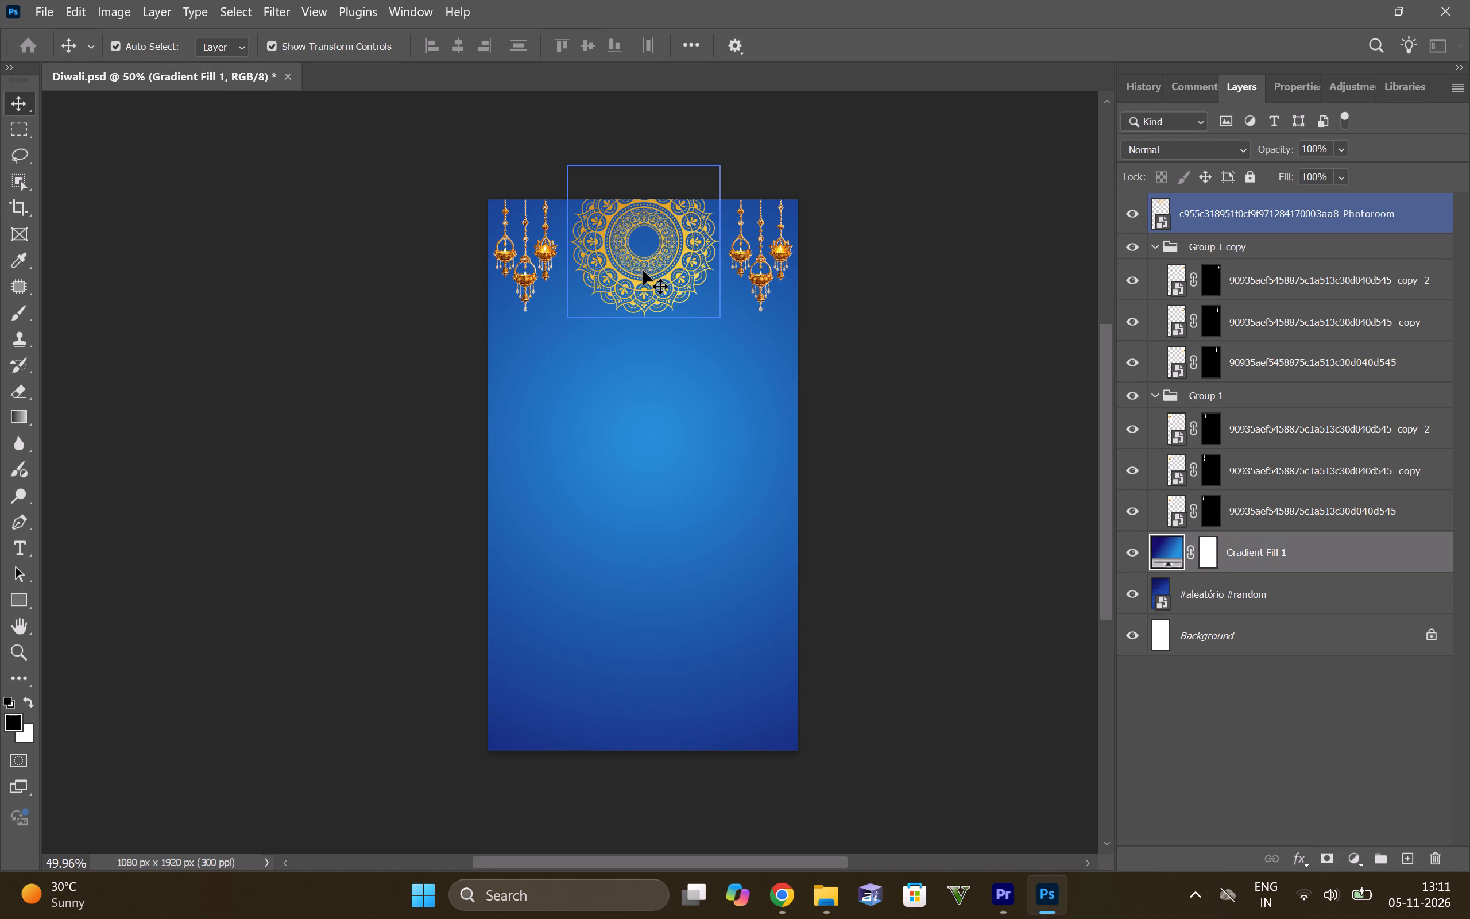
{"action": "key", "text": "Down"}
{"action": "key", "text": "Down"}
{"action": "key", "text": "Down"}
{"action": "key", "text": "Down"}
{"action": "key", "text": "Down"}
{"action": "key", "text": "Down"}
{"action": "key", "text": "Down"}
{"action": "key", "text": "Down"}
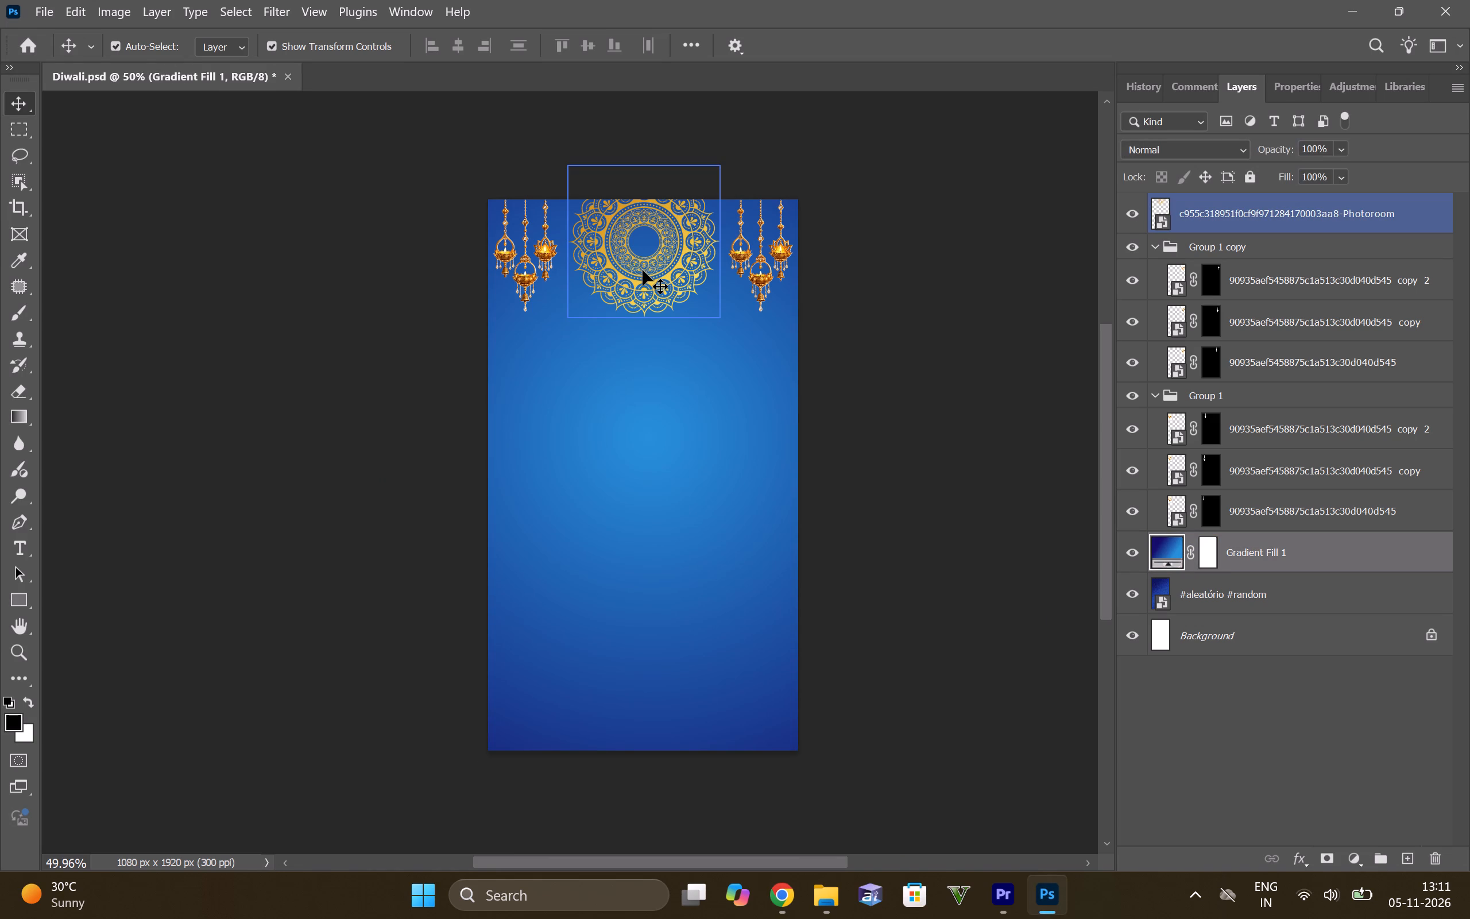
Lower the mandala layer by about 38 px, keeping it horizontally centred between the diya clusters.
{"action": "left_click", "coordinate": [643, 270]}
{"action": "left_click", "coordinate": [625, 237]}
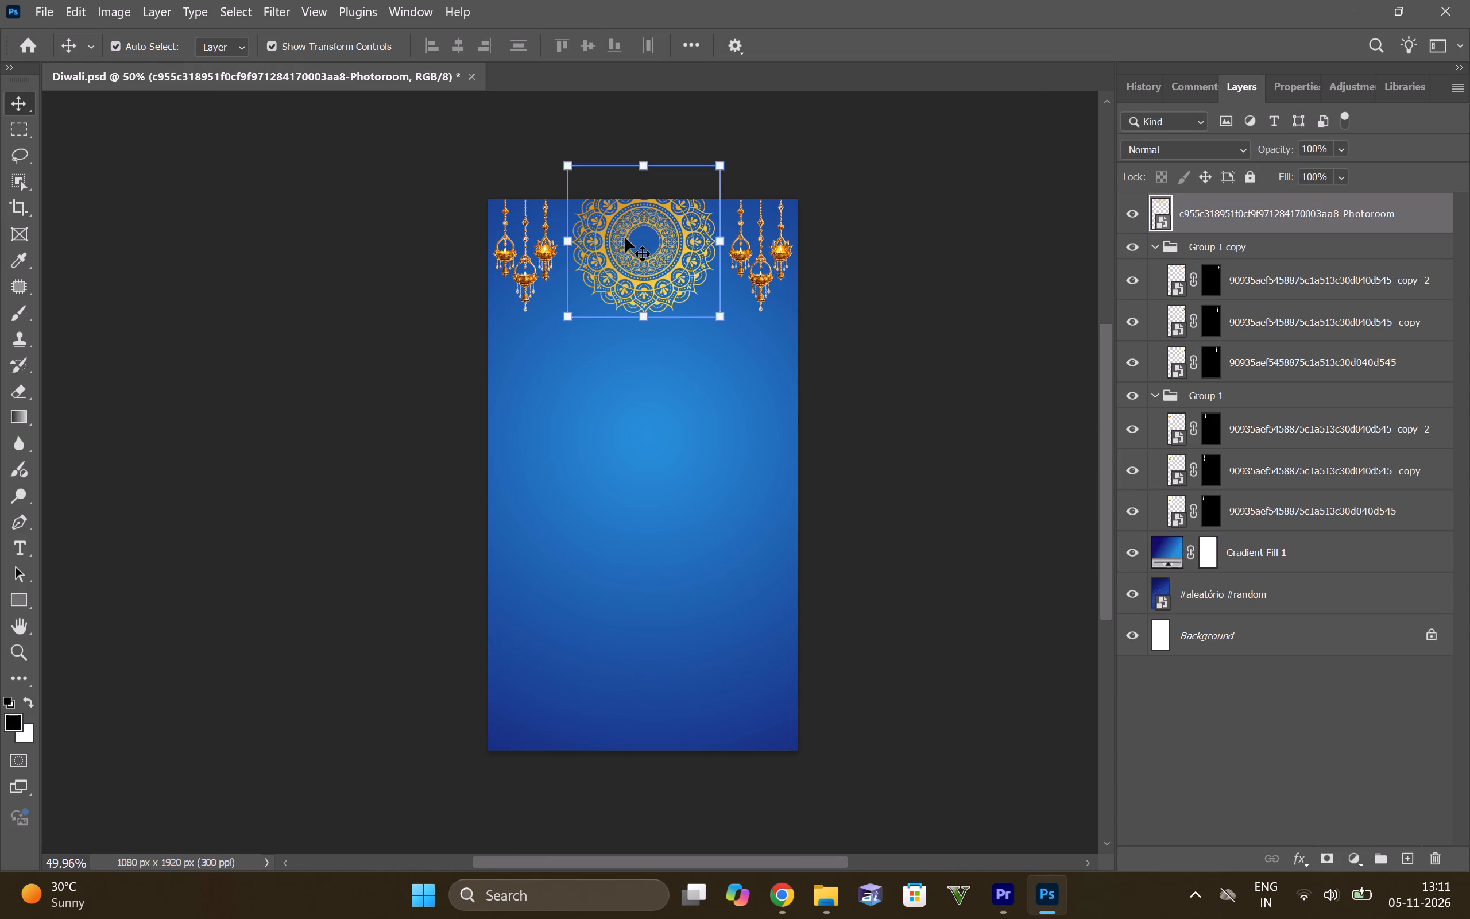
{"action": "key", "text": "Down"}
{"action": "key", "text": "Down"}
{"action": "key", "text": "Down"}
{"action": "key", "text": "Down"}
{"action": "key", "text": "Down"}
{"action": "key", "text": "Down"}
{"action": "key", "text": "Down"}
{"action": "key", "text": "Down"}
{"action": "key", "text": "Down"}
{"action": "key", "text": "Down"}
{"action": "key", "text": "Down"}
{"action": "key", "text": "Down"}
{"action": "key", "text": "Down"}
{"action": "key", "text": "Down"}
{"action": "key", "text": "Down"}
{"action": "key", "text": "Down"}
{"action": "key", "text": "Down"}
{"action": "key", "text": "Down"}
{"action": "key", "text": "Down"}
{"action": "key", "text": "Left"}
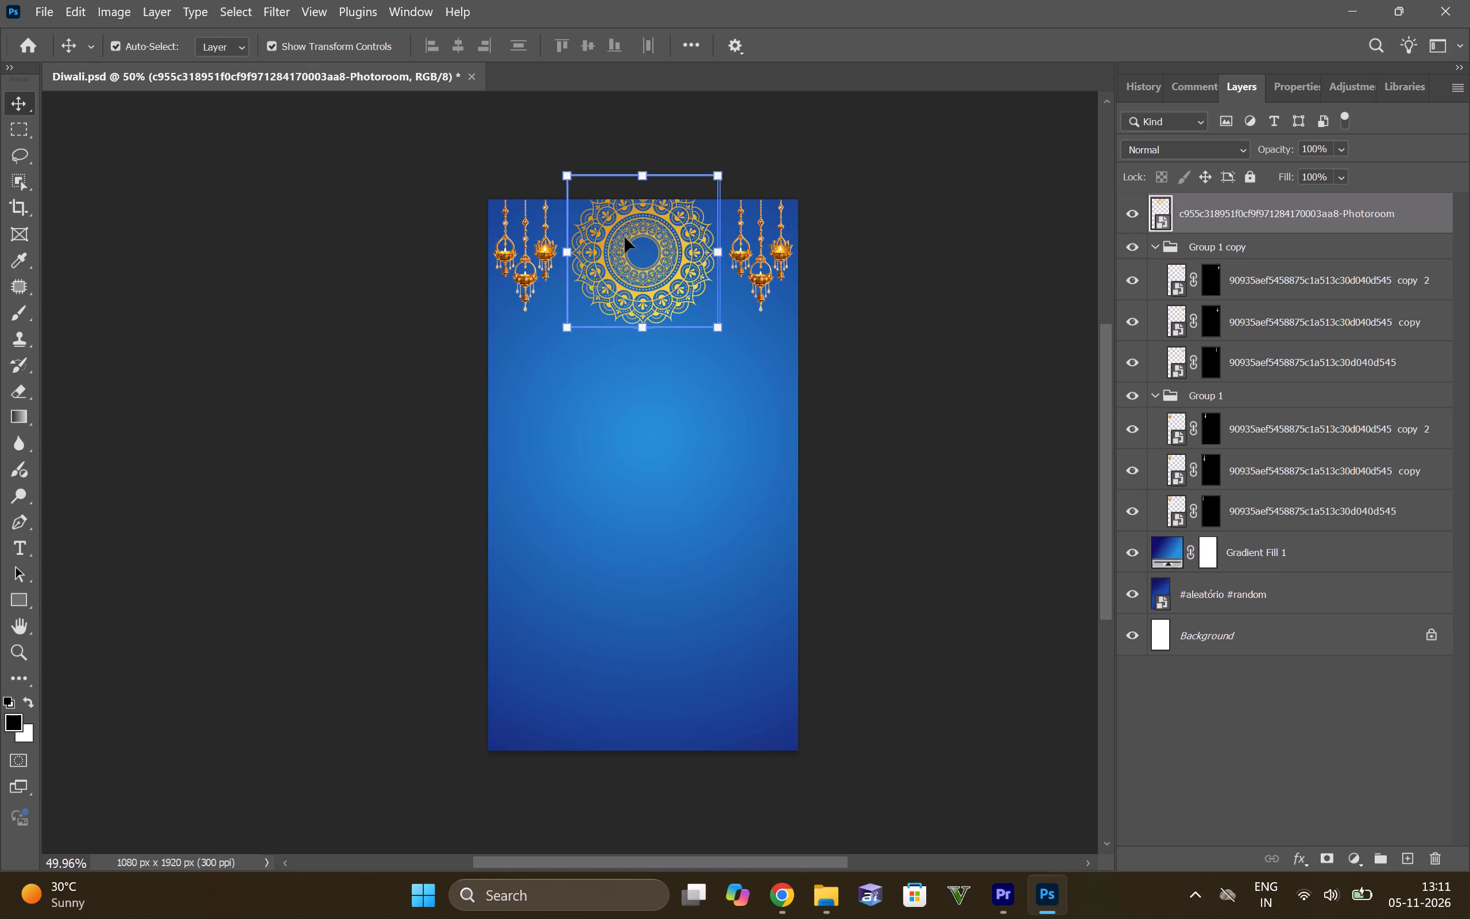
{"action": "key", "text": "Left"}
{"action": "key", "text": "Right"}
{"action": "key", "text": "Right"}
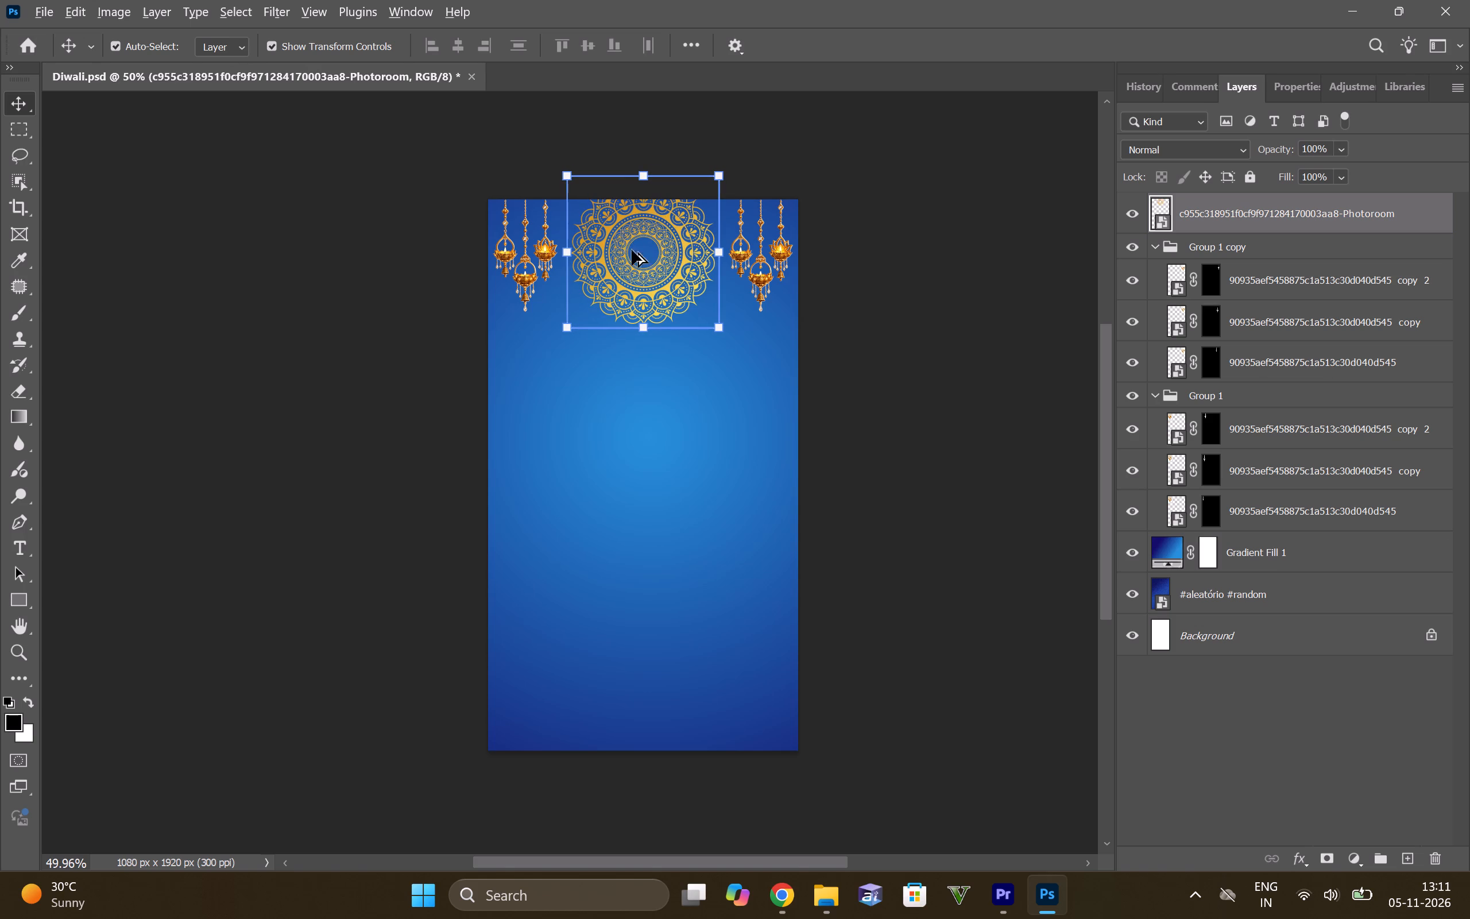
Show the rulers and place one vertical and one horizontal guide crossing at the poster's centre.
{"action": "scroll", "coordinate": [640, 275], "scroll_direction": "up", "scroll_amount": 7, "text": "alt"}
{"action": "scroll", "coordinate": [640, 267], "scroll_direction": "down", "scroll_amount": 2, "text": "alt"}
{"action": "key", "text": "ctrl+r"}
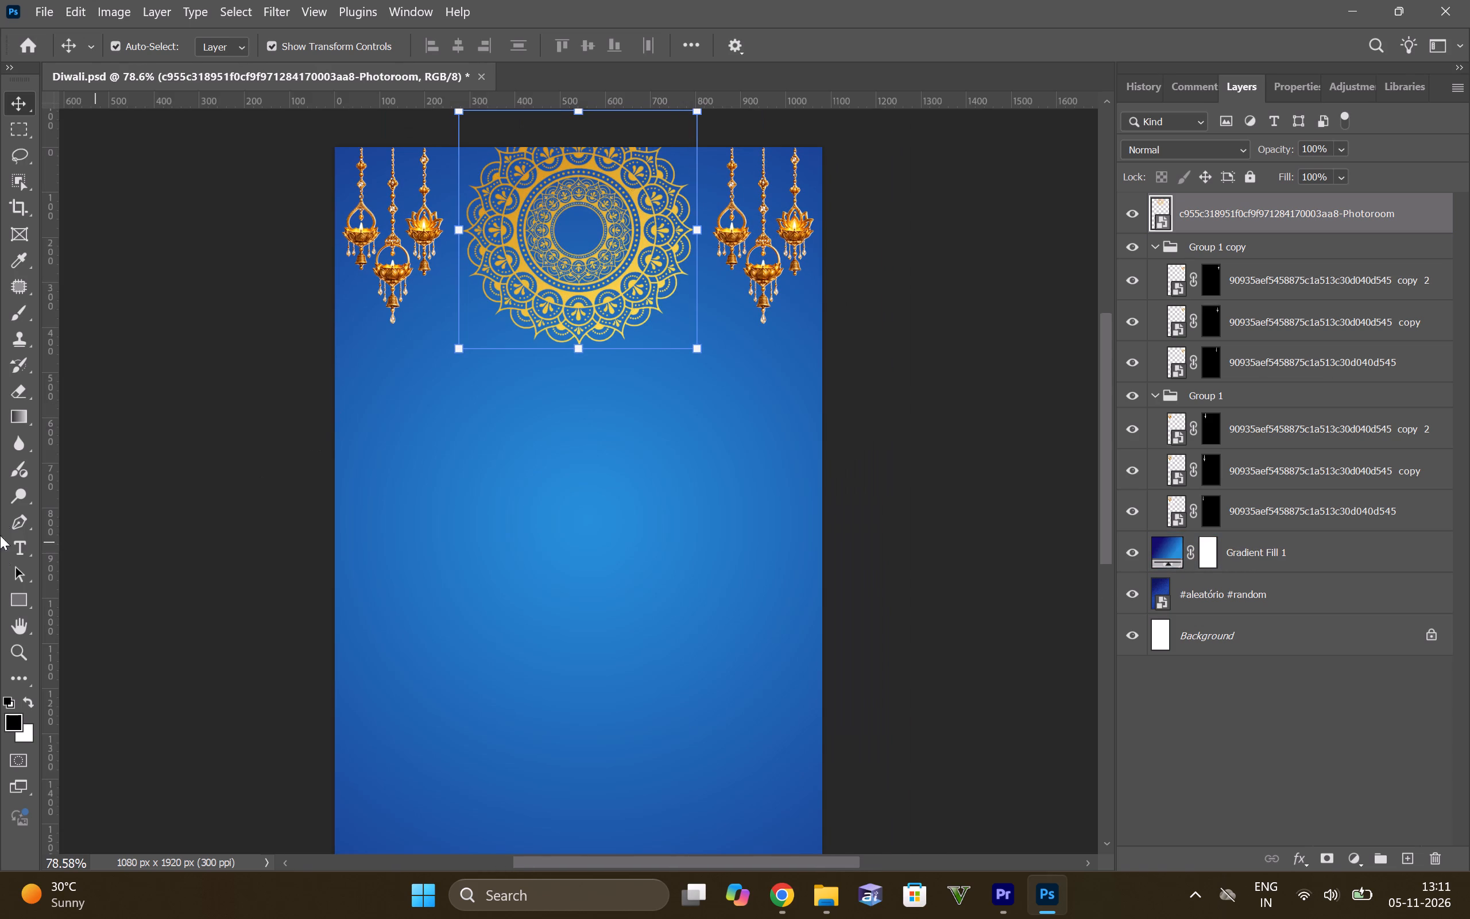
{"action": "left_click_drag", "start_coordinate": [47, 500], "coordinate": [589, 522]}
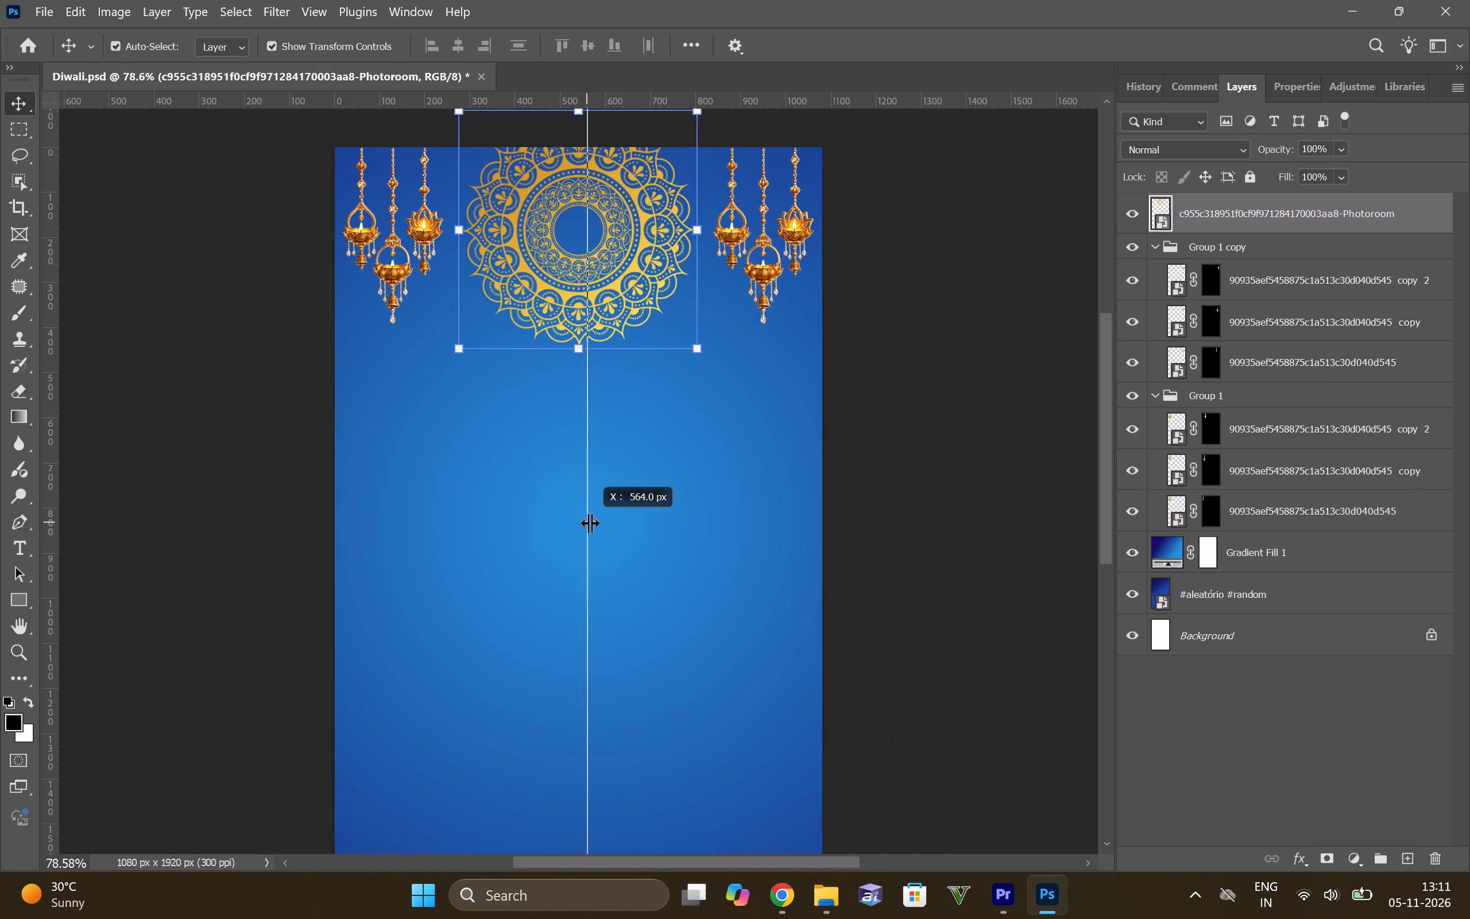
{"action": "left_click_drag", "start_coordinate": [589, 522], "coordinate": [577, 518]}
{"action": "left_click_drag", "start_coordinate": [482, 96], "coordinate": [482, 253]}
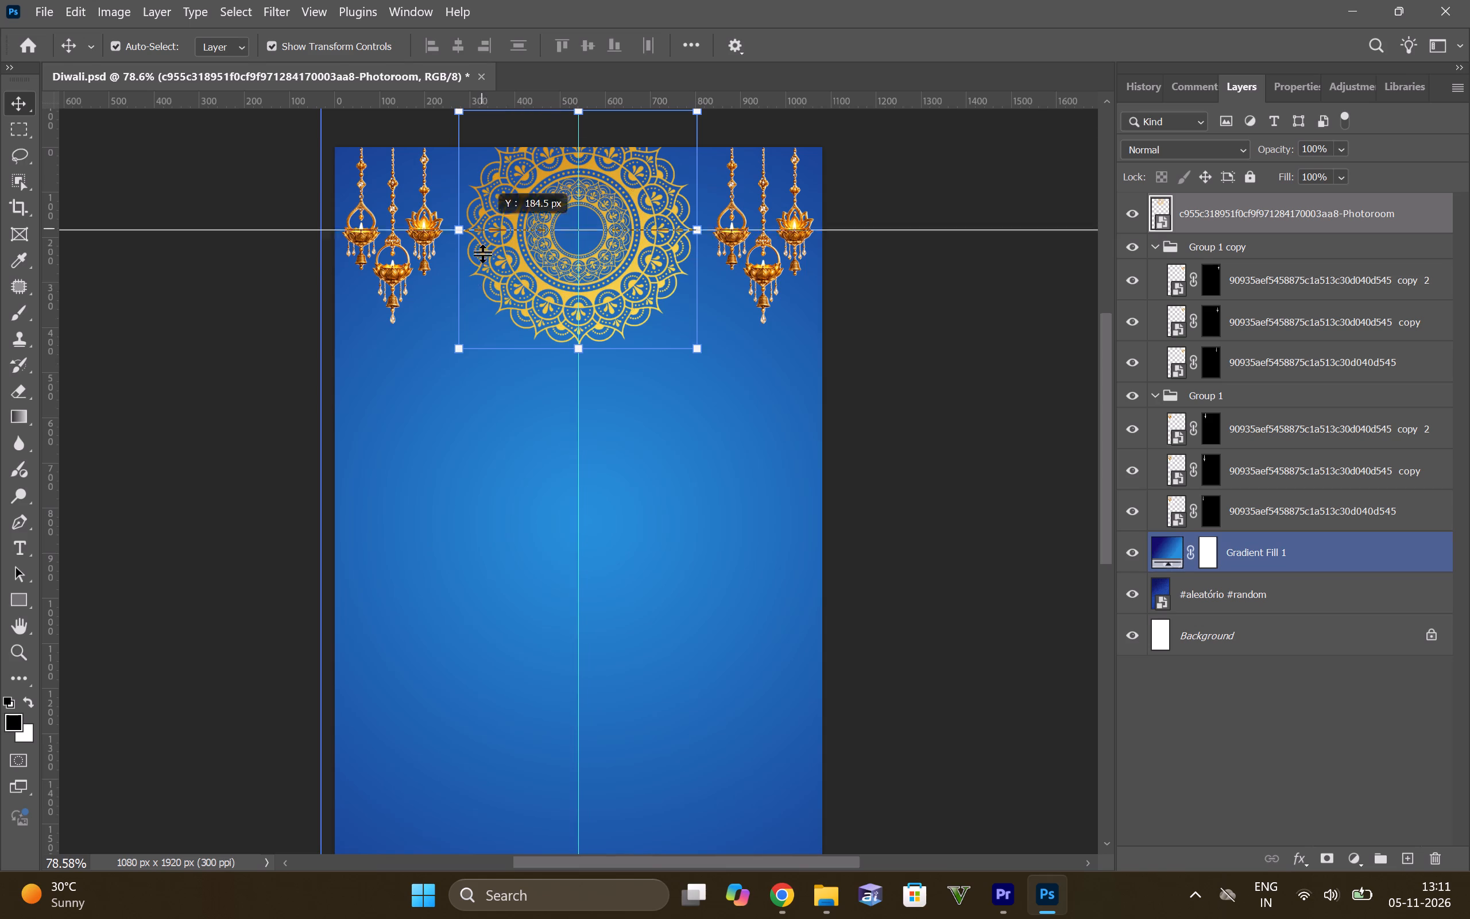
{"action": "left_click_drag", "start_coordinate": [482, 253], "coordinate": [425, 600]}
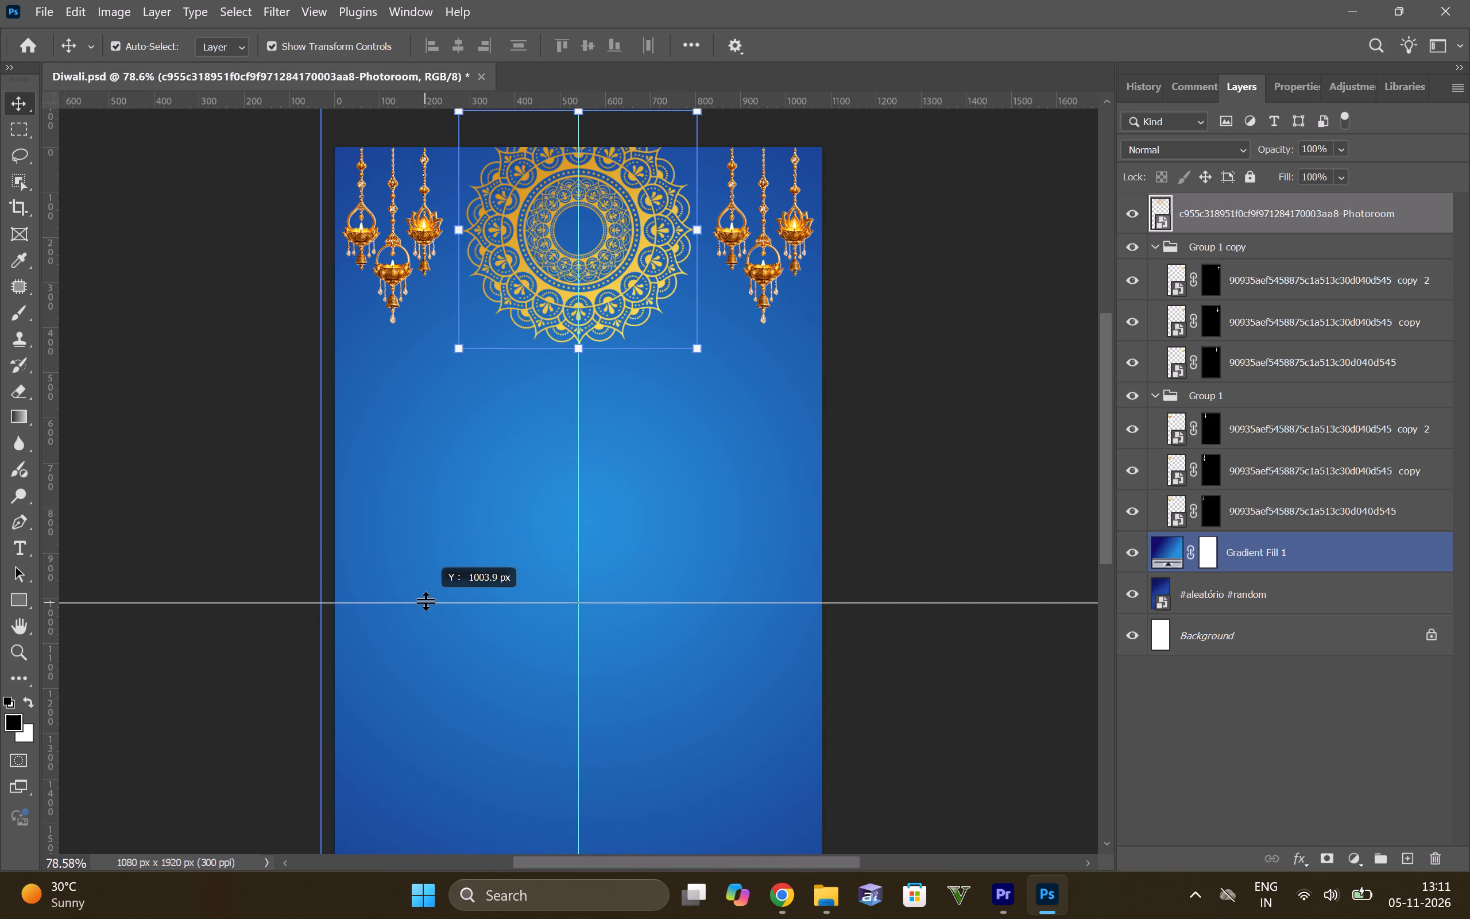
{"action": "left_click_drag", "start_coordinate": [425, 600], "coordinate": [434, 584]}
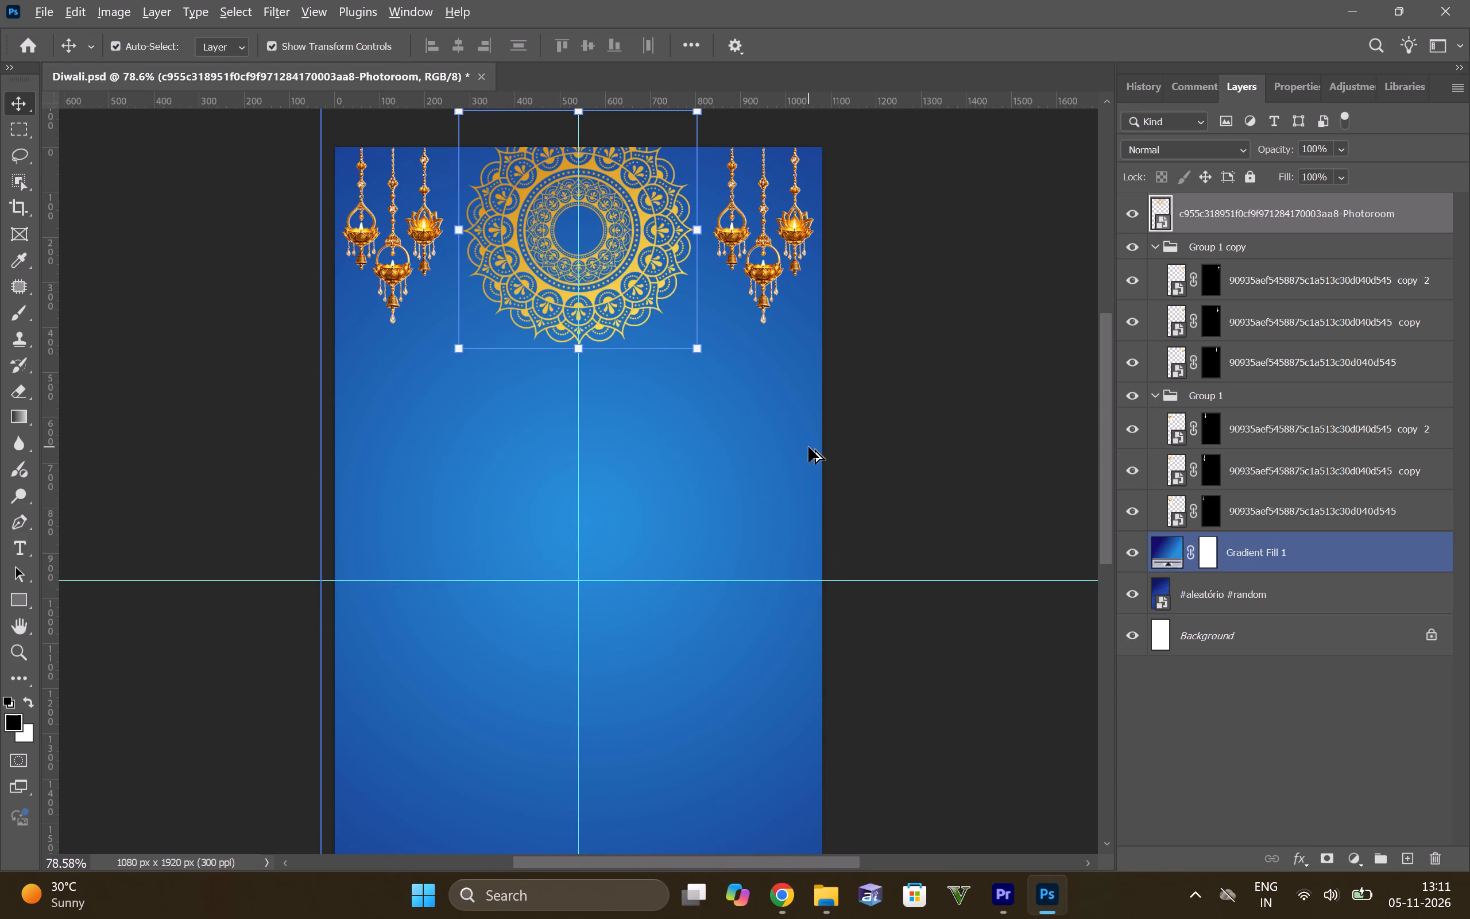
Check the mandala and diya clusters' symmetry against the centre guides on the full poster.
{"action": "scroll", "coordinate": [806, 447], "scroll_direction": "down", "scroll_amount": 6, "text": "alt"}
{"action": "scroll", "coordinate": [930, 522], "scroll_direction": "up", "scroll_amount": 5, "text": "alt"}
{"action": "scroll", "coordinate": [900, 476], "scroll_direction": "down", "scroll_amount": 4, "text": "alt"}
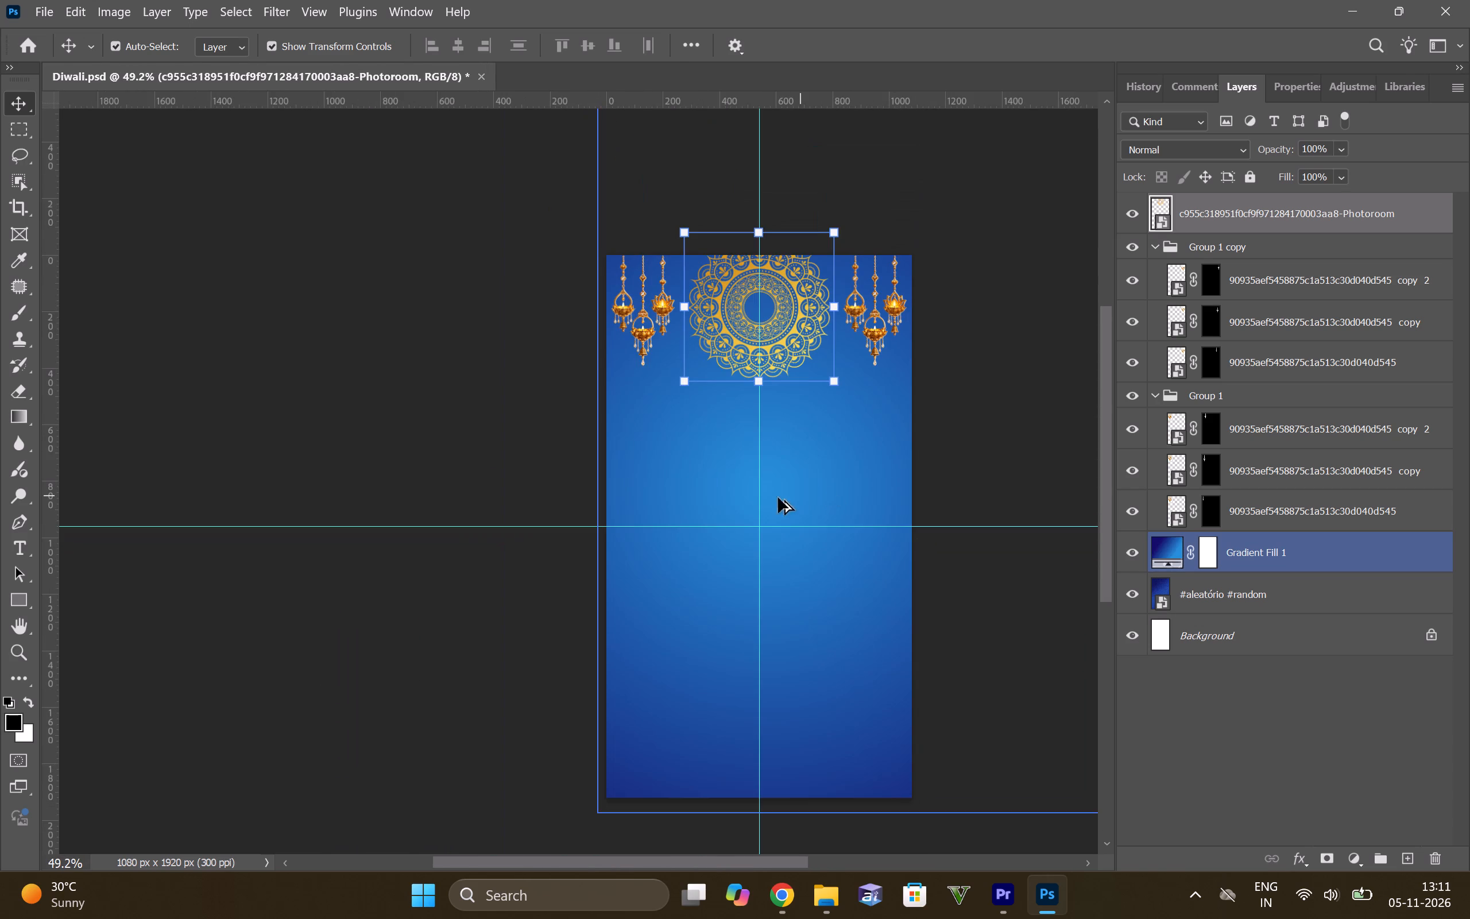
{"action": "scroll", "coordinate": [1110, 452], "scroll_direction": "up", "scroll_amount": 4, "text": "alt"}
{"action": "scroll", "coordinate": [918, 482], "scroll_direction": "down", "scroll_amount": 1, "text": "alt"}
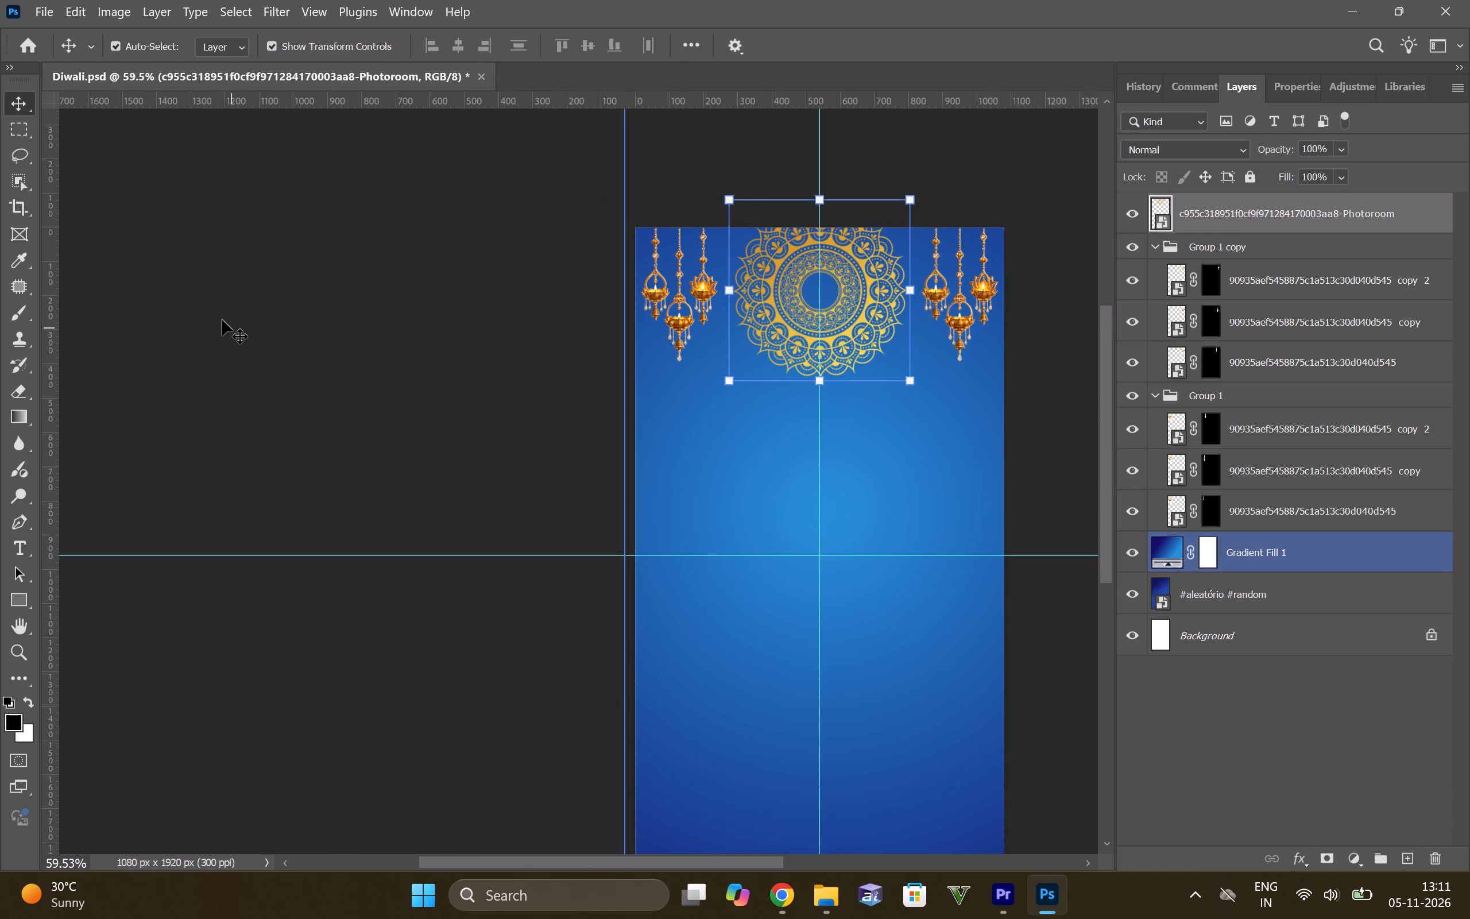
{"action": "left_click", "coordinate": [222, 320]}
{"action": "scroll", "coordinate": [259, 321], "scroll_direction": "down", "scroll_amount": 6, "text": "alt"}
{"action": "scroll", "coordinate": [1240, 545], "scroll_direction": "up", "scroll_amount": 6, "text": "alt"}
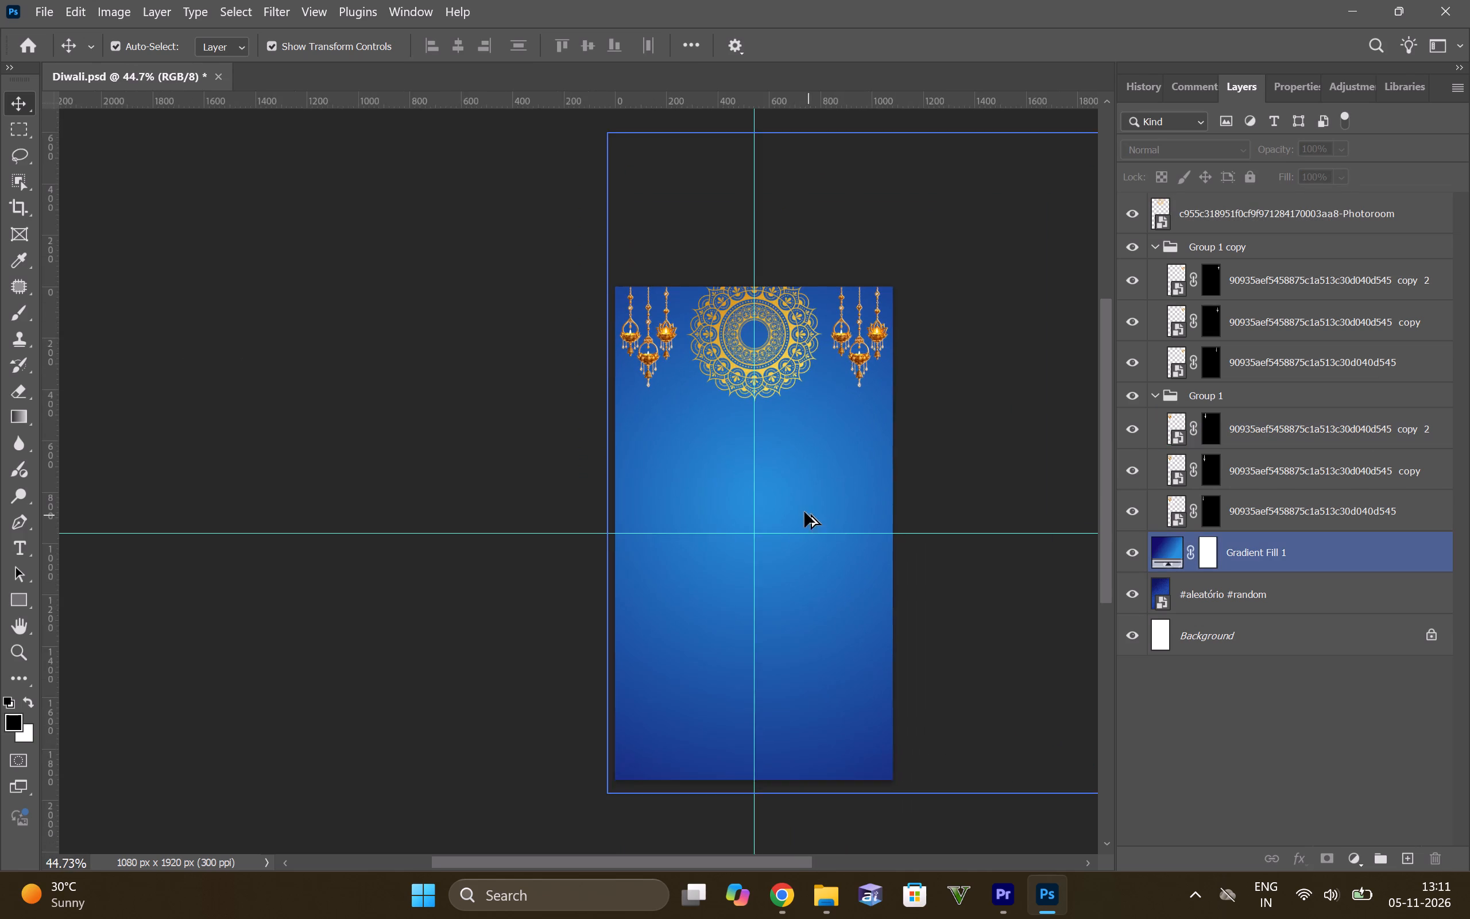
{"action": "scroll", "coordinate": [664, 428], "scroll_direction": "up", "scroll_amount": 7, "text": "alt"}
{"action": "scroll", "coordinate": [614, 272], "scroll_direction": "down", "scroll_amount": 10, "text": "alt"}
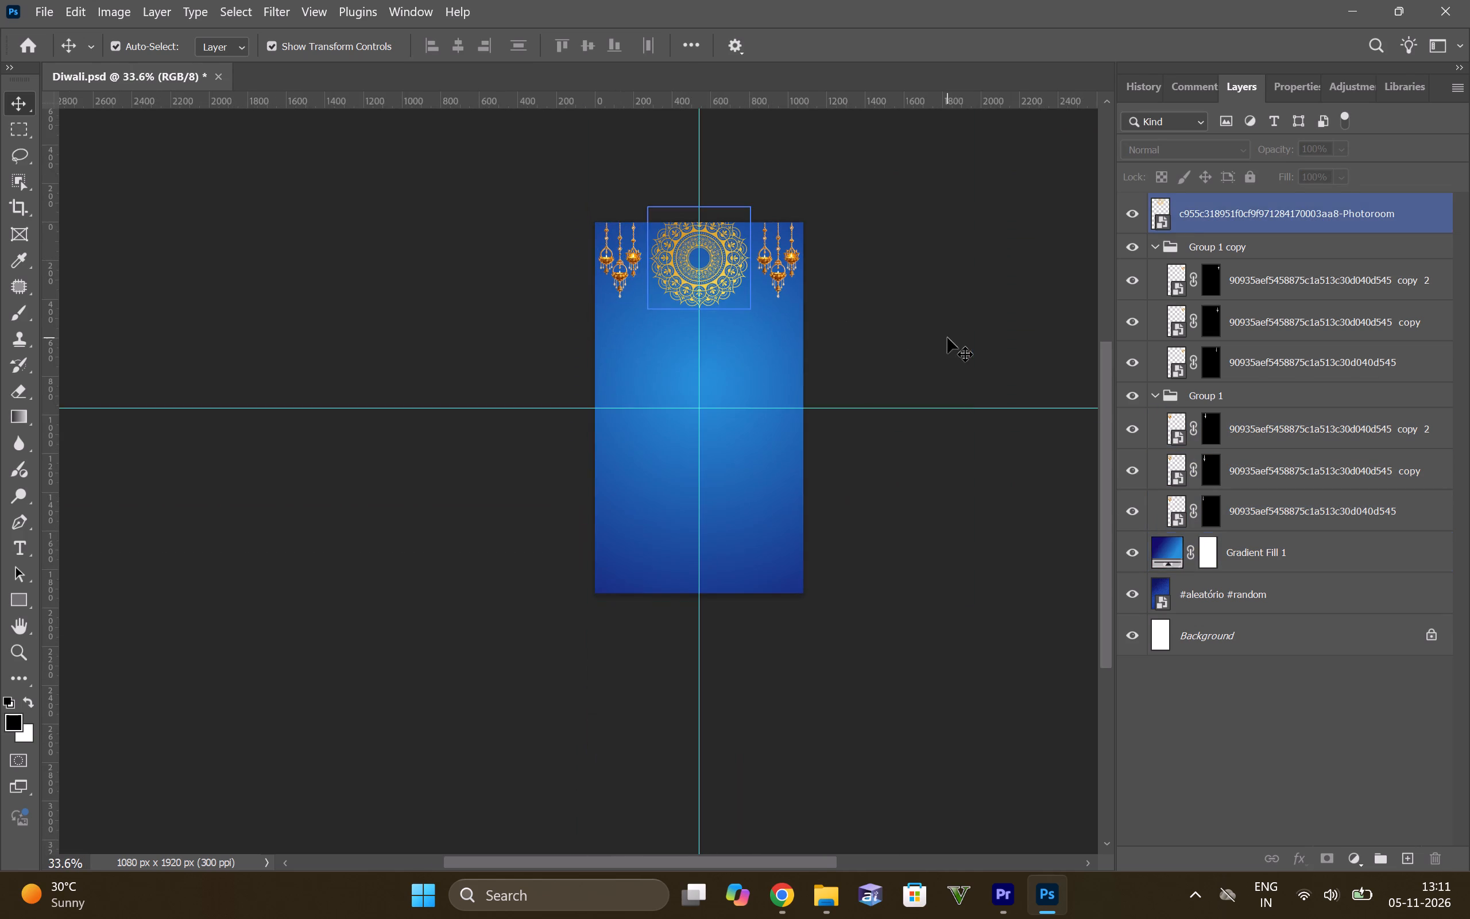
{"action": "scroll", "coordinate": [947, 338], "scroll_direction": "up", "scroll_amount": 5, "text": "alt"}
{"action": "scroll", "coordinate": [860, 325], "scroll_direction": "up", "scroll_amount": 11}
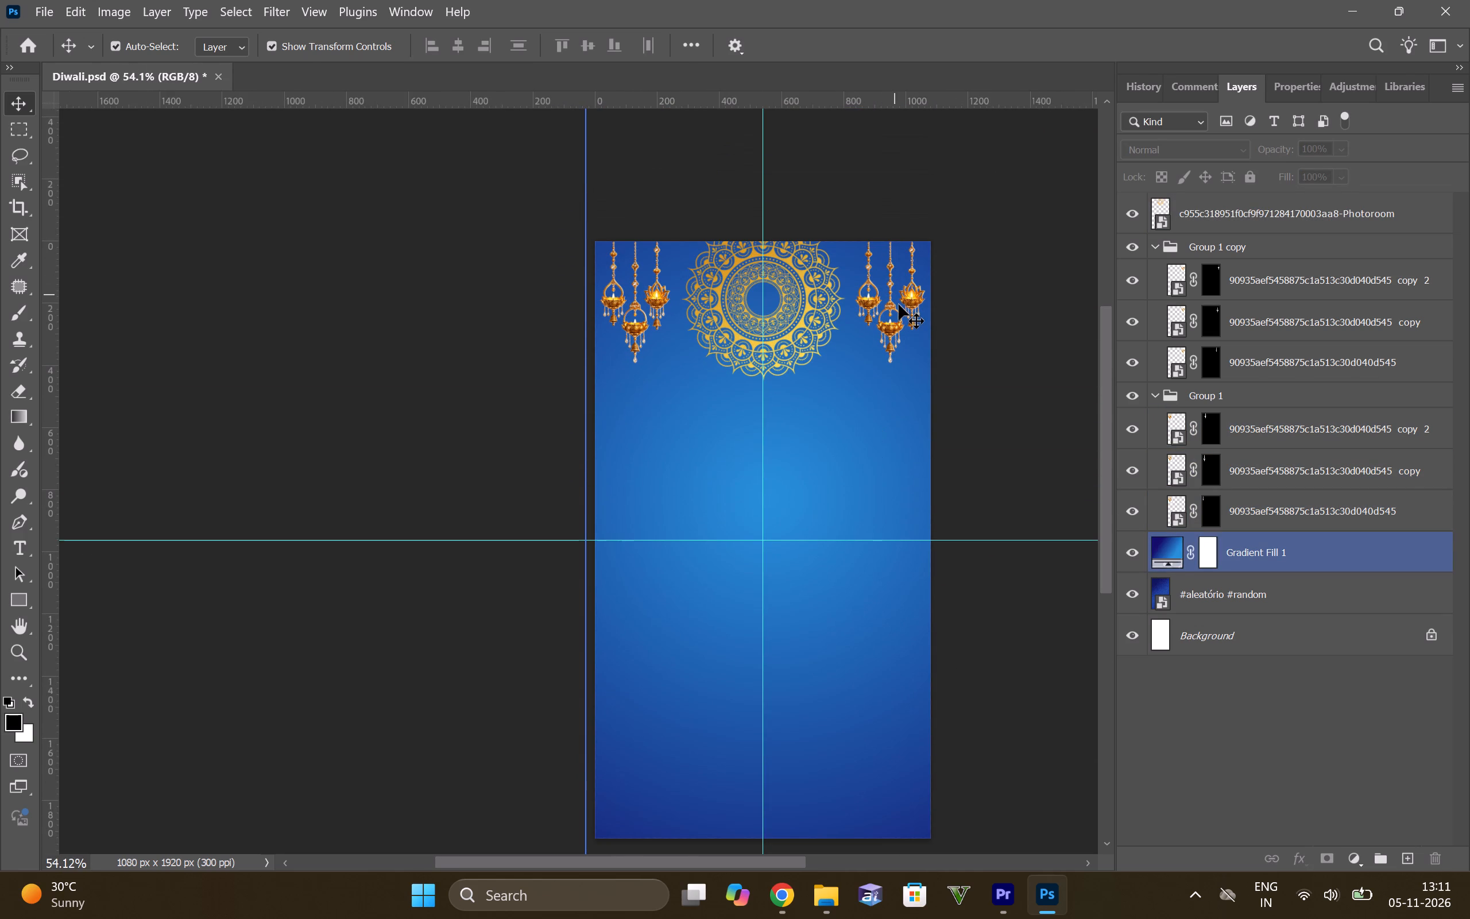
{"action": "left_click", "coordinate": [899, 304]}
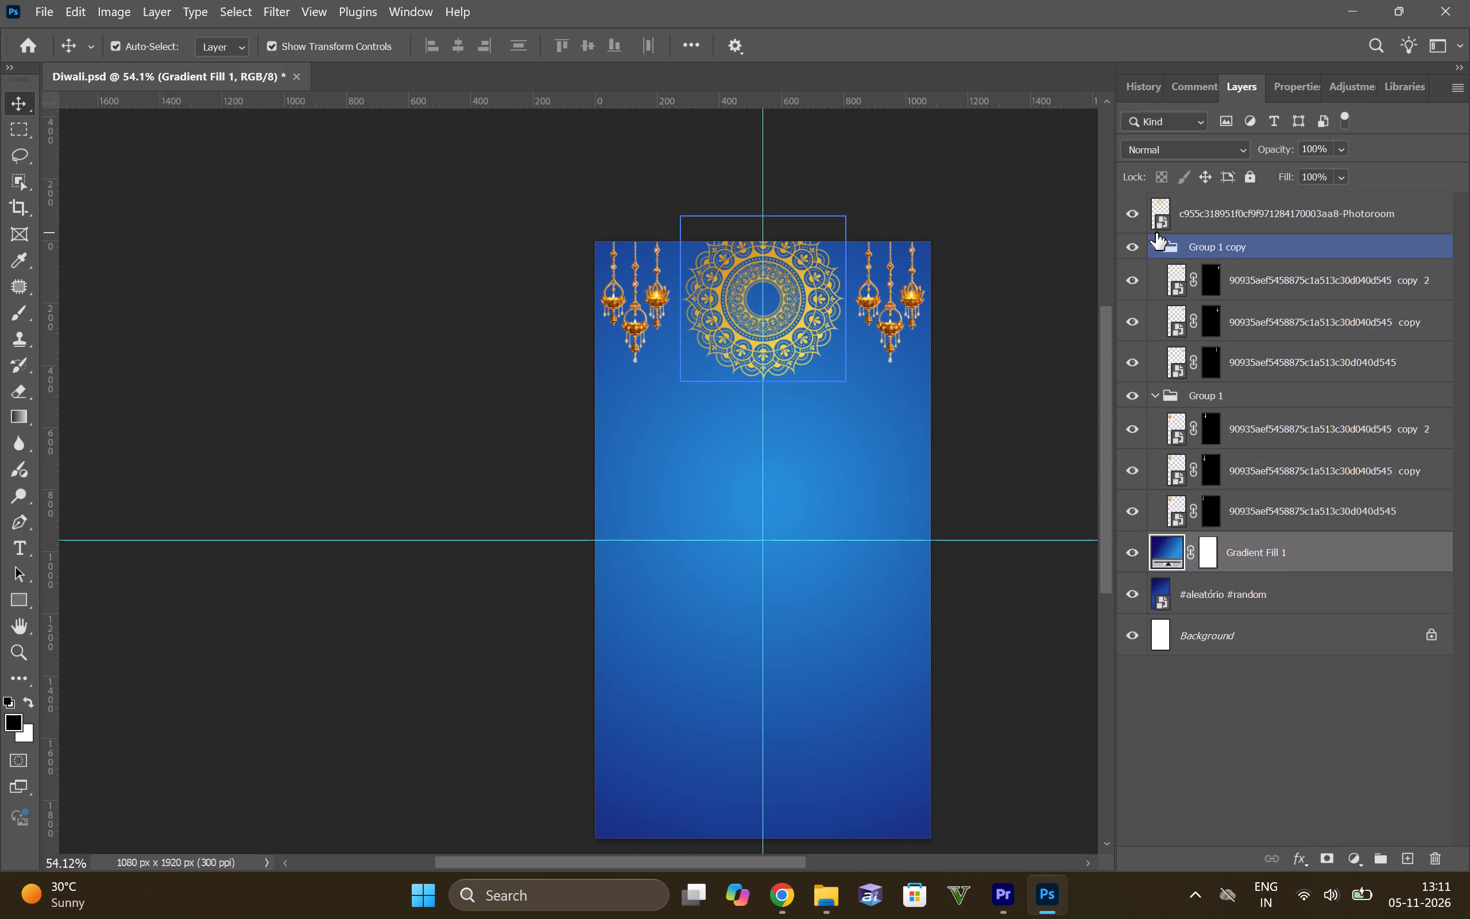
Switch to Pinterest in Chrome, leave the open Karwa Chauth pin and search for "diwali decor".
{"action": "left_click", "coordinate": [776, 906]}
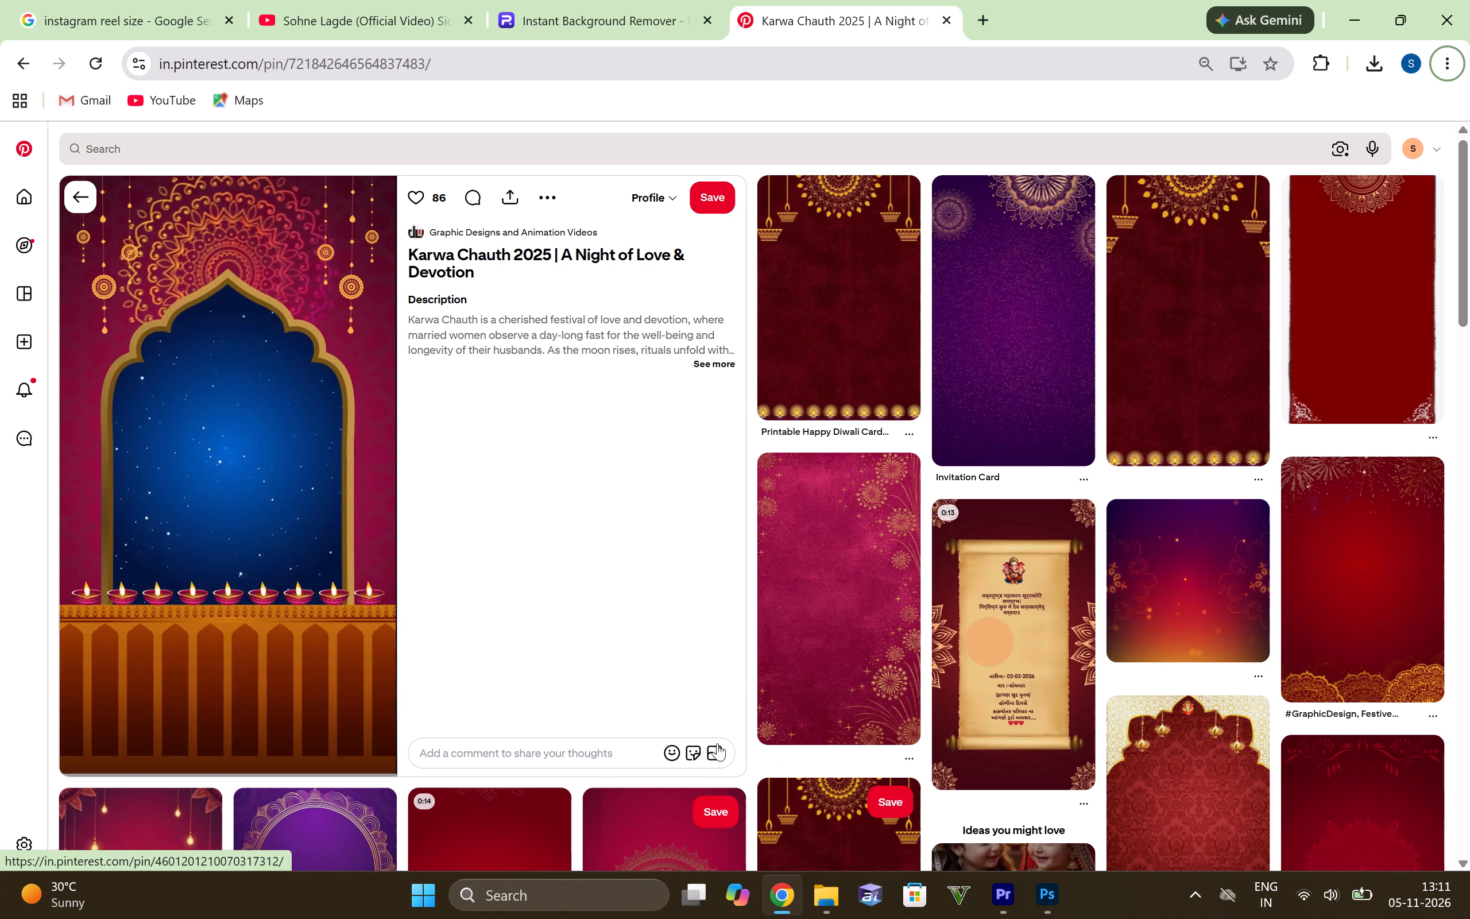
{"action": "left_click", "coordinate": [76, 192]}
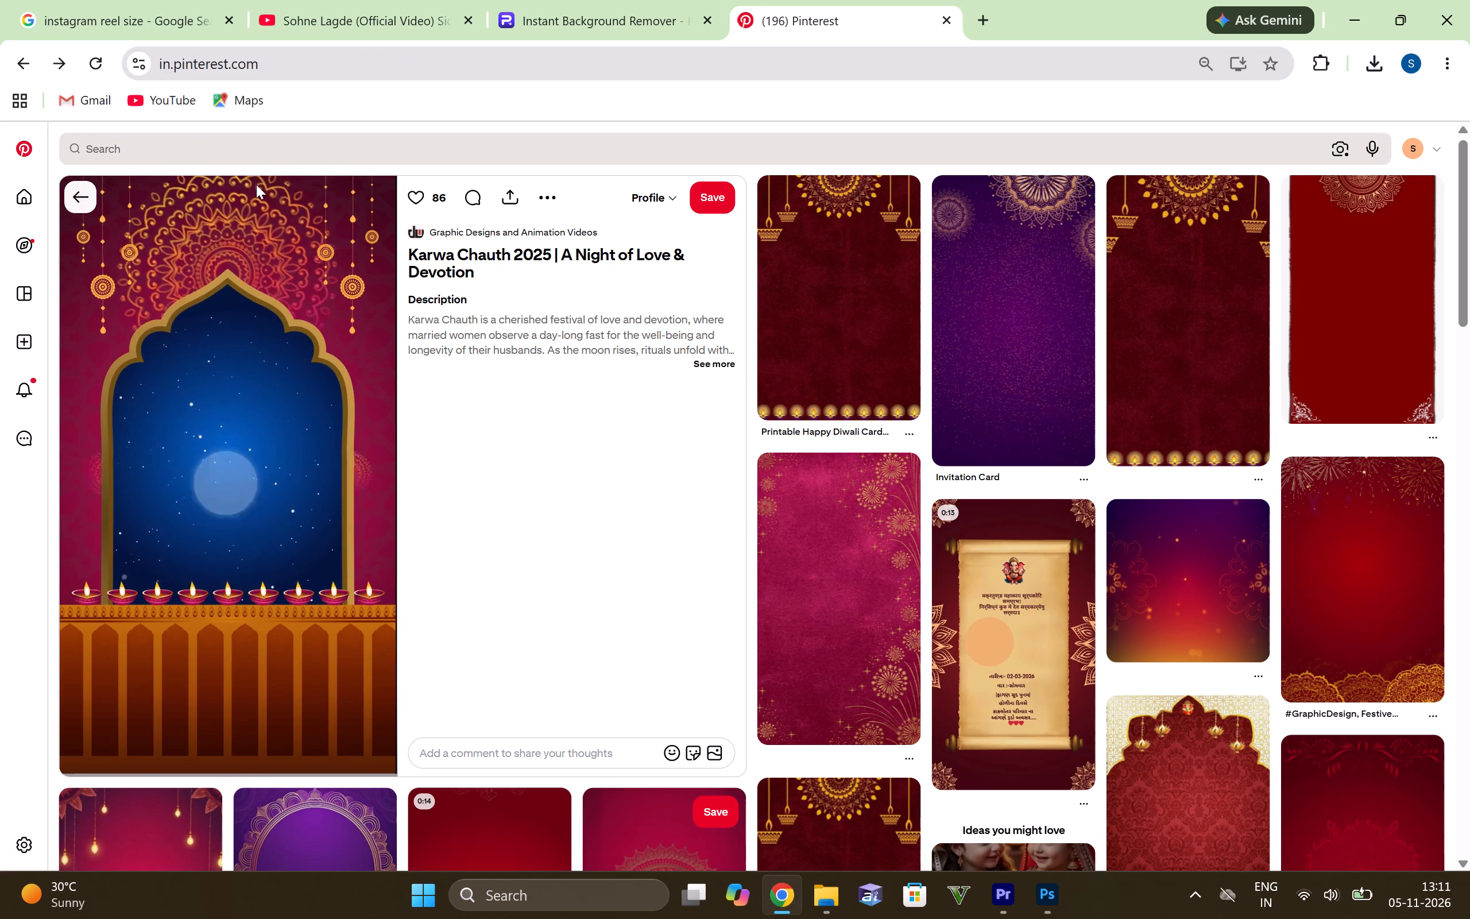
{"action": "left_click", "coordinate": [216, 146]}
{"action": "type", "text": "diwali"}
{"action": "key", "text": "space"}
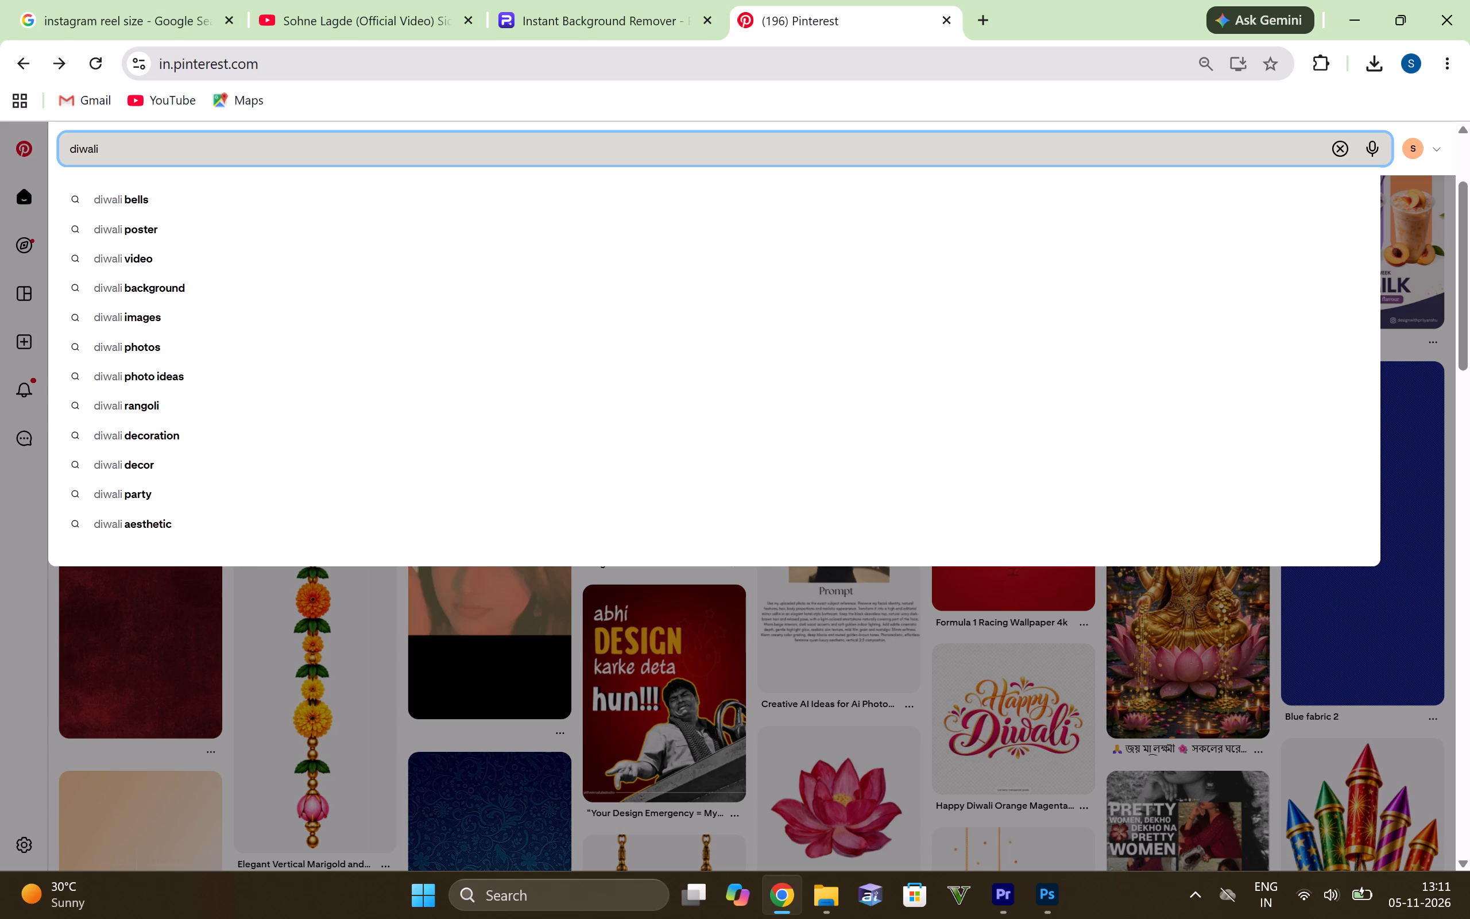
{"action": "key", "text": "Down"}
{"action": "key", "text": "Down"}
{"action": "key", "text": "Down"}
{"action": "key", "text": "Down"}
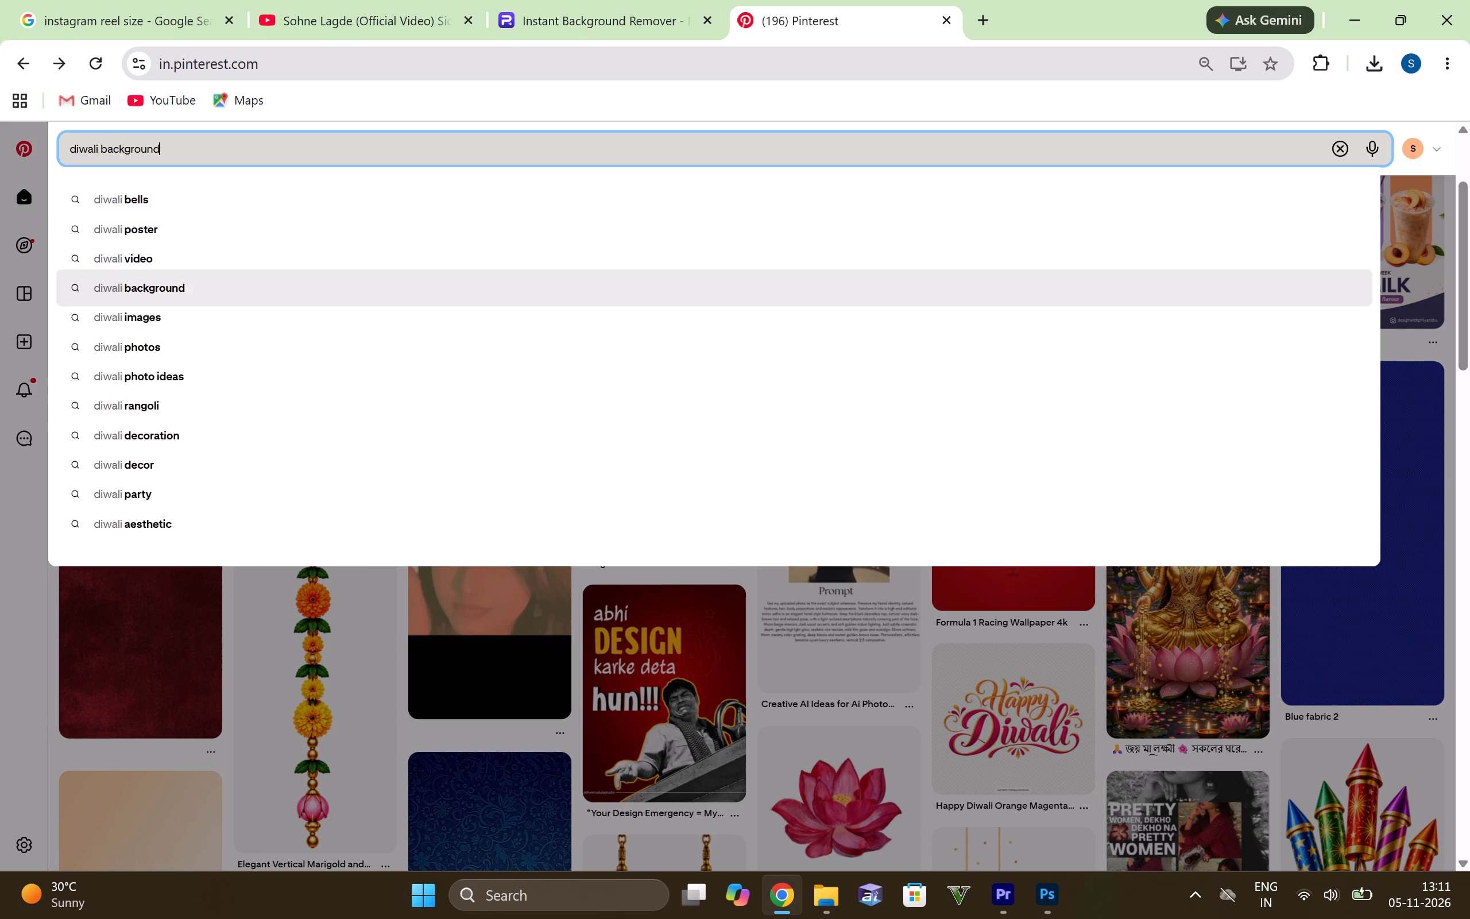
{"action": "key", "text": "Down"}
{"action": "key", "text": "Down"}
{"action": "key", "text": "Down"}
{"action": "key", "text": "Down"}
{"action": "key", "text": "Down"}
{"action": "key", "text": "Down"}
{"action": "key", "text": "Return"}
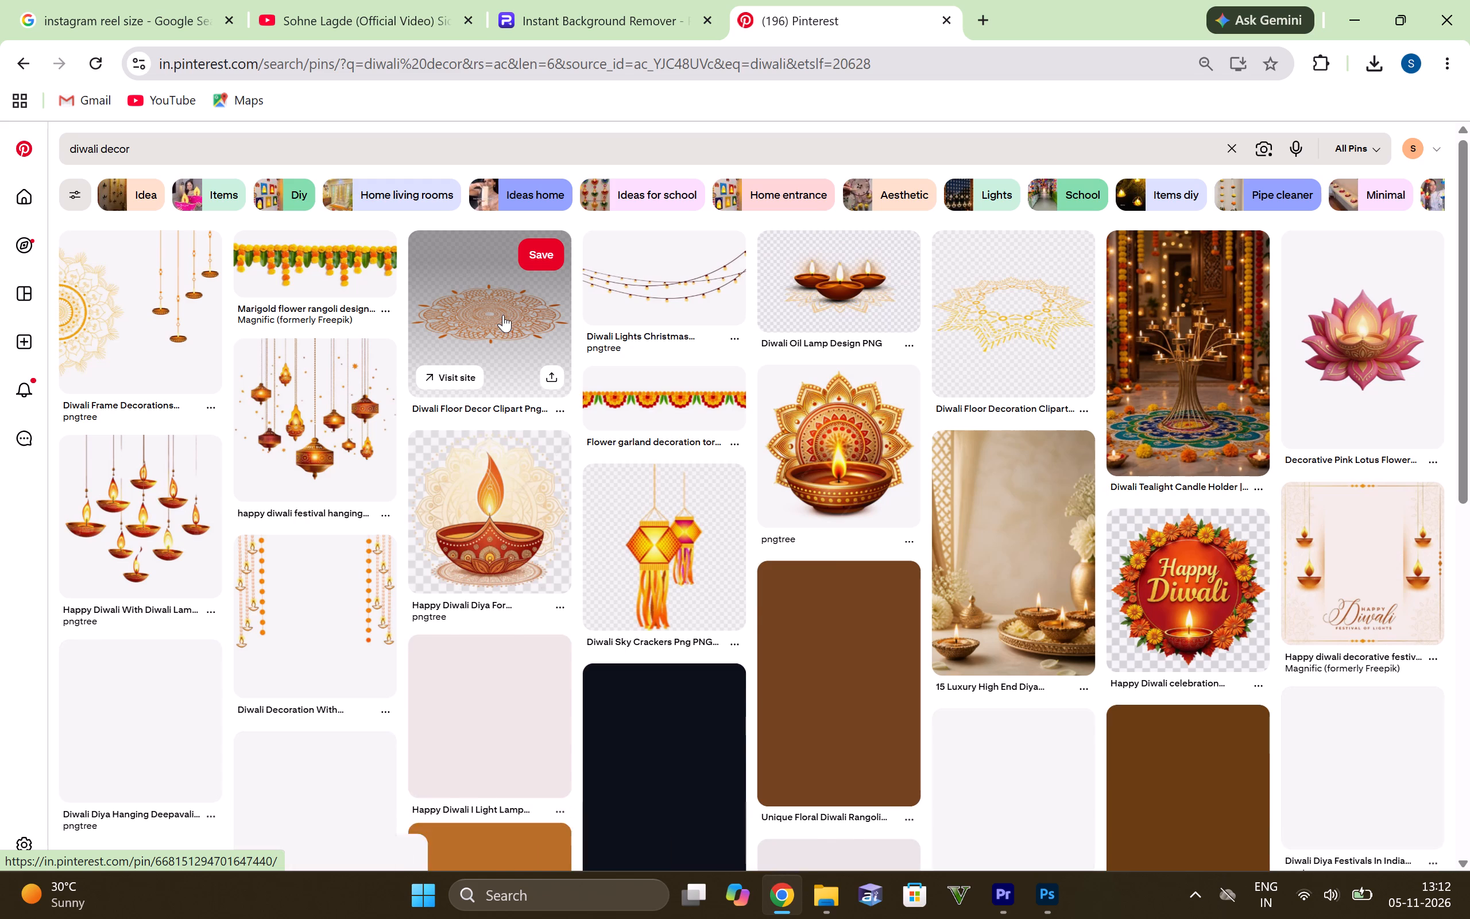
Browse the "diwali decor" pins for decorative elements such as diyas, garlands, bells or lettering suited to the poster.
{"action": "scroll", "coordinate": [495, 350], "scroll_direction": "down", "scroll_amount": 2}
{"action": "scroll", "coordinate": [225, 437], "scroll_direction": "up", "scroll_amount": 2}
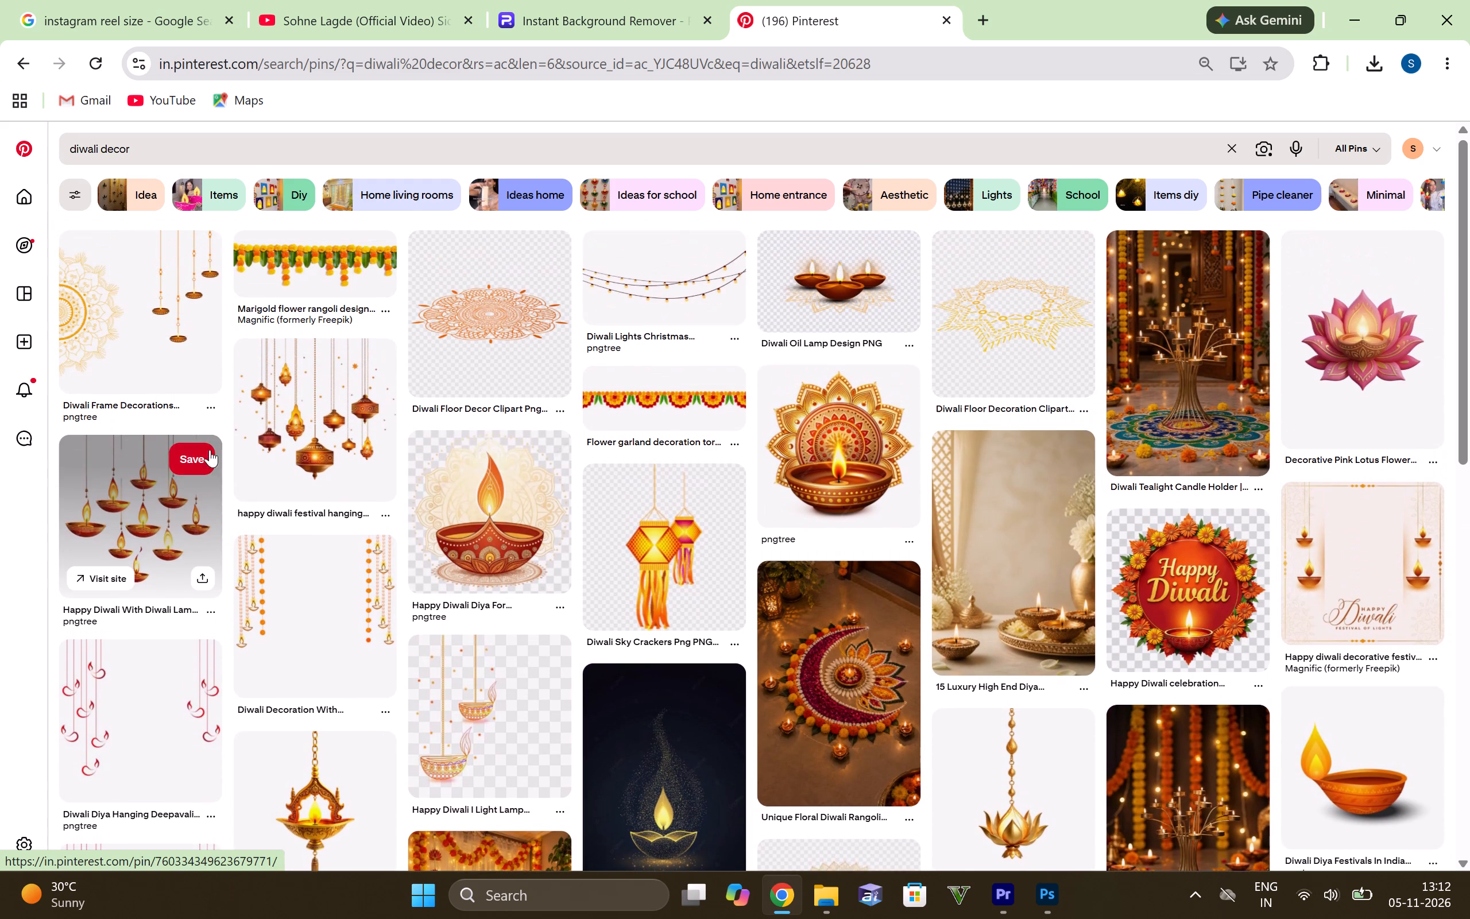
{"action": "scroll", "coordinate": [699, 518], "scroll_direction": "down", "scroll_amount": 3}
{"action": "scroll", "coordinate": [413, 496], "scroll_direction": "down", "scroll_amount": 2}
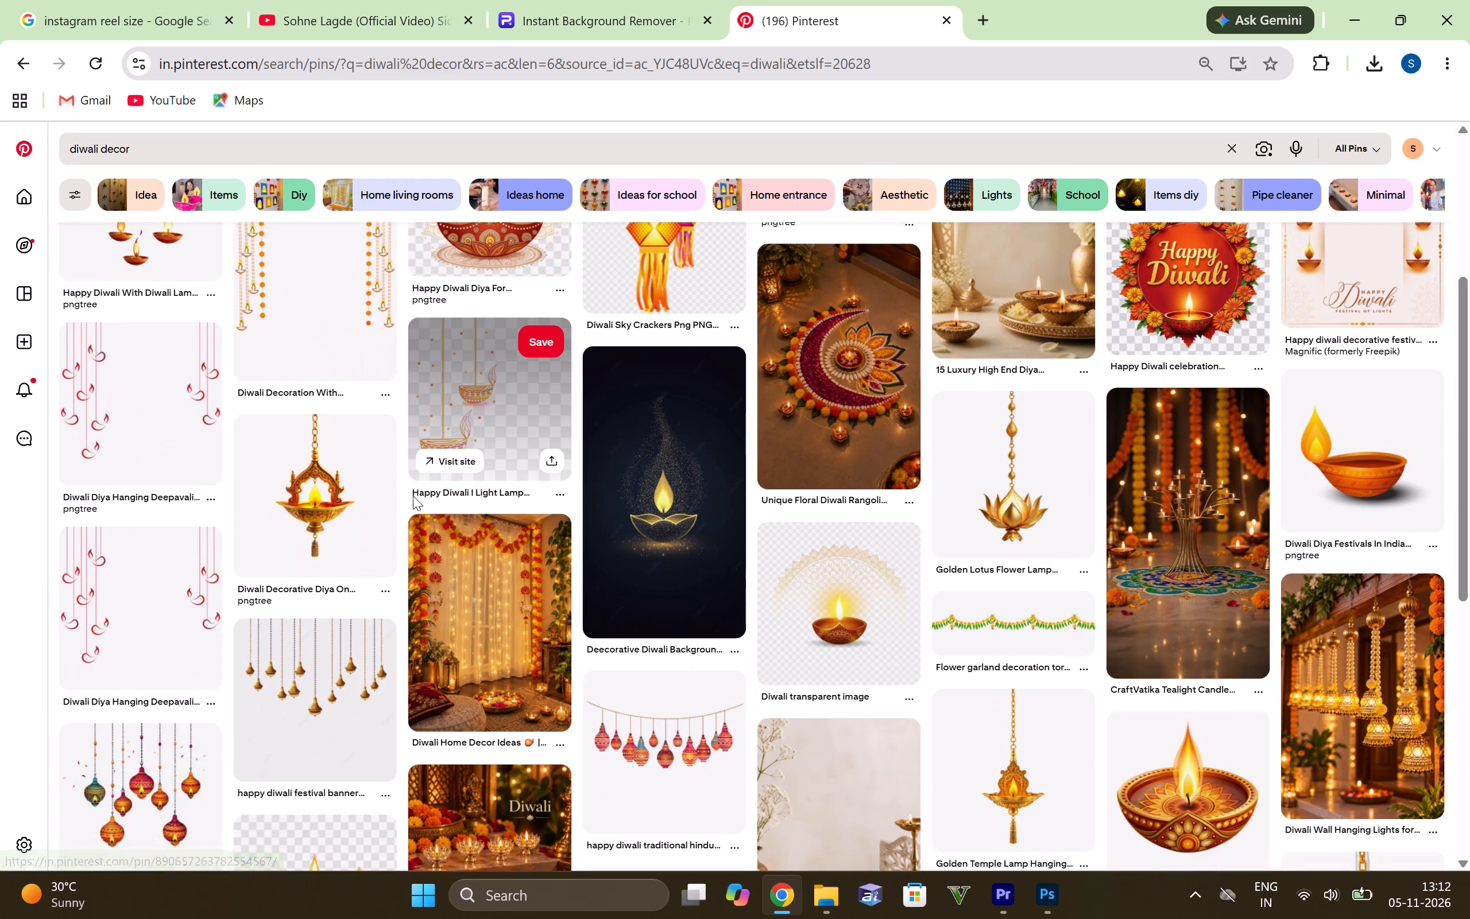
{"action": "scroll", "coordinate": [413, 496], "scroll_direction": "down", "scroll_amount": 2}
{"action": "scroll", "coordinate": [896, 481], "scroll_direction": "down", "scroll_amount": 4}
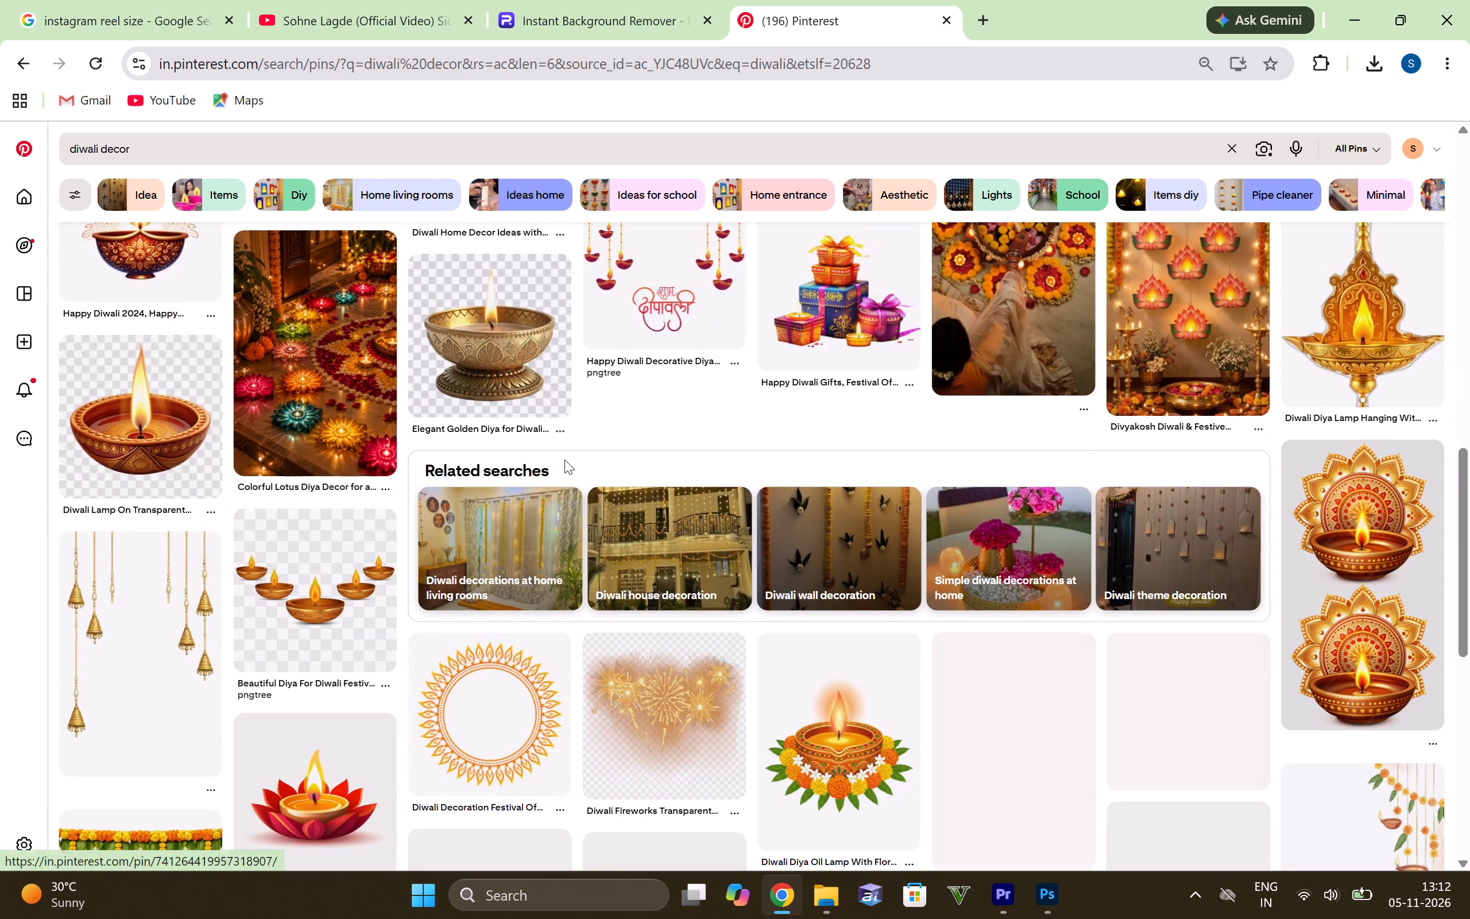
{"action": "scroll", "coordinate": [564, 459], "scroll_direction": "down", "scroll_amount": 3}
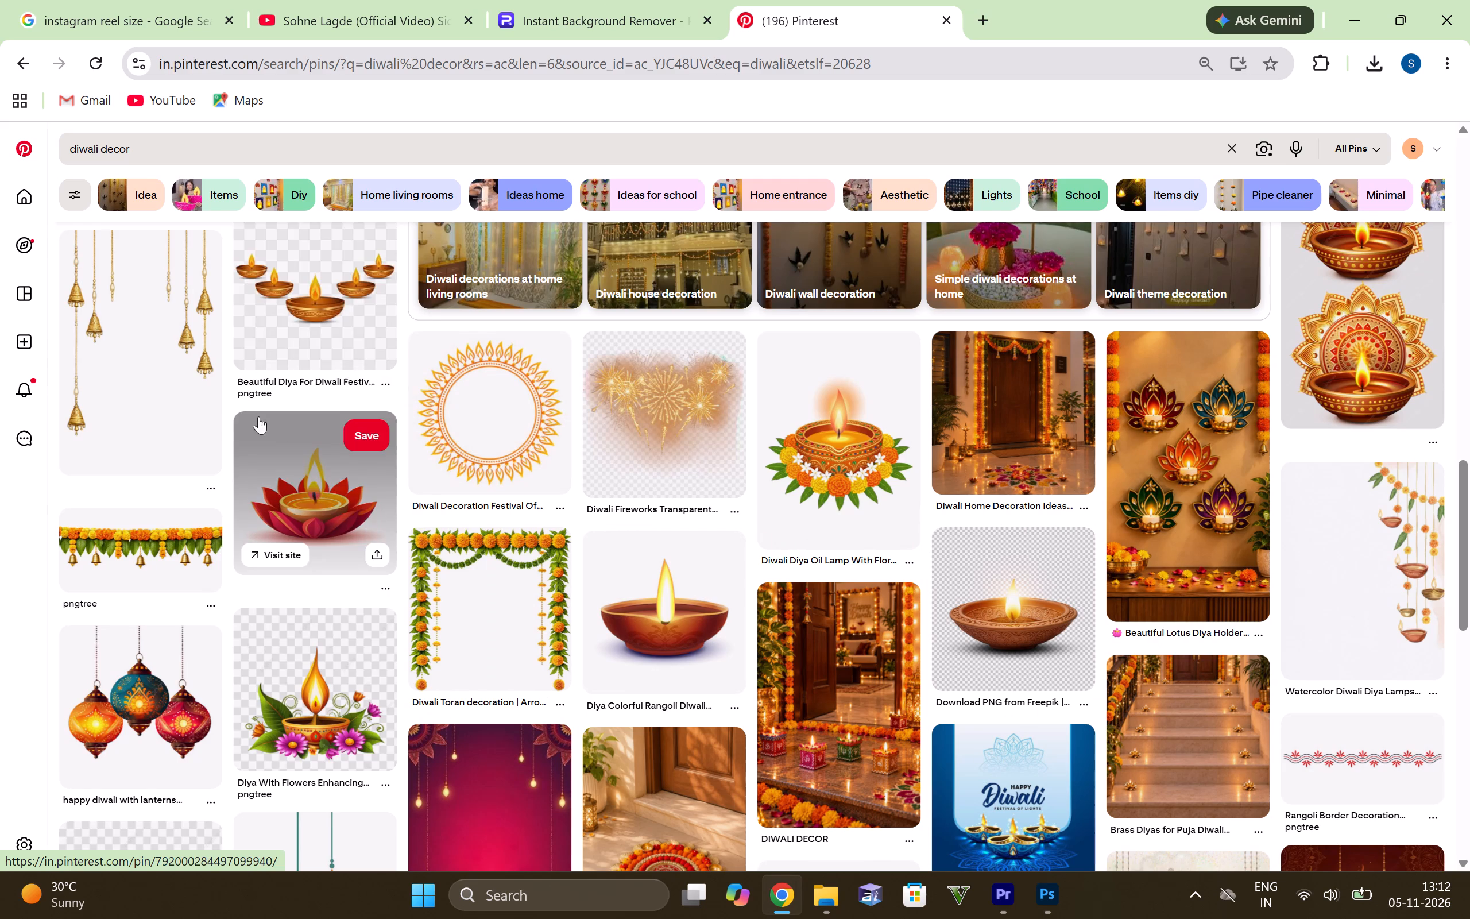
{"action": "scroll", "coordinate": [238, 419], "scroll_direction": "up", "scroll_amount": 1}
{"action": "scroll", "coordinate": [554, 412], "scroll_direction": "down", "scroll_amount": 3}
{"action": "scroll", "coordinate": [462, 455], "scroll_direction": "down", "scroll_amount": 2}
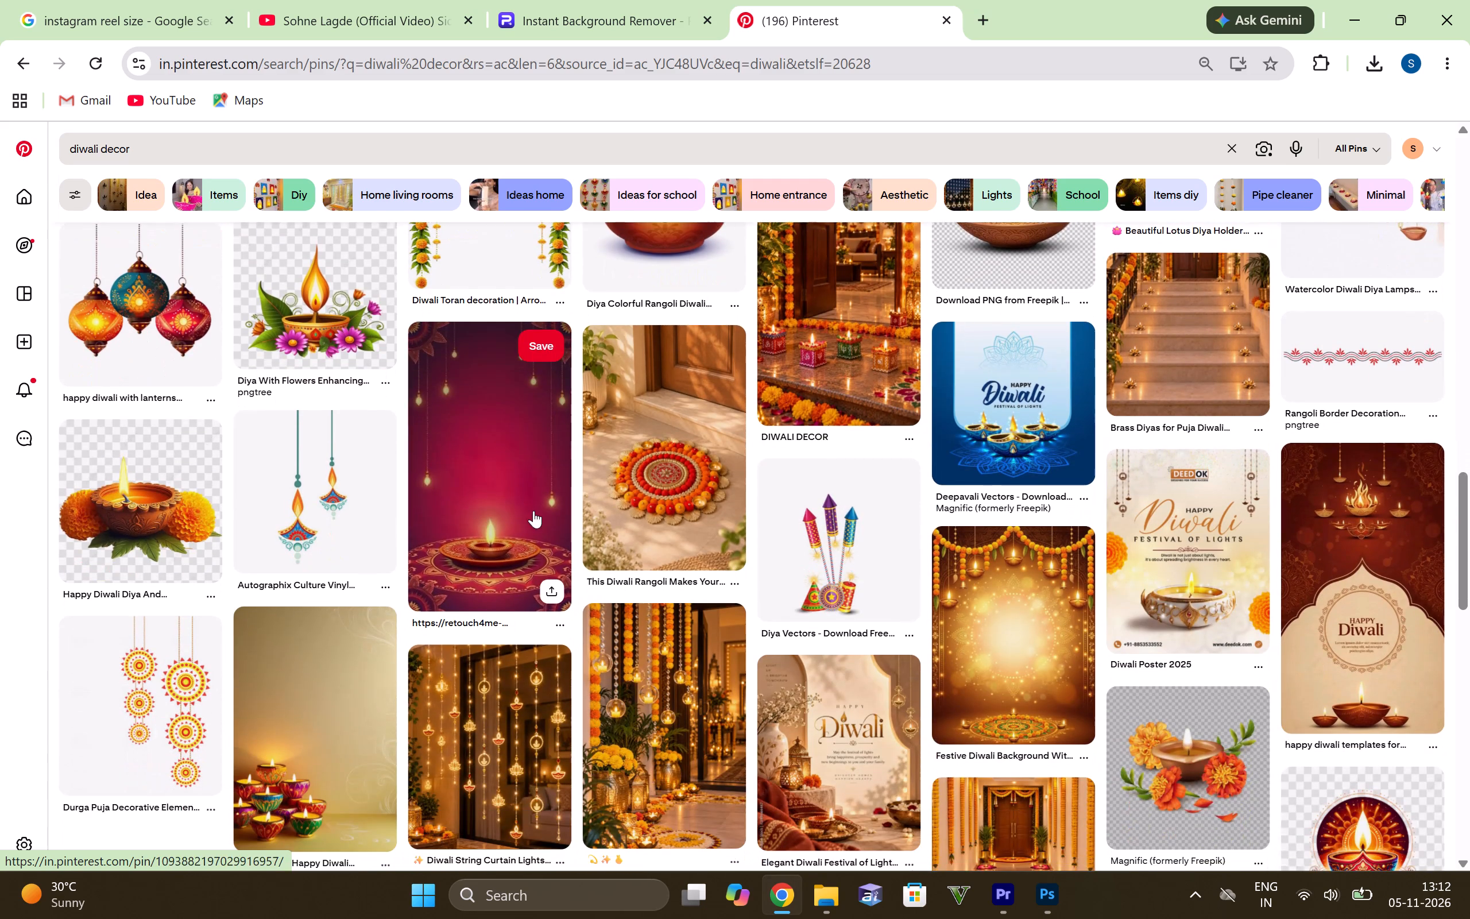
{"action": "scroll", "coordinate": [533, 511], "scroll_direction": "down", "scroll_amount": 6}
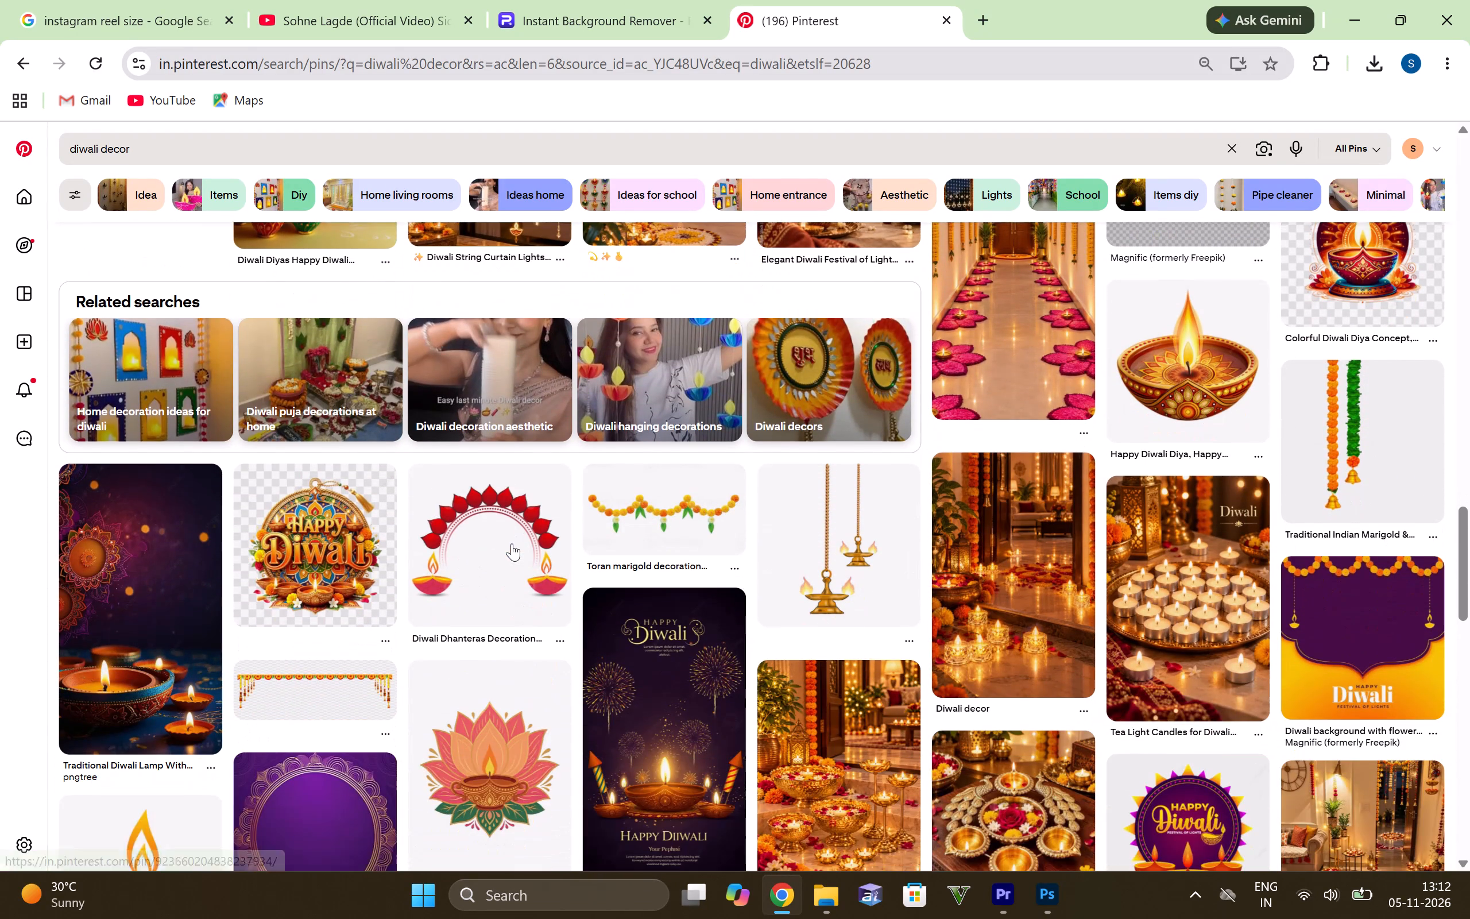
{"action": "scroll", "coordinate": [657, 523], "scroll_direction": "down", "scroll_amount": 3}
{"action": "scroll", "coordinate": [609, 585], "scroll_direction": "down", "scroll_amount": 2}
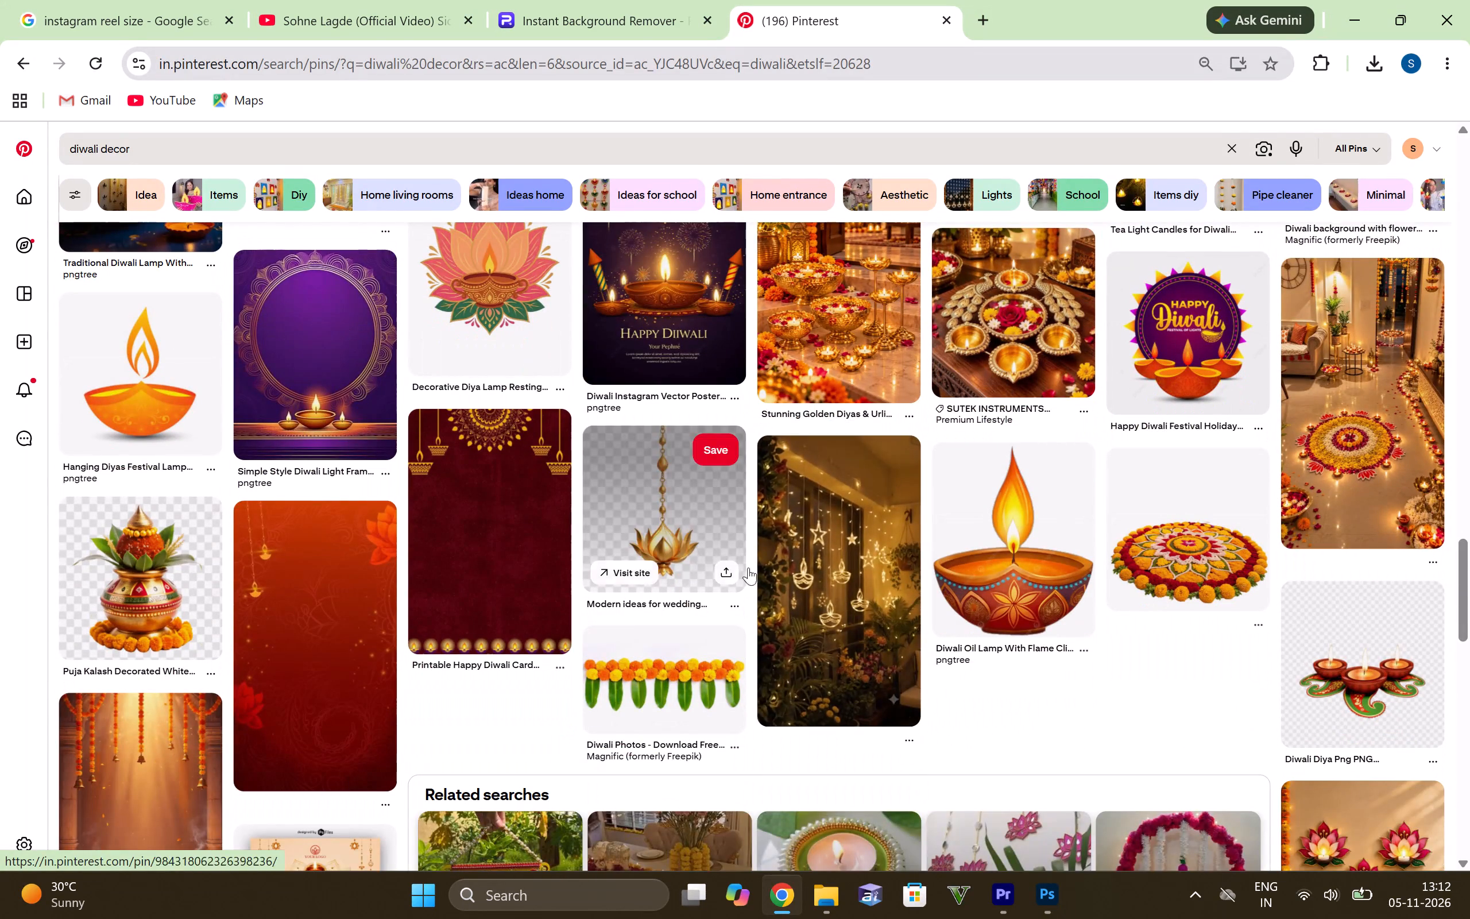
{"action": "scroll", "coordinate": [787, 567], "scroll_direction": "down", "scroll_amount": 3}
{"action": "scroll", "coordinate": [654, 615], "scroll_direction": "down", "scroll_amount": 2}
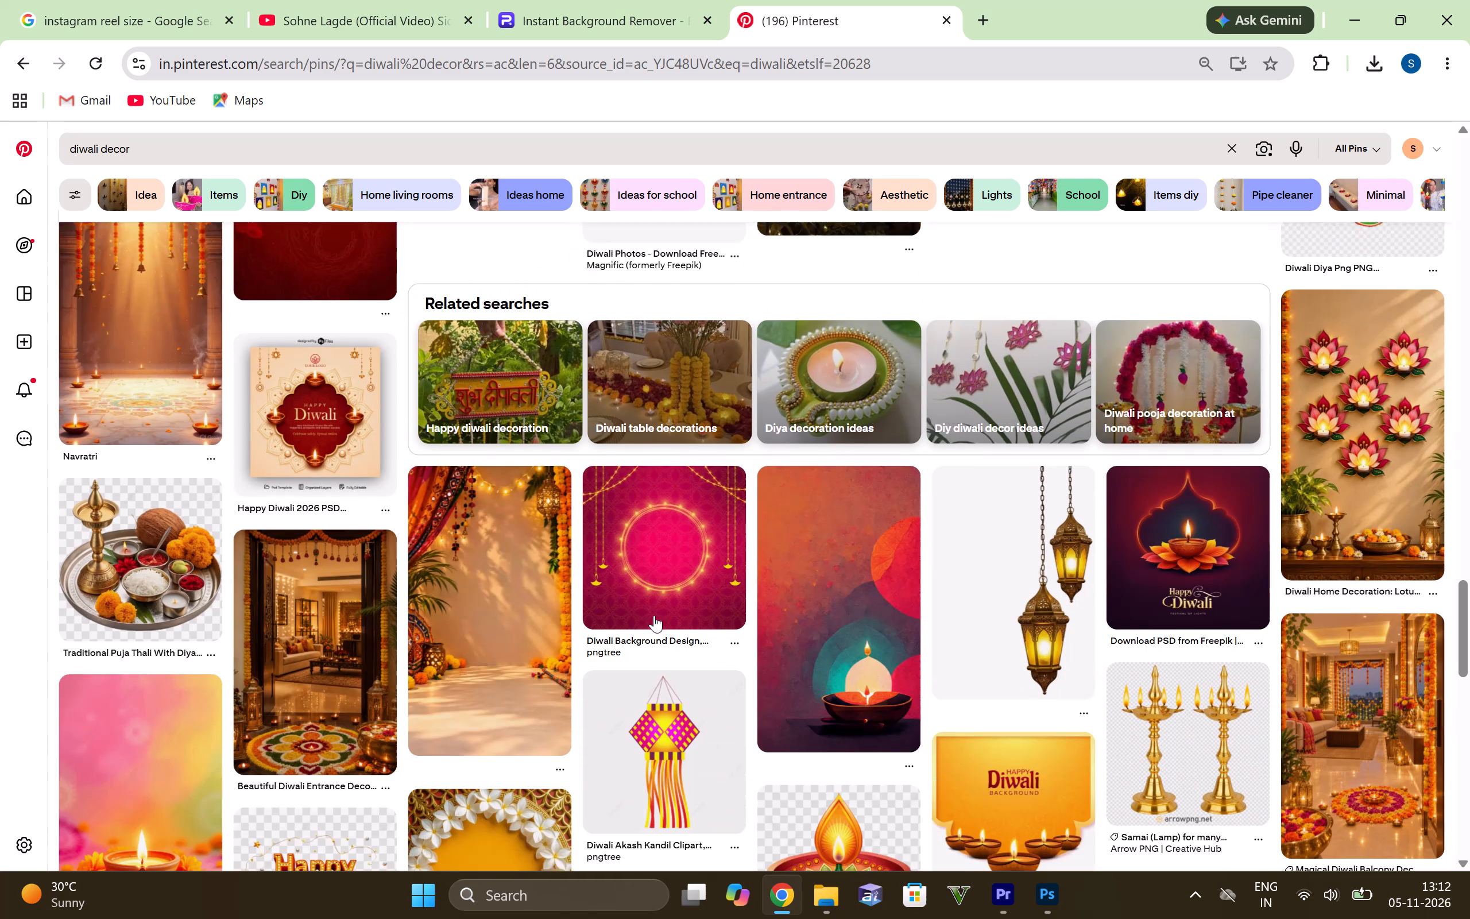
{"action": "scroll", "coordinate": [654, 615], "scroll_direction": "down", "scroll_amount": 4}
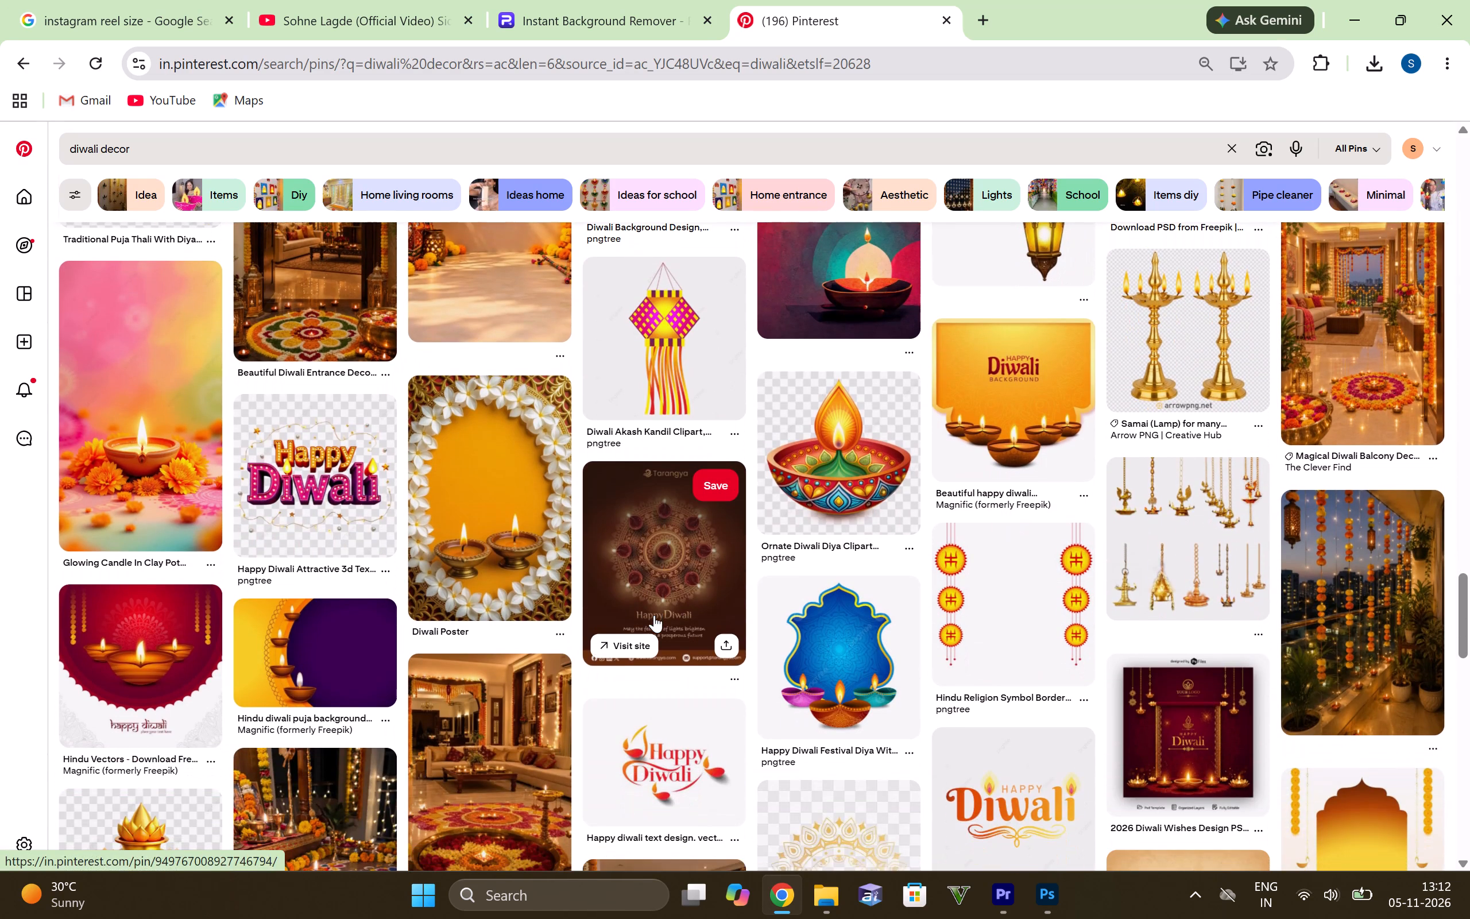
{"action": "scroll", "coordinate": [654, 615], "scroll_direction": "down", "scroll_amount": 2}
{"action": "scroll", "coordinate": [837, 625], "scroll_direction": "down", "scroll_amount": 2}
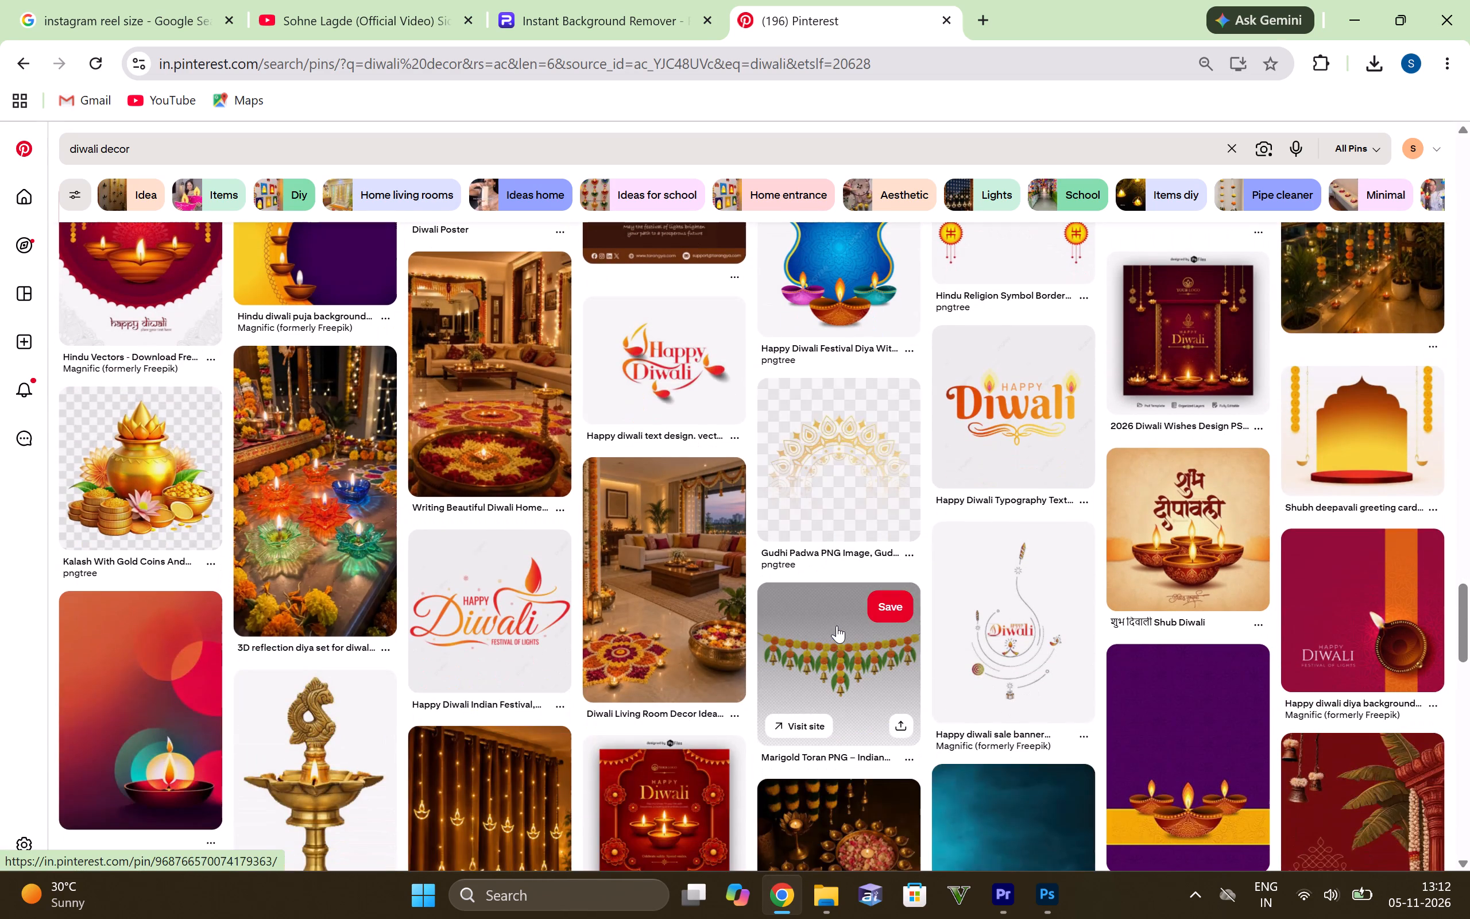
{"action": "scroll", "coordinate": [837, 625], "scroll_direction": "down", "scroll_amount": 10}
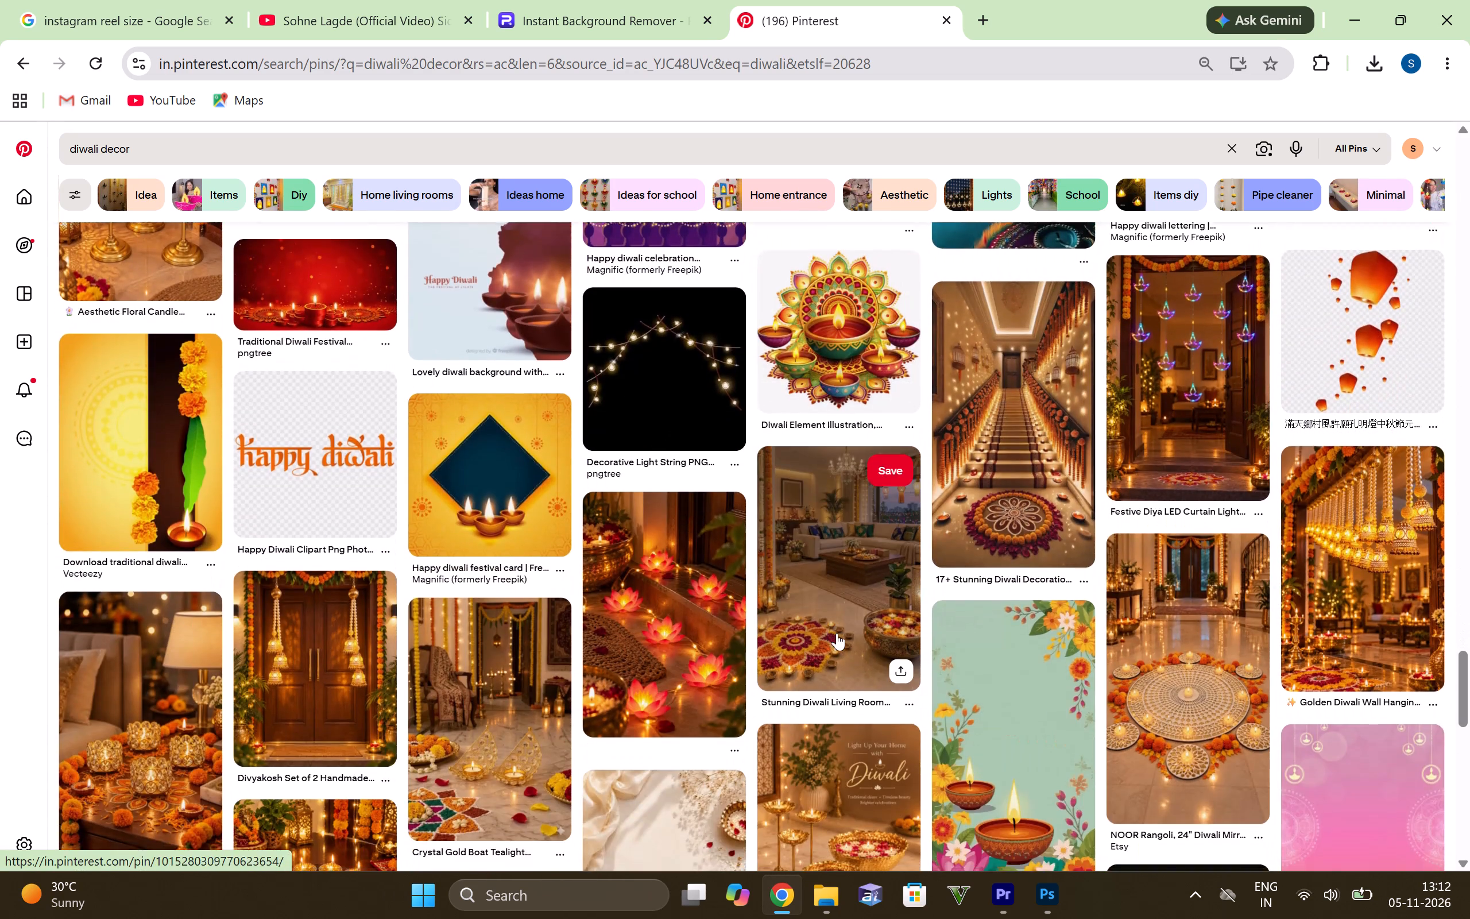
{"action": "scroll", "coordinate": [837, 633], "scroll_direction": "down", "scroll_amount": 8}
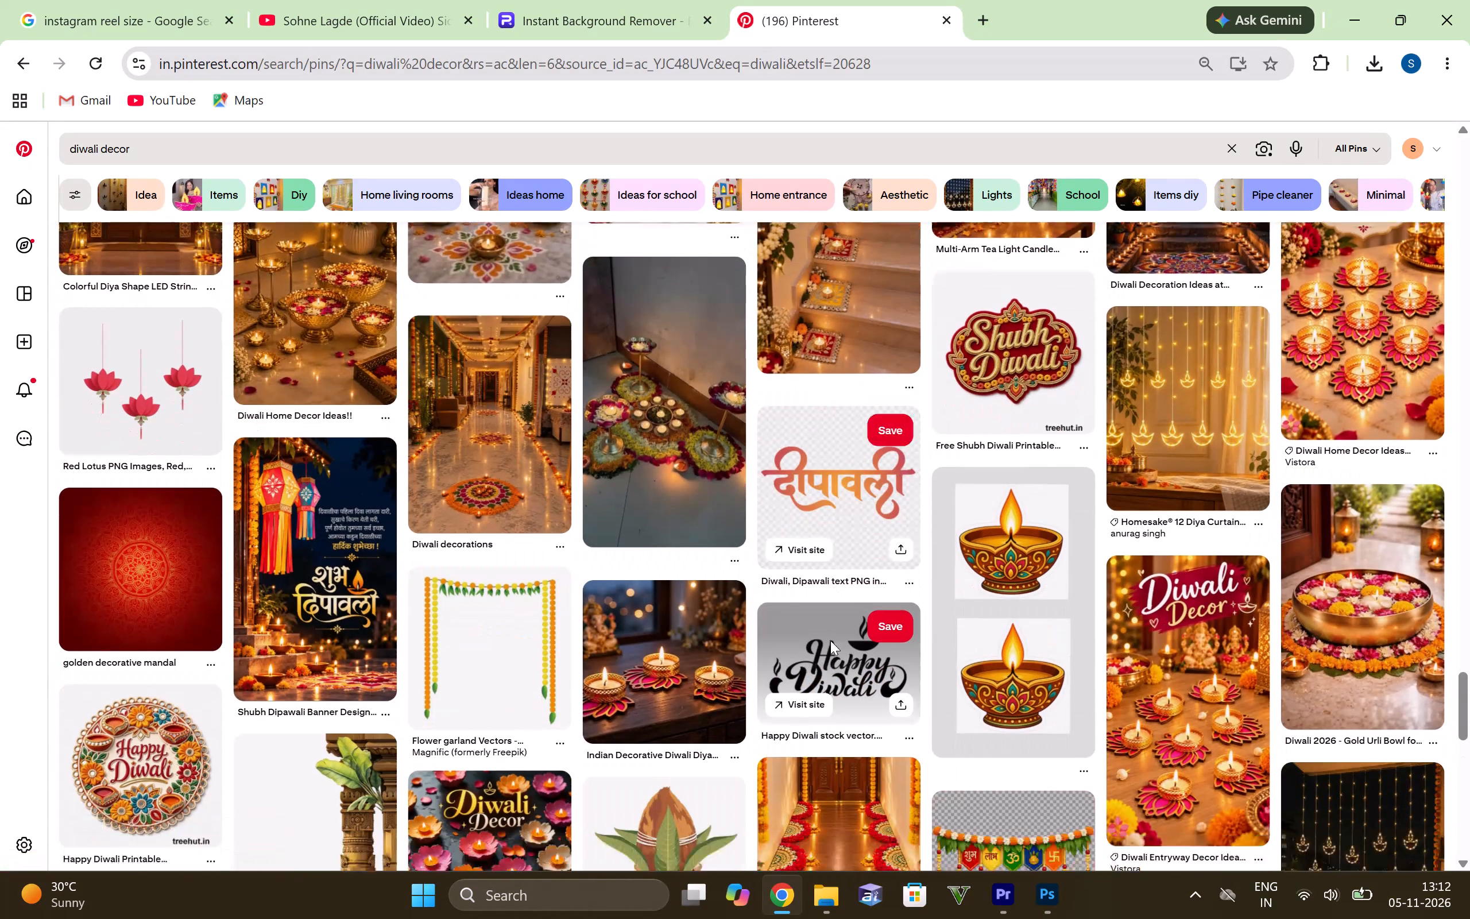
{"action": "scroll", "coordinate": [830, 640], "scroll_direction": "down", "scroll_amount": 5}
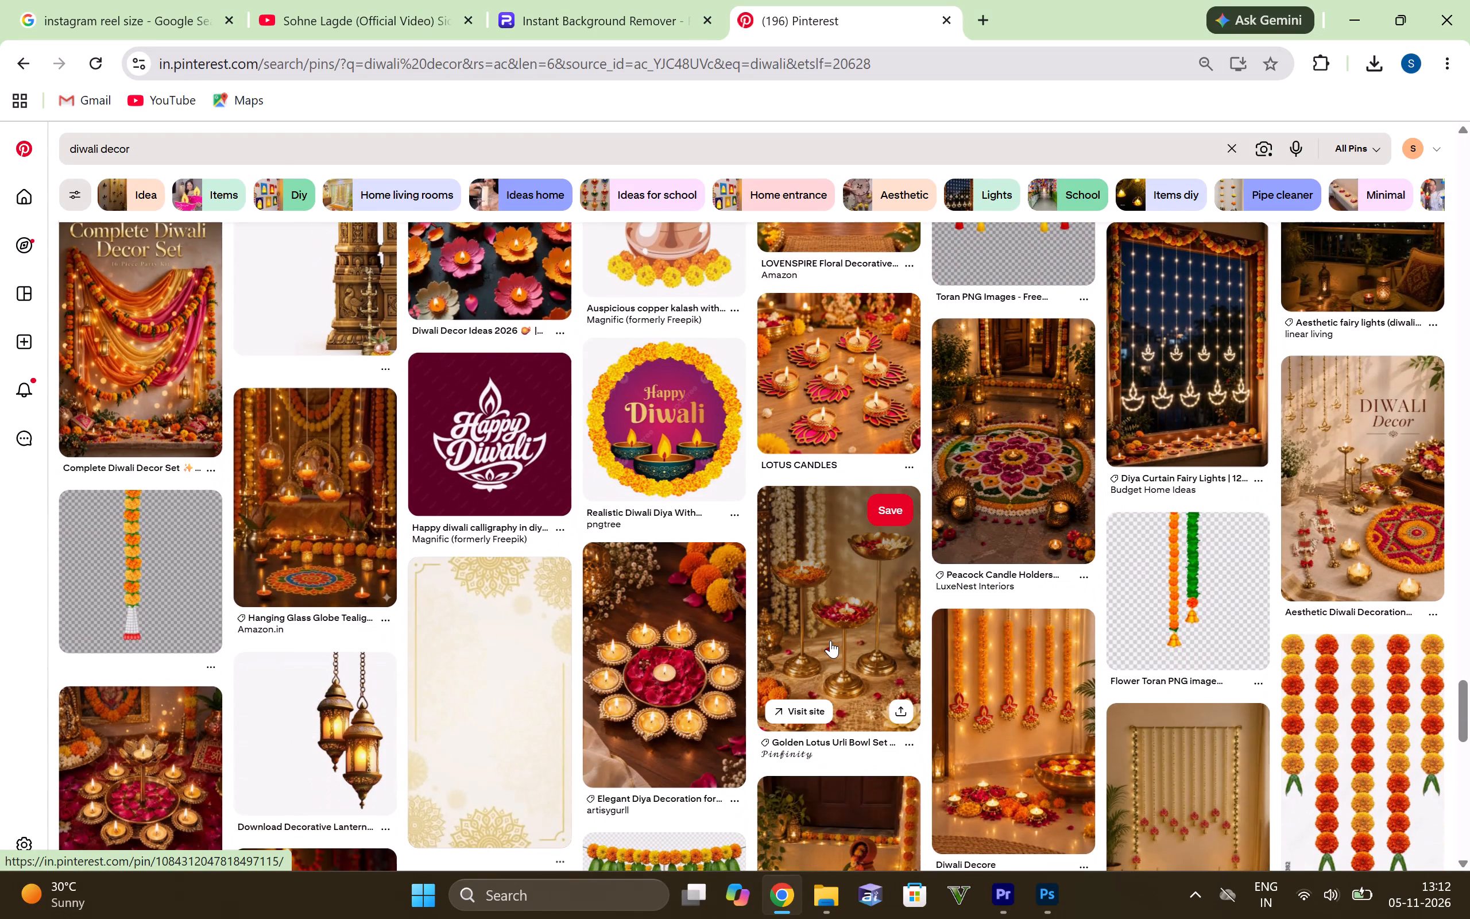
{"action": "scroll", "coordinate": [830, 640], "scroll_direction": "down", "scroll_amount": 4}
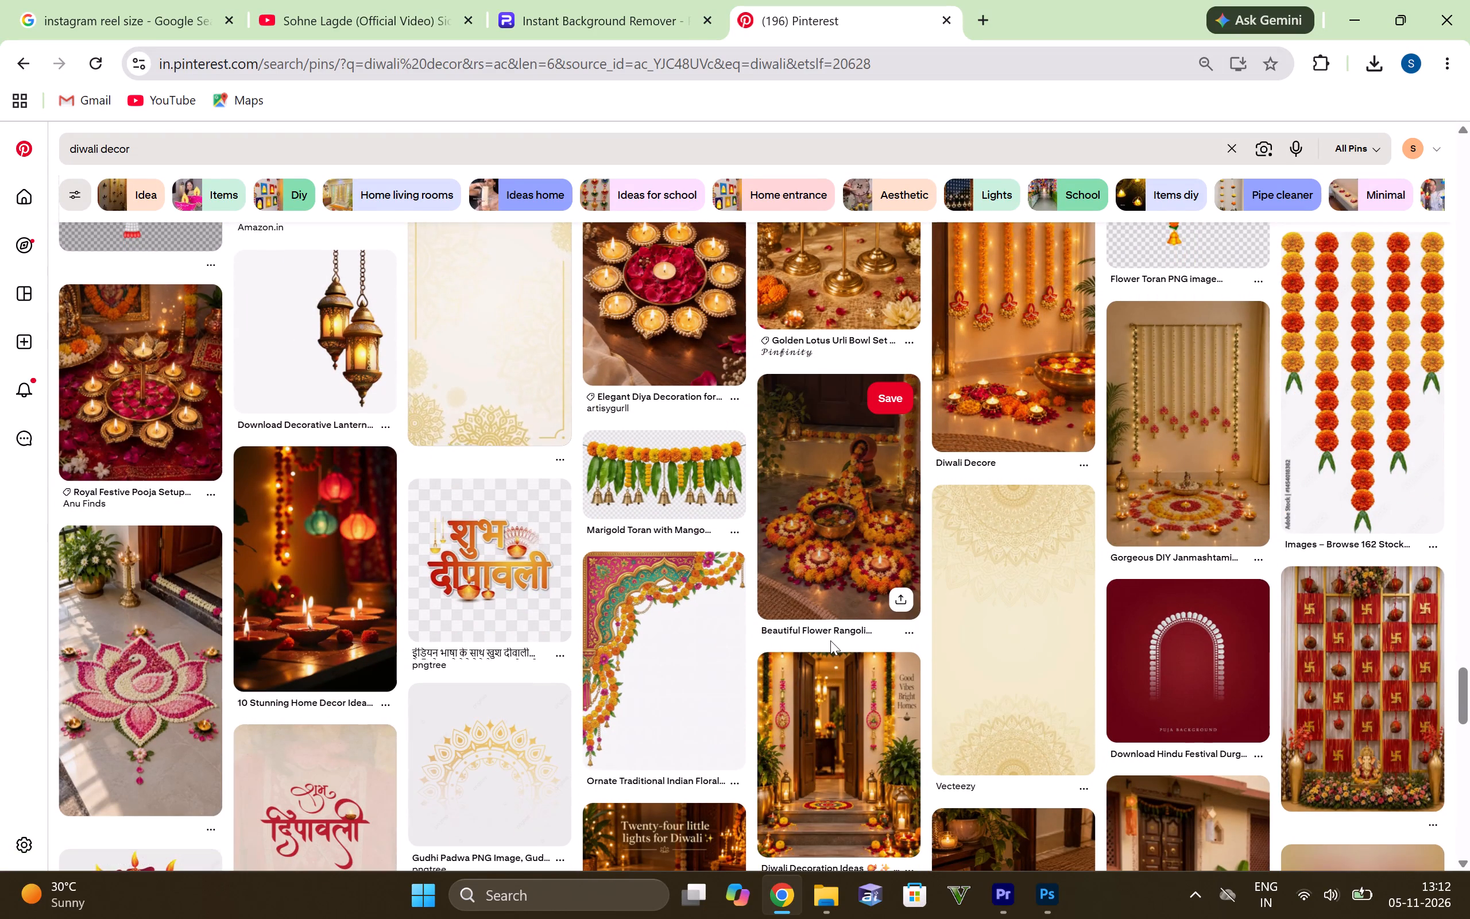
{"action": "scroll", "coordinate": [830, 640], "scroll_direction": "down", "scroll_amount": 2}
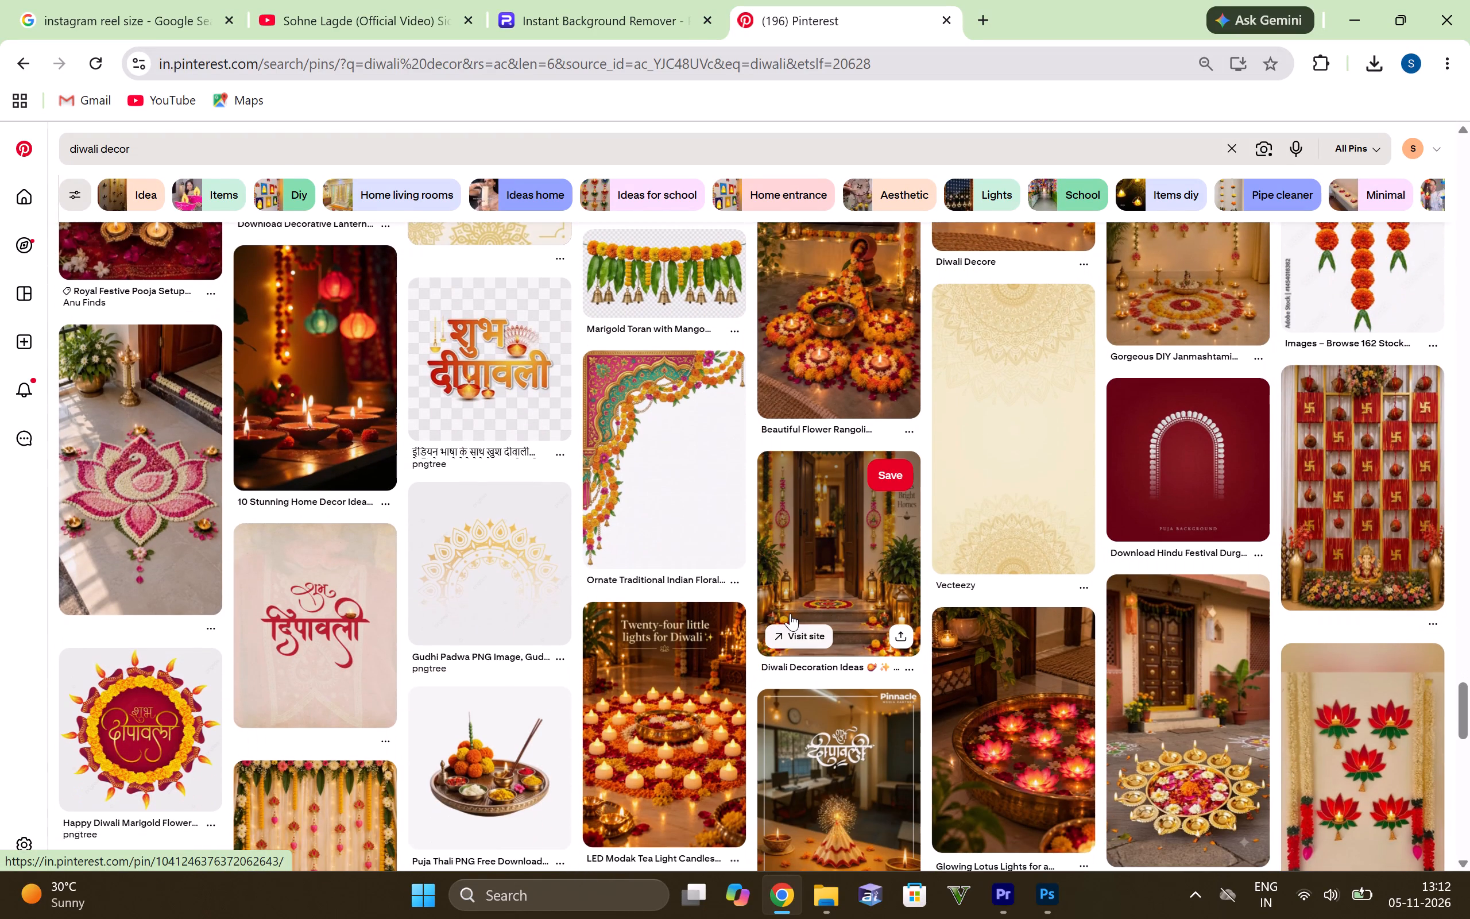
{"action": "scroll", "coordinate": [790, 623], "scroll_direction": "down", "scroll_amount": 5}
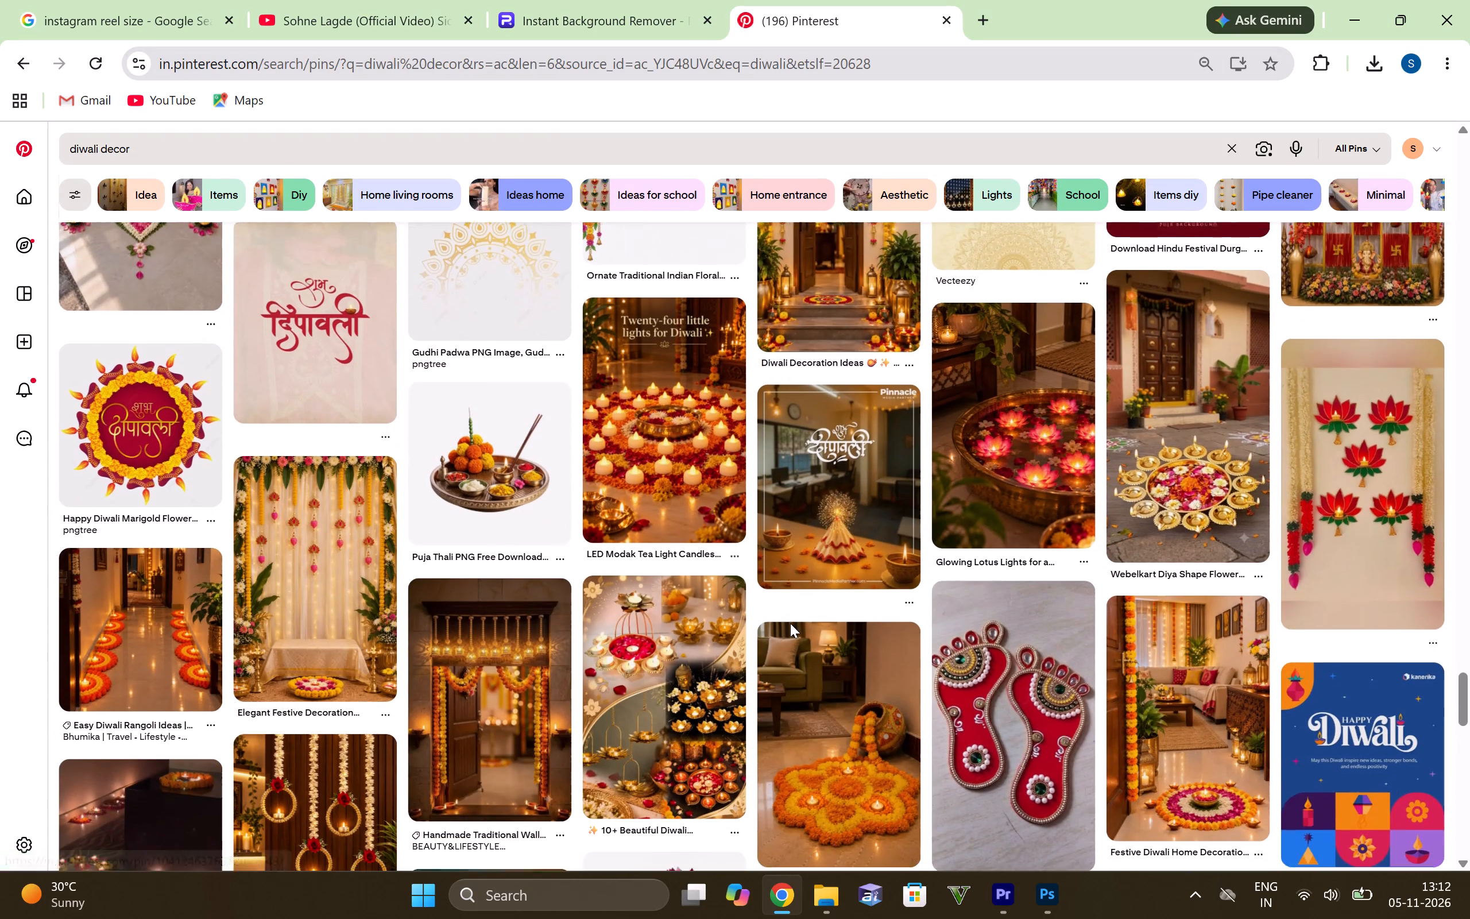
{"action": "scroll", "coordinate": [790, 623], "scroll_direction": "down", "scroll_amount": 11}
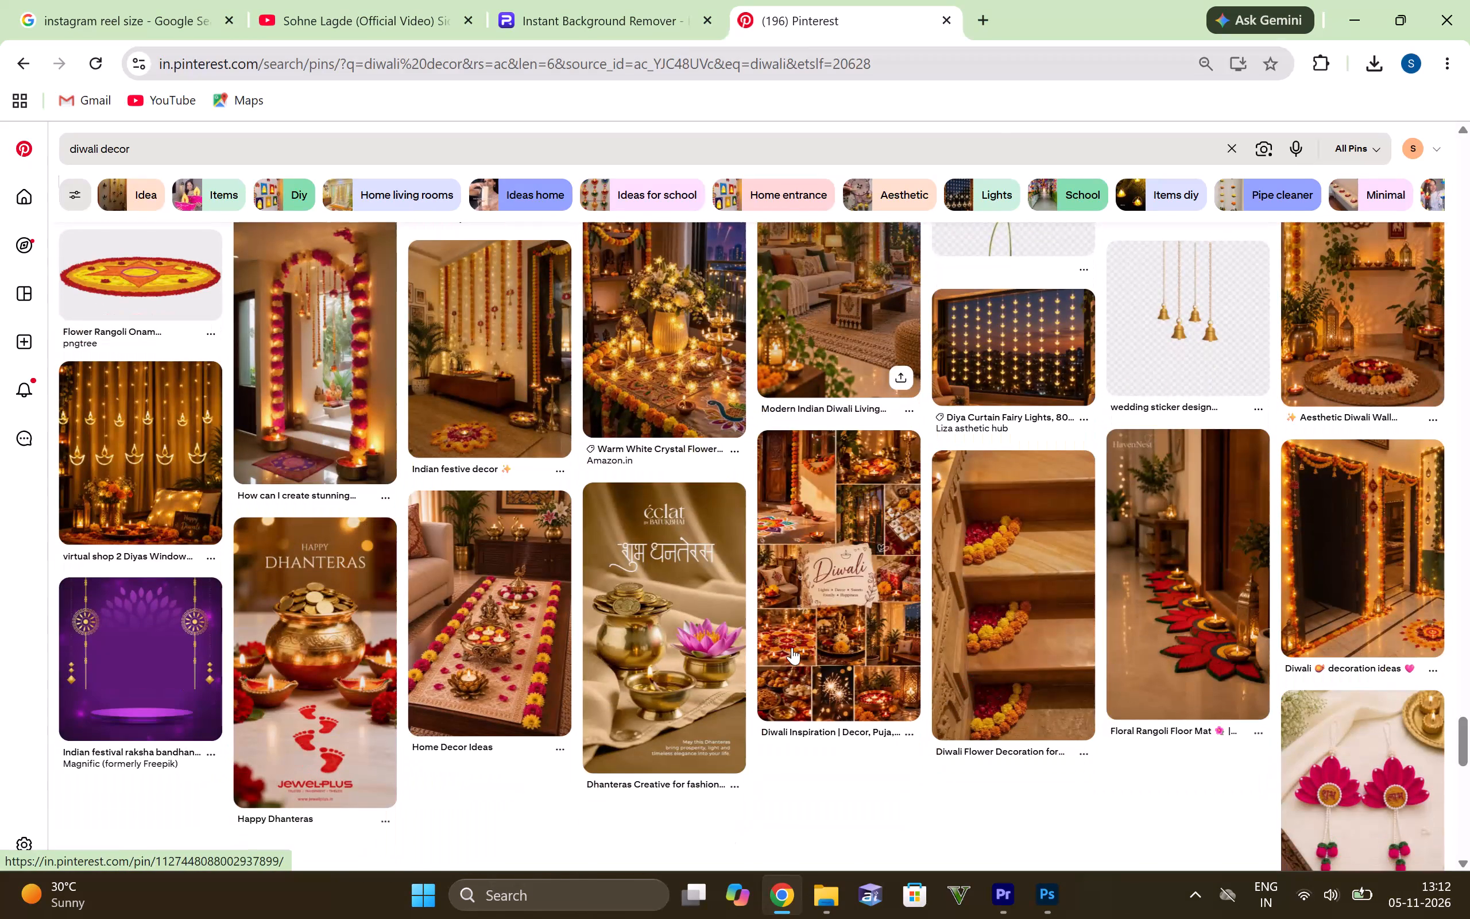
{"action": "scroll", "coordinate": [792, 647], "scroll_direction": "down", "scroll_amount": 3}
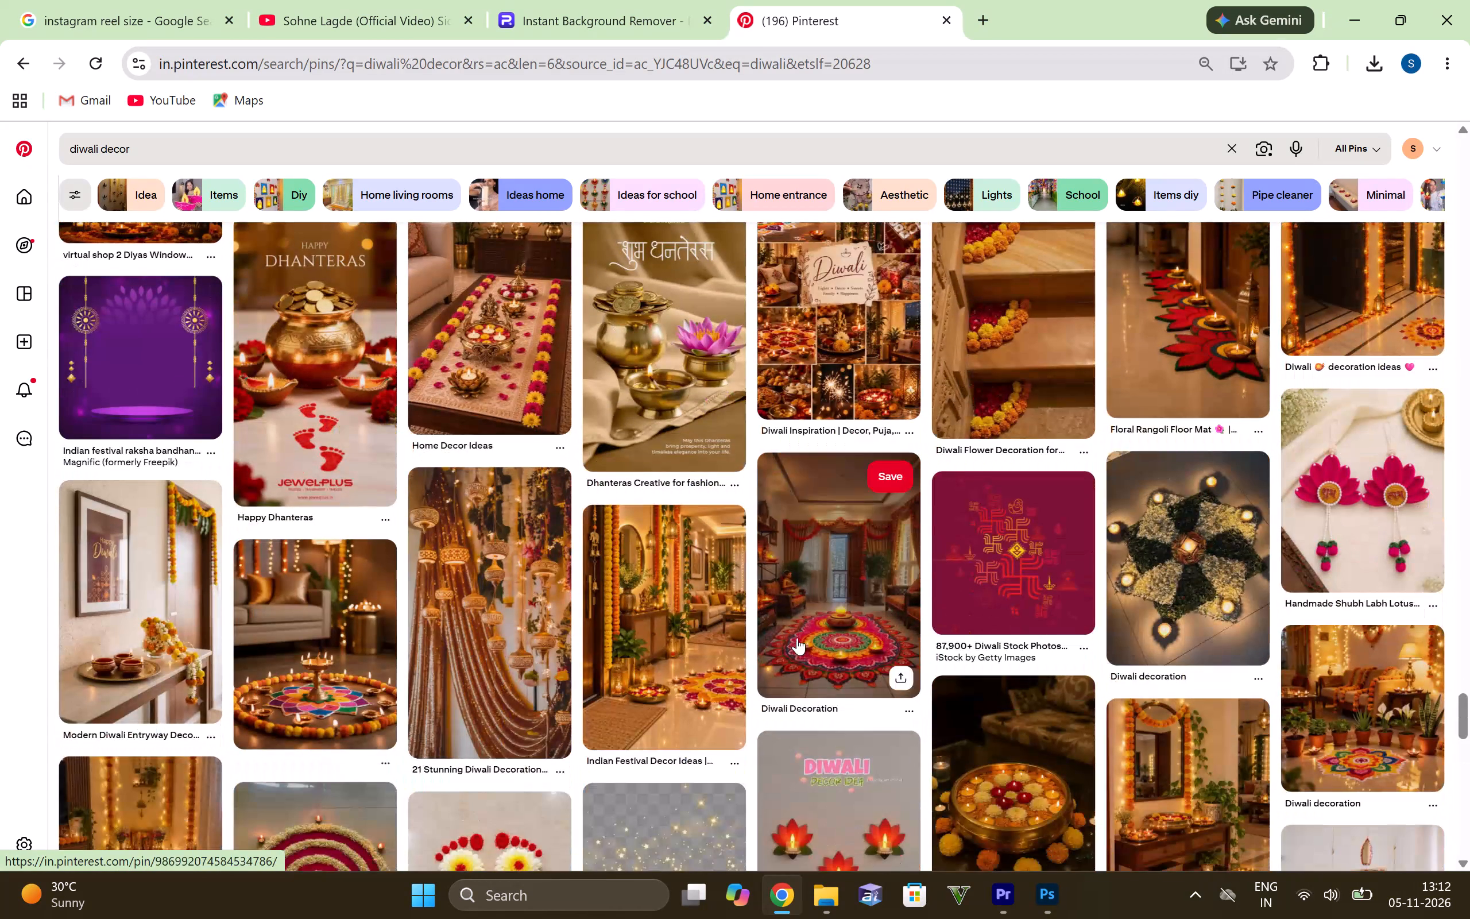
{"action": "scroll", "coordinate": [804, 613], "scroll_direction": "down", "scroll_amount": 7}
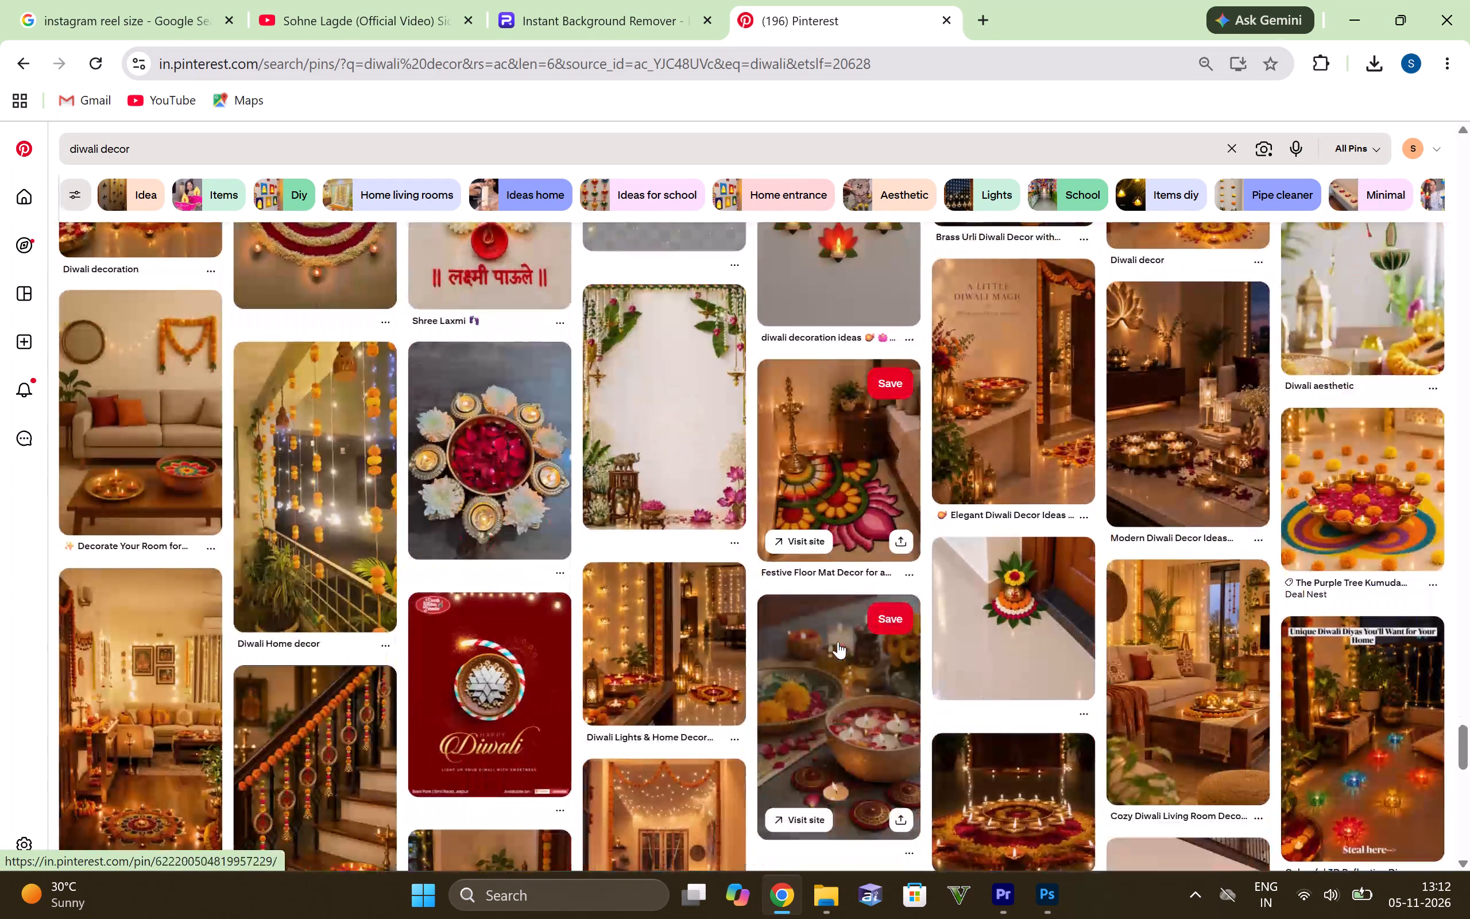
{"action": "scroll", "coordinate": [774, 648], "scroll_direction": "down", "scroll_amount": 3}
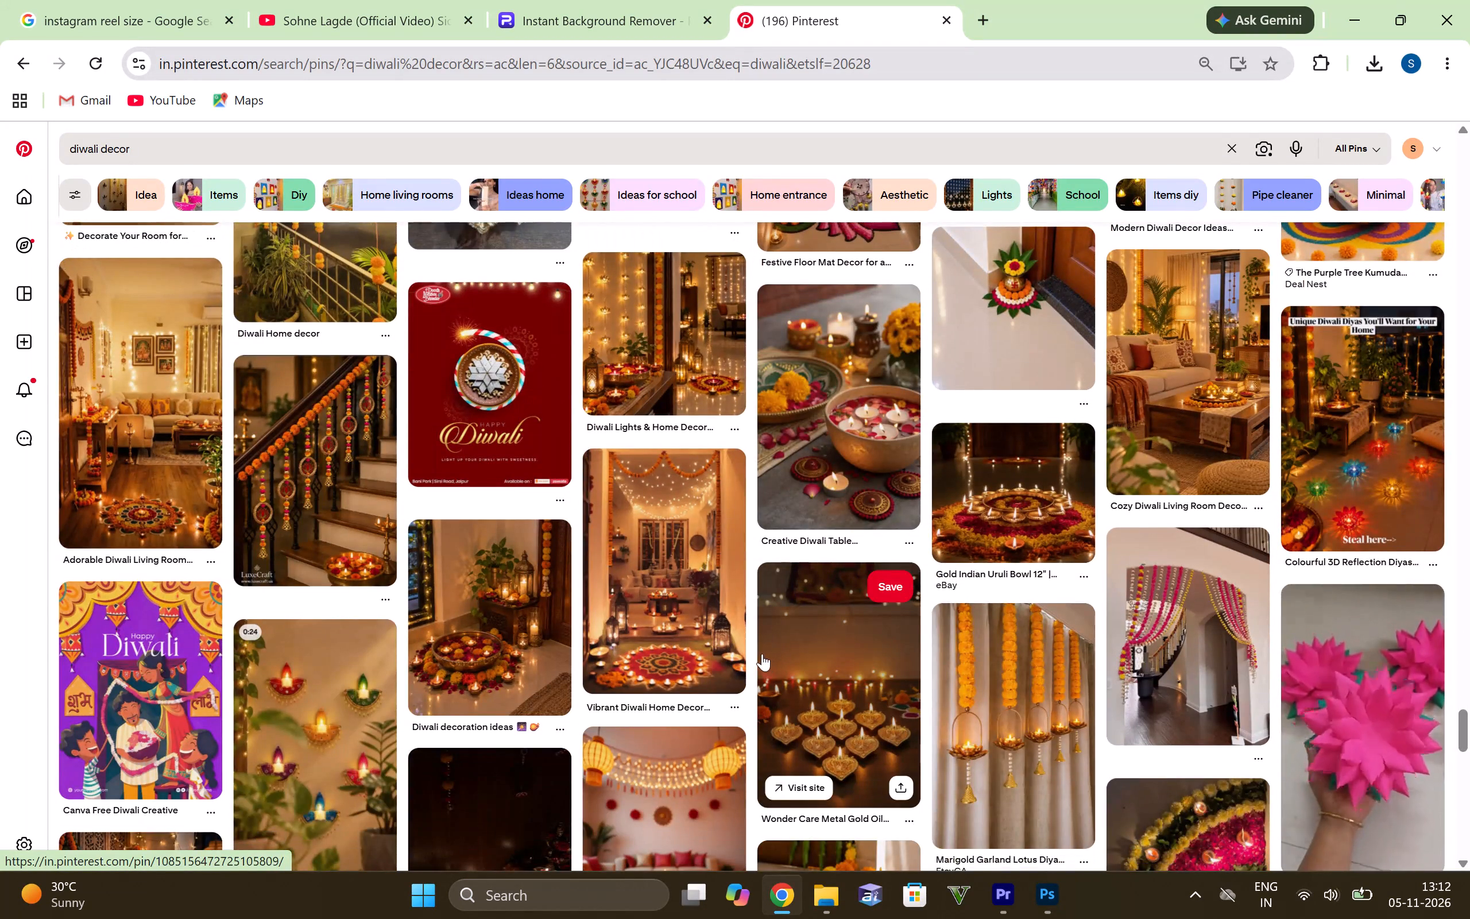
{"action": "scroll", "coordinate": [762, 654], "scroll_direction": "down", "scroll_amount": 7}
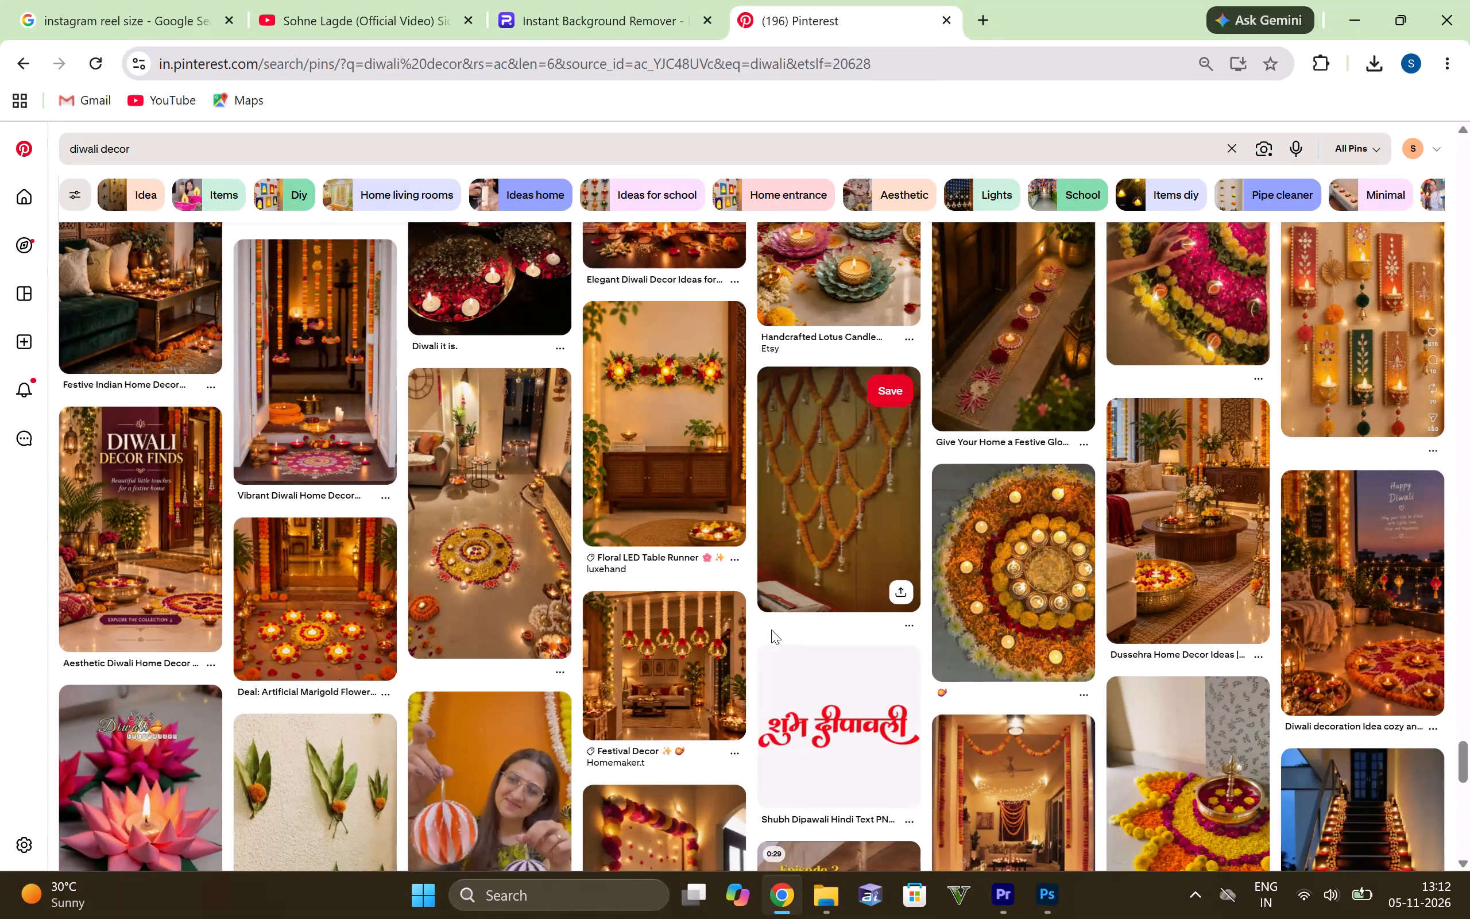
{"action": "scroll", "coordinate": [760, 639], "scroll_direction": "down", "scroll_amount": 5}
{"action": "scroll", "coordinate": [799, 534], "scroll_direction": "down", "scroll_amount": 4}
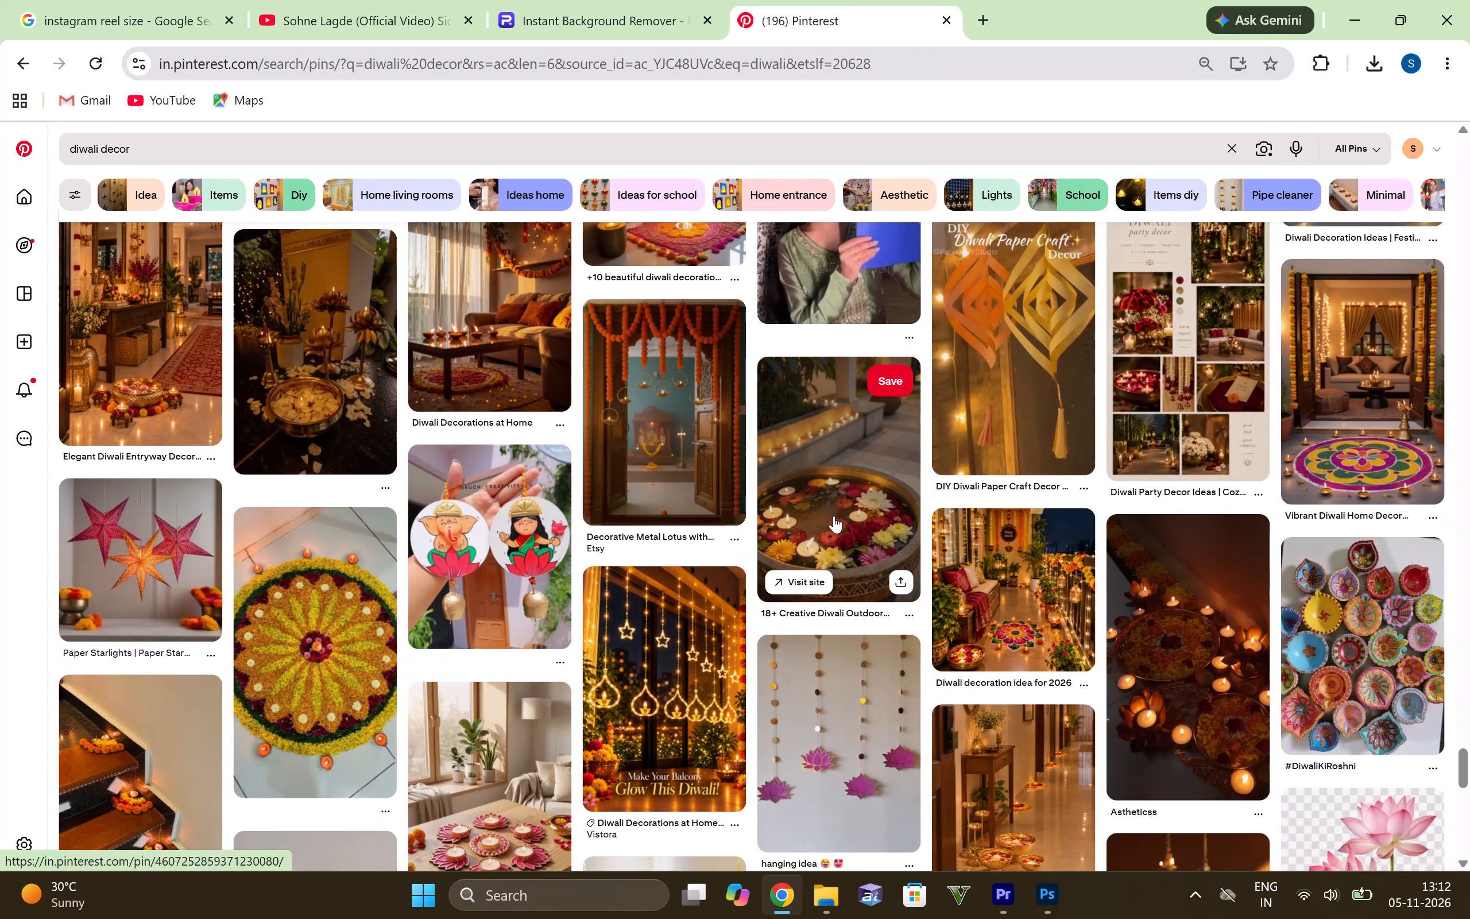
{"action": "scroll", "coordinate": [834, 516], "scroll_direction": "down", "scroll_amount": 6}
{"action": "scroll", "coordinate": [843, 535], "scroll_direction": "up", "scroll_amount": 3}
{"action": "scroll", "coordinate": [843, 535], "scroll_direction": "down", "scroll_amount": 3}
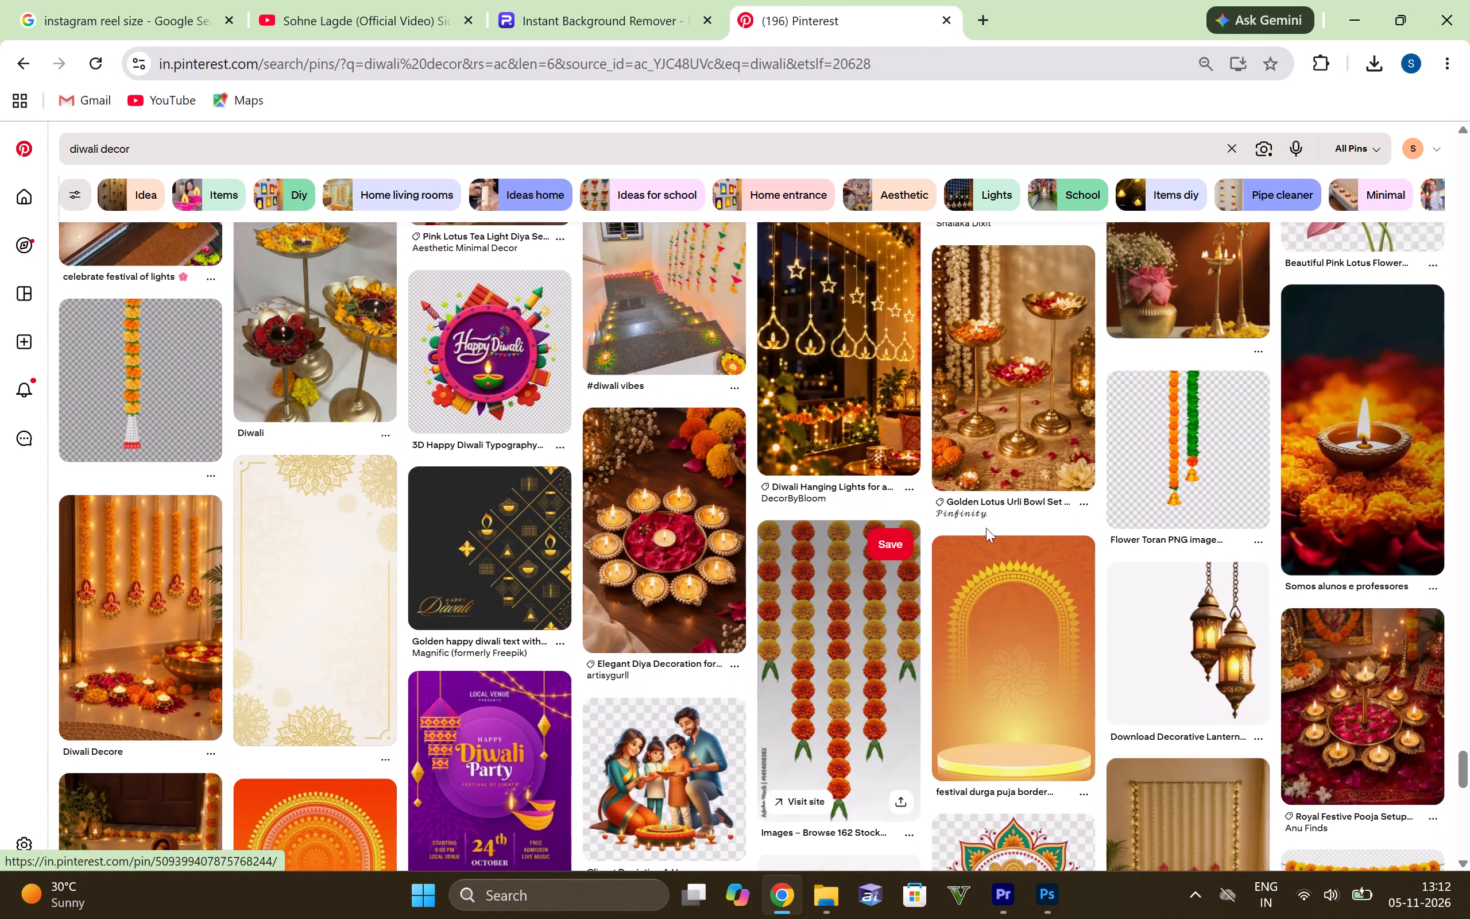
{"action": "scroll", "coordinate": [1002, 528], "scroll_direction": "down", "scroll_amount": 5}
{"action": "scroll", "coordinate": [900, 487], "scroll_direction": "down", "scroll_amount": 6}
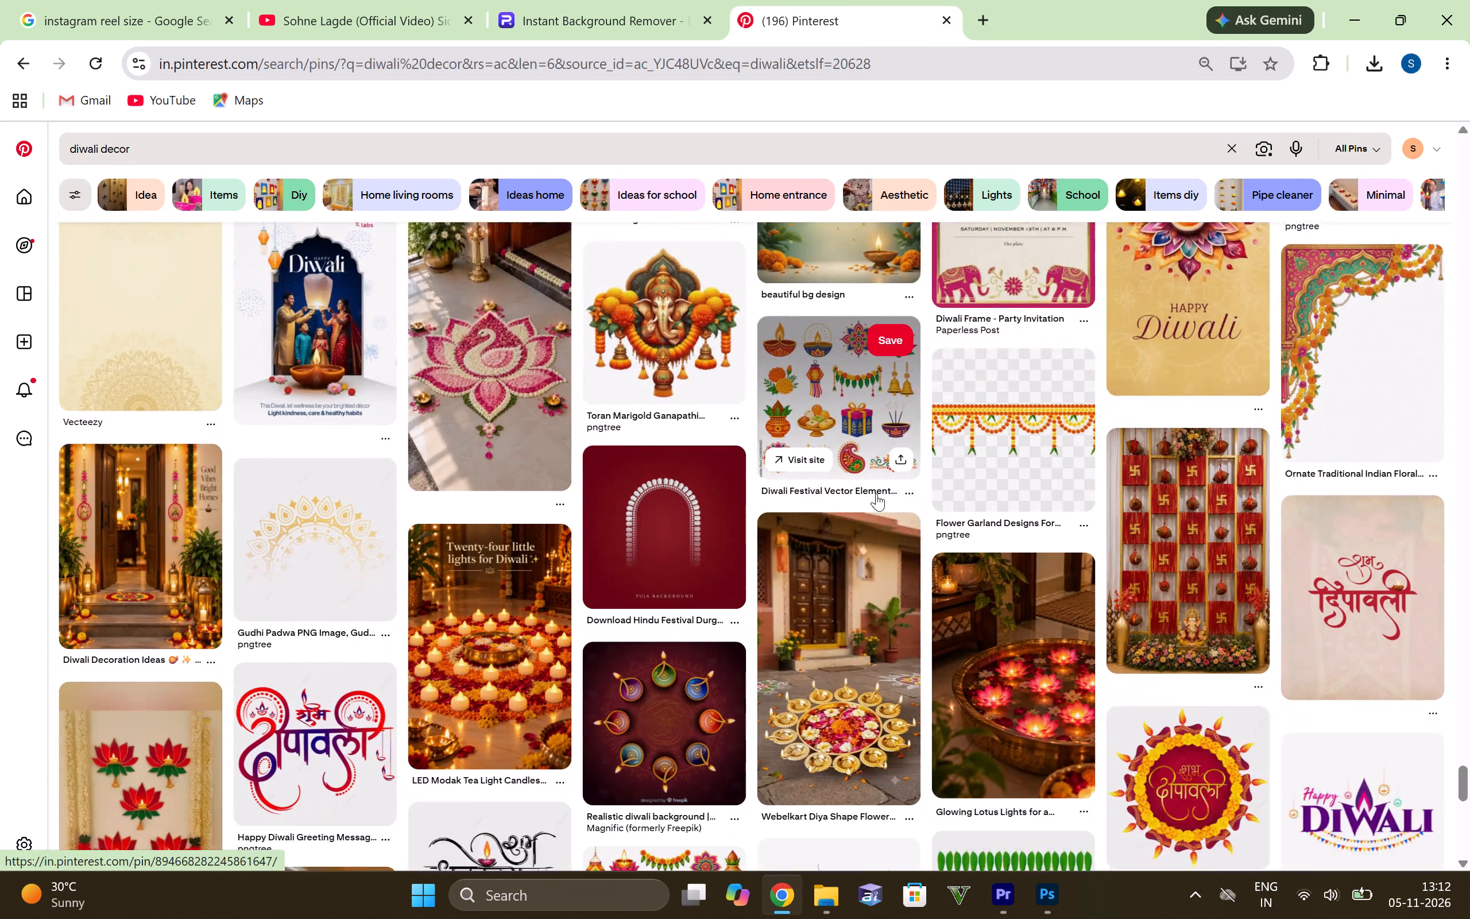
{"action": "scroll", "coordinate": [608, 421], "scroll_direction": "down", "scroll_amount": 3}
{"action": "scroll", "coordinate": [729, 410], "scroll_direction": "down", "scroll_amount": 1}
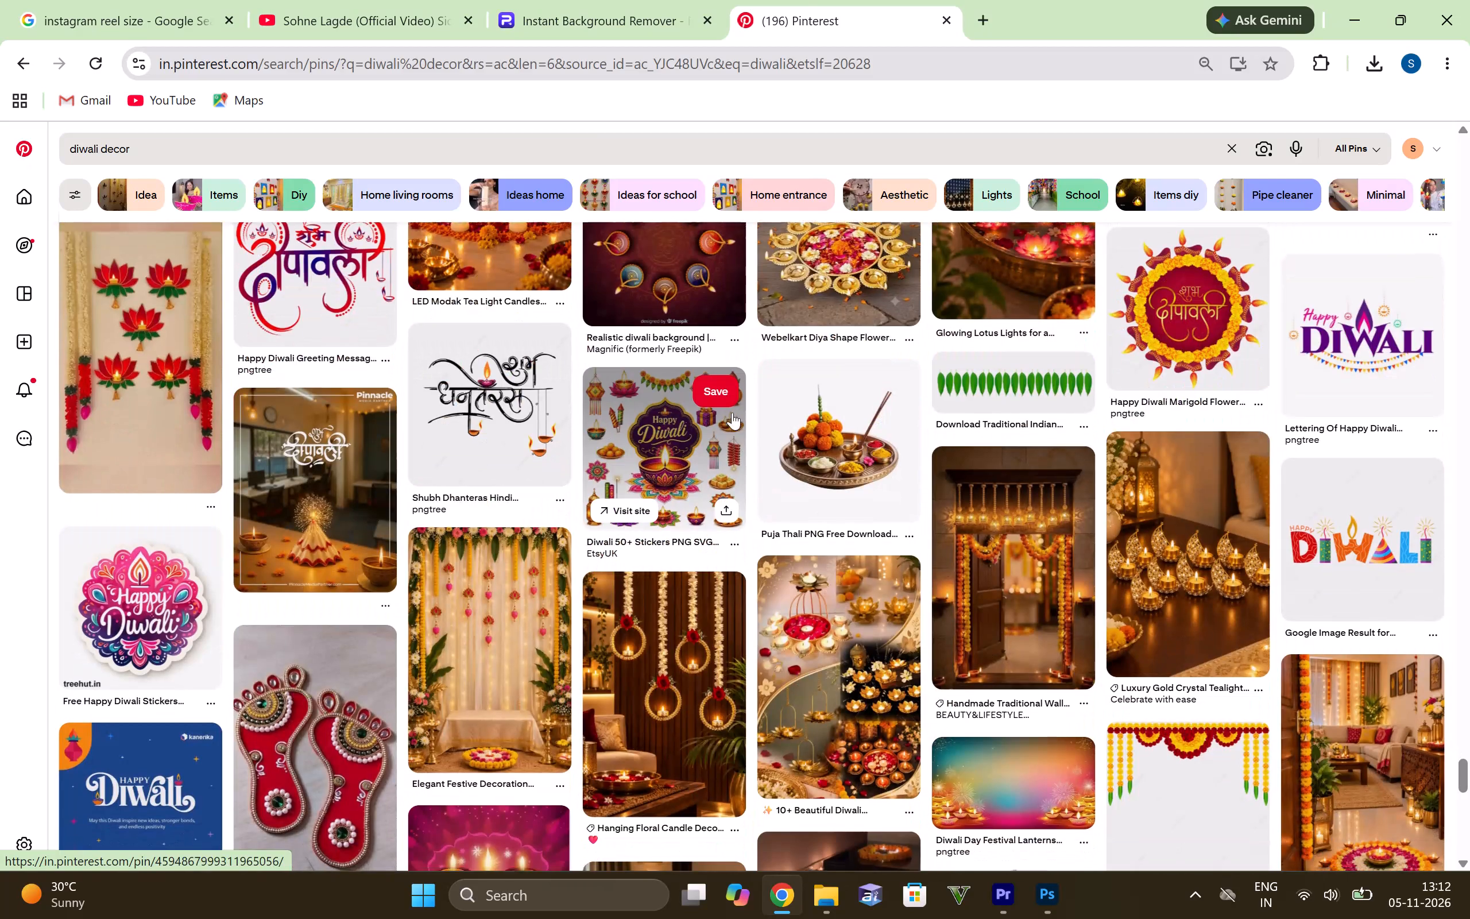
{"action": "scroll", "coordinate": [732, 412], "scroll_direction": "down", "scroll_amount": 2}
{"action": "scroll", "coordinate": [943, 442], "scroll_direction": "down", "scroll_amount": 3}
{"action": "scroll", "coordinate": [664, 365], "scroll_direction": "down", "scroll_amount": 3}
{"action": "scroll", "coordinate": [780, 422], "scroll_direction": "down", "scroll_amount": 3}
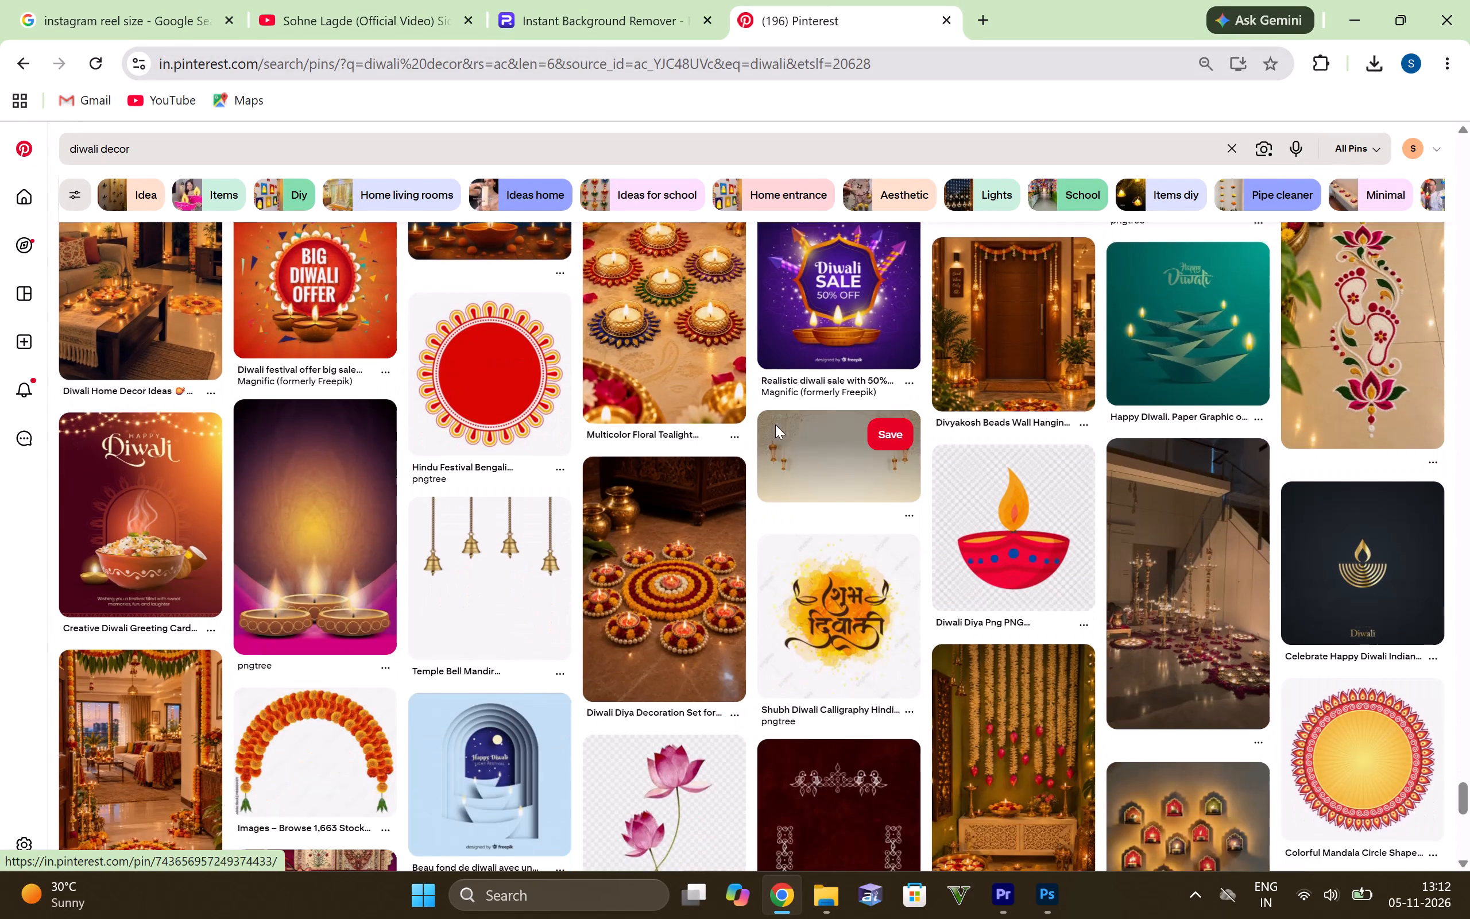
{"action": "scroll", "coordinate": [775, 424], "scroll_direction": "down", "scroll_amount": 6}
{"action": "scroll", "coordinate": [713, 446], "scroll_direction": "down", "scroll_amount": 2}
{"action": "scroll", "coordinate": [873, 459], "scroll_direction": "down", "scroll_amount": 1}
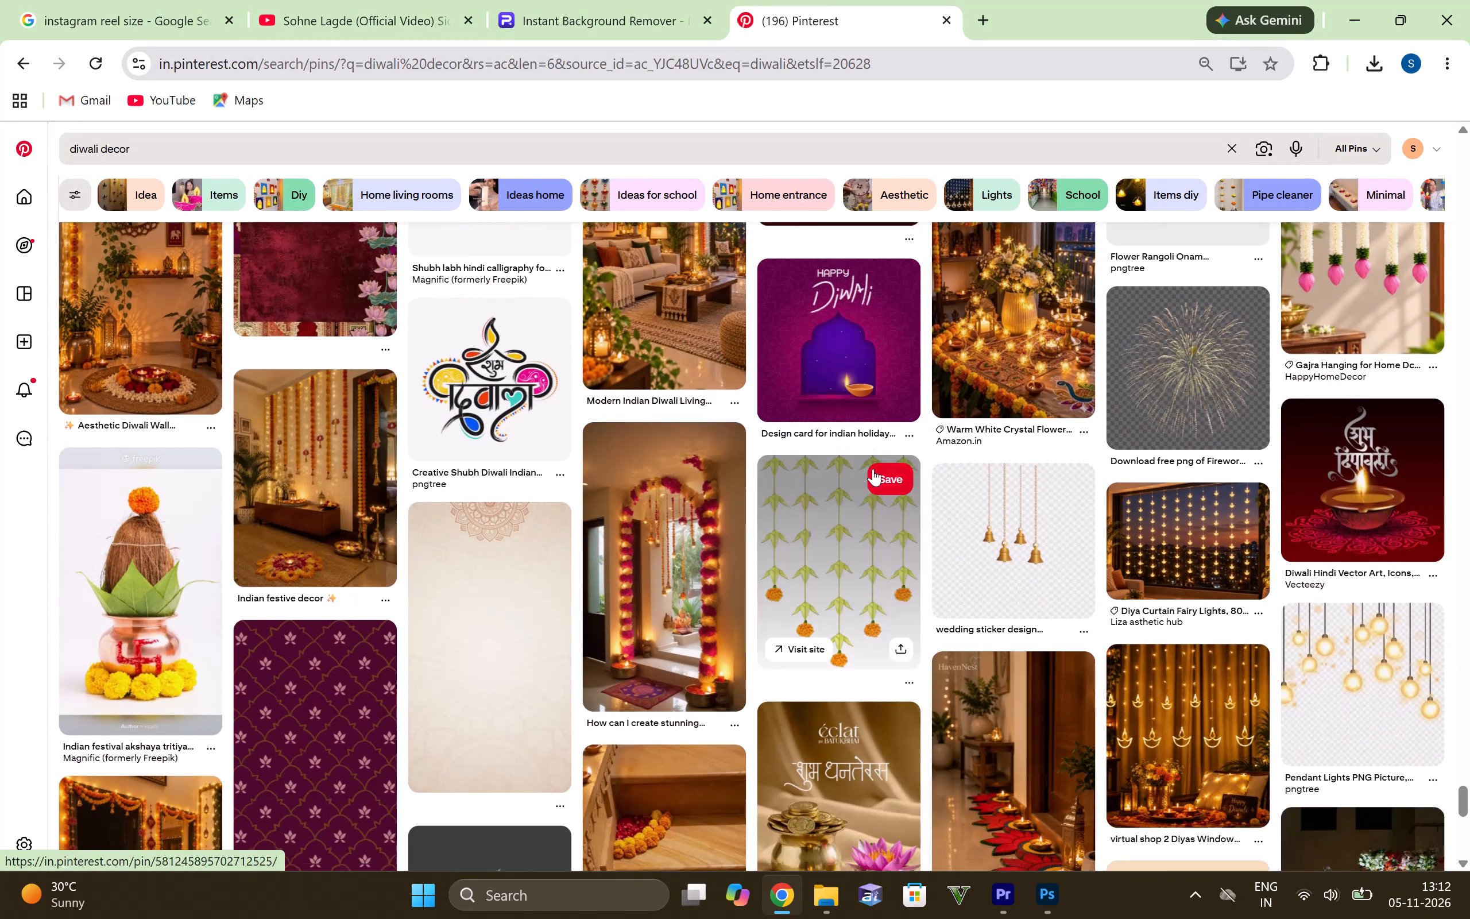
Look further through the "diwali decor" pins for decorative elements such as garlands, hanging bells, lotuses, frames or Diwali lettering for the poster.
{"action": "scroll", "coordinate": [873, 469], "scroll_direction": "down", "scroll_amount": 2}
{"action": "scroll", "coordinate": [803, 519], "scroll_direction": "down", "scroll_amount": 3}
{"action": "scroll", "coordinate": [745, 350], "scroll_direction": "down", "scroll_amount": 3}
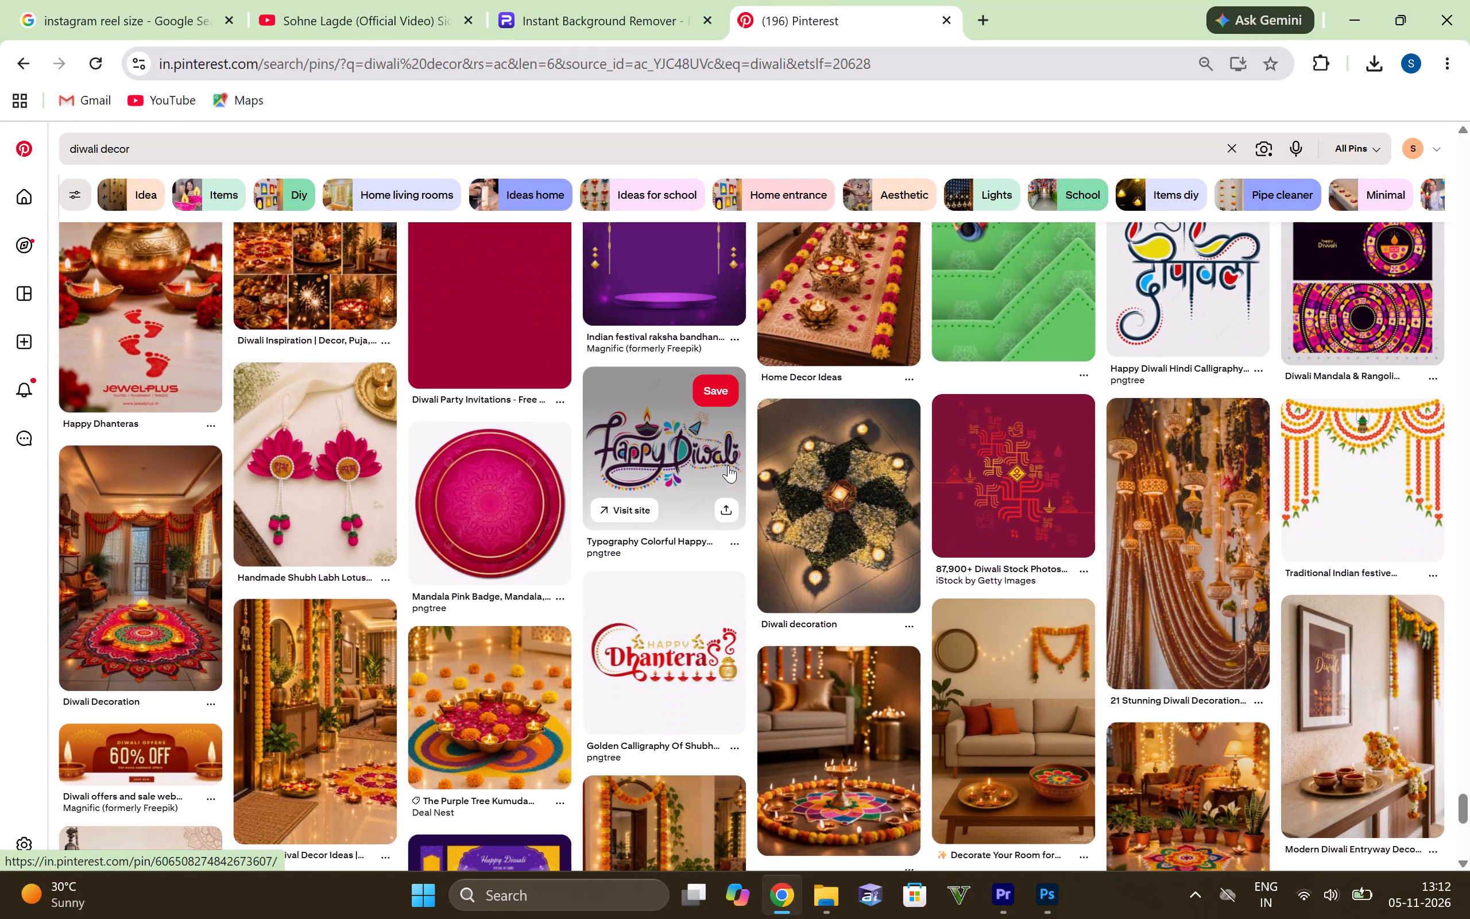
{"action": "scroll", "coordinate": [740, 468], "scroll_direction": "down", "scroll_amount": 3}
{"action": "scroll", "coordinate": [790, 462], "scroll_direction": "down", "scroll_amount": 2}
{"action": "scroll", "coordinate": [838, 495], "scroll_direction": "down", "scroll_amount": 3}
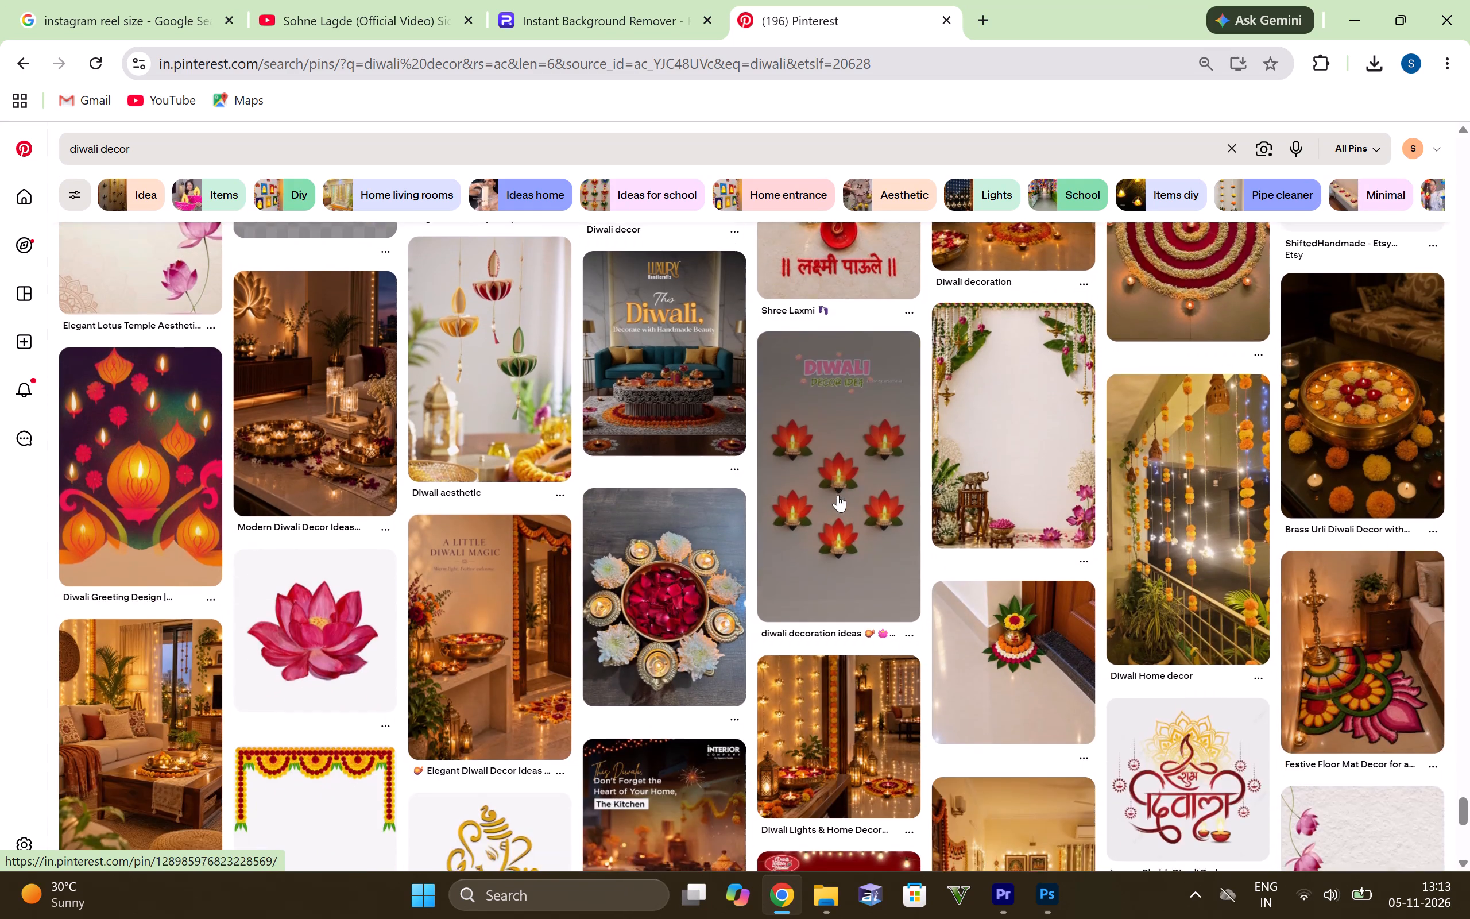
{"action": "scroll", "coordinate": [1172, 539], "scroll_direction": "up", "scroll_amount": 4}
{"action": "scroll", "coordinate": [525, 398], "scroll_direction": "down", "scroll_amount": 3}
{"action": "scroll", "coordinate": [699, 450], "scroll_direction": "down", "scroll_amount": 2}
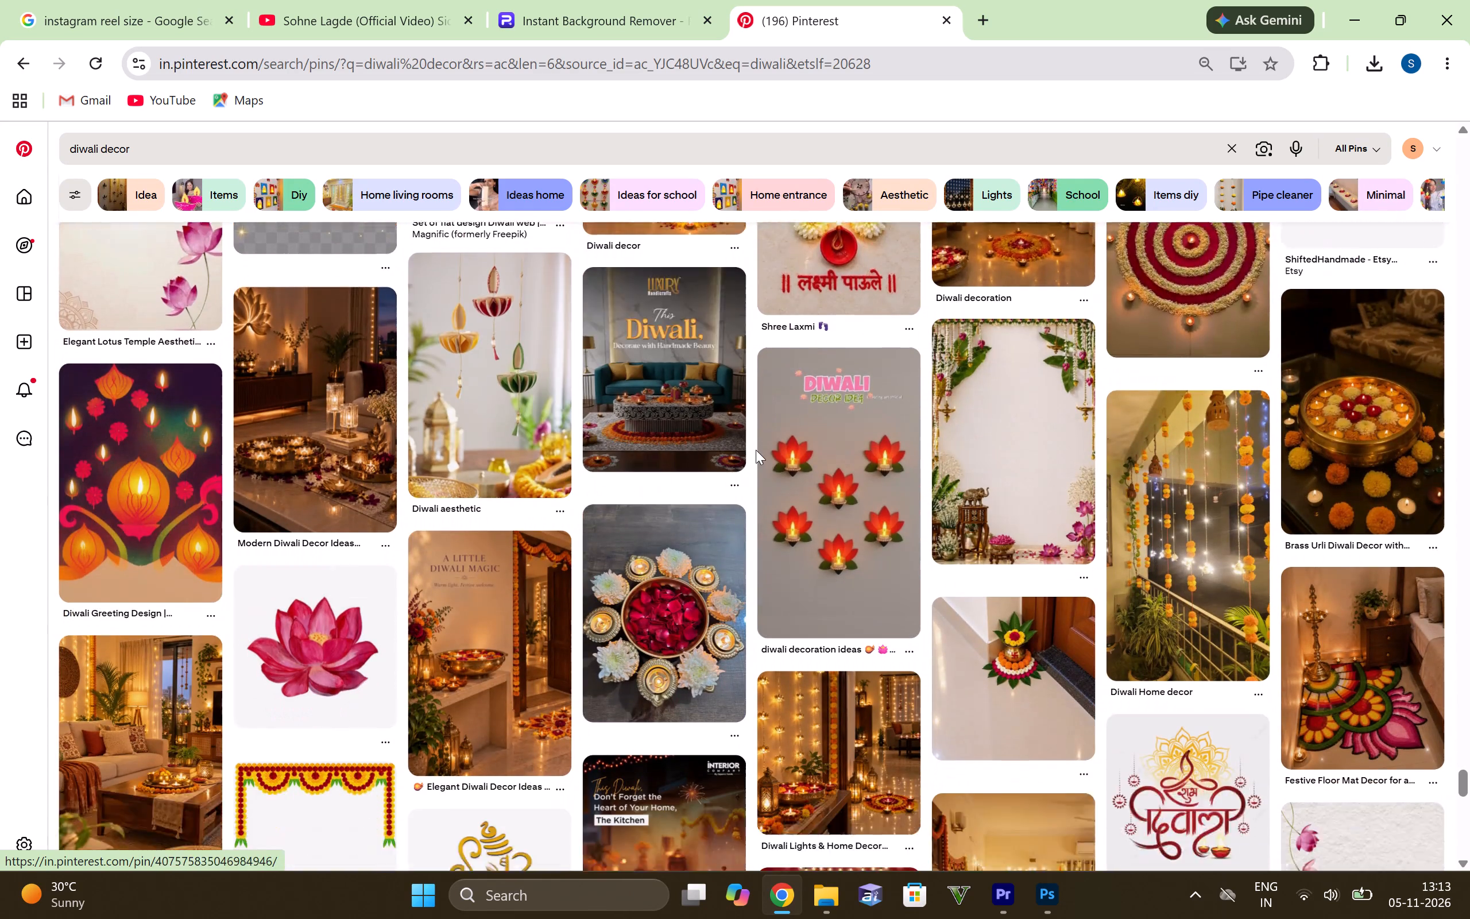
{"action": "scroll", "coordinate": [756, 450], "scroll_direction": "down", "scroll_amount": 3}
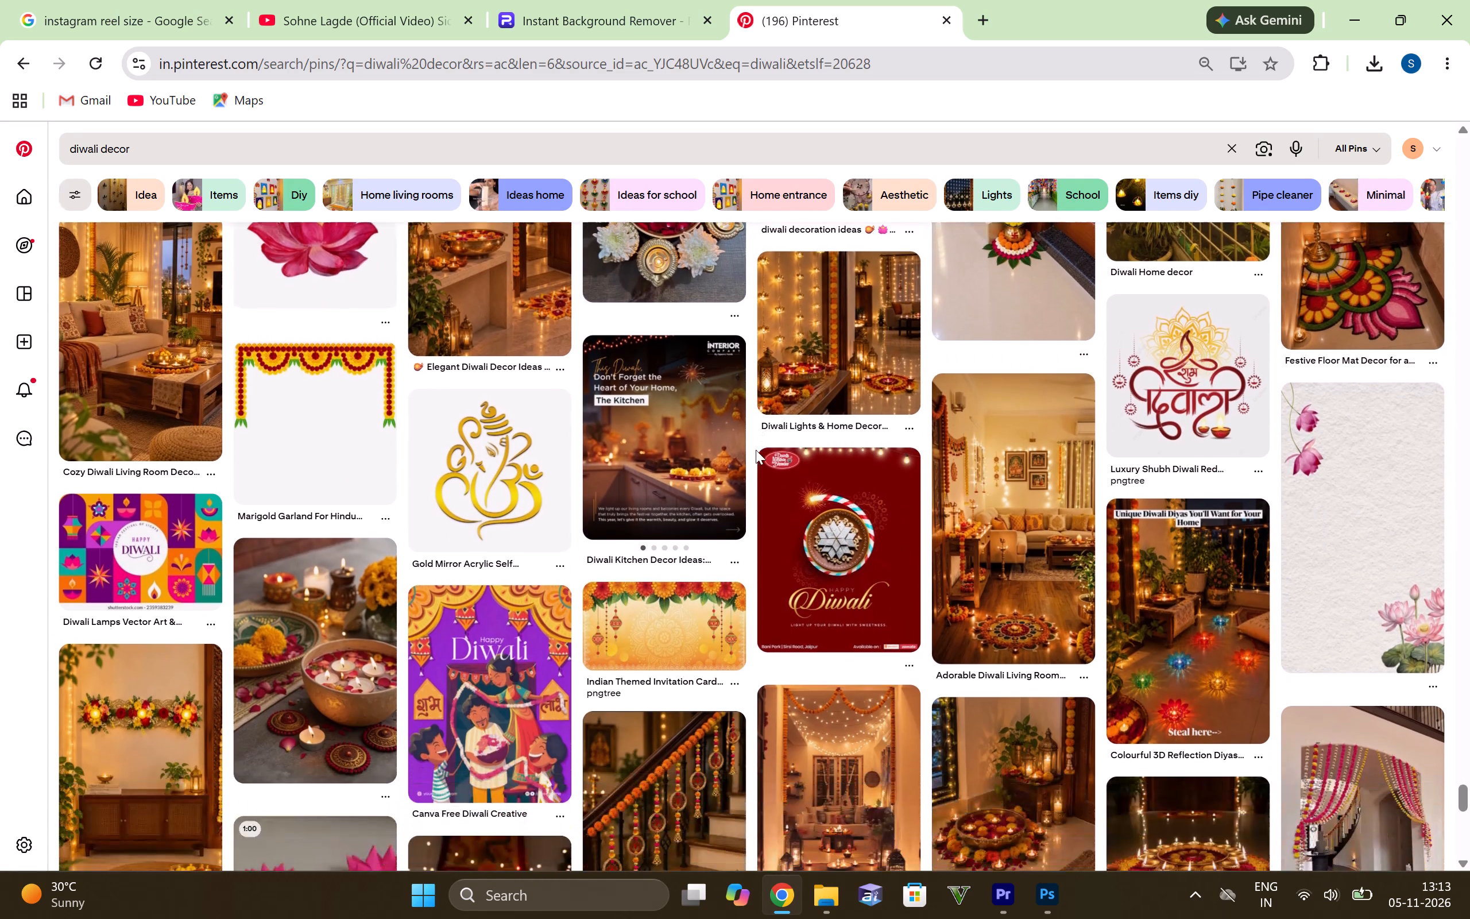
{"action": "scroll", "coordinate": [756, 450], "scroll_direction": "down", "scroll_amount": 4}
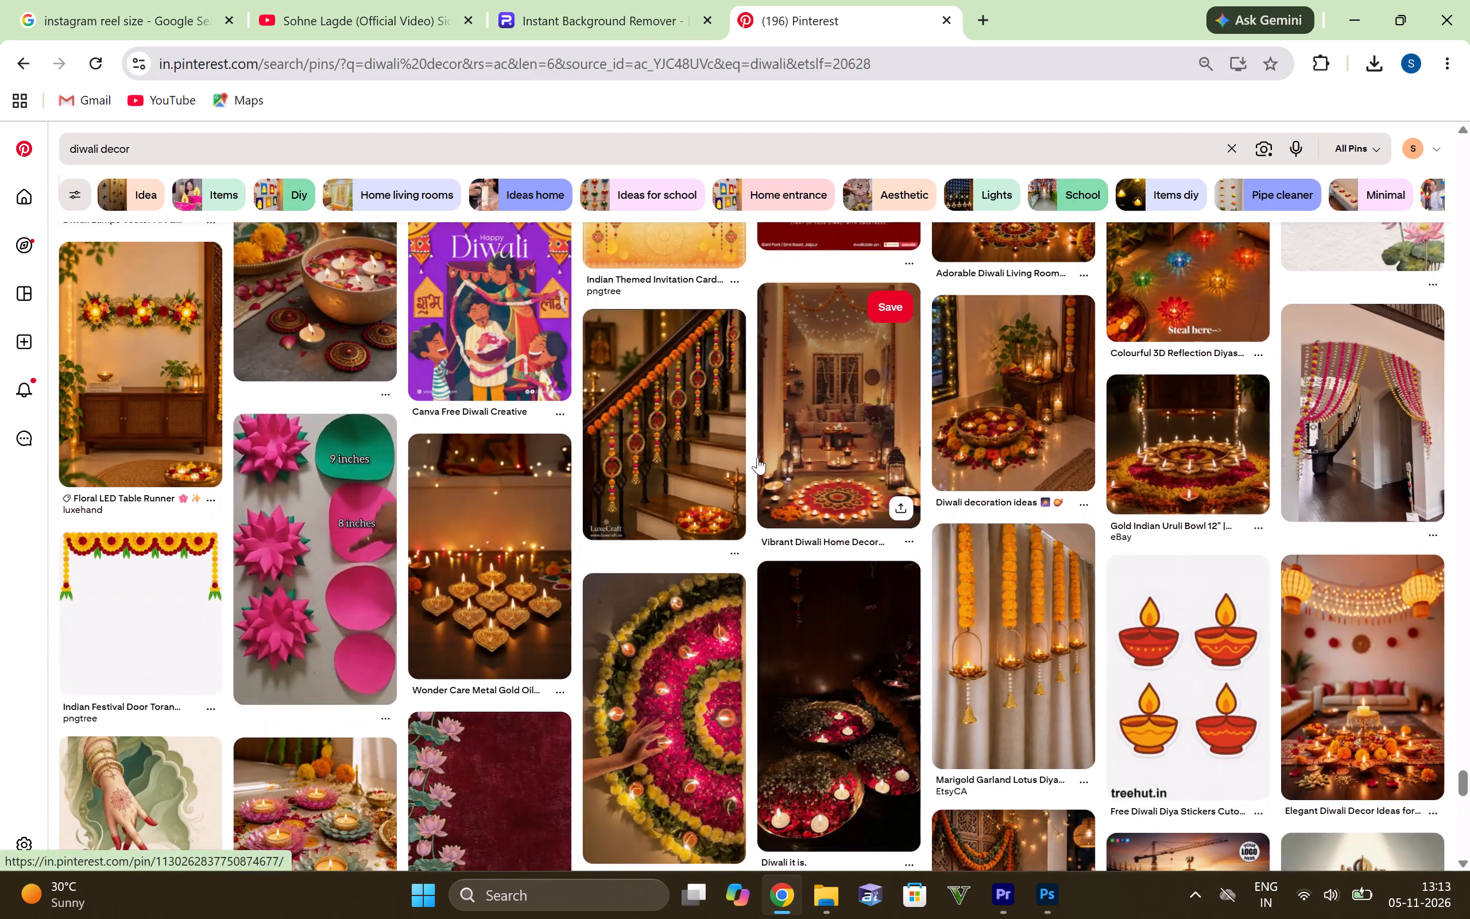
{"action": "scroll", "coordinate": [747, 457], "scroll_direction": "down", "scroll_amount": 3}
{"action": "scroll", "coordinate": [553, 401], "scroll_direction": "down", "scroll_amount": 2}
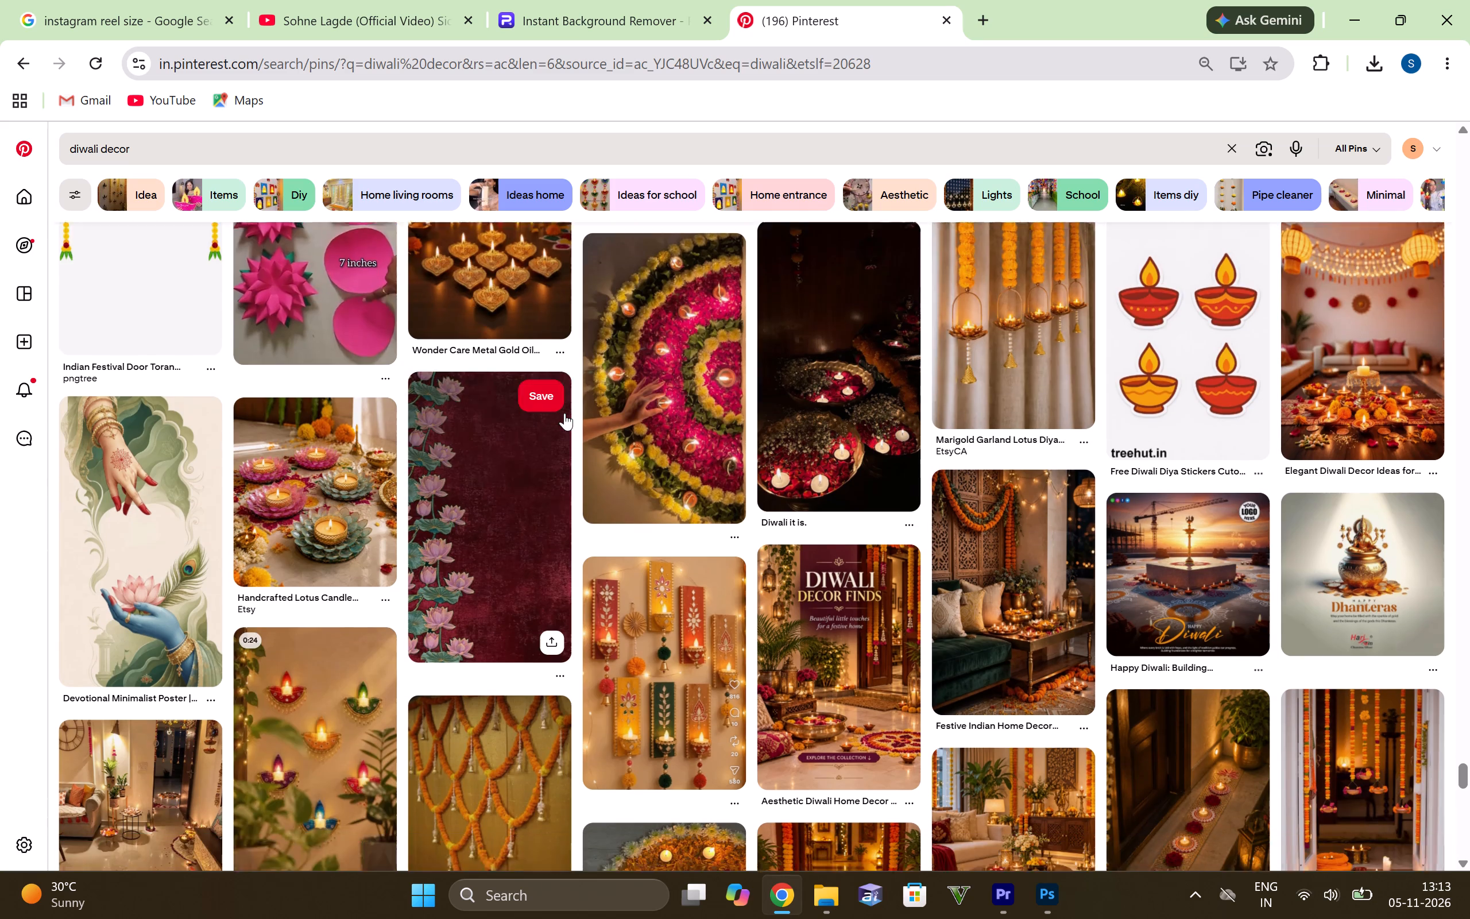
{"action": "scroll", "coordinate": [539, 472], "scroll_direction": "down", "scroll_amount": 4}
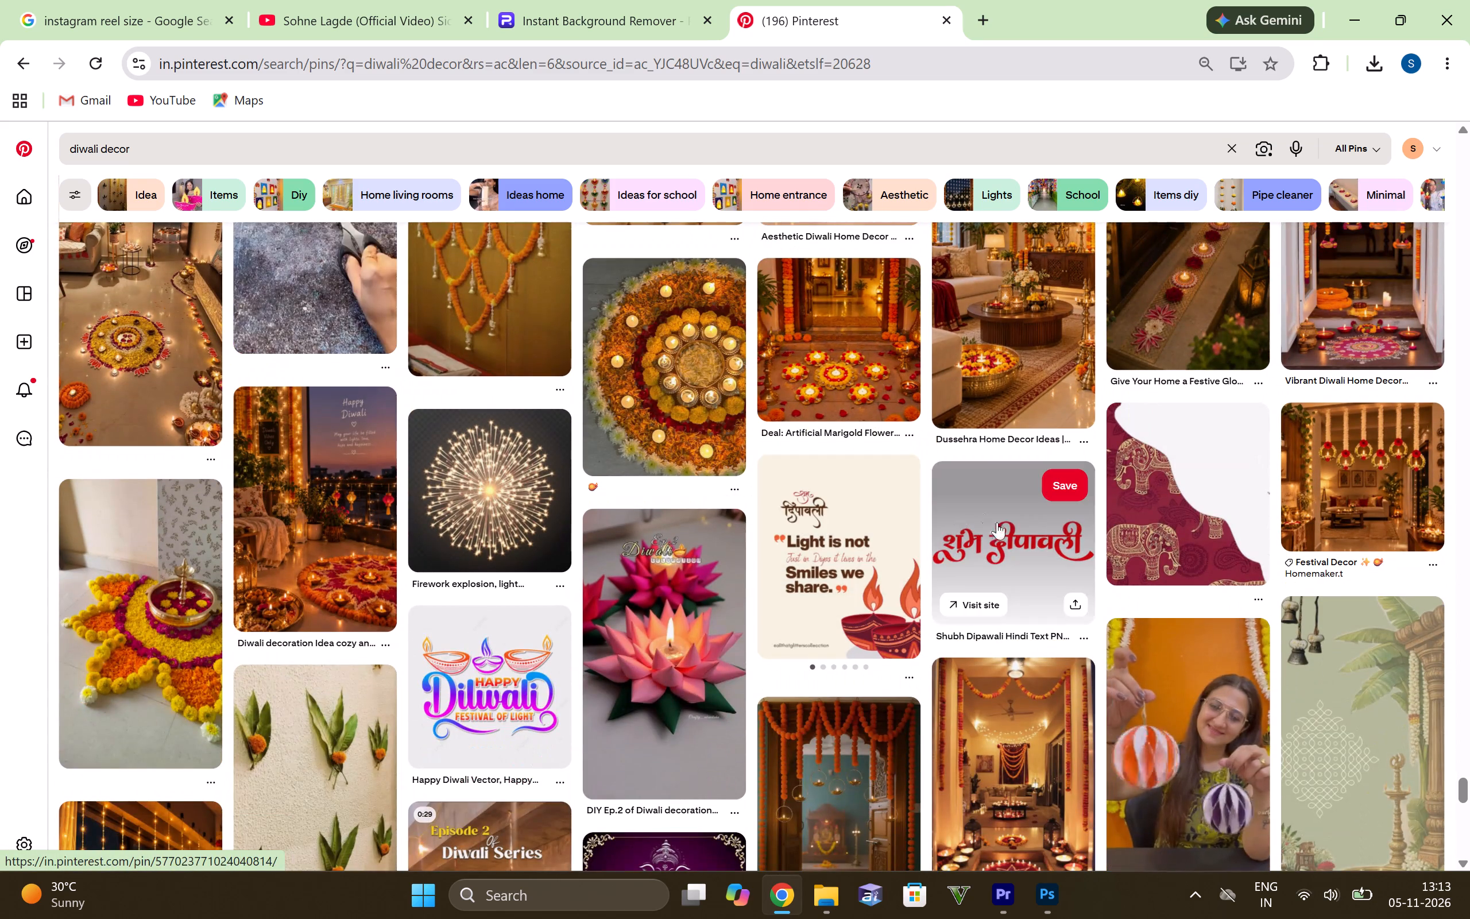
{"action": "scroll", "coordinate": [1015, 544], "scroll_direction": "down", "scroll_amount": 3}
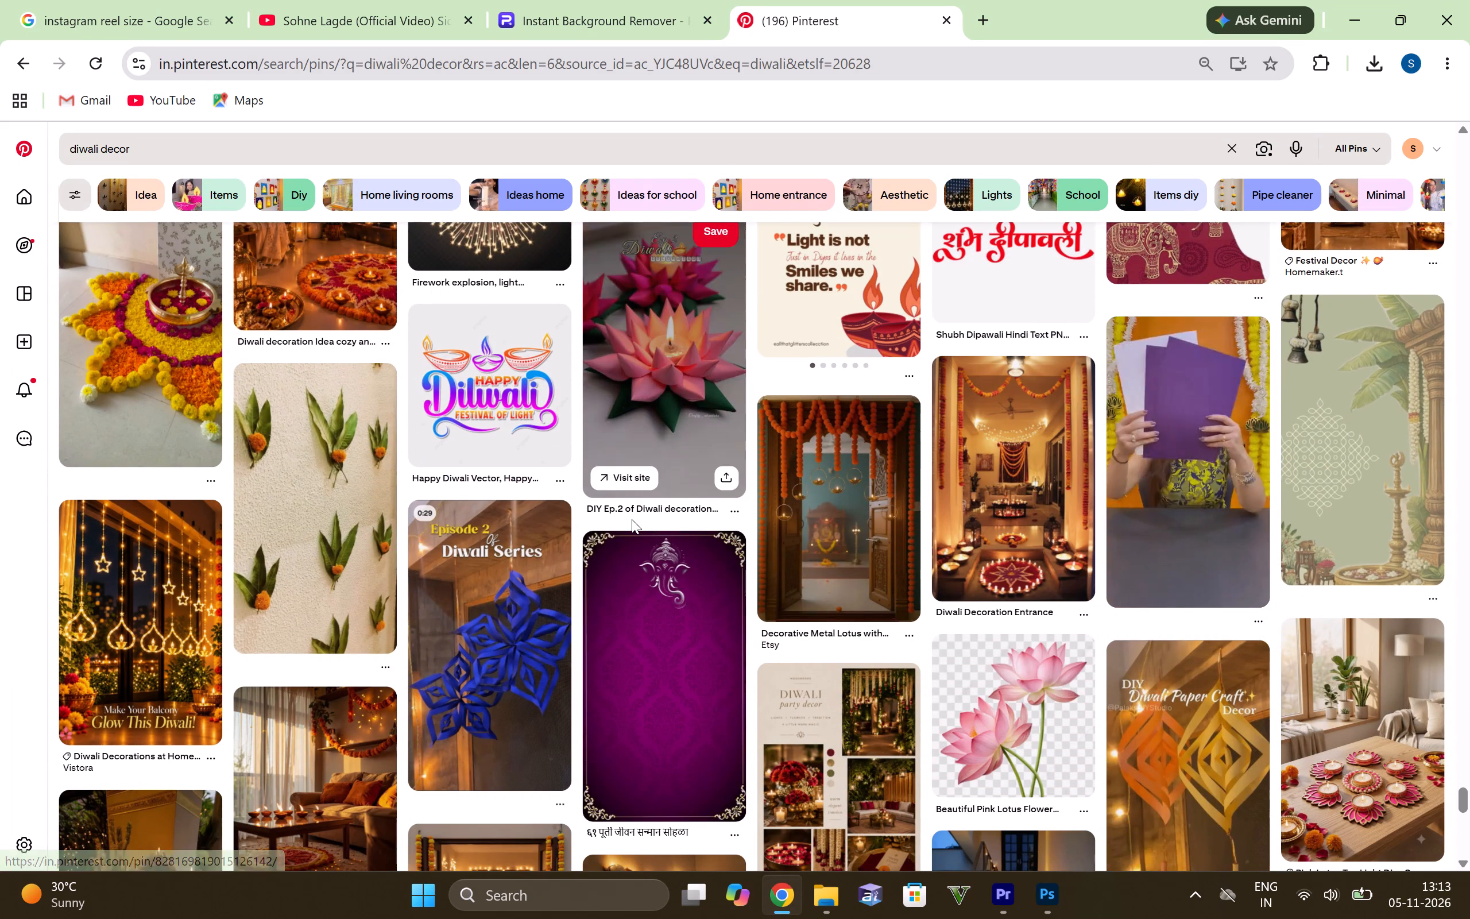
{"action": "scroll", "coordinate": [632, 519], "scroll_direction": "down", "scroll_amount": 3}
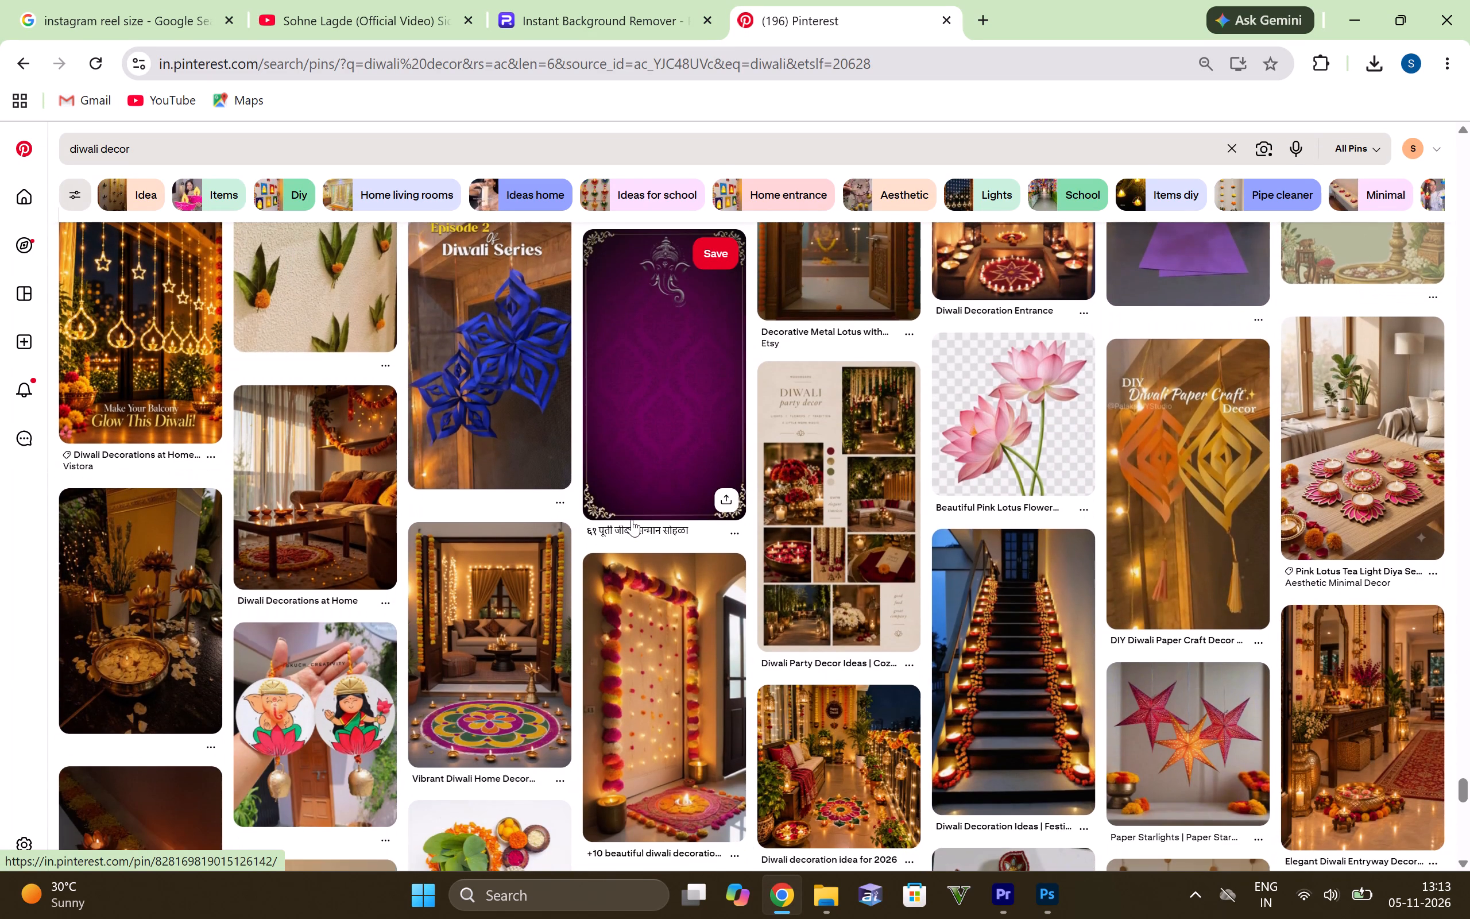
{"action": "scroll", "coordinate": [593, 543], "scroll_direction": "down", "scroll_amount": 2}
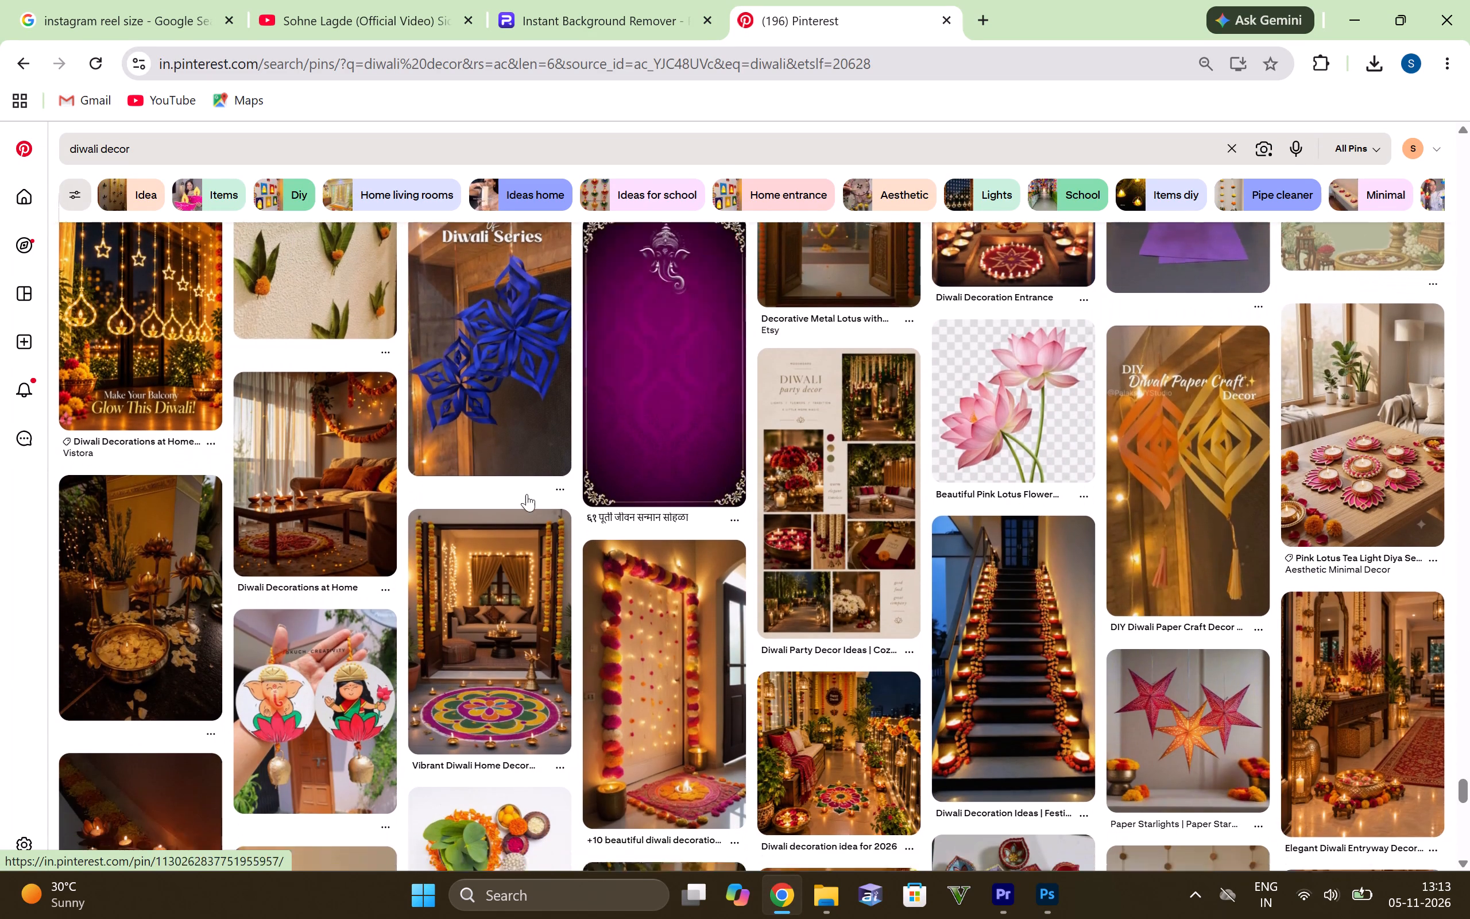
{"action": "scroll", "coordinate": [527, 494], "scroll_direction": "down", "scroll_amount": 1}
{"action": "scroll", "coordinate": [487, 449], "scroll_direction": "down", "scroll_amount": 3}
{"action": "scroll", "coordinate": [601, 480], "scroll_direction": "down", "scroll_amount": 2}
{"action": "scroll", "coordinate": [528, 487], "scroll_direction": "down", "scroll_amount": 4}
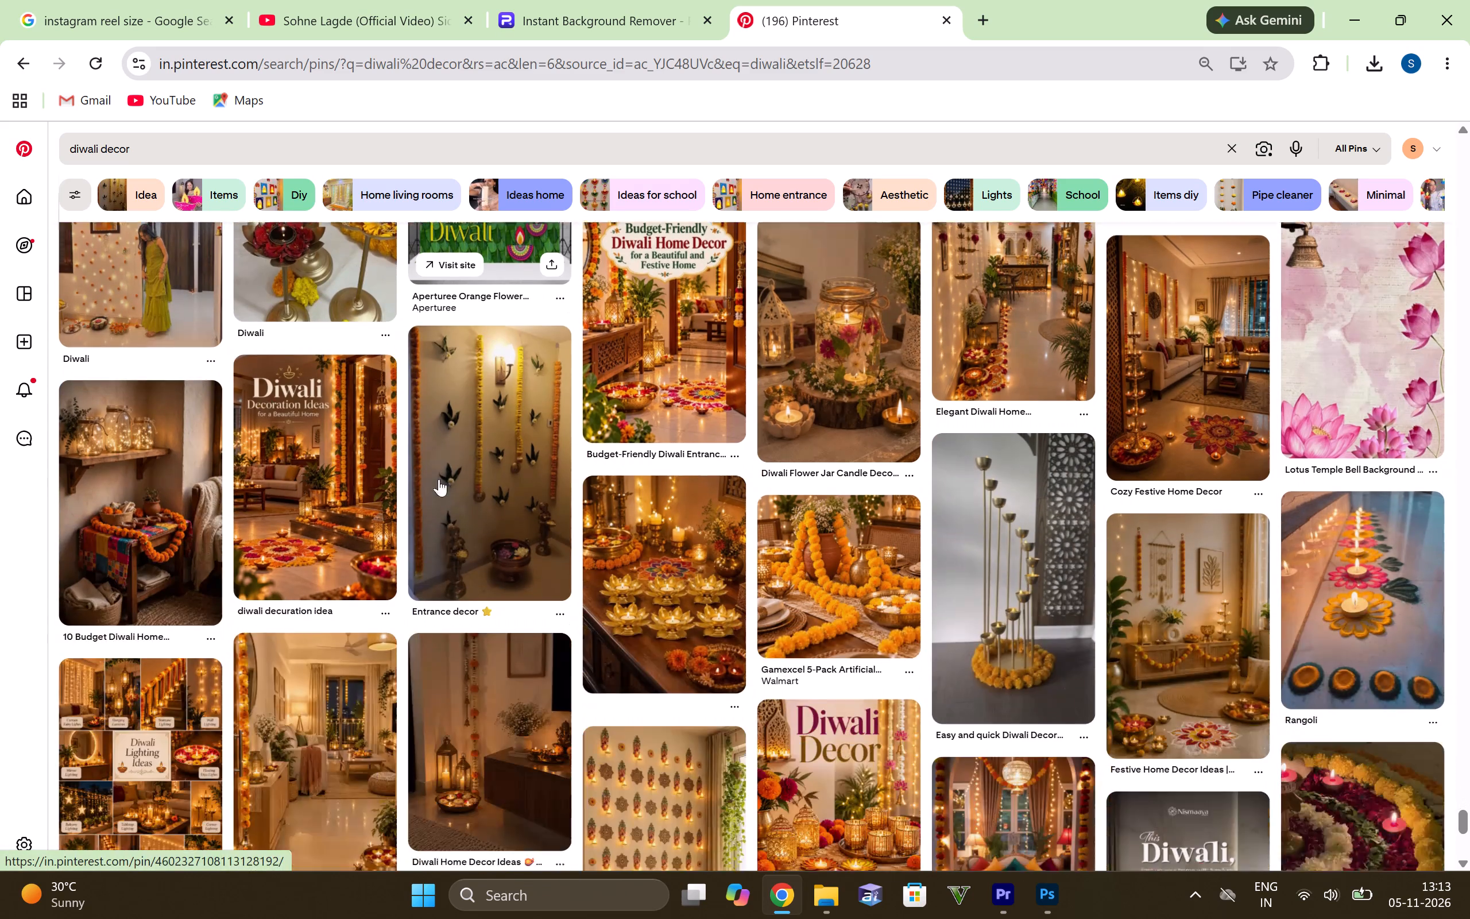
{"action": "scroll", "coordinate": [995, 330], "scroll_direction": "down", "scroll_amount": 3}
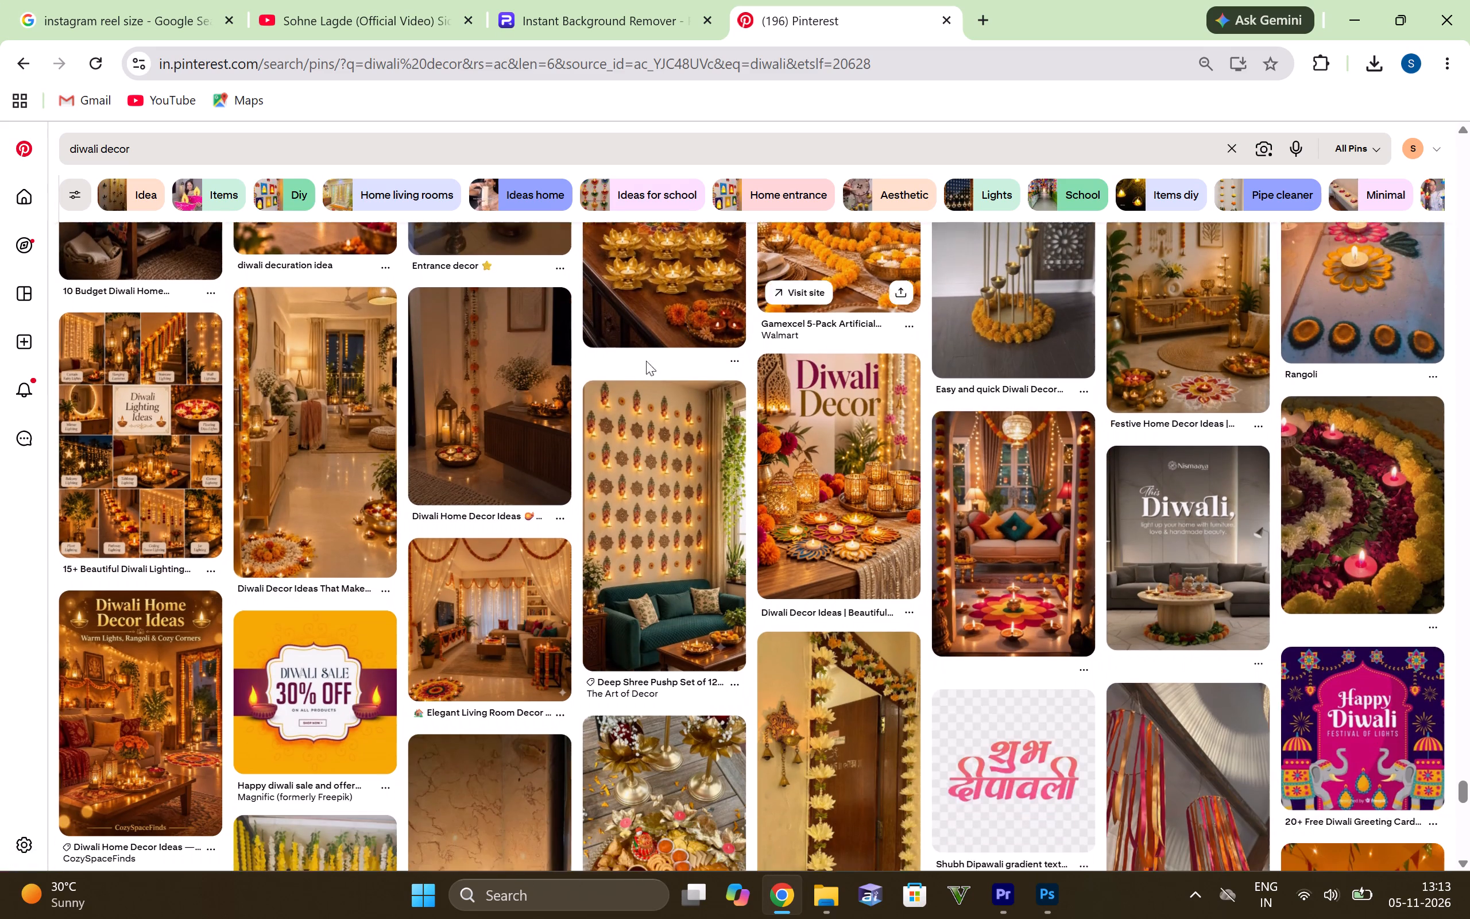
{"action": "scroll", "coordinate": [617, 349], "scroll_direction": "down", "scroll_amount": 2}
{"action": "scroll", "coordinate": [690, 389], "scroll_direction": "down", "scroll_amount": 3}
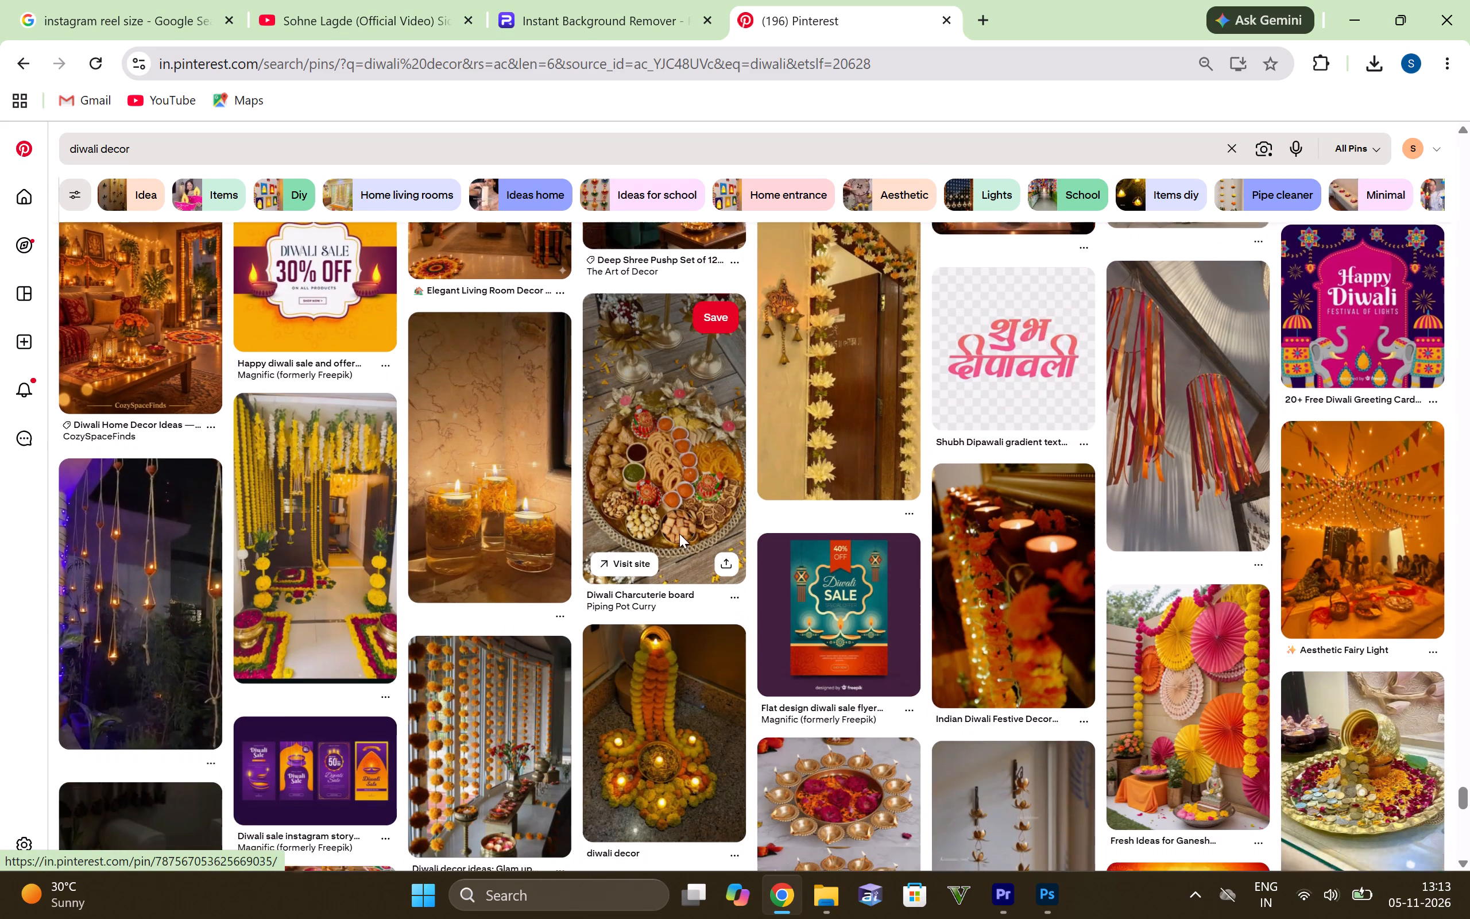
{"action": "scroll", "coordinate": [779, 544], "scroll_direction": "down", "scroll_amount": 2}
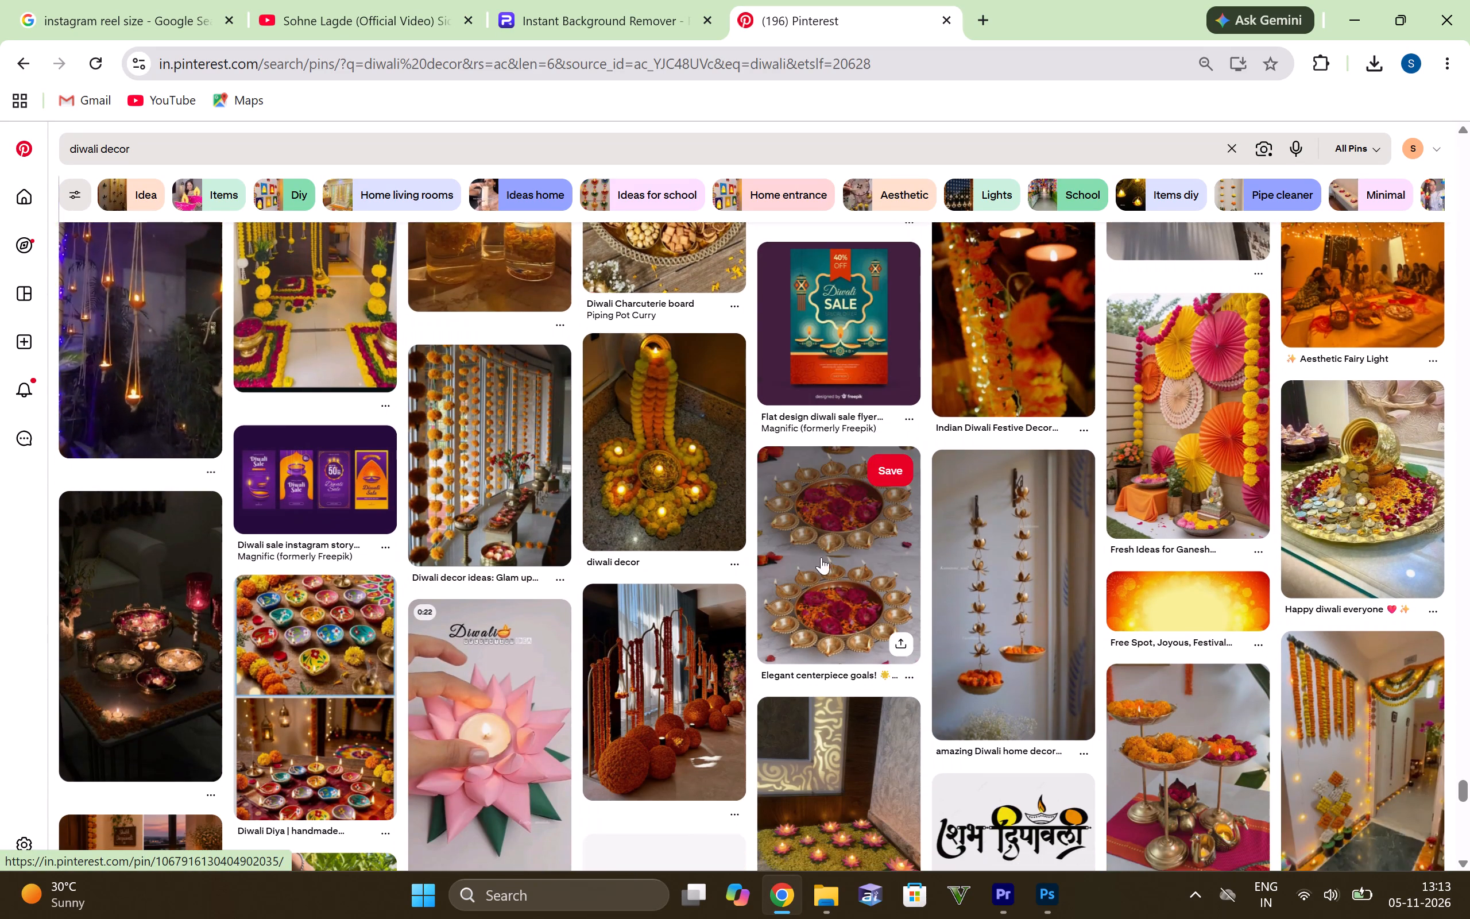
{"action": "scroll", "coordinate": [873, 527], "scroll_direction": "down", "scroll_amount": 3}
{"action": "scroll", "coordinate": [838, 466], "scroll_direction": "down", "scroll_amount": 3}
{"action": "scroll", "coordinate": [710, 77], "scroll_direction": "down", "scroll_amount": 4}
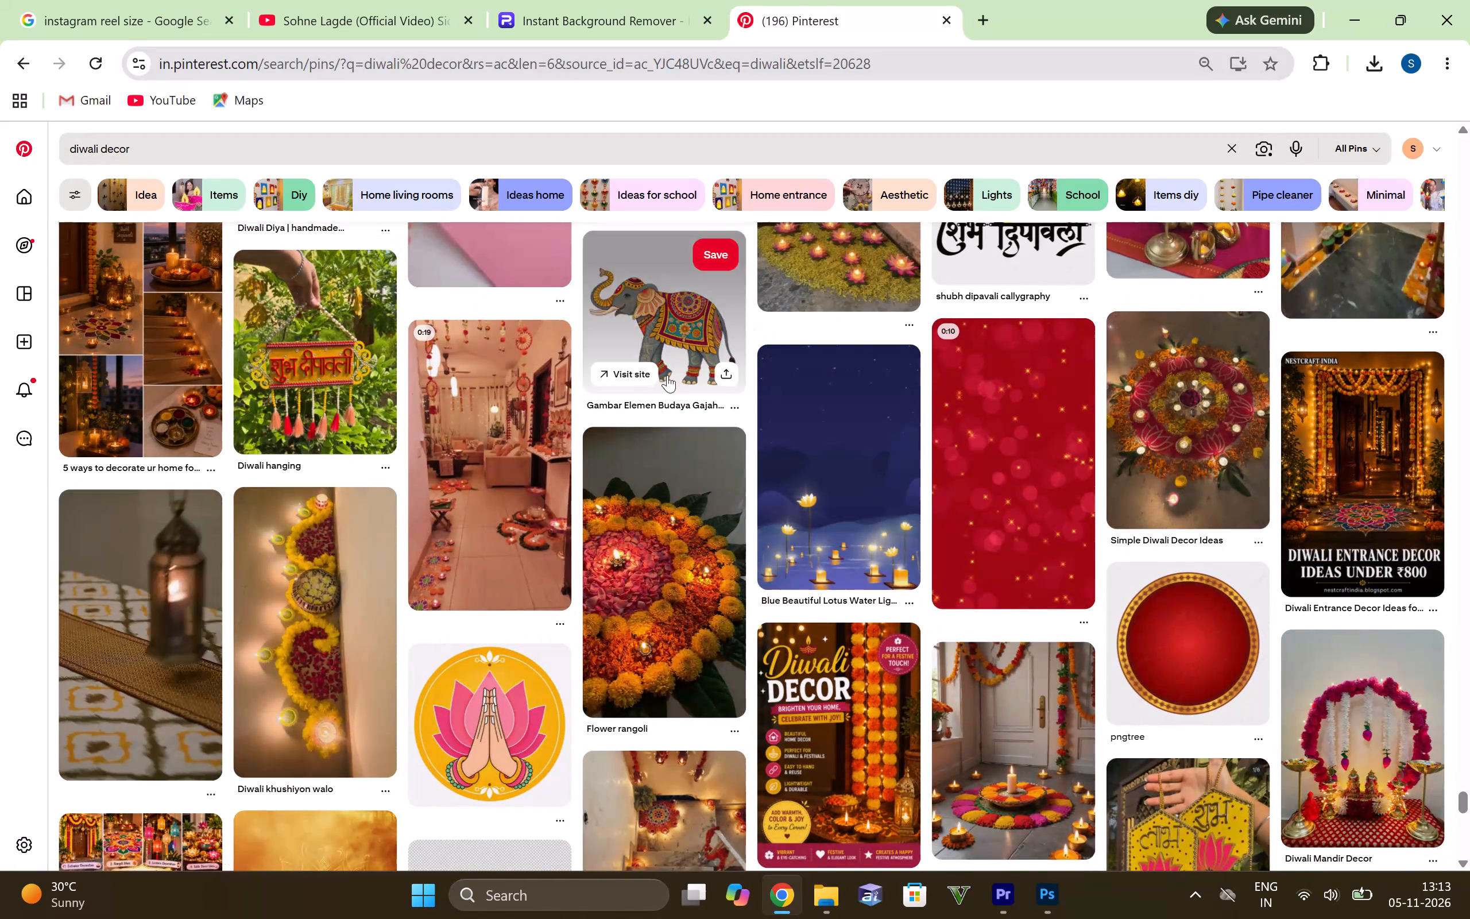
{"action": "scroll", "coordinate": [568, 503], "scroll_direction": "down", "scroll_amount": 3}
{"action": "scroll", "coordinate": [707, 527], "scroll_direction": "down", "scroll_amount": 2}
{"action": "scroll", "coordinate": [623, 537], "scroll_direction": "down", "scroll_amount": 3}
{"action": "scroll", "coordinate": [848, 492], "scroll_direction": "down", "scroll_amount": 4}
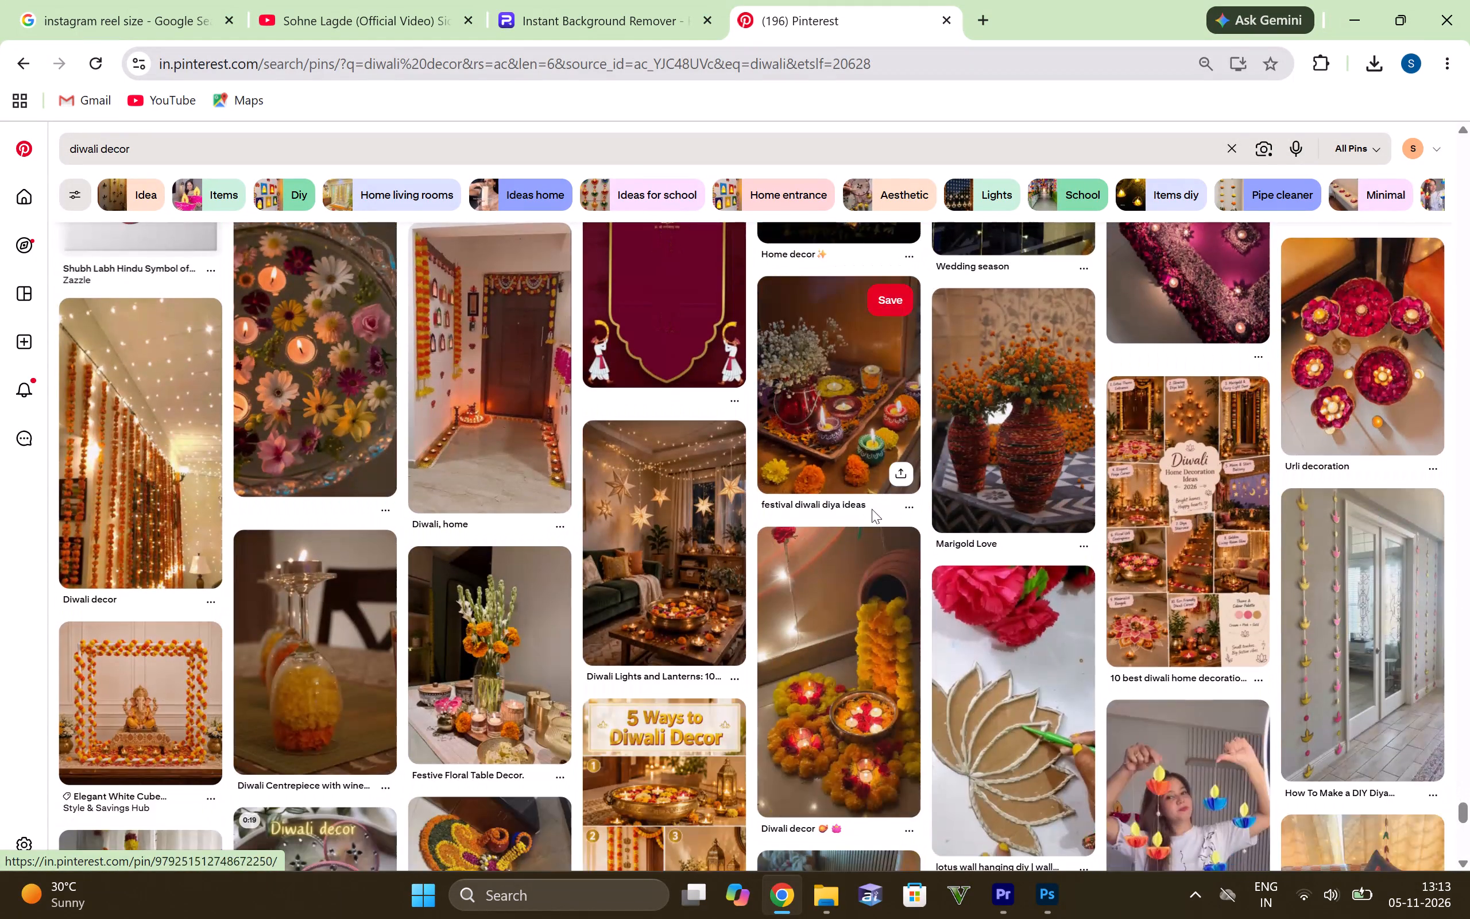
{"action": "scroll", "coordinate": [875, 509], "scroll_direction": "down", "scroll_amount": 3}
{"action": "scroll", "coordinate": [1010, 580], "scroll_direction": "down", "scroll_amount": 3}
{"action": "scroll", "coordinate": [946, 448], "scroll_direction": "down", "scroll_amount": 4}
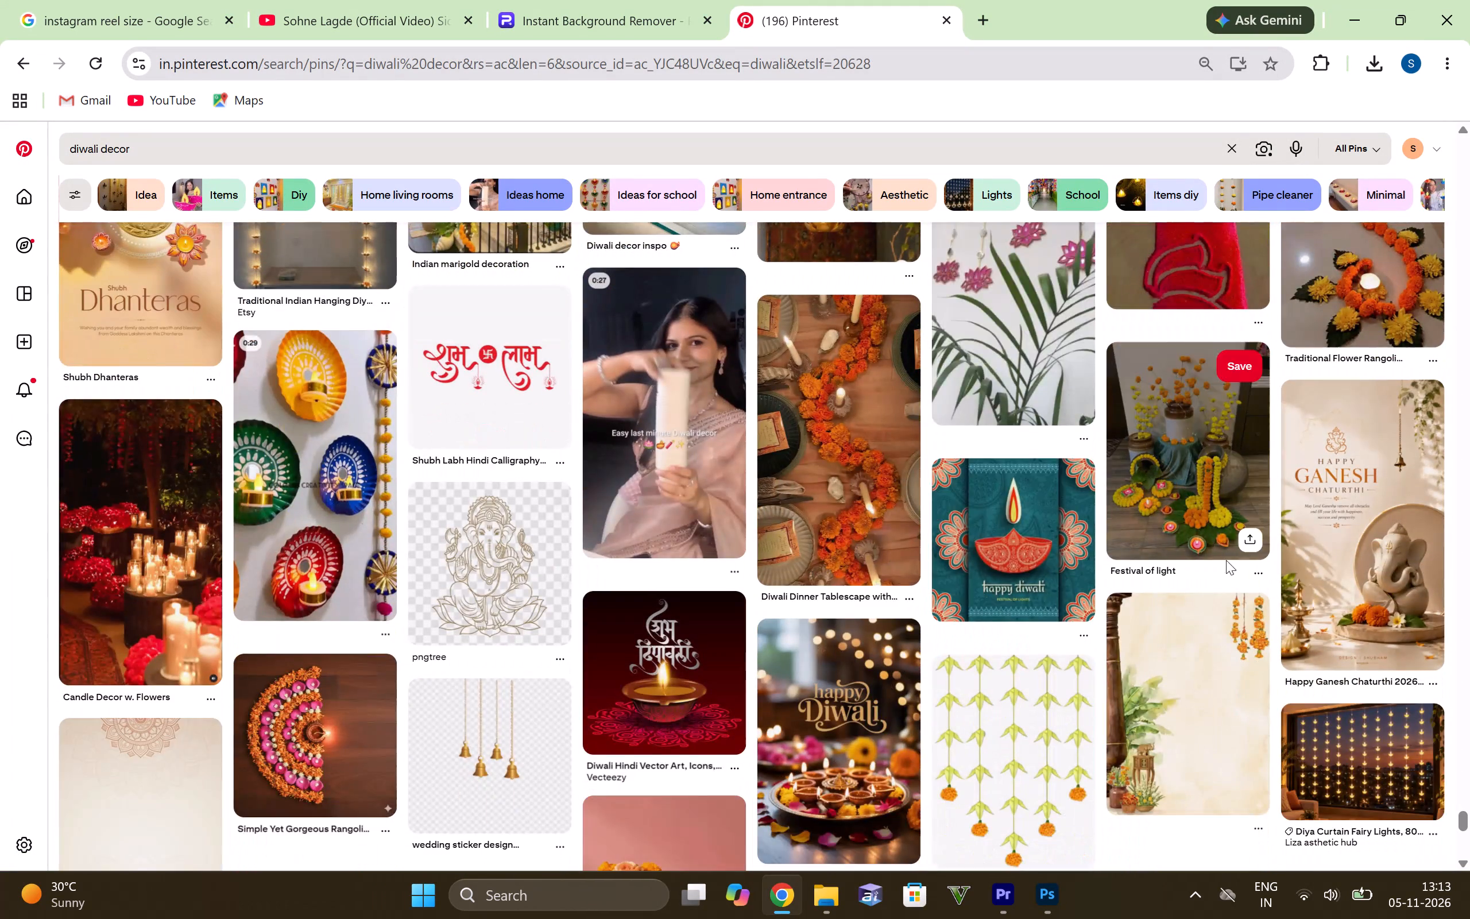
{"action": "scroll", "coordinate": [1057, 555], "scroll_direction": "up", "scroll_amount": 3}
{"action": "scroll", "coordinate": [1257, 473], "scroll_direction": "down", "scroll_amount": 2}
{"action": "scroll", "coordinate": [926, 520], "scroll_direction": "down", "scroll_amount": 6}
{"action": "scroll", "coordinate": [798, 542], "scroll_direction": "down", "scroll_amount": 1}
{"action": "scroll", "coordinate": [737, 559], "scroll_direction": "down", "scroll_amount": 1}
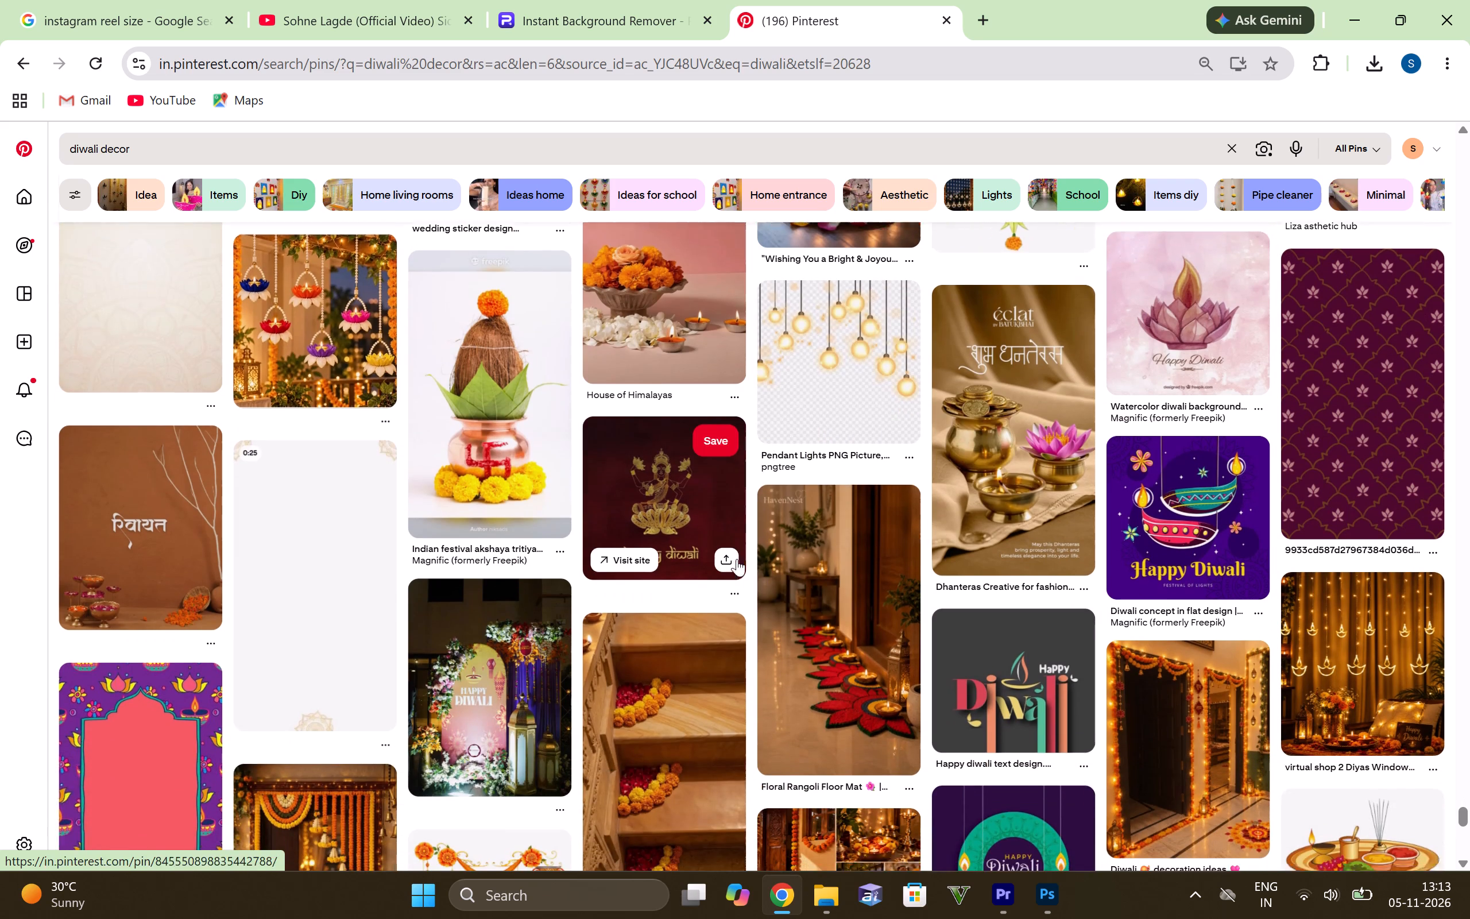
{"action": "scroll", "coordinate": [924, 537], "scroll_direction": "down", "scroll_amount": 2}
{"action": "scroll", "coordinate": [862, 553], "scroll_direction": "down", "scroll_amount": 1}
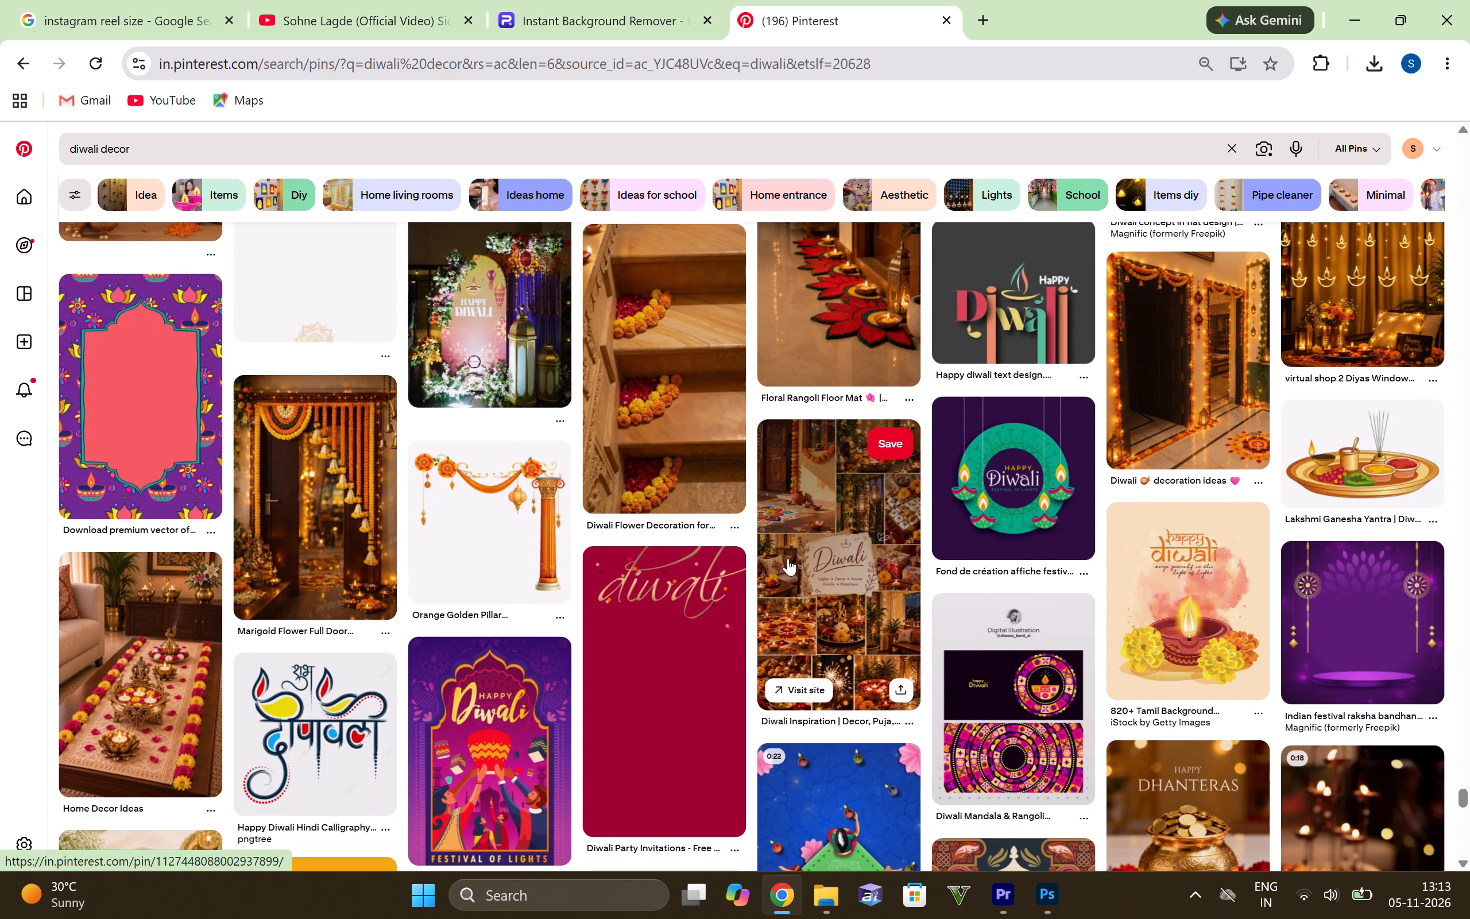
{"action": "scroll", "coordinate": [788, 558], "scroll_direction": "down", "scroll_amount": 4}
{"action": "scroll", "coordinate": [788, 558], "scroll_direction": "up", "scroll_amount": 4}
{"action": "scroll", "coordinate": [798, 536], "scroll_direction": "down", "scroll_amount": 1}
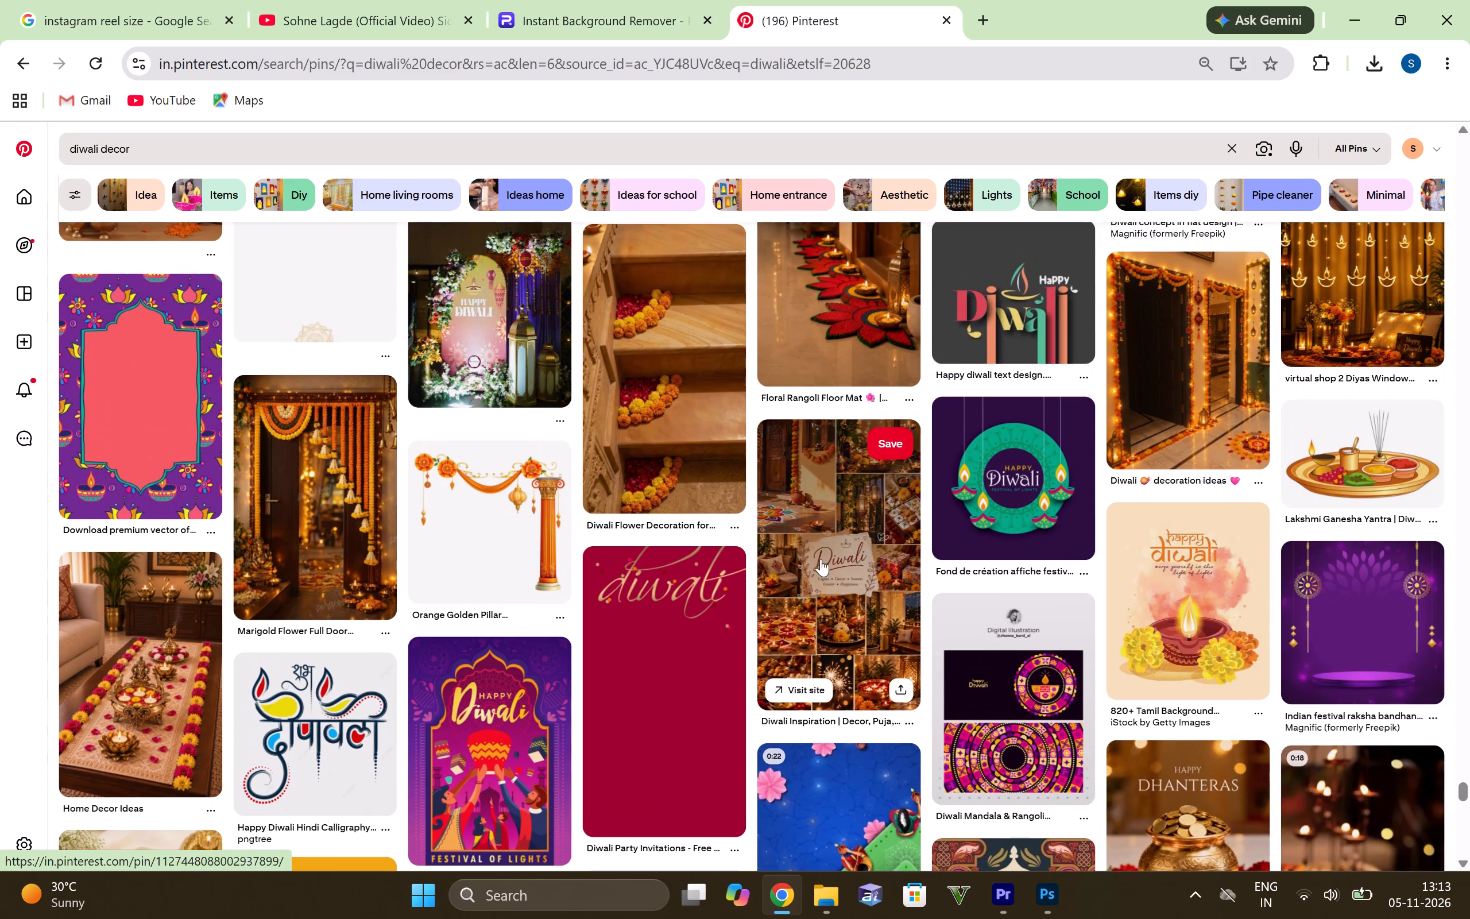
{"action": "scroll", "coordinate": [821, 559], "scroll_direction": "down", "scroll_amount": 1}
{"action": "scroll", "coordinate": [893, 490], "scroll_direction": "down", "scroll_amount": 2}
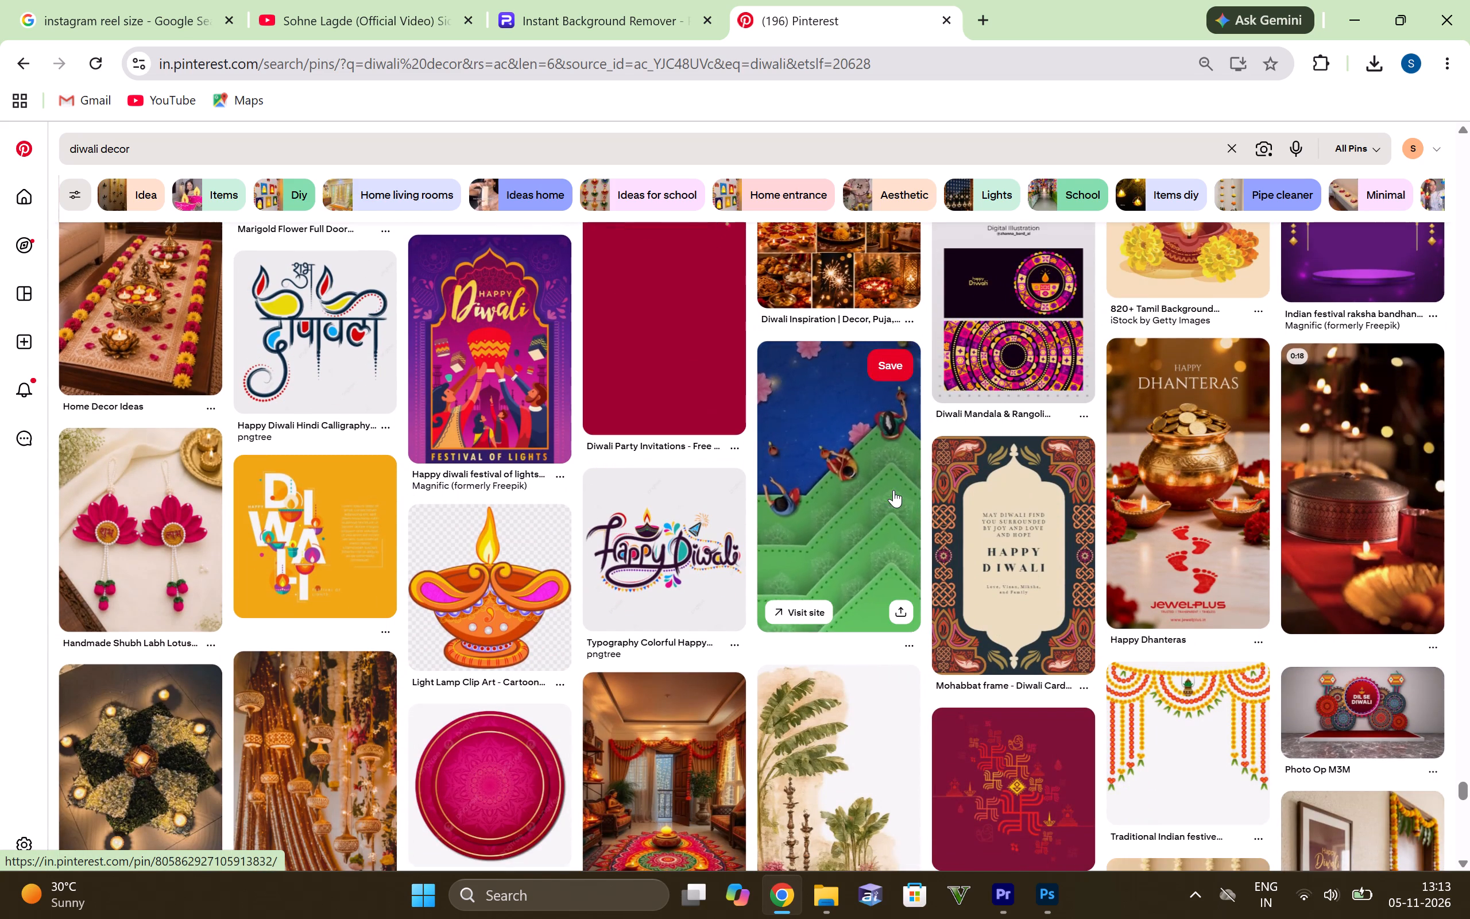
{"action": "scroll", "coordinate": [900, 489], "scroll_direction": "down", "scroll_amount": 2}
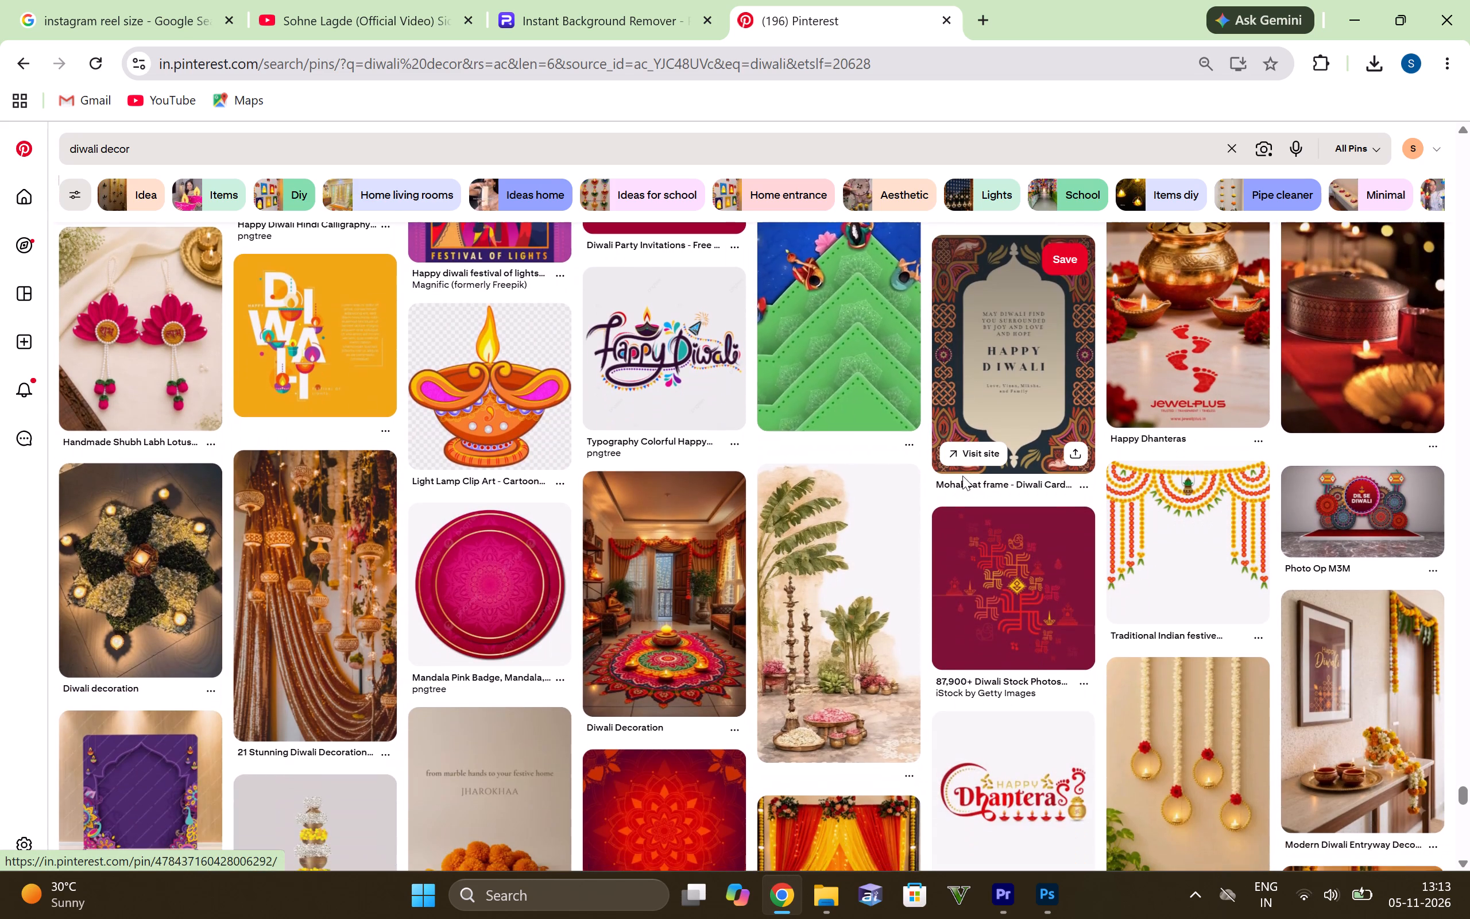
{"action": "scroll", "coordinate": [1081, 504], "scroll_direction": "down", "scroll_amount": 5}
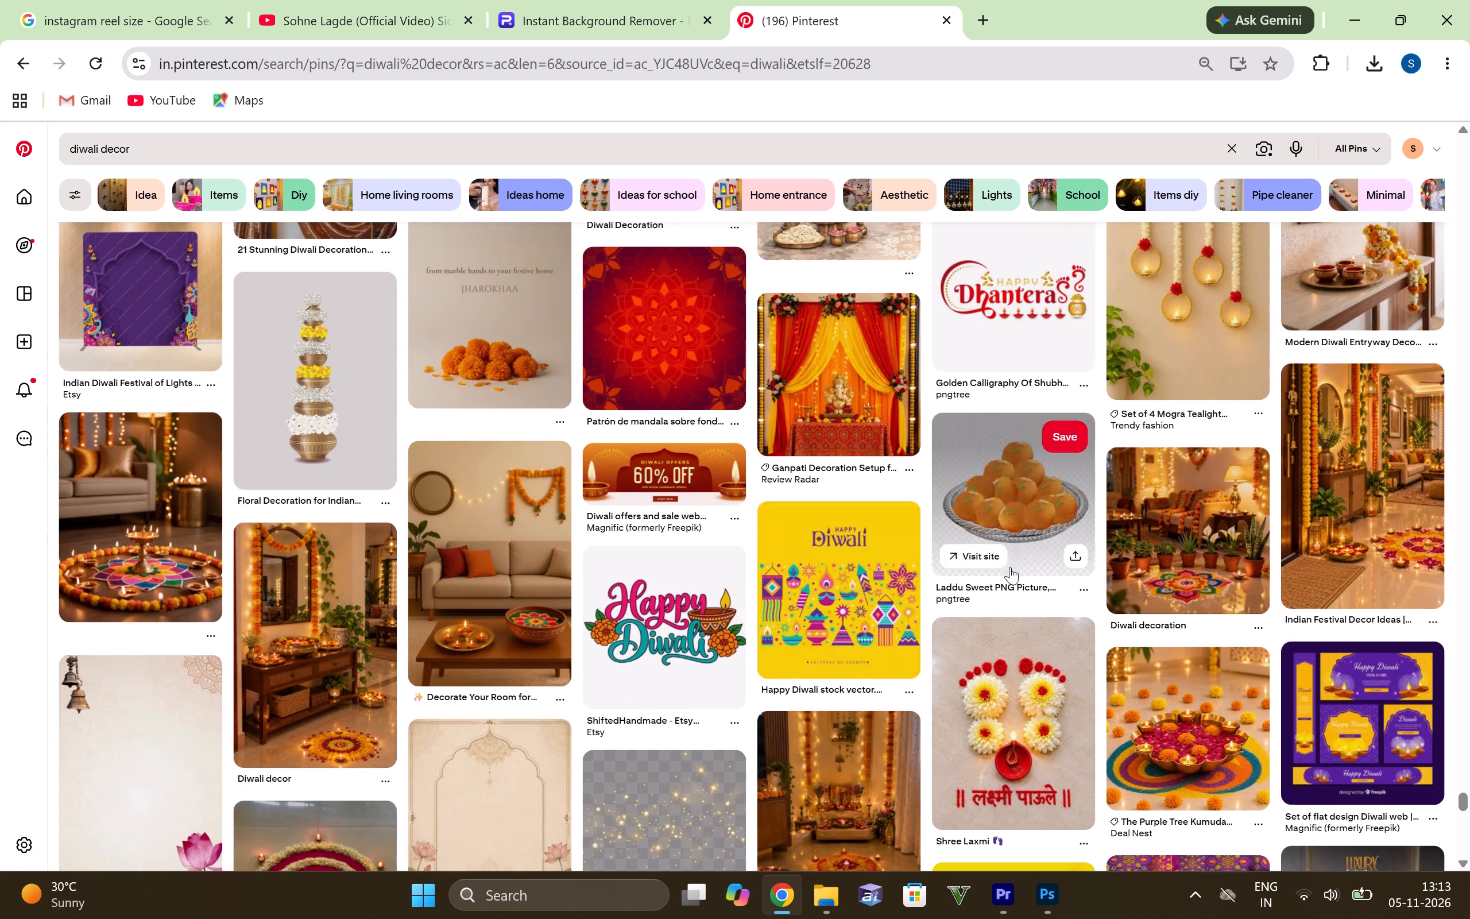
{"action": "scroll", "coordinate": [1010, 565], "scroll_direction": "down", "scroll_amount": 3}
{"action": "scroll", "coordinate": [819, 508], "scroll_direction": "down", "scroll_amount": 3}
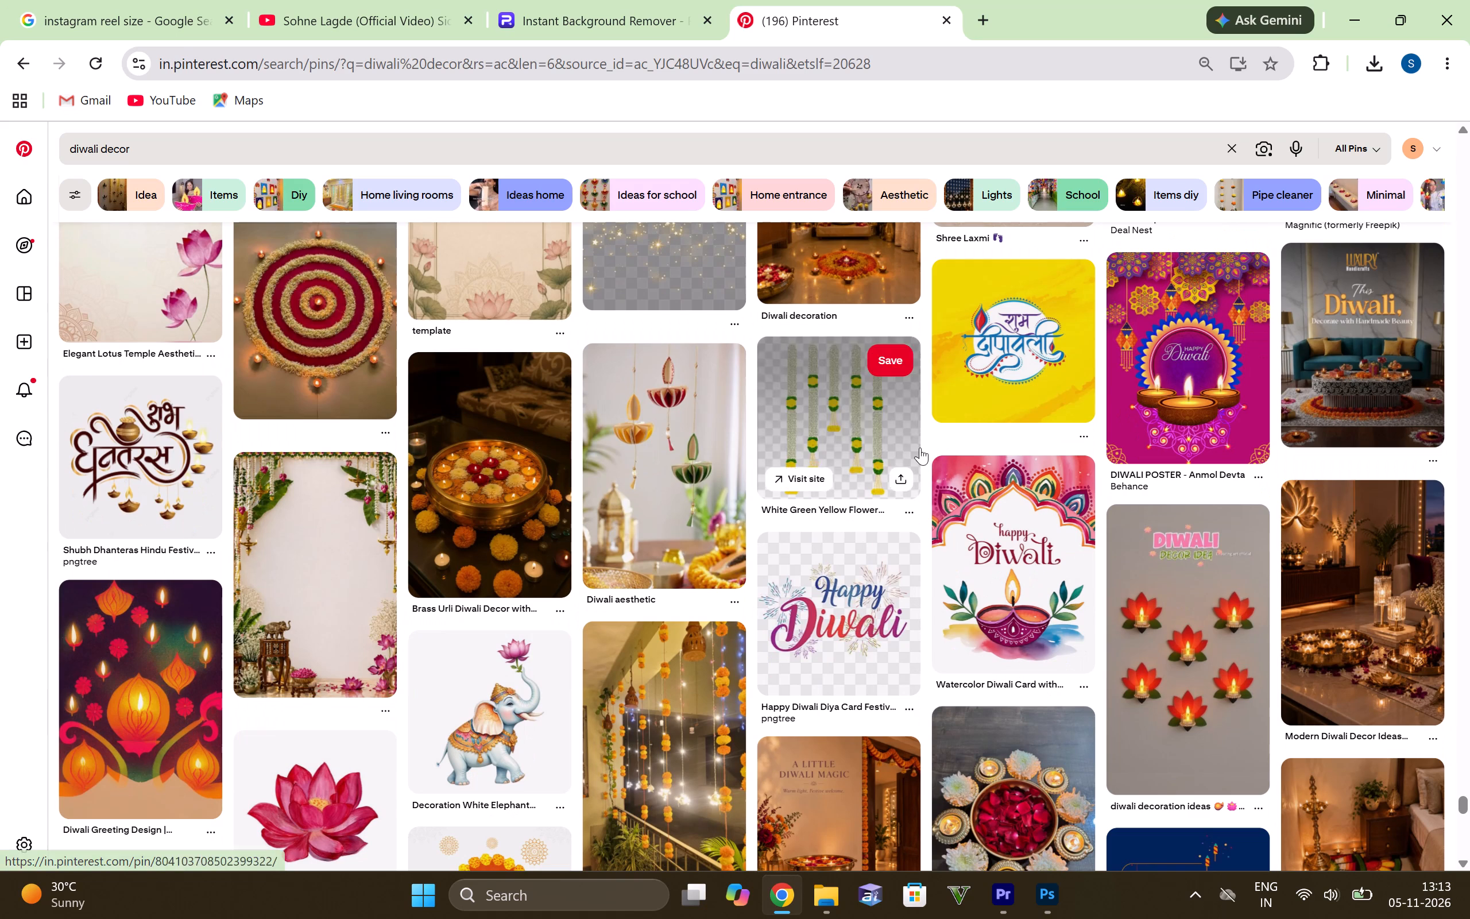
{"action": "scroll", "coordinate": [1016, 570], "scroll_direction": "down", "scroll_amount": 2}
{"action": "scroll", "coordinate": [934, 428], "scroll_direction": "down", "scroll_amount": 4}
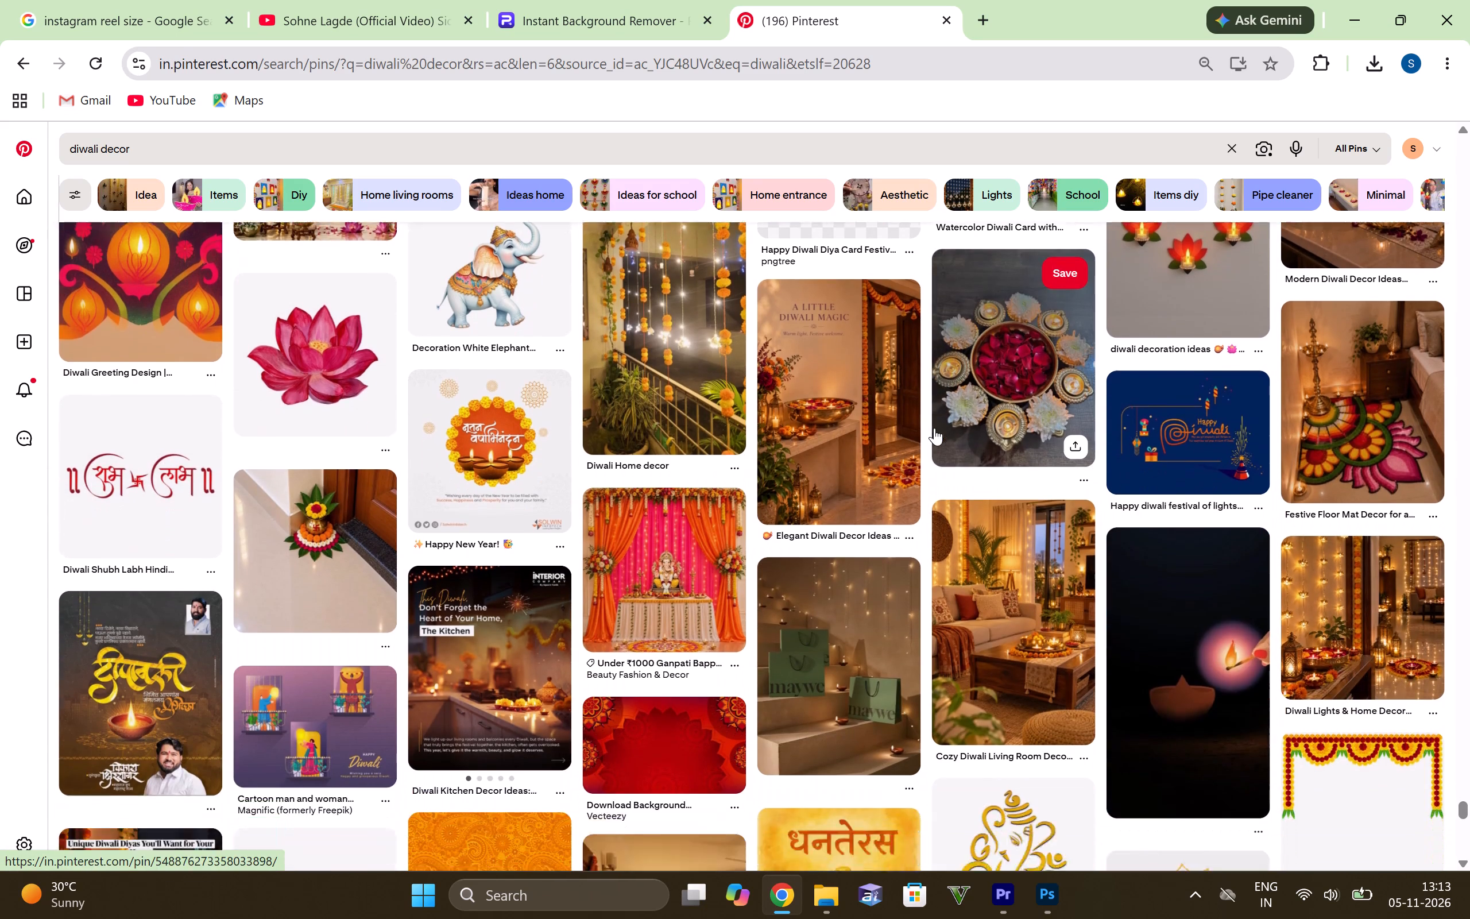
{"action": "scroll", "coordinate": [934, 428], "scroll_direction": "down", "scroll_amount": 4}
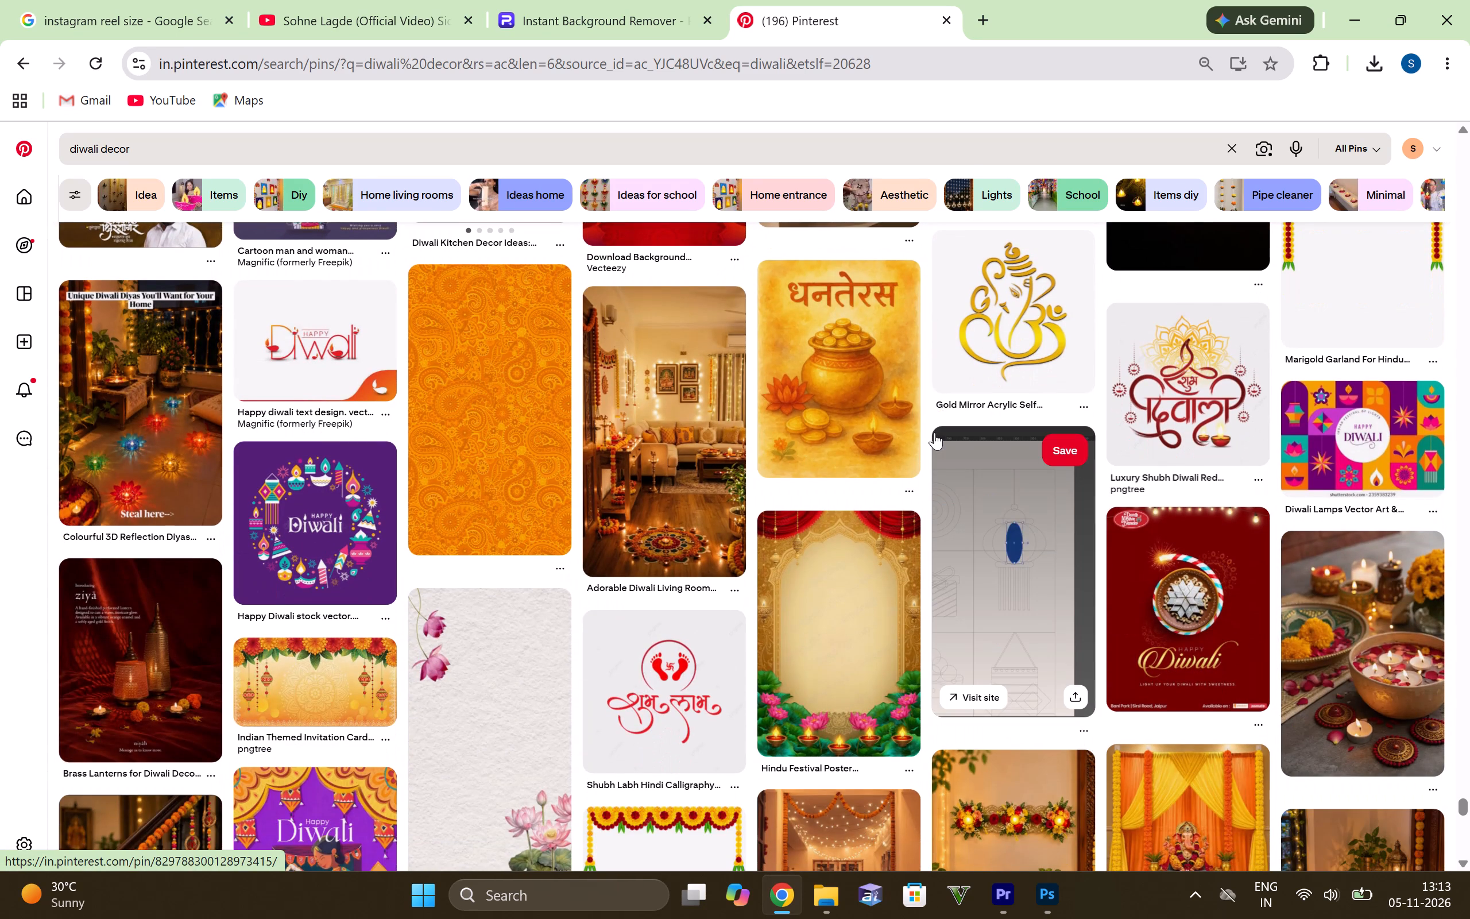
{"action": "scroll", "coordinate": [934, 435], "scroll_direction": "down", "scroll_amount": 3}
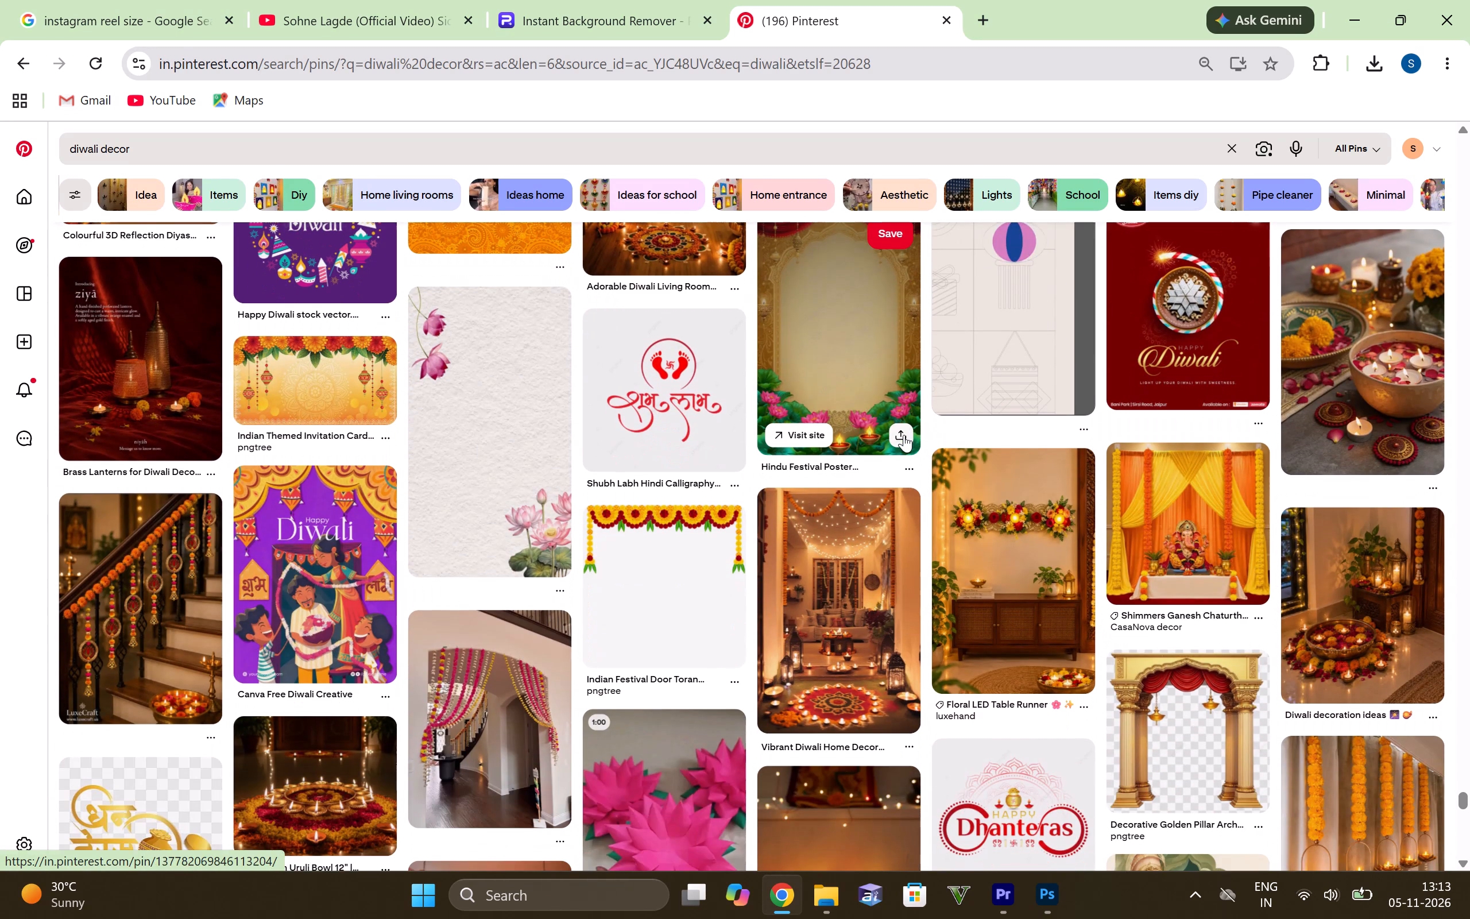
{"action": "scroll", "coordinate": [904, 437], "scroll_direction": "down", "scroll_amount": 1}
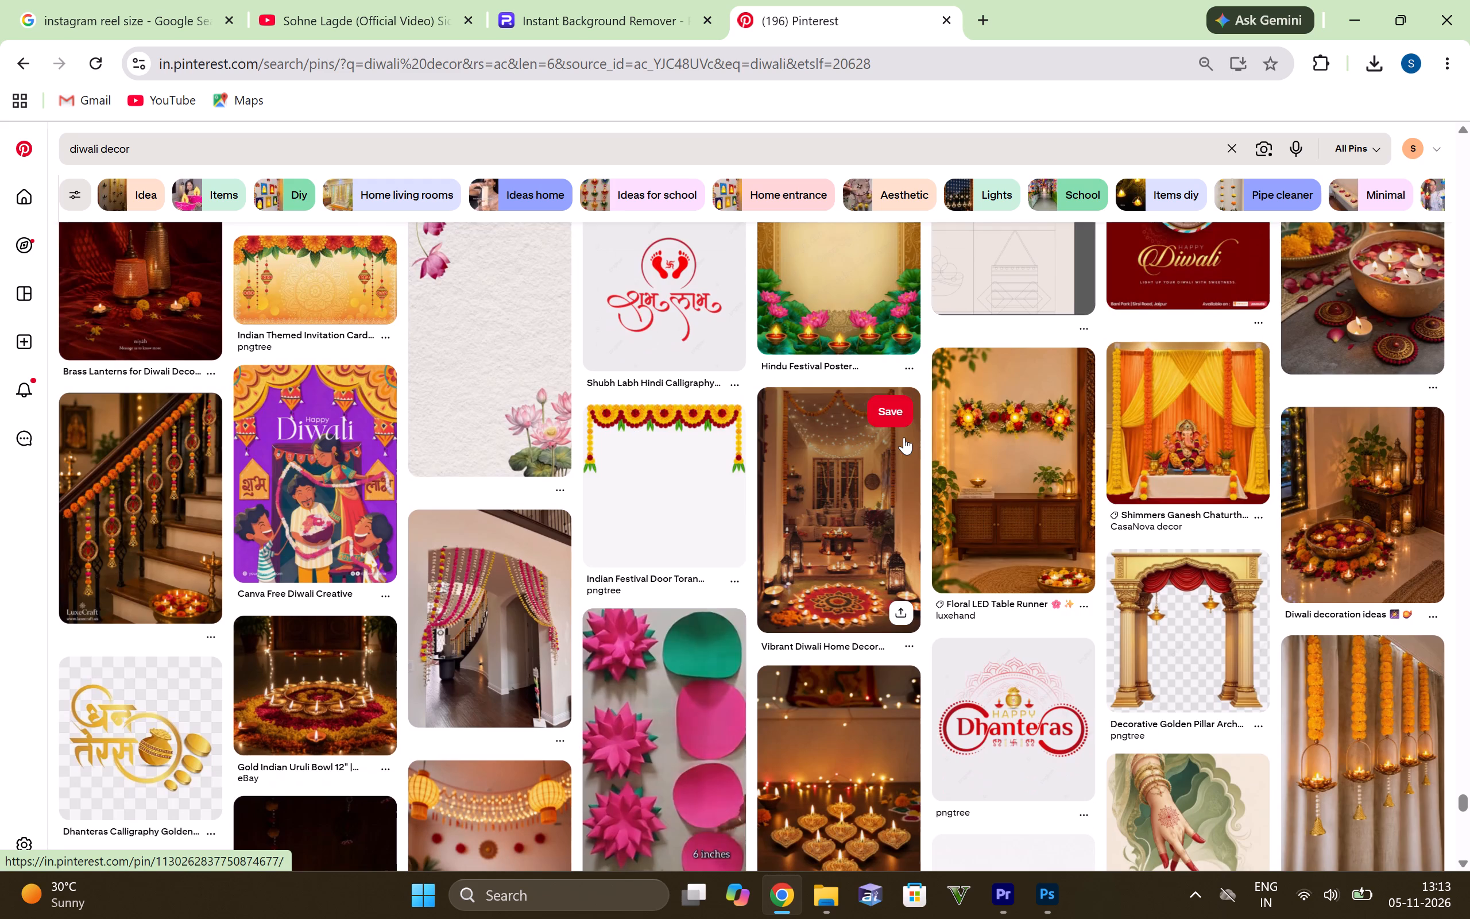
{"action": "scroll", "coordinate": [951, 471], "scroll_direction": "down", "scroll_amount": 3}
{"action": "scroll", "coordinate": [887, 252], "scroll_direction": "down", "scroll_amount": 1}
{"action": "scroll", "coordinate": [853, 316], "scroll_direction": "down", "scroll_amount": 2}
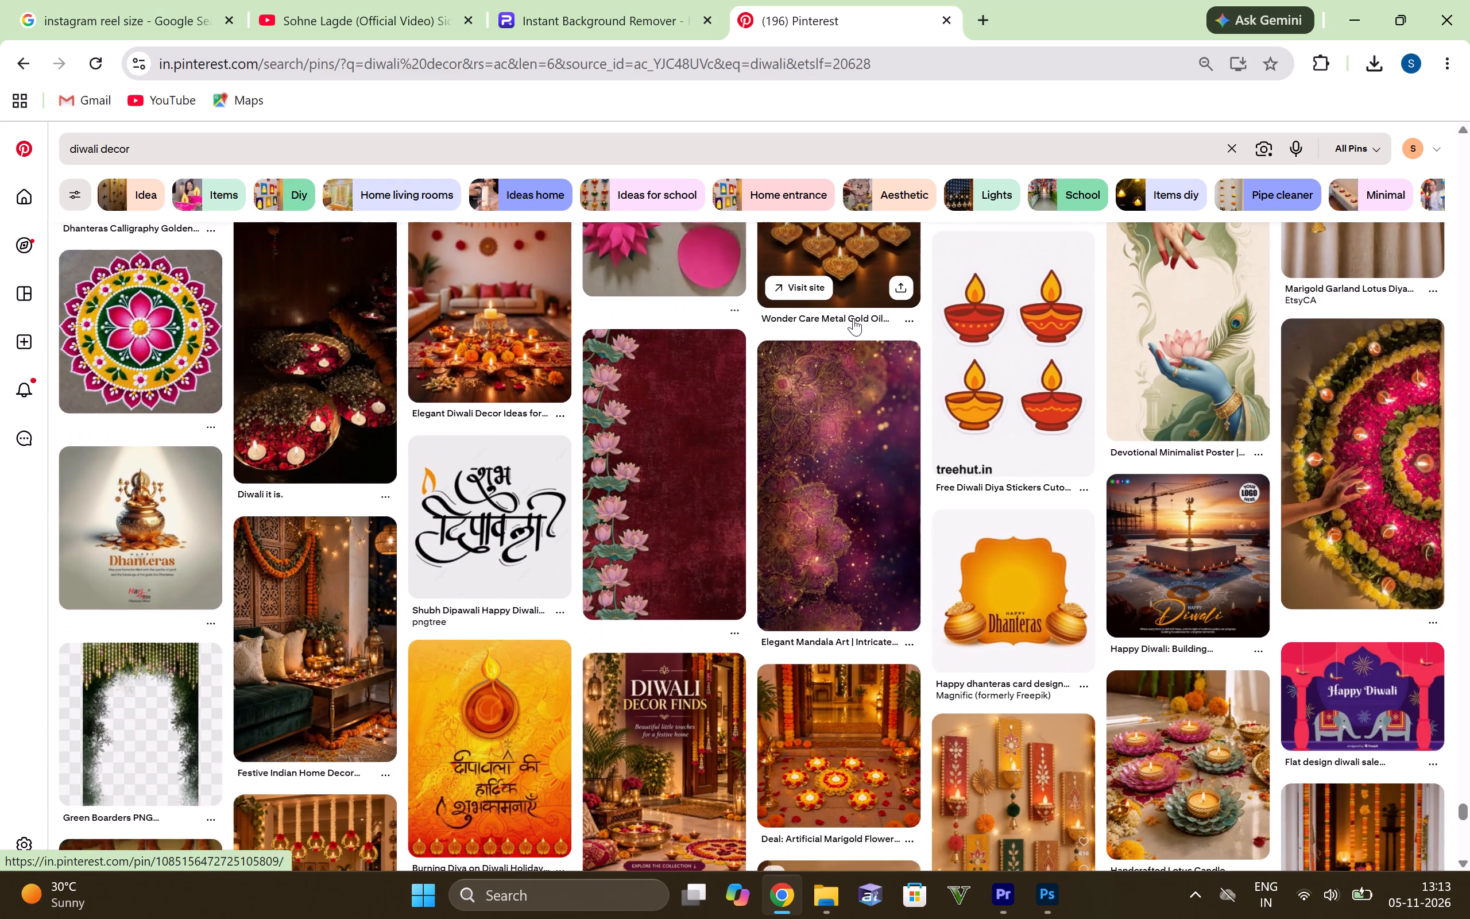
{"action": "scroll", "coordinate": [853, 318], "scroll_direction": "down", "scroll_amount": 3}
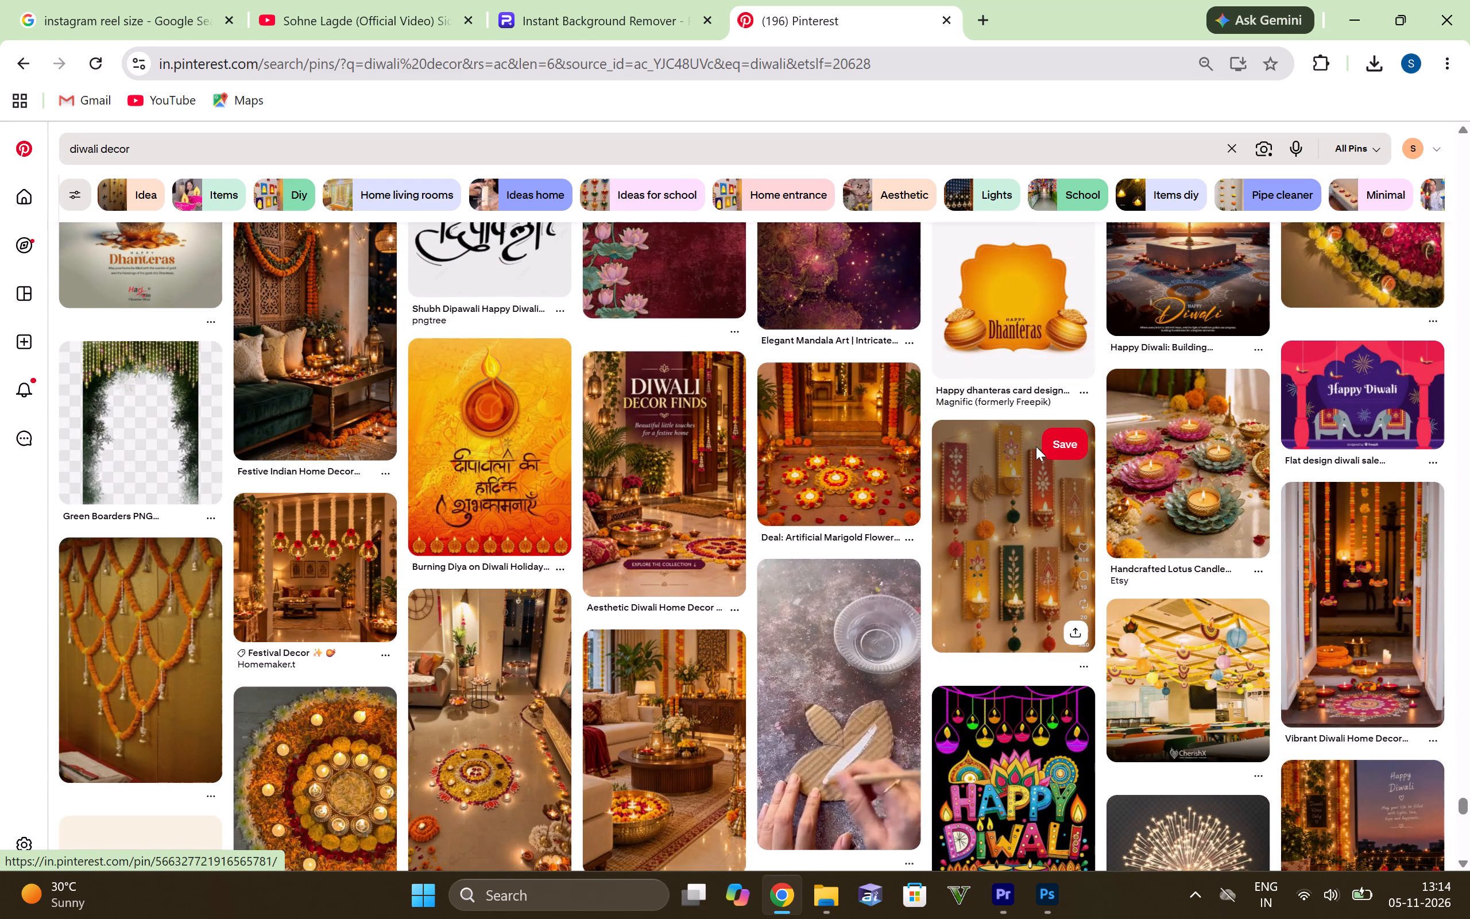
{"action": "scroll", "coordinate": [1026, 451], "scroll_direction": "down", "scroll_amount": 2}
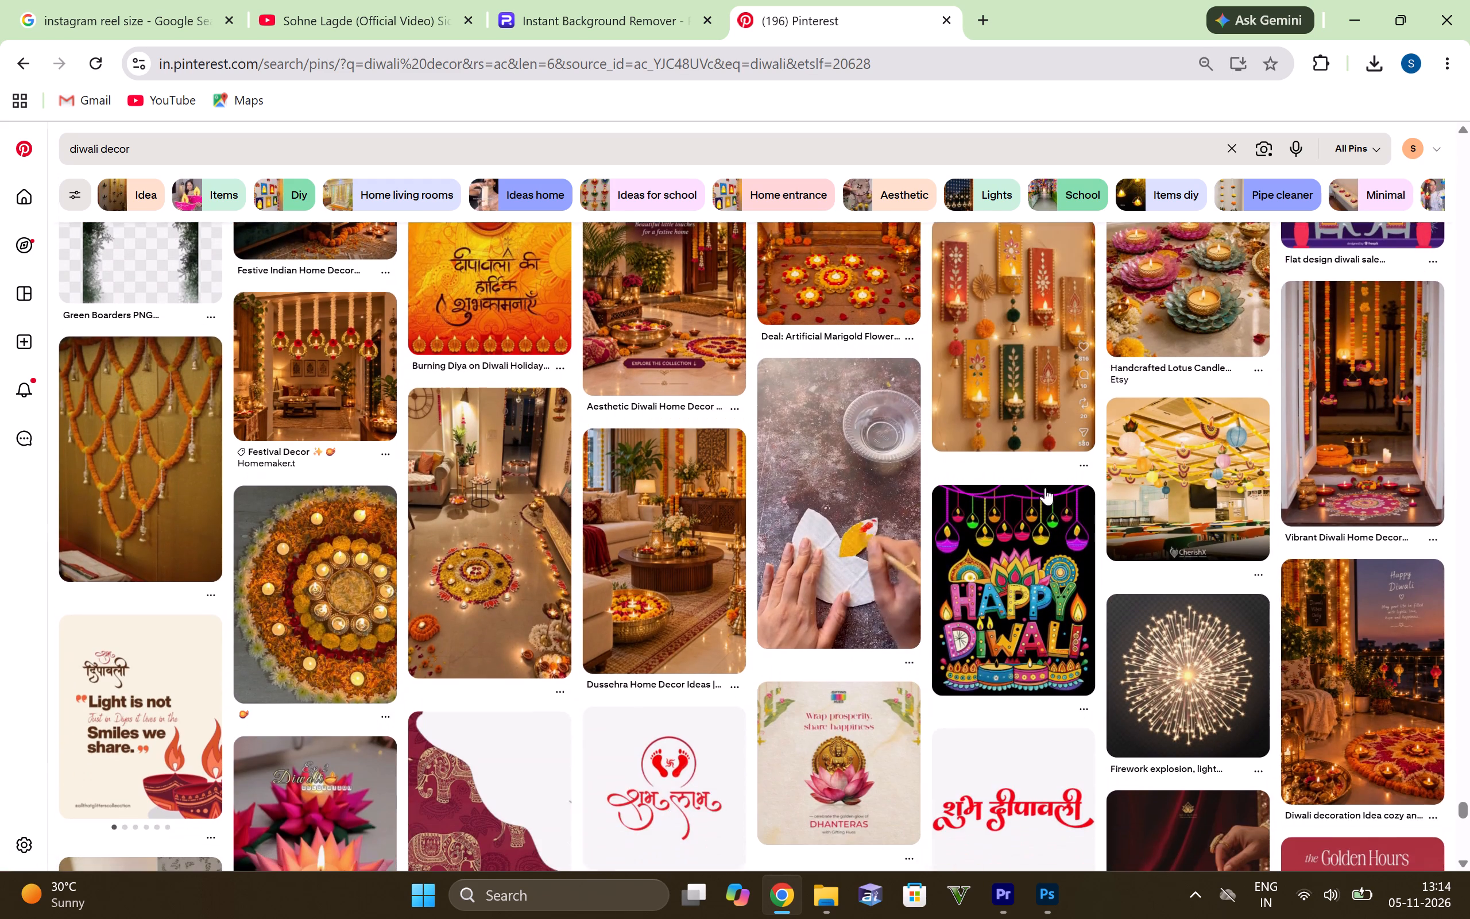
{"action": "scroll", "coordinate": [959, 545], "scroll_direction": "down", "scroll_amount": 2}
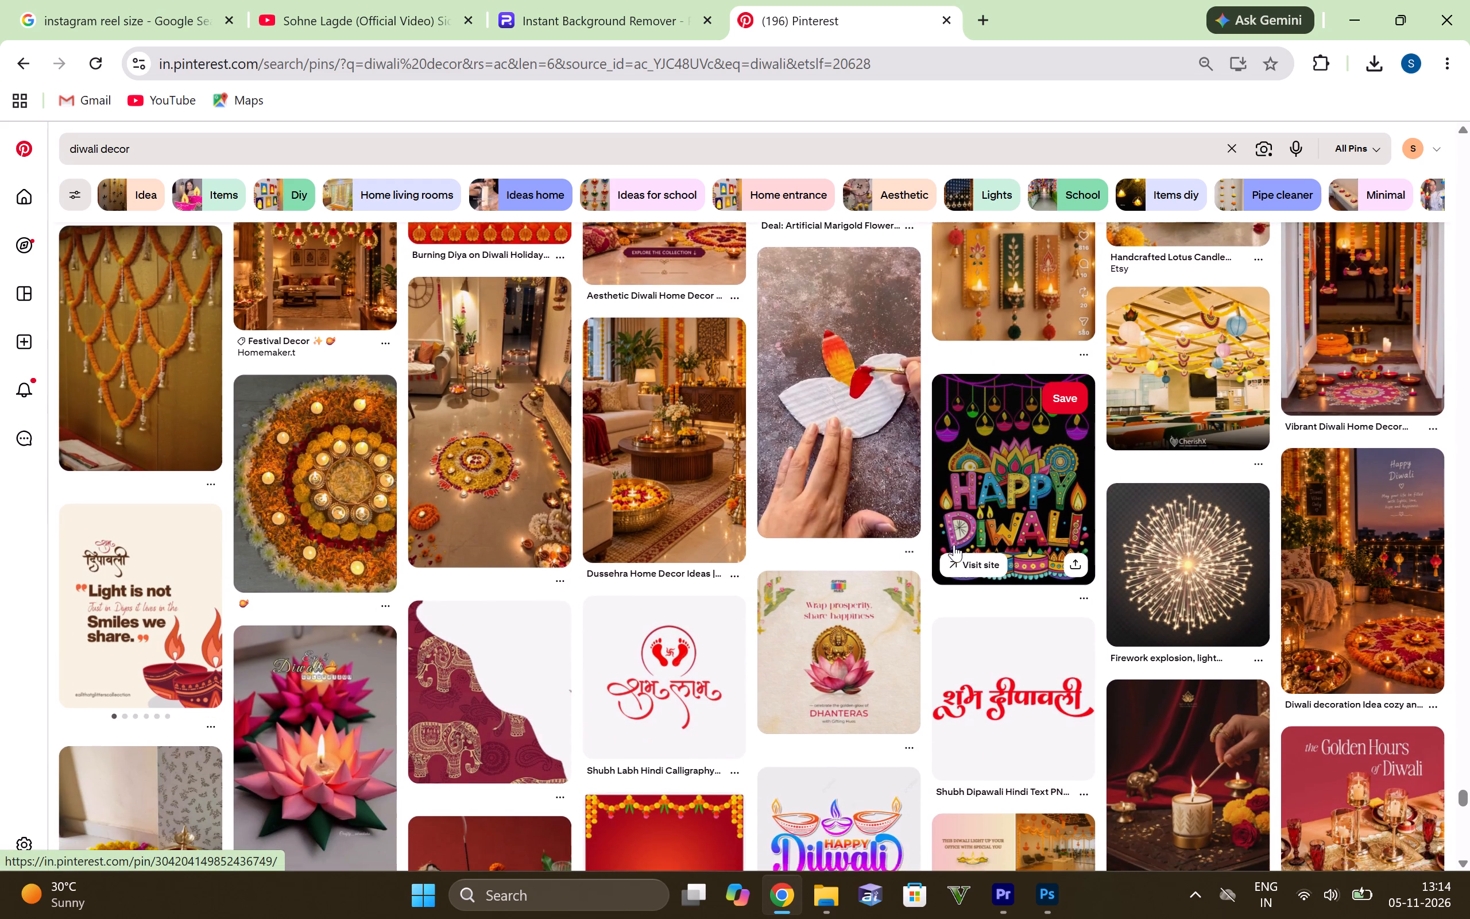
{"action": "scroll", "coordinate": [954, 543], "scroll_direction": "down", "scroll_amount": 2}
{"action": "scroll", "coordinate": [1093, 536], "scroll_direction": "down", "scroll_amount": 1}
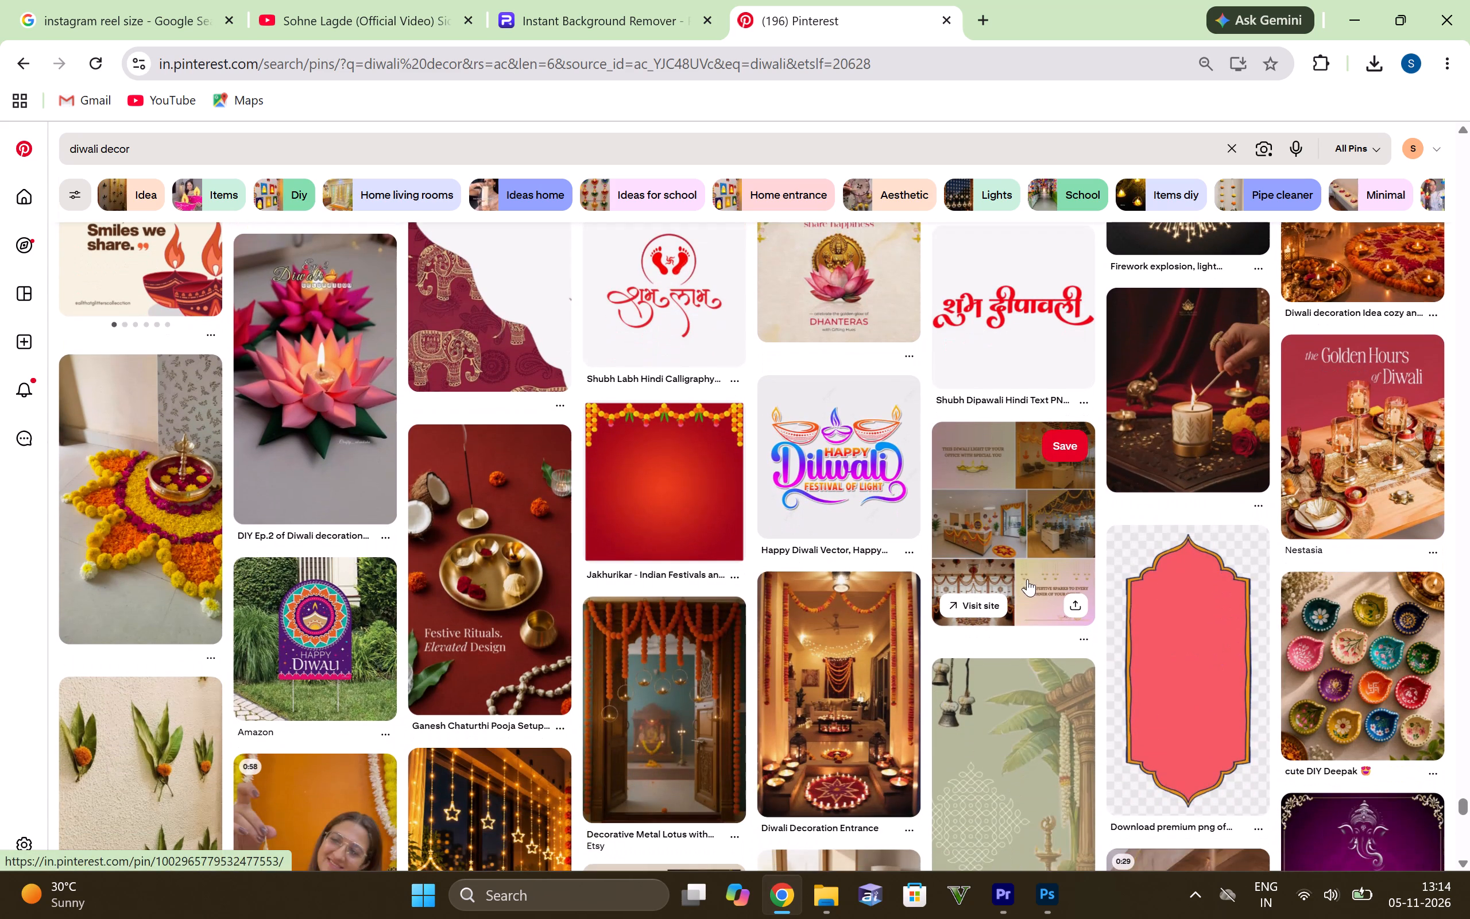
{"action": "scroll", "coordinate": [1032, 566], "scroll_direction": "down", "scroll_amount": 5}
{"action": "scroll", "coordinate": [993, 532], "scroll_direction": "down", "scroll_amount": 1}
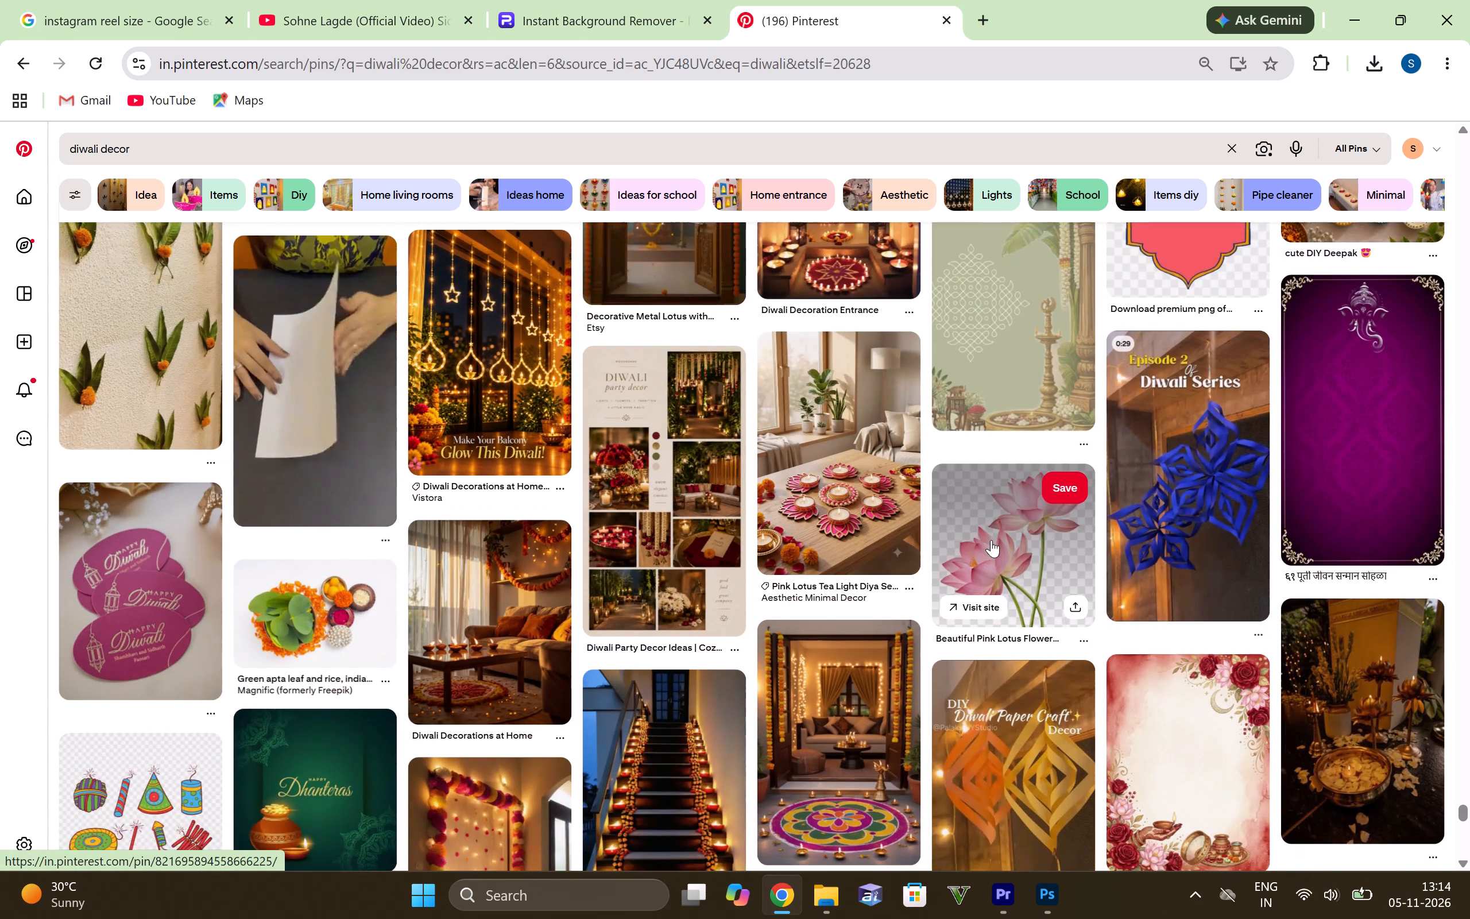
{"action": "scroll", "coordinate": [989, 566], "scroll_direction": "down", "scroll_amount": 3}
{"action": "scroll", "coordinate": [993, 690], "scroll_direction": "down", "scroll_amount": 2}
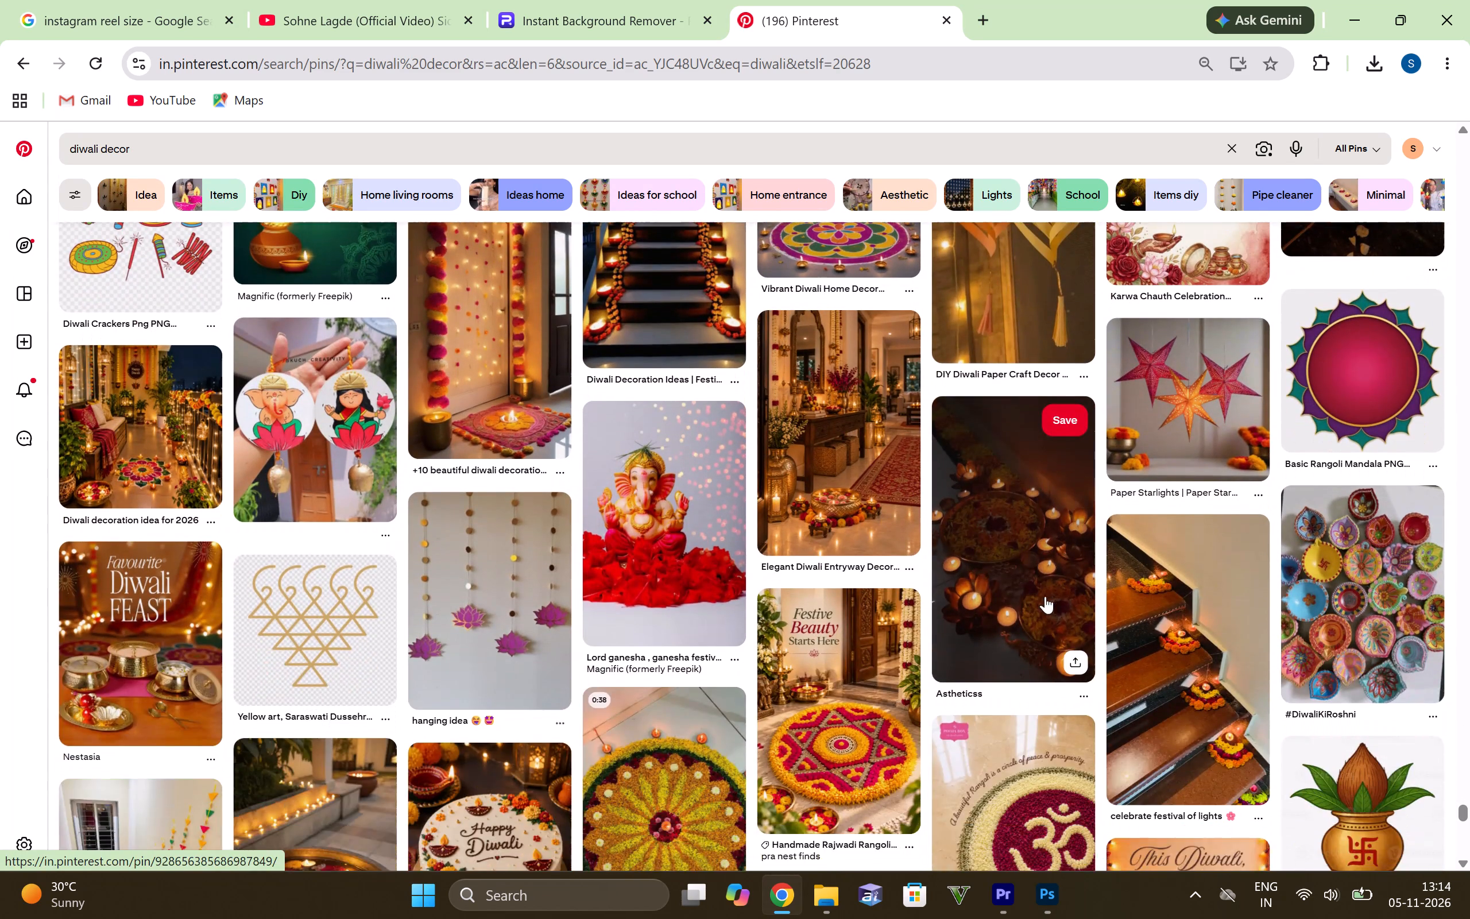
Review the "diwali decor" pins again back to the first results, looking for hanging or decorative elements suited to the poster.
{"action": "scroll", "coordinate": [1045, 596], "scroll_direction": "up", "scroll_amount": 5}
{"action": "scroll", "coordinate": [1134, 554], "scroll_direction": "up", "scroll_amount": 5}
{"action": "scroll", "coordinate": [1036, 607], "scroll_direction": "up", "scroll_amount": 20}
{"action": "scroll", "coordinate": [1041, 620], "scroll_direction": "up", "scroll_amount": 3}
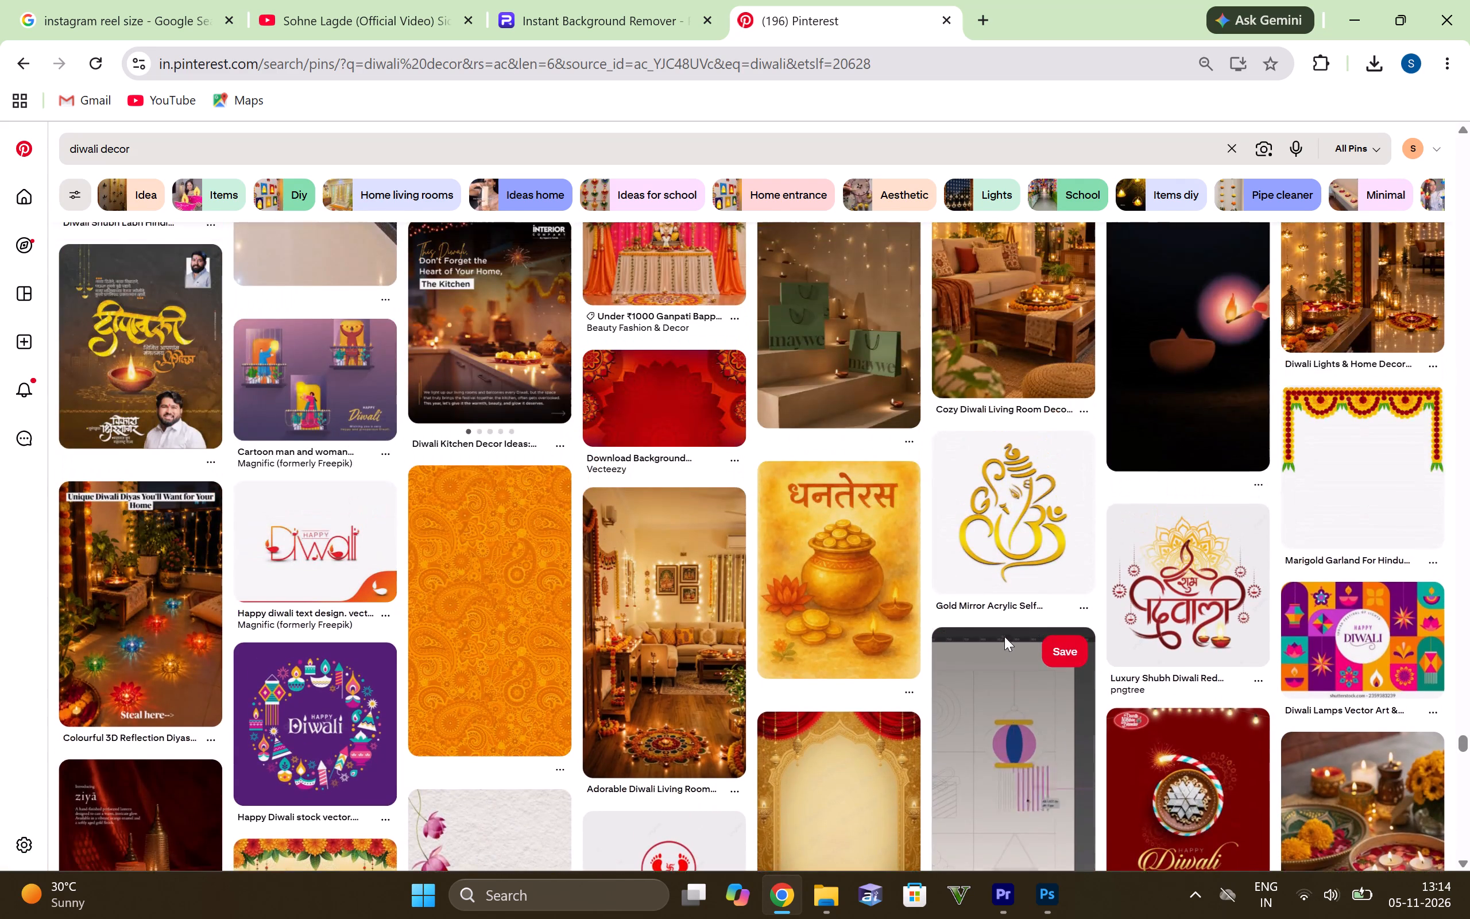
{"action": "scroll", "coordinate": [1001, 639], "scroll_direction": "up", "scroll_amount": 10}
{"action": "scroll", "coordinate": [957, 589], "scroll_direction": "up", "scroll_amount": 5}
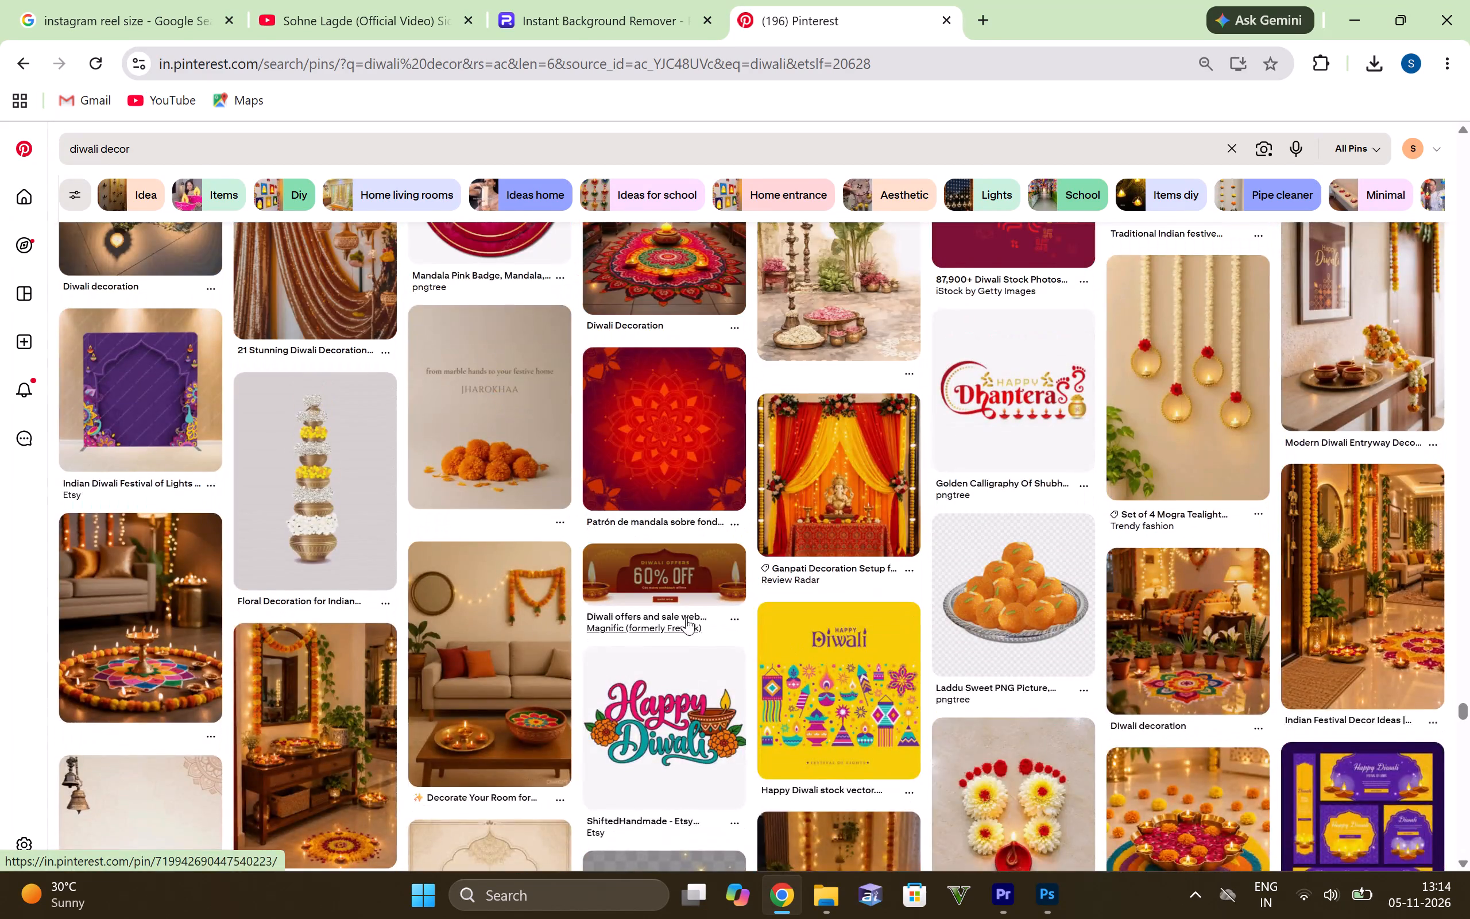
{"action": "scroll", "coordinate": [681, 610], "scroll_direction": "up", "scroll_amount": 5}
{"action": "scroll", "coordinate": [1005, 681], "scroll_direction": "down", "scroll_amount": 4}
{"action": "scroll", "coordinate": [722, 672], "scroll_direction": "up", "scroll_amount": 6}
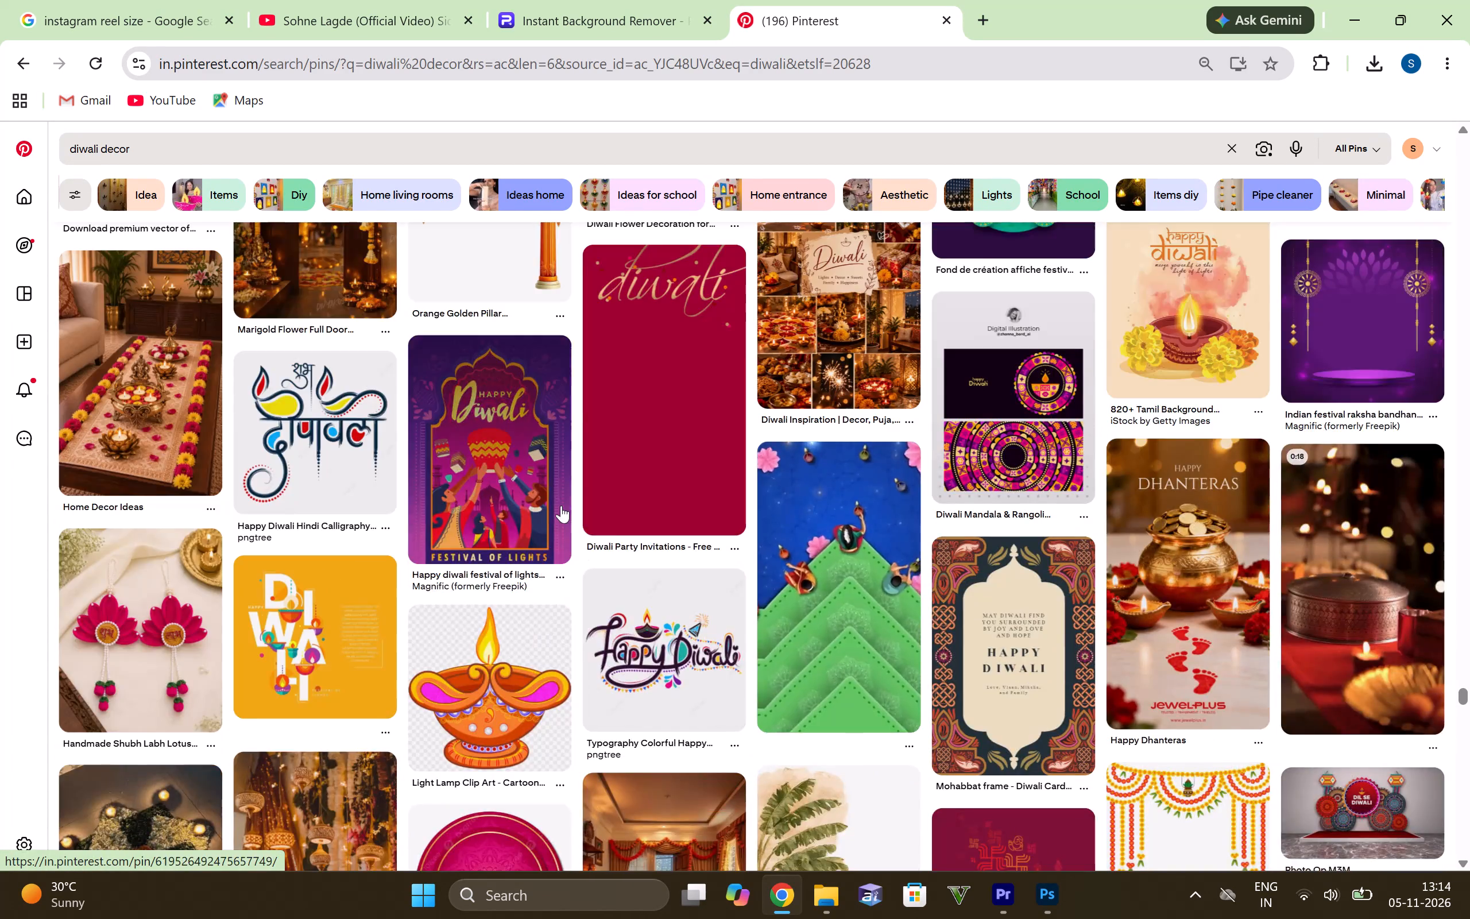
{"action": "scroll", "coordinate": [561, 503], "scroll_direction": "up", "scroll_amount": 5}
{"action": "scroll", "coordinate": [730, 519], "scroll_direction": "up", "scroll_amount": 15}
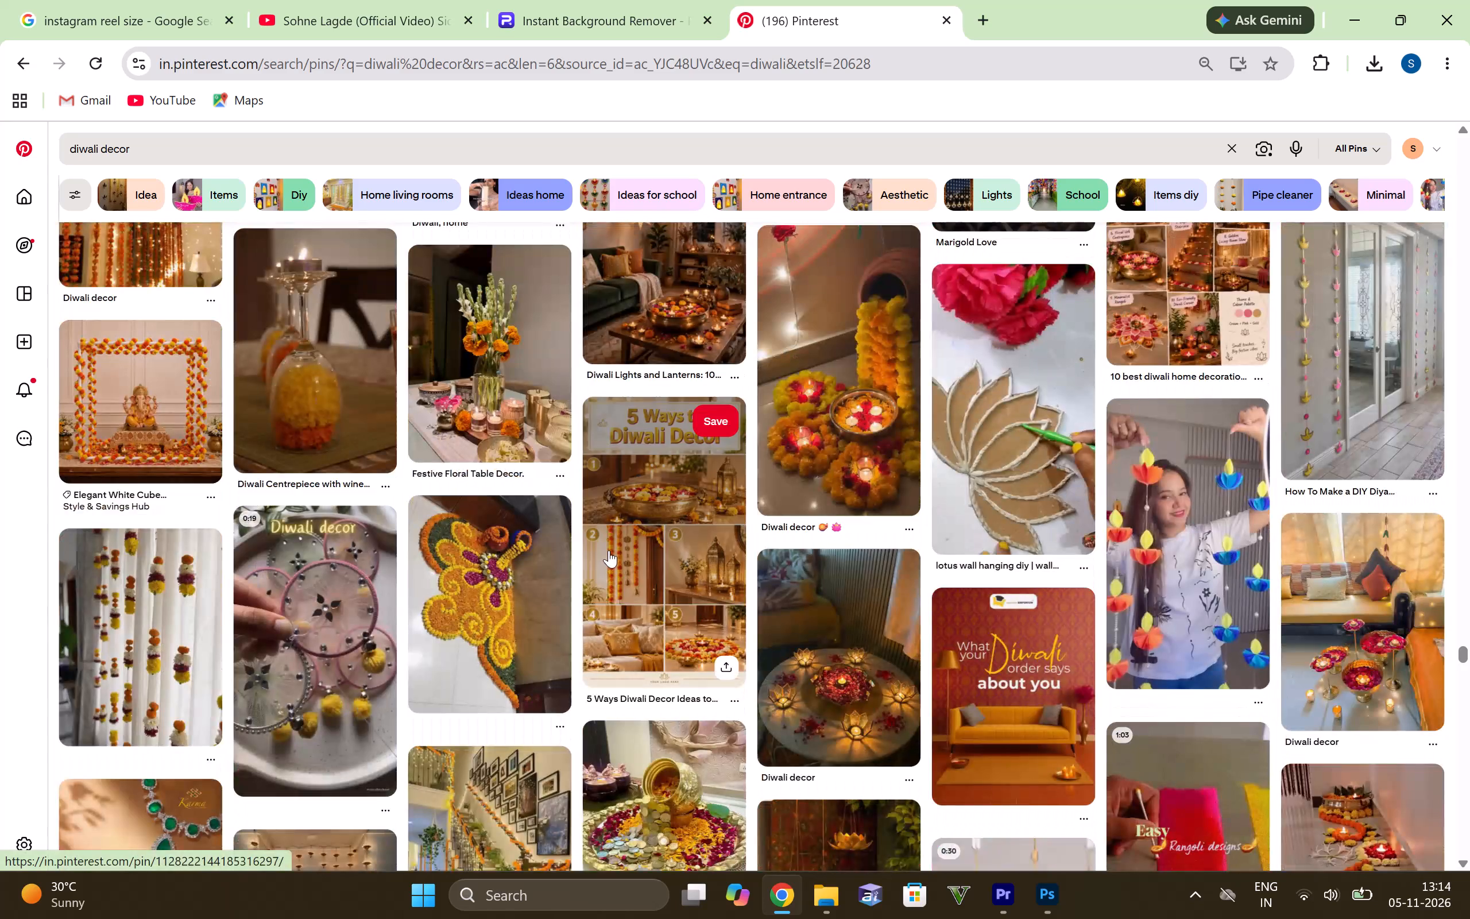
{"action": "scroll", "coordinate": [609, 550], "scroll_direction": "up", "scroll_amount": 5}
{"action": "scroll", "coordinate": [753, 576], "scroll_direction": "up", "scroll_amount": 5}
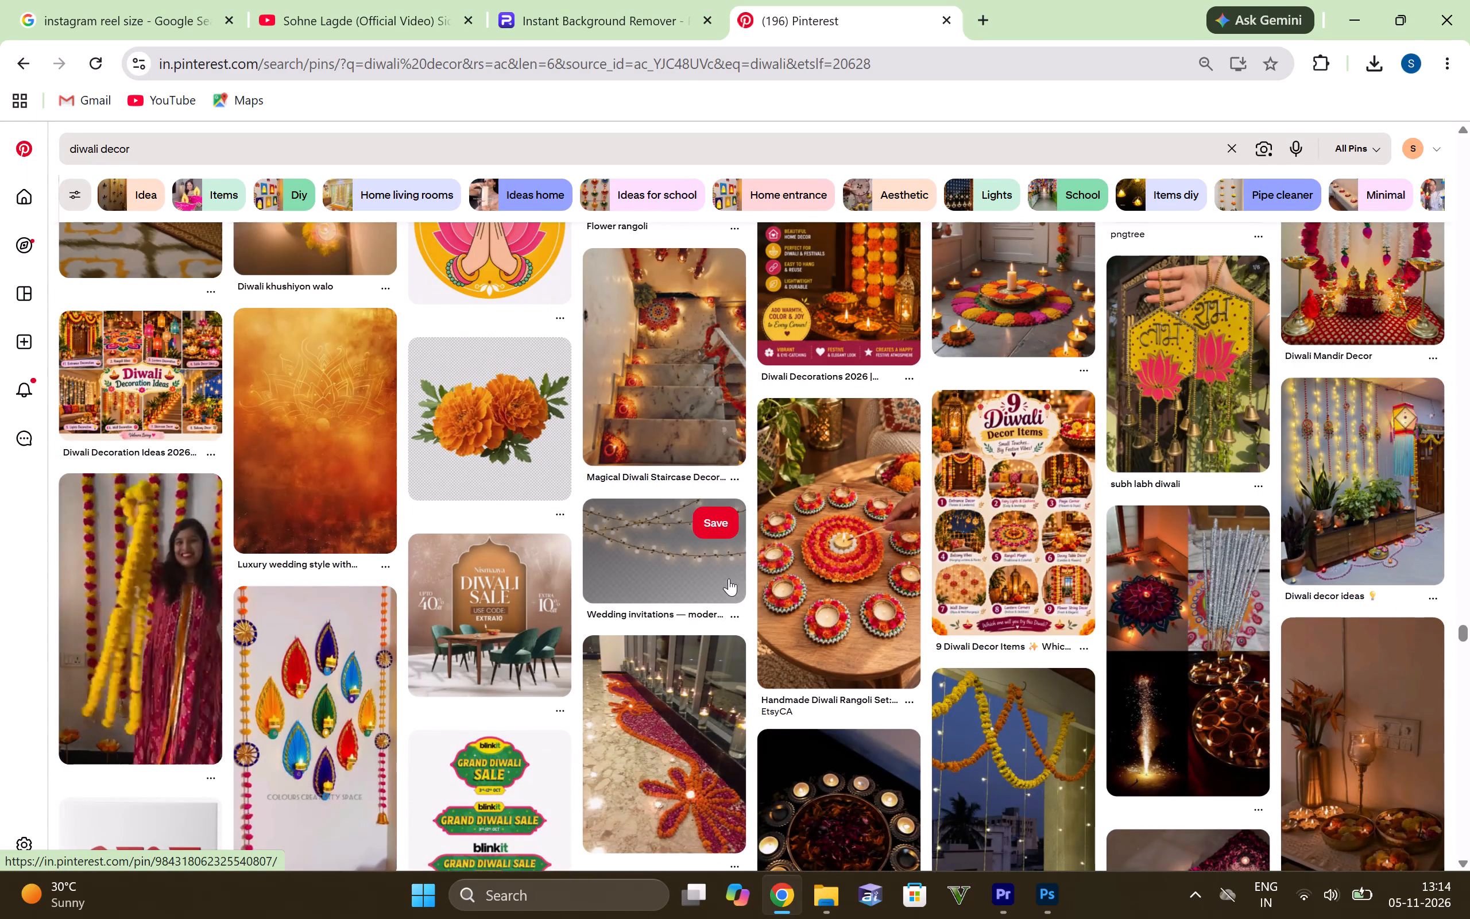
{"action": "scroll", "coordinate": [729, 578], "scroll_direction": "up", "scroll_amount": 4}
{"action": "scroll", "coordinate": [622, 667], "scroll_direction": "up", "scroll_amount": 5}
{"action": "scroll", "coordinate": [731, 706], "scroll_direction": "up", "scroll_amount": 4}
{"action": "scroll", "coordinate": [810, 532], "scroll_direction": "up", "scroll_amount": 3}
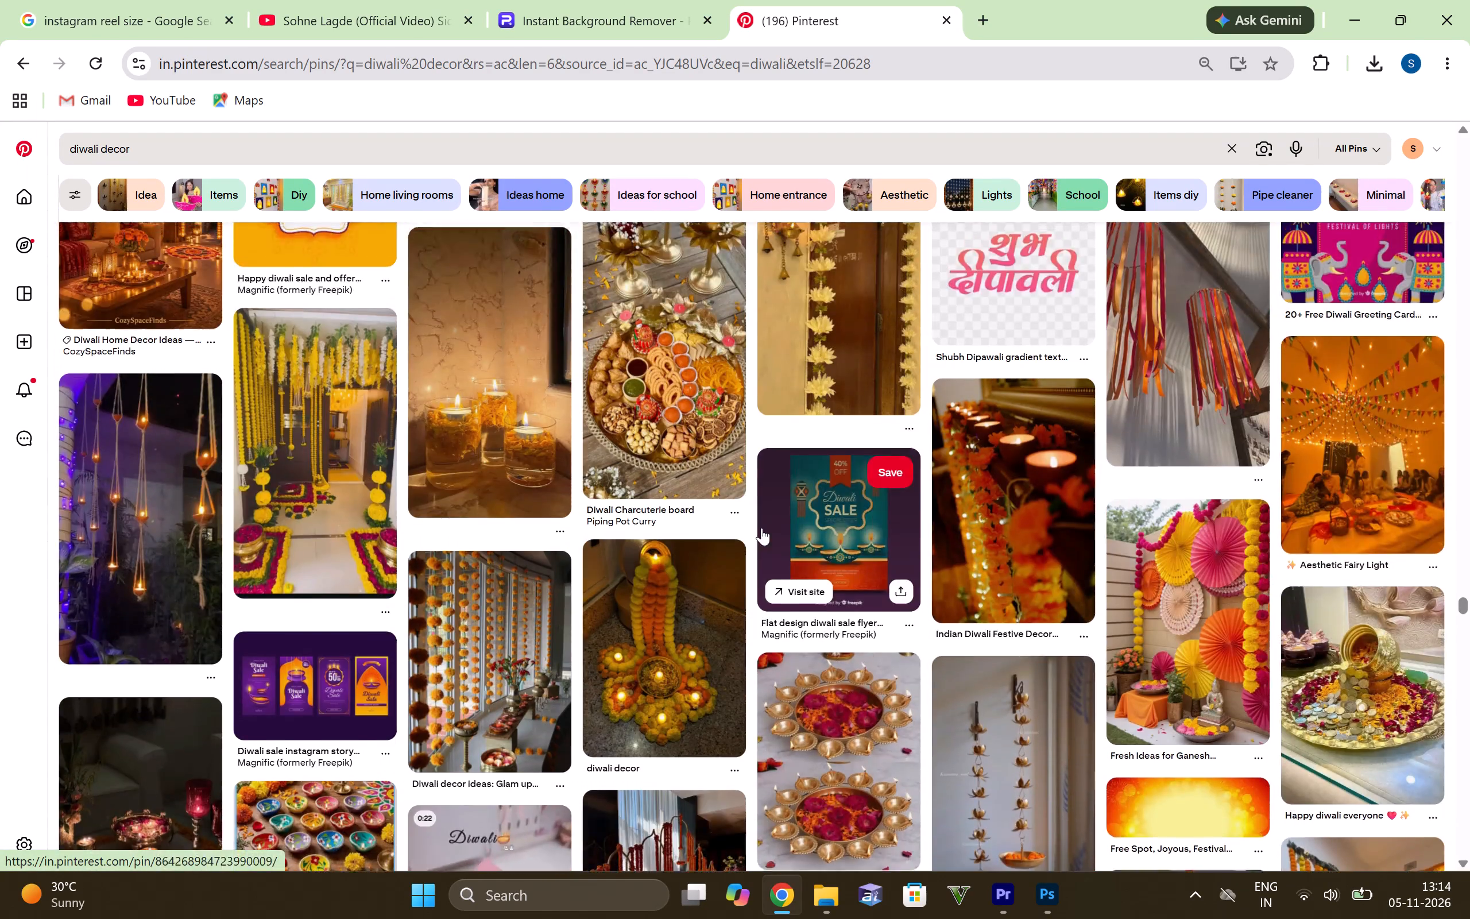
{"action": "scroll", "coordinate": [761, 528], "scroll_direction": "up", "scroll_amount": 6}
{"action": "scroll", "coordinate": [815, 642], "scroll_direction": "up", "scroll_amount": 5}
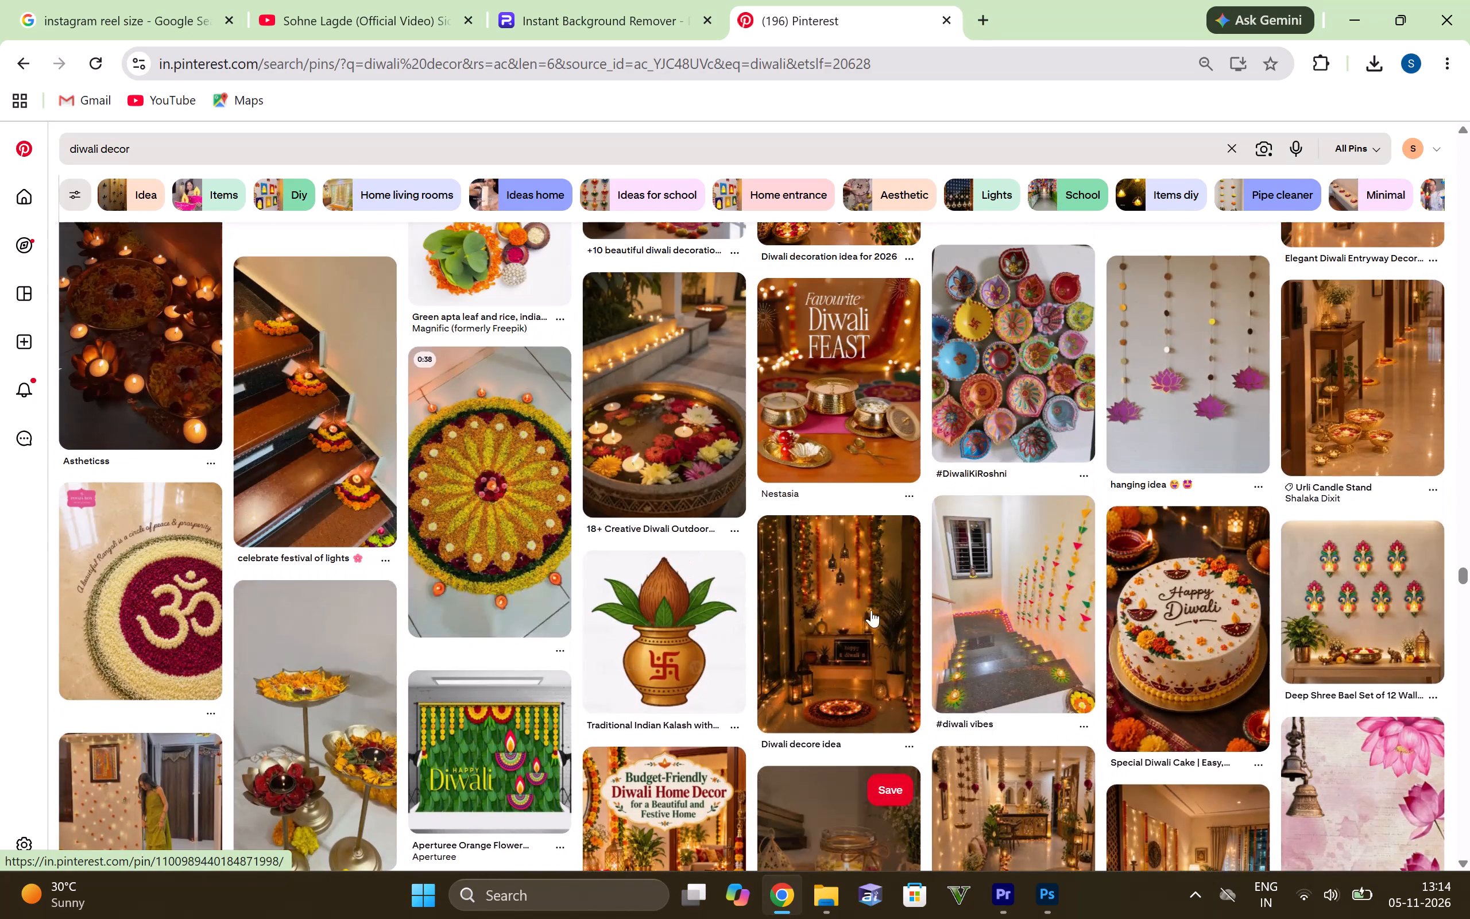
{"action": "scroll", "coordinate": [931, 597], "scroll_direction": "up", "scroll_amount": 5}
{"action": "scroll", "coordinate": [1066, 559], "scroll_direction": "up", "scroll_amount": 4}
{"action": "scroll", "coordinate": [1014, 593], "scroll_direction": "up", "scroll_amount": 5}
{"action": "scroll", "coordinate": [1151, 581], "scroll_direction": "up", "scroll_amount": 3}
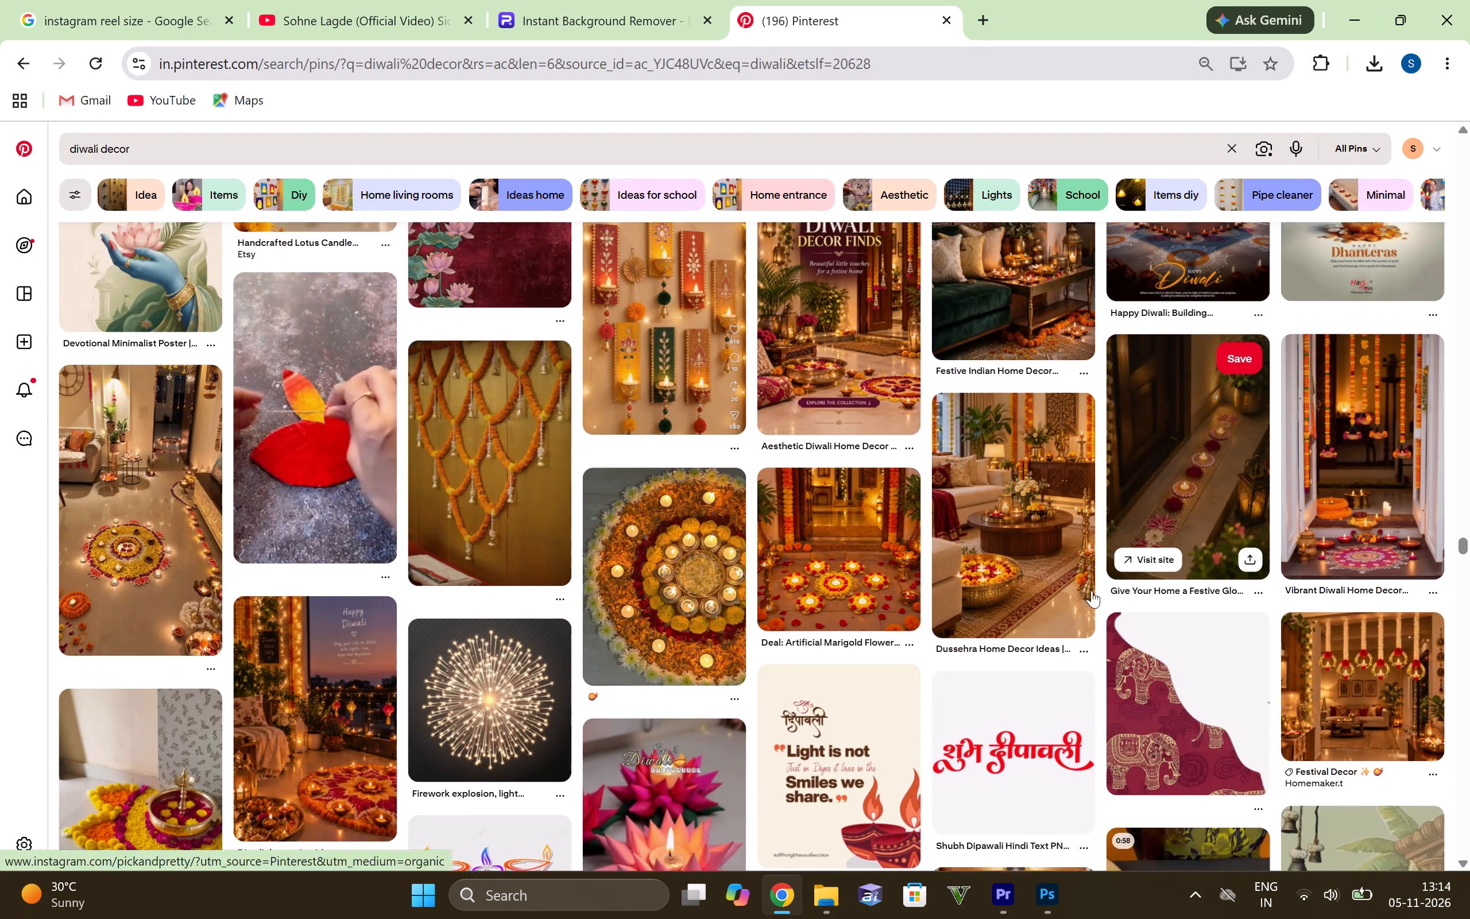
{"action": "scroll", "coordinate": [1092, 590], "scroll_direction": "up", "scroll_amount": 2}
{"action": "scroll", "coordinate": [957, 587], "scroll_direction": "up", "scroll_amount": 5}
{"action": "scroll", "coordinate": [1008, 555], "scroll_direction": "up", "scroll_amount": 9}
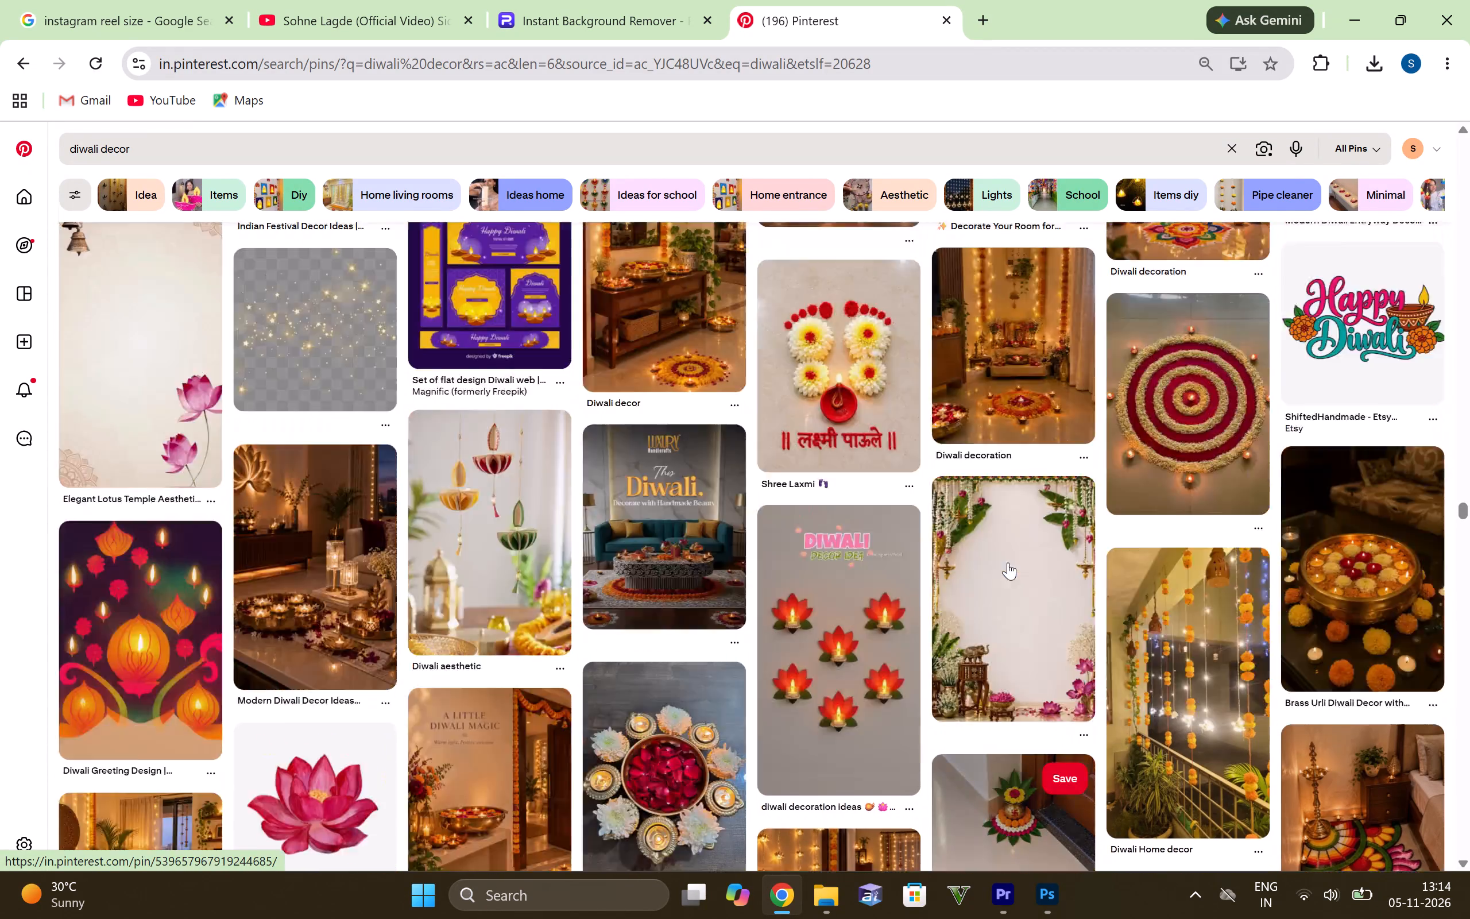
{"action": "scroll", "coordinate": [1118, 562], "scroll_direction": "up", "scroll_amount": 3}
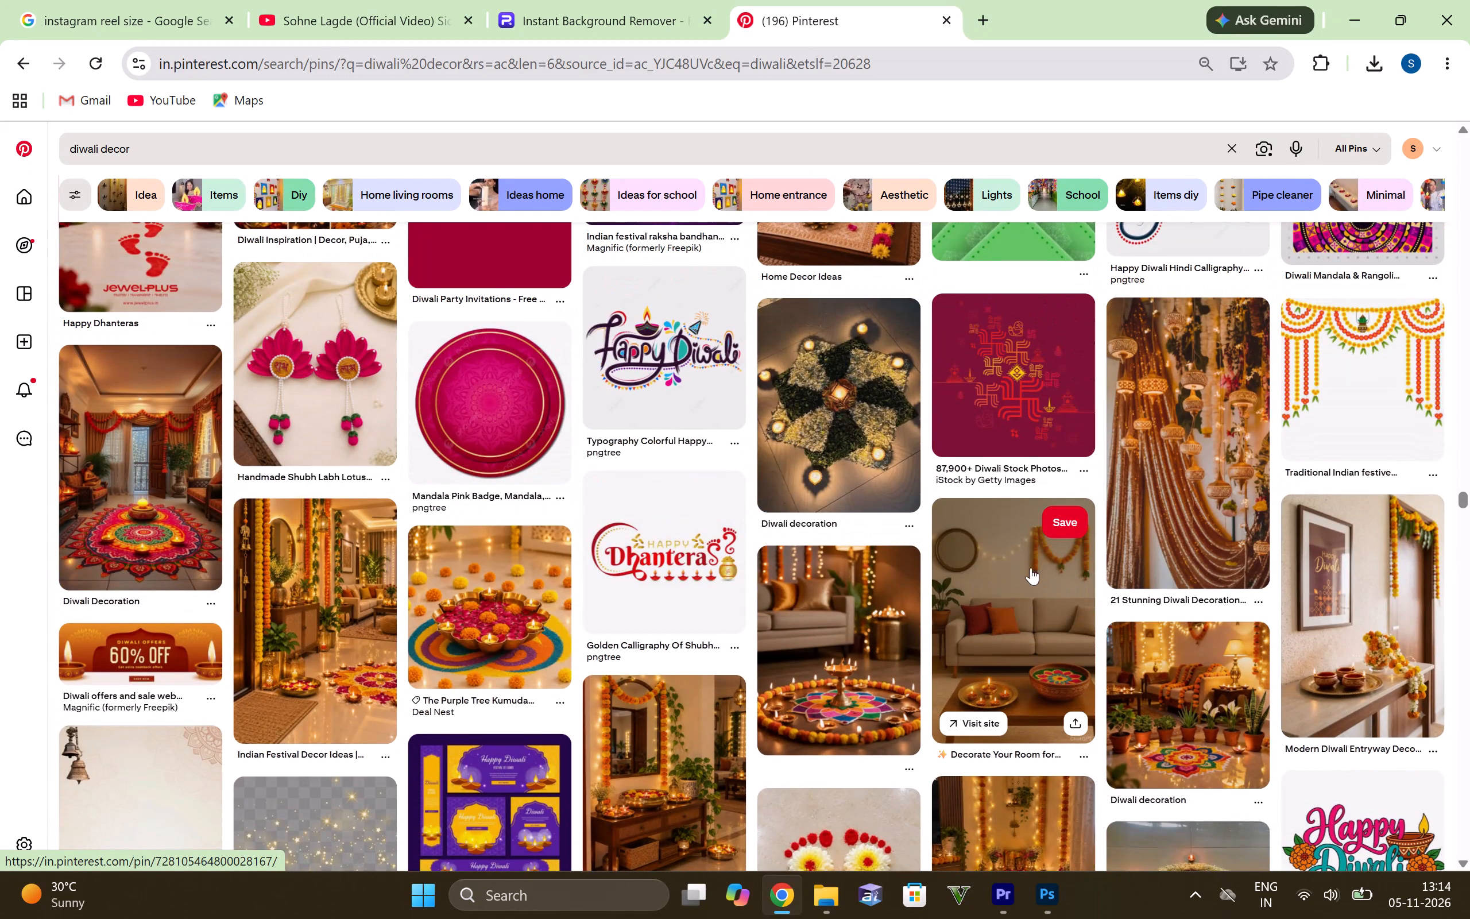
{"action": "scroll", "coordinate": [1063, 542], "scroll_direction": "down", "scroll_amount": 1}
{"action": "scroll", "coordinate": [1175, 539], "scroll_direction": "up", "scroll_amount": 2}
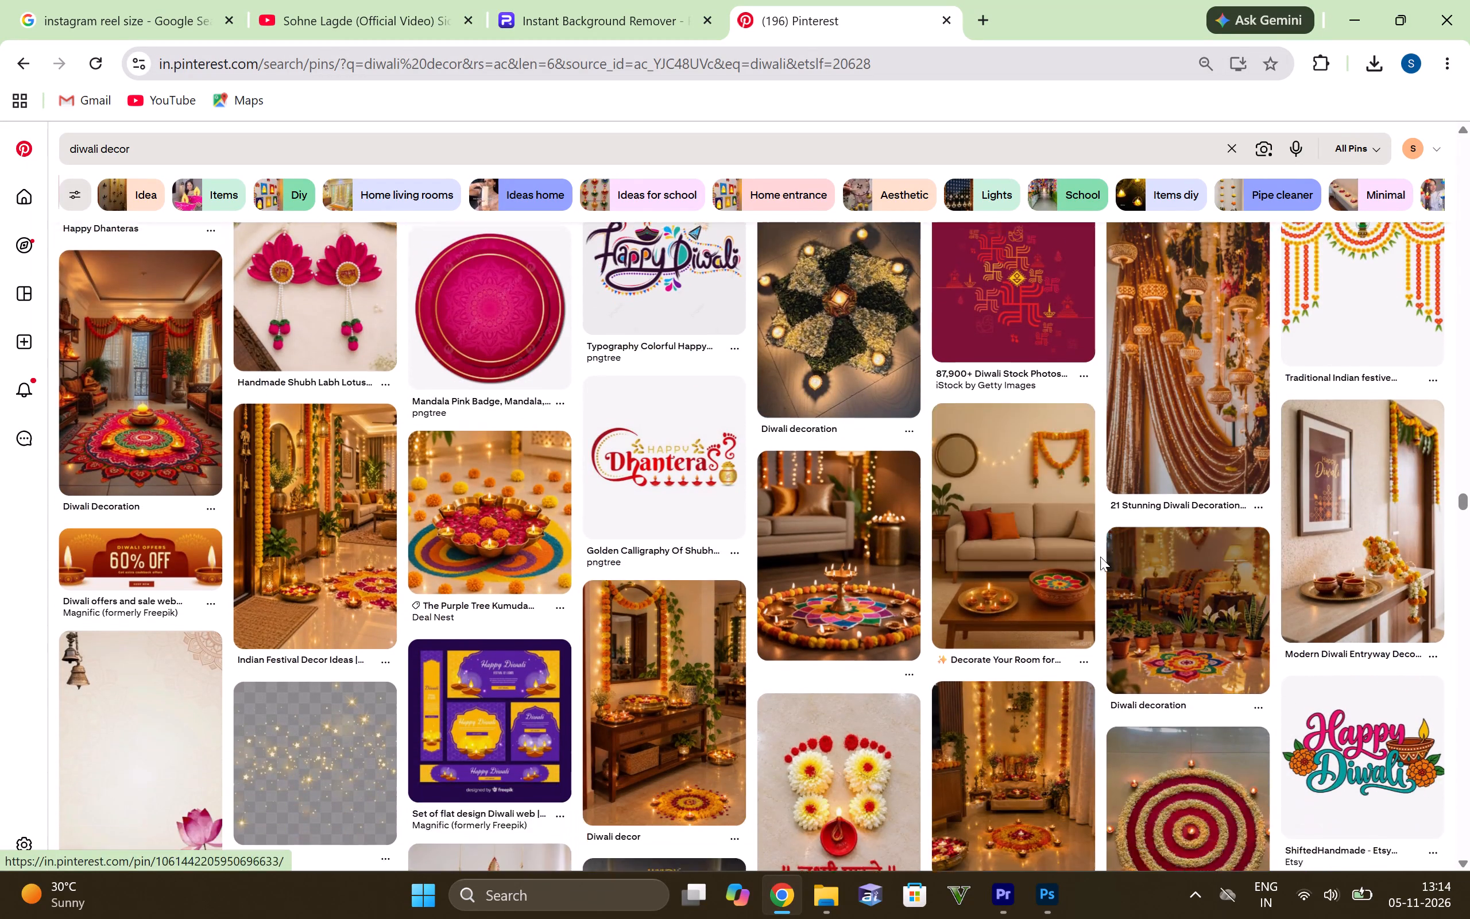
{"action": "scroll", "coordinate": [1100, 557], "scroll_direction": "up", "scroll_amount": 3}
{"action": "scroll", "coordinate": [947, 578], "scroll_direction": "up", "scroll_amount": 6}
{"action": "scroll", "coordinate": [1181, 528], "scroll_direction": "up", "scroll_amount": 4}
{"action": "scroll", "coordinate": [1121, 559], "scroll_direction": "up", "scroll_amount": 5}
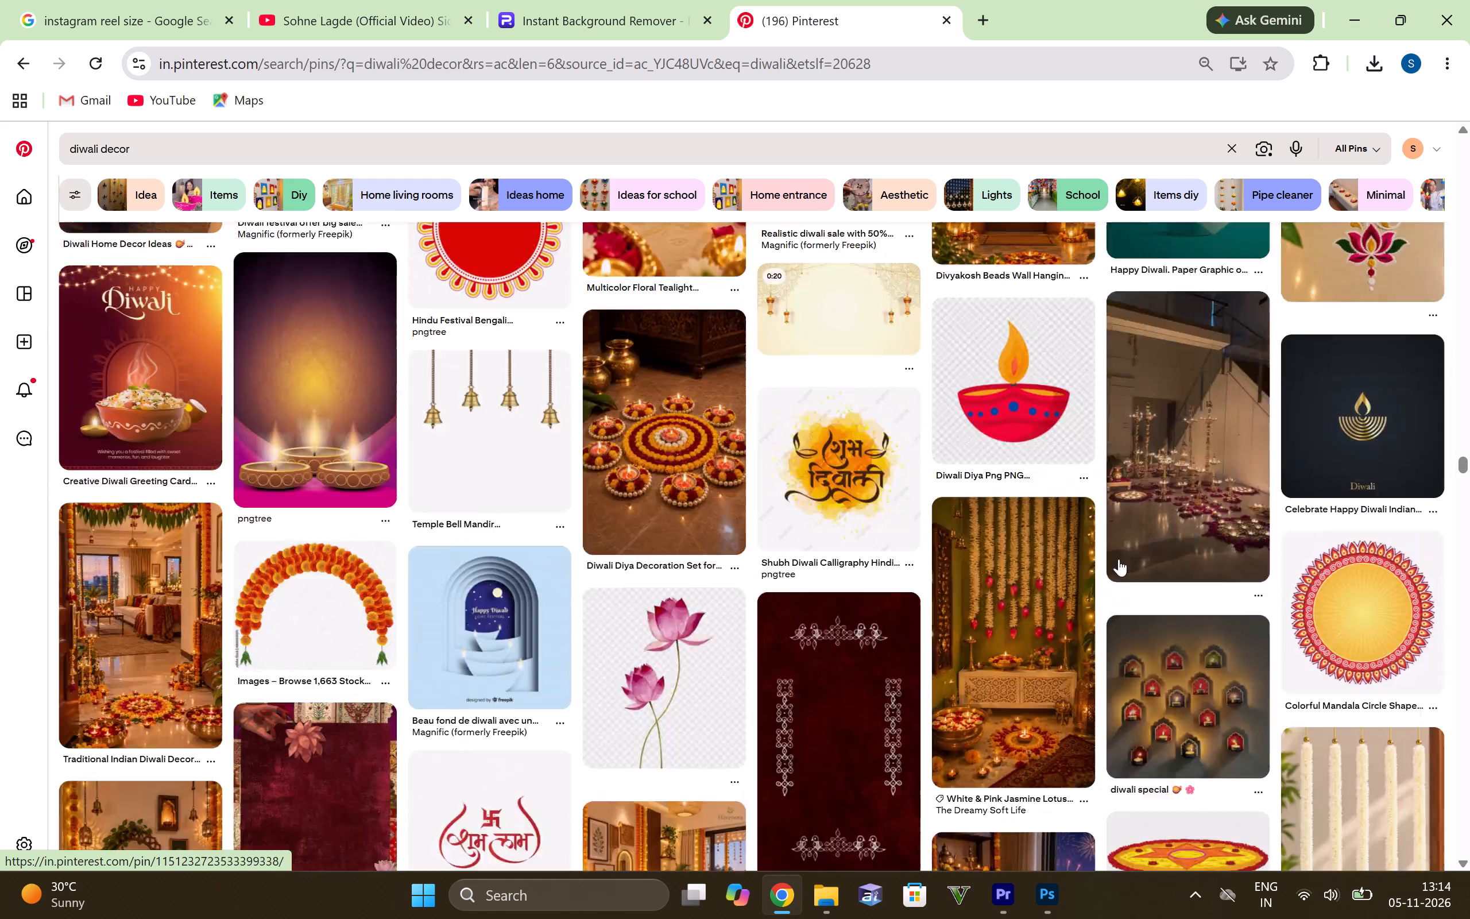
{"action": "scroll", "coordinate": [1049, 594], "scroll_direction": "up", "scroll_amount": 4}
{"action": "scroll", "coordinate": [1164, 627], "scroll_direction": "up", "scroll_amount": 2}
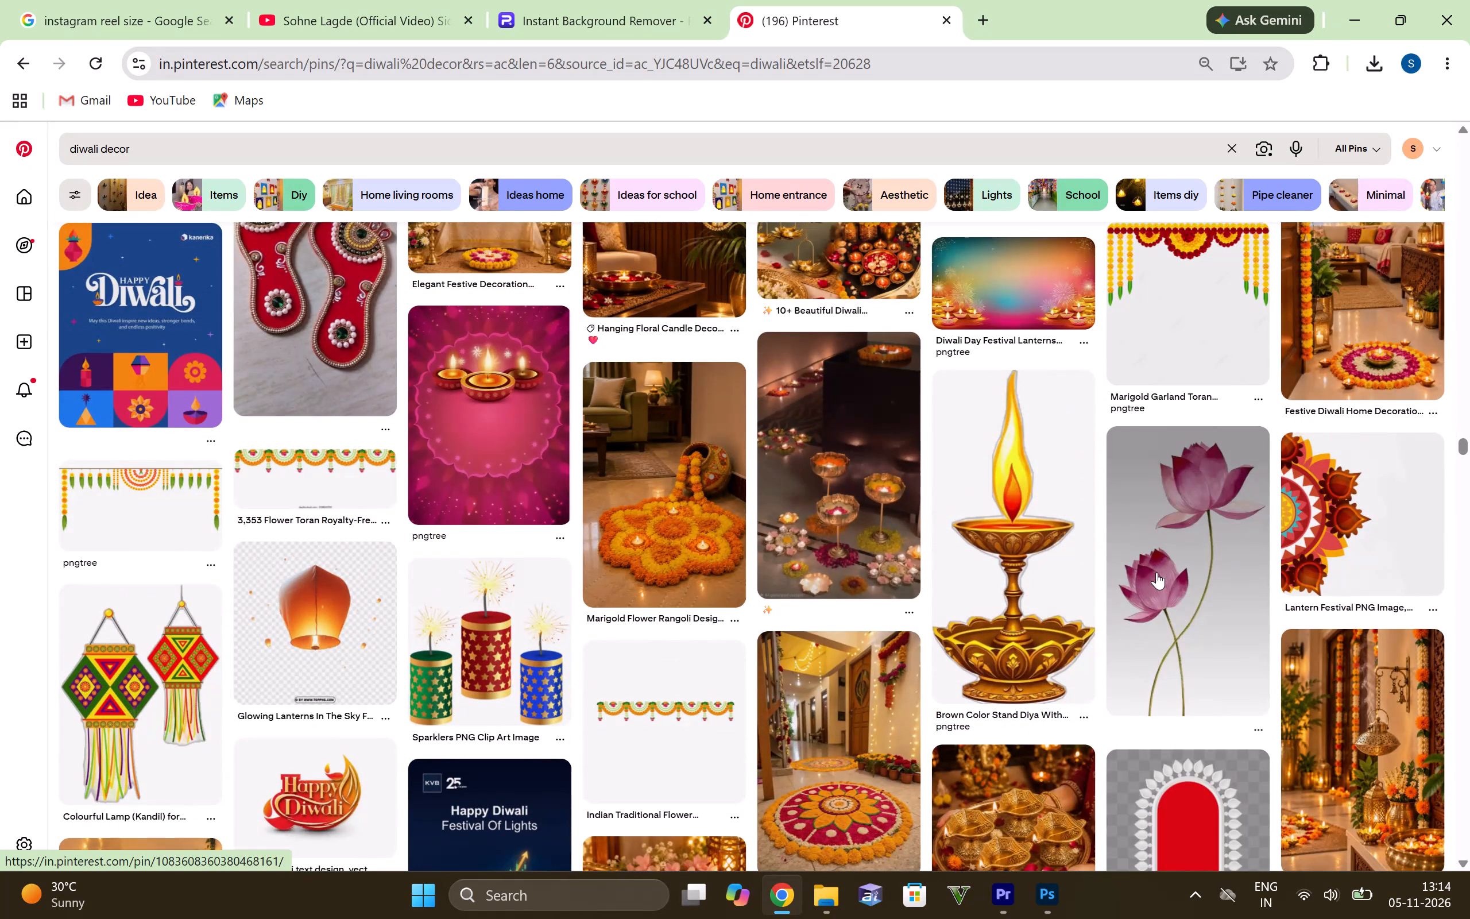
{"action": "scroll", "coordinate": [1156, 572], "scroll_direction": "up", "scroll_amount": 20}
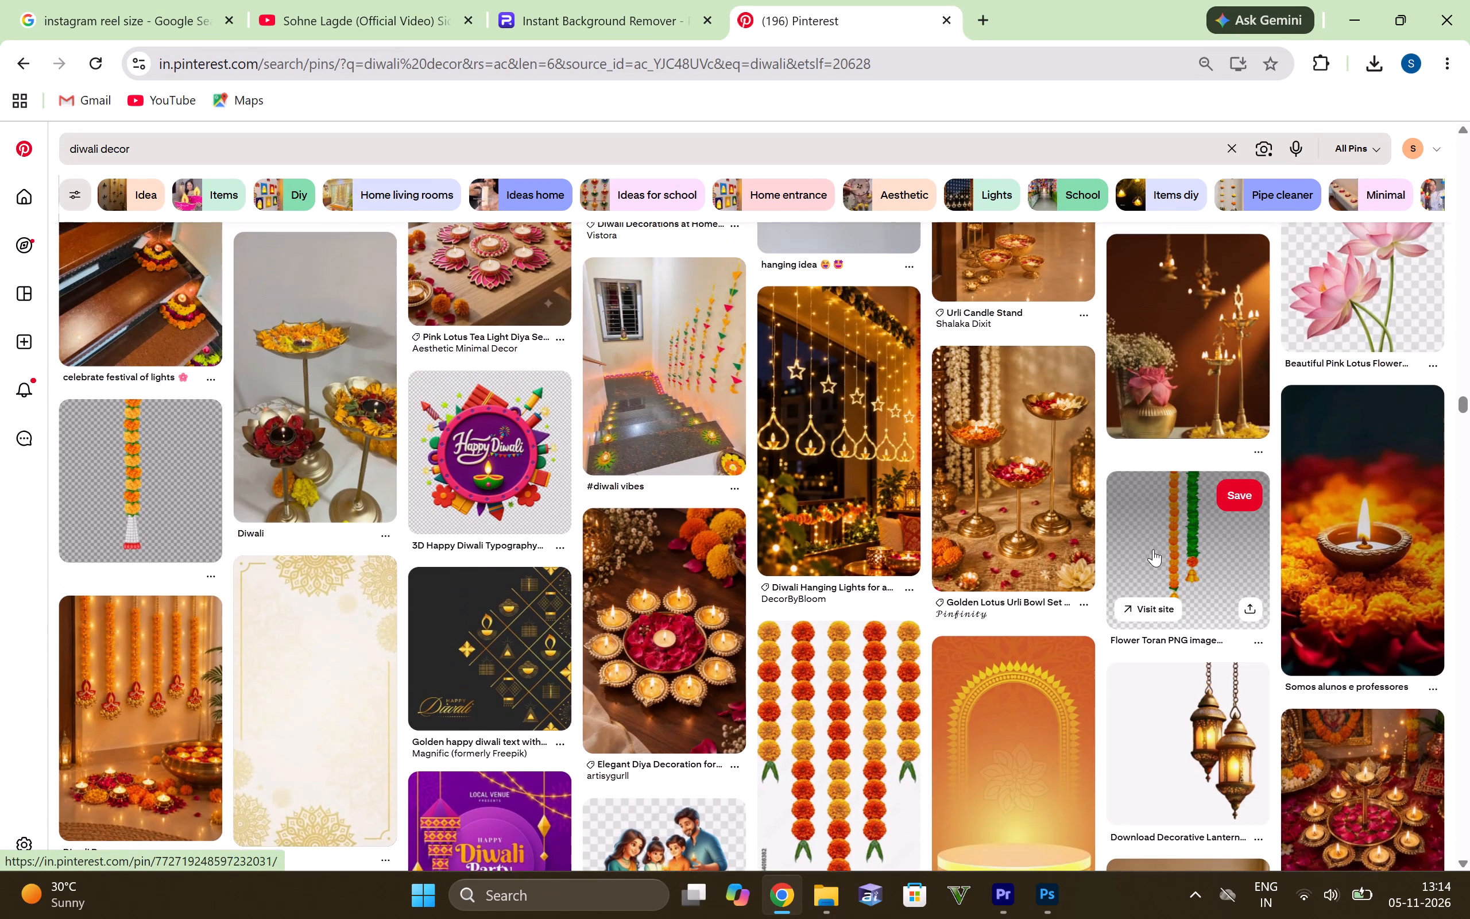
{"action": "scroll", "coordinate": [1017, 576], "scroll_direction": "up", "scroll_amount": 5}
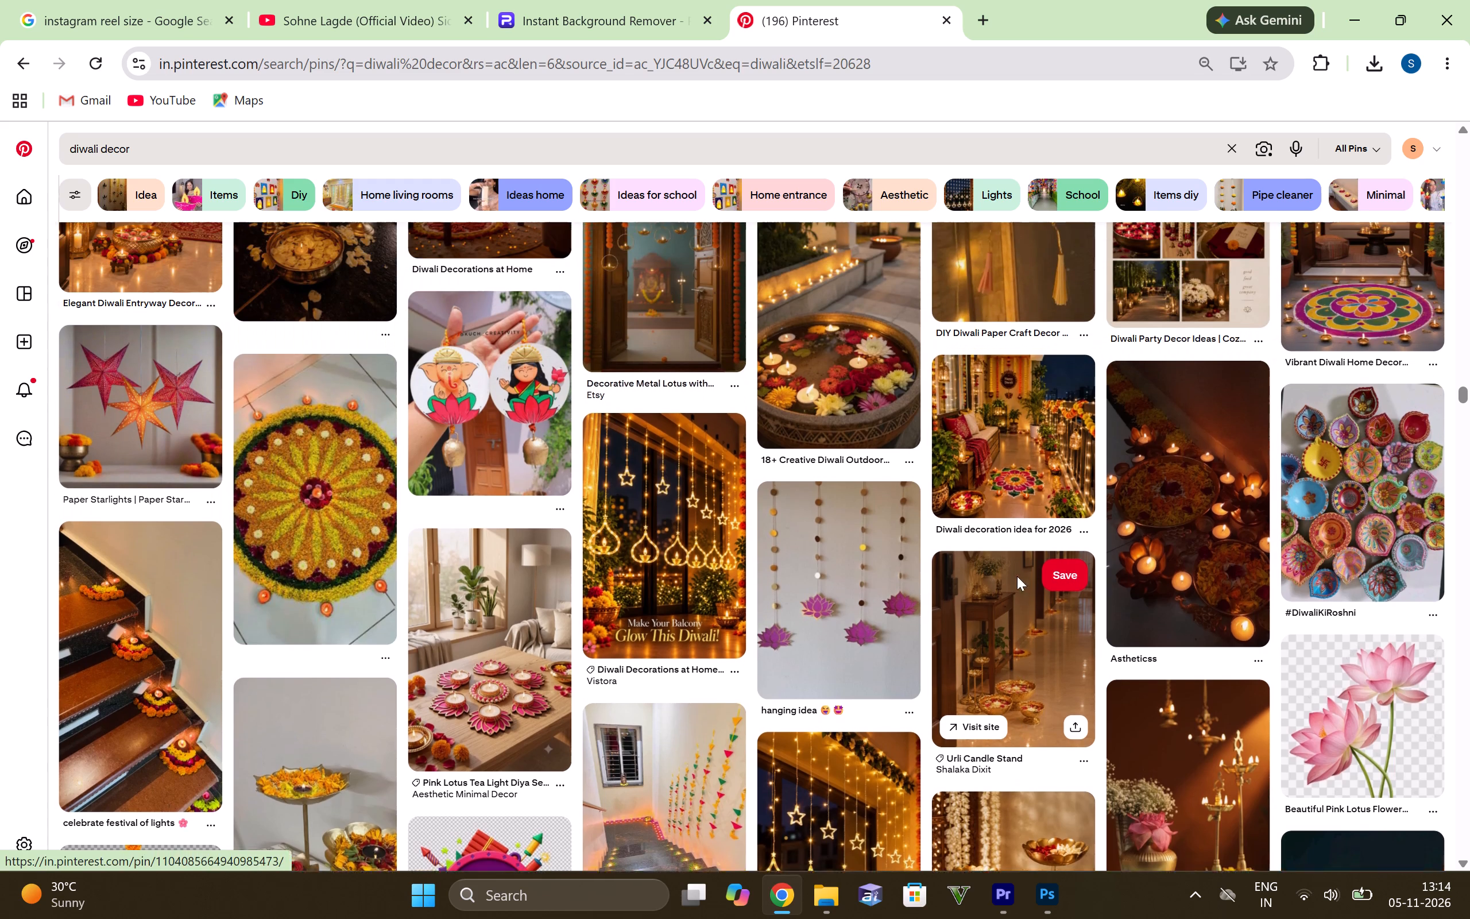
{"action": "scroll", "coordinate": [1004, 576], "scroll_direction": "up", "scroll_amount": 7}
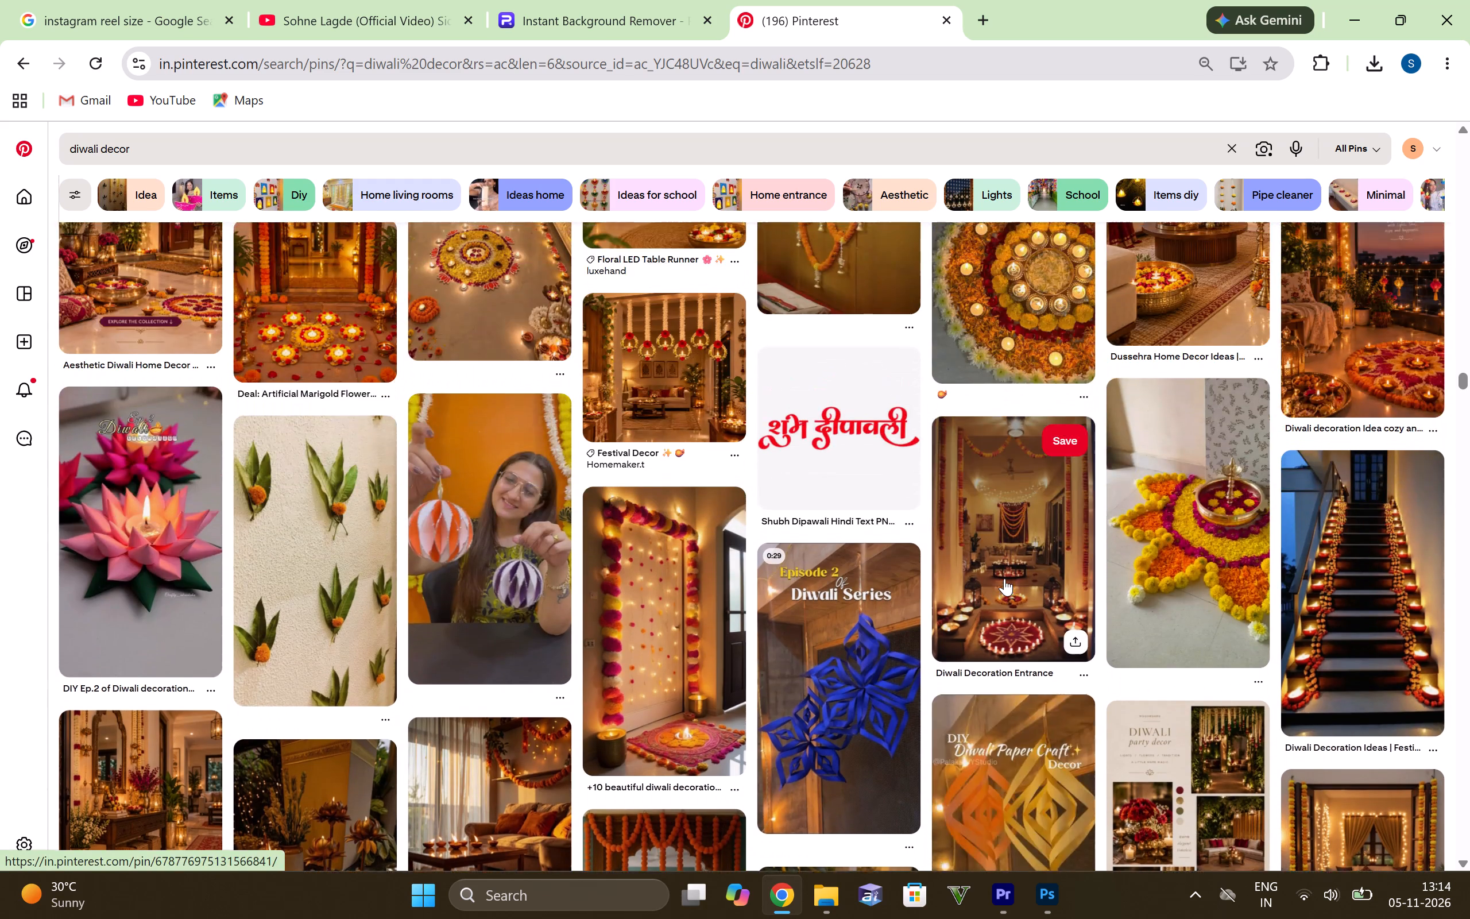
{"action": "scroll", "coordinate": [1004, 578], "scroll_direction": "up", "scroll_amount": 9}
{"action": "scroll", "coordinate": [1009, 604], "scroll_direction": "up", "scroll_amount": 12}
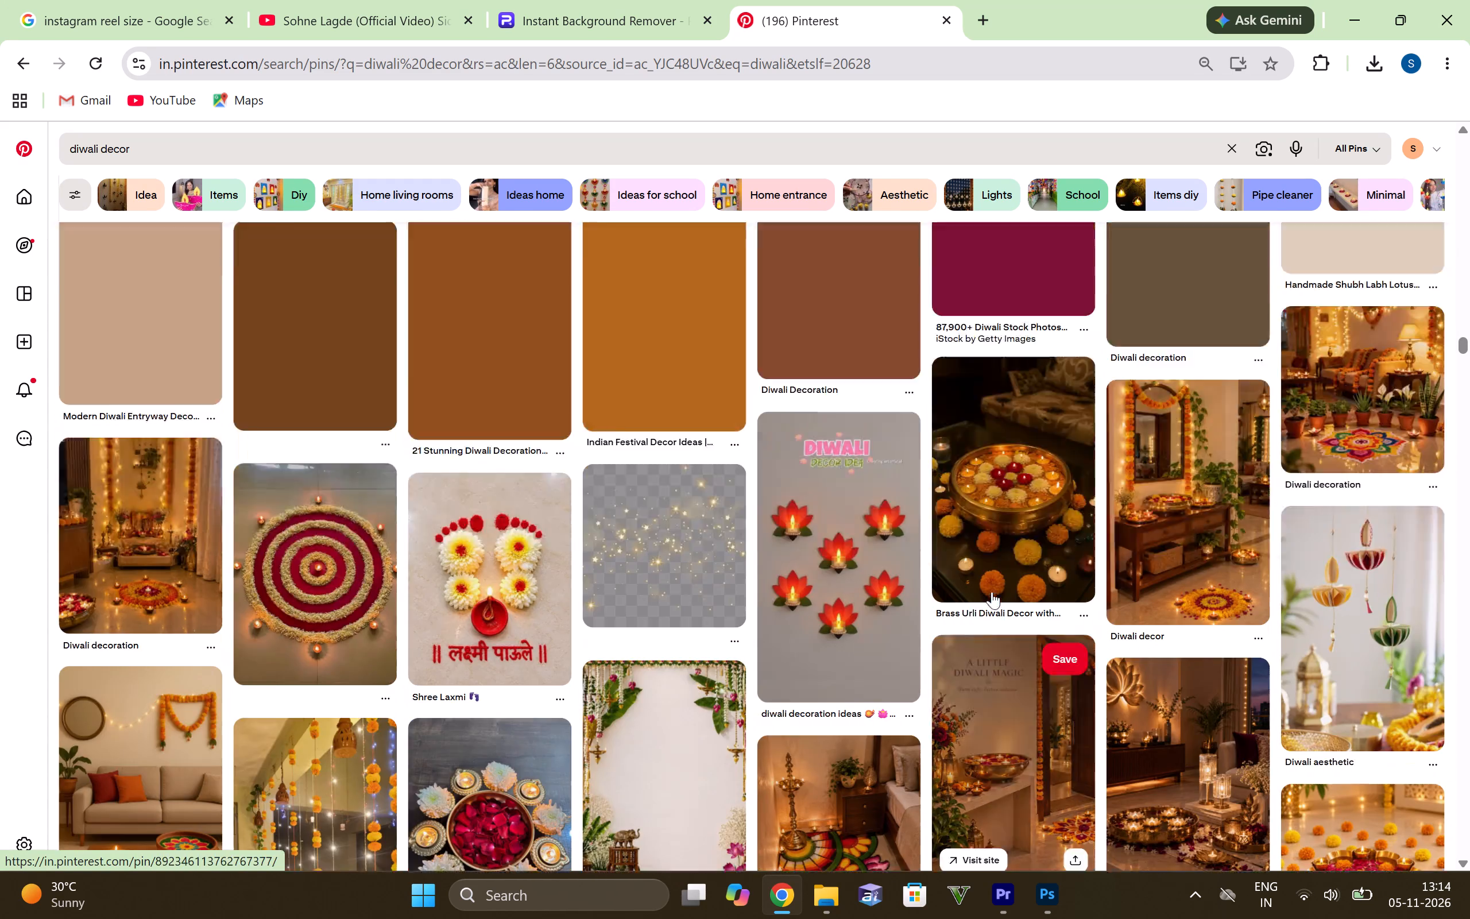
{"action": "scroll", "coordinate": [992, 592], "scroll_direction": "up", "scroll_amount": 8}
{"action": "scroll", "coordinate": [670, 407], "scroll_direction": "up", "scroll_amount": 6}
{"action": "scroll", "coordinate": [759, 414], "scroll_direction": "up", "scroll_amount": 7}
{"action": "scroll", "coordinate": [822, 411], "scroll_direction": "up", "scroll_amount": 6}
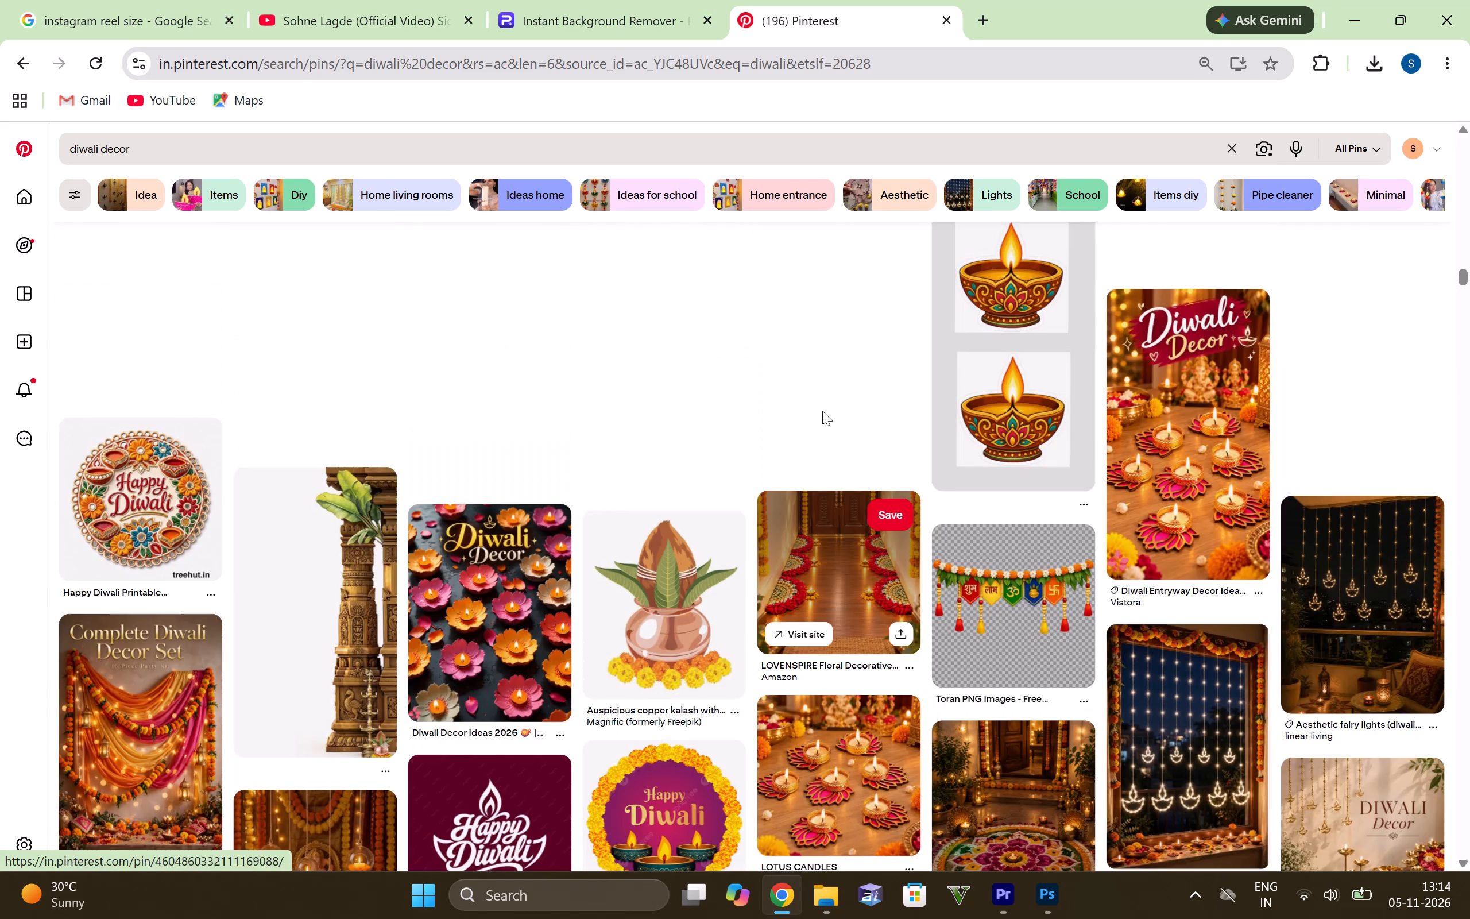
{"action": "scroll", "coordinate": [822, 411], "scroll_direction": "up", "scroll_amount": 16}
{"action": "scroll", "coordinate": [819, 465], "scroll_direction": "up", "scroll_amount": 6}
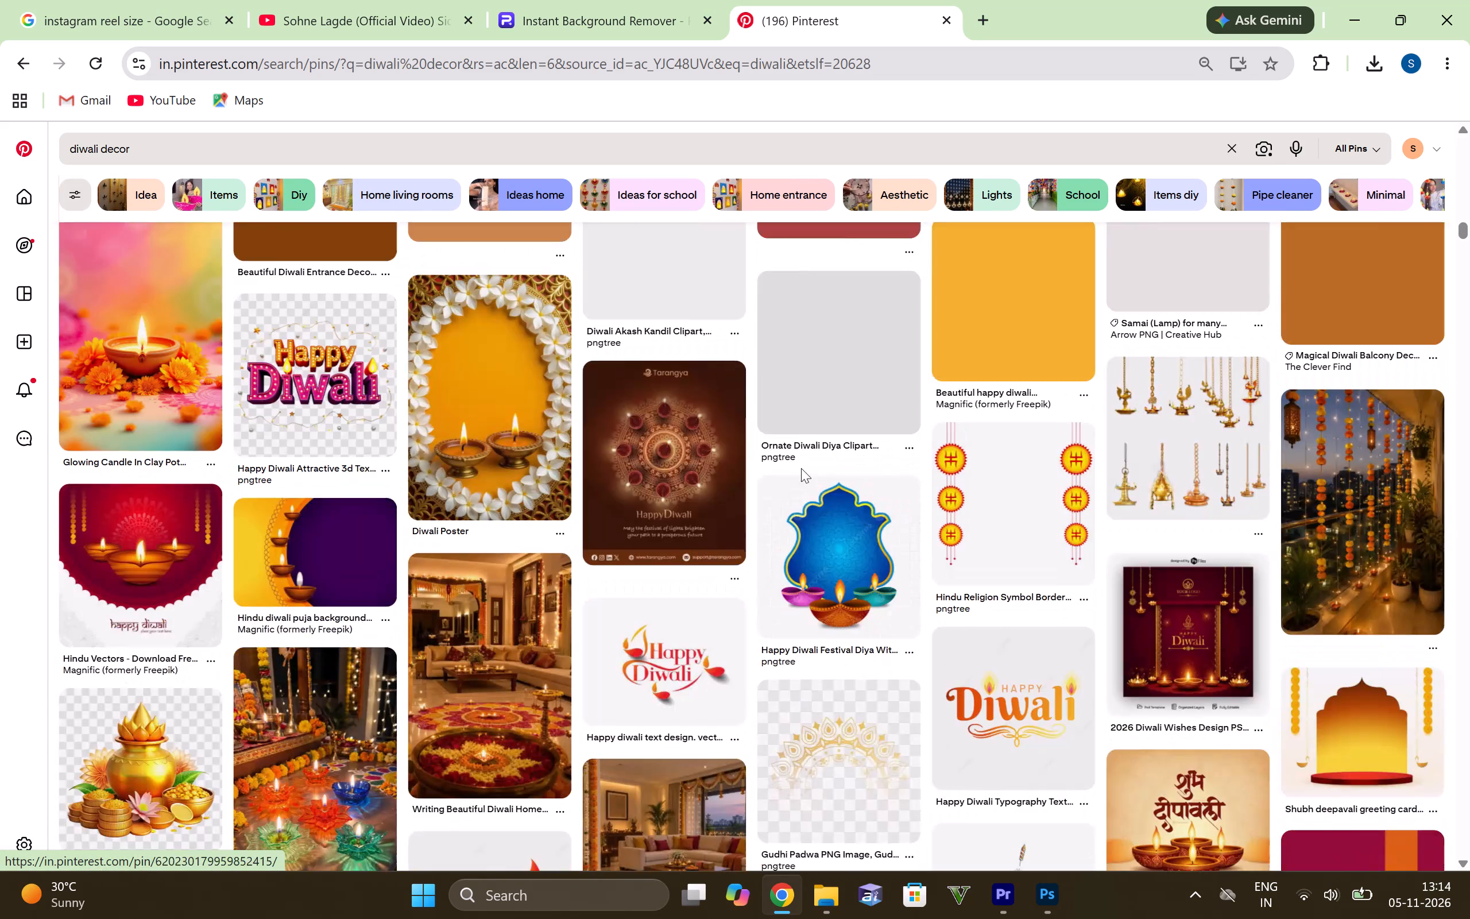
{"action": "scroll", "coordinate": [796, 468], "scroll_direction": "up", "scroll_amount": 6}
{"action": "scroll", "coordinate": [796, 468], "scroll_direction": "up", "scroll_amount": 20}
{"action": "scroll", "coordinate": [796, 468], "scroll_direction": "up", "scroll_amount": 14}
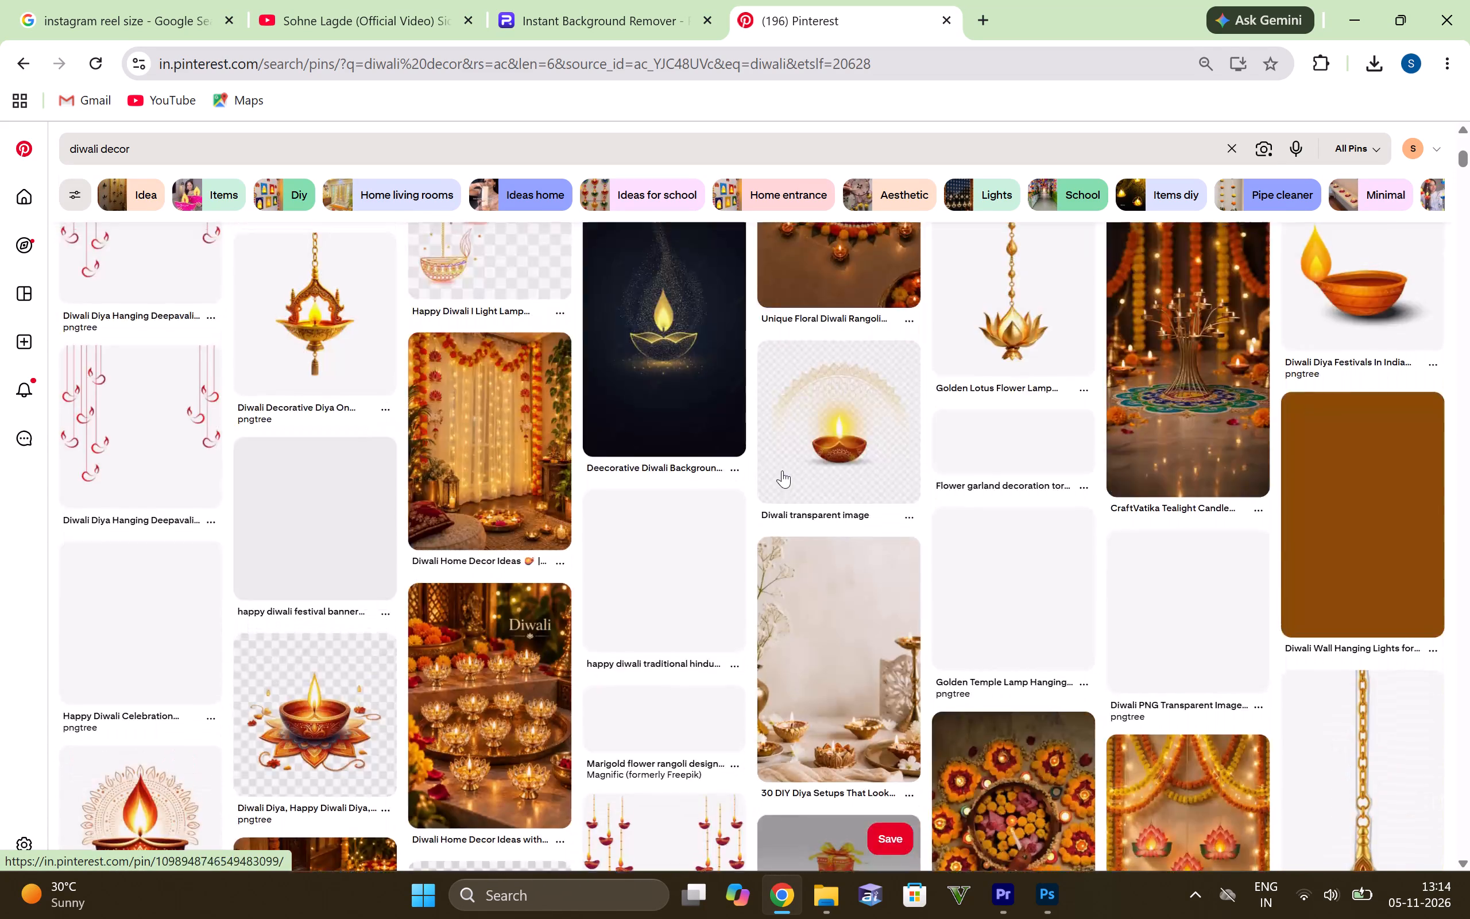
{"action": "scroll", "coordinate": [782, 470], "scroll_direction": "up", "scroll_amount": 15}
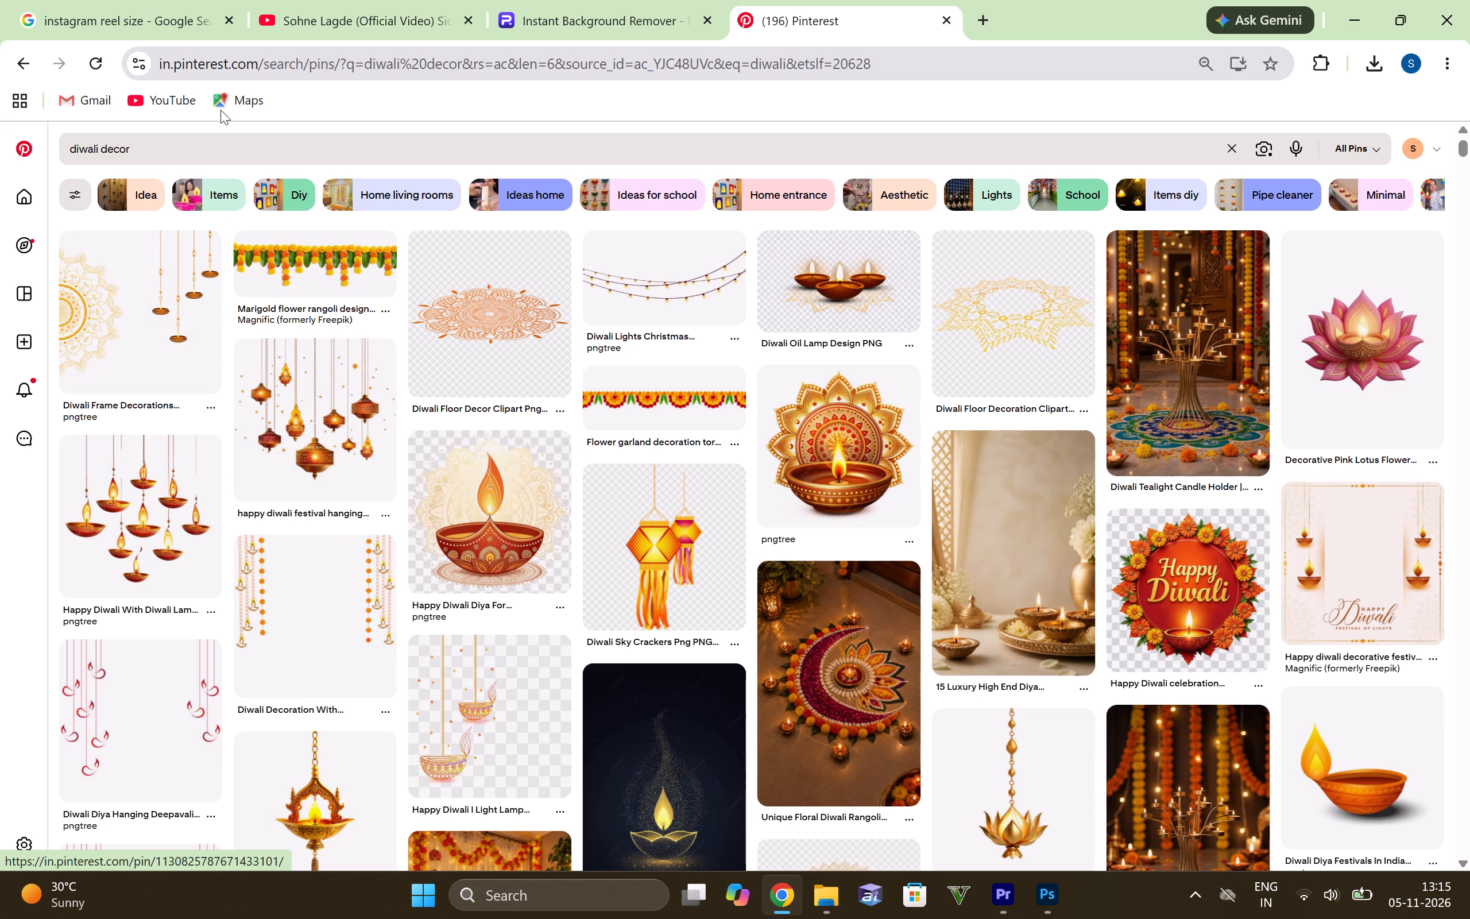
Change the Pinterest search to "diwali hangers".
{"action": "left_click", "coordinate": [208, 142]}
{"action": "key", "text": "BackSpace"}
{"action": "key", "text": "BackSpace"}
{"action": "key", "text": "BackSpace"}
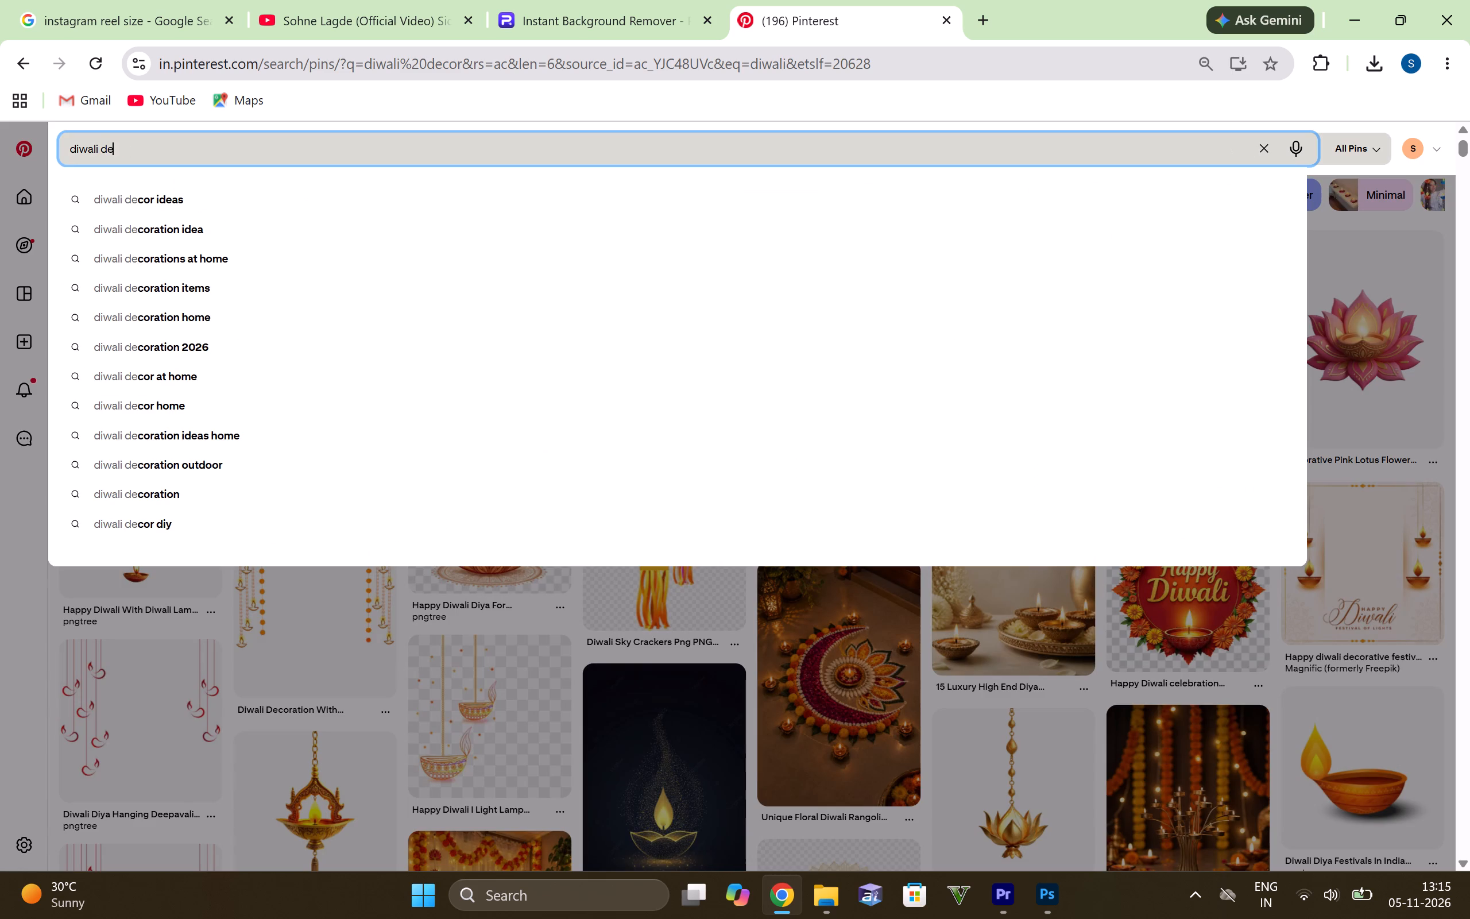
{"action": "key", "text": "BackSpace"}
{"action": "key", "text": "BackSpace"}
{"action": "type", "text": "hangers"}
{"action": "key", "text": "Return"}
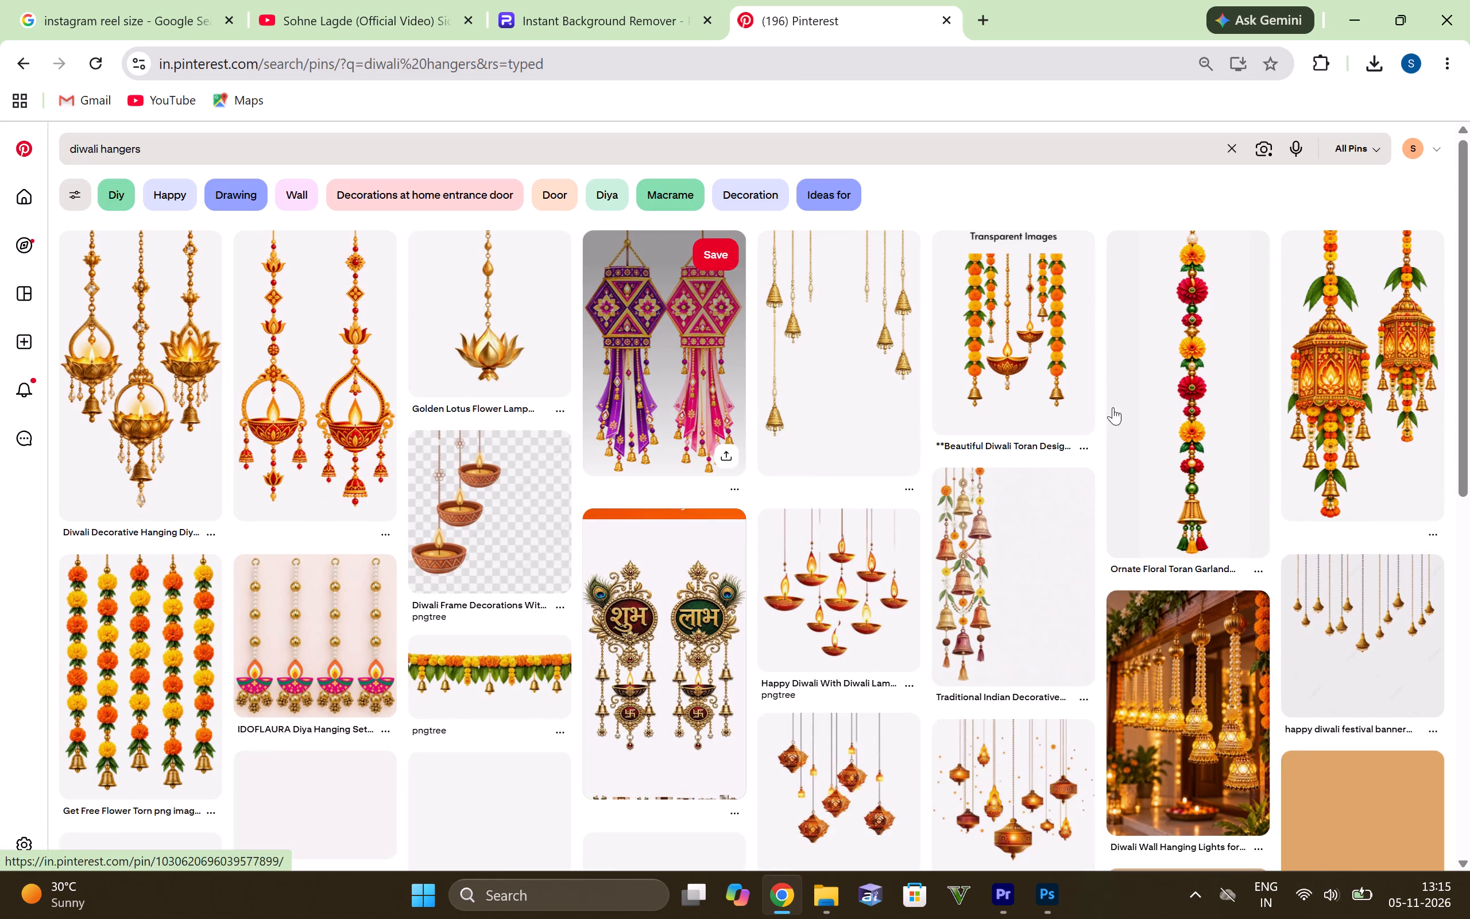
Browse the "diwali hangers" pins for hanging decorations such as diyas, marigold strings, bells or lotus hangings suited to the poster.
{"action": "scroll", "coordinate": [921, 509], "scroll_direction": "down", "scroll_amount": 2}
{"action": "scroll", "coordinate": [991, 511], "scroll_direction": "down", "scroll_amount": 2}
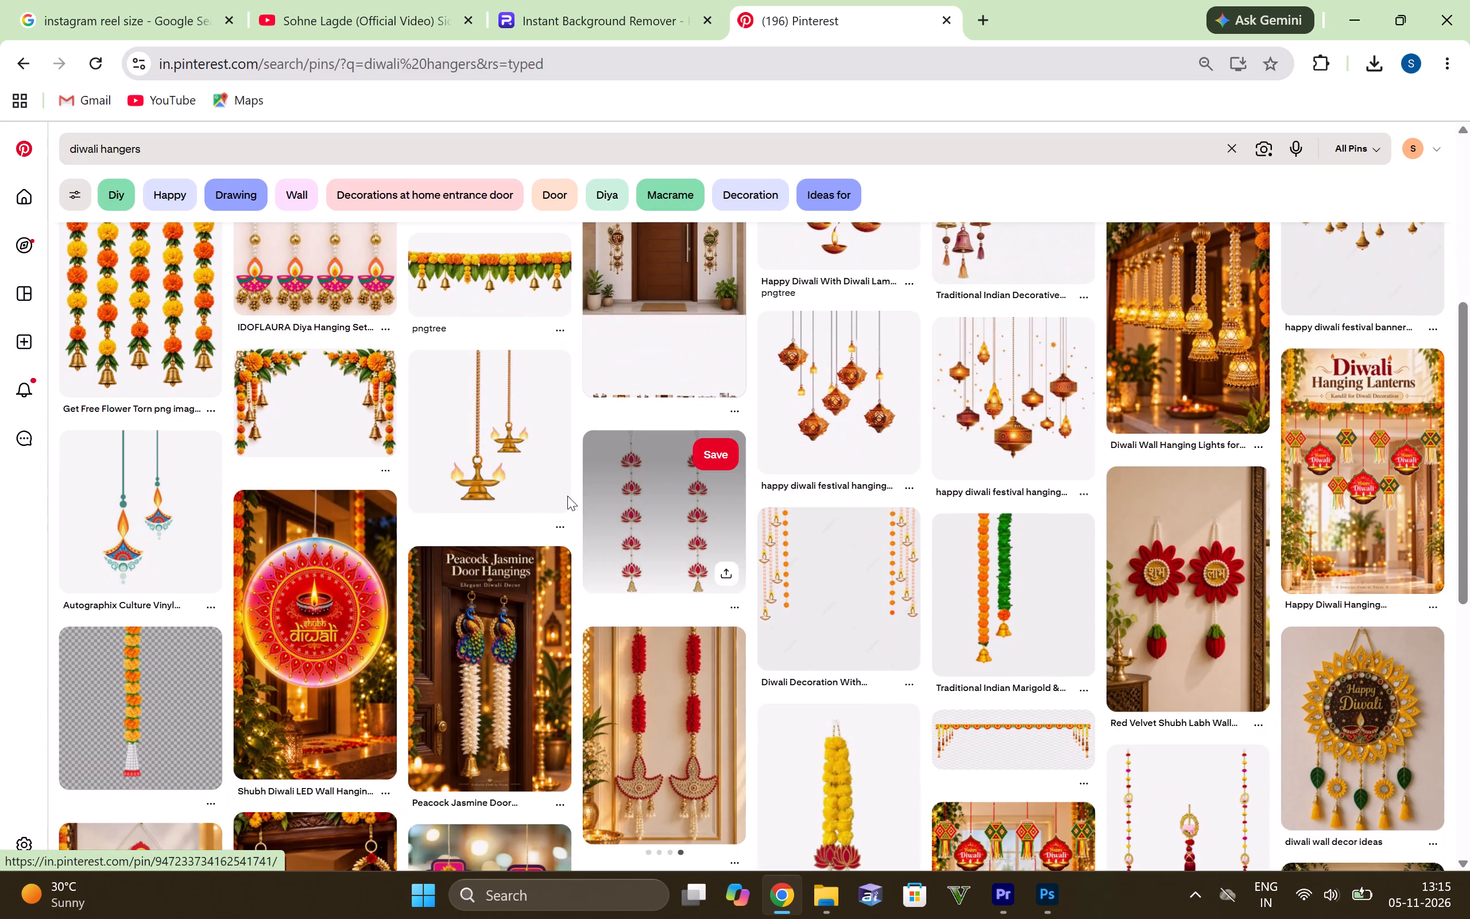
{"action": "scroll", "coordinate": [672, 507], "scroll_direction": "down", "scroll_amount": 2}
{"action": "scroll", "coordinate": [796, 562], "scroll_direction": "down", "scroll_amount": 2}
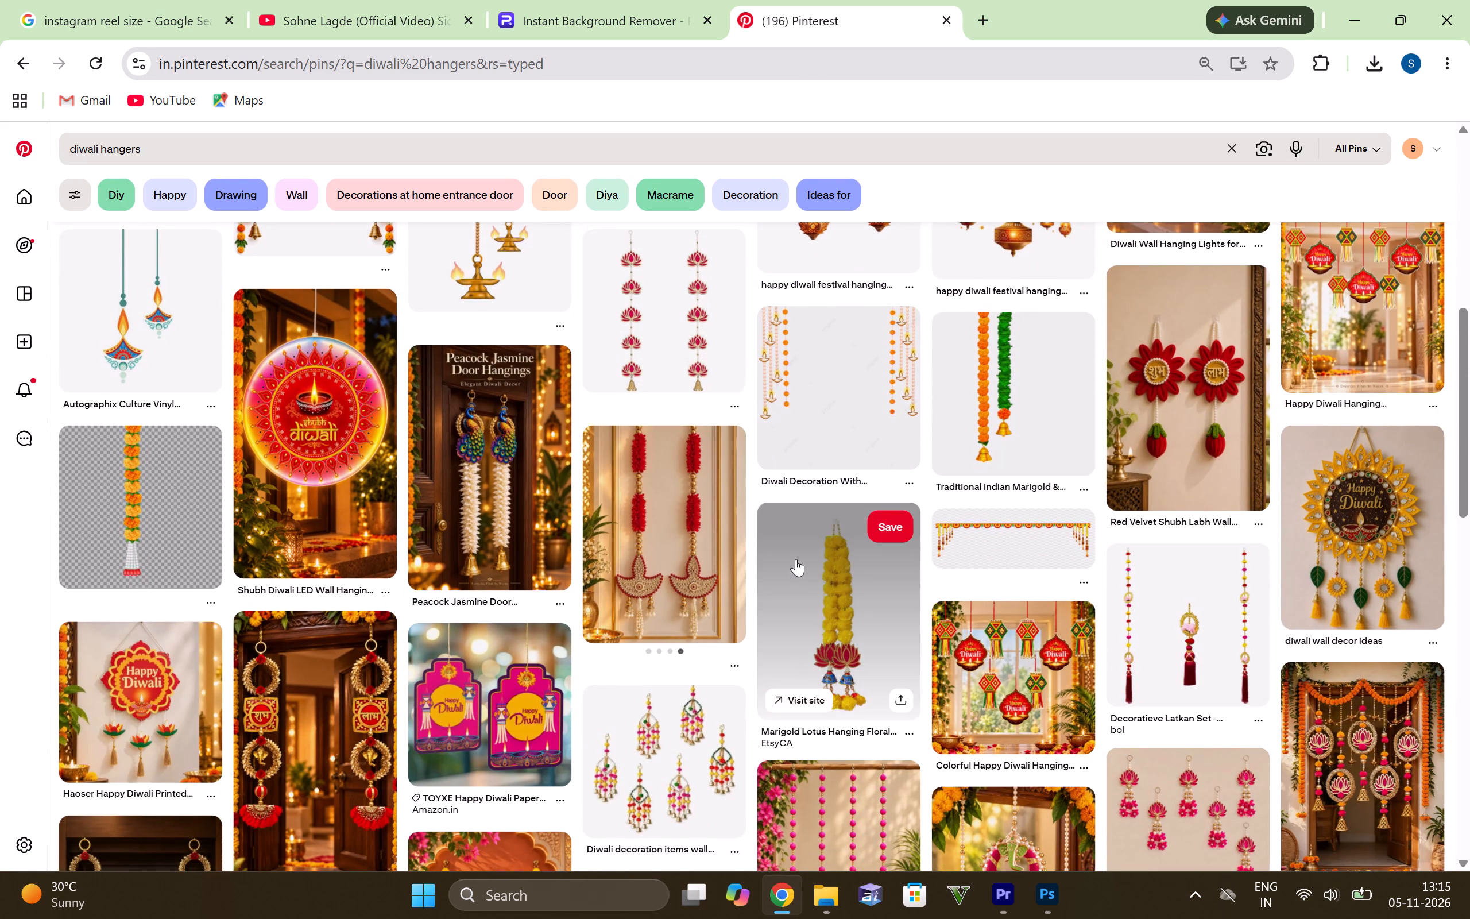
{"action": "scroll", "coordinate": [796, 559], "scroll_direction": "down", "scroll_amount": 1}
{"action": "scroll", "coordinate": [1108, 399], "scroll_direction": "down", "scroll_amount": 2}
{"action": "scroll", "coordinate": [1045, 464], "scroll_direction": "down", "scroll_amount": 1}
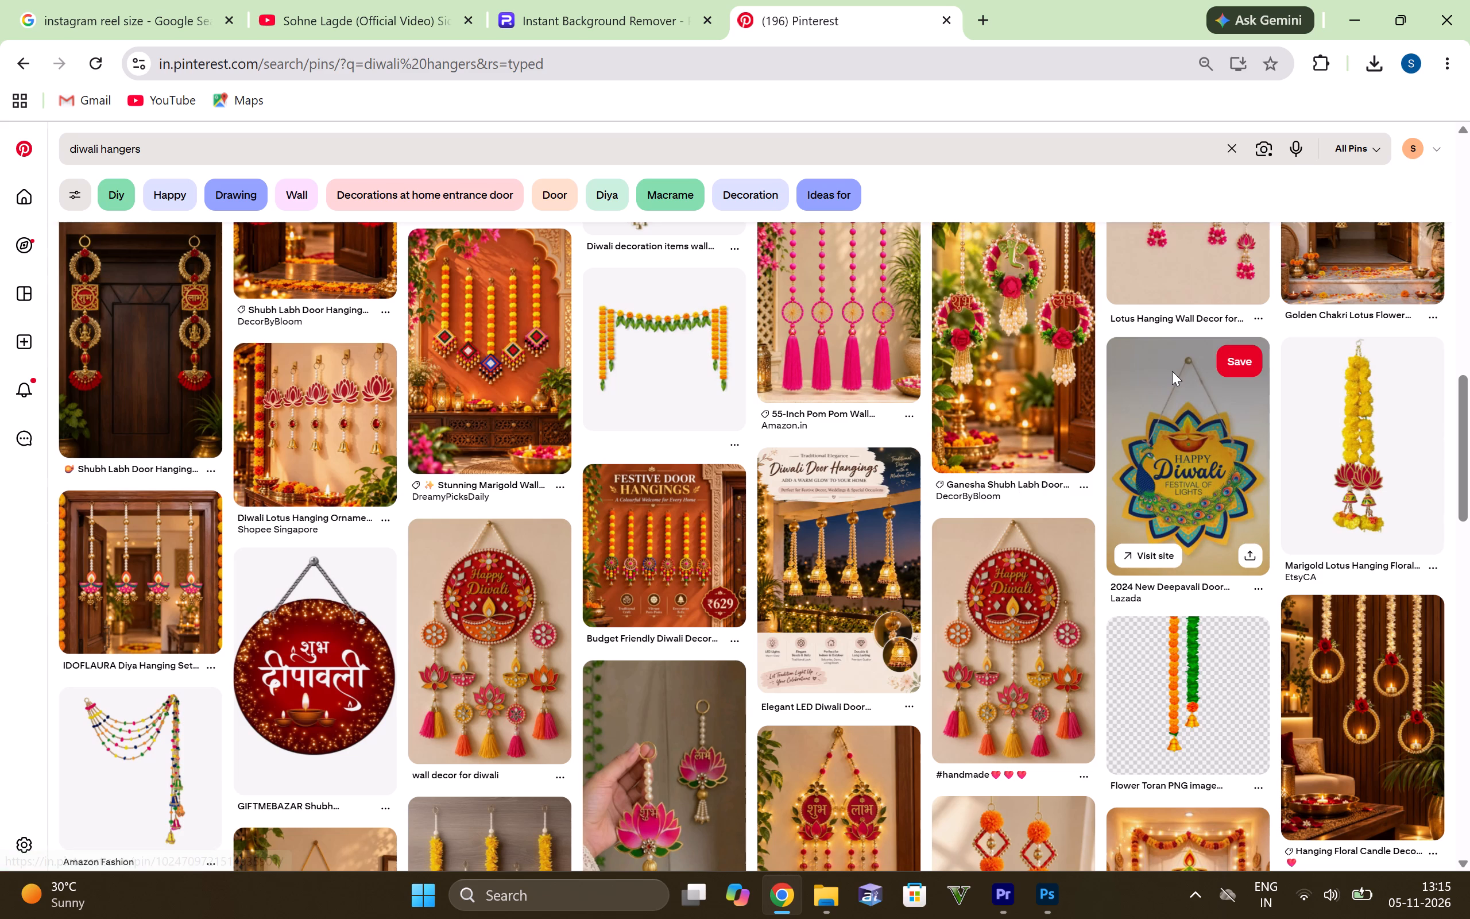
{"action": "scroll", "coordinate": [1066, 472], "scroll_direction": "down", "scroll_amount": 2}
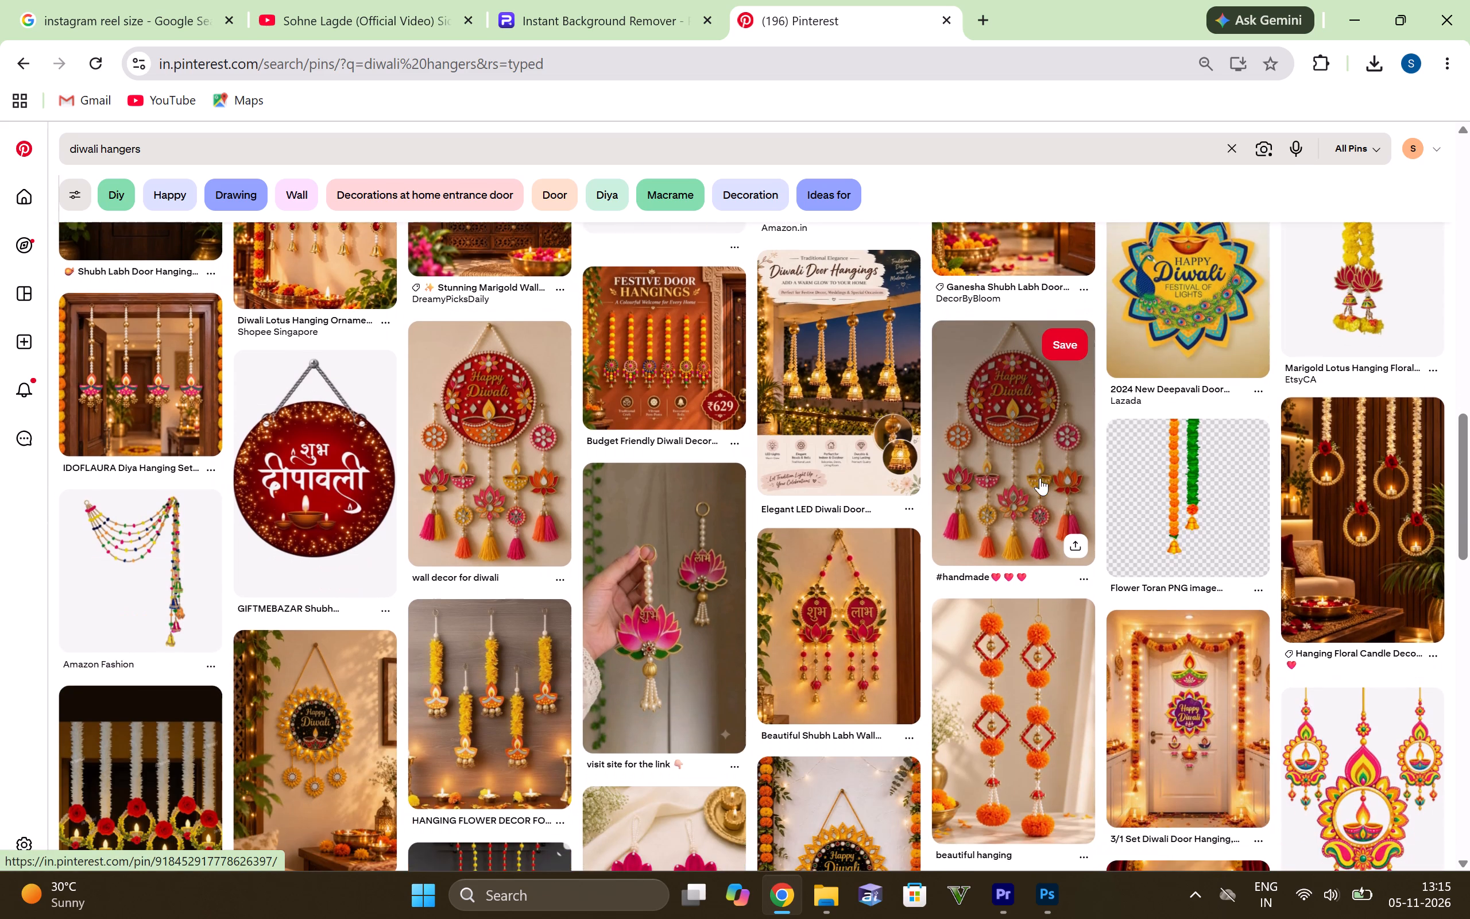
{"action": "scroll", "coordinate": [1046, 395], "scroll_direction": "down", "scroll_amount": 3}
{"action": "scroll", "coordinate": [1134, 380], "scroll_direction": "down", "scroll_amount": 2}
{"action": "scroll", "coordinate": [1046, 367], "scroll_direction": "down", "scroll_amount": 2}
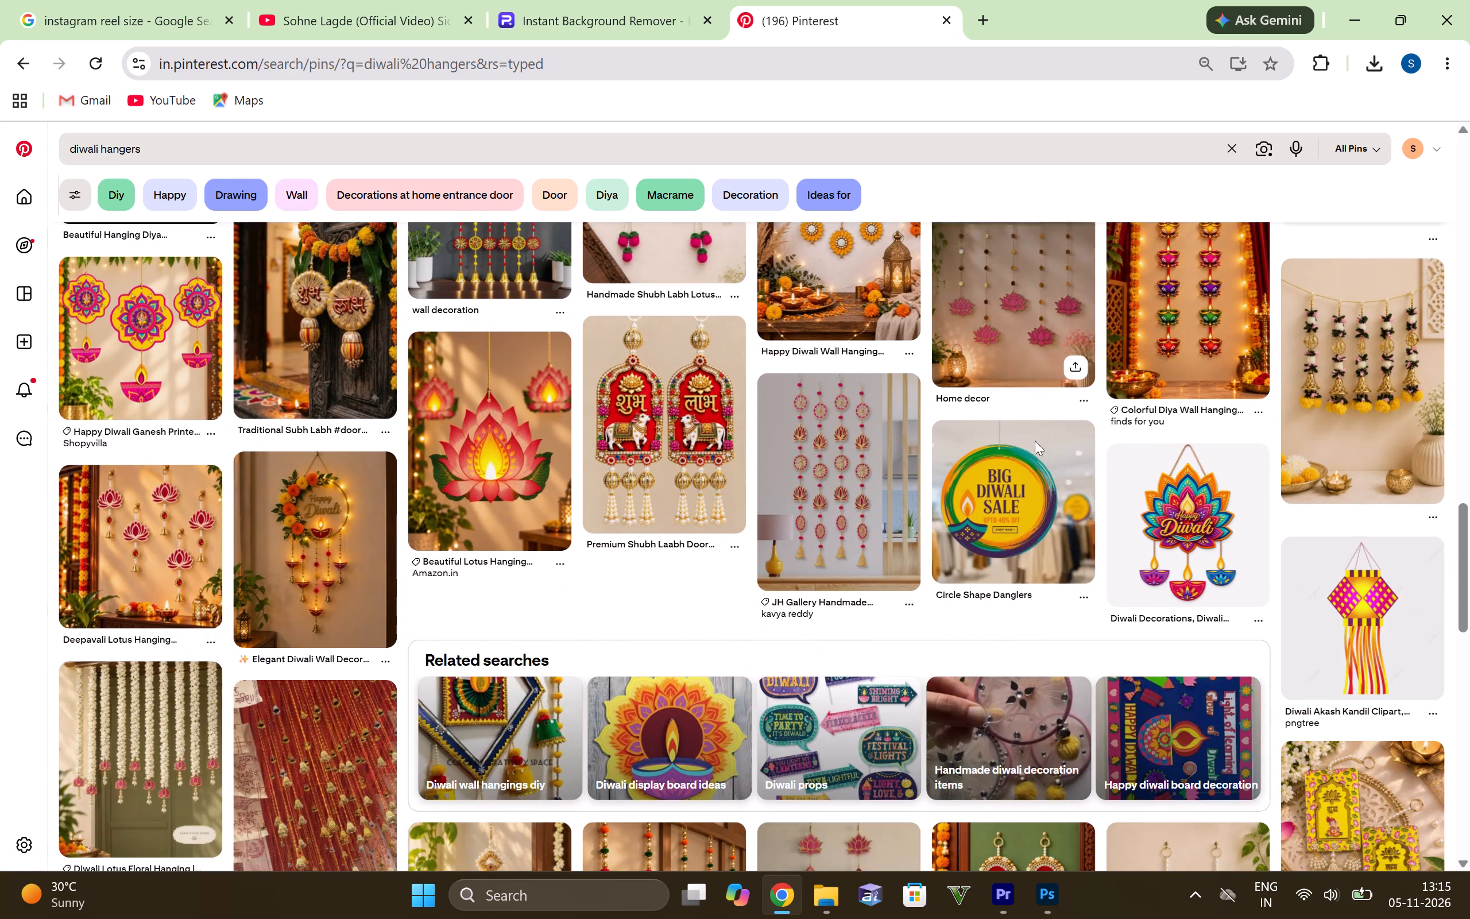
{"action": "scroll", "coordinate": [1016, 545], "scroll_direction": "down", "scroll_amount": 2}
{"action": "scroll", "coordinate": [852, 576], "scroll_direction": "down", "scroll_amount": 5}
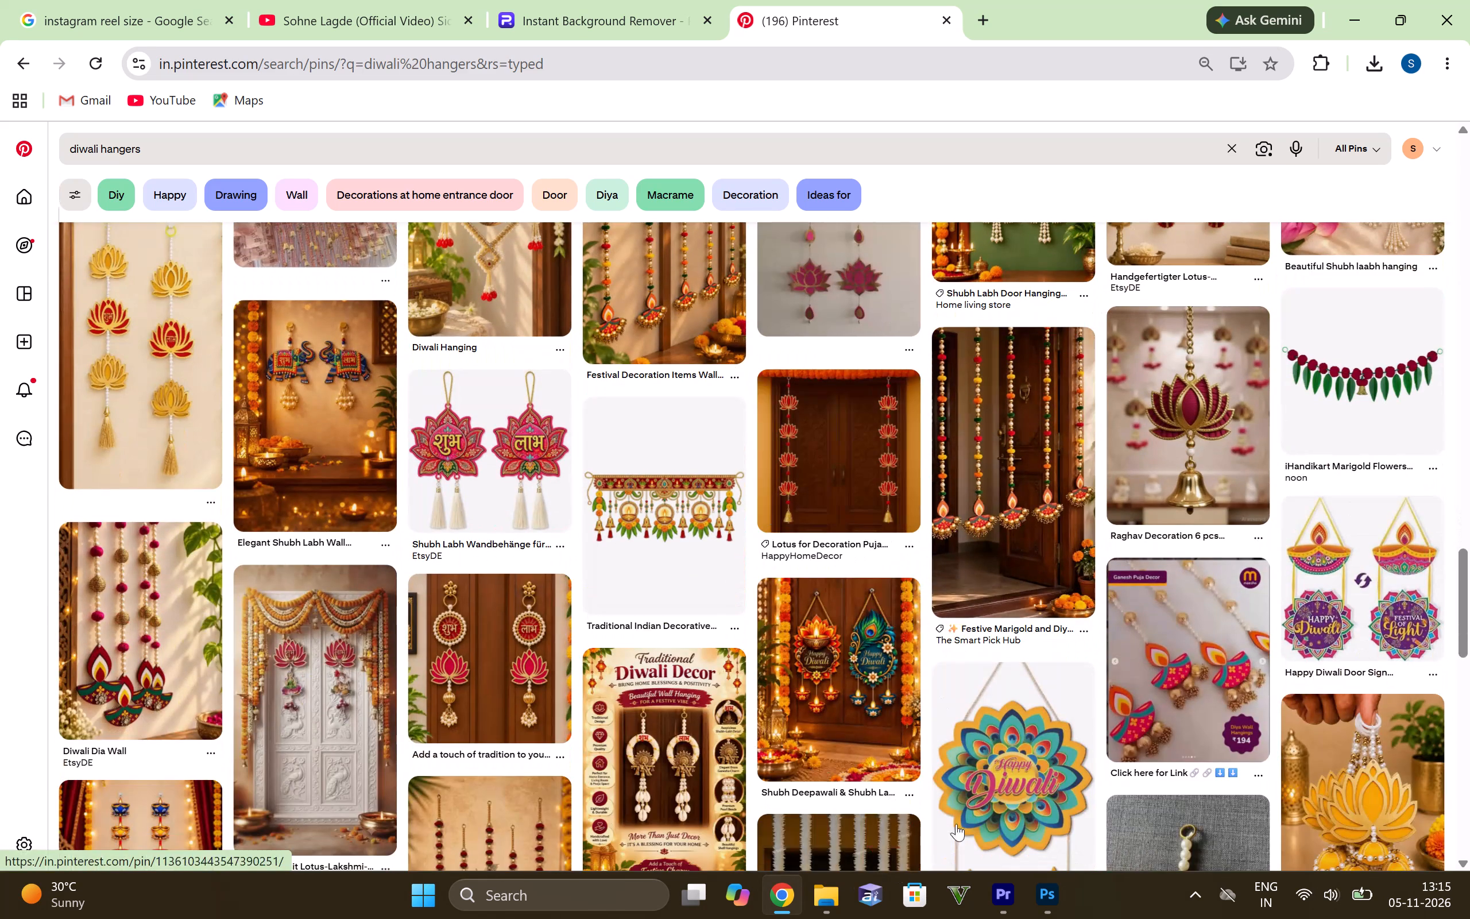
{"action": "scroll", "coordinate": [1041, 561], "scroll_direction": "down", "scroll_amount": 4}
{"action": "scroll", "coordinate": [964, 551], "scroll_direction": "down", "scroll_amount": 1}
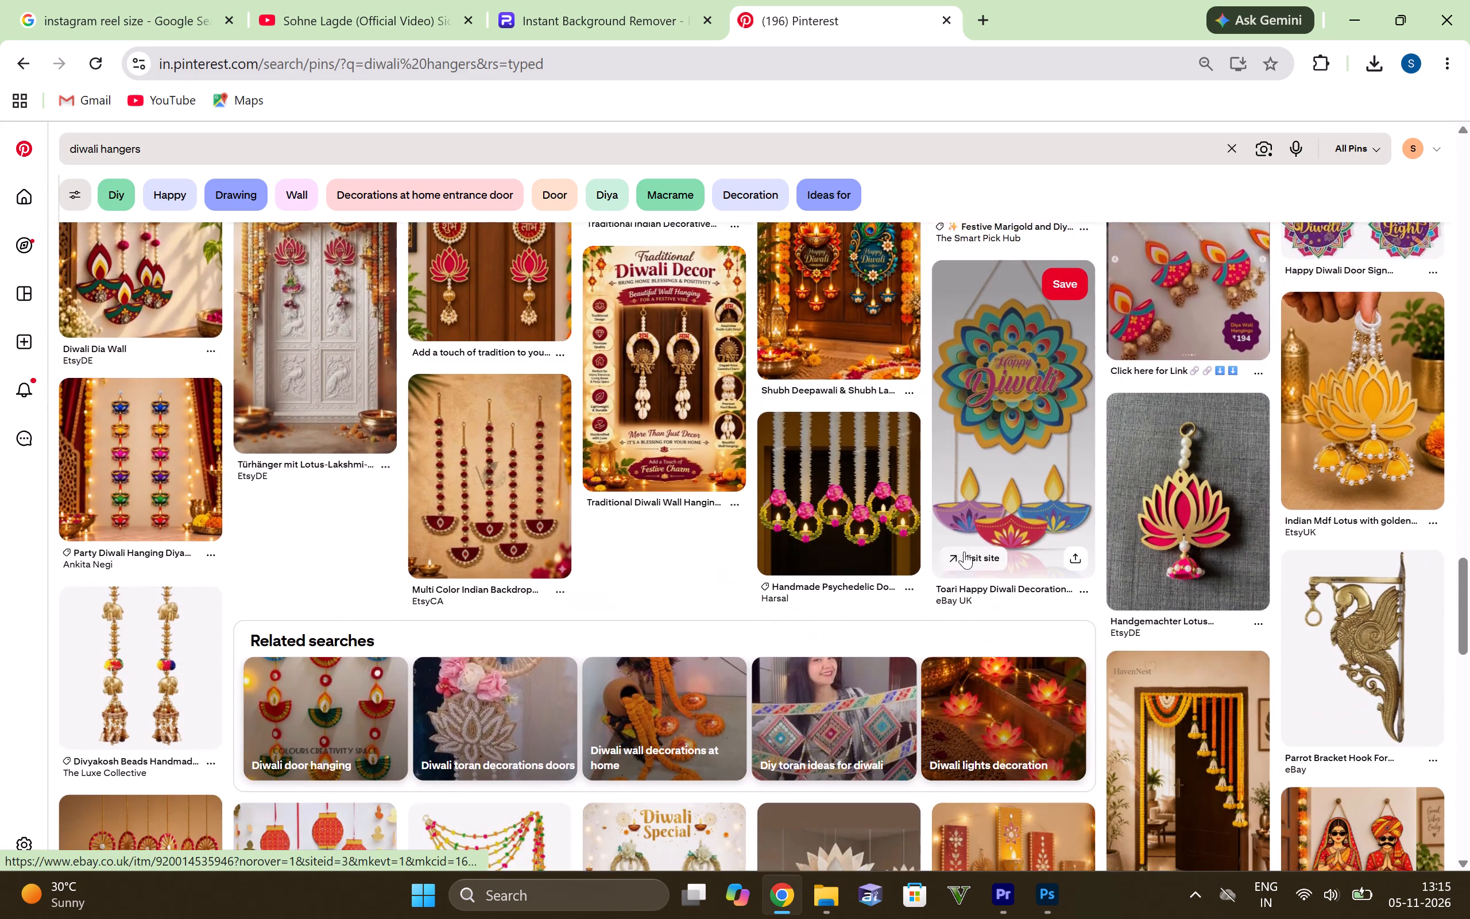
Look further down the "diwali hangers" pins for hanging diyas, garlands, torans or lotus ornaments usable in the poster.
{"action": "scroll", "coordinate": [964, 551], "scroll_direction": "down", "scroll_amount": 4}
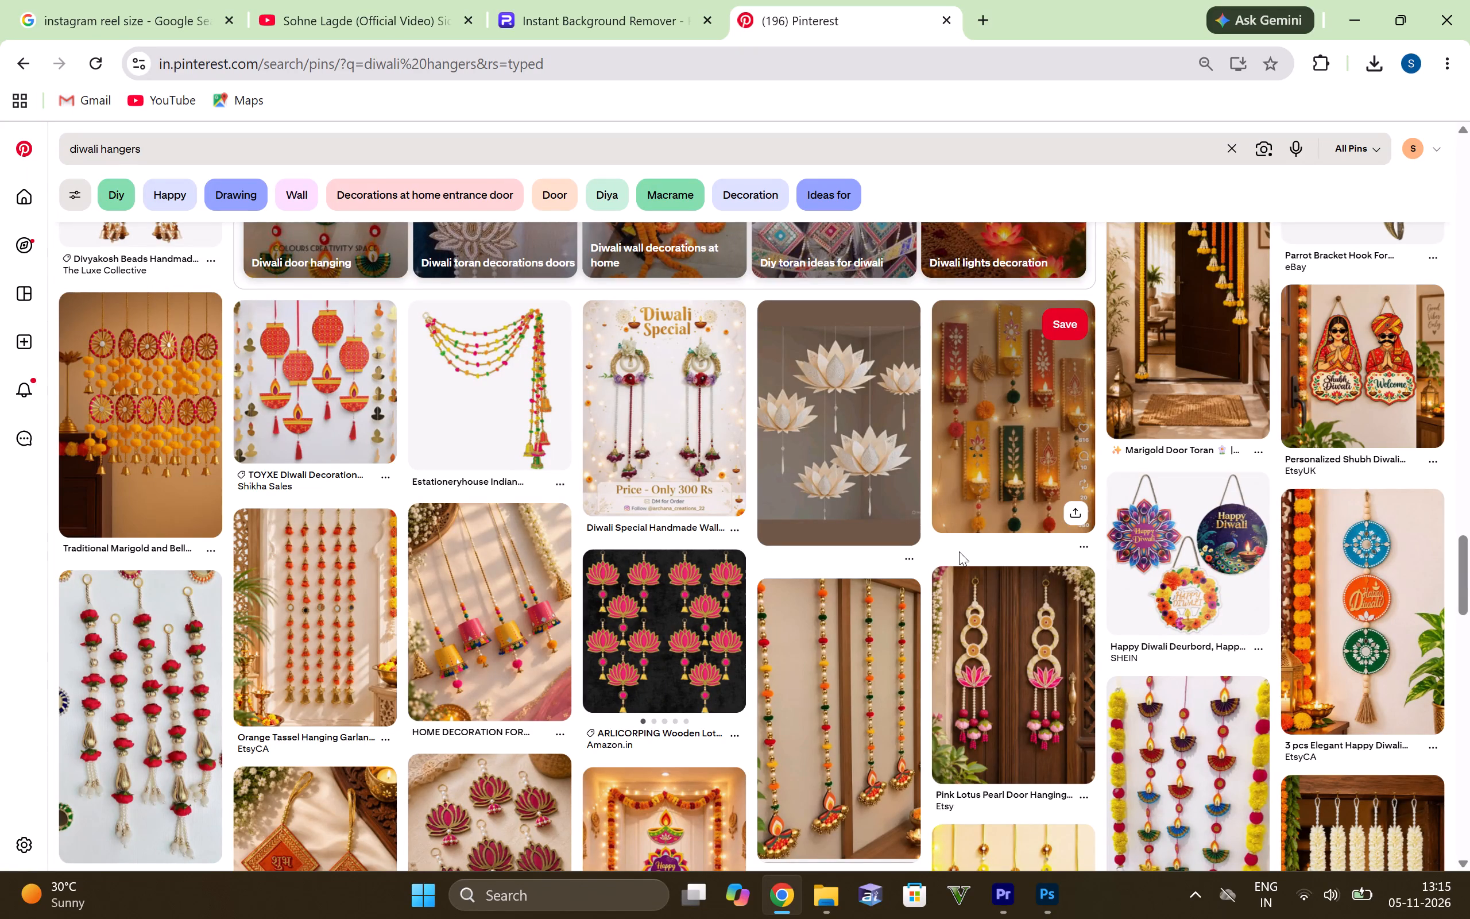
{"action": "scroll", "coordinate": [959, 551], "scroll_direction": "down", "scroll_amount": 2}
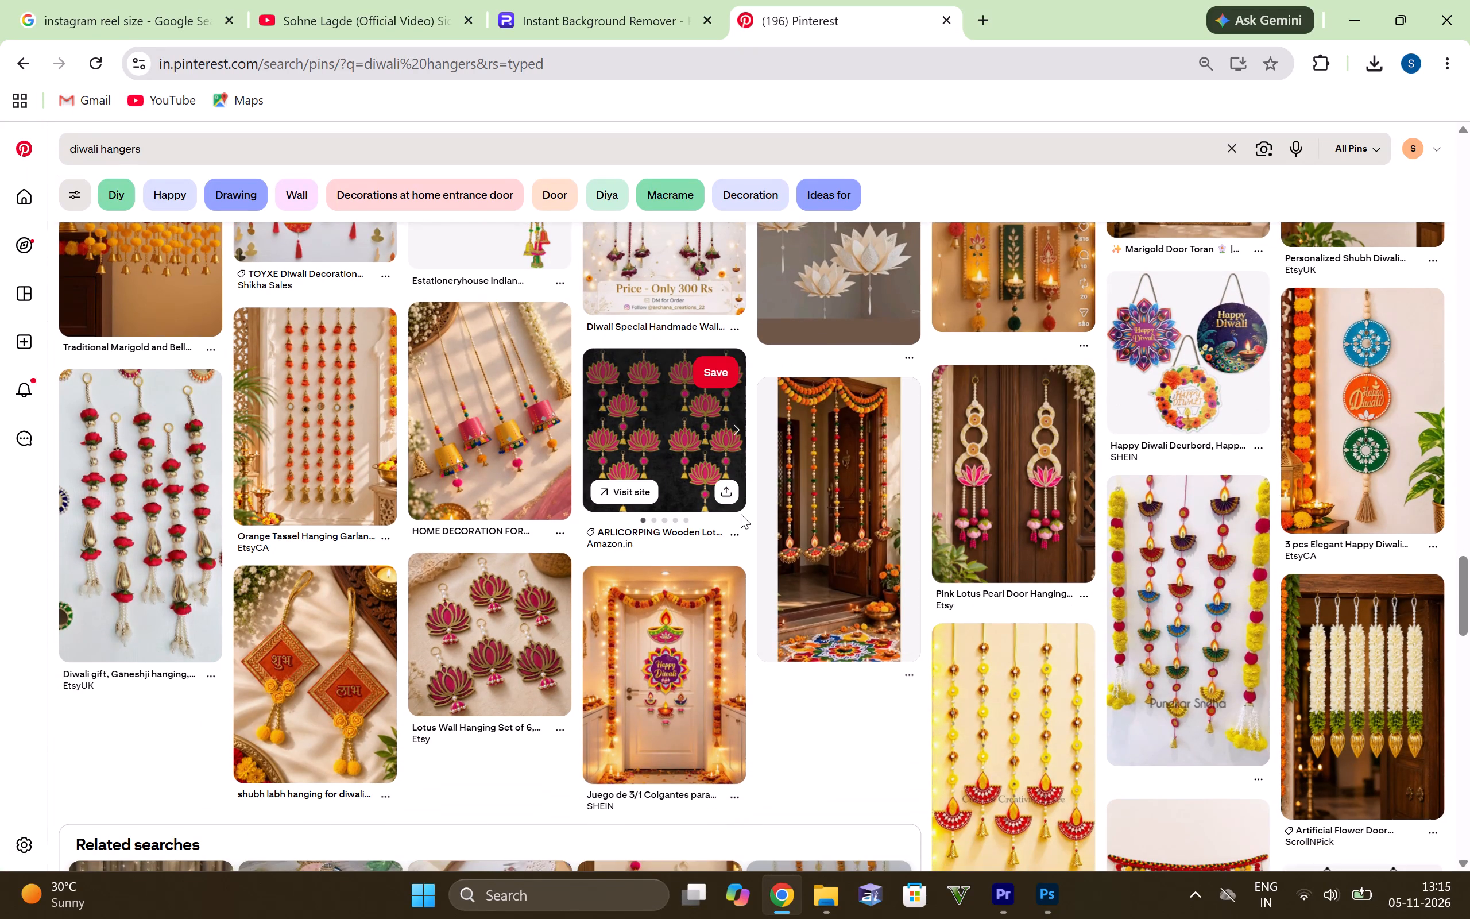
{"action": "scroll", "coordinate": [753, 516], "scroll_direction": "down", "scroll_amount": 2}
{"action": "scroll", "coordinate": [1022, 474], "scroll_direction": "down", "scroll_amount": 2}
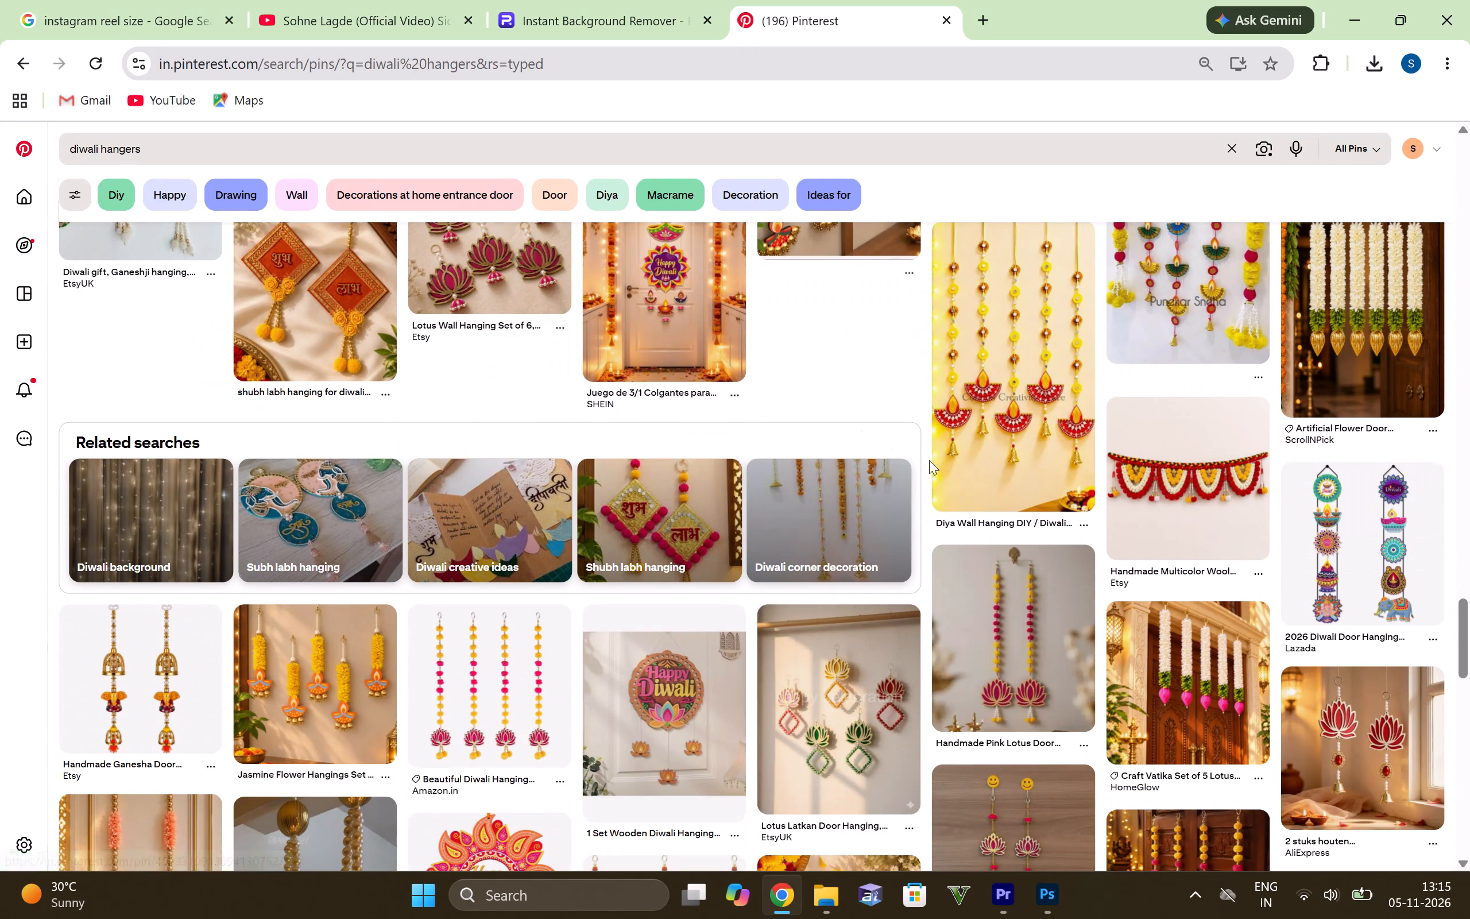
{"action": "scroll", "coordinate": [961, 464], "scroll_direction": "down", "scroll_amount": 2}
{"action": "scroll", "coordinate": [785, 460], "scroll_direction": "down", "scroll_amount": 3}
{"action": "scroll", "coordinate": [898, 460], "scroll_direction": "down", "scroll_amount": 3}
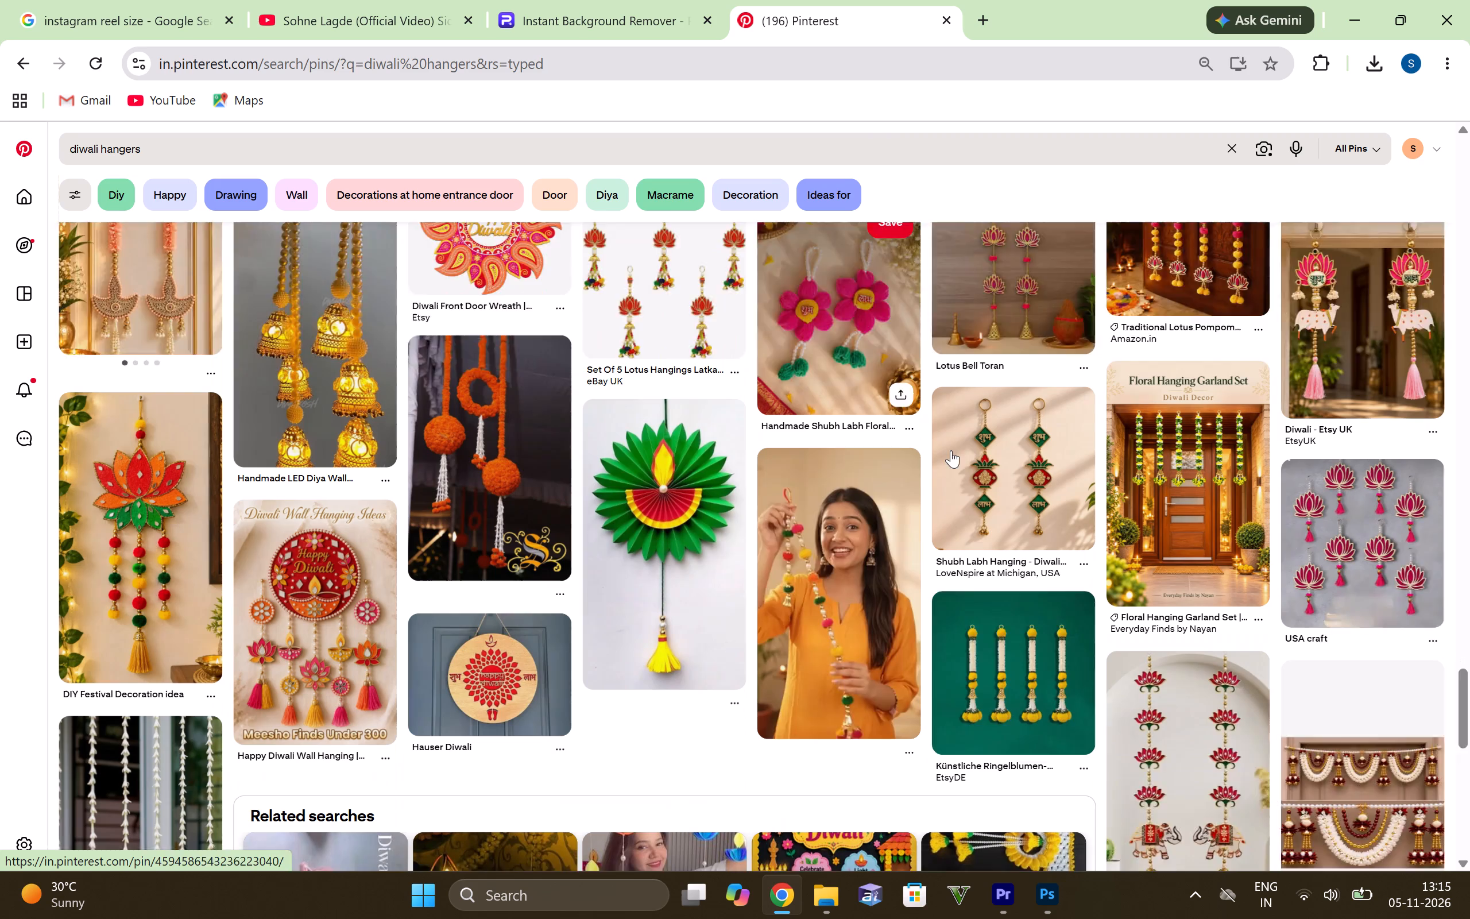
{"action": "scroll", "coordinate": [958, 450], "scroll_direction": "down", "scroll_amount": 4}
{"action": "scroll", "coordinate": [862, 484], "scroll_direction": "down", "scroll_amount": 2}
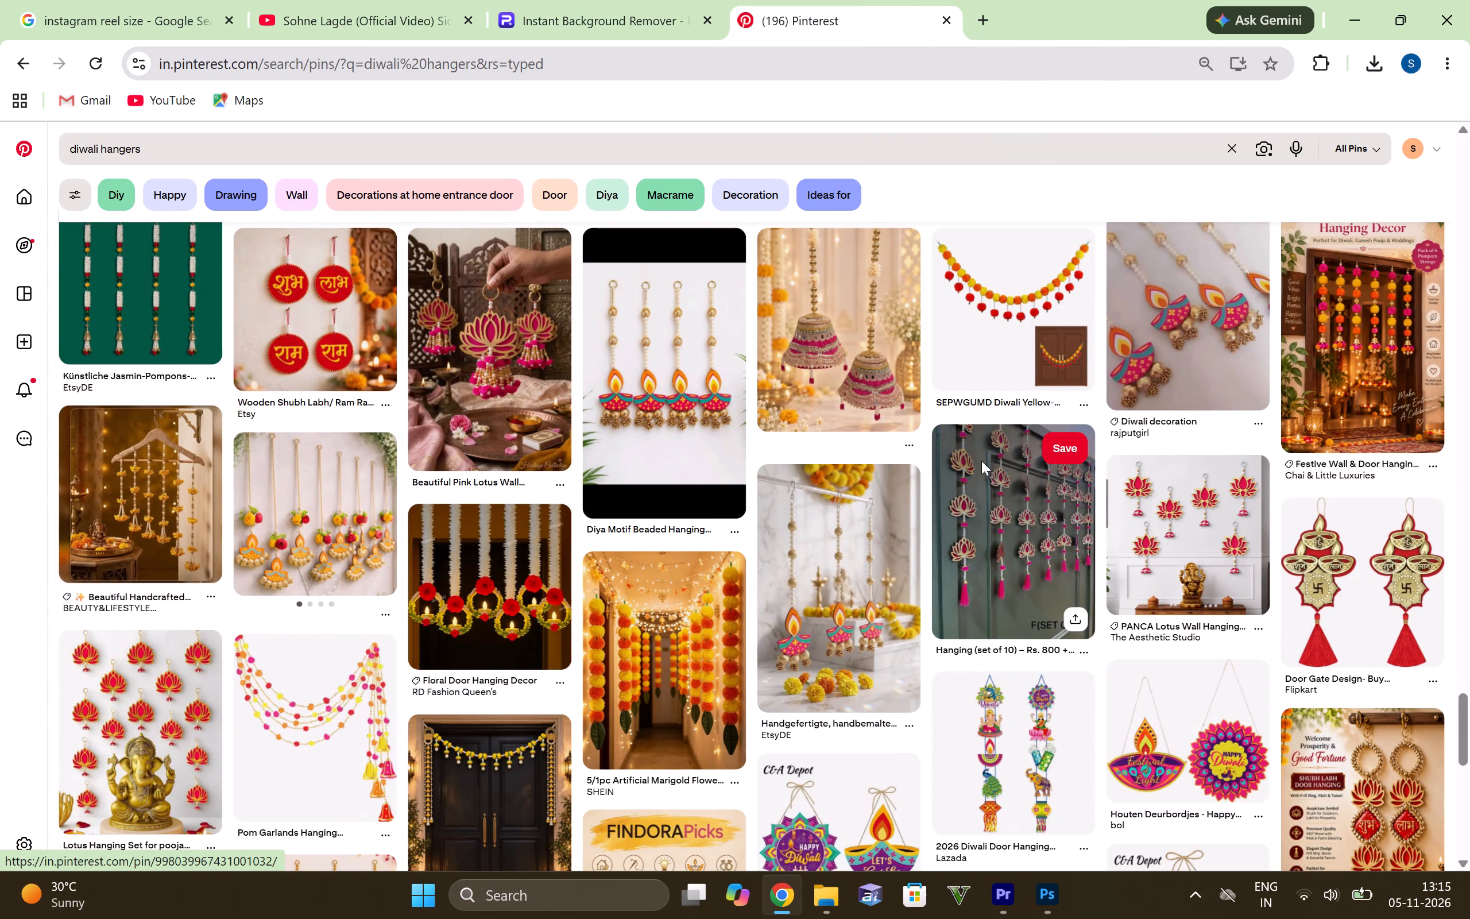
{"action": "scroll", "coordinate": [1054, 539], "scroll_direction": "down", "scroll_amount": 2}
{"action": "scroll", "coordinate": [880, 461], "scroll_direction": "down", "scroll_amount": 2}
{"action": "scroll", "coordinate": [758, 370], "scroll_direction": "down", "scroll_amount": 2}
{"action": "scroll", "coordinate": [855, 435], "scroll_direction": "down", "scroll_amount": 2}
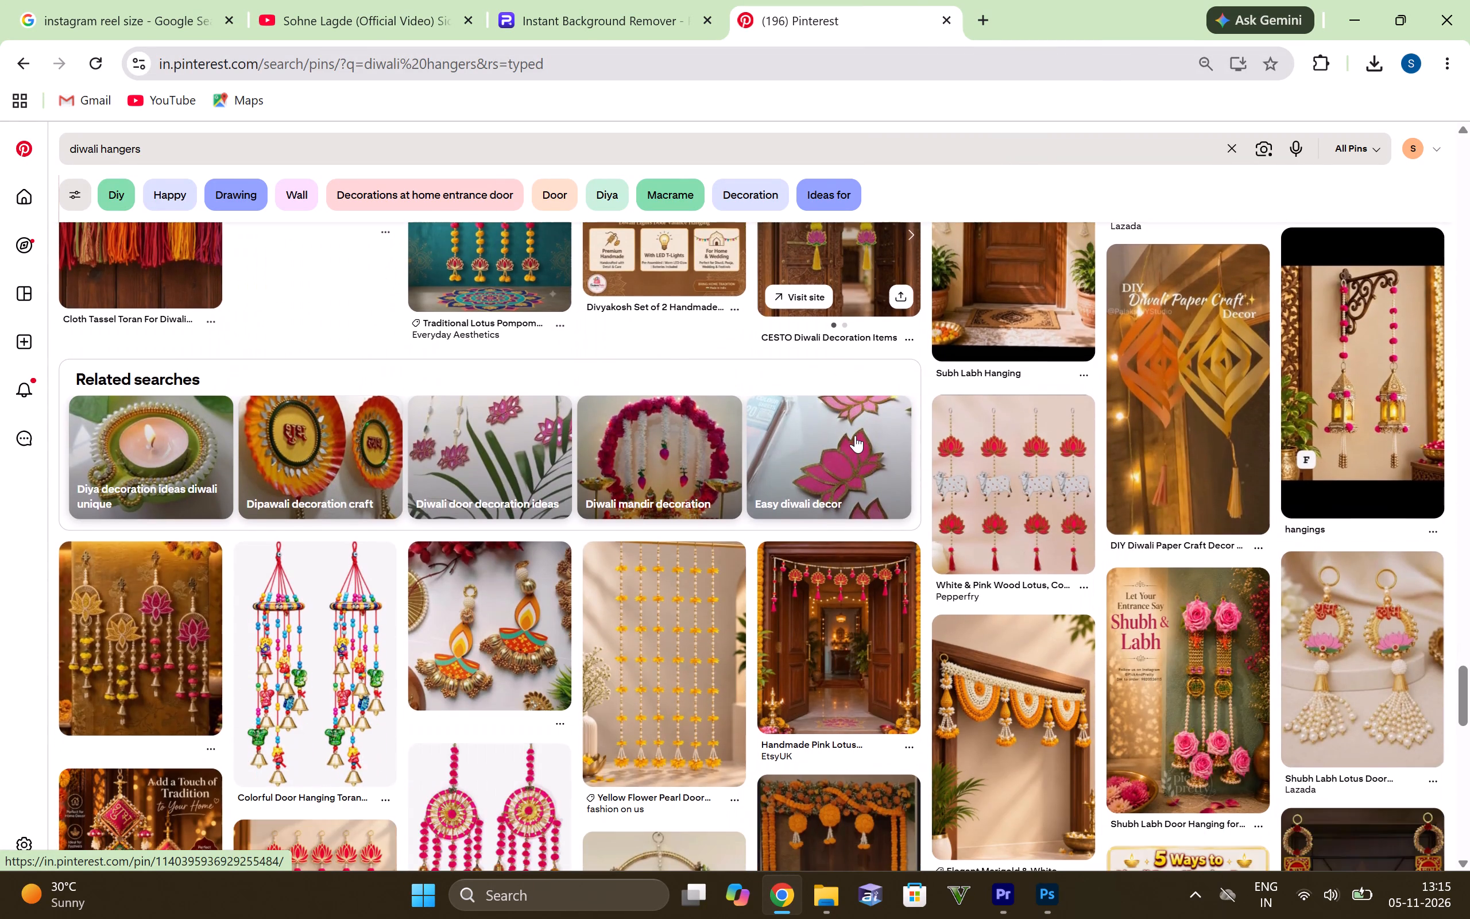
{"action": "scroll", "coordinate": [882, 407], "scroll_direction": "down", "scroll_amount": 2}
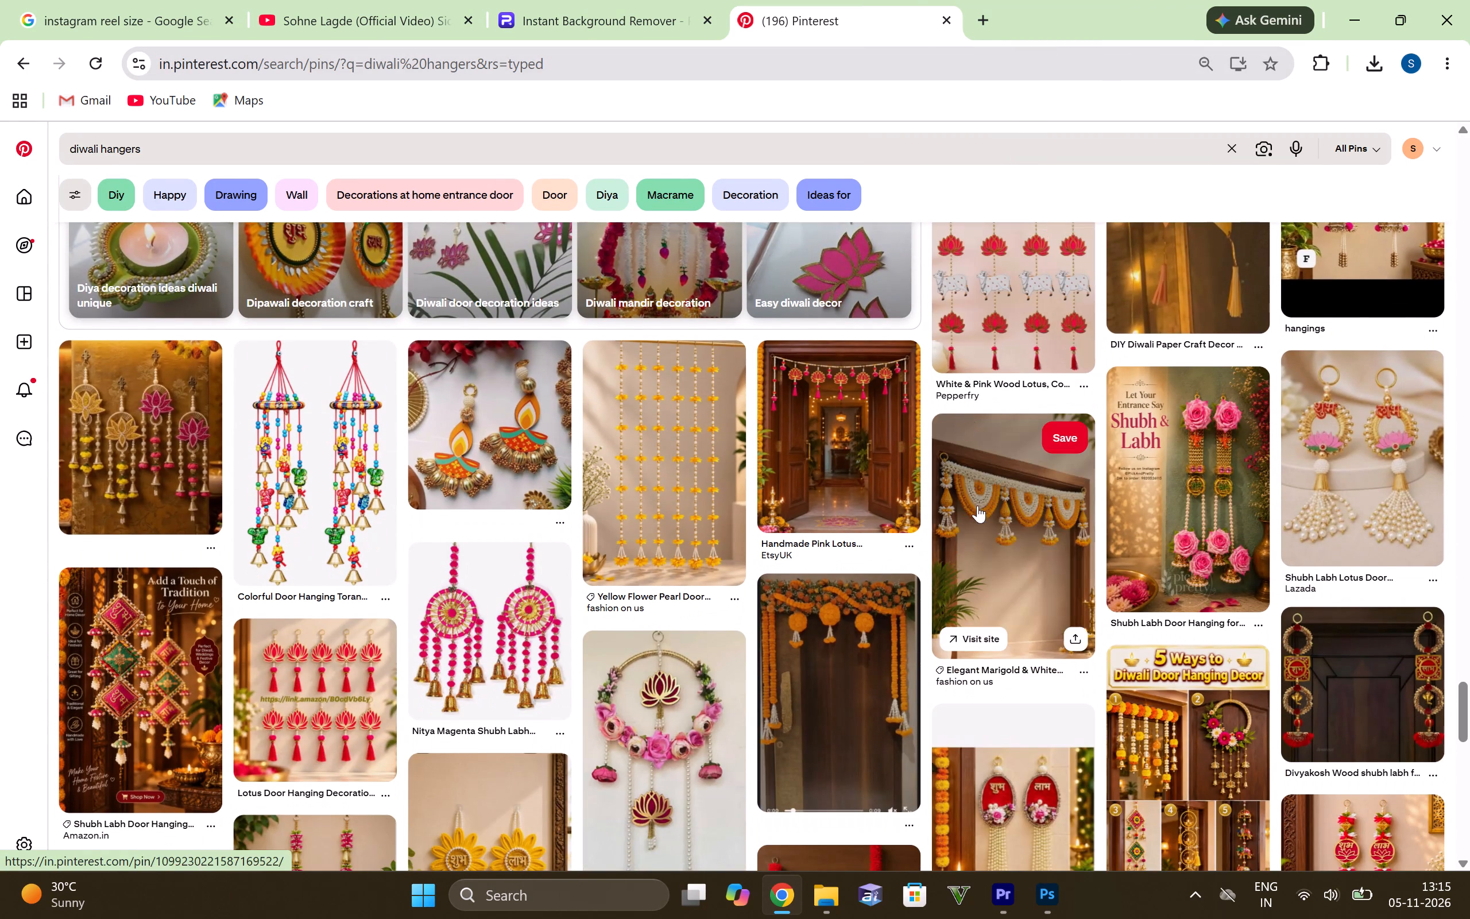
{"action": "scroll", "coordinate": [985, 503], "scroll_direction": "down", "scroll_amount": 2}
Review the "diwali hangers" pins again back to the first results, looking for a suitable hanging ornament.
{"action": "scroll", "coordinate": [985, 503], "scroll_direction": "up", "scroll_amount": 6}
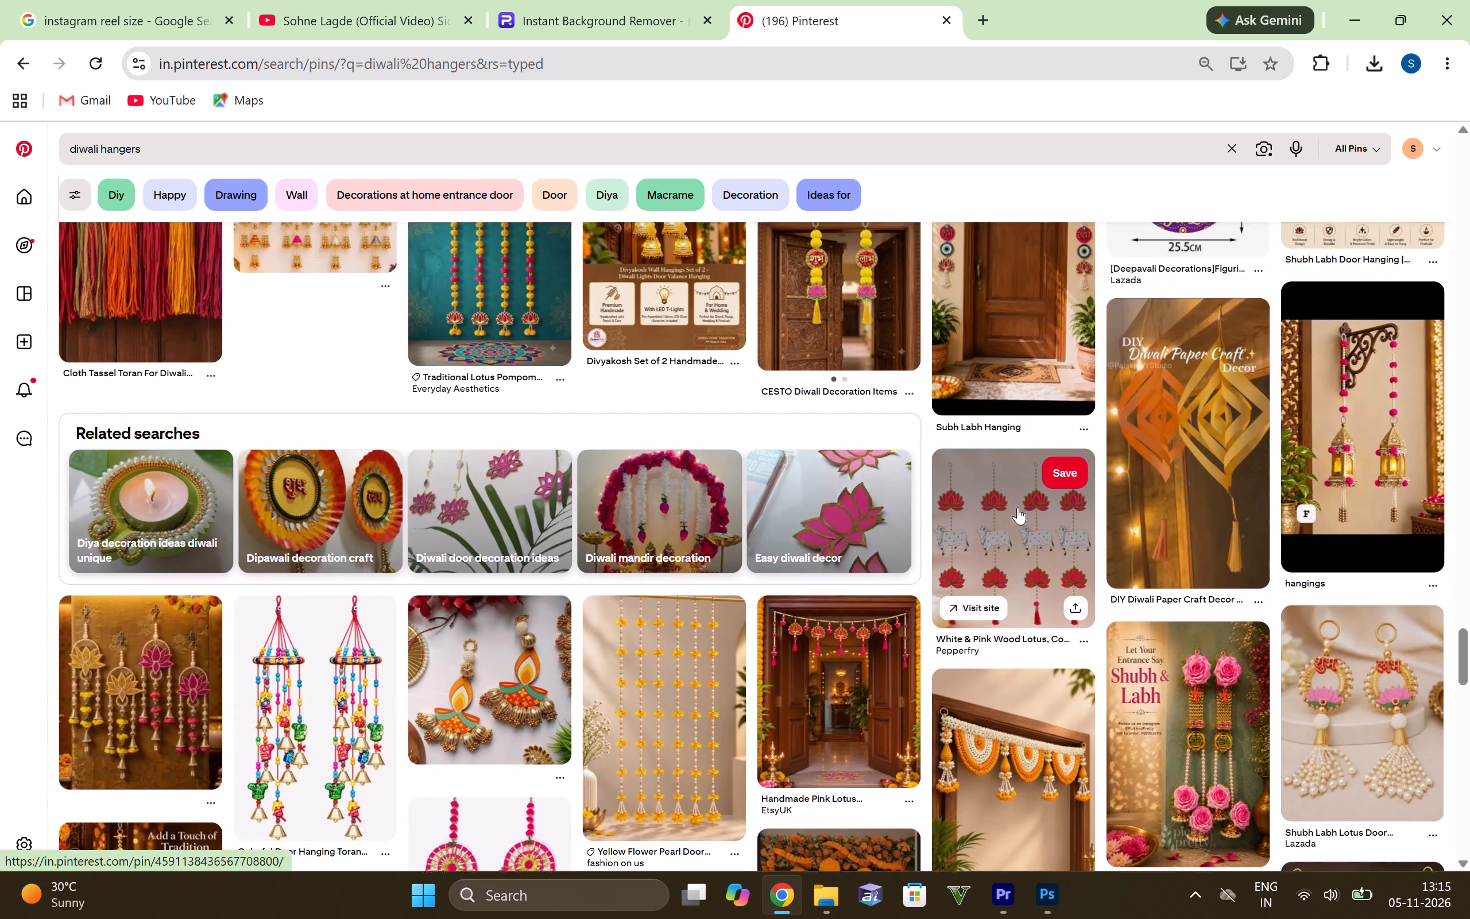
{"action": "scroll", "coordinate": [1018, 507], "scroll_direction": "up", "scroll_amount": 1}
{"action": "scroll", "coordinate": [1018, 507], "scroll_direction": "down", "scroll_amount": 3}
{"action": "scroll", "coordinate": [1018, 550], "scroll_direction": "up", "scroll_amount": 5}
{"action": "scroll", "coordinate": [985, 603], "scroll_direction": "up", "scroll_amount": 9}
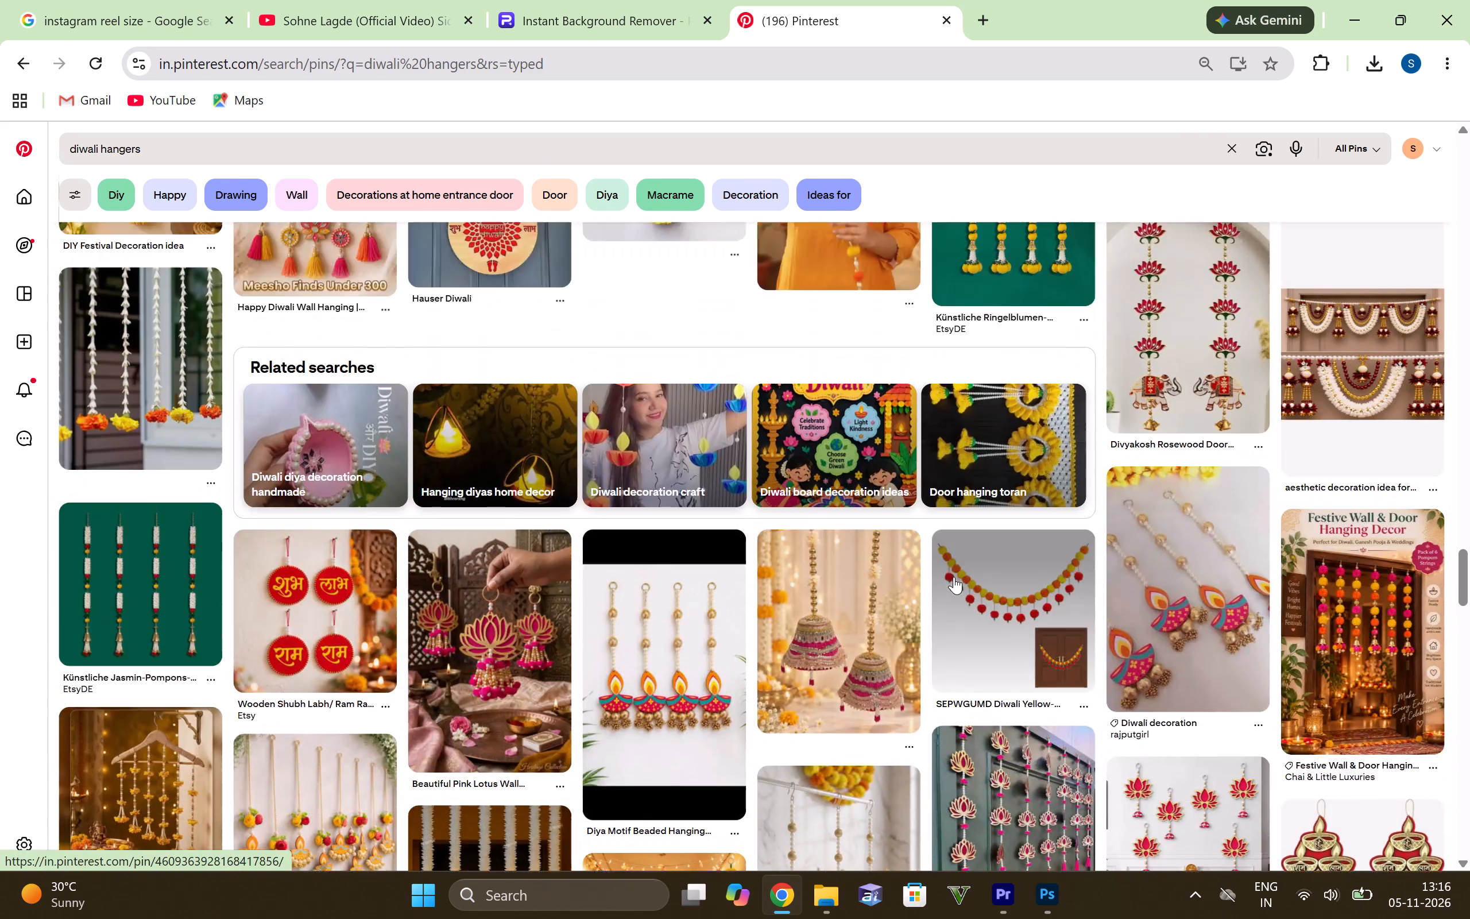
{"action": "scroll", "coordinate": [954, 577], "scroll_direction": "up", "scroll_amount": 18}
{"action": "scroll", "coordinate": [821, 582], "scroll_direction": "up", "scroll_amount": 5}
{"action": "scroll", "coordinate": [733, 473], "scroll_direction": "up", "scroll_amount": 5}
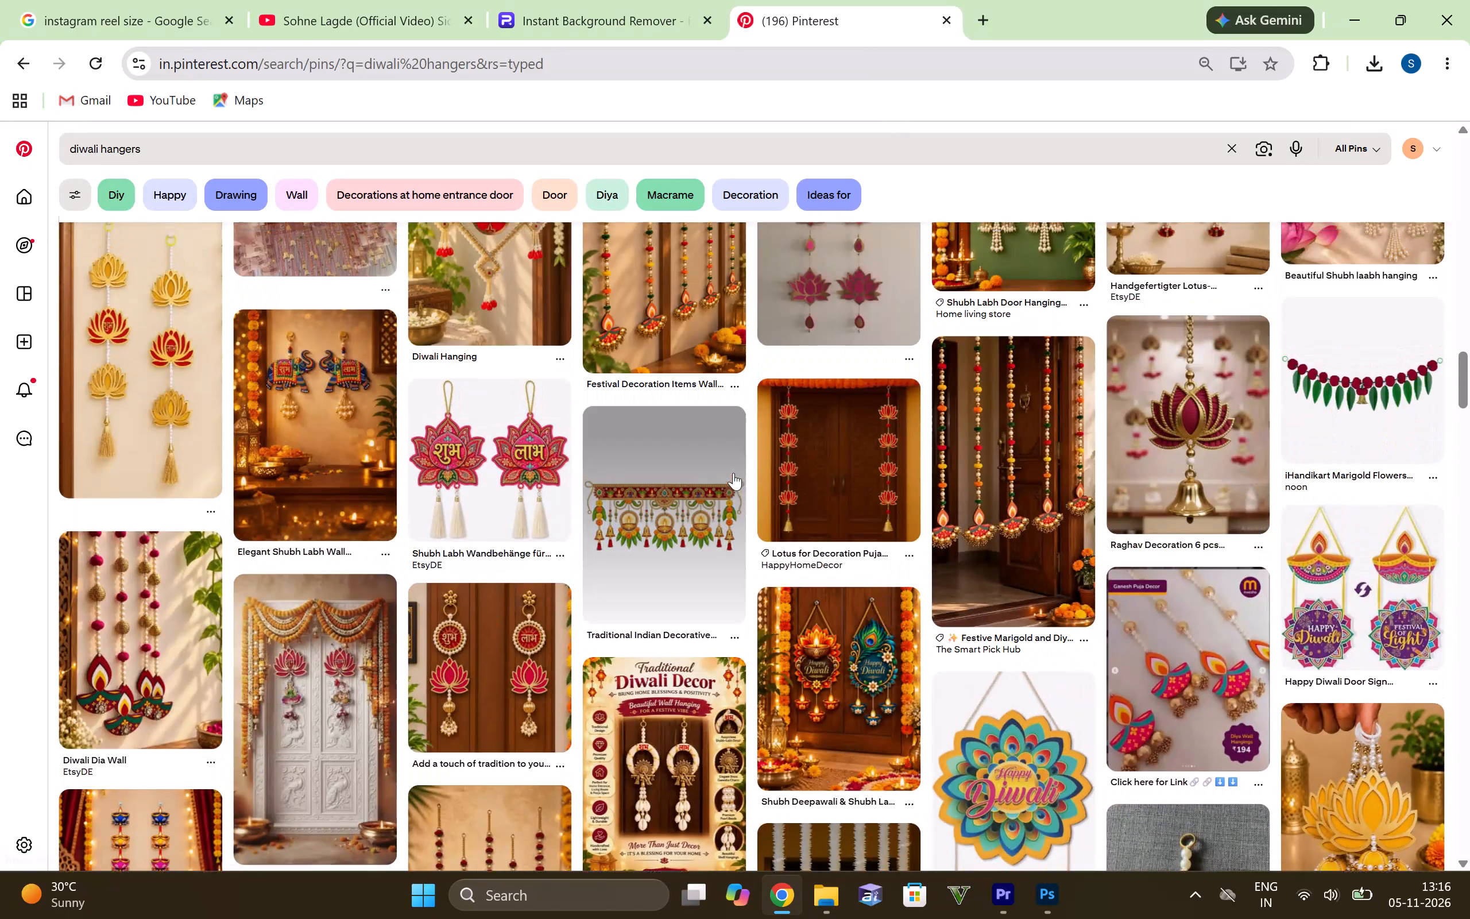
{"action": "scroll", "coordinate": [722, 475], "scroll_direction": "up", "scroll_amount": 5}
{"action": "scroll", "coordinate": [773, 476], "scroll_direction": "up", "scroll_amount": 6}
{"action": "scroll", "coordinate": [851, 484], "scroll_direction": "up", "scroll_amount": 7}
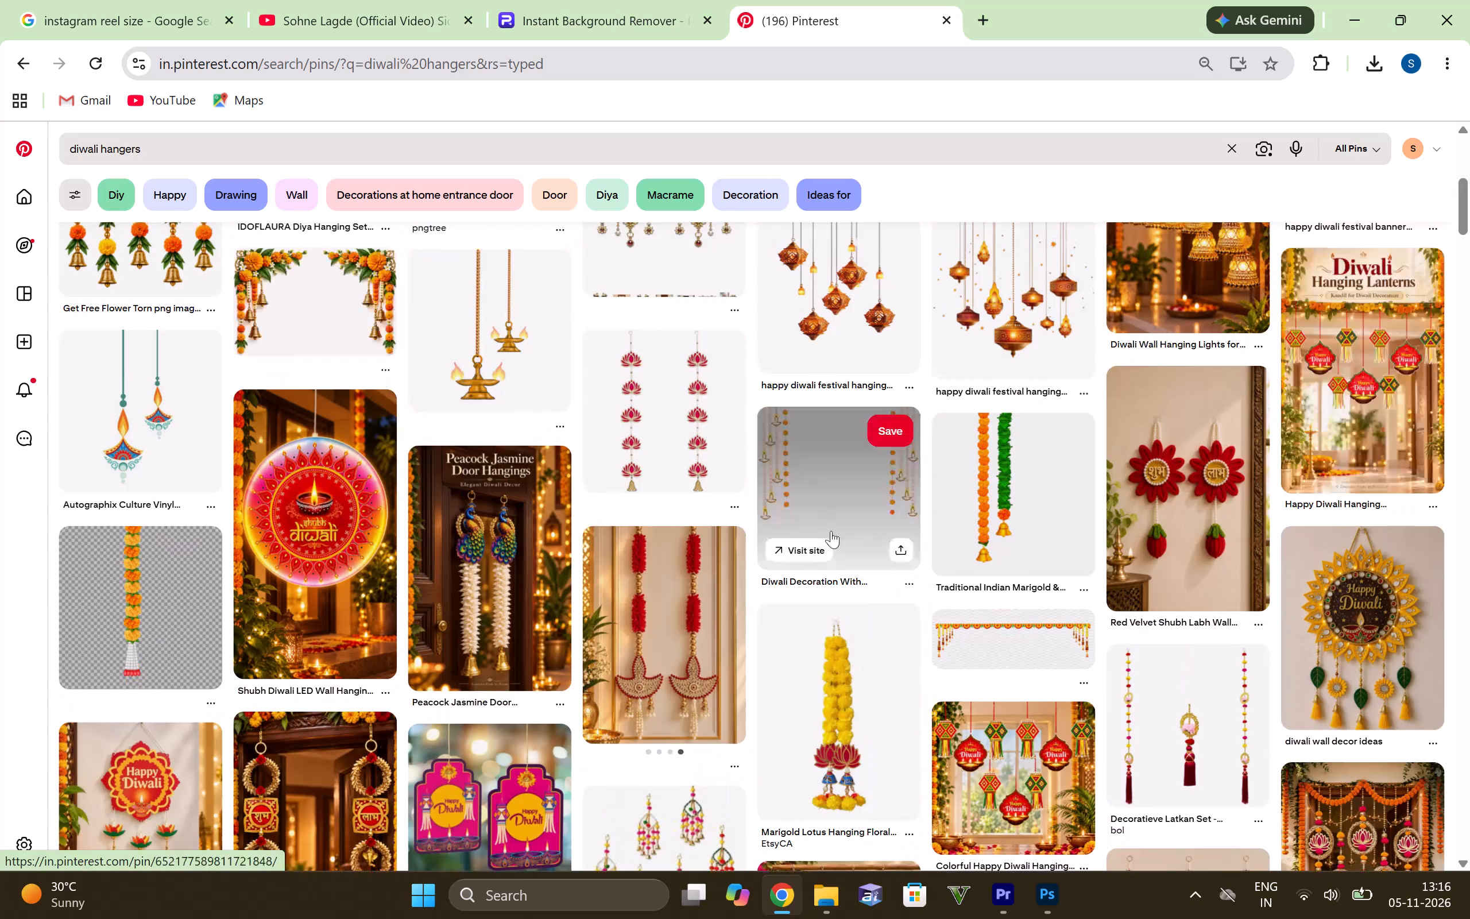
{"action": "scroll", "coordinate": [819, 553], "scroll_direction": "up", "scroll_amount": 5}
{"action": "scroll", "coordinate": [787, 592], "scroll_direction": "up", "scroll_amount": 6}
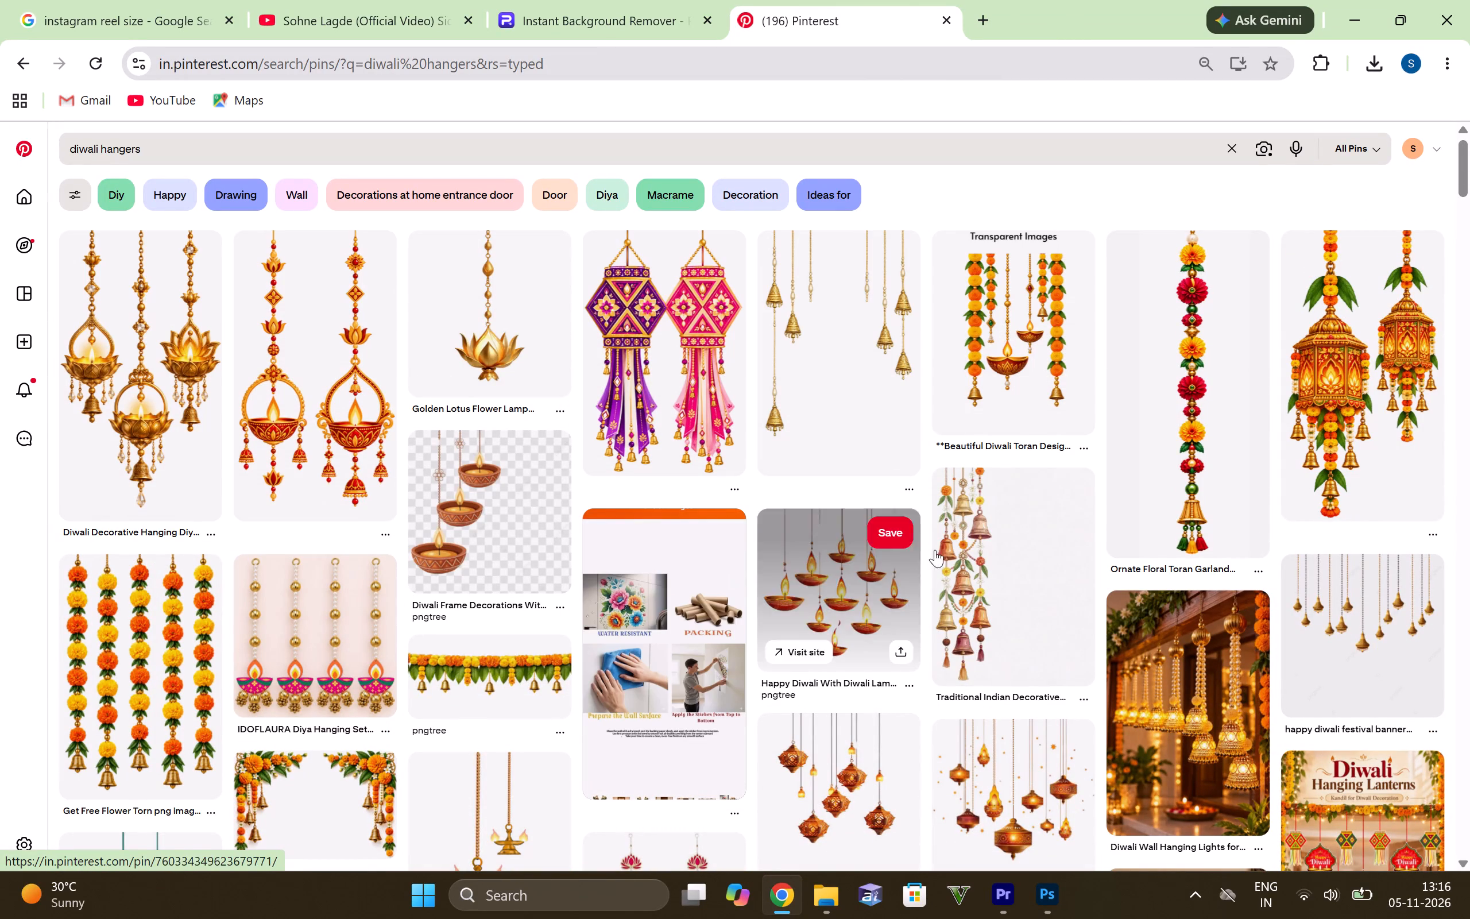
Go through the "diwali hangers" pins a second time from the first results, comparing garlands, lanterns, lotus and diya hangings for the poster.
{"action": "scroll", "coordinate": [1210, 478], "scroll_direction": "down", "scroll_amount": 1}
{"action": "scroll", "coordinate": [1123, 503], "scroll_direction": "down", "scroll_amount": 2}
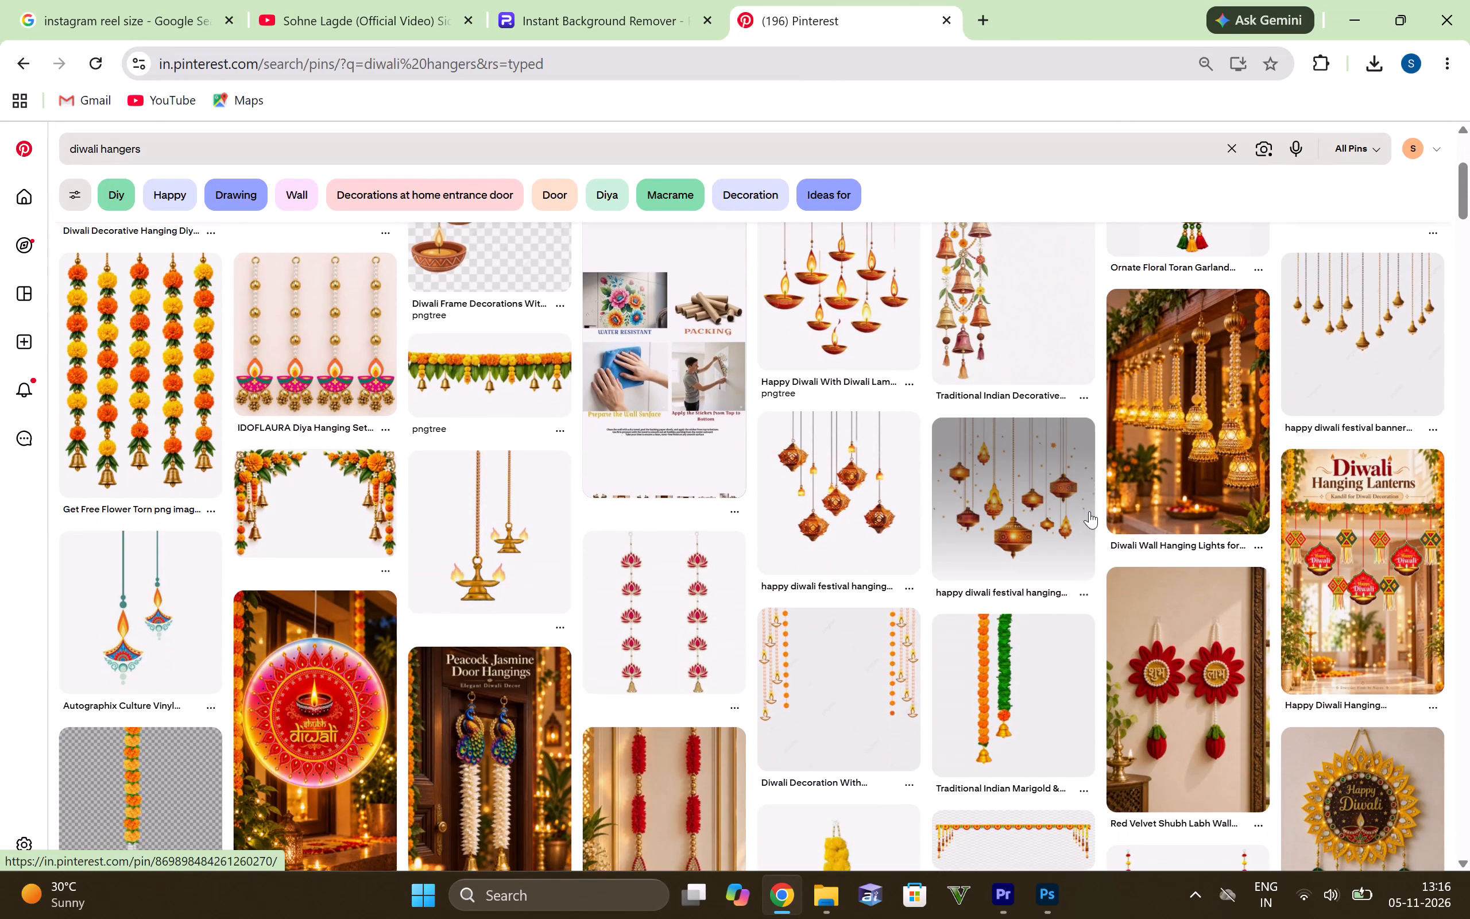
{"action": "scroll", "coordinate": [1089, 511], "scroll_direction": "down", "scroll_amount": 2}
{"action": "scroll", "coordinate": [824, 507], "scroll_direction": "down", "scroll_amount": 2}
{"action": "scroll", "coordinate": [1022, 480], "scroll_direction": "down", "scroll_amount": 3}
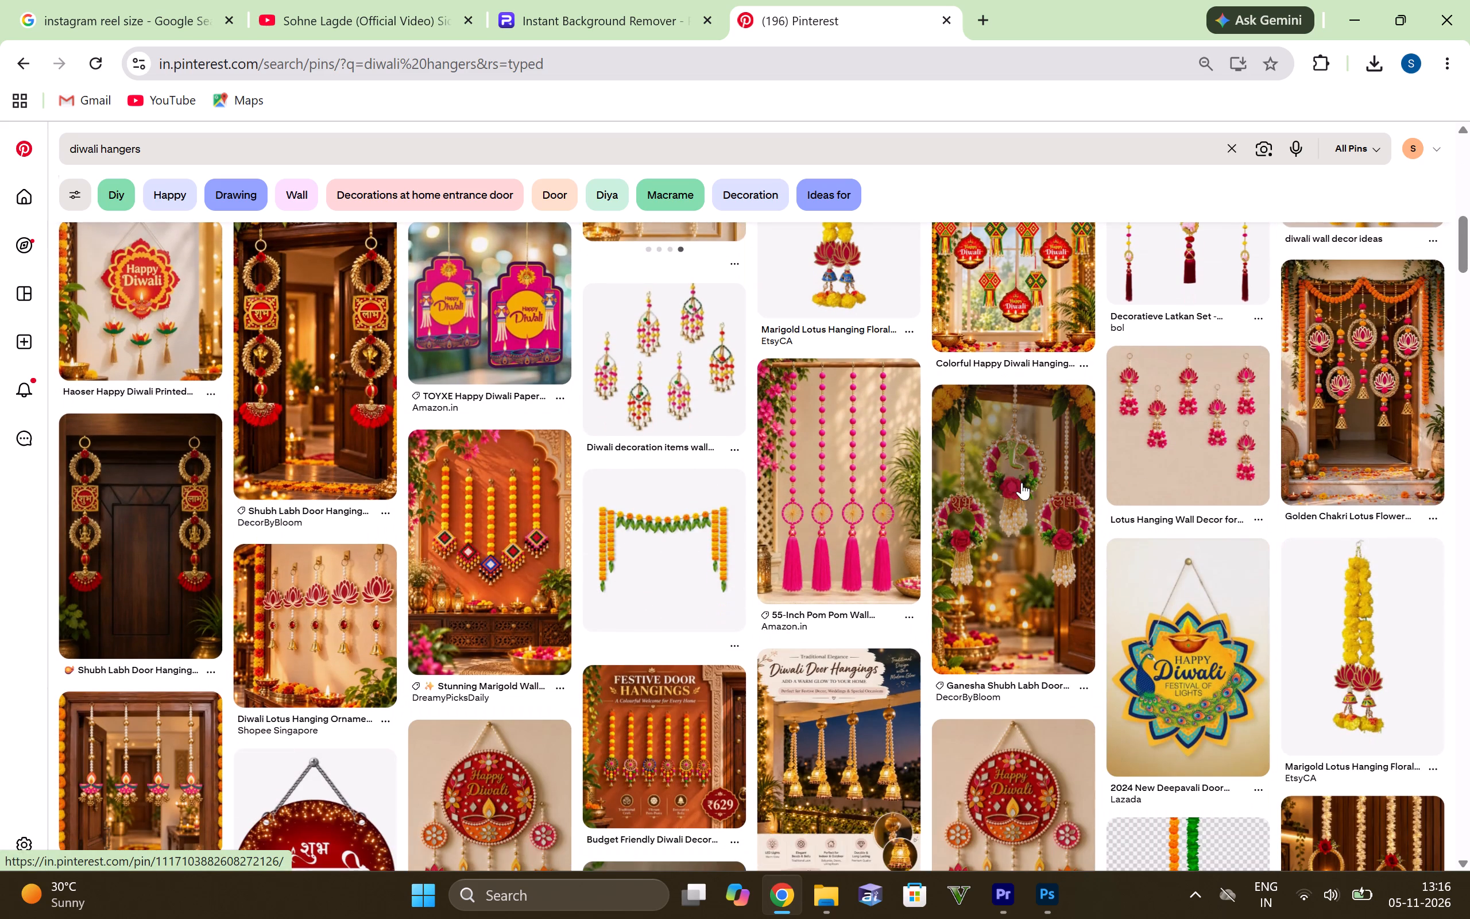
{"action": "scroll", "coordinate": [1067, 528], "scroll_direction": "up", "scroll_amount": 1}
{"action": "scroll", "coordinate": [804, 569], "scroll_direction": "down", "scroll_amount": 2}
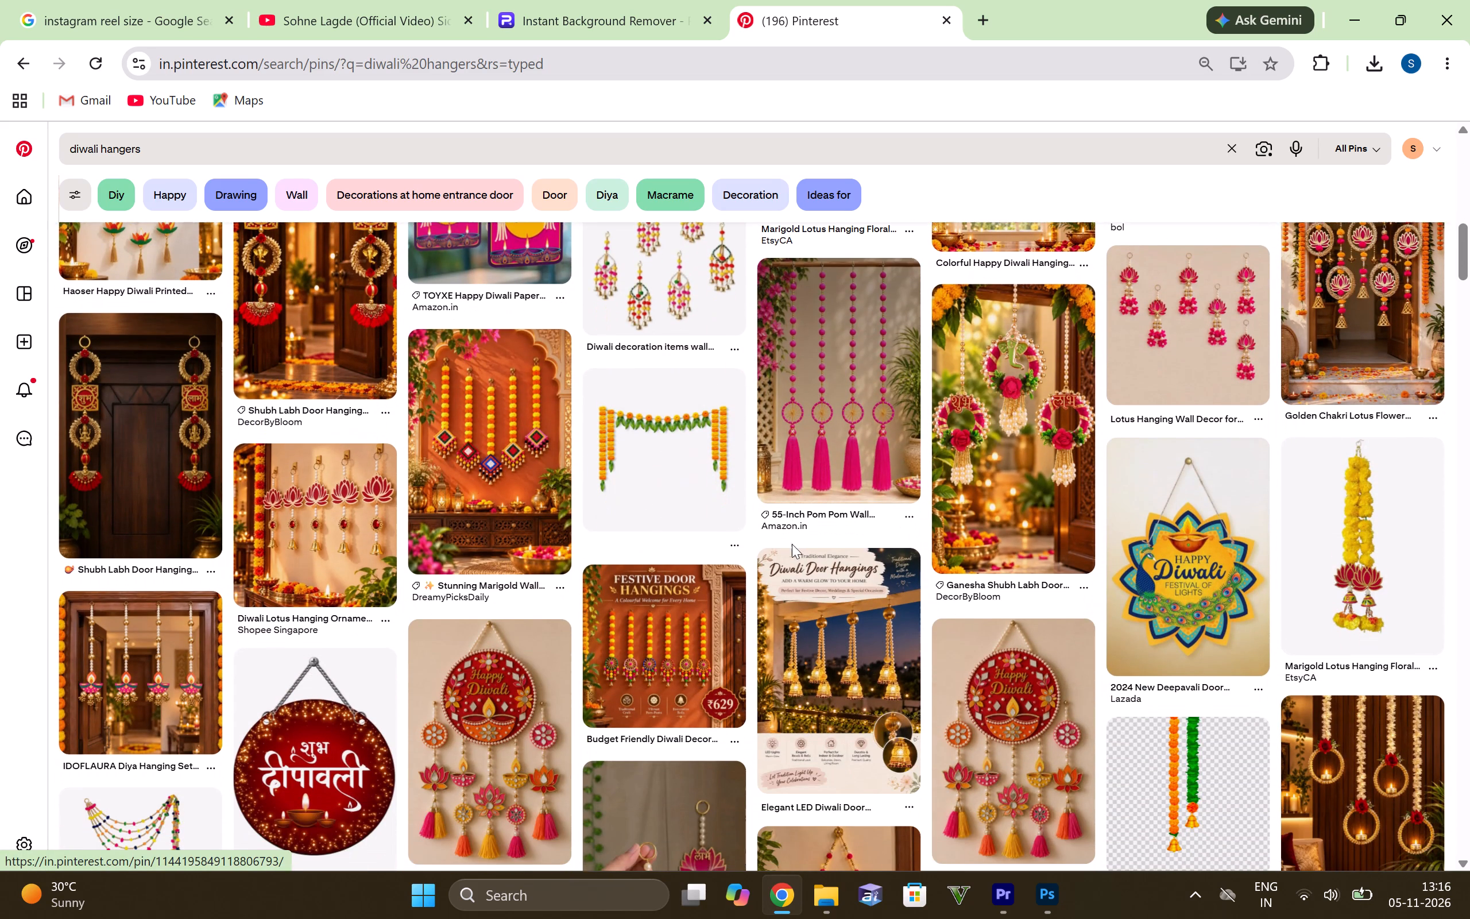
{"action": "scroll", "coordinate": [797, 520], "scroll_direction": "down", "scroll_amount": 7}
{"action": "scroll", "coordinate": [880, 443], "scroll_direction": "up", "scroll_amount": 1}
{"action": "scroll", "coordinate": [878, 448], "scroll_direction": "down", "scroll_amount": 2}
{"action": "scroll", "coordinate": [998, 466], "scroll_direction": "down", "scroll_amount": 1}
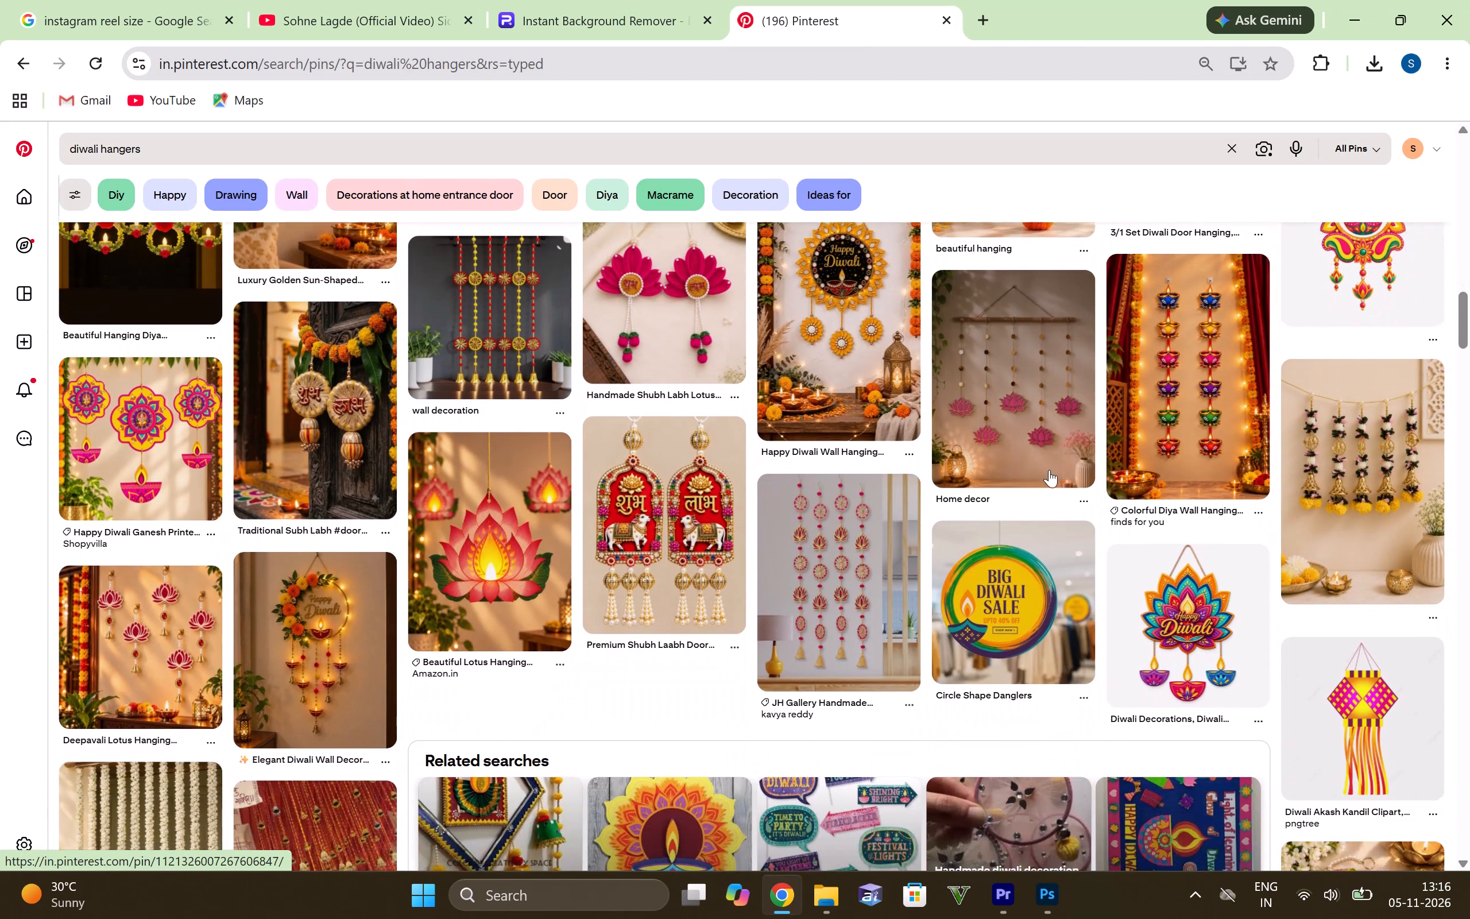
{"action": "scroll", "coordinate": [1022, 472], "scroll_direction": "down", "scroll_amount": 1}
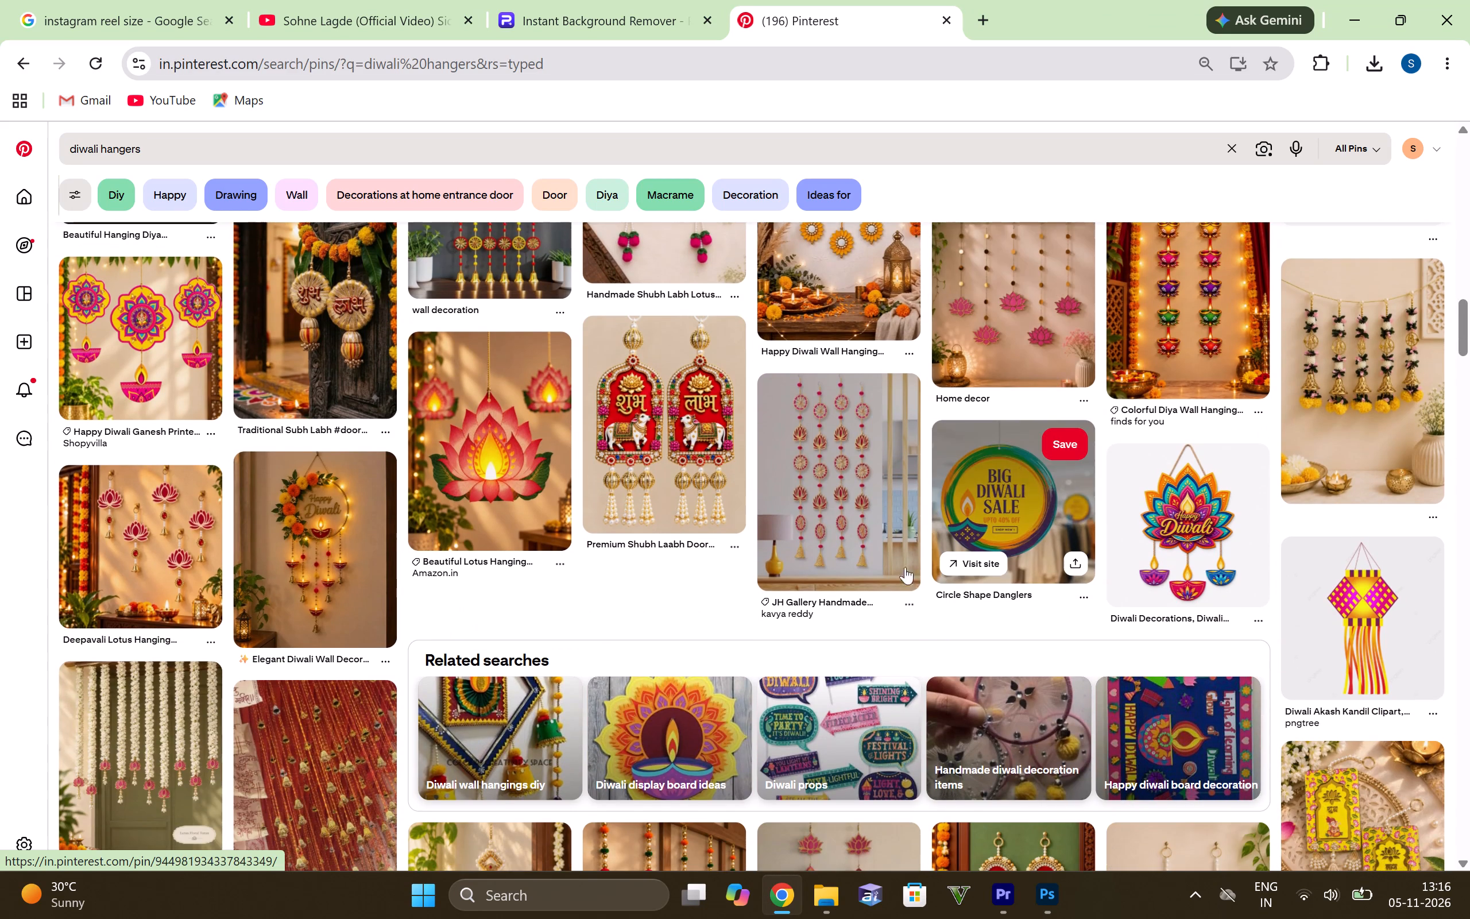
{"action": "scroll", "coordinate": [874, 591], "scroll_direction": "down", "scroll_amount": 1}
{"action": "scroll", "coordinate": [817, 423], "scroll_direction": "down", "scroll_amount": 2}
{"action": "scroll", "coordinate": [1031, 496], "scroll_direction": "down", "scroll_amount": 2}
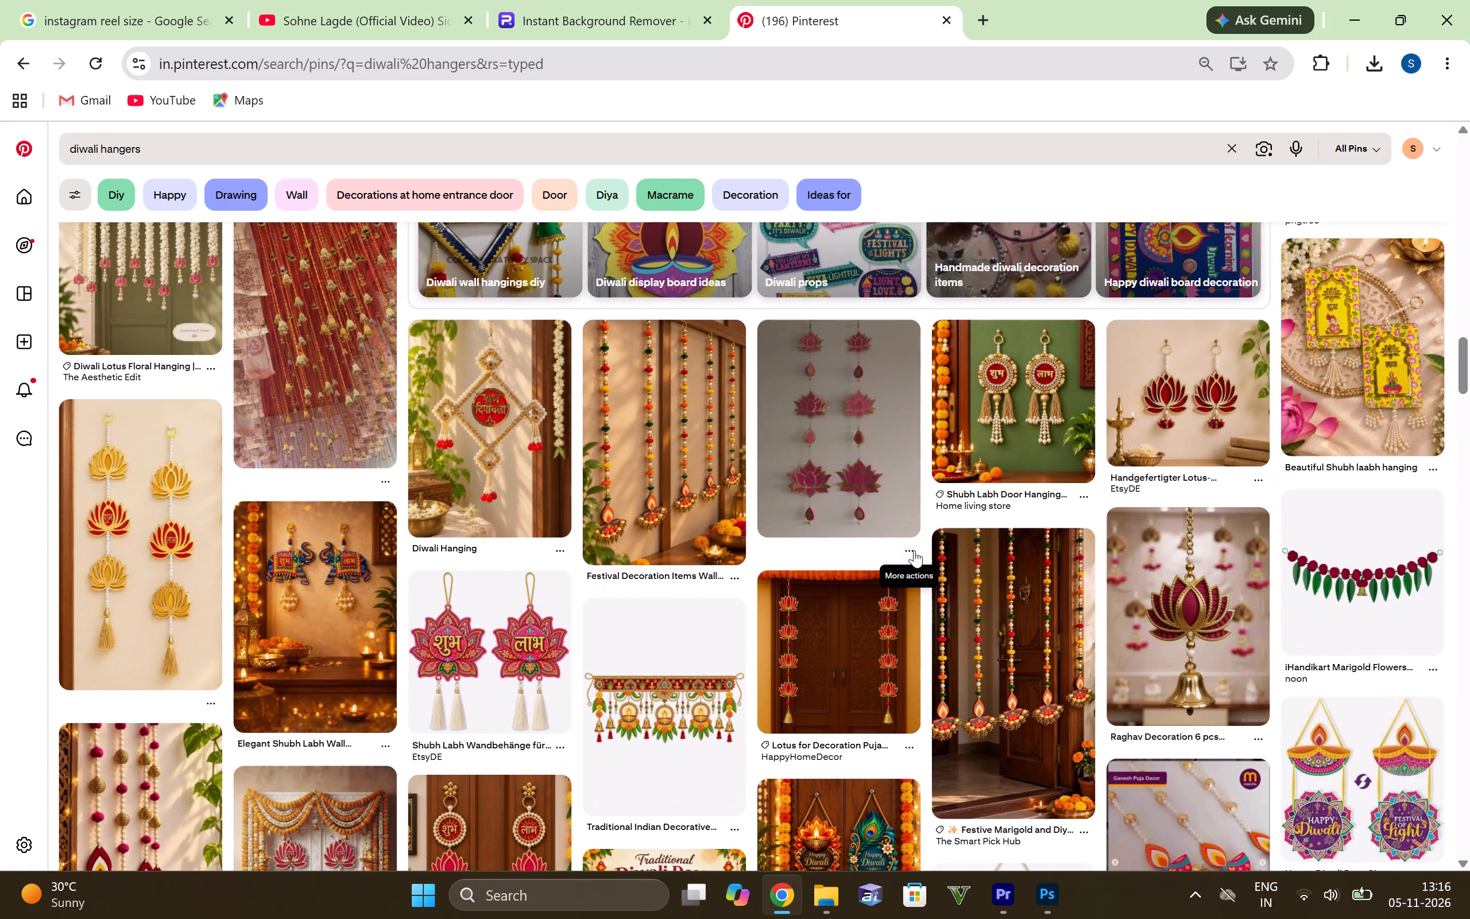
{"action": "scroll", "coordinate": [911, 558], "scroll_direction": "down", "scroll_amount": 5}
{"action": "scroll", "coordinate": [840, 552], "scroll_direction": "down", "scroll_amount": 4}
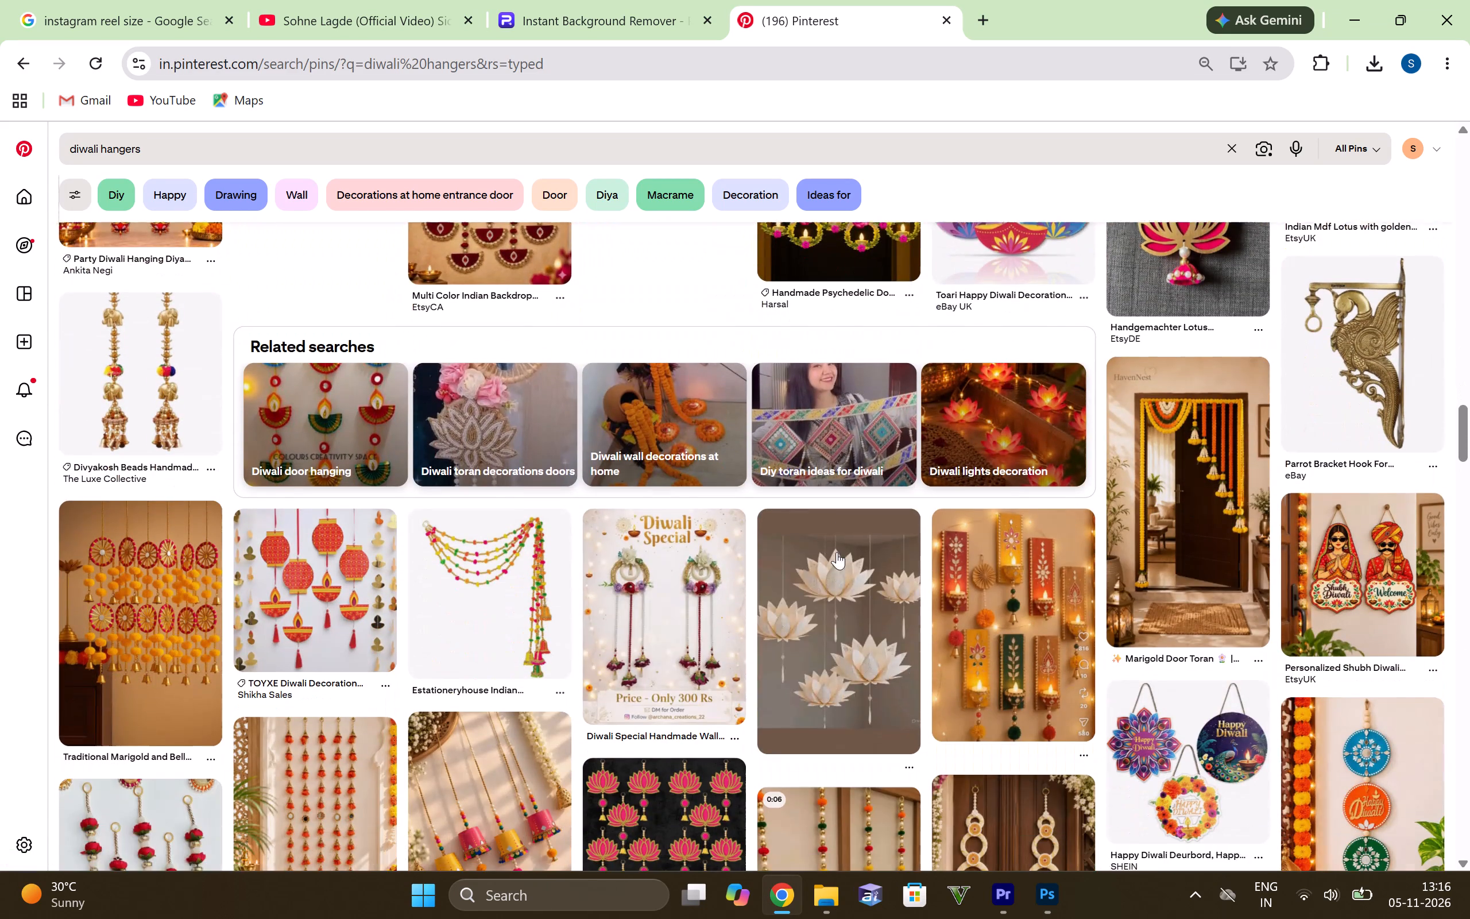
{"action": "scroll", "coordinate": [644, 547], "scroll_direction": "down", "scroll_amount": 2}
{"action": "scroll", "coordinate": [873, 522], "scroll_direction": "down", "scroll_amount": 5}
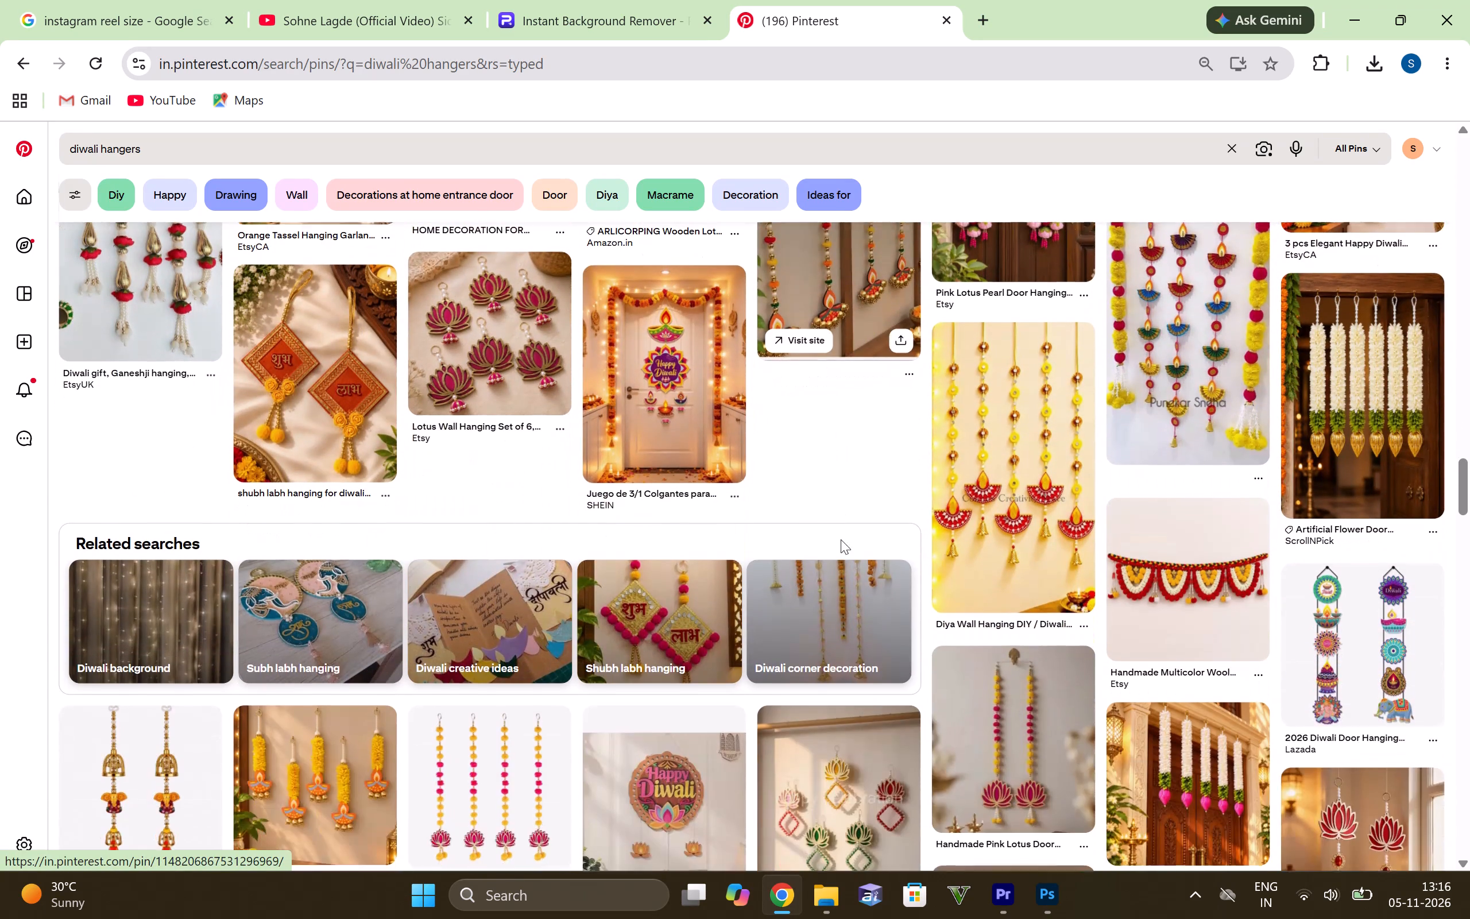
Resume the paused "Sohne Lagde" video on YouTube and lower its volume.
{"action": "left_click", "coordinate": [334, 6]}
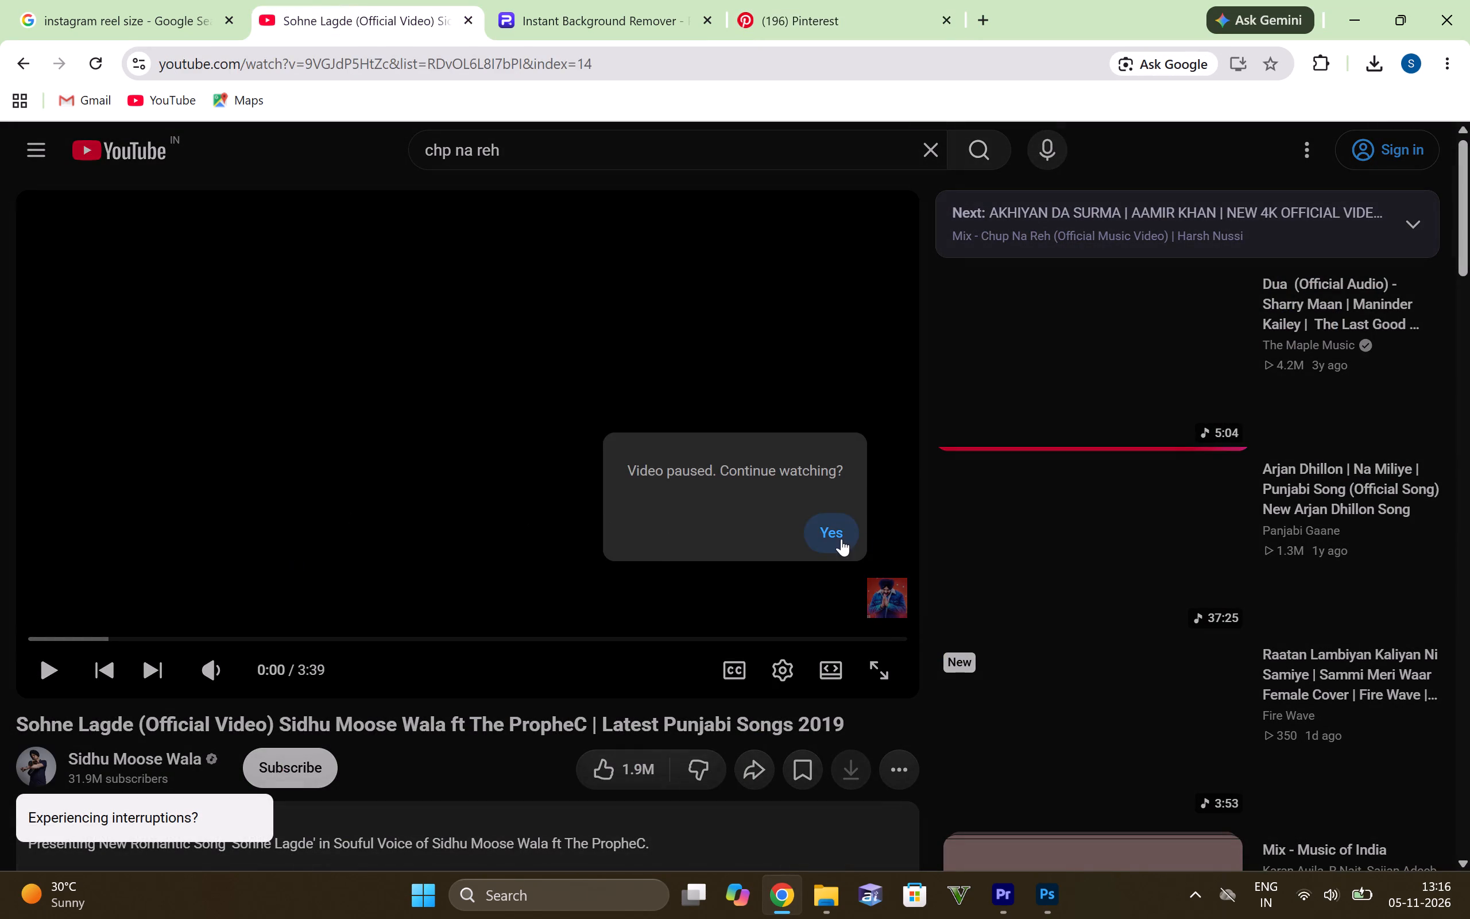
{"action": "left_click", "coordinate": [841, 539]}
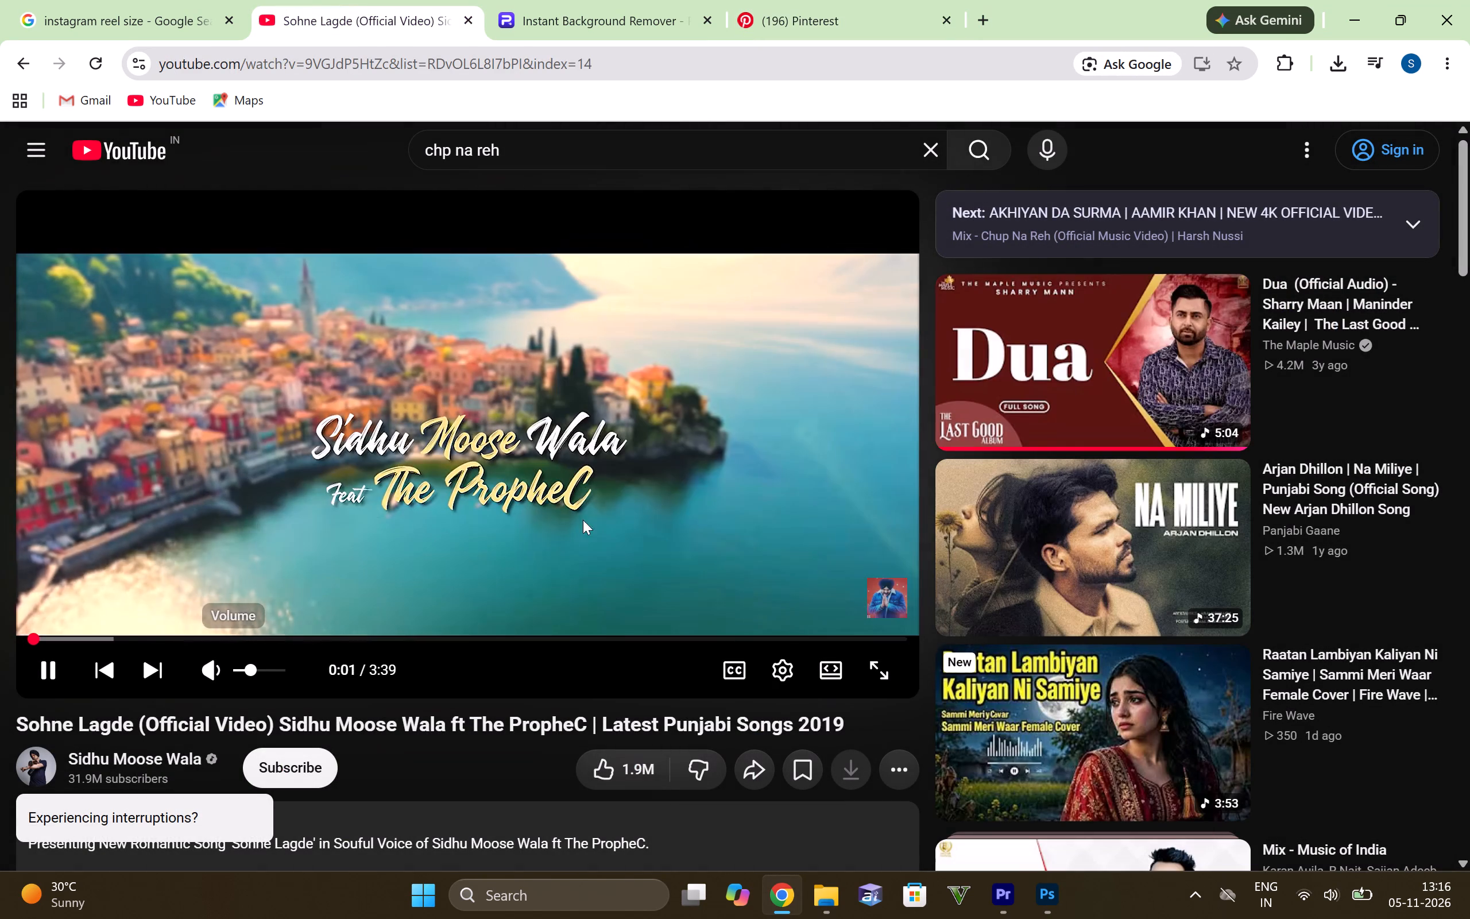
{"action": "scroll", "coordinate": [1124, 437], "scroll_direction": "down", "scroll_amount": 2}
{"action": "scroll", "coordinate": [1104, 499], "scroll_direction": "up", "scroll_amount": 3}
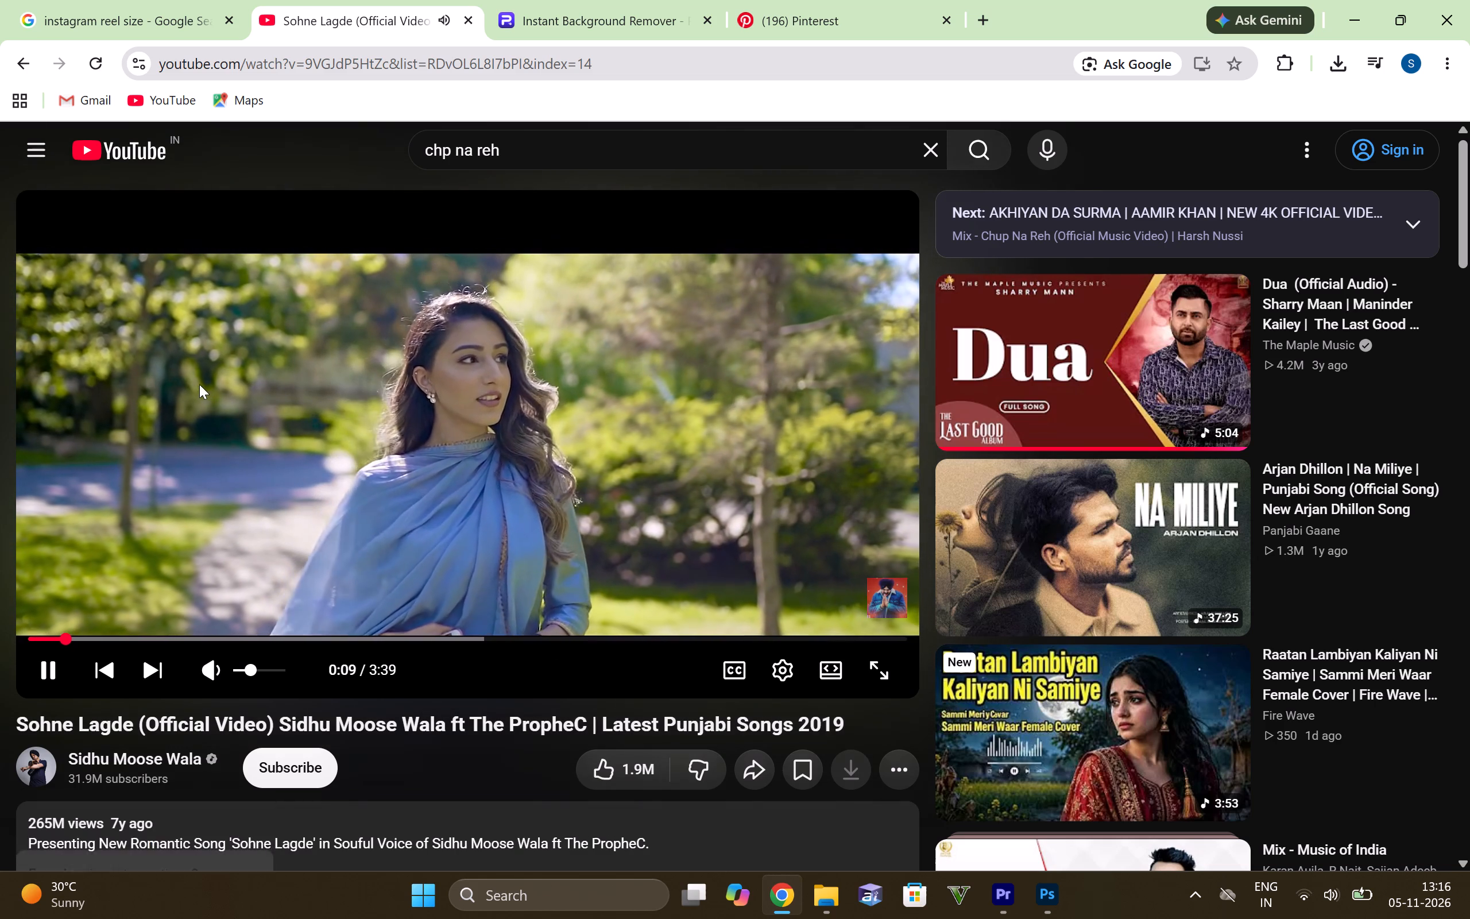
{"action": "key", "text": "Down"}
{"action": "key", "text": "Down"}
{"action": "key", "text": "Down"}
{"action": "key", "text": "Down"}
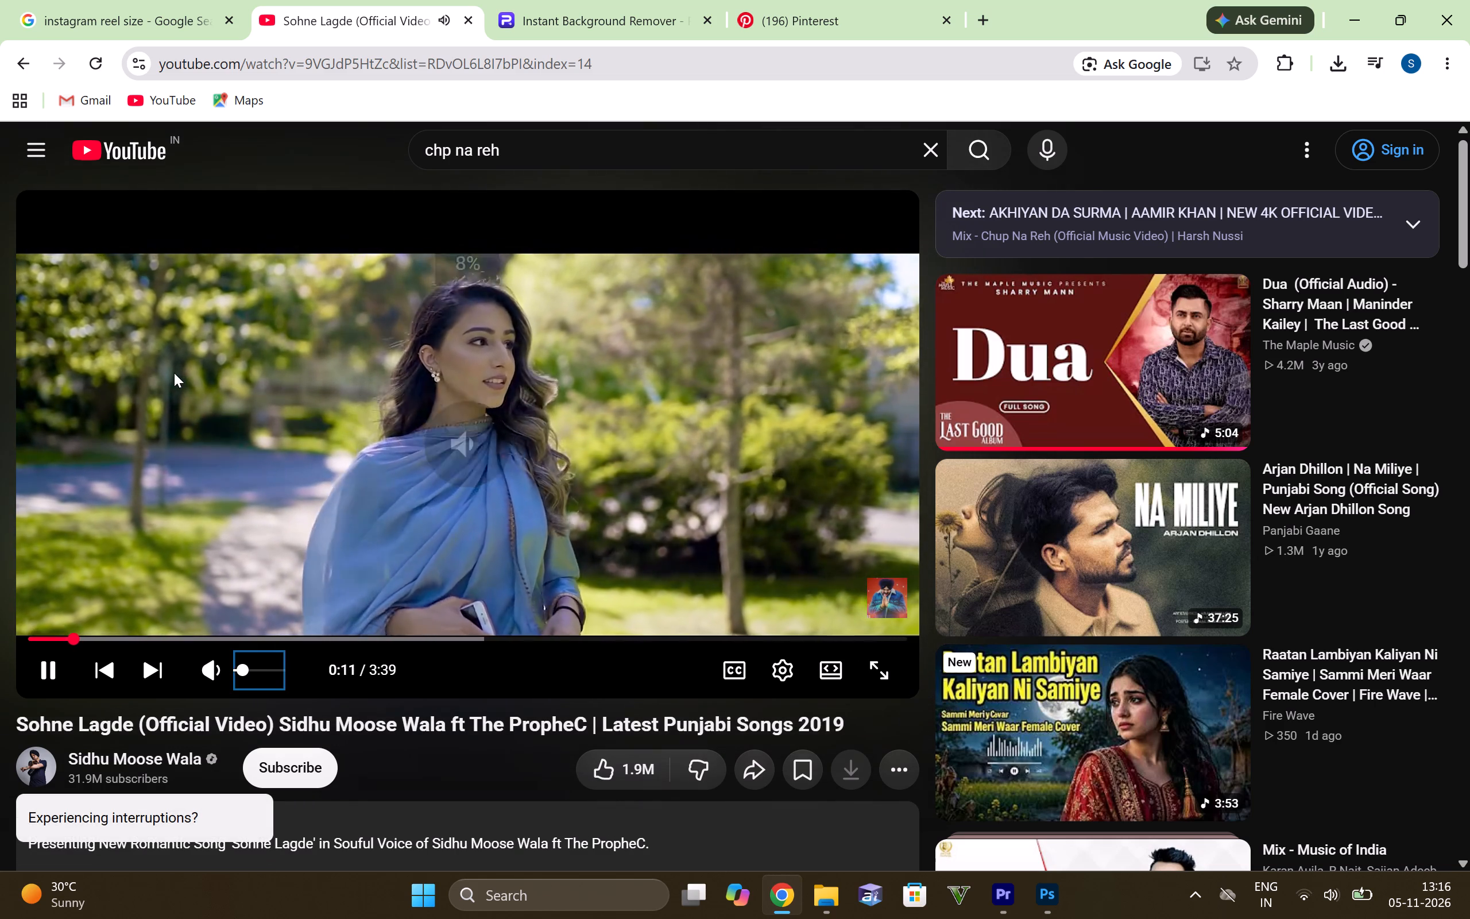
{"action": "key", "text": "Down"}
{"action": "key", "text": "Up"}
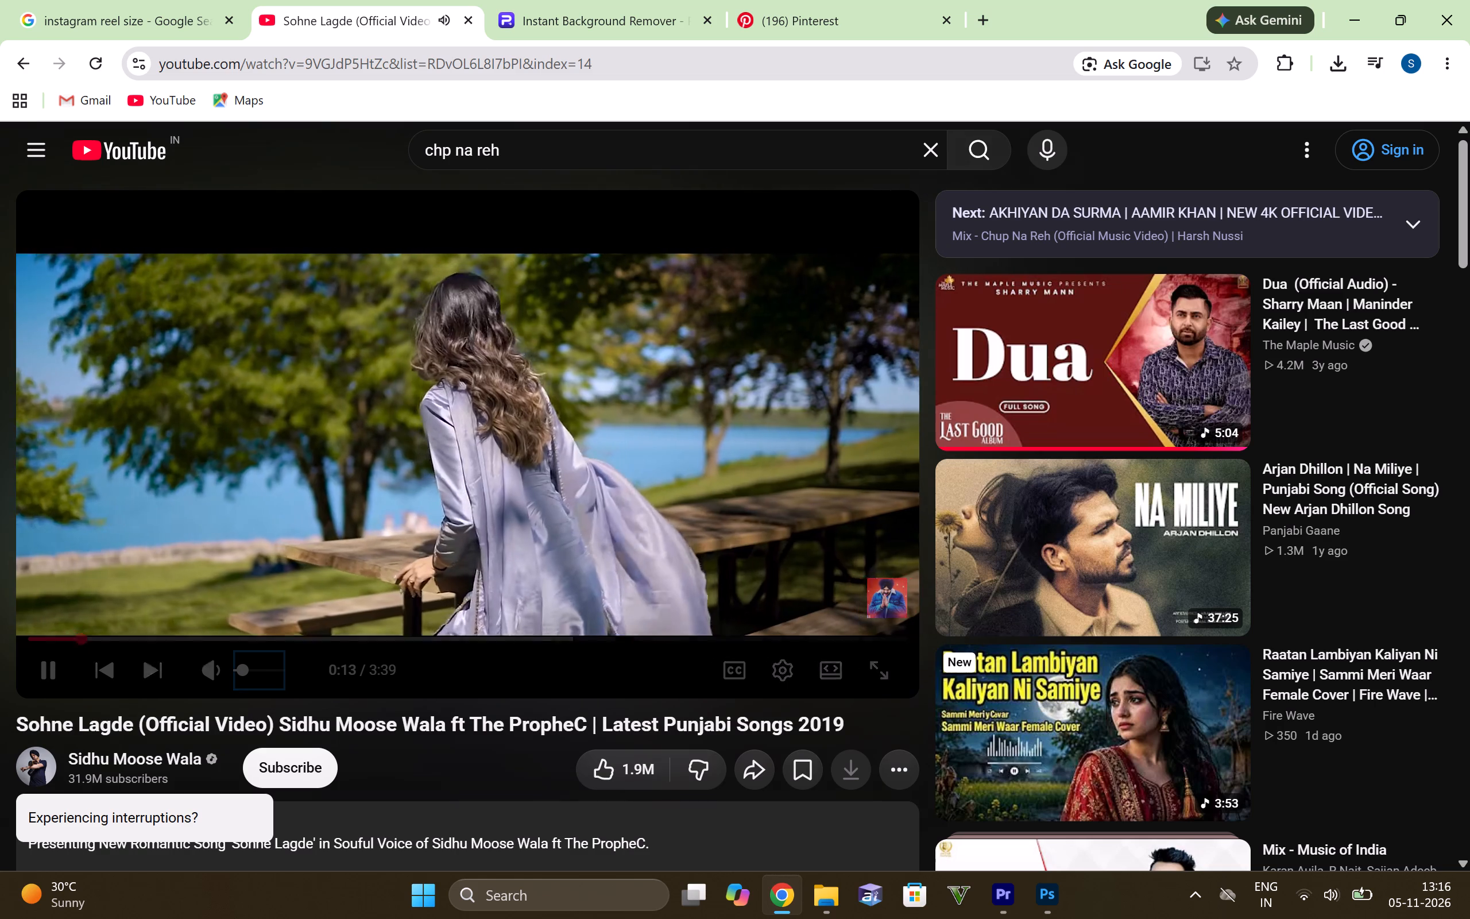
{"action": "key", "text": "Up"}
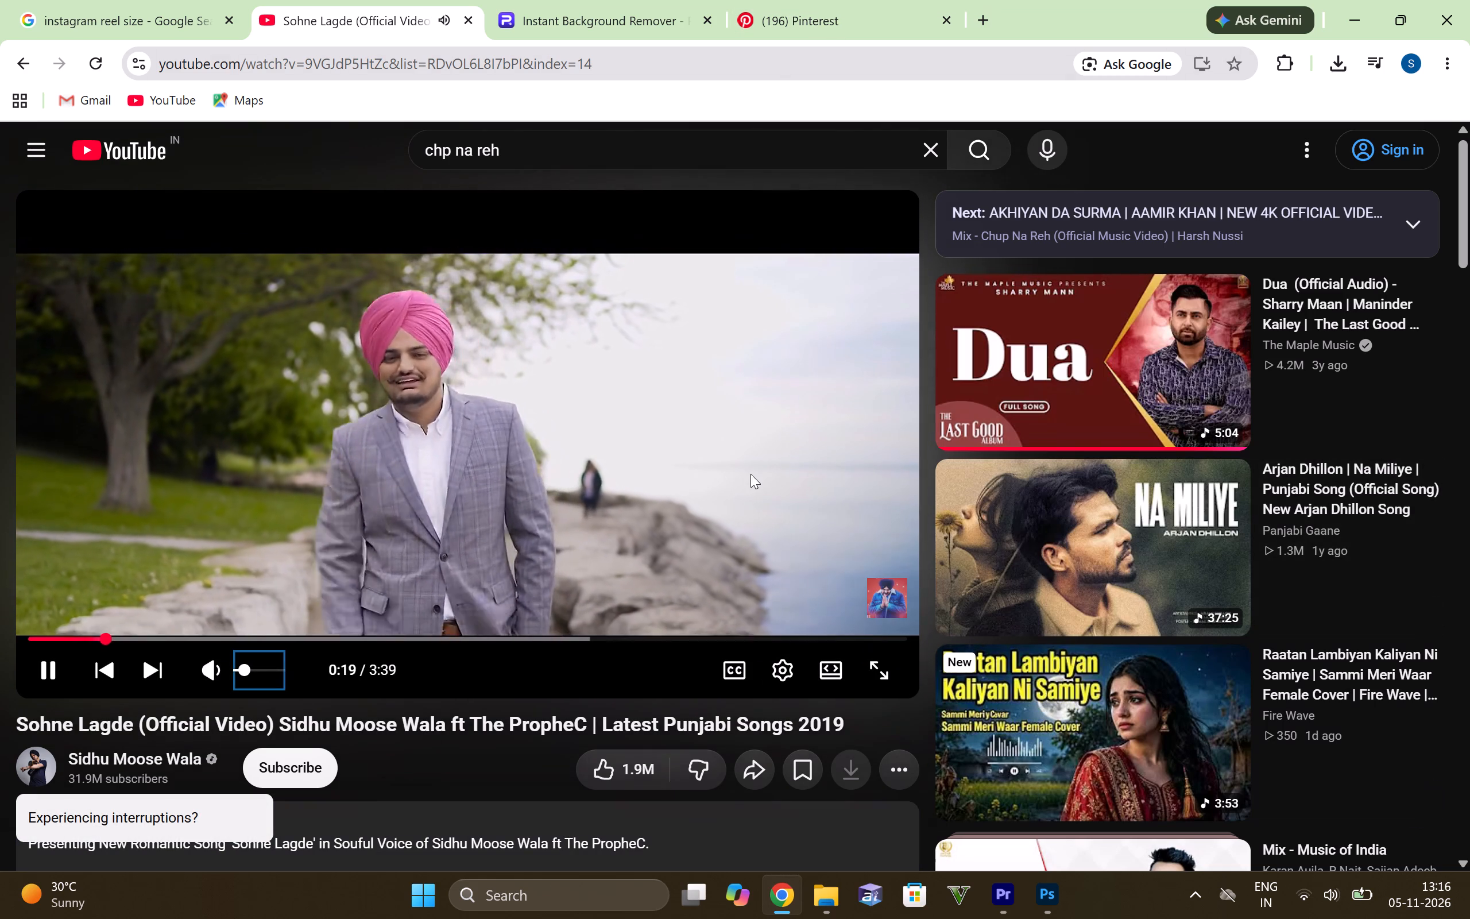
{"action": "key", "text": "Down"}
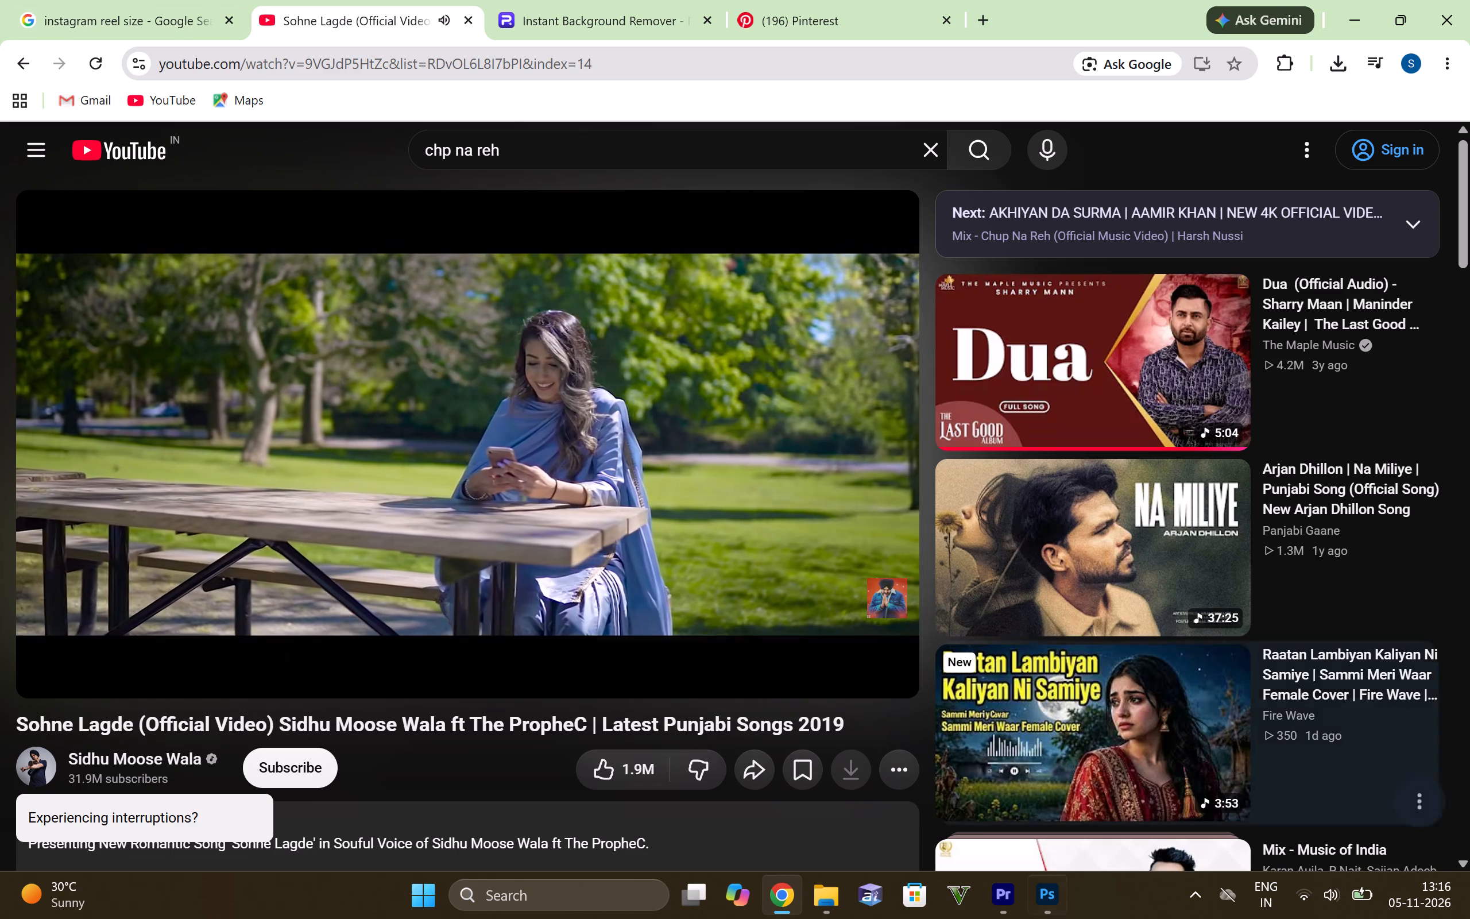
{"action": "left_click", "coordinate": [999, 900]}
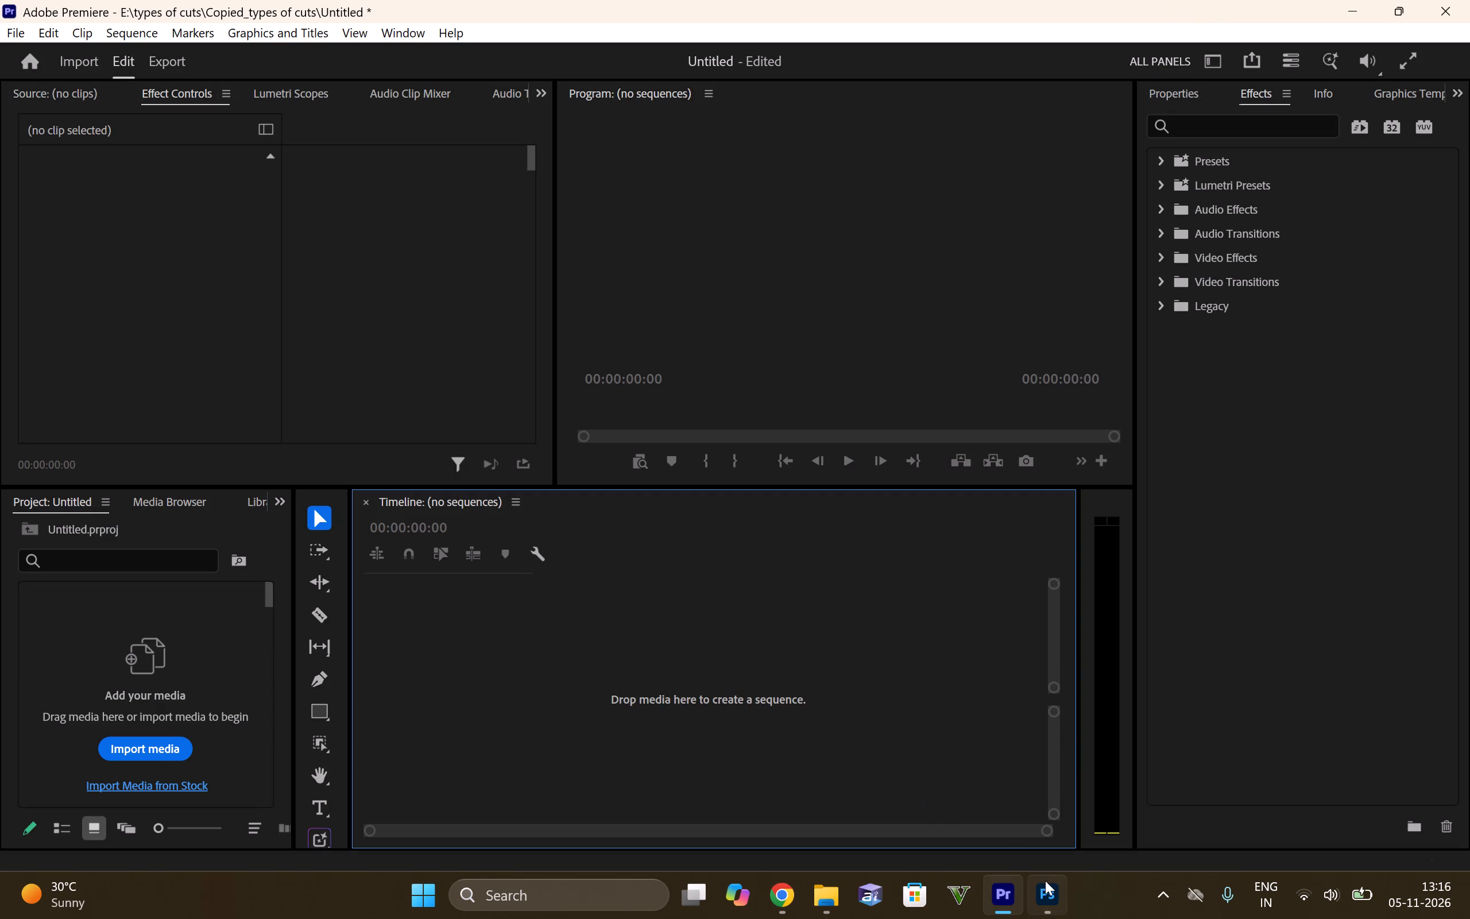
Switch to Photoshop and hide both hanging-diya layer groups, Group 1 copy and Group 1.
{"action": "left_click", "coordinate": [1045, 881]}
{"action": "left_click", "coordinate": [643, 300]}
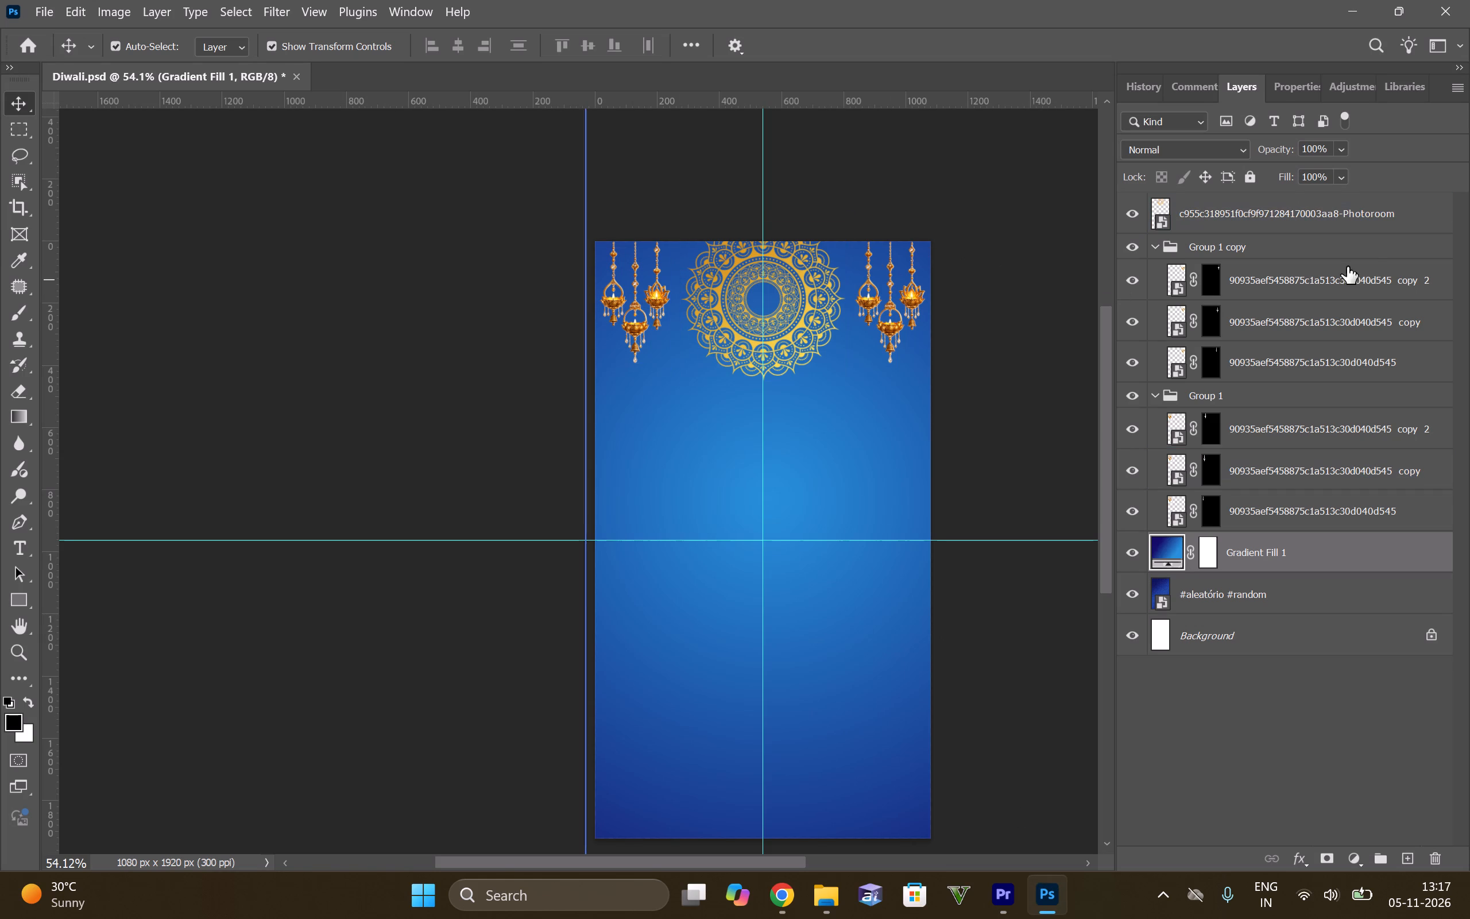
{"action": "left_click", "coordinate": [1124, 254]}
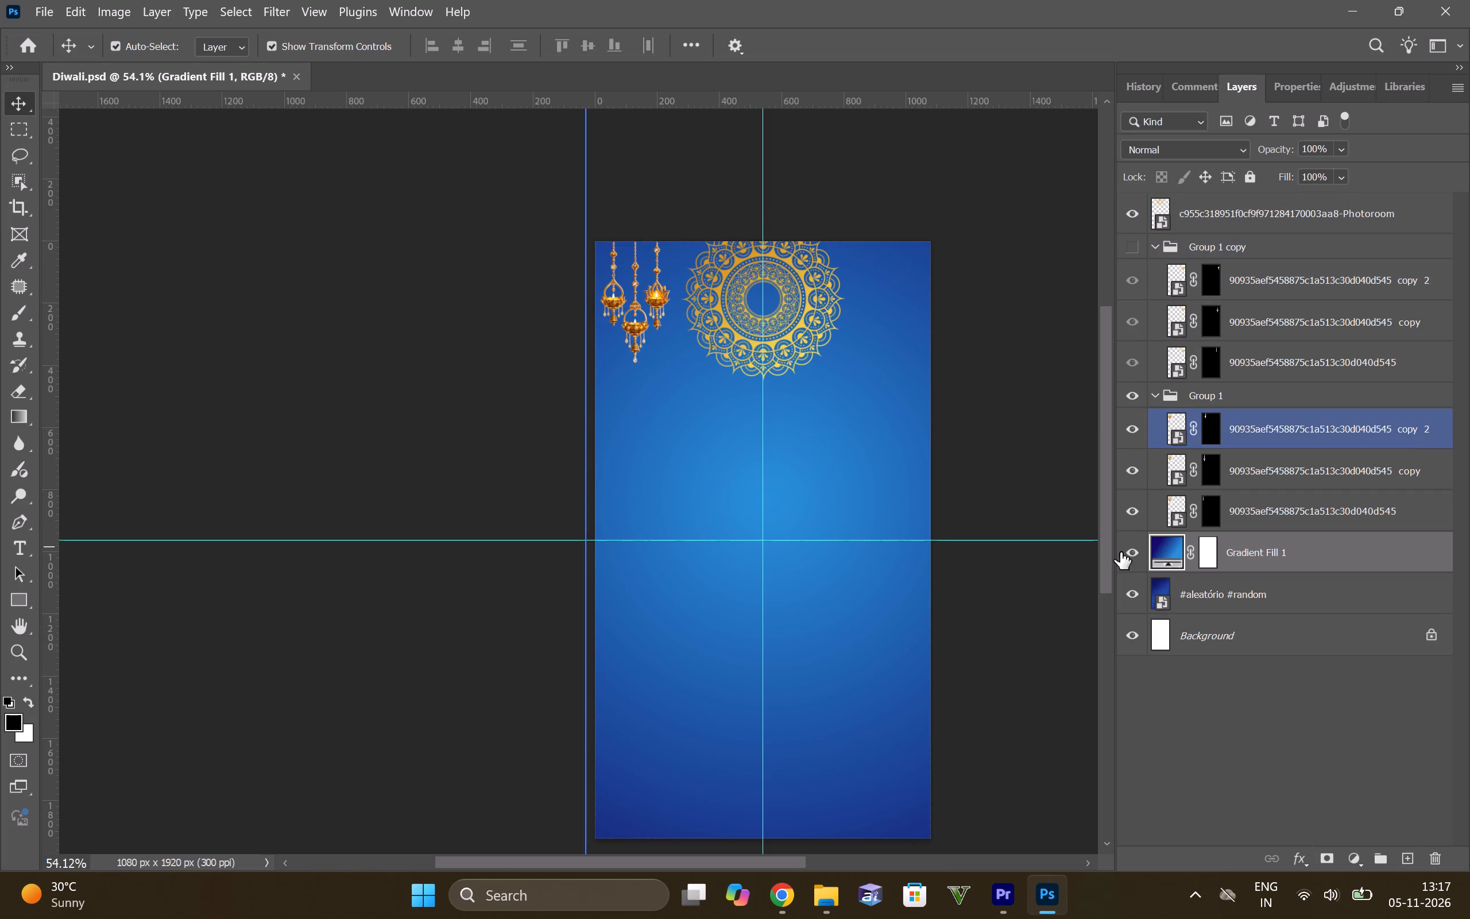
{"action": "left_click", "coordinate": [1132, 392]}
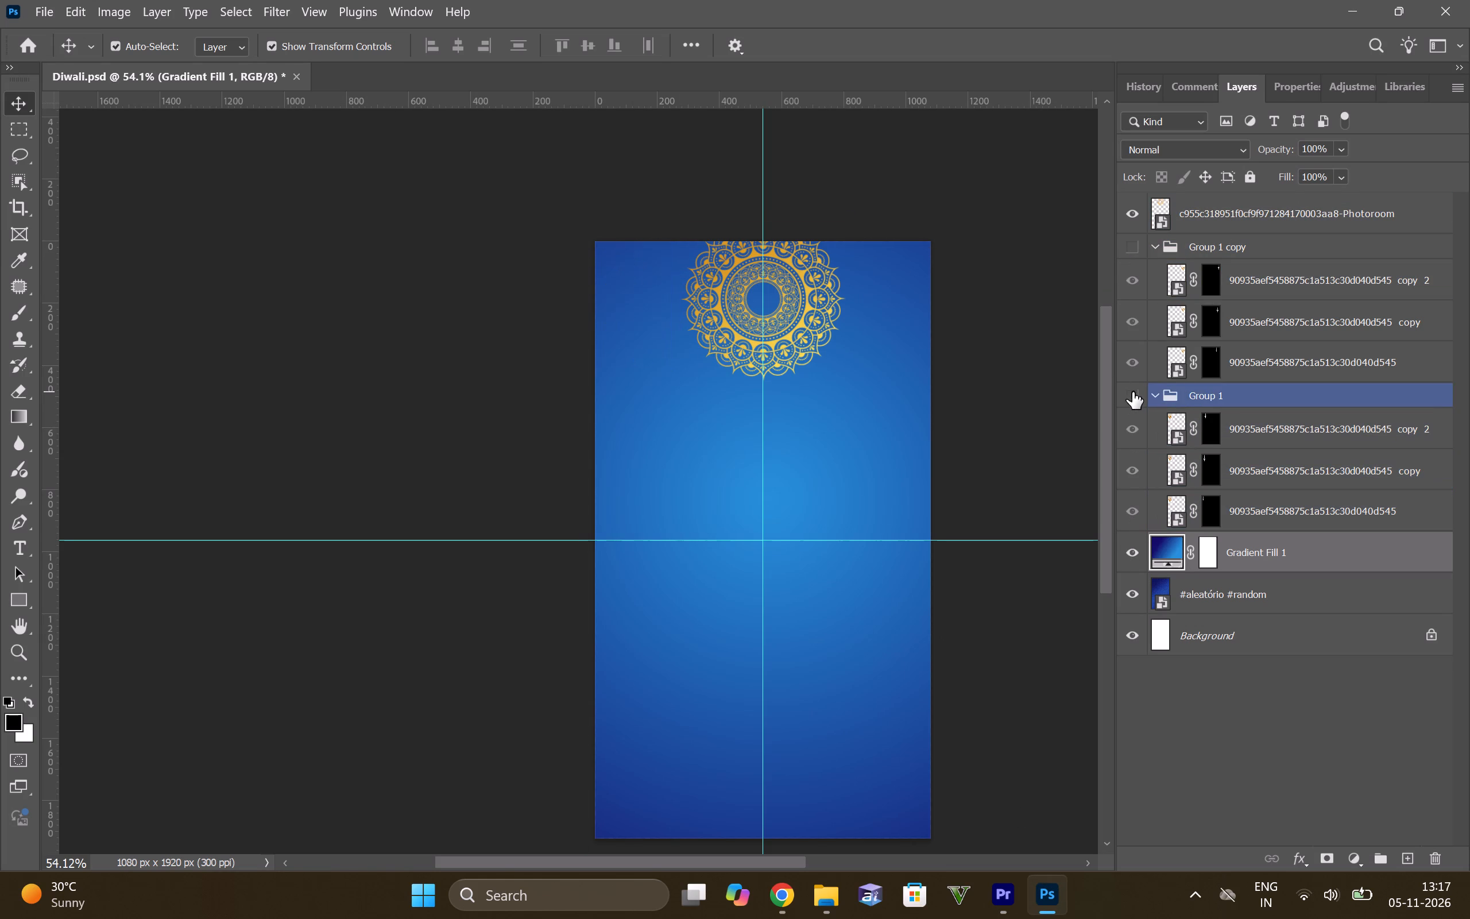
Nudge the golden mandala up by about 30 px, keeping it on the vertical centre guide at the poster's top edge.
{"action": "left_click", "coordinate": [779, 324]}
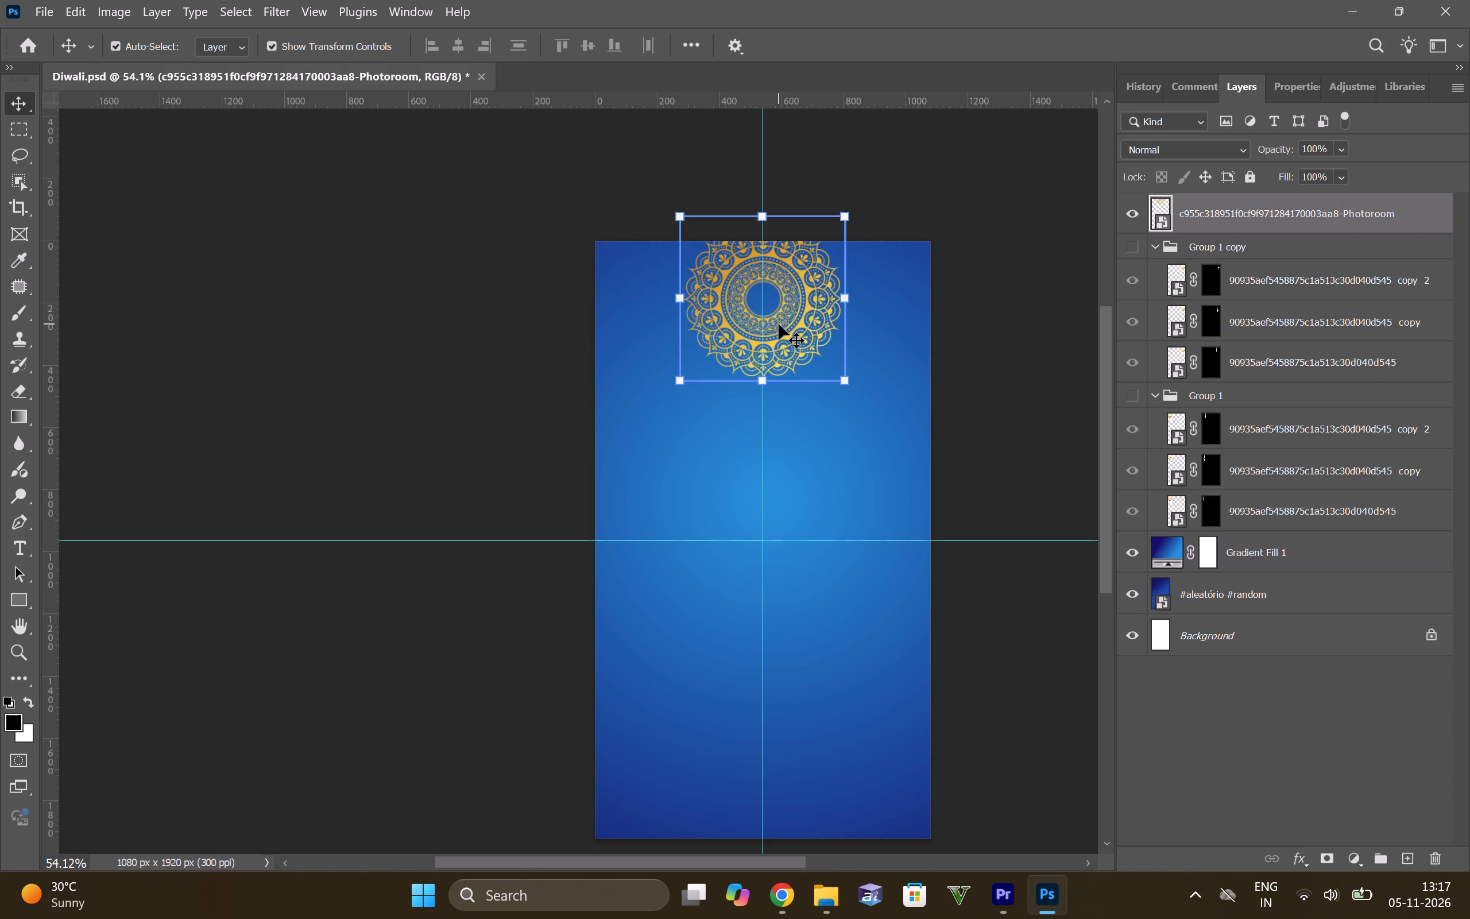
{"action": "key", "text": "Up"}
{"action": "key", "text": "Up"}
{"action": "key", "text": "Up"}
{"action": "key", "text": "Up"}
{"action": "key", "text": "Up"}
{"action": "key", "text": "Up"}
{"action": "key", "text": "Up"}
{"action": "key", "text": "Up"}
{"action": "key", "text": "Up"}
{"action": "key", "text": "Up"}
{"action": "key", "text": "Up"}
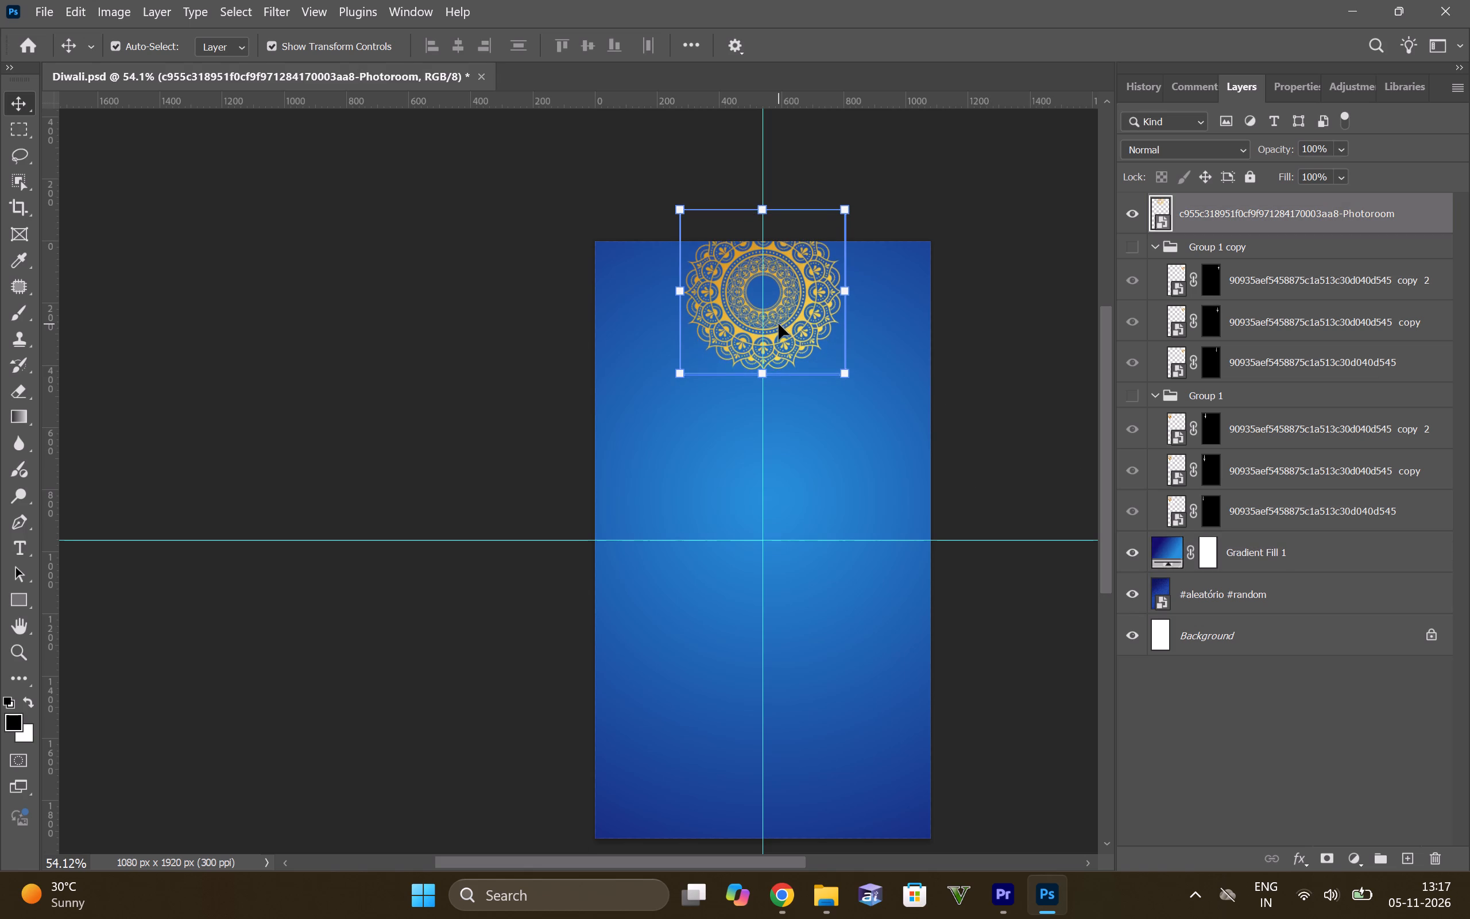
{"action": "key", "text": "Up"}
{"action": "key", "text": "Up"}
{"action": "key", "text": "Up"}
{"action": "key", "text": "Up"}
{"action": "key", "text": "Down"}
{"action": "key", "text": "Up"}
{"action": "key", "text": "Down"}
{"action": "key", "text": "Down"}
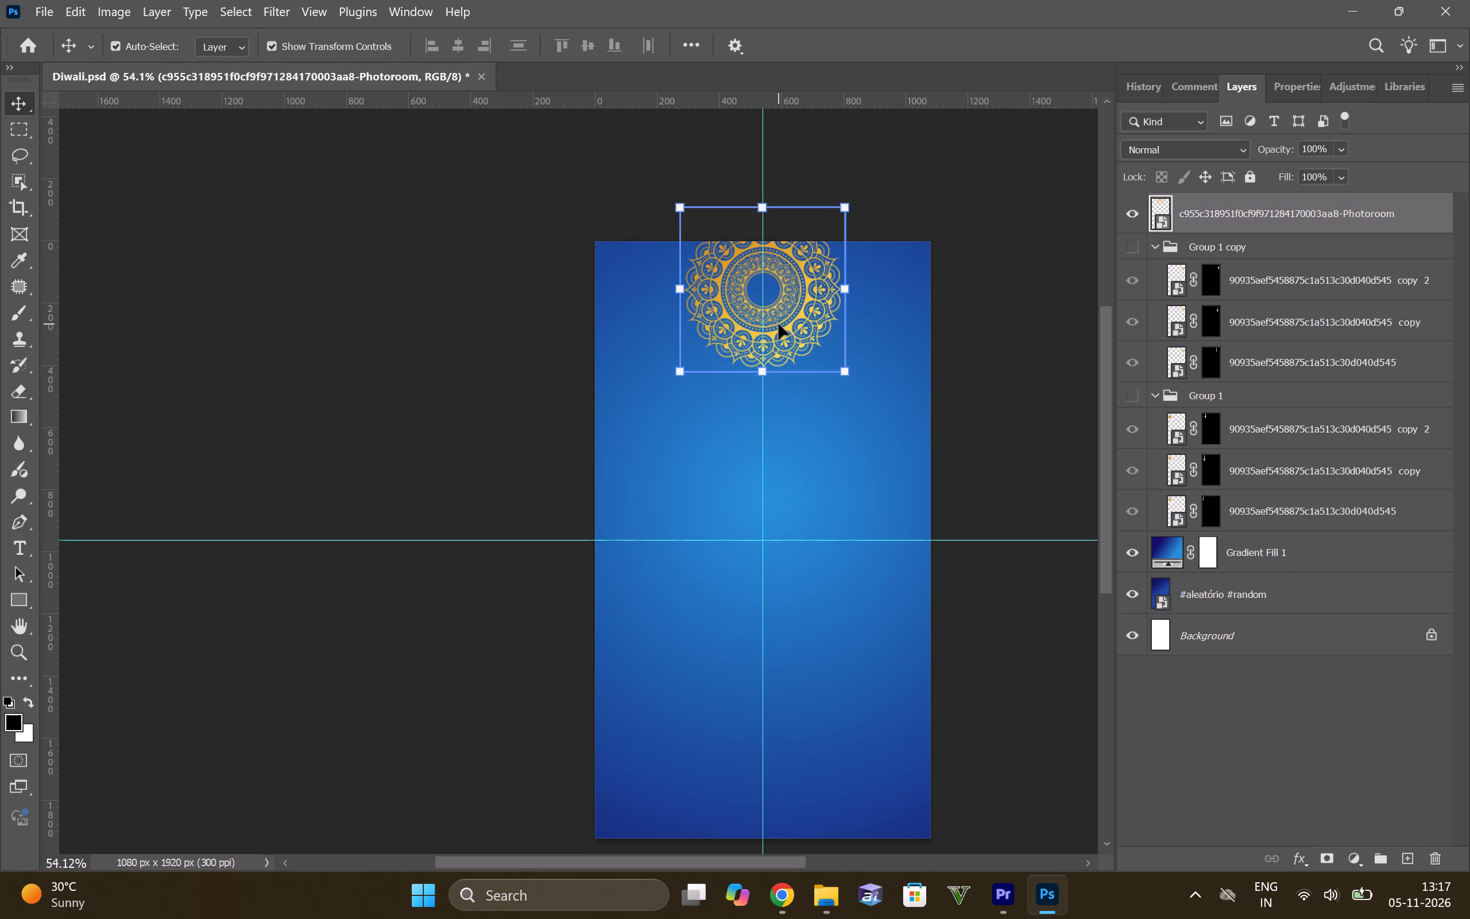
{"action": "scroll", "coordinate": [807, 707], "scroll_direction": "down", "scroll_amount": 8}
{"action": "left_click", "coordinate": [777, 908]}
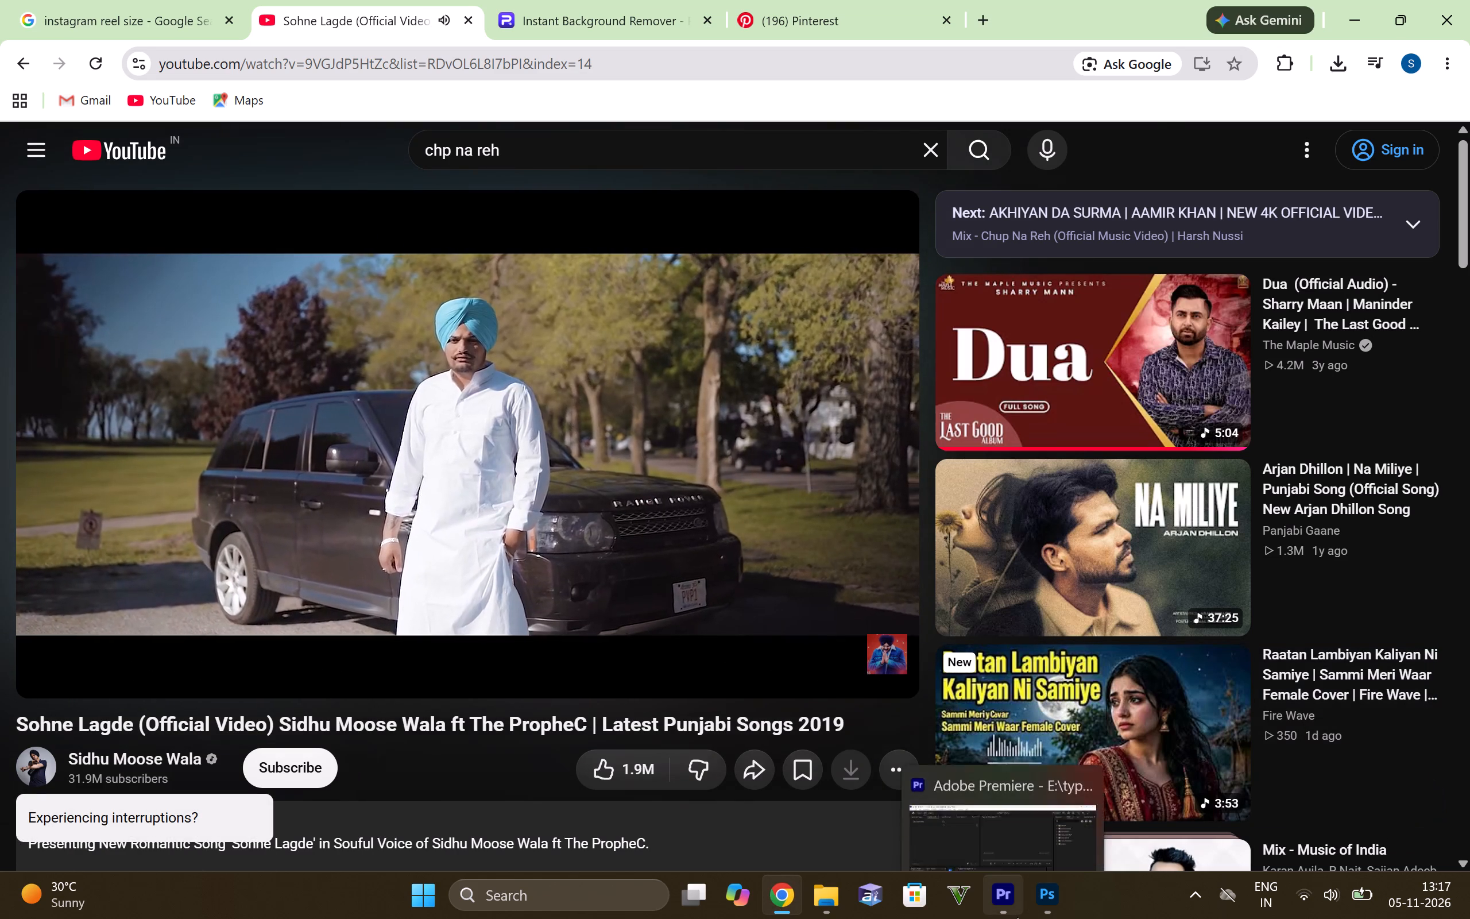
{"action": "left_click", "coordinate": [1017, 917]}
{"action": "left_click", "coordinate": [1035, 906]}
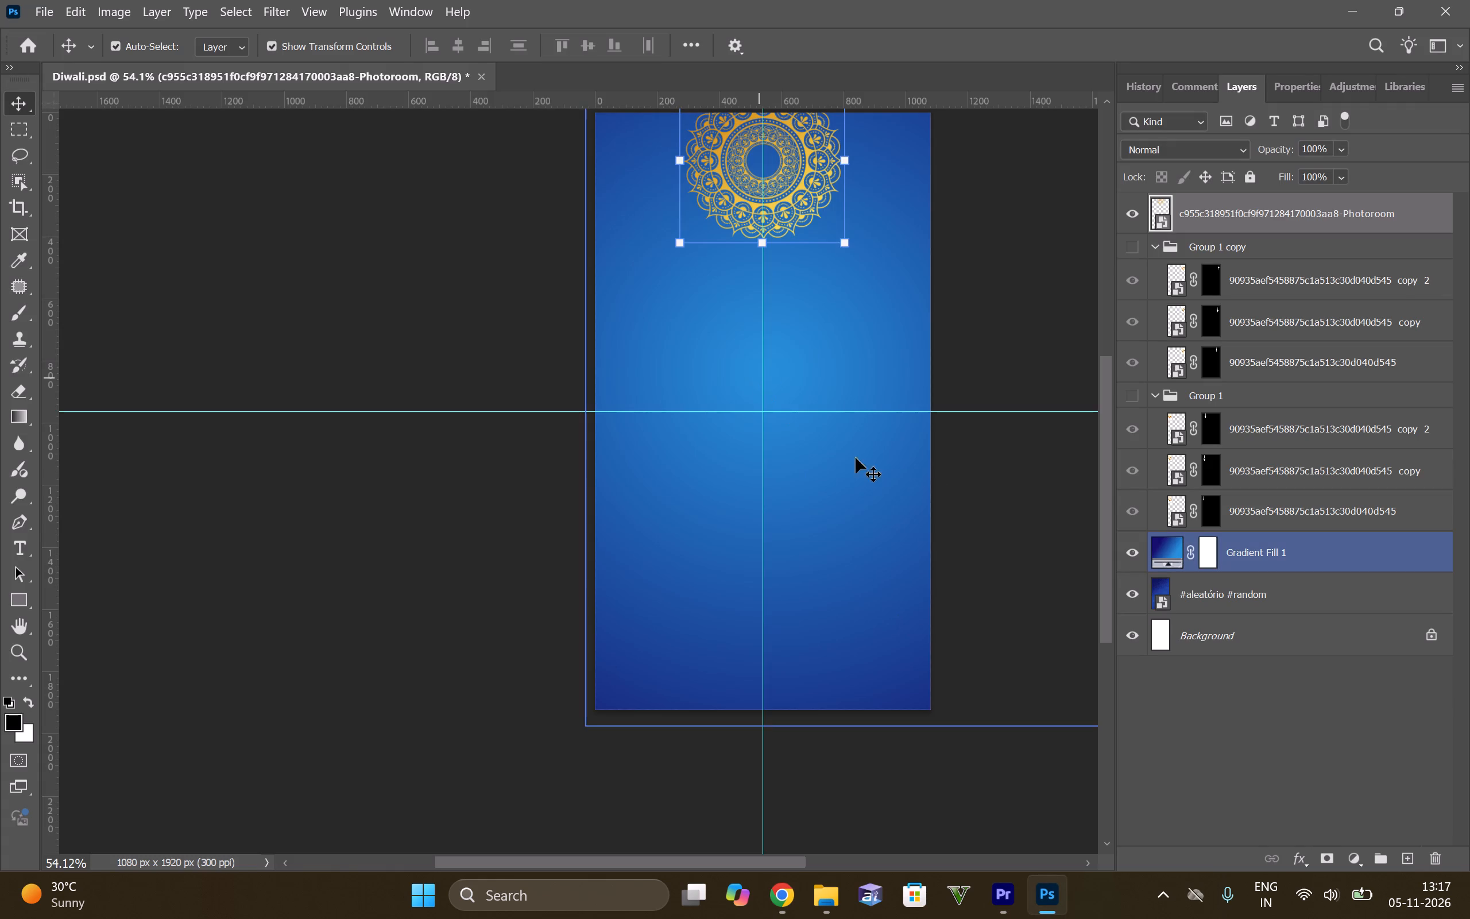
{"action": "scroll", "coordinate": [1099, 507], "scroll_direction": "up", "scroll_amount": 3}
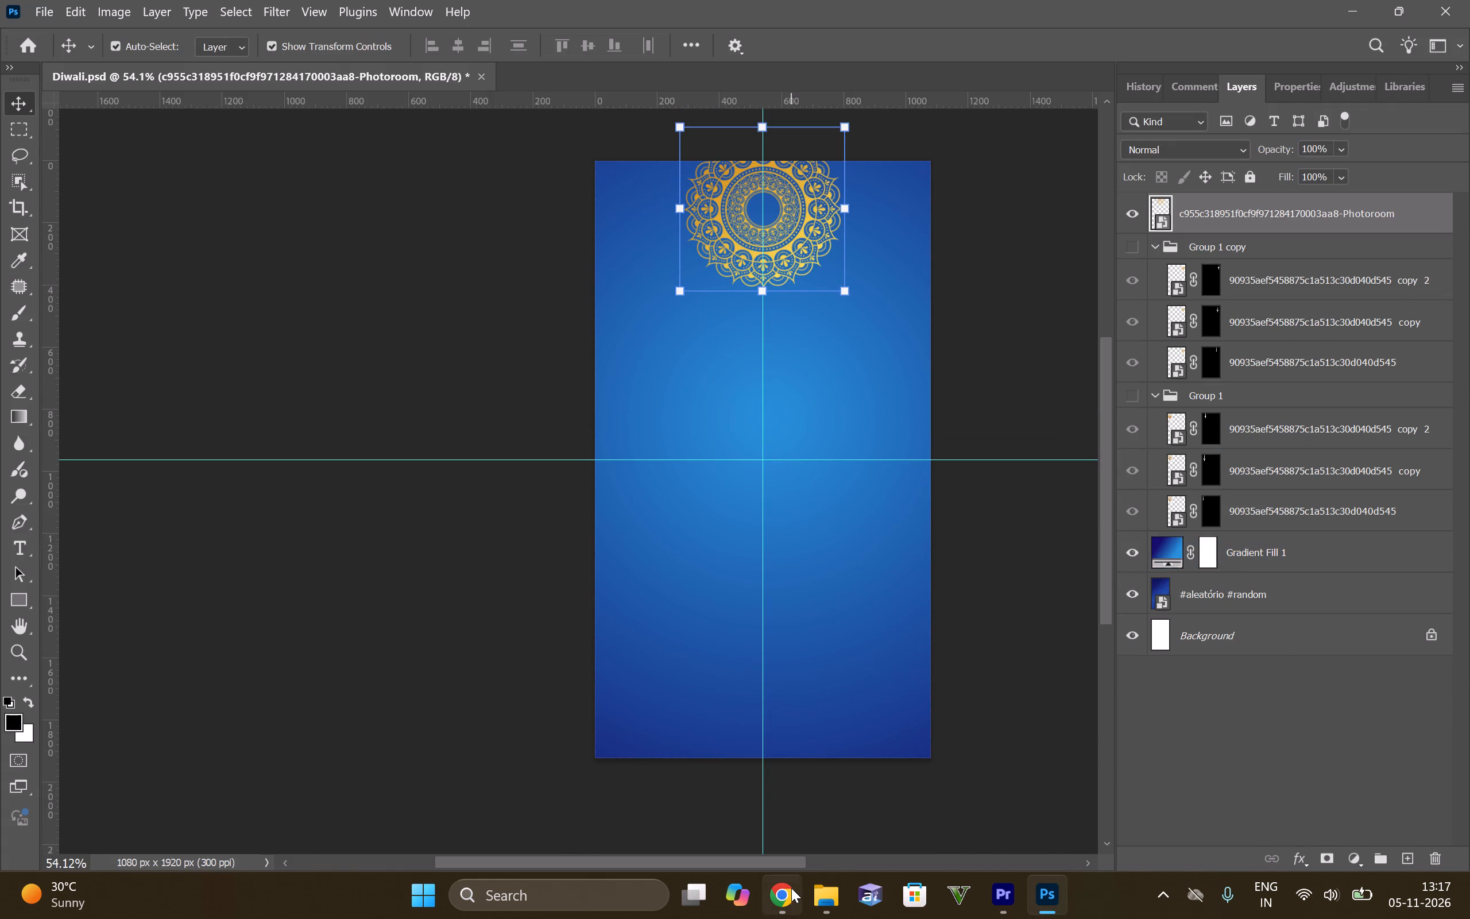
Switch to Chrome, dismiss the Photoroom promotional popup and look over the mandala cutout.
{"action": "left_click", "coordinate": [791, 888]}
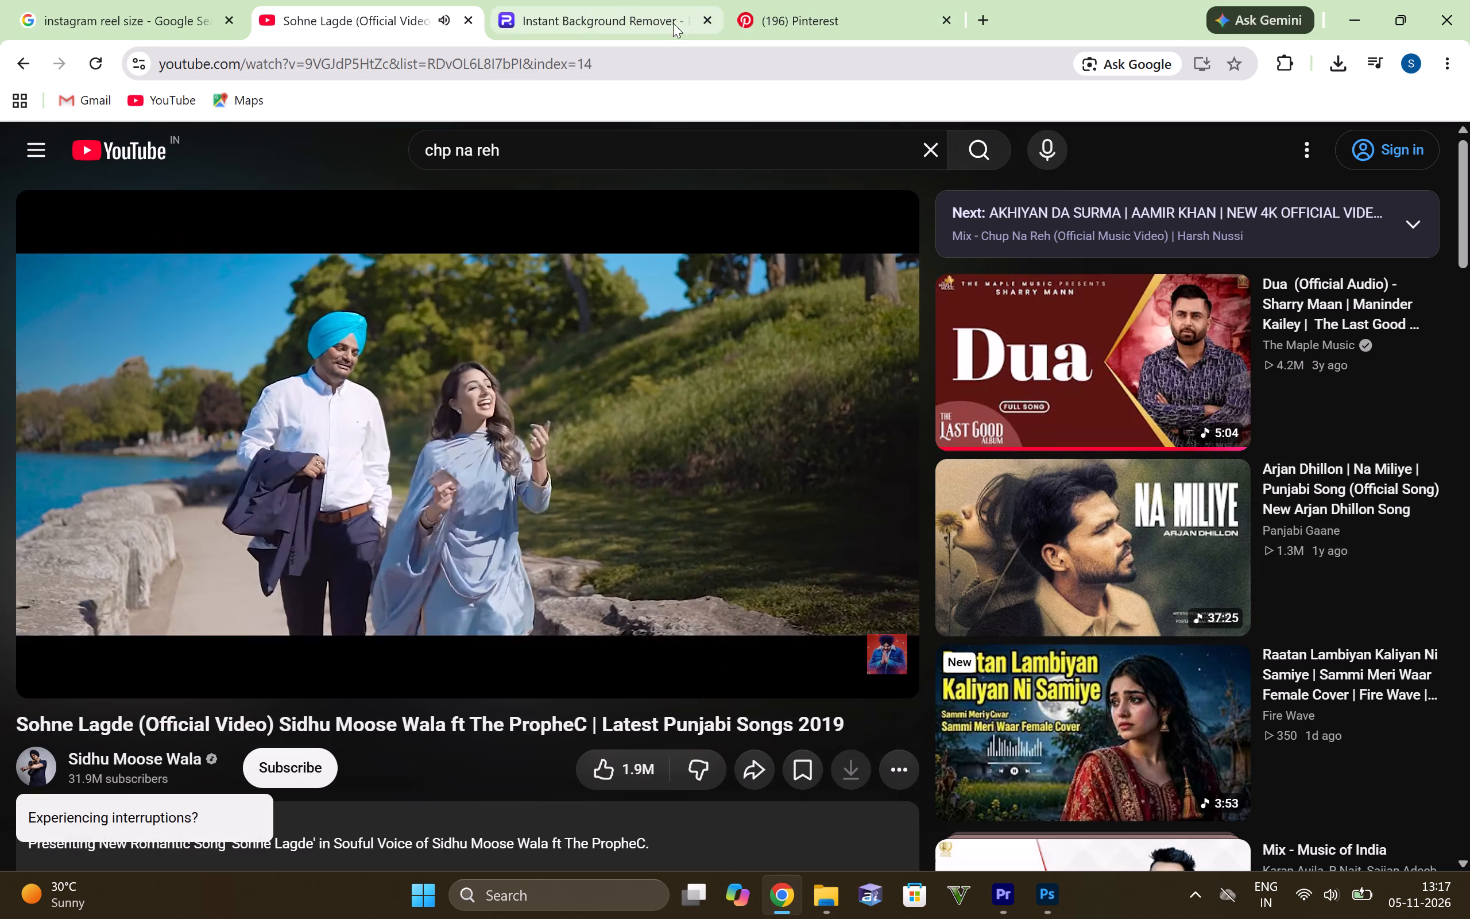
{"action": "left_click", "coordinate": [663, 23]}
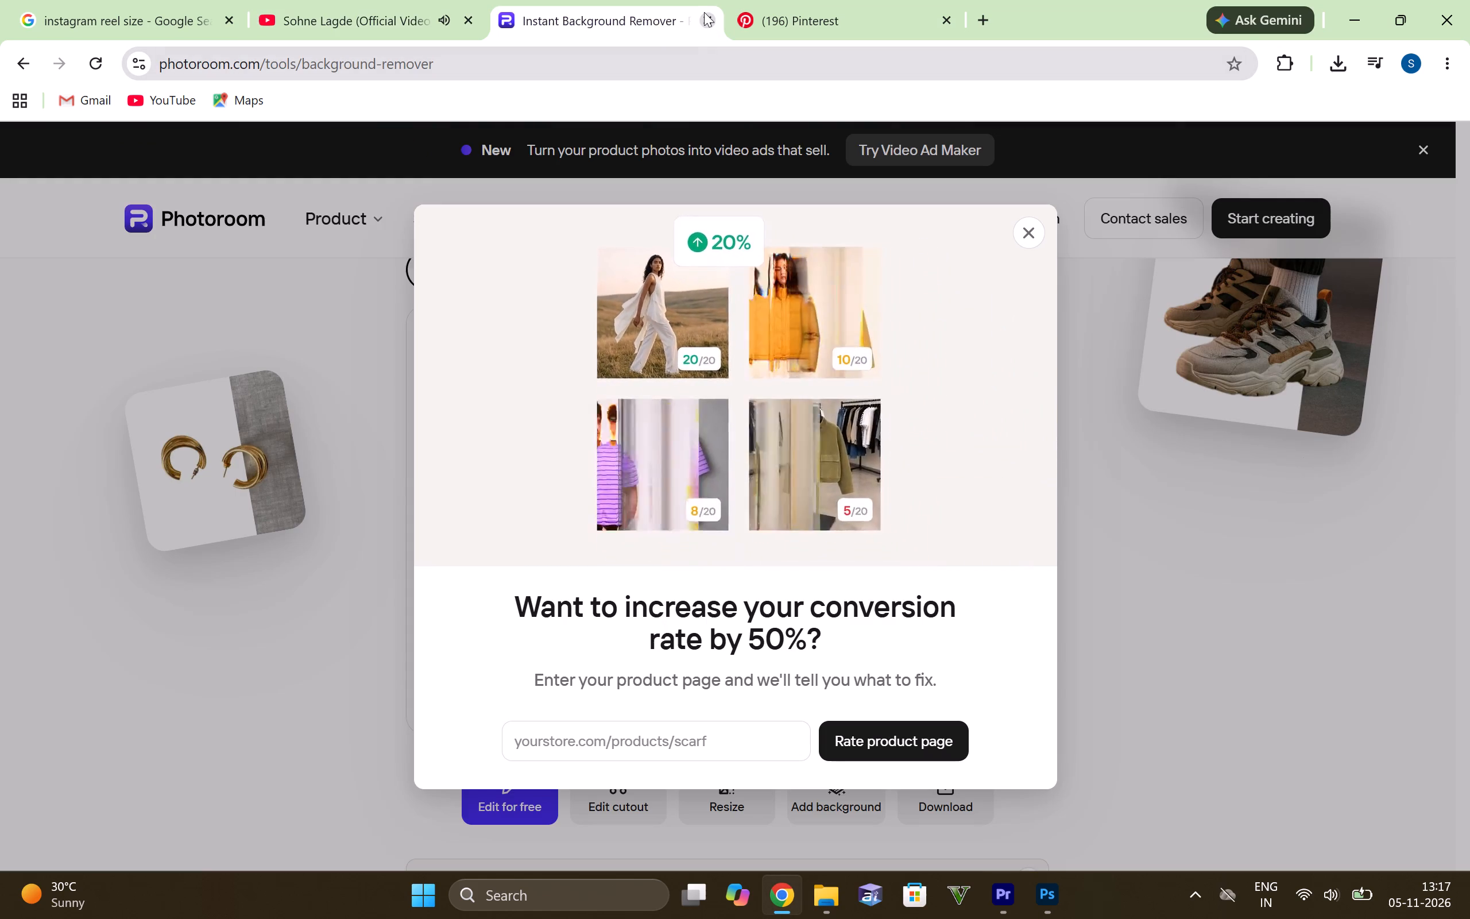
{"action": "left_click", "coordinate": [1031, 240]}
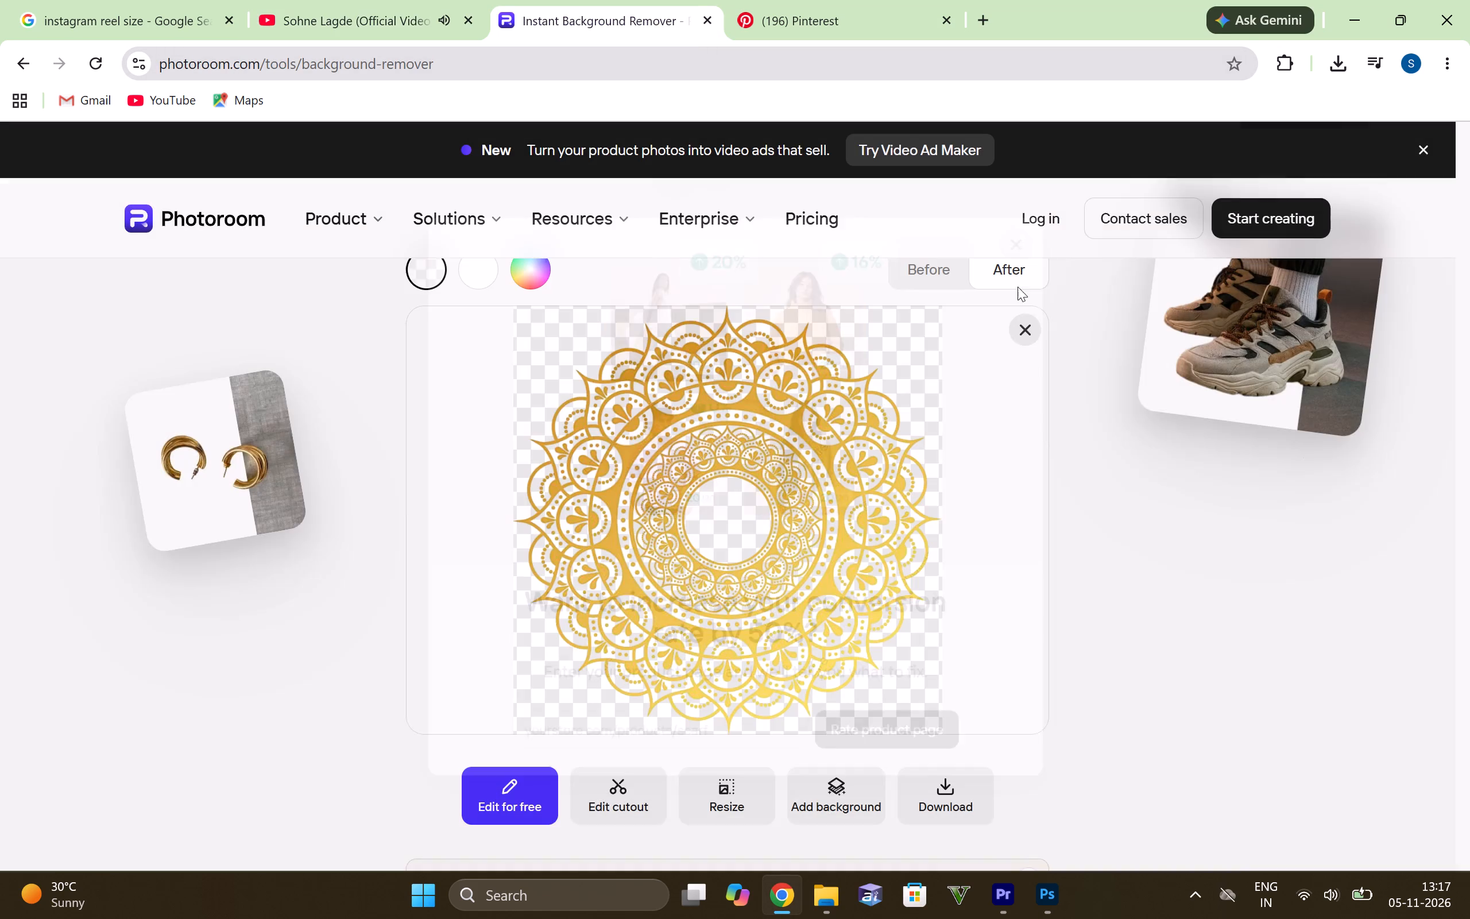
{"action": "scroll", "coordinate": [1049, 518], "scroll_direction": "down", "scroll_amount": 2}
{"action": "scroll", "coordinate": [1034, 510], "scroll_direction": "up", "scroll_amount": 4}
Return to Pinterest and review the "diwali hangers" pins back to the first results for a suitable hanging decoration.
{"action": "left_click", "coordinate": [842, 1]}
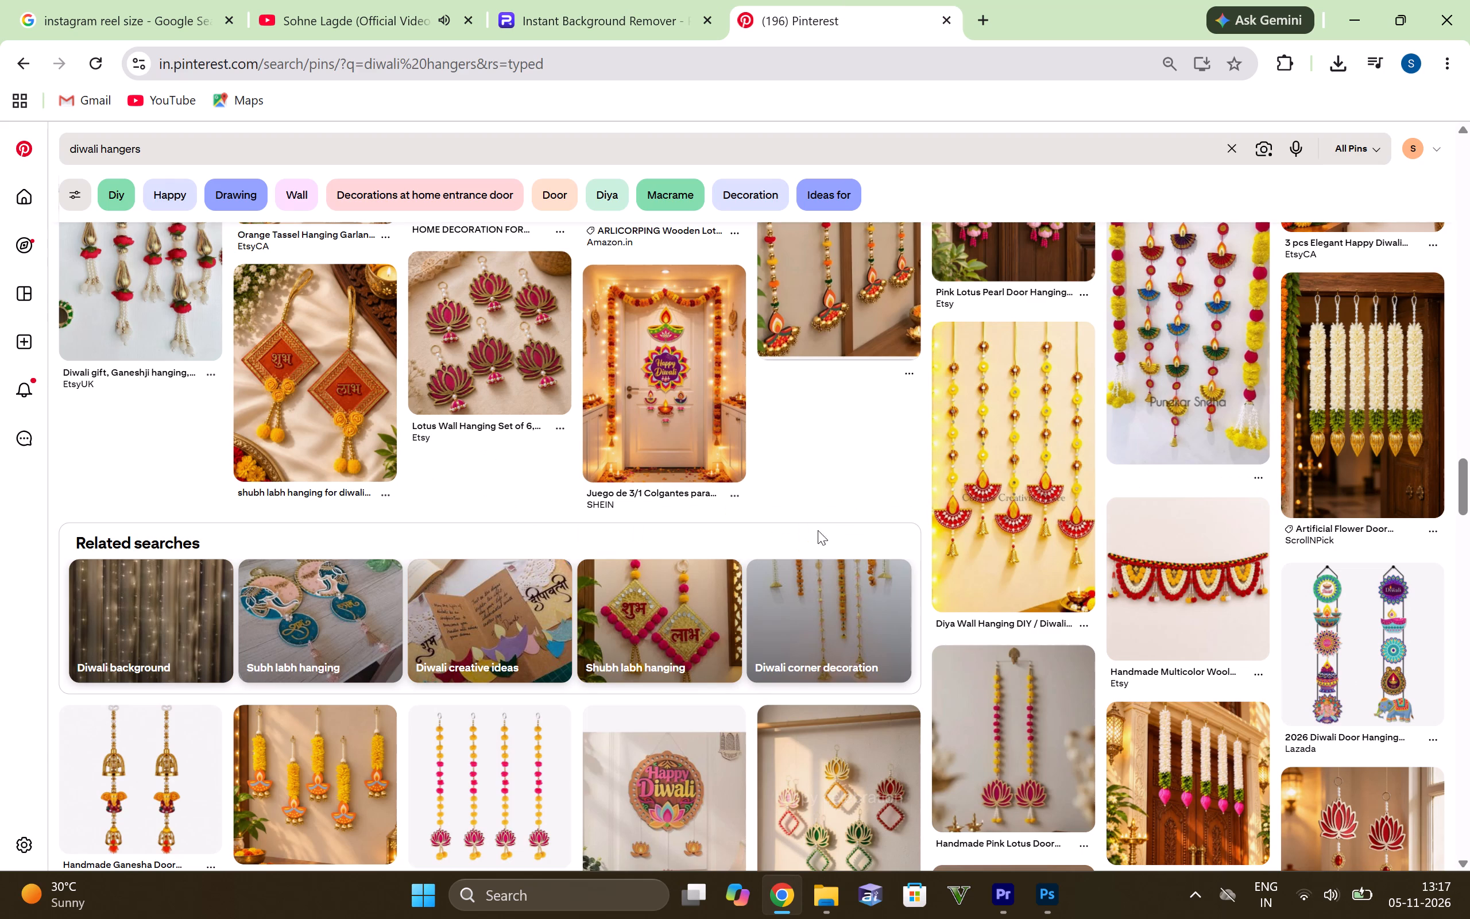
{"action": "scroll", "coordinate": [622, 555], "scroll_direction": "down", "scroll_amount": 2}
{"action": "scroll", "coordinate": [477, 363], "scroll_direction": "up", "scroll_amount": 5}
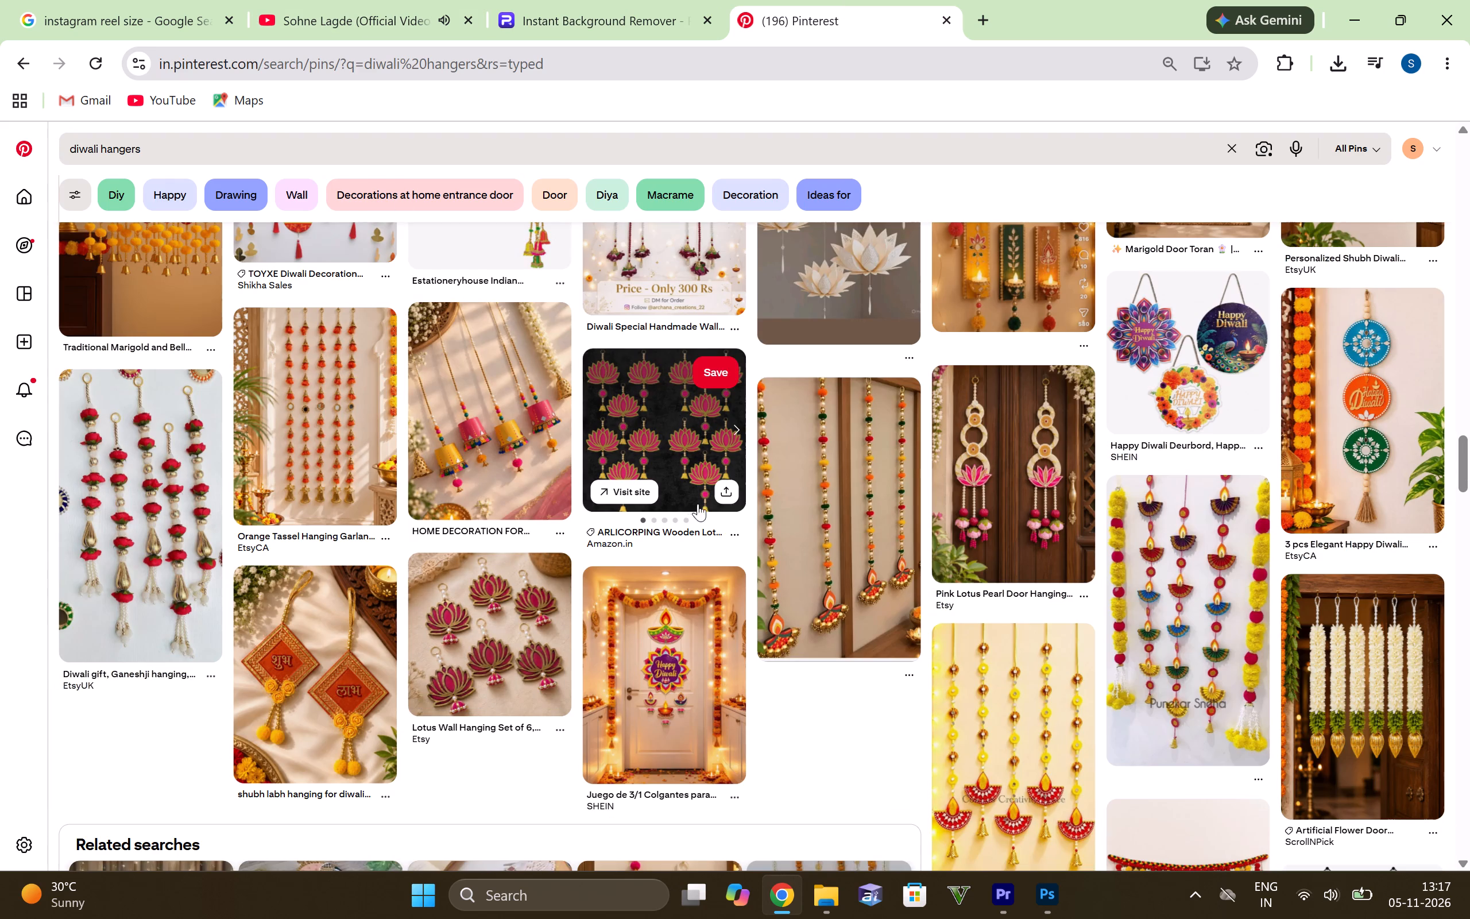
{"action": "scroll", "coordinate": [698, 504], "scroll_direction": "up", "scroll_amount": 3}
{"action": "scroll", "coordinate": [757, 499], "scroll_direction": "down", "scroll_amount": 4}
{"action": "scroll", "coordinate": [760, 499], "scroll_direction": "up", "scroll_amount": 8}
{"action": "scroll", "coordinate": [679, 488], "scroll_direction": "up", "scroll_amount": 8}
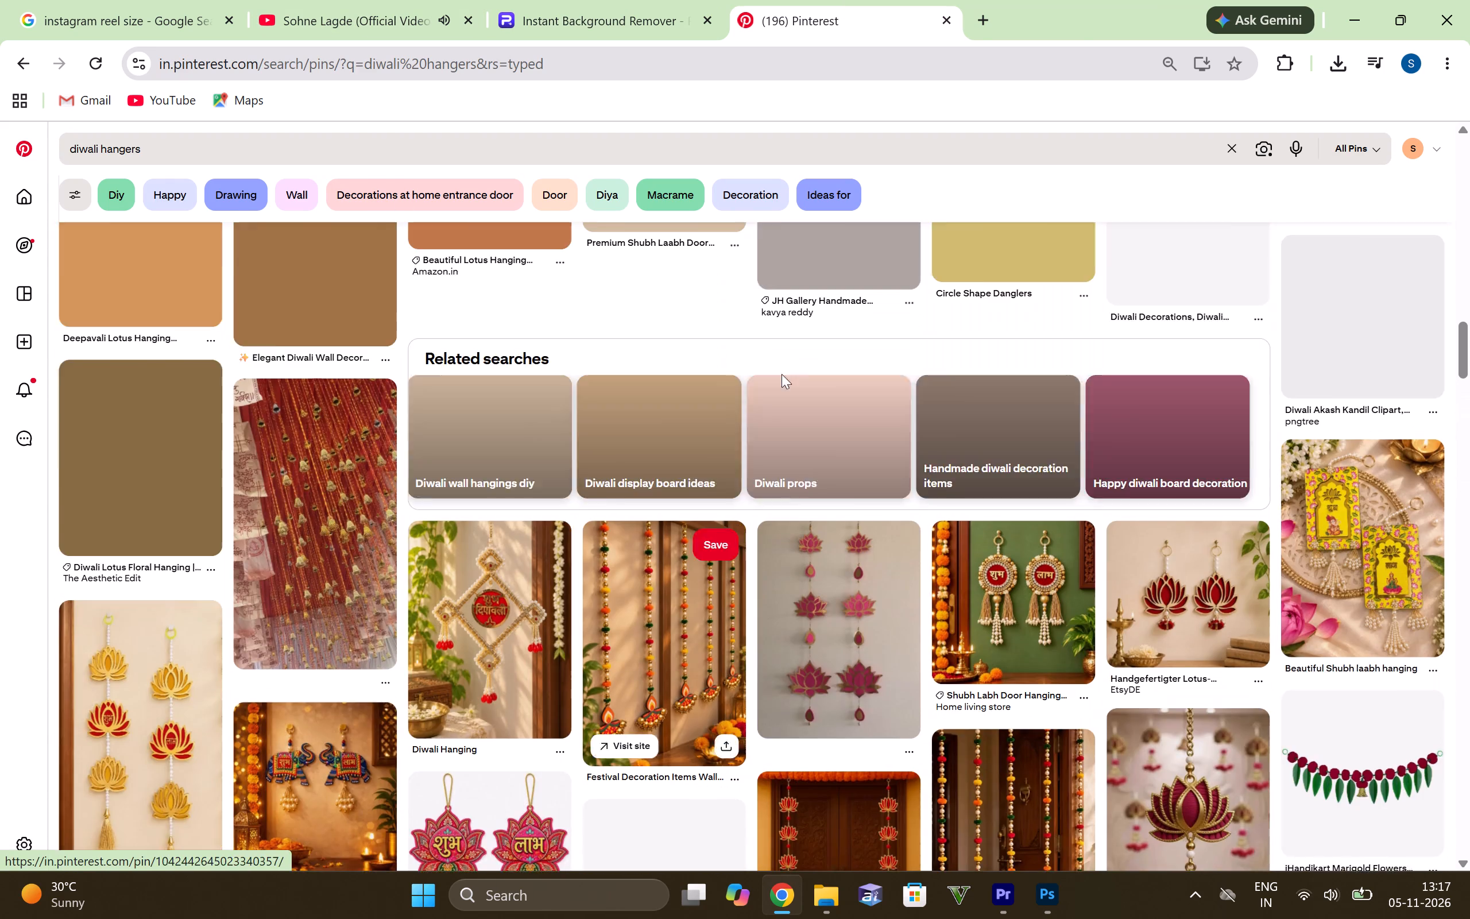
{"action": "scroll", "coordinate": [796, 359], "scroll_direction": "up", "scroll_amount": 14}
{"action": "scroll", "coordinate": [1046, 398], "scroll_direction": "up", "scroll_amount": 13}
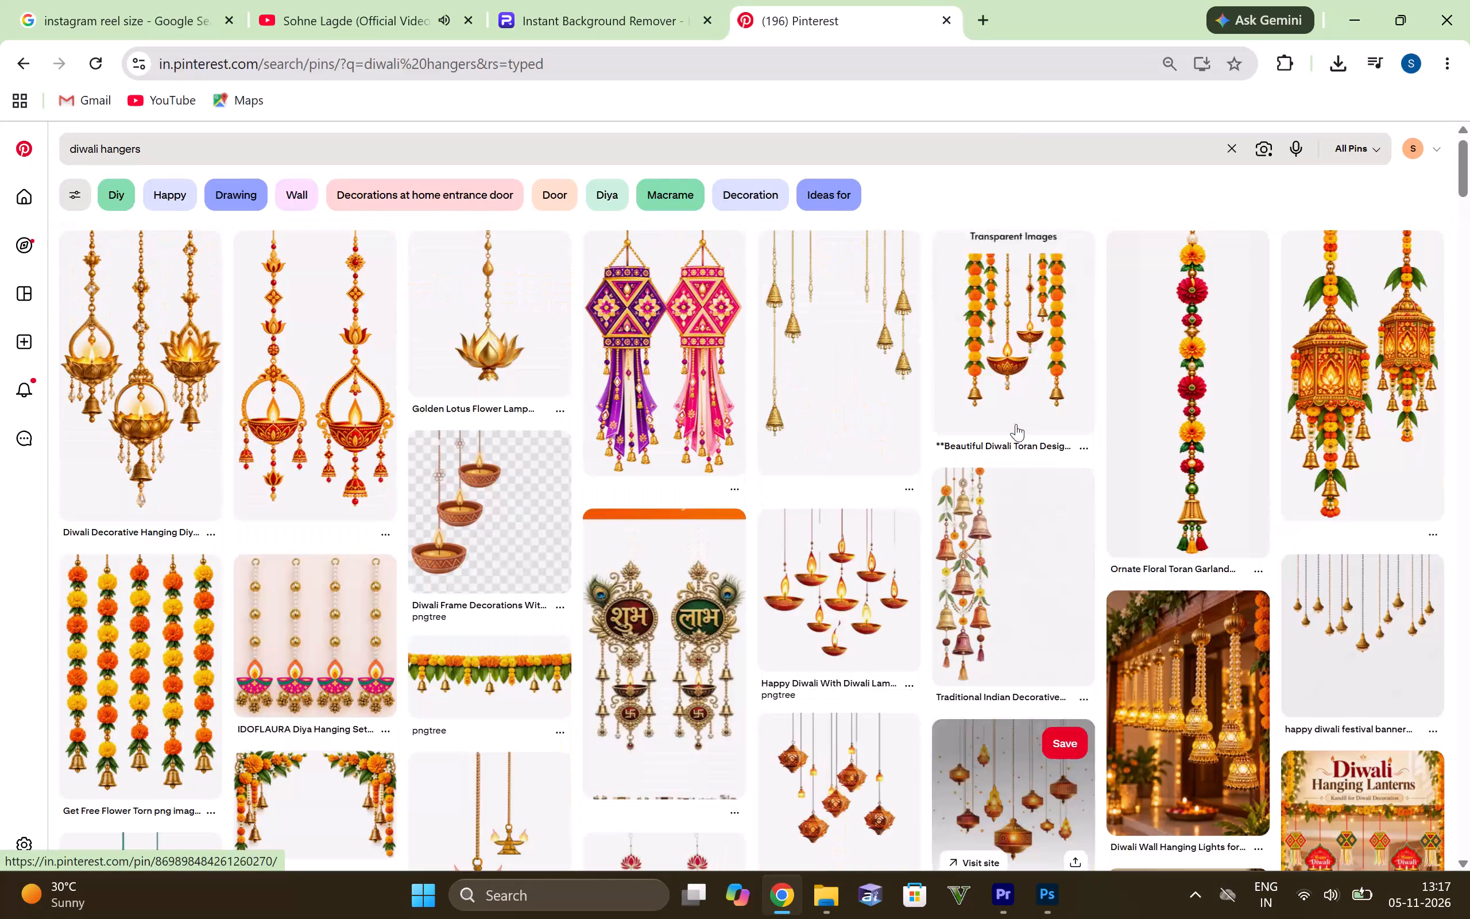
{"action": "scroll", "coordinate": [1016, 424], "scroll_direction": "up", "scroll_amount": 6}
{"action": "scroll", "coordinate": [942, 420], "scroll_direction": "up", "scroll_amount": 5}
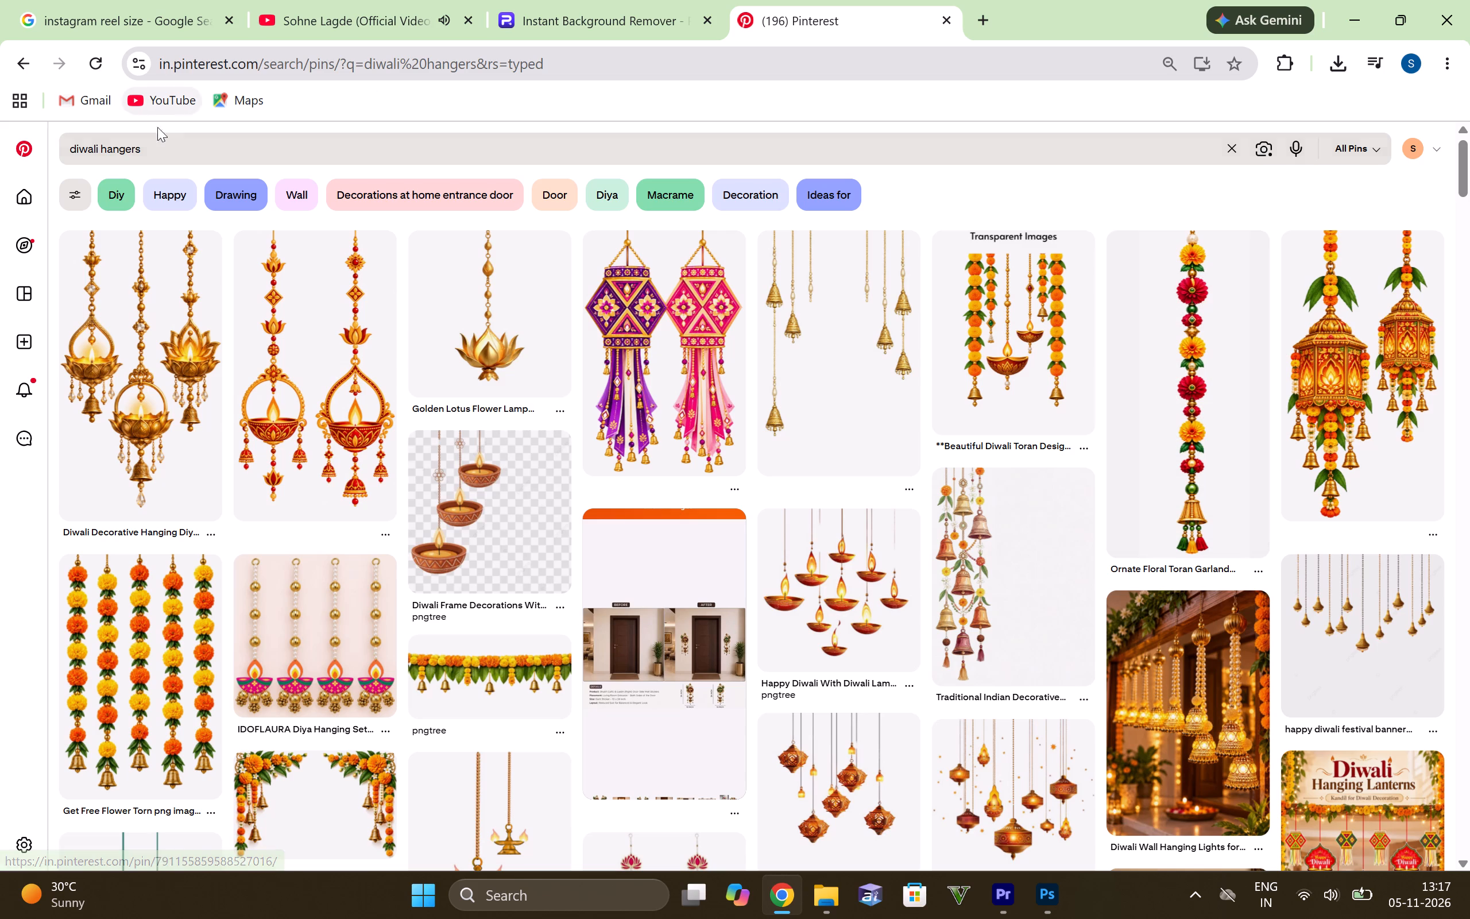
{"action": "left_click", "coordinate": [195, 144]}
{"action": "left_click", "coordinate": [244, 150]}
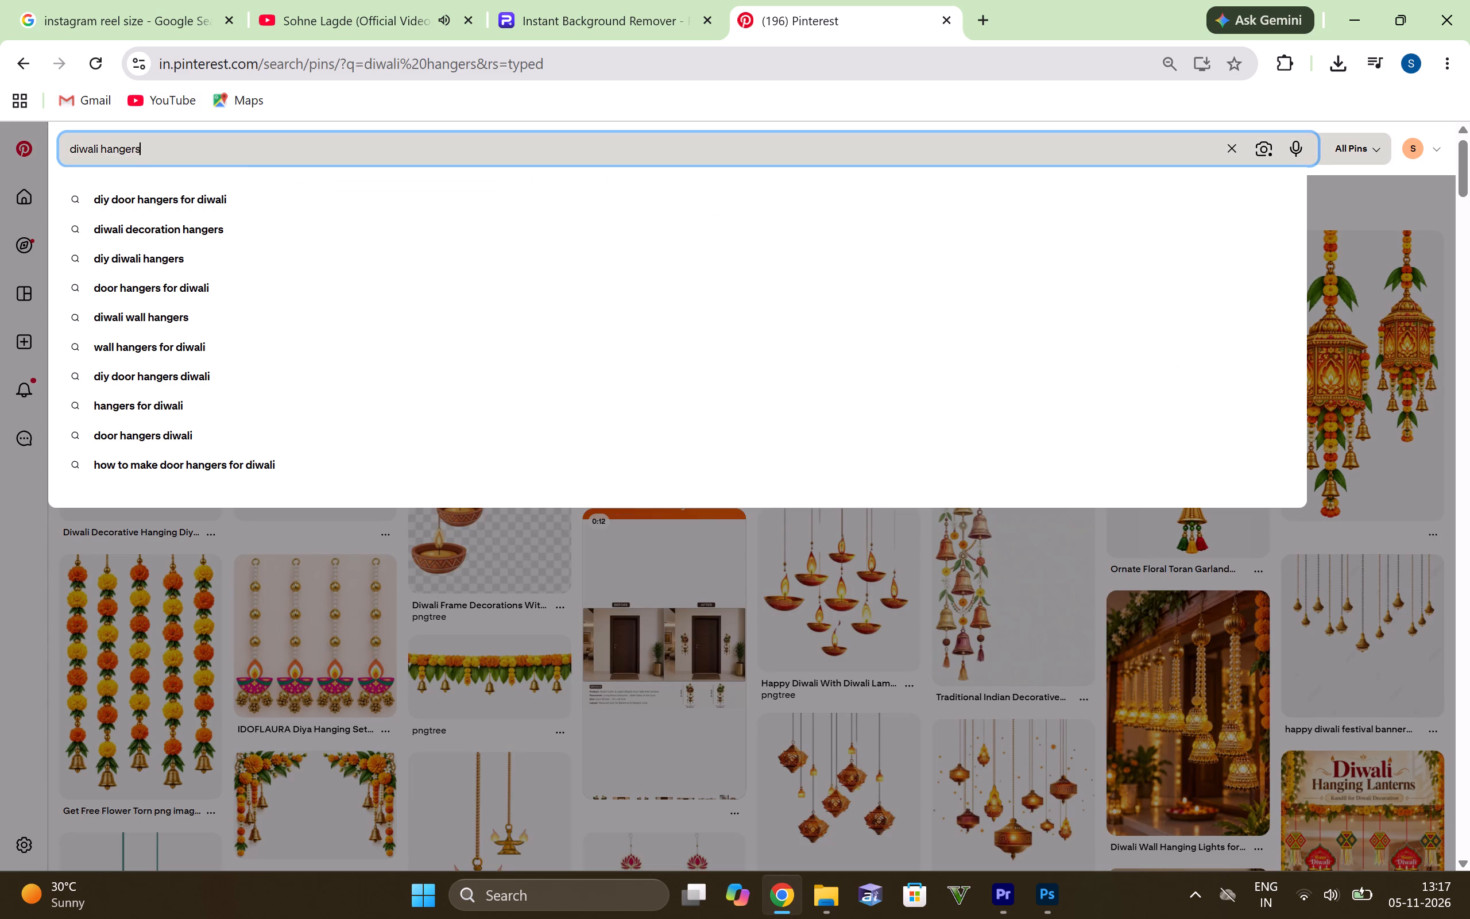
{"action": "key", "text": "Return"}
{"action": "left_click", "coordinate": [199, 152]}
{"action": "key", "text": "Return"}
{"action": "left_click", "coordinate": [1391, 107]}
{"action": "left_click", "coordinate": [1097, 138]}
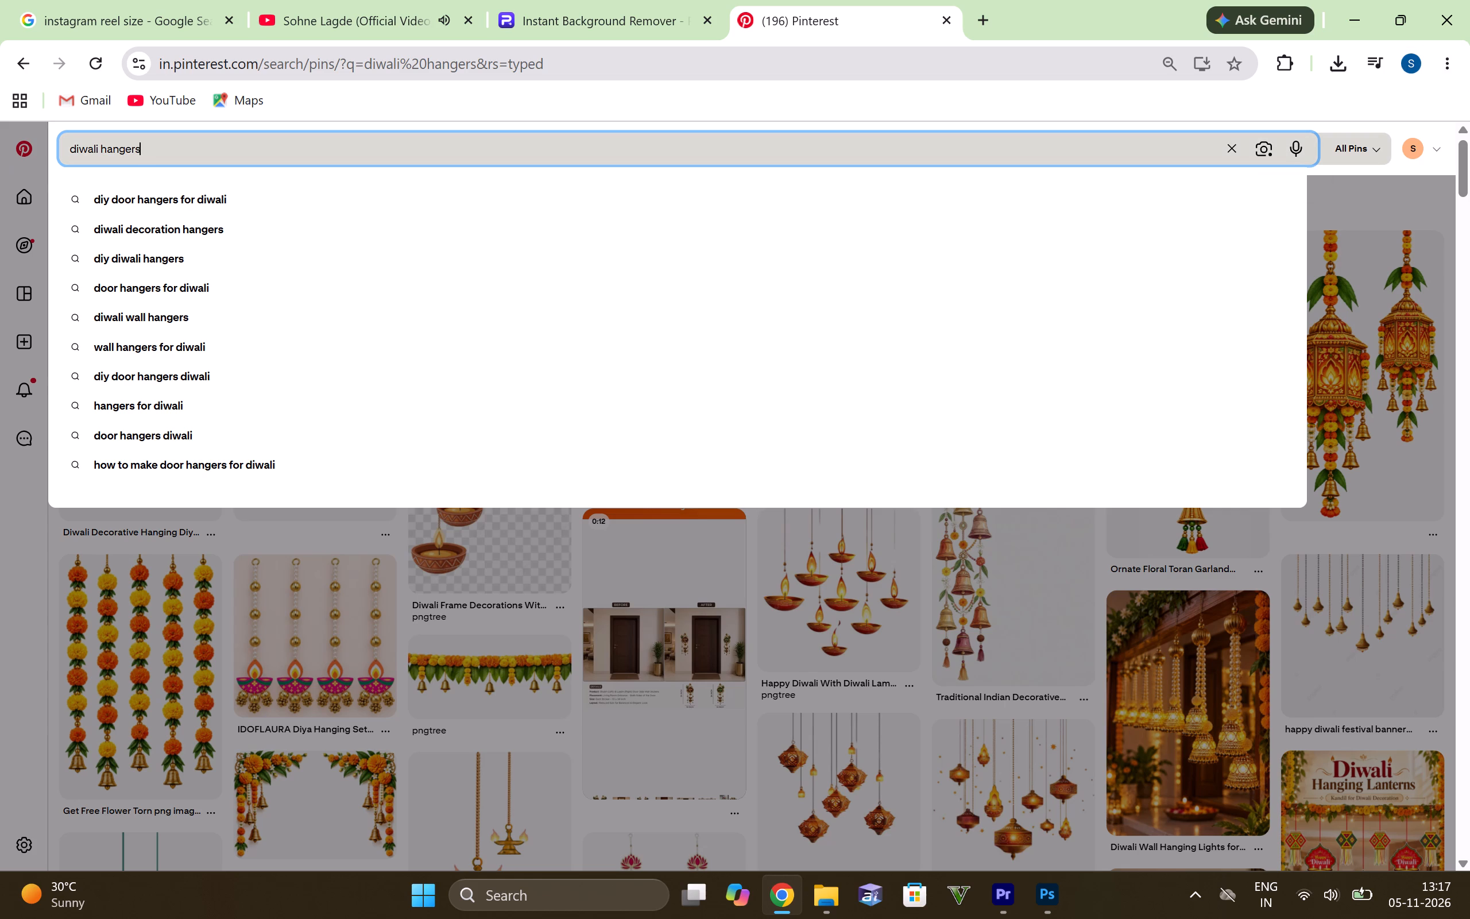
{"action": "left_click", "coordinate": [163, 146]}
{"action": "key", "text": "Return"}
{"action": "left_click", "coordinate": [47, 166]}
Compare the first "diwali hangers" pins, including the hanging diyas, bells, lanterns and floral torans, for use in the poster.
{"action": "scroll", "coordinate": [213, 342], "scroll_direction": "down", "scroll_amount": 2}
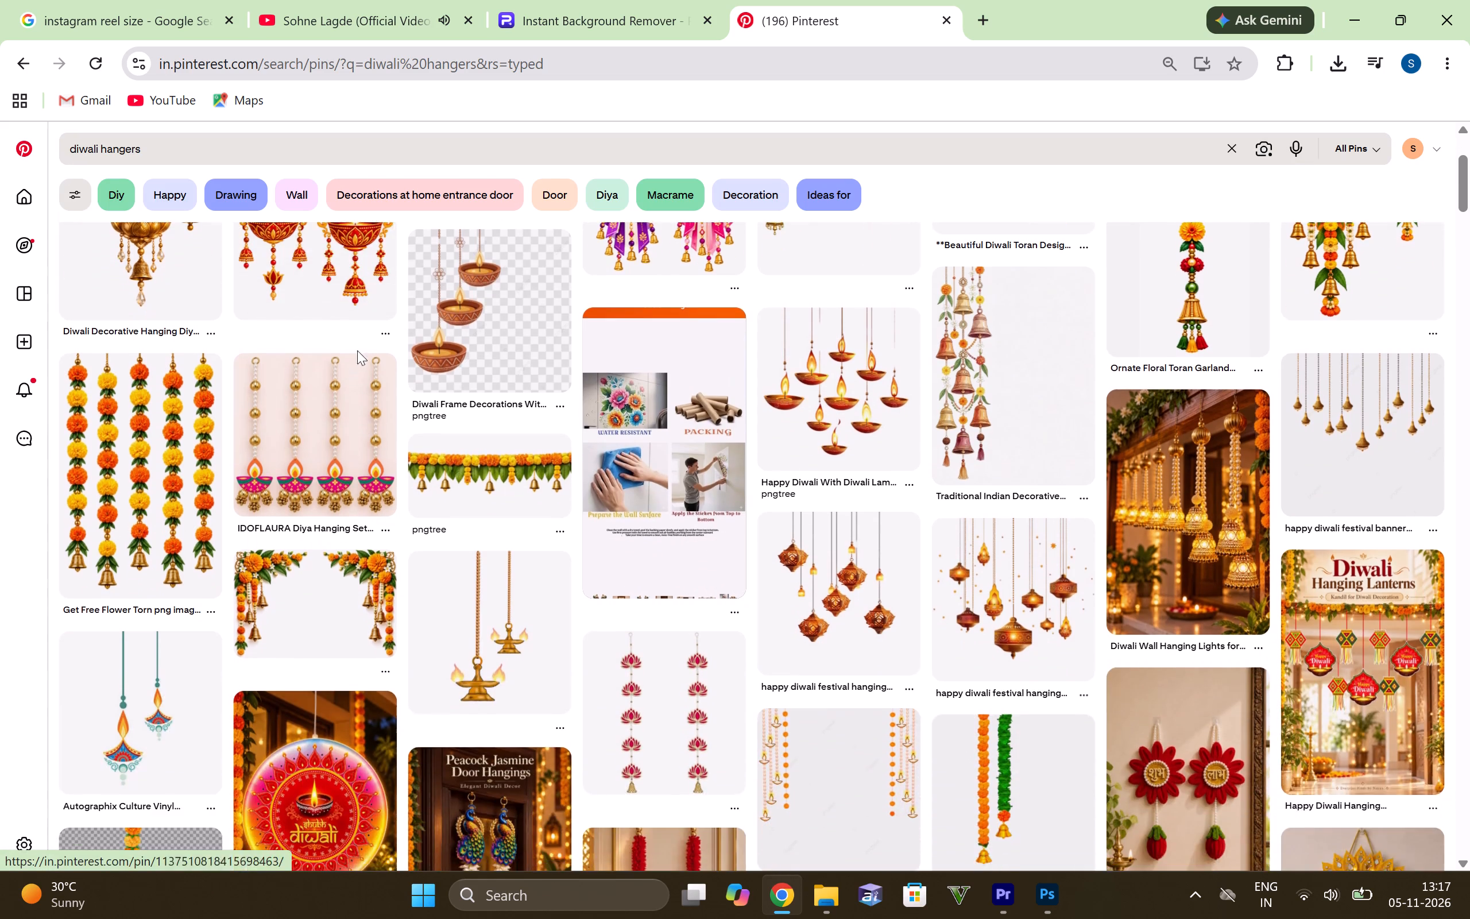
{"action": "scroll", "coordinate": [352, 353], "scroll_direction": "up", "scroll_amount": 5}
{"action": "scroll", "coordinate": [1101, 447], "scroll_direction": "up", "scroll_amount": 2}
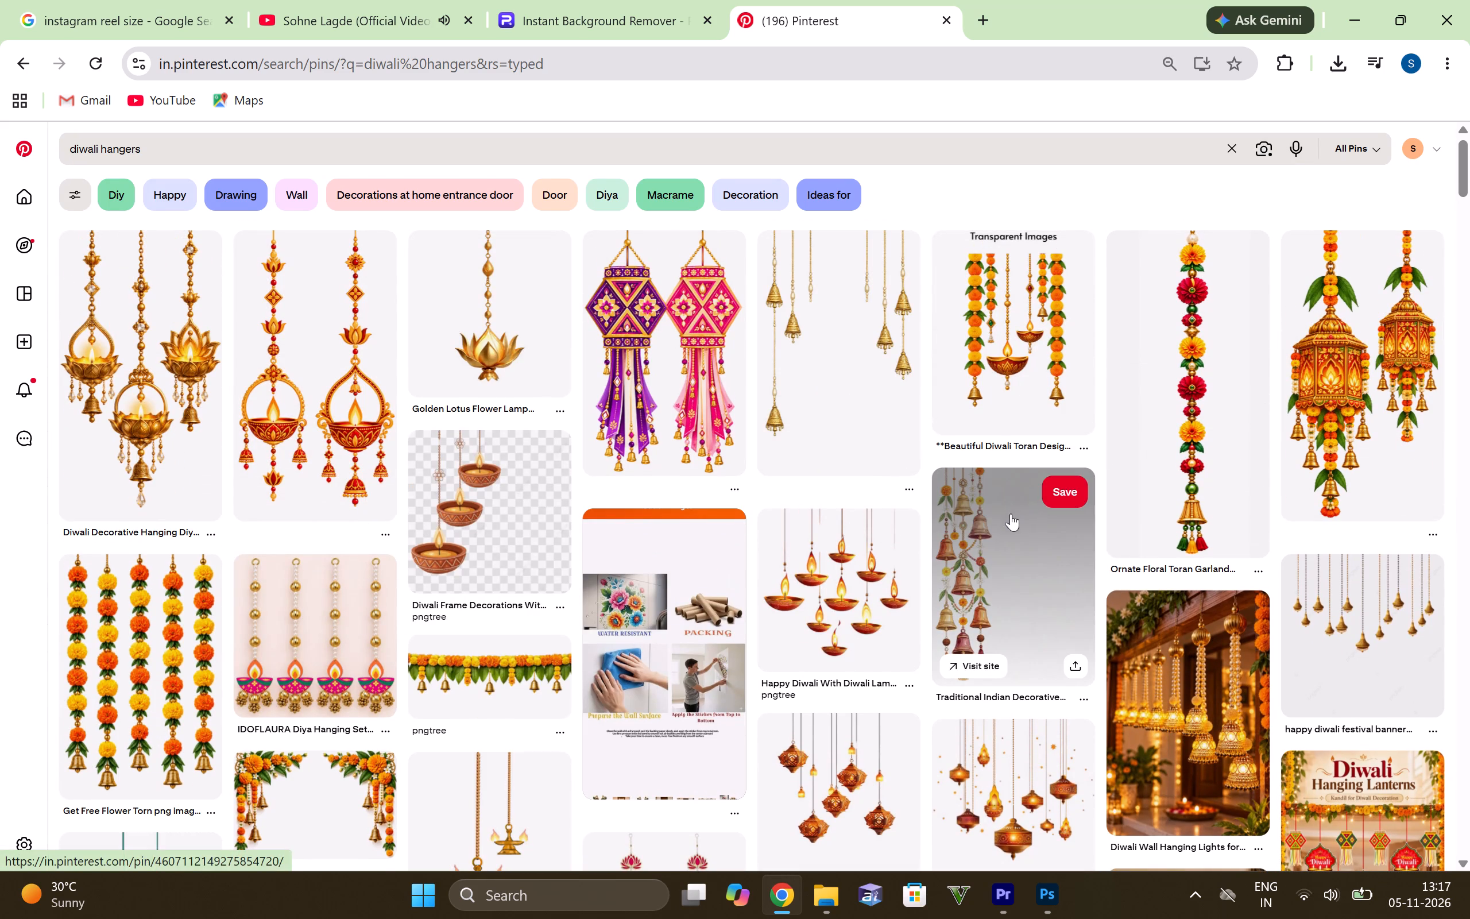
{"action": "scroll", "coordinate": [1001, 526], "scroll_direction": "down", "scroll_amount": 1}
{"action": "scroll", "coordinate": [1001, 526], "scroll_direction": "up", "scroll_amount": 3}
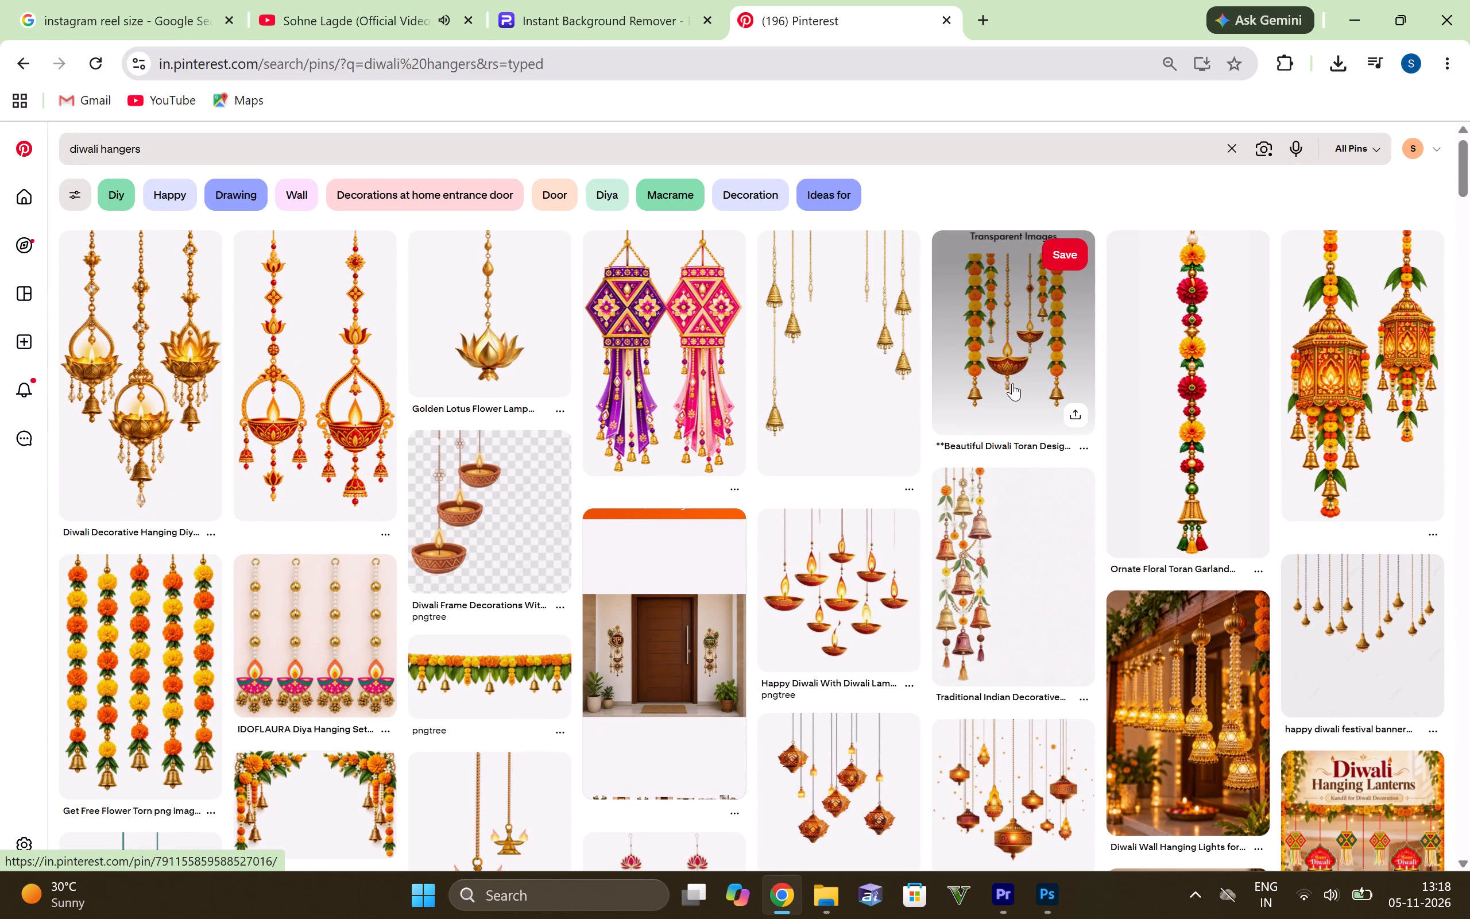
{"action": "scroll", "coordinate": [577, 414], "scroll_direction": "down", "scroll_amount": 1}
{"action": "scroll", "coordinate": [538, 411], "scroll_direction": "up", "scroll_amount": 3}
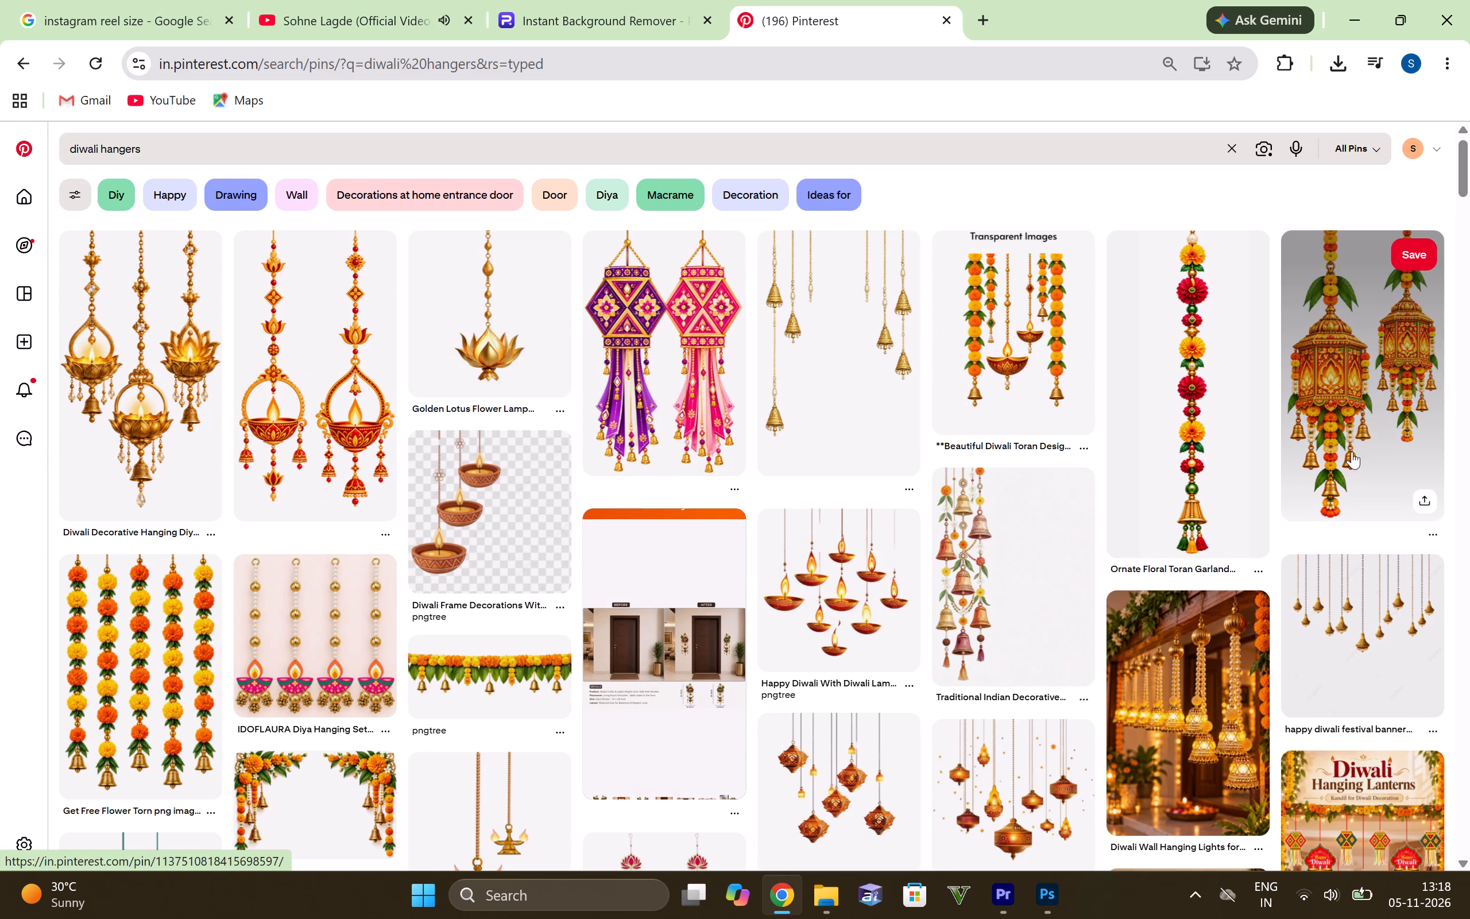
{"action": "scroll", "coordinate": [977, 543], "scroll_direction": "down", "scroll_amount": 2}
{"action": "scroll", "coordinate": [634, 509], "scroll_direction": "up", "scroll_amount": 2}
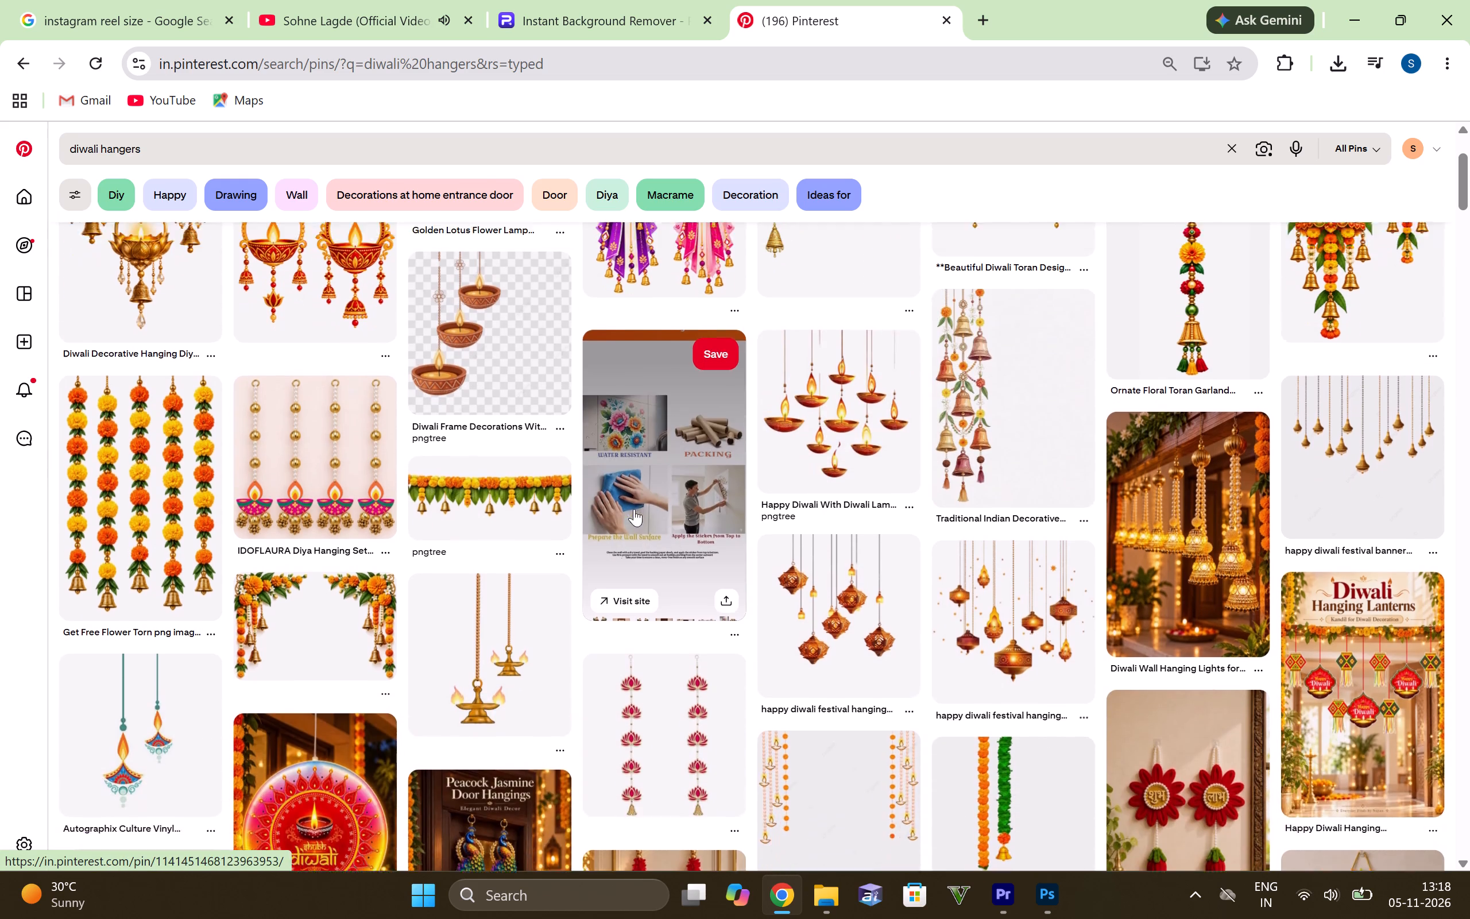
Review the "diwali hangers" pins from the first results down to the door and wall hangings for a suitable hanging decoration.
{"action": "scroll", "coordinate": [485, 493], "scroll_direction": "down", "scroll_amount": 3}
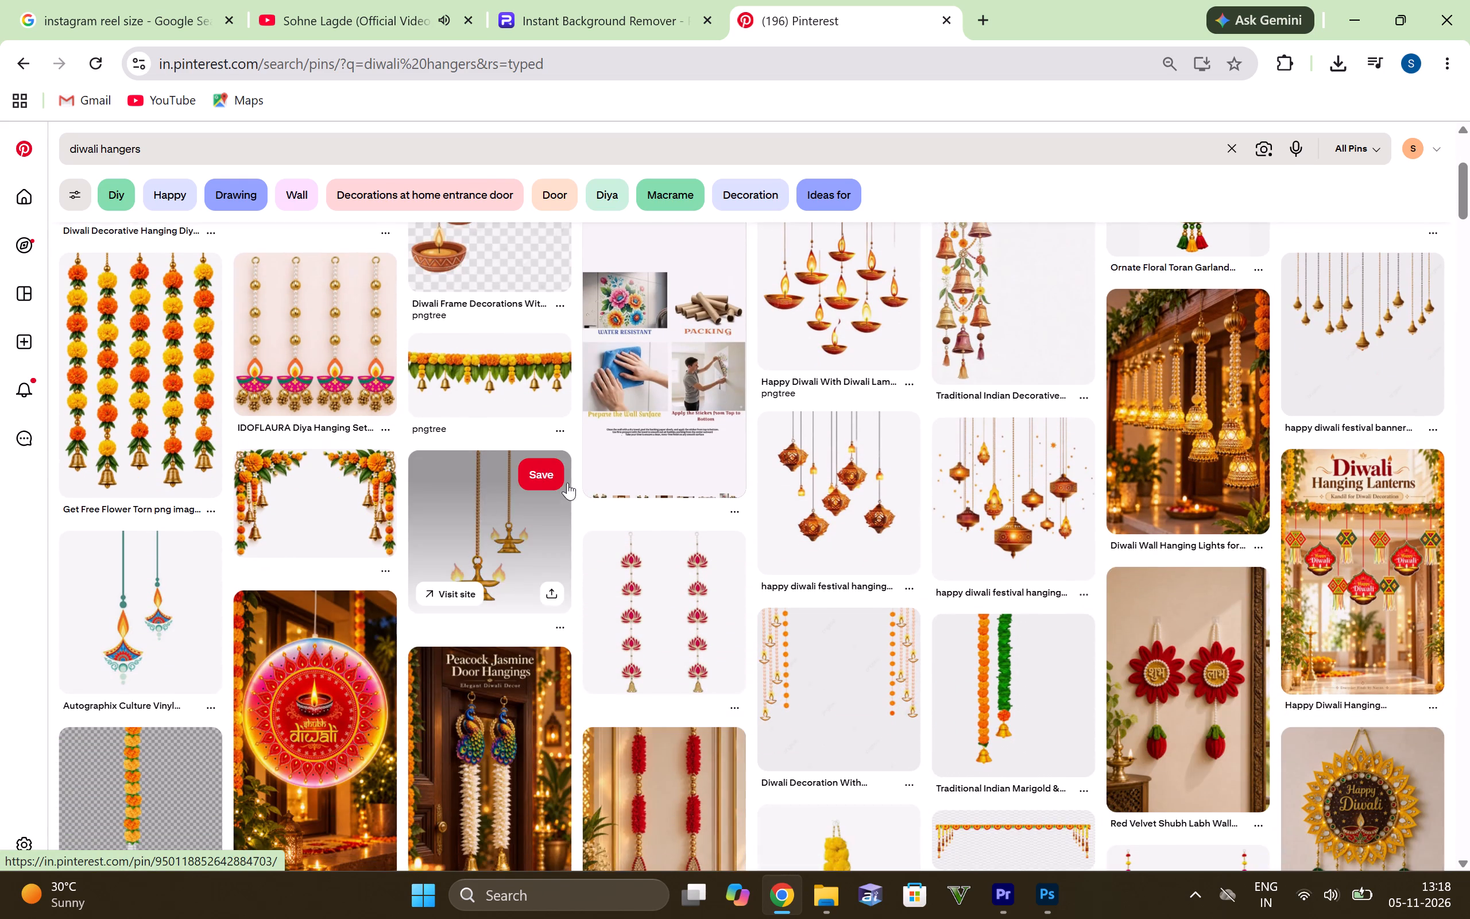
{"action": "scroll", "coordinate": [567, 485], "scroll_direction": "down", "scroll_amount": 2}
{"action": "scroll", "coordinate": [521, 504], "scroll_direction": "down", "scroll_amount": 2}
{"action": "scroll", "coordinate": [446, 462], "scroll_direction": "down", "scroll_amount": 2}
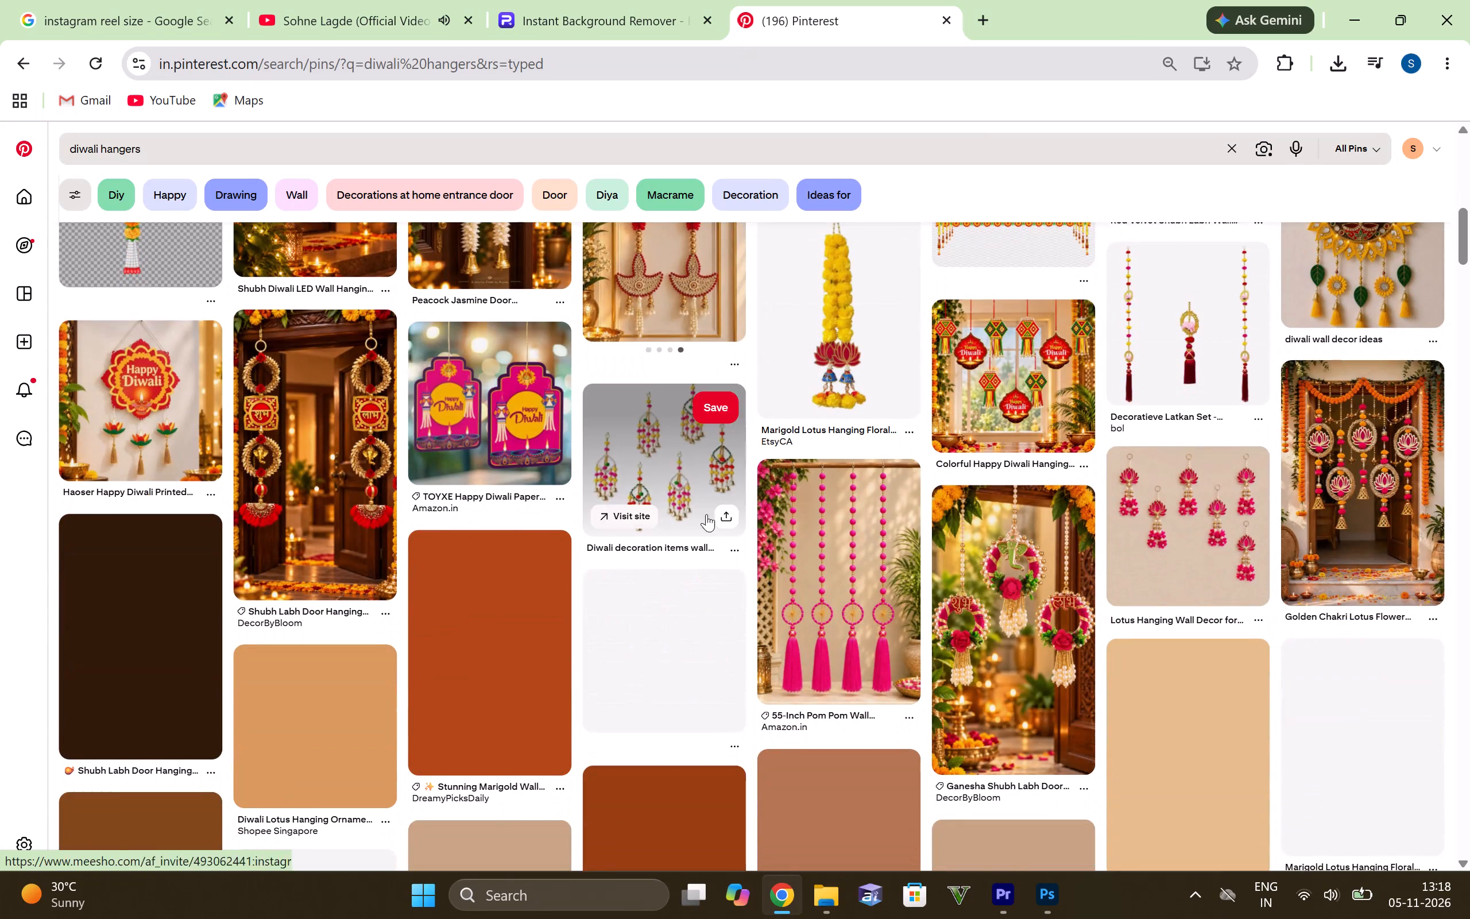
{"action": "scroll", "coordinate": [740, 518], "scroll_direction": "down", "scroll_amount": 2}
{"action": "scroll", "coordinate": [818, 488], "scroll_direction": "up", "scroll_amount": 11}
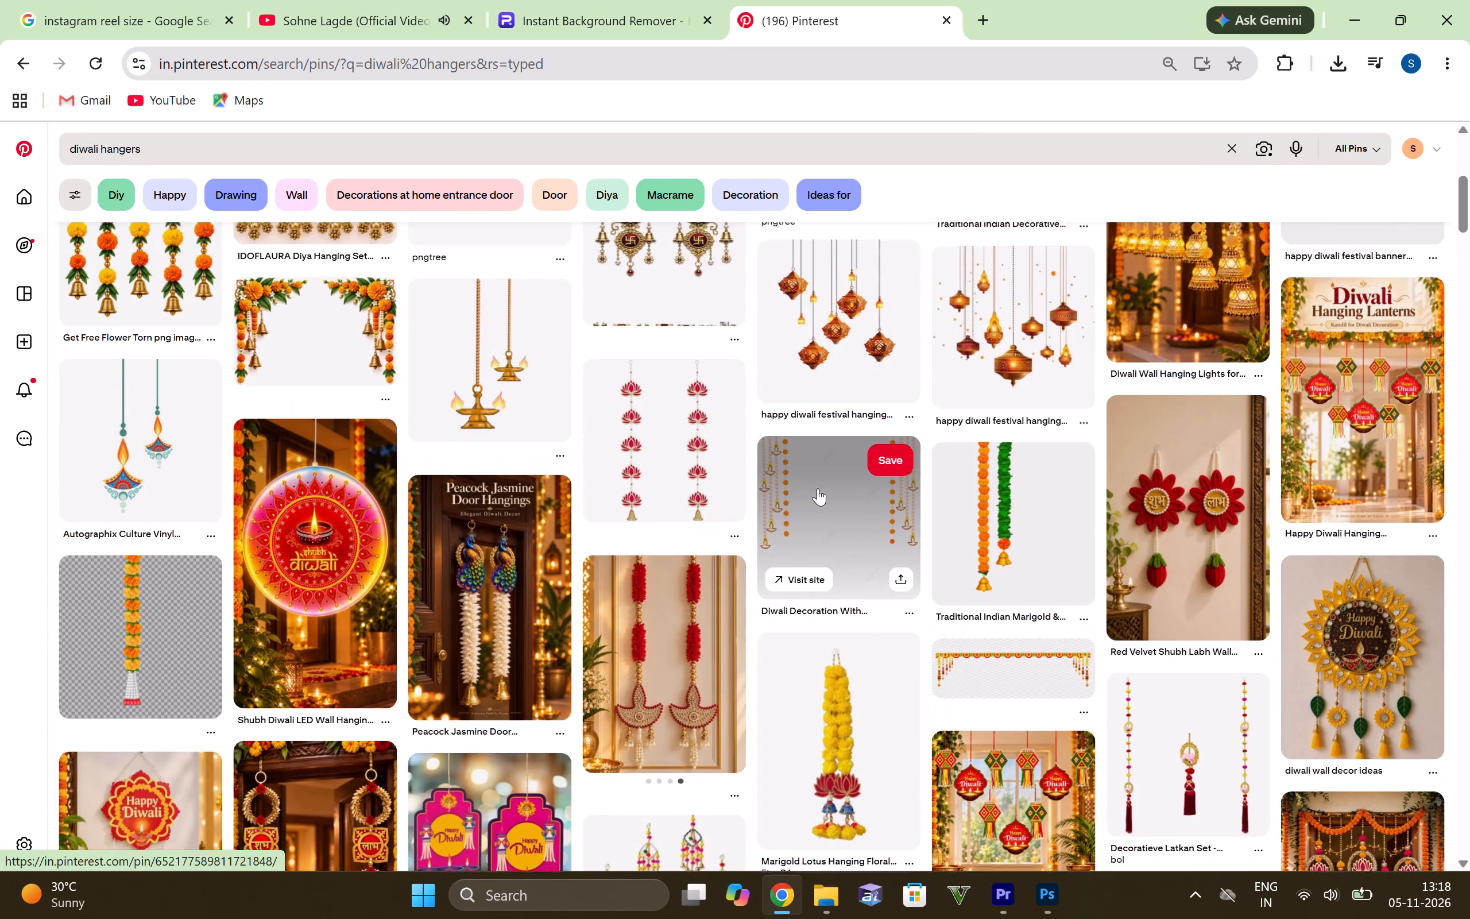
{"action": "scroll", "coordinate": [885, 467], "scroll_direction": "up", "scroll_amount": 4}
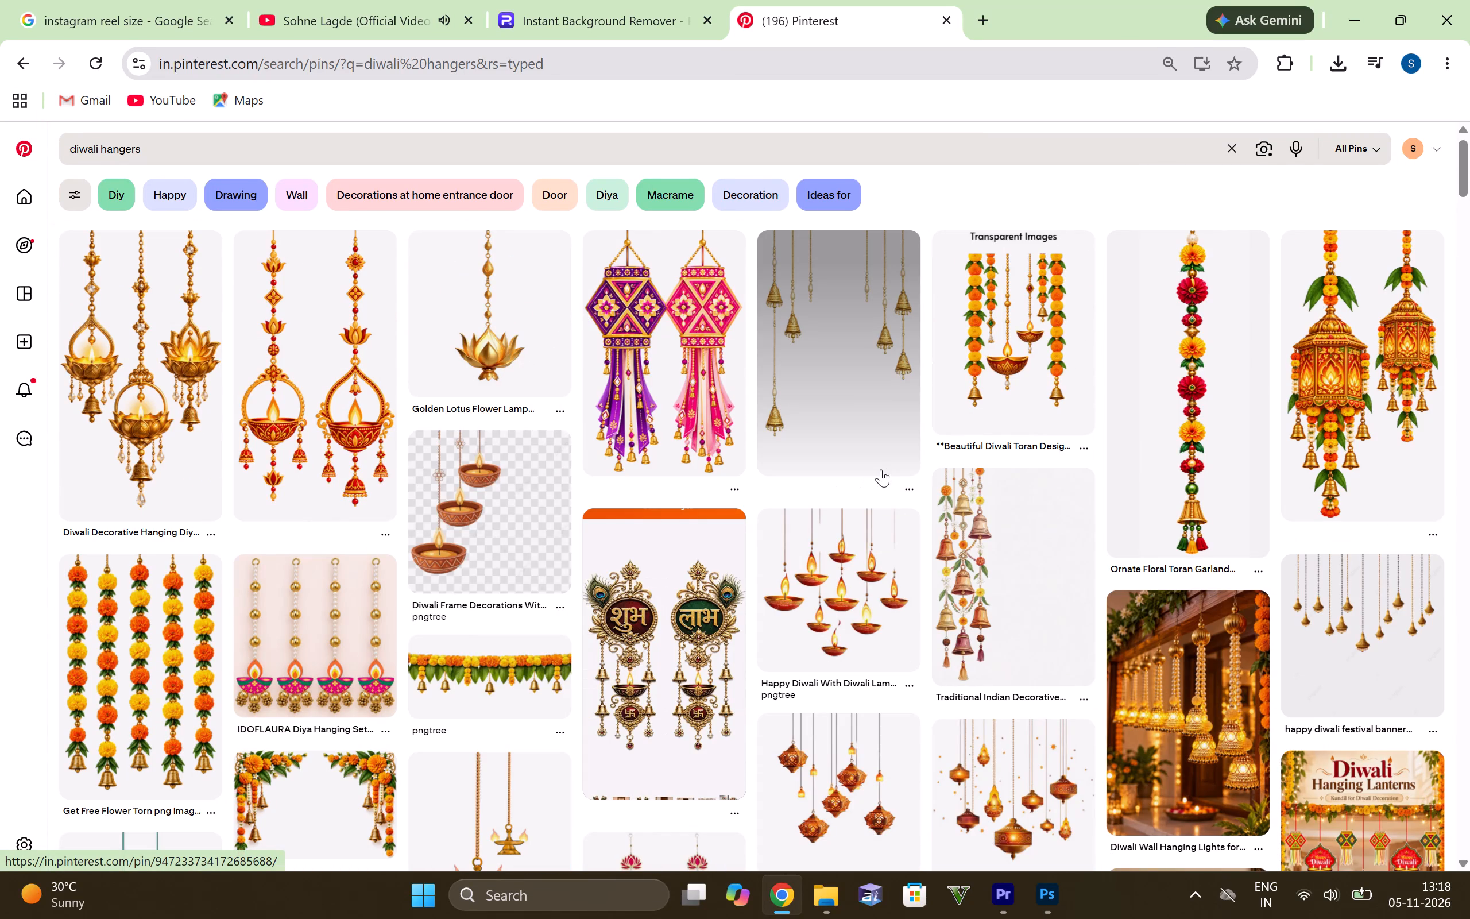
{"action": "scroll", "coordinate": [916, 425], "scroll_direction": "down", "scroll_amount": 1}
{"action": "scroll", "coordinate": [868, 411], "scroll_direction": "up", "scroll_amount": 2}
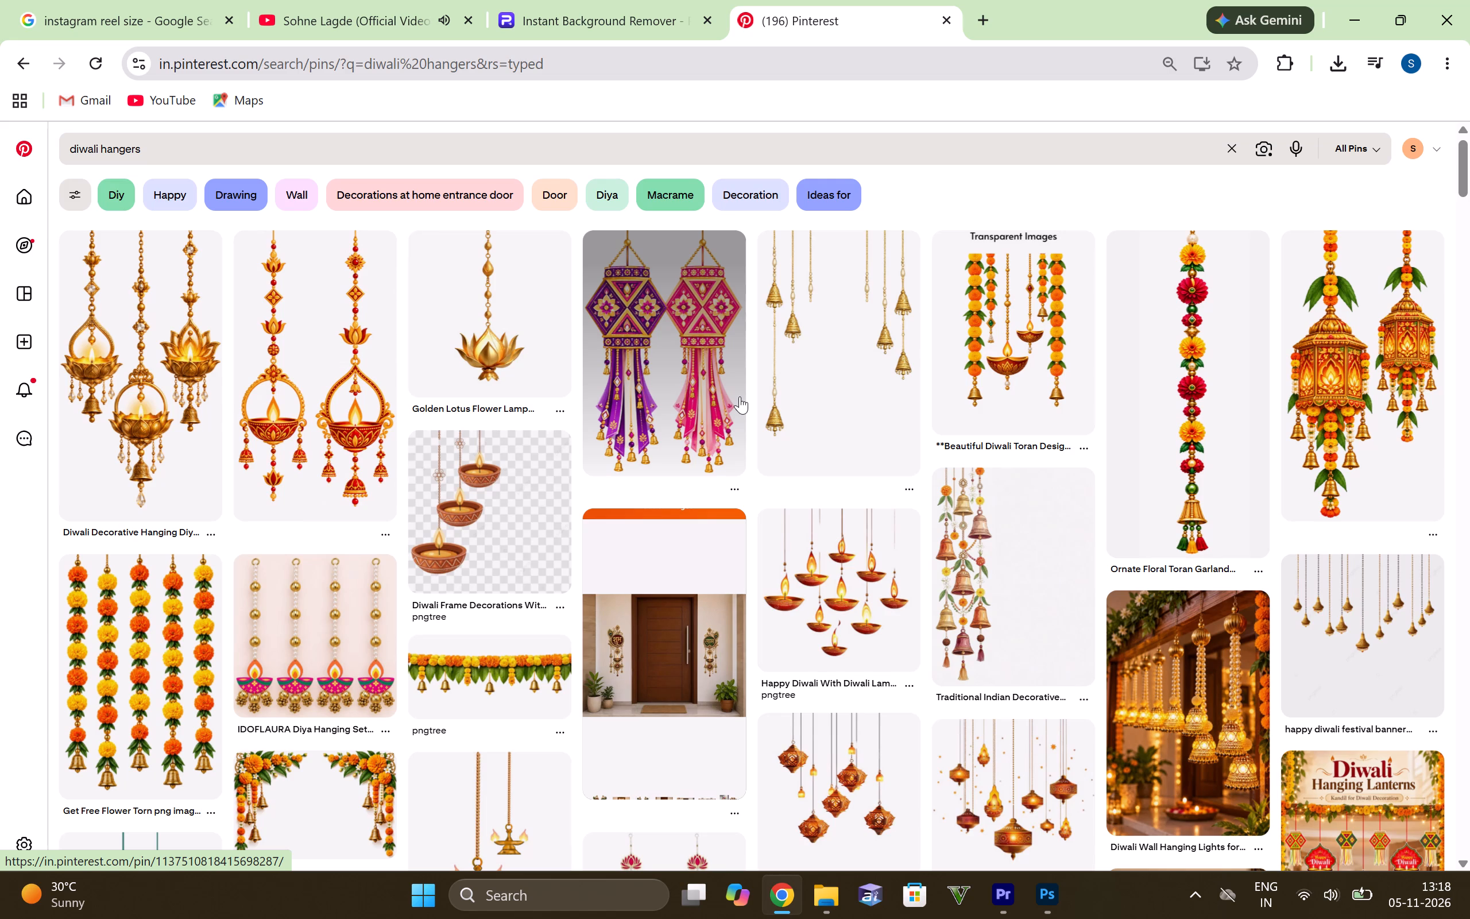
{"action": "scroll", "coordinate": [721, 346], "scroll_direction": "up", "scroll_amount": 2}
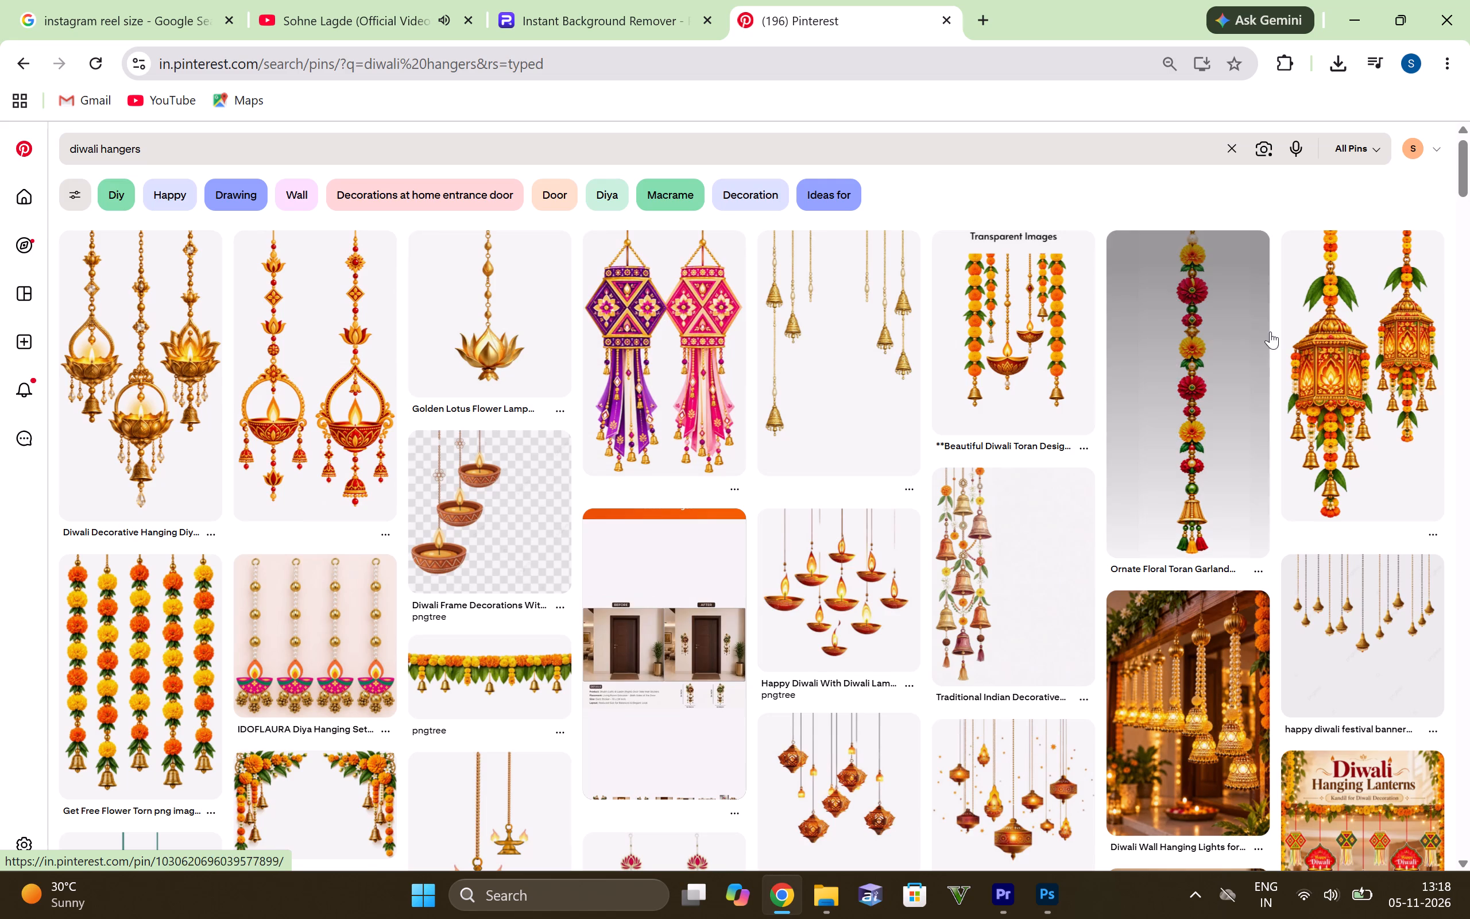
{"action": "scroll", "coordinate": [649, 428], "scroll_direction": "down", "scroll_amount": 1}
{"action": "scroll", "coordinate": [856, 364], "scroll_direction": "down", "scroll_amount": 2}
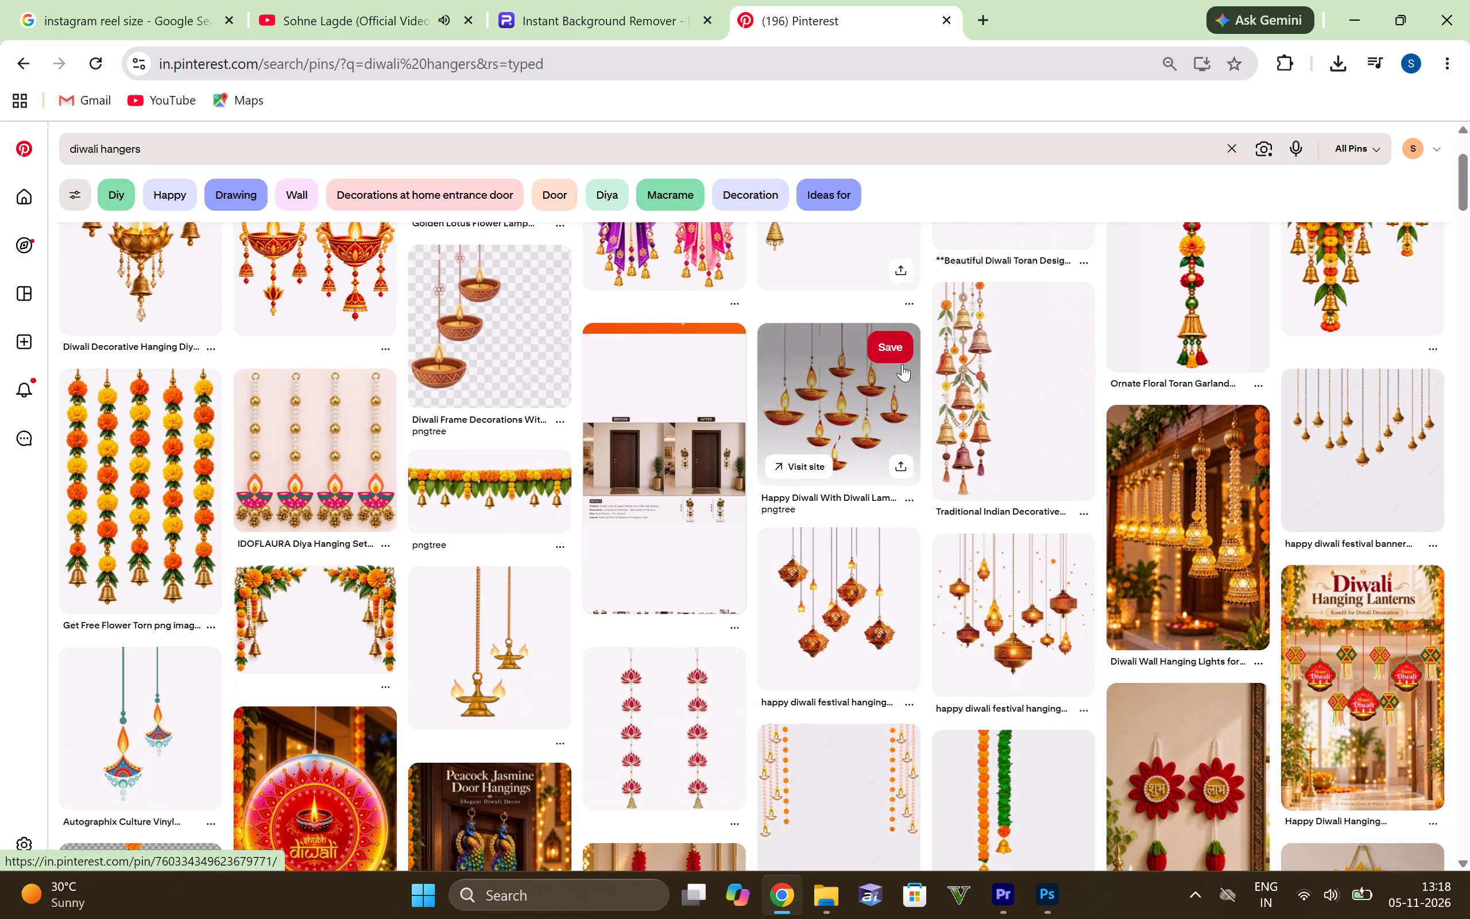
{"action": "scroll", "coordinate": [902, 364], "scroll_direction": "down", "scroll_amount": 3}
{"action": "scroll", "coordinate": [987, 556], "scroll_direction": "down", "scroll_amount": 2}
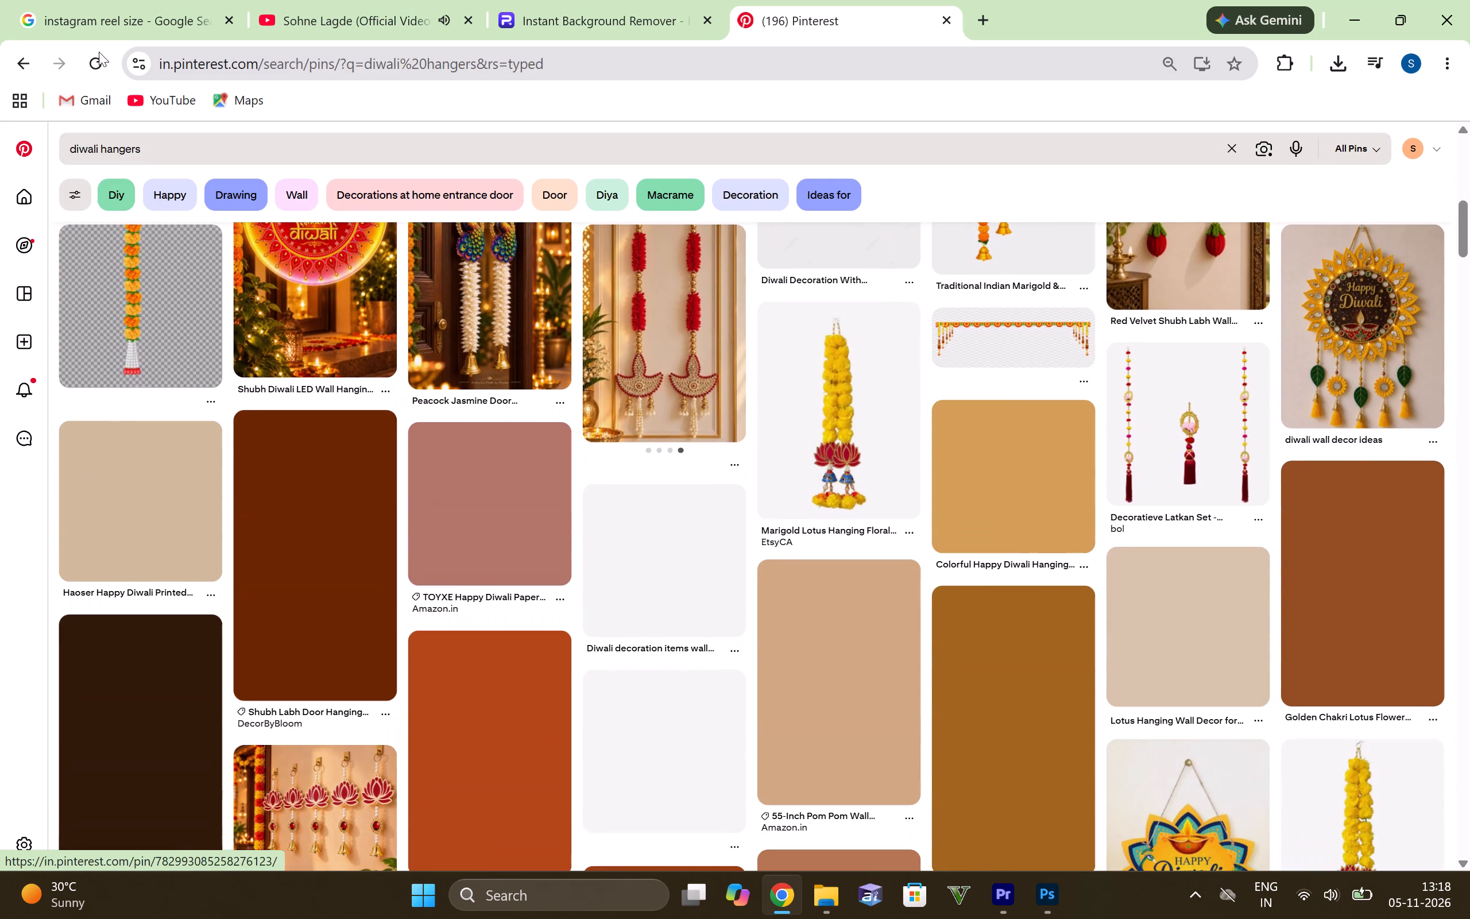
Switch to YouTube and slightly lower the volume of the playing music video.
{"action": "left_click", "coordinate": [316, 3]}
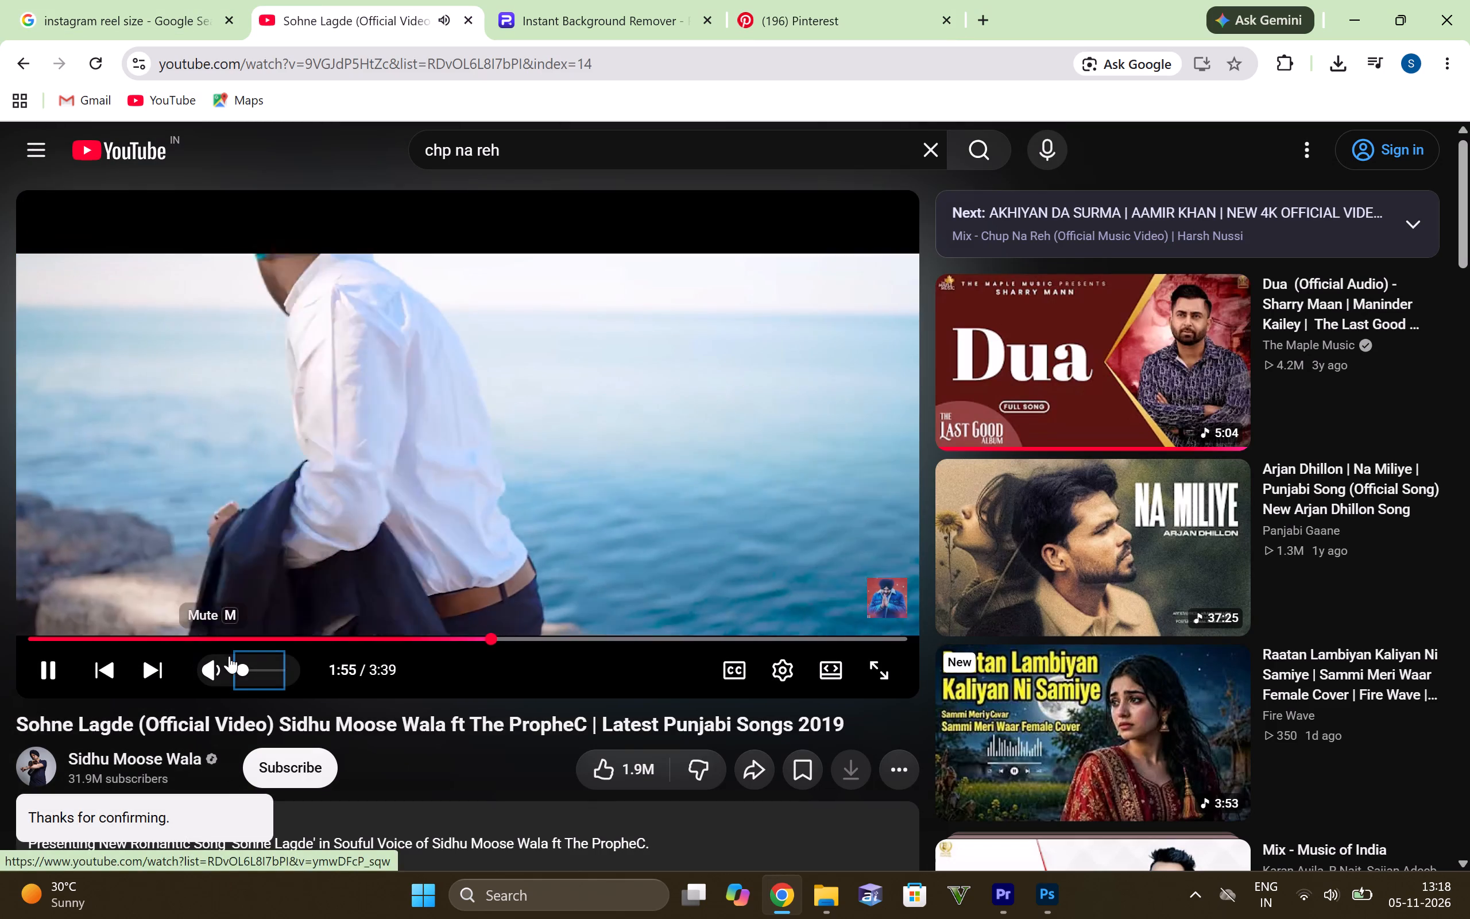
{"action": "left_click_drag", "start_coordinate": [245, 663], "coordinate": [239, 674]}
{"action": "key", "text": "Left"}
{"action": "key", "text": "Left"}
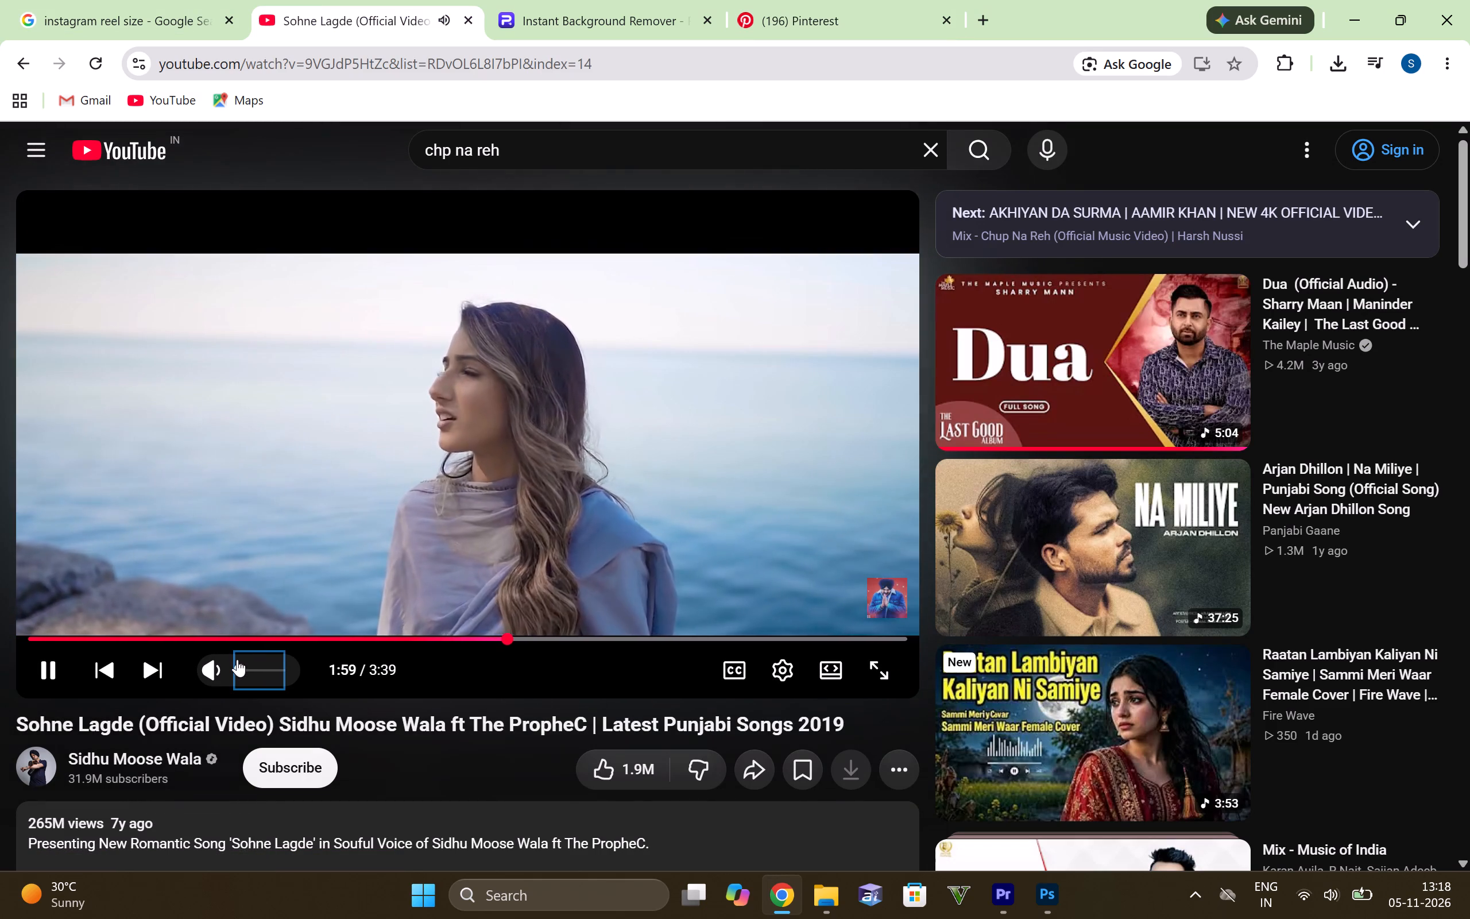
{"action": "key", "text": "Right"}
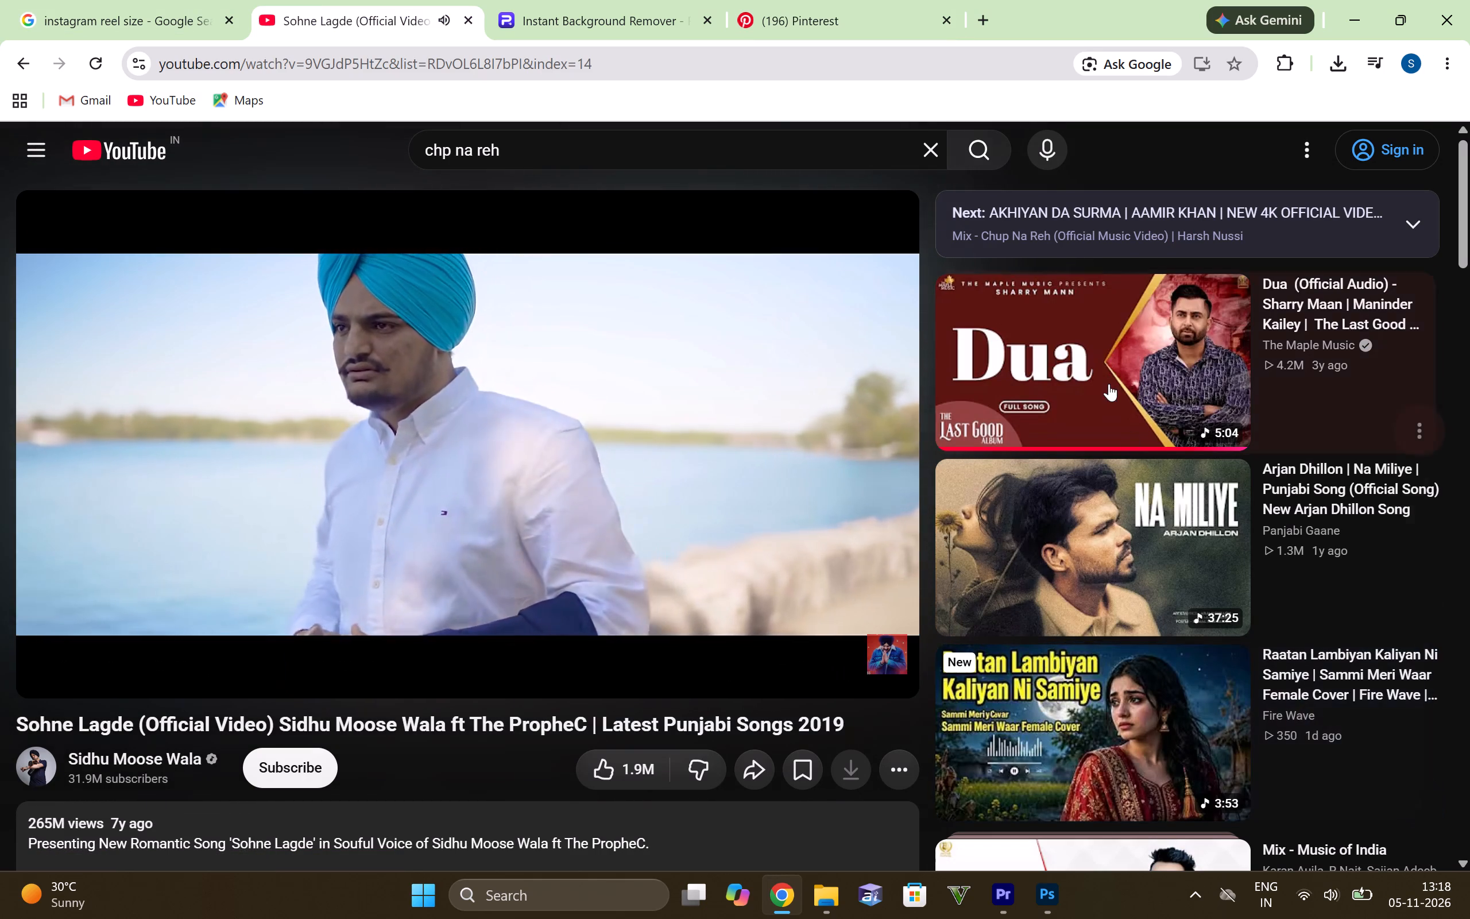
Look through the suggested videos and play the song "Tere Bagair" by Amrinder Gill.
{"action": "scroll", "coordinate": [1109, 384], "scroll_direction": "down", "scroll_amount": 5}
{"action": "scroll", "coordinate": [1077, 317], "scroll_direction": "down", "scroll_amount": 2}
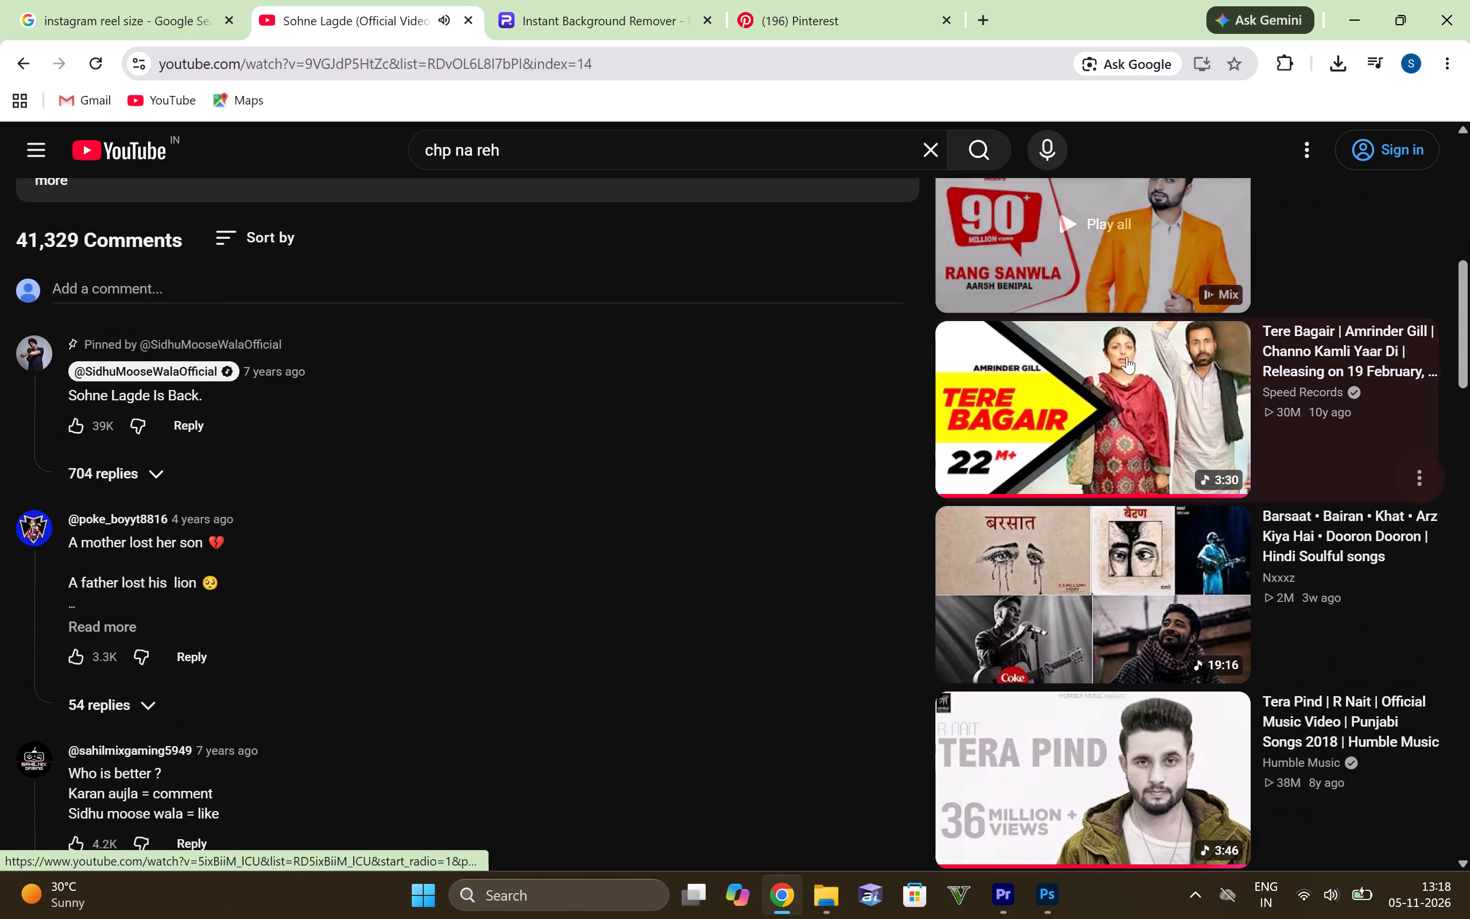
{"action": "scroll", "coordinate": [1124, 409], "scroll_direction": "down", "scroll_amount": 3}
{"action": "scroll", "coordinate": [1067, 436], "scroll_direction": "up", "scroll_amount": 3}
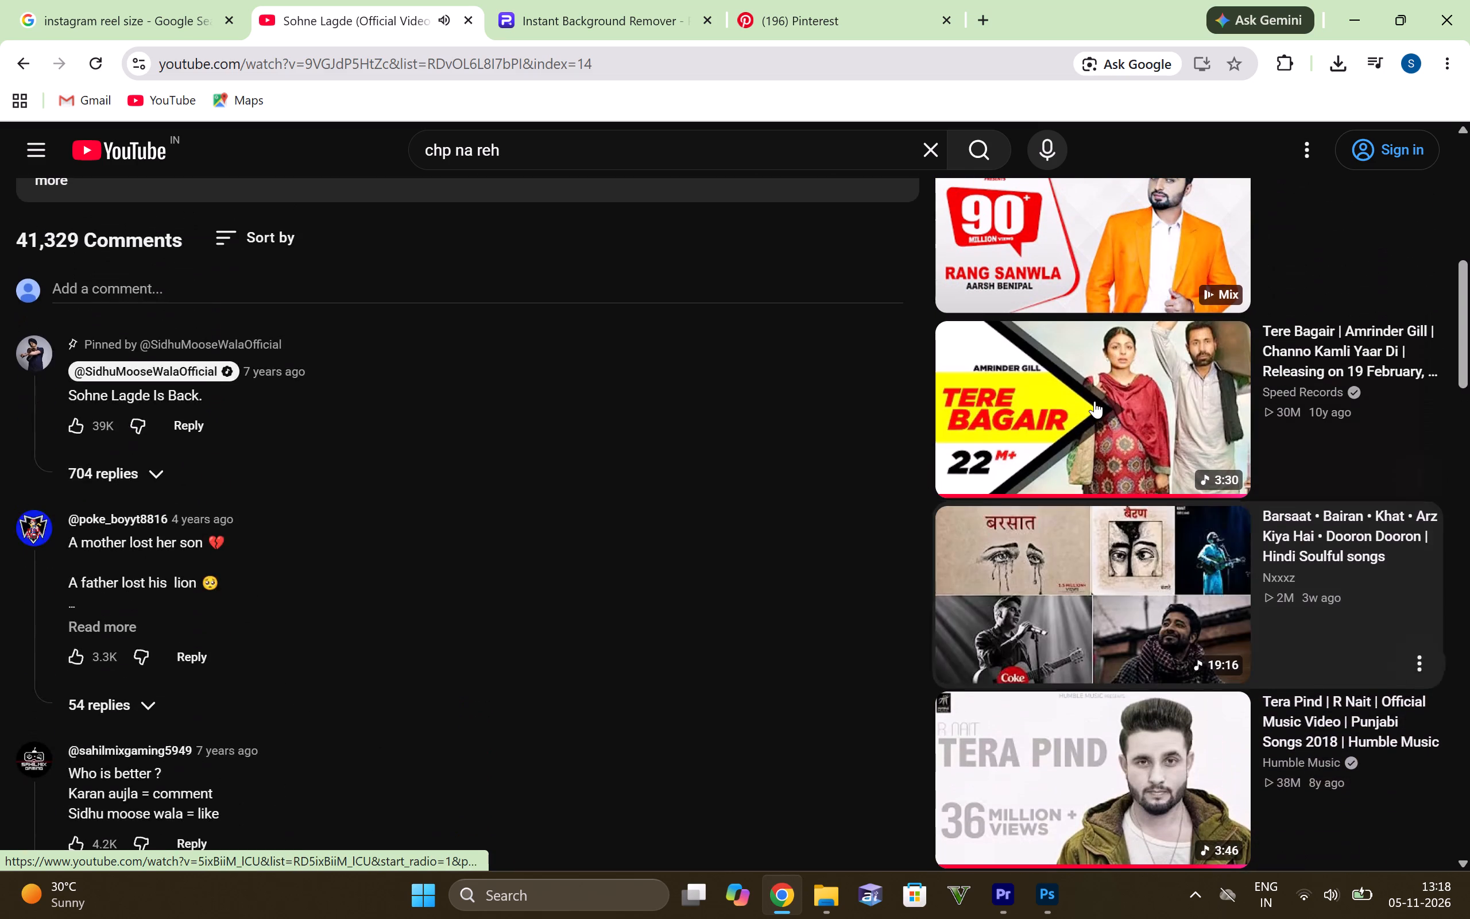
{"action": "left_click", "coordinate": [1094, 401]}
Return to Pinterest and scan the further "diwali hangers" pins past the related searches, ending back at the first results.
{"action": "left_click", "coordinate": [798, 8]}
{"action": "scroll", "coordinate": [619, 544], "scroll_direction": "down", "scroll_amount": 4}
{"action": "scroll", "coordinate": [675, 501], "scroll_direction": "down", "scroll_amount": 4}
{"action": "scroll", "coordinate": [770, 501], "scroll_direction": "down", "scroll_amount": 2}
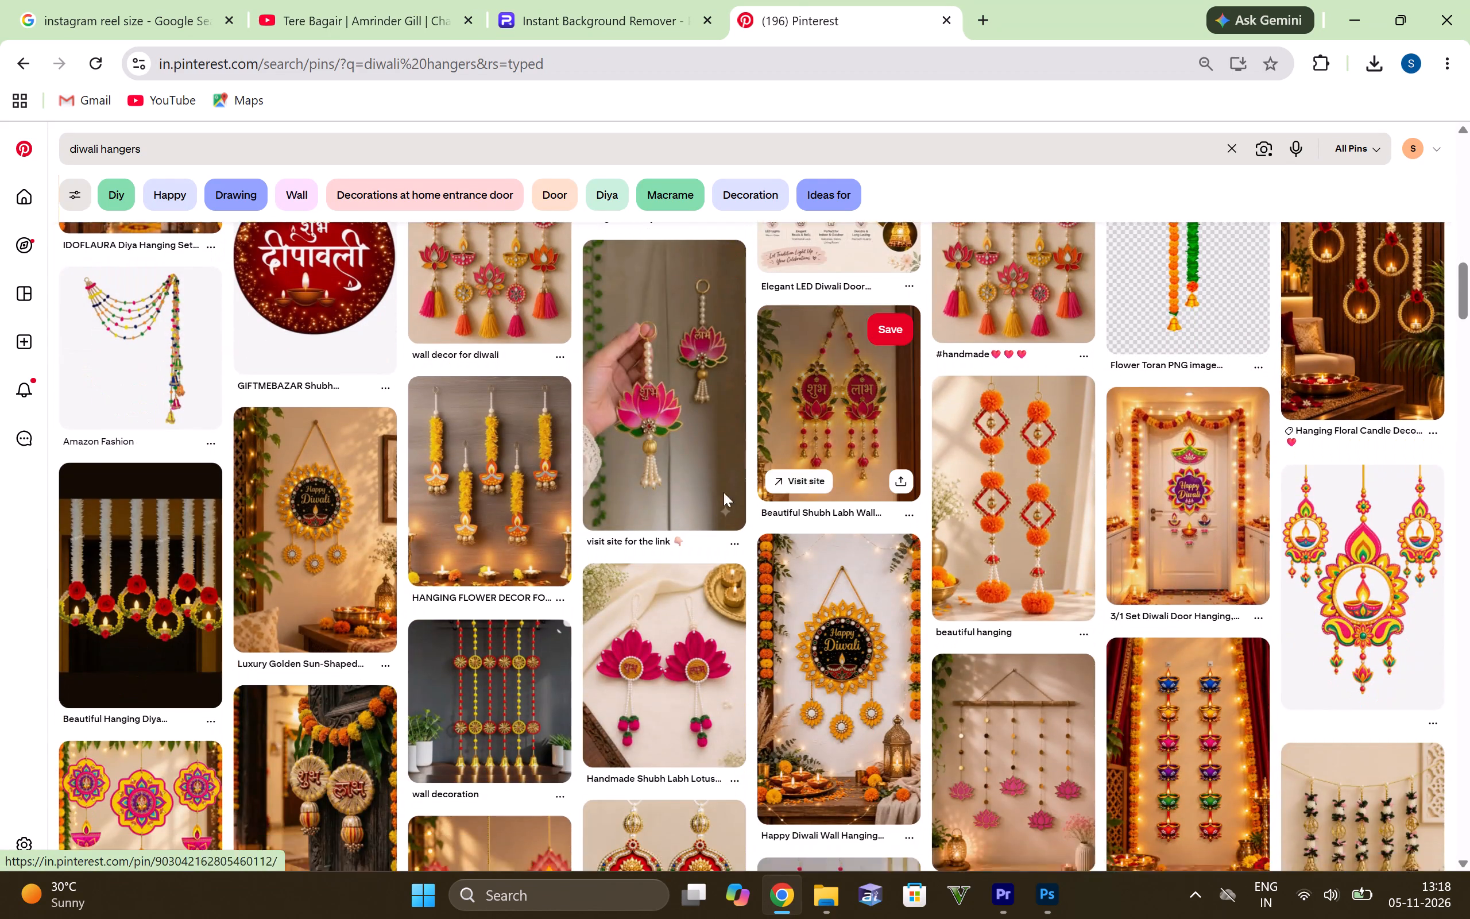
{"action": "scroll", "coordinate": [724, 492], "scroll_direction": "down", "scroll_amount": 3}
{"action": "scroll", "coordinate": [496, 480], "scroll_direction": "down", "scroll_amount": 6}
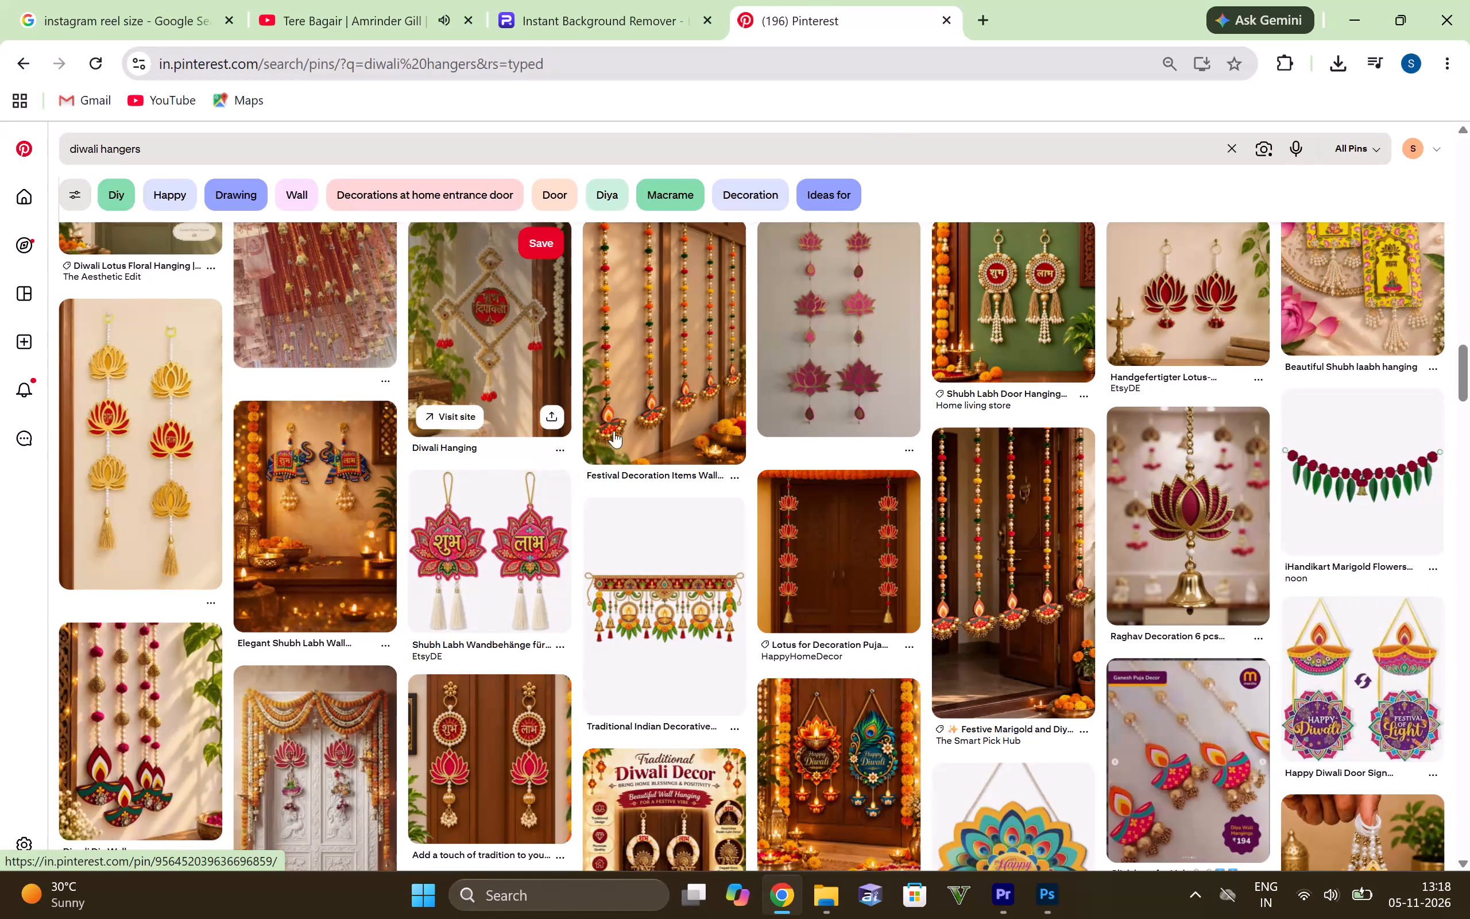
{"action": "scroll", "coordinate": [614, 431], "scroll_direction": "down", "scroll_amount": 3}
{"action": "scroll", "coordinate": [533, 486], "scroll_direction": "down", "scroll_amount": 6}
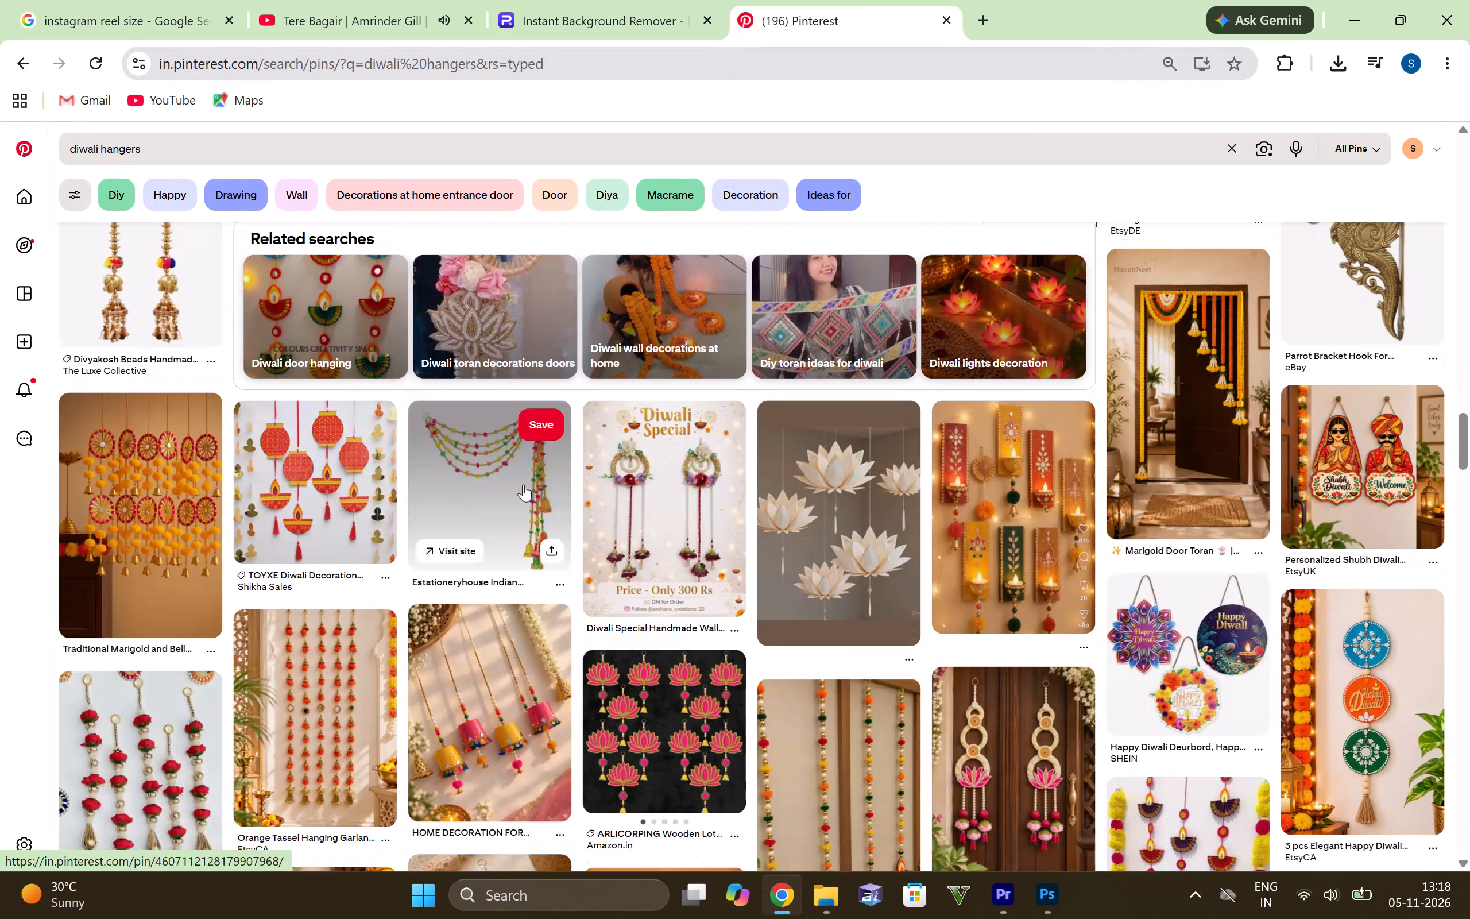
{"action": "scroll", "coordinate": [514, 490], "scroll_direction": "down", "scroll_amount": 1}
{"action": "scroll", "coordinate": [542, 488], "scroll_direction": "up", "scroll_amount": 6}
{"action": "scroll", "coordinate": [308, 354], "scroll_direction": "up", "scroll_amount": 16}
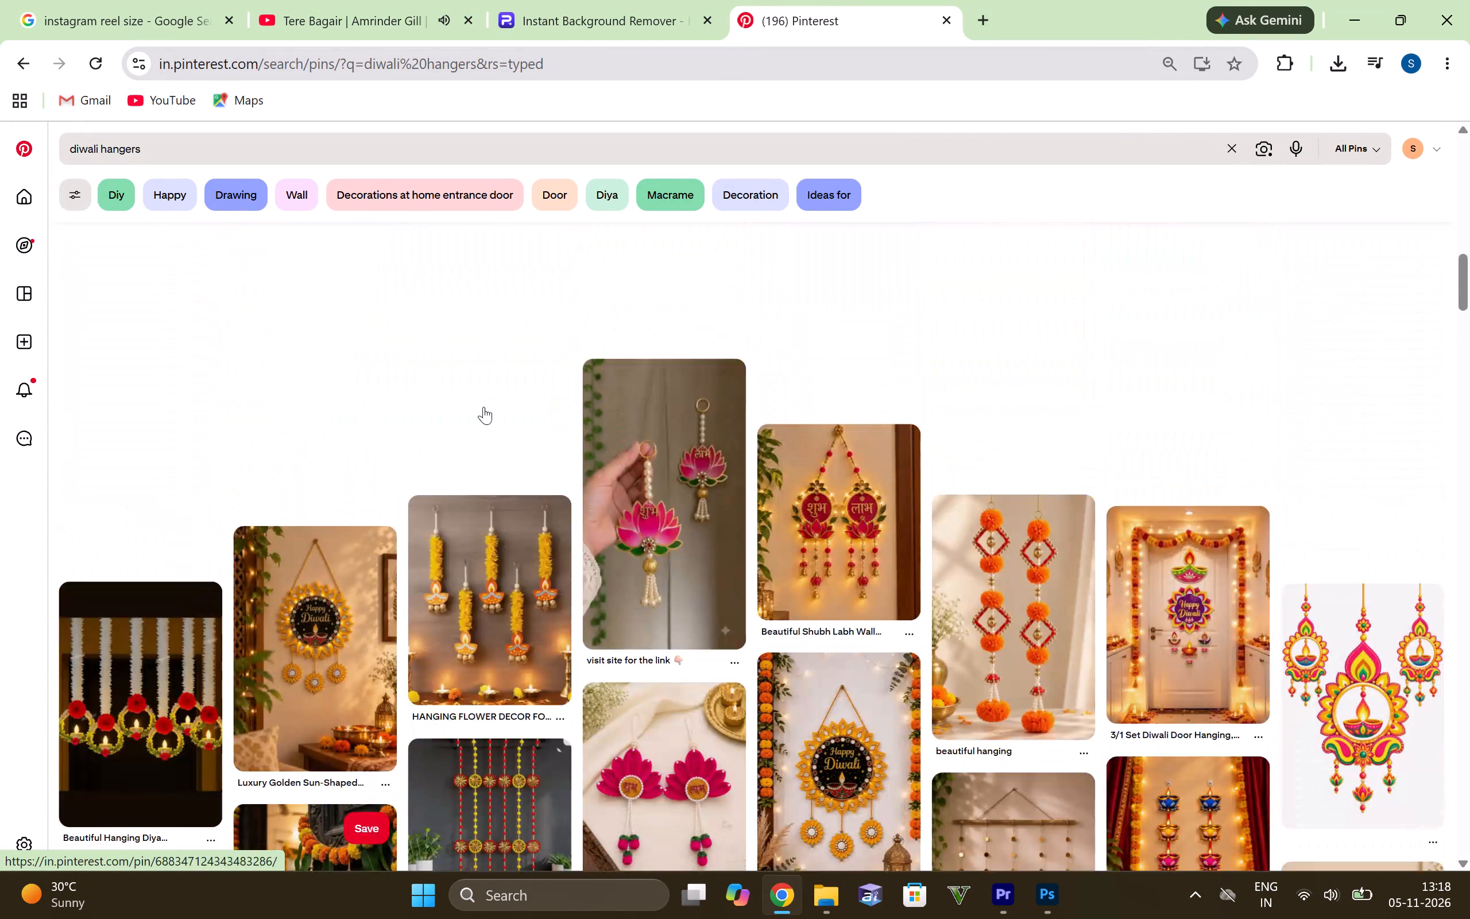
{"action": "scroll", "coordinate": [483, 407], "scroll_direction": "up", "scroll_amount": 7}
{"action": "scroll", "coordinate": [342, 431], "scroll_direction": "up", "scroll_amount": 7}
{"action": "scroll", "coordinate": [162, 521], "scroll_direction": "up", "scroll_amount": 6}
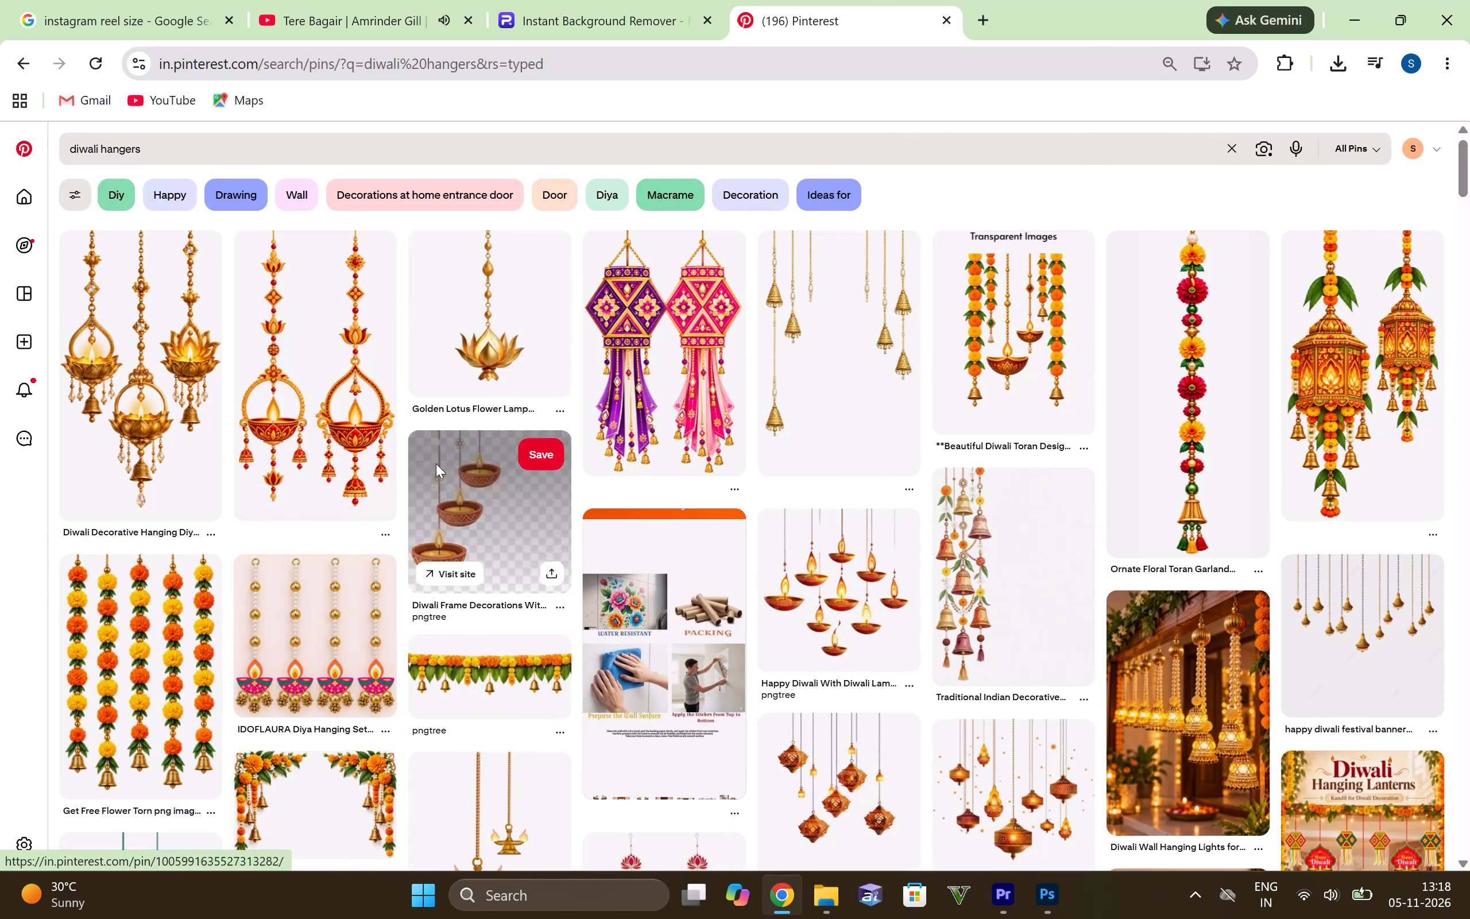
{"action": "scroll", "coordinate": [436, 461], "scroll_direction": "up", "scroll_amount": 4}
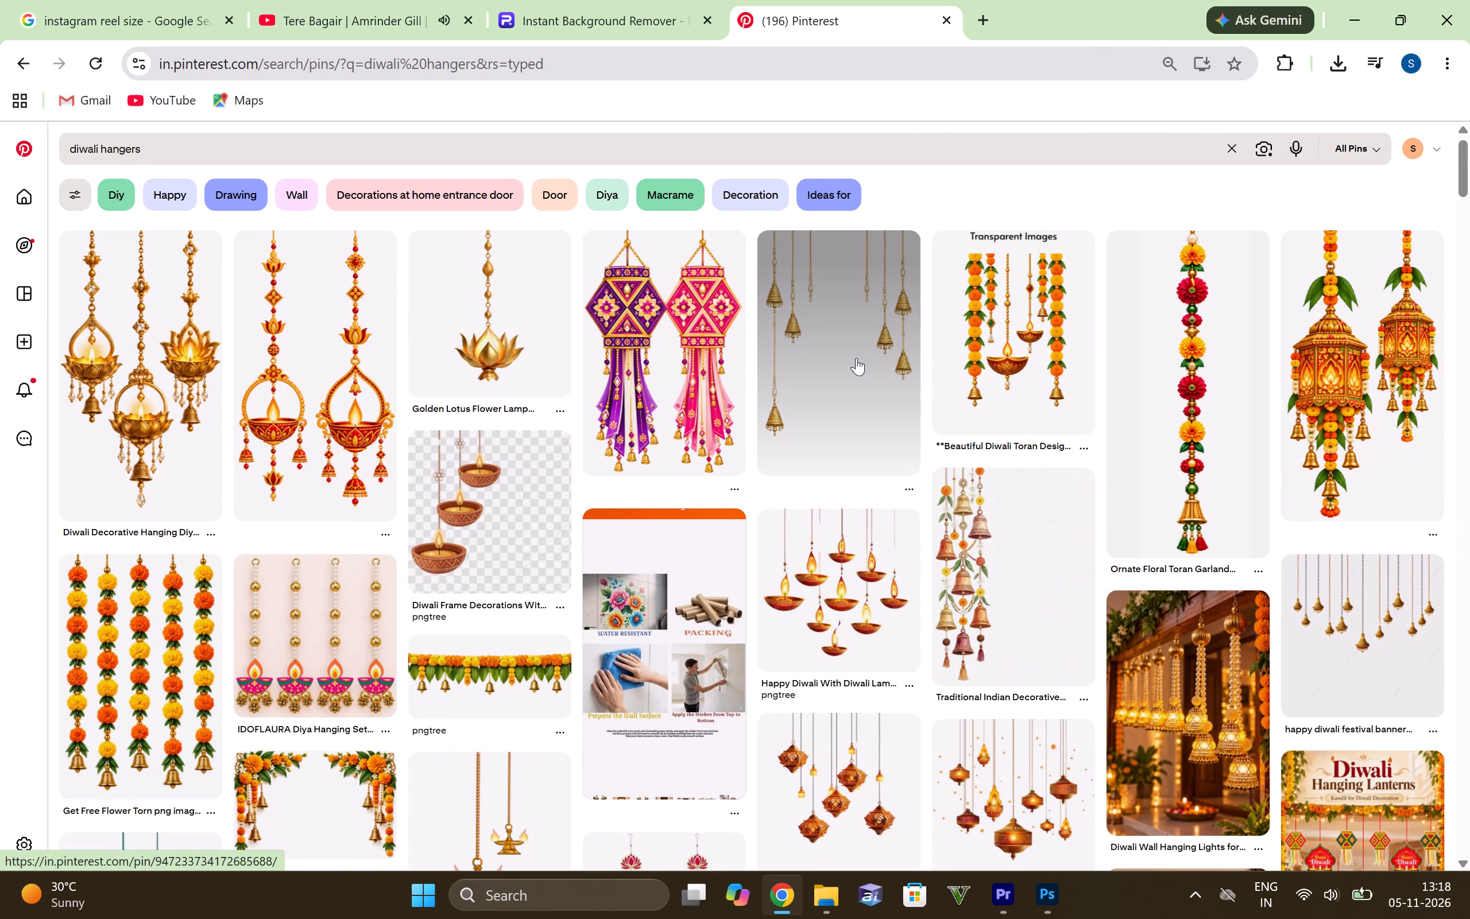
Go through the "diwali hangers" pins once more, down to the lotus and Shubh Labh hangings and back, for a usable decoration.
{"action": "scroll", "coordinate": [856, 358], "scroll_direction": "down", "scroll_amount": 4}
{"action": "scroll", "coordinate": [965, 371], "scroll_direction": "down", "scroll_amount": 2}
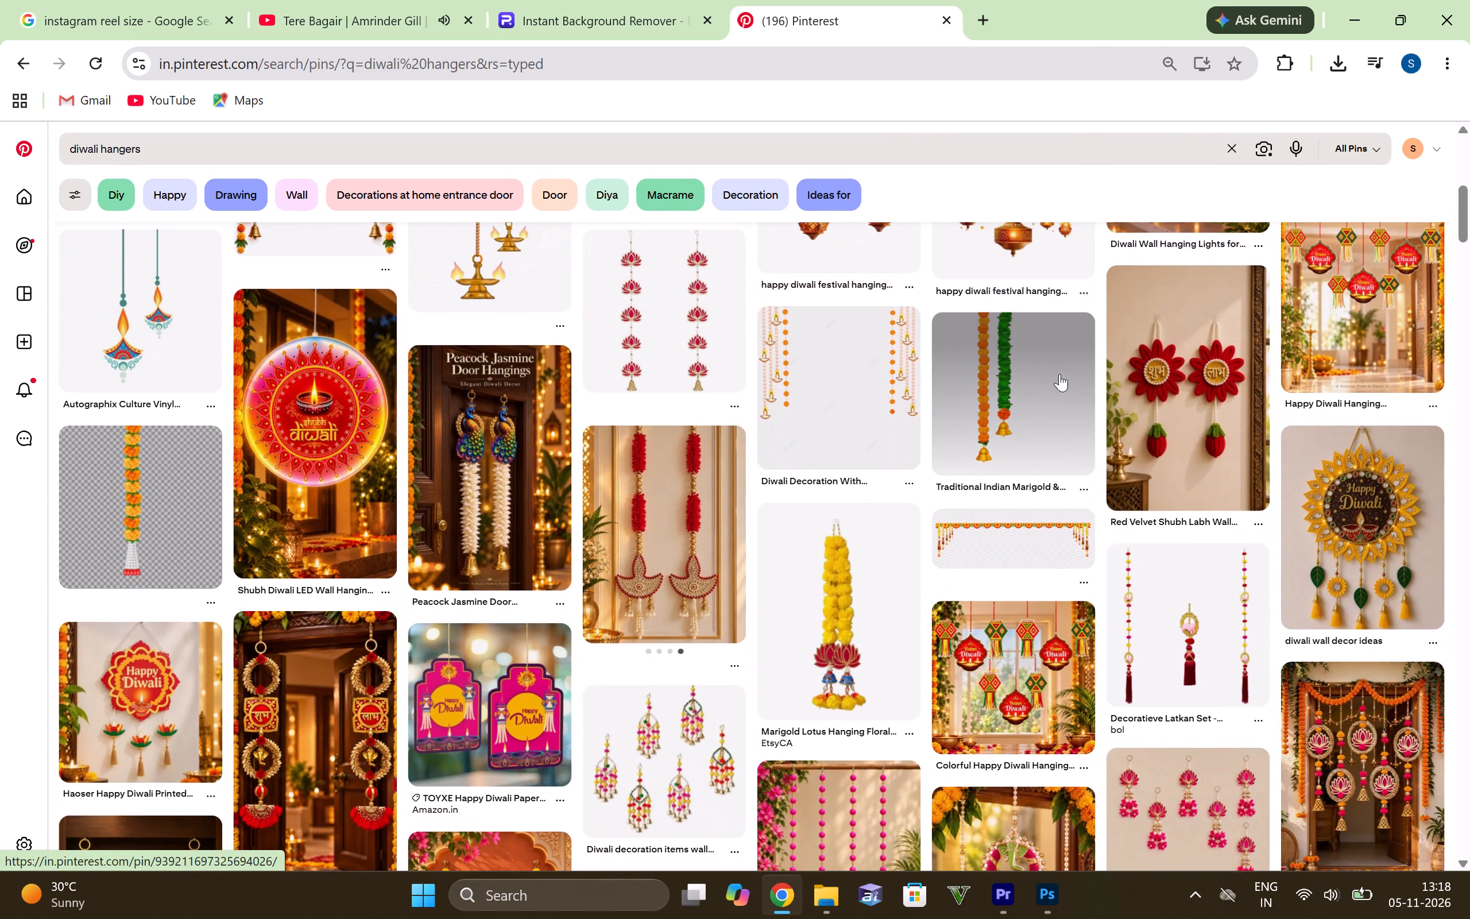
{"action": "scroll", "coordinate": [1021, 379], "scroll_direction": "down", "scroll_amount": 6}
{"action": "scroll", "coordinate": [819, 442], "scroll_direction": "down", "scroll_amount": 3}
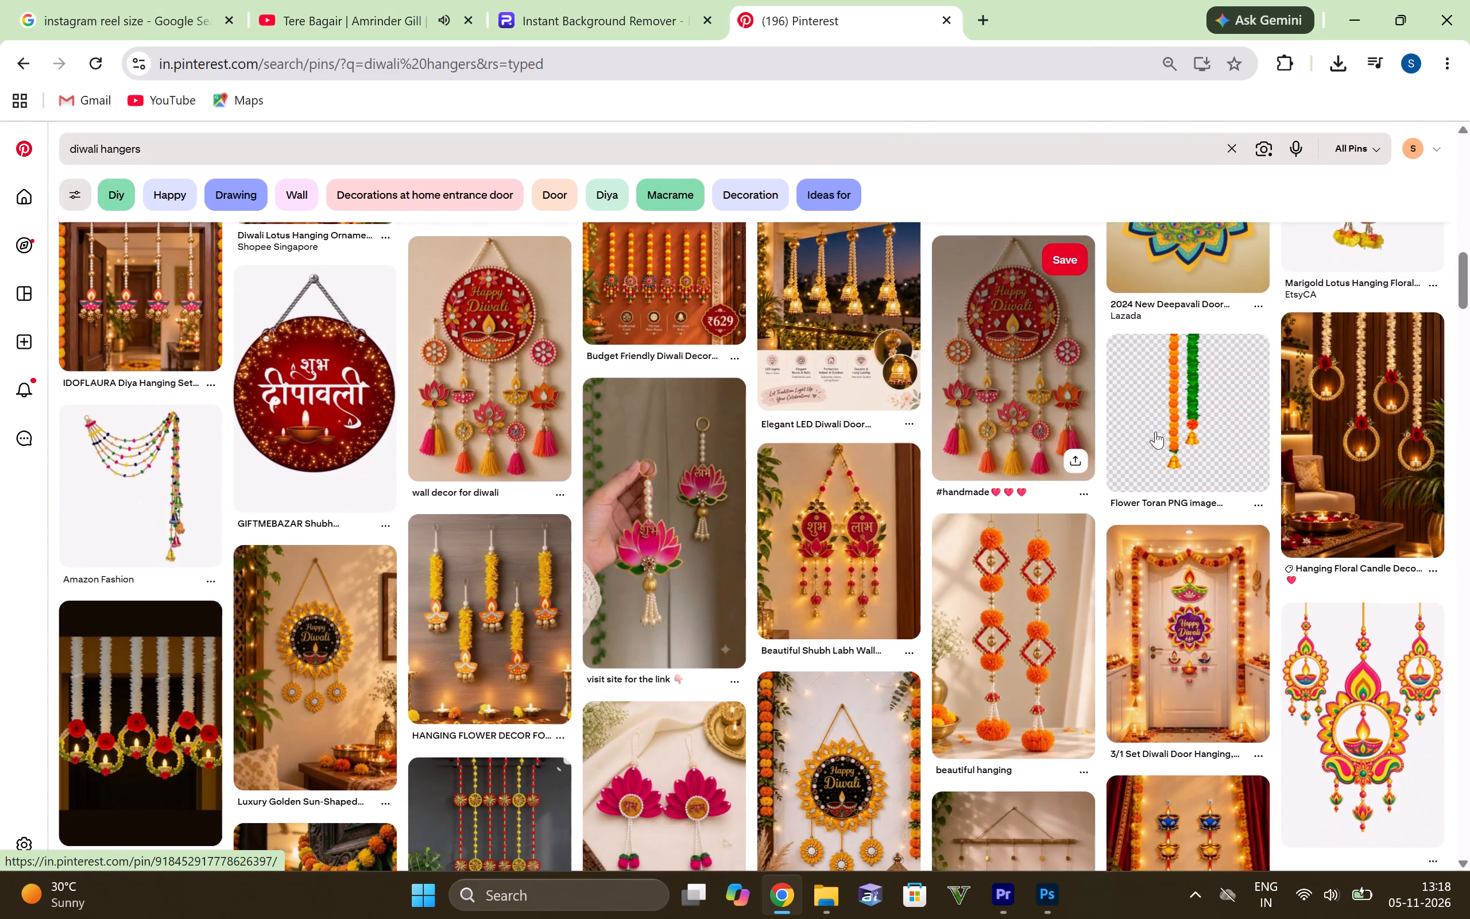
{"action": "scroll", "coordinate": [1174, 431], "scroll_direction": "down", "scroll_amount": 5}
{"action": "scroll", "coordinate": [1066, 459], "scroll_direction": "down", "scroll_amount": 4}
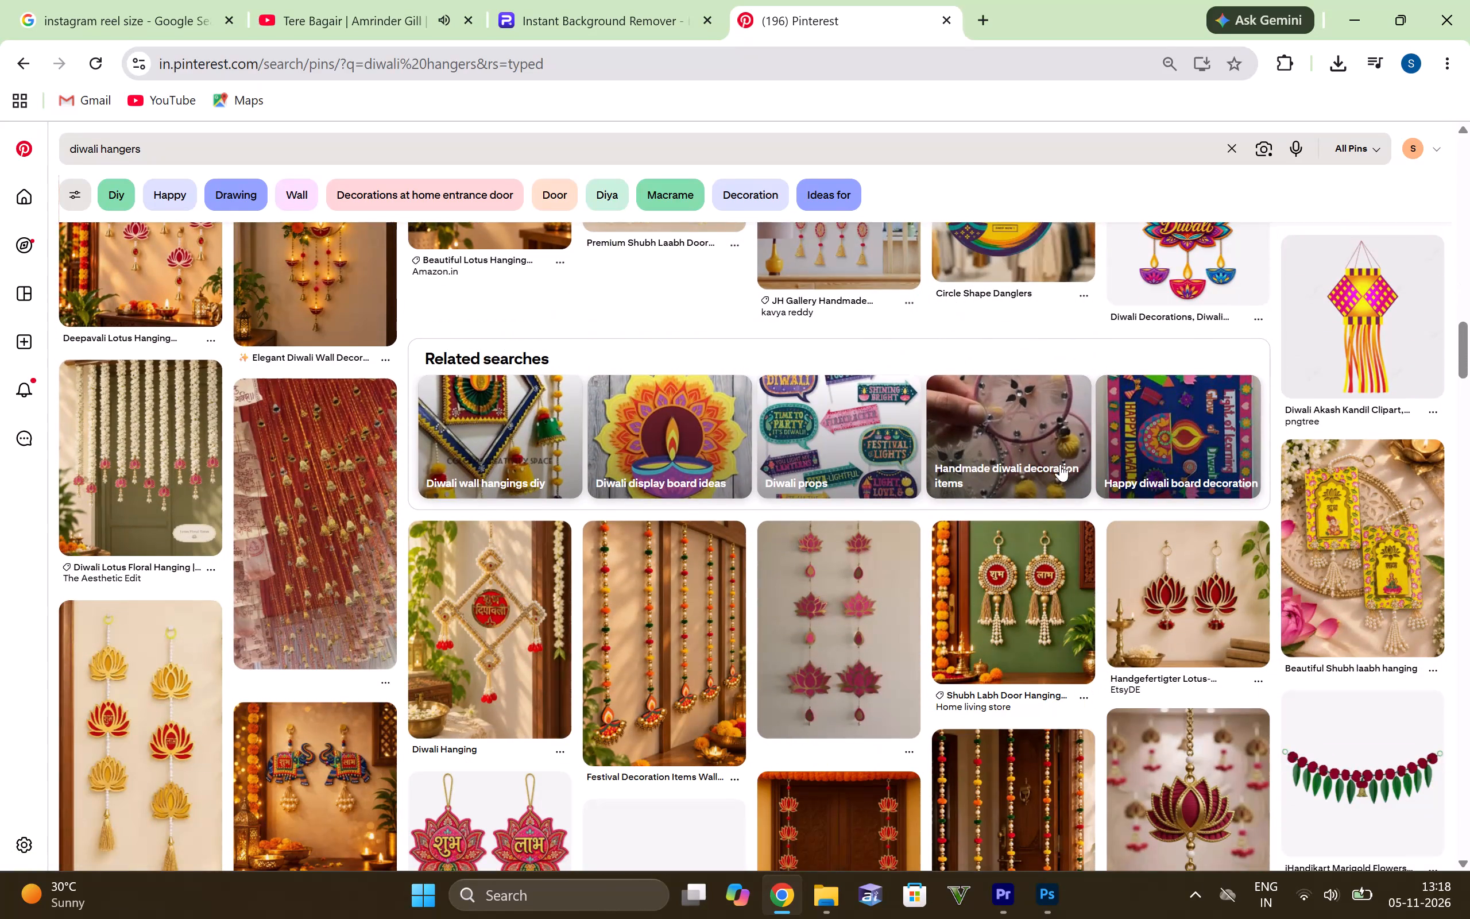
{"action": "scroll", "coordinate": [963, 551], "scroll_direction": "down", "scroll_amount": 7}
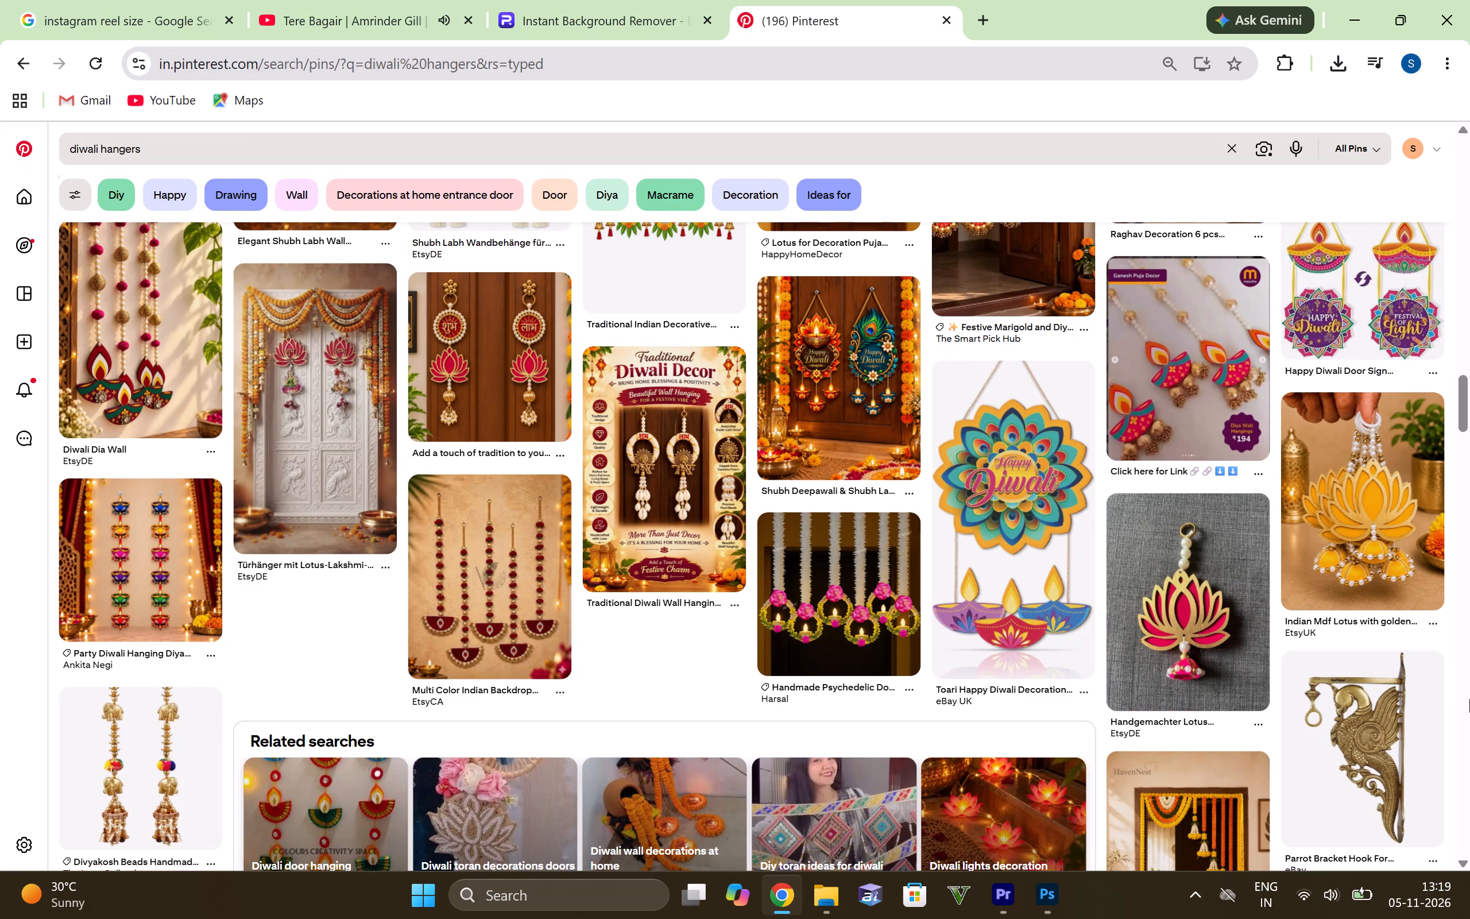
{"action": "scroll", "coordinate": [690, 486], "scroll_direction": "up", "scroll_amount": 3}
{"action": "scroll", "coordinate": [954, 536], "scroll_direction": "up", "scroll_amount": 3}
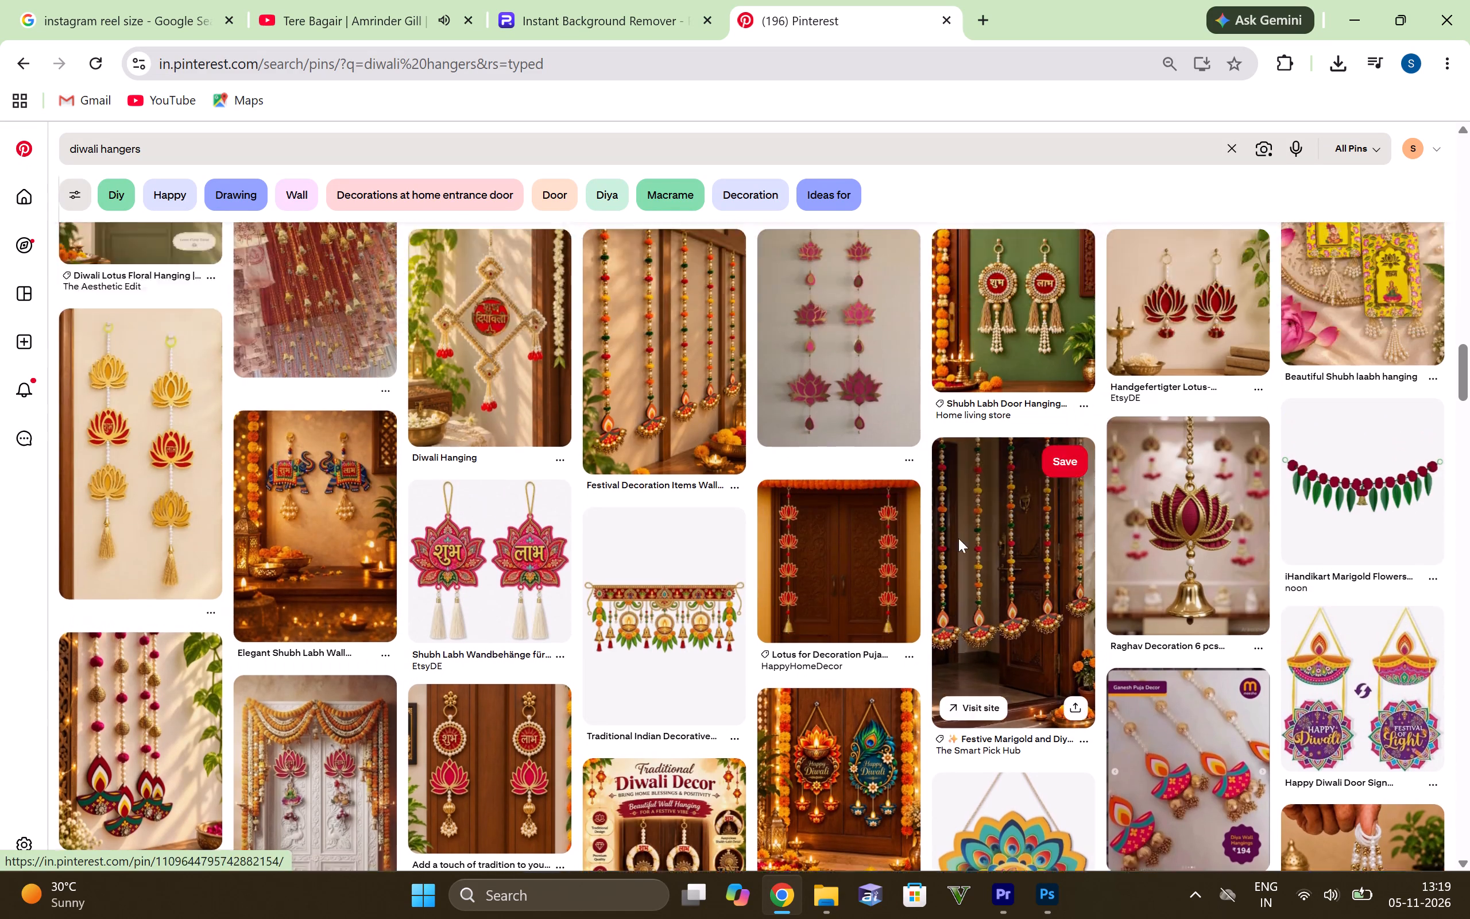
{"action": "scroll", "coordinate": [884, 577], "scroll_direction": "up", "scroll_amount": 2}
{"action": "scroll", "coordinate": [1092, 553], "scroll_direction": "up", "scroll_amount": 2}
{"action": "scroll", "coordinate": [1034, 577], "scroll_direction": "up", "scroll_amount": 2}
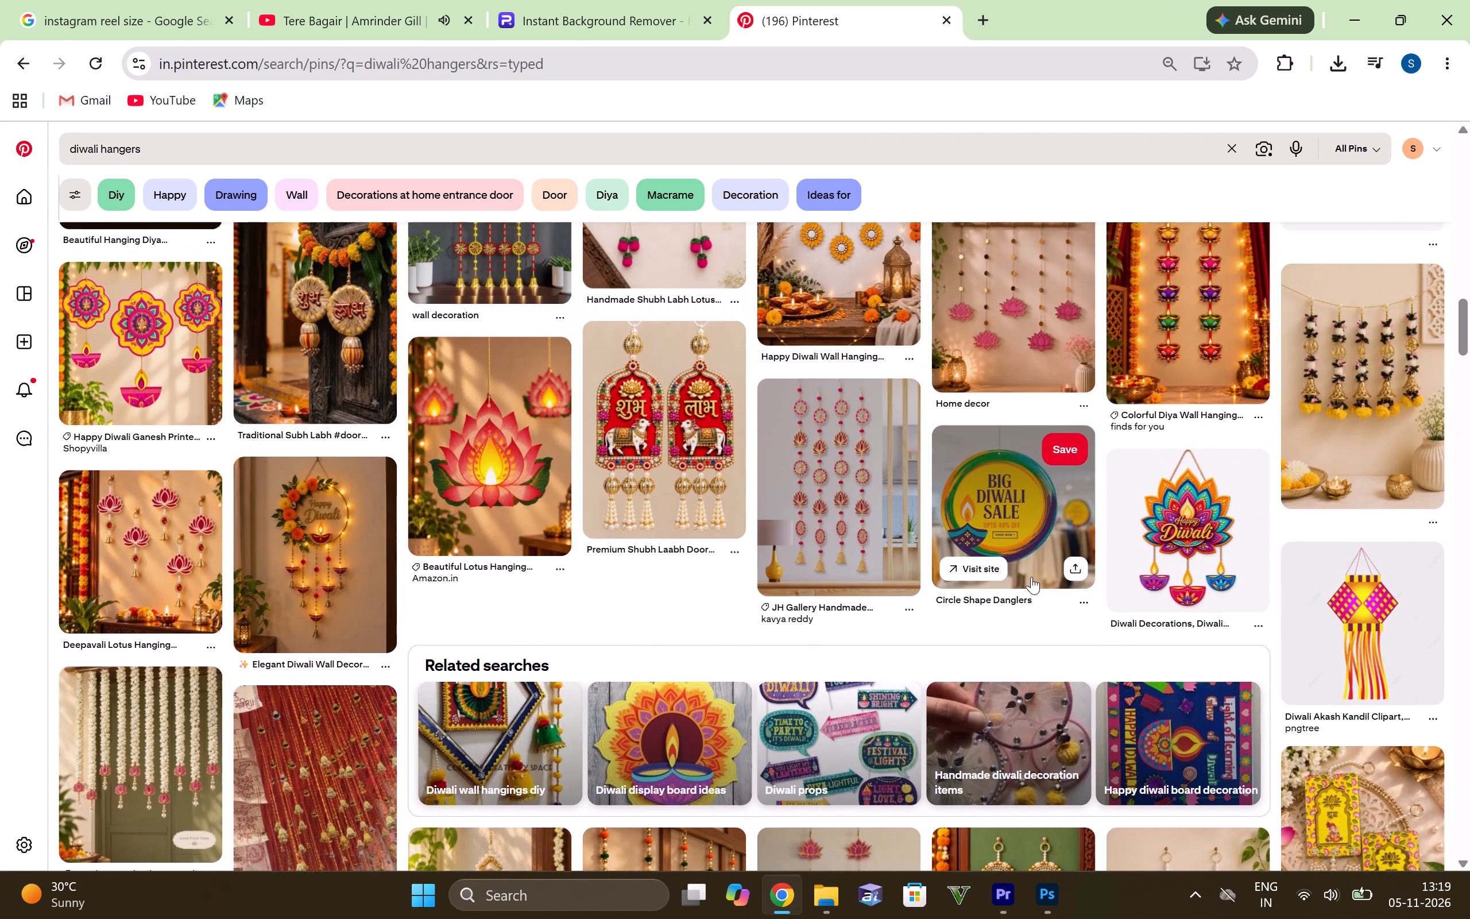
{"action": "scroll", "coordinate": [1031, 577], "scroll_direction": "up", "scroll_amount": 6}
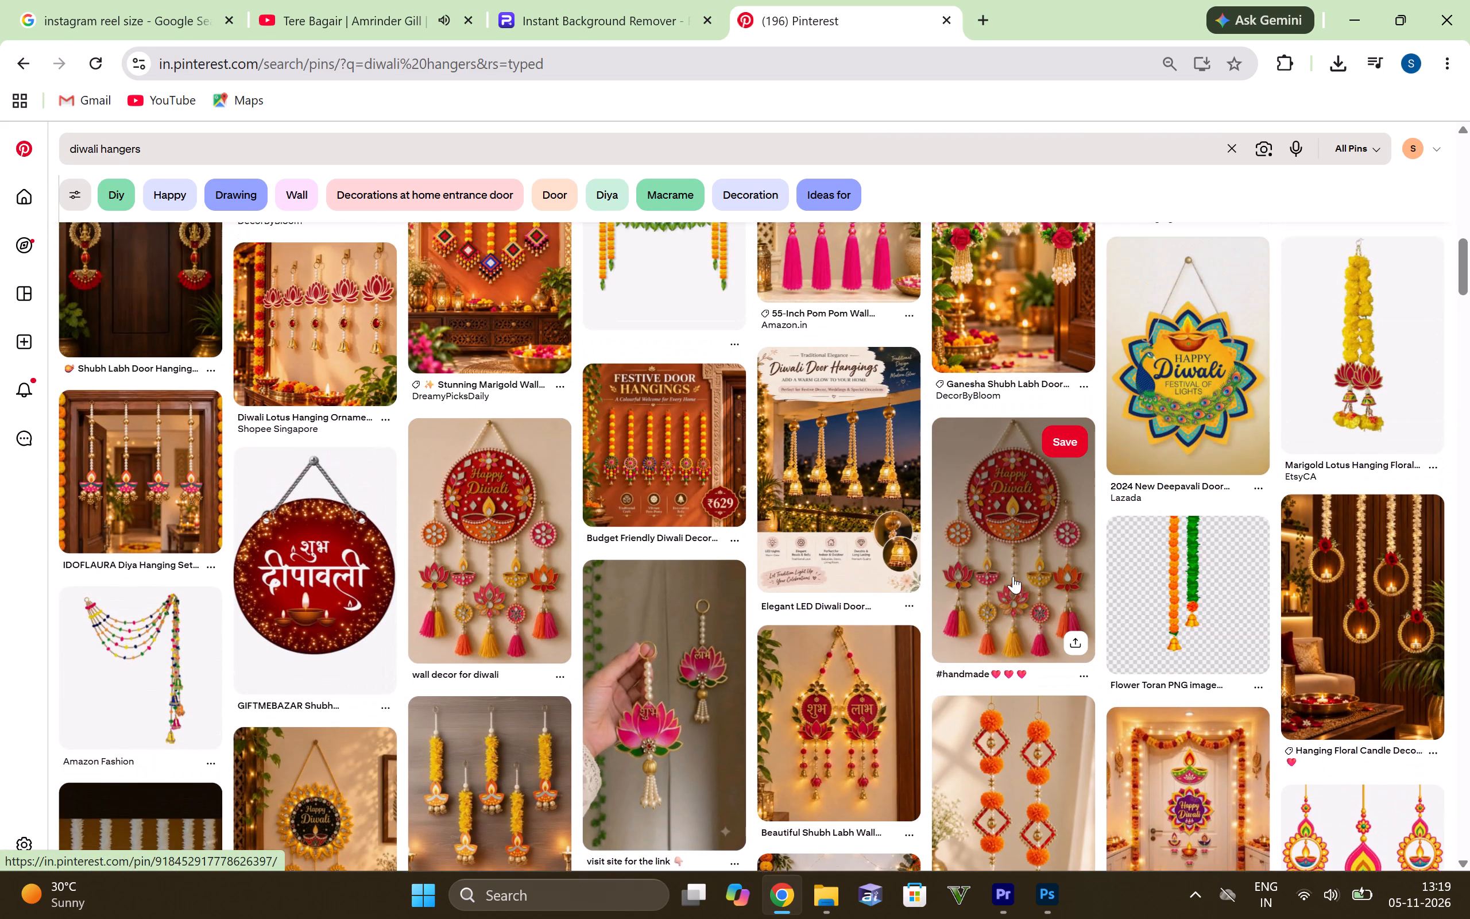
{"action": "scroll", "coordinate": [1013, 576], "scroll_direction": "up", "scroll_amount": 5}
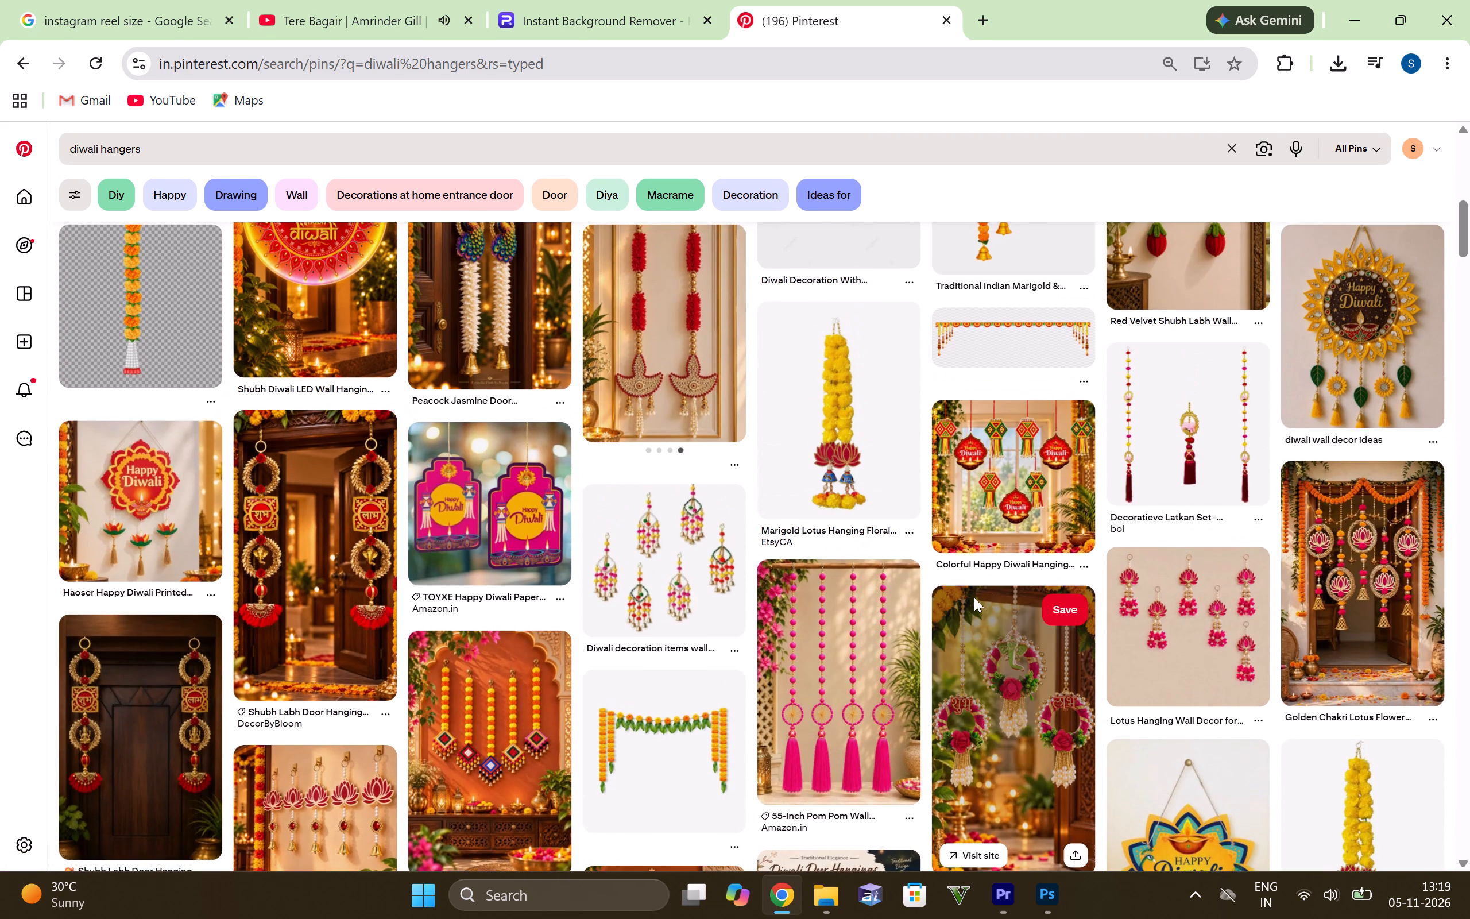
{"action": "scroll", "coordinate": [972, 597], "scroll_direction": "up", "scroll_amount": 2}
{"action": "scroll", "coordinate": [883, 601], "scroll_direction": "up", "scroll_amount": 2}
{"action": "scroll", "coordinate": [965, 556], "scroll_direction": "up", "scroll_amount": 4}
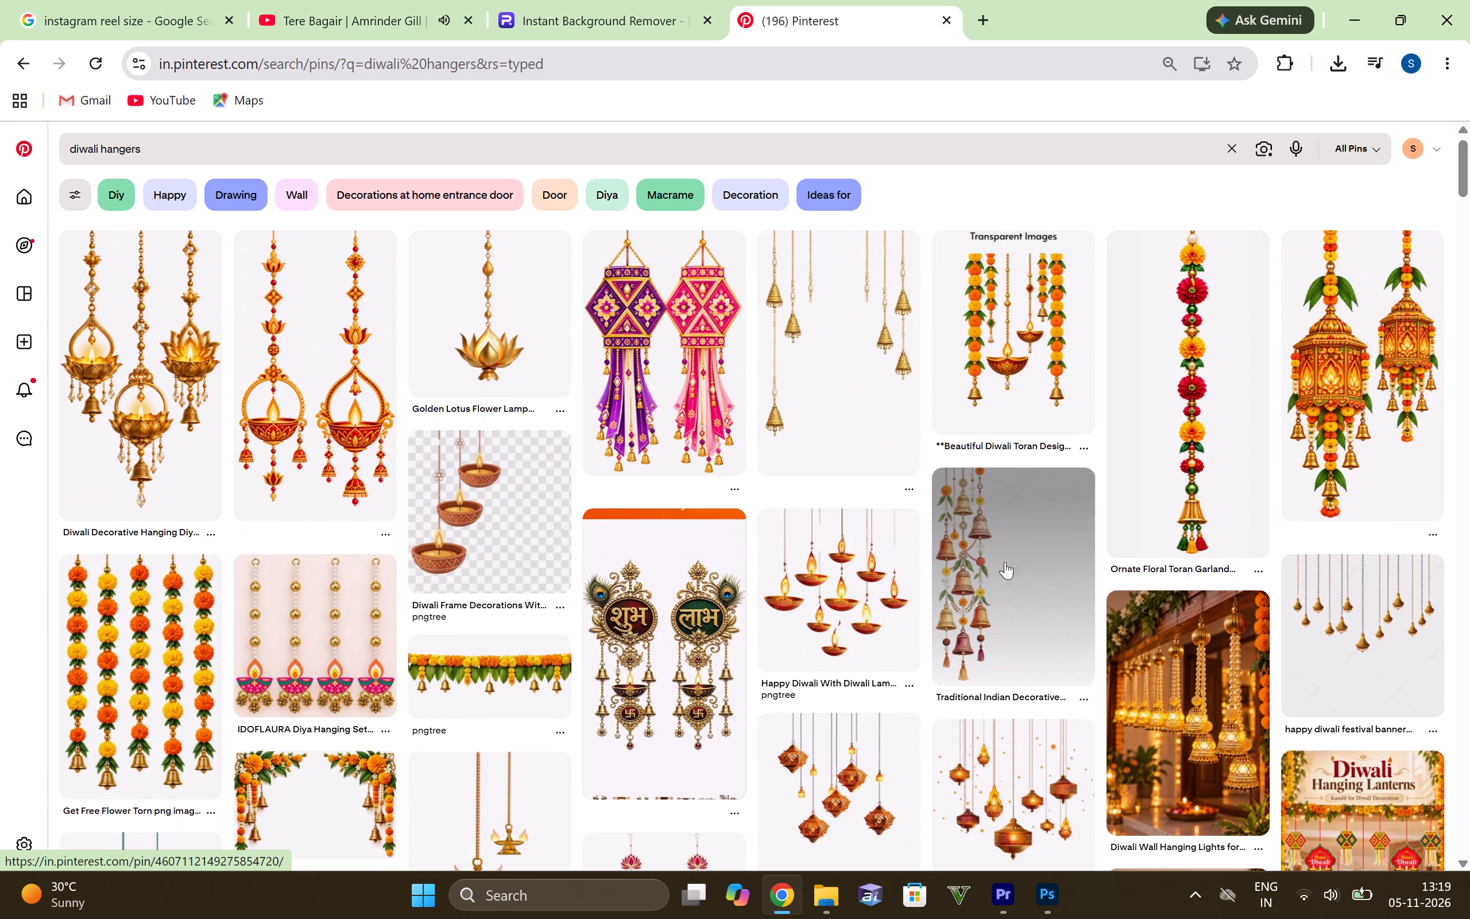
{"action": "scroll", "coordinate": [1008, 570], "scroll_direction": "up", "scroll_amount": 2}
{"action": "scroll", "coordinate": [1030, 511], "scroll_direction": "down", "scroll_amount": 2}
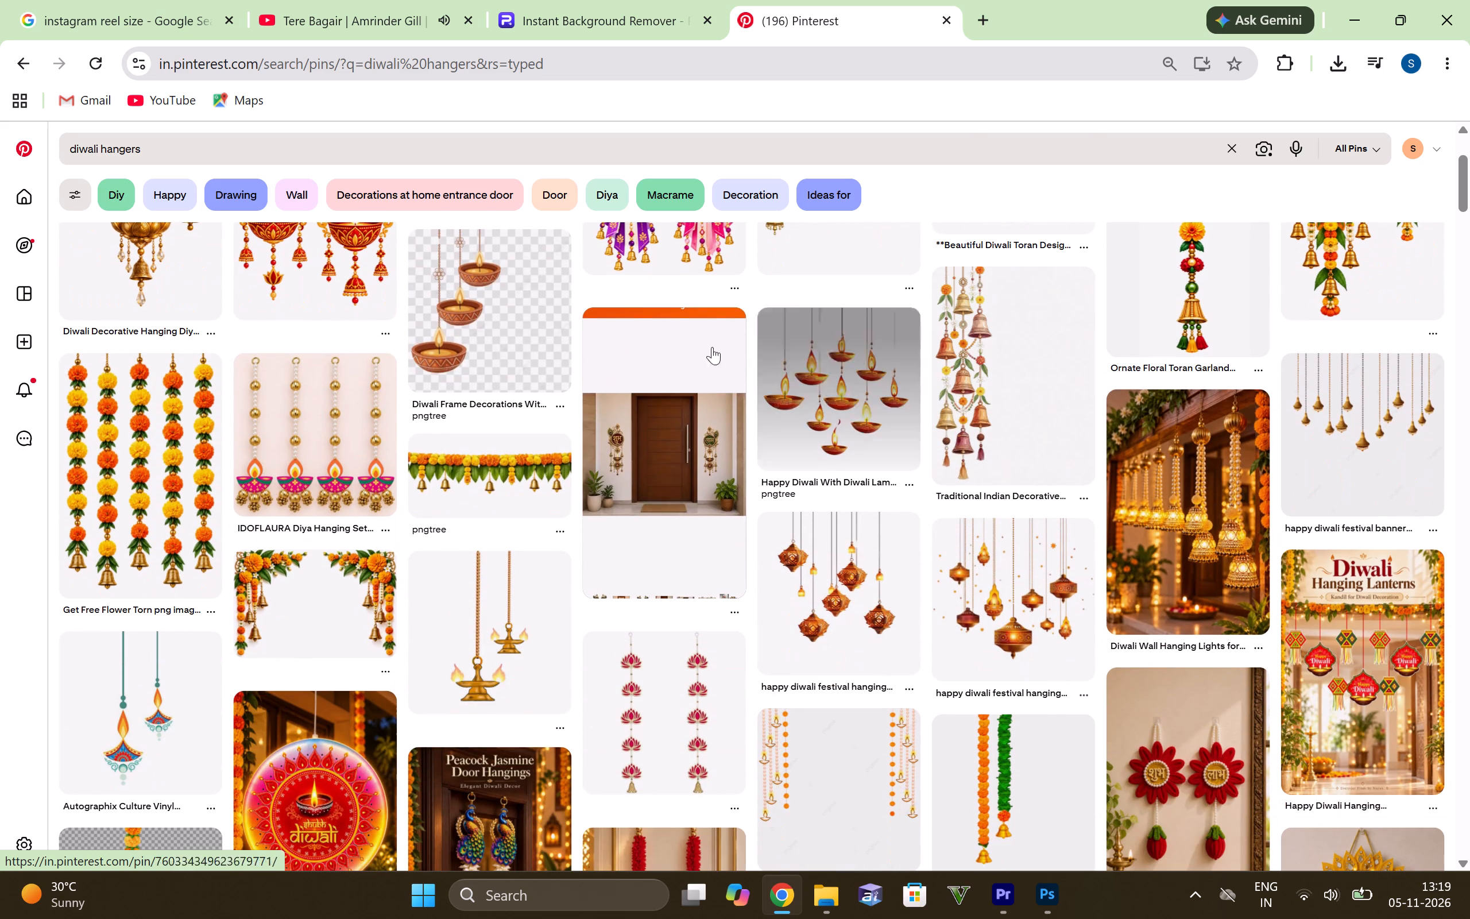
Replace the Pinterest search with the suggested query "diwali bells" and run it.
{"action": "left_click", "coordinate": [150, 144]}
{"action": "key", "text": "space"}
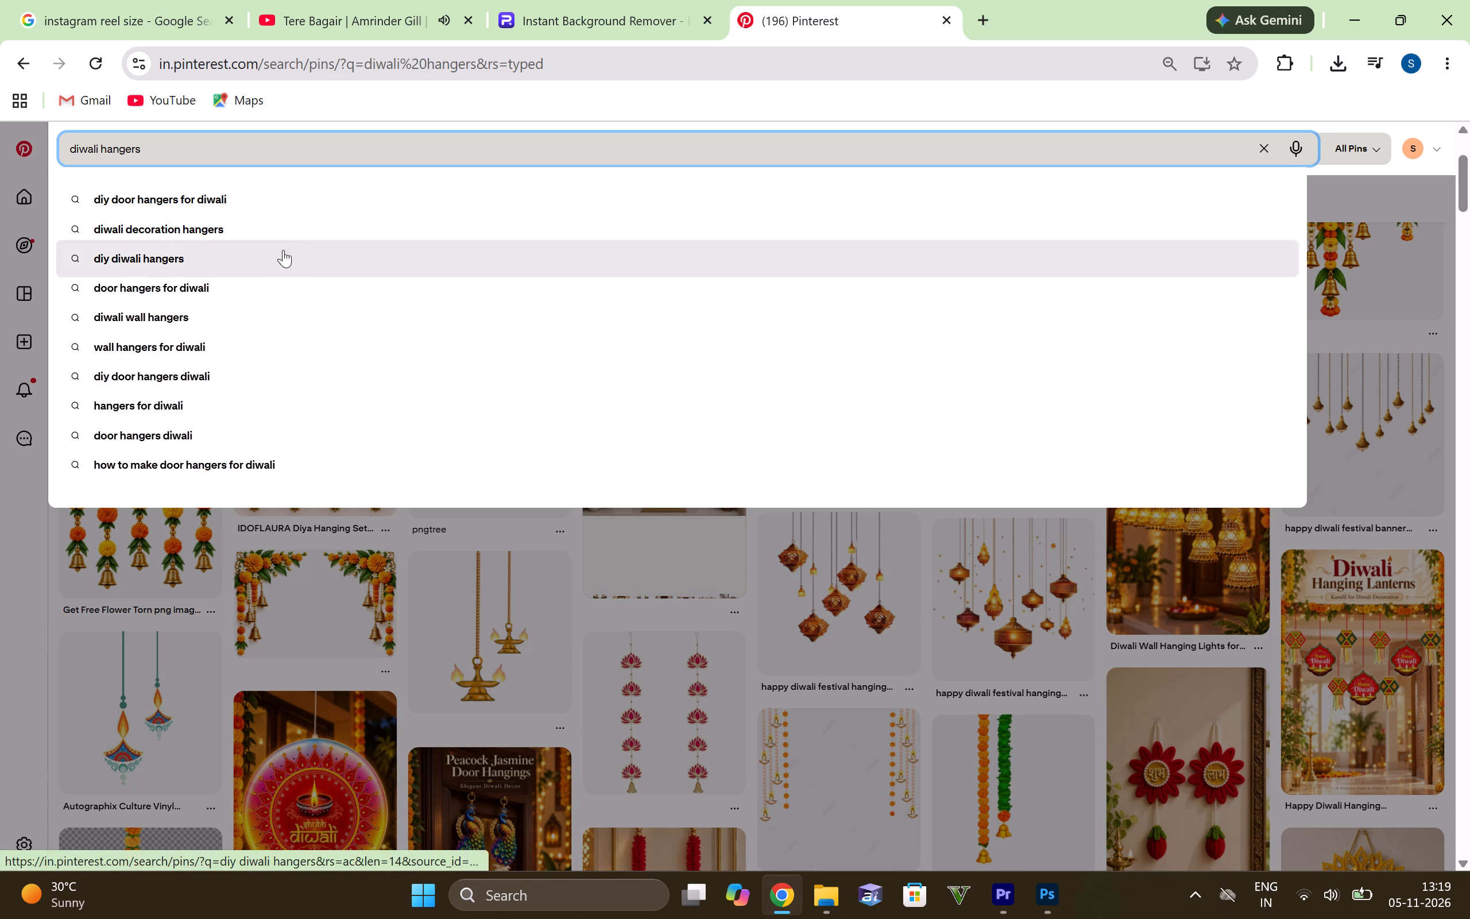
{"action": "left_click", "coordinate": [153, 149]}
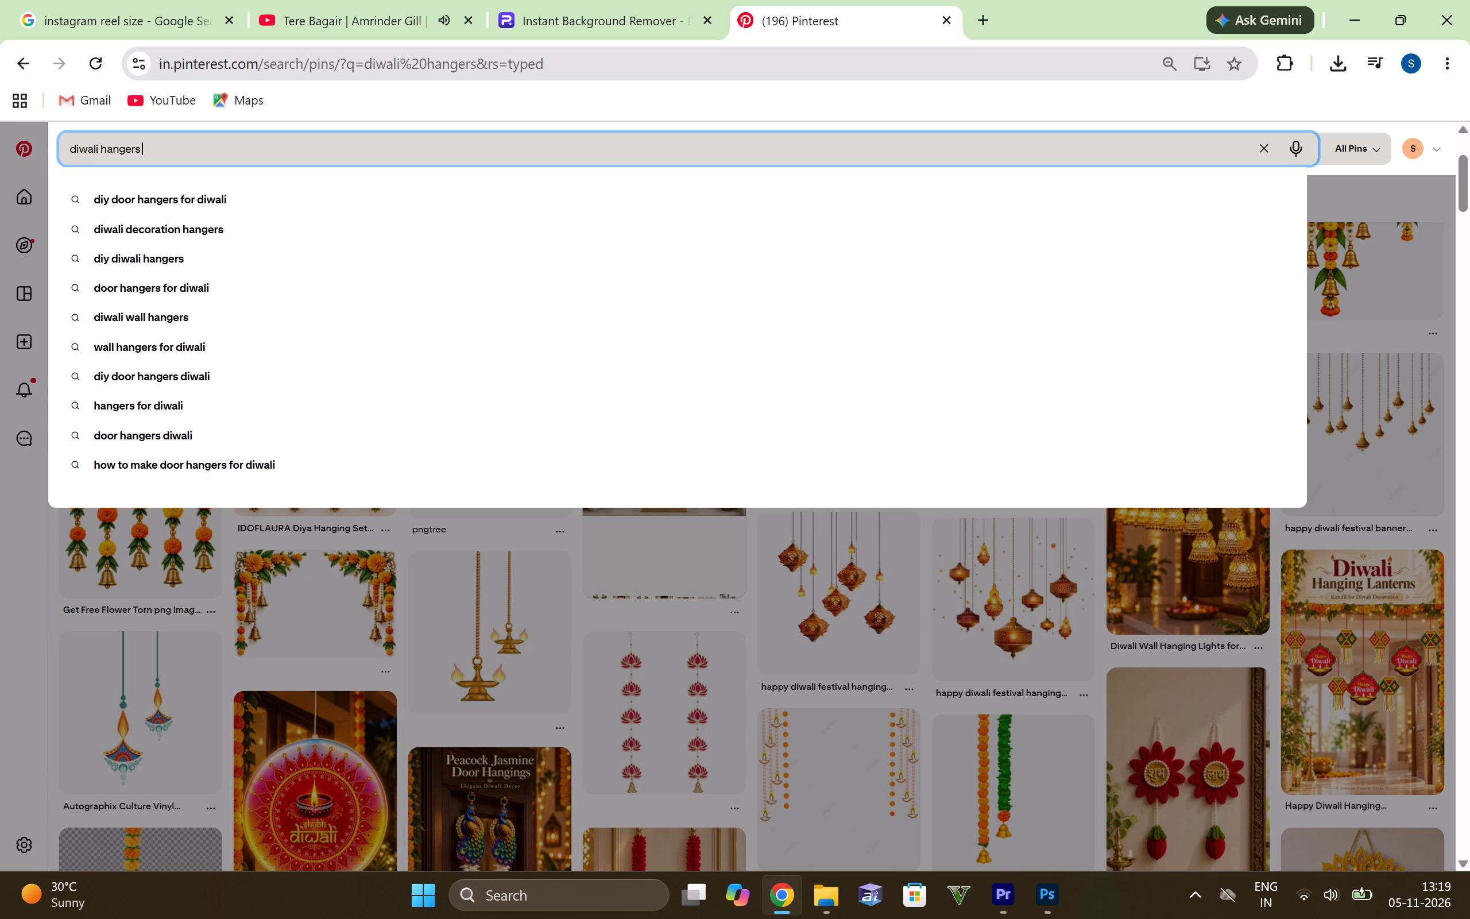
{"action": "key", "text": "BackSpace"}
{"action": "key", "text": "BackSpace"}
{"action": "key", "text": "BackSpace"}
{"action": "key", "text": "BackSpace"}
{"action": "key", "text": "BackSpace"}
{"action": "key", "text": "BackSpace"}
{"action": "key", "text": "BackSpace"}
{"action": "key", "text": "BackSpace"}
{"action": "key", "text": "BackSpace"}
{"action": "key", "text": "BackSpace"}
{"action": "key", "text": "BackSpace"}
{"action": "key", "text": "BackSpace"}
{"action": "key", "text": "BackSpace"}
{"action": "key", "text": "BackSpace"}
{"action": "key", "text": "BackSpace"}
{"action": "key", "text": "BackSpace"}
{"action": "key", "text": "BackSpace"}
{"action": "key", "text": "BackSpace"}
{"action": "key", "text": "BackSpace"}
{"action": "key", "text": "BackSpace"}
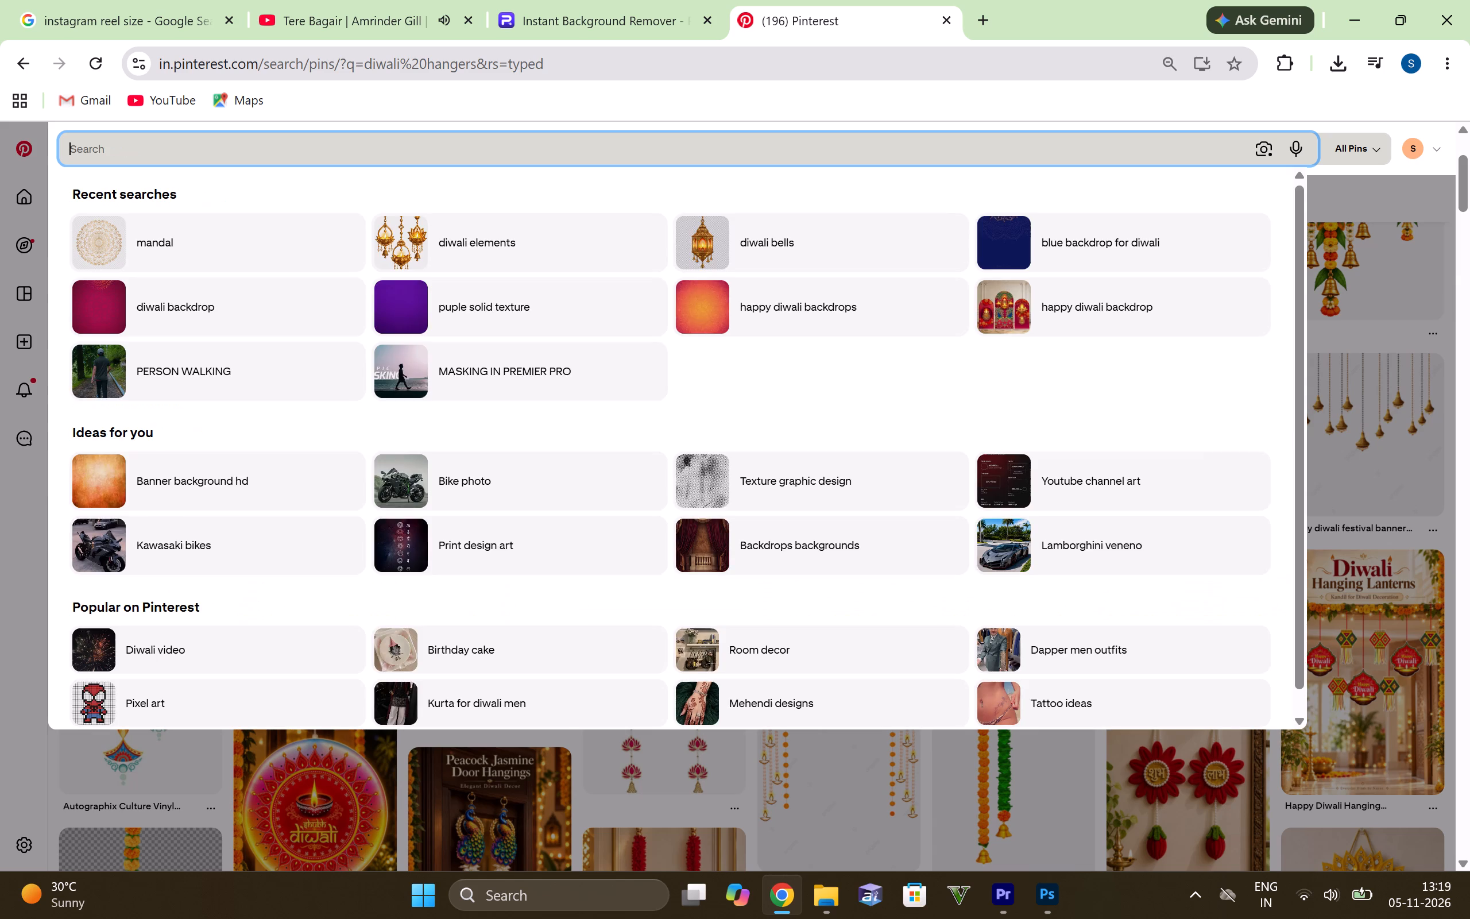
{"action": "type", "text": "diwali"}
{"action": "key", "text": "space"}
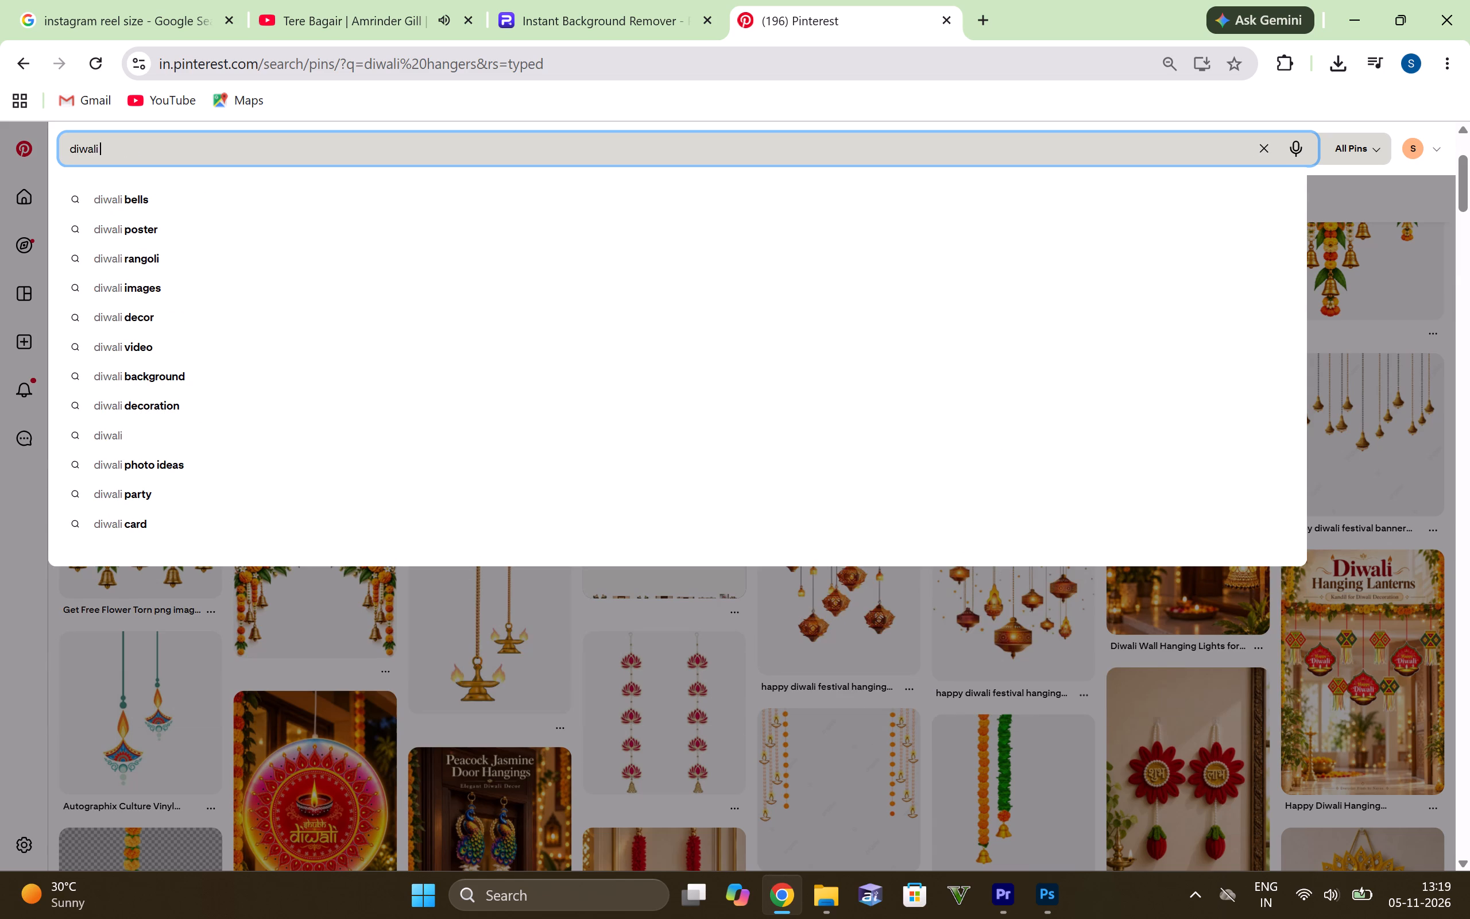
{"action": "key", "text": "Down"}
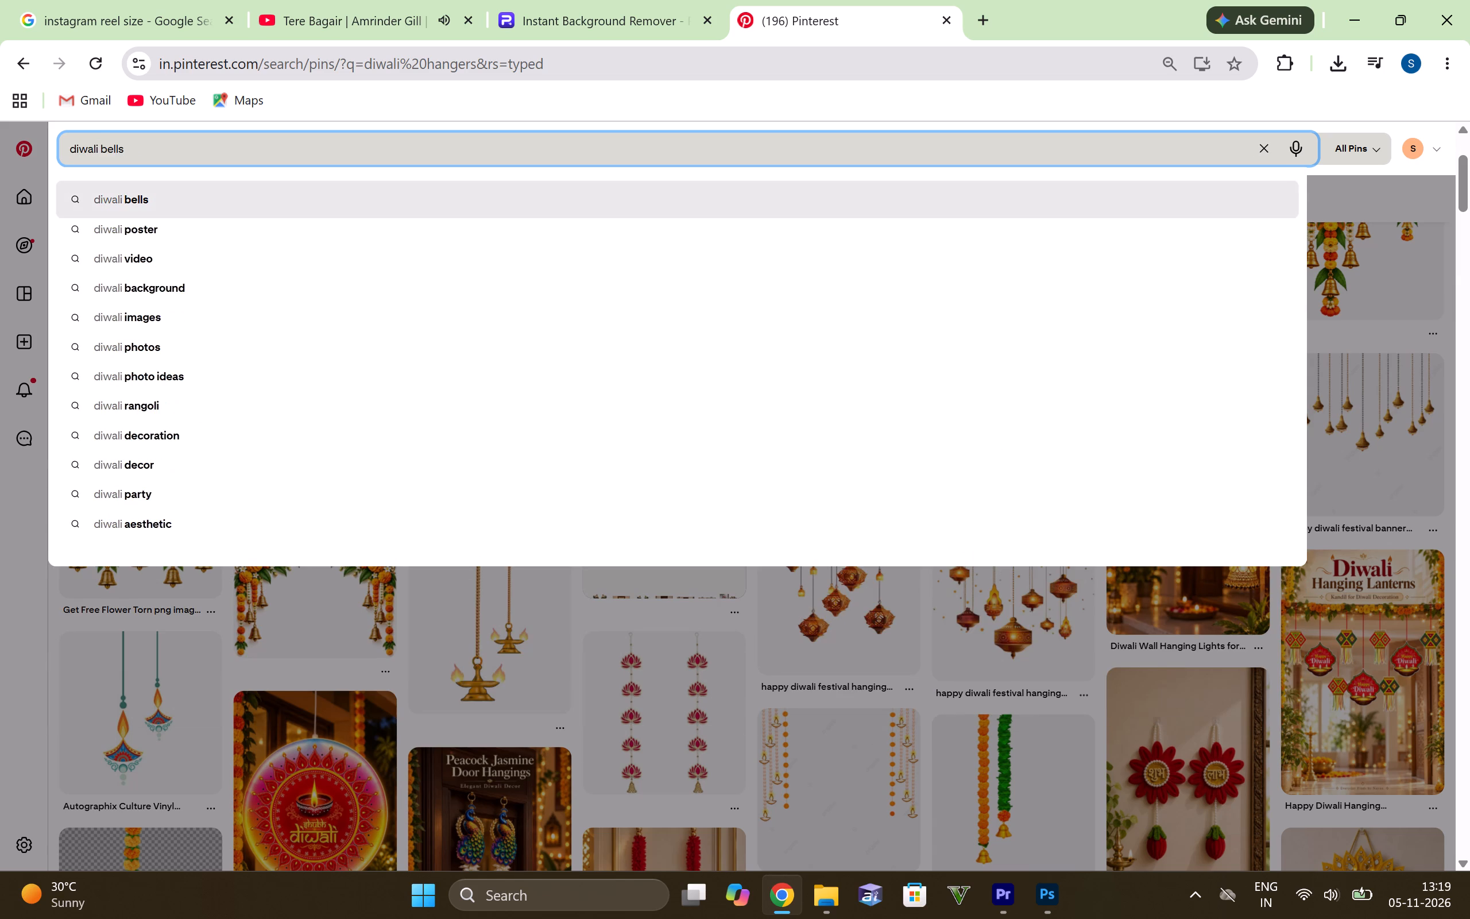
{"action": "key", "text": "Return"}
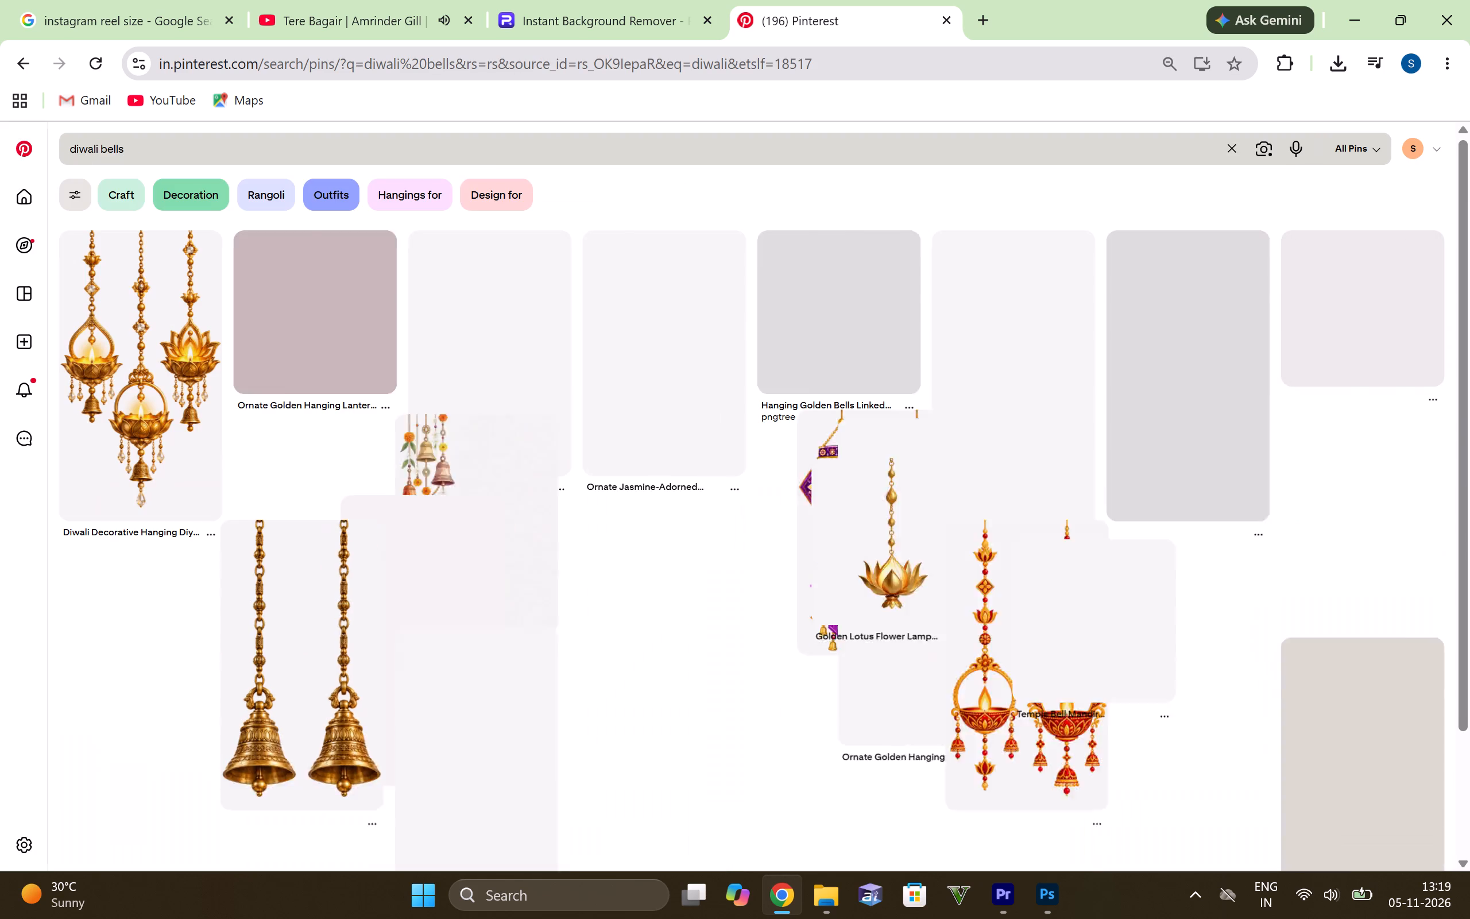
Scan the "diwali bells" pins from the first results down to the first related searches for a usable hanging decoration.
{"action": "scroll", "coordinate": [719, 446], "scroll_direction": "down", "scroll_amount": 3}
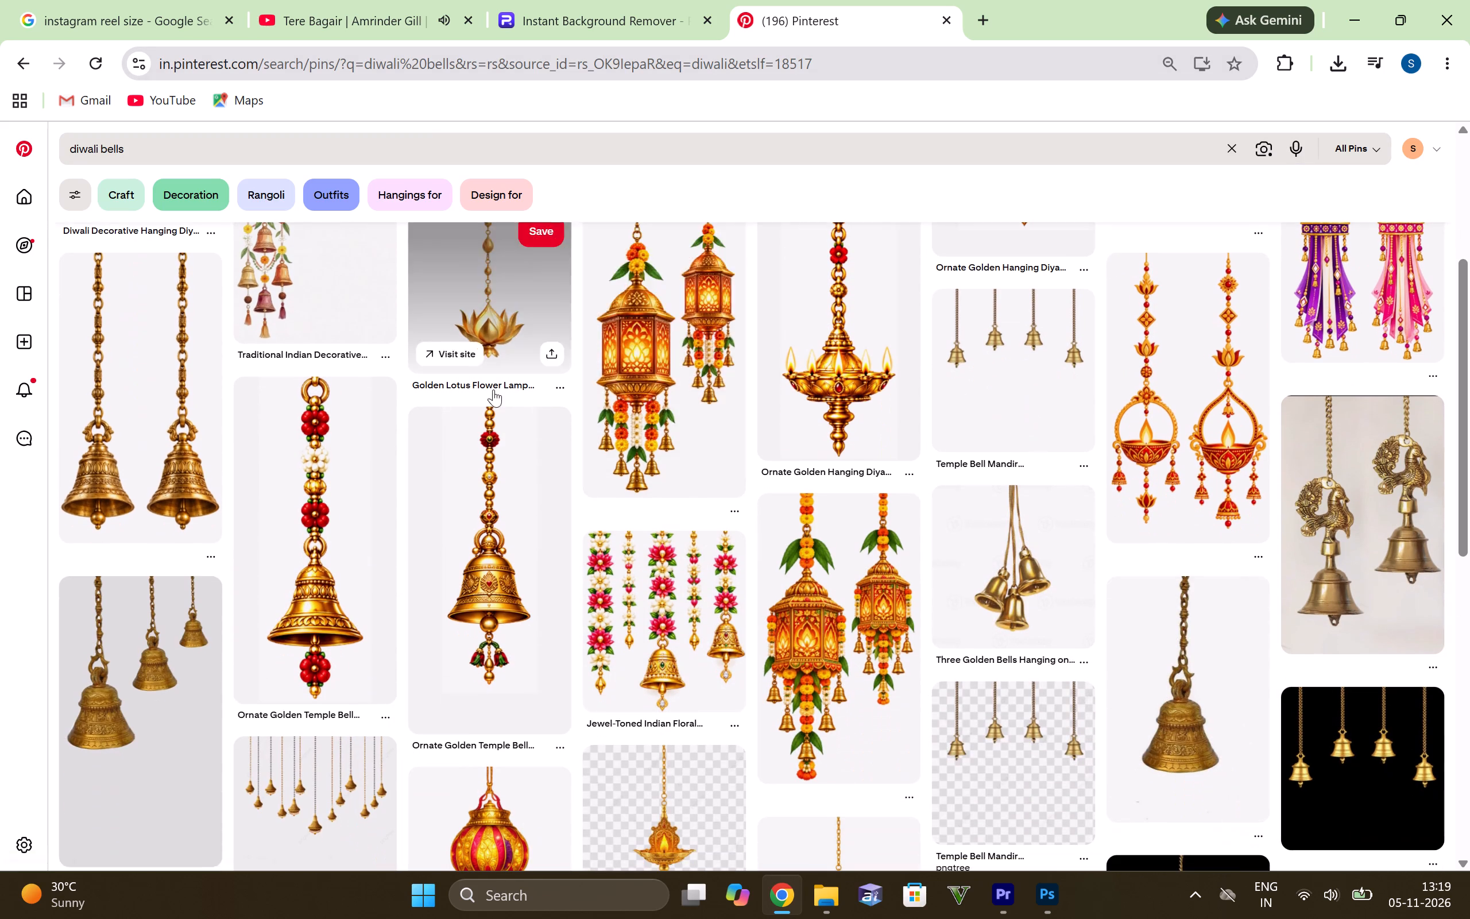
{"action": "scroll", "coordinate": [659, 372], "scroll_direction": "down", "scroll_amount": 1}
{"action": "scroll", "coordinate": [804, 369], "scroll_direction": "down", "scroll_amount": 3}
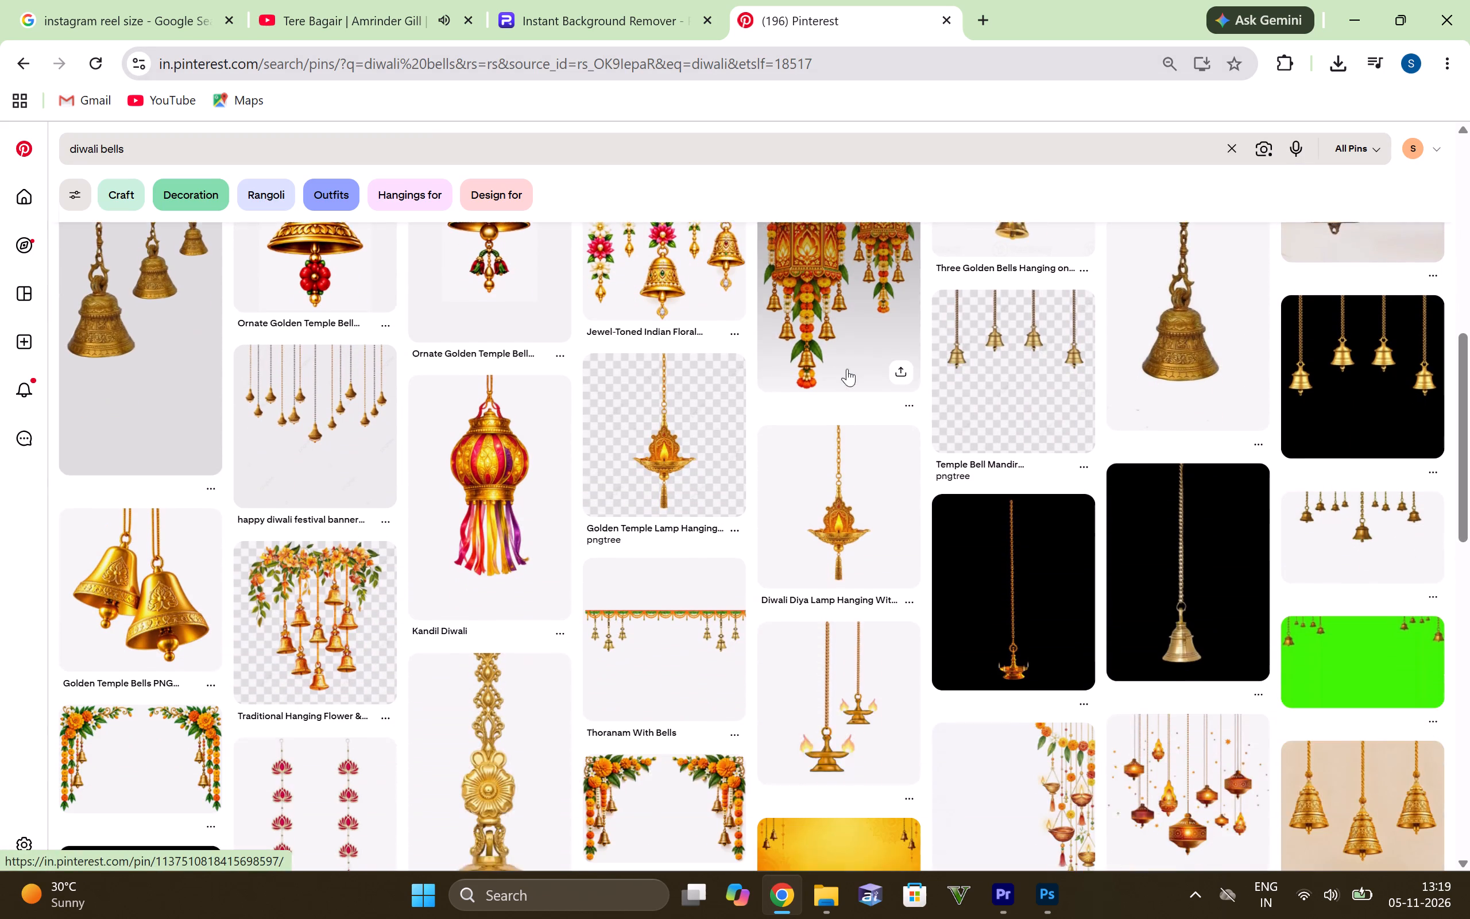
{"action": "scroll", "coordinate": [810, 377], "scroll_direction": "down", "scroll_amount": 3}
{"action": "scroll", "coordinate": [659, 391], "scroll_direction": "down", "scroll_amount": 2}
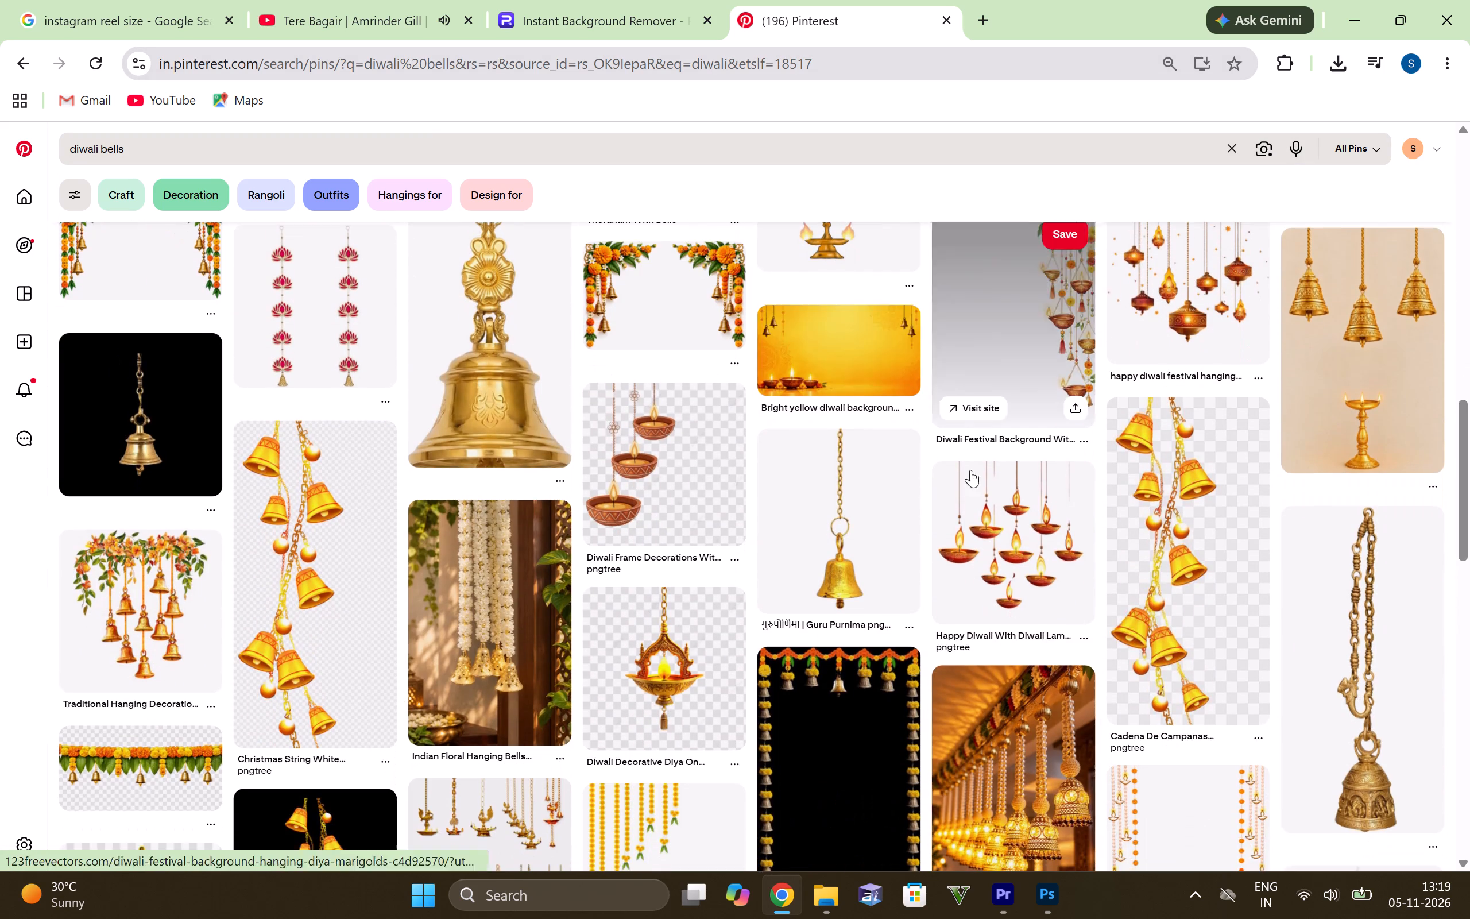
{"action": "scroll", "coordinate": [972, 492], "scroll_direction": "down", "scroll_amount": 2}
{"action": "scroll", "coordinate": [795, 356], "scroll_direction": "down", "scroll_amount": 3}
{"action": "scroll", "coordinate": [492, 420], "scroll_direction": "down", "scroll_amount": 1}
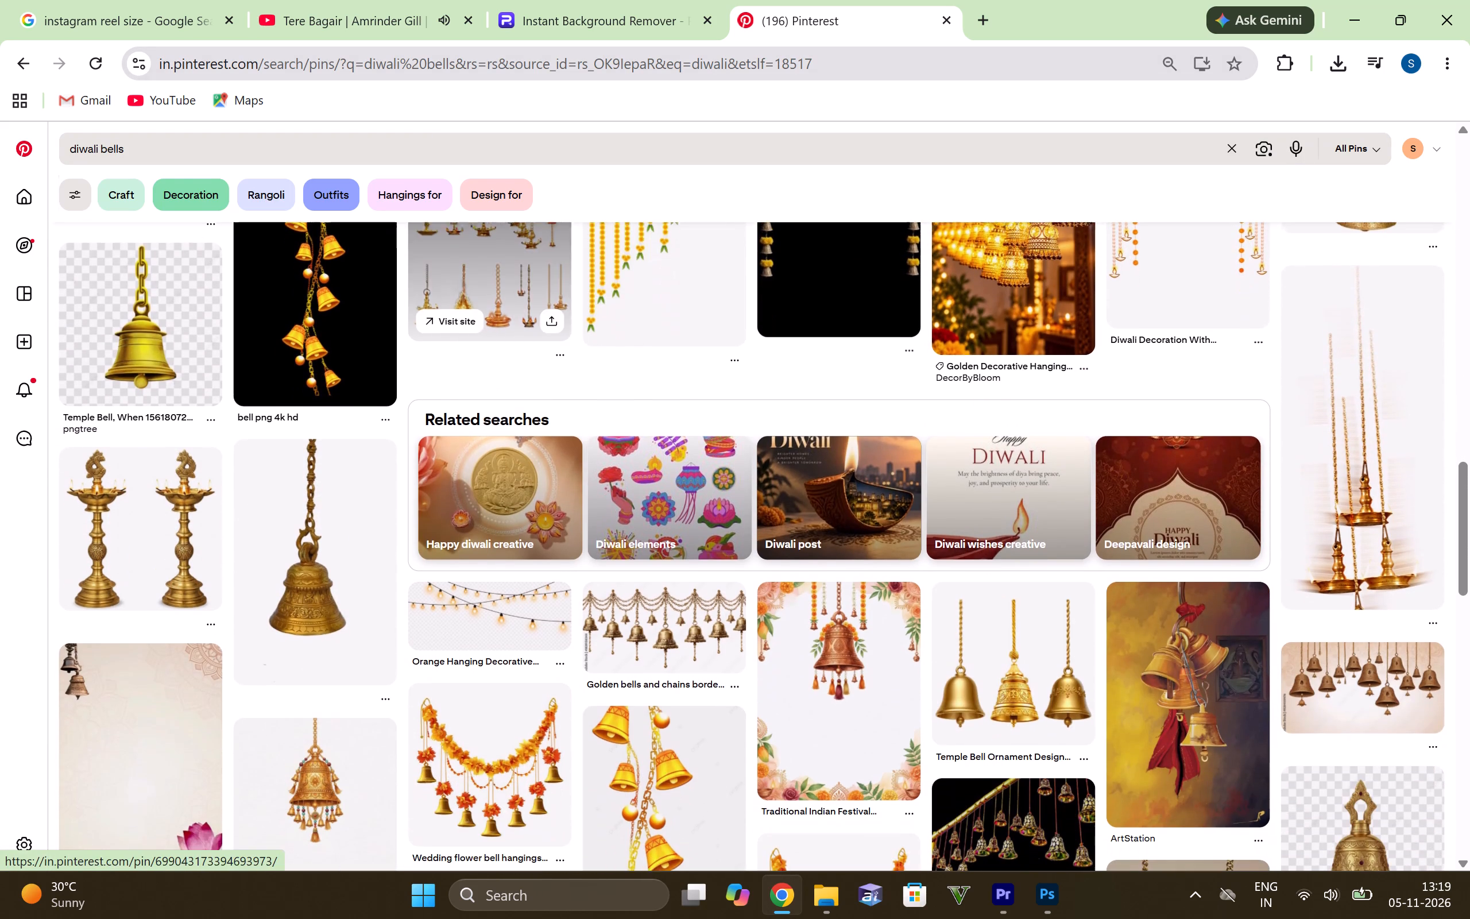
Examine the further "diwali bells" pins beyond the first related searches for bell, lamp or toran hangings that suit the poster.
{"action": "scroll", "coordinate": [412, 395], "scroll_direction": "down", "scroll_amount": 1}
{"action": "scroll", "coordinate": [961, 438], "scroll_direction": "down", "scroll_amount": 2}
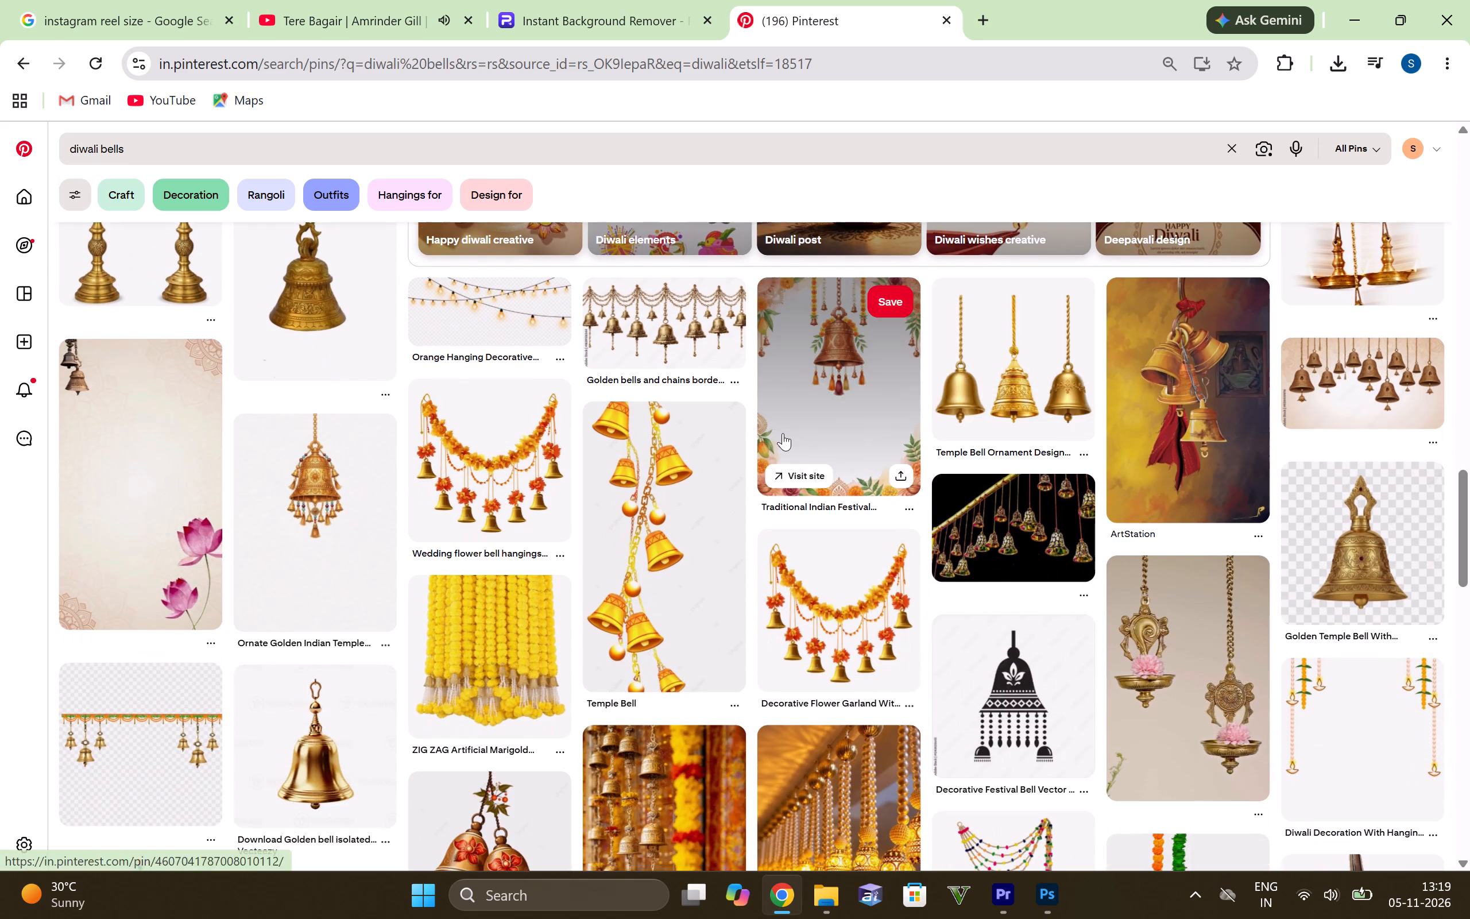
{"action": "scroll", "coordinate": [783, 433], "scroll_direction": "down", "scroll_amount": 3}
{"action": "scroll", "coordinate": [856, 401], "scroll_direction": "down", "scroll_amount": 1}
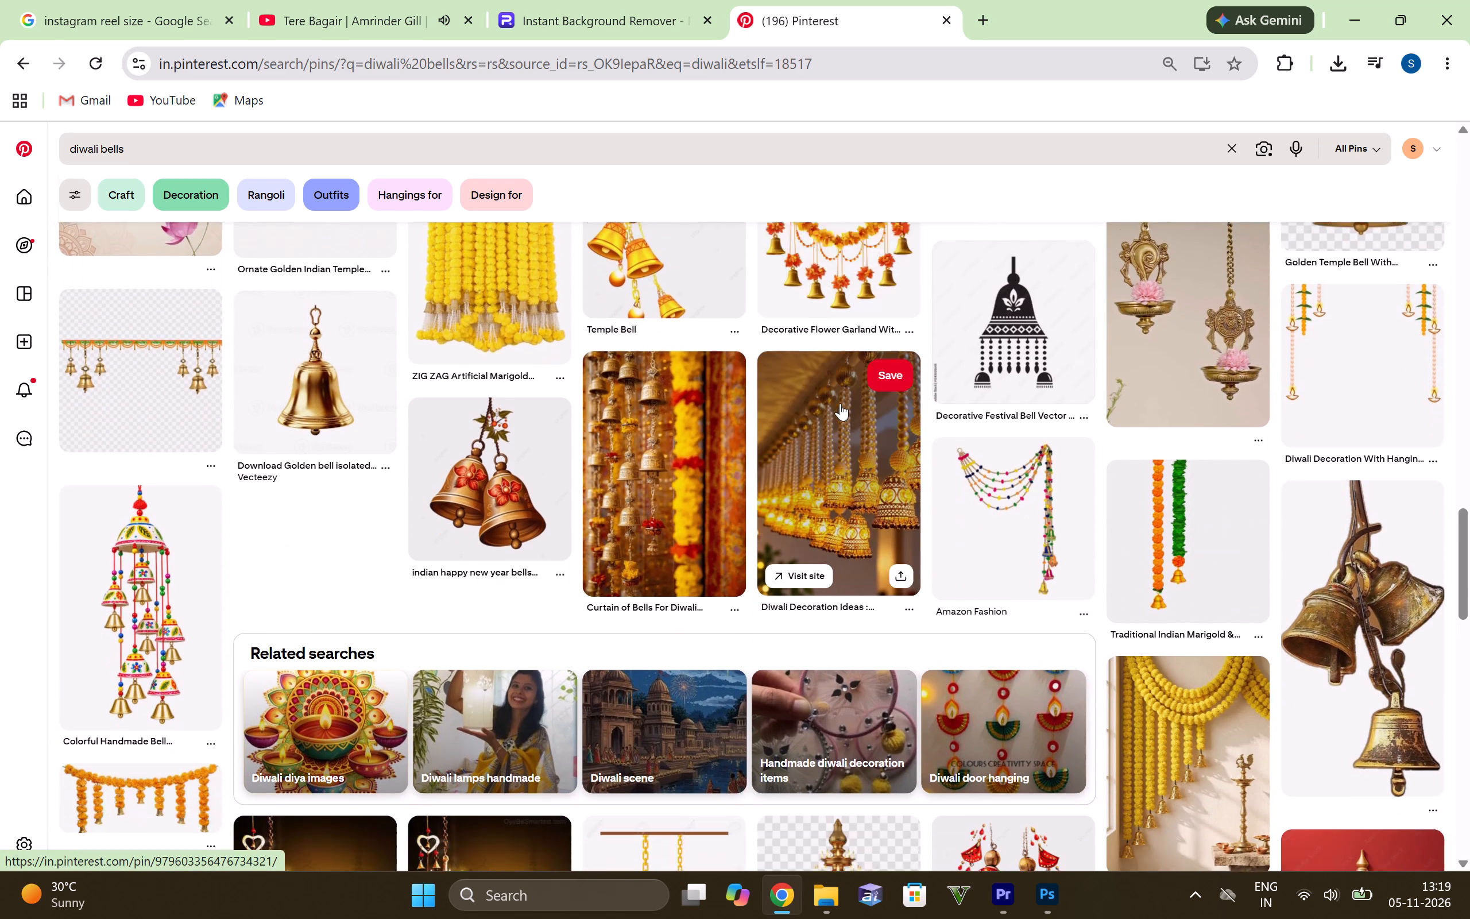
{"action": "scroll", "coordinate": [840, 403], "scroll_direction": "down", "scroll_amount": 2}
{"action": "scroll", "coordinate": [784, 415], "scroll_direction": "down", "scroll_amount": 3}
{"action": "scroll", "coordinate": [691, 424], "scroll_direction": "down", "scroll_amount": 1}
{"action": "scroll", "coordinate": [748, 416], "scroll_direction": "down", "scroll_amount": 1}
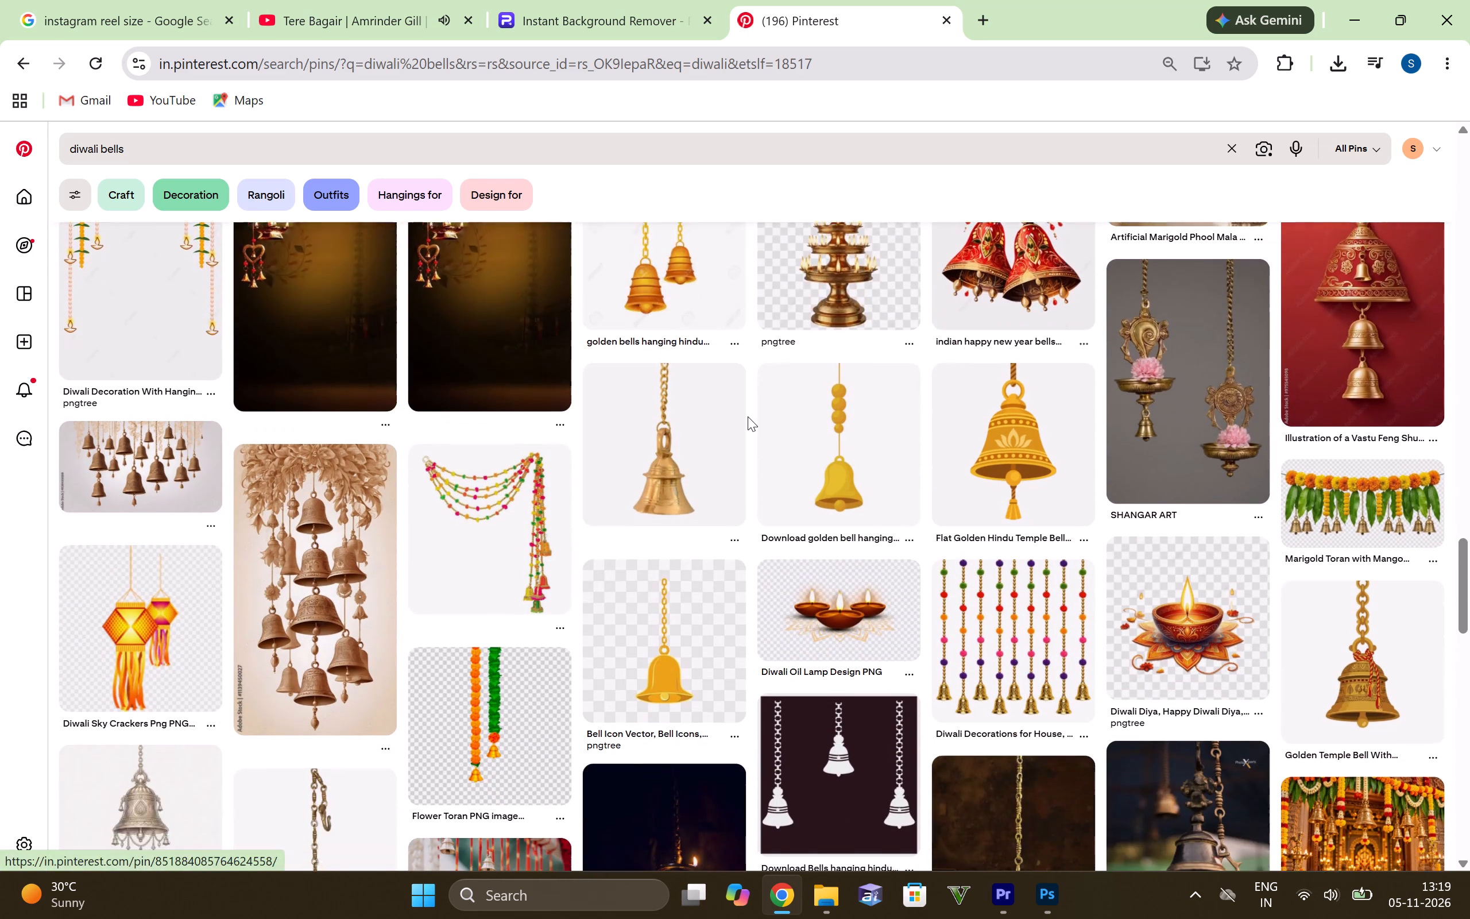
{"action": "scroll", "coordinate": [748, 416], "scroll_direction": "down", "scroll_amount": 1}
{"action": "scroll", "coordinate": [799, 352], "scroll_direction": "down", "scroll_amount": 2}
{"action": "scroll", "coordinate": [746, 352], "scroll_direction": "down", "scroll_amount": 1}
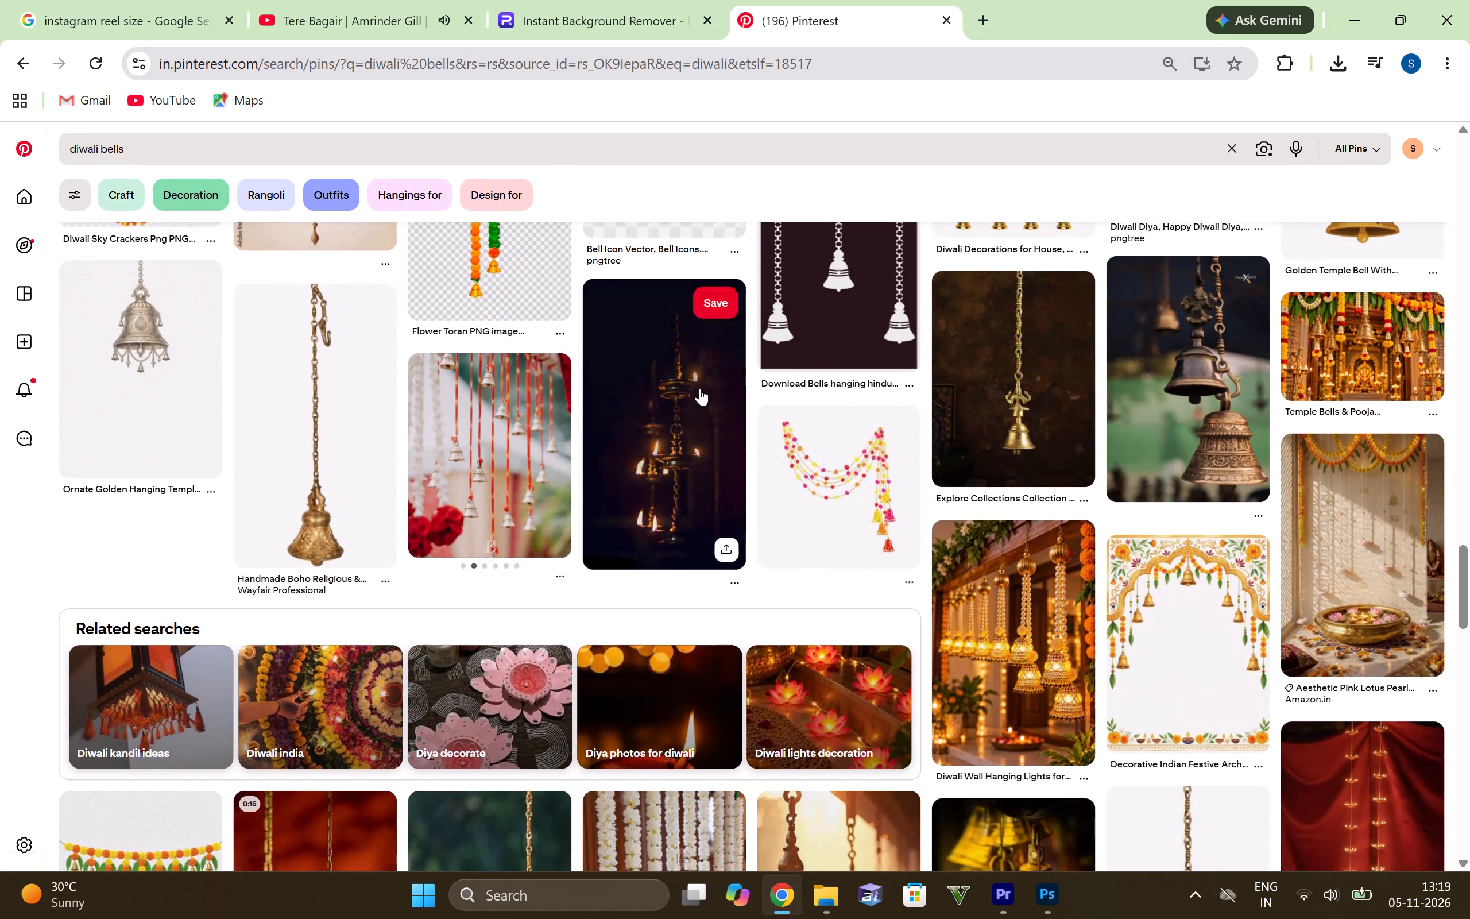
{"action": "scroll", "coordinate": [734, 252], "scroll_direction": "down", "scroll_amount": 4}
{"action": "scroll", "coordinate": [844, 428], "scroll_direction": "down", "scroll_amount": 5}
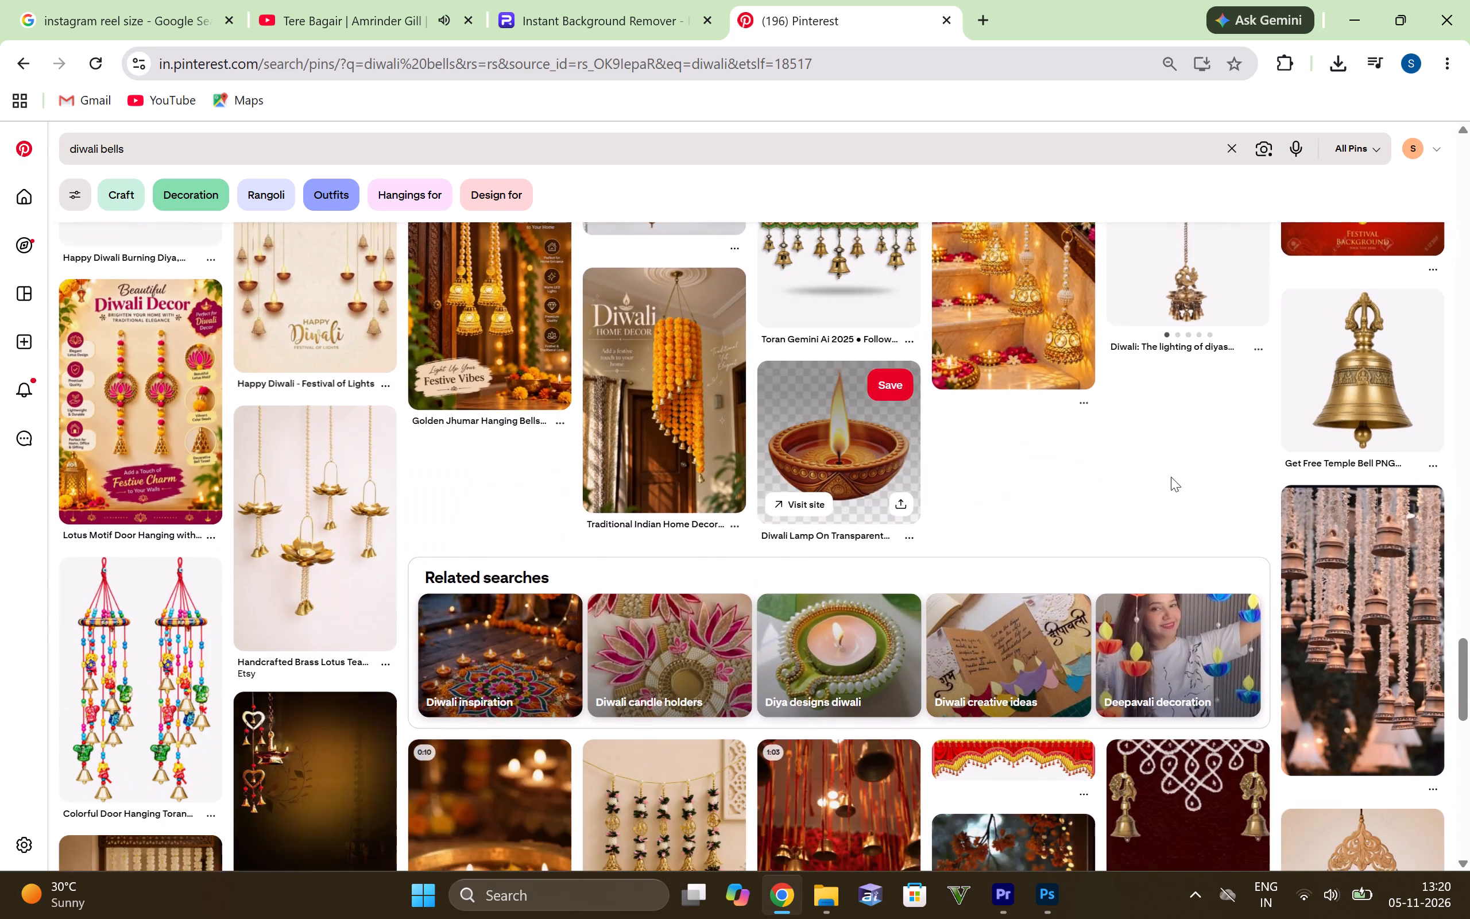
{"action": "scroll", "coordinate": [1205, 497], "scroll_direction": "down", "scroll_amount": 3}
{"action": "scroll", "coordinate": [1087, 489], "scroll_direction": "down", "scroll_amount": 2}
{"action": "scroll", "coordinate": [905, 495], "scroll_direction": "down", "scroll_amount": 2}
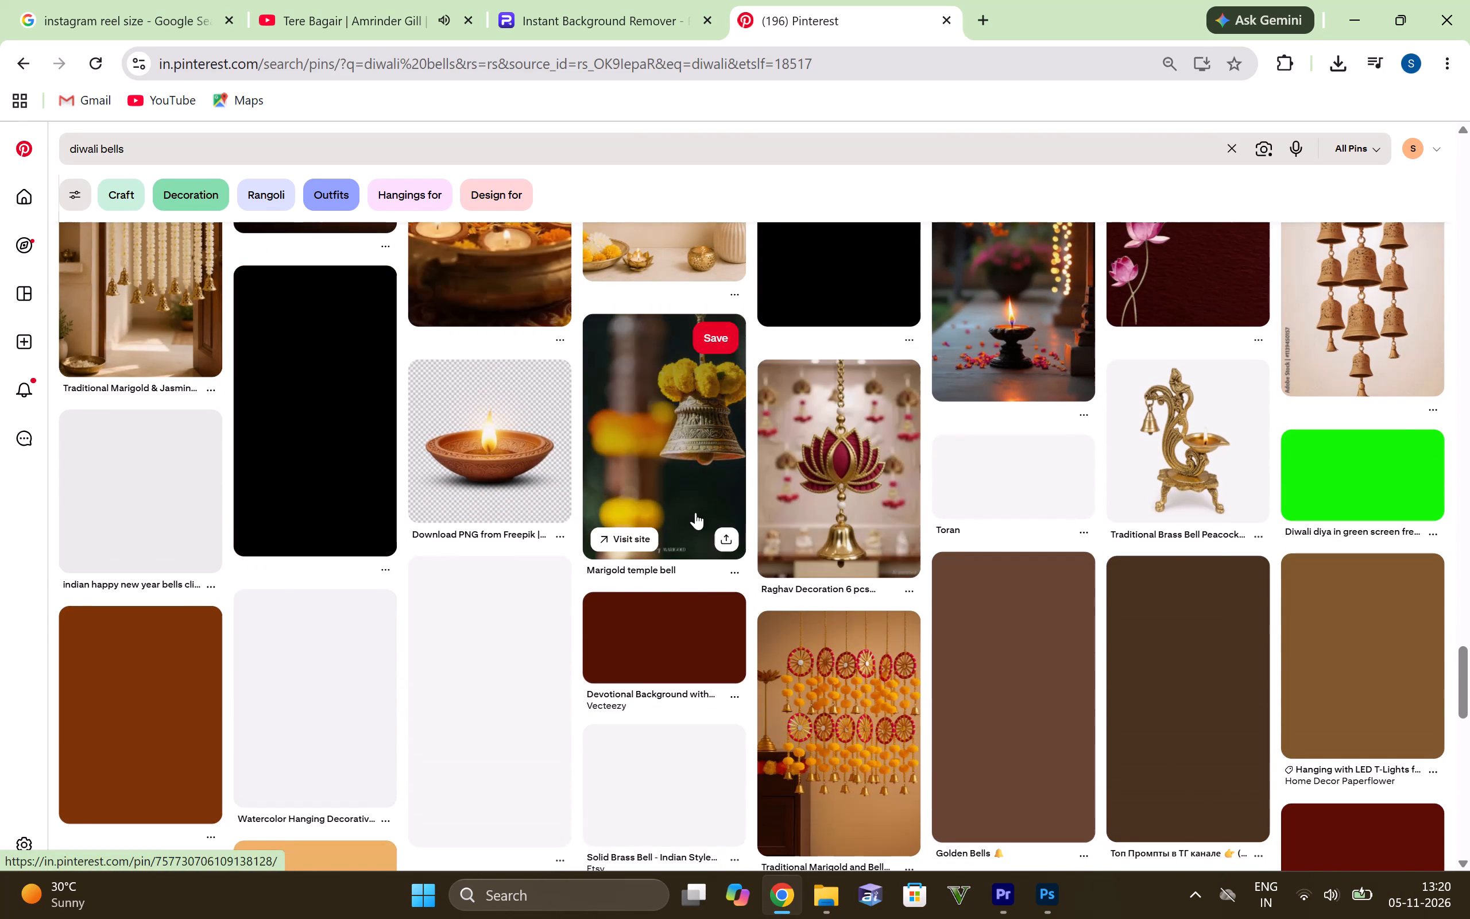
Check the poster in Photoshop, return to Pinterest and look through more of the "diwali bells" pins.
{"action": "left_click", "coordinate": [1046, 908]}
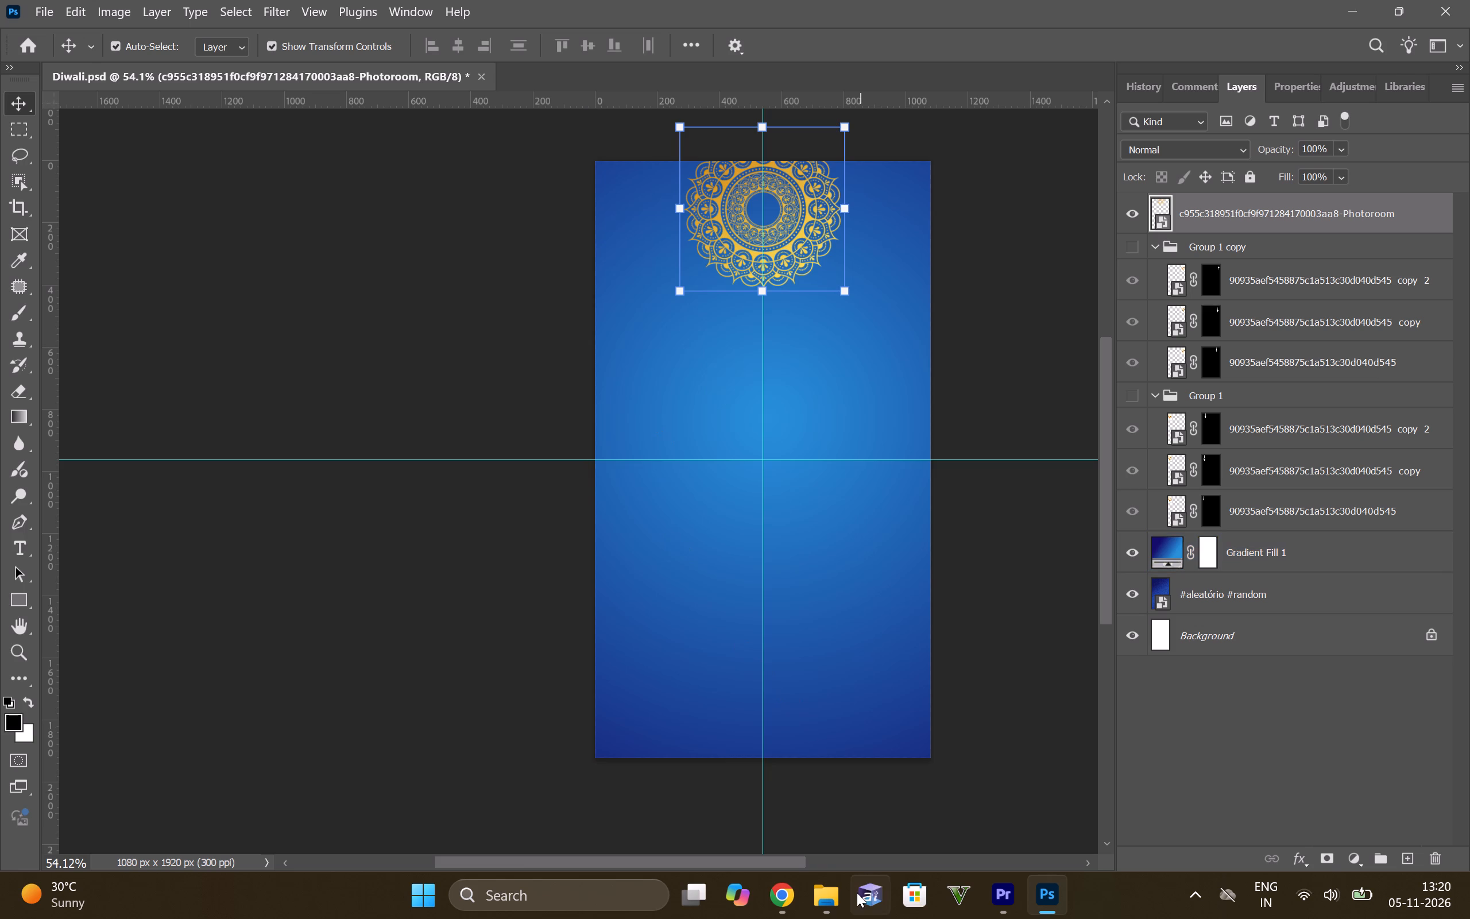
{"action": "left_click", "coordinate": [791, 908]}
{"action": "scroll", "coordinate": [699, 377], "scroll_direction": "down", "scroll_amount": 3}
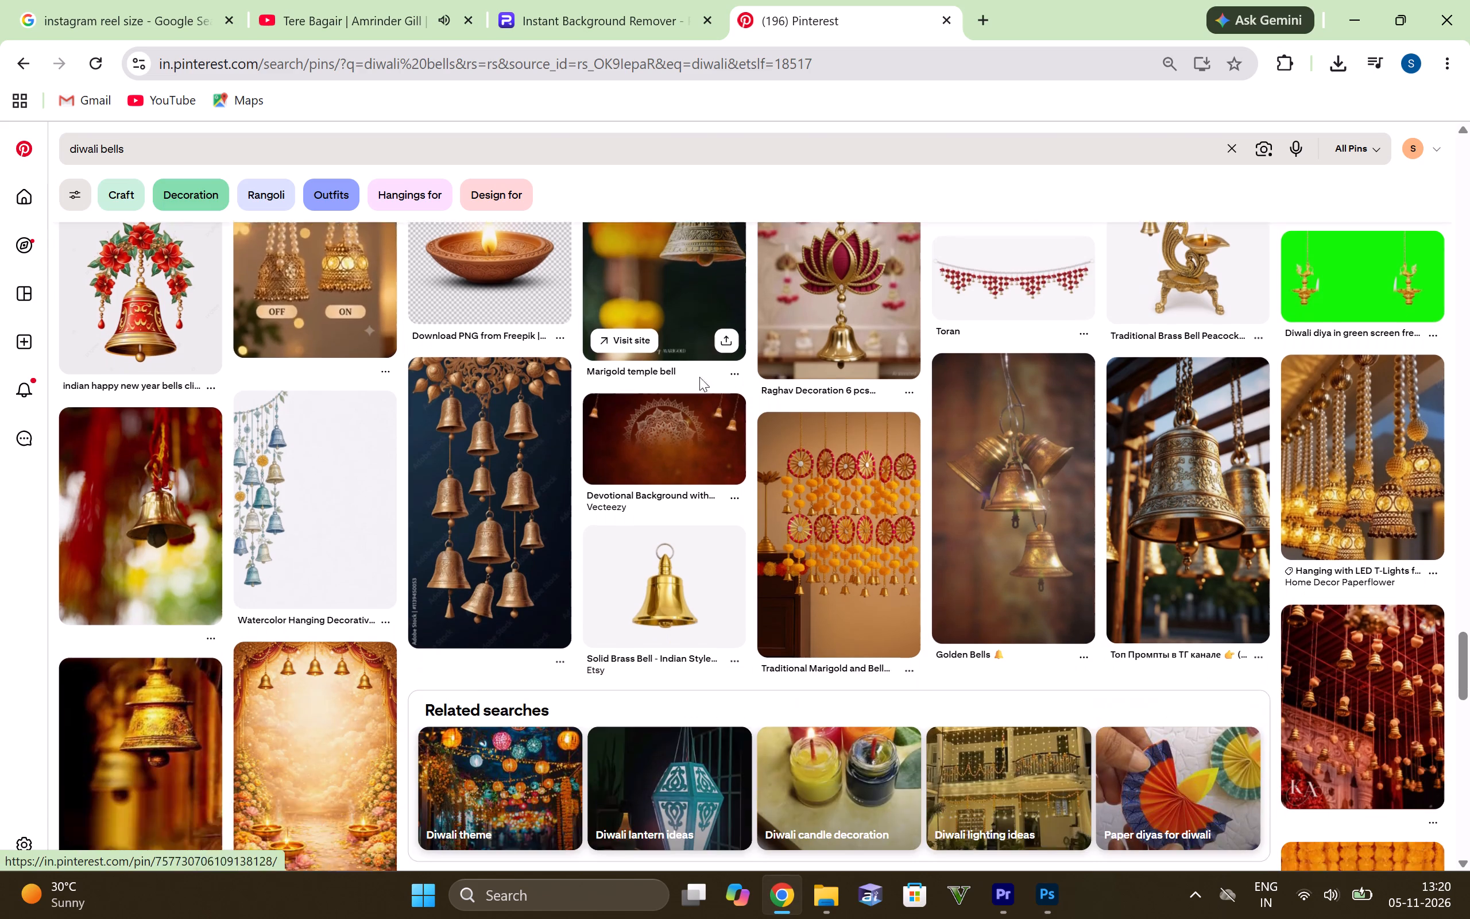
{"action": "scroll", "coordinate": [846, 372], "scroll_direction": "down", "scroll_amount": 4}
{"action": "scroll", "coordinate": [675, 427], "scroll_direction": "down", "scroll_amount": 2}
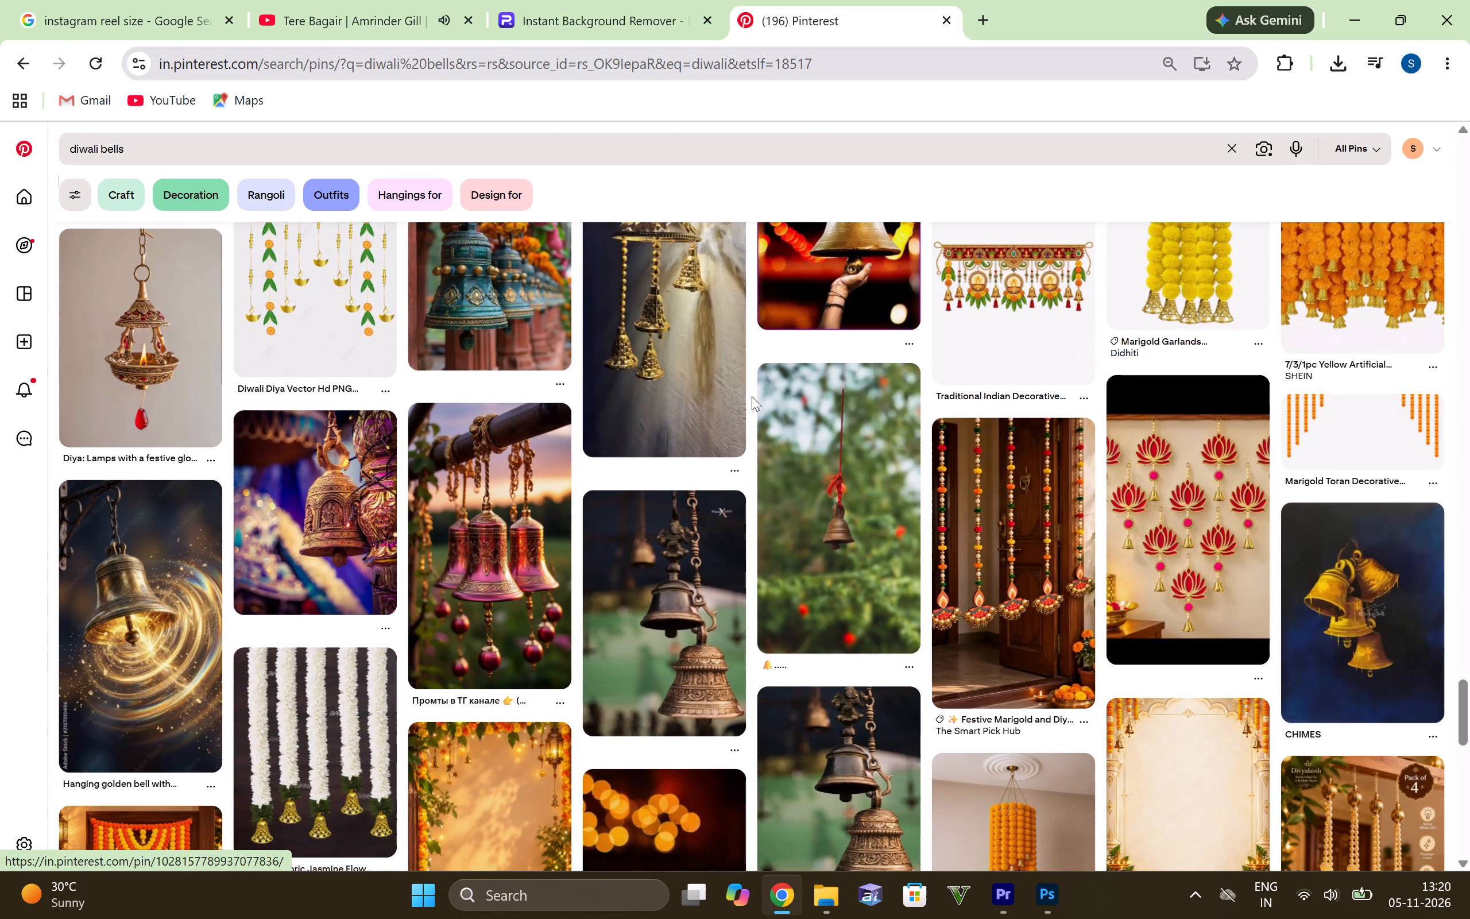
{"action": "scroll", "coordinate": [762, 396], "scroll_direction": "down", "scroll_amount": 2}
{"action": "scroll", "coordinate": [537, 356], "scroll_direction": "up", "scroll_amount": 5}
{"action": "scroll", "coordinate": [920, 393], "scroll_direction": "up", "scroll_amount": 5}
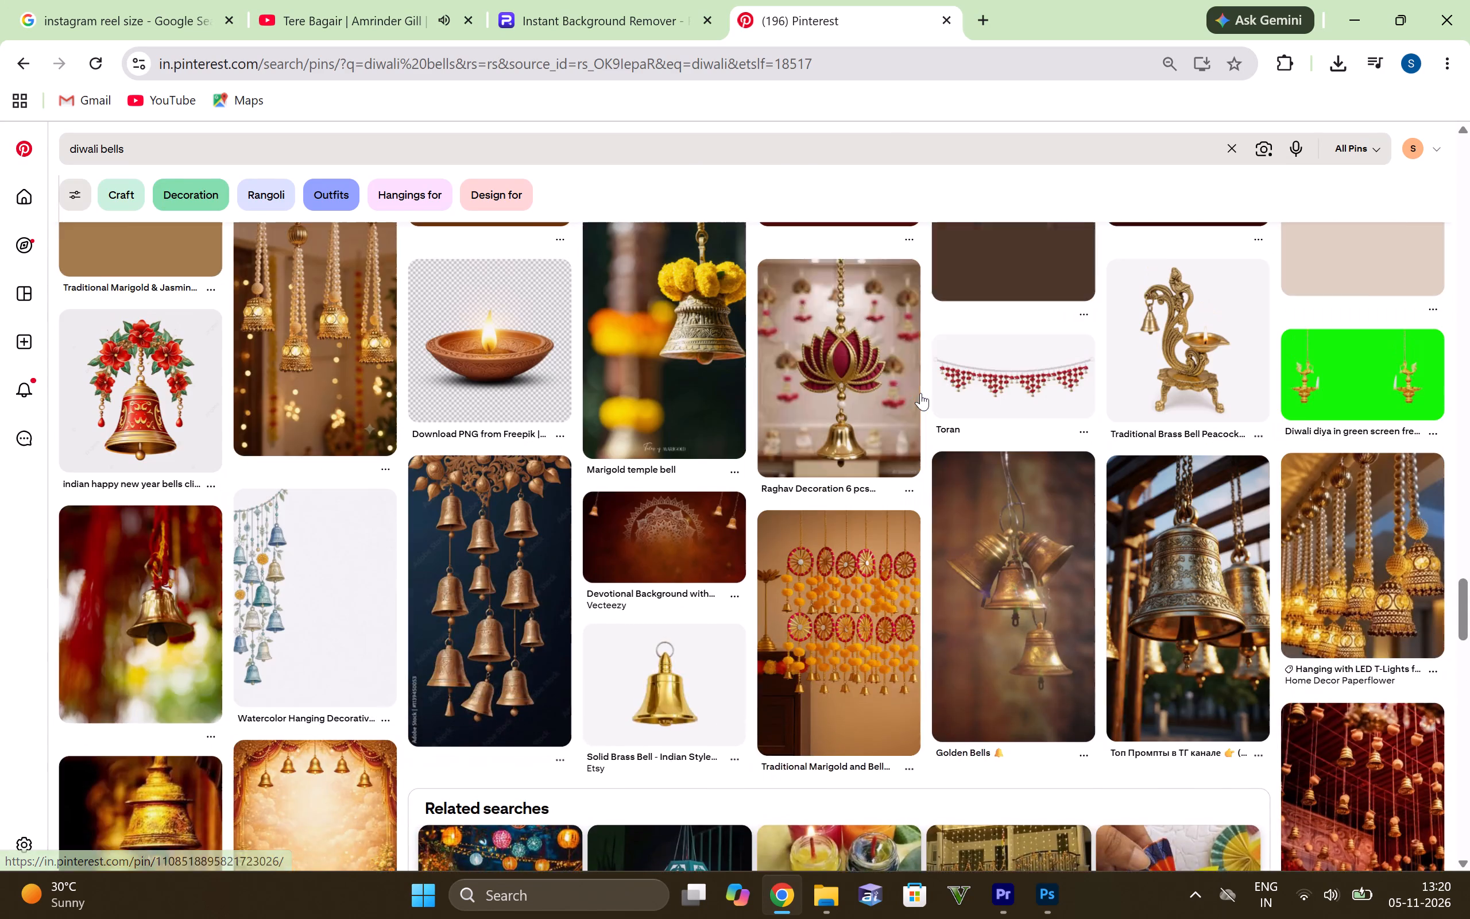
{"action": "scroll", "coordinate": [900, 396], "scroll_direction": "up", "scroll_amount": 6}
{"action": "scroll", "coordinate": [273, 207], "scroll_direction": "up", "scroll_amount": 4}
Extend the Pinterest search to "diwali bells decors" and run it.
{"action": "left_click", "coordinate": [191, 157]}
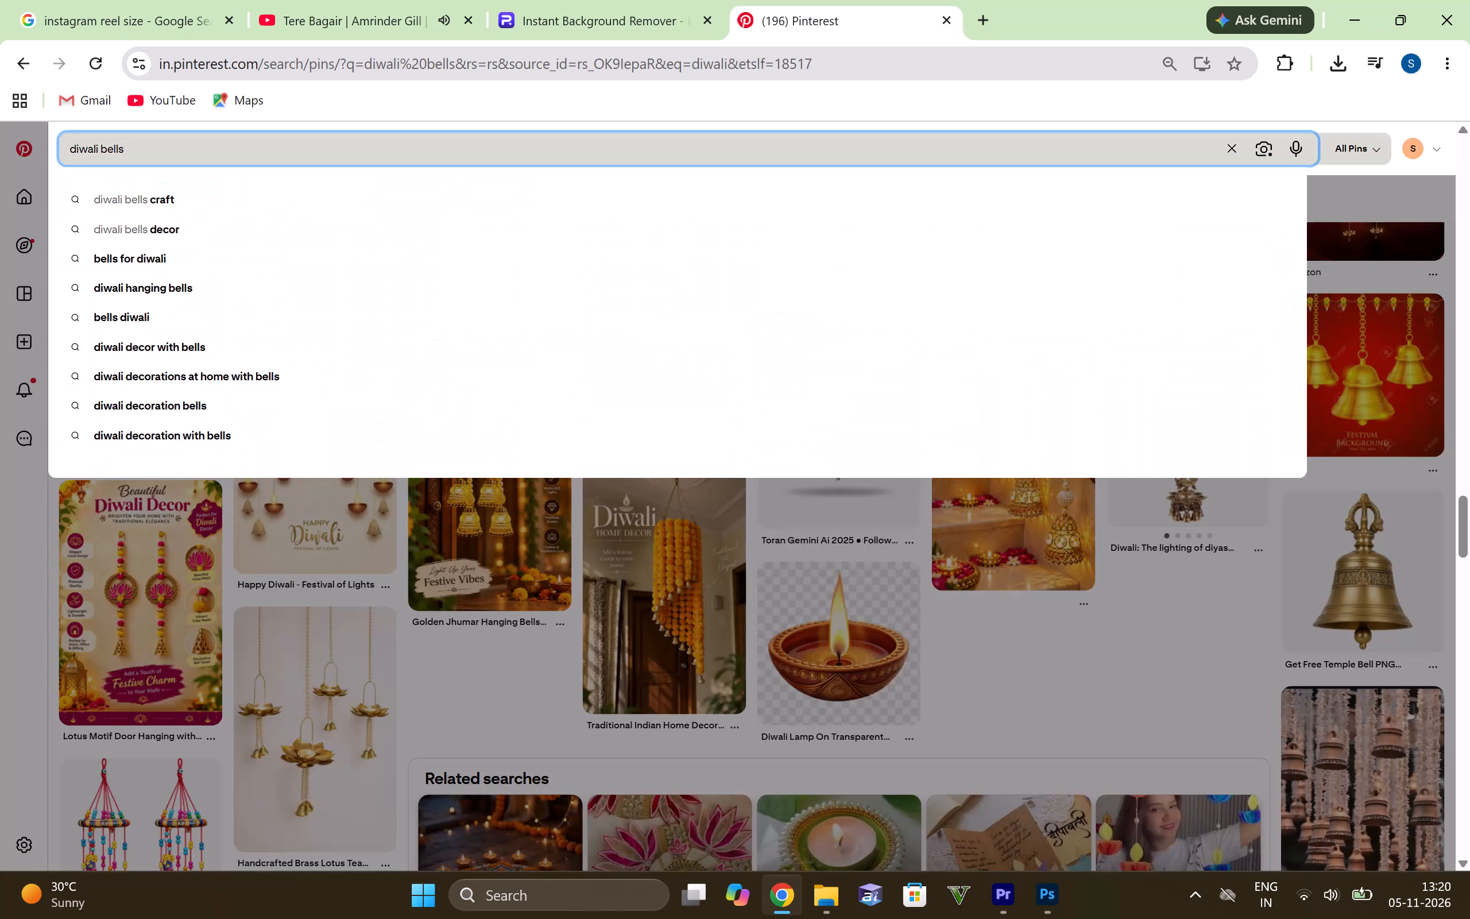
{"action": "key", "text": "space"}
{"action": "type", "text": "decors"}
{"action": "key", "text": "Return"}
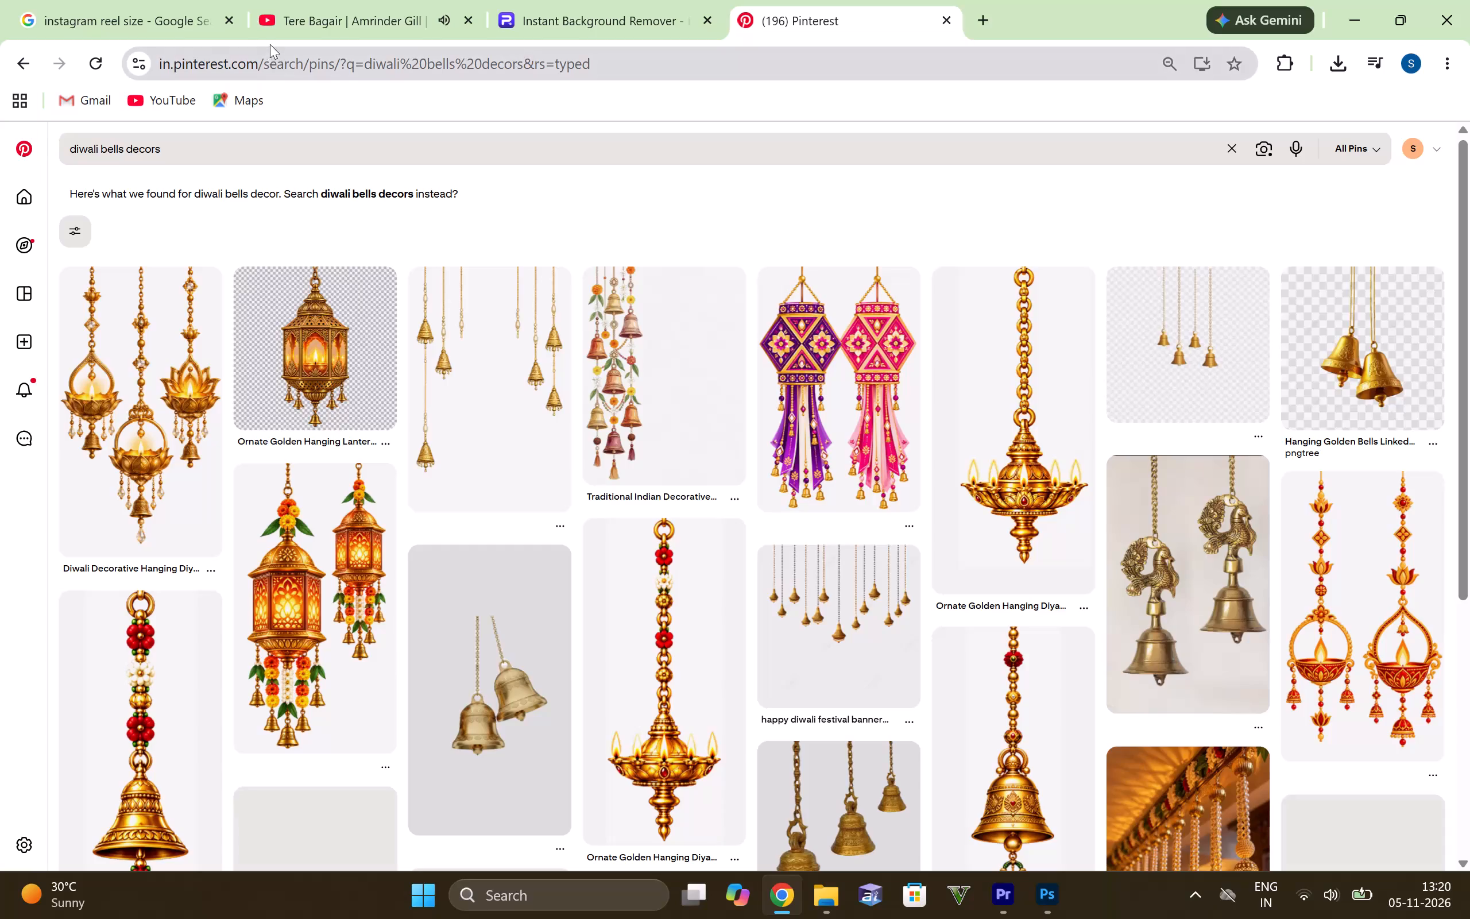
Look over the first "diwali bells decors" pins, comparing the bells, garlands and hanging lamps.
{"action": "scroll", "coordinate": [524, 493], "scroll_direction": "down", "scroll_amount": 2}
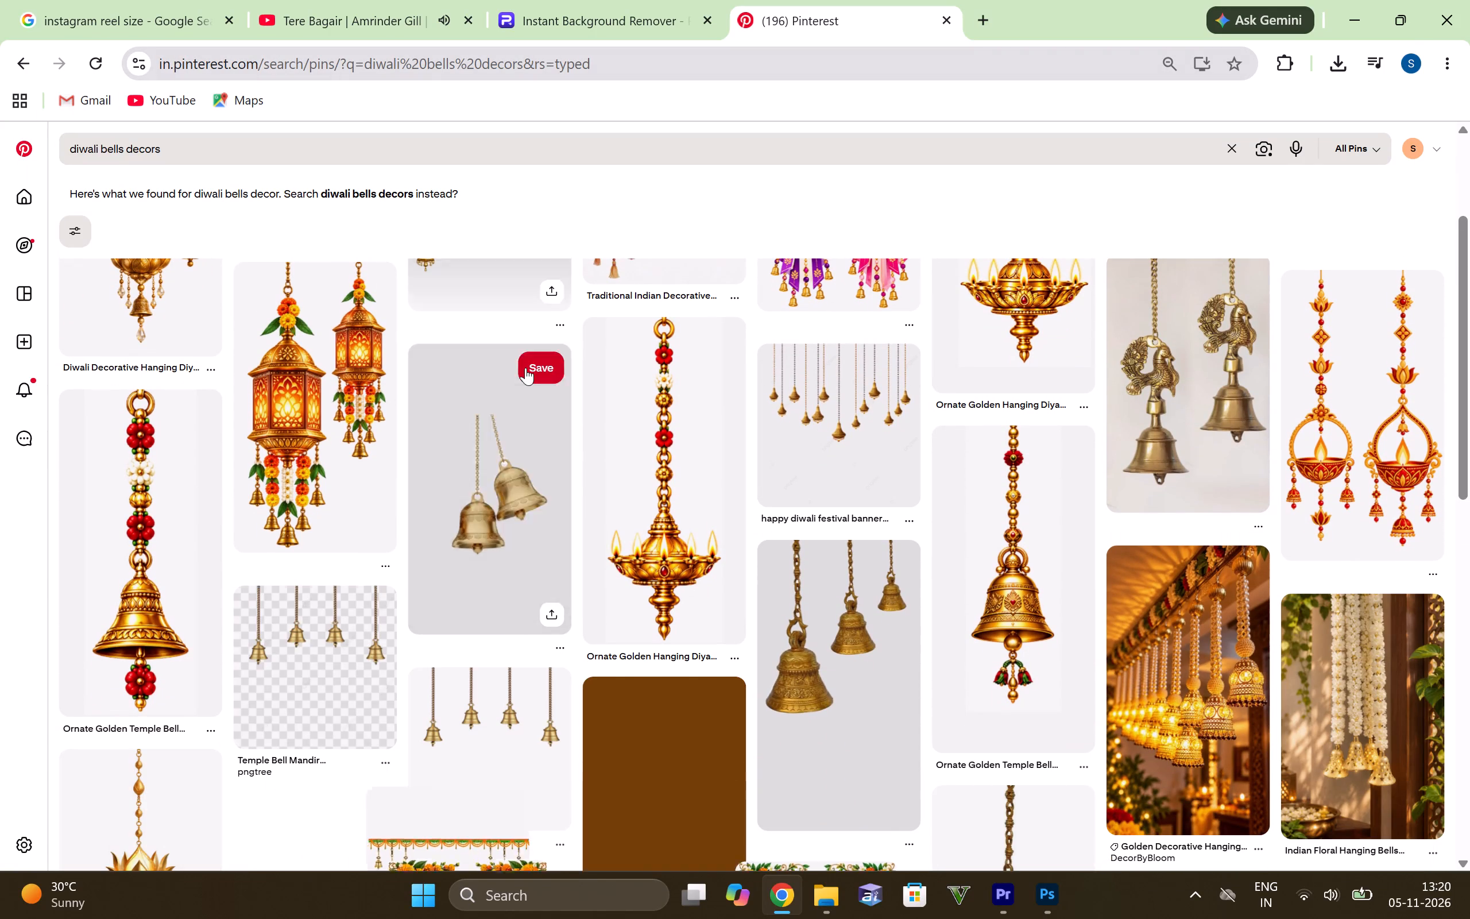
{"action": "scroll", "coordinate": [660, 431], "scroll_direction": "down", "scroll_amount": 3}
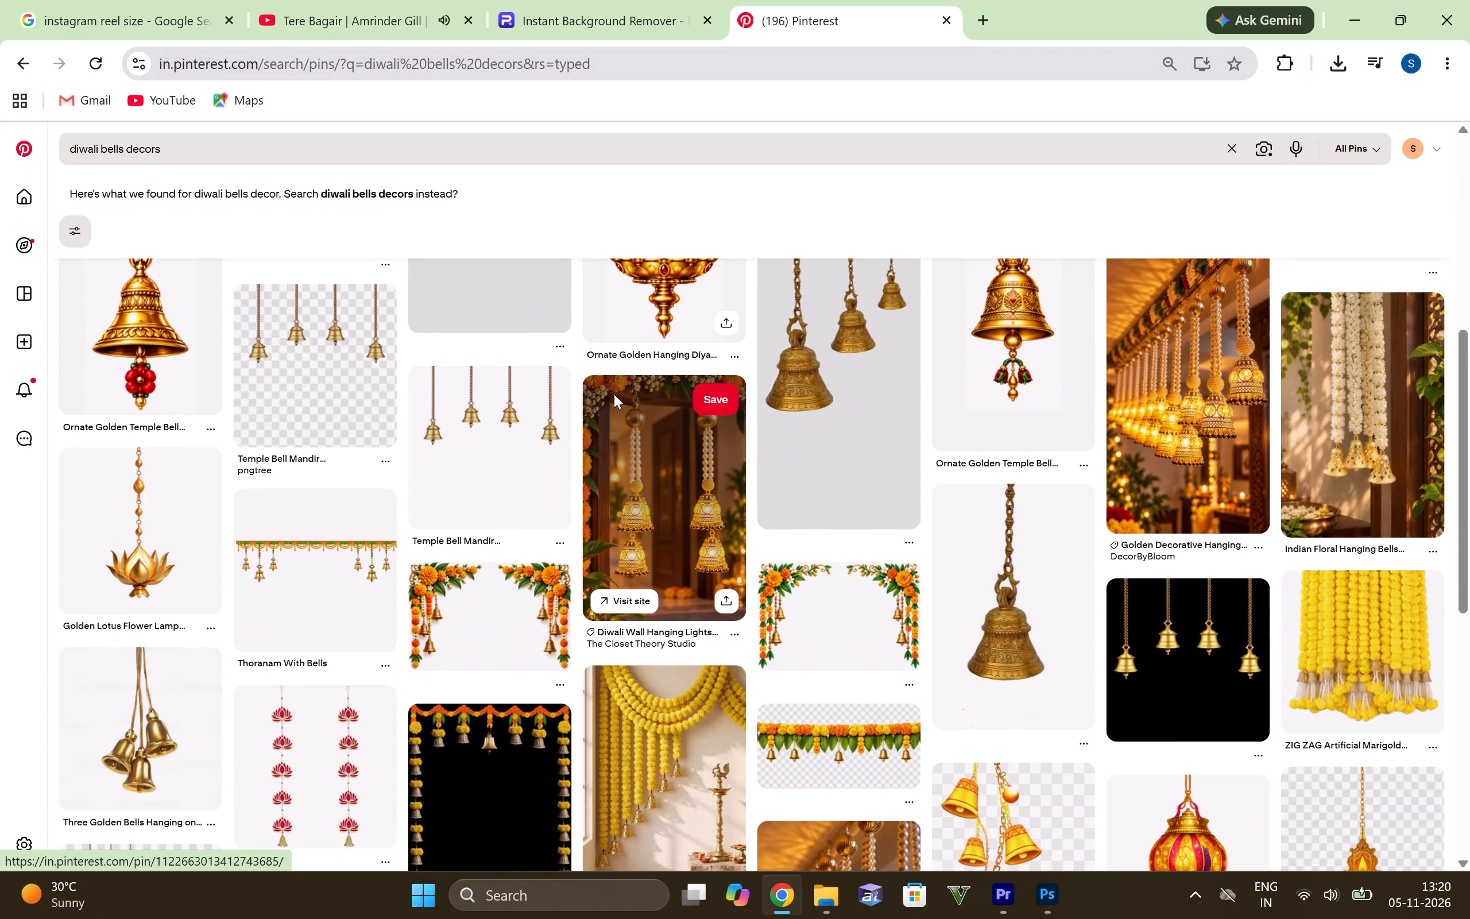
{"action": "scroll", "coordinate": [614, 394], "scroll_direction": "up", "scroll_amount": 6}
{"action": "scroll", "coordinate": [1375, 530], "scroll_direction": "down", "scroll_amount": 4}
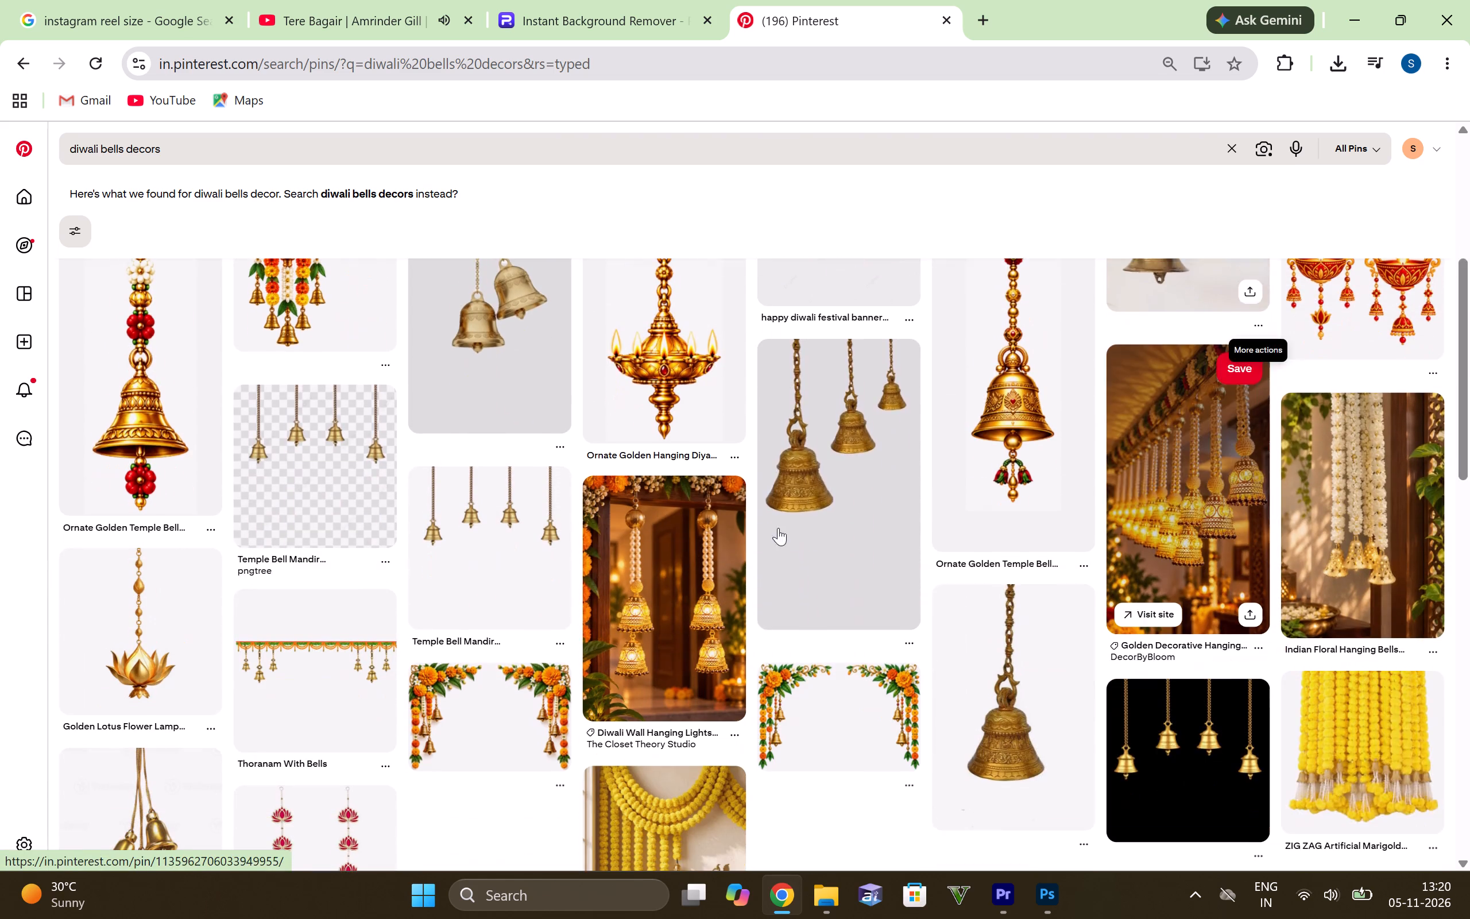
{"action": "scroll", "coordinate": [761, 526], "scroll_direction": "down", "scroll_amount": 2}
{"action": "scroll", "coordinate": [829, 463], "scroll_direction": "down", "scroll_amount": 3}
{"action": "scroll", "coordinate": [826, 433], "scroll_direction": "up", "scroll_amount": 1}
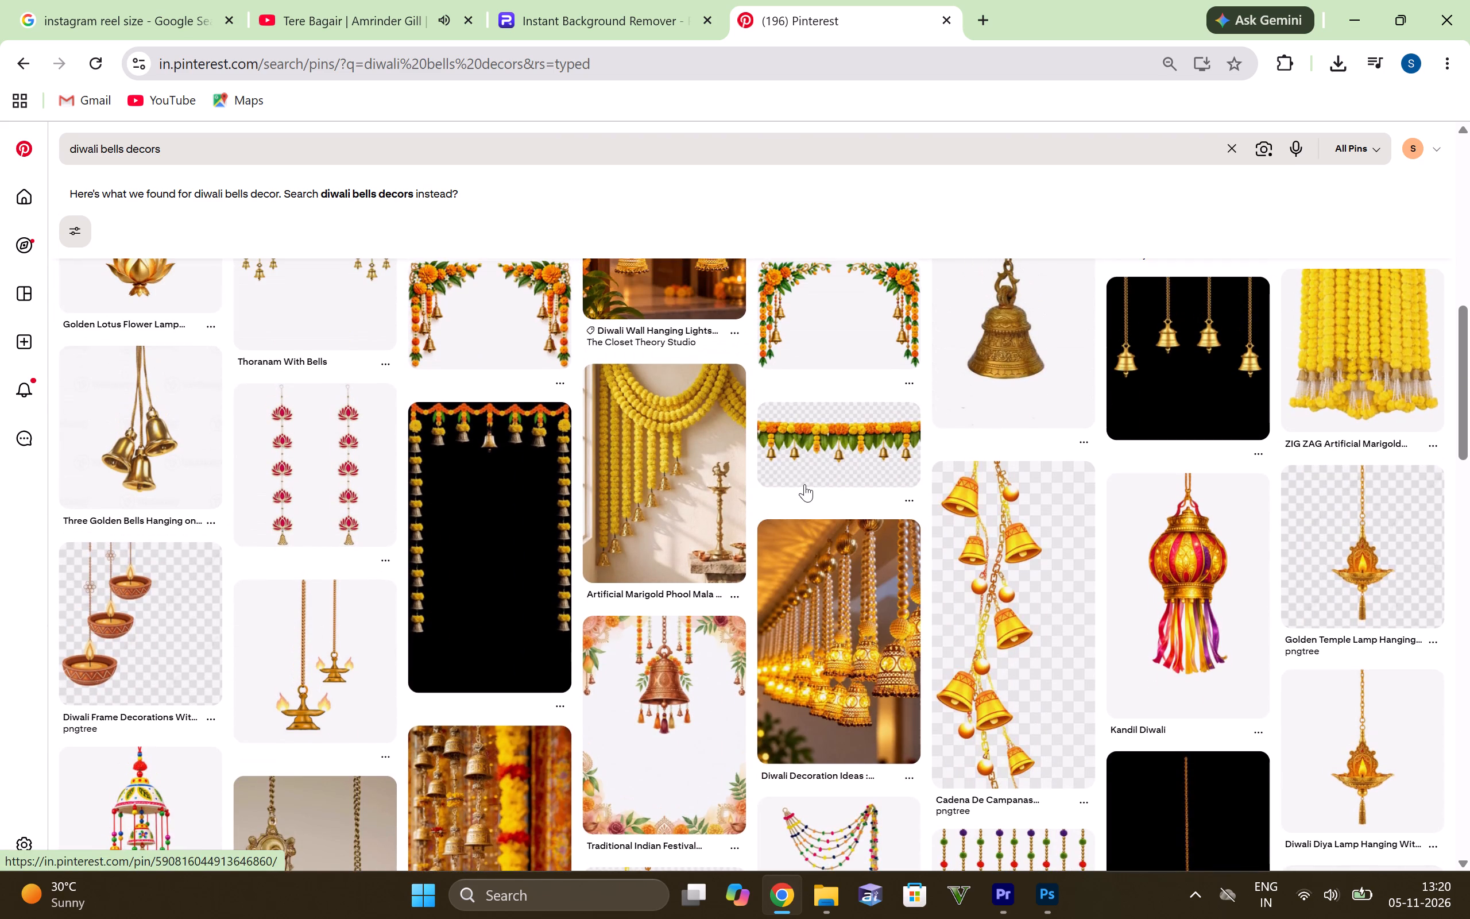
{"action": "scroll", "coordinate": [804, 484], "scroll_direction": "down", "scroll_amount": 1}
{"action": "scroll", "coordinate": [0, 391], "scroll_direction": "down", "scroll_amount": 4}
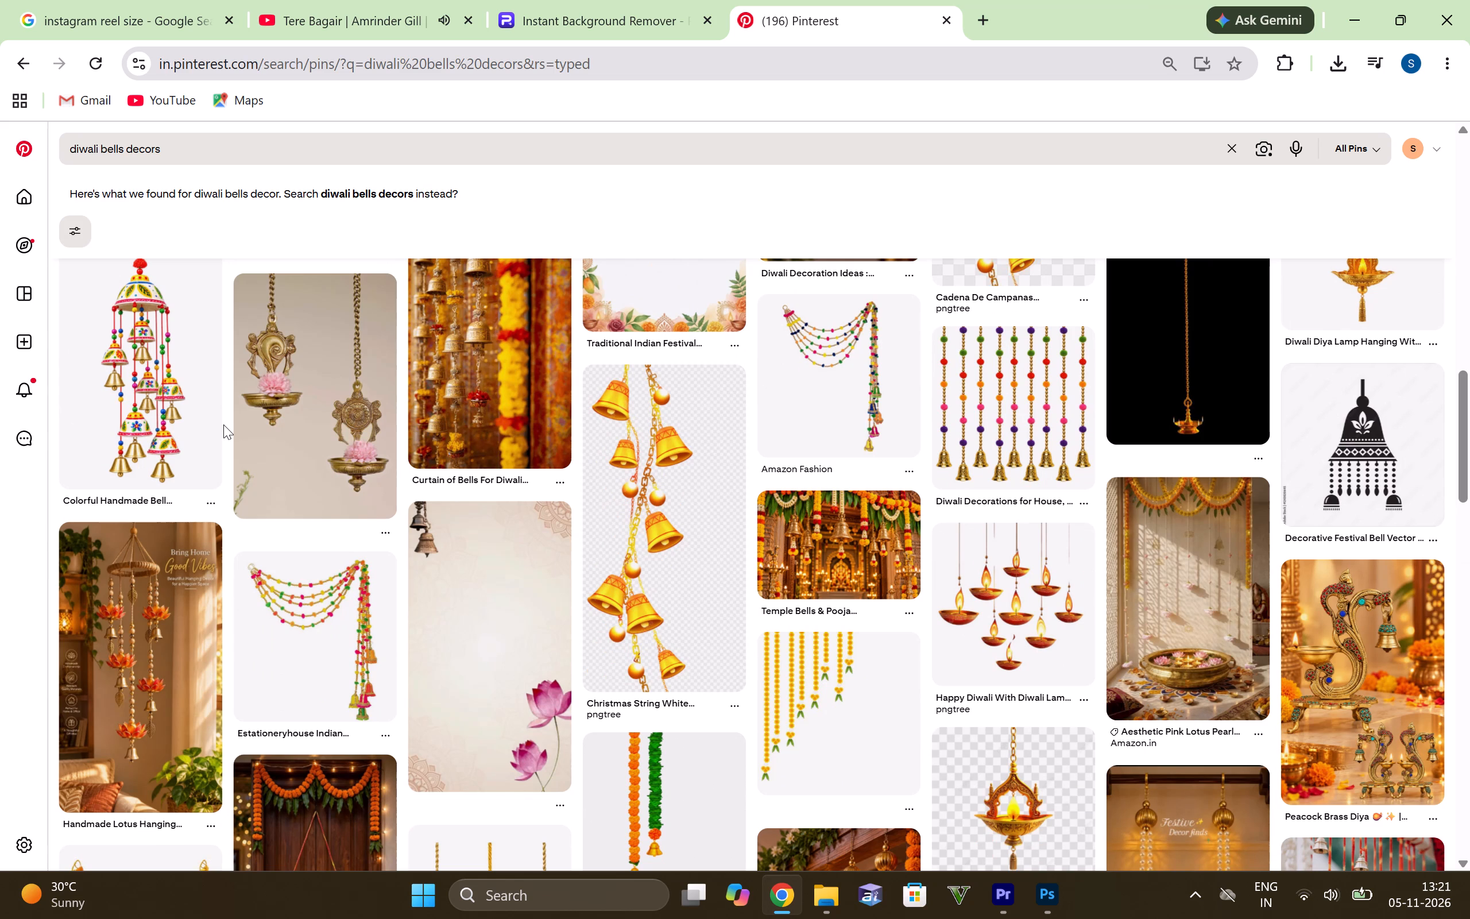
Scan the further "diwali bells decors" pins past the related searches and return to the first results.
{"action": "scroll", "coordinate": [223, 424], "scroll_direction": "down", "scroll_amount": 3}
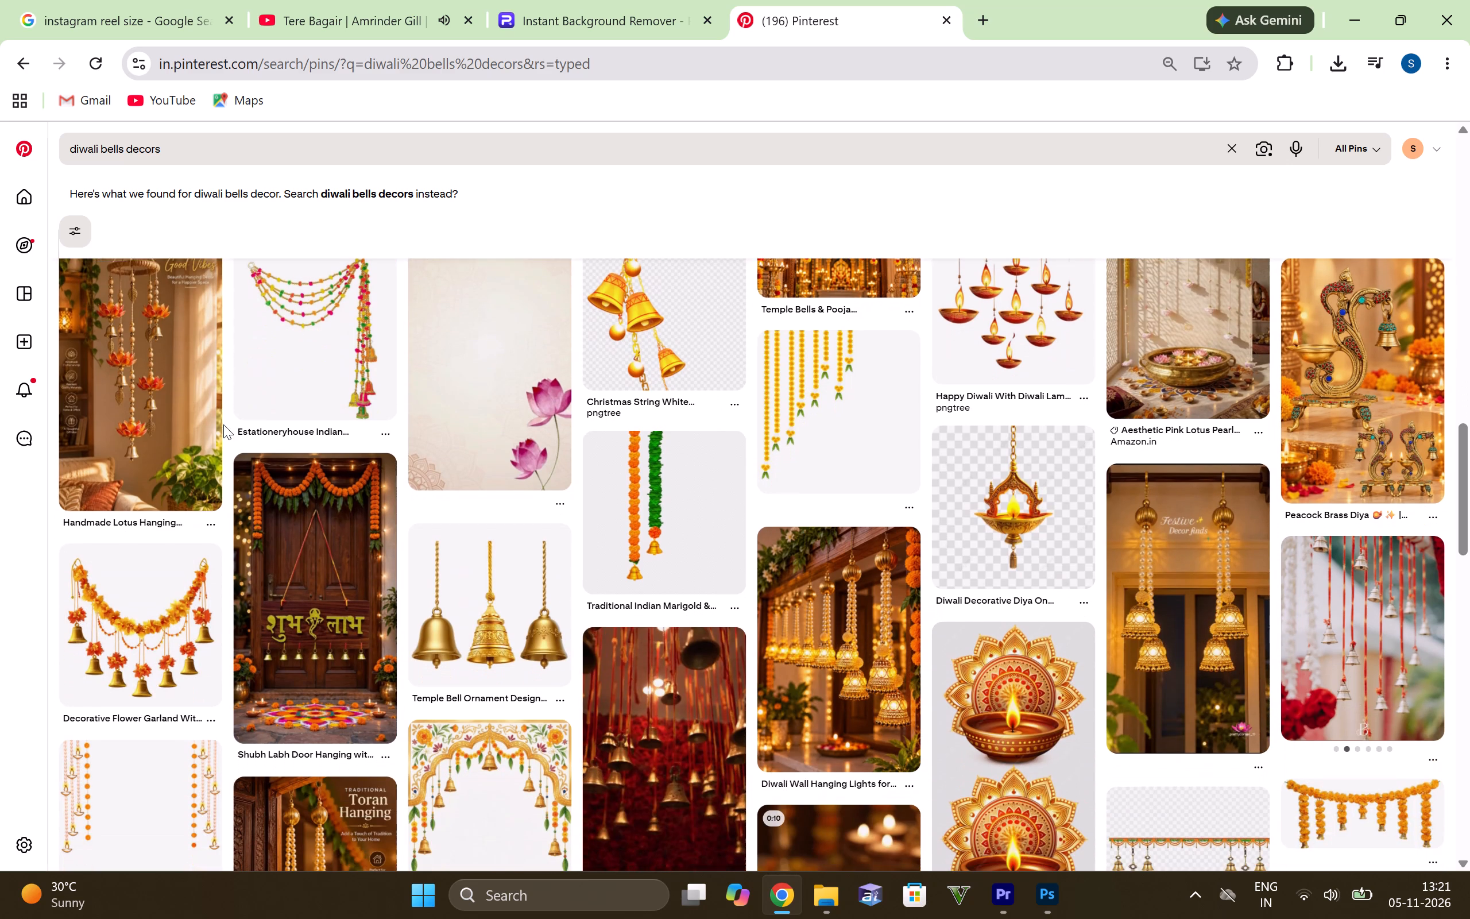
{"action": "scroll", "coordinate": [718, 481], "scroll_direction": "down", "scroll_amount": 2}
{"action": "scroll", "coordinate": [607, 502], "scroll_direction": "down", "scroll_amount": 2}
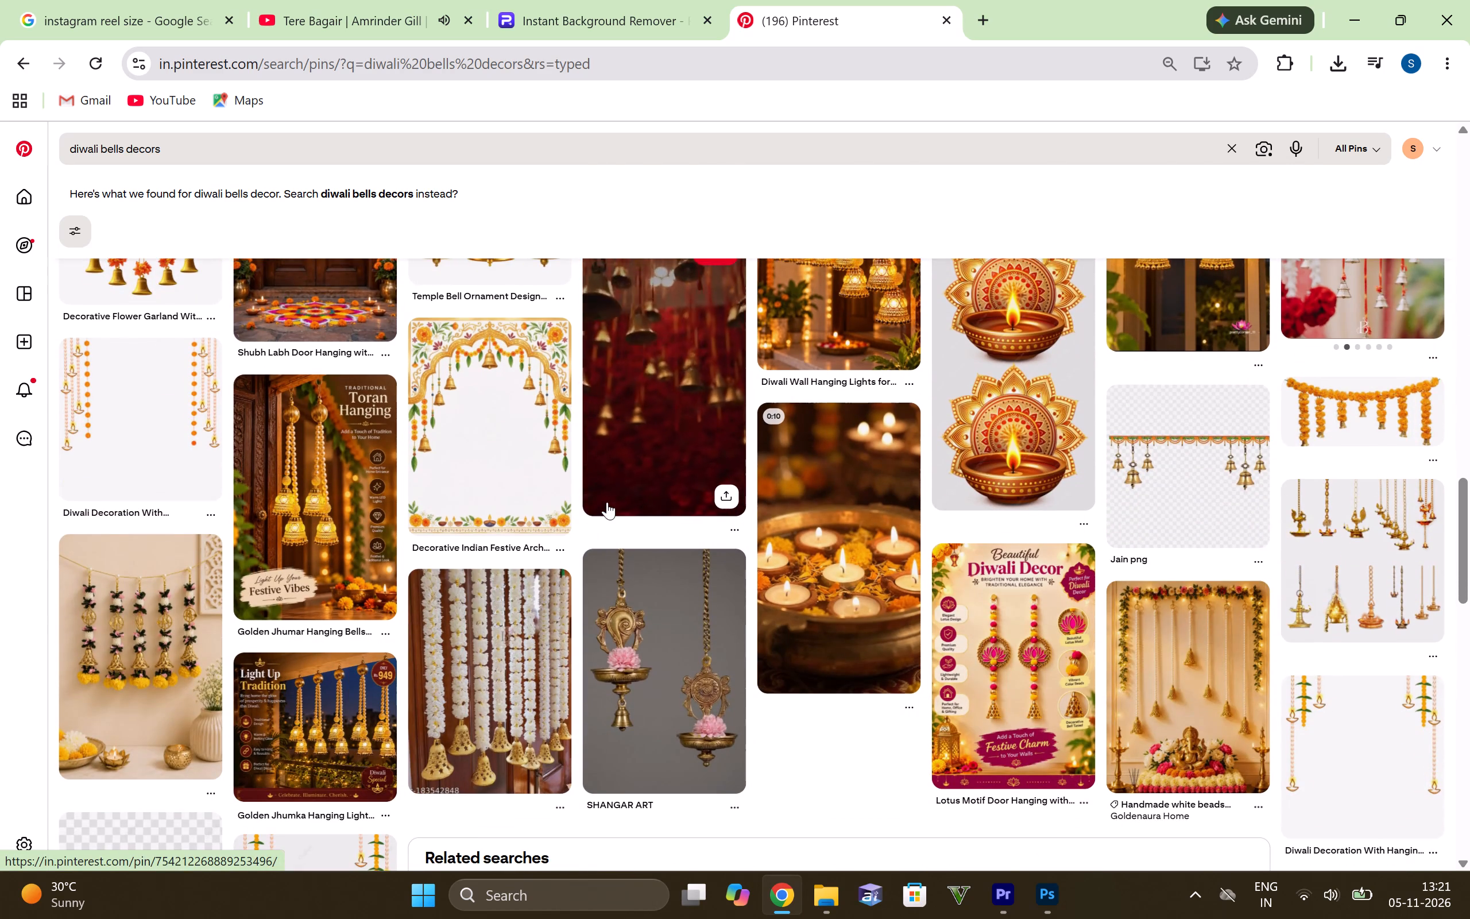
{"action": "scroll", "coordinate": [607, 502], "scroll_direction": "down", "scroll_amount": 4}
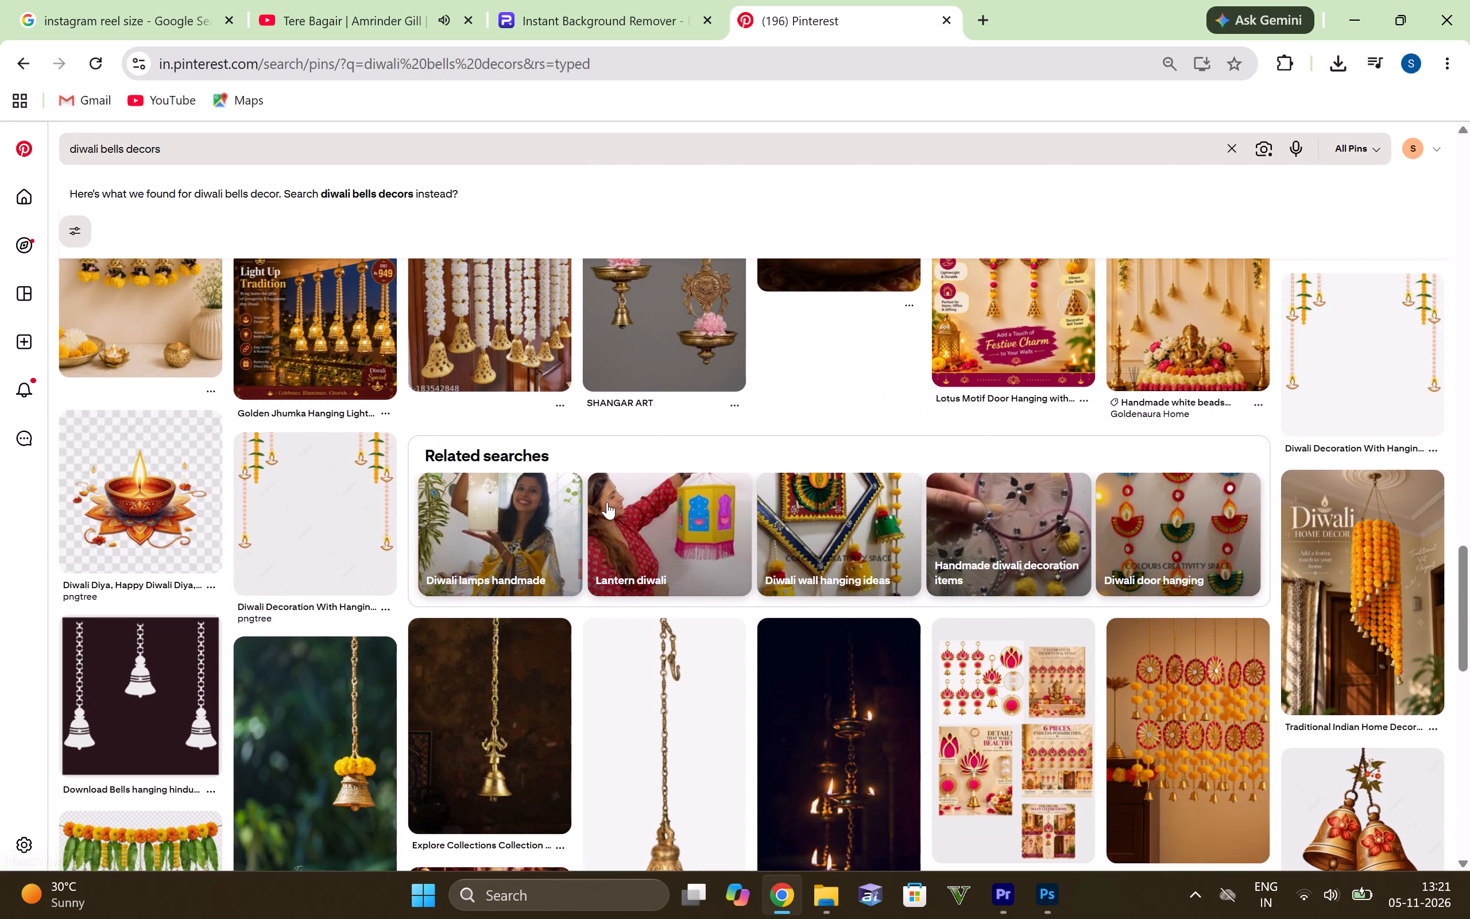
{"action": "scroll", "coordinate": [607, 502], "scroll_direction": "down", "scroll_amount": 4}
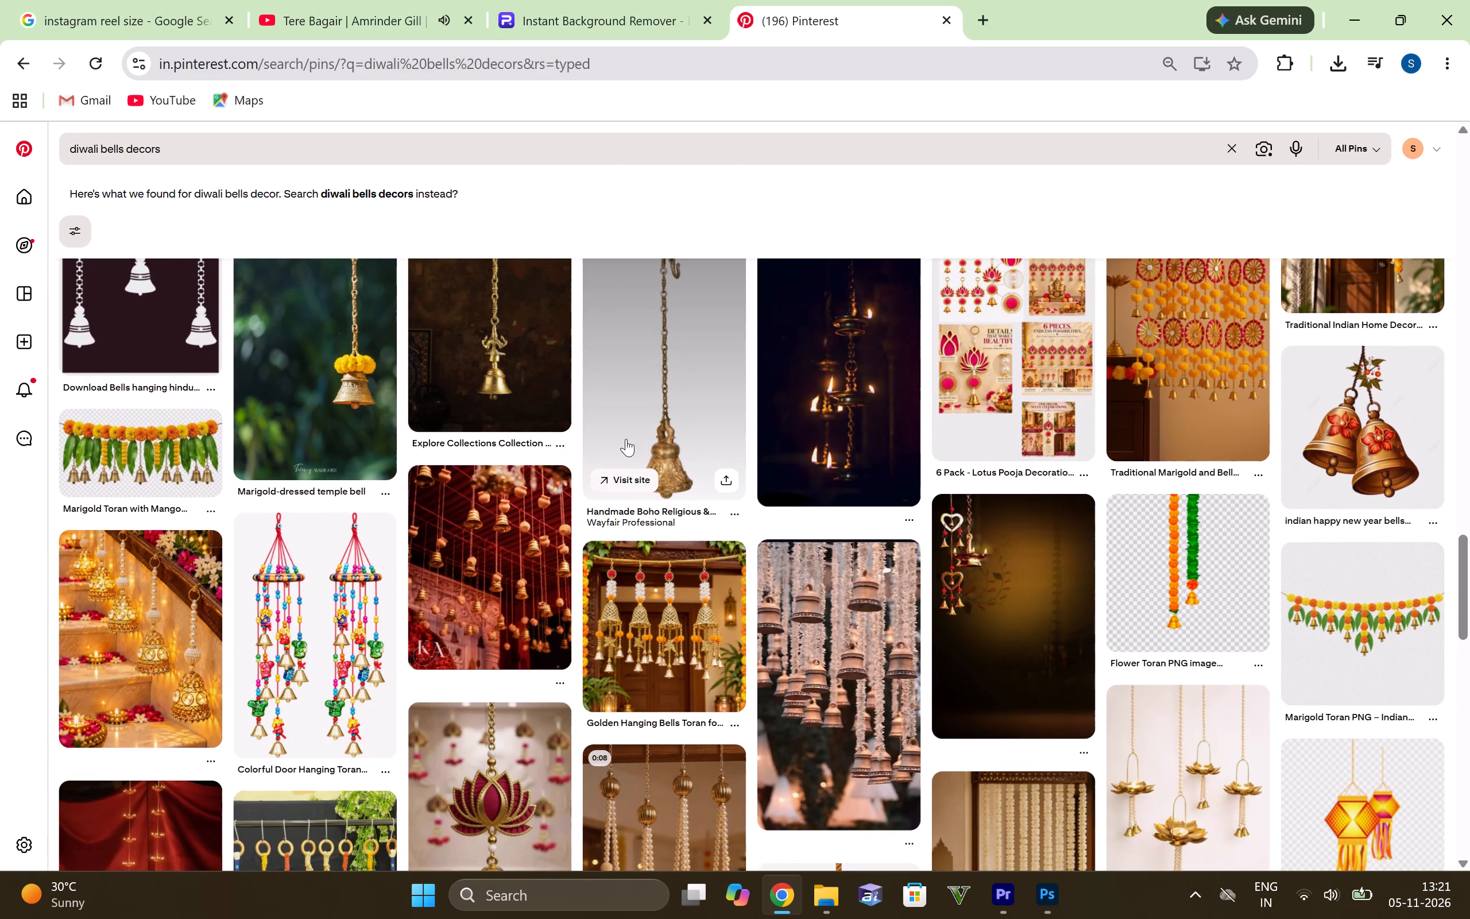
{"action": "scroll", "coordinate": [626, 439], "scroll_direction": "down", "scroll_amount": 5}
{"action": "scroll", "coordinate": [871, 464], "scroll_direction": "down", "scroll_amount": 1}
{"action": "scroll", "coordinate": [819, 539], "scroll_direction": "up", "scroll_amount": 5}
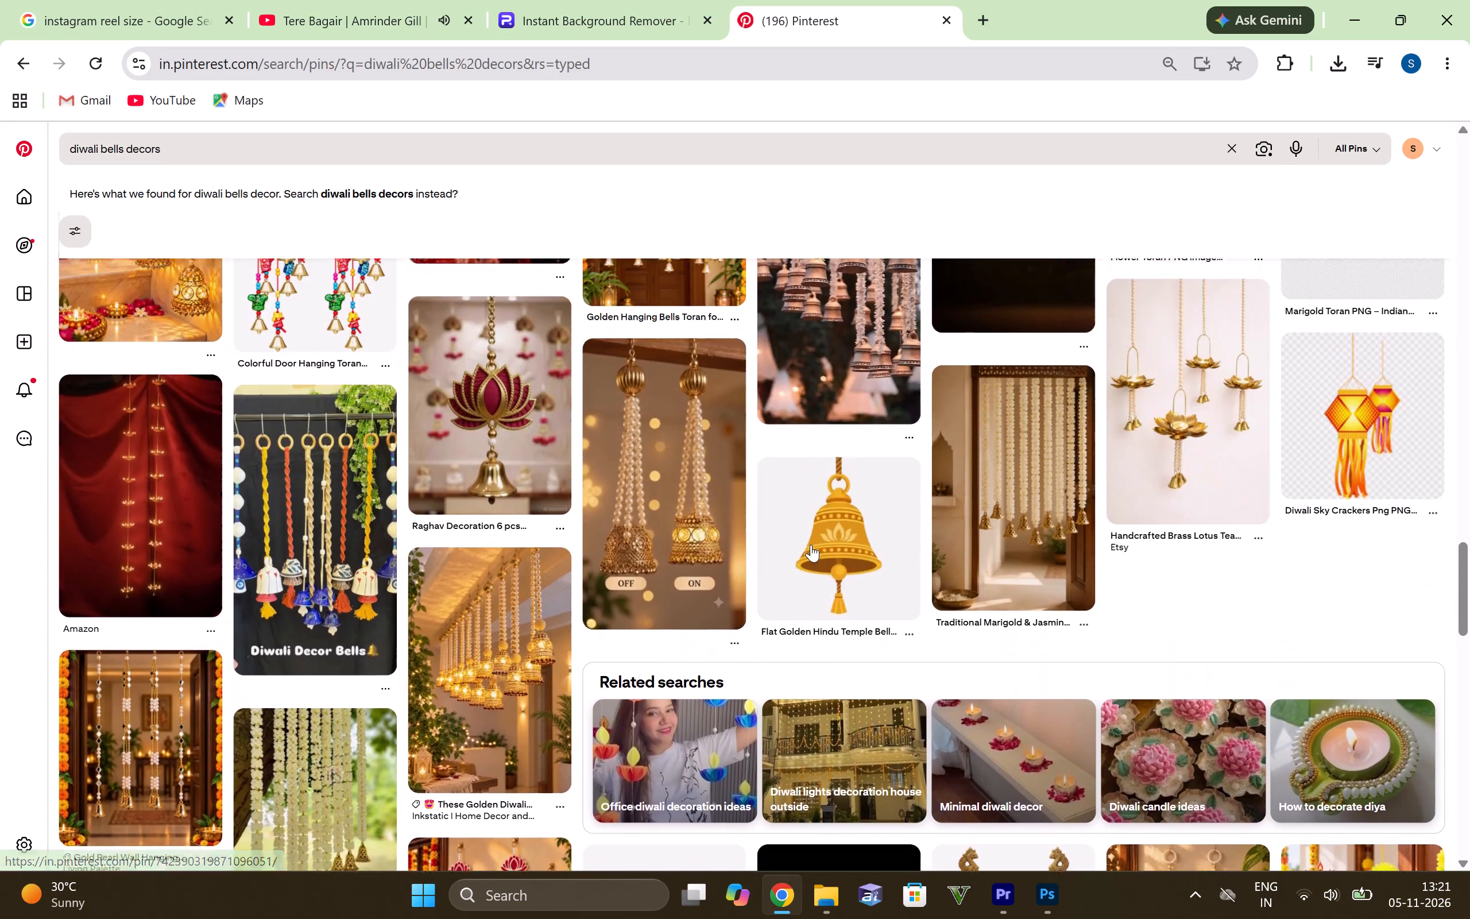
{"action": "scroll", "coordinate": [811, 545], "scroll_direction": "up", "scroll_amount": 4}
{"action": "scroll", "coordinate": [365, 504], "scroll_direction": "up", "scroll_amount": 7}
{"action": "scroll", "coordinate": [355, 442], "scroll_direction": "up", "scroll_amount": 7}
{"action": "scroll", "coordinate": [178, 261], "scroll_direction": "up", "scroll_amount": 6}
{"action": "scroll", "coordinate": [253, 311], "scroll_direction": "up", "scroll_amount": 3}
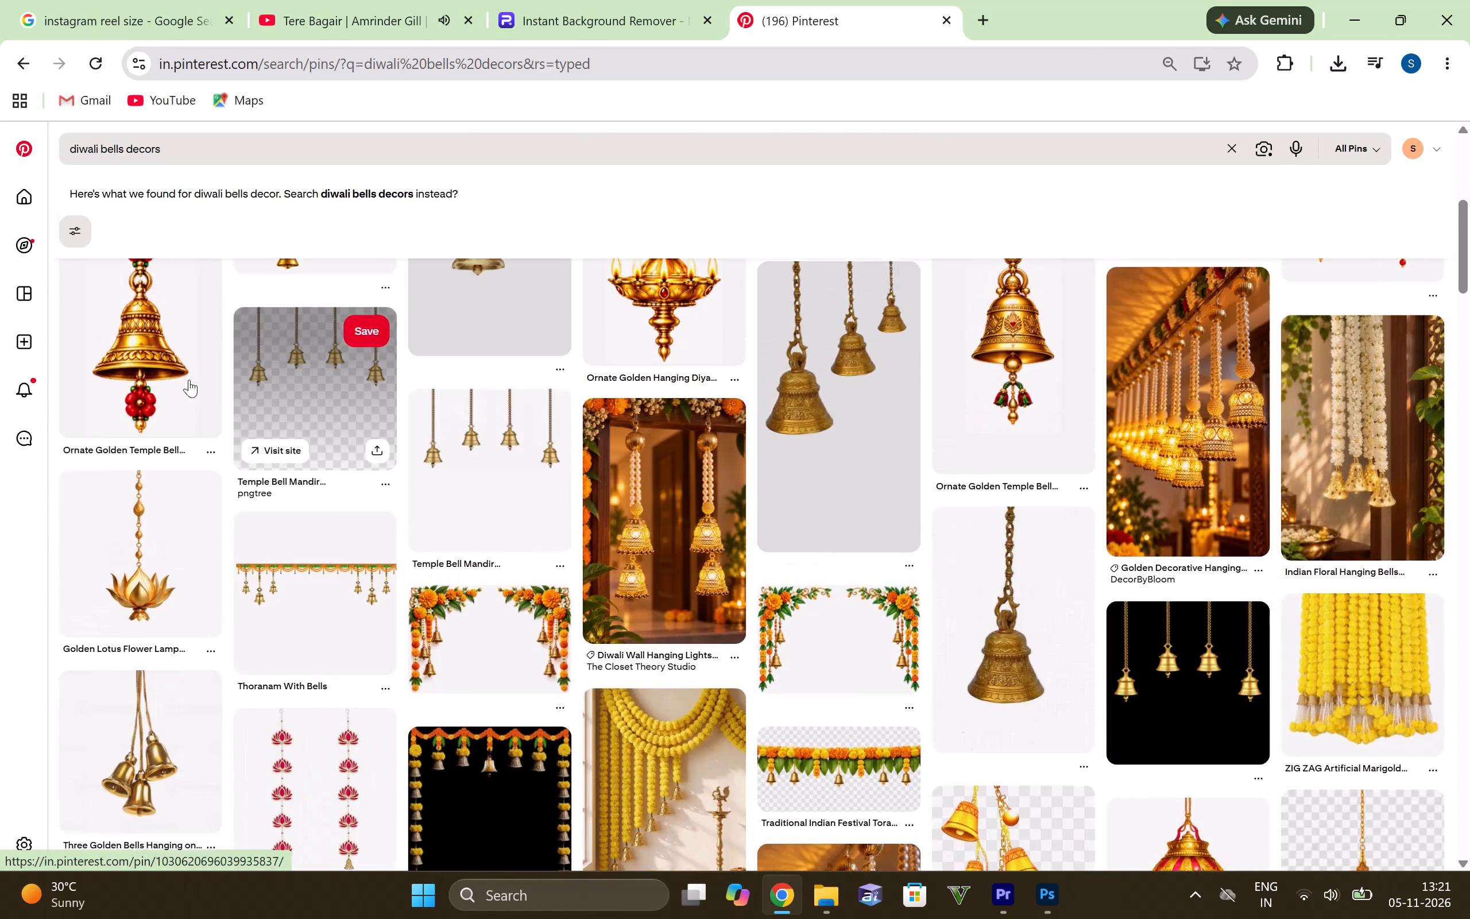
{"action": "scroll", "coordinate": [189, 380], "scroll_direction": "up", "scroll_amount": 3}
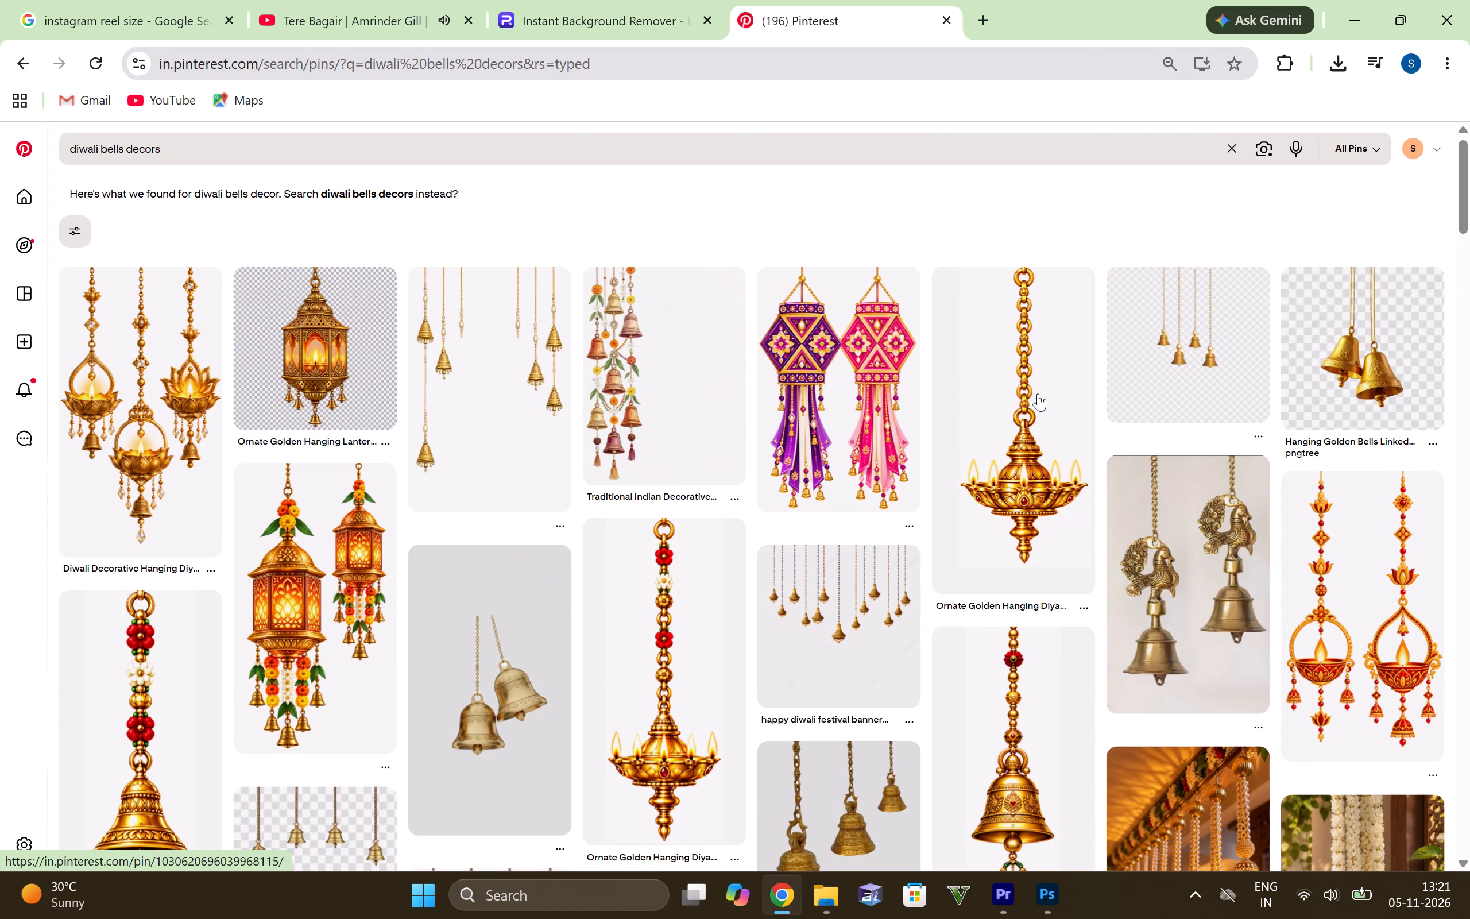
Open the "Ornate Golden Hanging Diya with Five Flames" pin and examine its related bells, hanging lamps and lanterns.
{"action": "left_click", "coordinate": [1045, 362]}
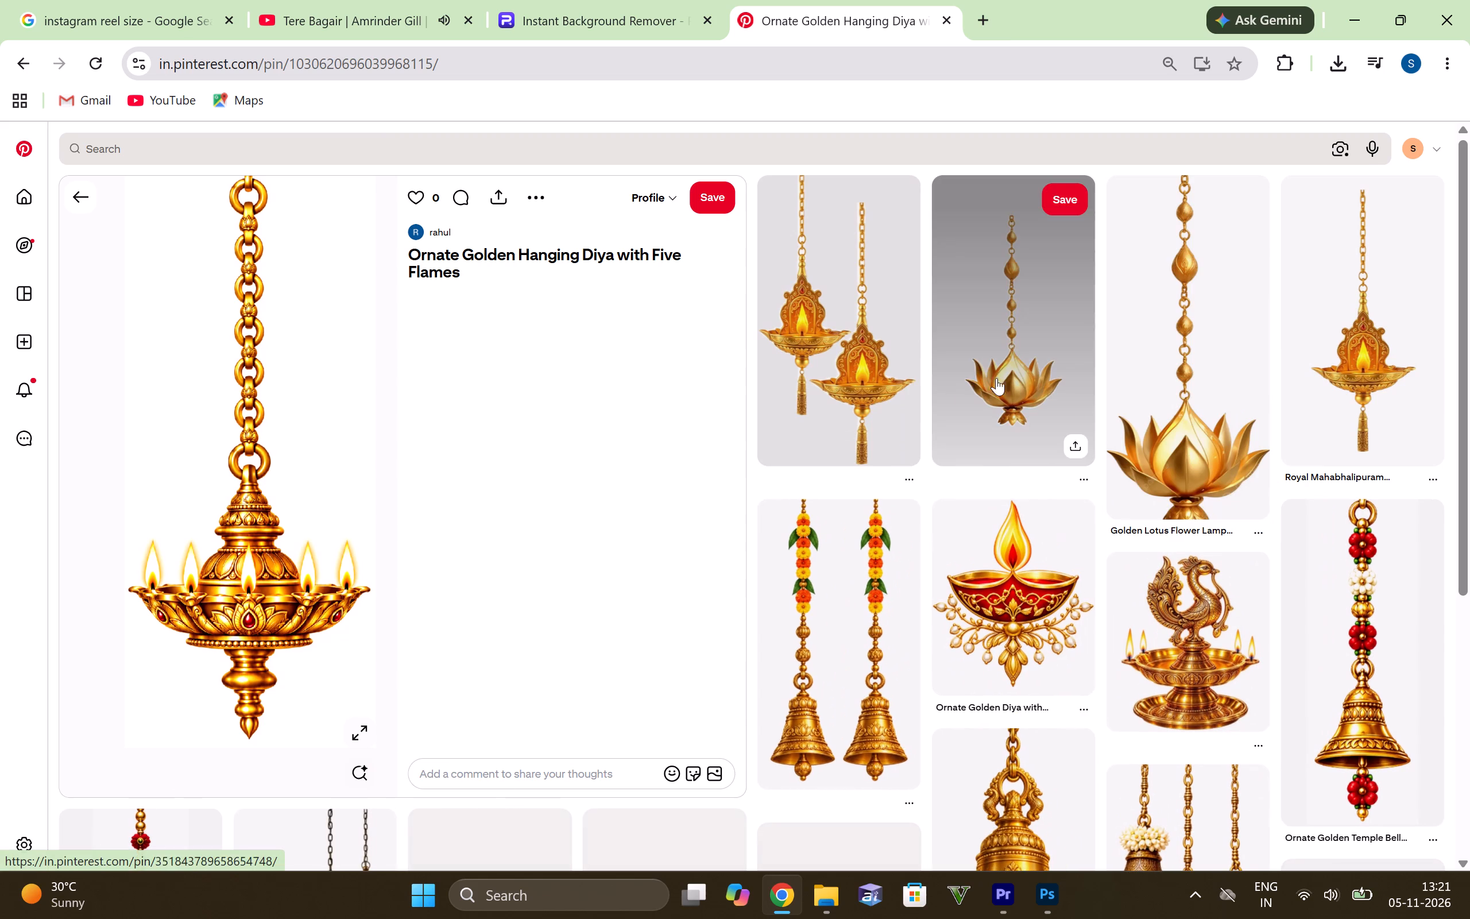
{"action": "scroll", "coordinate": [1109, 393], "scroll_direction": "down", "scroll_amount": 3}
{"action": "scroll", "coordinate": [1078, 354], "scroll_direction": "down", "scroll_amount": 3}
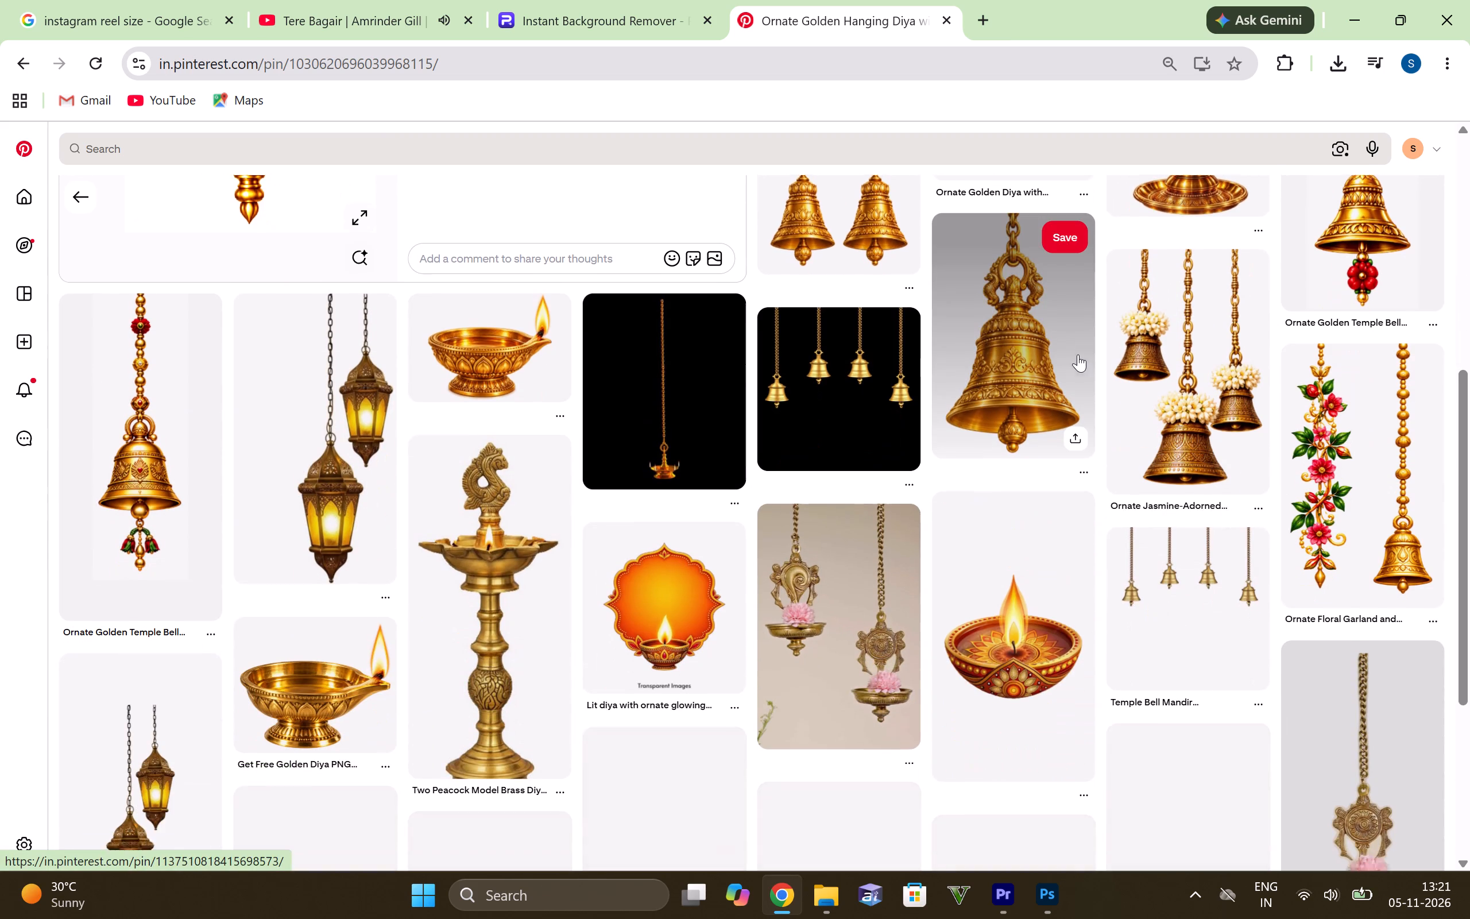
{"action": "scroll", "coordinate": [1078, 354], "scroll_direction": "down", "scroll_amount": 2}
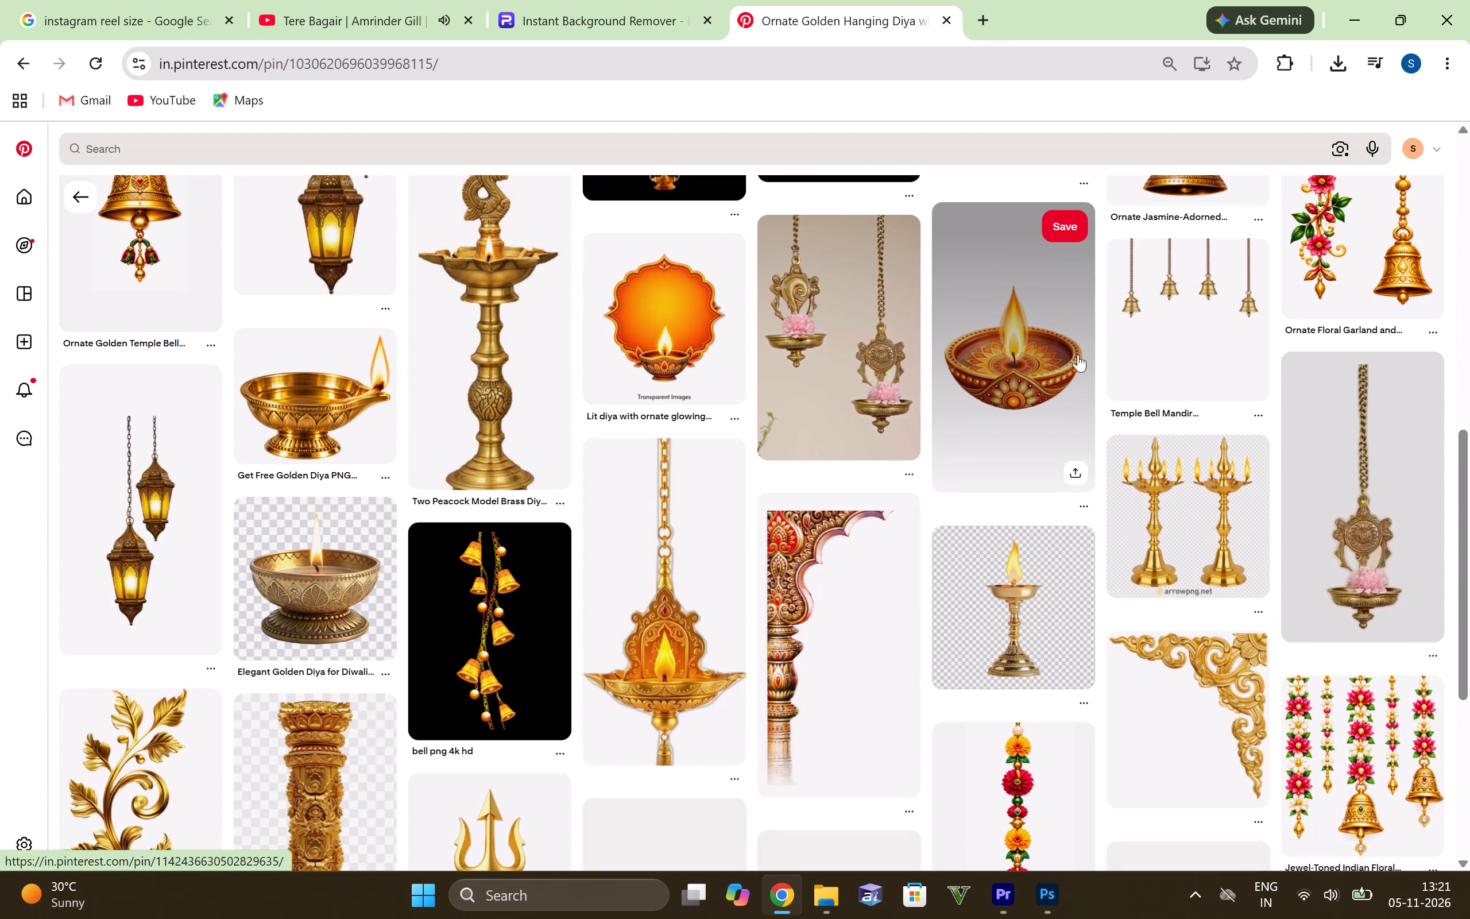
{"action": "scroll", "coordinate": [1078, 354], "scroll_direction": "down", "scroll_amount": 3}
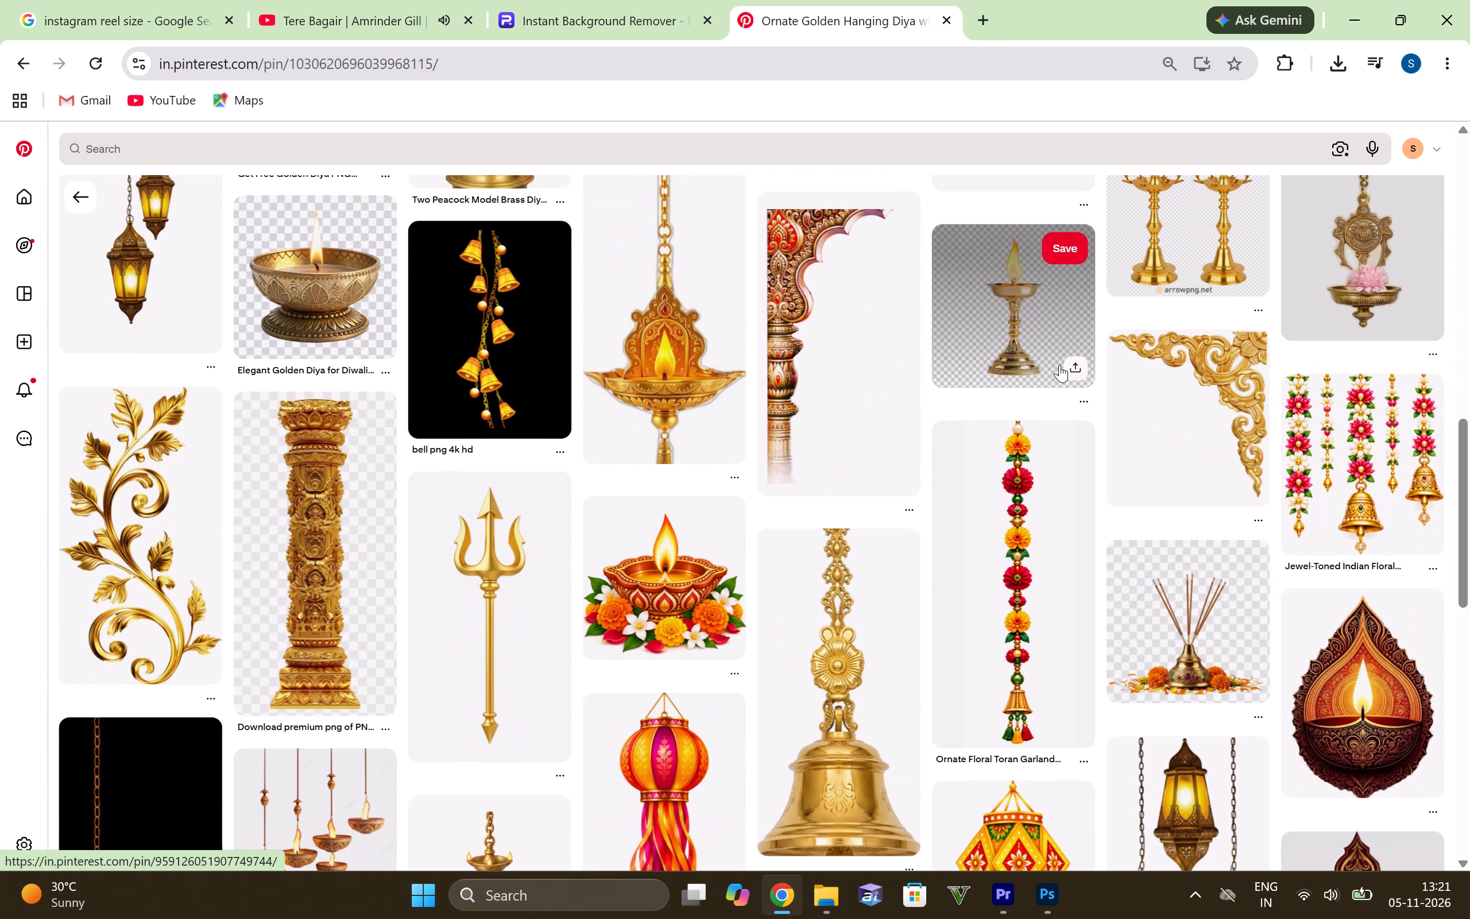
{"action": "scroll", "coordinate": [1059, 365], "scroll_direction": "down", "scroll_amount": 6}
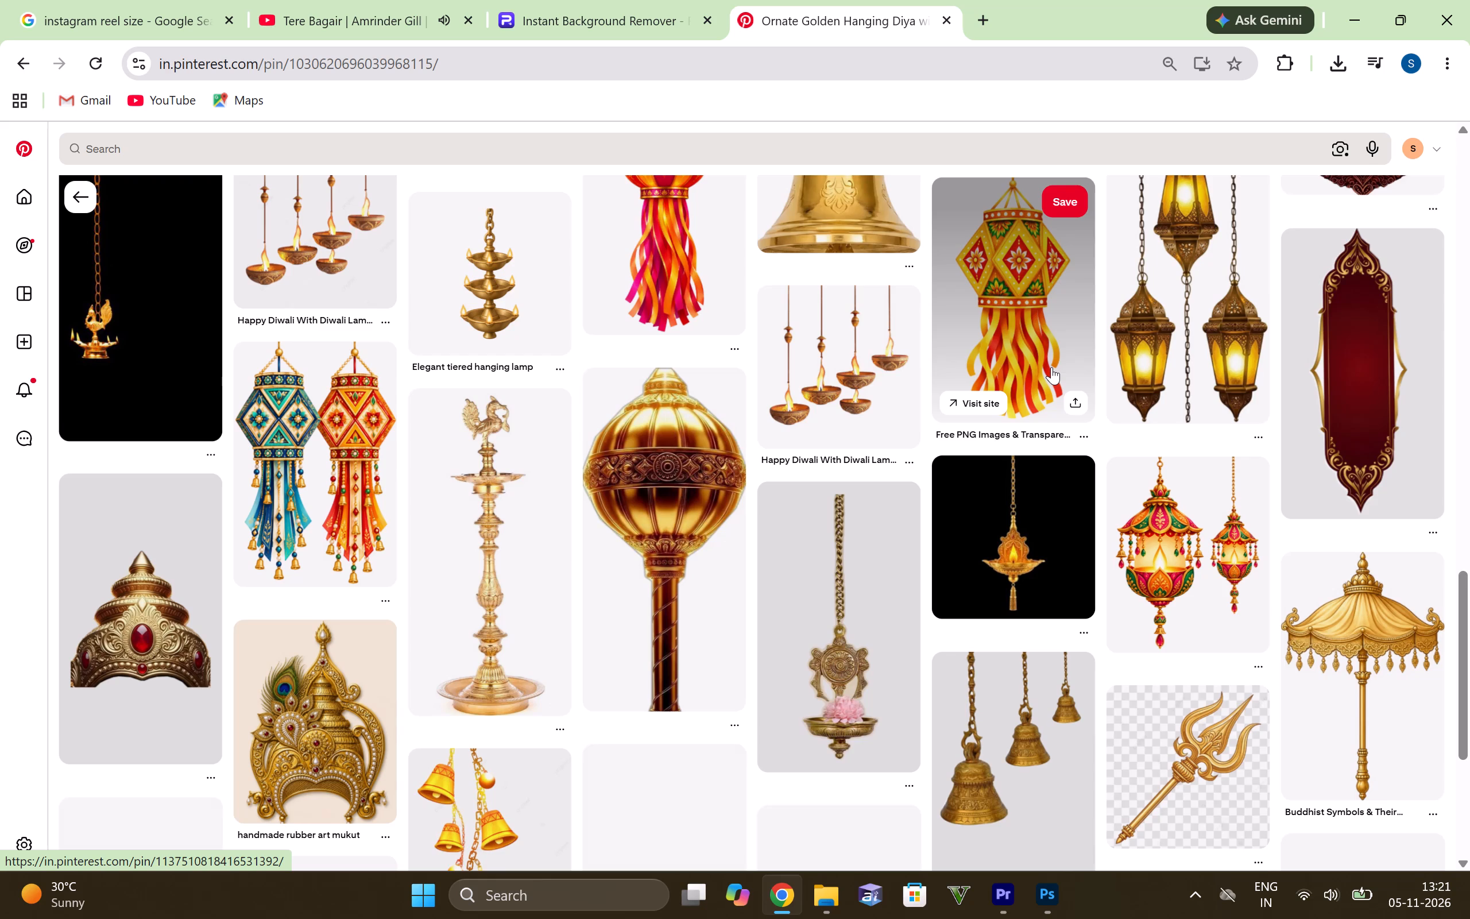
{"action": "scroll", "coordinate": [1051, 367], "scroll_direction": "down", "scroll_amount": 2}
{"action": "scroll", "coordinate": [955, 387], "scroll_direction": "down", "scroll_amount": 2}
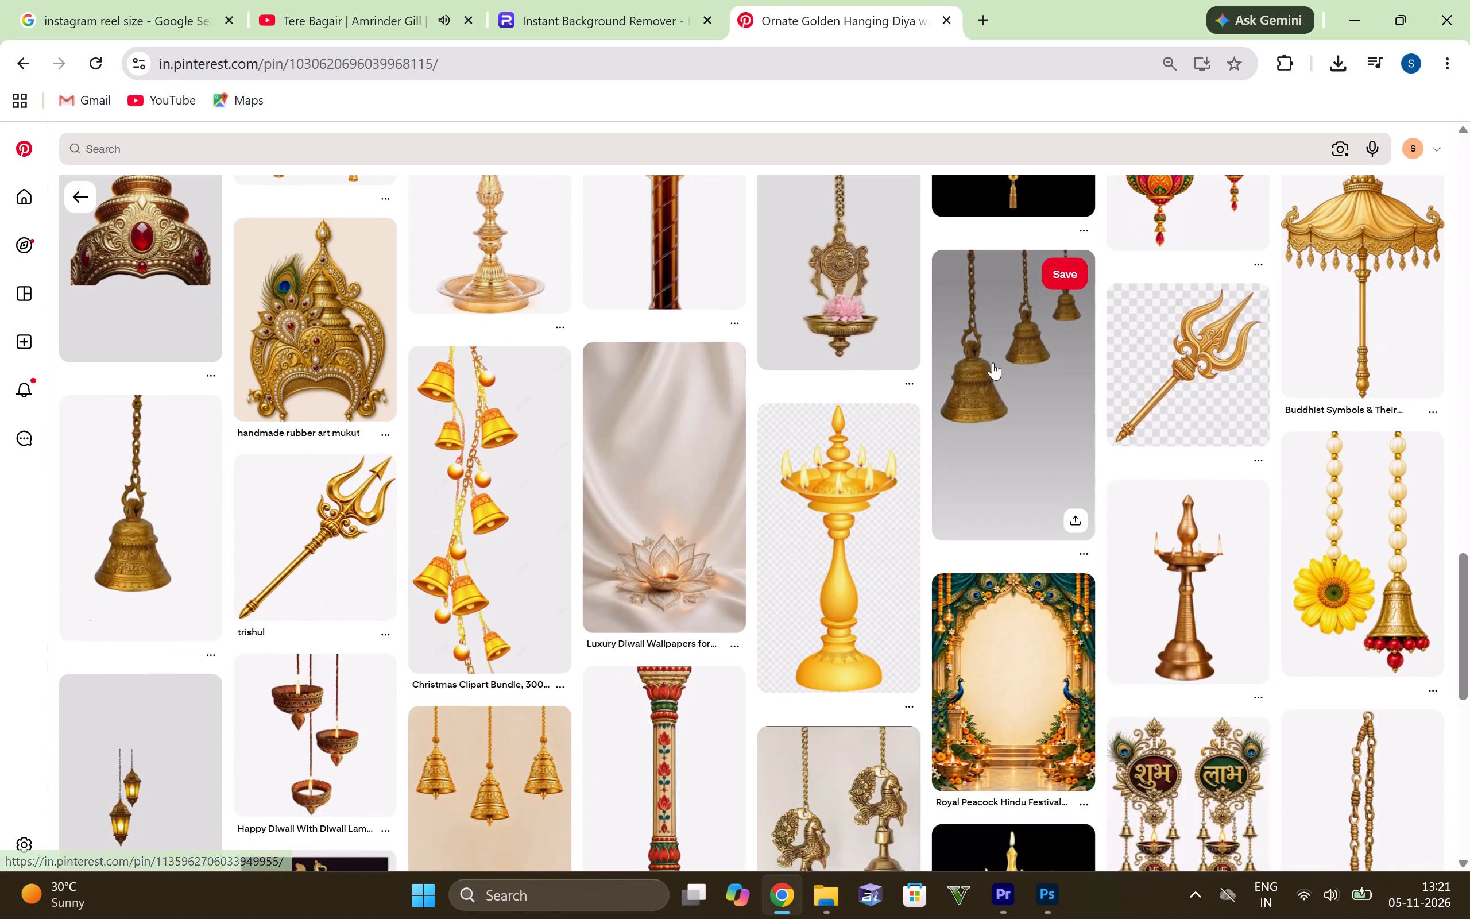
Look further through the hanging diya's related pins for bells, garlands and other golden decorations.
{"action": "scroll", "coordinate": [1001, 358], "scroll_direction": "down", "scroll_amount": 3}
{"action": "scroll", "coordinate": [954, 416], "scroll_direction": "down", "scroll_amount": 2}
{"action": "scroll", "coordinate": [815, 419], "scroll_direction": "down", "scroll_amount": 2}
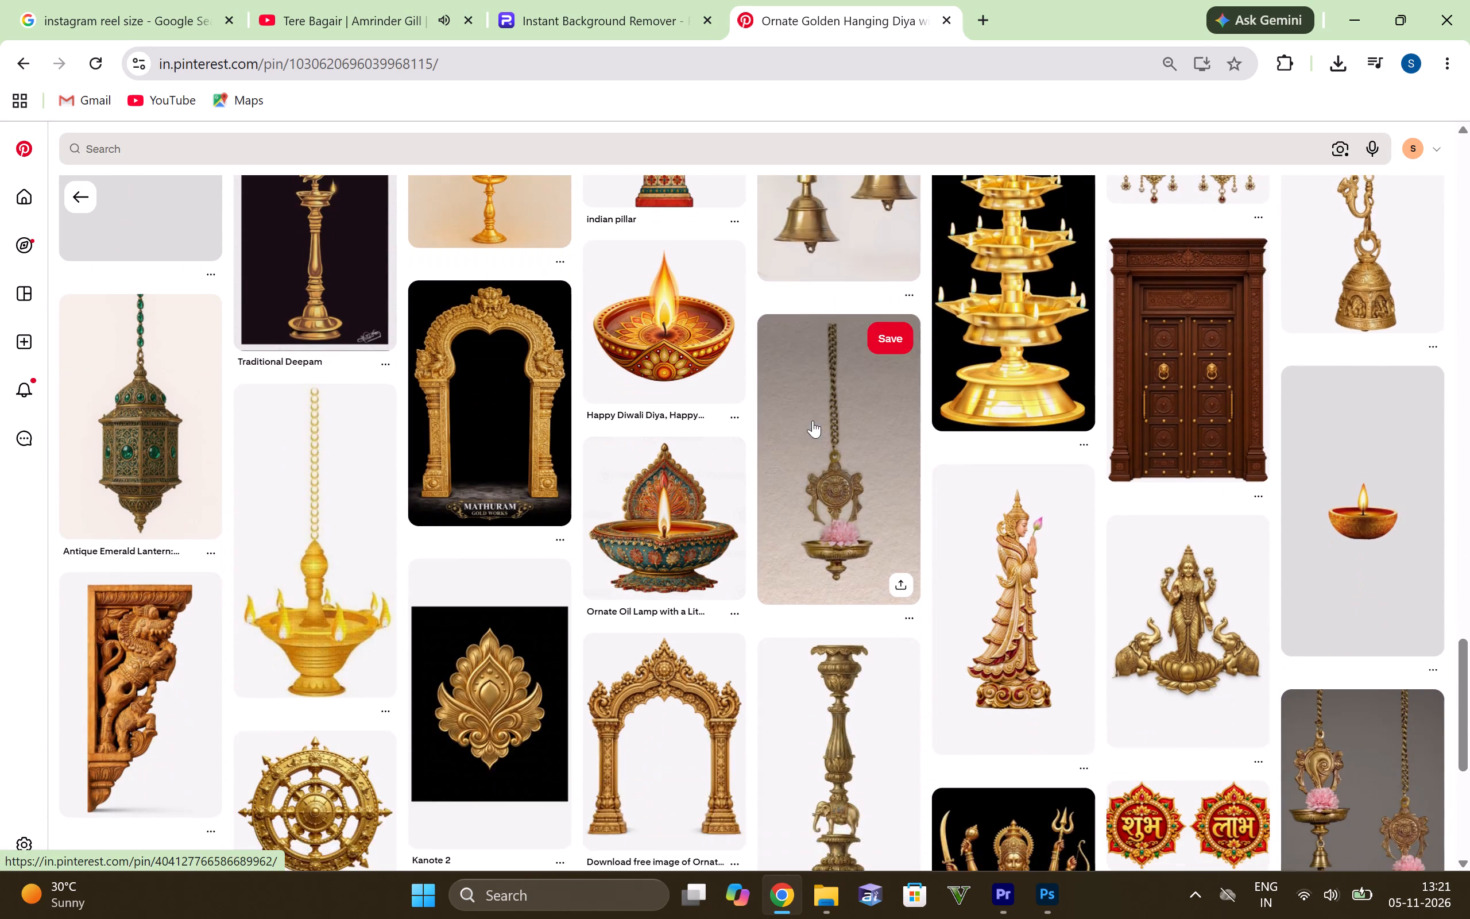
{"action": "scroll", "coordinate": [813, 420], "scroll_direction": "down", "scroll_amount": 2}
{"action": "scroll", "coordinate": [725, 507], "scroll_direction": "down", "scroll_amount": 2}
{"action": "scroll", "coordinate": [869, 399], "scroll_direction": "down", "scroll_amount": 3}
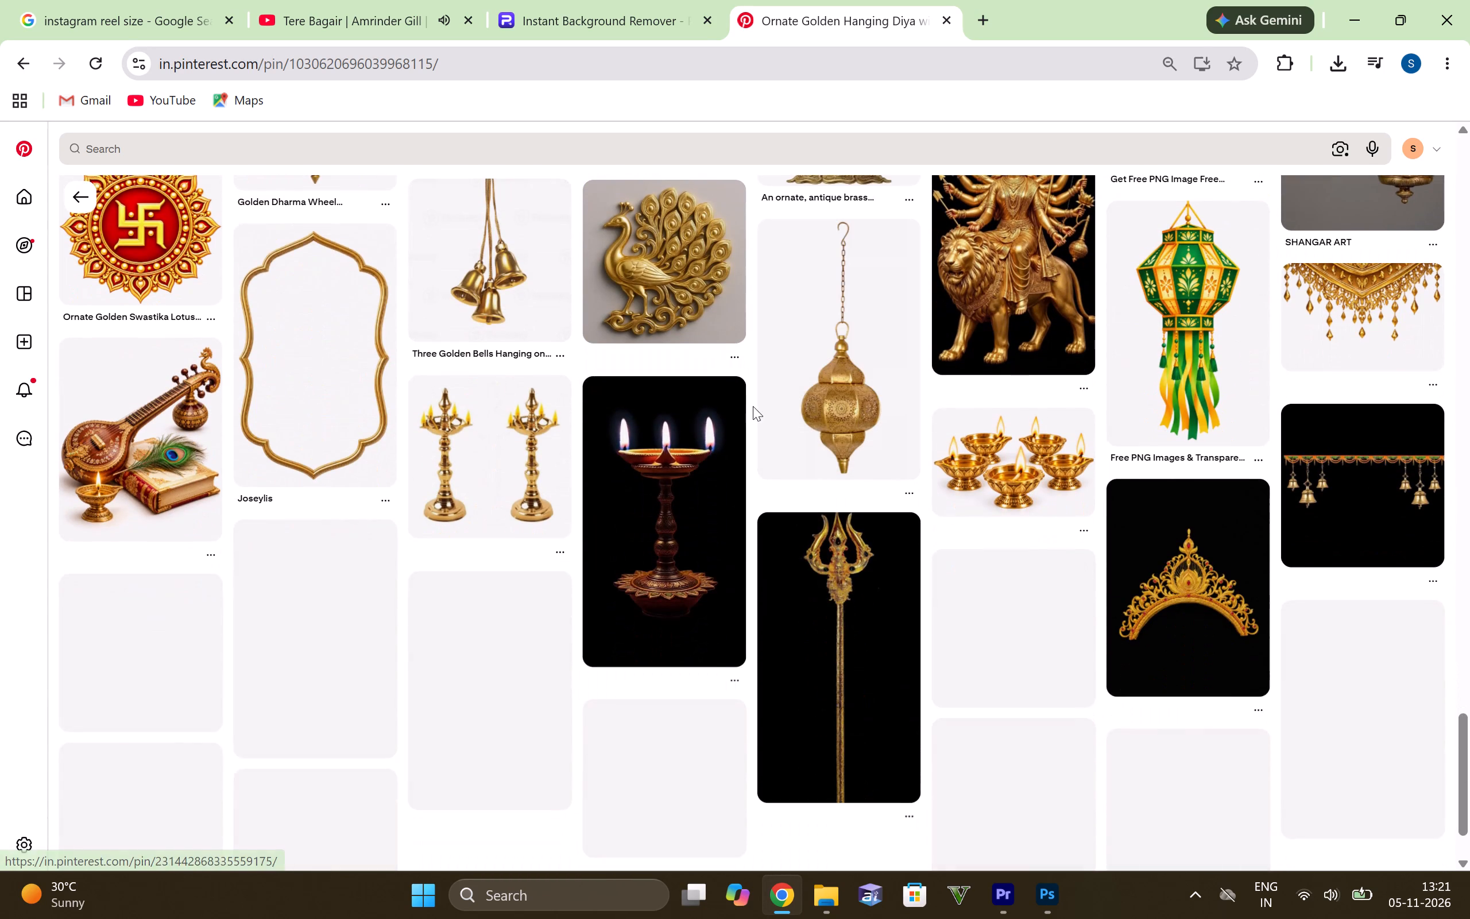
{"action": "scroll", "coordinate": [753, 406], "scroll_direction": "down", "scroll_amount": 6}
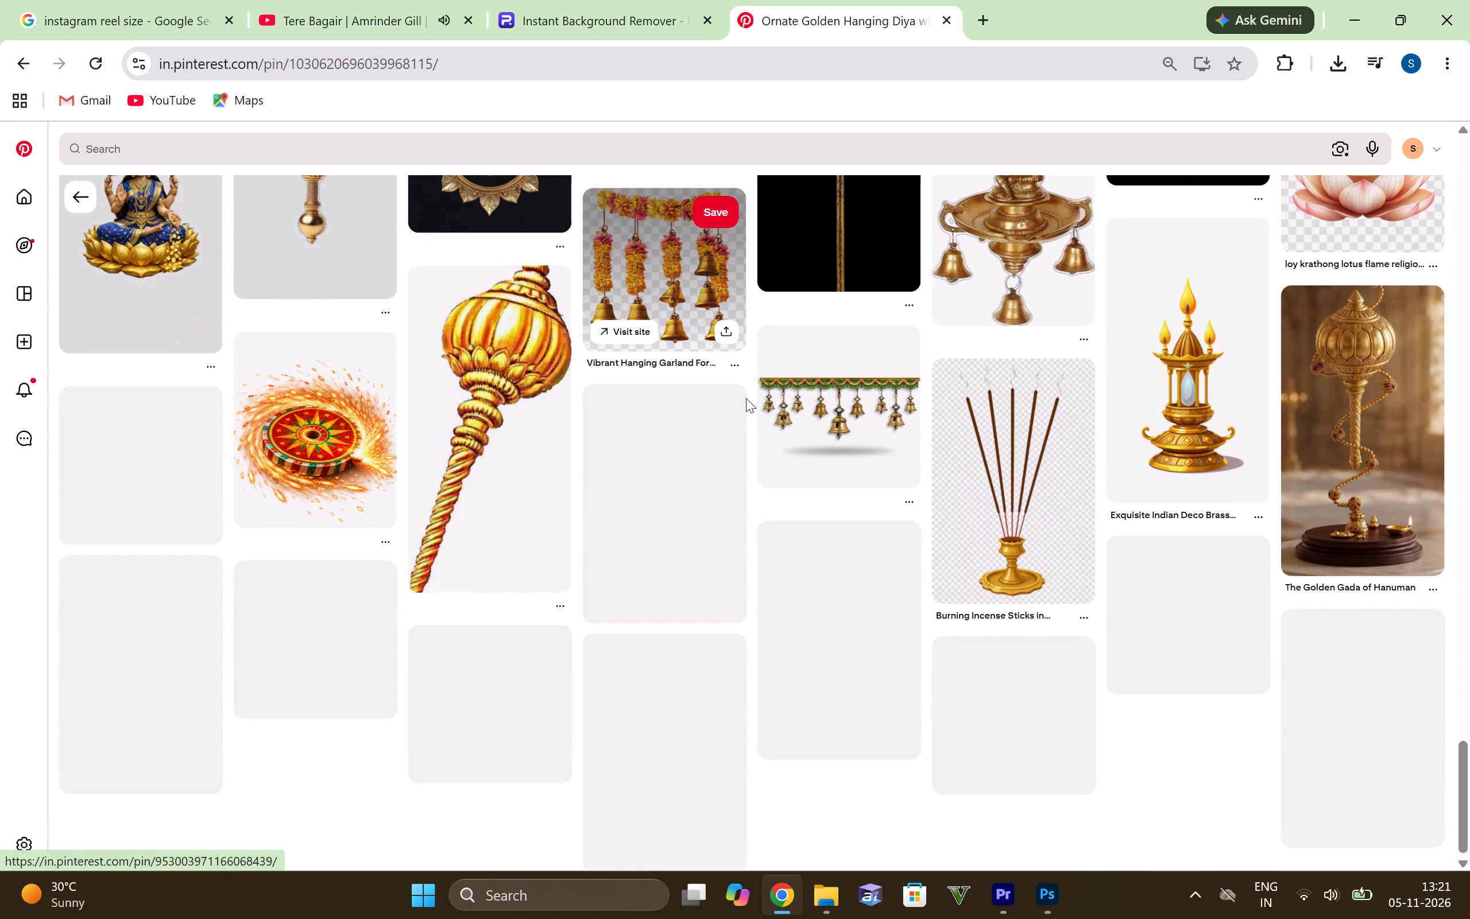
{"action": "scroll", "coordinate": [726, 401], "scroll_direction": "down", "scroll_amount": 5}
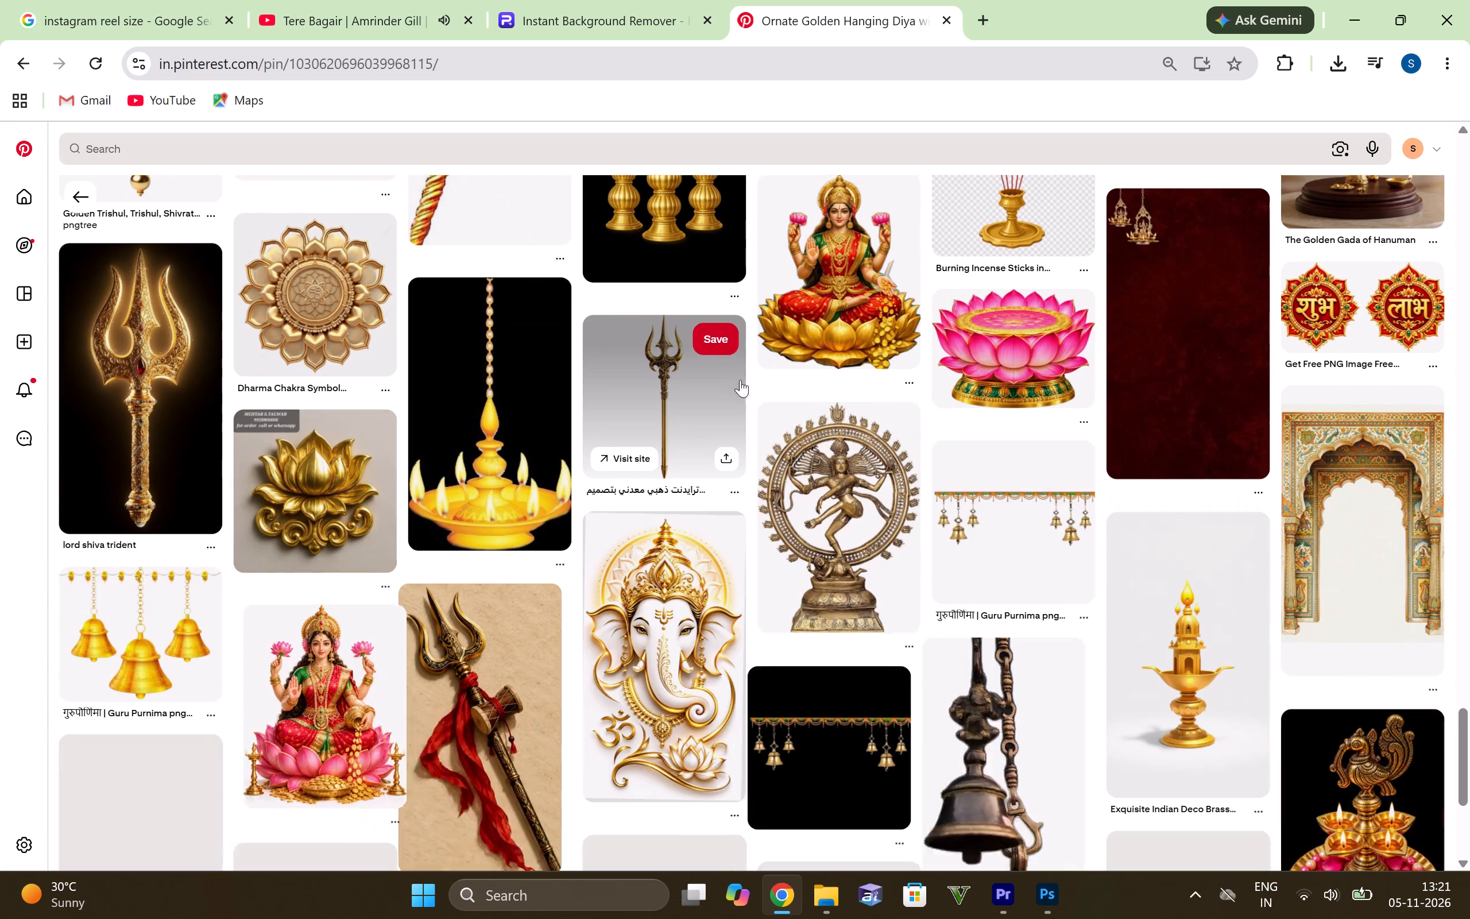
{"action": "scroll", "coordinate": [853, 325], "scroll_direction": "down", "scroll_amount": 8}
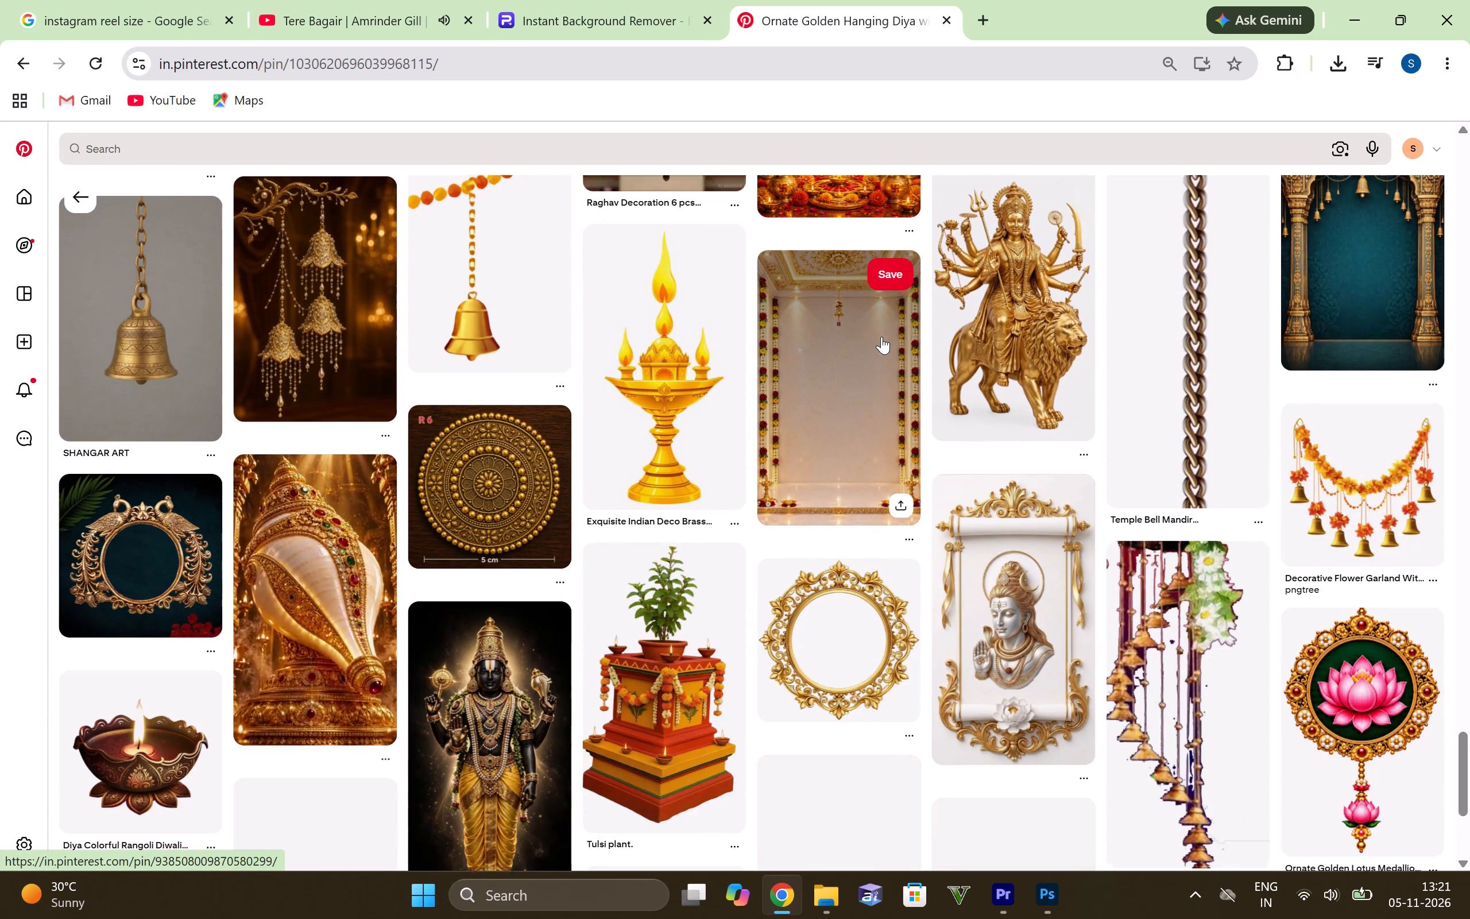
Scan the remaining pins related to the hanging diya for usable hanging decorations, then return to the opened pin.
{"action": "scroll", "coordinate": [881, 337], "scroll_direction": "down", "scroll_amount": 7}
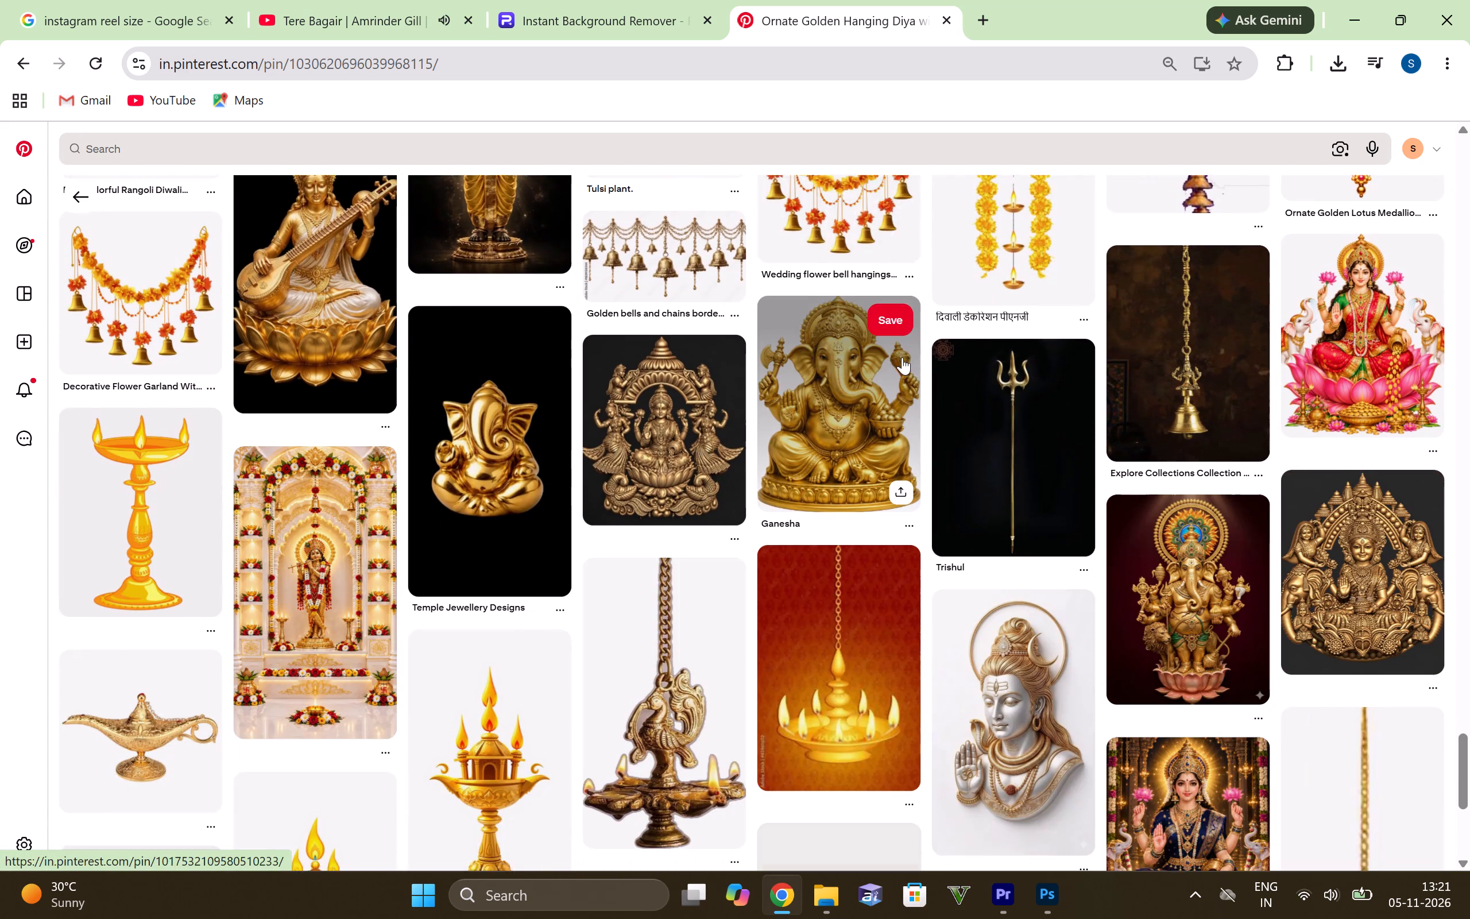
{"action": "scroll", "coordinate": [494, 390], "scroll_direction": "down", "scroll_amount": 5}
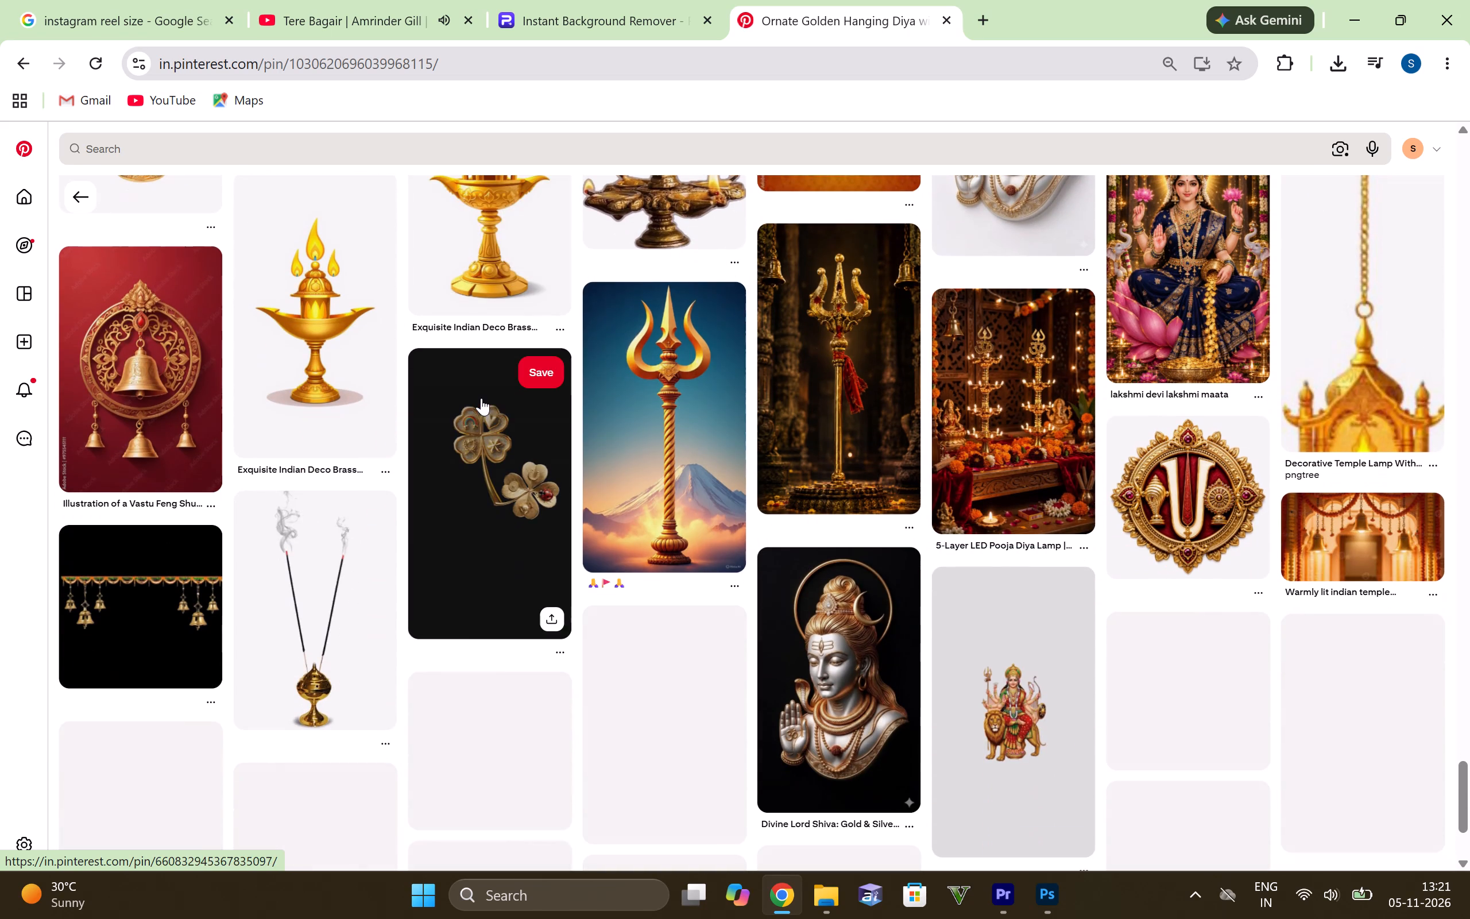
{"action": "scroll", "coordinate": [437, 324], "scroll_direction": "down", "scroll_amount": 4}
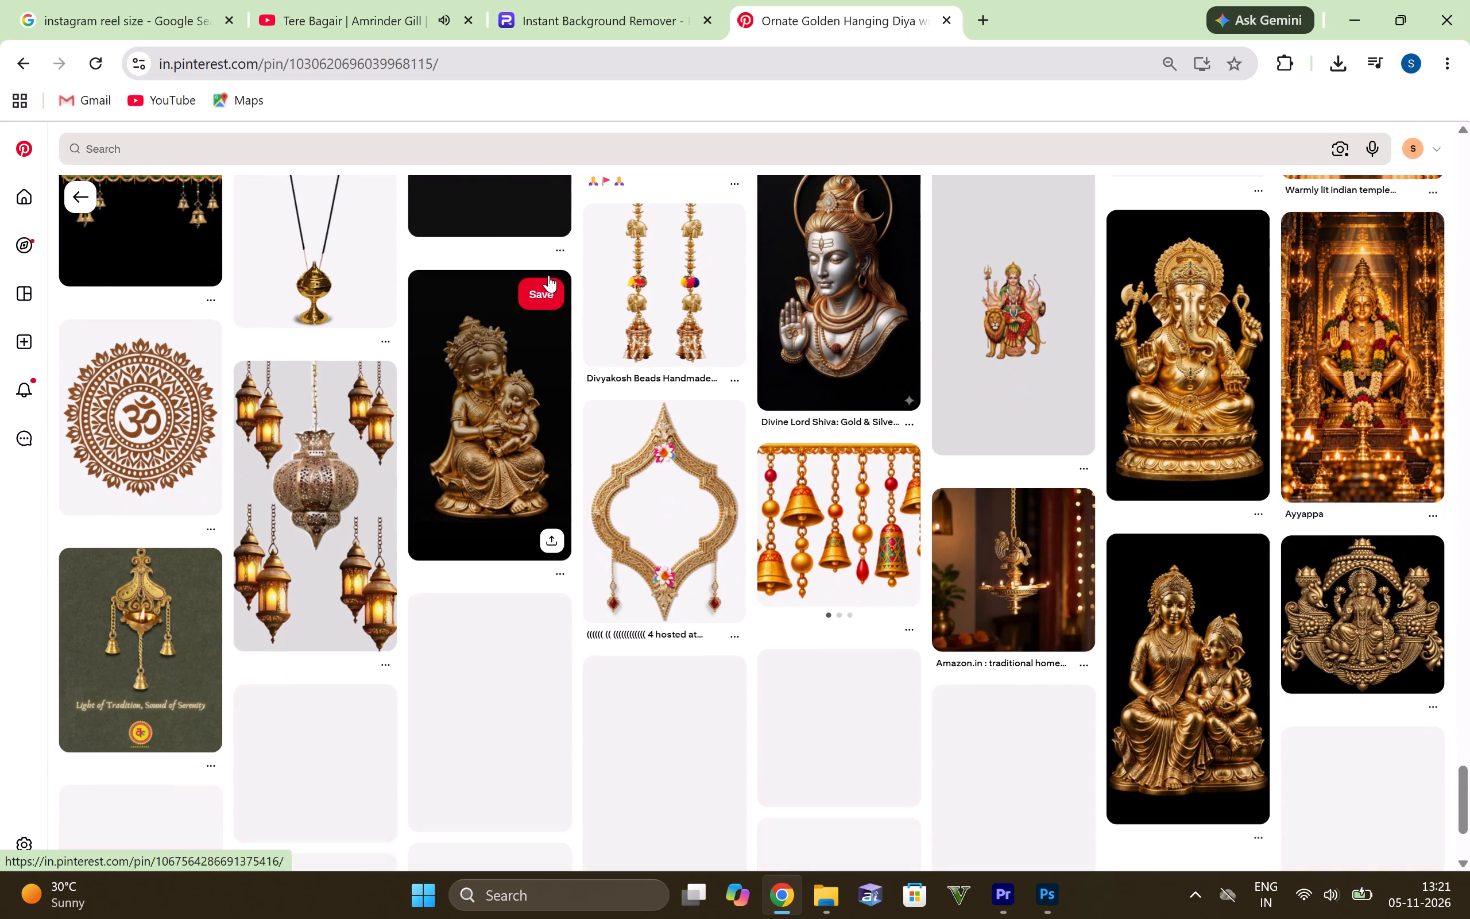
{"action": "scroll", "coordinate": [661, 269], "scroll_direction": "down", "scroll_amount": 3}
{"action": "scroll", "coordinate": [730, 338], "scroll_direction": "down", "scroll_amount": 2}
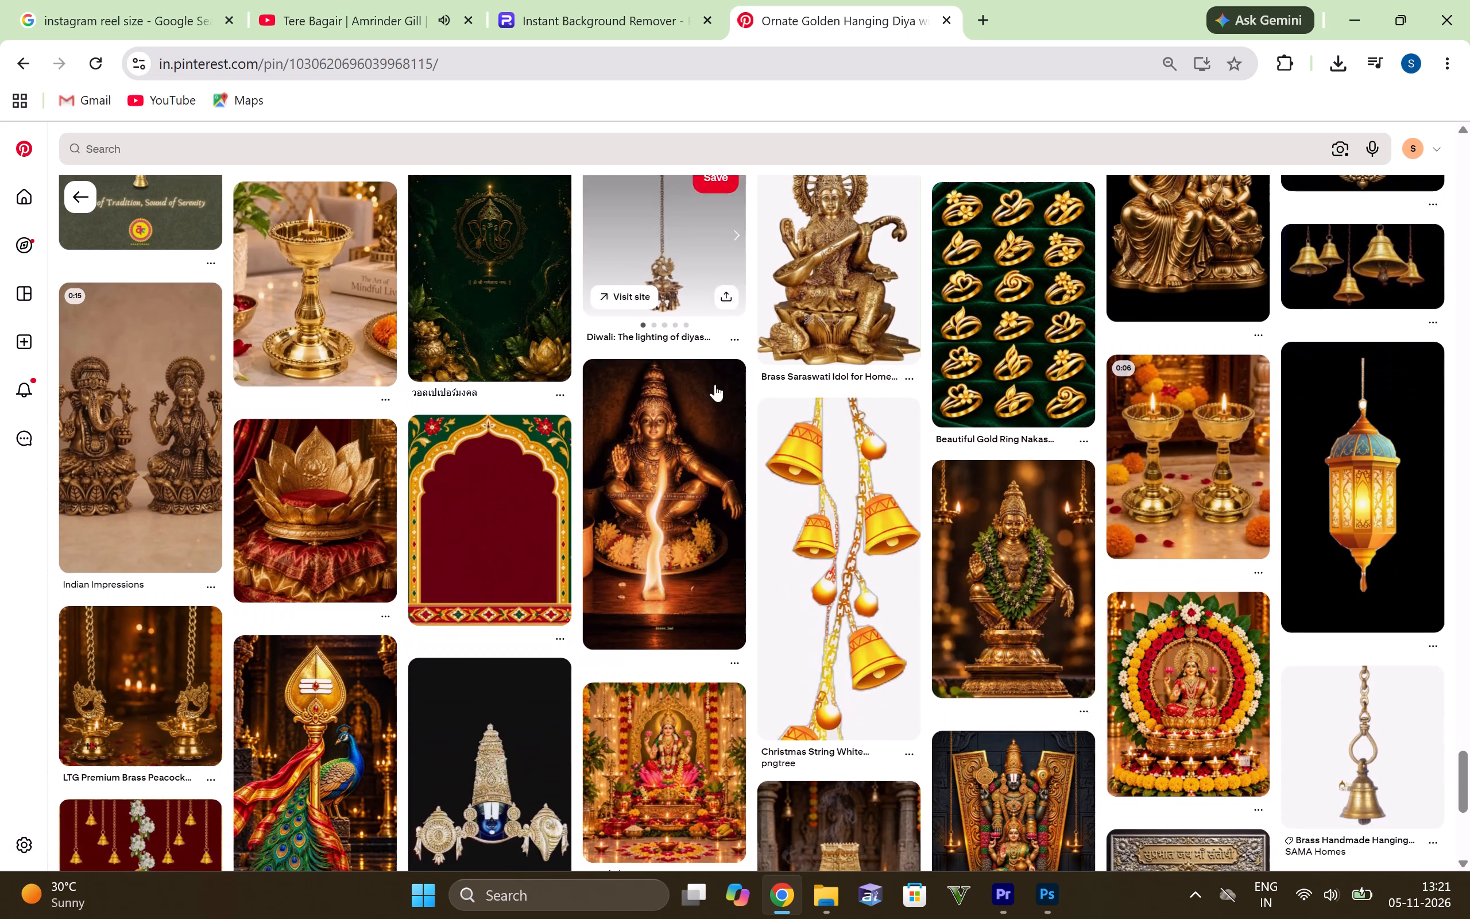
{"action": "scroll", "coordinate": [703, 411], "scroll_direction": "down", "scroll_amount": 5}
{"action": "scroll", "coordinate": [775, 394], "scroll_direction": "down", "scroll_amount": 2}
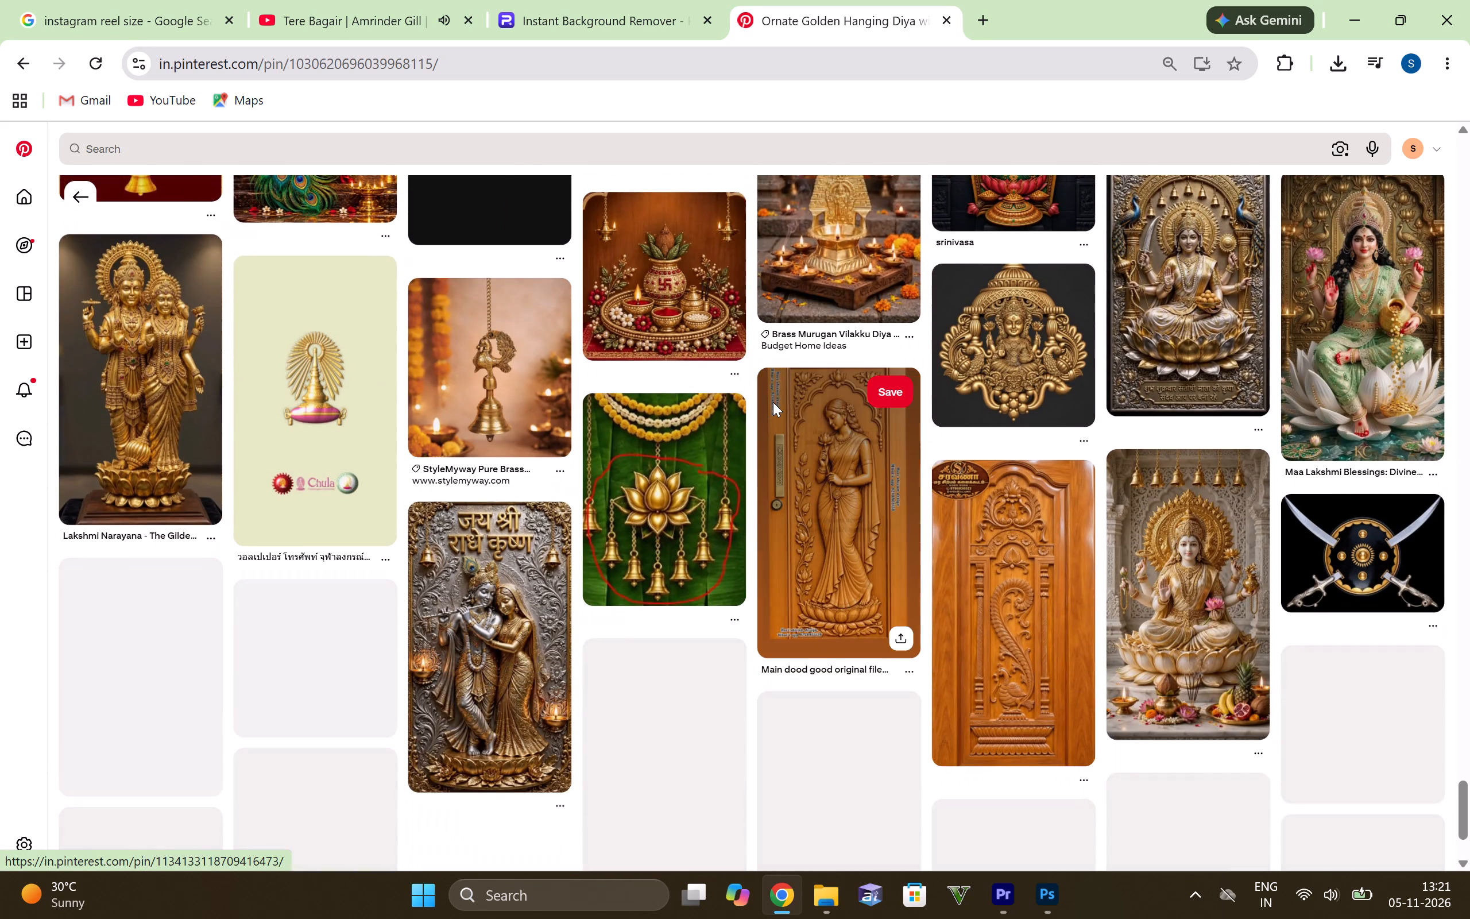
{"action": "scroll", "coordinate": [773, 402], "scroll_direction": "down", "scroll_amount": 2}
{"action": "scroll", "coordinate": [561, 431], "scroll_direction": "up", "scroll_amount": 6}
{"action": "scroll", "coordinate": [534, 429], "scroll_direction": "up", "scroll_amount": 20}
{"action": "scroll", "coordinate": [534, 429], "scroll_direction": "up", "scroll_amount": 12}
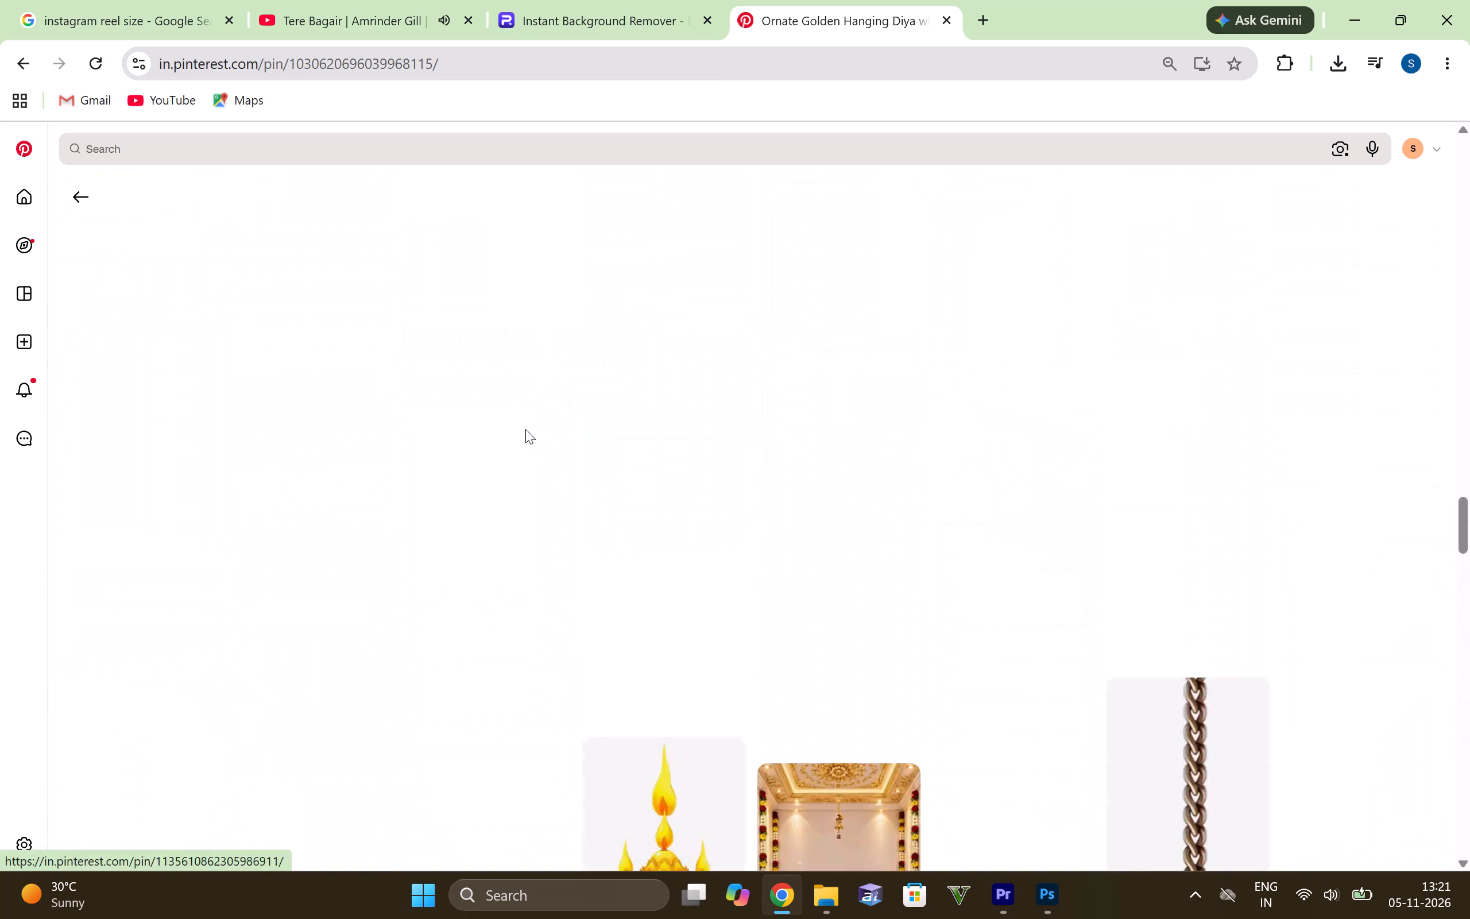
{"action": "scroll", "coordinate": [525, 429], "scroll_direction": "up", "scroll_amount": 20}
{"action": "scroll", "coordinate": [525, 429], "scroll_direction": "up", "scroll_amount": 20}
{"action": "scroll", "coordinate": [525, 429], "scroll_direction": "up", "scroll_amount": 14}
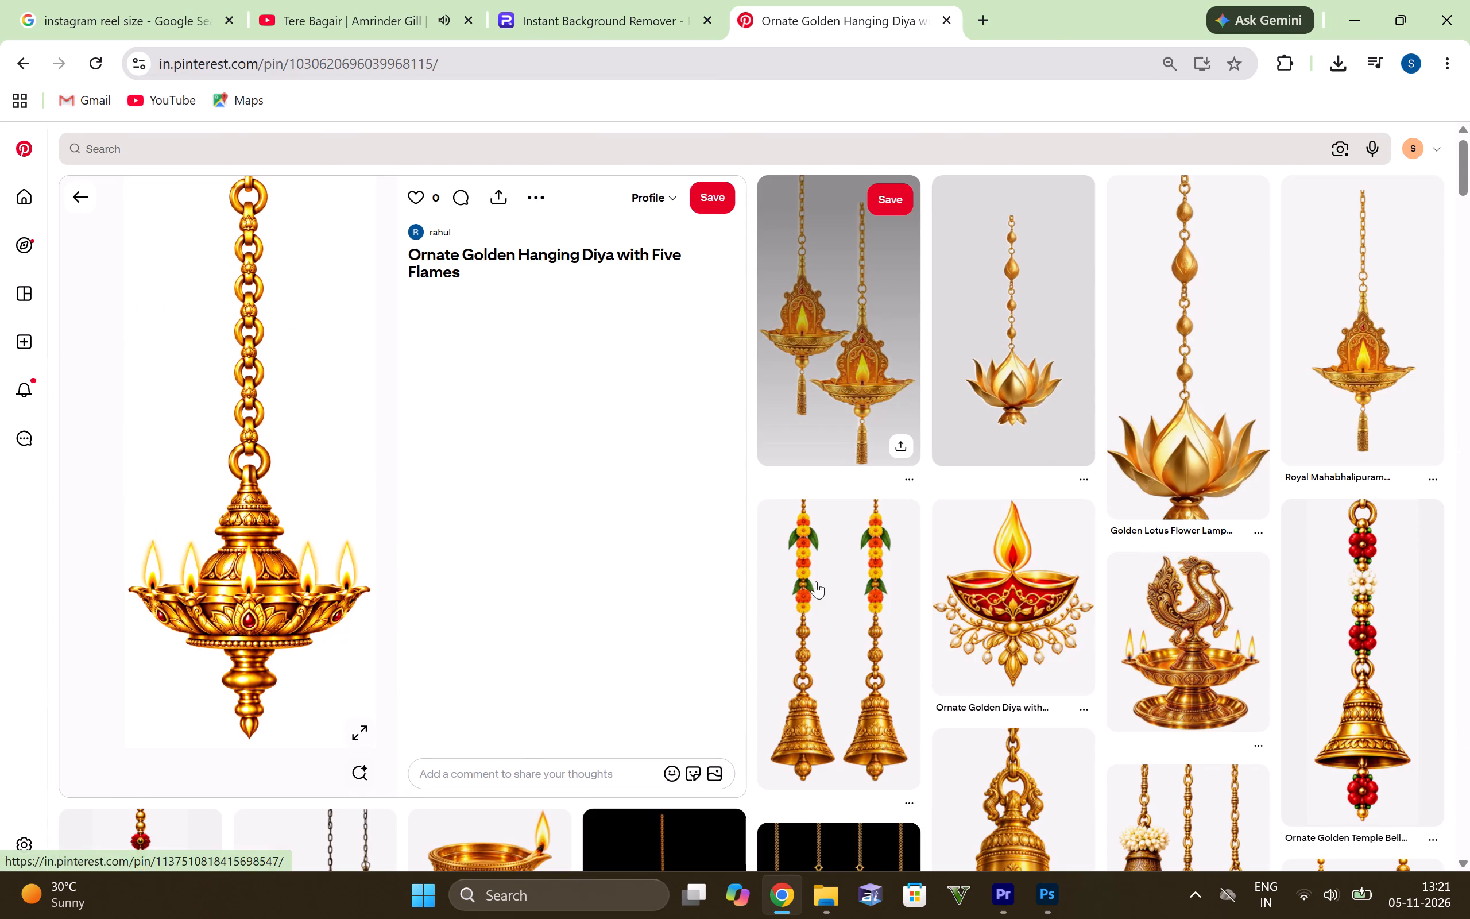
Open the related pin with two golden bells on marigold garlands and look over its first related pins.
{"action": "left_click", "coordinate": [826, 607]}
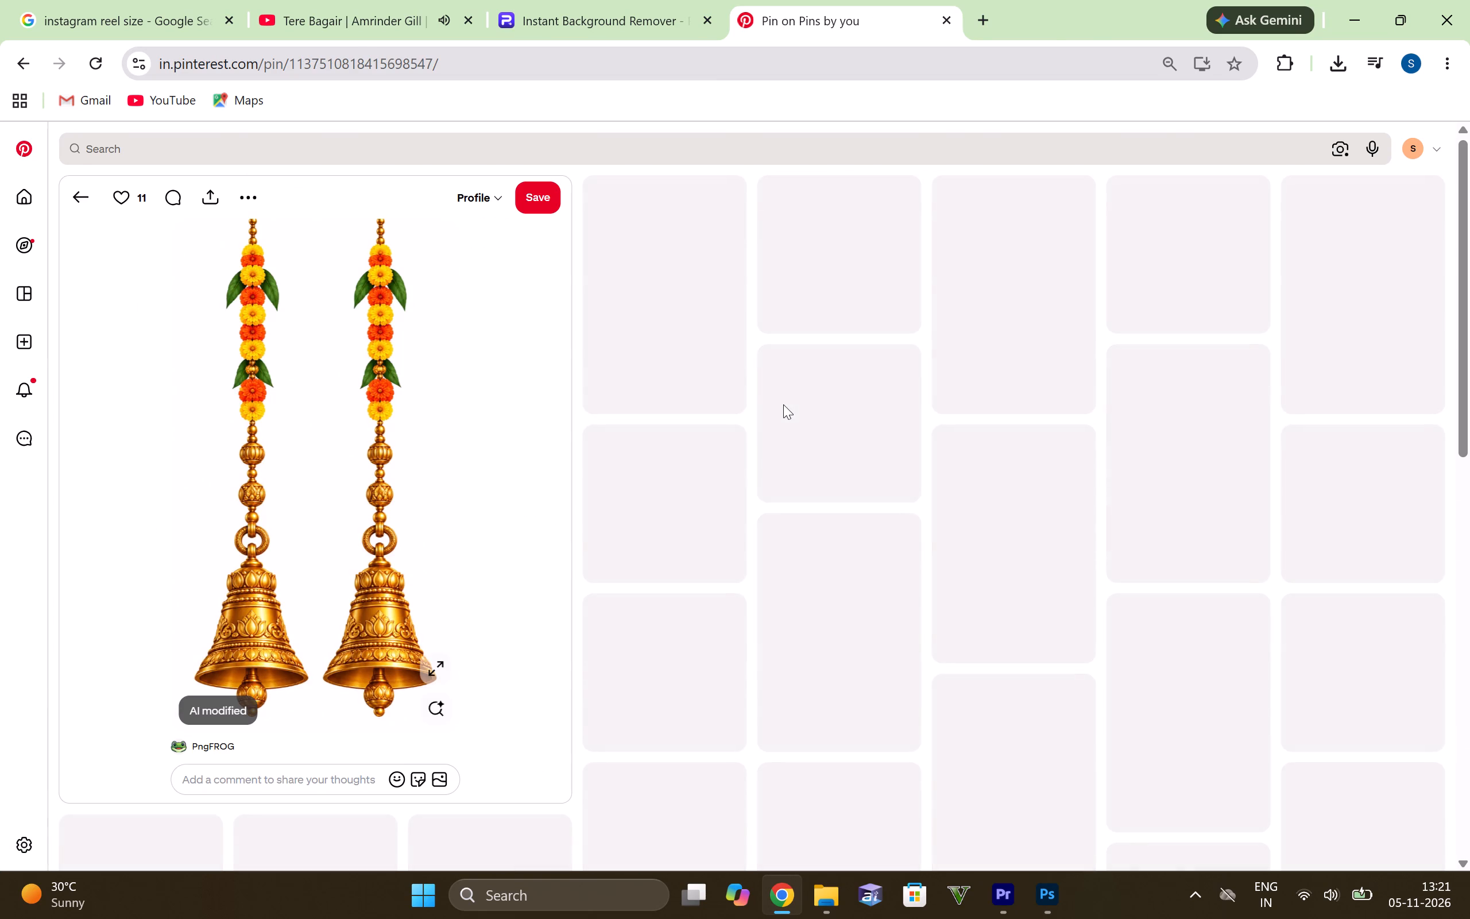
{"action": "scroll", "coordinate": [818, 416], "scroll_direction": "down", "scroll_amount": 2}
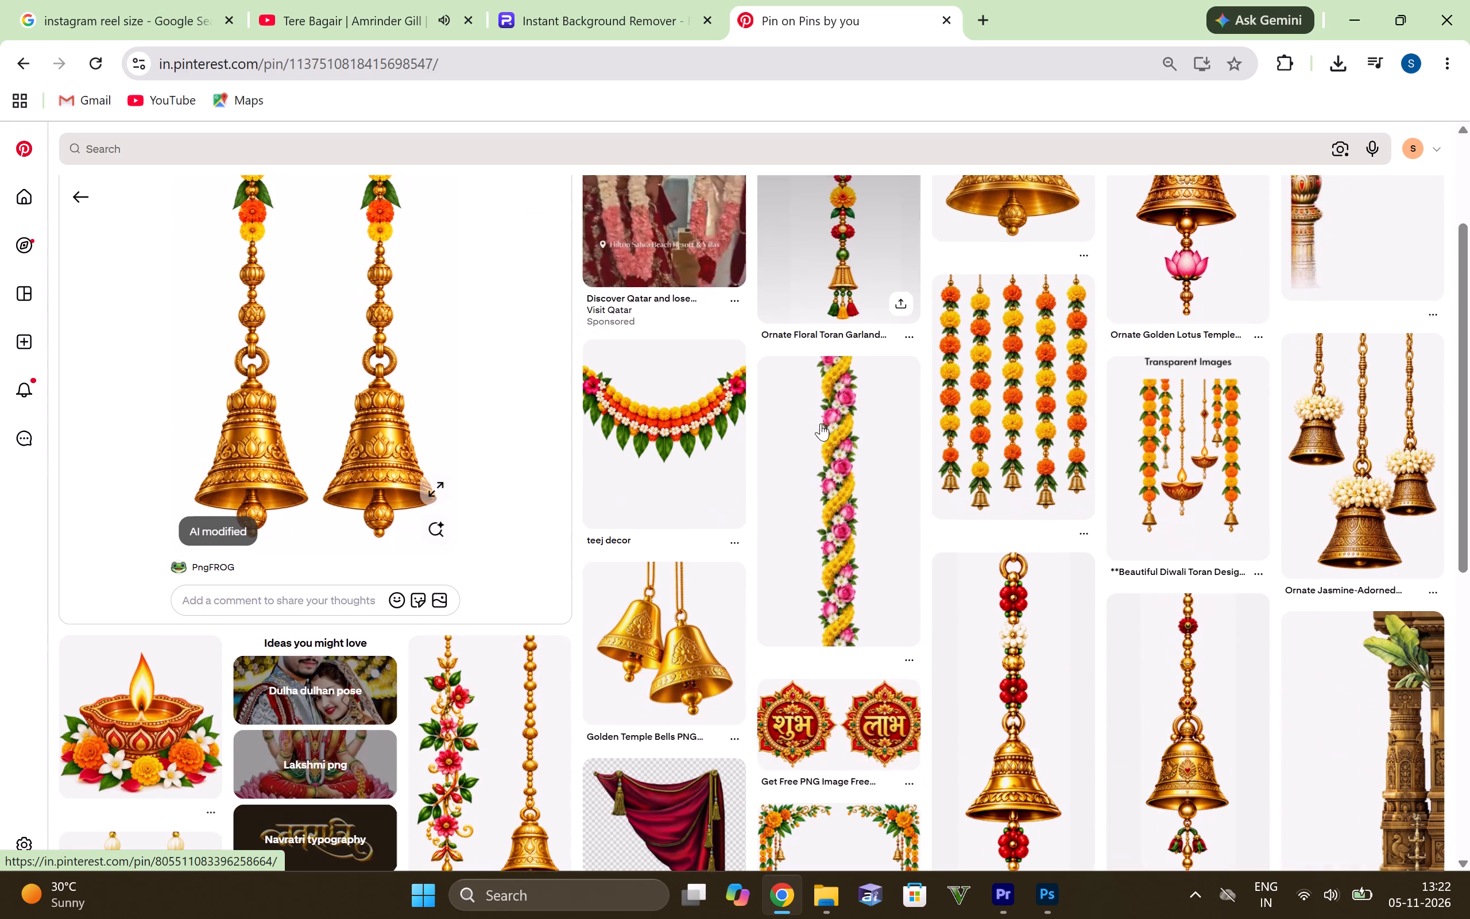
{"action": "scroll", "coordinate": [817, 432], "scroll_direction": "down", "scroll_amount": 2}
{"action": "scroll", "coordinate": [871, 347], "scroll_direction": "down", "scroll_amount": 3}
{"action": "scroll", "coordinate": [840, 442], "scroll_direction": "down", "scroll_amount": 1}
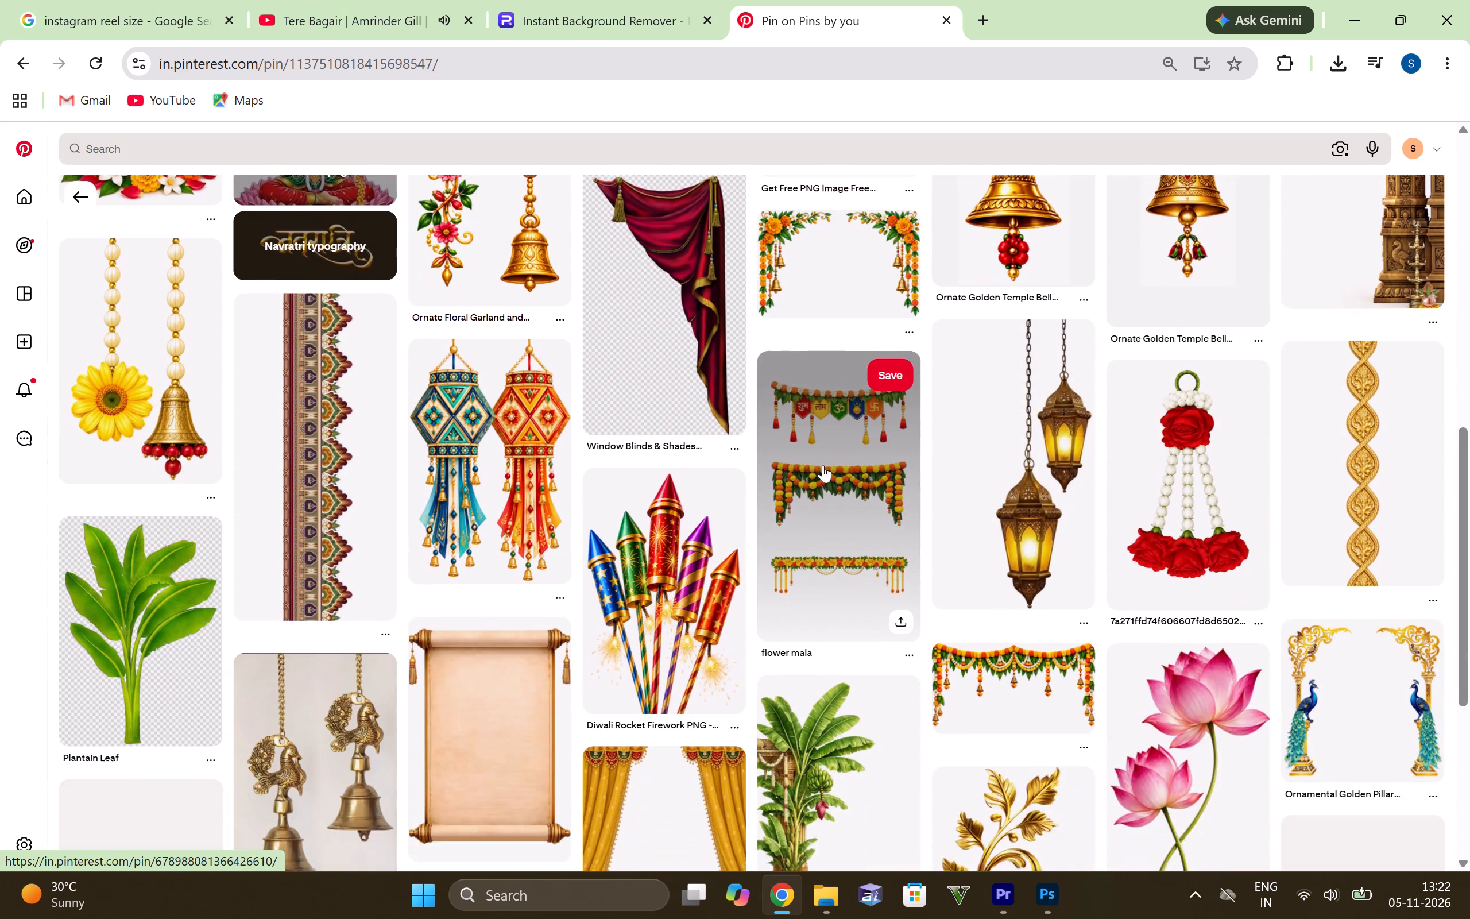
{"action": "scroll", "coordinate": [808, 484], "scroll_direction": "down", "scroll_amount": 3}
{"action": "scroll", "coordinate": [730, 509], "scroll_direction": "up", "scroll_amount": 2}
{"action": "scroll", "coordinate": [492, 549], "scroll_direction": "up", "scroll_amount": 3}
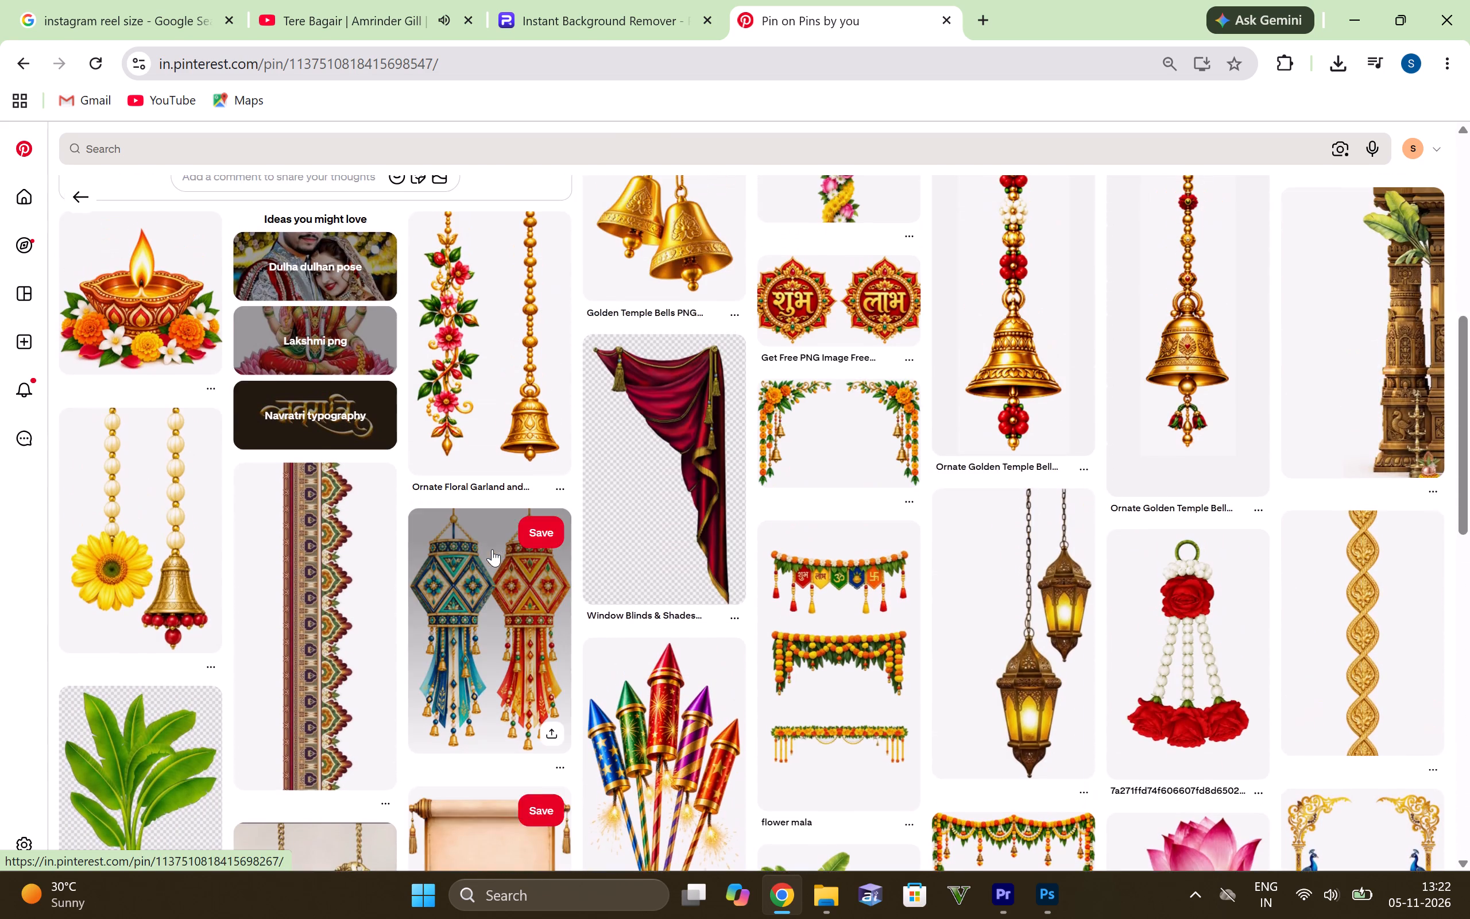
{"action": "scroll", "coordinate": [592, 615], "scroll_direction": "down", "scroll_amount": 3}
{"action": "scroll", "coordinate": [654, 407], "scroll_direction": "down", "scroll_amount": 1}
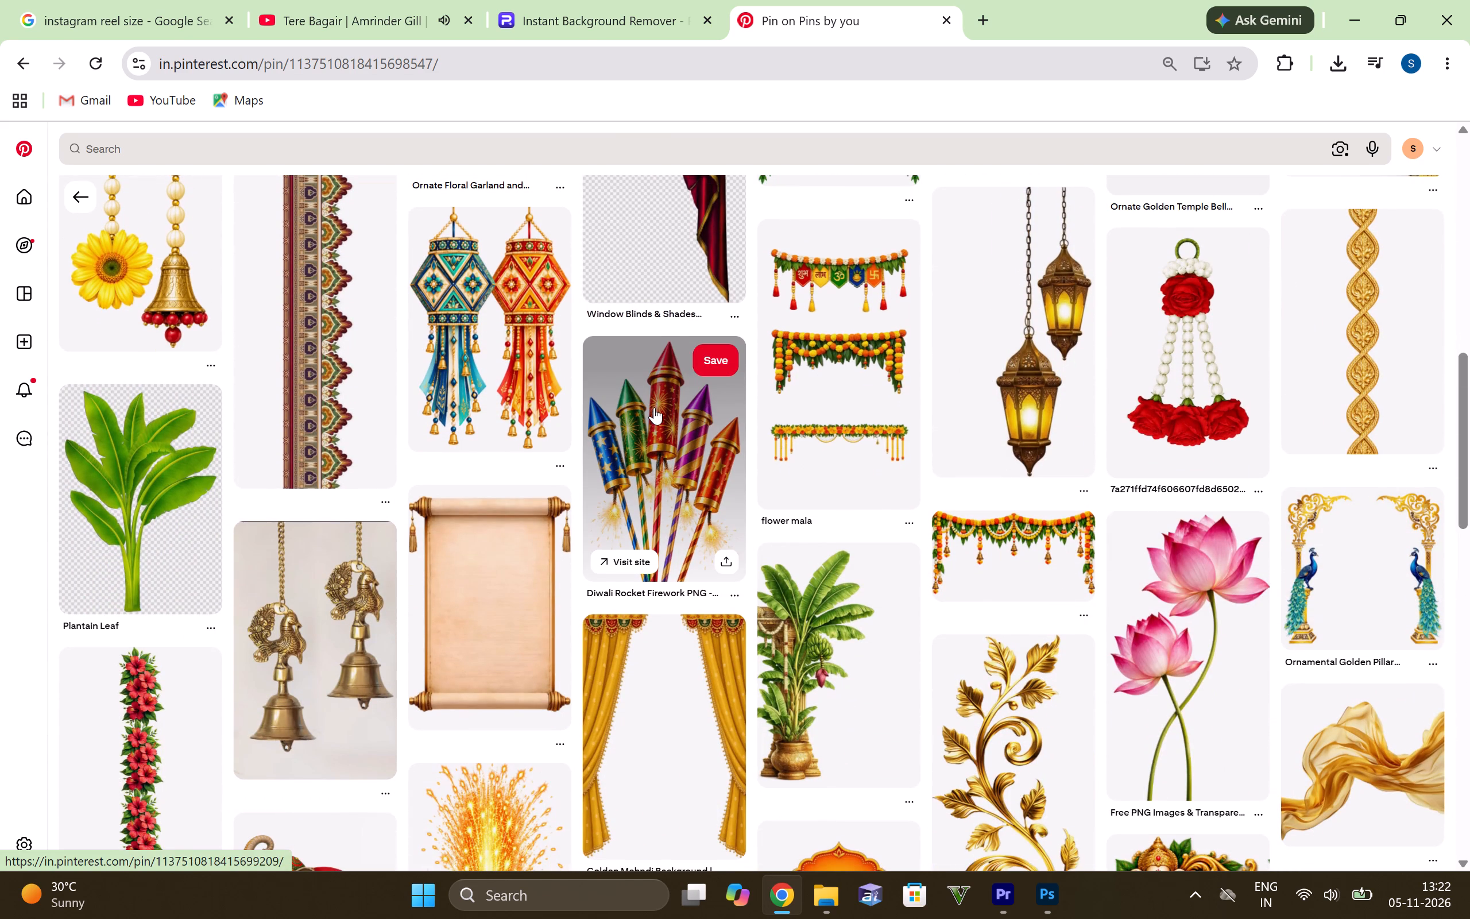
Scan further pins related to the garlanded bells for torans, lanterns, frames and hanging ornaments.
{"action": "scroll", "coordinate": [654, 407], "scroll_direction": "down", "scroll_amount": 1}
{"action": "scroll", "coordinate": [737, 479], "scroll_direction": "down", "scroll_amount": 1}
{"action": "scroll", "coordinate": [656, 389], "scroll_direction": "down", "scroll_amount": 2}
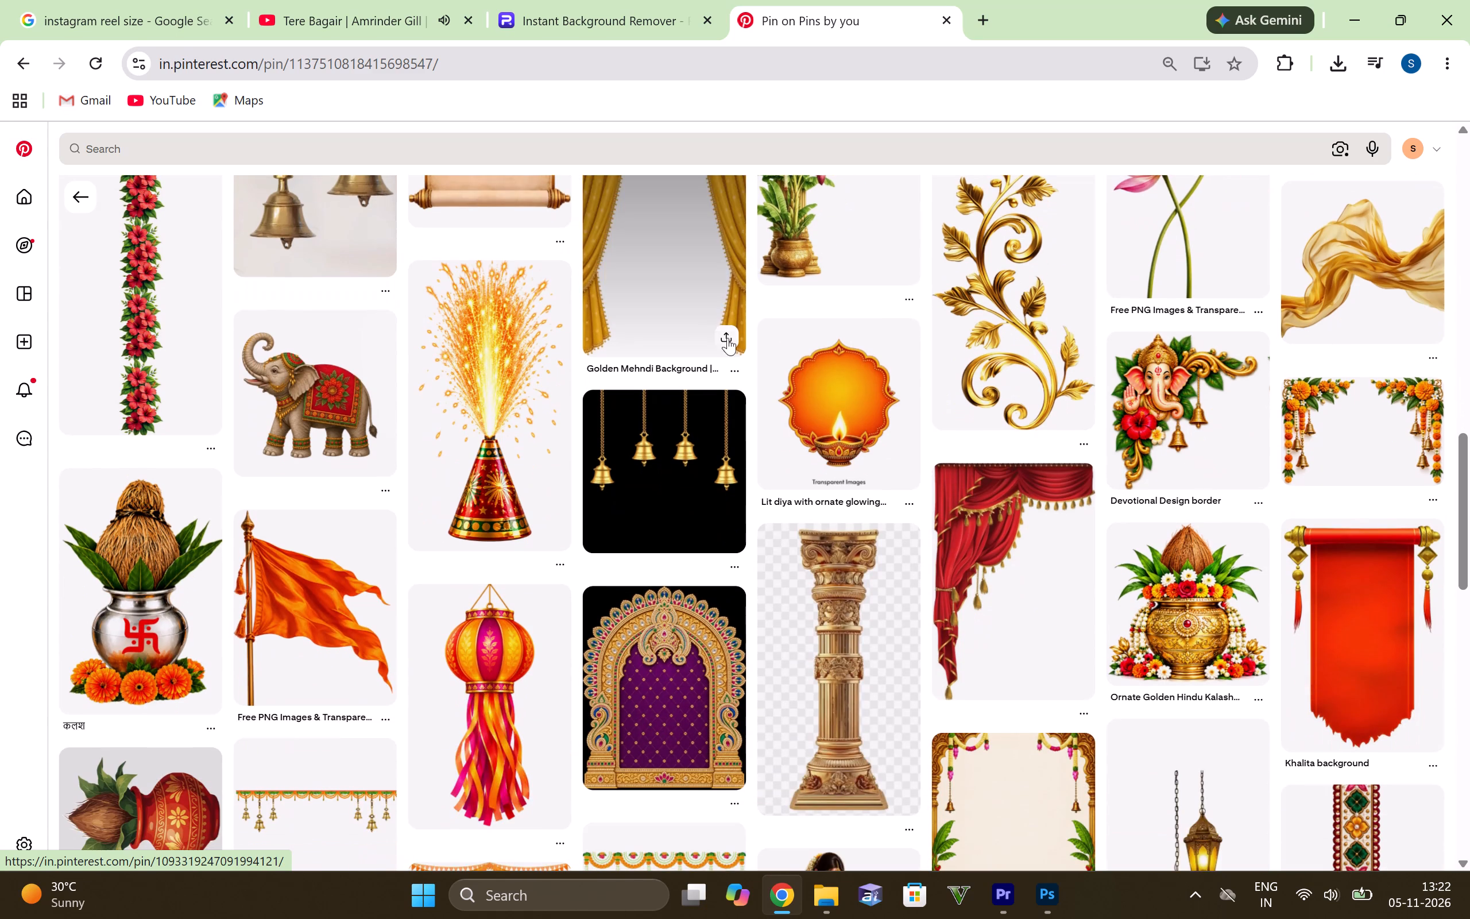
{"action": "scroll", "coordinate": [904, 441], "scroll_direction": "down", "scroll_amount": 2}
{"action": "scroll", "coordinate": [861, 541], "scroll_direction": "down", "scroll_amount": 5}
{"action": "scroll", "coordinate": [916, 383], "scroll_direction": "down", "scroll_amount": 3}
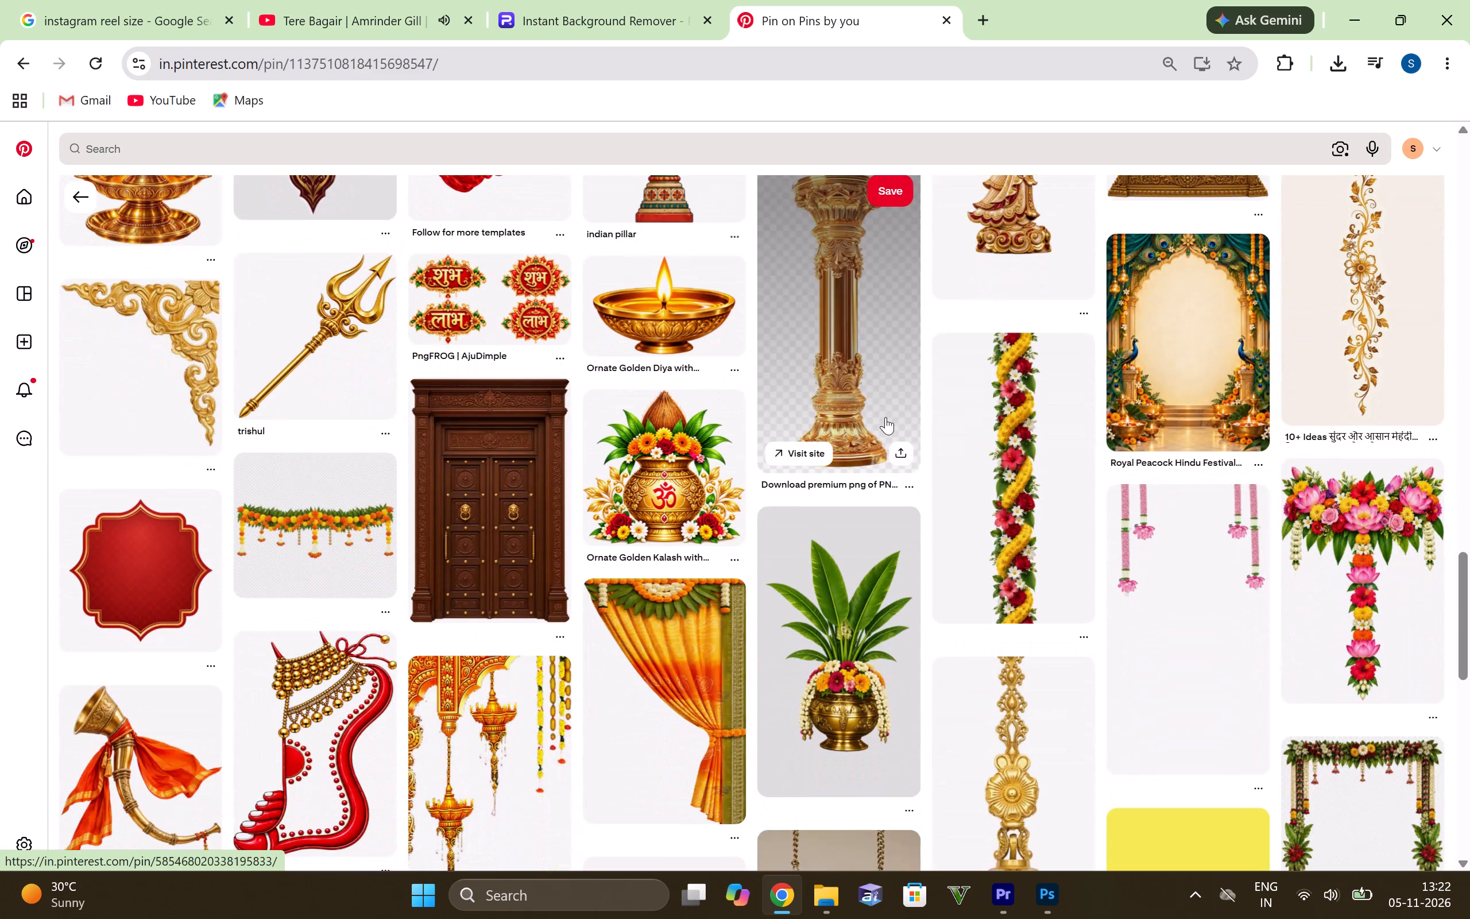
{"action": "scroll", "coordinate": [831, 502], "scroll_direction": "down", "scroll_amount": 3}
{"action": "scroll", "coordinate": [811, 572], "scroll_direction": "down", "scroll_amount": 4}
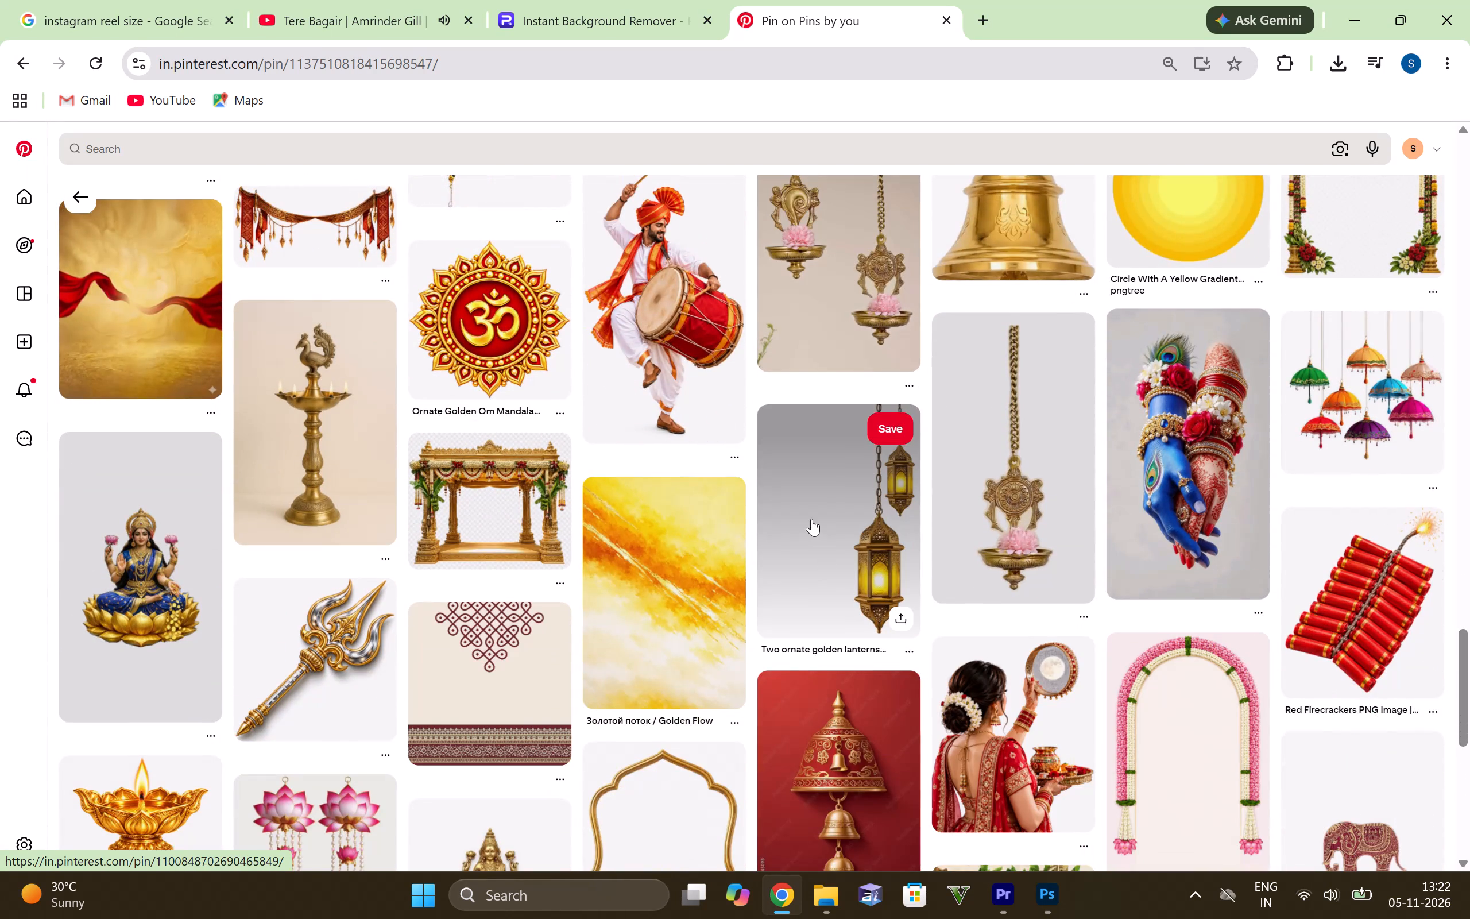
{"action": "scroll", "coordinate": [811, 519], "scroll_direction": "down", "scroll_amount": 8}
Re-examine the related pins around the golden lanterns, the red bell illustration and the ornate frames.
{"action": "scroll", "coordinate": [840, 549], "scroll_direction": "up", "scroll_amount": 5}
{"action": "scroll", "coordinate": [1411, 530], "scroll_direction": "up", "scroll_amount": 2}
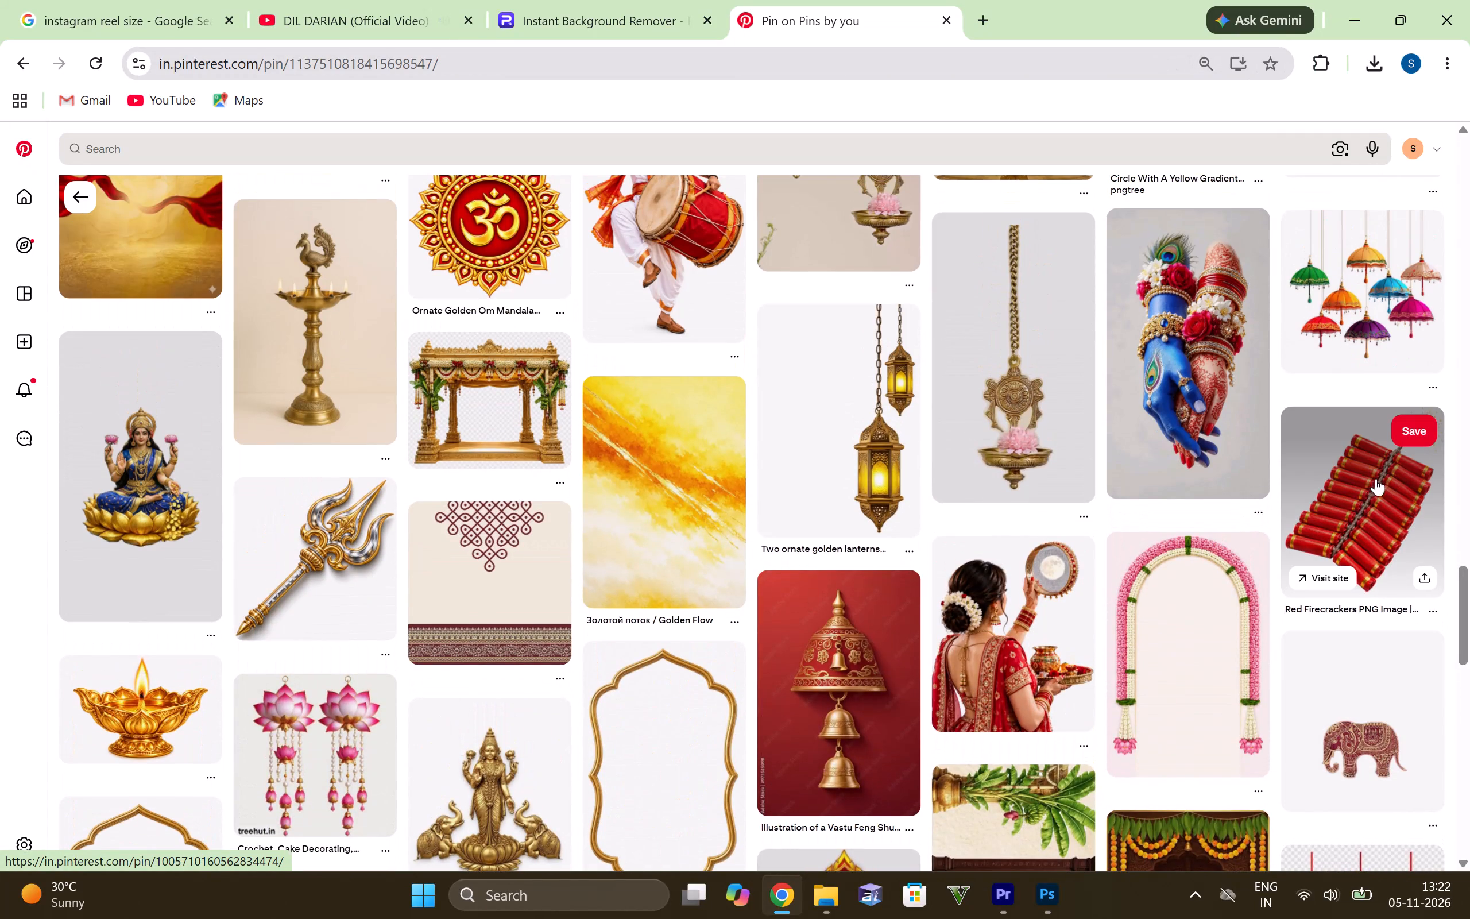
{"action": "scroll", "coordinate": [1034, 501], "scroll_direction": "down", "scroll_amount": 2}
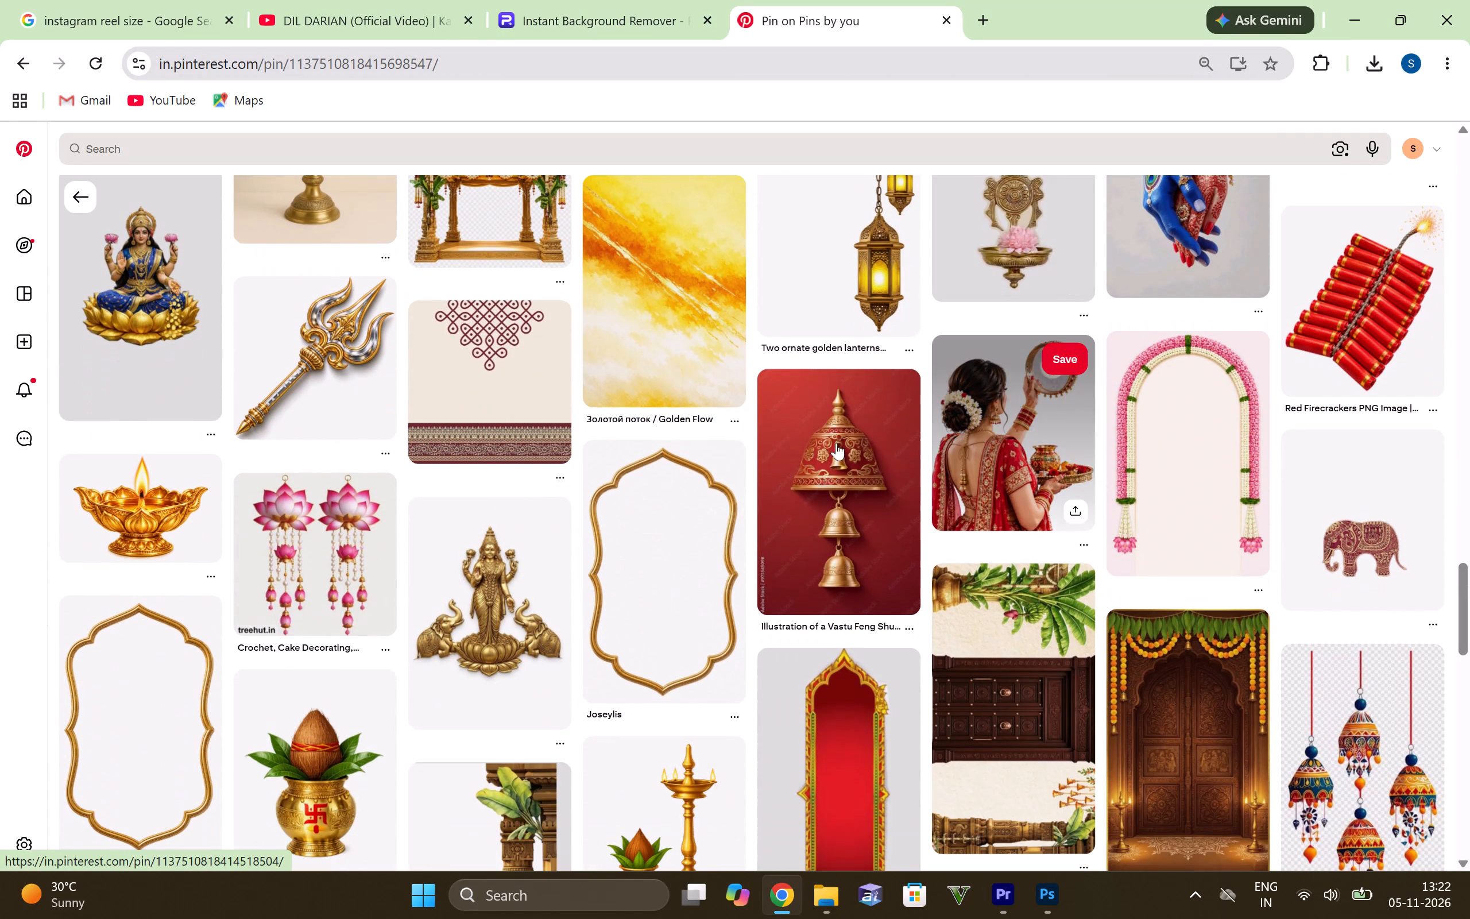
{"action": "scroll", "coordinate": [833, 431], "scroll_direction": "down", "scroll_amount": 1}
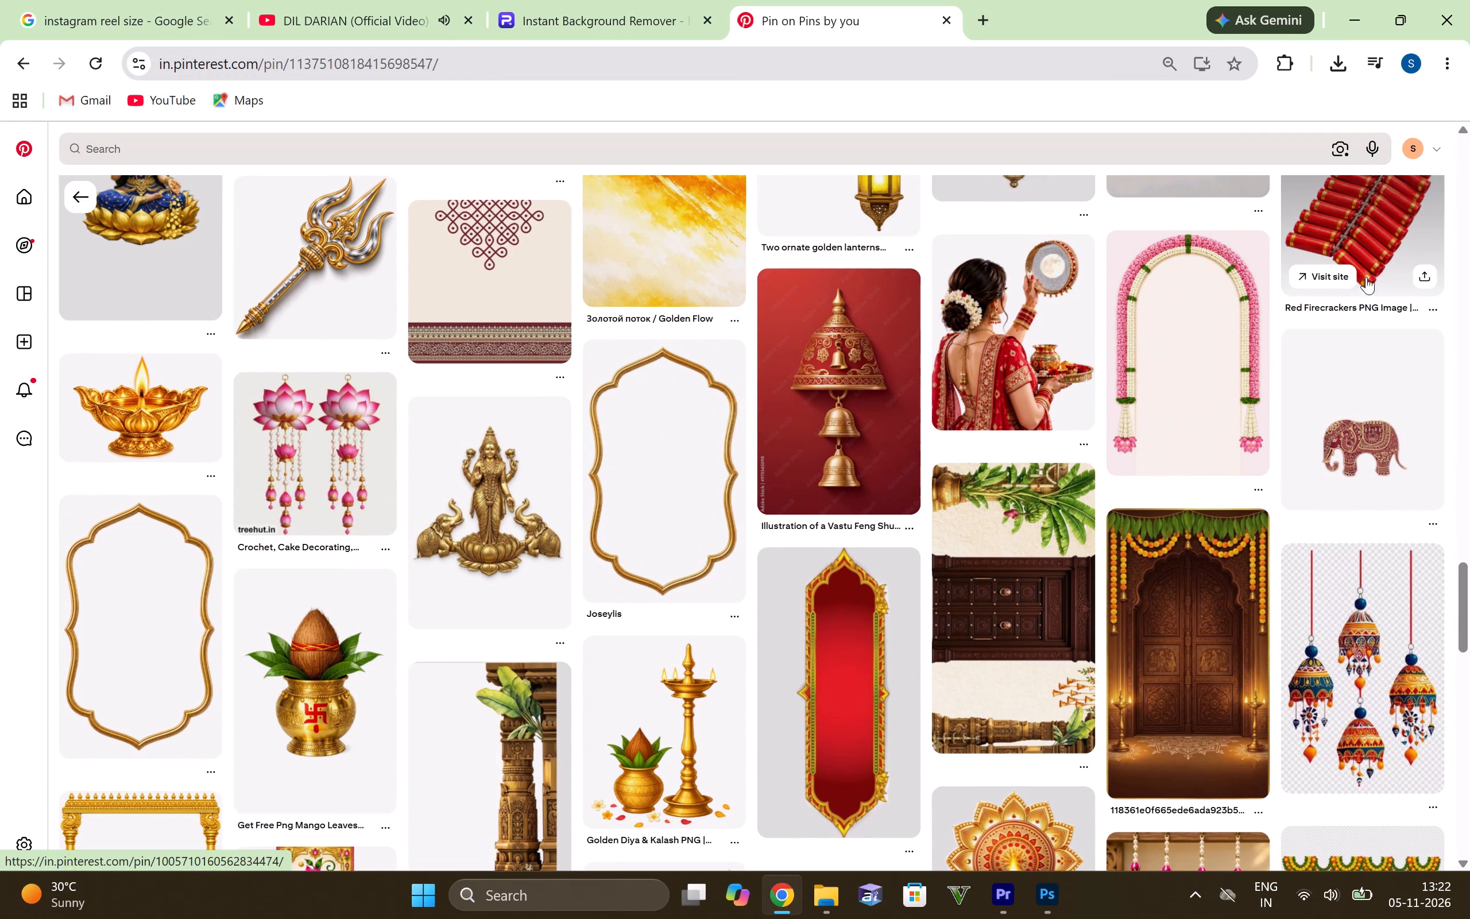
{"action": "scroll", "coordinate": [817, 426], "scroll_direction": "up", "scroll_amount": 1}
{"action": "scroll", "coordinate": [803, 414], "scroll_direction": "down", "scroll_amount": 1}
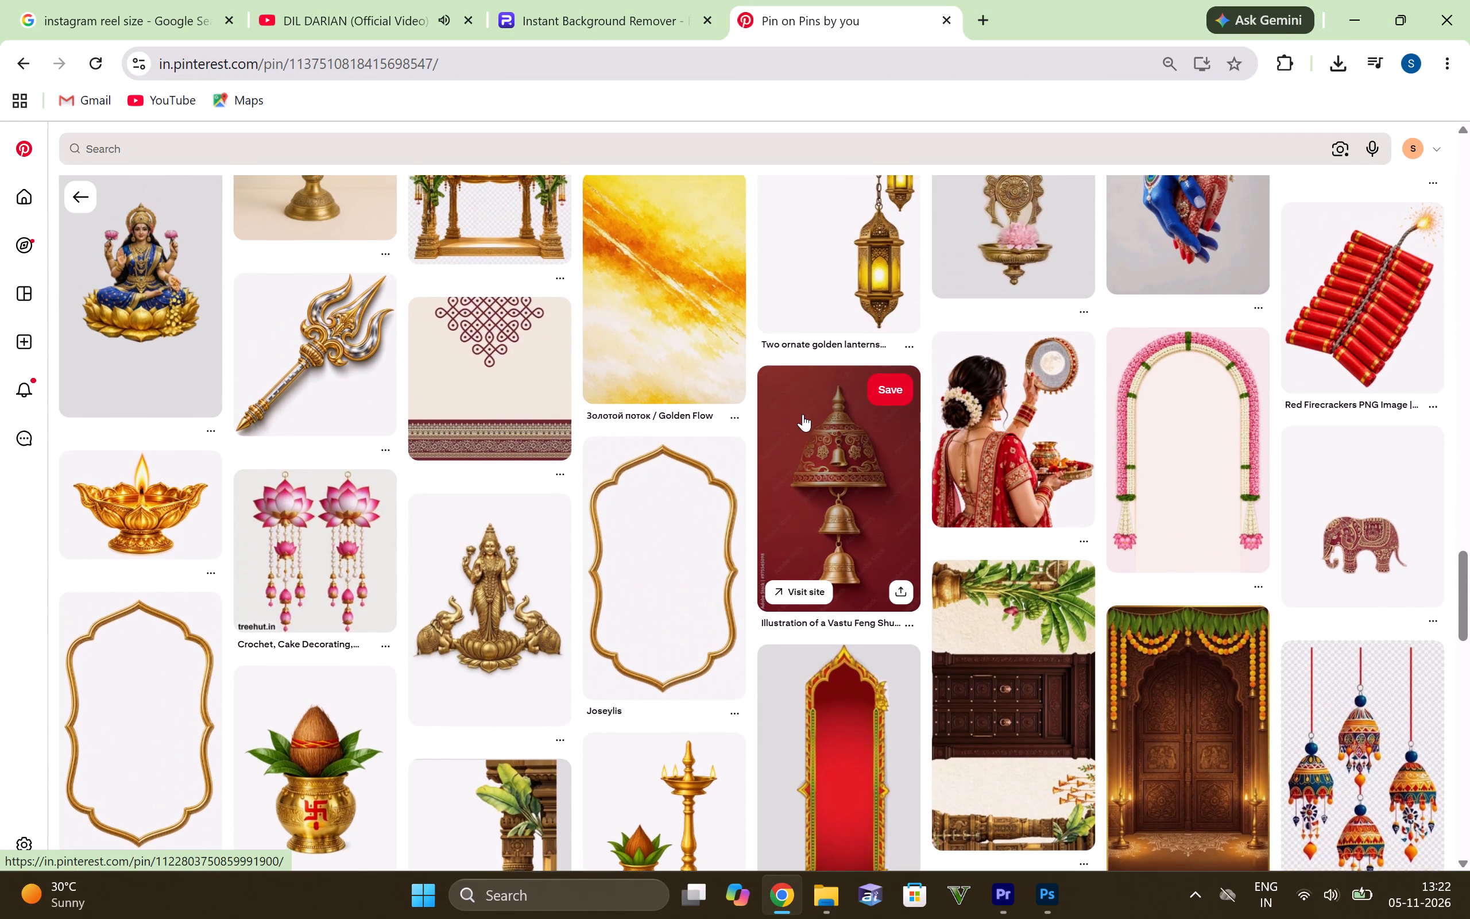
{"action": "scroll", "coordinate": [805, 370], "scroll_direction": "down", "scroll_amount": 3}
{"action": "scroll", "coordinate": [803, 382], "scroll_direction": "up", "scroll_amount": 6}
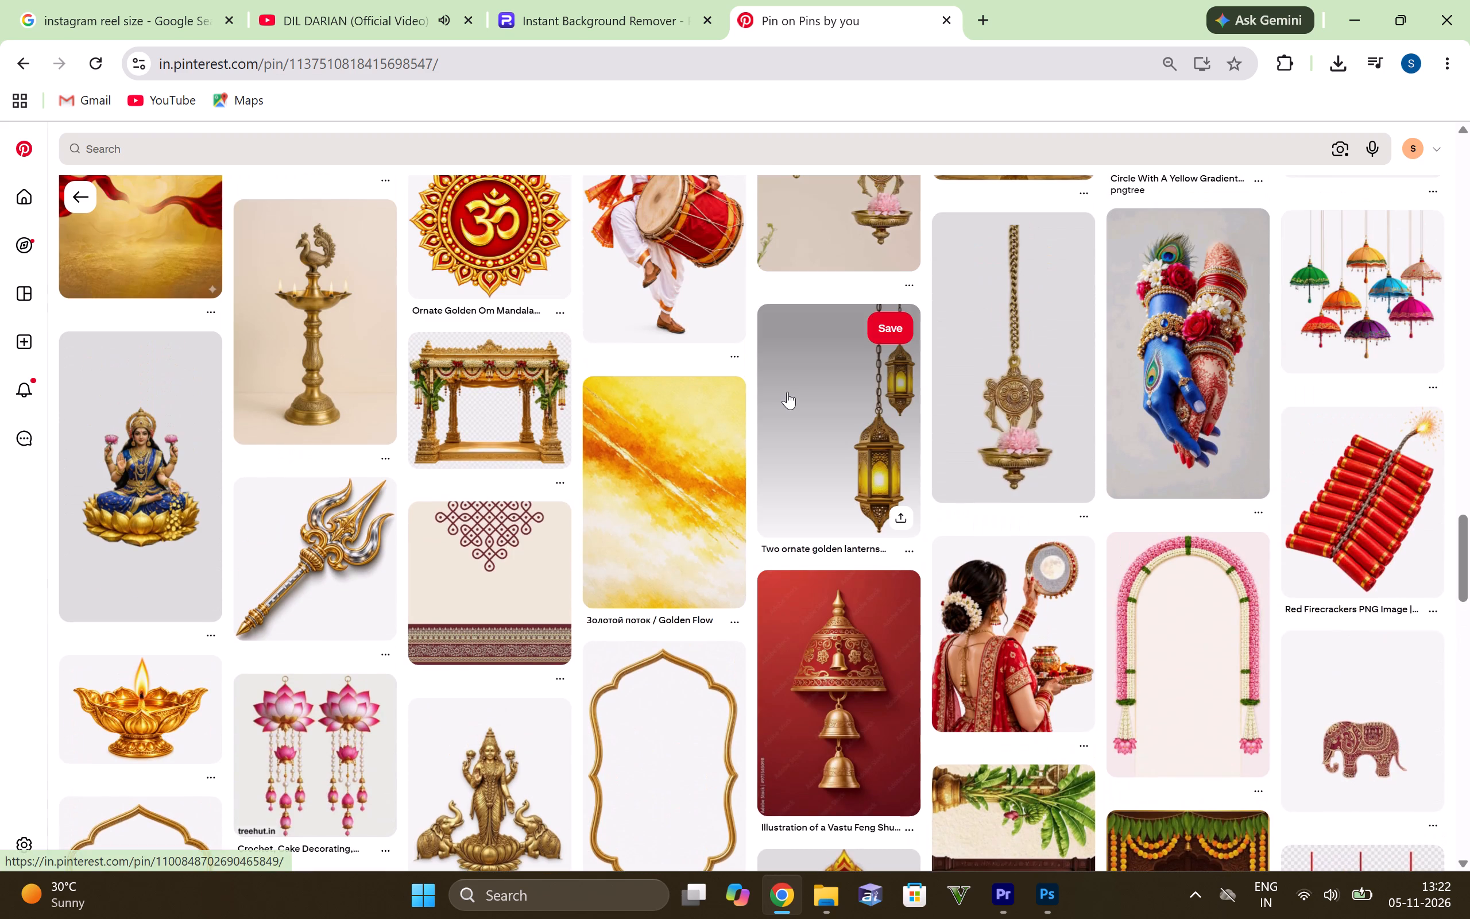
{"action": "scroll", "coordinate": [783, 397], "scroll_direction": "down", "scroll_amount": 1}
{"action": "scroll", "coordinate": [783, 397], "scroll_direction": "up", "scroll_amount": 1}
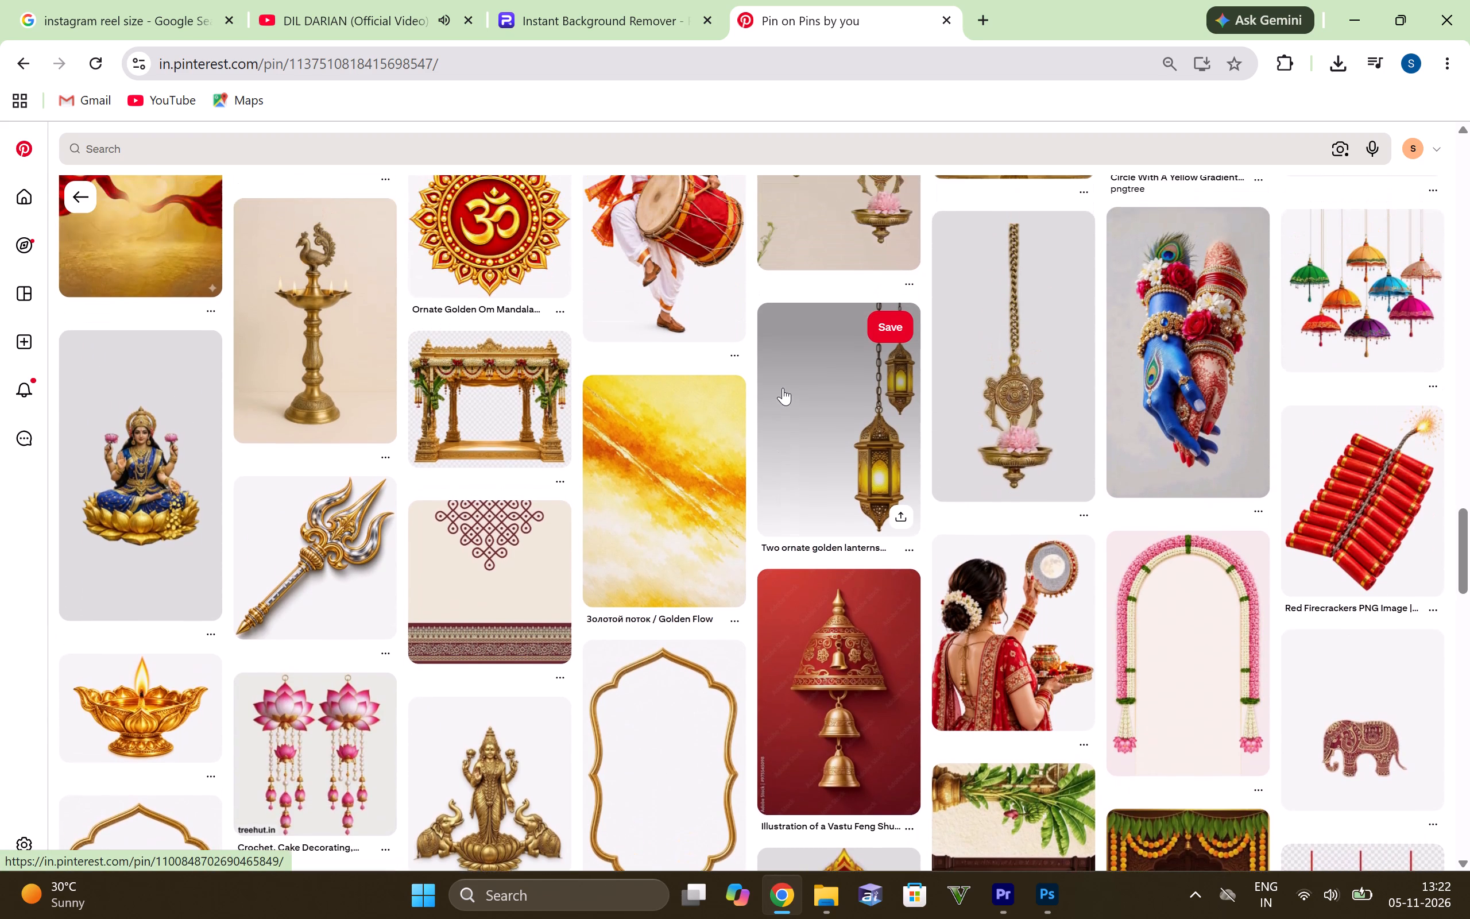
{"action": "scroll", "coordinate": [795, 400], "scroll_direction": "down", "scroll_amount": 5}
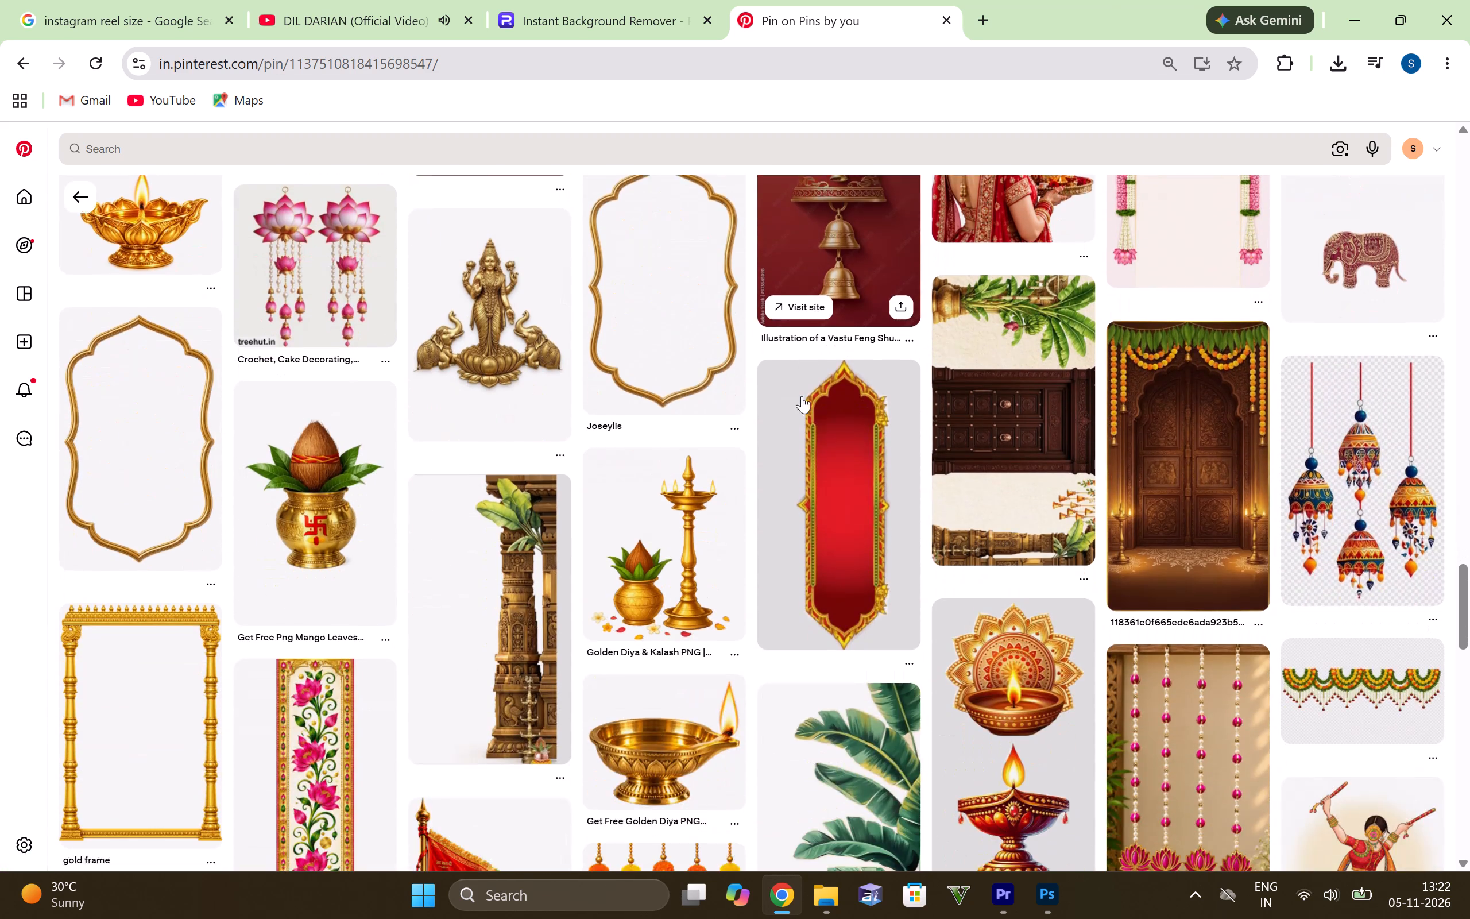
{"action": "scroll", "coordinate": [806, 396], "scroll_direction": "up", "scroll_amount": 2}
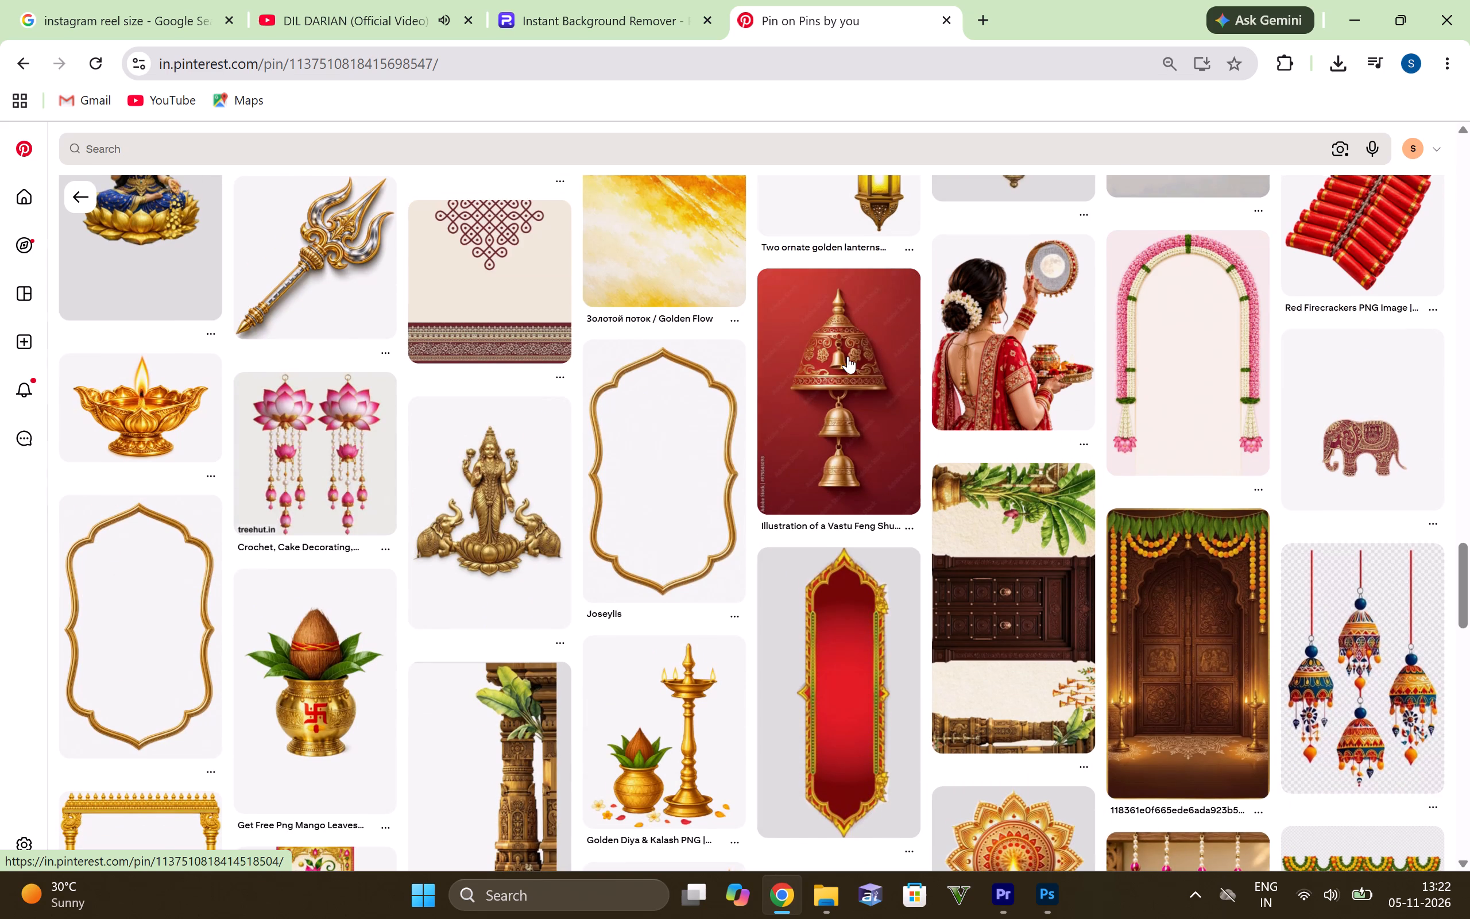
{"action": "scroll", "coordinate": [848, 356], "scroll_direction": "down", "scroll_amount": 2}
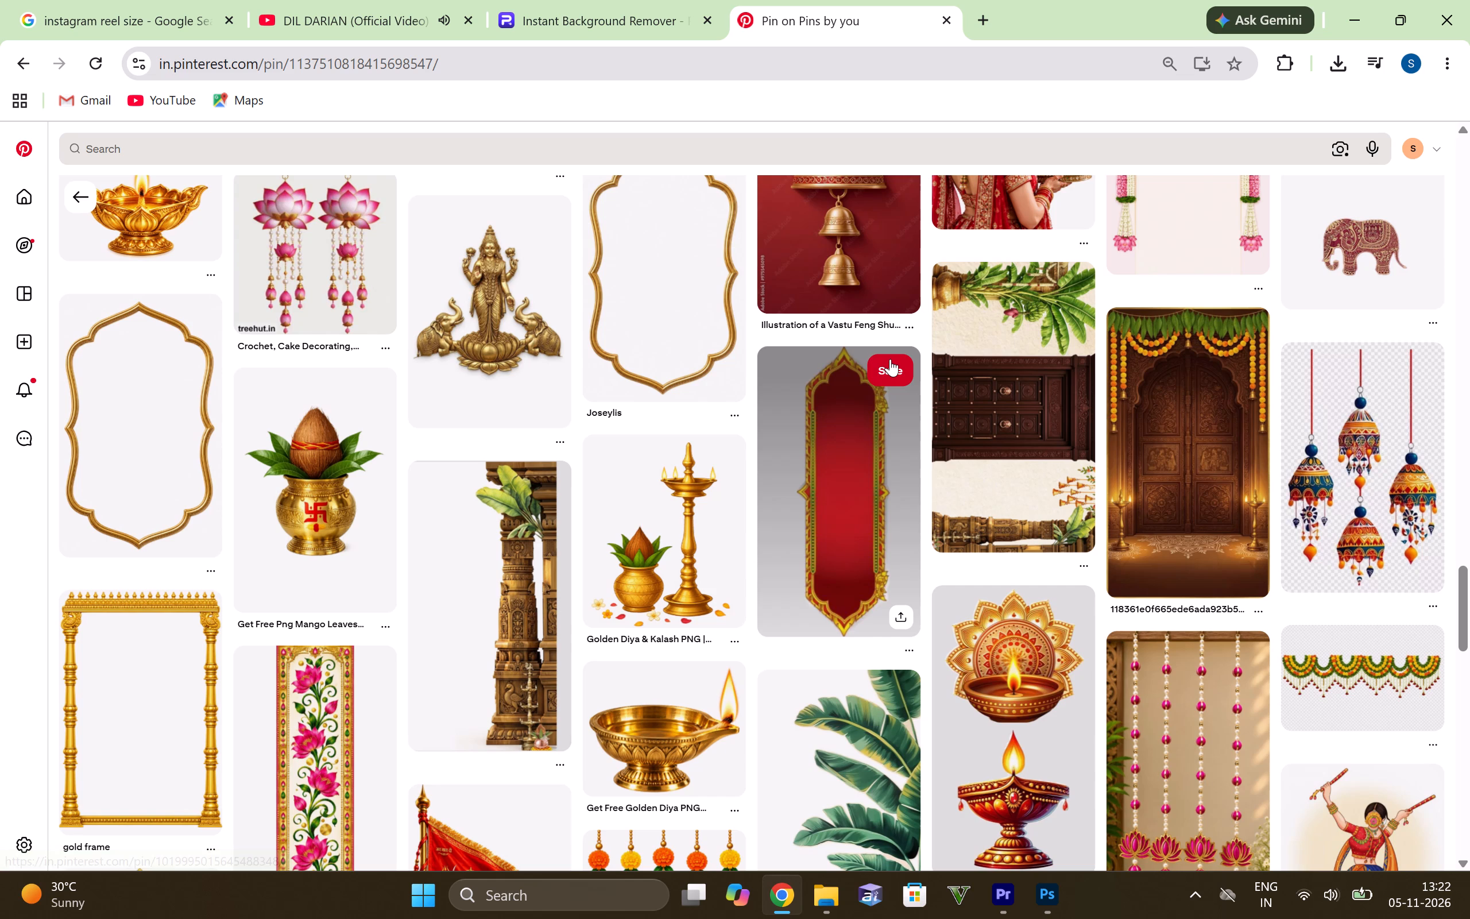
Search Google in a new tab for "sutli bomb" and switch to the image results.
{"action": "left_click", "coordinate": [989, 21]}
{"action": "left_click", "coordinate": [483, 412]}
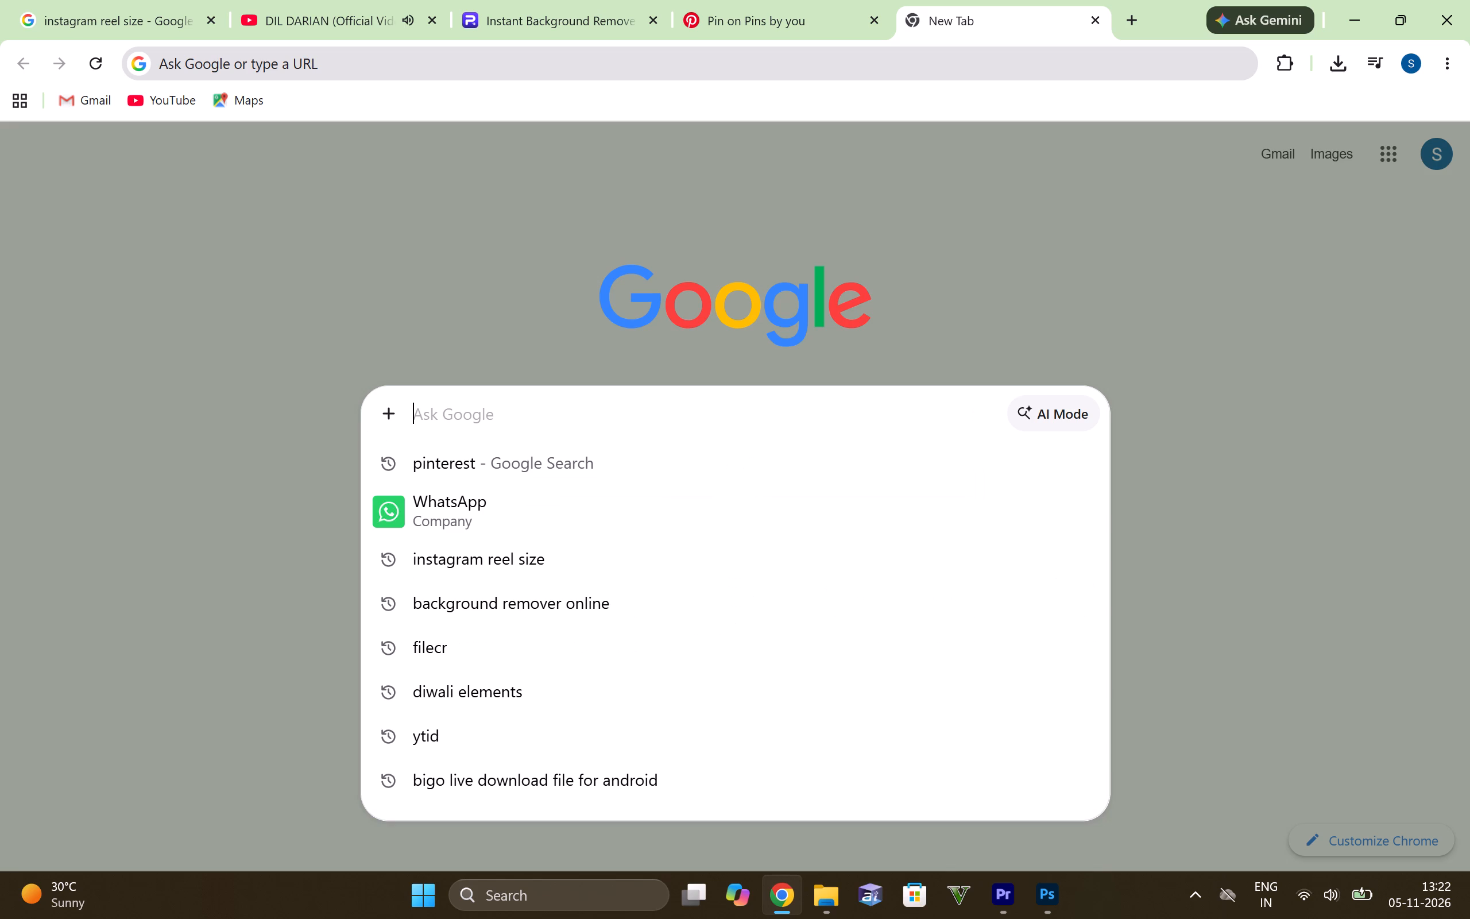
{"action": "type", "text": "sutli bomb"}
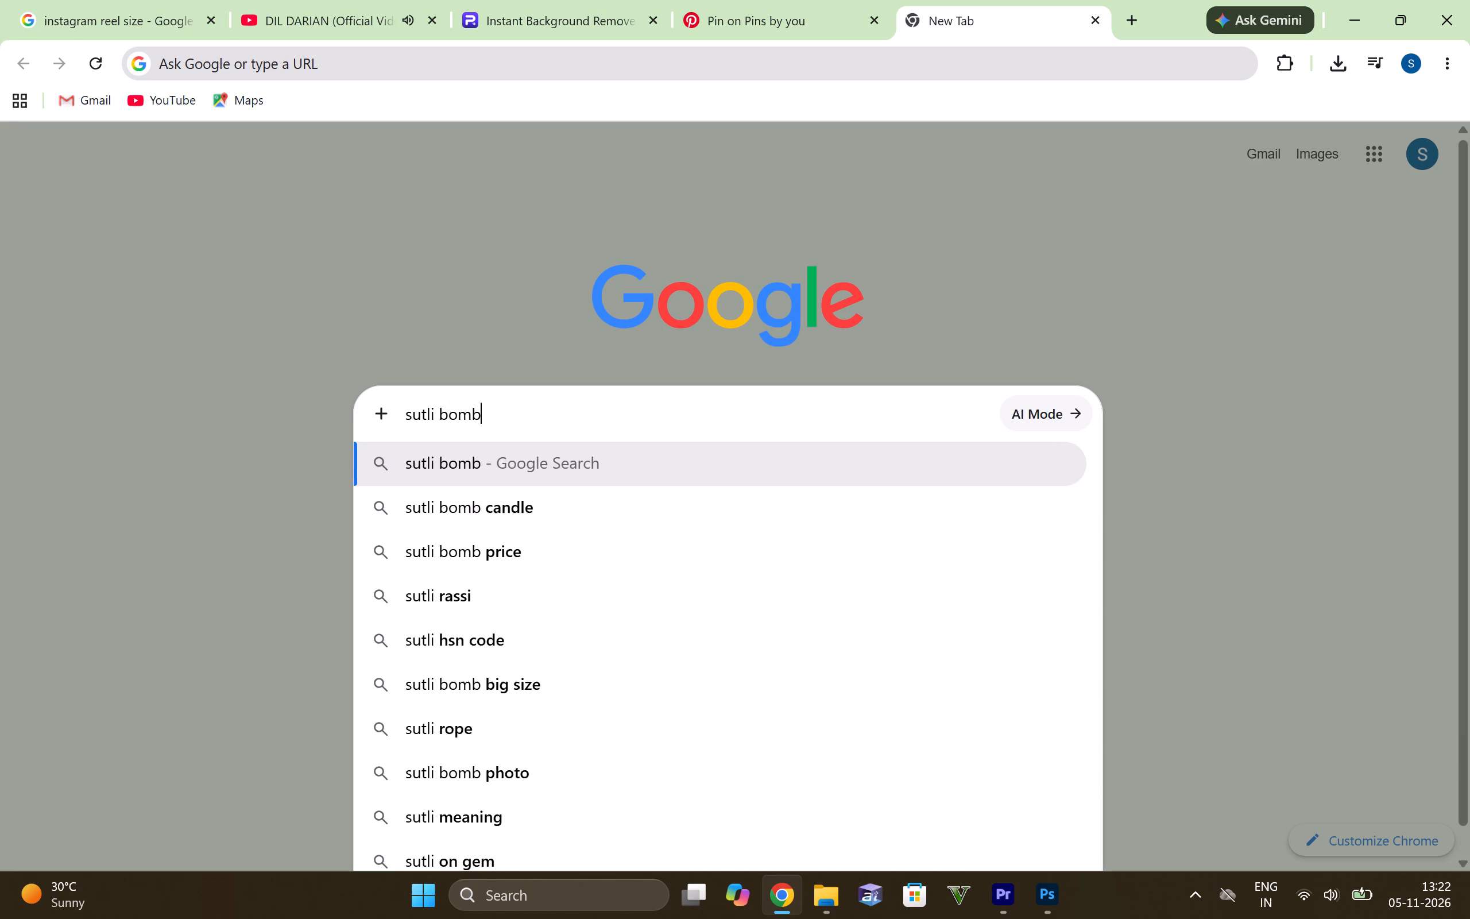
{"action": "key", "text": "Return"}
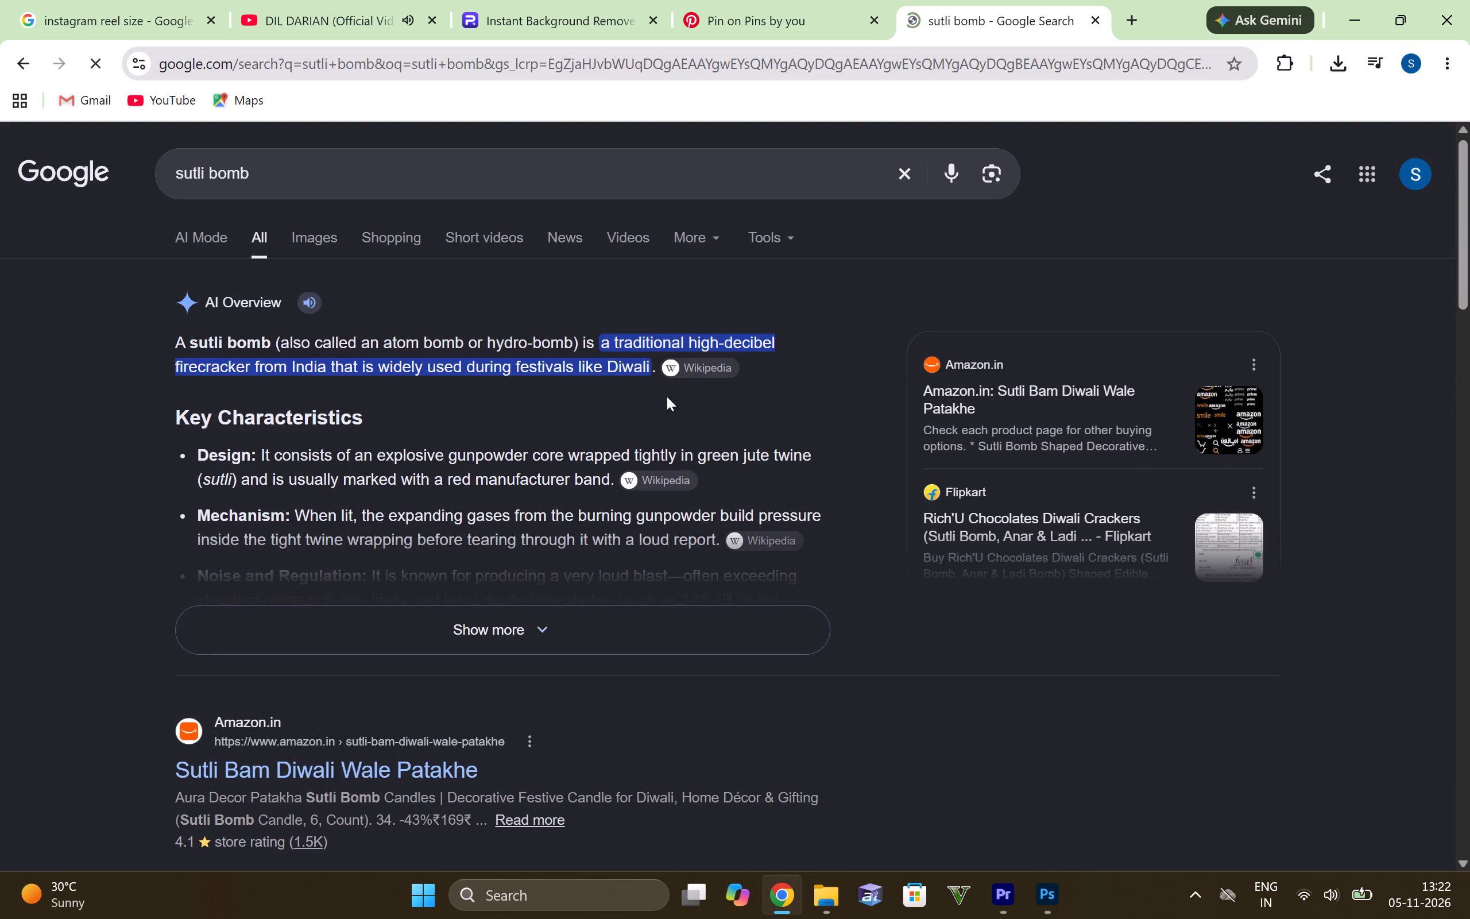
{"action": "scroll", "coordinate": [661, 396], "scroll_direction": "down", "scroll_amount": 3}
{"action": "scroll", "coordinate": [431, 455], "scroll_direction": "up", "scroll_amount": 4}
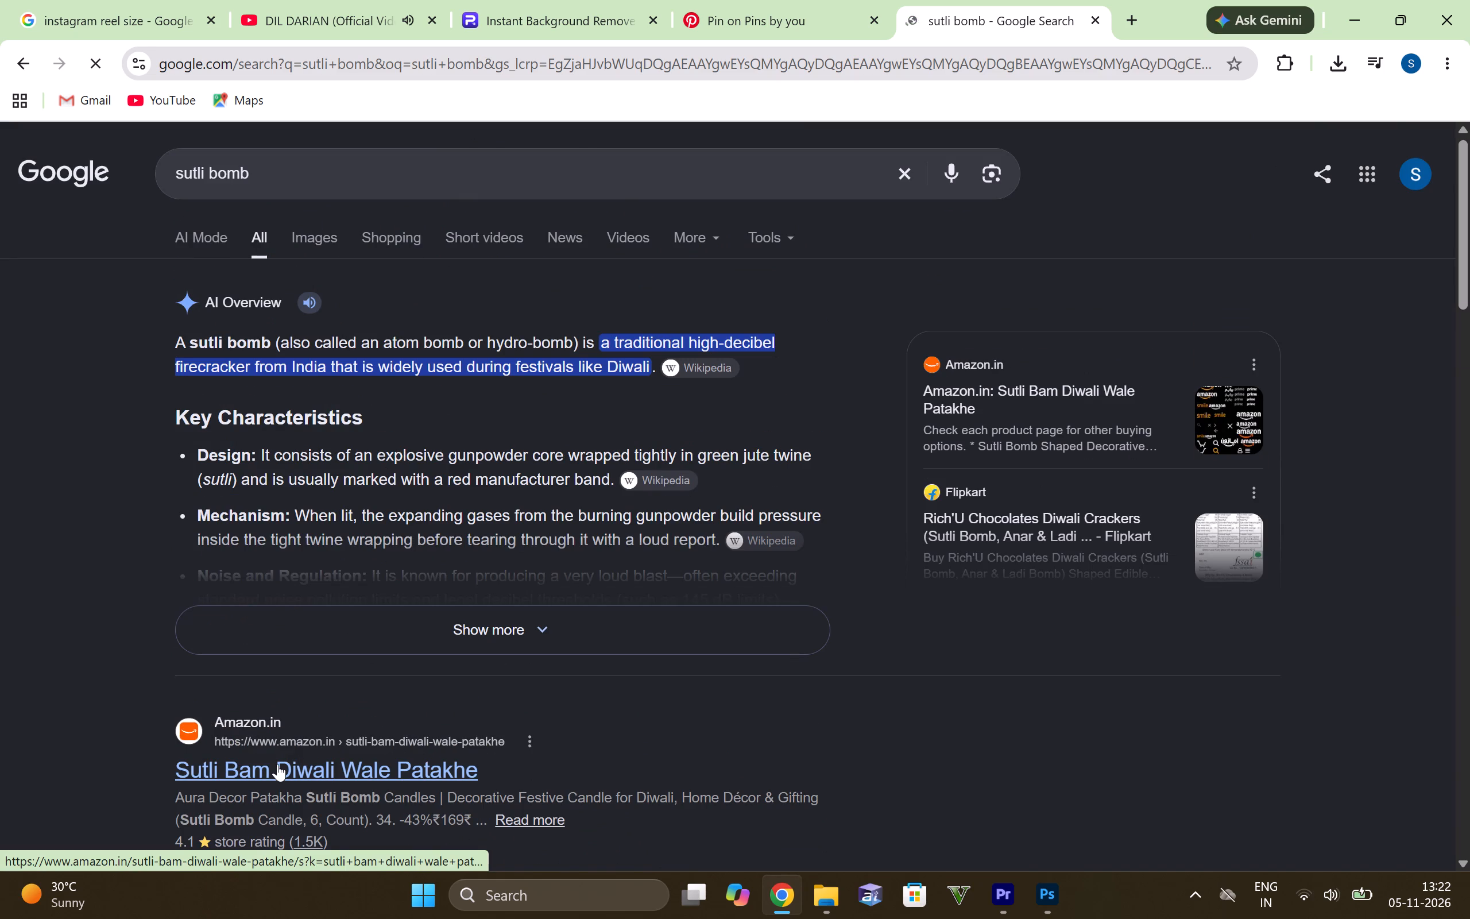
{"action": "left_click", "coordinate": [316, 250]}
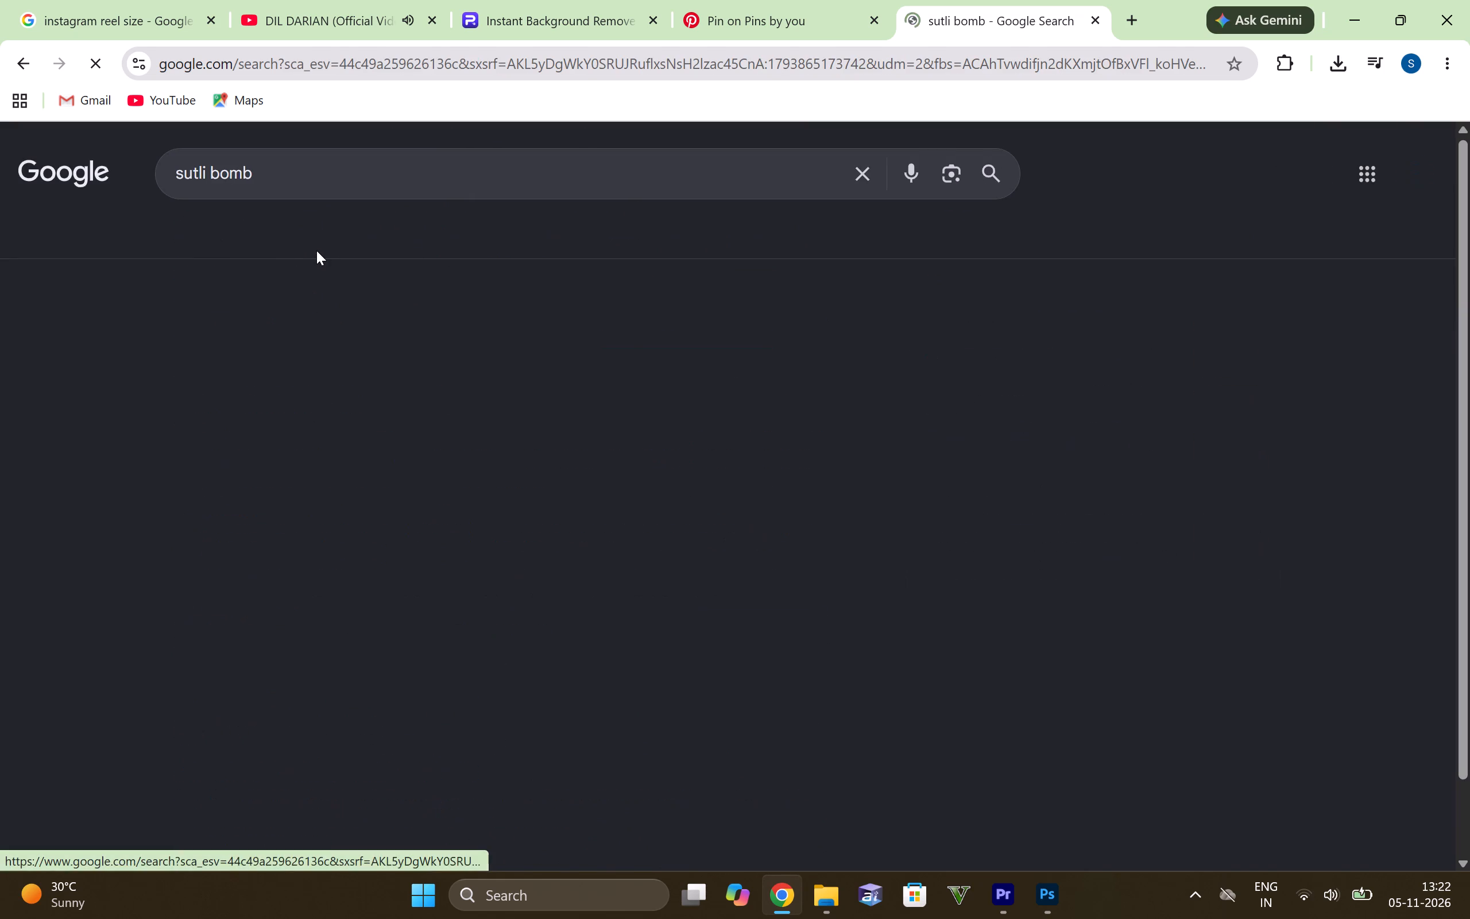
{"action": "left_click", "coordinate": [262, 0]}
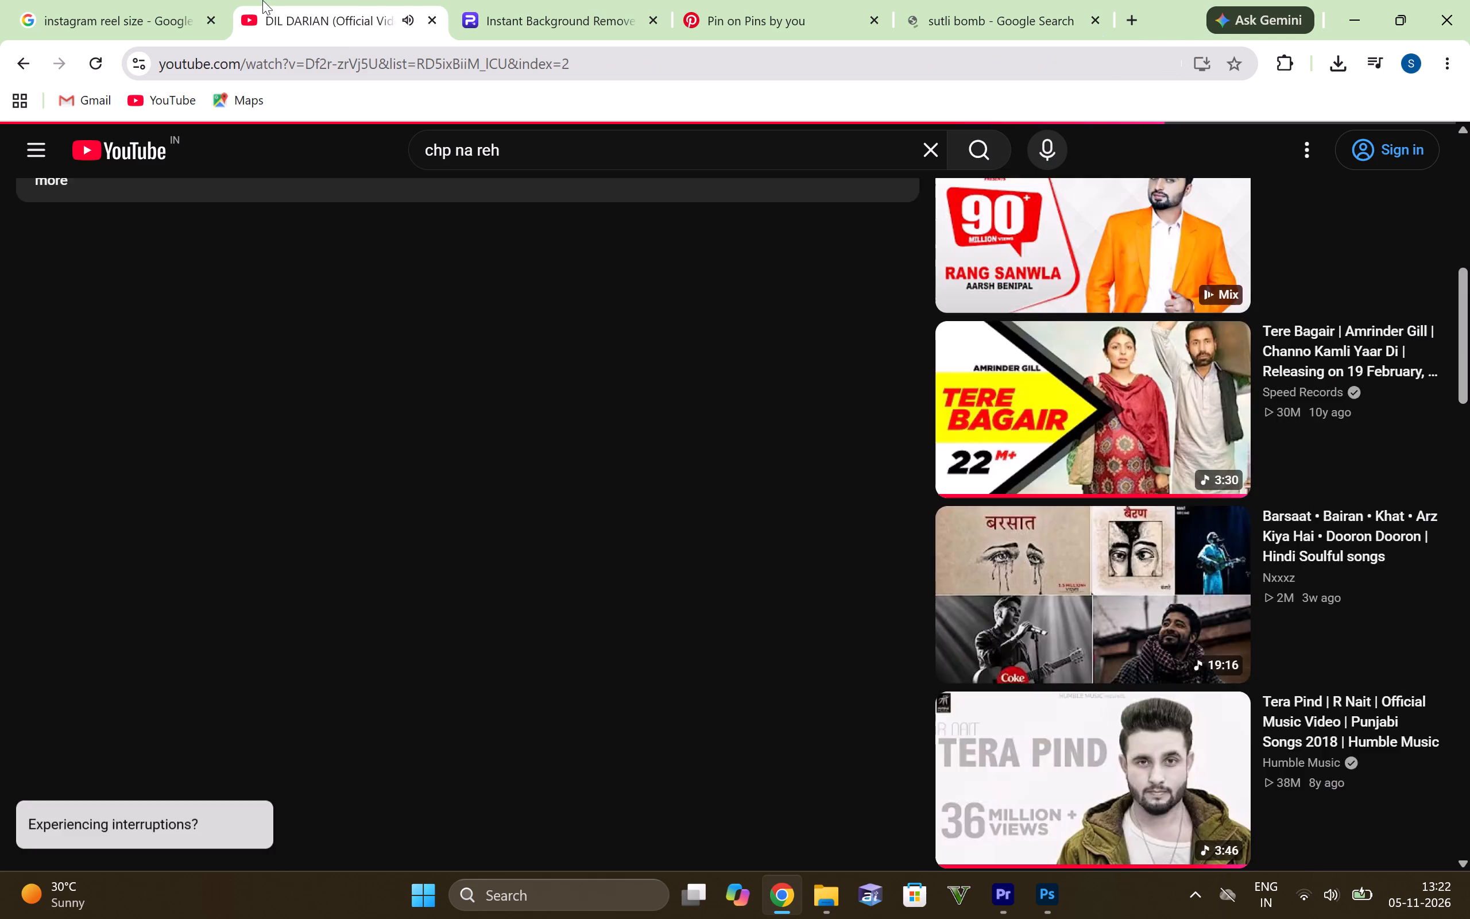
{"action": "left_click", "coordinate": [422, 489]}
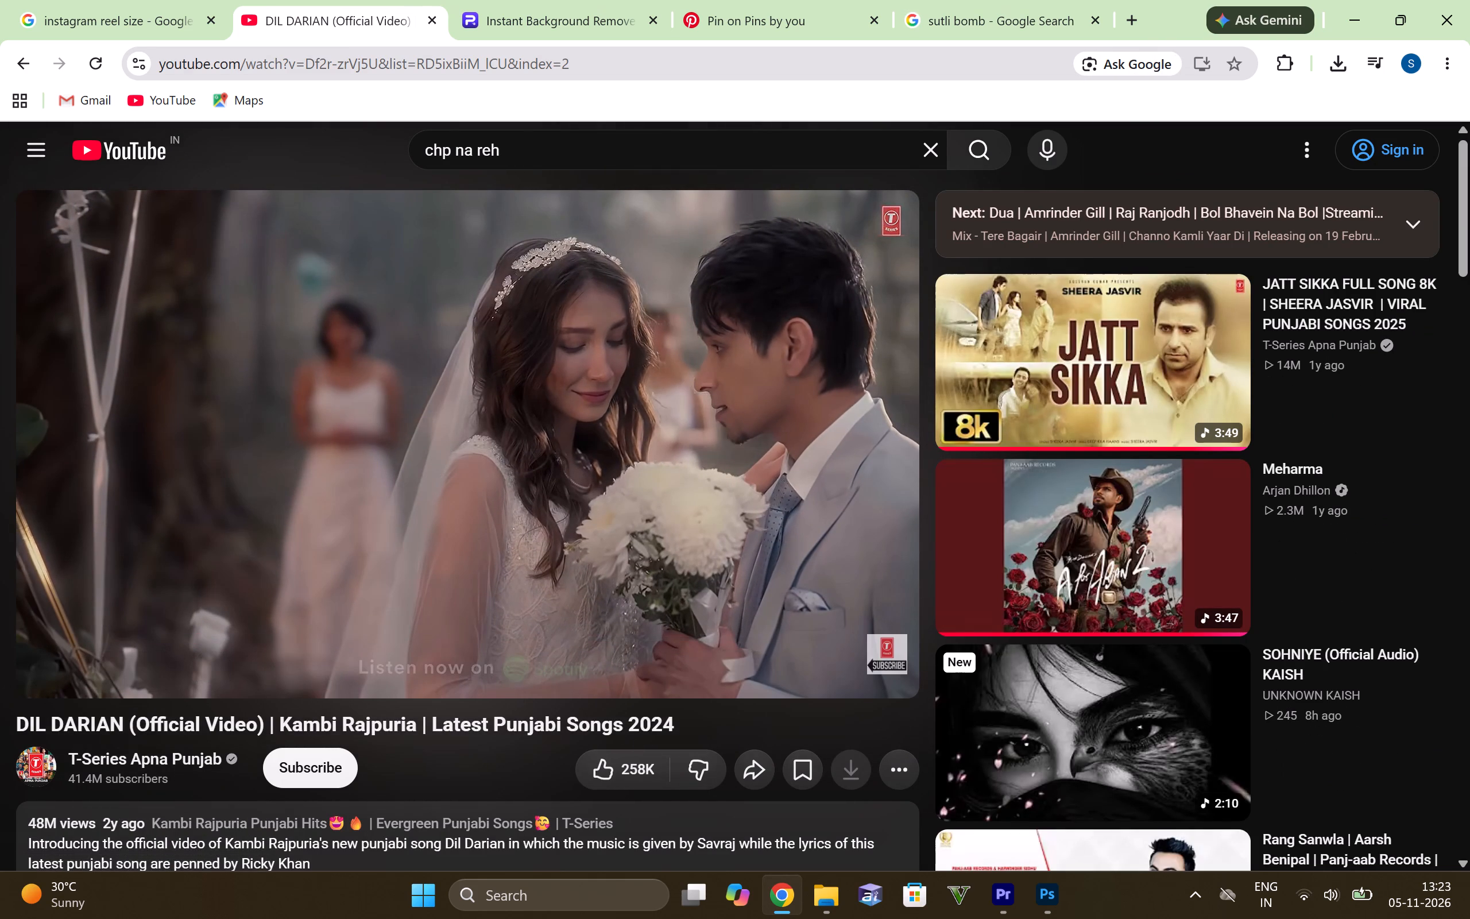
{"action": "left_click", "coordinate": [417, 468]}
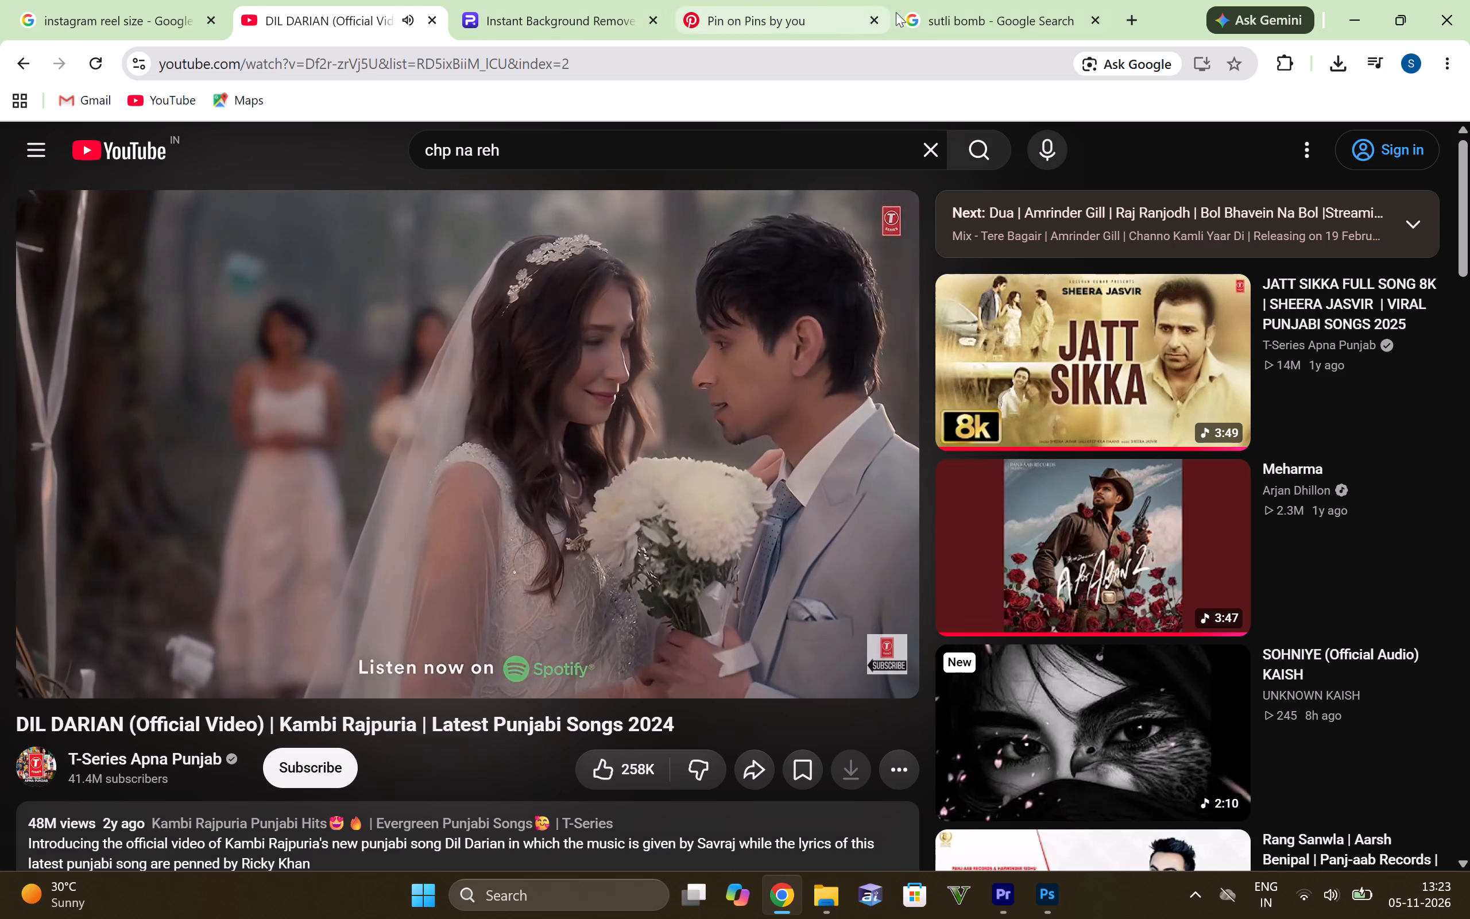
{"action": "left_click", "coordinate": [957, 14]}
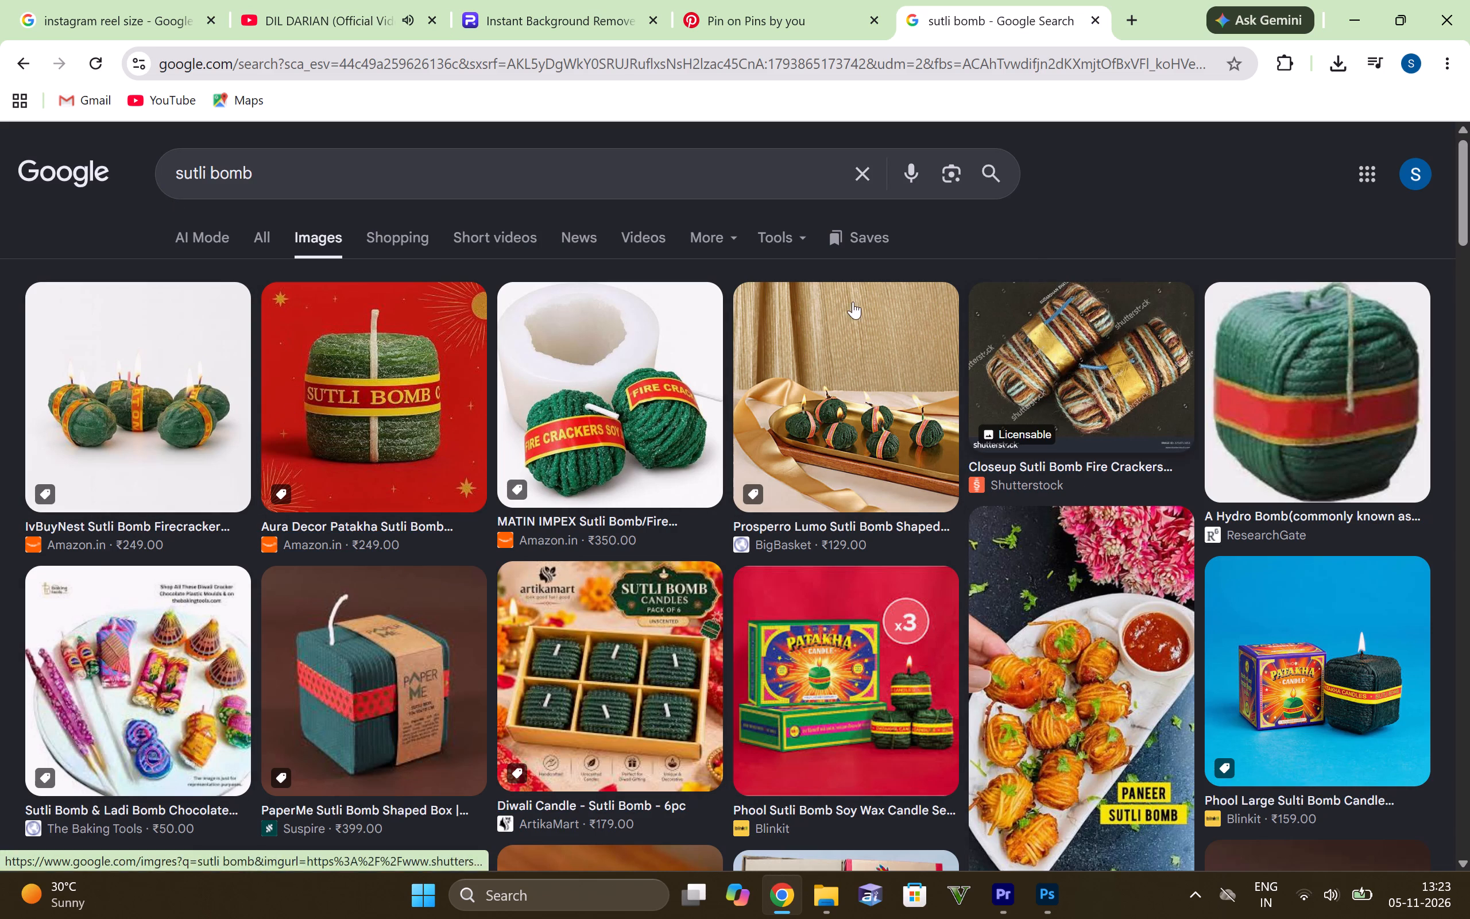
Replace the image search with "alloo bm", and correct the query to "alloo bam".
{"action": "left_click", "coordinate": [858, 169]}
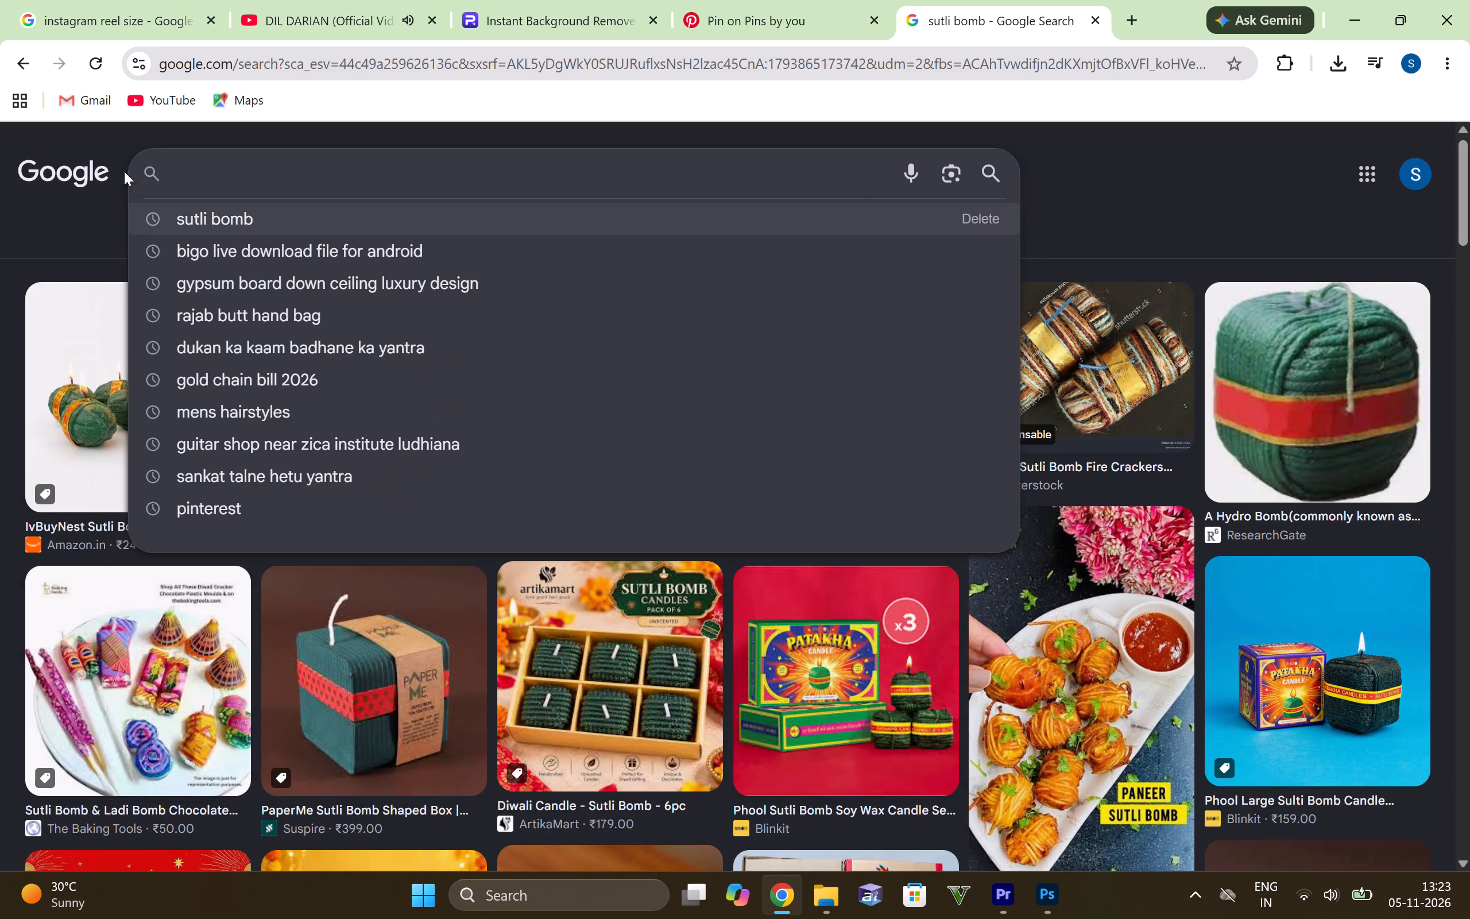
{"action": "left_click", "coordinate": [131, 141]}
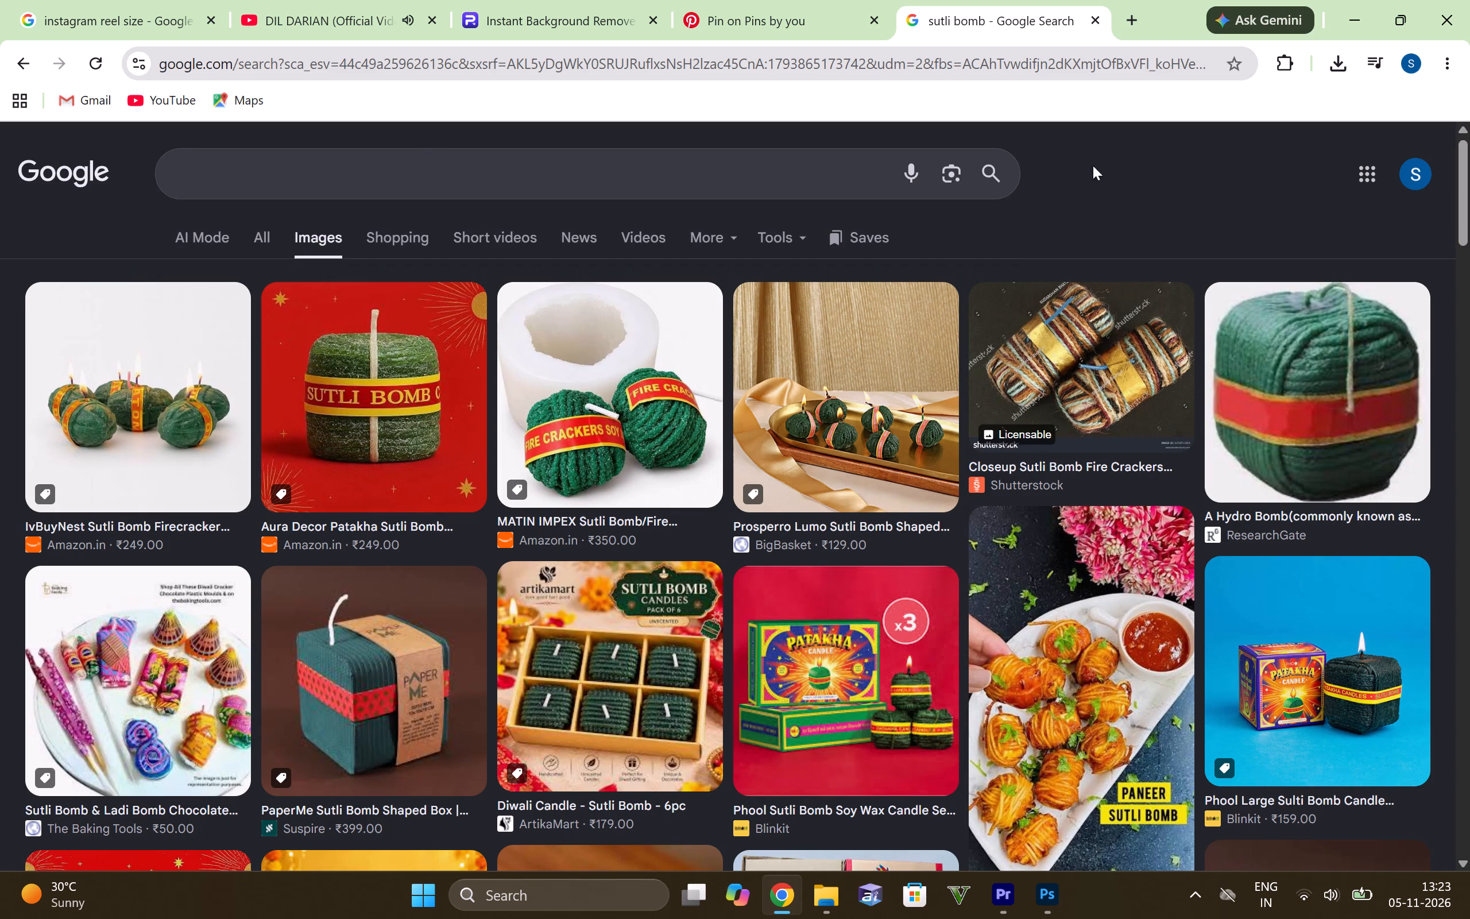
{"action": "left_click", "coordinate": [1097, 169]}
{"action": "left_click", "coordinate": [445, 208]}
{"action": "type", "text": "allo"}
{"action": "key", "text": "space"}
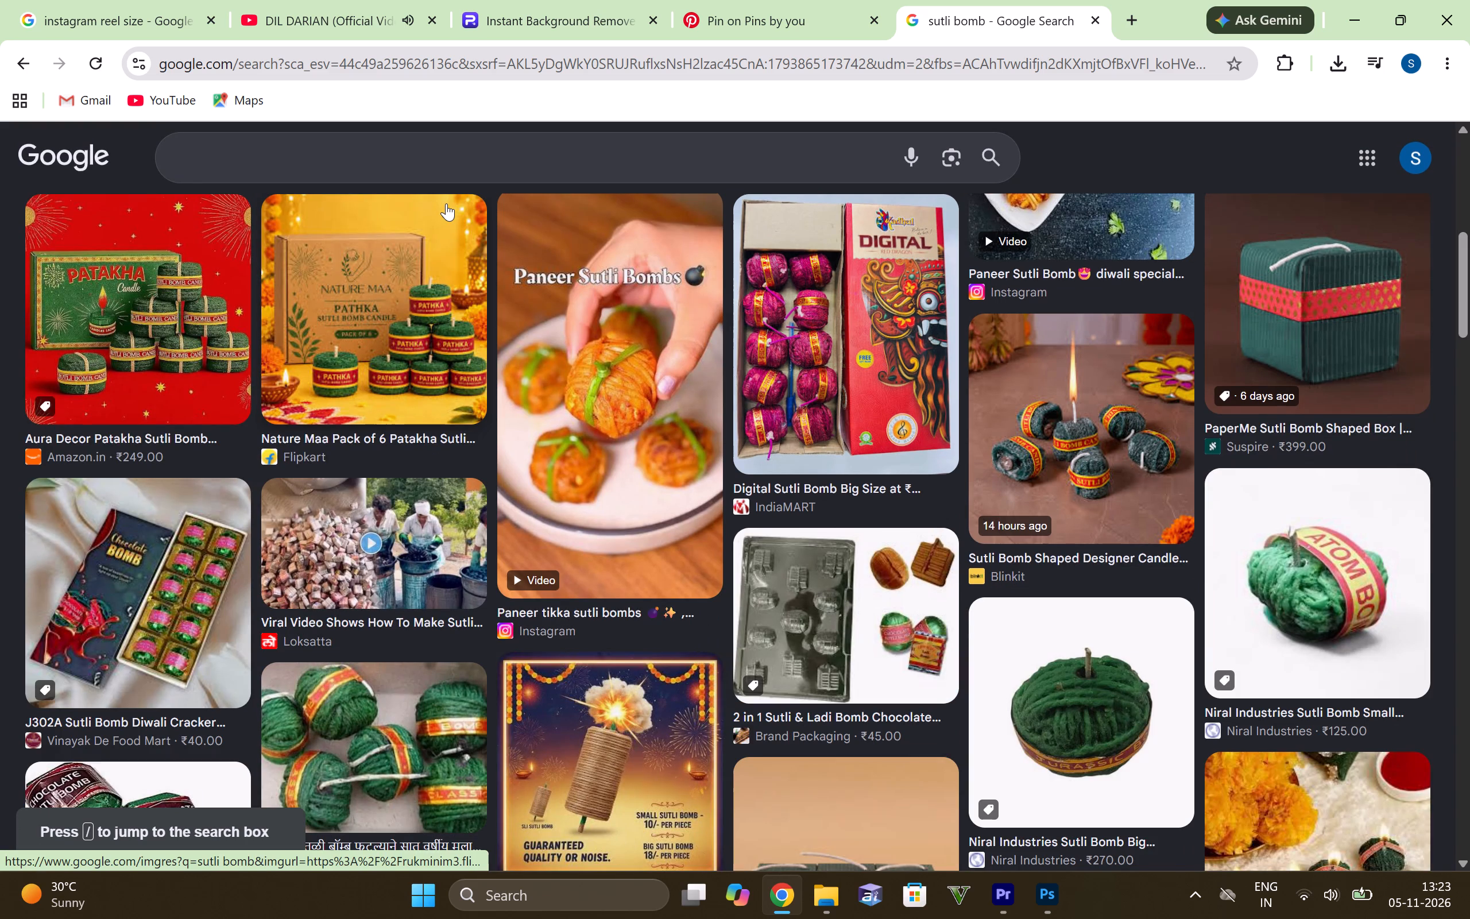
{"action": "scroll", "coordinate": [370, 409], "scroll_direction": "up", "scroll_amount": 7}
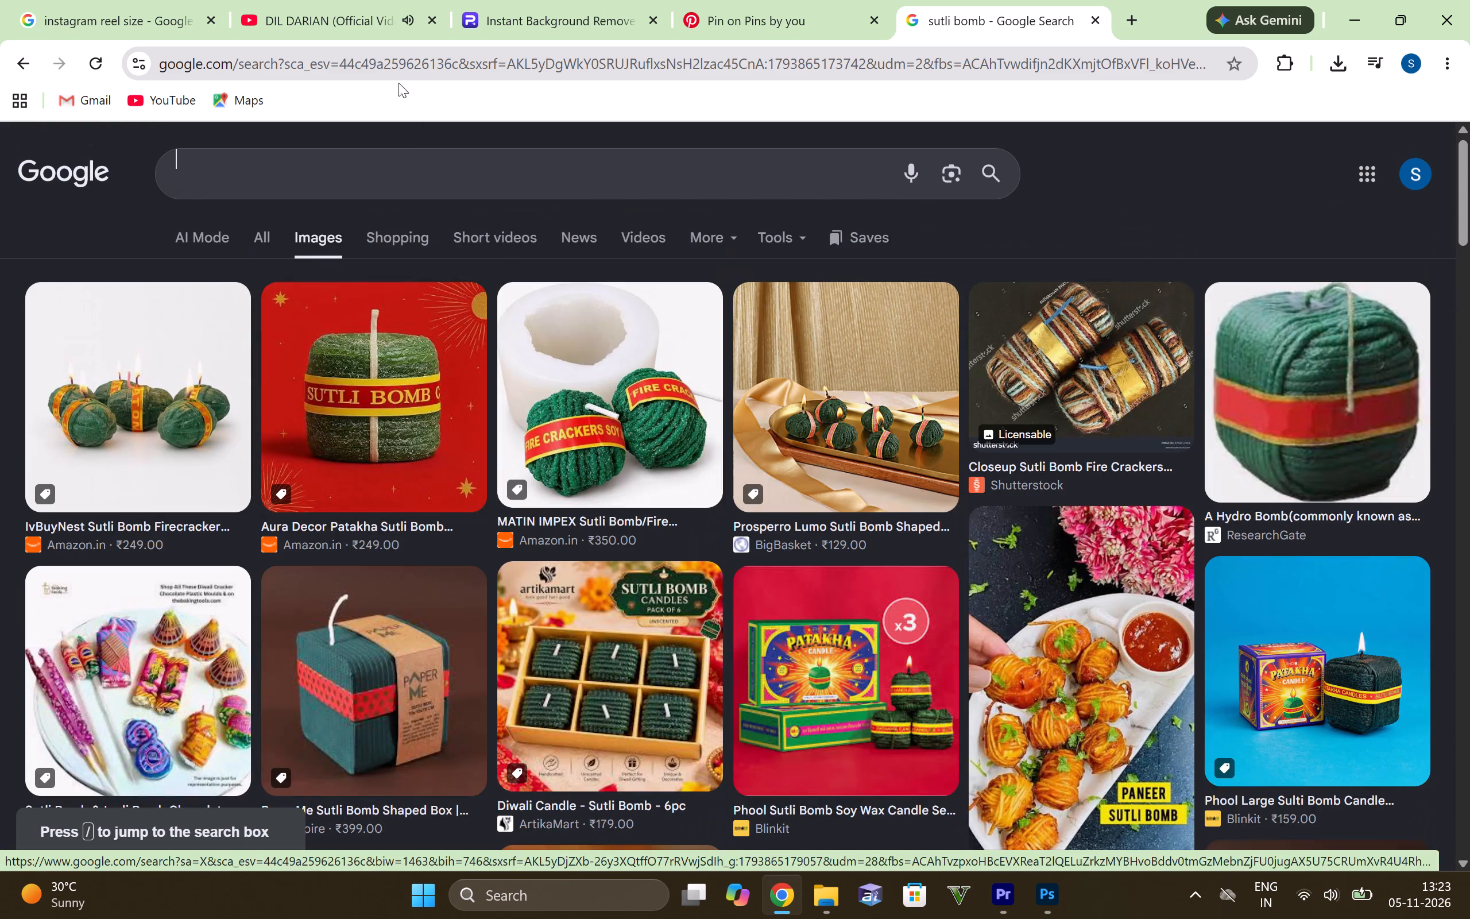
{"action": "left_click", "coordinate": [492, 191]}
{"action": "type", "text": "allo"}
{"action": "type", "text": "o bm"}
{"action": "key", "text": "Return"}
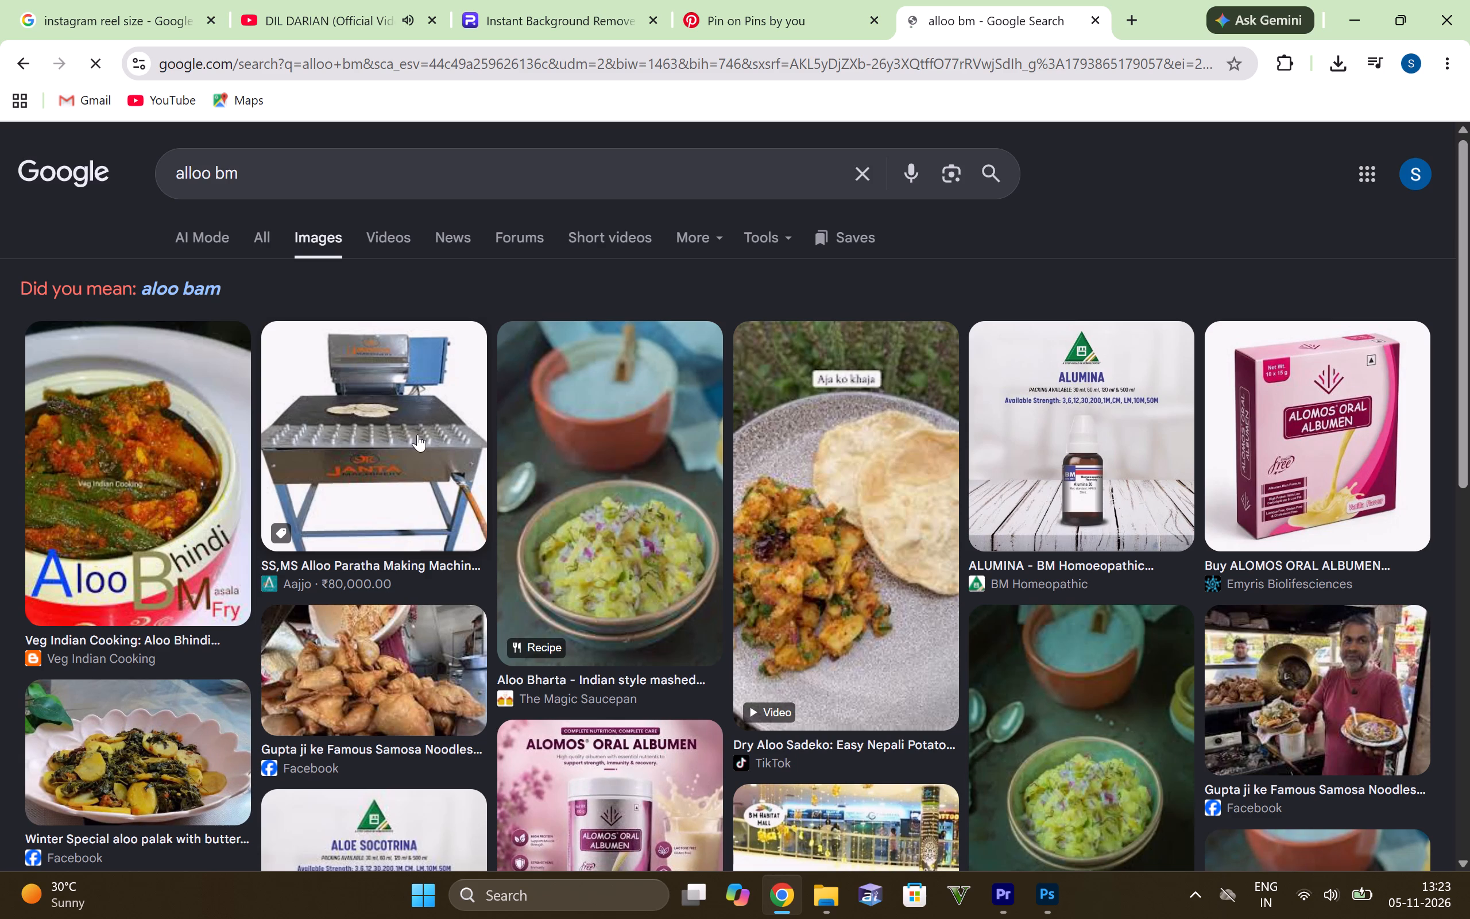
{"action": "left_click", "coordinate": [225, 172]}
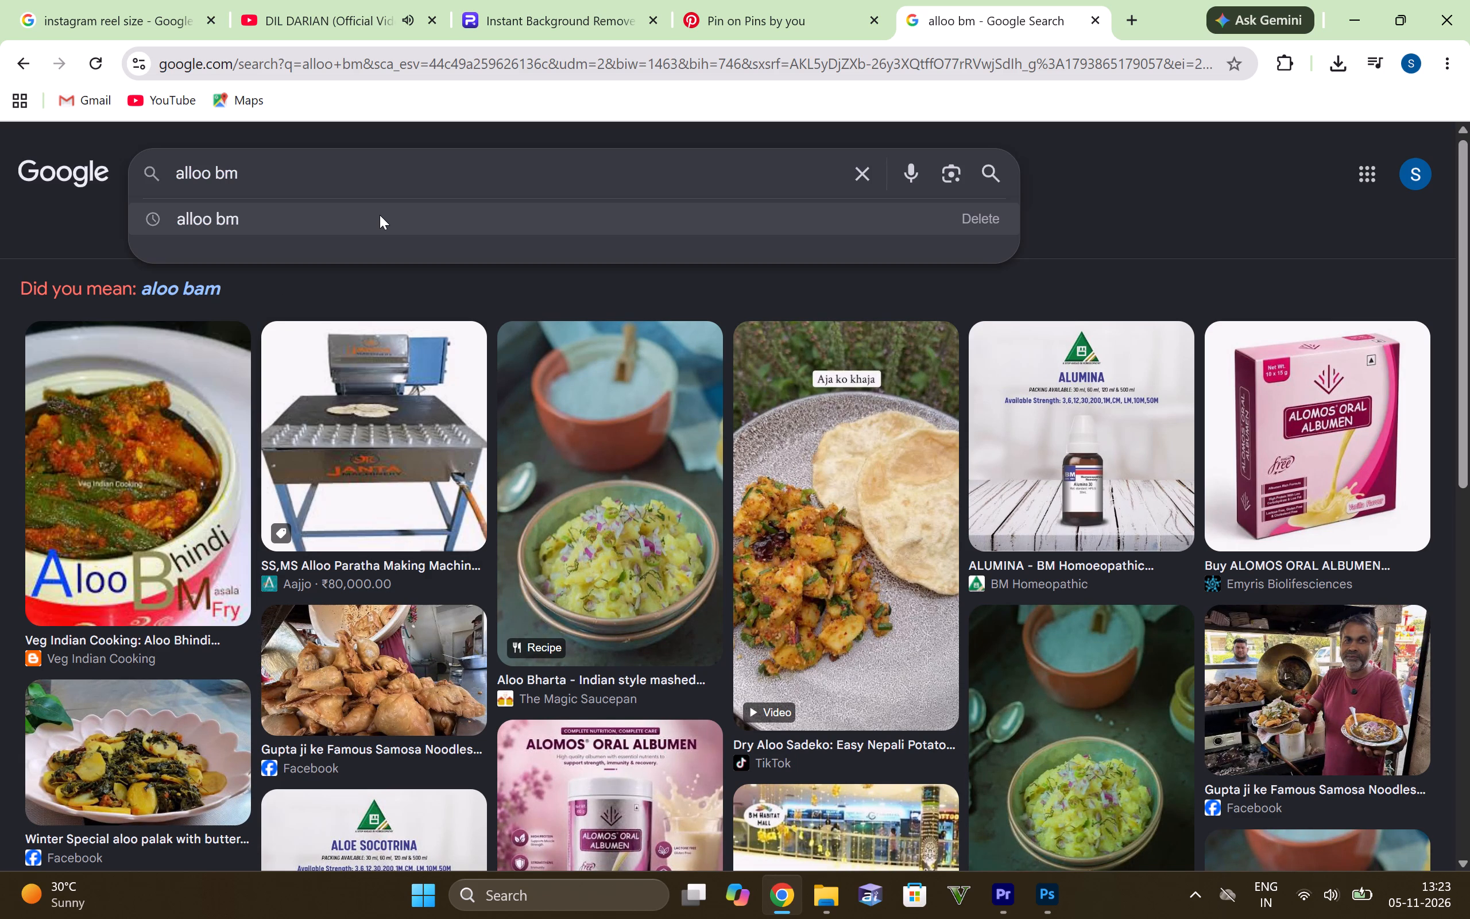
{"action": "key", "text": "a"}
{"action": "key", "text": "Return"}
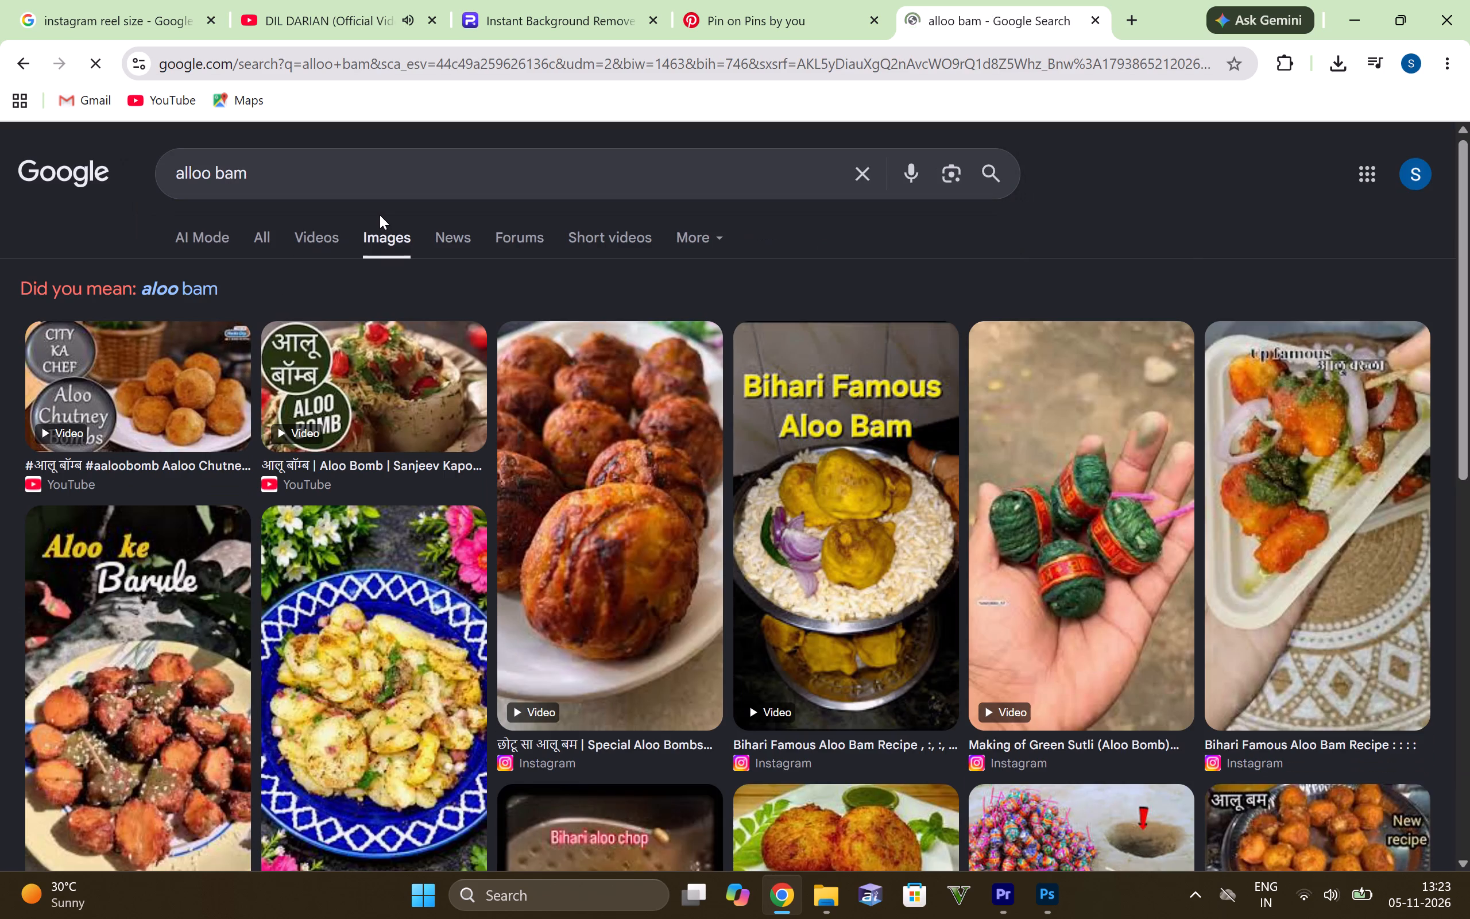
Change the image search to "alloo bomb" and look over the results for firecracker pictures.
{"action": "left_click", "coordinate": [261, 166]}
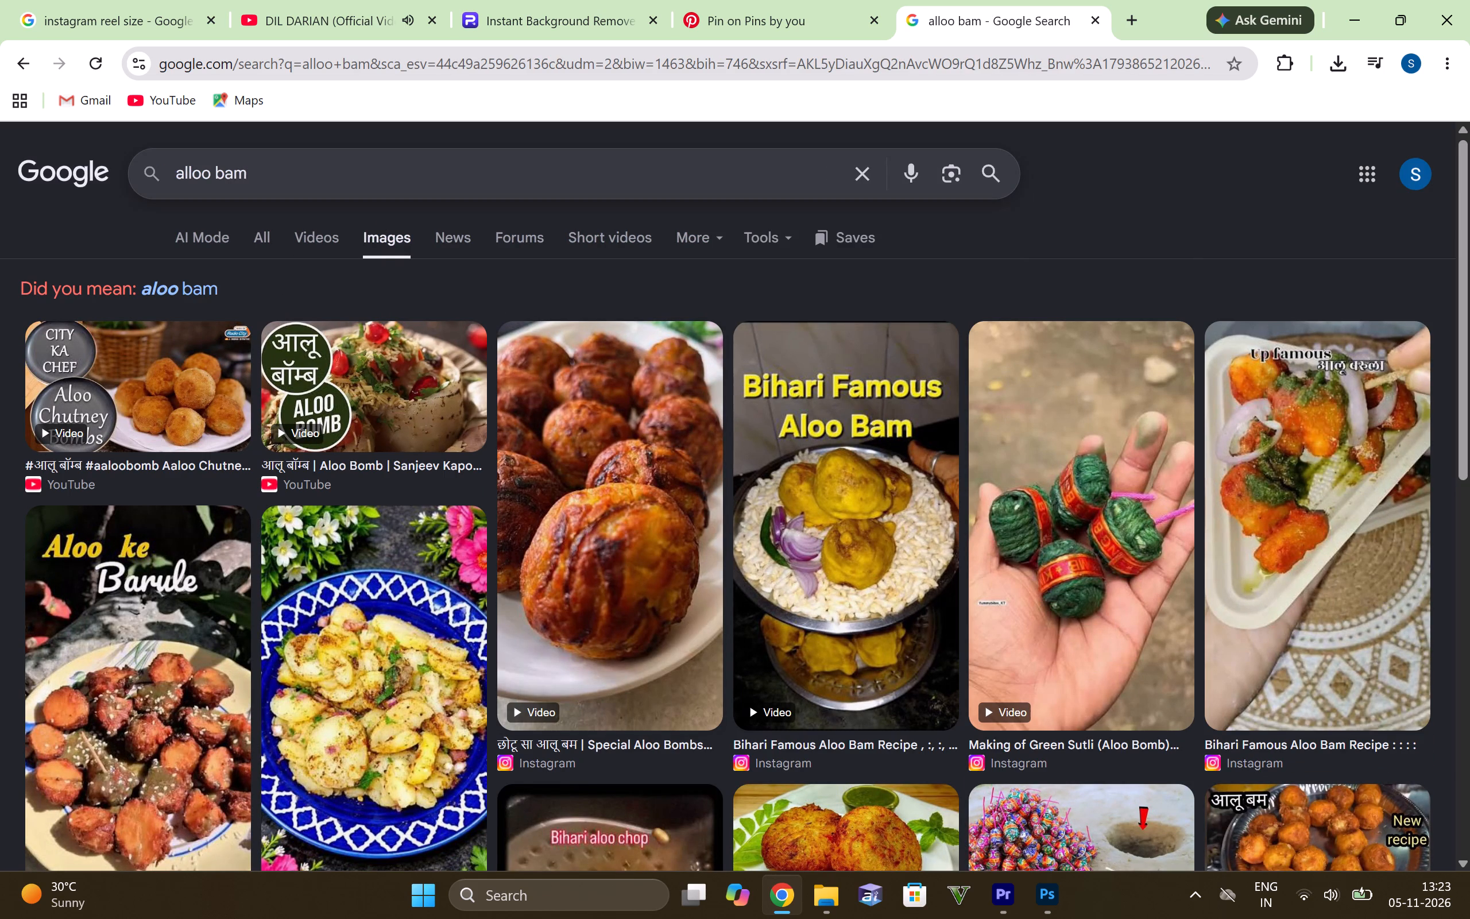
{"action": "key", "text": "BackSpace"}
{"action": "key", "text": "BackSpace"}
{"action": "key", "text": "o"}
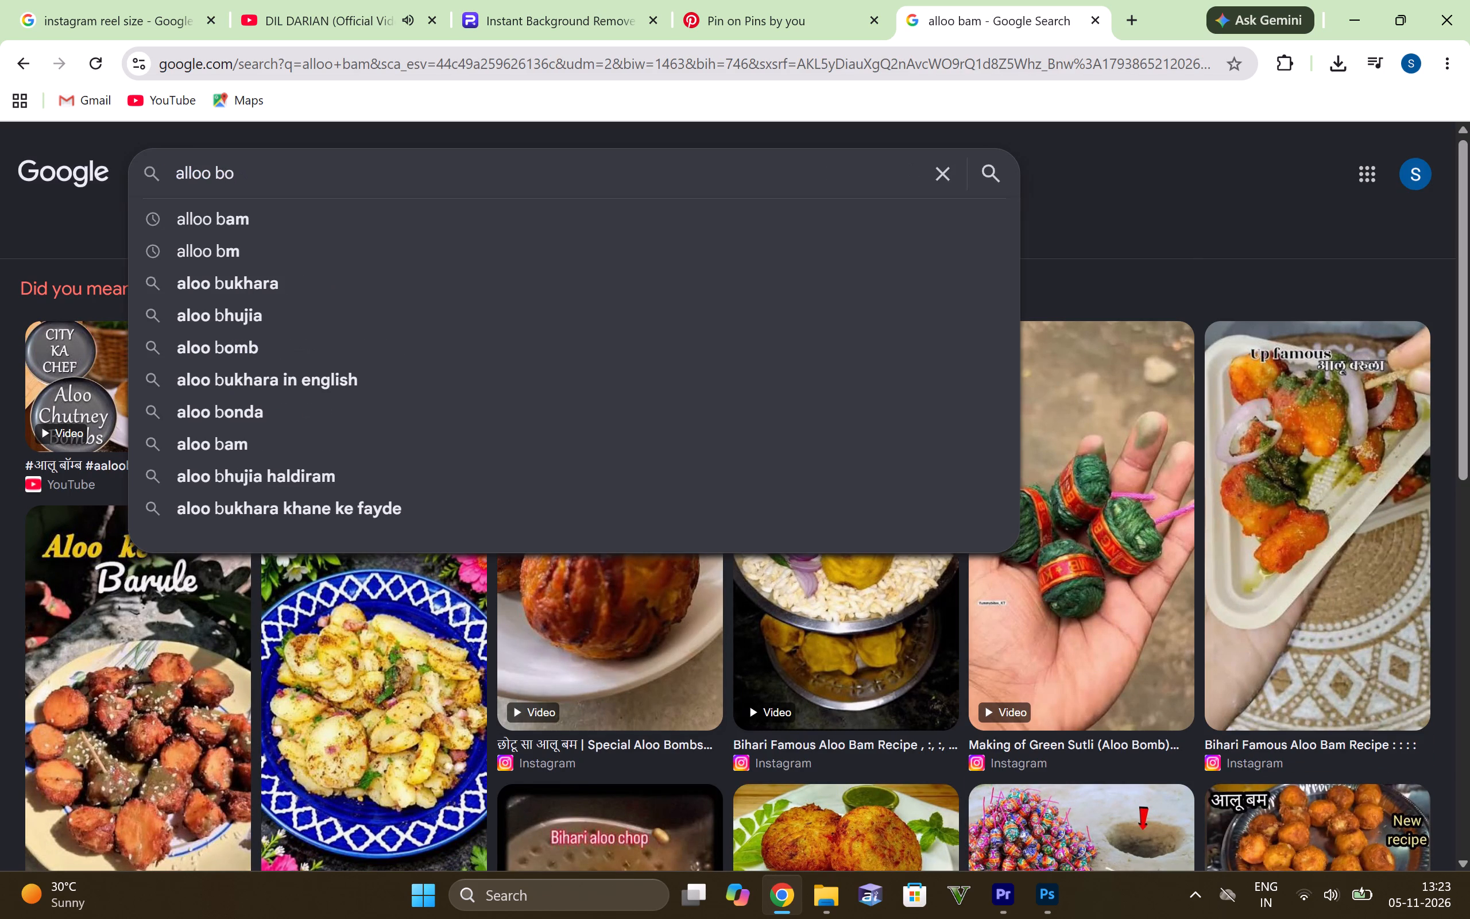
{"action": "type", "text": "mb"}
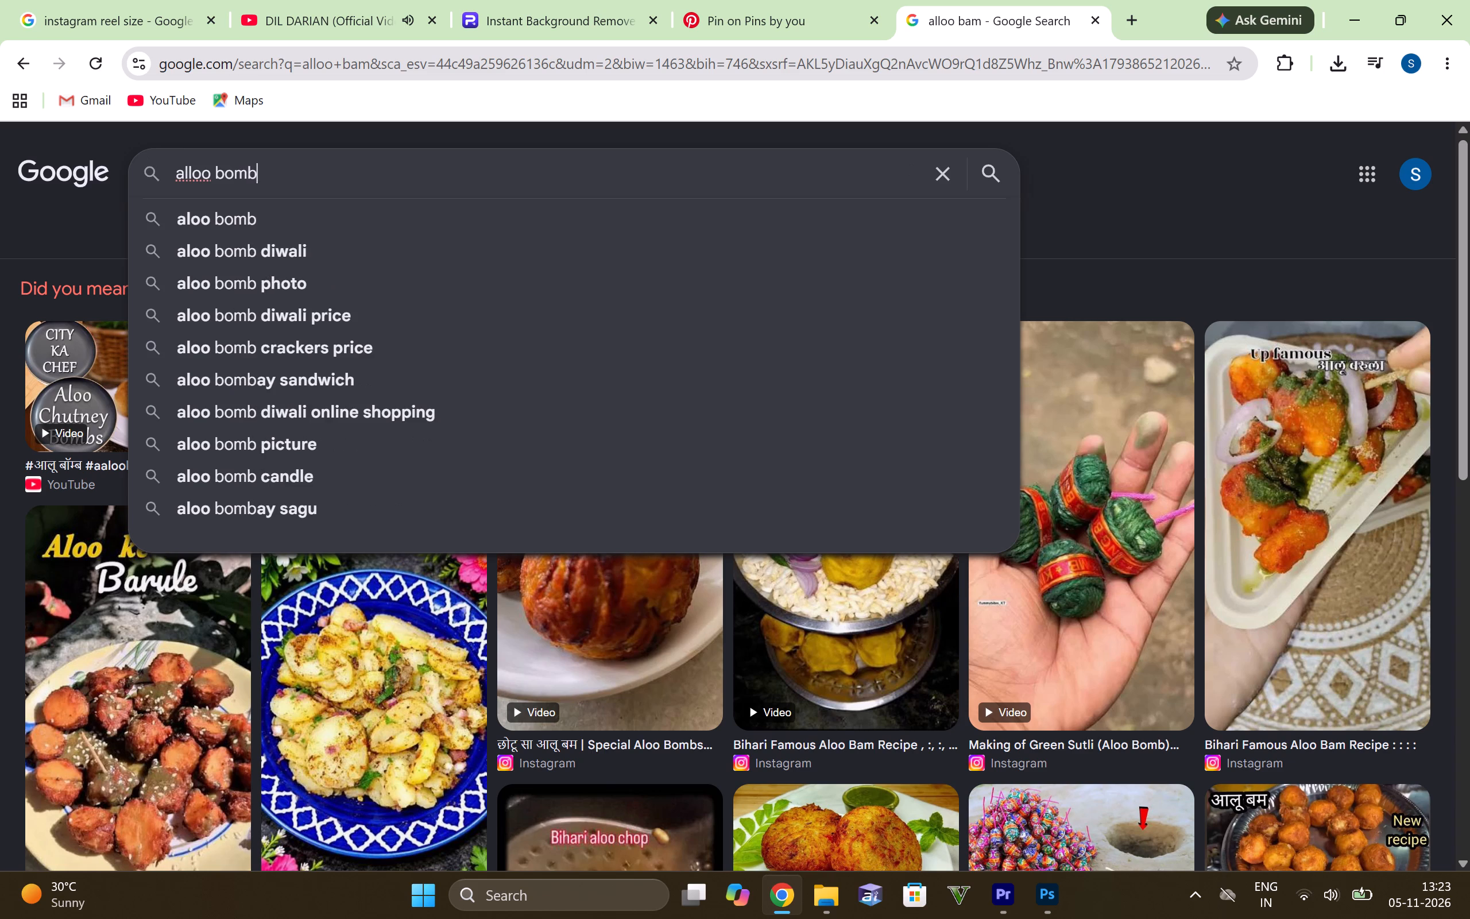
{"action": "key", "text": "Return"}
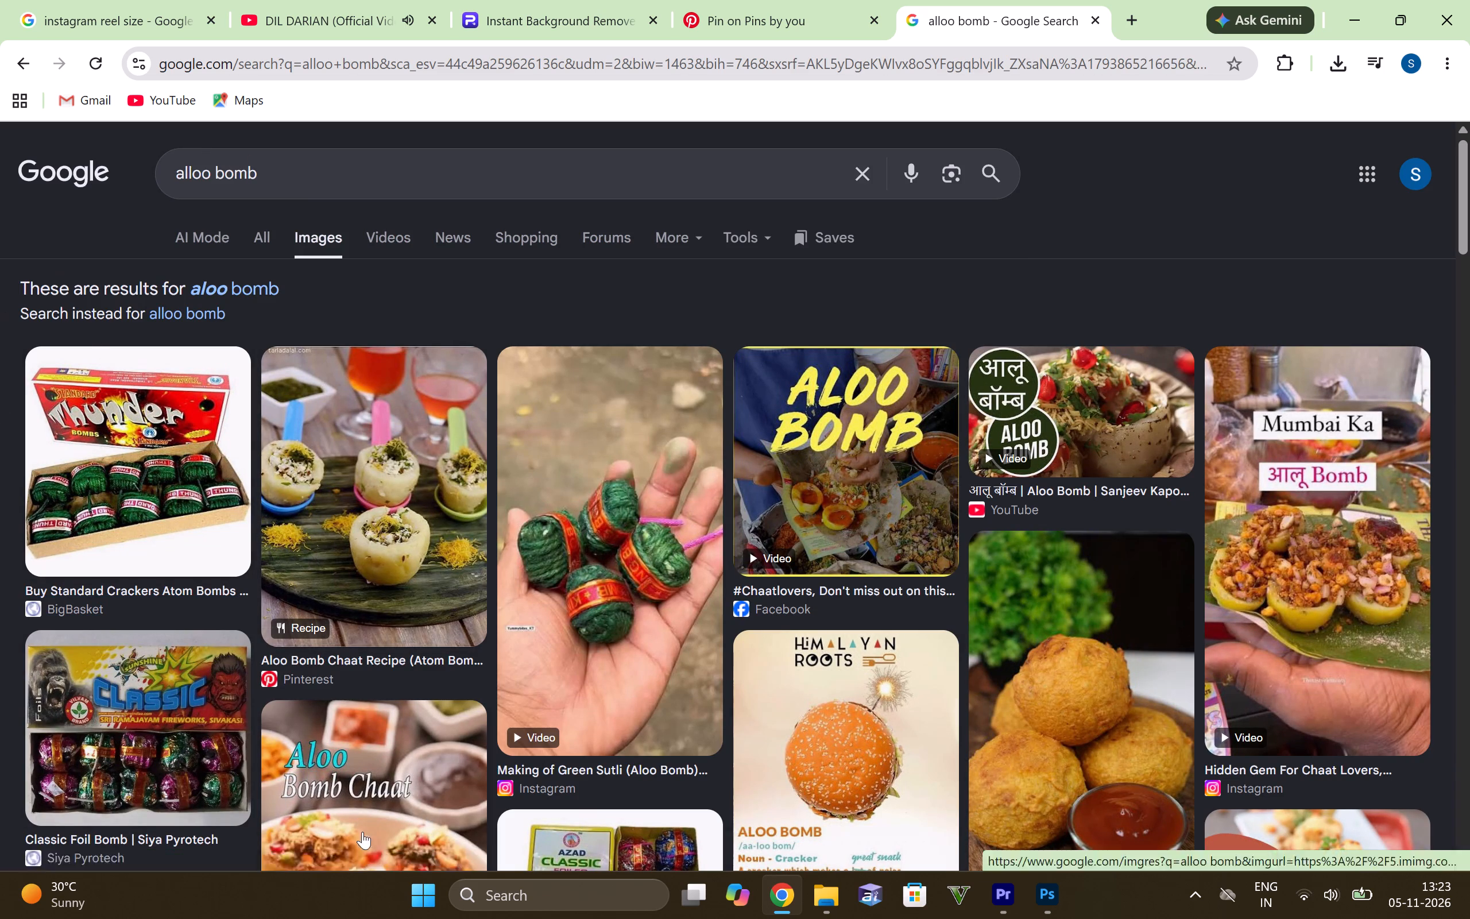
{"action": "scroll", "coordinate": [791, 321], "scroll_direction": "down", "scroll_amount": 2}
{"action": "scroll", "coordinate": [720, 373], "scroll_direction": "down", "scroll_amount": 1}
{"action": "scroll", "coordinate": [757, 360], "scroll_direction": "up", "scroll_amount": 8}
Clear the query, close the image search and return to the opened Pinterest pin.
{"action": "left_click", "coordinate": [863, 169]}
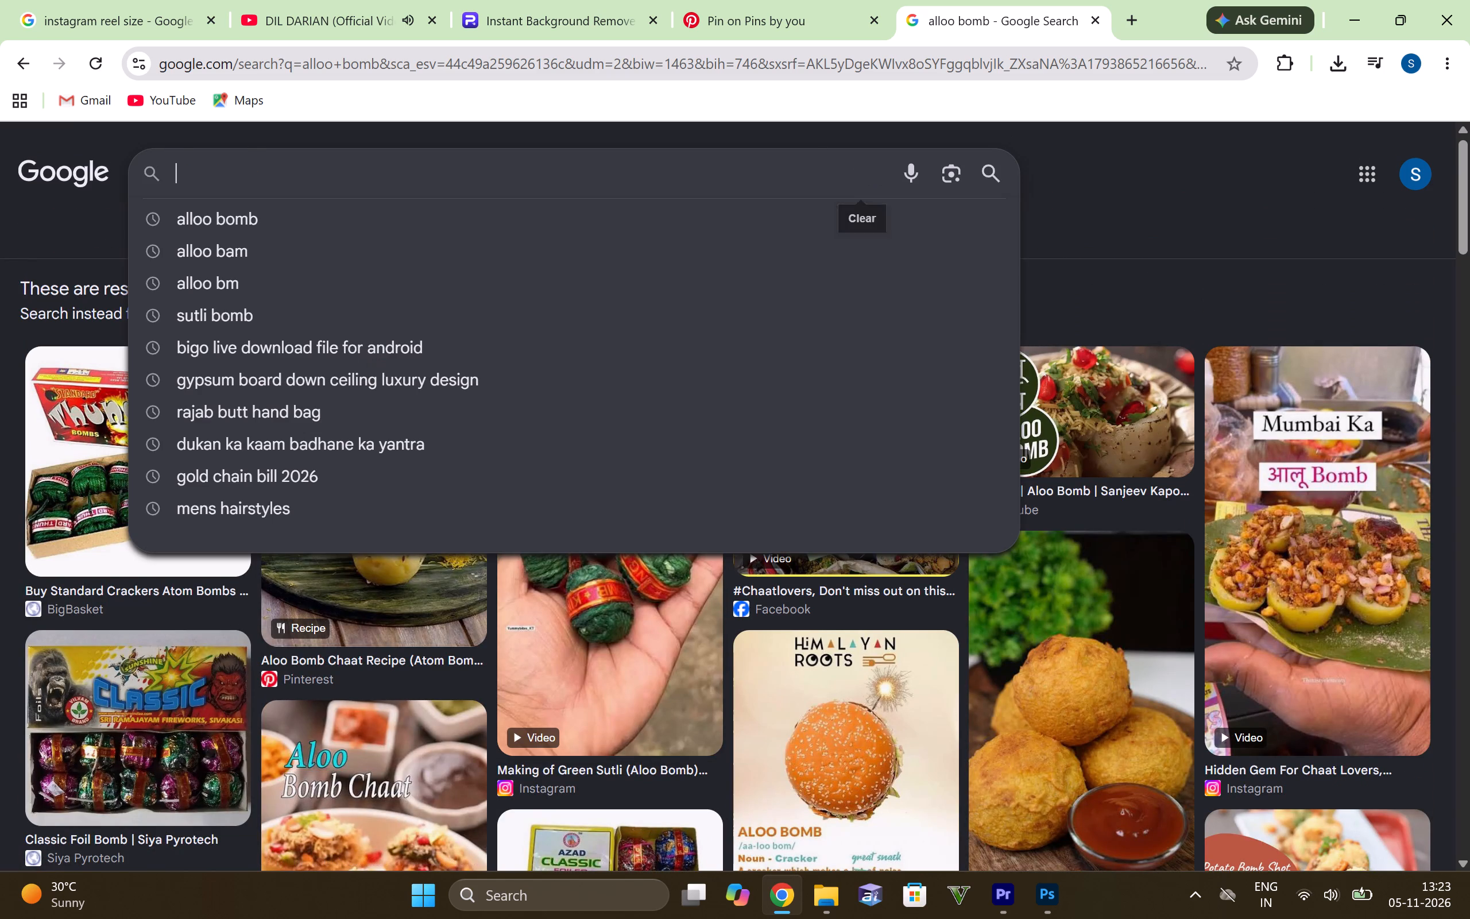
{"action": "left_click", "coordinate": [652, 176]}
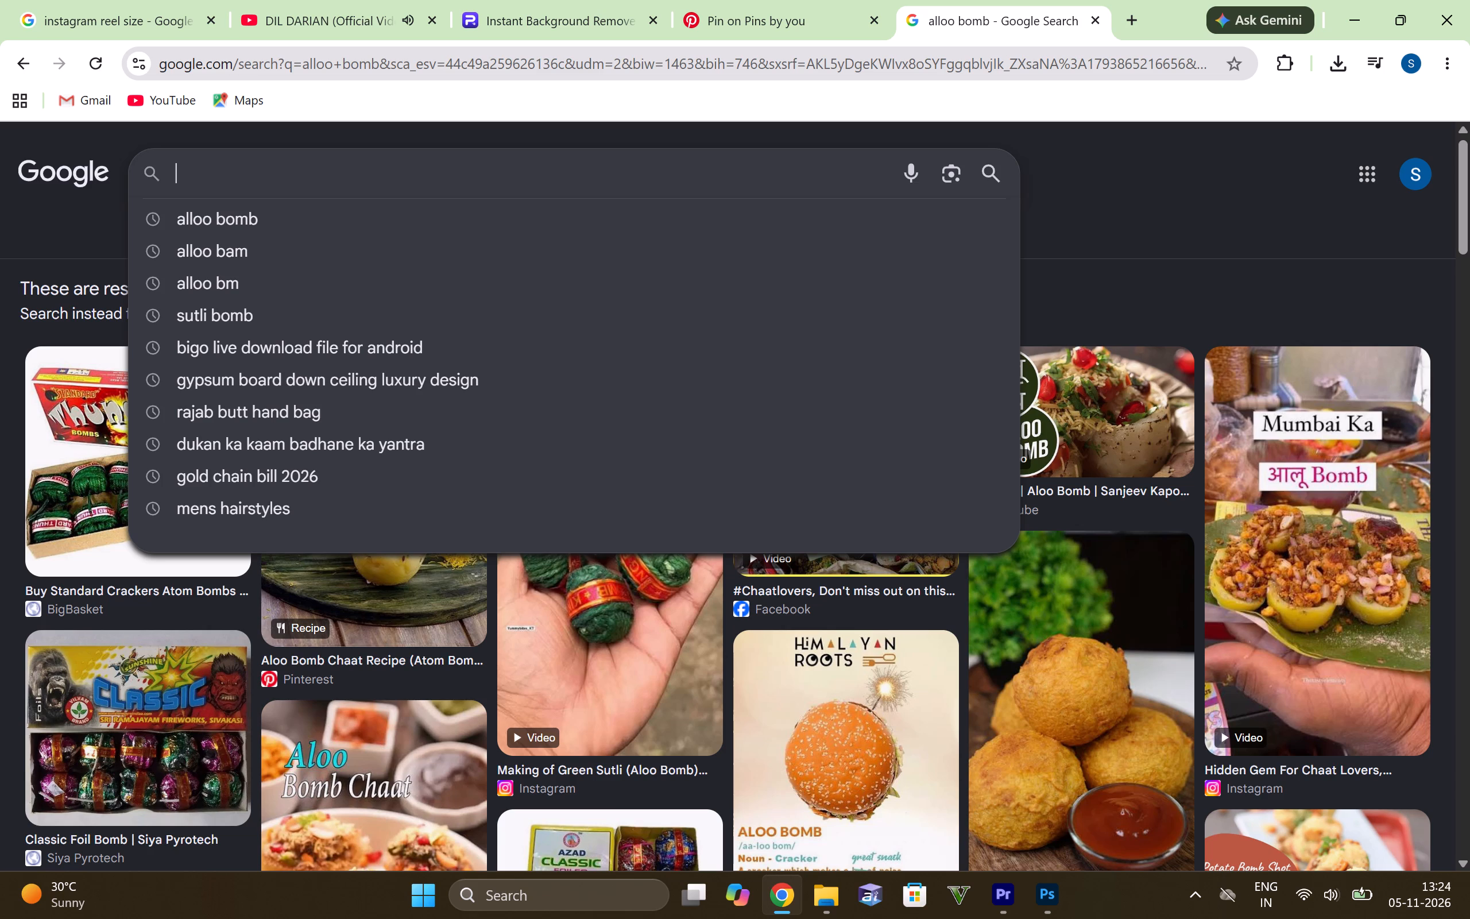
{"action": "left_click", "coordinate": [83, 218]}
{"action": "left_click", "coordinate": [376, 174]}
{"action": "left_click", "coordinate": [1104, 26]}
{"action": "left_click", "coordinate": [1102, 26]}
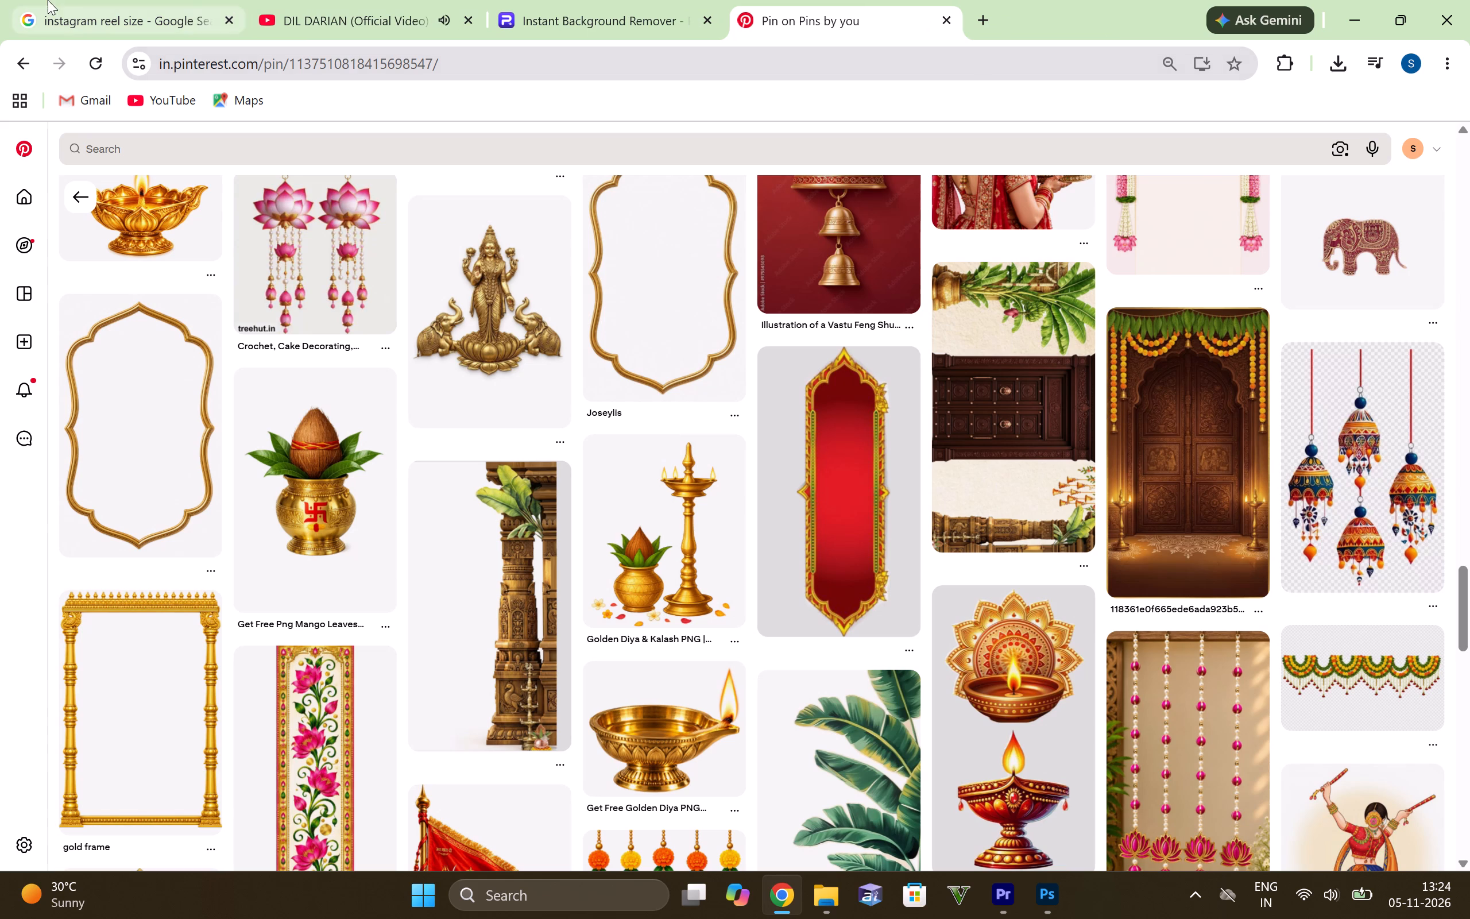
{"action": "left_click", "coordinate": [177, 7]}
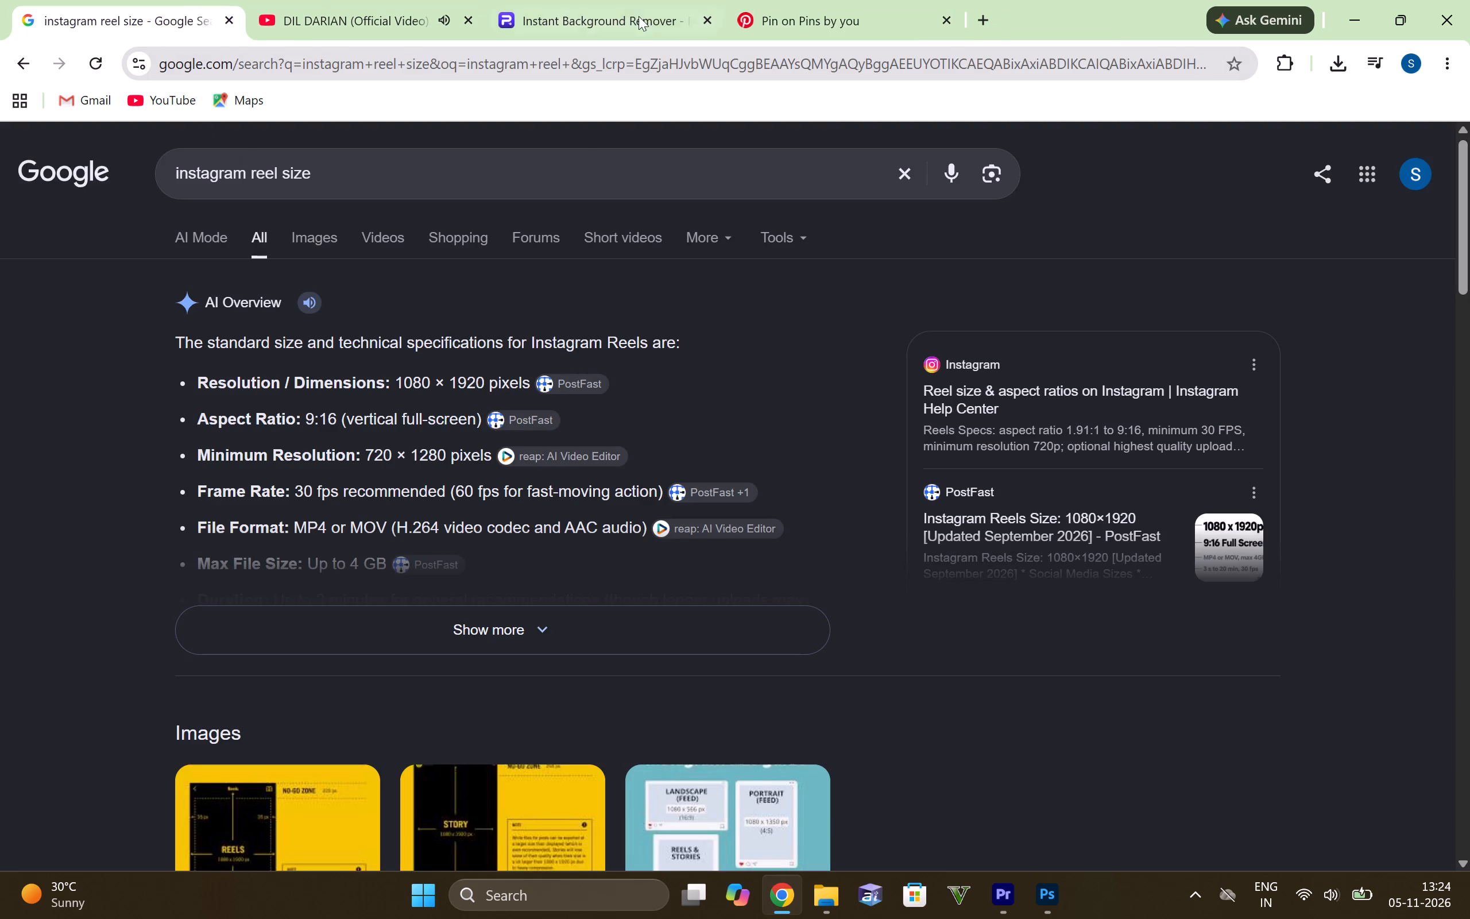
{"action": "left_click", "coordinate": [652, 11]}
{"action": "left_click", "coordinate": [777, 7]}
Scan back up through the pins related to the garlanded bells for firecracker and decoration images.
{"action": "scroll", "coordinate": [562, 504], "scroll_direction": "up", "scroll_amount": 7}
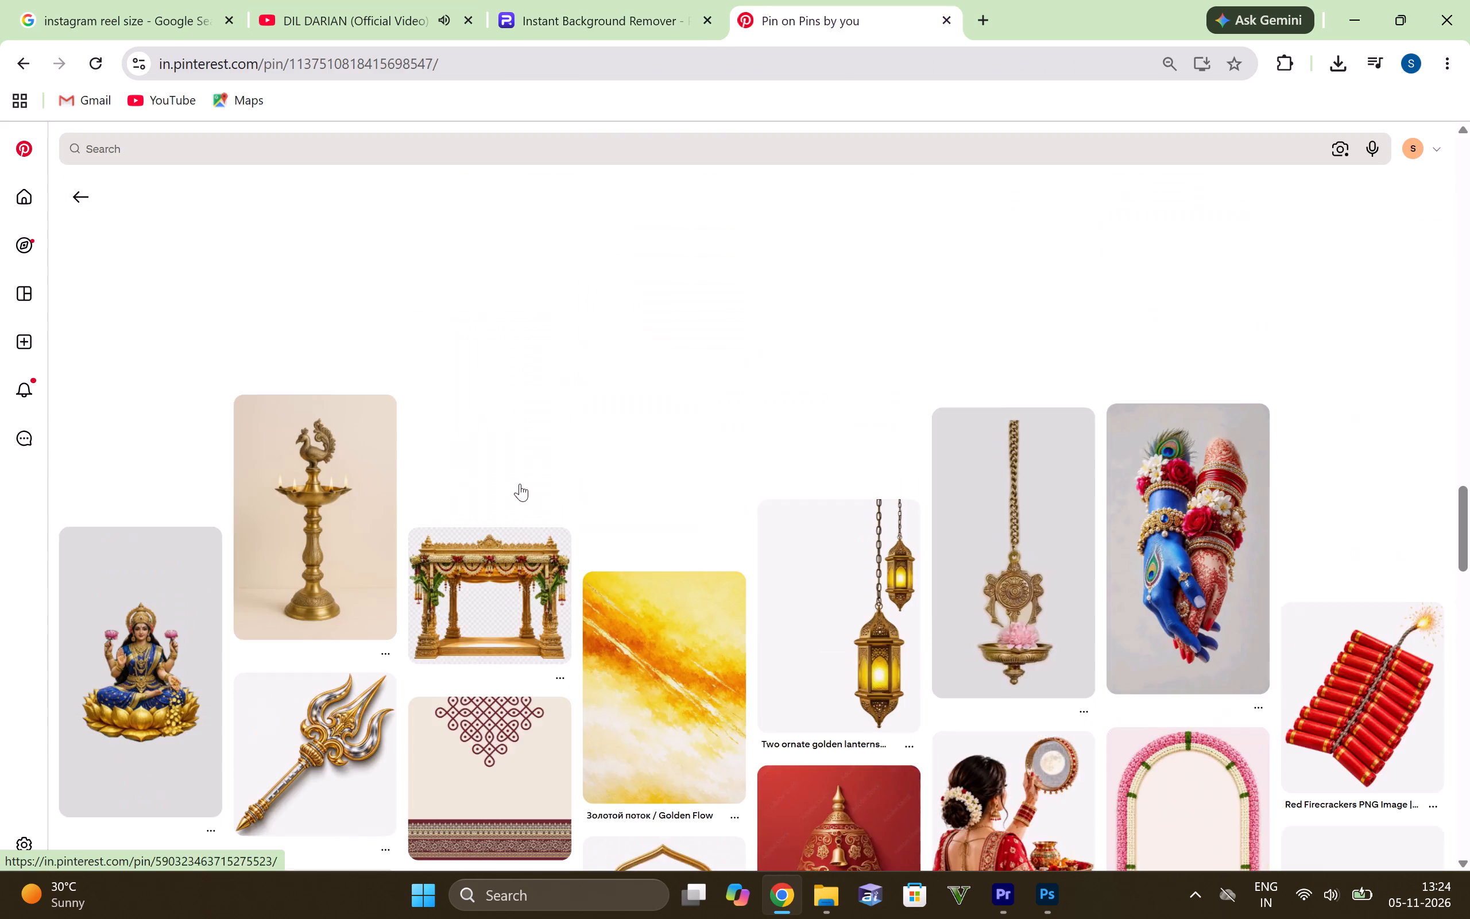
{"action": "scroll", "coordinate": [520, 484], "scroll_direction": "up", "scroll_amount": 6}
{"action": "scroll", "coordinate": [622, 422], "scroll_direction": "up", "scroll_amount": 5}
{"action": "scroll", "coordinate": [675, 541], "scroll_direction": "up", "scroll_amount": 6}
{"action": "scroll", "coordinate": [832, 538], "scroll_direction": "up", "scroll_amount": 2}
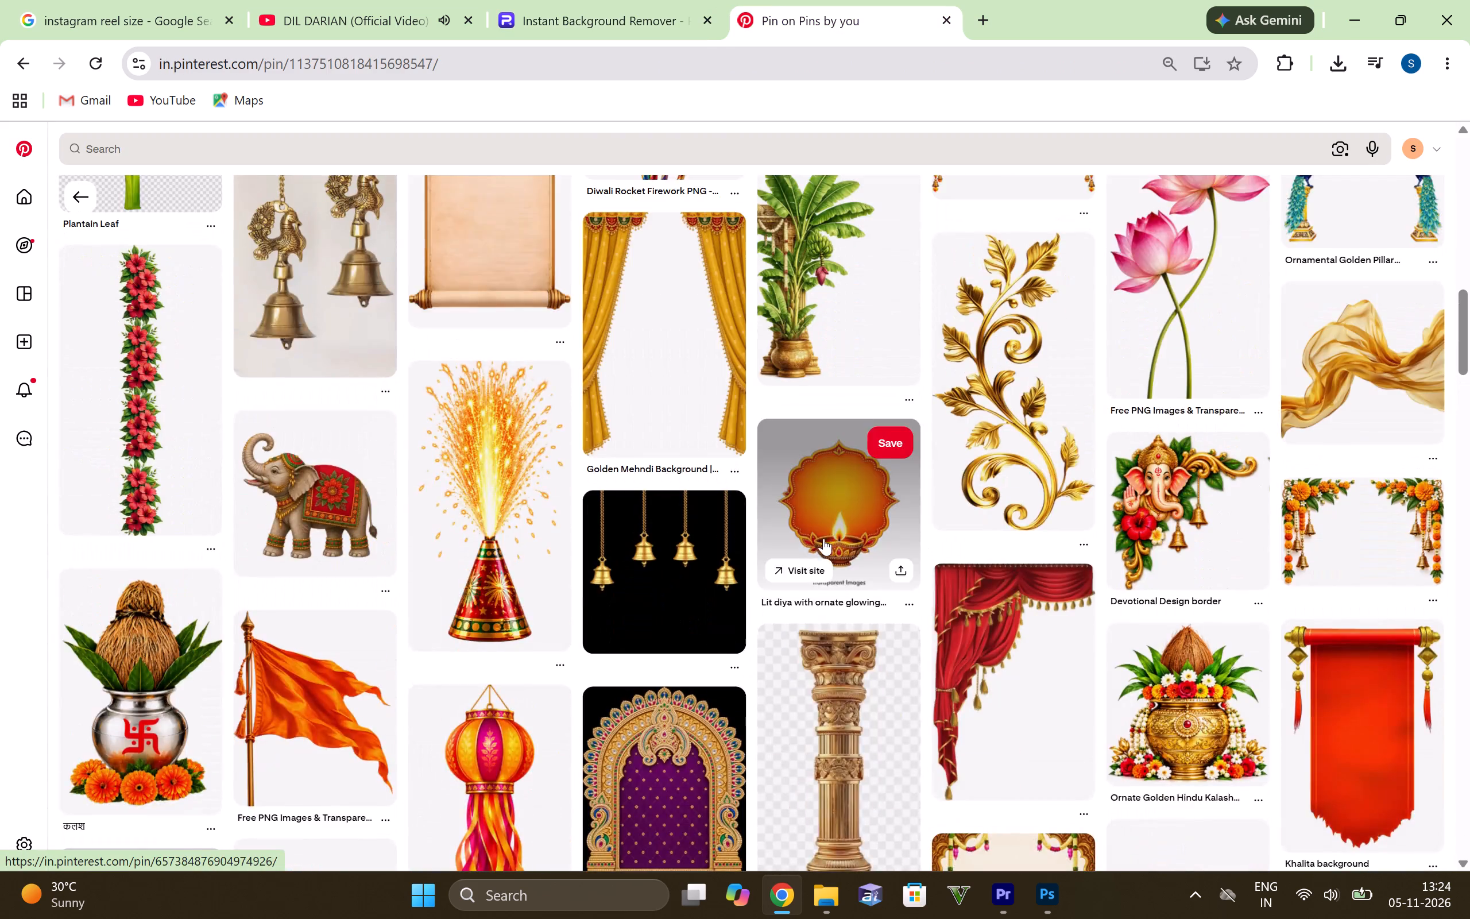
{"action": "scroll", "coordinate": [823, 538], "scroll_direction": "up", "scroll_amount": 4}
{"action": "scroll", "coordinate": [670, 484], "scroll_direction": "down", "scroll_amount": 3}
{"action": "scroll", "coordinate": [853, 476], "scroll_direction": "up", "scroll_amount": 5}
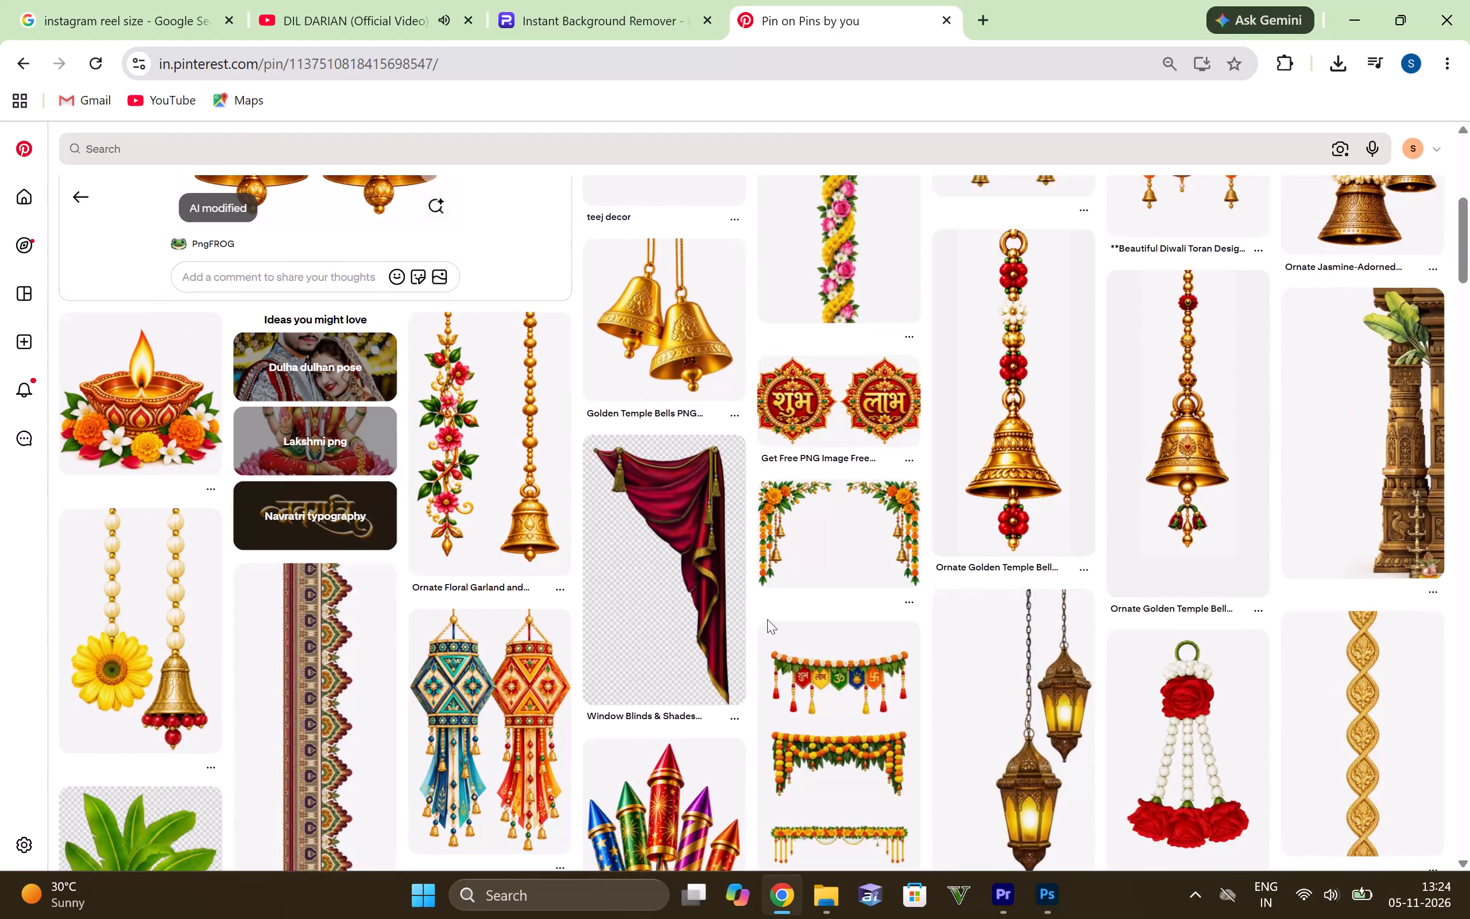
{"action": "scroll", "coordinate": [763, 622], "scroll_direction": "down", "scroll_amount": 4}
{"action": "scroll", "coordinate": [683, 594], "scroll_direction": "up", "scroll_amount": 2}
{"action": "scroll", "coordinate": [682, 597], "scroll_direction": "down", "scroll_amount": 1}
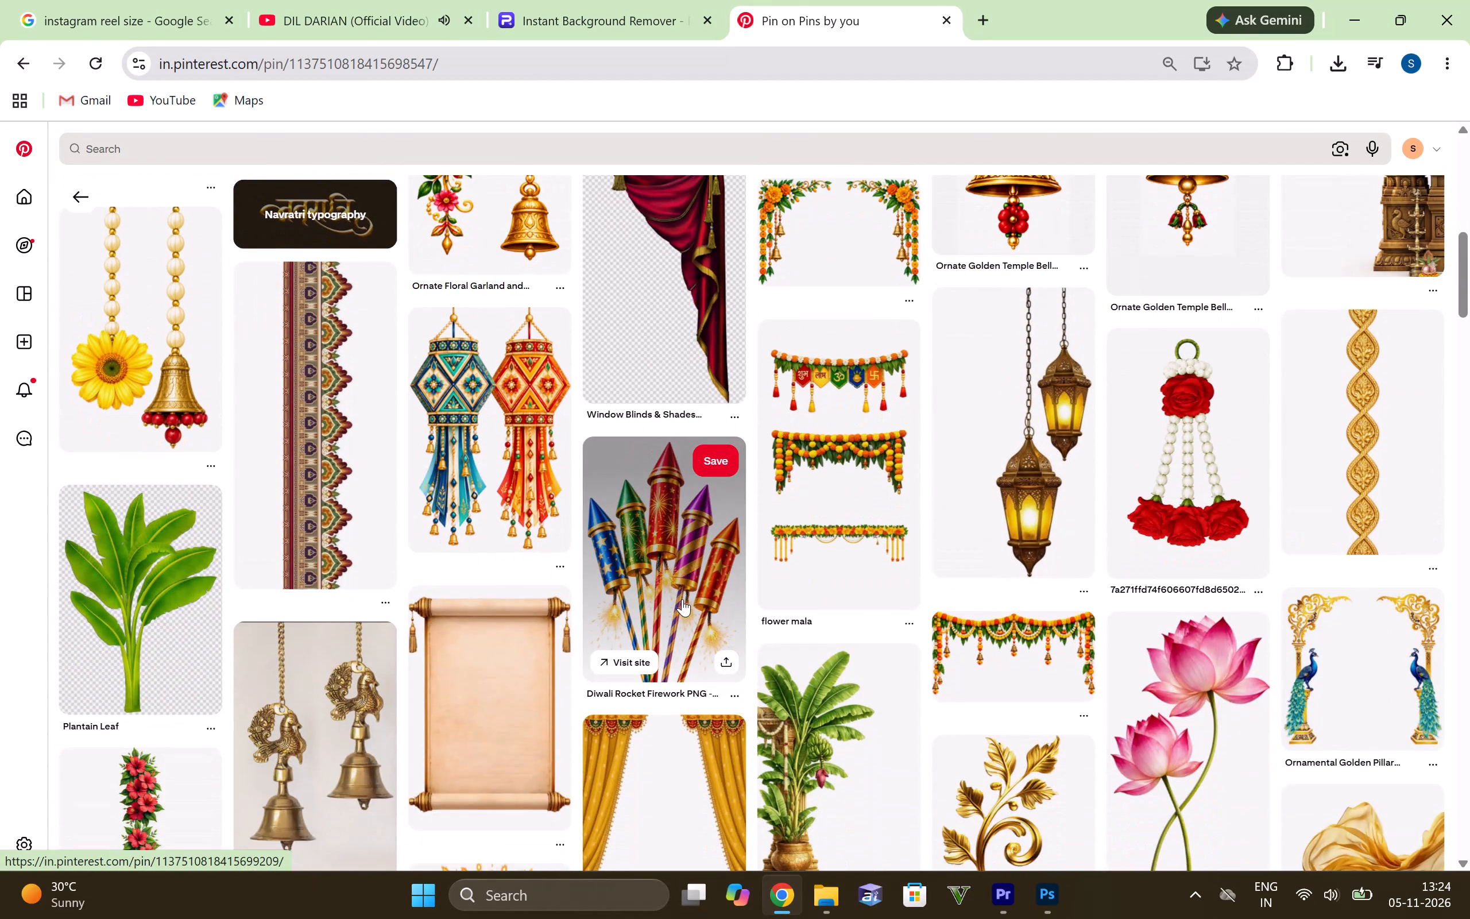
{"action": "scroll", "coordinate": [682, 599], "scroll_direction": "up", "scroll_amount": 2}
{"action": "scroll", "coordinate": [767, 601], "scroll_direction": "down", "scroll_amount": 2}
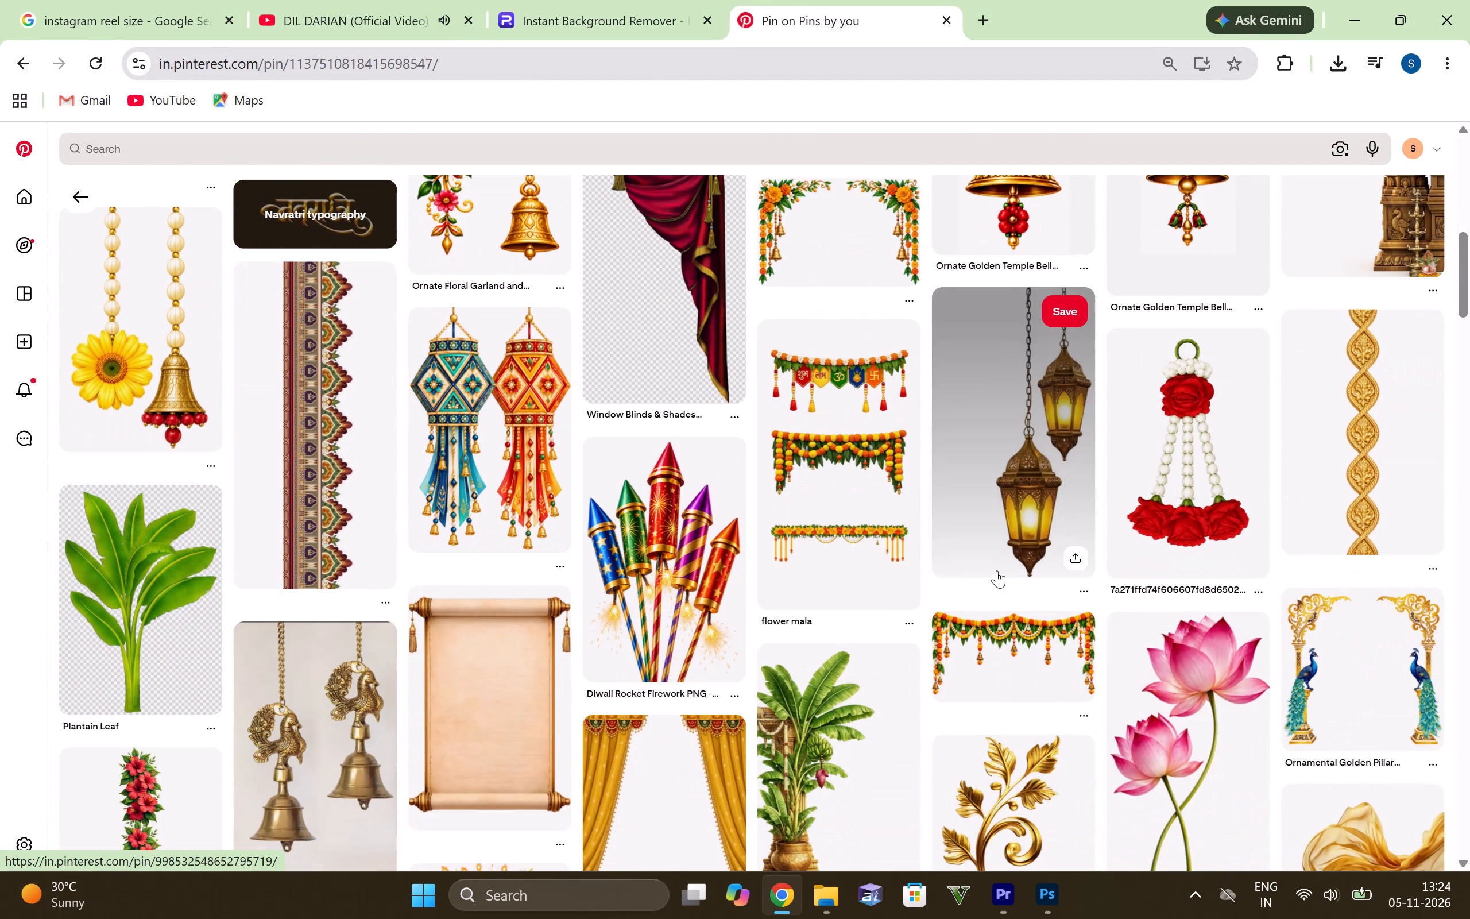
Open the Diwali Rocket Firework PNG pin and look over its related firecracker pins.
{"action": "left_click", "coordinate": [652, 580]}
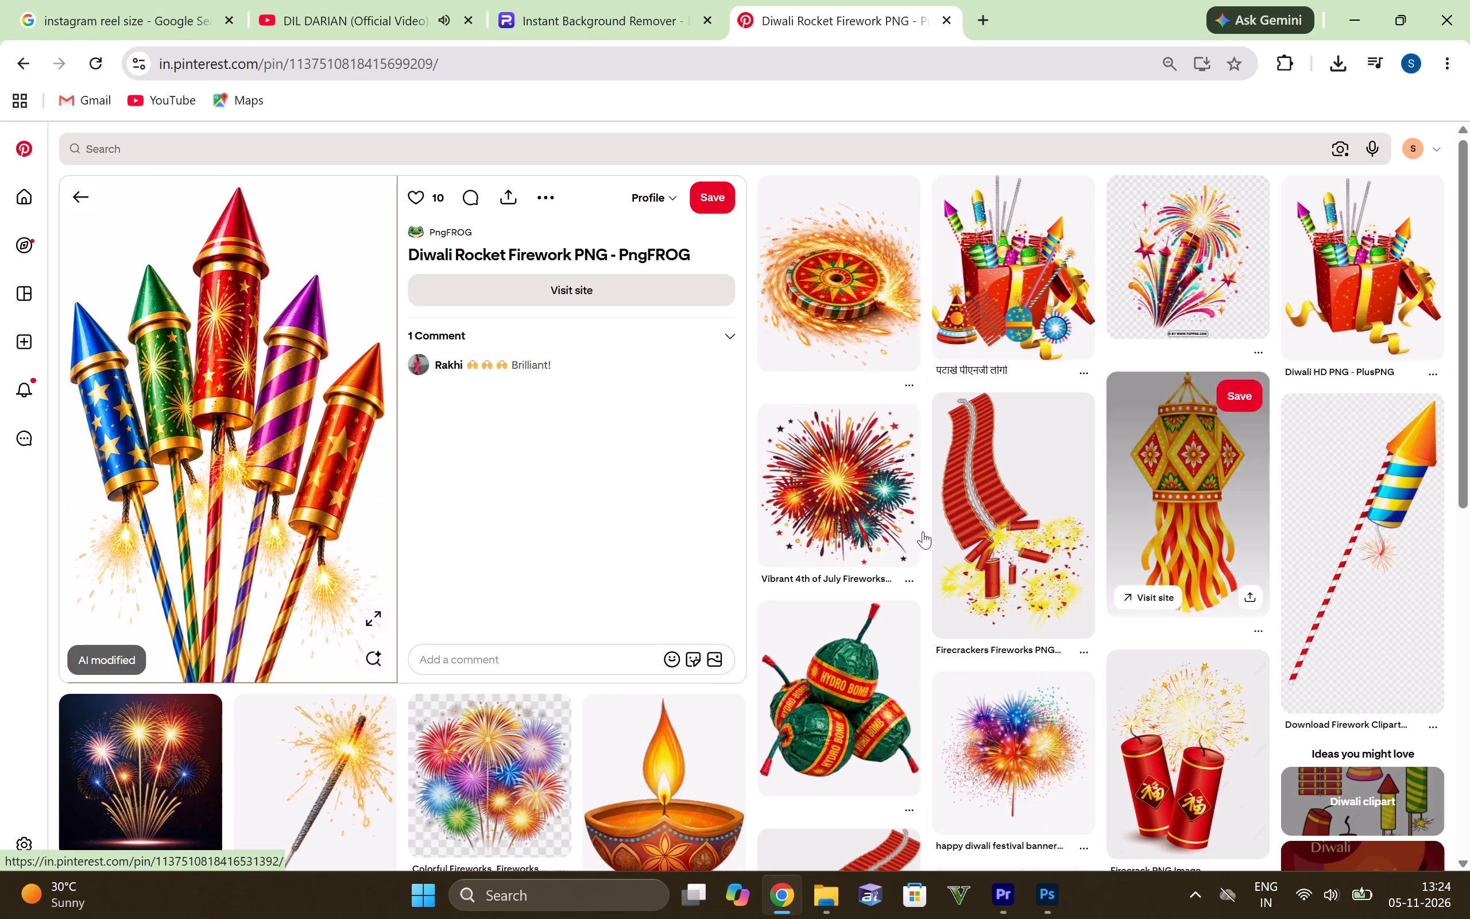
{"action": "scroll", "coordinate": [850, 523], "scroll_direction": "down", "scroll_amount": 4}
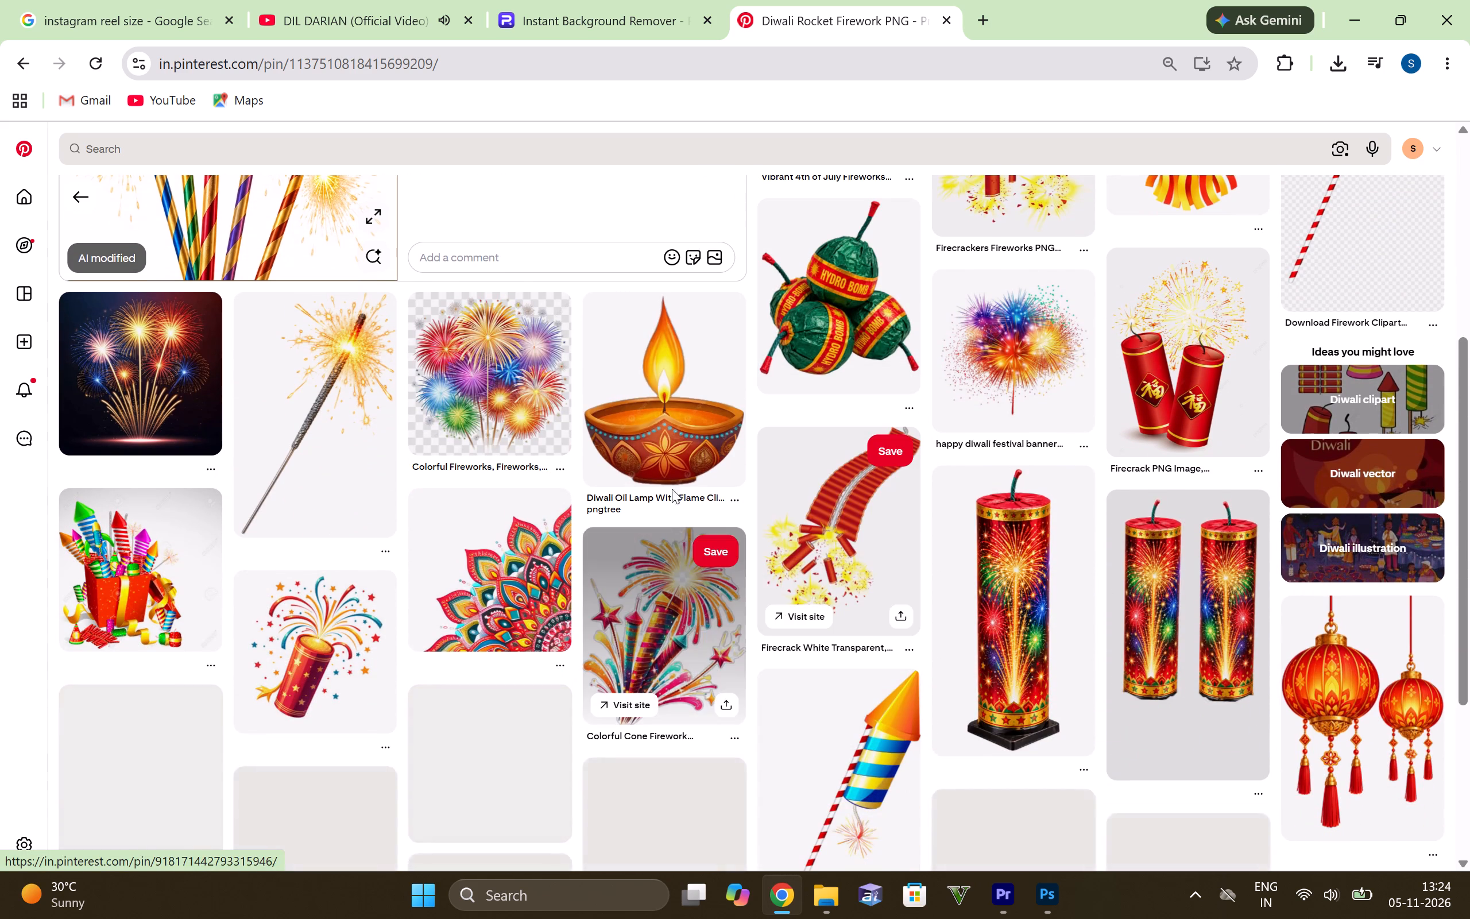
{"action": "scroll", "coordinate": [668, 456], "scroll_direction": "up", "scroll_amount": 2}
{"action": "scroll", "coordinate": [459, 594], "scroll_direction": "up", "scroll_amount": 3}
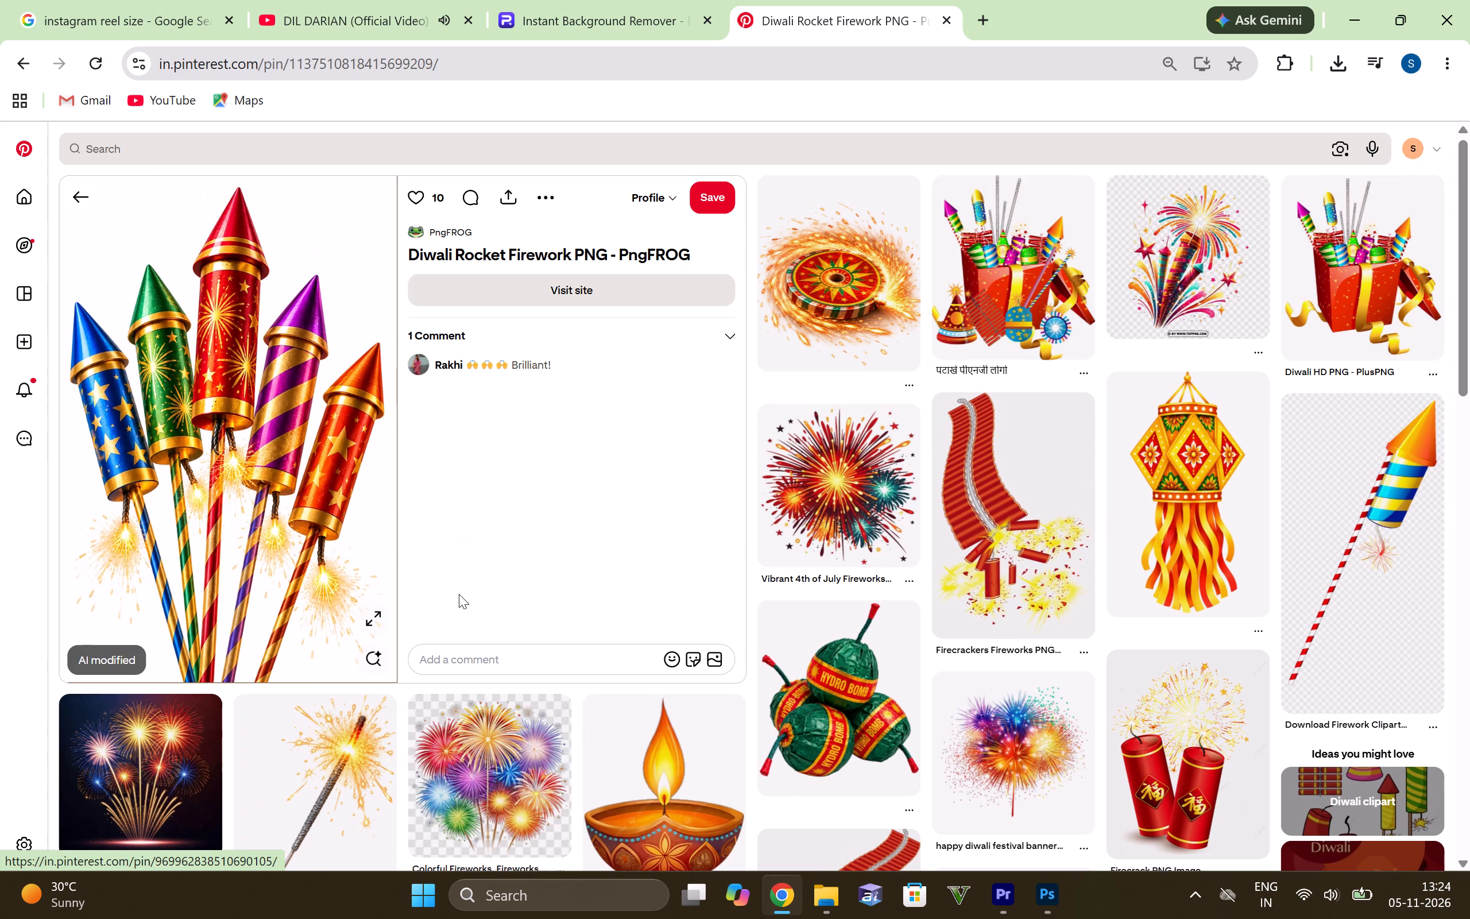
{"action": "scroll", "coordinate": [461, 594], "scroll_direction": "up", "scroll_amount": 2}
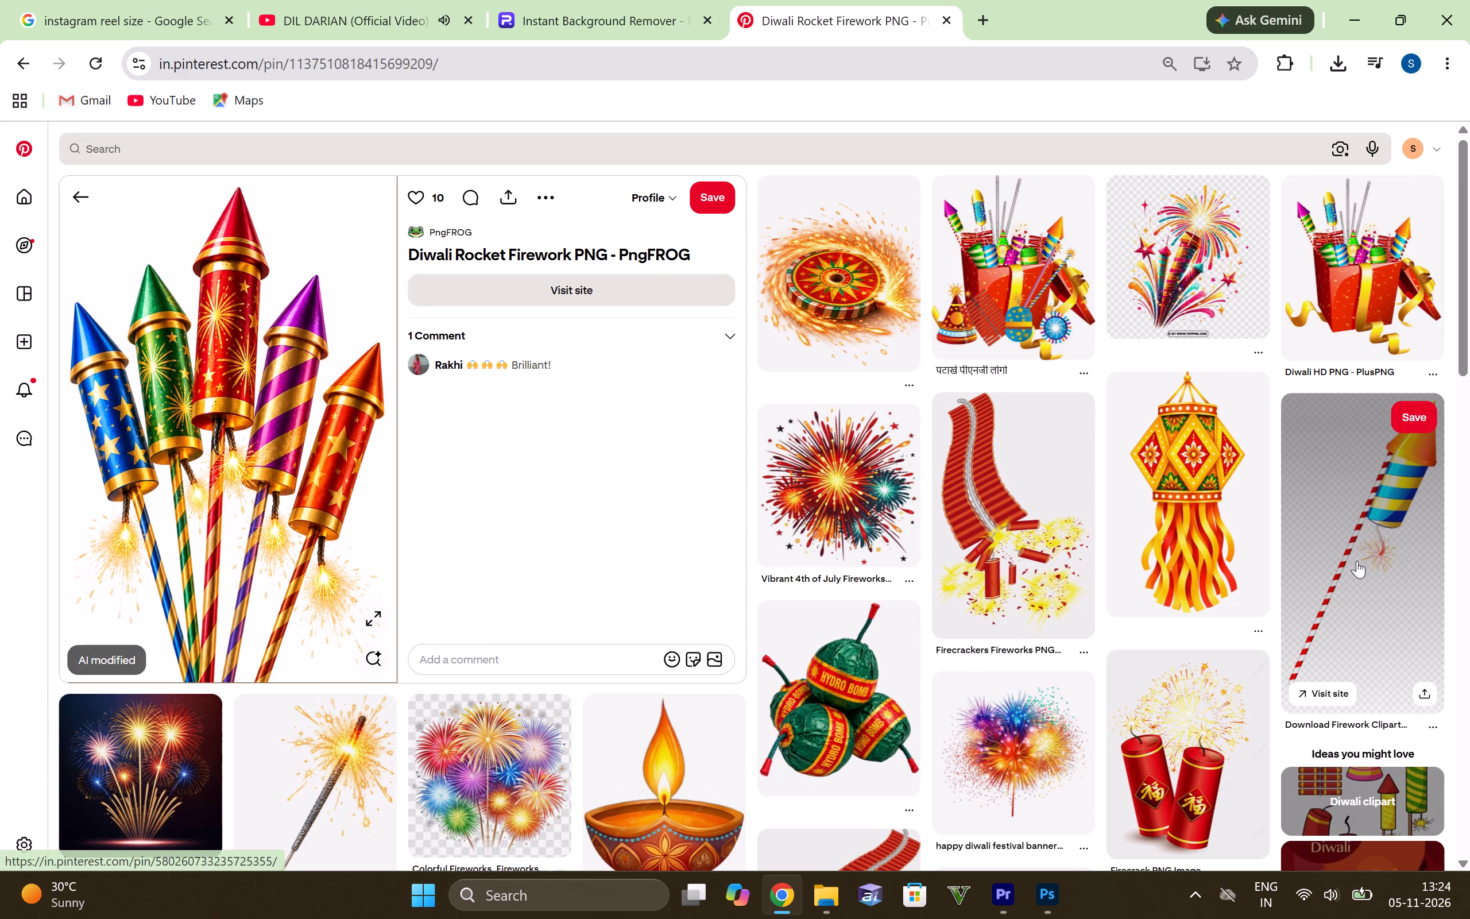
Look through the pins related to the Diwali Rocket Firework PNG for firecracker, bomb and decoration images.
{"action": "scroll", "coordinate": [1124, 570], "scroll_direction": "down", "scroll_amount": 2}
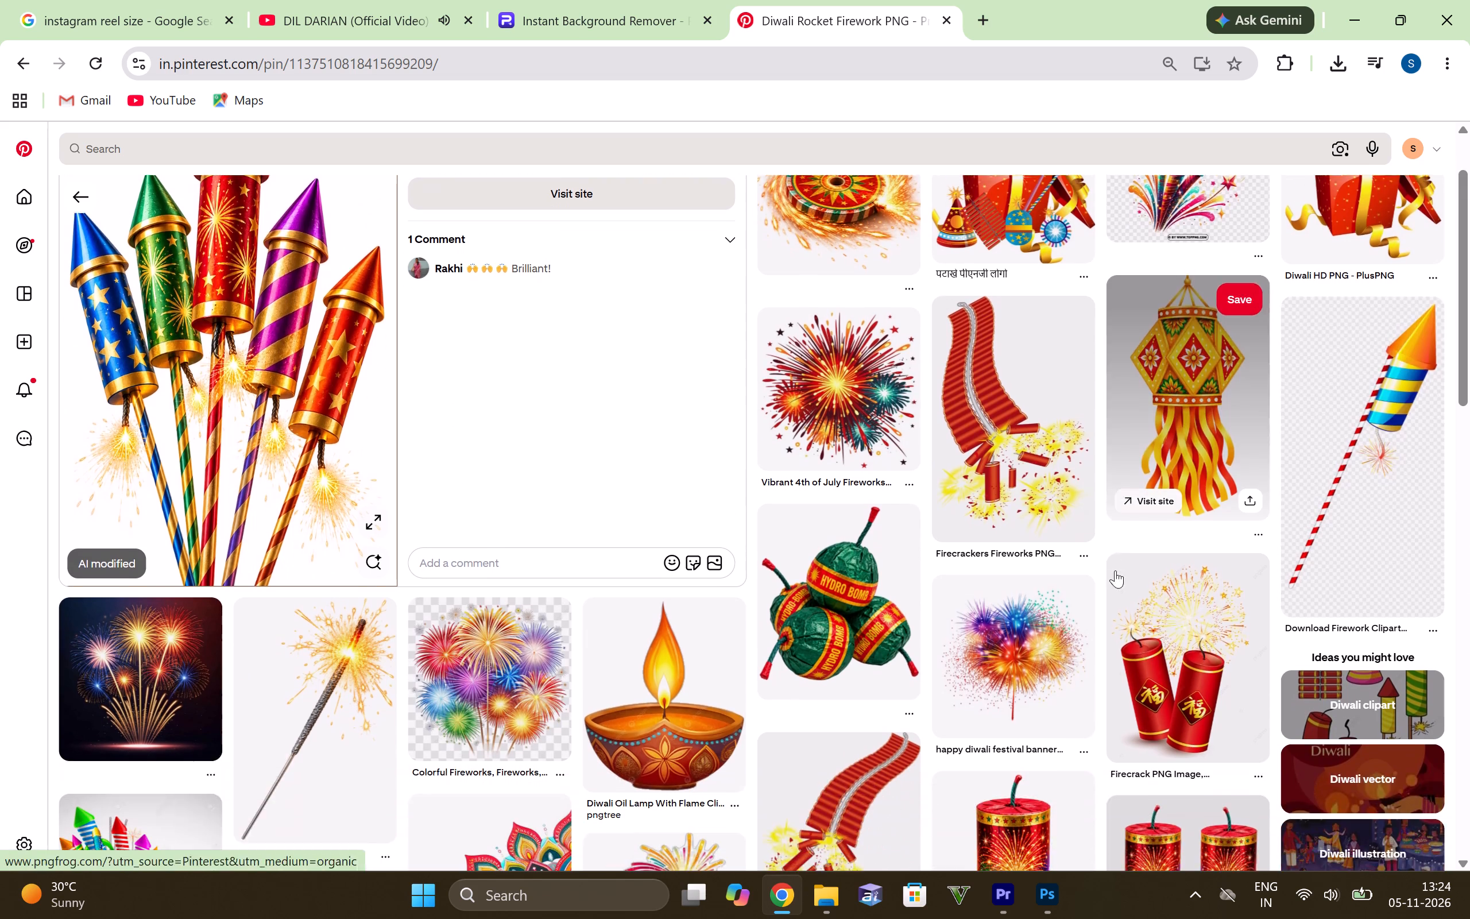
{"action": "scroll", "coordinate": [1115, 570], "scroll_direction": "down", "scroll_amount": 2}
{"action": "scroll", "coordinate": [541, 538], "scroll_direction": "down", "scroll_amount": 4}
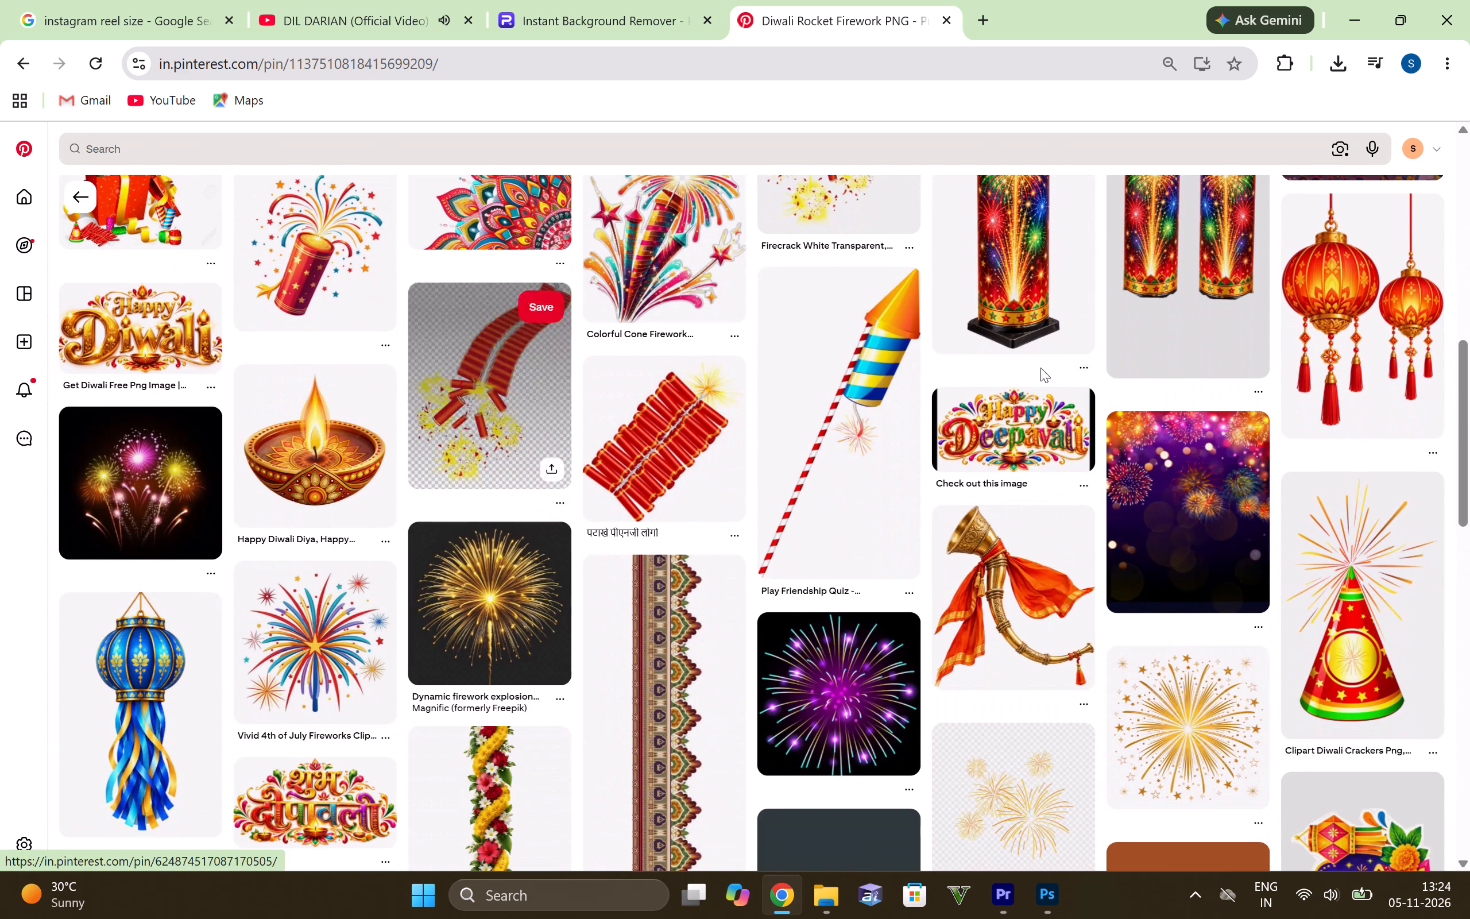
{"action": "scroll", "coordinate": [1074, 373], "scroll_direction": "down", "scroll_amount": 2}
{"action": "scroll", "coordinate": [1073, 444], "scroll_direction": "down", "scroll_amount": 3}
{"action": "scroll", "coordinate": [954, 476], "scroll_direction": "down", "scroll_amount": 2}
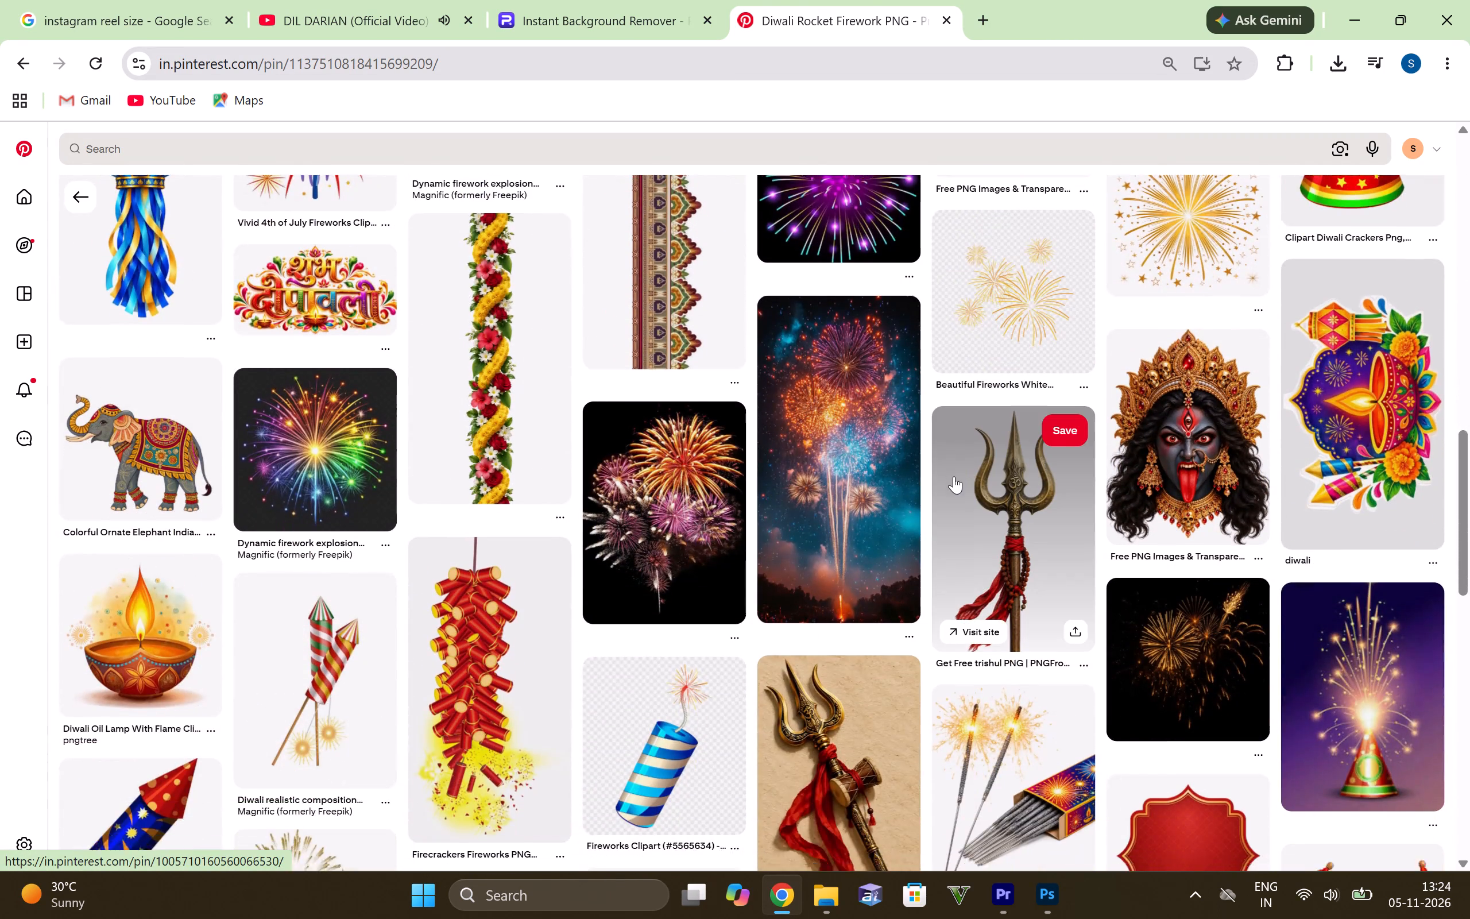
{"action": "scroll", "coordinate": [954, 476], "scroll_direction": "down", "scroll_amount": 2}
{"action": "scroll", "coordinate": [848, 489], "scroll_direction": "down", "scroll_amount": 4}
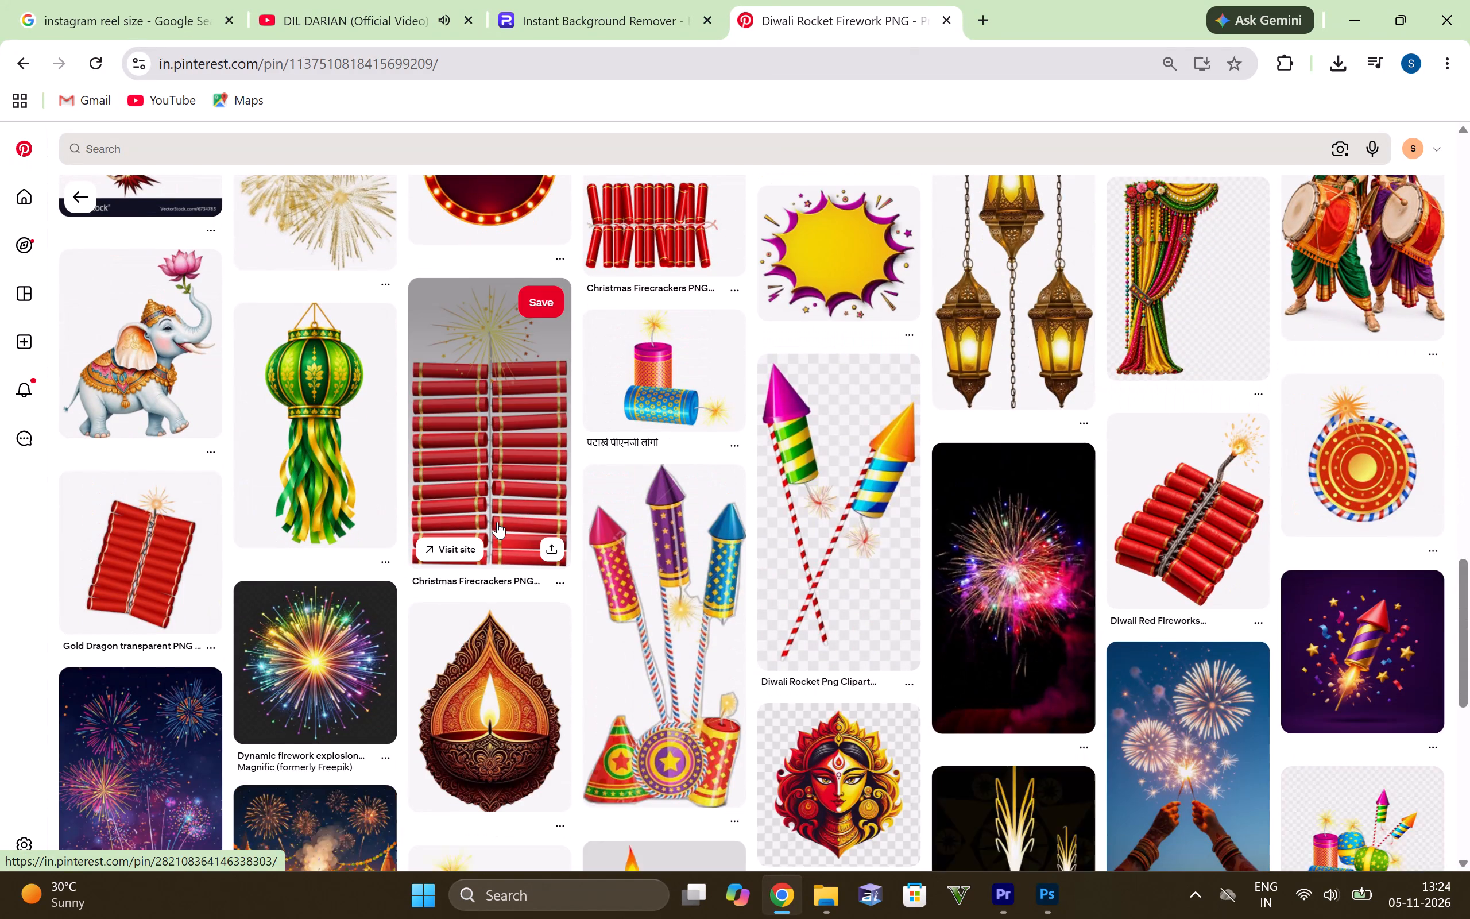
{"action": "scroll", "coordinate": [497, 522], "scroll_direction": "down", "scroll_amount": 2}
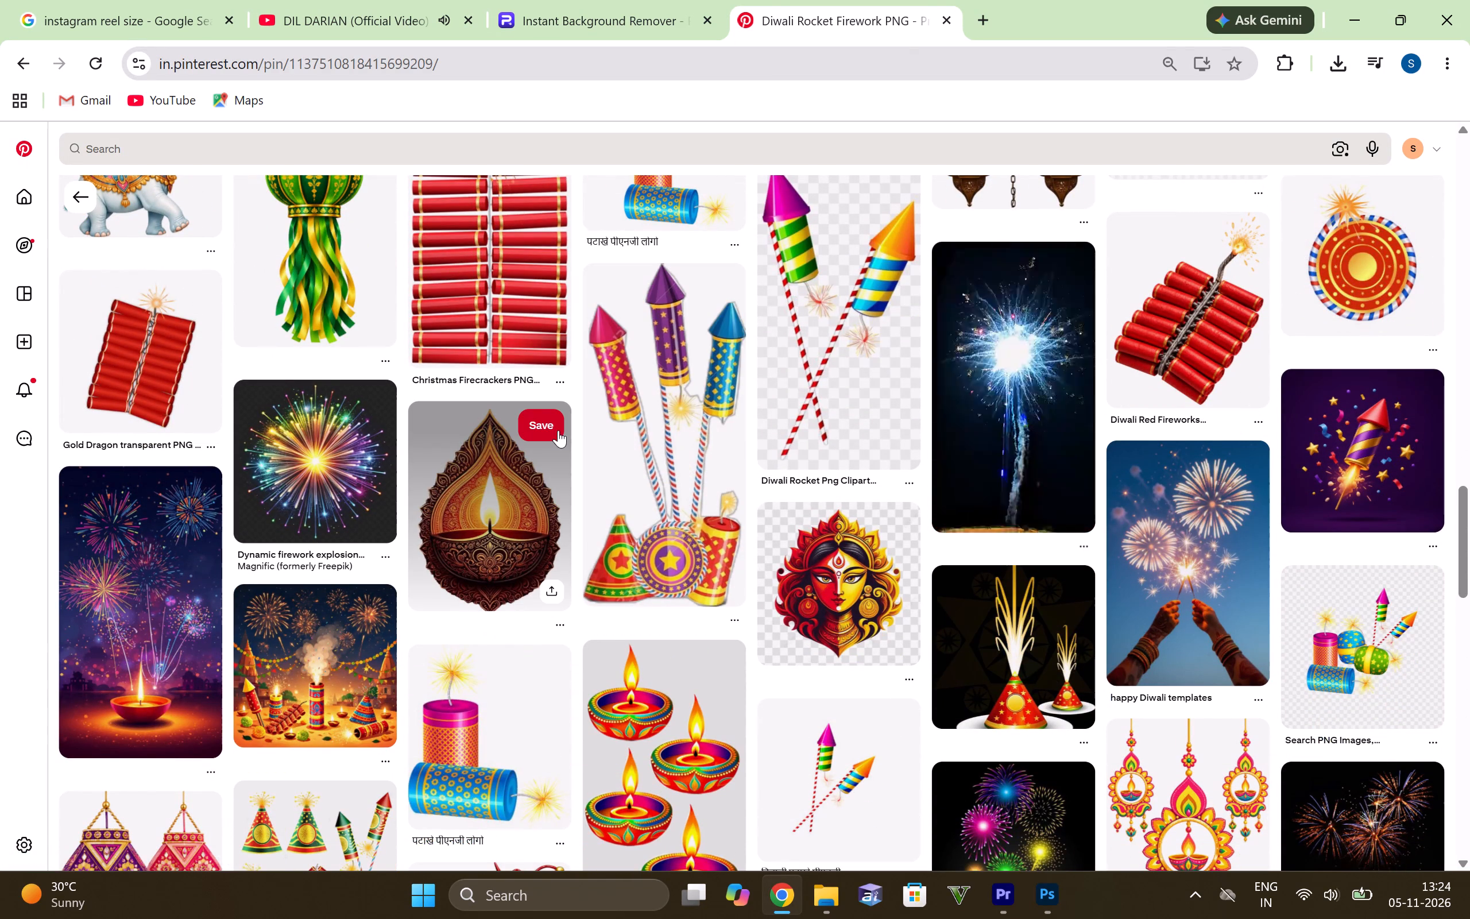
{"action": "scroll", "coordinate": [558, 430], "scroll_direction": "down", "scroll_amount": 3}
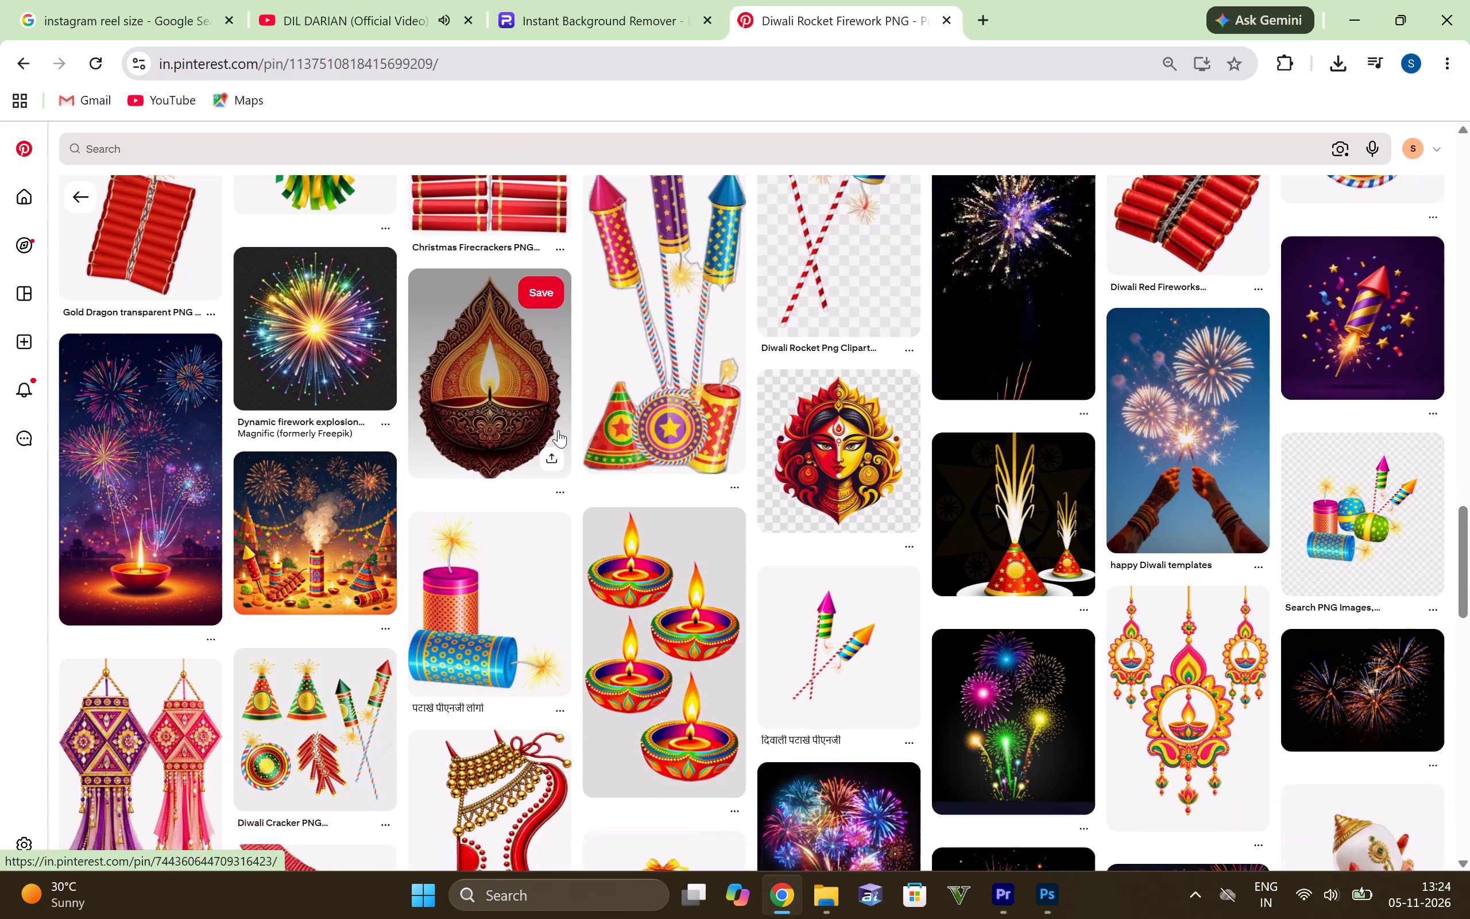
{"action": "scroll", "coordinate": [558, 430], "scroll_direction": "down", "scroll_amount": 5}
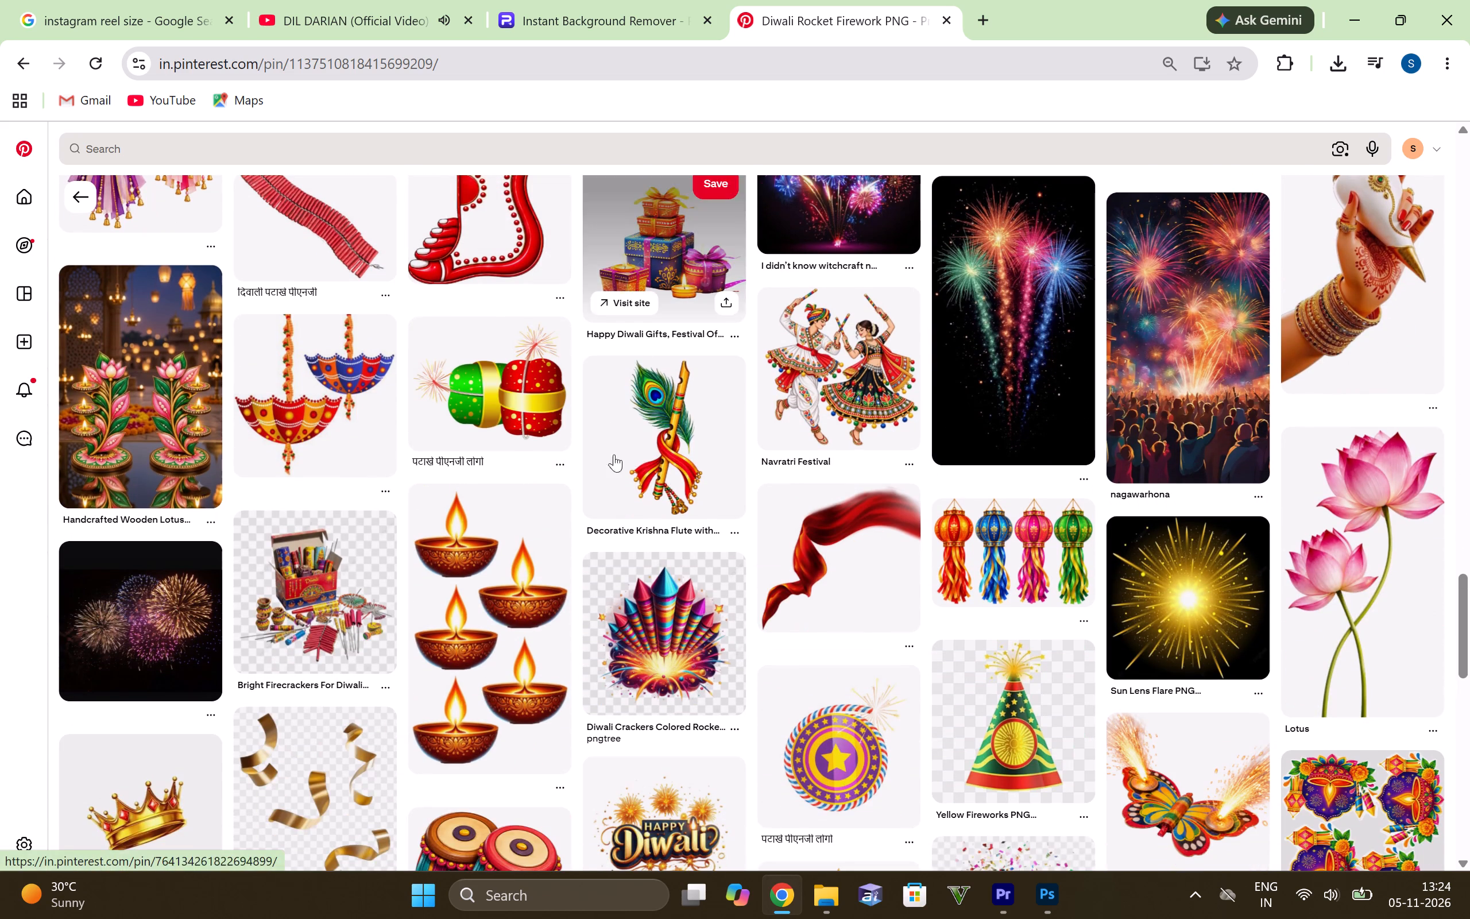
{"action": "scroll", "coordinate": [593, 540], "scroll_direction": "down", "scroll_amount": 2}
{"action": "scroll", "coordinate": [502, 443], "scroll_direction": "down", "scroll_amount": 3}
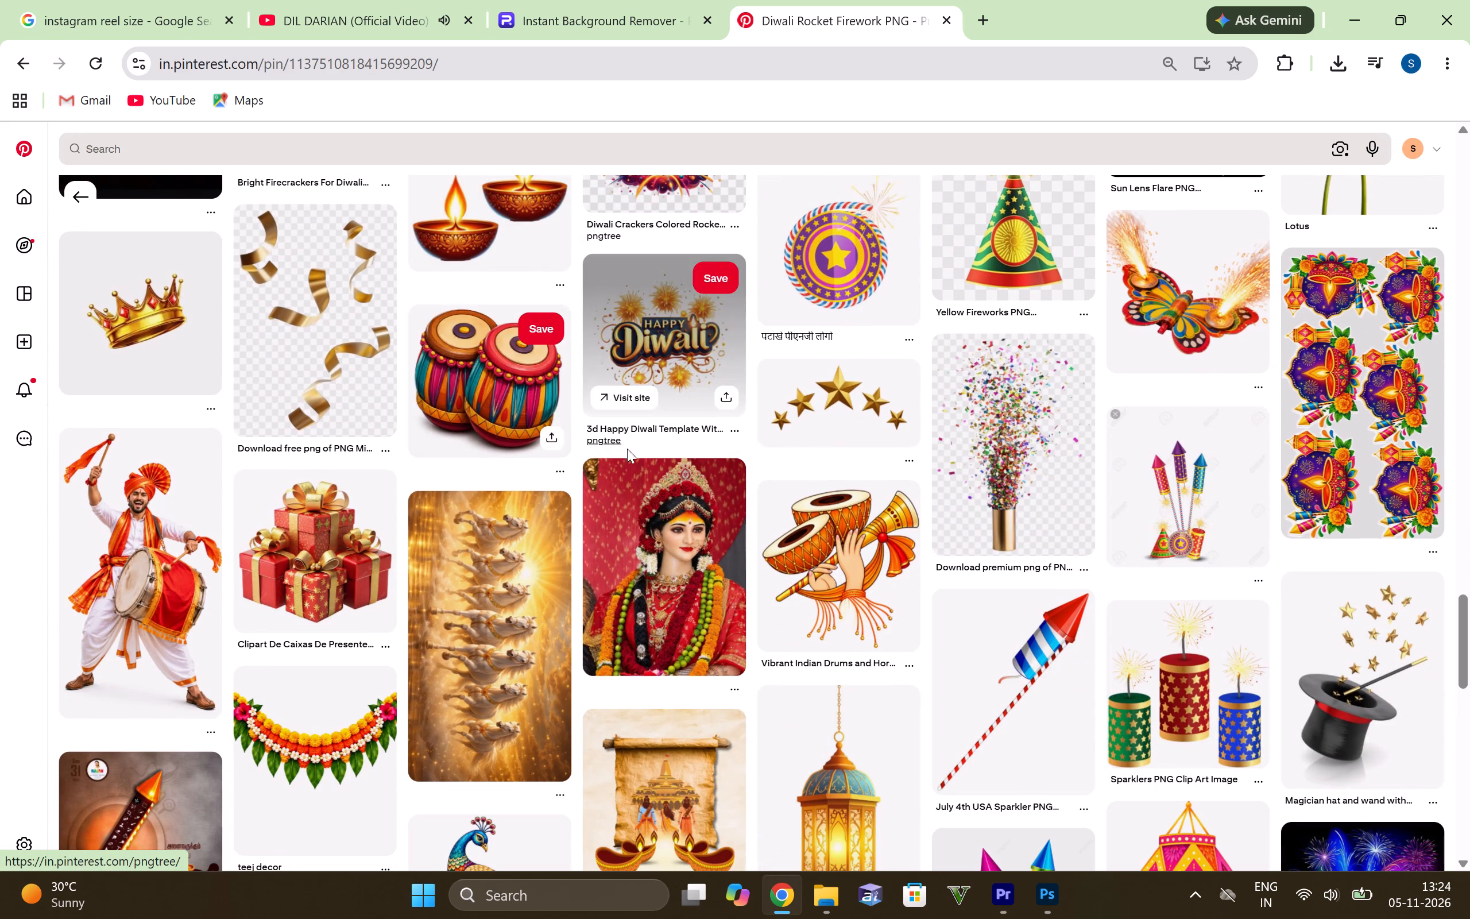
{"action": "scroll", "coordinate": [632, 451], "scroll_direction": "up", "scroll_amount": 3}
{"action": "scroll", "coordinate": [715, 527], "scroll_direction": "down", "scroll_amount": 4}
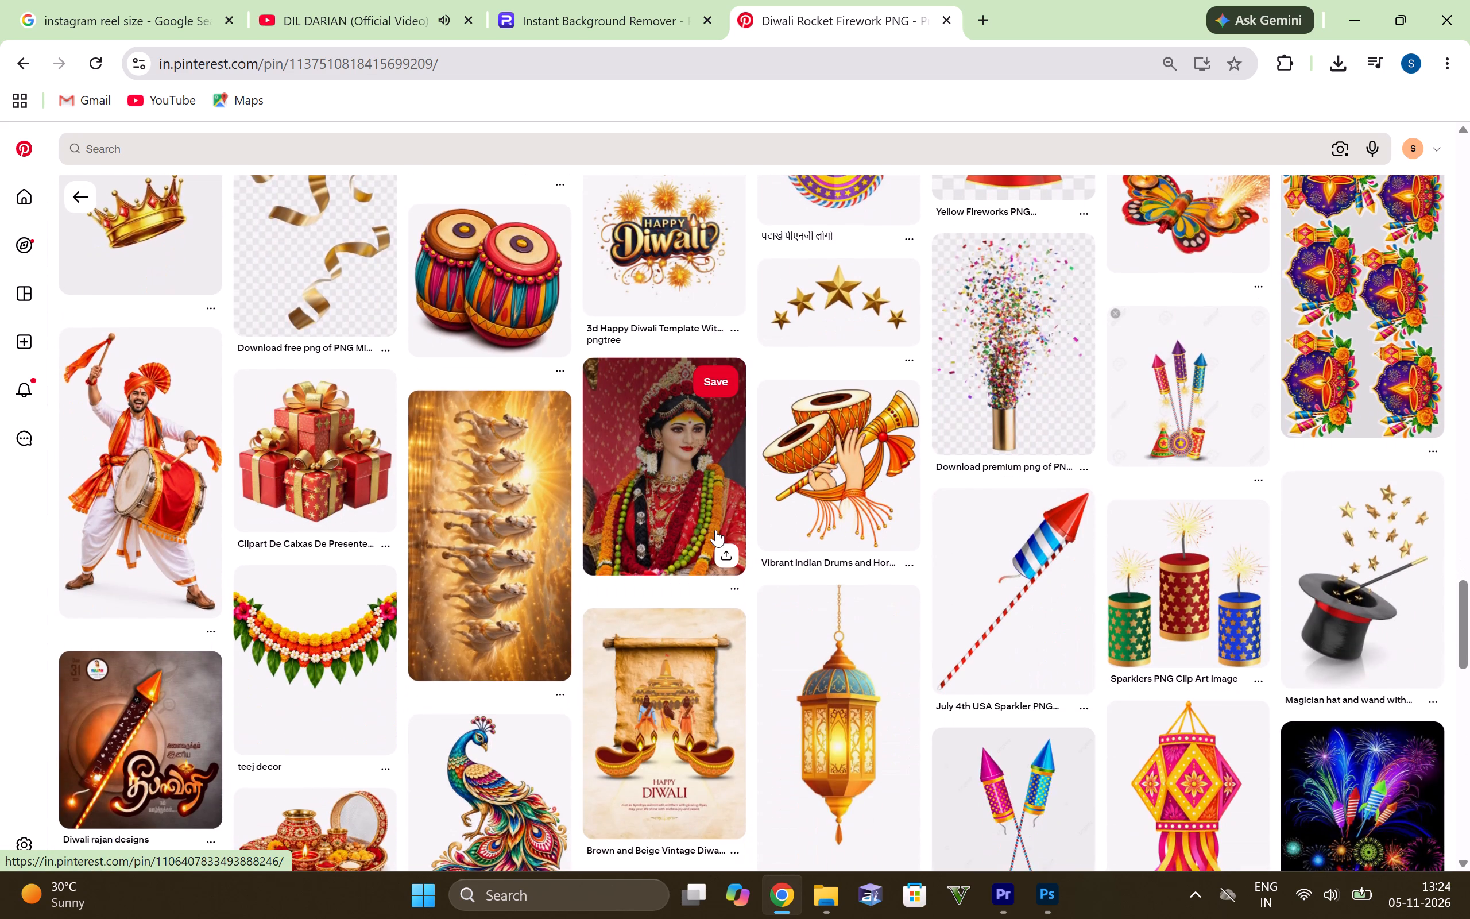
{"action": "scroll", "coordinate": [715, 530], "scroll_direction": "down", "scroll_amount": 2}
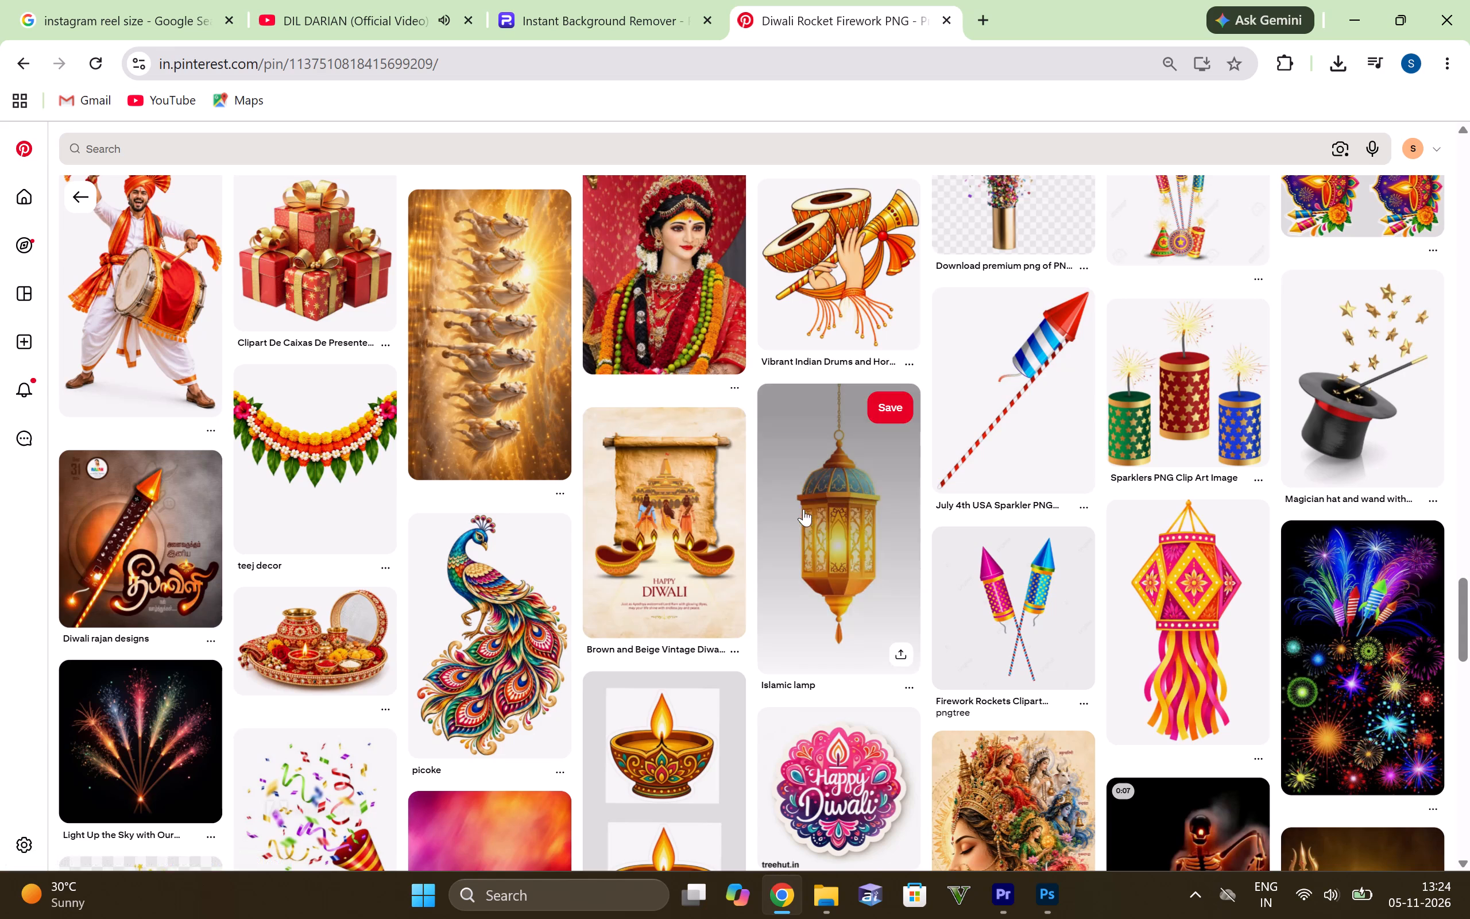
{"action": "scroll", "coordinate": [812, 505], "scroll_direction": "down", "scroll_amount": 3}
{"action": "scroll", "coordinate": [668, 519], "scroll_direction": "down", "scroll_amount": 5}
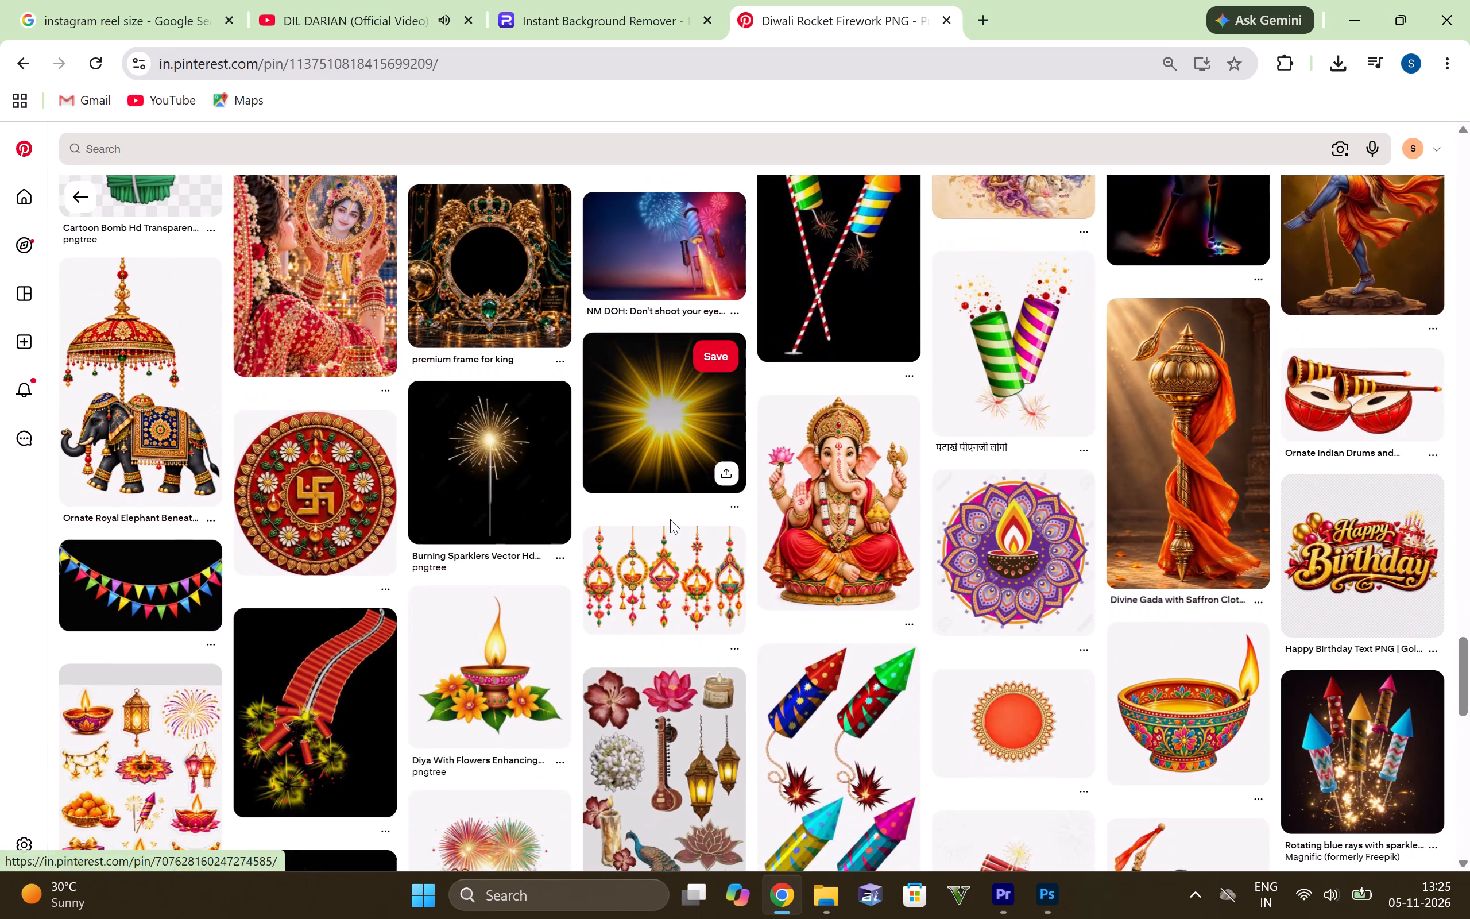
{"action": "scroll", "coordinate": [670, 519], "scroll_direction": "down", "scroll_amount": 5}
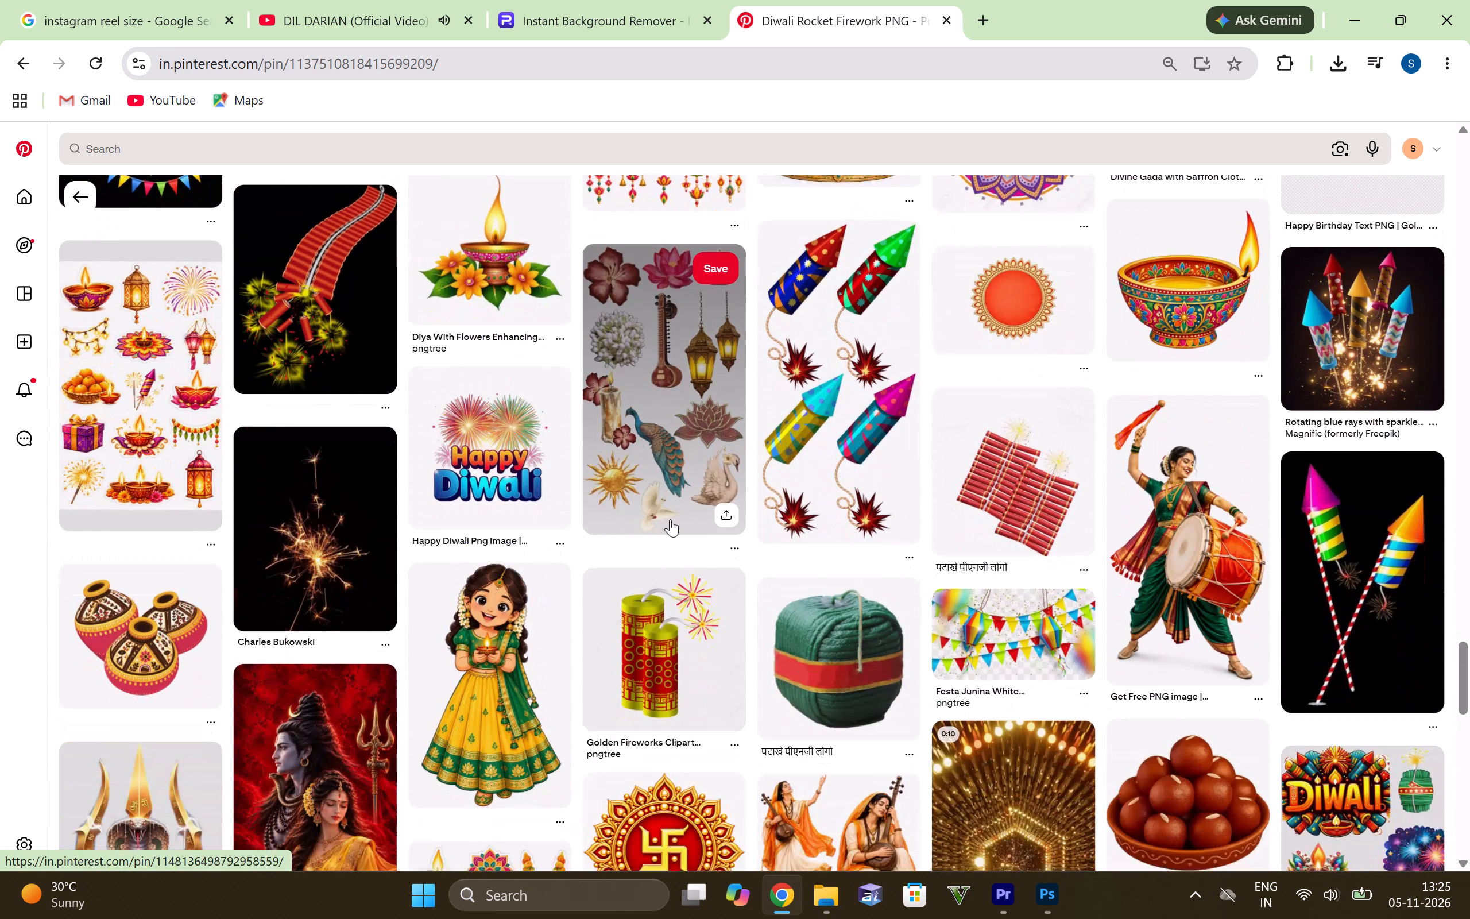
{"action": "scroll", "coordinate": [670, 519], "scroll_direction": "down", "scroll_amount": 2}
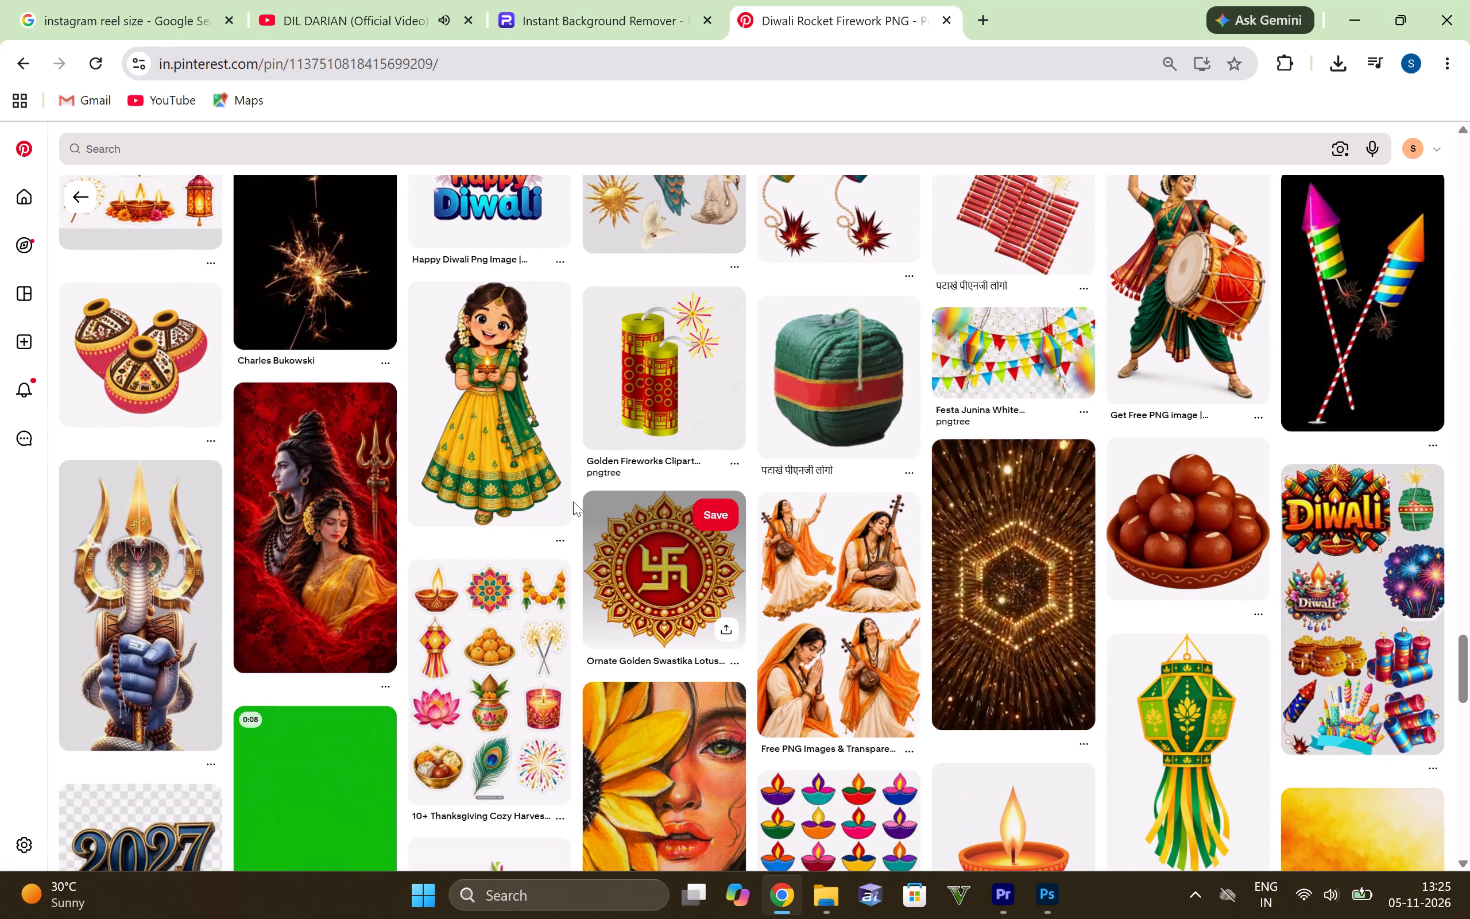
Return through the related pins to the opened Diwali Rocket Firework PNG pin.
{"action": "scroll", "coordinate": [561, 578], "scroll_direction": "up", "scroll_amount": 4}
{"action": "scroll", "coordinate": [672, 589], "scroll_direction": "up", "scroll_amount": 19}
{"action": "scroll", "coordinate": [678, 576], "scroll_direction": "up", "scroll_amount": 7}
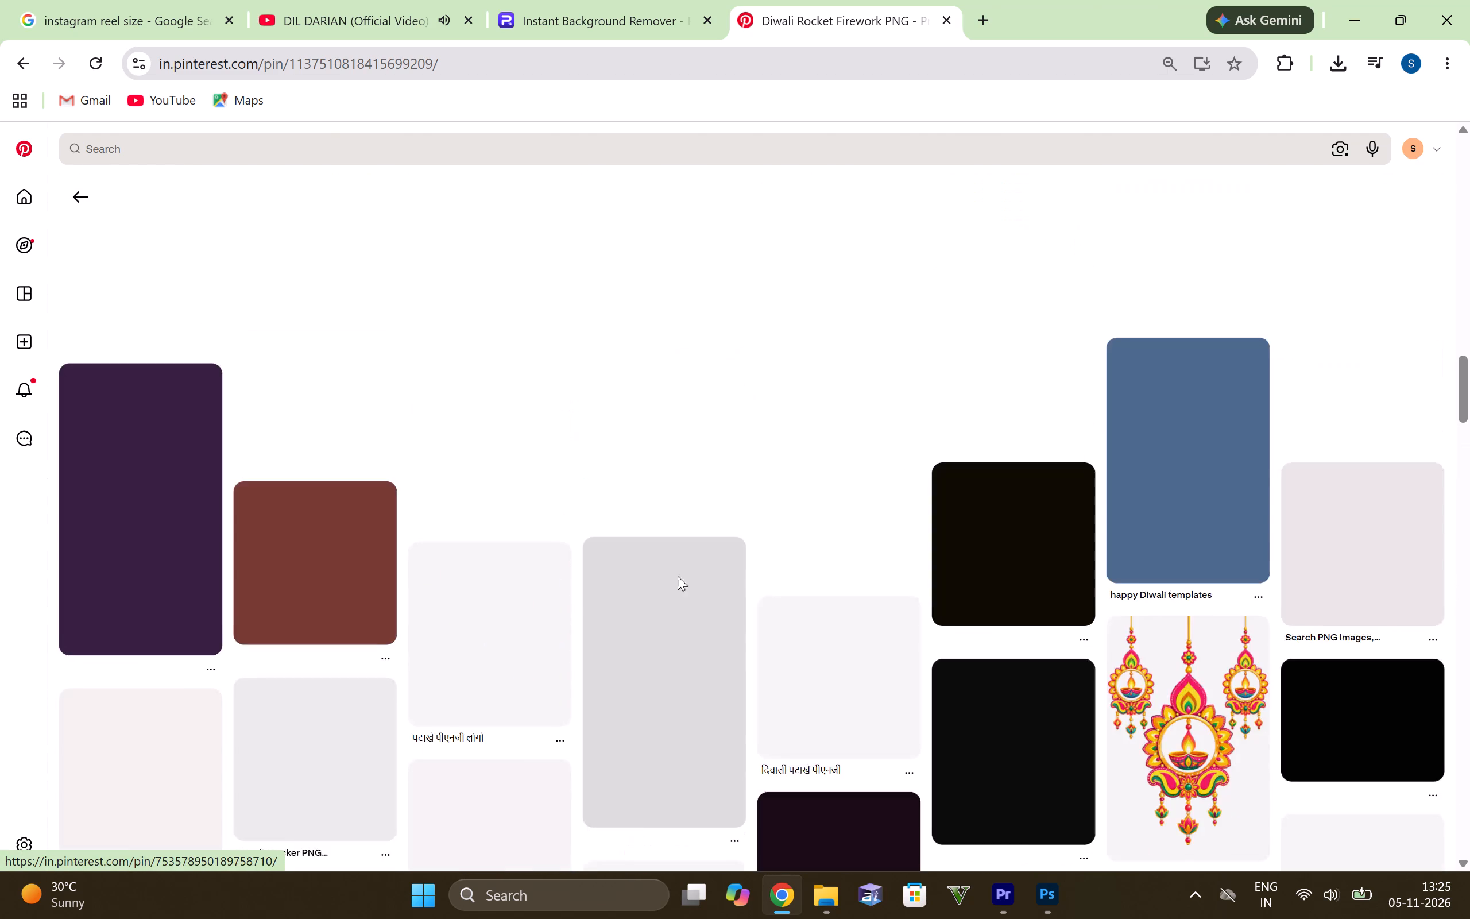
{"action": "scroll", "coordinate": [678, 576], "scroll_direction": "up", "scroll_amount": 16}
{"action": "scroll", "coordinate": [675, 576], "scroll_direction": "up", "scroll_amount": 14}
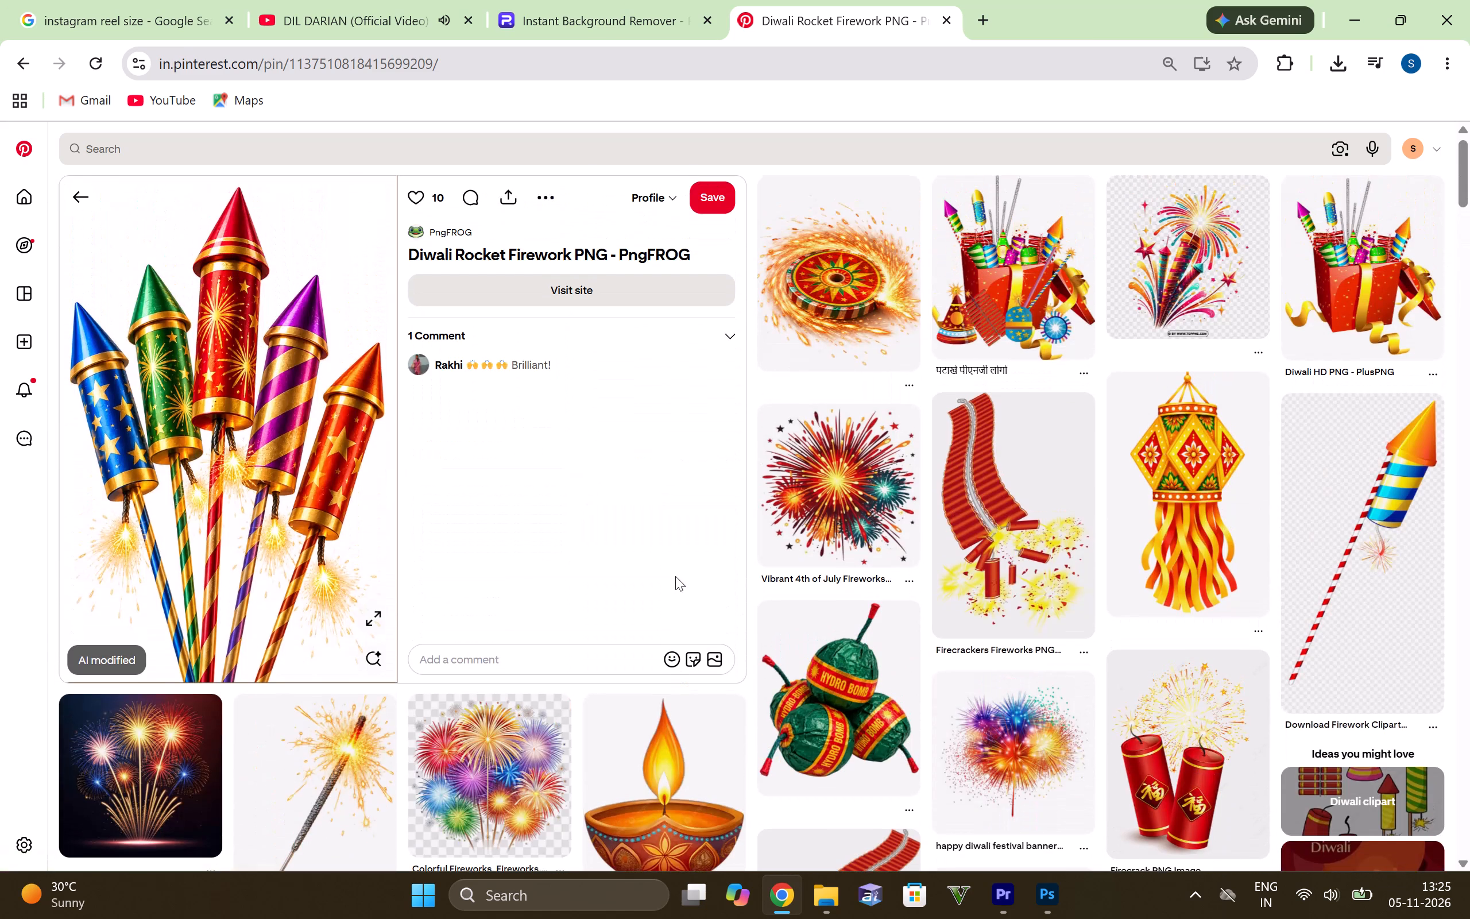
{"action": "scroll", "coordinate": [703, 580], "scroll_direction": "up", "scroll_amount": 5}
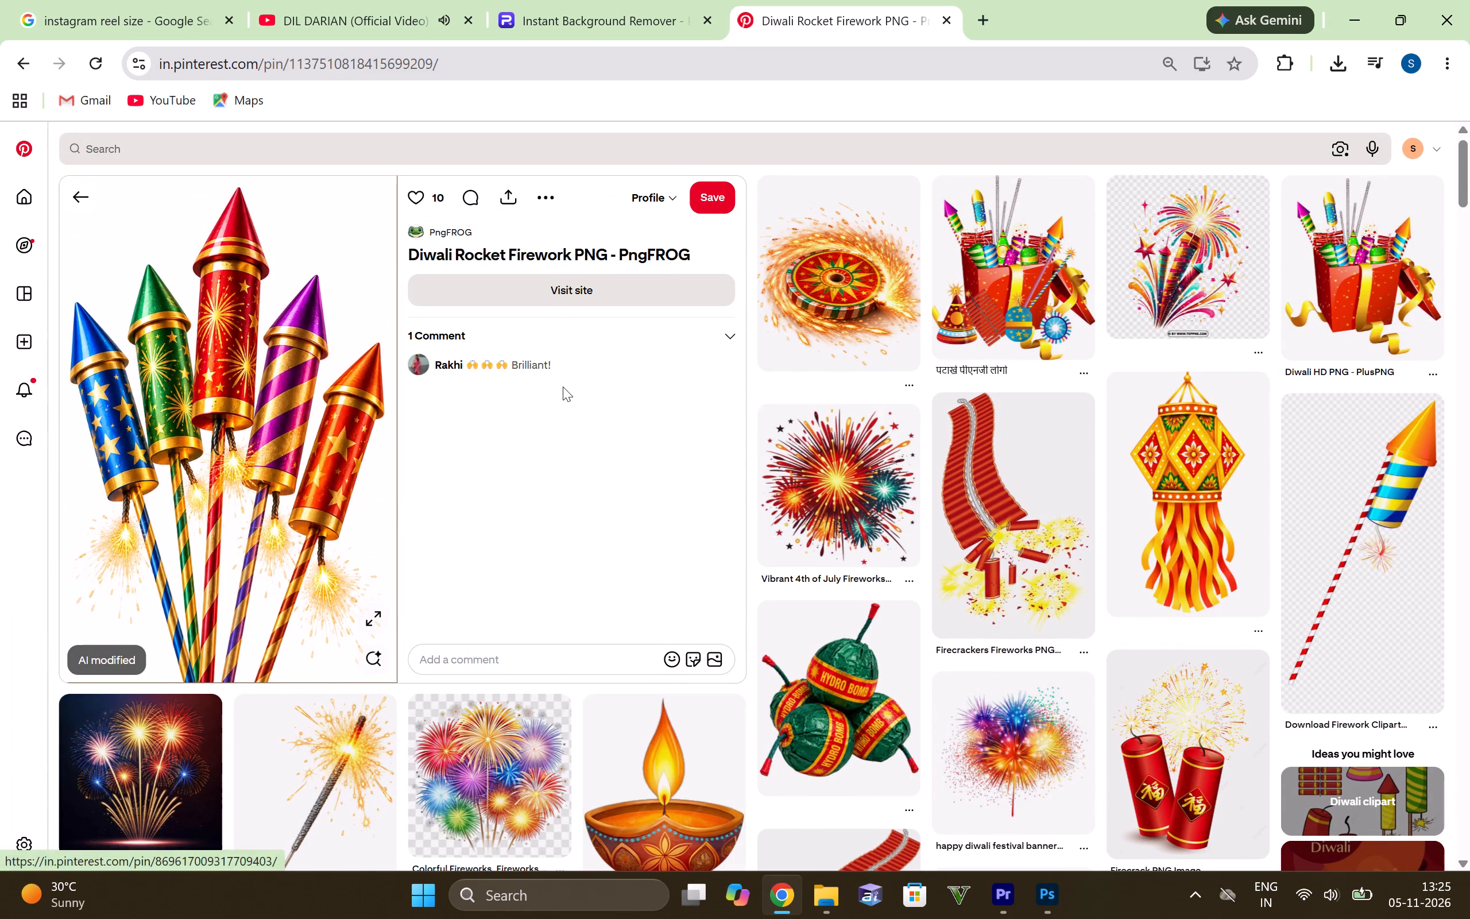
{"action": "scroll", "coordinate": [563, 384], "scroll_direction": "up", "scroll_amount": 4}
{"action": "scroll", "coordinate": [563, 384], "scroll_direction": "down", "scroll_amount": 2}
{"action": "scroll", "coordinate": [551, 381], "scroll_direction": "up", "scroll_amount": 6}
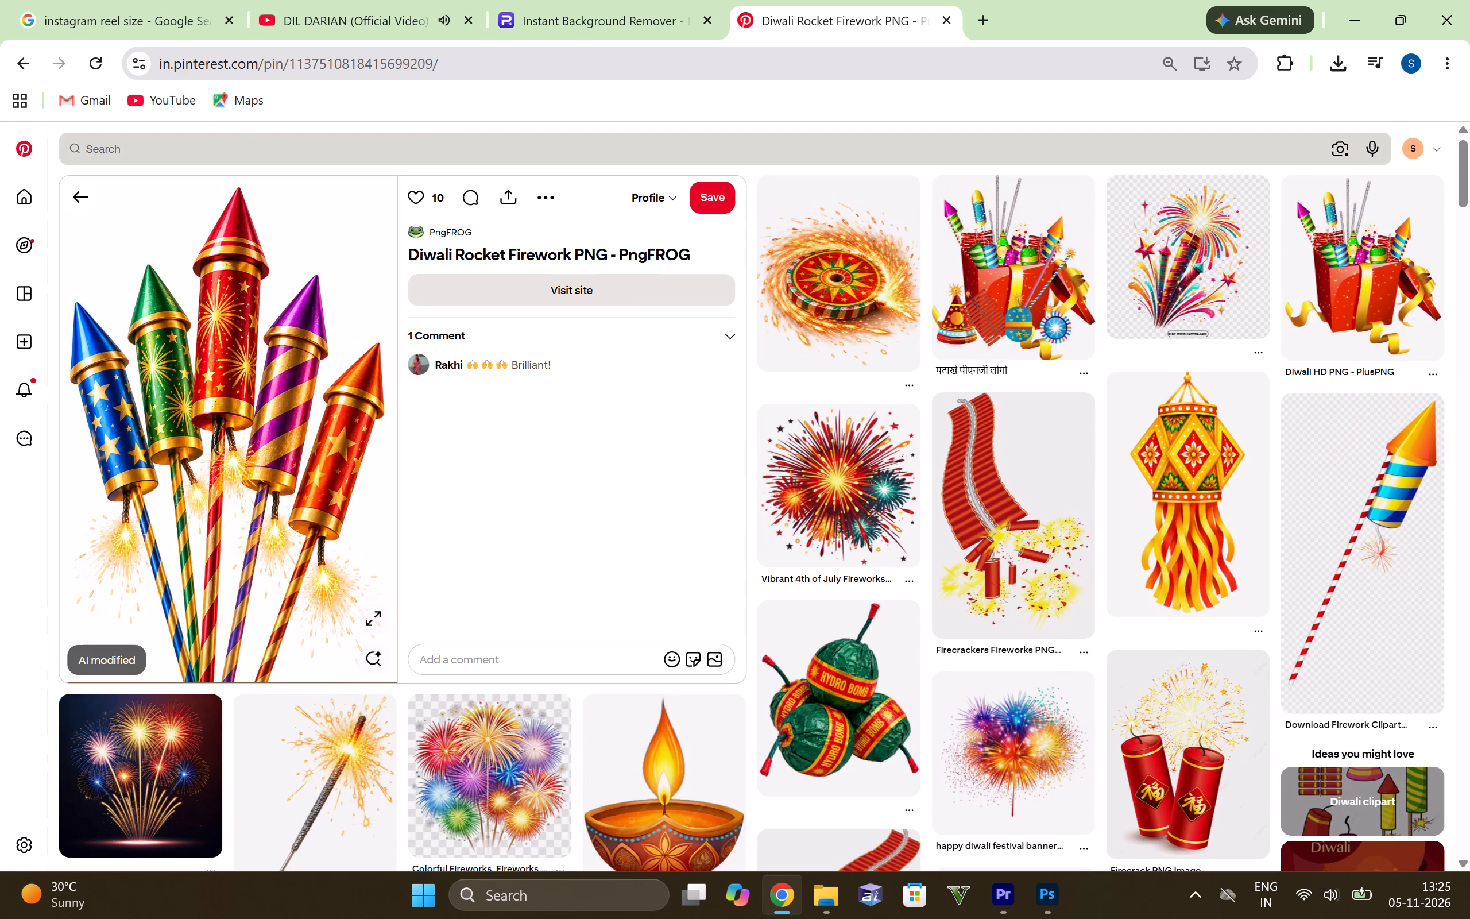
Rerun the recent Pinterest search "diwali bells decors" and look over the hanging bell and diya results.
{"action": "left_click", "coordinate": [192, 150]}
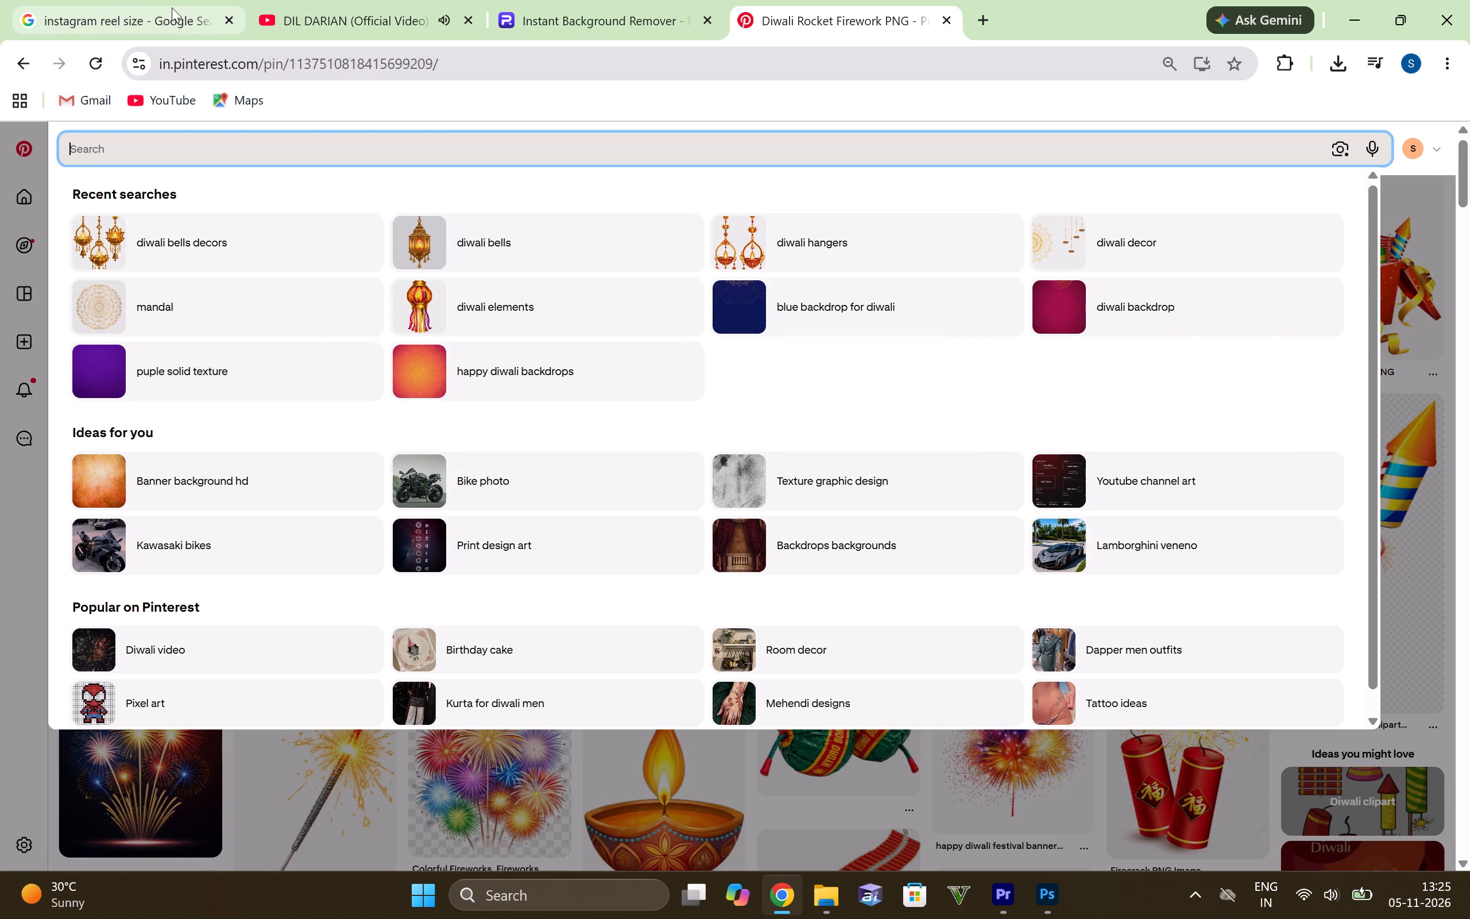
{"action": "left_click", "coordinate": [260, 231]}
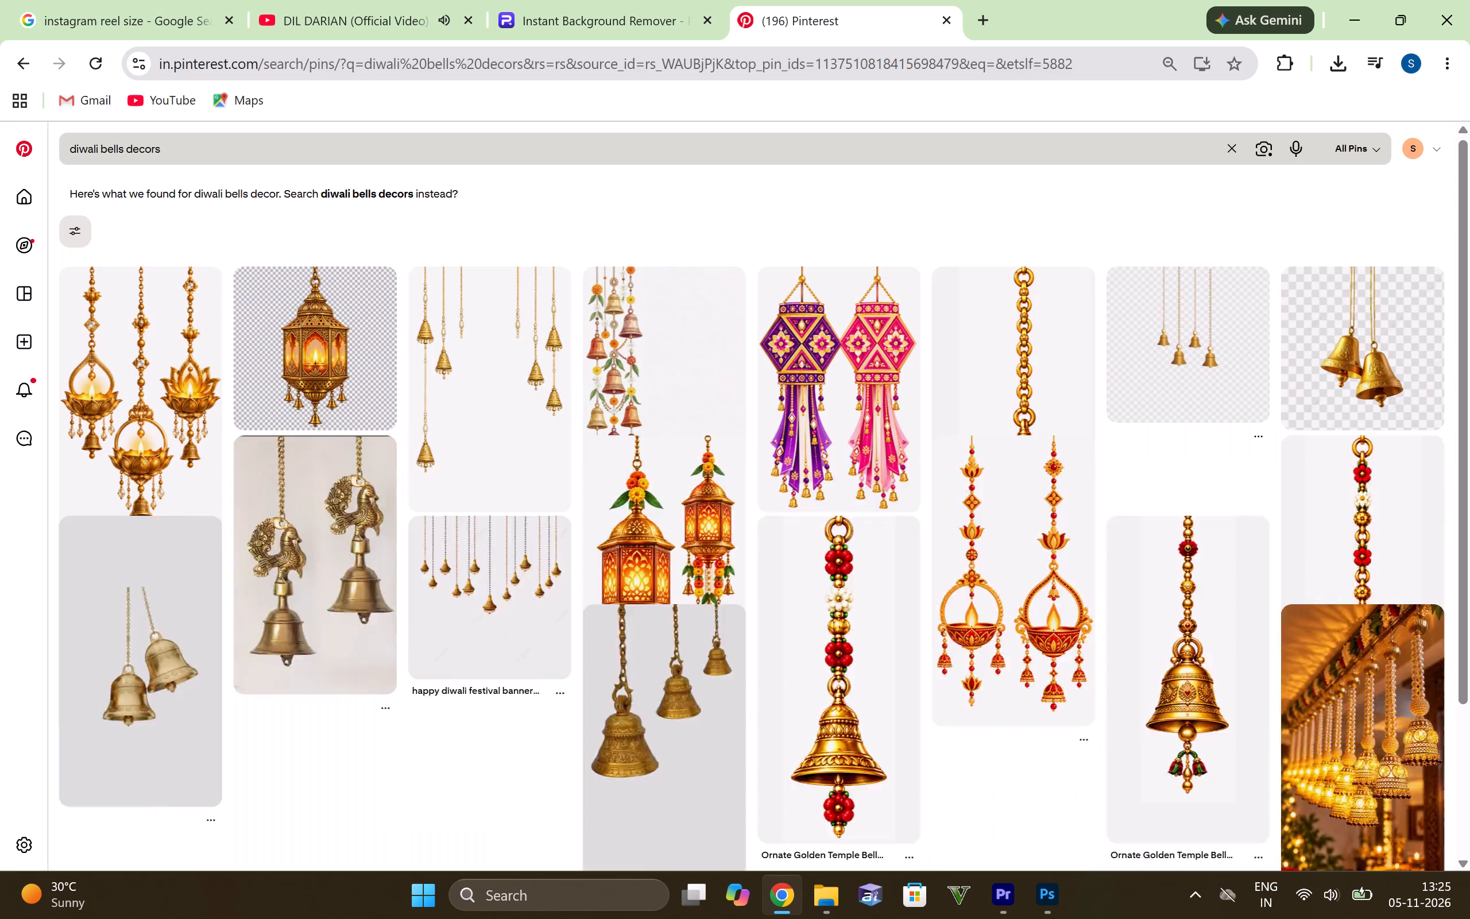
{"action": "scroll", "coordinate": [1029, 473], "scroll_direction": "down", "scroll_amount": 2}
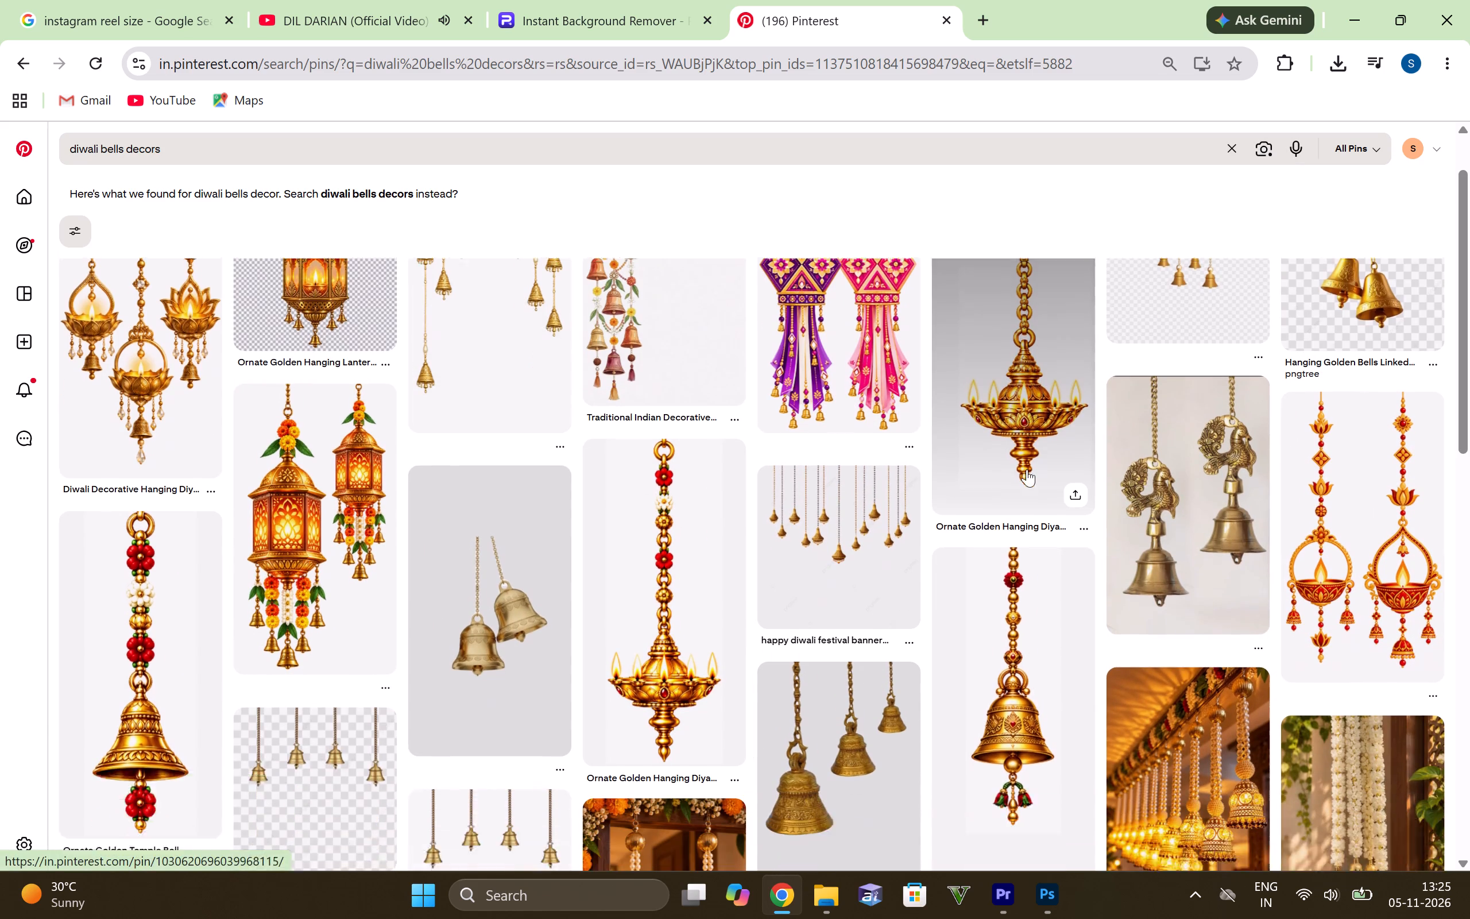
{"action": "scroll", "coordinate": [541, 493], "scroll_direction": "down", "scroll_amount": 1}
Open the Ornate Golden Hanging Diya with Flowers pin and examine its related hanging bell and lamp pins.
{"action": "left_click", "coordinate": [628, 441]}
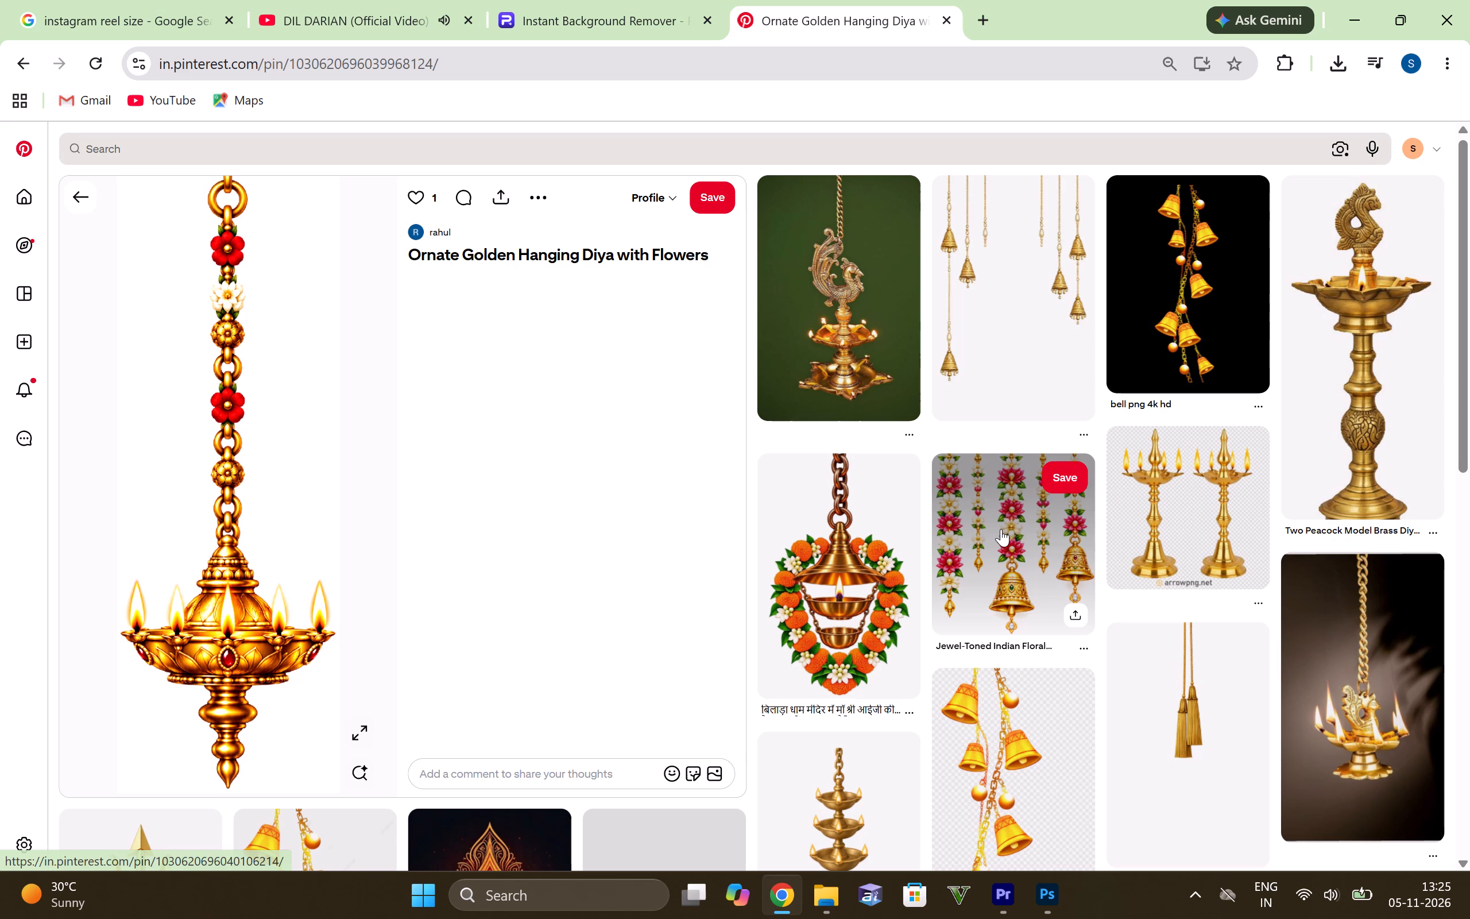
{"action": "scroll", "coordinate": [1001, 529], "scroll_direction": "down", "scroll_amount": 7}
{"action": "scroll", "coordinate": [1111, 395], "scroll_direction": "down", "scroll_amount": 2}
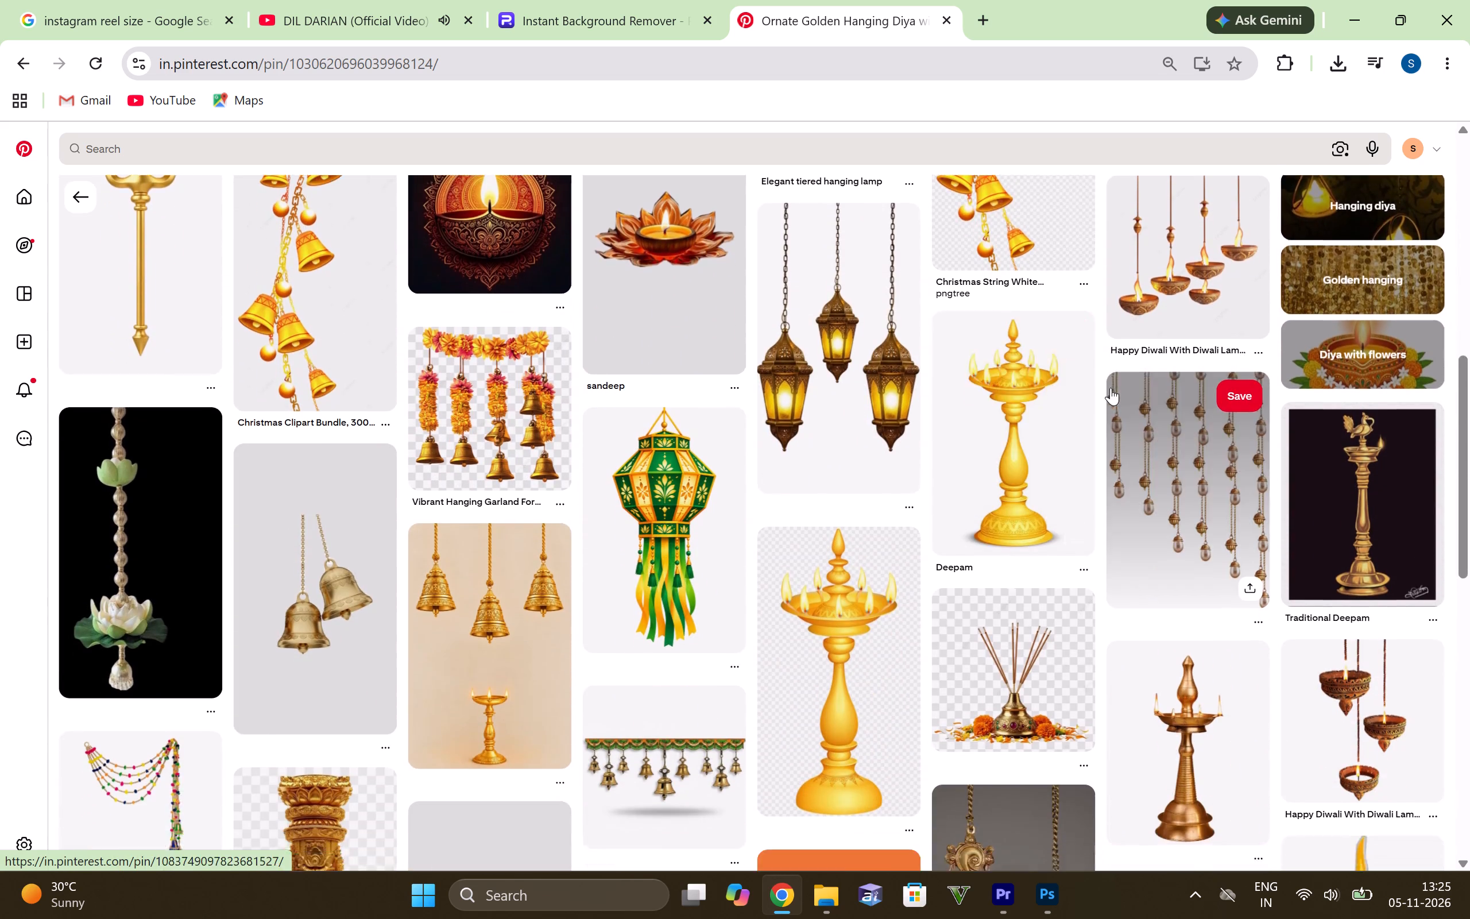
{"action": "scroll", "coordinate": [1111, 388], "scroll_direction": "down", "scroll_amount": 1}
{"action": "scroll", "coordinate": [1062, 445], "scroll_direction": "down", "scroll_amount": 6}
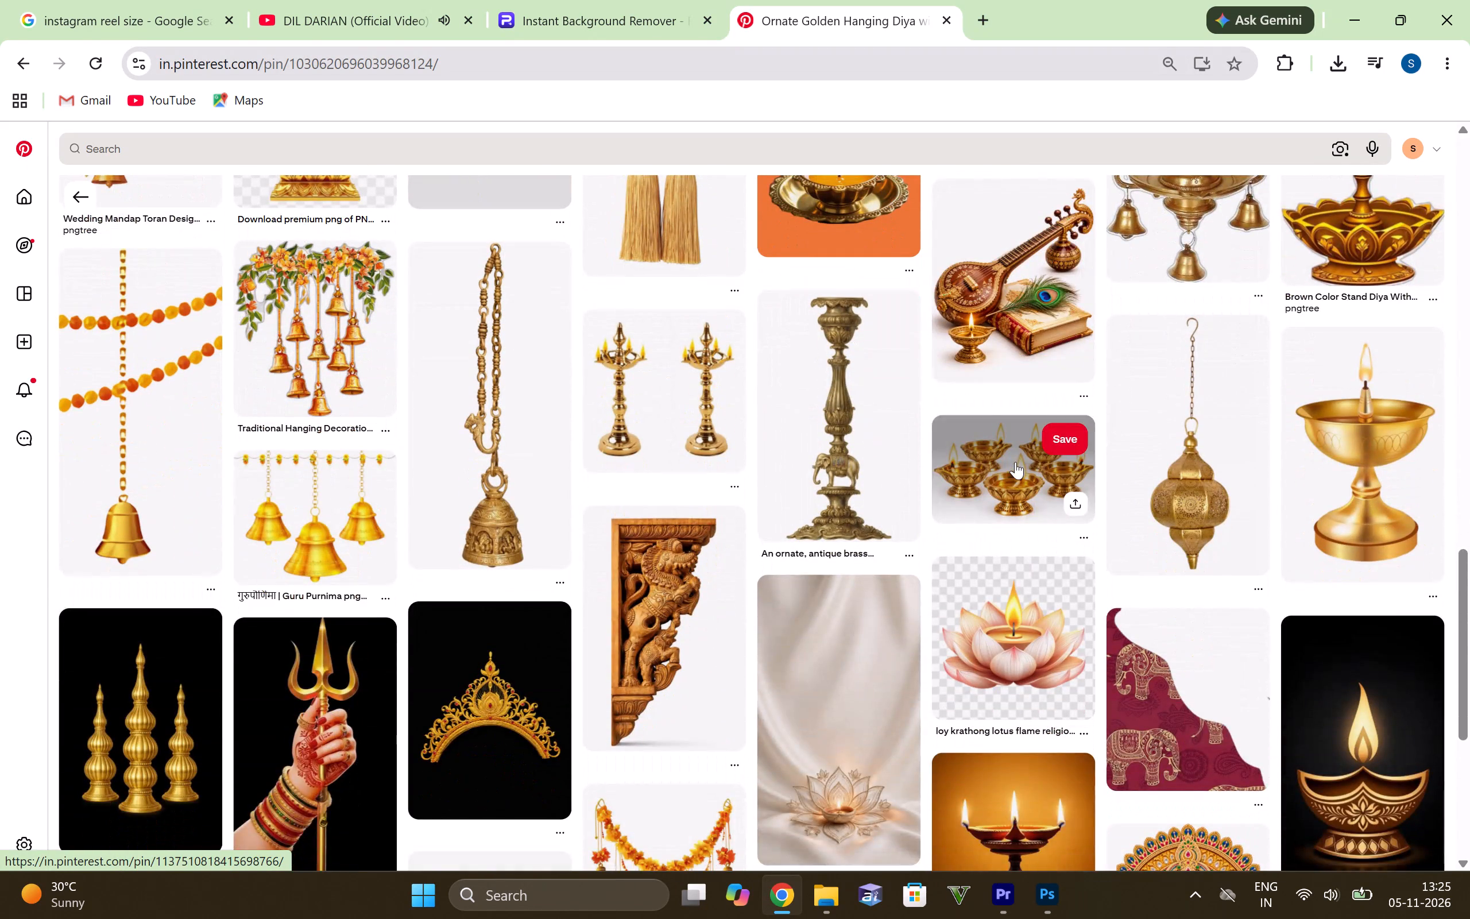
{"action": "scroll", "coordinate": [1013, 462], "scroll_direction": "up", "scroll_amount": 1}
{"action": "scroll", "coordinate": [486, 560], "scroll_direction": "down", "scroll_amount": 1}
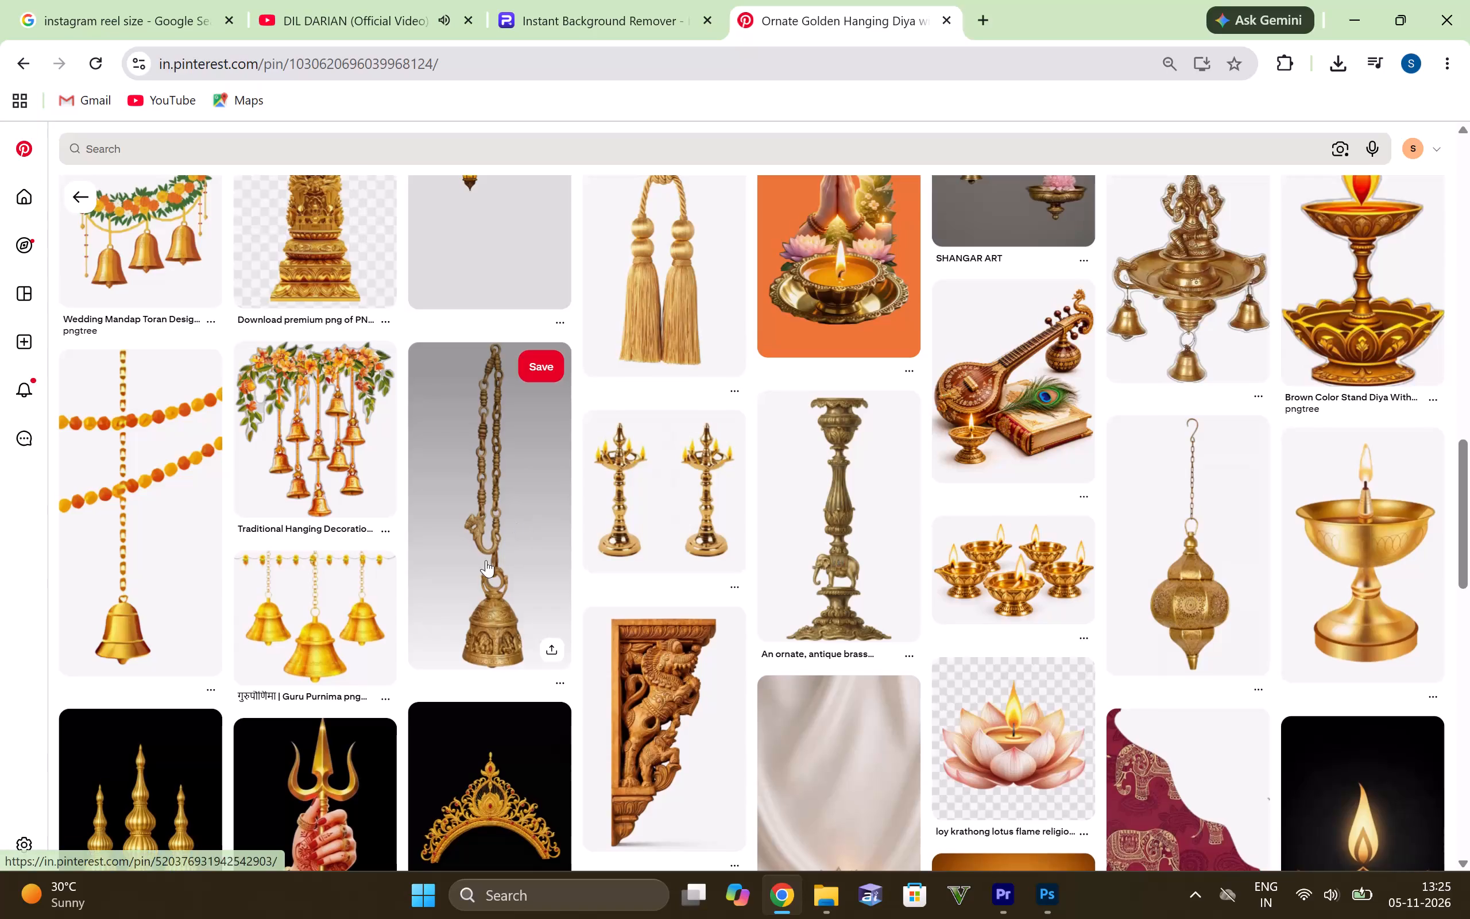
{"action": "scroll", "coordinate": [486, 560], "scroll_direction": "down", "scroll_amount": 1}
{"action": "scroll", "coordinate": [437, 504], "scroll_direction": "down", "scroll_amount": 5}
{"action": "scroll", "coordinate": [589, 441], "scroll_direction": "down", "scroll_amount": 1}
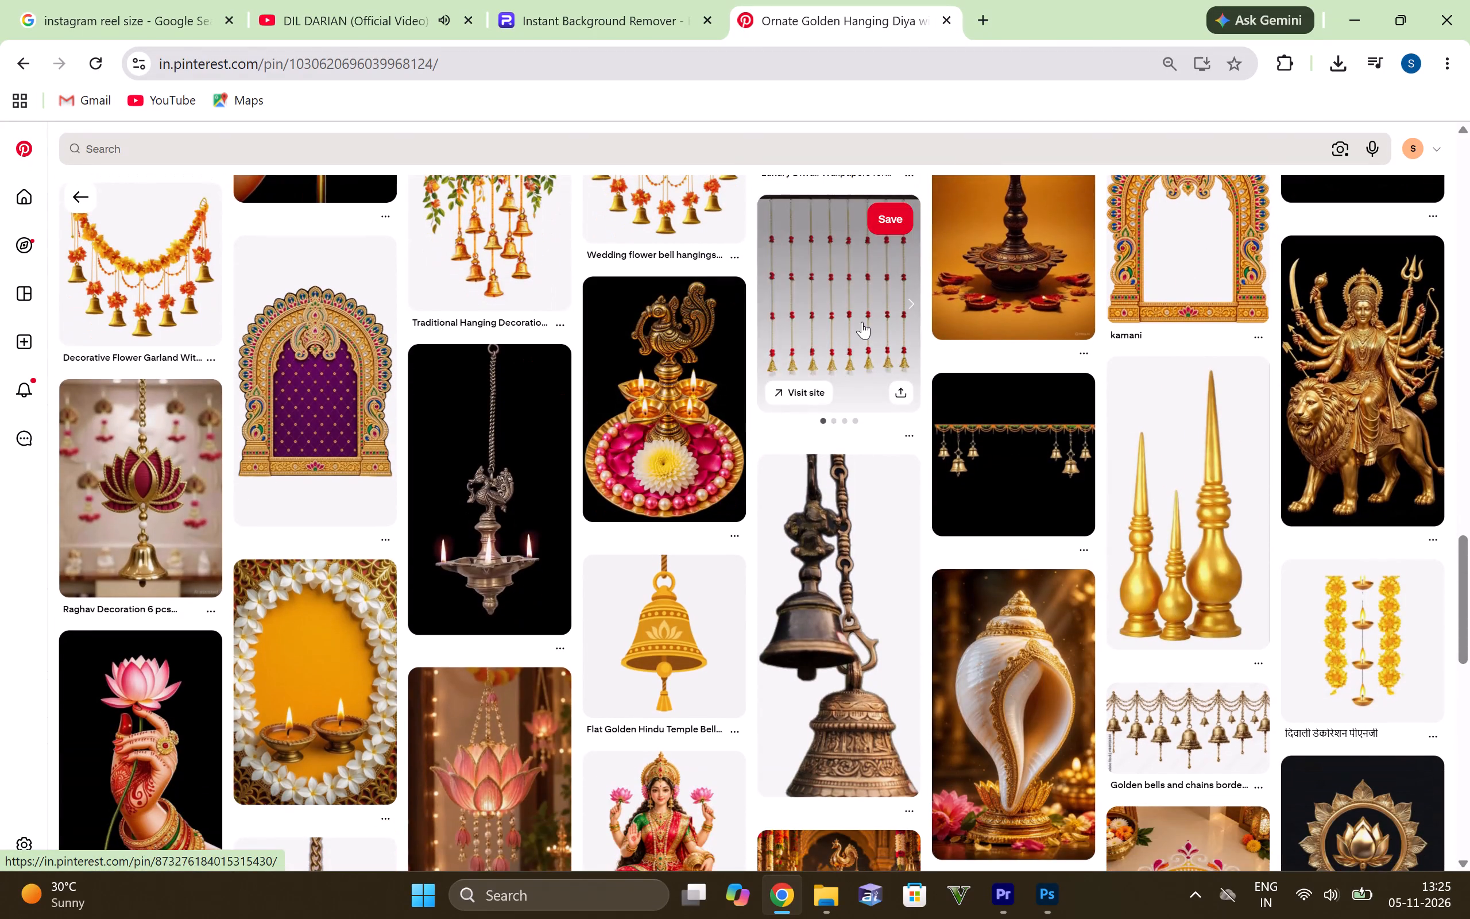
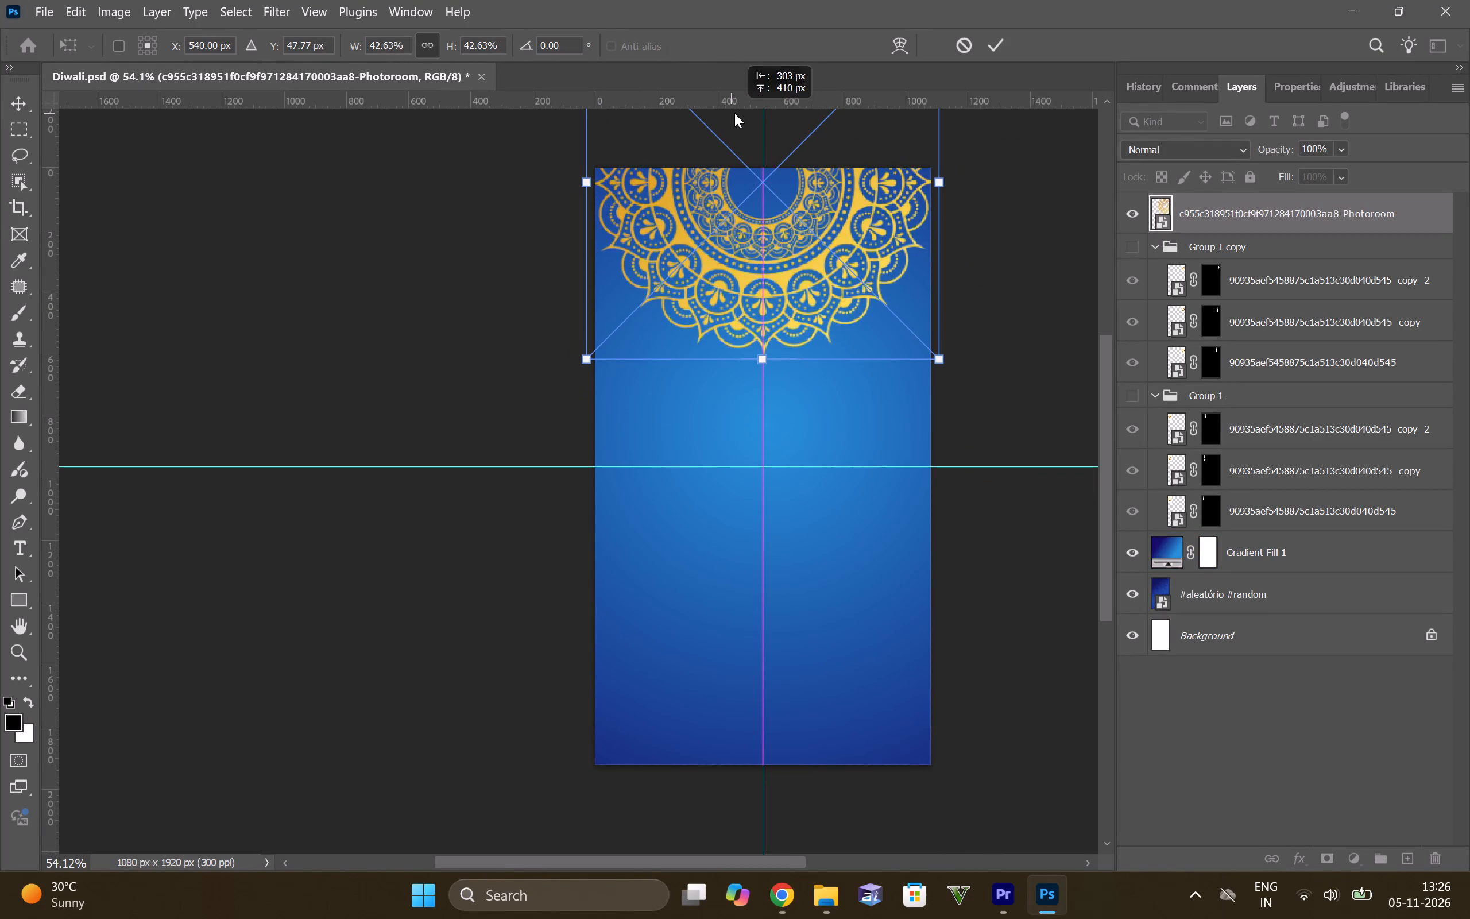
Scale the golden mandala down to about 29.24% and centre it horizontally on the poster's top edge at Y 0 px.
{"action": "left_click_drag", "start_coordinate": [734, 113], "coordinate": [729, 116]}
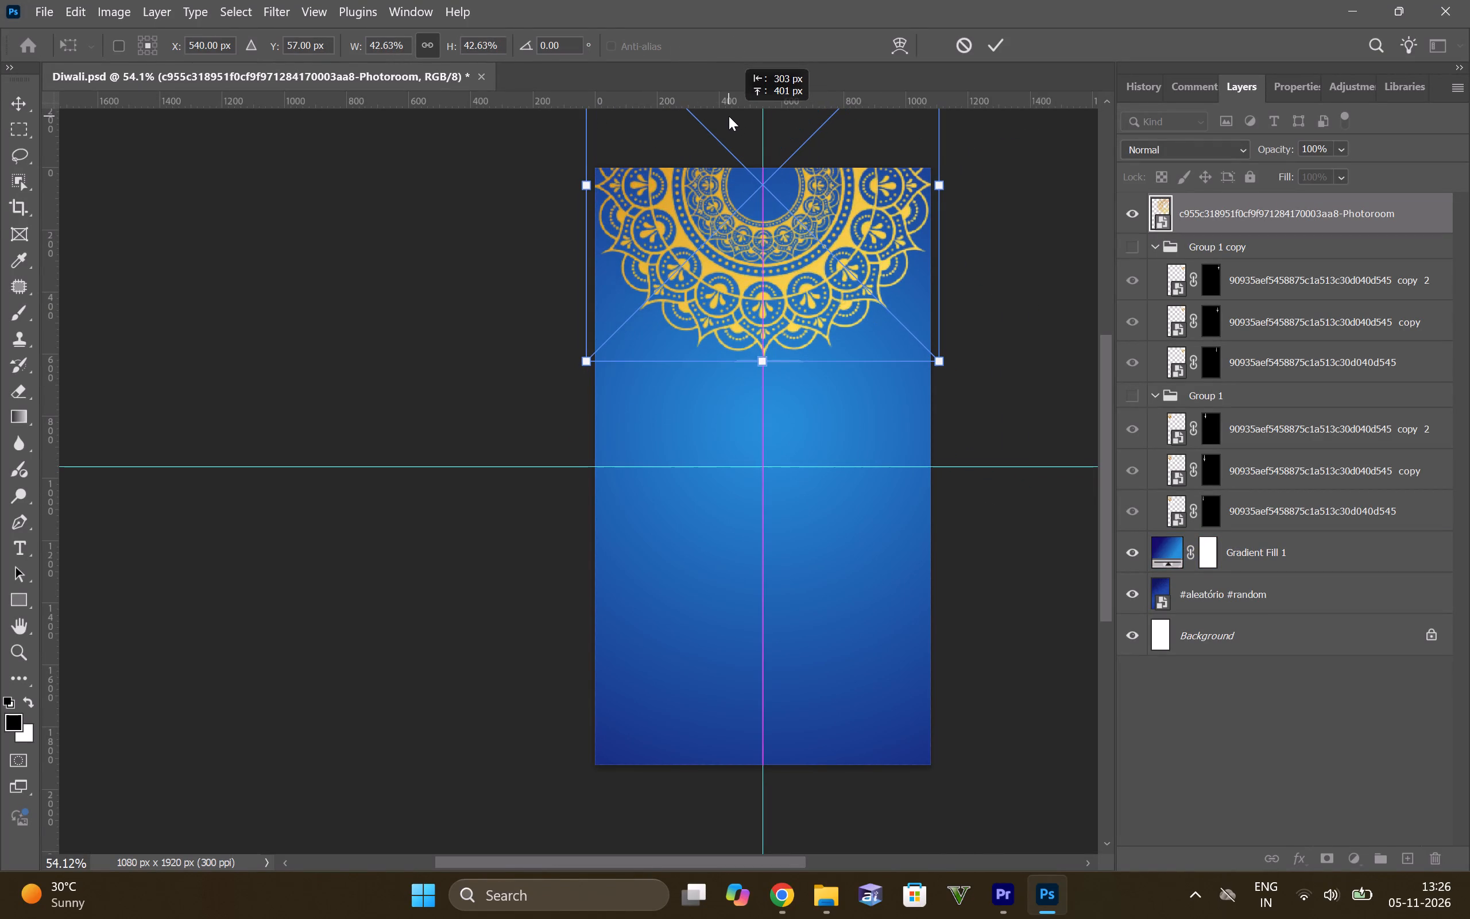
{"action": "left_click_drag", "start_coordinate": [729, 116], "coordinate": [729, 118]}
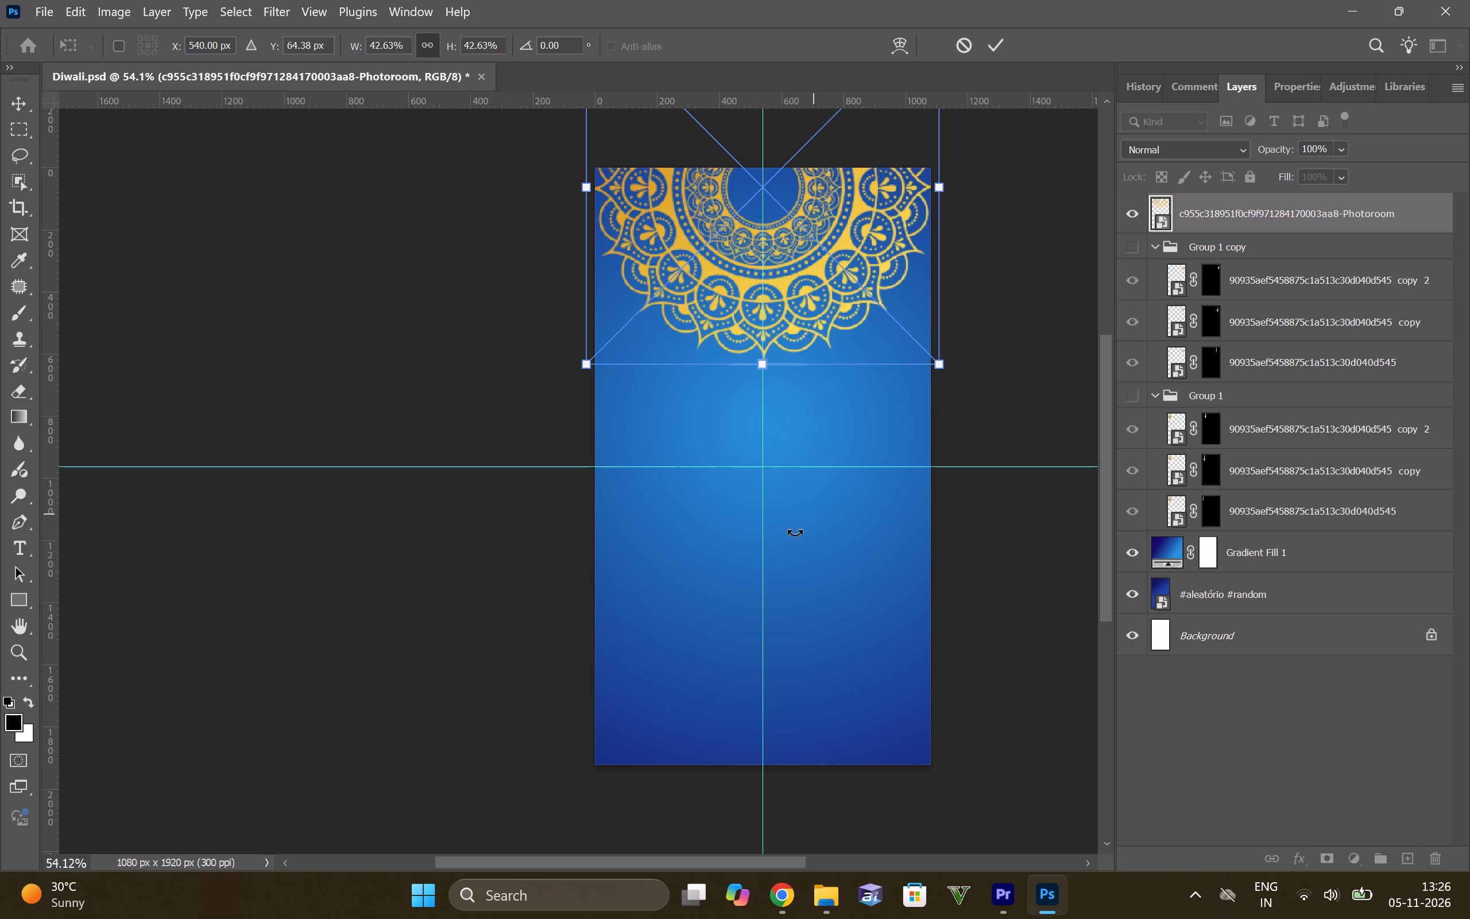
{"action": "left_click", "coordinate": [1016, 415]}
{"action": "left_click_drag", "start_coordinate": [938, 361], "coordinate": [821, 264]}
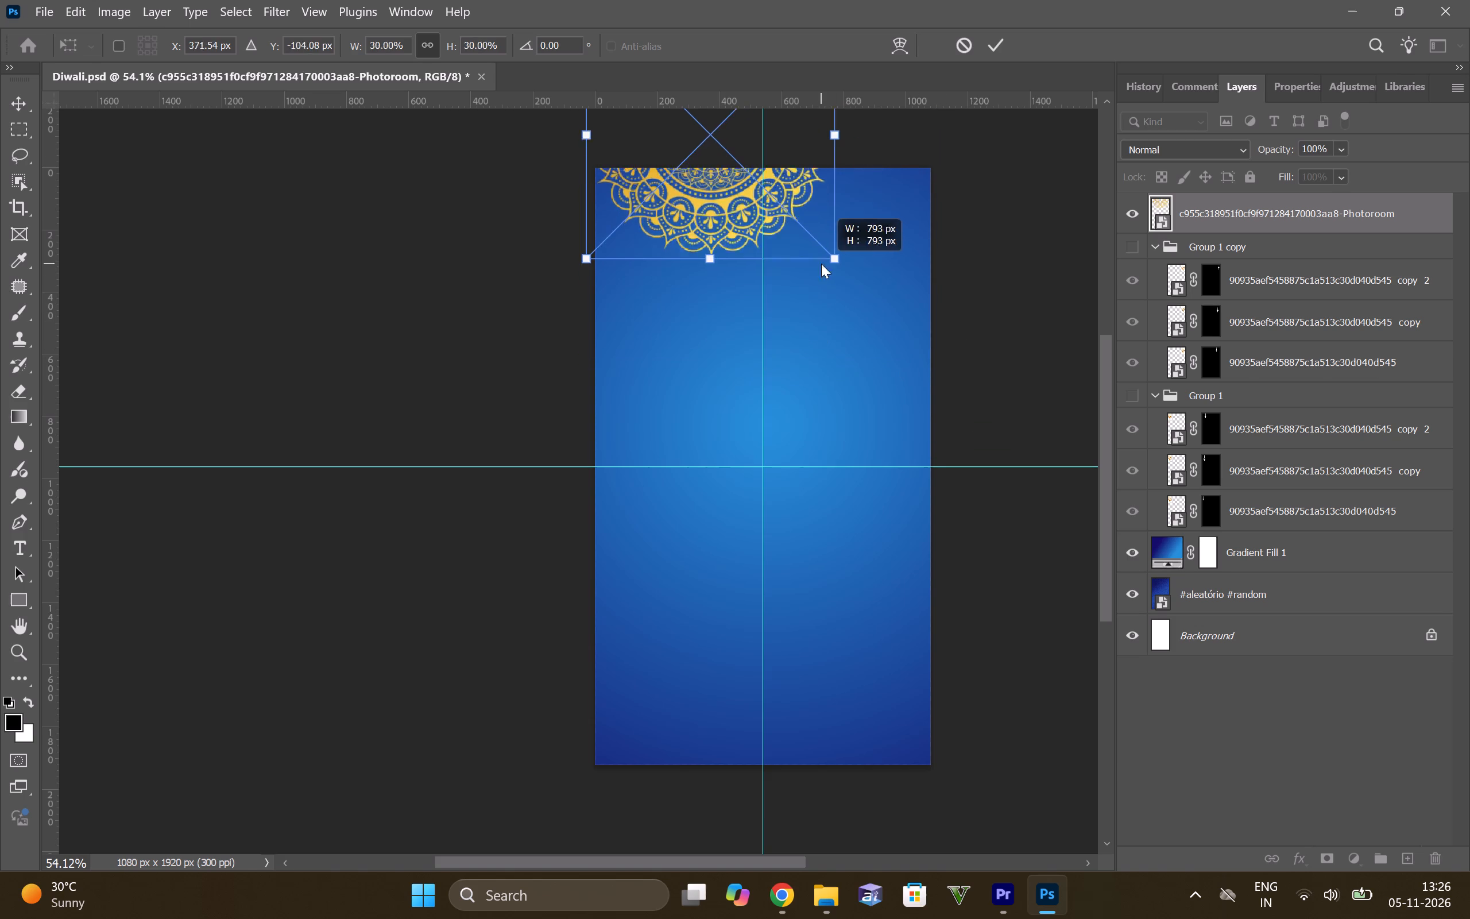
{"action": "left_click_drag", "start_coordinate": [821, 264], "coordinate": [816, 261]}
{"action": "left_click_drag", "start_coordinate": [683, 205], "coordinate": [734, 244]}
{"action": "left_click", "coordinate": [1053, 419]}
{"action": "left_click", "coordinate": [1002, 43]}
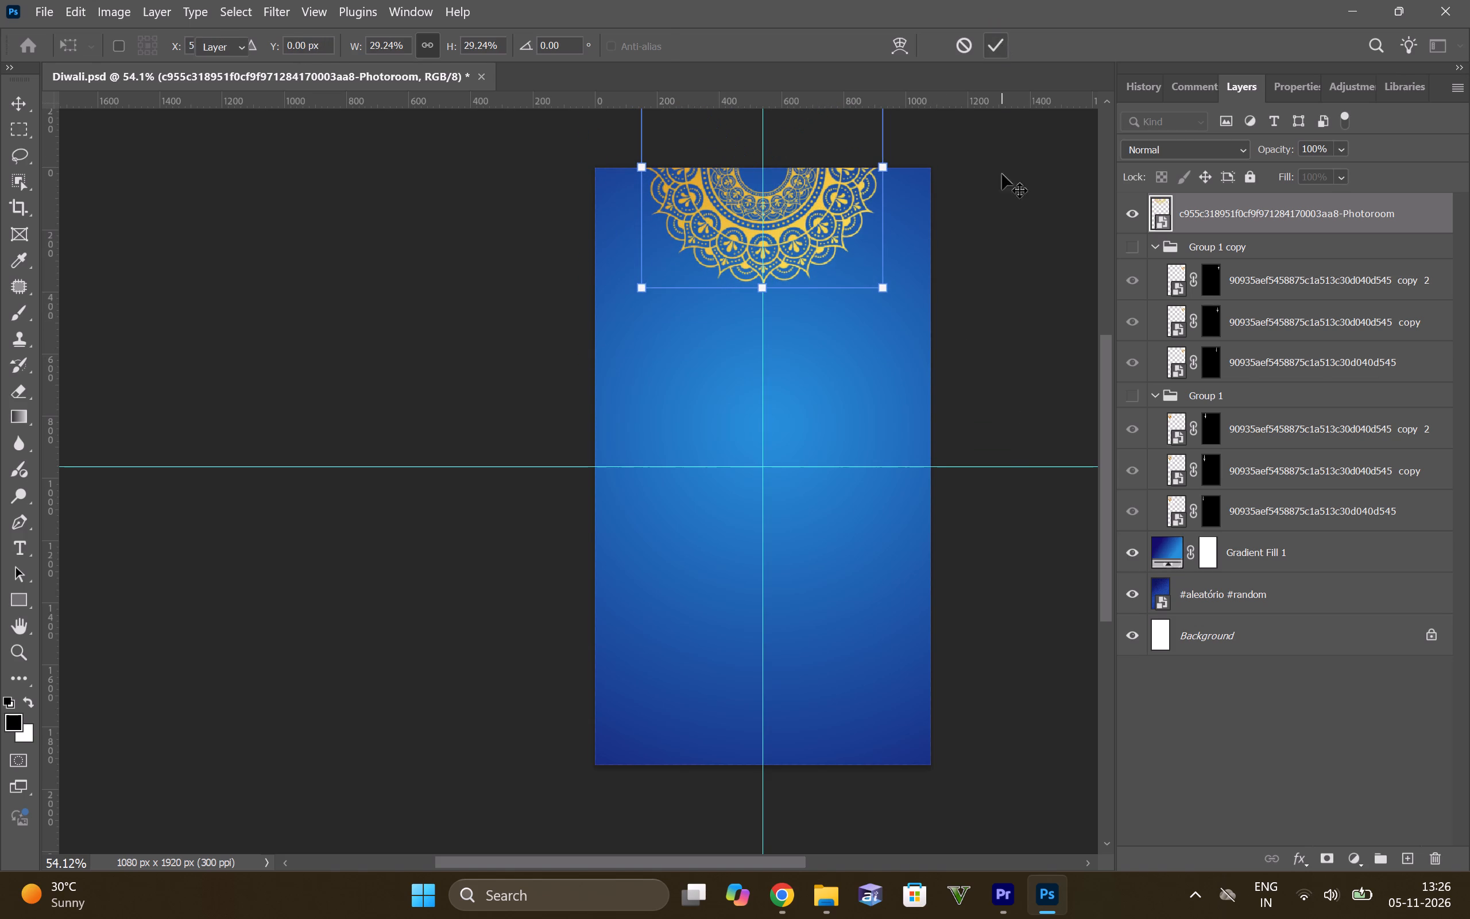
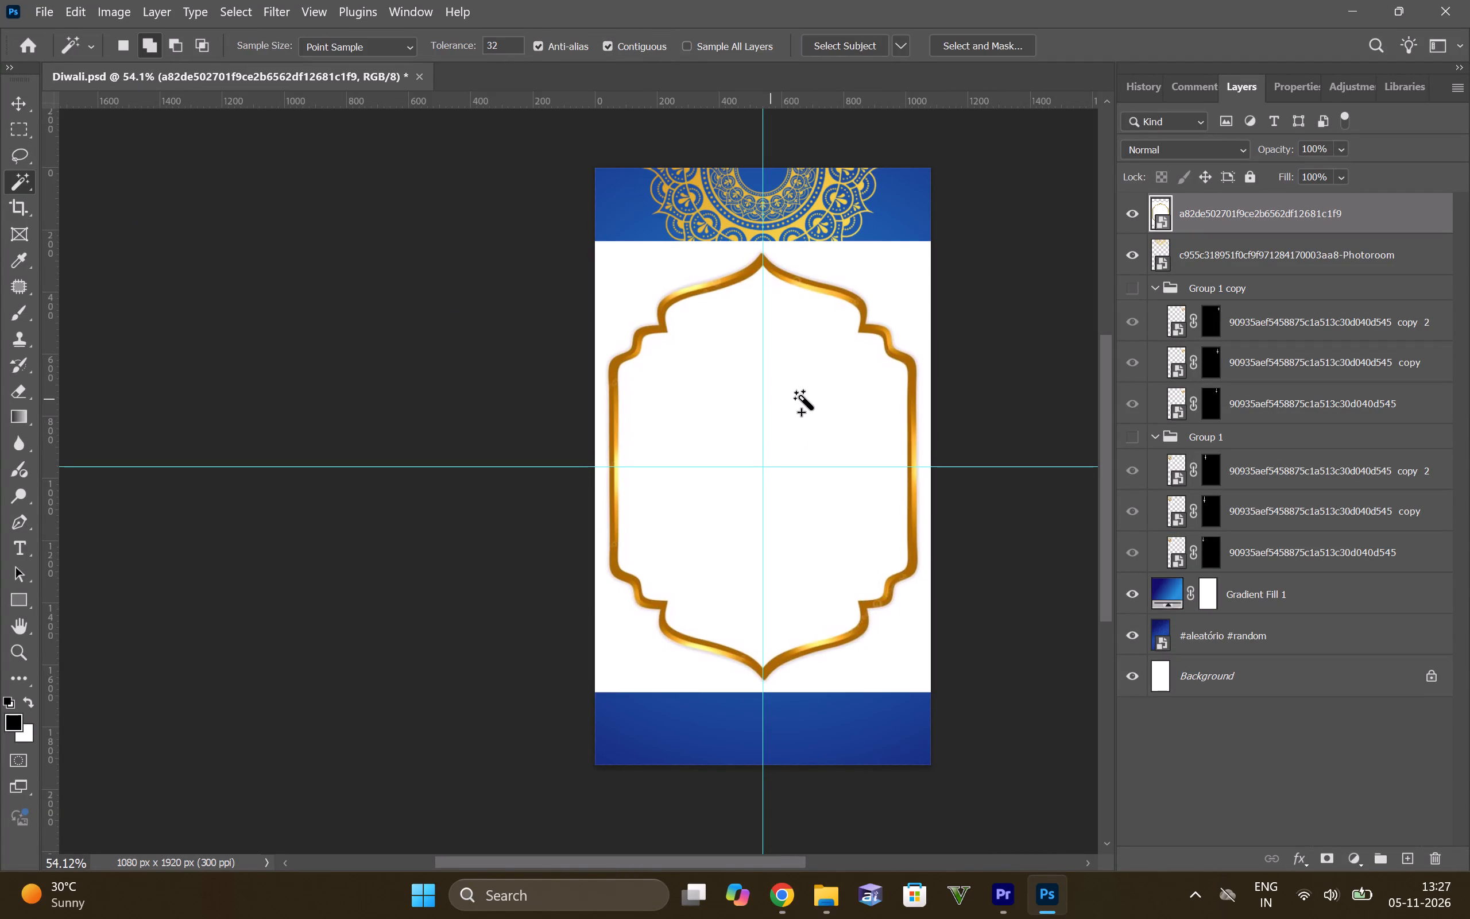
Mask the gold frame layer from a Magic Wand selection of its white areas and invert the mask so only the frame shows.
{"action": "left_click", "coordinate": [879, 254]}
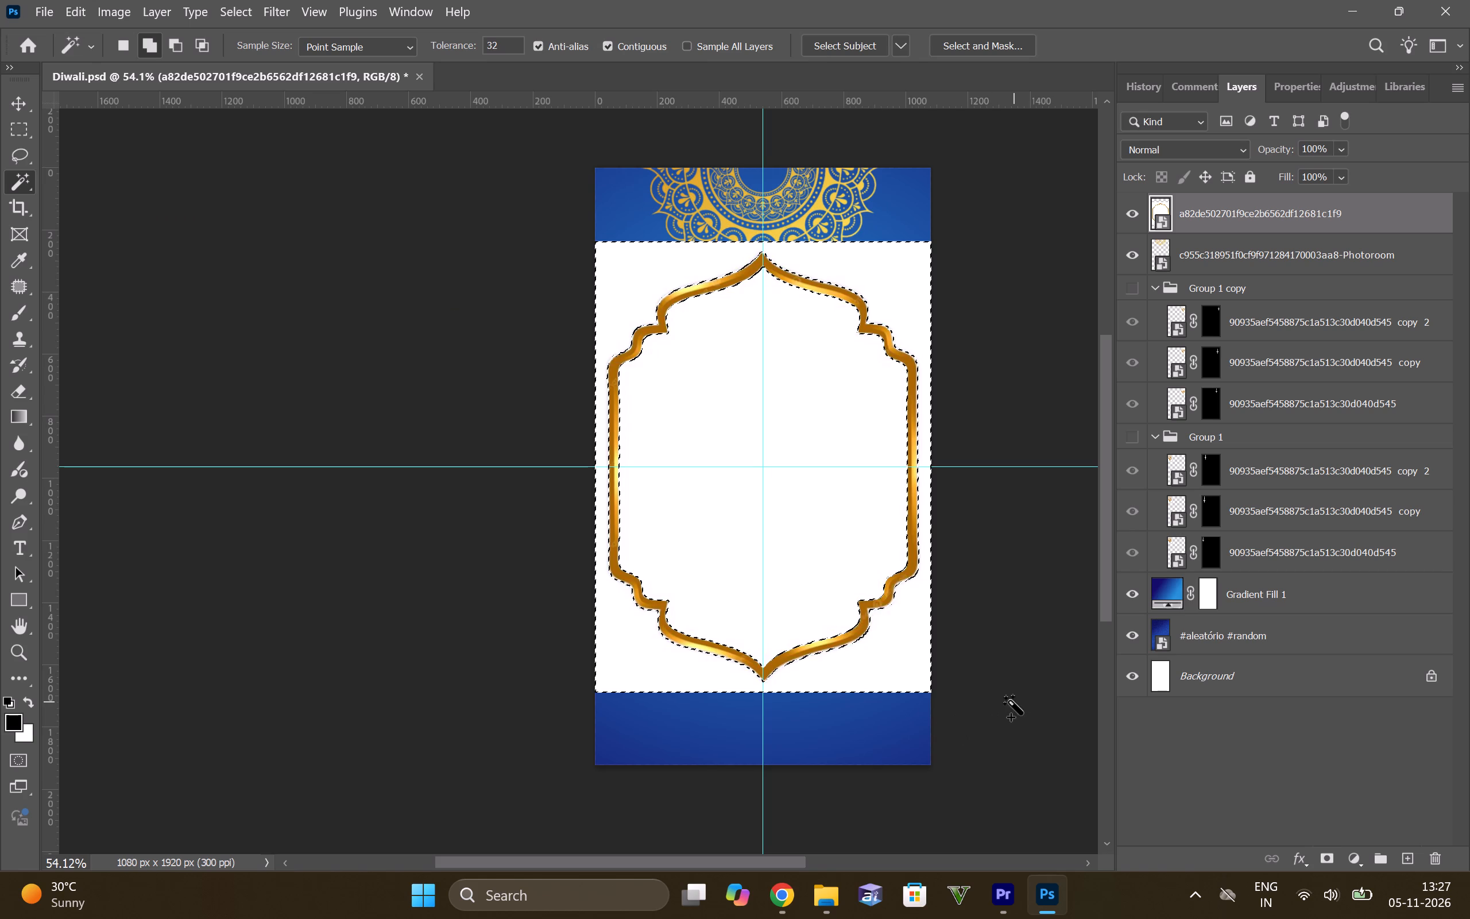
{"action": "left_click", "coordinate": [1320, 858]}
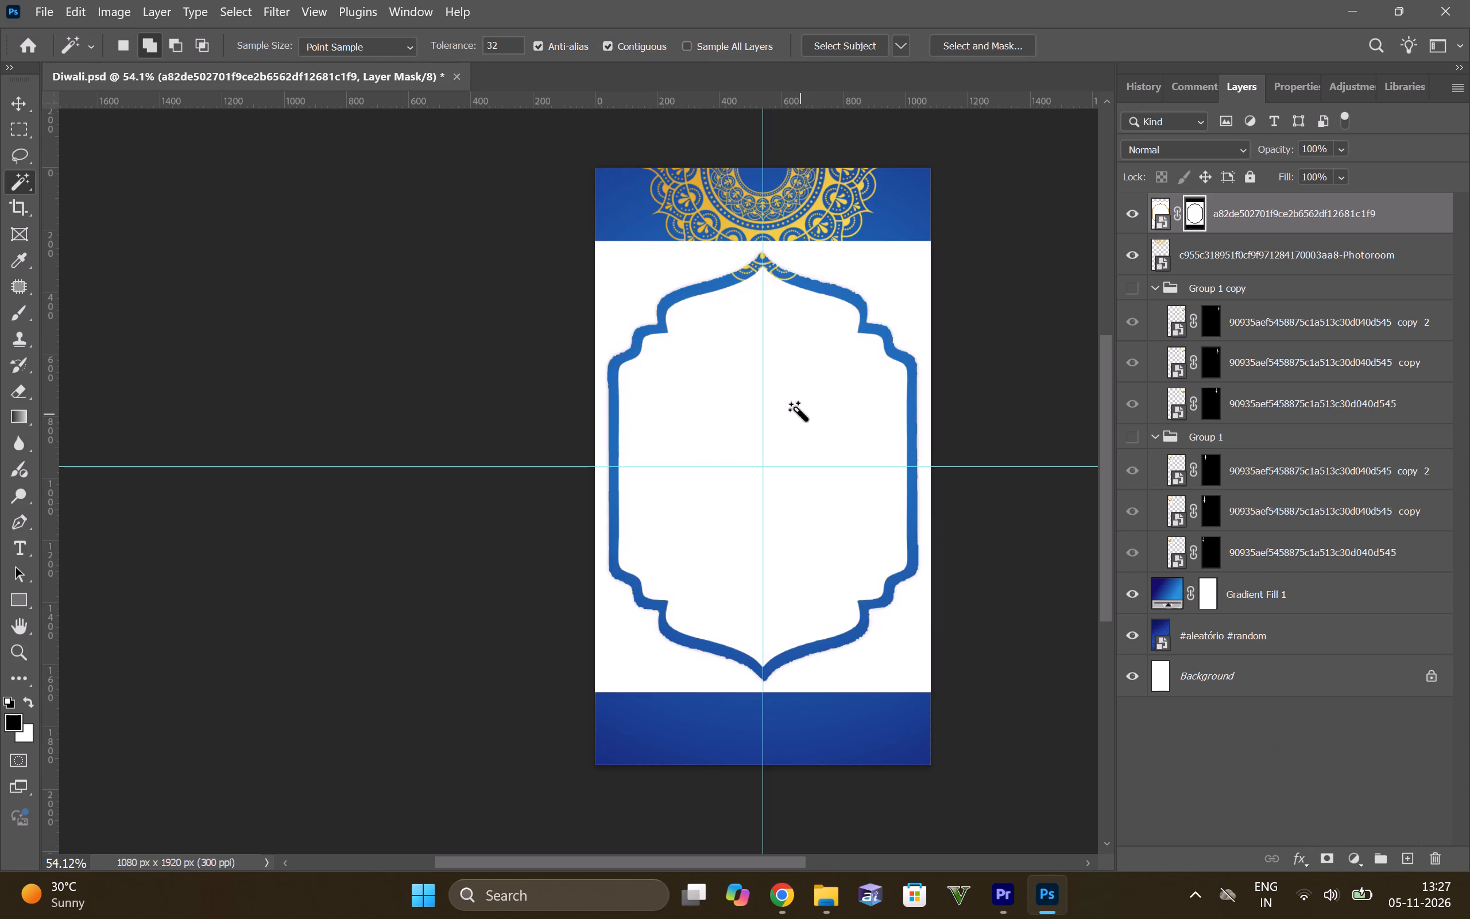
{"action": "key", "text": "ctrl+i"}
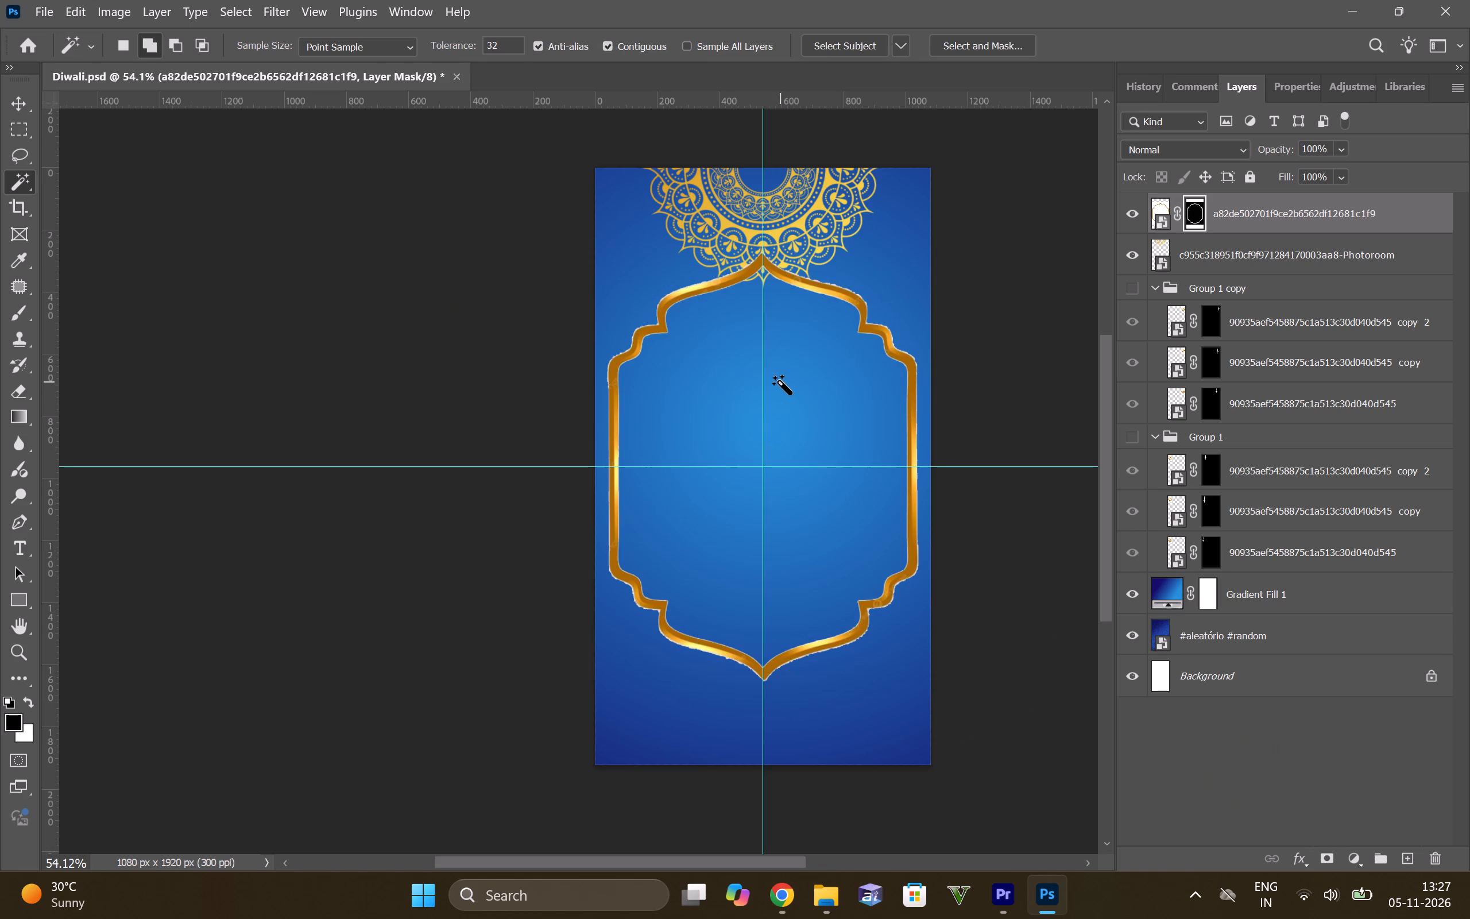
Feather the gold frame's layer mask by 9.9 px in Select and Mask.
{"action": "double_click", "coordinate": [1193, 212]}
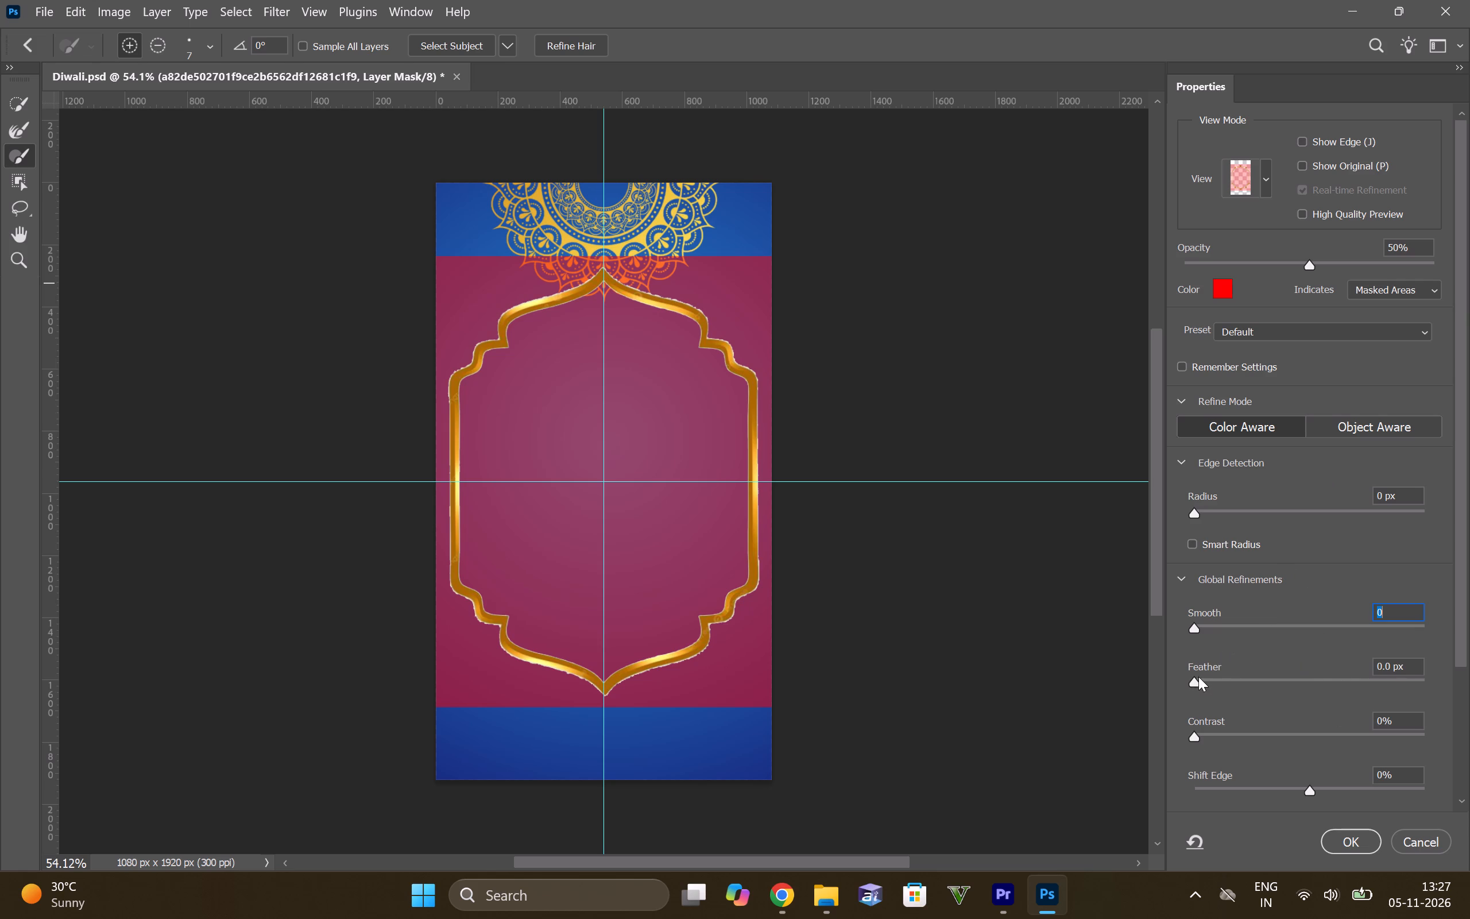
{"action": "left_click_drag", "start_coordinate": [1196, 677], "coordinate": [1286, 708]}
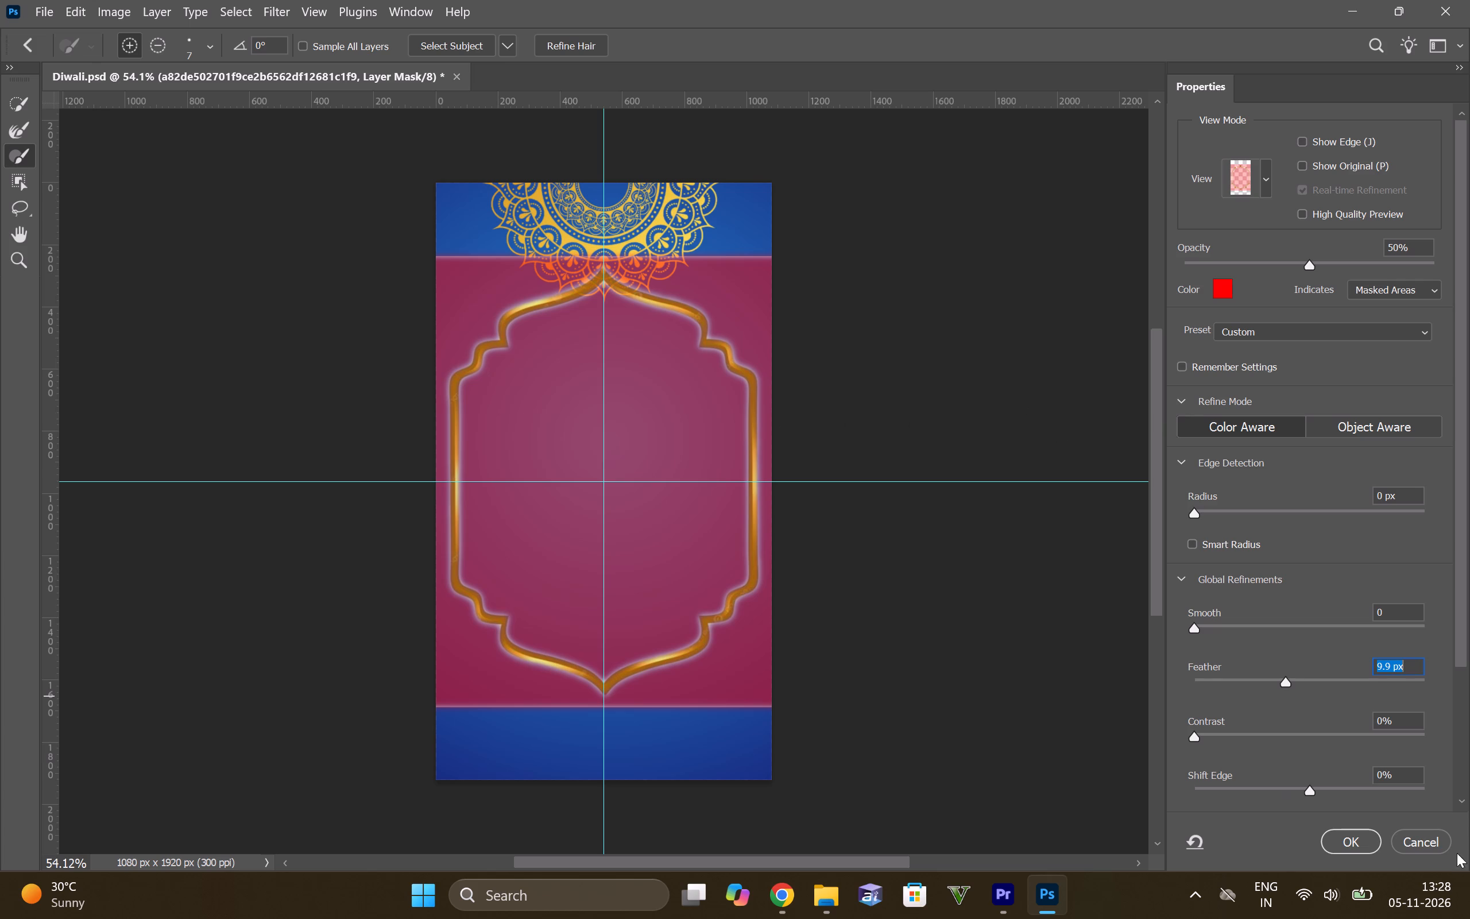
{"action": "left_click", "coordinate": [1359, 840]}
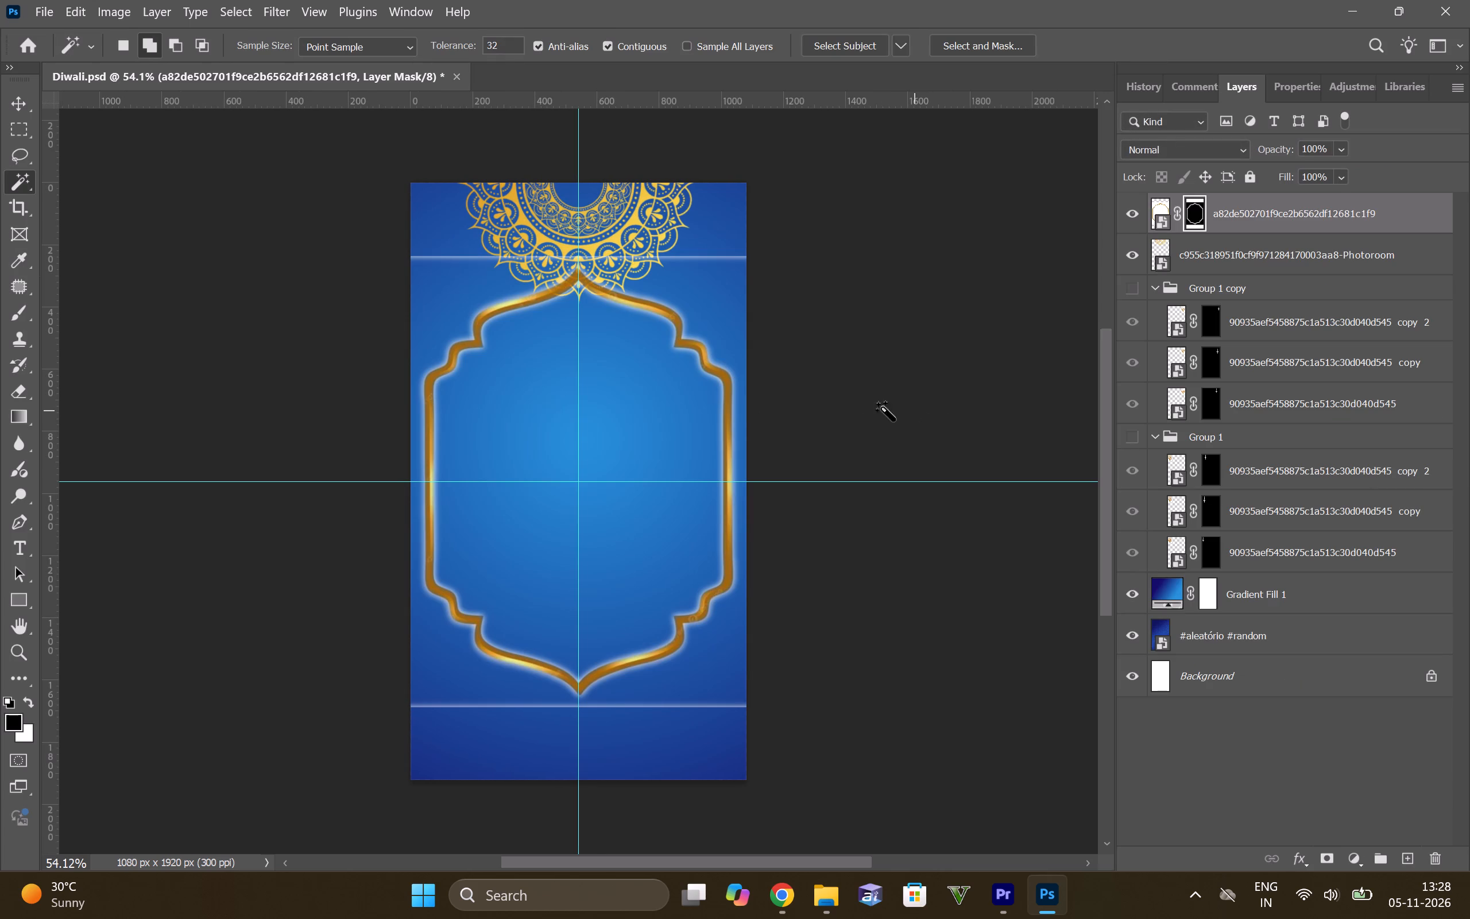
Delete the gold frame layer from the poster.
{"action": "scroll", "coordinate": [646, 404], "scroll_direction": "down", "scroll_amount": 5, "text": "alt"}
{"action": "scroll", "coordinate": [609, 454], "scroll_direction": "up", "scroll_amount": 4, "text": "alt"}
{"action": "scroll", "coordinate": [607, 456], "scroll_direction": "down", "scroll_amount": 1, "text": "alt"}
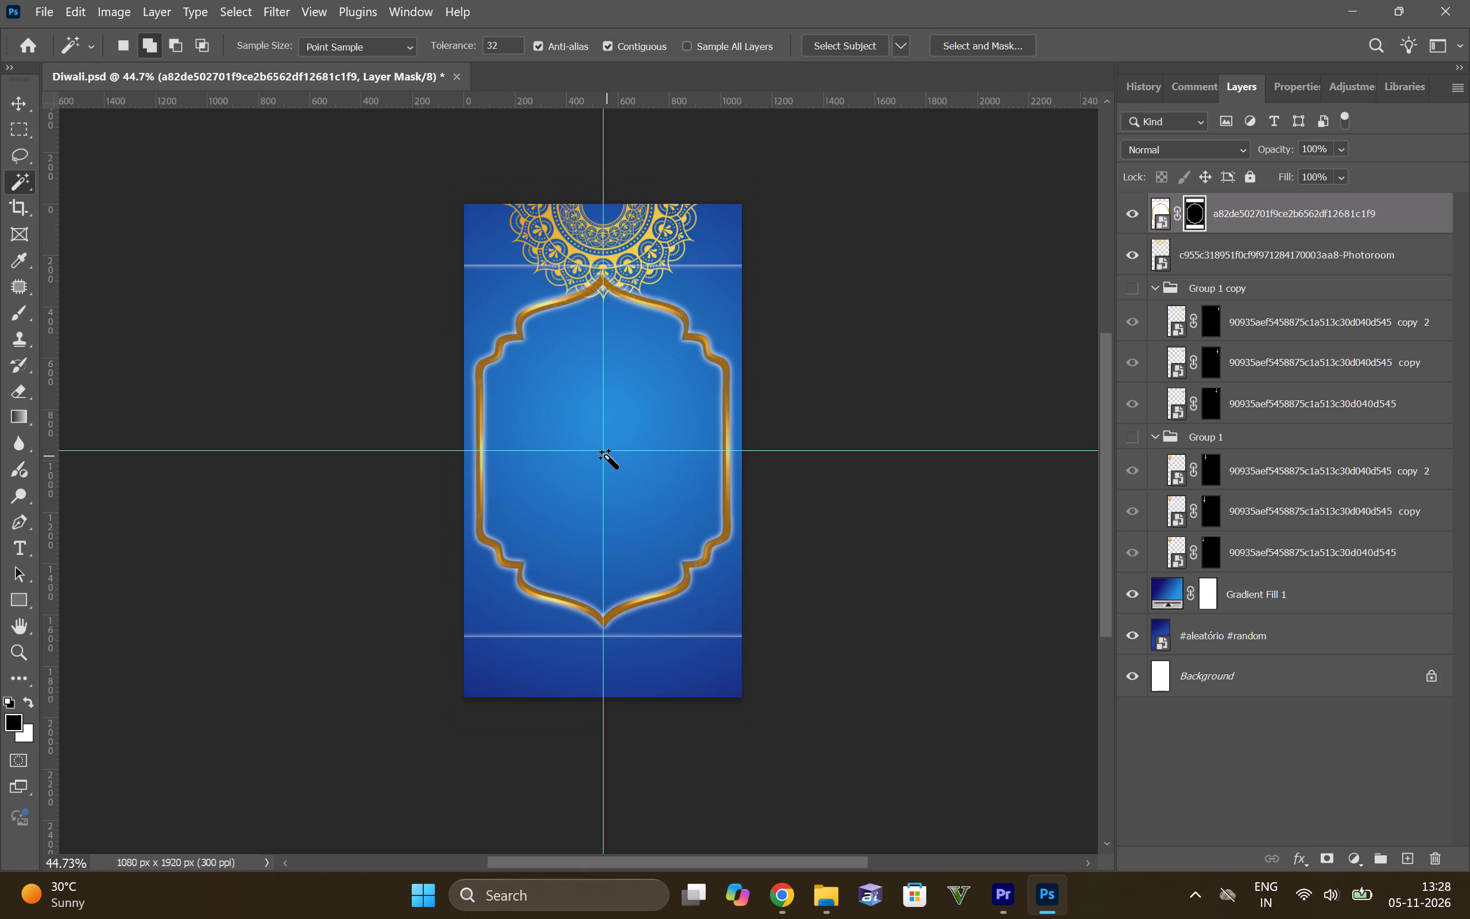
{"action": "left_click", "coordinate": [1244, 221]}
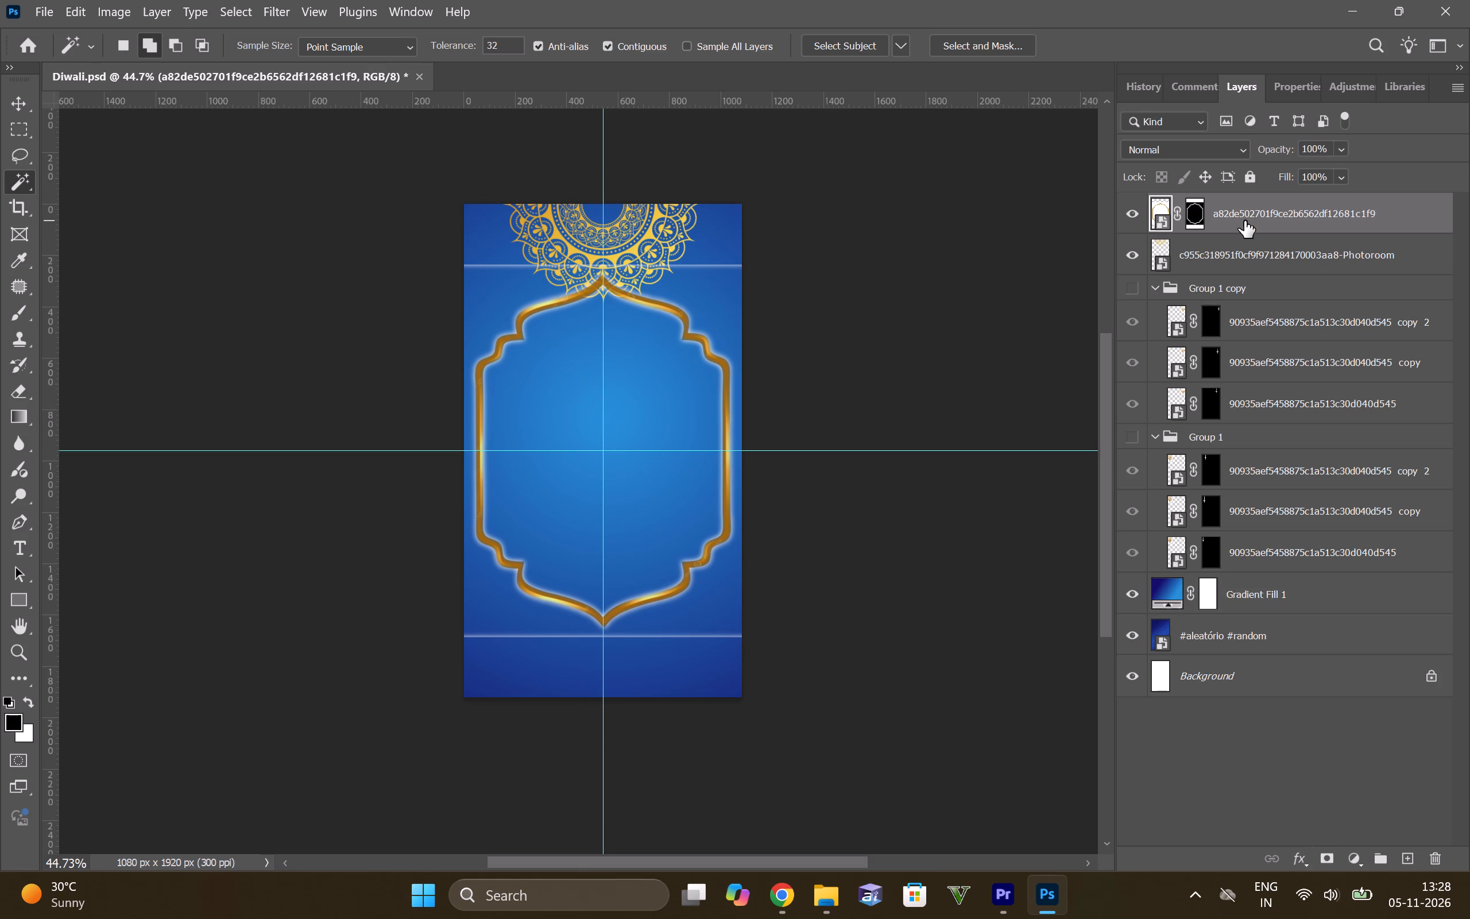
{"action": "key", "text": "Delete"}
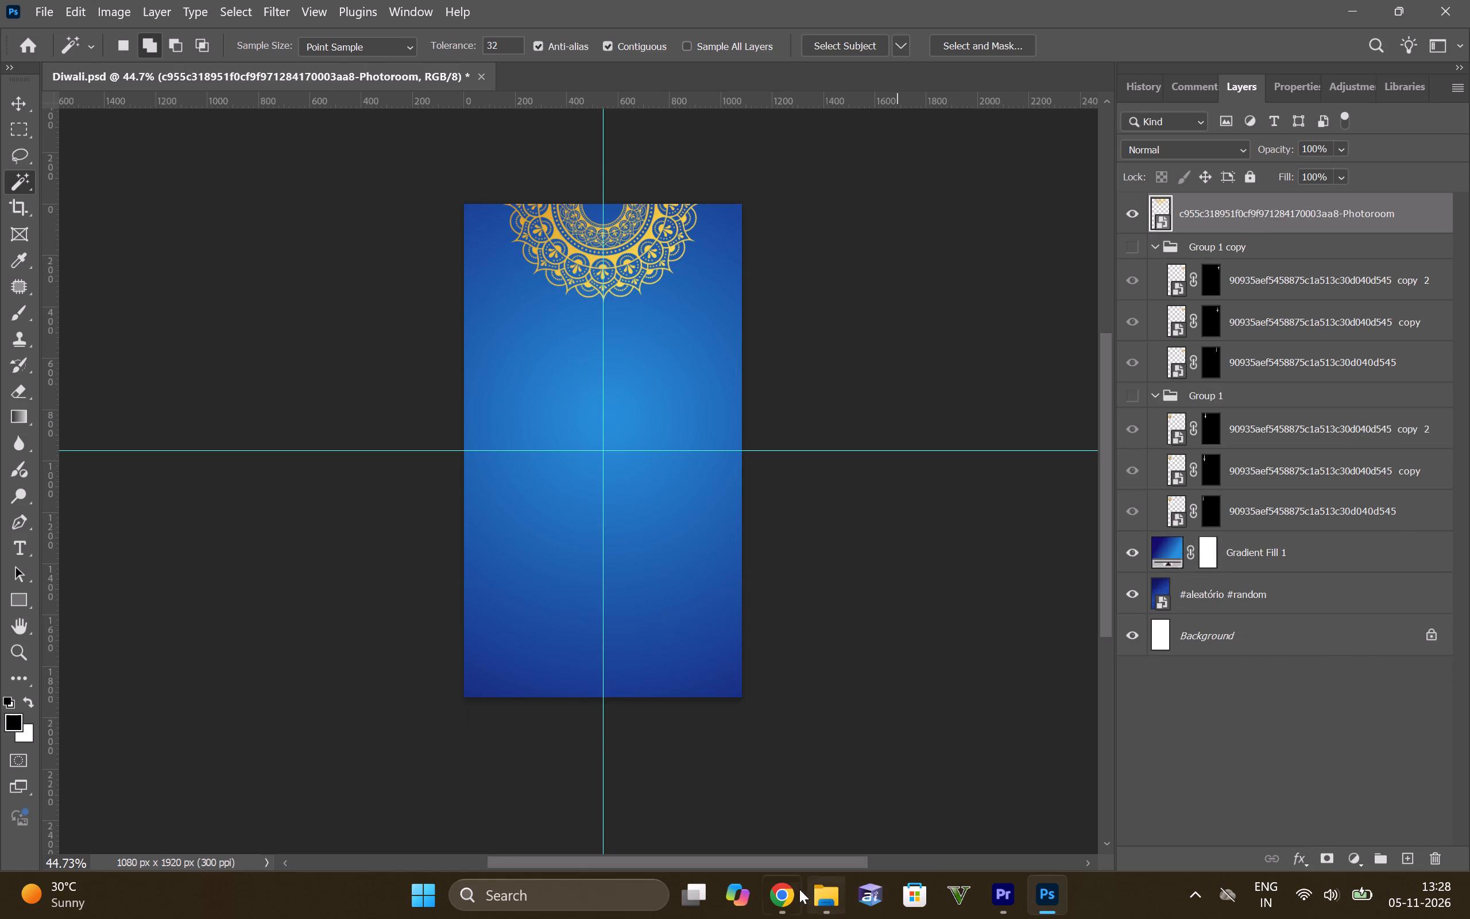
Switch to Chrome and look through the related Pinterest pins for another hanging or frame decoration for the poster.
{"action": "left_click", "coordinate": [779, 891]}
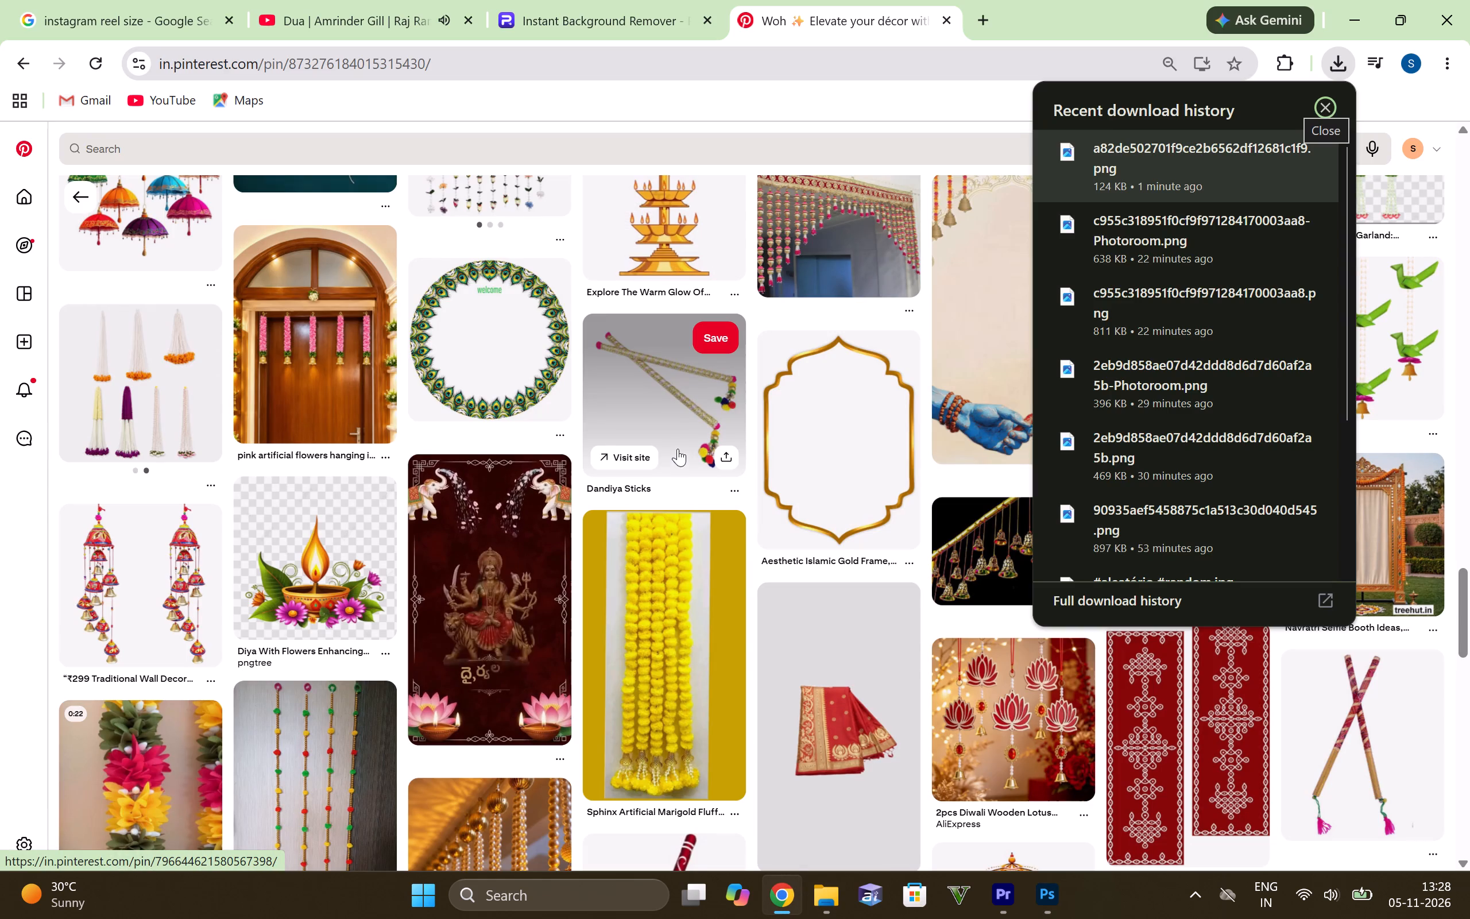
{"action": "scroll", "coordinate": [670, 408], "scroll_direction": "up", "scroll_amount": 2}
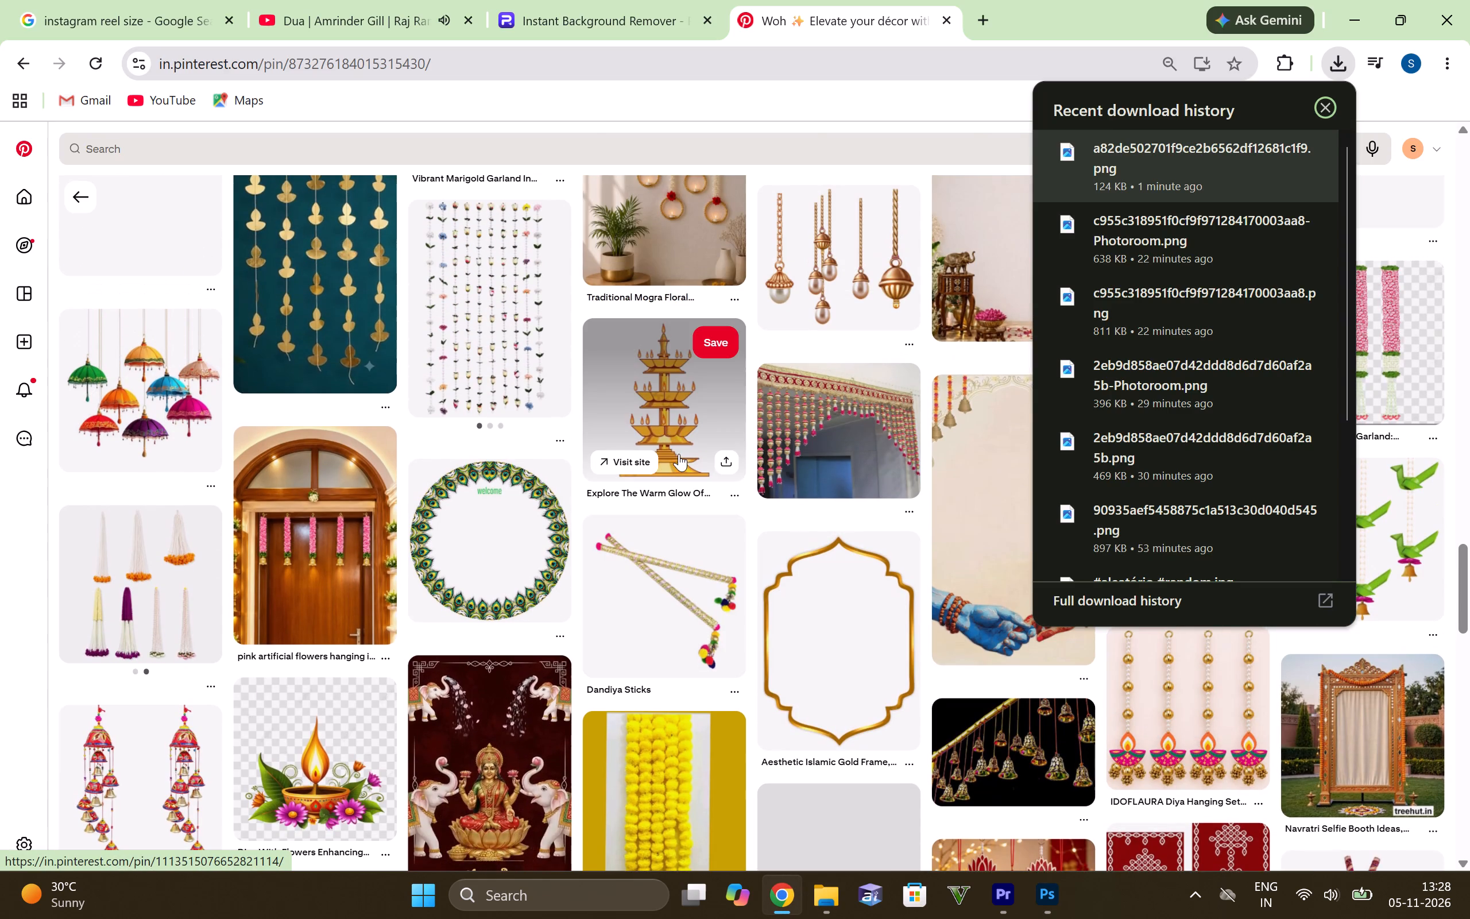
{"action": "scroll", "coordinate": [861, 461], "scroll_direction": "up", "scroll_amount": 3}
{"action": "scroll", "coordinate": [804, 513], "scroll_direction": "up", "scroll_amount": 3}
{"action": "scroll", "coordinate": [415, 518], "scroll_direction": "up", "scroll_amount": 2}
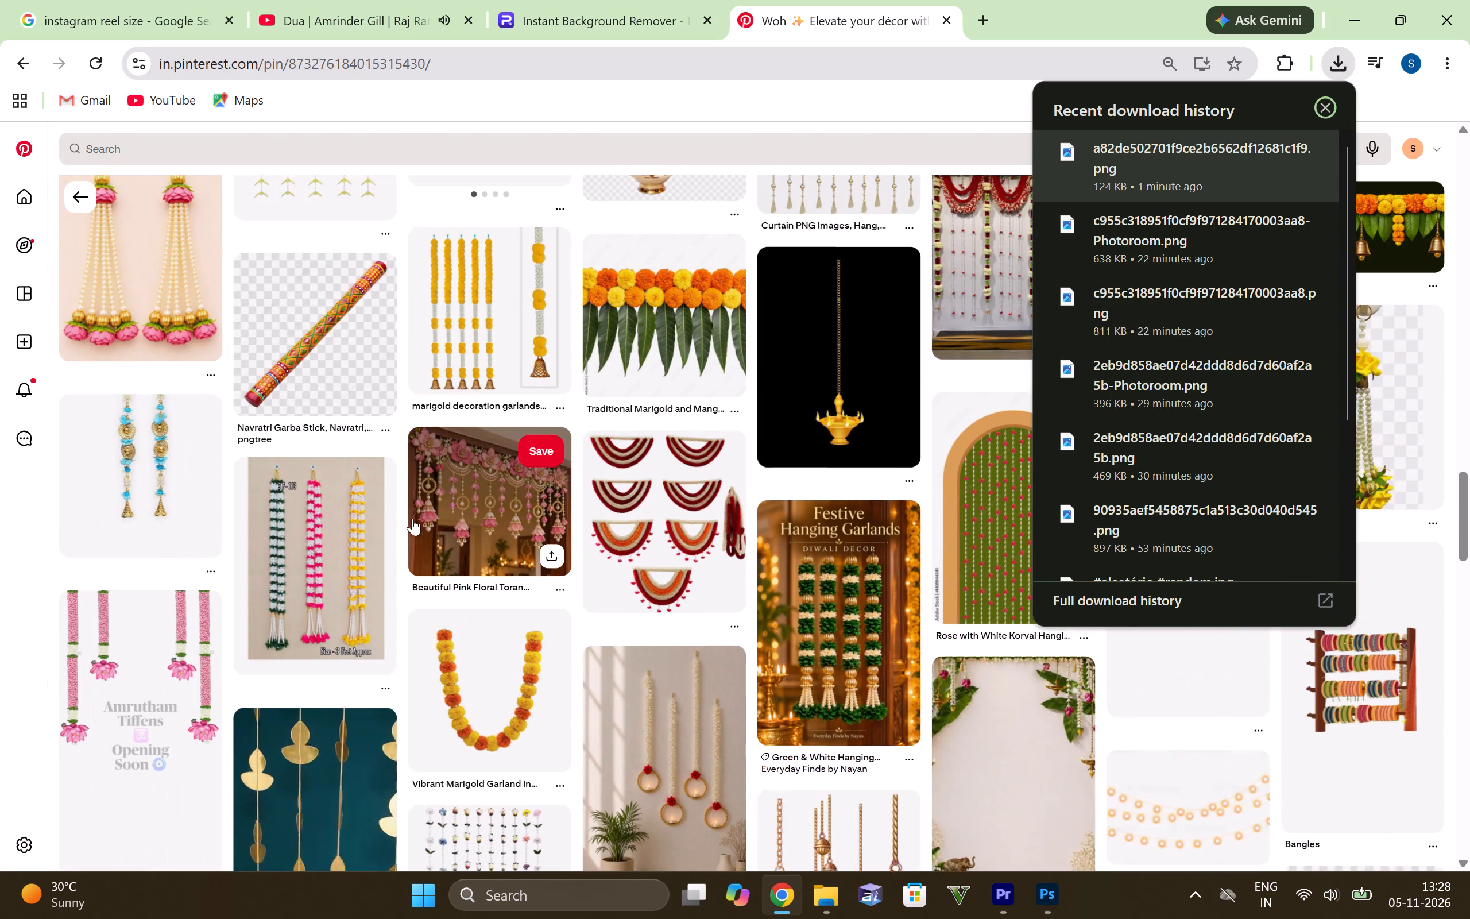
{"action": "scroll", "coordinate": [412, 518], "scroll_direction": "up", "scroll_amount": 2}
{"action": "scroll", "coordinate": [353, 513], "scroll_direction": "up", "scroll_amount": 10}
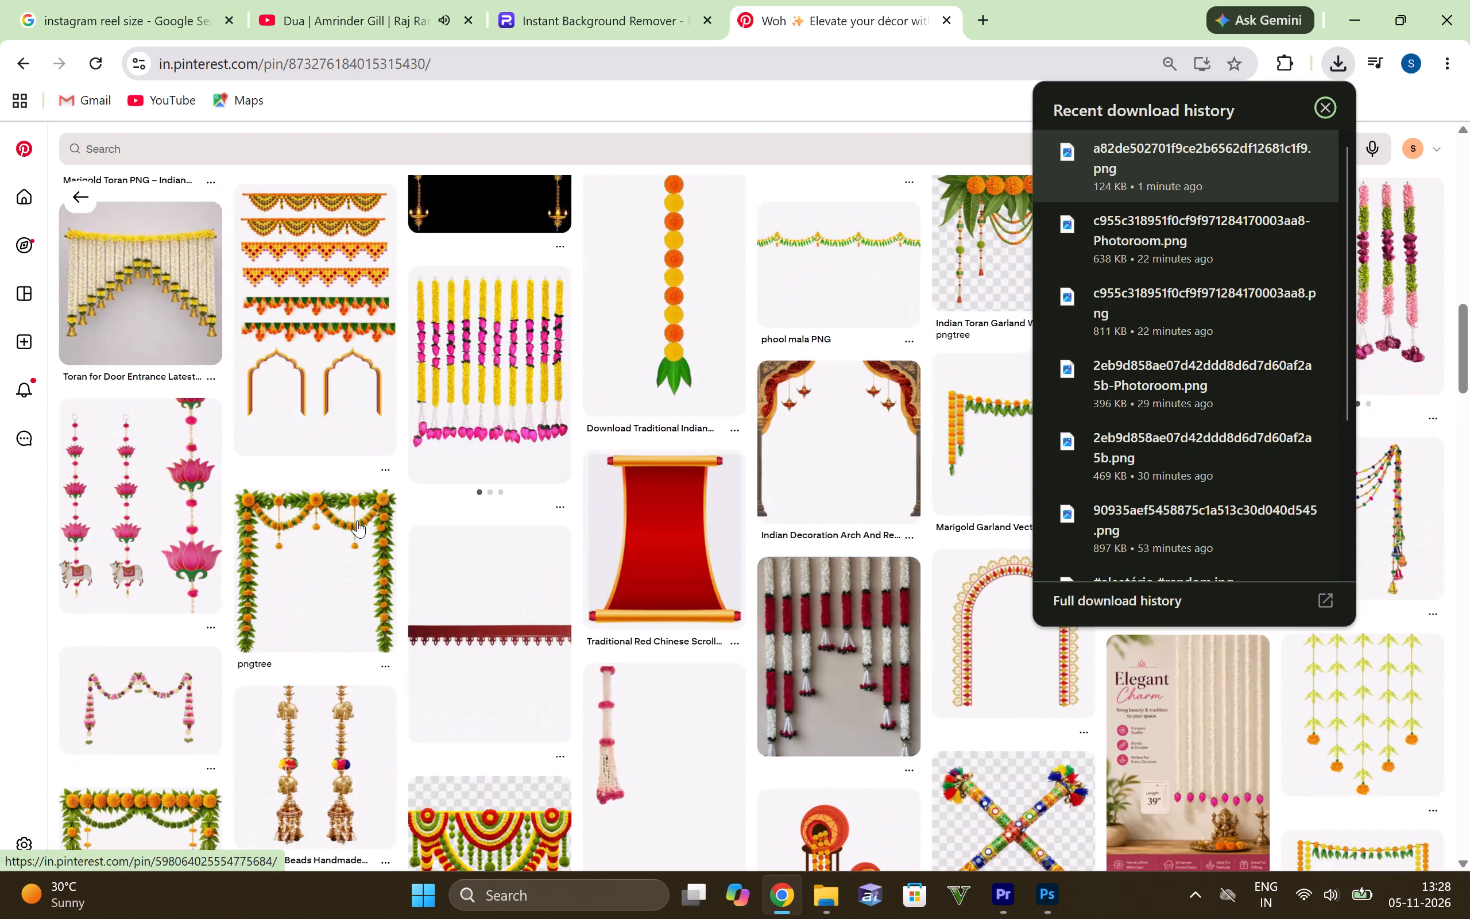
{"action": "scroll", "coordinate": [357, 520], "scroll_direction": "up", "scroll_amount": 2}
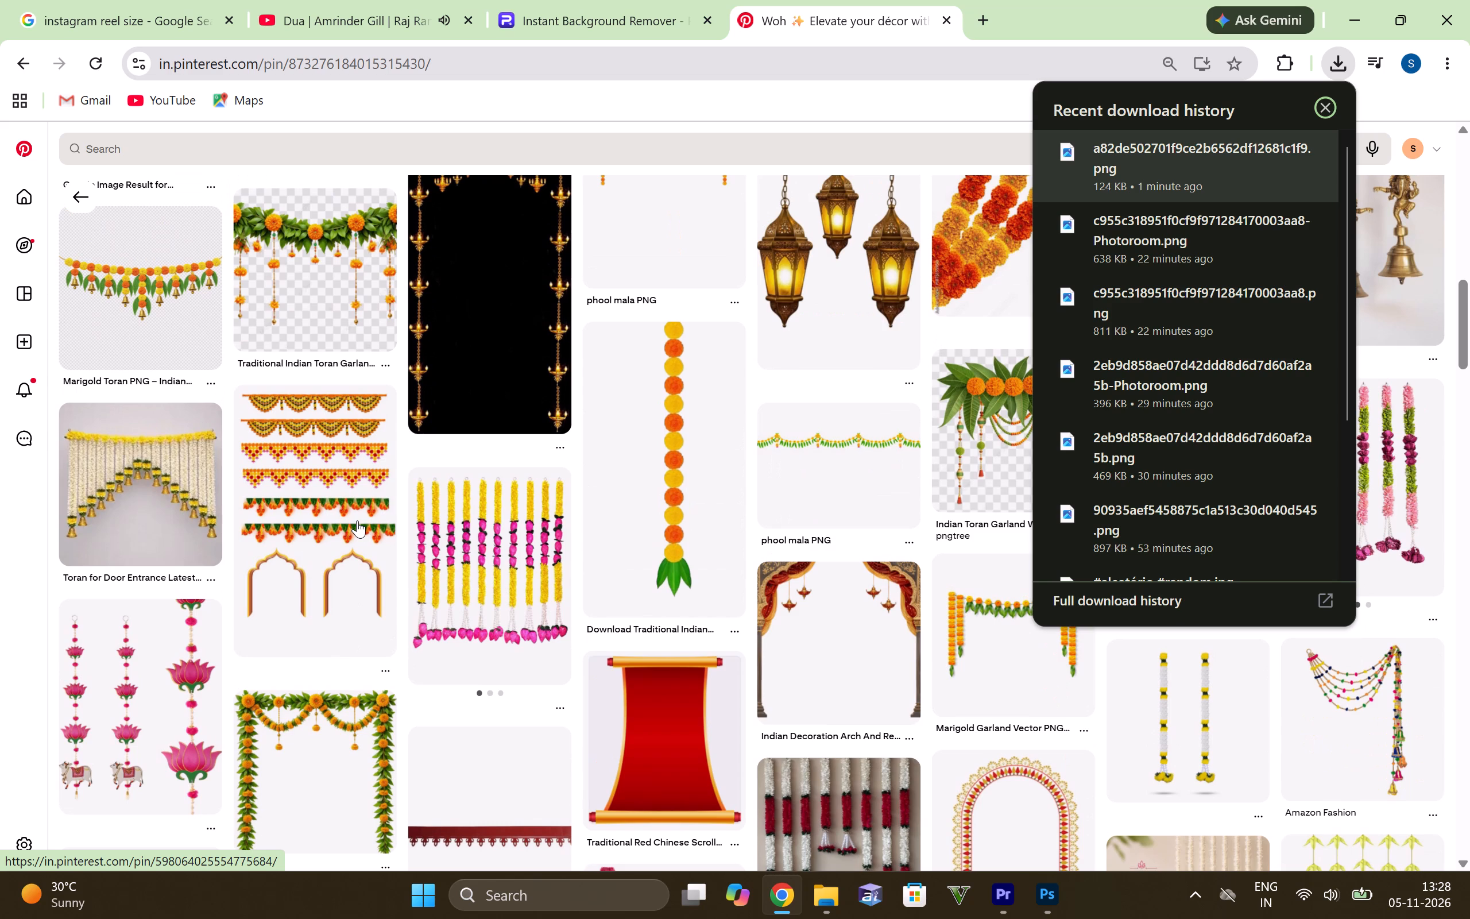
{"action": "scroll", "coordinate": [519, 505], "scroll_direction": "up", "scroll_amount": 5}
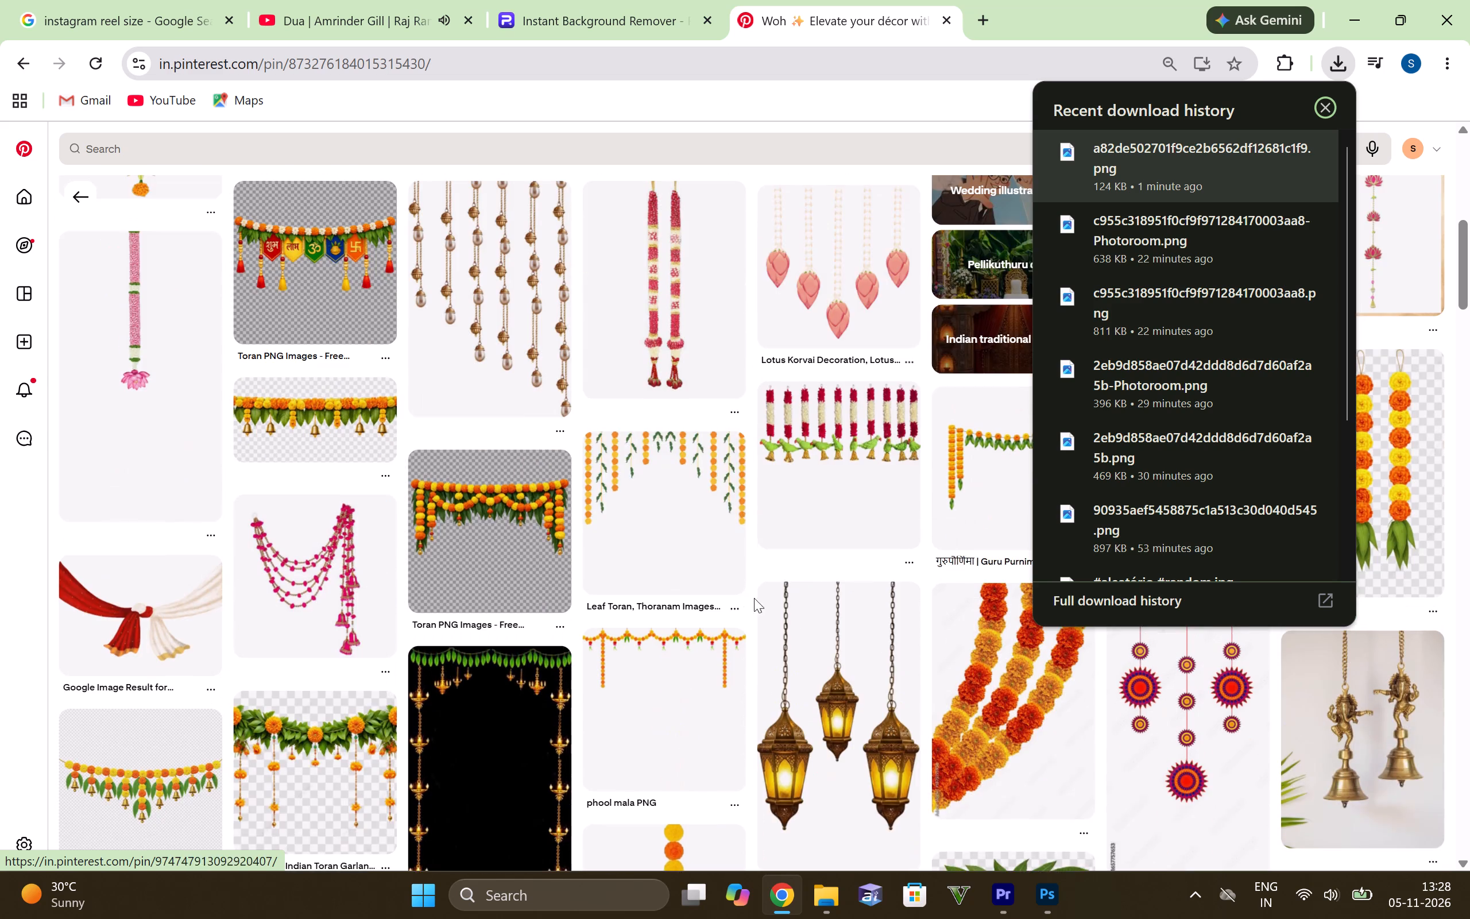
{"action": "scroll", "coordinate": [745, 613], "scroll_direction": "up", "scroll_amount": 6}
{"action": "scroll", "coordinate": [637, 514], "scroll_direction": "up", "scroll_amount": 5}
{"action": "scroll", "coordinate": [575, 435], "scroll_direction": "up", "scroll_amount": 4}
{"action": "scroll", "coordinate": [909, 528], "scroll_direction": "down", "scroll_amount": 1}
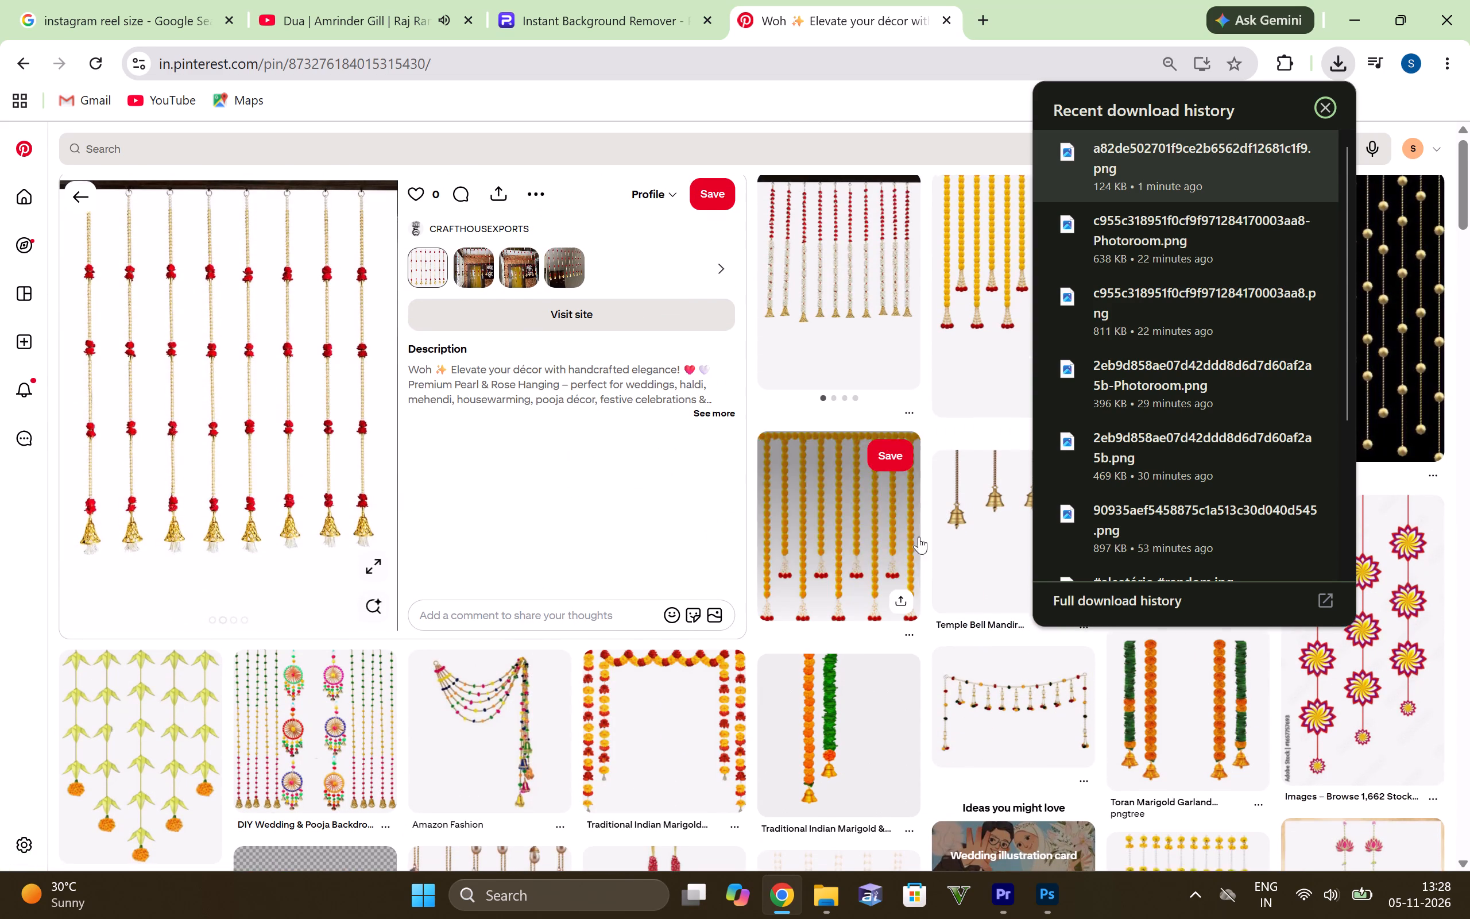
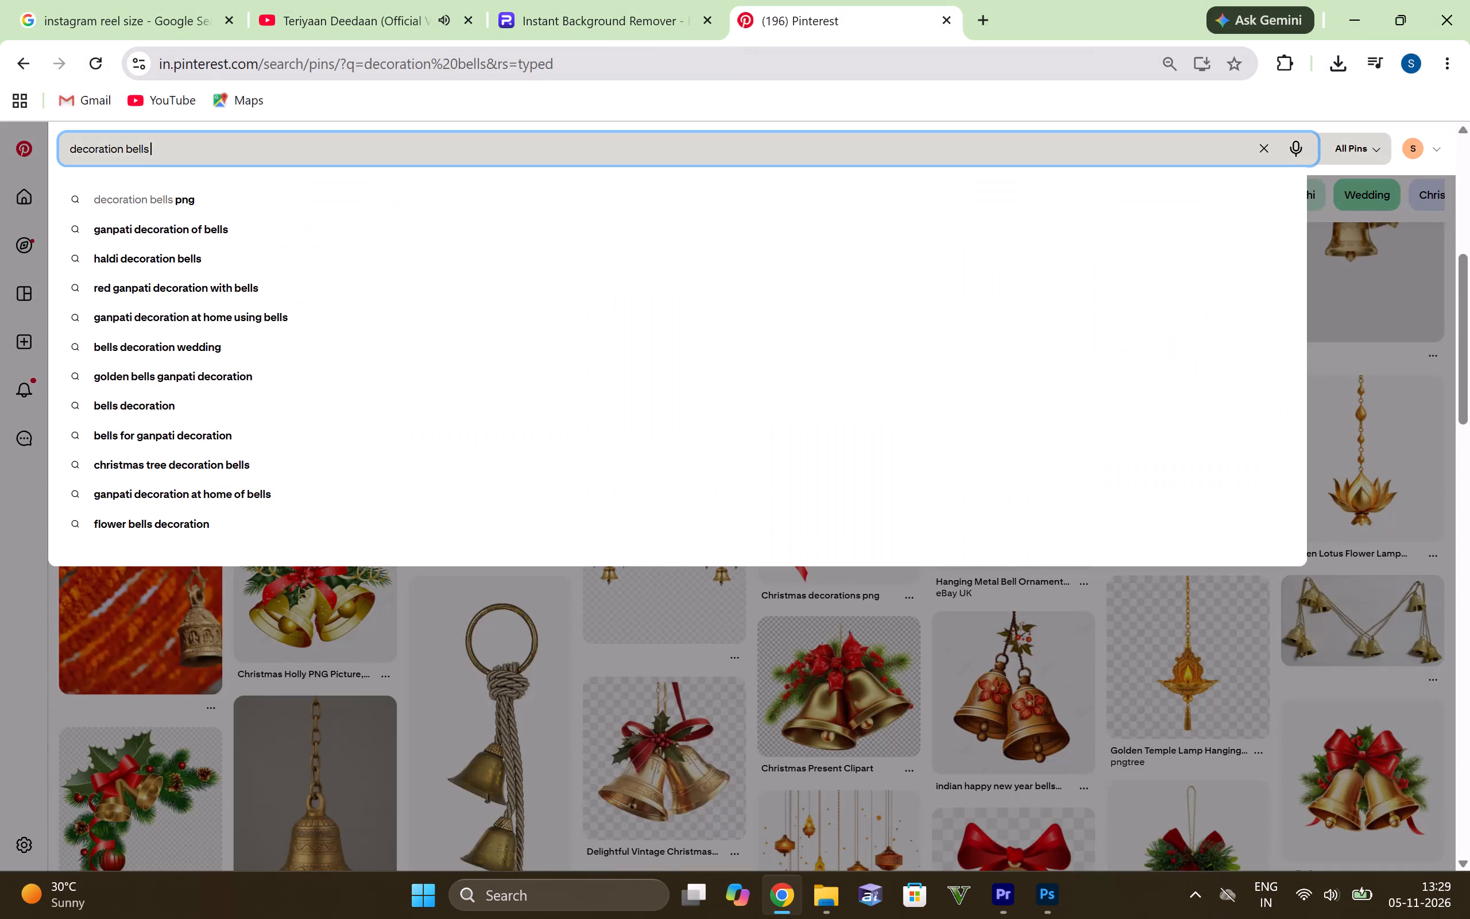
Change the Pinterest search from decoration bells to "decoration hanging diya" and run it.
{"action": "key", "text": "BackSpace"}
{"action": "key", "text": "BackSpace"}
{"action": "key", "text": "BackSpace"}
{"action": "key", "text": "BackSpace"}
{"action": "key", "text": "BackSpace"}
{"action": "key", "text": "BackSpace"}
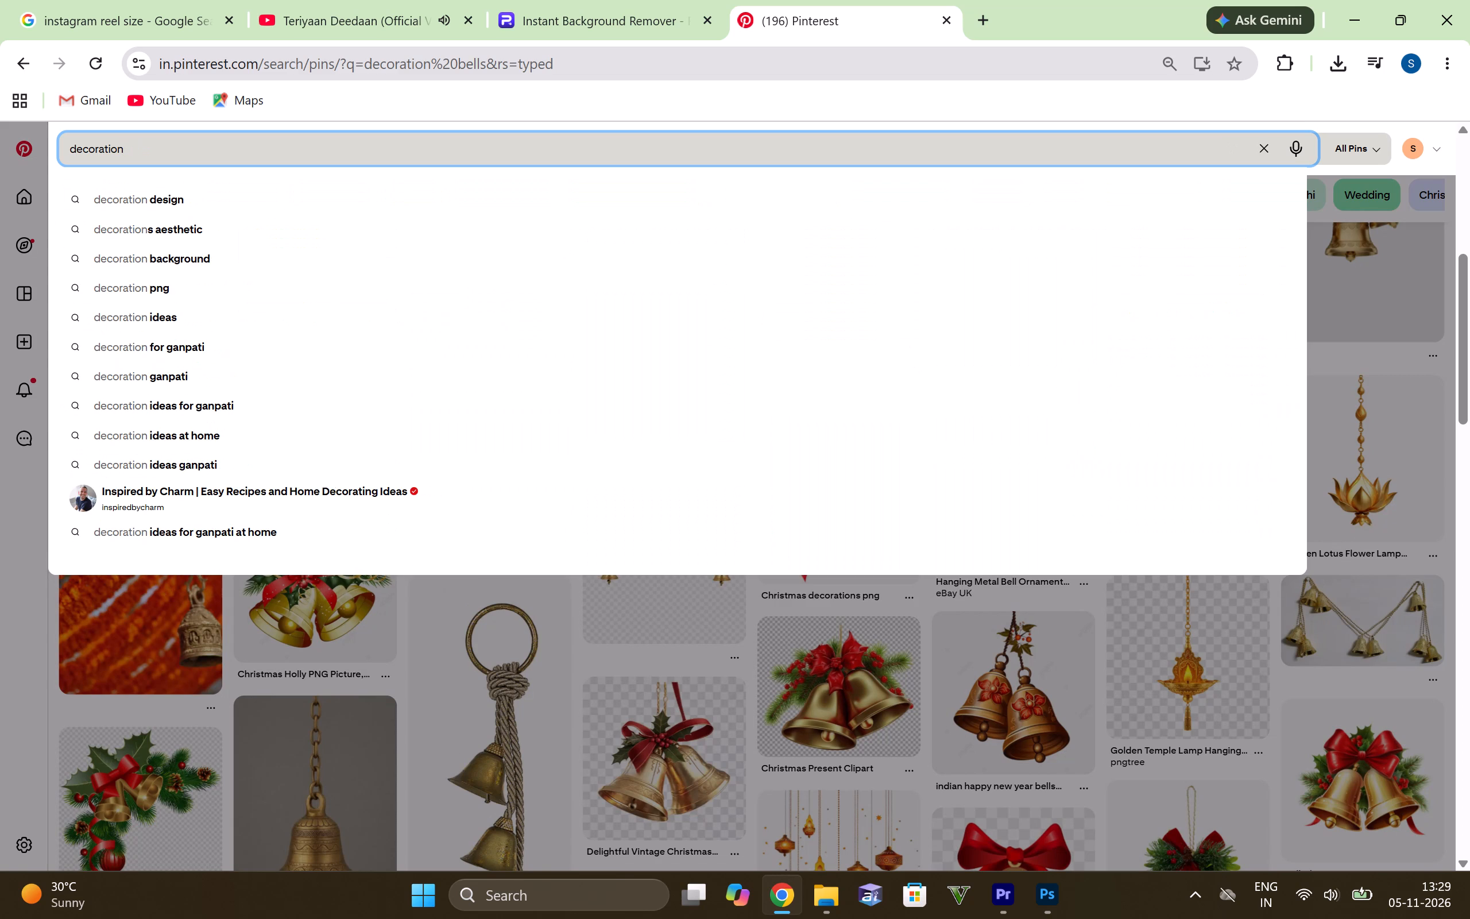
{"action": "type", "text": "hanging"}
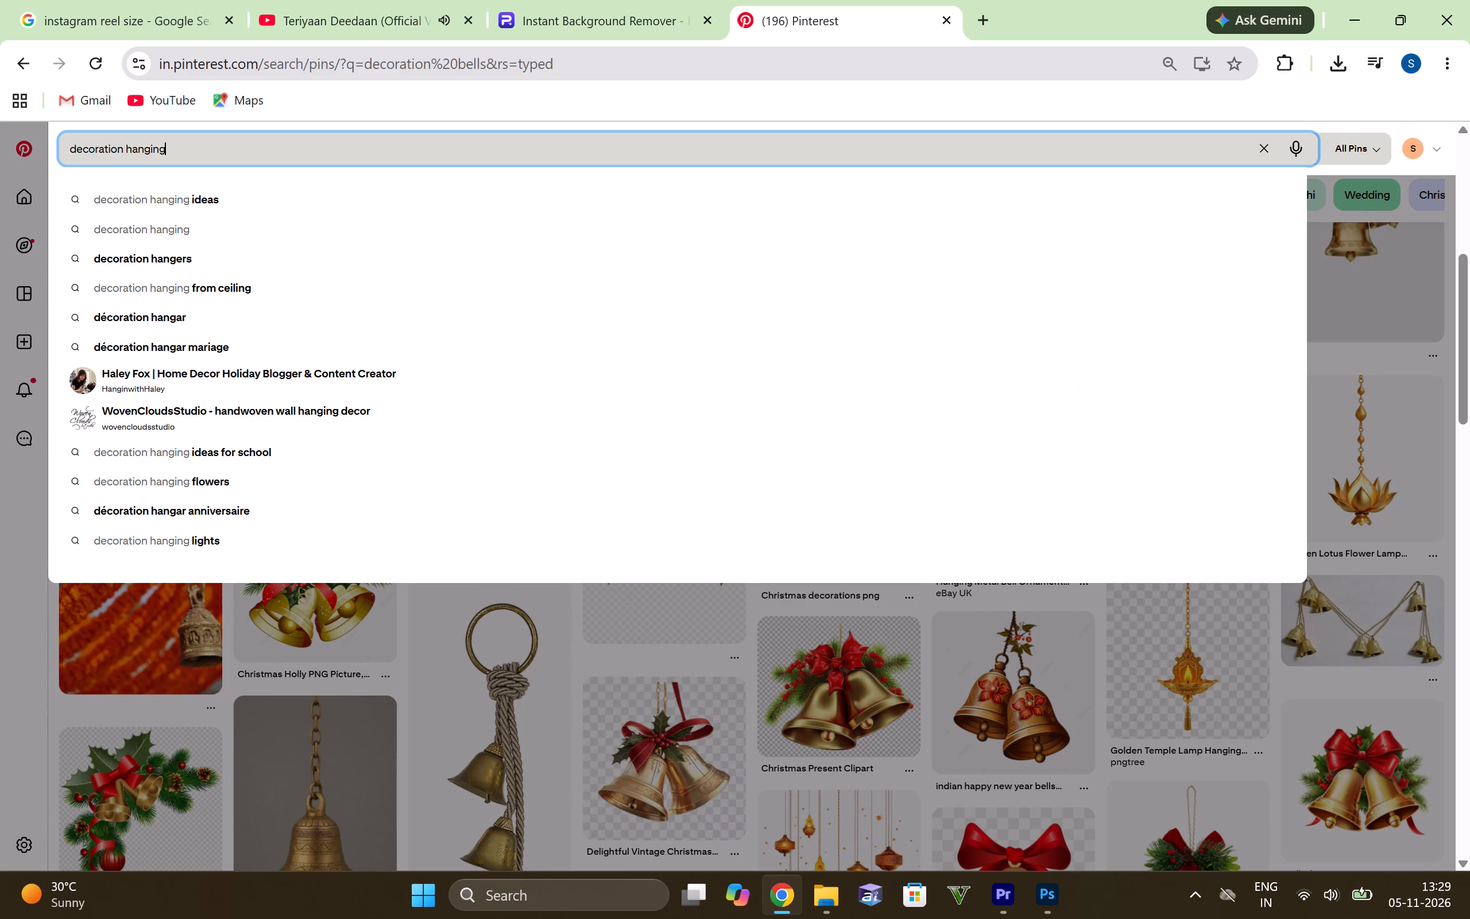
{"action": "key", "text": "space"}
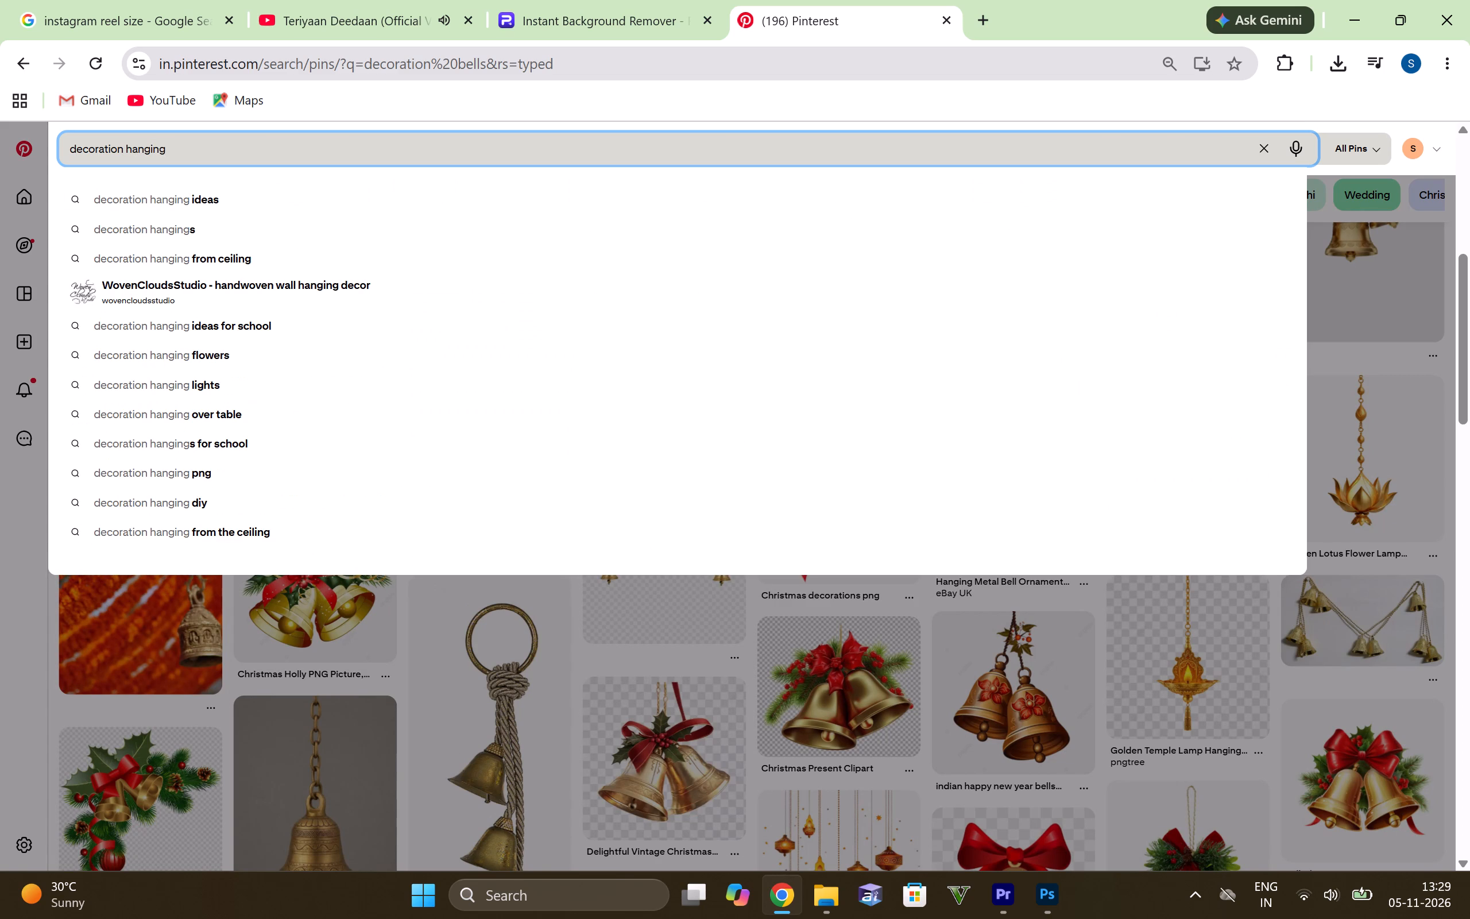
{"action": "key", "text": "i"}
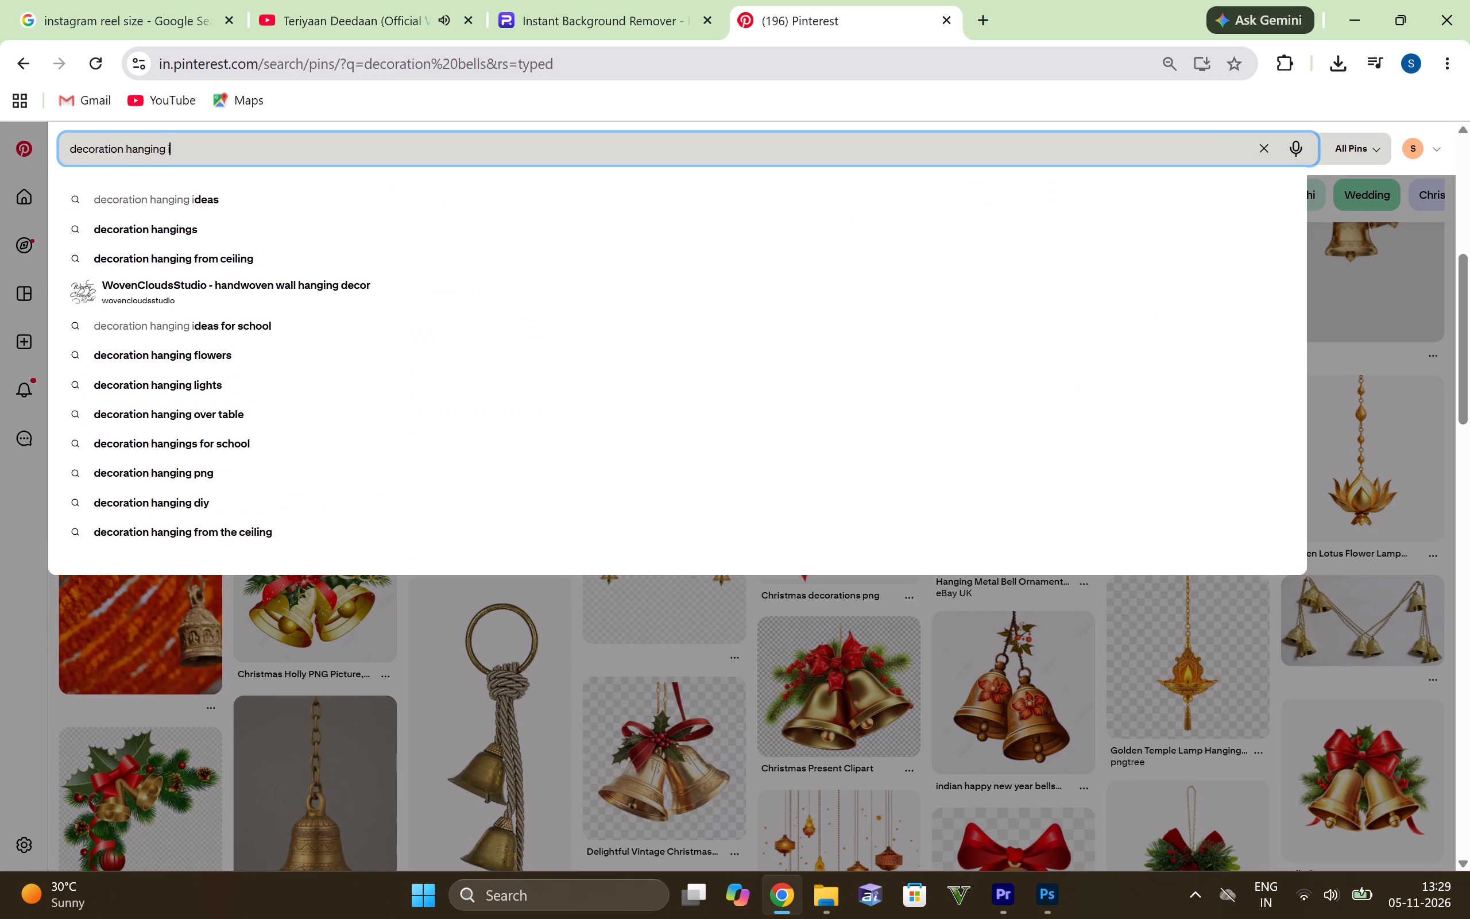
{"action": "key", "text": "BackSpace"}
{"action": "type", "text": "diya"}
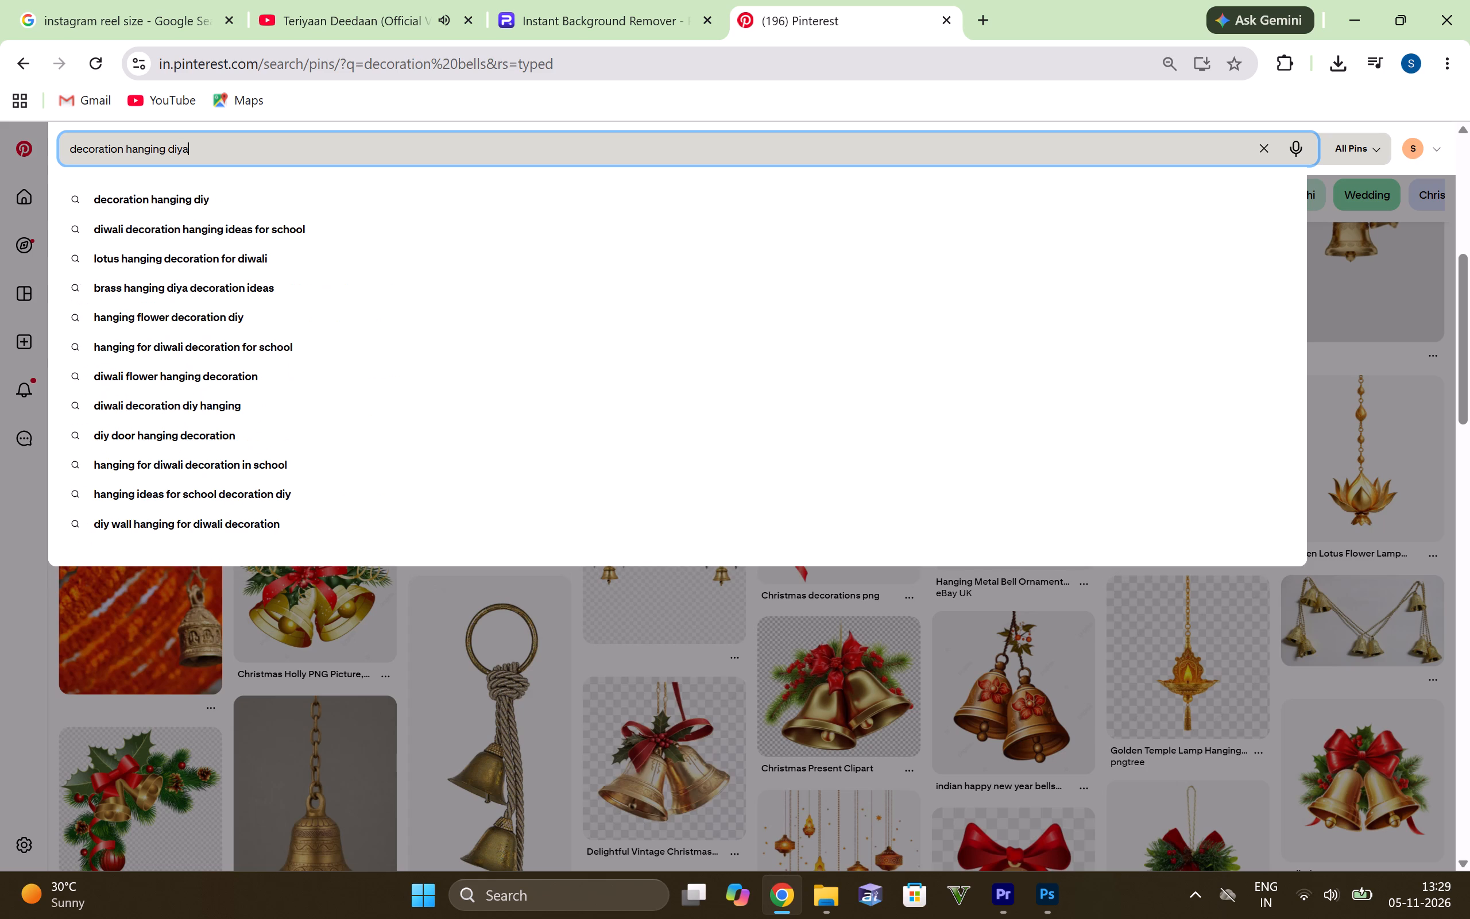
{"action": "key", "text": "Return"}
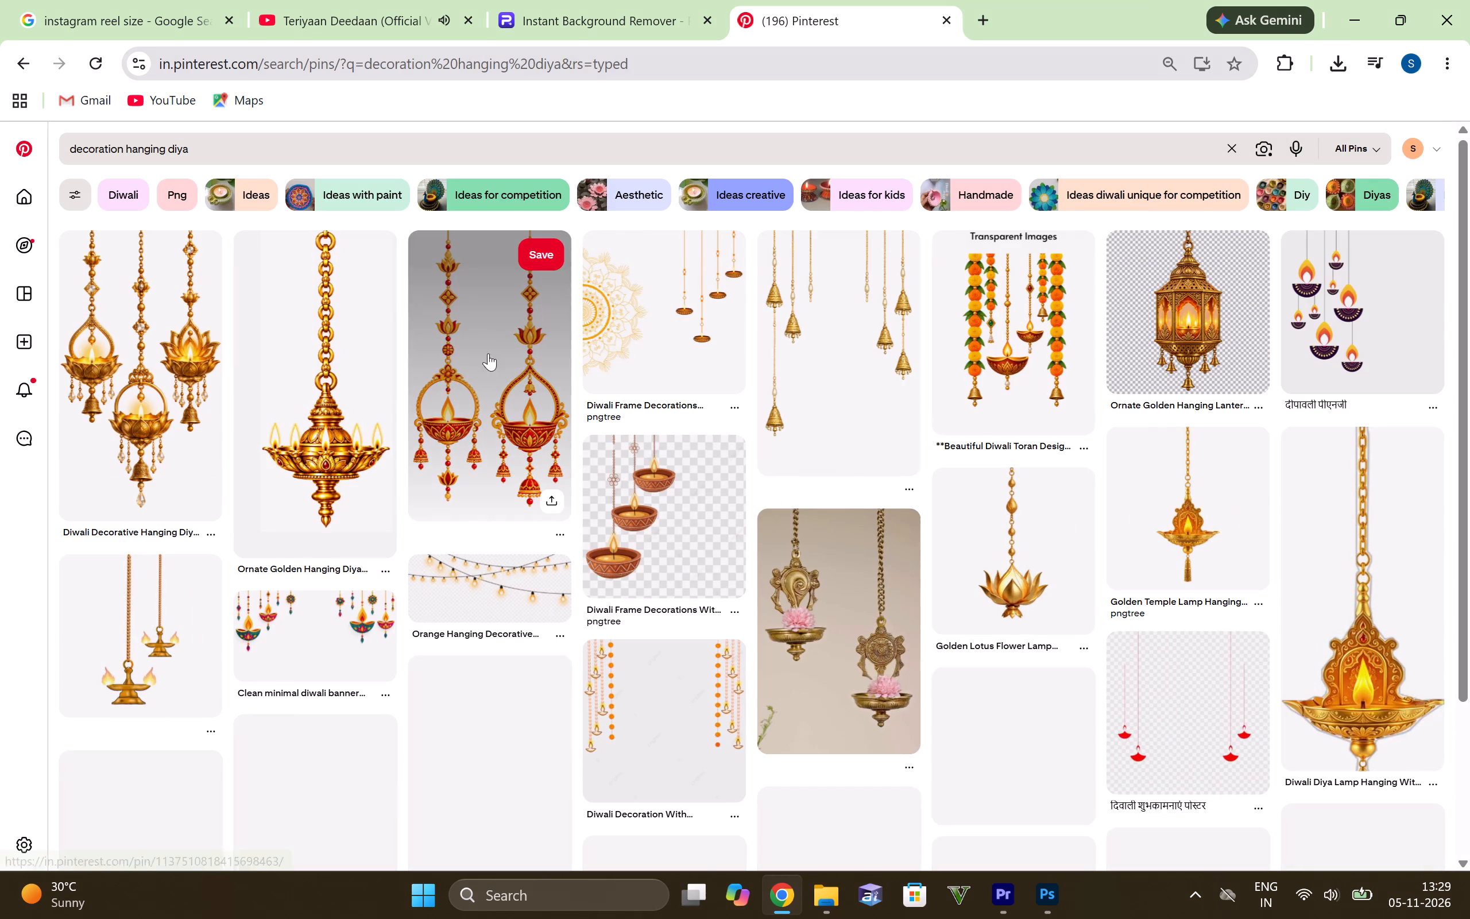
Look through the hanging diya search results for a hanging lamp, garland or frame decoration that suits the Diwali poster.
{"action": "scroll", "coordinate": [949, 417], "scroll_direction": "down", "scroll_amount": 1}
{"action": "scroll", "coordinate": [842, 438], "scroll_direction": "down", "scroll_amount": 2}
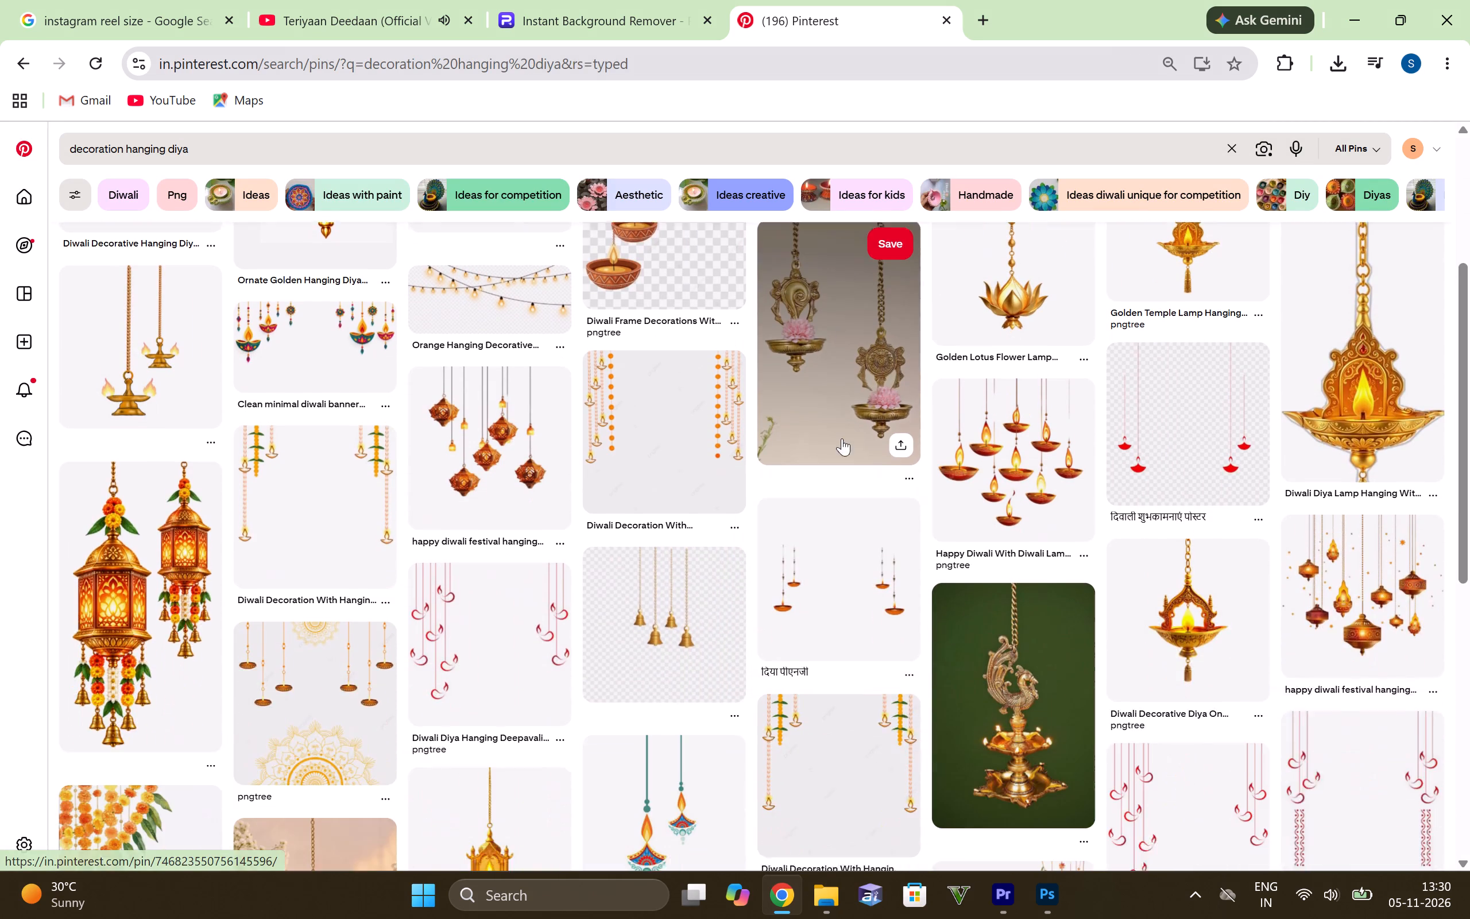
{"action": "scroll", "coordinate": [842, 438], "scroll_direction": "up", "scroll_amount": 2}
{"action": "scroll", "coordinate": [365, 509], "scroll_direction": "down", "scroll_amount": 3}
{"action": "scroll", "coordinate": [310, 447], "scroll_direction": "down", "scroll_amount": 2}
{"action": "scroll", "coordinate": [436, 452], "scroll_direction": "down", "scroll_amount": 1}
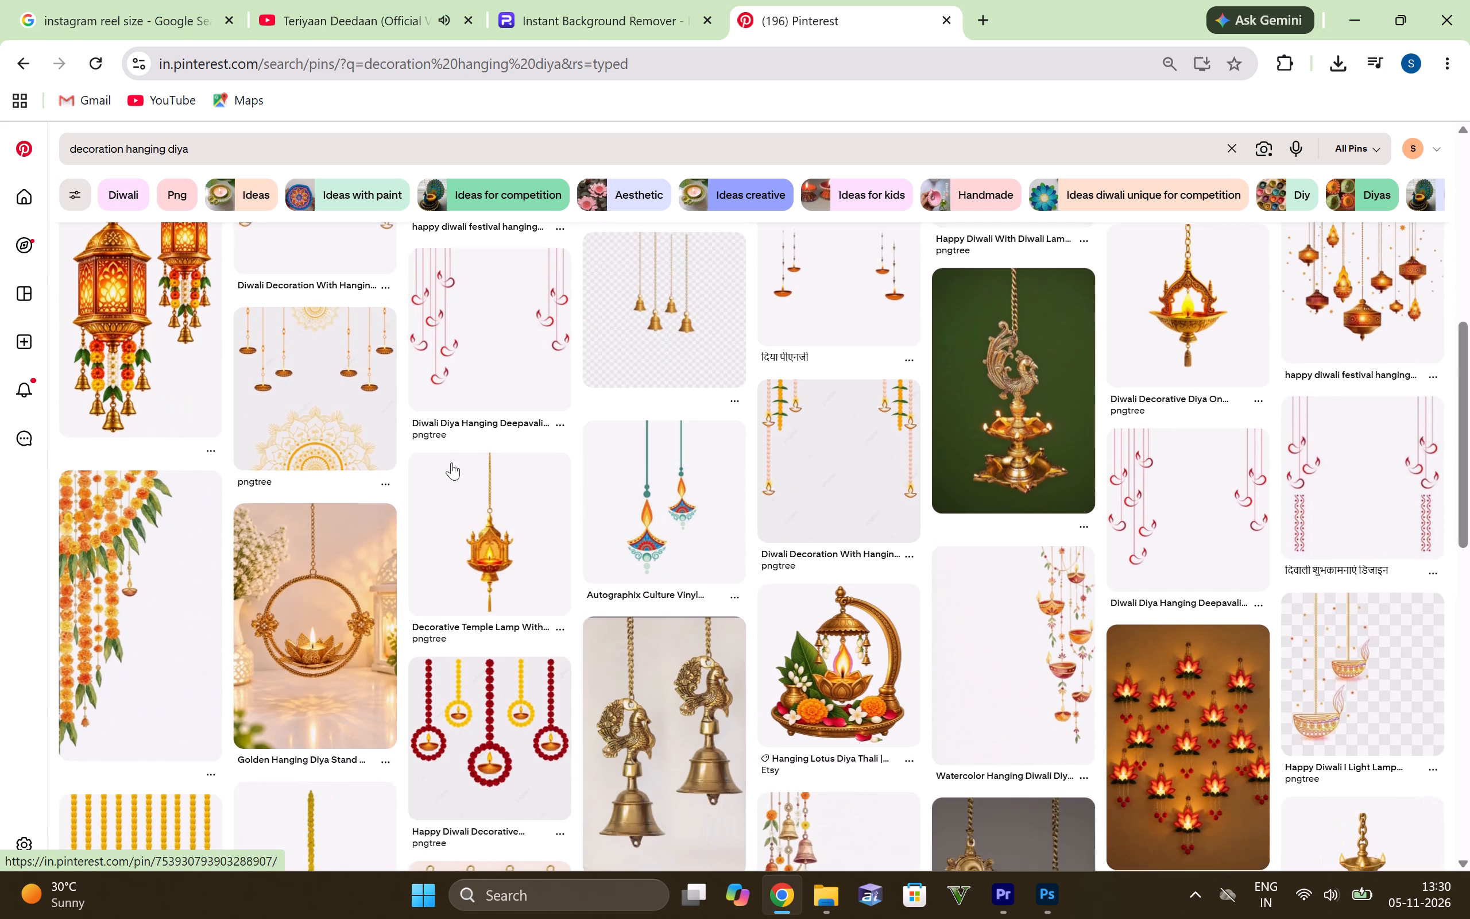
{"action": "scroll", "coordinate": [451, 462], "scroll_direction": "down", "scroll_amount": 1}
{"action": "scroll", "coordinate": [552, 406], "scroll_direction": "down", "scroll_amount": 3}
{"action": "scroll", "coordinate": [773, 375], "scroll_direction": "down", "scroll_amount": 9}
{"action": "scroll", "coordinate": [684, 334], "scroll_direction": "down", "scroll_amount": 2}
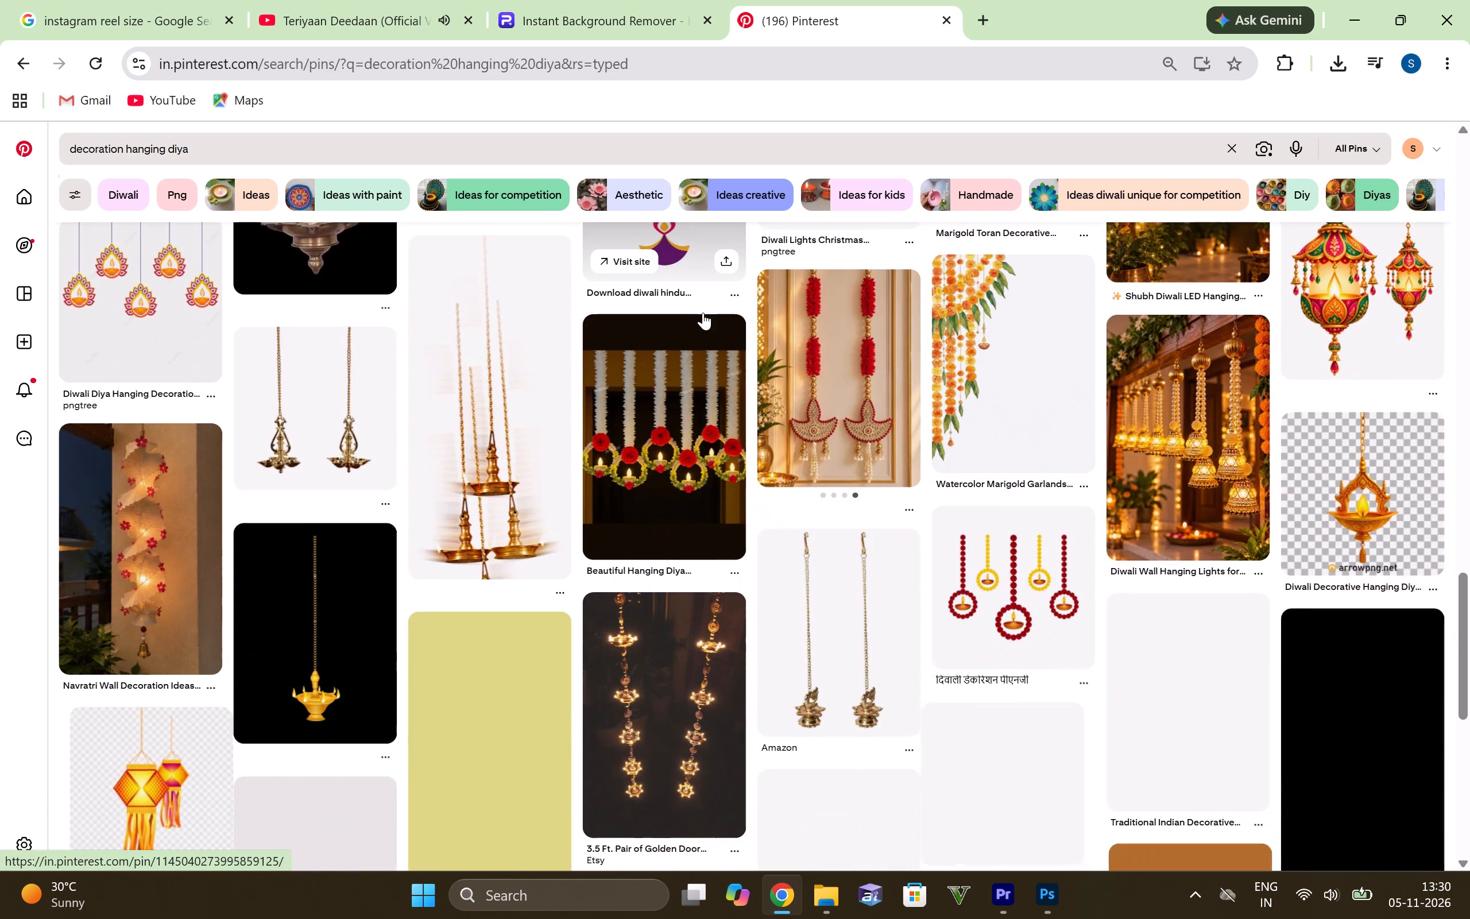
{"action": "scroll", "coordinate": [697, 316], "scroll_direction": "down", "scroll_amount": 3}
{"action": "scroll", "coordinate": [623, 356], "scroll_direction": "down", "scroll_amount": 1}
{"action": "scroll", "coordinate": [650, 420], "scroll_direction": "down", "scroll_amount": 4}
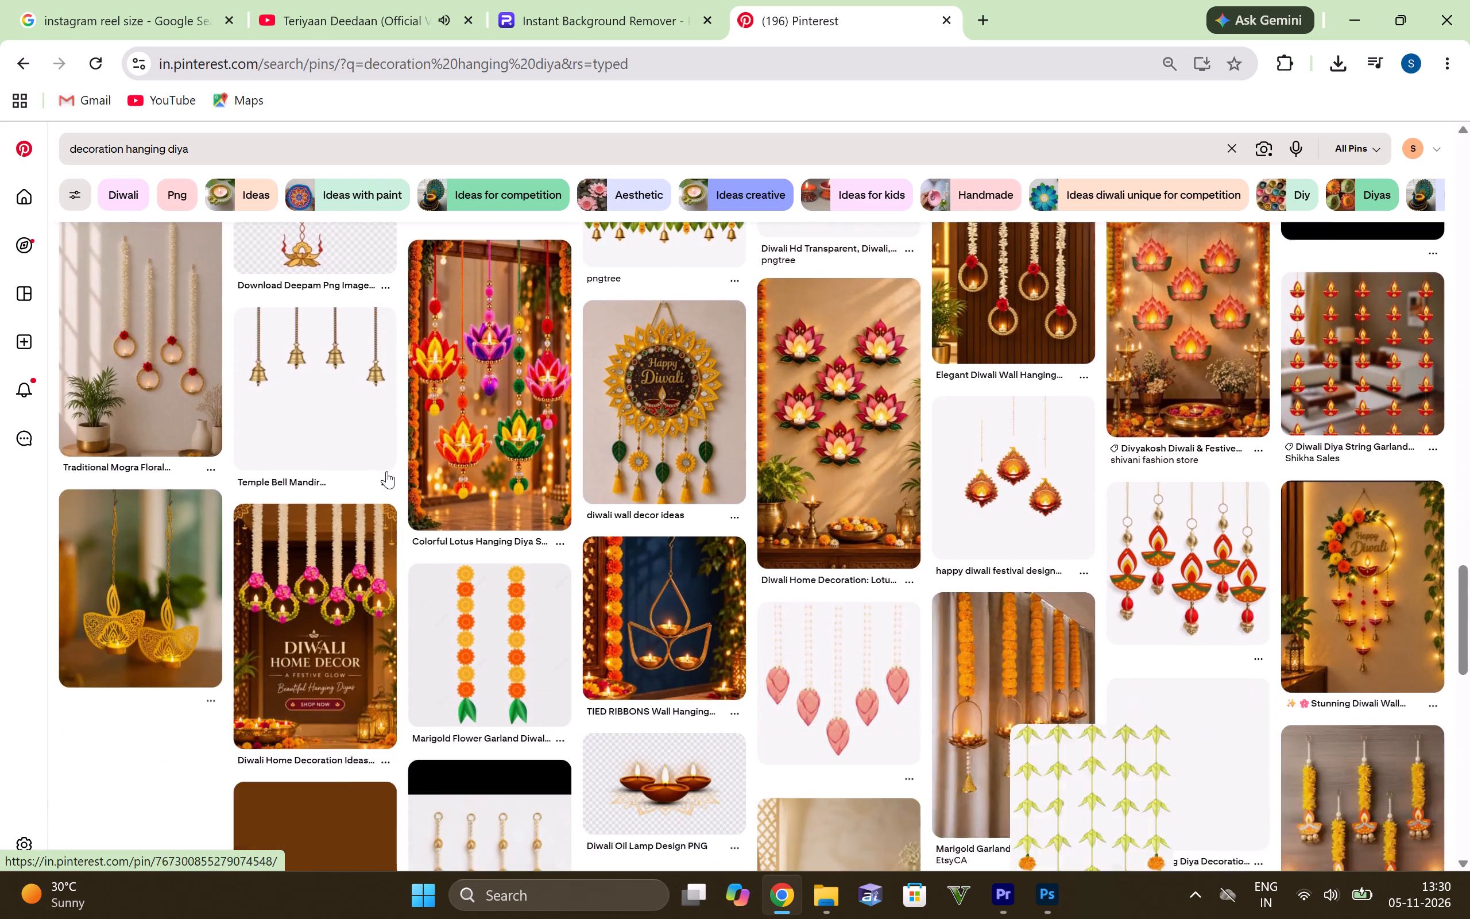
{"action": "scroll", "coordinate": [768, 437], "scroll_direction": "down", "scroll_amount": 5}
{"action": "scroll", "coordinate": [768, 437], "scroll_direction": "up", "scroll_amount": 2}
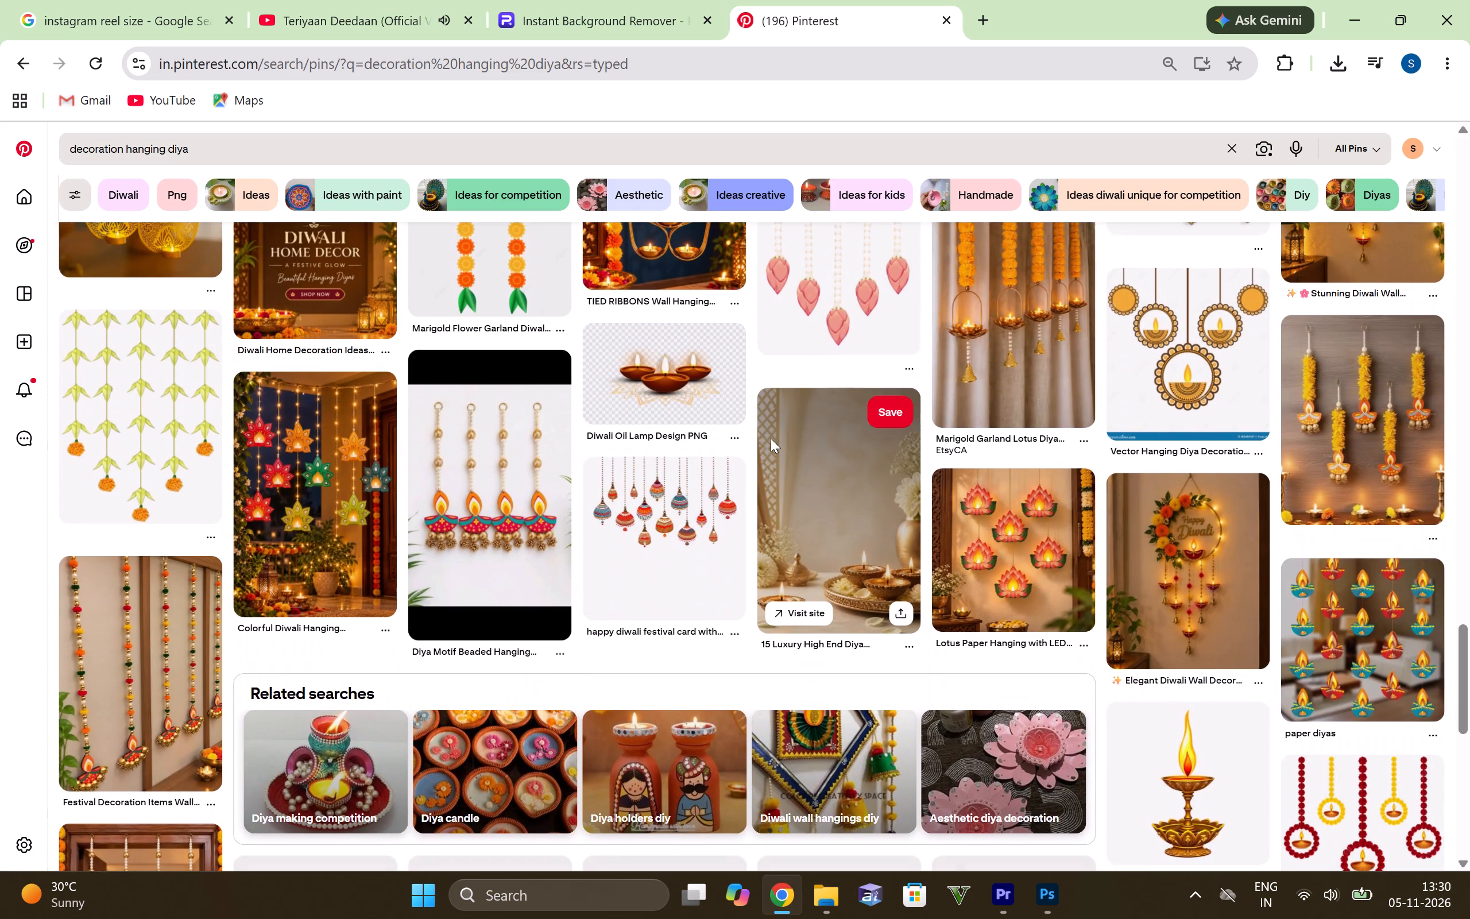
{"action": "scroll", "coordinate": [771, 434], "scroll_direction": "down", "scroll_amount": 9}
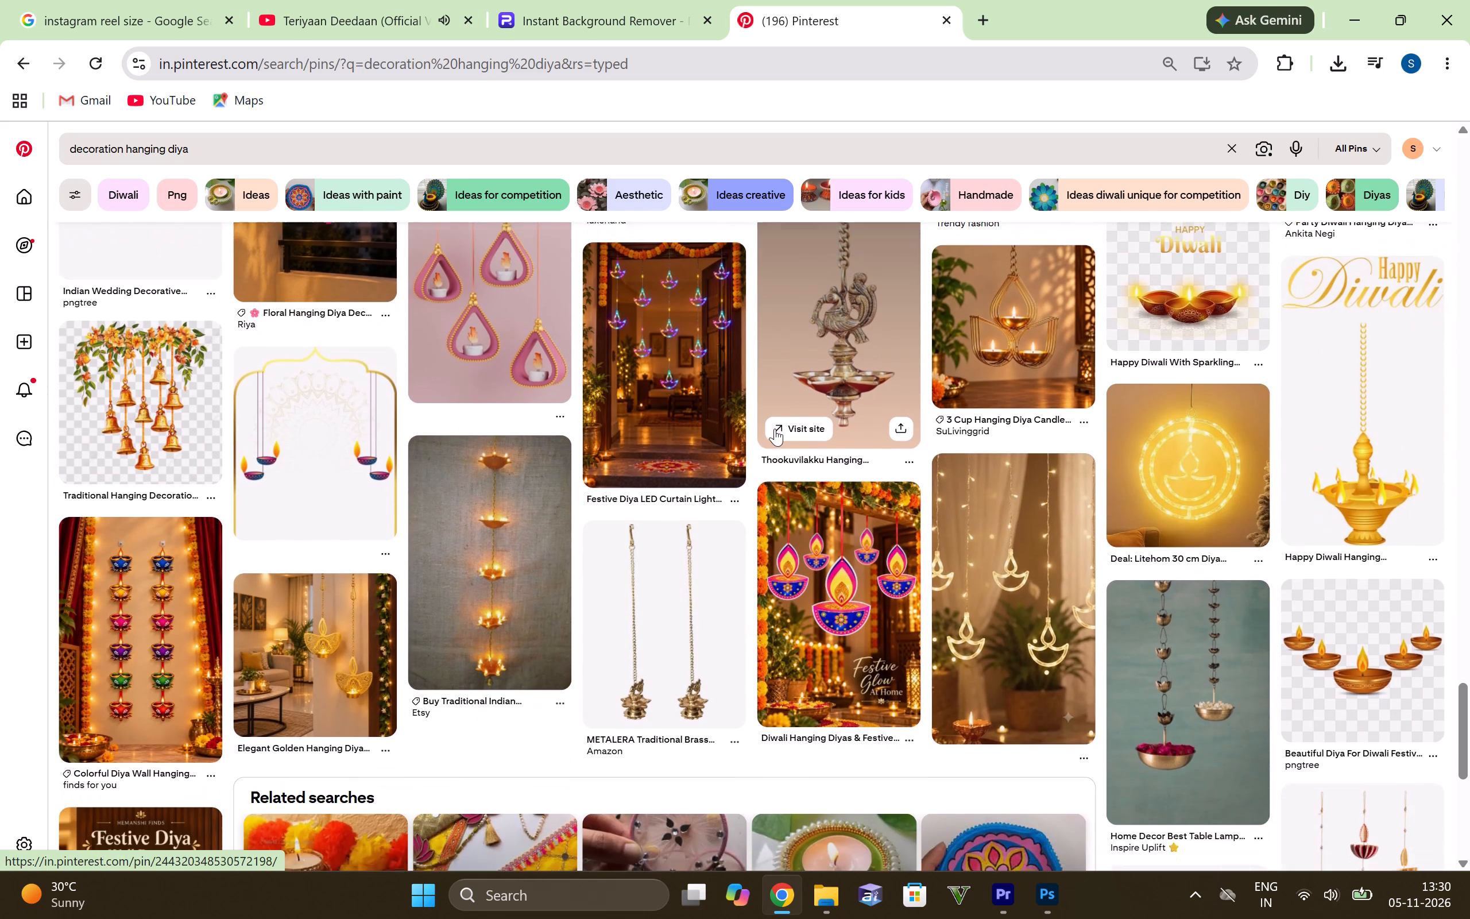
{"action": "scroll", "coordinate": [783, 431], "scroll_direction": "down", "scroll_amount": 2}
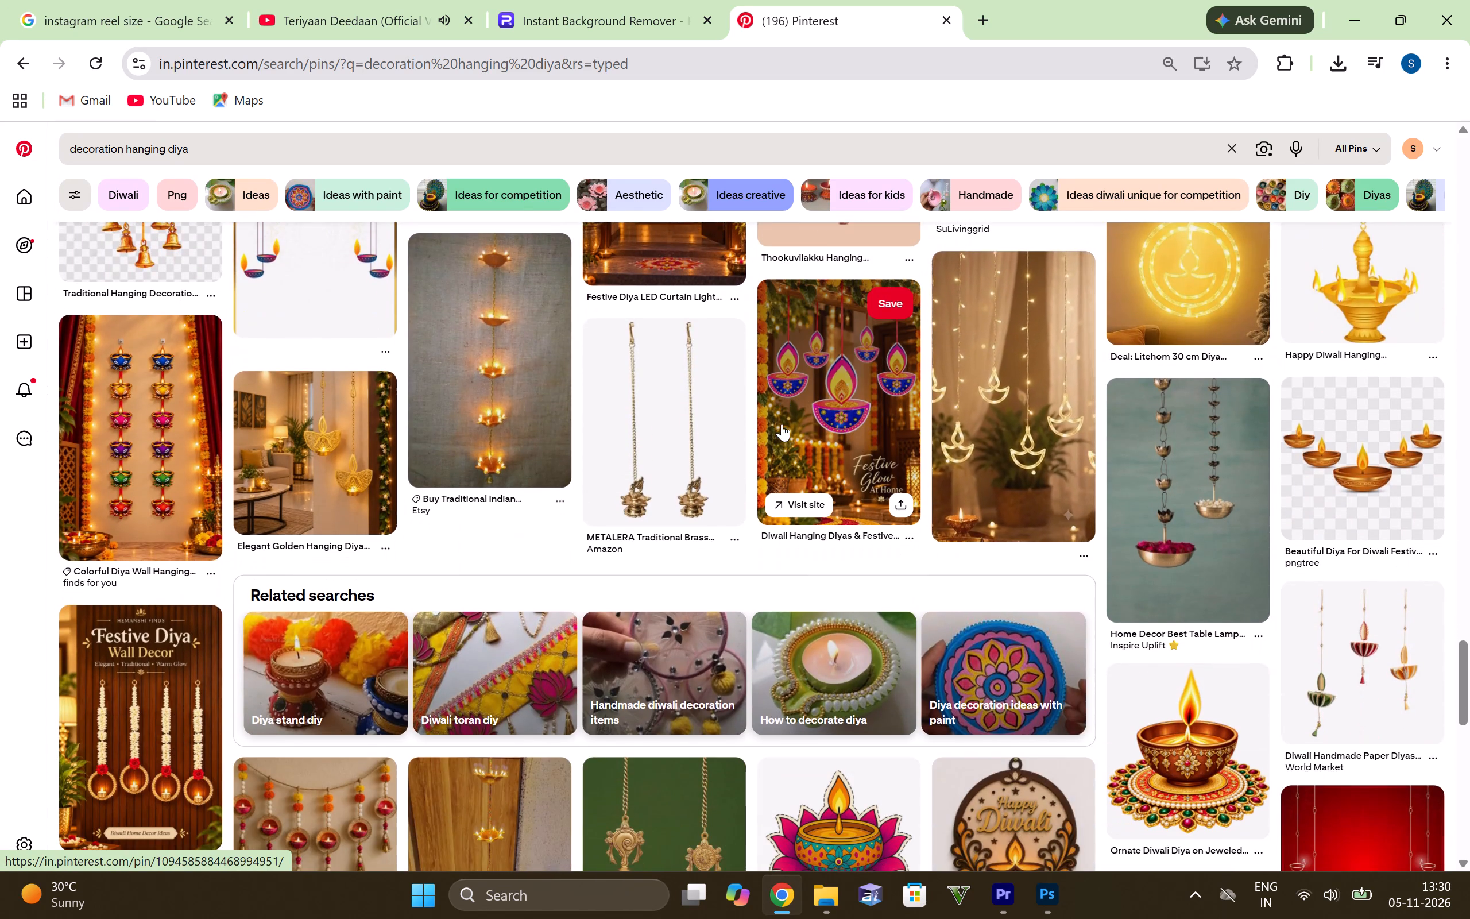
{"action": "scroll", "coordinate": [782, 424], "scroll_direction": "down", "scroll_amount": 5}
{"action": "scroll", "coordinate": [690, 424], "scroll_direction": "down", "scroll_amount": 3}
{"action": "scroll", "coordinate": [833, 399], "scroll_direction": "down", "scroll_amount": 3}
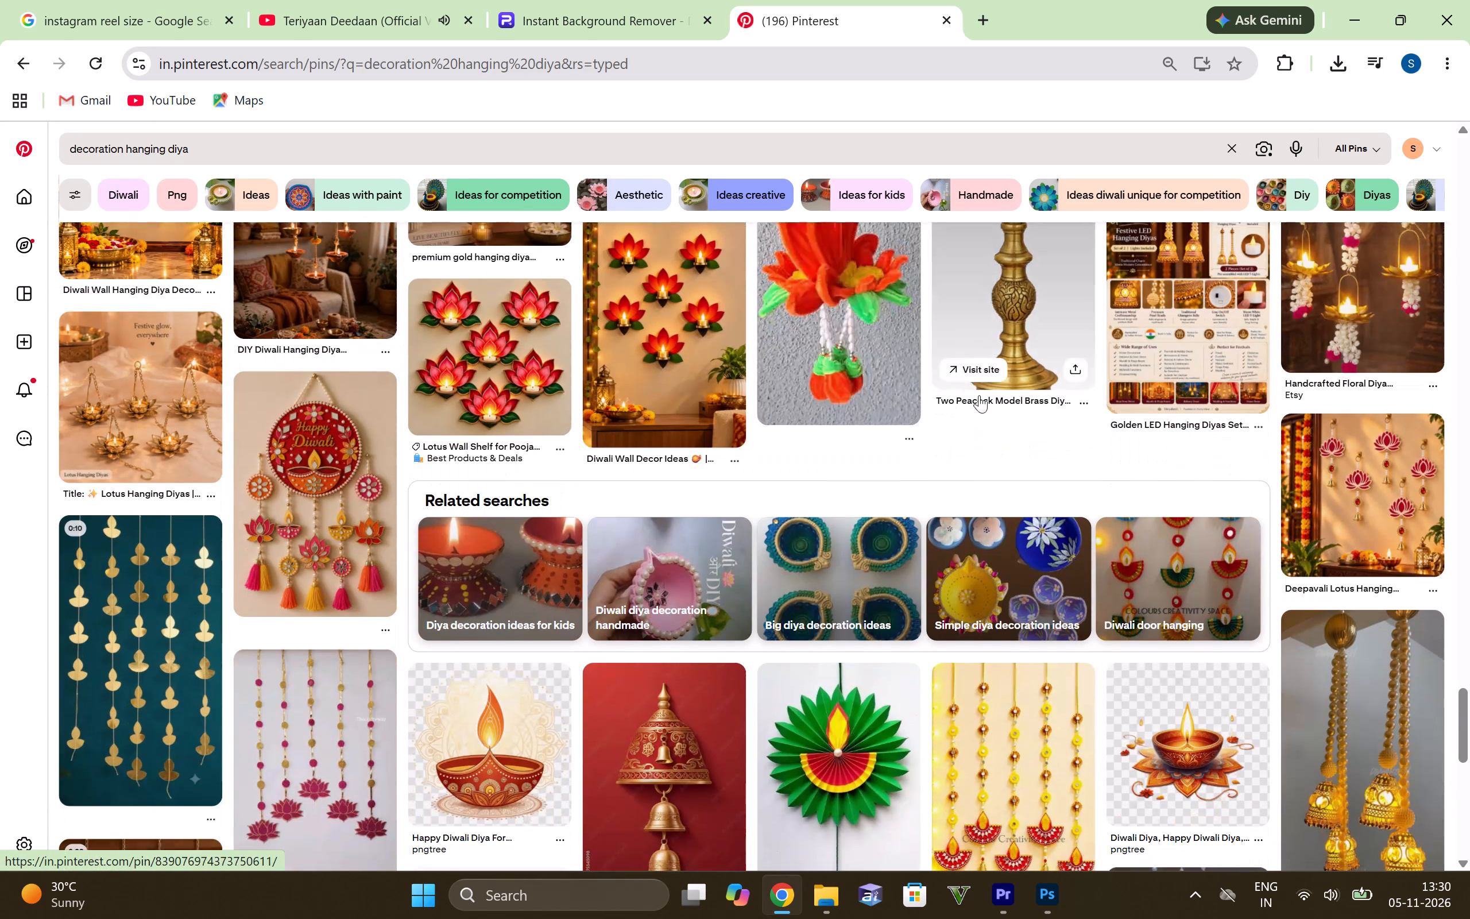
{"action": "scroll", "coordinate": [751, 449], "scroll_direction": "down", "scroll_amount": 3}
{"action": "scroll", "coordinate": [602, 450], "scroll_direction": "down", "scroll_amount": 2}
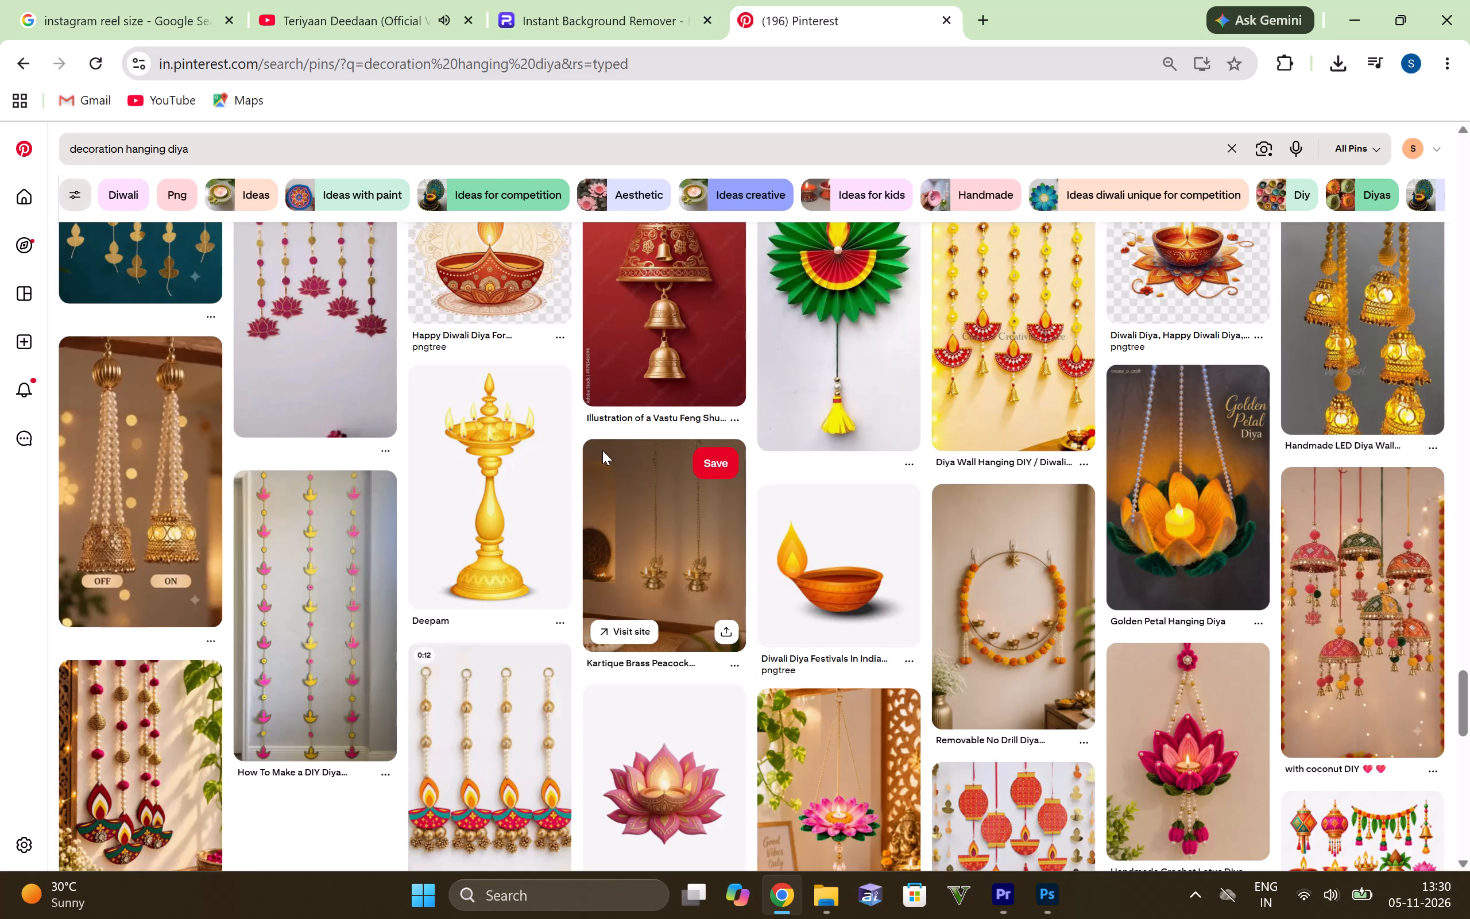
{"action": "scroll", "coordinate": [602, 450], "scroll_direction": "down", "scroll_amount": 7}
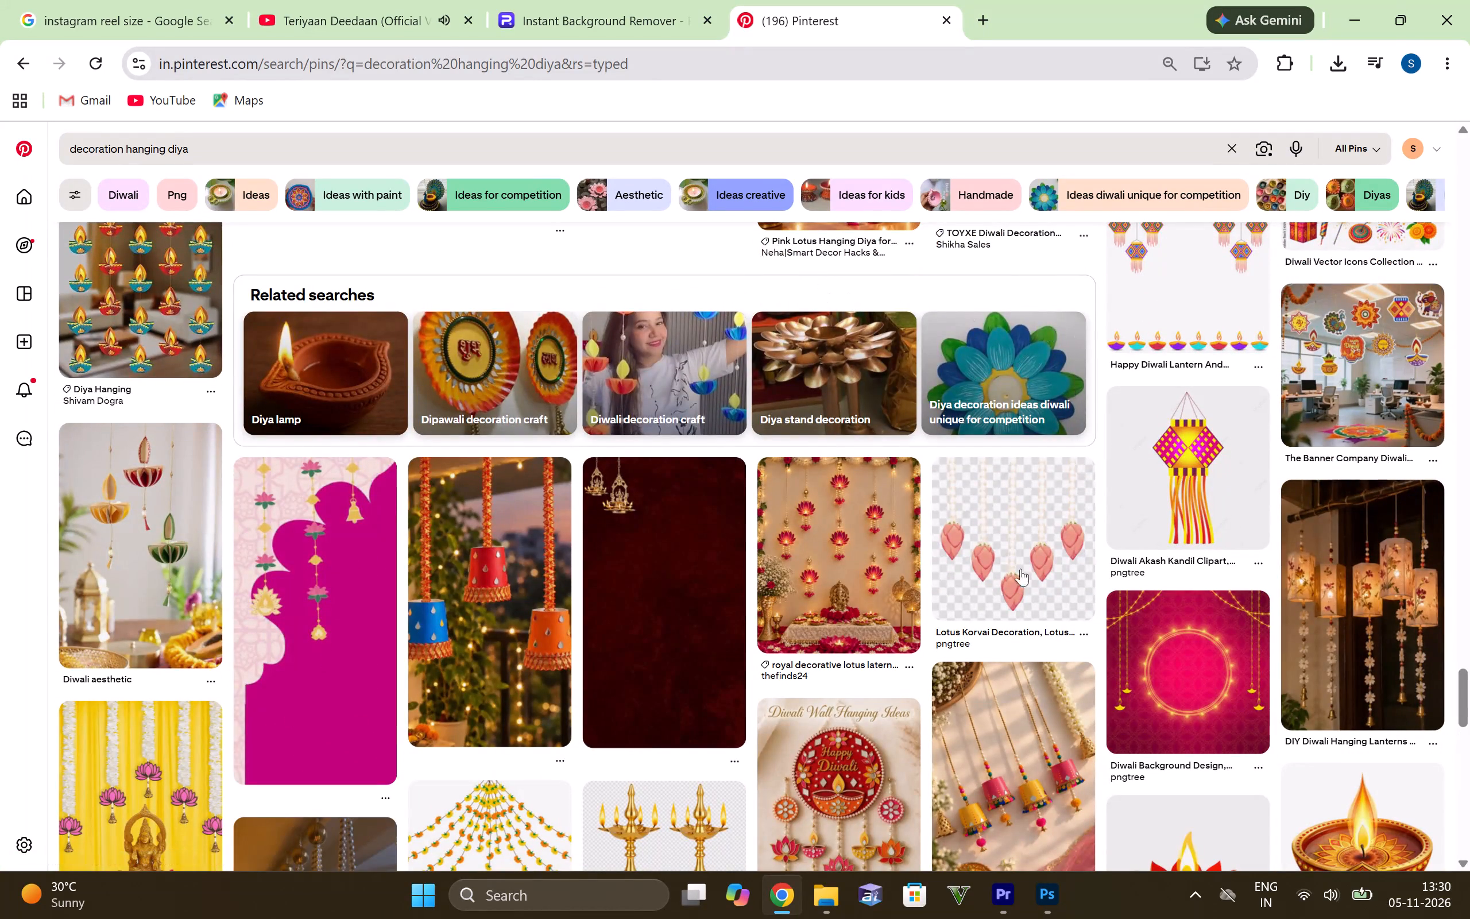
{"action": "scroll", "coordinate": [941, 621], "scroll_direction": "down", "scroll_amount": 3}
{"action": "scroll", "coordinate": [928, 449], "scroll_direction": "down", "scroll_amount": 3}
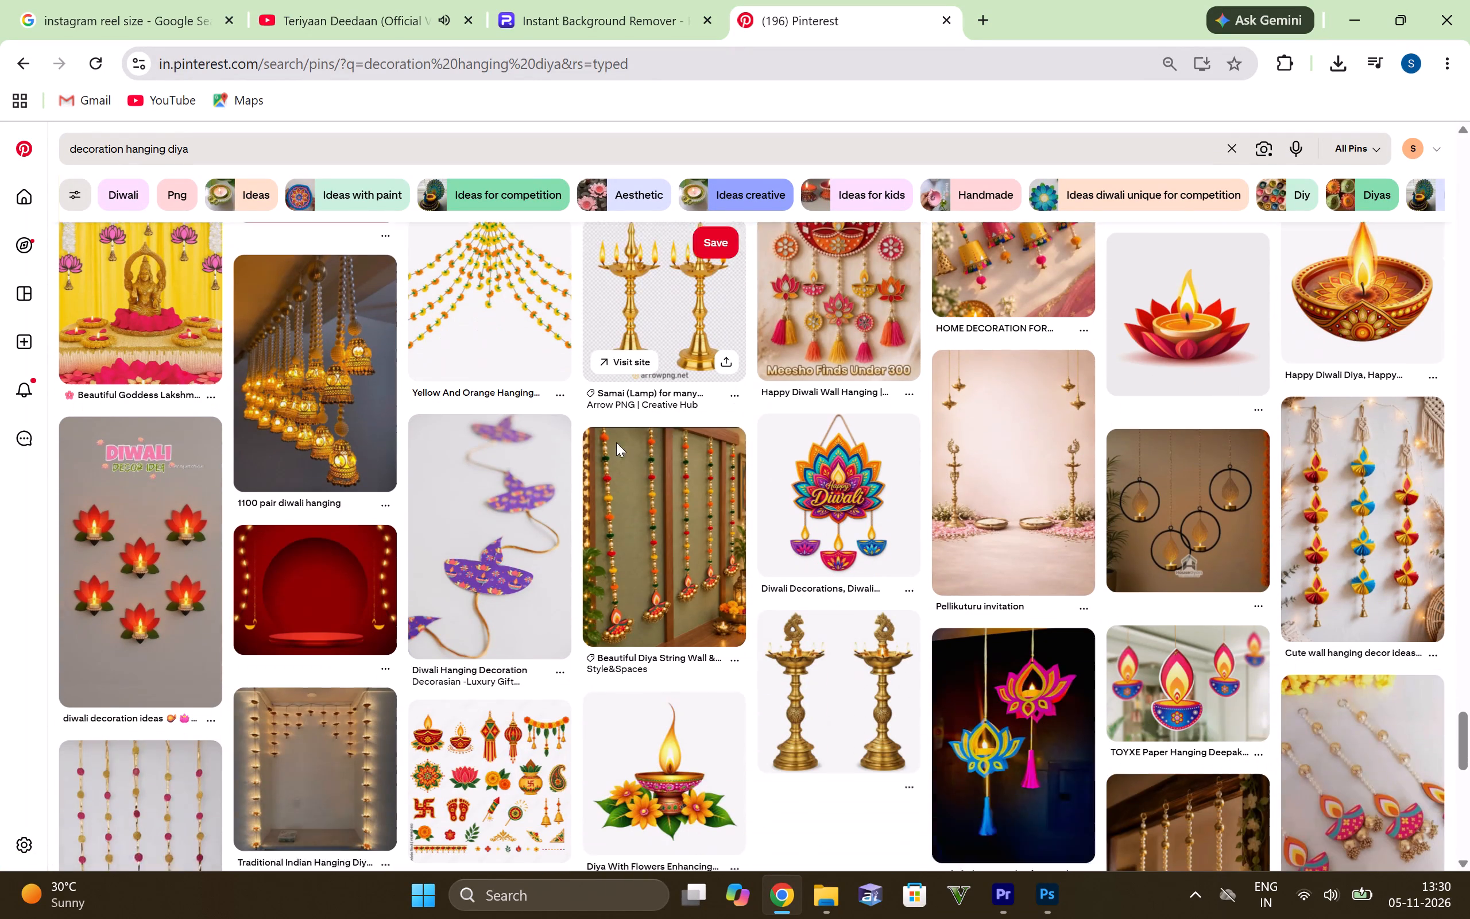
{"action": "scroll", "coordinate": [594, 424], "scroll_direction": "down", "scroll_amount": 3}
{"action": "scroll", "coordinate": [825, 470], "scroll_direction": "down", "scroll_amount": 4}
{"action": "scroll", "coordinate": [773, 333], "scroll_direction": "down", "scroll_amount": 5}
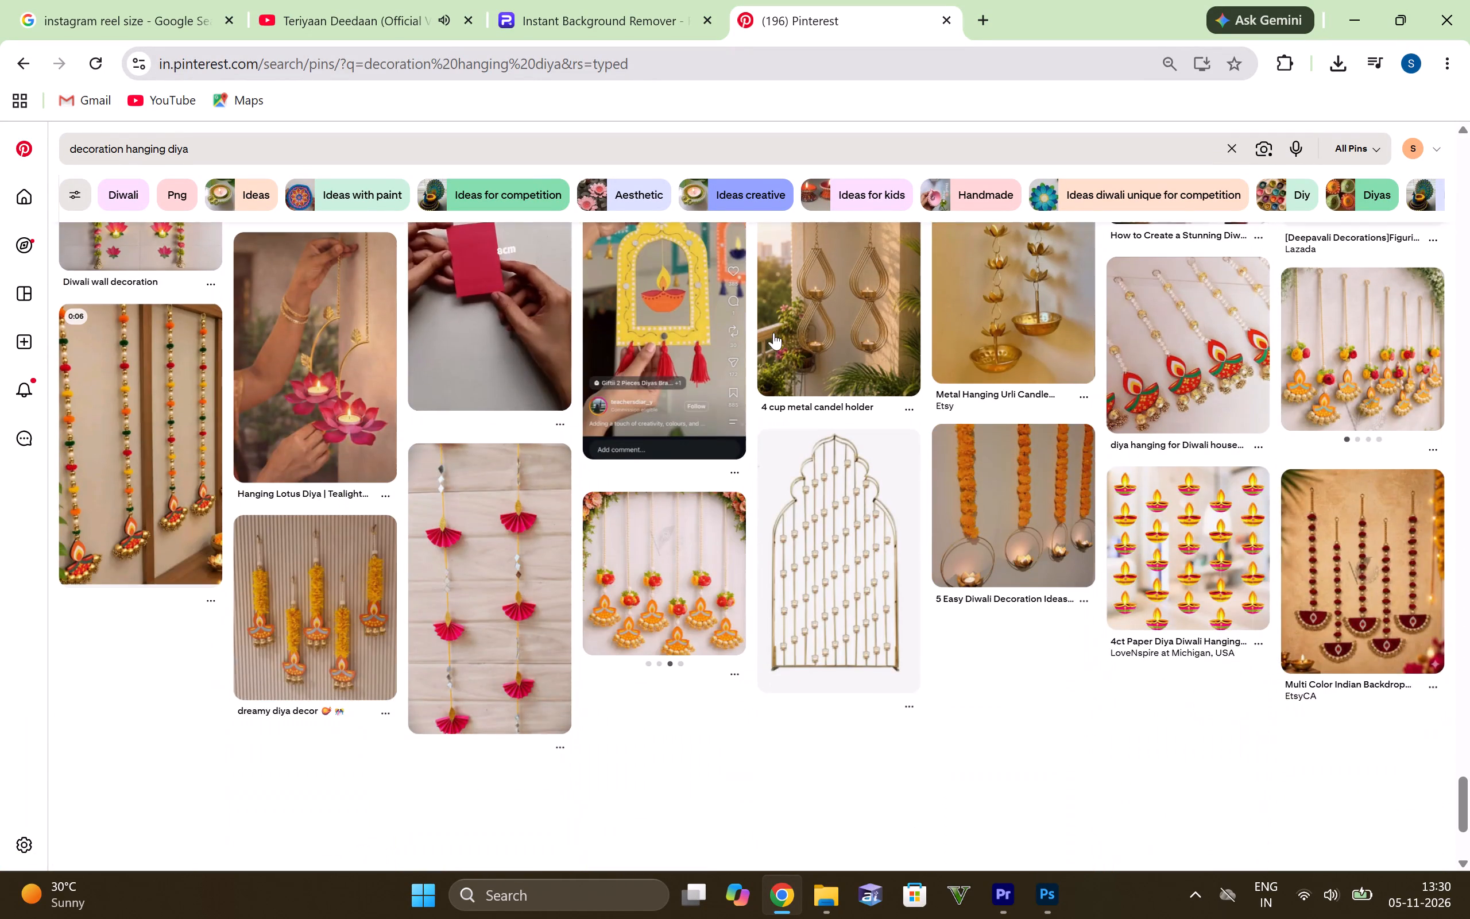
{"action": "scroll", "coordinate": [773, 333], "scroll_direction": "down", "scroll_amount": 4}
{"action": "scroll", "coordinate": [771, 335], "scroll_direction": "up", "scroll_amount": 6}
{"action": "scroll", "coordinate": [1035, 506], "scroll_direction": "up", "scroll_amount": 3}
{"action": "scroll", "coordinate": [1038, 506], "scroll_direction": "down", "scroll_amount": 3}
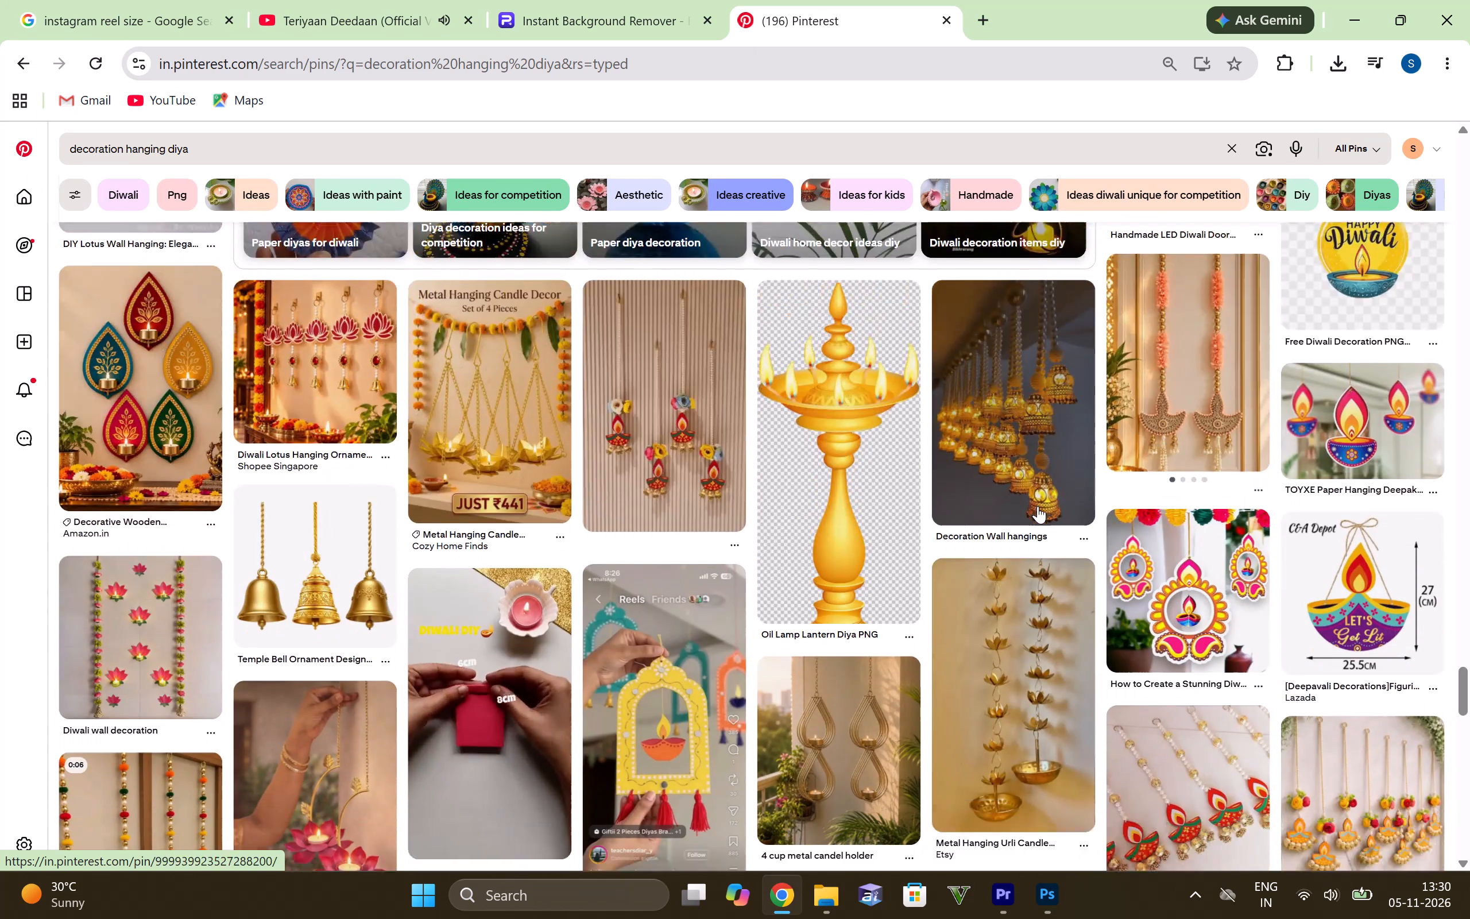
{"action": "scroll", "coordinate": [1038, 506], "scroll_direction": "down", "scroll_amount": 3}
{"action": "scroll", "coordinate": [711, 497], "scroll_direction": "down", "scroll_amount": 2}
{"action": "scroll", "coordinate": [419, 372], "scroll_direction": "down", "scroll_amount": 2}
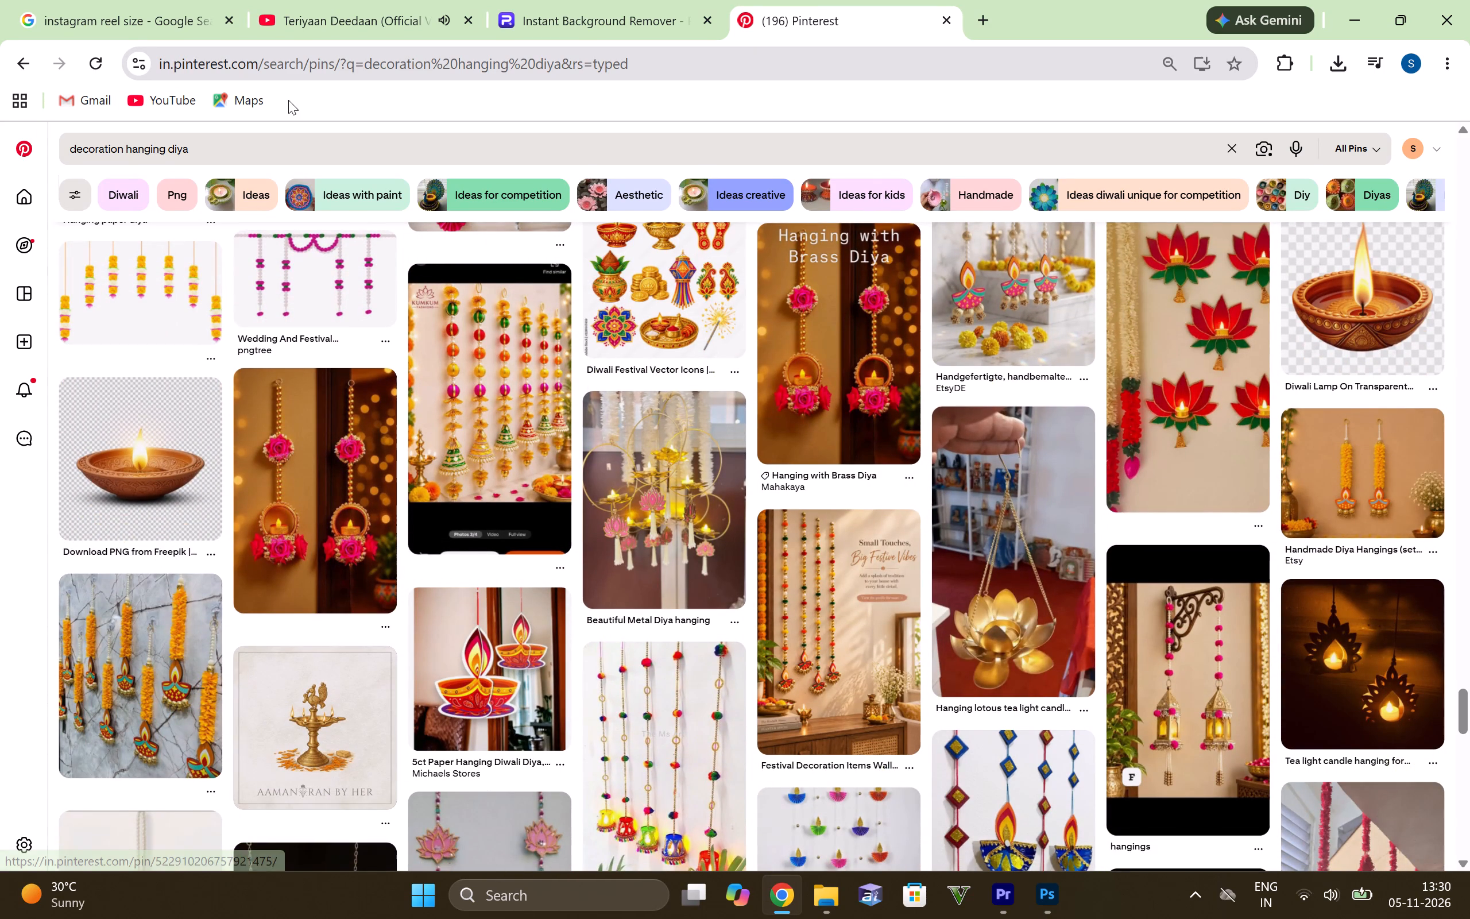
{"action": "scroll", "coordinate": [264, 76], "scroll_direction": "down", "scroll_amount": 4}
{"action": "scroll", "coordinate": [224, 208], "scroll_direction": "down", "scroll_amount": 1}
{"action": "scroll", "coordinate": [490, 531], "scroll_direction": "down", "scroll_amount": 2}
{"action": "scroll", "coordinate": [935, 280], "scroll_direction": "down", "scroll_amount": 3}
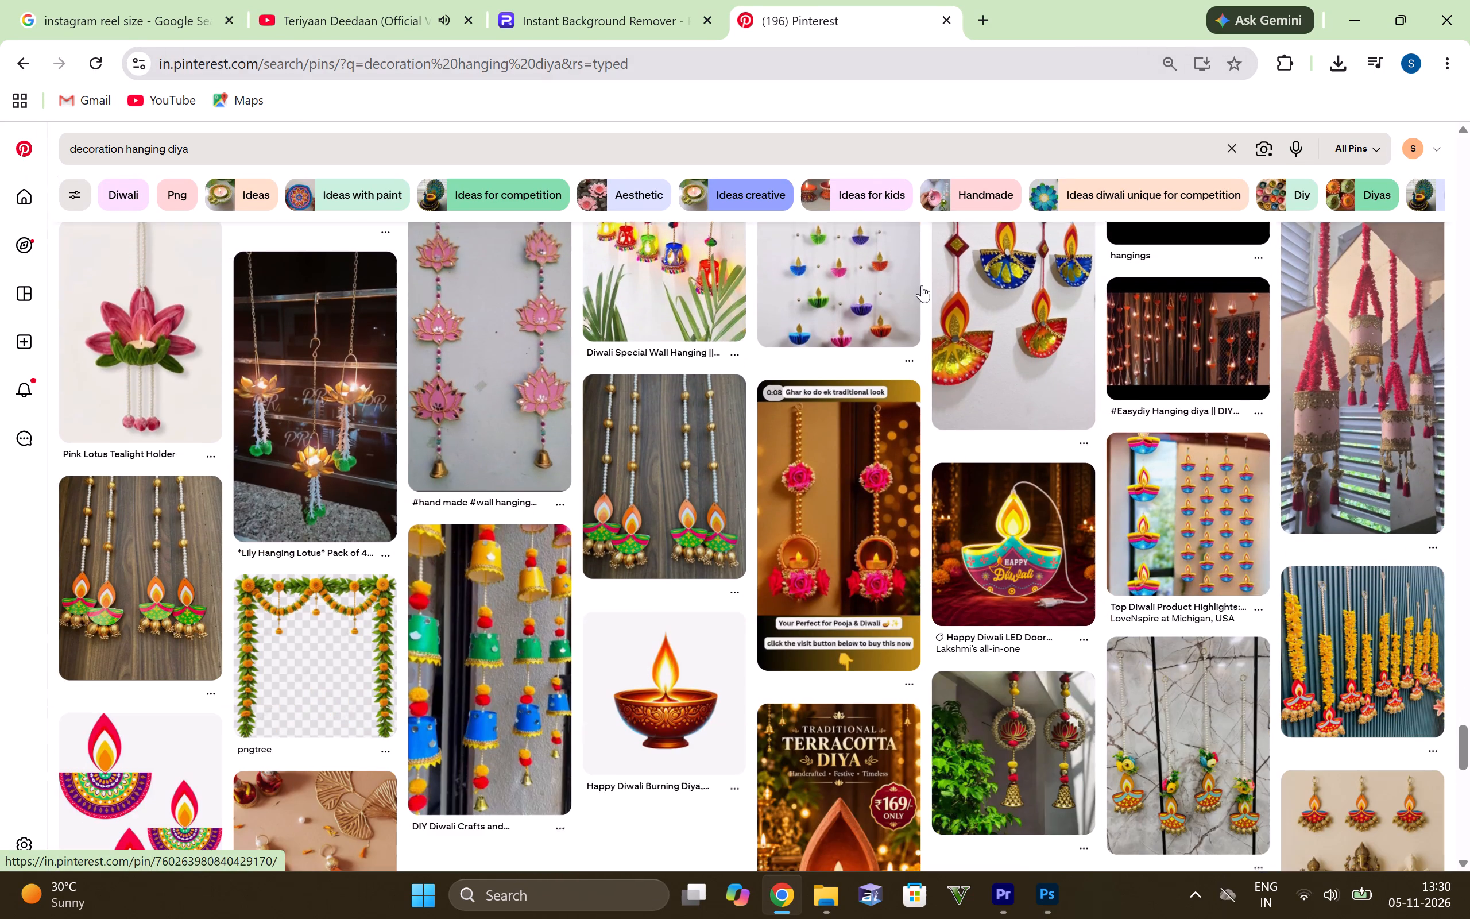
{"action": "scroll", "coordinate": [894, 350], "scroll_direction": "down", "scroll_amount": 5}
{"action": "scroll", "coordinate": [548, 441], "scroll_direction": "down", "scroll_amount": 5}
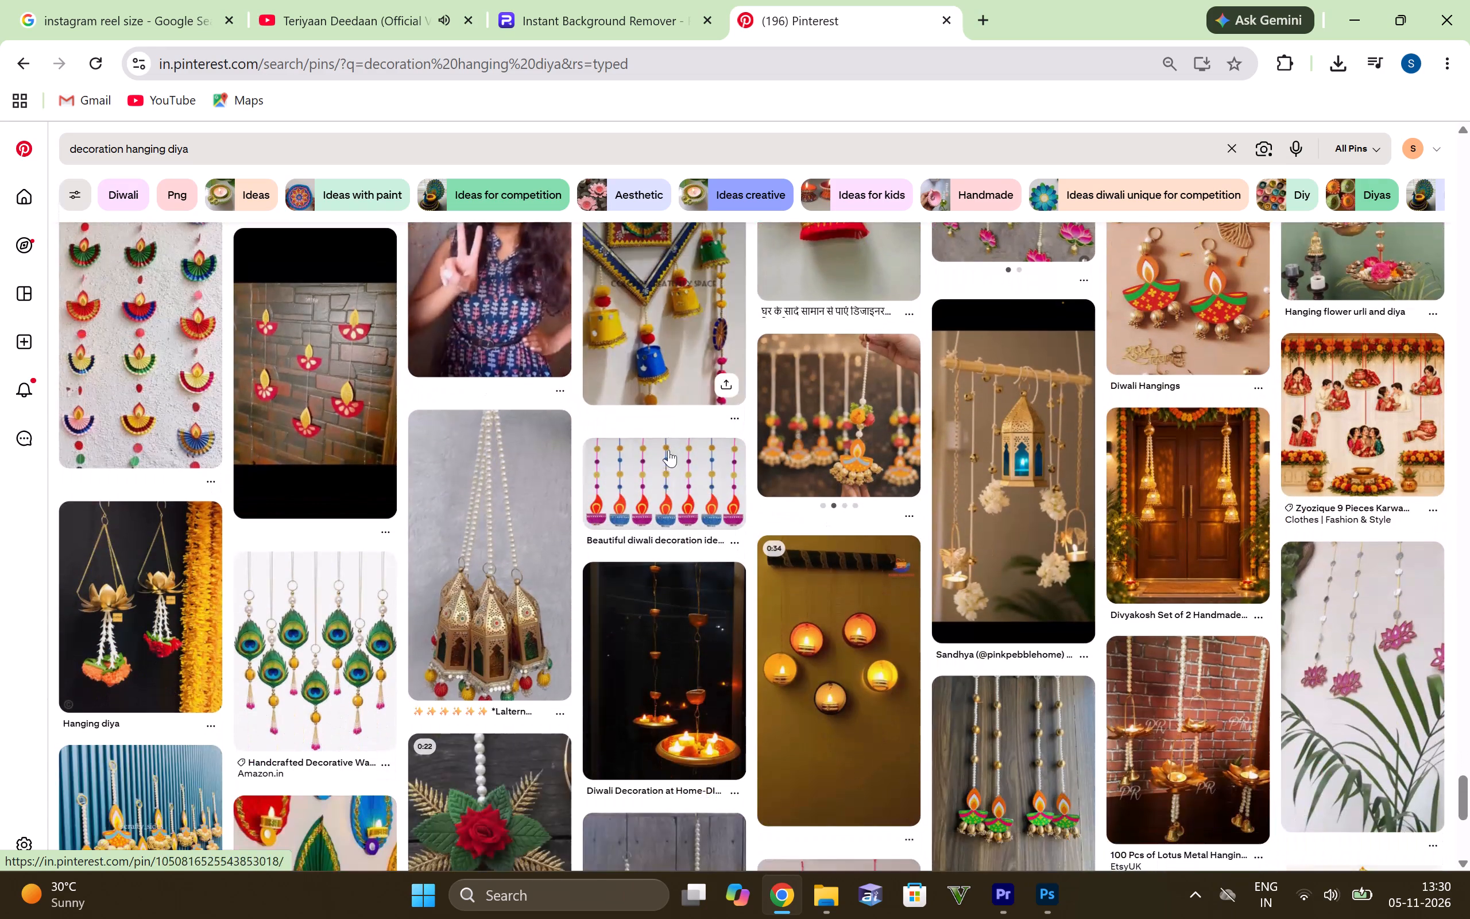
{"action": "scroll", "coordinate": [668, 450], "scroll_direction": "down", "scroll_amount": 6}
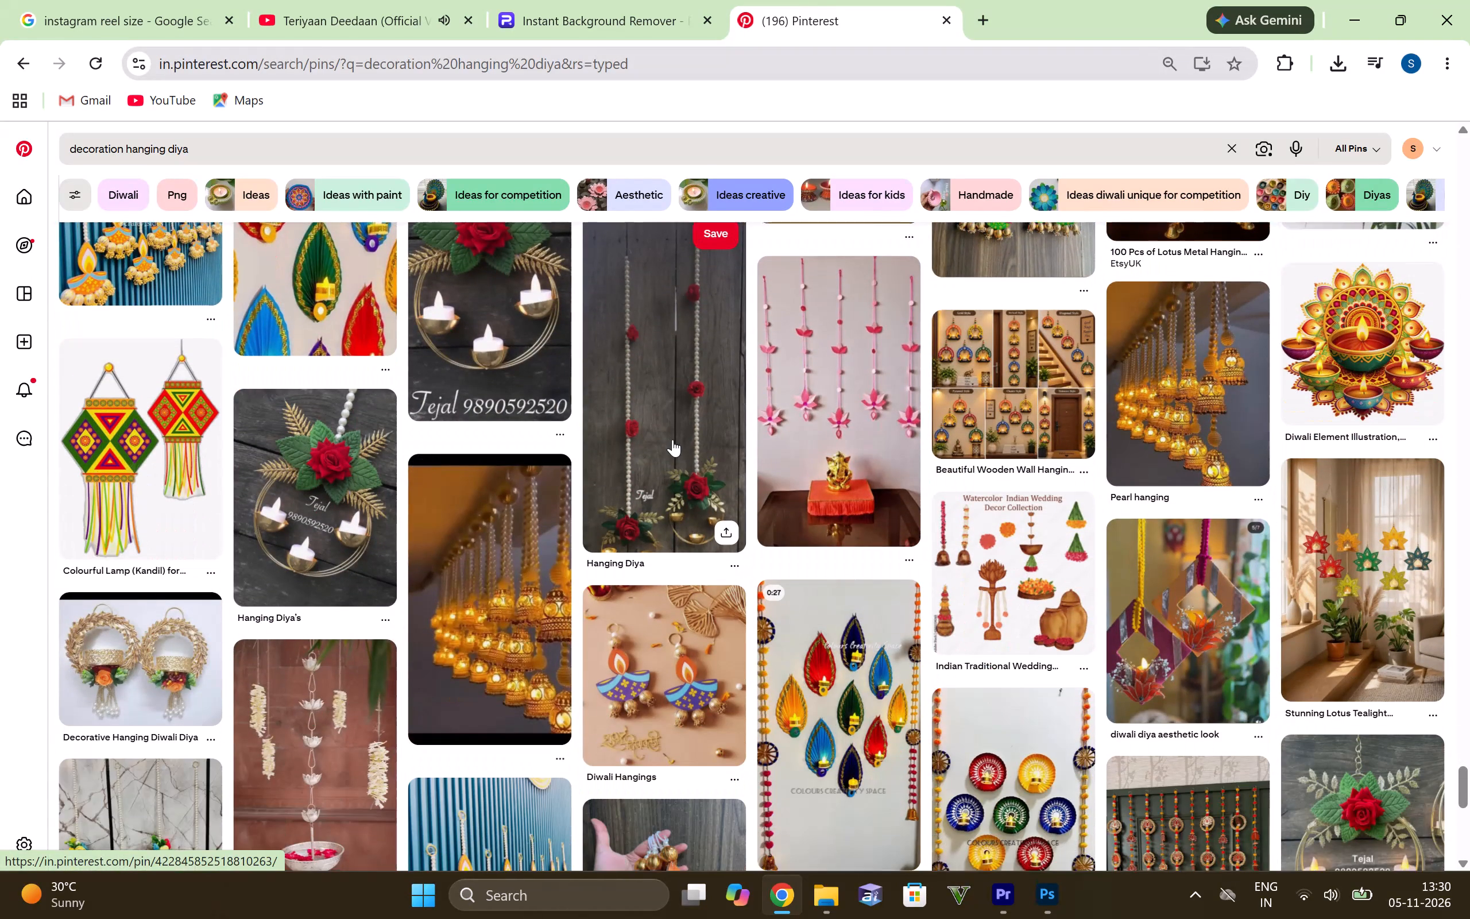
{"action": "scroll", "coordinate": [672, 439], "scroll_direction": "down", "scroll_amount": 6}
{"action": "scroll", "coordinate": [698, 381], "scroll_direction": "down", "scroll_amount": 3}
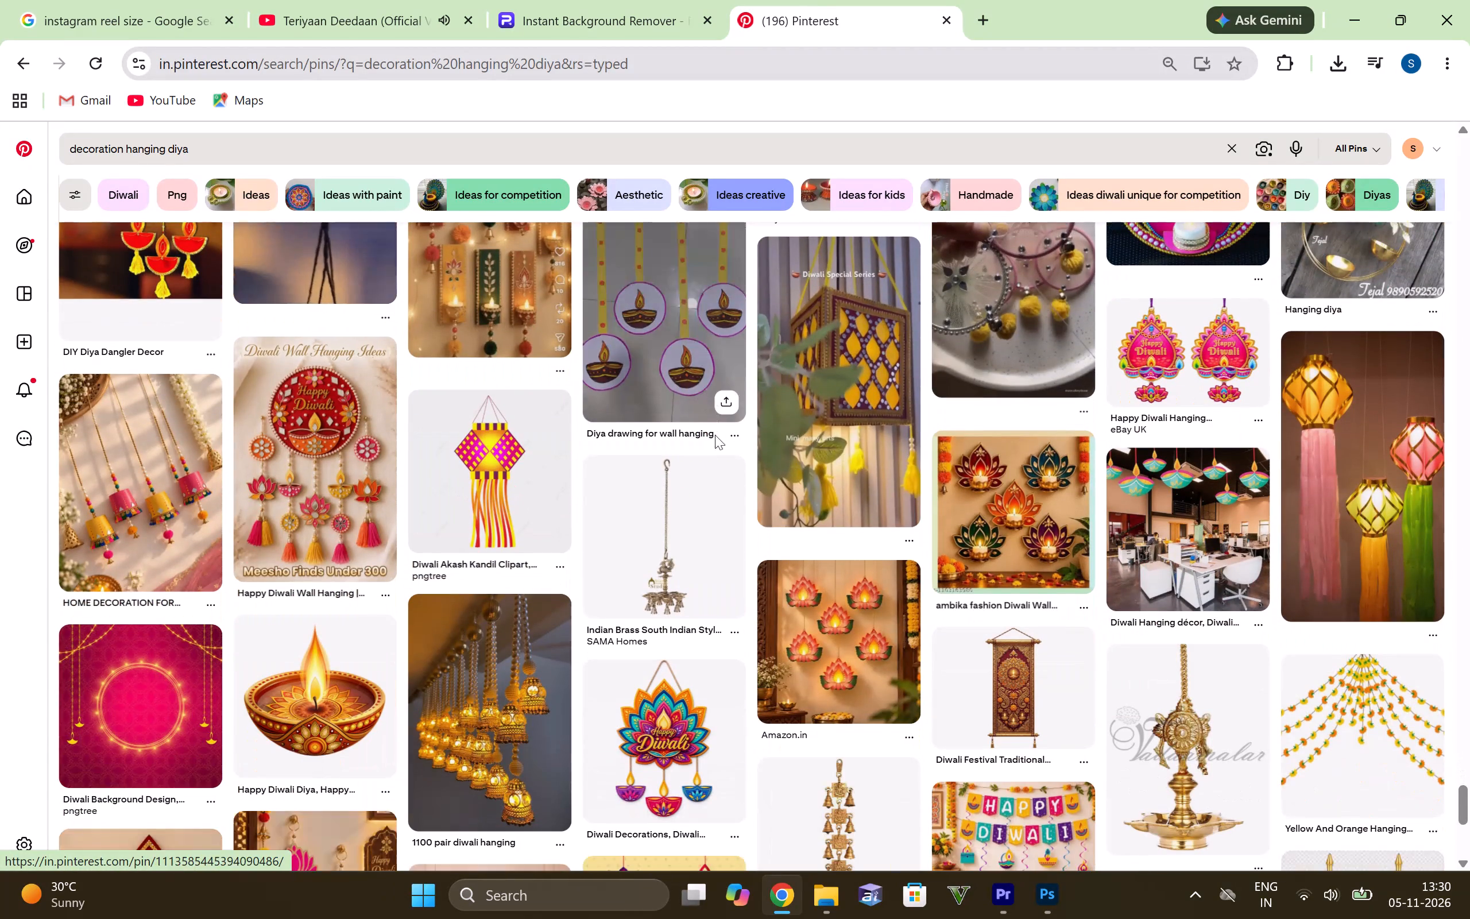
{"action": "scroll", "coordinate": [653, 482], "scroll_direction": "down", "scroll_amount": 3}
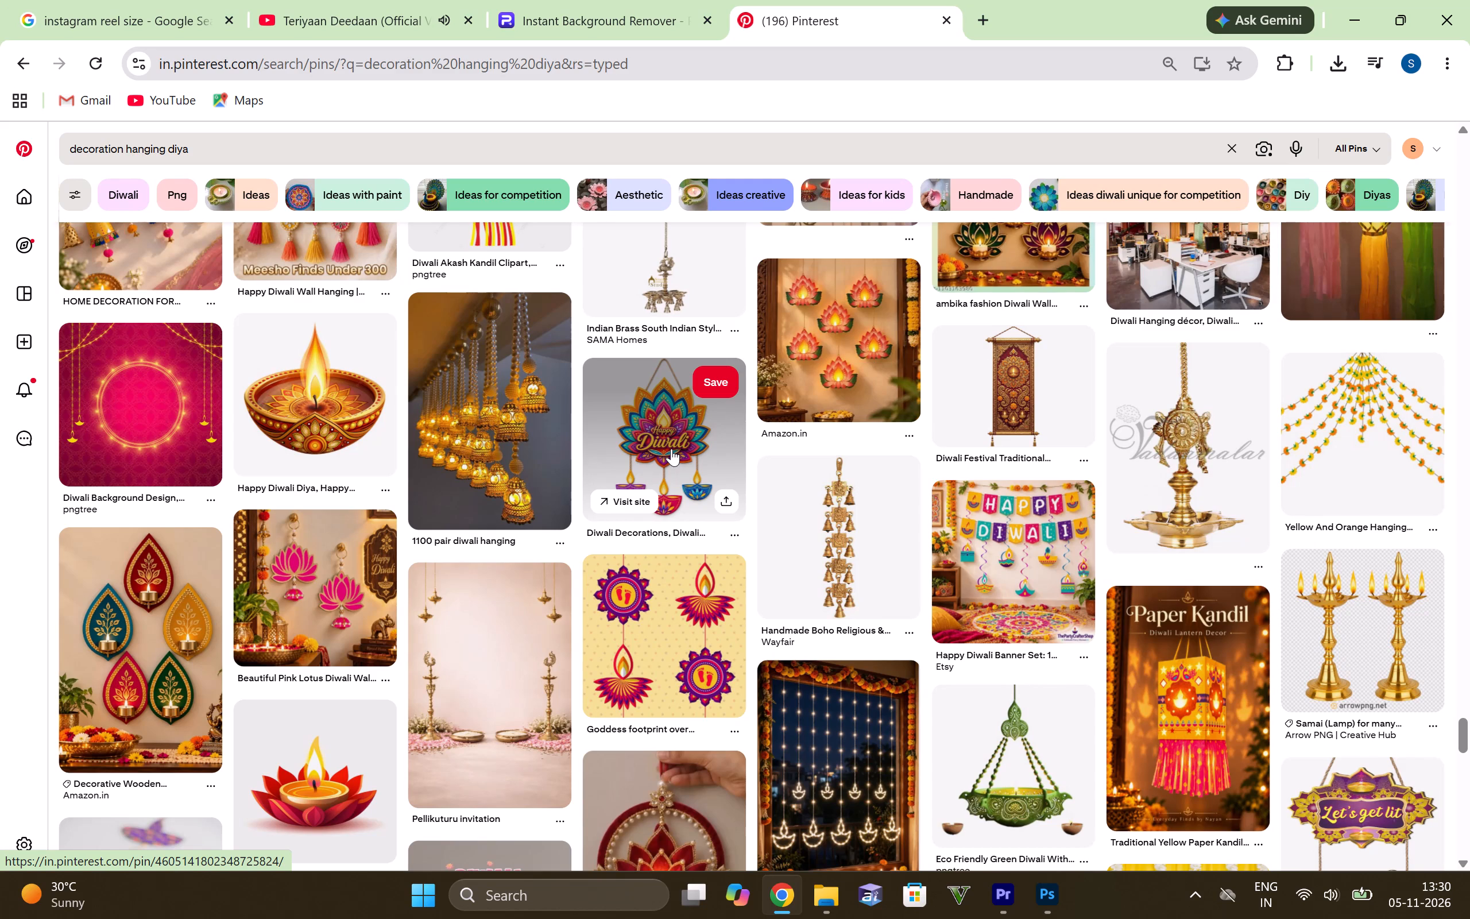
{"action": "scroll", "coordinate": [671, 449], "scroll_direction": "down", "scroll_amount": 3}
{"action": "scroll", "coordinate": [565, 346], "scroll_direction": "down", "scroll_amount": 6}
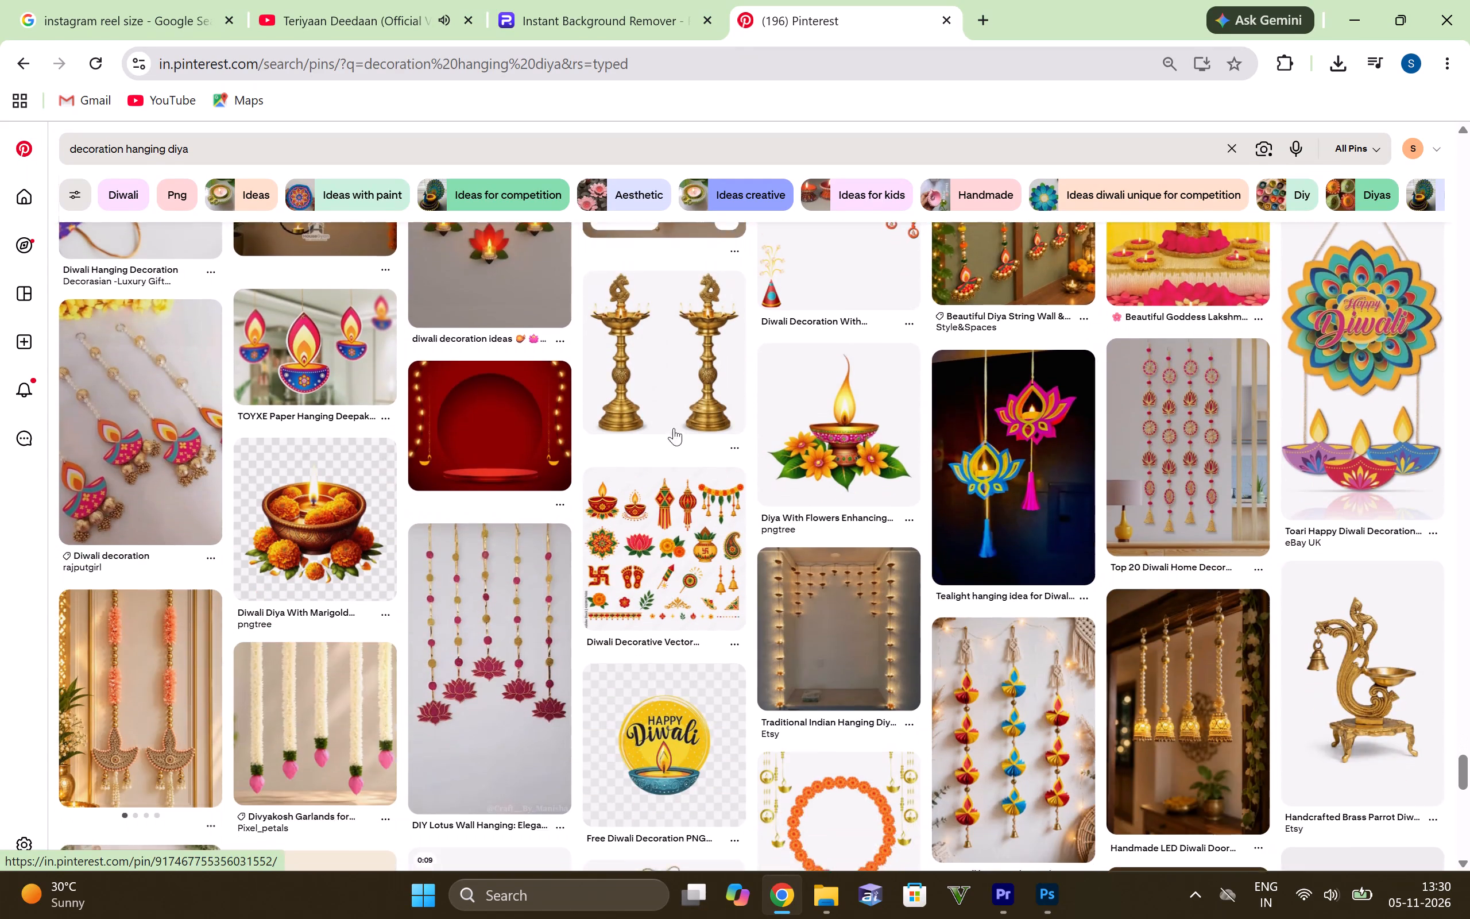
{"action": "scroll", "coordinate": [674, 428], "scroll_direction": "down", "scroll_amount": 1}
{"action": "scroll", "coordinate": [521, 433], "scroll_direction": "down", "scroll_amount": 5}
{"action": "scroll", "coordinate": [785, 491], "scroll_direction": "down", "scroll_amount": 3}
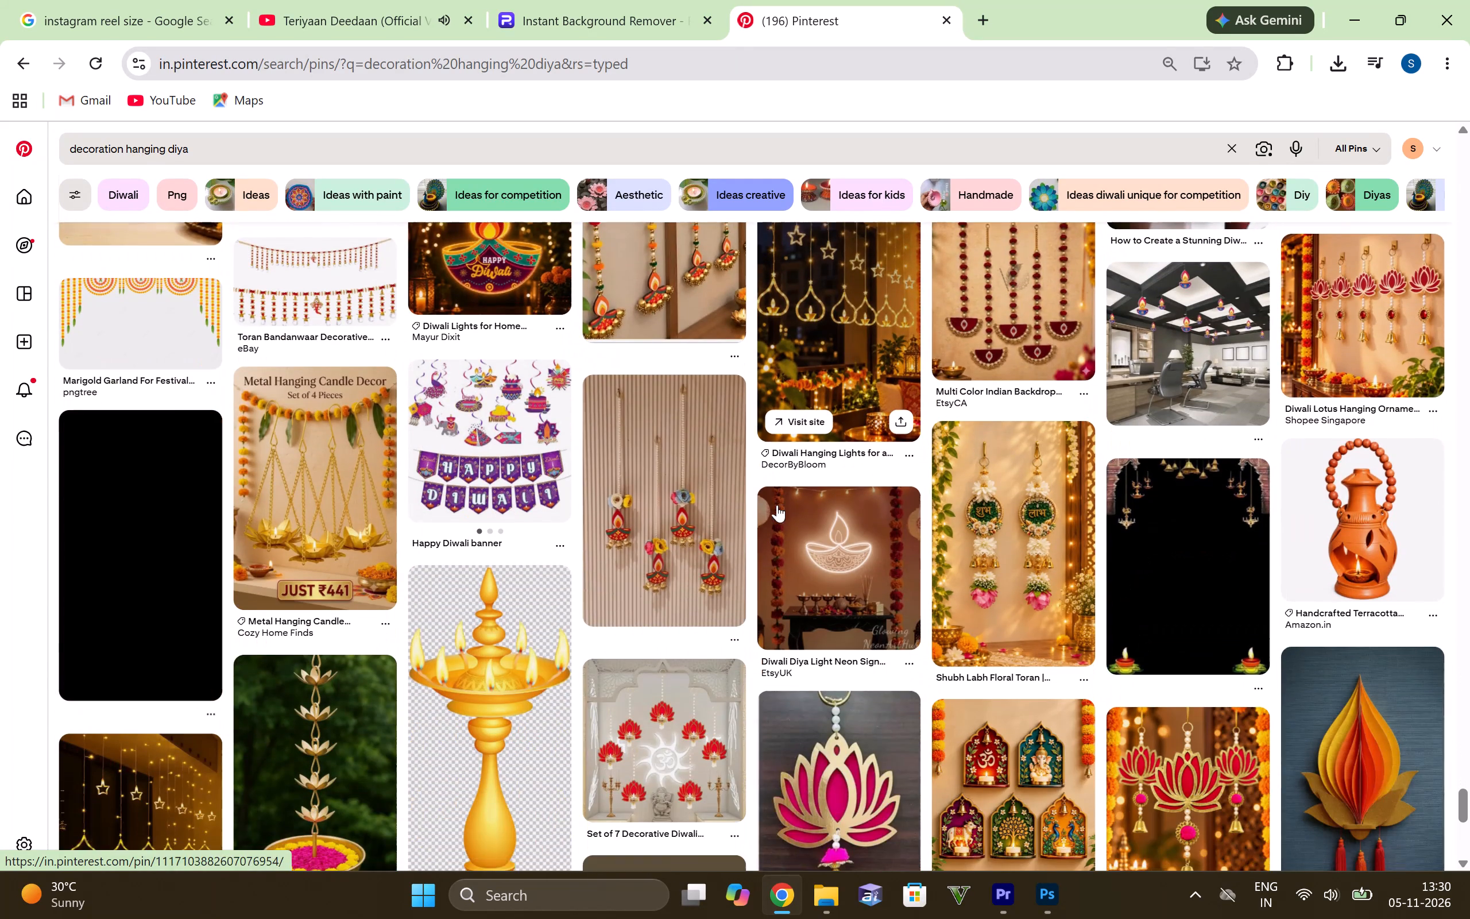
{"action": "scroll", "coordinate": [772, 503], "scroll_direction": "down", "scroll_amount": 3}
{"action": "scroll", "coordinate": [970, 441], "scroll_direction": "down", "scroll_amount": 3}
{"action": "scroll", "coordinate": [840, 468], "scroll_direction": "down", "scroll_amount": 6}
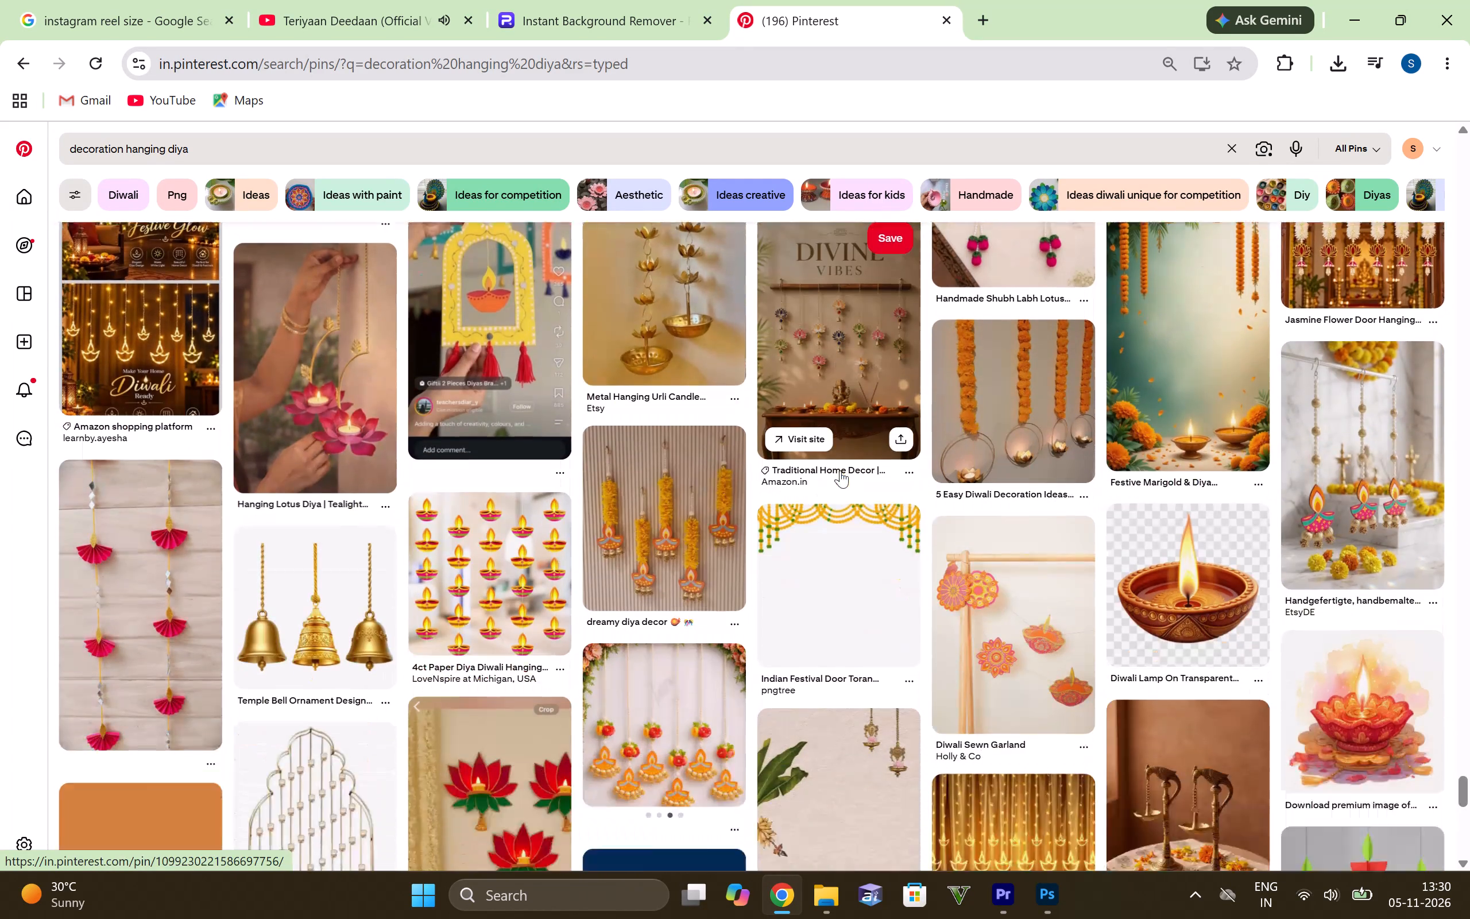
{"action": "scroll", "coordinate": [840, 470], "scroll_direction": "down", "scroll_amount": 2}
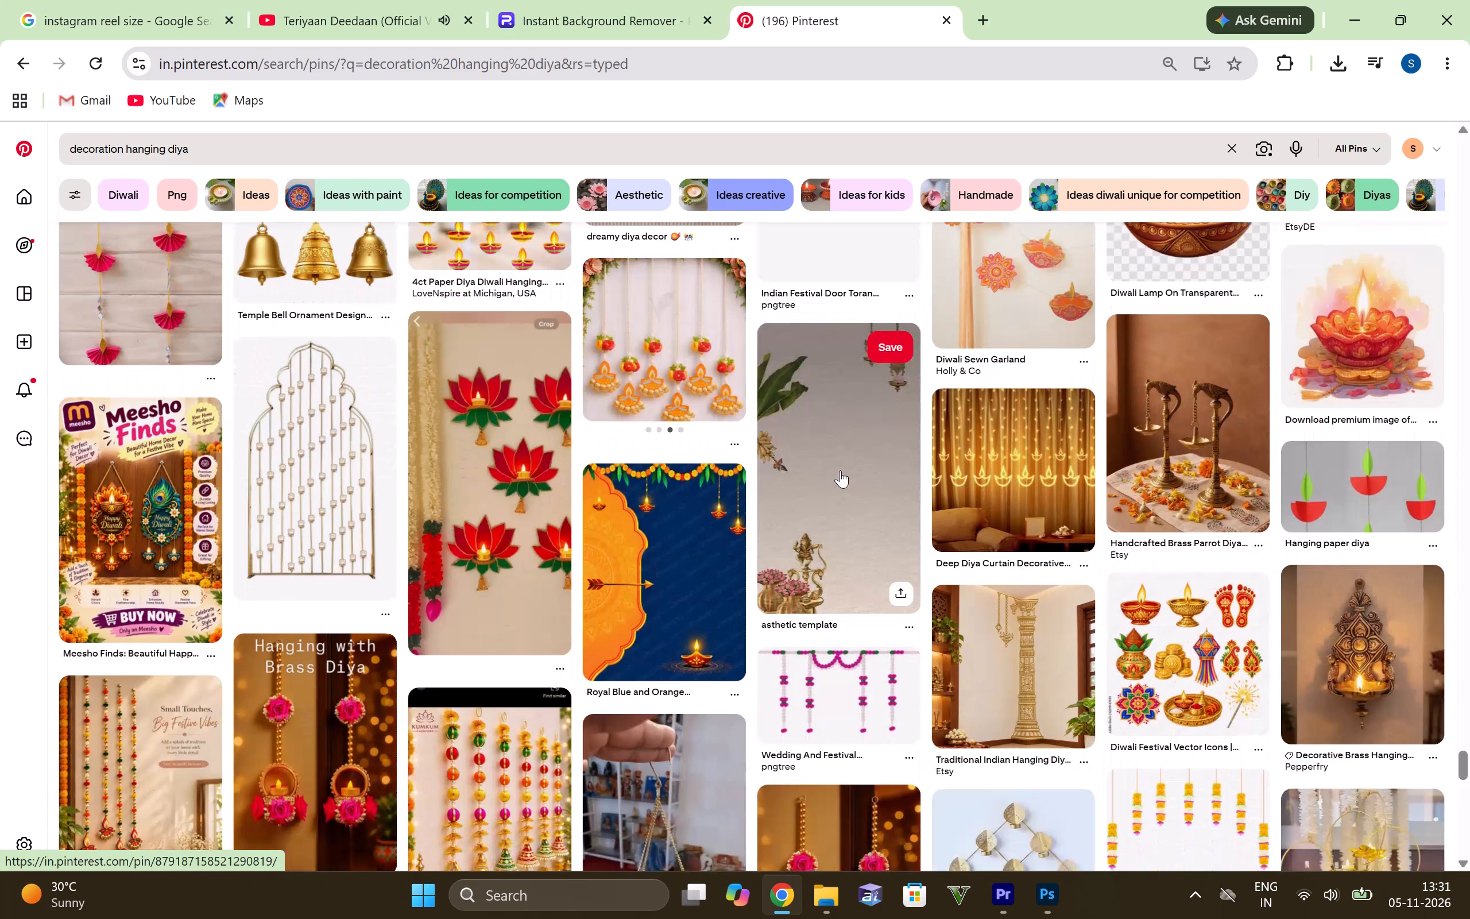
{"action": "scroll", "coordinate": [840, 470], "scroll_direction": "down", "scroll_amount": 2}
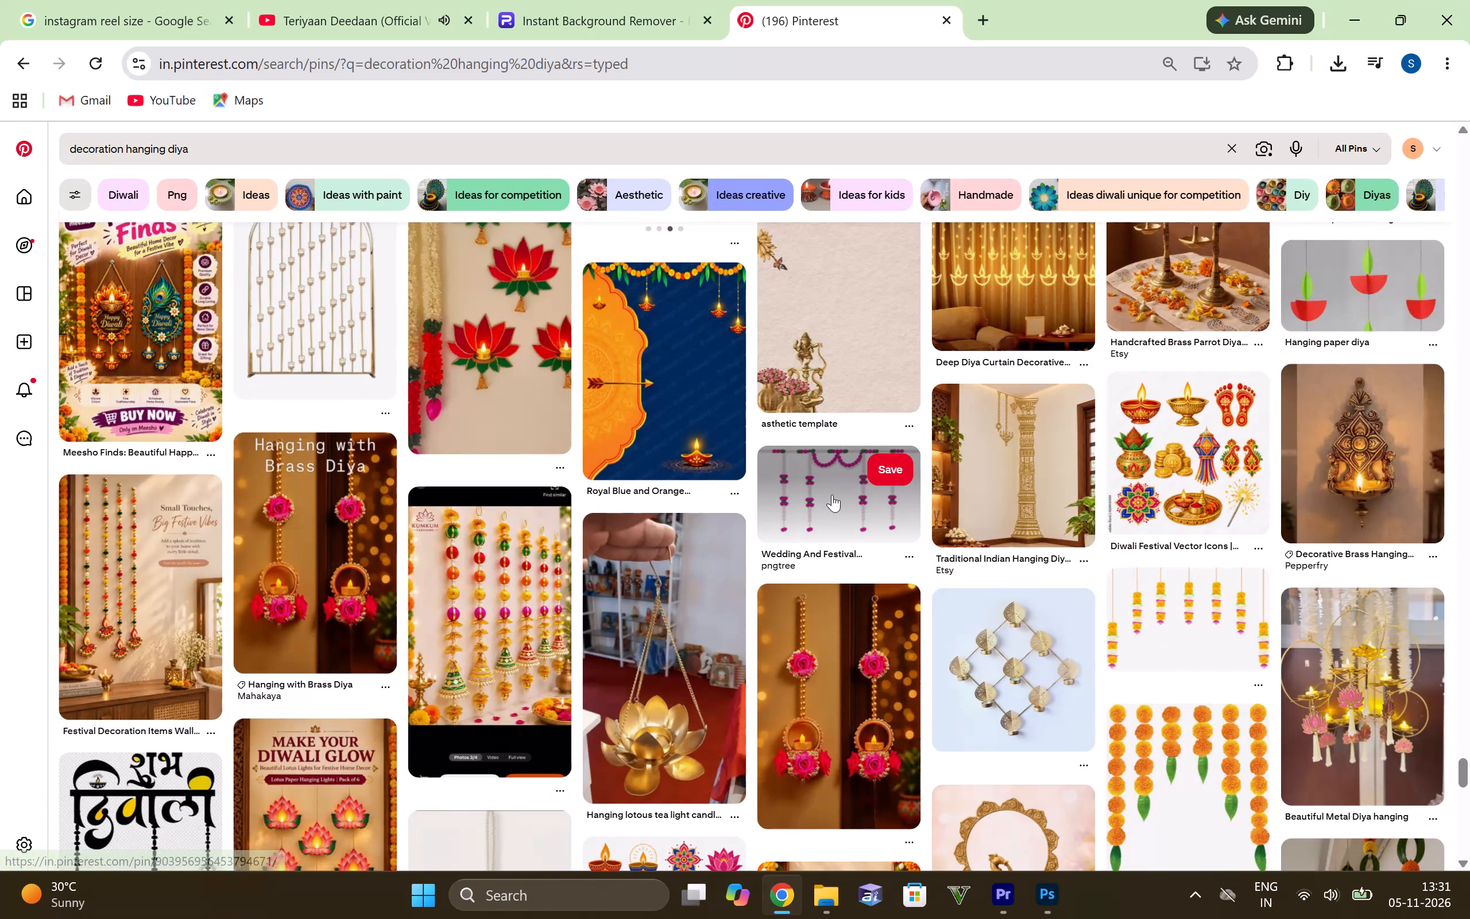
{"action": "scroll", "coordinate": [806, 503], "scroll_direction": "down", "scroll_amount": 2}
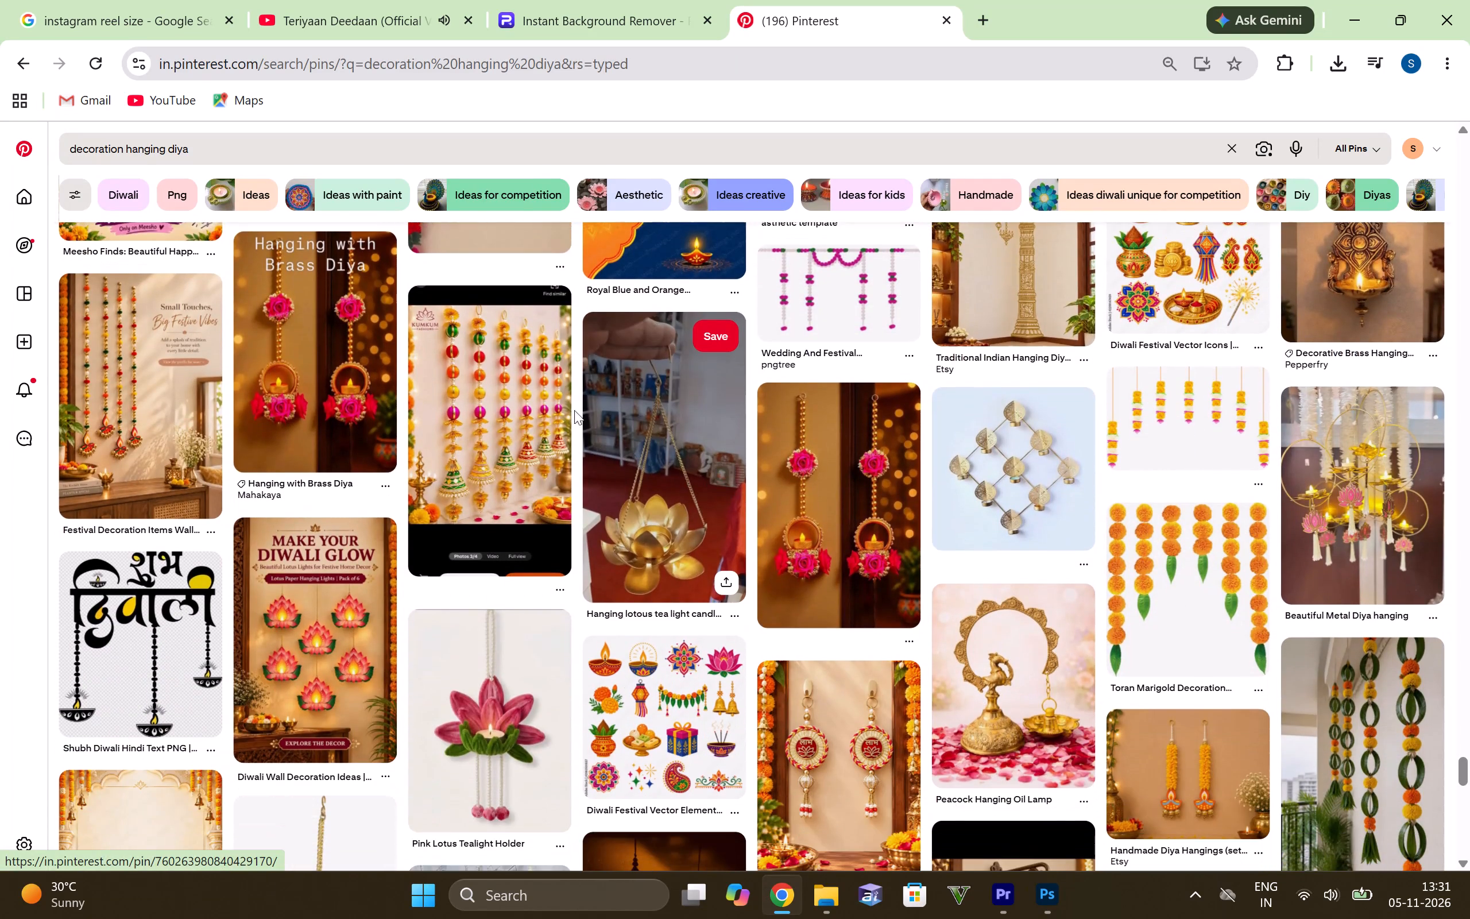
{"action": "scroll", "coordinate": [580, 403], "scroll_direction": "down", "scroll_amount": 2}
{"action": "scroll", "coordinate": [834, 527], "scroll_direction": "down", "scroll_amount": 2}
{"action": "scroll", "coordinate": [804, 565], "scroll_direction": "down", "scroll_amount": 1}
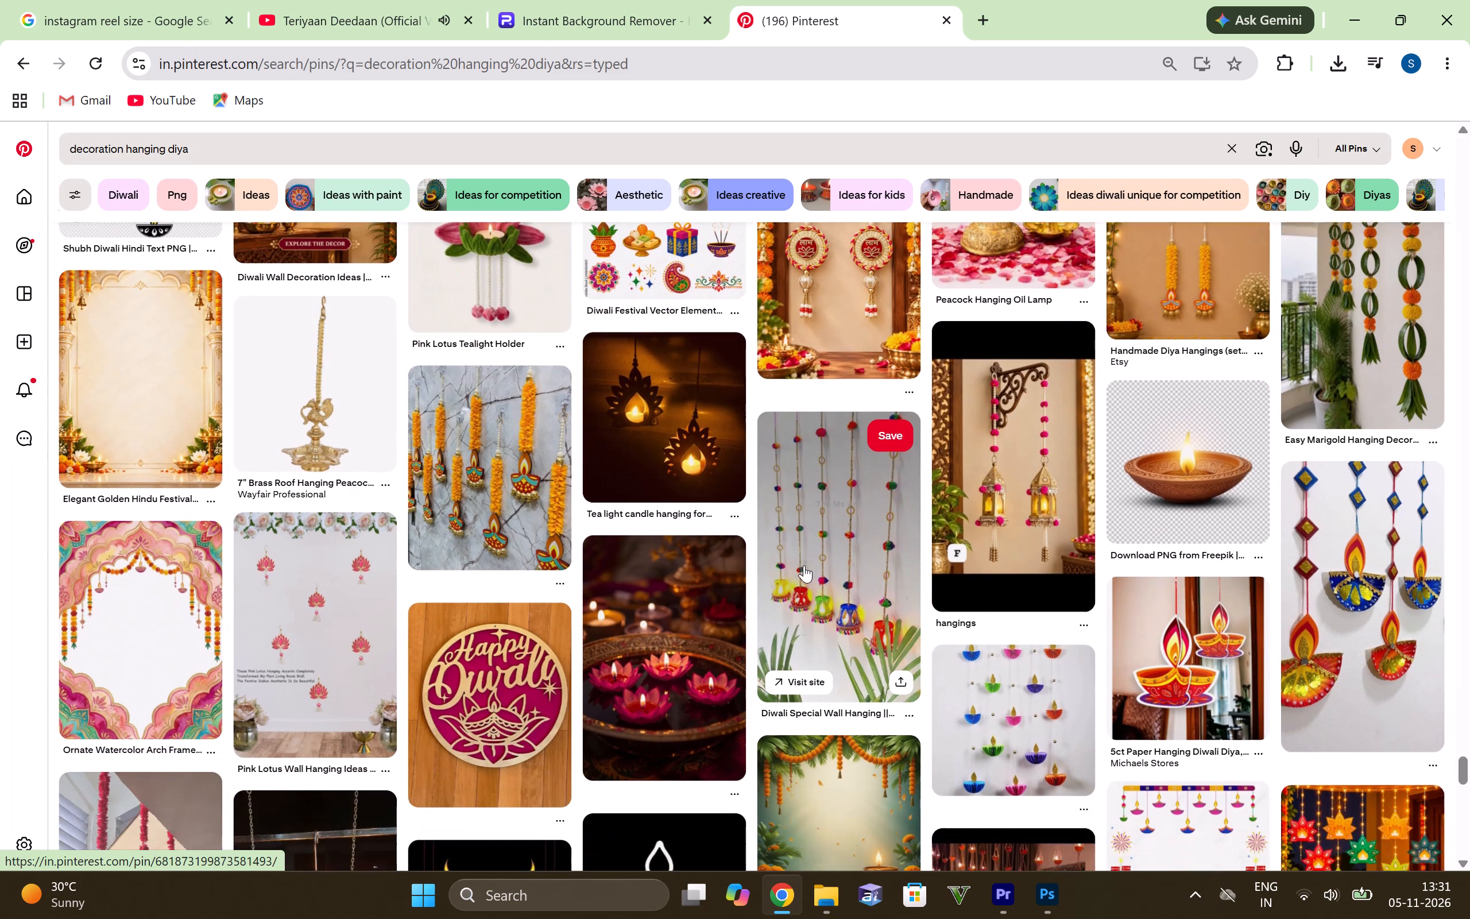
{"action": "scroll", "coordinate": [920, 575], "scroll_direction": "down", "scroll_amount": 3}
{"action": "scroll", "coordinate": [1030, 525], "scroll_direction": "down", "scroll_amount": 2}
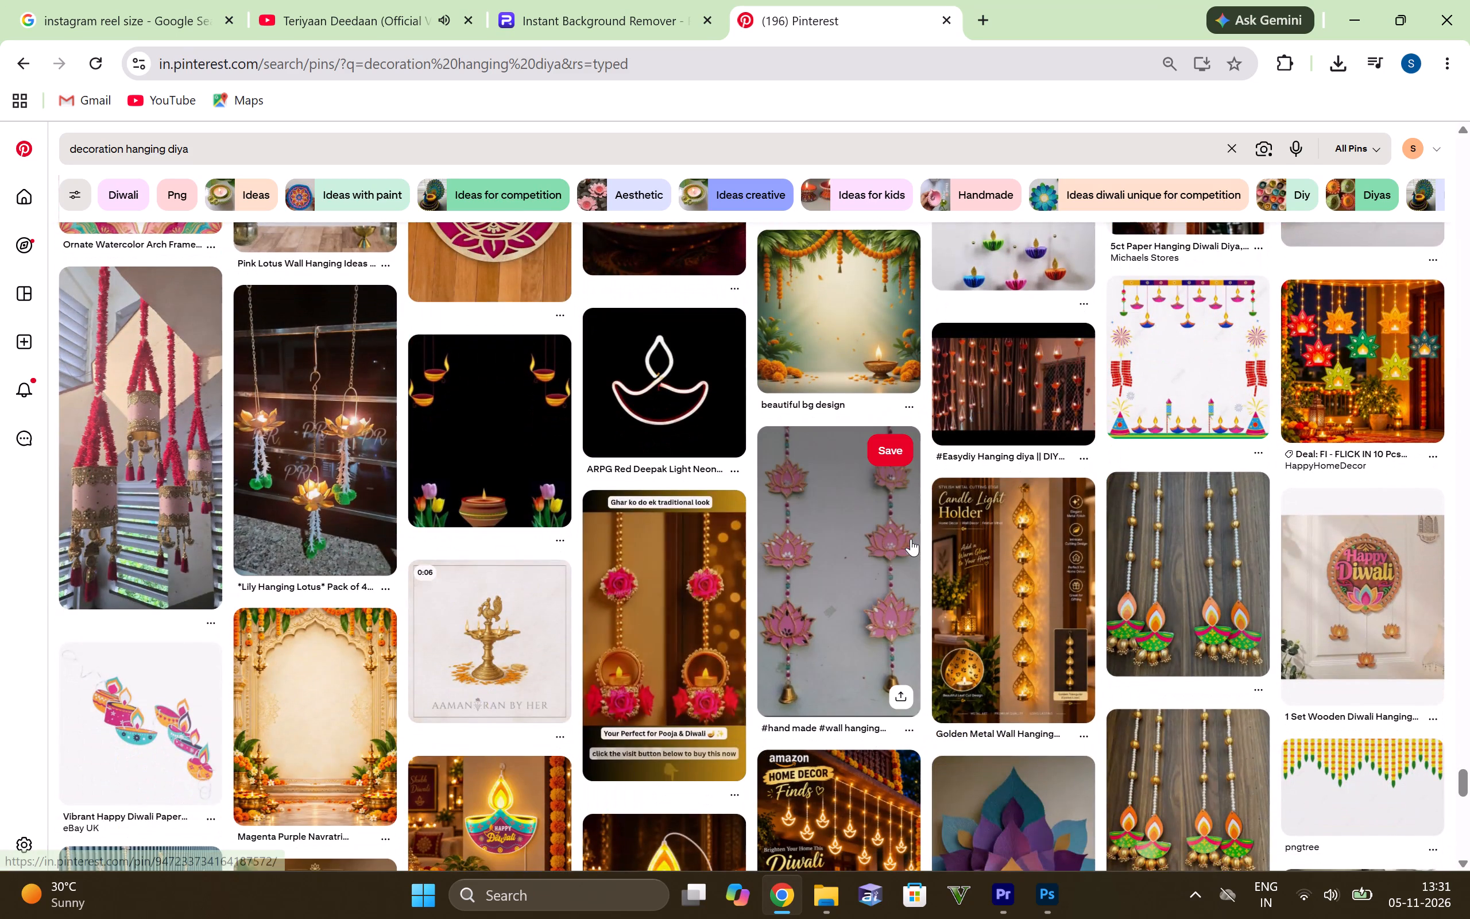
{"action": "scroll", "coordinate": [911, 539], "scroll_direction": "down", "scroll_amount": 1}
{"action": "scroll", "coordinate": [981, 539], "scroll_direction": "down", "scroll_amount": 2}
{"action": "scroll", "coordinate": [802, 482], "scroll_direction": "down", "scroll_amount": 1}
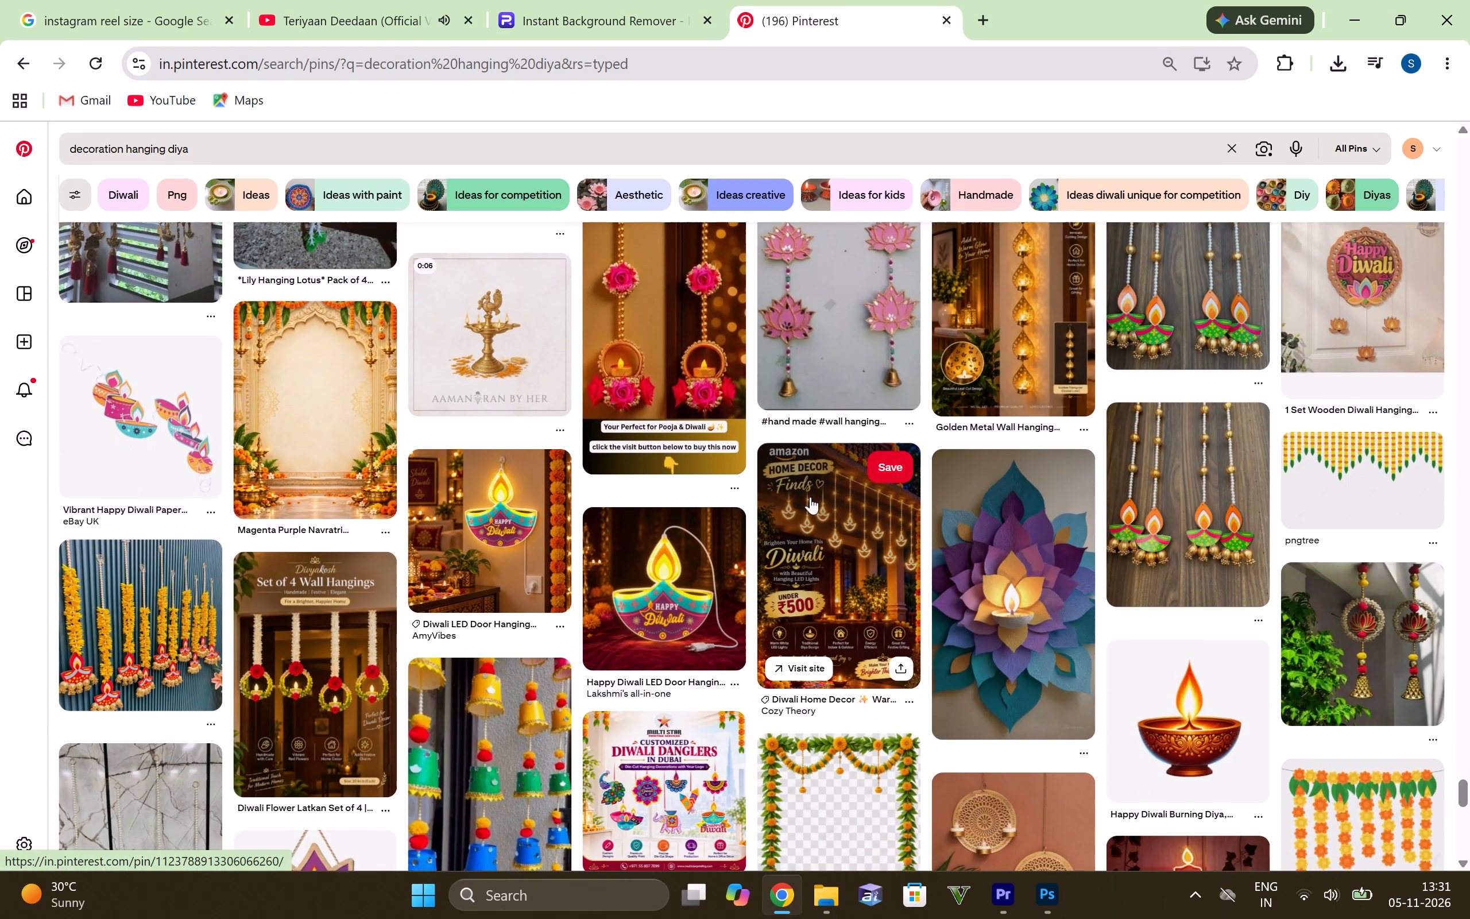
{"action": "scroll", "coordinate": [810, 497], "scroll_direction": "down", "scroll_amount": 1}
{"action": "scroll", "coordinate": [865, 480], "scroll_direction": "down", "scroll_amount": 1}
{"action": "scroll", "coordinate": [823, 515], "scroll_direction": "down", "scroll_amount": 2}
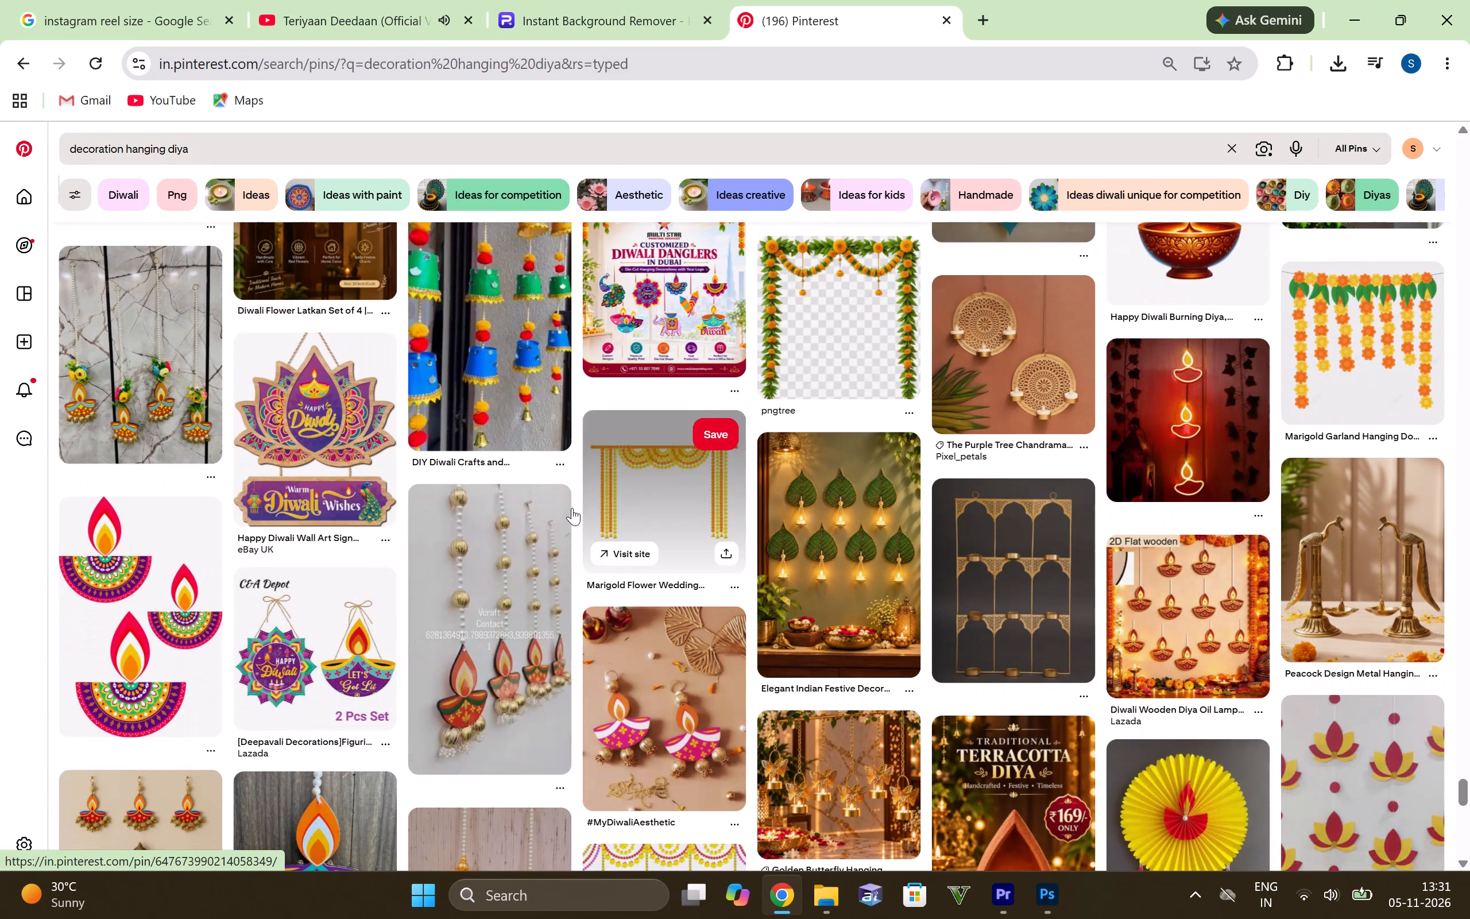
Continue examining the hanging diya search results for a lamp, garland or frame decoration that suits the Diwali poster.
{"action": "scroll", "coordinate": [572, 508], "scroll_direction": "down", "scroll_amount": 3}
{"action": "scroll", "coordinate": [660, 484], "scroll_direction": "down", "scroll_amount": 2}
{"action": "scroll", "coordinate": [947, 470], "scroll_direction": "down", "scroll_amount": 3}
{"action": "scroll", "coordinate": [729, 488], "scroll_direction": "down", "scroll_amount": 2}
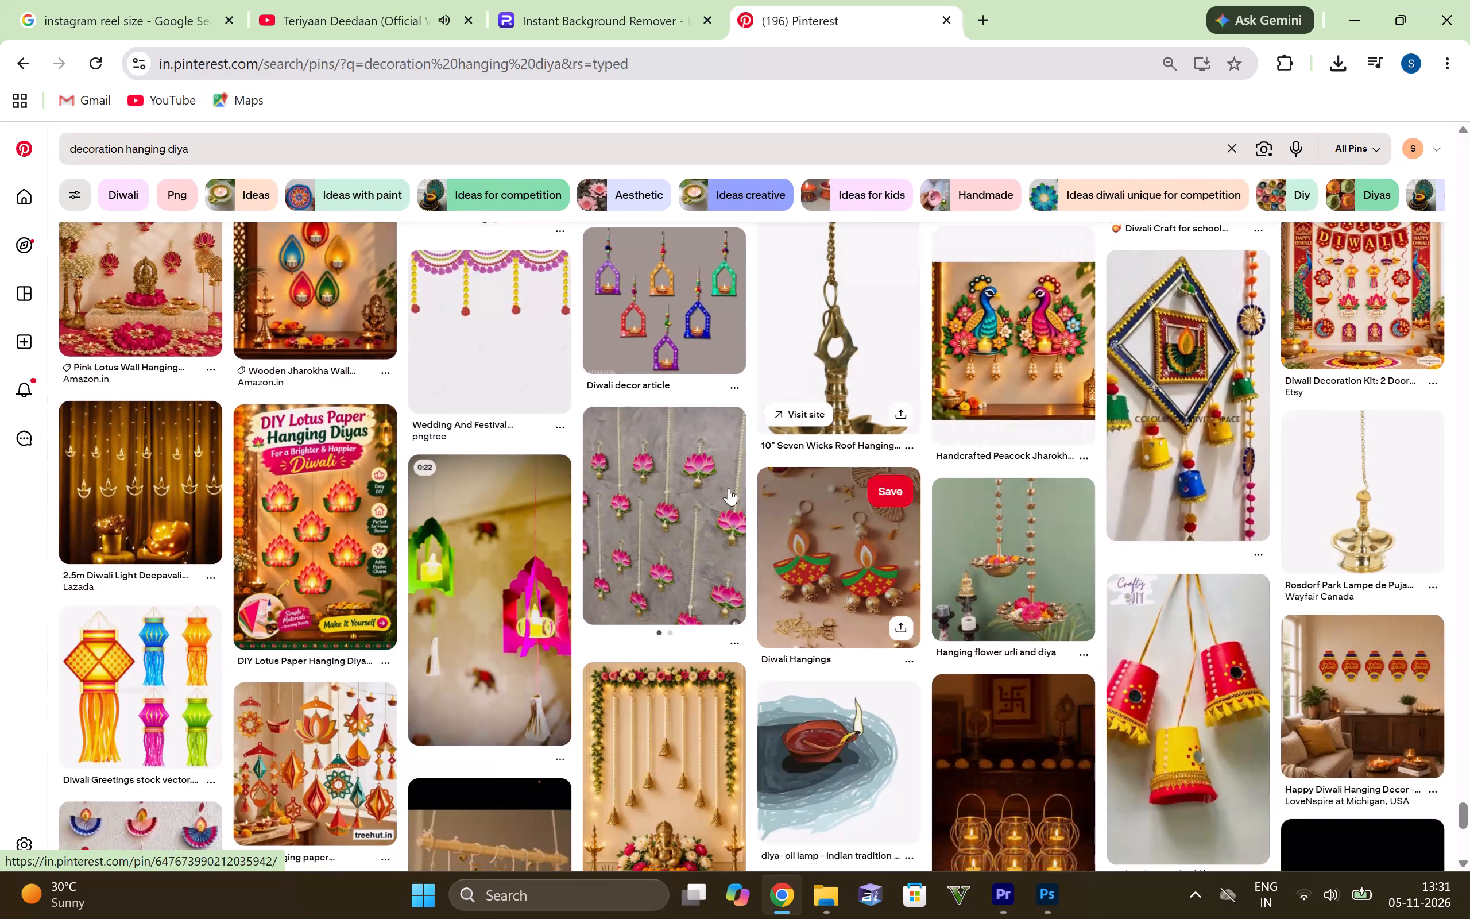
{"action": "scroll", "coordinate": [729, 488], "scroll_direction": "down", "scroll_amount": 1}
{"action": "scroll", "coordinate": [880, 477], "scroll_direction": "down", "scroll_amount": 6}
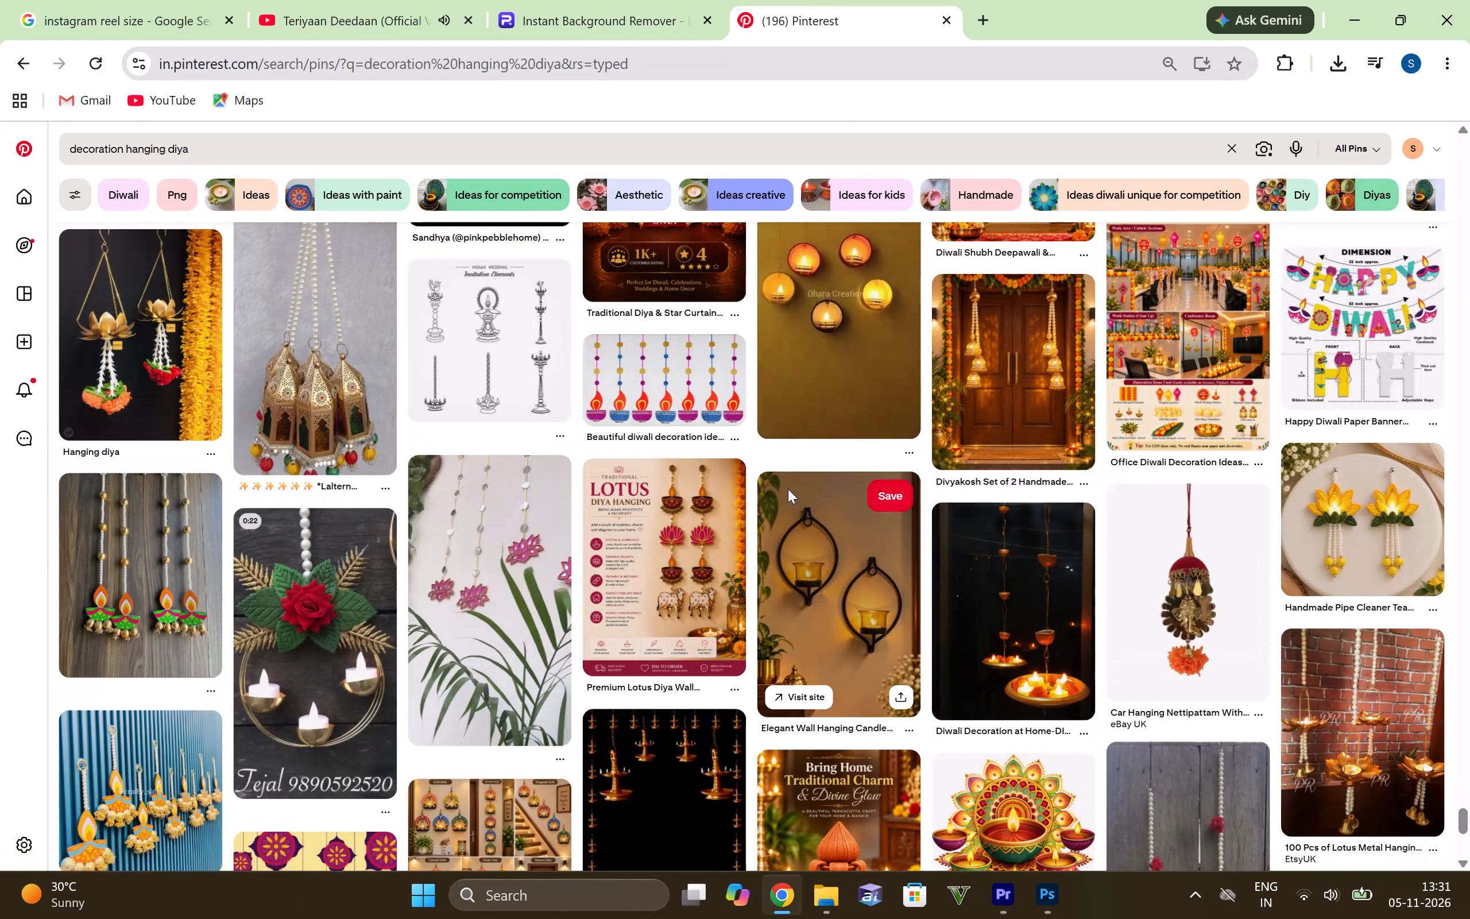
{"action": "scroll", "coordinate": [792, 489], "scroll_direction": "down", "scroll_amount": 2}
{"action": "scroll", "coordinate": [853, 482], "scroll_direction": "down", "scroll_amount": 2}
{"action": "scroll", "coordinate": [1138, 497], "scroll_direction": "down", "scroll_amount": 1}
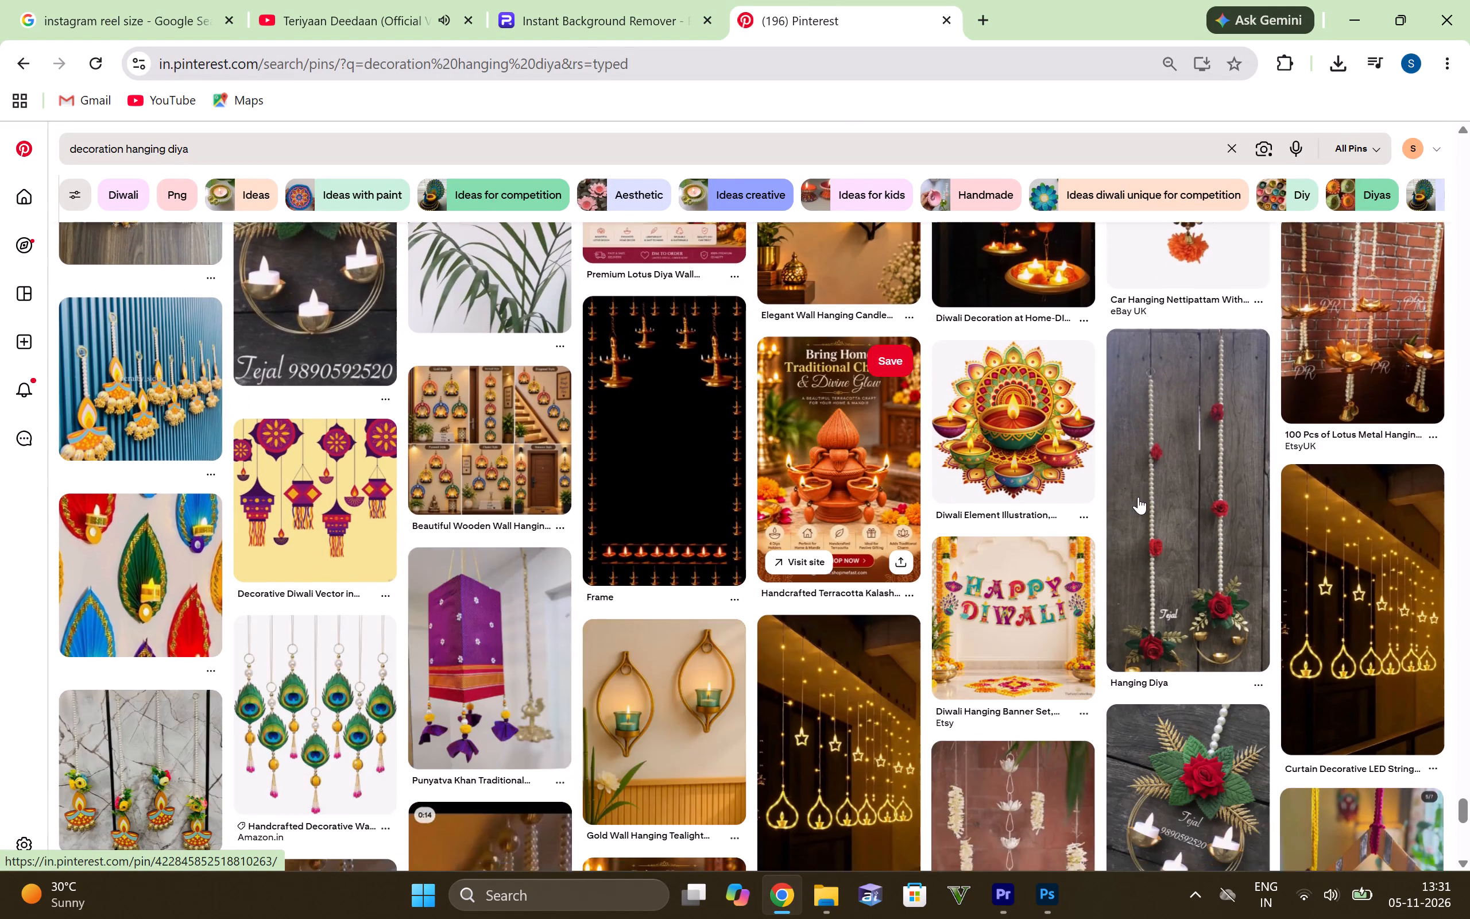
{"action": "scroll", "coordinate": [1138, 497], "scroll_direction": "down", "scroll_amount": 1}
{"action": "scroll", "coordinate": [628, 486], "scroll_direction": "down", "scroll_amount": 2}
{"action": "scroll", "coordinate": [562, 471], "scroll_direction": "down", "scroll_amount": 2}
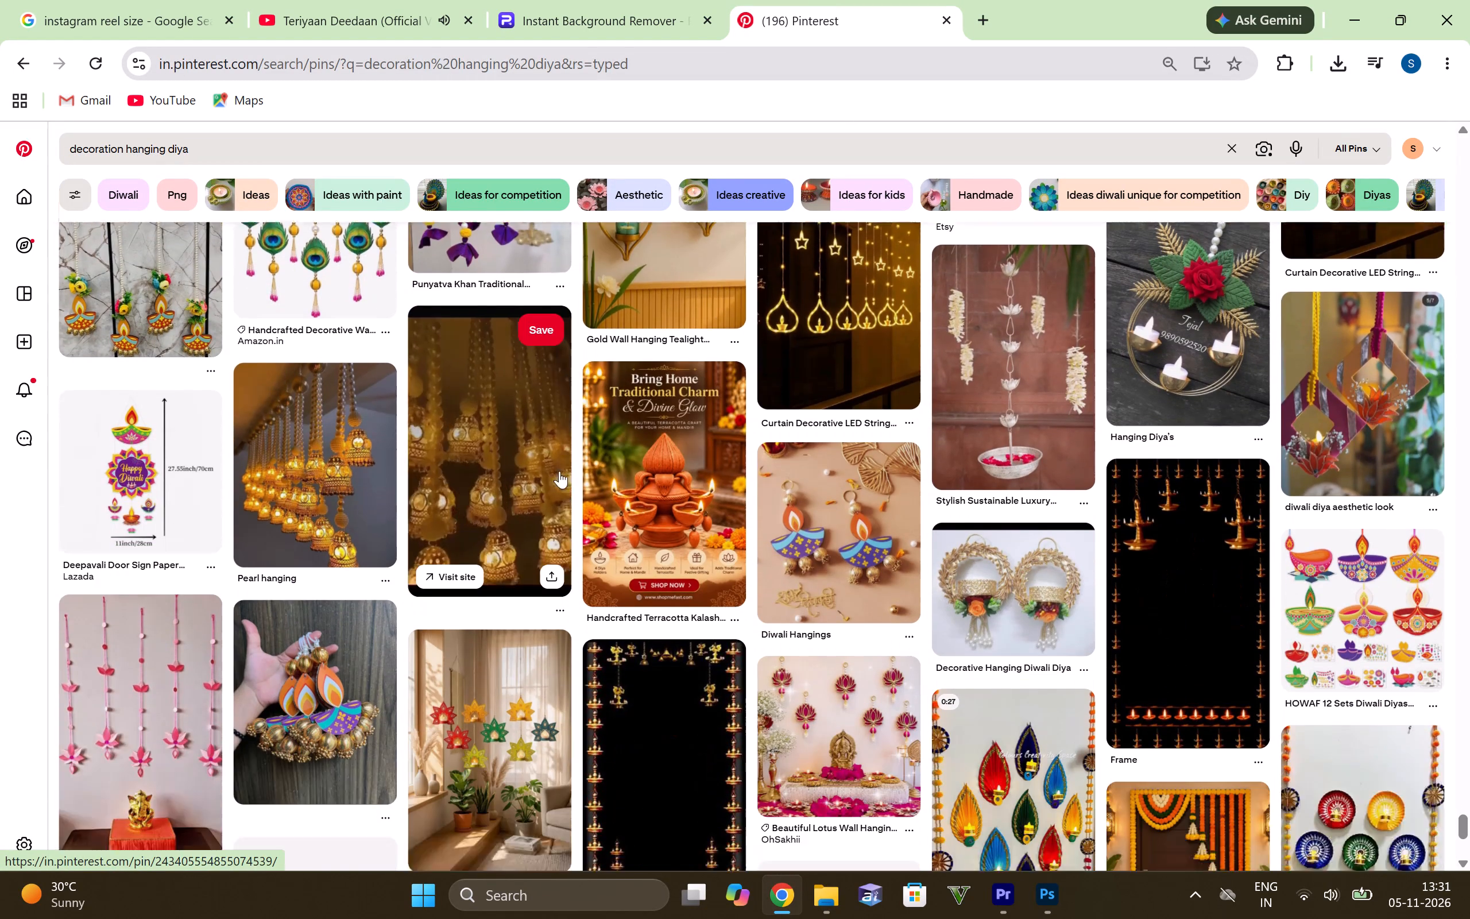
{"action": "scroll", "coordinate": [667, 445], "scroll_direction": "down", "scroll_amount": 4}
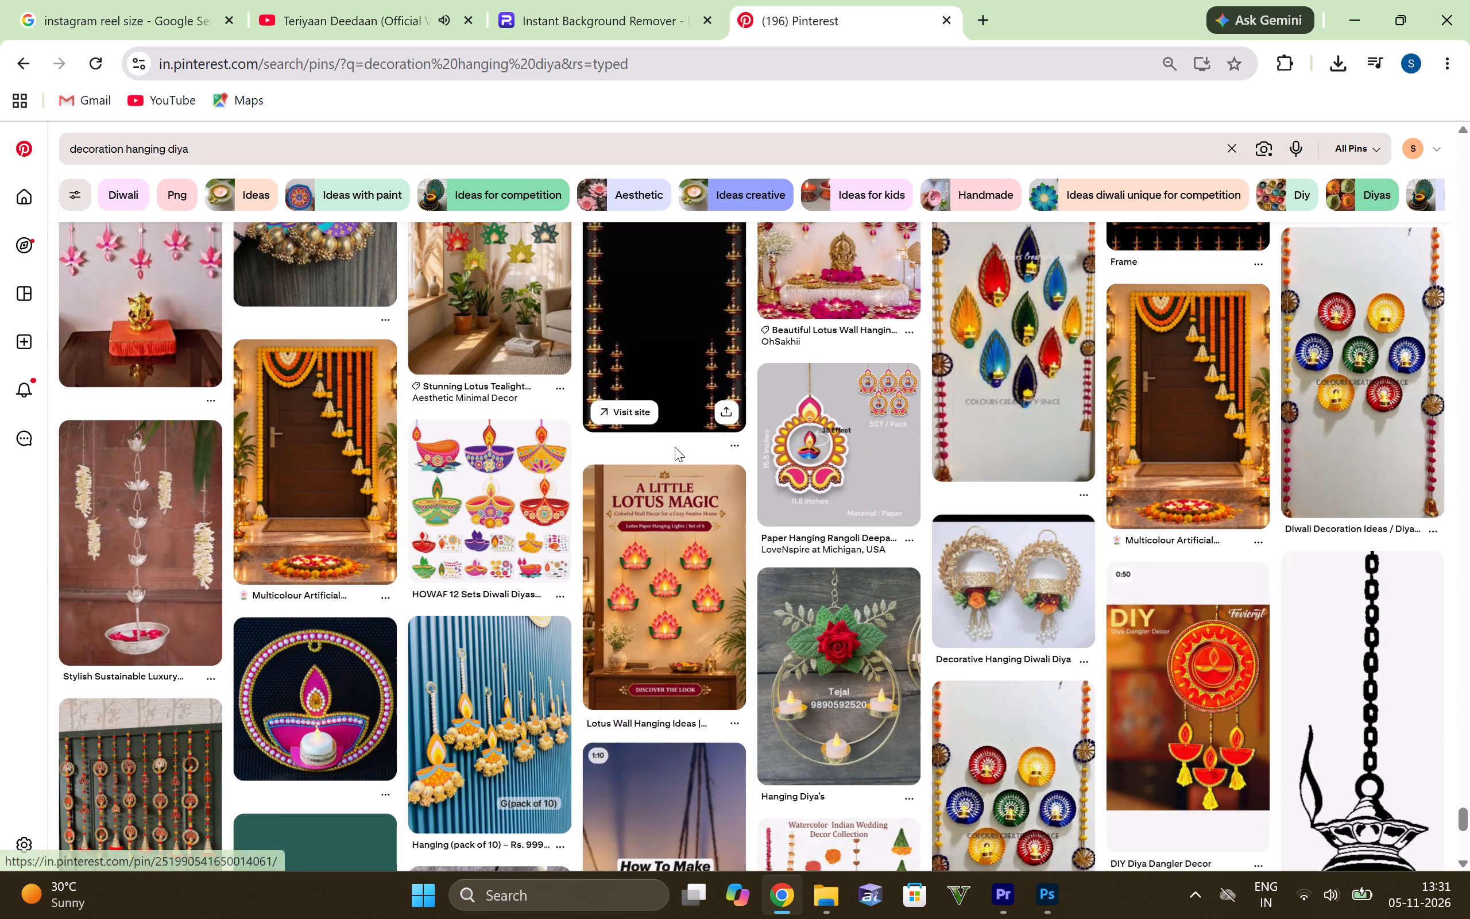
{"action": "scroll", "coordinate": [675, 447], "scroll_direction": "down", "scroll_amount": 5}
{"action": "scroll", "coordinate": [1216, 428], "scroll_direction": "up", "scroll_amount": 2}
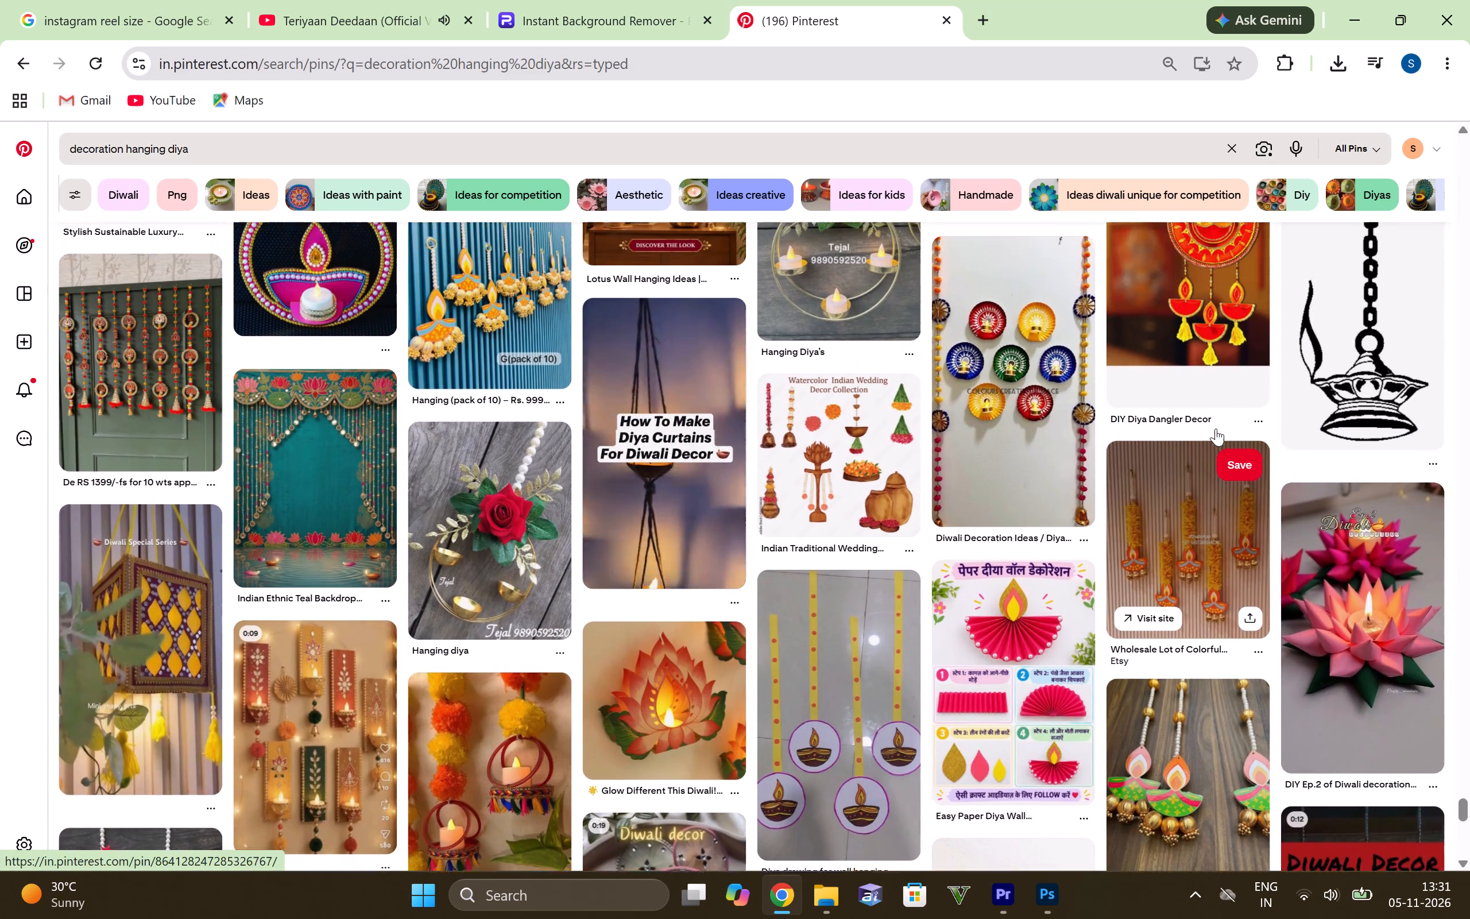
{"action": "scroll", "coordinate": [1216, 428], "scroll_direction": "up", "scroll_amount": 1}
{"action": "scroll", "coordinate": [563, 544], "scroll_direction": "up", "scroll_amount": 20}
{"action": "scroll", "coordinate": [563, 544], "scroll_direction": "up", "scroll_amount": 10}
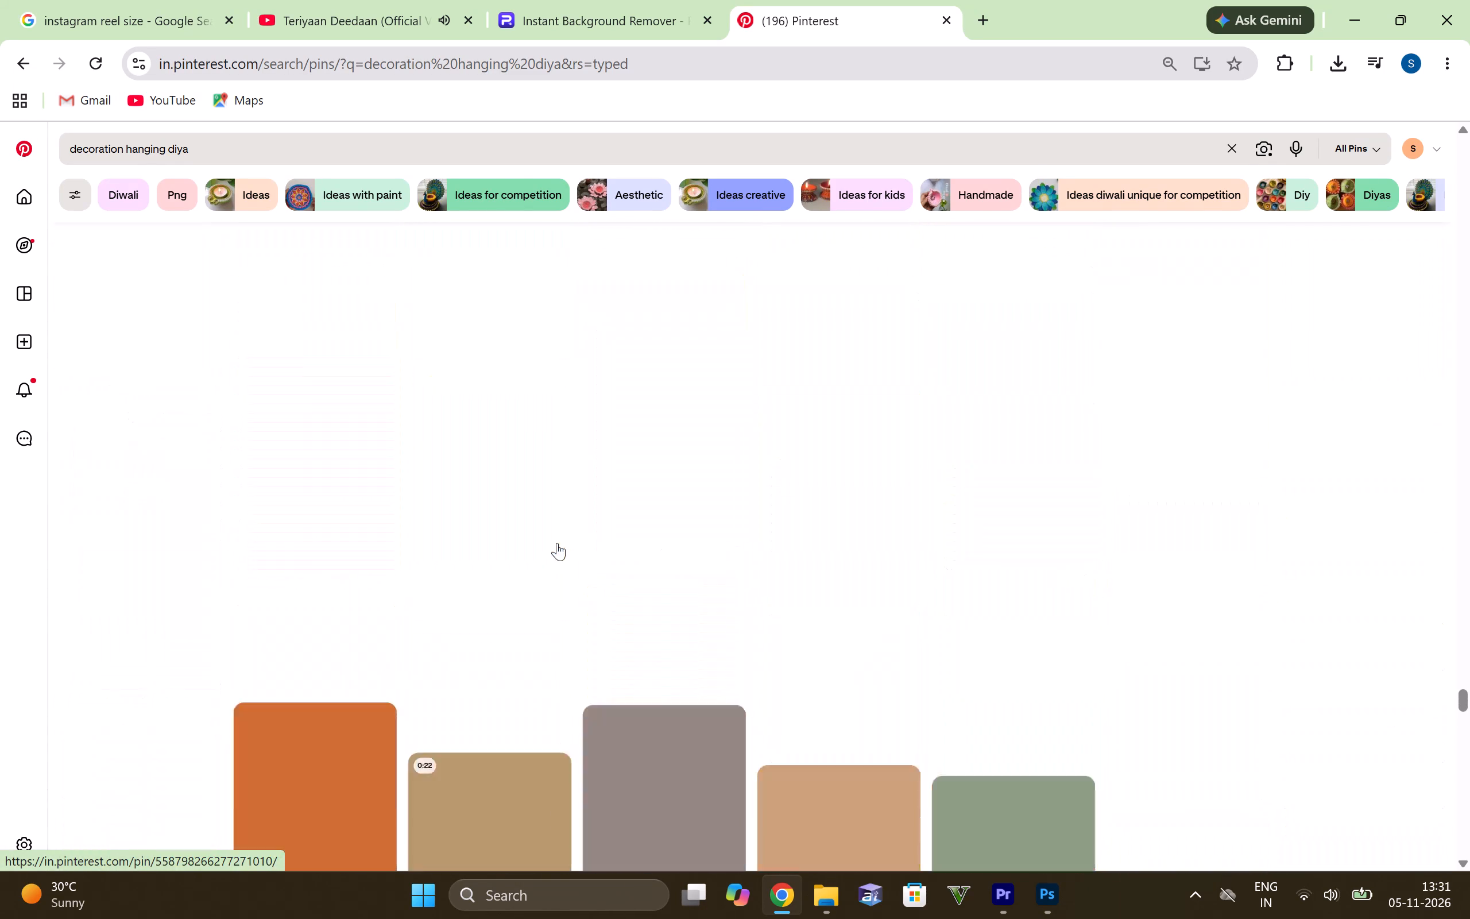
{"action": "scroll", "coordinate": [557, 543], "scroll_direction": "up", "scroll_amount": 20}
{"action": "scroll", "coordinate": [557, 543], "scroll_direction": "up", "scroll_amount": 18}
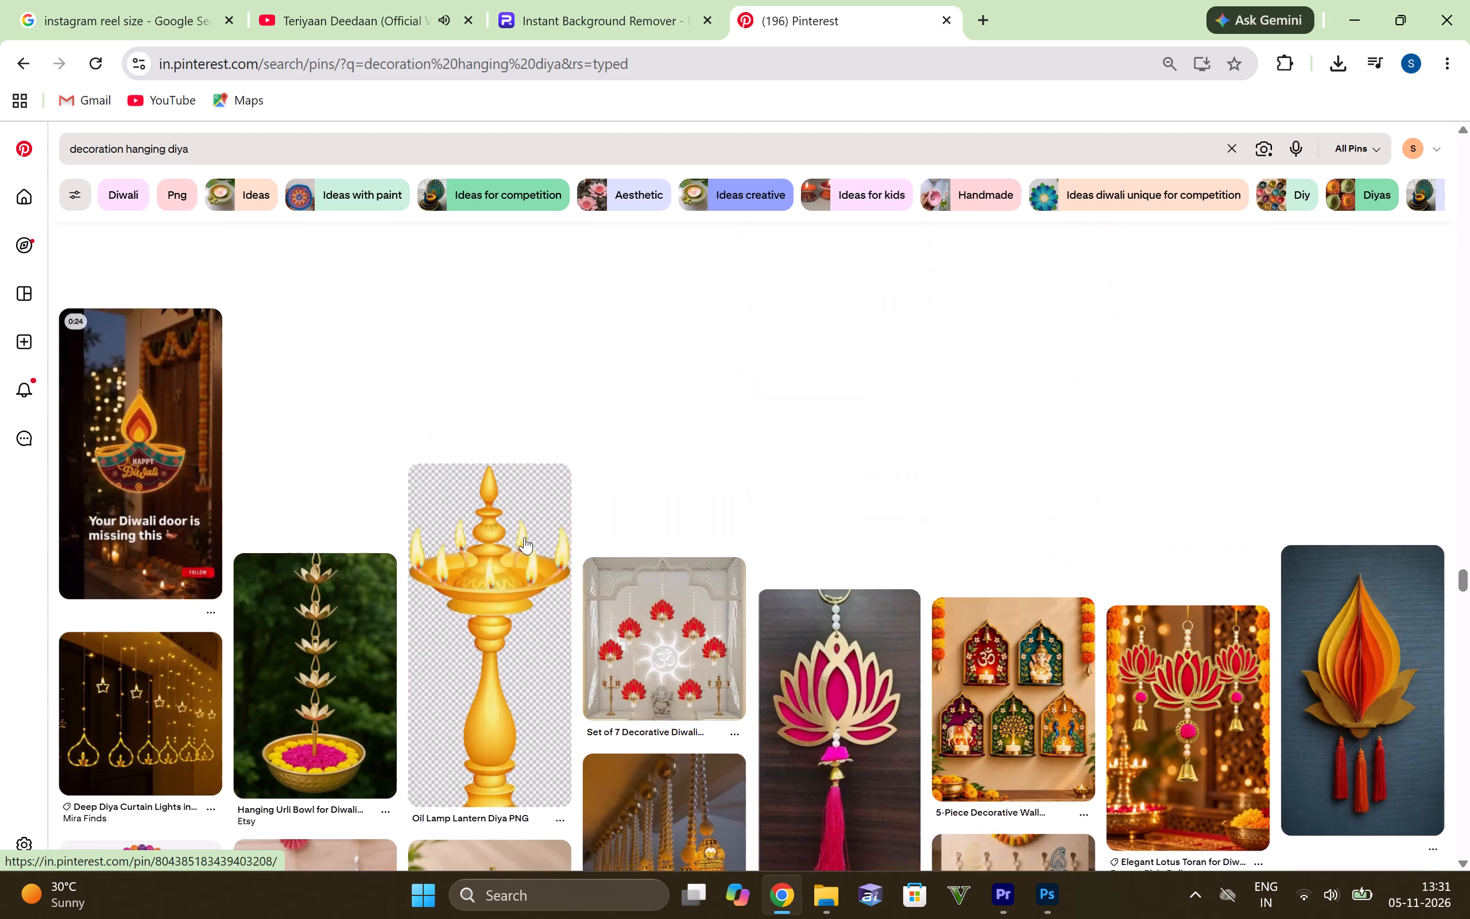
{"action": "scroll", "coordinate": [524, 537], "scroll_direction": "up", "scroll_amount": 16}
{"action": "scroll", "coordinate": [524, 537], "scroll_direction": "up", "scroll_amount": 8}
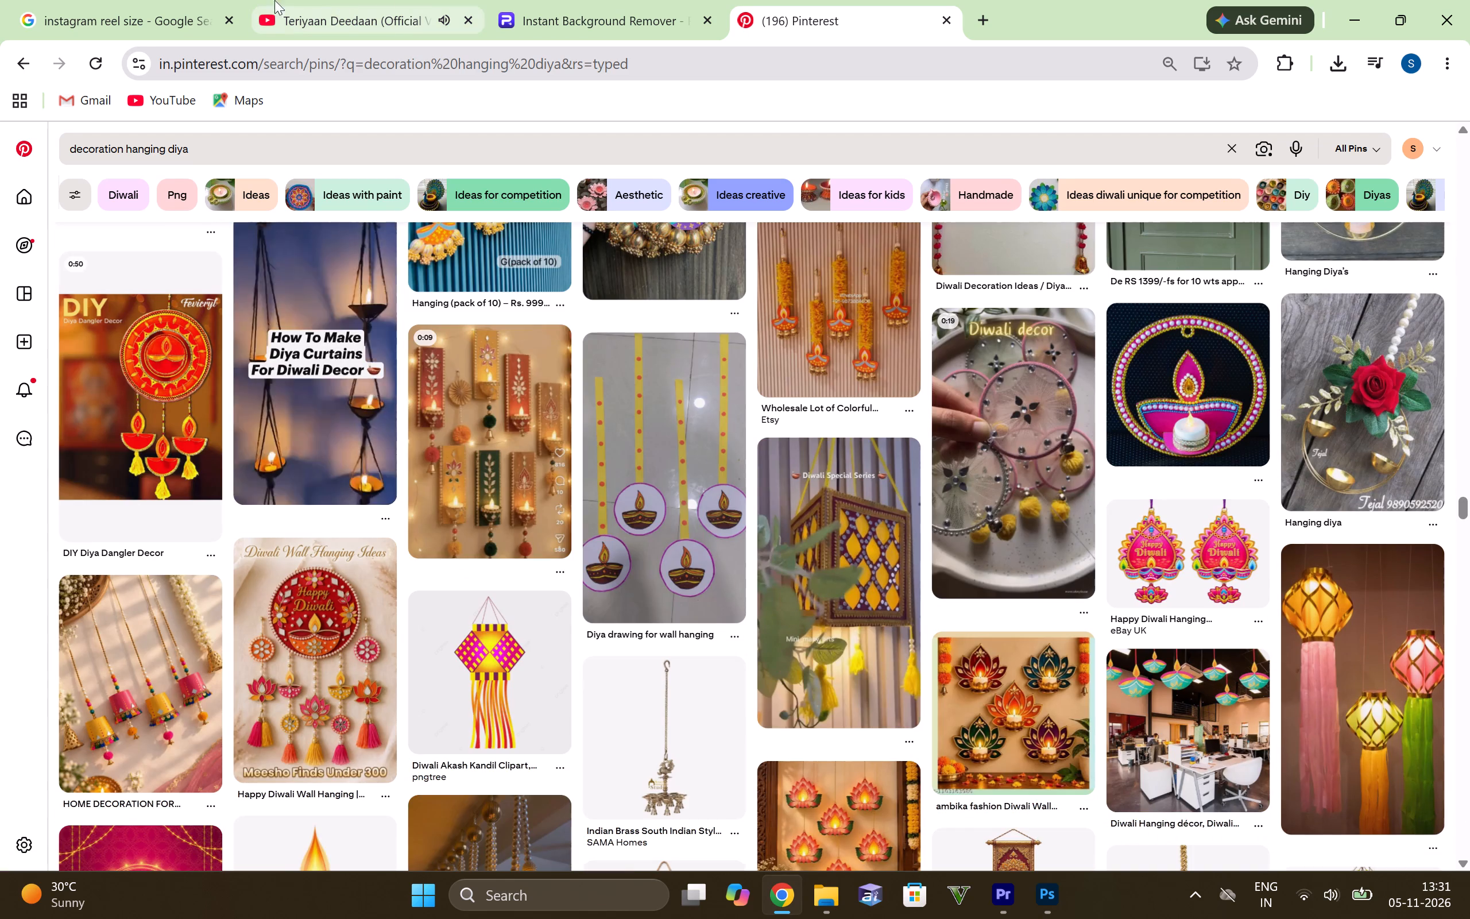
{"action": "scroll", "coordinate": [585, 591], "scroll_direction": "up", "scroll_amount": 6}
{"action": "left_click", "coordinate": [242, 149]}
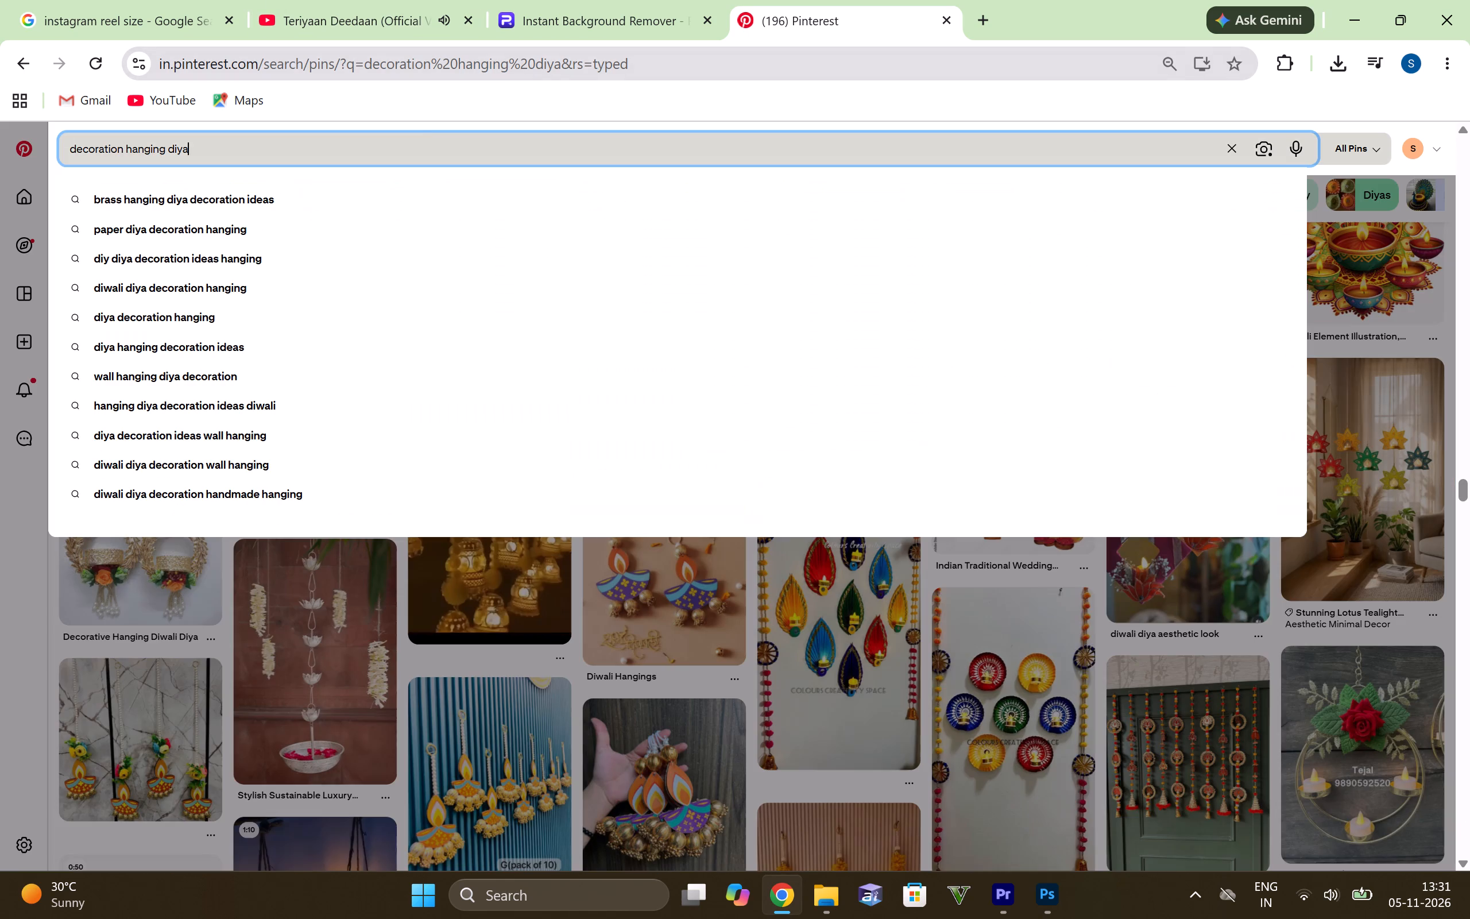
Open the Pinterest home feed in a new browser tab and open the purple diya greeting card pin.
{"action": "left_click", "coordinate": [978, 16]}
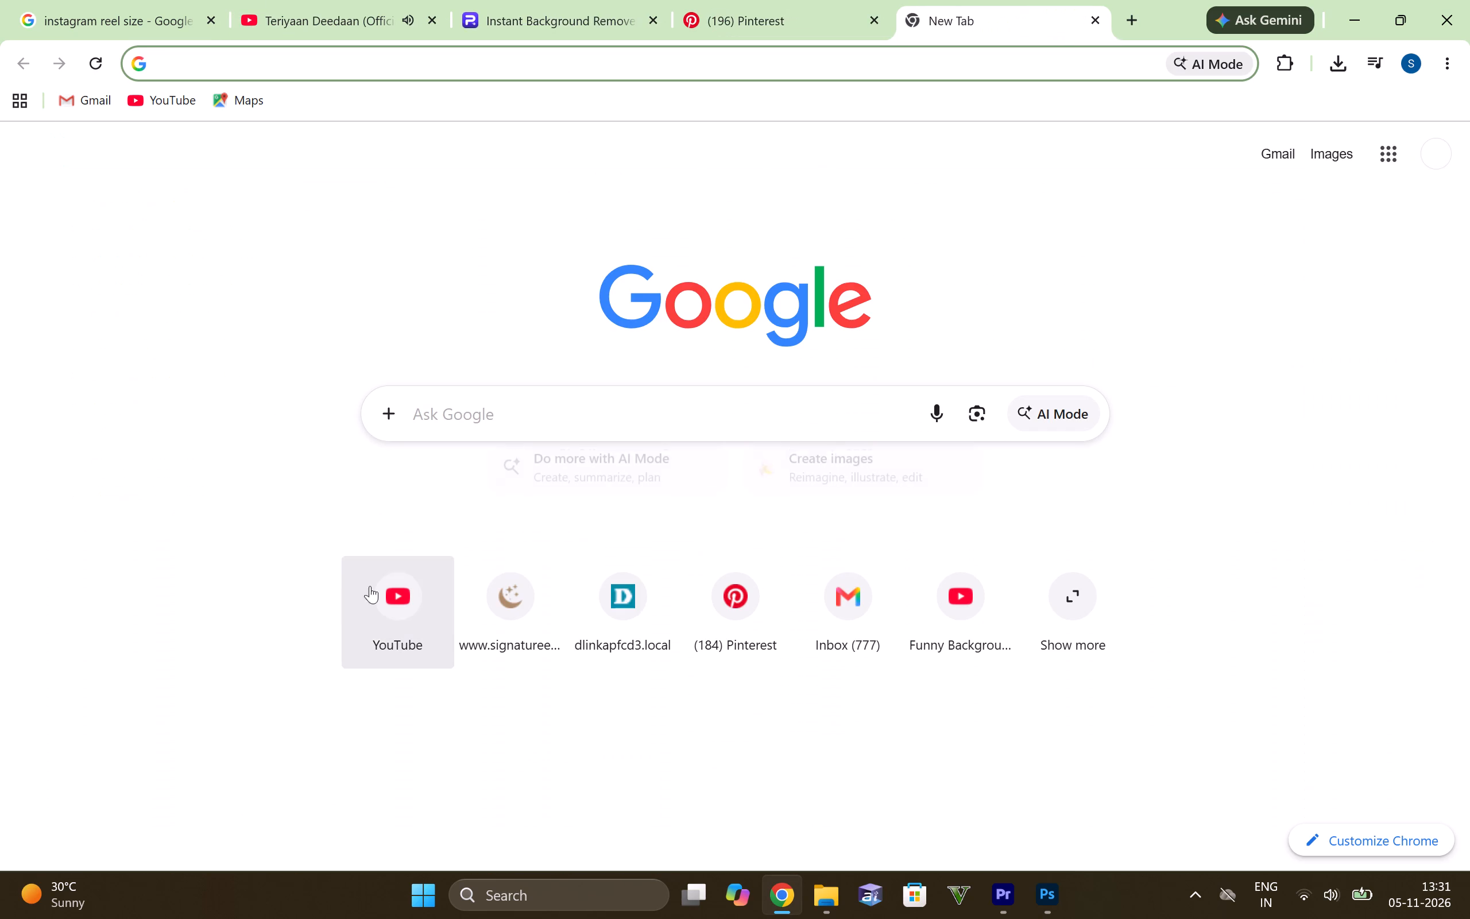
{"action": "left_click", "coordinate": [750, 619]}
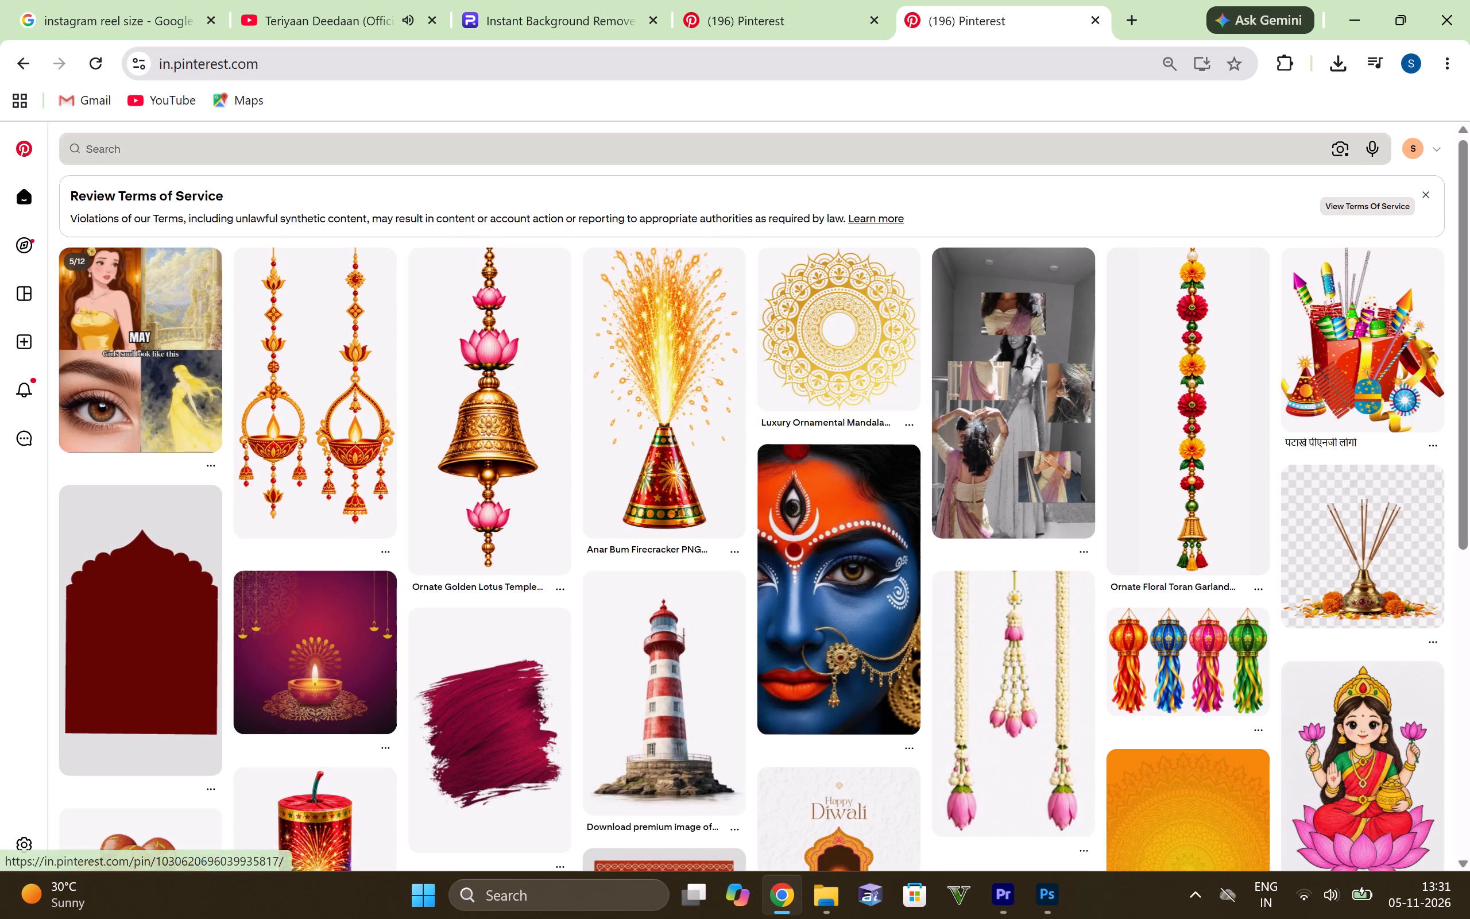
{"action": "left_click", "coordinate": [227, 150]}
{"action": "left_click", "coordinate": [329, 844]}
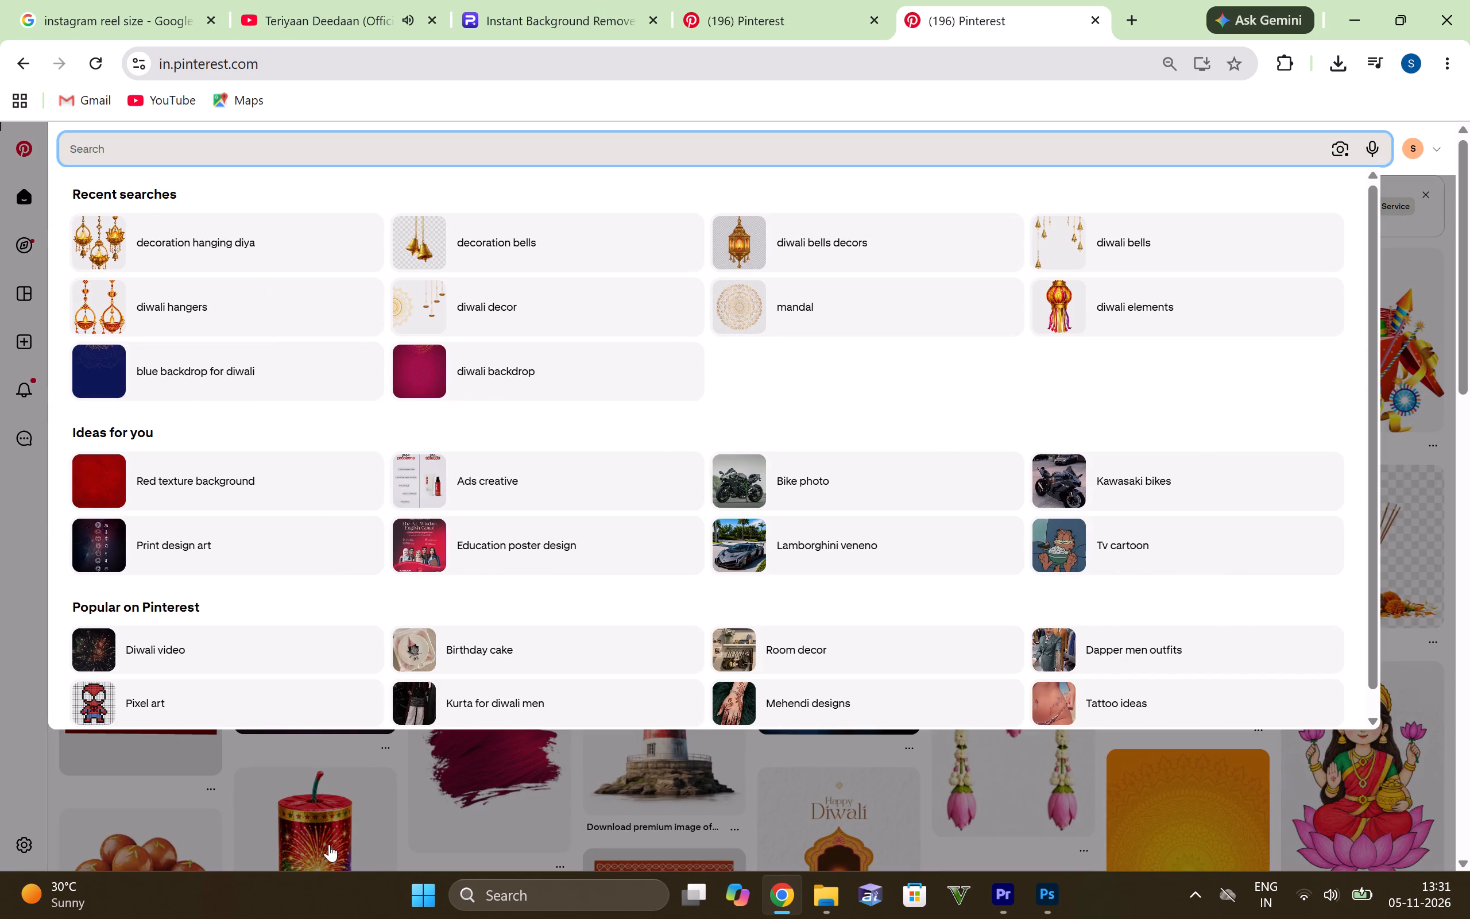
{"action": "left_click", "coordinate": [328, 700]}
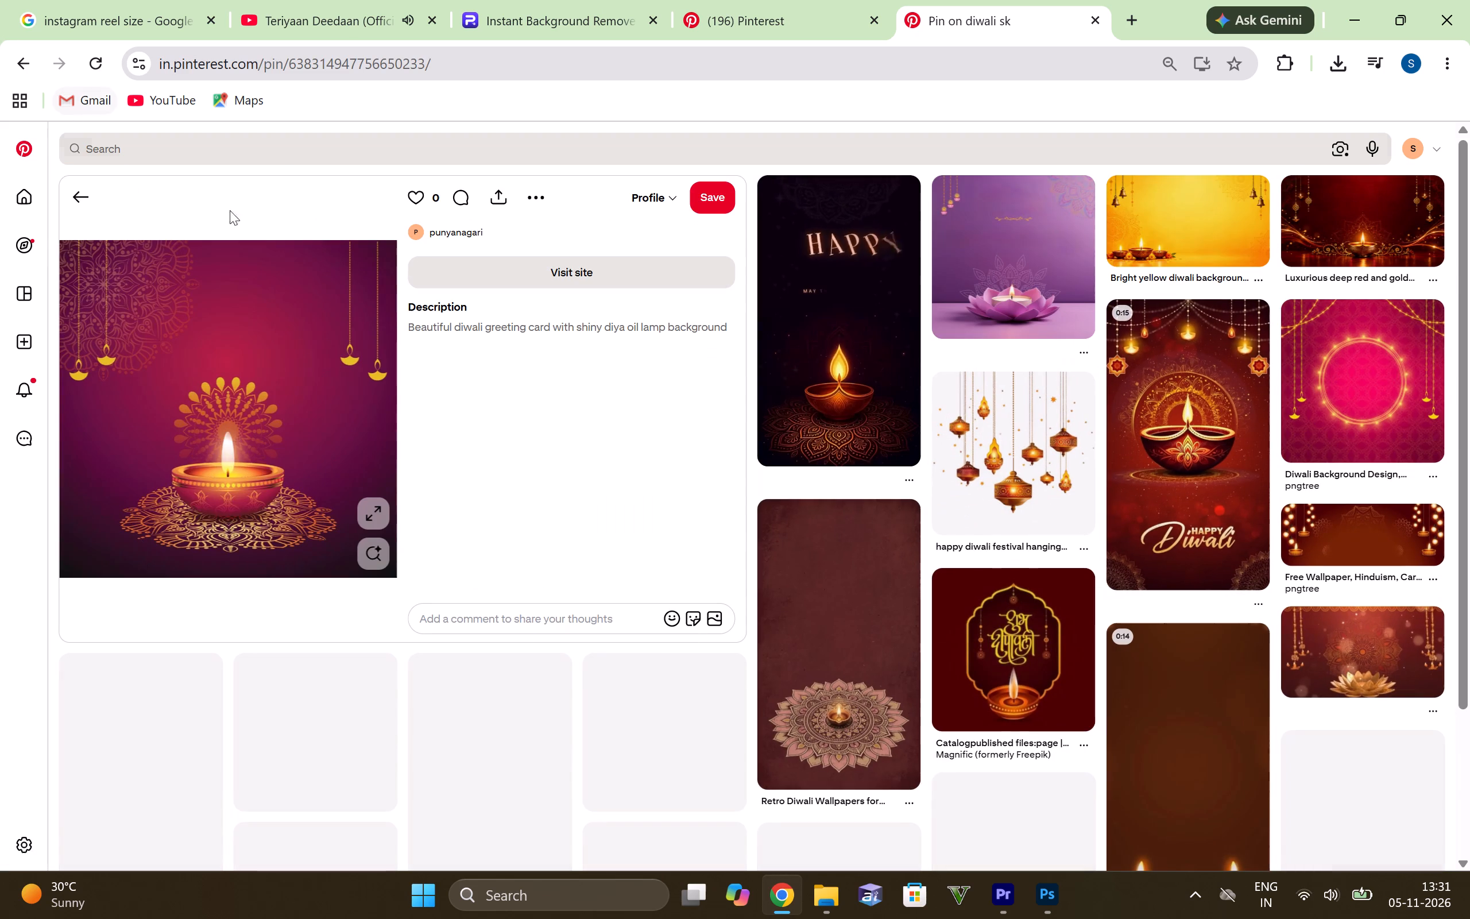
Look through the pins related to the diya greeting card and open the one with three pink hanging diyas.
{"action": "scroll", "coordinate": [803, 541], "scroll_direction": "down", "scroll_amount": 3}
{"action": "scroll", "coordinate": [799, 553], "scroll_direction": "up", "scroll_amount": 3}
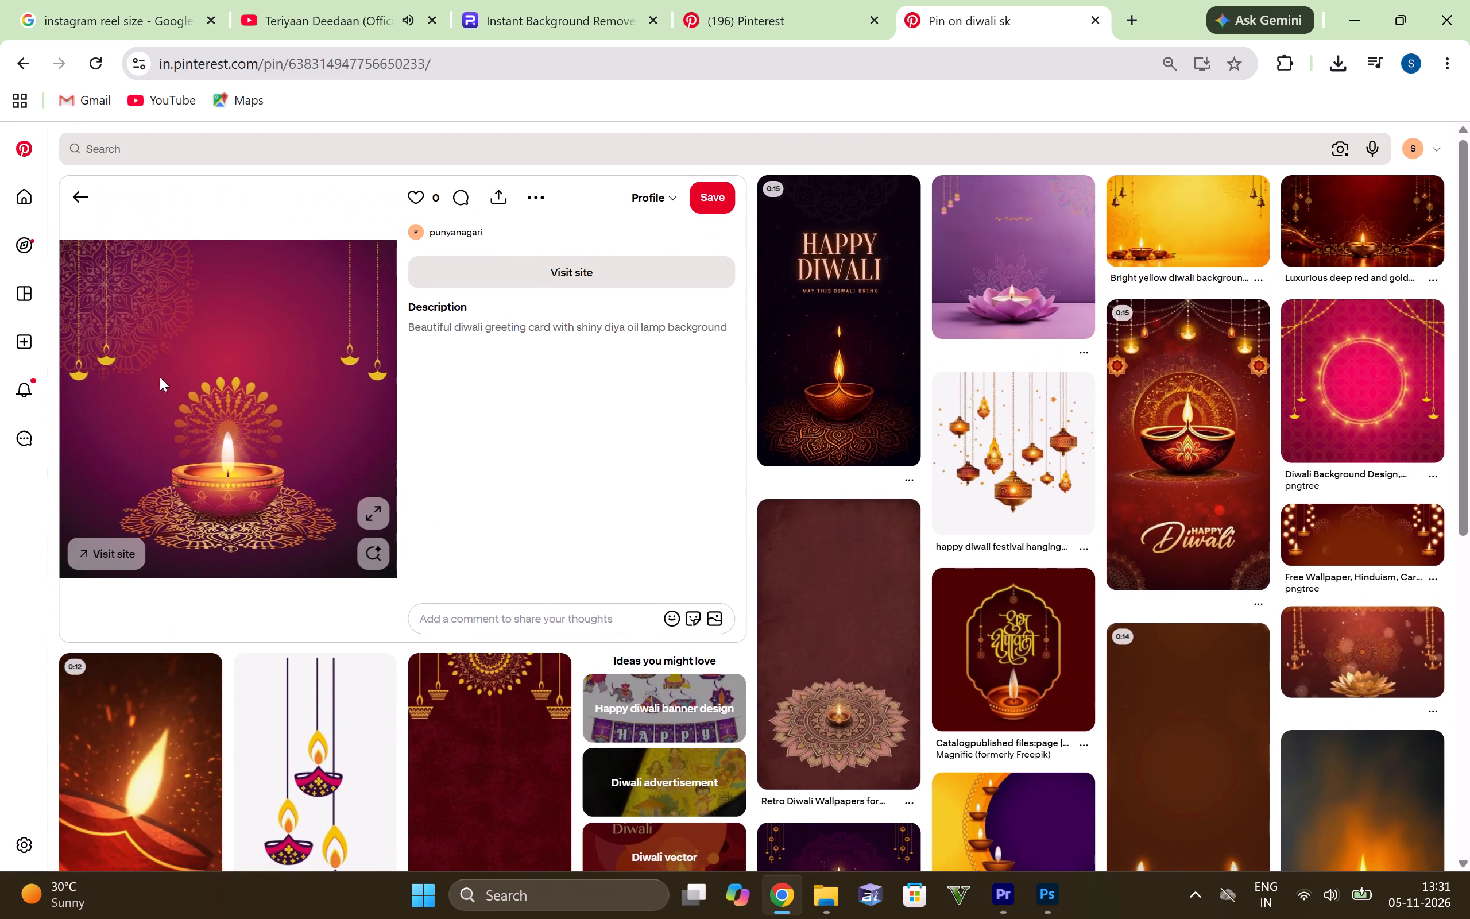
{"action": "scroll", "coordinate": [229, 509], "scroll_direction": "down", "scroll_amount": 5}
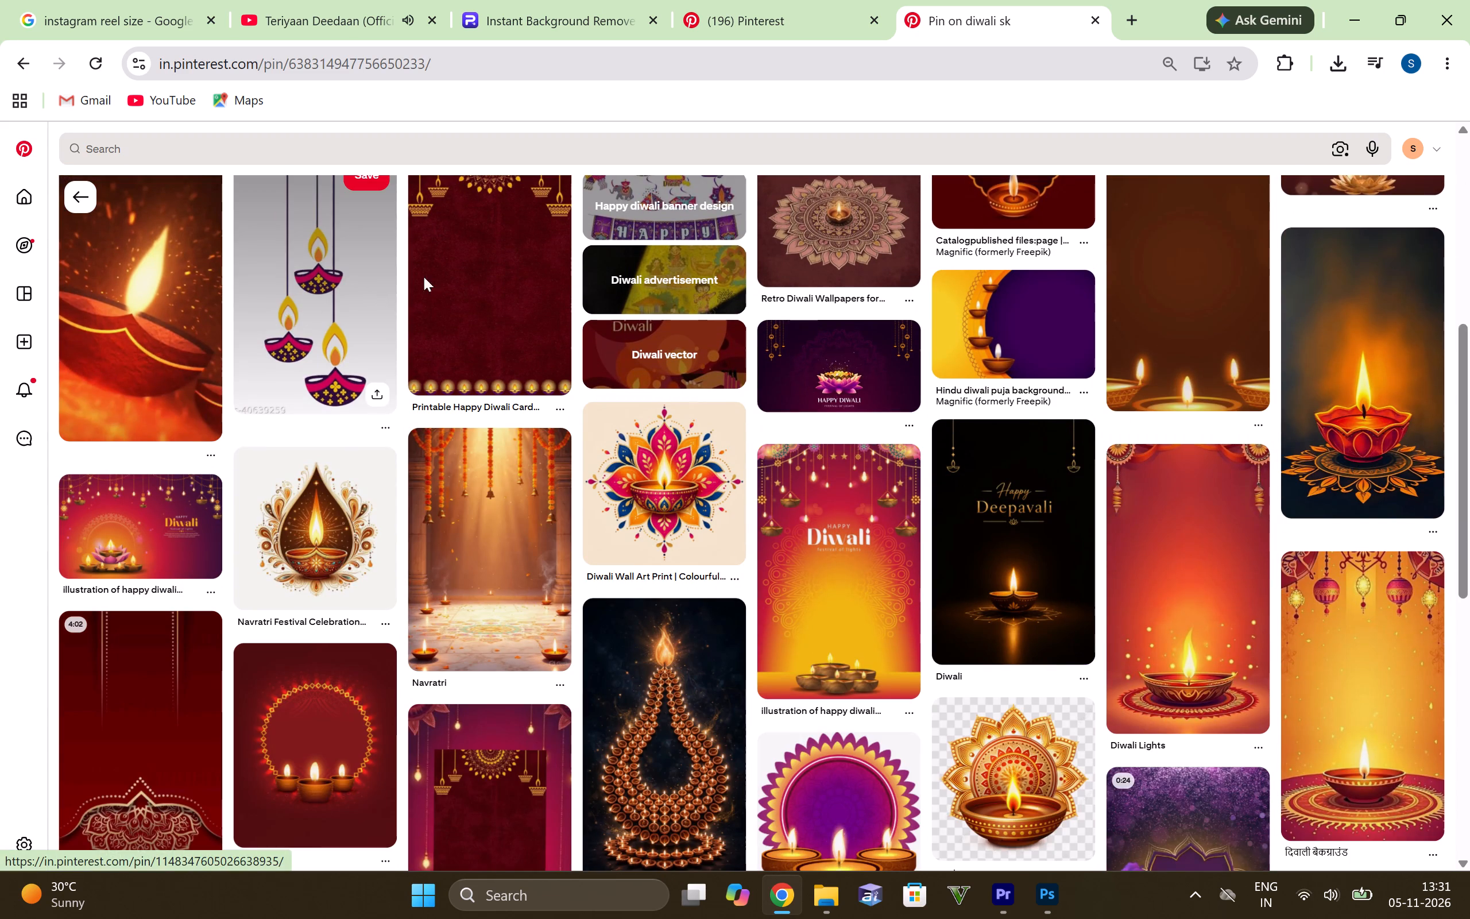
{"action": "scroll", "coordinate": [992, 408], "scroll_direction": "down", "scroll_amount": 3}
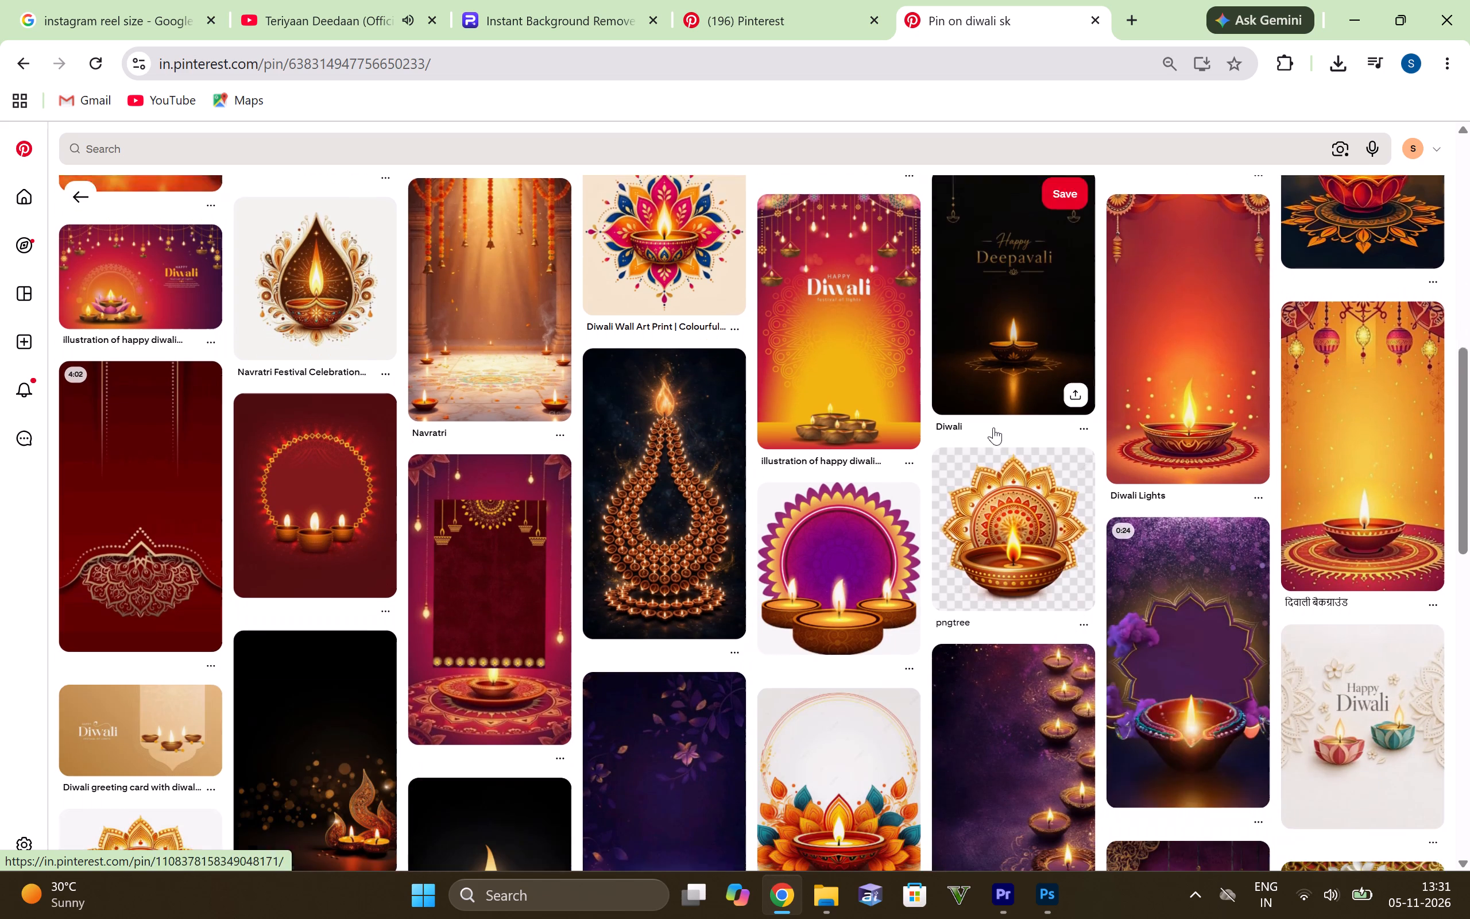
{"action": "scroll", "coordinate": [736, 485], "scroll_direction": "down", "scroll_amount": 1}
{"action": "scroll", "coordinate": [385, 480], "scroll_direction": "up", "scroll_amount": 6}
{"action": "left_click", "coordinate": [320, 520]}
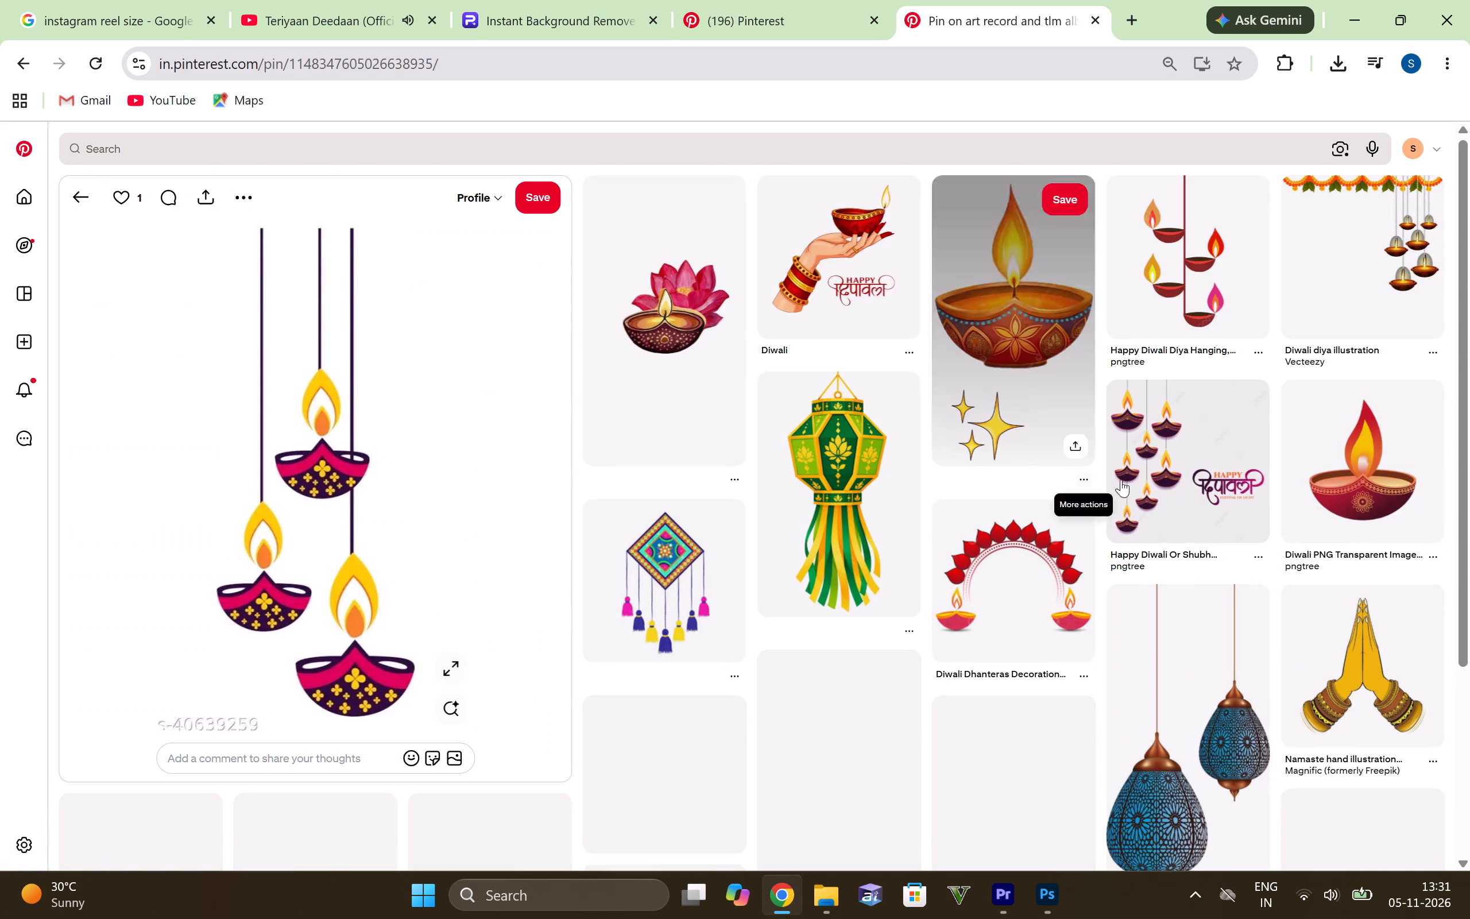
Look through the pins related to the three hanging diyas for a decoration, frame or lamp for the poster.
{"action": "scroll", "coordinate": [1248, 490], "scroll_direction": "down", "scroll_amount": 3}
{"action": "scroll", "coordinate": [645, 500], "scroll_direction": "down", "scroll_amount": 2}
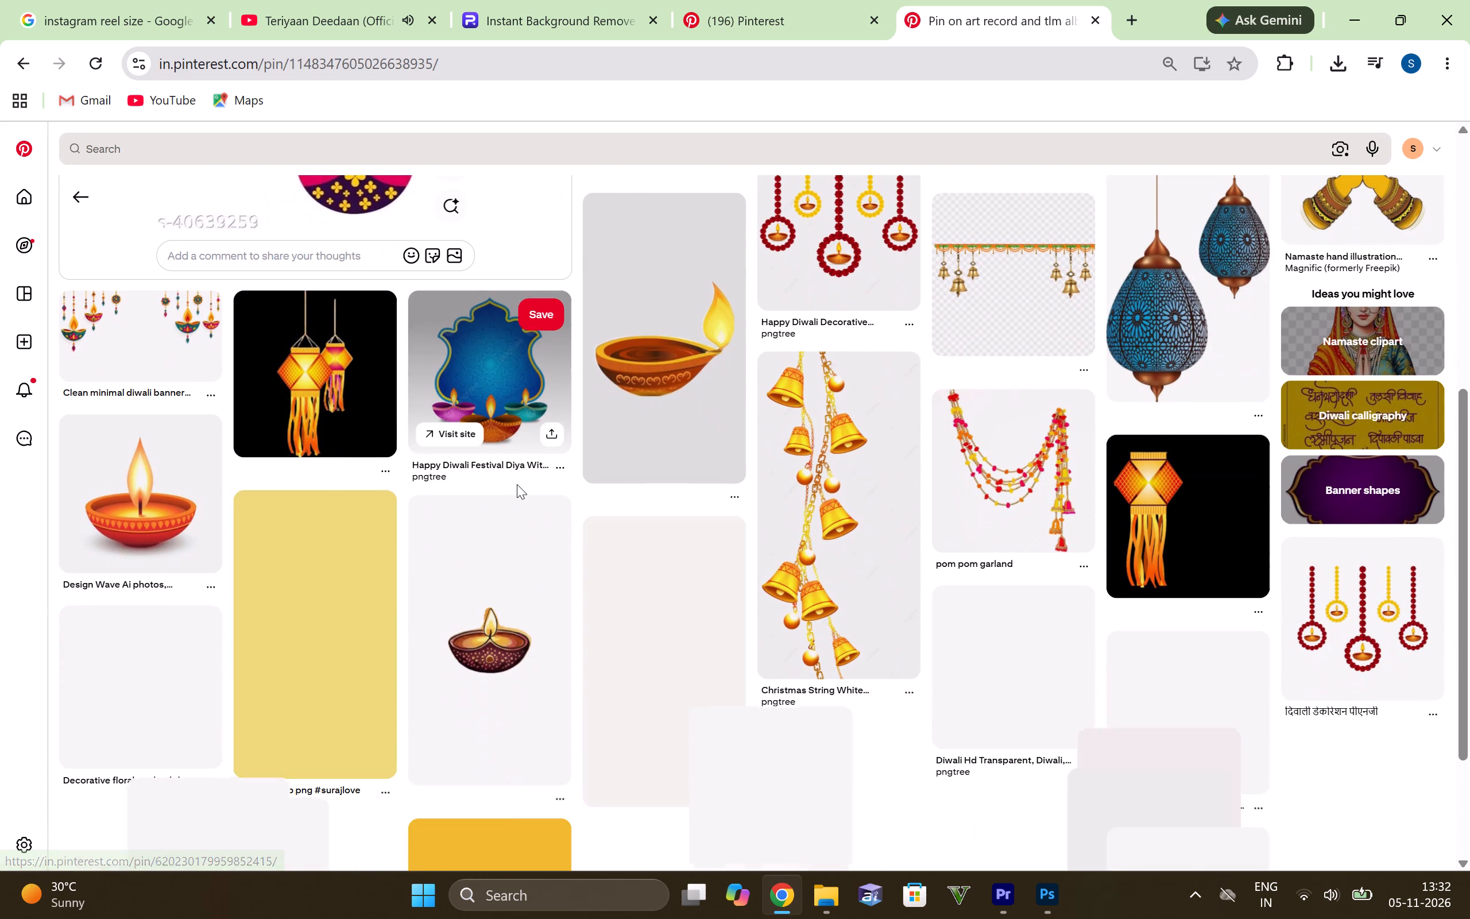
{"action": "scroll", "coordinate": [514, 484], "scroll_direction": "down", "scroll_amount": 3}
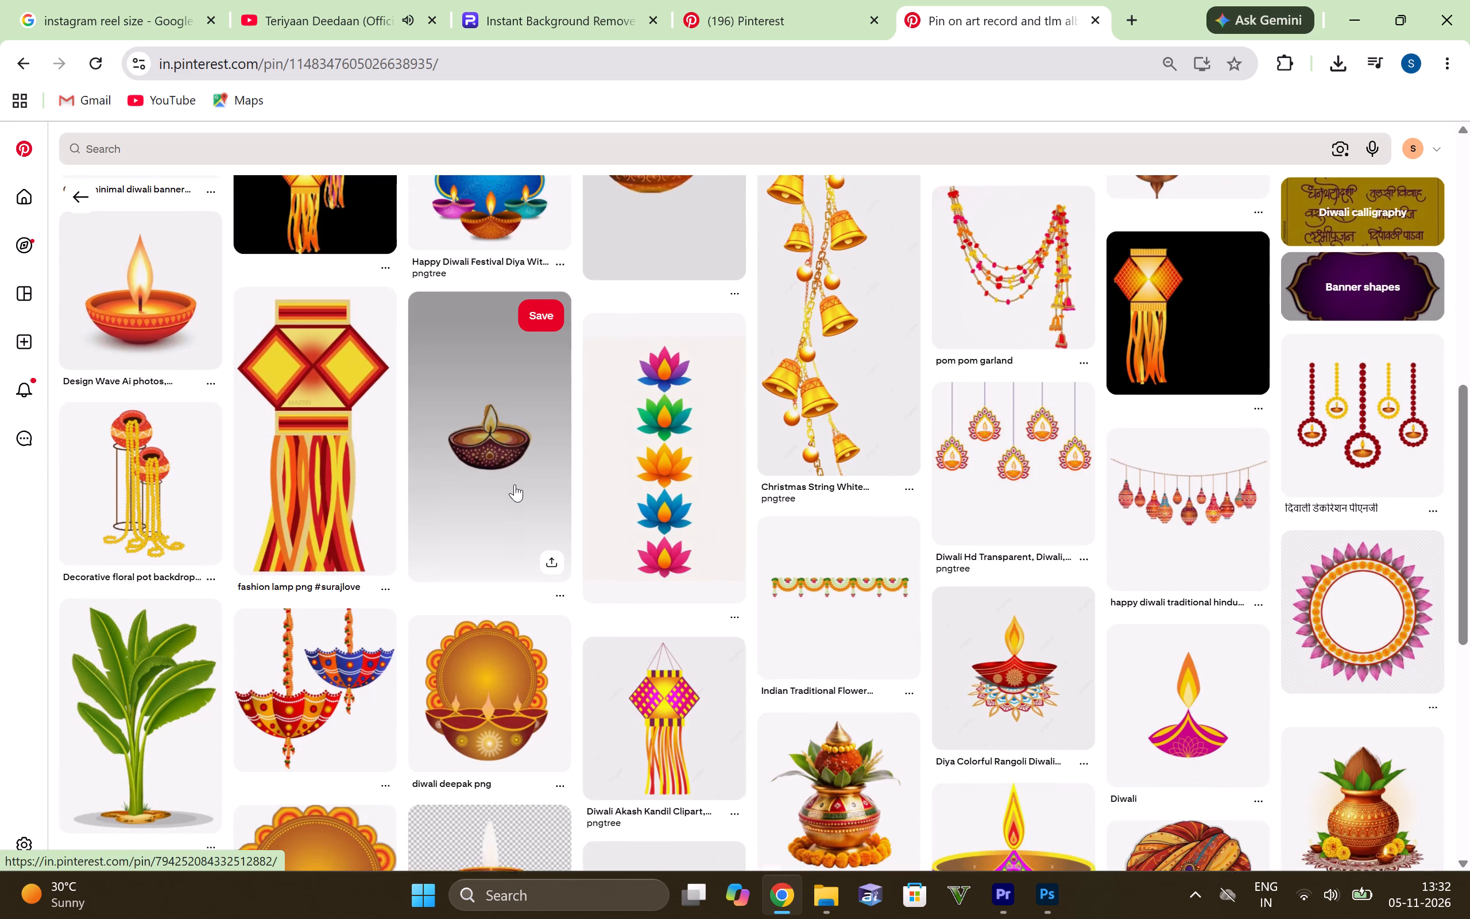
{"action": "scroll", "coordinate": [514, 484], "scroll_direction": "down", "scroll_amount": 7}
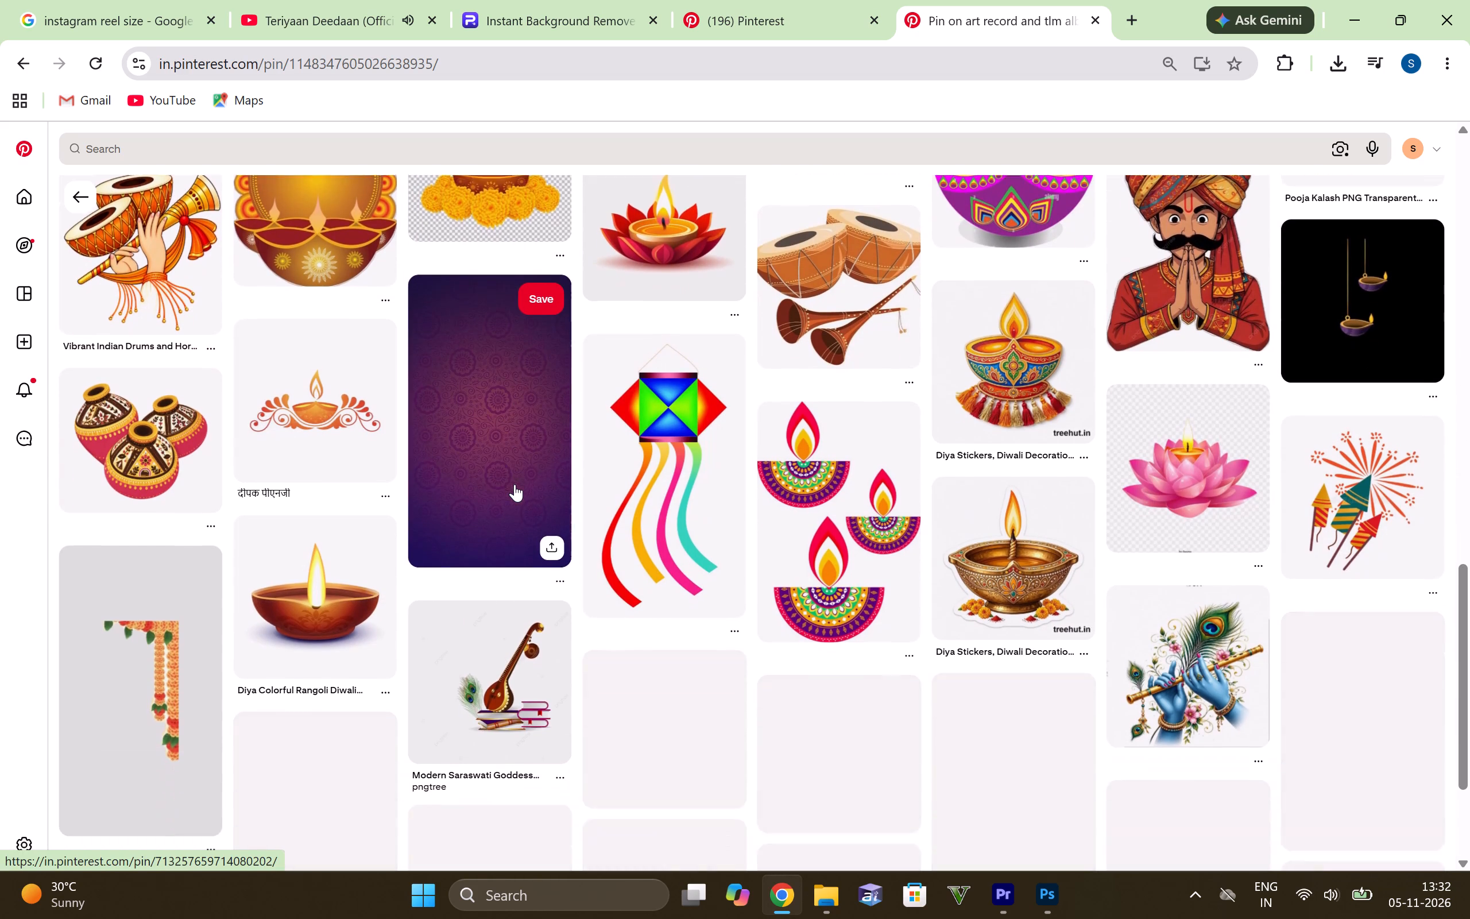
{"action": "scroll", "coordinate": [514, 484], "scroll_direction": "down", "scroll_amount": 3}
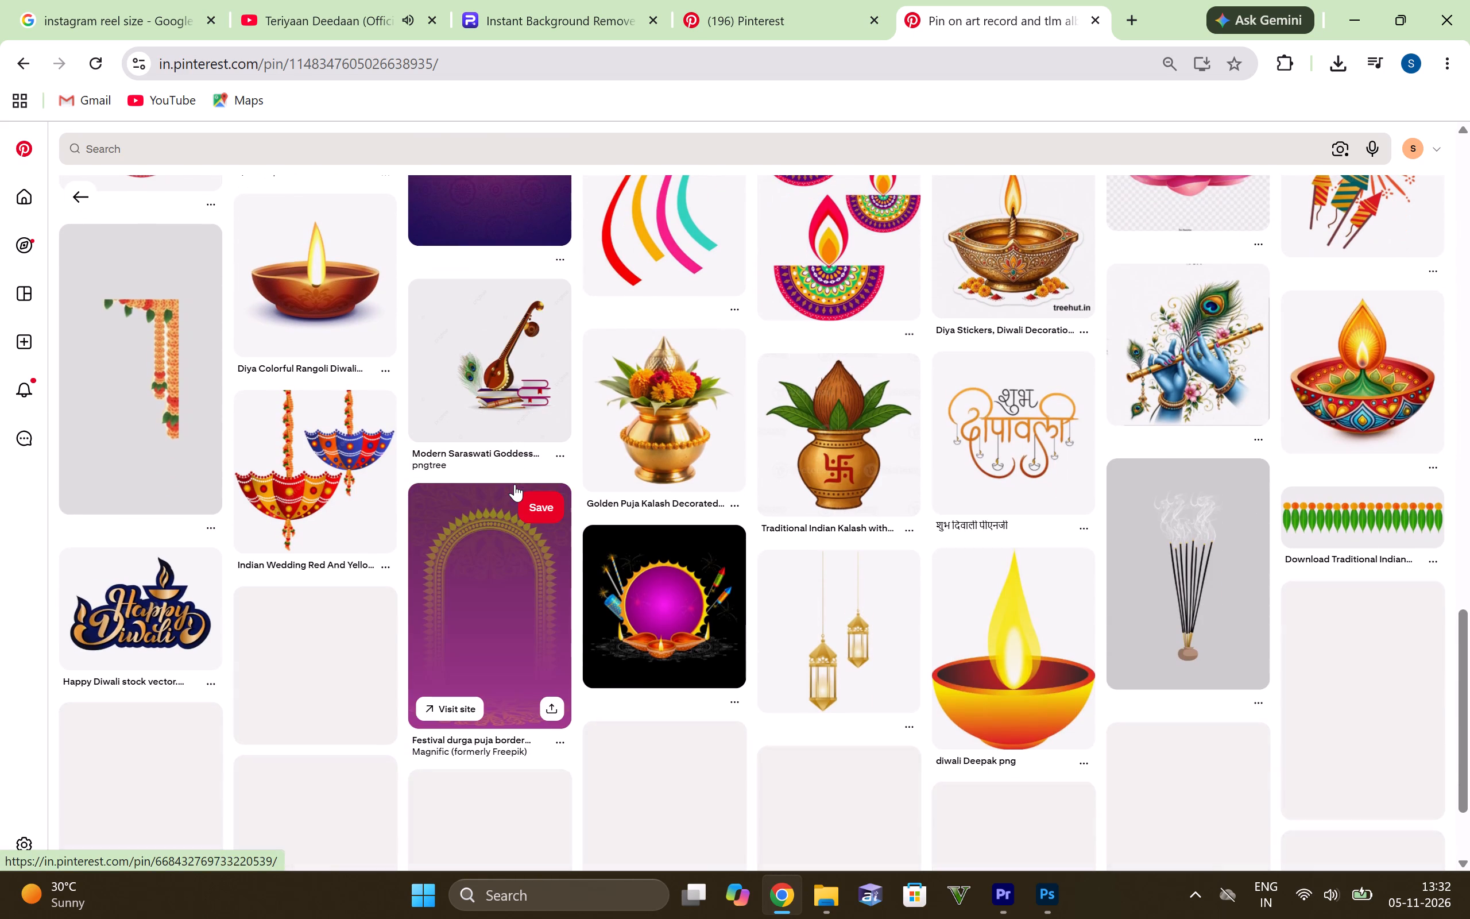
{"action": "scroll", "coordinate": [514, 484], "scroll_direction": "down", "scroll_amount": 1}
{"action": "scroll", "coordinate": [346, 298], "scroll_direction": "down", "scroll_amount": 1}
{"action": "scroll", "coordinate": [715, 403], "scroll_direction": "down", "scroll_amount": 1}
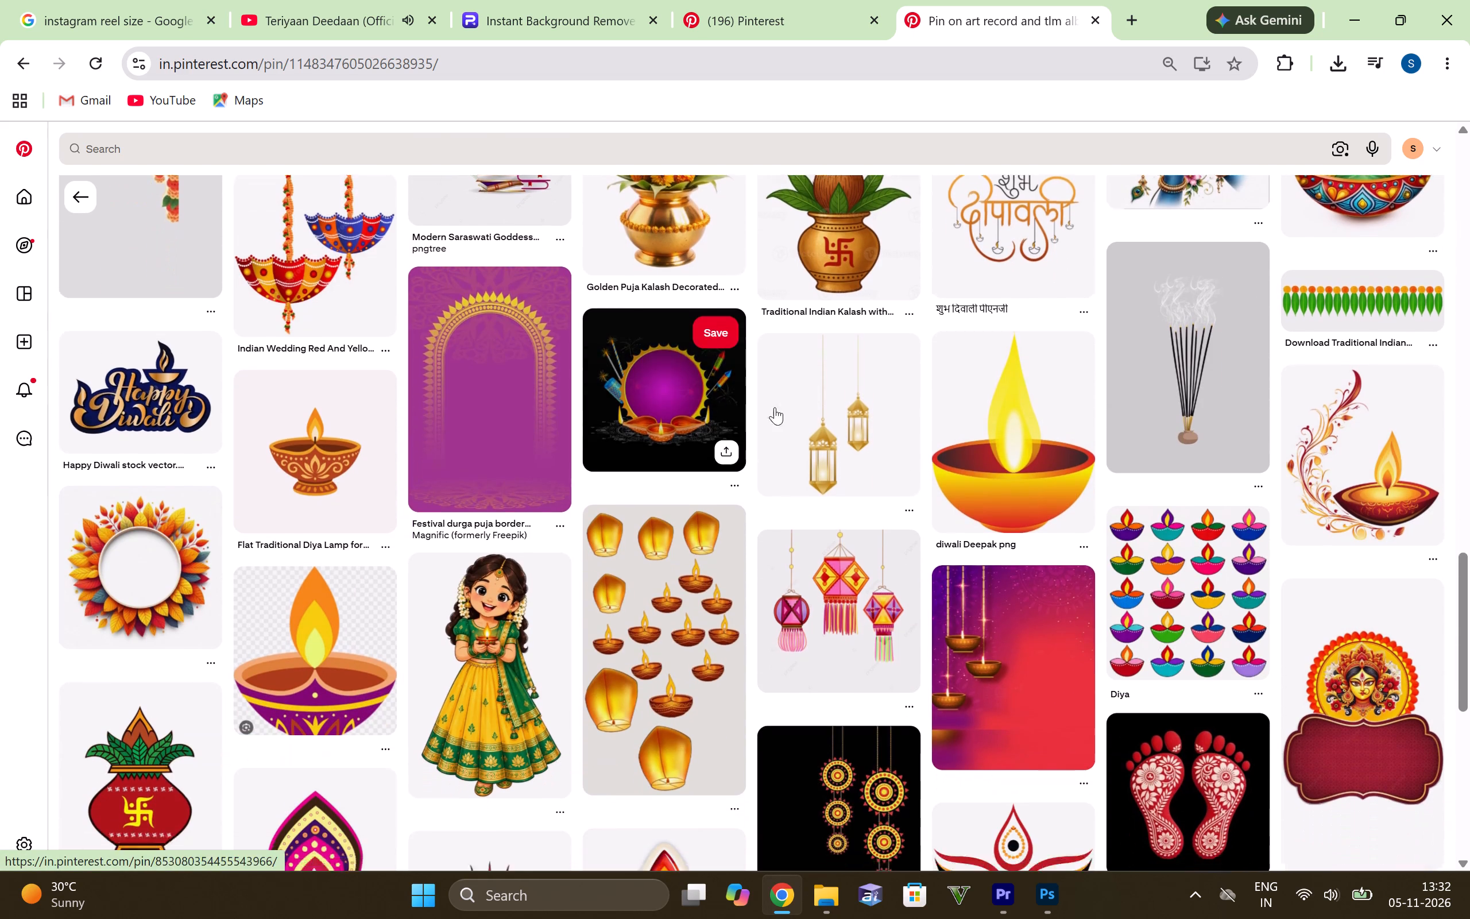
{"action": "scroll", "coordinate": [775, 407], "scroll_direction": "down", "scroll_amount": 4}
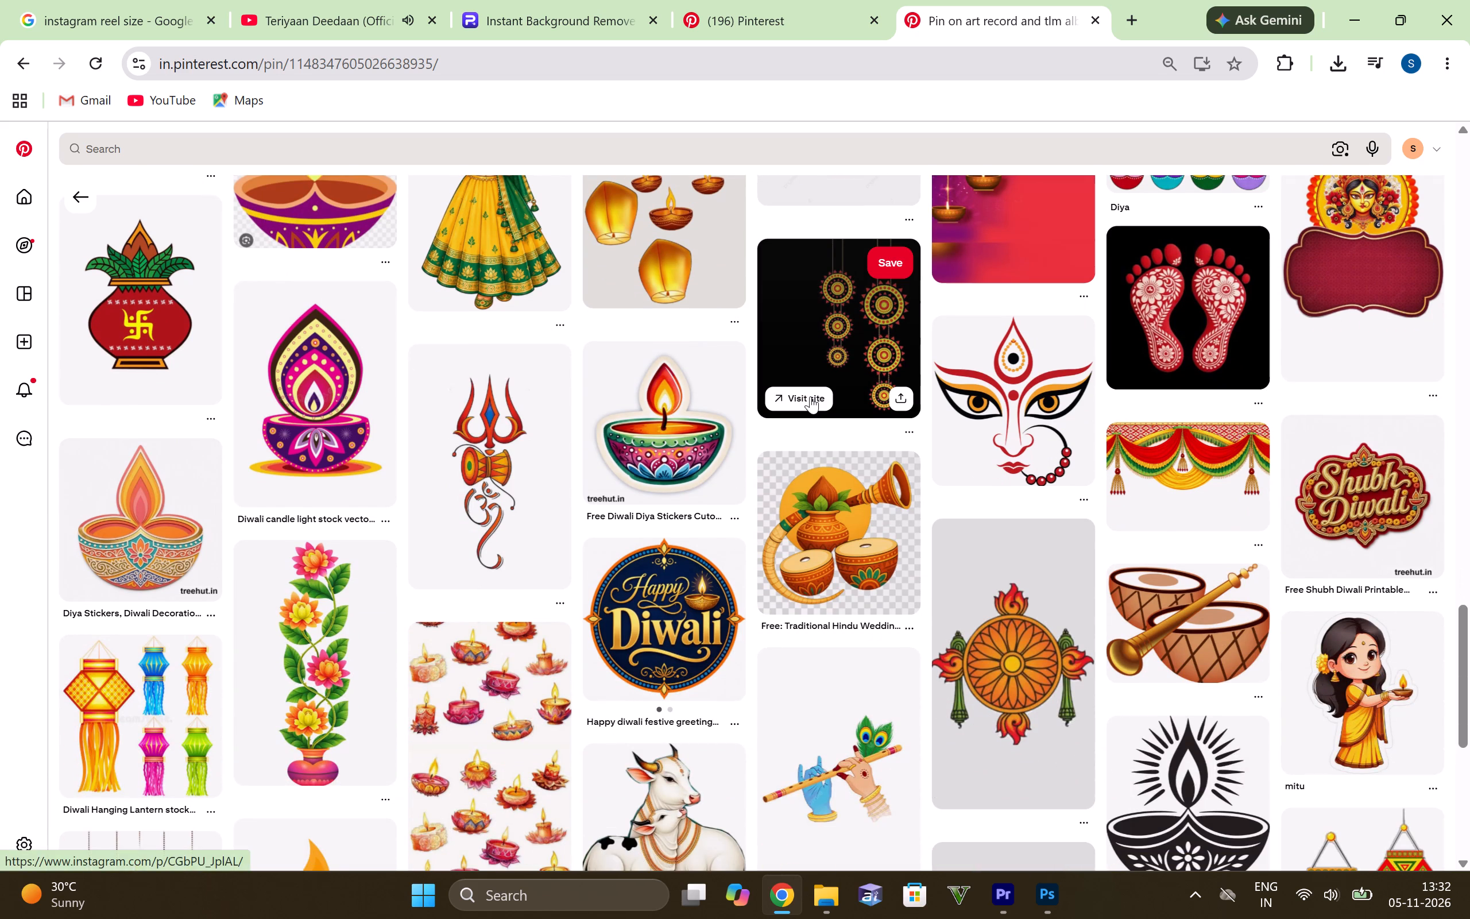
{"action": "scroll", "coordinate": [797, 415], "scroll_direction": "down", "scroll_amount": 4}
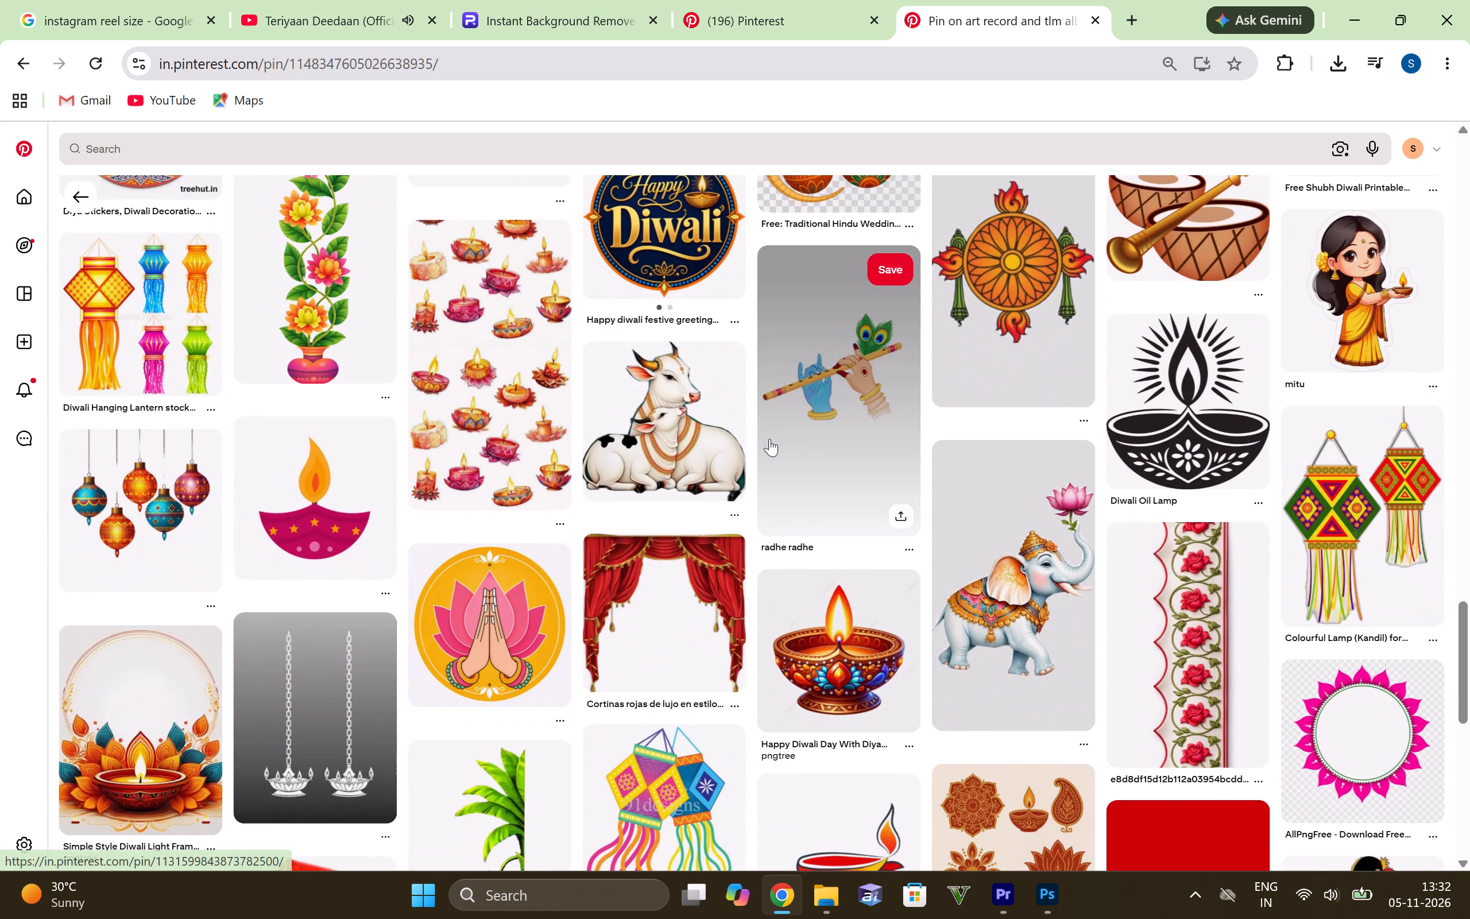
{"action": "scroll", "coordinate": [769, 439], "scroll_direction": "down", "scroll_amount": 1}
{"action": "scroll", "coordinate": [649, 150], "scroll_direction": "down", "scroll_amount": 5}
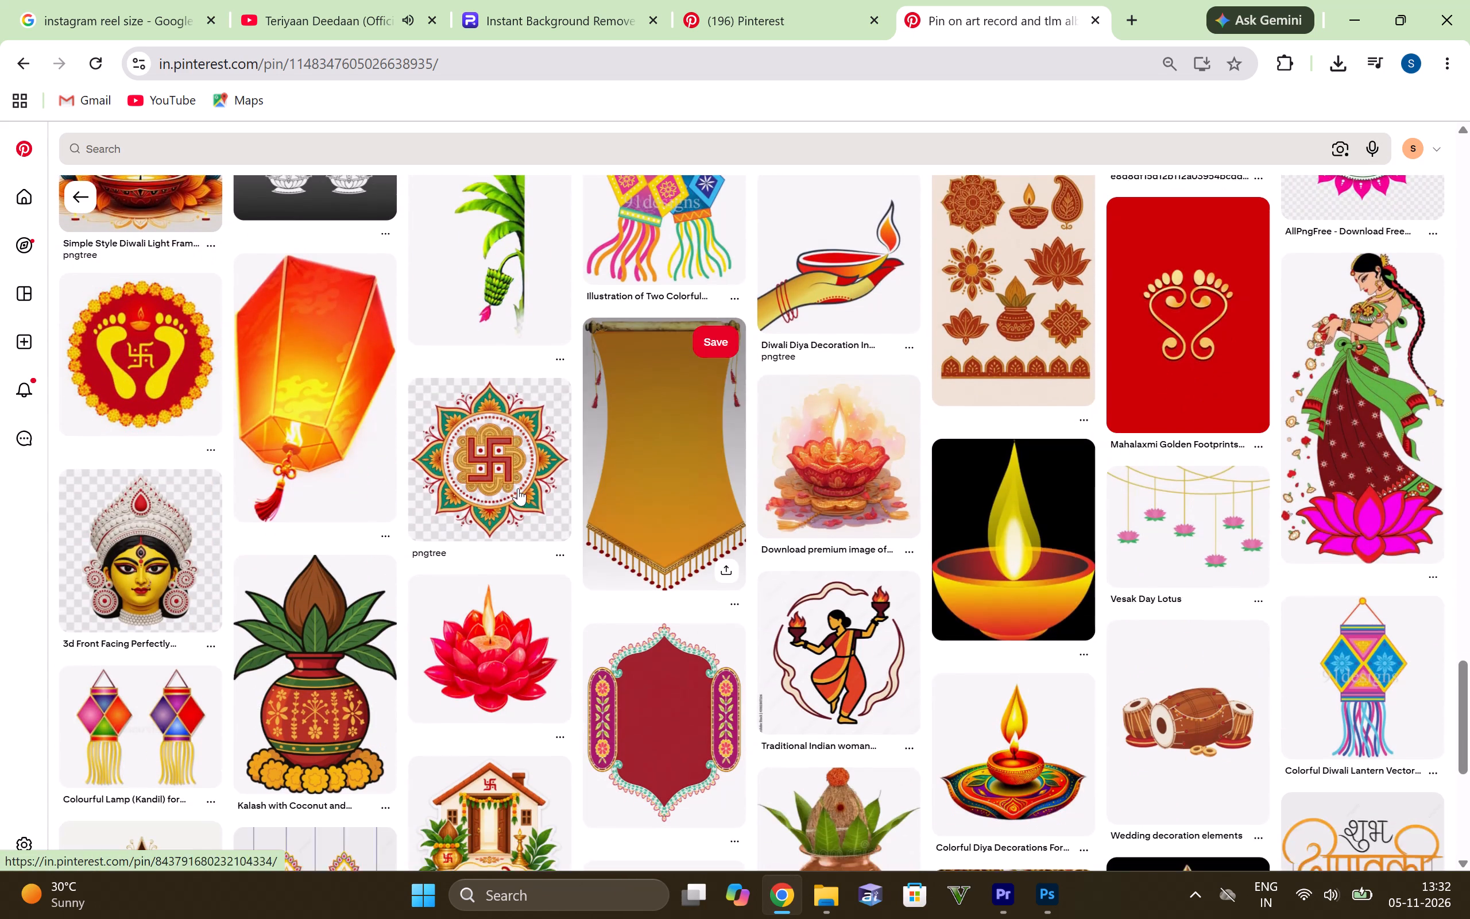
{"action": "scroll", "coordinate": [514, 466], "scroll_direction": "down", "scroll_amount": 2}
{"action": "scroll", "coordinate": [509, 410], "scroll_direction": "down", "scroll_amount": 4}
{"action": "scroll", "coordinate": [525, 356], "scroll_direction": "down", "scroll_amount": 3}
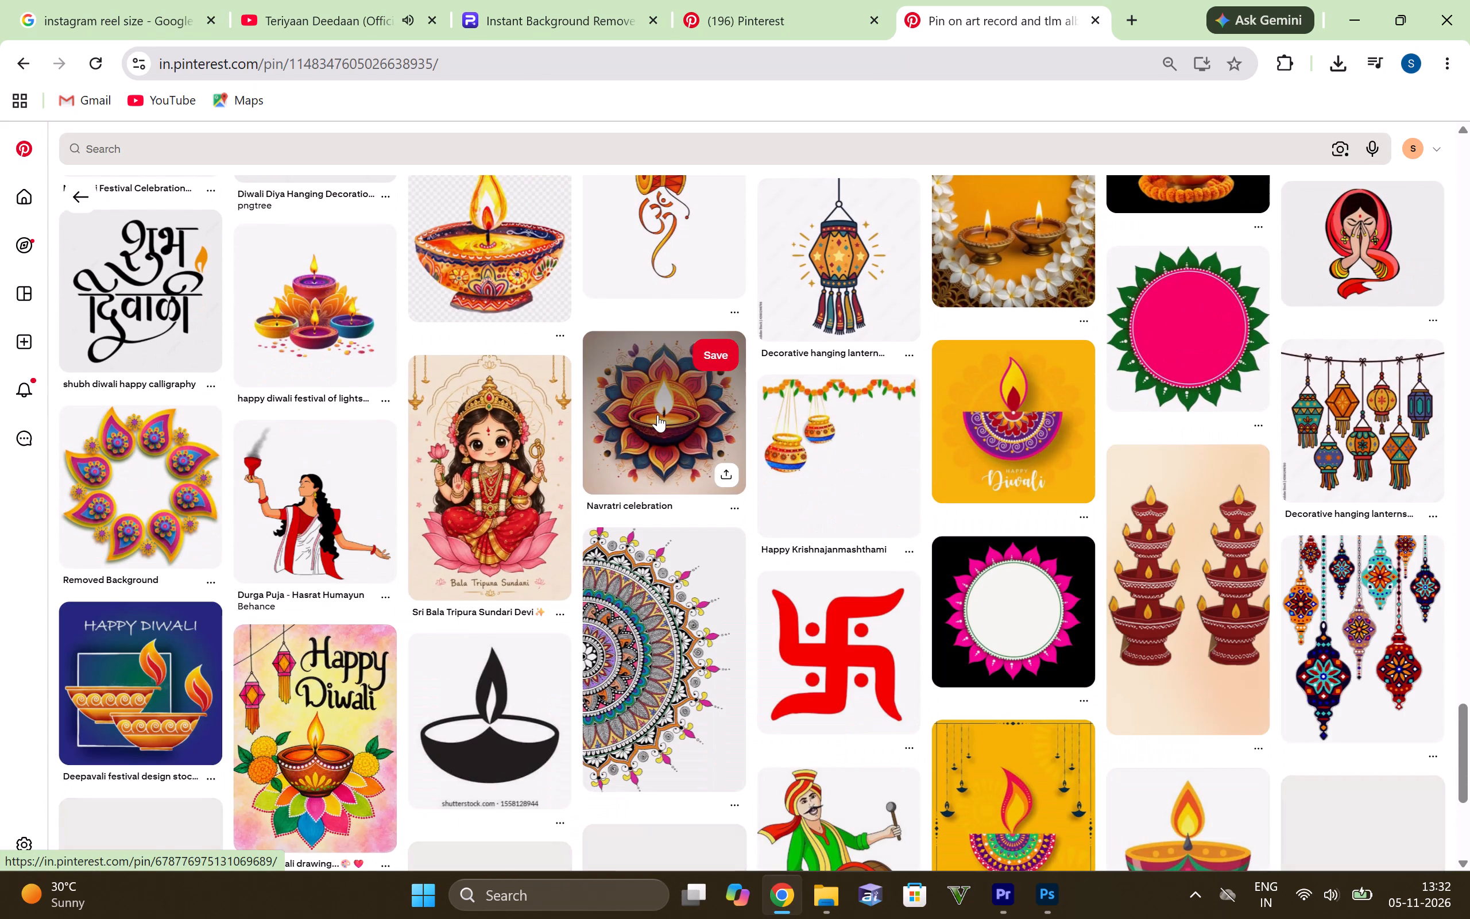
{"action": "scroll", "coordinate": [964, 403], "scroll_direction": "up", "scroll_amount": 2}
{"action": "scroll", "coordinate": [964, 403], "scroll_direction": "down", "scroll_amount": 3}
{"action": "scroll", "coordinate": [595, 315], "scroll_direction": "down", "scroll_amount": 4}
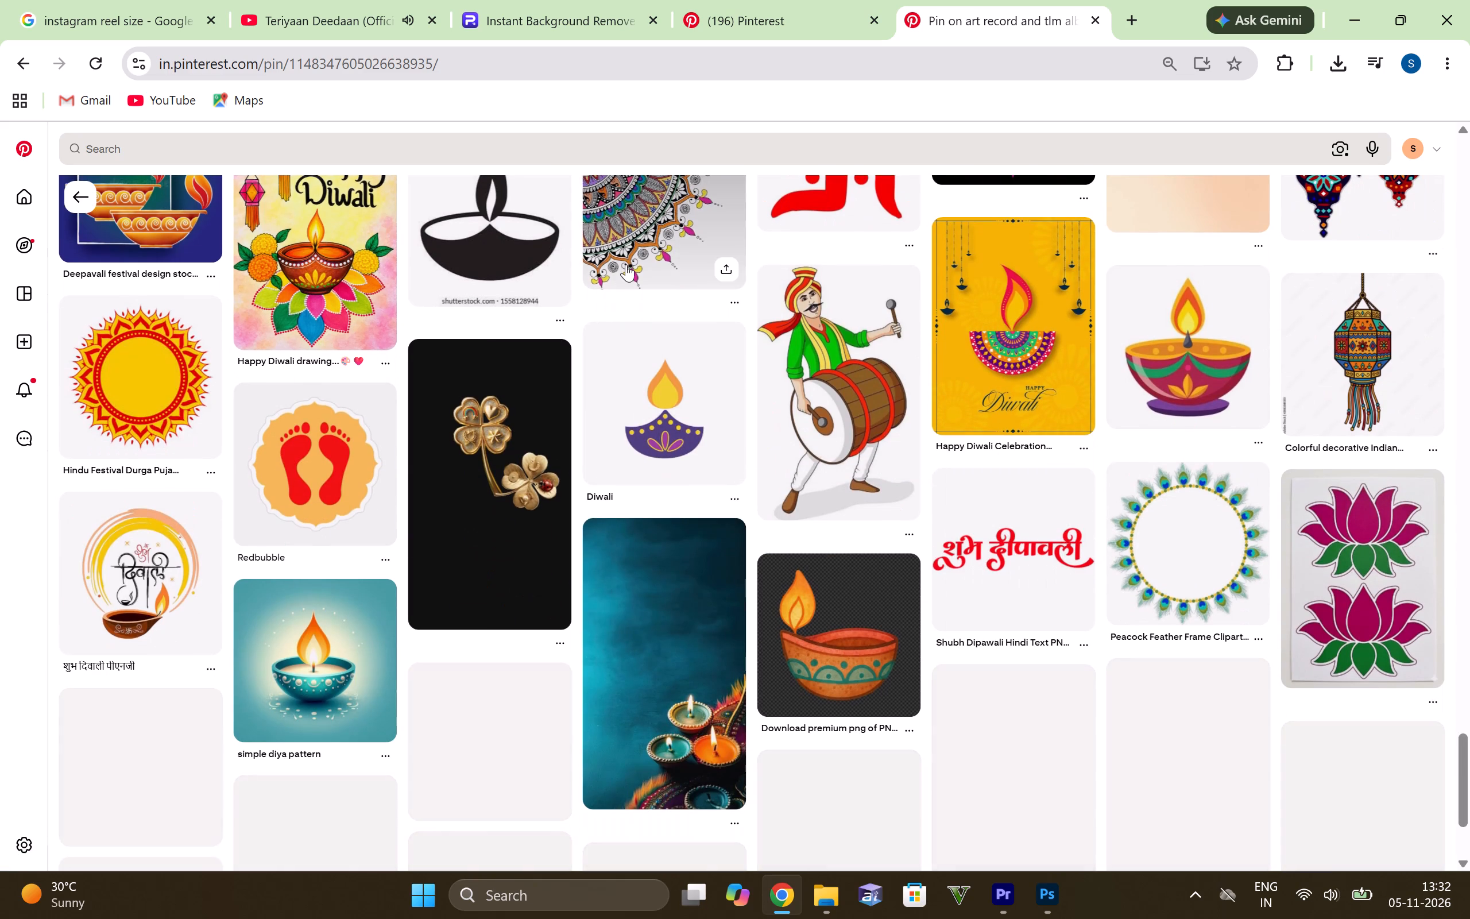
Review the already loaded related pins back up to the main pin of three pink hanging diyas, comparing lamps, lanterns and frames.
{"action": "scroll", "coordinate": [571, 418], "scroll_direction": "up", "scroll_amount": 1}
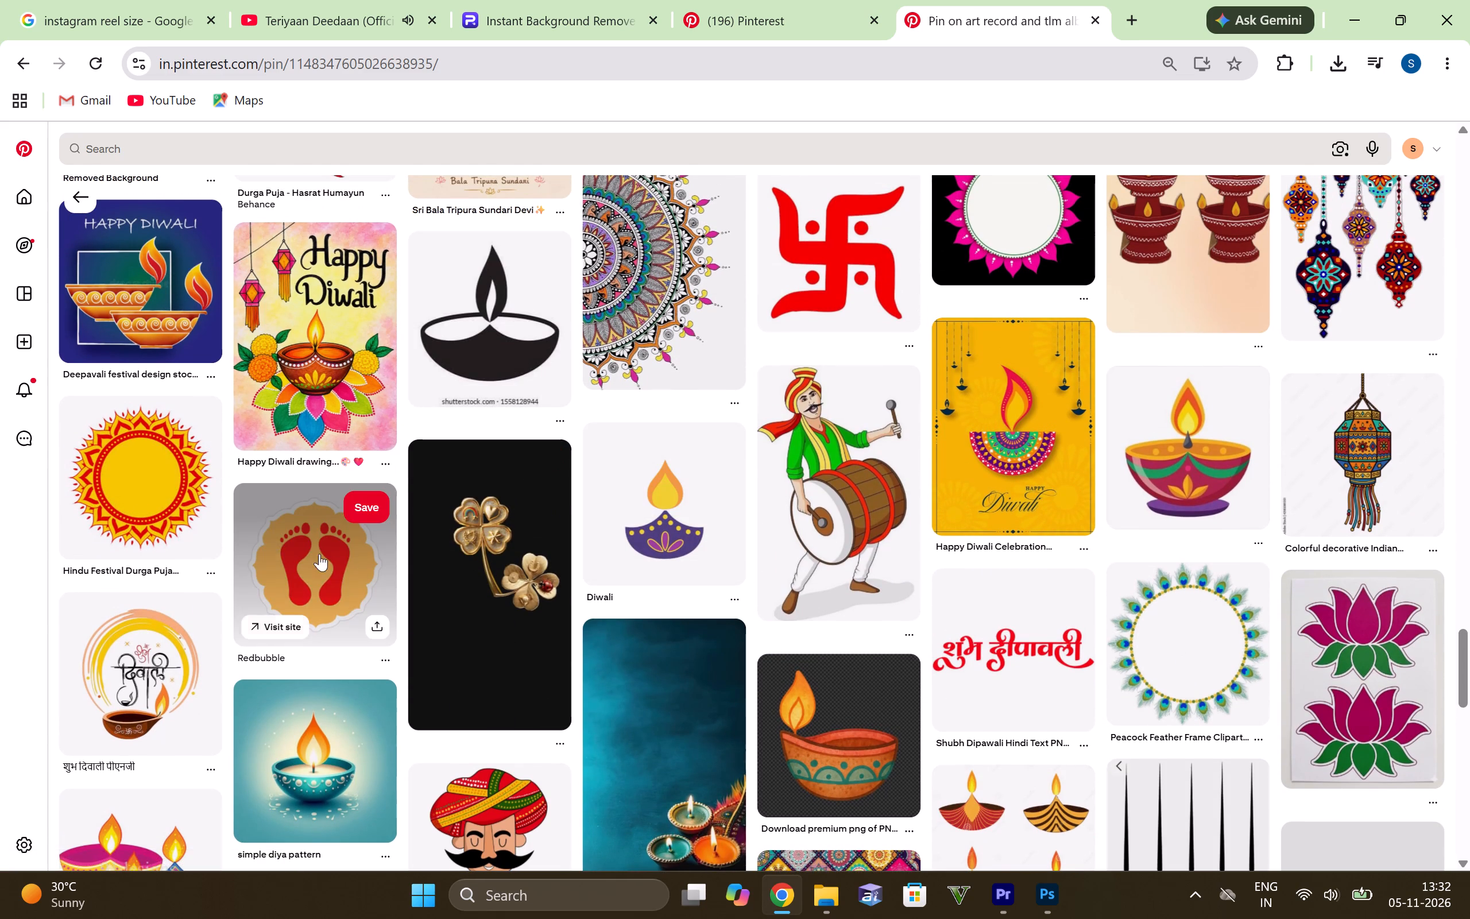
{"action": "scroll", "coordinate": [425, 545], "scroll_direction": "up", "scroll_amount": 6}
{"action": "scroll", "coordinate": [721, 558], "scroll_direction": "up", "scroll_amount": 5}
{"action": "scroll", "coordinate": [710, 560], "scroll_direction": "down", "scroll_amount": 5}
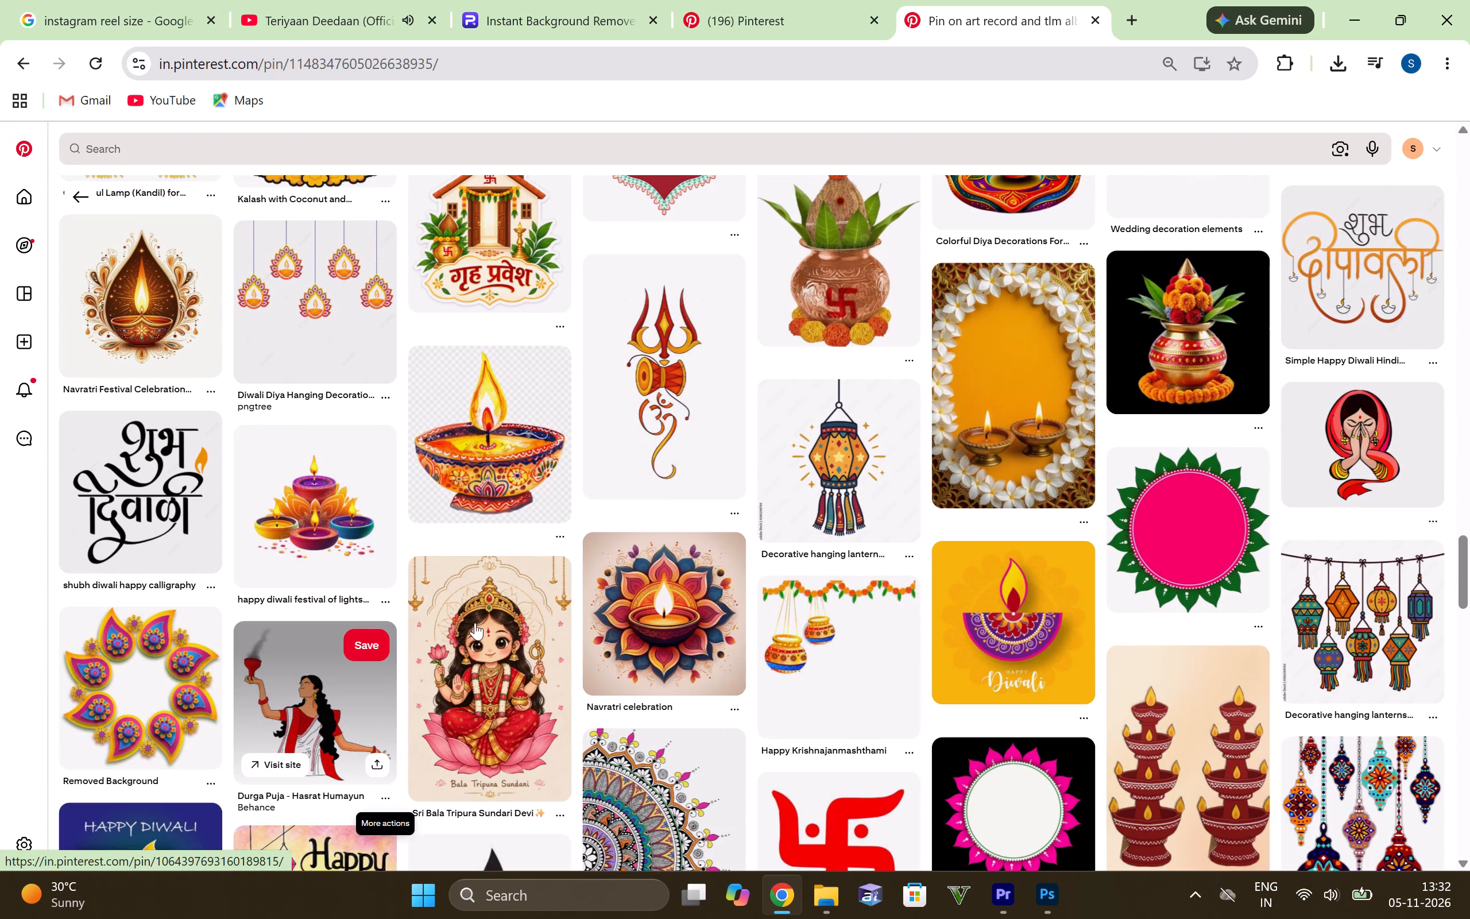
{"action": "scroll", "coordinate": [475, 623], "scroll_direction": "up", "scroll_amount": 3}
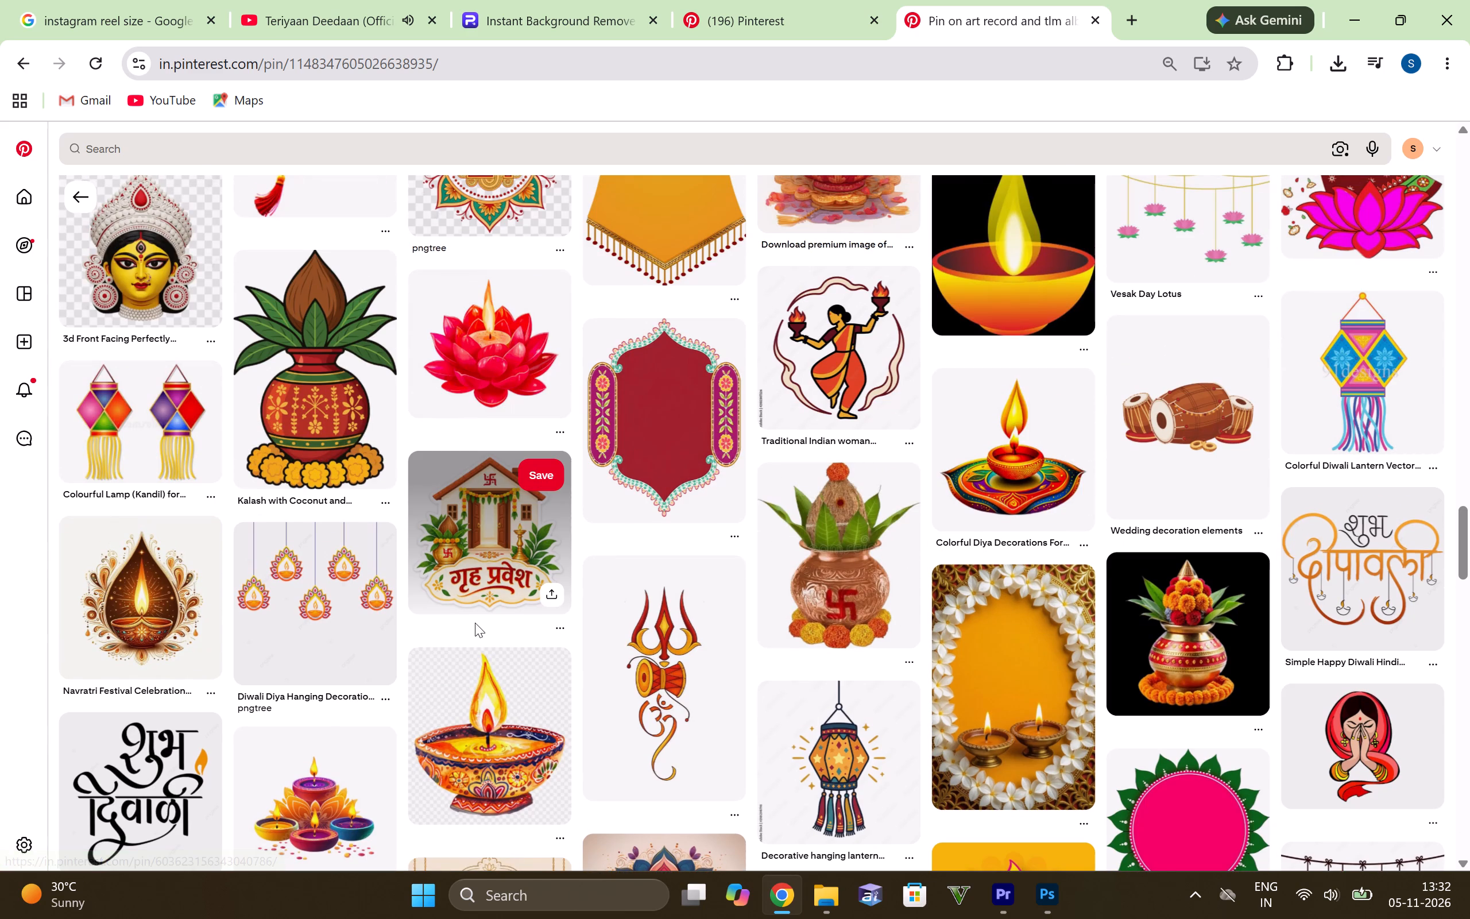
{"action": "scroll", "coordinate": [475, 623], "scroll_direction": "up", "scroll_amount": 4}
{"action": "scroll", "coordinate": [591, 588], "scroll_direction": "up", "scroll_amount": 1}
{"action": "scroll", "coordinate": [652, 613], "scroll_direction": "up", "scroll_amount": 2}
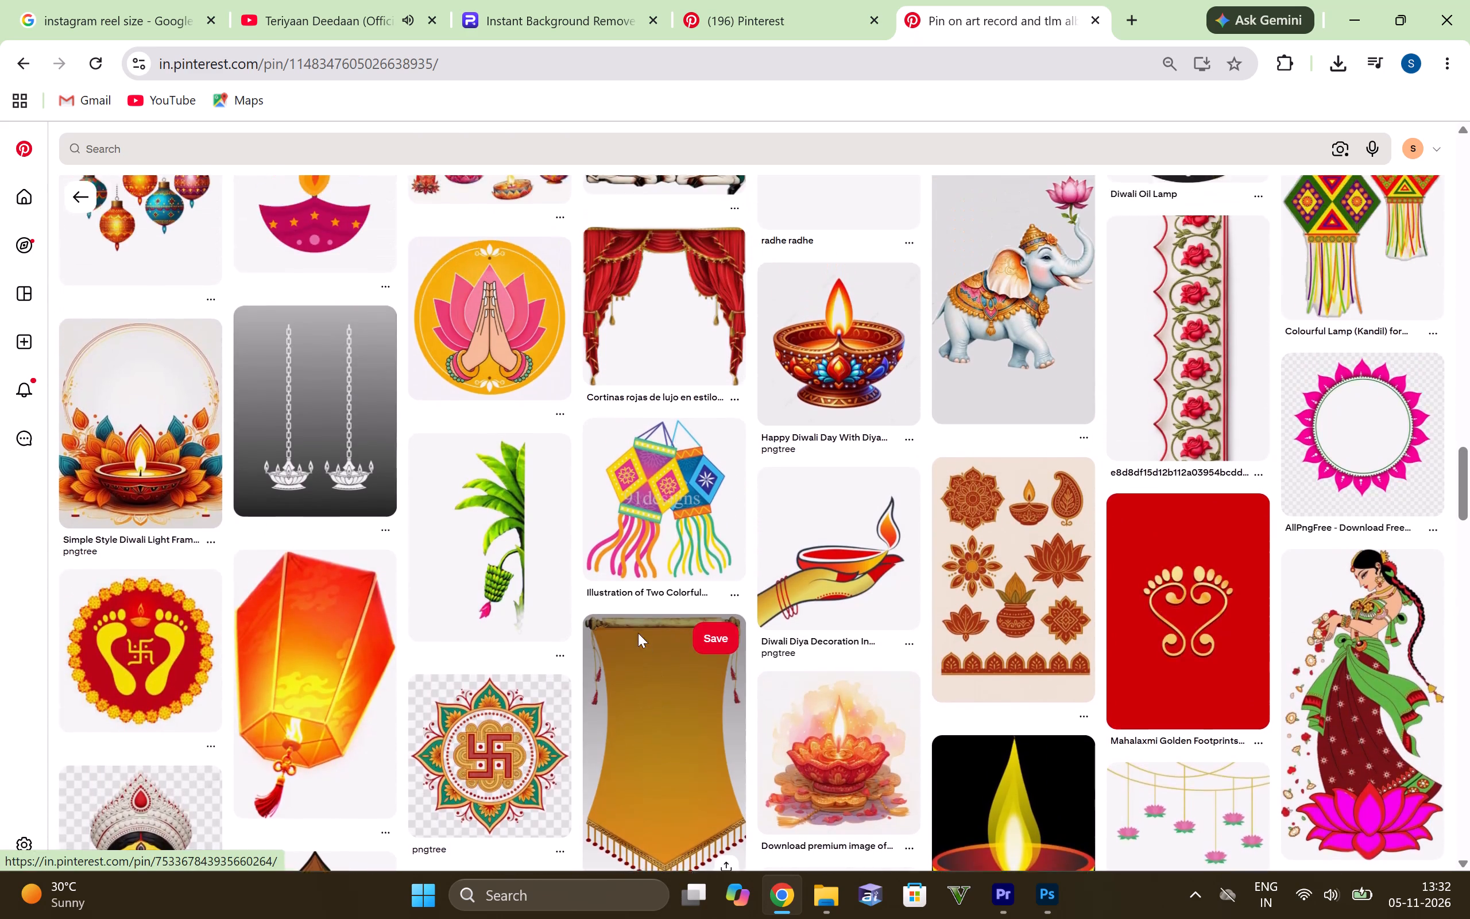
{"action": "scroll", "coordinate": [638, 633], "scroll_direction": "up", "scroll_amount": 3}
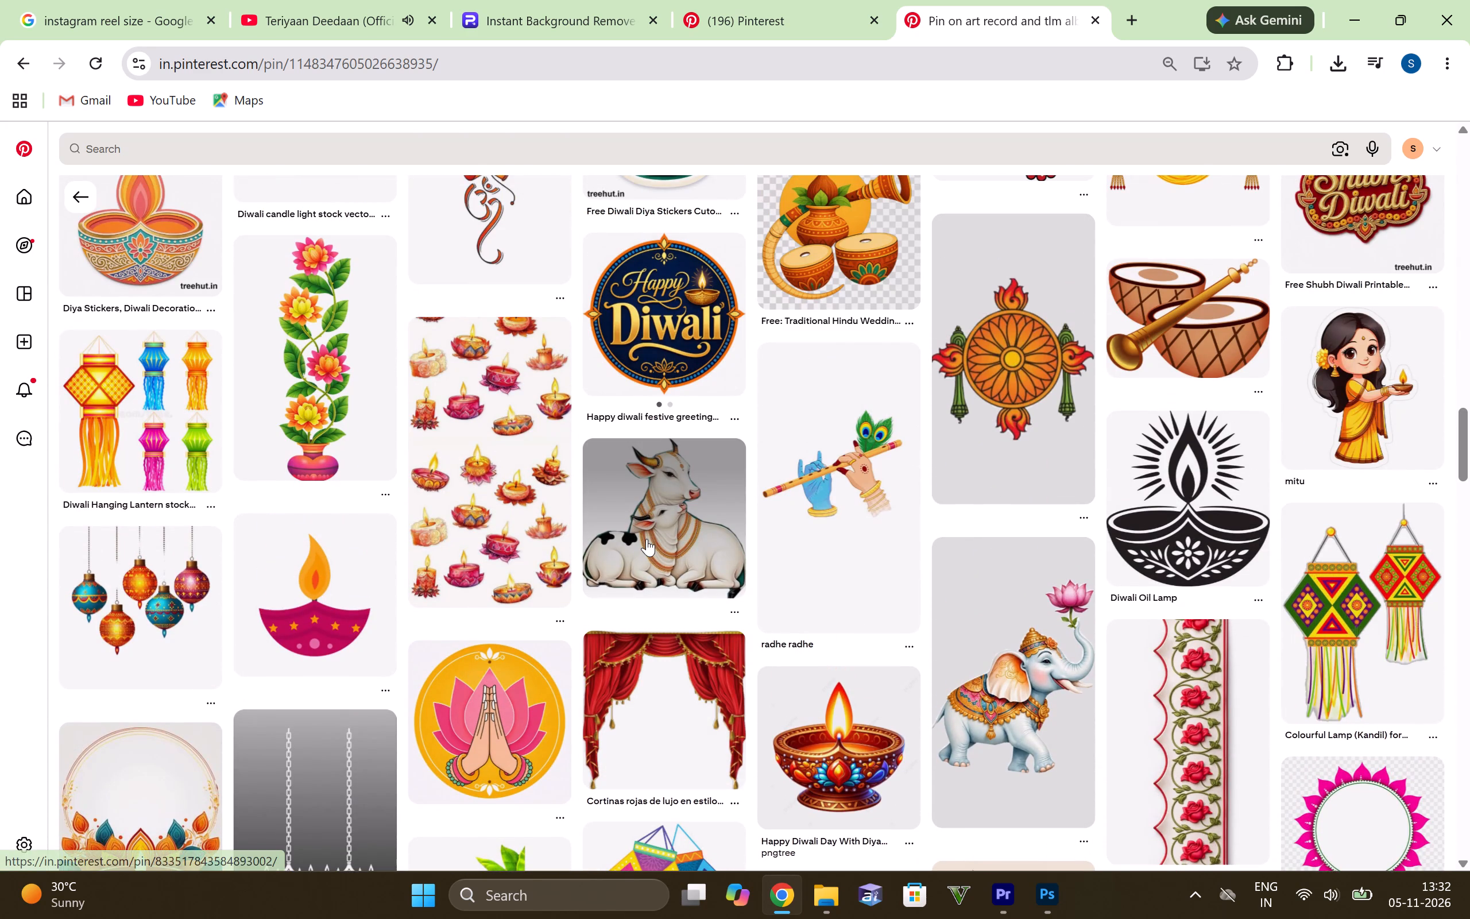
{"action": "scroll", "coordinate": [746, 526], "scroll_direction": "up", "scroll_amount": 3}
{"action": "scroll", "coordinate": [684, 493], "scroll_direction": "up", "scroll_amount": 5}
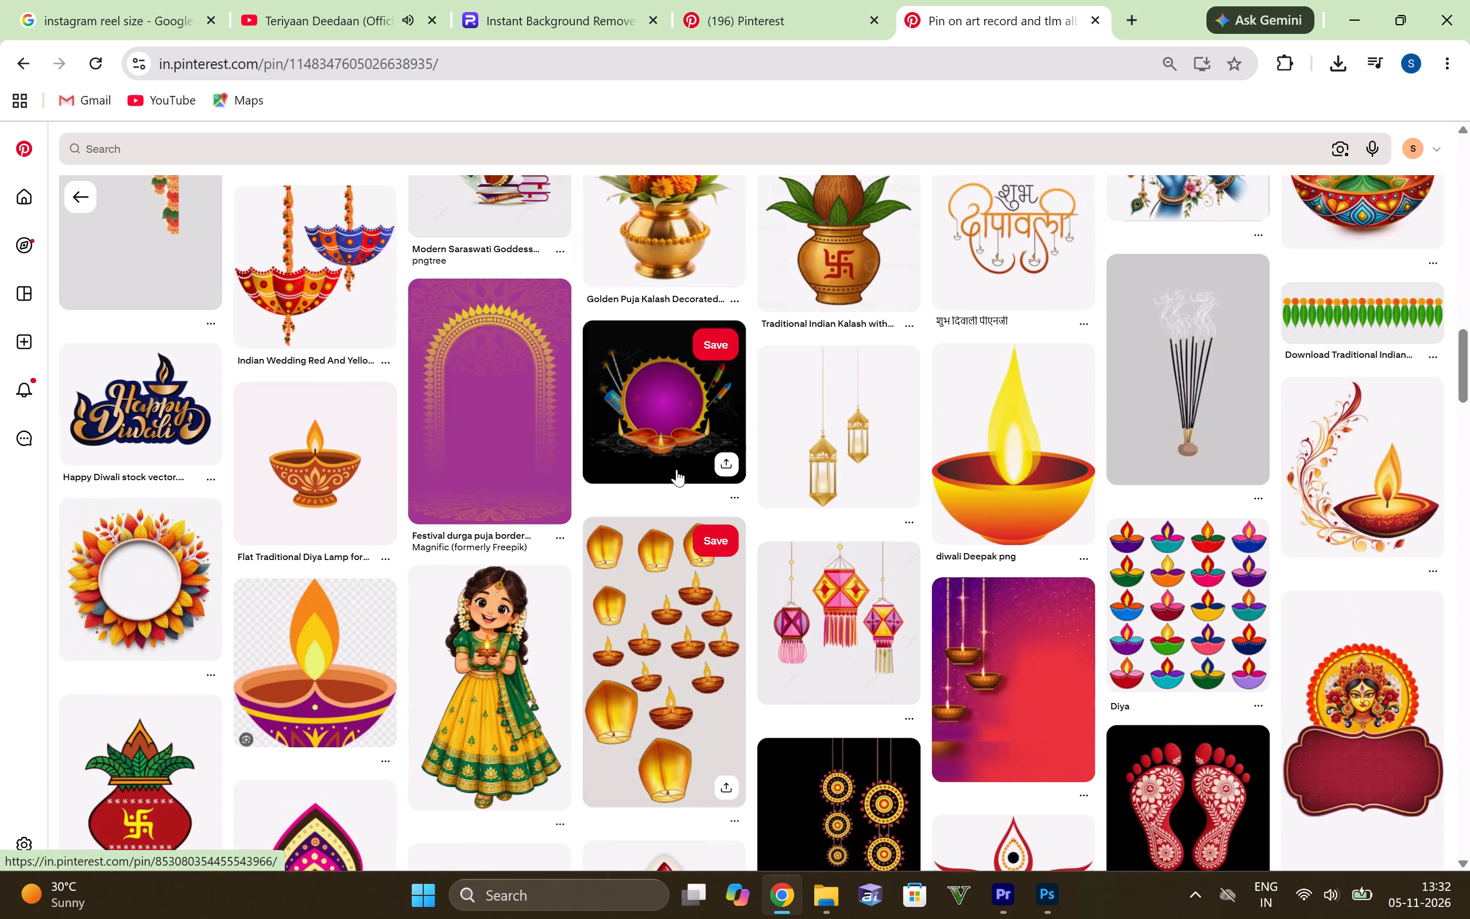
{"action": "scroll", "coordinate": [659, 514], "scroll_direction": "up", "scroll_amount": 4}
{"action": "scroll", "coordinate": [694, 544], "scroll_direction": "down", "scroll_amount": 6}
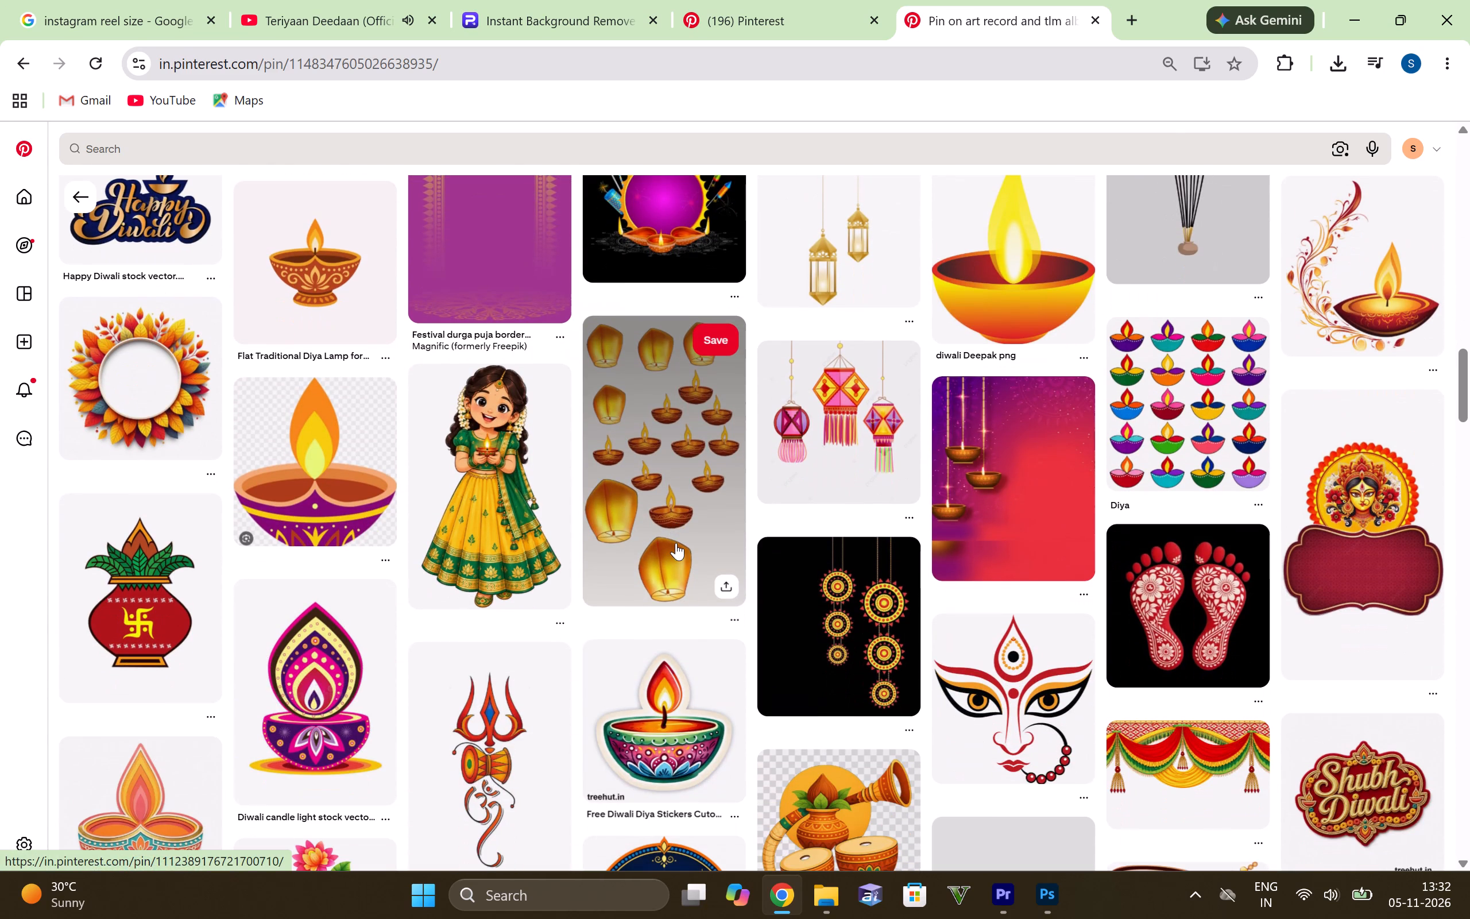
{"action": "scroll", "coordinate": [680, 546], "scroll_direction": "up", "scroll_amount": 5}
{"action": "scroll", "coordinate": [552, 551], "scroll_direction": "up", "scroll_amount": 3}
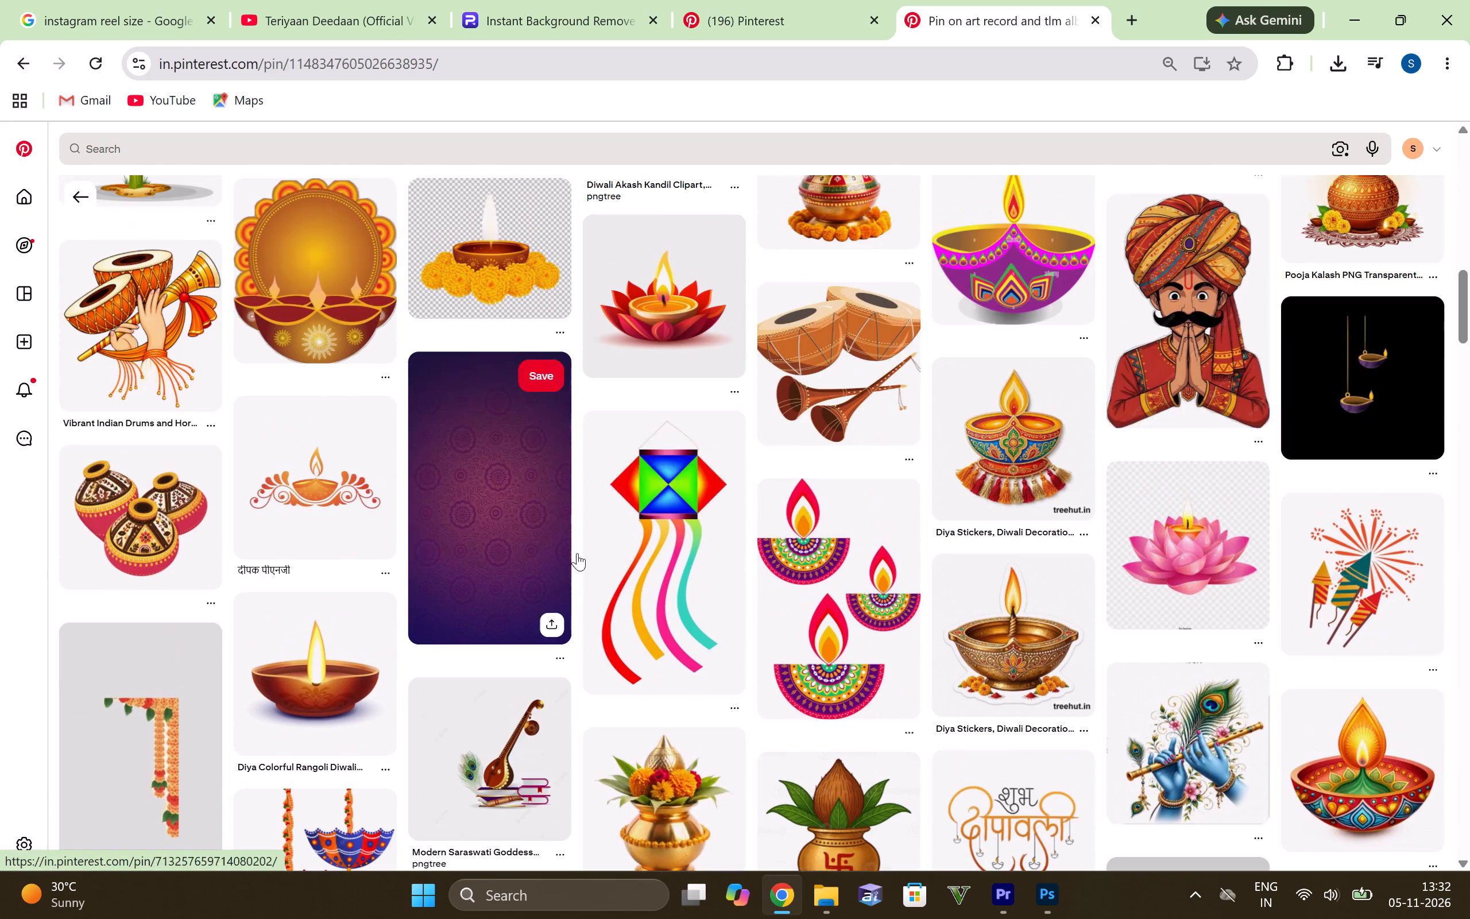
{"action": "scroll", "coordinate": [592, 608], "scroll_direction": "up", "scroll_amount": 3}
{"action": "scroll", "coordinate": [811, 547], "scroll_direction": "up", "scroll_amount": 1}
{"action": "scroll", "coordinate": [958, 584], "scroll_direction": "up", "scroll_amount": 1}
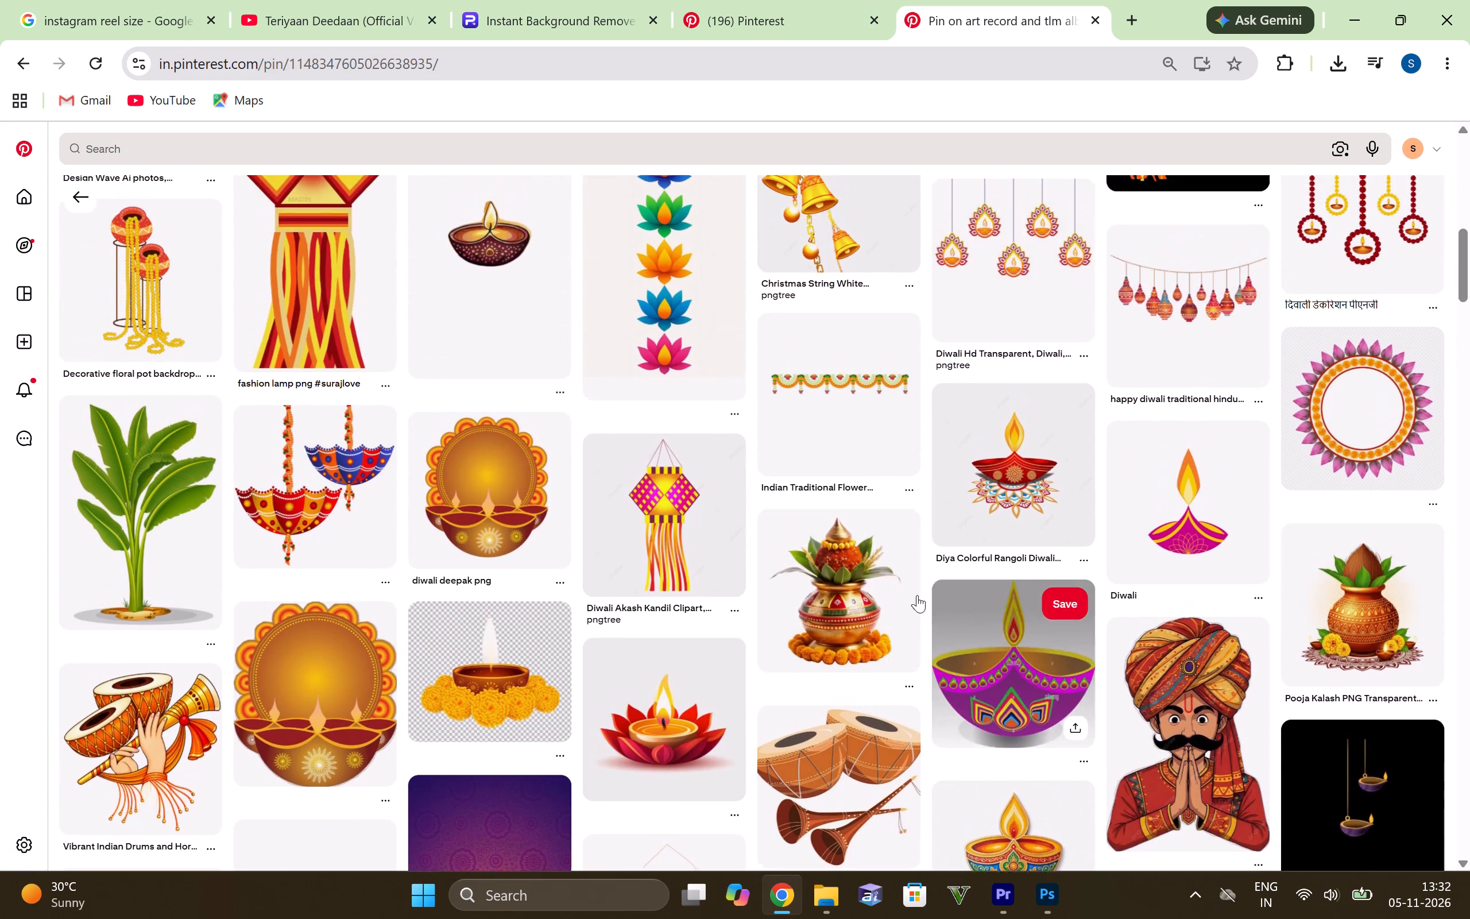
{"action": "scroll", "coordinate": [917, 595], "scroll_direction": "up", "scroll_amount": 2}
{"action": "scroll", "coordinate": [835, 571], "scroll_direction": "up", "scroll_amount": 3}
{"action": "scroll", "coordinate": [728, 568], "scroll_direction": "up", "scroll_amount": 1}
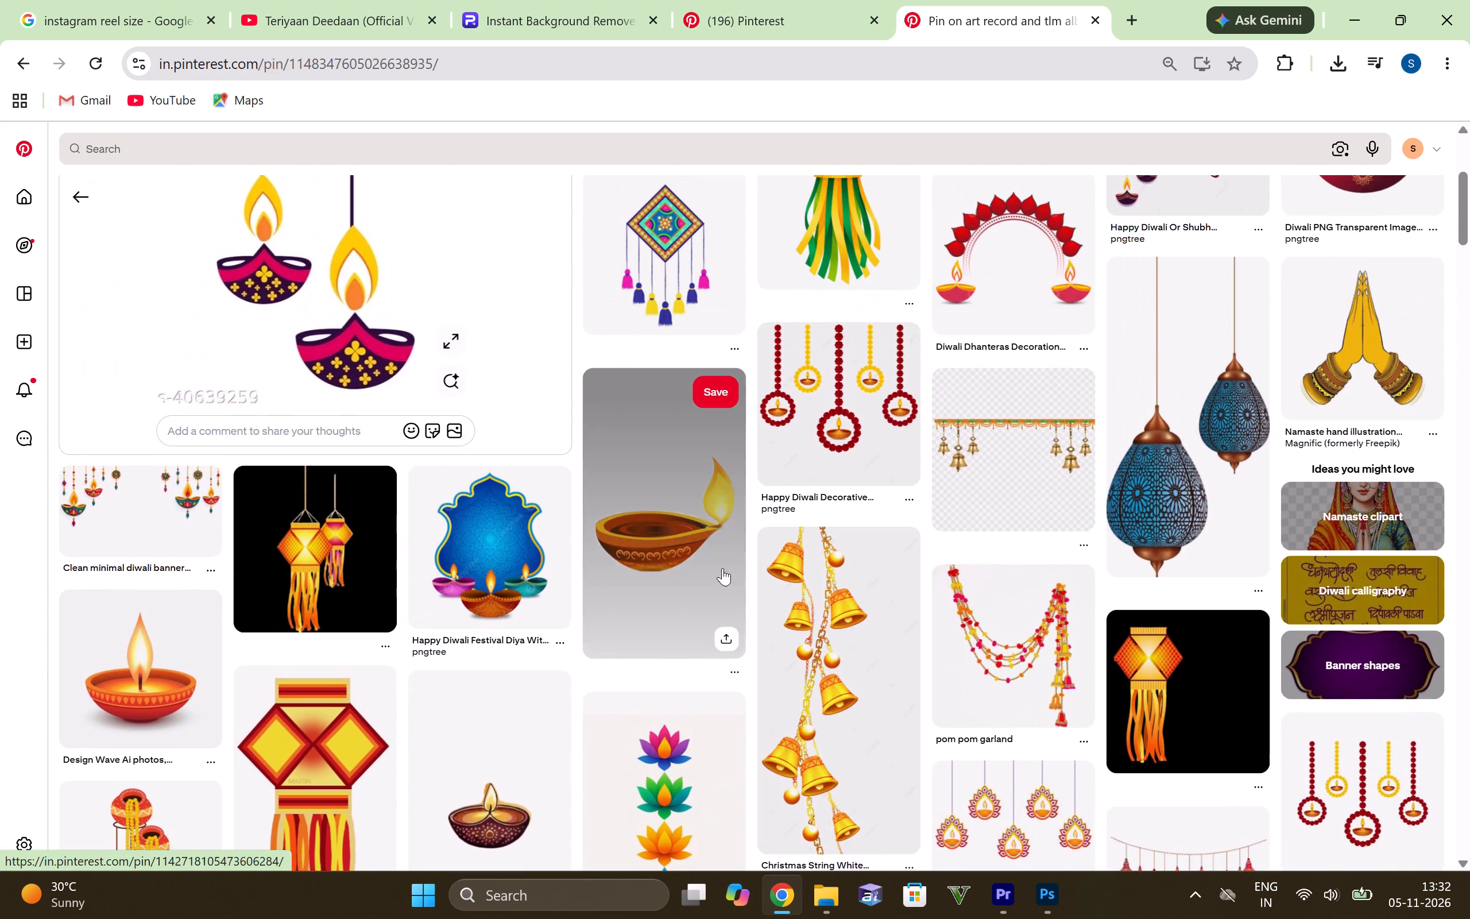
{"action": "scroll", "coordinate": [722, 568], "scroll_direction": "up", "scroll_amount": 5}
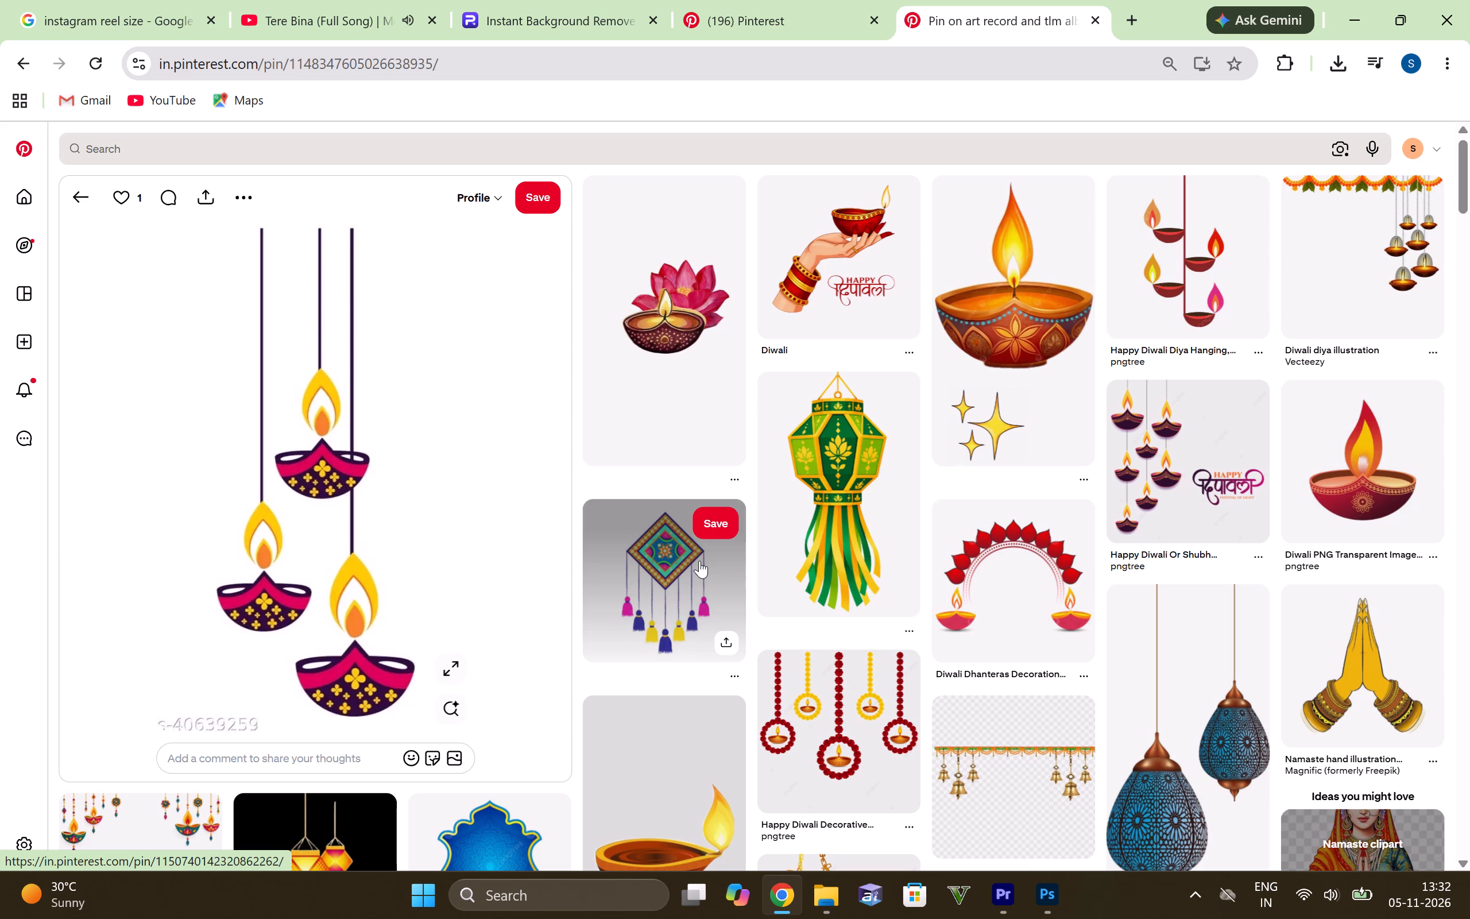
{"action": "scroll", "coordinate": [1028, 616], "scroll_direction": "up", "scroll_amount": 2}
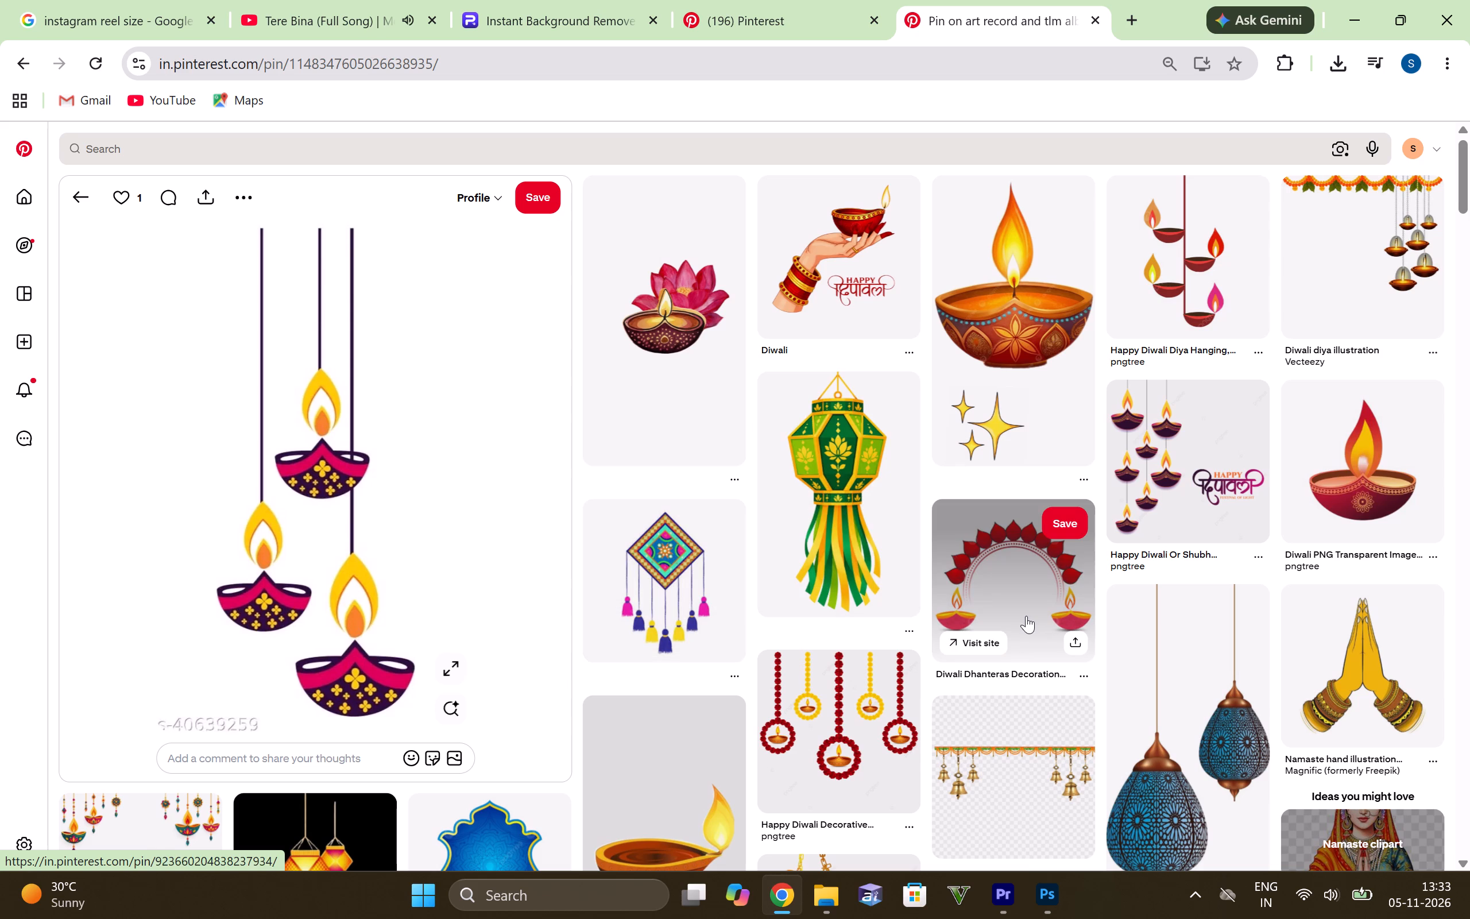
{"action": "scroll", "coordinate": [1208, 464], "scroll_direction": "up", "scroll_amount": 5}
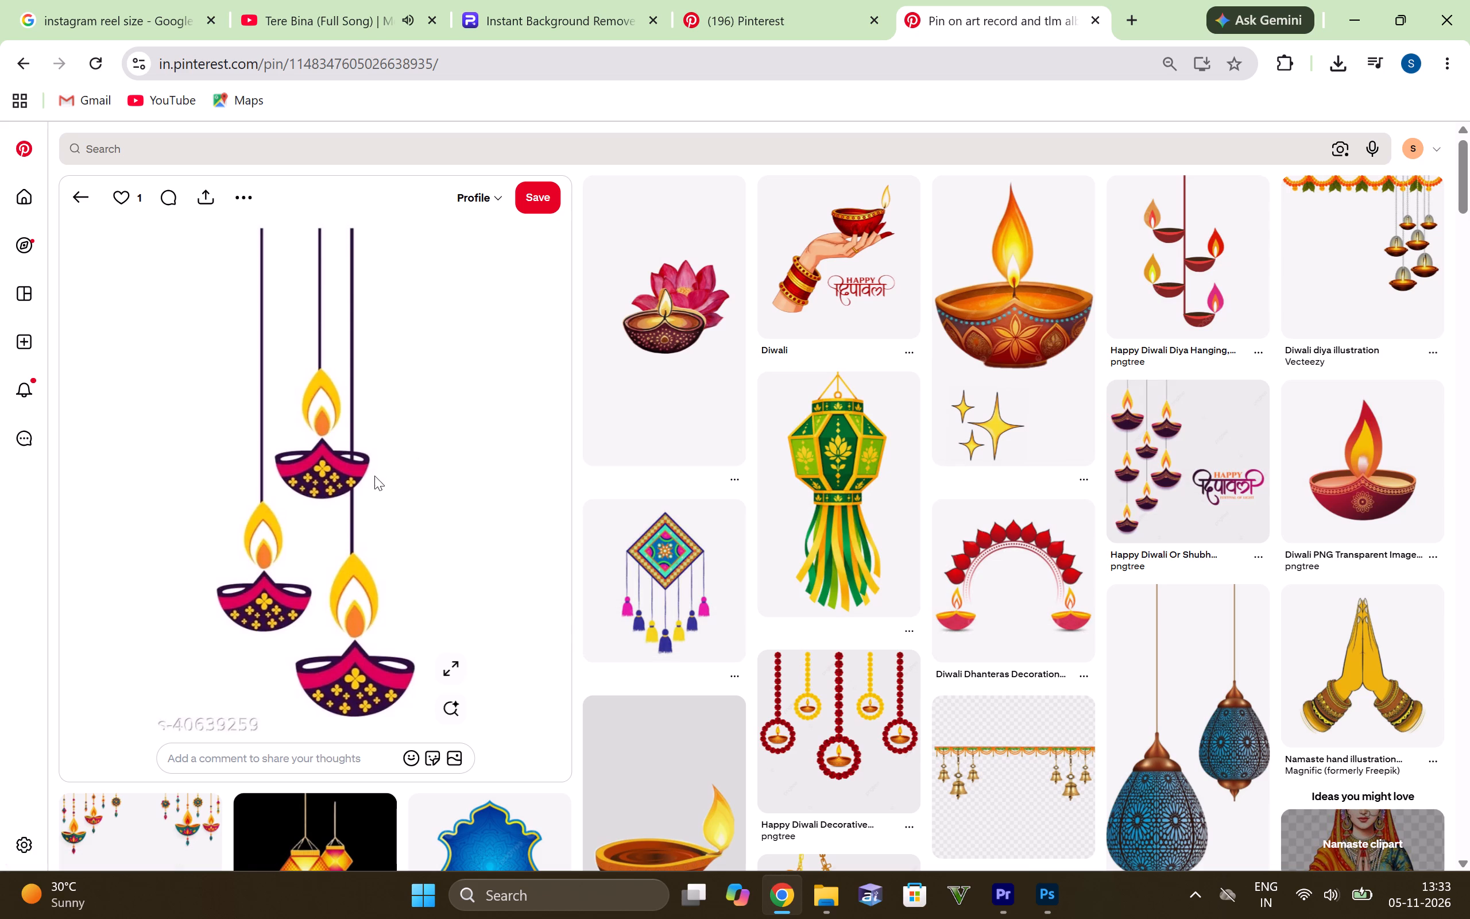
{"action": "left_click", "coordinate": [358, 473]}
Examine the pins related to the three hanging diyas again, continuing deeper into the feed for a decoration that suits the Diwali poster.
{"action": "scroll", "coordinate": [460, 427], "scroll_direction": "down", "scroll_amount": 4}
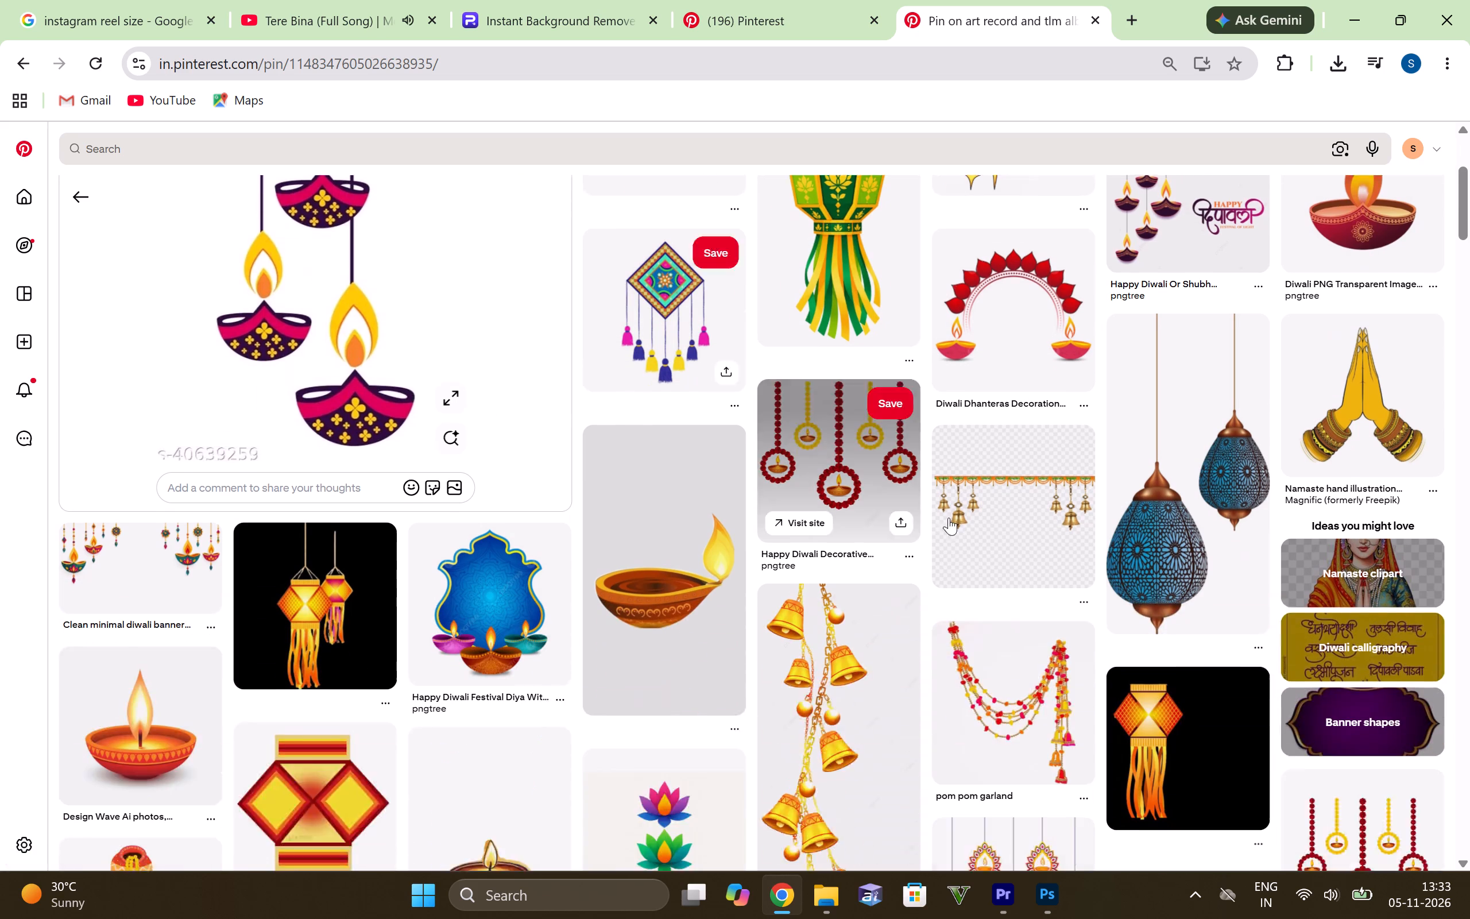
{"action": "scroll", "coordinate": [938, 546], "scroll_direction": "down", "scroll_amount": 4}
{"action": "scroll", "coordinate": [1151, 585], "scroll_direction": "down", "scroll_amount": 2}
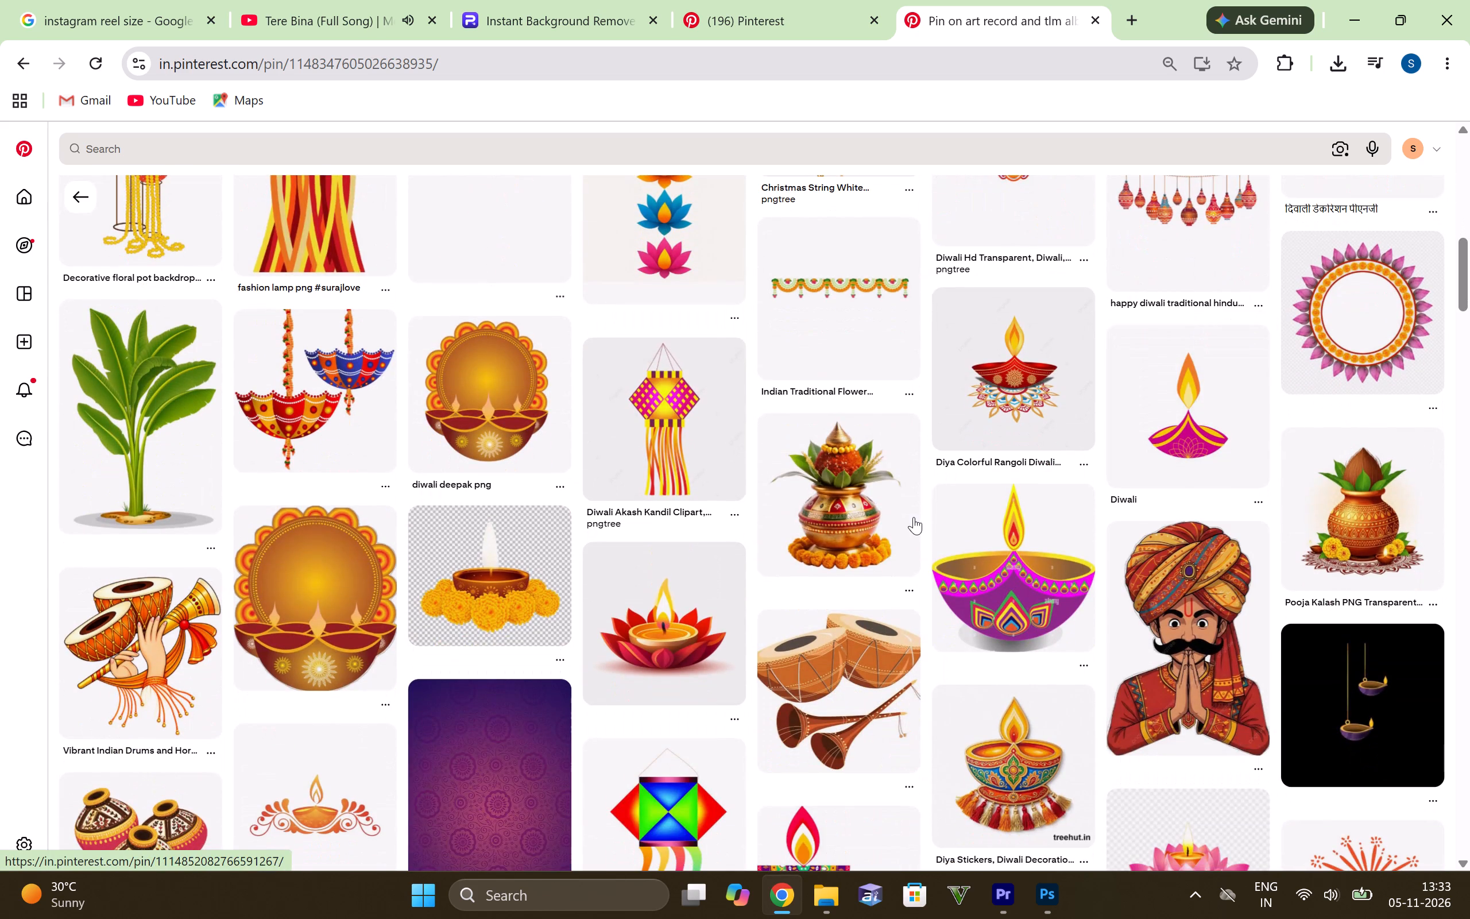
{"action": "scroll", "coordinate": [914, 517], "scroll_direction": "down", "scroll_amount": 3}
{"action": "scroll", "coordinate": [765, 565], "scroll_direction": "down", "scroll_amount": 4}
{"action": "scroll", "coordinate": [848, 598], "scroll_direction": "down", "scroll_amount": 2}
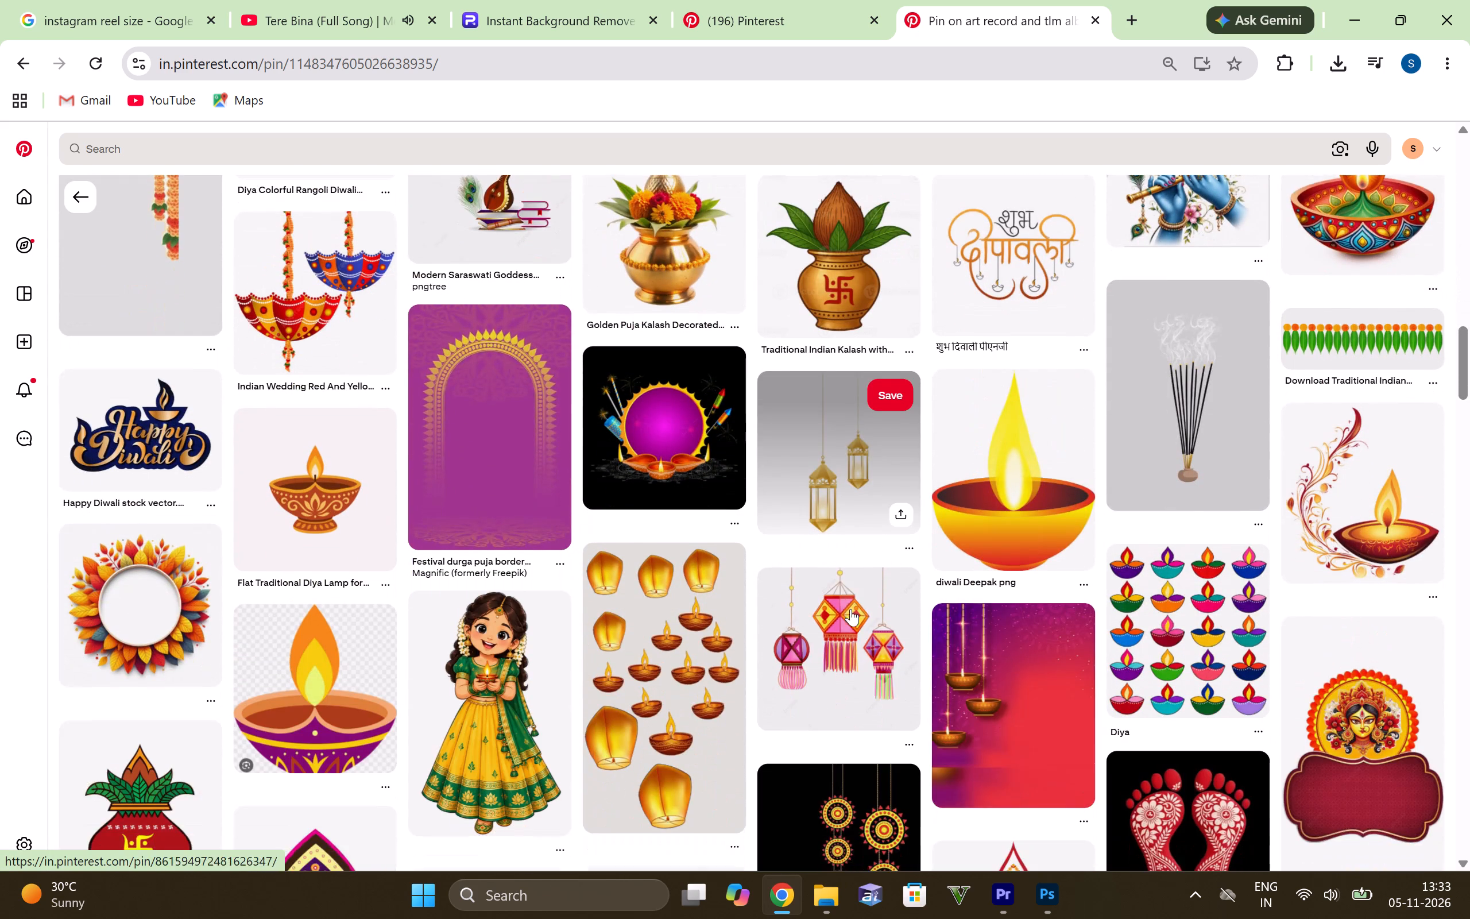
{"action": "scroll", "coordinate": [853, 577], "scroll_direction": "down", "scroll_amount": 3}
{"action": "scroll", "coordinate": [636, 485], "scroll_direction": "down", "scroll_amount": 4}
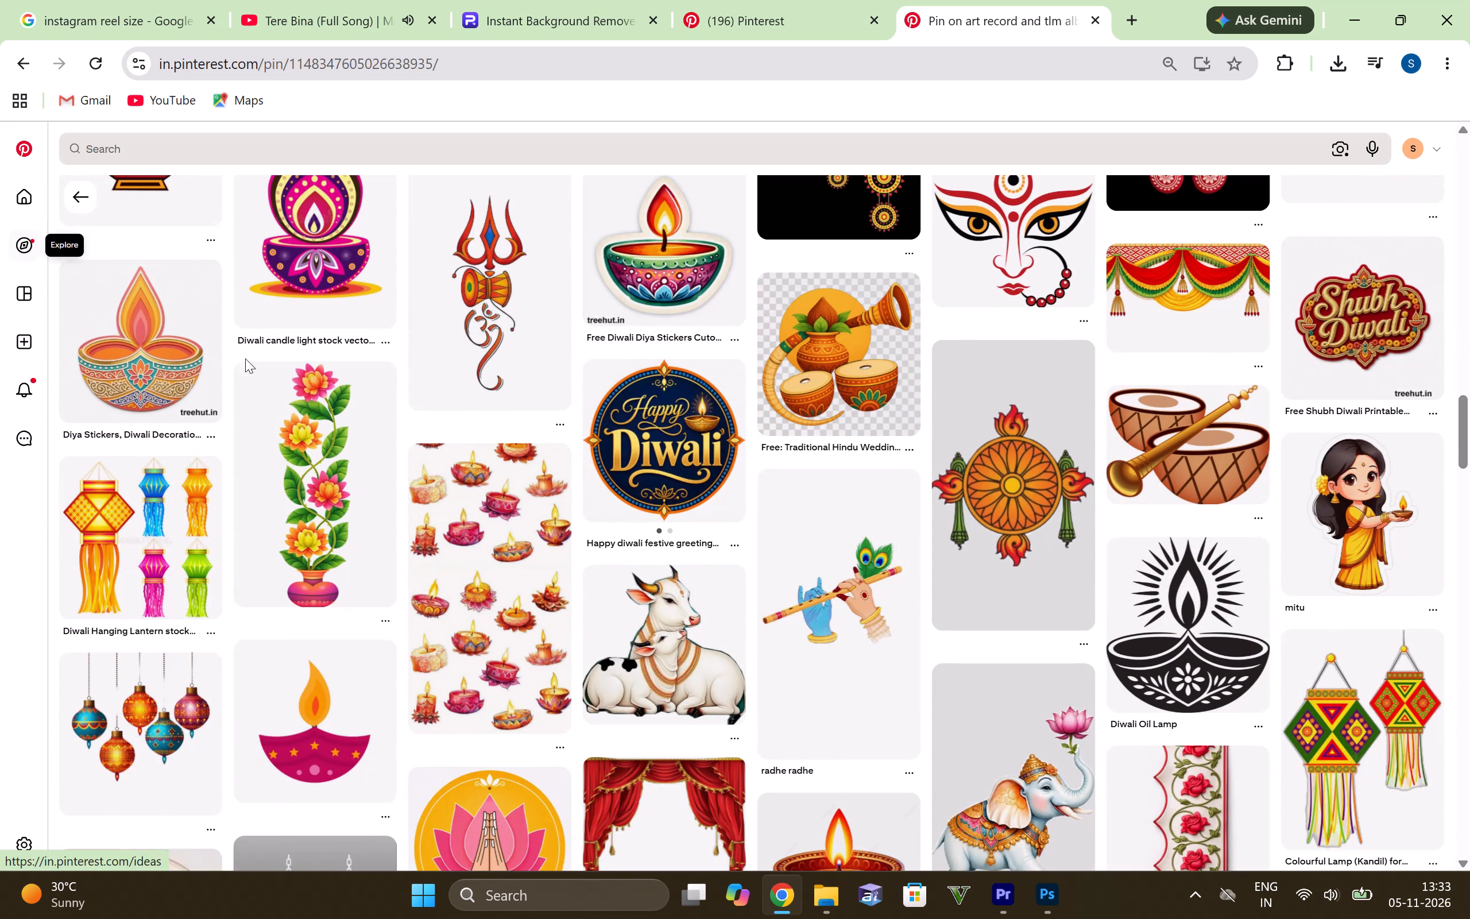
{"action": "scroll", "coordinate": [364, 390], "scroll_direction": "down", "scroll_amount": 1}
{"action": "scroll", "coordinate": [900, 650], "scroll_direction": "down", "scroll_amount": 4}
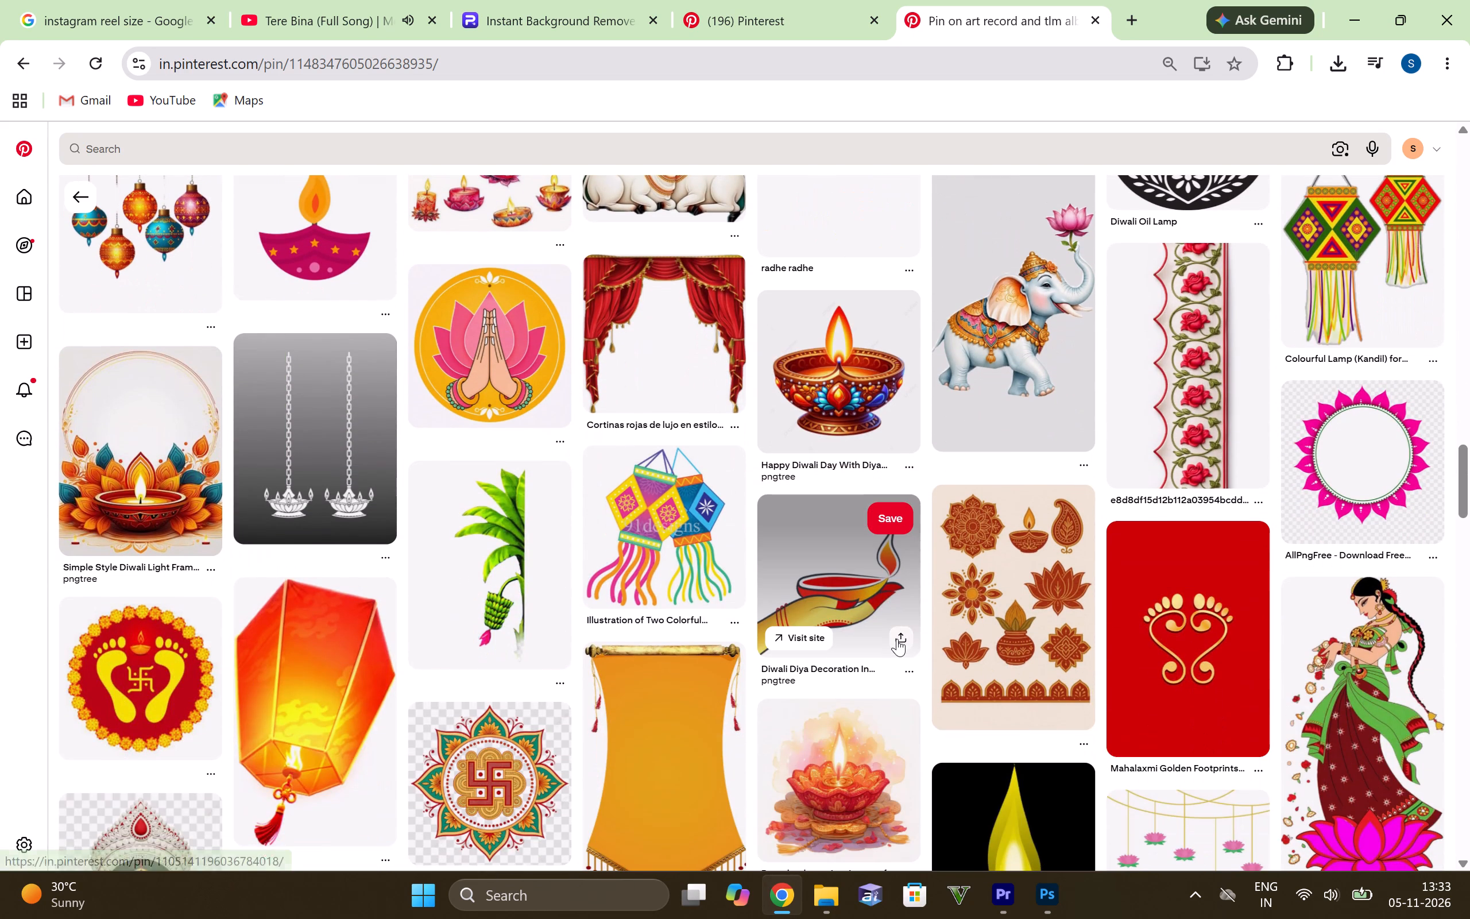
{"action": "scroll", "coordinate": [897, 639], "scroll_direction": "down", "scroll_amount": 2}
{"action": "scroll", "coordinate": [605, 512], "scroll_direction": "down", "scroll_amount": 2}
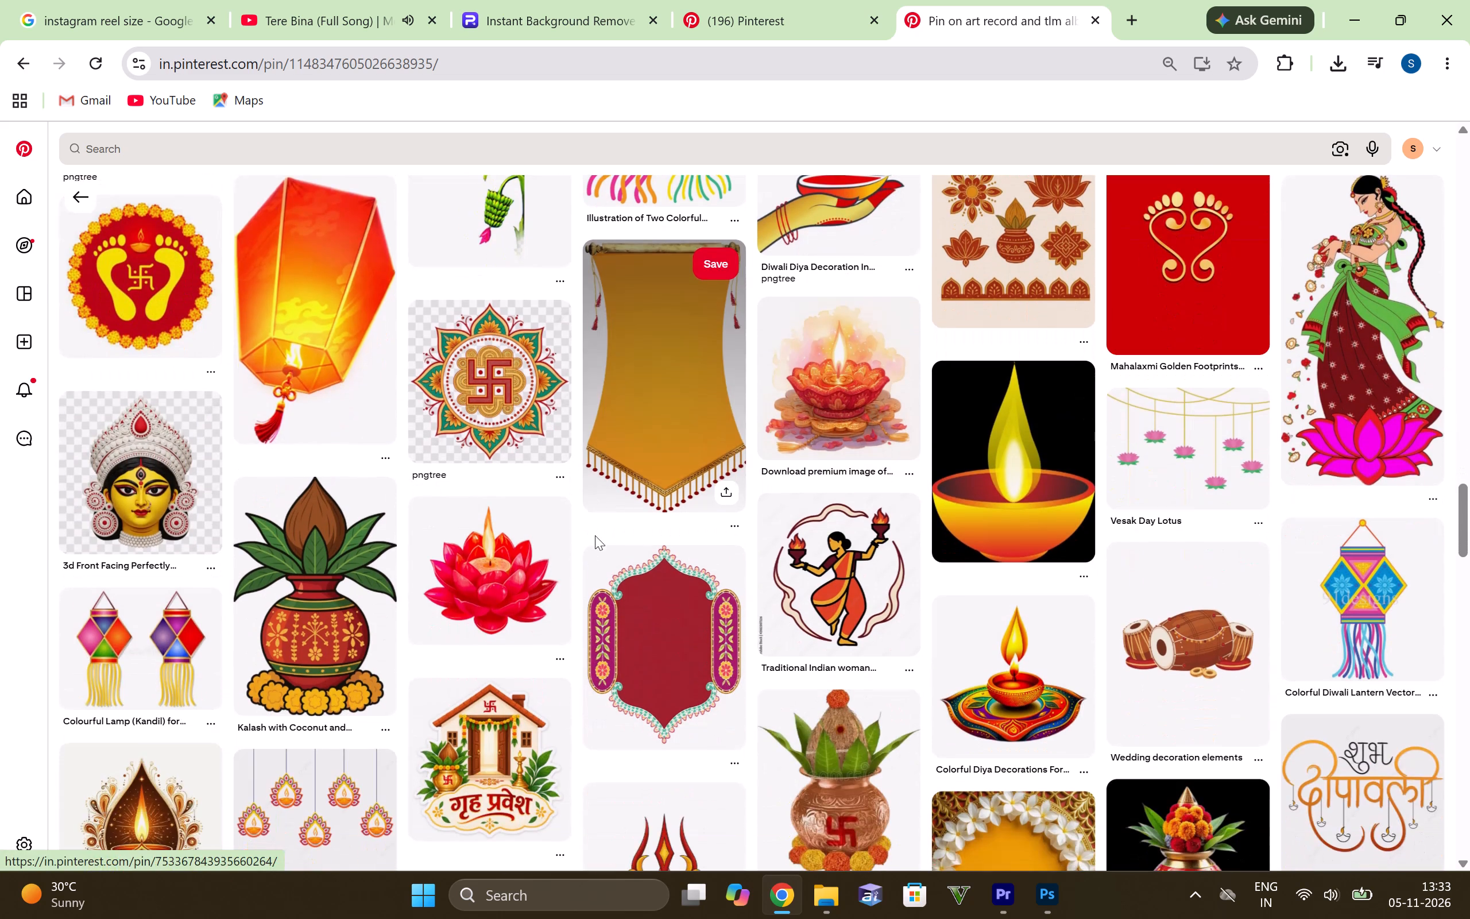
{"action": "scroll", "coordinate": [595, 535], "scroll_direction": "down", "scroll_amount": 5}
{"action": "scroll", "coordinate": [731, 491], "scroll_direction": "down", "scroll_amount": 7}
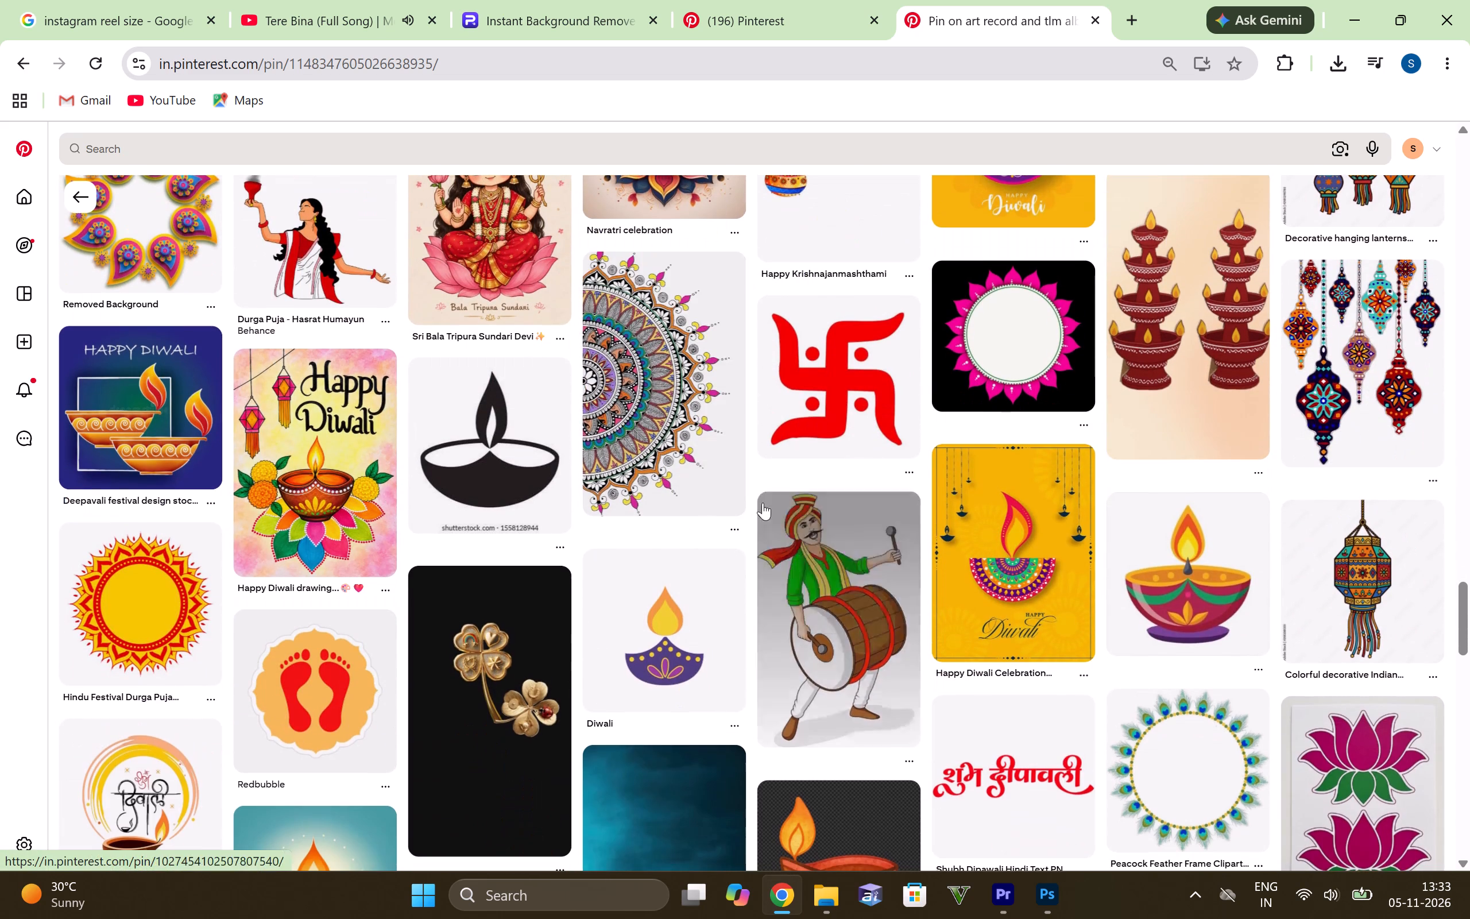
{"action": "scroll", "coordinate": [763, 503], "scroll_direction": "down", "scroll_amount": 8}
{"action": "scroll", "coordinate": [755, 411], "scroll_direction": "down", "scroll_amount": 2}
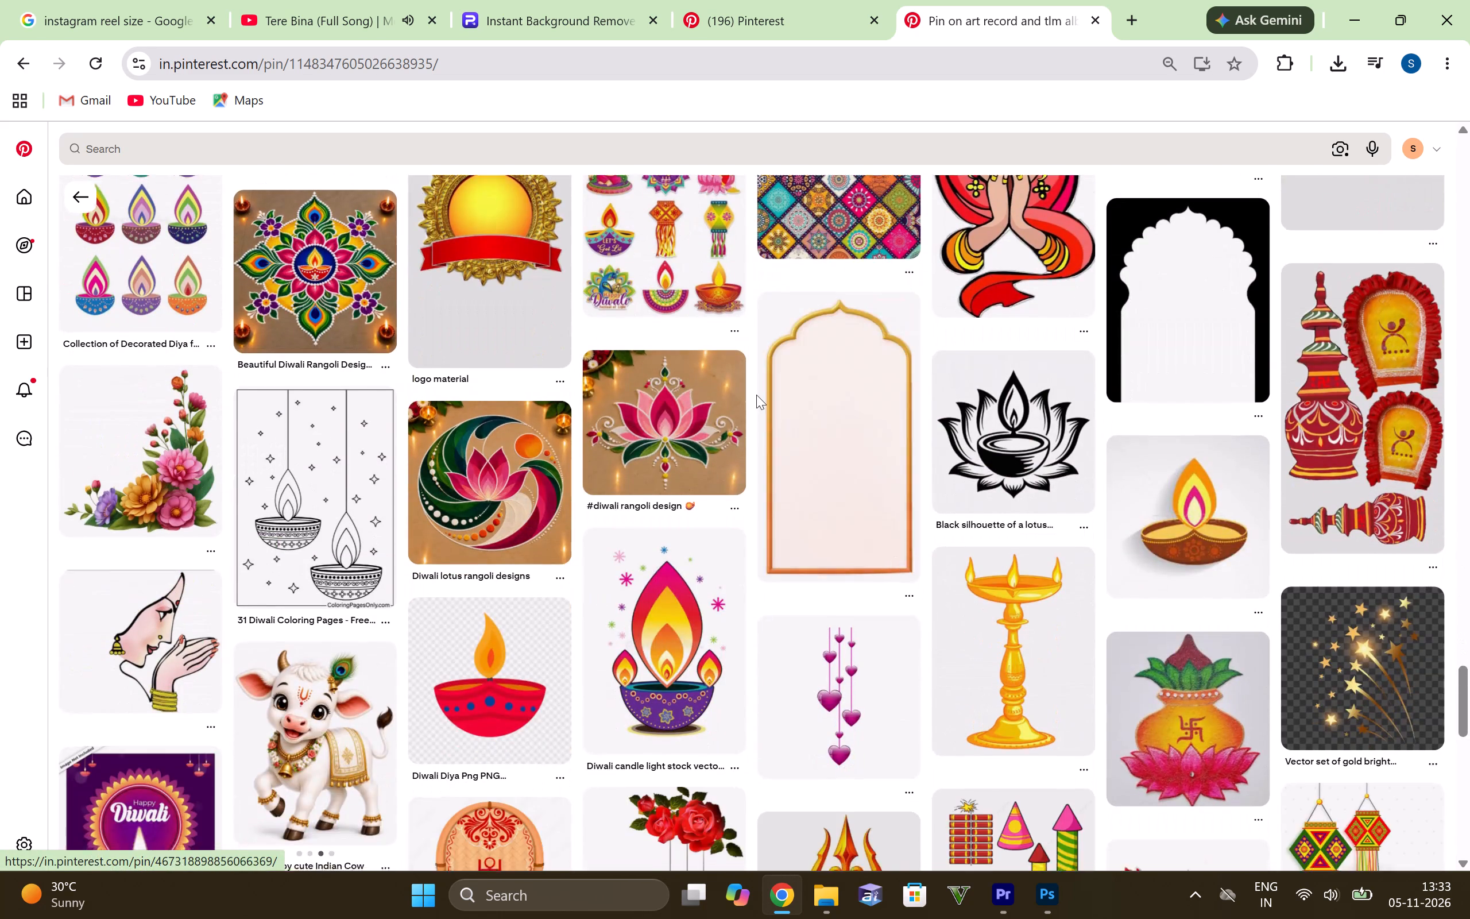
{"action": "scroll", "coordinate": [756, 395], "scroll_direction": "down", "scroll_amount": 1}
{"action": "scroll", "coordinate": [65, 192], "scroll_direction": "down", "scroll_amount": 1}
{"action": "scroll", "coordinate": [1021, 526], "scroll_direction": "down", "scroll_amount": 3}
{"action": "scroll", "coordinate": [856, 408], "scroll_direction": "down", "scroll_amount": 3}
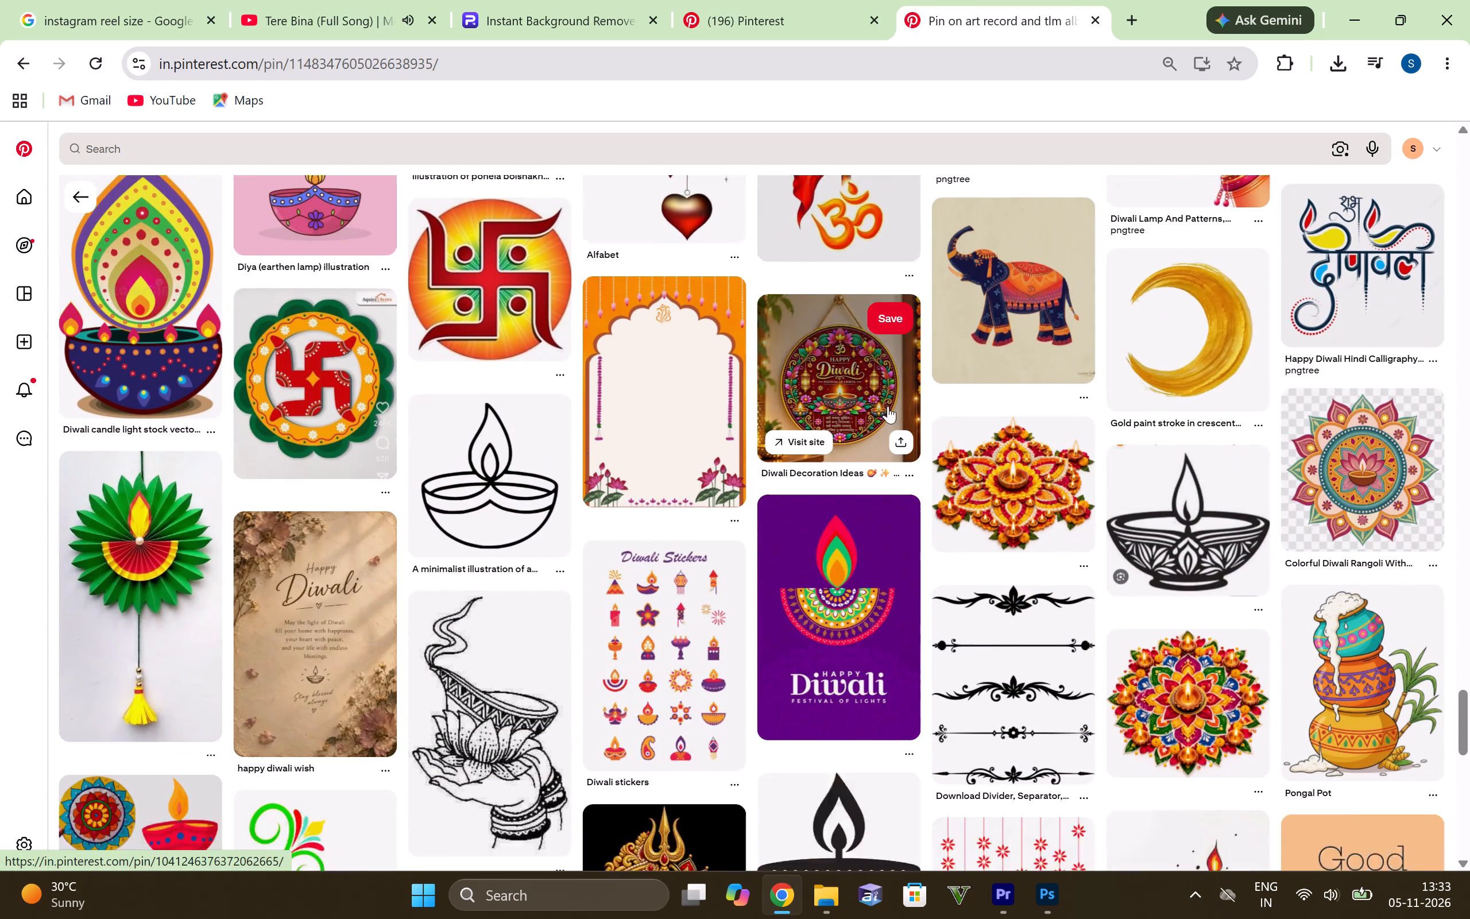
{"action": "scroll", "coordinate": [793, 411], "scroll_direction": "down", "scroll_amount": 9}
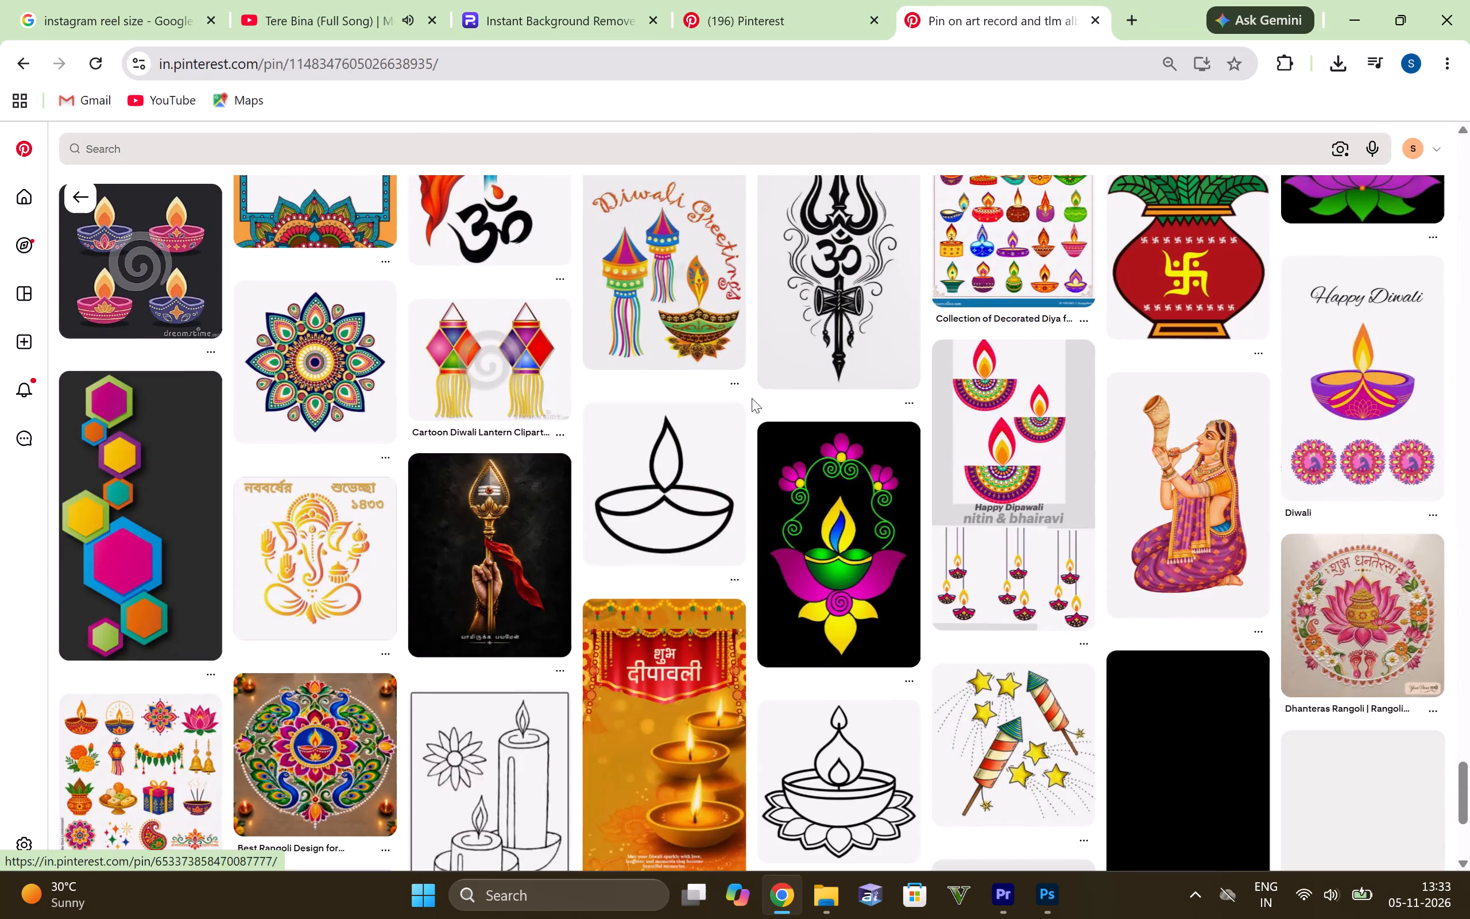
{"action": "scroll", "coordinate": [730, 422], "scroll_direction": "down", "scroll_amount": 4}
{"action": "scroll", "coordinate": [632, 400], "scroll_direction": "down", "scroll_amount": 5}
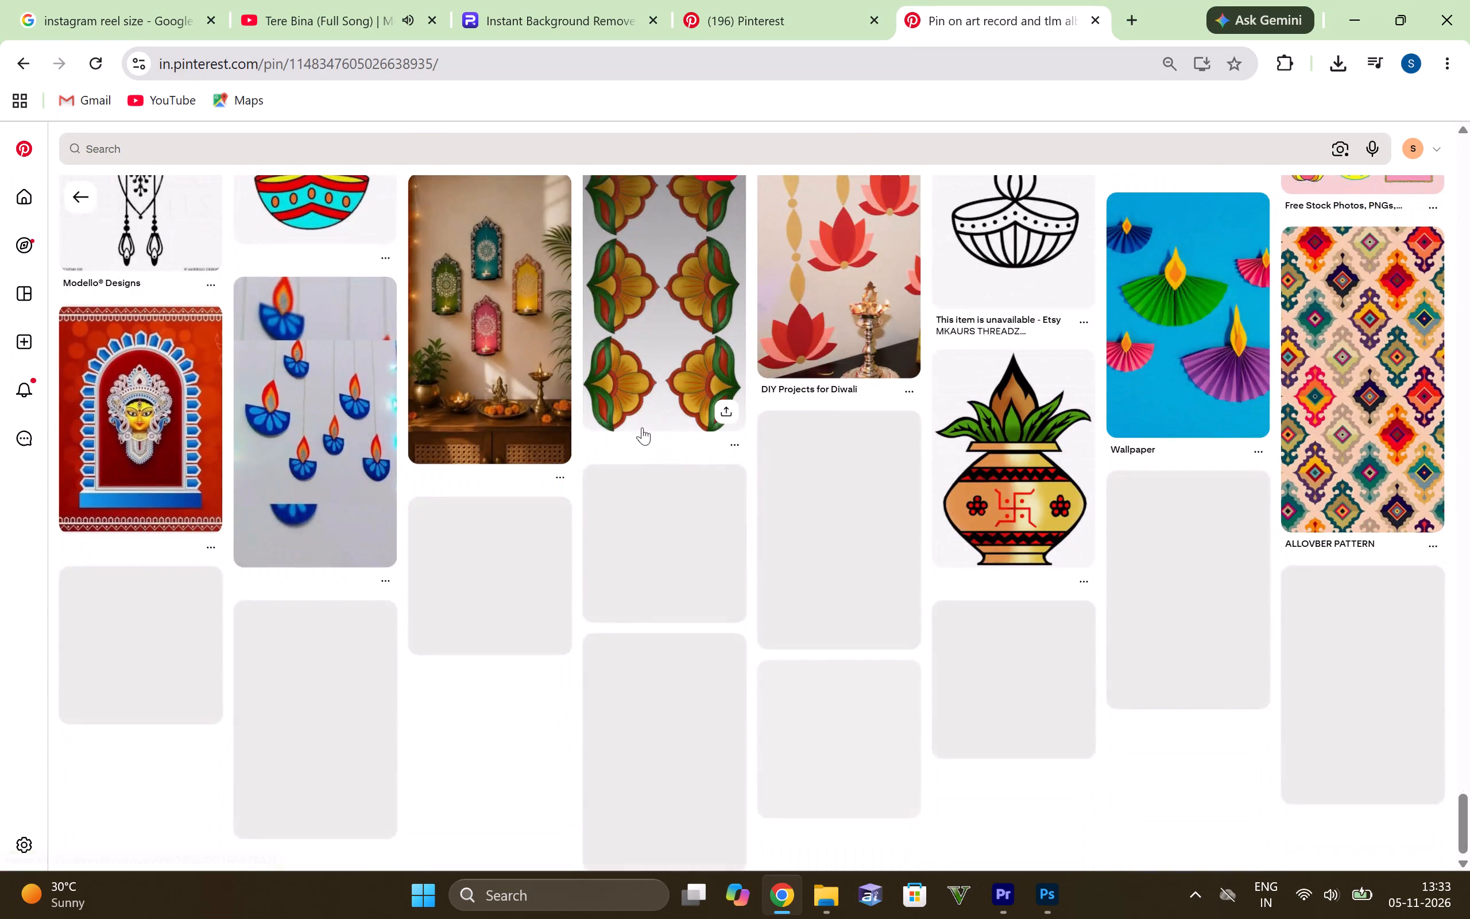
{"action": "scroll", "coordinate": [642, 427], "scroll_direction": "down", "scroll_amount": 2}
{"action": "scroll", "coordinate": [642, 427], "scroll_direction": "up", "scroll_amount": 1}
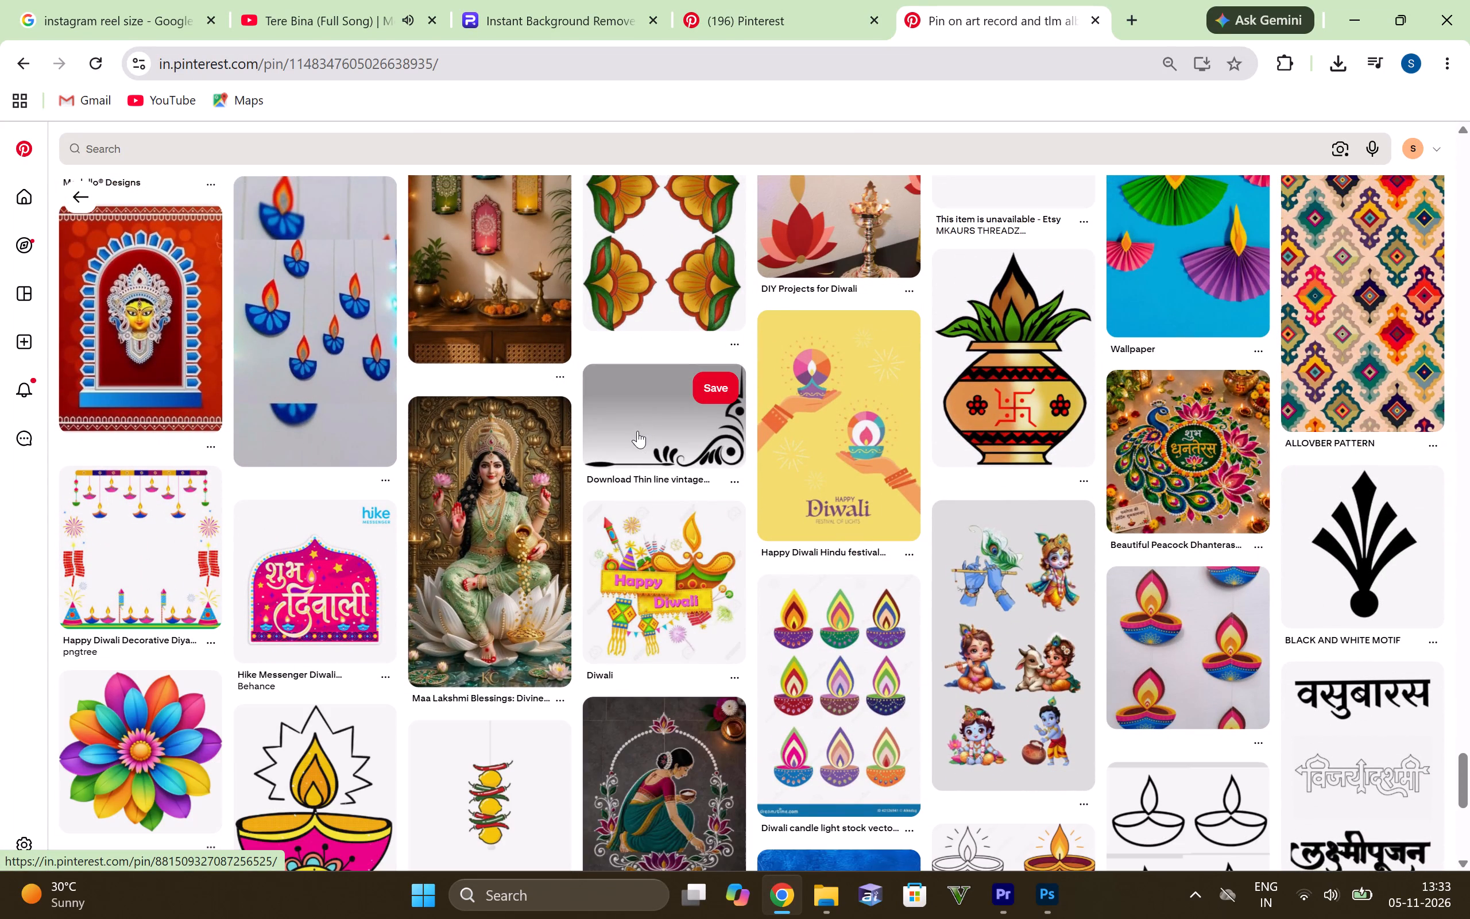
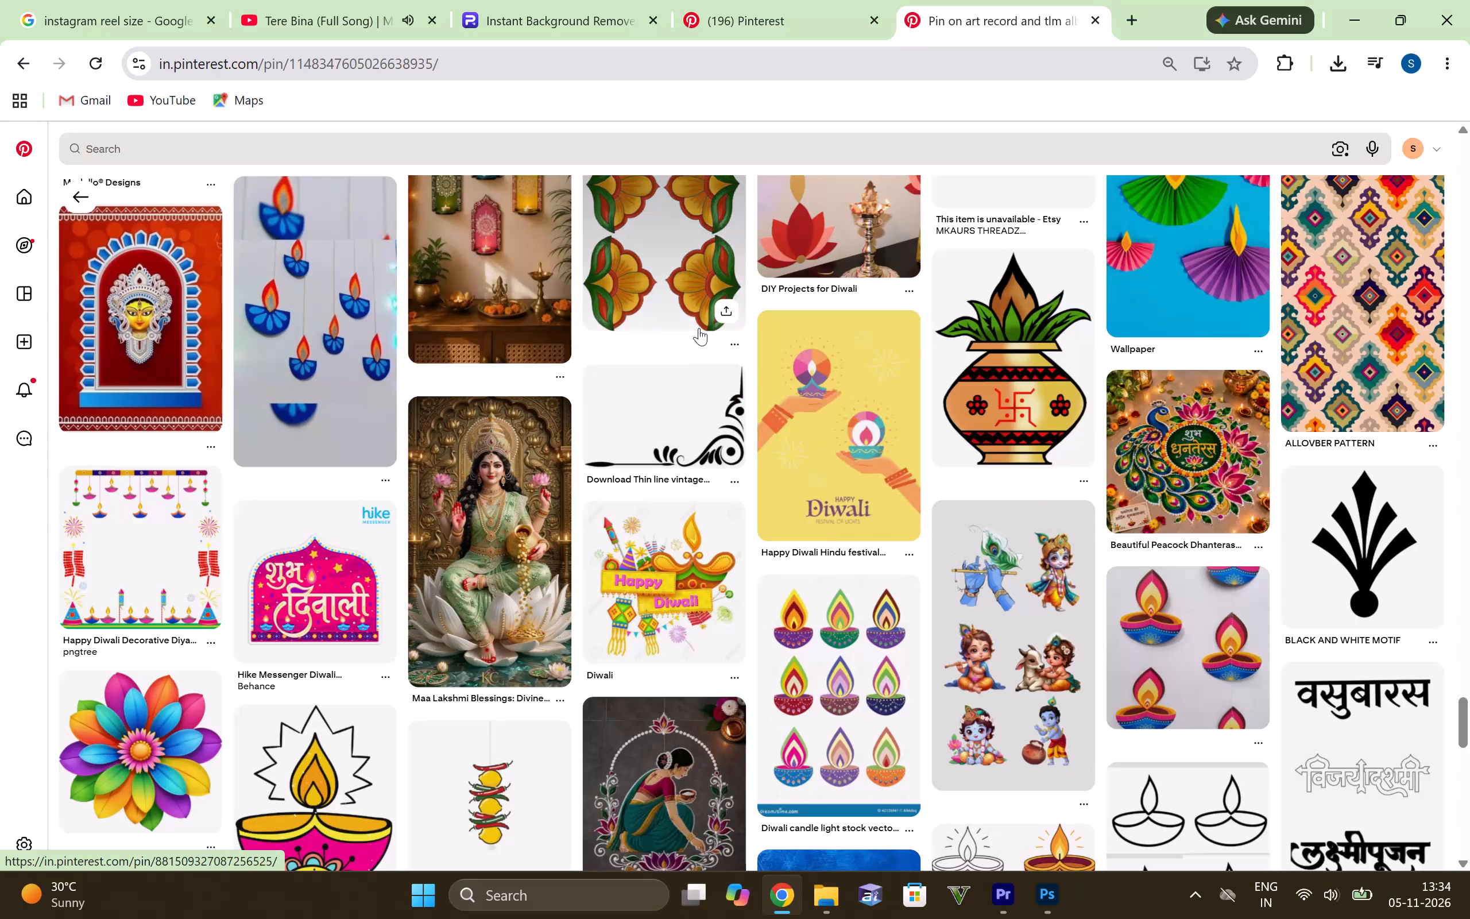
Examine the deeper pins related to the three hanging diyas, down to the end of the loaded feed, for lanterns, bells, garlands or lamps.
{"action": "scroll", "coordinate": [699, 328], "scroll_direction": "down", "scroll_amount": 5}
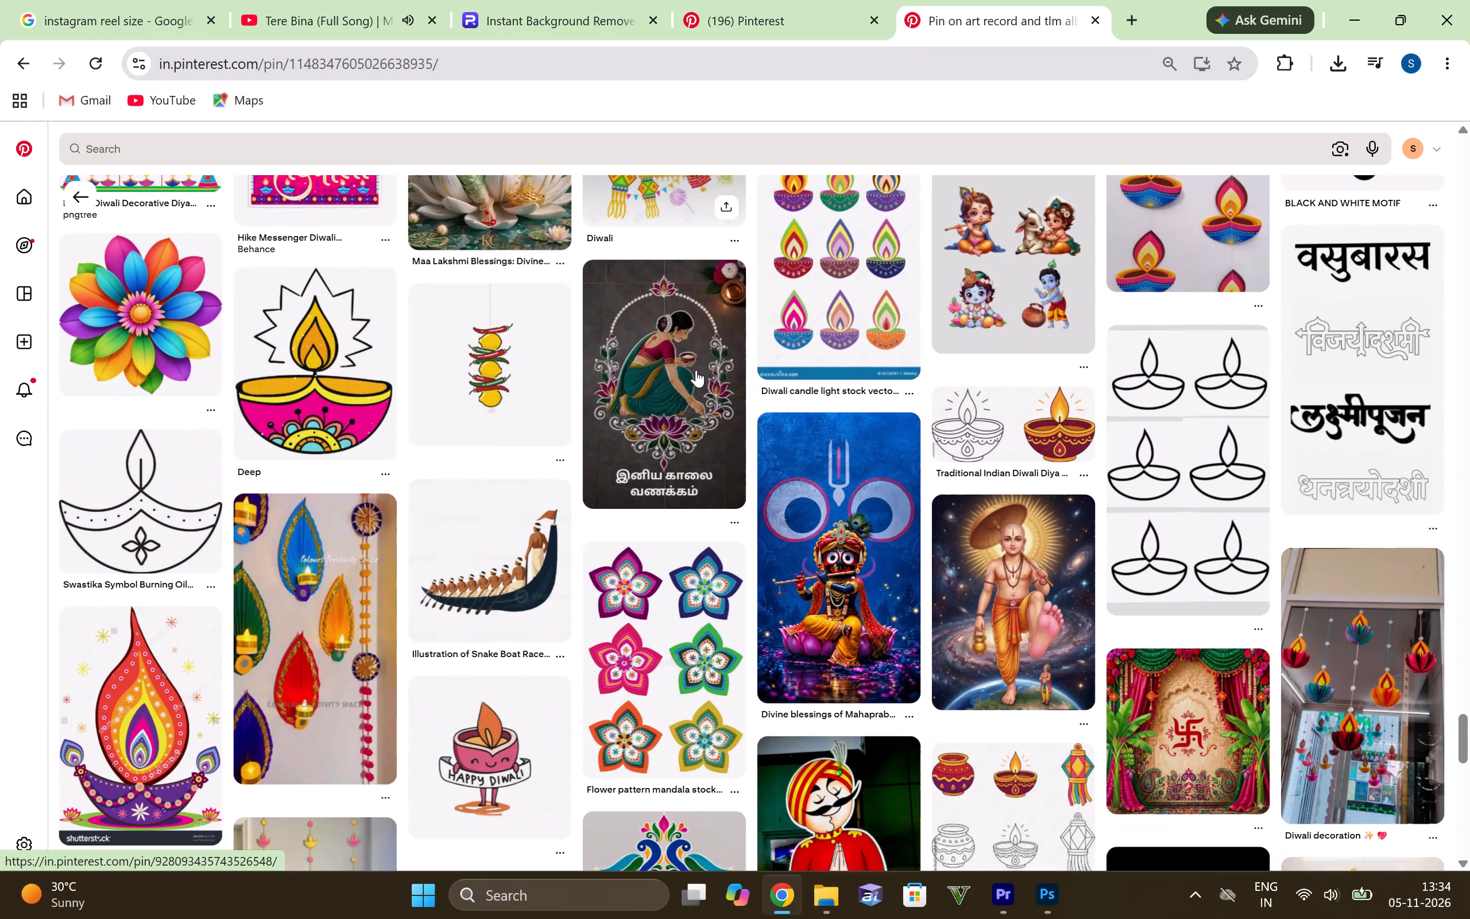
{"action": "scroll", "coordinate": [679, 424], "scroll_direction": "down", "scroll_amount": 4}
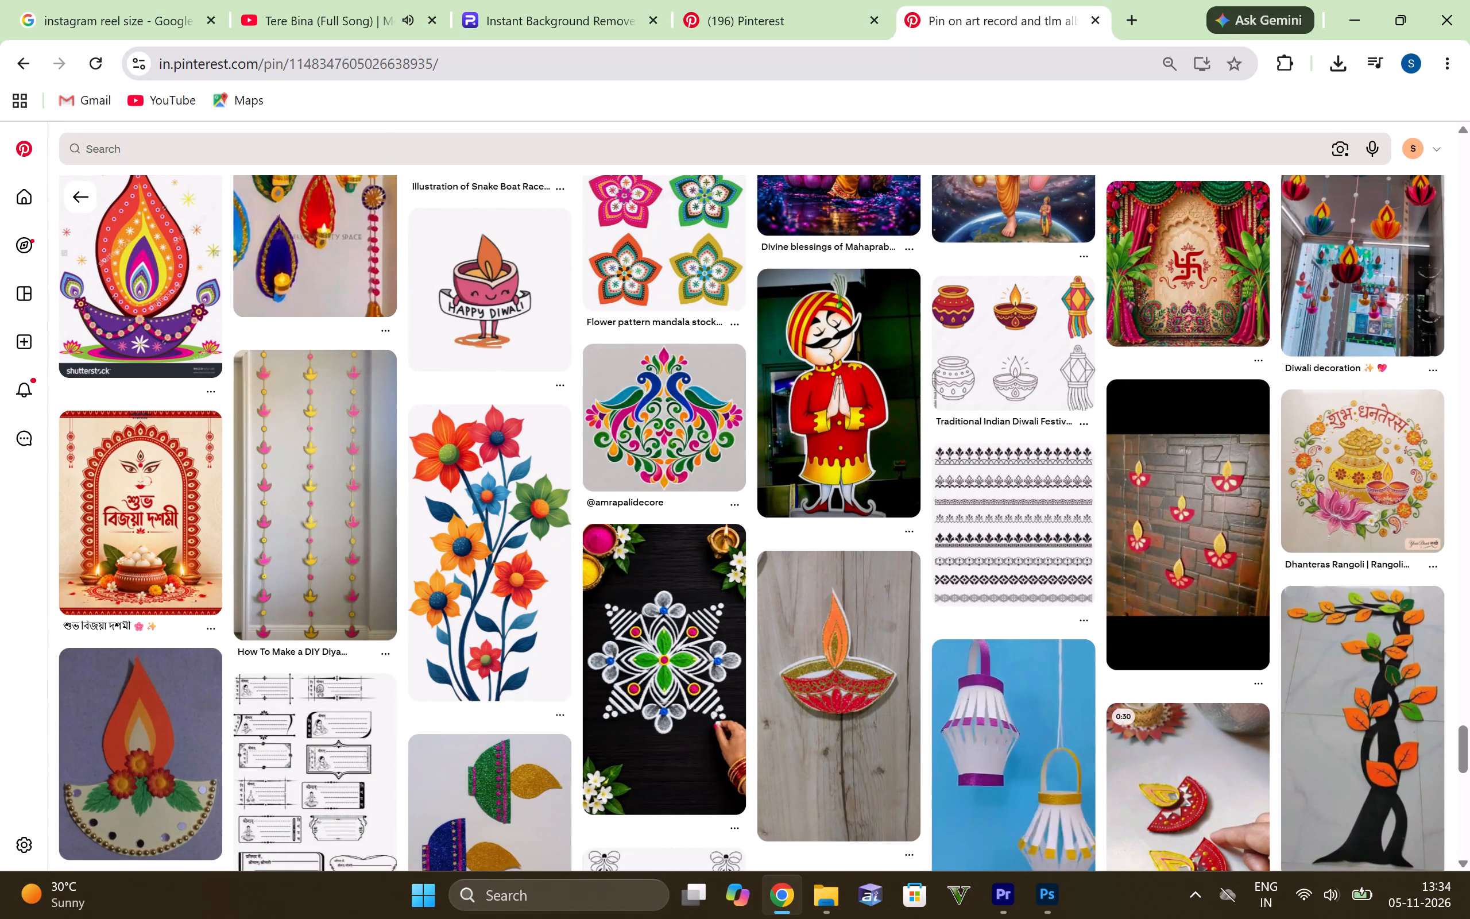
{"action": "scroll", "coordinate": [824, 483], "scroll_direction": "down", "scroll_amount": 4}
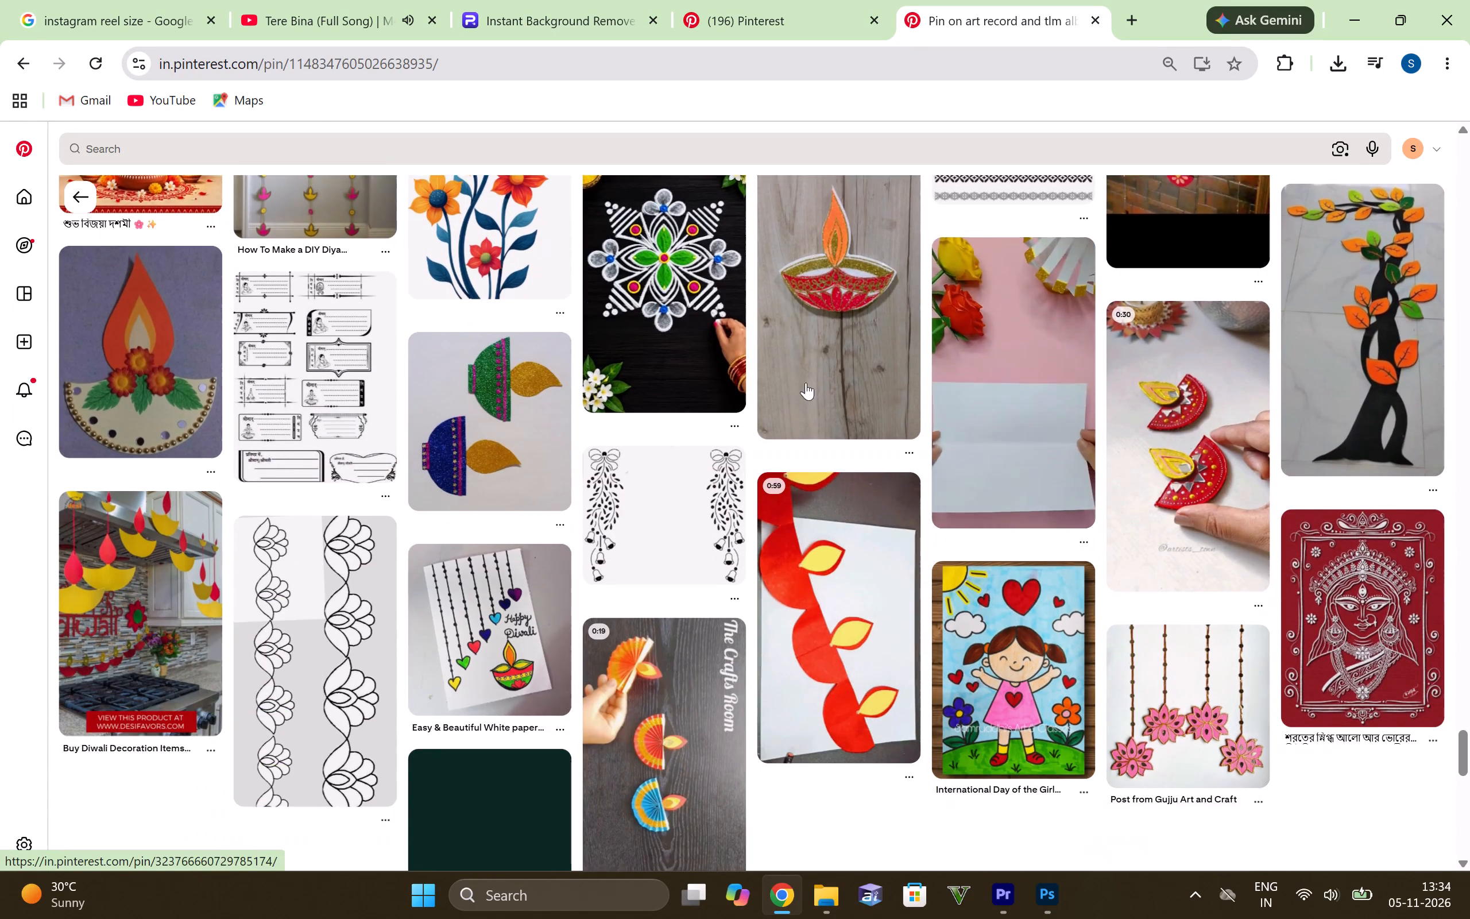
{"action": "scroll", "coordinate": [815, 380], "scroll_direction": "down", "scroll_amount": 6}
{"action": "scroll", "coordinate": [831, 449], "scroll_direction": "up", "scroll_amount": 1}
{"action": "scroll", "coordinate": [831, 449], "scroll_direction": "down", "scroll_amount": 3}
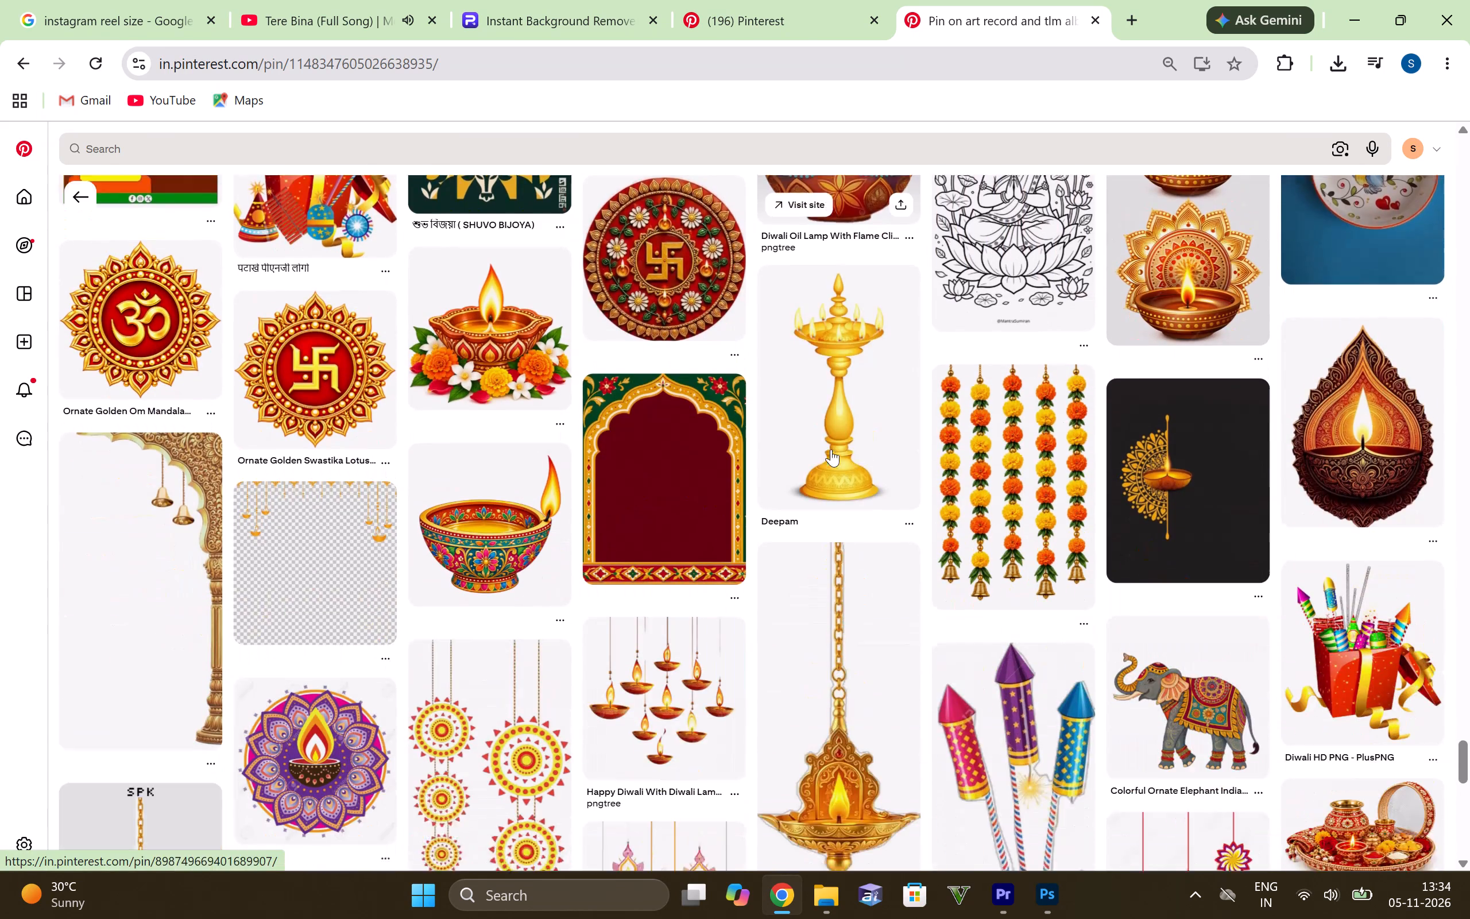
{"action": "scroll", "coordinate": [861, 409], "scroll_direction": "down", "scroll_amount": 3}
{"action": "scroll", "coordinate": [876, 354], "scroll_direction": "down", "scroll_amount": 2}
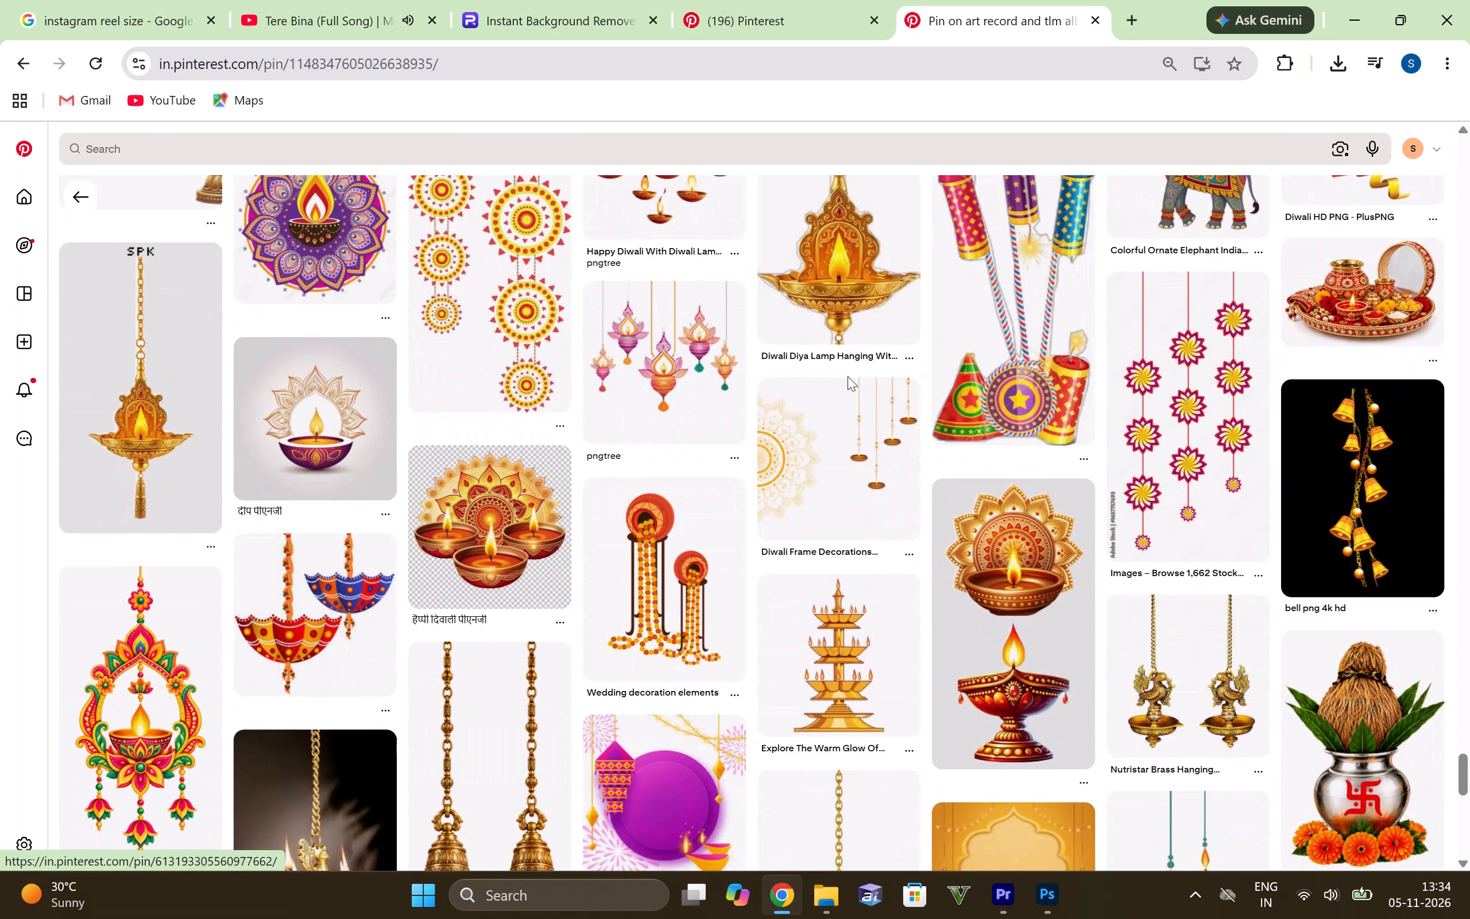
{"action": "scroll", "coordinate": [848, 376], "scroll_direction": "down", "scroll_amount": 1}
{"action": "scroll", "coordinate": [898, 366], "scroll_direction": "down", "scroll_amount": 4}
{"action": "scroll", "coordinate": [952, 326], "scroll_direction": "down", "scroll_amount": 2}
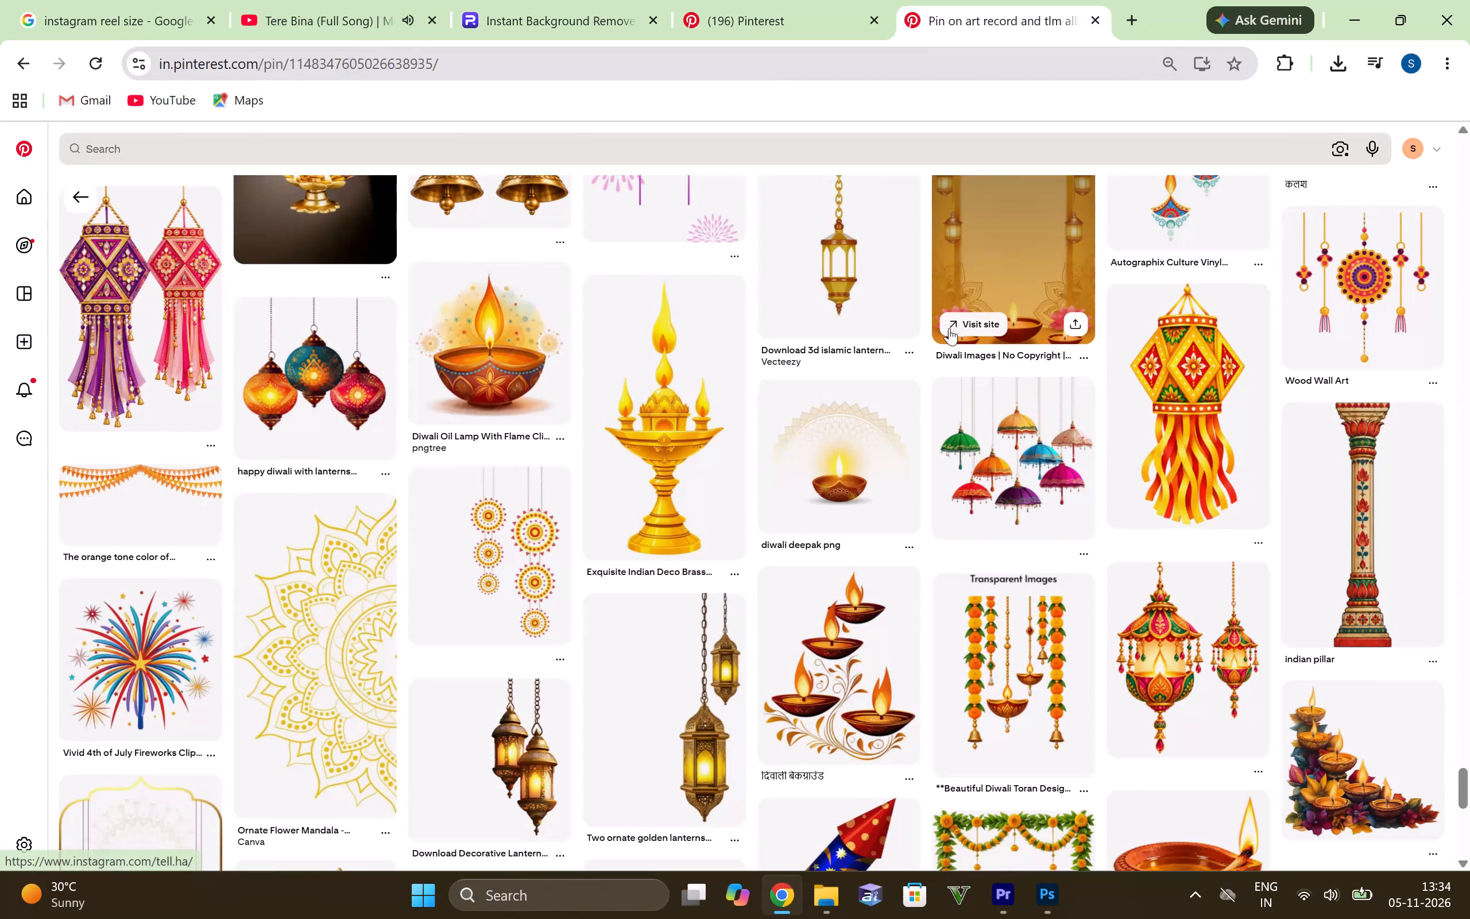
{"action": "scroll", "coordinate": [947, 328], "scroll_direction": "down", "scroll_amount": 3}
{"action": "scroll", "coordinate": [937, 279], "scroll_direction": "down", "scroll_amount": 3}
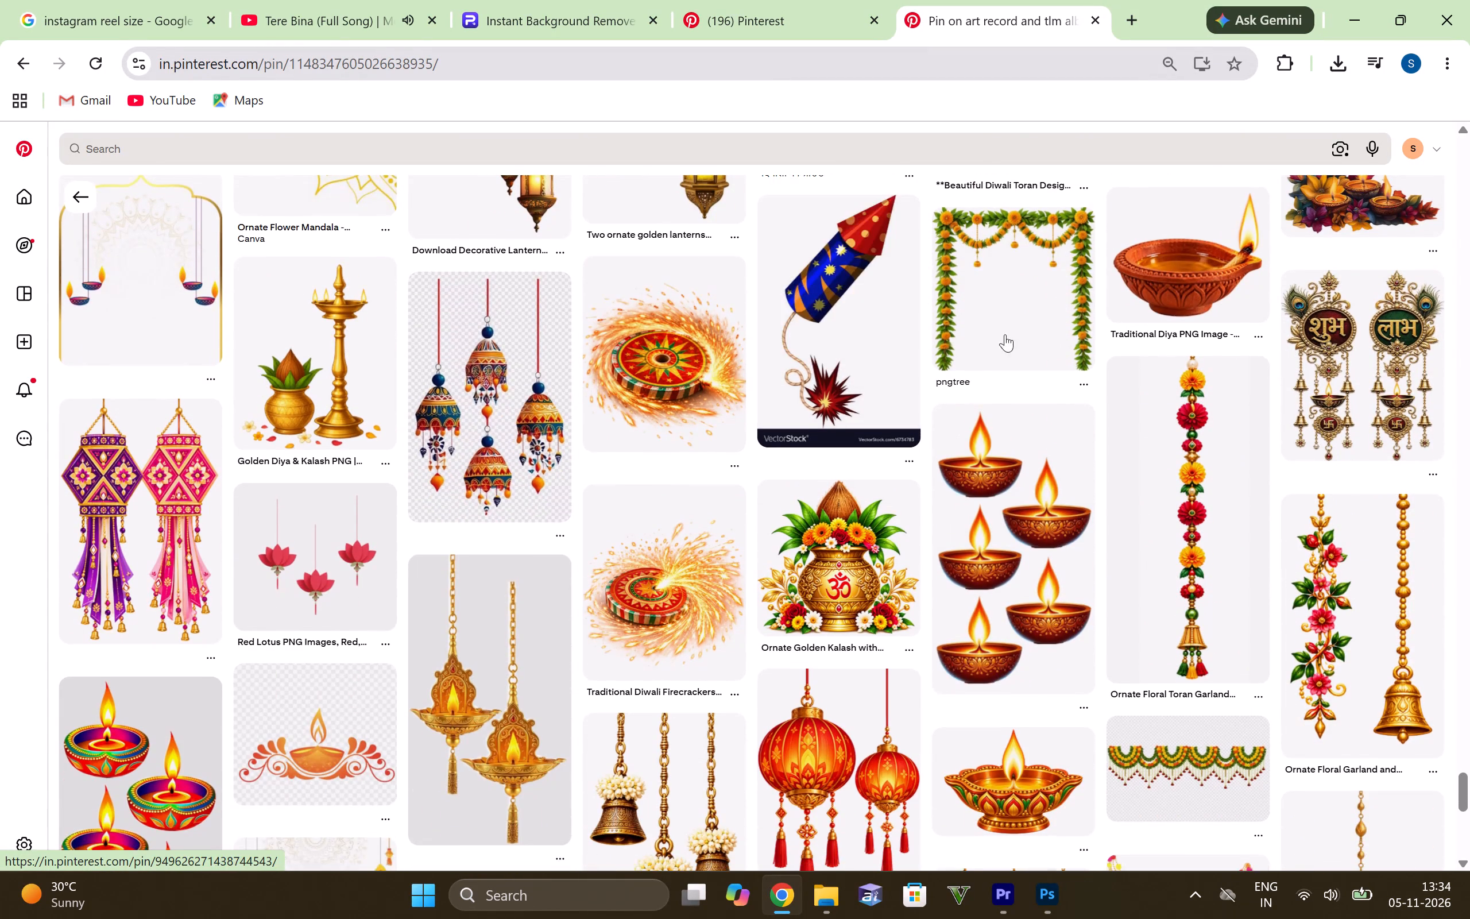
{"action": "scroll", "coordinate": [1040, 339], "scroll_direction": "down", "scroll_amount": 3}
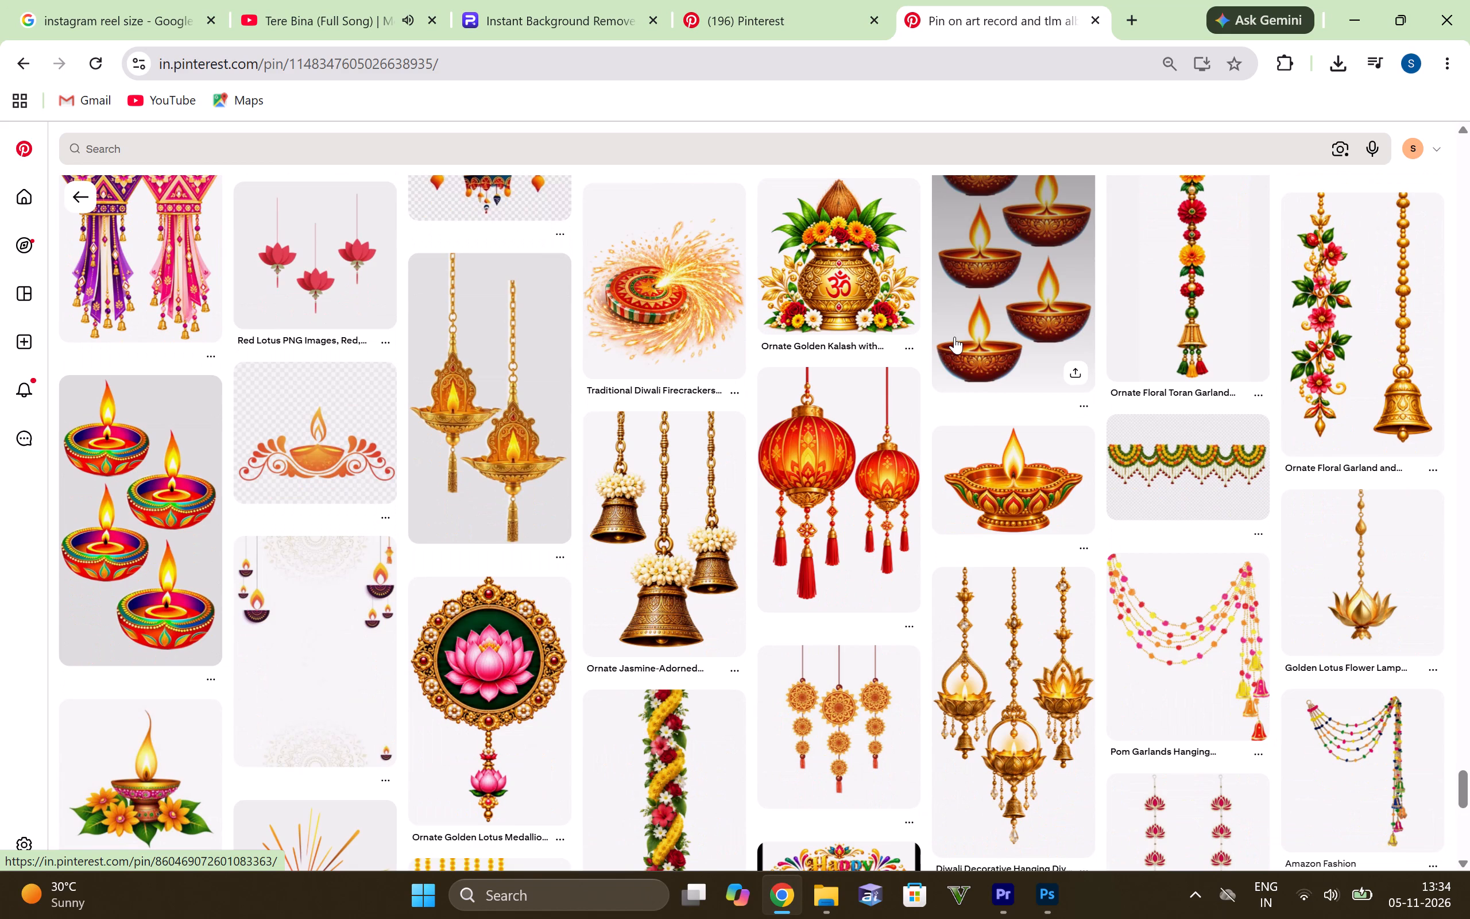
{"action": "scroll", "coordinate": [632, 157], "scroll_direction": "up", "scroll_amount": 1}
{"action": "scroll", "coordinate": [1094, 624], "scroll_direction": "down", "scroll_amount": 3}
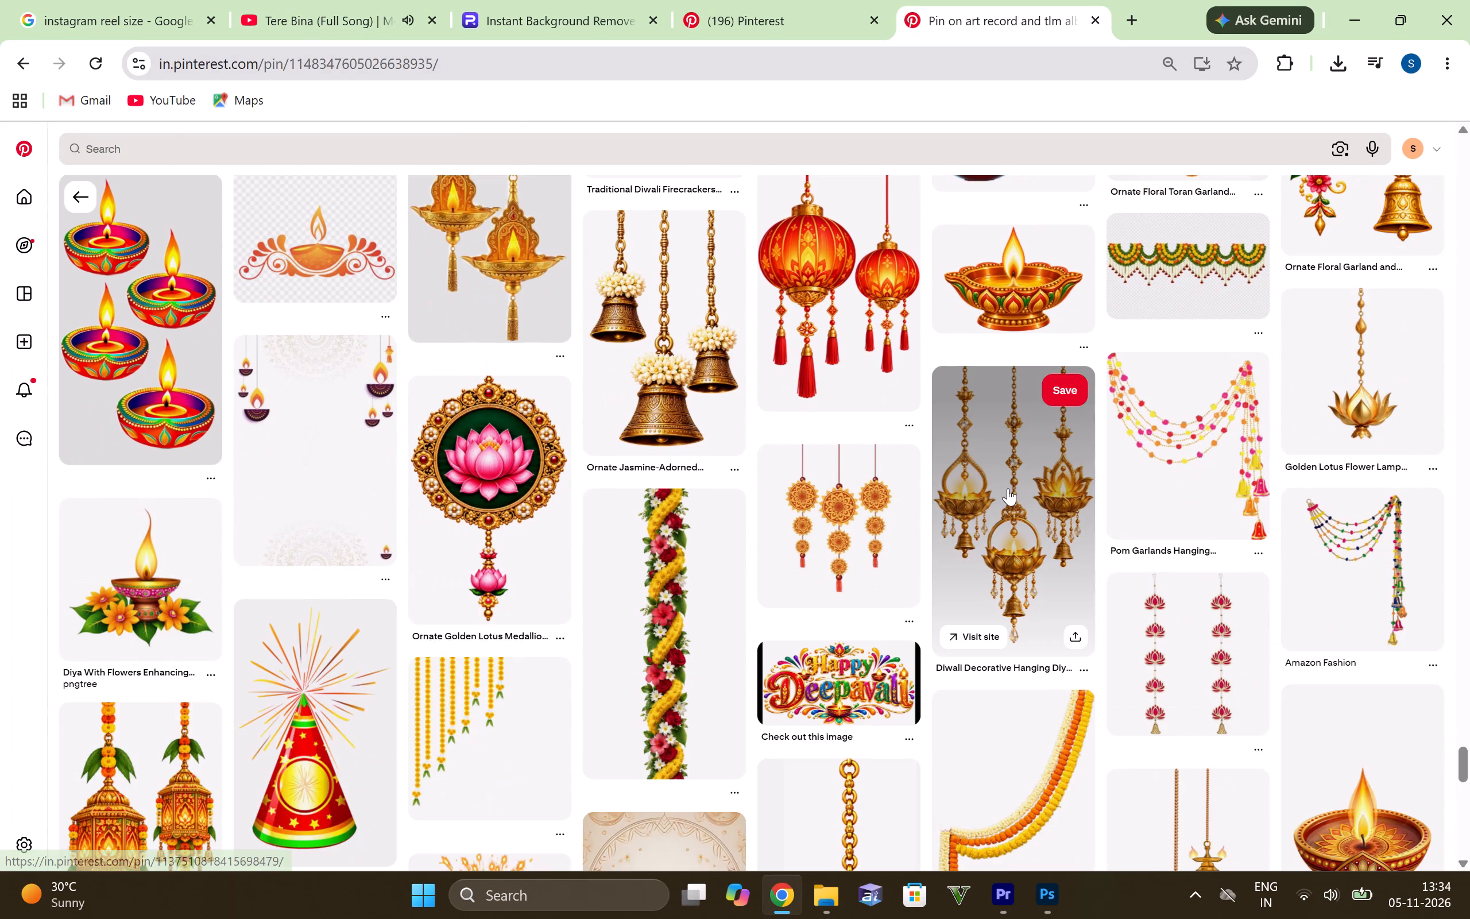
{"action": "scroll", "coordinate": [1009, 488], "scroll_direction": "down", "scroll_amount": 4}
{"action": "scroll", "coordinate": [980, 368], "scroll_direction": "down", "scroll_amount": 4}
{"action": "scroll", "coordinate": [1050, 345], "scroll_direction": "down", "scroll_amount": 2}
{"action": "scroll", "coordinate": [982, 408], "scroll_direction": "down", "scroll_amount": 2}
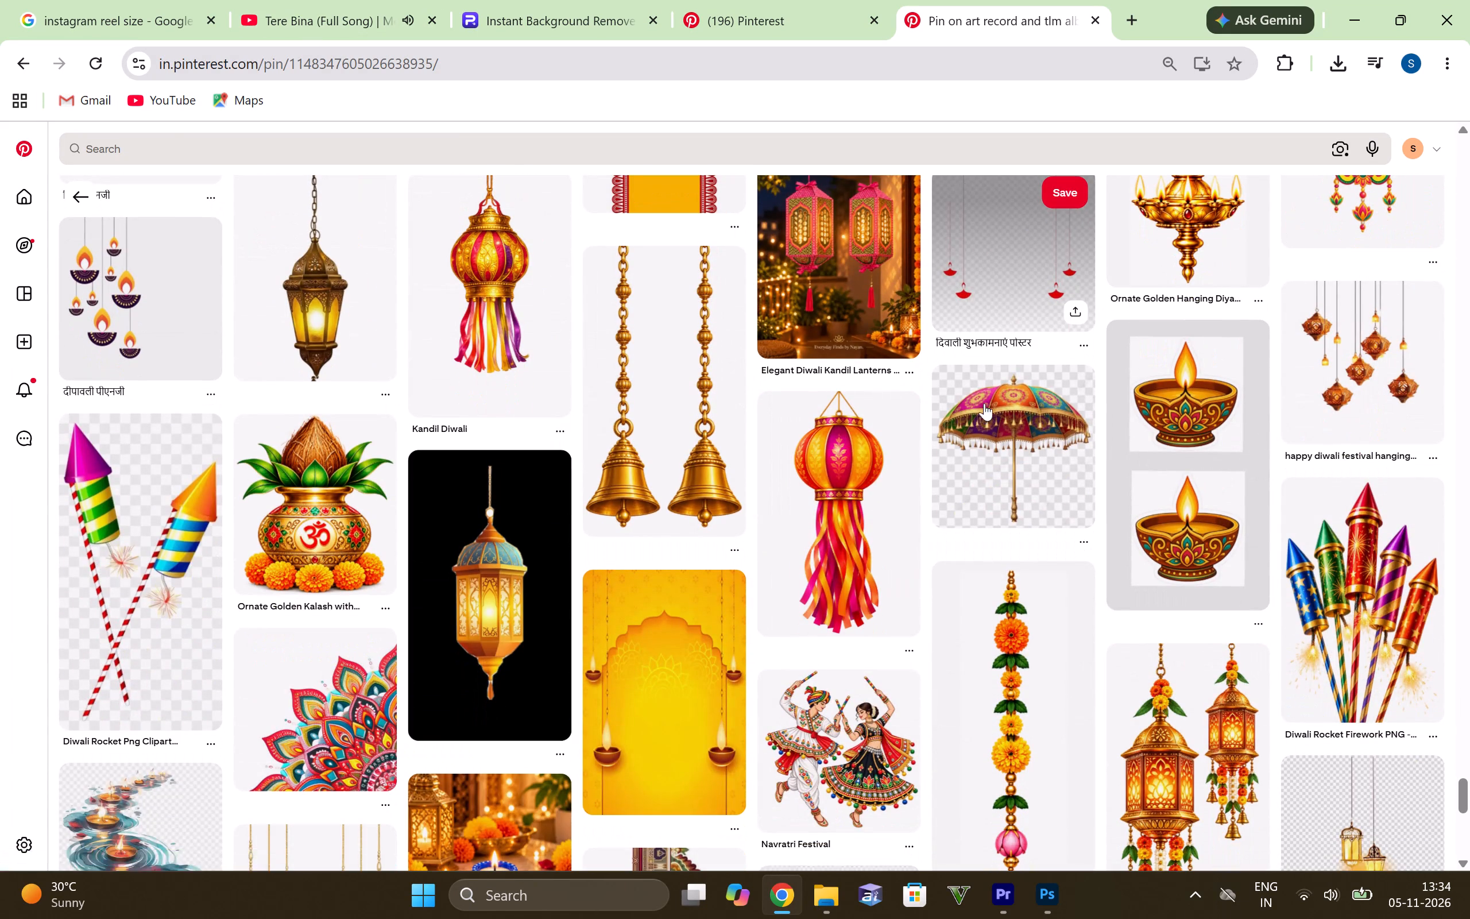
{"action": "scroll", "coordinate": [984, 403], "scroll_direction": "down", "scroll_amount": 1}
{"action": "scroll", "coordinate": [914, 409], "scroll_direction": "down", "scroll_amount": 4}
{"action": "scroll", "coordinate": [971, 490], "scroll_direction": "down", "scroll_amount": 3}
{"action": "scroll", "coordinate": [976, 480], "scroll_direction": "up", "scroll_amount": 5}
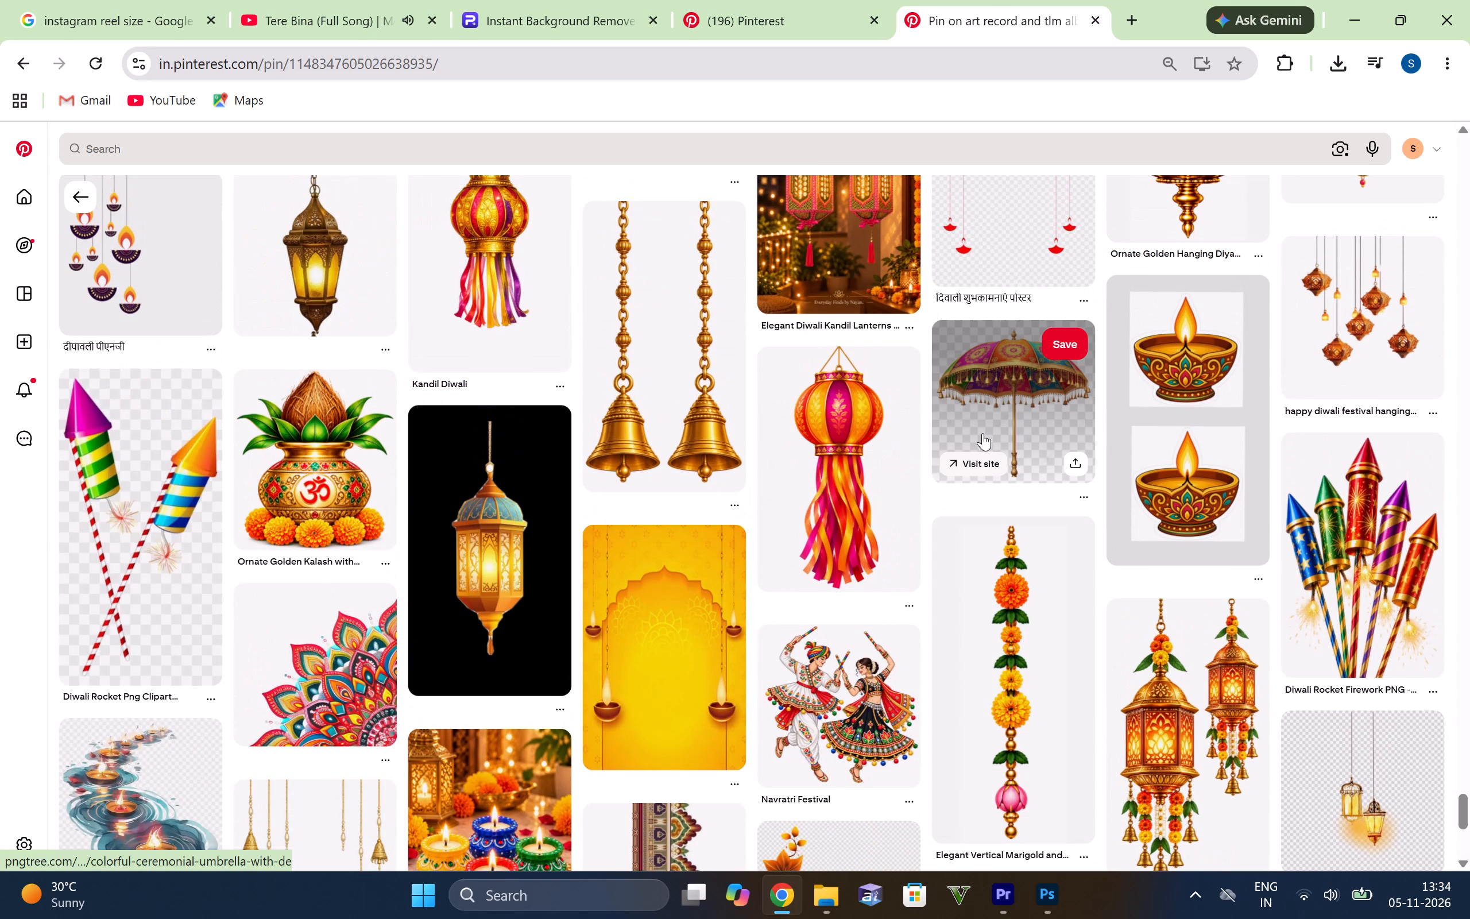
{"action": "scroll", "coordinate": [1337, 133], "scroll_direction": "up", "scroll_amount": 3}
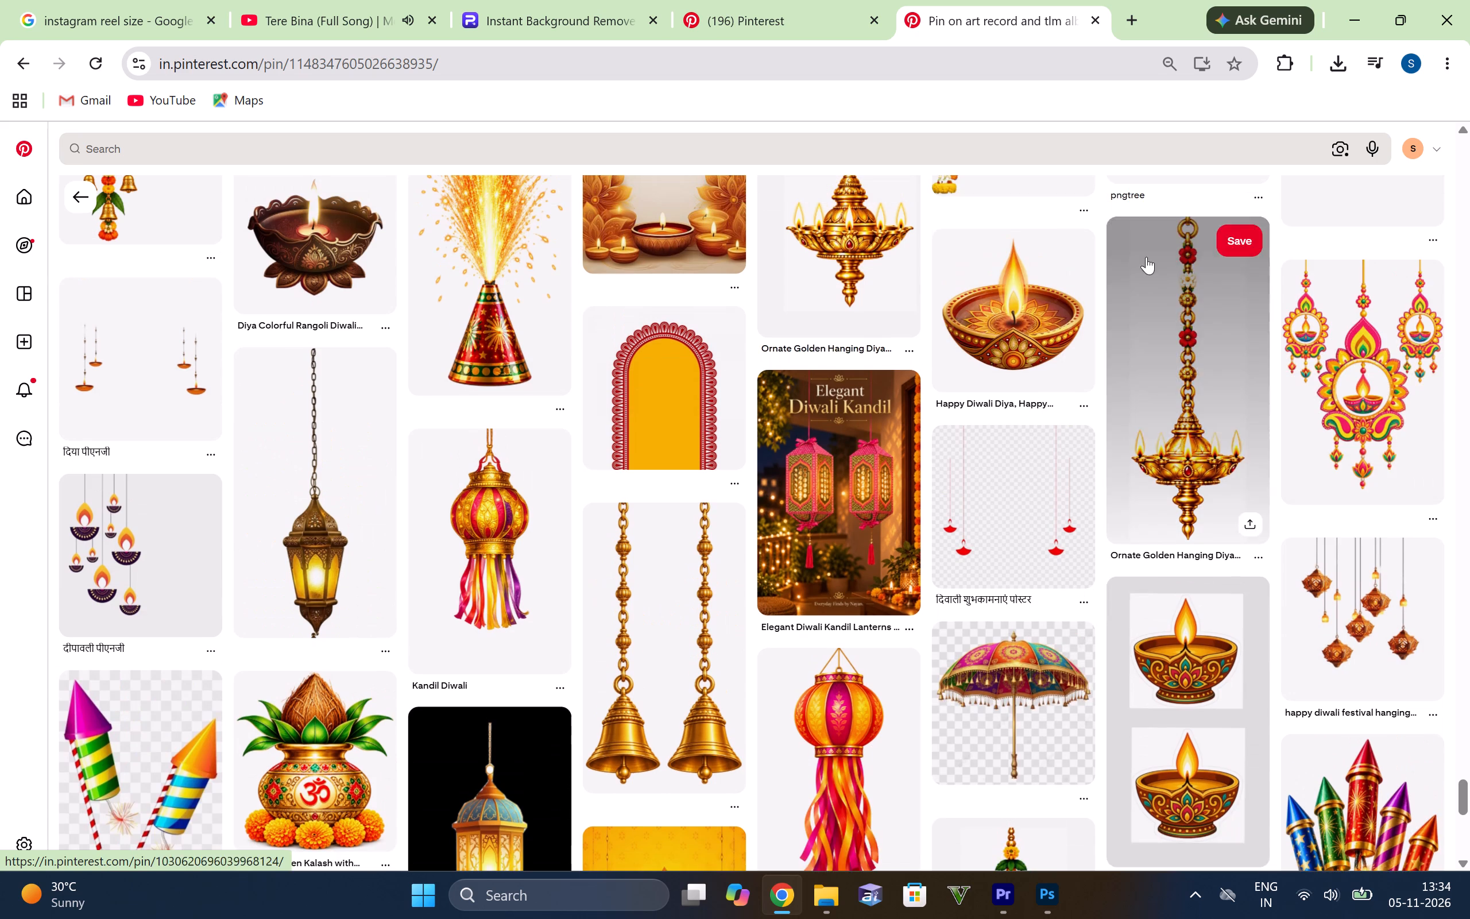
{"action": "scroll", "coordinate": [911, 361], "scroll_direction": "down", "scroll_amount": 2}
{"action": "scroll", "coordinate": [393, 423], "scroll_direction": "down", "scroll_amount": 3}
{"action": "scroll", "coordinate": [711, 505], "scroll_direction": "down", "scroll_amount": 3}
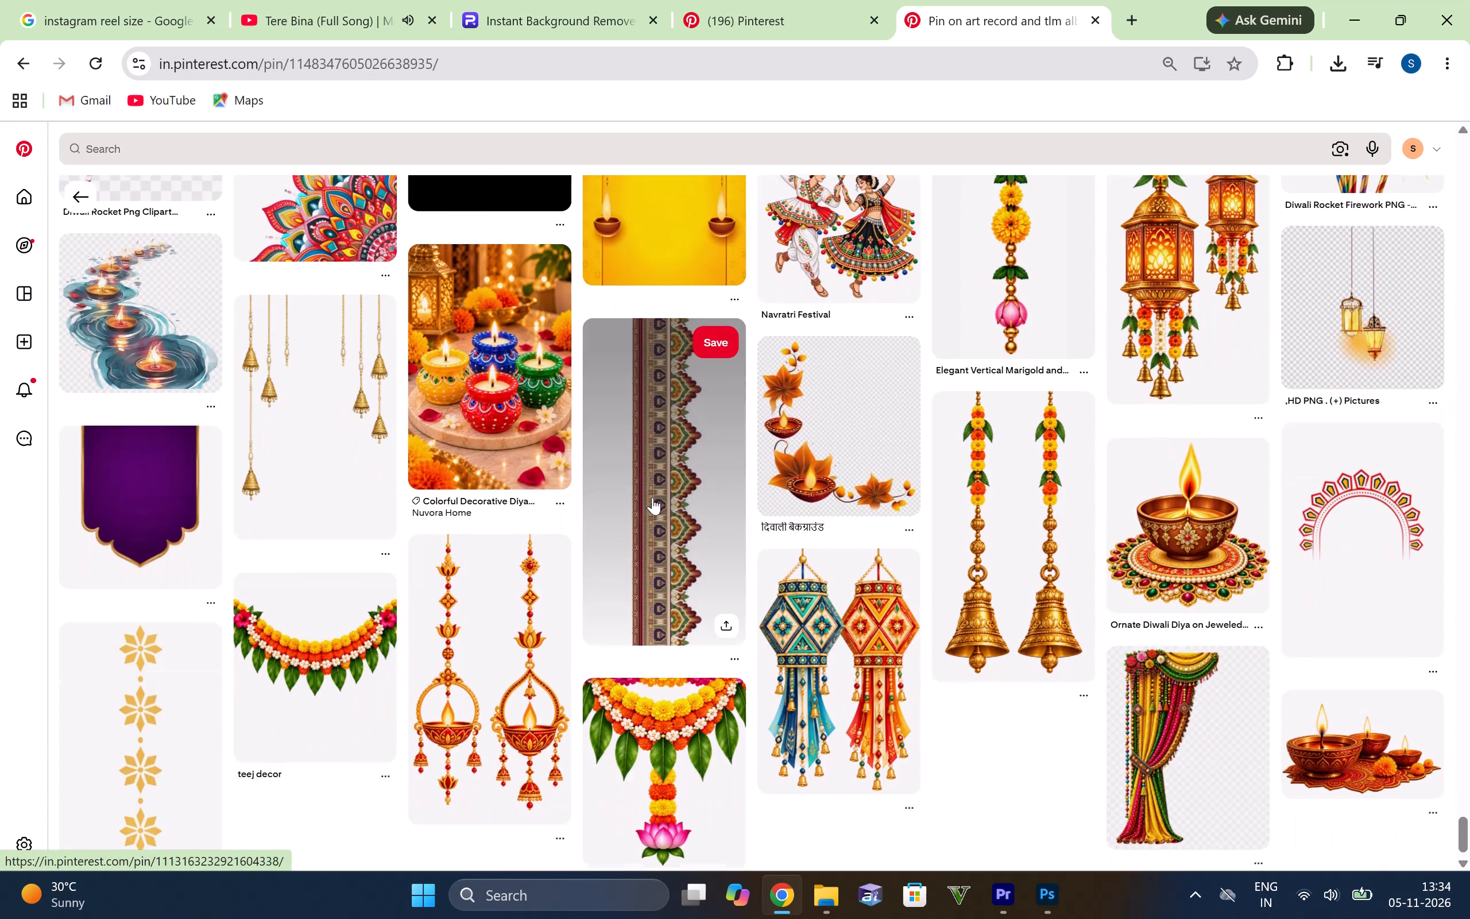
{"action": "scroll", "coordinate": [652, 497], "scroll_direction": "down", "scroll_amount": 3}
{"action": "scroll", "coordinate": [548, 522], "scroll_direction": "down", "scroll_amount": 3}
{"action": "scroll", "coordinate": [675, 470], "scroll_direction": "down", "scroll_amount": 8}
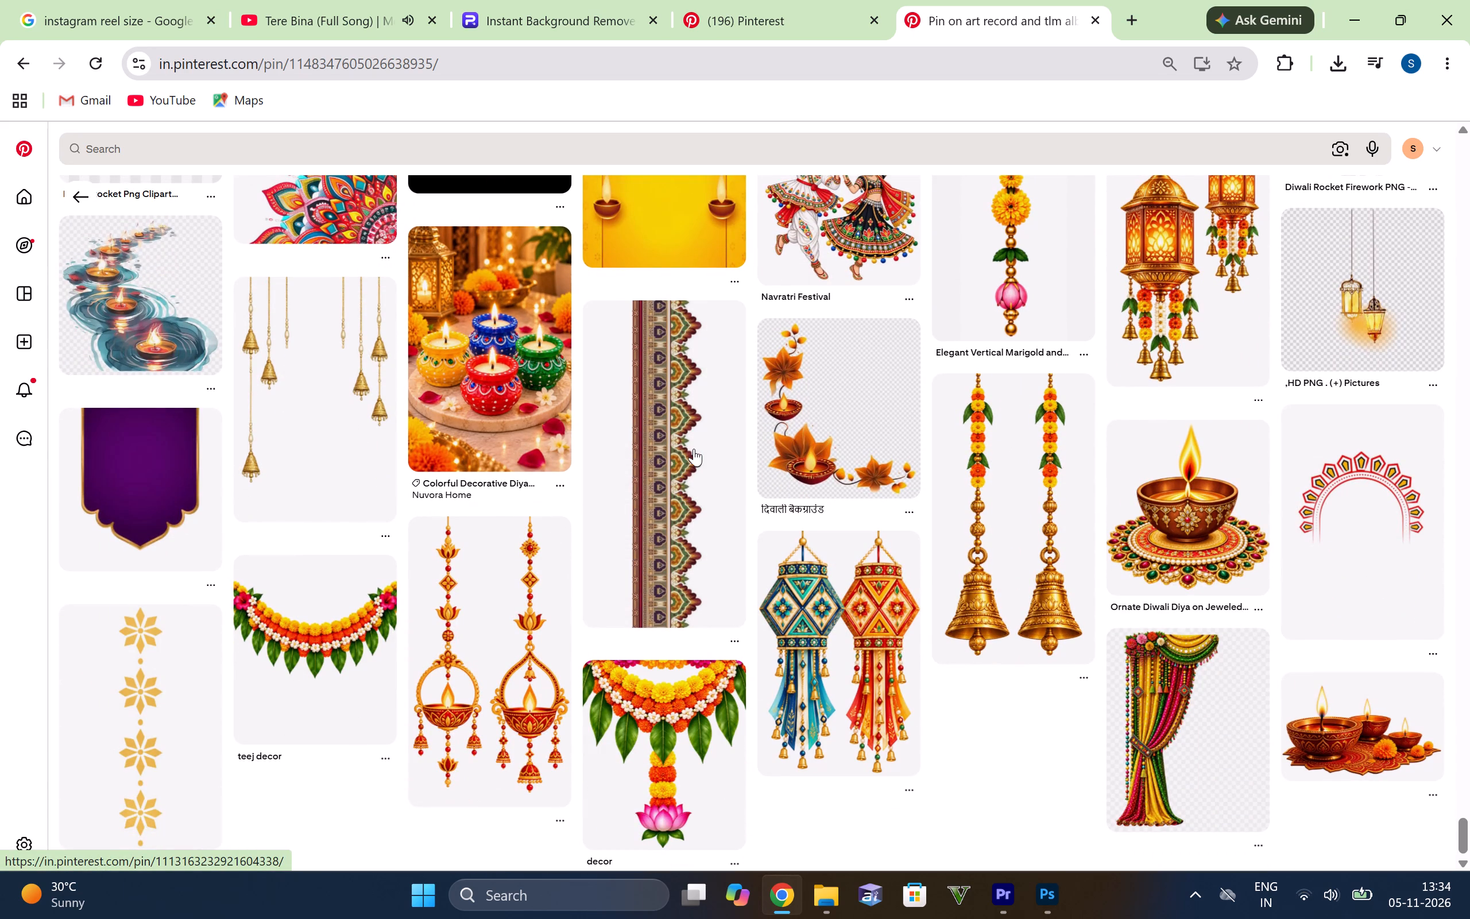
{"action": "scroll", "coordinate": [1000, 468], "scroll_direction": "down", "scroll_amount": 3}
{"action": "scroll", "coordinate": [1029, 558], "scroll_direction": "up", "scroll_amount": 1}
{"action": "scroll", "coordinate": [1029, 558], "scroll_direction": "down", "scroll_amount": 2}
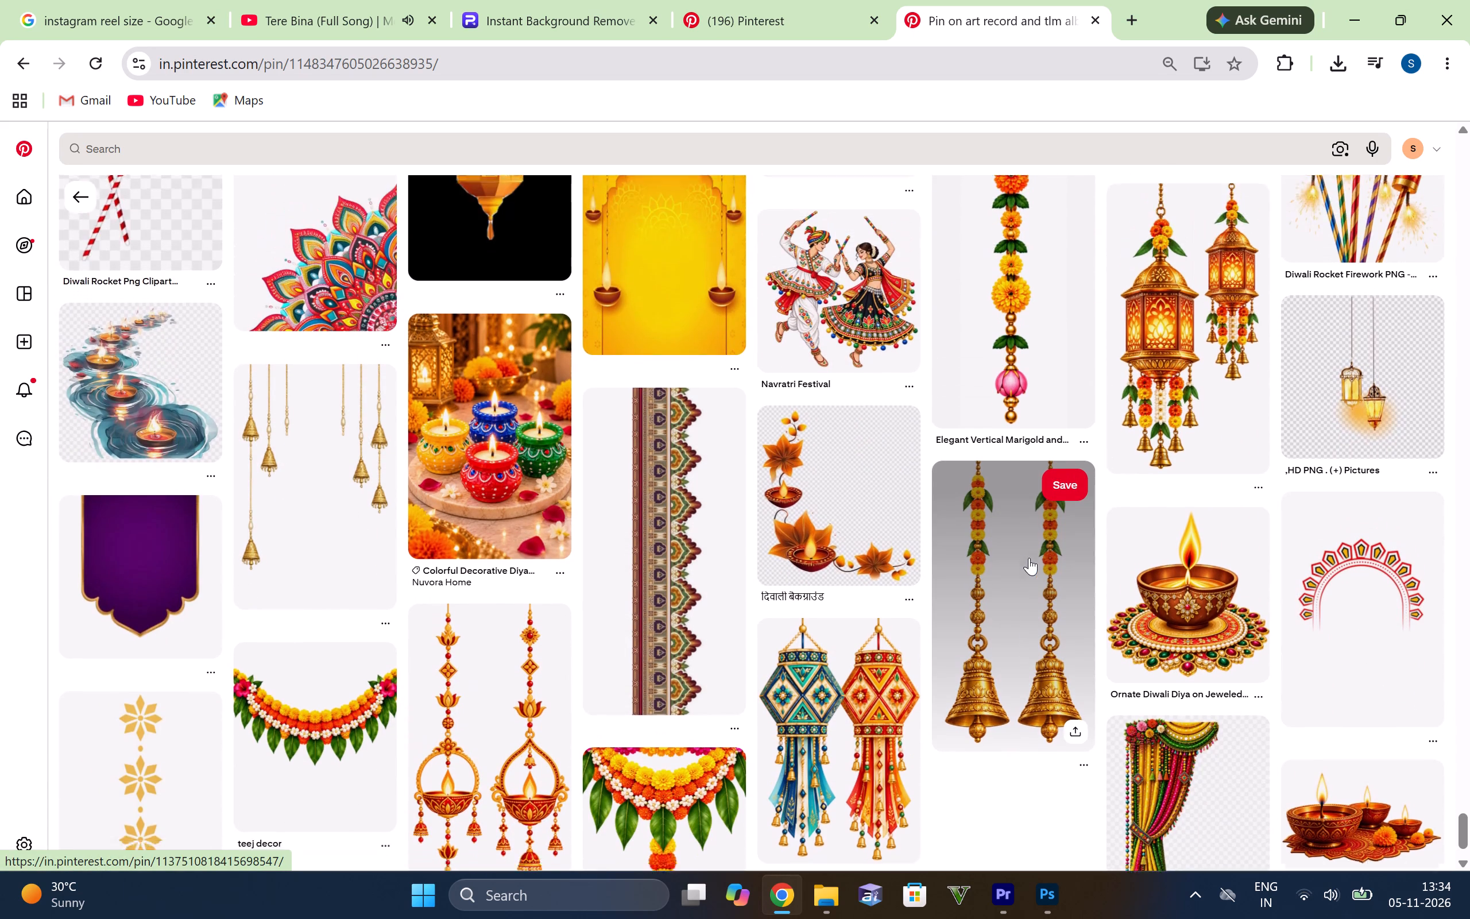
{"action": "scroll", "coordinate": [995, 505], "scroll_direction": "down", "scroll_amount": 2}
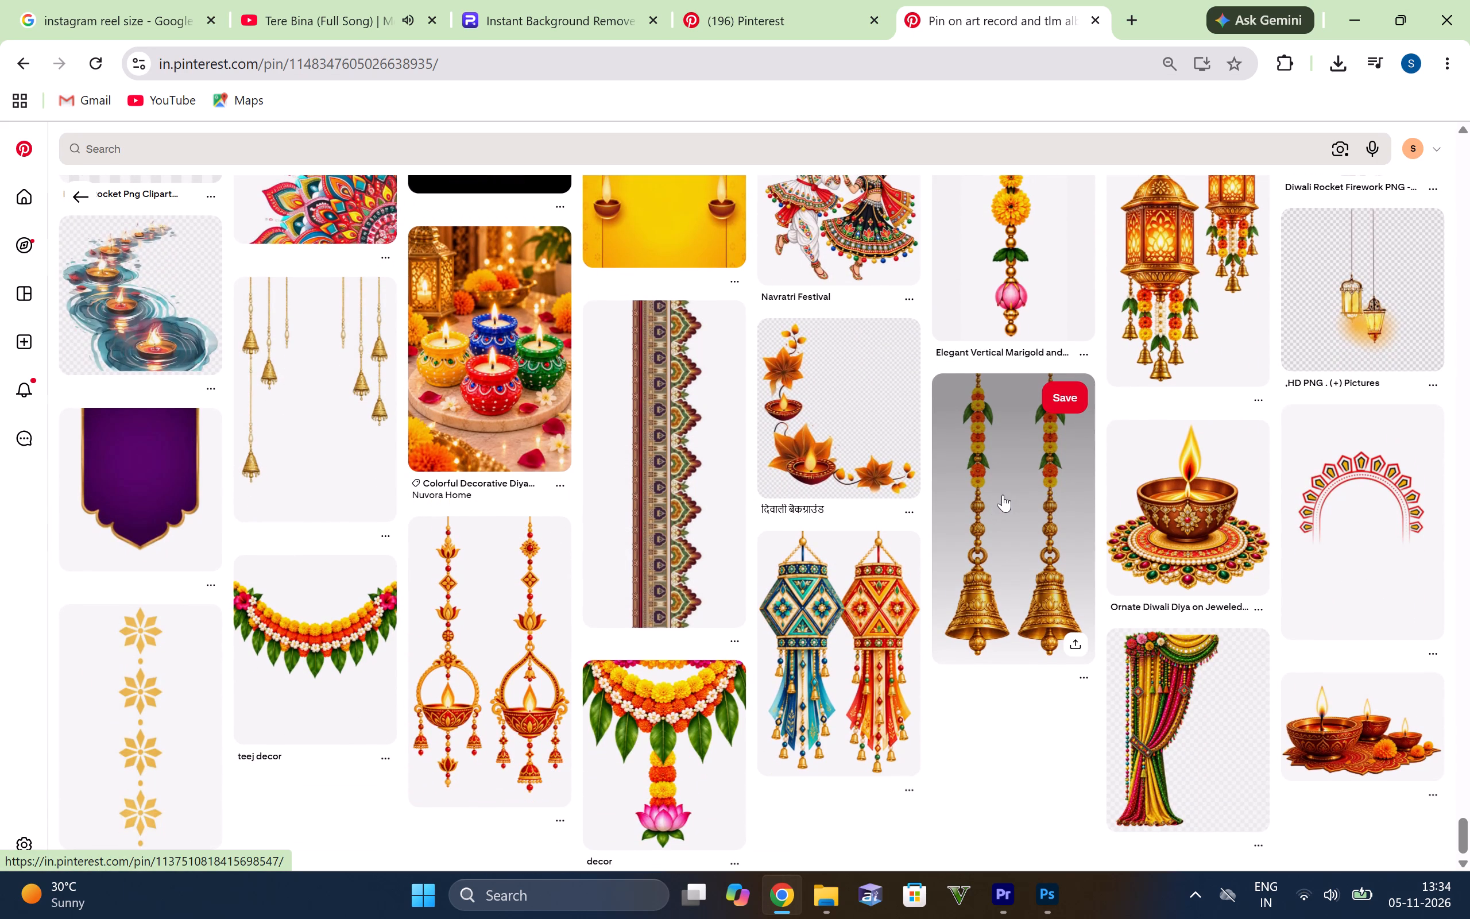
{"action": "scroll", "coordinate": [1003, 495], "scroll_direction": "down", "scroll_amount": 4}
{"action": "scroll", "coordinate": [997, 666], "scroll_direction": "down", "scroll_amount": 2}
Review the related pins back up to the main pin of three pink hanging diyas, comparing hanging lamps, bells, garlands and frames.
{"action": "scroll", "coordinate": [1062, 608], "scroll_direction": "up", "scroll_amount": 4}
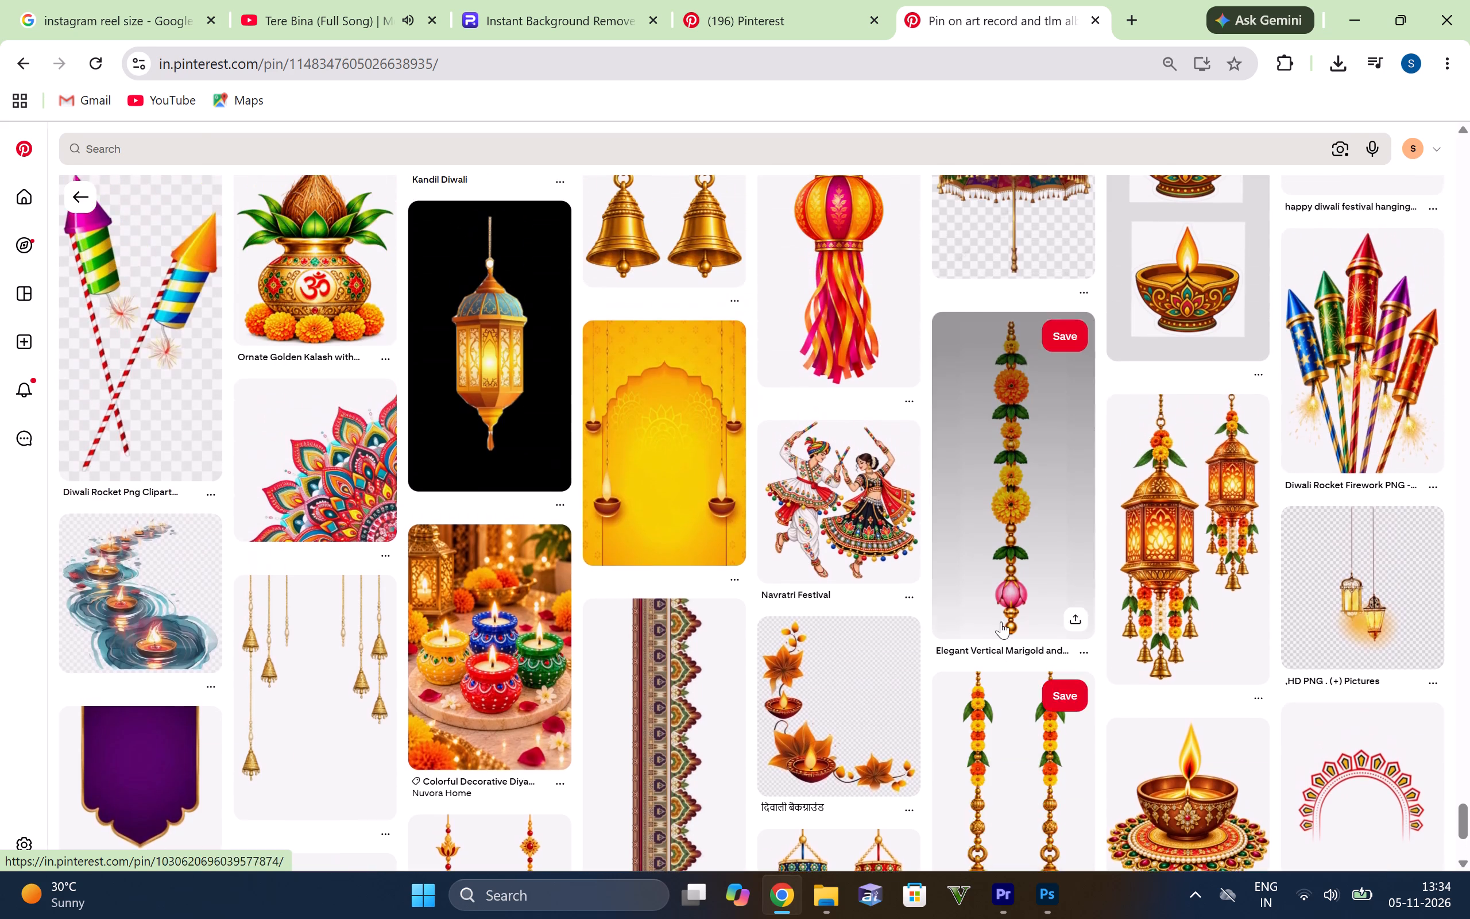
{"action": "scroll", "coordinate": [908, 462], "scroll_direction": "up", "scroll_amount": 3}
{"action": "scroll", "coordinate": [1003, 503], "scroll_direction": "up", "scroll_amount": 3}
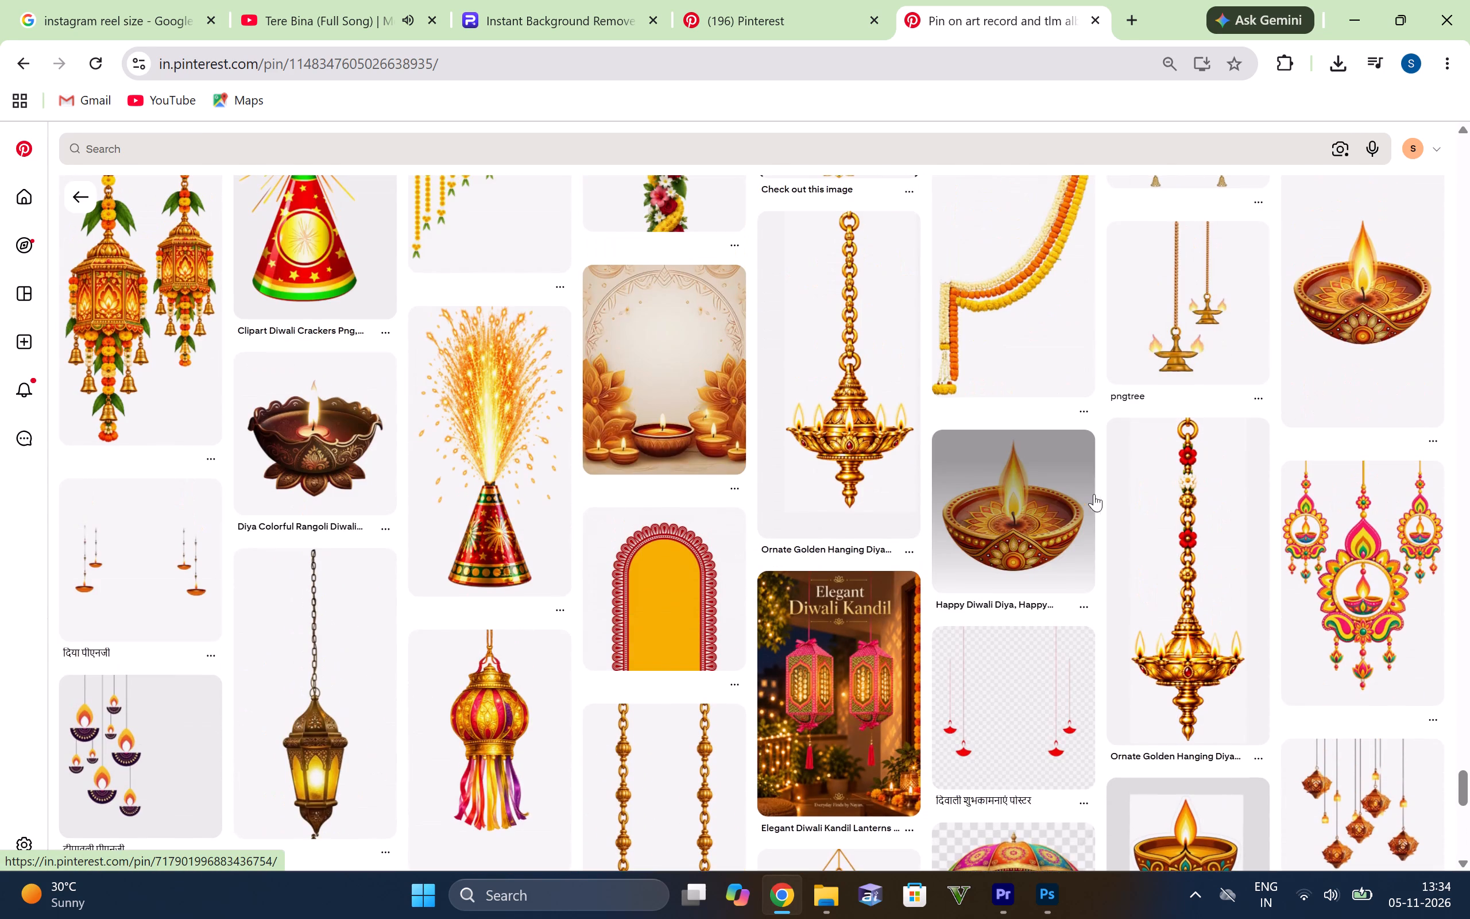
{"action": "scroll", "coordinate": [991, 504], "scroll_direction": "up", "scroll_amount": 3}
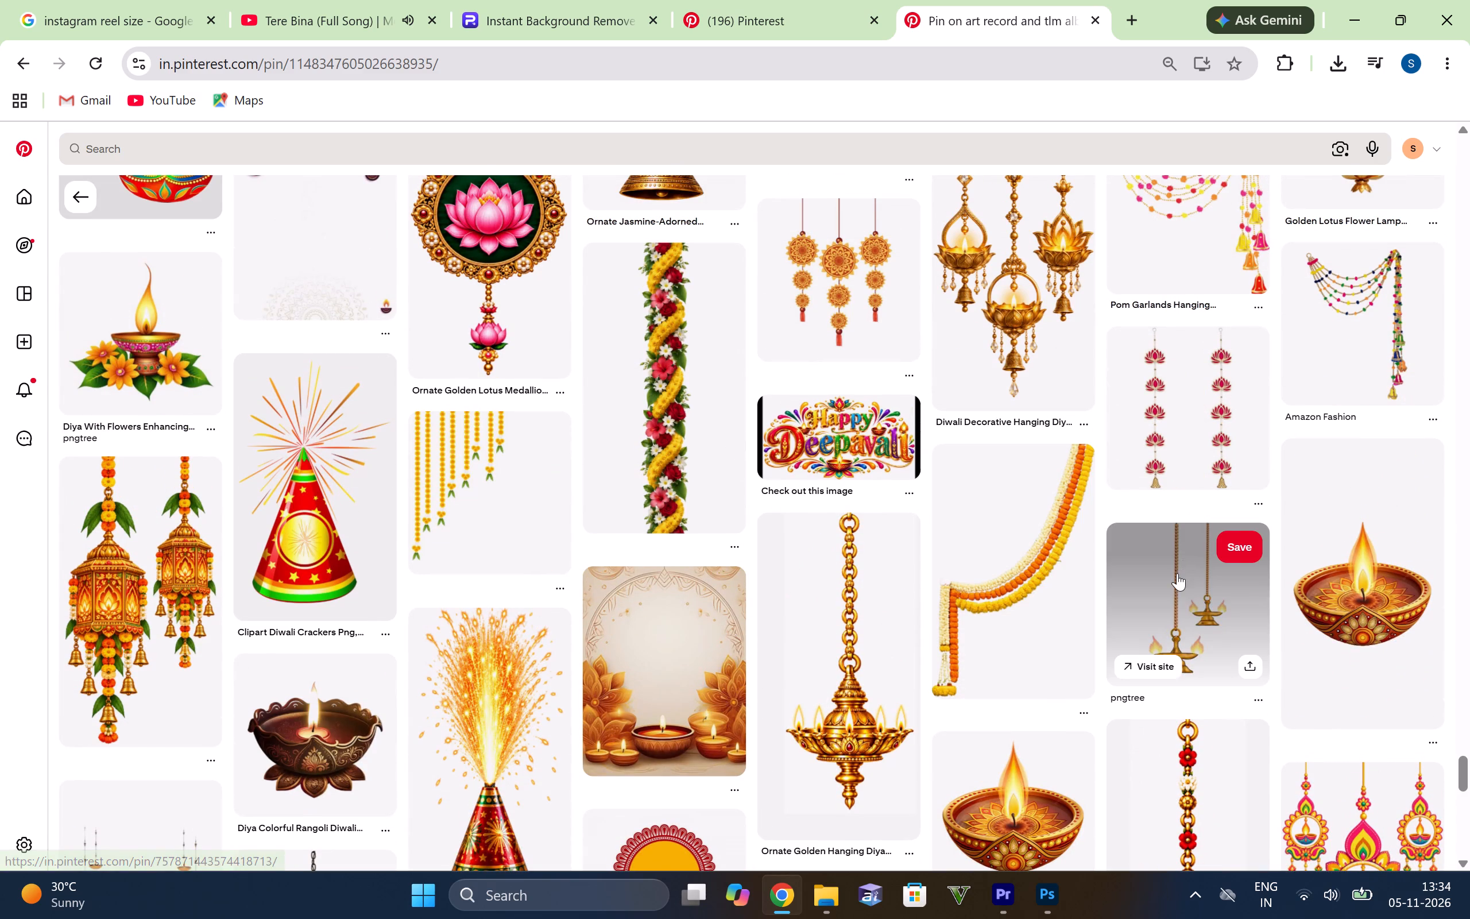
{"action": "scroll", "coordinate": [590, 491], "scroll_direction": "up", "scroll_amount": 3}
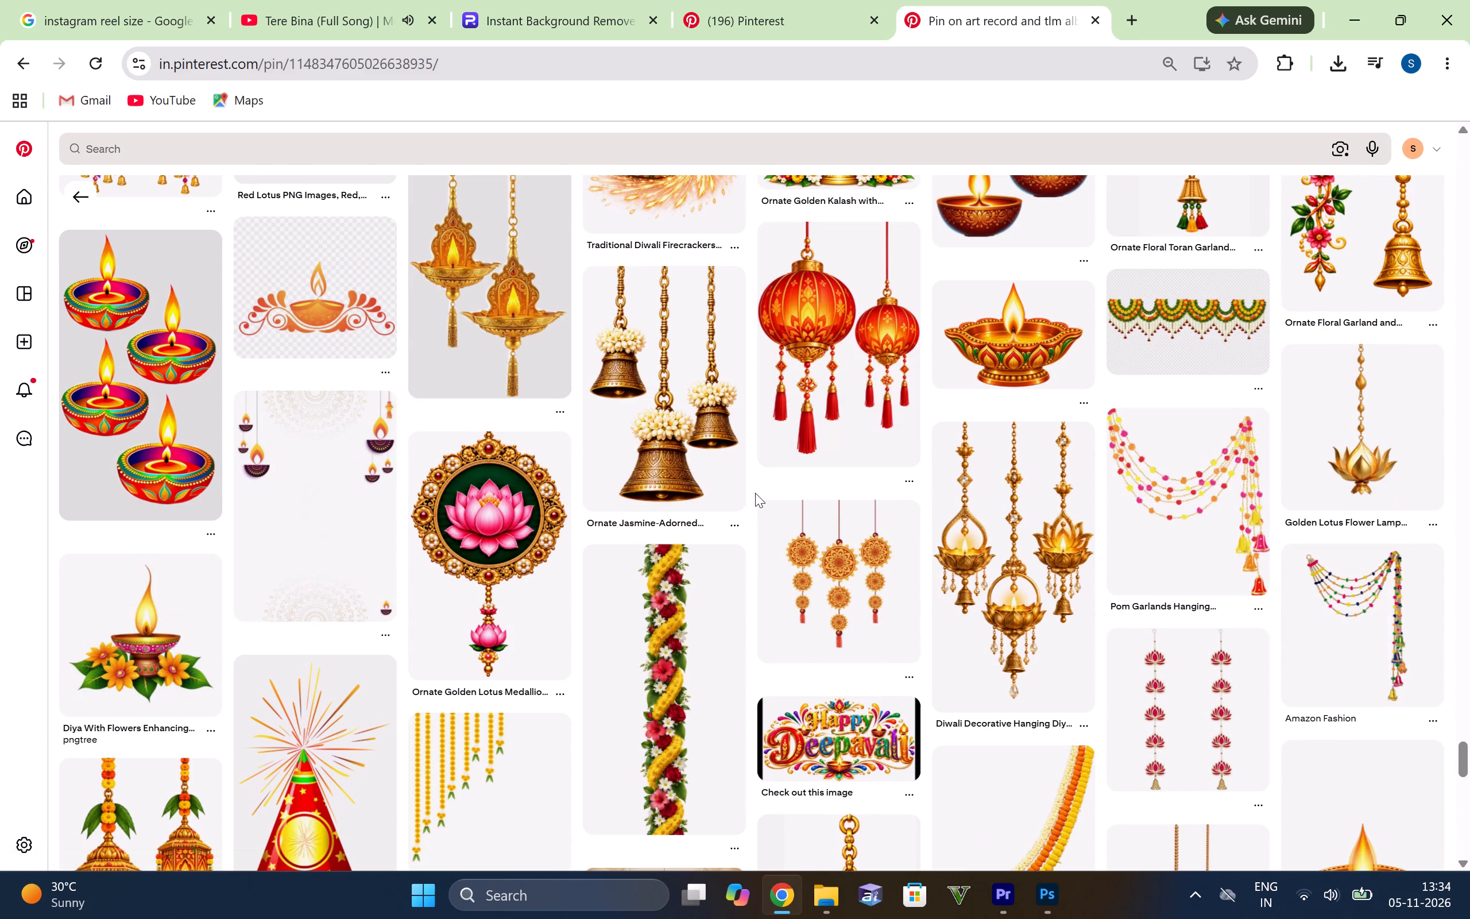
{"action": "scroll", "coordinate": [756, 499], "scroll_direction": "up", "scroll_amount": 4}
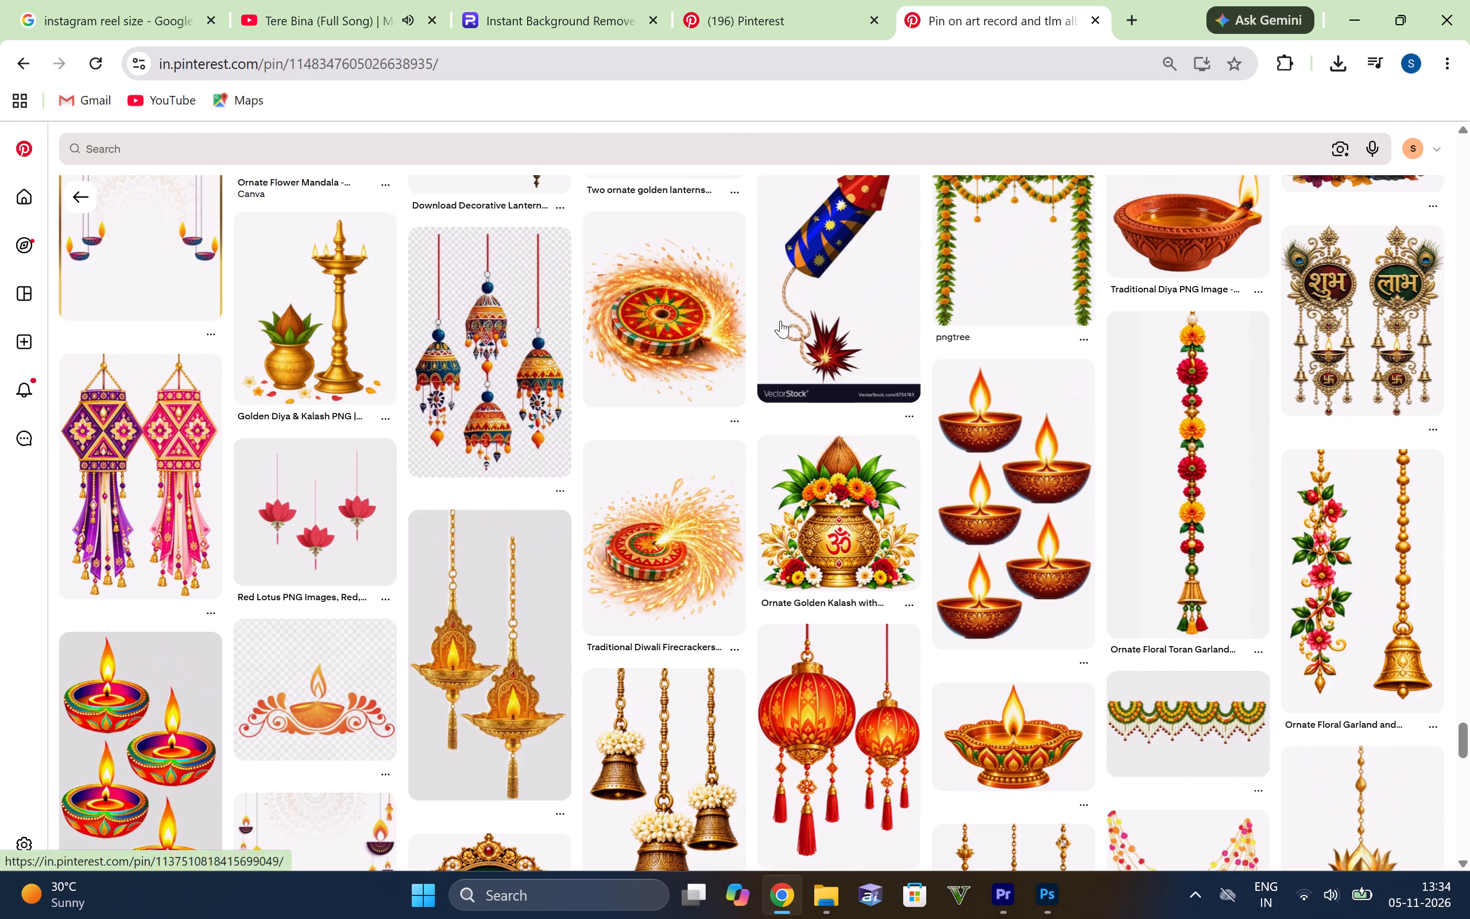
{"action": "scroll", "coordinate": [834, 349], "scroll_direction": "up", "scroll_amount": 5}
{"action": "scroll", "coordinate": [848, 422], "scroll_direction": "up", "scroll_amount": 4}
{"action": "scroll", "coordinate": [897, 477], "scroll_direction": "up", "scroll_amount": 3}
{"action": "scroll", "coordinate": [897, 477], "scroll_direction": "down", "scroll_amount": 2}
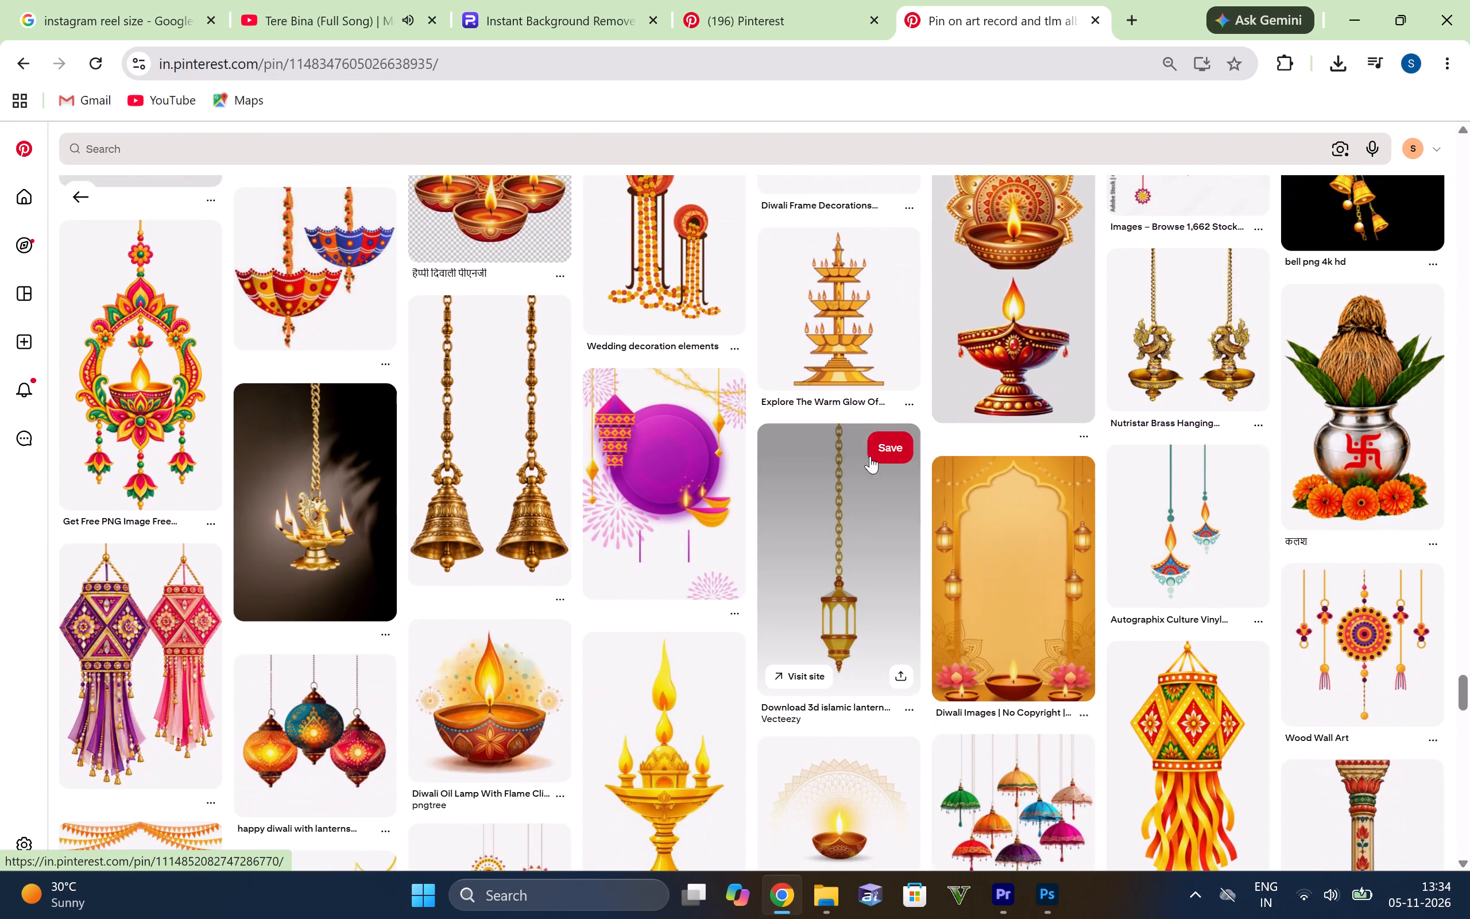
{"action": "scroll", "coordinate": [816, 585], "scroll_direction": "down", "scroll_amount": 1}
{"action": "scroll", "coordinate": [818, 492], "scroll_direction": "up", "scroll_amount": 2}
{"action": "scroll", "coordinate": [823, 657], "scroll_direction": "up", "scroll_amount": 3}
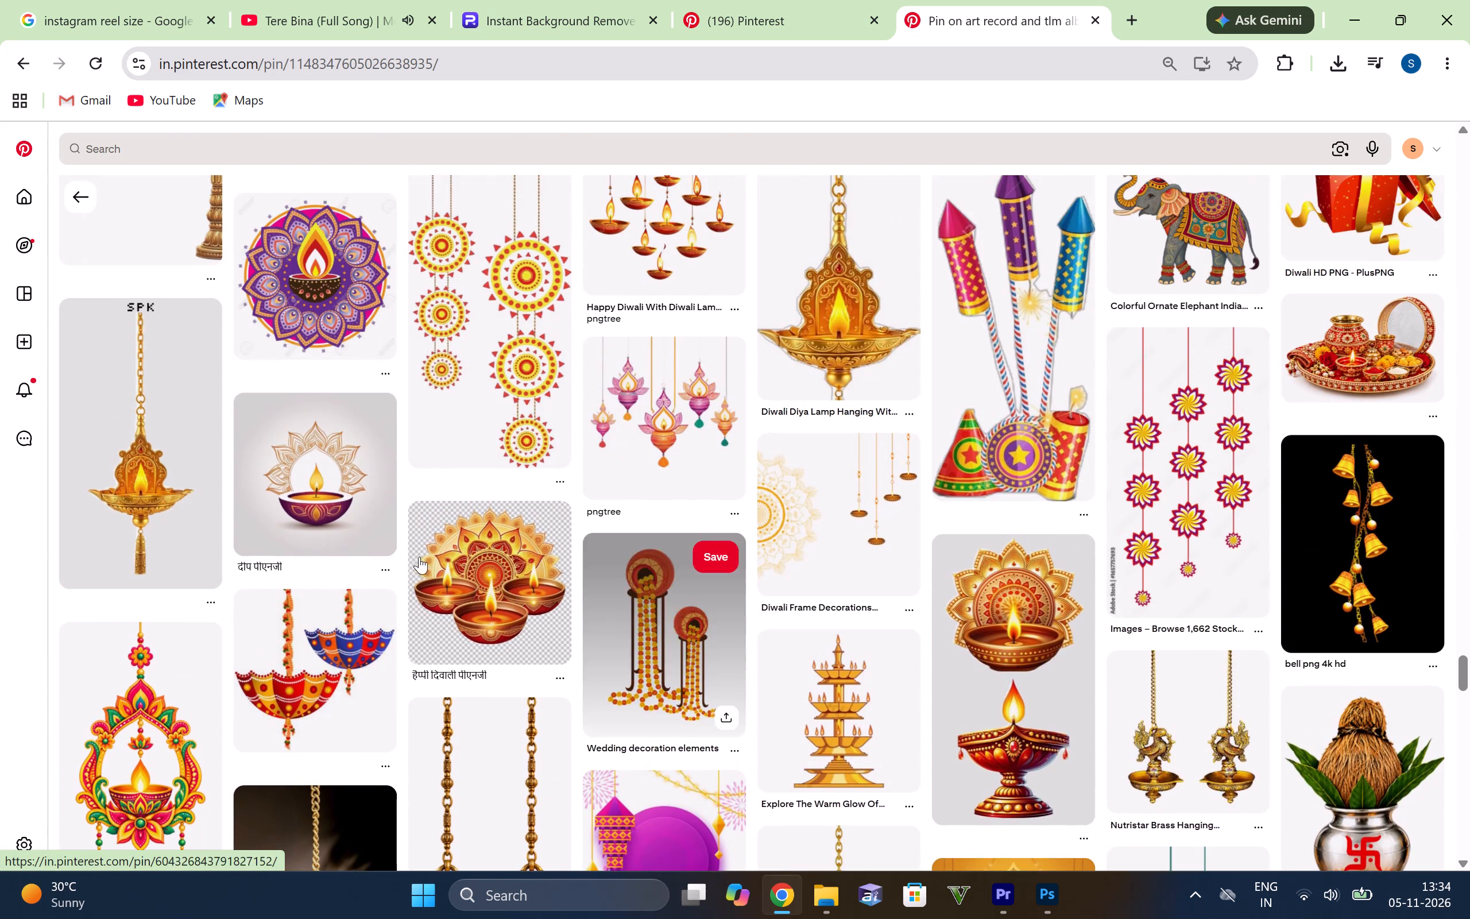
{"action": "scroll", "coordinate": [388, 563], "scroll_direction": "up", "scroll_amount": 3}
{"action": "scroll", "coordinate": [489, 611], "scroll_direction": "up", "scroll_amount": 2}
{"action": "scroll", "coordinate": [1038, 600], "scroll_direction": "up", "scroll_amount": 3}
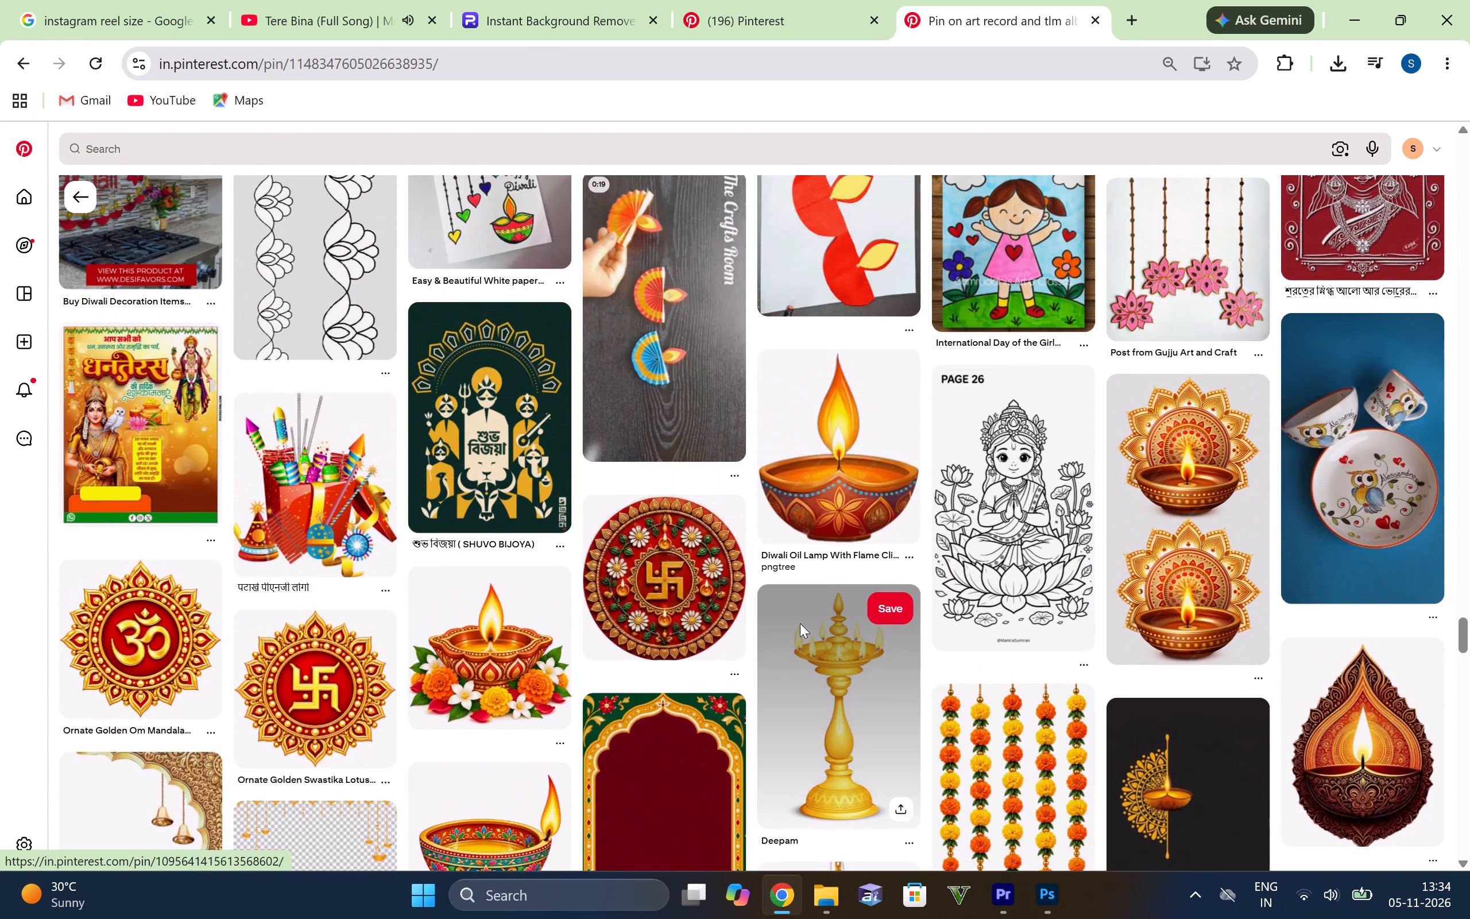
{"action": "scroll", "coordinate": [827, 608], "scroll_direction": "up", "scroll_amount": 4}
{"action": "scroll", "coordinate": [621, 585], "scroll_direction": "up", "scroll_amount": 8}
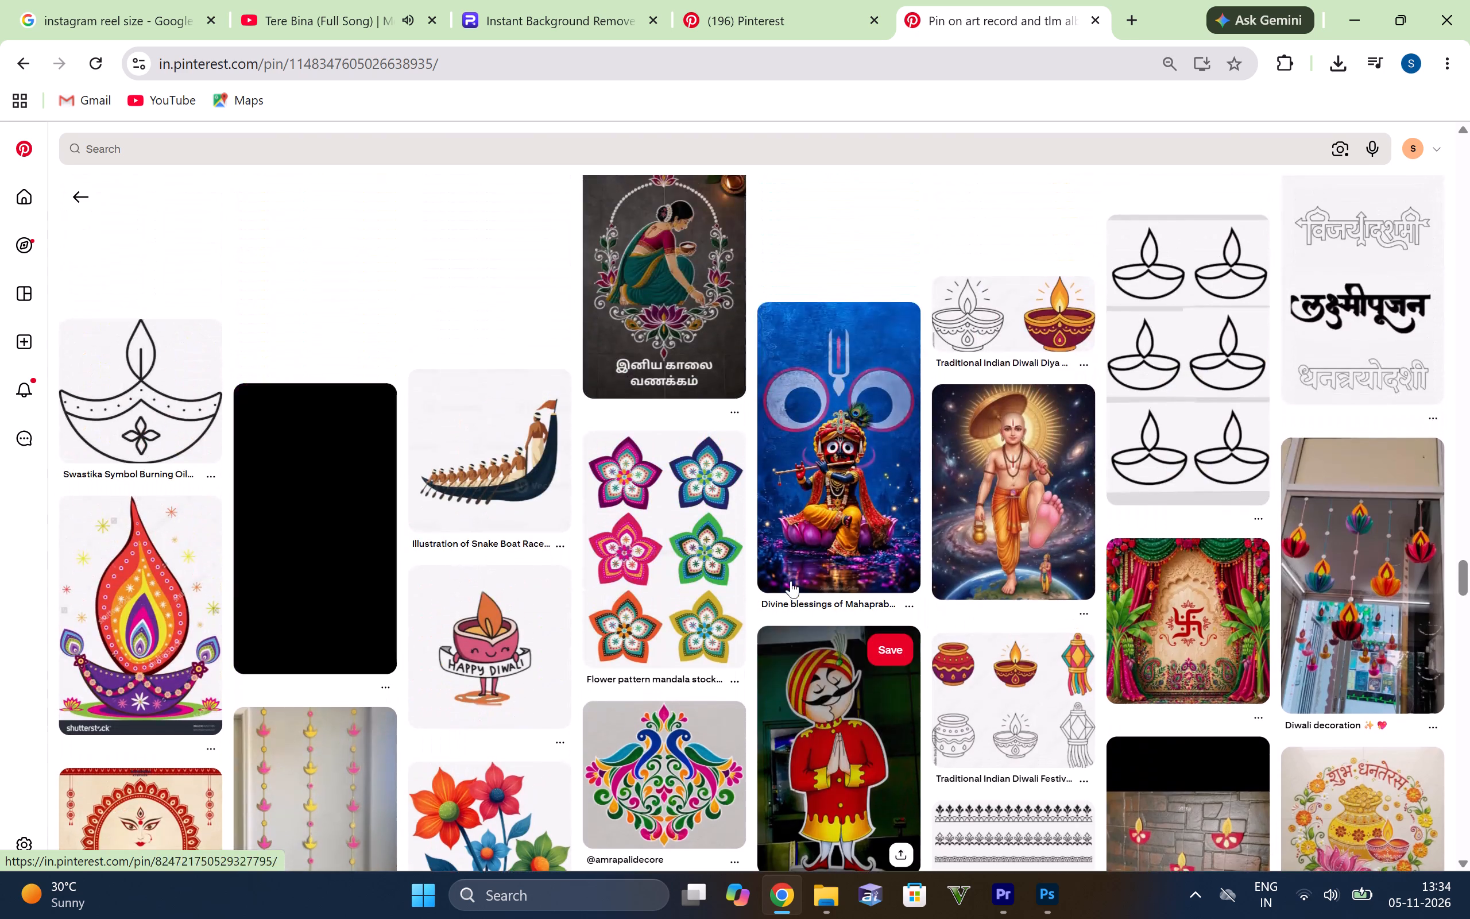
{"action": "scroll", "coordinate": [786, 588], "scroll_direction": "up", "scroll_amount": 4}
{"action": "scroll", "coordinate": [853, 607], "scroll_direction": "up", "scroll_amount": 5}
{"action": "scroll", "coordinate": [891, 576], "scroll_direction": "up", "scroll_amount": 5}
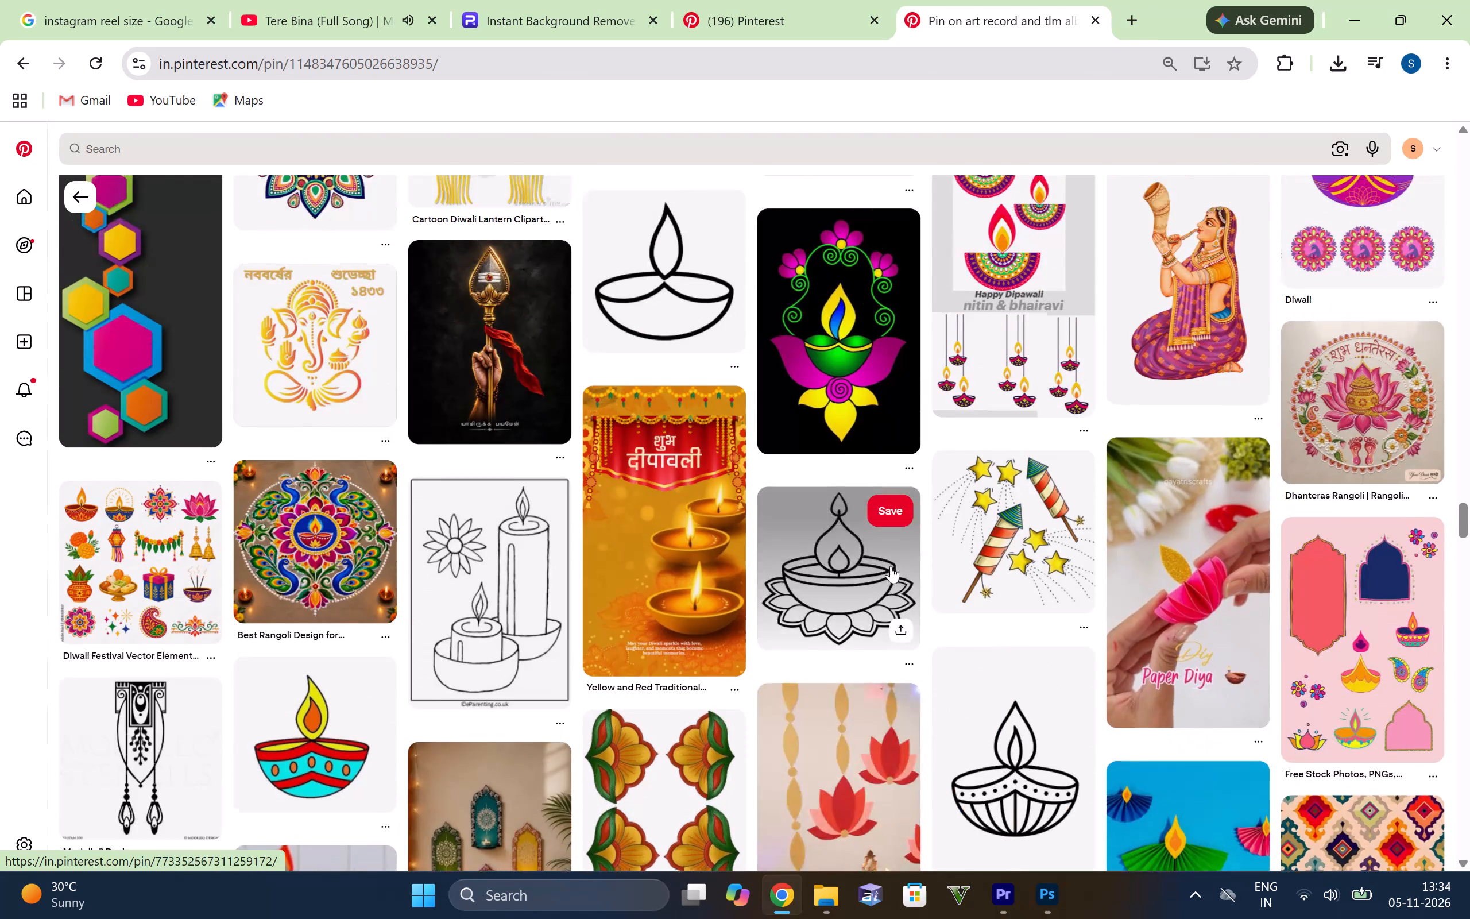
{"action": "scroll", "coordinate": [891, 566], "scroll_direction": "up", "scroll_amount": 8}
{"action": "scroll", "coordinate": [795, 509], "scroll_direction": "up", "scroll_amount": 10}
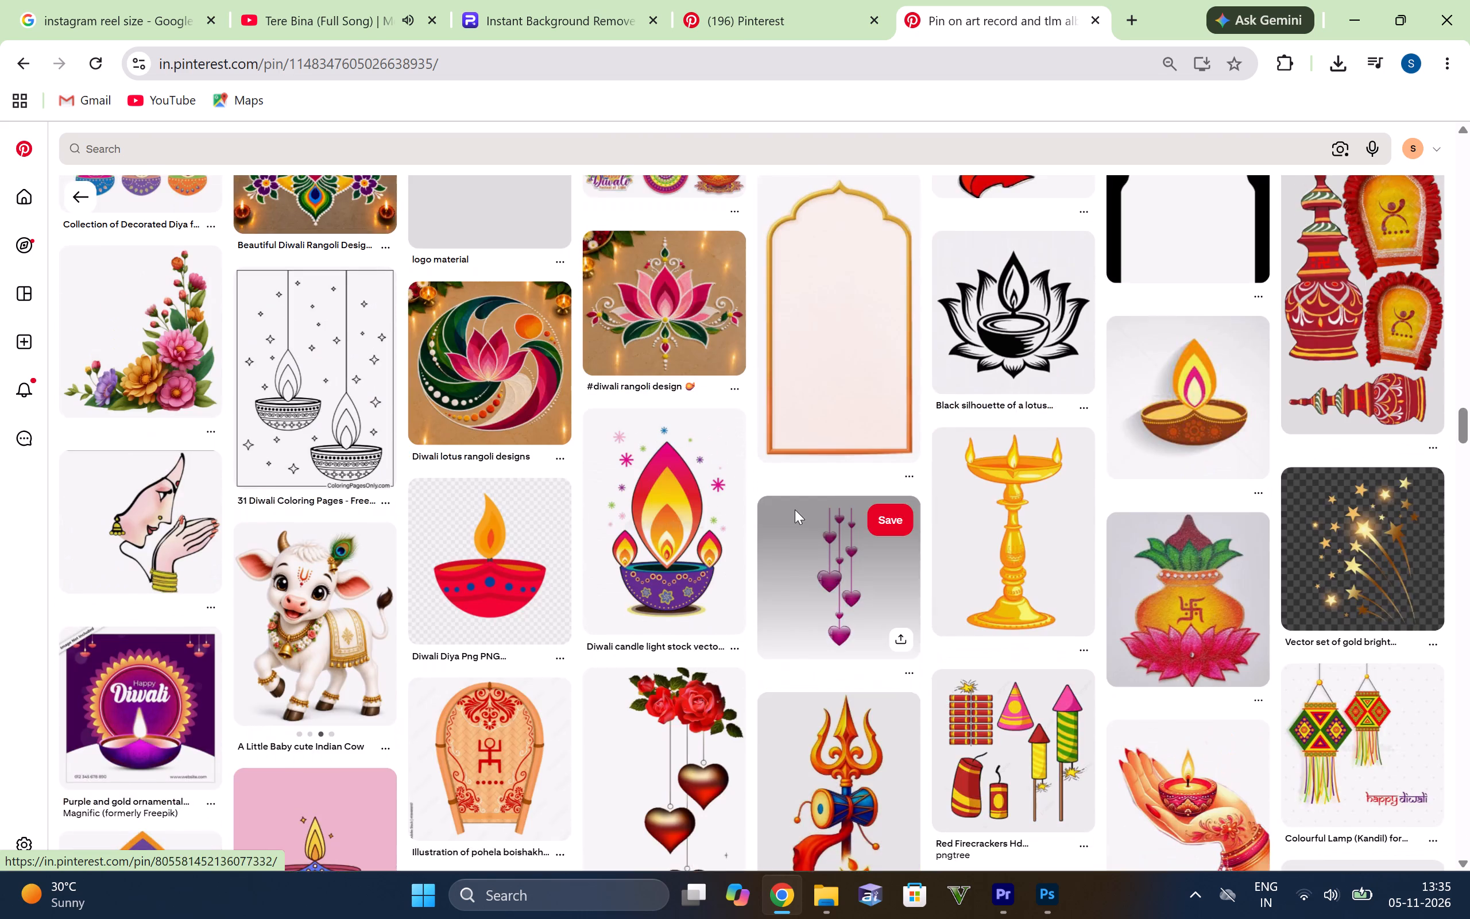
{"action": "scroll", "coordinate": [795, 509], "scroll_direction": "up", "scroll_amount": 9}
{"action": "scroll", "coordinate": [1120, 465], "scroll_direction": "up", "scroll_amount": 4}
{"action": "scroll", "coordinate": [992, 370], "scroll_direction": "up", "scroll_amount": 5}
{"action": "scroll", "coordinate": [844, 586], "scroll_direction": "up", "scroll_amount": 4}
{"action": "scroll", "coordinate": [807, 625], "scroll_direction": "up", "scroll_amount": 6}
{"action": "scroll", "coordinate": [961, 604], "scroll_direction": "up", "scroll_amount": 5}
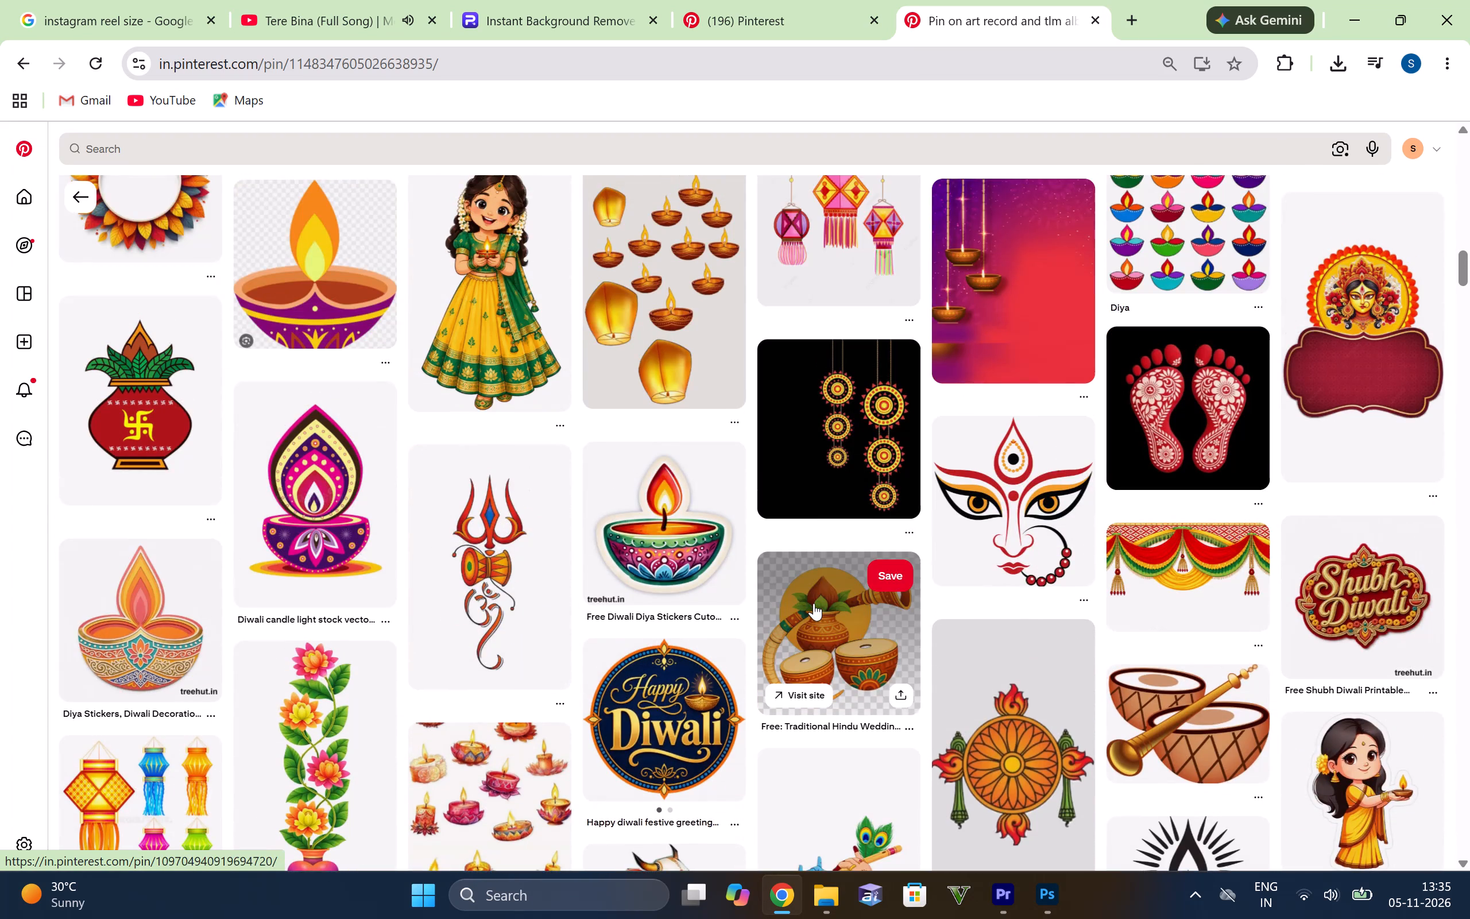
{"action": "scroll", "coordinate": [816, 597], "scroll_direction": "up", "scroll_amount": 5}
{"action": "scroll", "coordinate": [688, 619], "scroll_direction": "up", "scroll_amount": 8}
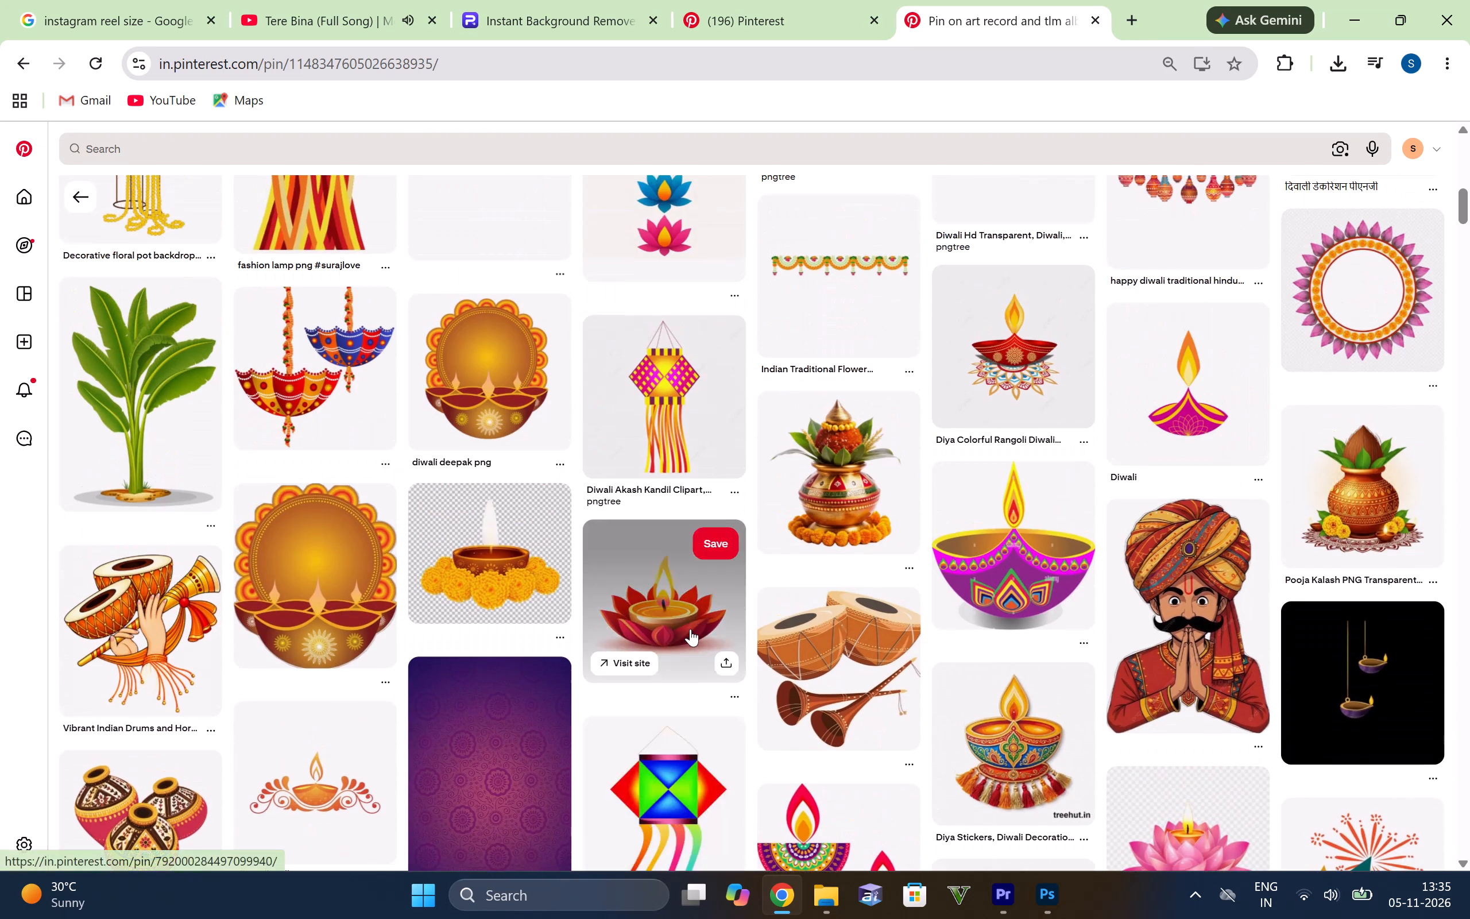
{"action": "scroll", "coordinate": [690, 627], "scroll_direction": "up", "scroll_amount": 4}
{"action": "scroll", "coordinate": [793, 617], "scroll_direction": "up", "scroll_amount": 7}
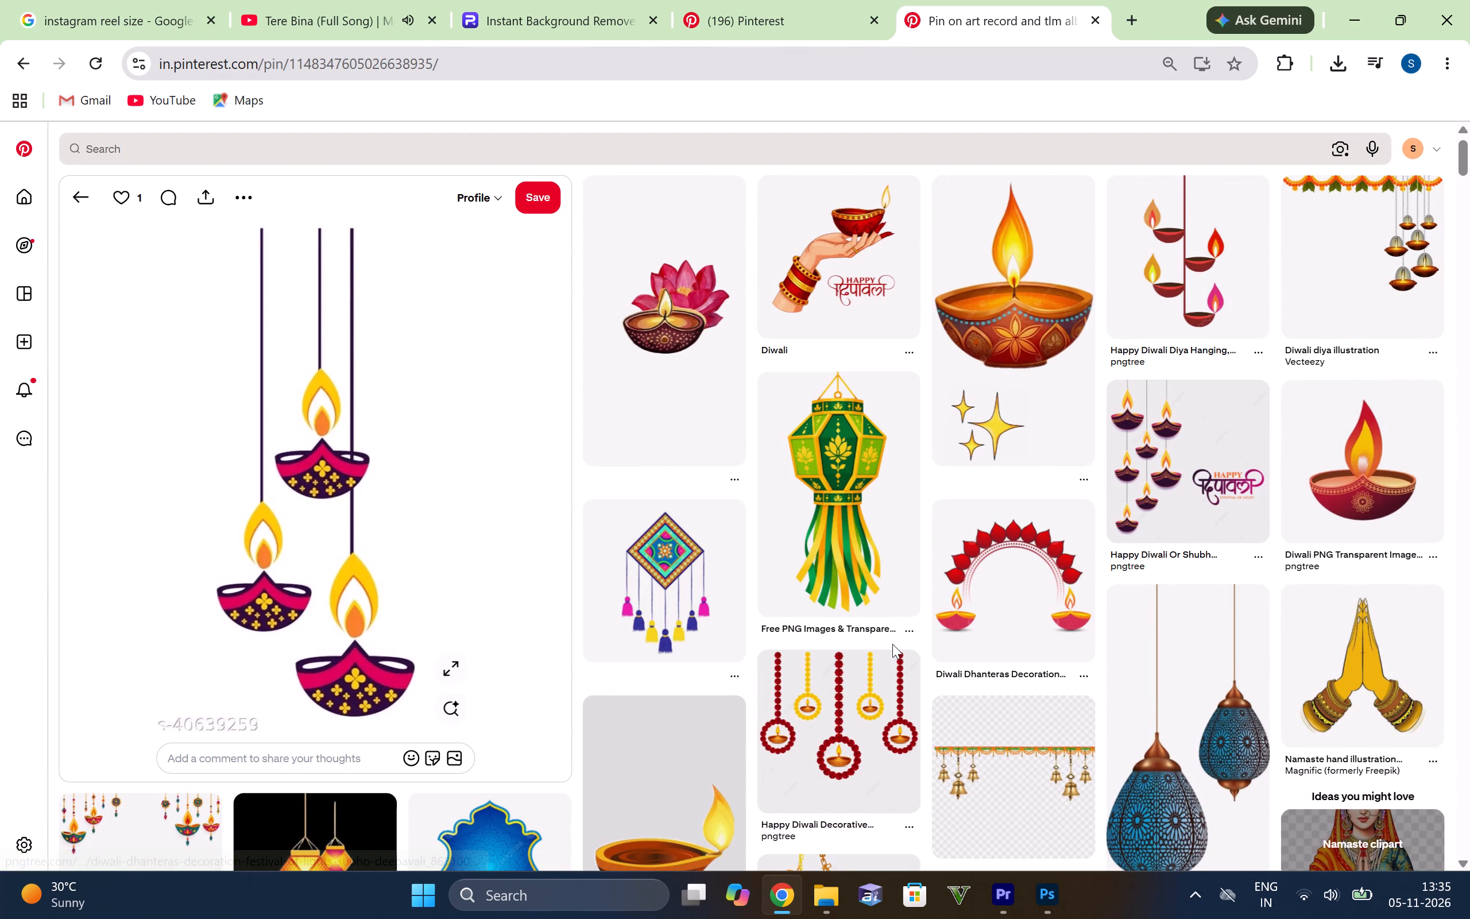
Examine the pins related to the three pink hanging diyas once more for hanging lanterns, bells or diyas that suit the poster.
{"action": "scroll", "coordinate": [921, 612], "scroll_direction": "down", "scroll_amount": 3}
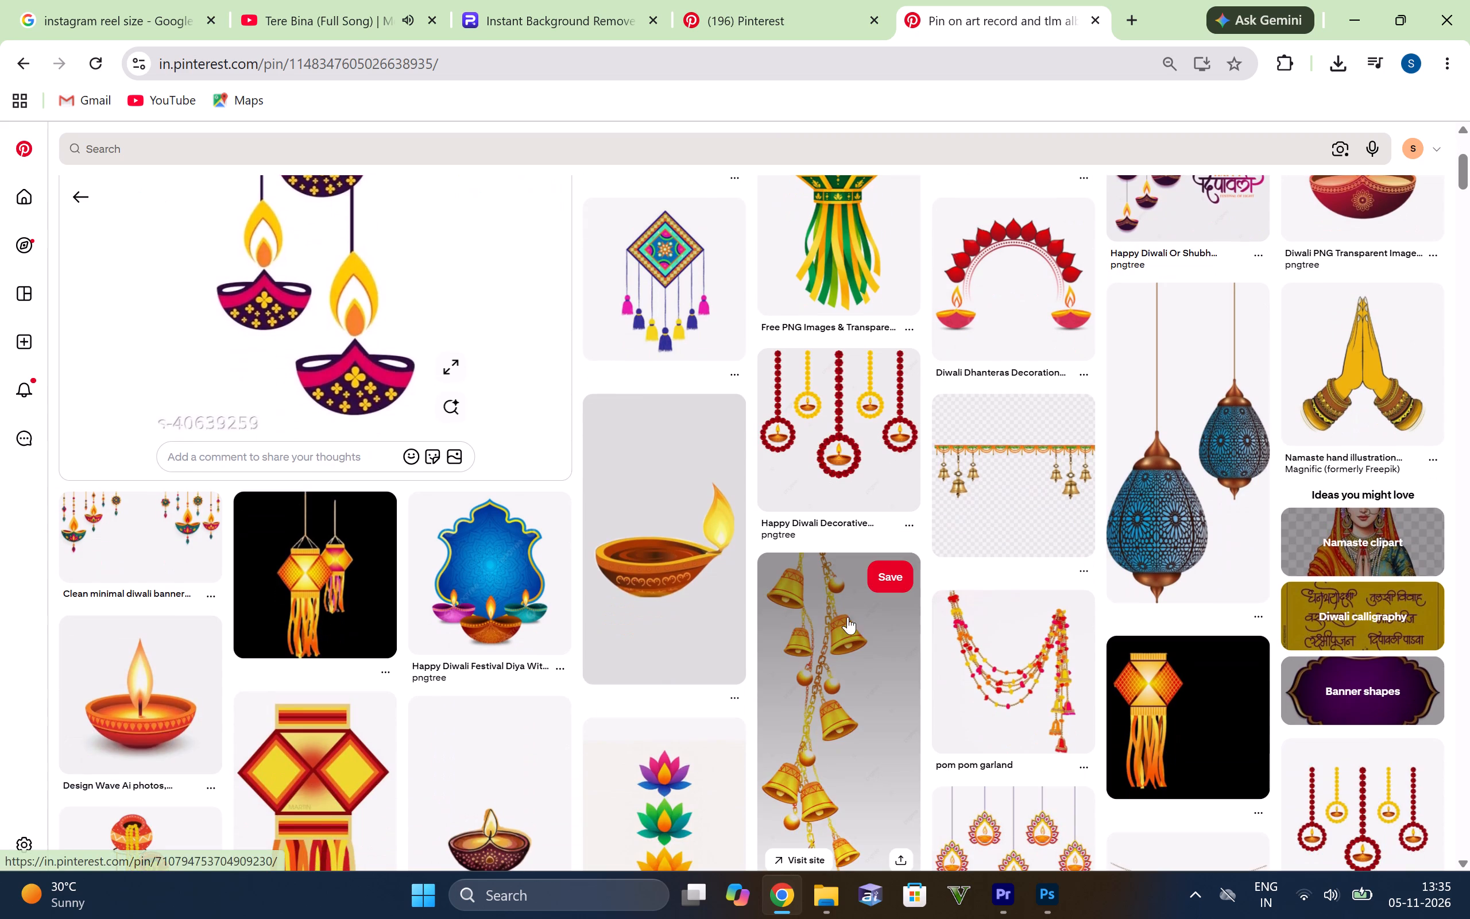
{"action": "scroll", "coordinate": [822, 629], "scroll_direction": "down", "scroll_amount": 1}
{"action": "scroll", "coordinate": [799, 659], "scroll_direction": "up", "scroll_amount": 2}
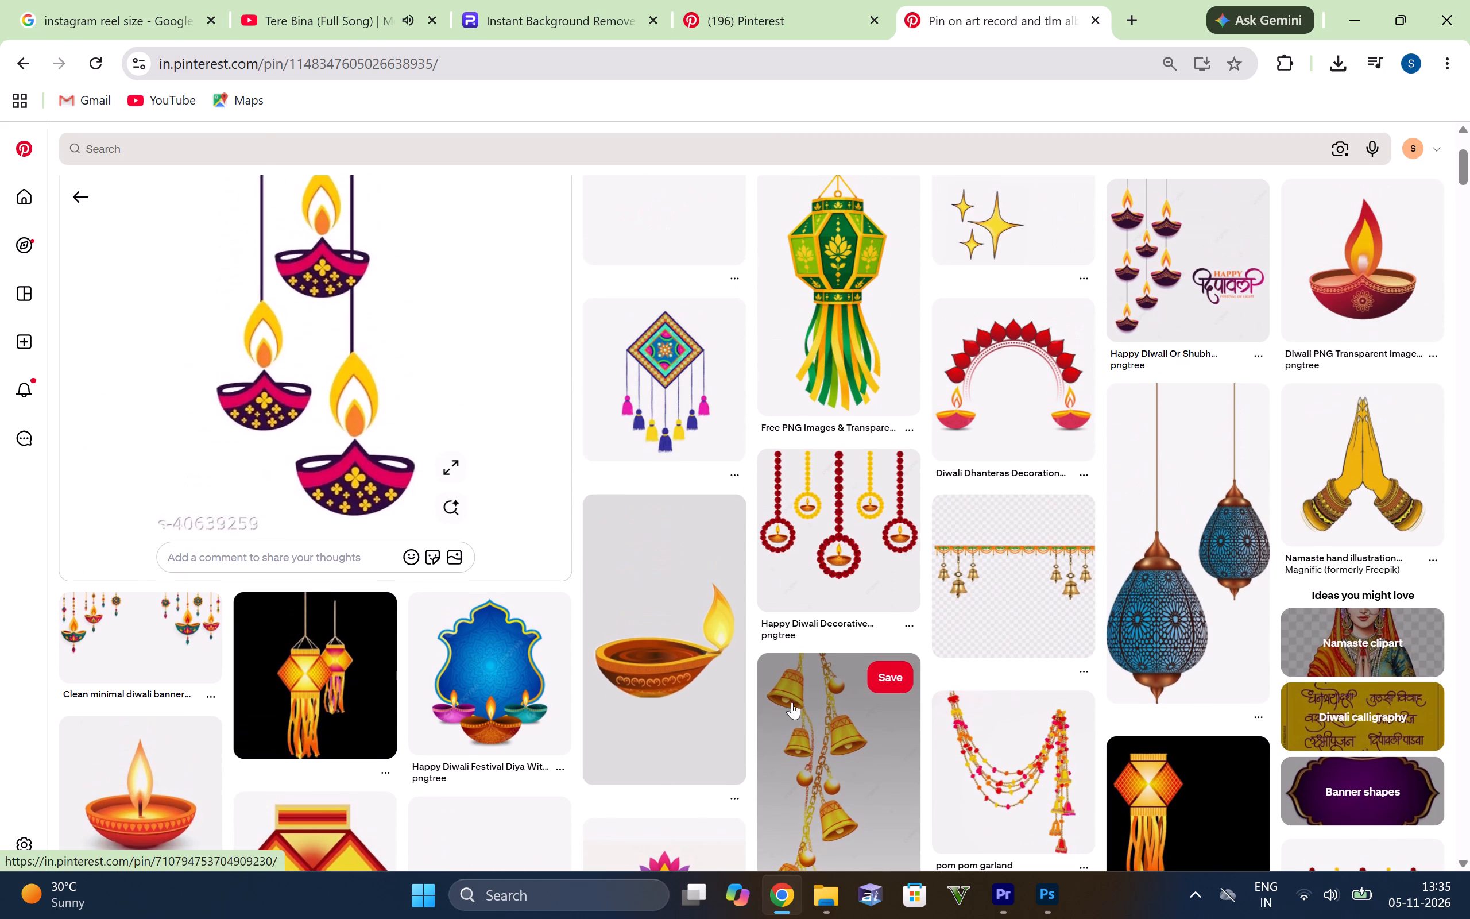
{"action": "scroll", "coordinate": [864, 586], "scroll_direction": "down", "scroll_amount": 6}
{"action": "scroll", "coordinate": [815, 592], "scroll_direction": "down", "scroll_amount": 9}
{"action": "scroll", "coordinate": [834, 488], "scroll_direction": "down", "scroll_amount": 3}
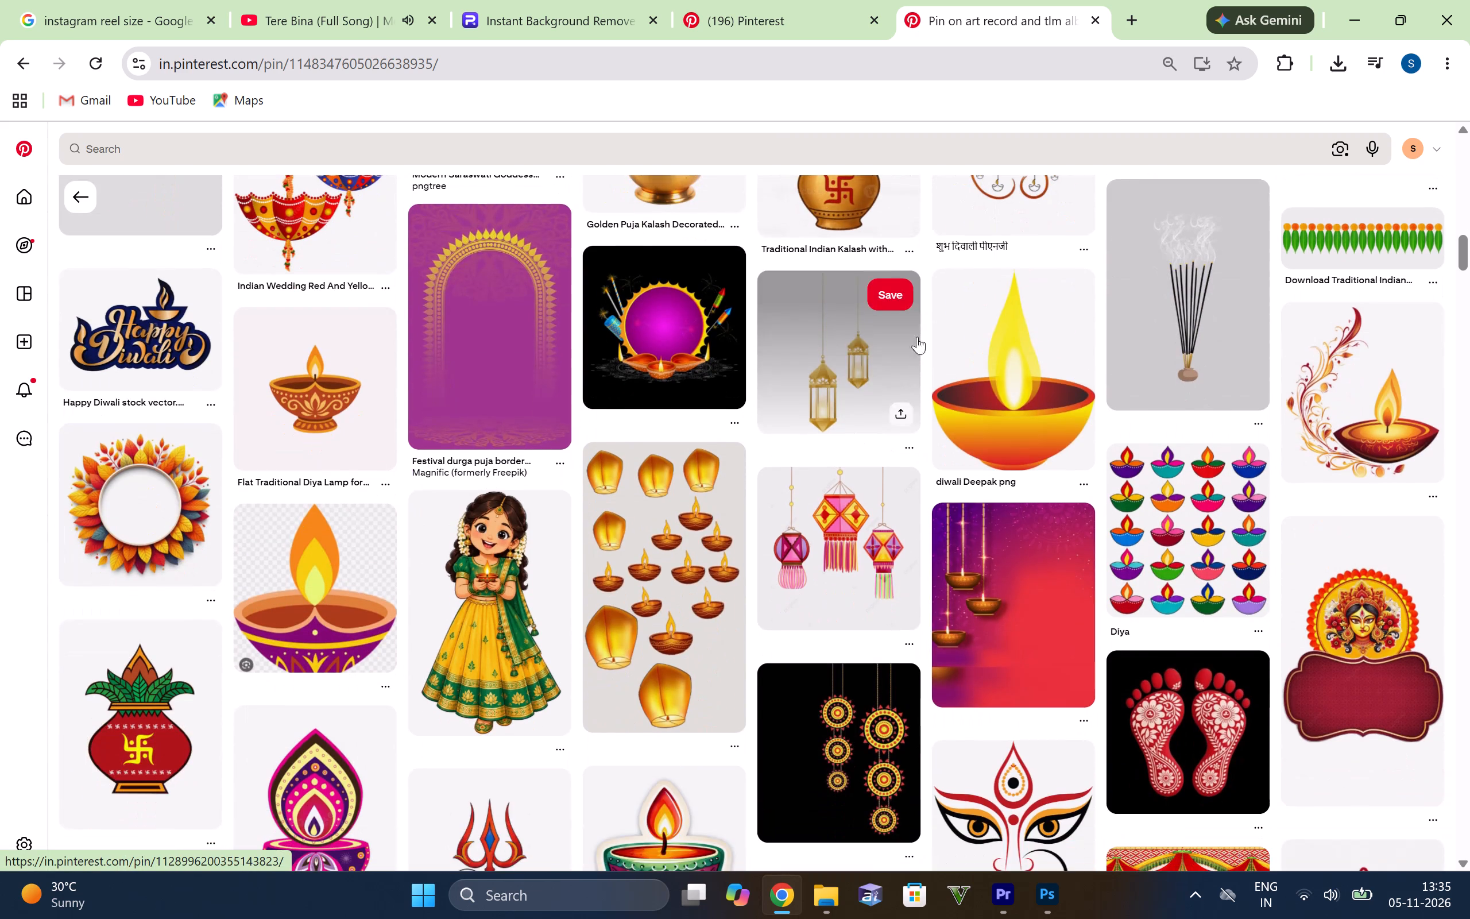
{"action": "scroll", "coordinate": [901, 340], "scroll_direction": "up", "scroll_amount": 4}
{"action": "scroll", "coordinate": [996, 544], "scroll_direction": "down", "scroll_amount": 2}
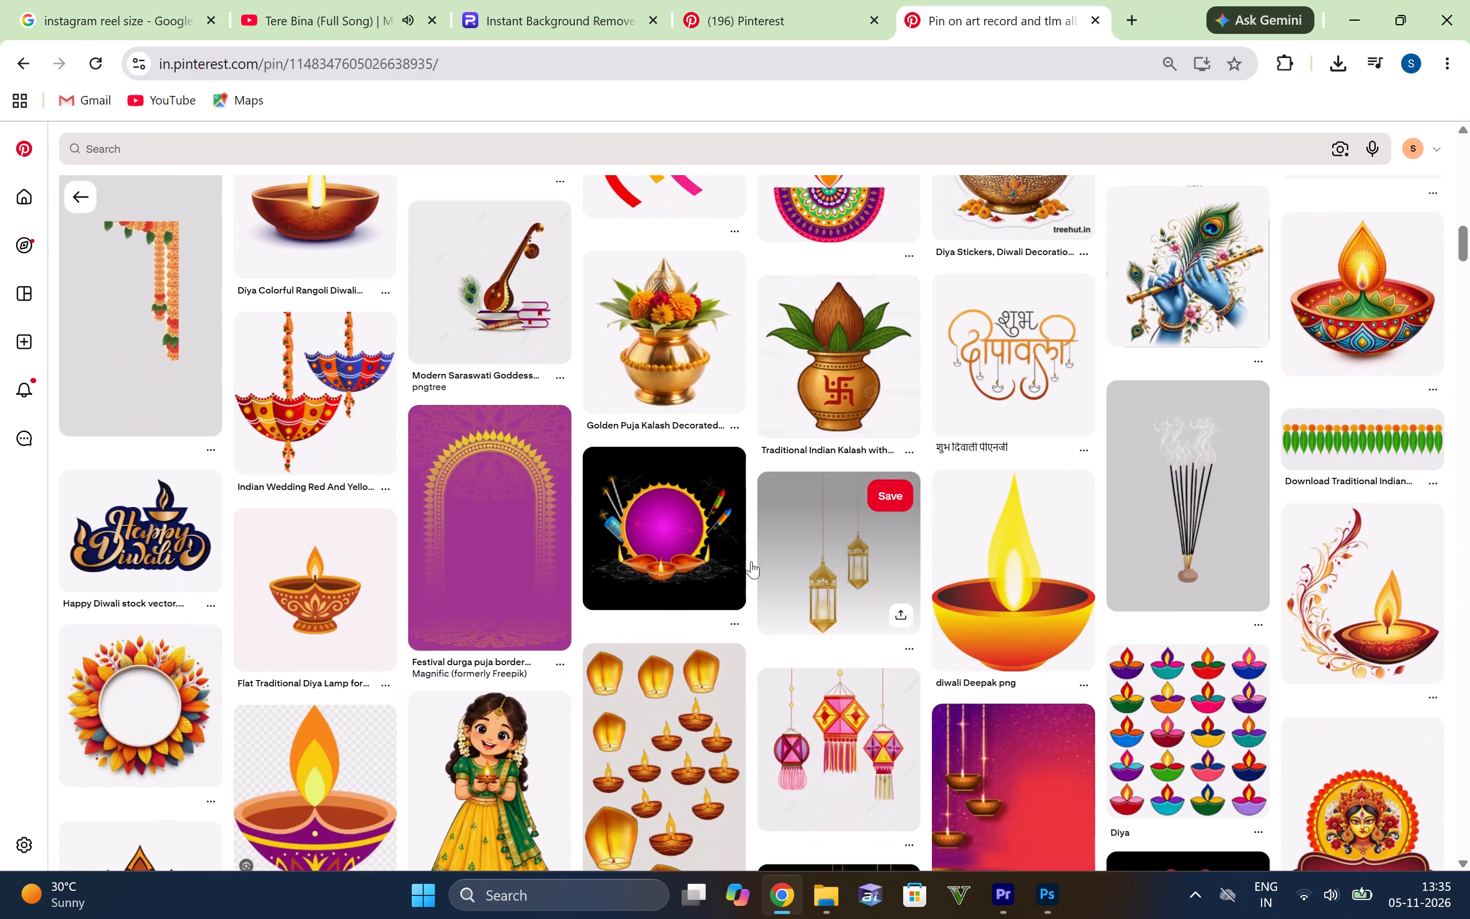
{"action": "scroll", "coordinate": [717, 577], "scroll_direction": "down", "scroll_amount": 3}
{"action": "scroll", "coordinate": [848, 451], "scroll_direction": "down", "scroll_amount": 4}
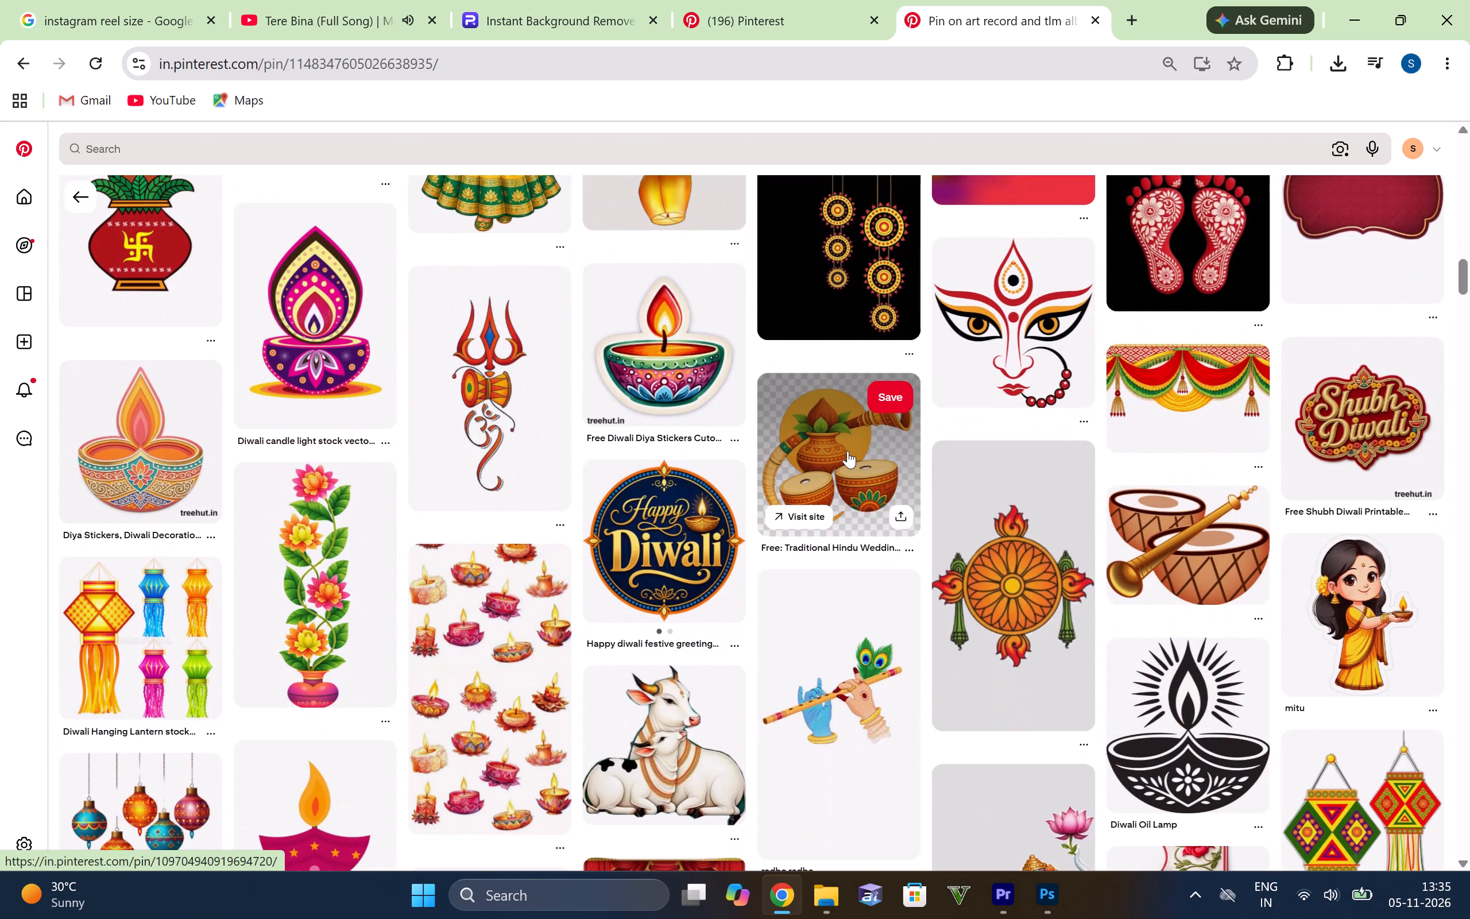
{"action": "scroll", "coordinate": [853, 454], "scroll_direction": "down", "scroll_amount": 6}
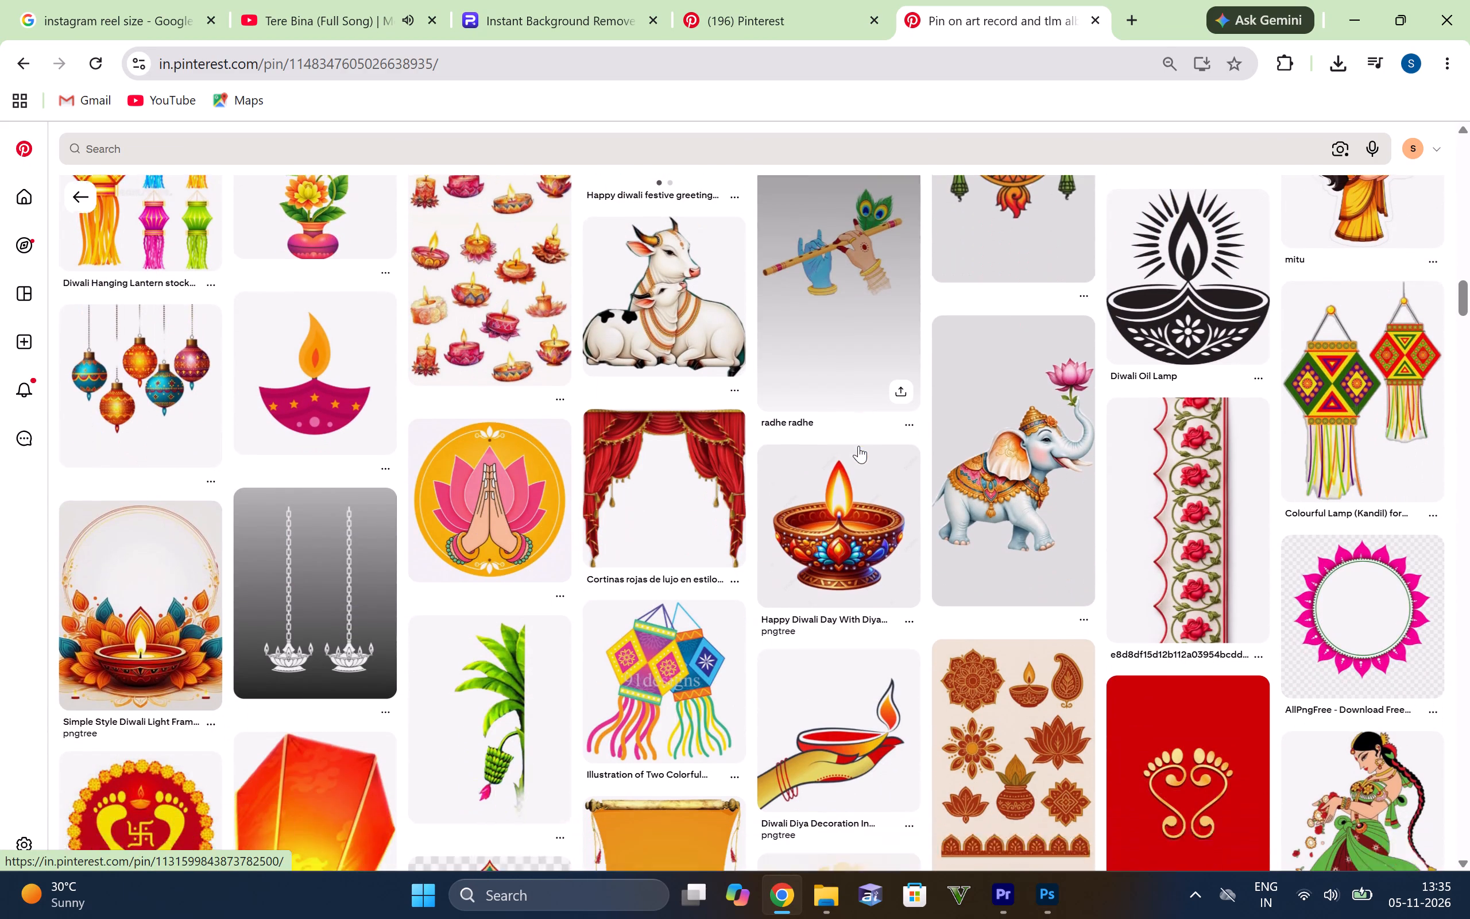
{"action": "scroll", "coordinate": [858, 446], "scroll_direction": "down", "scroll_amount": 1}
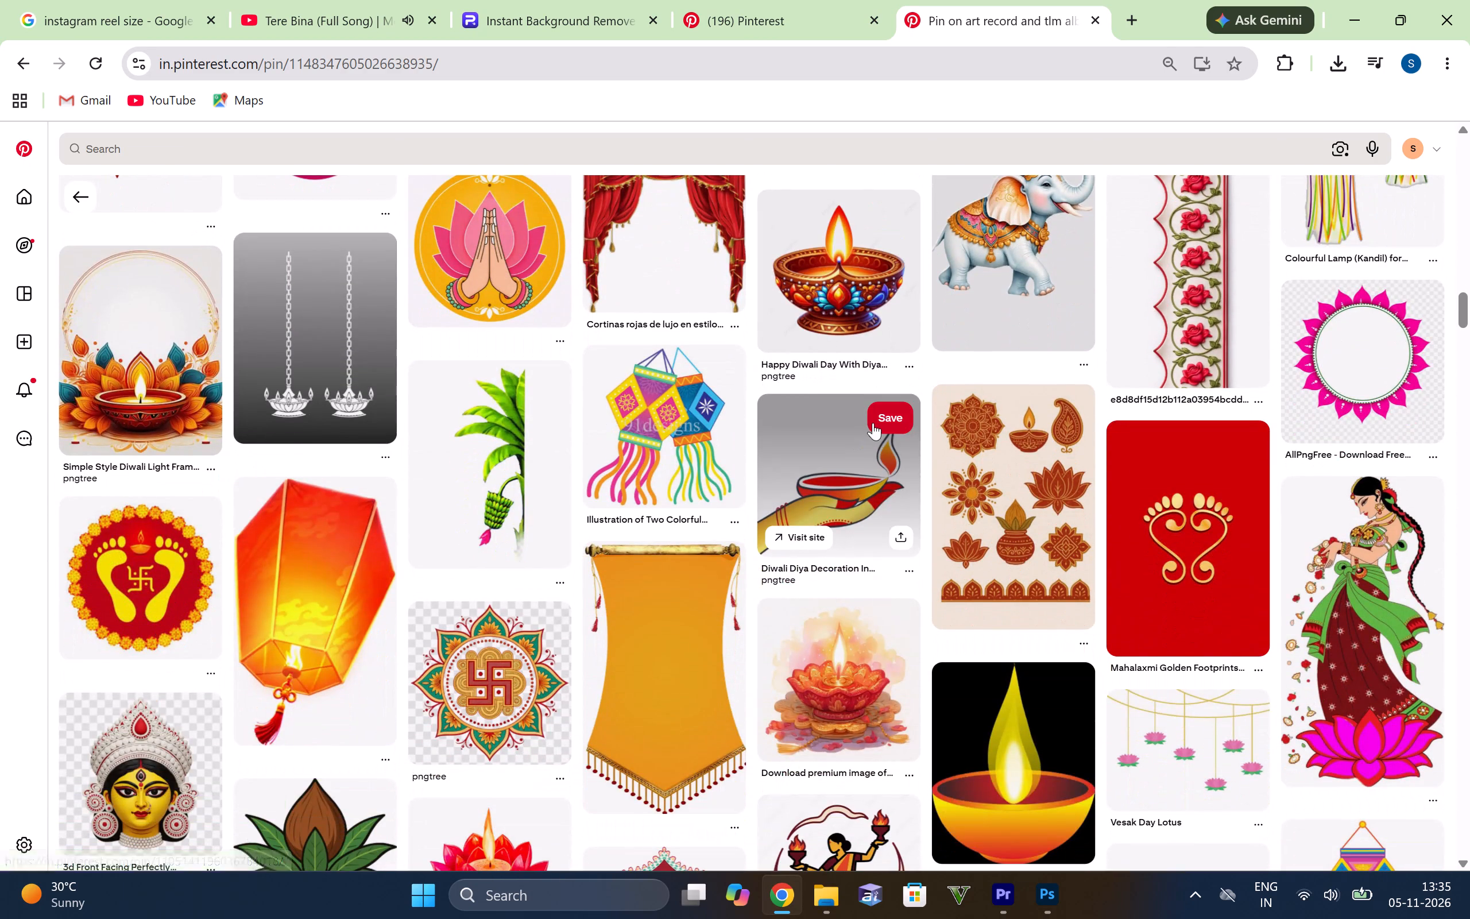
{"action": "scroll", "coordinate": [873, 423], "scroll_direction": "down", "scroll_amount": 7}
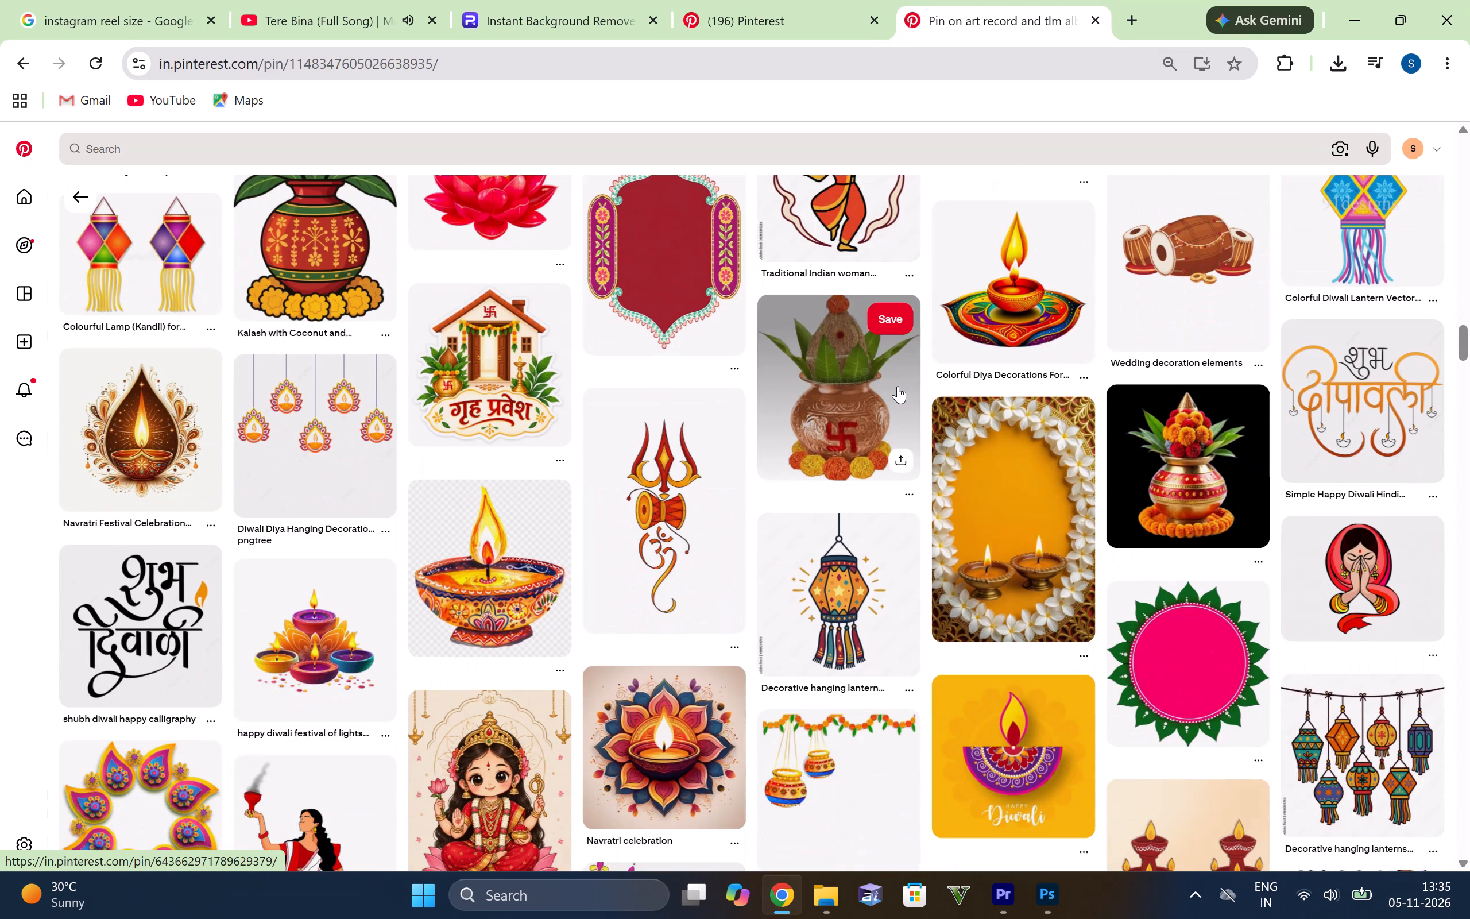
{"action": "scroll", "coordinate": [898, 386], "scroll_direction": "down", "scroll_amount": 9}
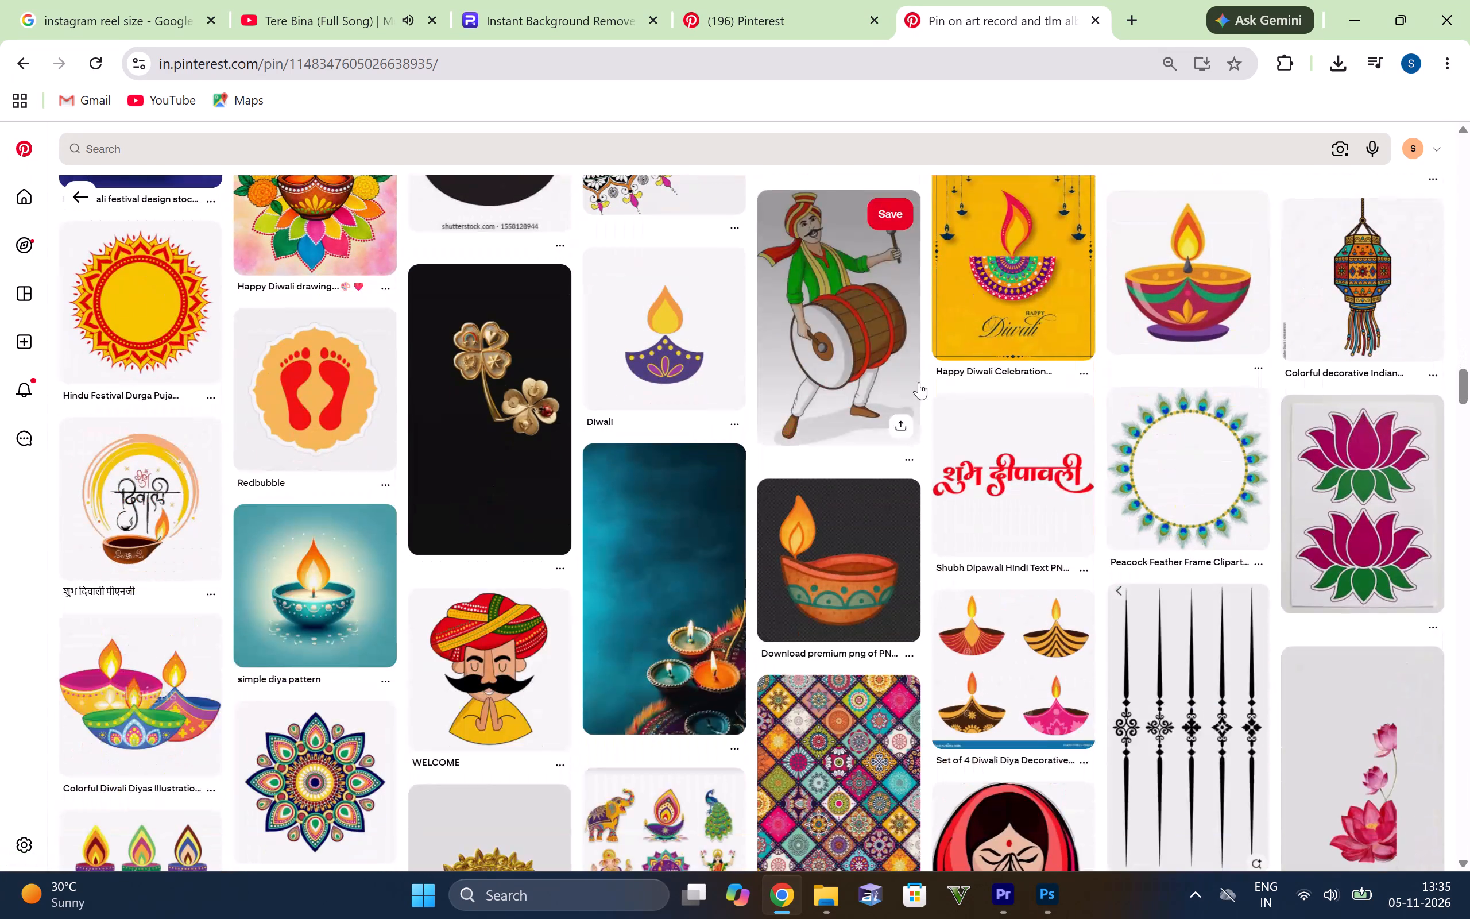
Examine the middle of the related pins feed, comparing frames, rangolis, diya artwork and hanging ornaments.
{"action": "scroll", "coordinate": [879, 463], "scroll_direction": "down", "scroll_amount": 2}
{"action": "scroll", "coordinate": [883, 366], "scroll_direction": "down", "scroll_amount": 6}
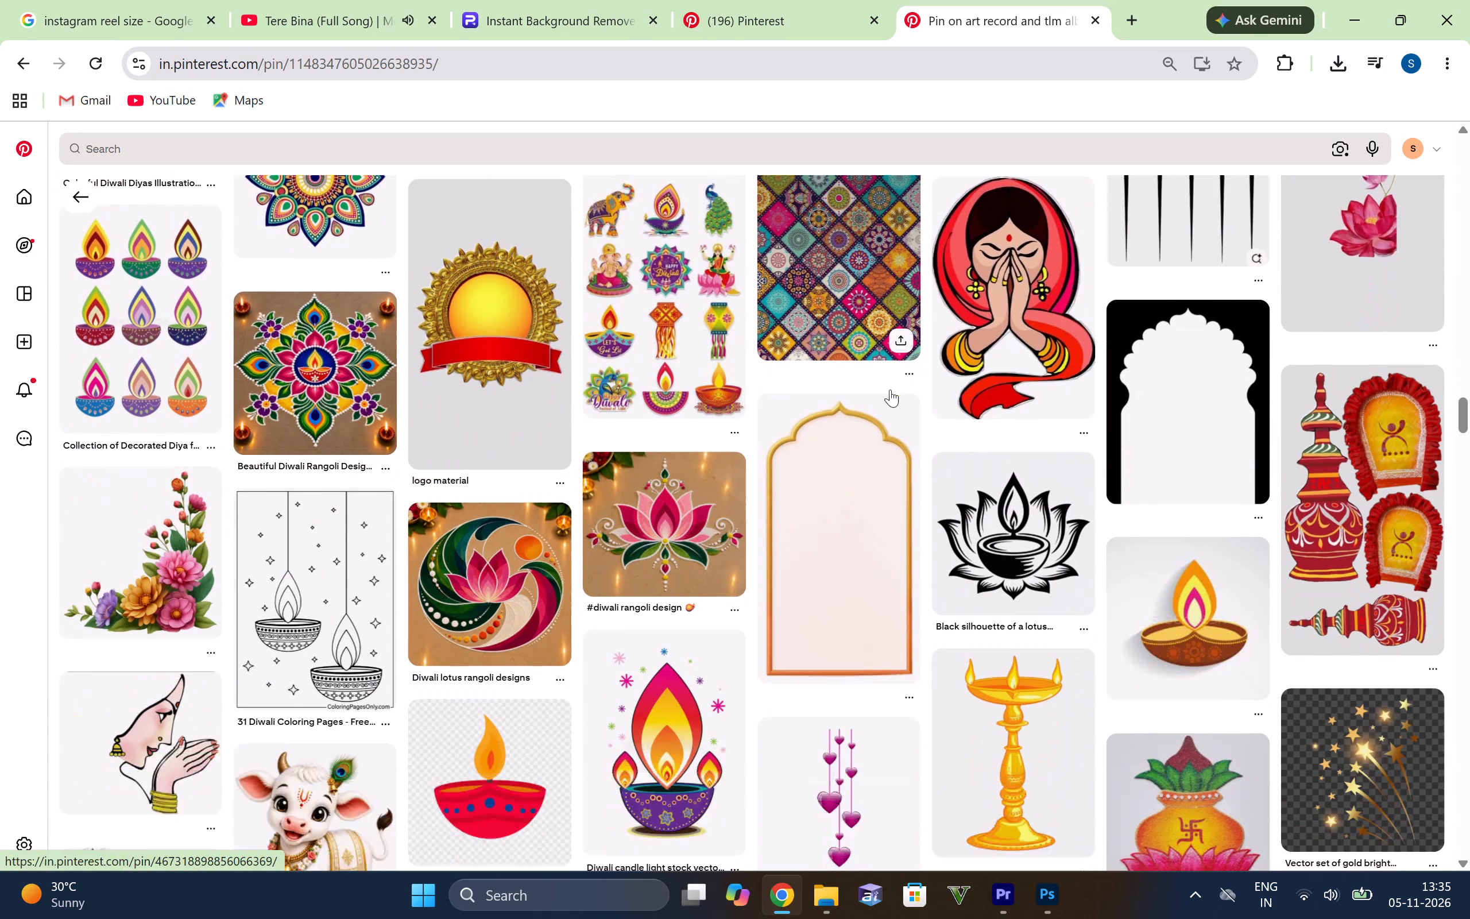
{"action": "scroll", "coordinate": [886, 475], "scroll_direction": "down", "scroll_amount": 4}
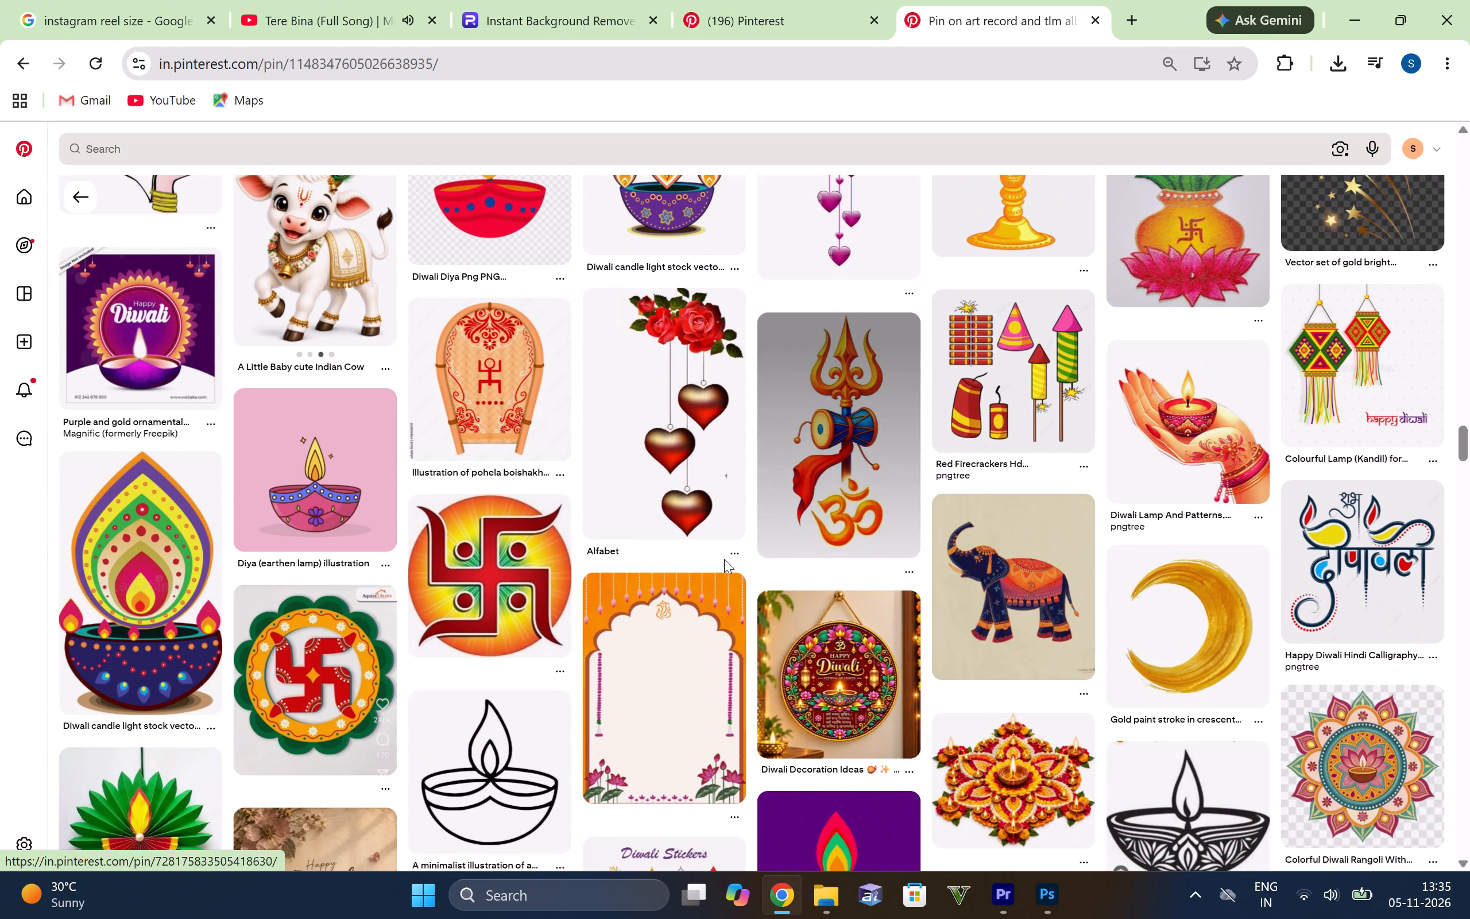
{"action": "scroll", "coordinate": [641, 630], "scroll_direction": "down", "scroll_amount": 6}
{"action": "scroll", "coordinate": [675, 565], "scroll_direction": "down", "scroll_amount": 2}
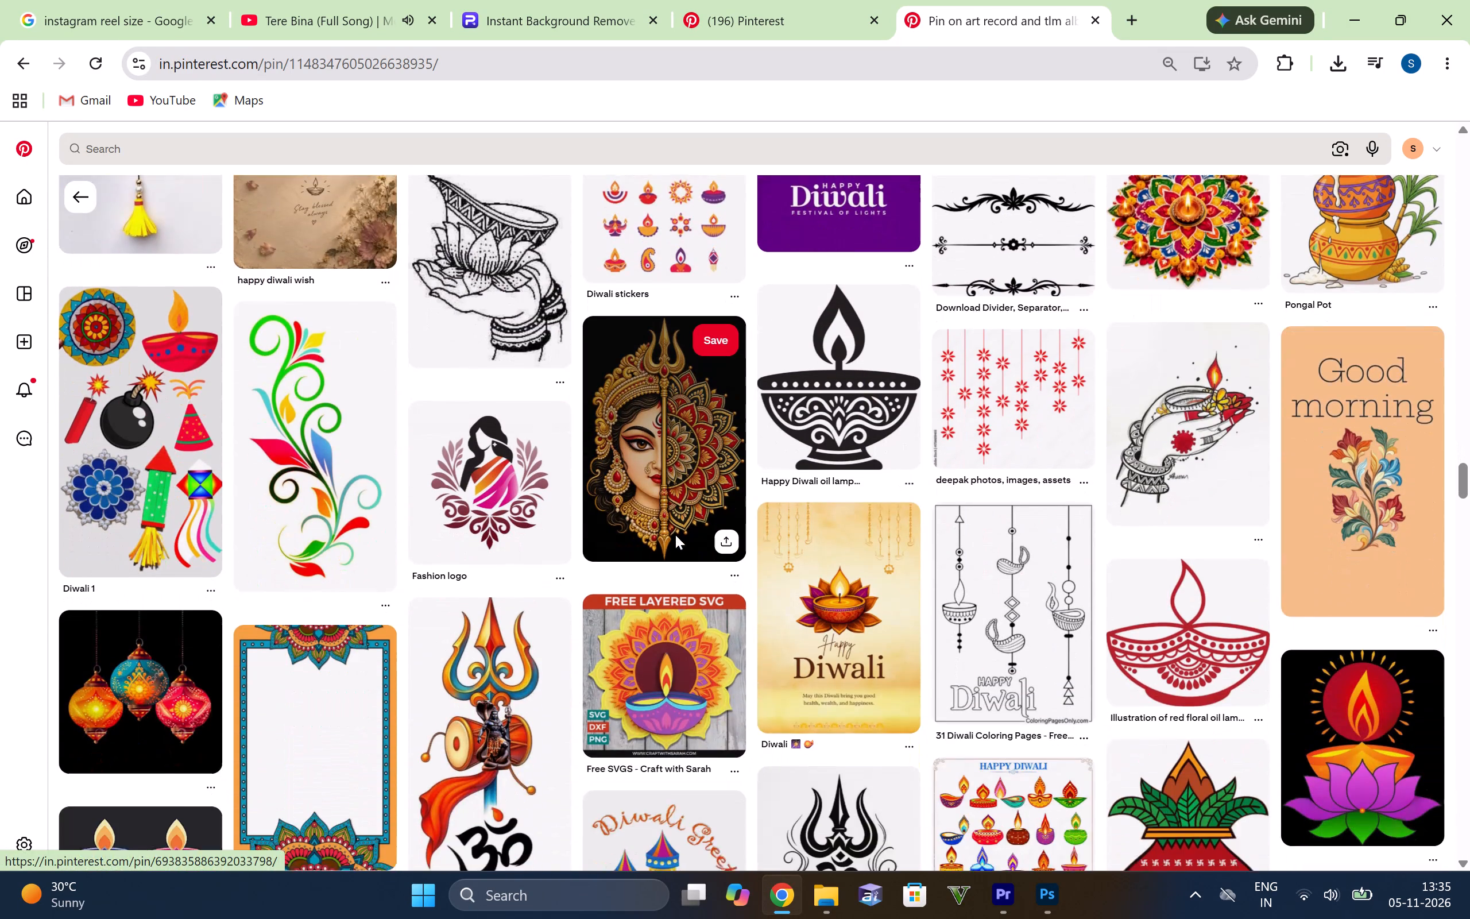
{"action": "scroll", "coordinate": [660, 479], "scroll_direction": "down", "scroll_amount": 9}
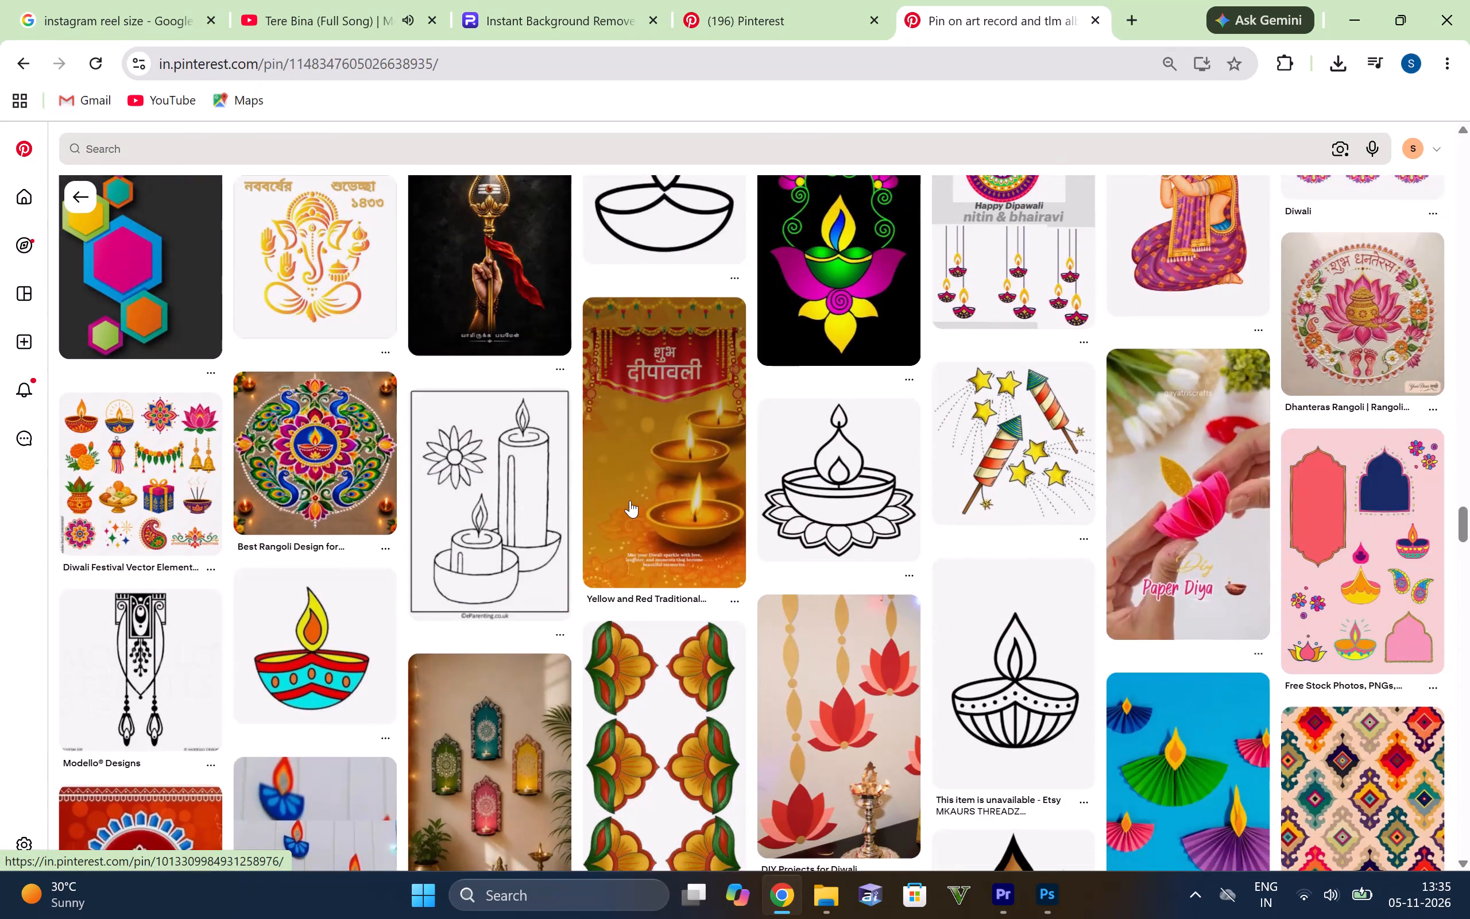
{"action": "scroll", "coordinate": [630, 500], "scroll_direction": "down", "scroll_amount": 3}
{"action": "scroll", "coordinate": [620, 419], "scroll_direction": "down", "scroll_amount": 3}
{"action": "scroll", "coordinate": [725, 461], "scroll_direction": "down", "scroll_amount": 2}
{"action": "scroll", "coordinate": [608, 389], "scroll_direction": "down", "scroll_amount": 2}
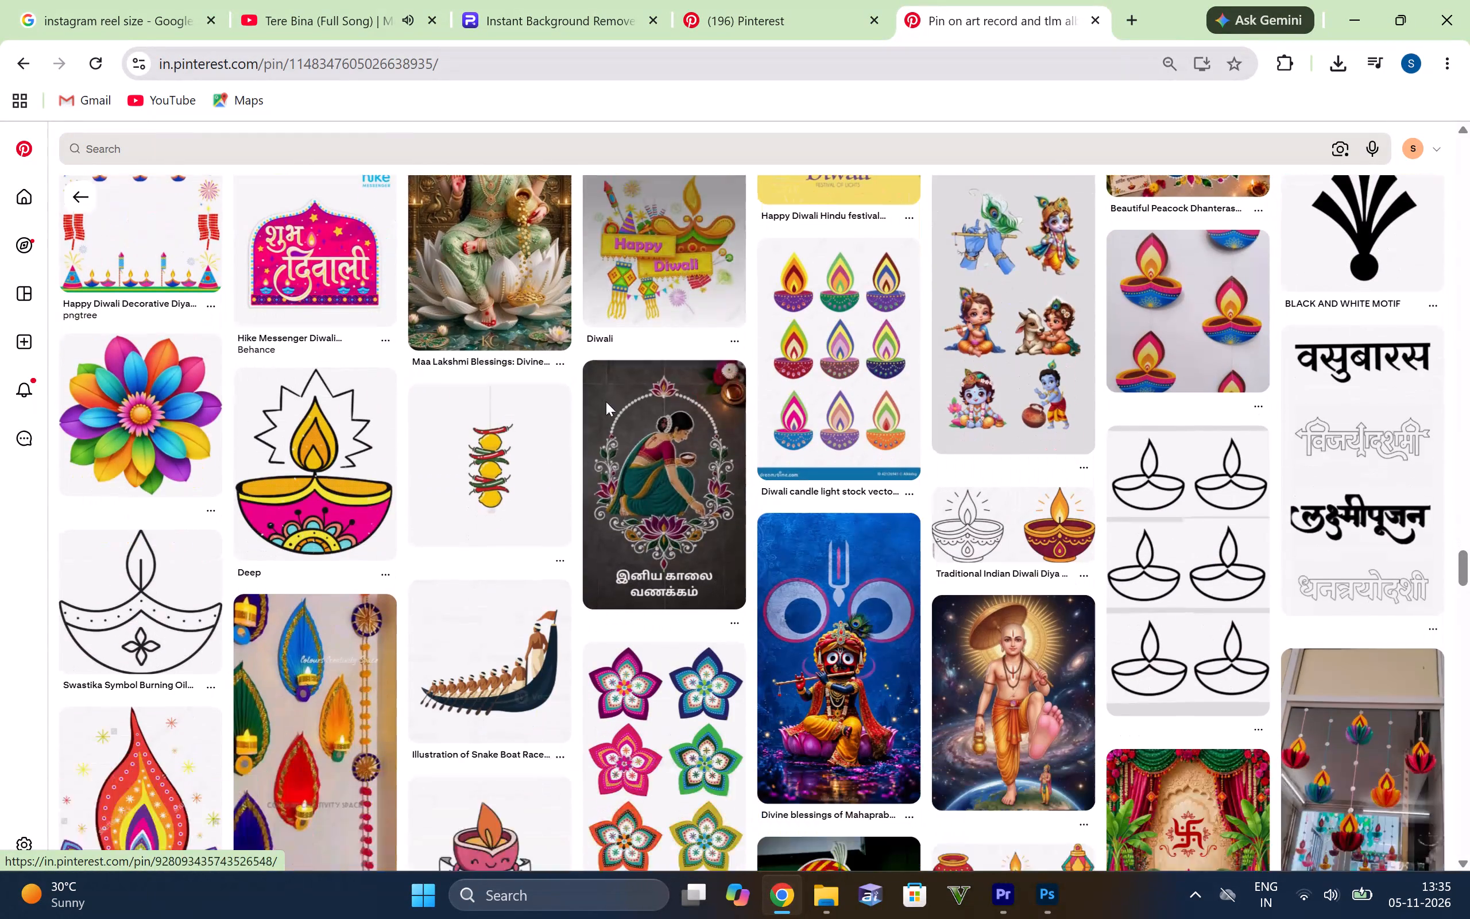
{"action": "scroll", "coordinate": [606, 401], "scroll_direction": "down", "scroll_amount": 3}
{"action": "scroll", "coordinate": [512, 499], "scroll_direction": "down", "scroll_amount": 4}
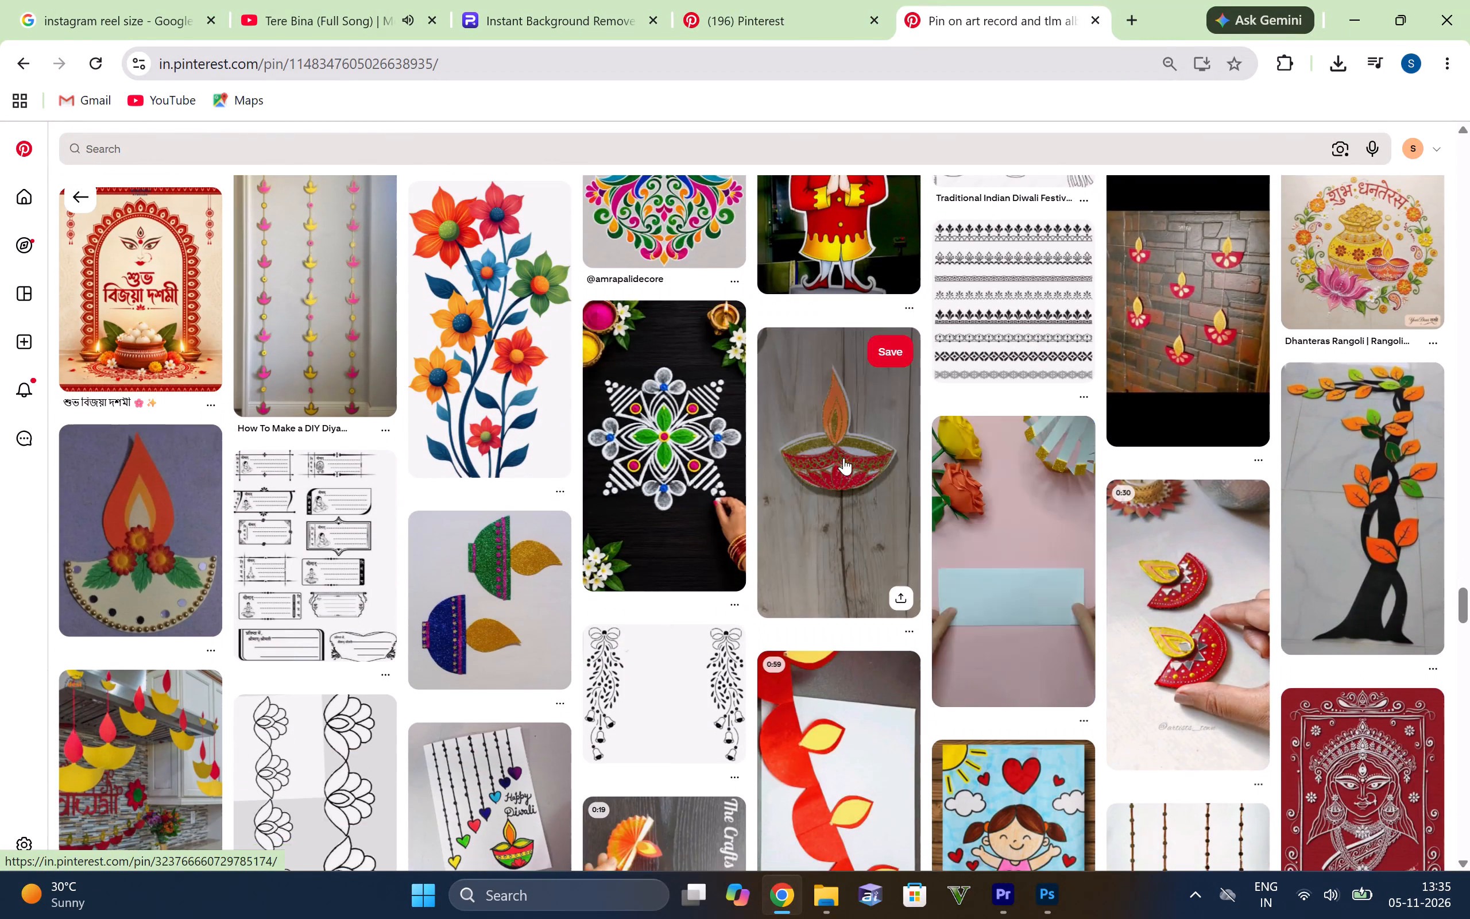
Examine the deepest related pins for golden bells, lanterns, marigold garlands and hanging lamps usable on the poster.
{"action": "scroll", "coordinate": [844, 458], "scroll_direction": "down", "scroll_amount": 8}
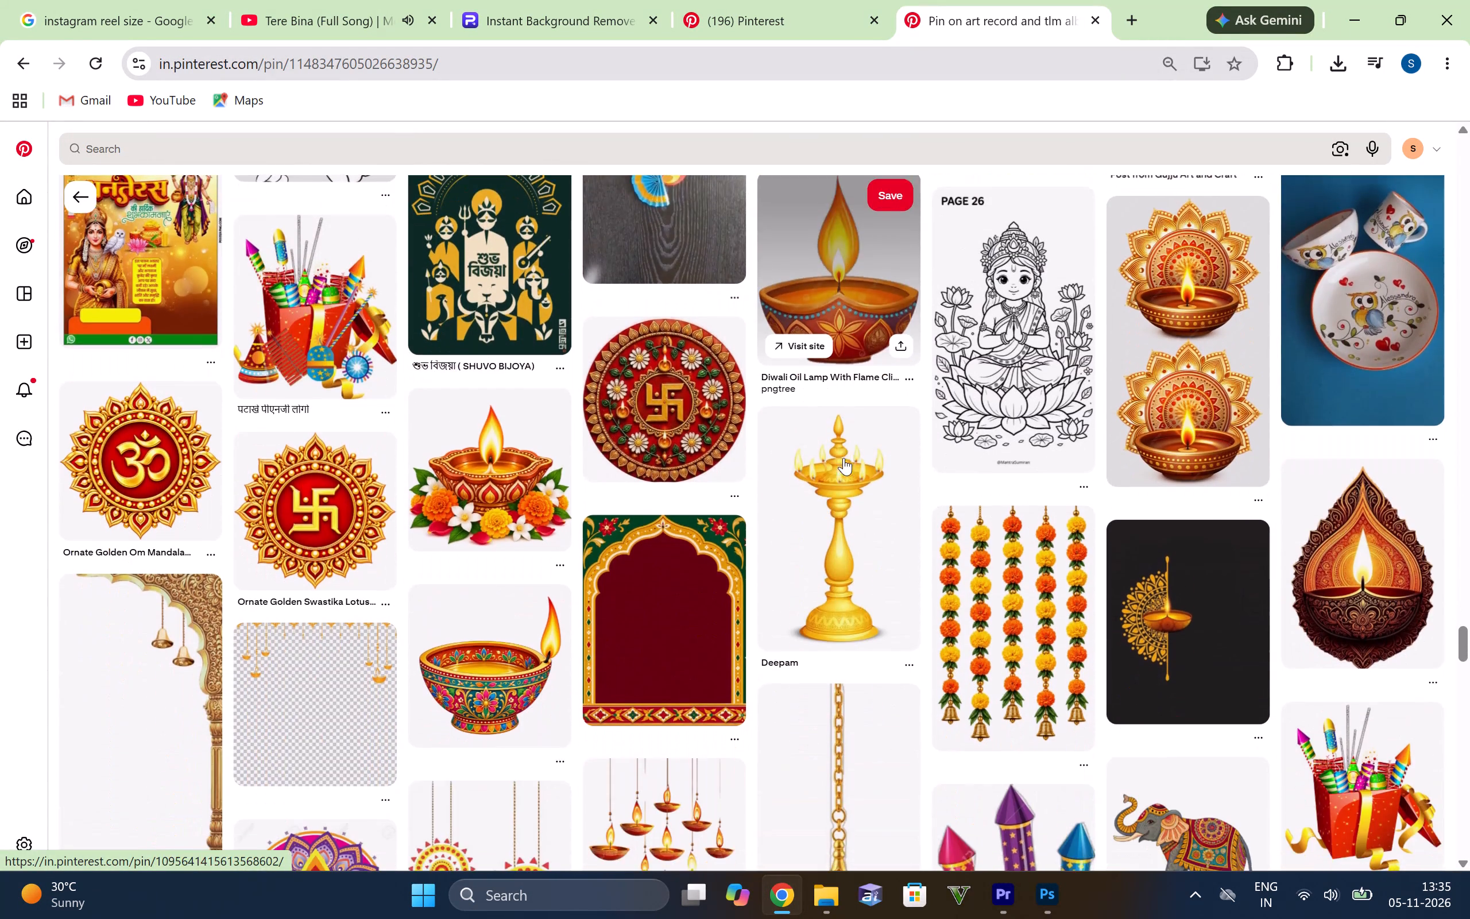
{"action": "scroll", "coordinate": [844, 458], "scroll_direction": "down", "scroll_amount": 5}
{"action": "scroll", "coordinate": [267, 489], "scroll_direction": "down", "scroll_amount": 4}
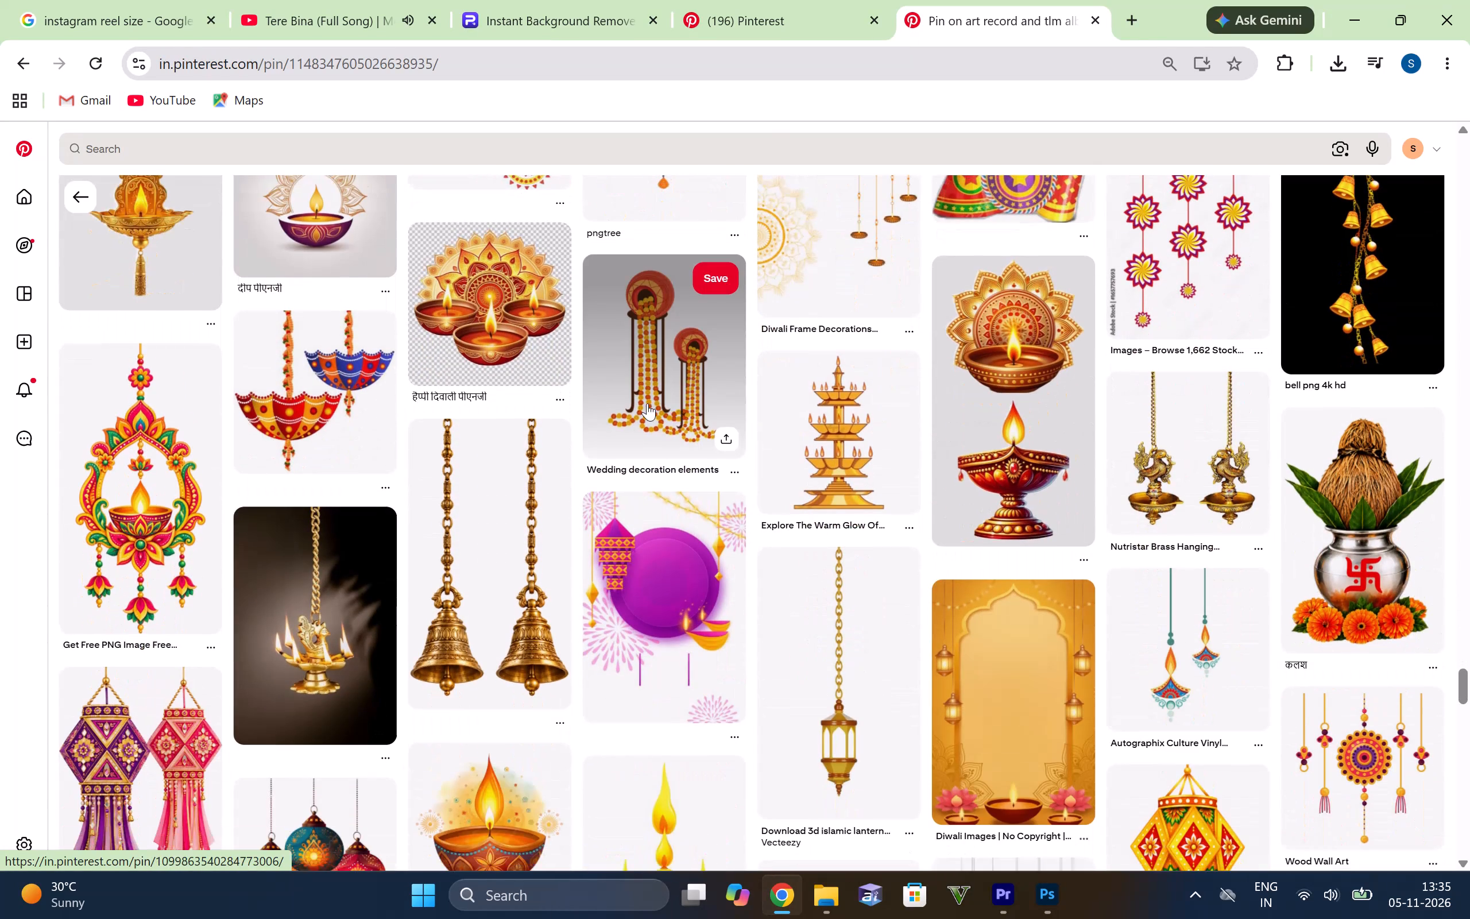
{"action": "scroll", "coordinate": [647, 401], "scroll_direction": "down", "scroll_amount": 2}
{"action": "scroll", "coordinate": [844, 619], "scroll_direction": "down", "scroll_amount": 3}
{"action": "scroll", "coordinate": [817, 452], "scroll_direction": "down", "scroll_amount": 3}
Review the related pins back up to the main pin of three pink hanging diyas.
{"action": "scroll", "coordinate": [601, 504], "scroll_direction": "up", "scroll_amount": 2}
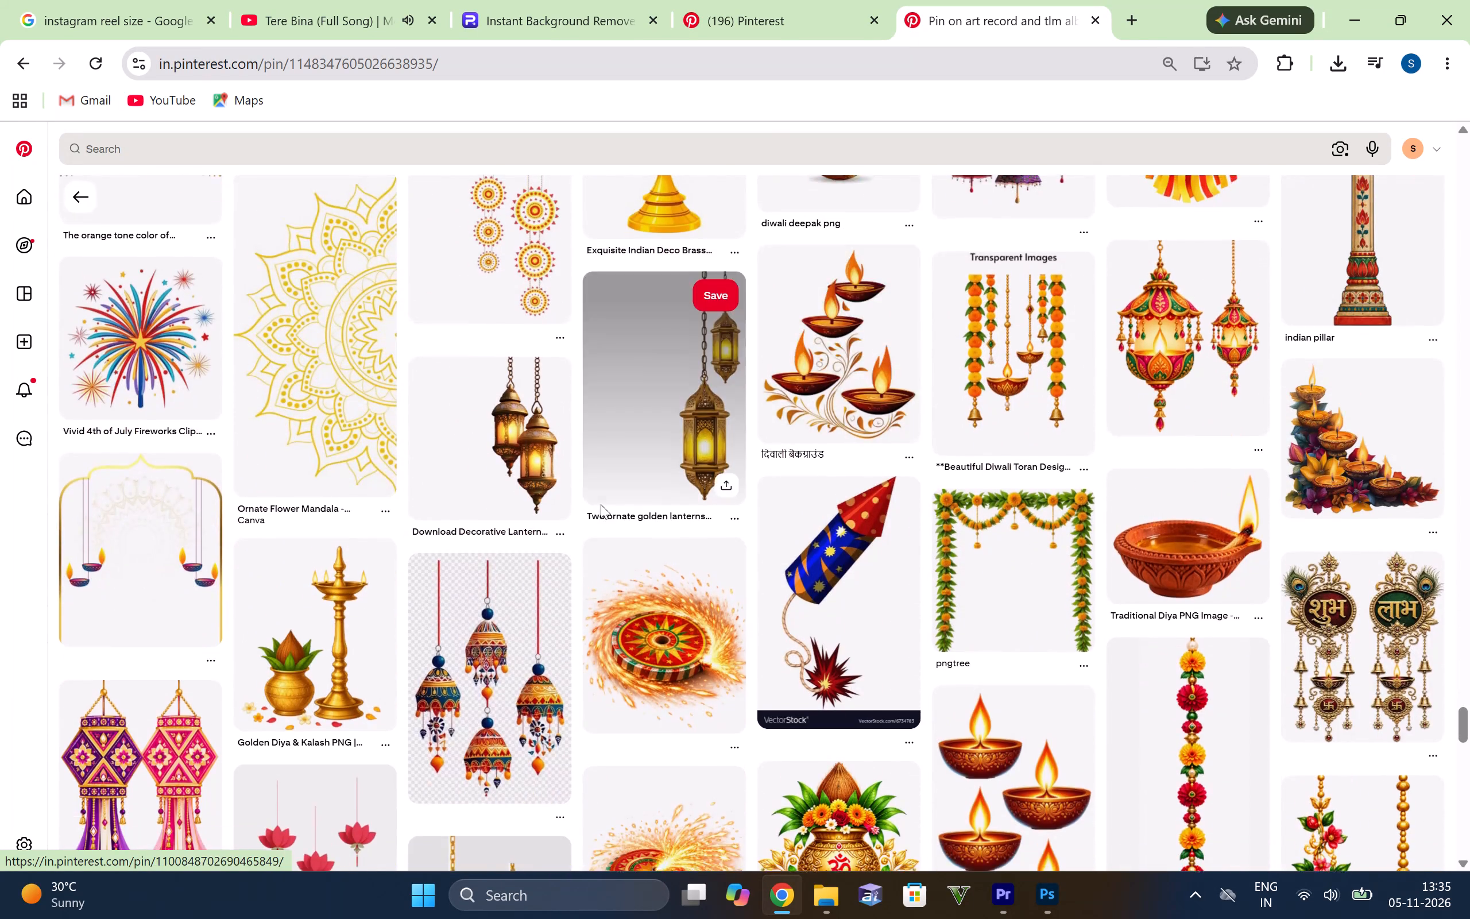
{"action": "scroll", "coordinate": [601, 504], "scroll_direction": "up", "scroll_amount": 1}
{"action": "scroll", "coordinate": [601, 504], "scroll_direction": "up", "scroll_amount": 20}
{"action": "scroll", "coordinate": [601, 504], "scroll_direction": "up", "scroll_amount": 6}
{"action": "scroll", "coordinate": [710, 524], "scroll_direction": "up", "scroll_amount": 13}
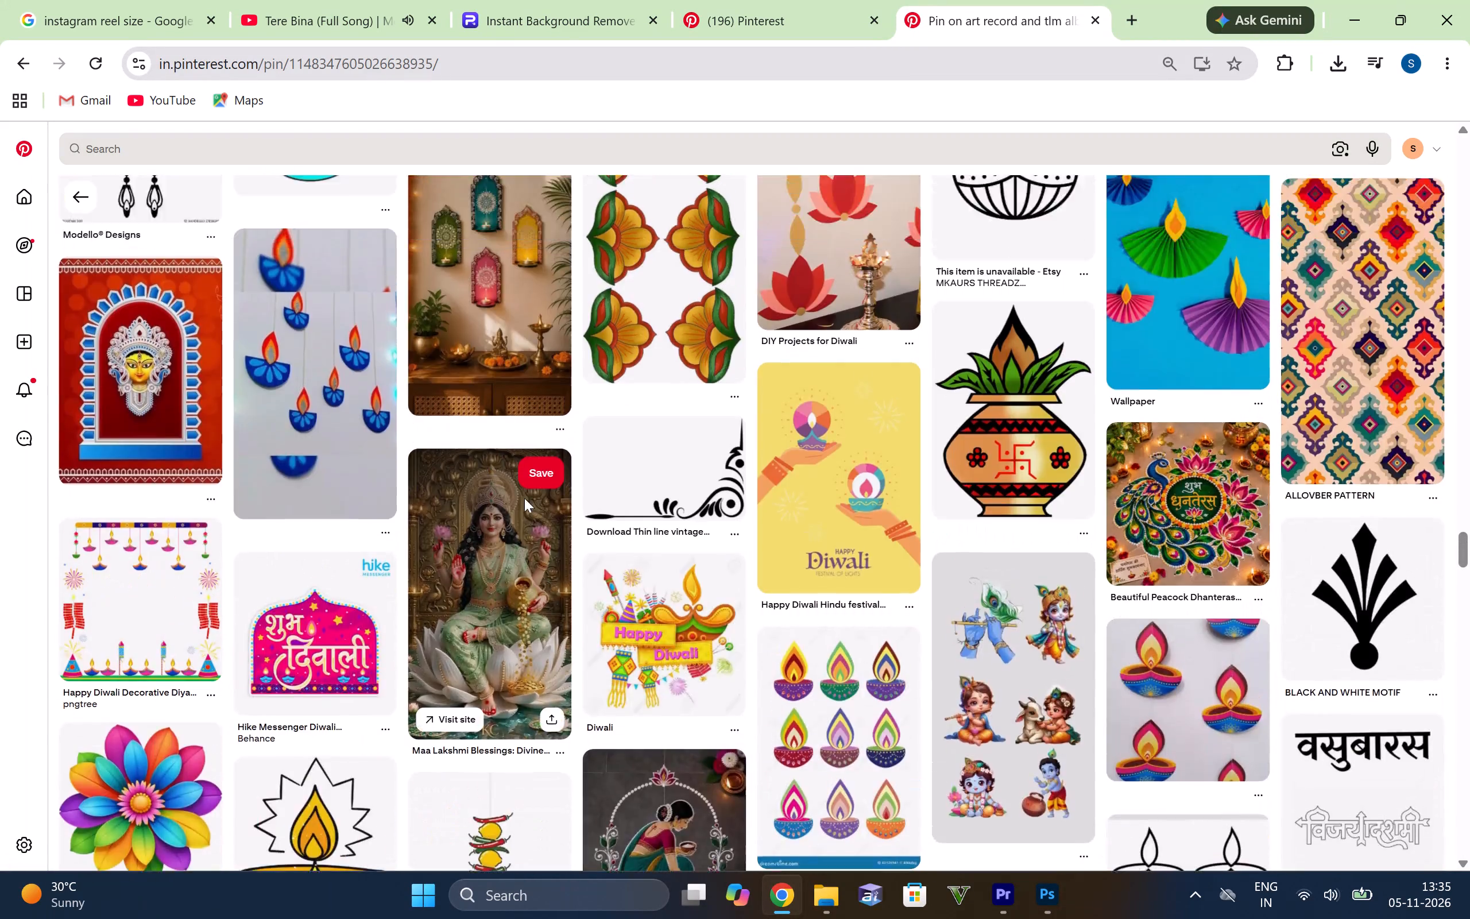
{"action": "scroll", "coordinate": [524, 498], "scroll_direction": "up", "scroll_amount": 10}
{"action": "scroll", "coordinate": [491, 482], "scroll_direction": "up", "scroll_amount": 20}
{"action": "scroll", "coordinate": [491, 482], "scroll_direction": "up", "scroll_amount": 7}
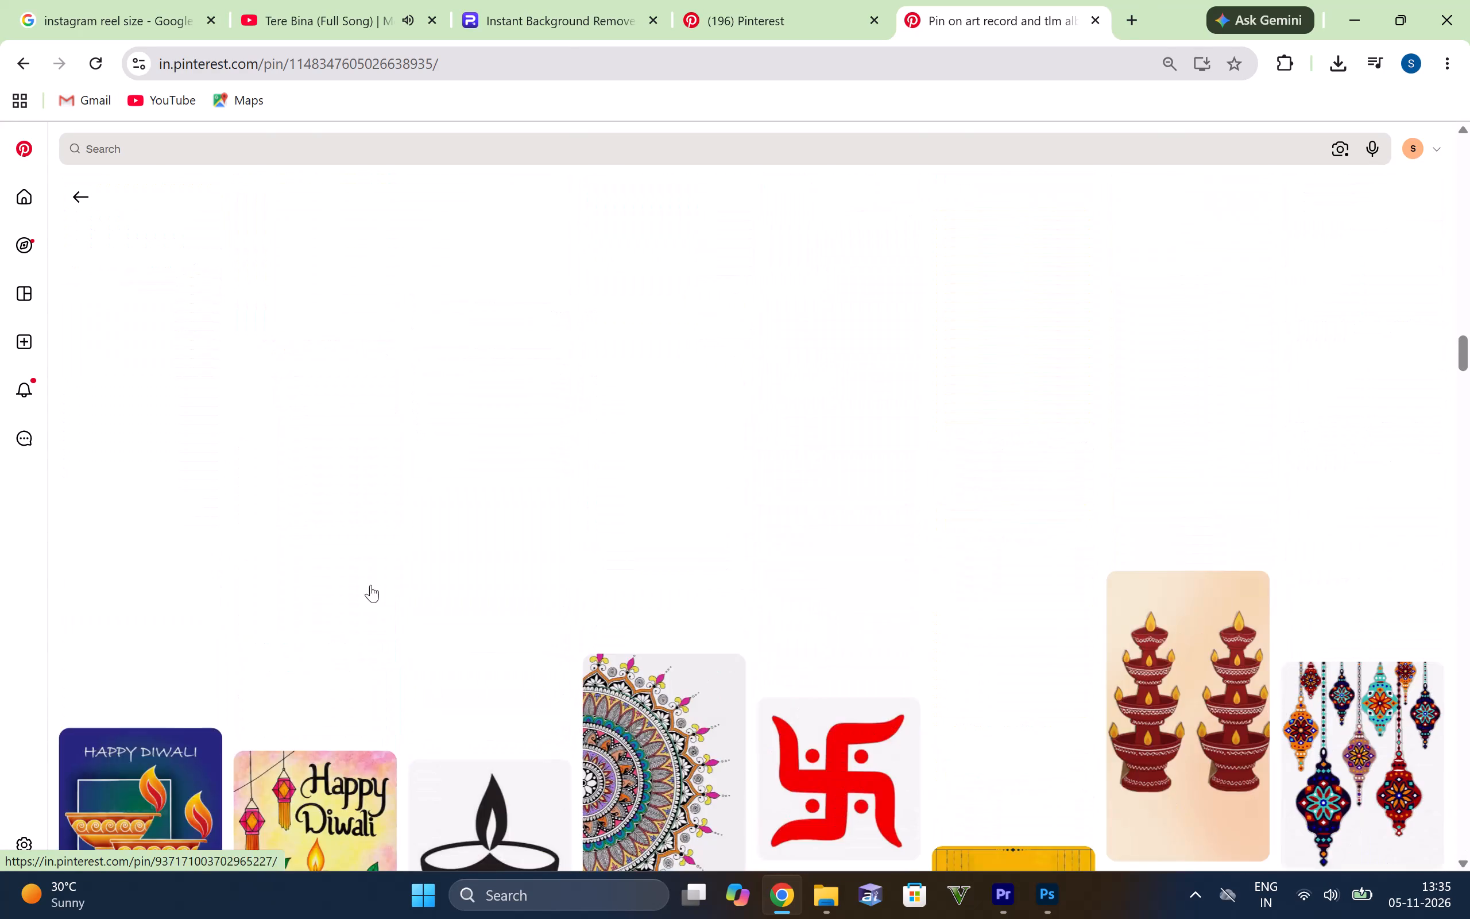
{"action": "scroll", "coordinate": [370, 585], "scroll_direction": "up", "scroll_amount": 6}
{"action": "scroll", "coordinate": [325, 546], "scroll_direction": "up", "scroll_amount": 20}
{"action": "scroll", "coordinate": [325, 546], "scroll_direction": "up", "scroll_amount": 14}
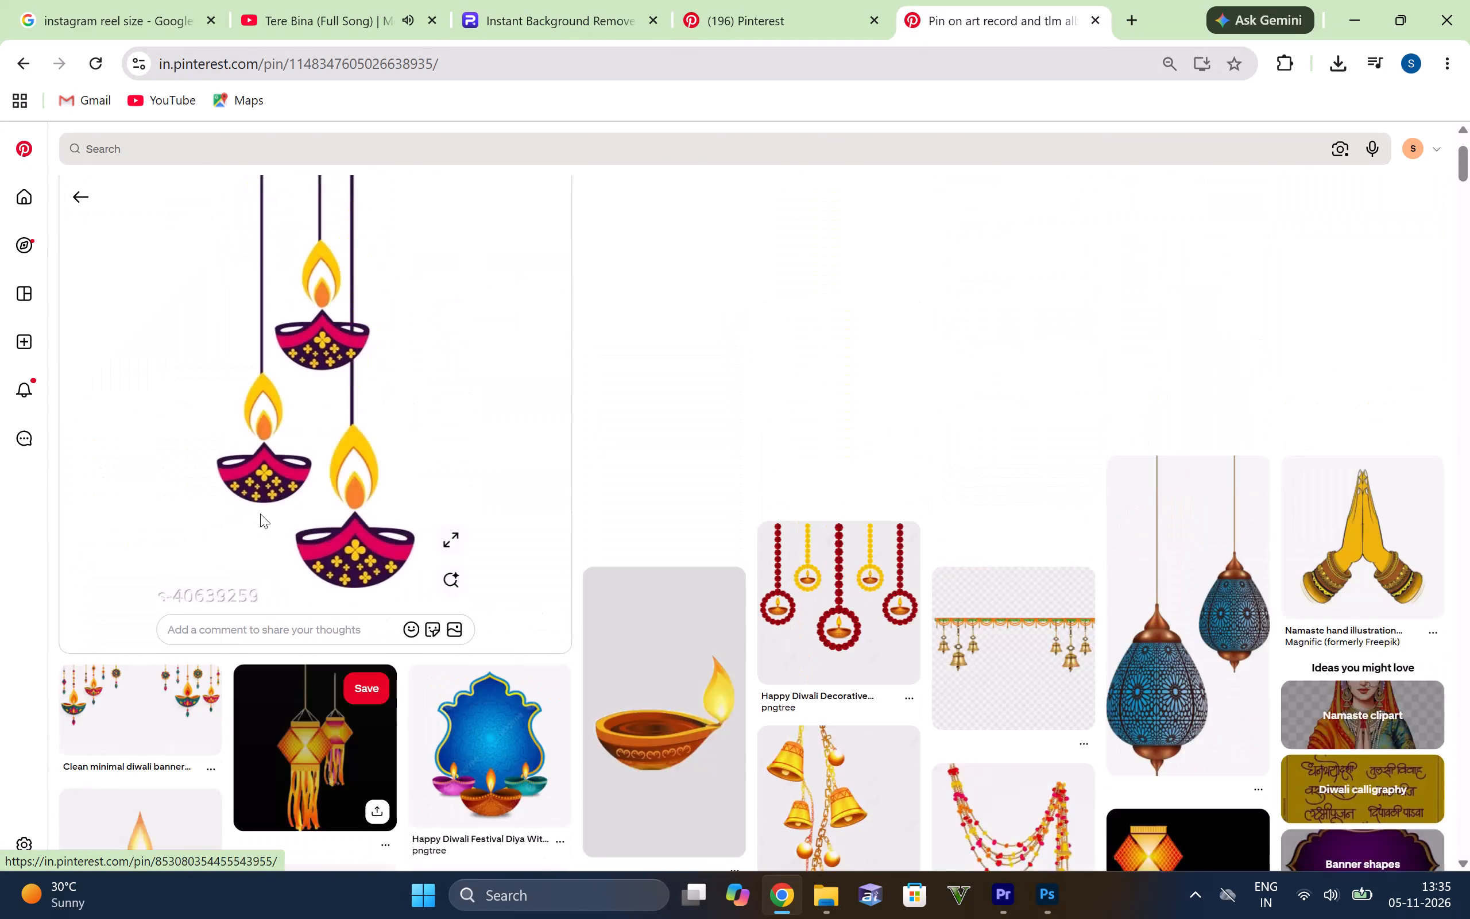
{"action": "scroll", "coordinate": [260, 513], "scroll_direction": "up", "scroll_amount": 14}
{"action": "scroll", "coordinate": [715, 393], "scroll_direction": "down", "scroll_amount": 2}
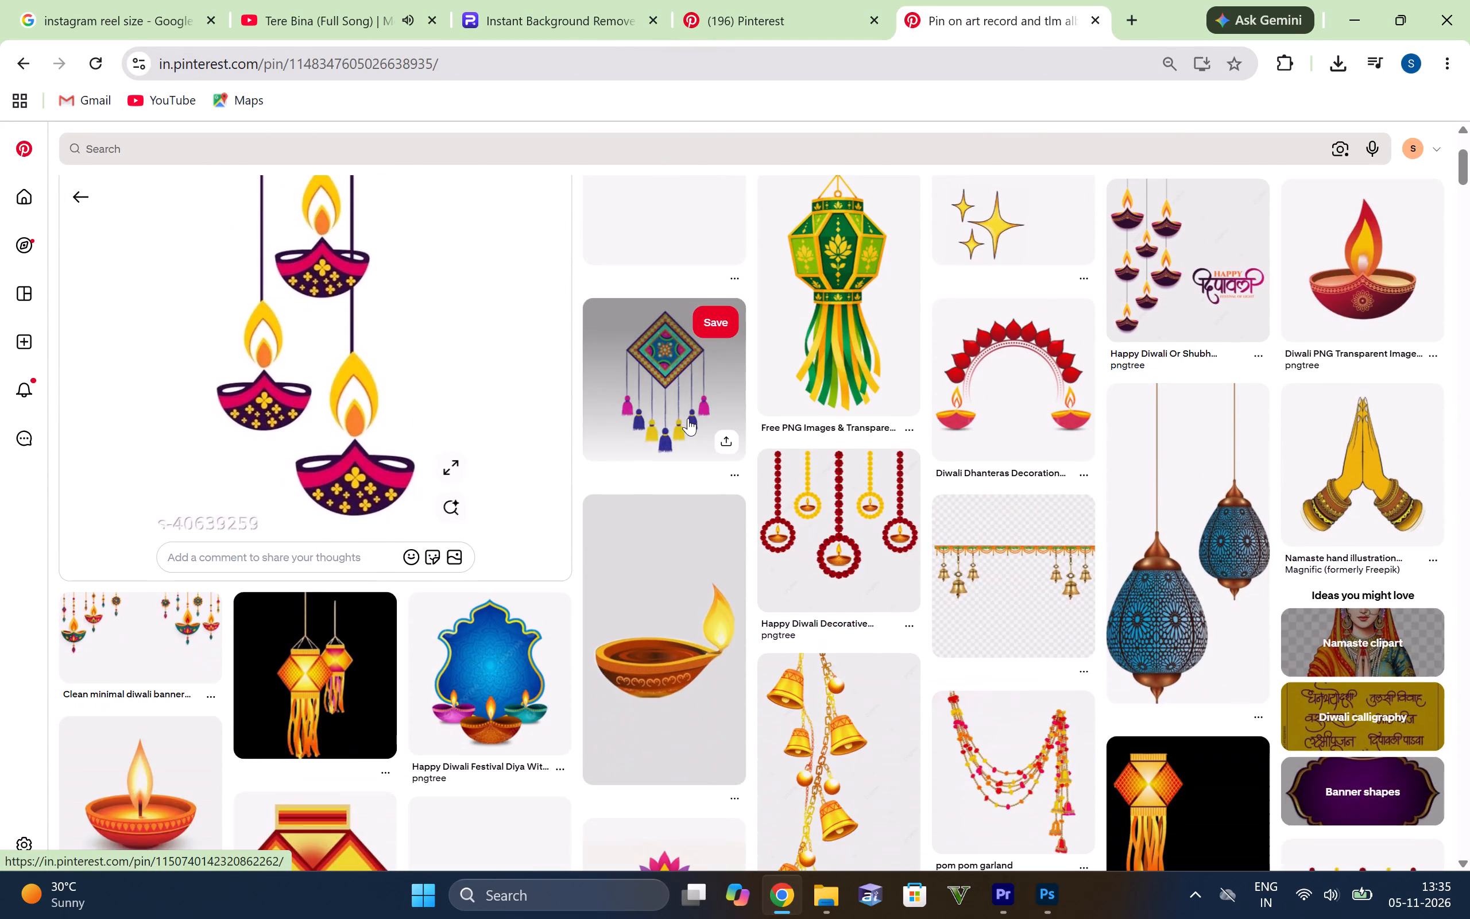
{"action": "scroll", "coordinate": [578, 426], "scroll_direction": "up", "scroll_amount": 3}
Examine the upper related pins again, comparing the hanging lanterns, diyas and torans near the main pin.
{"action": "scroll", "coordinate": [775, 340], "scroll_direction": "down", "scroll_amount": 7}
{"action": "scroll", "coordinate": [699, 445], "scroll_direction": "down", "scroll_amount": 5}
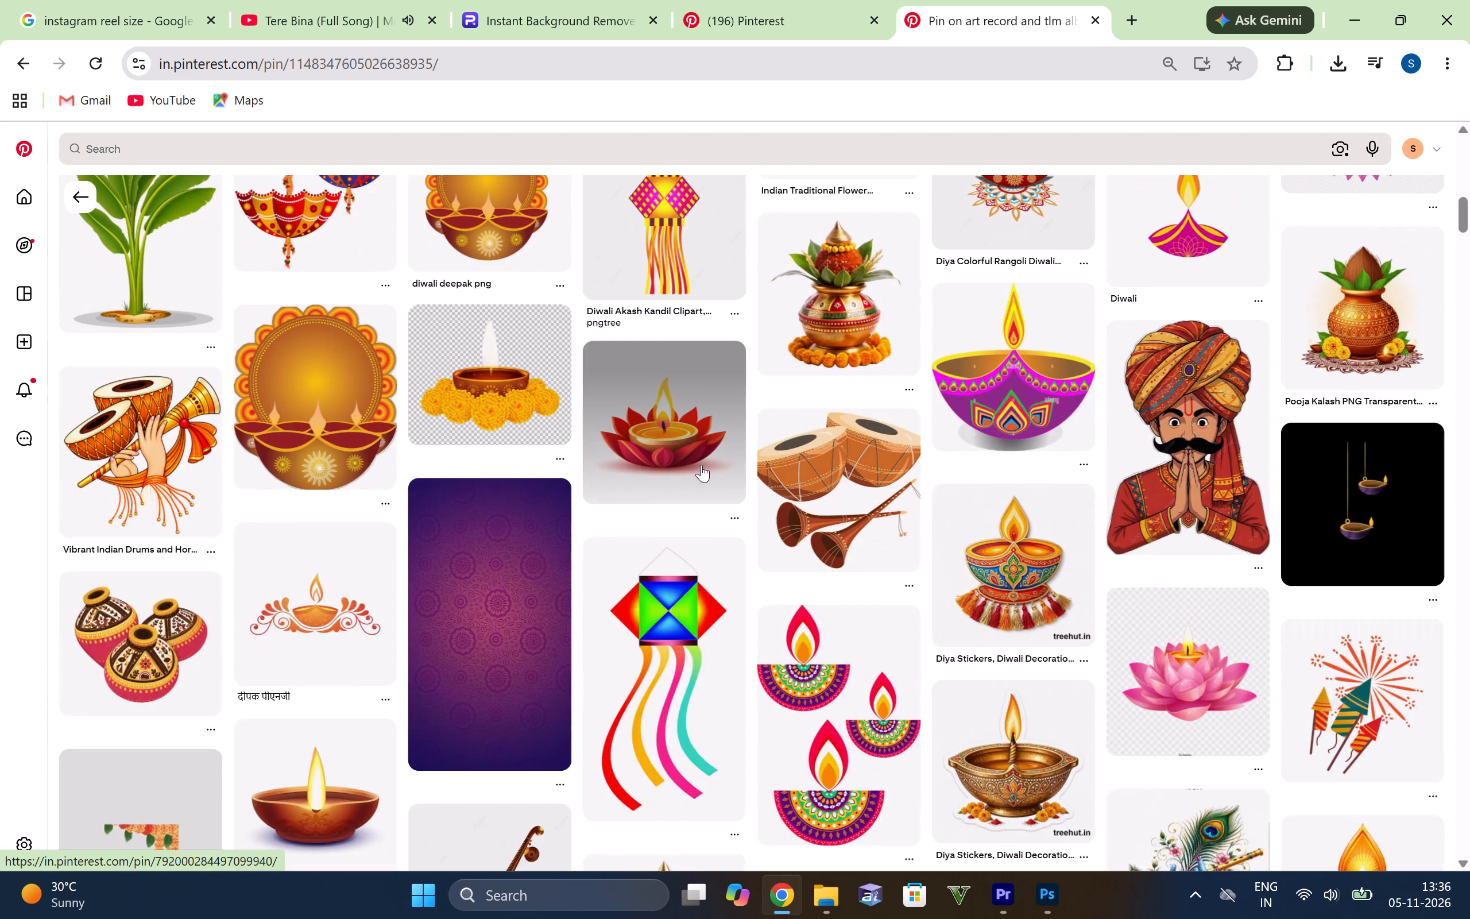
{"action": "scroll", "coordinate": [585, 536], "scroll_direction": "down", "scroll_amount": 5}
{"action": "scroll", "coordinate": [528, 595], "scroll_direction": "down", "scroll_amount": 4}
{"action": "scroll", "coordinate": [545, 642], "scroll_direction": "down", "scroll_amount": 1}
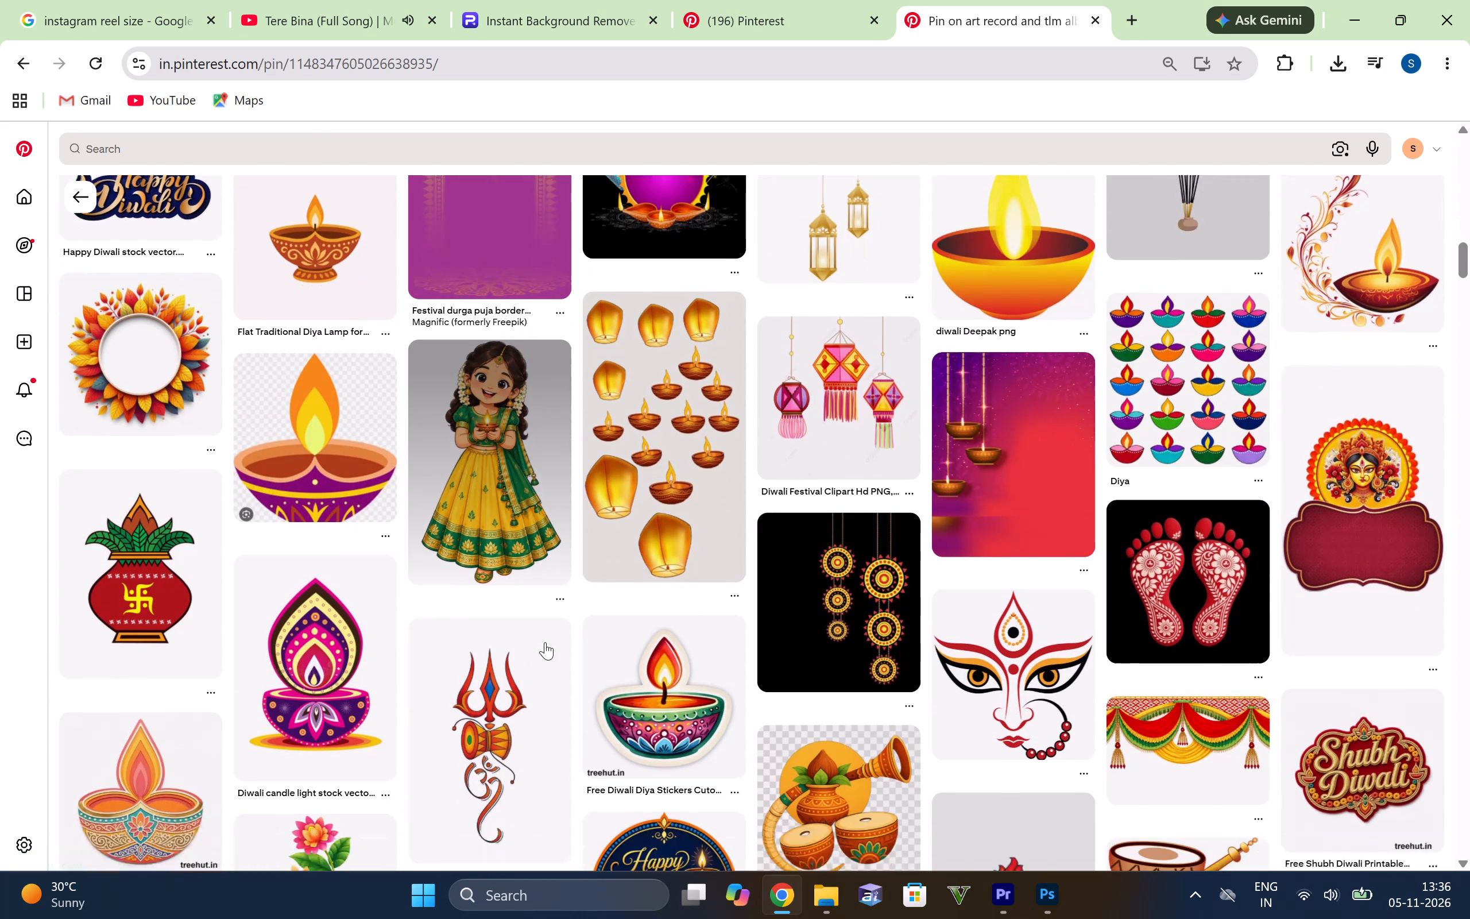
{"action": "scroll", "coordinate": [545, 642], "scroll_direction": "down", "scroll_amount": 3}
{"action": "scroll", "coordinate": [542, 535], "scroll_direction": "down", "scroll_amount": 3}
Search Pinterest for "decoration hanging decoration", adapting the recent search "decoration hanging diya".
{"action": "left_click", "coordinate": [106, 156]}
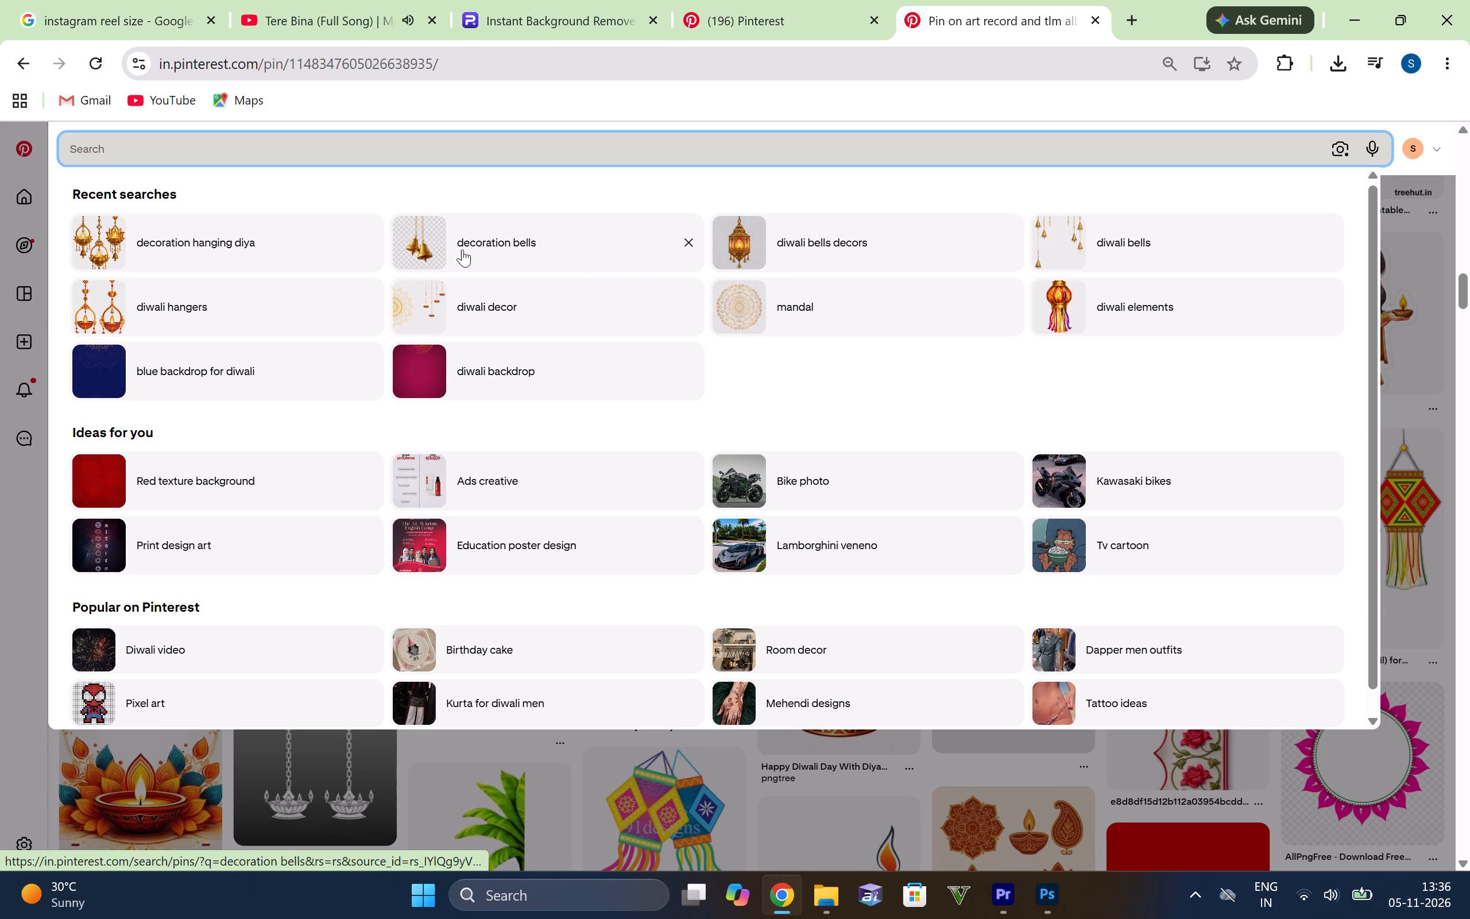
{"action": "left_click", "coordinate": [229, 248]}
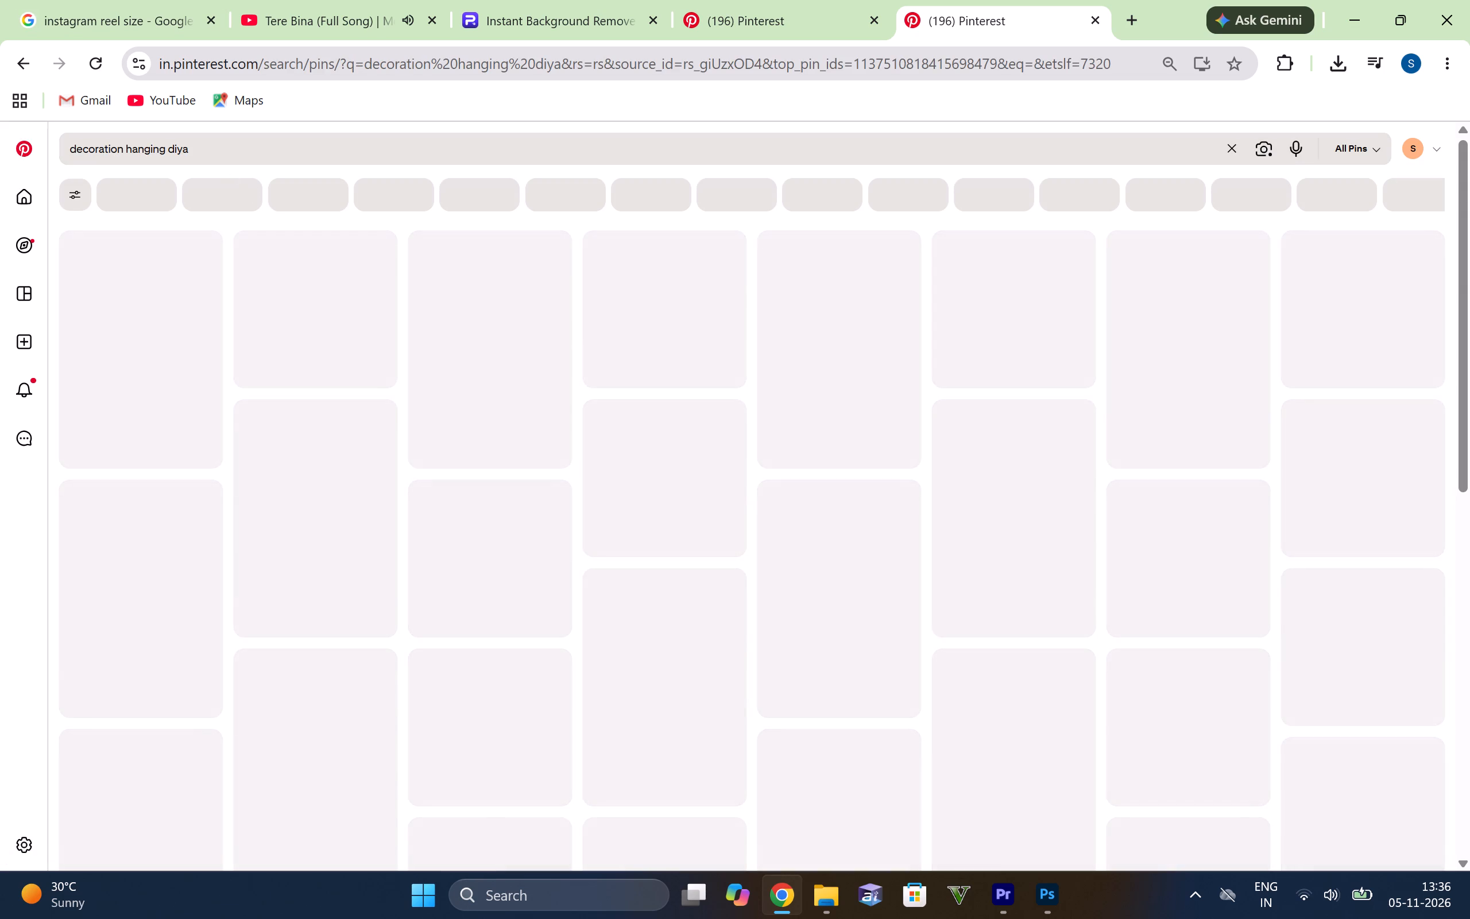
{"action": "left_click", "coordinate": [215, 145]}
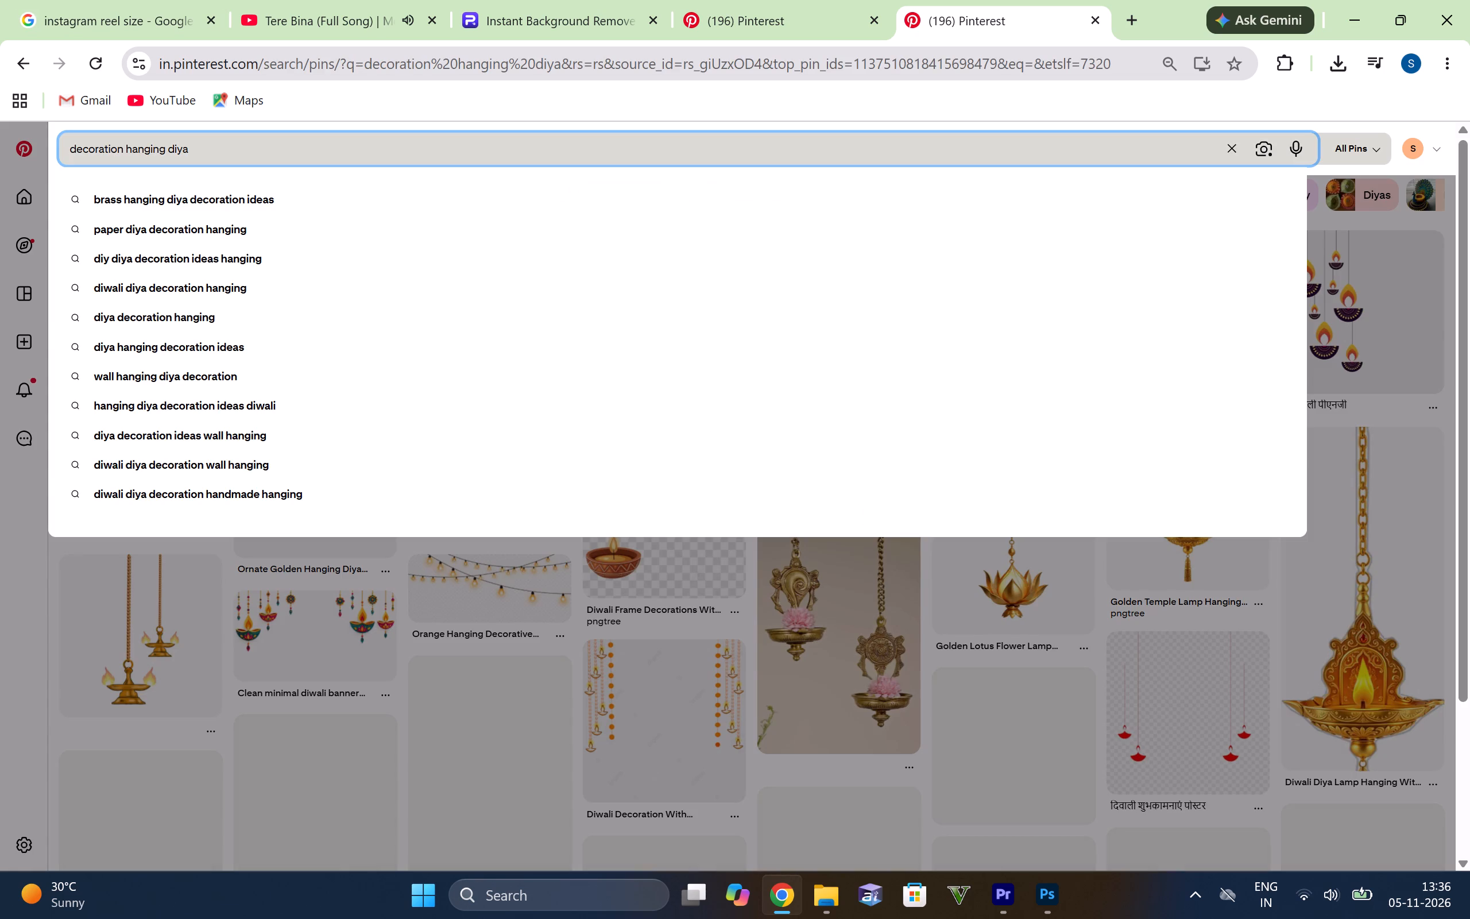
{"action": "key", "text": "BackSpace"}
{"action": "key", "text": "BackSpace"}
{"action": "key", "text": "BackSpace"}
{"action": "key", "text": "BackSpace"}
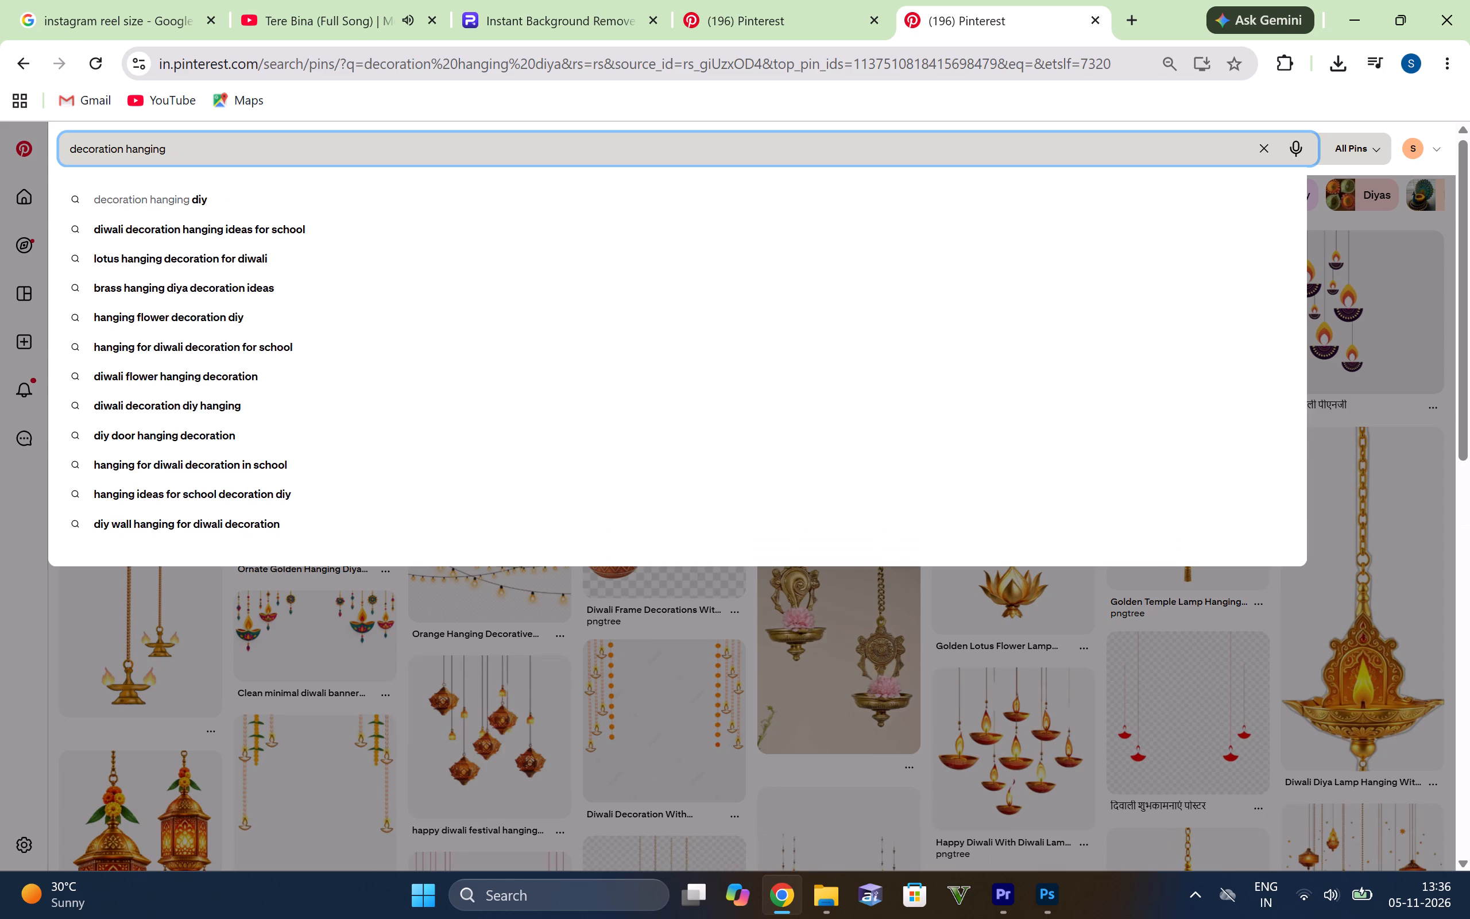
{"action": "type", "text": "decoration"}
{"action": "key", "text": "Return"}
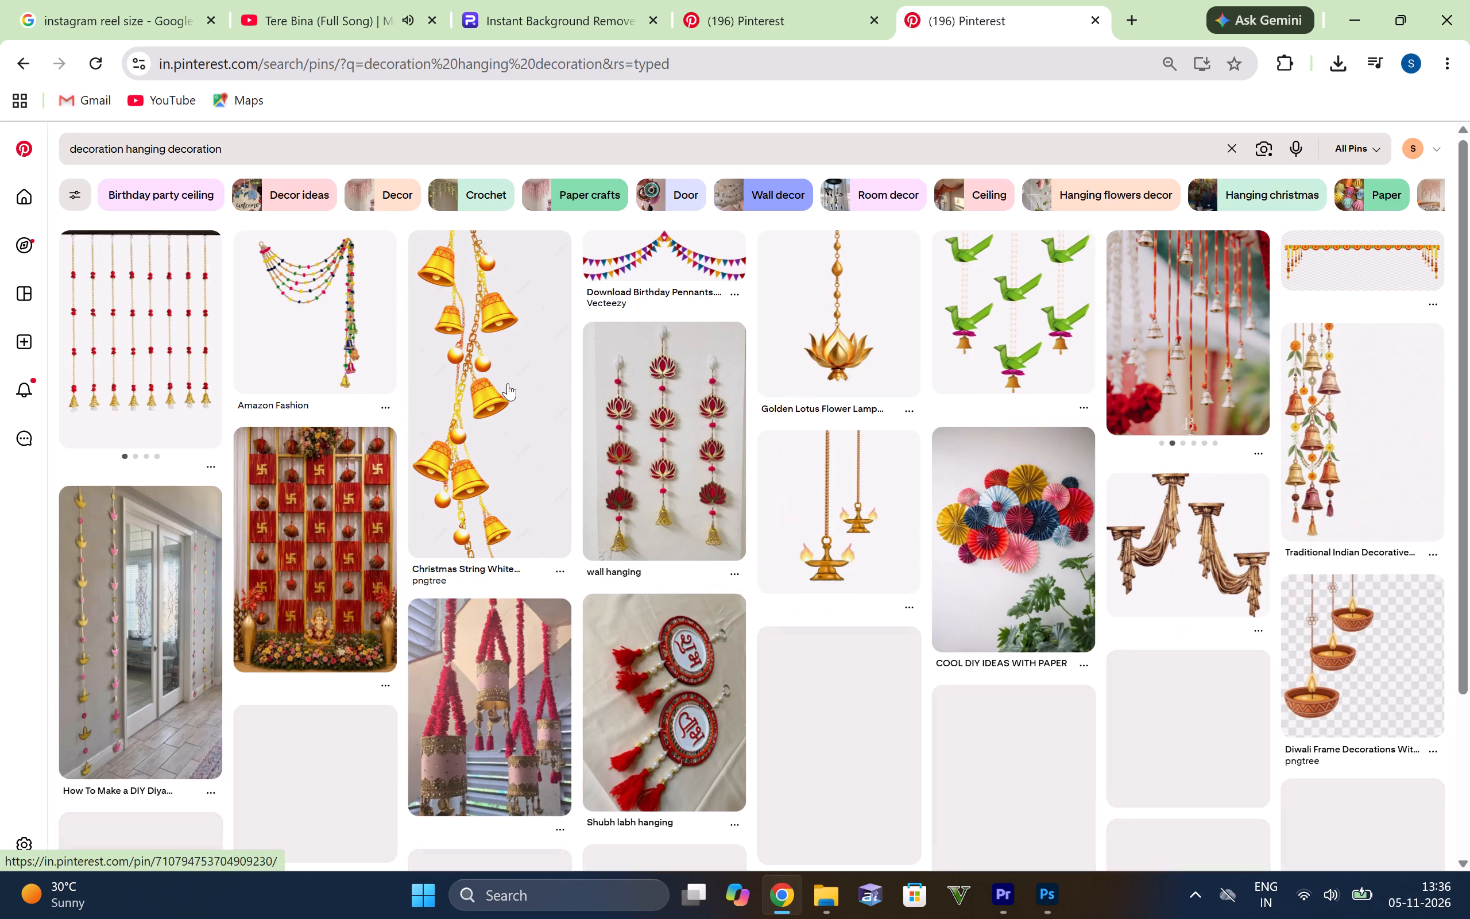
Examine the first "decoration hanging decoration" results for bells, marigold garlands, lanterns and hanging diyas suited to the poster.
{"action": "scroll", "coordinate": [873, 418], "scroll_direction": "down", "scroll_amount": 2}
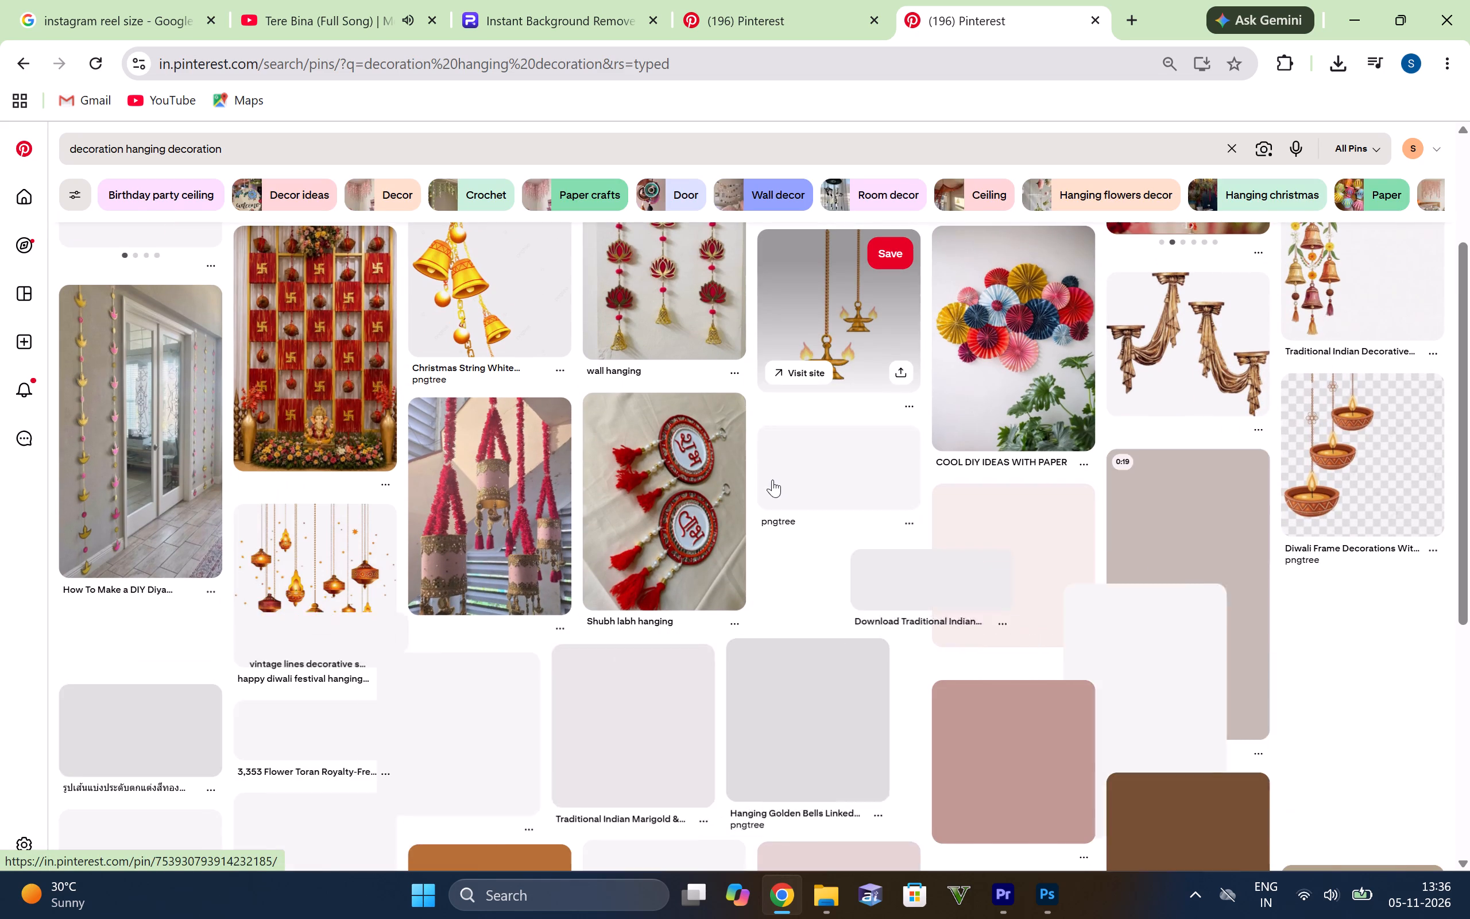
{"action": "scroll", "coordinate": [777, 485], "scroll_direction": "down", "scroll_amount": 2}
{"action": "scroll", "coordinate": [722, 474], "scroll_direction": "down", "scroll_amount": 2}
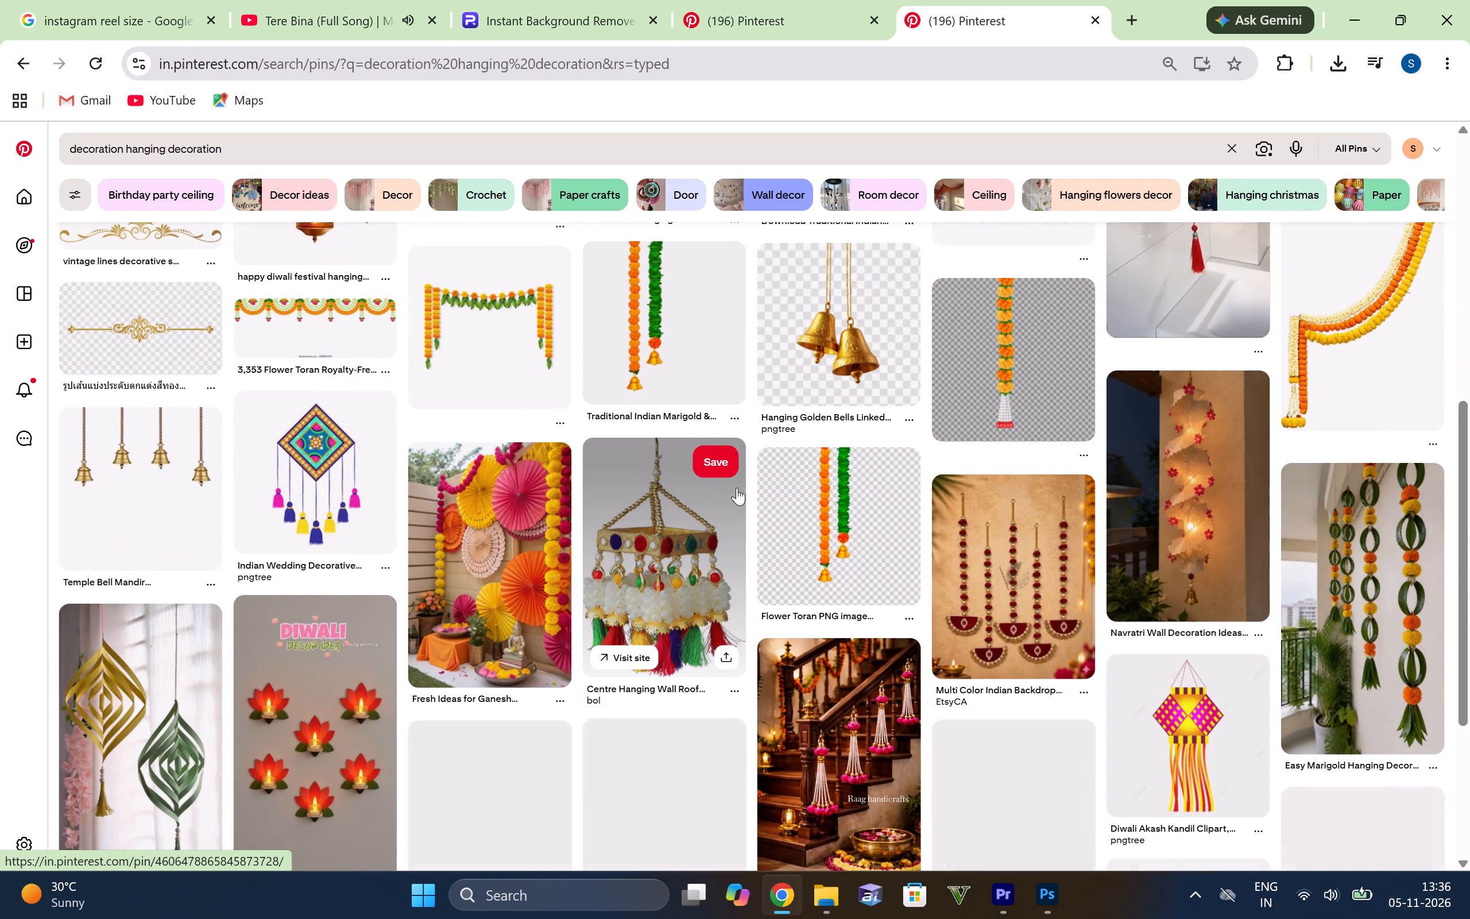
{"action": "scroll", "coordinate": [737, 490], "scroll_direction": "down", "scroll_amount": 4}
{"action": "scroll", "coordinate": [446, 498], "scroll_direction": "down", "scroll_amount": 1}
{"action": "scroll", "coordinate": [500, 451], "scroll_direction": "down", "scroll_amount": 1}
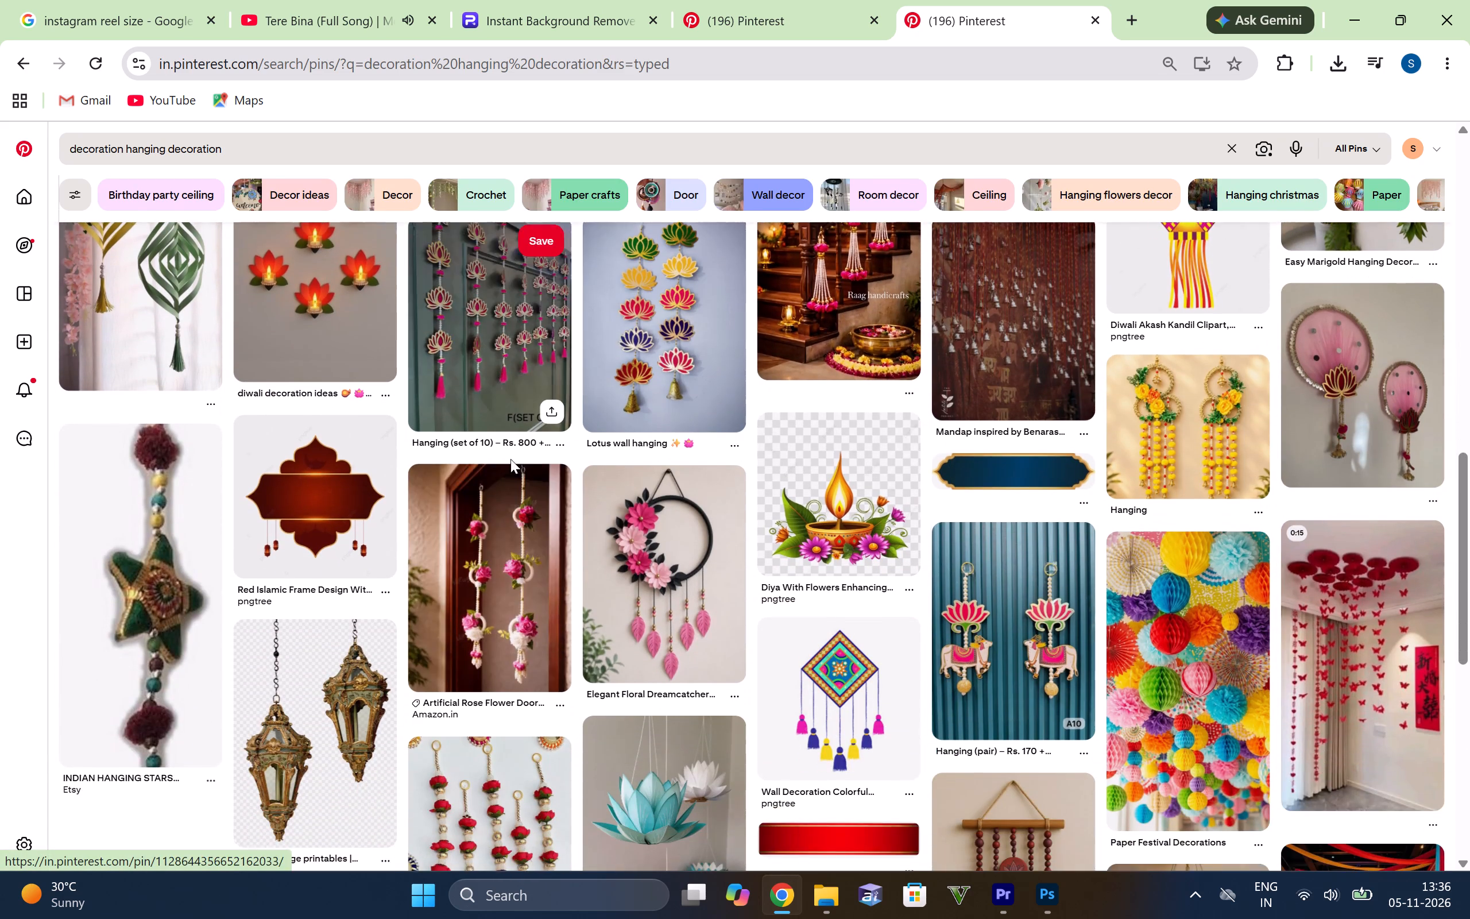
{"action": "scroll", "coordinate": [510, 459], "scroll_direction": "down", "scroll_amount": 1}
{"action": "scroll", "coordinate": [590, 418], "scroll_direction": "down", "scroll_amount": 2}
{"action": "scroll", "coordinate": [1007, 370], "scroll_direction": "down", "scroll_amount": 2}
{"action": "scroll", "coordinate": [413, 429], "scroll_direction": "down", "scroll_amount": 1}
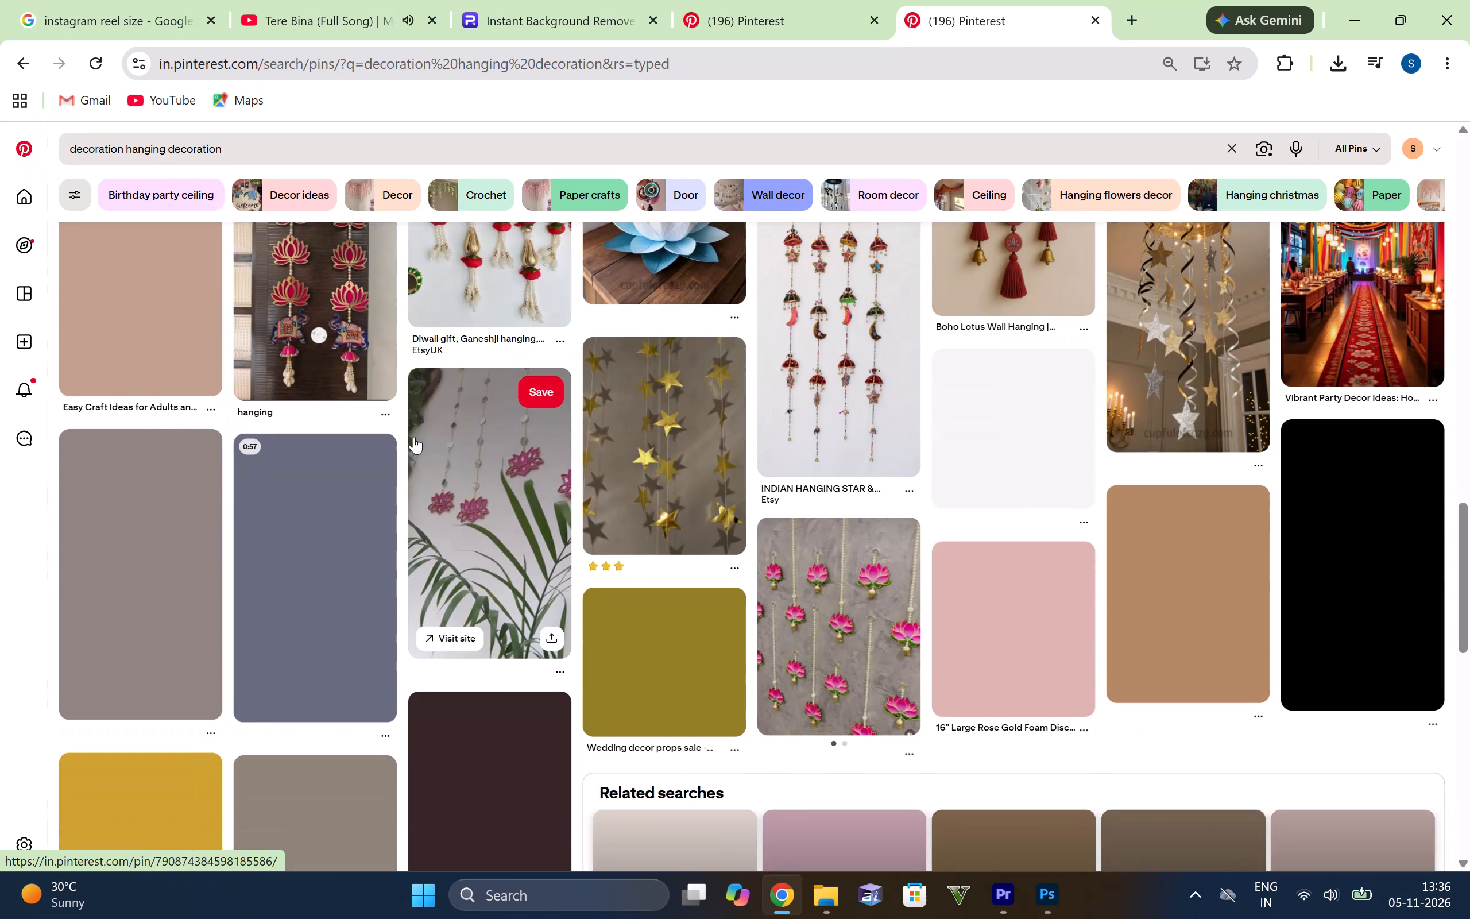
Examine the results around the first related searches for usable festive hangings, stars and floral strings.
{"action": "scroll", "coordinate": [997, 534], "scroll_direction": "up", "scroll_amount": 2}
{"action": "scroll", "coordinate": [943, 575], "scroll_direction": "down", "scroll_amount": 3}
{"action": "scroll", "coordinate": [693, 553], "scroll_direction": "down", "scroll_amount": 5}
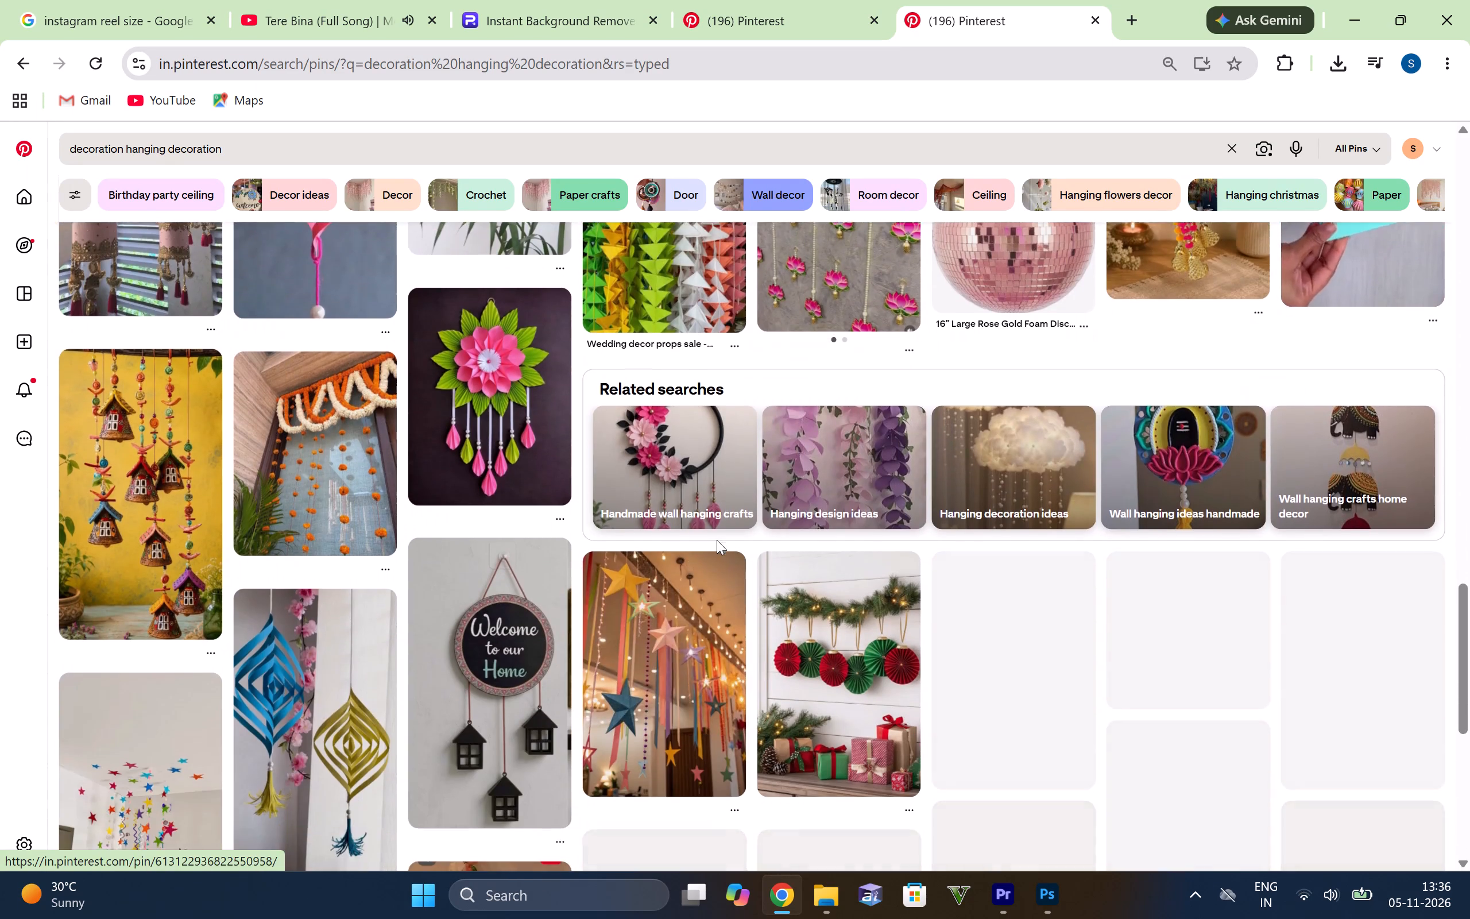
{"action": "scroll", "coordinate": [717, 540], "scroll_direction": "down", "scroll_amount": 6}
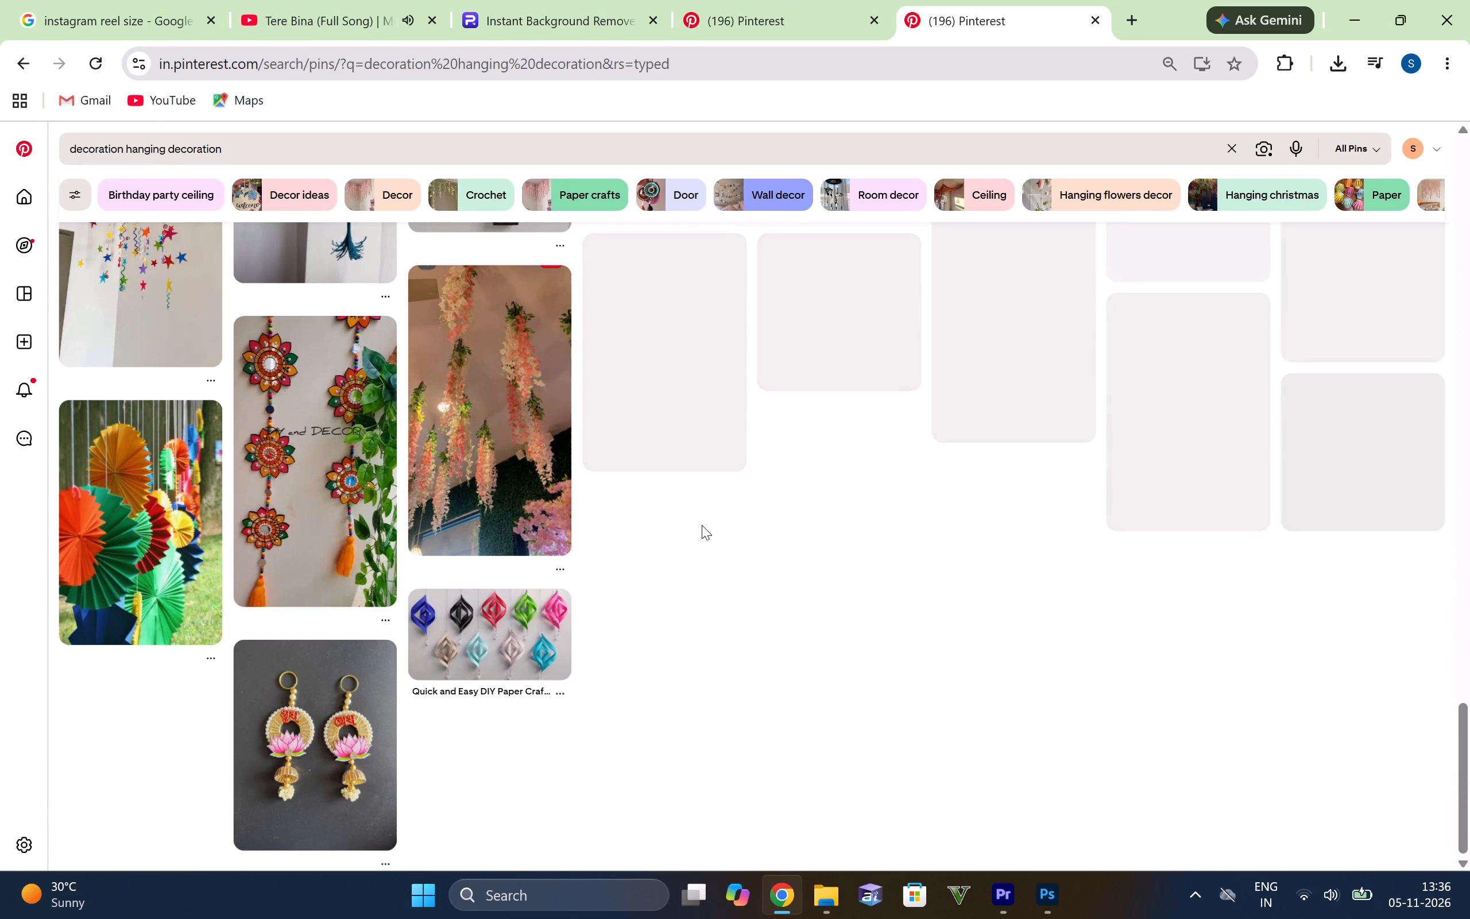
{"action": "scroll", "coordinate": [840, 547], "scroll_direction": "down", "scroll_amount": 3}
{"action": "scroll", "coordinate": [990, 491], "scroll_direction": "down", "scroll_amount": 6}
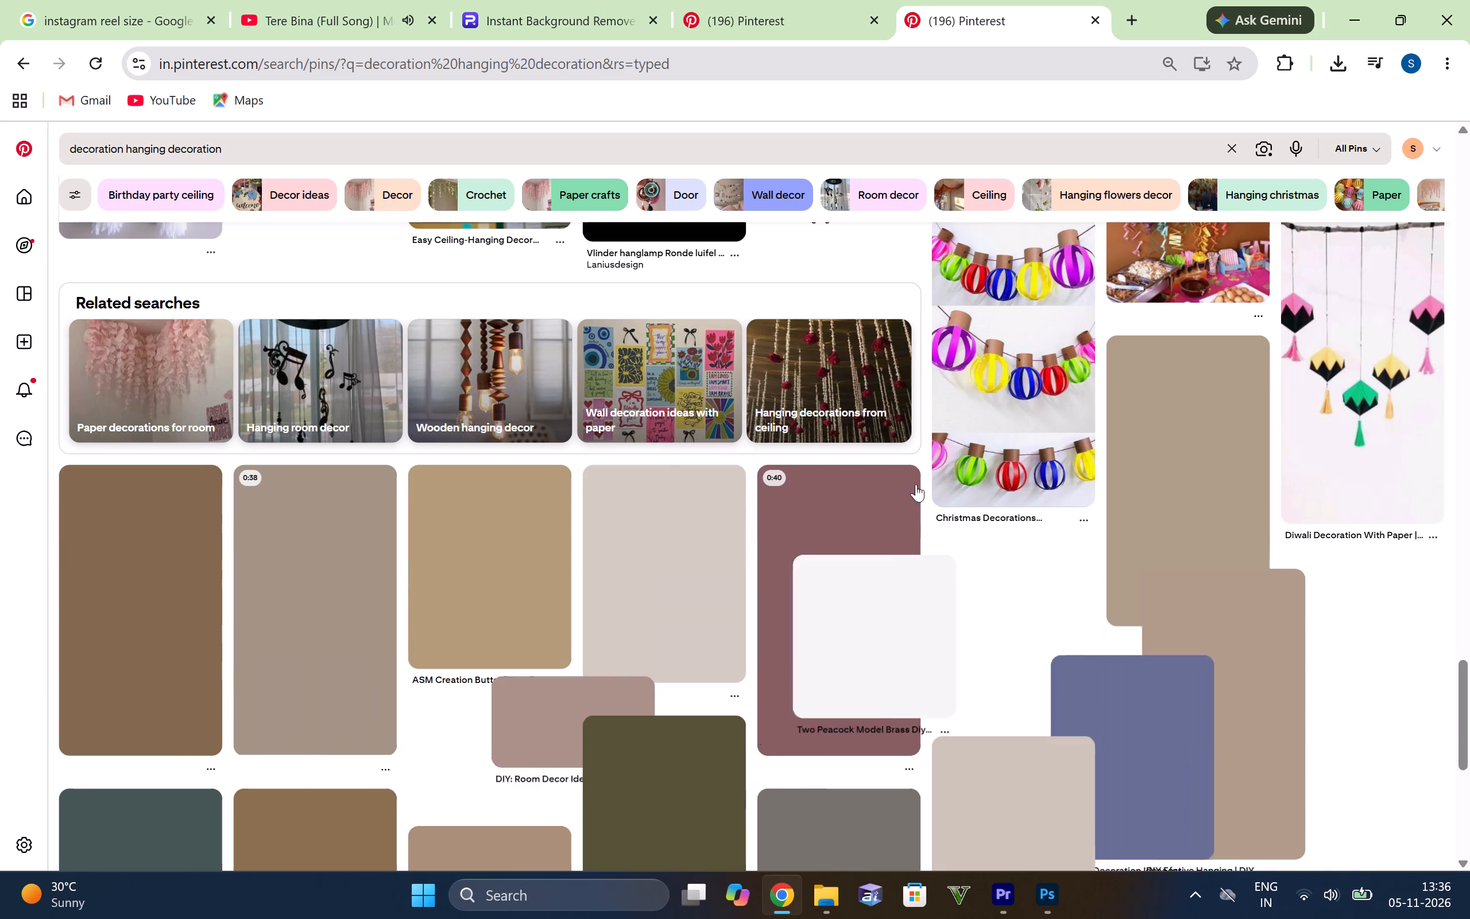
Examine further results for hanging lamps, lotus hangings, diyas and traditional wall hangings usable on the poster.
{"action": "scroll", "coordinate": [717, 440], "scroll_direction": "down", "scroll_amount": 2}
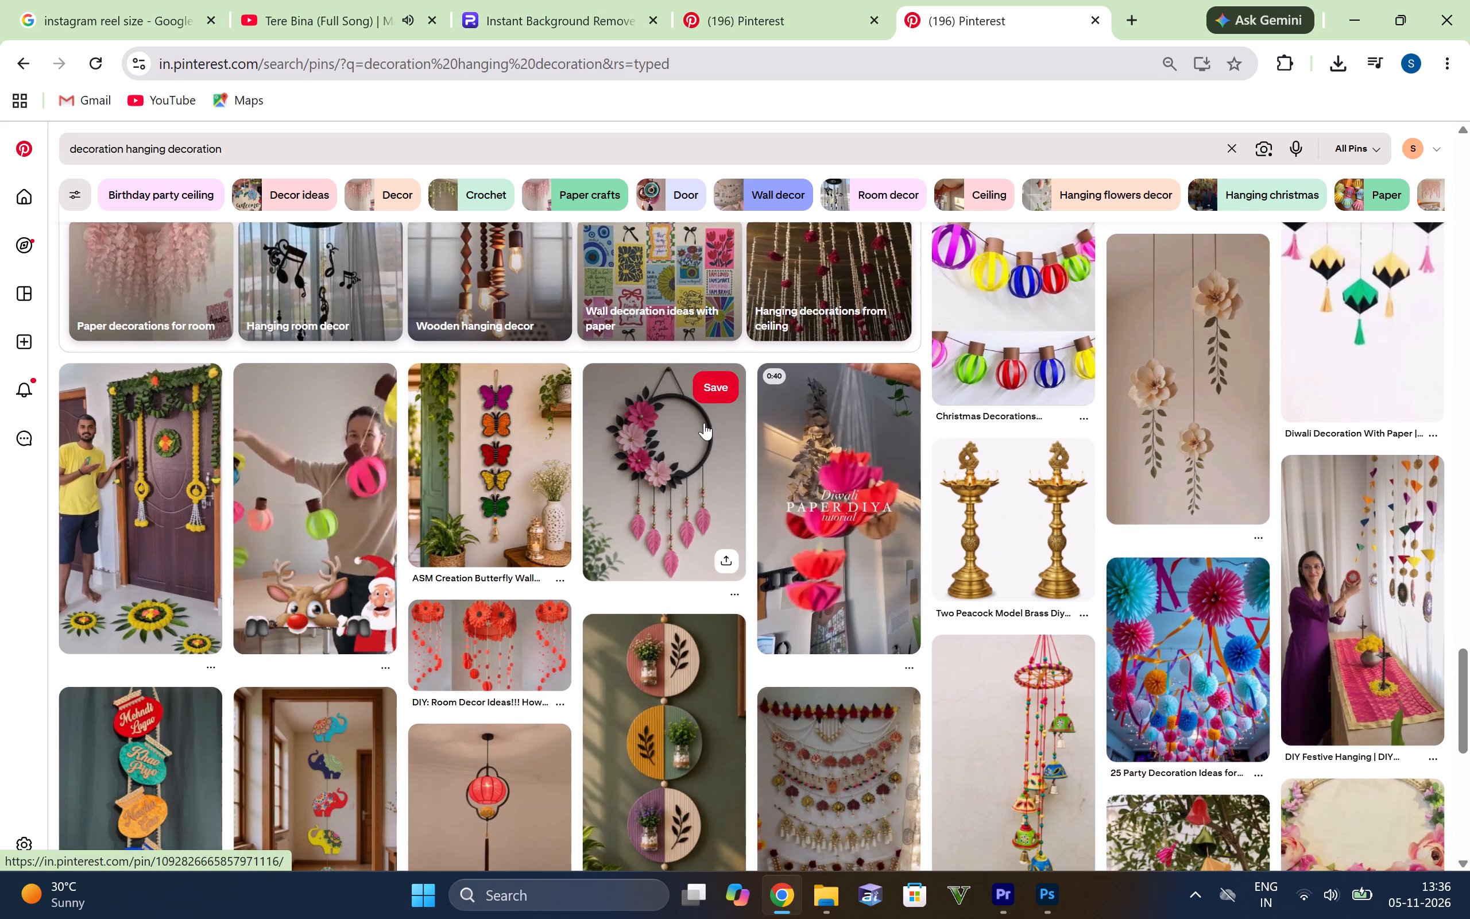
{"action": "scroll", "coordinate": [704, 423], "scroll_direction": "down", "scroll_amount": 1}
{"action": "scroll", "coordinate": [744, 376], "scroll_direction": "down", "scroll_amount": 3}
{"action": "scroll", "coordinate": [644, 396], "scroll_direction": "down", "scroll_amount": 2}
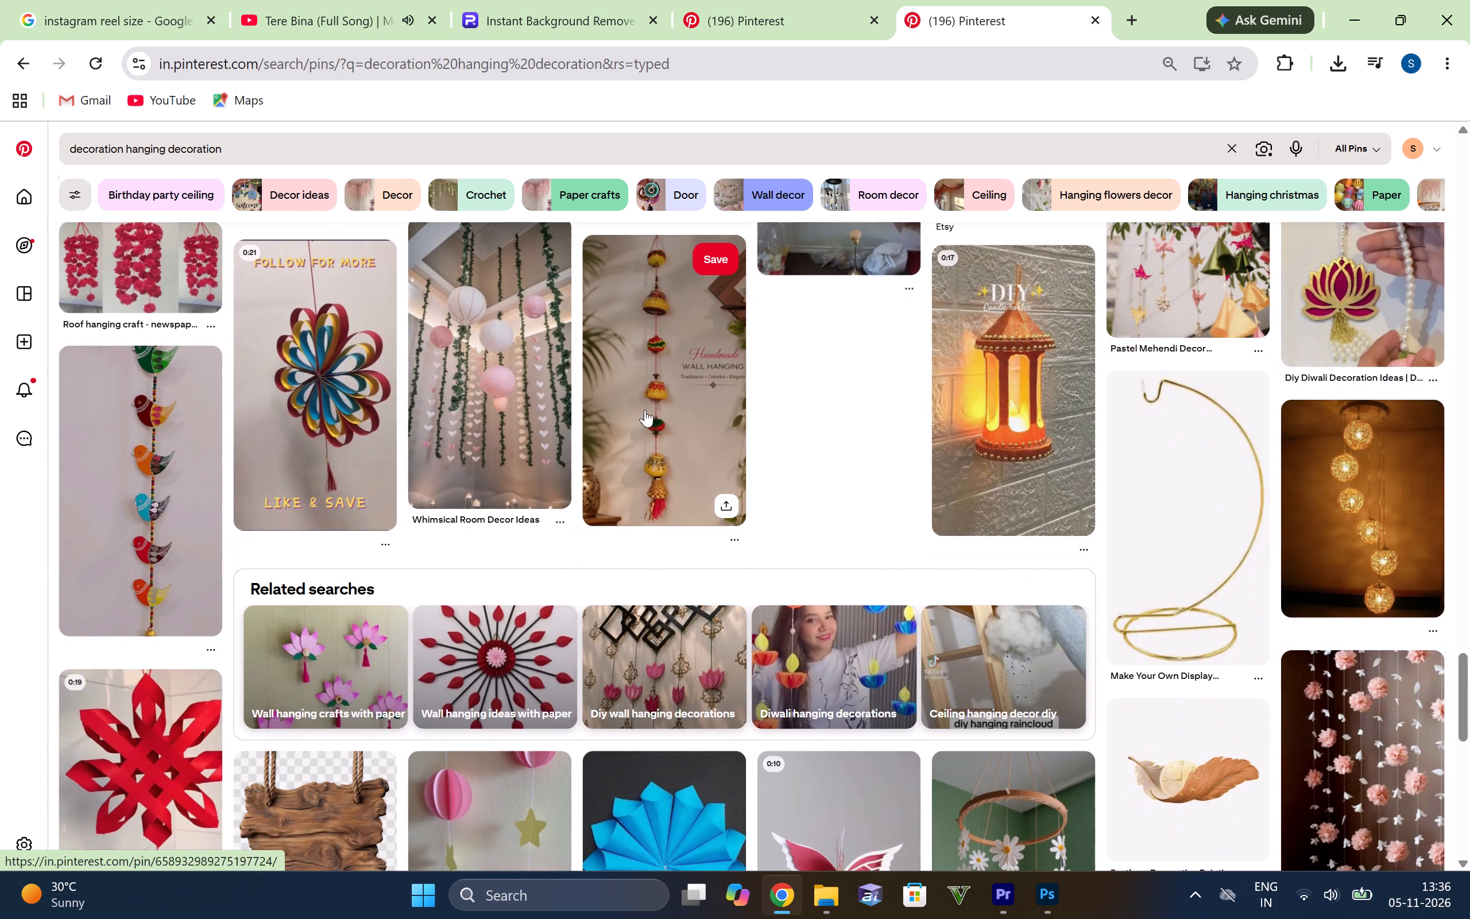
{"action": "scroll", "coordinate": [640, 425], "scroll_direction": "down", "scroll_amount": 2}
{"action": "scroll", "coordinate": [723, 391], "scroll_direction": "down", "scroll_amount": 2}
{"action": "scroll", "coordinate": [634, 431], "scroll_direction": "down", "scroll_amount": 3}
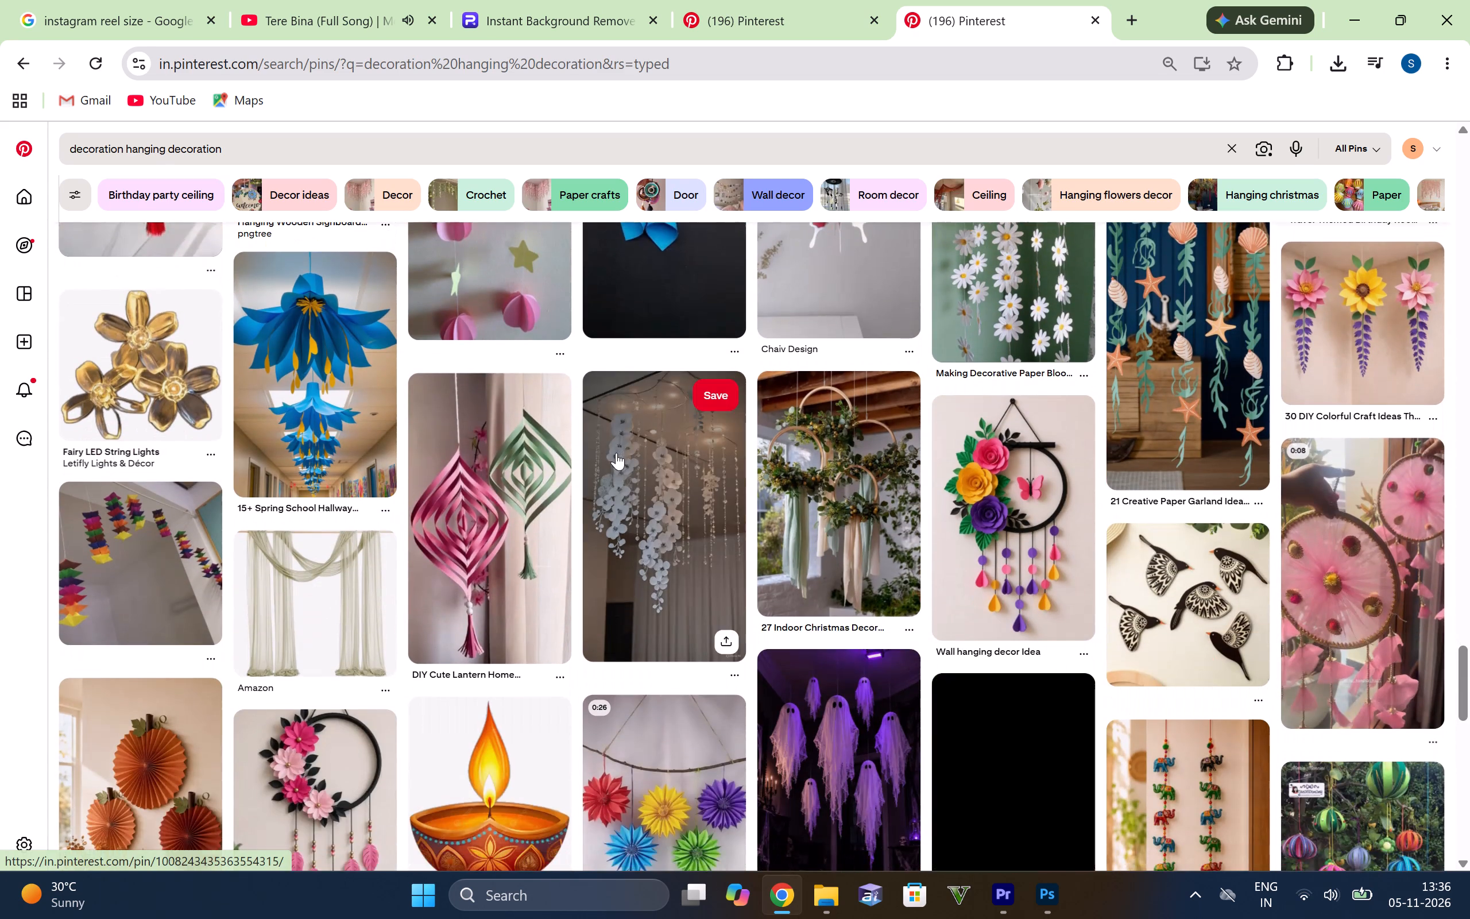
{"action": "scroll", "coordinate": [656, 468], "scroll_direction": "down", "scroll_amount": 5}
{"action": "scroll", "coordinate": [757, 420], "scroll_direction": "down", "scroll_amount": 3}
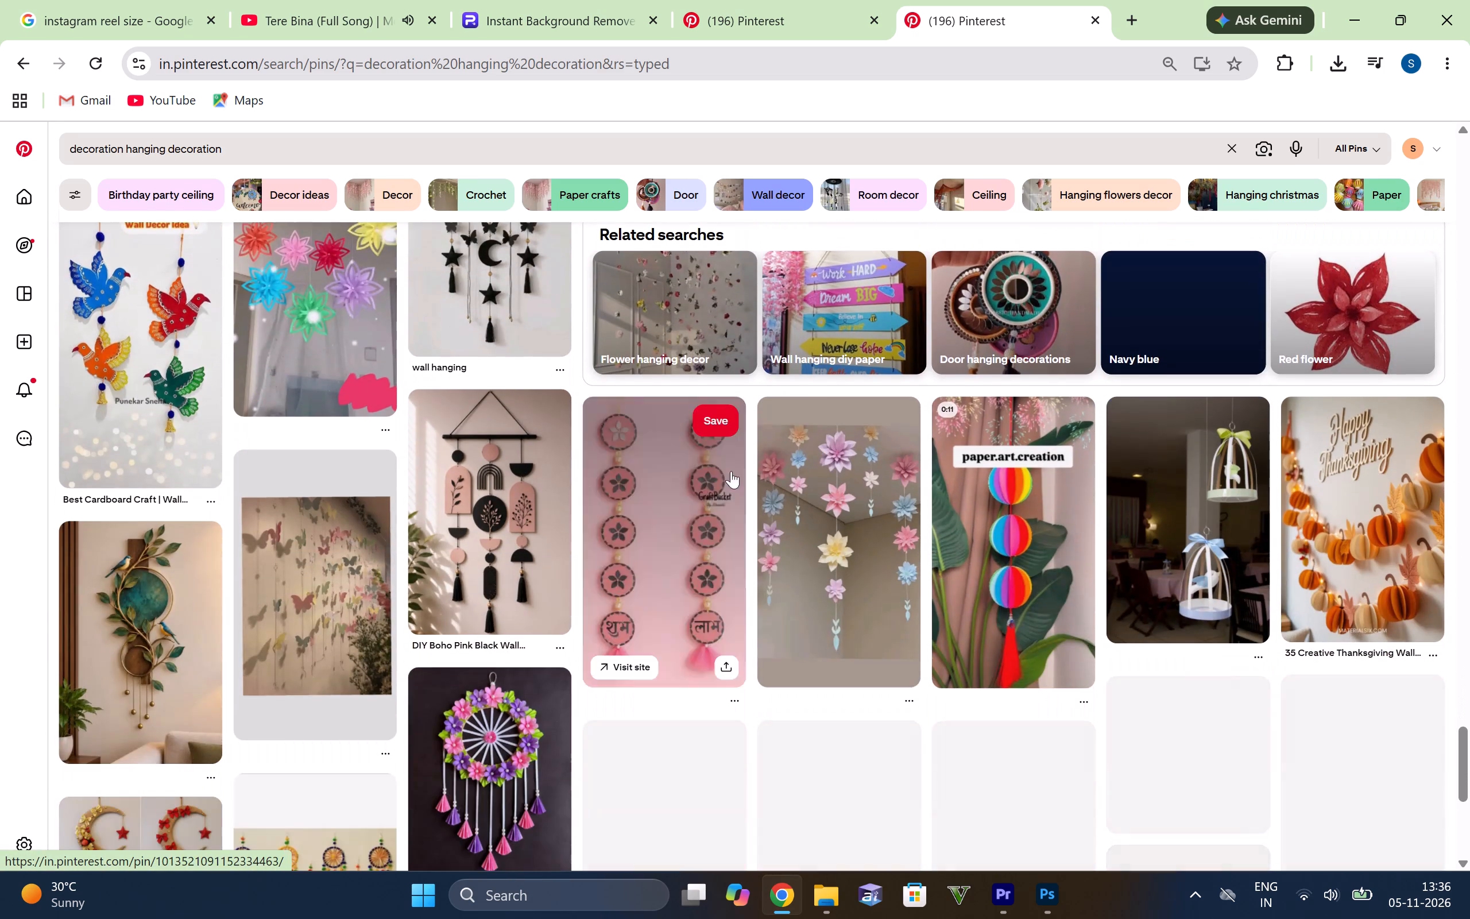
Examine the deepest results for torans, floral hangings, chandeliers and other Diwali artwork.
{"action": "scroll", "coordinate": [697, 496], "scroll_direction": "down", "scroll_amount": 8}
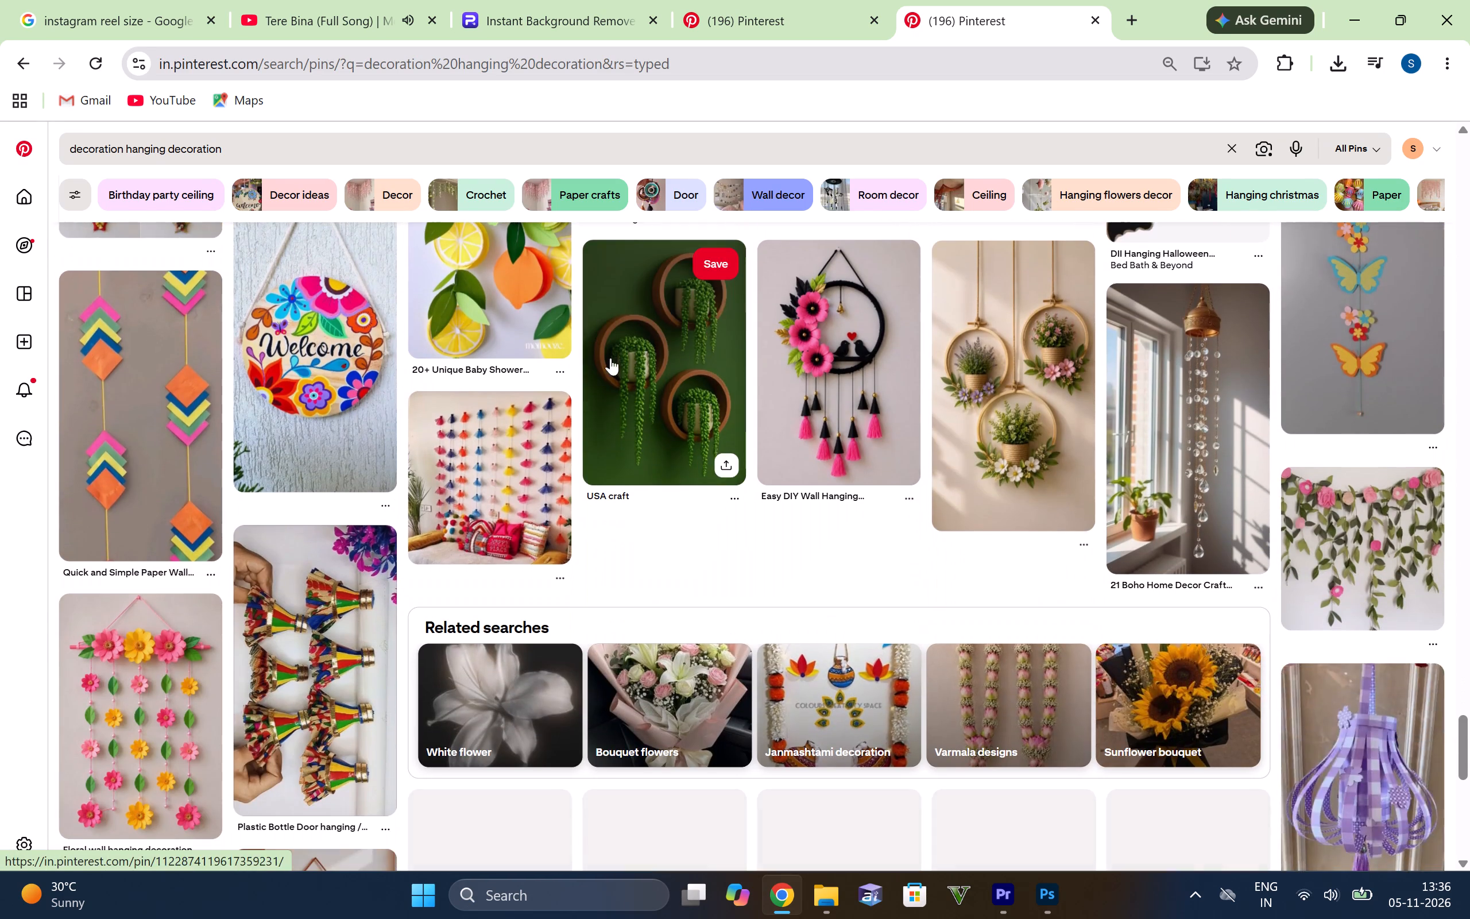
{"action": "scroll", "coordinate": [629, 405], "scroll_direction": "down", "scroll_amount": 2}
{"action": "scroll", "coordinate": [655, 458], "scroll_direction": "down", "scroll_amount": 2}
{"action": "scroll", "coordinate": [769, 474], "scroll_direction": "down", "scroll_amount": 2}
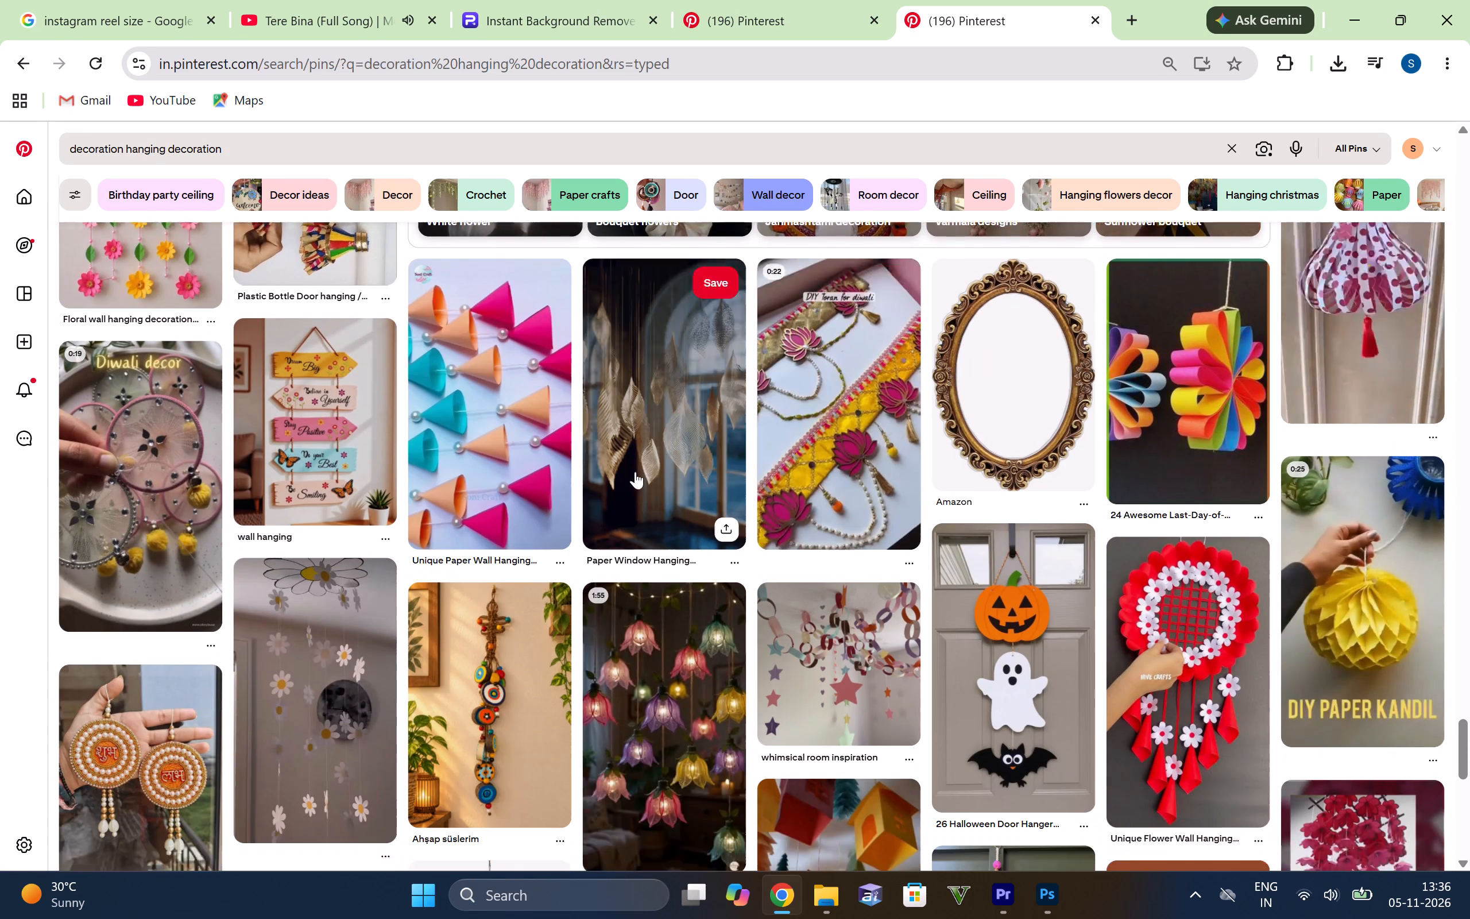
{"action": "scroll", "coordinate": [1107, 392], "scroll_direction": "down", "scroll_amount": 3}
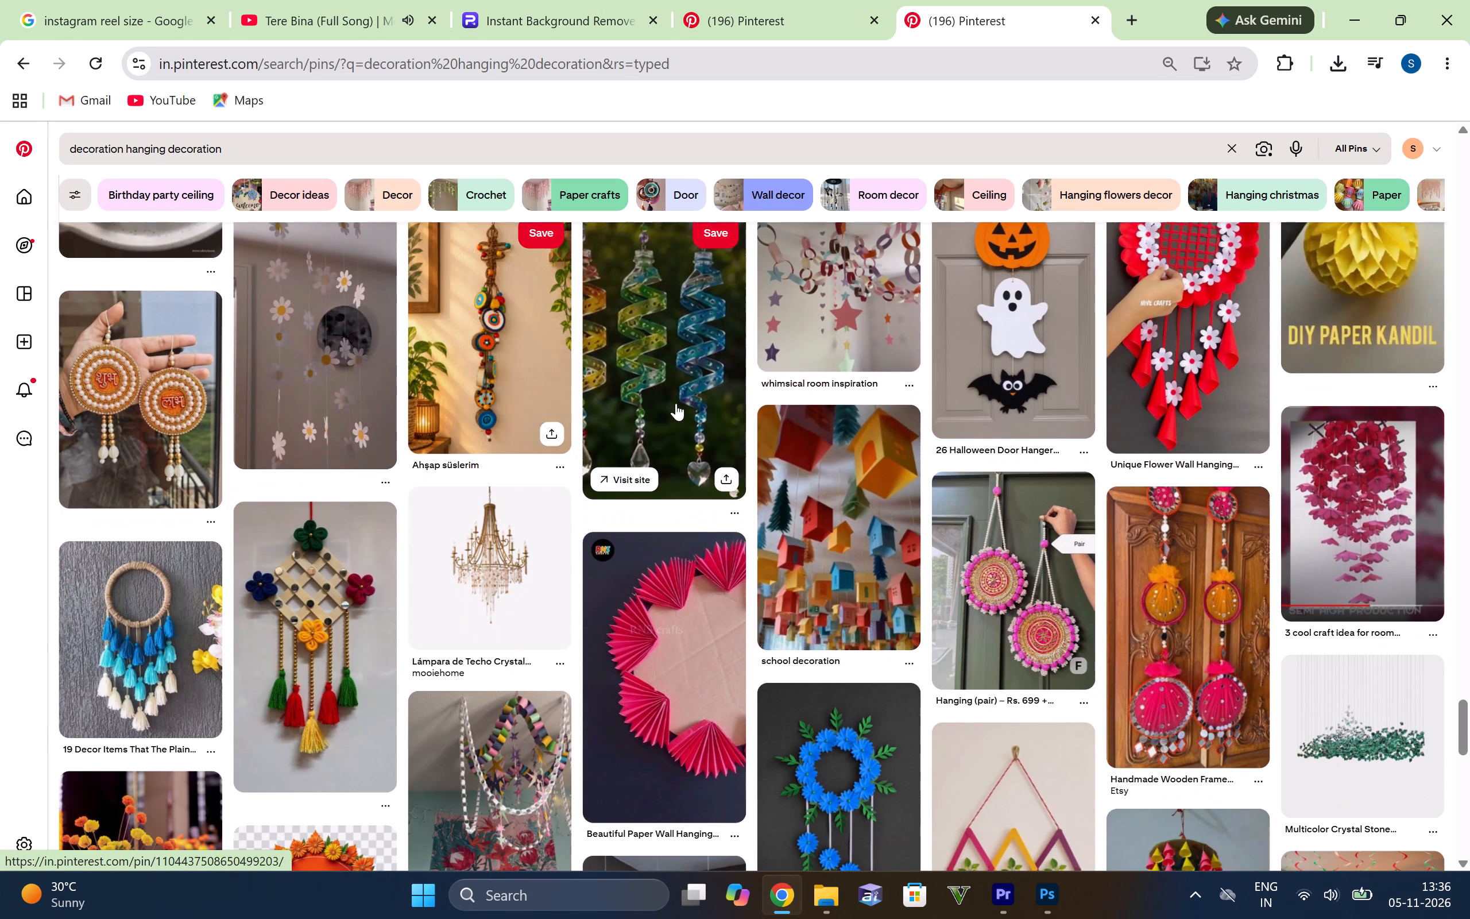
{"action": "scroll", "coordinate": [677, 421], "scroll_direction": "down", "scroll_amount": 5}
{"action": "scroll", "coordinate": [792, 445], "scroll_direction": "down", "scroll_amount": 2}
{"action": "scroll", "coordinate": [687, 460], "scroll_direction": "down", "scroll_amount": 2}
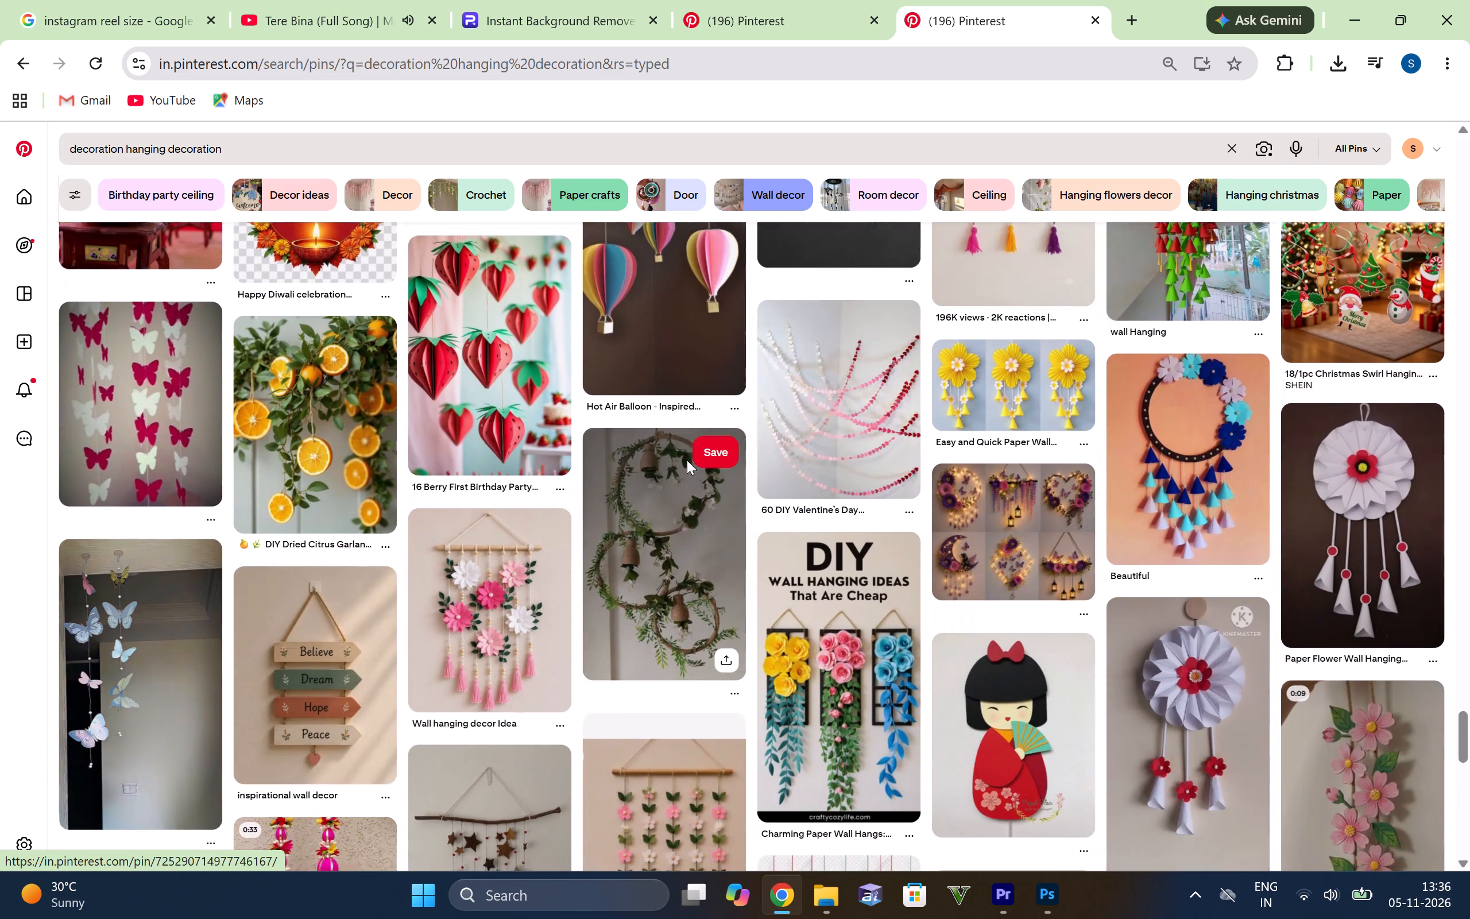
{"action": "scroll", "coordinate": [687, 460], "scroll_direction": "down", "scroll_amount": 3}
Go back up the results and open the round Happy Diwali pin with the marigold border and lit diya.
{"action": "scroll", "coordinate": [678, 470], "scroll_direction": "up", "scroll_amount": 1}
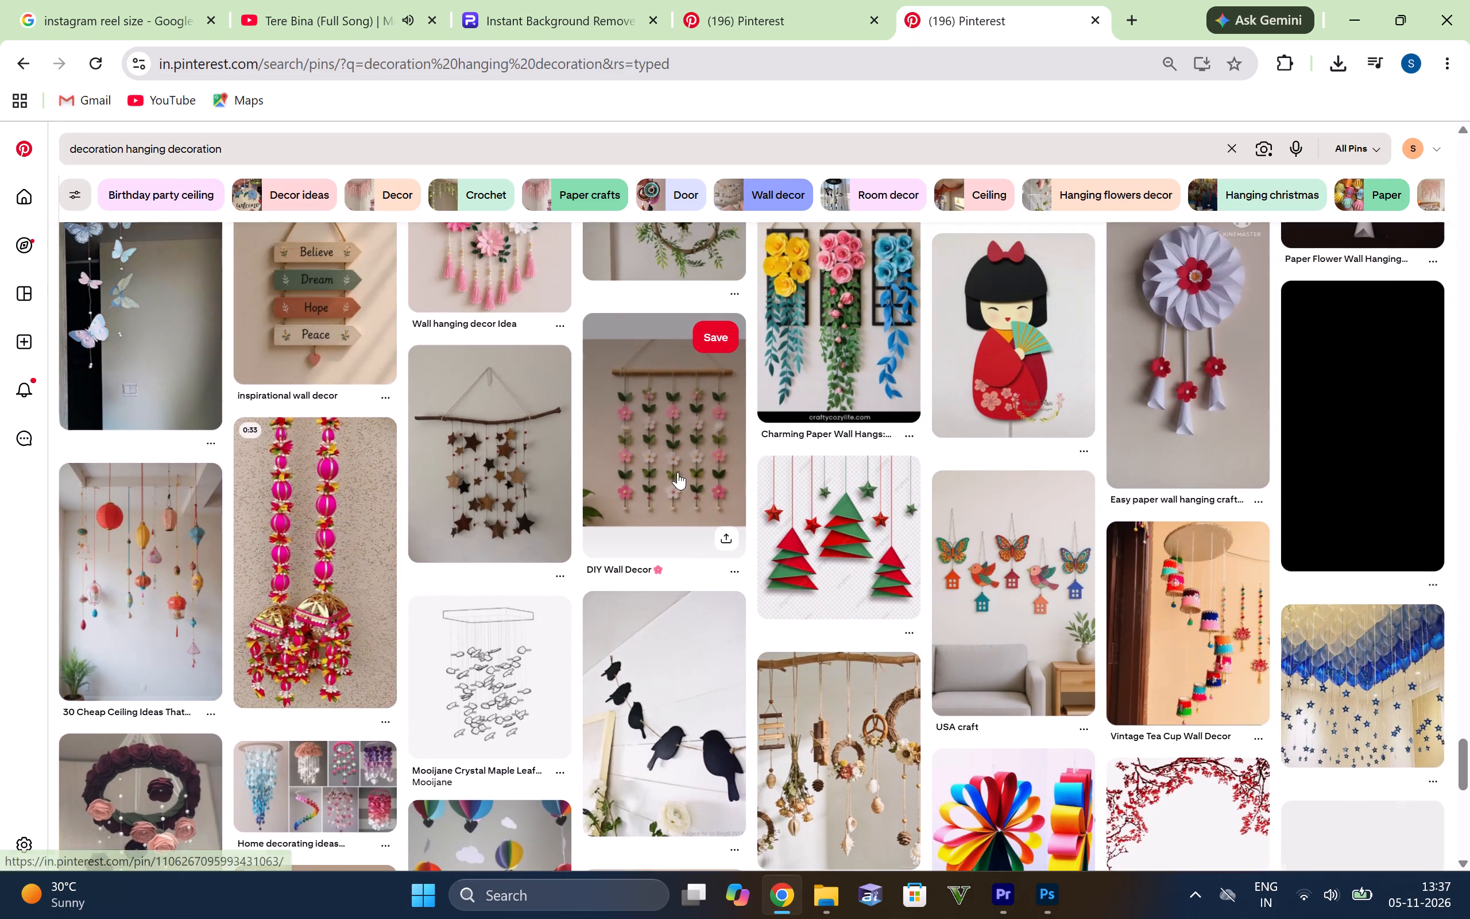
{"action": "scroll", "coordinate": [680, 472], "scroll_direction": "up", "scroll_amount": 8}
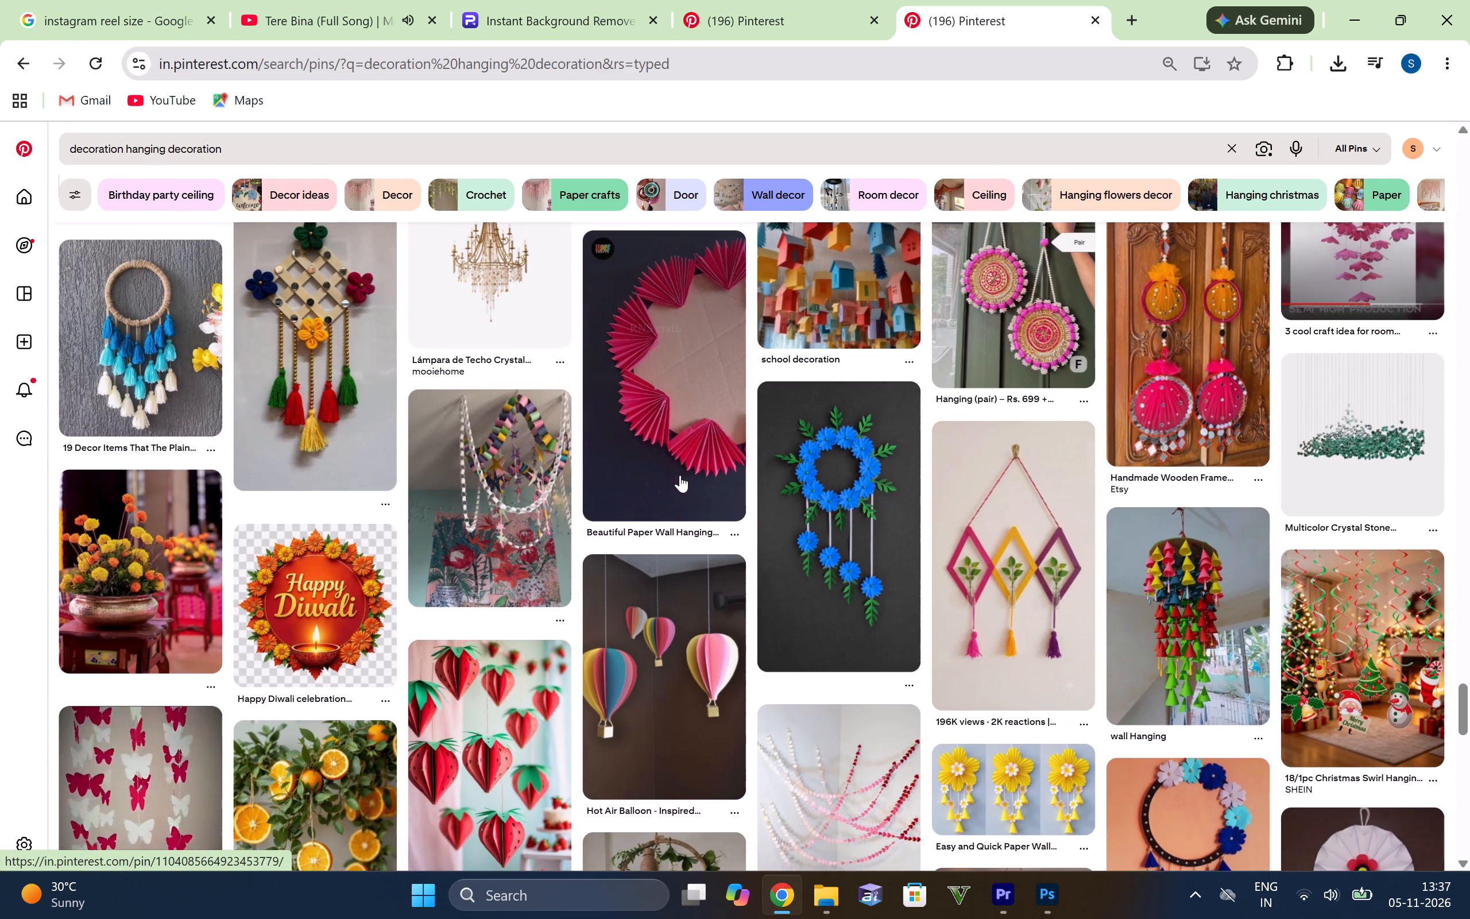
{"action": "left_click", "coordinate": [310, 616]}
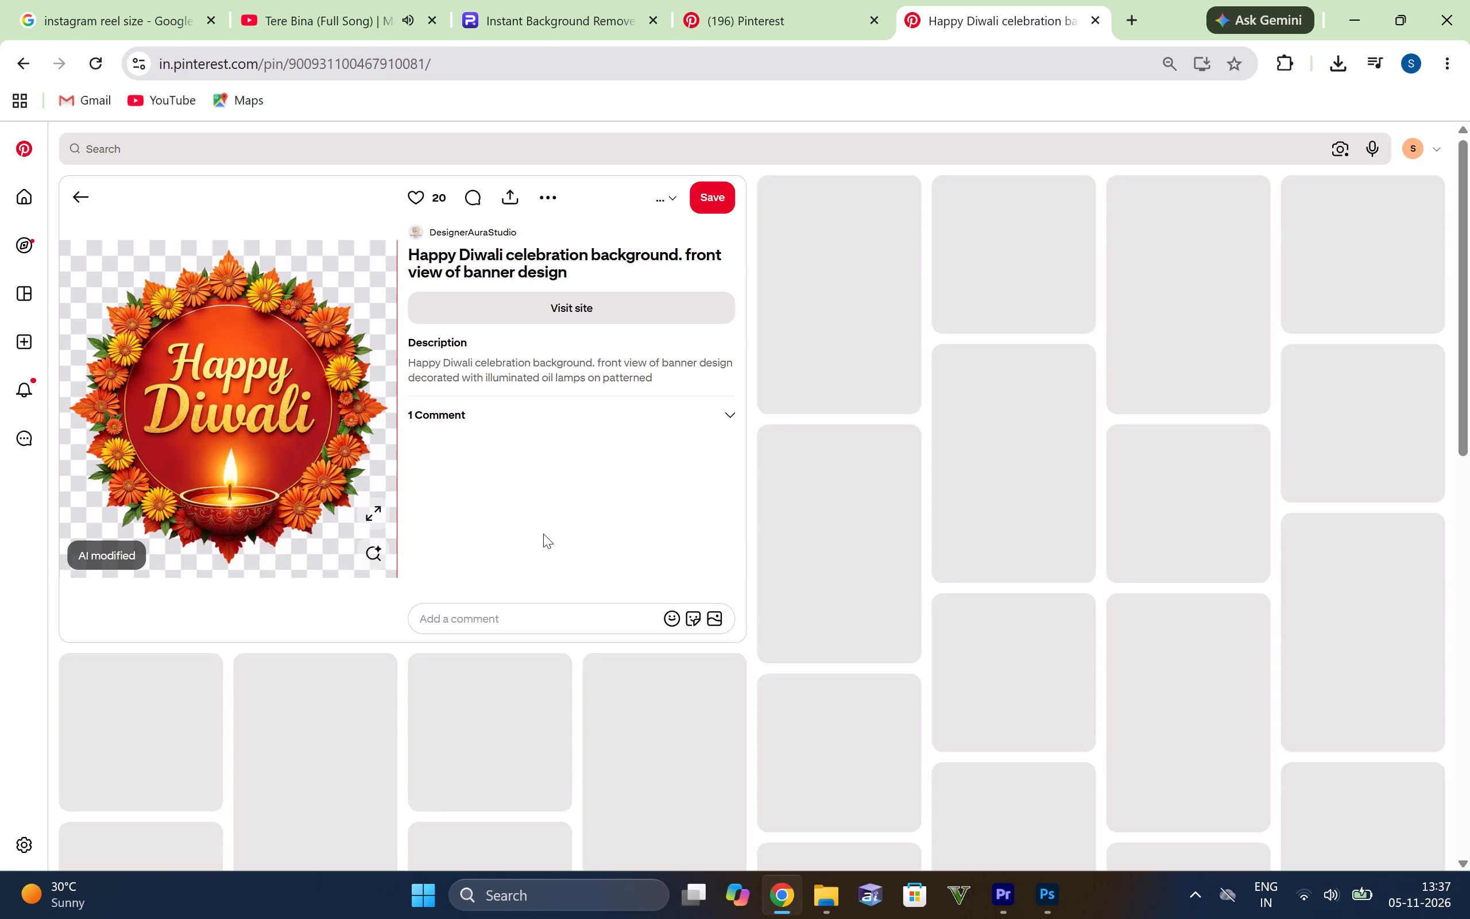
{"action": "right_click", "coordinate": [210, 338]}
{"action": "left_click", "coordinate": [128, 406]}
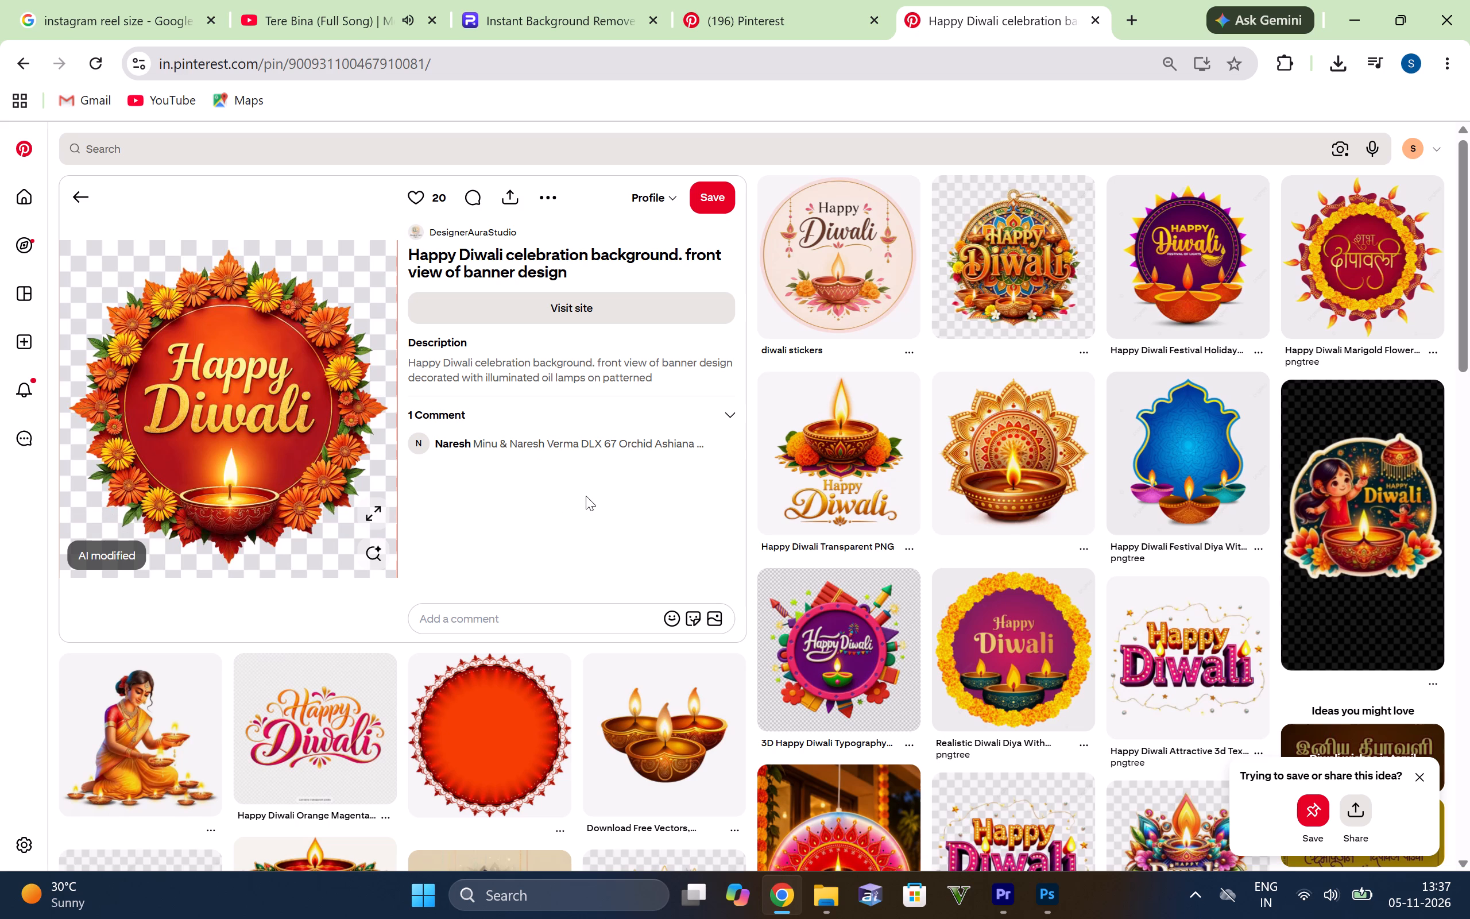
Examine the pins related to the Happy Diwali artwork, comparing diyas, mandalas, frames and lettering, and return to the main pin.
{"action": "scroll", "coordinate": [539, 511], "scroll_direction": "down", "scroll_amount": 6}
{"action": "scroll", "coordinate": [622, 496], "scroll_direction": "down", "scroll_amount": 6}
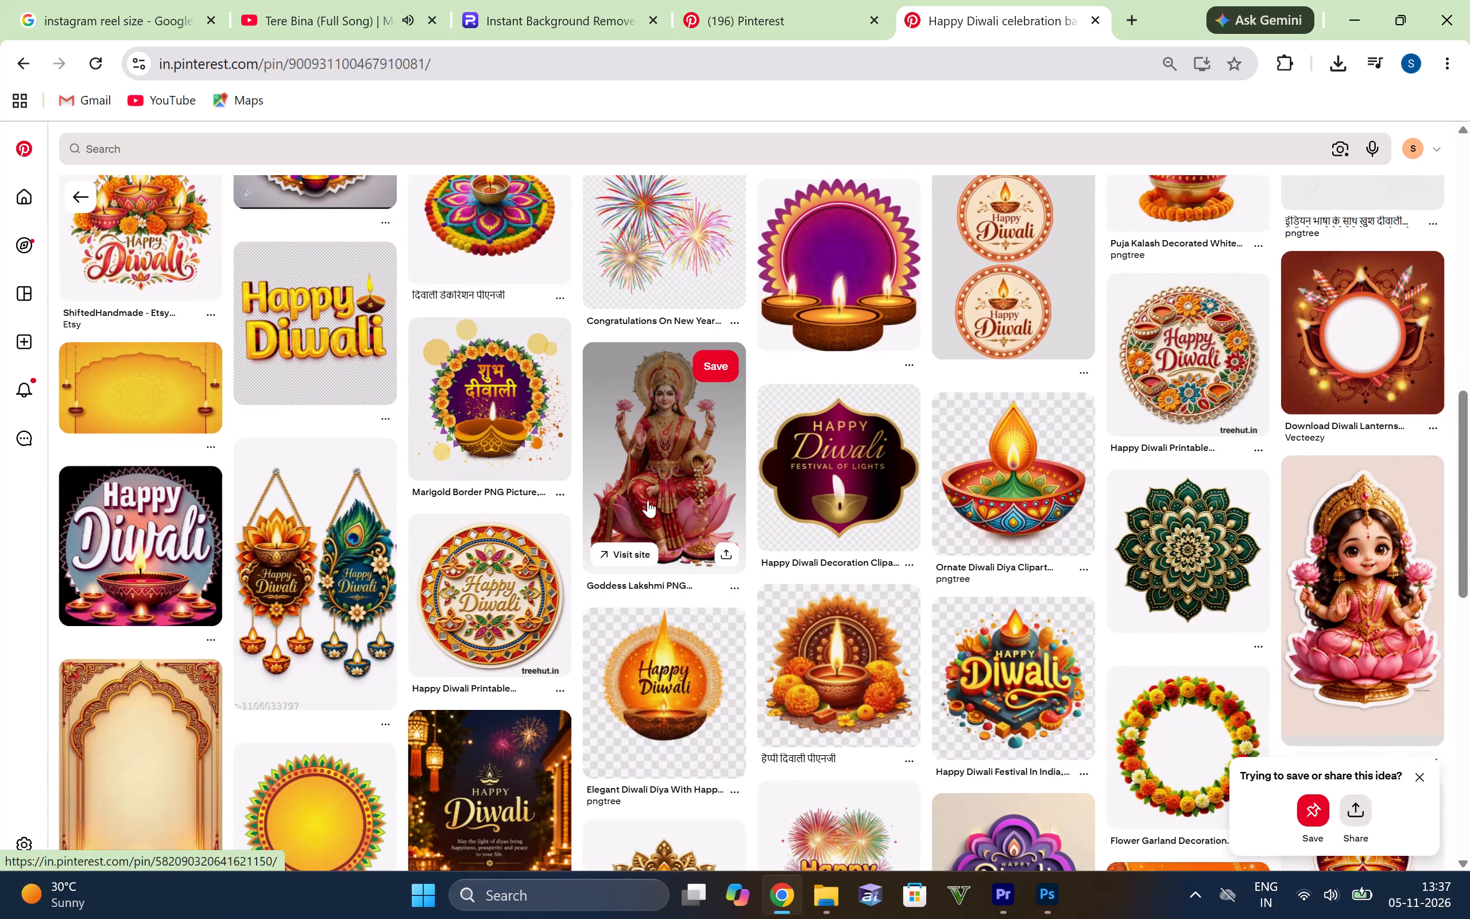
{"action": "scroll", "coordinate": [688, 491], "scroll_direction": "down", "scroll_amount": 2}
{"action": "scroll", "coordinate": [695, 495], "scroll_direction": "up", "scroll_amount": 3}
{"action": "scroll", "coordinate": [695, 495], "scroll_direction": "down", "scroll_amount": 2}
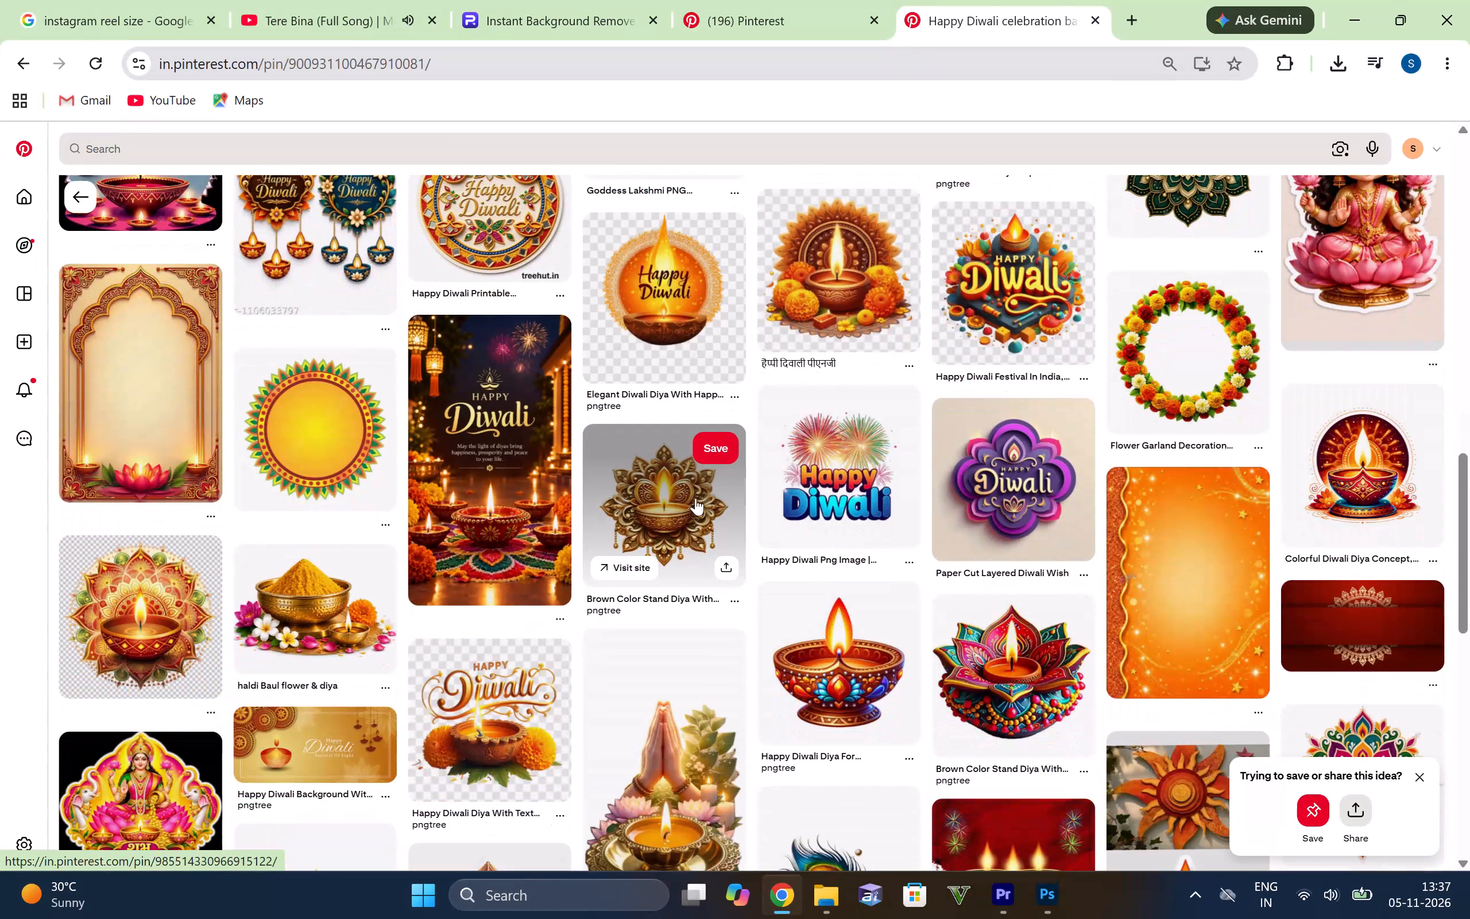
{"action": "scroll", "coordinate": [695, 496], "scroll_direction": "up", "scroll_amount": 1}
{"action": "scroll", "coordinate": [695, 496], "scroll_direction": "down", "scroll_amount": 3}
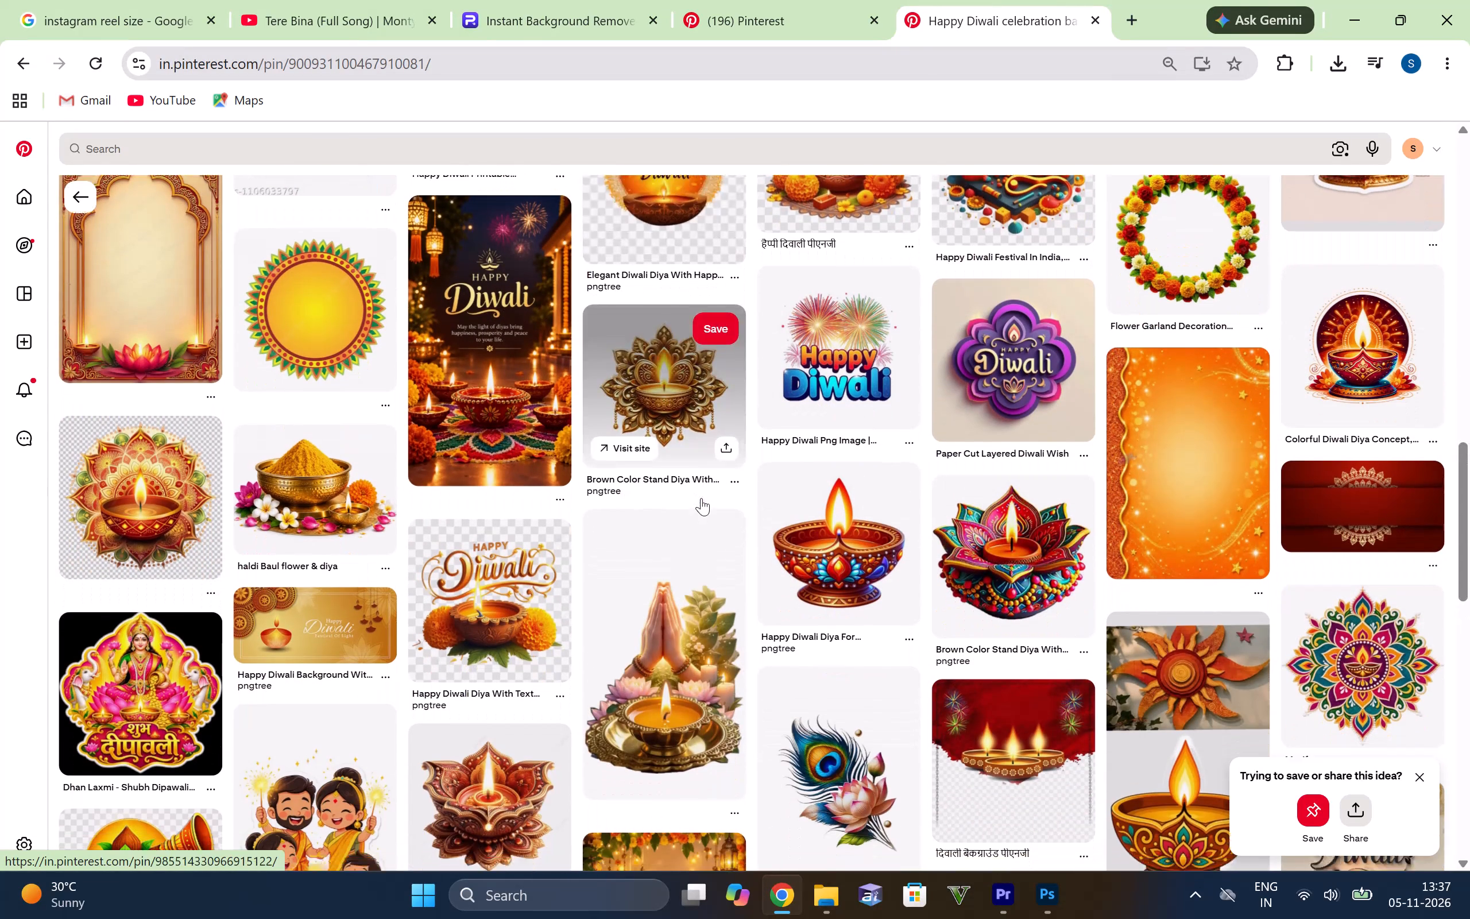
{"action": "scroll", "coordinate": [701, 500], "scroll_direction": "up", "scroll_amount": 2}
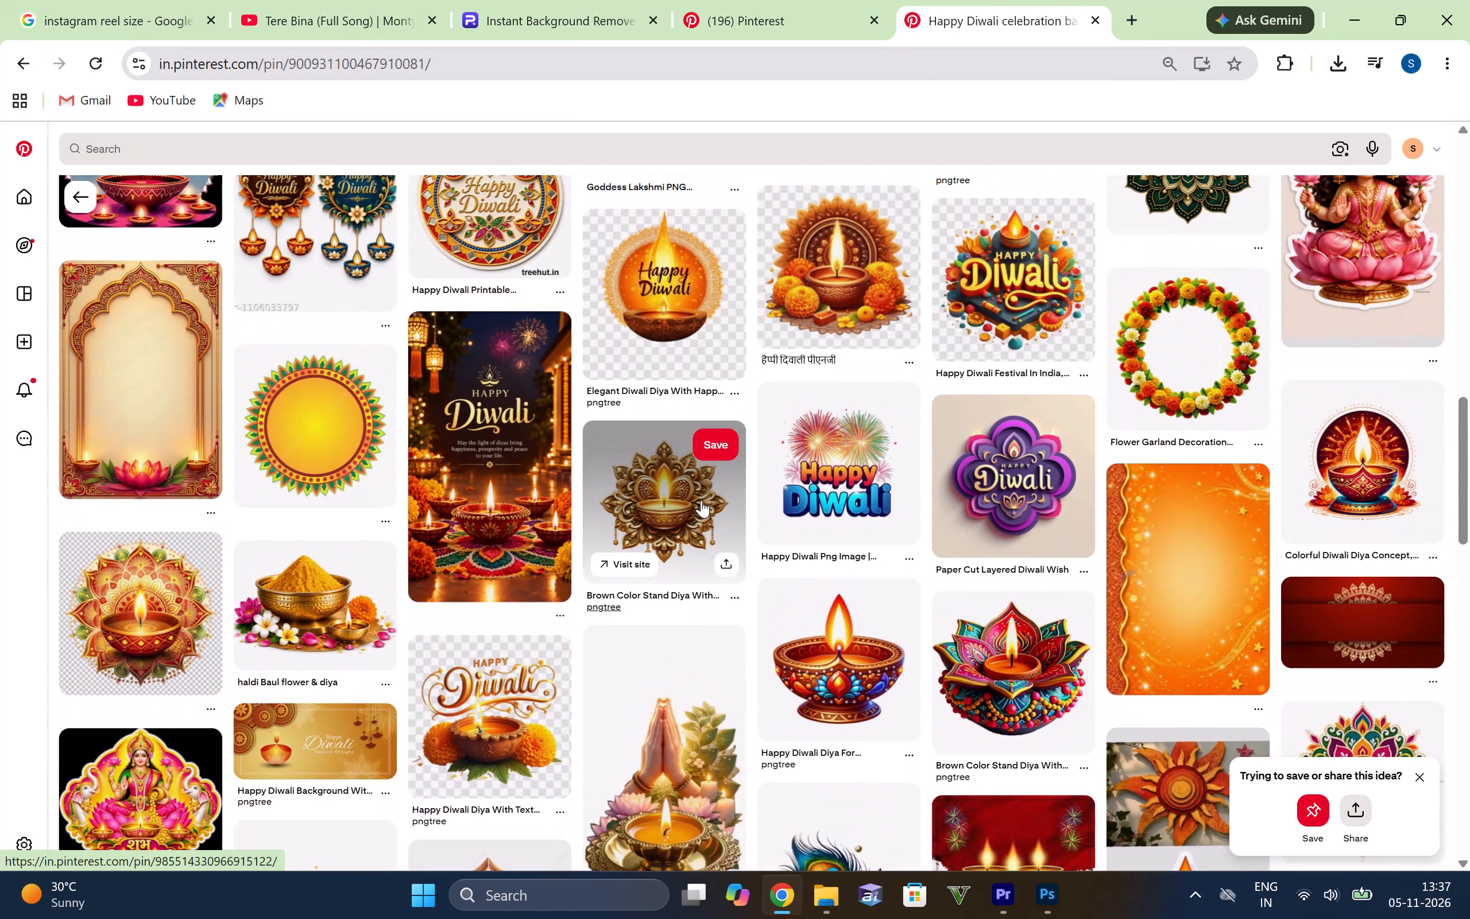
{"action": "scroll", "coordinate": [694, 506], "scroll_direction": "up", "scroll_amount": 13}
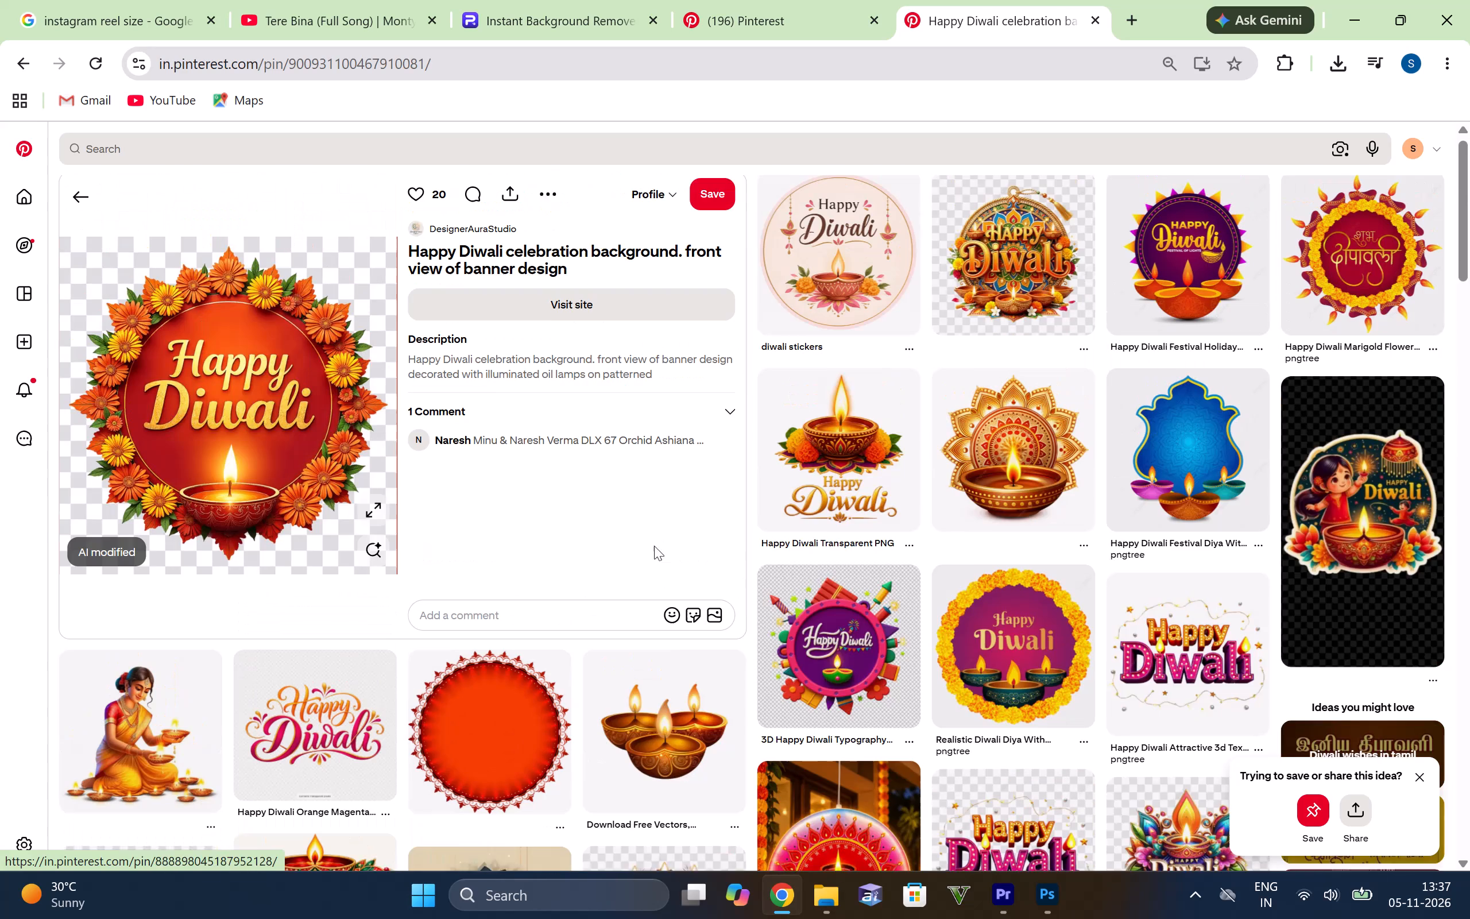
{"action": "scroll", "coordinate": [451, 590], "scroll_direction": "up", "scroll_amount": 2}
Save the marigold-bordered Happy Diwali image as a PNG in the Downloads folder.
{"action": "right_click_drag", "start_coordinate": [206, 381], "coordinate": [203, 388]}
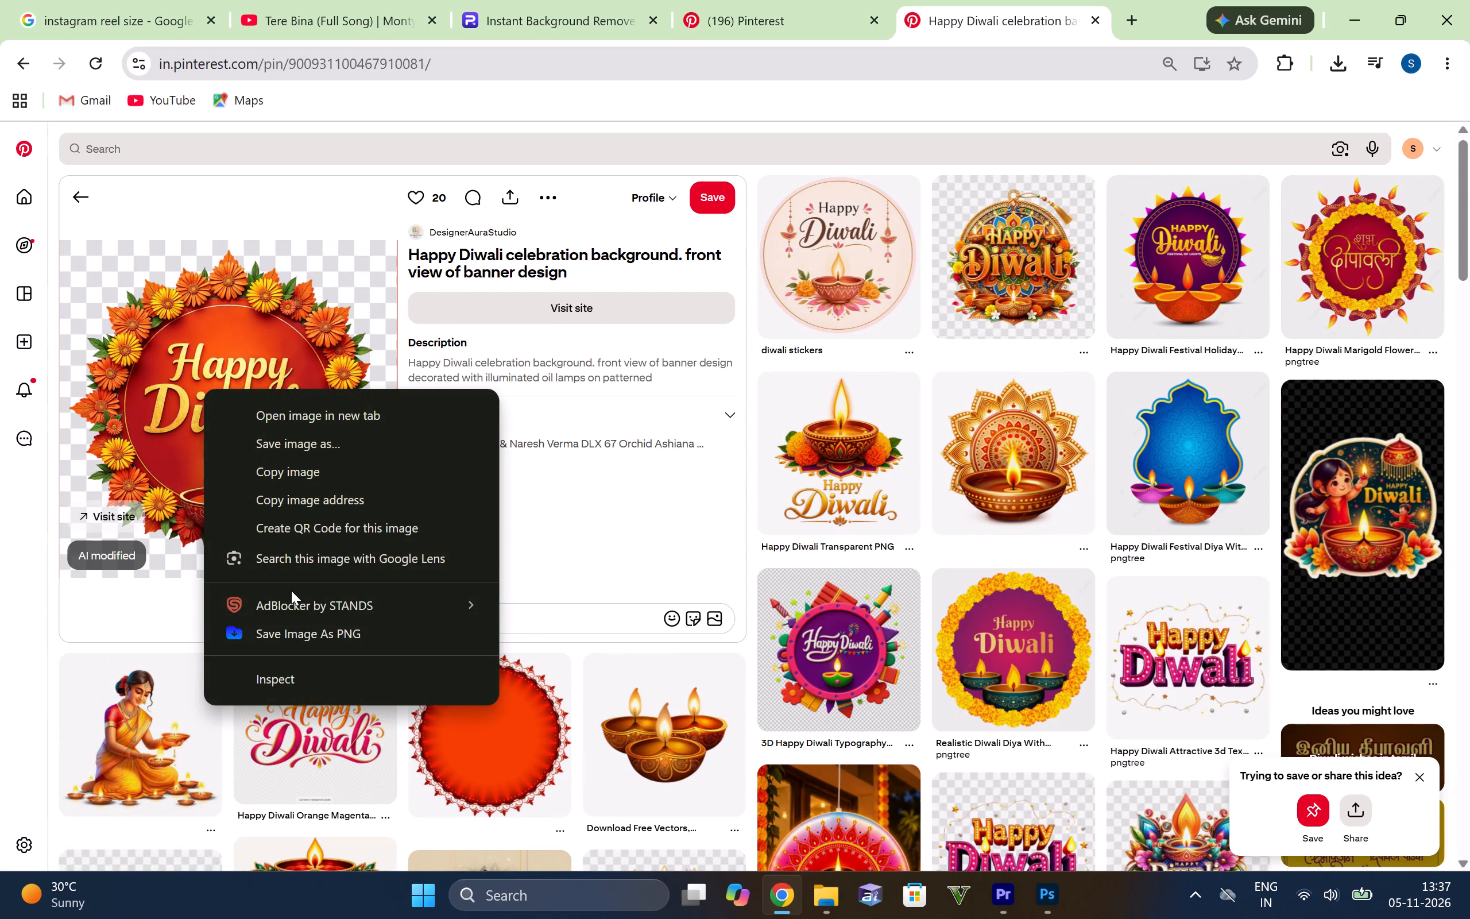
{"action": "left_click_drag", "start_coordinate": [304, 633], "coordinate": [312, 639]}
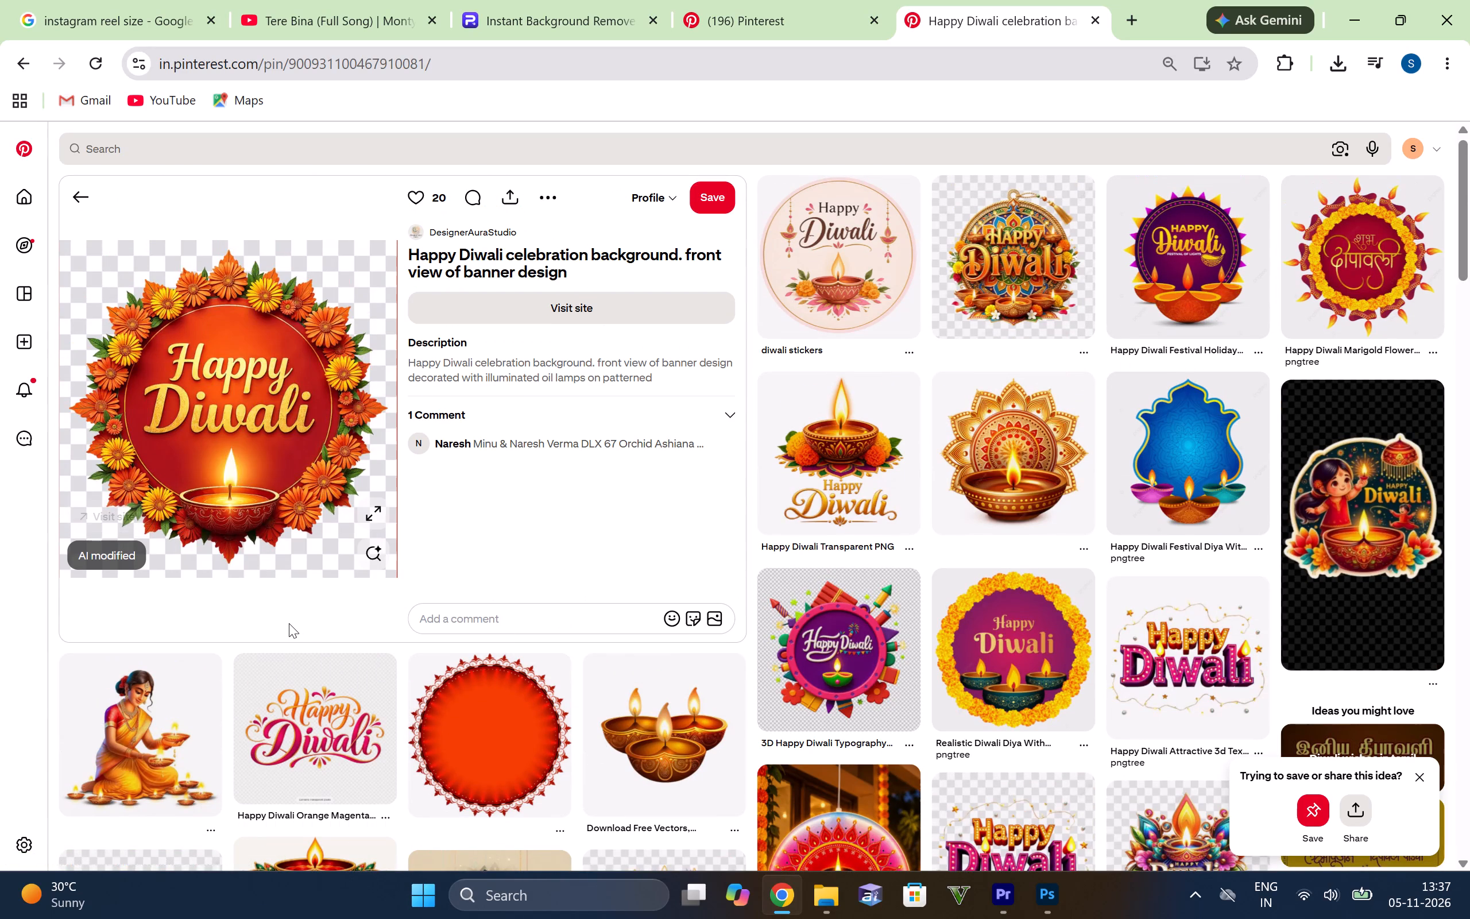
{"action": "left_click", "coordinate": [587, 436]}
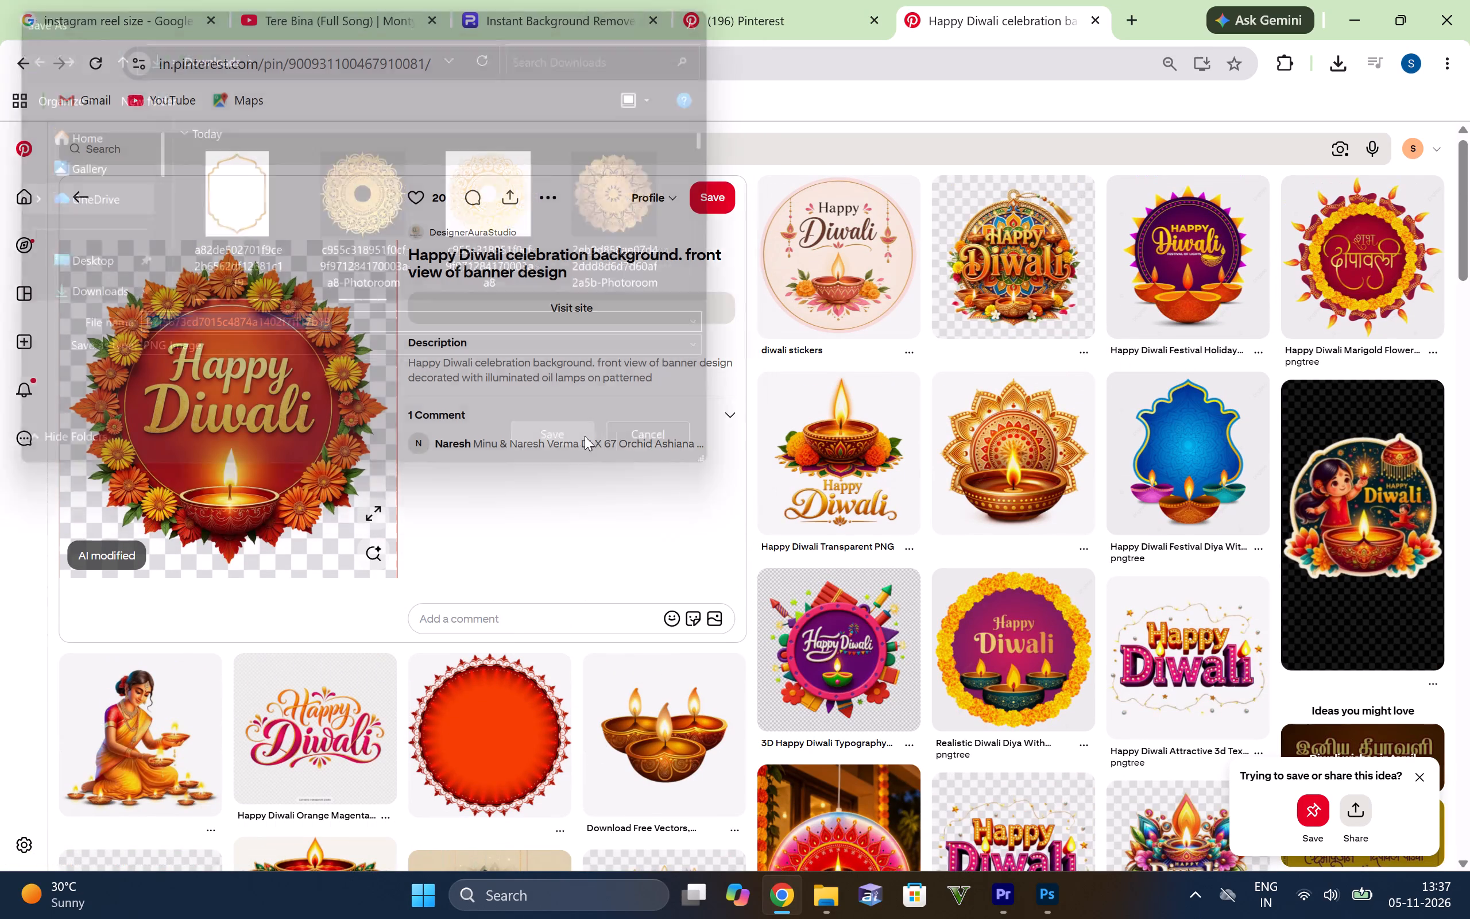
{"action": "scroll", "coordinate": [719, 423], "scroll_direction": "up", "scroll_amount": 5}
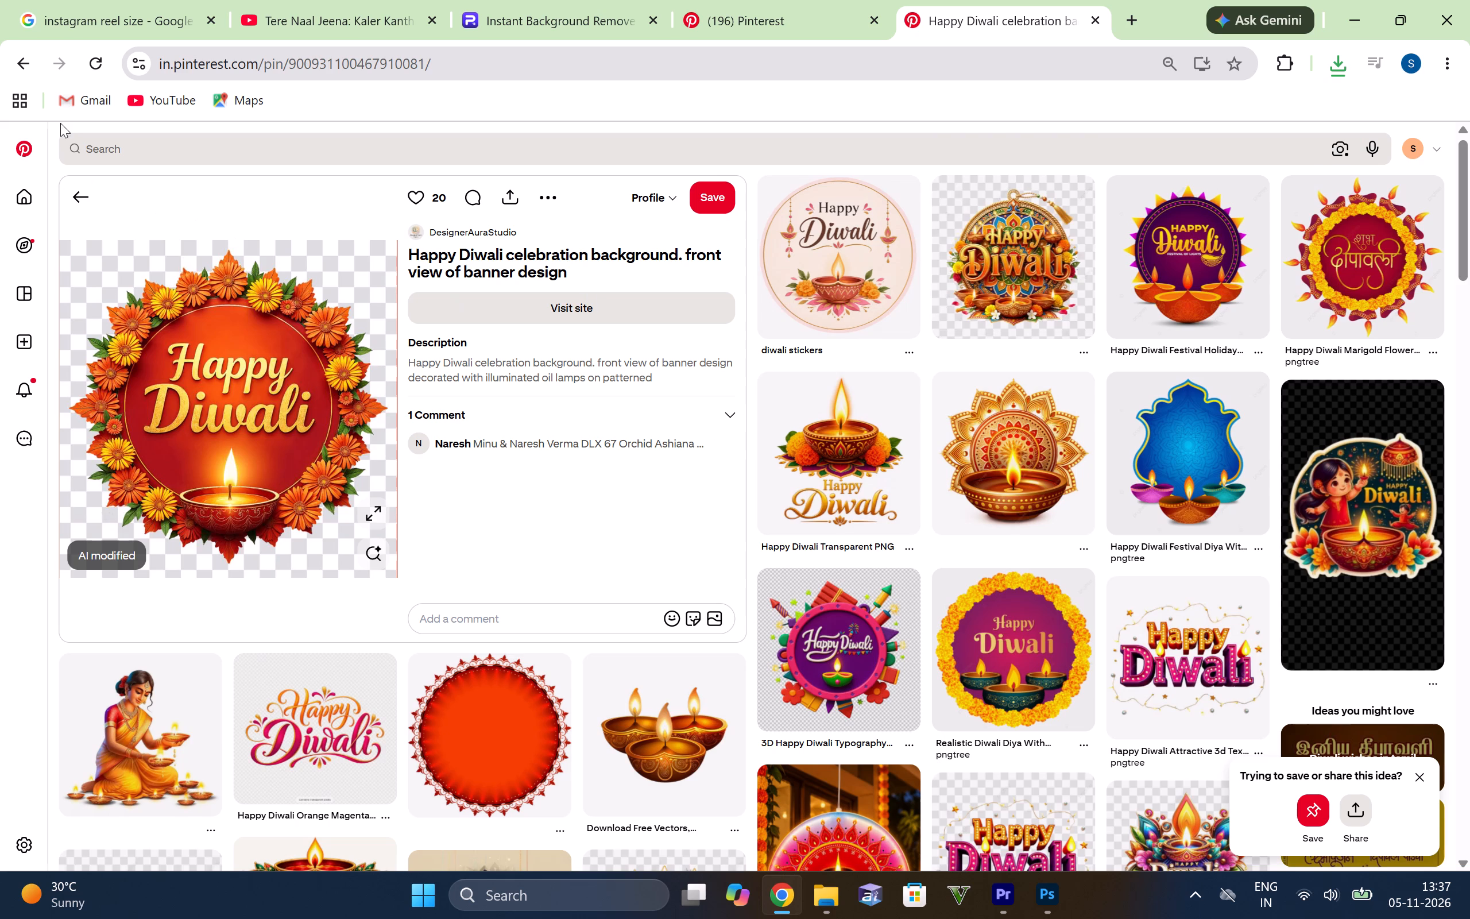
Return to the "decoration hanging decoration" results and look through more hanging decorations.
{"action": "left_click", "coordinate": [16, 69]}
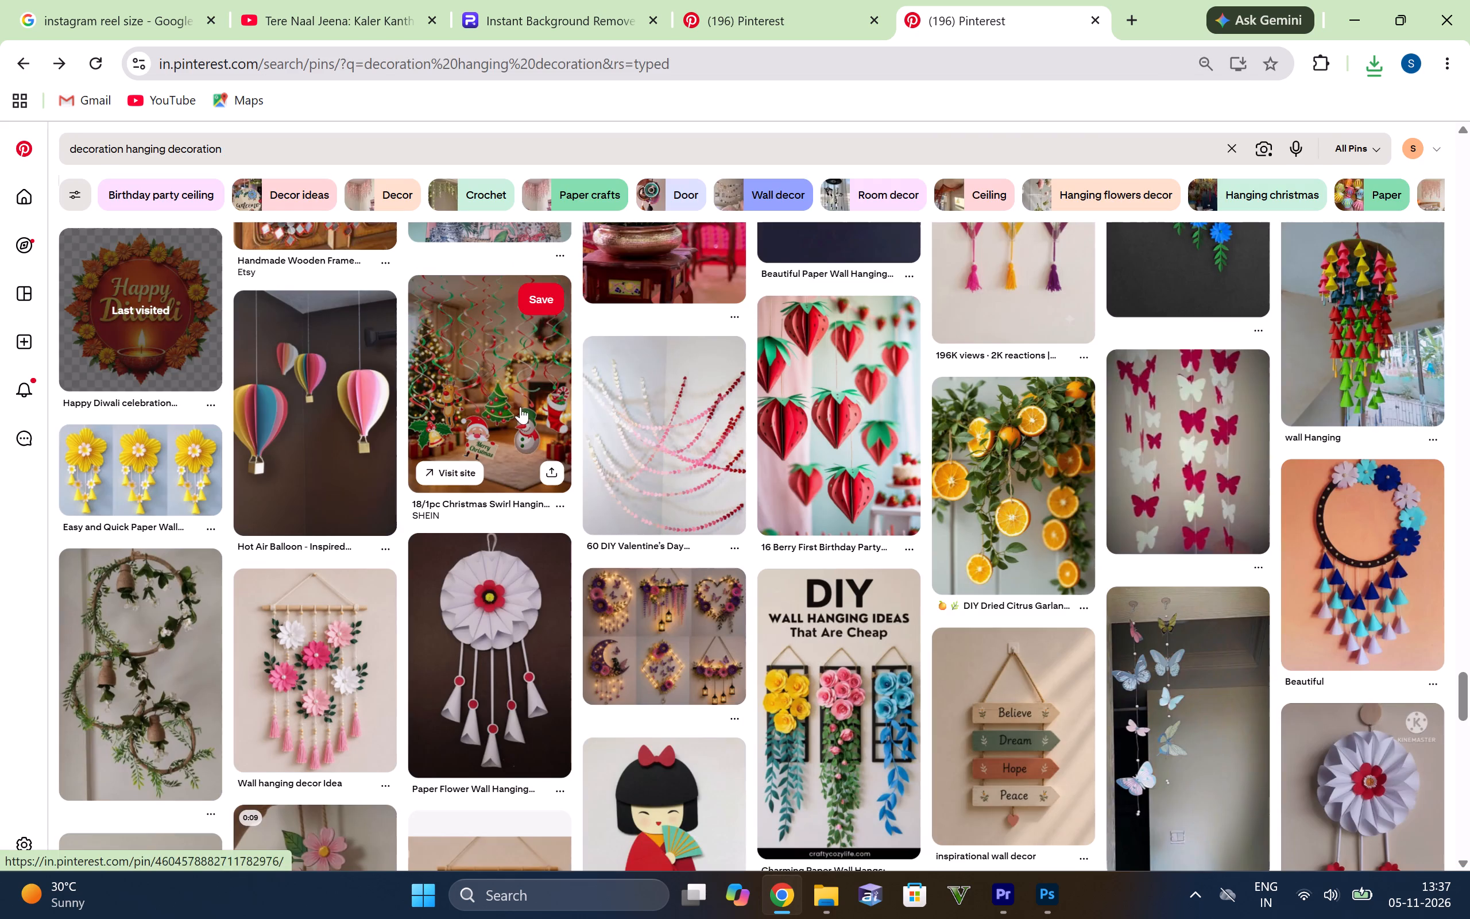
{"action": "scroll", "coordinate": [583, 513], "scroll_direction": "down", "scroll_amount": 2}
{"action": "scroll", "coordinate": [504, 508], "scroll_direction": "down", "scroll_amount": 2}
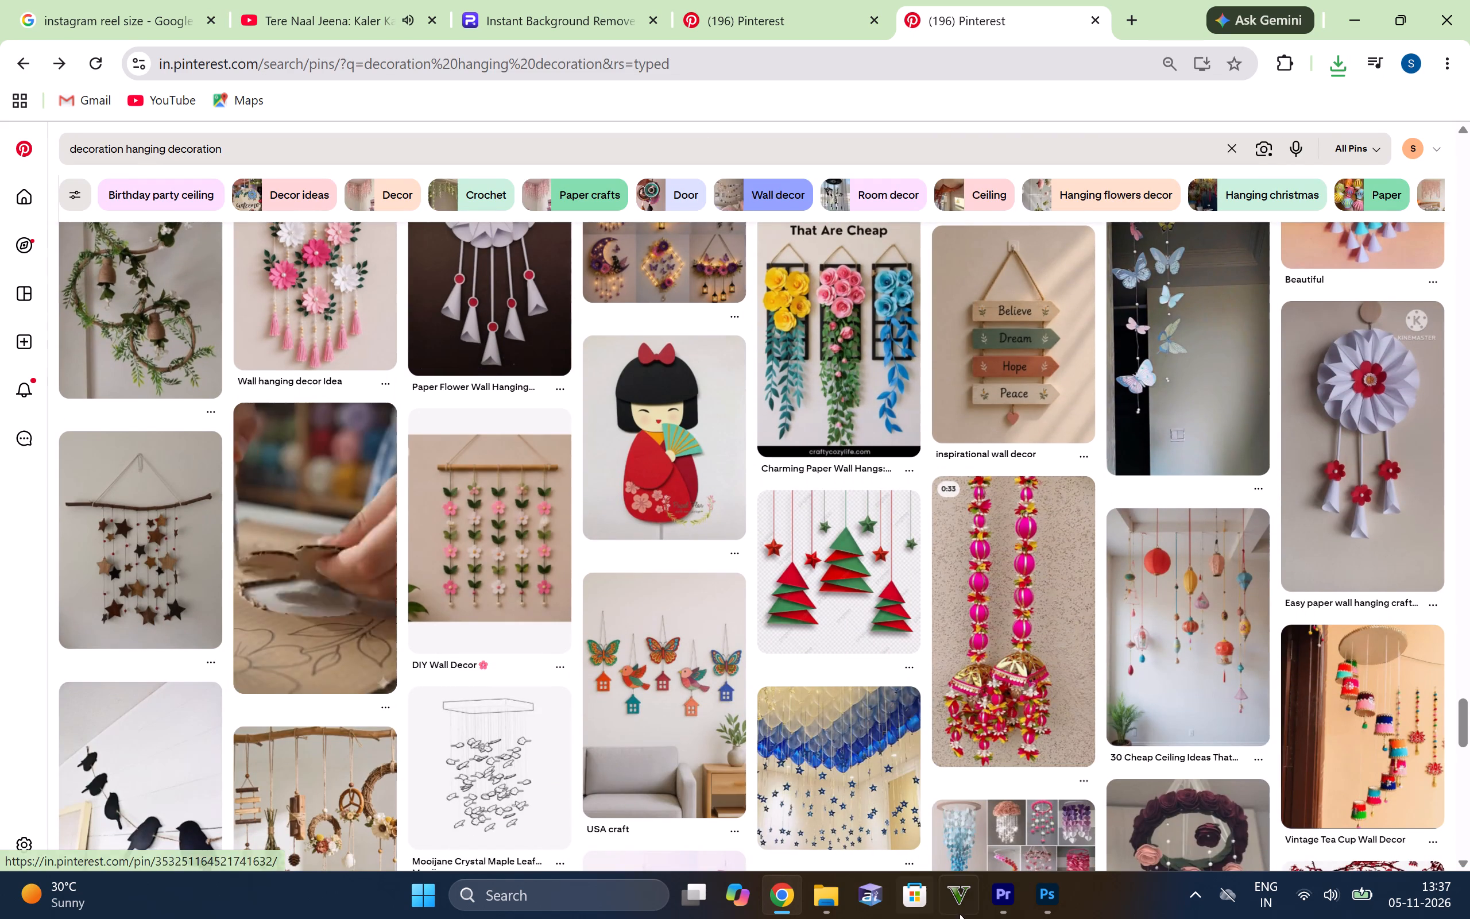
In Photoshop, duplicate the golden mandala and place the copy across the poster's left edge, vertically centred on the horizontal guide.
{"action": "left_click", "coordinate": [1051, 914]}
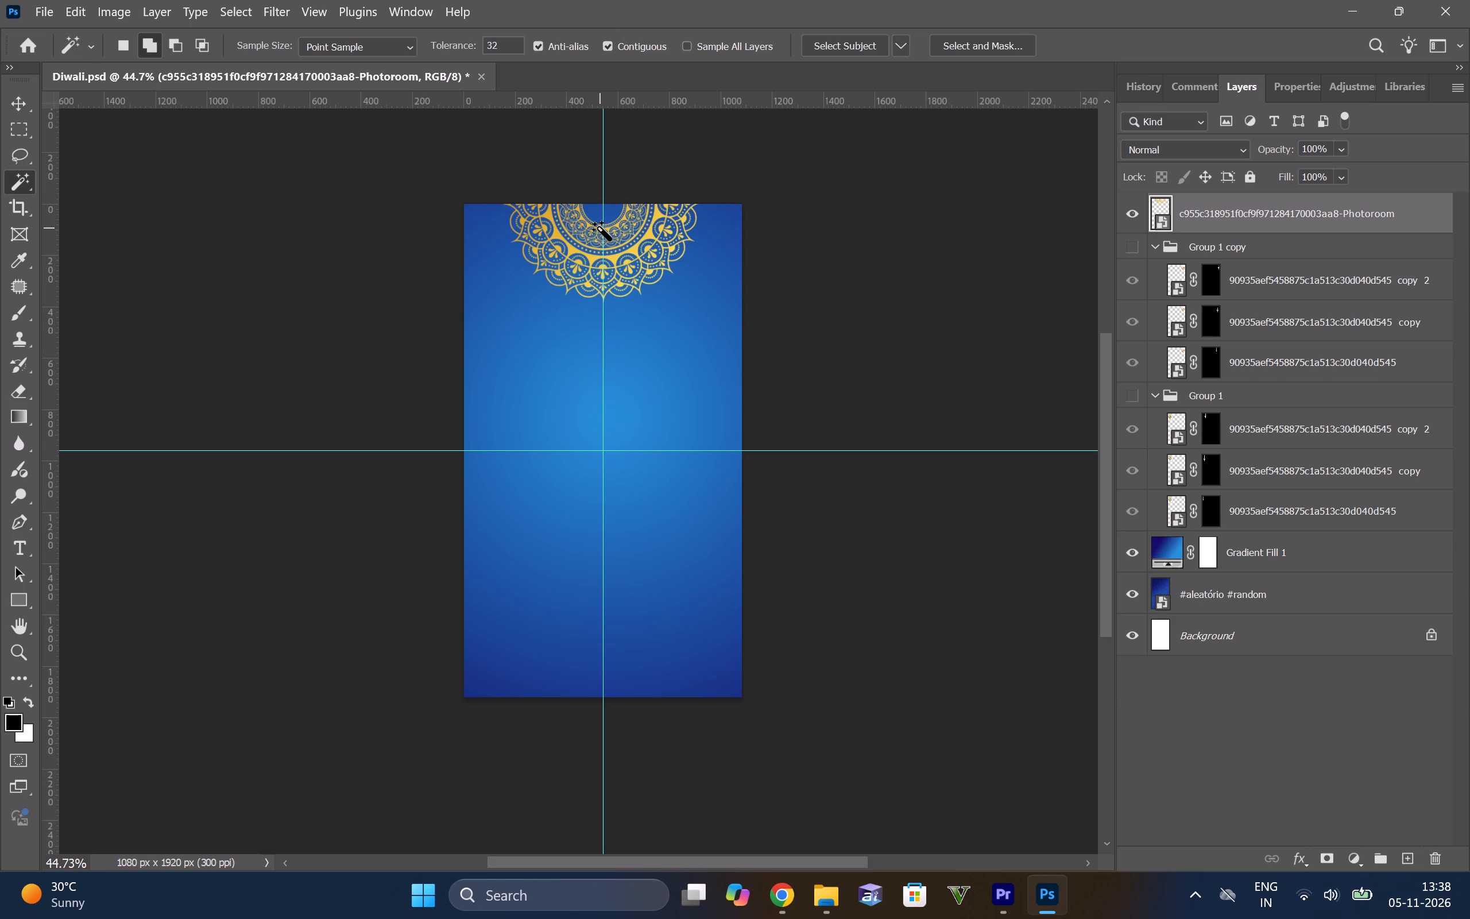
{"action": "key", "text": "v"}
{"action": "left_click", "coordinate": [615, 248]}
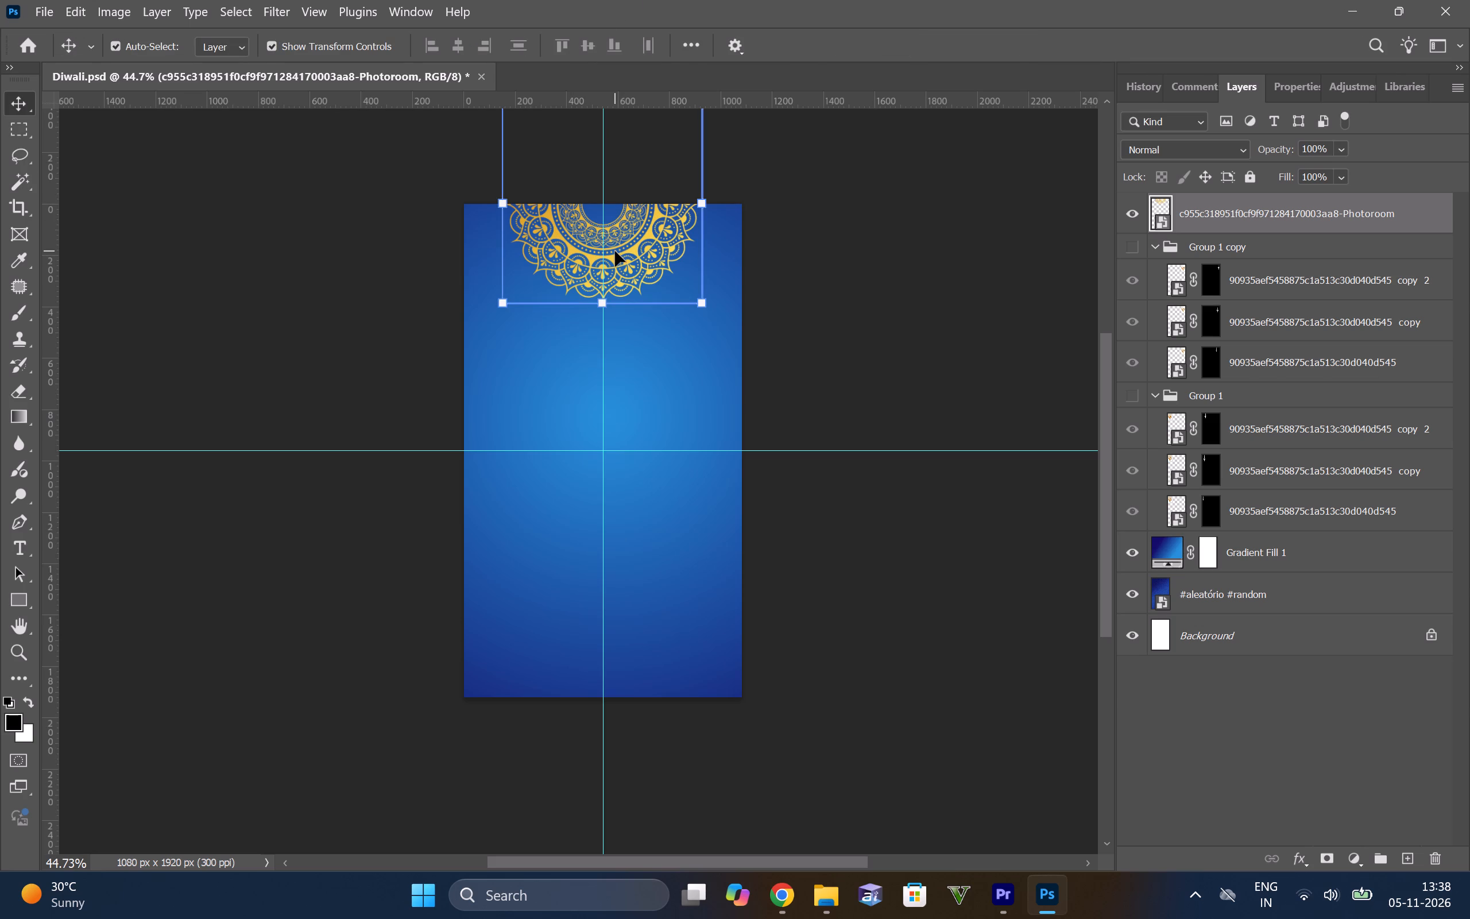
{"action": "key", "text": "ctrl+j"}
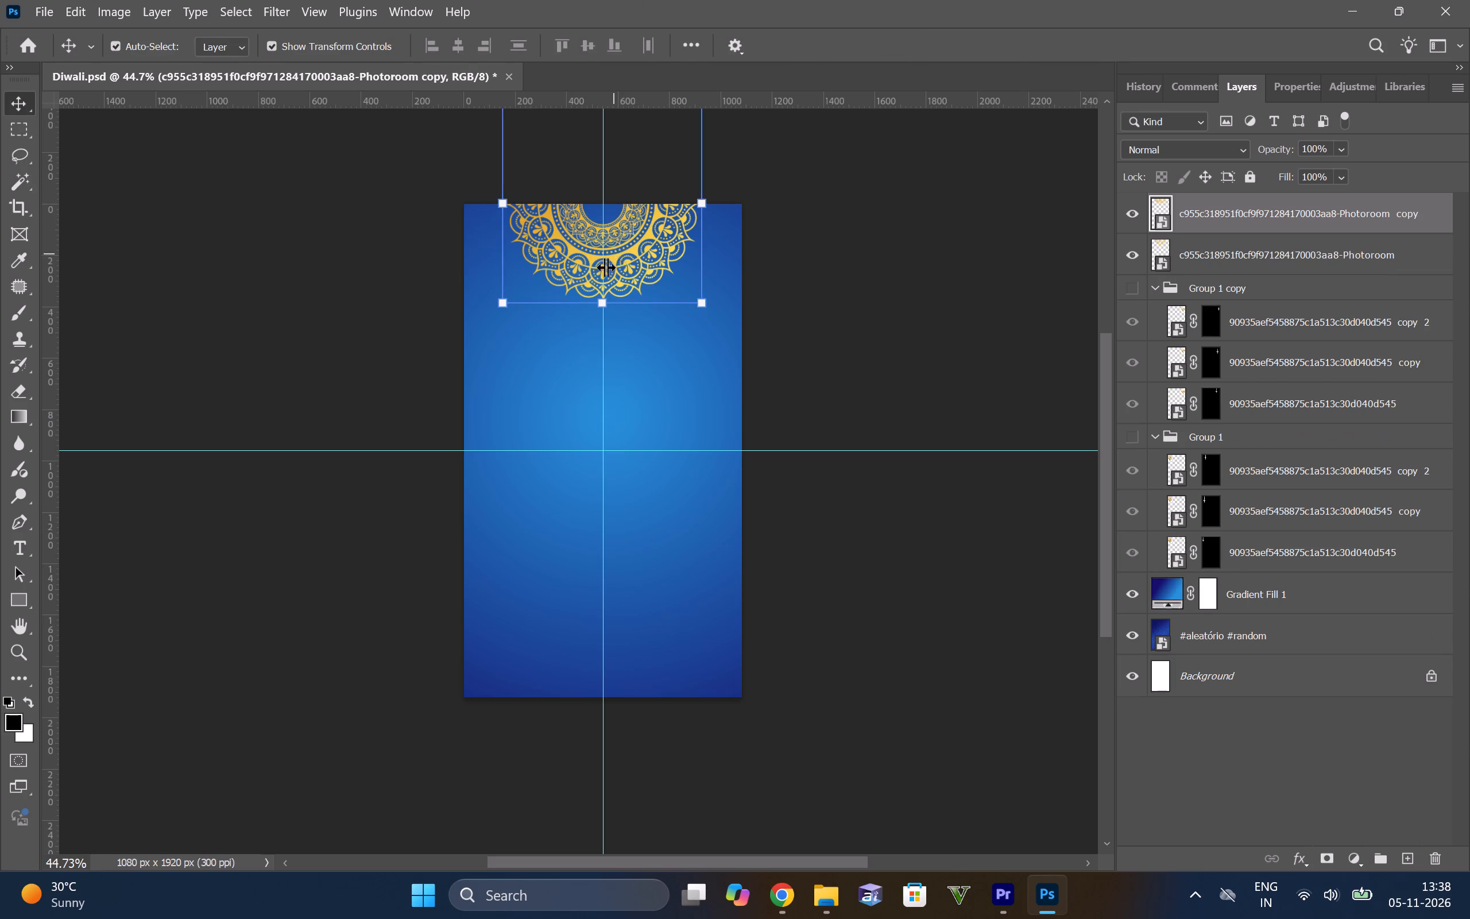
{"action": "left_click_drag", "start_coordinate": [589, 260], "coordinate": [469, 476]}
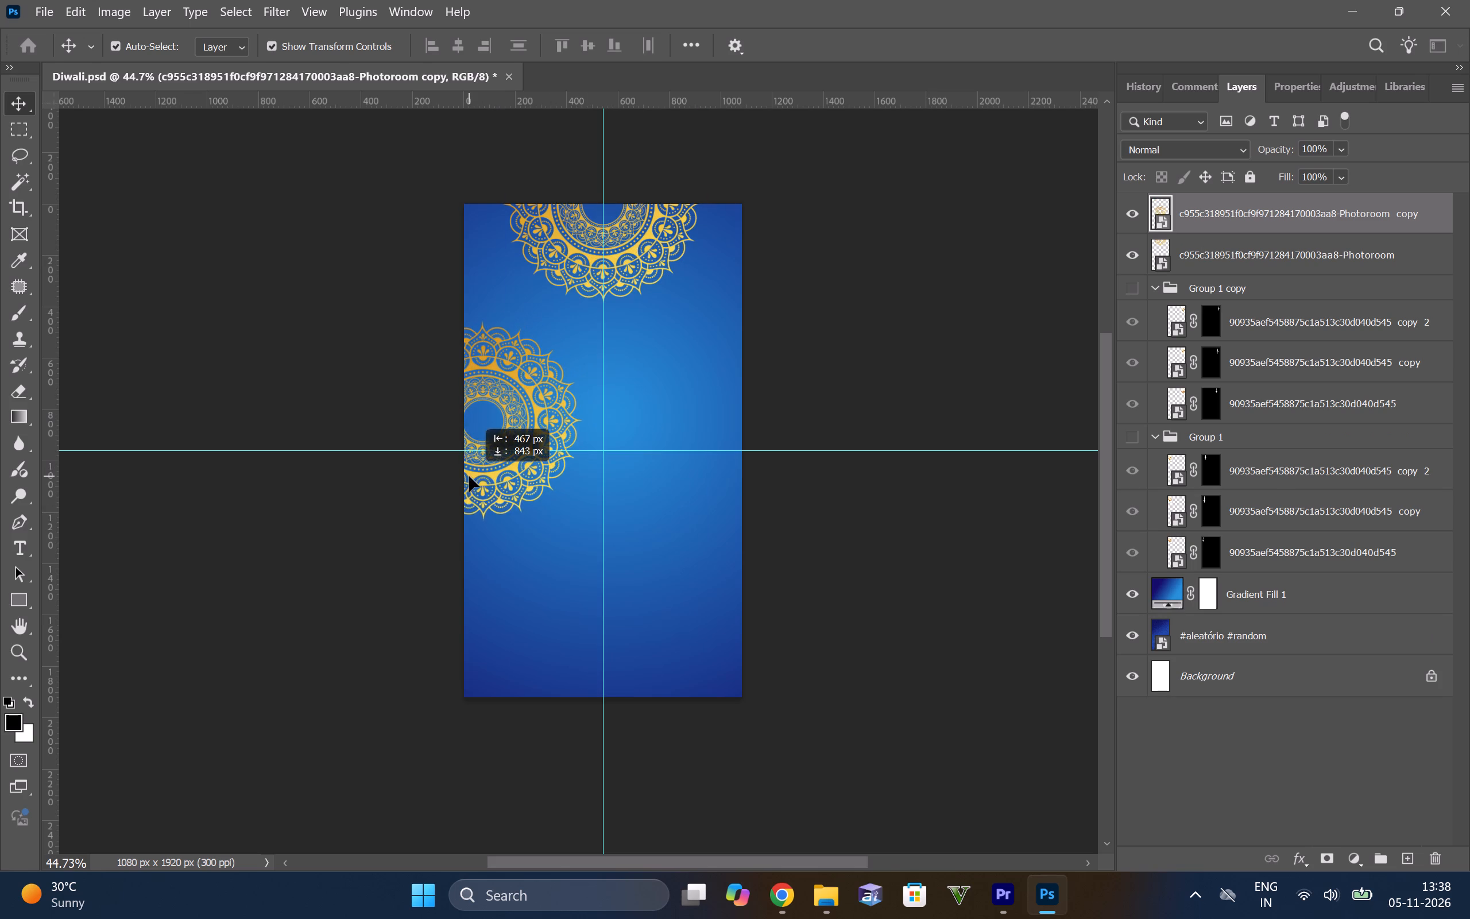
{"action": "left_click_drag", "start_coordinate": [469, 476], "coordinate": [483, 505]}
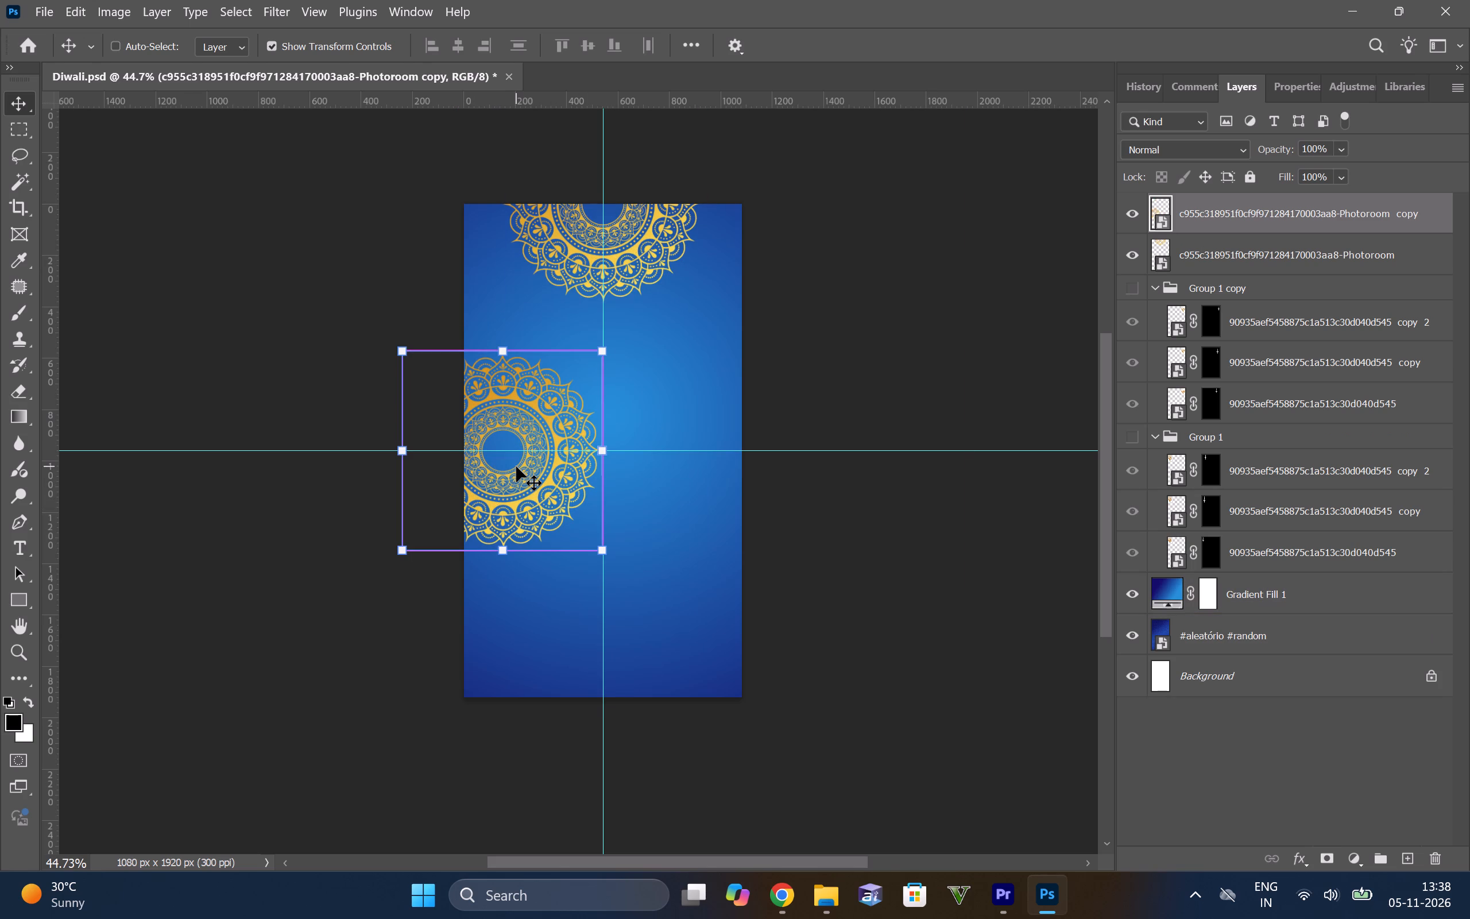
Duplicate the left mandala and place the copy across the poster's right edge, vertically centred on the horizontal guide.
{"action": "key", "text": "ctrl+j"}
{"action": "left_click_drag", "start_coordinate": [519, 449], "coordinate": [628, 454]}
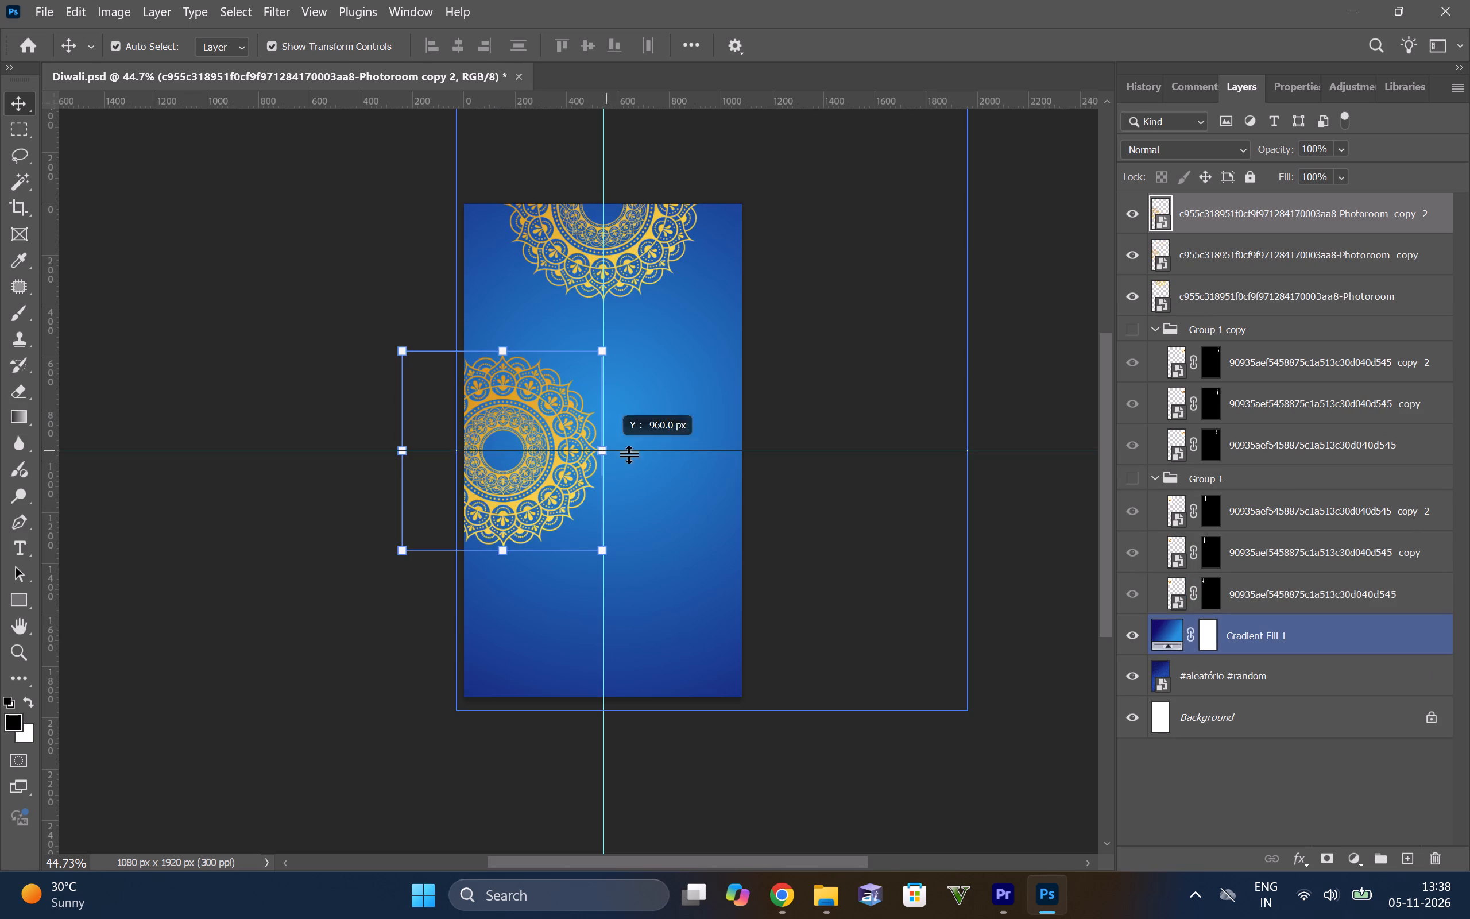
{"action": "left_click_drag", "start_coordinate": [628, 454], "coordinate": [705, 451]}
{"action": "left_click_drag", "start_coordinate": [519, 492], "coordinate": [728, 490]}
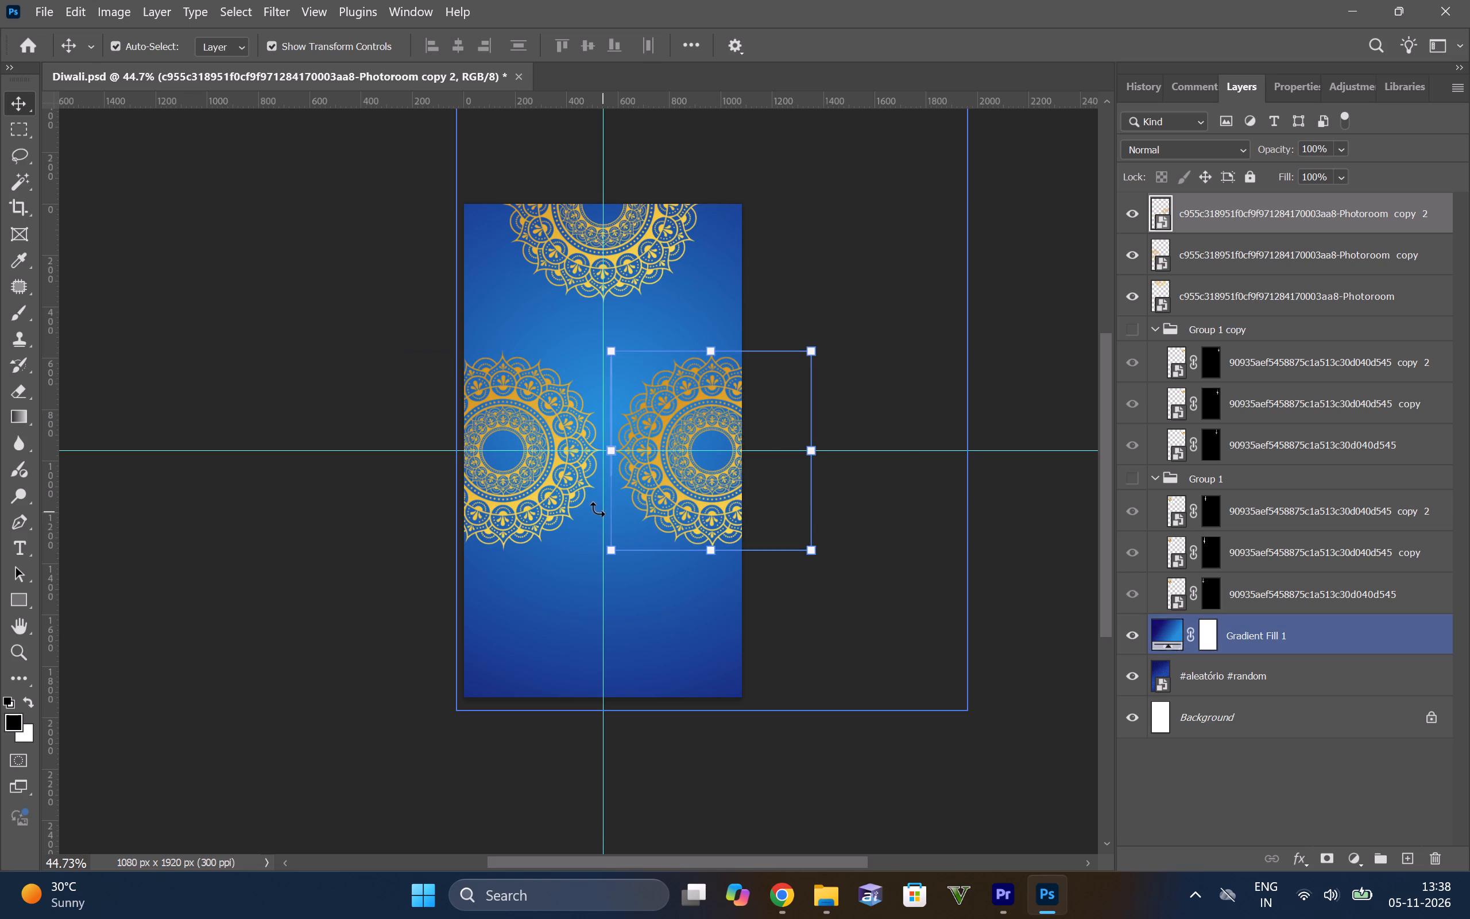
{"action": "left_click", "coordinate": [893, 434]}
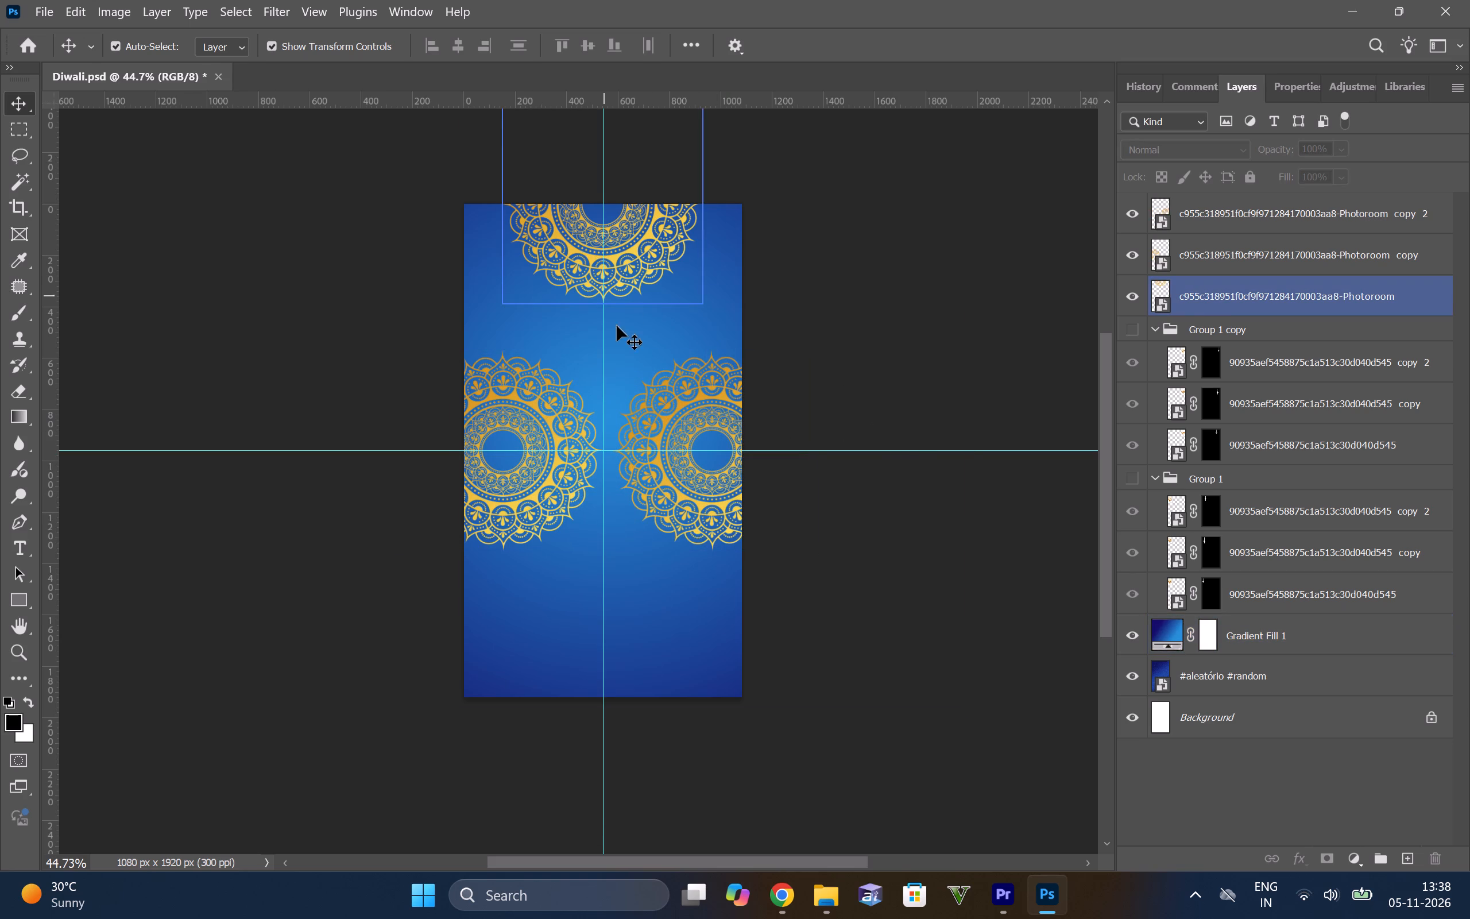
Switch to Pinterest in Chrome and search for "diwali bells".
{"action": "left_click", "coordinate": [788, 918]}
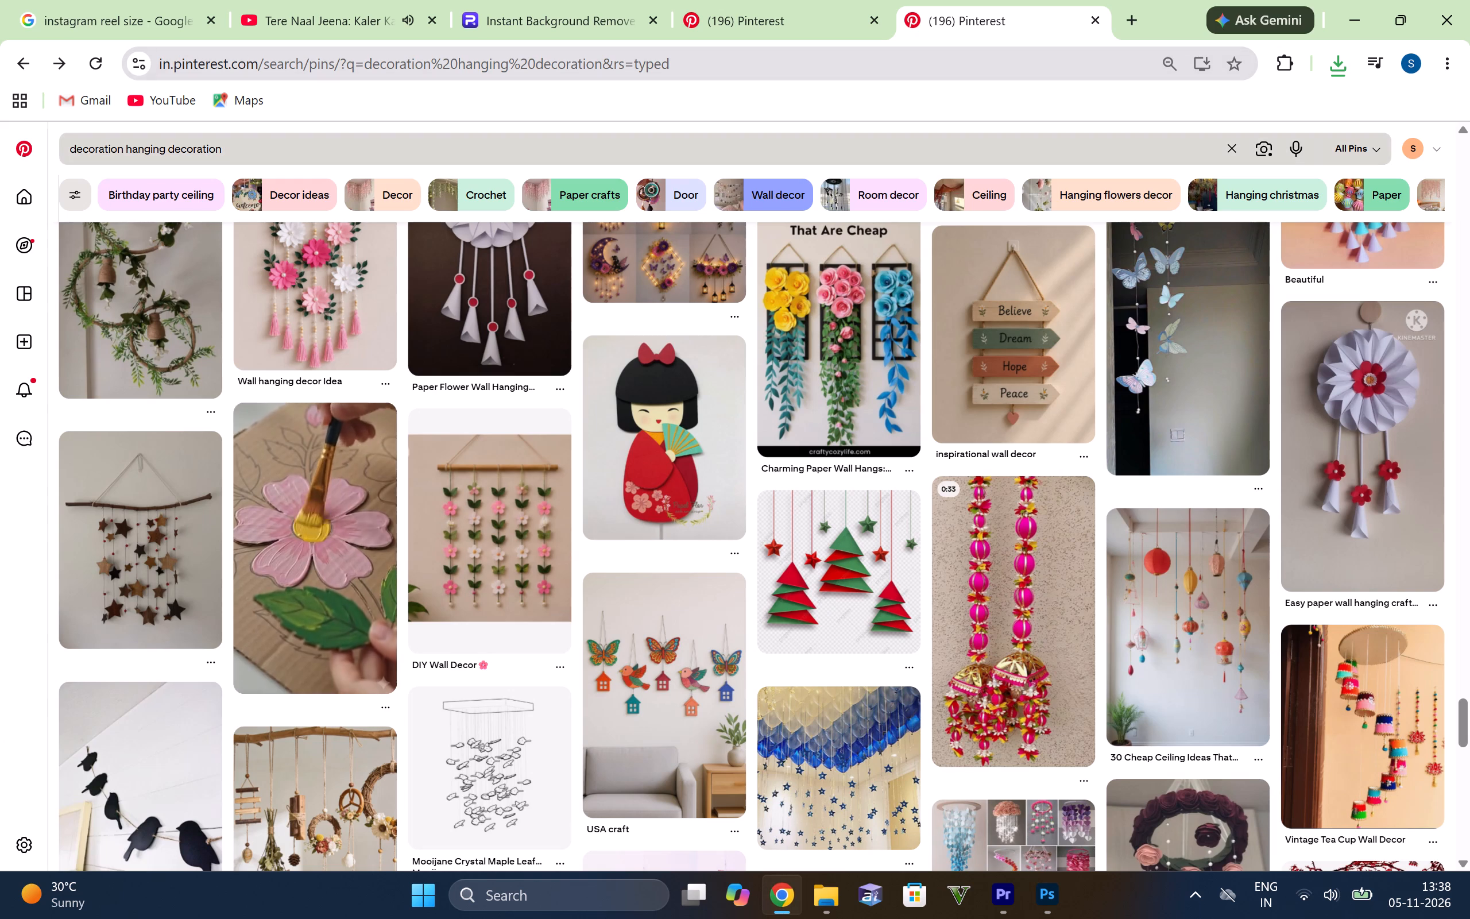
{"action": "left_click_drag", "start_coordinate": [242, 145], "coordinate": [0, 114]}
{"action": "key", "text": "BackSpace"}
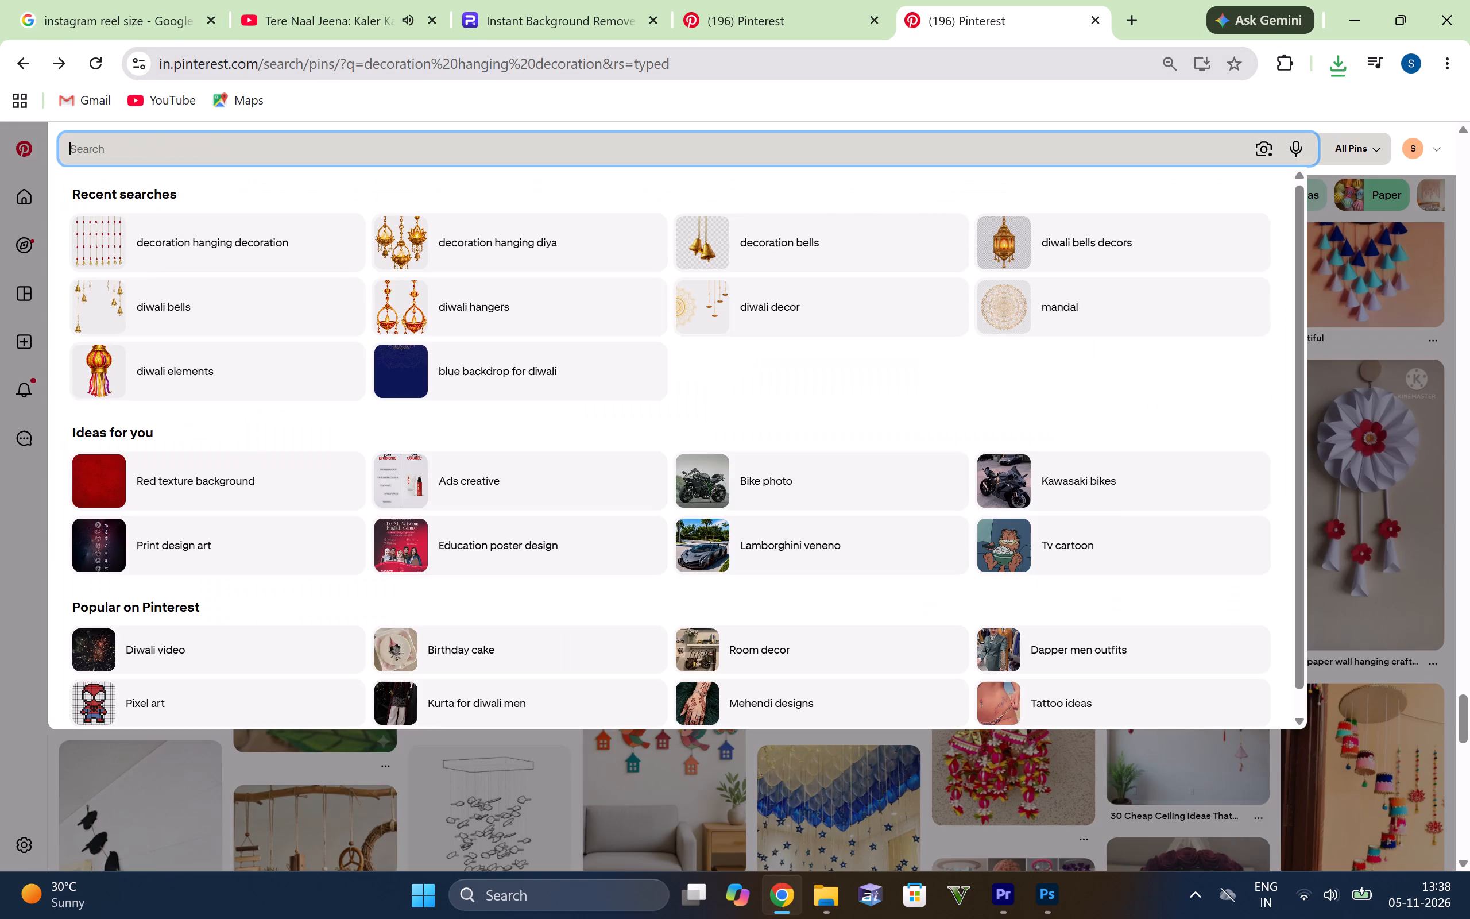
{"action": "type", "text": "diwali"}
{"action": "key", "text": "space"}
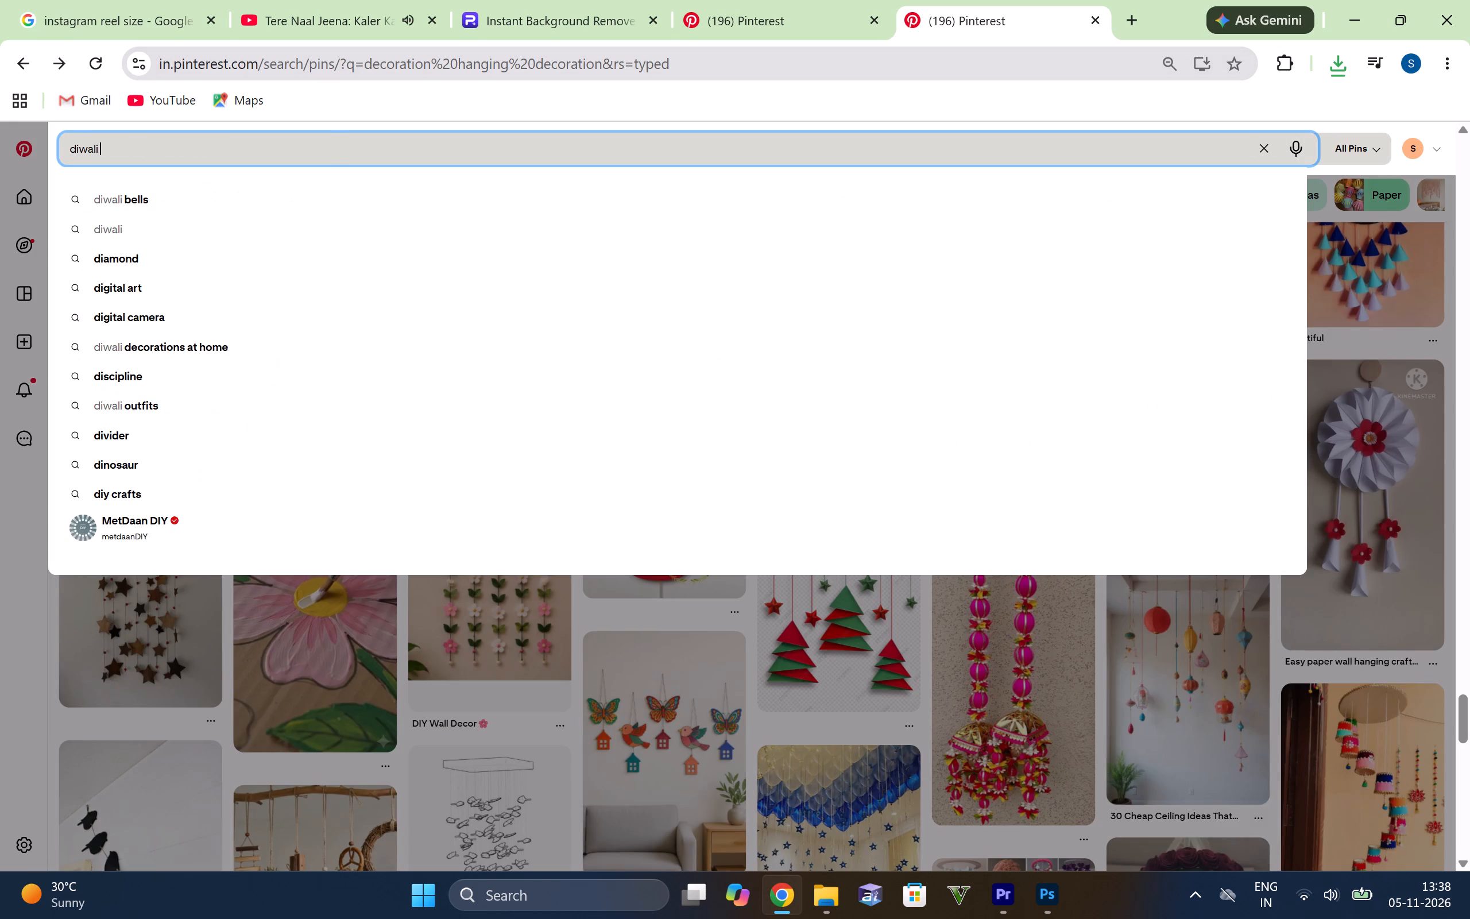
{"action": "type", "text": "bells"}
{"action": "key", "text": "Return"}
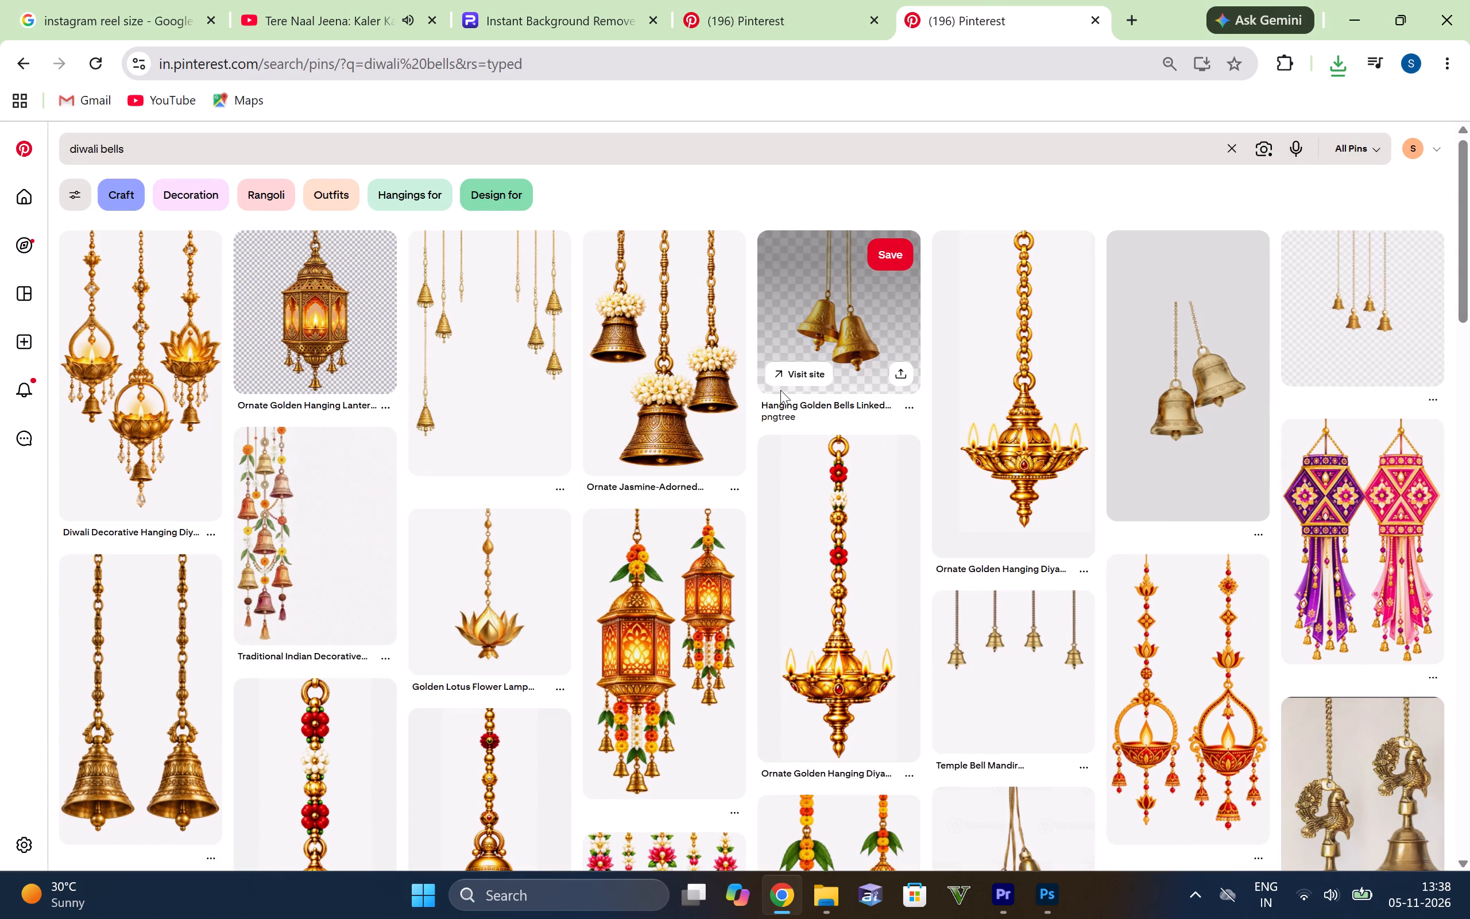
{"action": "scroll", "coordinate": [1130, 540], "scroll_direction": "down", "scroll_amount": 1}
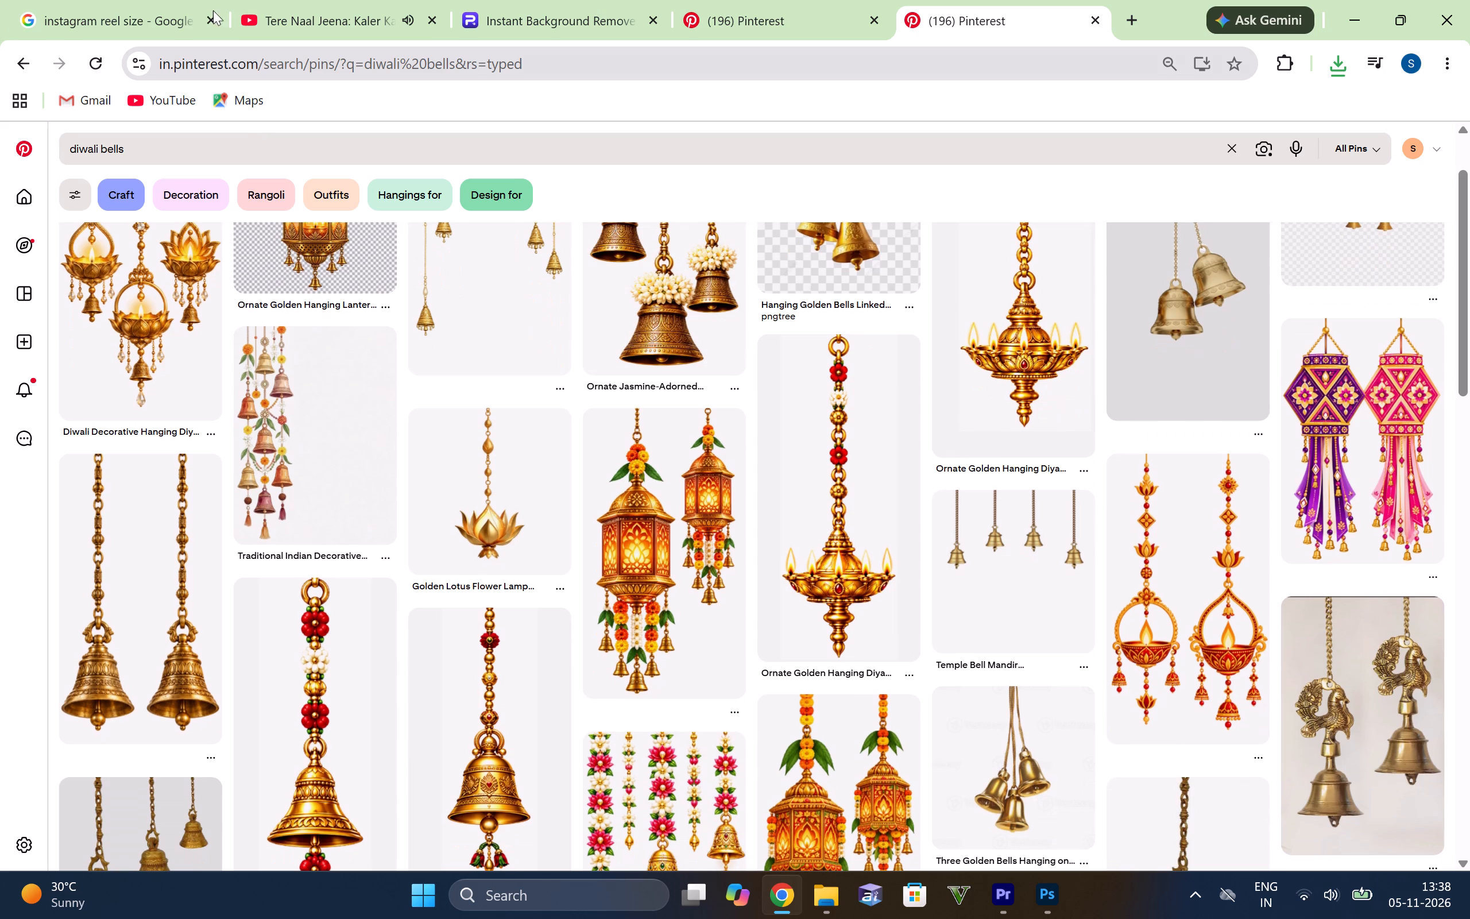
{"action": "scroll", "coordinate": [365, 30], "scroll_direction": "up", "scroll_amount": 5}
Pause the song playing on YouTube and return to the "diwali bells" results on Pinterest.
{"action": "left_click", "coordinate": [817, 1]}
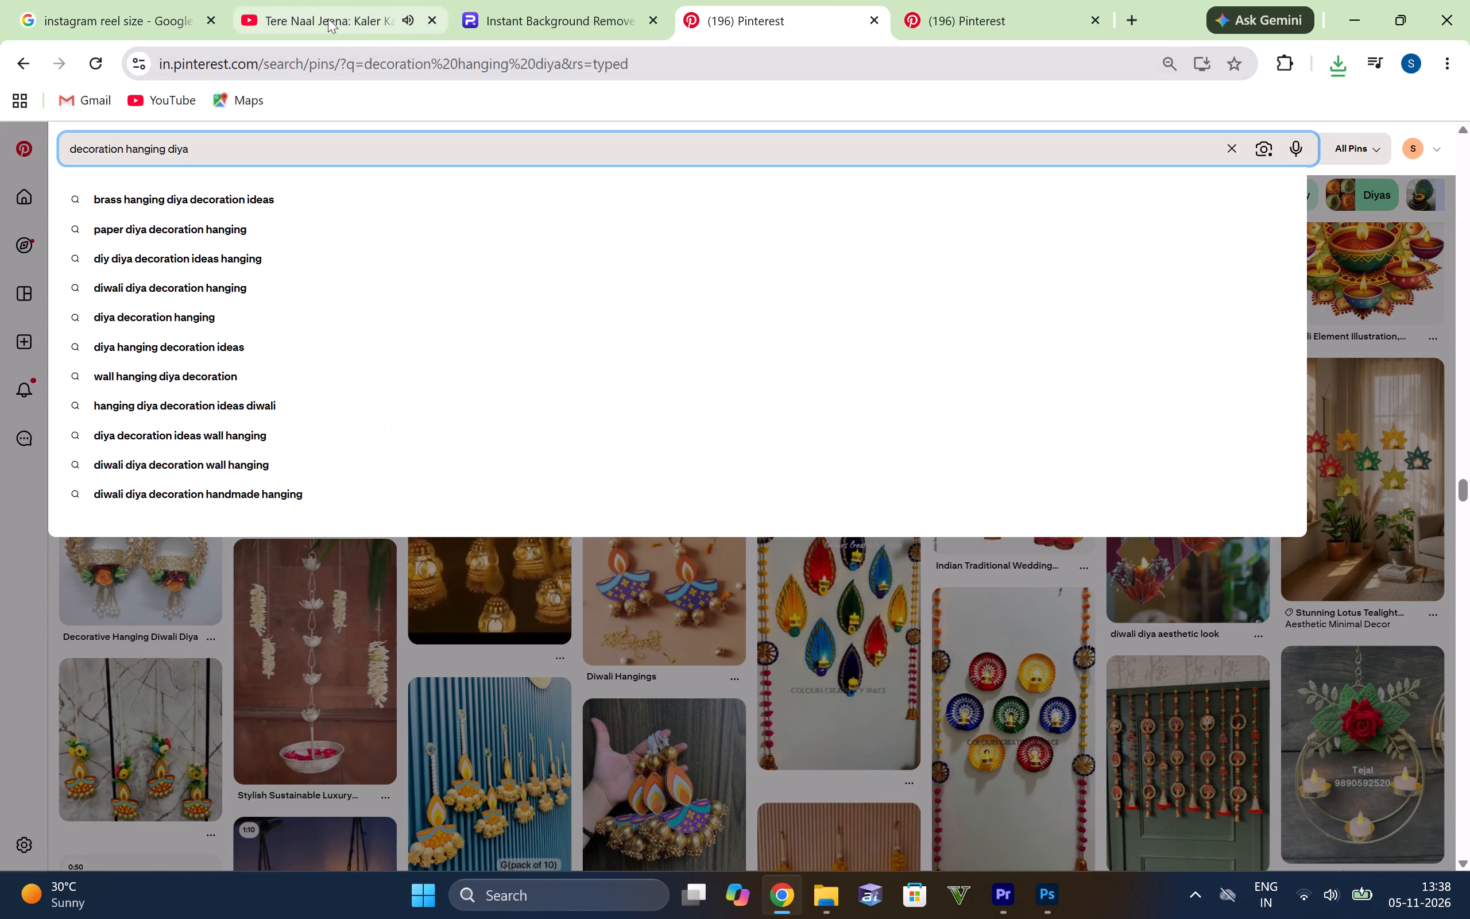
{"action": "left_click", "coordinate": [328, 18]}
{"action": "left_click", "coordinate": [528, 431]}
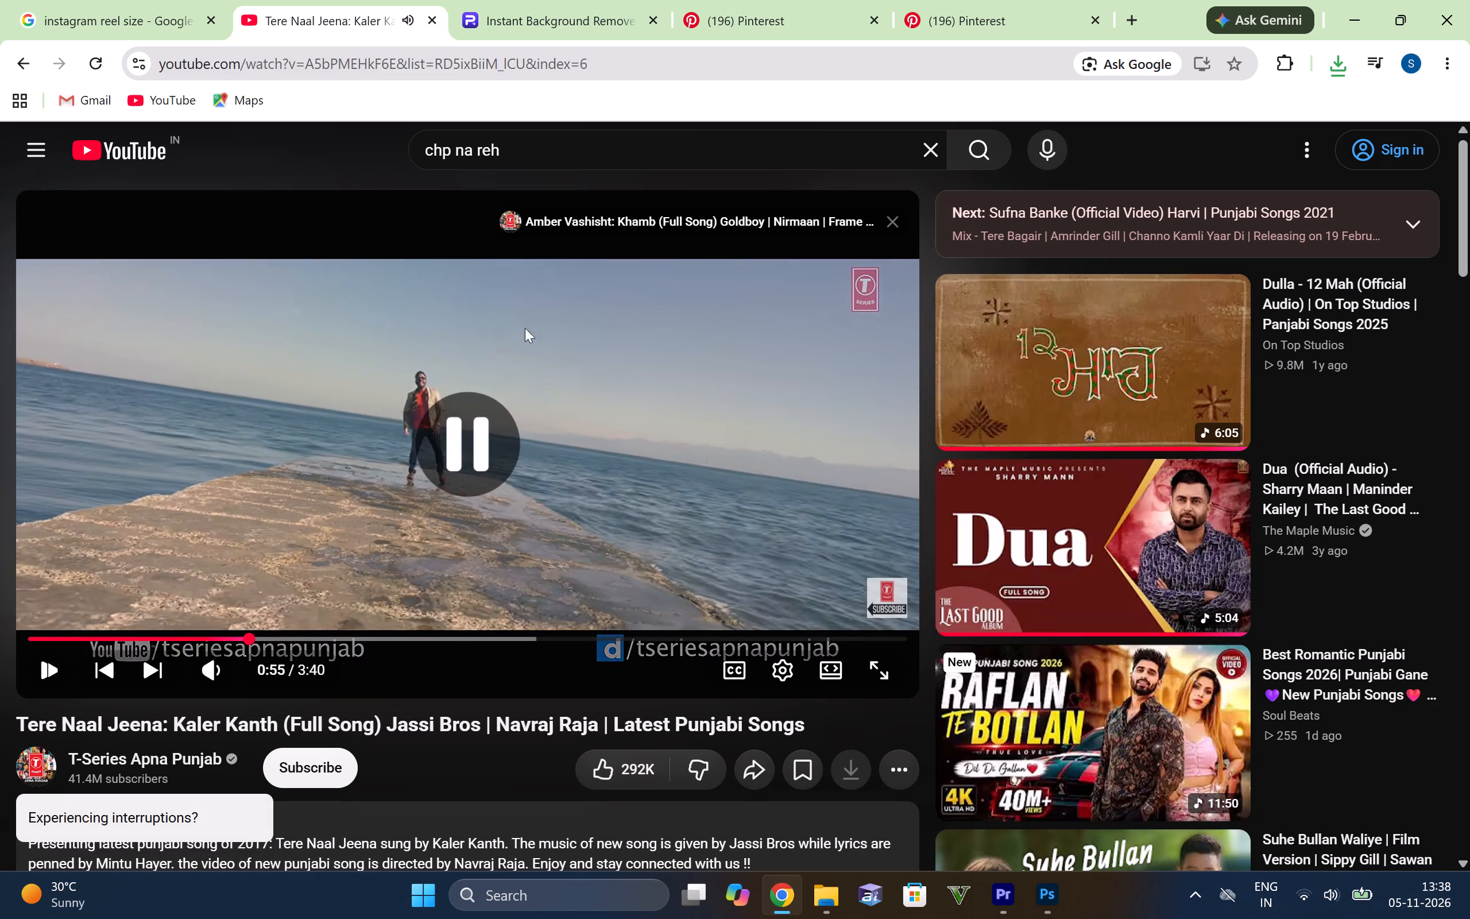
{"action": "left_click", "coordinate": [1036, 0]}
Look through the first "diwali bells" results, comparing bells, lanterns and hanging diyas, and return to the first pins.
{"action": "scroll", "coordinate": [698, 516], "scroll_direction": "down", "scroll_amount": 2}
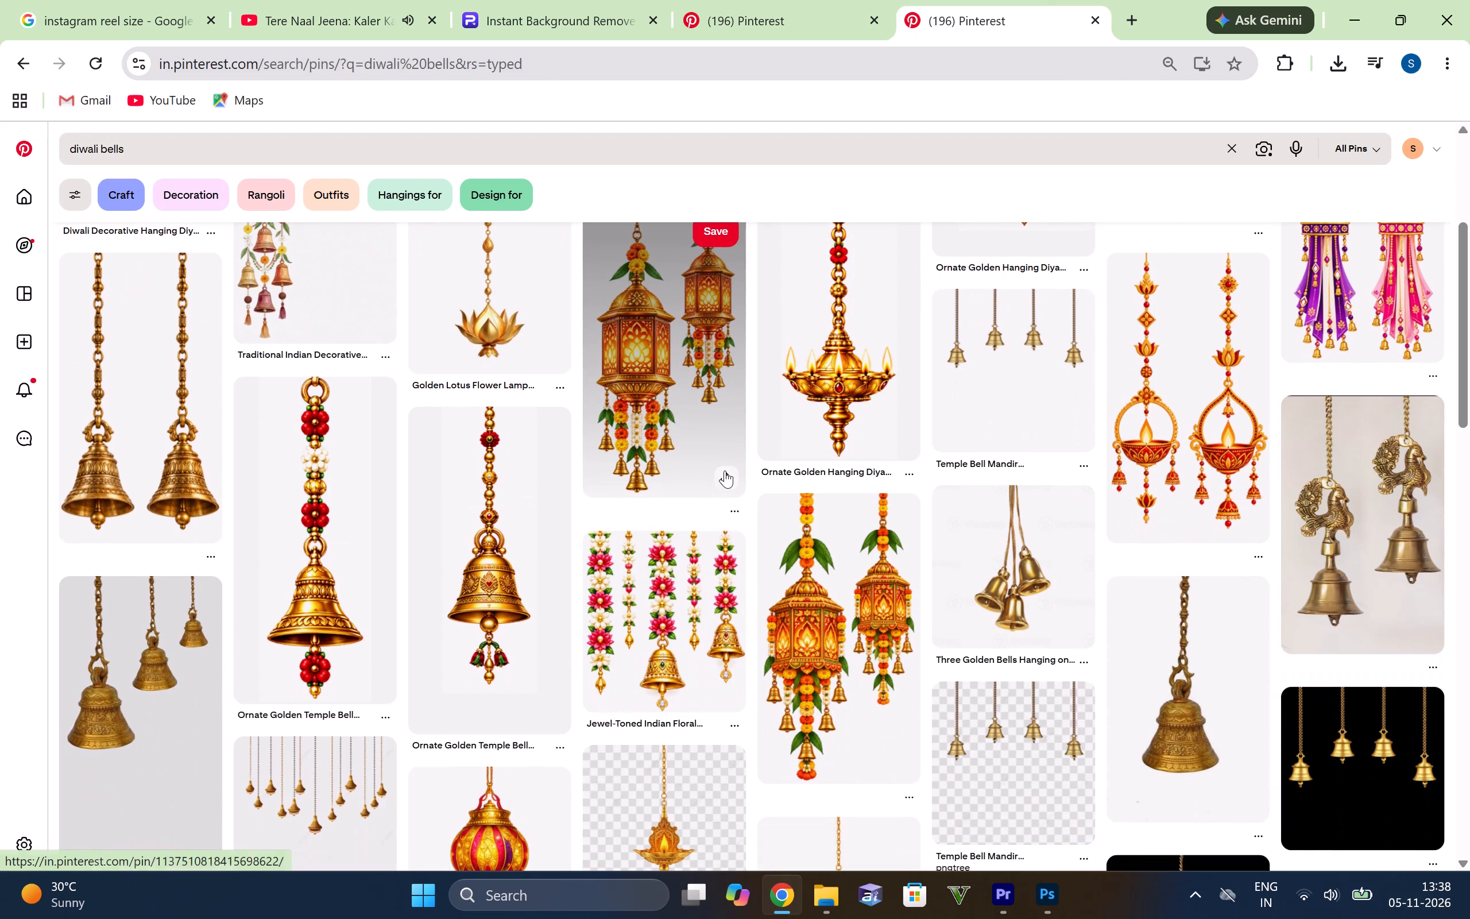
{"action": "scroll", "coordinate": [727, 470], "scroll_direction": "down", "scroll_amount": 5}
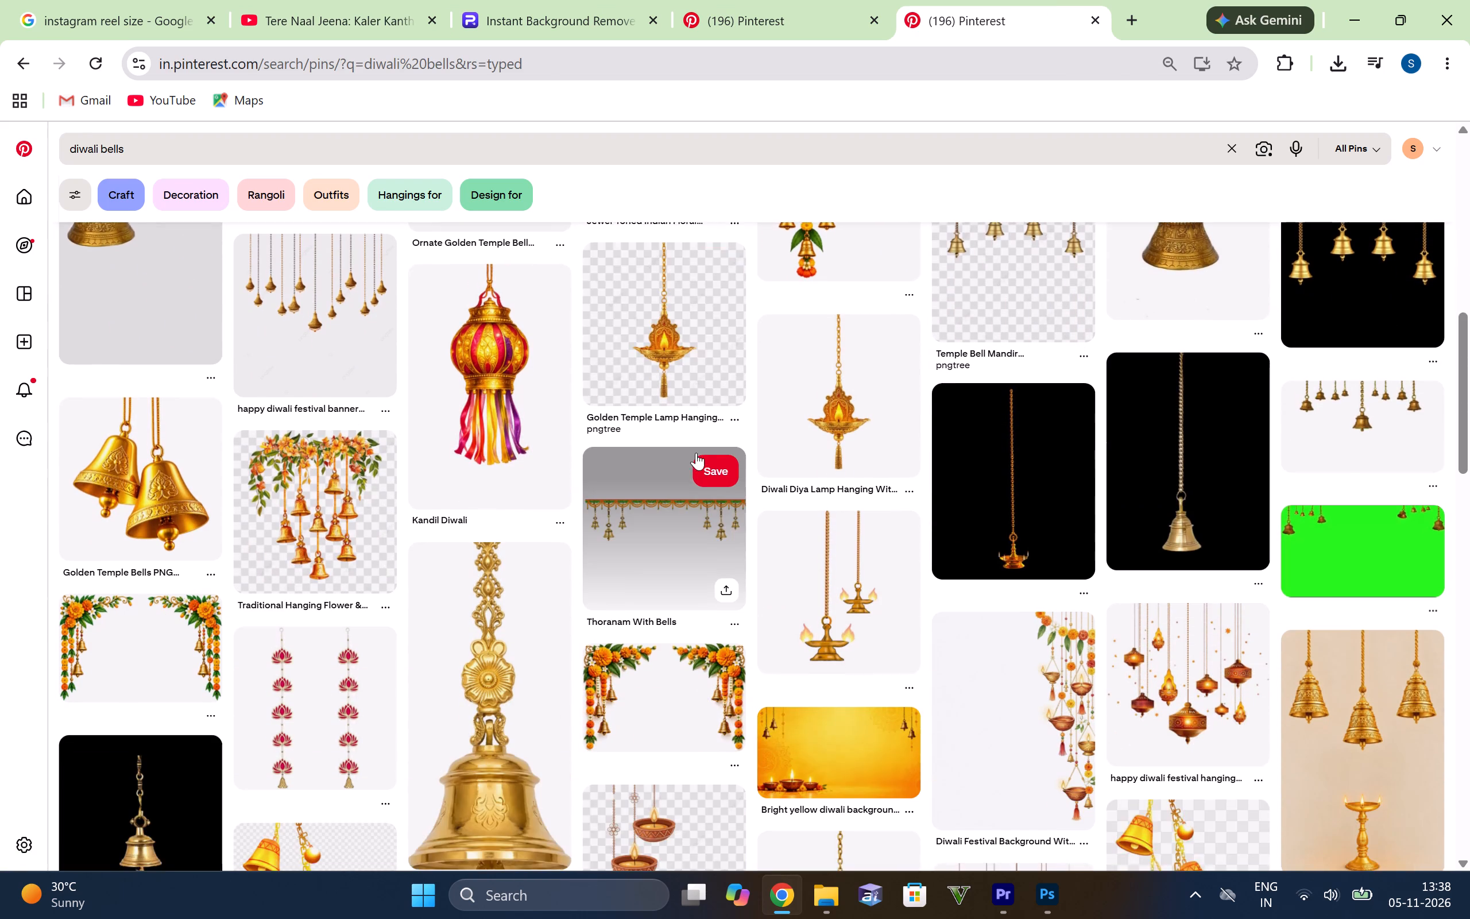
{"action": "scroll", "coordinate": [699, 450], "scroll_direction": "down", "scroll_amount": 3}
{"action": "scroll", "coordinate": [1283, 431], "scroll_direction": "up", "scroll_amount": 3}
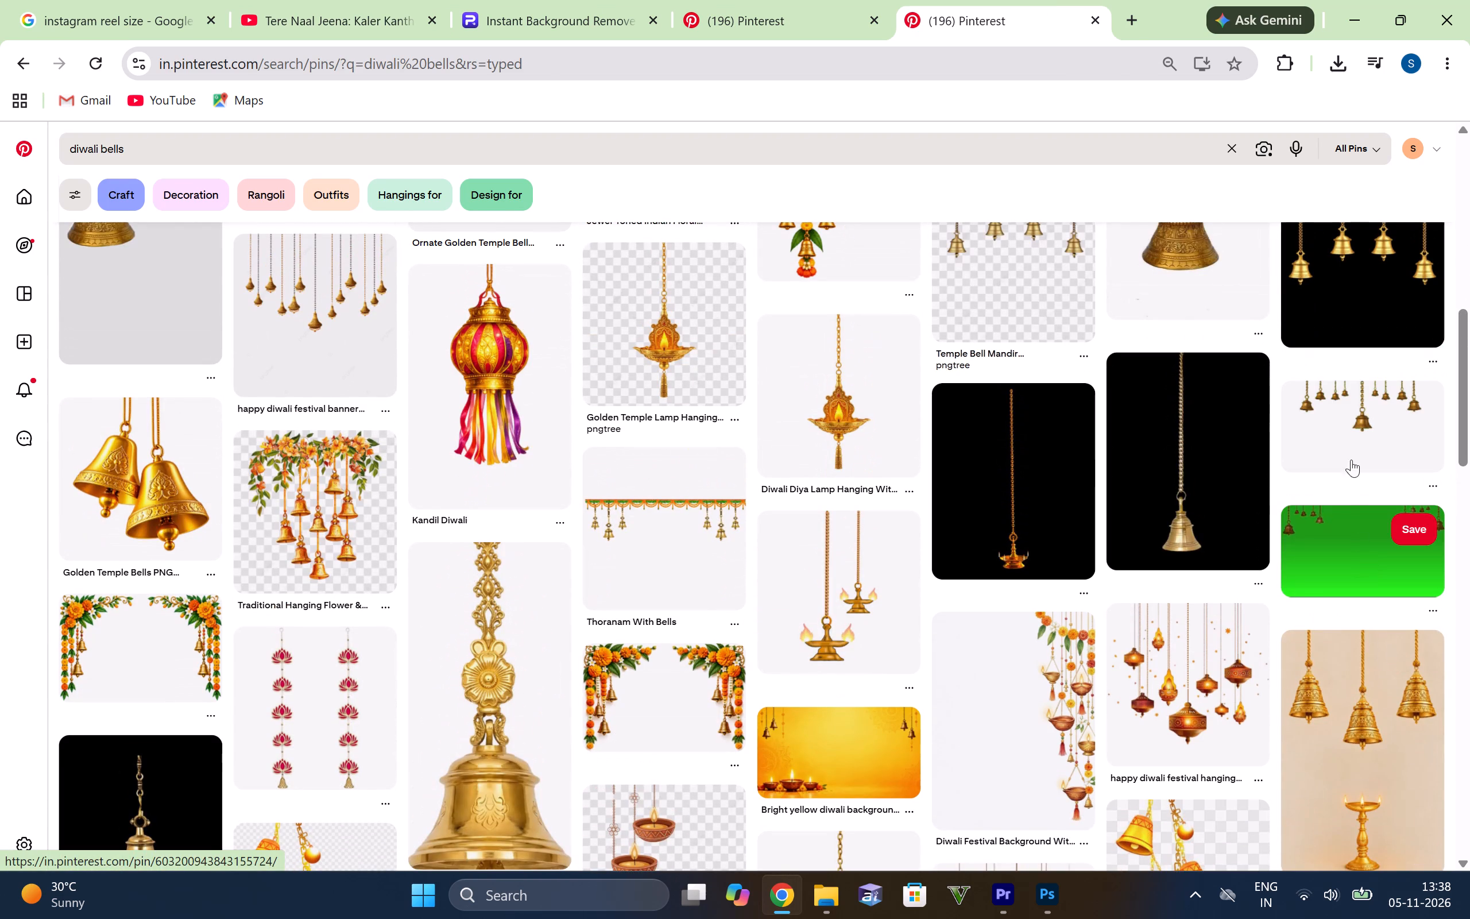
{"action": "scroll", "coordinate": [1347, 554], "scroll_direction": "down", "scroll_amount": 1}
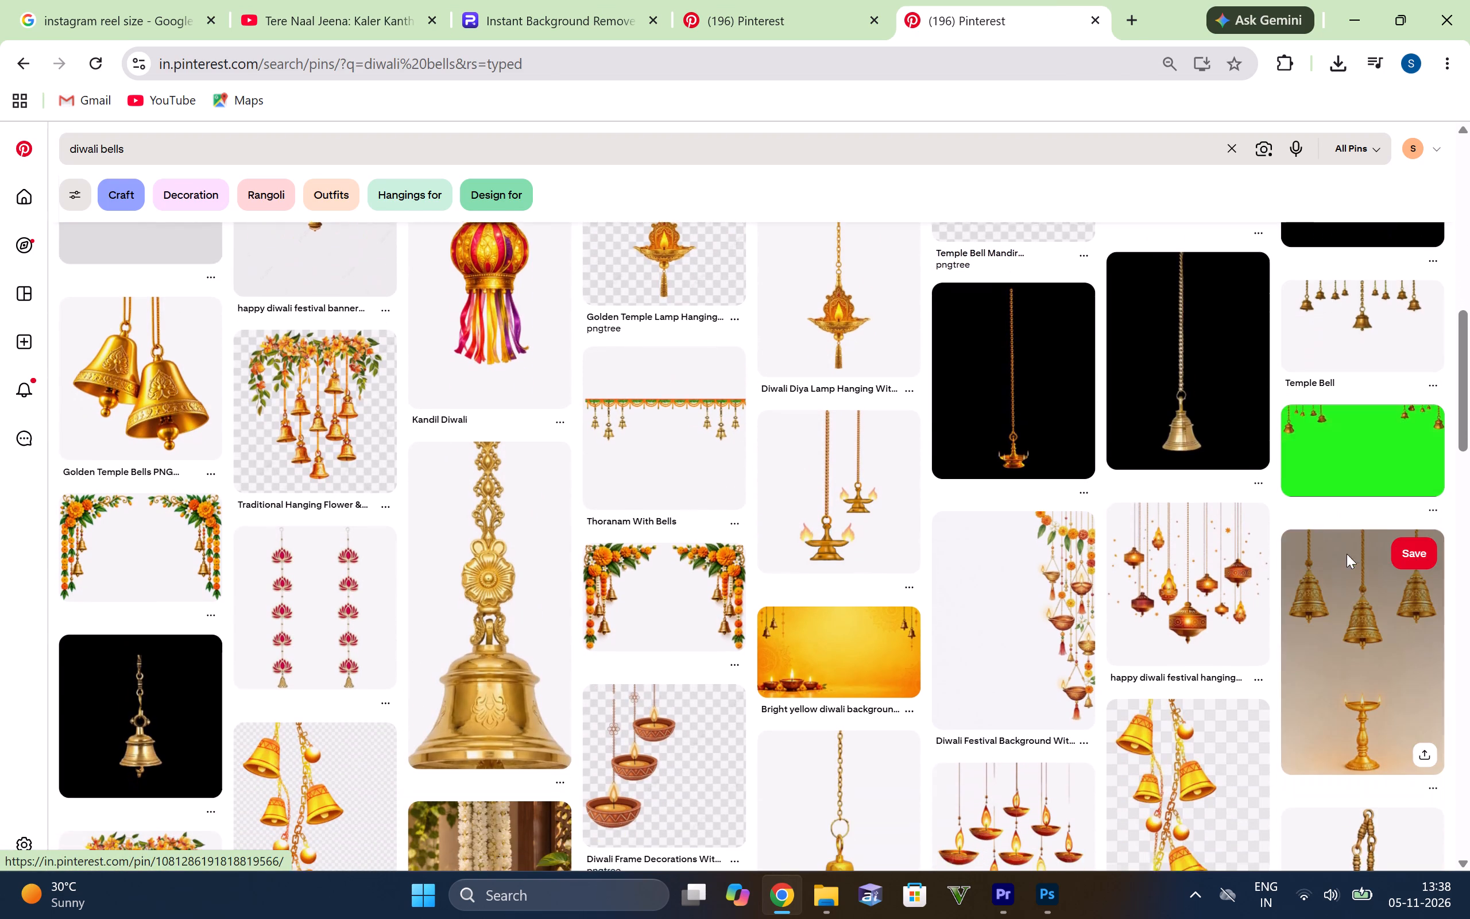
{"action": "scroll", "coordinate": [1347, 554], "scroll_direction": "down", "scroll_amount": 1}
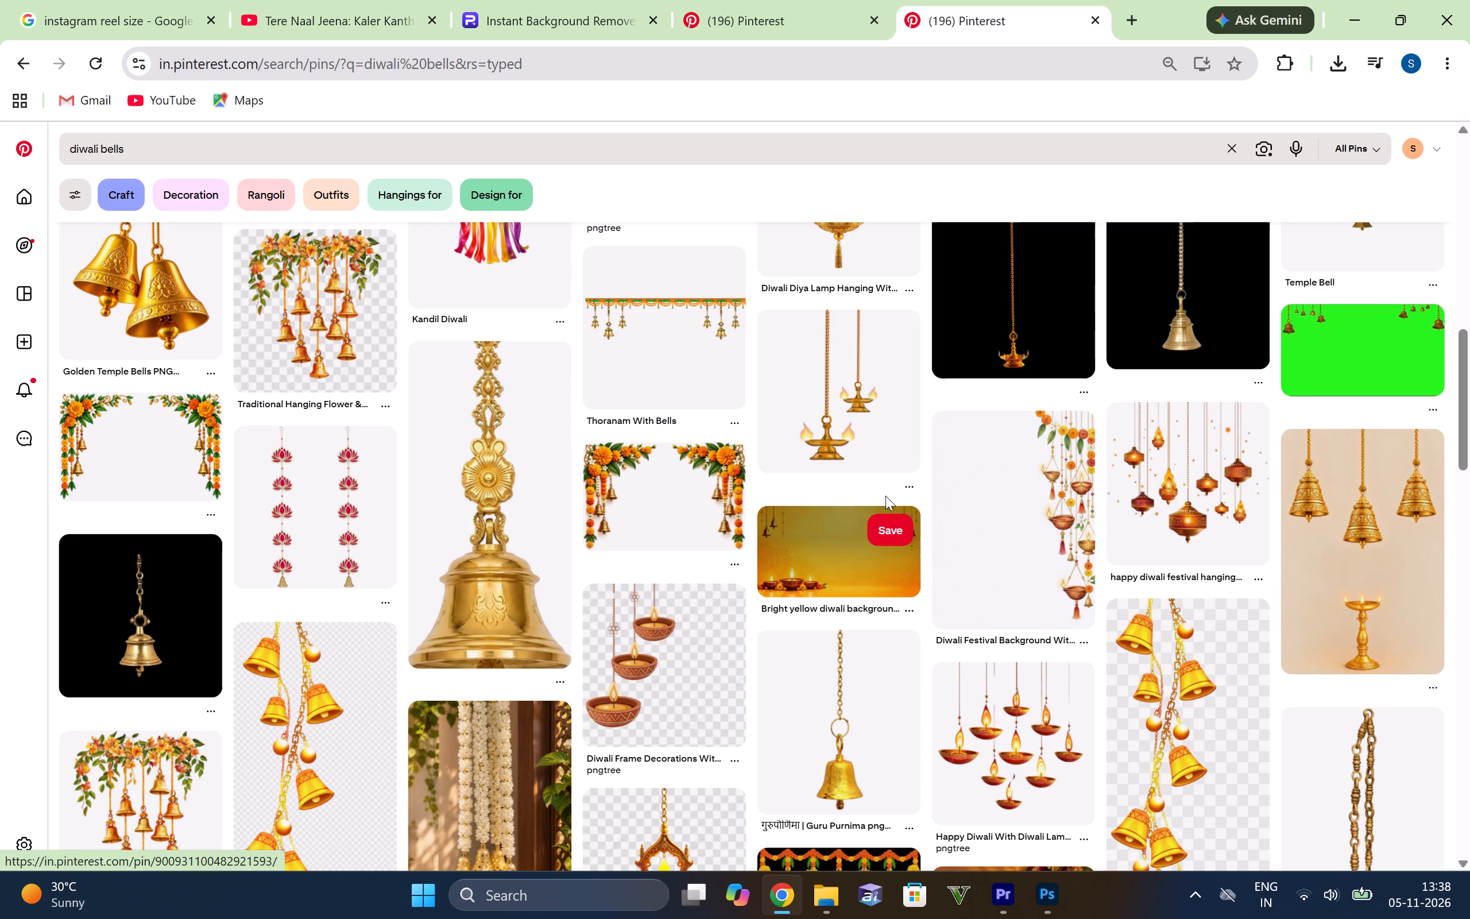
{"action": "scroll", "coordinate": [813, 519], "scroll_direction": "down", "scroll_amount": 4}
{"action": "scroll", "coordinate": [844, 503], "scroll_direction": "up", "scroll_amount": 6}
{"action": "scroll", "coordinate": [755, 522], "scroll_direction": "up", "scroll_amount": 5}
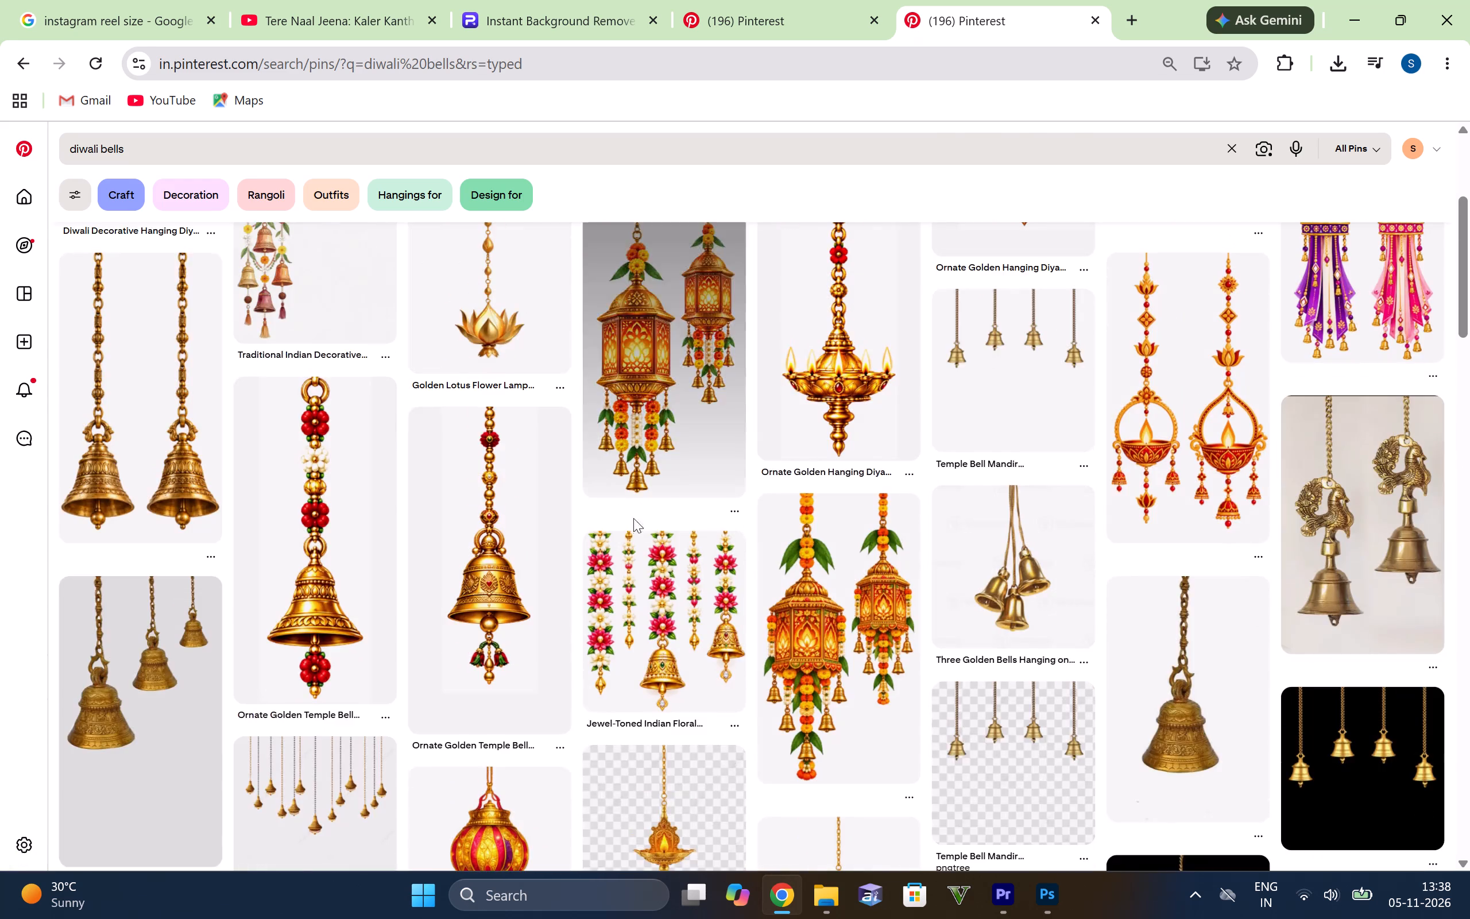
{"action": "scroll", "coordinate": [626, 528], "scroll_direction": "up", "scroll_amount": 5}
{"action": "scroll", "coordinate": [504, 434], "scroll_direction": "up", "scroll_amount": 4}
{"action": "scroll", "coordinate": [658, 454], "scroll_direction": "down", "scroll_amount": 2}
{"action": "scroll", "coordinate": [658, 454], "scroll_direction": "up", "scroll_amount": 4}
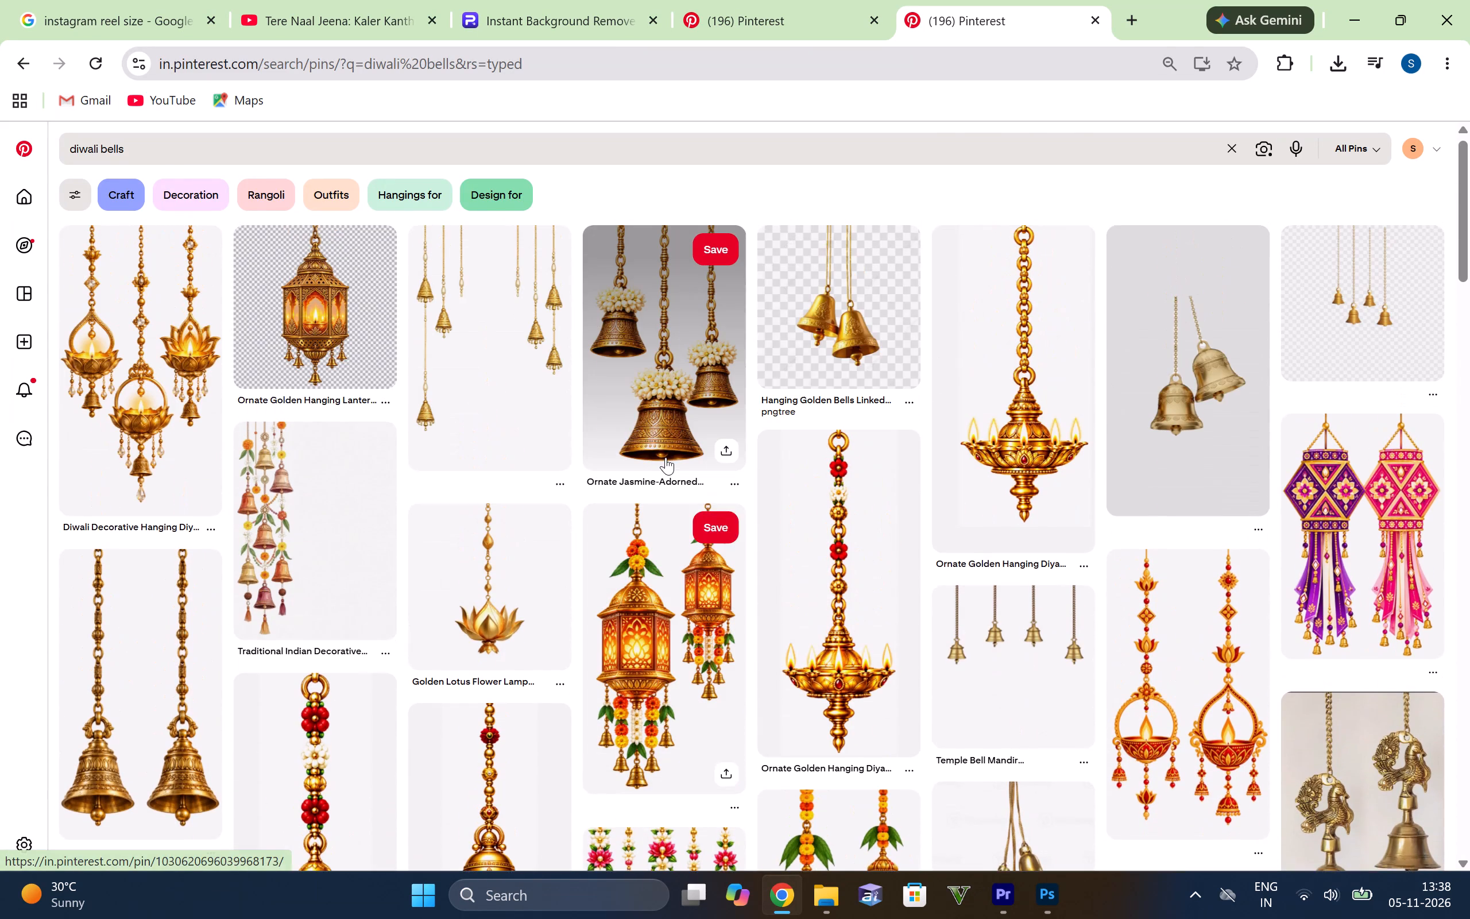
Examine the "diwali bells" results further down, past the related searches, for suitable hanging decorations, and return to the first pins.
{"action": "scroll", "coordinate": [655, 463], "scroll_direction": "down", "scroll_amount": 2}
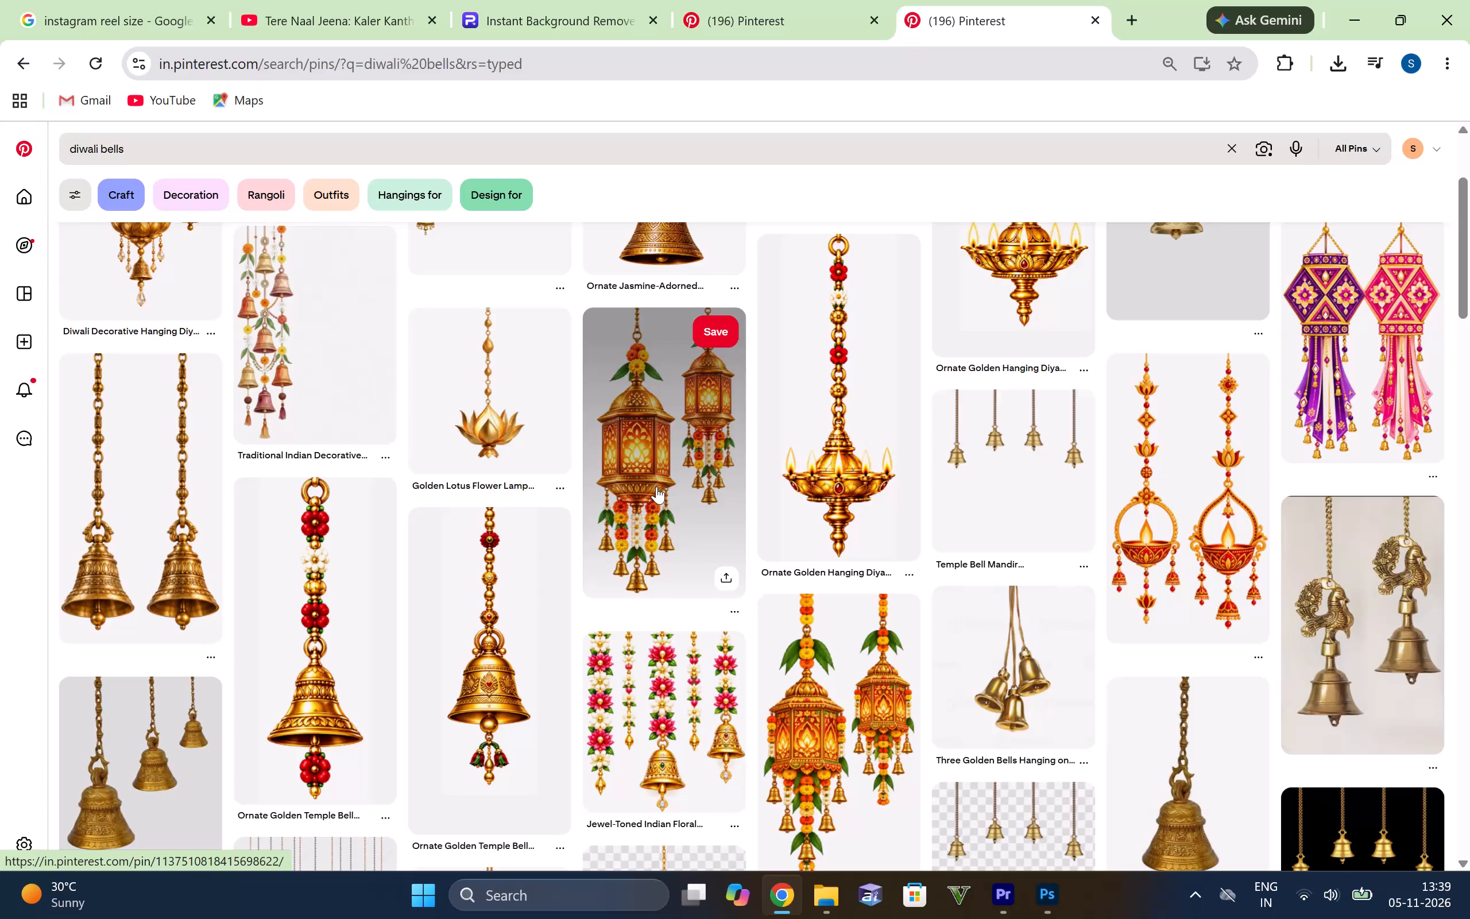
{"action": "scroll", "coordinate": [819, 447], "scroll_direction": "down", "scroll_amount": 3}
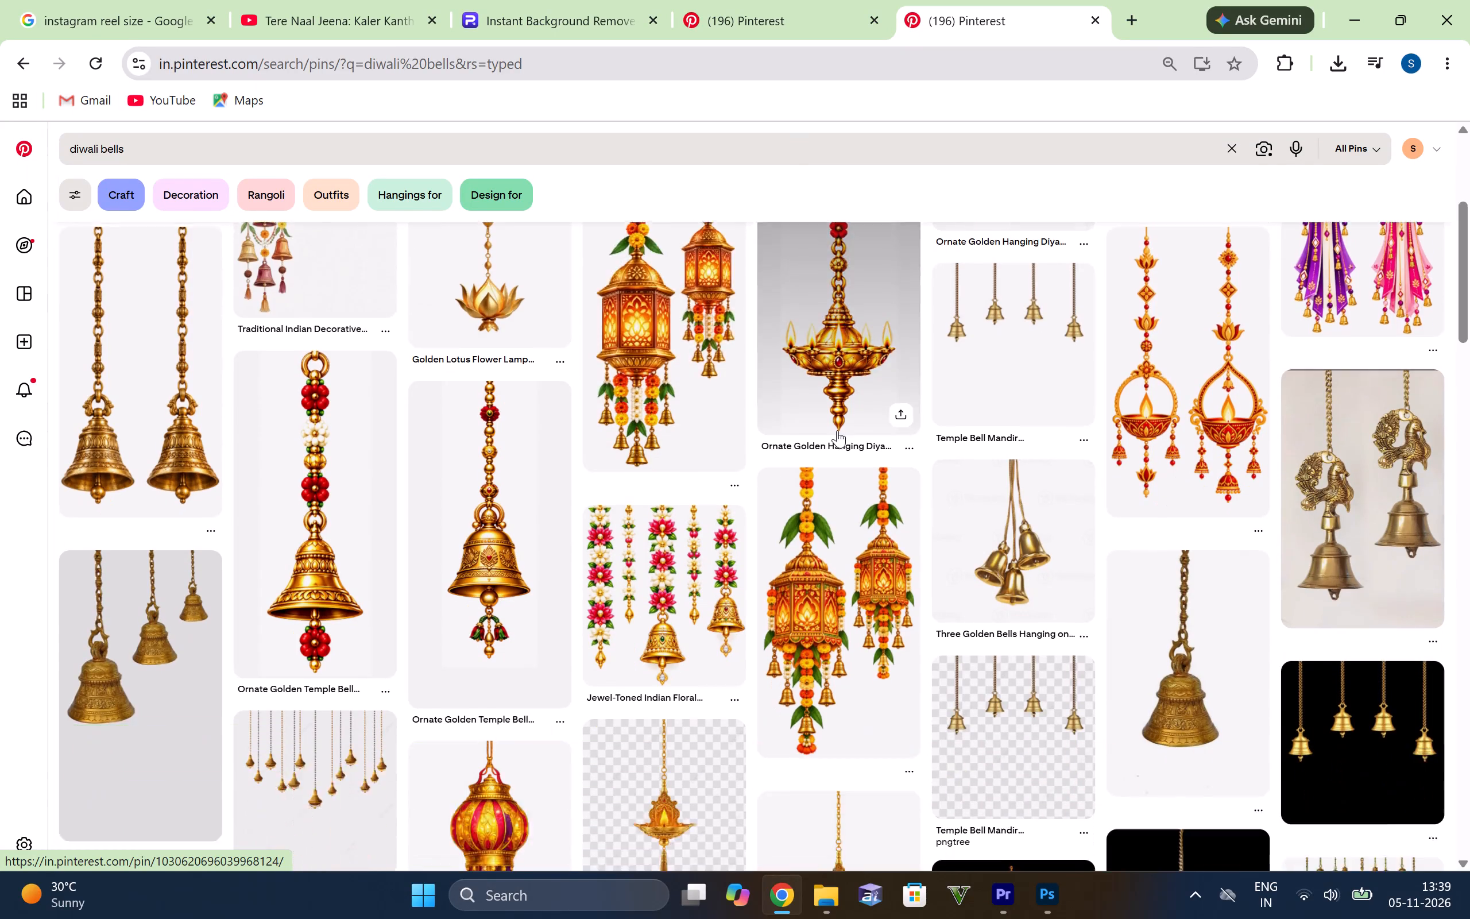
{"action": "scroll", "coordinate": [835, 440], "scroll_direction": "down", "scroll_amount": 2}
{"action": "scroll", "coordinate": [892, 428], "scroll_direction": "down", "scroll_amount": 1}
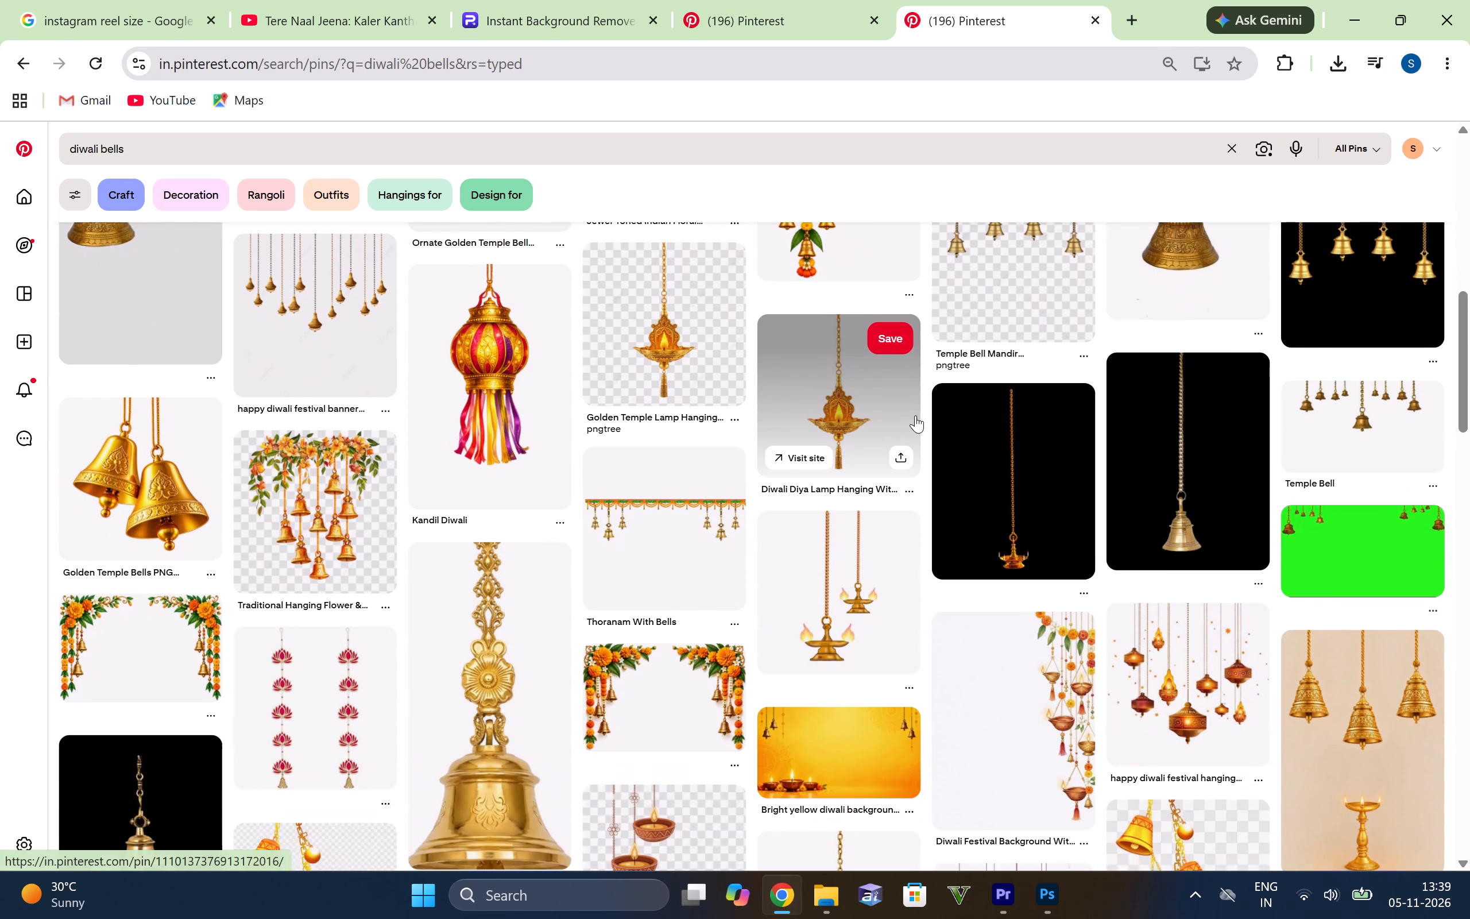
{"action": "scroll", "coordinate": [915, 415], "scroll_direction": "up", "scroll_amount": 2}
{"action": "scroll", "coordinate": [837, 479], "scroll_direction": "down", "scroll_amount": 4}
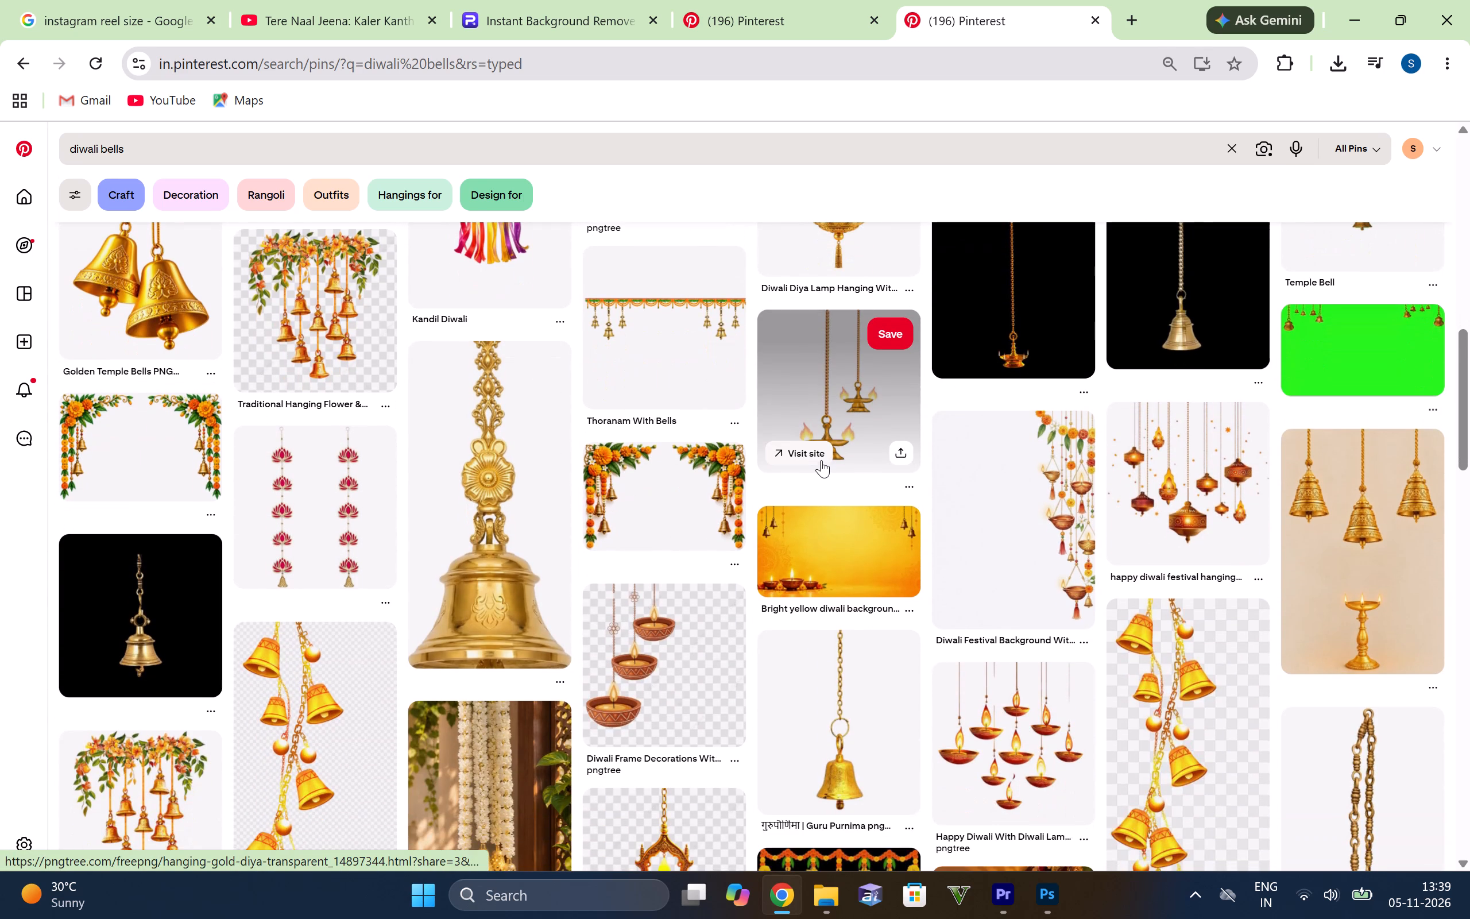
{"action": "scroll", "coordinate": [821, 460], "scroll_direction": "down", "scroll_amount": 3}
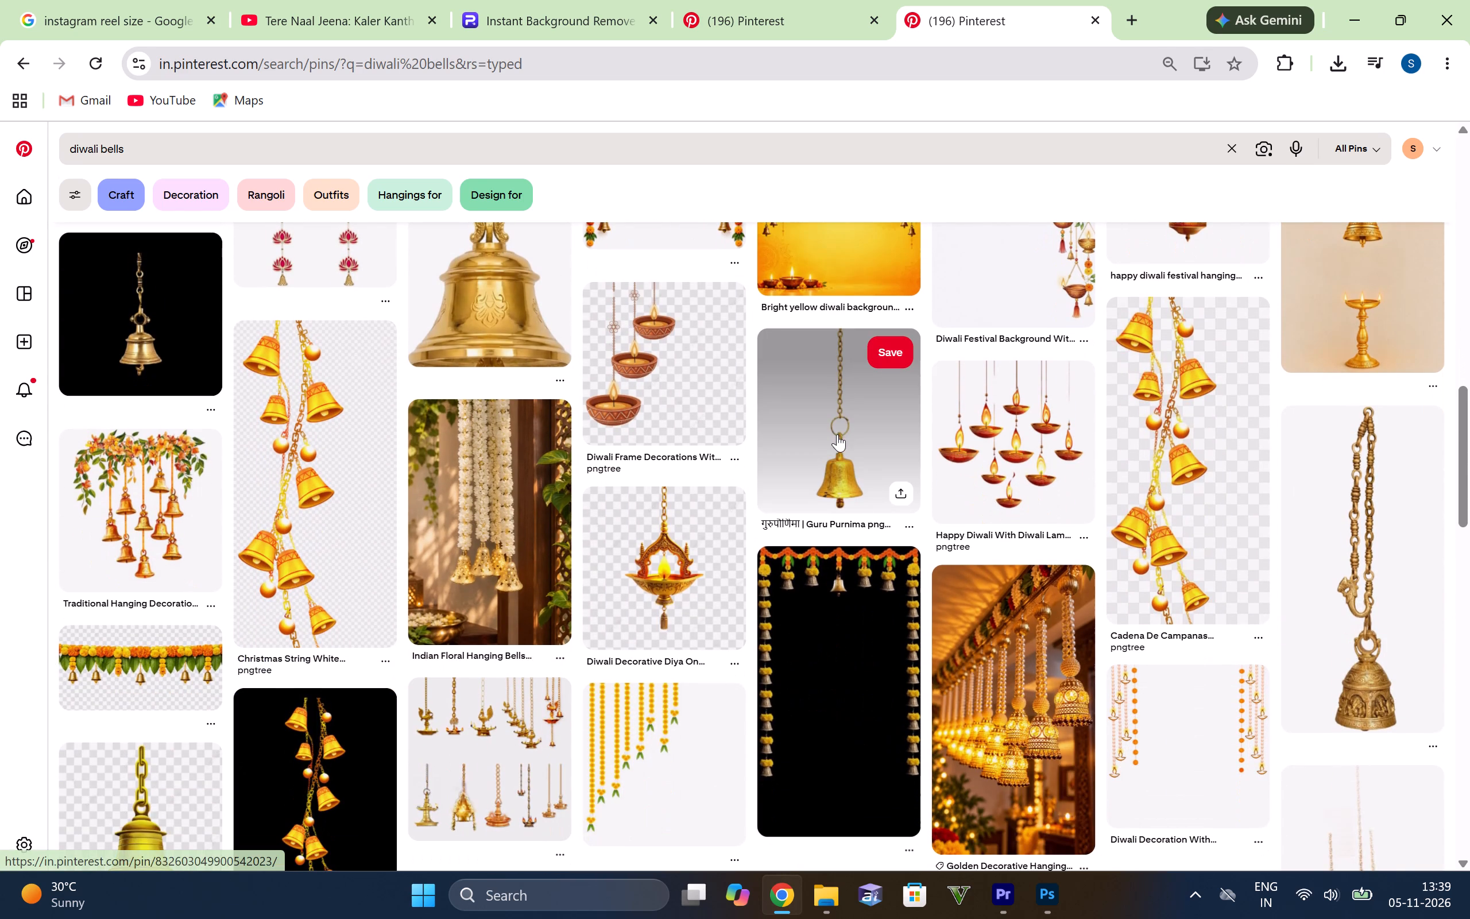
{"action": "scroll", "coordinate": [999, 446], "scroll_direction": "down", "scroll_amount": 2}
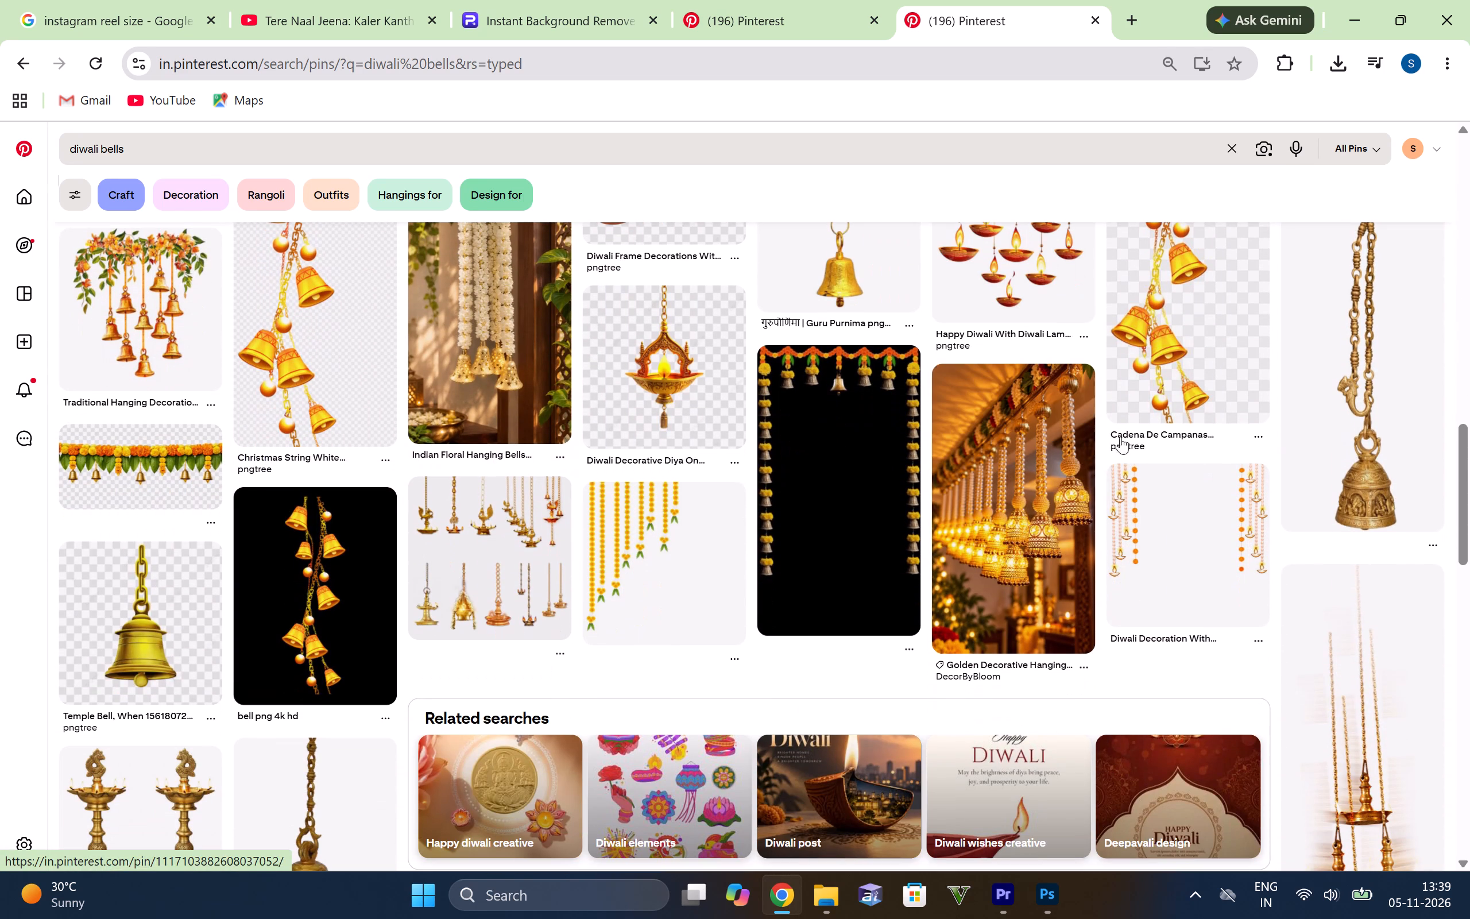
{"action": "scroll", "coordinate": [1136, 403], "scroll_direction": "down", "scroll_amount": 2}
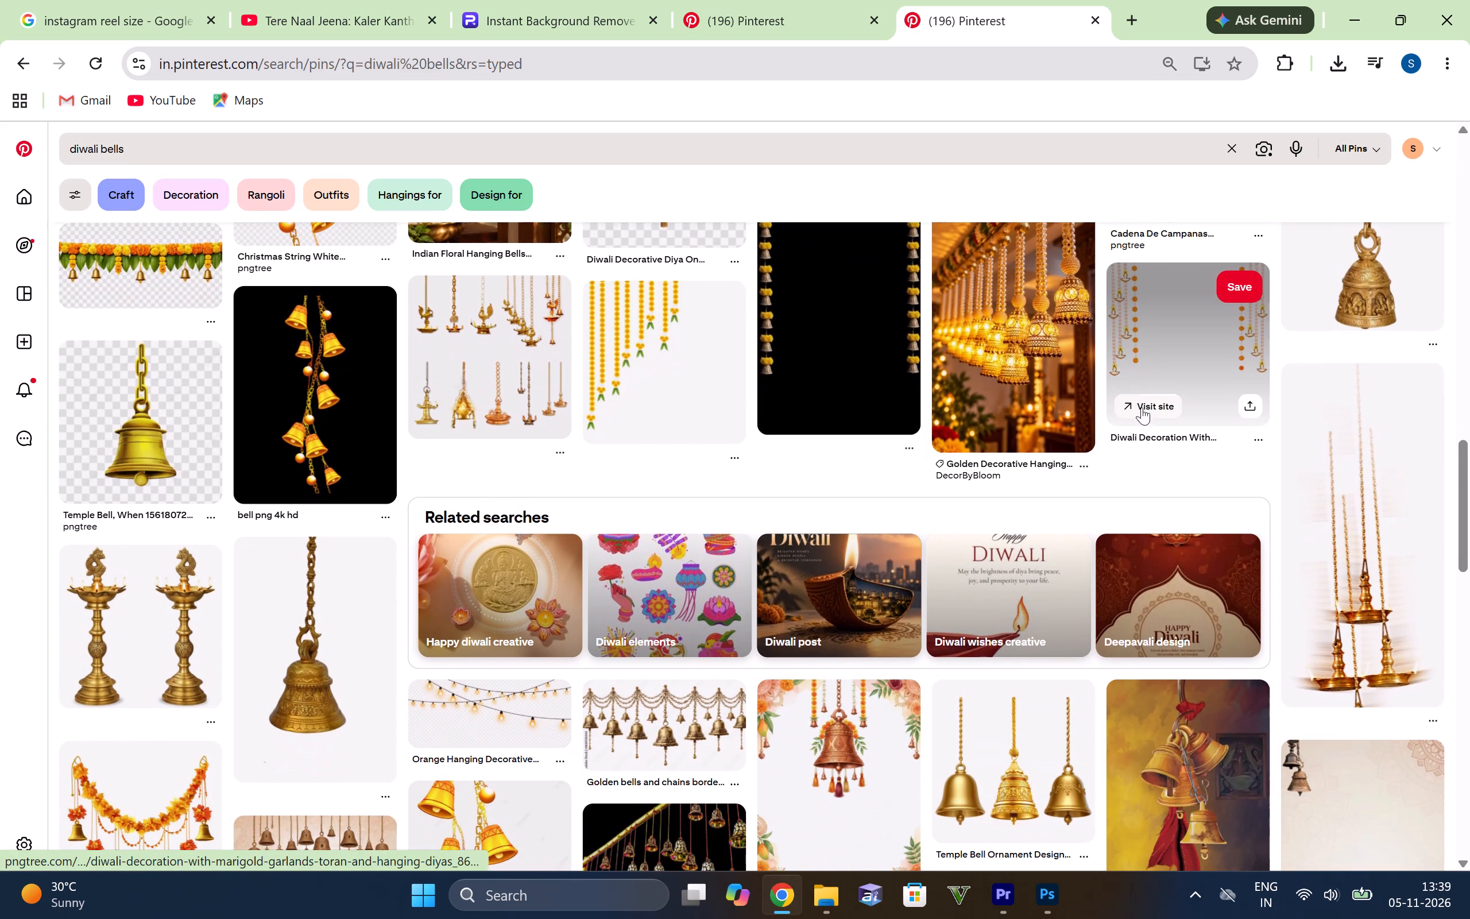
{"action": "scroll", "coordinate": [1152, 410], "scroll_direction": "down", "scroll_amount": 2}
{"action": "scroll", "coordinate": [1059, 435], "scroll_direction": "down", "scroll_amount": 2}
{"action": "scroll", "coordinate": [889, 464], "scroll_direction": "down", "scroll_amount": 2}
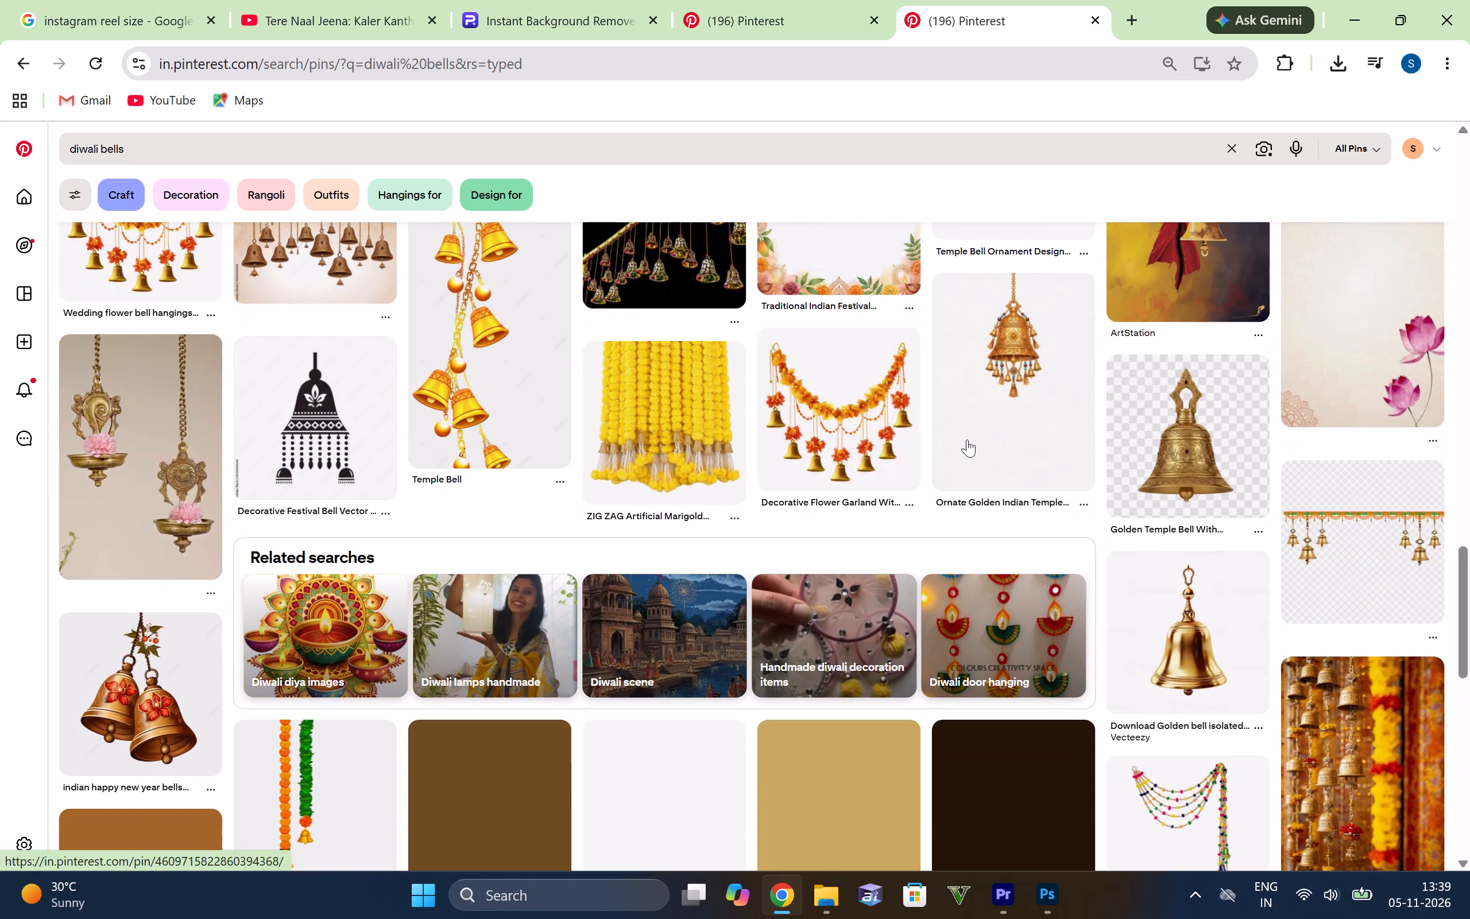
{"action": "scroll", "coordinate": [766, 445], "scroll_direction": "down", "scroll_amount": 3}
{"action": "scroll", "coordinate": [933, 399], "scroll_direction": "down", "scroll_amount": 2}
{"action": "scroll", "coordinate": [742, 433], "scroll_direction": "up", "scroll_amount": 2}
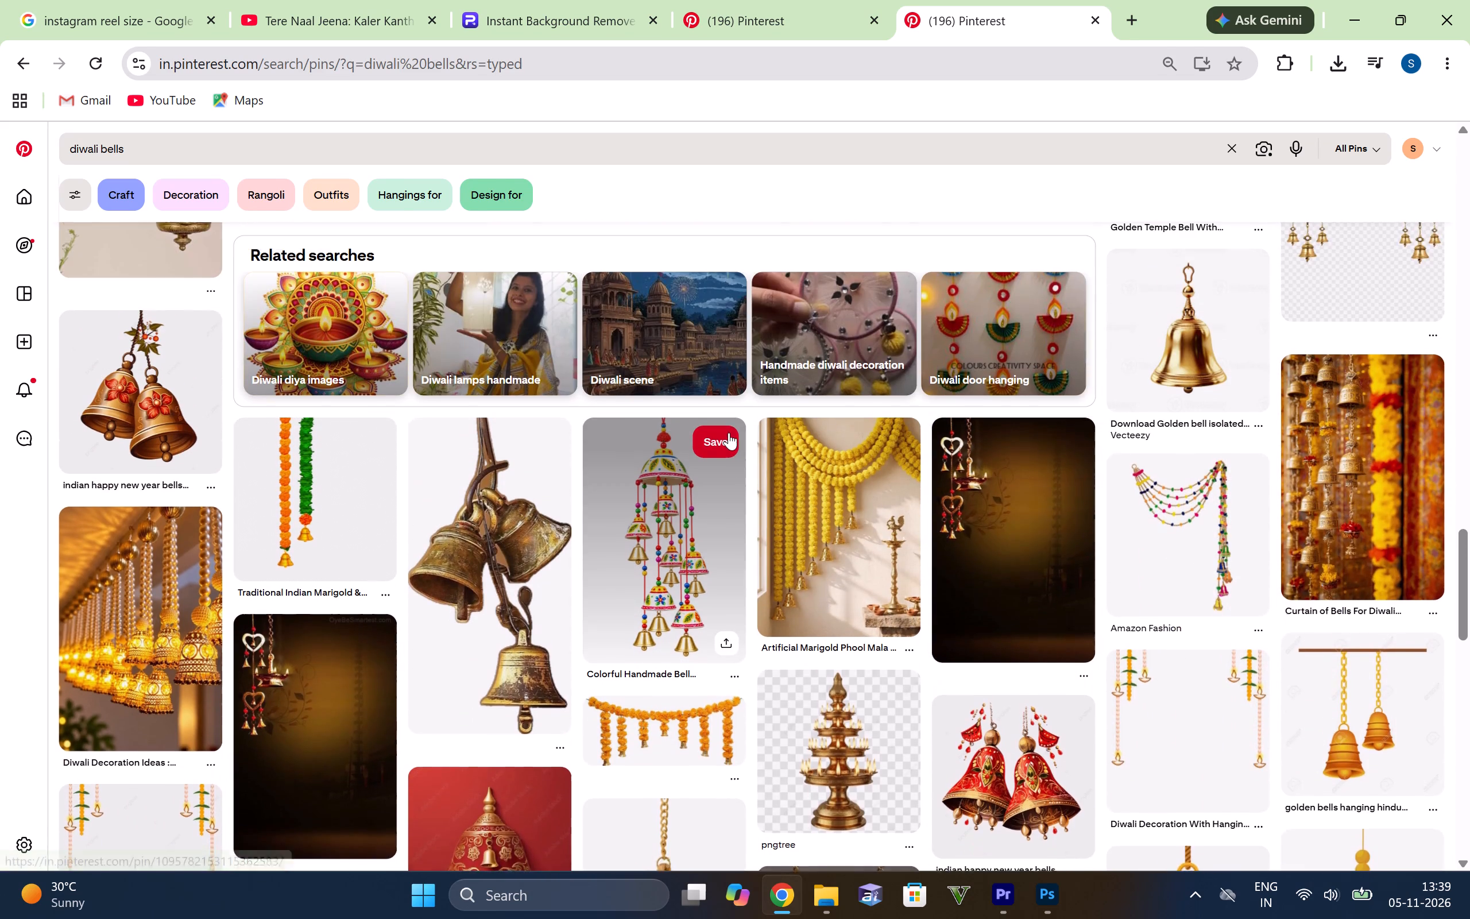
{"action": "scroll", "coordinate": [730, 433], "scroll_direction": "down", "scroll_amount": 1}
{"action": "scroll", "coordinate": [652, 430], "scroll_direction": "down", "scroll_amount": 5}
{"action": "scroll", "coordinate": [556, 430], "scroll_direction": "down", "scroll_amount": 2}
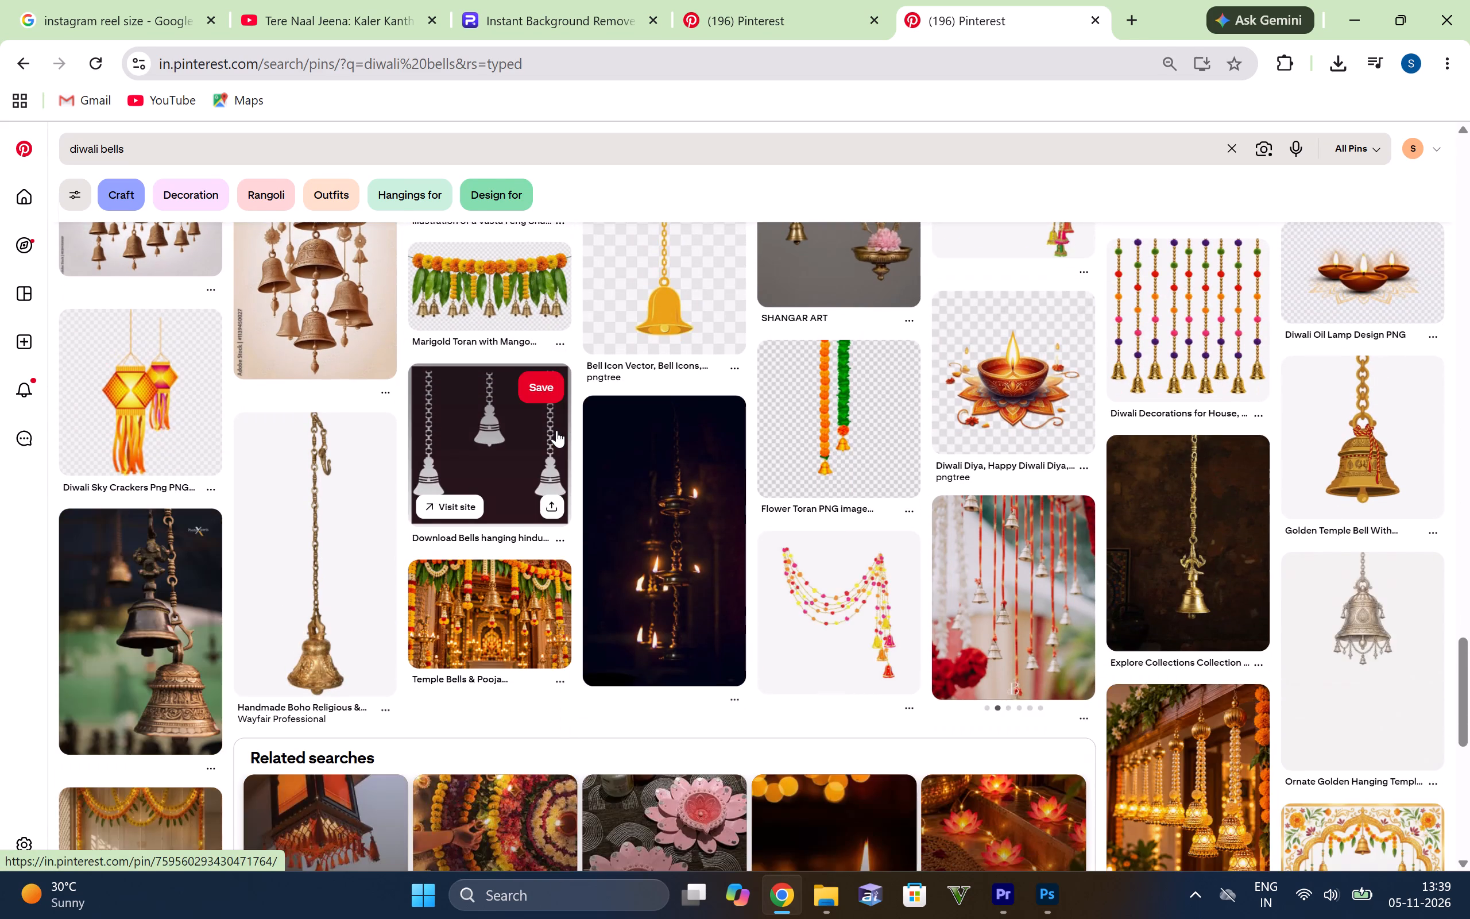
{"action": "scroll", "coordinate": [556, 430], "scroll_direction": "up", "scroll_amount": 20}
{"action": "scroll", "coordinate": [556, 430], "scroll_direction": "up", "scroll_amount": 16}
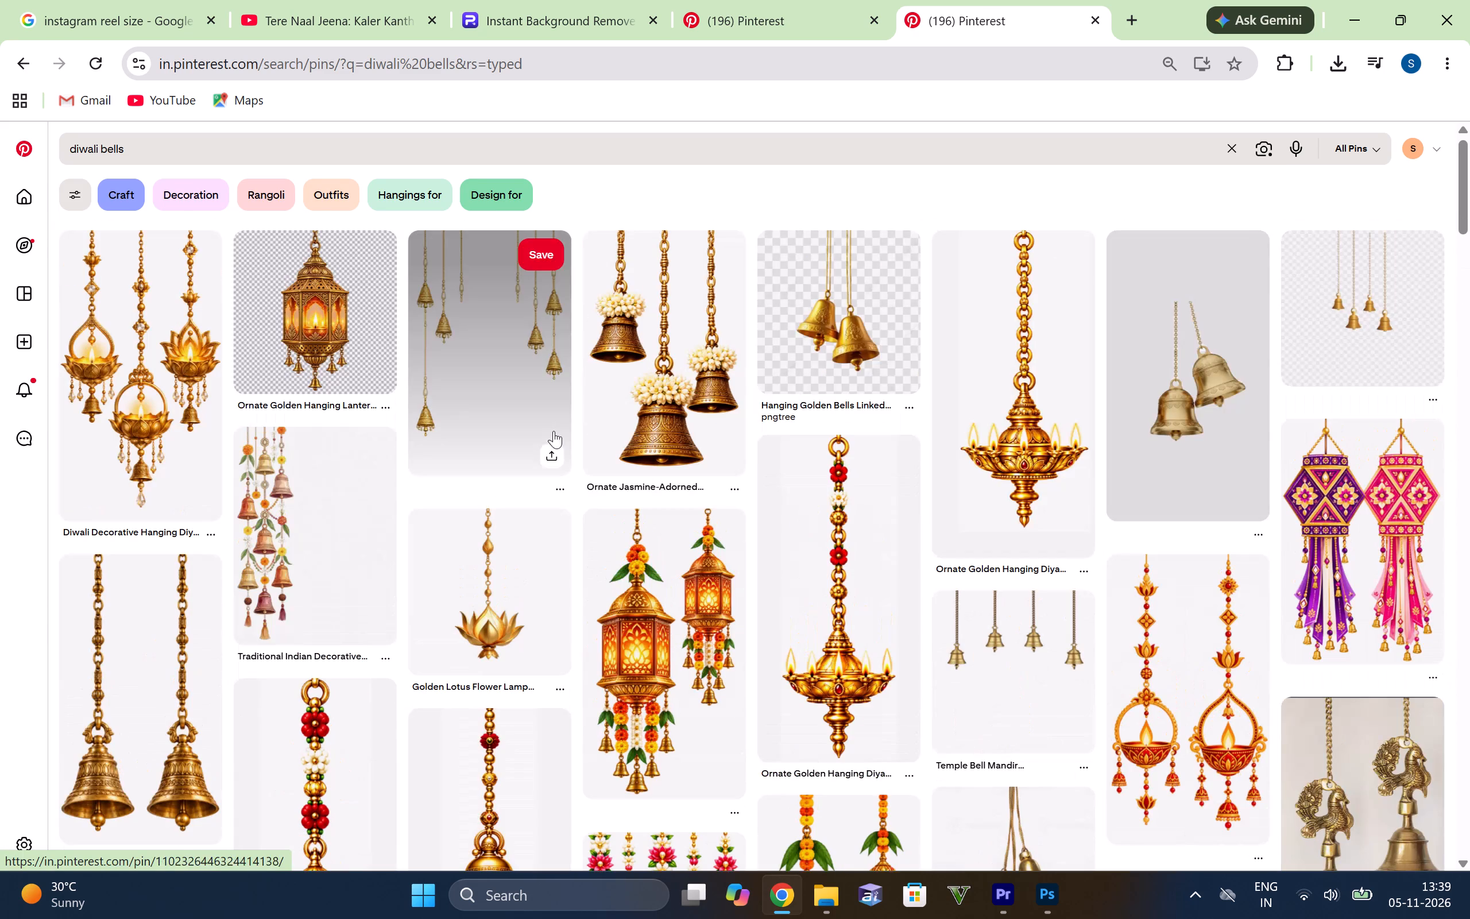
{"action": "scroll", "coordinate": [554, 431], "scroll_direction": "up", "scroll_amount": 7}
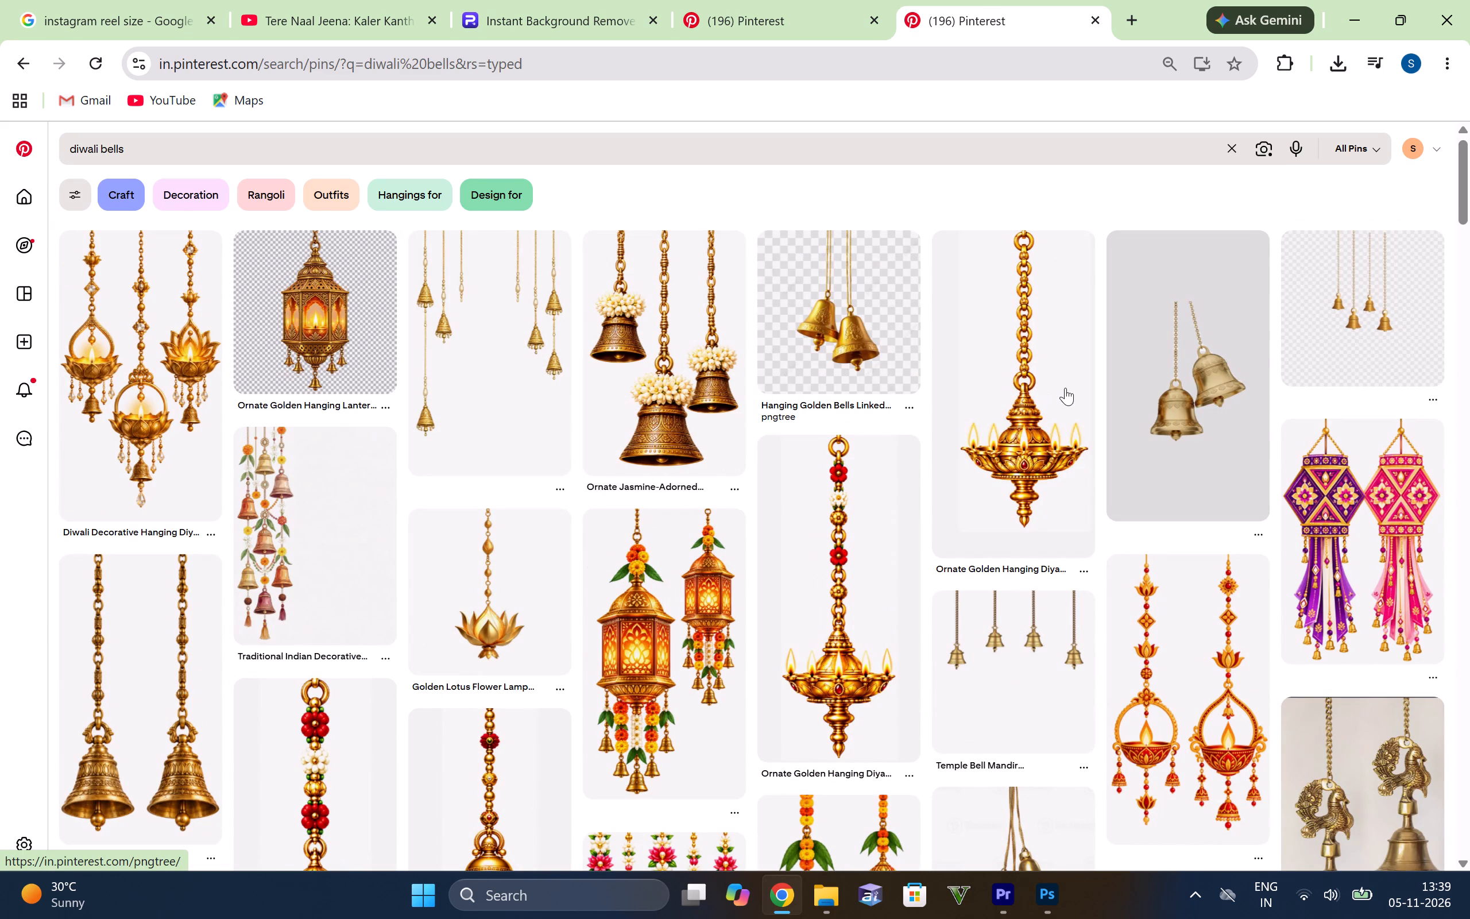
Compare the bells, lanterns and hanging diyas among the first "diwali bells" results again, returning to the first pins.
{"action": "scroll", "coordinate": [1014, 414], "scroll_direction": "down", "scroll_amount": 3}
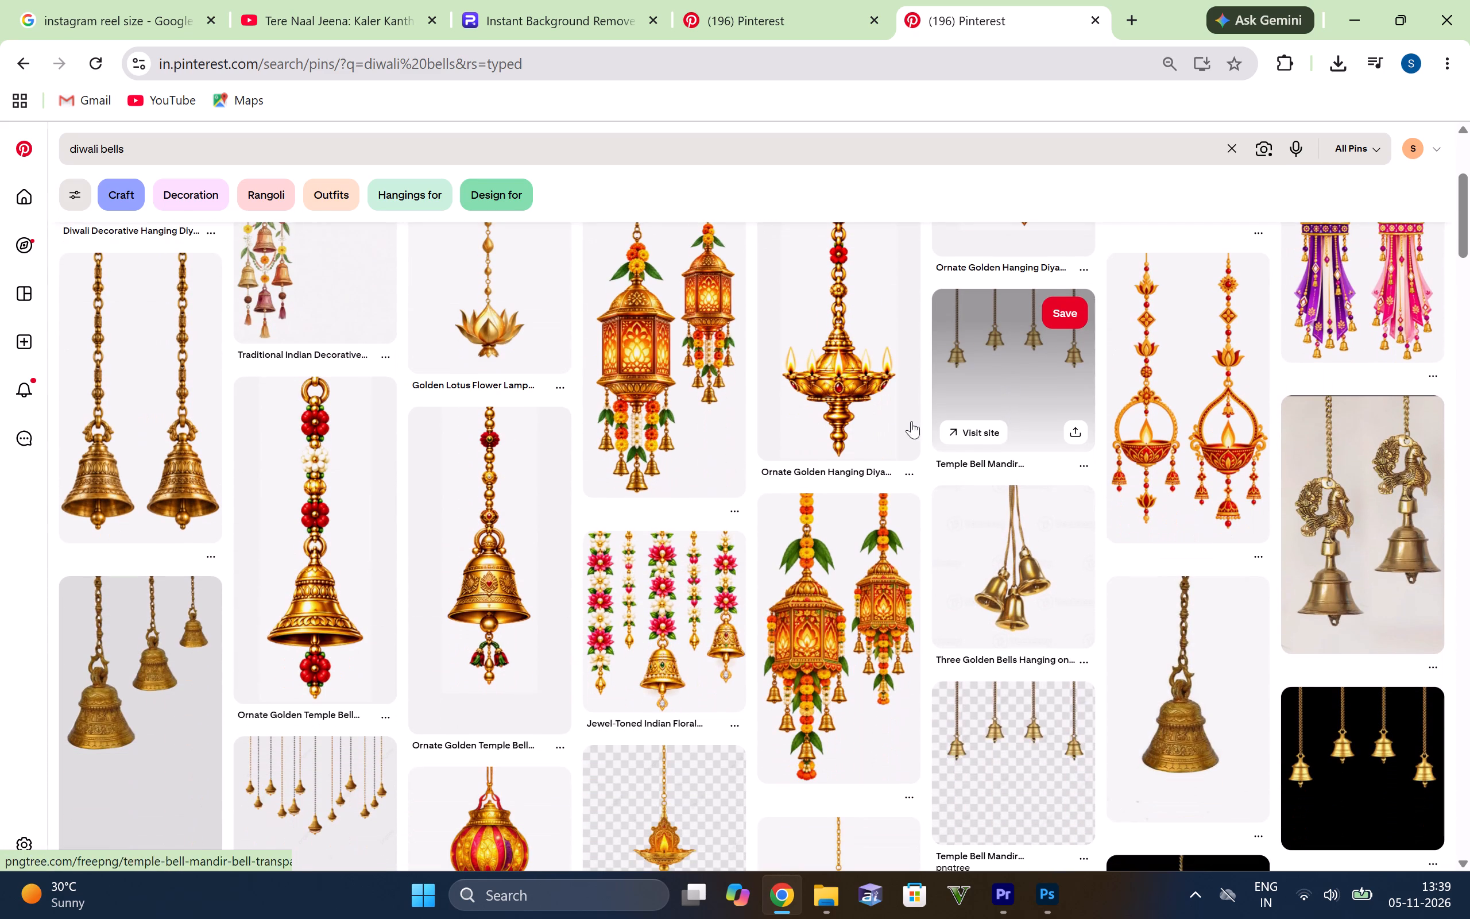
{"action": "scroll", "coordinate": [243, 458], "scroll_direction": "up", "scroll_amount": 2}
{"action": "scroll", "coordinate": [530, 504], "scroll_direction": "up", "scroll_amount": 2}
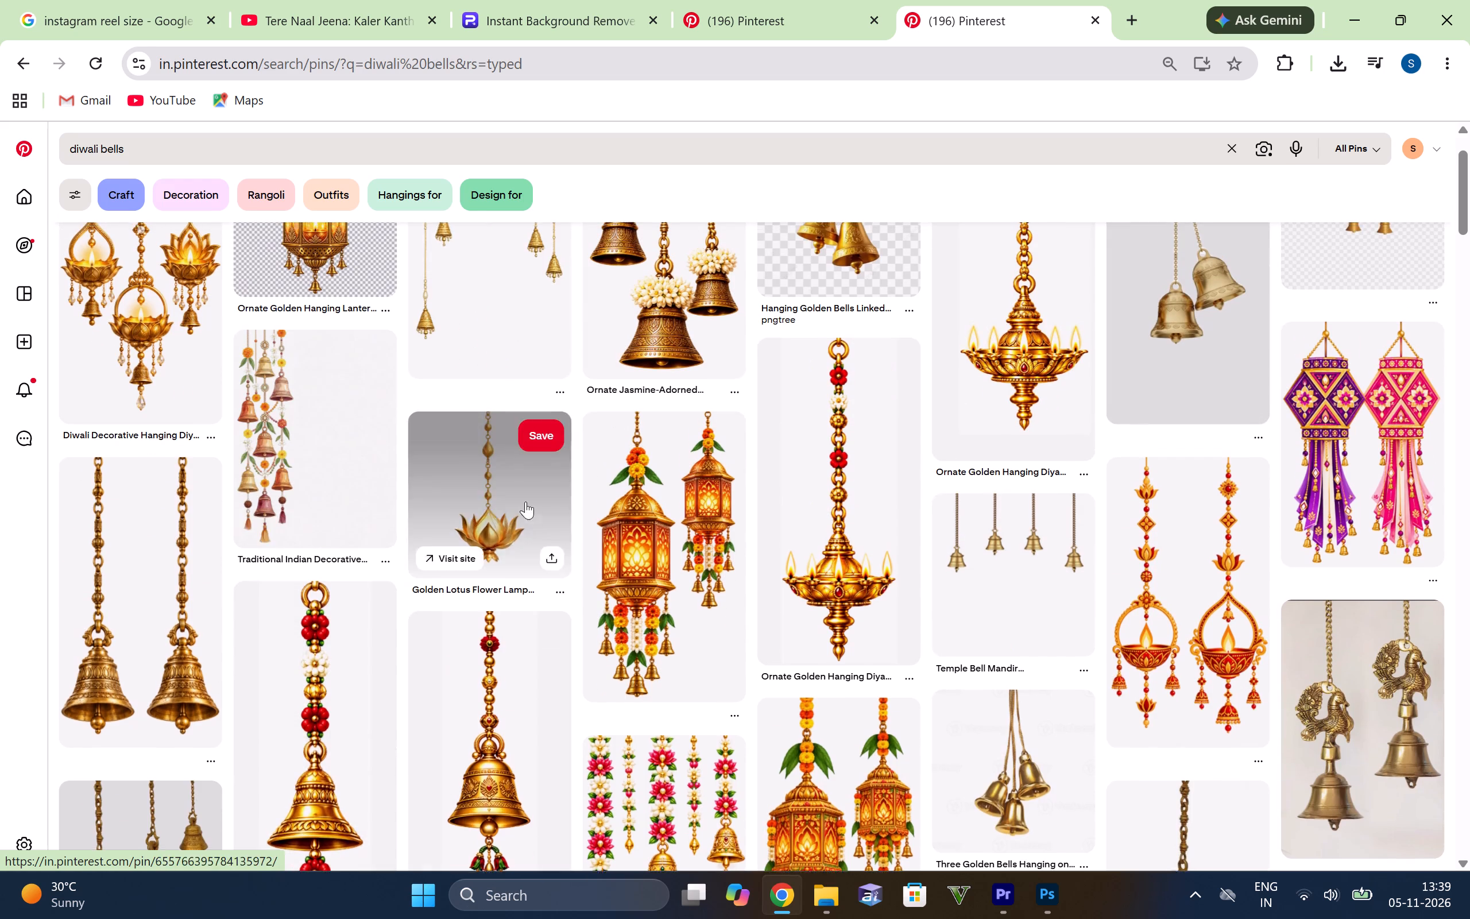
{"action": "scroll", "coordinate": [525, 501], "scroll_direction": "up", "scroll_amount": 3}
{"action": "scroll", "coordinate": [450, 468], "scroll_direction": "up", "scroll_amount": 4}
{"action": "scroll", "coordinate": [997, 432], "scroll_direction": "up", "scroll_amount": 5}
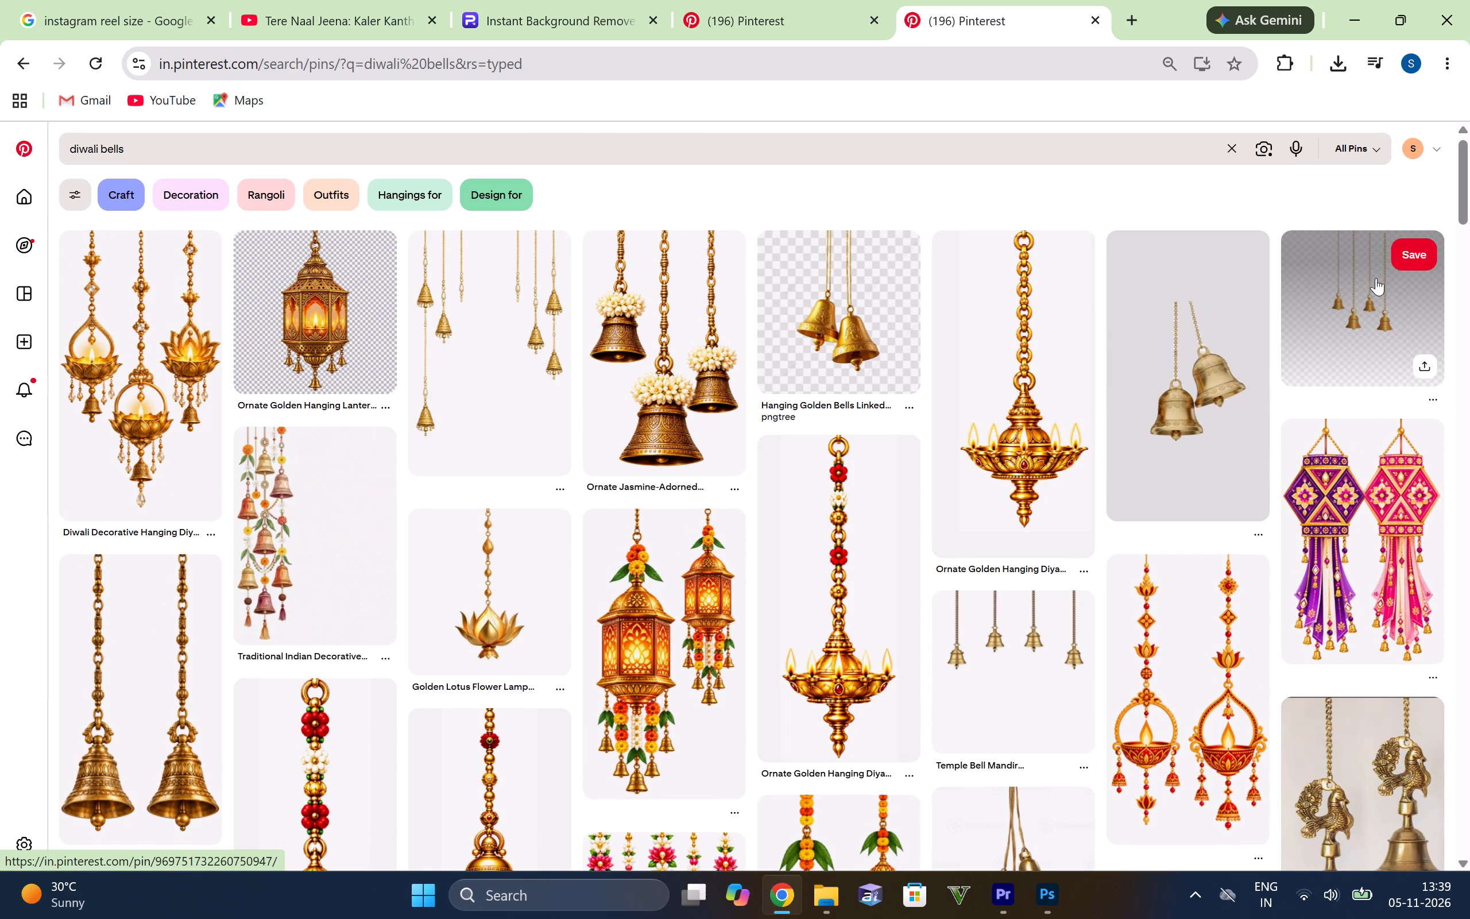
{"action": "scroll", "coordinate": [1035, 440], "scroll_direction": "down", "scroll_amount": 1}
{"action": "scroll", "coordinate": [1012, 432], "scroll_direction": "up", "scroll_amount": 3}
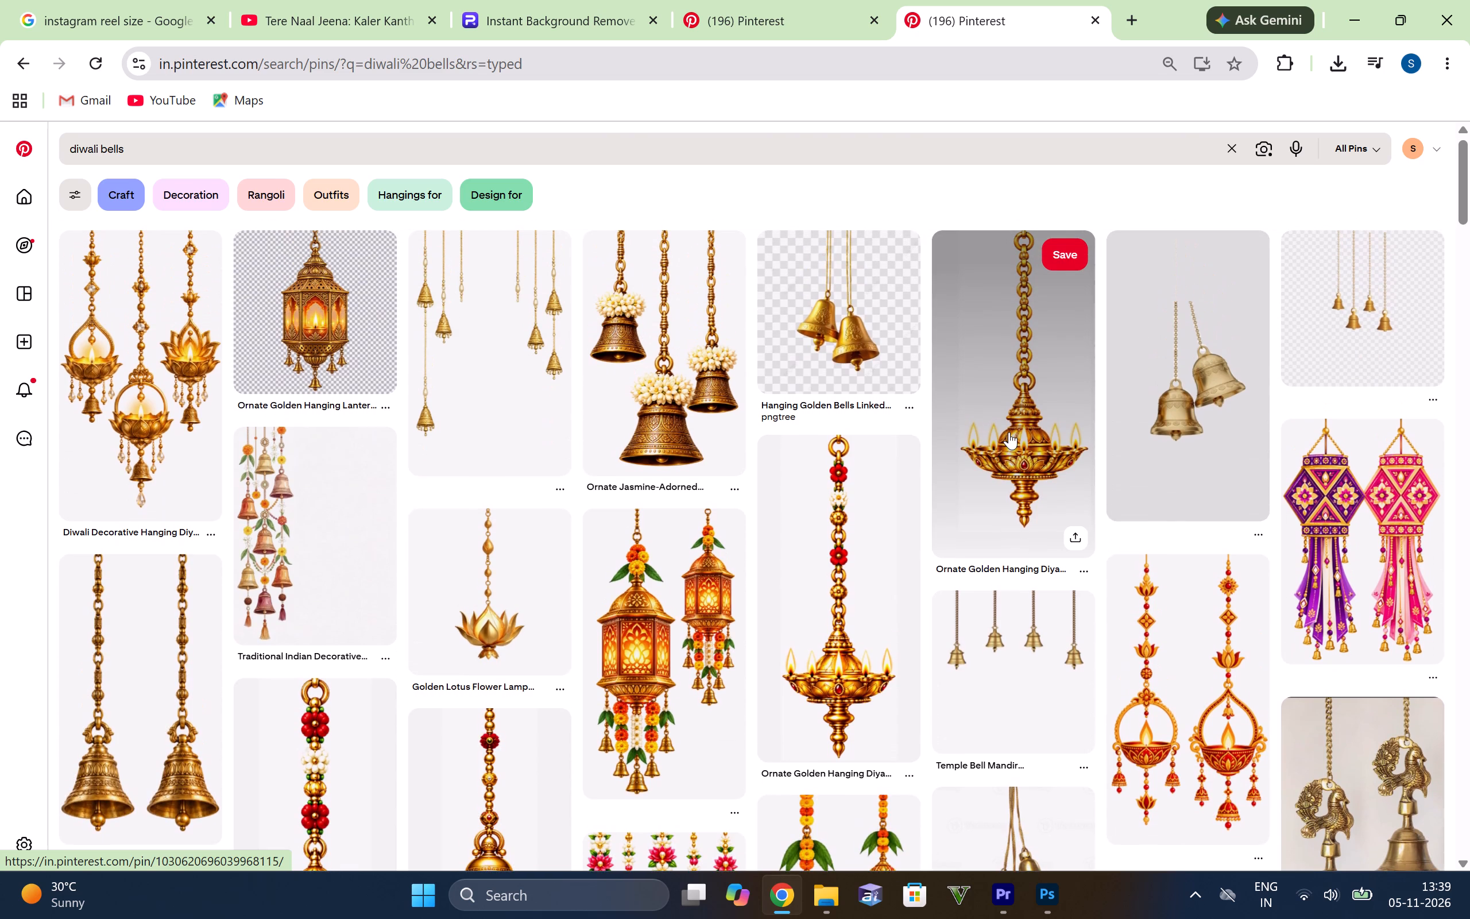
{"action": "scroll", "coordinate": [1019, 437], "scroll_direction": "down", "scroll_amount": 1}
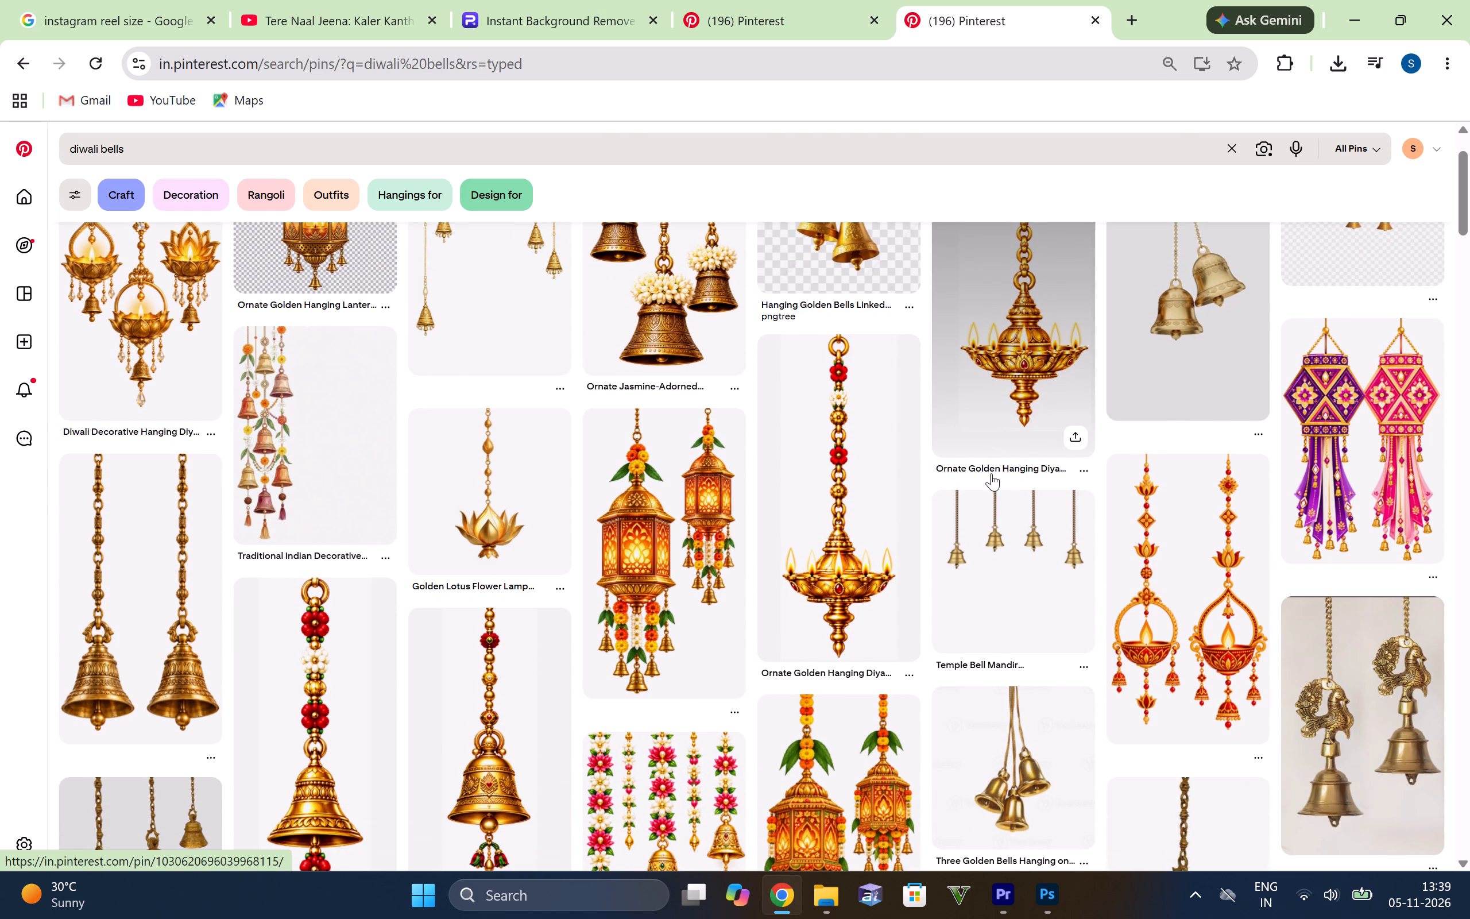
{"action": "scroll", "coordinate": [961, 457], "scroll_direction": "down", "scroll_amount": 2}
{"action": "scroll", "coordinate": [804, 426], "scroll_direction": "down", "scroll_amount": 4}
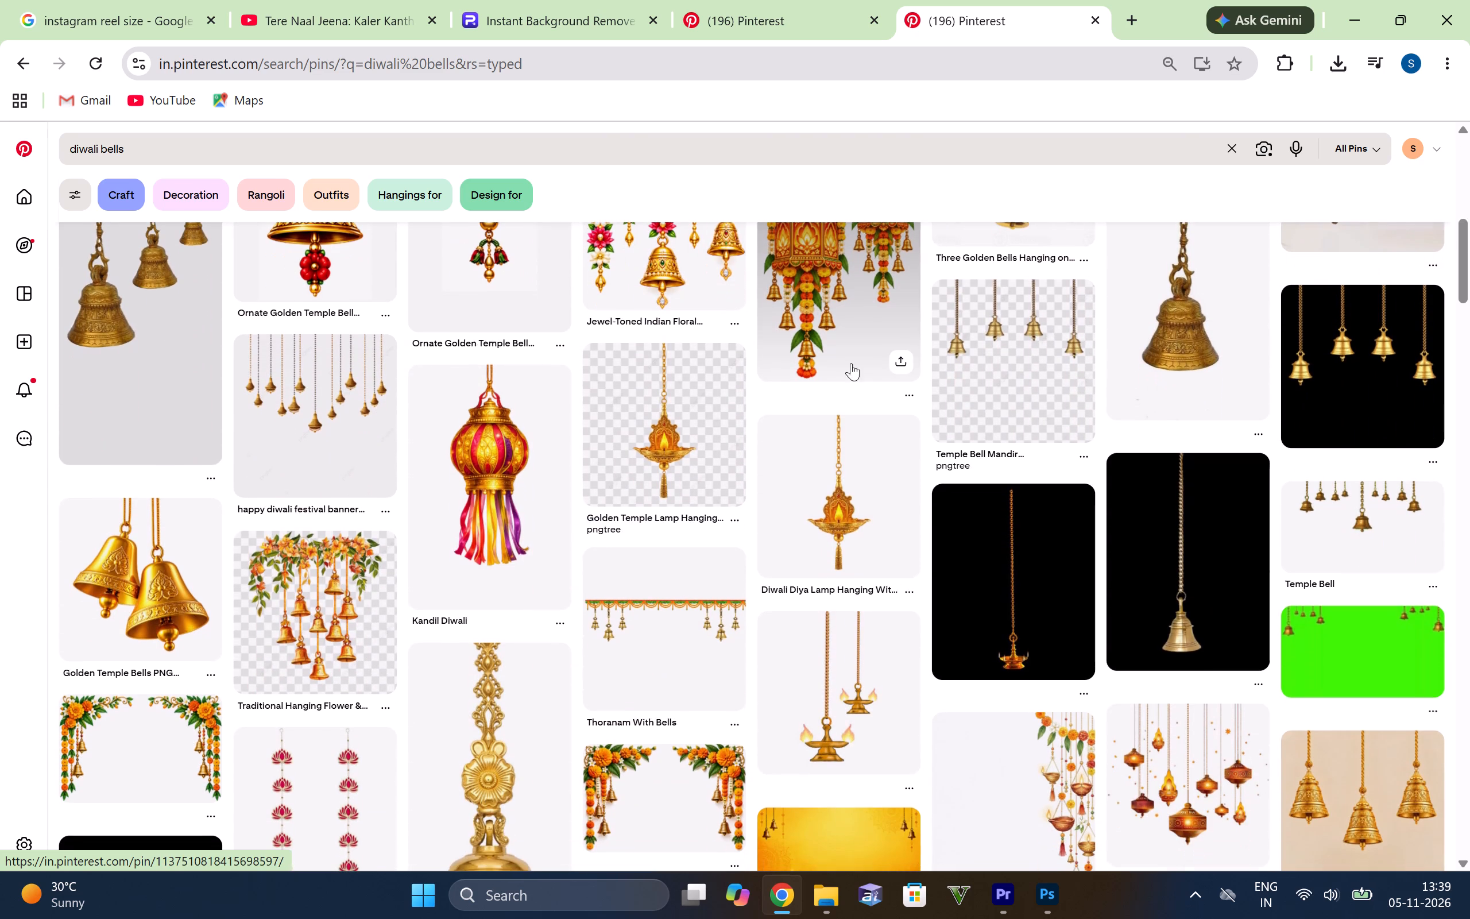
{"action": "scroll", "coordinate": [866, 442], "scroll_direction": "down", "scroll_amount": 2}
{"action": "scroll", "coordinate": [798, 500], "scroll_direction": "up", "scroll_amount": 1}
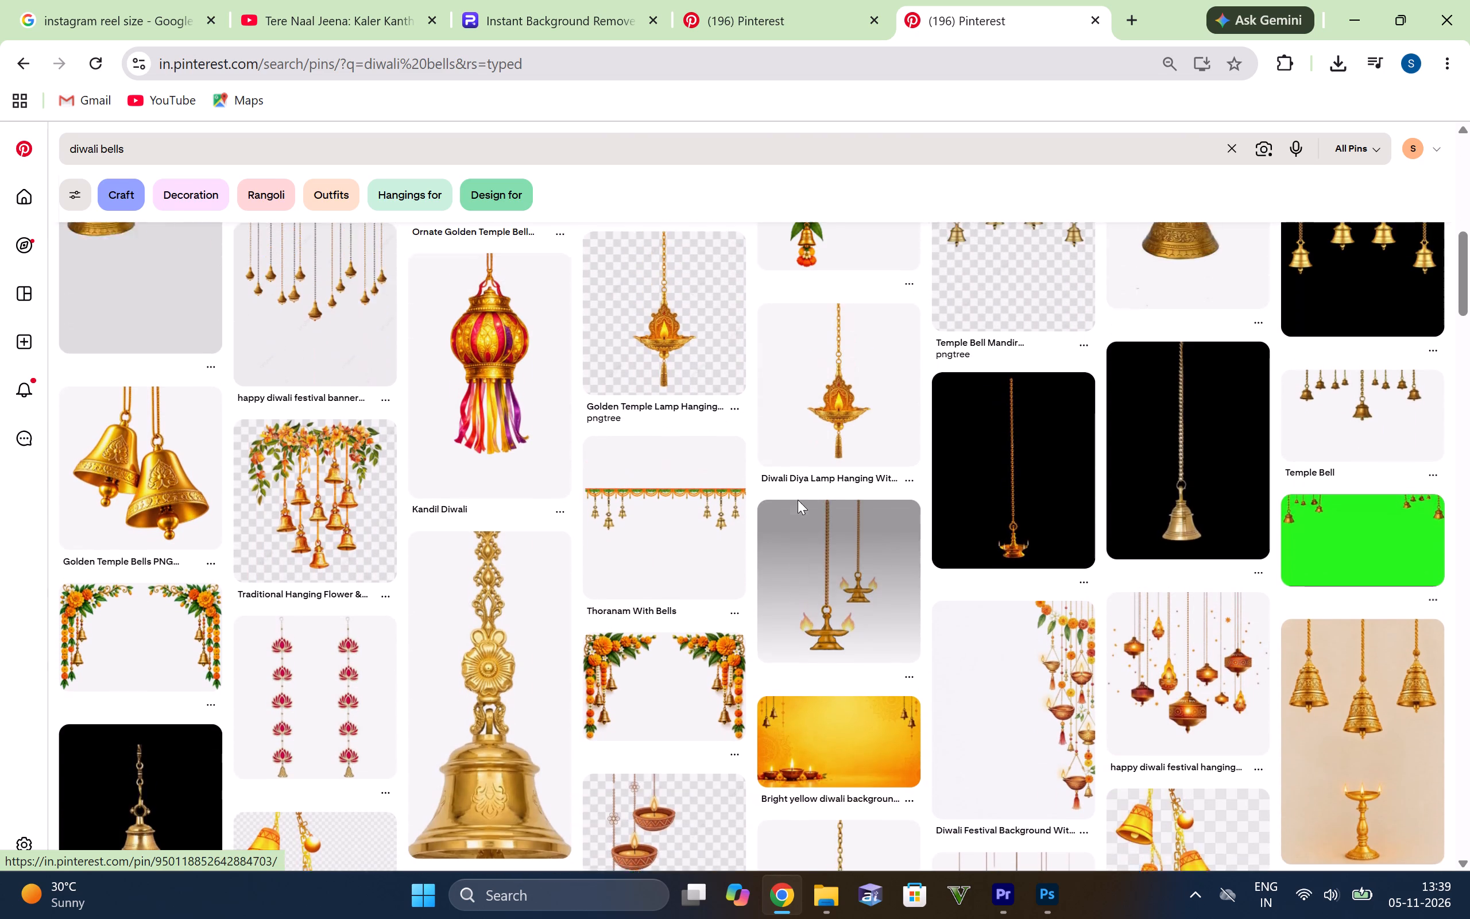
{"action": "scroll", "coordinate": [798, 500], "scroll_direction": "up", "scroll_amount": 3}
{"action": "scroll", "coordinate": [964, 517], "scroll_direction": "up", "scroll_amount": 7}
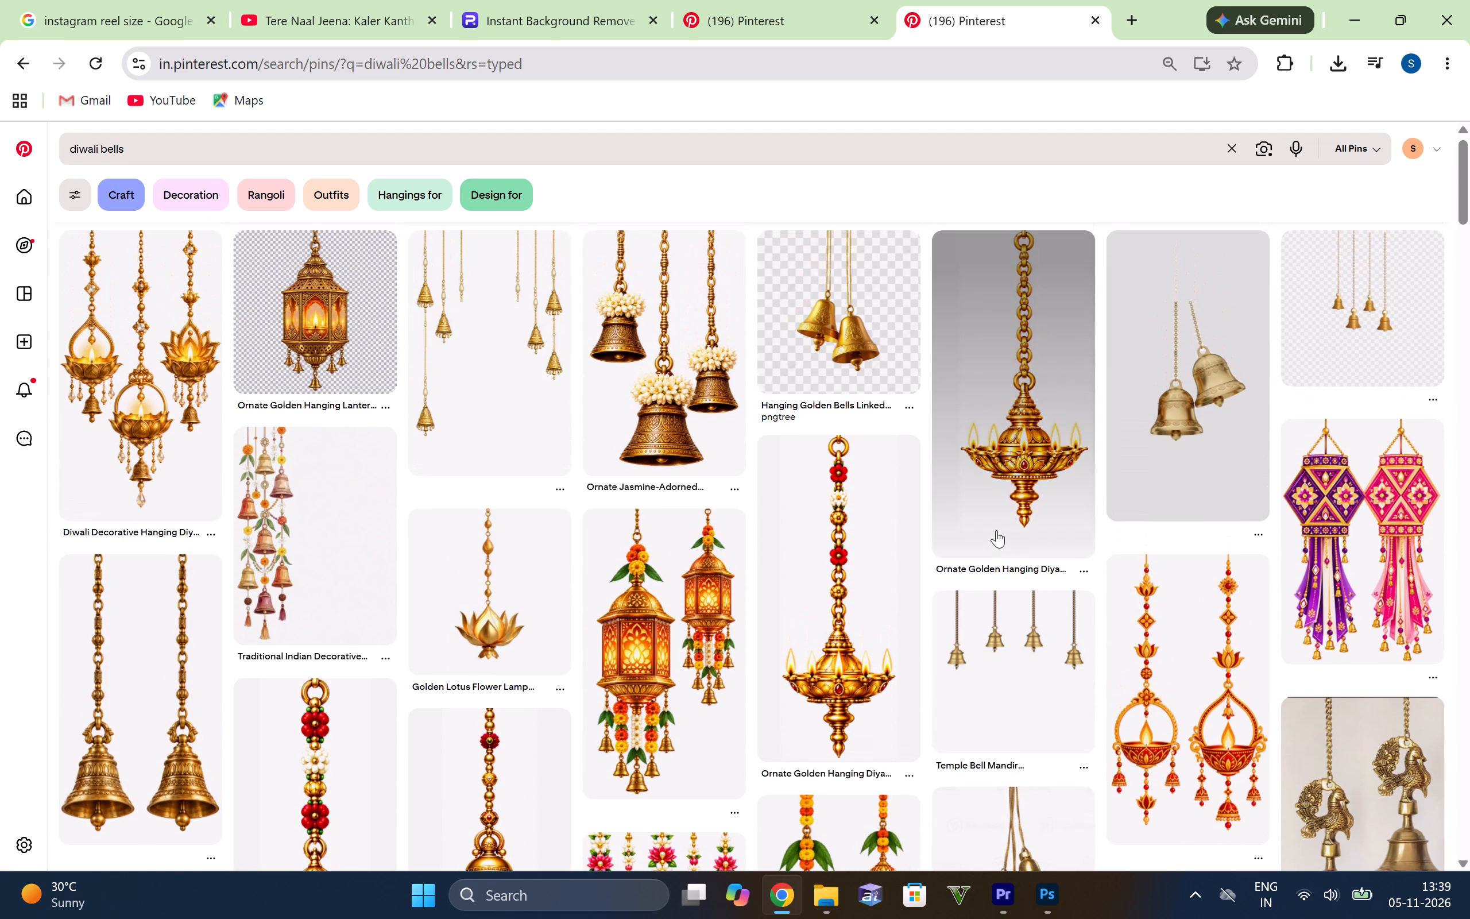
{"action": "scroll", "coordinate": [996, 533], "scroll_direction": "up", "scroll_amount": 2}
{"action": "scroll", "coordinate": [1133, 519], "scroll_direction": "up", "scroll_amount": 2}
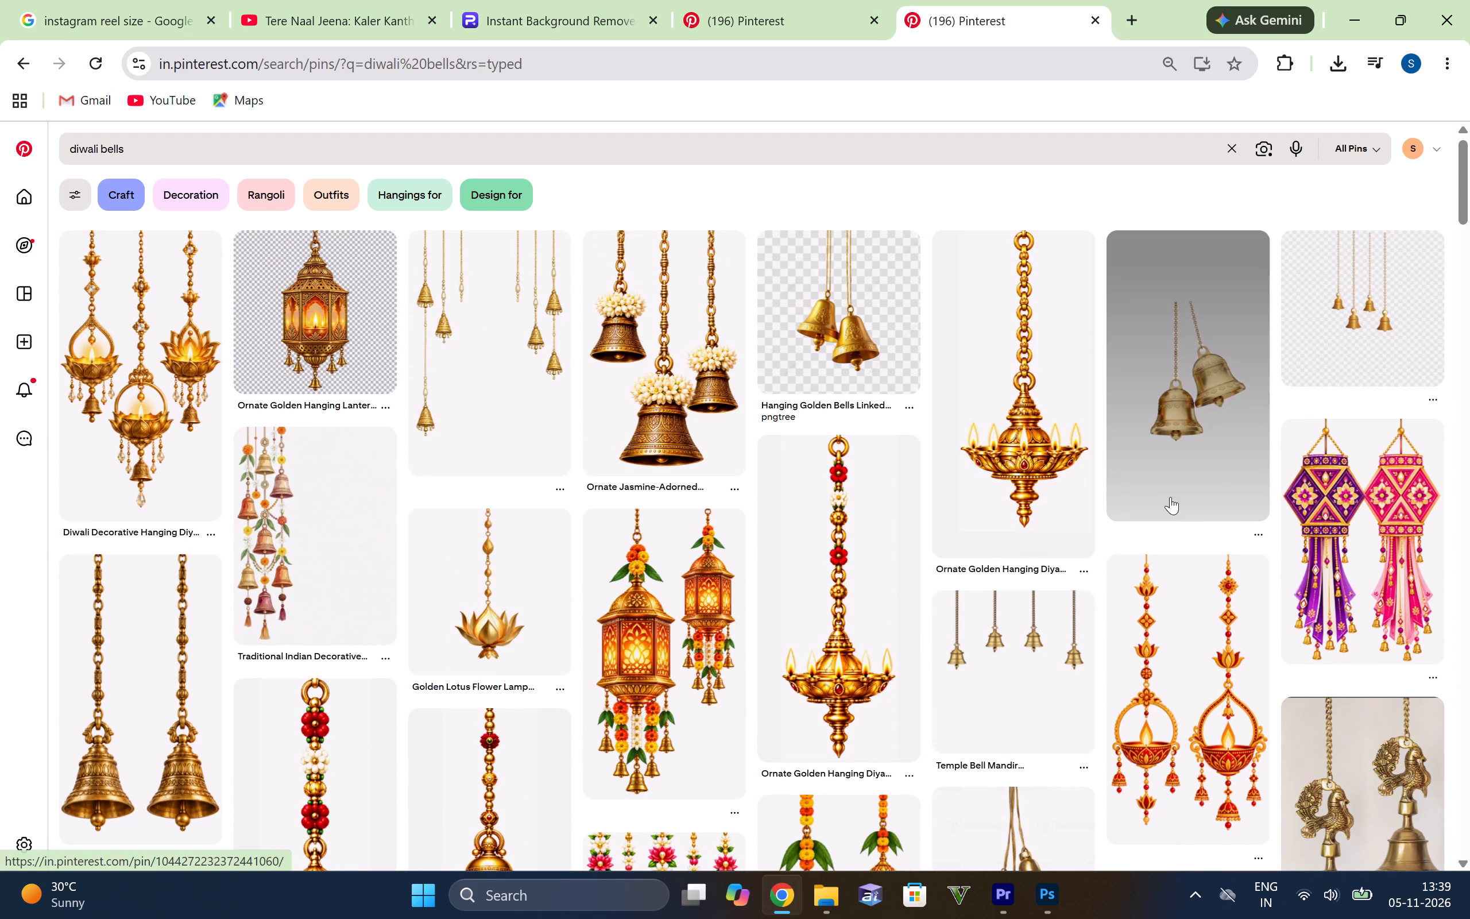
{"action": "scroll", "coordinate": [1147, 497], "scroll_direction": "up", "scroll_amount": 3}
{"action": "scroll", "coordinate": [1156, 453], "scroll_direction": "down", "scroll_amount": 1}
{"action": "scroll", "coordinate": [1156, 453], "scroll_direction": "up", "scroll_amount": 2}
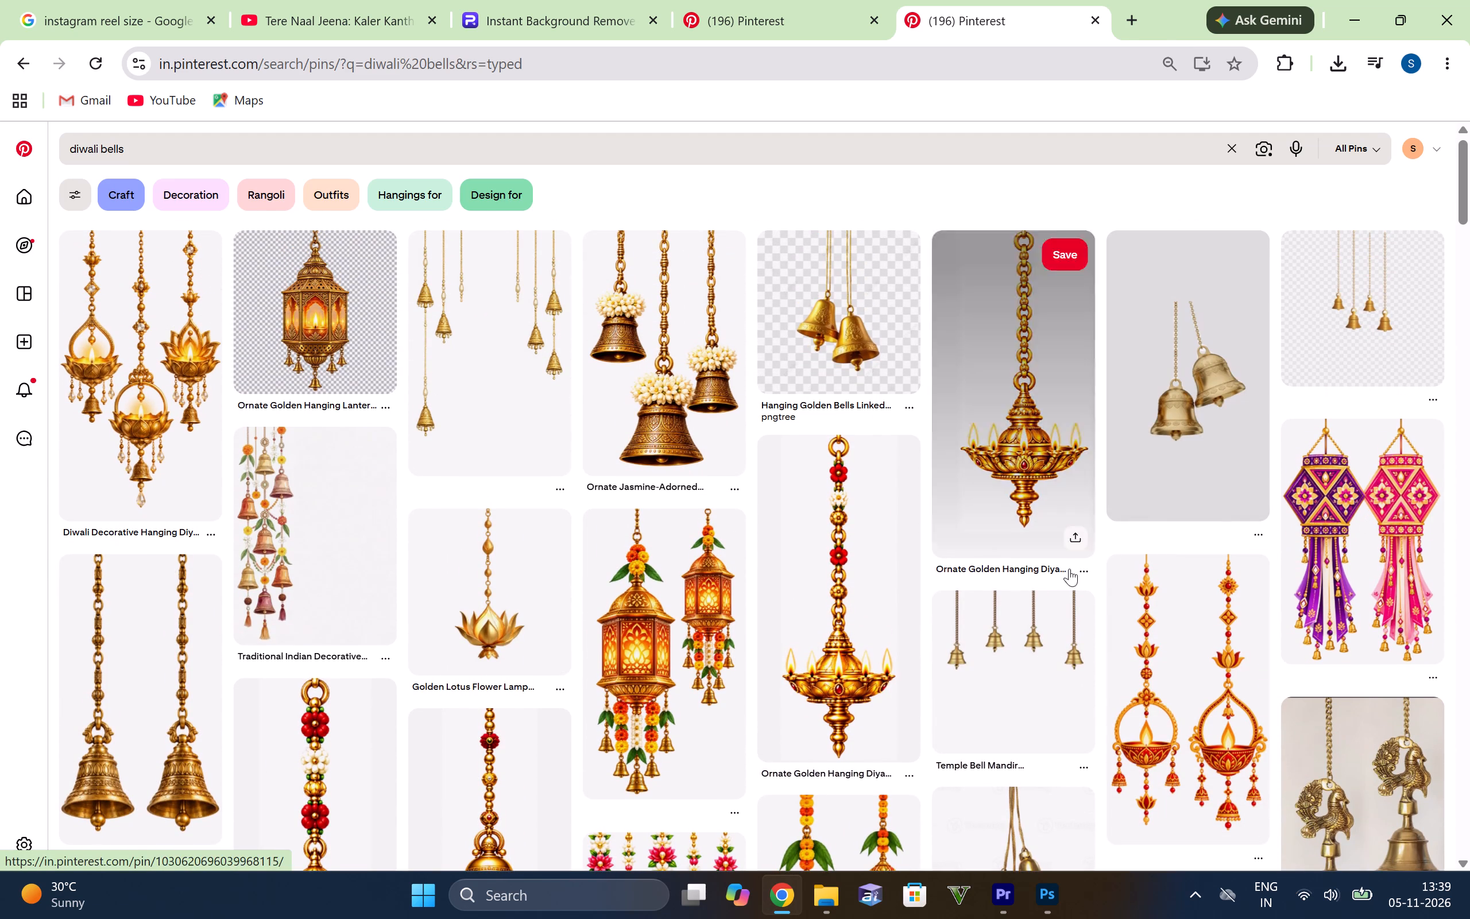
{"action": "scroll", "coordinate": [969, 651], "scroll_direction": "down", "scroll_amount": 3}
{"action": "scroll", "coordinate": [704, 422], "scroll_direction": "up", "scroll_amount": 3}
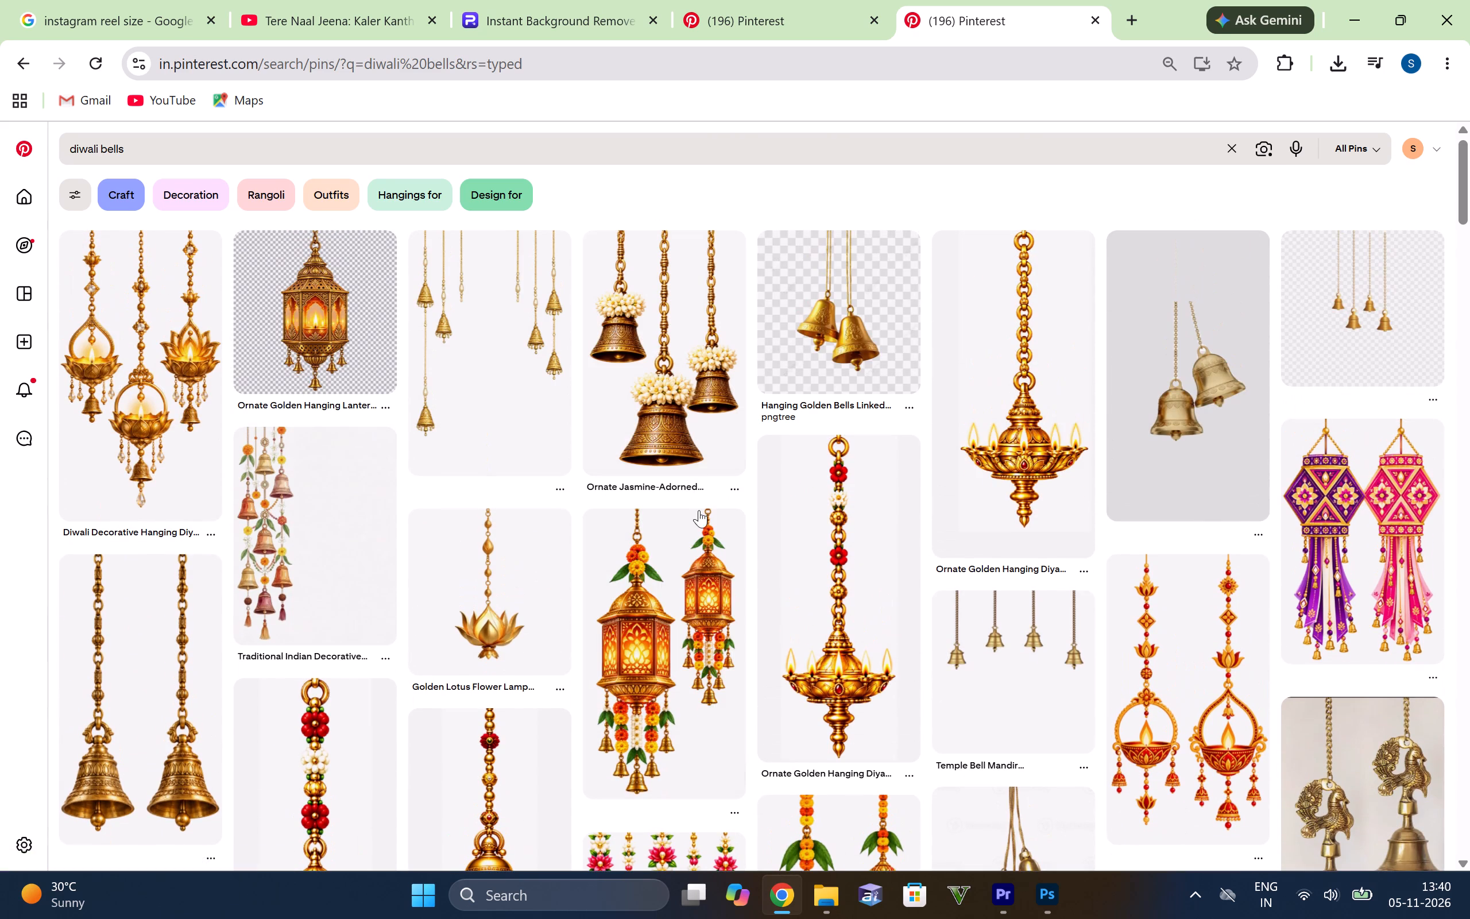
Look through the "diwali bells" results past the first related searches for hanging bells, diyas and garlands that suit the poster.
{"action": "scroll", "coordinate": [851, 523], "scroll_direction": "down", "scroll_amount": 1}
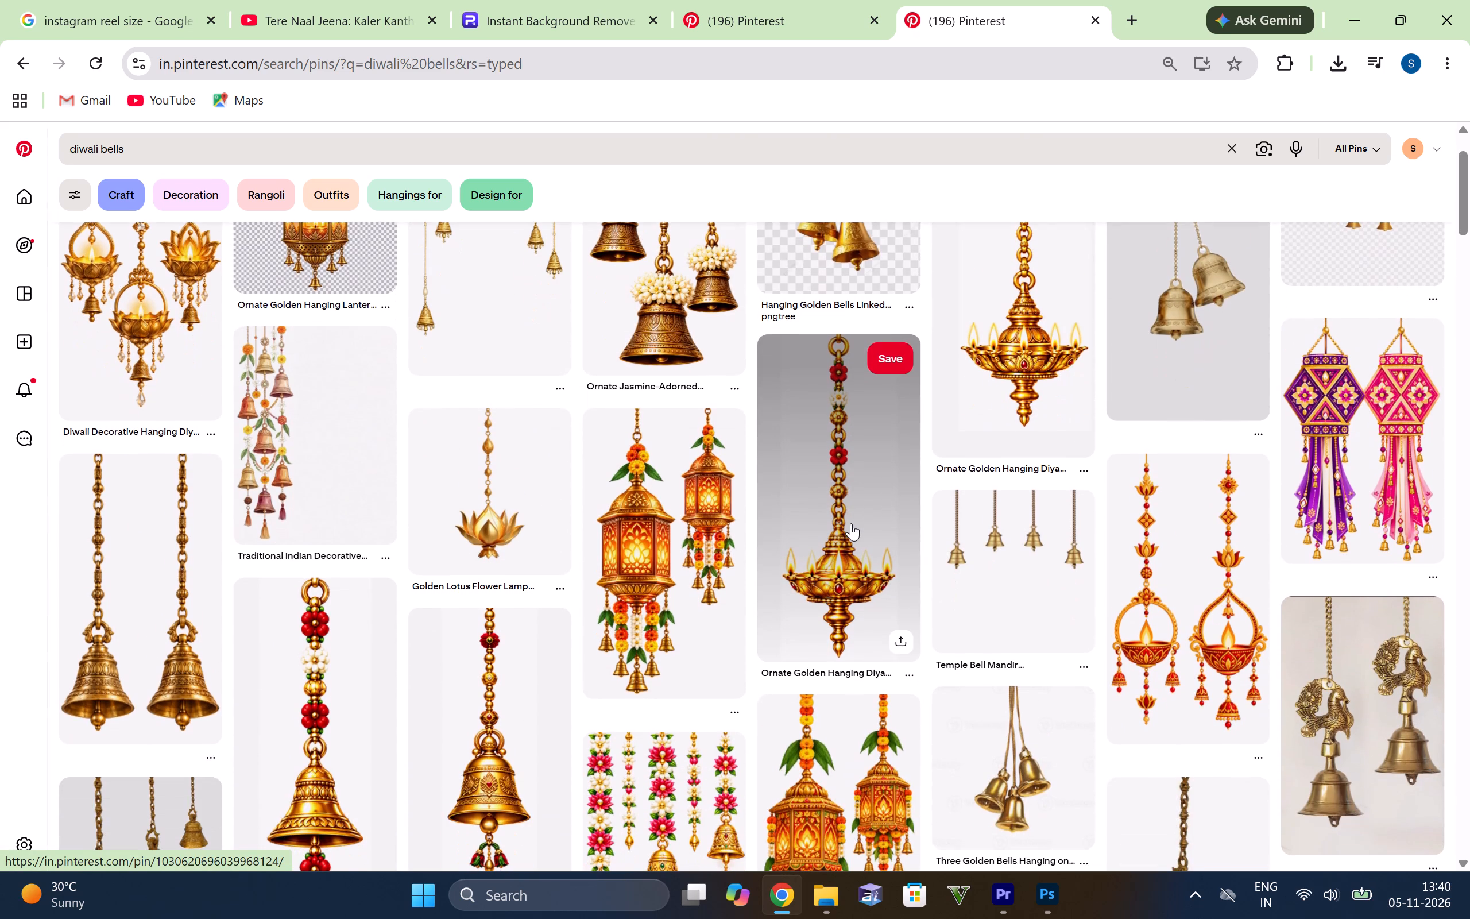
{"action": "scroll", "coordinate": [836, 531], "scroll_direction": "down", "scroll_amount": 3}
{"action": "scroll", "coordinate": [489, 549], "scroll_direction": "up", "scroll_amount": 1}
{"action": "scroll", "coordinate": [489, 549], "scroll_direction": "down", "scroll_amount": 2}
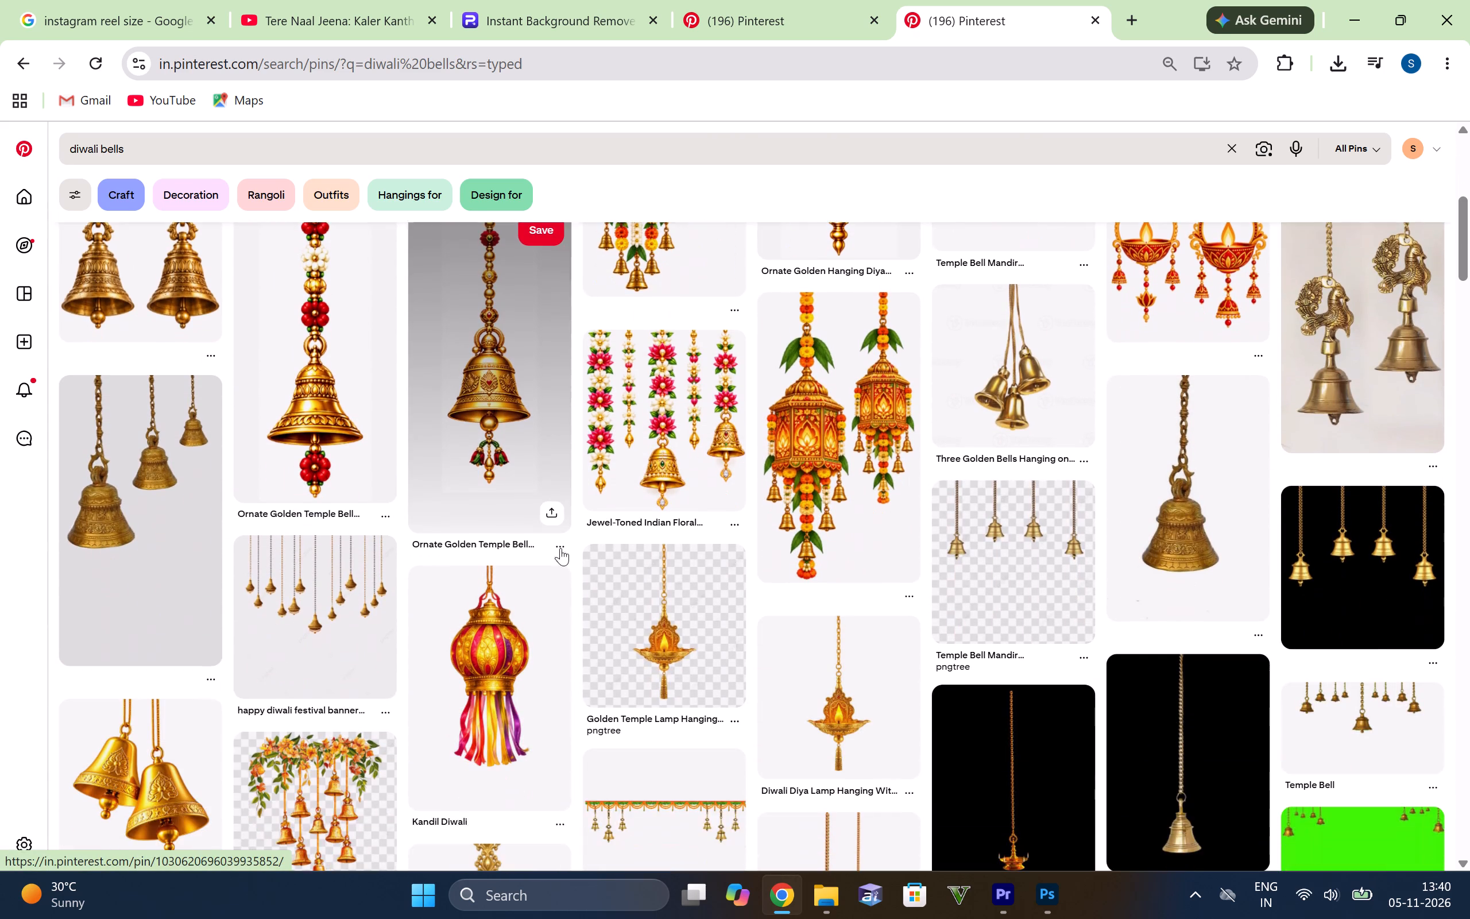
{"action": "scroll", "coordinate": [733, 555], "scroll_direction": "down", "scroll_amount": 3}
{"action": "scroll", "coordinate": [688, 531], "scroll_direction": "down", "scroll_amount": 2}
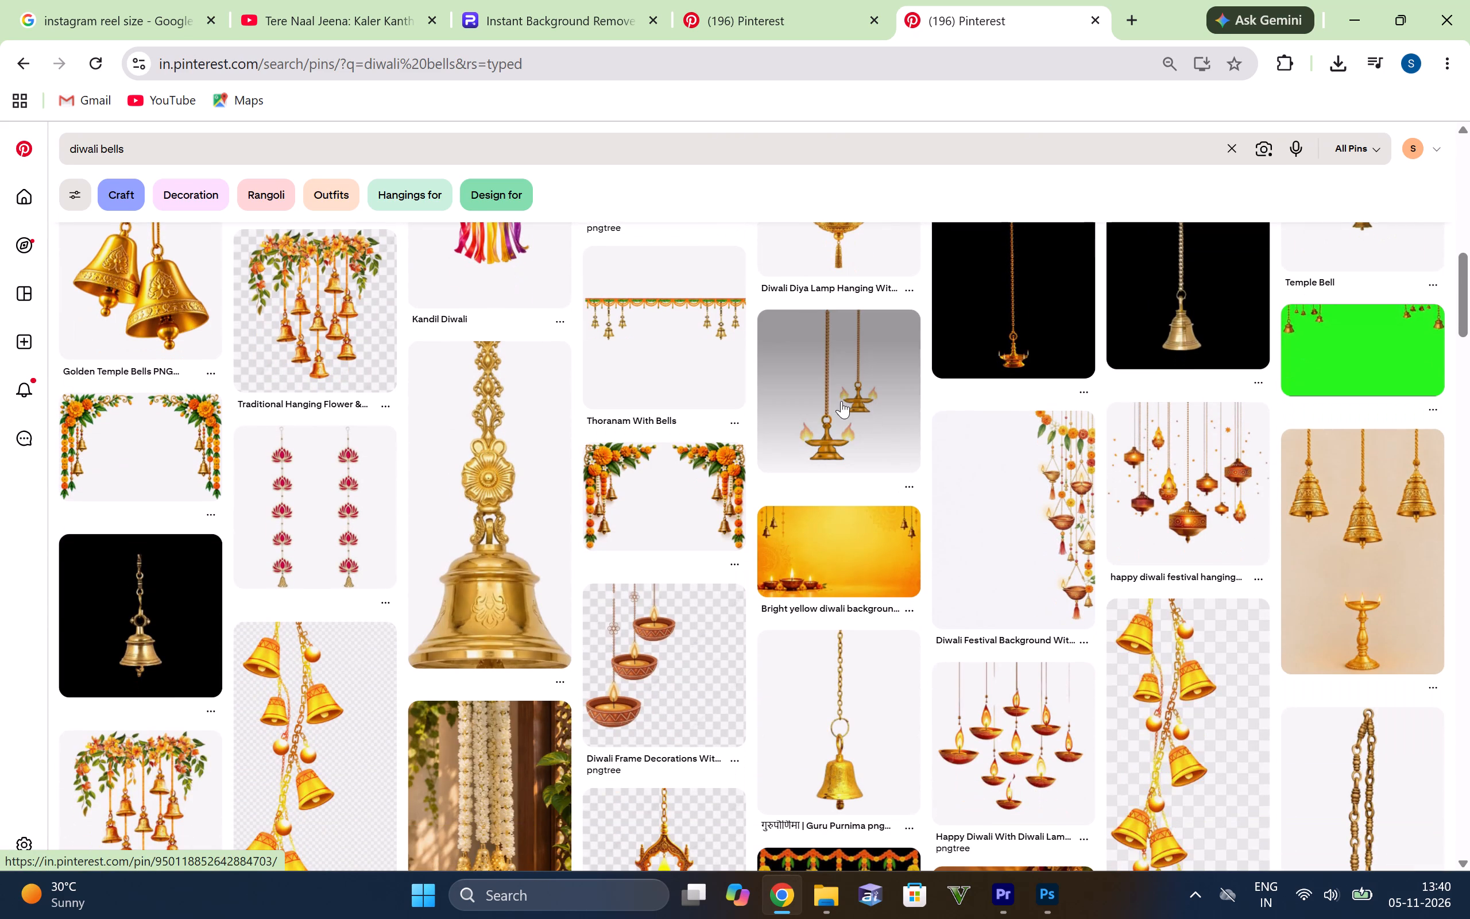
{"action": "scroll", "coordinate": [841, 401], "scroll_direction": "down", "scroll_amount": 4}
{"action": "scroll", "coordinate": [713, 505], "scroll_direction": "down", "scroll_amount": 1}
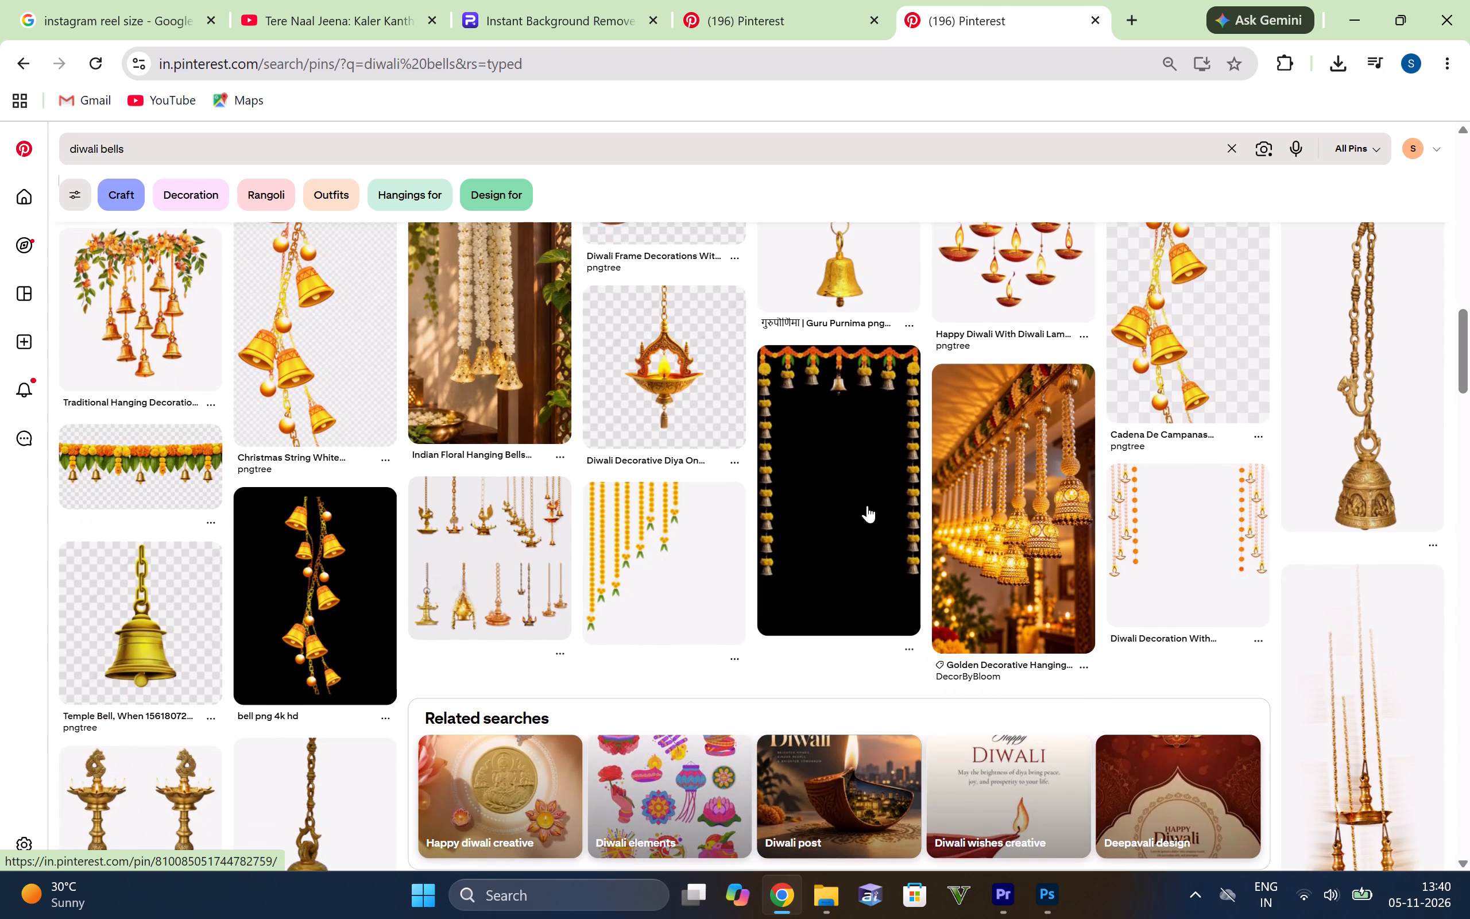
{"action": "scroll", "coordinate": [854, 538], "scroll_direction": "down", "scroll_amount": 2}
{"action": "scroll", "coordinate": [802, 555], "scroll_direction": "down", "scroll_amount": 5}
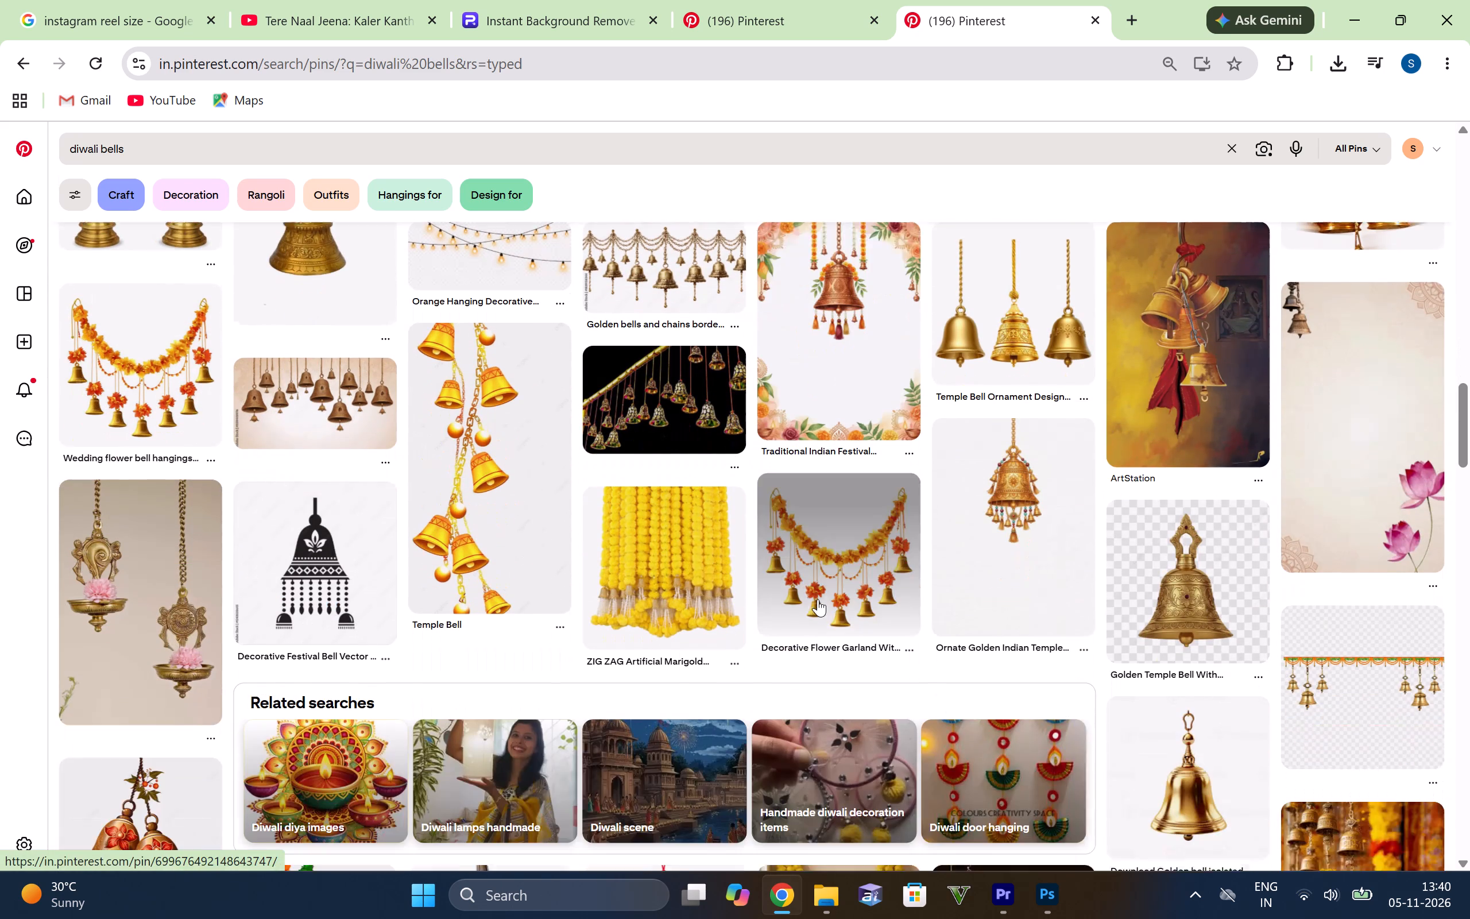
{"action": "scroll", "coordinate": [715, 630], "scroll_direction": "down", "scroll_amount": 2}
{"action": "scroll", "coordinate": [720, 617], "scroll_direction": "up", "scroll_amount": 5}
{"action": "scroll", "coordinate": [745, 590], "scroll_direction": "down", "scroll_amount": 5}
{"action": "scroll", "coordinate": [841, 548], "scroll_direction": "down", "scroll_amount": 3}
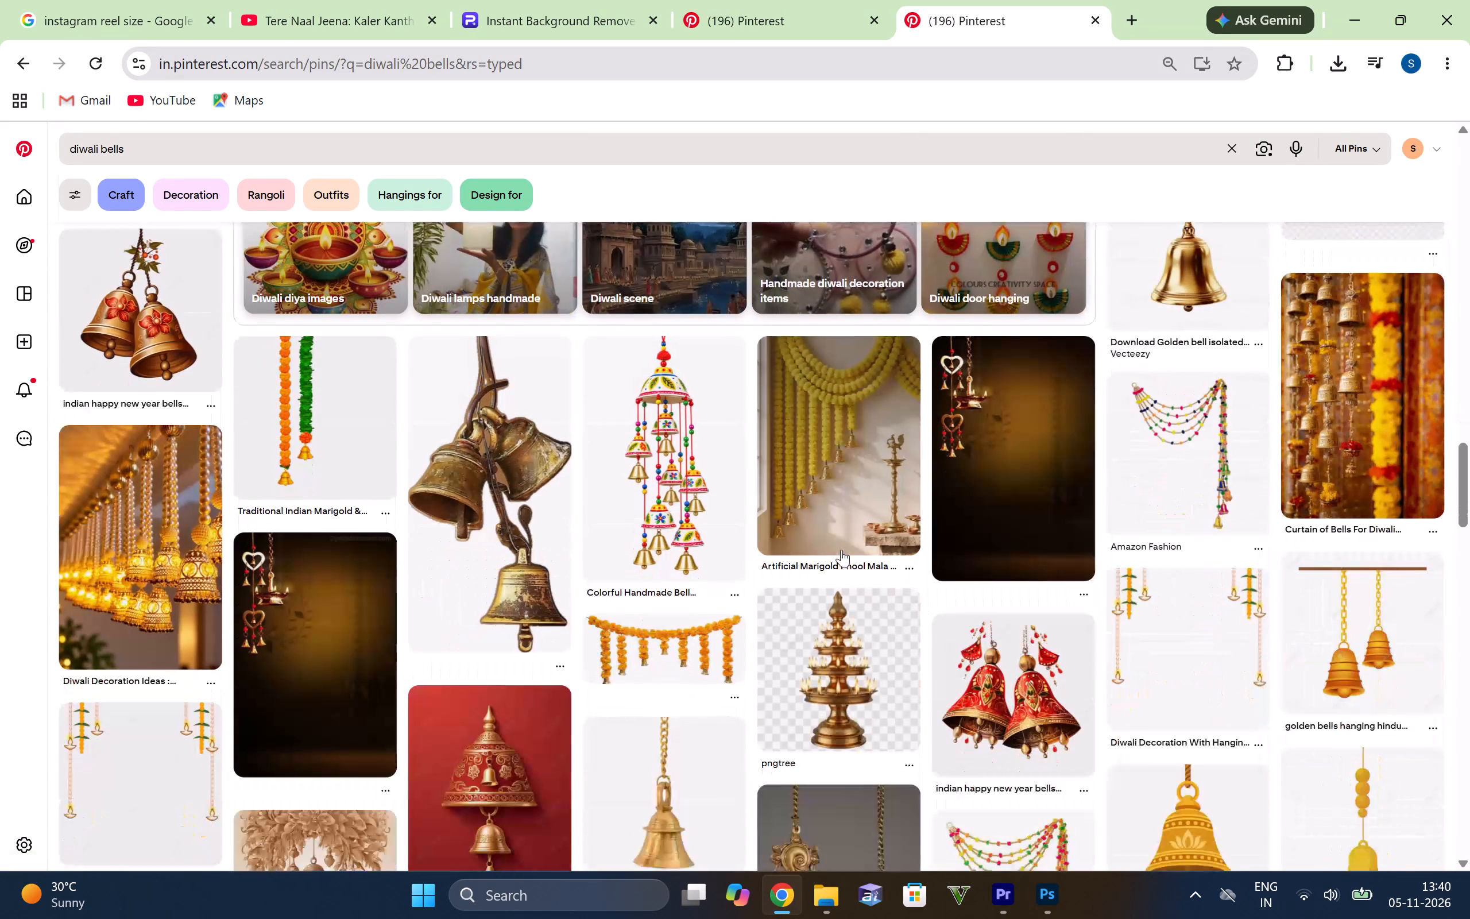
{"action": "scroll", "coordinate": [852, 557], "scroll_direction": "down", "scroll_amount": 1}
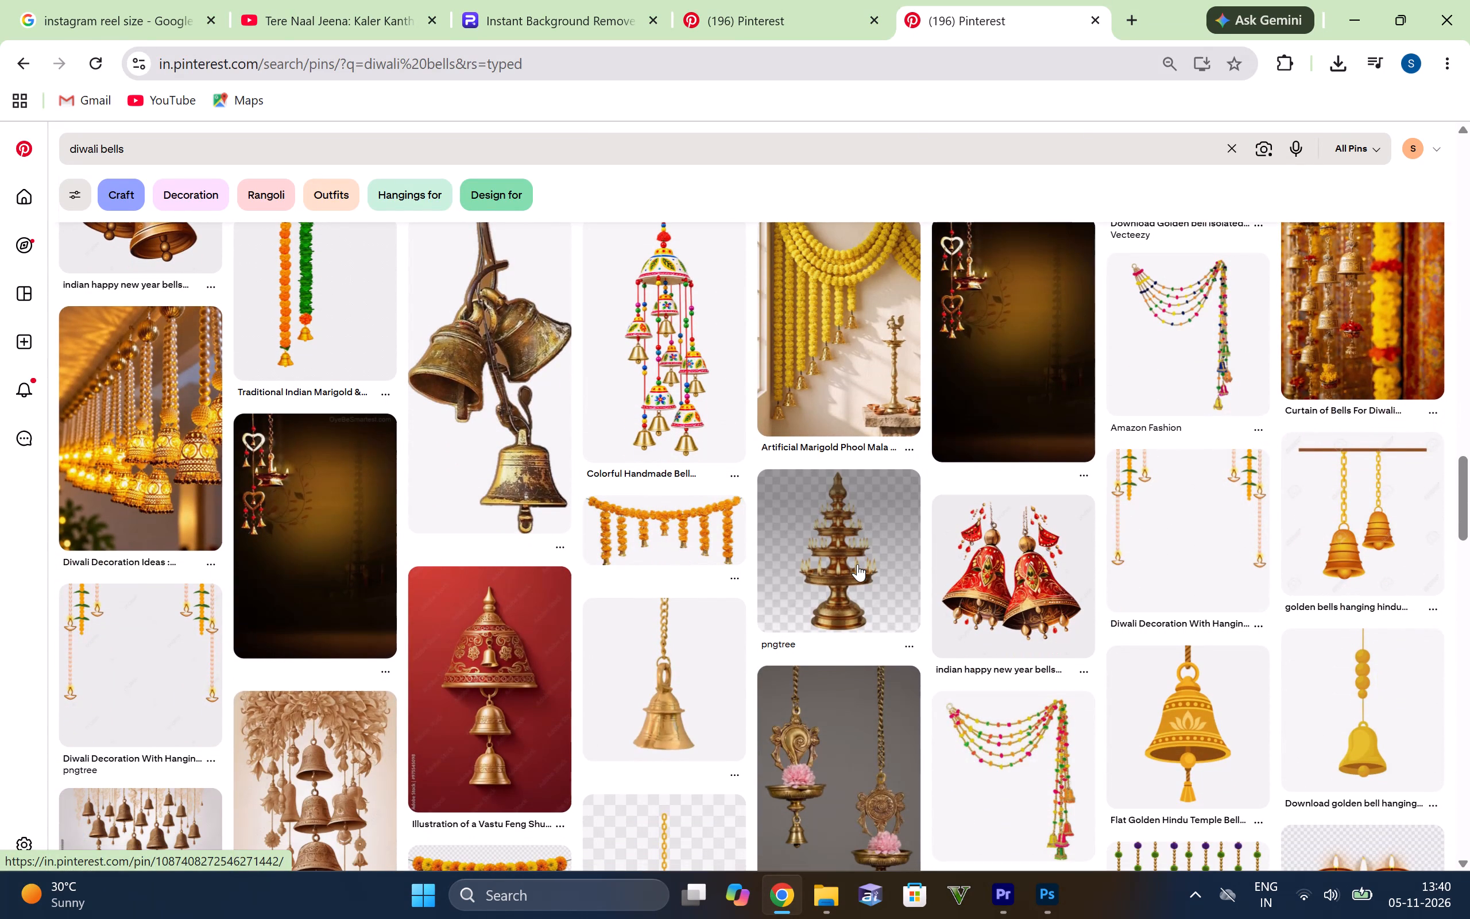
{"action": "scroll", "coordinate": [884, 543], "scroll_direction": "down", "scroll_amount": 2}
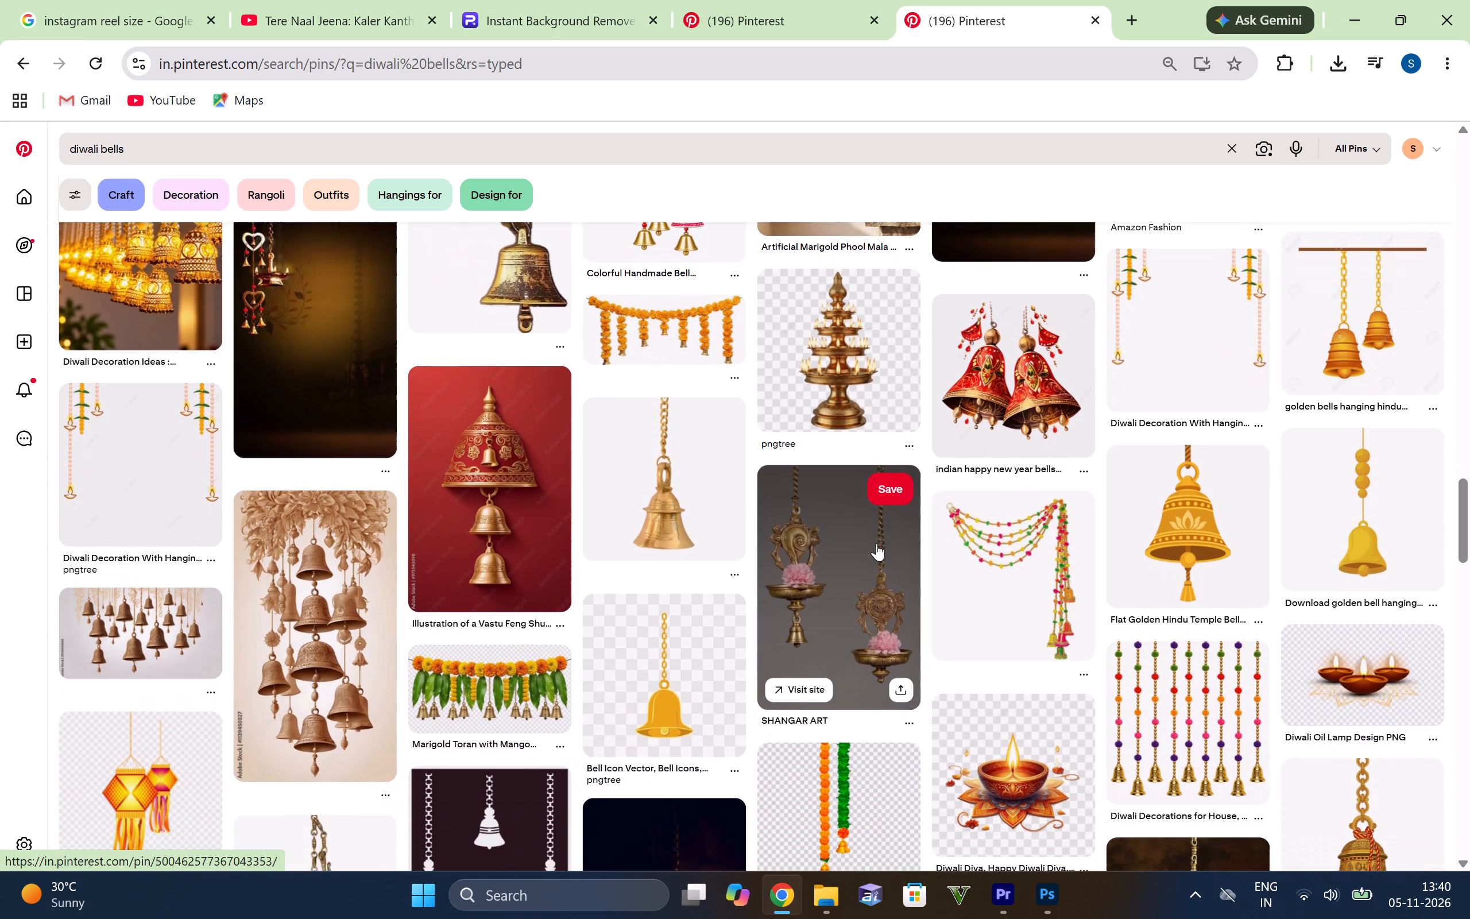
{"action": "scroll", "coordinate": [876, 543], "scroll_direction": "down", "scroll_amount": 5}
{"action": "scroll", "coordinate": [879, 400], "scroll_direction": "down", "scroll_amount": 3}
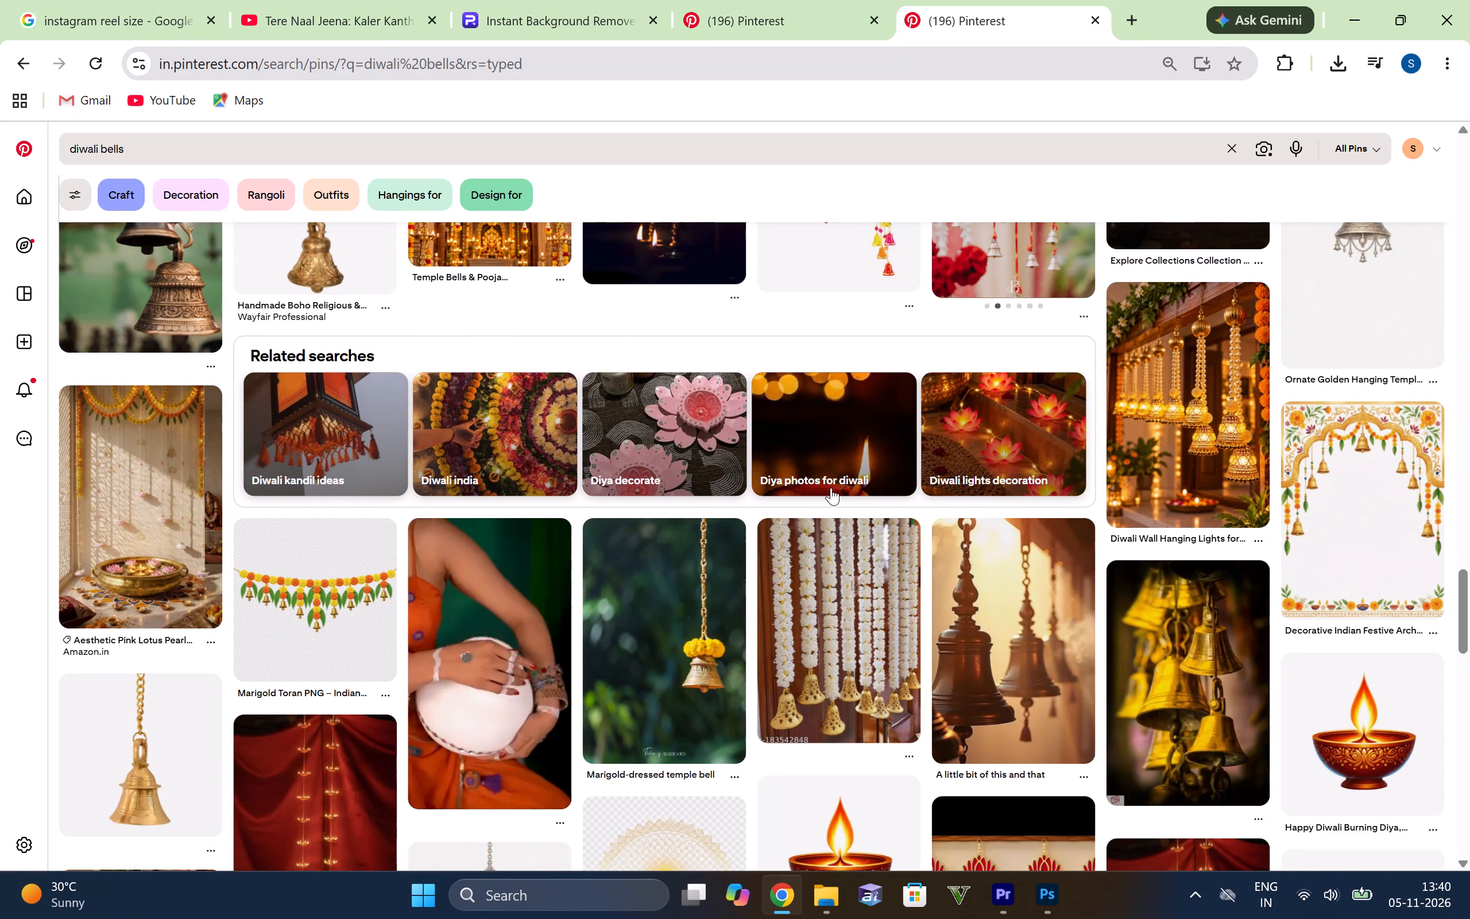
Examine the "diwali bells" results beyond the related searches for hanging bells, marigold garlands and diyas that suit the poster.
{"action": "scroll", "coordinate": [834, 491], "scroll_direction": "down", "scroll_amount": 5}
{"action": "scroll", "coordinate": [889, 538], "scroll_direction": "down", "scroll_amount": 1}
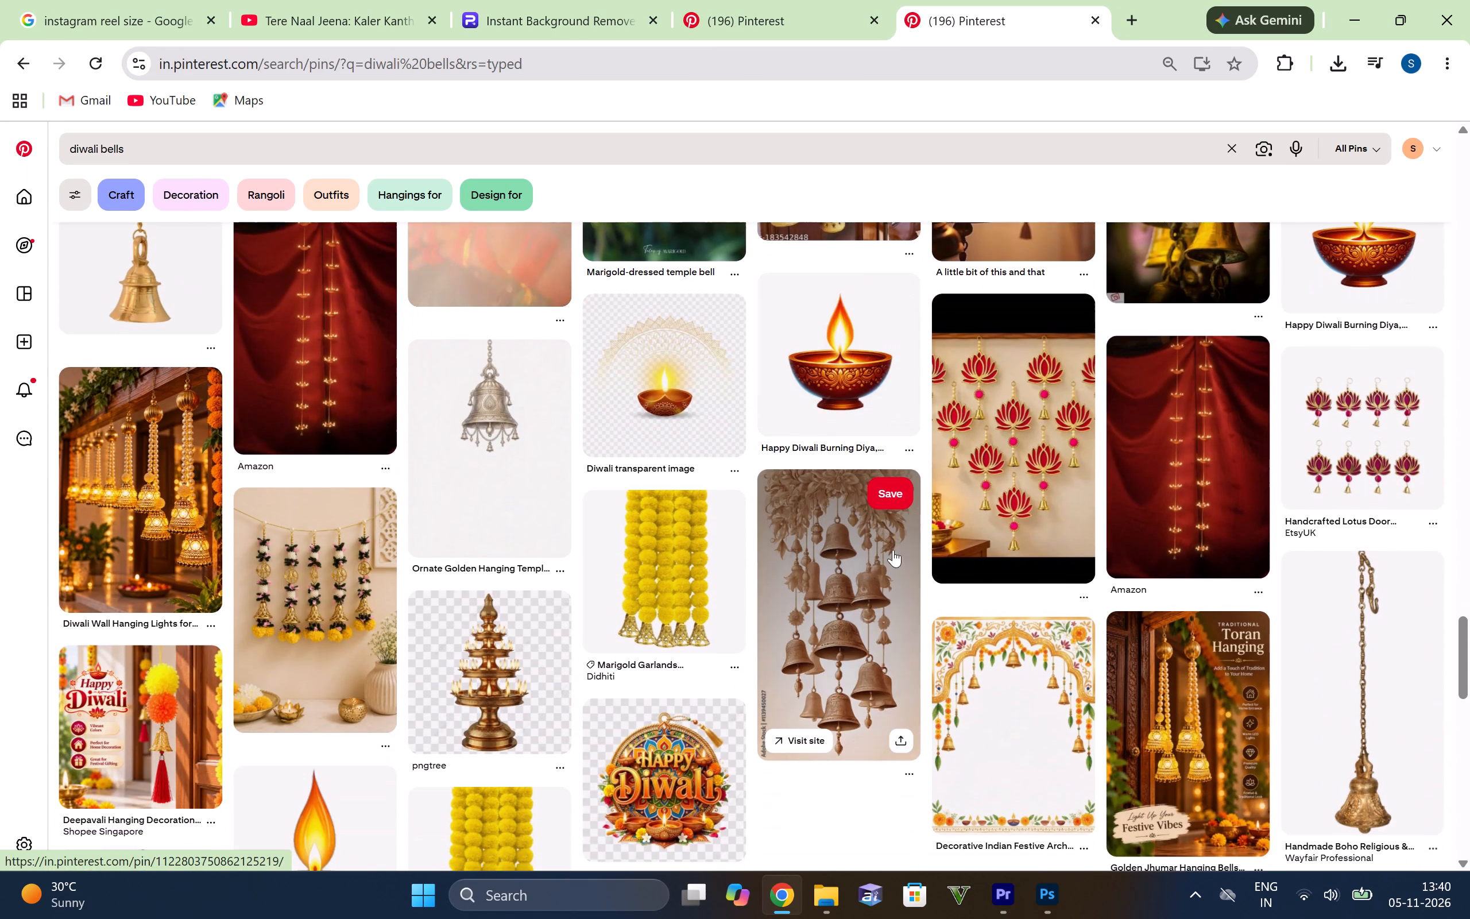
{"action": "scroll", "coordinate": [893, 550], "scroll_direction": "down", "scroll_amount": 1}
{"action": "scroll", "coordinate": [1334, 503], "scroll_direction": "down", "scroll_amount": 2}
{"action": "scroll", "coordinate": [618, 566], "scroll_direction": "down", "scroll_amount": 3}
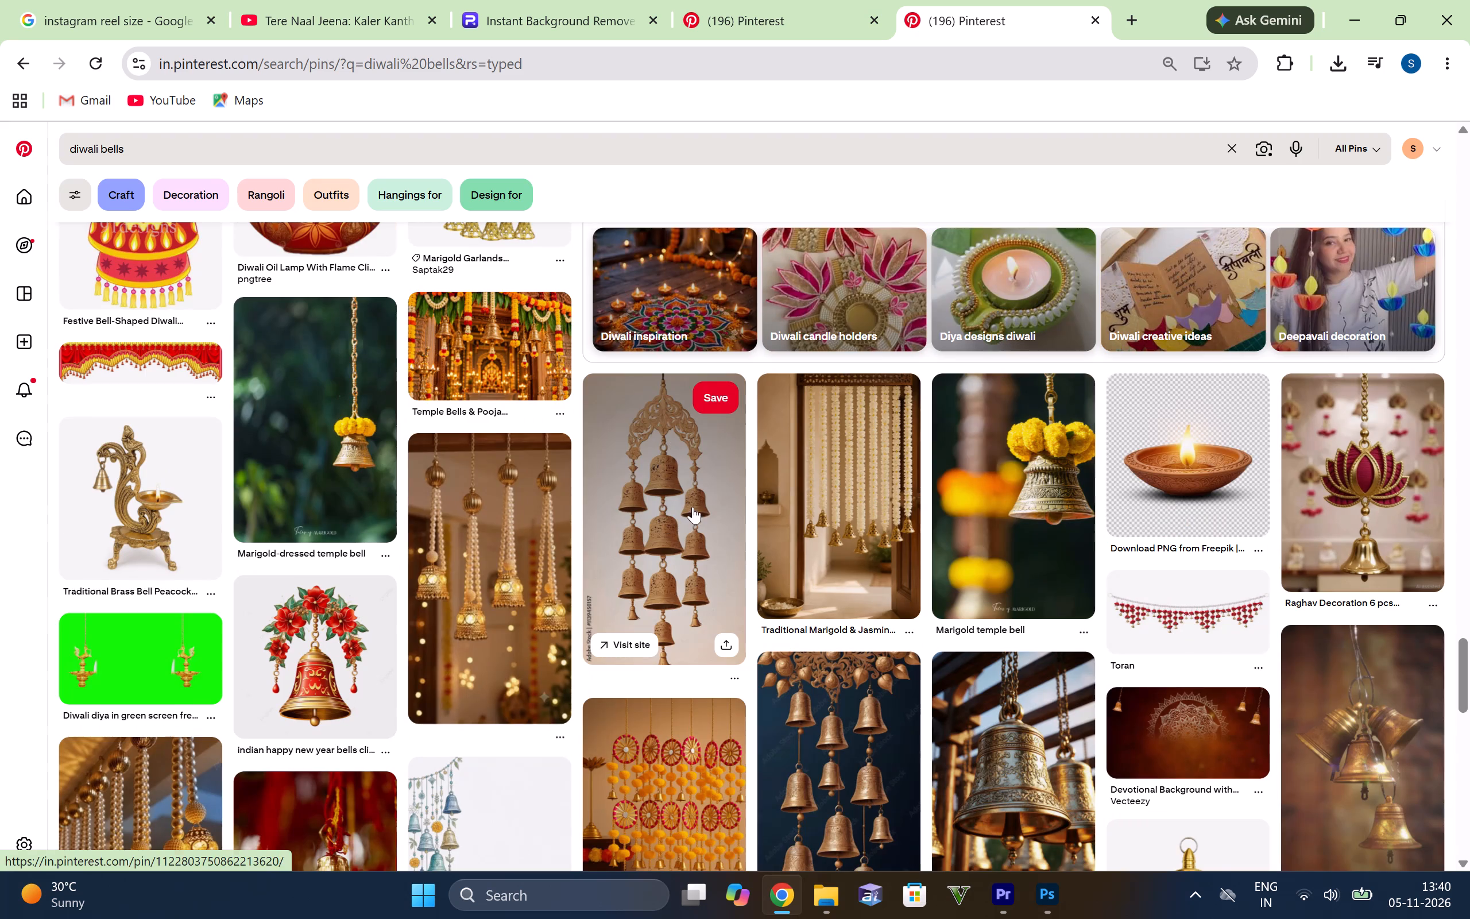
{"action": "scroll", "coordinate": [693, 507], "scroll_direction": "down", "scroll_amount": 3}
{"action": "scroll", "coordinate": [642, 519], "scroll_direction": "down", "scroll_amount": 3}
{"action": "scroll", "coordinate": [765, 545], "scroll_direction": "down", "scroll_amount": 2}
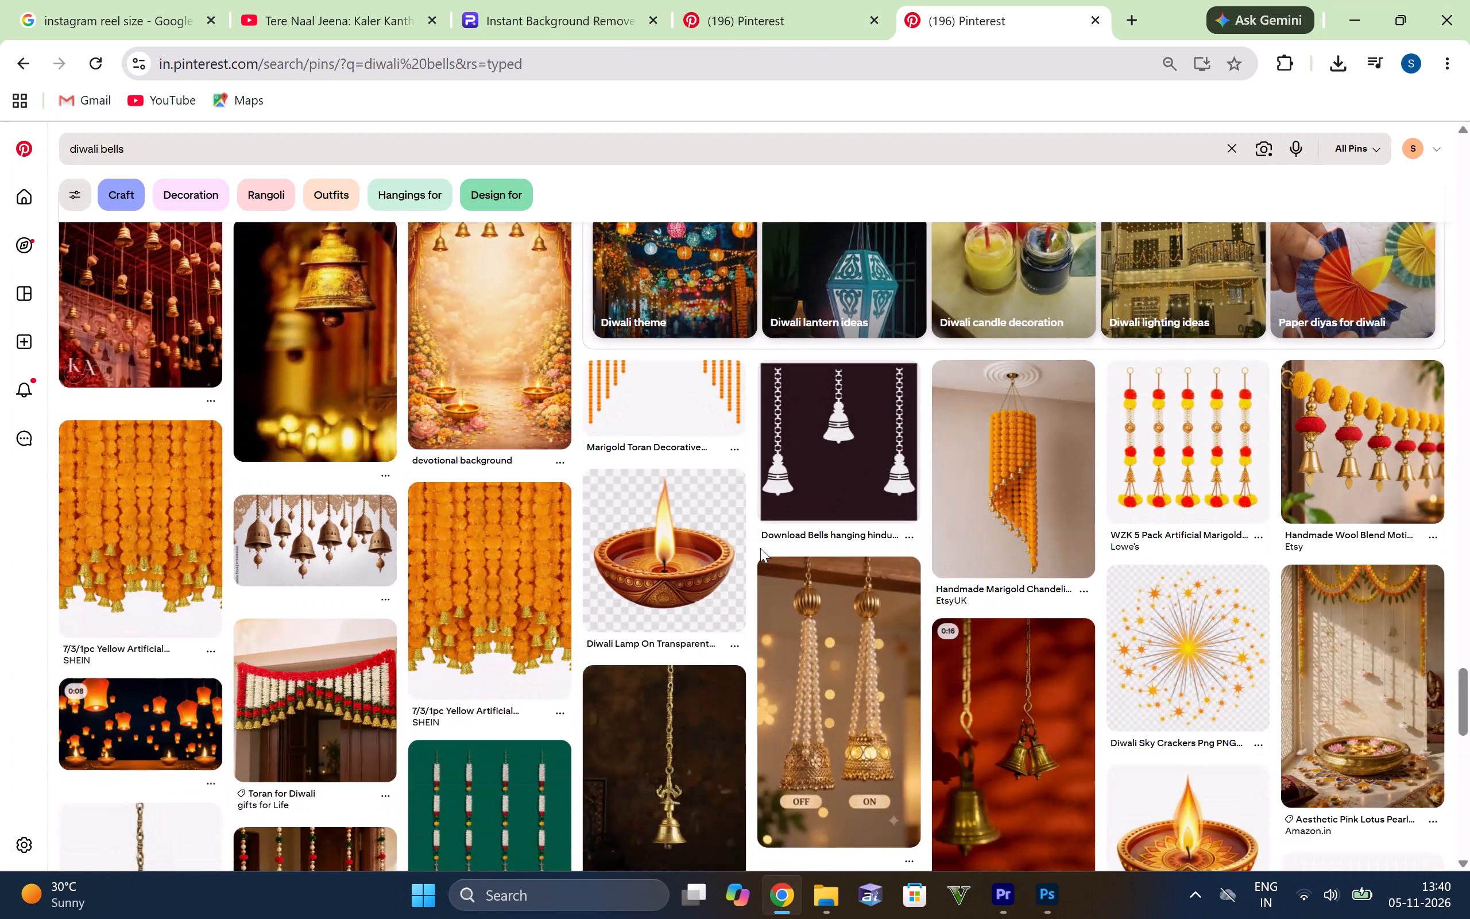
{"action": "scroll", "coordinate": [760, 548], "scroll_direction": "down", "scroll_amount": 6}
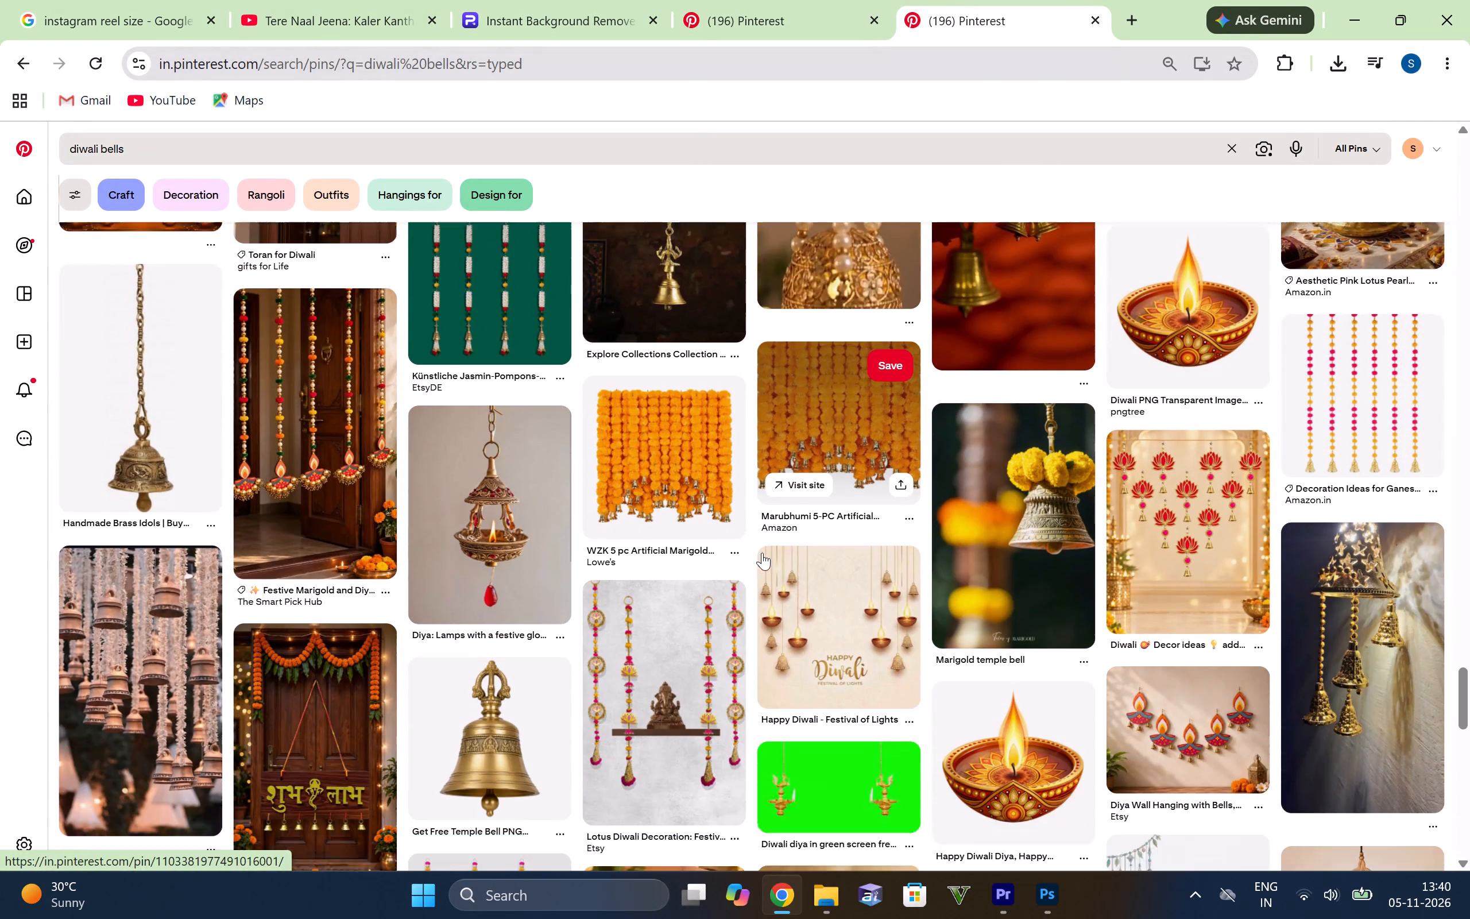
{"action": "scroll", "coordinate": [868, 530], "scroll_direction": "down", "scroll_amount": 2}
{"action": "scroll", "coordinate": [608, 521], "scroll_direction": "down", "scroll_amount": 3}
{"action": "scroll", "coordinate": [605, 439], "scroll_direction": "down", "scroll_amount": 3}
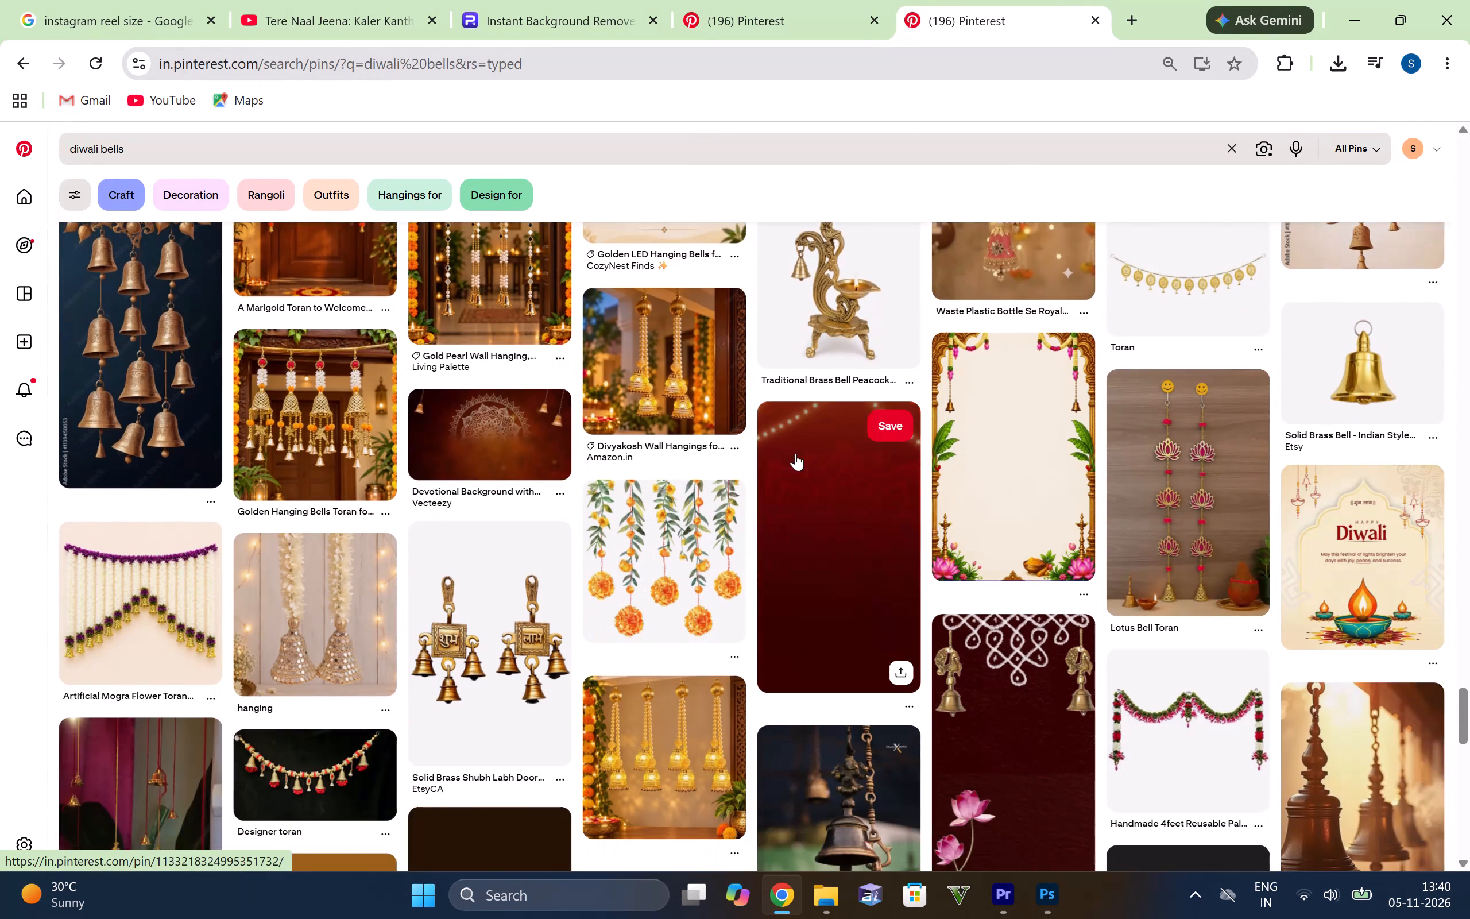
Compare the torans, lotus hangings and brass bells further down the "diwali bells" results as possible poster decorations.
{"action": "scroll", "coordinate": [763, 470], "scroll_direction": "down", "scroll_amount": 2}
{"action": "scroll", "coordinate": [589, 443], "scroll_direction": "down", "scroll_amount": 5}
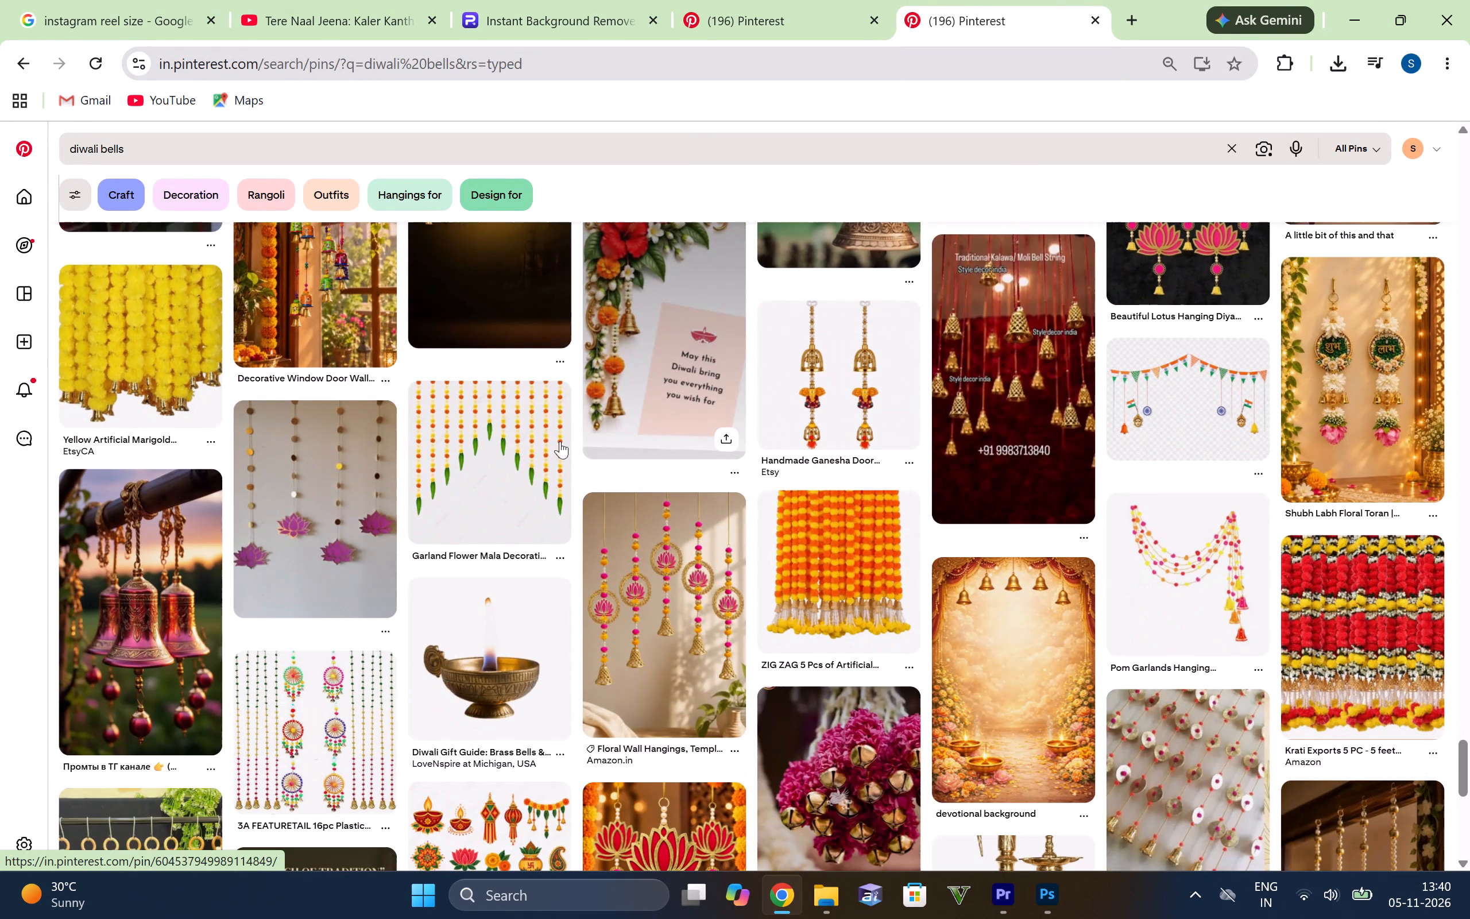
{"action": "scroll", "coordinate": [552, 442], "scroll_direction": "down", "scroll_amount": 2}
{"action": "scroll", "coordinate": [663, 397], "scroll_direction": "down", "scroll_amount": 3}
{"action": "scroll", "coordinate": [978, 427], "scroll_direction": "down", "scroll_amount": 2}
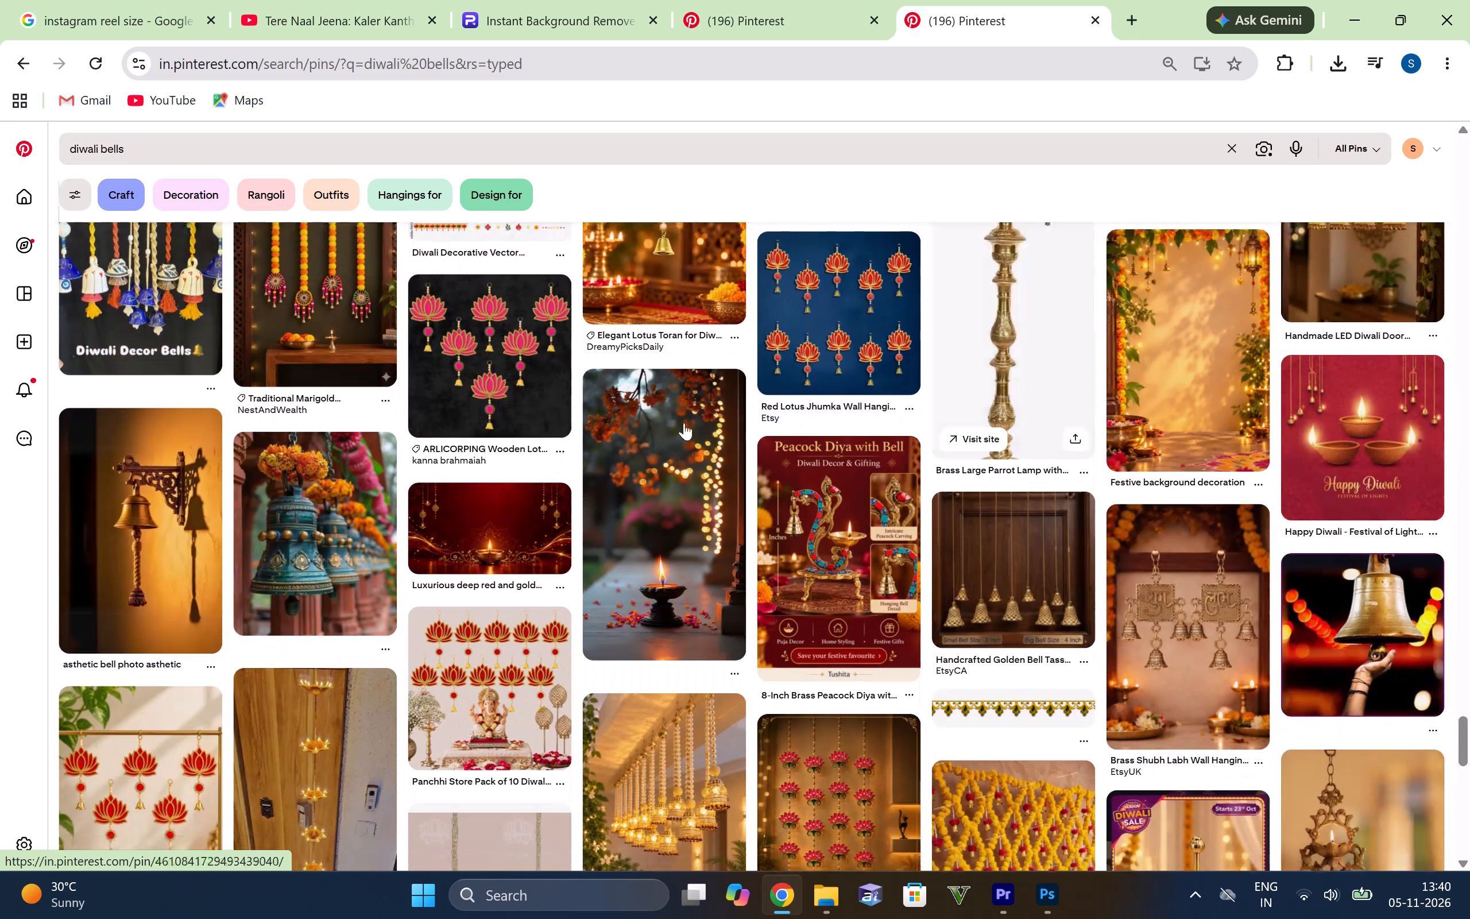
{"action": "scroll", "coordinate": [651, 425], "scroll_direction": "down", "scroll_amount": 2}
{"action": "scroll", "coordinate": [710, 422], "scroll_direction": "down", "scroll_amount": 1}
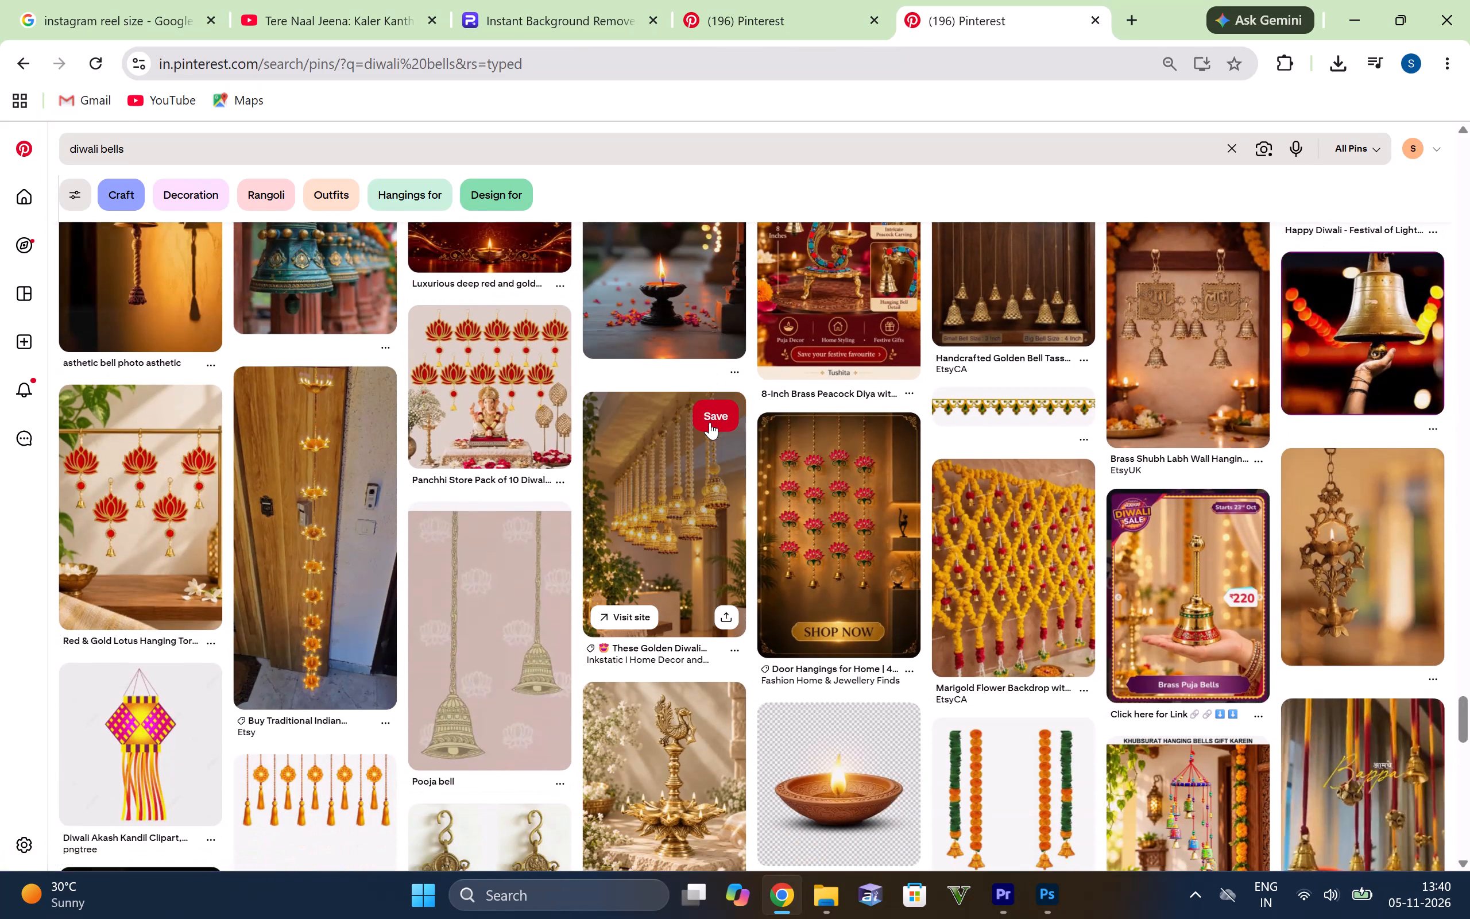
{"action": "scroll", "coordinate": [703, 418], "scroll_direction": "down", "scroll_amount": 8}
{"action": "scroll", "coordinate": [616, 438], "scroll_direction": "down", "scroll_amount": 2}
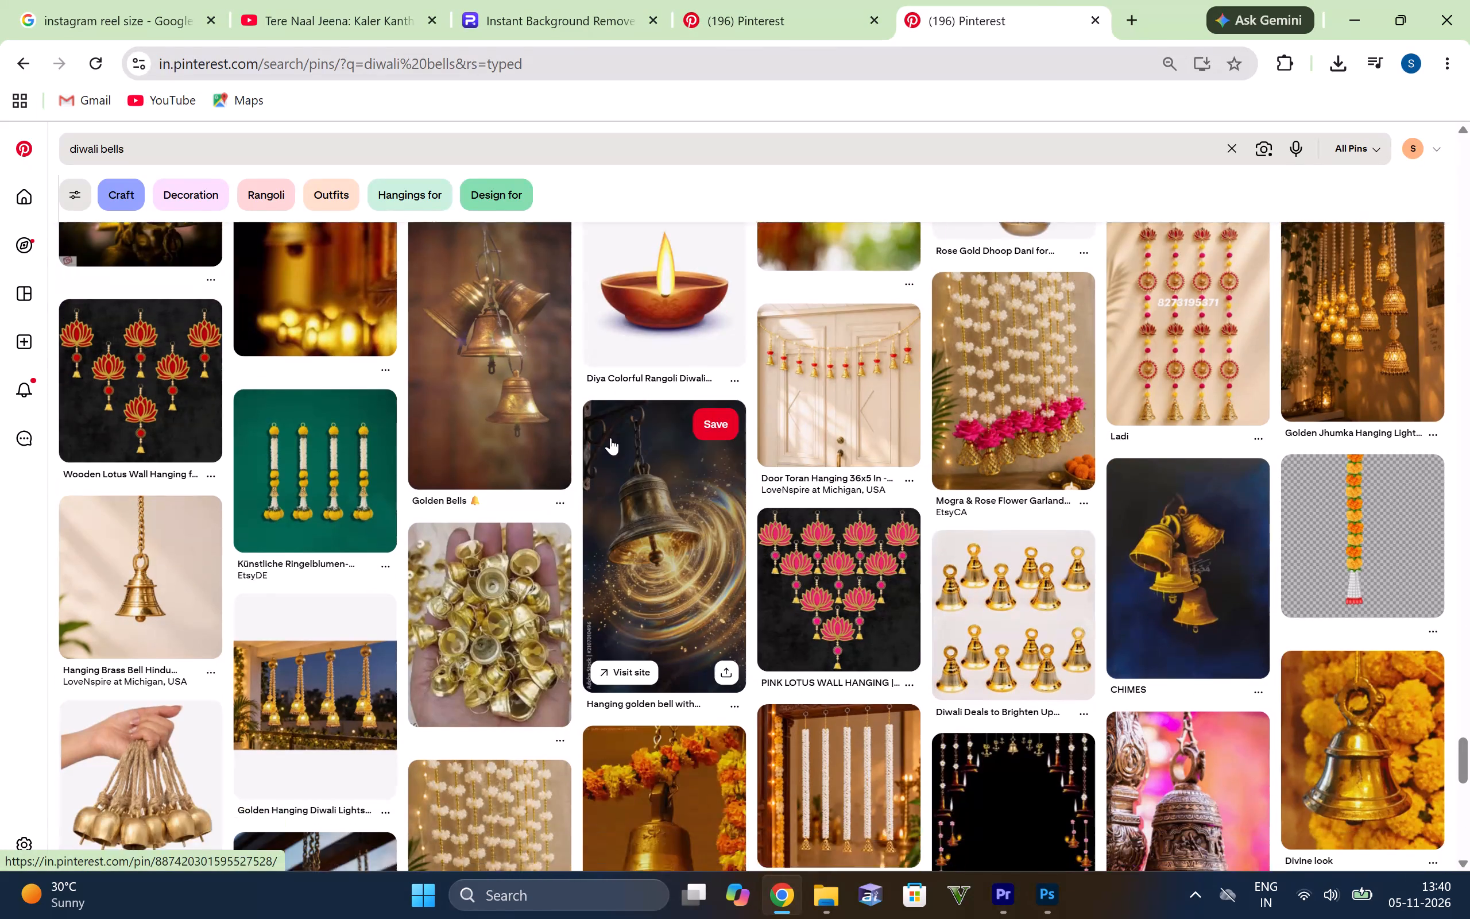
{"action": "scroll", "coordinate": [610, 438], "scroll_direction": "down", "scroll_amount": 4}
{"action": "scroll", "coordinate": [709, 443], "scroll_direction": "down", "scroll_amount": 3}
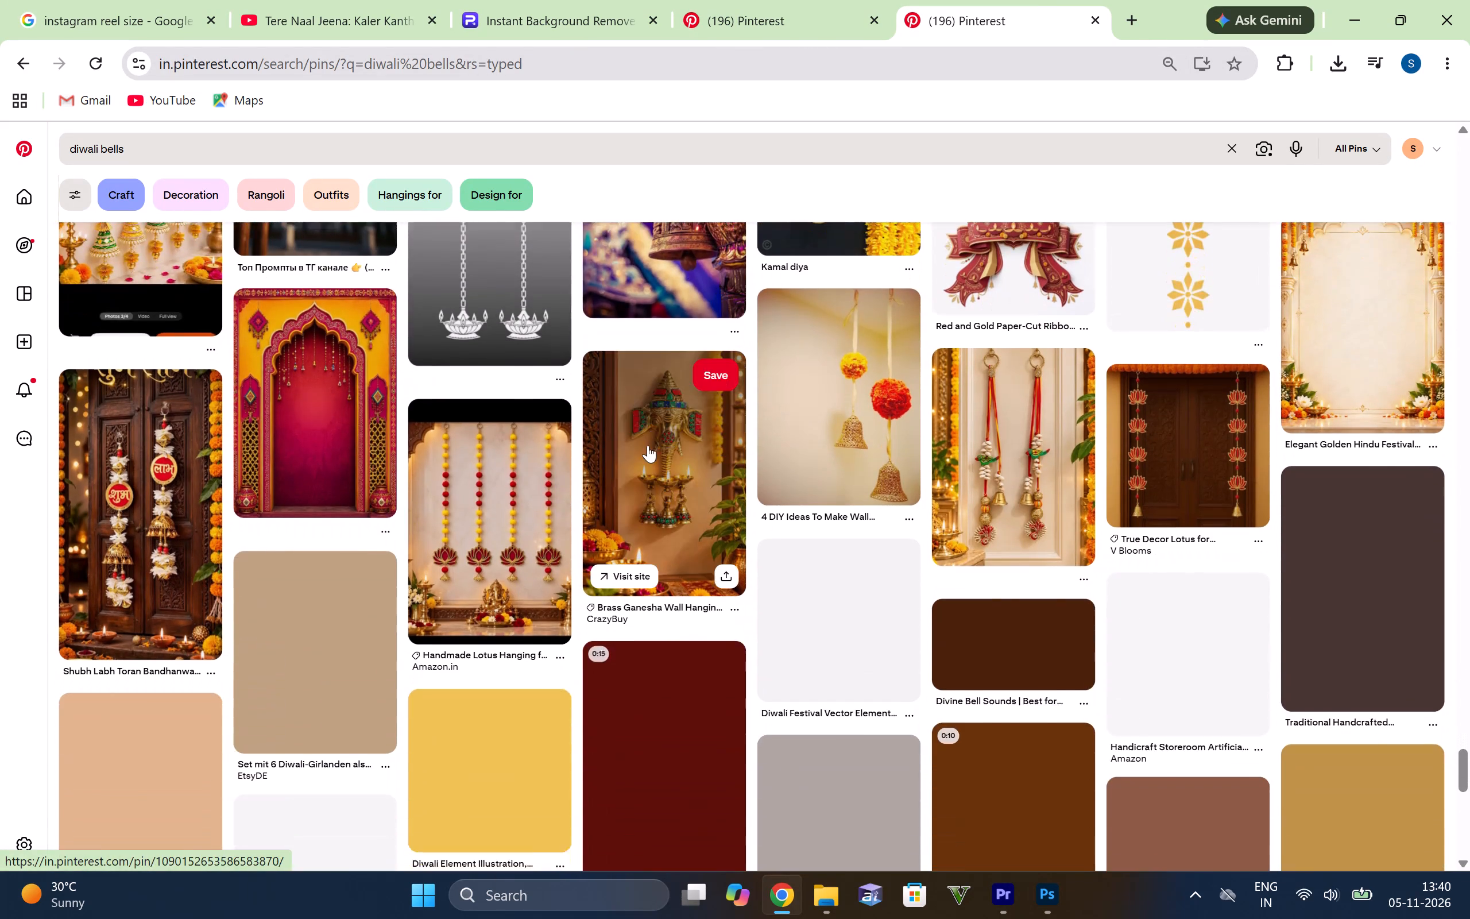
{"action": "scroll", "coordinate": [643, 434], "scroll_direction": "down", "scroll_amount": 7}
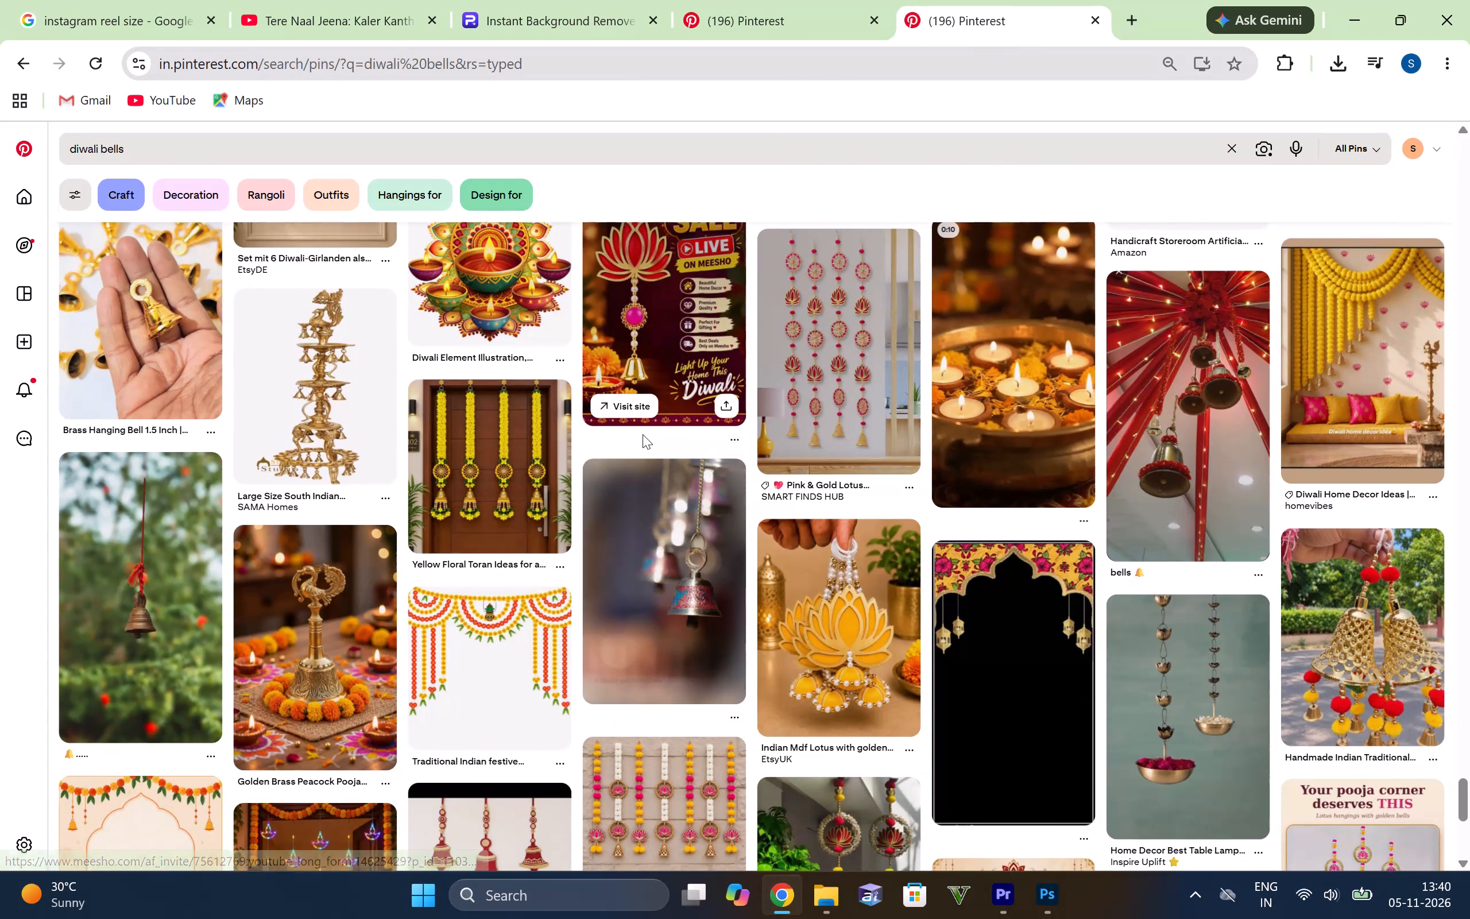
Check the deepest "diwali bells" results for isolated hanging bells, garlands or diyas usable as poster decorations.
{"action": "scroll", "coordinate": [643, 434], "scroll_direction": "down", "scroll_amount": 6}
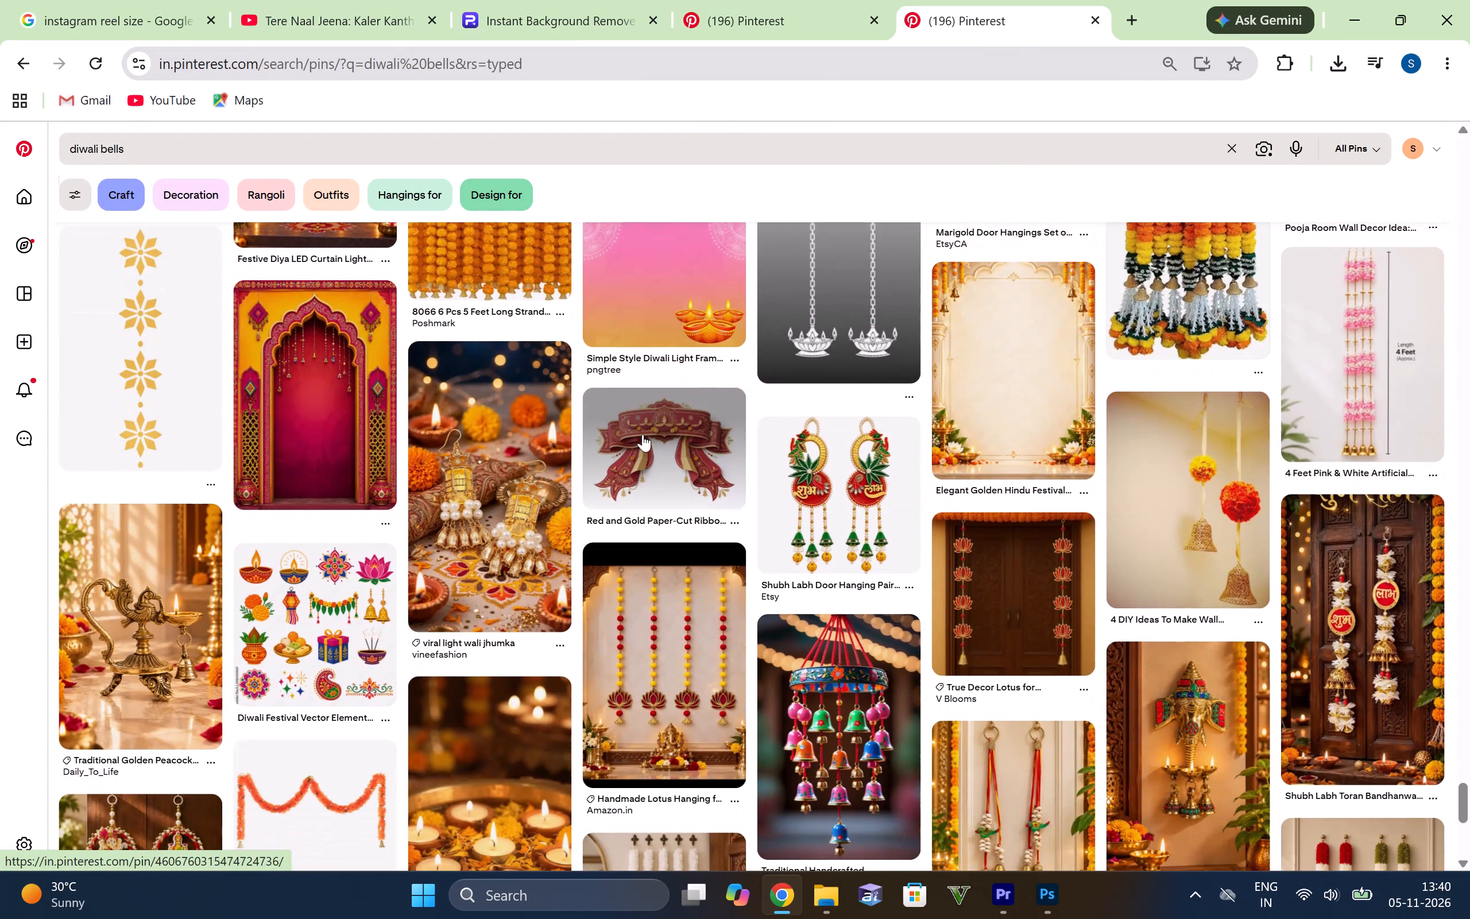
{"action": "scroll", "coordinate": [643, 434], "scroll_direction": "down", "scroll_amount": 3}
{"action": "scroll", "coordinate": [783, 539], "scroll_direction": "down", "scroll_amount": 2}
{"action": "scroll", "coordinate": [823, 481], "scroll_direction": "down", "scroll_amount": 3}
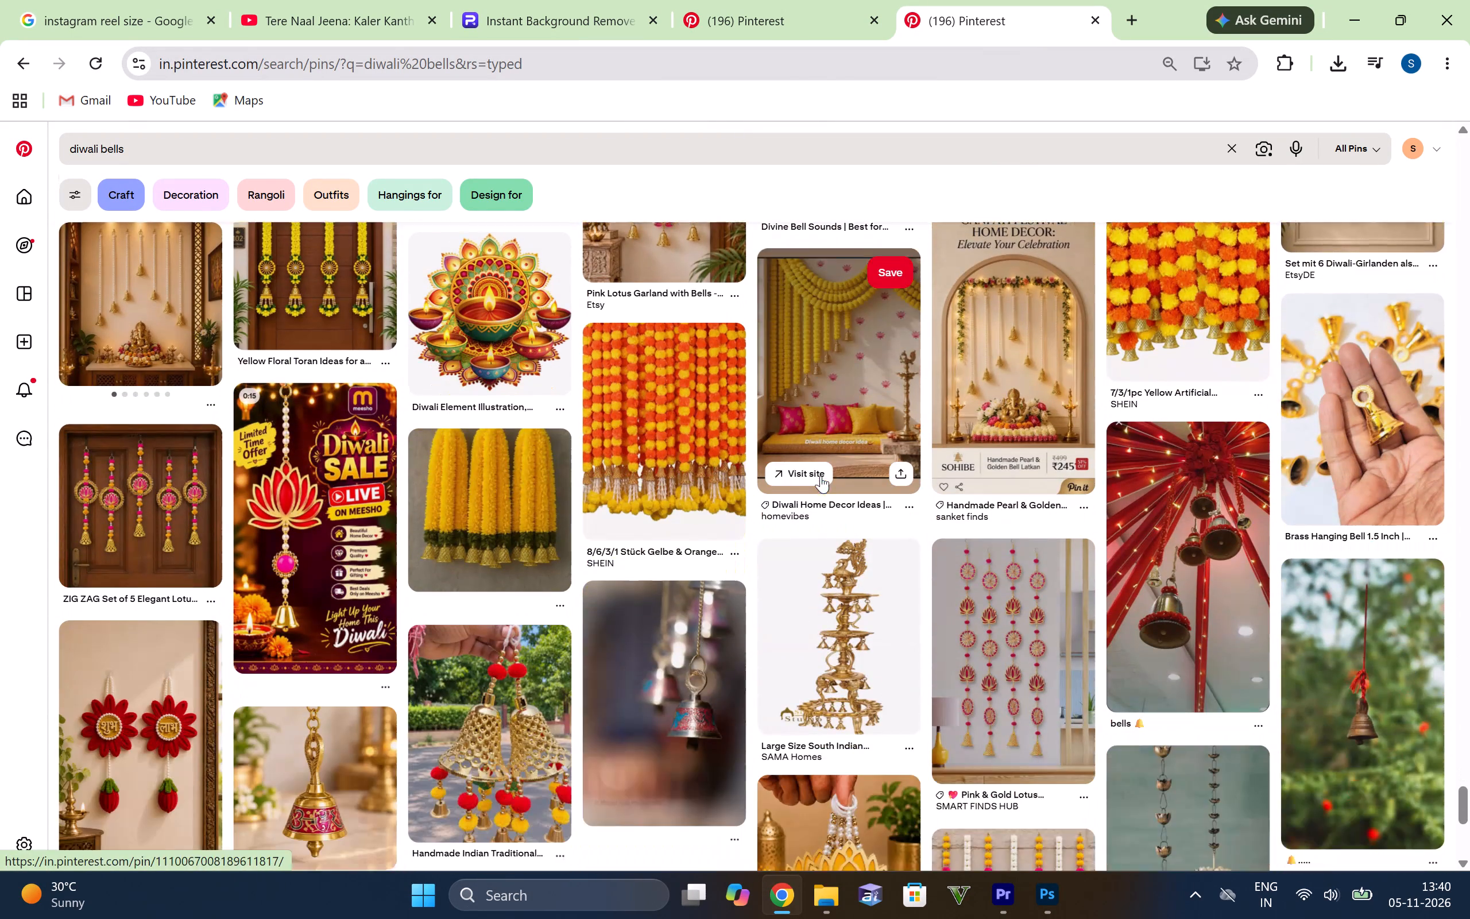
{"action": "scroll", "coordinate": [772, 414], "scroll_direction": "down", "scroll_amount": 5}
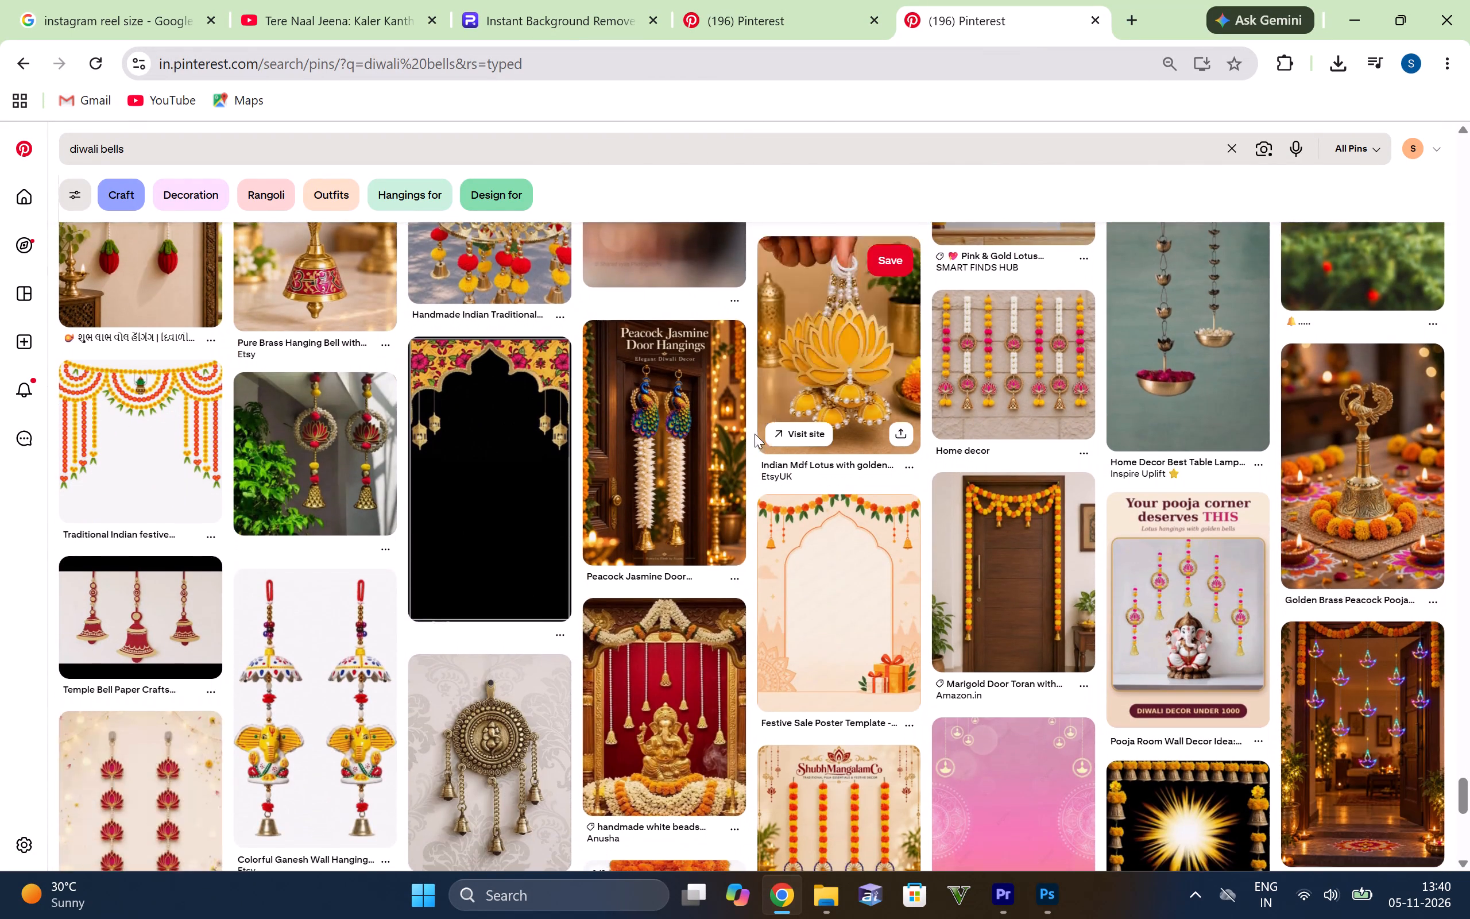
{"action": "scroll", "coordinate": [752, 428], "scroll_direction": "down", "scroll_amount": 6}
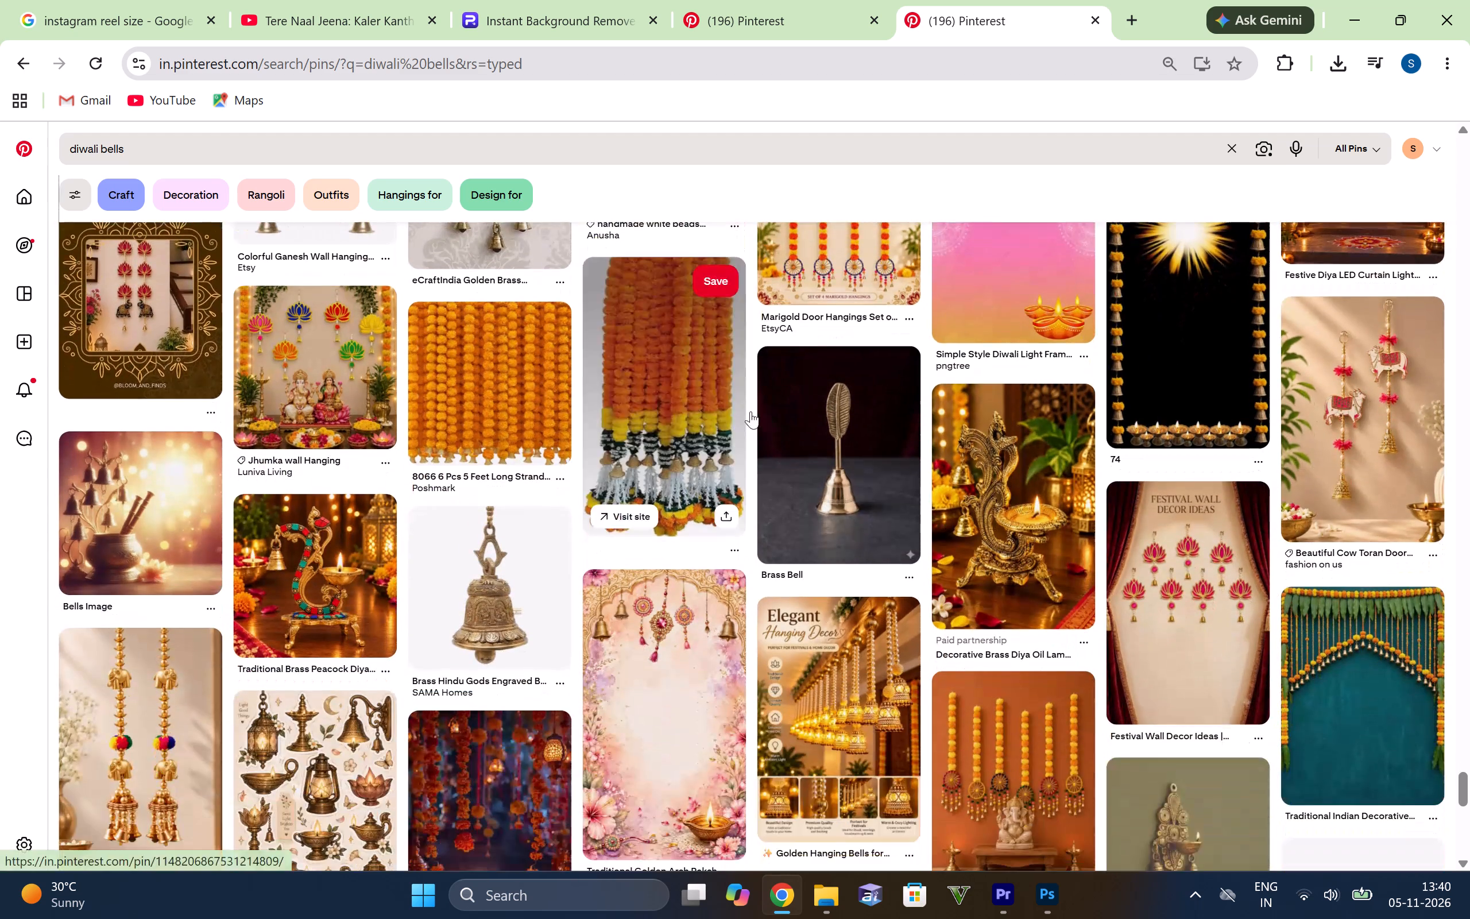
{"action": "scroll", "coordinate": [811, 403], "scroll_direction": "down", "scroll_amount": 5}
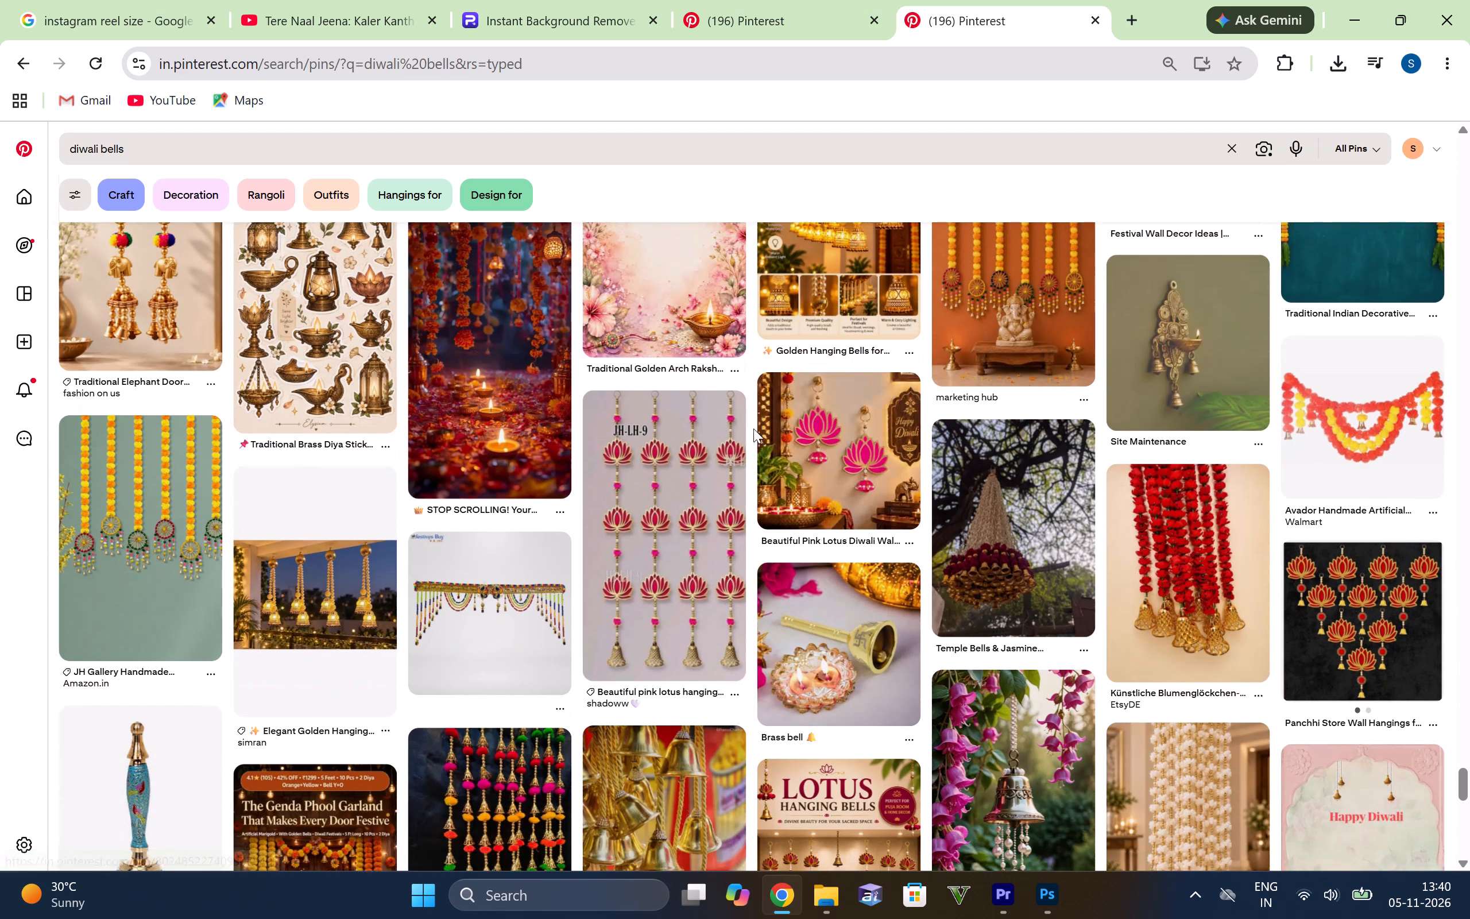
{"action": "scroll", "coordinate": [753, 428], "scroll_direction": "down", "scroll_amount": 2}
{"action": "scroll", "coordinate": [683, 406], "scroll_direction": "down", "scroll_amount": 5}
{"action": "scroll", "coordinate": [598, 440], "scroll_direction": "down", "scroll_amount": 3}
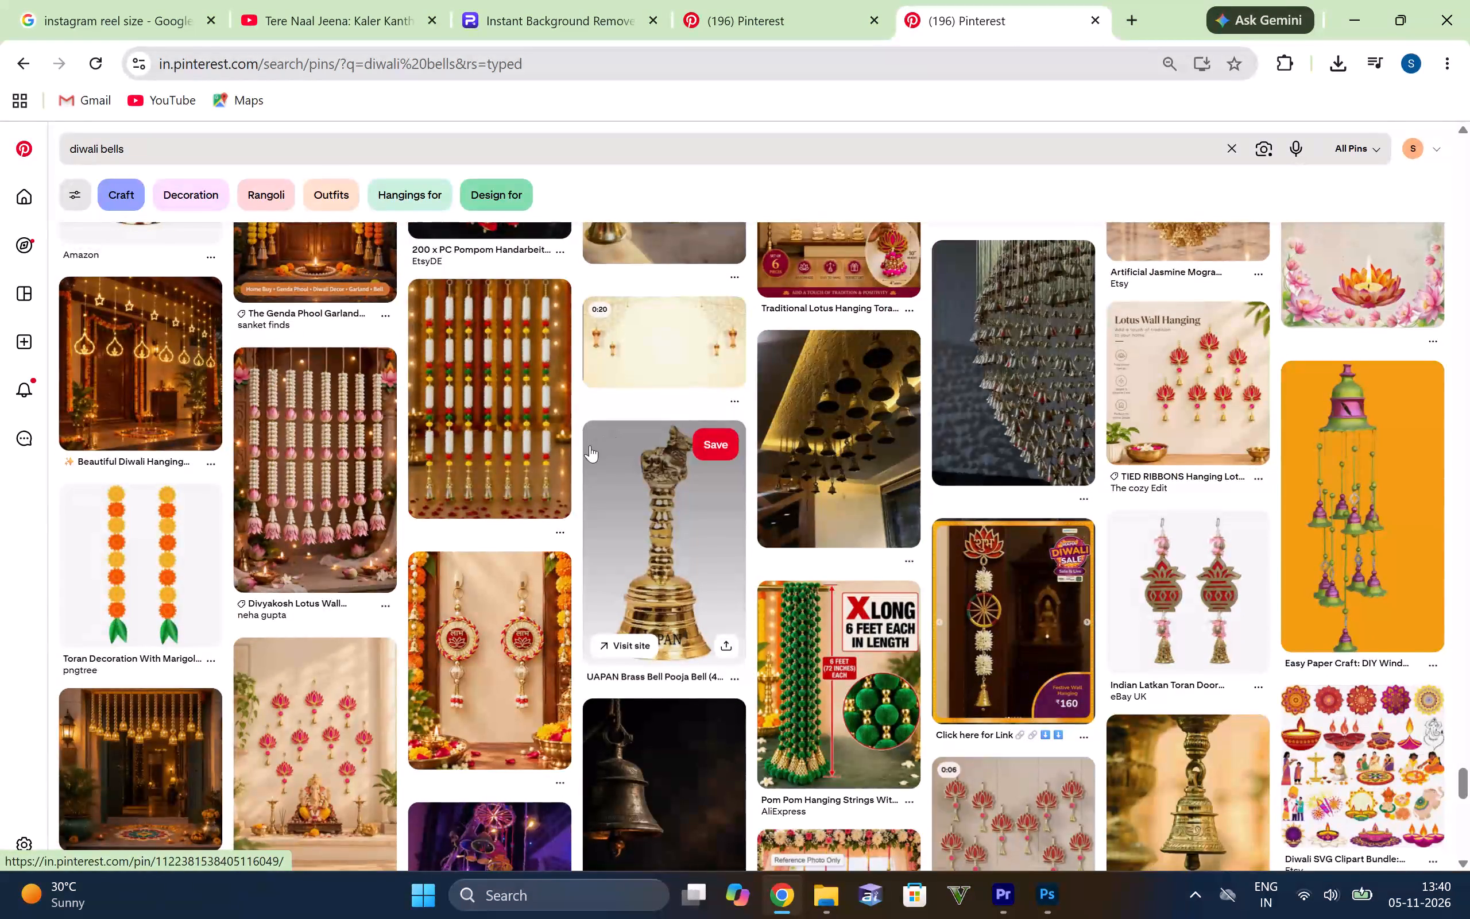
{"action": "scroll", "coordinate": [590, 445], "scroll_direction": "down", "scroll_amount": 3}
{"action": "scroll", "coordinate": [462, 464], "scroll_direction": "up", "scroll_amount": 18}
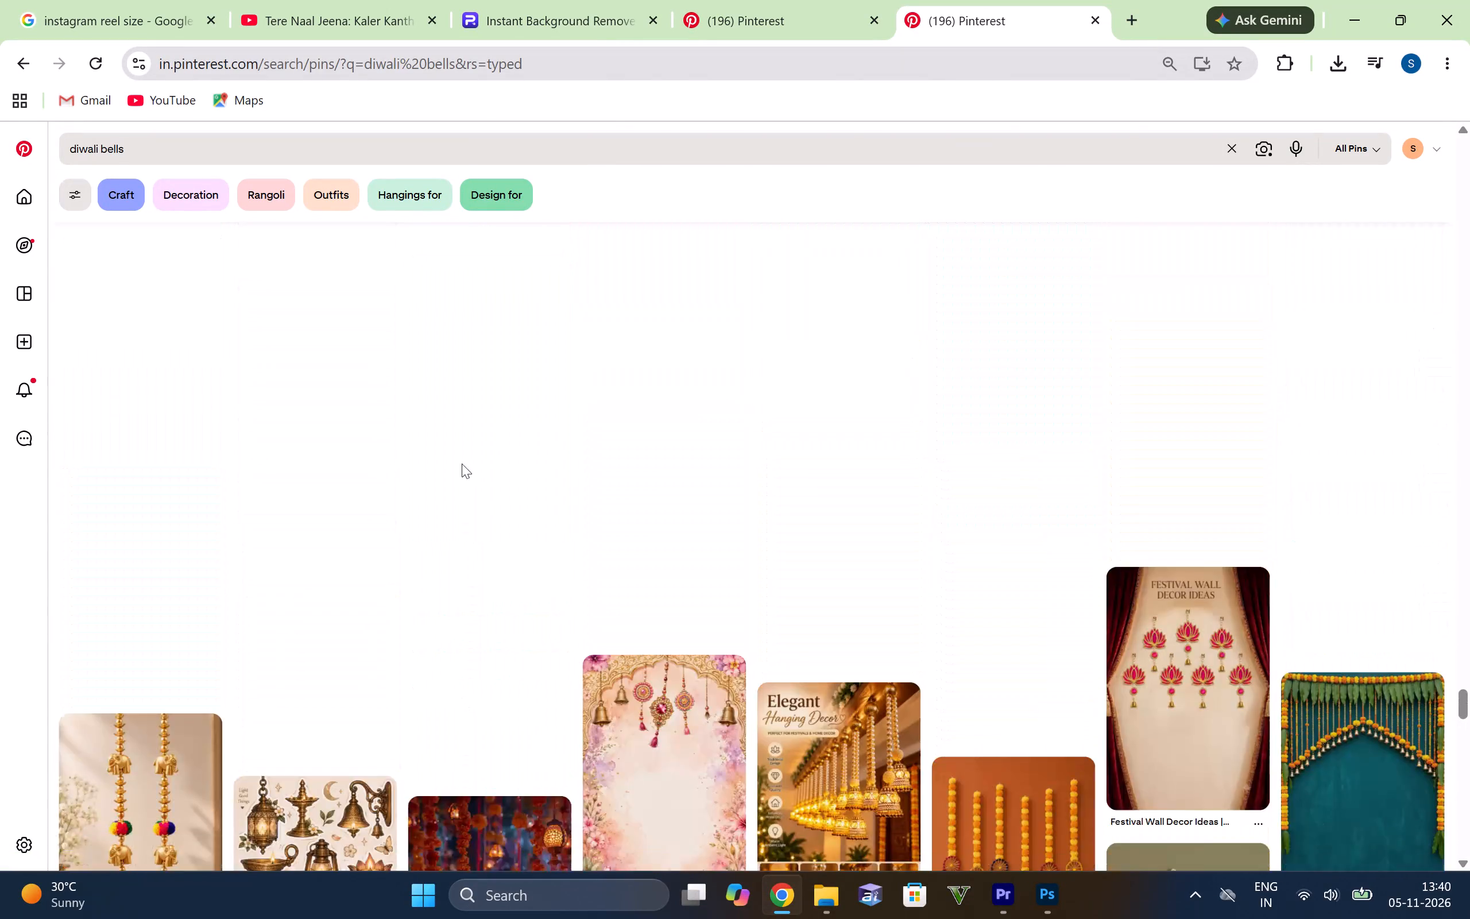
{"action": "scroll", "coordinate": [462, 464], "scroll_direction": "up", "scroll_amount": 20}
{"action": "scroll", "coordinate": [462, 464], "scroll_direction": "up", "scroll_amount": 6}
{"action": "scroll", "coordinate": [106, 134], "scroll_direction": "up", "scroll_amount": 5}
Replace the Pinterest search with "diya chain hanging".
{"action": "left_click_drag", "start_coordinate": [148, 150], "coordinate": [63, 150]}
{"action": "key", "text": "d"}
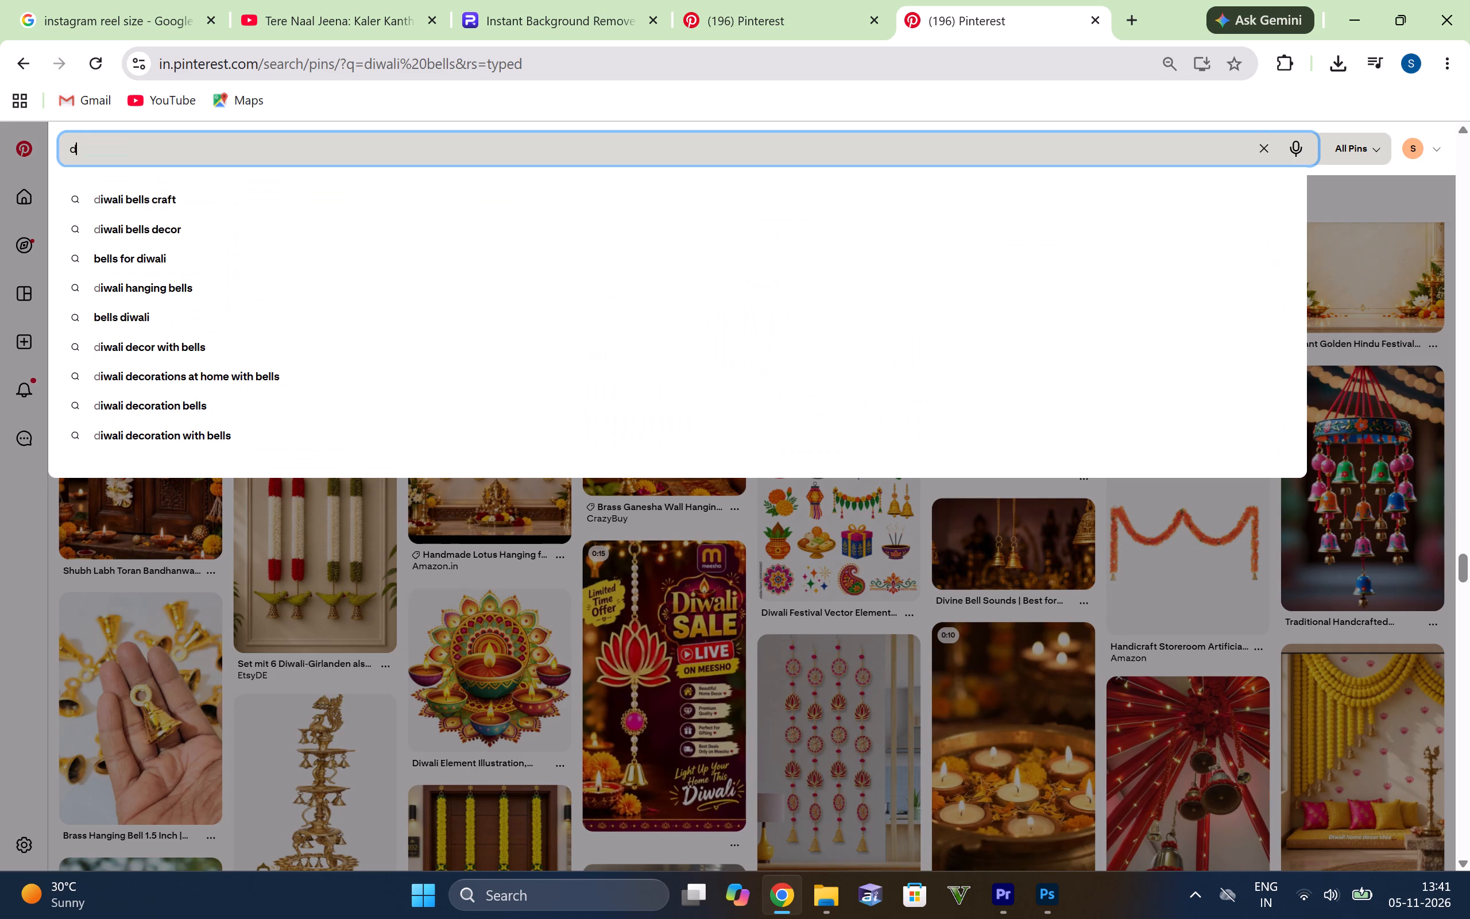
{"action": "type", "text": "iya chain hanging"}
{"action": "key", "text": "Return"}
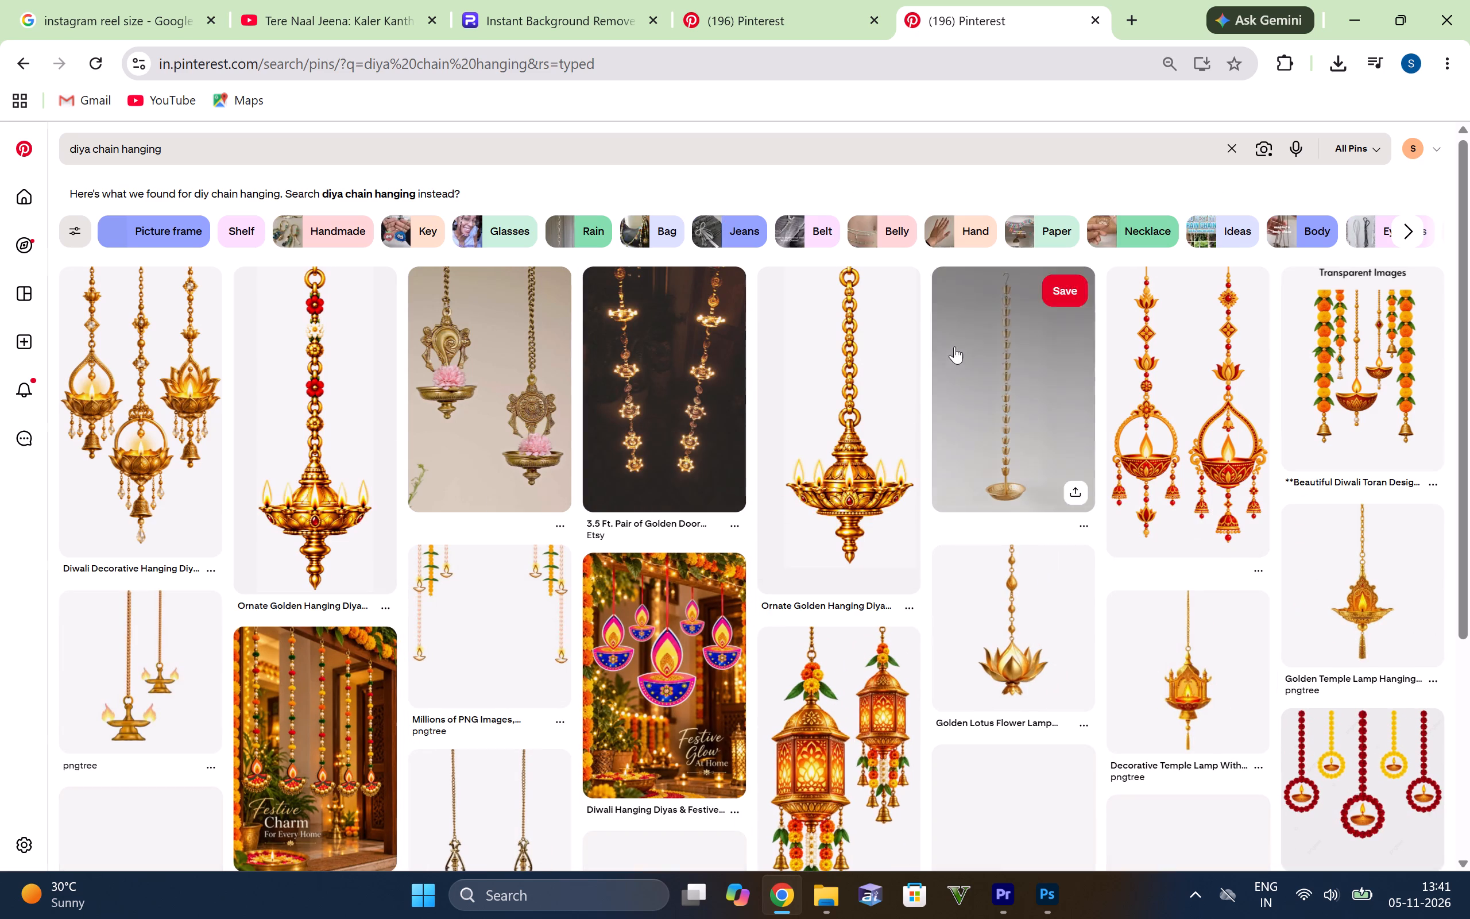
Look through the "diya chain hanging" results for golden diyas and lamps on chains that suit the poster.
{"action": "scroll", "coordinate": [334, 399], "scroll_direction": "down", "scroll_amount": 1}
{"action": "scroll", "coordinate": [312, 381], "scroll_direction": "up", "scroll_amount": 4}
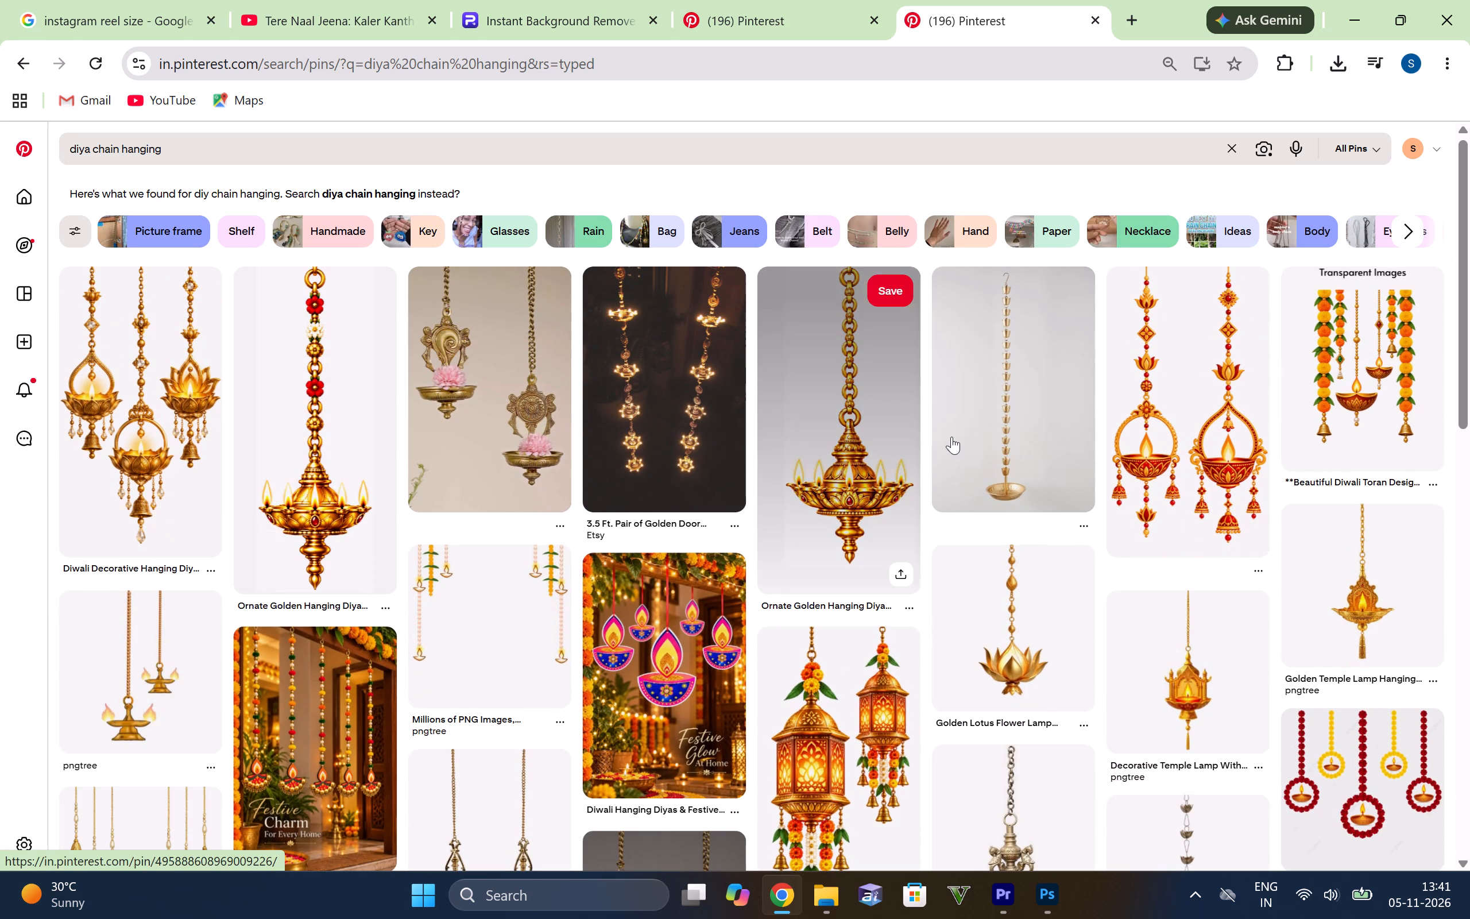
{"action": "scroll", "coordinate": [919, 445], "scroll_direction": "up", "scroll_amount": 1}
{"action": "scroll", "coordinate": [807, 416], "scroll_direction": "down", "scroll_amount": 3}
{"action": "scroll", "coordinate": [728, 389], "scroll_direction": "down", "scroll_amount": 2}
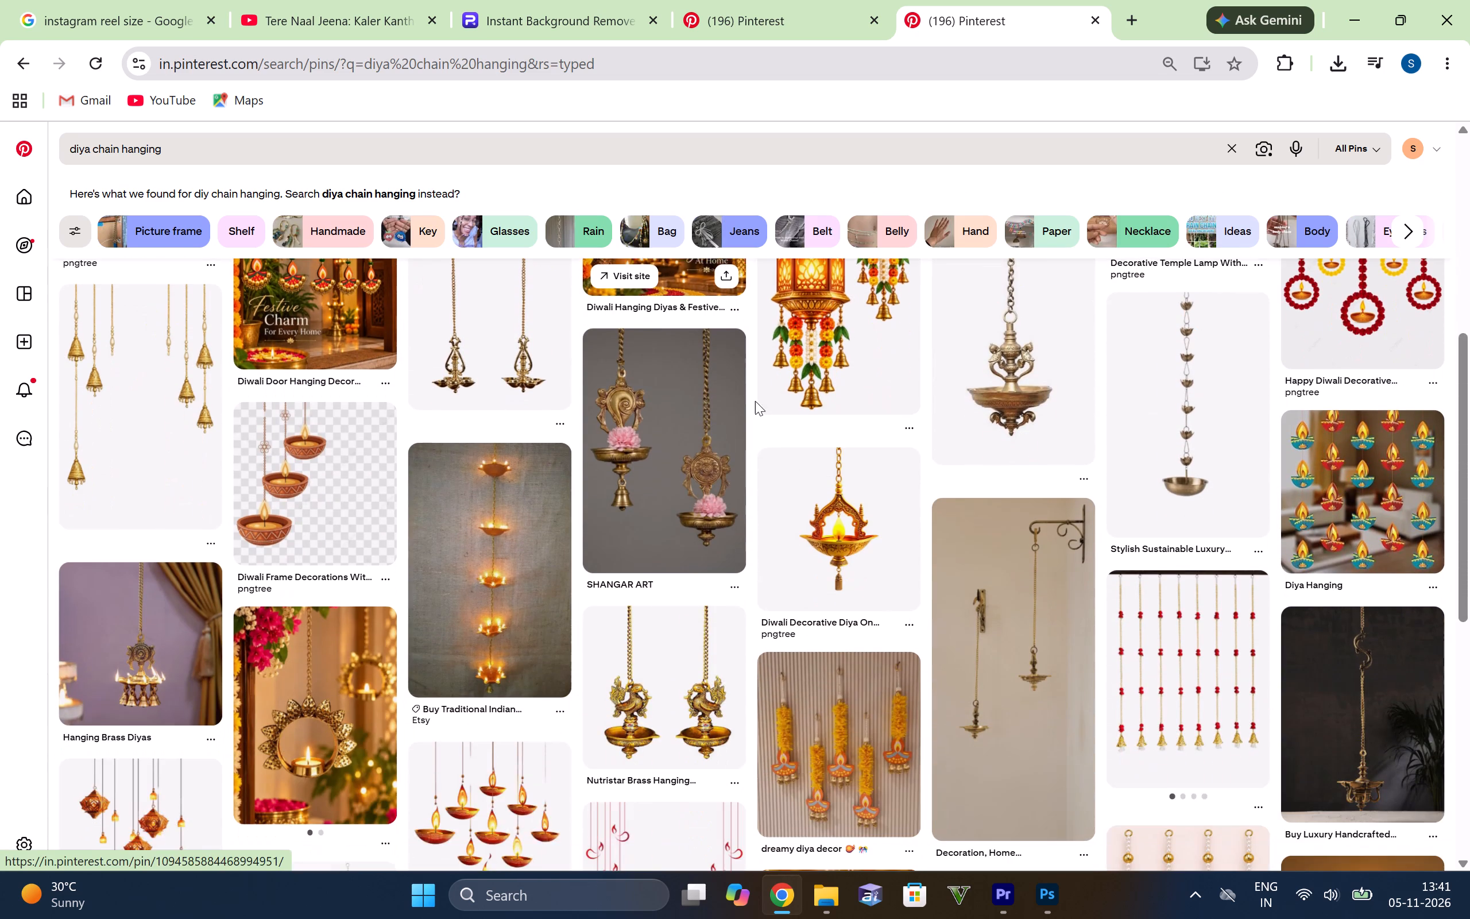
{"action": "scroll", "coordinate": [760, 406], "scroll_direction": "down", "scroll_amount": 4}
{"action": "scroll", "coordinate": [703, 401], "scroll_direction": "down", "scroll_amount": 2}
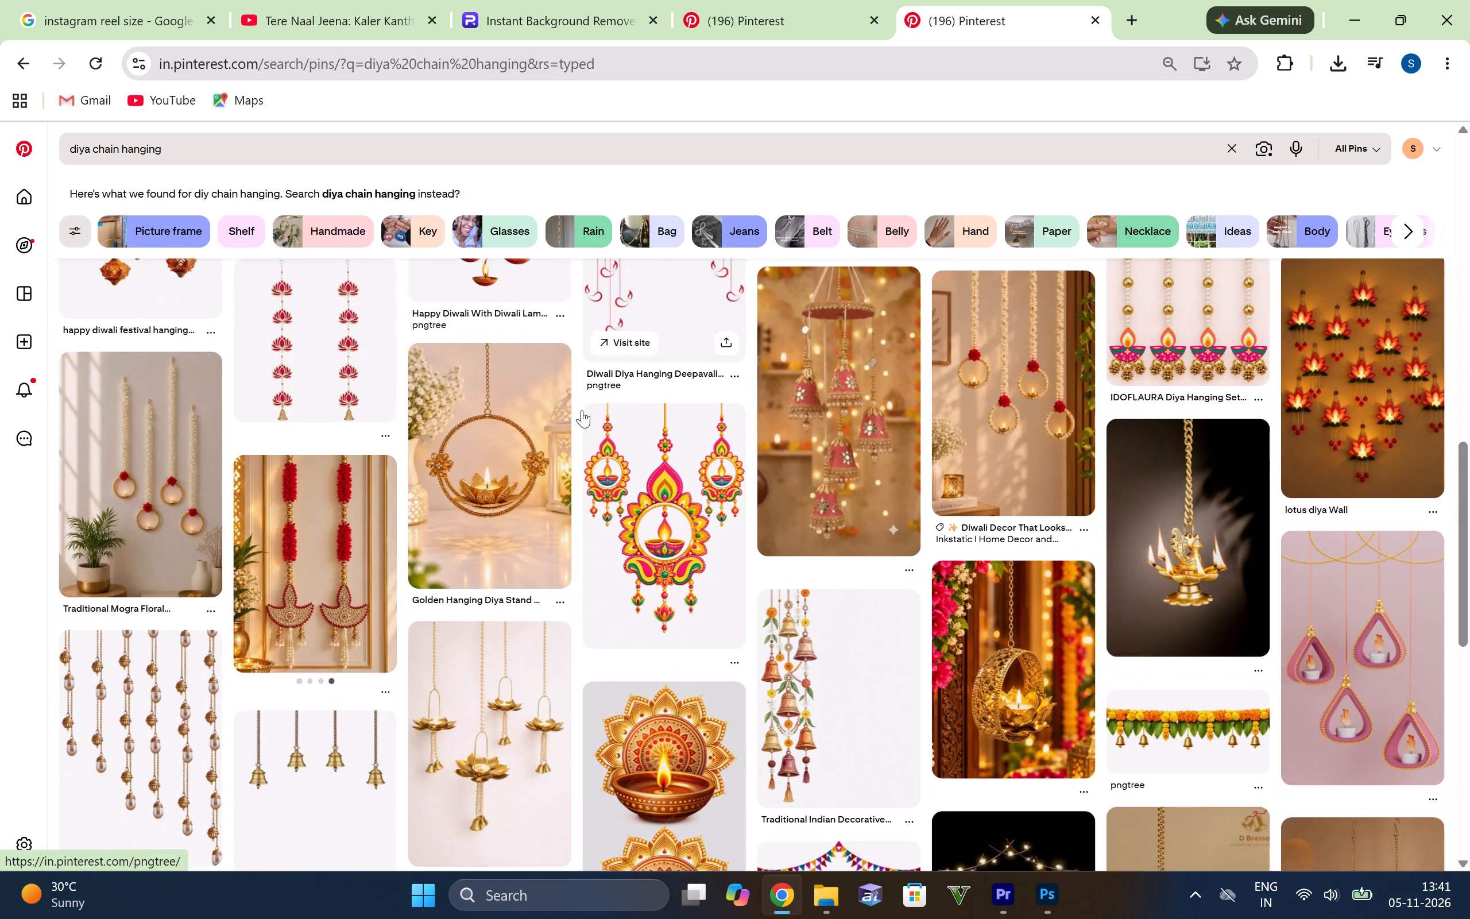
{"action": "scroll", "coordinate": [587, 420], "scroll_direction": "down", "scroll_amount": 4}
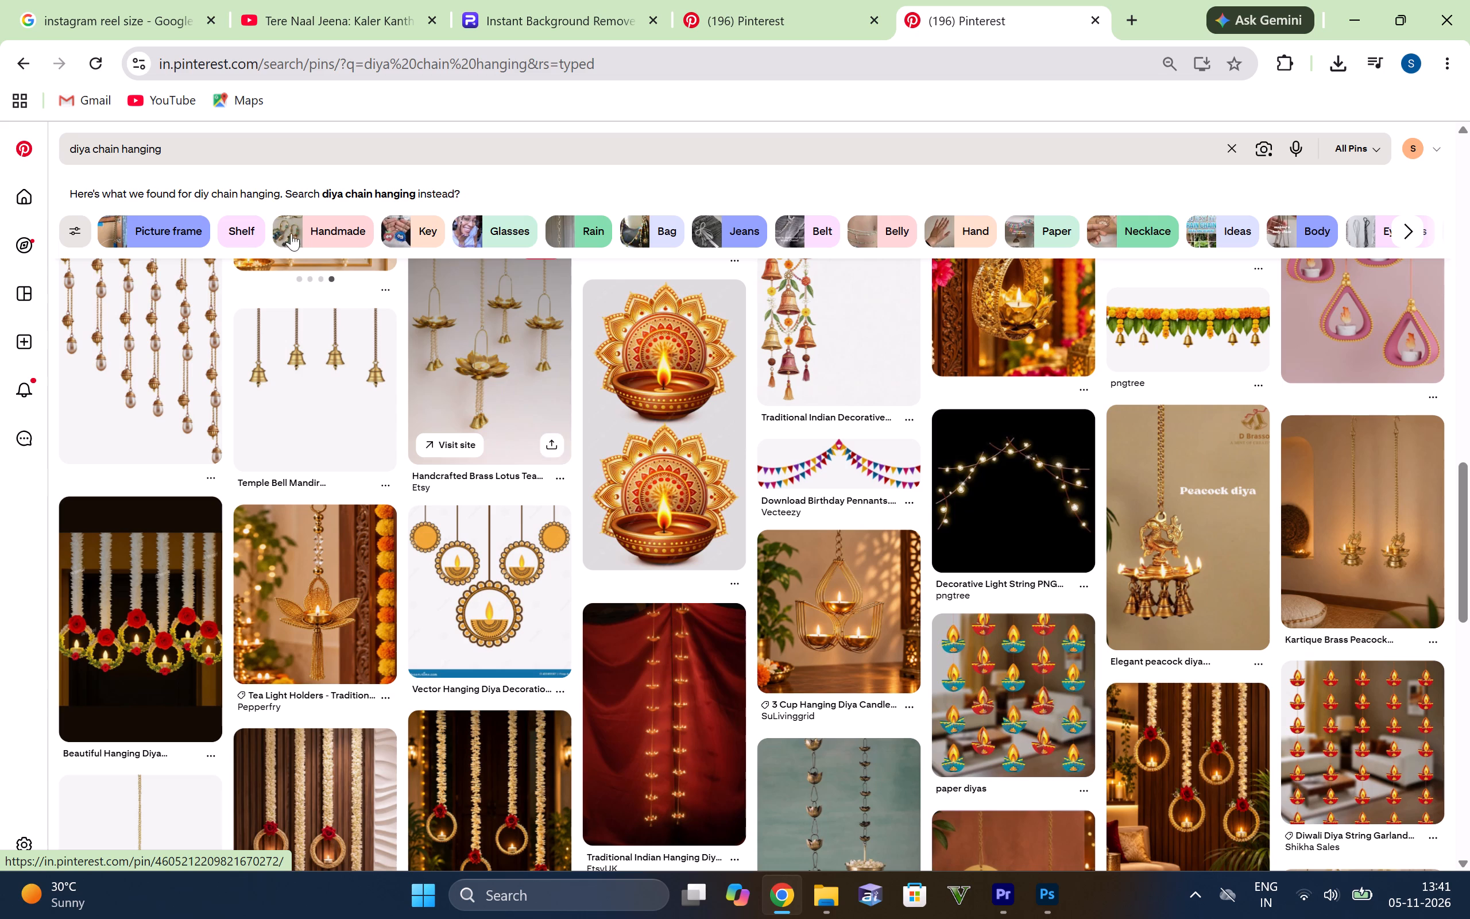
{"action": "scroll", "coordinate": [712, 308], "scroll_direction": "down", "scroll_amount": 5}
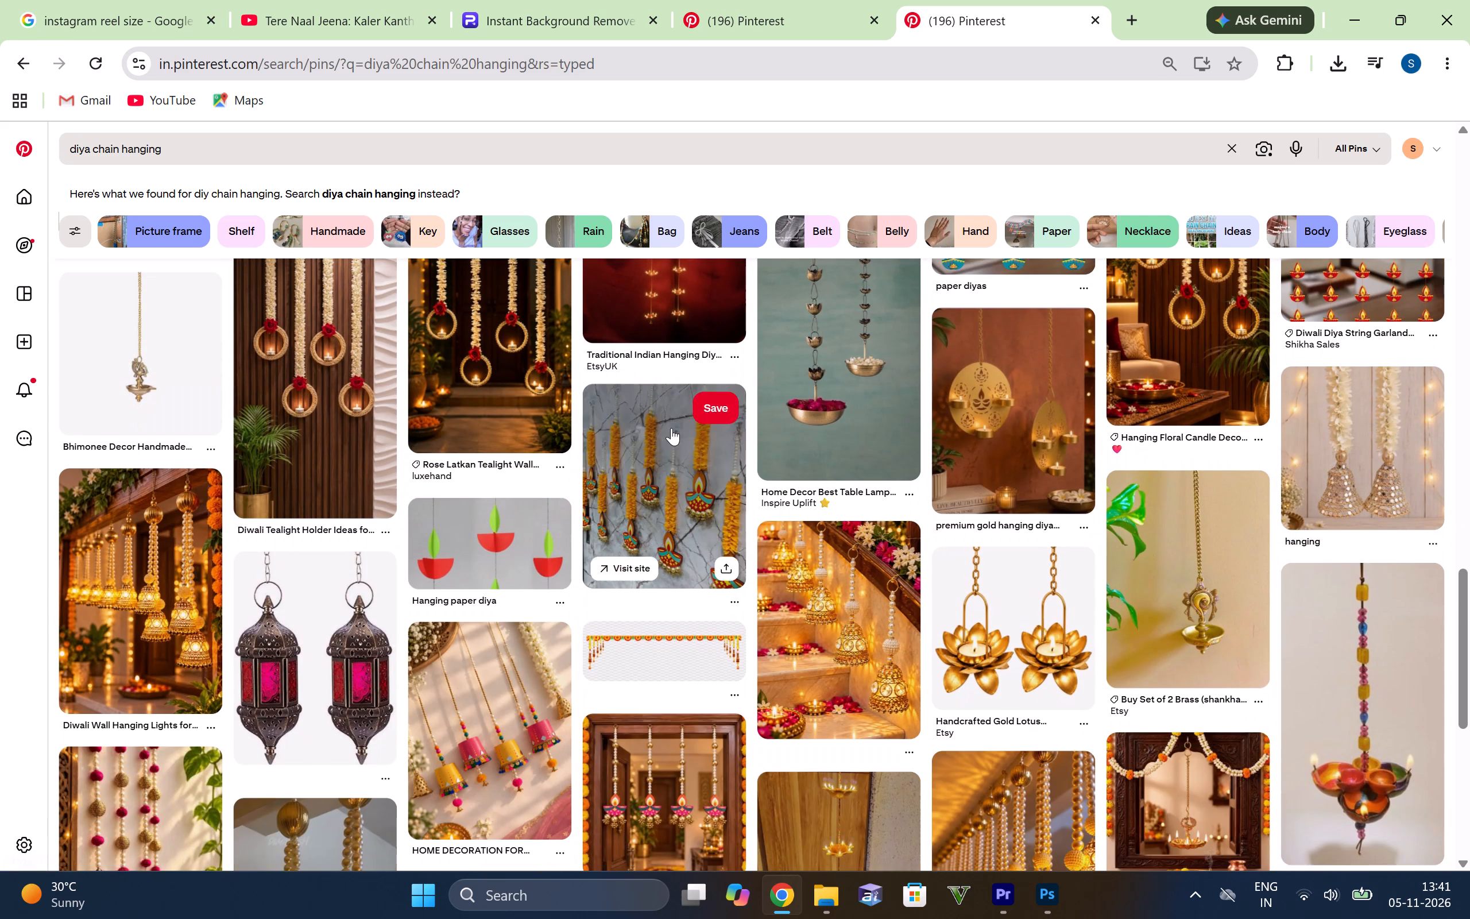
{"action": "scroll", "coordinate": [671, 428], "scroll_direction": "down", "scroll_amount": 6}
{"action": "scroll", "coordinate": [458, 497], "scroll_direction": "down", "scroll_amount": 2}
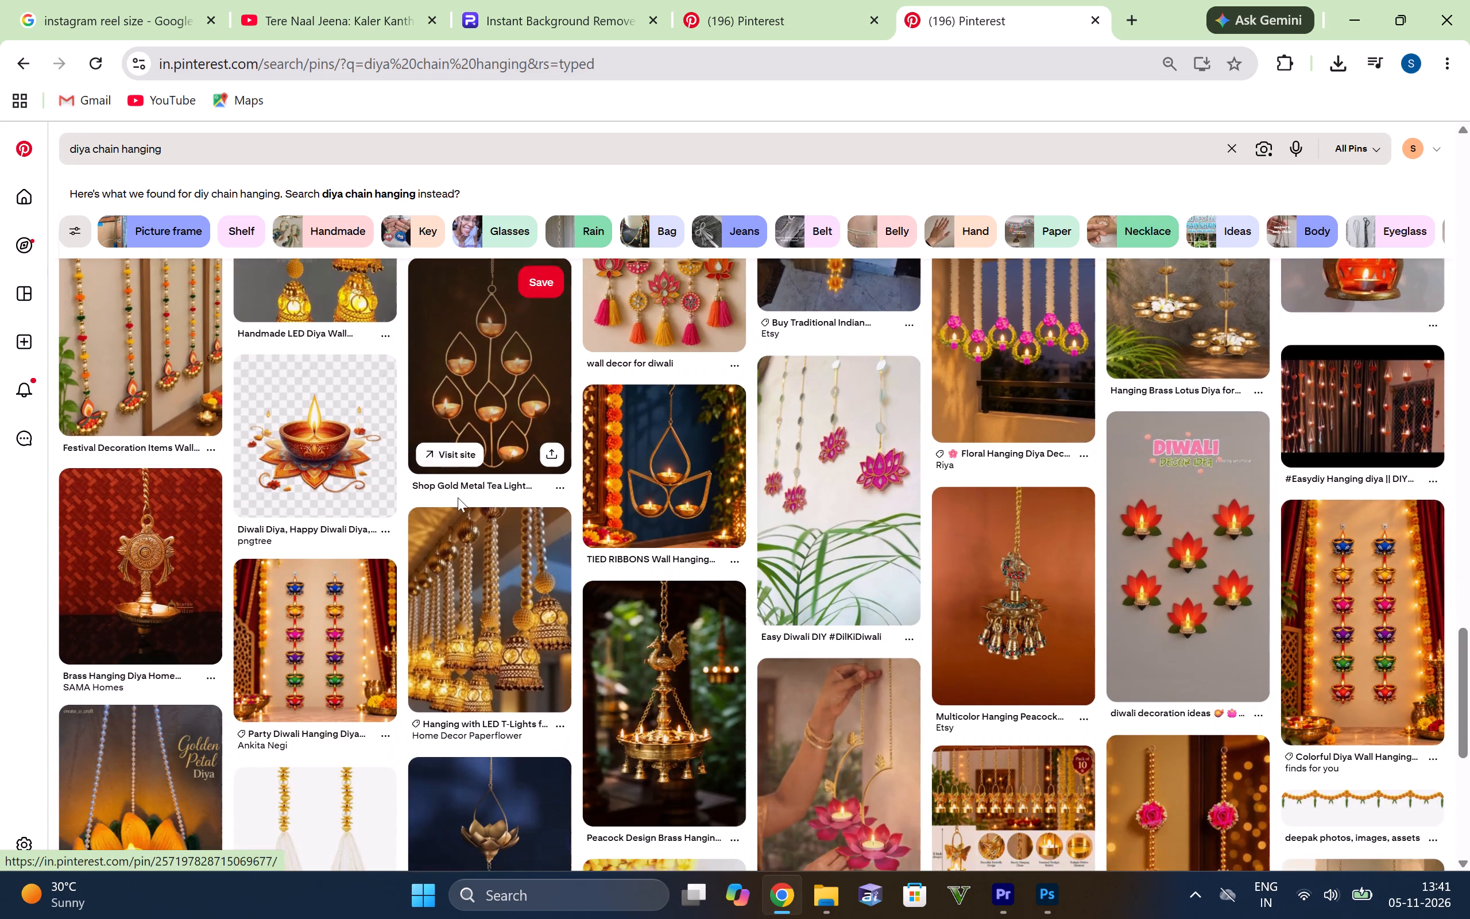
{"action": "scroll", "coordinate": [852, 520], "scroll_direction": "down", "scroll_amount": 5}
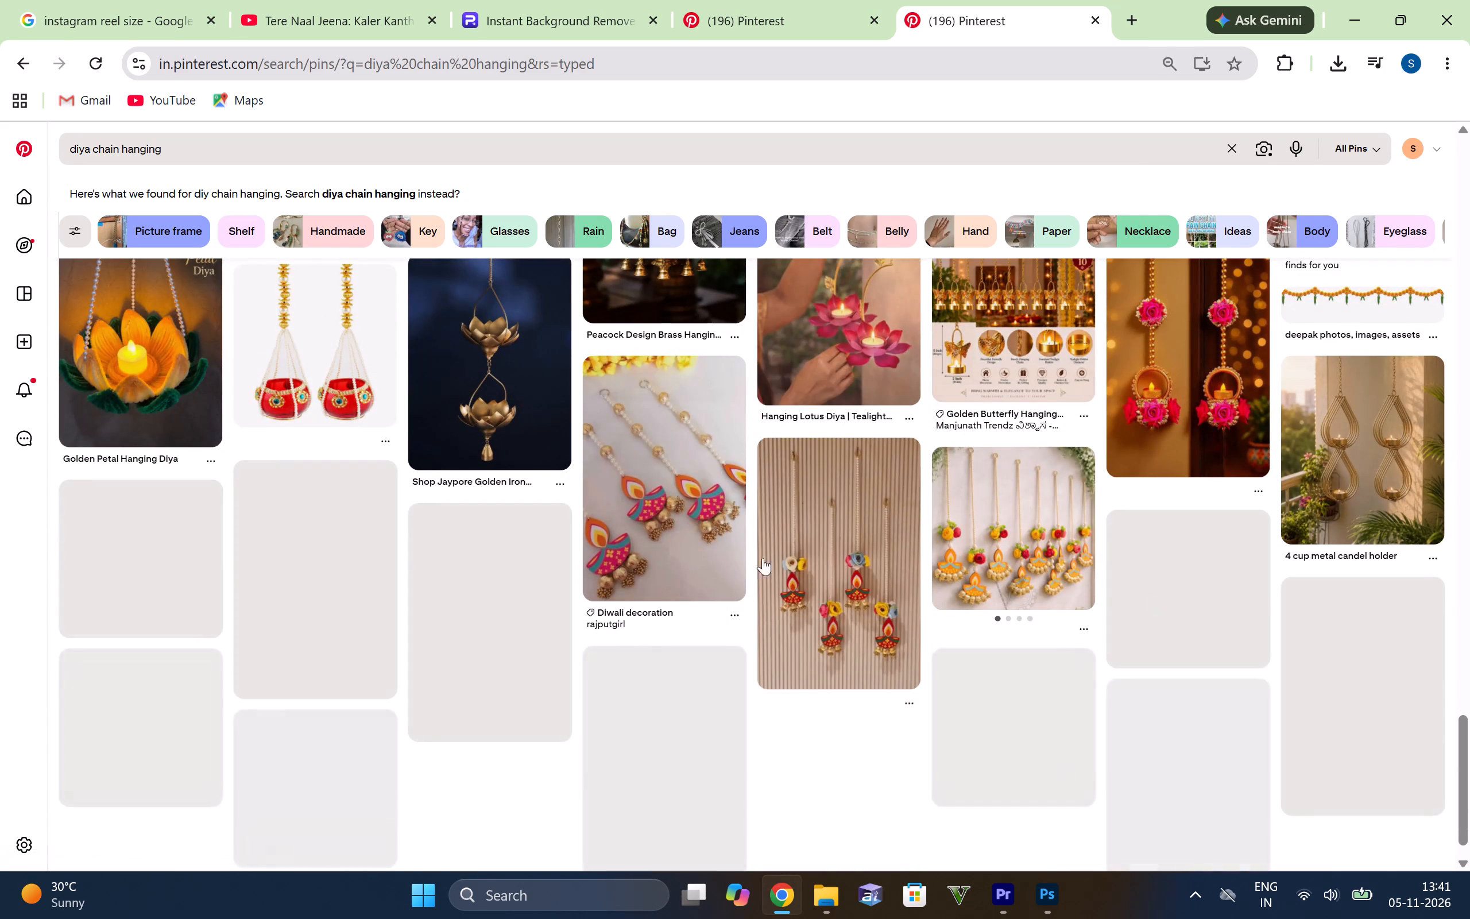
{"action": "scroll", "coordinate": [708, 578], "scroll_direction": "down", "scroll_amount": 3}
{"action": "scroll", "coordinate": [833, 561], "scroll_direction": "down", "scroll_amount": 2}
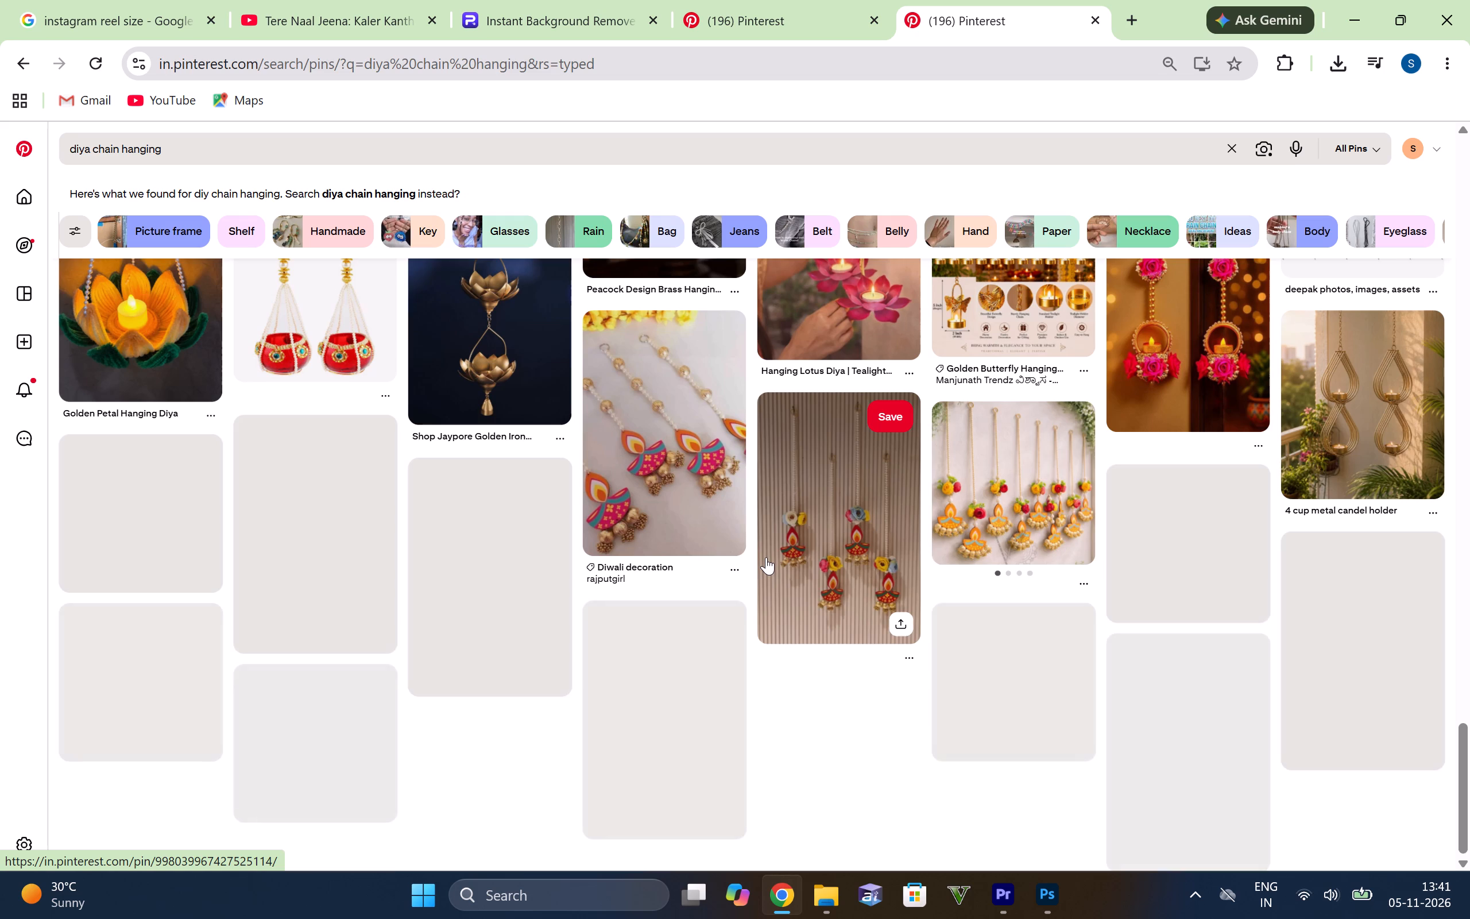
Go back to the first "diya chain hanging" results and open the golden temple lamp hanging with chain pin.
{"action": "scroll", "coordinate": [766, 557], "scroll_direction": "up", "scroll_amount": 1}
{"action": "scroll", "coordinate": [766, 557], "scroll_direction": "down", "scroll_amount": 3}
{"action": "scroll", "coordinate": [766, 557], "scroll_direction": "up", "scroll_amount": 20}
{"action": "scroll", "coordinate": [766, 557], "scroll_direction": "up", "scroll_amount": 7}
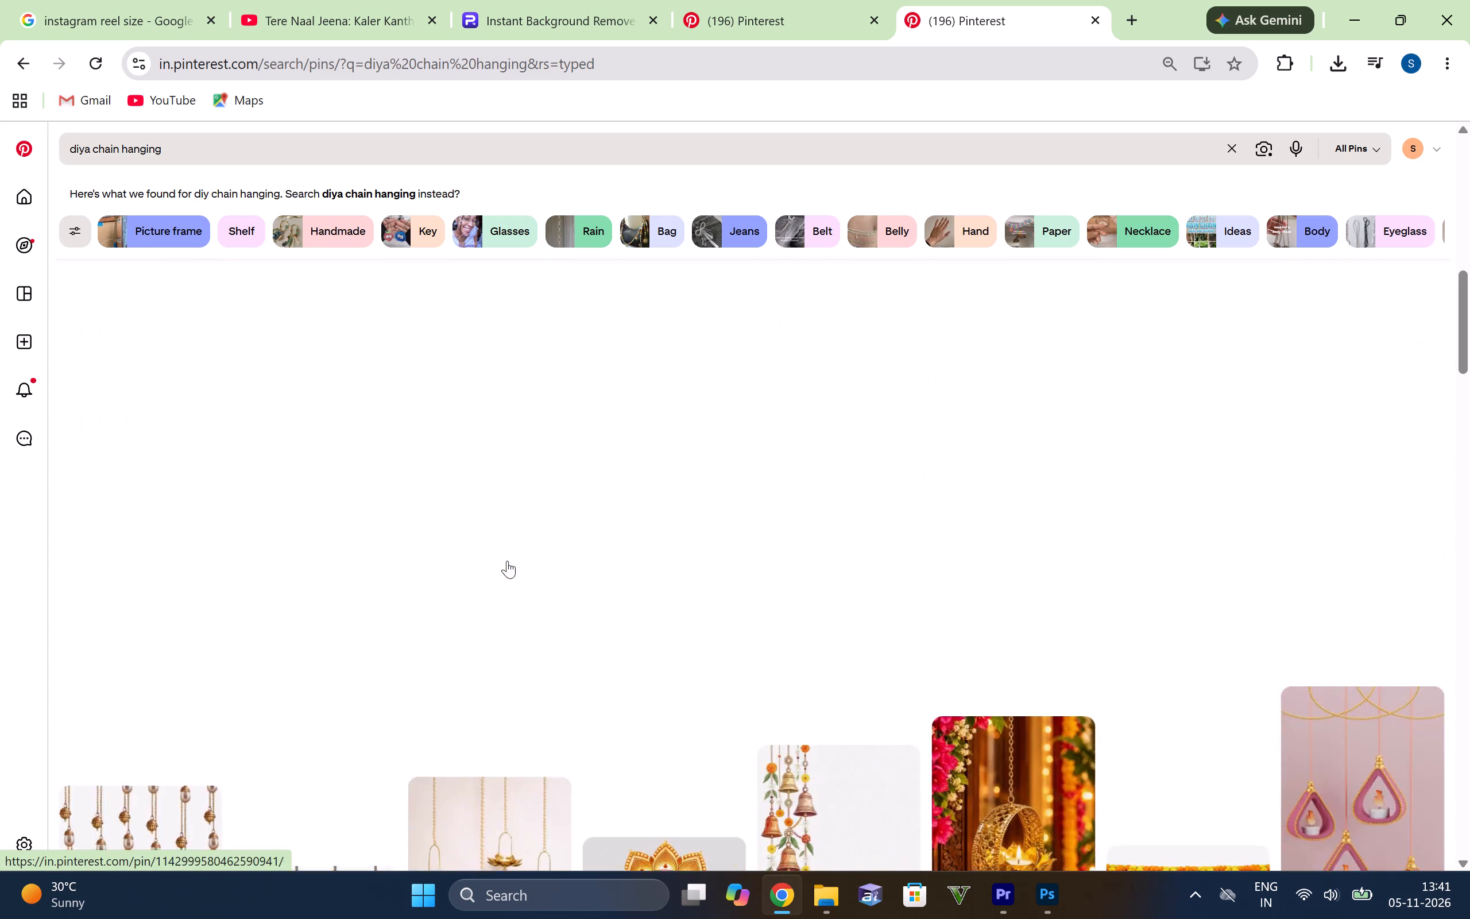
{"action": "scroll", "coordinate": [507, 561], "scroll_direction": "up", "scroll_amount": 18}
{"action": "scroll", "coordinate": [514, 612], "scroll_direction": "down", "scroll_amount": 2}
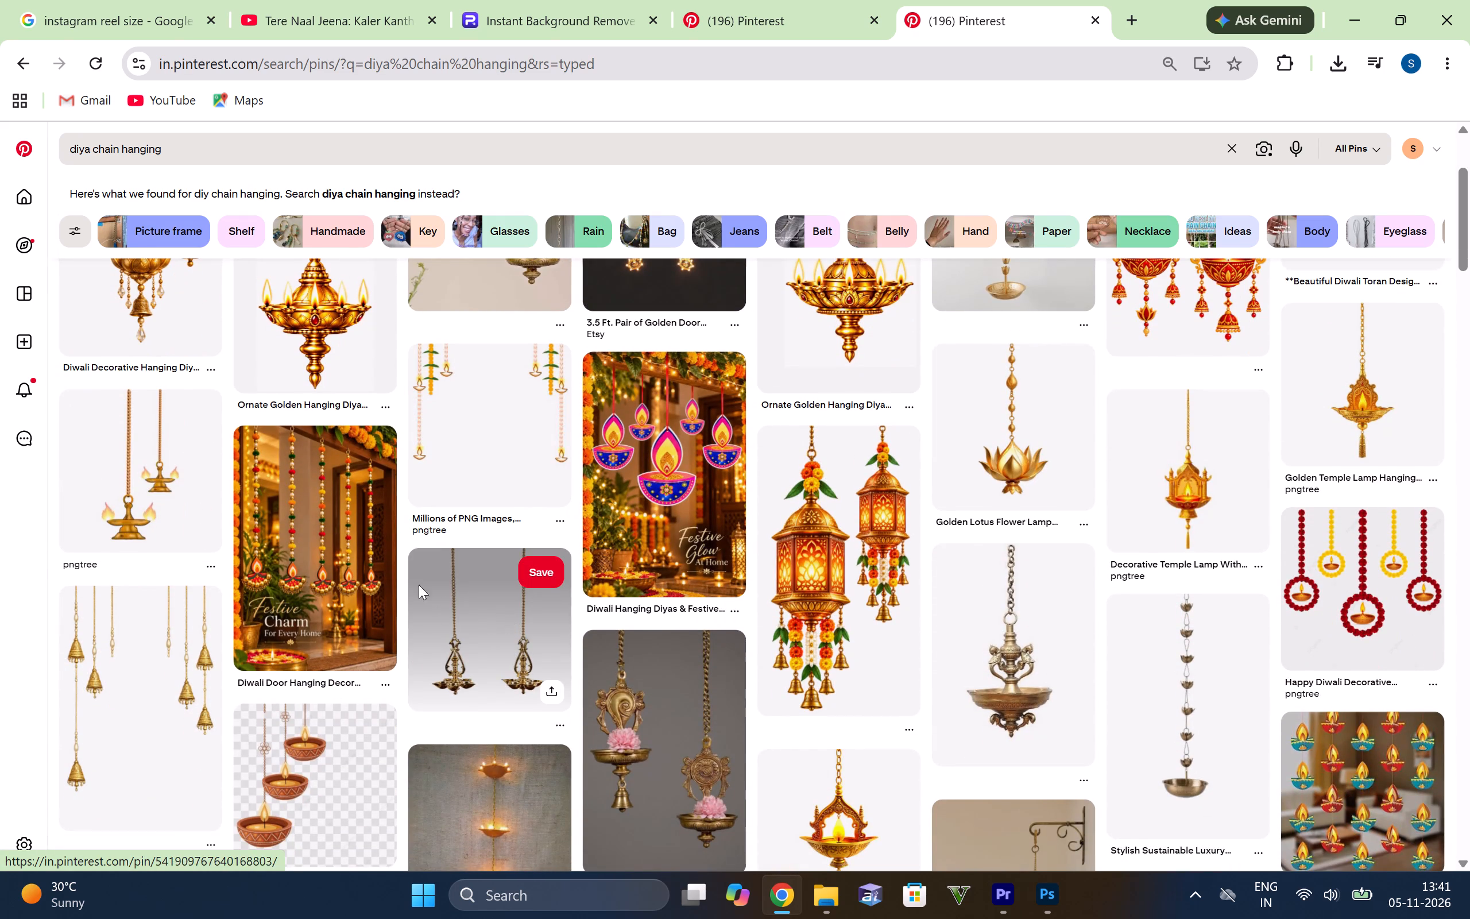
{"action": "scroll", "coordinate": [961, 576], "scroll_direction": "up", "scroll_amount": 1}
{"action": "scroll", "coordinate": [1083, 586], "scroll_direction": "up", "scroll_amount": 3}
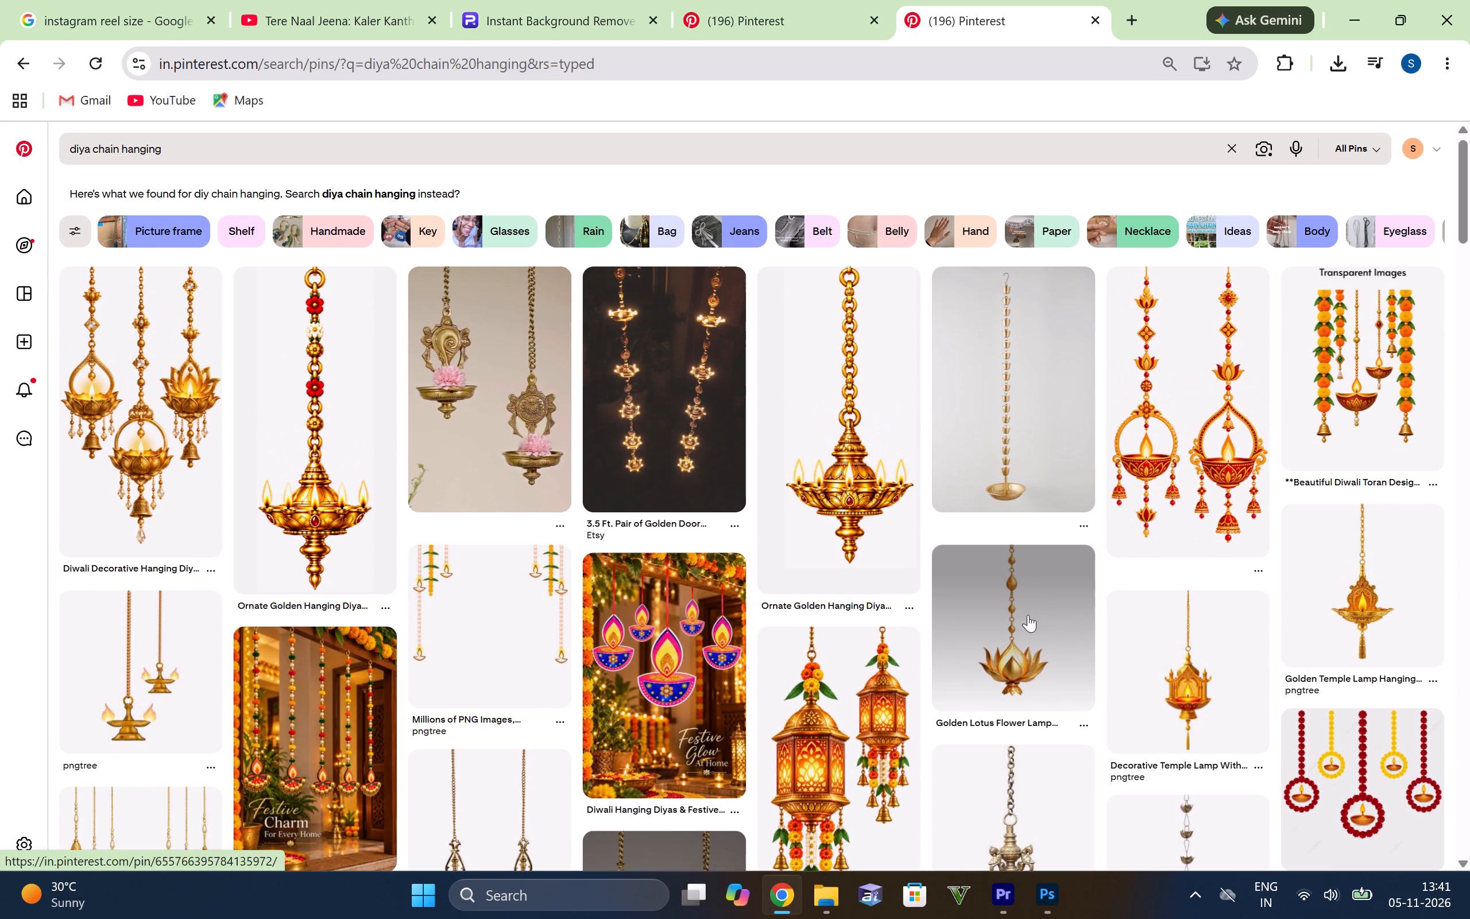
{"action": "left_click", "coordinate": [1312, 559]}
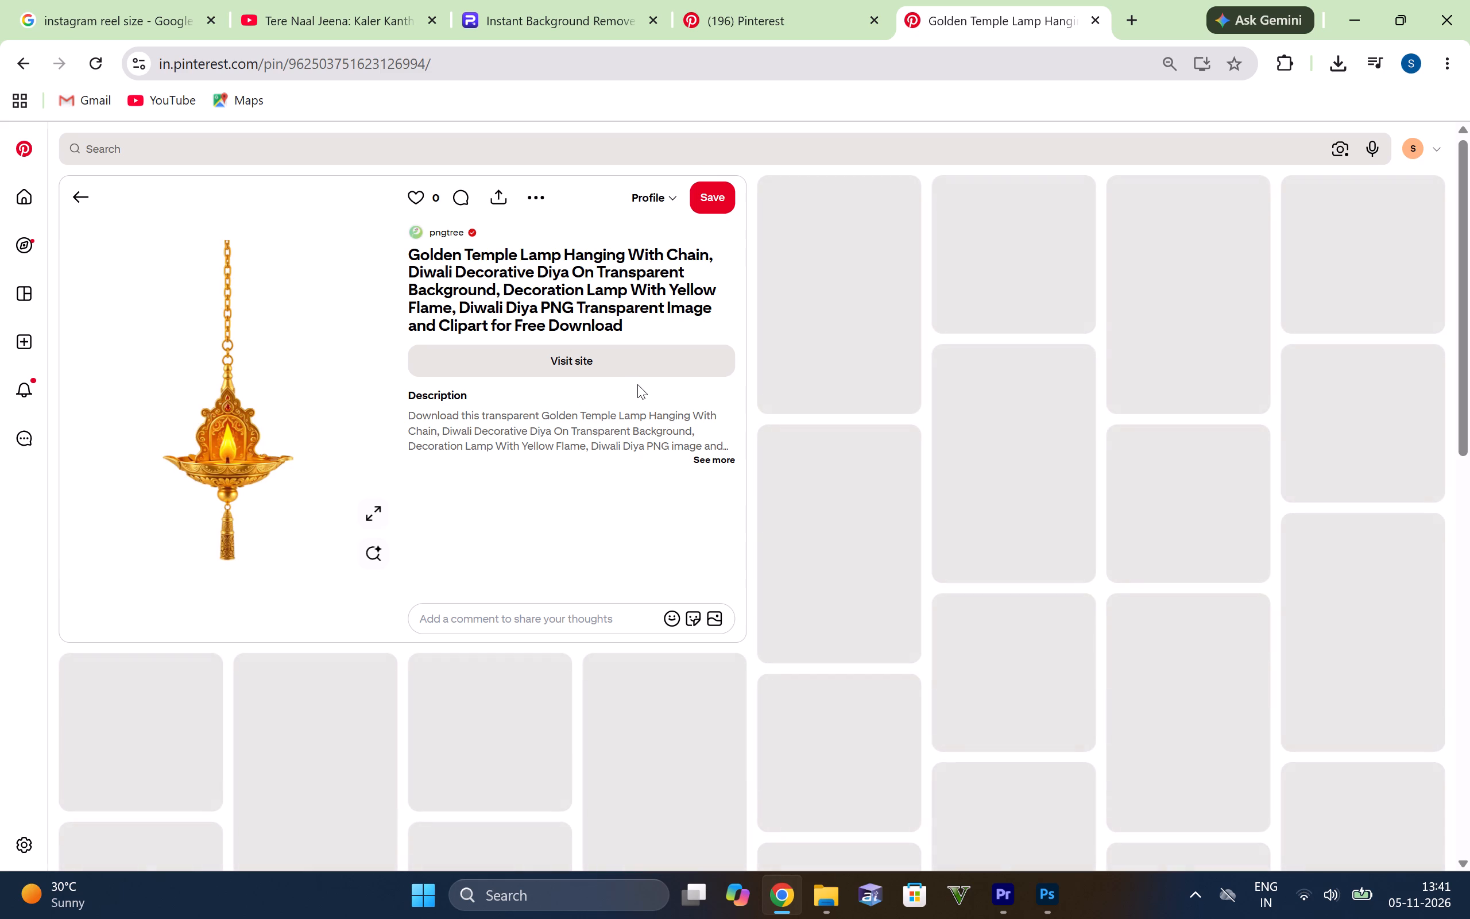
Look through the pins related to the golden temple lamp and open the orange and gold mandala with a red centre.
{"action": "scroll", "coordinate": [965, 336], "scroll_direction": "down", "scroll_amount": 2}
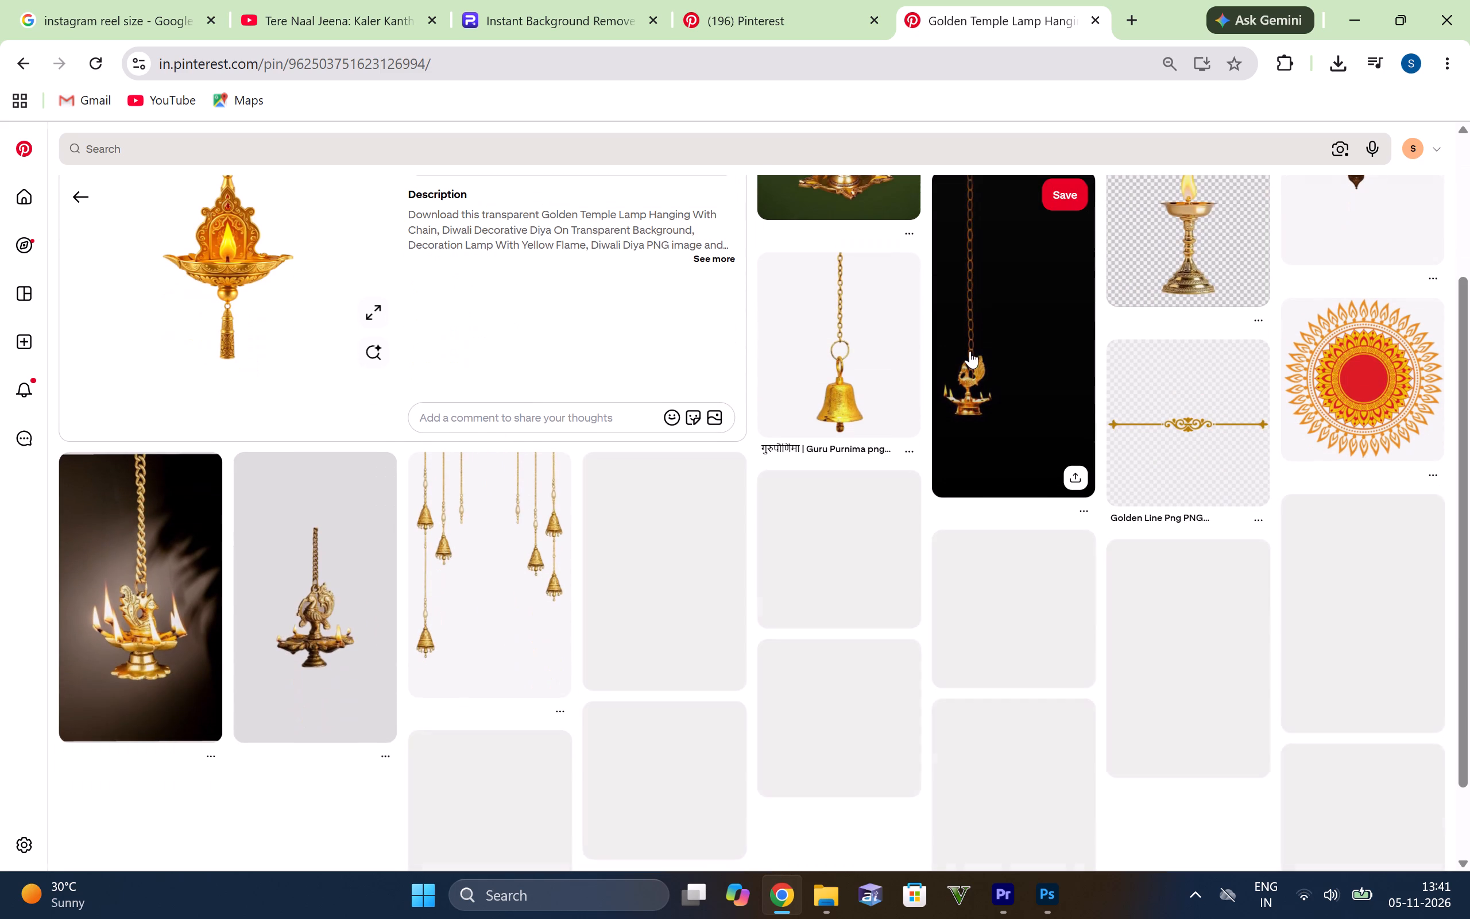
{"action": "scroll", "coordinate": [992, 407], "scroll_direction": "down", "scroll_amount": 4}
{"action": "scroll", "coordinate": [1282, 344], "scroll_direction": "up", "scroll_amount": 1}
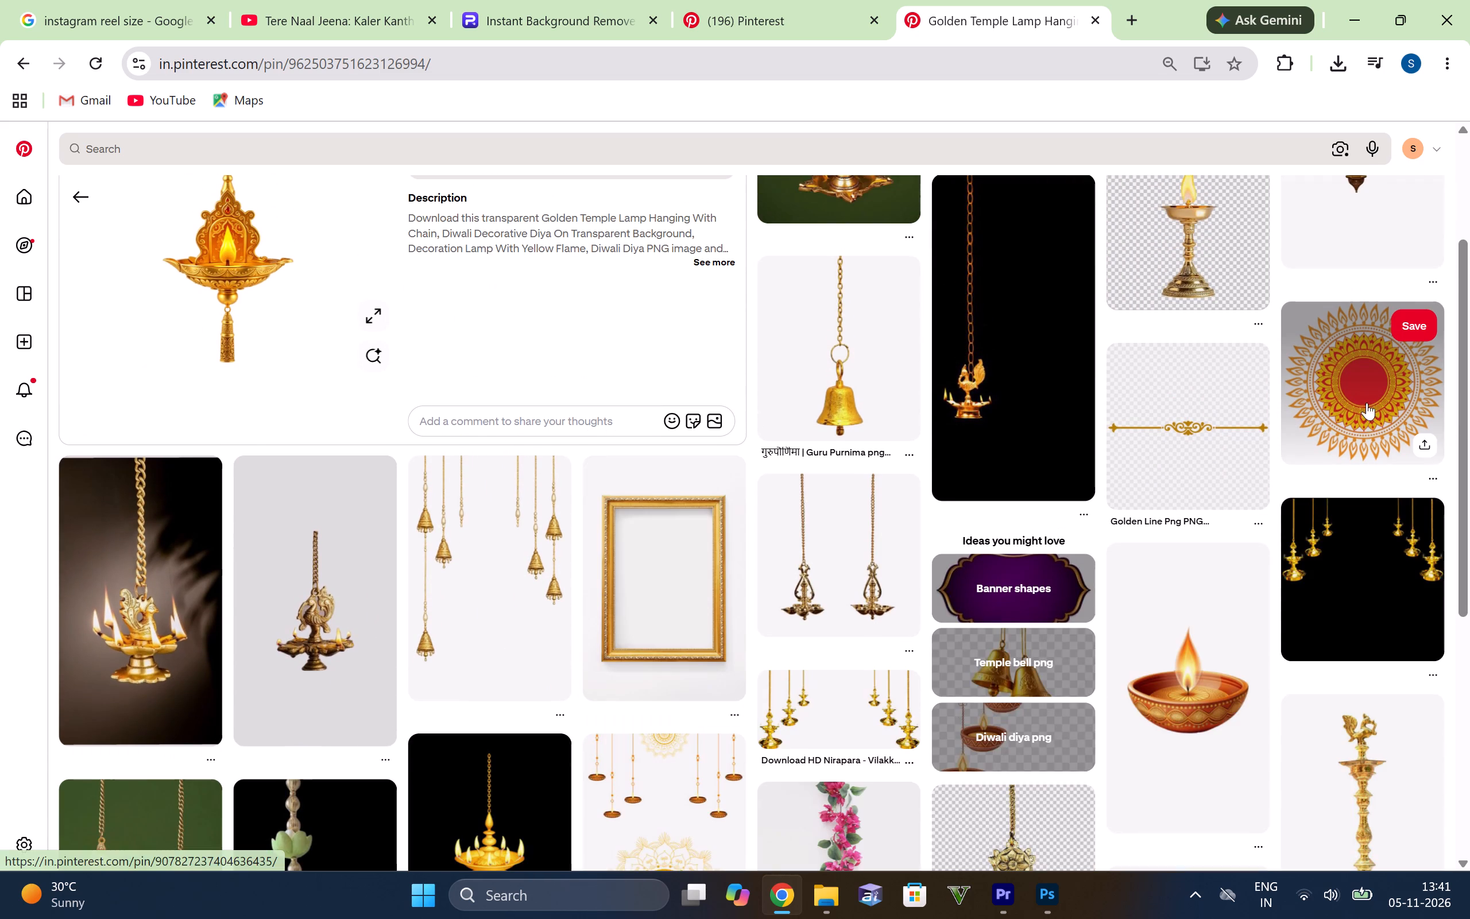
{"action": "left_click", "coordinate": [1364, 381]}
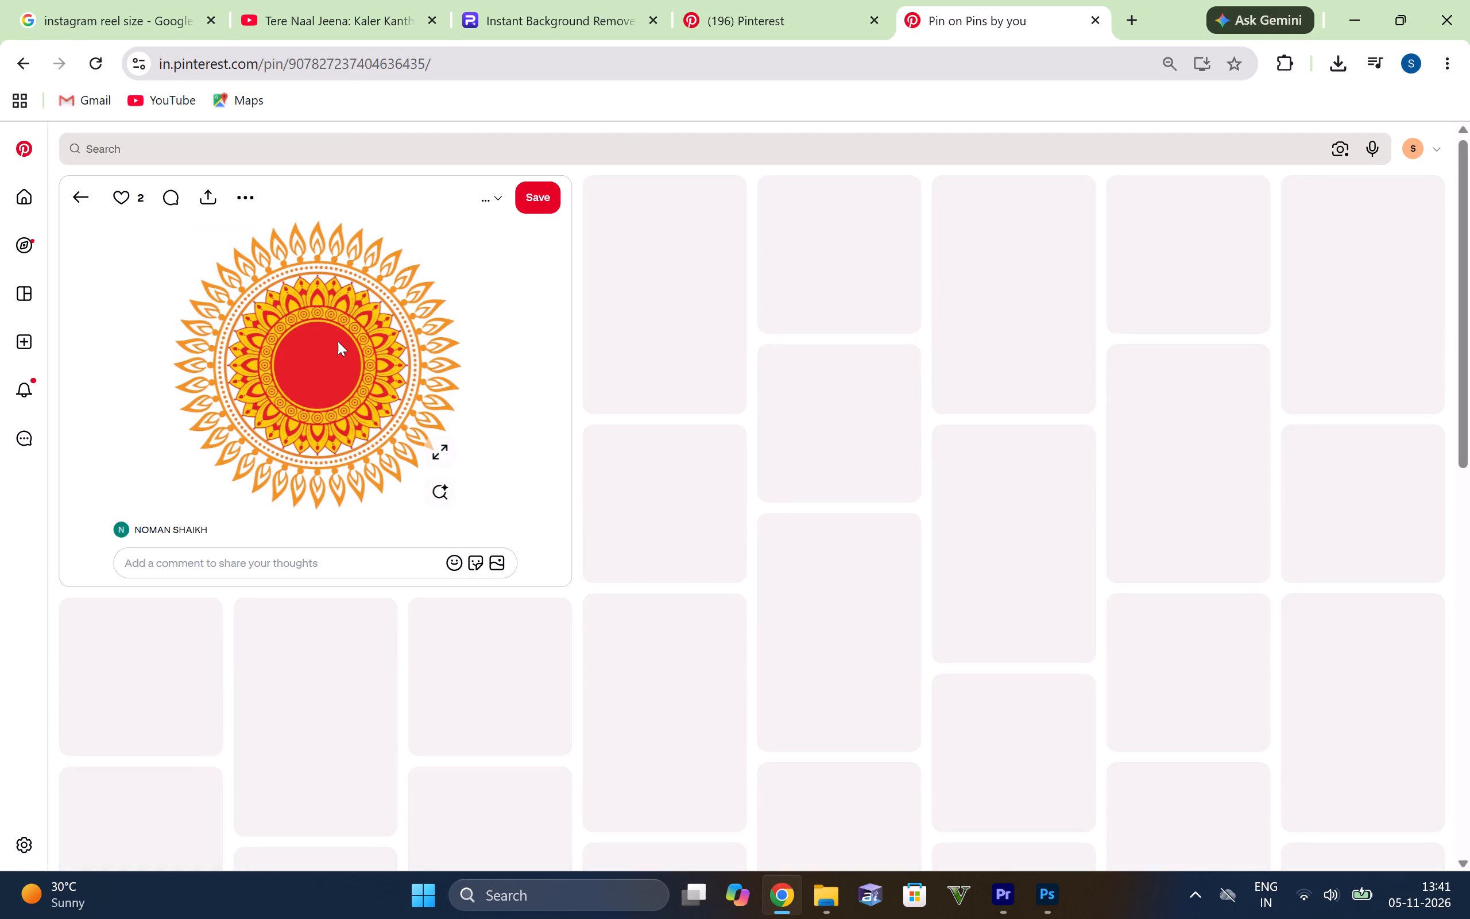
Save the orange and gold mandala with the red centre as a PNG in Downloads.
{"action": "right_click", "coordinate": [314, 298]}
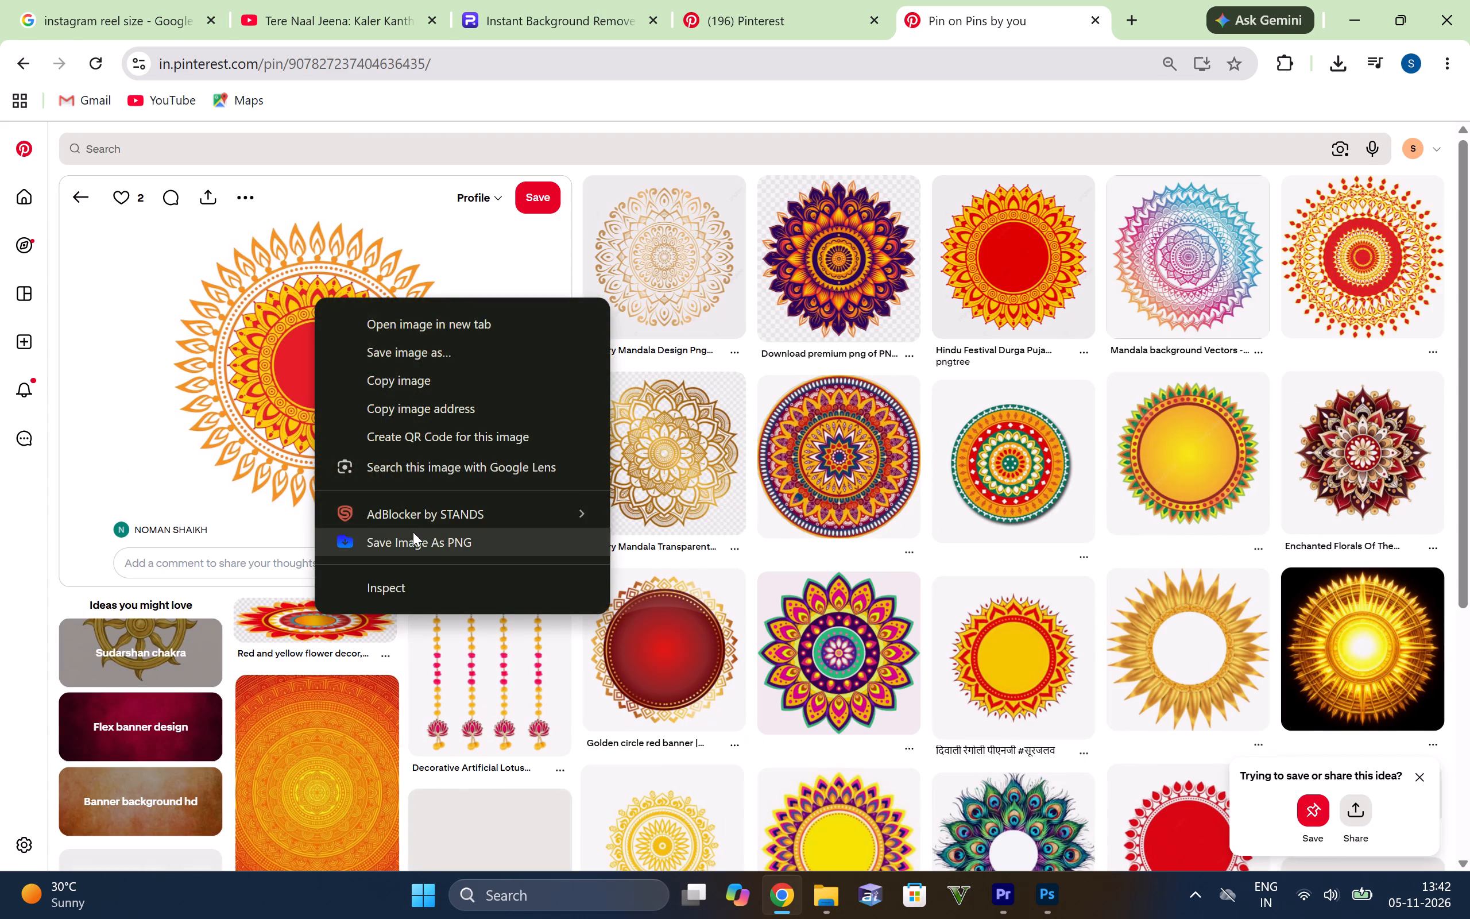
{"action": "left_click", "coordinate": [413, 547]}
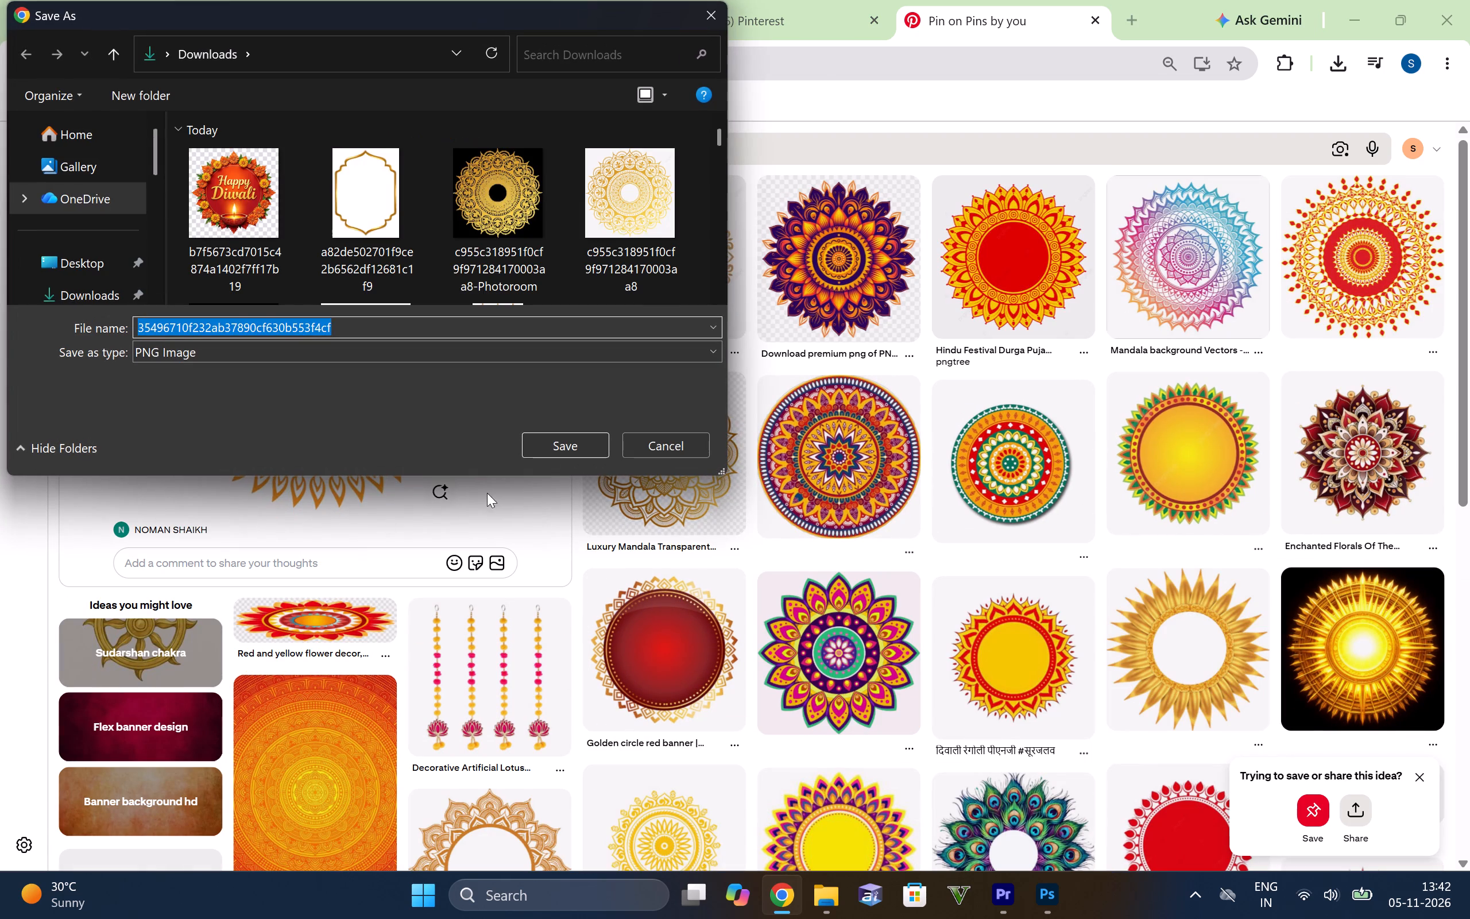
{"action": "left_click", "coordinate": [567, 439]}
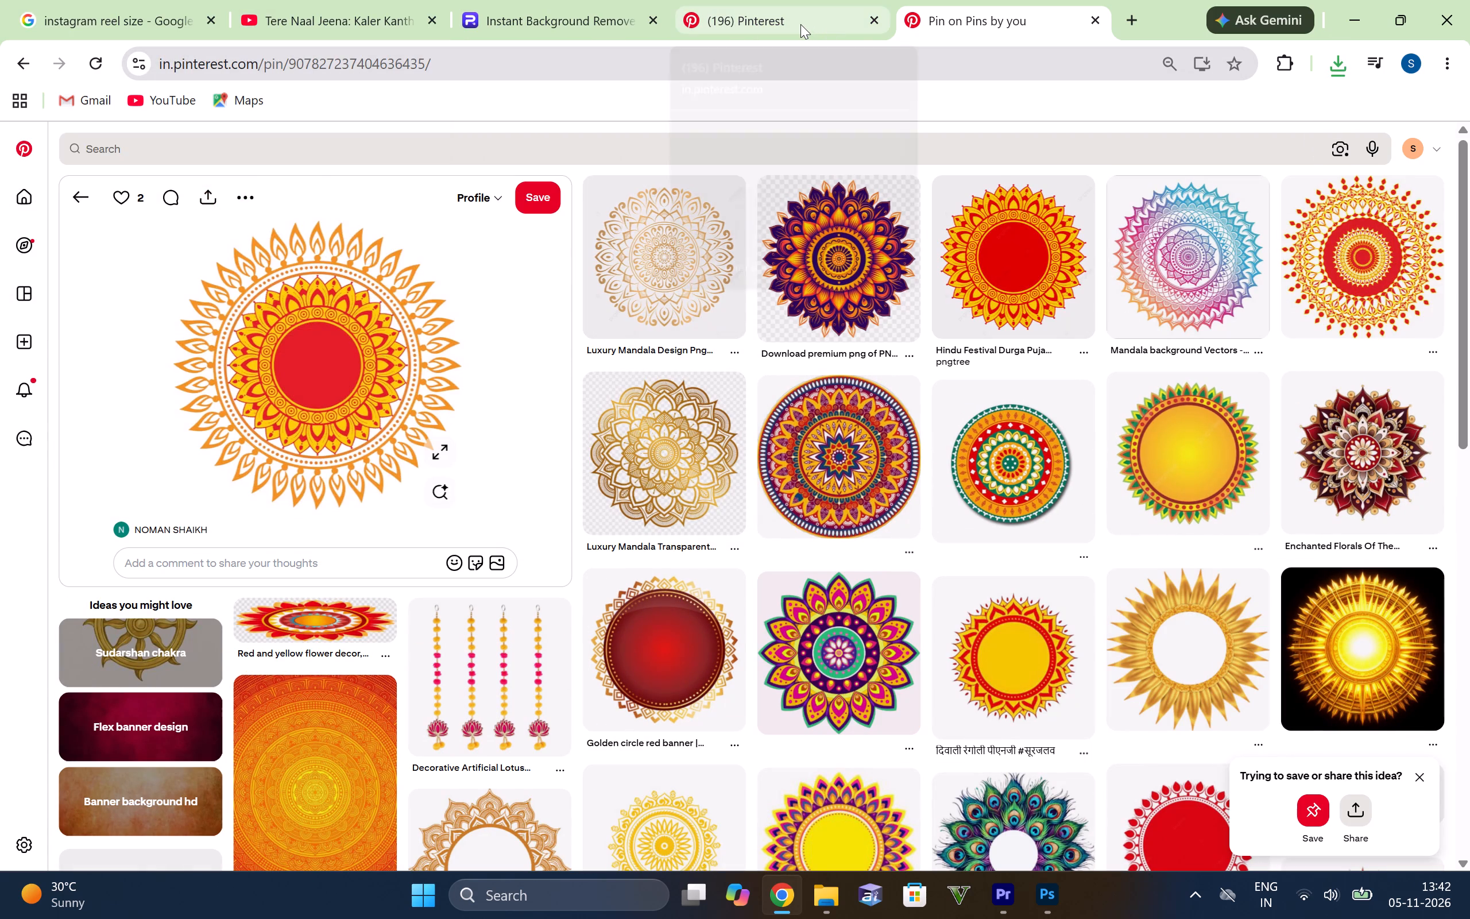
Switch to the Photoroom background remover and clear the previous golden mandala result.
{"action": "left_click", "coordinate": [800, 24]}
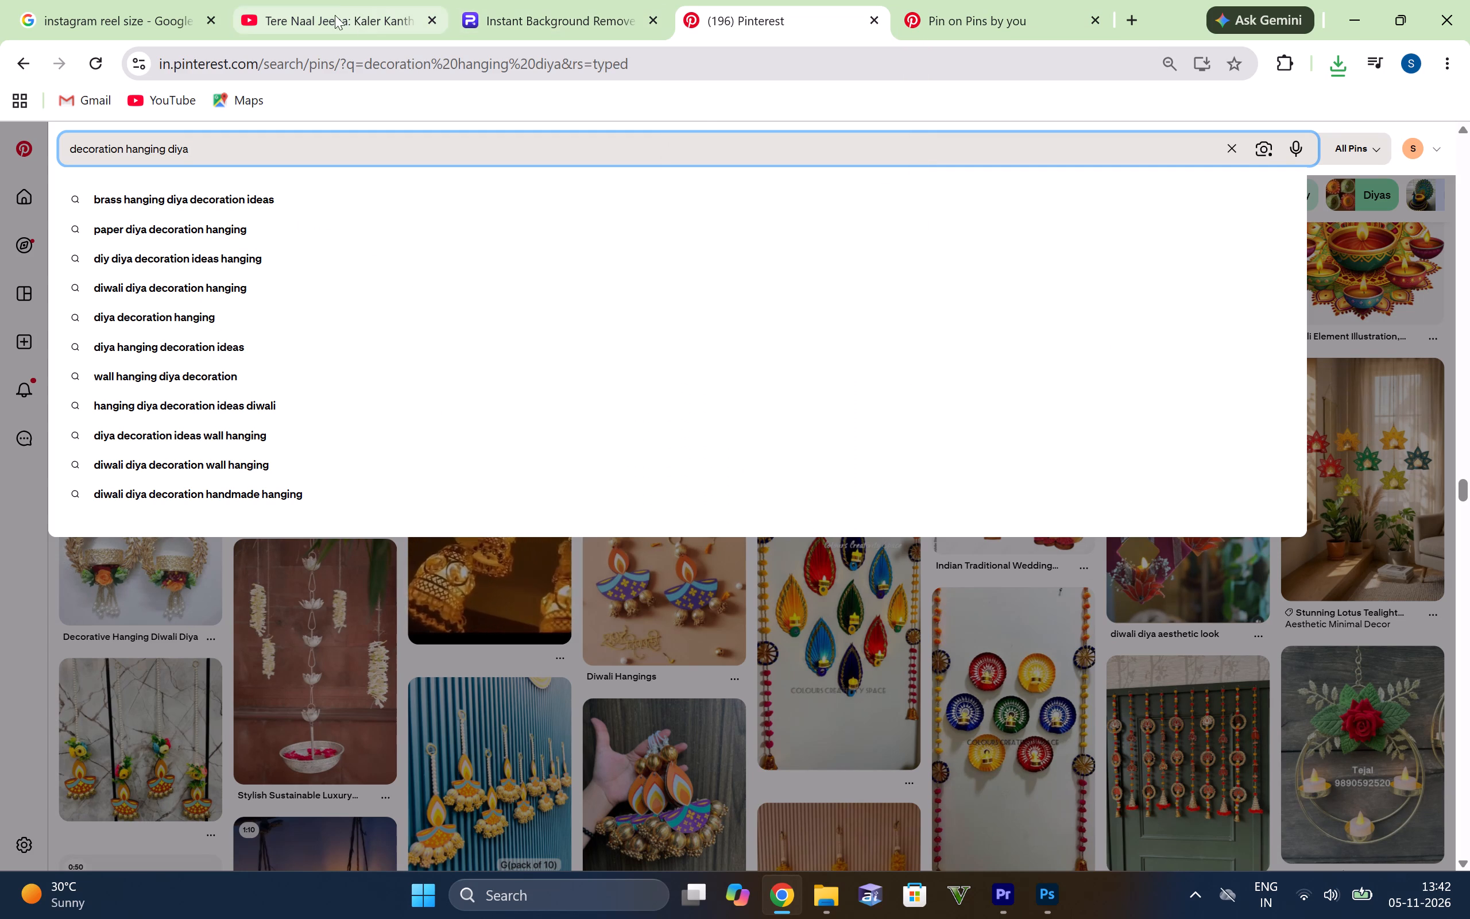
{"action": "left_click", "coordinate": [608, 3]}
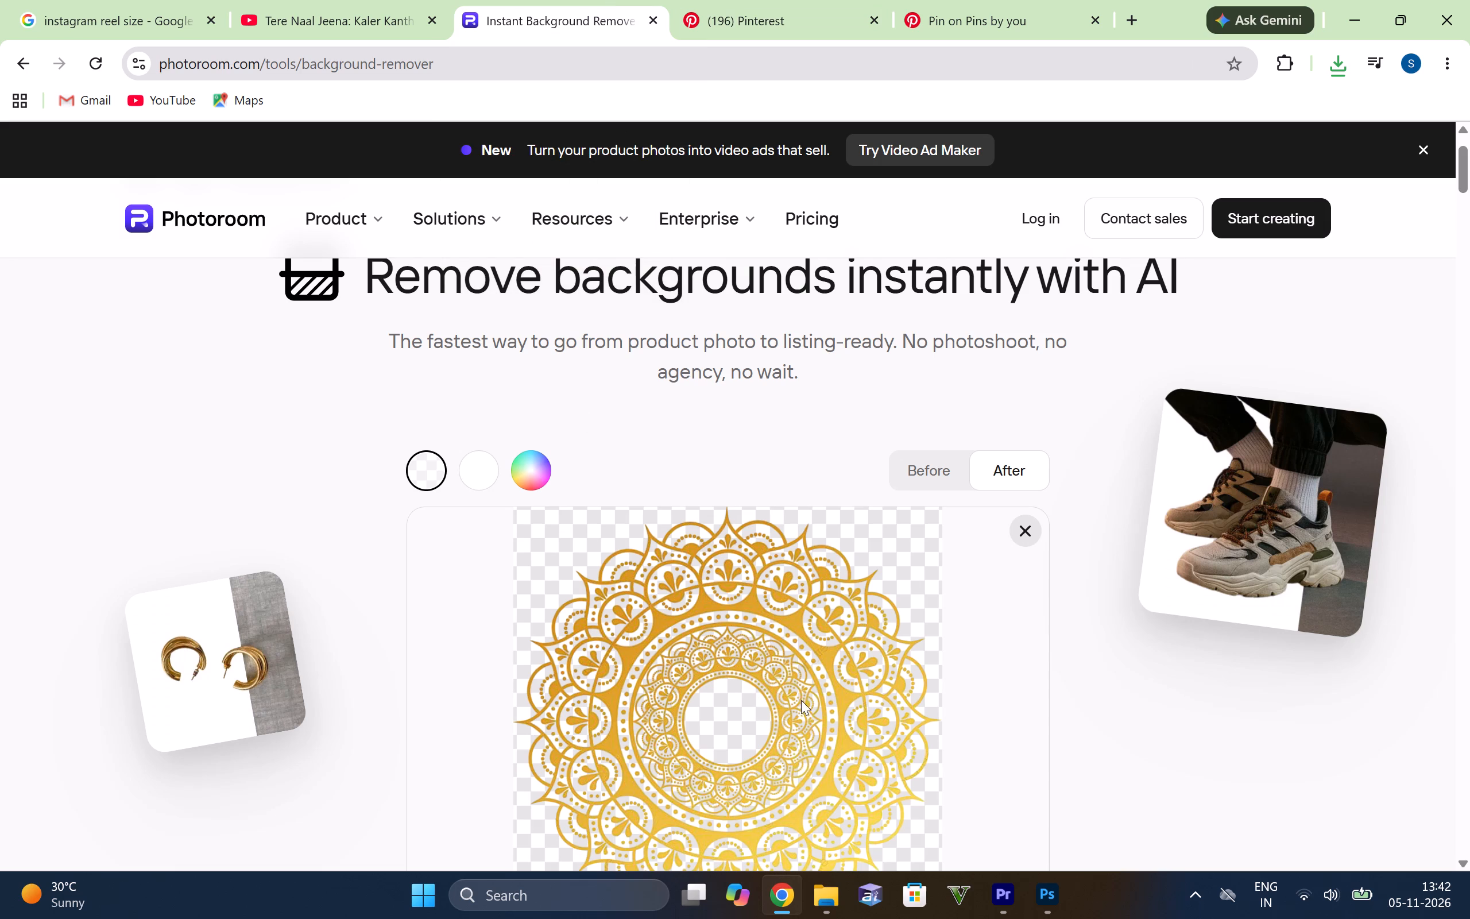
{"action": "left_click", "coordinate": [1025, 532]}
{"action": "scroll", "coordinate": [968, 521], "scroll_direction": "down", "scroll_amount": 4}
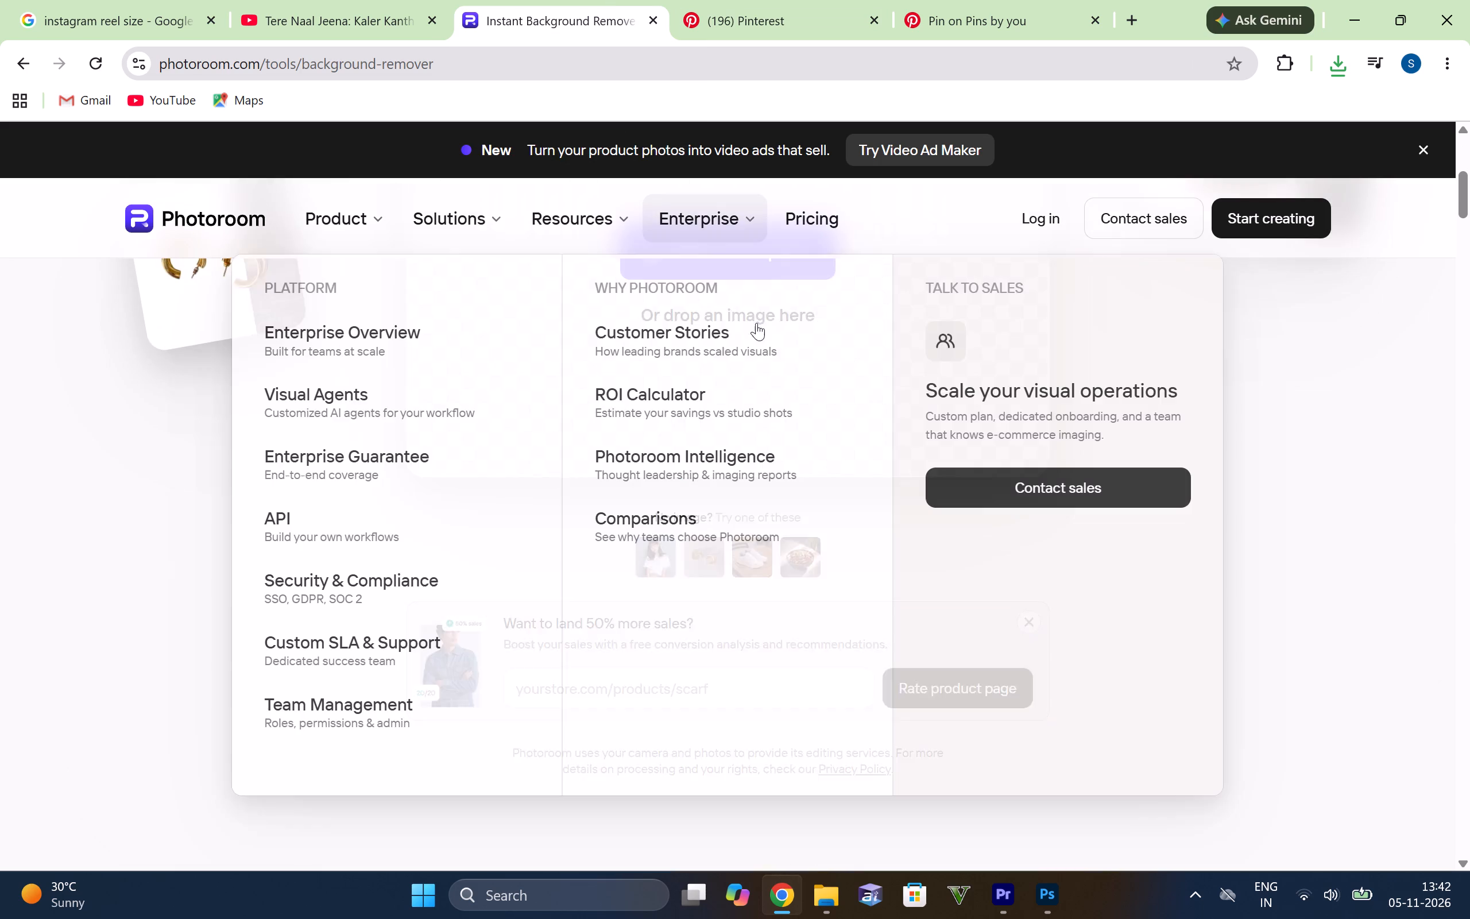
{"action": "scroll", "coordinate": [766, 349], "scroll_direction": "up", "scroll_amount": 4}
{"action": "left_click", "coordinate": [1336, 323]}
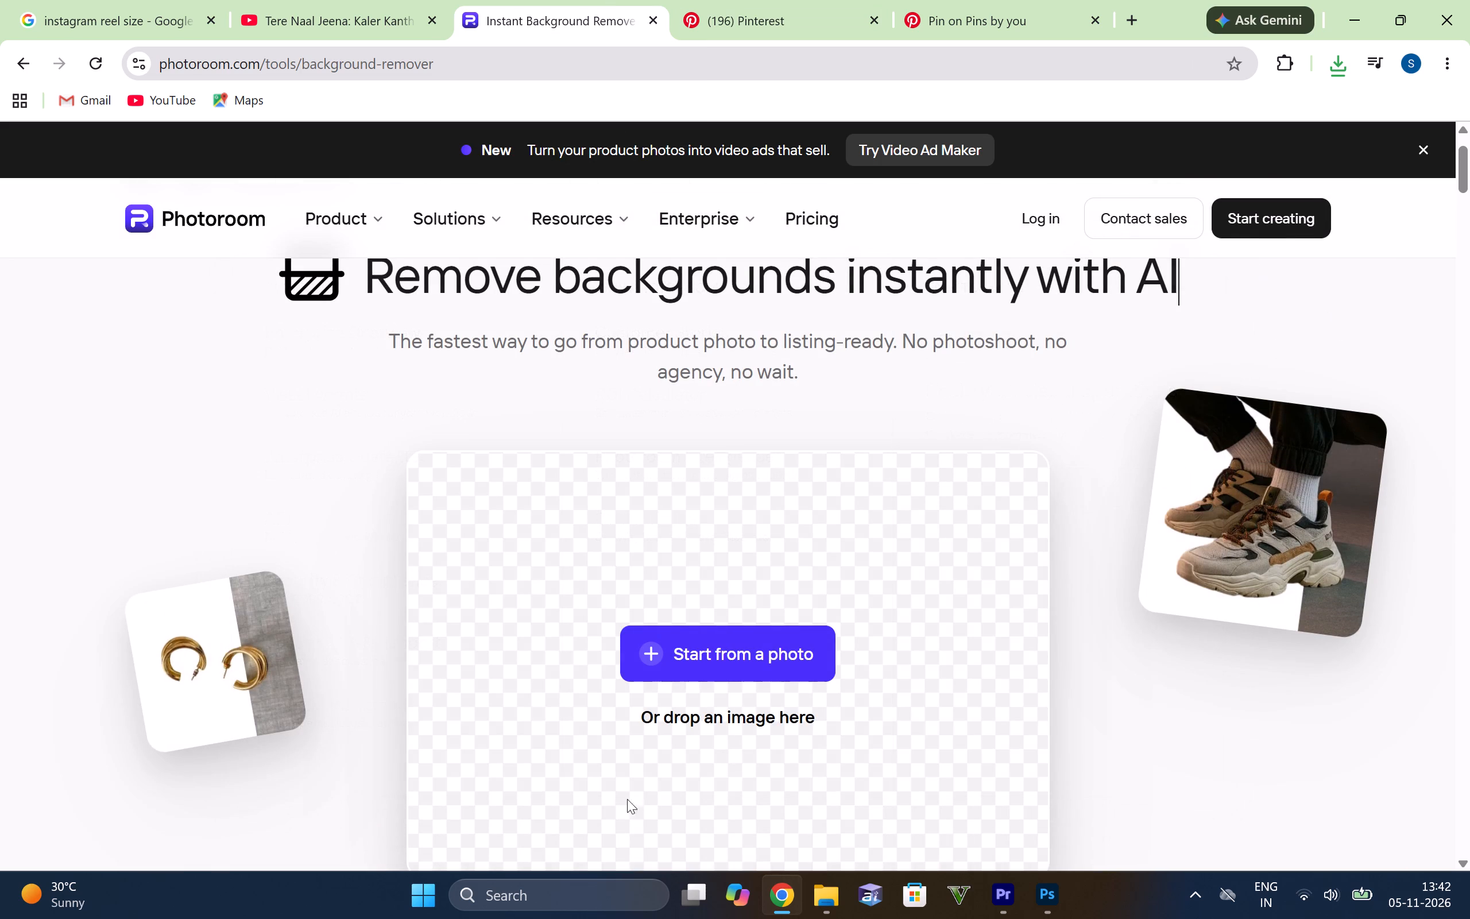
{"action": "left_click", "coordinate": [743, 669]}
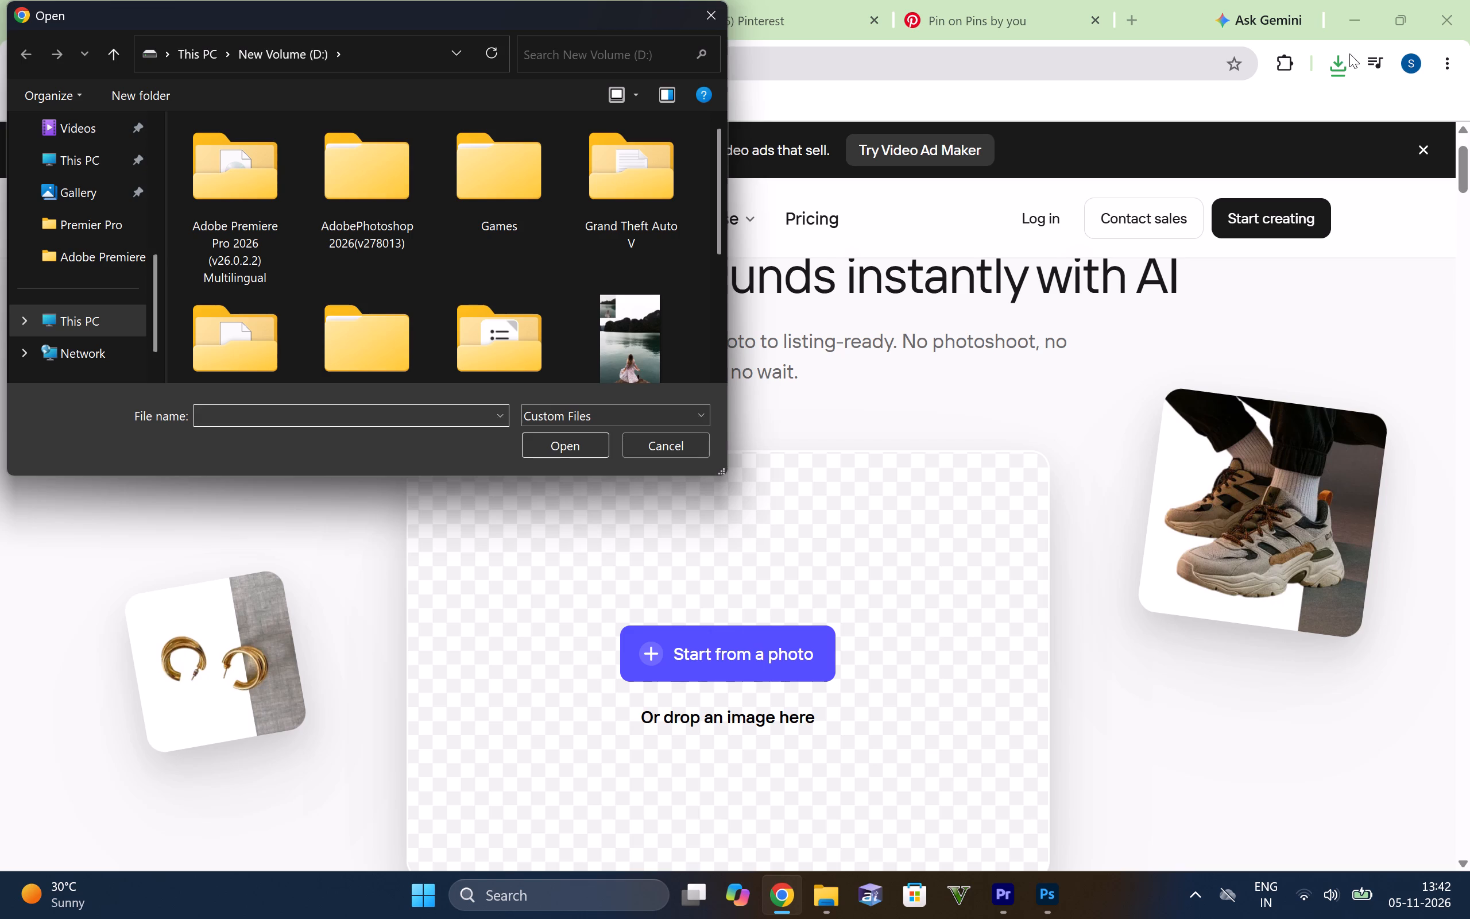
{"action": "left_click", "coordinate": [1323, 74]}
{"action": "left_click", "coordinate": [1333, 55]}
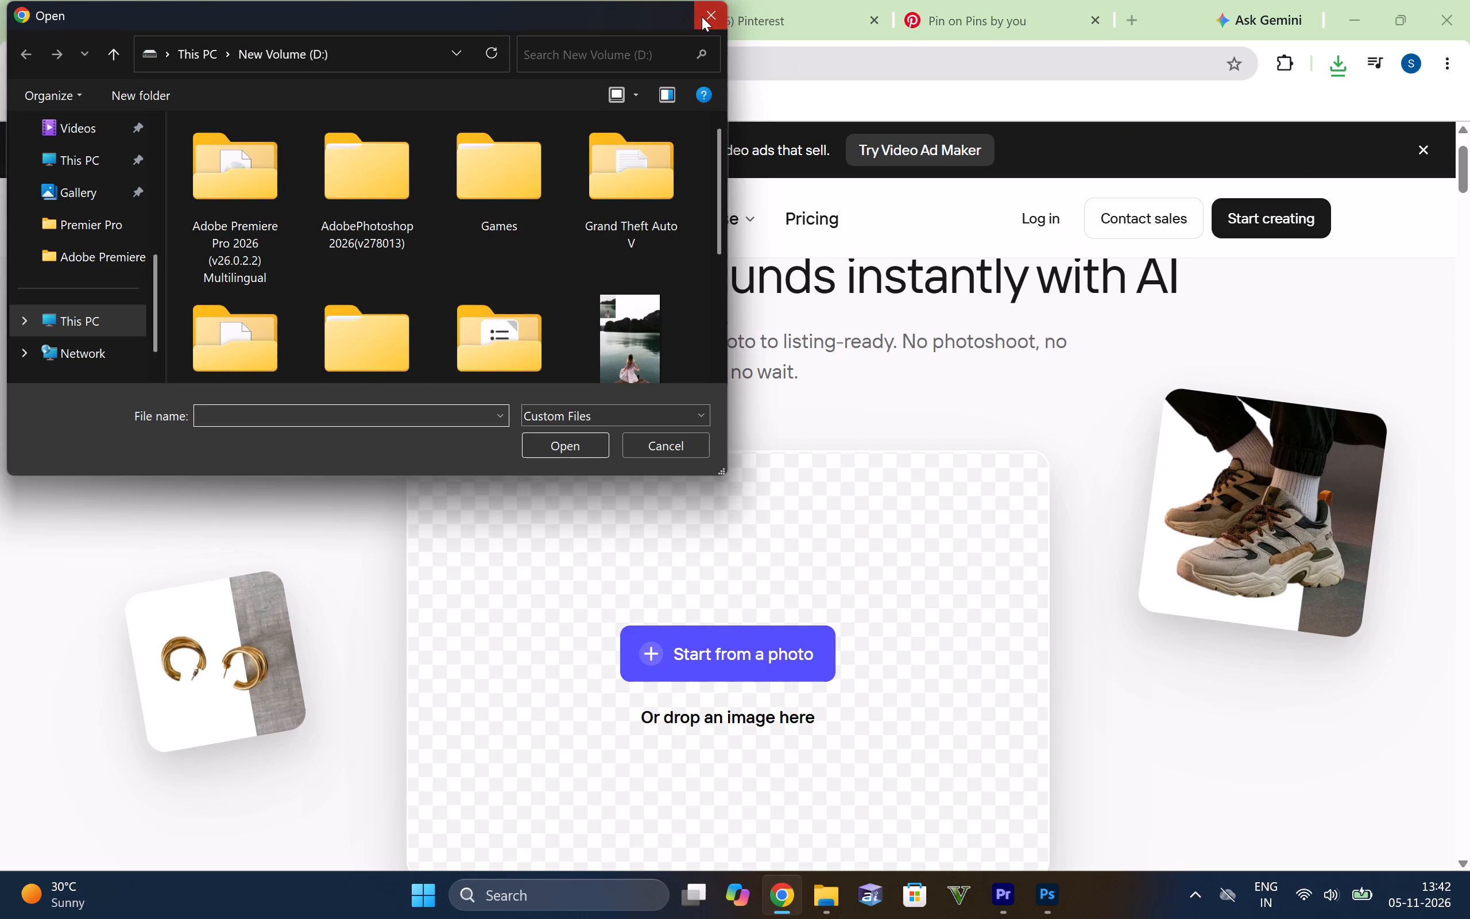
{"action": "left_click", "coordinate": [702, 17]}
Load the newly downloaded orange mandala PNG into the background remover.
{"action": "left_click", "coordinate": [1329, 76]}
{"action": "left_click_drag", "start_coordinate": [1180, 178], "coordinate": [949, 399]}
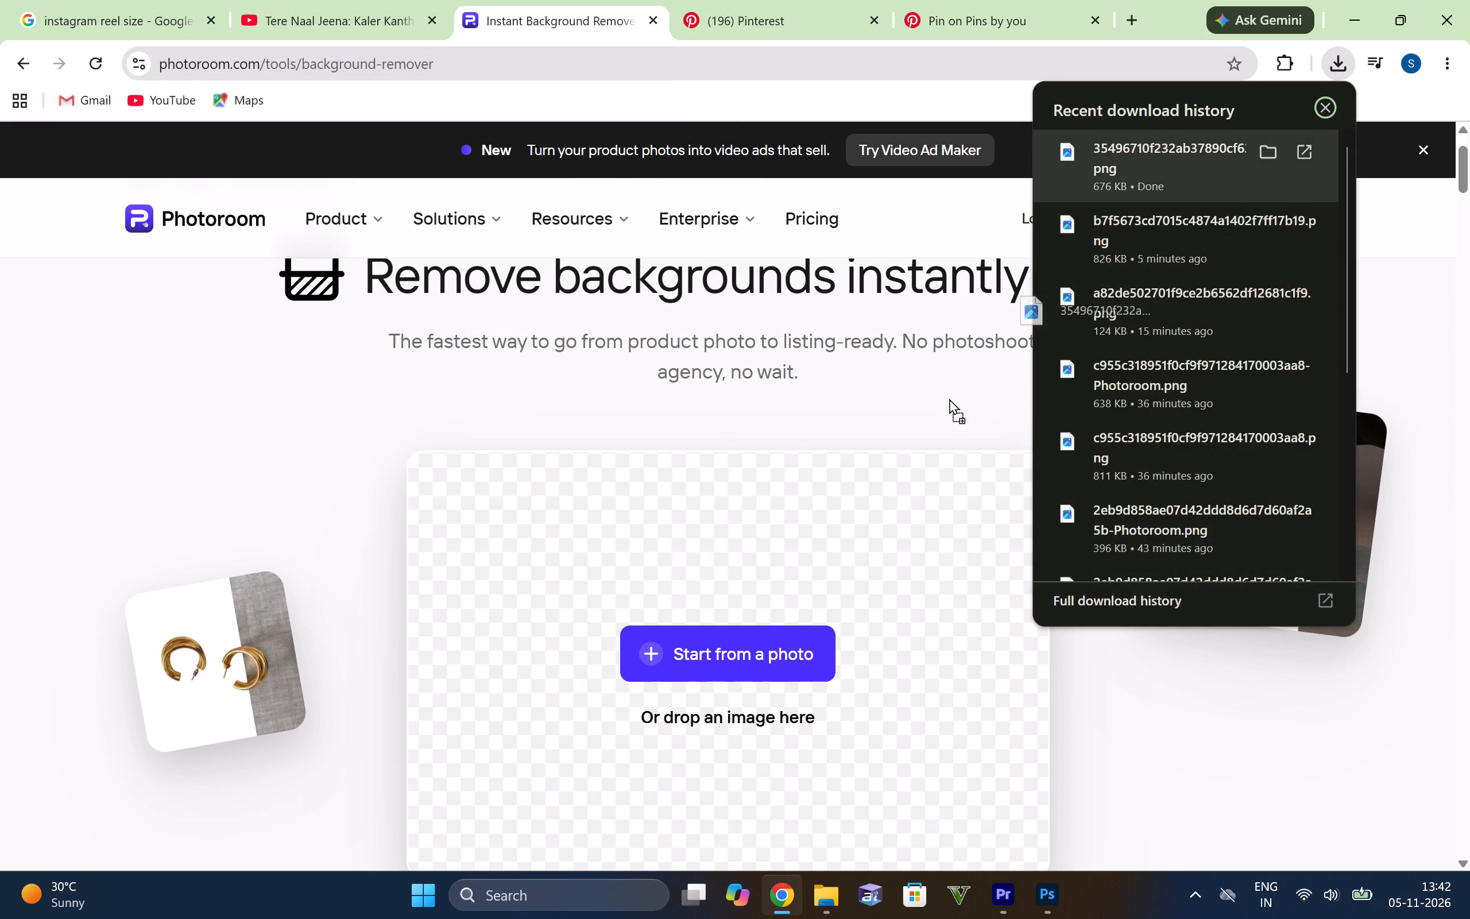
{"action": "left_click_drag", "start_coordinate": [949, 399], "coordinate": [720, 709]}
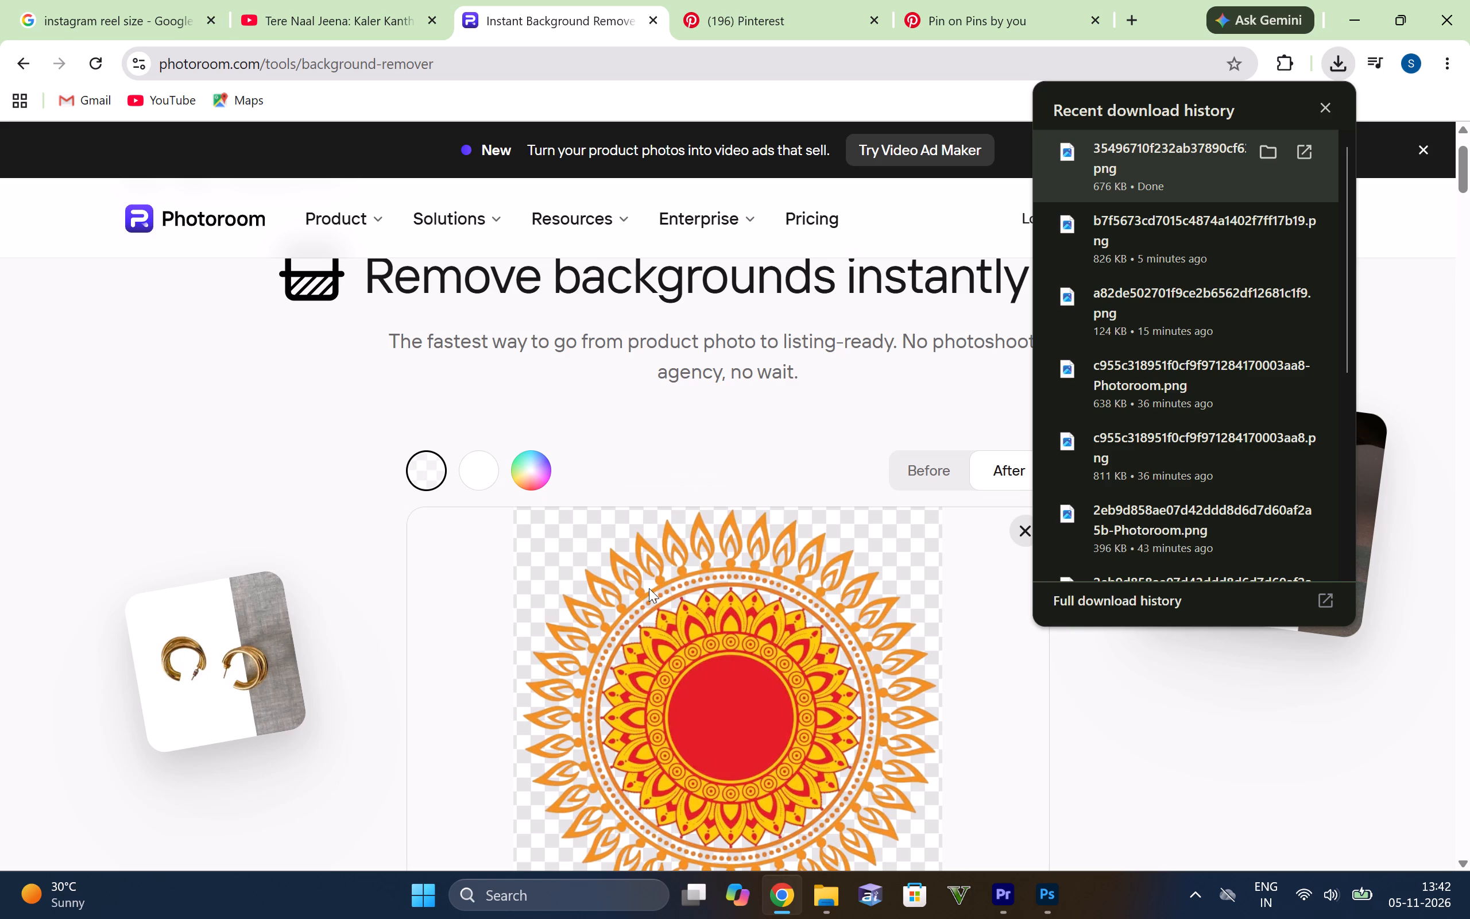
Complete the human verification, download the orange mandala cutout and dismiss the promotional pop-up.
{"action": "scroll", "coordinate": [777, 564], "scroll_direction": "down", "scroll_amount": 4}
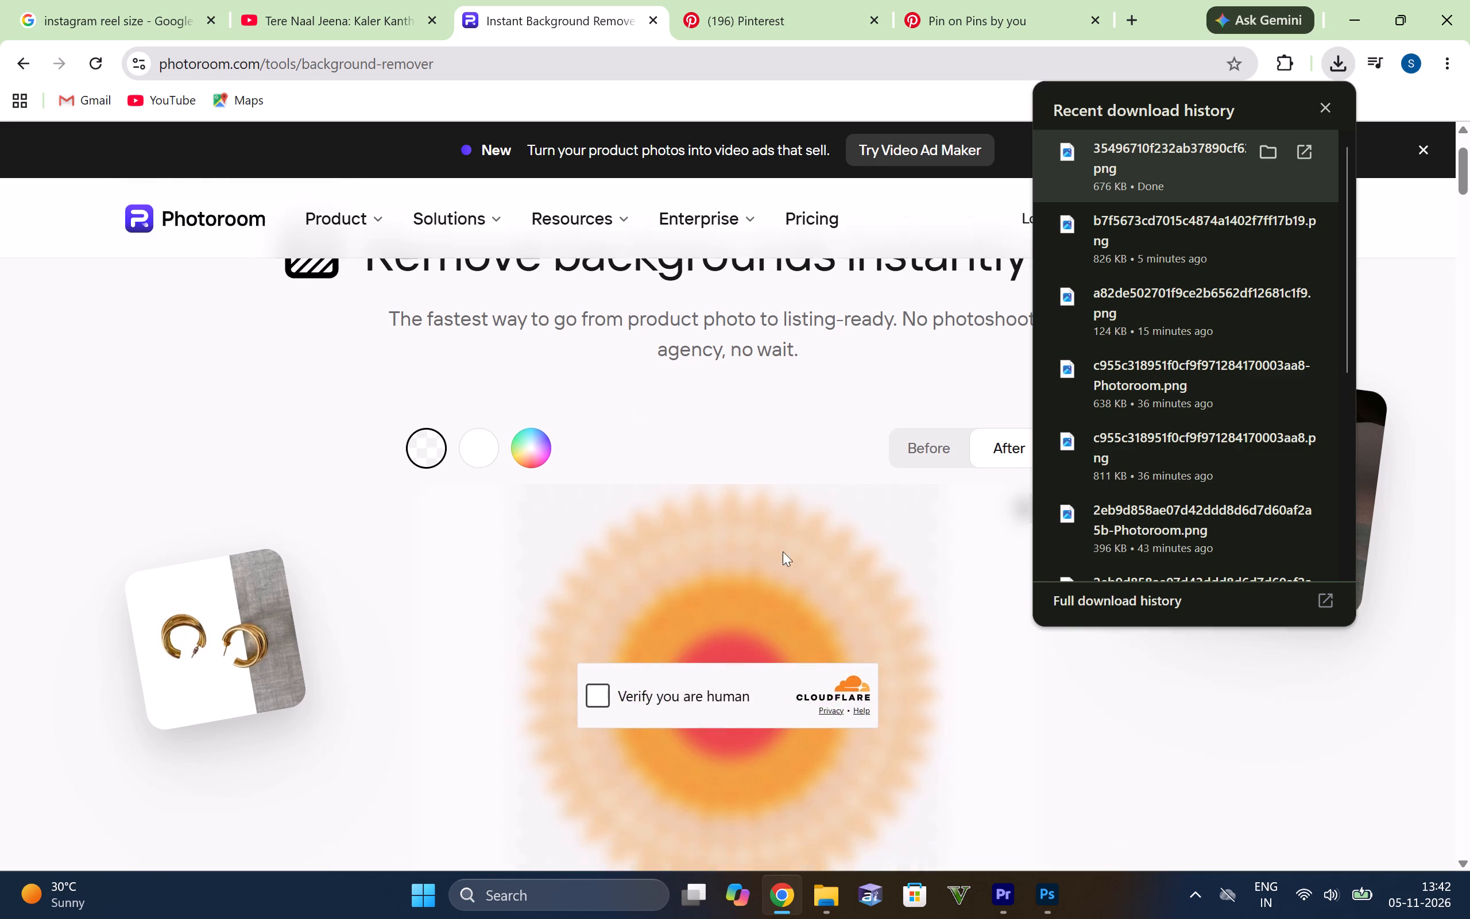
{"action": "scroll", "coordinate": [783, 551], "scroll_direction": "down", "scroll_amount": 2}
{"action": "scroll", "coordinate": [769, 472], "scroll_direction": "up", "scroll_amount": 3}
{"action": "left_click", "coordinate": [594, 421]}
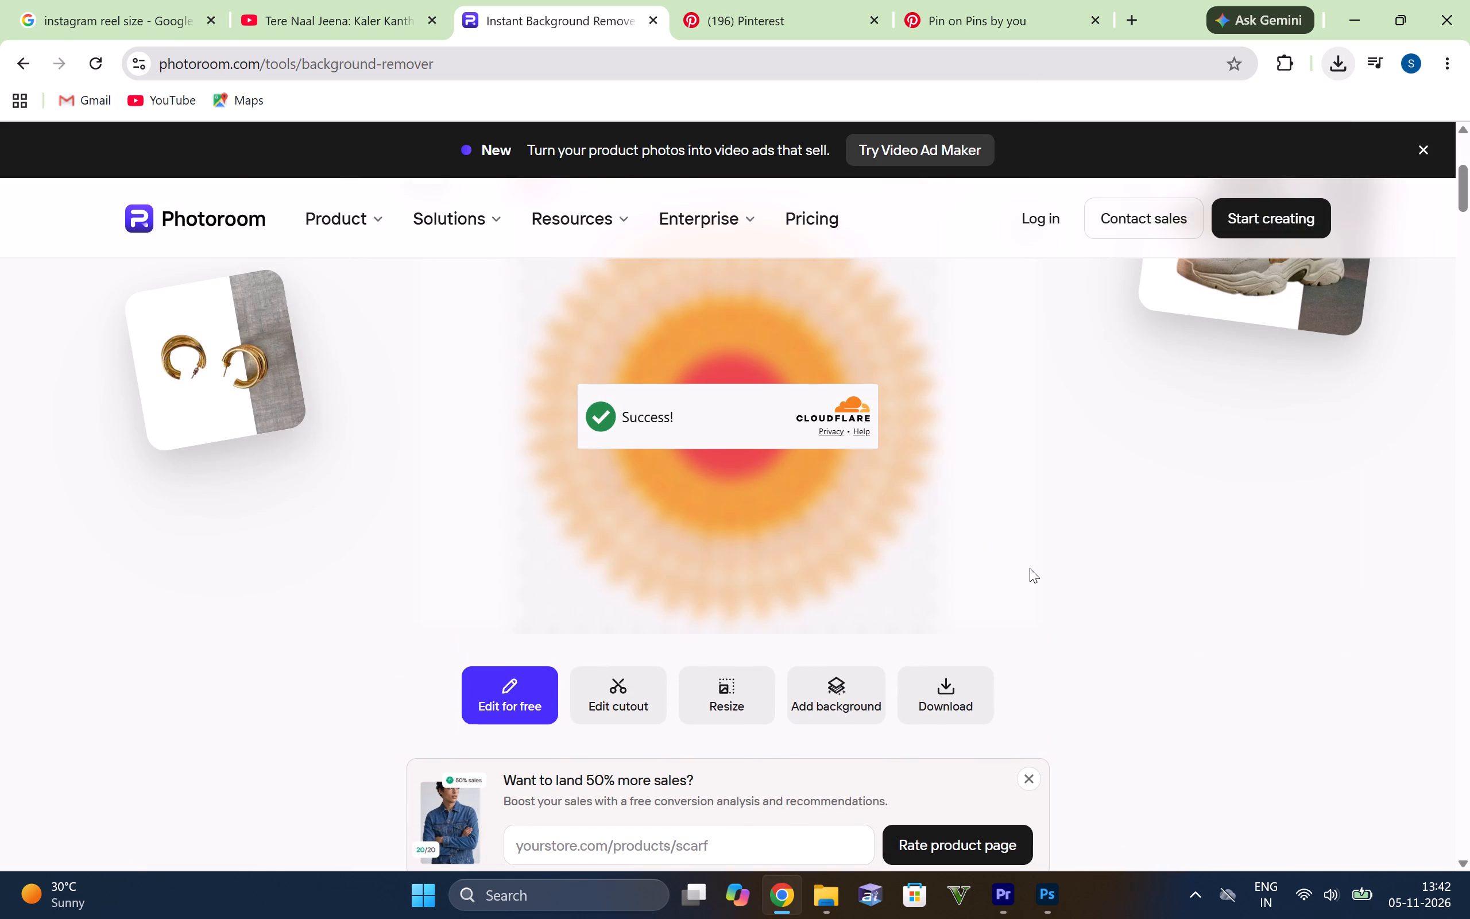
{"action": "left_click", "coordinate": [958, 688]}
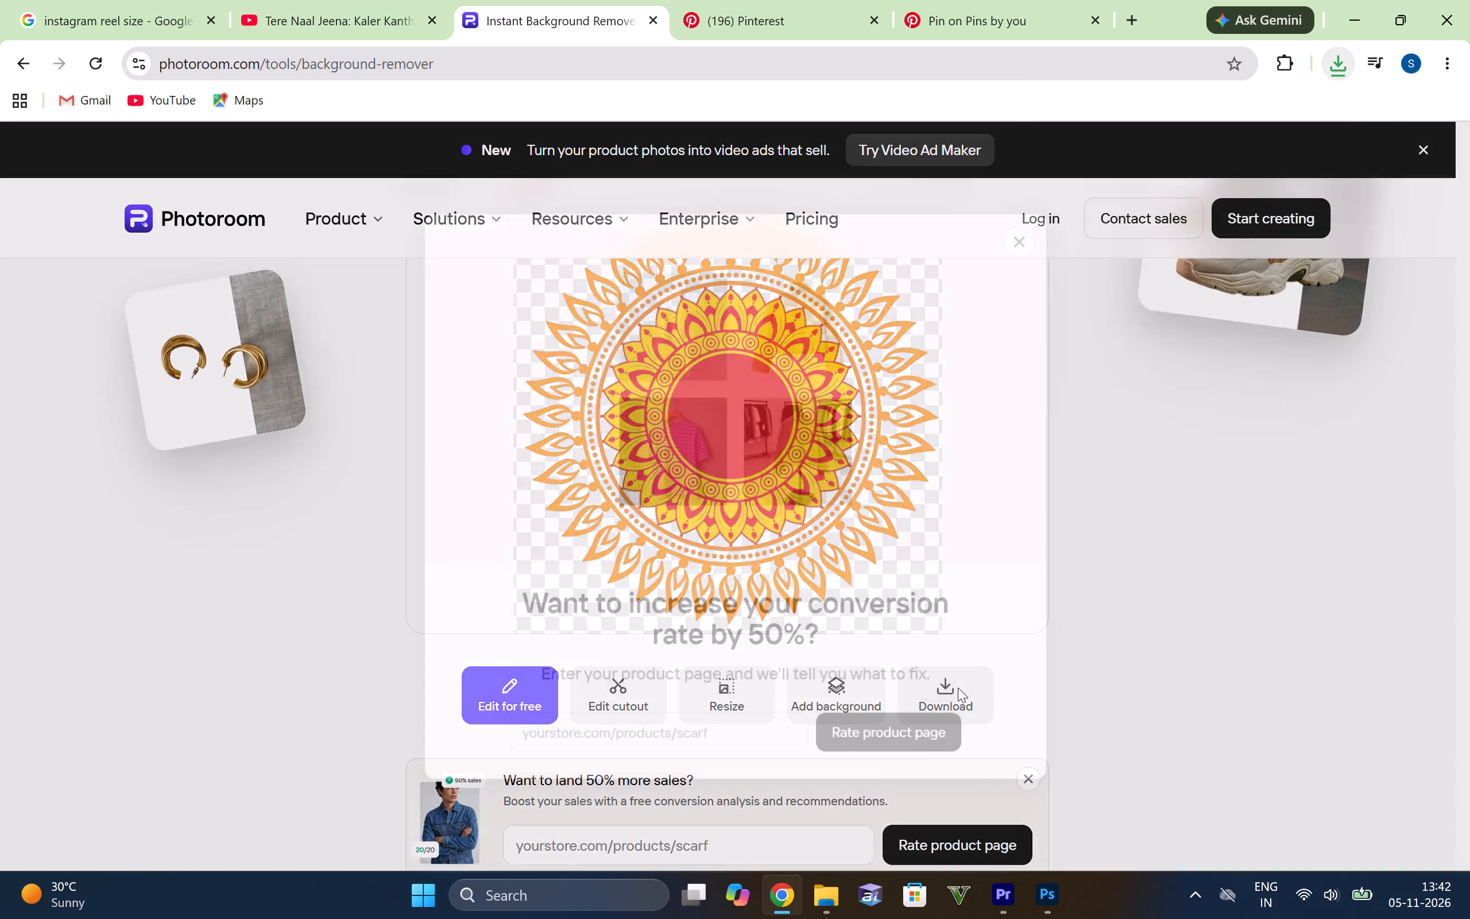
{"action": "left_click", "coordinate": [1028, 235]}
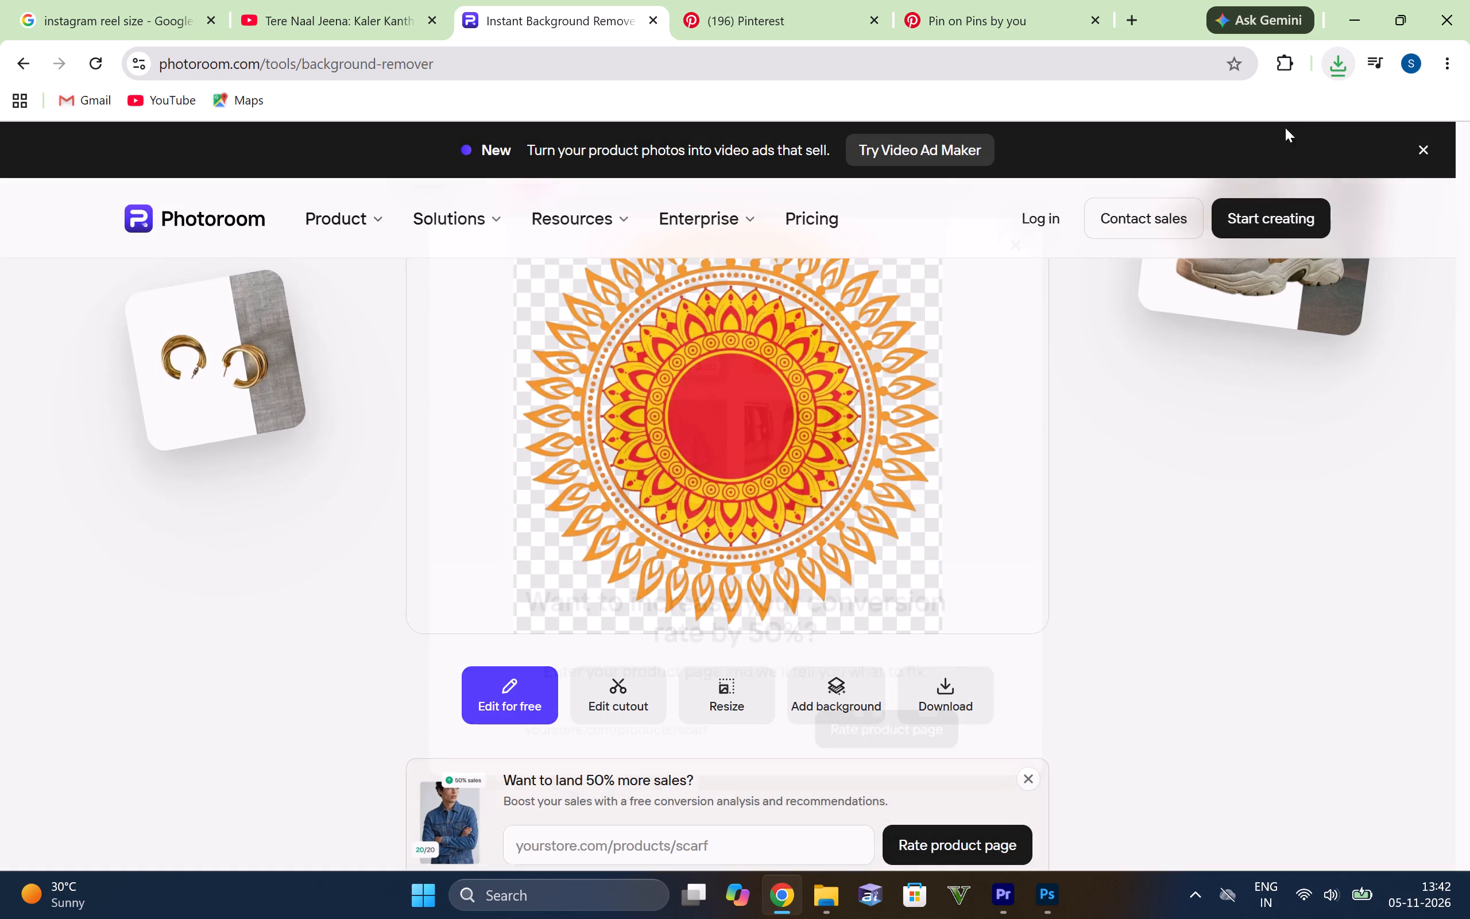
Place the downloaded orange mandala cutout in Diwali.psd in Photoshop, centred horizontally over the lower part of the poster.
{"action": "left_click", "coordinate": [1333, 74]}
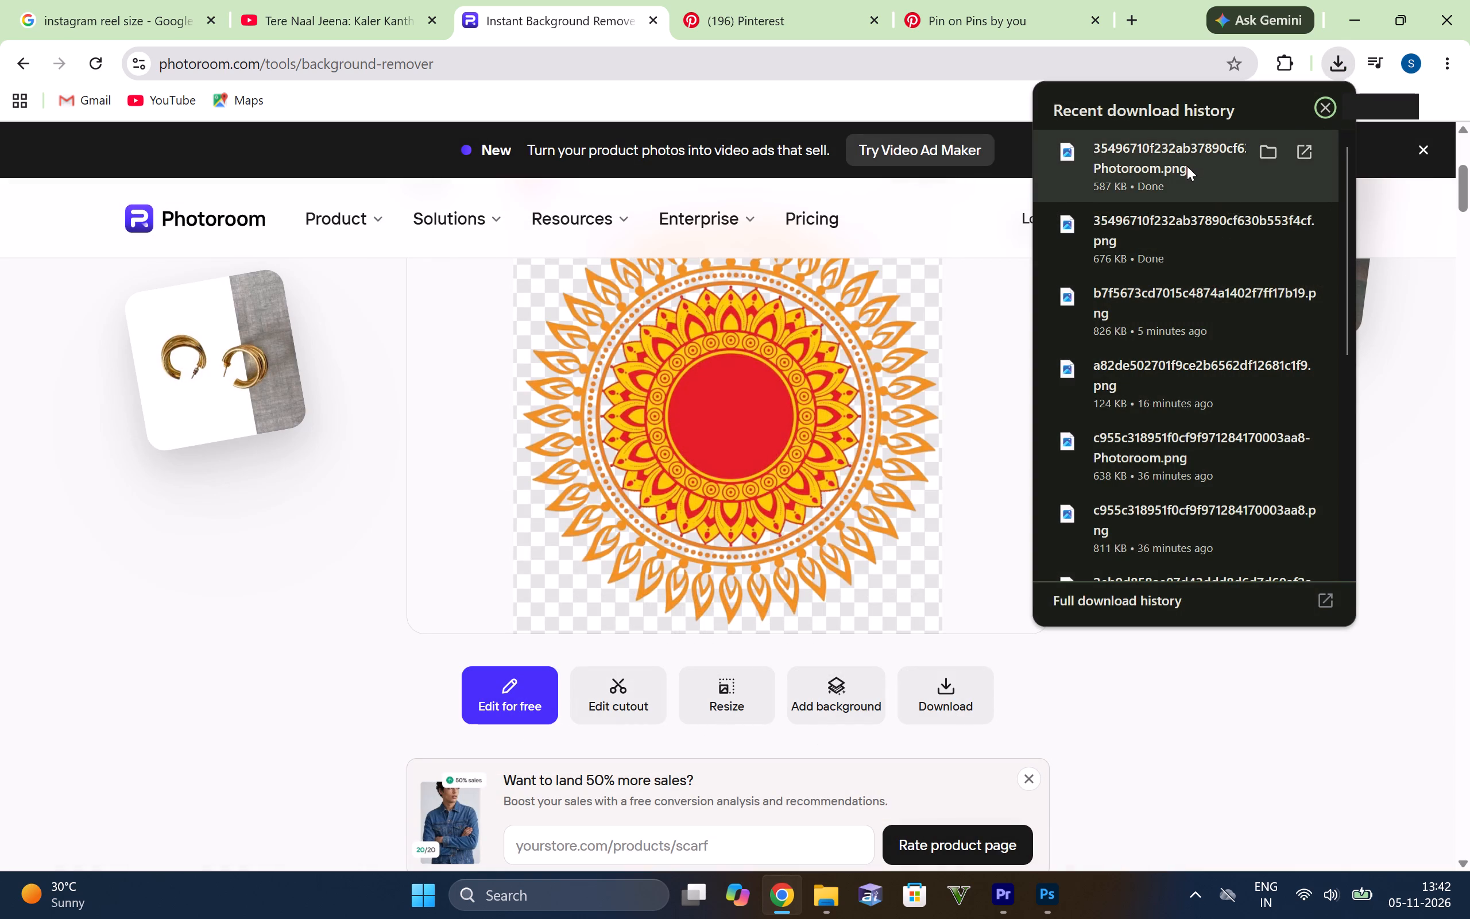
{"action": "left_click_drag", "start_coordinate": [1187, 166], "coordinate": [586, 468]}
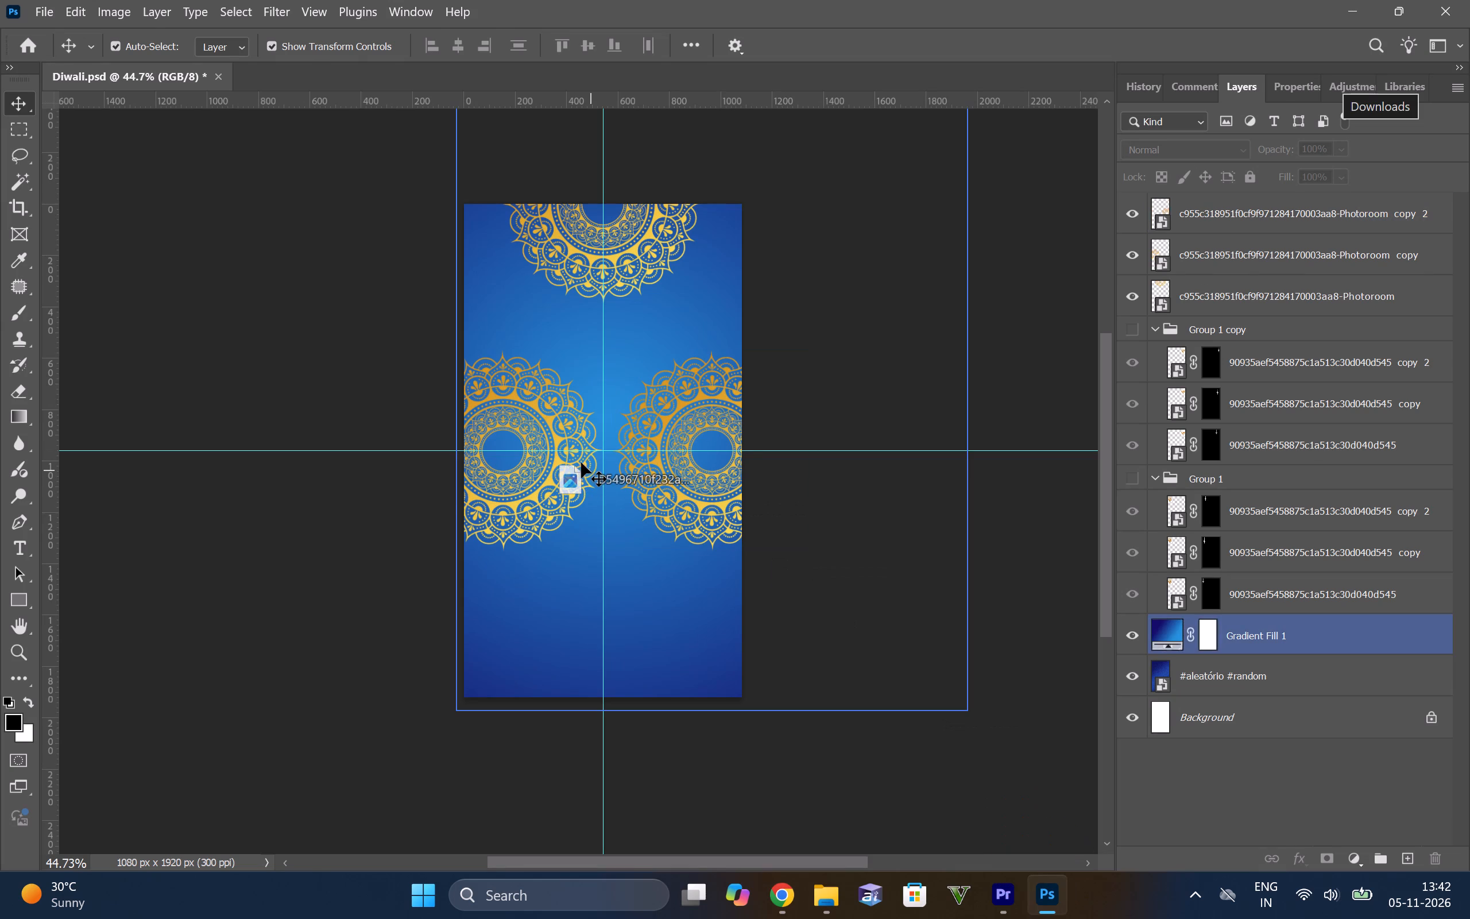
{"action": "left_click_drag", "start_coordinate": [618, 445], "coordinate": [616, 623]}
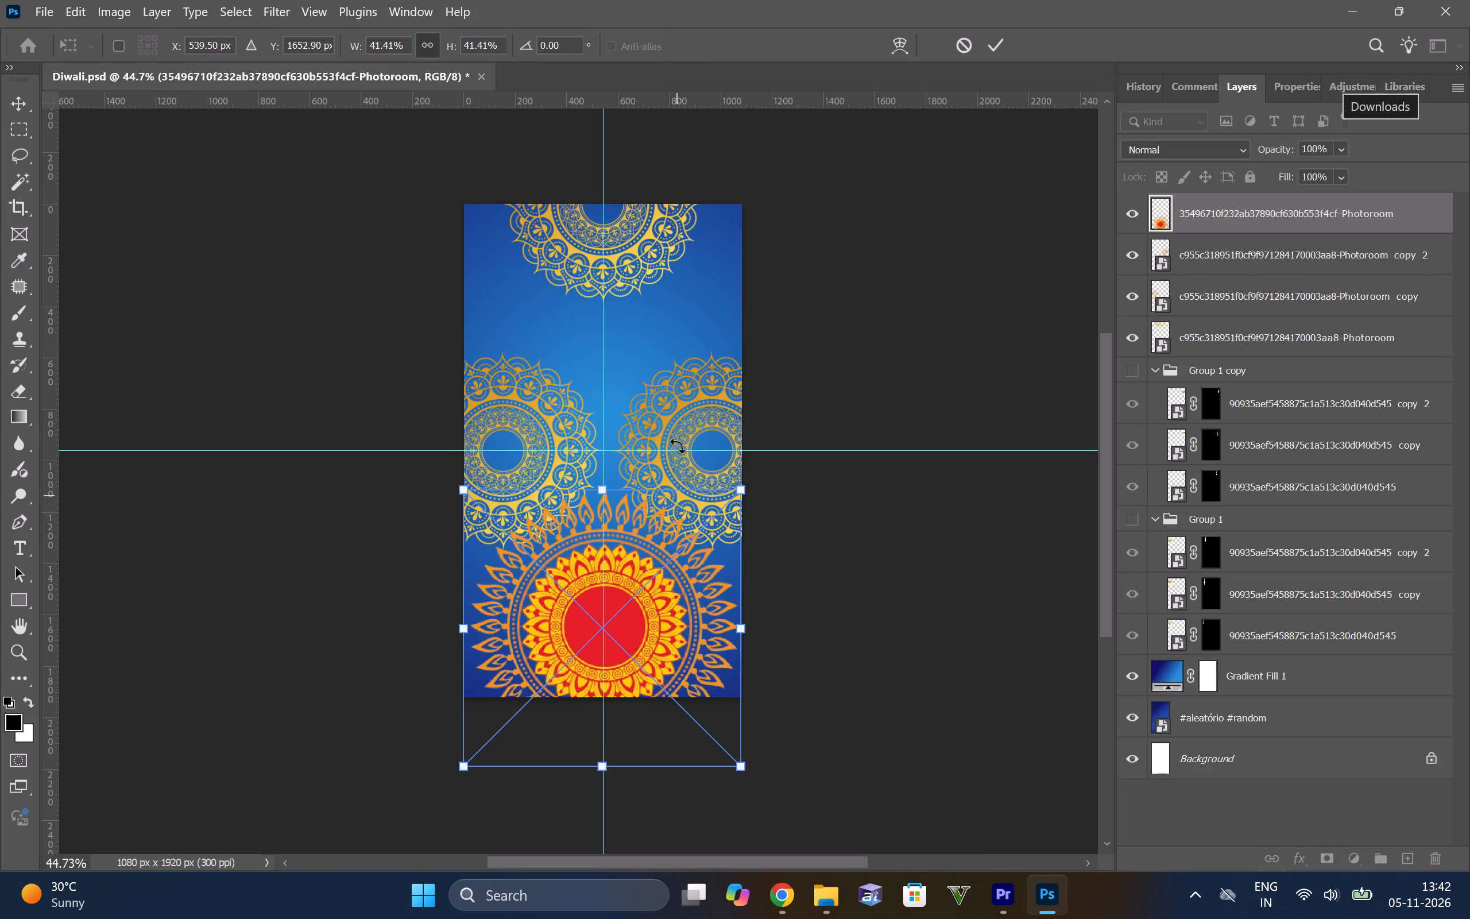
{"action": "left_click", "coordinate": [992, 42]}
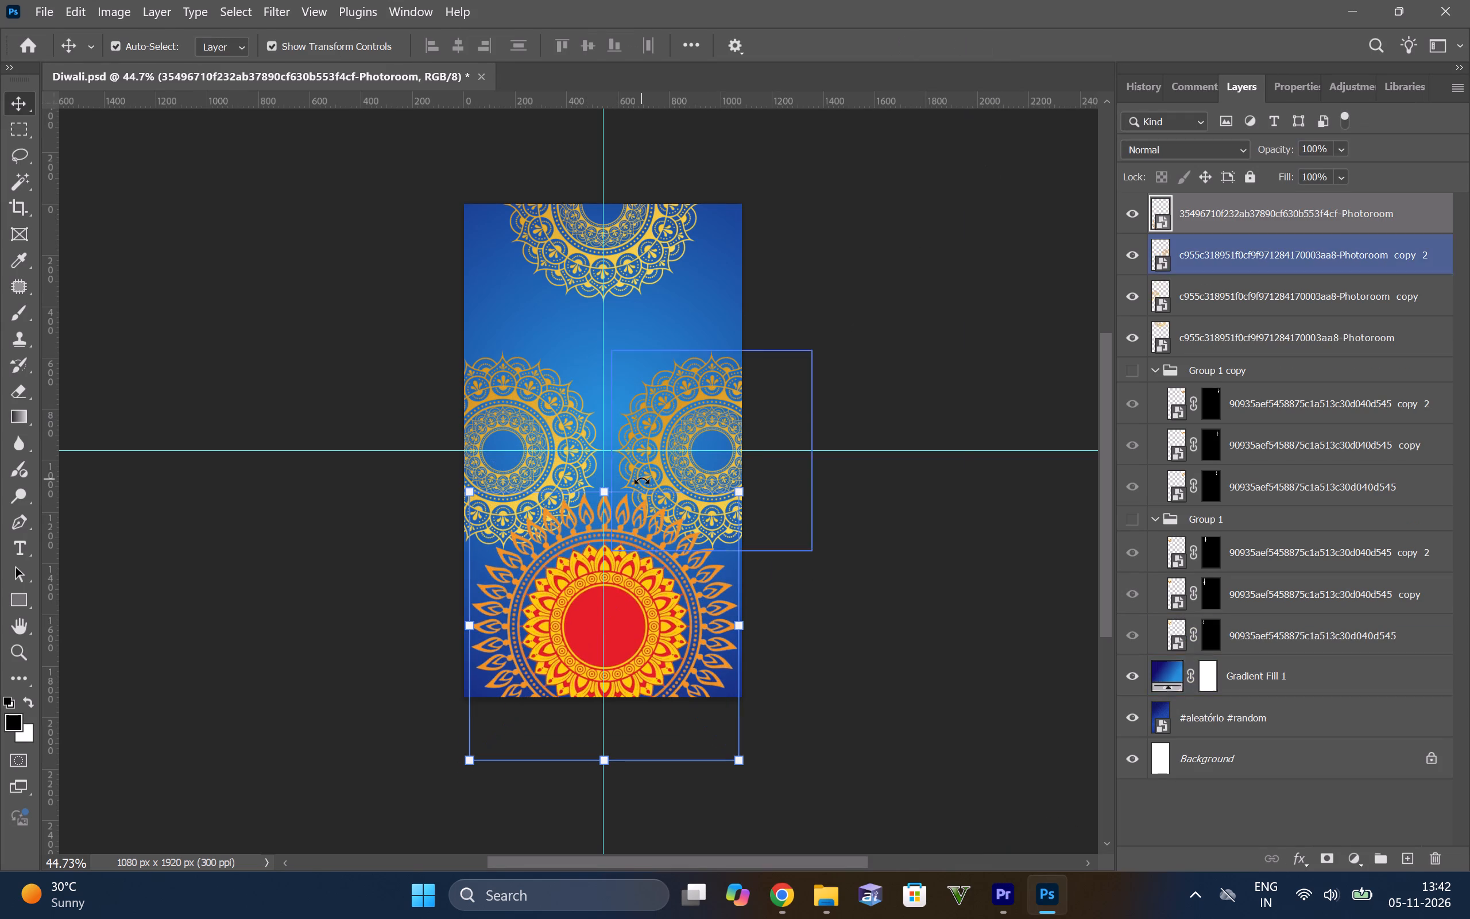
Delete the two golden mandalas at the middle of the poster's right and left edges.
{"action": "left_click", "coordinate": [663, 441]}
{"action": "left_click", "coordinate": [687, 445]}
{"action": "key", "text": "Delete"}
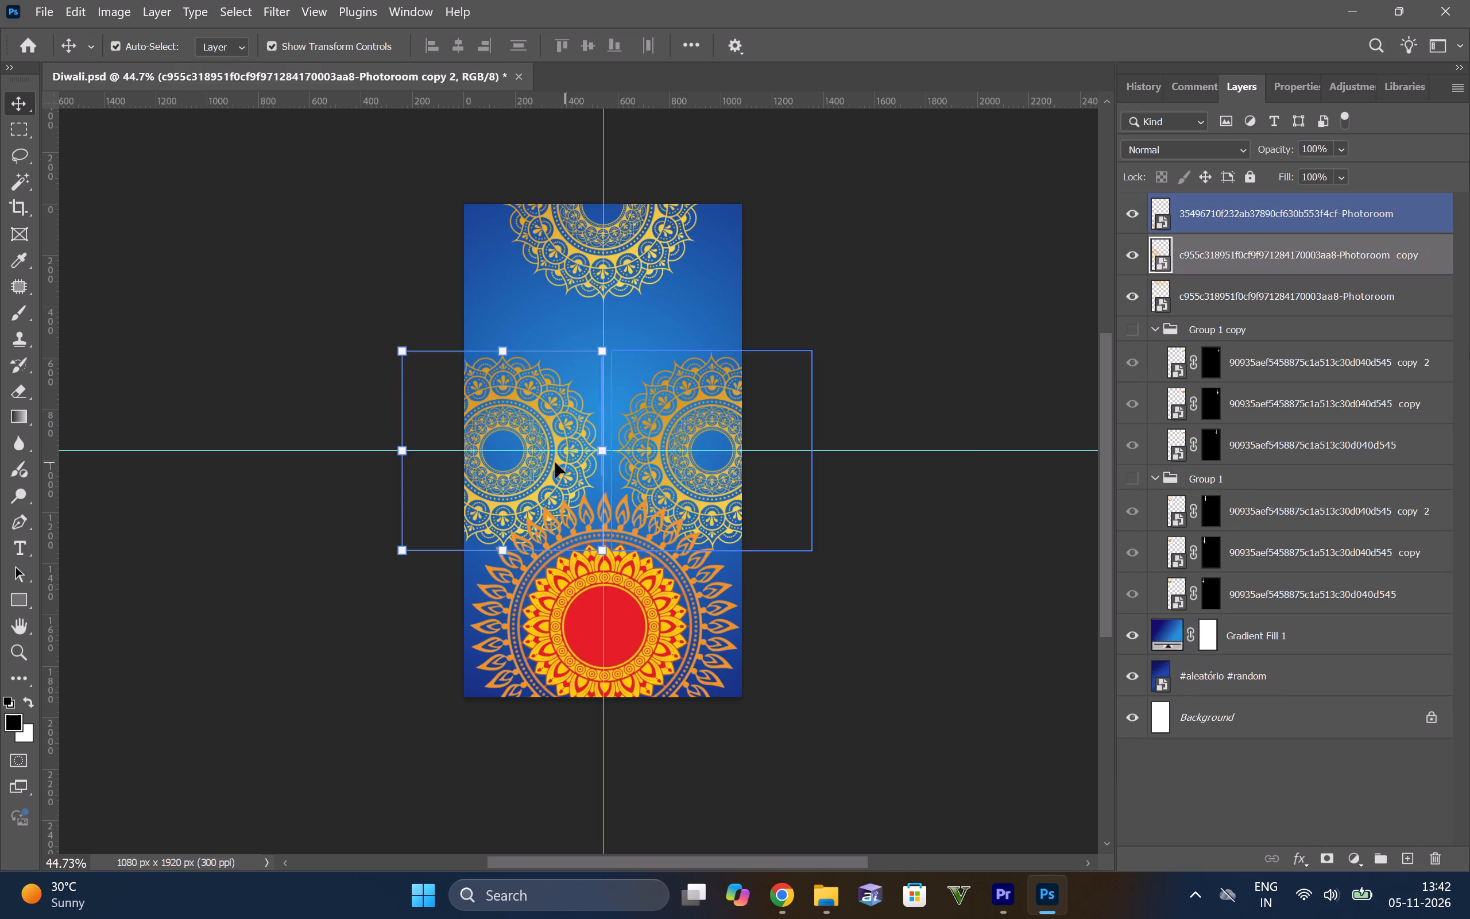
{"action": "left_click", "coordinate": [523, 441]}
{"action": "key", "text": "Delete"}
Move the orange mandala up to the middle of the poster, around the crossing of the guides.
{"action": "left_click_drag", "start_coordinate": [583, 599], "coordinate": [569, 447]}
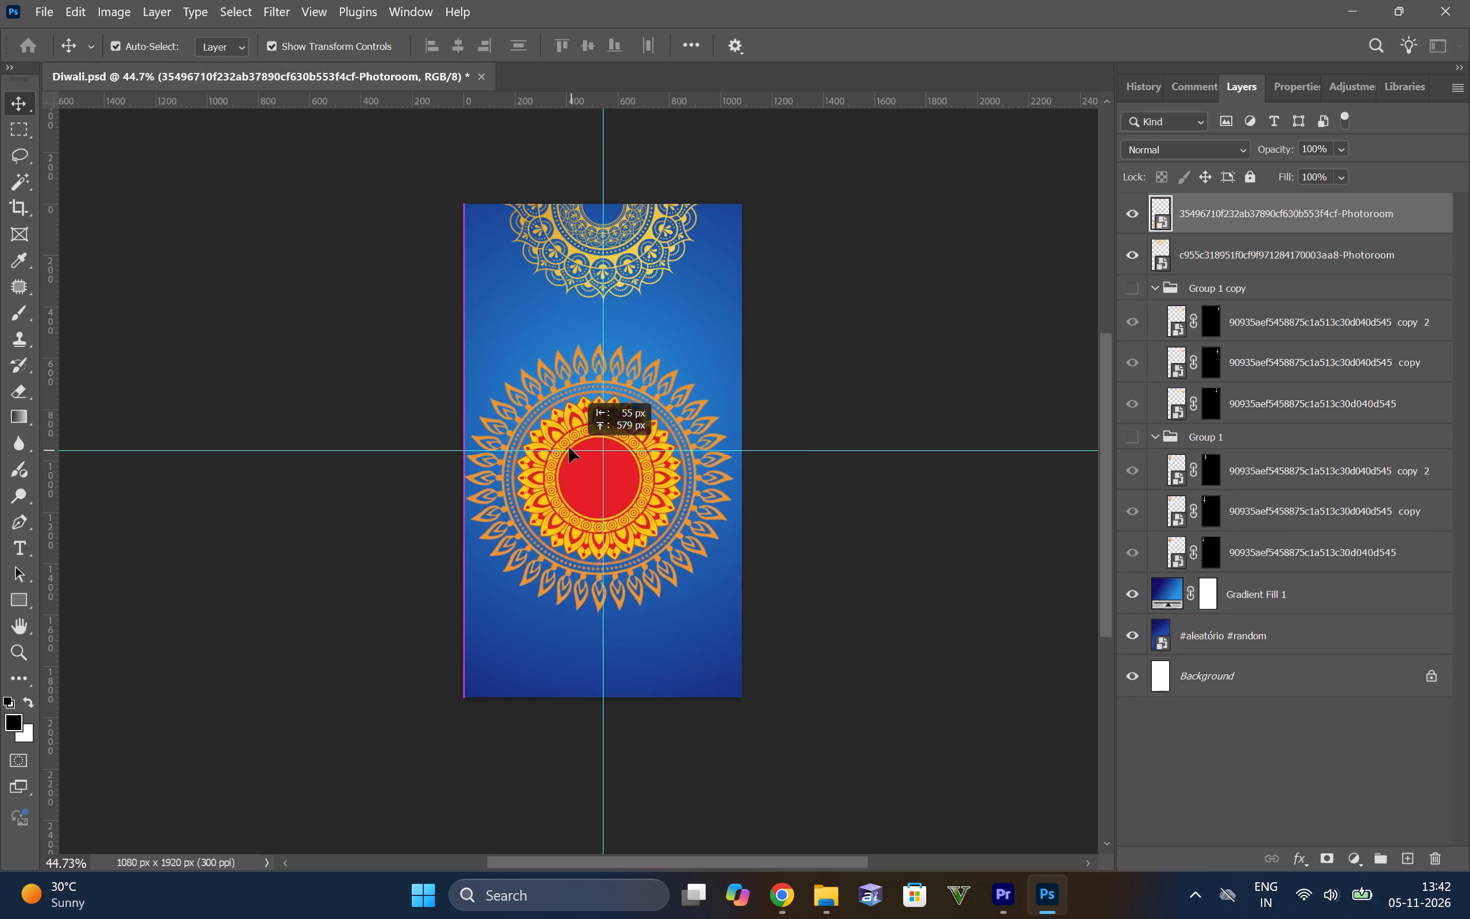
{"action": "left_click_drag", "start_coordinate": [569, 447], "coordinate": [581, 421]}
{"action": "left_click", "coordinate": [619, 407]}
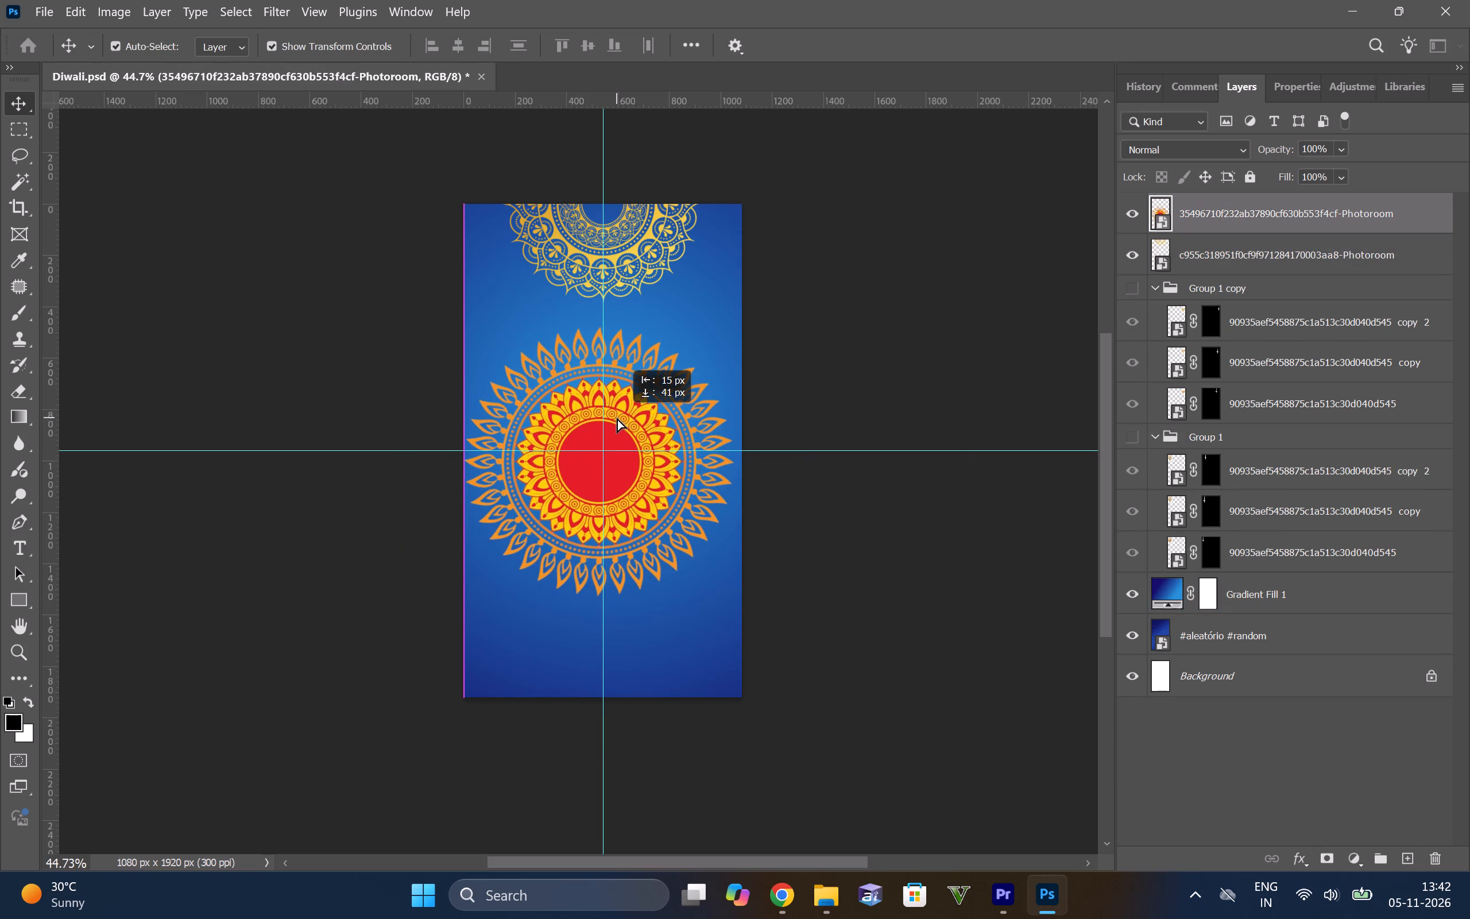
{"action": "left_click", "coordinate": [820, 414]}
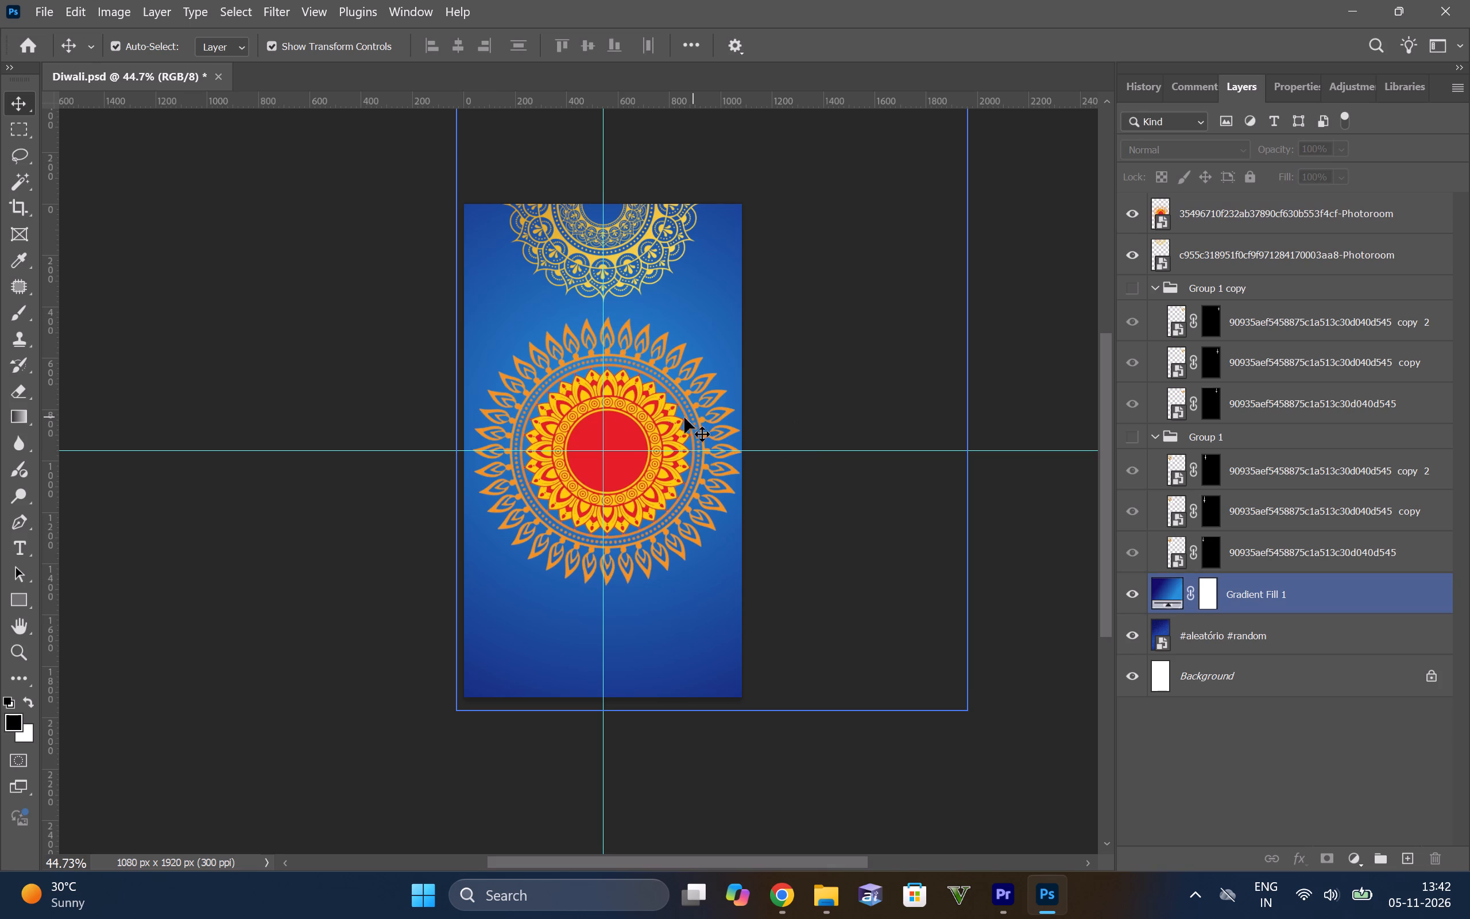
Move the golden mandala from the top centre into the poster's top-left corner, undoing the accidental guide move.
{"action": "left_click", "coordinate": [610, 263]}
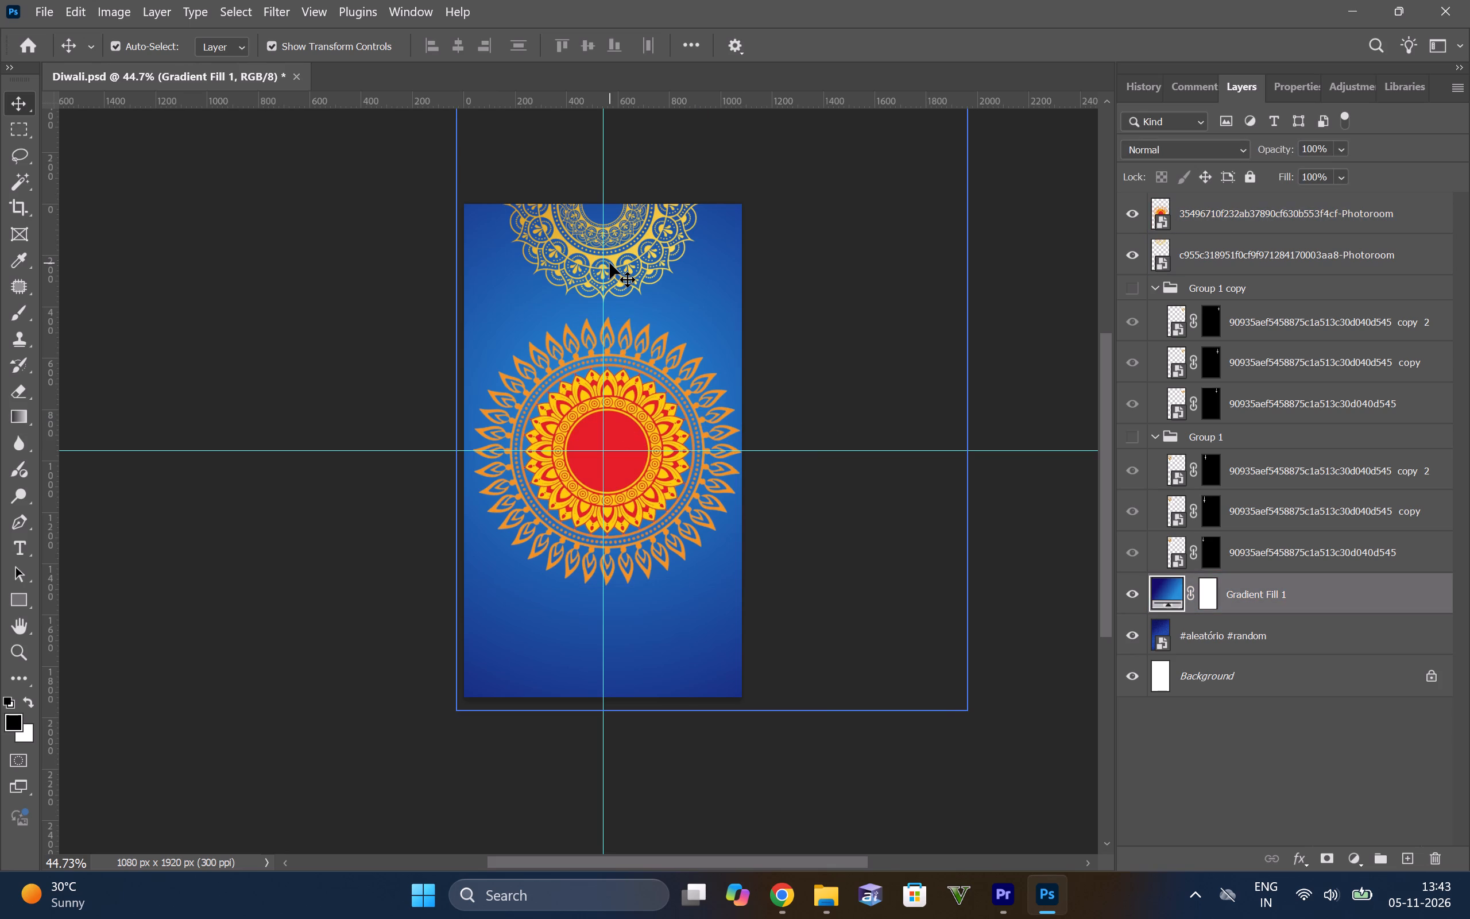
{"action": "left_click_drag", "start_coordinate": [605, 237], "coordinate": [531, 236]}
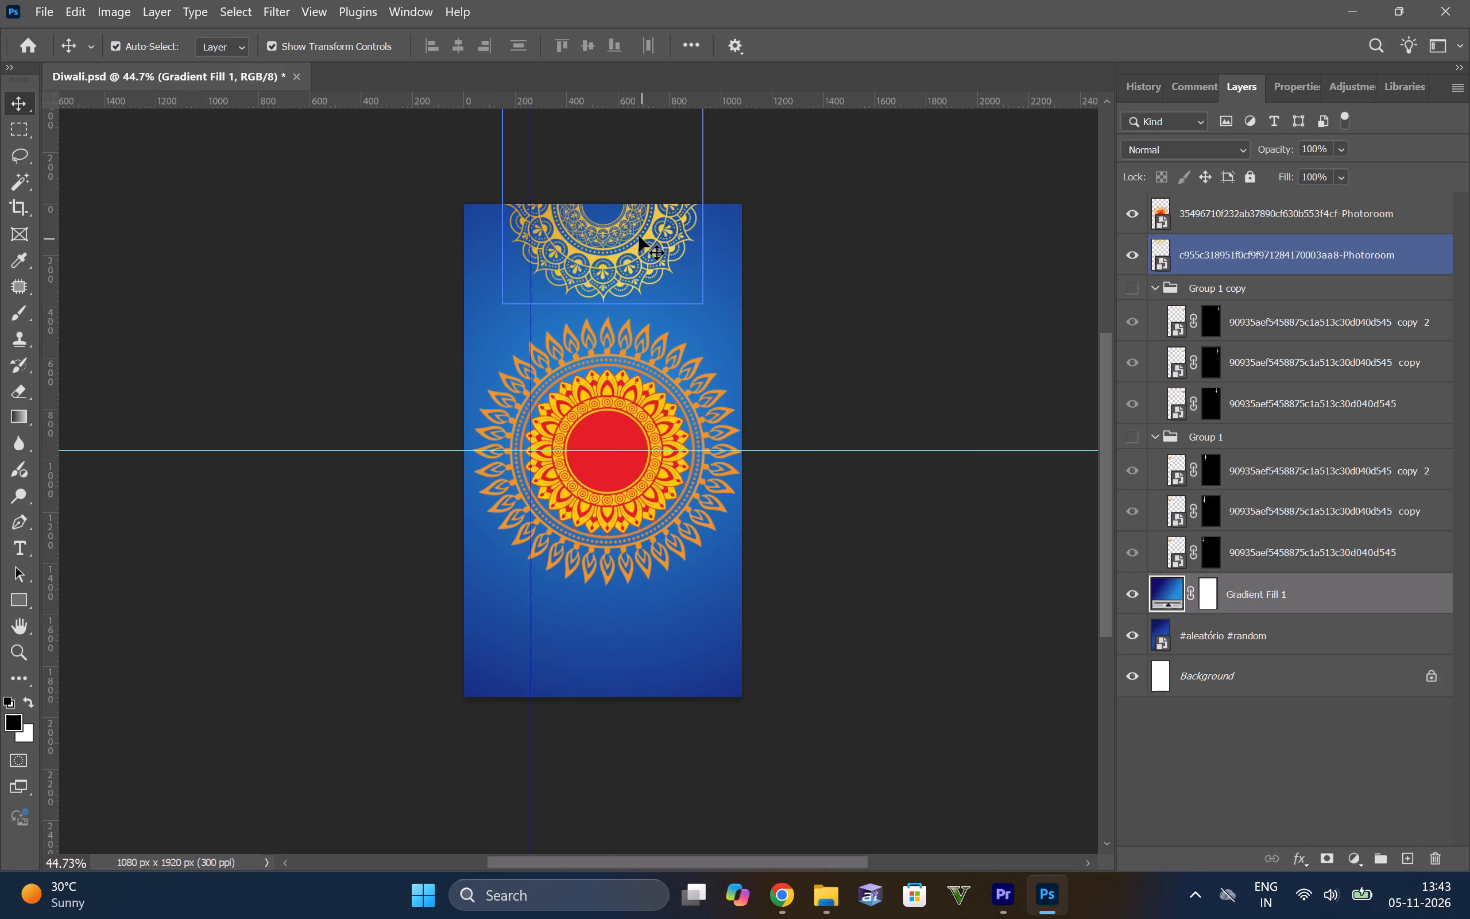
{"action": "key", "text": "ctrl+z"}
{"action": "left_click_drag", "start_coordinate": [570, 240], "coordinate": [500, 252]}
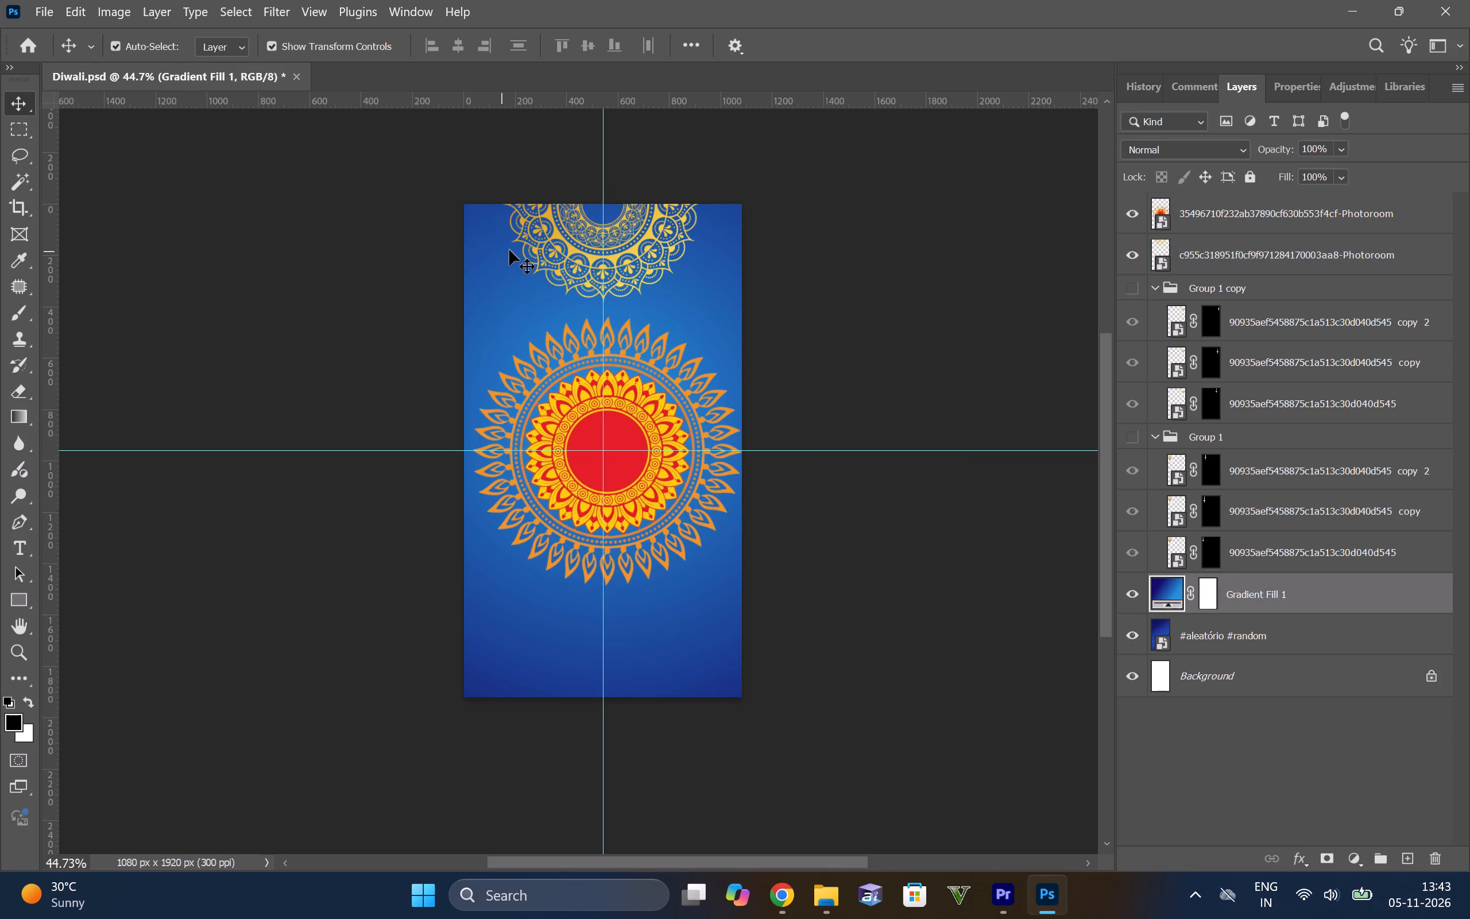
{"action": "left_click", "coordinate": [563, 247]}
{"action": "double_click", "coordinate": [571, 247]}
{"action": "left_click_drag", "start_coordinate": [571, 247], "coordinate": [530, 235]}
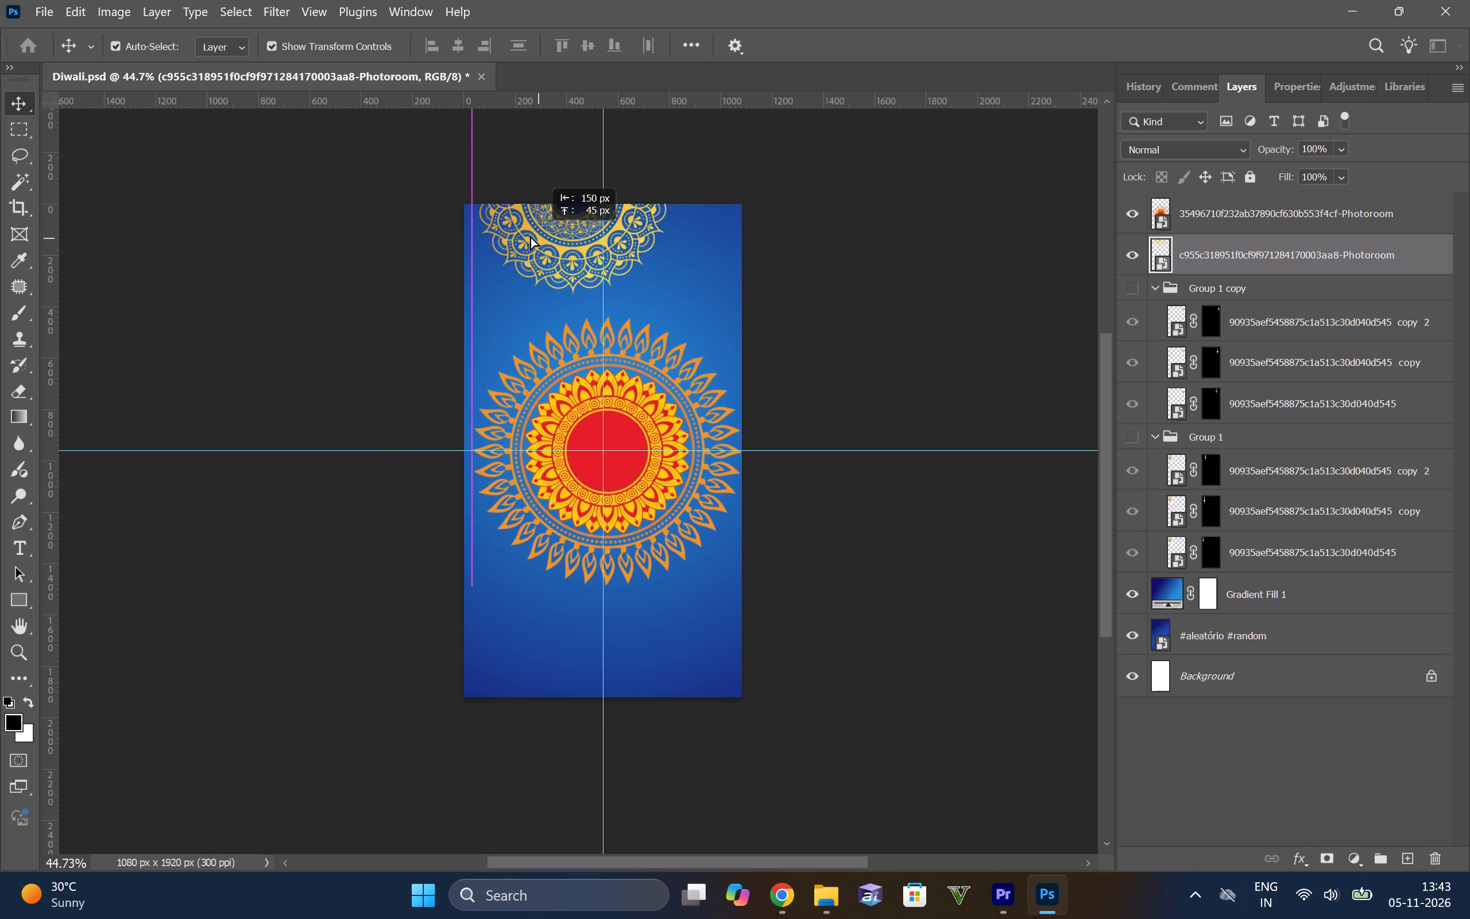
{"action": "left_click_drag", "start_coordinate": [530, 235], "coordinate": [454, 241]}
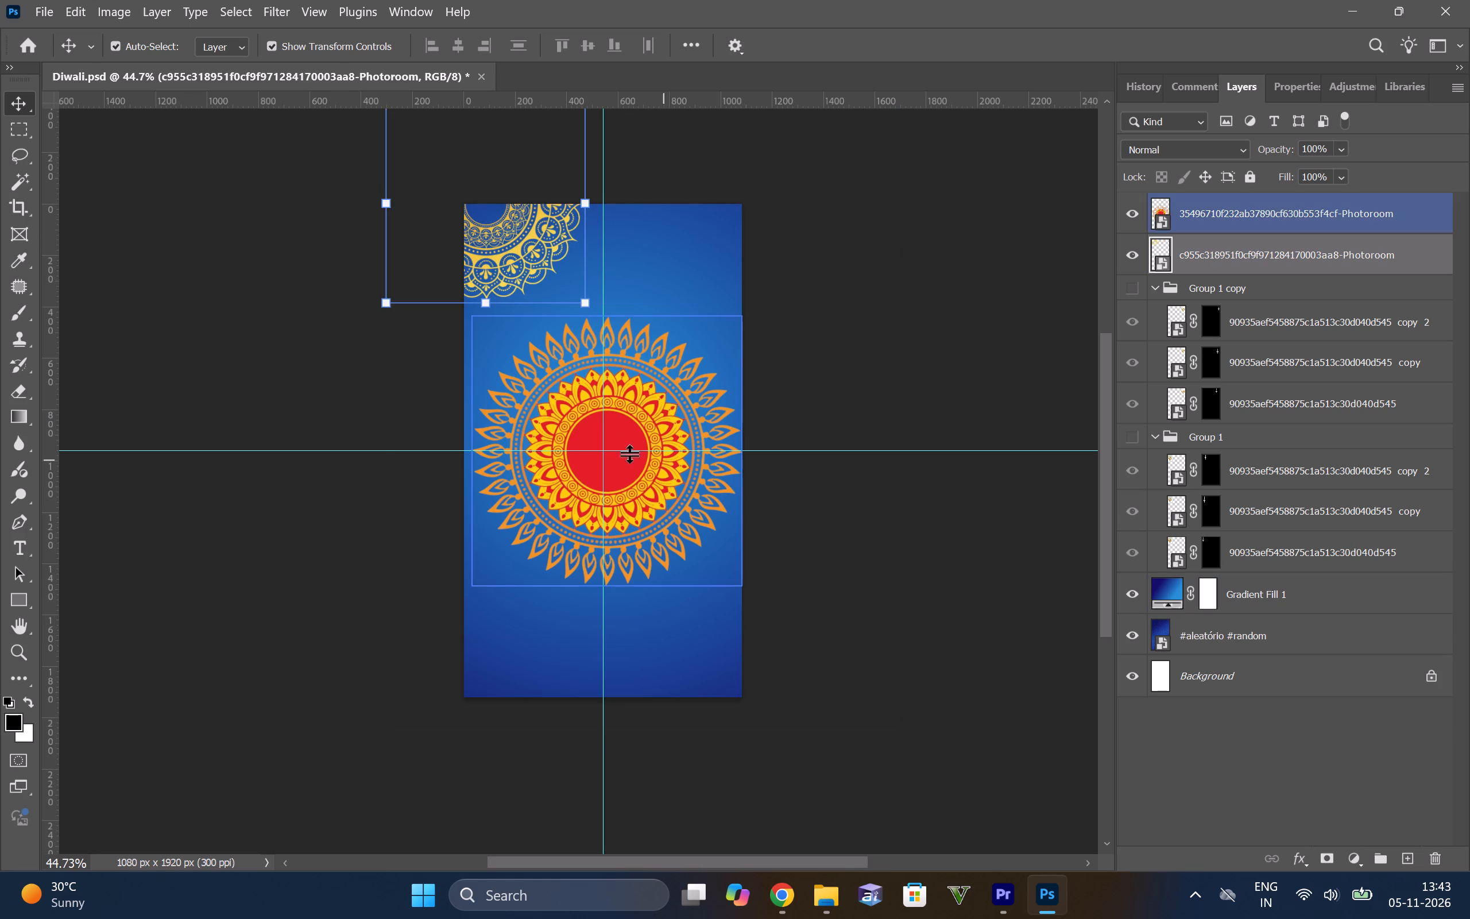
Nudge the orange mandala so it is centred on the poster's vertical guide.
{"action": "left_click", "coordinate": [599, 438]}
Duplicate the top-left golden mandala and place the copy in the poster's top-right corner.
{"action": "left_click", "coordinate": [505, 230]}
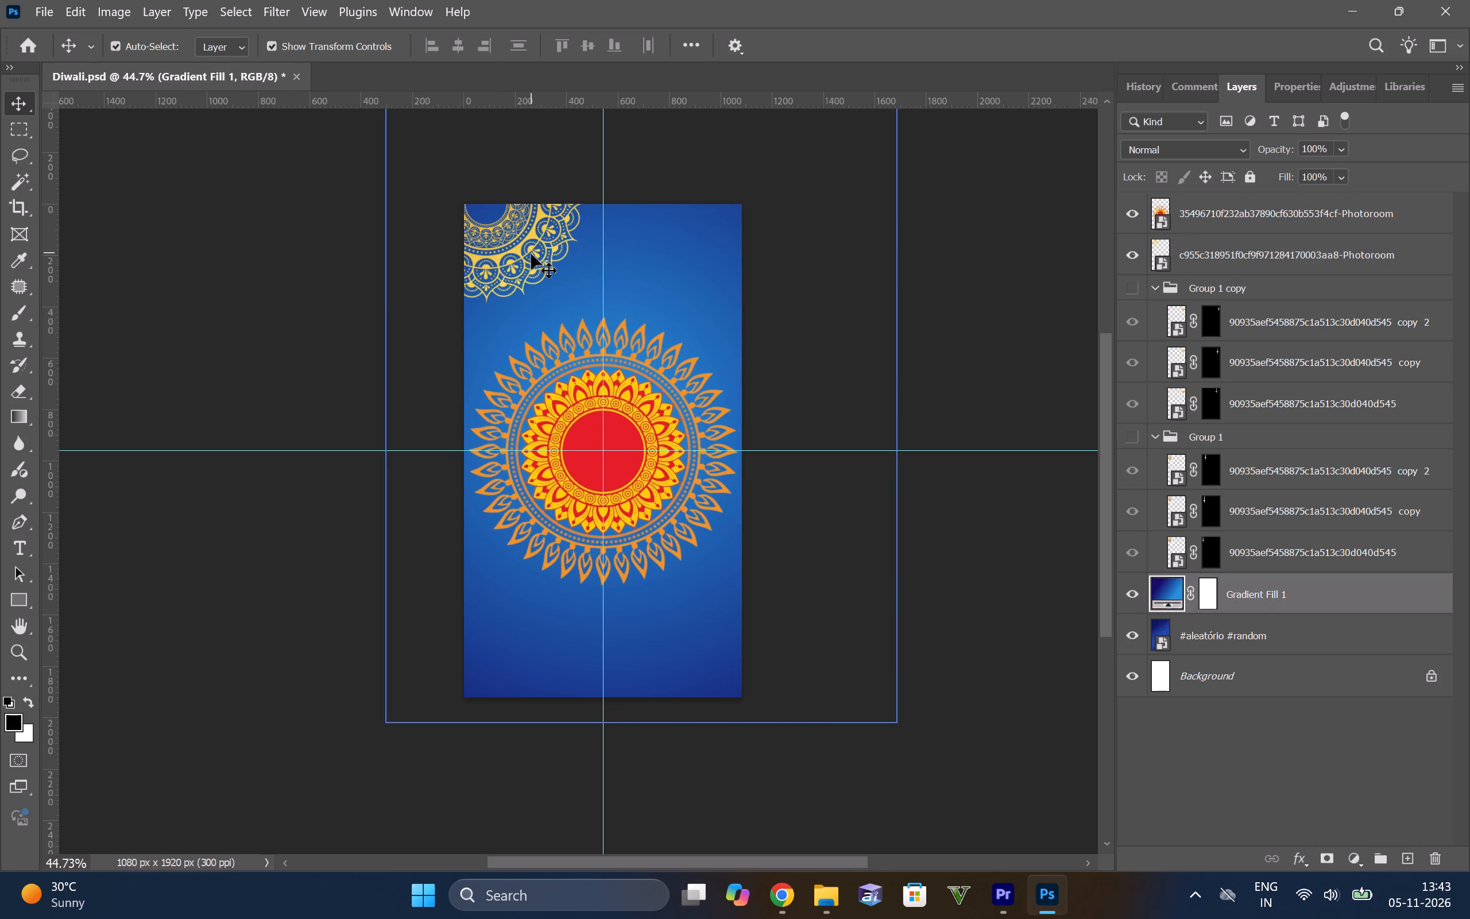
{"action": "left_click", "coordinate": [531, 254]}
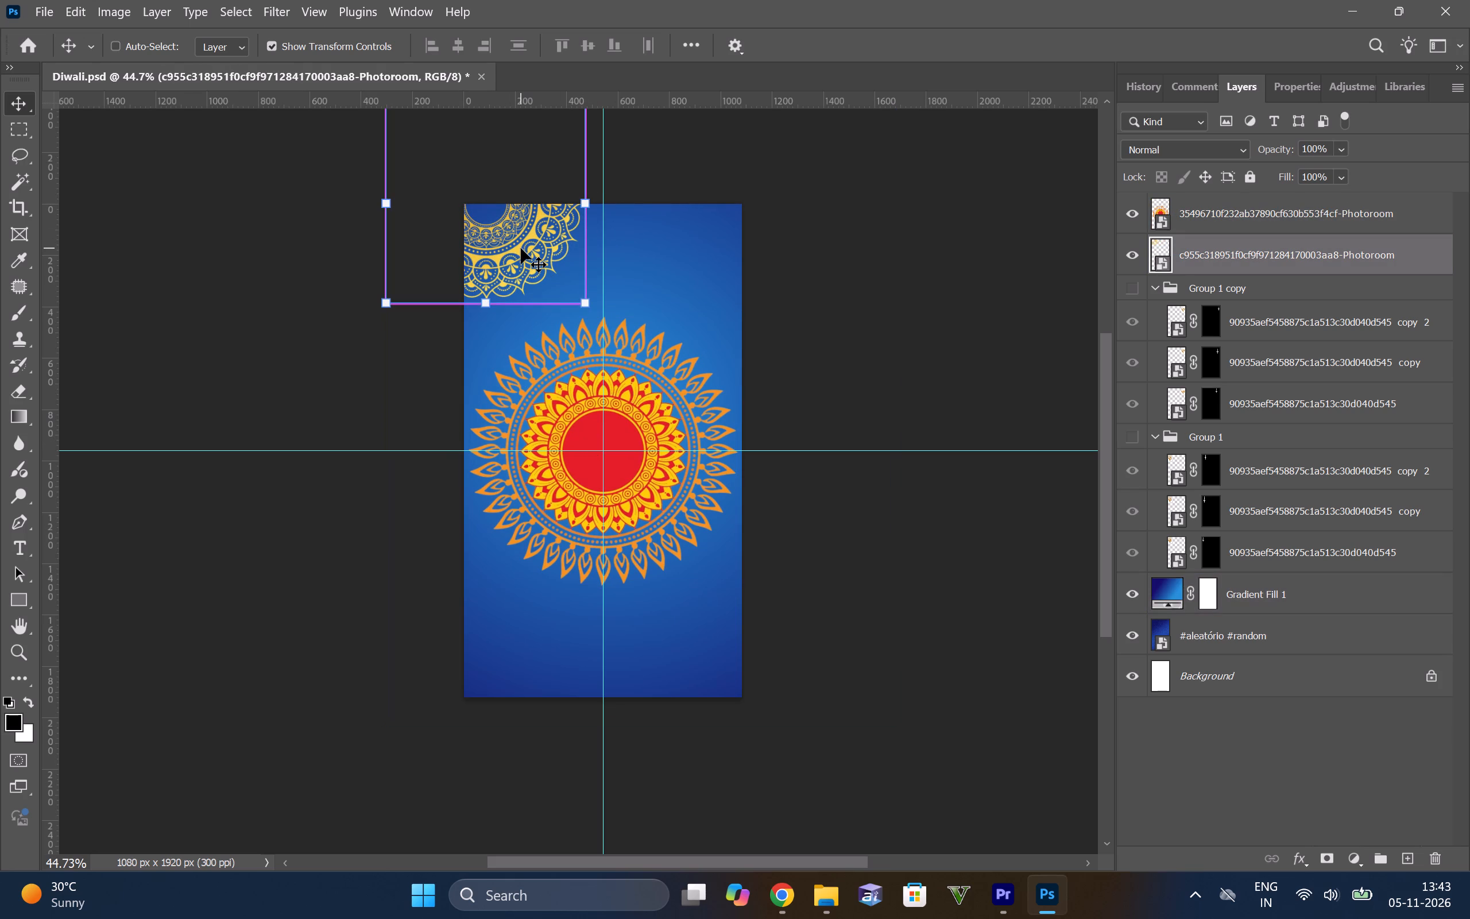
{"action": "key", "text": "ctrl+j"}
{"action": "left_click_drag", "start_coordinate": [502, 235], "coordinate": [490, 235]}
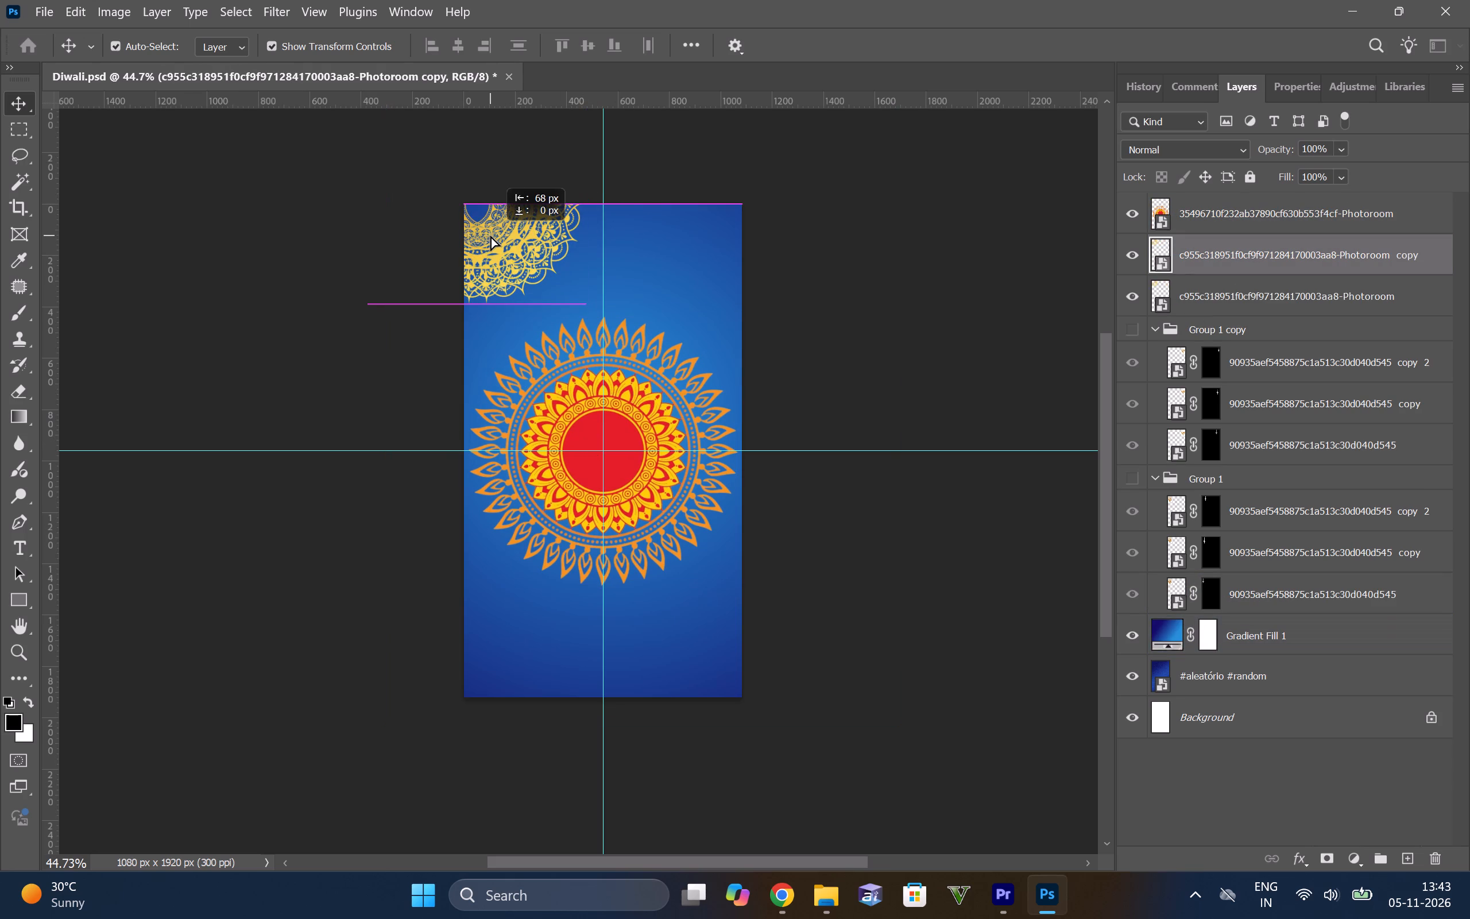
{"action": "left_click_drag", "start_coordinate": [490, 235], "coordinate": [748, 240]}
Shift the top-left golden mandala slightly further outward and down in its corner.
{"action": "left_click_drag", "start_coordinate": [525, 219], "coordinate": [512, 233]}
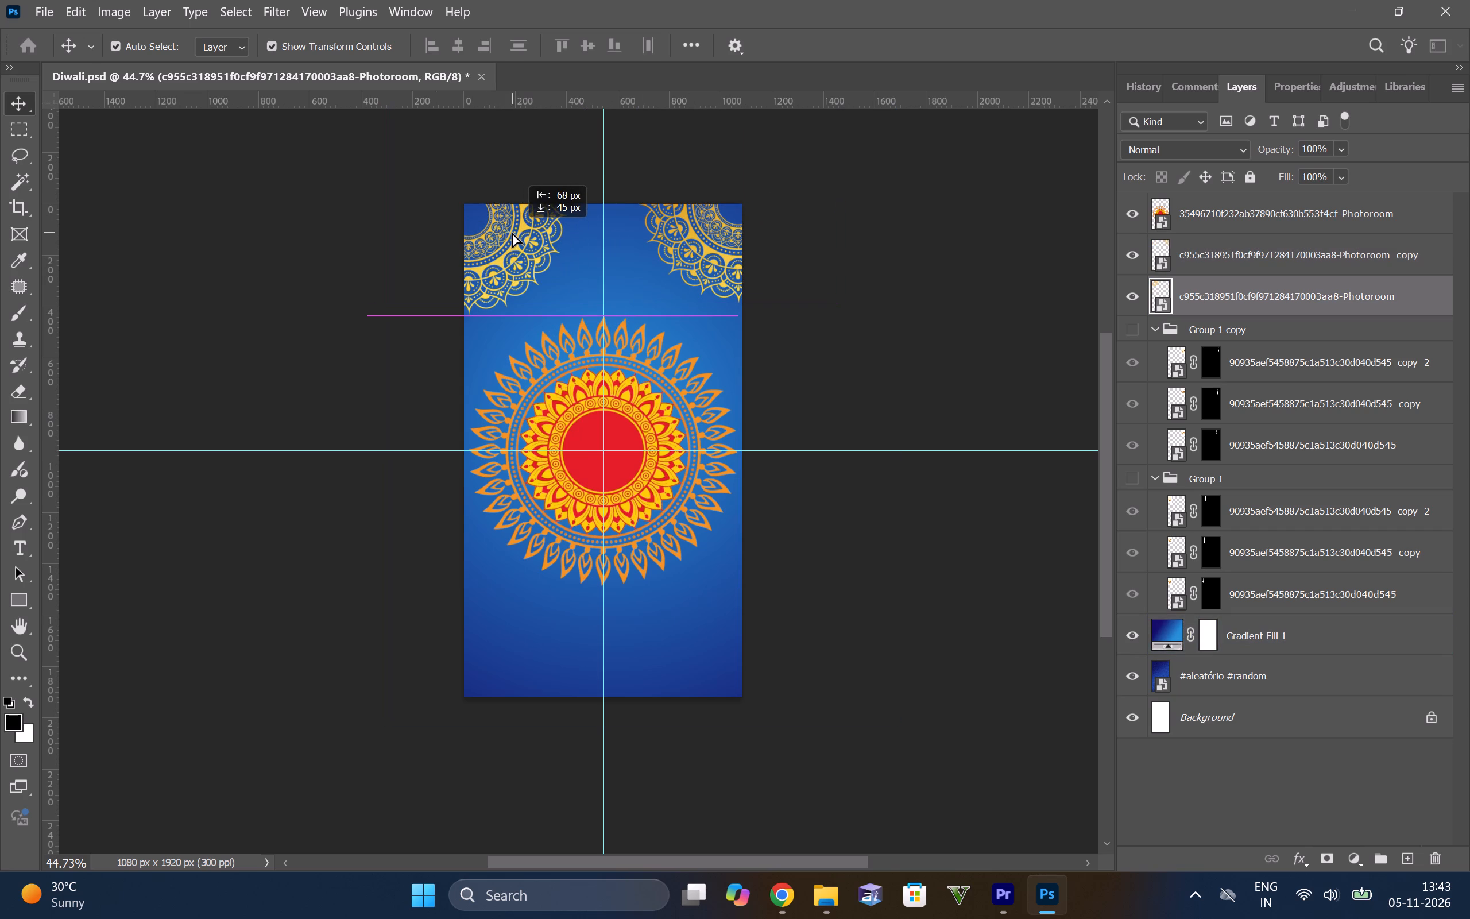
{"action": "left_click_drag", "start_coordinate": [512, 233], "coordinate": [504, 237]}
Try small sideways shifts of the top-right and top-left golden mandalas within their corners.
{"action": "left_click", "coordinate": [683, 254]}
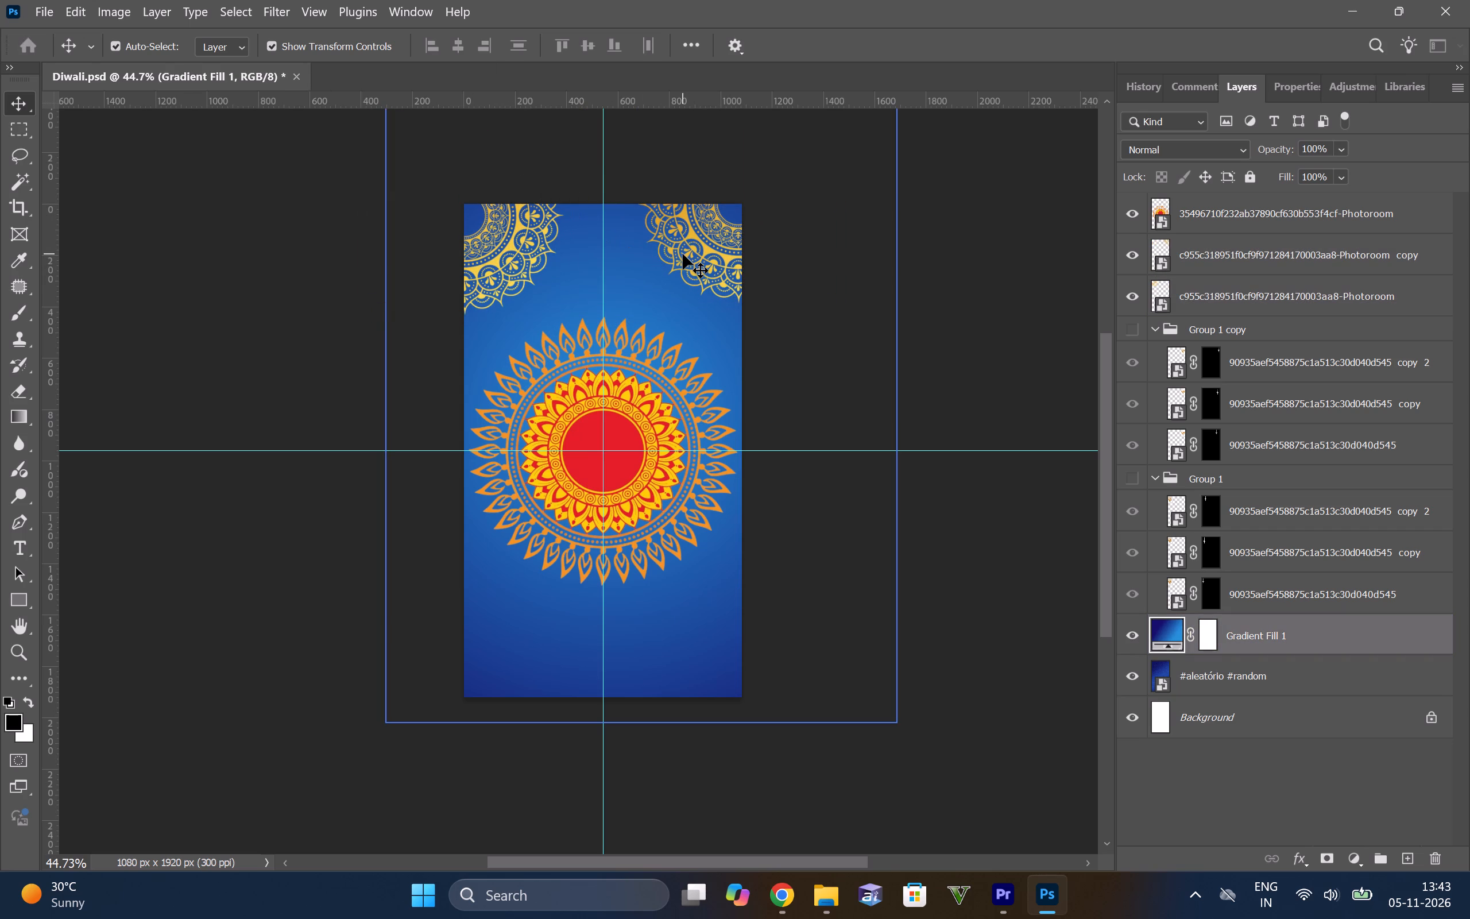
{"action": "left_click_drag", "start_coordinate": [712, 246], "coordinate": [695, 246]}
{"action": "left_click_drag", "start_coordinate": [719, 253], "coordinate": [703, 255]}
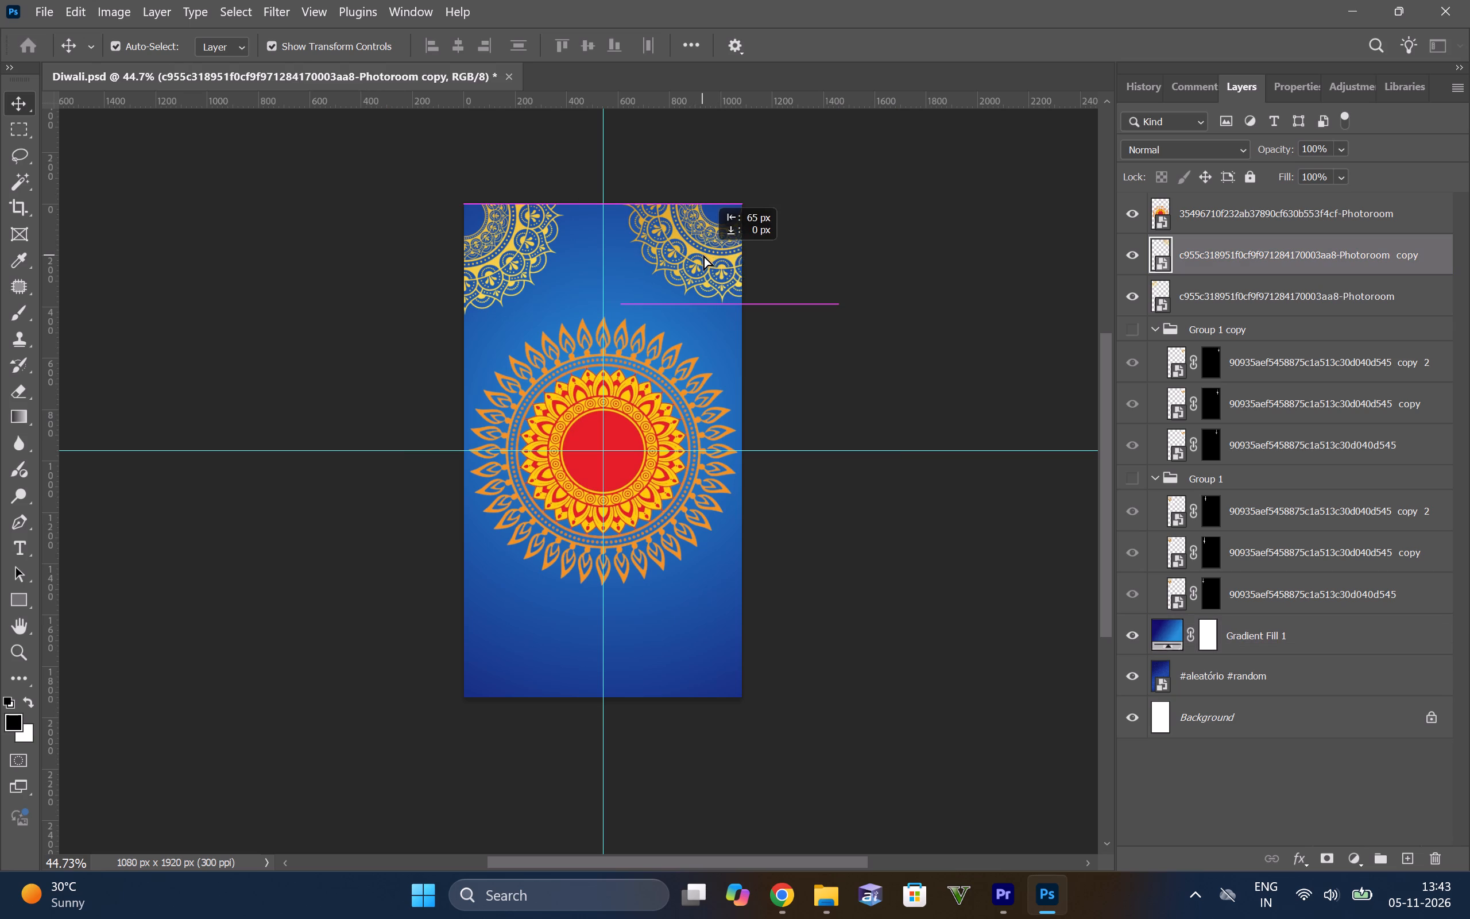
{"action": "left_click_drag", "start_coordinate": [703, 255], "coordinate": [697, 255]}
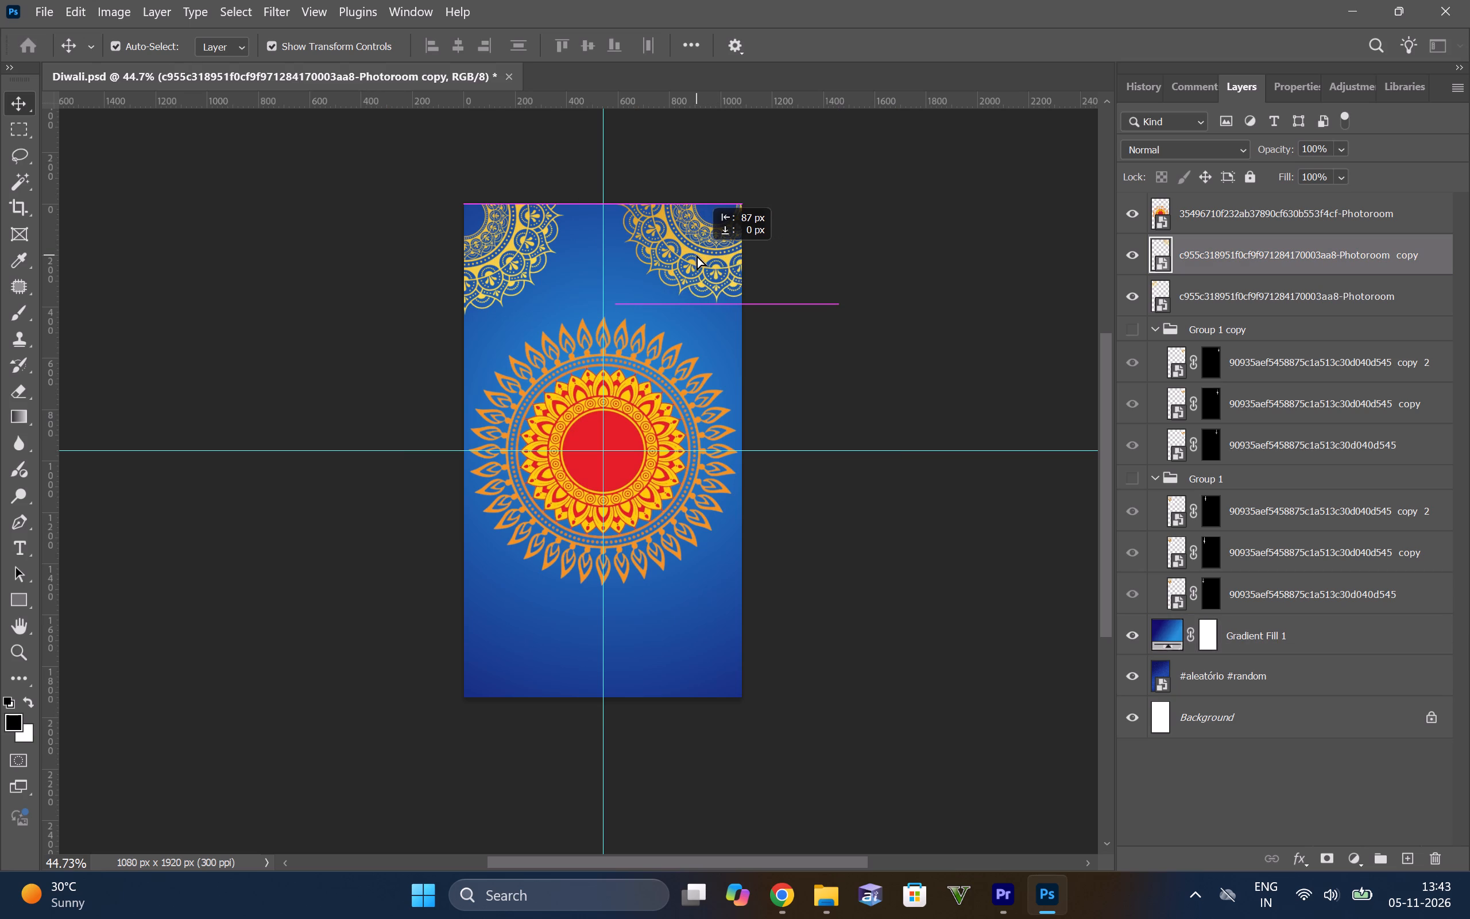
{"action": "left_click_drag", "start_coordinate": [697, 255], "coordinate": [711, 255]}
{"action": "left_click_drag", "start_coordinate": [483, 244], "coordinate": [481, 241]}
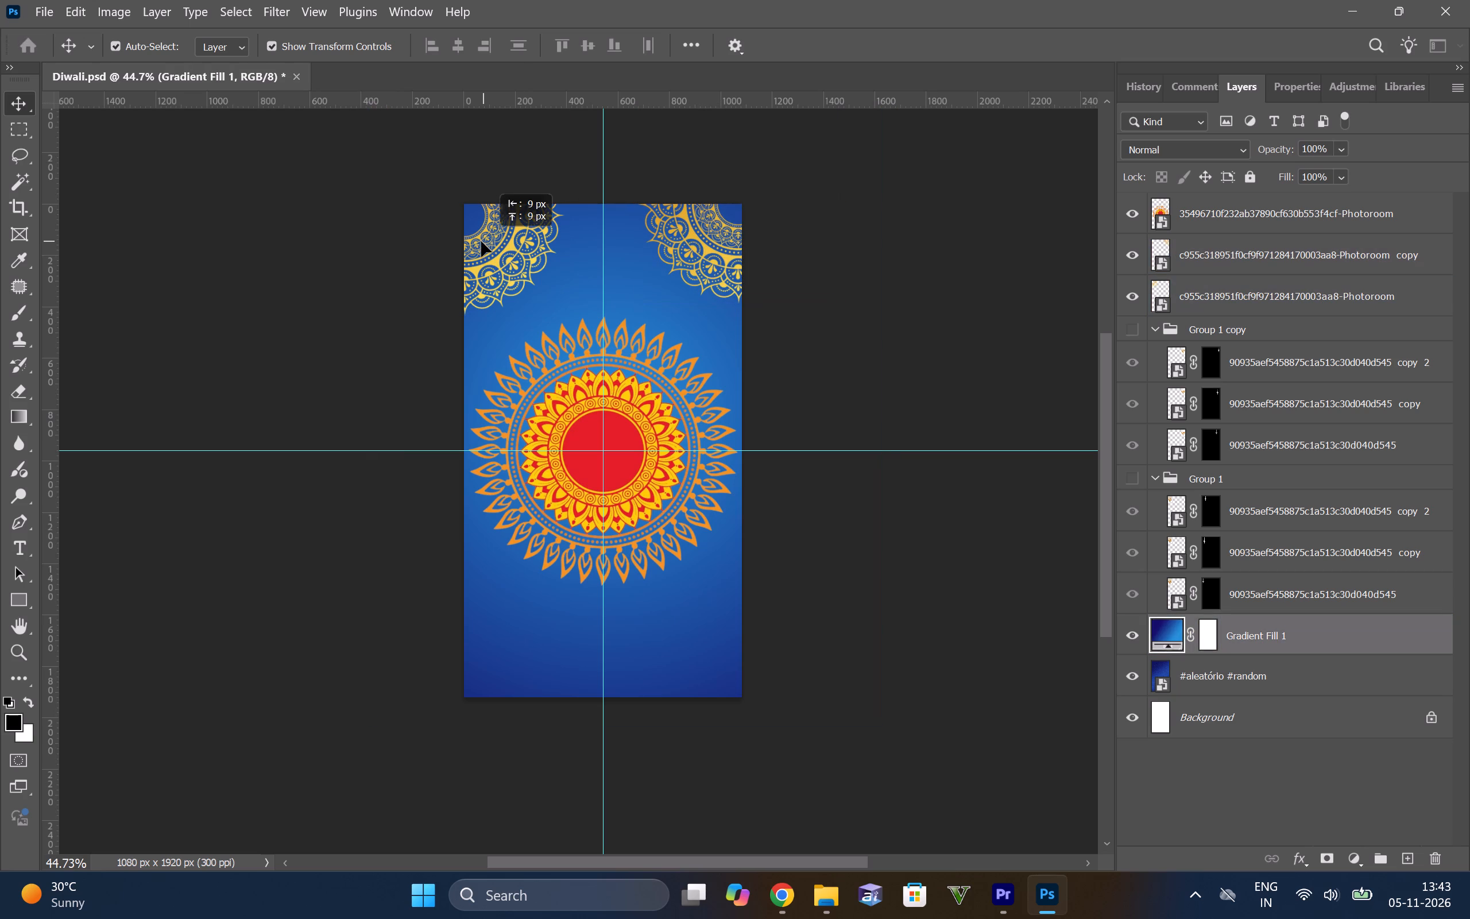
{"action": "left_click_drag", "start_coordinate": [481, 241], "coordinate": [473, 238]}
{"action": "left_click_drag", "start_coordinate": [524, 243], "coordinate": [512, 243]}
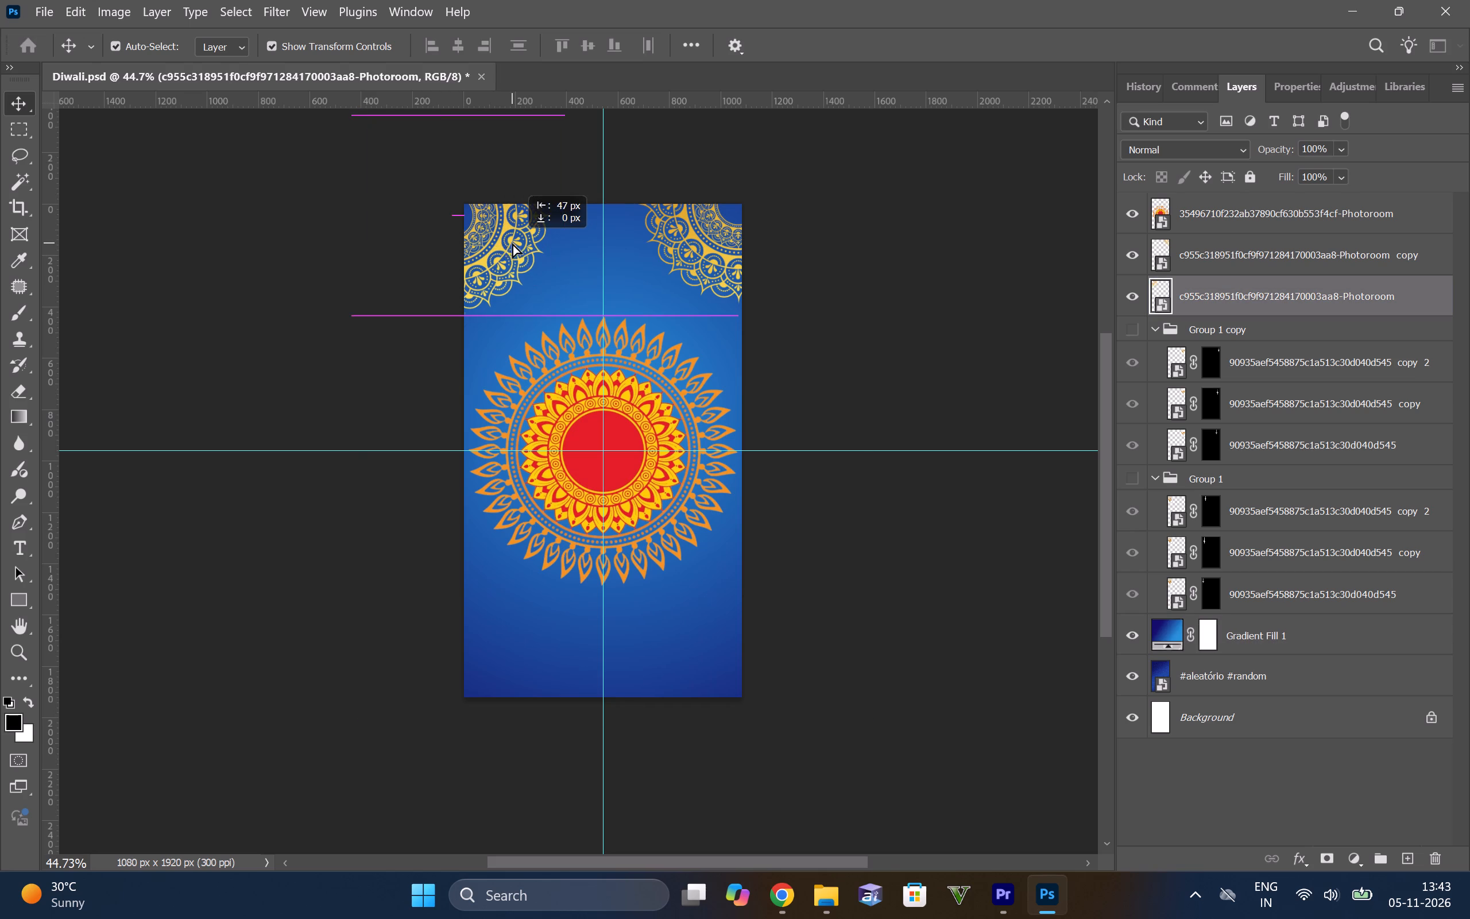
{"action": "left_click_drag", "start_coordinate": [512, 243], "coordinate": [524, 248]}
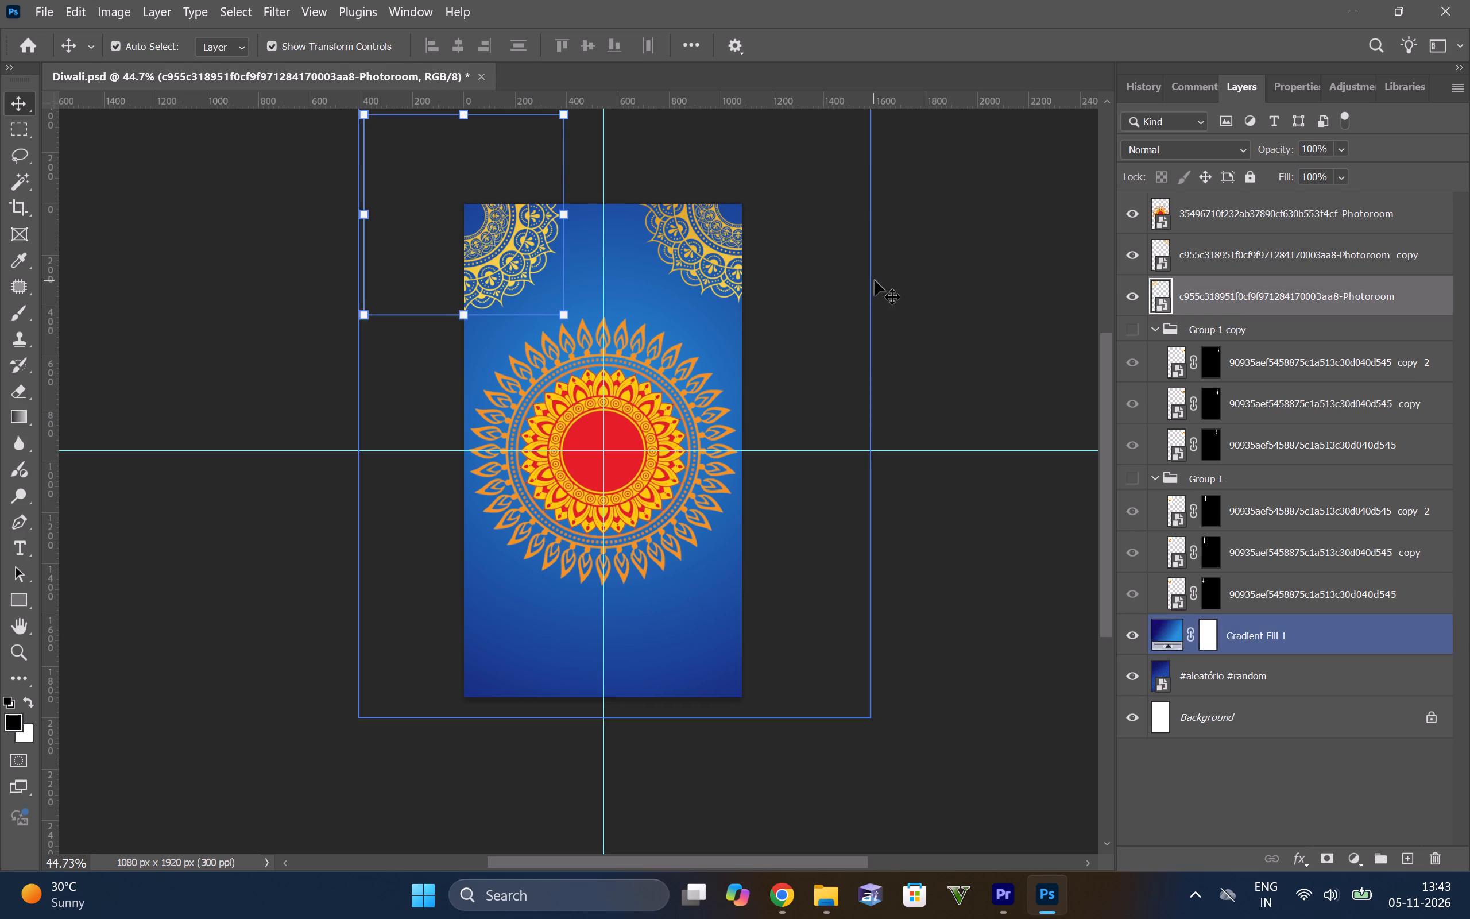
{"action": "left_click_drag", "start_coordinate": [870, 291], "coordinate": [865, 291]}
Rotate the top-left golden mandala clockwise by a little over 150 degrees, keeping it in its corner.
{"action": "left_click", "coordinate": [685, 244]}
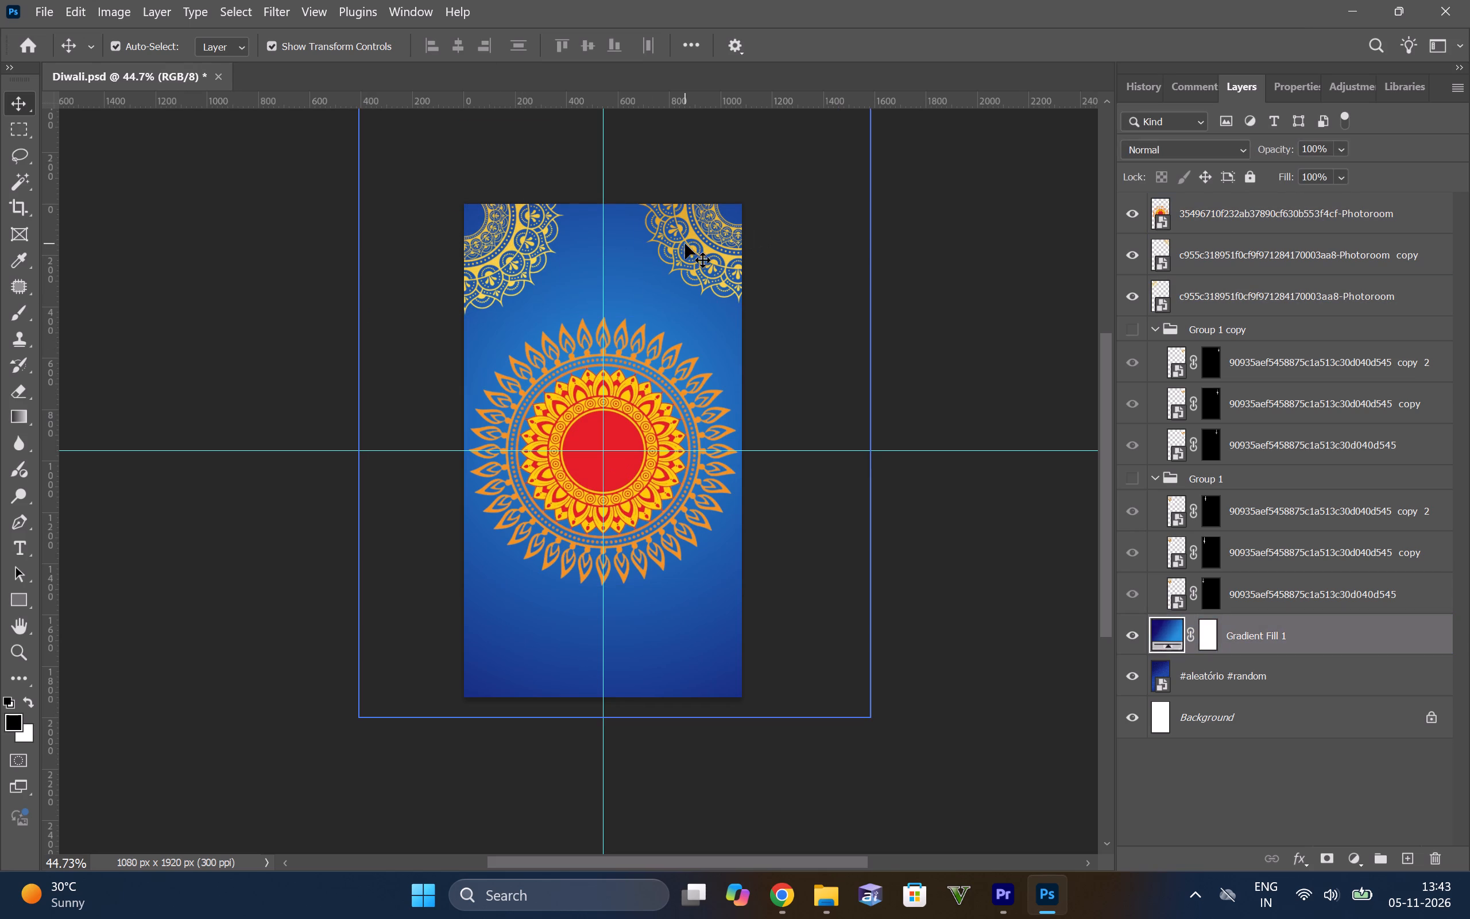
{"action": "left_click", "coordinate": [498, 252]}
{"action": "left_click", "coordinate": [718, 265]}
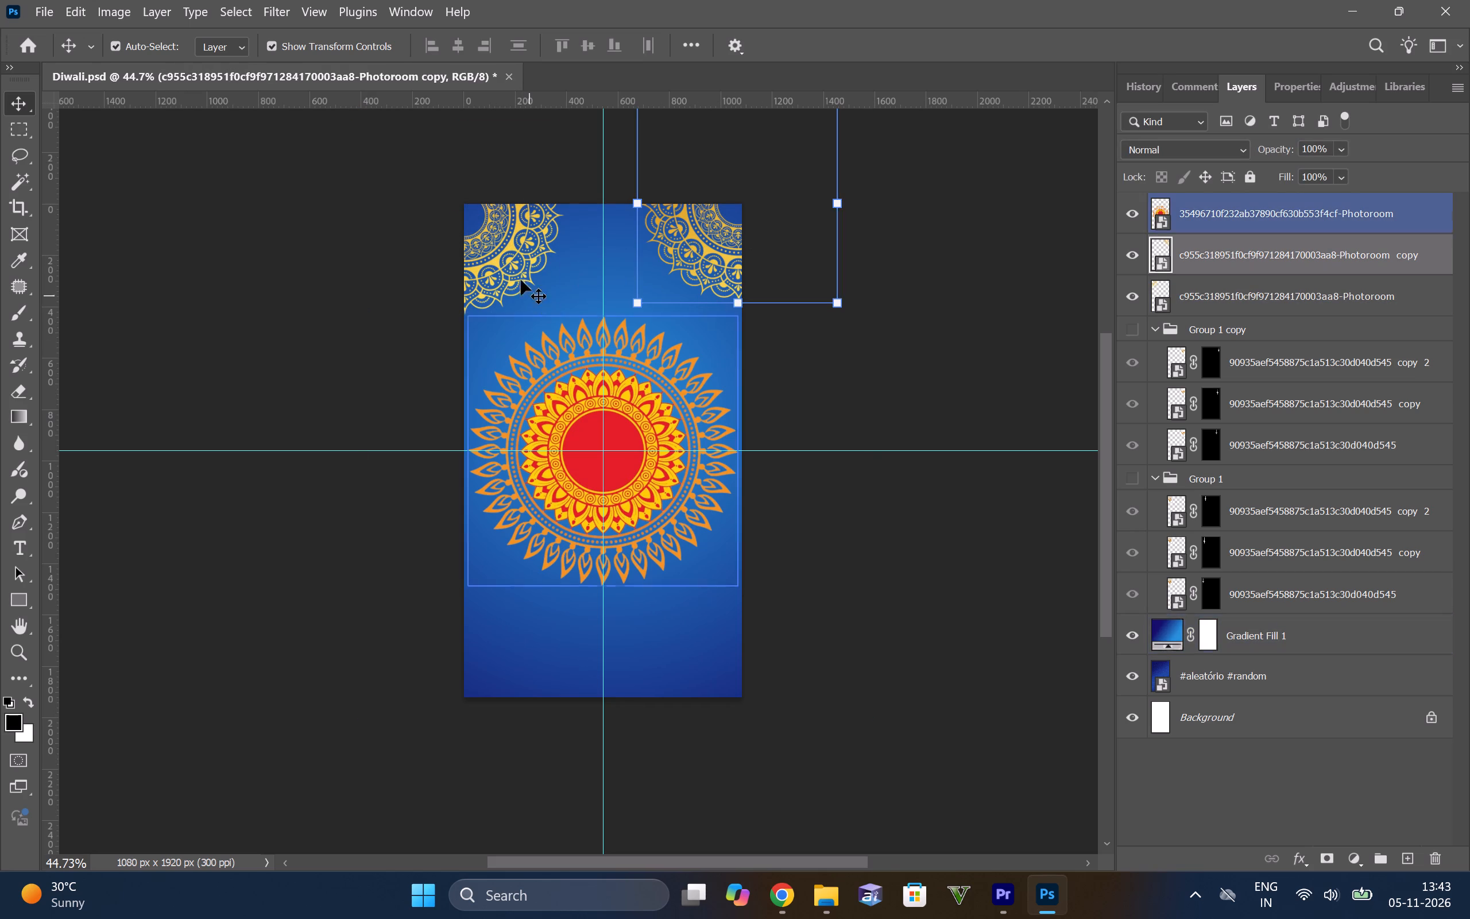
{"action": "left_click", "coordinate": [512, 257]}
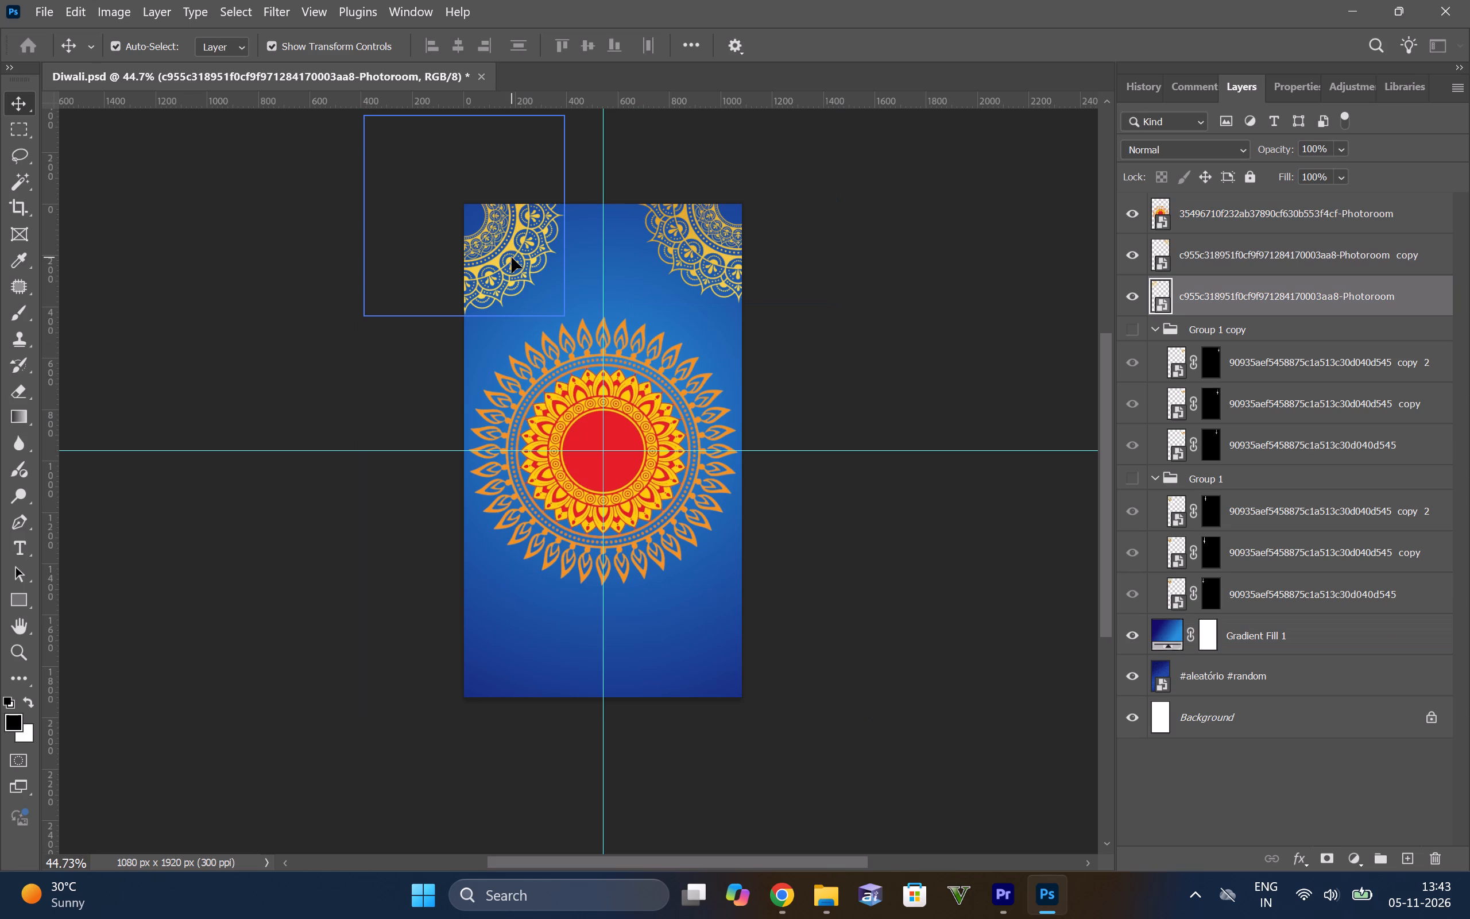
{"action": "key", "text": "ctrl+t"}
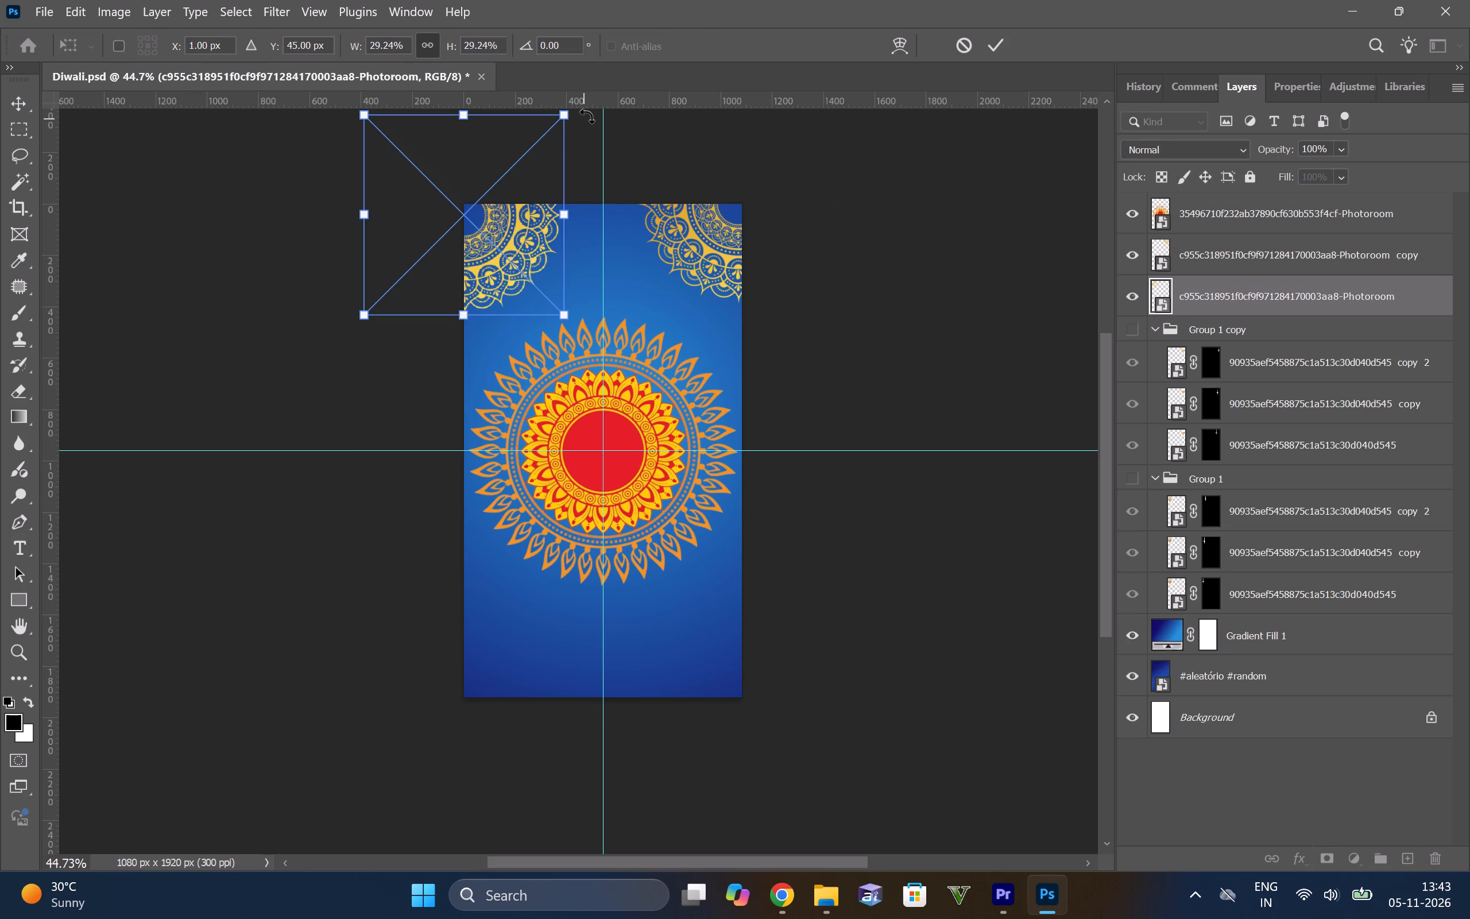
{"action": "left_click_drag", "start_coordinate": [587, 118], "coordinate": [480, 448]}
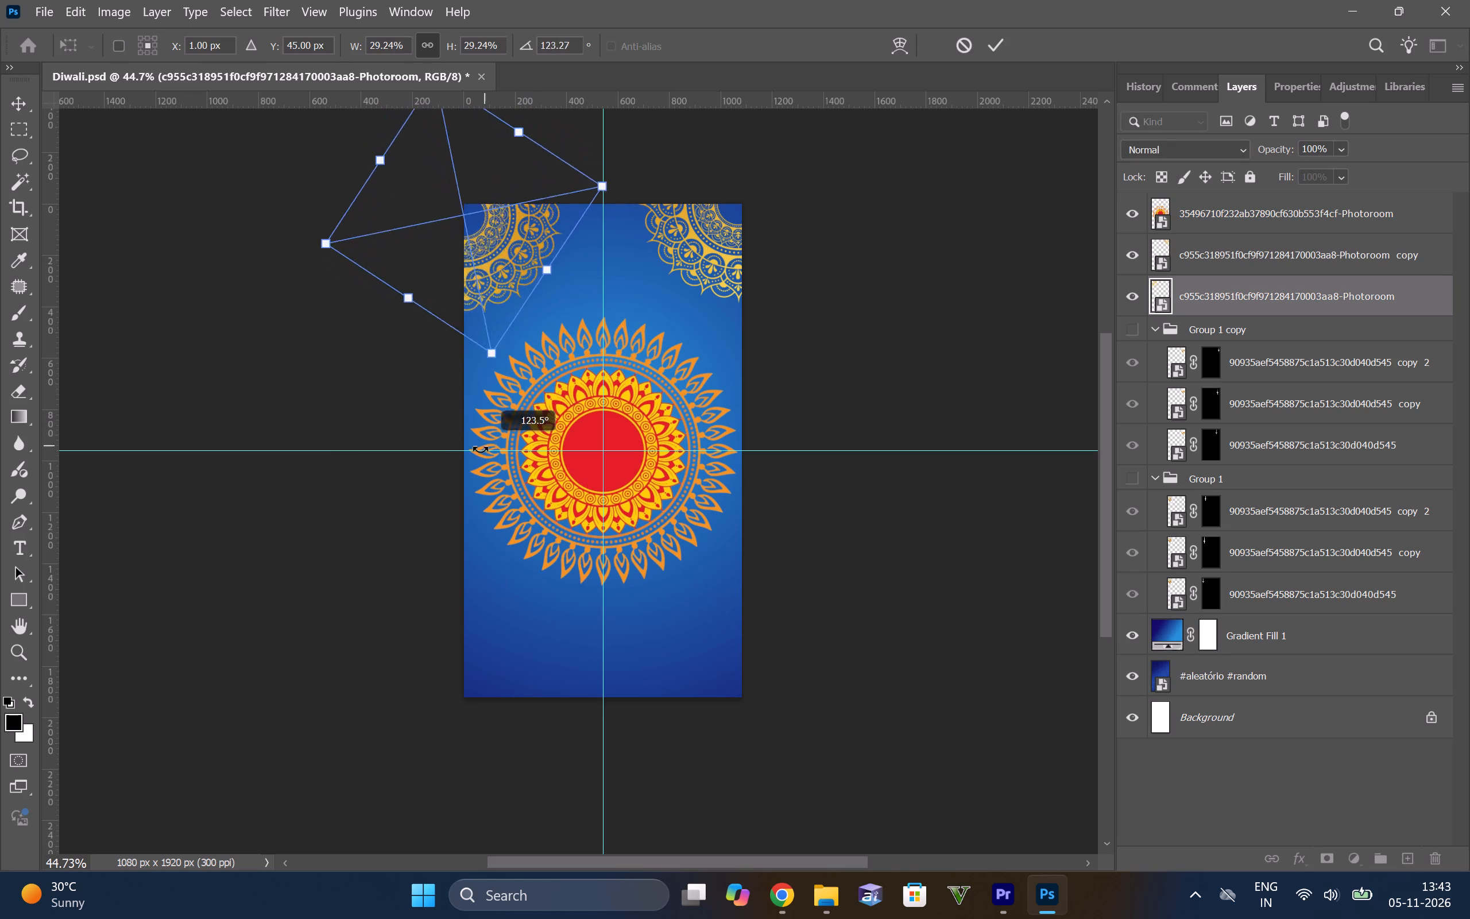
{"action": "left_click_drag", "start_coordinate": [480, 448], "coordinate": [354, 474]}
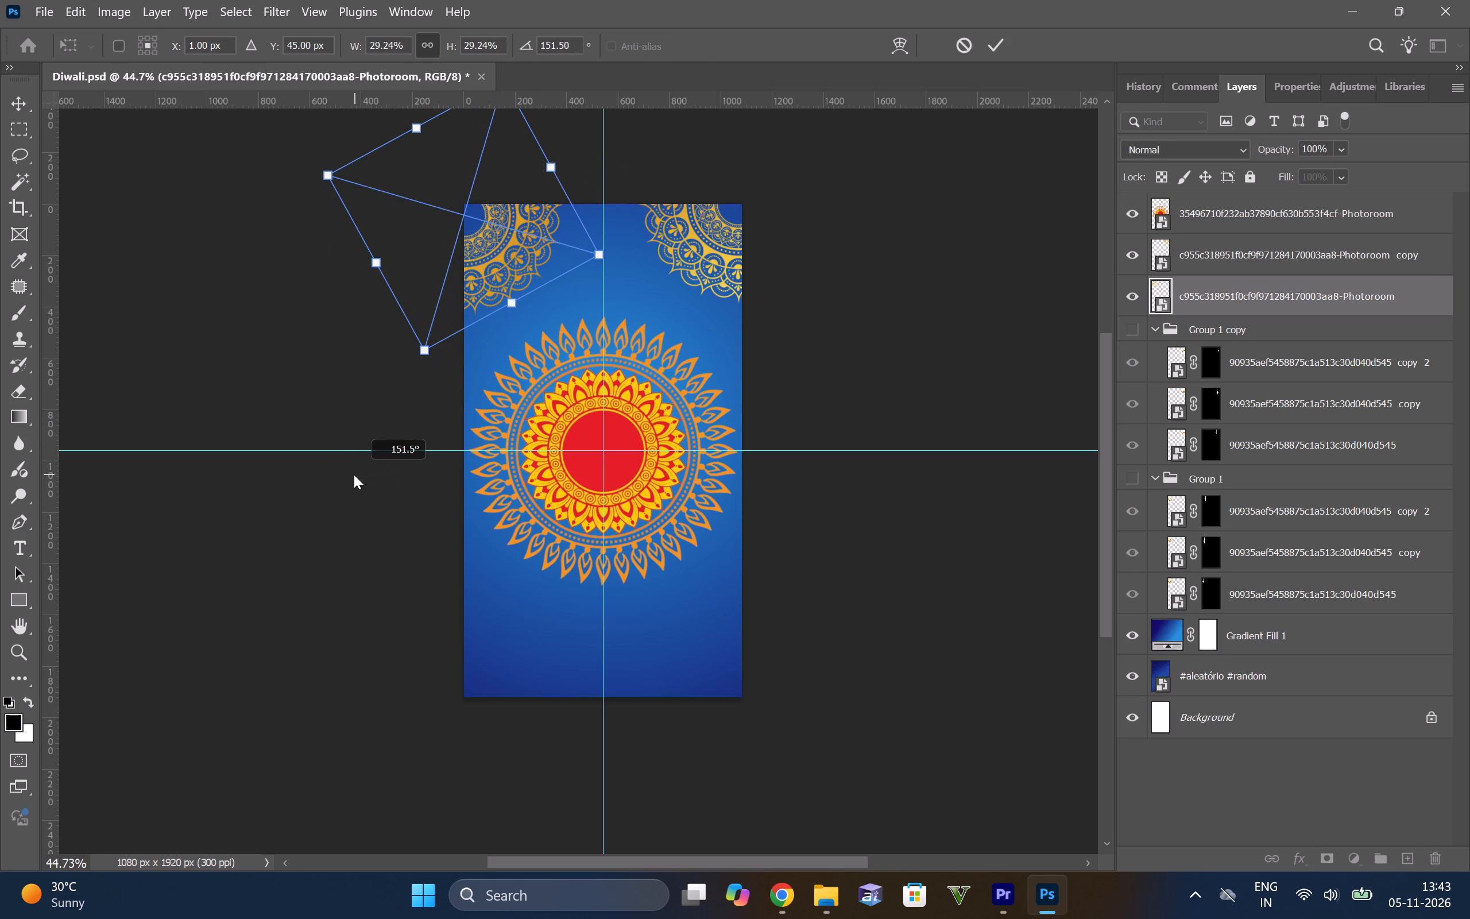
{"action": "left_click_drag", "start_coordinate": [354, 474], "coordinate": [322, 485]}
{"action": "left_click", "coordinate": [1026, 407]}
{"action": "left_click", "coordinate": [931, 411]}
Scale the central orange mandala down to 34.64% and recentre it at X 540 px, Y 960 px.
{"action": "scroll", "coordinate": [744, 547], "scroll_direction": "down", "scroll_amount": 2}
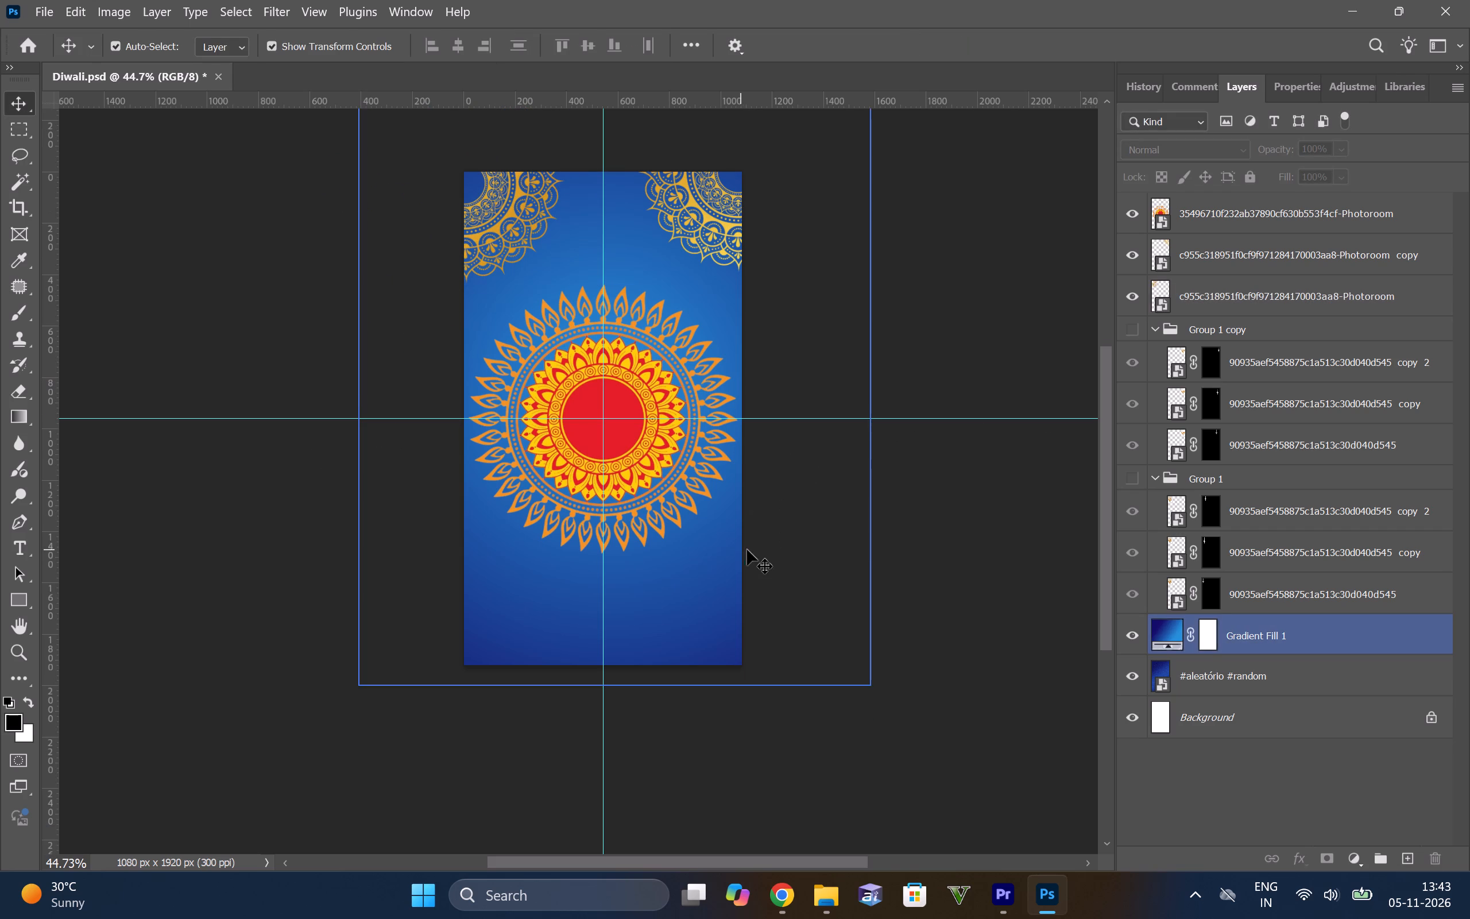
{"action": "scroll", "coordinate": [875, 545], "scroll_direction": "down", "scroll_amount": 2}
{"action": "left_click", "coordinate": [610, 394]}
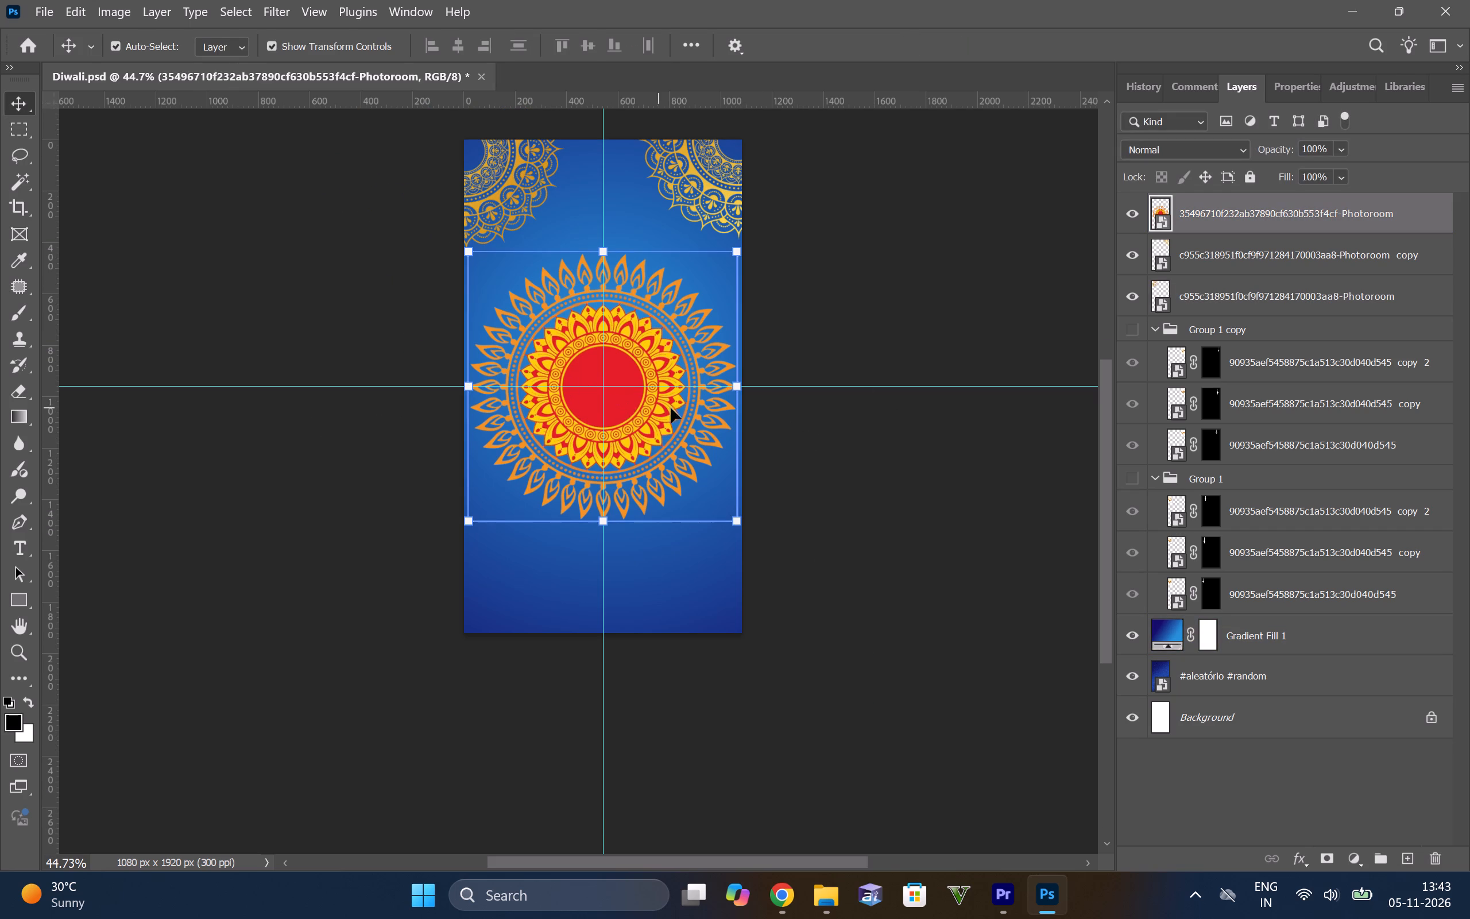
{"action": "left_click_drag", "start_coordinate": [737, 254], "coordinate": [682, 289]}
{"action": "left_click_drag", "start_coordinate": [549, 424], "coordinate": [567, 394]}
{"action": "left_click", "coordinate": [1015, 386]}
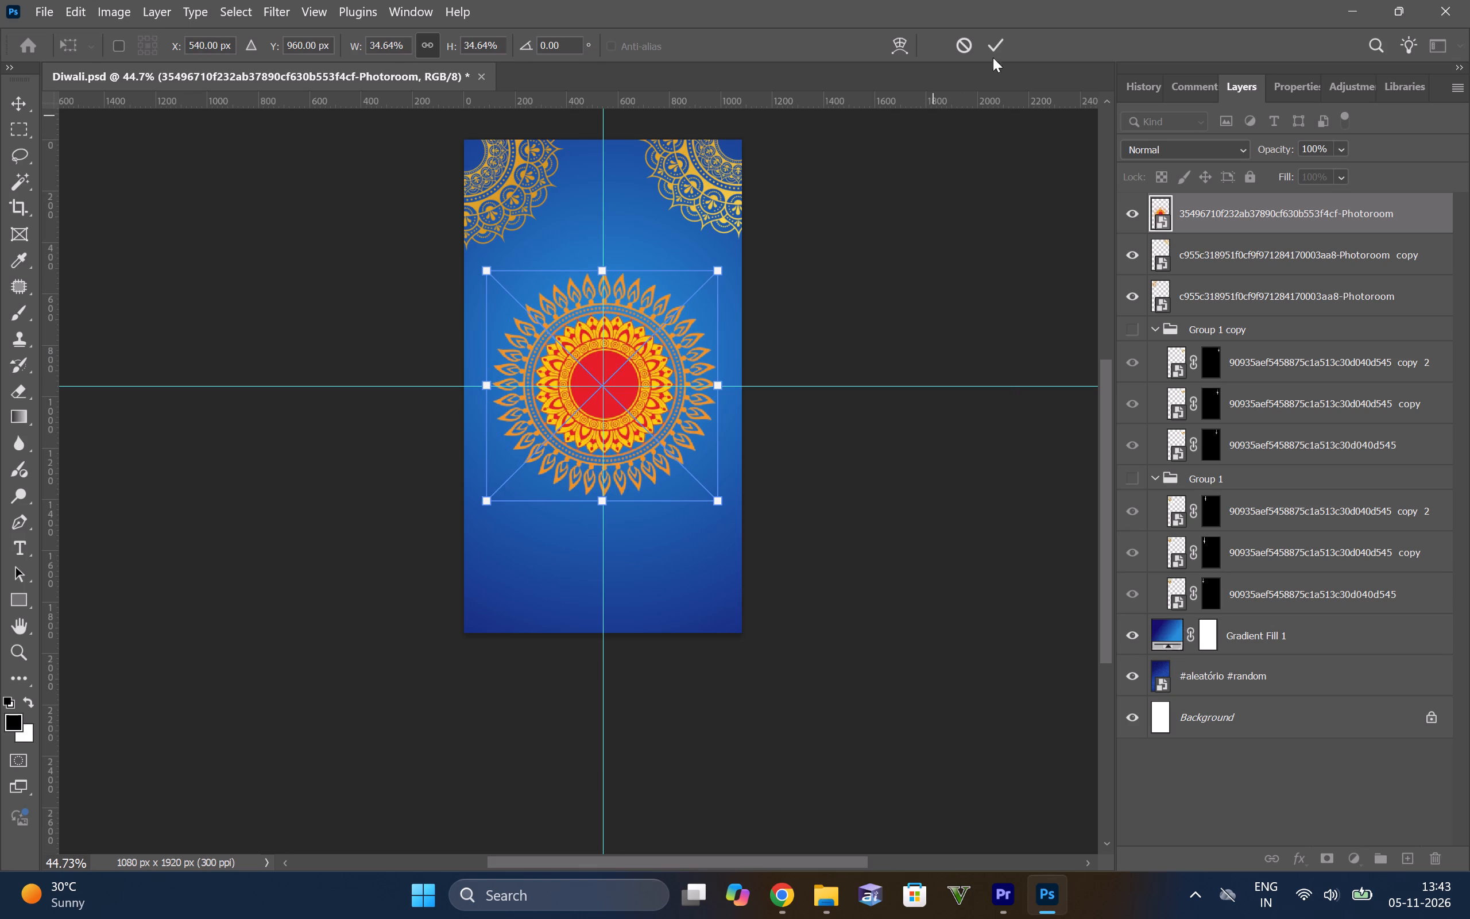
{"action": "left_click", "coordinate": [1005, 41]}
{"action": "left_click", "coordinate": [941, 397]}
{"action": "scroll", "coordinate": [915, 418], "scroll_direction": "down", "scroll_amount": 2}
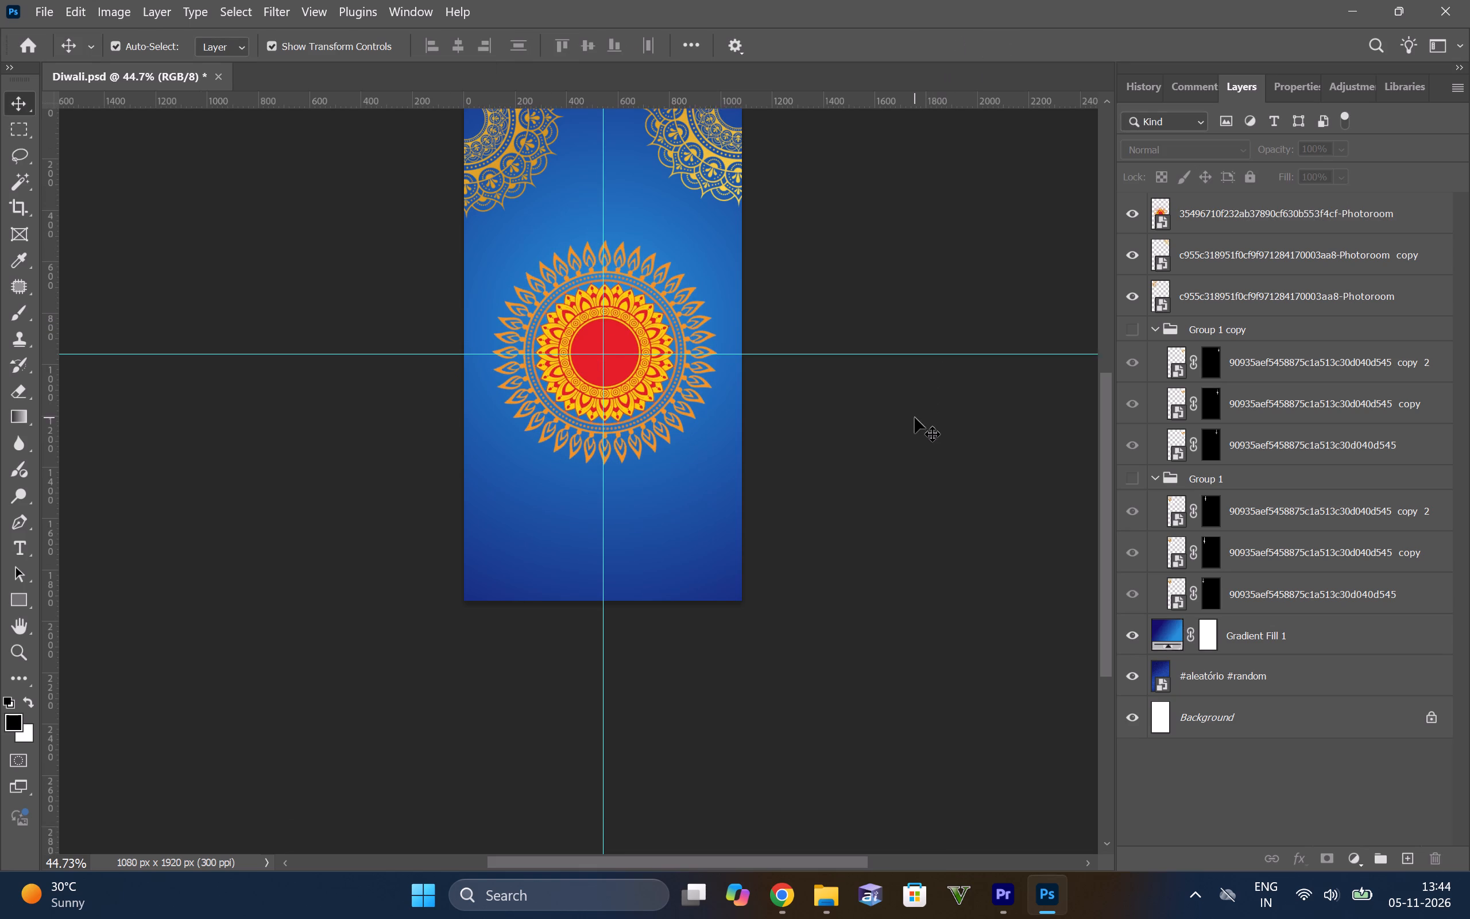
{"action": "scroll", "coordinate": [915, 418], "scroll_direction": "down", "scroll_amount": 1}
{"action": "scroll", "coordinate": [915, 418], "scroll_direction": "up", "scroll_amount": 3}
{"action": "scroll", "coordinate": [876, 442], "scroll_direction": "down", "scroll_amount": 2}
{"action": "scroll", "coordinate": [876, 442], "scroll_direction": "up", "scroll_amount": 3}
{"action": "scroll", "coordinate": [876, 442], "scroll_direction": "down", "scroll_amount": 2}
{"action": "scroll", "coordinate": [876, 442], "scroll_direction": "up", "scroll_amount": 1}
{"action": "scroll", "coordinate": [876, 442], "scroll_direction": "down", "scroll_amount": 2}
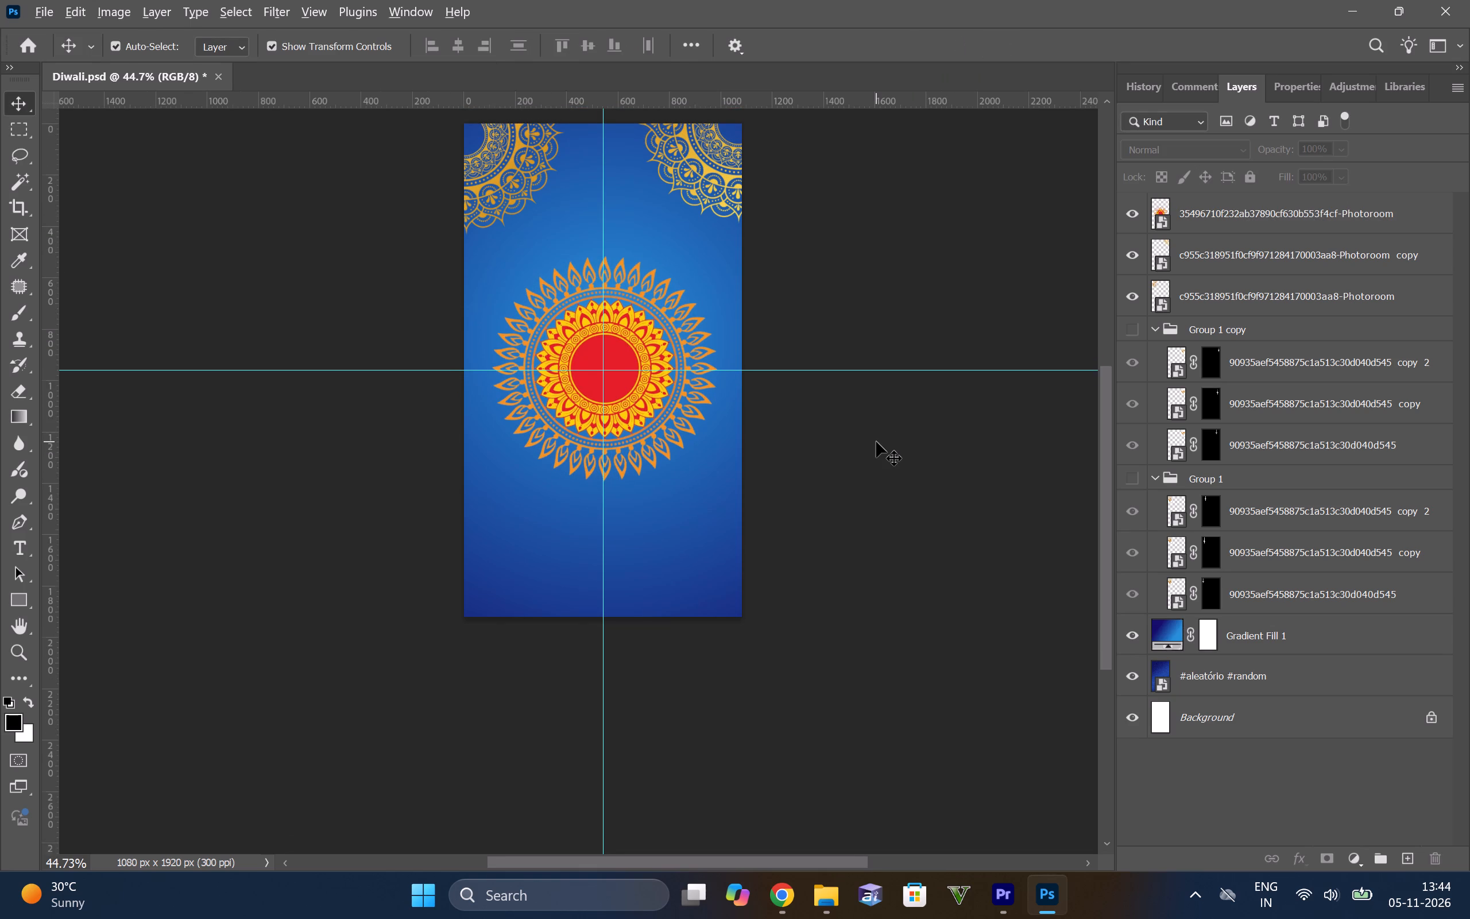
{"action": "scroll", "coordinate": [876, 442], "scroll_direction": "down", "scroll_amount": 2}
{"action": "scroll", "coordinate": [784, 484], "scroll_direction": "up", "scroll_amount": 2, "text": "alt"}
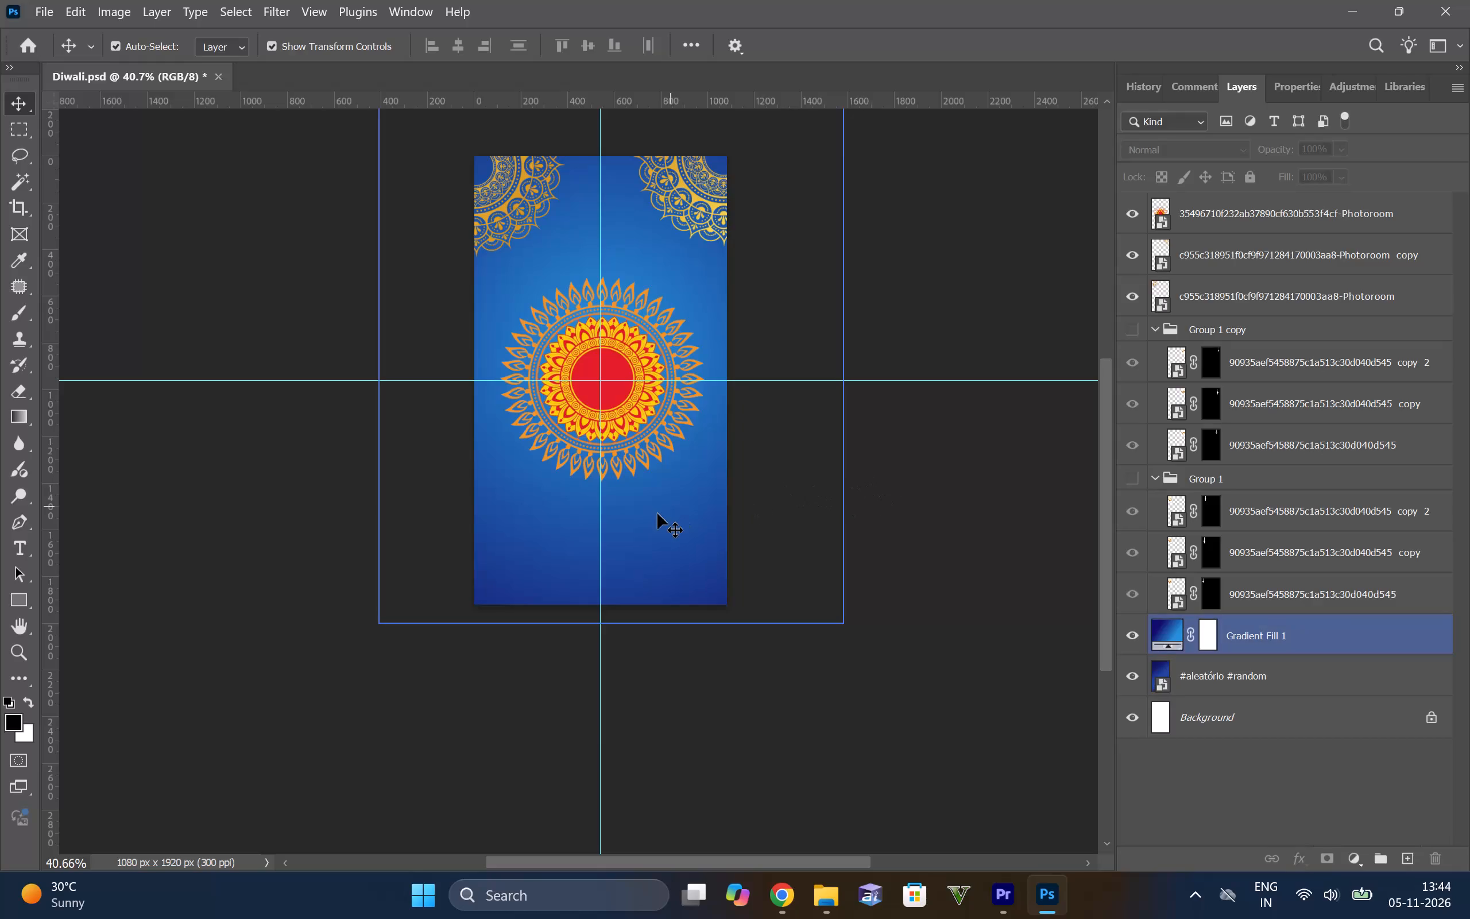
Switch to Pinterest in Chrome and search for "backdrop happy diwali".
{"action": "left_click", "coordinate": [781, 893]}
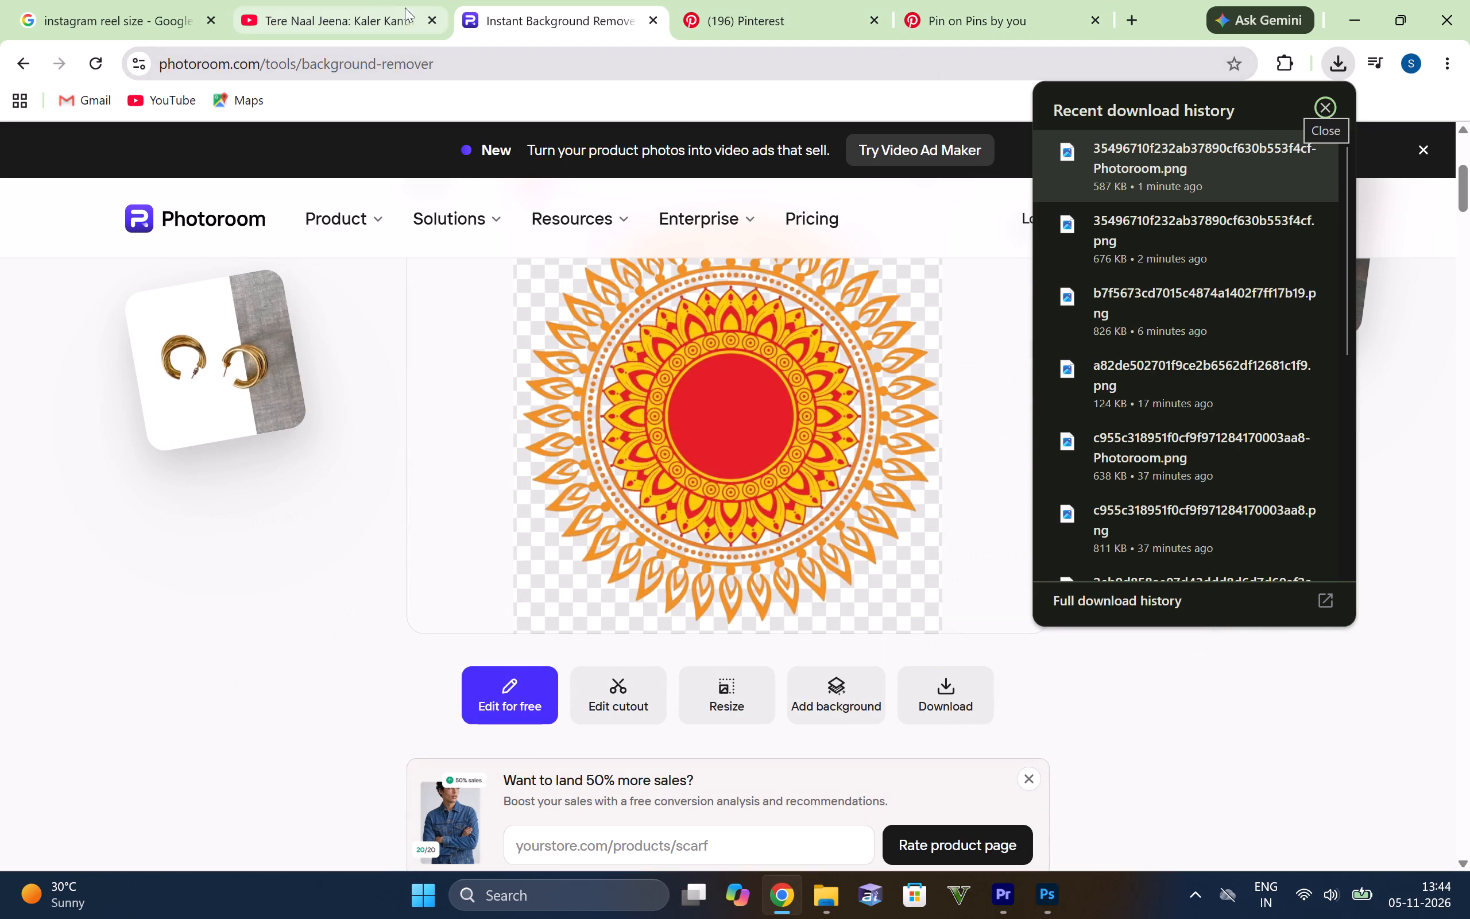
{"action": "left_click", "coordinate": [810, 10]}
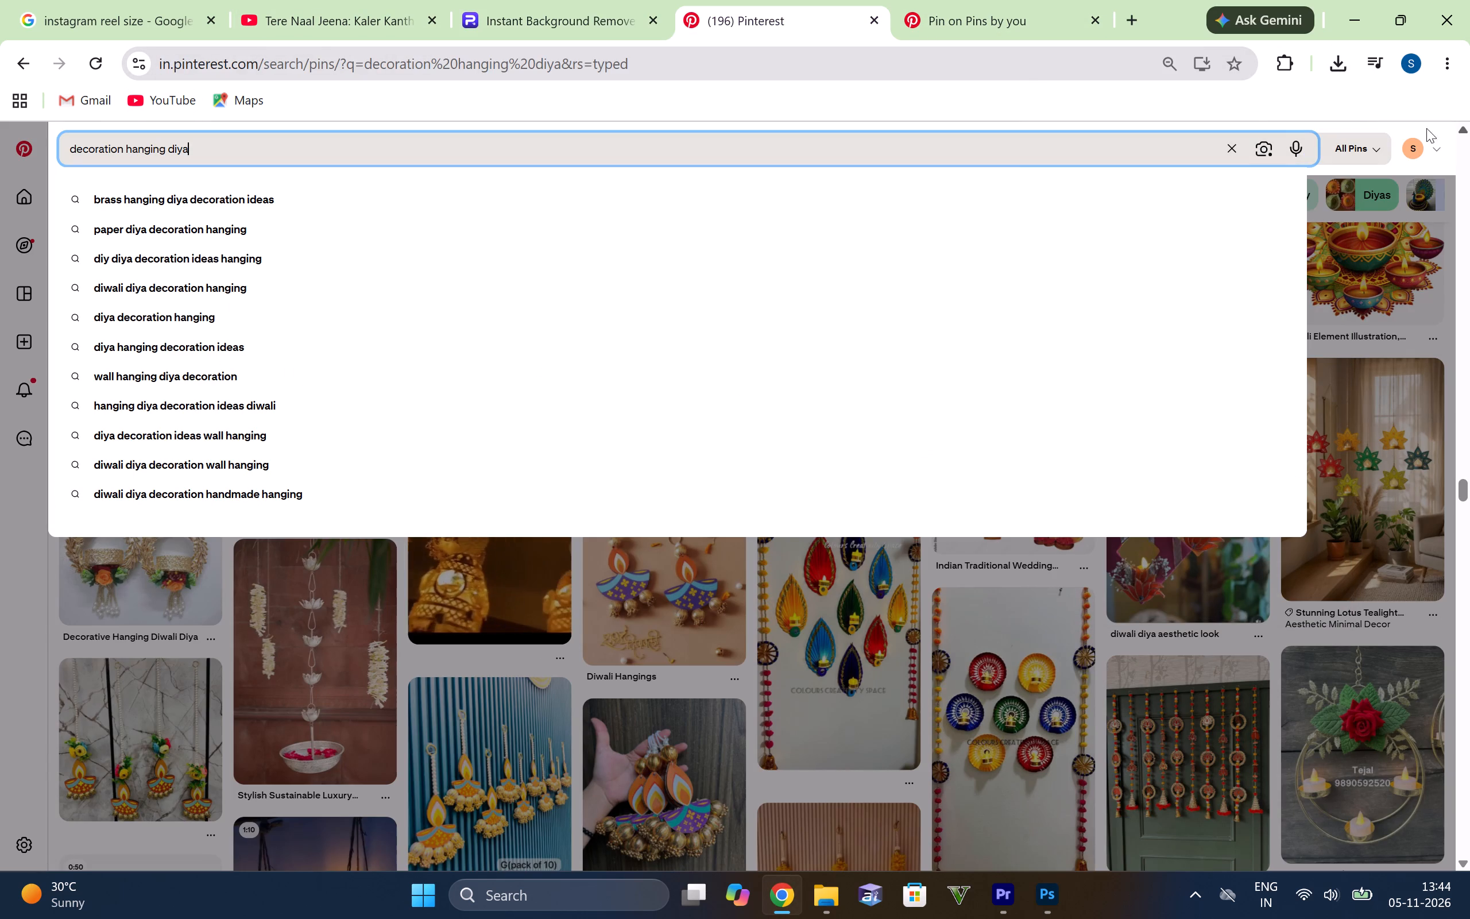
{"action": "left_click", "coordinate": [1238, 147]}
{"action": "left_click", "coordinate": [642, 154]}
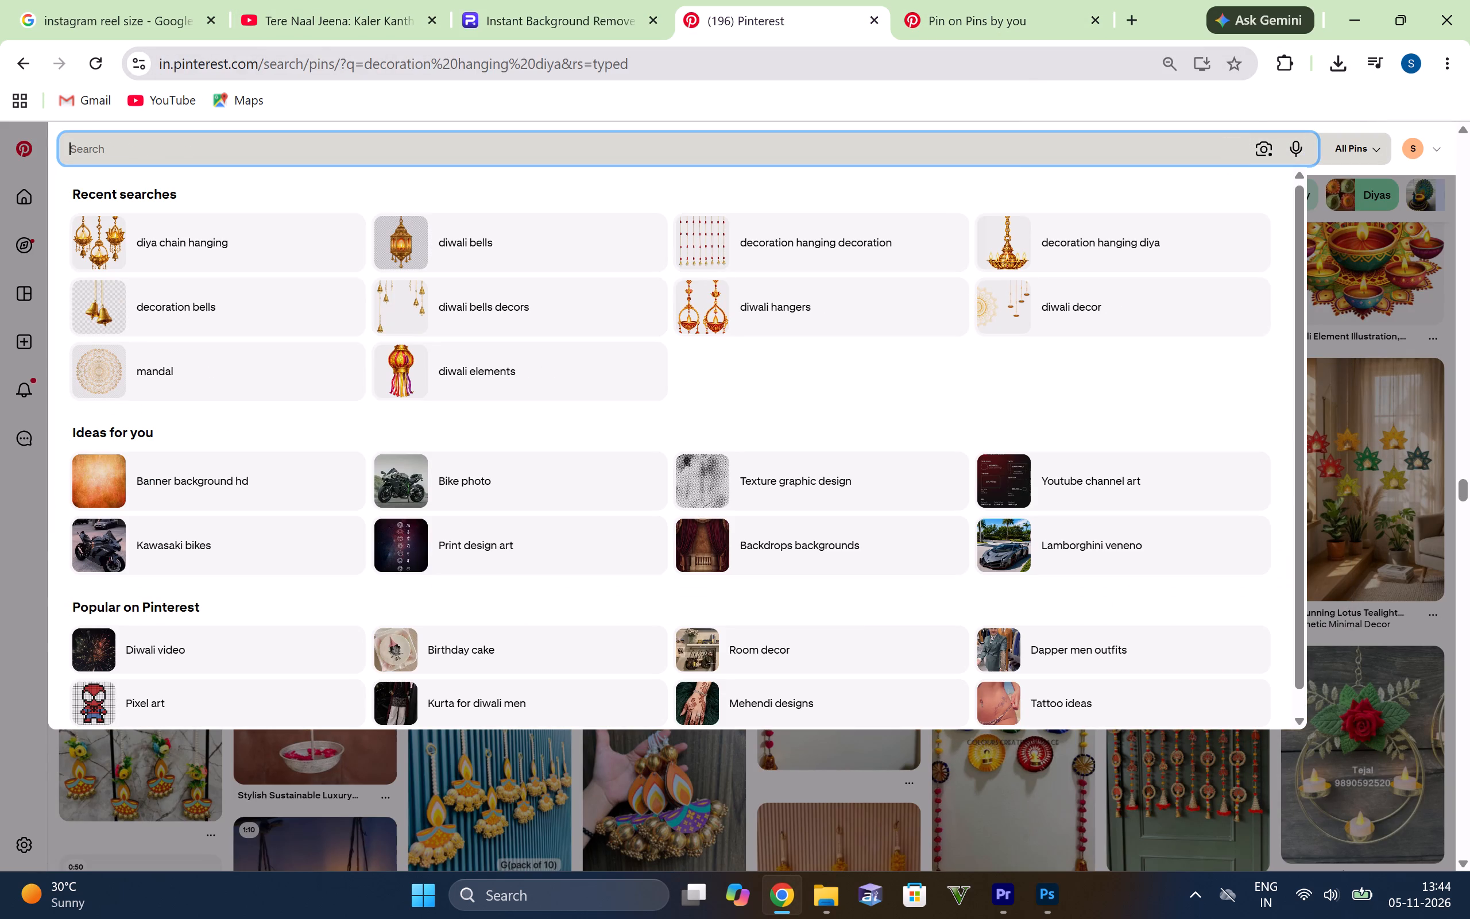
{"action": "type", "text": "bak"}
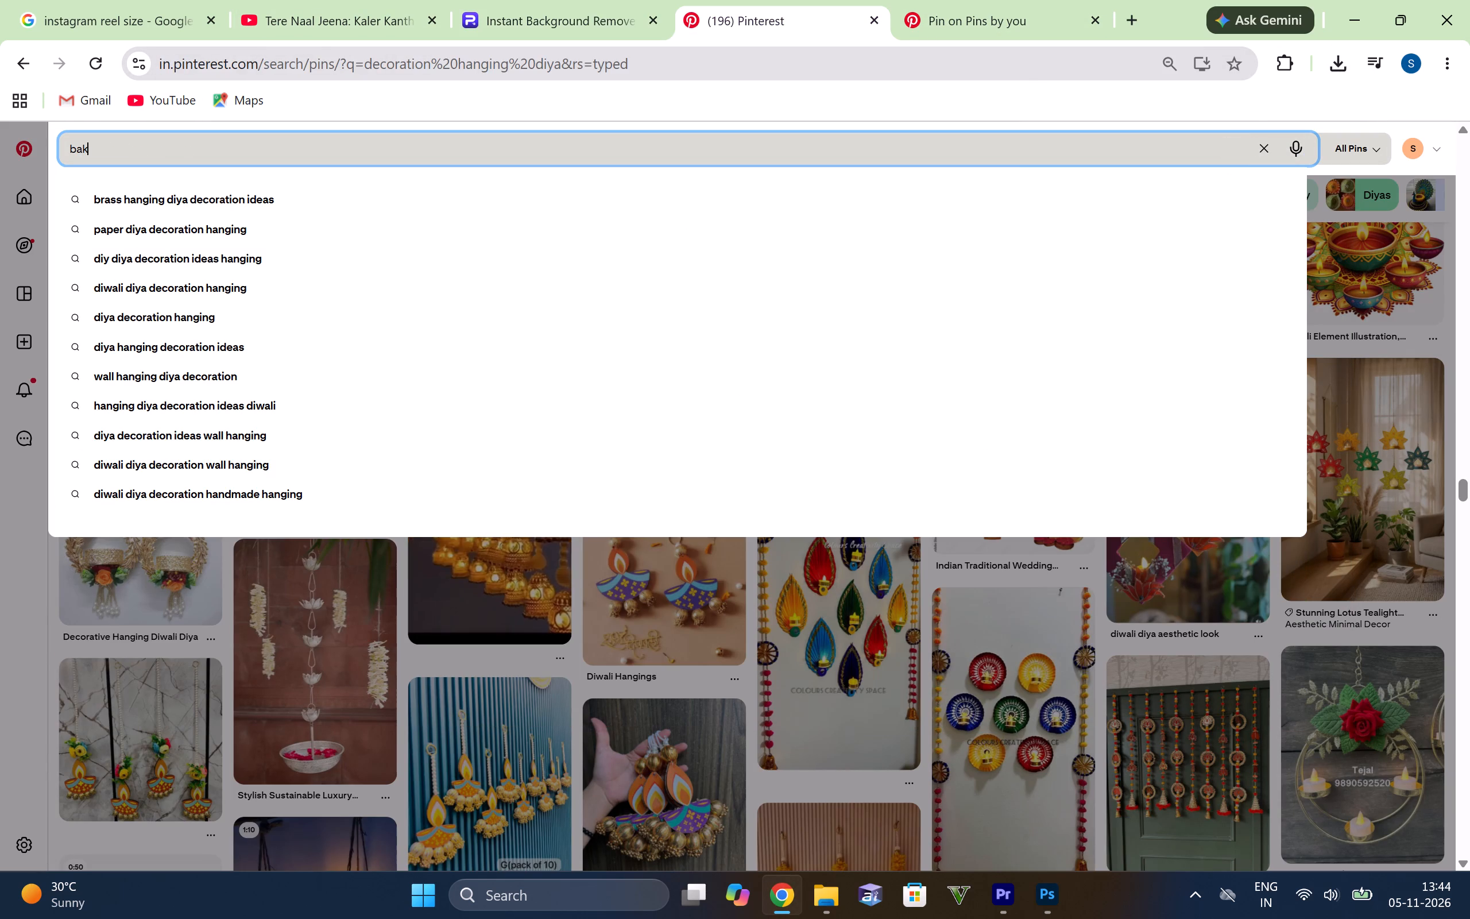
{"action": "key", "text": "BackSpace"}
{"action": "type", "text": "ck"}
{"action": "key", "text": "space"}
{"action": "key", "text": "BackSpace"}
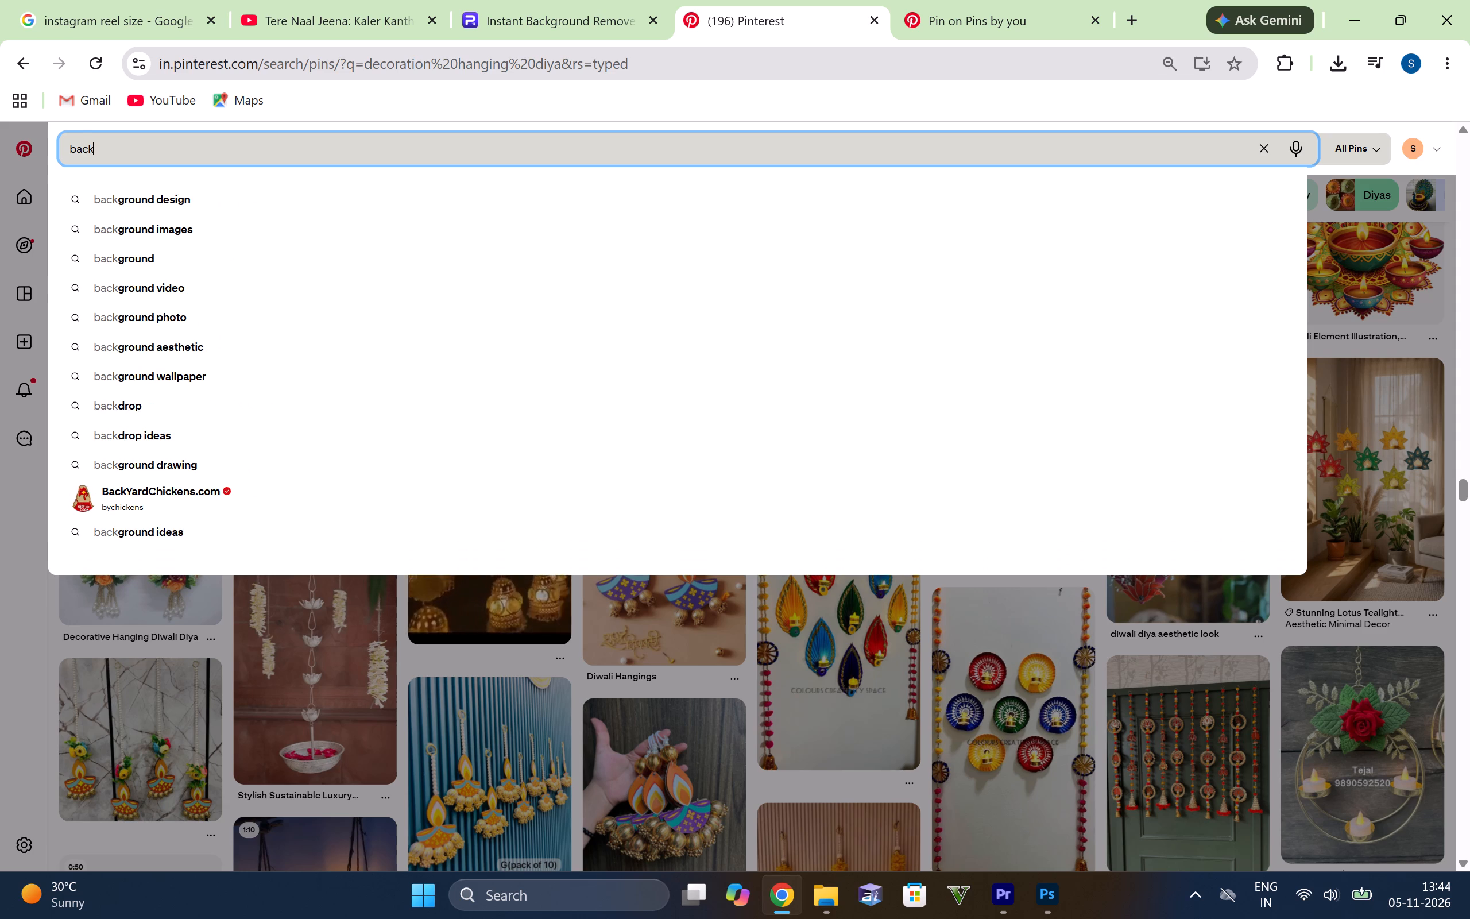
{"action": "key", "text": "d"}
{"action": "type", "text": "rop happy diwali"}
{"action": "key", "text": "Return"}
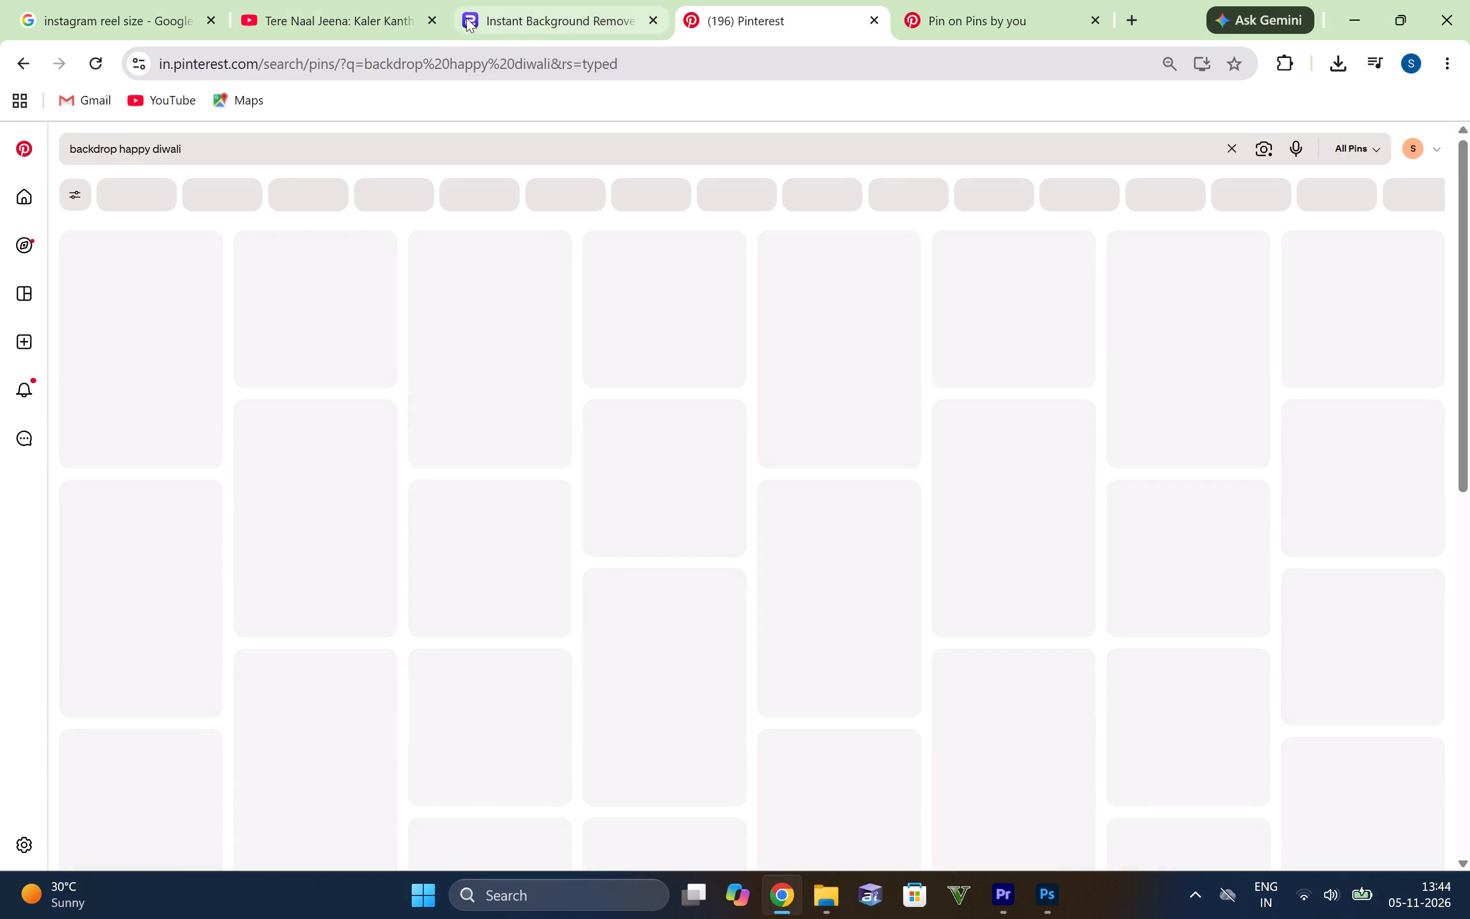
Browse the Happy Diwali backdrop results for a suitable poster background or frame design.
{"action": "scroll", "coordinate": [220, 353], "scroll_direction": "down", "scroll_amount": 2}
{"action": "scroll", "coordinate": [509, 400], "scroll_direction": "up", "scroll_amount": 3}
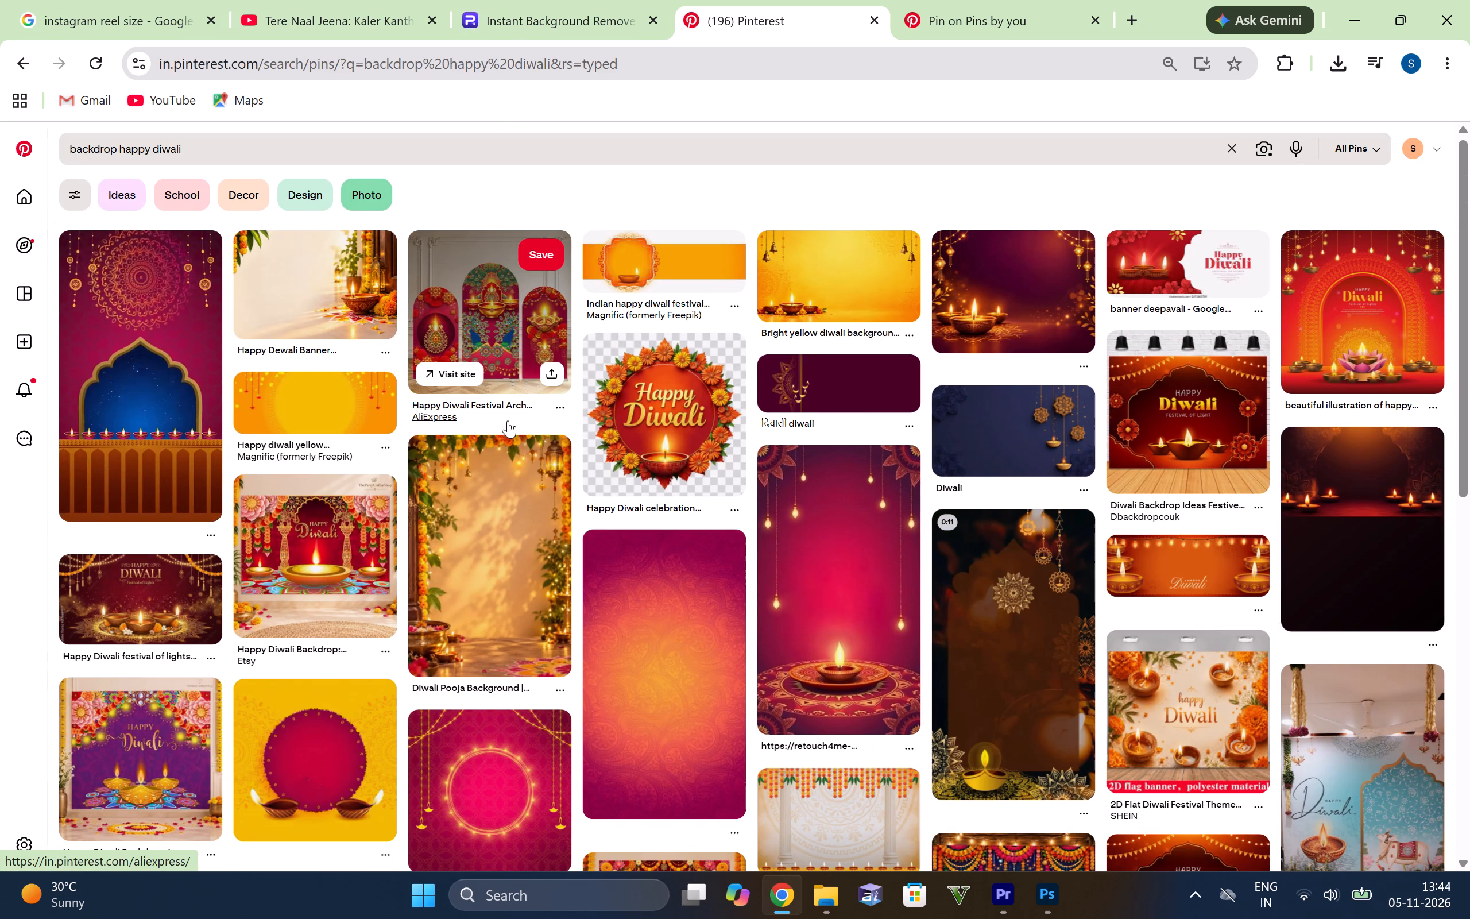
{"action": "scroll", "coordinate": [608, 539], "scroll_direction": "down", "scroll_amount": 3}
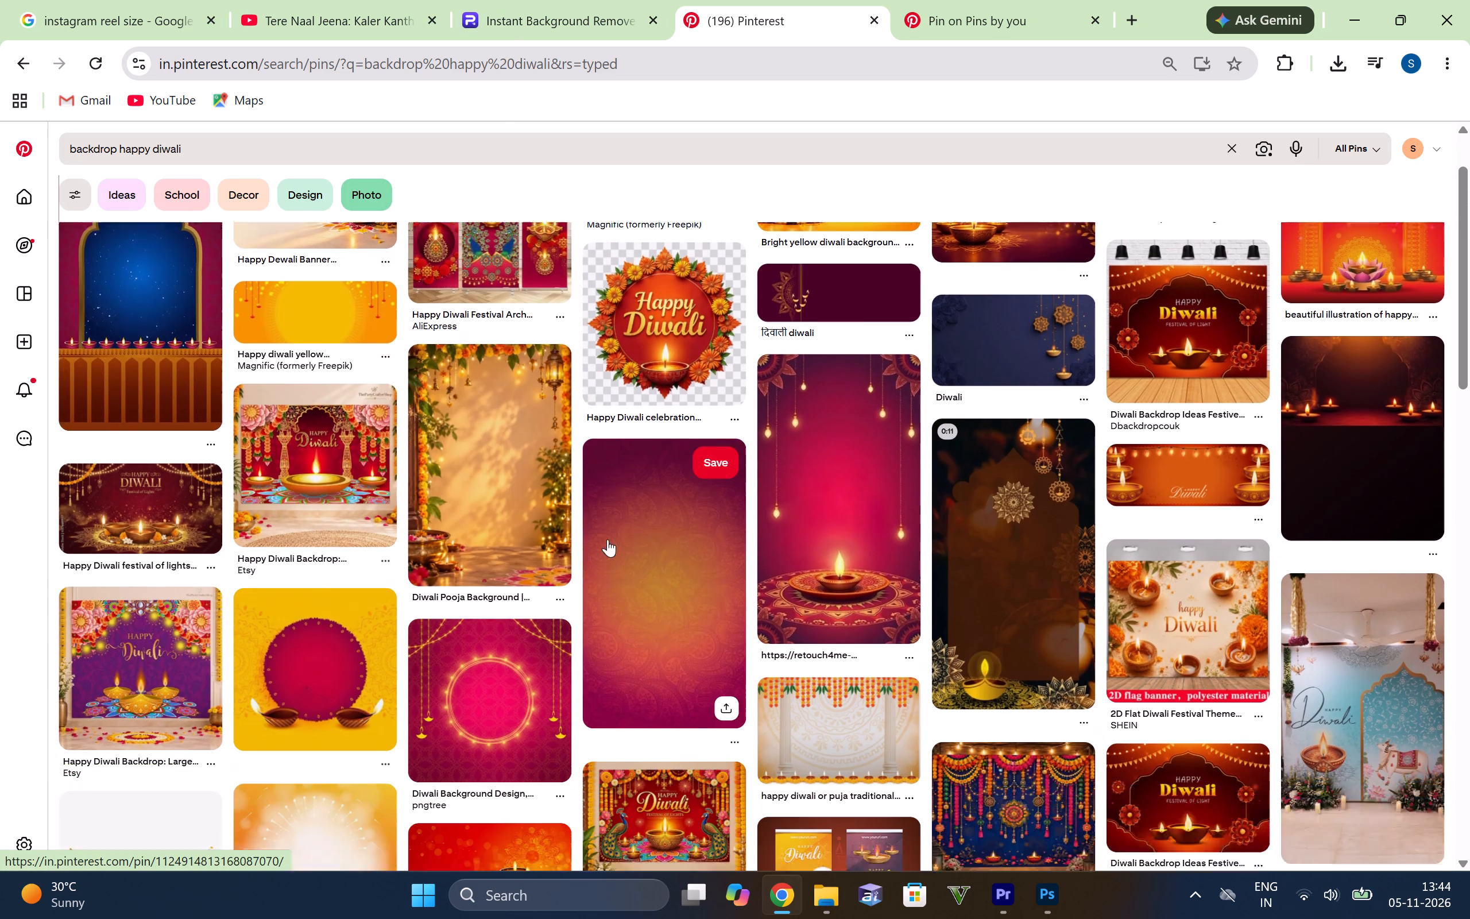
{"action": "scroll", "coordinate": [517, 438], "scroll_direction": "down", "scroll_amount": 3}
{"action": "scroll", "coordinate": [499, 504], "scroll_direction": "down", "scroll_amount": 1}
{"action": "scroll", "coordinate": [540, 458], "scroll_direction": "down", "scroll_amount": 2}
{"action": "scroll", "coordinate": [896, 459], "scroll_direction": "up", "scroll_amount": 4}
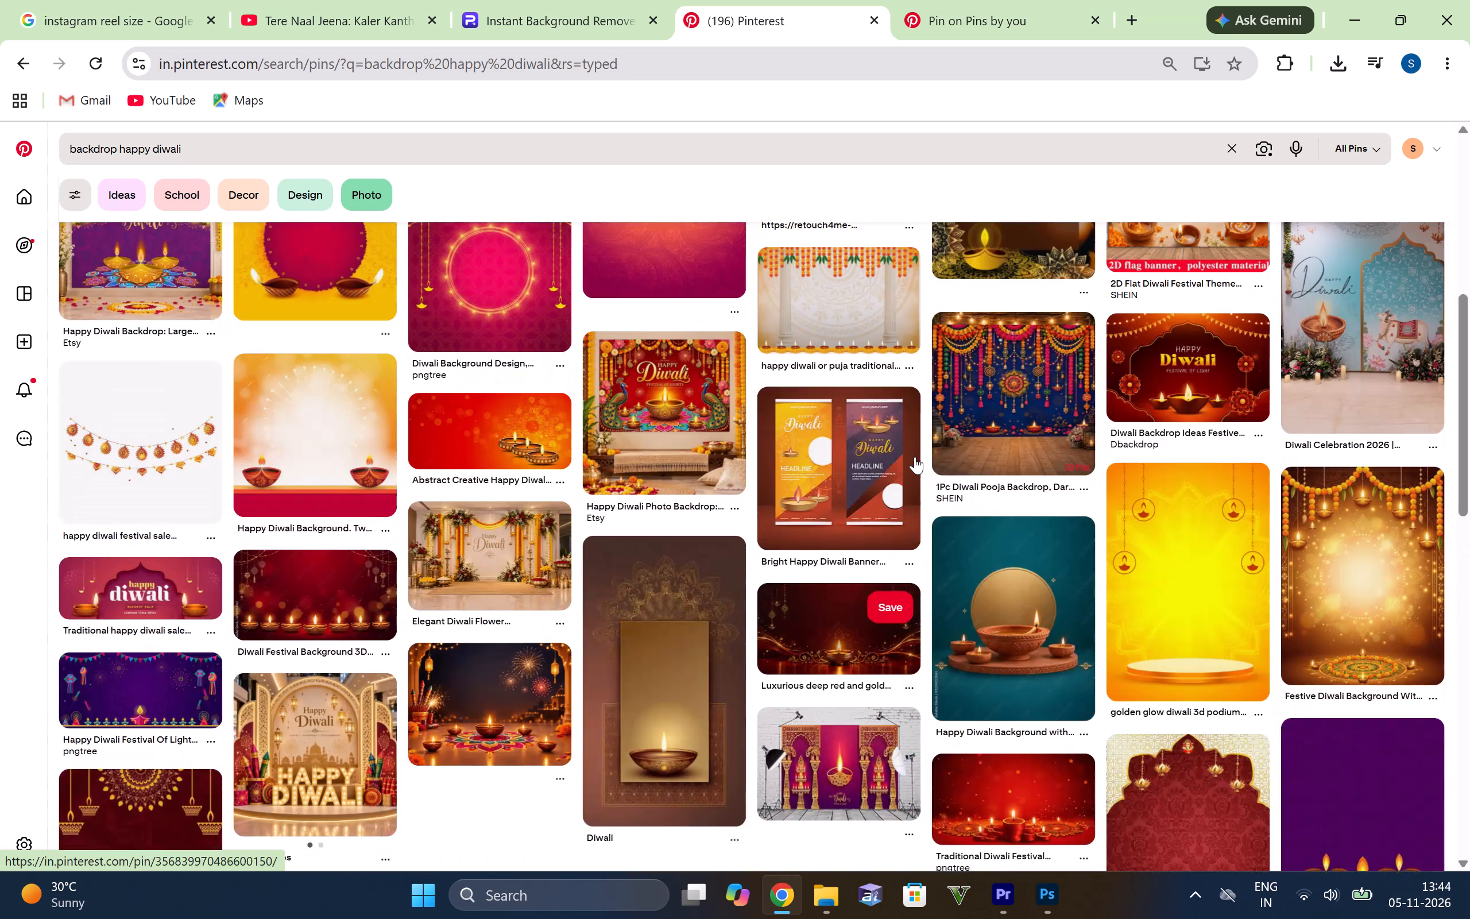
{"action": "scroll", "coordinate": [410, 378], "scroll_direction": "down", "scroll_amount": 2}
{"action": "scroll", "coordinate": [210, 348], "scroll_direction": "down", "scroll_amount": 3}
{"action": "scroll", "coordinate": [349, 352], "scroll_direction": "down", "scroll_amount": 2}
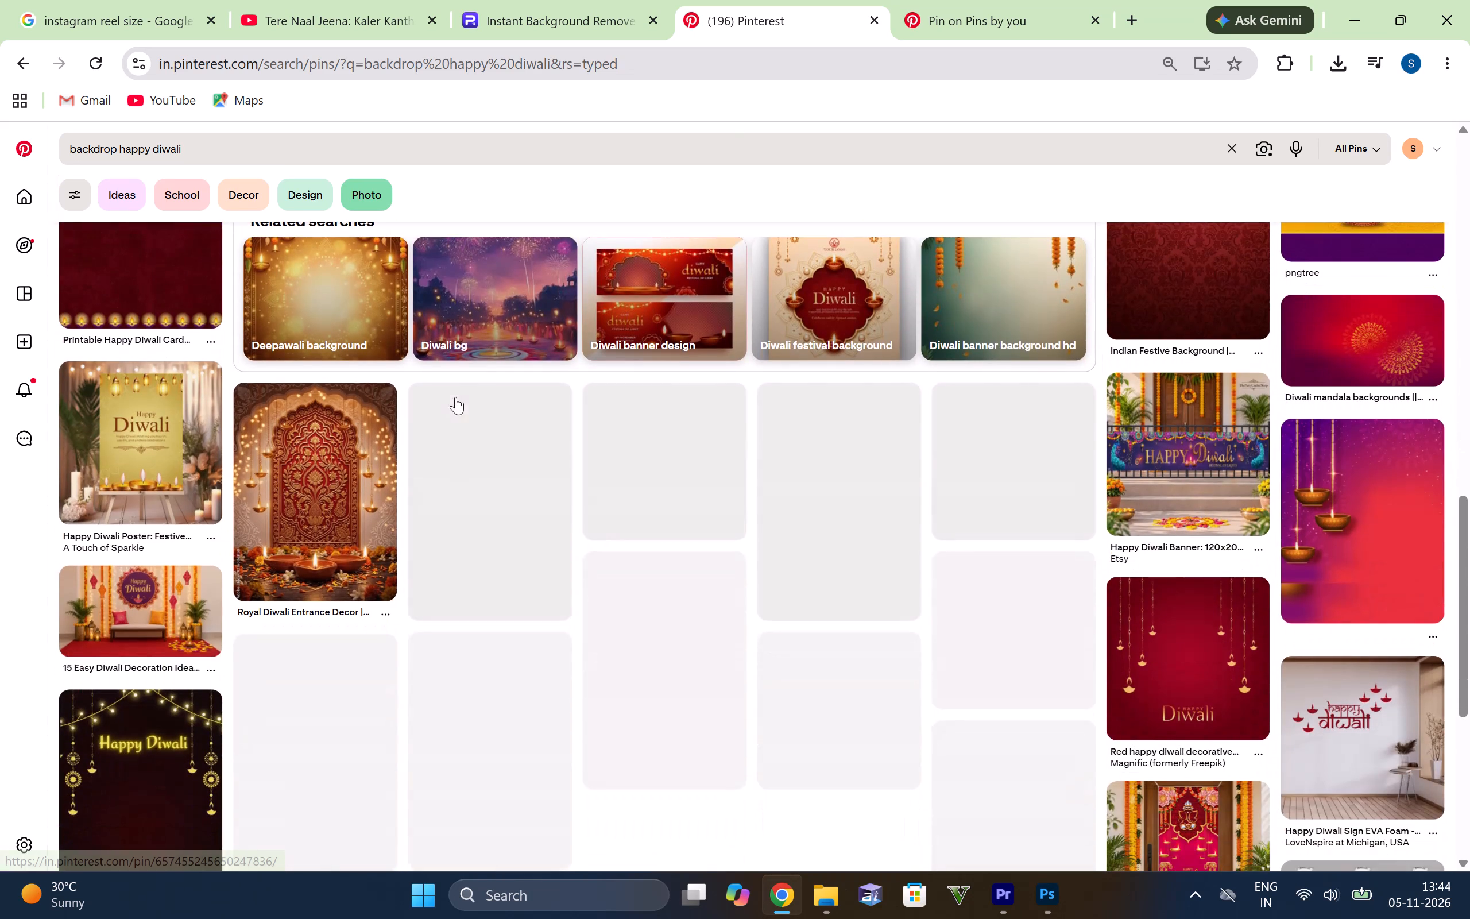
{"action": "scroll", "coordinate": [521, 387], "scroll_direction": "down", "scroll_amount": 5}
{"action": "scroll", "coordinate": [698, 427], "scroll_direction": "up", "scroll_amount": 2}
{"action": "scroll", "coordinate": [674, 468], "scroll_direction": "down", "scroll_amount": 3}
{"action": "scroll", "coordinate": [541, 440], "scroll_direction": "down", "scroll_amount": 3}
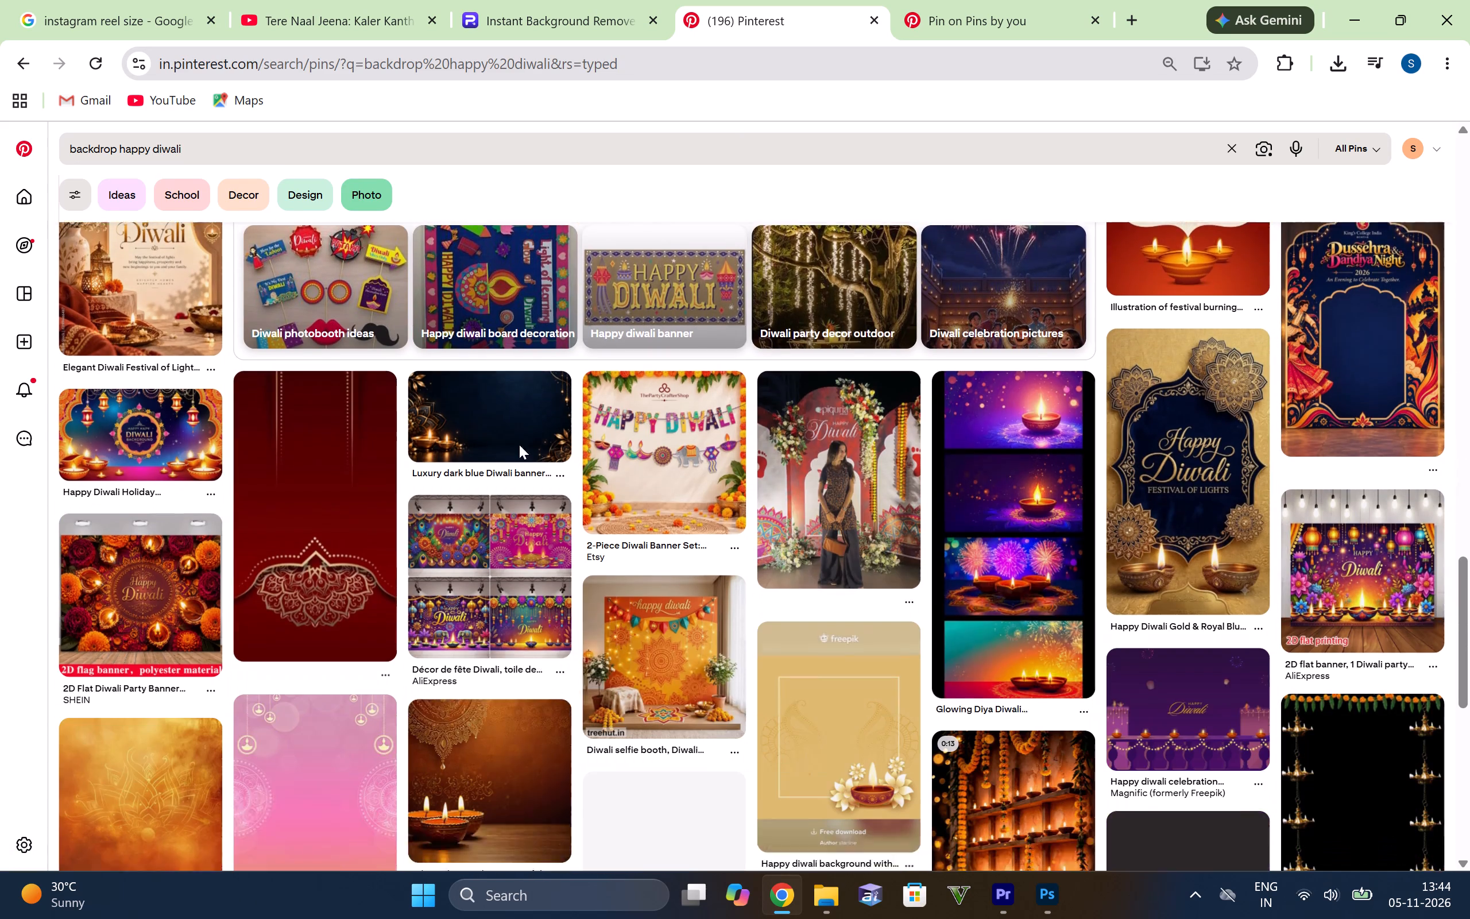
{"action": "scroll", "coordinate": [1362, 430], "scroll_direction": "down", "scroll_amount": 2}
{"action": "scroll", "coordinate": [71, 539], "scroll_direction": "down", "scroll_amount": 3}
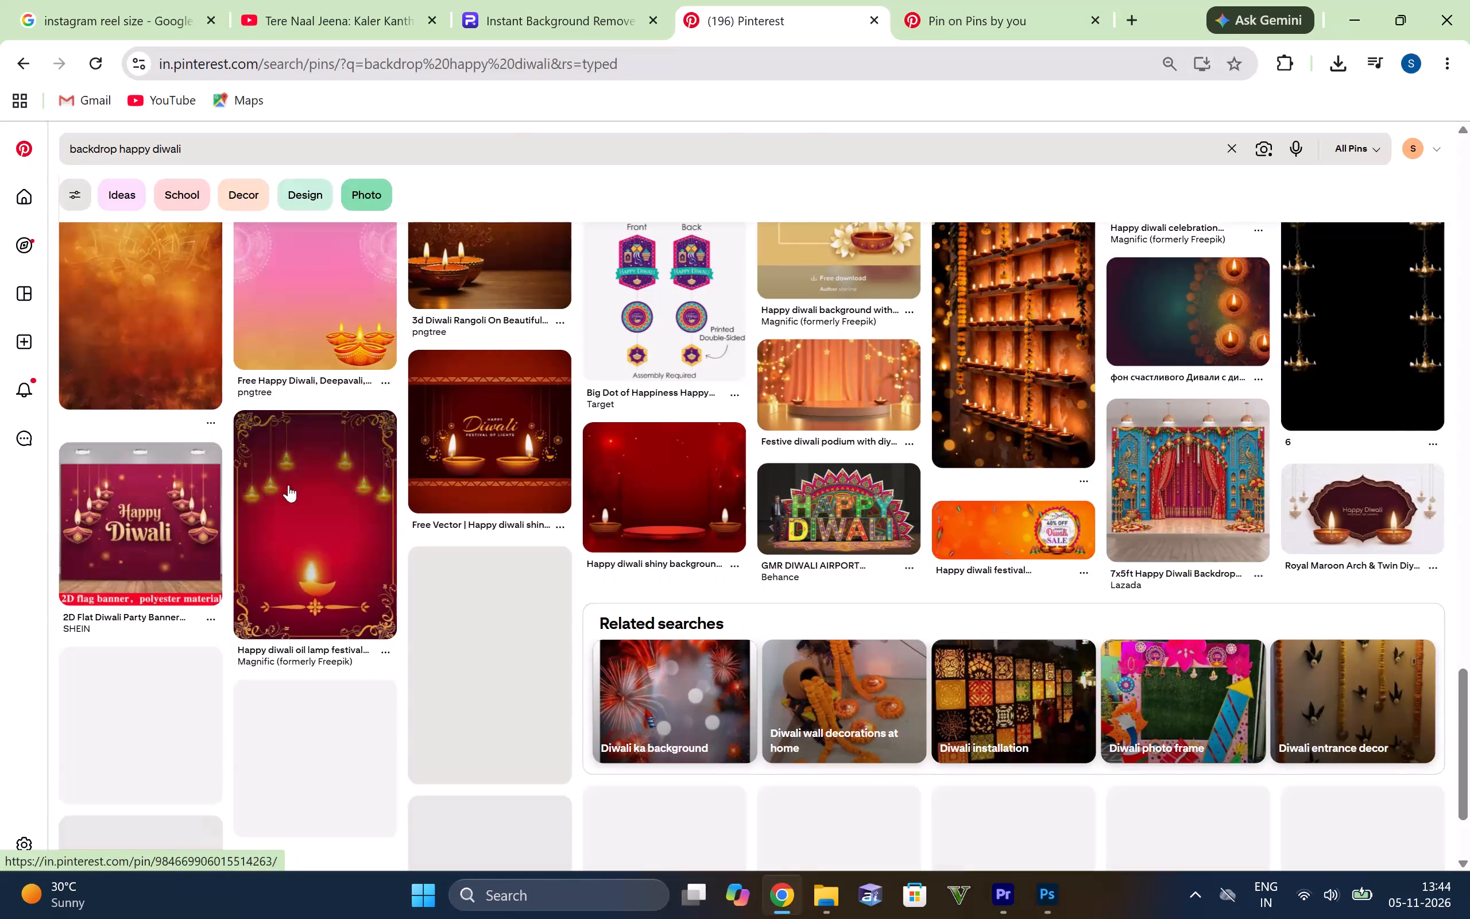
{"action": "scroll", "coordinate": [498, 472], "scroll_direction": "down", "scroll_amount": 4}
{"action": "scroll", "coordinate": [507, 483], "scroll_direction": "up", "scroll_amount": 6}
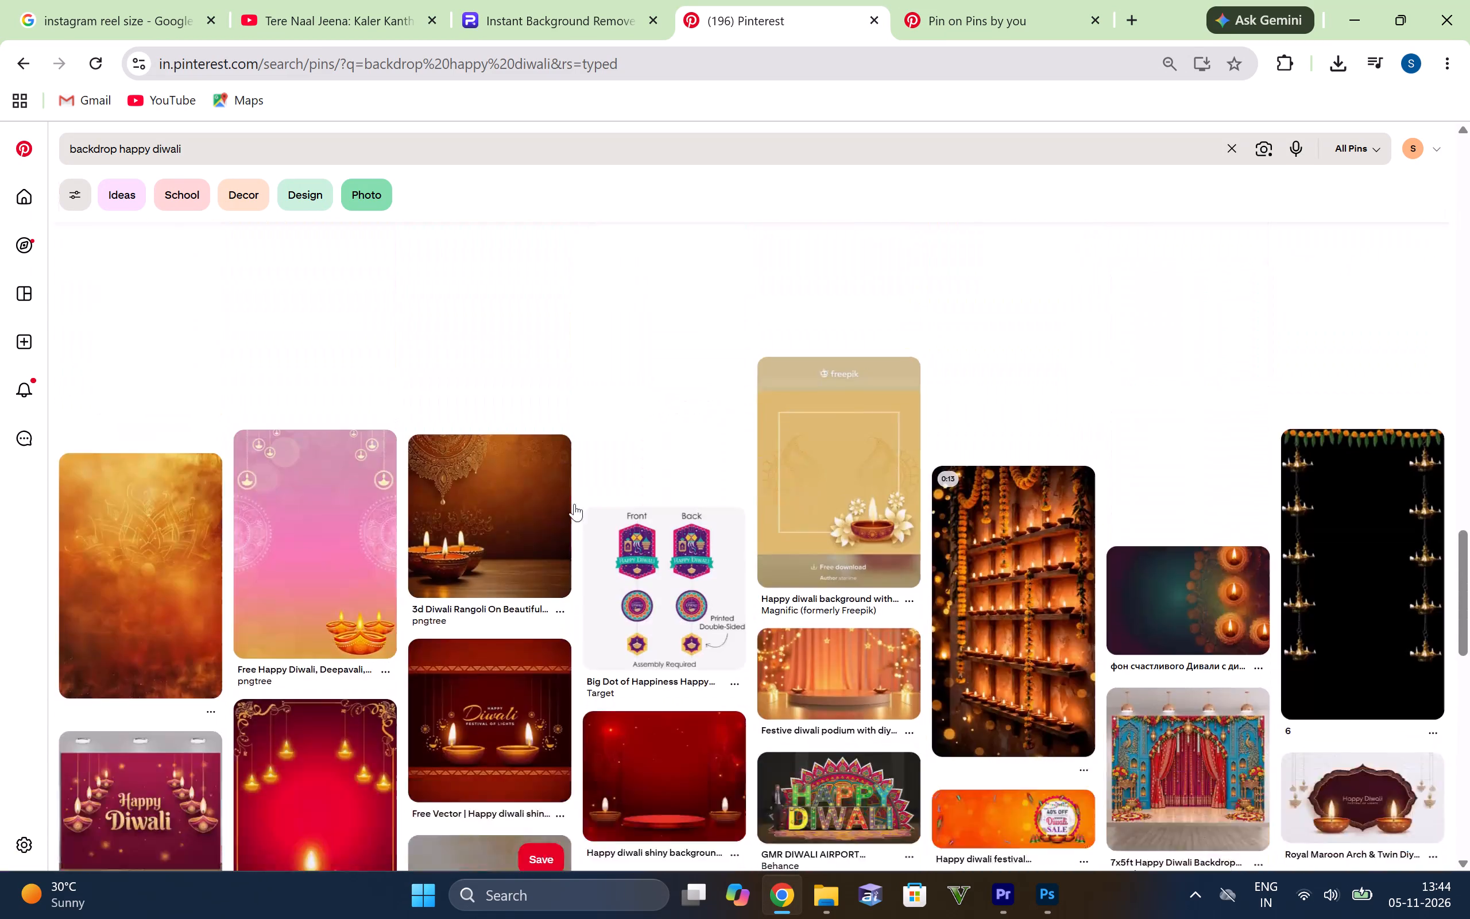
{"action": "scroll", "coordinate": [574, 504], "scroll_direction": "up", "scroll_amount": 8}
Open the Dussehra & Dandiya Night backdrop pin and browse its related pins for a festive poster background or arch frame.
{"action": "left_click", "coordinate": [1383, 810]}
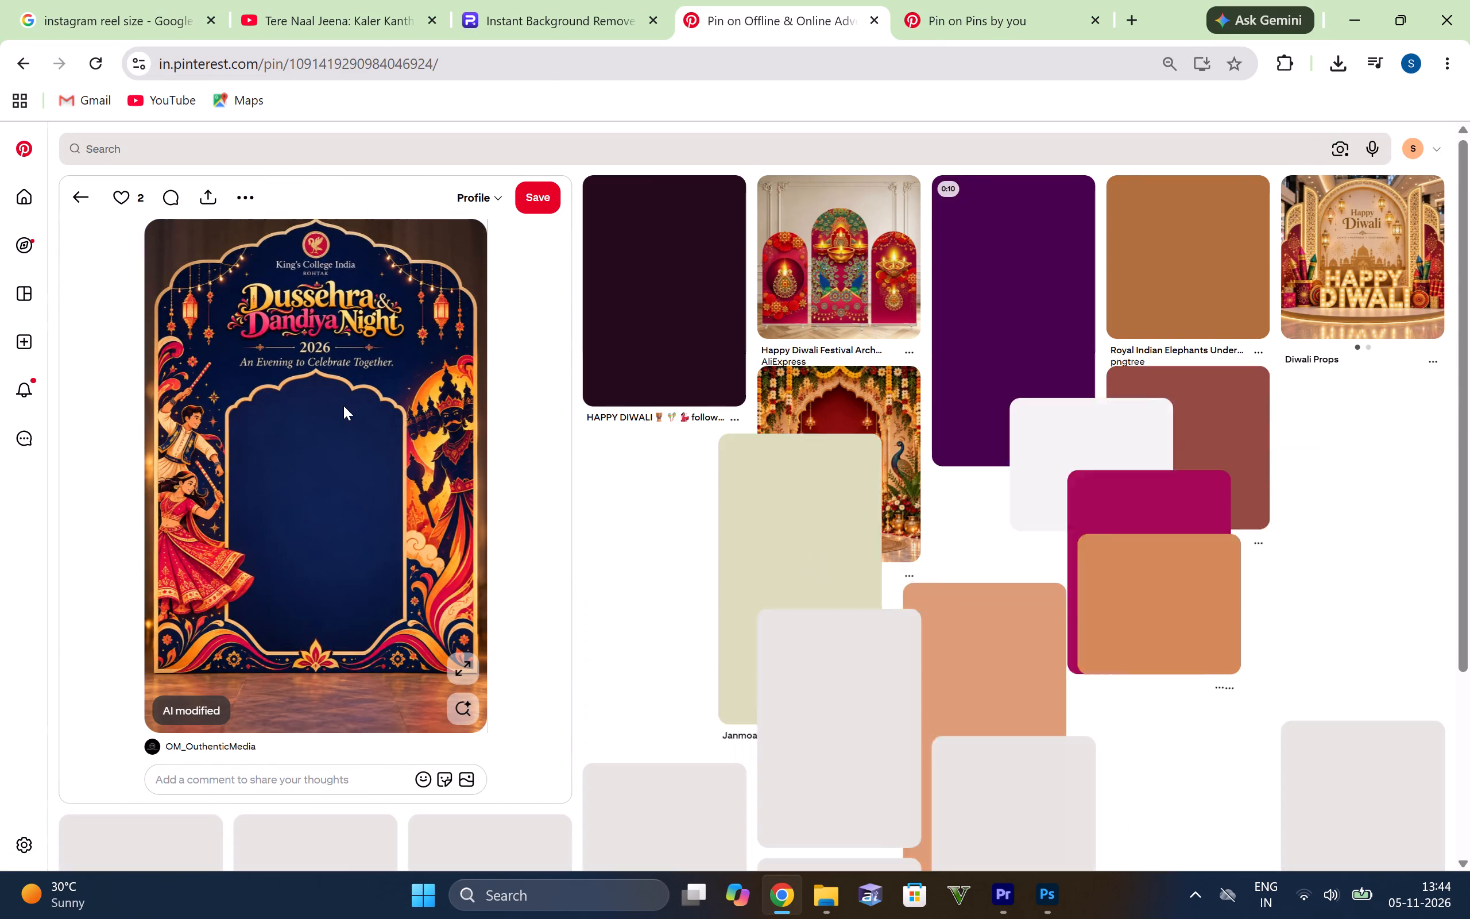
{"action": "scroll", "coordinate": [794, 364], "scroll_direction": "down", "scroll_amount": 2}
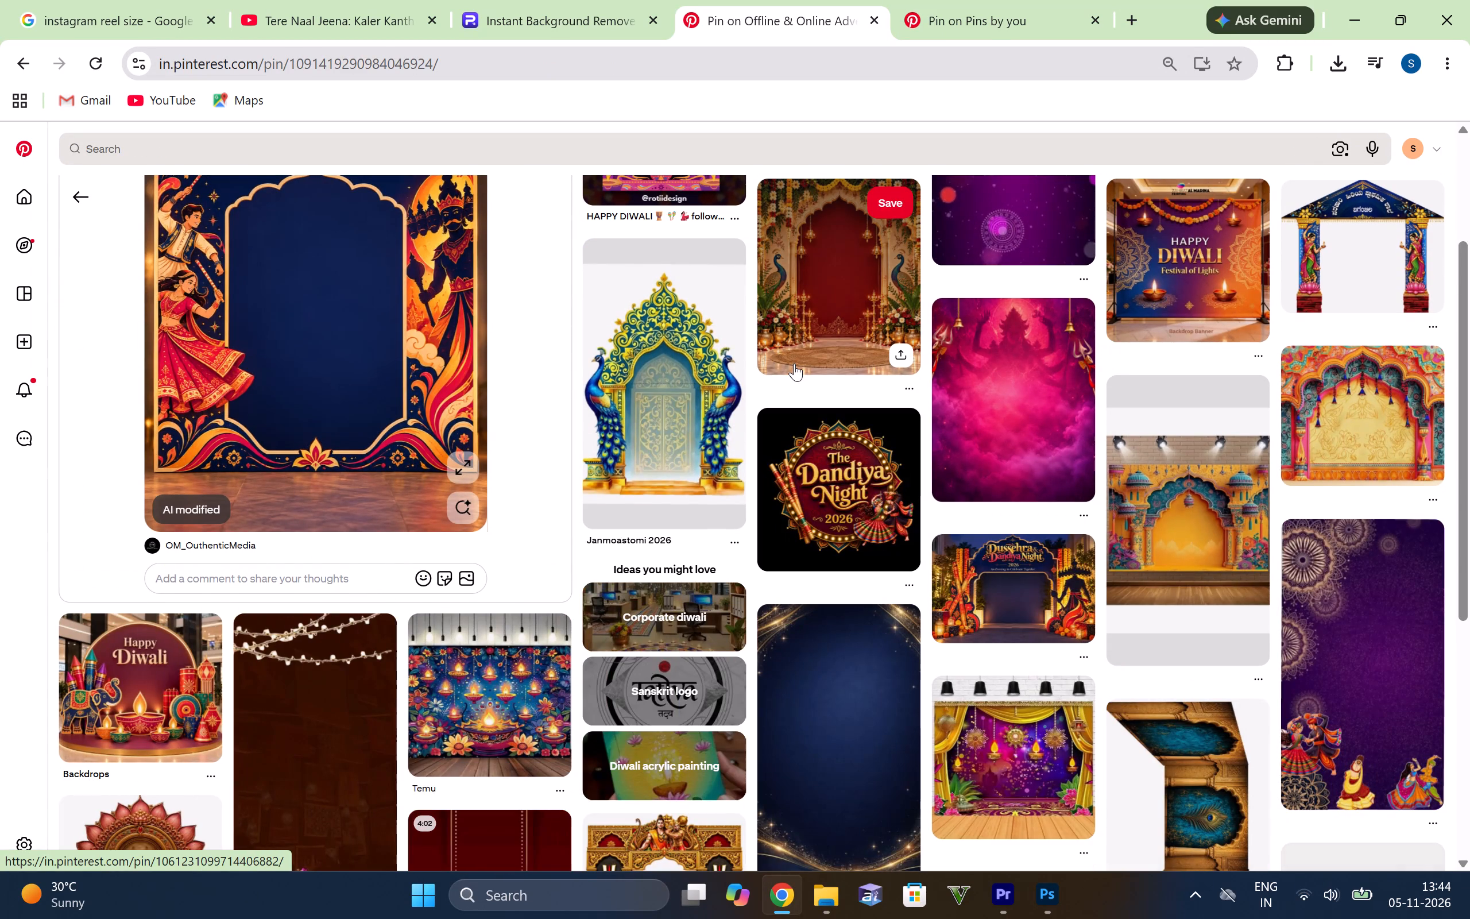
{"action": "scroll", "coordinate": [672, 318], "scroll_direction": "down", "scroll_amount": 3}
{"action": "scroll", "coordinate": [564, 580], "scroll_direction": "down", "scroll_amount": 2}
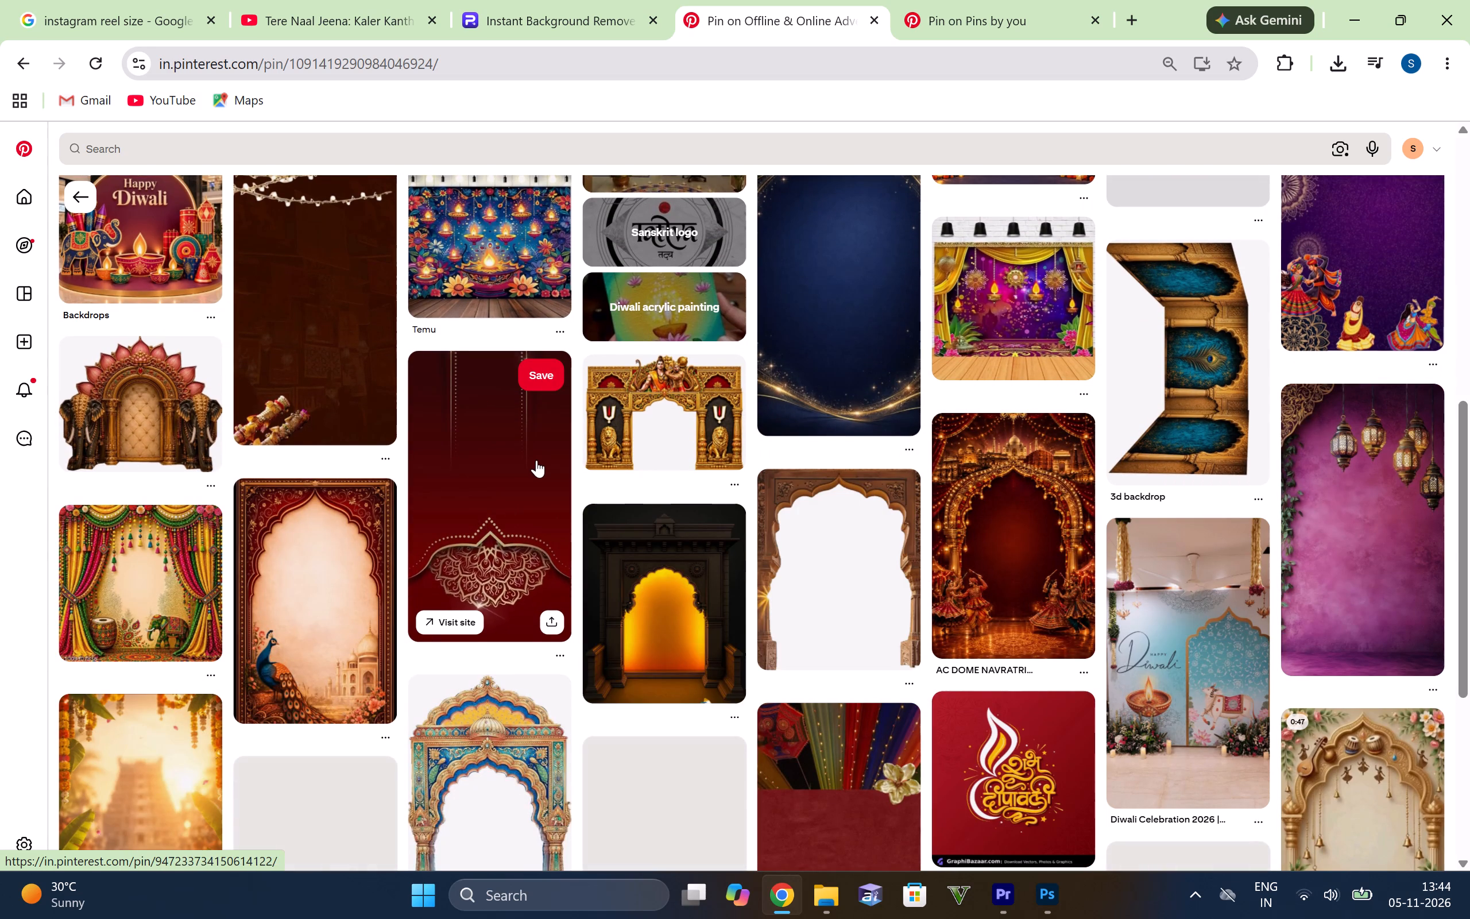
{"action": "scroll", "coordinate": [536, 460], "scroll_direction": "down", "scroll_amount": 4}
{"action": "scroll", "coordinate": [838, 434], "scroll_direction": "down", "scroll_amount": 3}
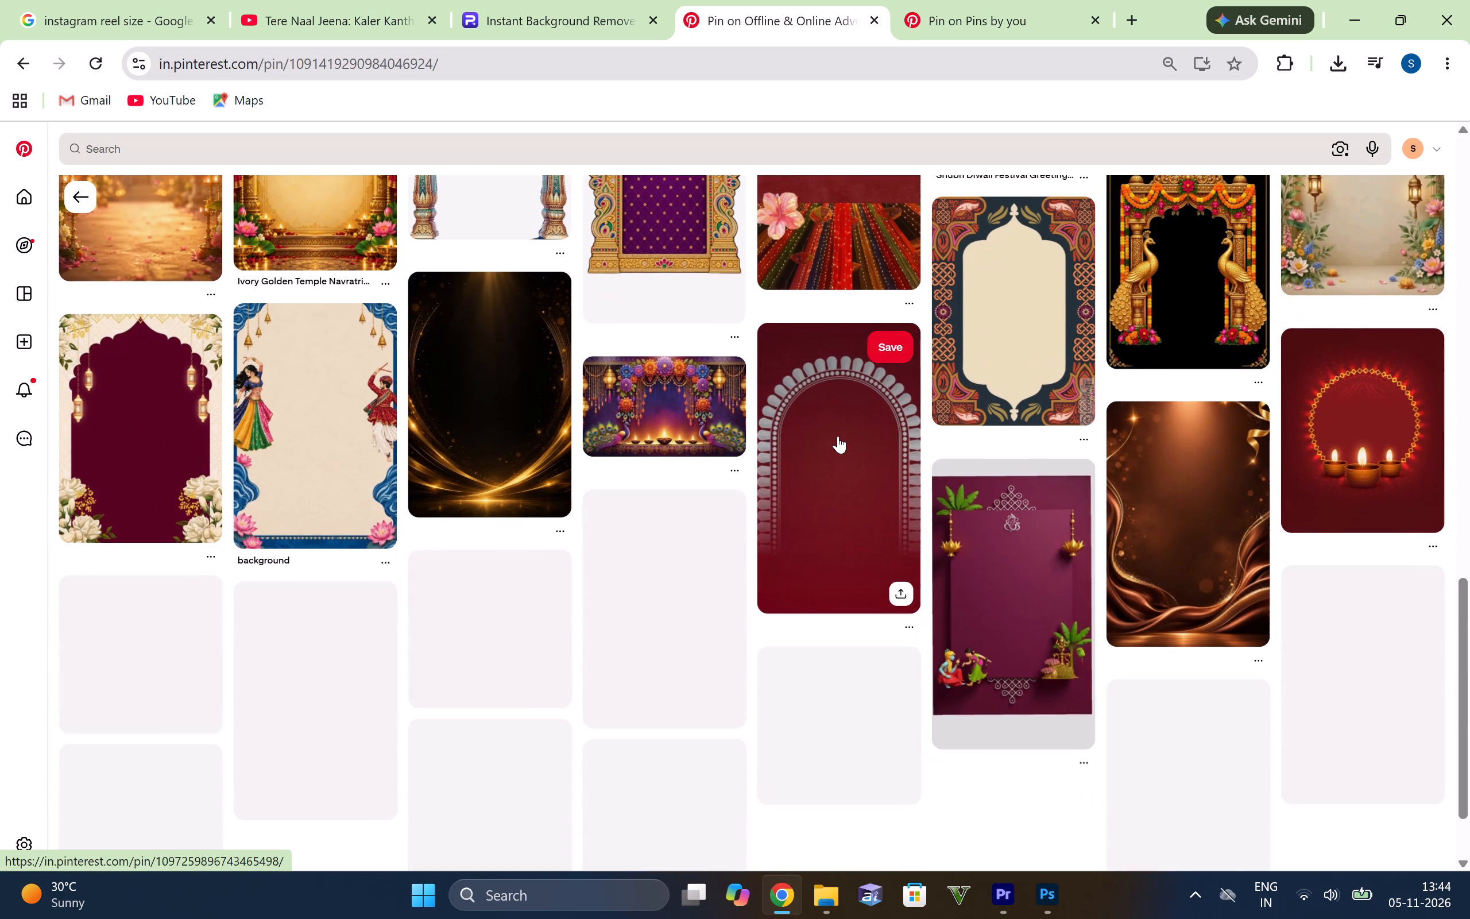
{"action": "scroll", "coordinate": [842, 442], "scroll_direction": "down", "scroll_amount": 2}
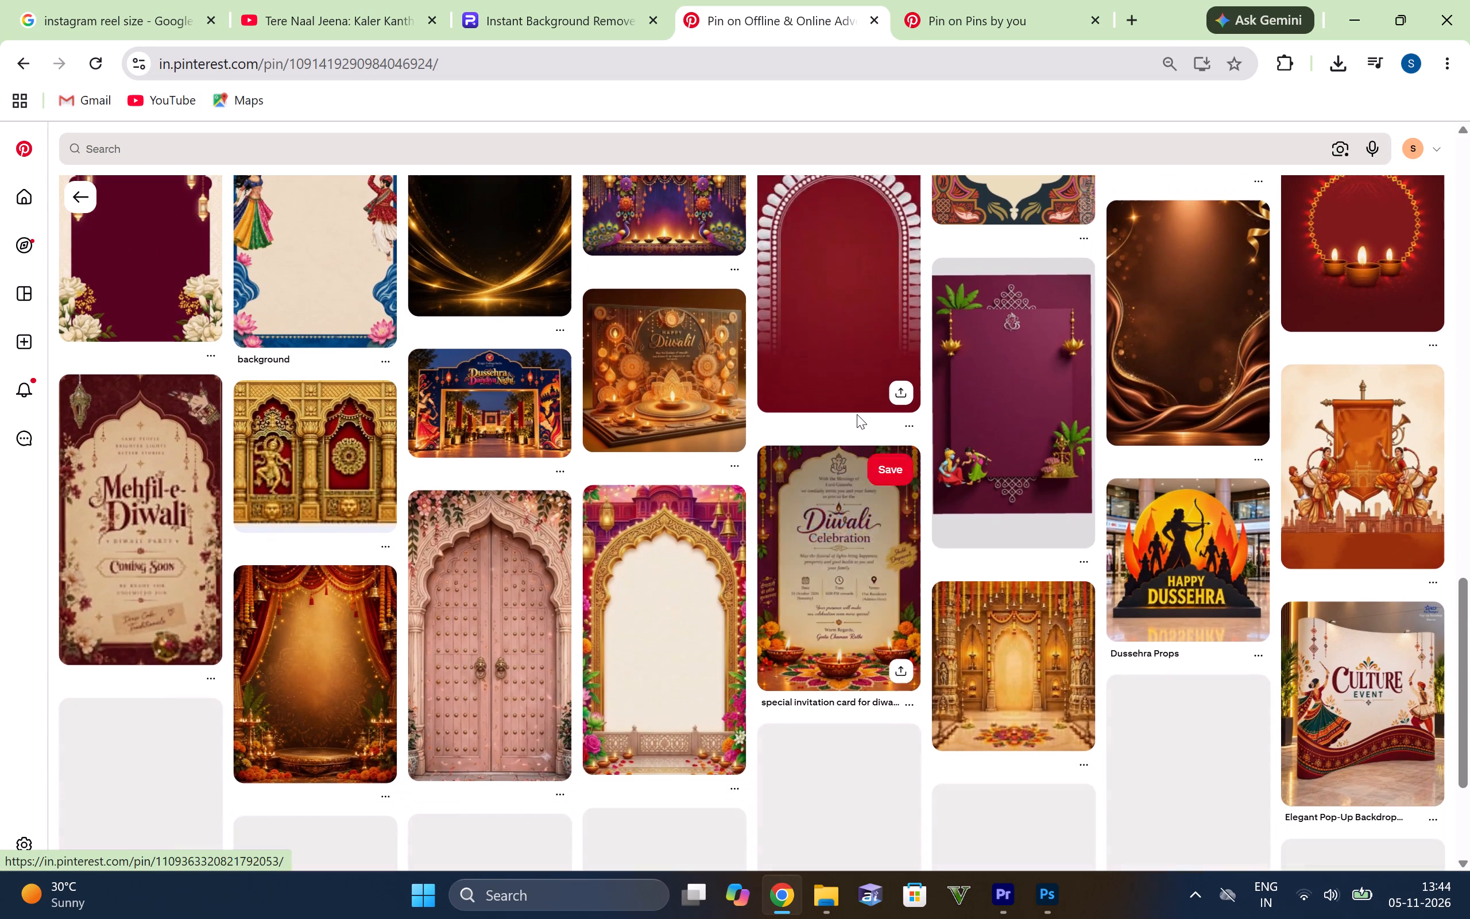
{"action": "scroll", "coordinate": [751, 372], "scroll_direction": "down", "scroll_amount": 3}
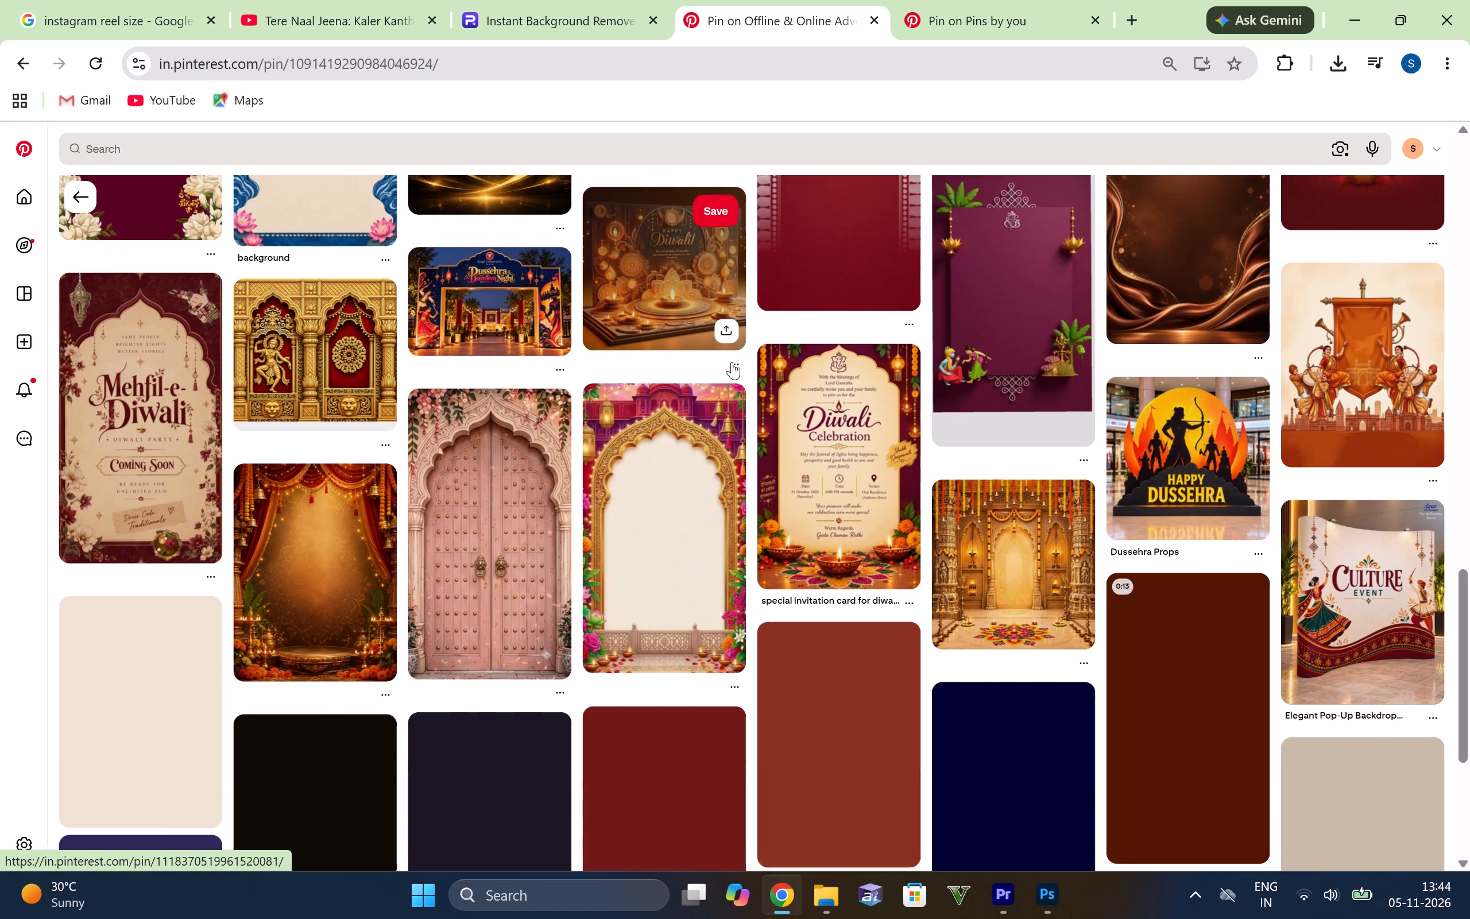
{"action": "scroll", "coordinate": [953, 164], "scroll_direction": "down", "scroll_amount": 5}
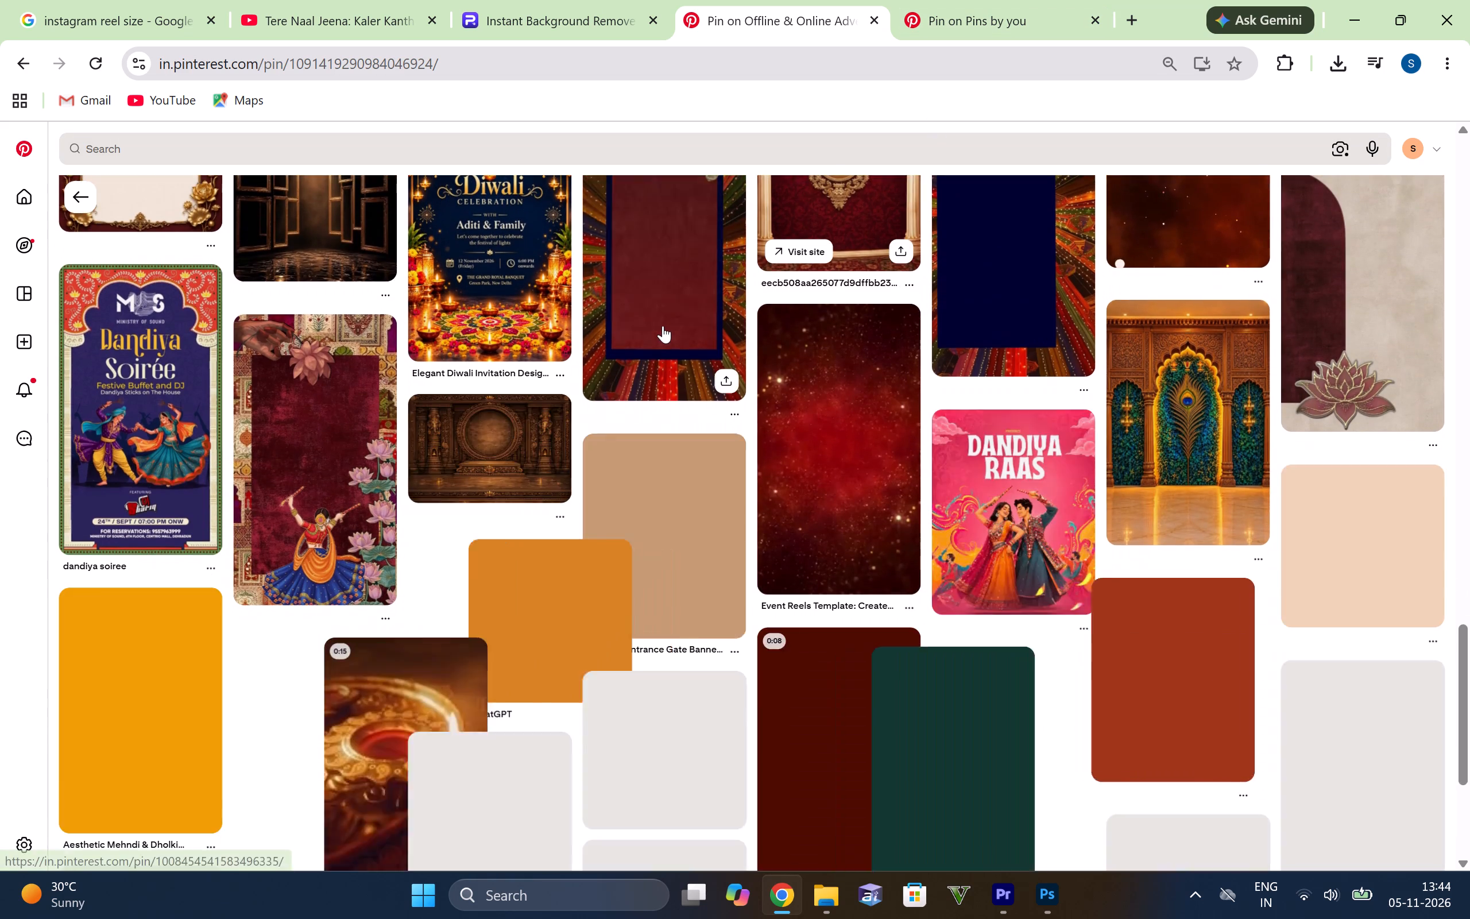
{"action": "scroll", "coordinate": [663, 333], "scroll_direction": "down", "scroll_amount": 3}
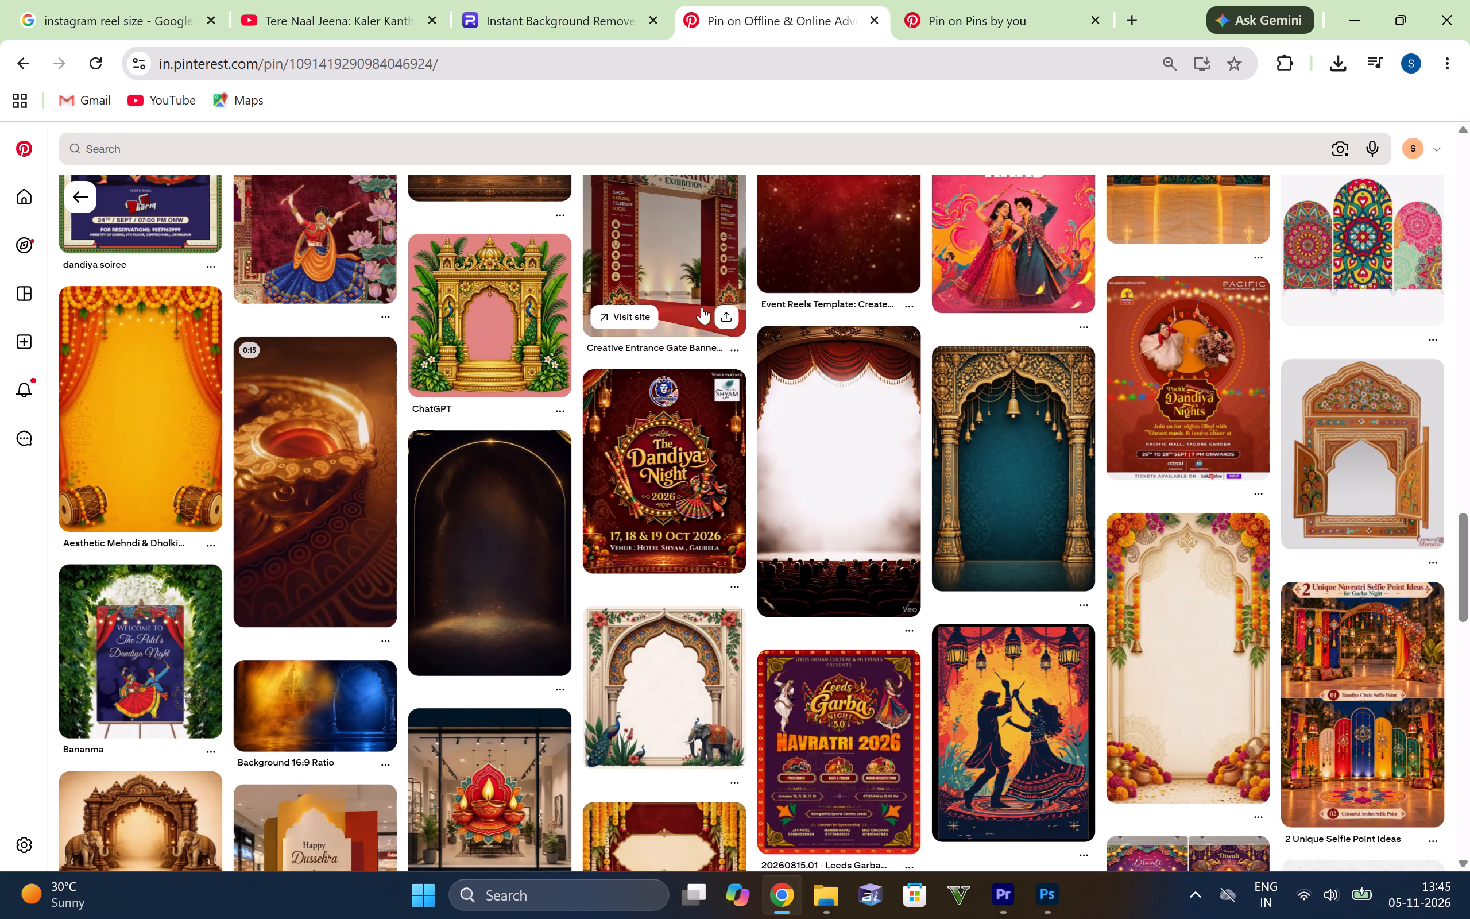
{"action": "scroll", "coordinate": [490, 644], "scroll_direction": "down", "scroll_amount": 4}
{"action": "scroll", "coordinate": [637, 340], "scroll_direction": "down", "scroll_amount": 4}
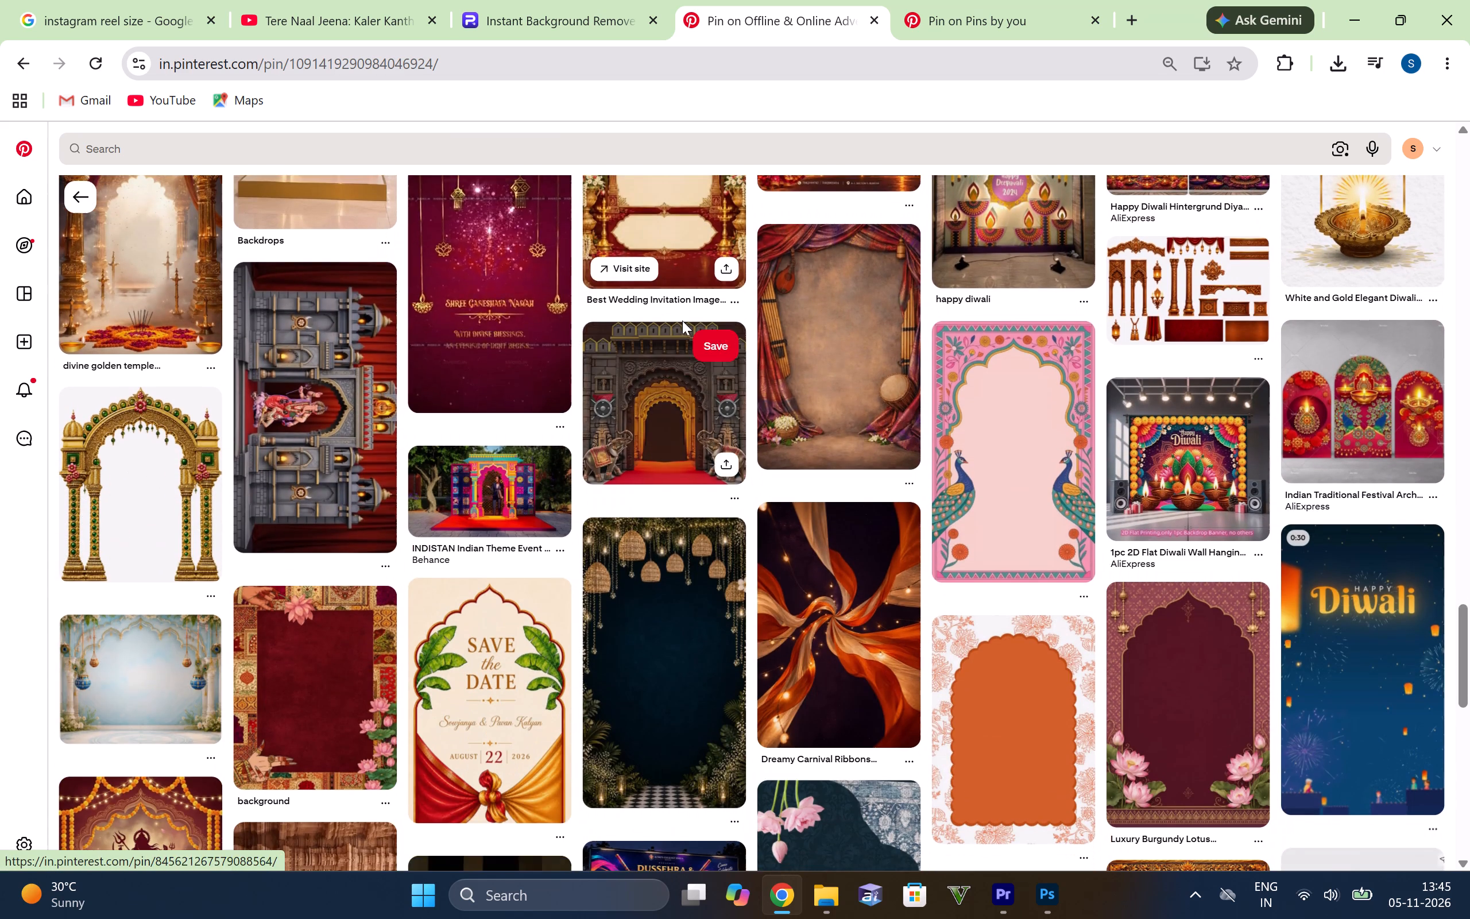
{"action": "scroll", "coordinate": [672, 316], "scroll_direction": "down", "scroll_amount": 4}
{"action": "scroll", "coordinate": [811, 322], "scroll_direction": "down", "scroll_amount": 4}
{"action": "scroll", "coordinate": [617, 334], "scroll_direction": "down", "scroll_amount": 1}
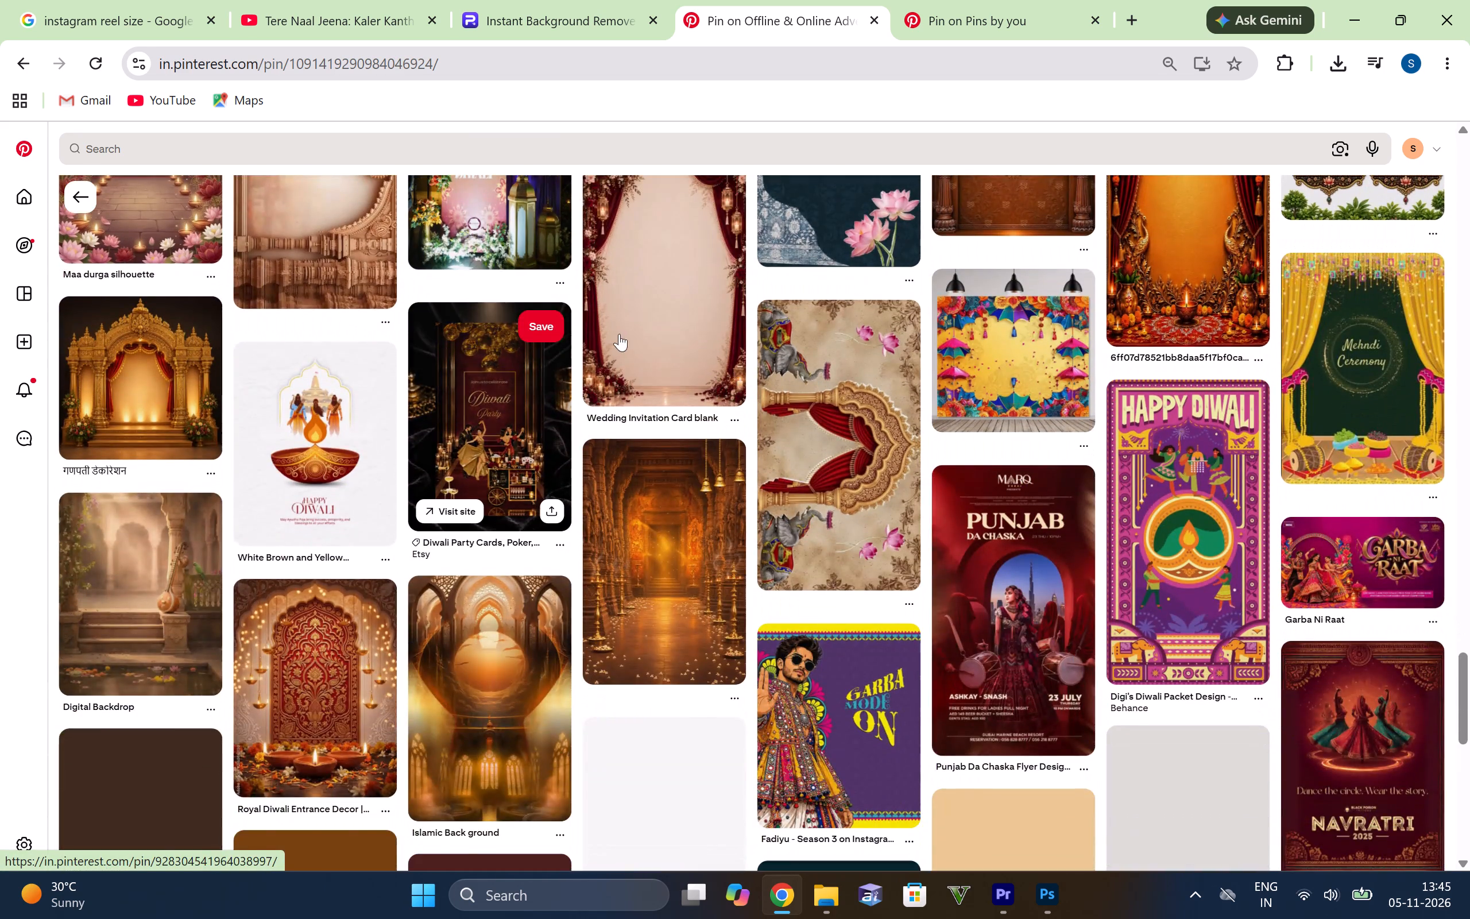
{"action": "scroll", "coordinate": [619, 334], "scroll_direction": "down", "scroll_amount": 2}
{"action": "scroll", "coordinate": [726, 332], "scroll_direction": "down", "scroll_amount": 2}
{"action": "scroll", "coordinate": [628, 338], "scroll_direction": "down", "scroll_amount": 5}
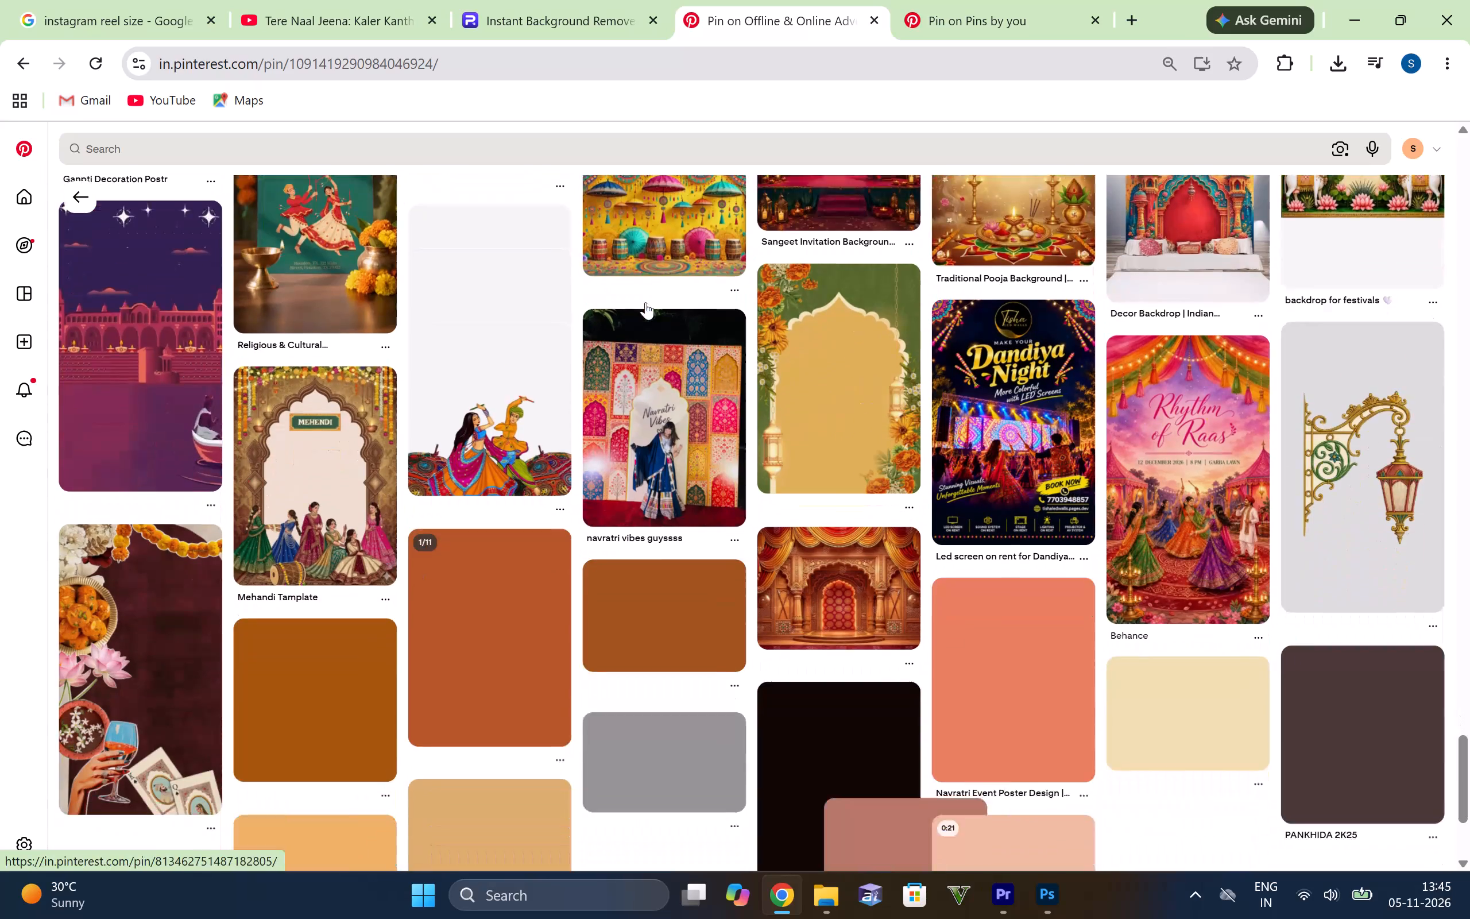
{"action": "scroll", "coordinate": [677, 283], "scroll_direction": "down", "scroll_amount": 3}
{"action": "scroll", "coordinate": [567, 309], "scroll_direction": "down", "scroll_amount": 2}
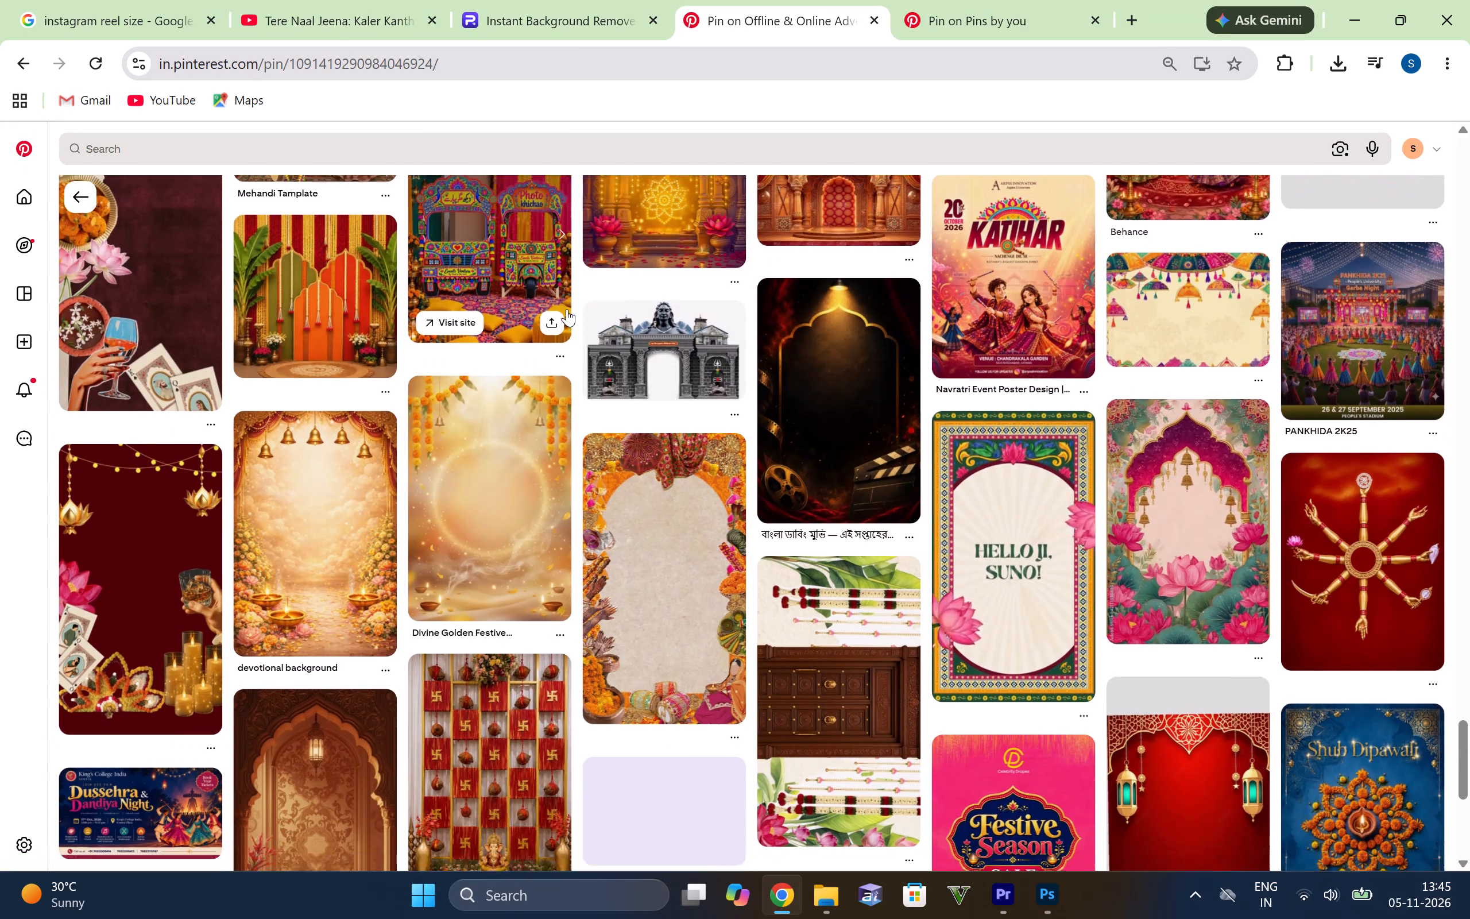
{"action": "scroll", "coordinate": [567, 309], "scroll_direction": "down", "scroll_amount": 3}
{"action": "scroll", "coordinate": [711, 339], "scroll_direction": "down", "scroll_amount": 3}
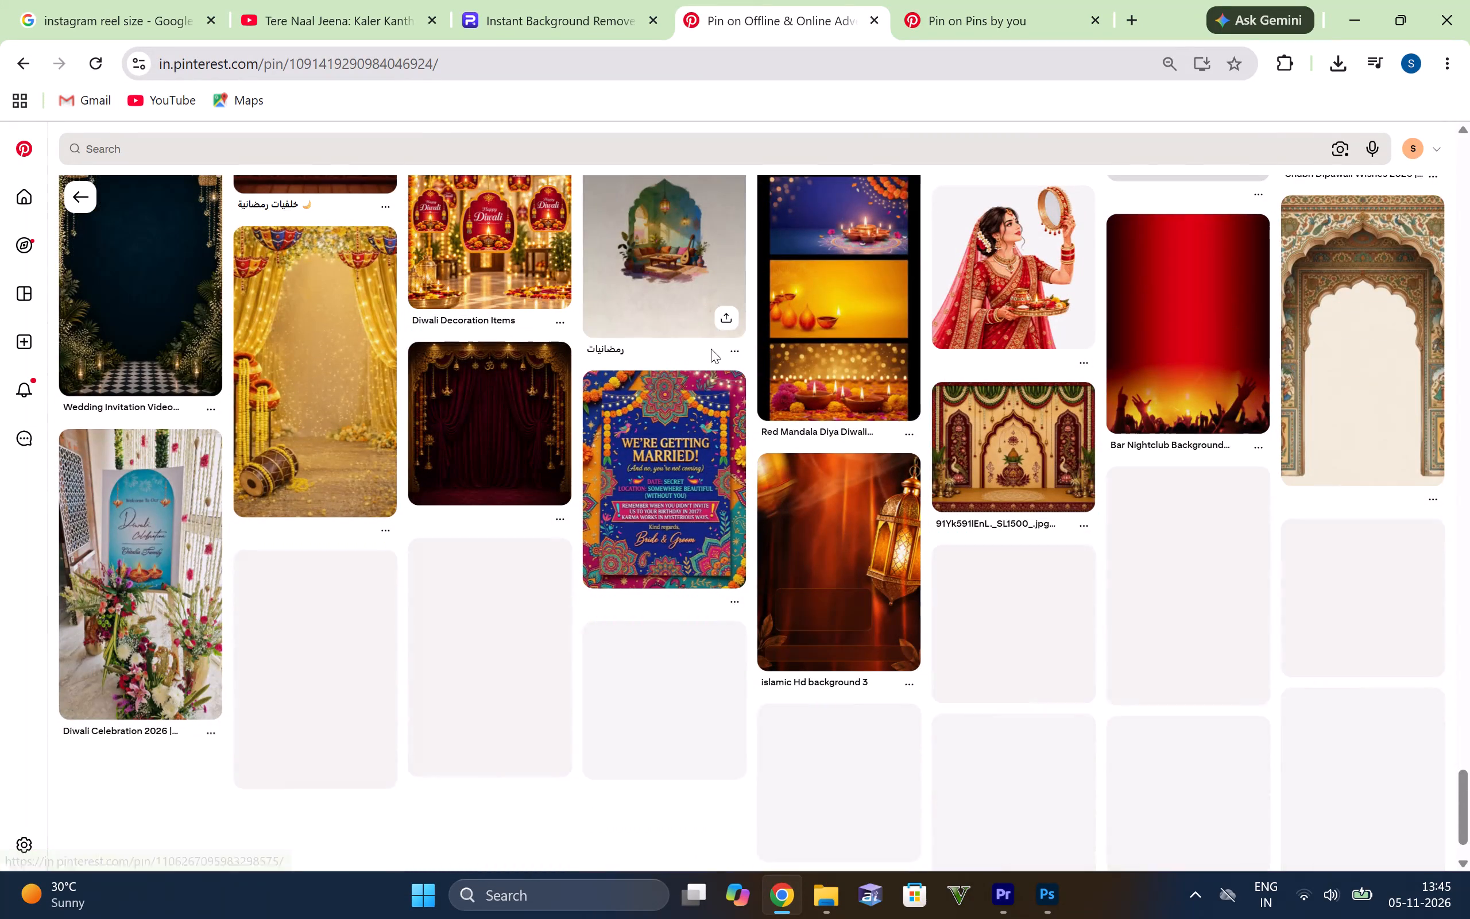
{"action": "scroll", "coordinate": [711, 349], "scroll_direction": "down", "scroll_amount": 5}
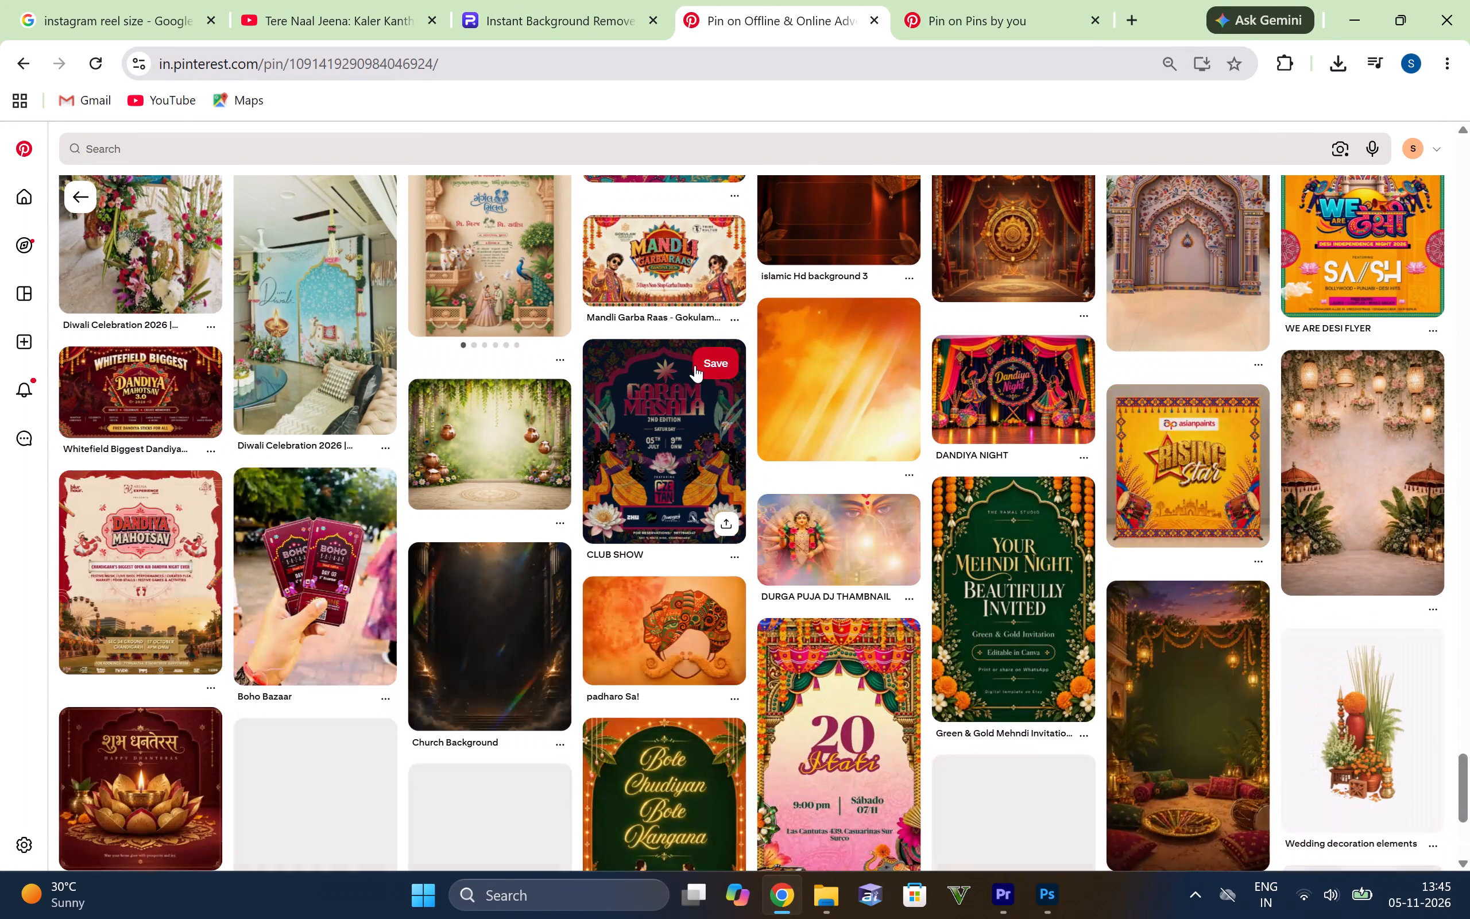
{"action": "scroll", "coordinate": [695, 370], "scroll_direction": "down", "scroll_amount": 5}
{"action": "scroll", "coordinate": [560, 372], "scroll_direction": "down", "scroll_amount": 1}
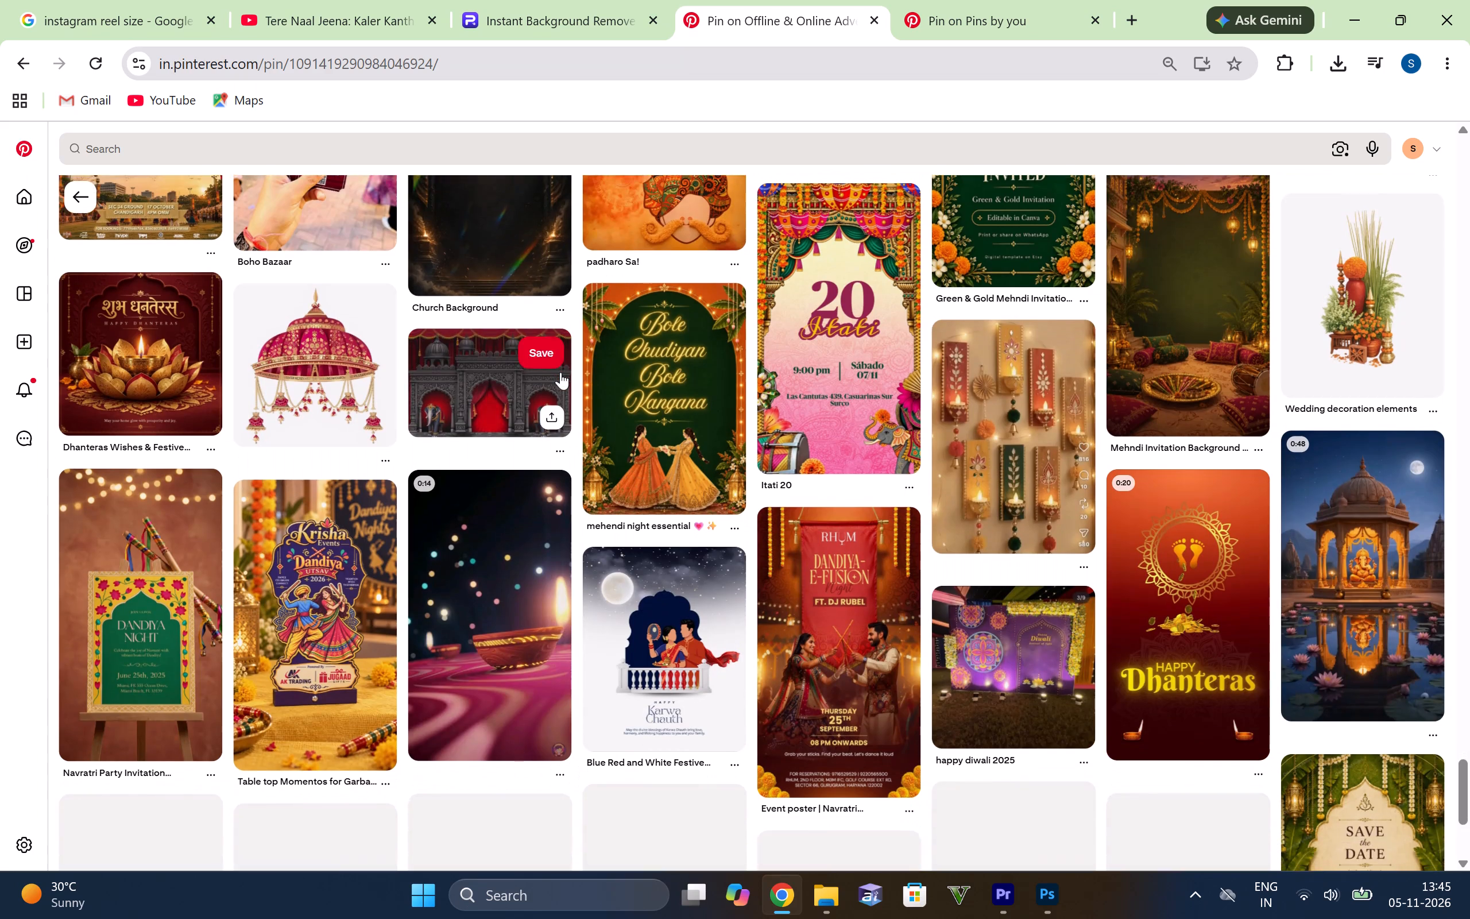
{"action": "scroll", "coordinate": [560, 372], "scroll_direction": "down", "scroll_amount": 2}
{"action": "scroll", "coordinate": [622, 241], "scroll_direction": "down", "scroll_amount": 1}
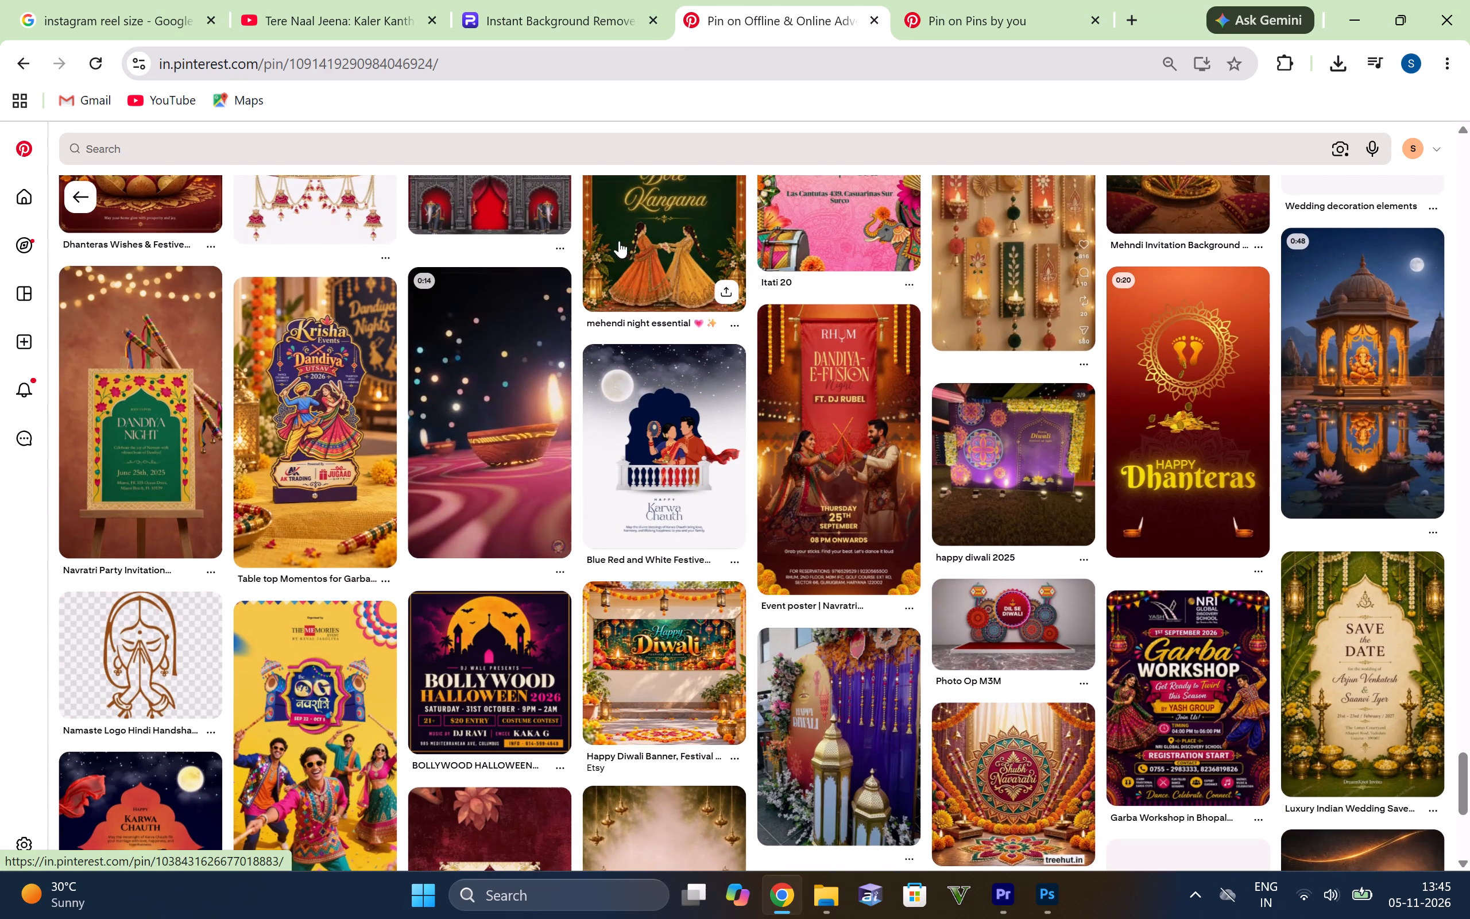
{"action": "scroll", "coordinate": [619, 241], "scroll_direction": "down", "scroll_amount": 4}
{"action": "scroll", "coordinate": [554, 403], "scroll_direction": "down", "scroll_amount": 2}
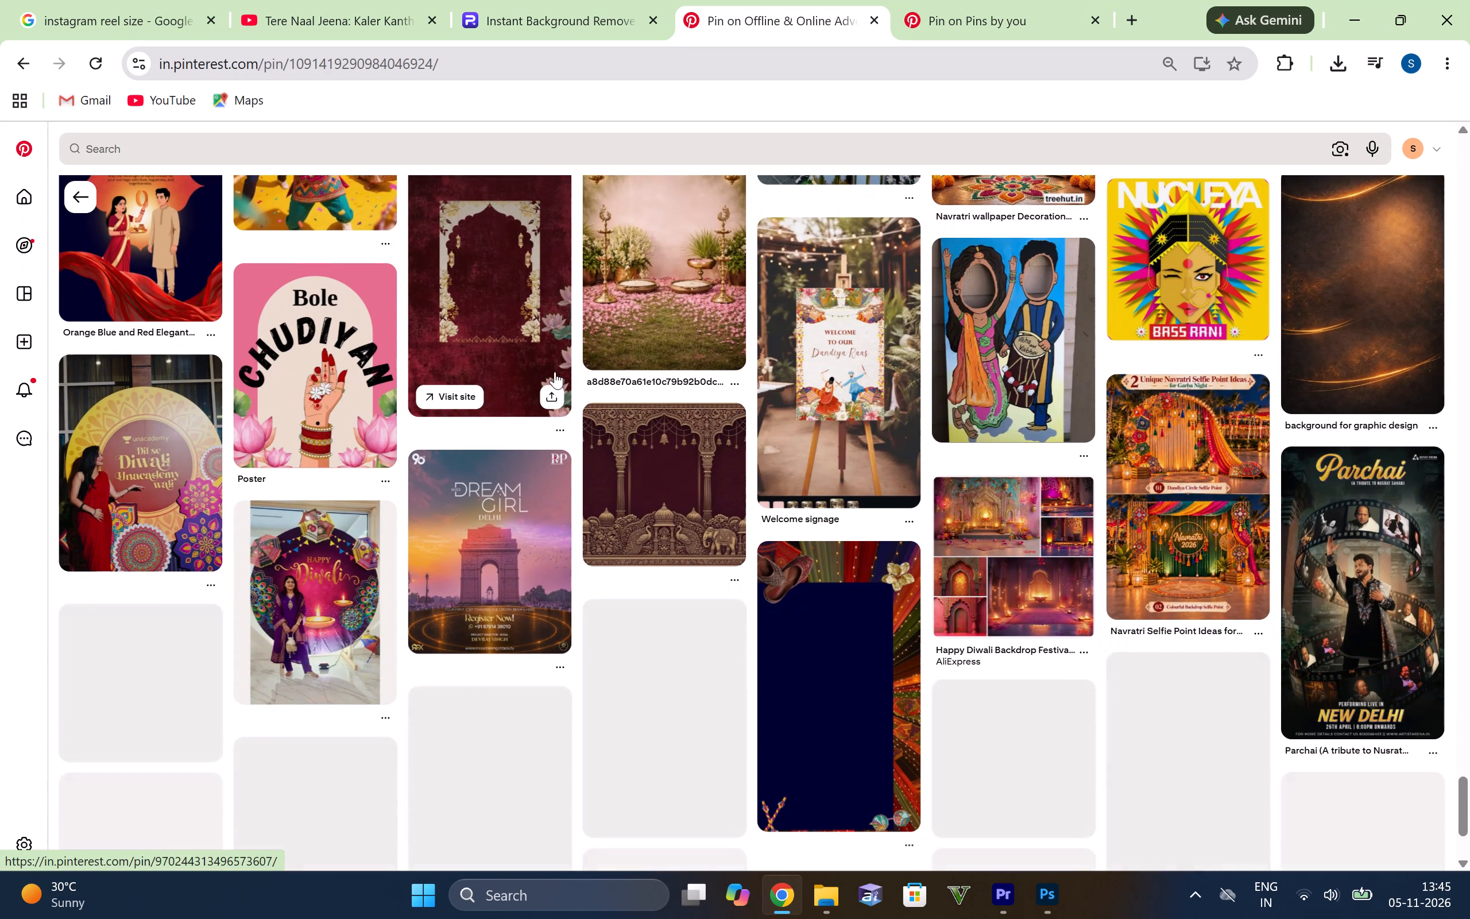
{"action": "scroll", "coordinate": [560, 367], "scroll_direction": "down", "scroll_amount": 9}
{"action": "scroll", "coordinate": [503, 384], "scroll_direction": "down", "scroll_amount": 1}
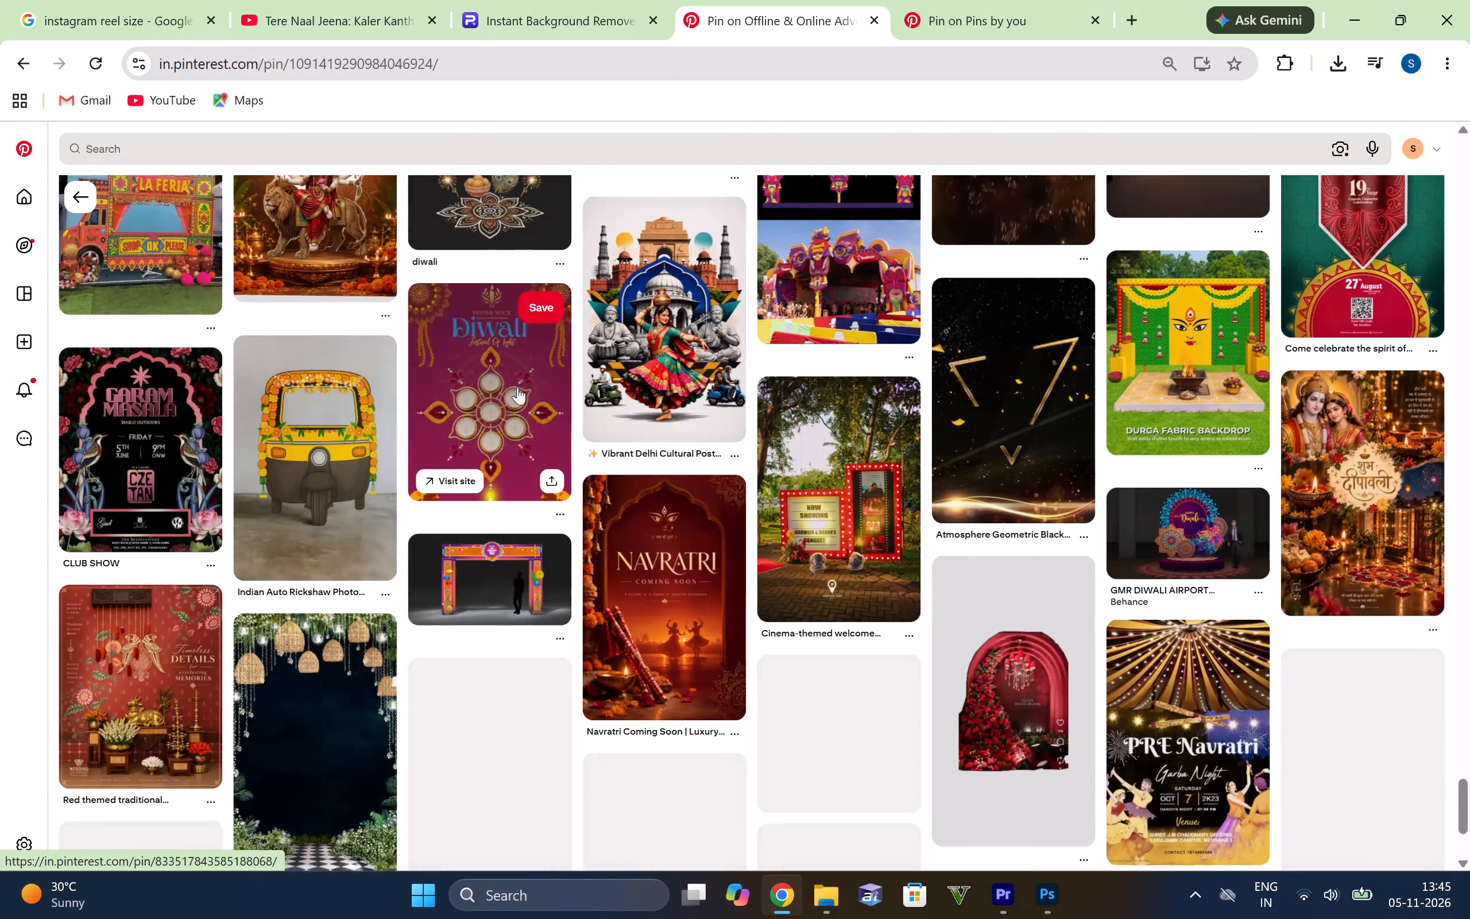
{"action": "scroll", "coordinate": [517, 387], "scroll_direction": "down", "scroll_amount": 2}
{"action": "scroll", "coordinate": [531, 458], "scroll_direction": "down", "scroll_amount": 3}
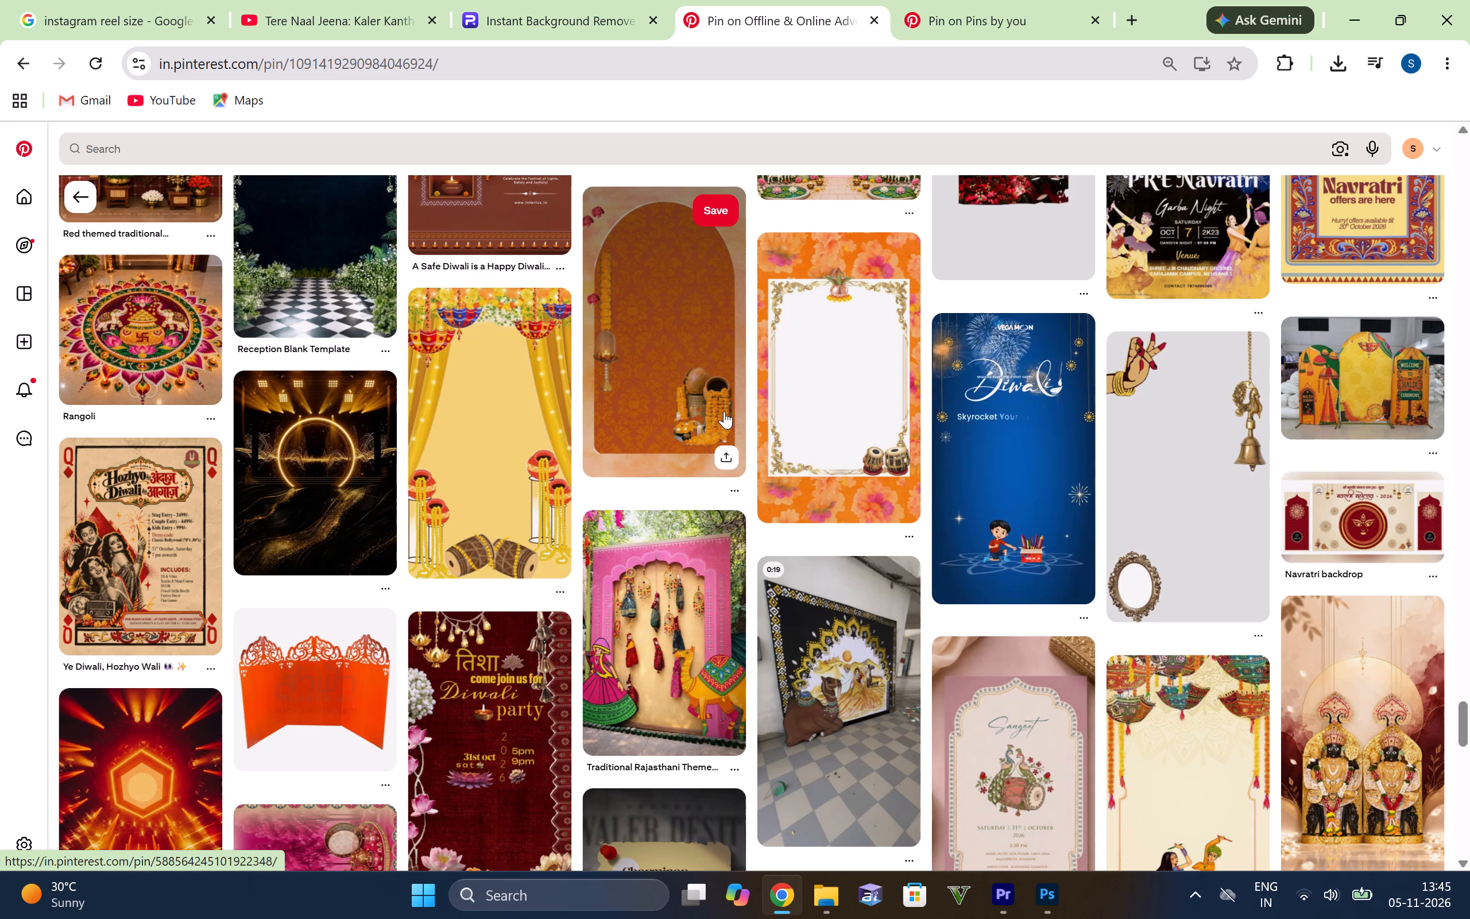
{"action": "scroll", "coordinate": [724, 411], "scroll_direction": "down", "scroll_amount": 2}
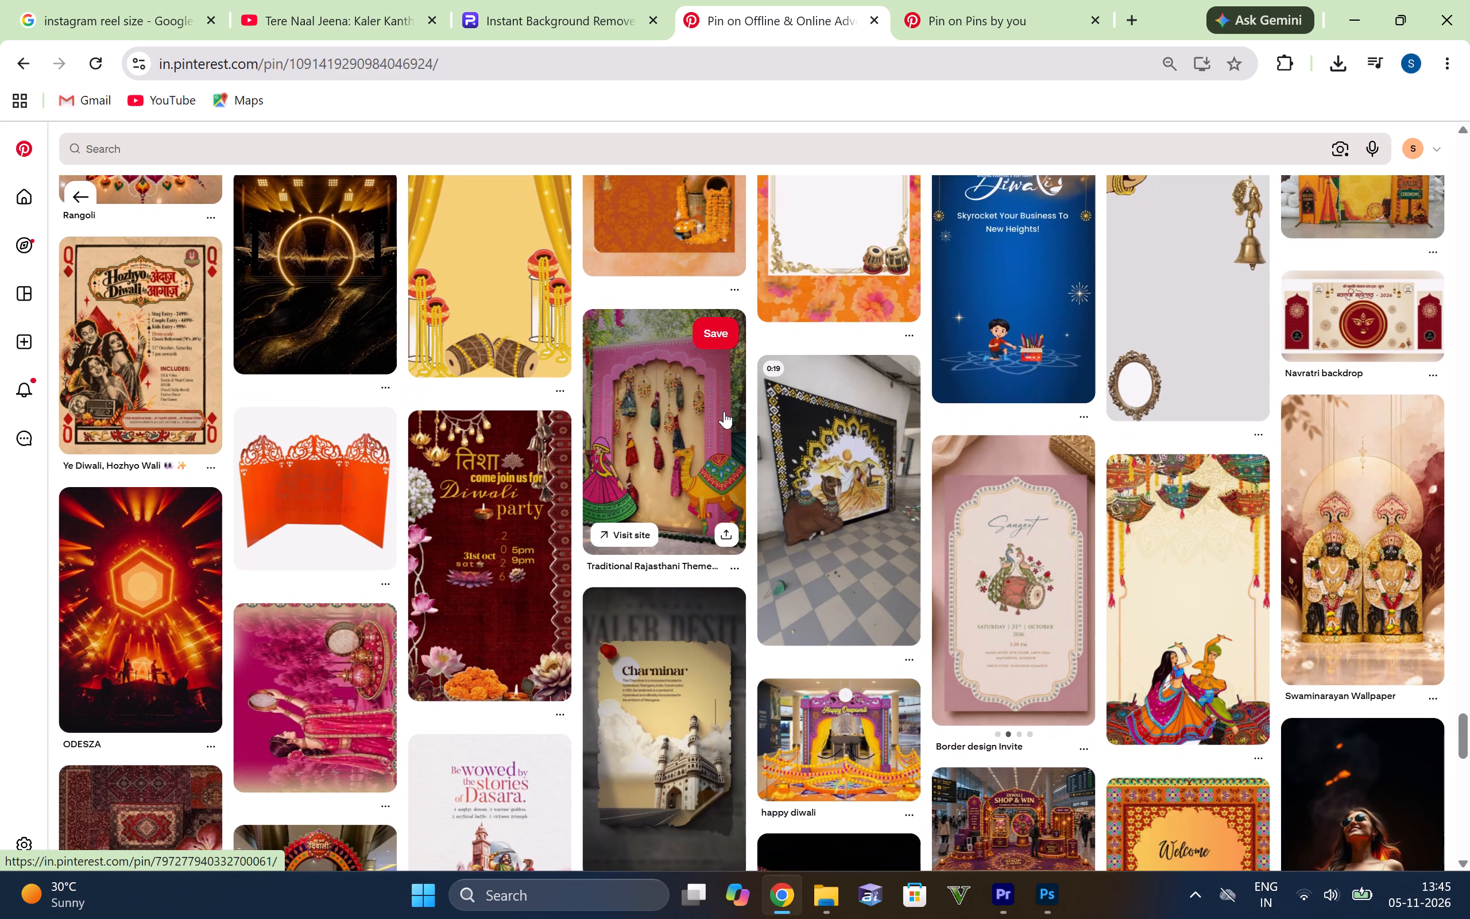
{"action": "scroll", "coordinate": [724, 411], "scroll_direction": "down", "scroll_amount": 4}
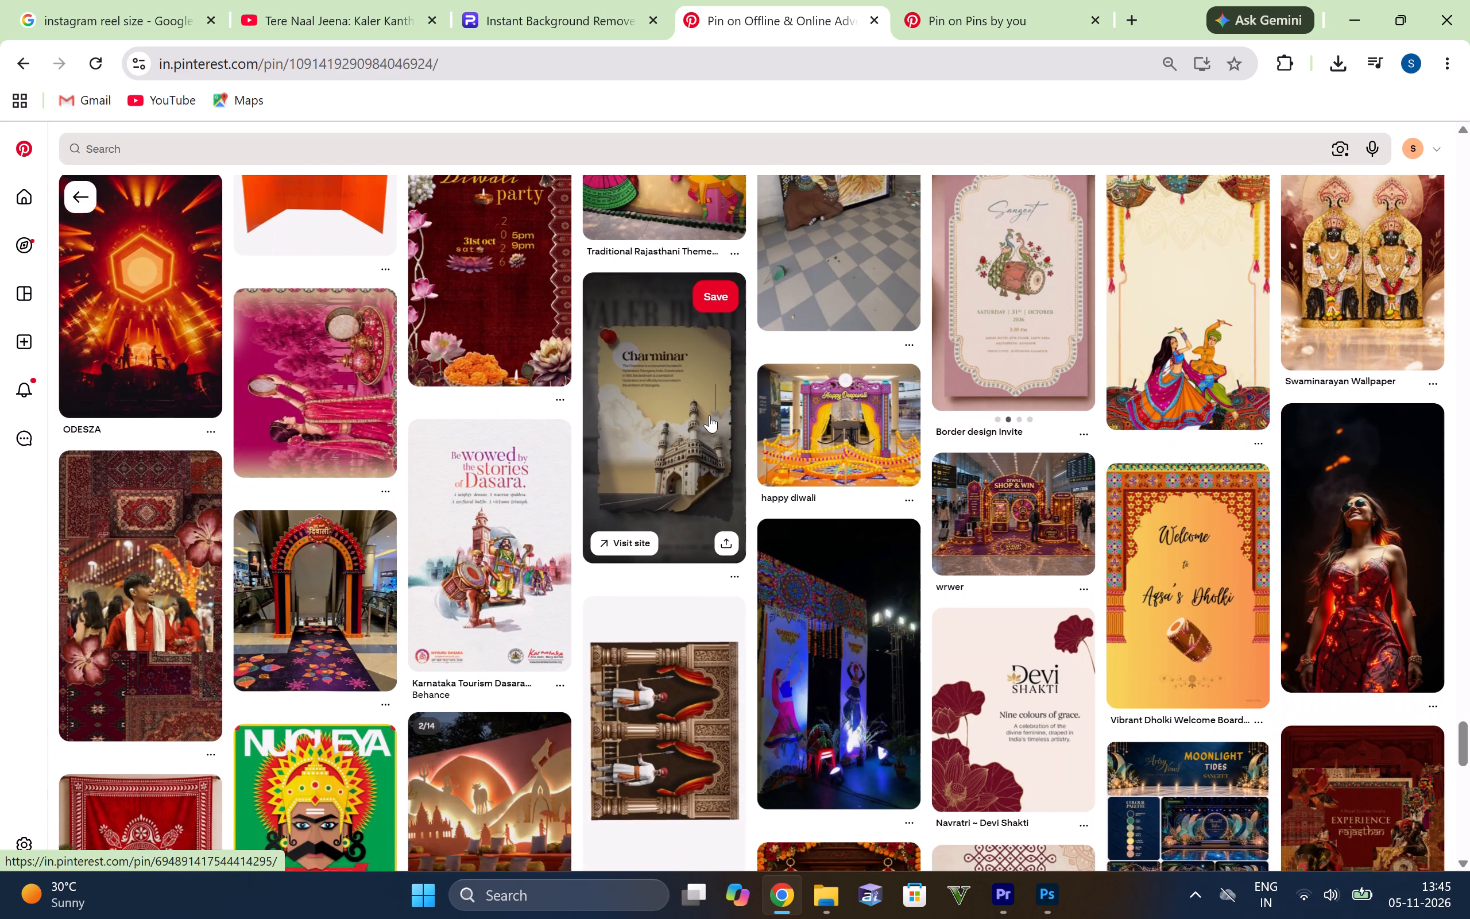
{"action": "scroll", "coordinate": [709, 415], "scroll_direction": "down", "scroll_amount": 5}
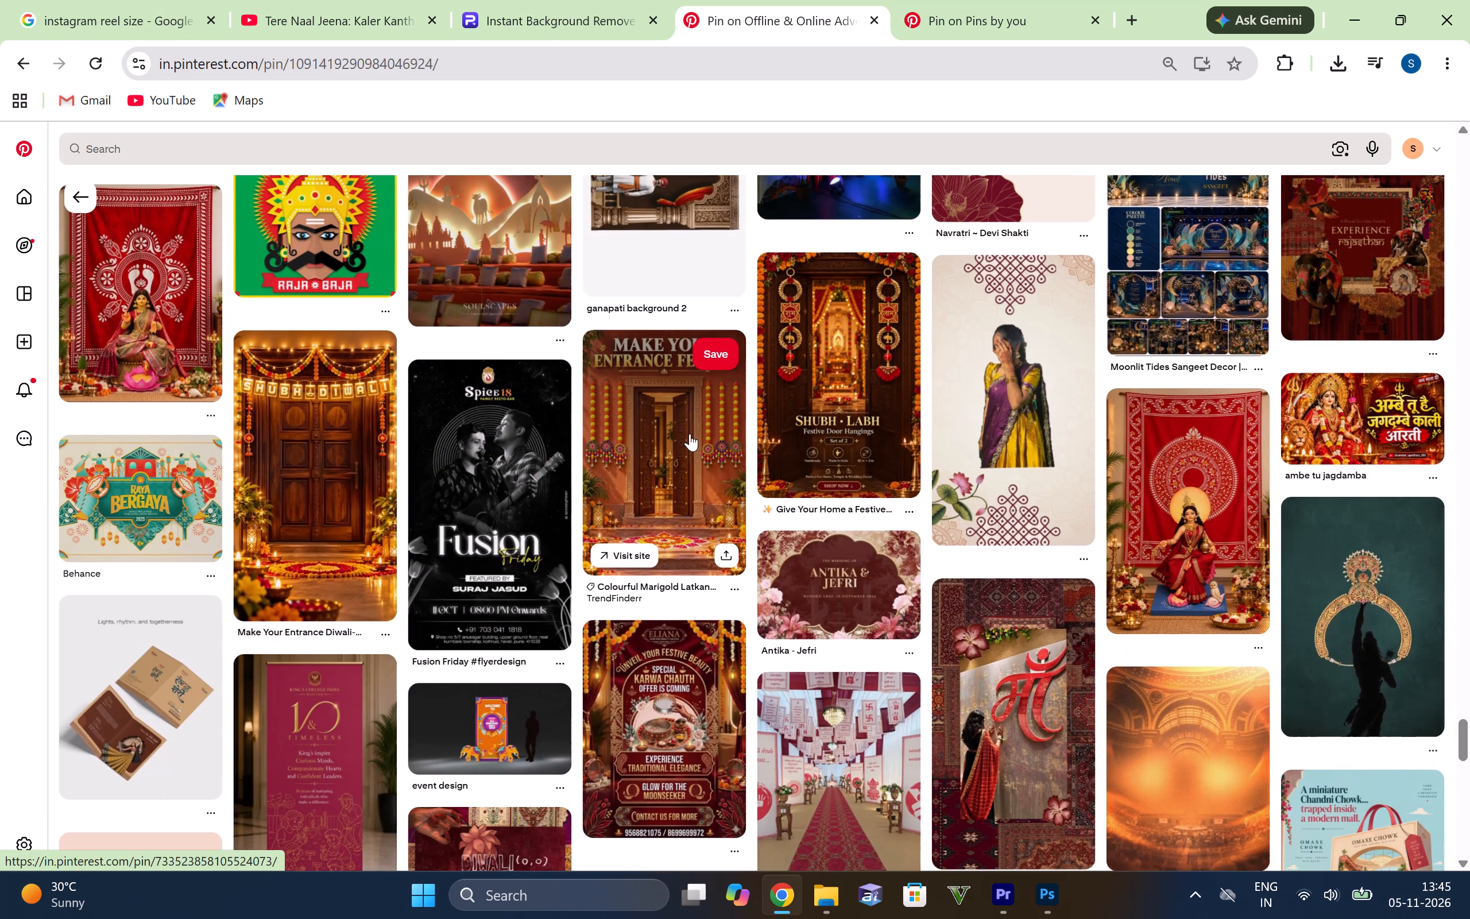
{"action": "scroll", "coordinate": [690, 434], "scroll_direction": "down", "scroll_amount": 1}
Look back through the pins related to the Dussehra & Dandiya Night backdrop, returning to the opened pin.
{"action": "scroll", "coordinate": [690, 434], "scroll_direction": "up", "scroll_amount": 6}
{"action": "scroll", "coordinate": [687, 434], "scroll_direction": "up", "scroll_amount": 17}
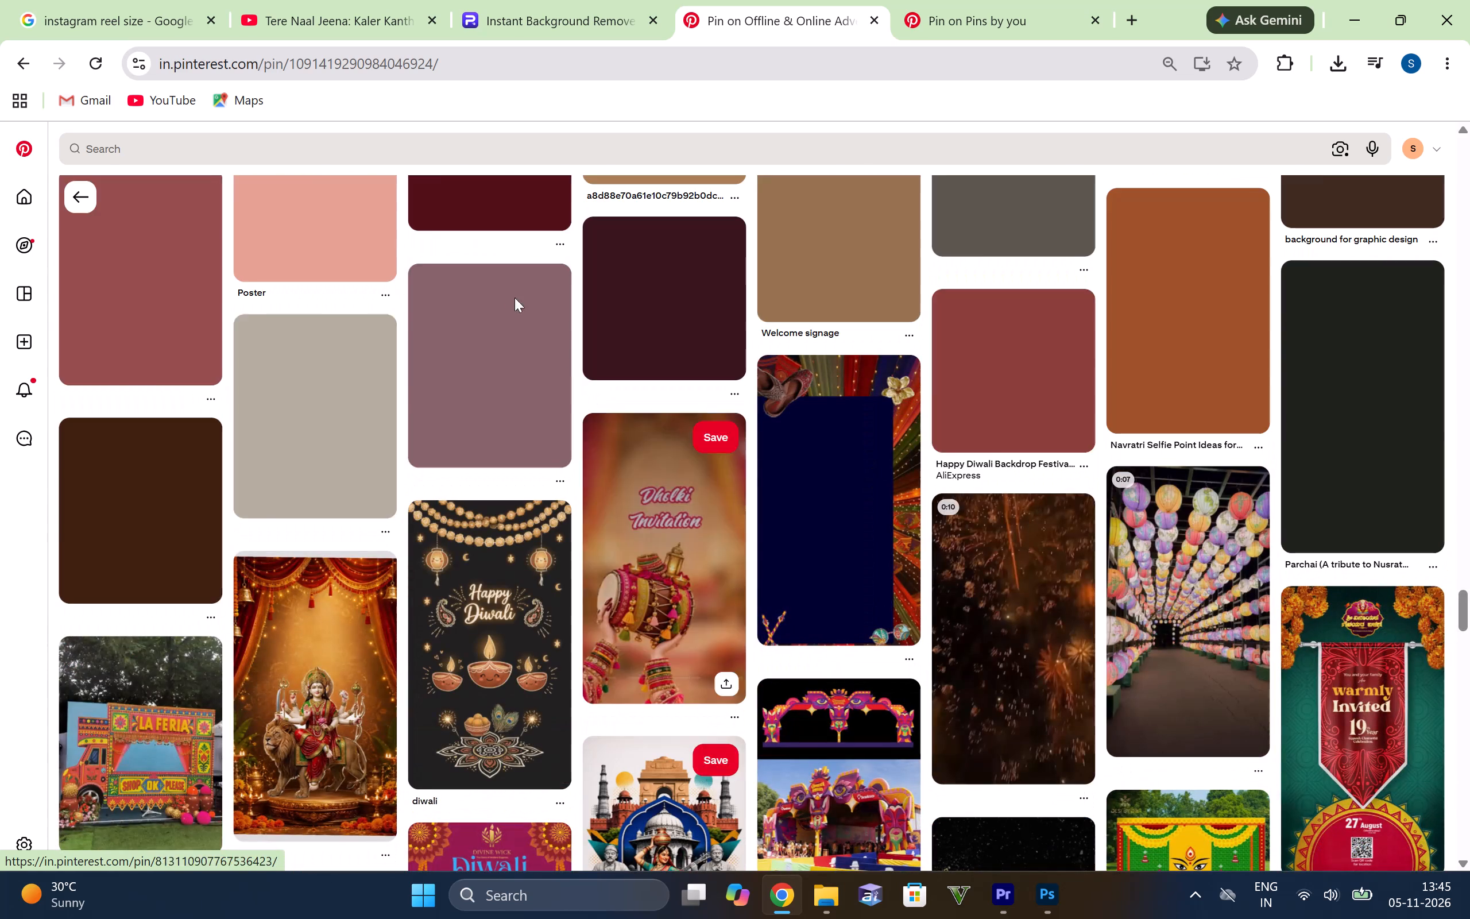
{"action": "scroll", "coordinate": [602, 516], "scroll_direction": "up", "scroll_amount": 13}
{"action": "scroll", "coordinate": [516, 476], "scroll_direction": "up", "scroll_amount": 3}
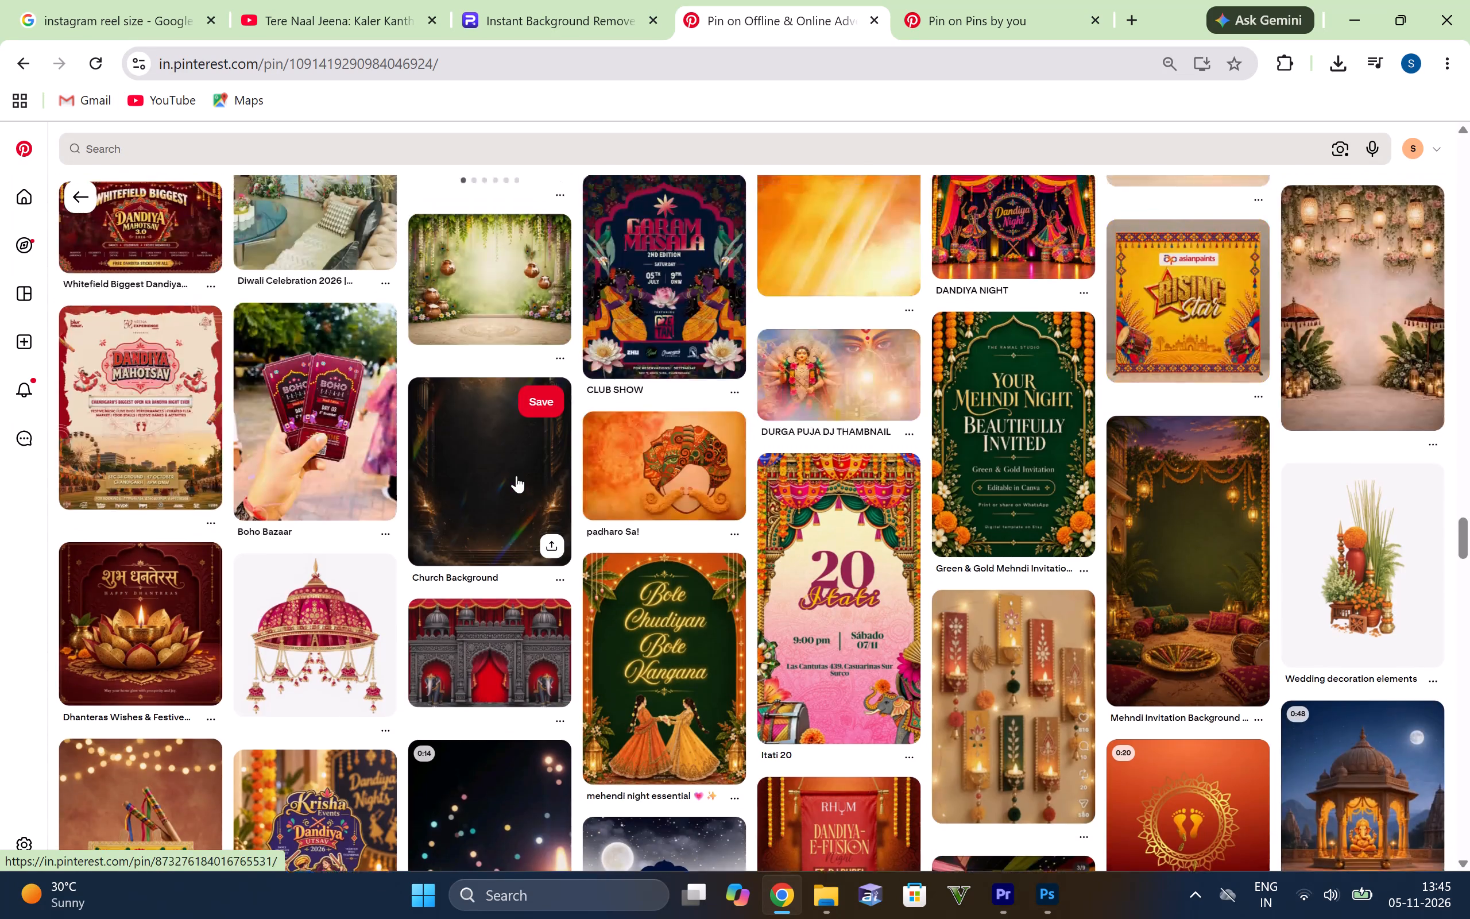
{"action": "scroll", "coordinate": [516, 476], "scroll_direction": "up", "scroll_amount": 8}
{"action": "scroll", "coordinate": [458, 480], "scroll_direction": "up", "scroll_amount": 15}
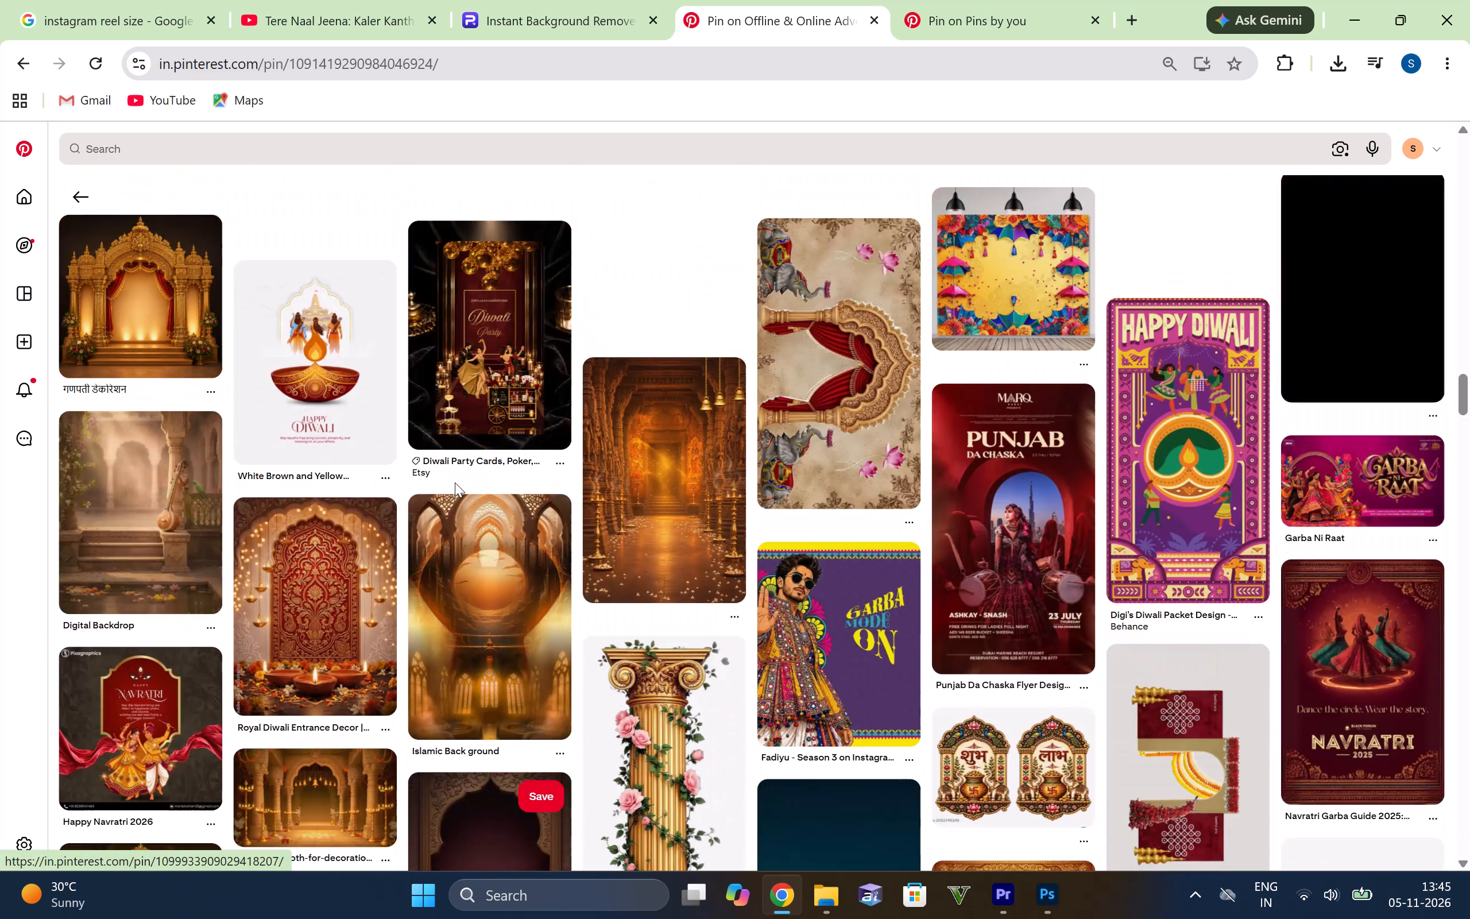
{"action": "scroll", "coordinate": [452, 482], "scroll_direction": "up", "scroll_amount": 18}
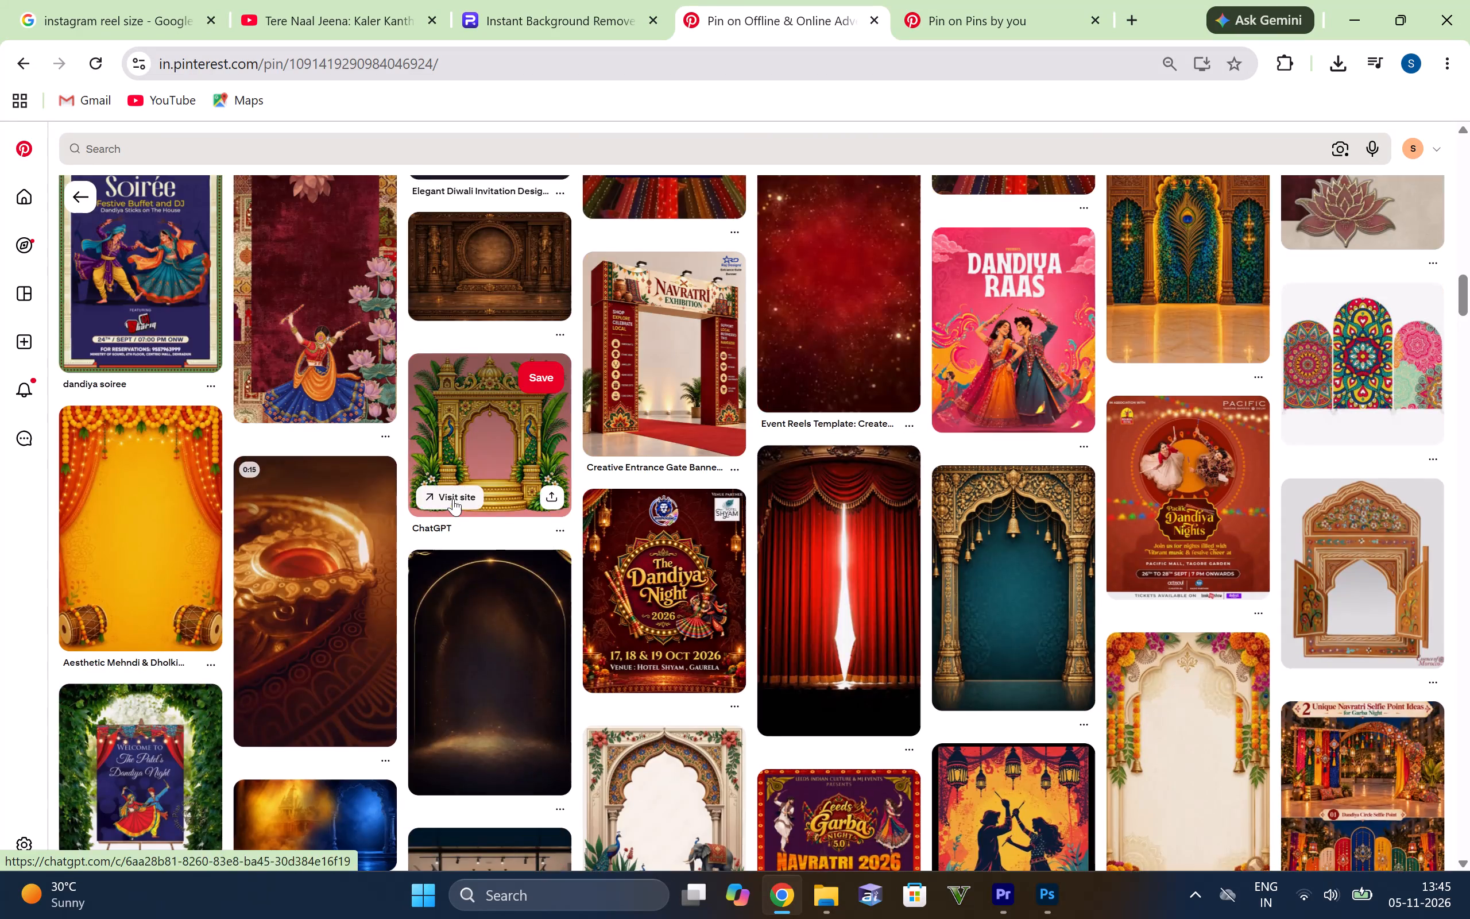
{"action": "scroll", "coordinate": [453, 499], "scroll_direction": "up", "scroll_amount": 17}
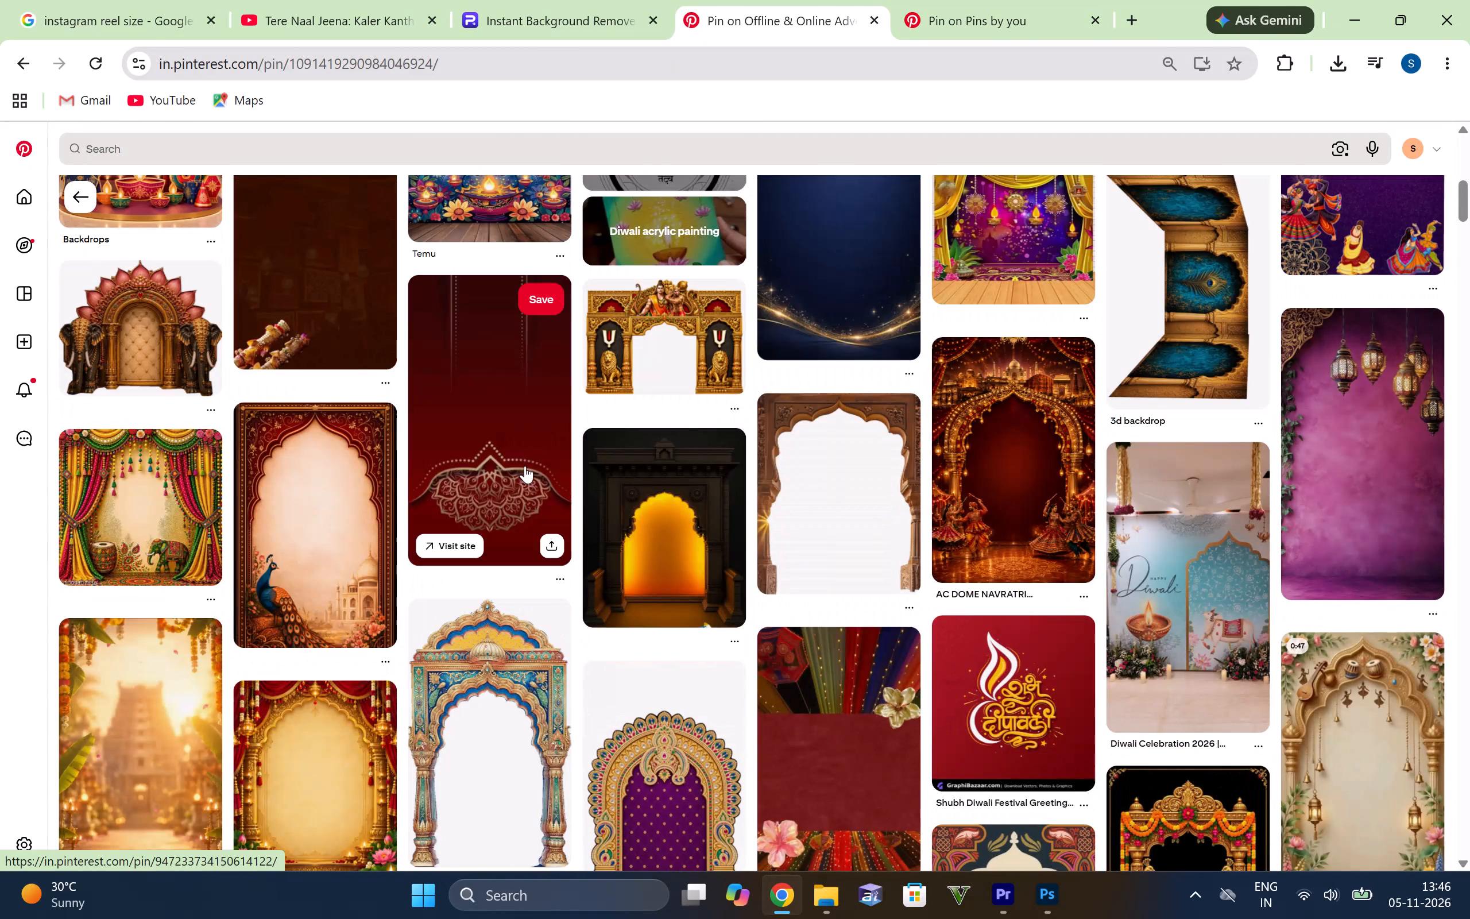
{"action": "scroll", "coordinate": [497, 461], "scroll_direction": "up", "scroll_amount": 11}
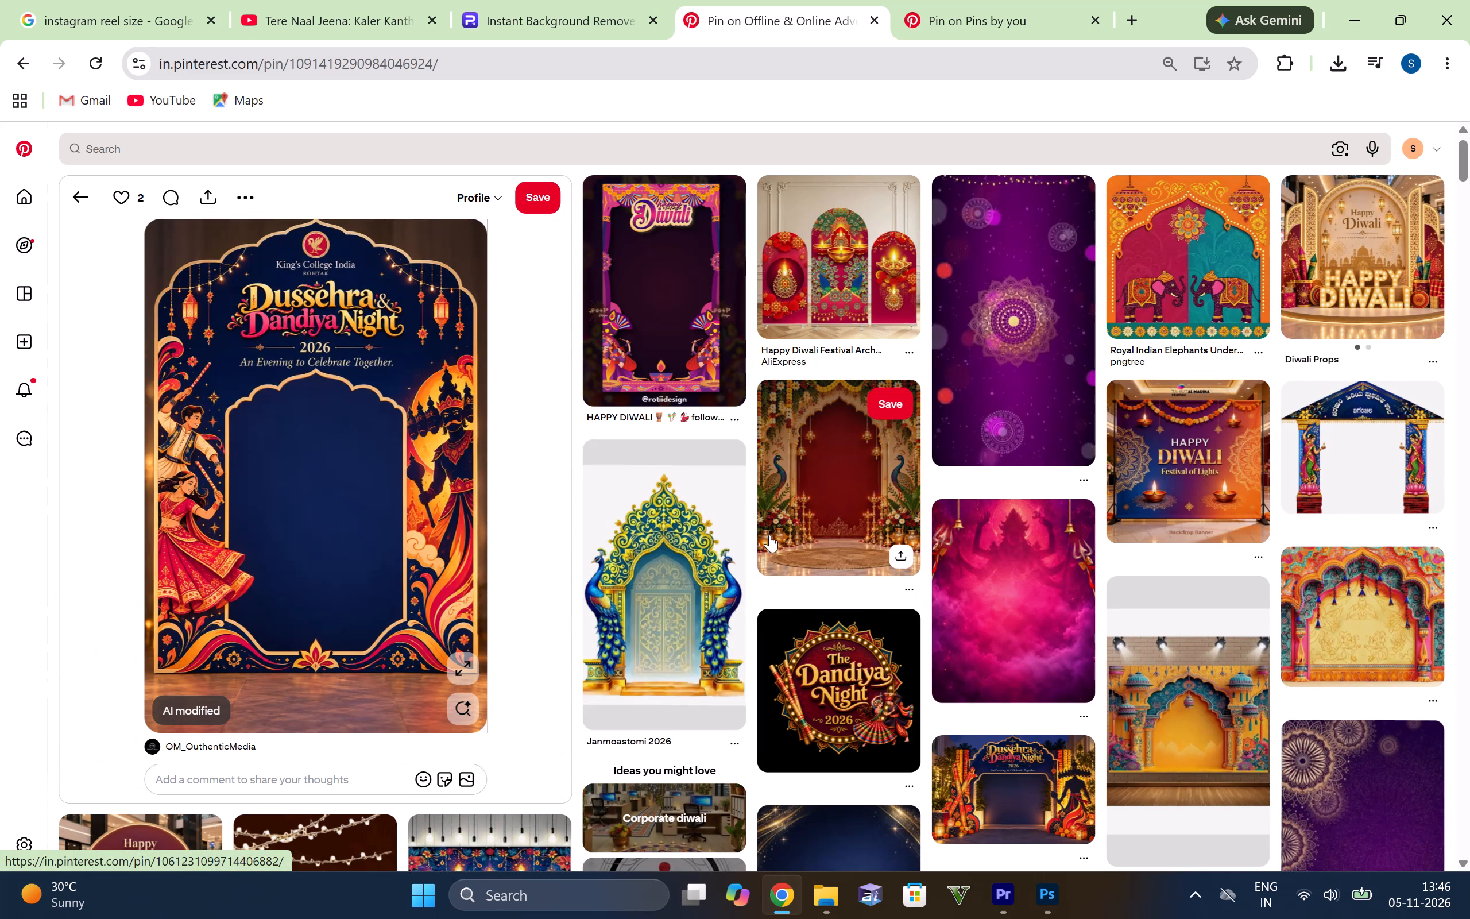
Review the related arch frames, curtains and festive backdrops again for a poster background, ending back at the opened pin.
{"action": "scroll", "coordinate": [838, 480], "scroll_direction": "down", "scroll_amount": 6}
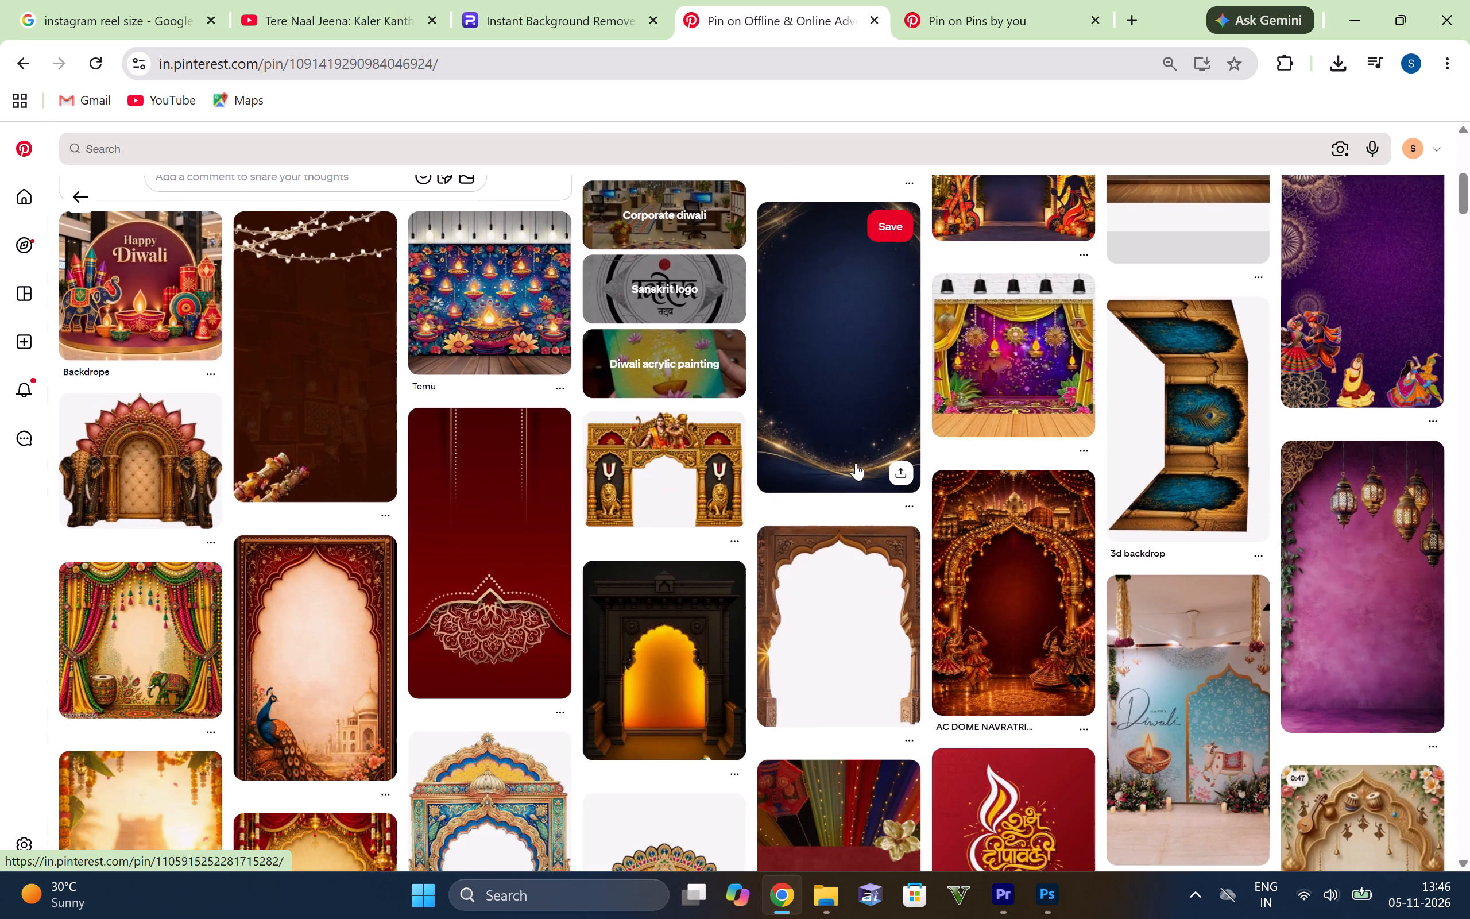
{"action": "scroll", "coordinate": [883, 432], "scroll_direction": "down", "scroll_amount": 7}
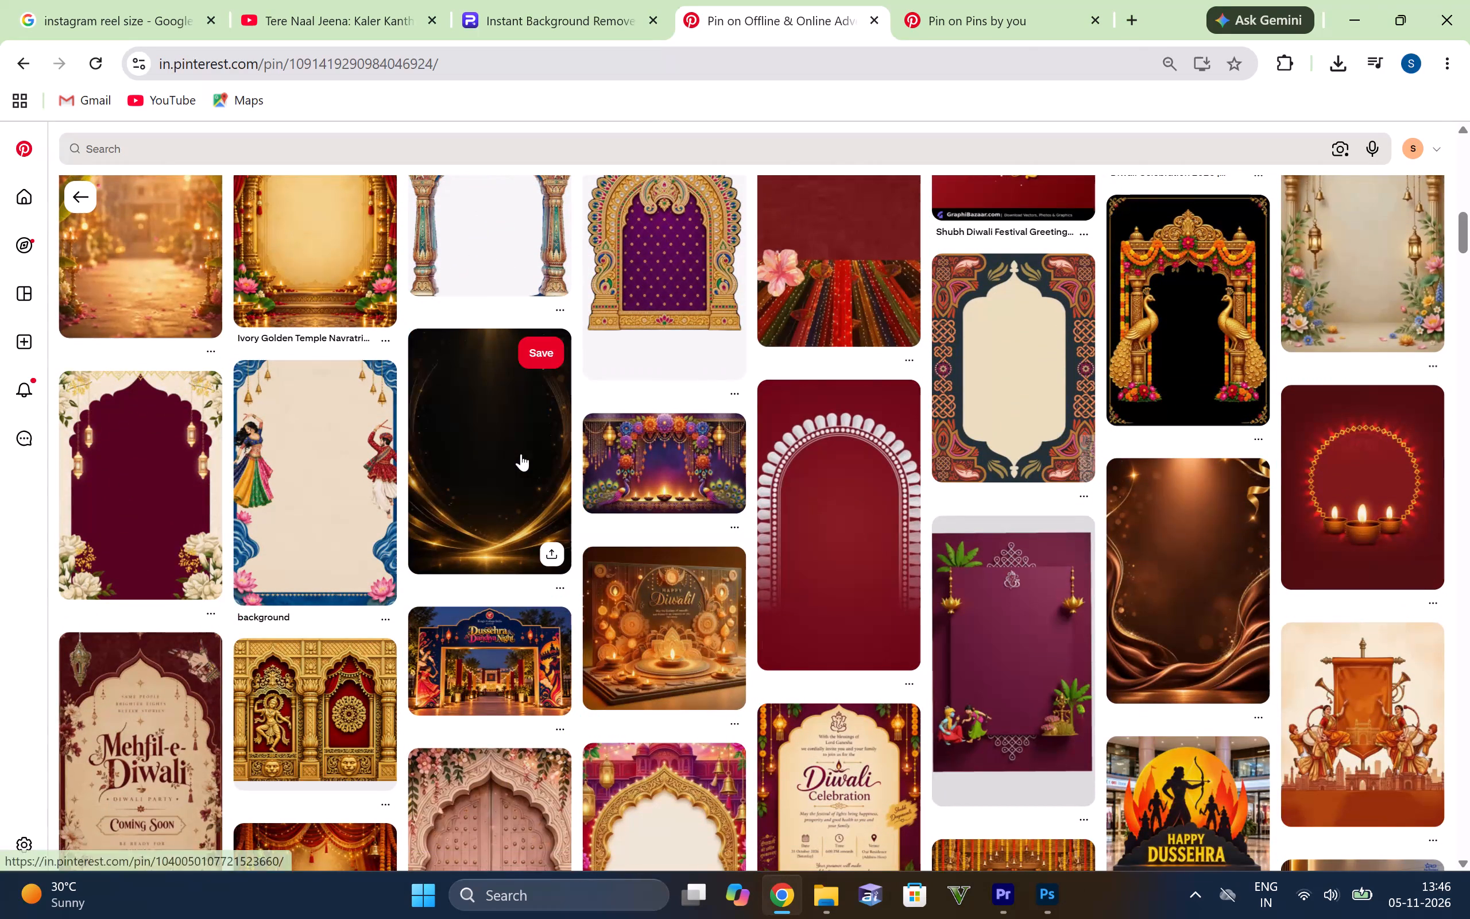
{"action": "scroll", "coordinate": [521, 461], "scroll_direction": "down", "scroll_amount": 3}
{"action": "scroll", "coordinate": [681, 507], "scroll_direction": "down", "scroll_amount": 5}
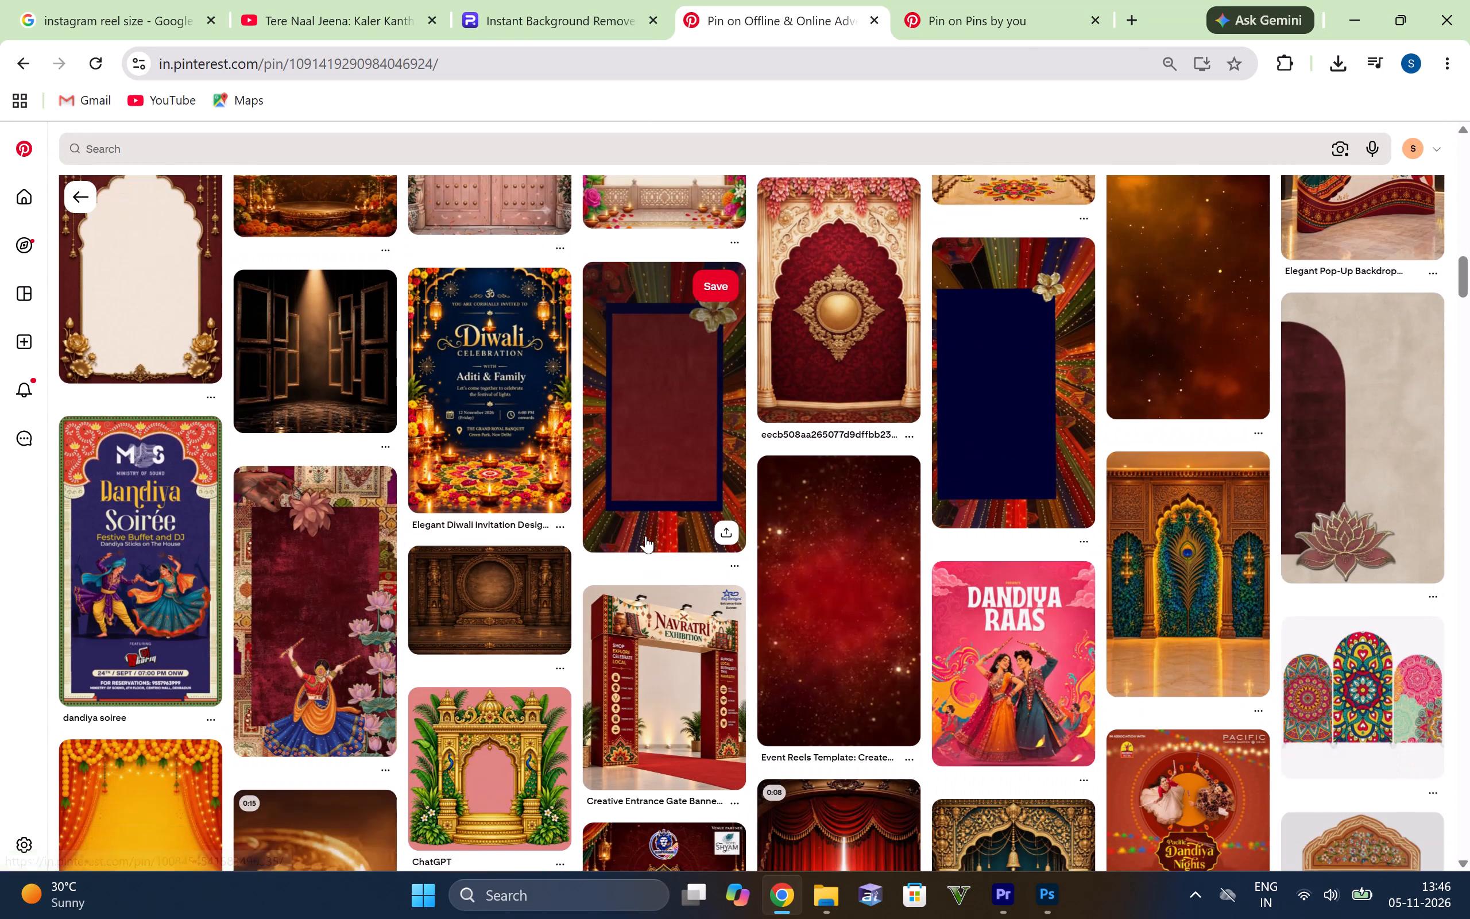
{"action": "scroll", "coordinate": [645, 536], "scroll_direction": "down", "scroll_amount": 4}
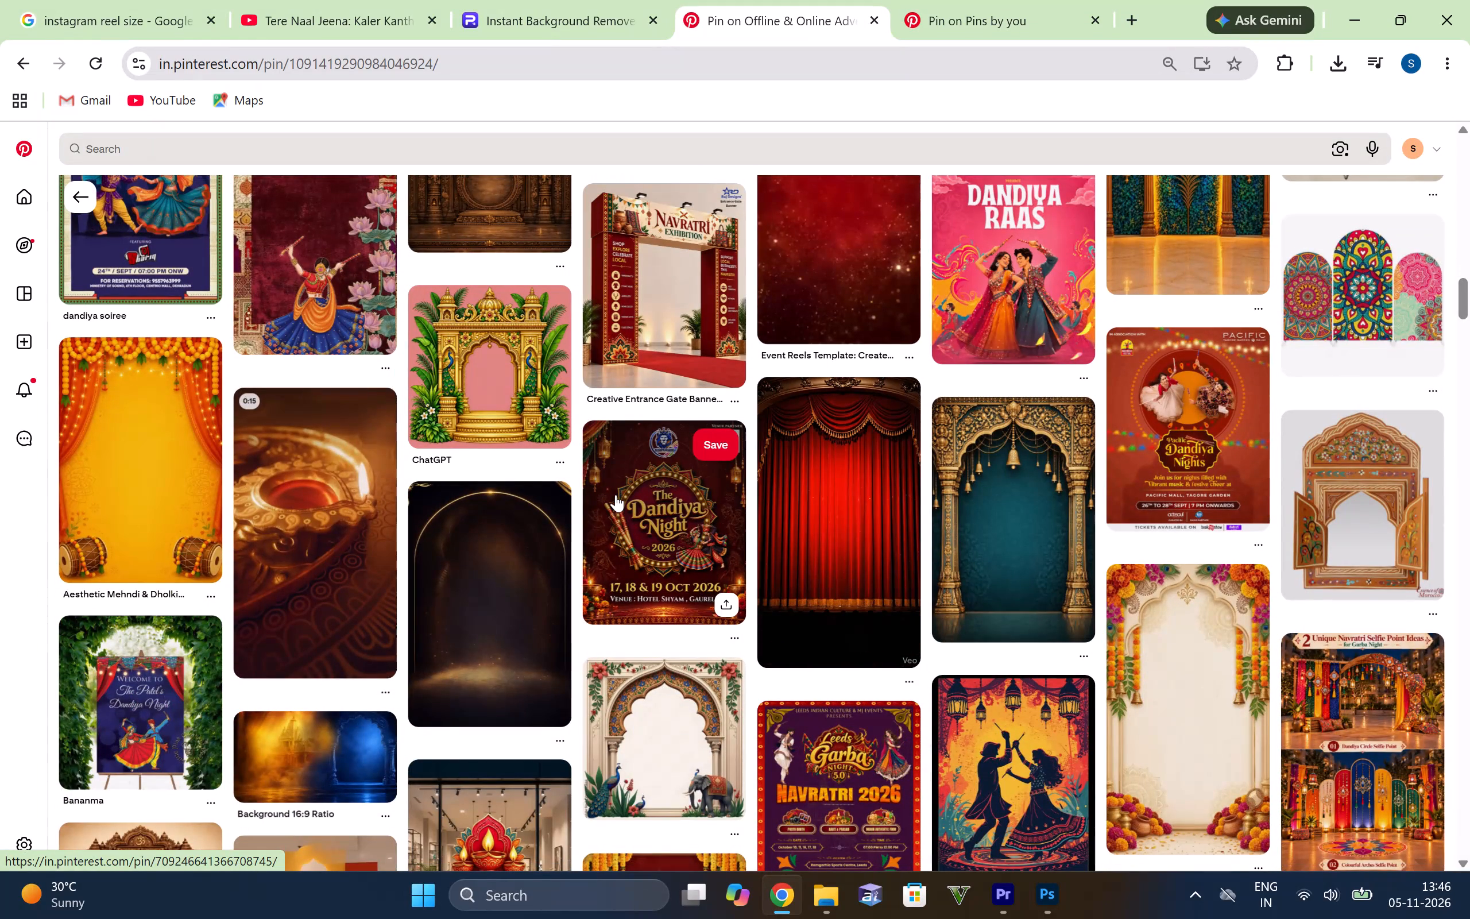
{"action": "scroll", "coordinate": [608, 501], "scroll_direction": "down", "scroll_amount": 3}
{"action": "scroll", "coordinate": [817, 496], "scroll_direction": "down", "scroll_amount": 4}
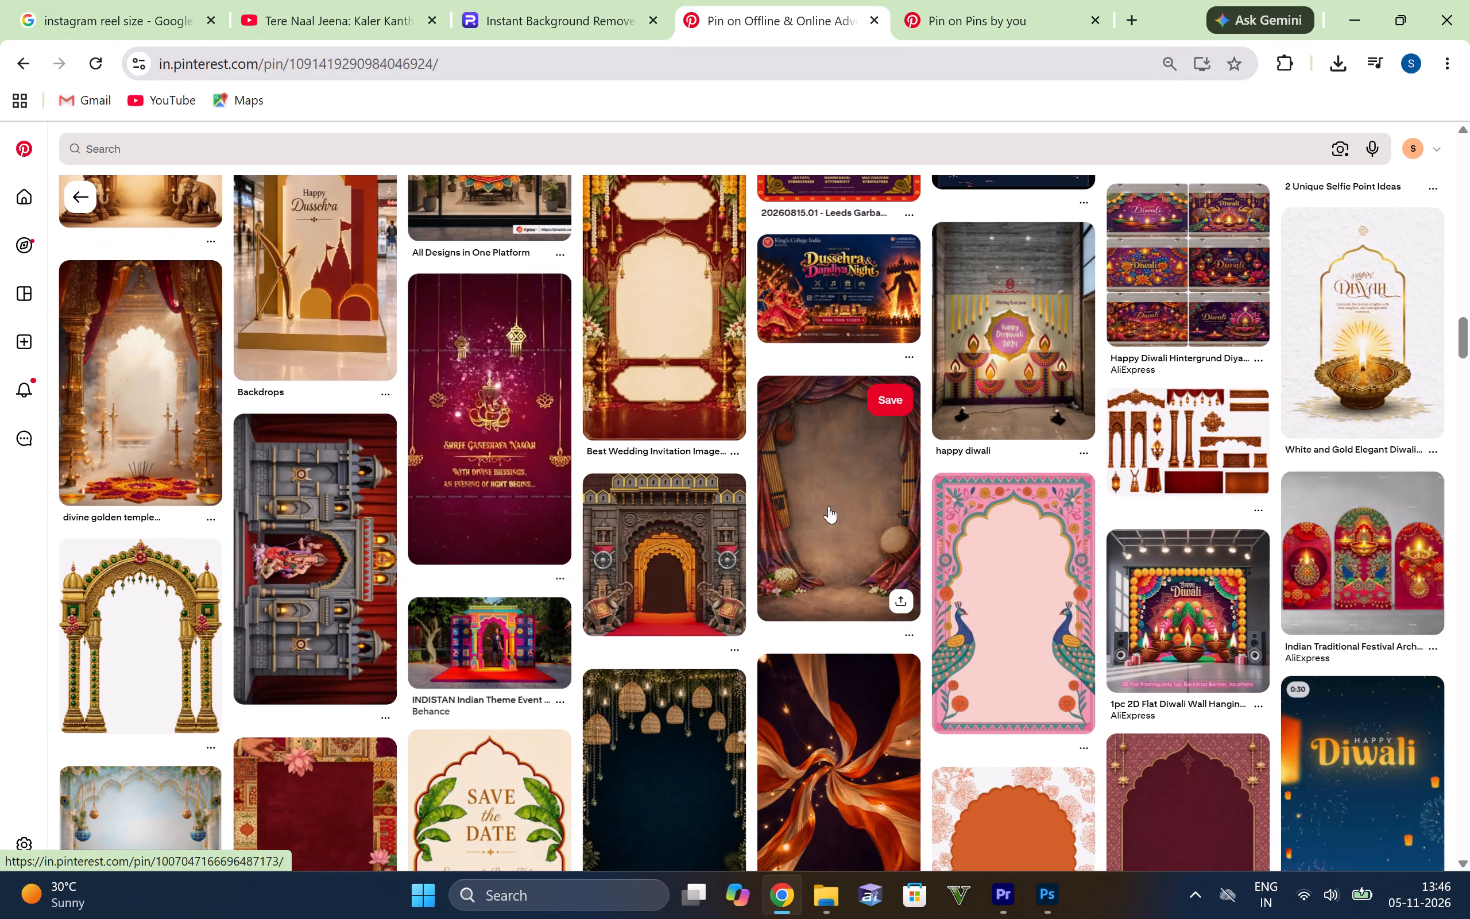
{"action": "scroll", "coordinate": [752, 573], "scroll_direction": "down", "scroll_amount": 2}
{"action": "scroll", "coordinate": [879, 512], "scroll_direction": "down", "scroll_amount": 3}
{"action": "scroll", "coordinate": [693, 505], "scroll_direction": "down", "scroll_amount": 3}
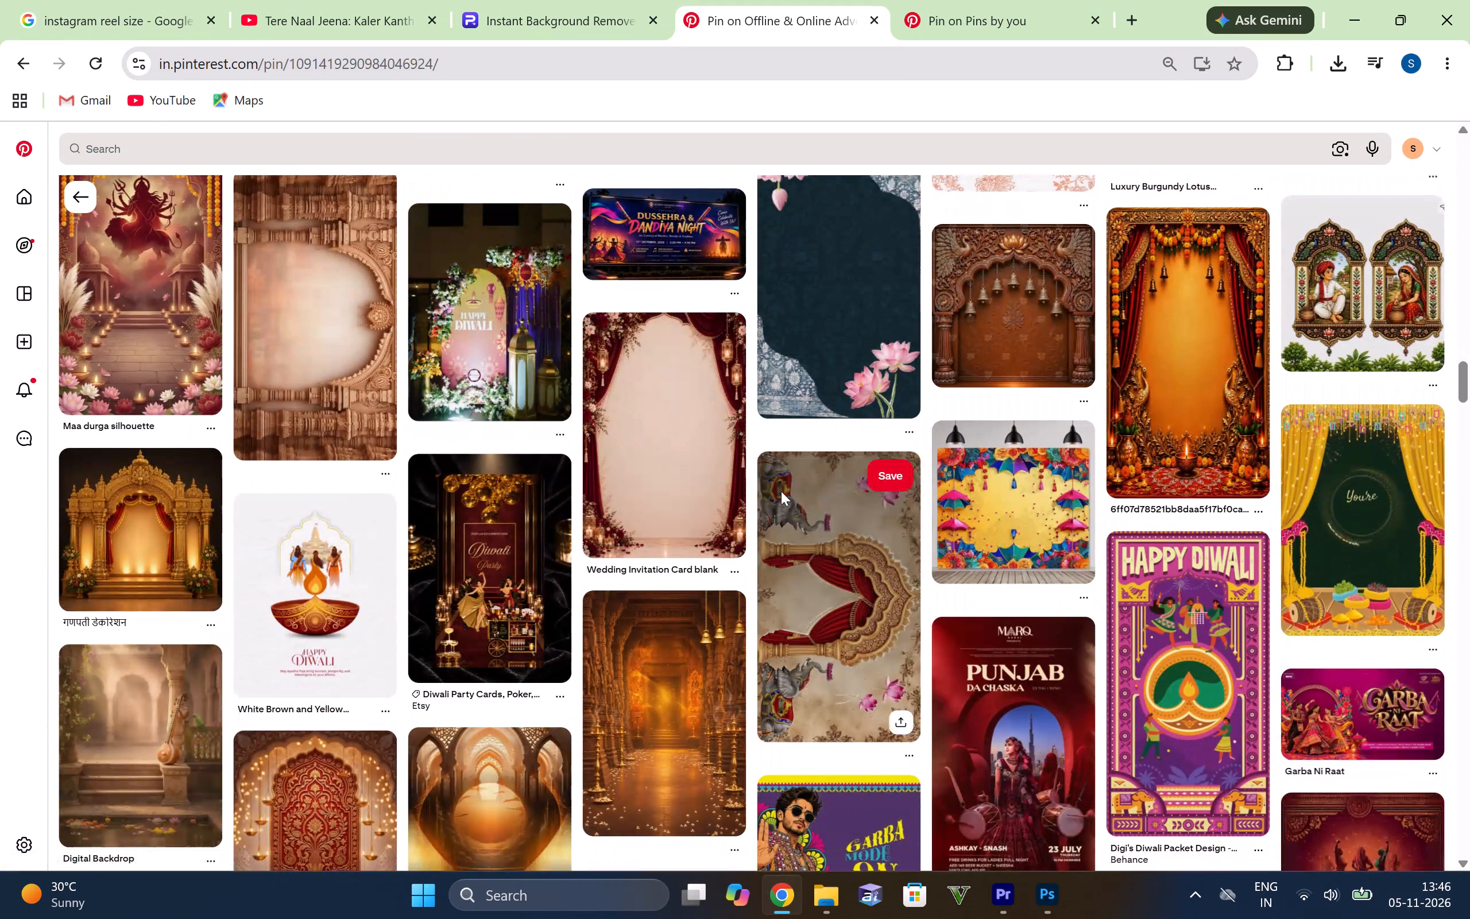
{"action": "scroll", "coordinate": [749, 506], "scroll_direction": "down", "scroll_amount": 5}
{"action": "scroll", "coordinate": [797, 490], "scroll_direction": "down", "scroll_amount": 3}
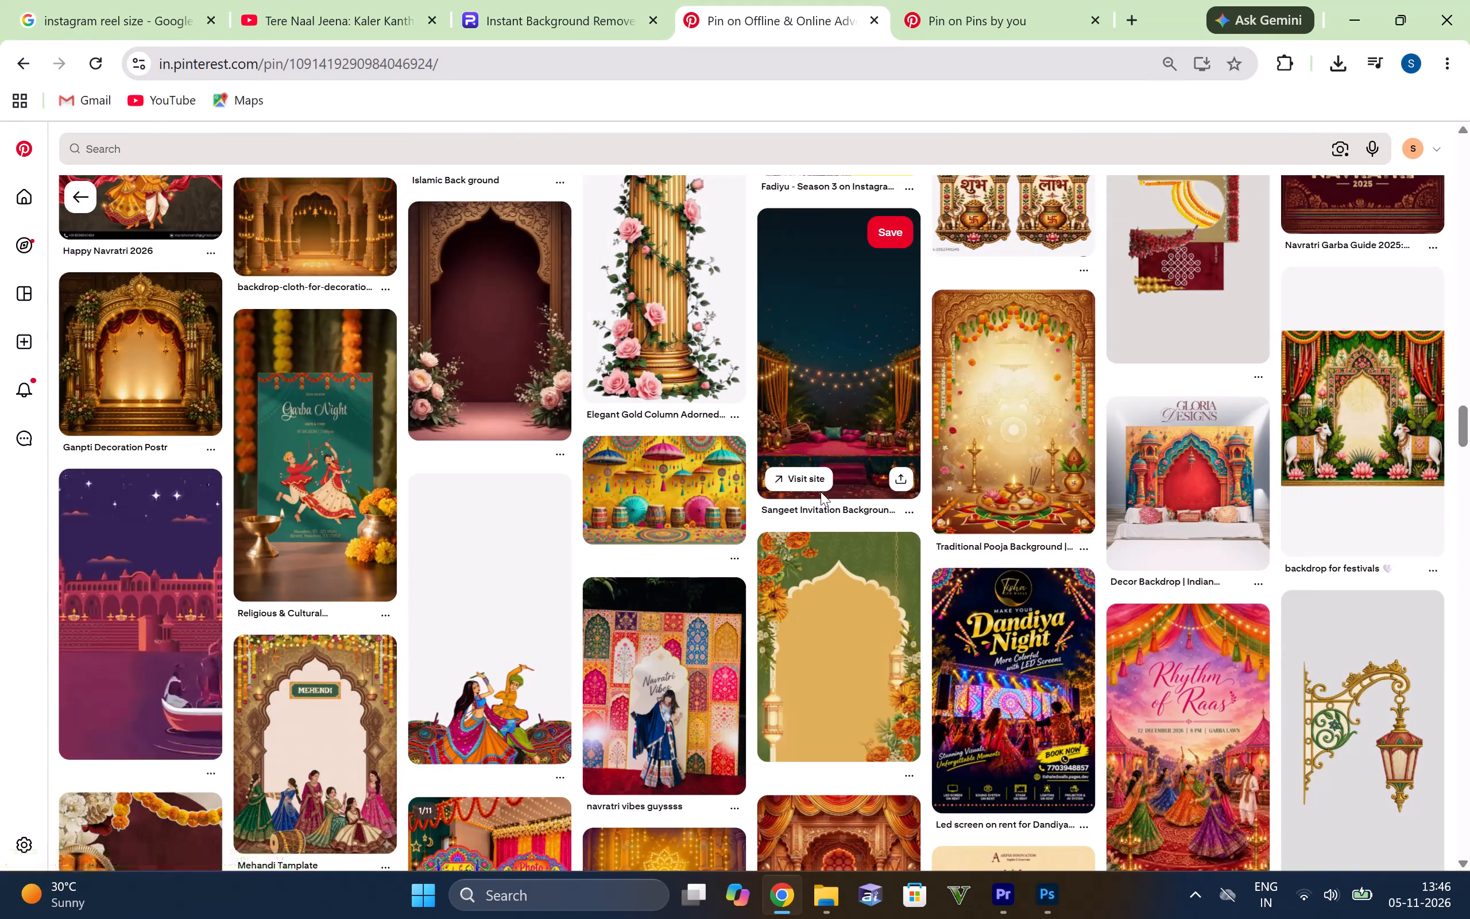
{"action": "scroll", "coordinate": [807, 358], "scroll_direction": "down", "scroll_amount": 3}
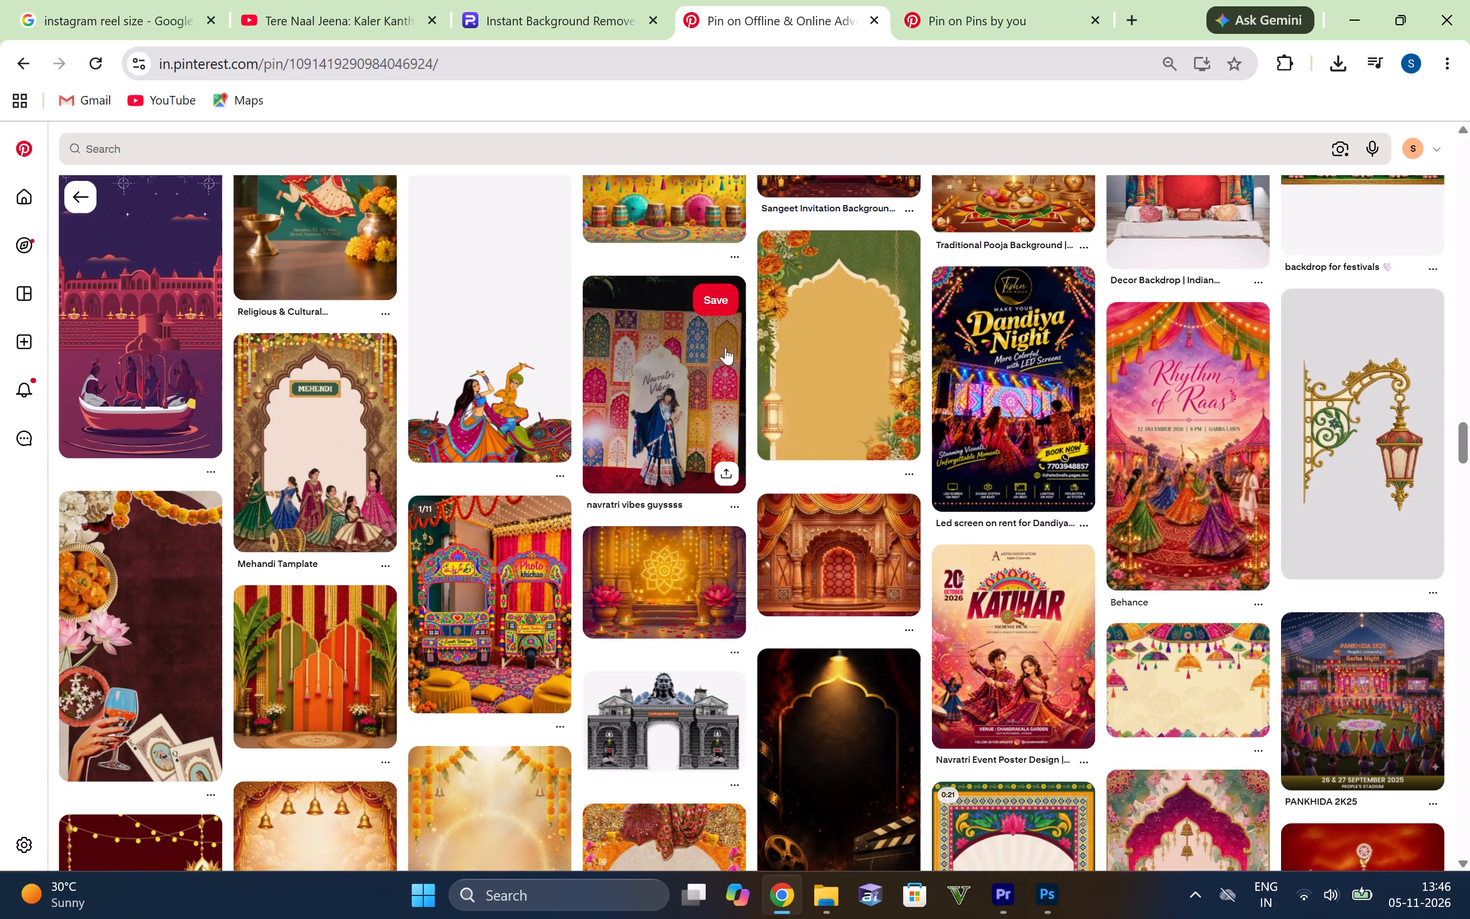
{"action": "scroll", "coordinate": [803, 615], "scroll_direction": "up", "scroll_amount": 5}
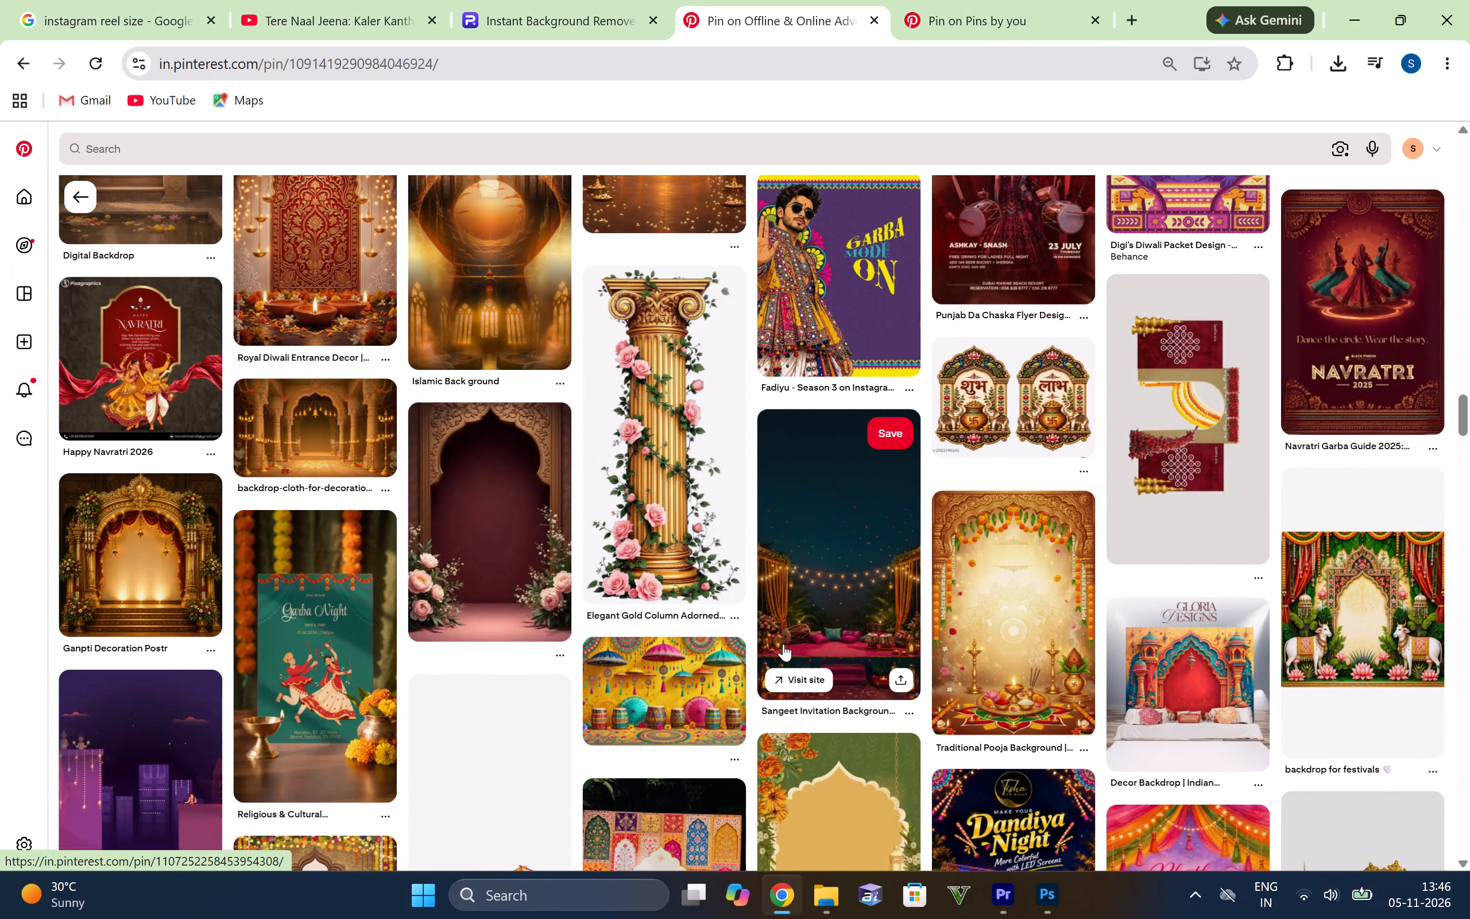
{"action": "scroll", "coordinate": [625, 640], "scroll_direction": "up", "scroll_amount": 5}
{"action": "scroll", "coordinate": [825, 653], "scroll_direction": "up", "scroll_amount": 6}
{"action": "scroll", "coordinate": [989, 580], "scroll_direction": "up", "scroll_amount": 8}
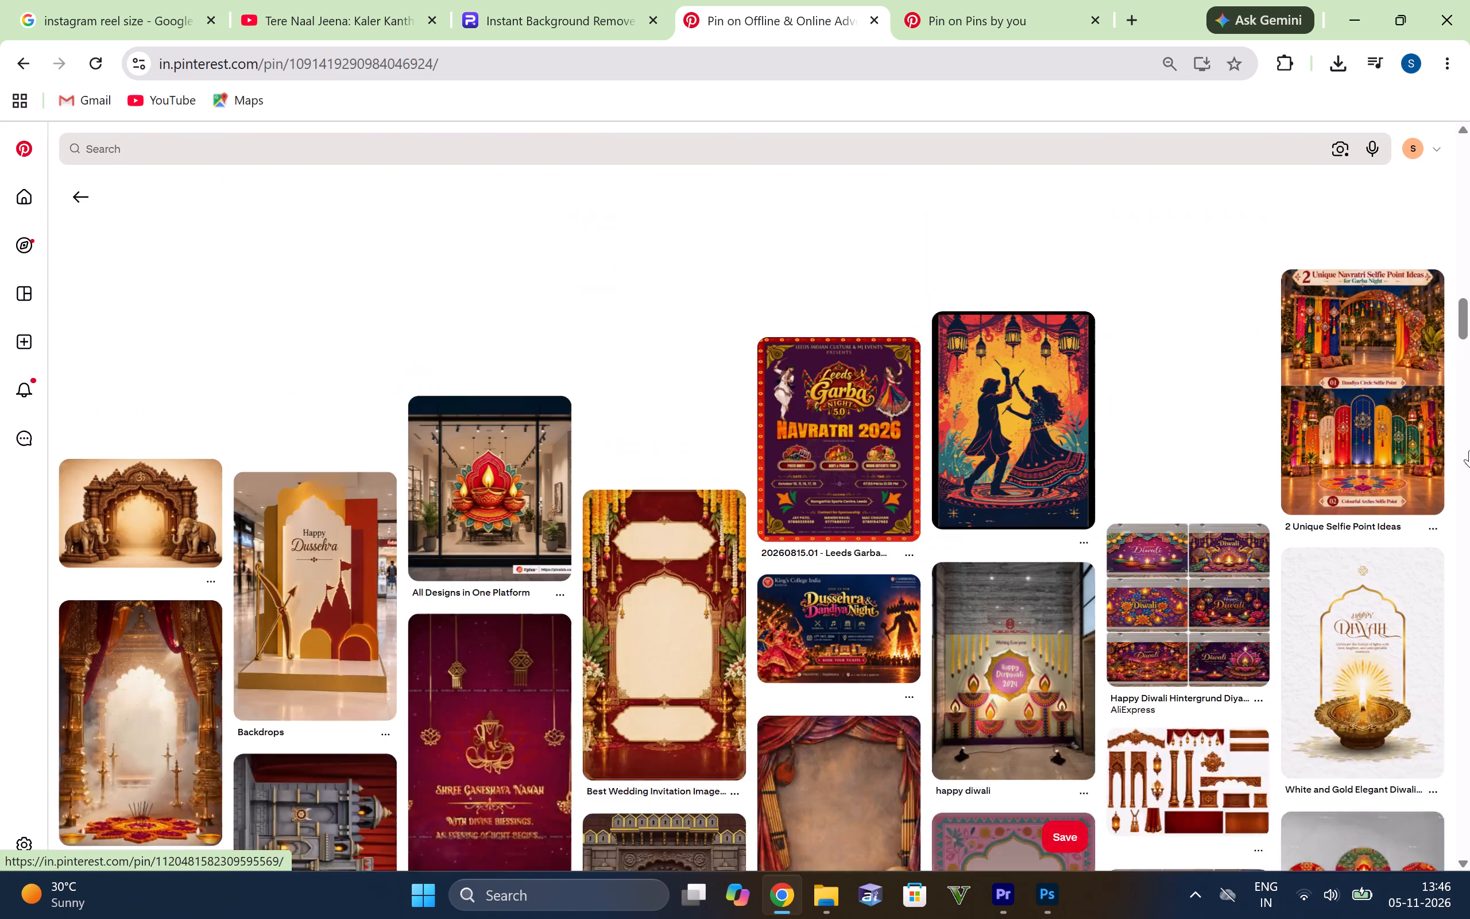
{"action": "scroll", "coordinate": [1236, 589], "scroll_direction": "up", "scroll_amount": 6}
{"action": "scroll", "coordinate": [993, 419], "scroll_direction": "up", "scroll_amount": 6}
{"action": "scroll", "coordinate": [57, 554], "scroll_direction": "up", "scroll_amount": 6}
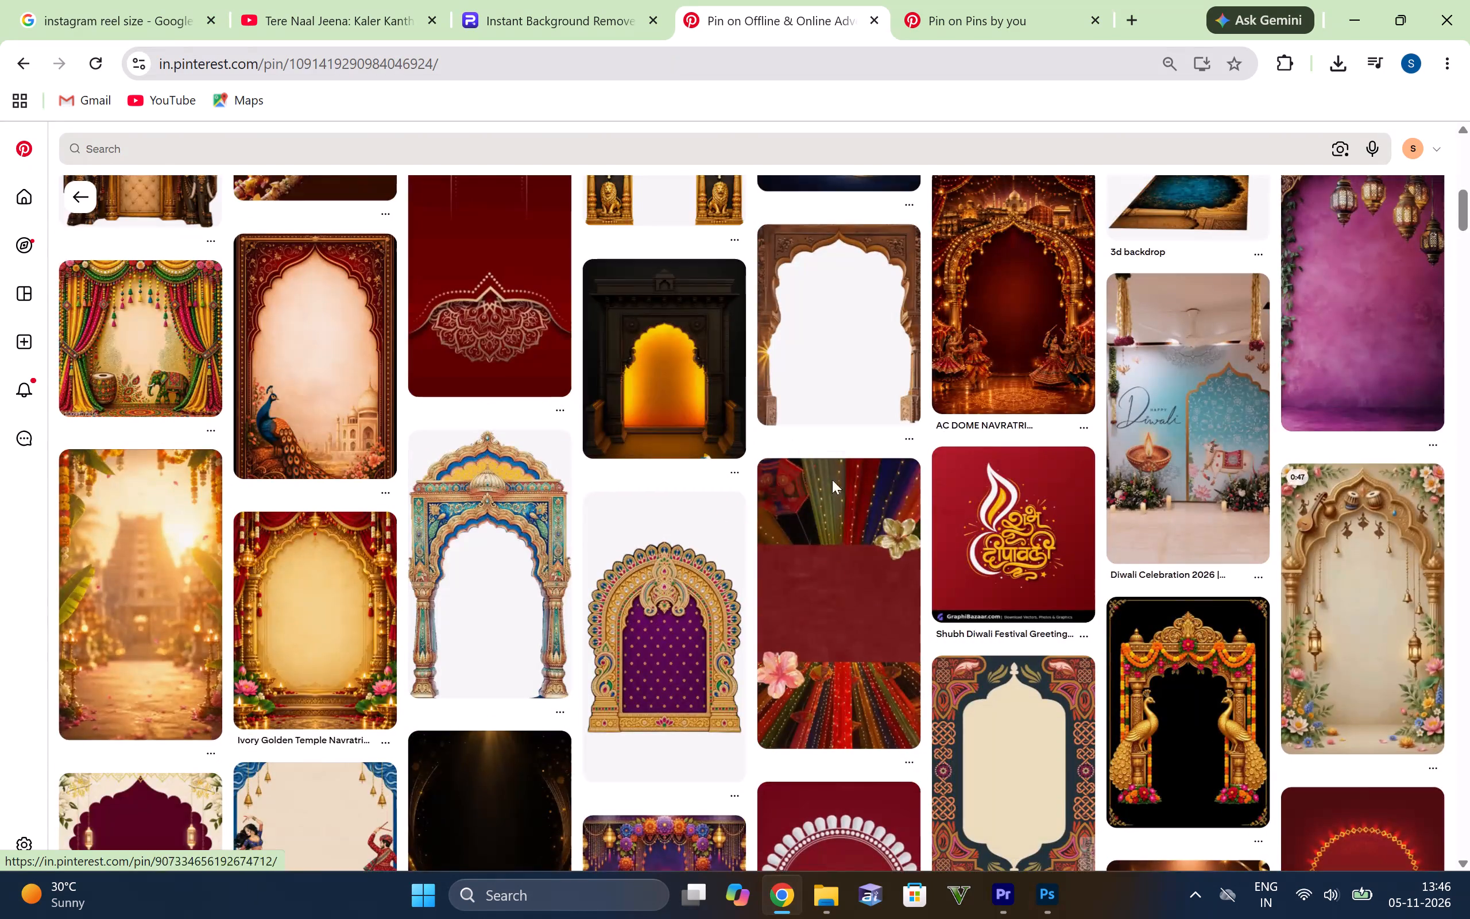
{"action": "scroll", "coordinate": [736, 635], "scroll_direction": "up", "scroll_amount": 6}
{"action": "scroll", "coordinate": [949, 782], "scroll_direction": "up", "scroll_amount": 6}
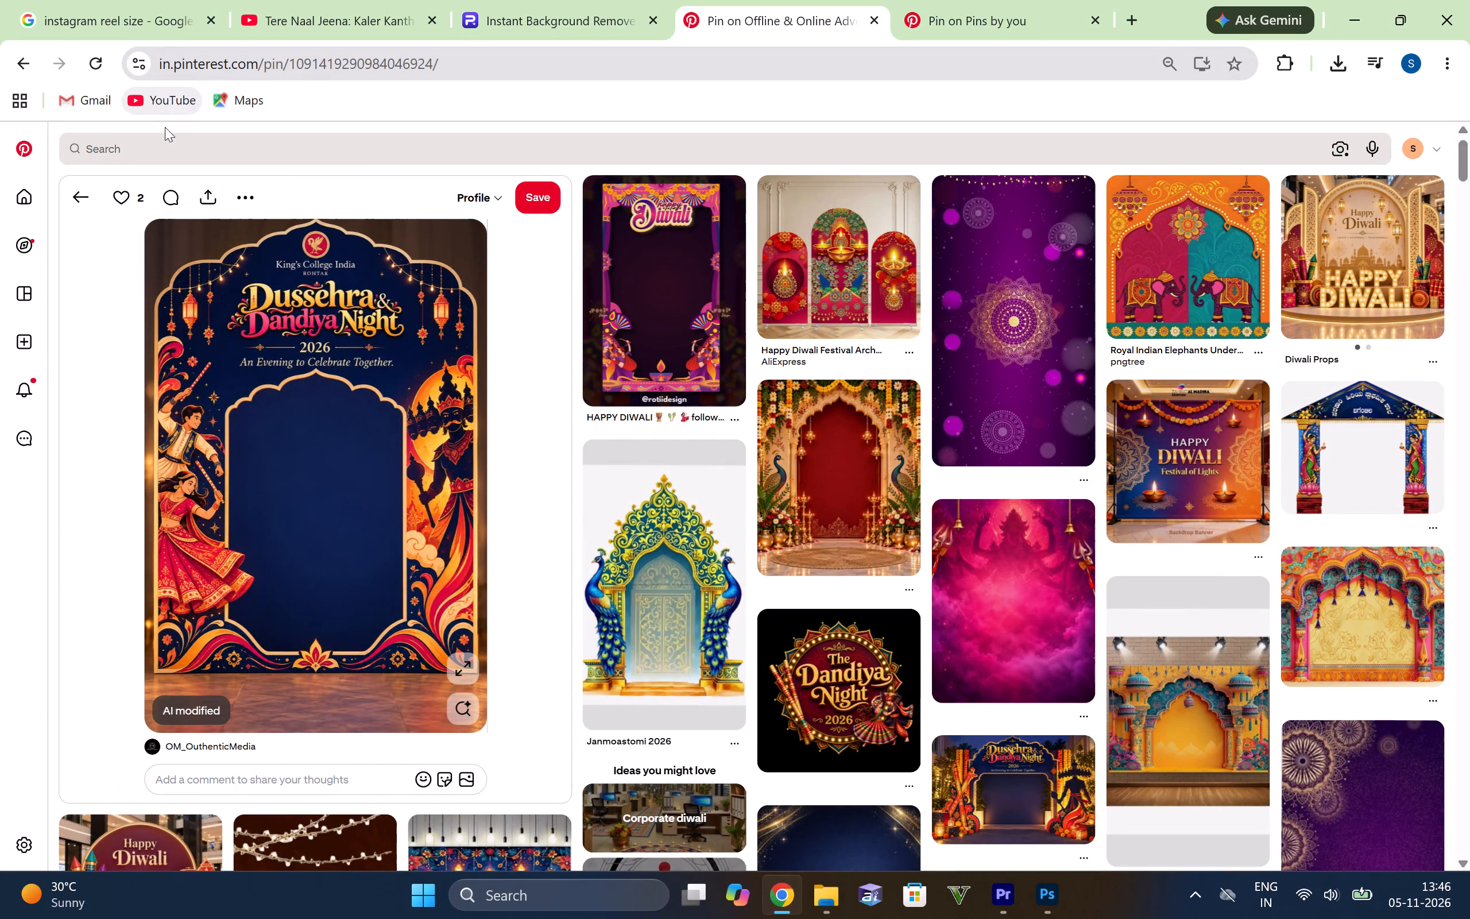
Browse the pins related to the Dussehra & Dandiya Night backdrop for a festive poster background, arch frame or decoration.
{"action": "scroll", "coordinate": [346, 497], "scroll_direction": "down", "scroll_amount": 5}
{"action": "scroll", "coordinate": [300, 458], "scroll_direction": "down", "scroll_amount": 3}
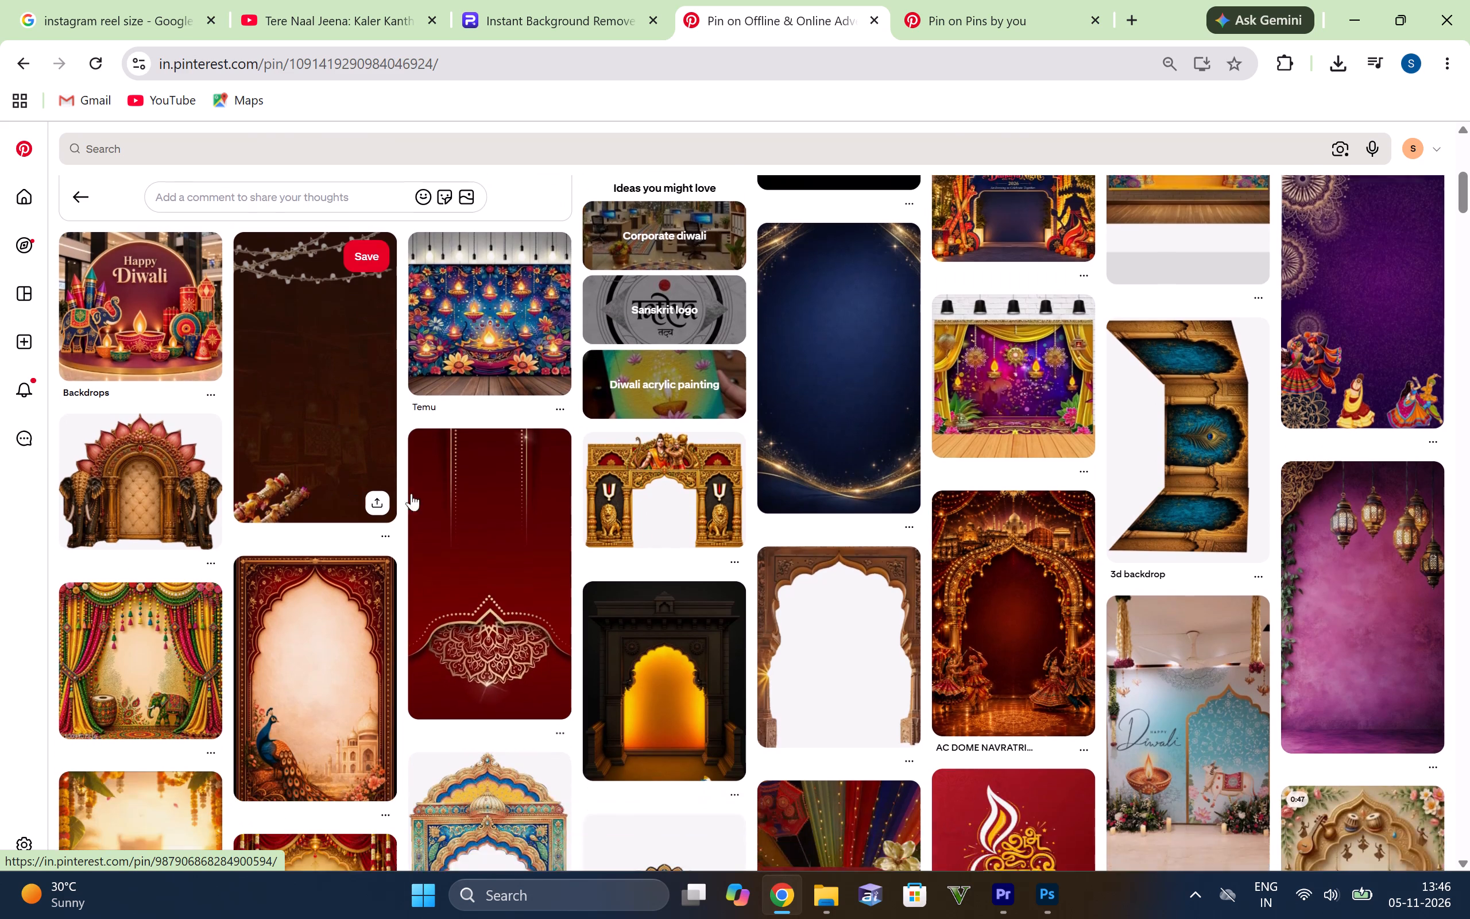
{"action": "scroll", "coordinate": [567, 431], "scroll_direction": "down", "scroll_amount": 4}
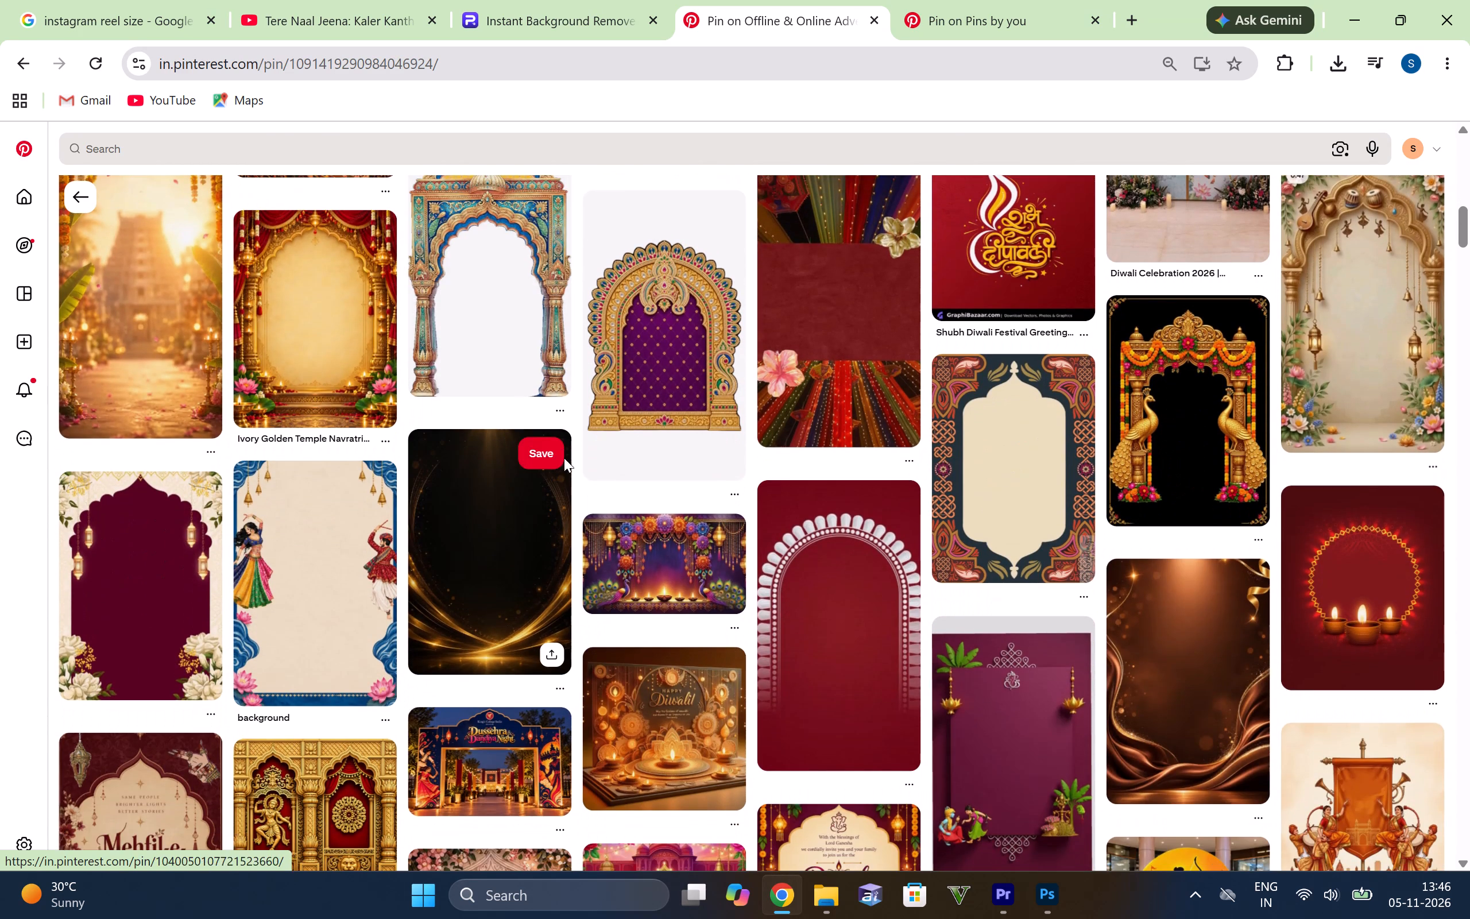
{"action": "scroll", "coordinate": [564, 463], "scroll_direction": "down", "scroll_amount": 1}
{"action": "scroll", "coordinate": [579, 495], "scroll_direction": "up", "scroll_amount": 1}
{"action": "scroll", "coordinate": [683, 463], "scroll_direction": "down", "scroll_amount": 2}
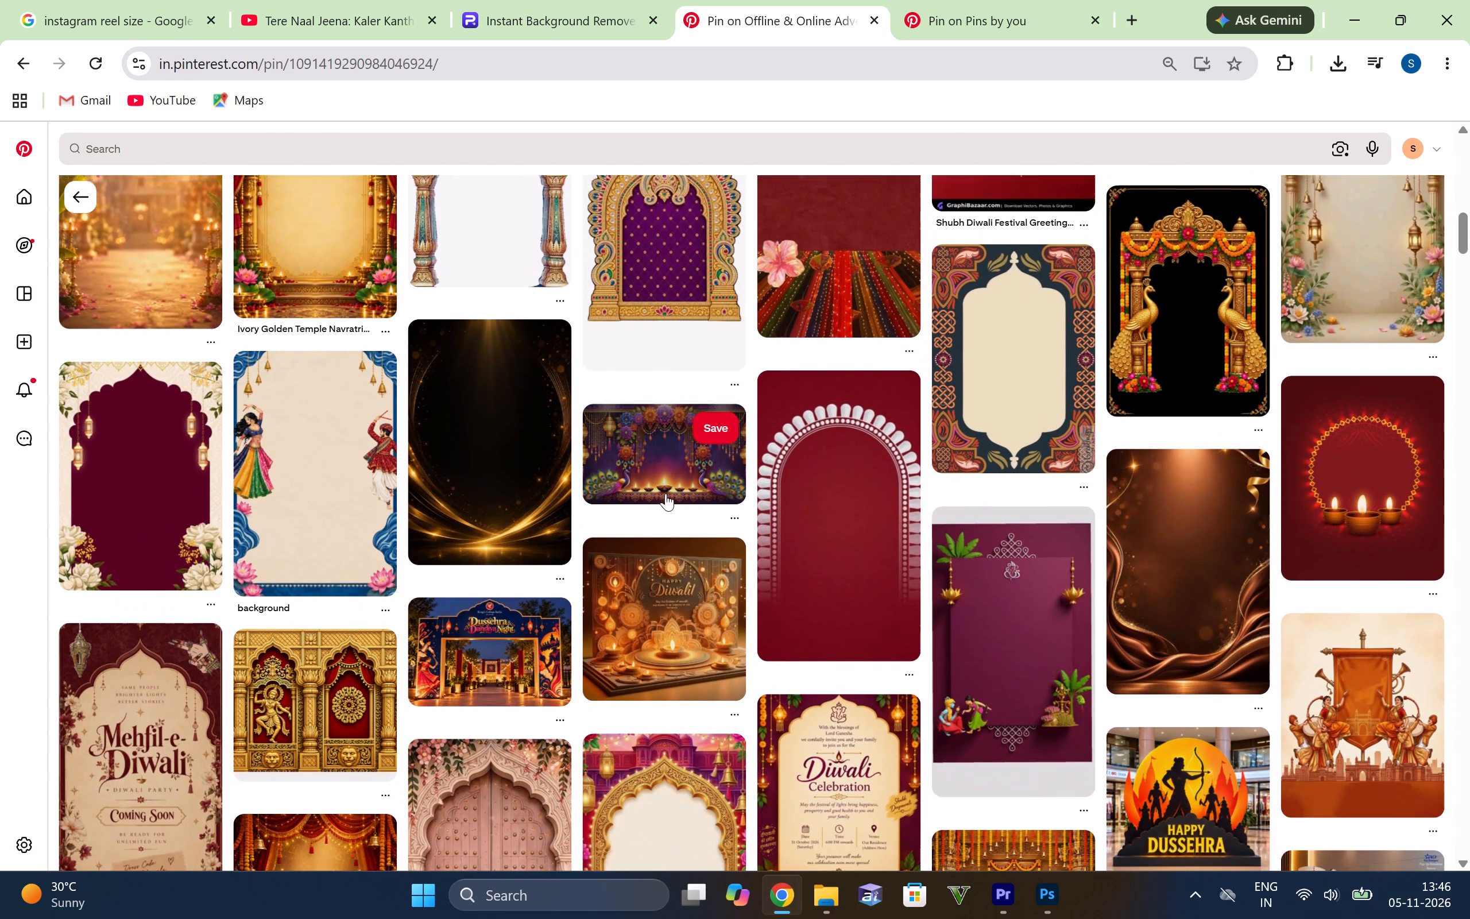
{"action": "scroll", "coordinate": [641, 454], "scroll_direction": "down", "scroll_amount": 1}
{"action": "scroll", "coordinate": [626, 372], "scroll_direction": "down", "scroll_amount": 3}
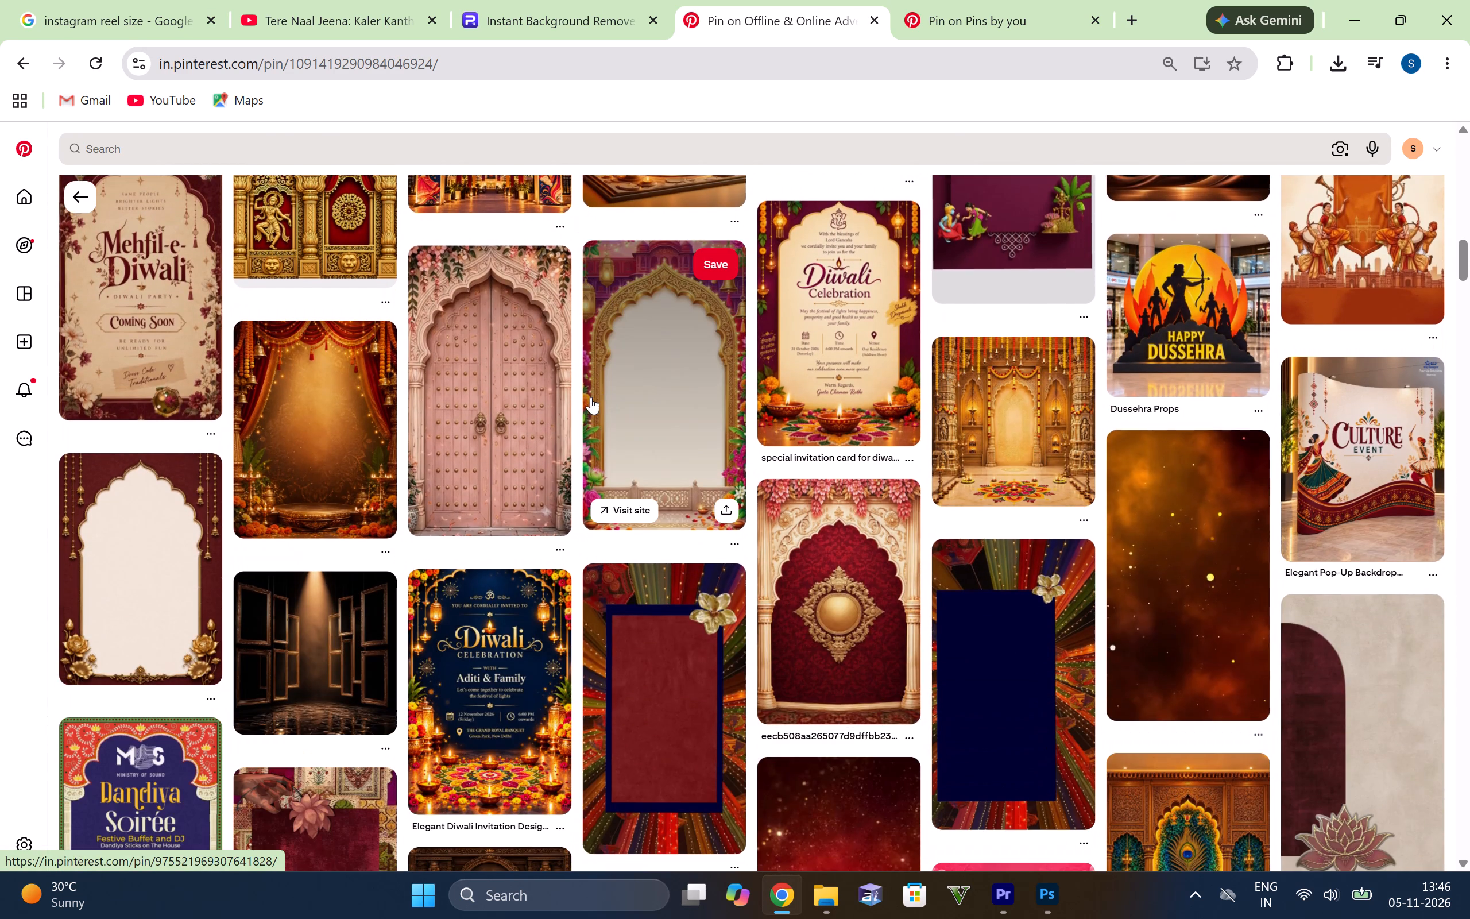
{"action": "scroll", "coordinate": [591, 397], "scroll_direction": "down", "scroll_amount": 9}
{"action": "scroll", "coordinate": [636, 362], "scroll_direction": "down", "scroll_amount": 2}
{"action": "scroll", "coordinate": [934, 330], "scroll_direction": "down", "scroll_amount": 1}
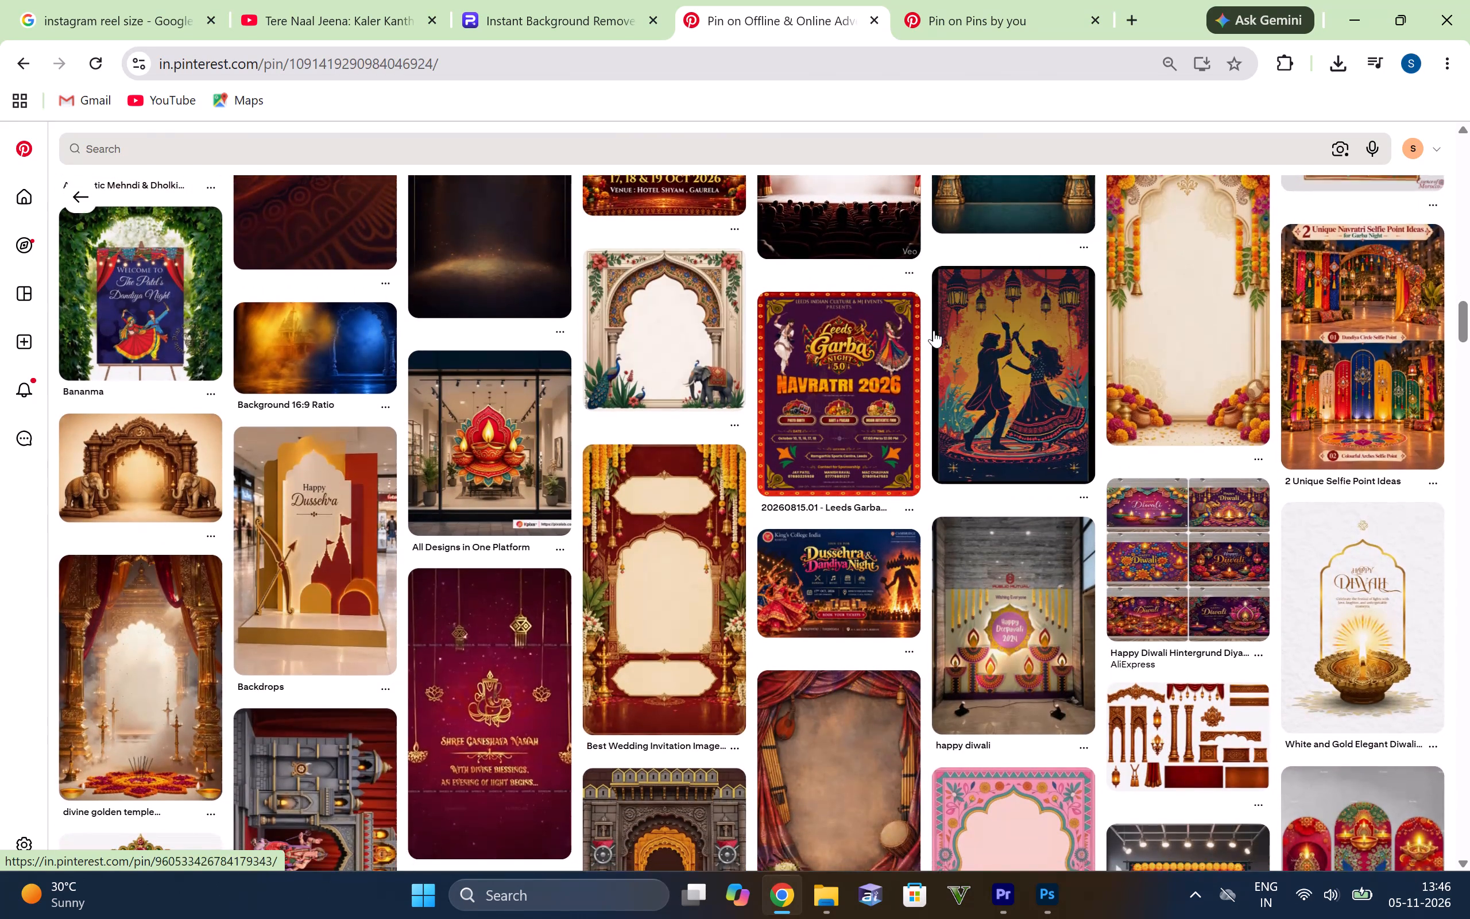
{"action": "scroll", "coordinate": [934, 330], "scroll_direction": "down", "scroll_amount": 1}
{"action": "scroll", "coordinate": [893, 384], "scroll_direction": "up", "scroll_amount": 3}
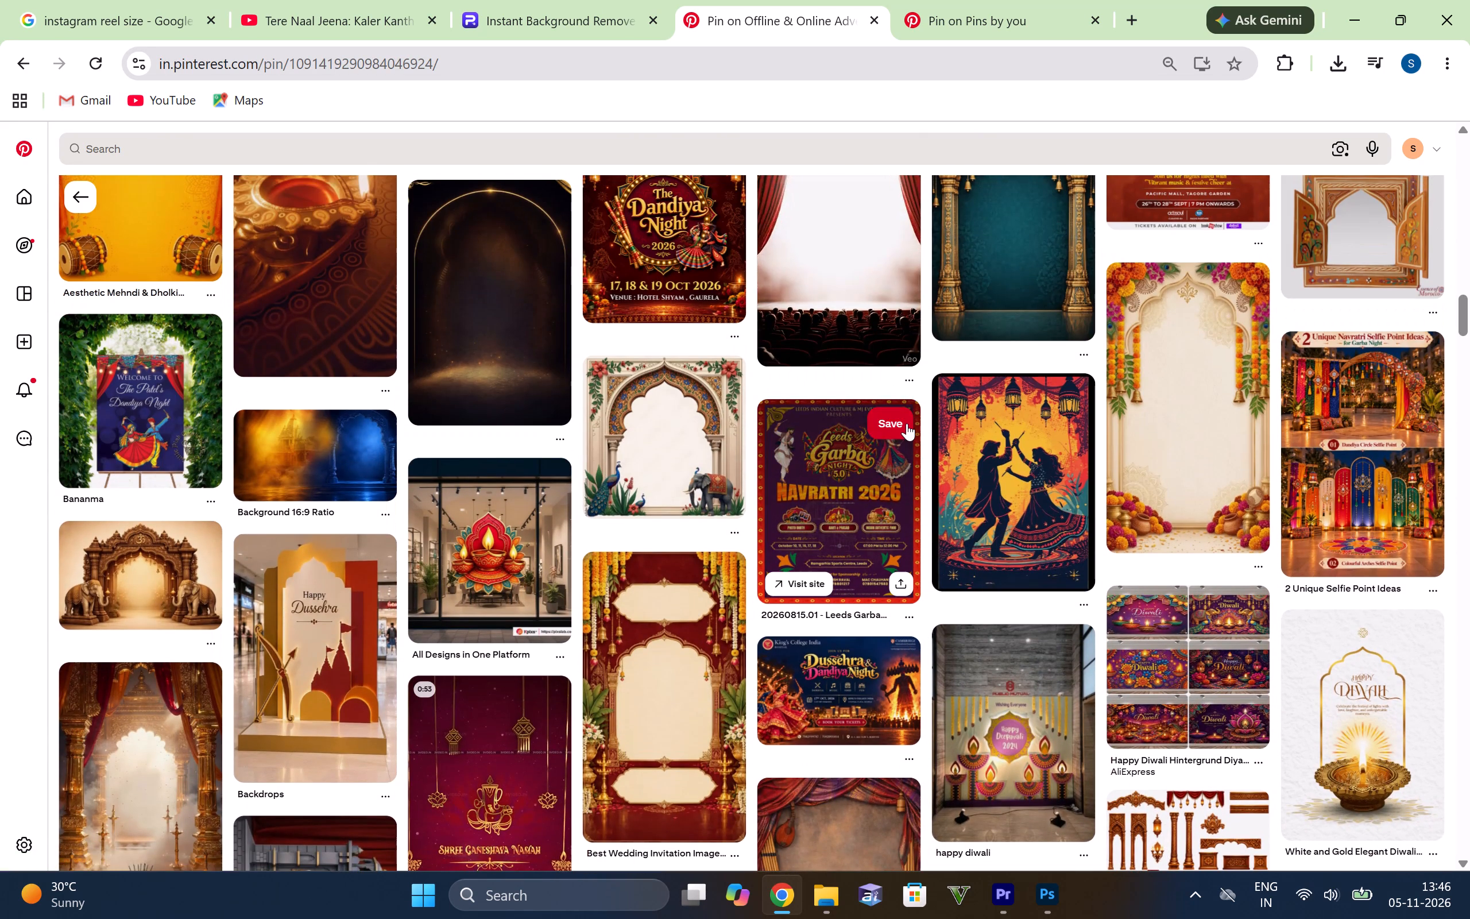
{"action": "scroll", "coordinate": [907, 423], "scroll_direction": "up", "scroll_amount": 3}
{"action": "scroll", "coordinate": [809, 484], "scroll_direction": "down", "scroll_amount": 2}
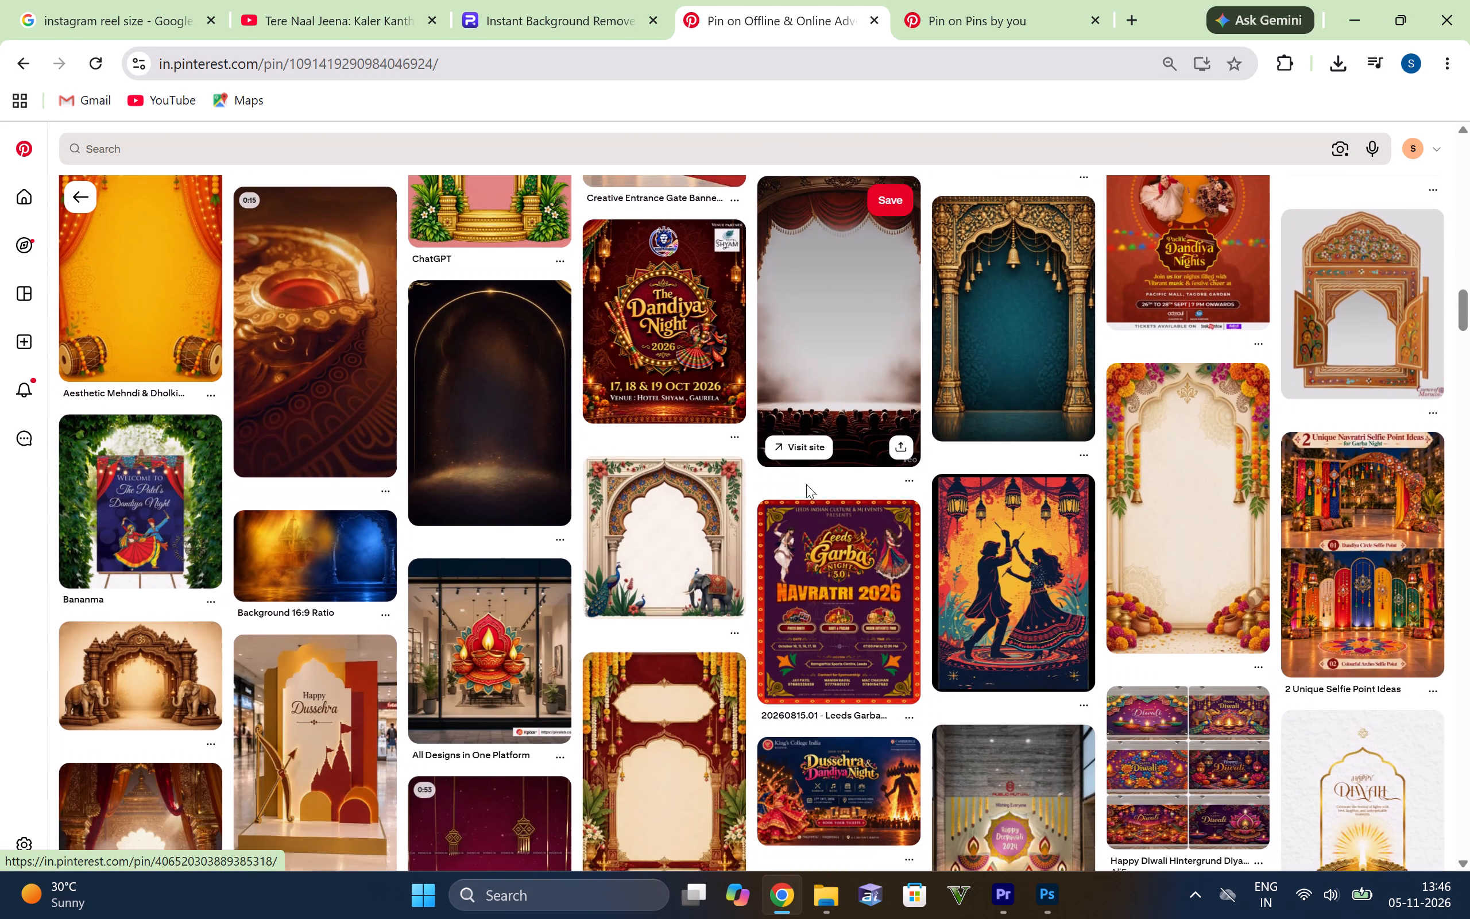
{"action": "scroll", "coordinate": [806, 484], "scroll_direction": "down", "scroll_amount": 9}
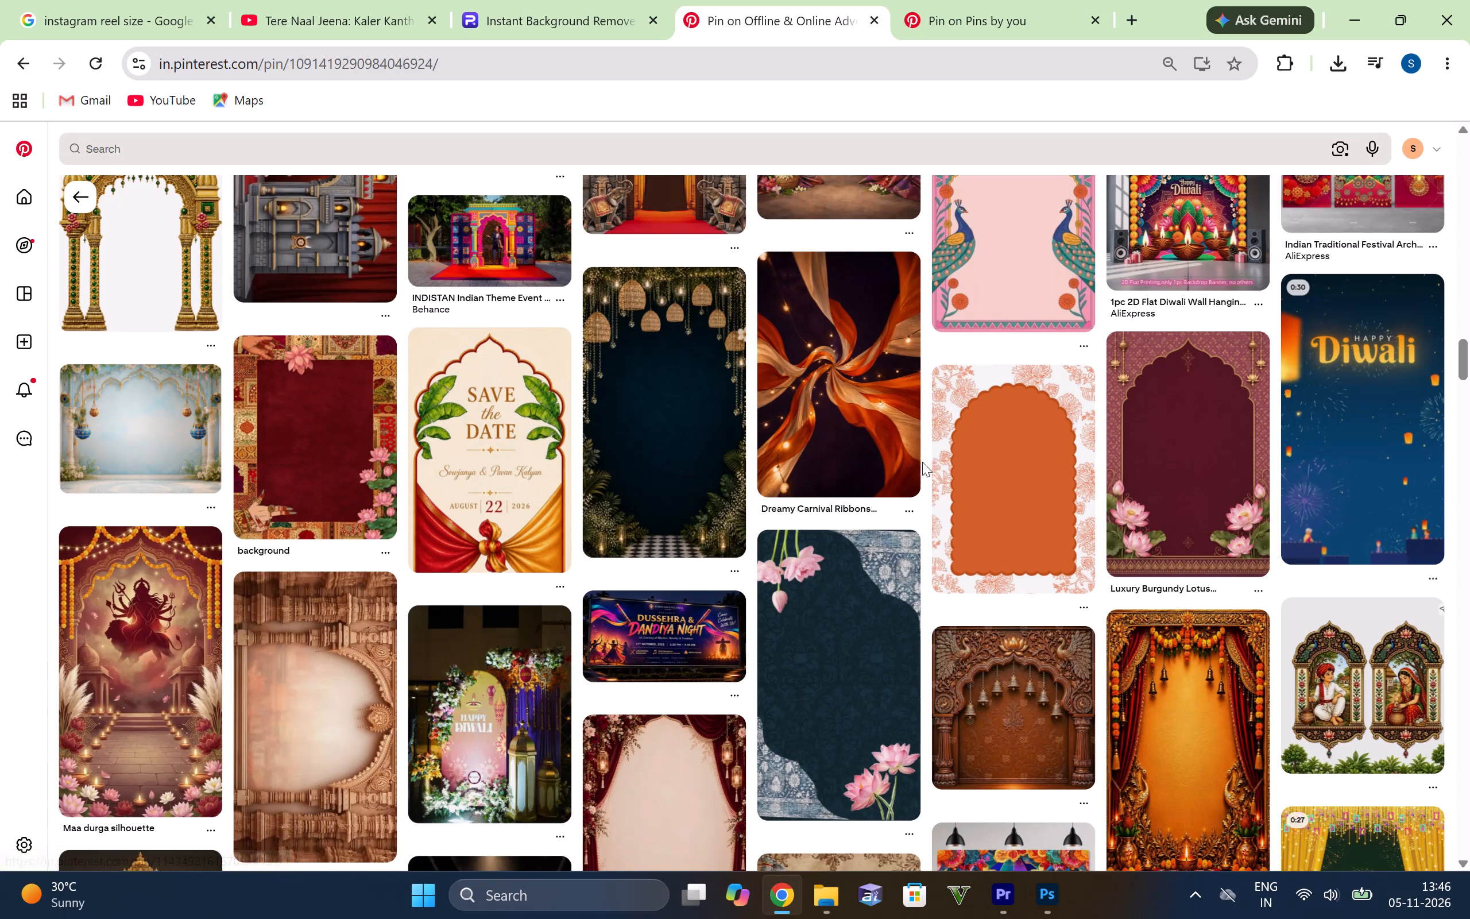
{"action": "scroll", "coordinate": [922, 462], "scroll_direction": "down", "scroll_amount": 2}
{"action": "scroll", "coordinate": [808, 453], "scroll_direction": "down", "scroll_amount": 2}
{"action": "scroll", "coordinate": [760, 505], "scroll_direction": "down", "scroll_amount": 2}
{"action": "scroll", "coordinate": [844, 492], "scroll_direction": "down", "scroll_amount": 7}
{"action": "scroll", "coordinate": [850, 580], "scroll_direction": "up", "scroll_amount": 4}
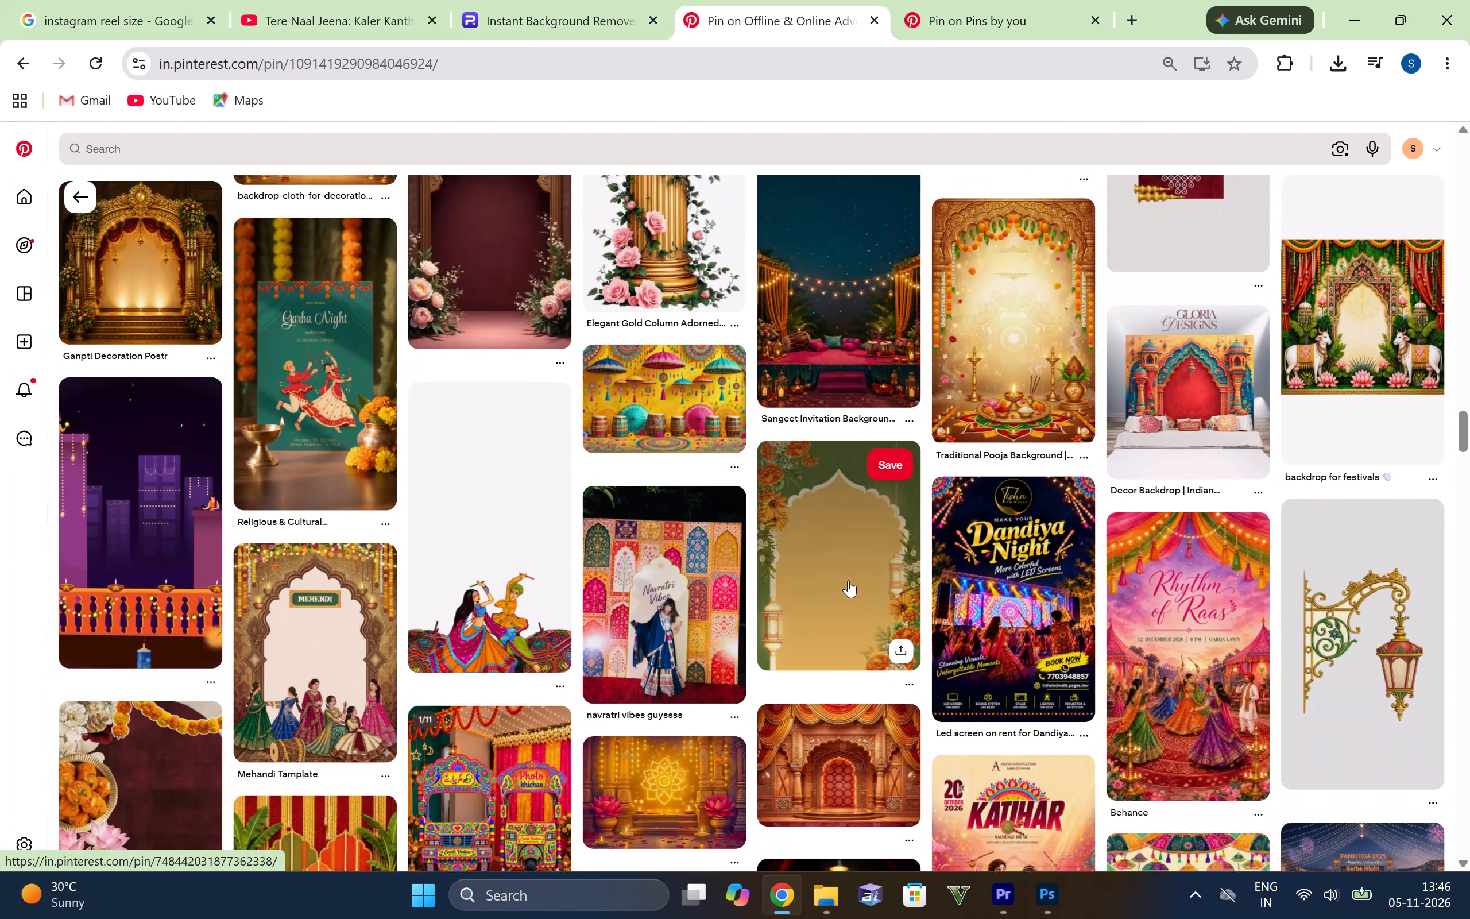
{"action": "scroll", "coordinate": [844, 588], "scroll_direction": "down", "scroll_amount": 2}
{"action": "scroll", "coordinate": [810, 552], "scroll_direction": "down", "scroll_amount": 2}
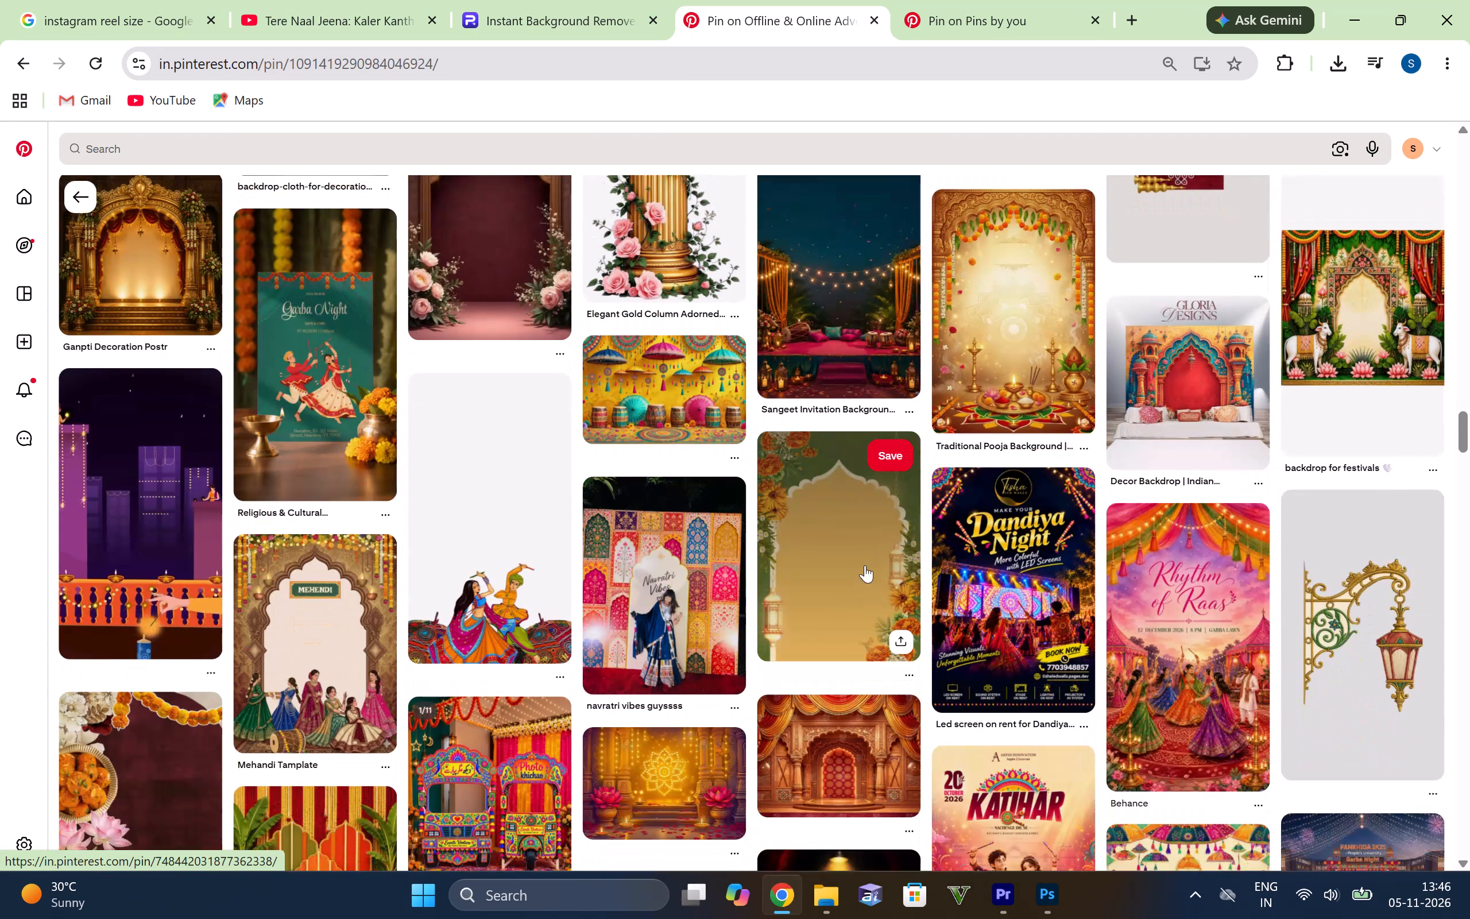
{"action": "scroll", "coordinate": [865, 565], "scroll_direction": "down", "scroll_amount": 2}
{"action": "scroll", "coordinate": [838, 500], "scroll_direction": "down", "scroll_amount": 7}
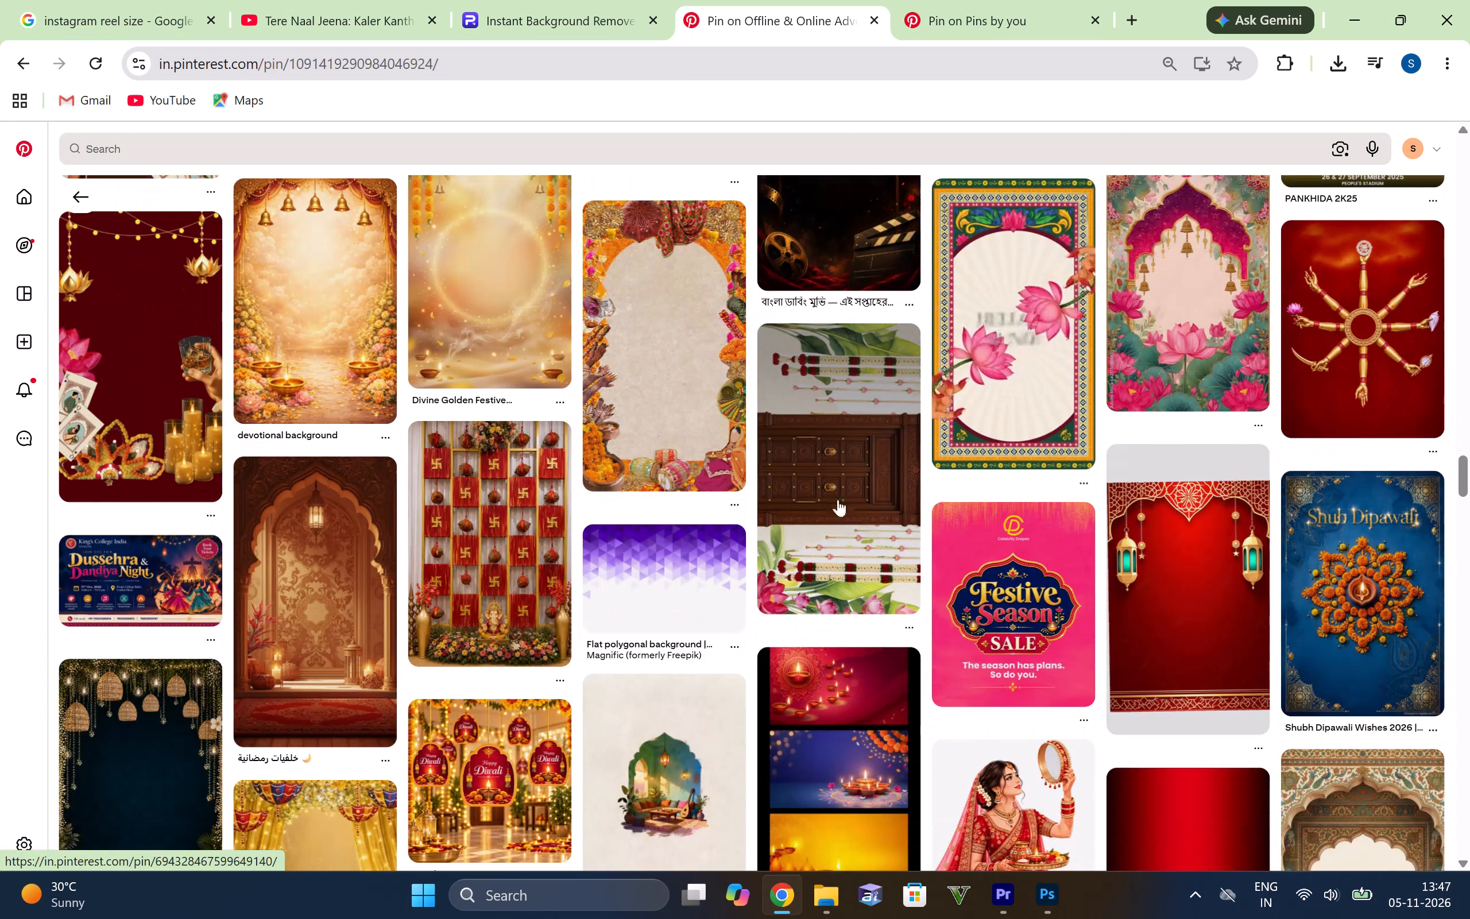
{"action": "scroll", "coordinate": [838, 499], "scroll_direction": "down", "scroll_amount": 1}
{"action": "scroll", "coordinate": [795, 428], "scroll_direction": "down", "scroll_amount": 2}
{"action": "scroll", "coordinate": [750, 323], "scroll_direction": "down", "scroll_amount": 2}
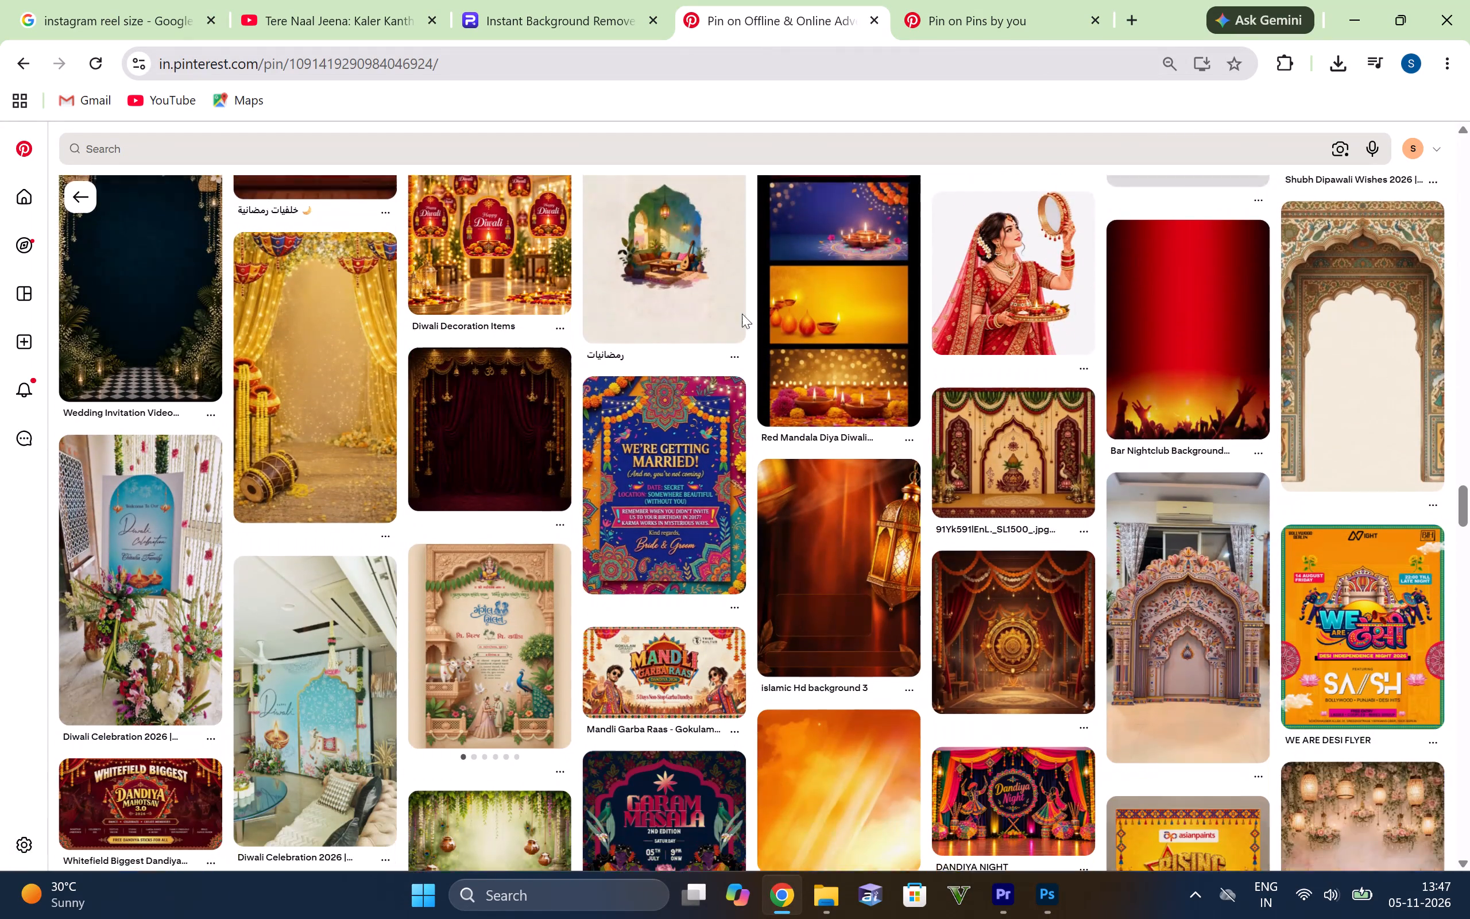
{"action": "scroll", "coordinate": [734, 303], "scroll_direction": "down", "scroll_amount": 7}
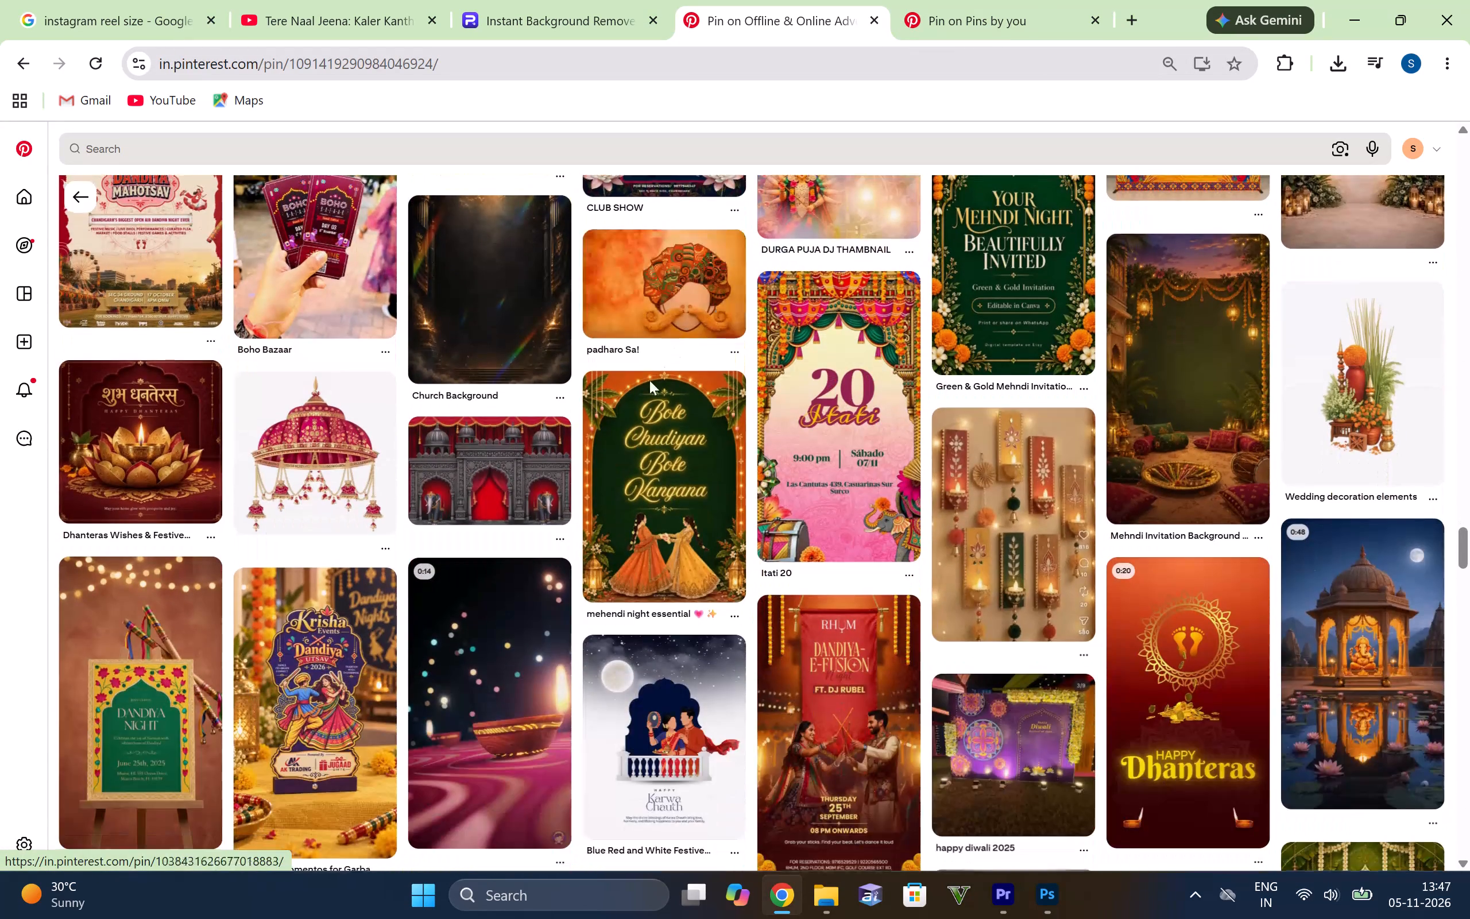
{"action": "scroll", "coordinate": [662, 480], "scroll_direction": "down", "scroll_amount": 9}
{"action": "scroll", "coordinate": [670, 392], "scroll_direction": "down", "scroll_amount": 2}
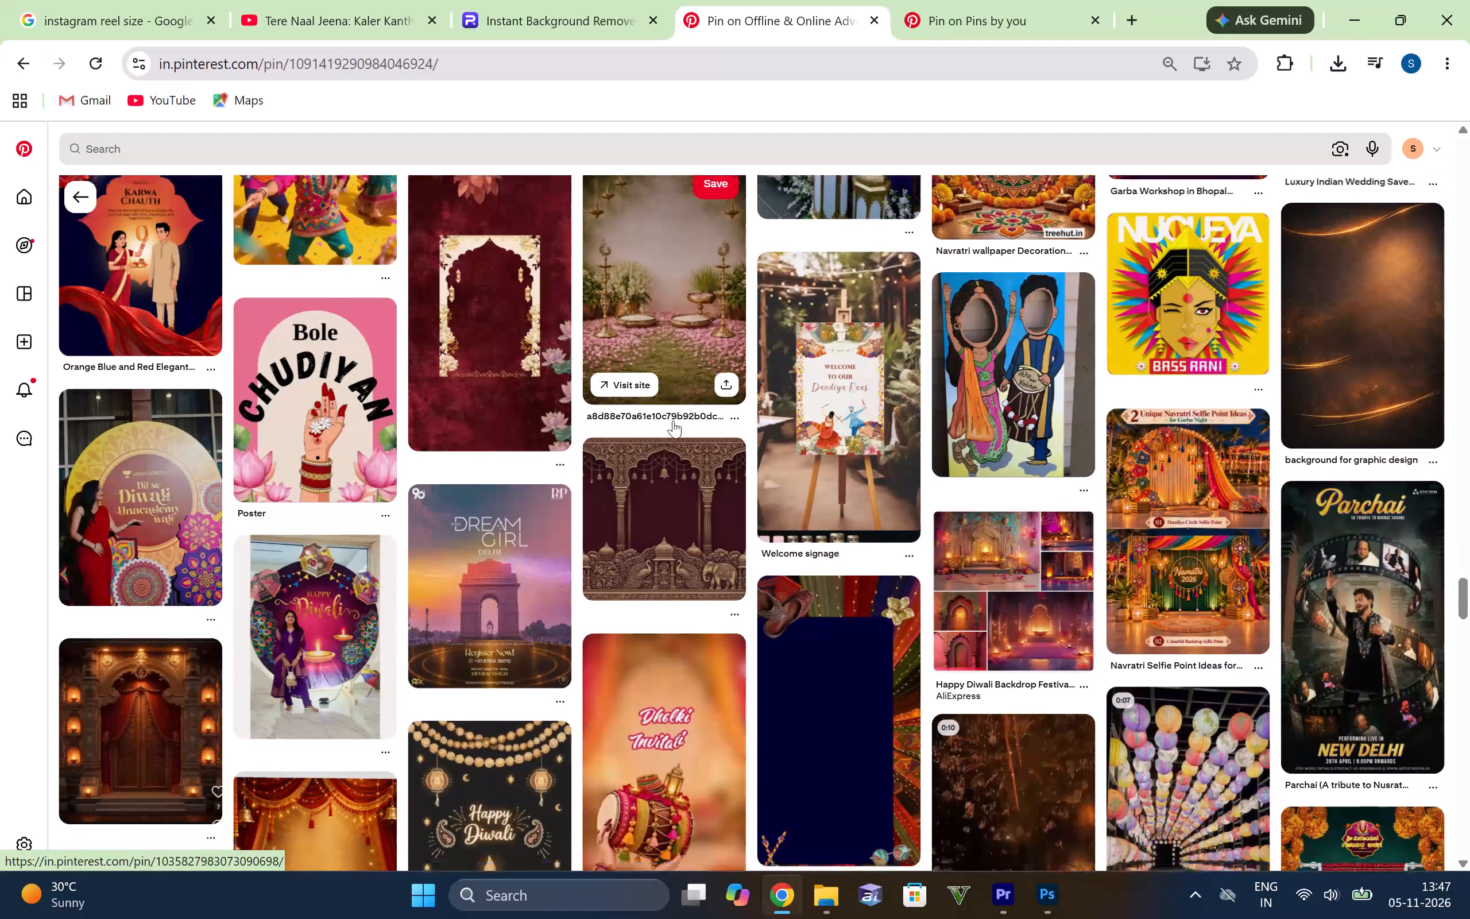
{"action": "scroll", "coordinate": [764, 410], "scroll_direction": "down", "scroll_amount": 10}
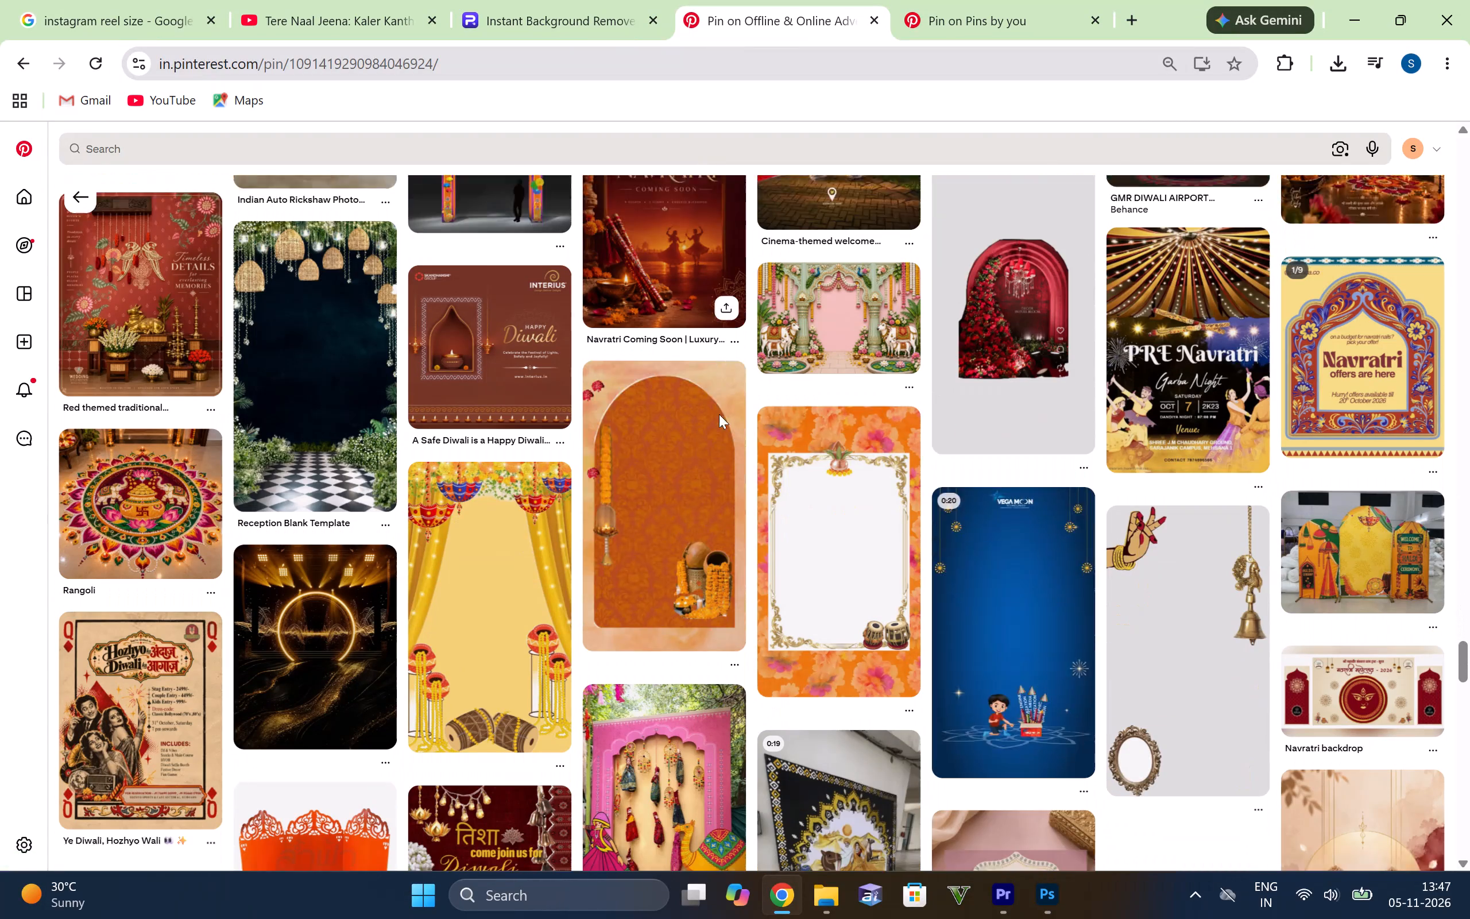
{"action": "scroll", "coordinate": [861, 433], "scroll_direction": "down", "scroll_amount": 3}
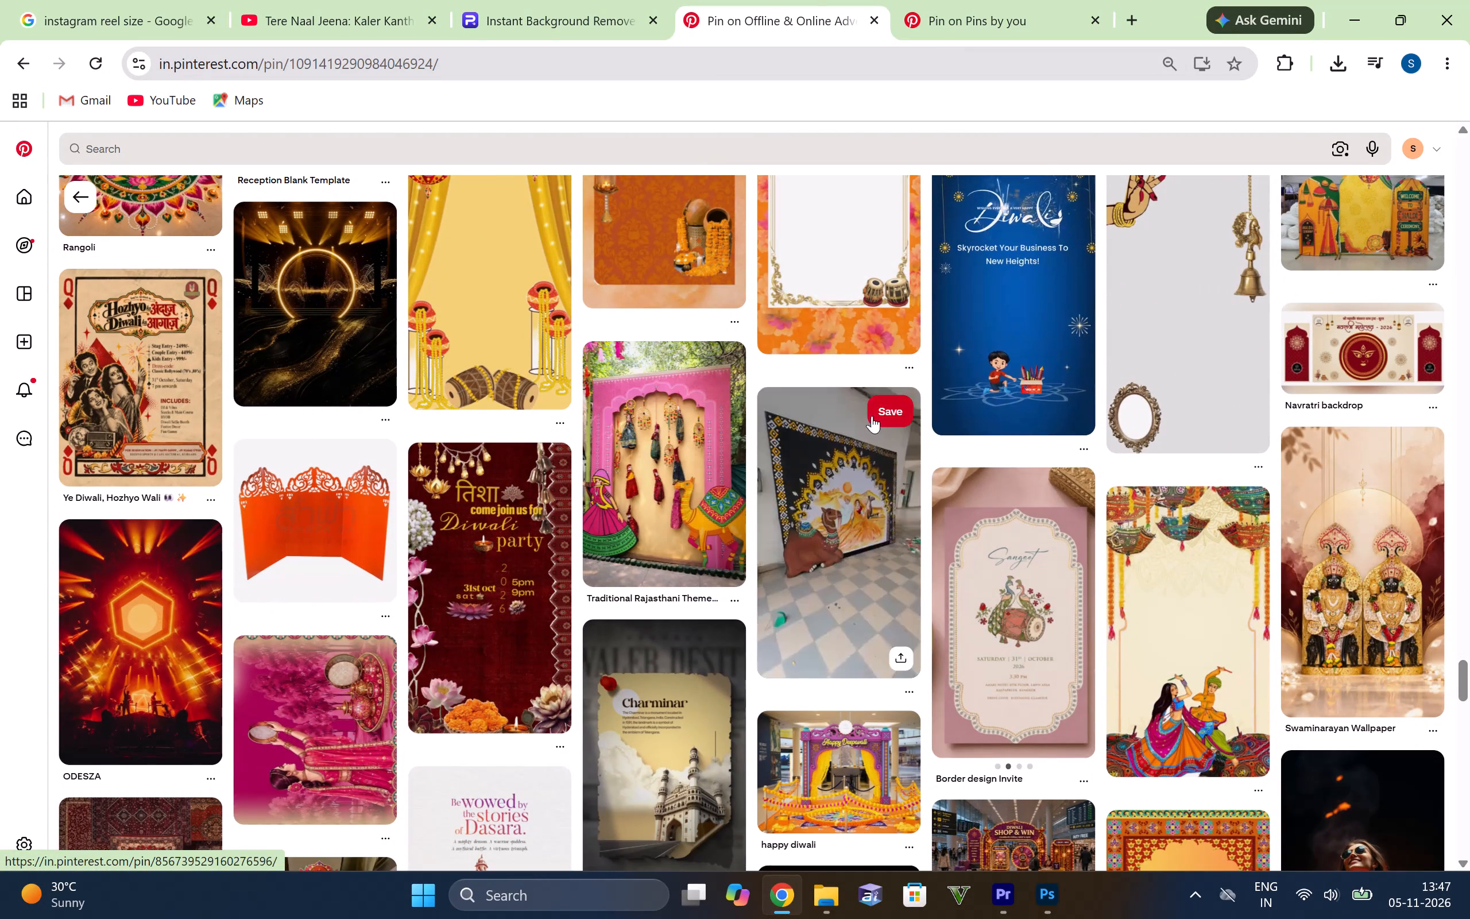
{"action": "scroll", "coordinate": [872, 416], "scroll_direction": "up", "scroll_amount": 2}
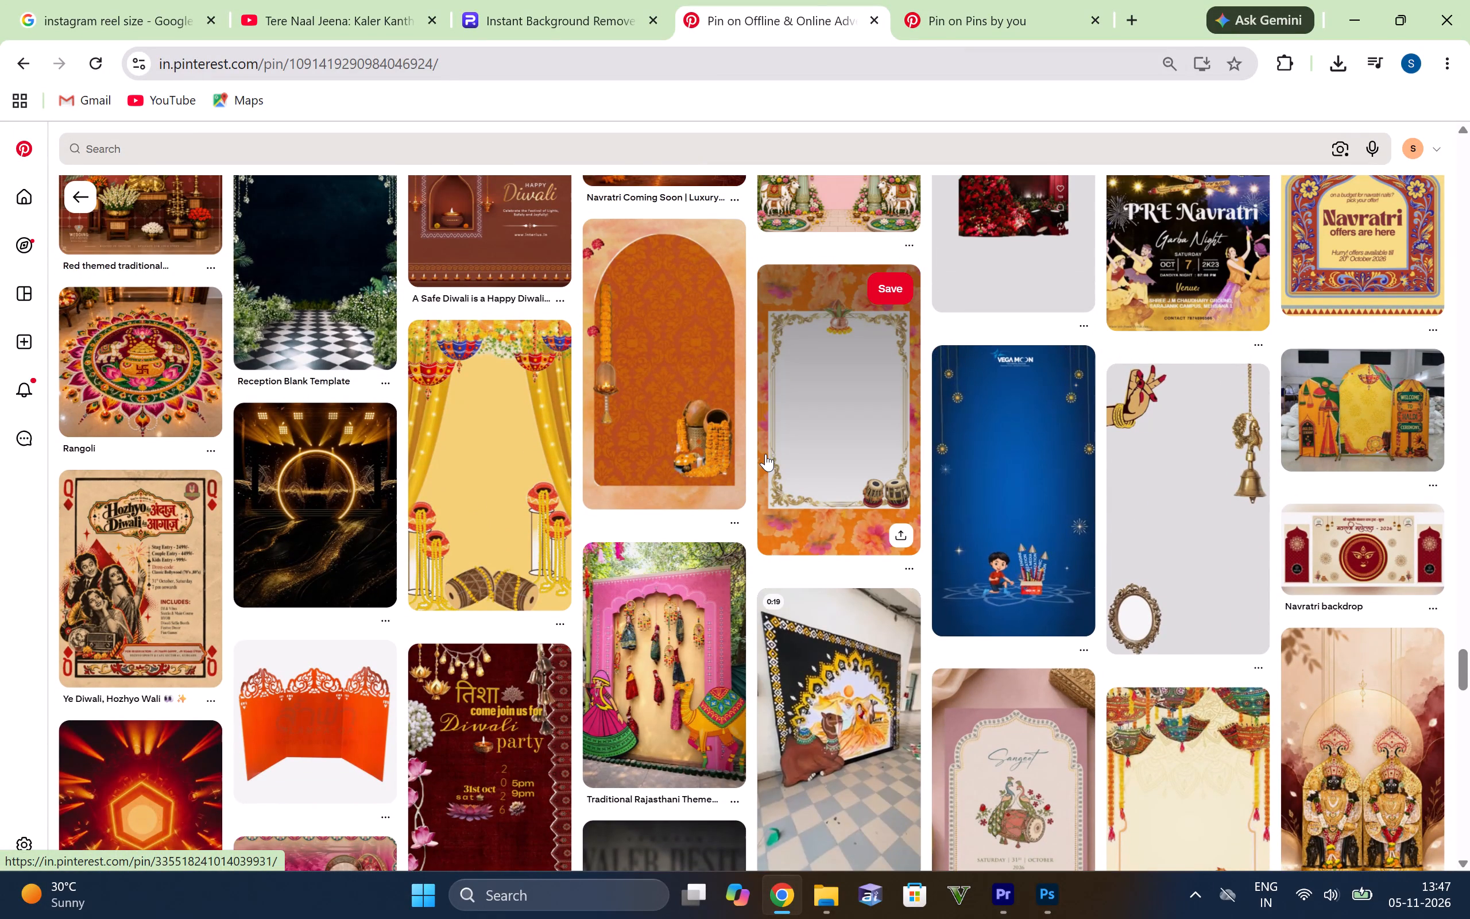
{"action": "scroll", "coordinate": [757, 462], "scroll_direction": "down", "scroll_amount": 3}
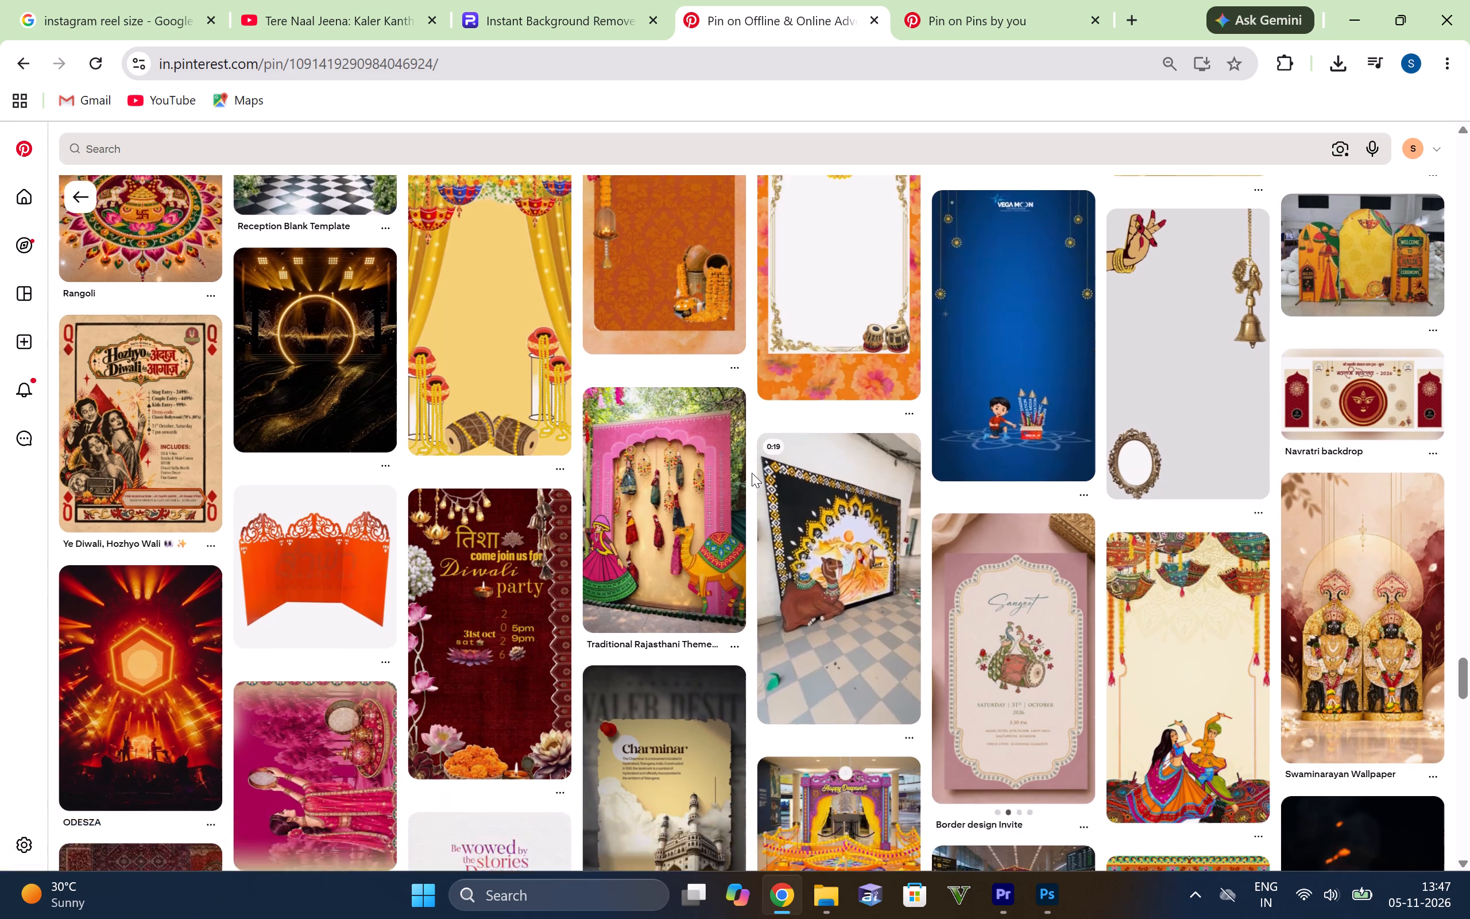
{"action": "scroll", "coordinate": [770, 451], "scroll_direction": "down", "scroll_amount": 5}
{"action": "scroll", "coordinate": [837, 389], "scroll_direction": "down", "scroll_amount": 3}
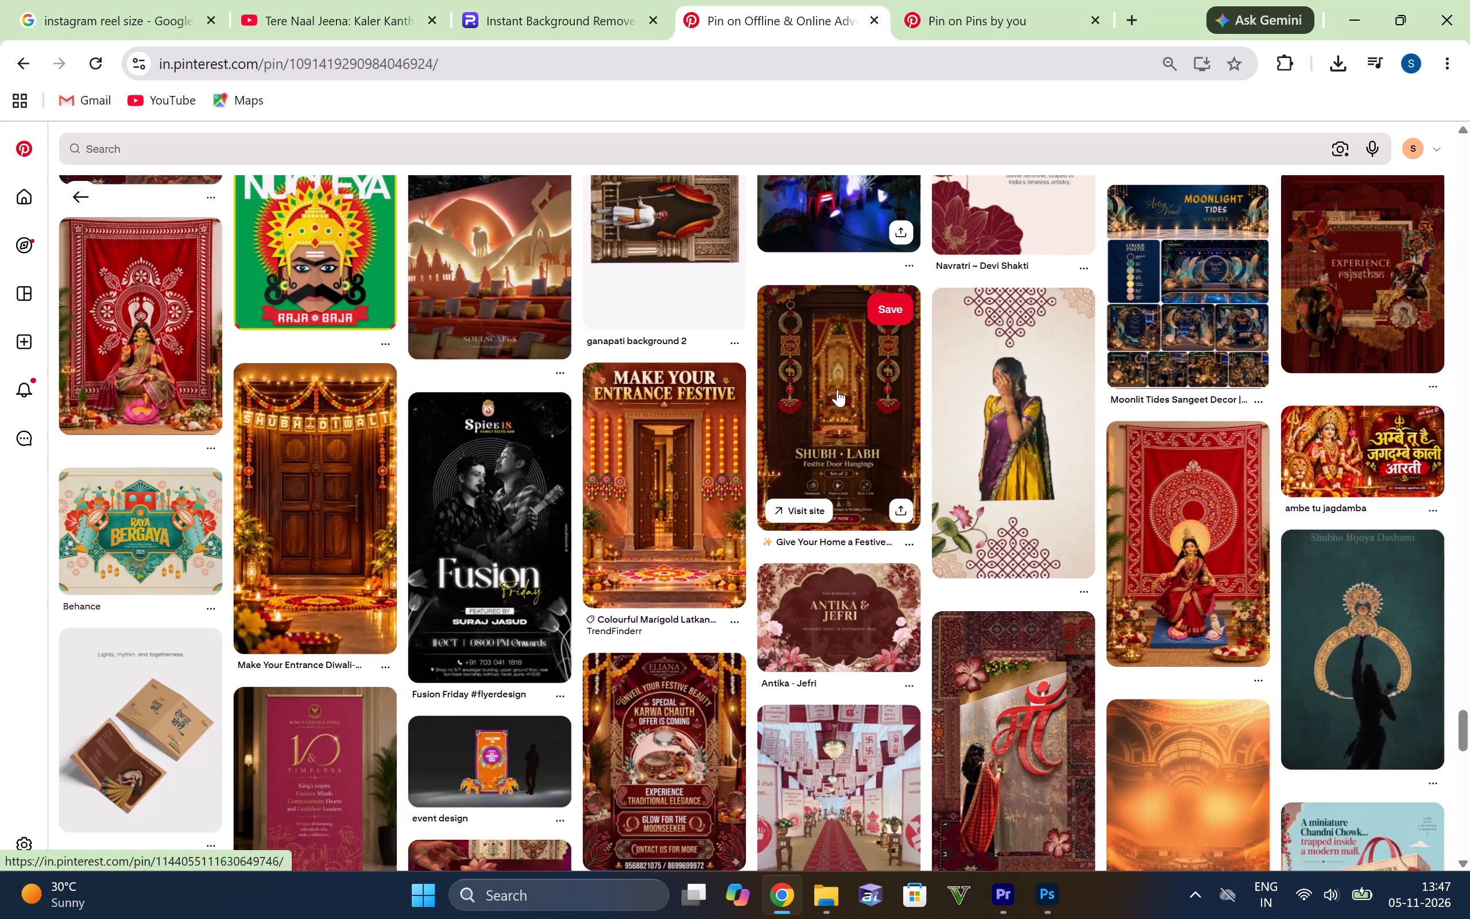
{"action": "scroll", "coordinate": [837, 389], "scroll_direction": "down", "scroll_amount": 12}
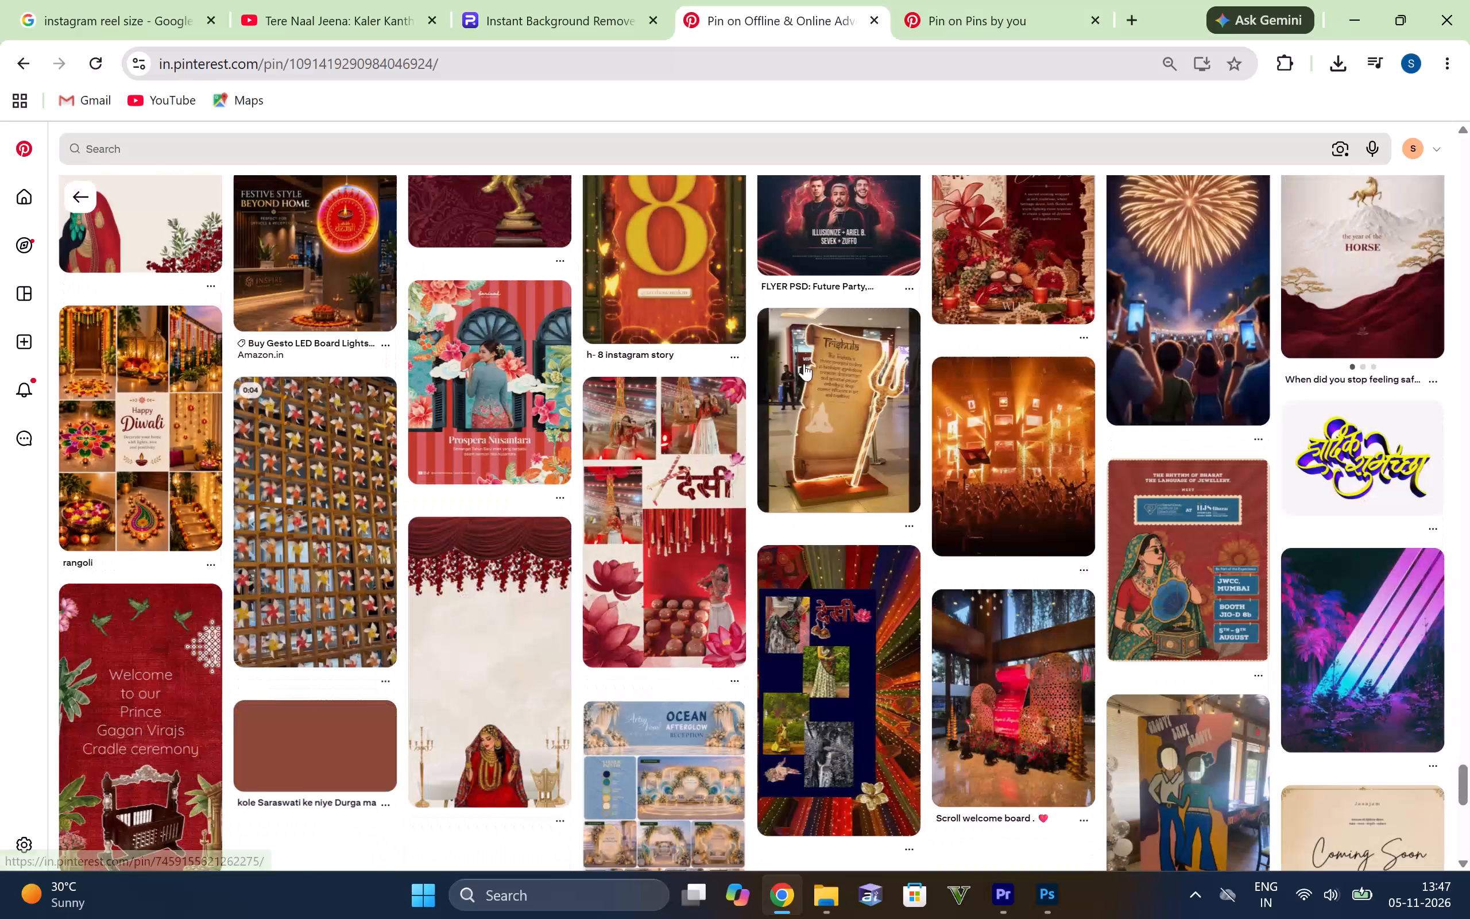
{"action": "scroll", "coordinate": [856, 505], "scroll_direction": "down", "scroll_amount": 6}
{"action": "scroll", "coordinate": [819, 457], "scroll_direction": "down", "scroll_amount": 3}
{"action": "scroll", "coordinate": [942, 460], "scroll_direction": "down", "scroll_amount": 3}
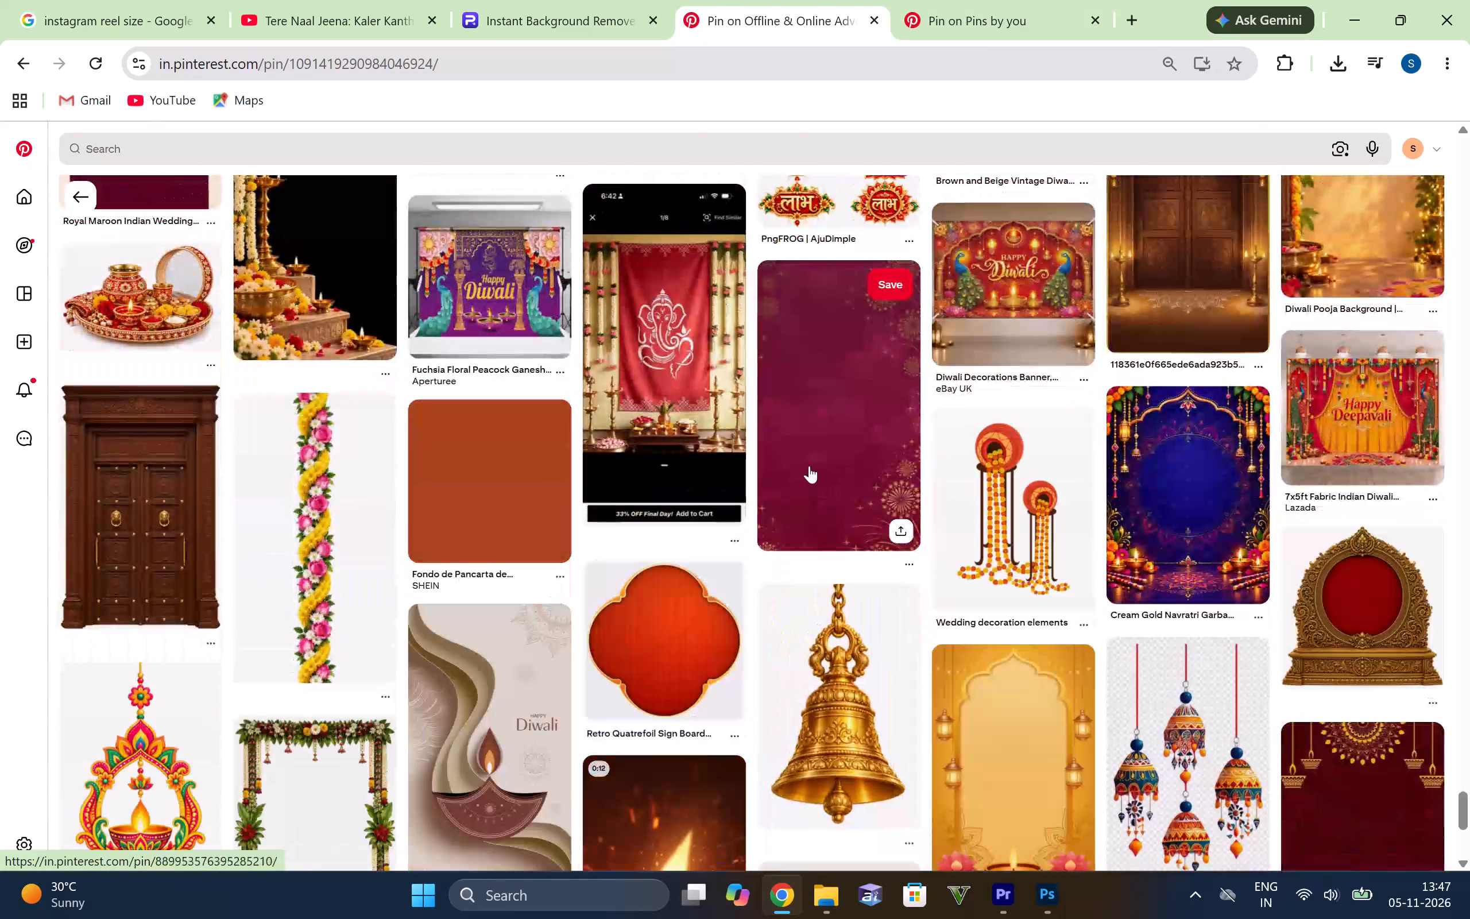
Look back through the related festive backdrops, frames and Diwali posters for a usable design.
{"action": "scroll", "coordinate": [974, 425], "scroll_direction": "up", "scroll_amount": 7}
{"action": "scroll", "coordinate": [993, 494], "scroll_direction": "up", "scroll_amount": 6}
{"action": "scroll", "coordinate": [942, 530], "scroll_direction": "up", "scroll_amount": 11}
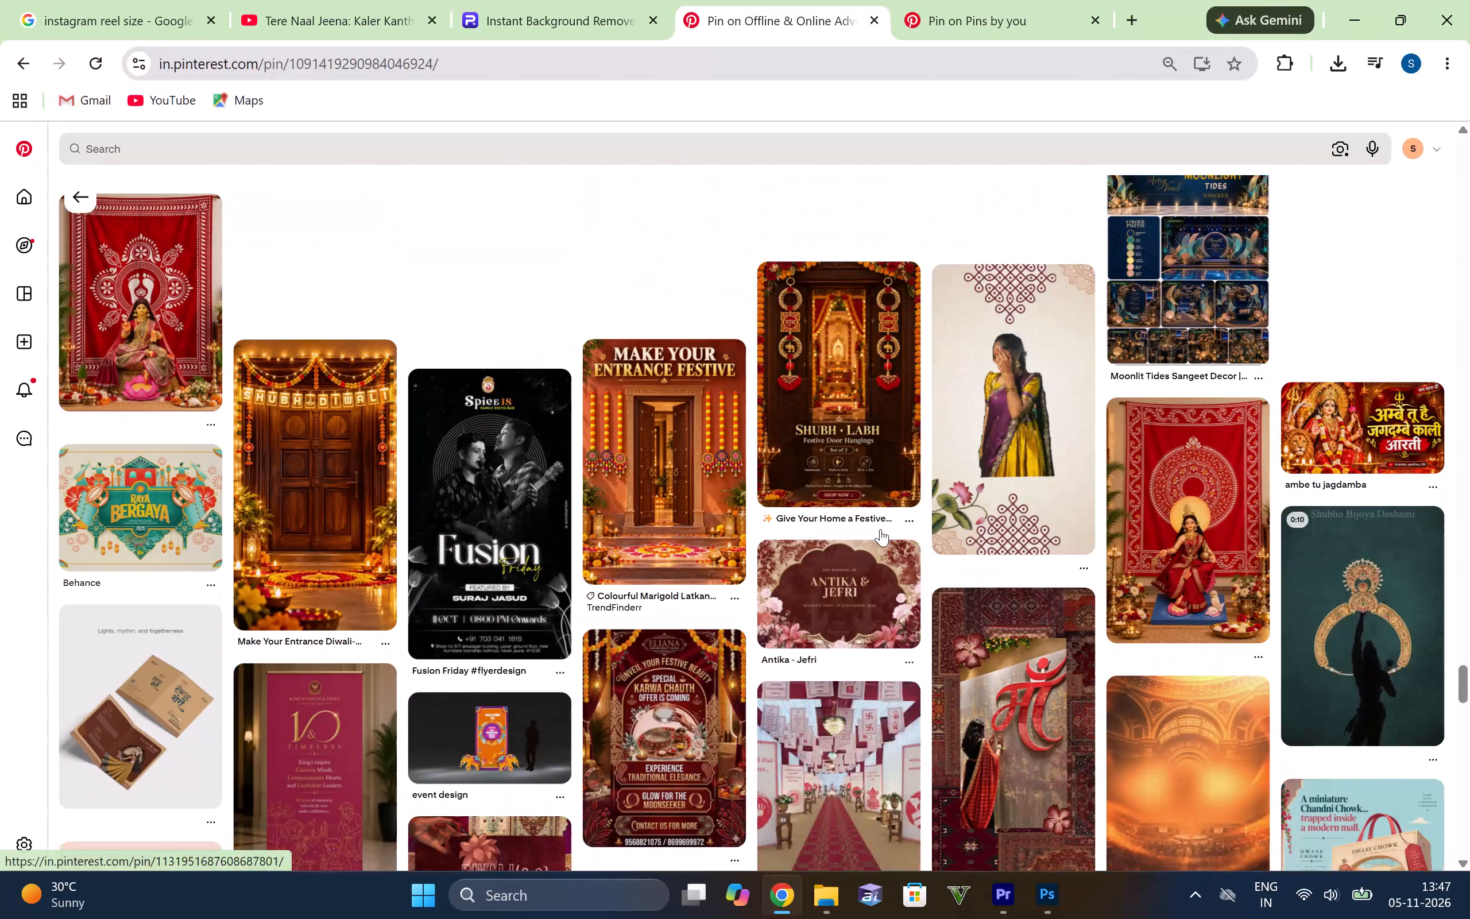
{"action": "scroll", "coordinate": [906, 489], "scroll_direction": "up", "scroll_amount": 7}
{"action": "scroll", "coordinate": [1023, 600], "scroll_direction": "up", "scroll_amount": 5}
{"action": "scroll", "coordinate": [1028, 520], "scroll_direction": "up", "scroll_amount": 6}
{"action": "scroll", "coordinate": [1024, 553], "scroll_direction": "down", "scroll_amount": 4}
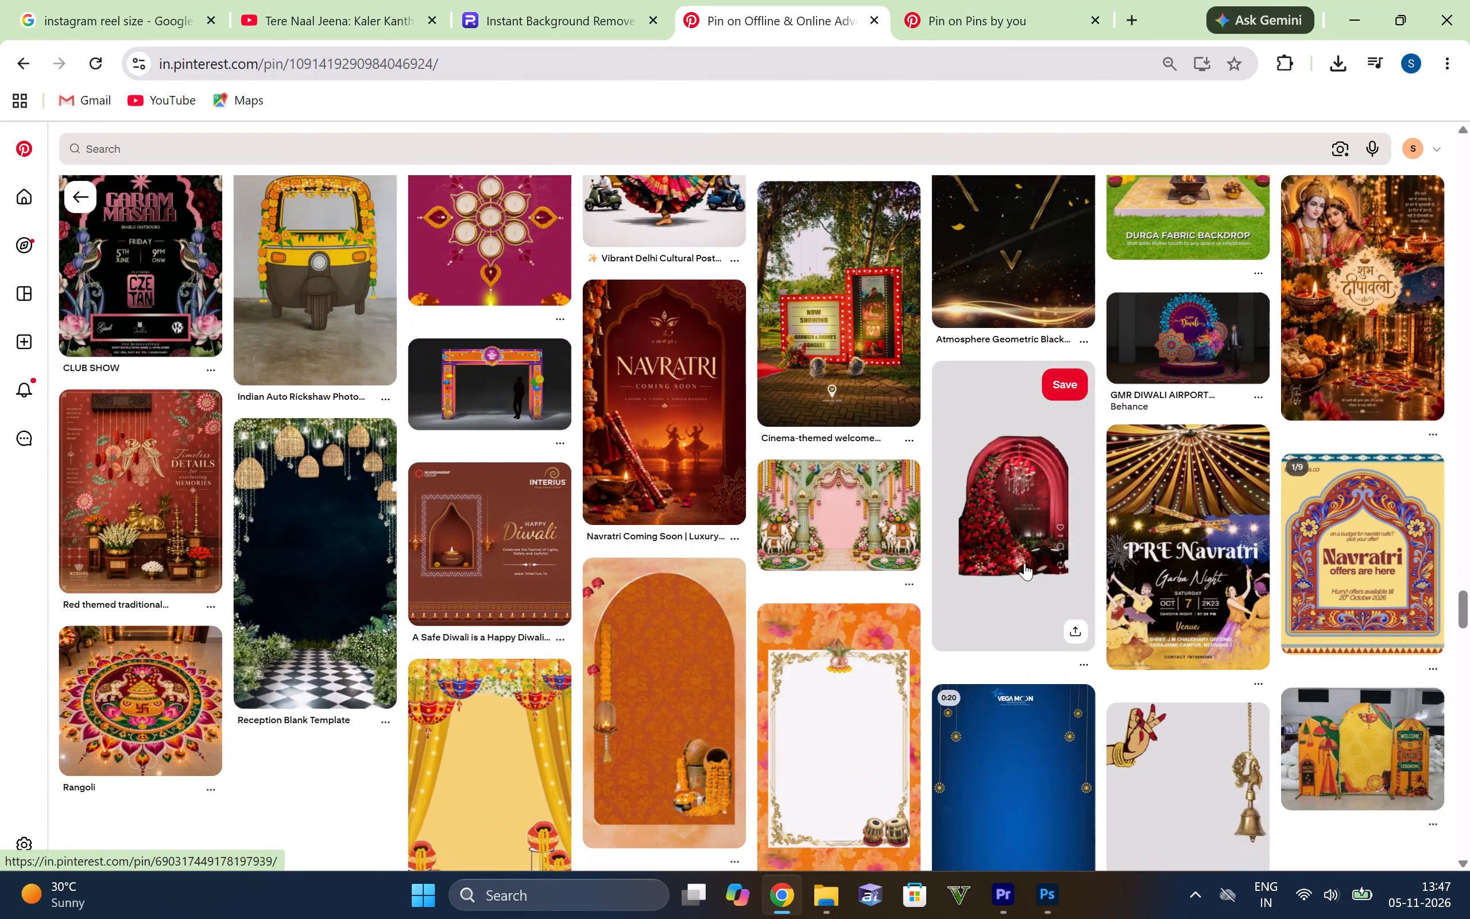
{"action": "scroll", "coordinate": [1009, 576], "scroll_direction": "down", "scroll_amount": 2}
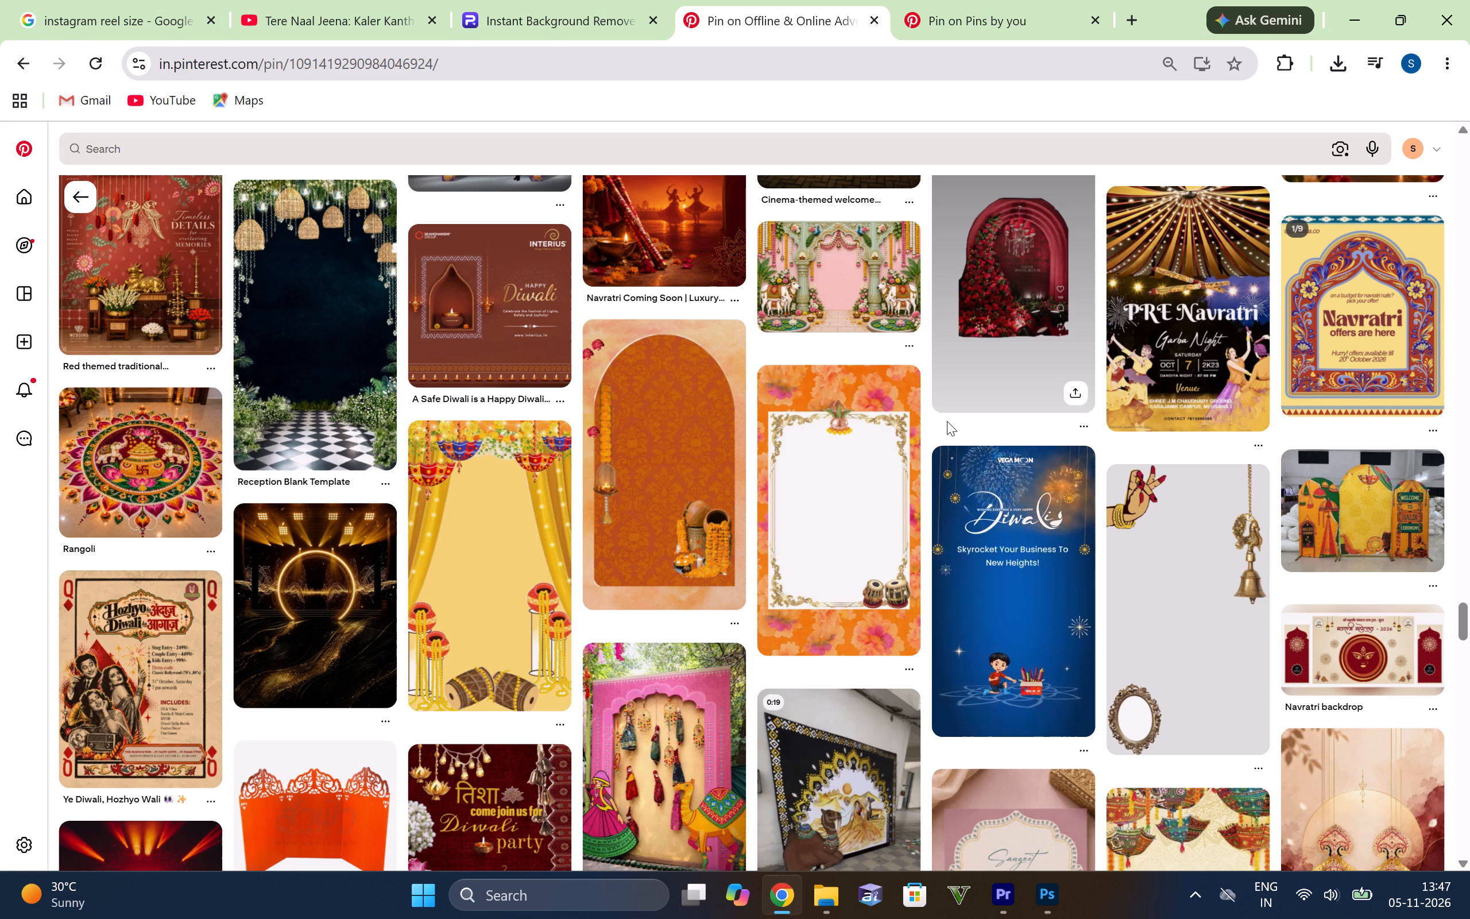
{"action": "scroll", "coordinate": [947, 421], "scroll_direction": "down", "scroll_amount": 2}
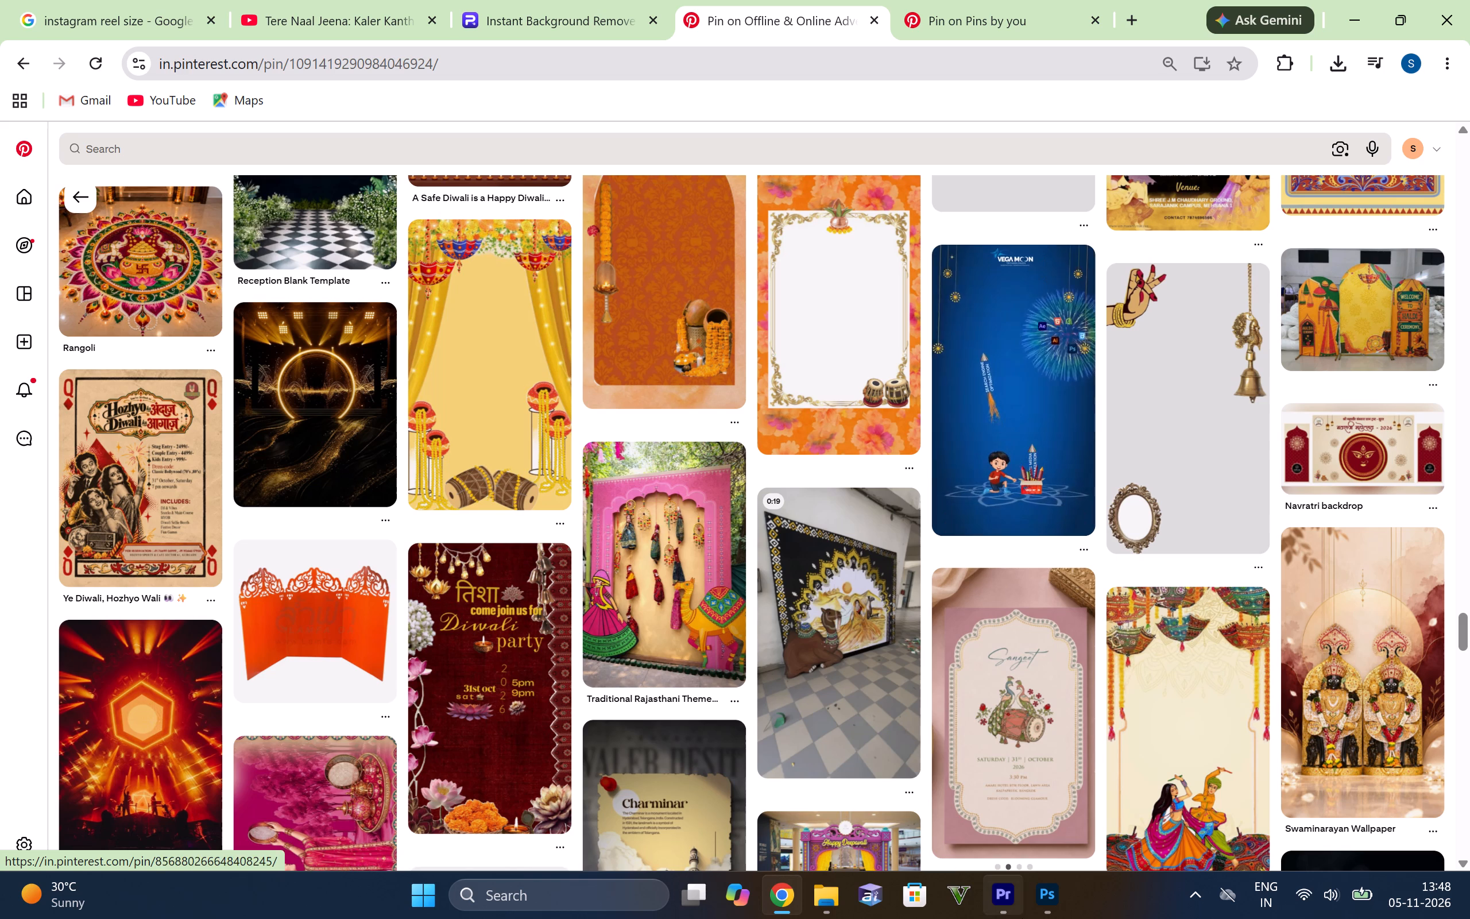
Switch to Photoshop to check the current Diwali poster layout, and return to Pinterest in Chrome.
{"action": "left_click", "coordinate": [1043, 898]}
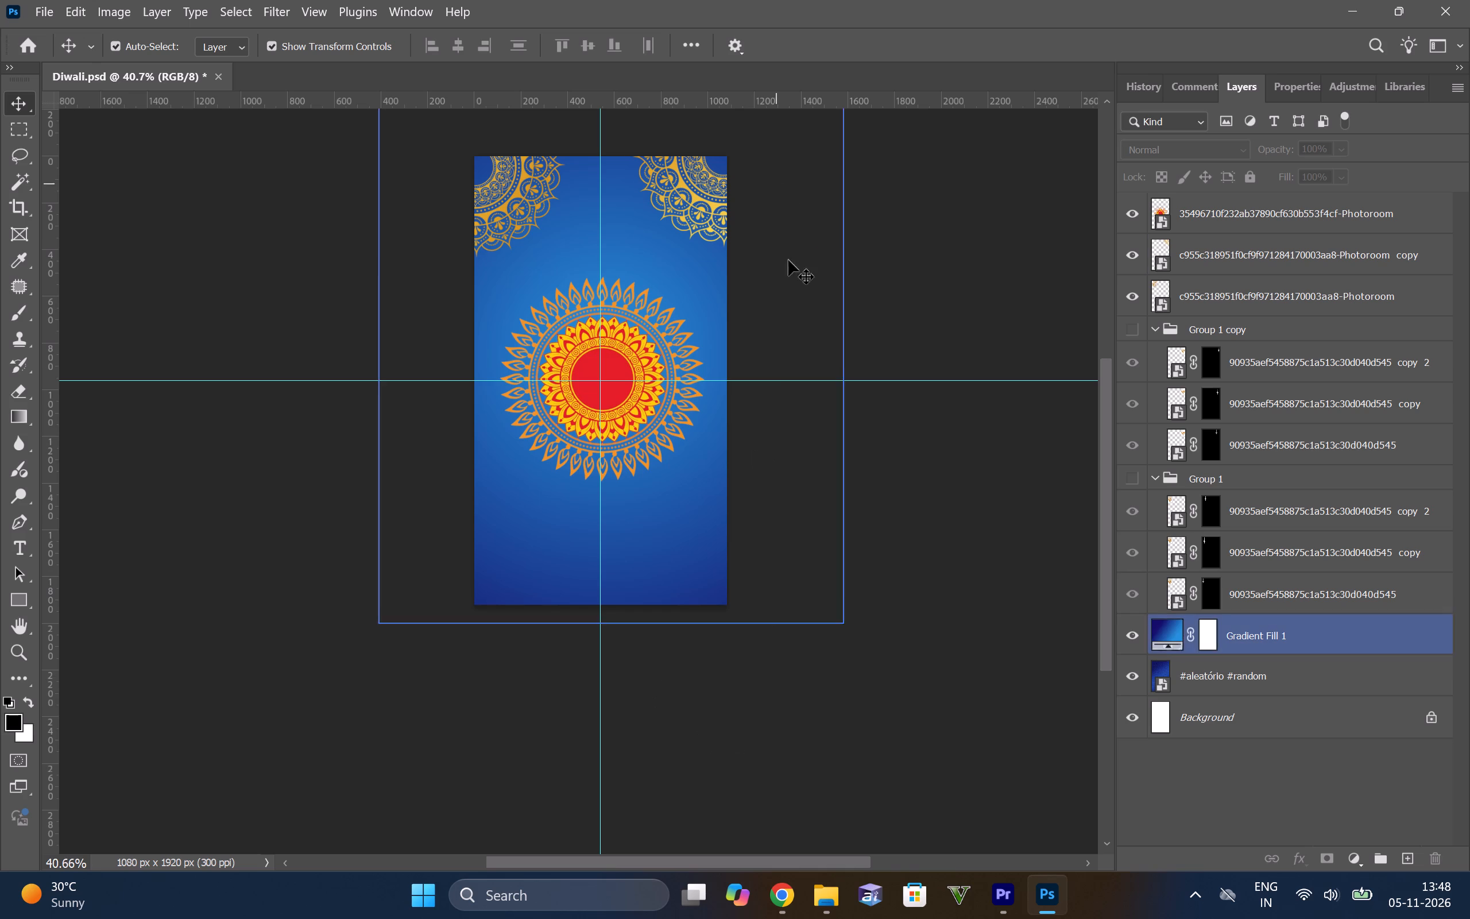
{"action": "left_click", "coordinate": [774, 895]}
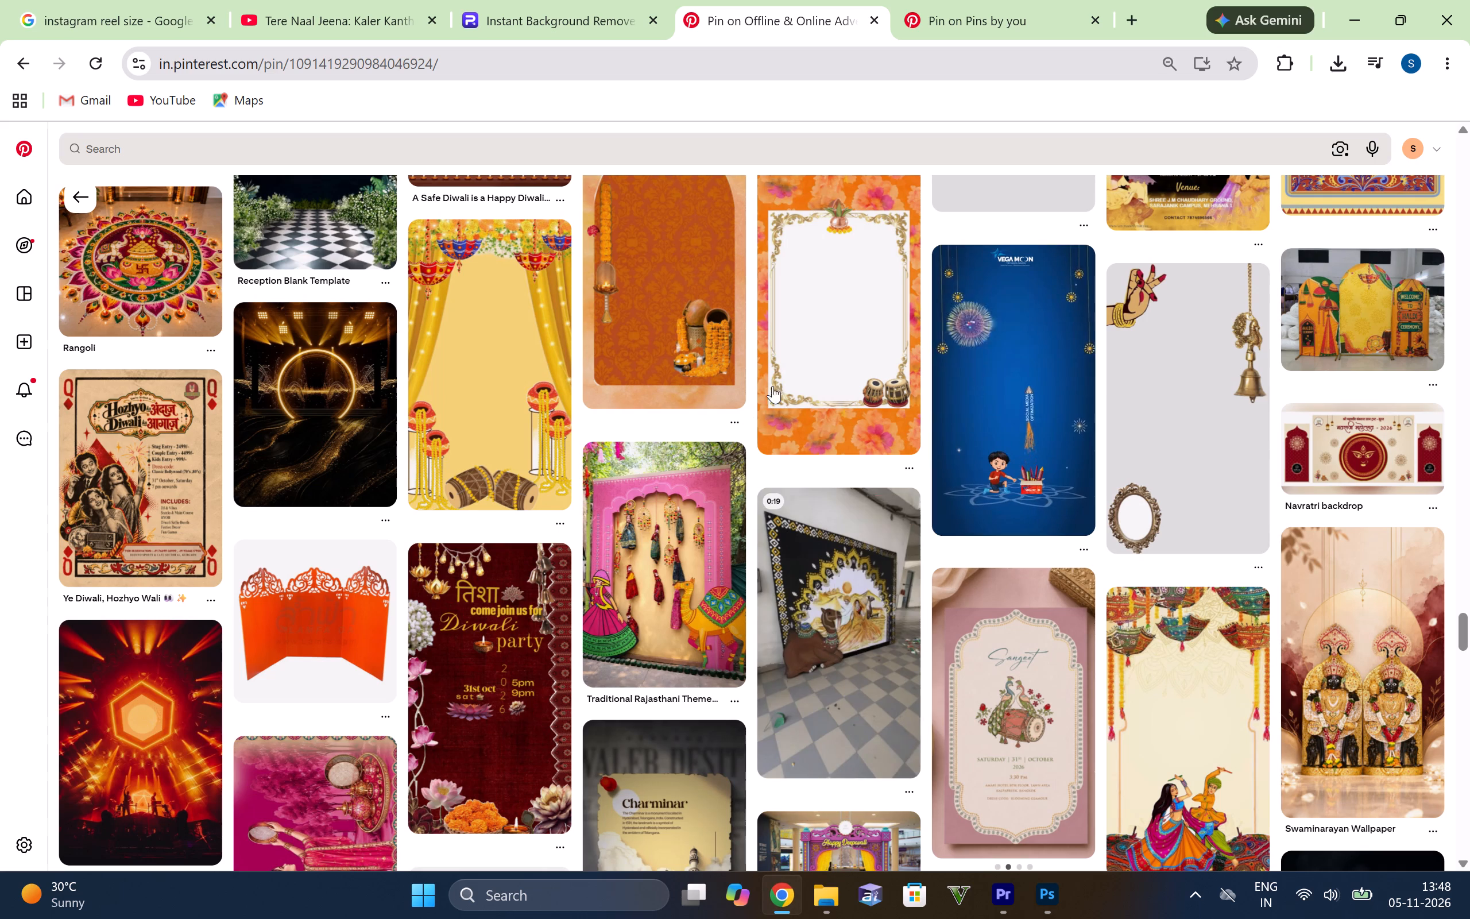
Search Pinterest for "diya" and browse the results for a lamp image suited to the poster.
{"action": "left_click", "coordinate": [280, 151]}
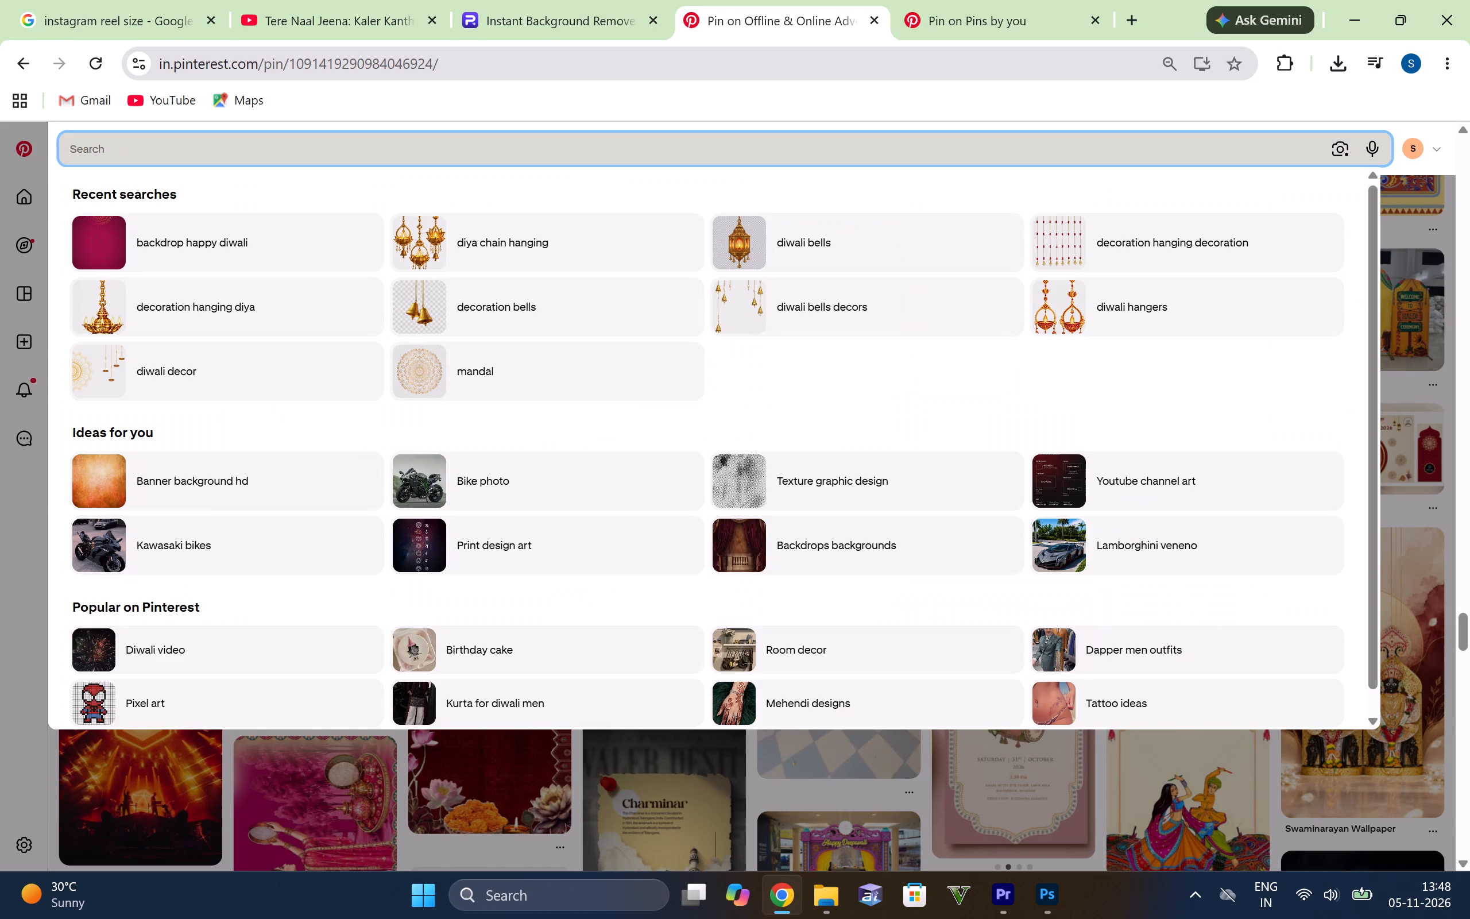
{"action": "type", "text": "di"}
{"action": "type", "text": "ya"}
{"action": "key", "text": "Return"}
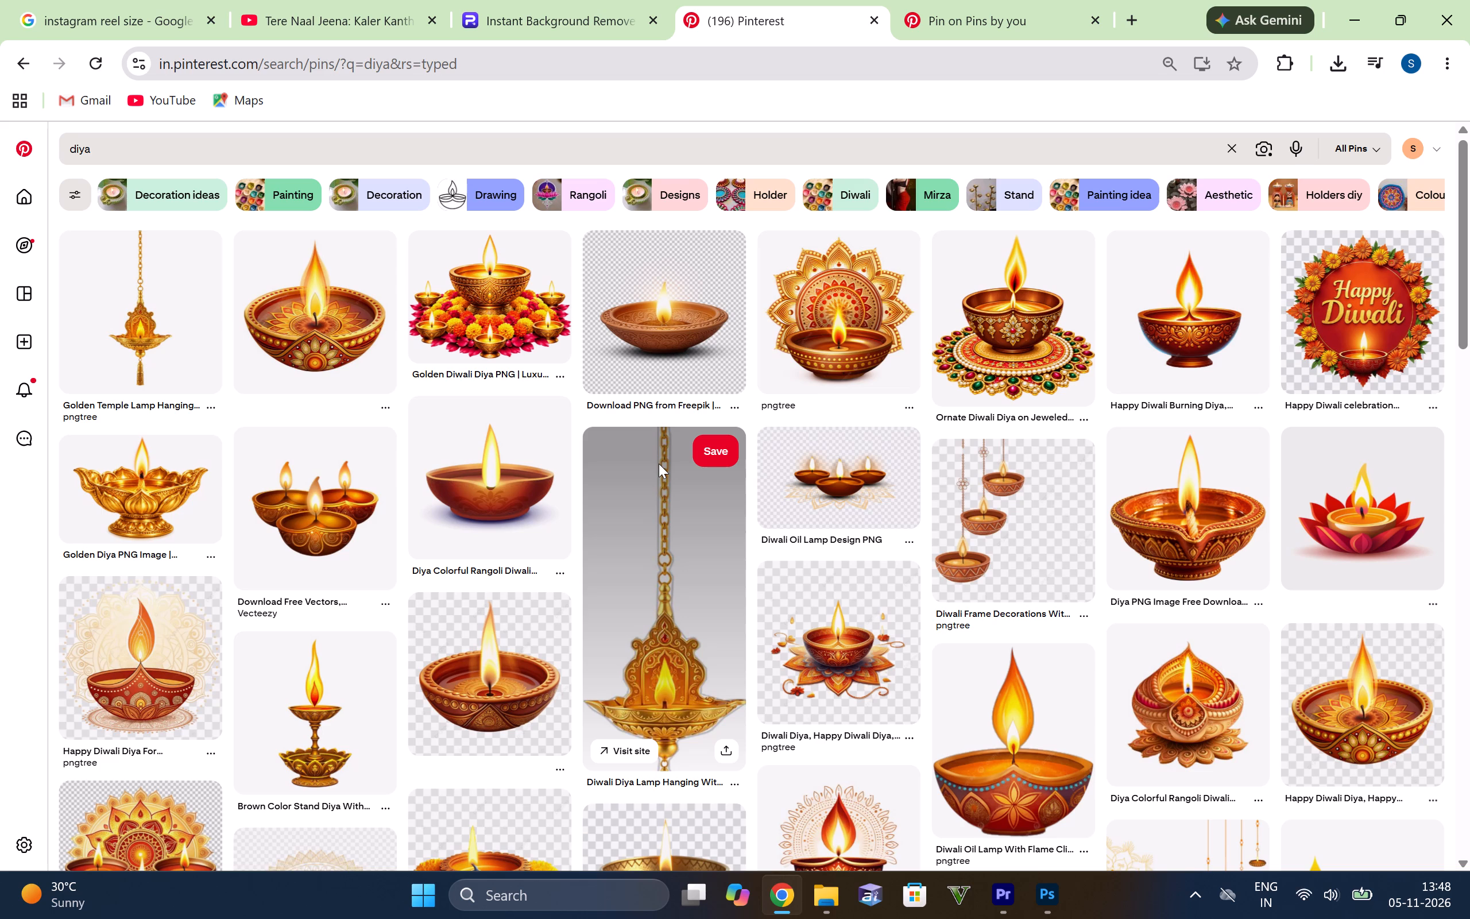
{"action": "scroll", "coordinate": [649, 464], "scroll_direction": "down", "scroll_amount": 6}
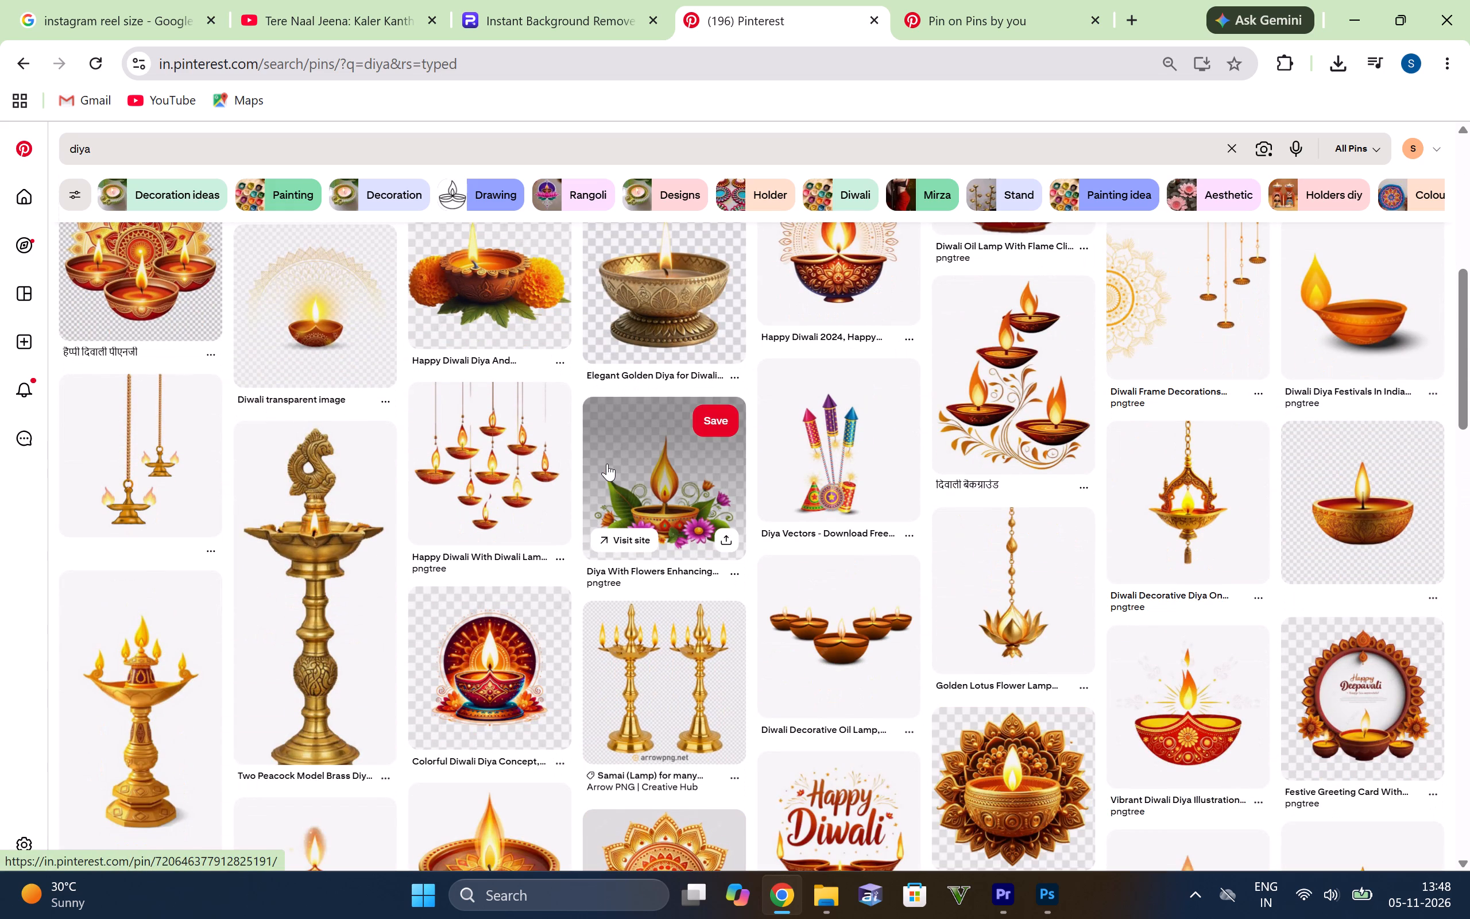
{"action": "scroll", "coordinate": [607, 464], "scroll_direction": "up", "scroll_amount": 5}
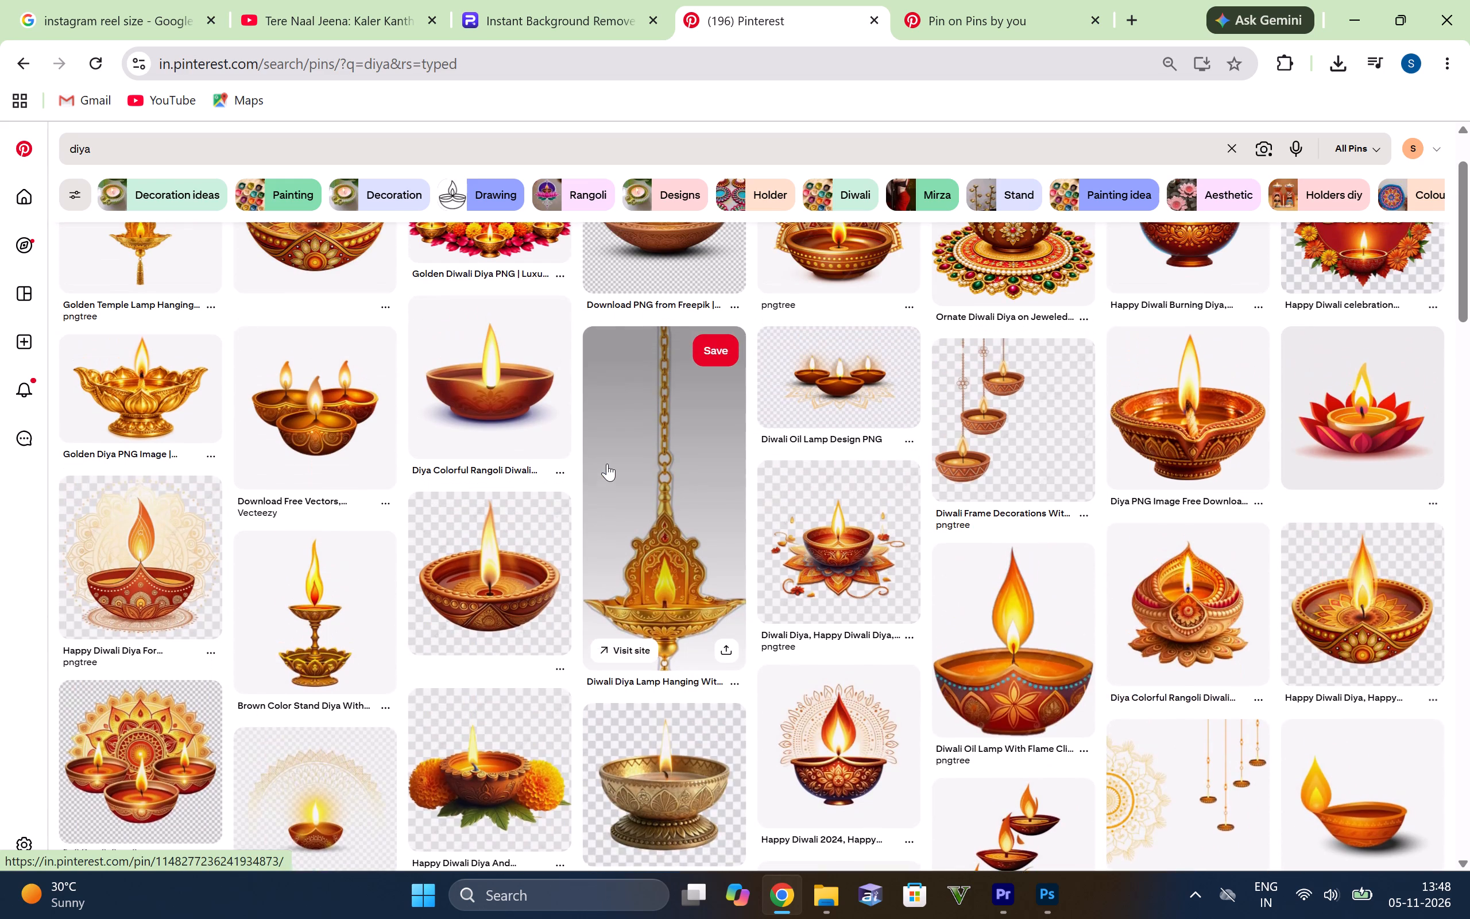
{"action": "scroll", "coordinate": [607, 464], "scroll_direction": "up", "scroll_amount": 9}
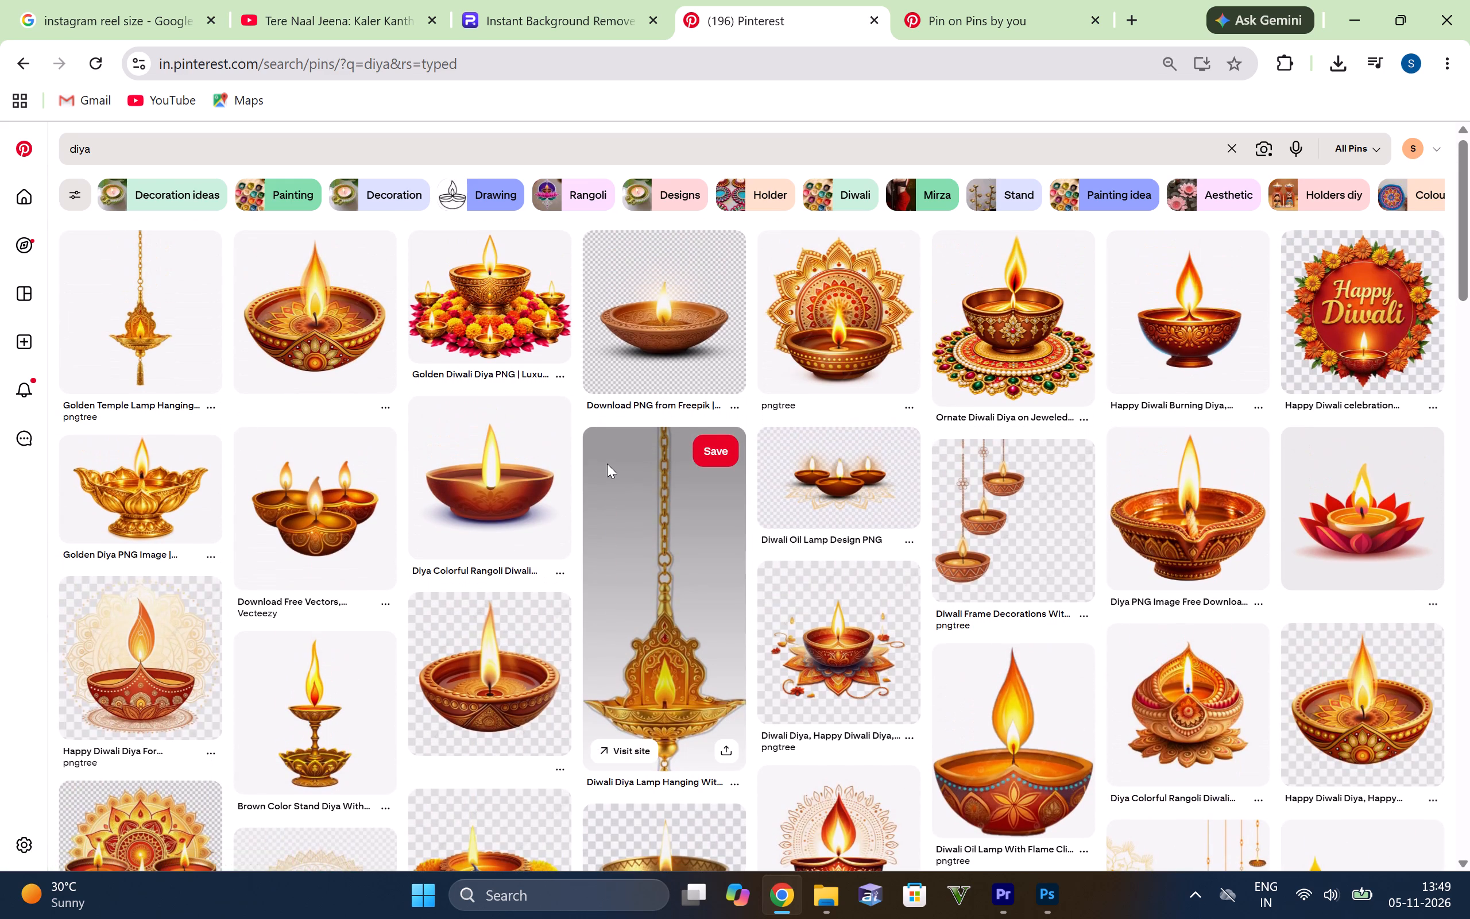
Save the lit diya with red lotus petals as a PNG image in the Downloads folder.
{"action": "right_click", "coordinate": [1315, 488]}
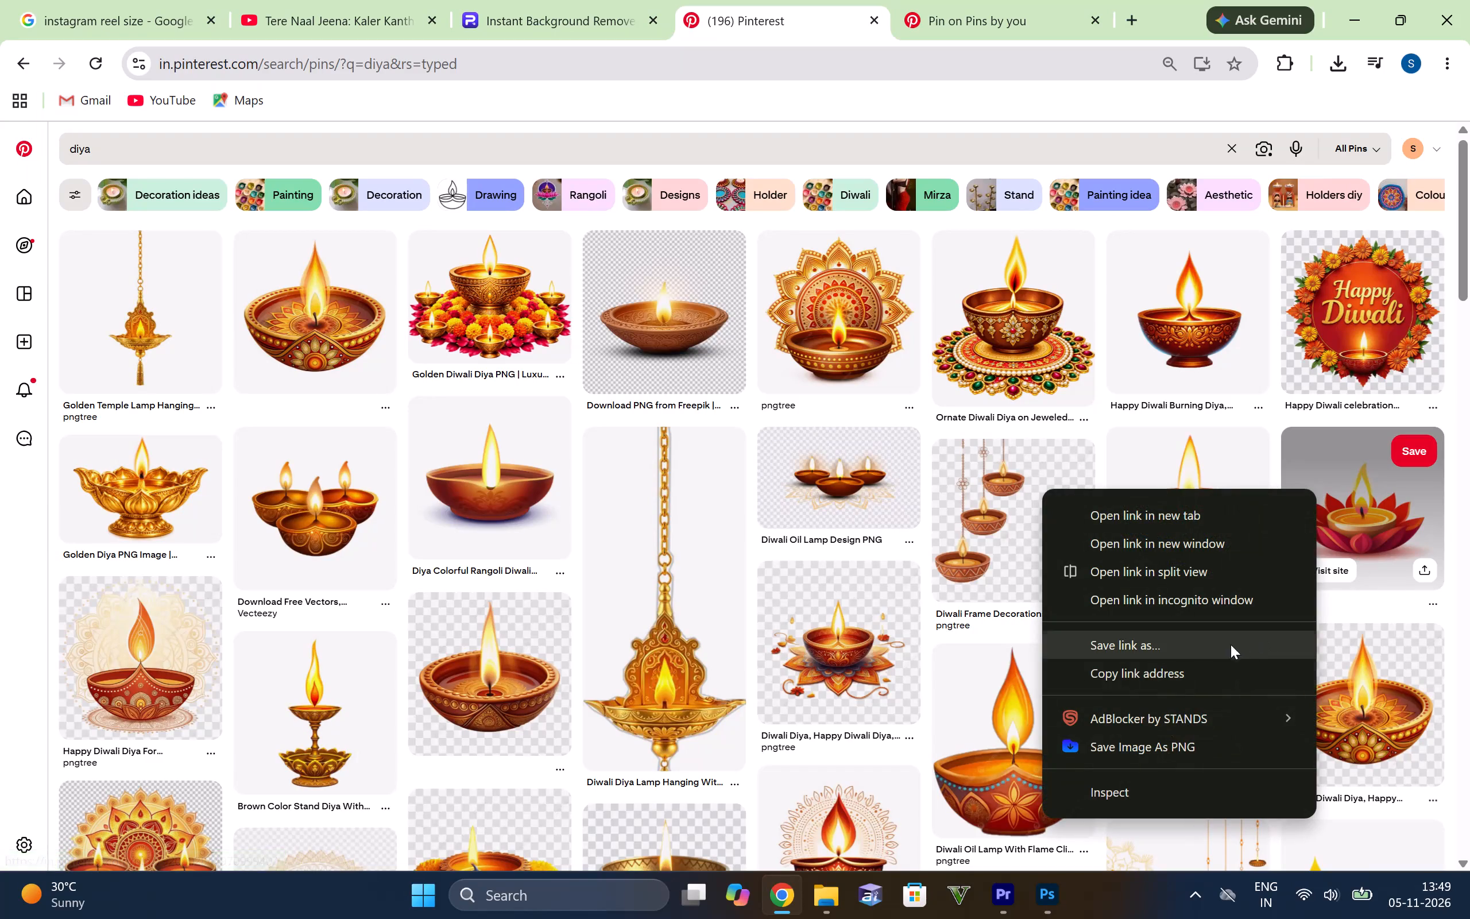
{"action": "left_click", "coordinate": [1167, 747]}
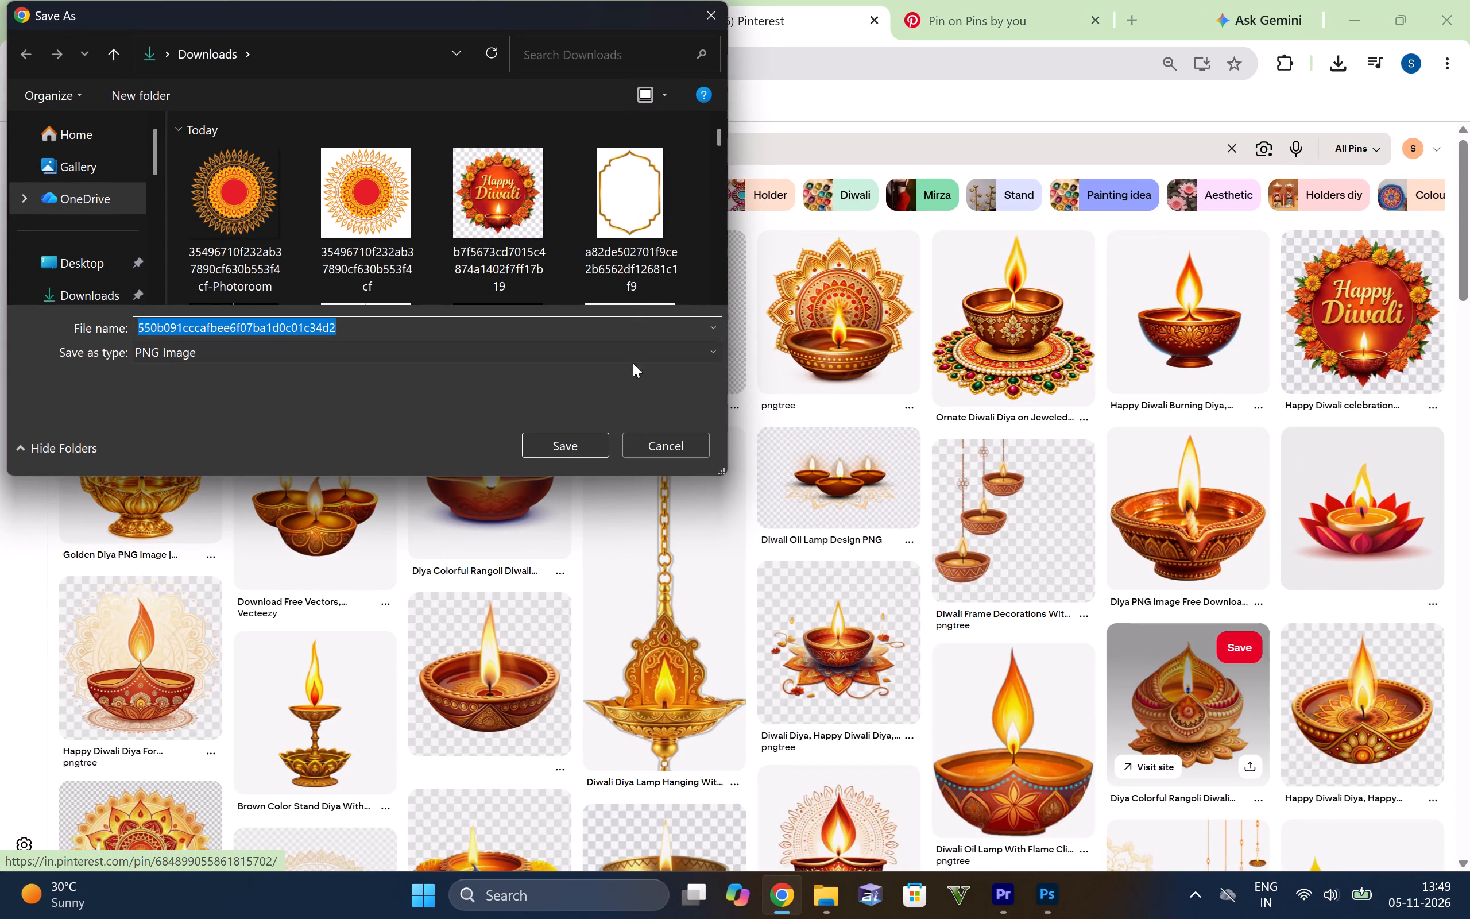
{"action": "left_click", "coordinate": [576, 445]}
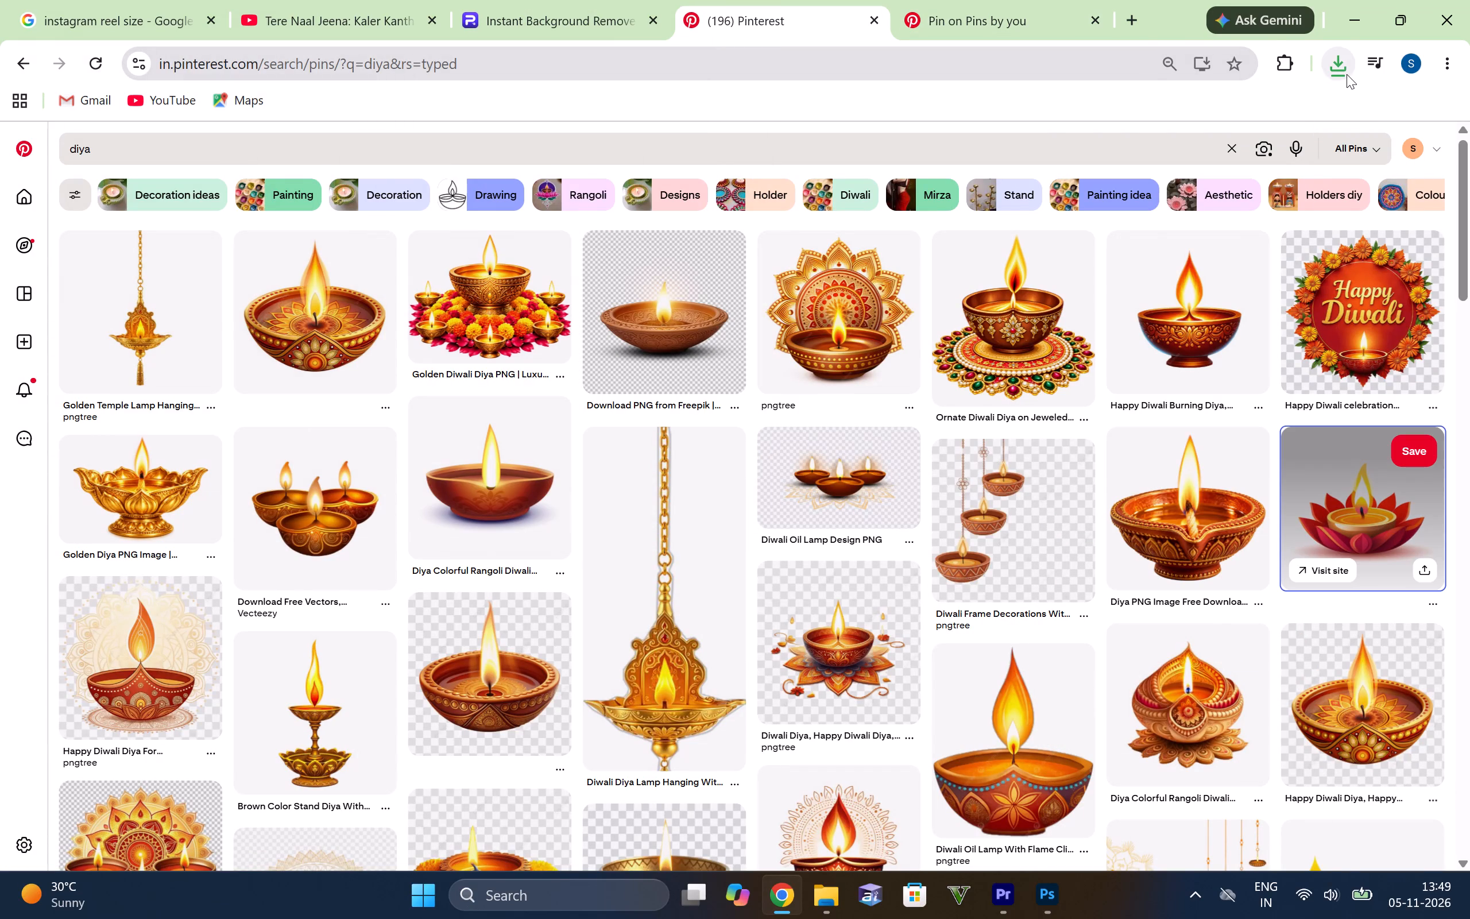
Place the downloaded red lotus diya PNG into the Diwali poster in Photoshop at its default fitted size.
{"action": "left_click", "coordinate": [1347, 74]}
{"action": "left_click_drag", "start_coordinate": [1187, 158], "coordinate": [1024, 892]}
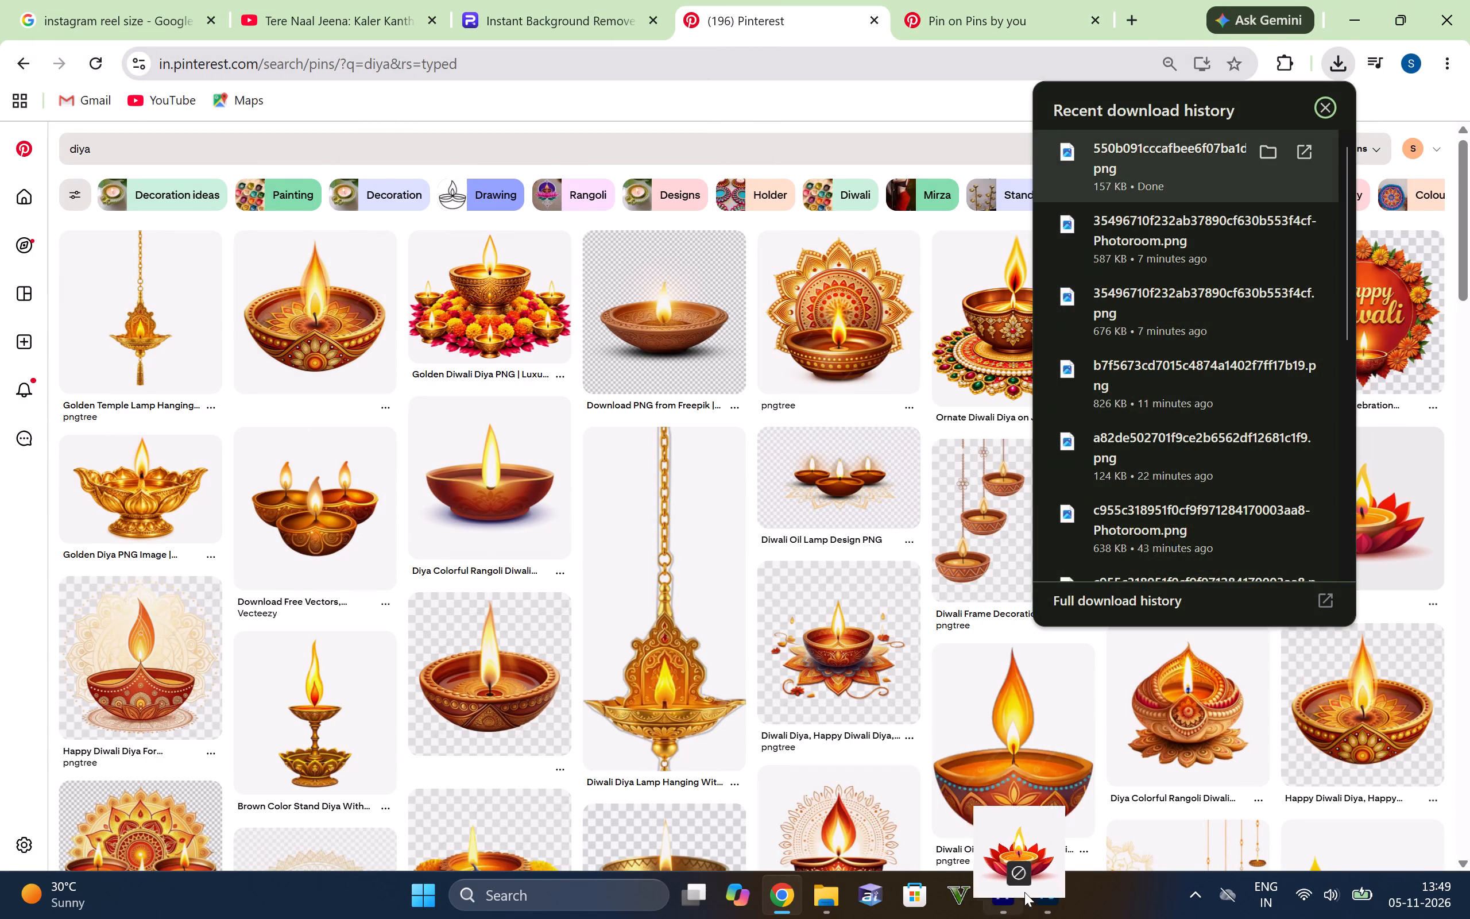
{"action": "left_click_drag", "start_coordinate": [1024, 892], "coordinate": [608, 370]}
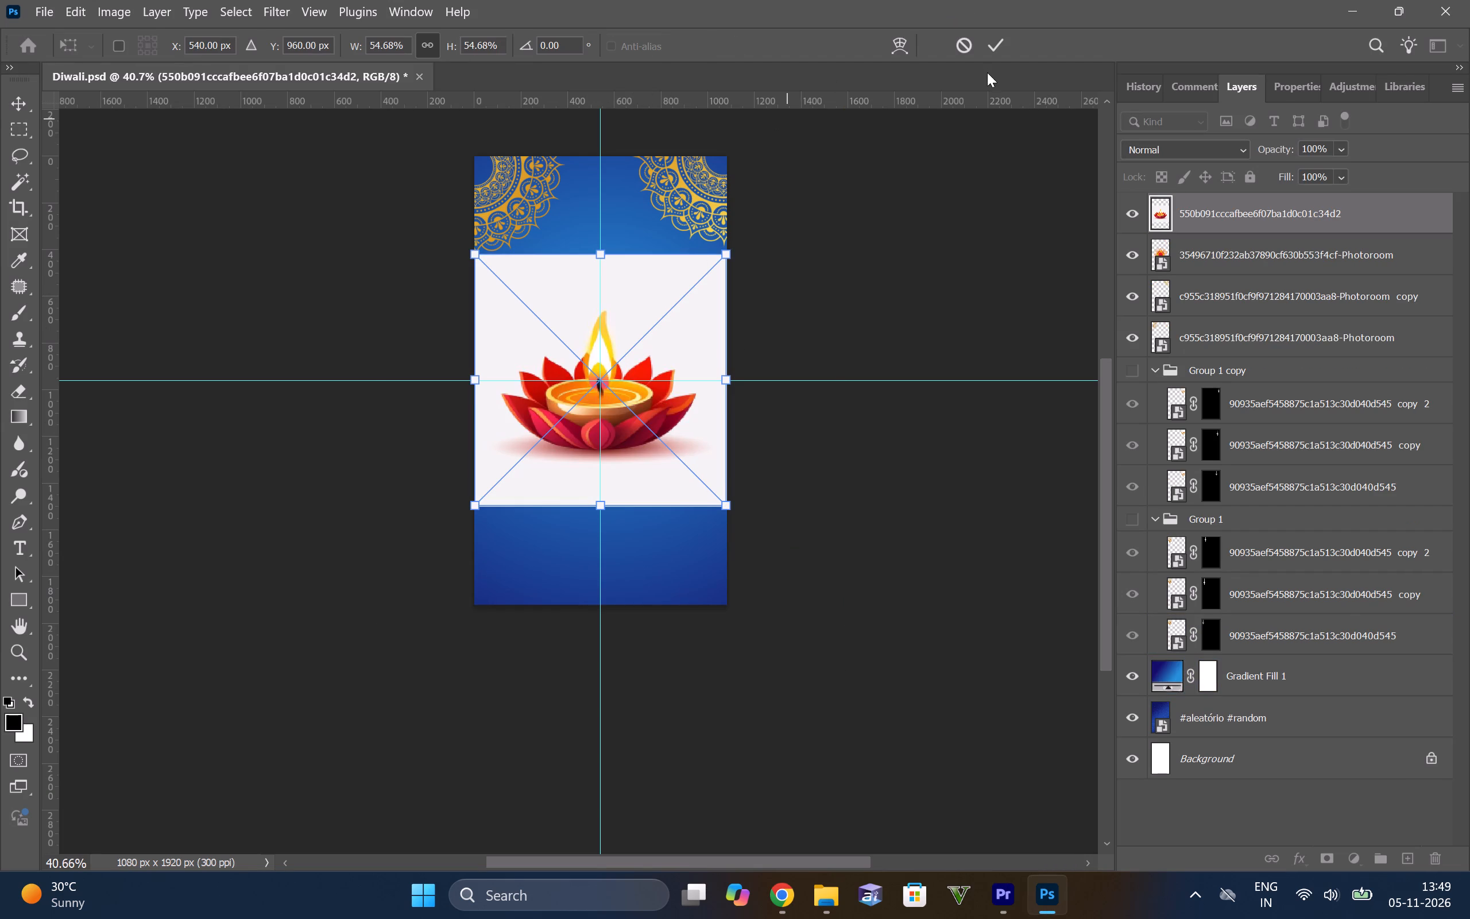
{"action": "left_click", "coordinate": [995, 52]}
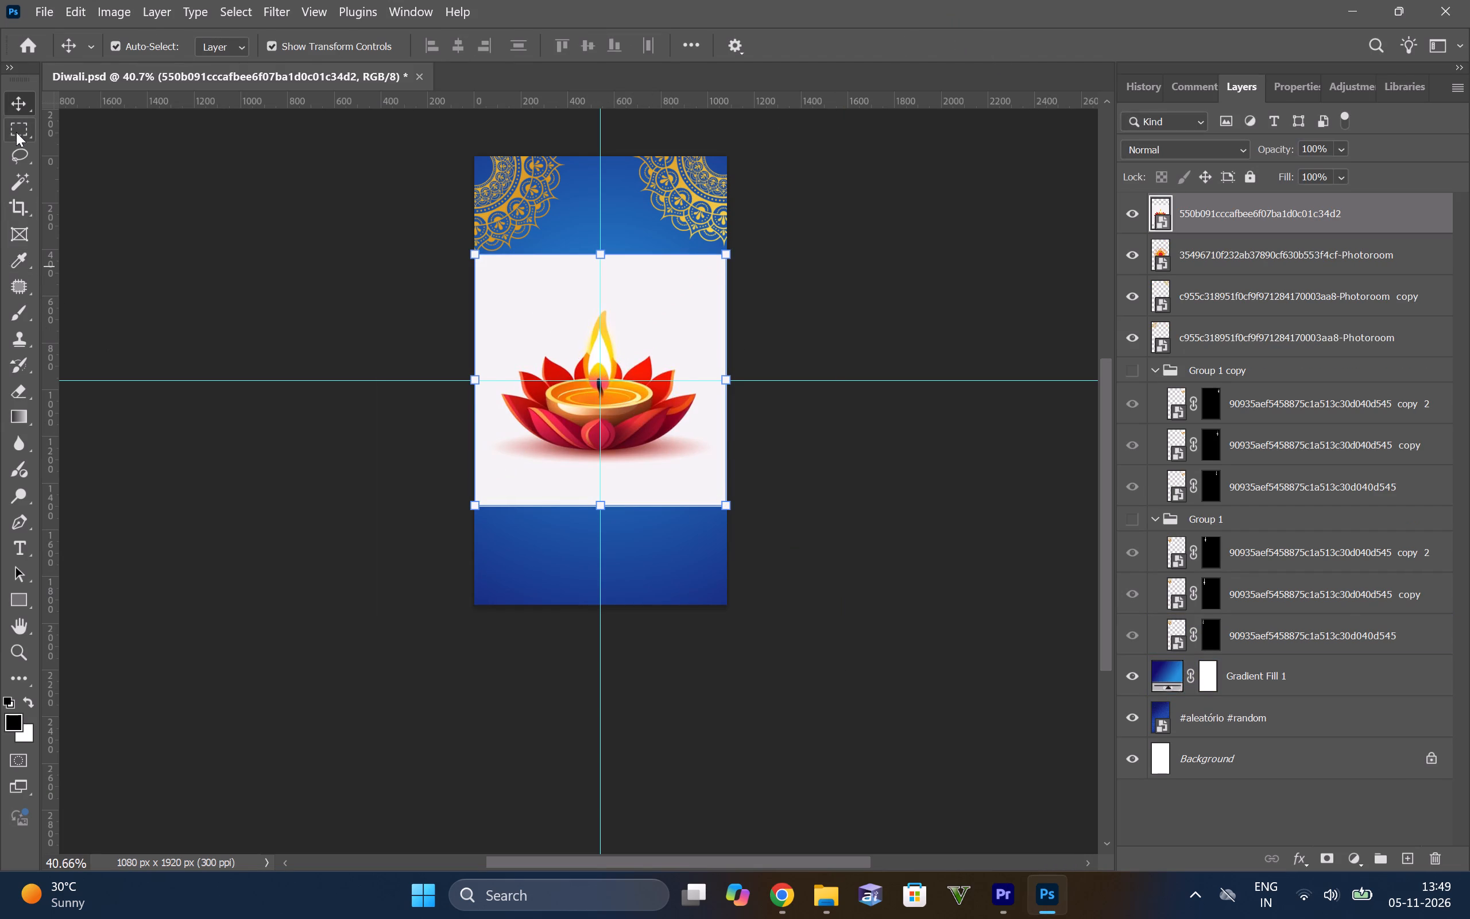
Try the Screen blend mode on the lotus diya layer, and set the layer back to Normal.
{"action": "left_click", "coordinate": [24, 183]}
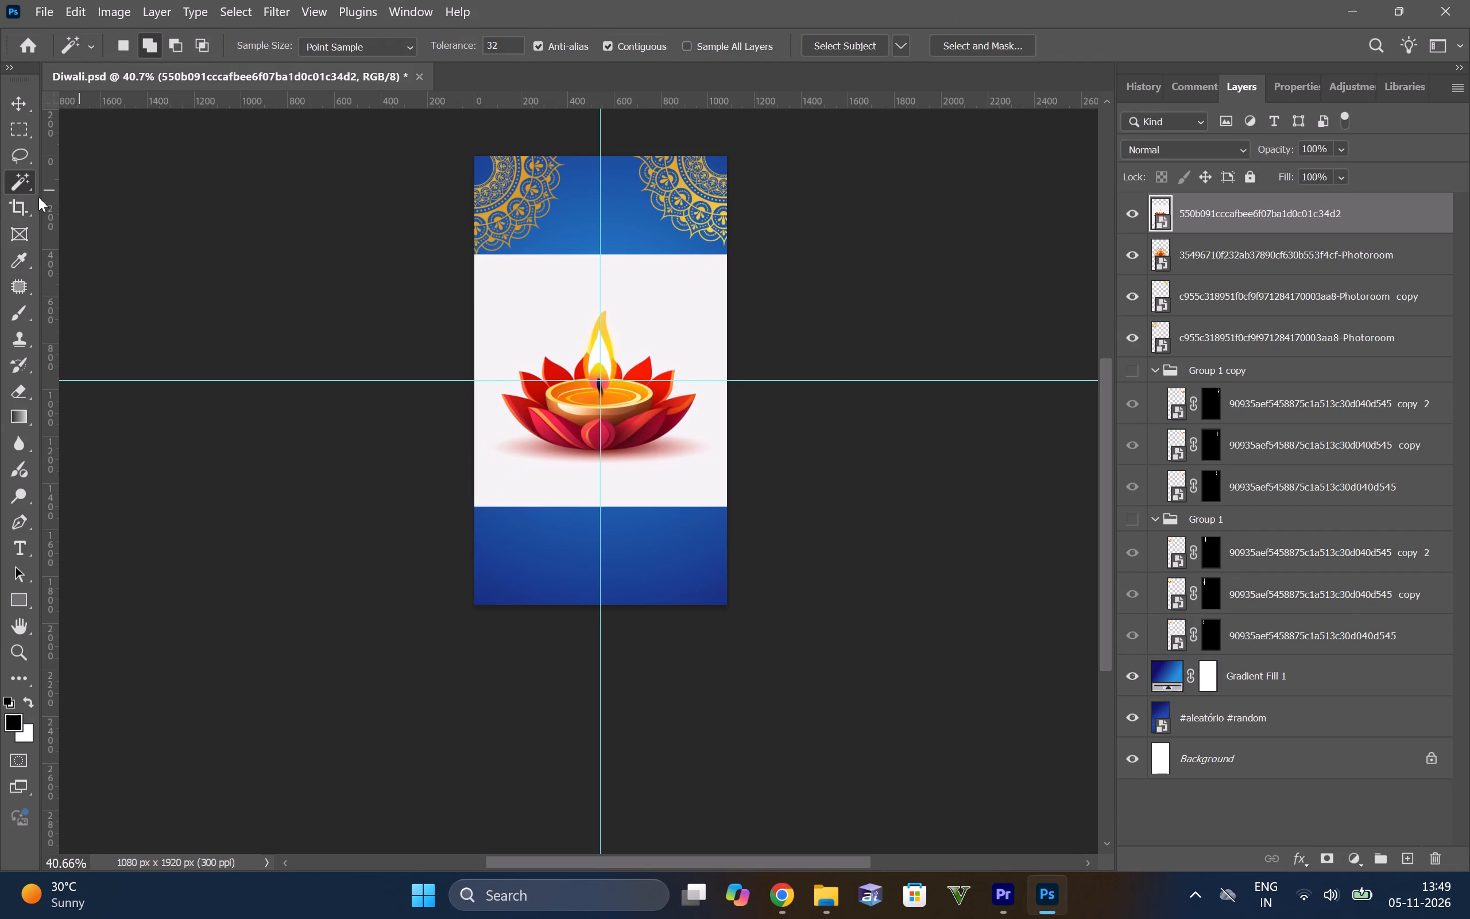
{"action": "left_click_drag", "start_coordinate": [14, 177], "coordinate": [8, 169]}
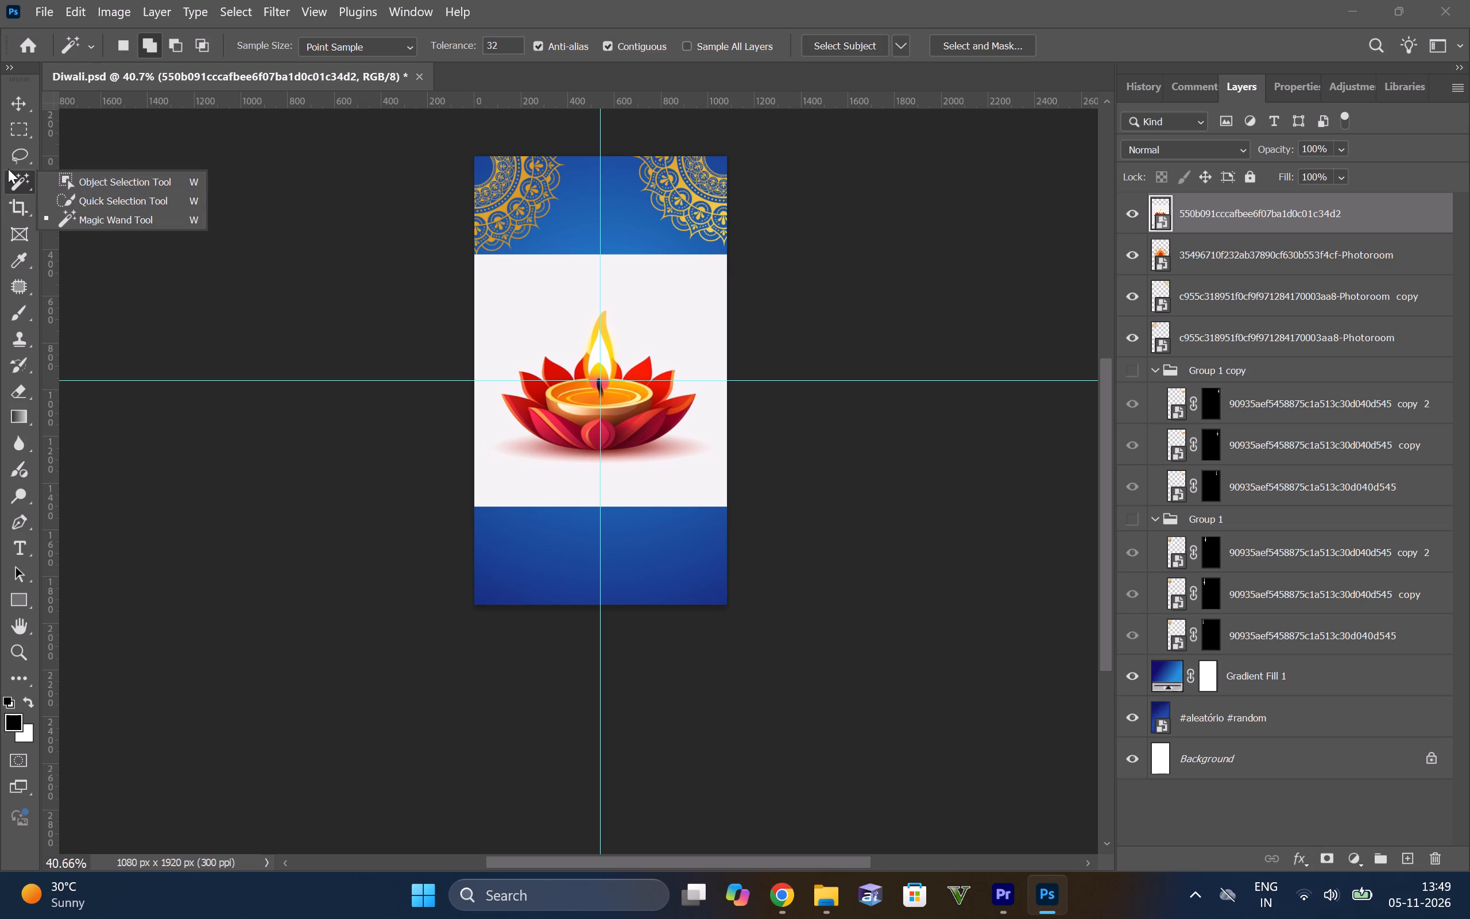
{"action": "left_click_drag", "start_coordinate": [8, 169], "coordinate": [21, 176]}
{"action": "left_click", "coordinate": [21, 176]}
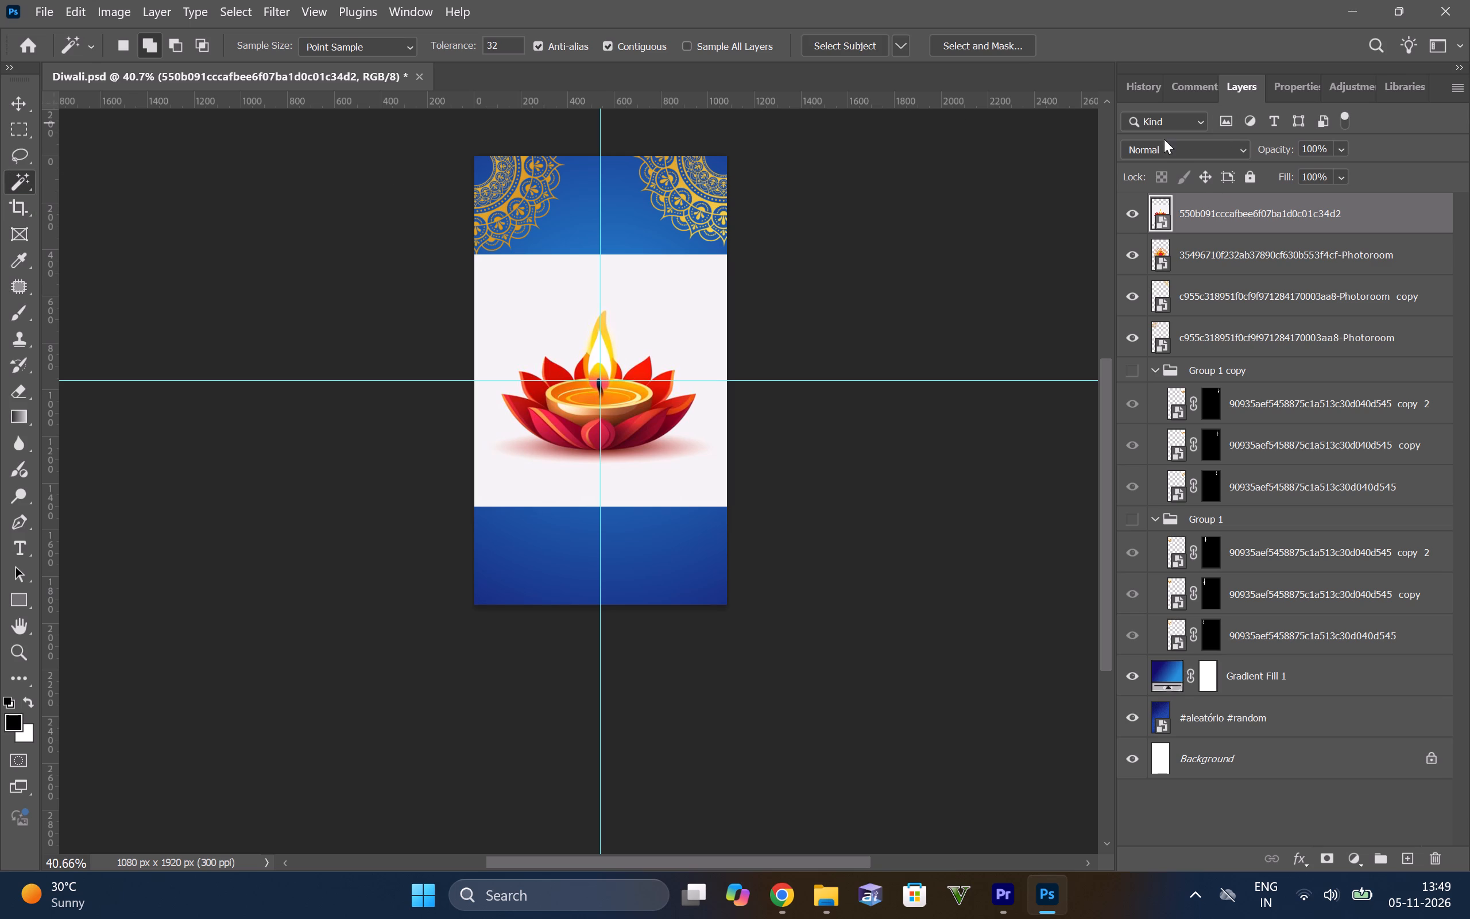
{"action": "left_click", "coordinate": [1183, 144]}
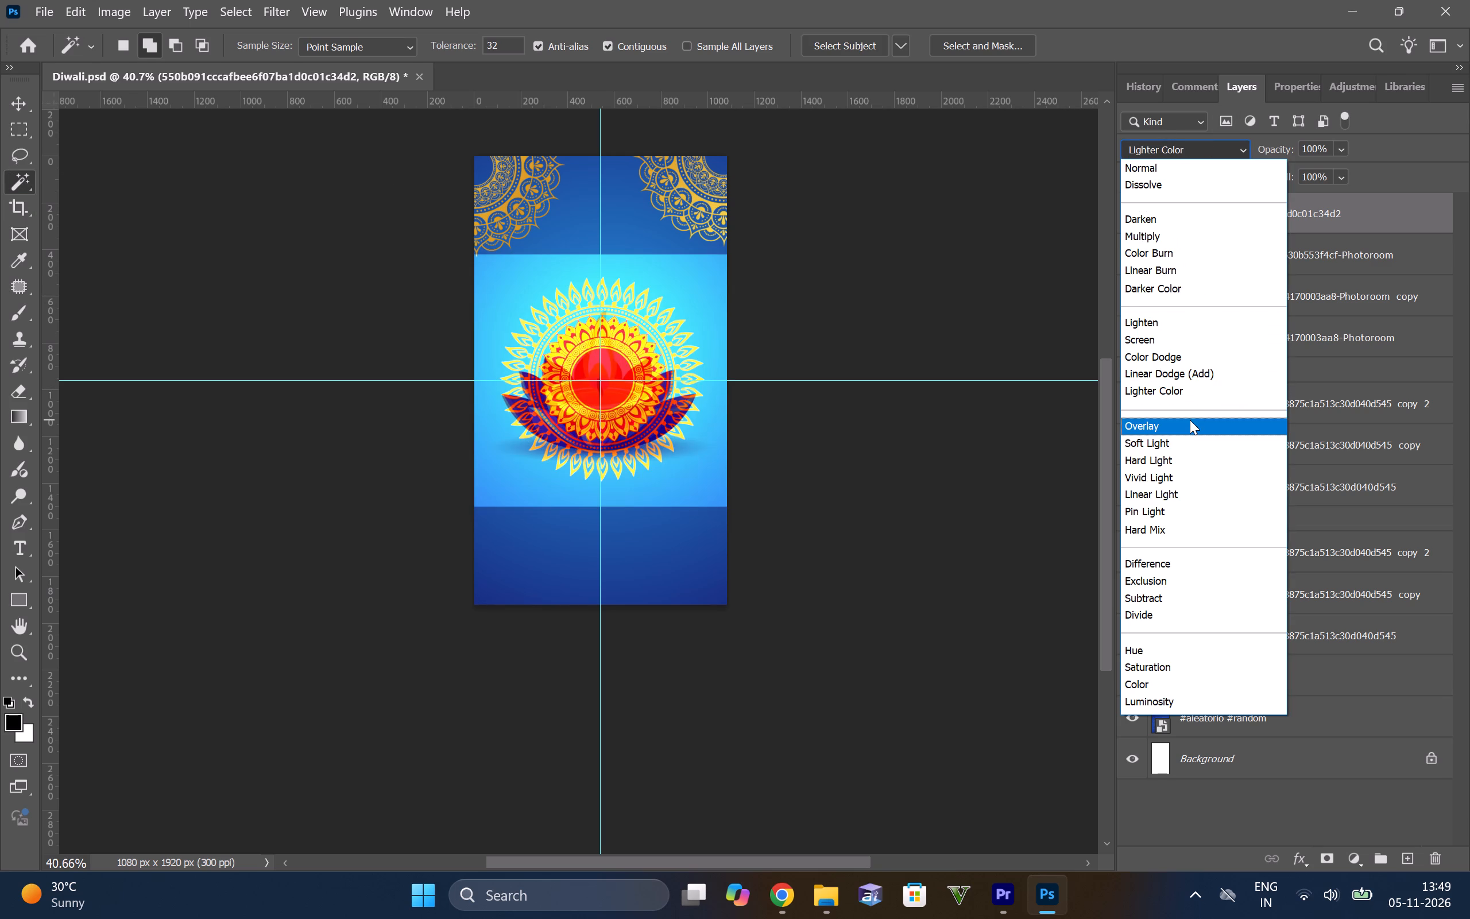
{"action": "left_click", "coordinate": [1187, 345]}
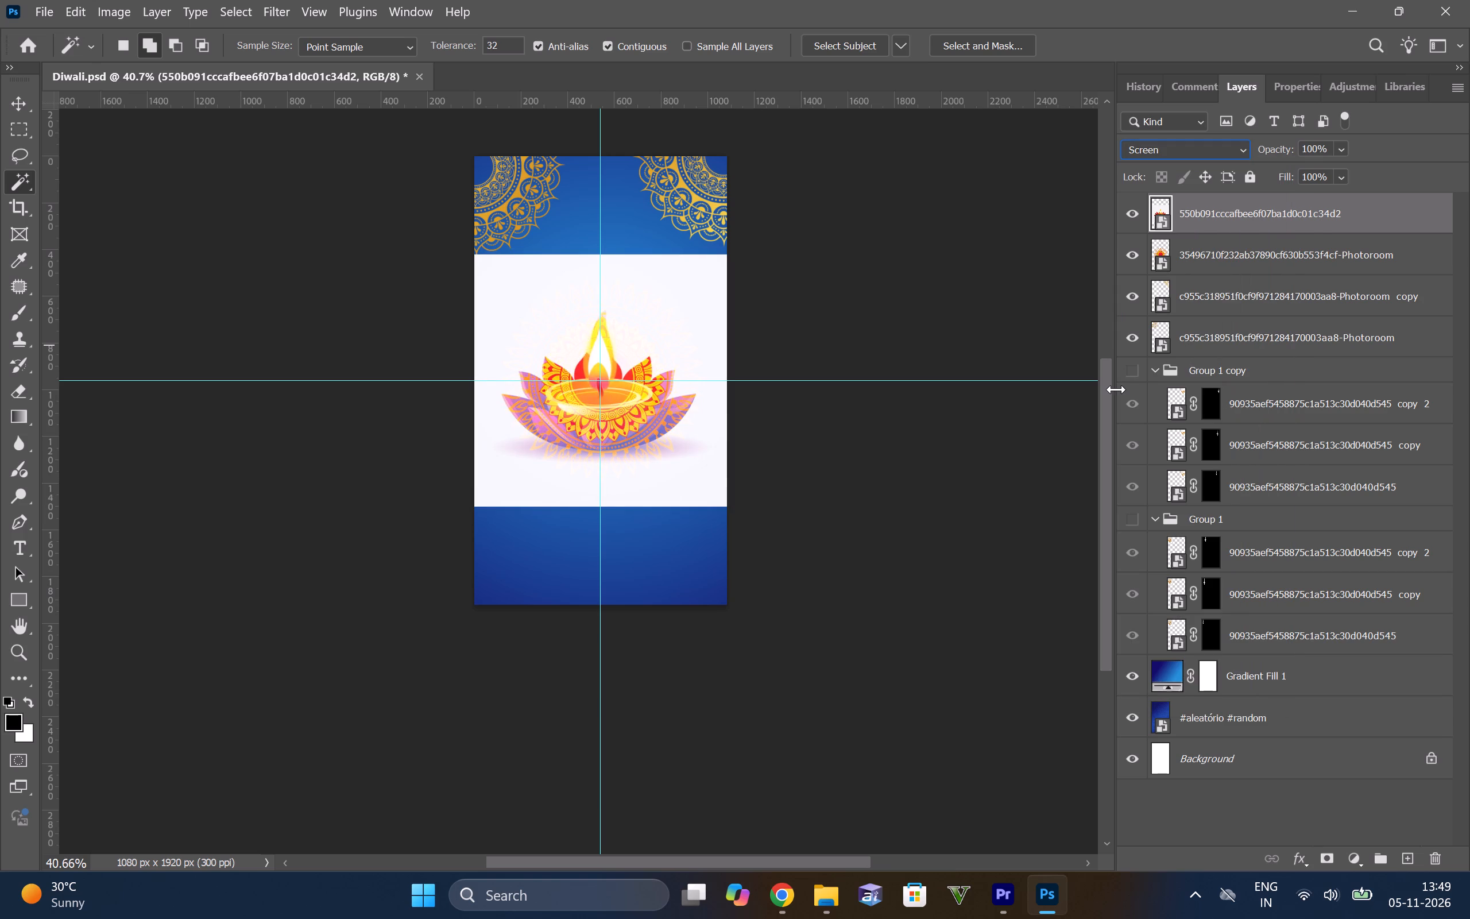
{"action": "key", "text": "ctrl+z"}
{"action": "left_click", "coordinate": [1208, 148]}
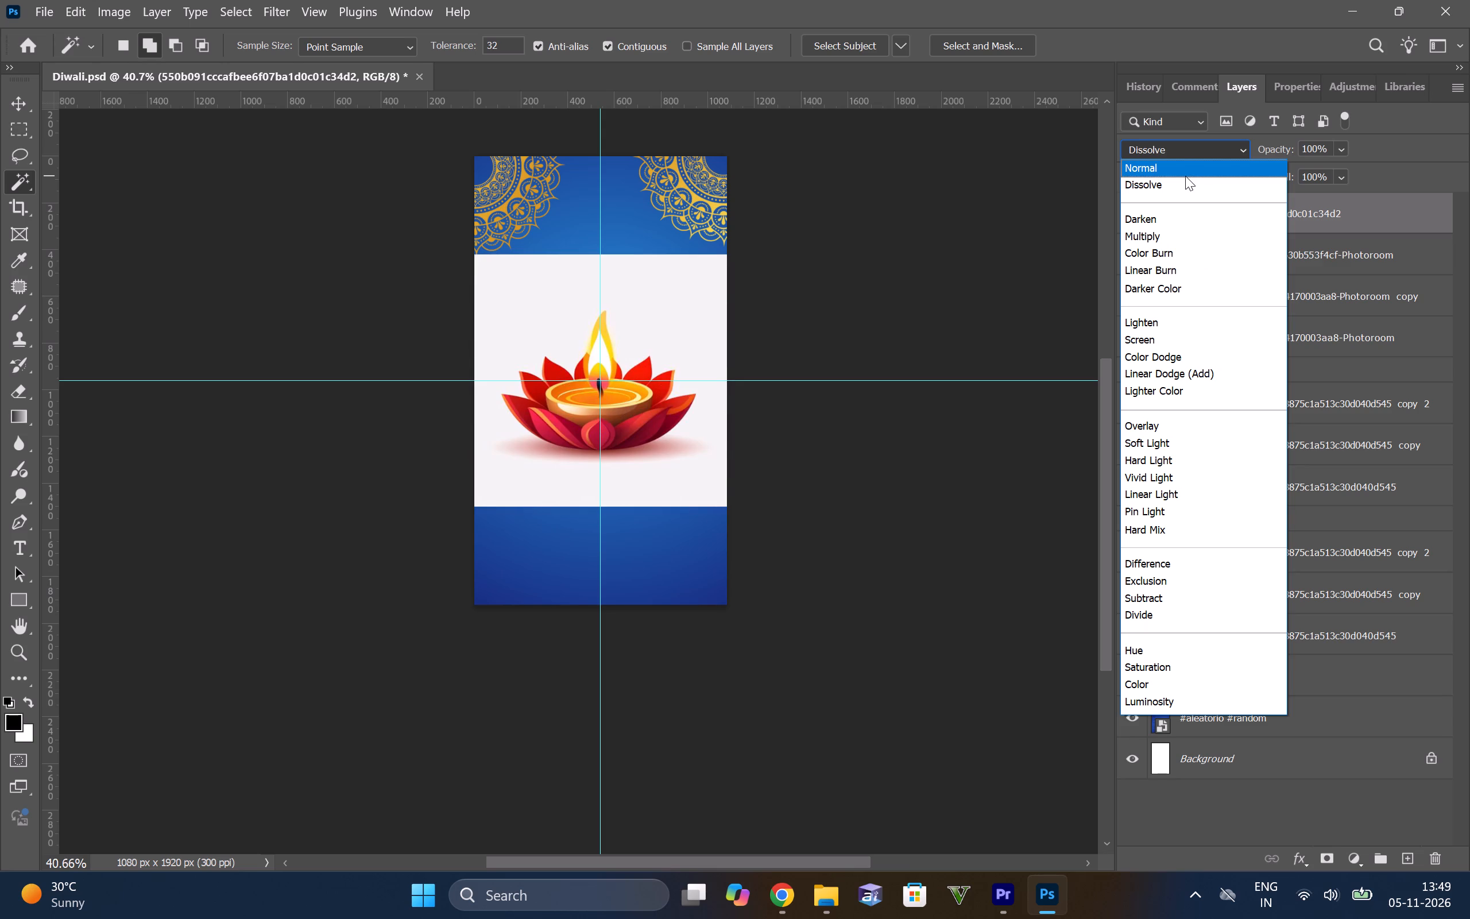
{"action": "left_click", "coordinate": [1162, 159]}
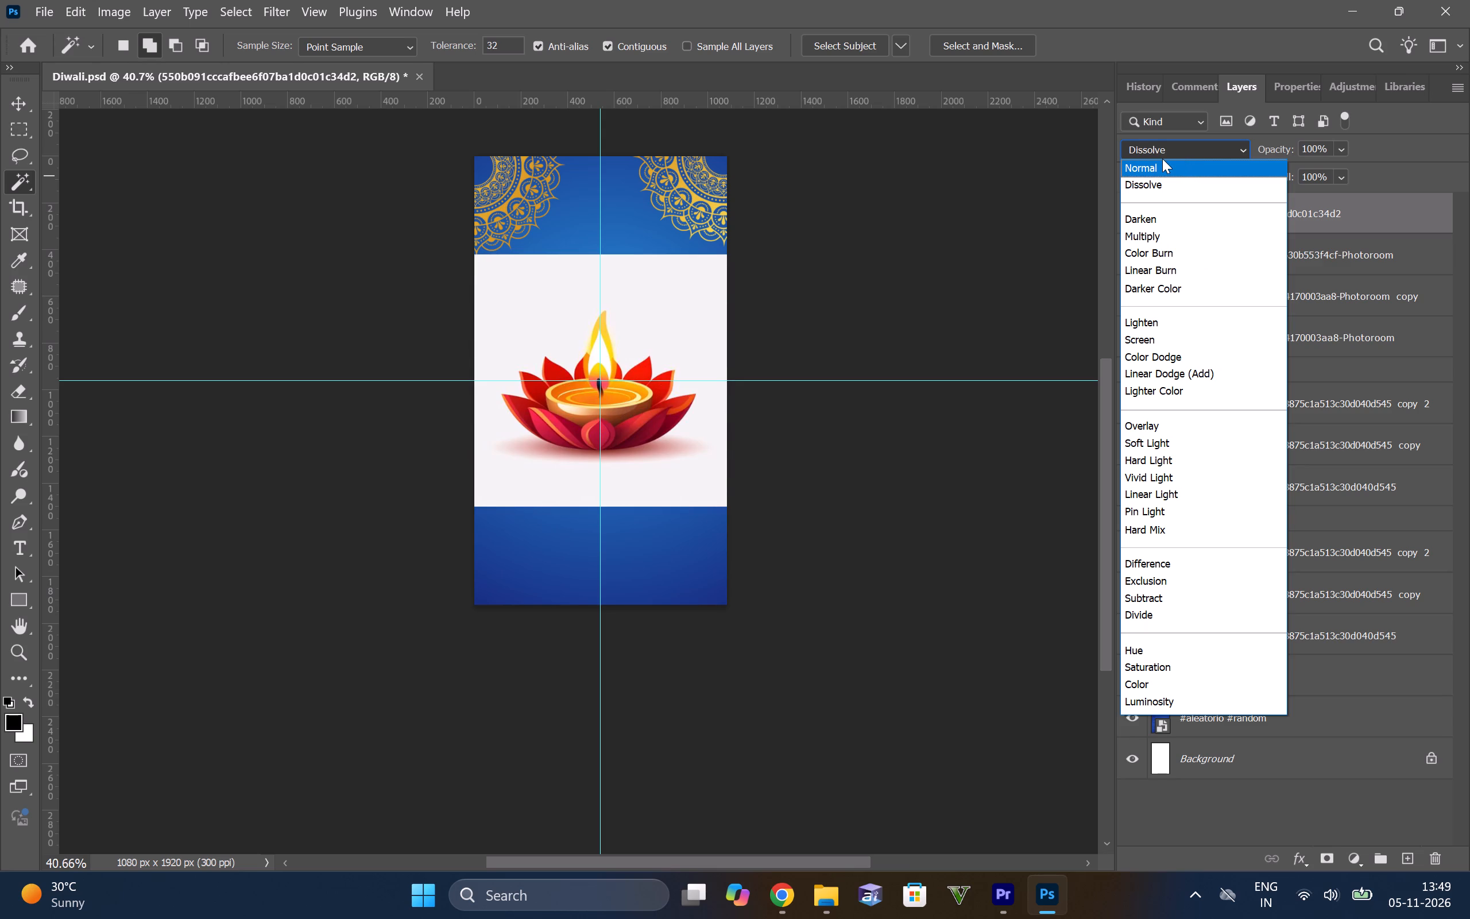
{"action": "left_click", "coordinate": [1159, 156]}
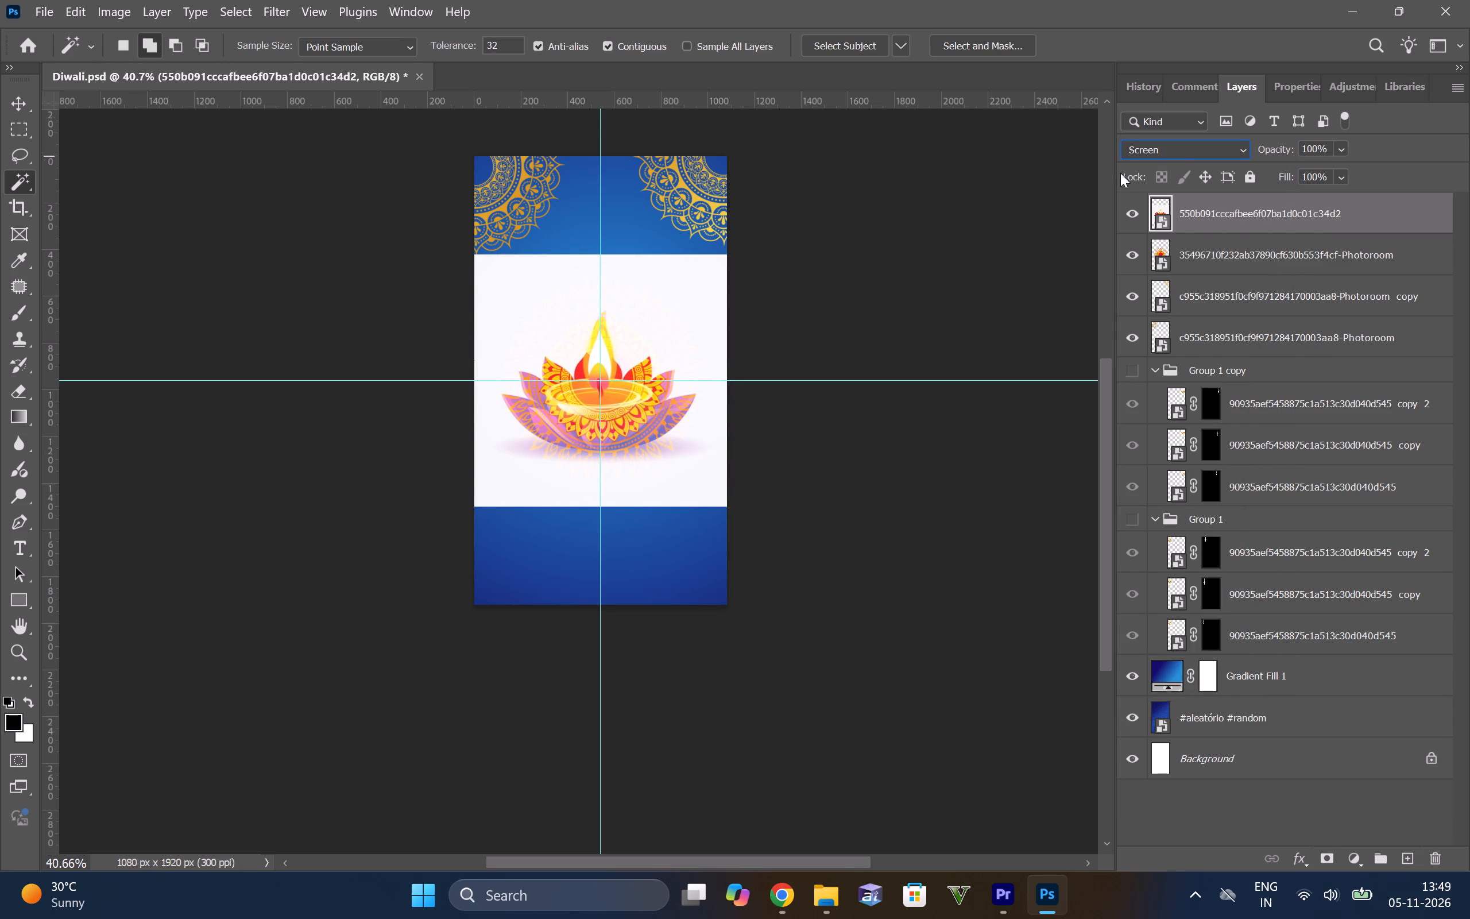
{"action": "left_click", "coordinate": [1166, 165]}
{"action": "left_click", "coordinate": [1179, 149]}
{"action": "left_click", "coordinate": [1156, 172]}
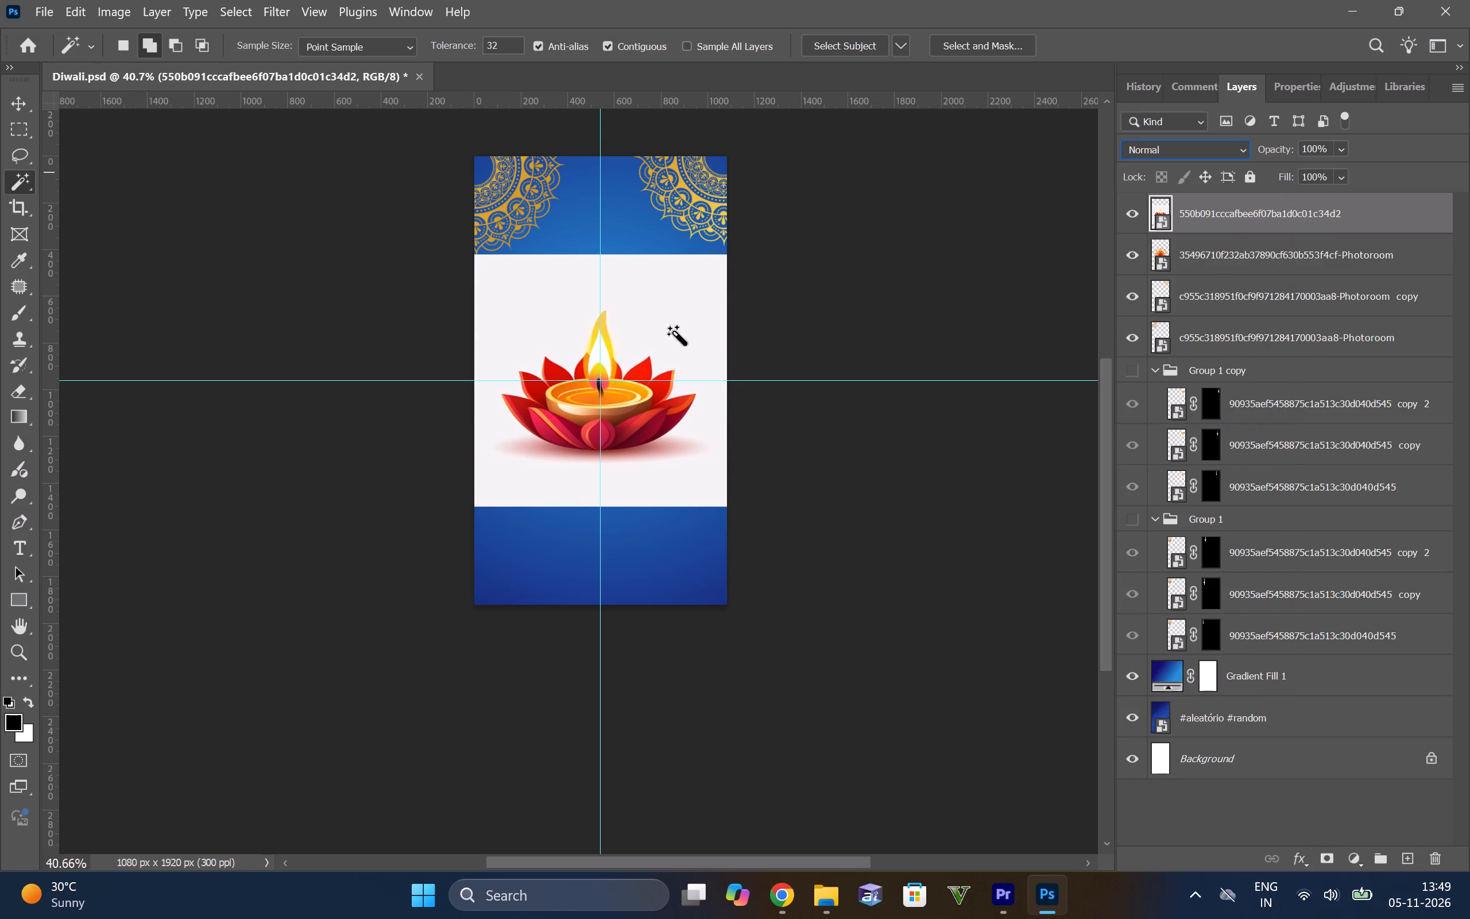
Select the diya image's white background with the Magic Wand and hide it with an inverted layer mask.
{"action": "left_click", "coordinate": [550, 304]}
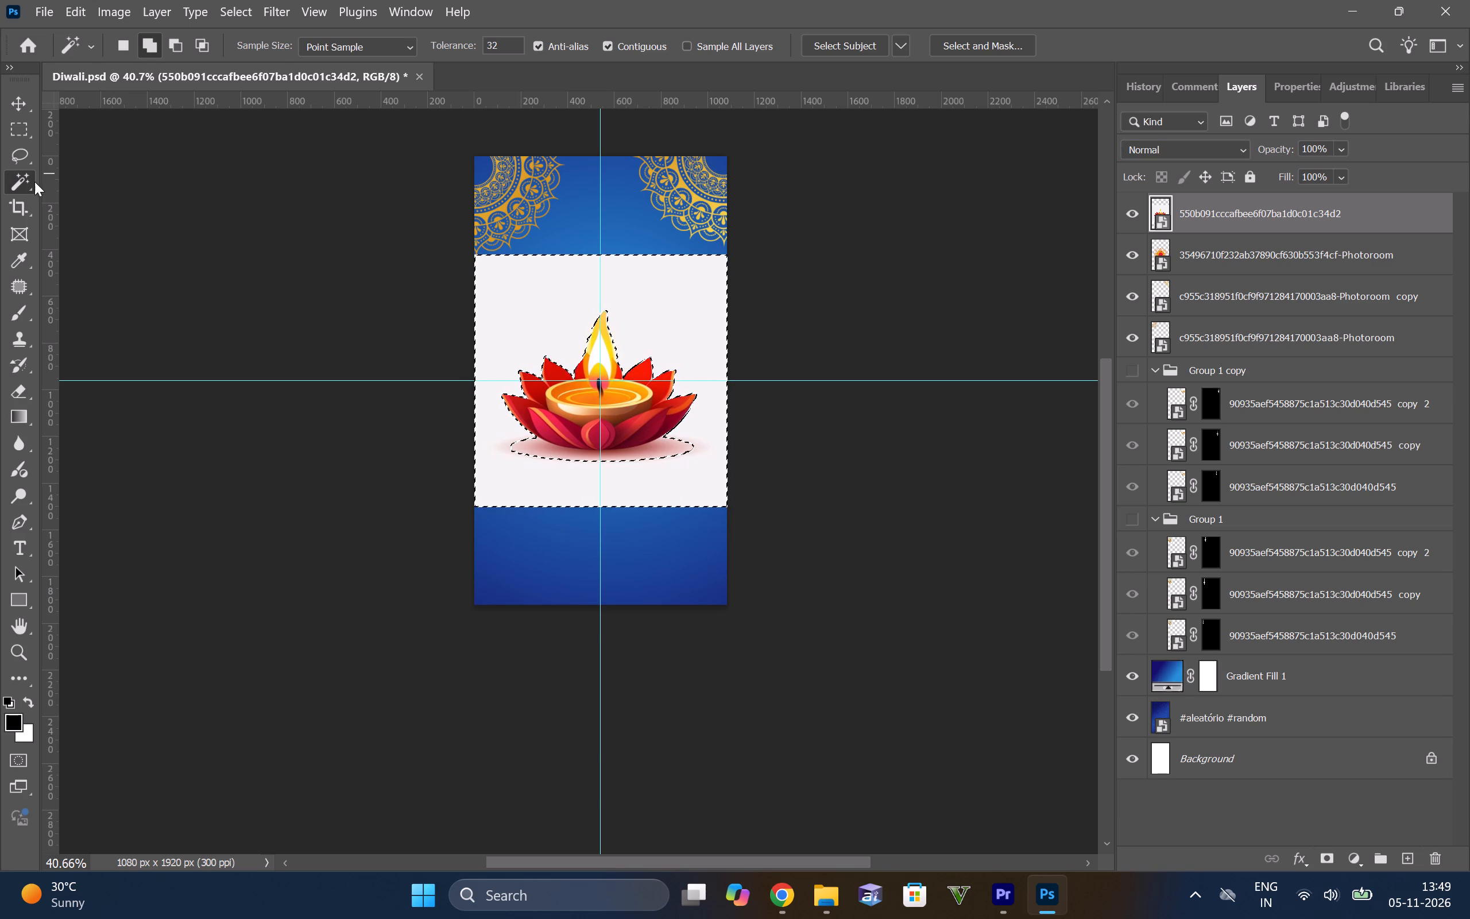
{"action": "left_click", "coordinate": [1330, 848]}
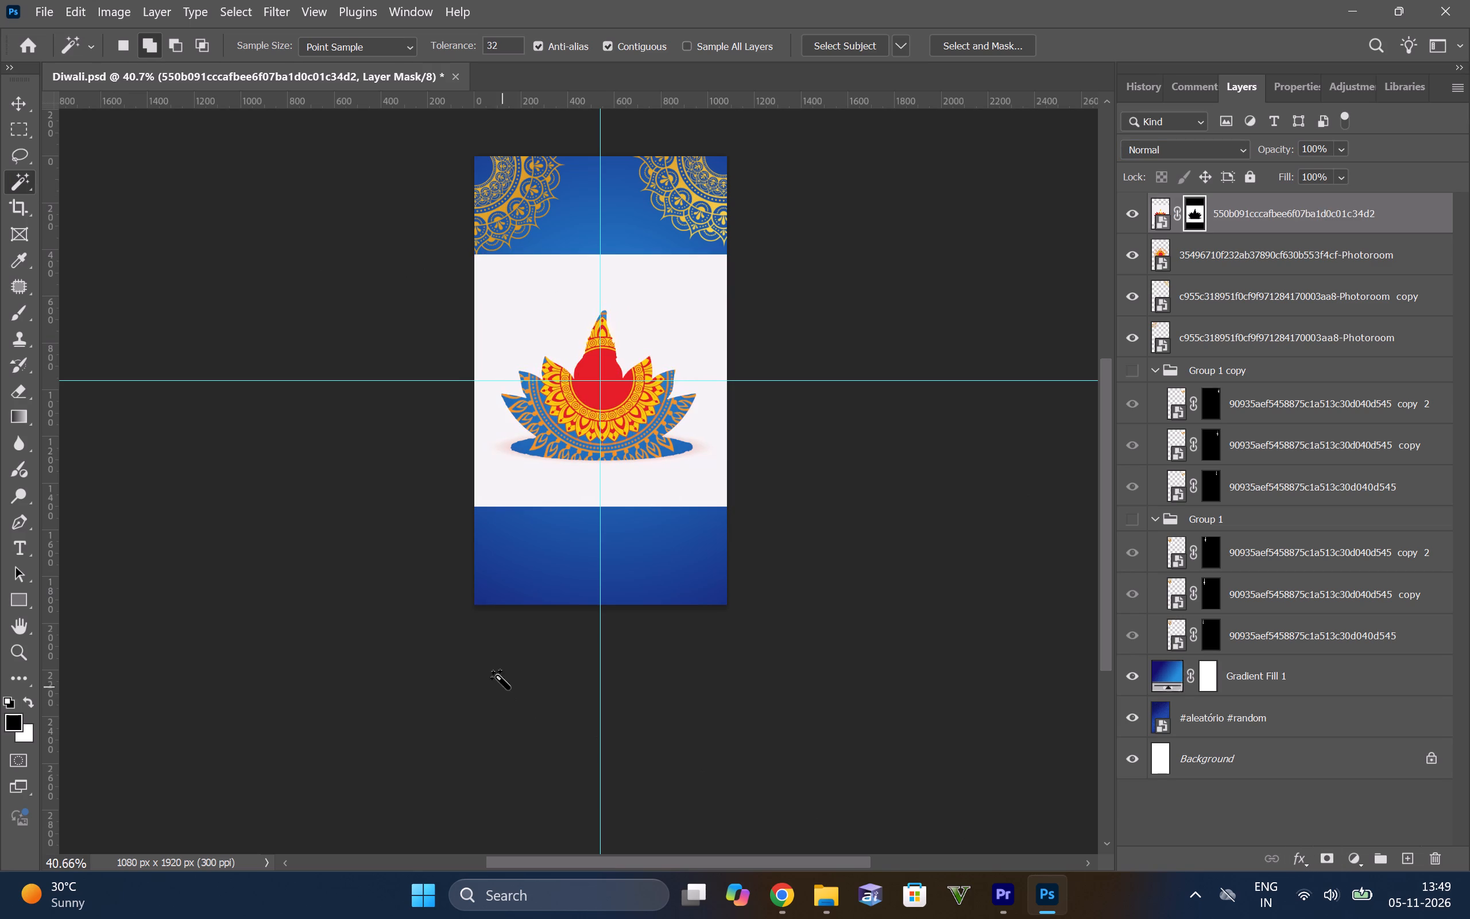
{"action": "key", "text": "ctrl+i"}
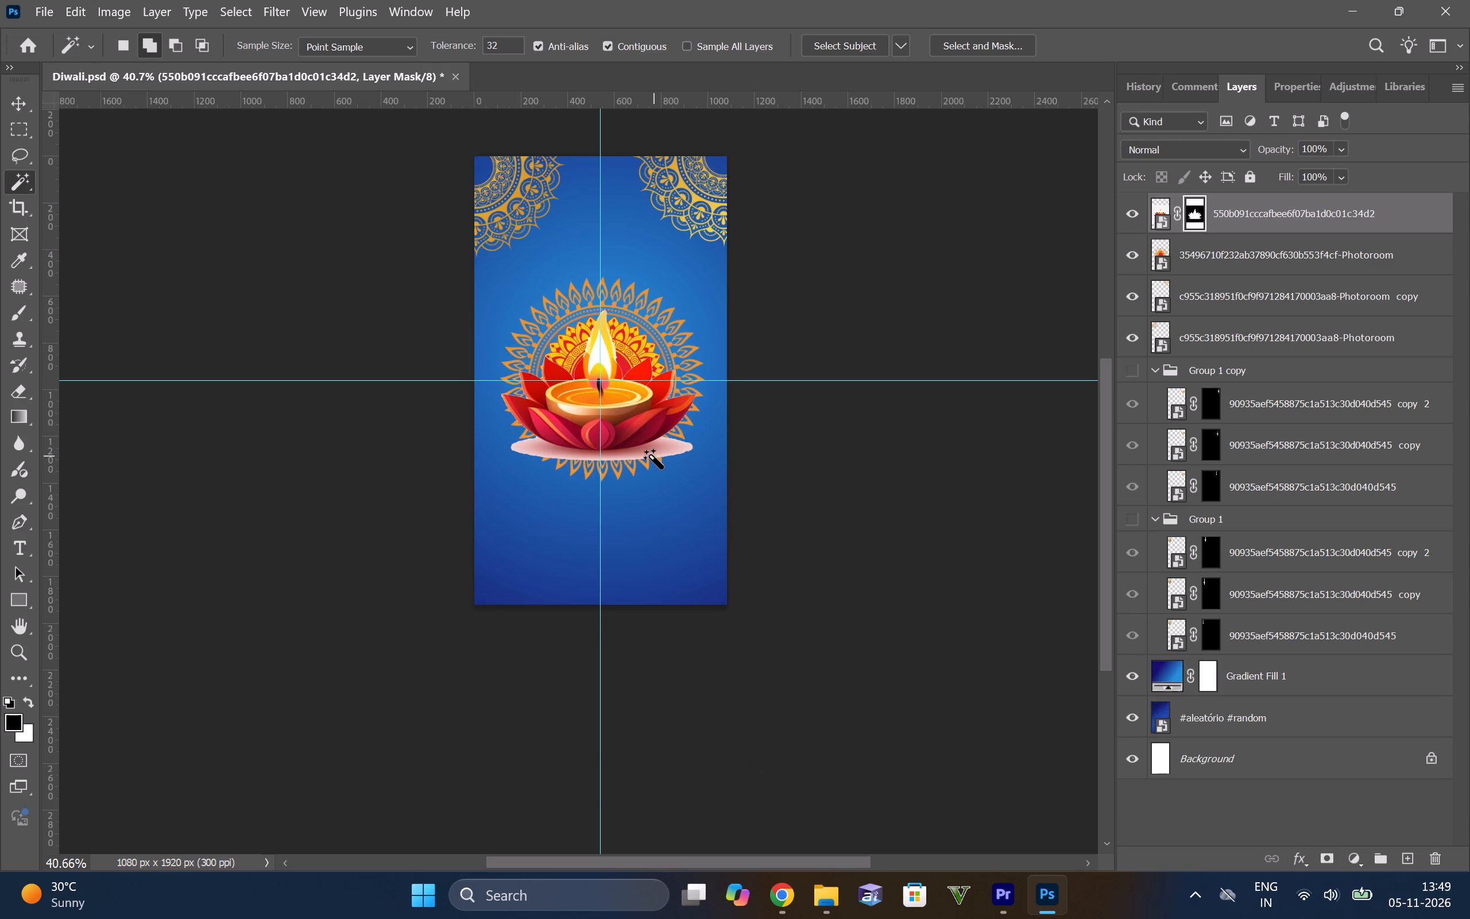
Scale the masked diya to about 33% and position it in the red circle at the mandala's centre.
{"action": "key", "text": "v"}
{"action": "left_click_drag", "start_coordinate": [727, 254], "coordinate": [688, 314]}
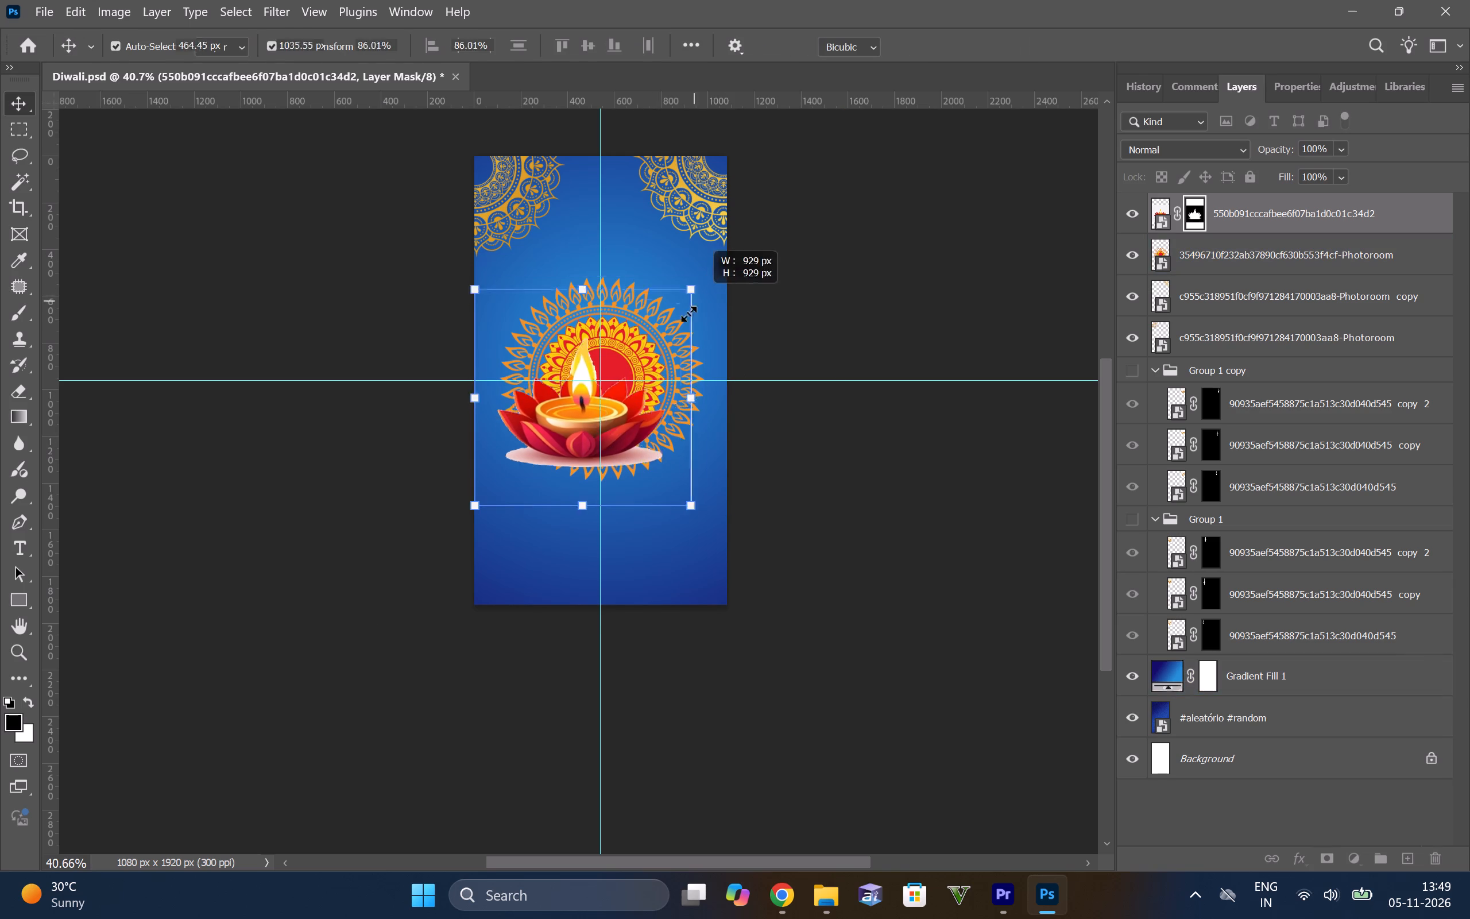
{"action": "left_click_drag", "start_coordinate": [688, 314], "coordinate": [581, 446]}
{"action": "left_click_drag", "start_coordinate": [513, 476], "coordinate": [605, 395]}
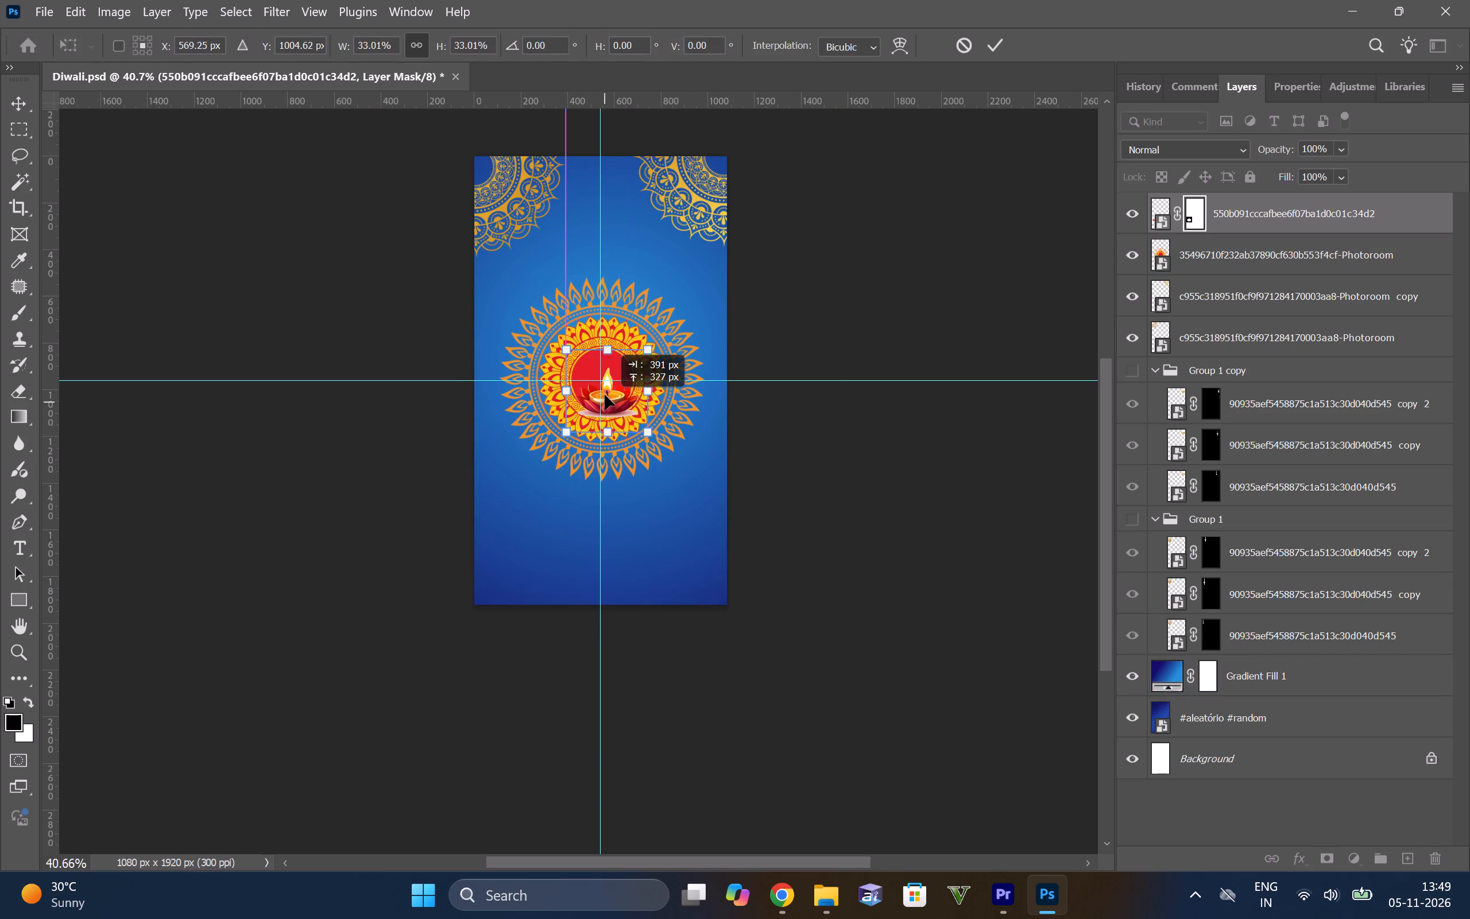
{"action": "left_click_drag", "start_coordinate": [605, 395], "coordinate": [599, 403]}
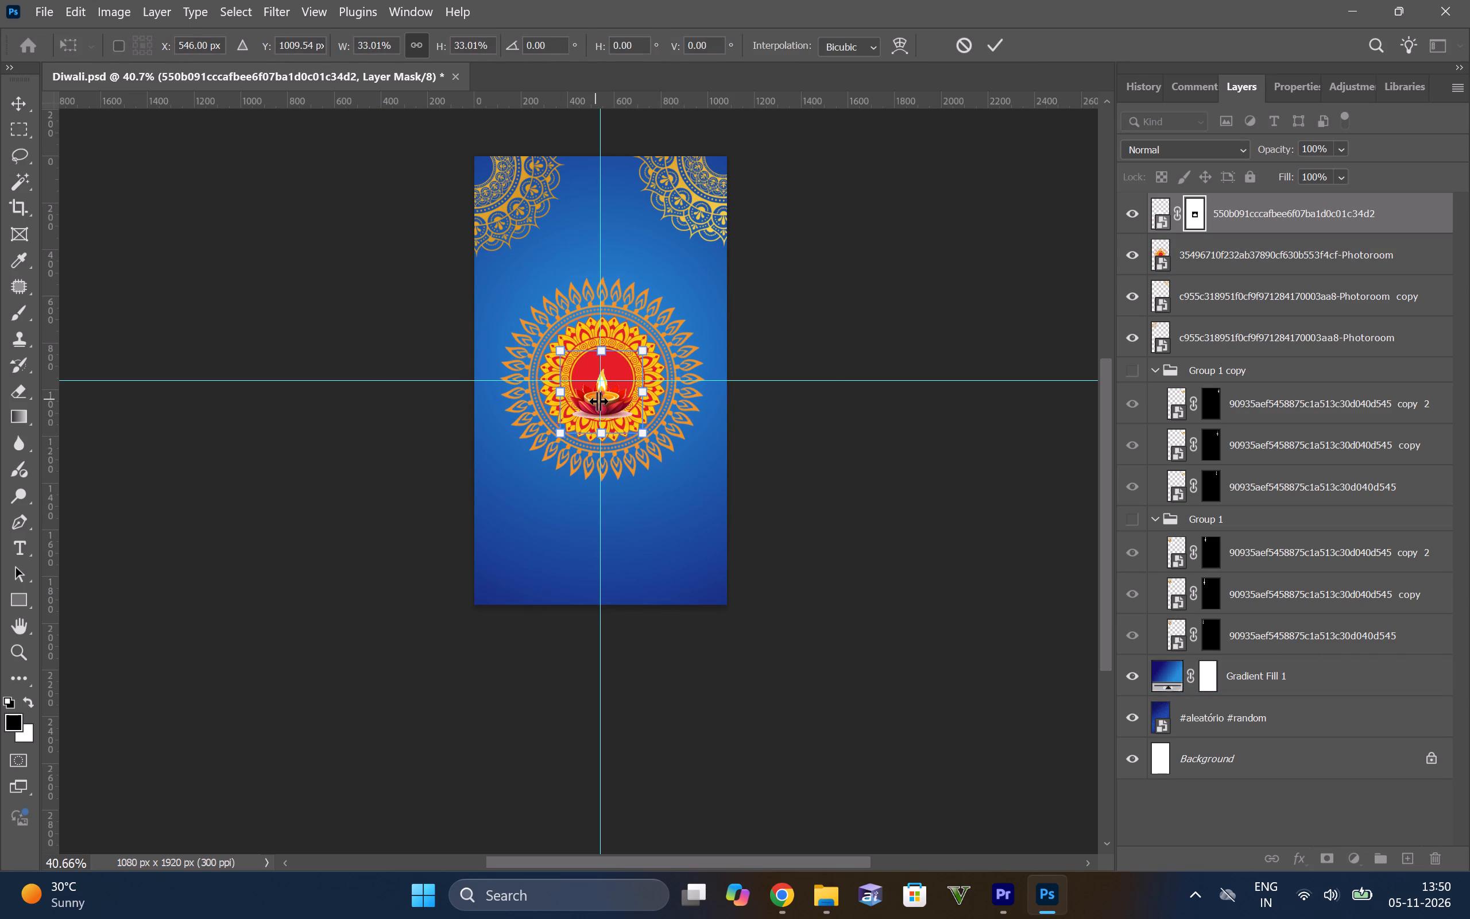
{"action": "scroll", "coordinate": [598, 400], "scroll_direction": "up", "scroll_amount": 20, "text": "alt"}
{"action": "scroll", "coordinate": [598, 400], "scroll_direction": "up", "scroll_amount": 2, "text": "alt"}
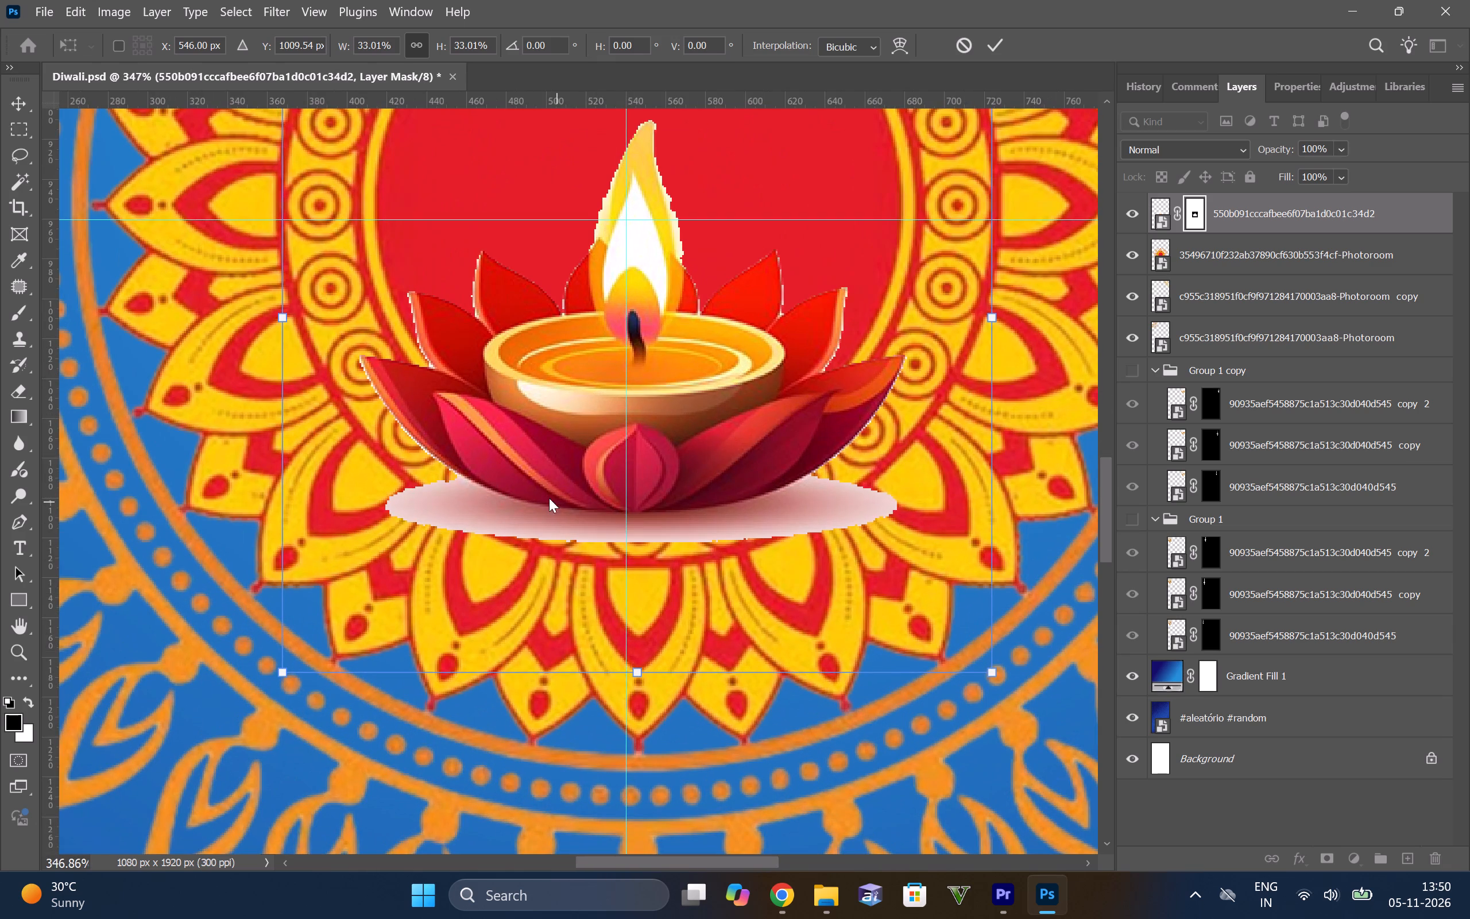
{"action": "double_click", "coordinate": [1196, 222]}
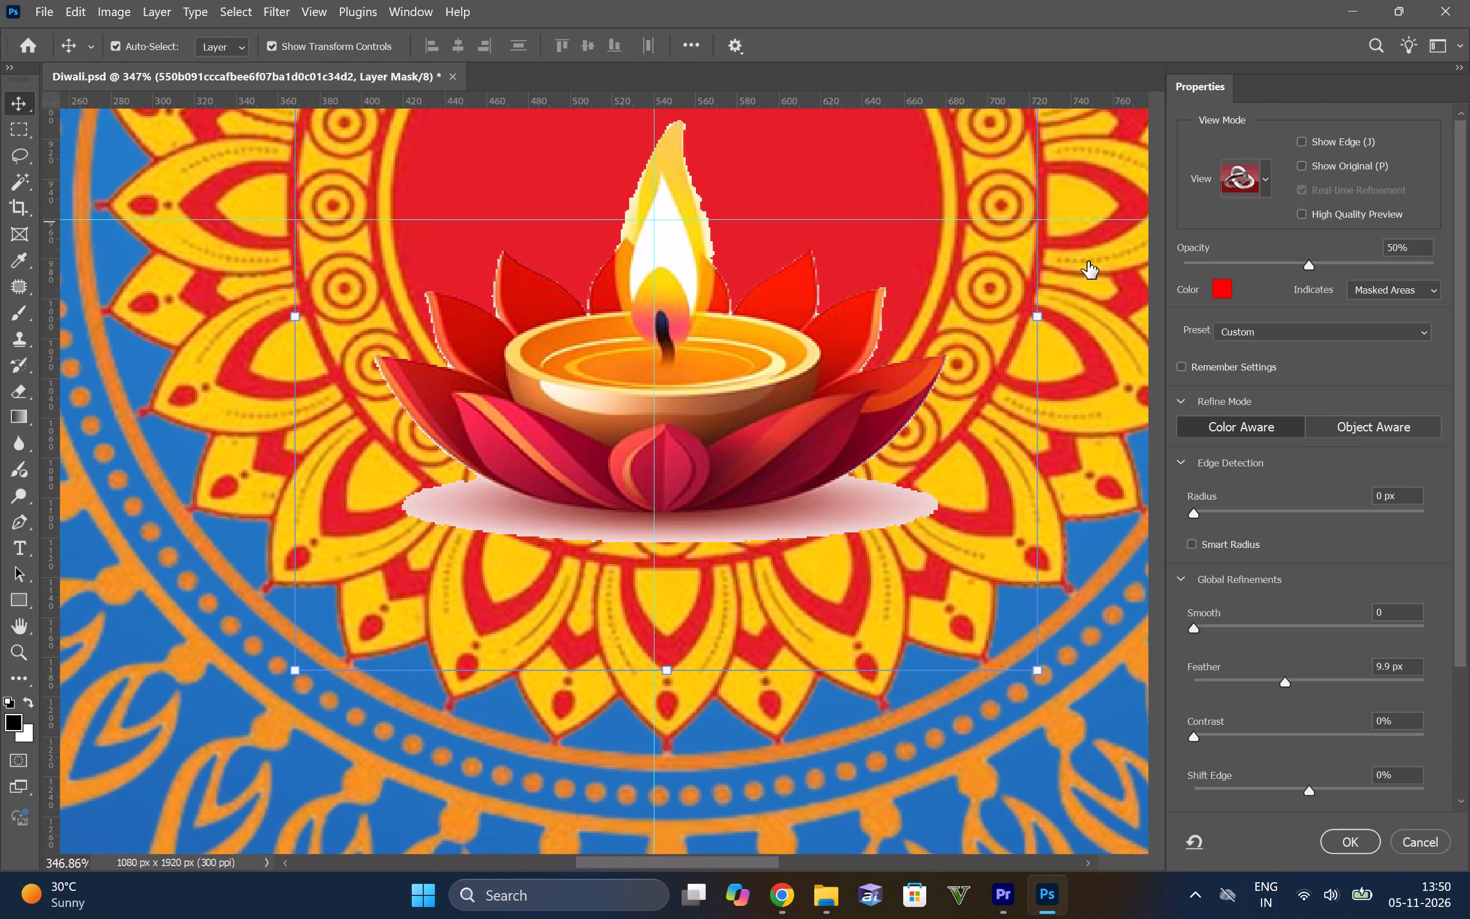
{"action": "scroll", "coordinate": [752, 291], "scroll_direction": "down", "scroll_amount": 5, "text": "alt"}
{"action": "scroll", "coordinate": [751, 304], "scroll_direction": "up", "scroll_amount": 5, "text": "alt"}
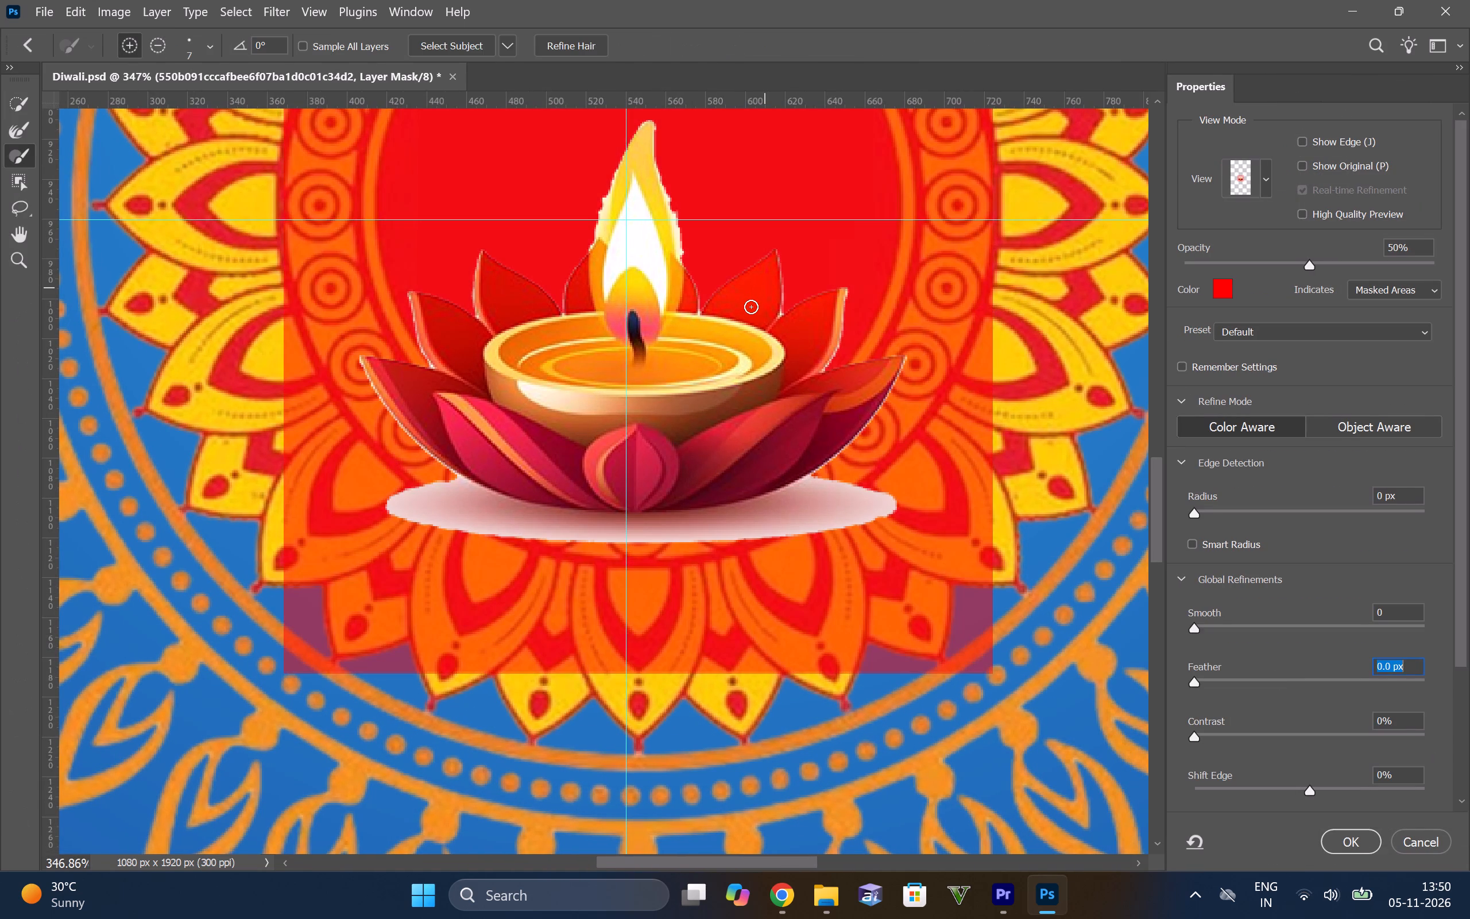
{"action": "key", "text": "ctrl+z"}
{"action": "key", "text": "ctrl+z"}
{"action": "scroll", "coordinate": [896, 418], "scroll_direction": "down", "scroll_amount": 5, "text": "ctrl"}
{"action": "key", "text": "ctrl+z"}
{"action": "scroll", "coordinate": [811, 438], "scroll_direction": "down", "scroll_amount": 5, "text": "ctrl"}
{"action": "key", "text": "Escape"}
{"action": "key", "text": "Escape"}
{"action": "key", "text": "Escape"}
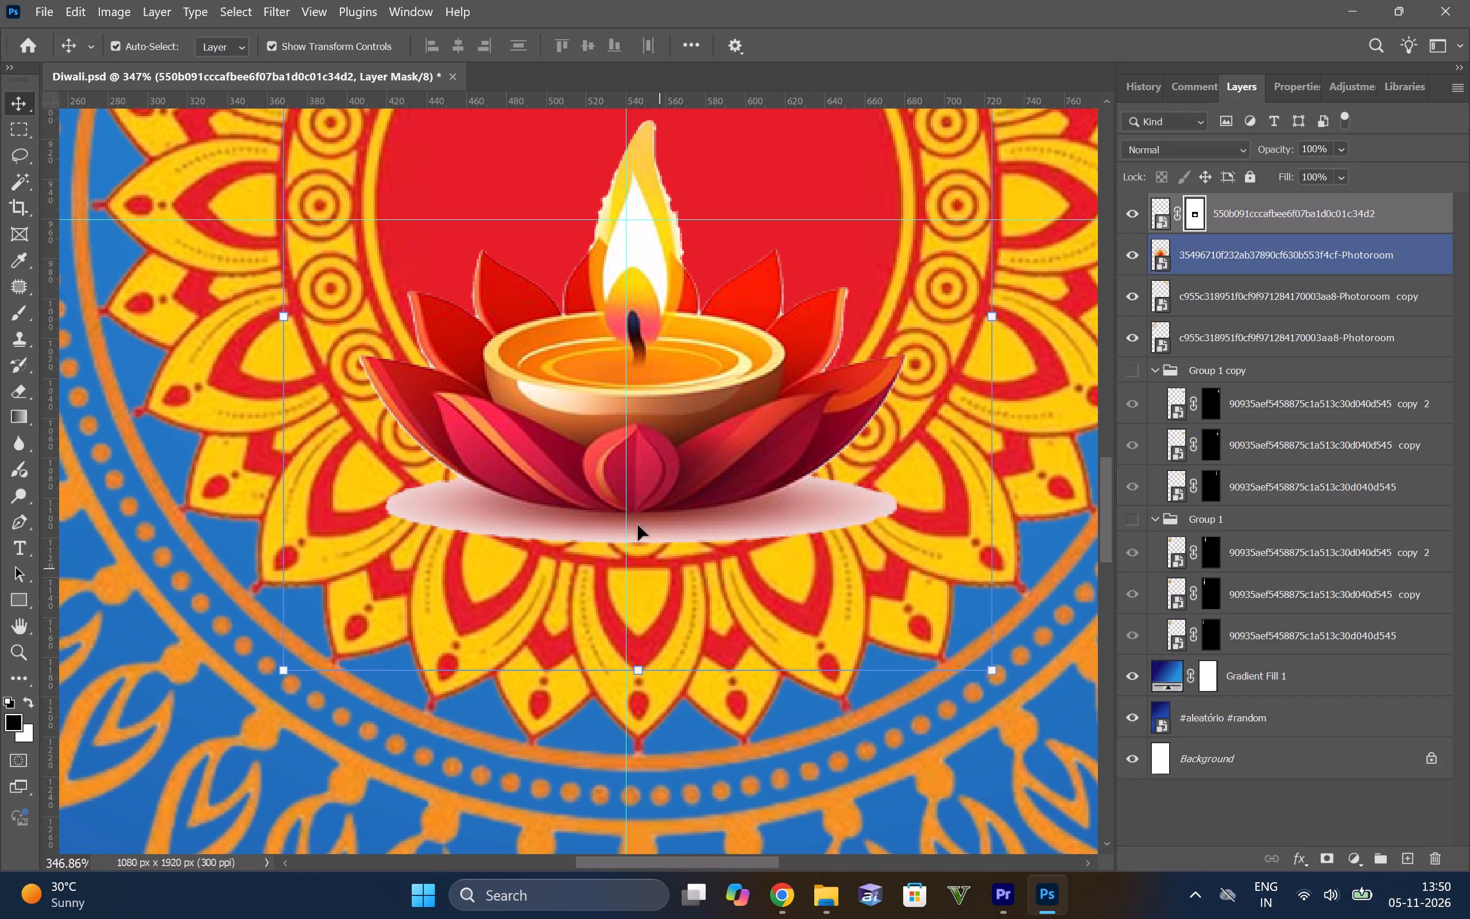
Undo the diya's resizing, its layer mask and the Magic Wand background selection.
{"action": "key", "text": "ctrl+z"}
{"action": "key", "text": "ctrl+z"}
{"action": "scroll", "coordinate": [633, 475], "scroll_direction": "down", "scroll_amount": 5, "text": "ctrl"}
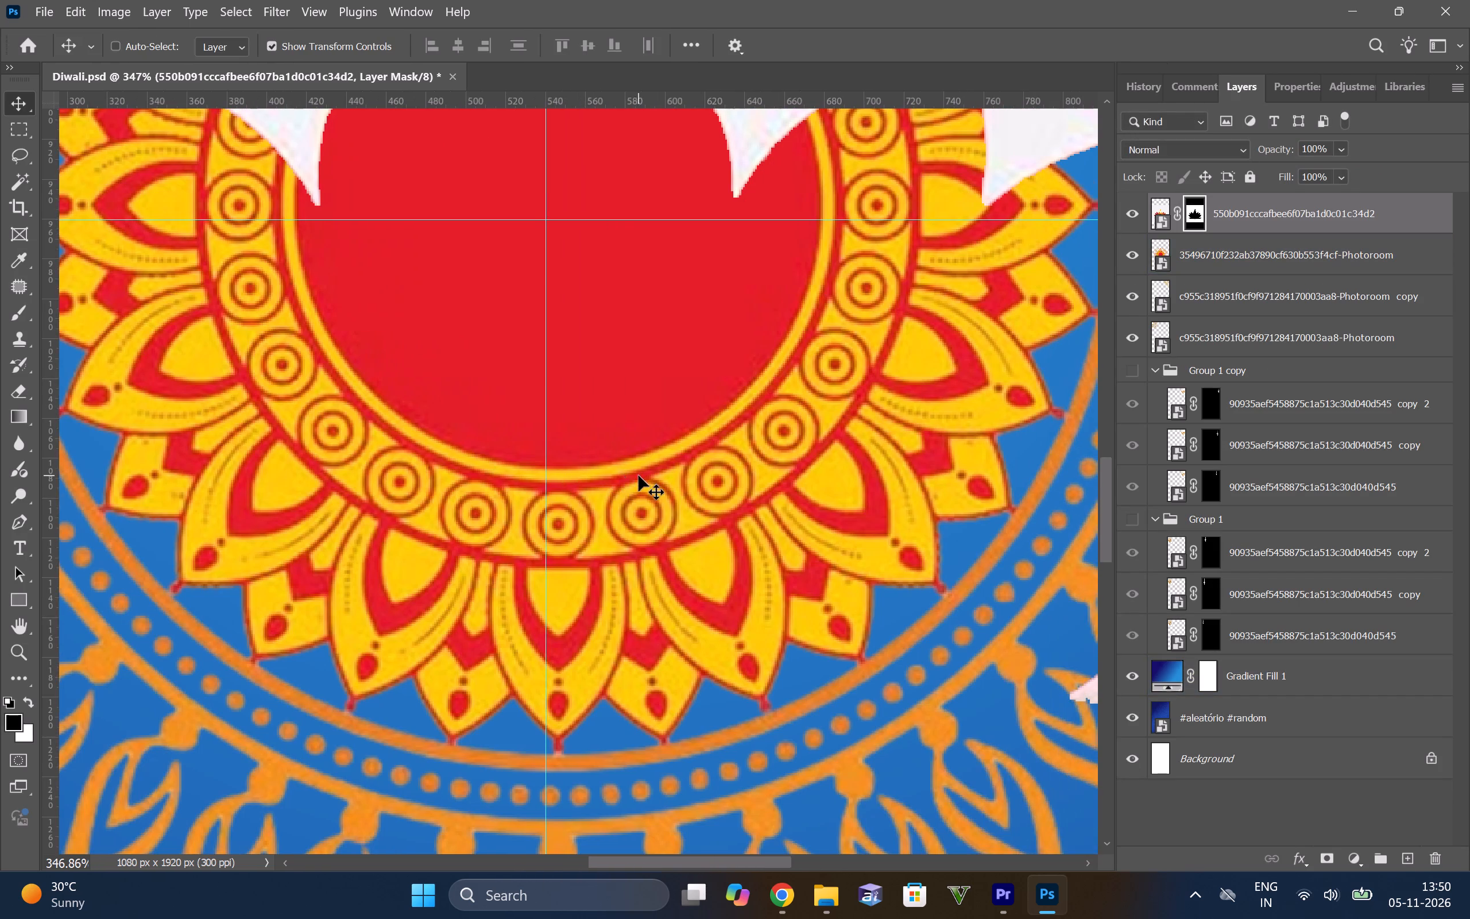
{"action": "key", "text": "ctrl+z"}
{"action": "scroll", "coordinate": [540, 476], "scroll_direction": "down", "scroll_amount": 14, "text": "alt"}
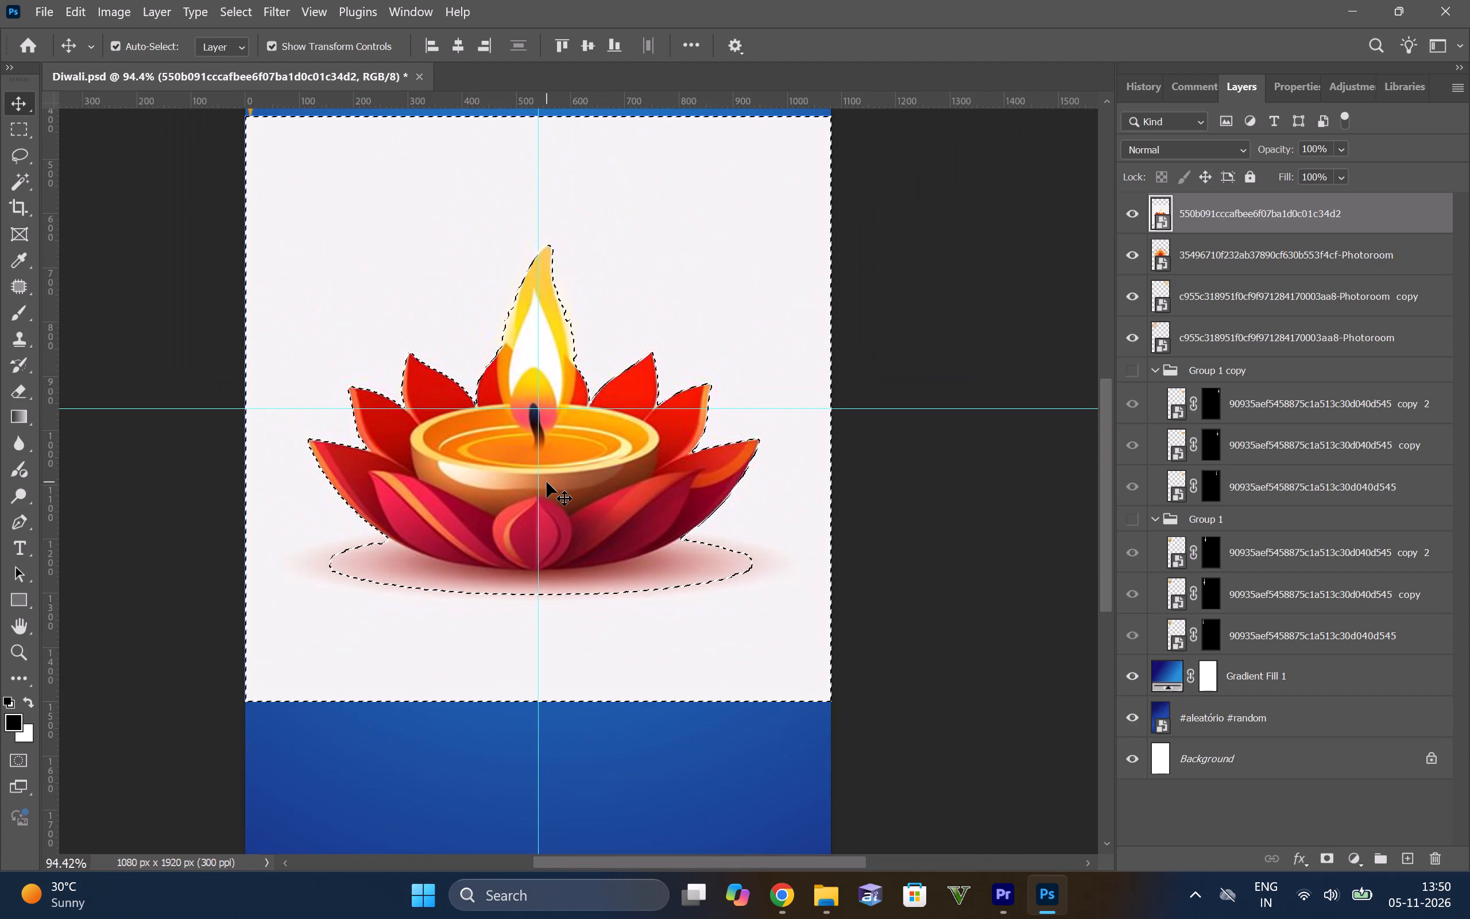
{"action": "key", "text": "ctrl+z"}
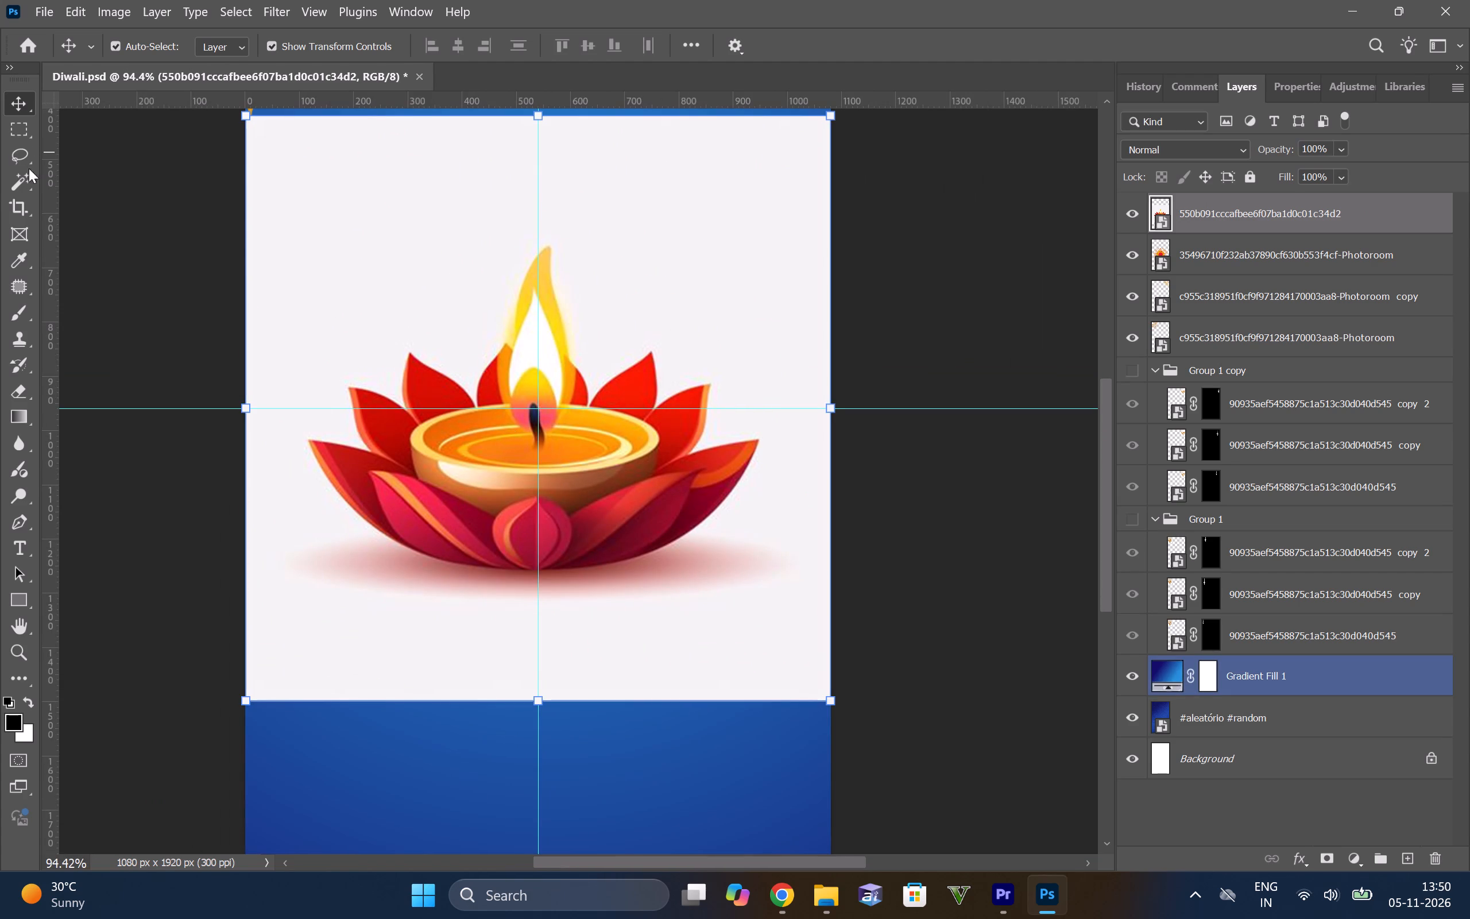
Select the lotus diya and its flame with the Object Selection tool, using a rectangle around them.
{"action": "left_click_drag", "start_coordinate": [16, 184], "coordinate": [117, 184]}
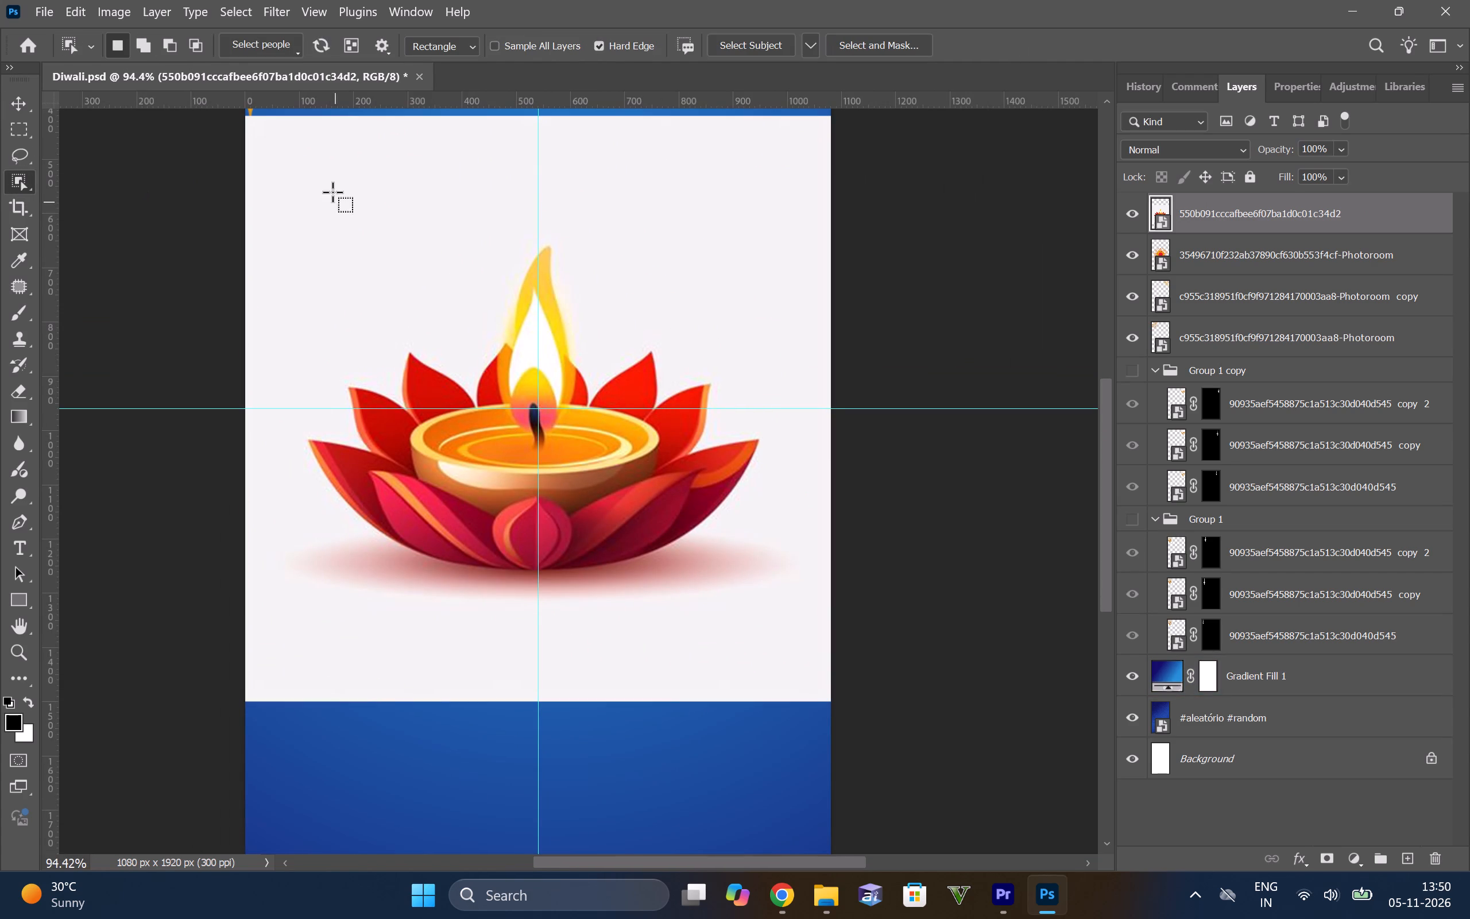
{"action": "left_click_drag", "start_coordinate": [273, 148], "coordinate": [780, 623]}
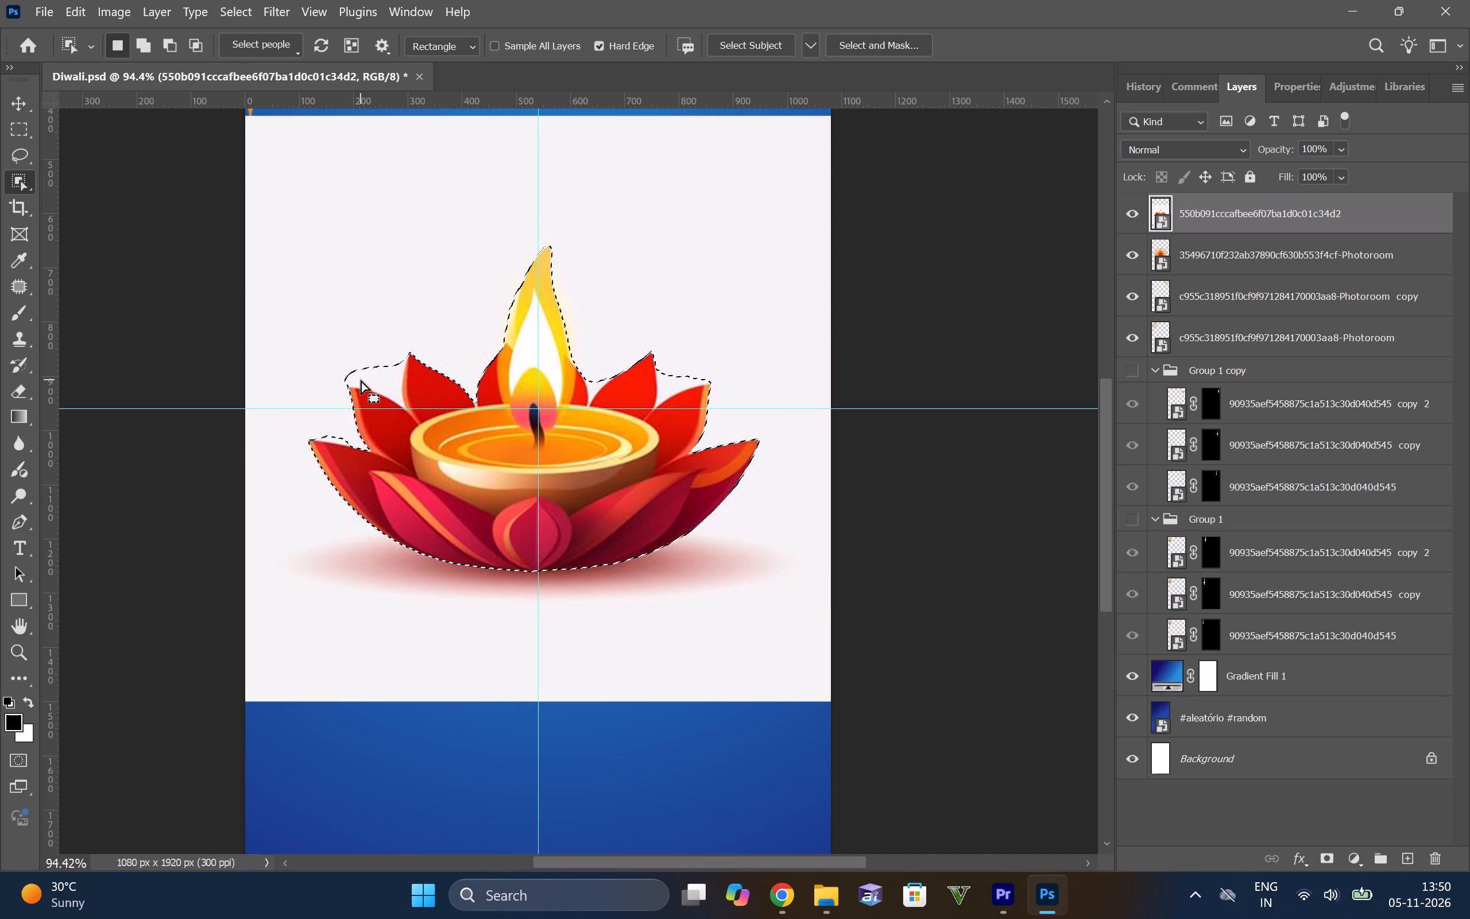
Subtract the white background gaps around the petals and beside the flame from the diya selection with the Quick Selection tool.
{"action": "scroll", "coordinate": [361, 380], "scroll_direction": "up", "scroll_amount": 6, "text": "alt"}
{"action": "left_click_drag", "start_coordinate": [13, 176], "coordinate": [21, 181]}
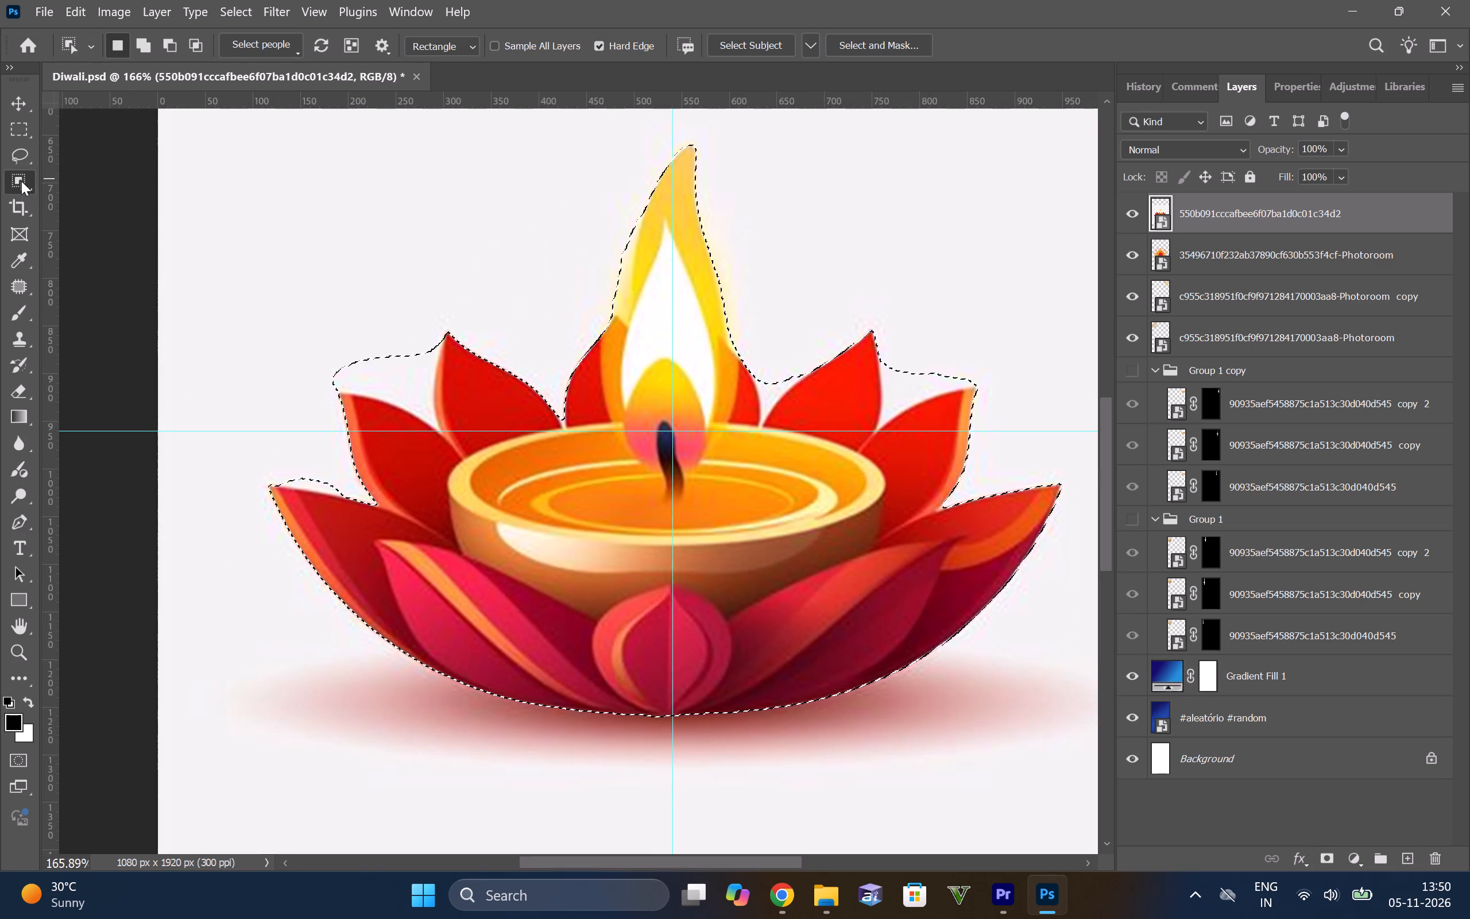
{"action": "left_click_drag", "start_coordinate": [21, 181], "coordinate": [106, 200]}
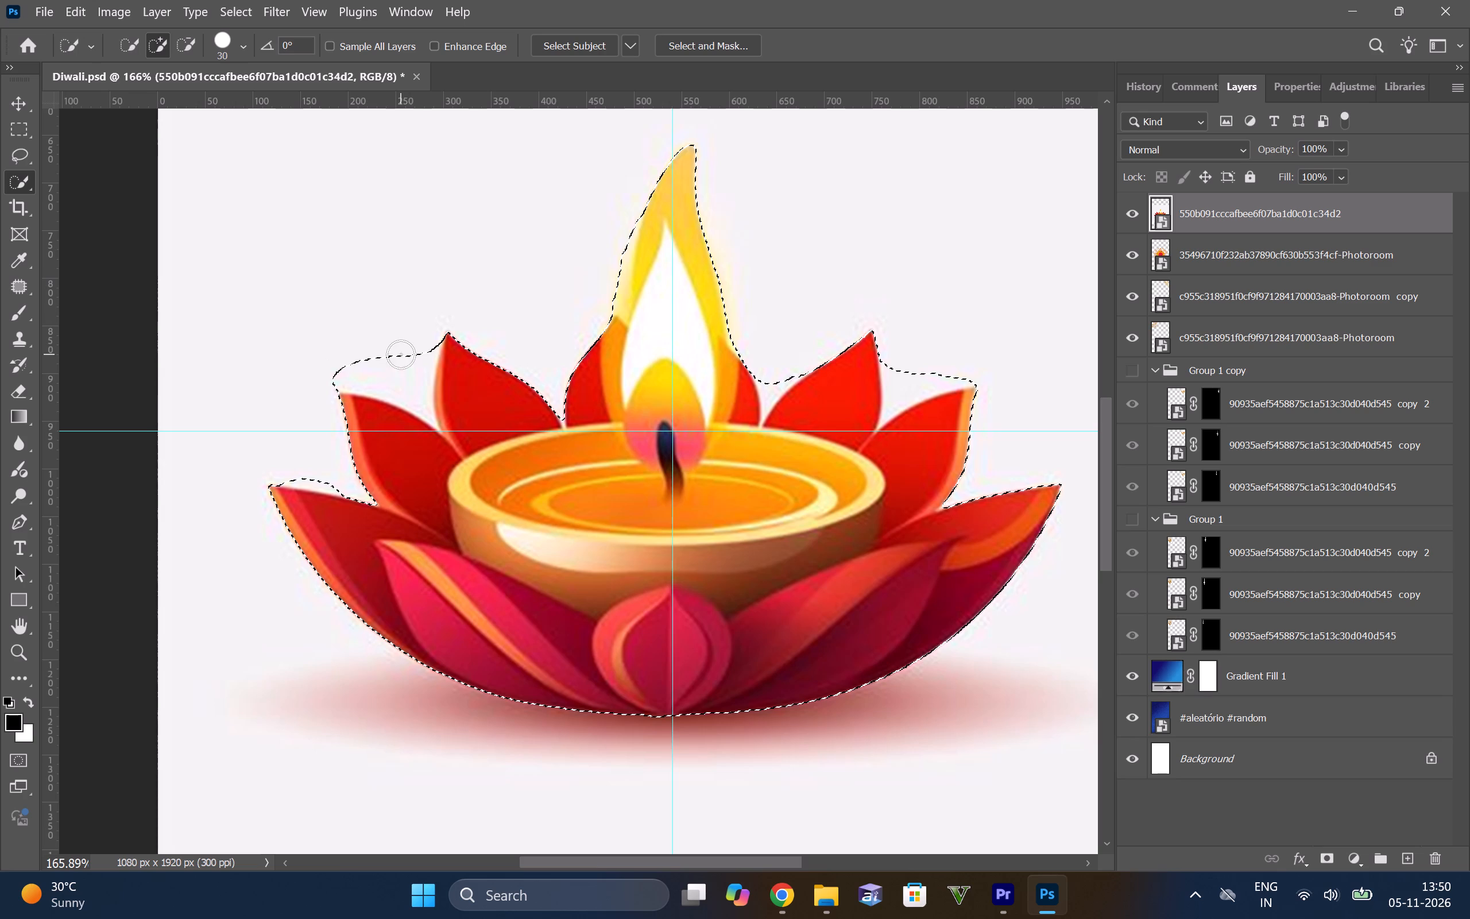
{"action": "left_click_drag", "start_coordinate": [388, 352], "coordinate": [415, 391], "text": "alt"}
{"action": "left_click_drag", "start_coordinate": [364, 360], "coordinate": [361, 379], "text": "alt"}
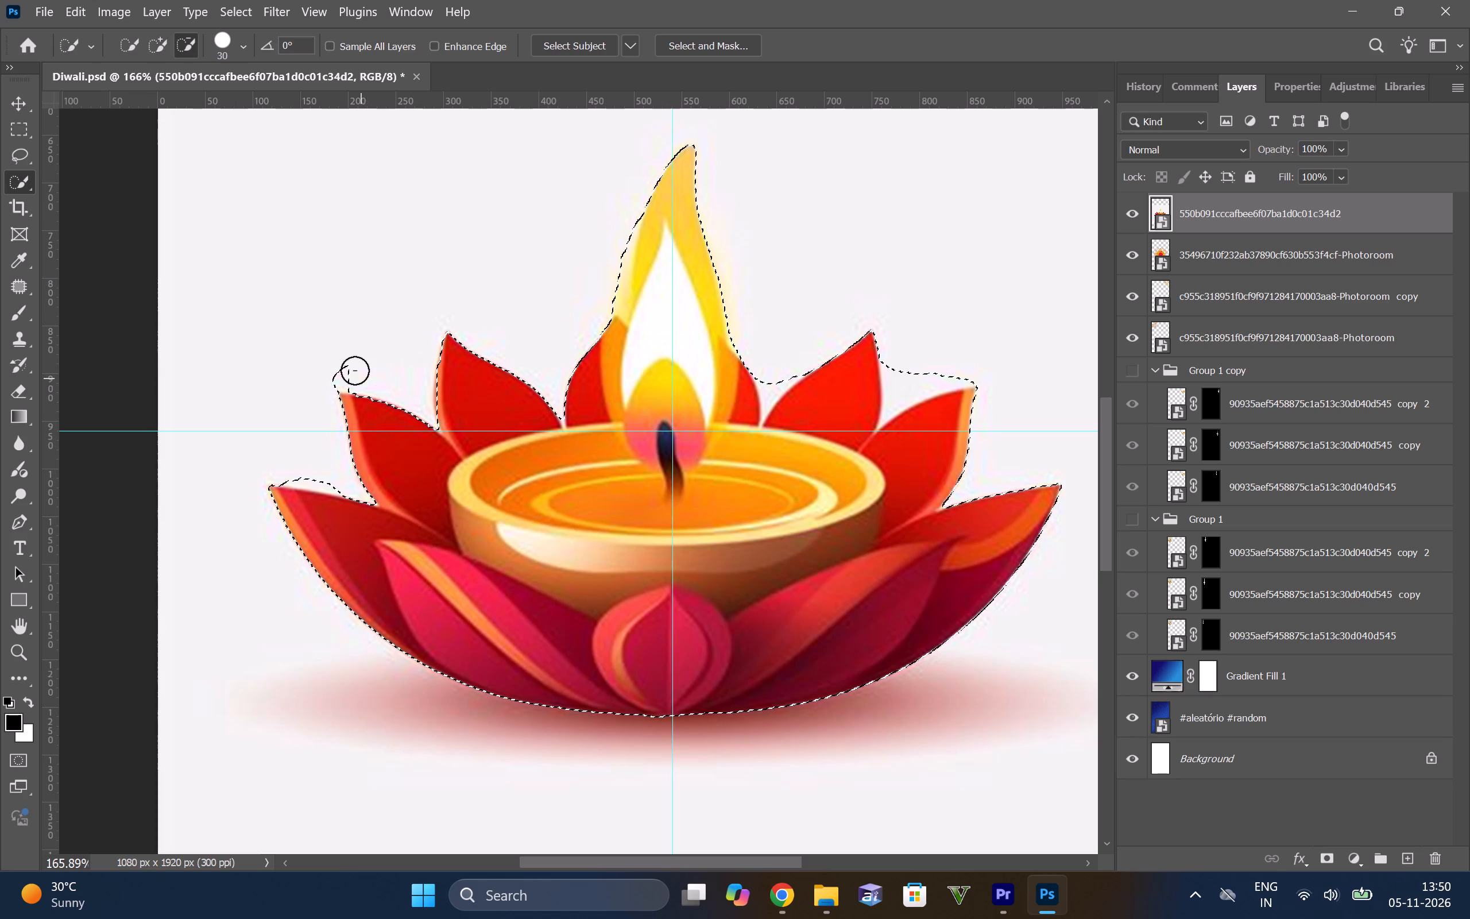
{"action": "left_click_drag", "start_coordinate": [355, 370], "coordinate": [334, 369], "text": "alt"}
{"action": "left_click_drag", "start_coordinate": [299, 410], "coordinate": [311, 451], "text": "alt"}
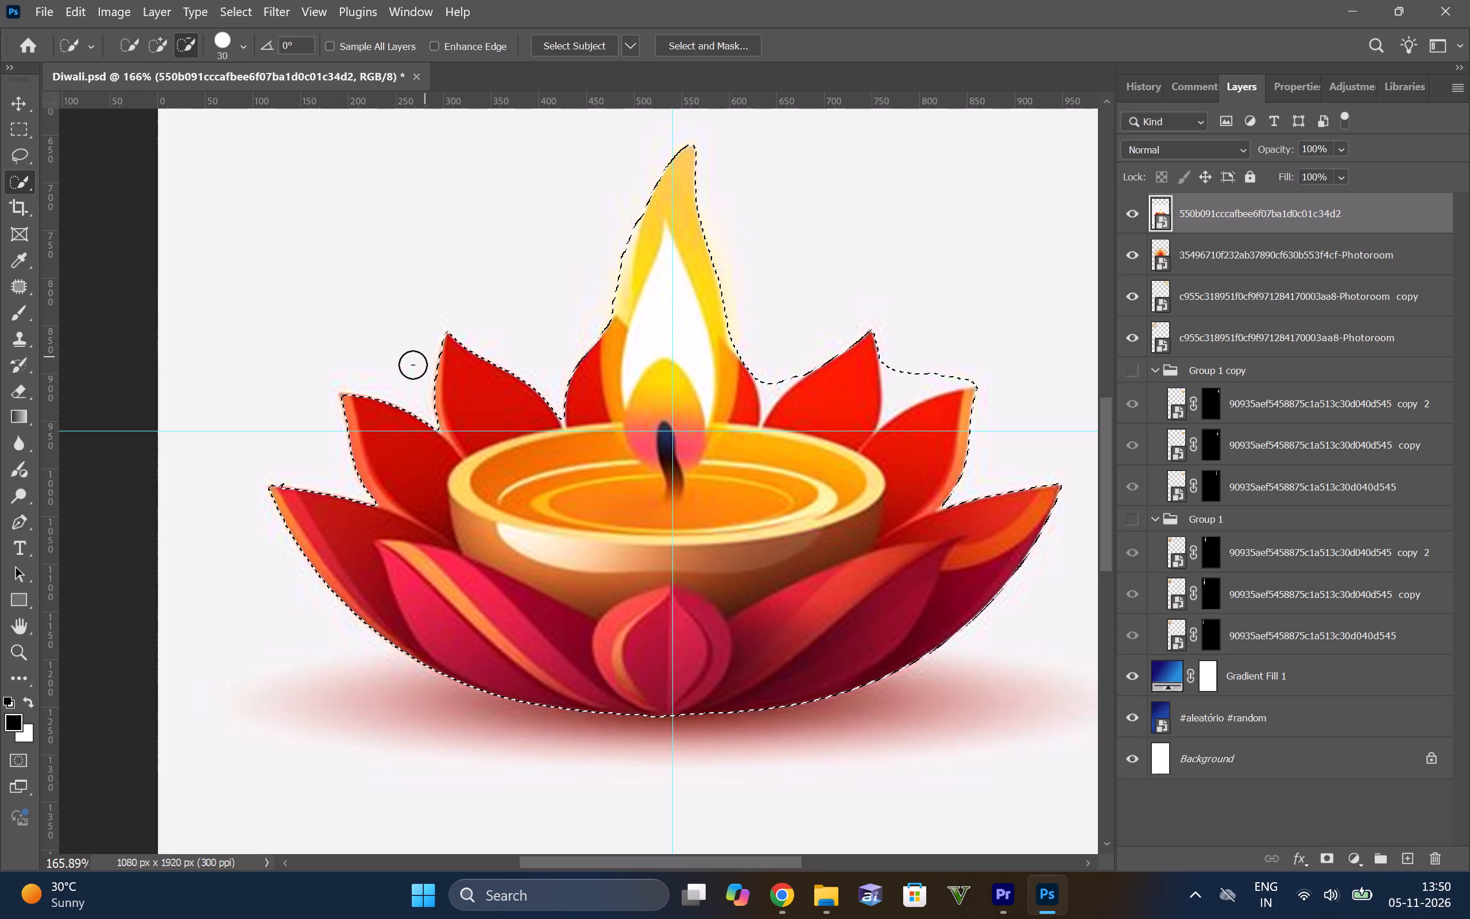
{"action": "left_click_drag", "start_coordinate": [297, 462], "coordinate": [284, 458], "text": "alt"}
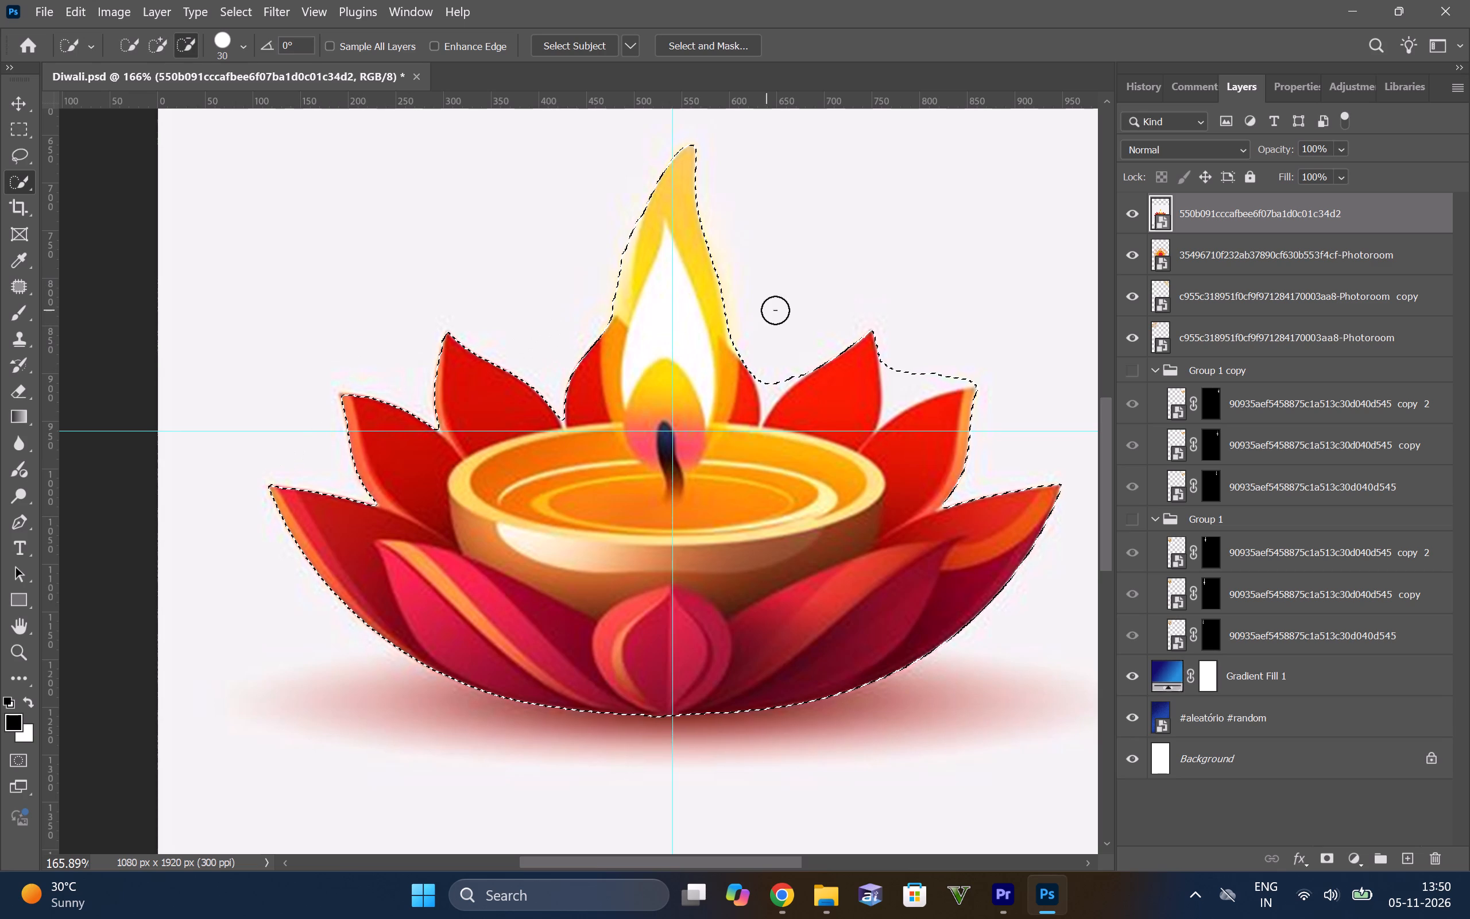
{"action": "left_click_drag", "start_coordinate": [784, 344], "coordinate": [775, 364], "text": "alt"}
{"action": "left_click_drag", "start_coordinate": [918, 350], "coordinate": [915, 371], "text": "alt"}
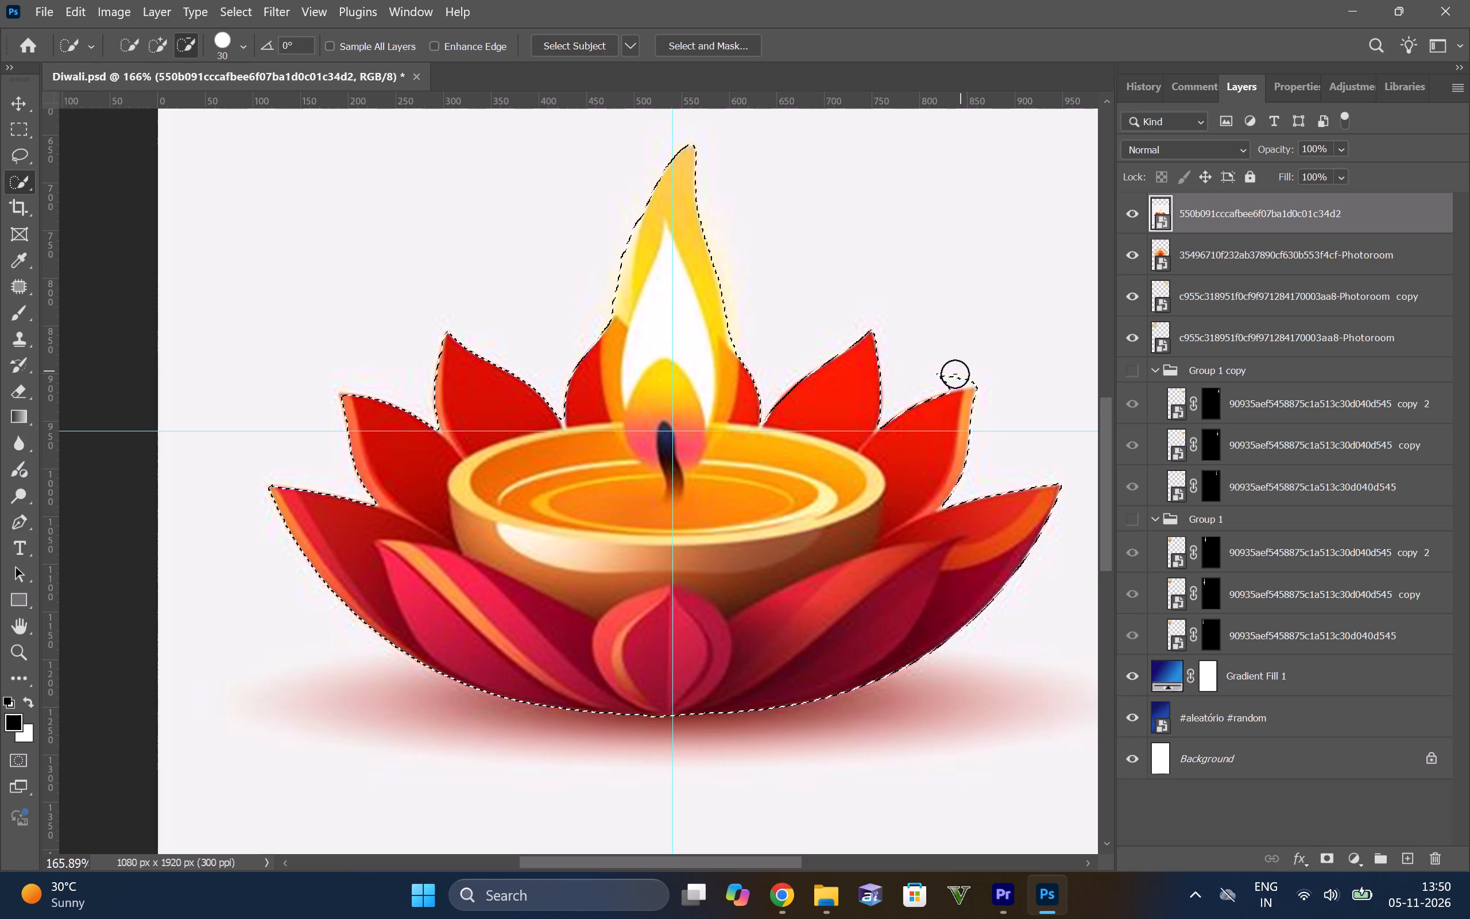
{"action": "left_click", "coordinate": [955, 374], "text": "alt"}
{"action": "left_click_drag", "start_coordinate": [1023, 428], "coordinate": [995, 434], "text": "alt"}
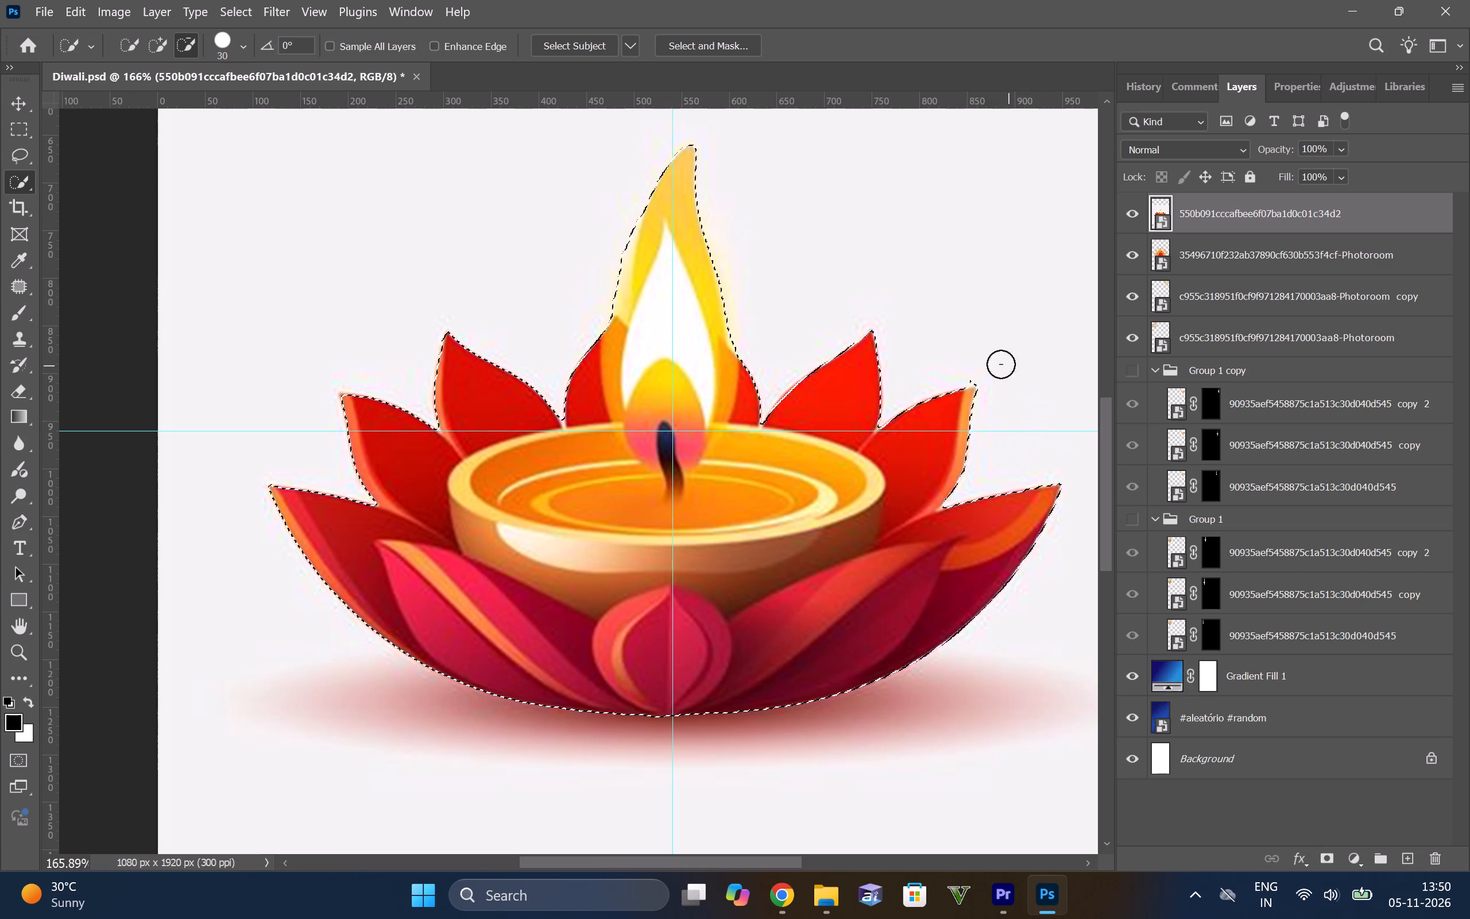
{"action": "left_click", "coordinate": [972, 364], "text": "alt"}
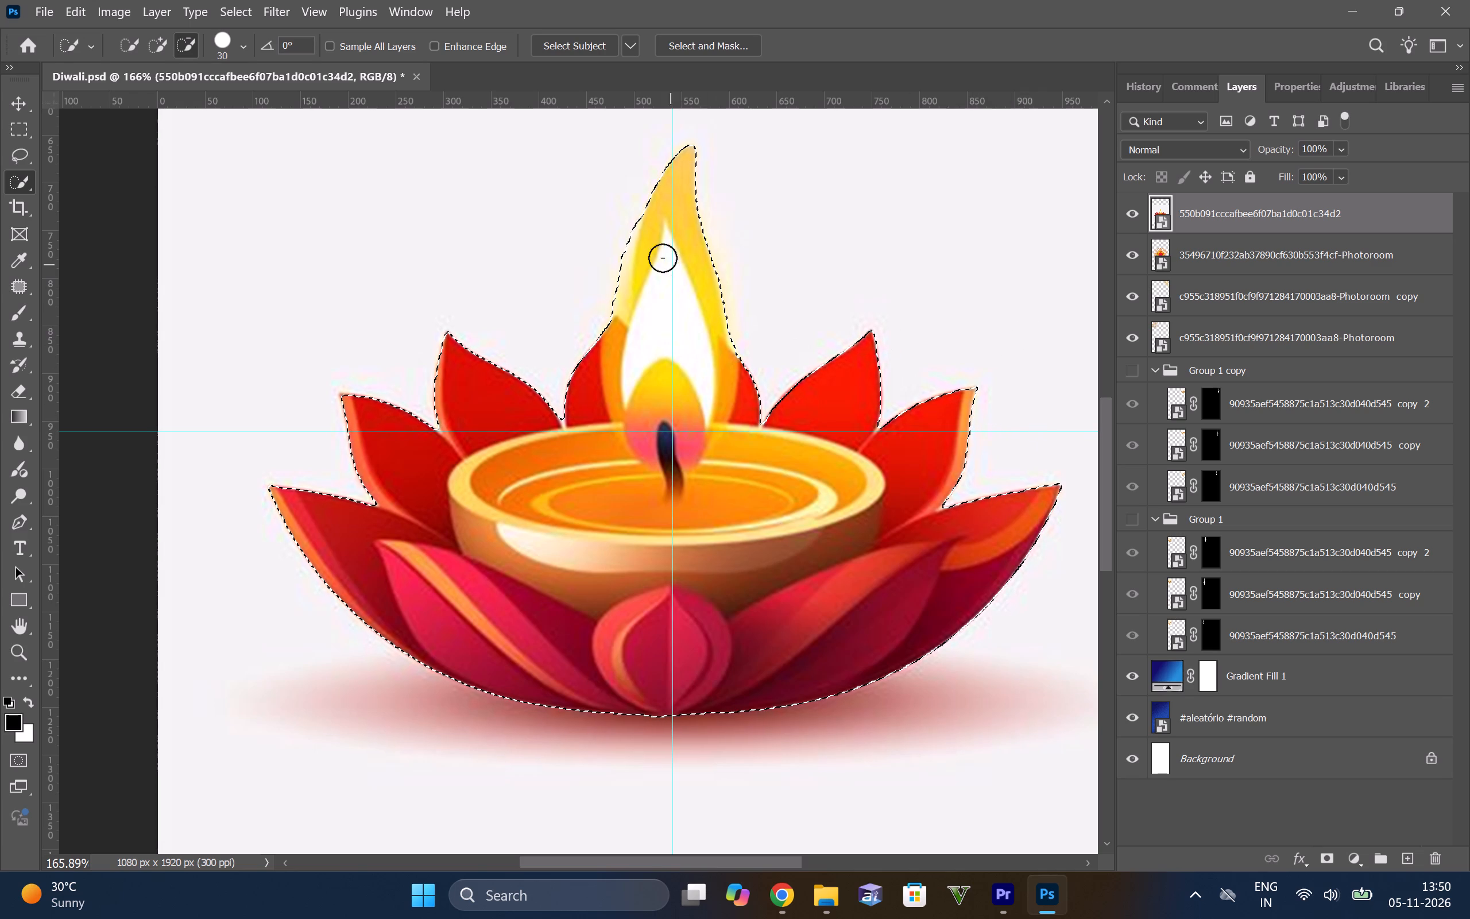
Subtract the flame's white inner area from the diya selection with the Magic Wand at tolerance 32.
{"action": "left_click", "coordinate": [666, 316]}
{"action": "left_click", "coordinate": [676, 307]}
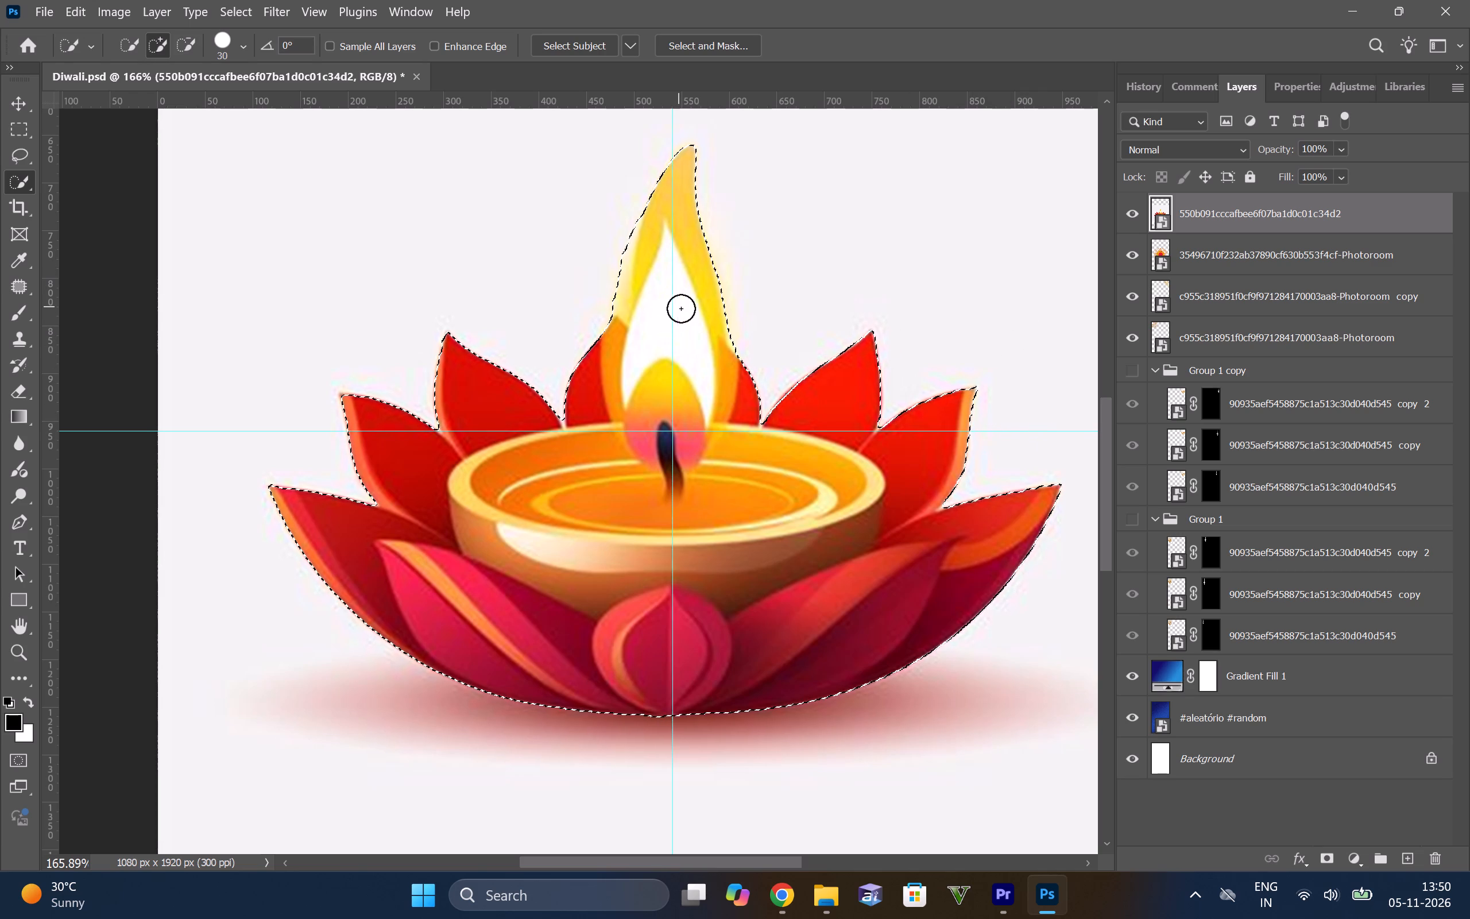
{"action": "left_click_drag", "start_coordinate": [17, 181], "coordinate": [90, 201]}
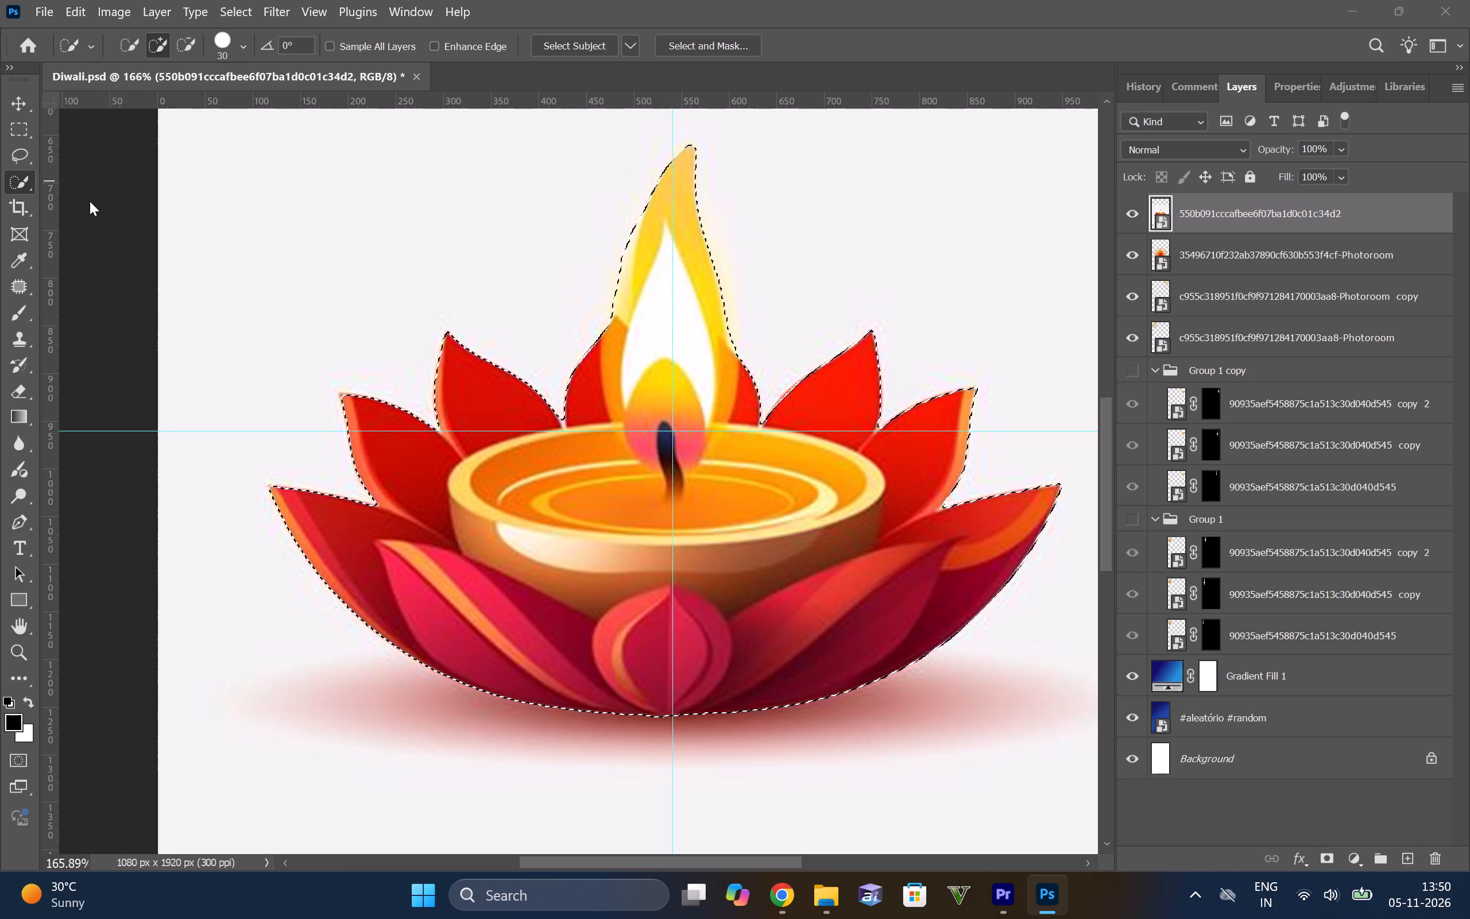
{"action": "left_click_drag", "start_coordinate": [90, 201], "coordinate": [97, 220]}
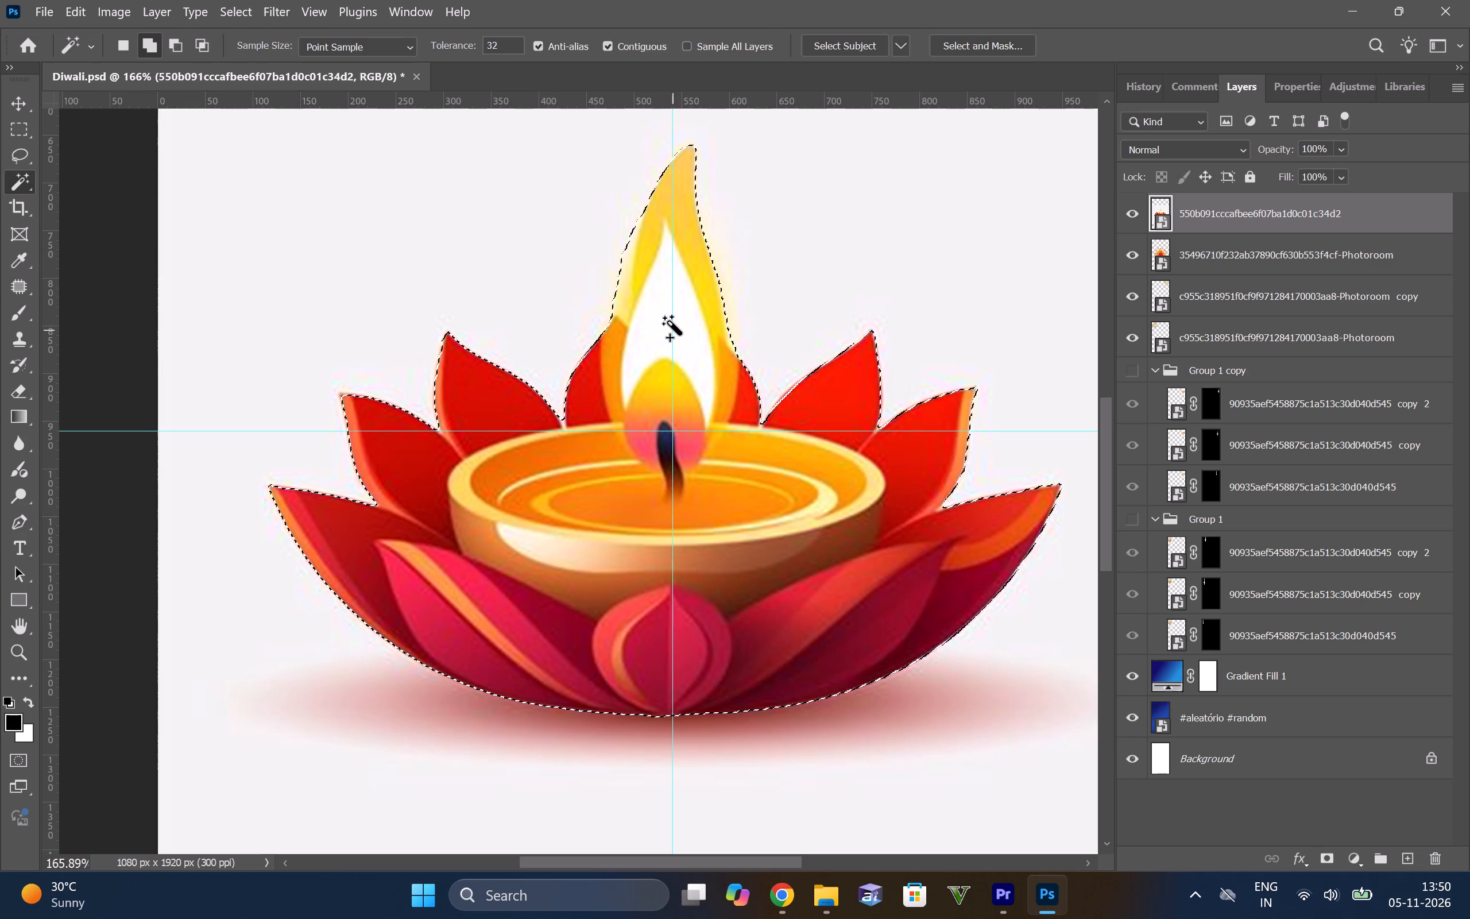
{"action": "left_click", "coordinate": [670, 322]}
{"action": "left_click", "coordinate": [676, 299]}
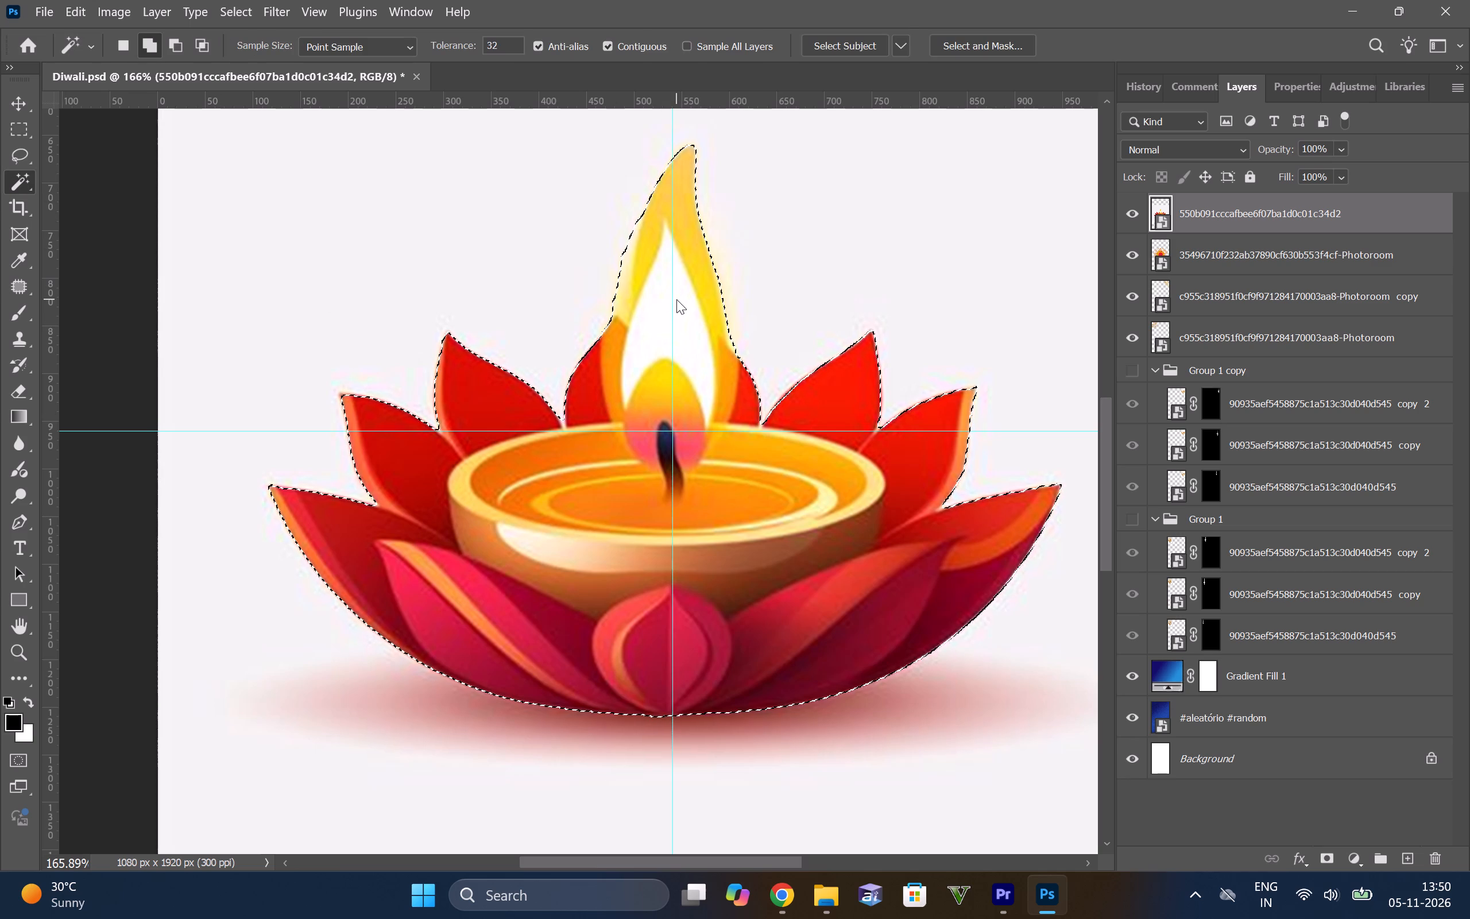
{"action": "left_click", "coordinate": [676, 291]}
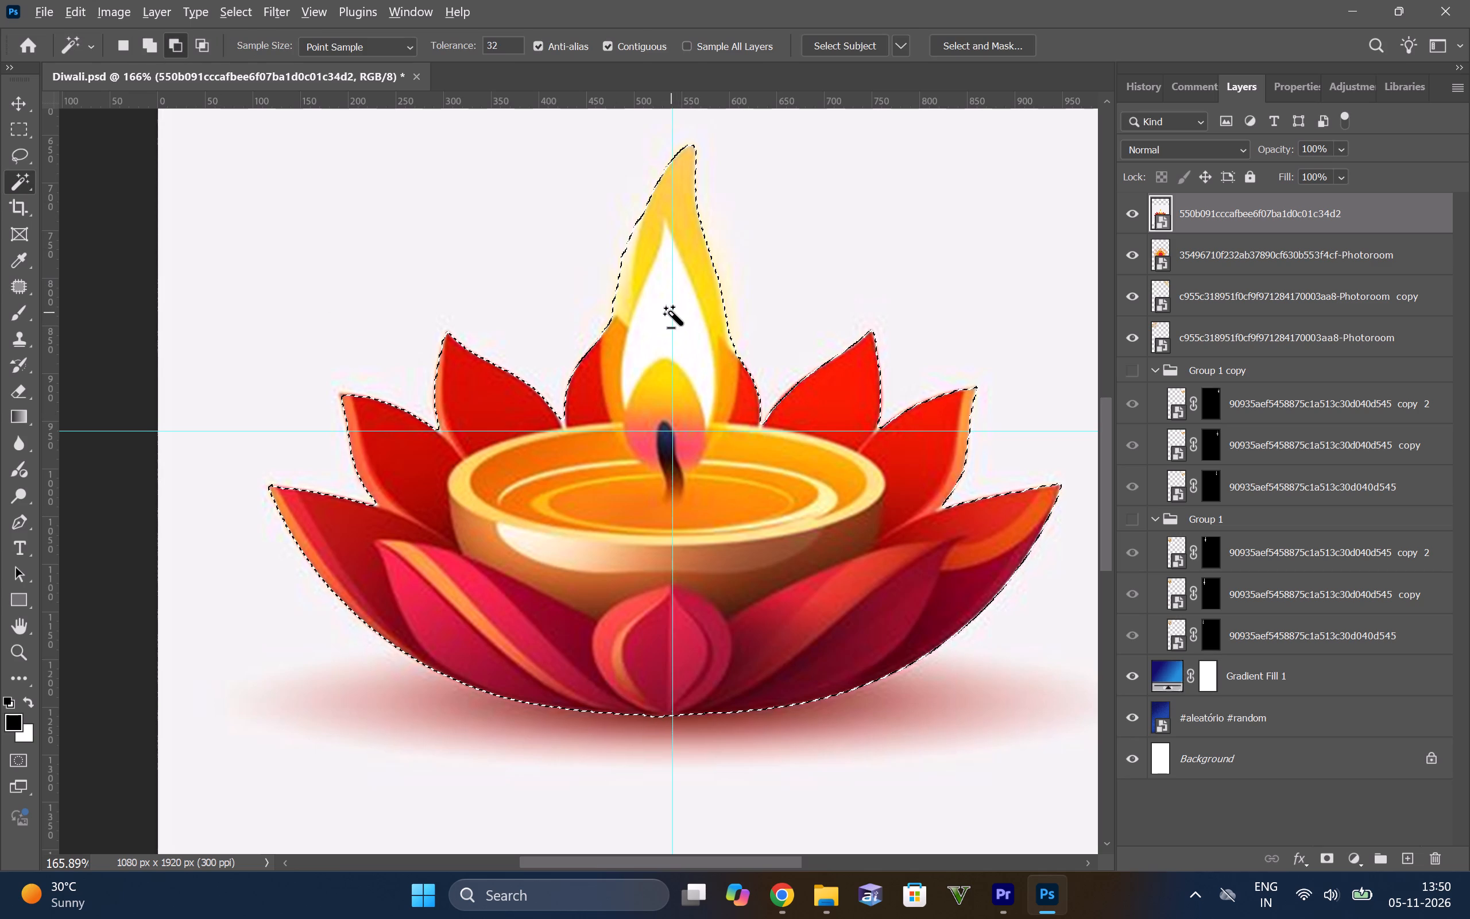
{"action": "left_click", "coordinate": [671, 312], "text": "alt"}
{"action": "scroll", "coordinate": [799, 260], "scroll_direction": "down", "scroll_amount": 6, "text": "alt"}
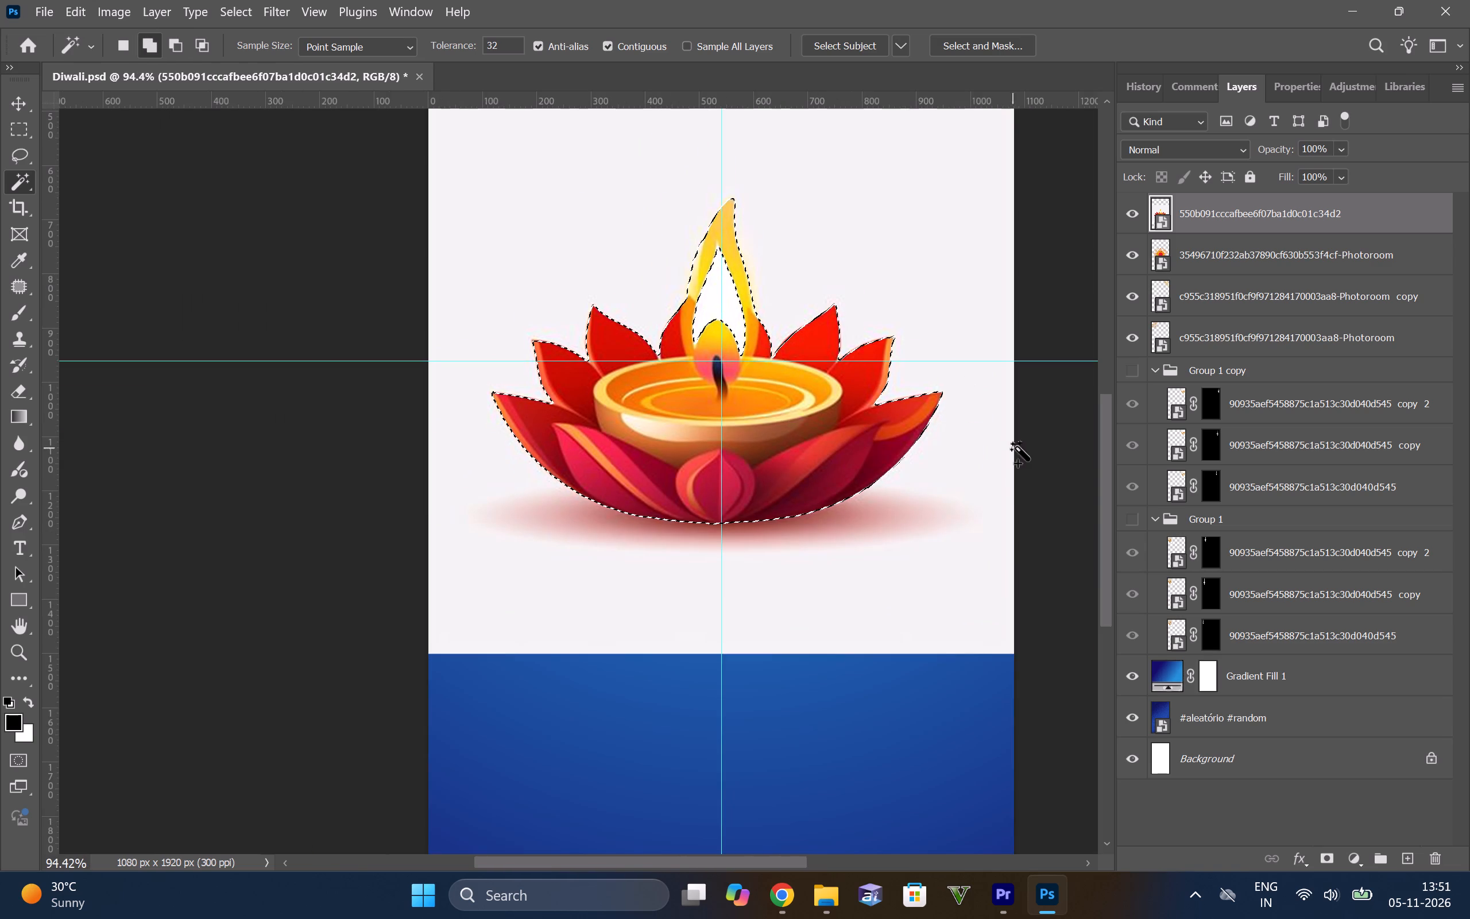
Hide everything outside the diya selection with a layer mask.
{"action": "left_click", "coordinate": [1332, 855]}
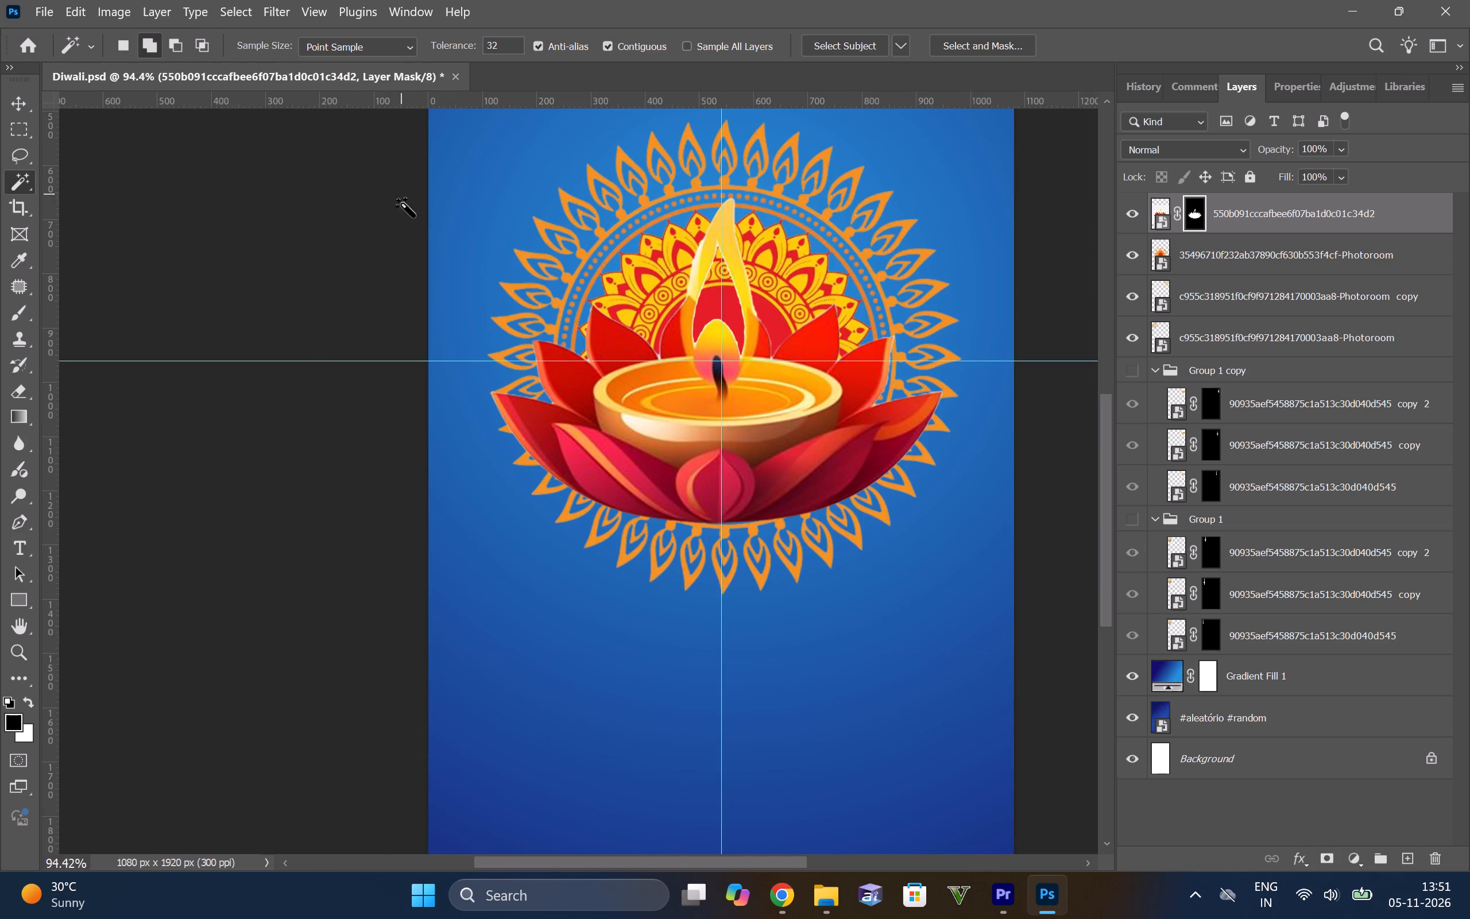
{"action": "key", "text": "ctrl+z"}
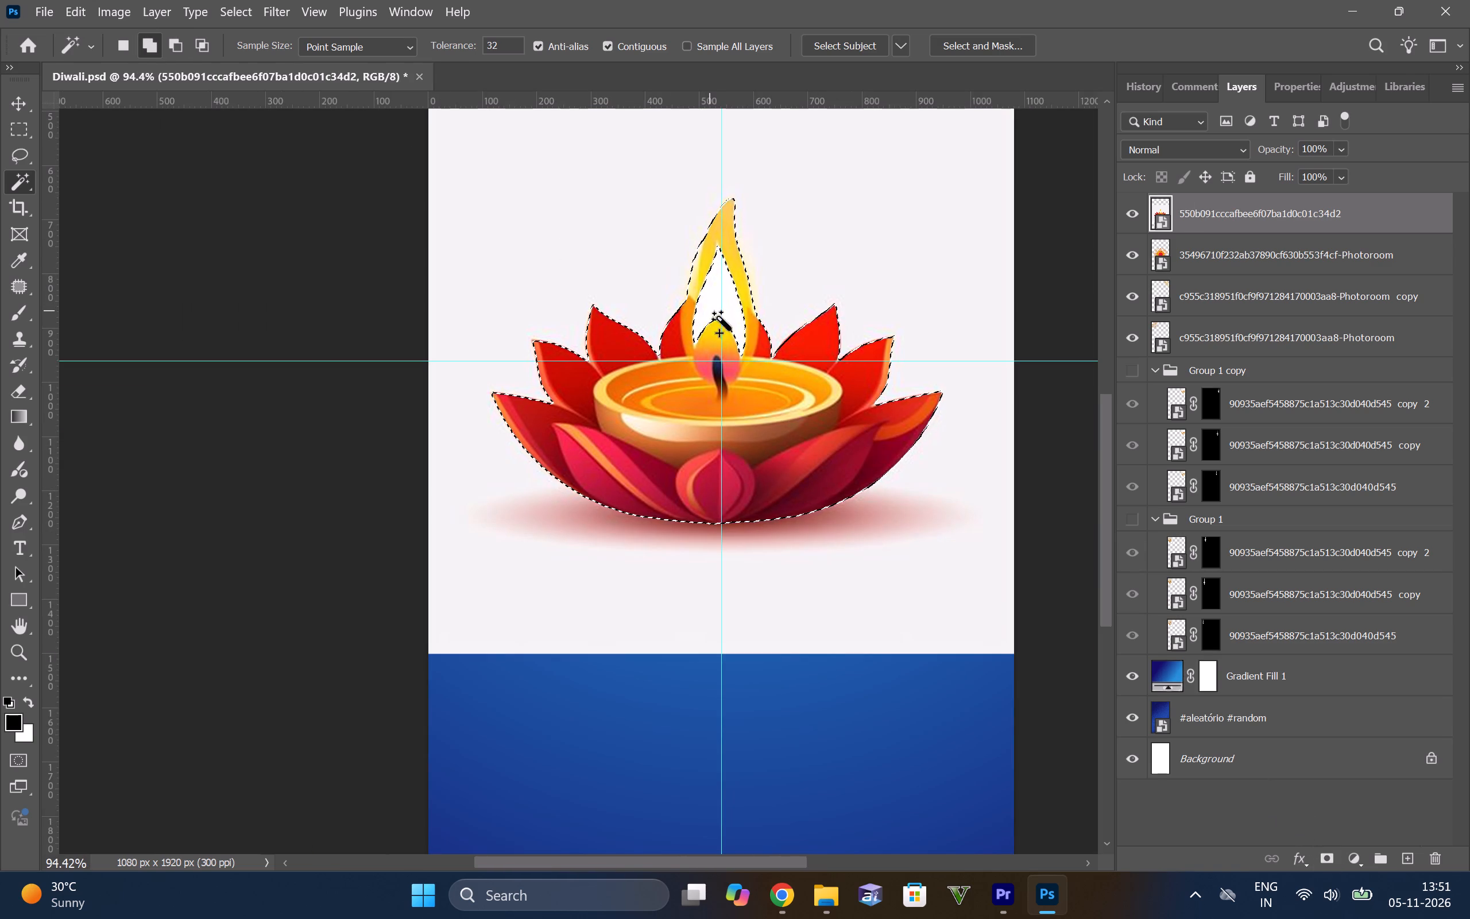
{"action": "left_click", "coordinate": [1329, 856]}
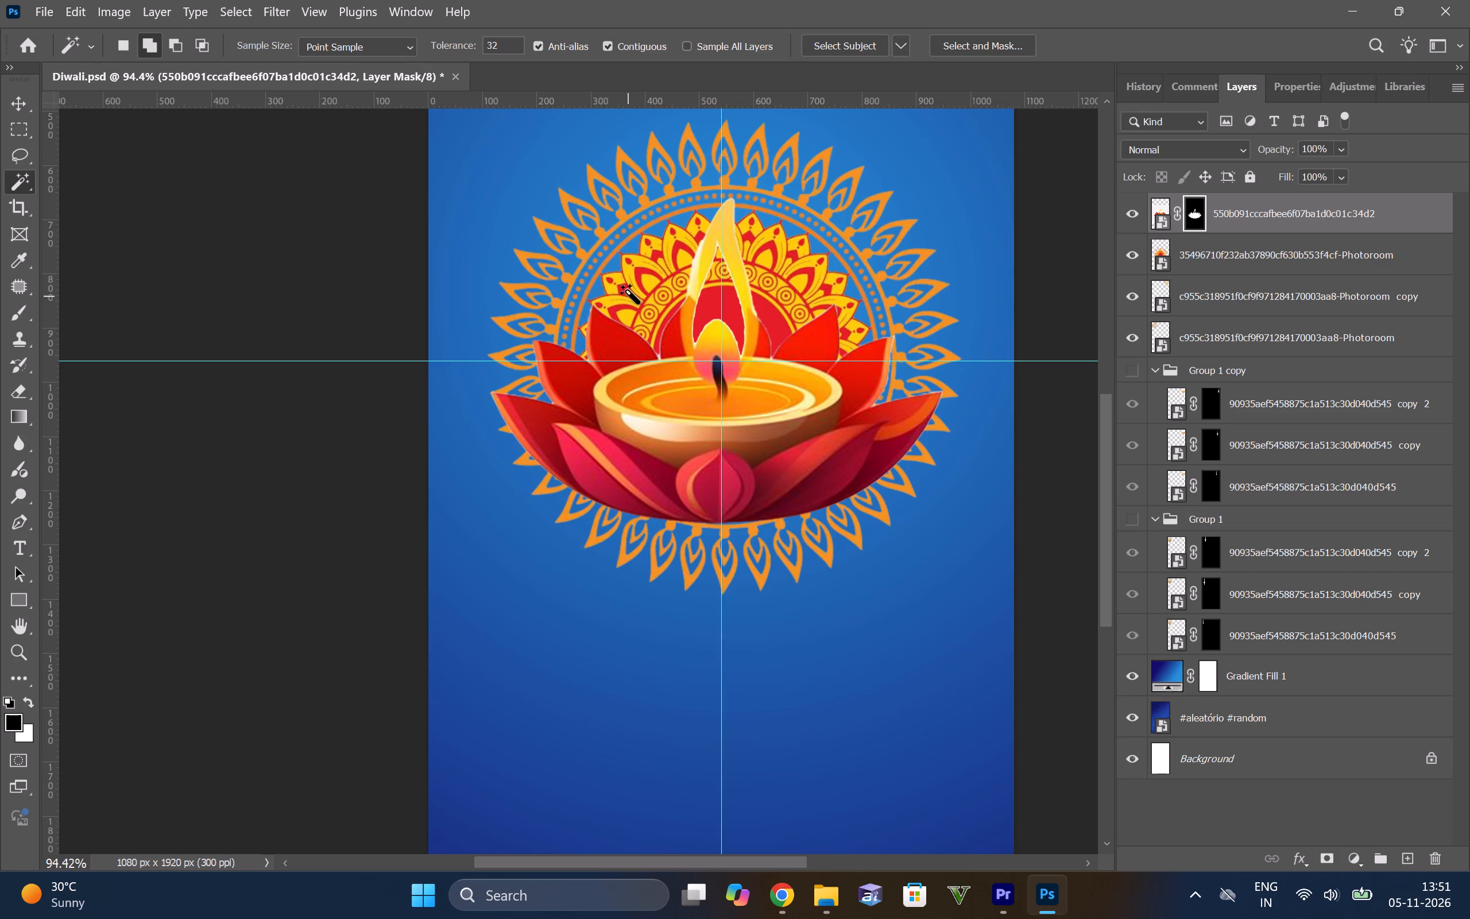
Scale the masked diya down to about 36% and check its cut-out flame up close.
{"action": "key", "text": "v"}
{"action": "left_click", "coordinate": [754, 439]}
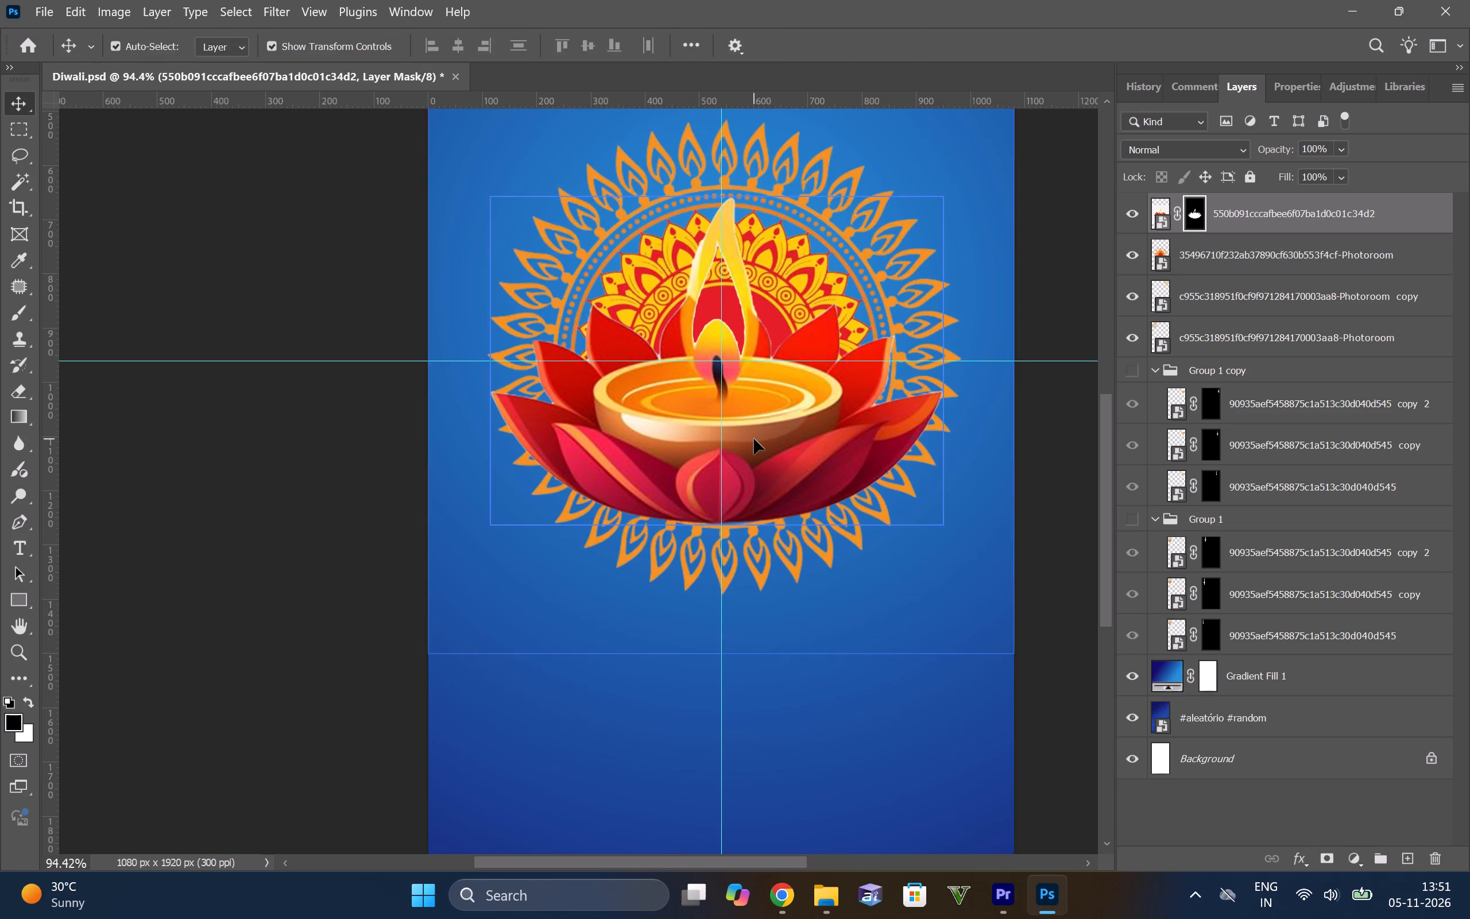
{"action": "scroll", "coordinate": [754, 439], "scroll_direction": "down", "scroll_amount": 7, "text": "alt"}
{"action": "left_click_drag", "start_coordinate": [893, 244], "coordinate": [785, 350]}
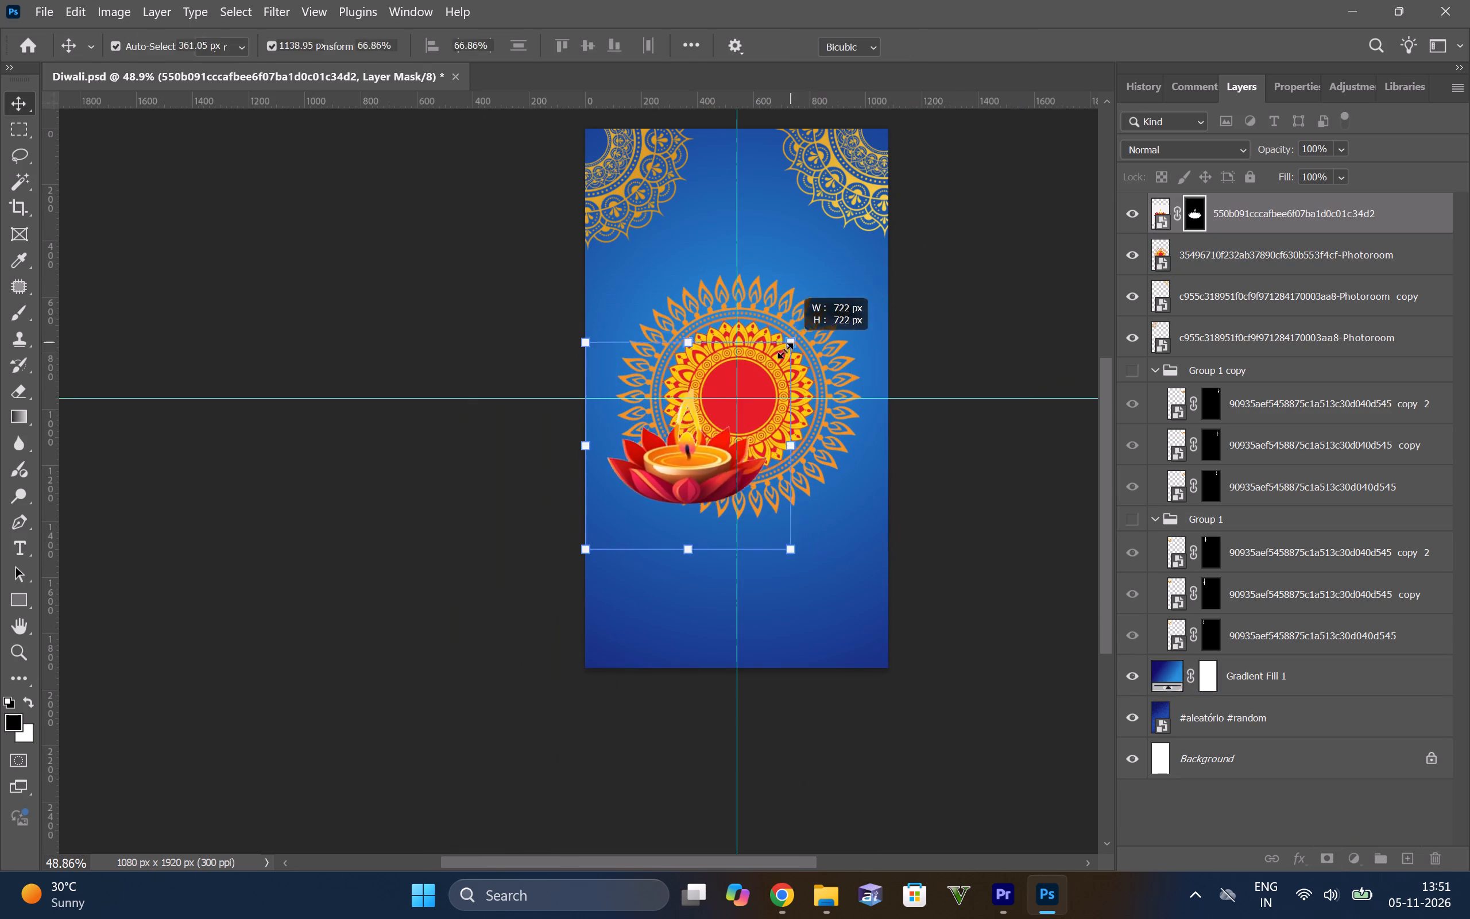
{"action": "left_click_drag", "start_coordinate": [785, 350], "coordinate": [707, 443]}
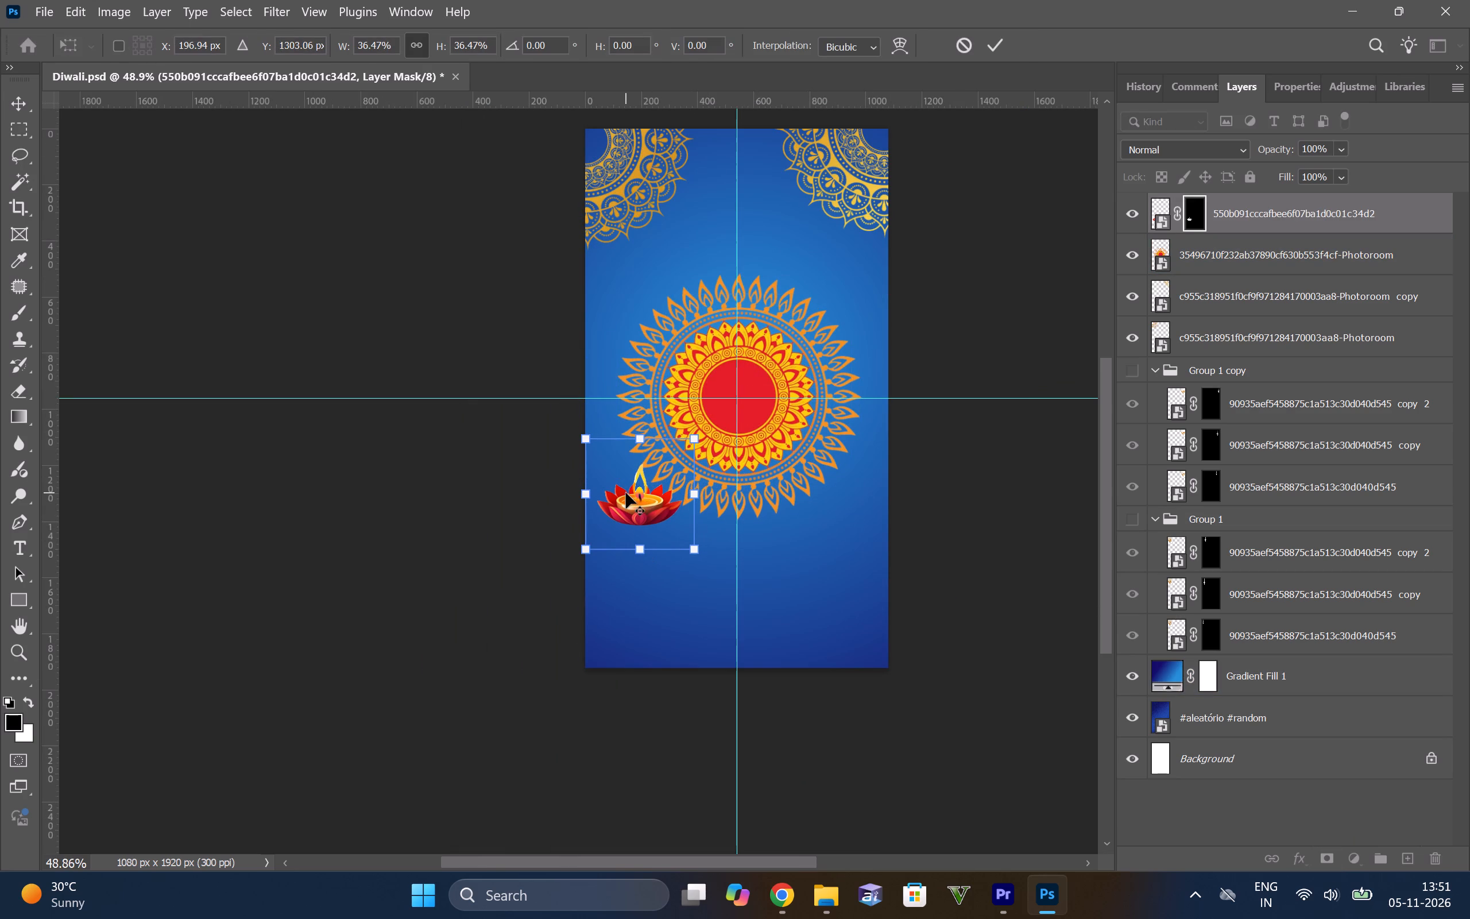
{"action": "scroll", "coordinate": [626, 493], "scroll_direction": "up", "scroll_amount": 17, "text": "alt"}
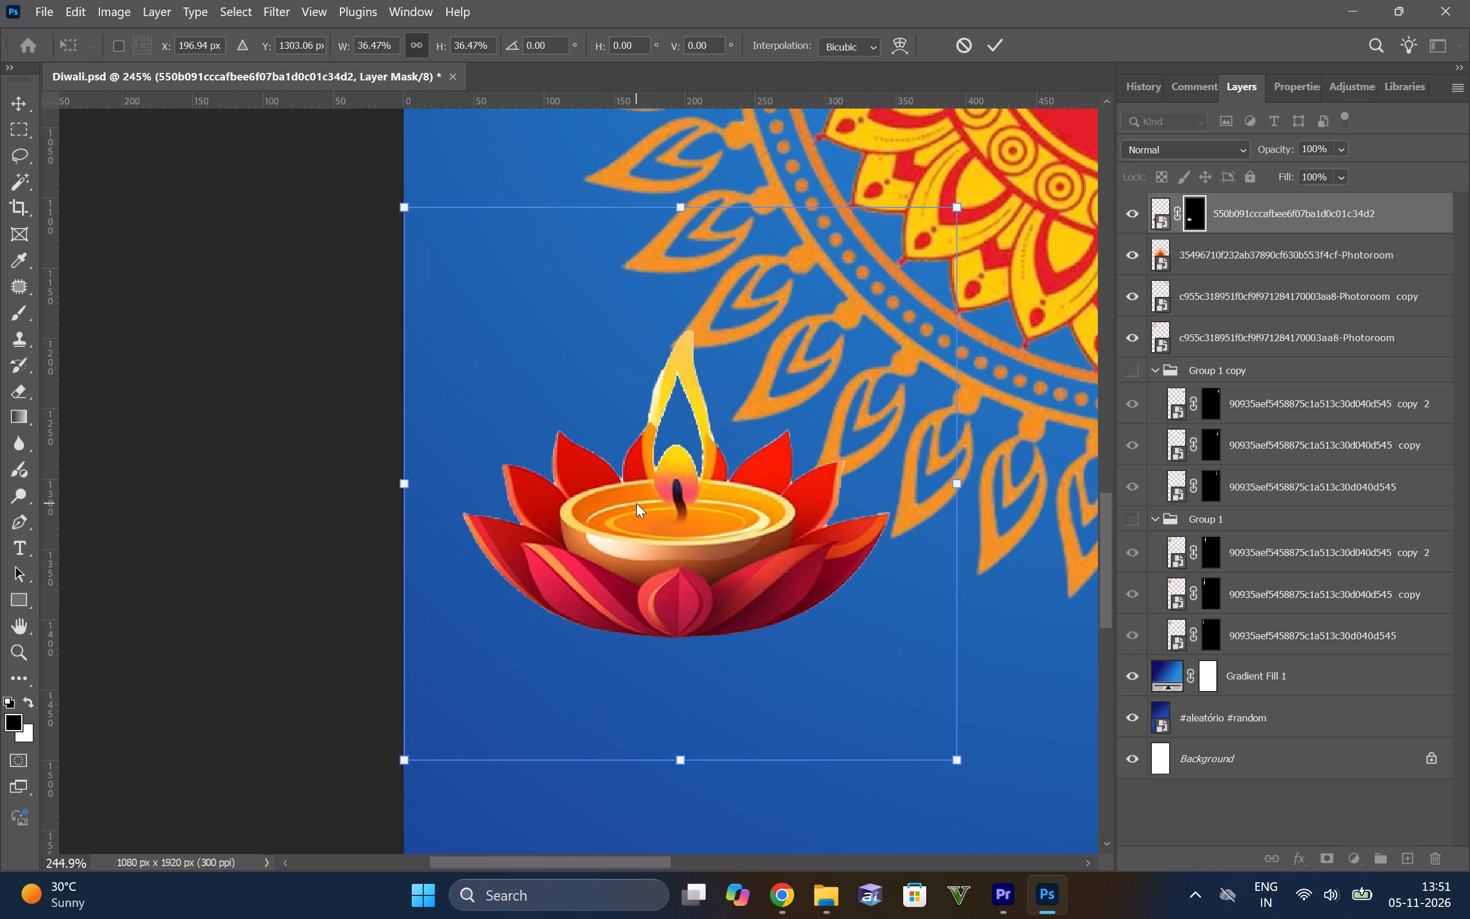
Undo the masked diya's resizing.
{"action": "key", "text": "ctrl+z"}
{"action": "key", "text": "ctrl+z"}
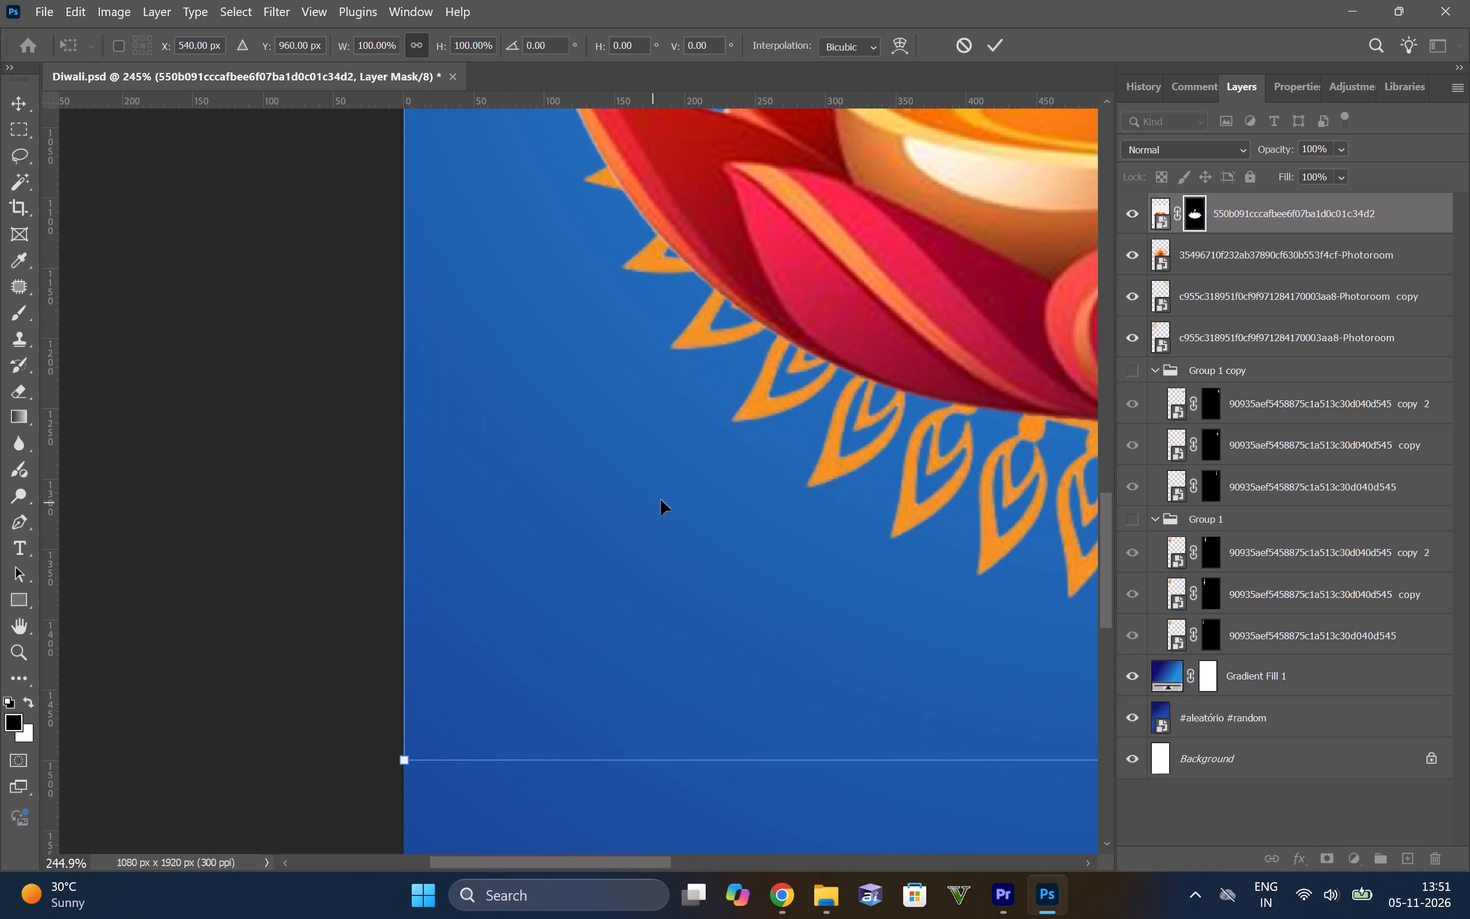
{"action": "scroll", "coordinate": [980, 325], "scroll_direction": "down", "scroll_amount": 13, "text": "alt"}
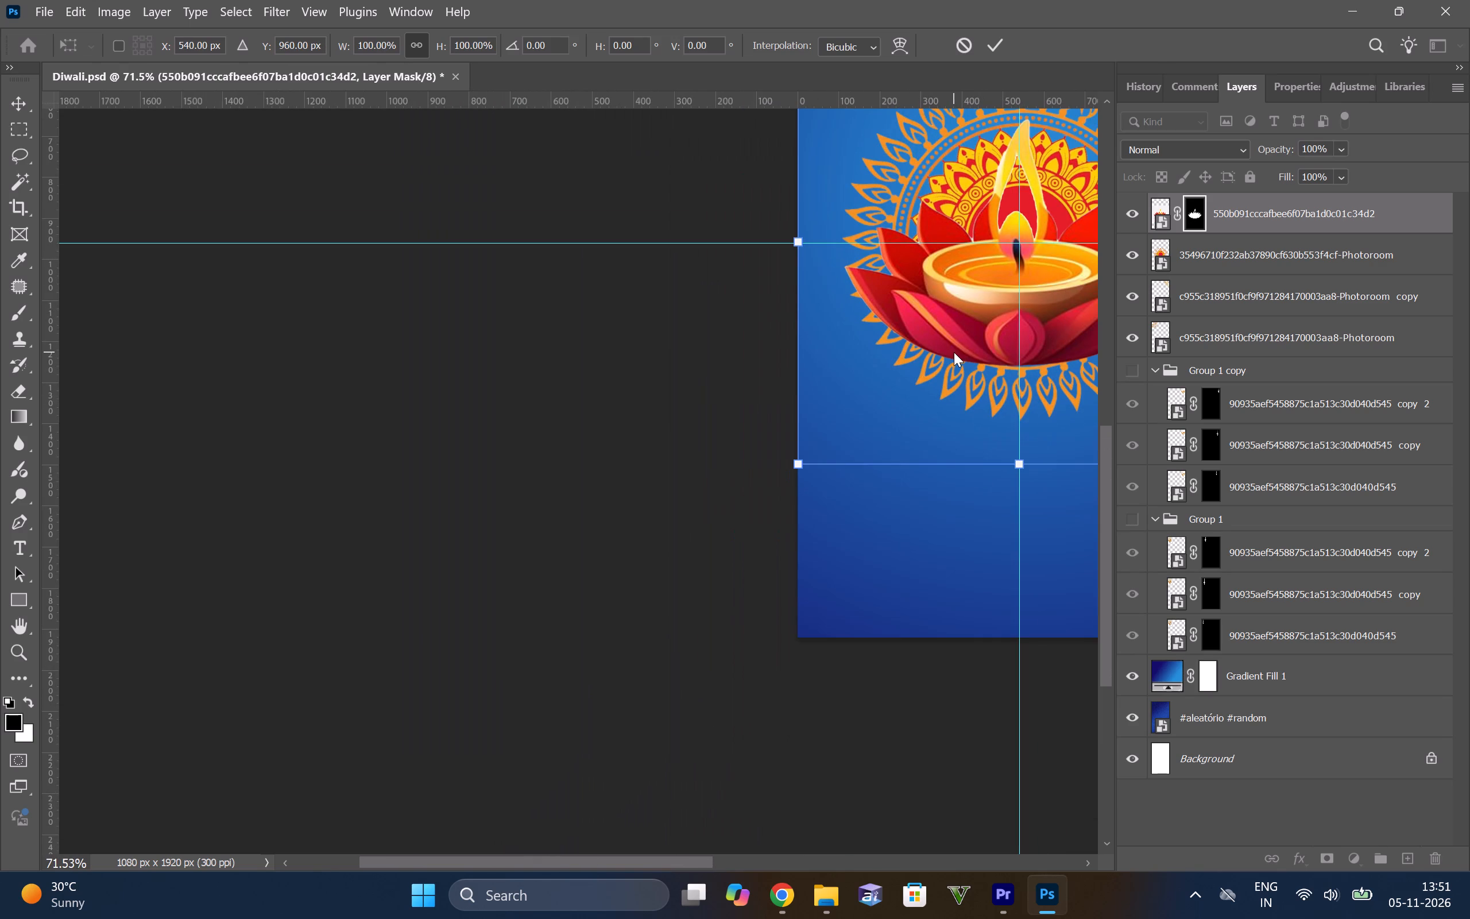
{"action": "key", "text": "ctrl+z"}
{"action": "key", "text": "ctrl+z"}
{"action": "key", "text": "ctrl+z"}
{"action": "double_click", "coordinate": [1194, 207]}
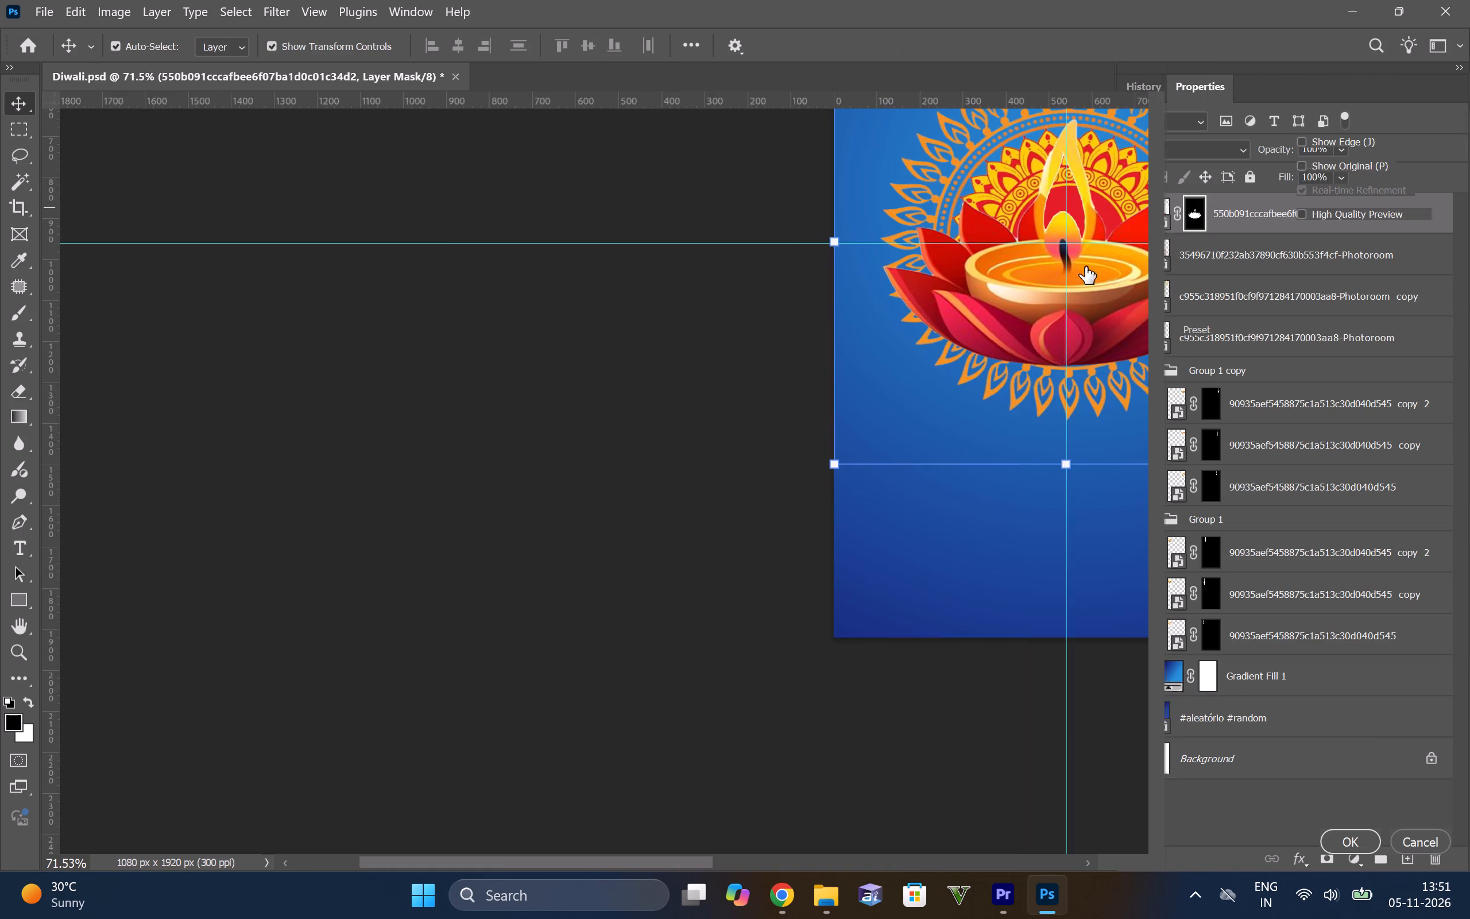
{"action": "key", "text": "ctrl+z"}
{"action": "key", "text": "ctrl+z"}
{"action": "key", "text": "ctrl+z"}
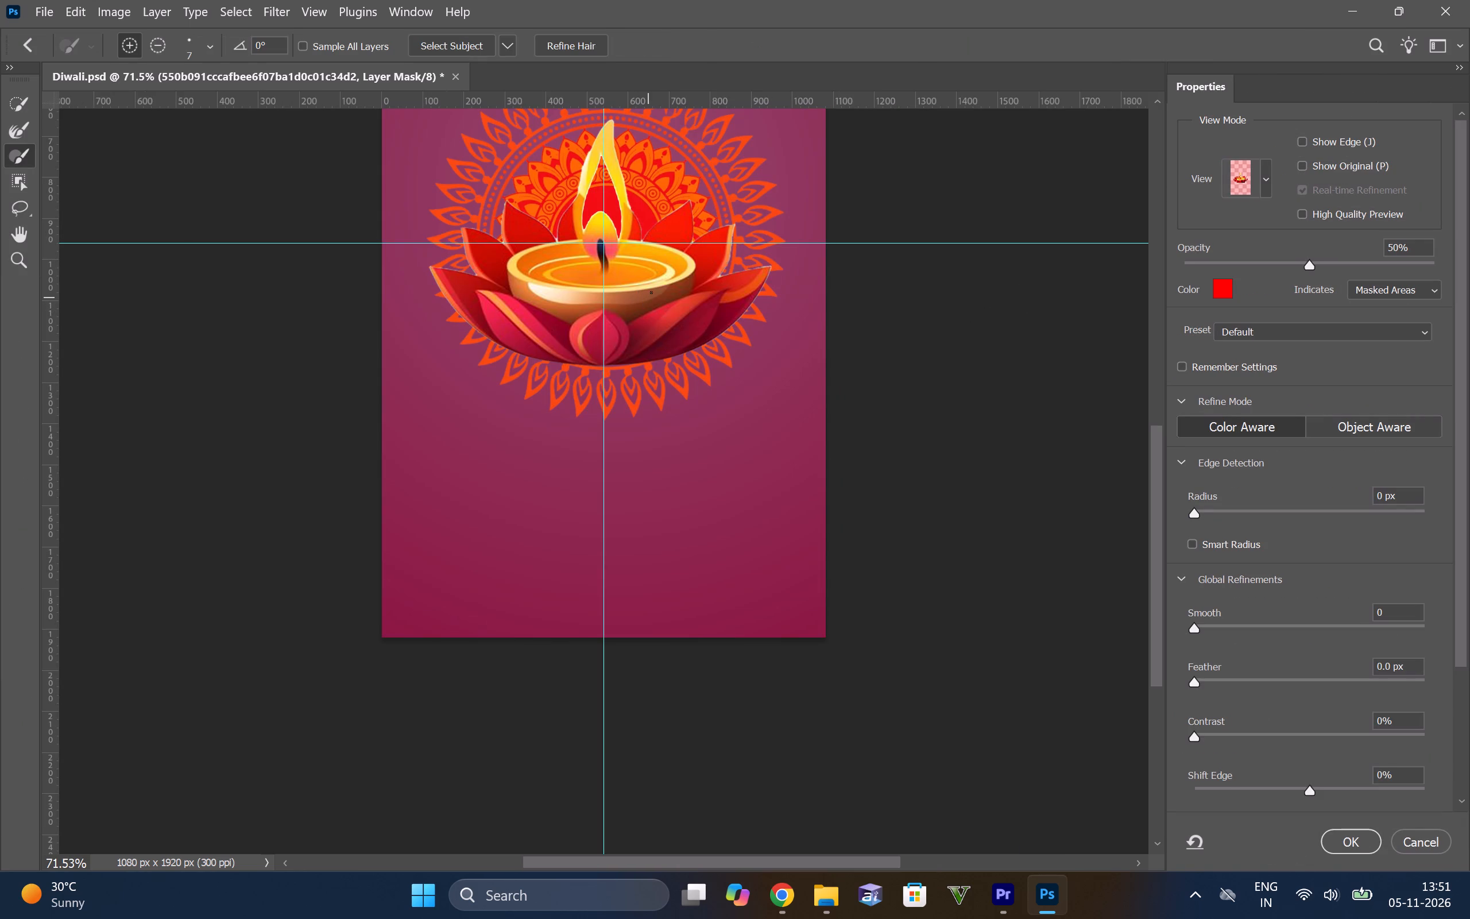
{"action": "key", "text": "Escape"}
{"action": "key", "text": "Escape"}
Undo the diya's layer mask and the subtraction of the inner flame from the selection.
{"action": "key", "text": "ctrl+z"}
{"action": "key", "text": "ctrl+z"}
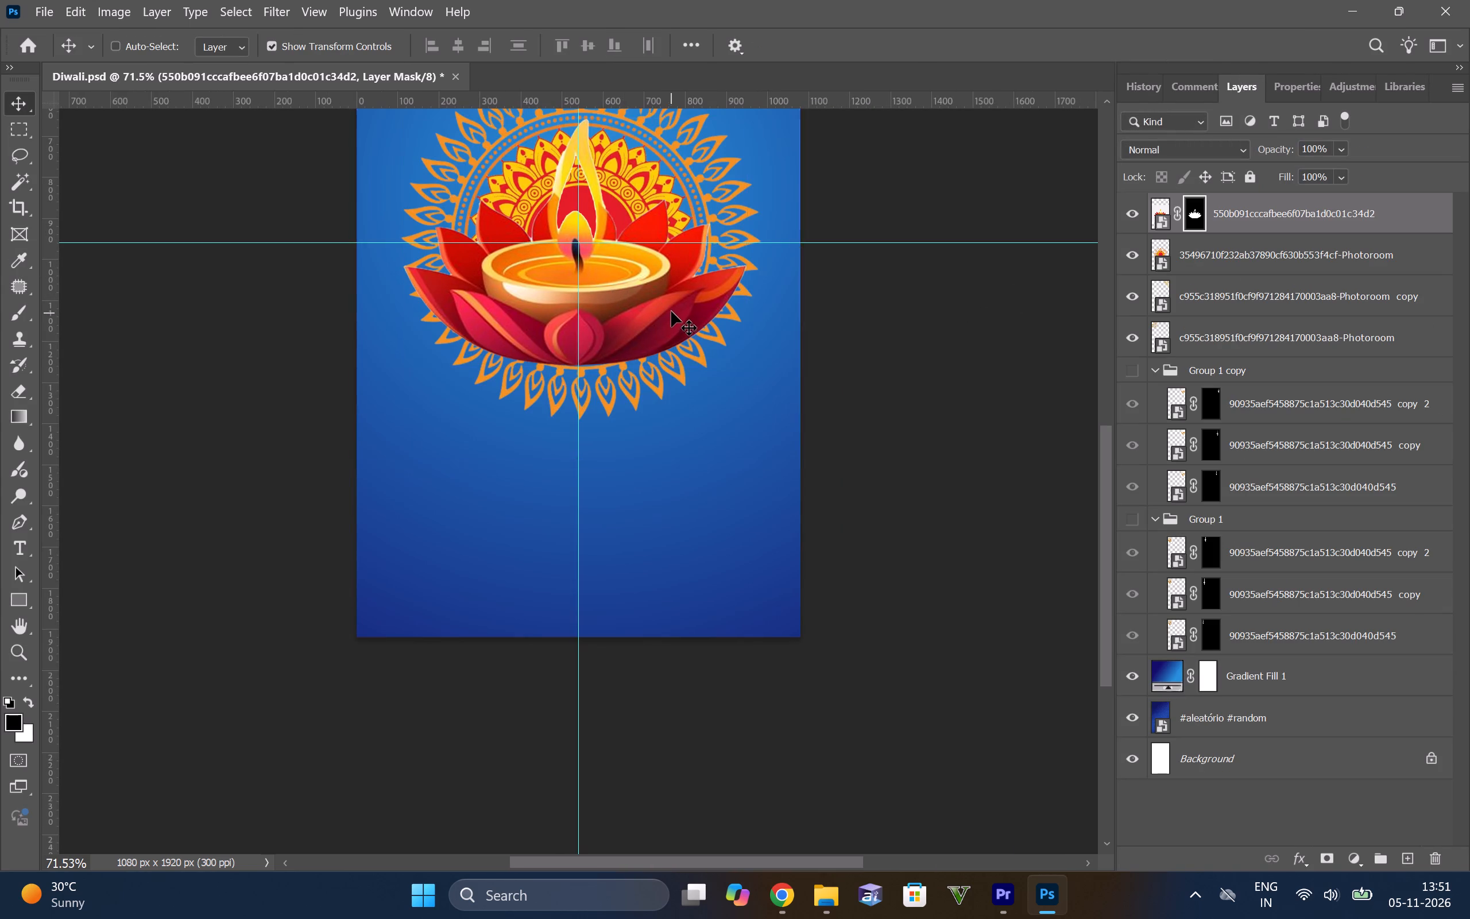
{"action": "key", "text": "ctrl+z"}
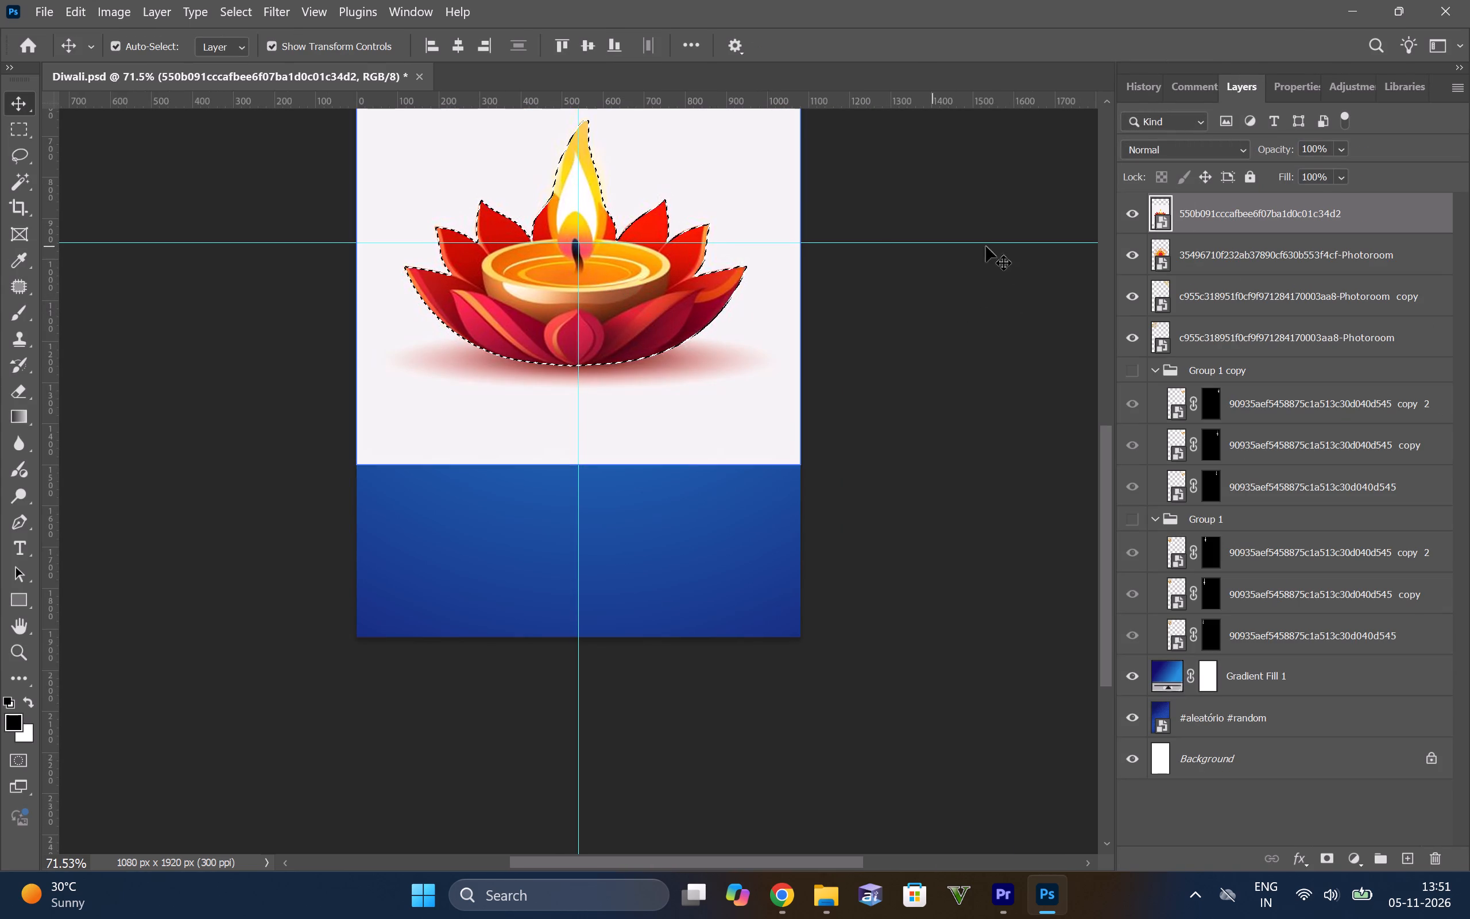
Switch to Chrome and load the downloaded diya image 550b091cccafbee6f07ba1d0c01c34d2.png into the Photoroom background remover.
{"action": "left_click", "coordinate": [995, 901]}
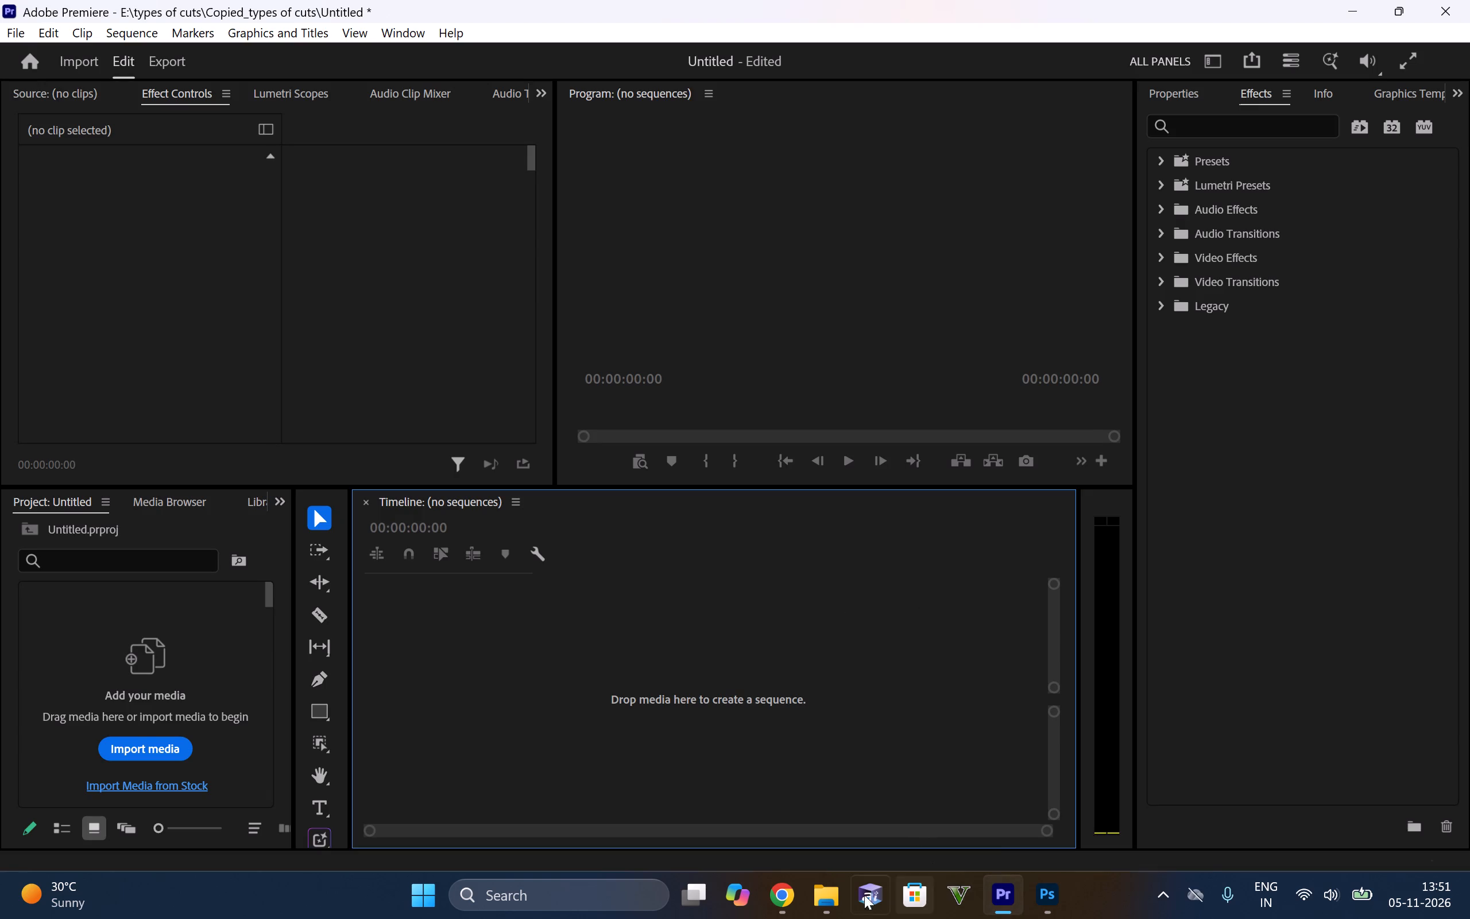
{"action": "left_click", "coordinate": [786, 891]}
{"action": "left_click", "coordinate": [595, 8]}
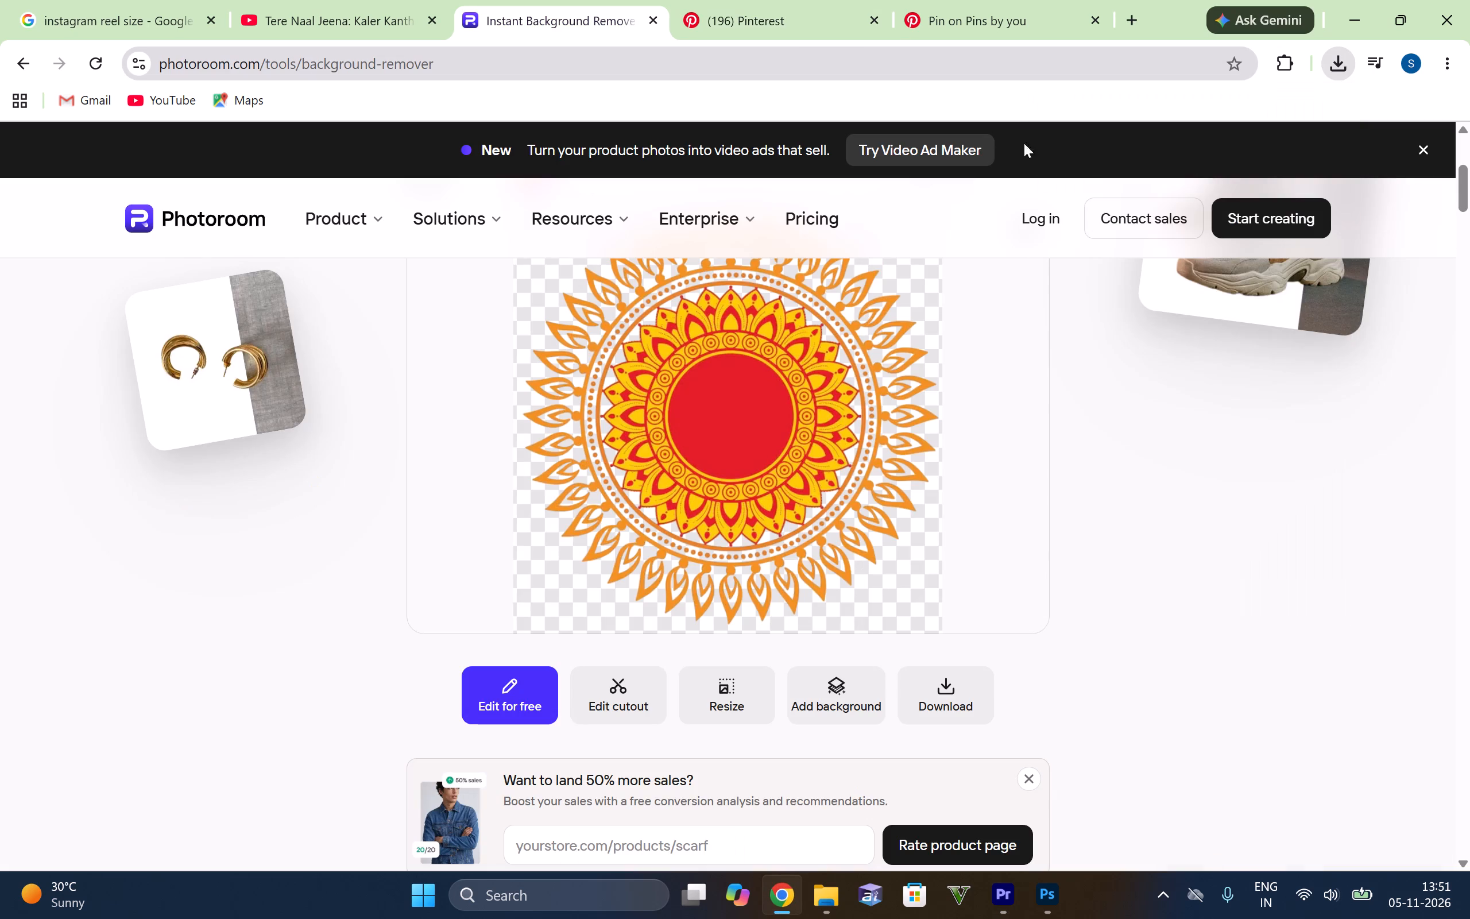
{"action": "left_click", "coordinate": [1329, 36]}
{"action": "left_click", "coordinate": [1343, 71]}
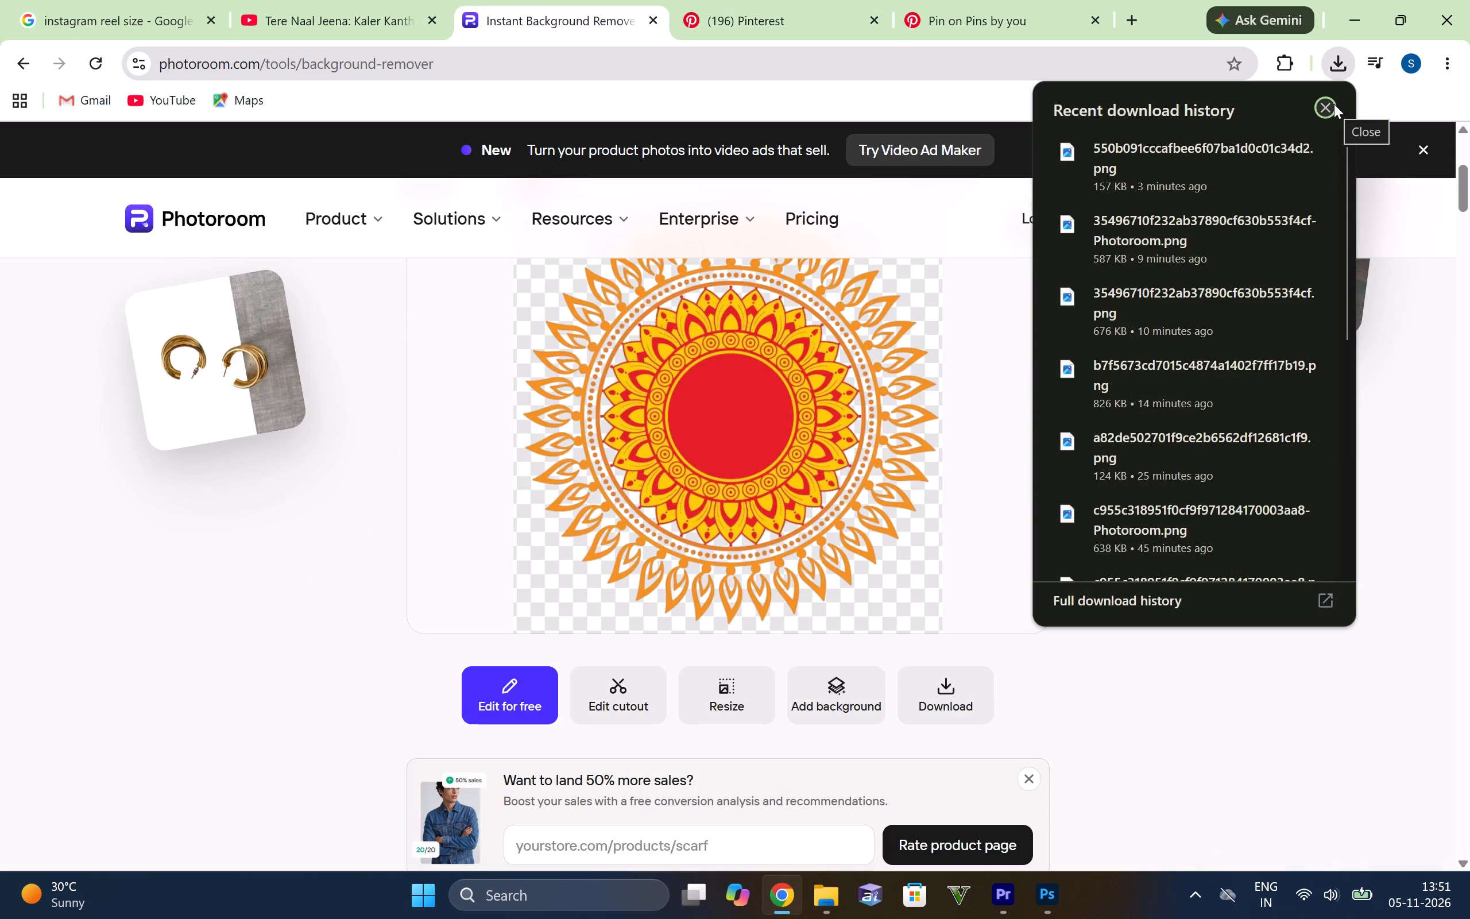
{"action": "left_click_drag", "start_coordinate": [1148, 143], "coordinate": [1065, 226]}
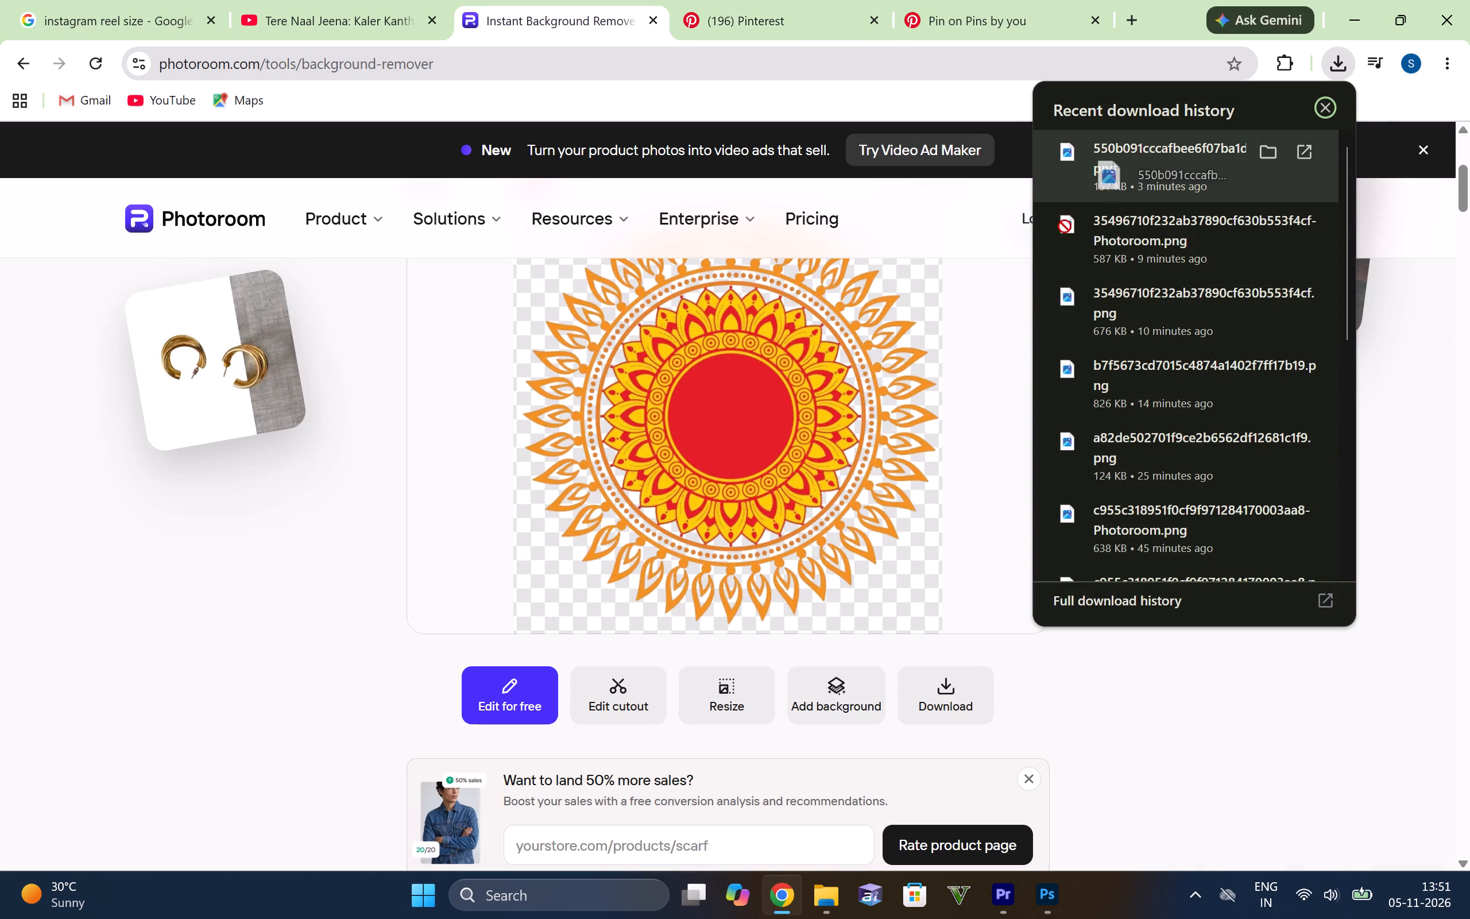
{"action": "left_click_drag", "start_coordinate": [1065, 226], "coordinate": [687, 493]}
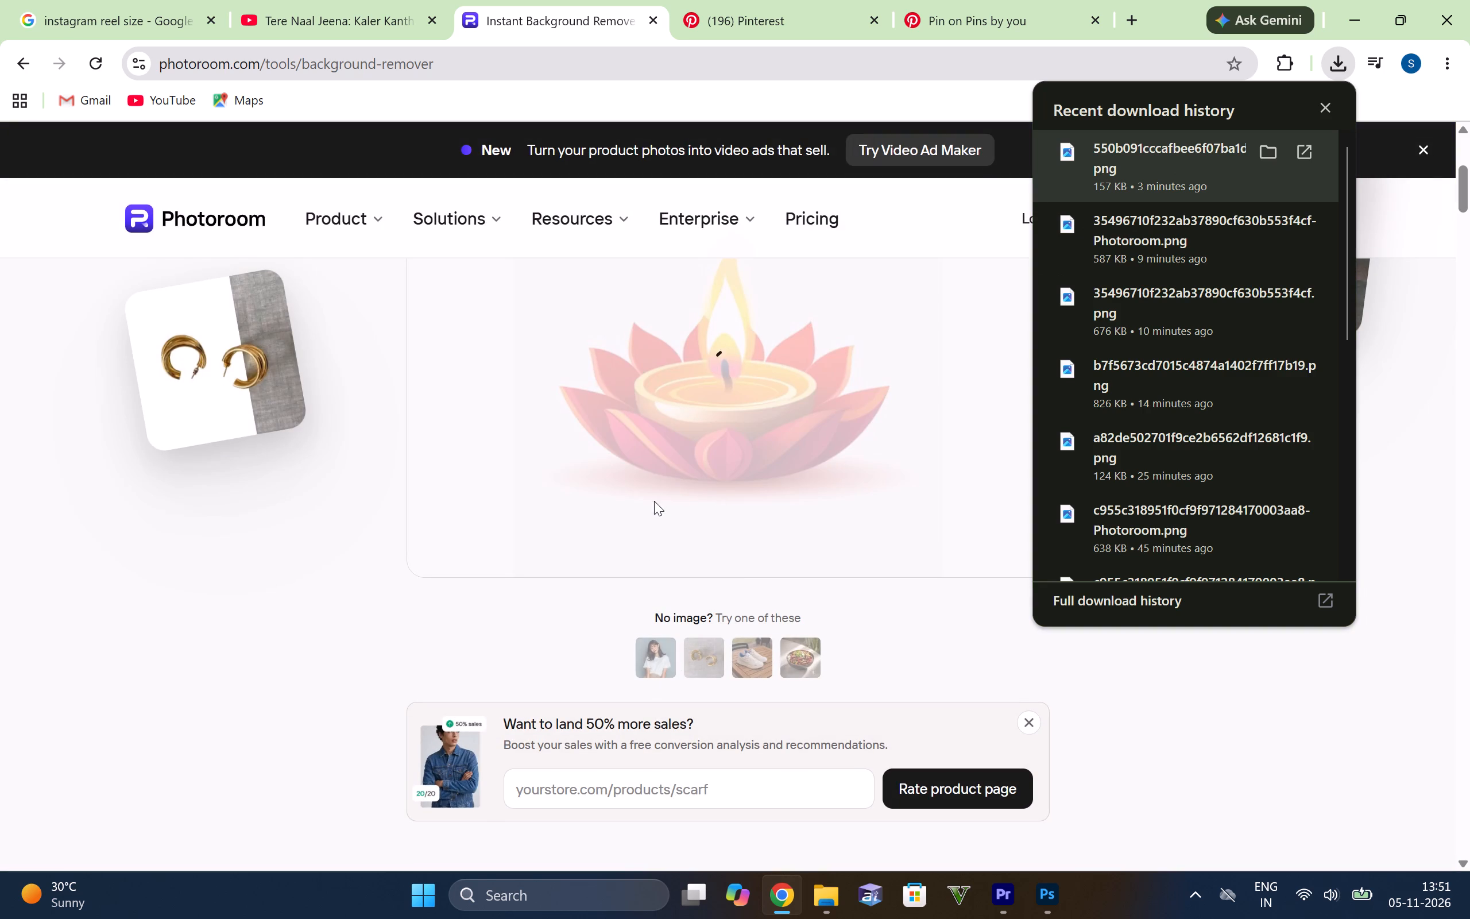
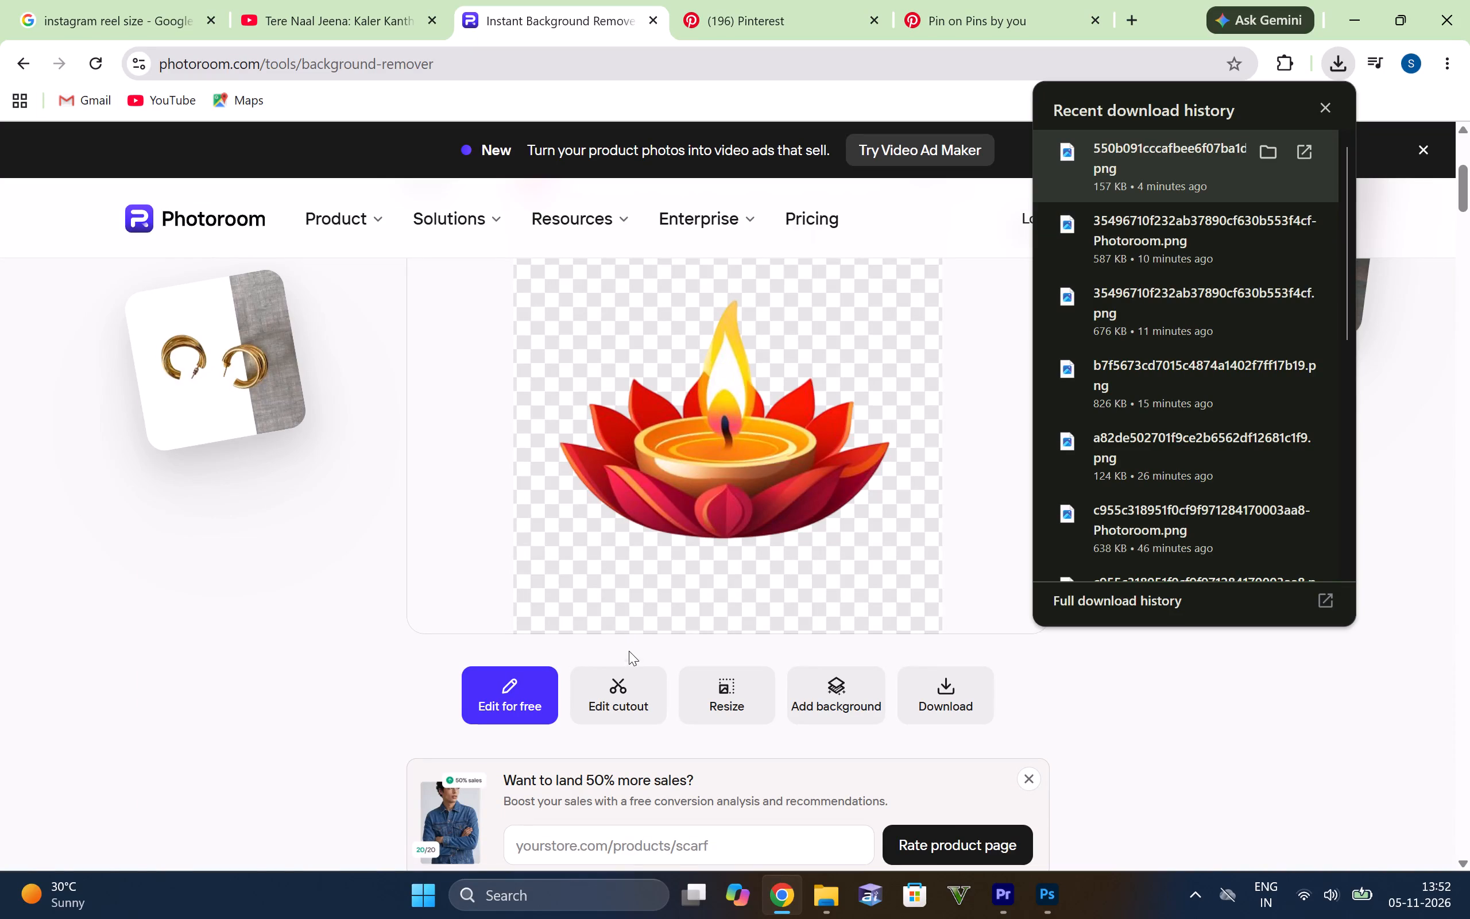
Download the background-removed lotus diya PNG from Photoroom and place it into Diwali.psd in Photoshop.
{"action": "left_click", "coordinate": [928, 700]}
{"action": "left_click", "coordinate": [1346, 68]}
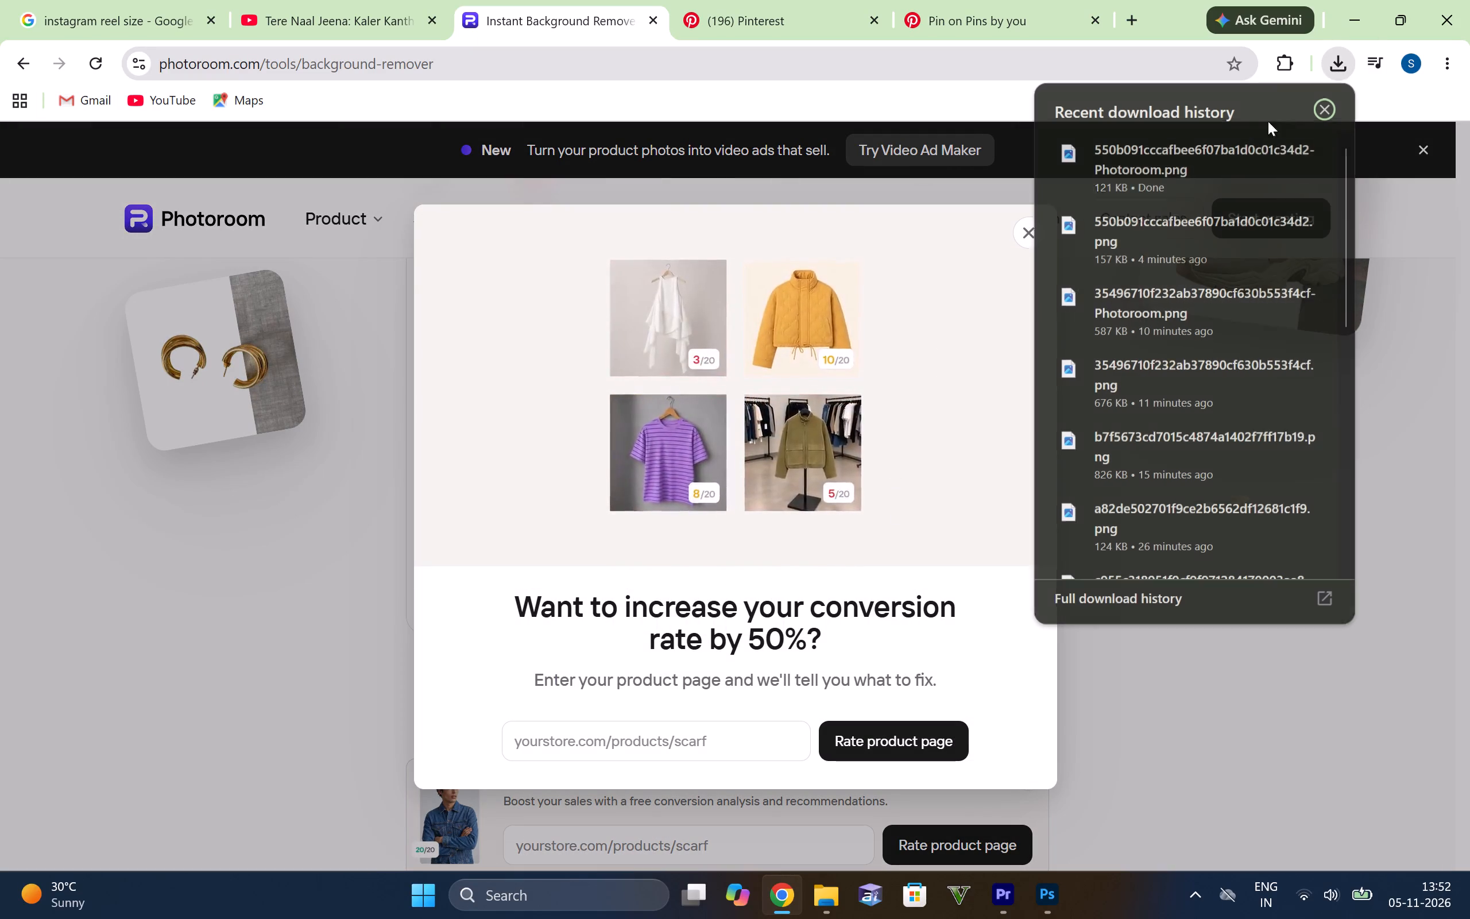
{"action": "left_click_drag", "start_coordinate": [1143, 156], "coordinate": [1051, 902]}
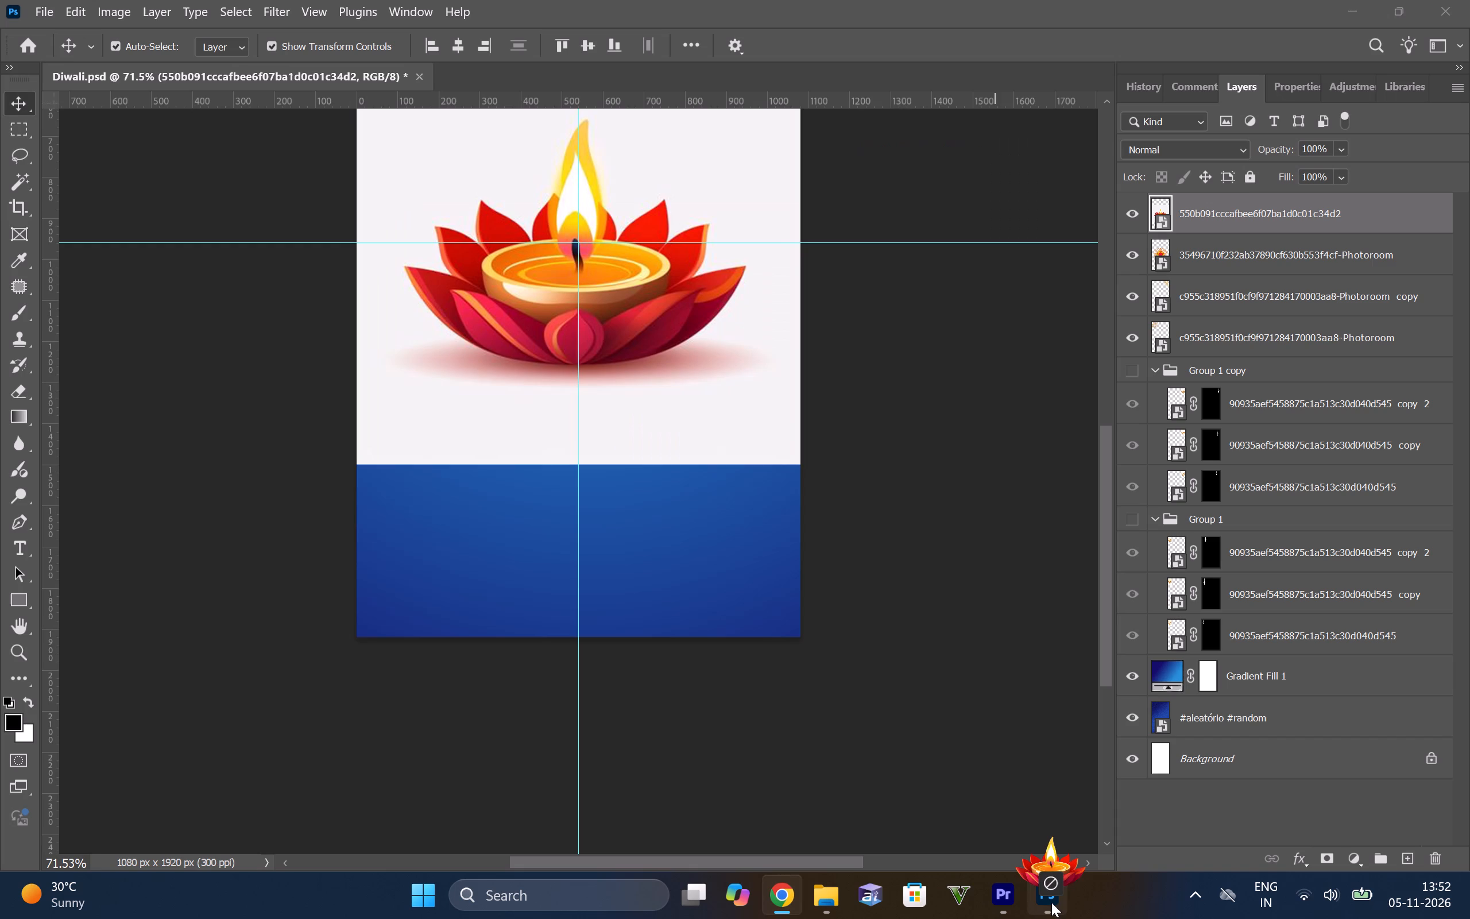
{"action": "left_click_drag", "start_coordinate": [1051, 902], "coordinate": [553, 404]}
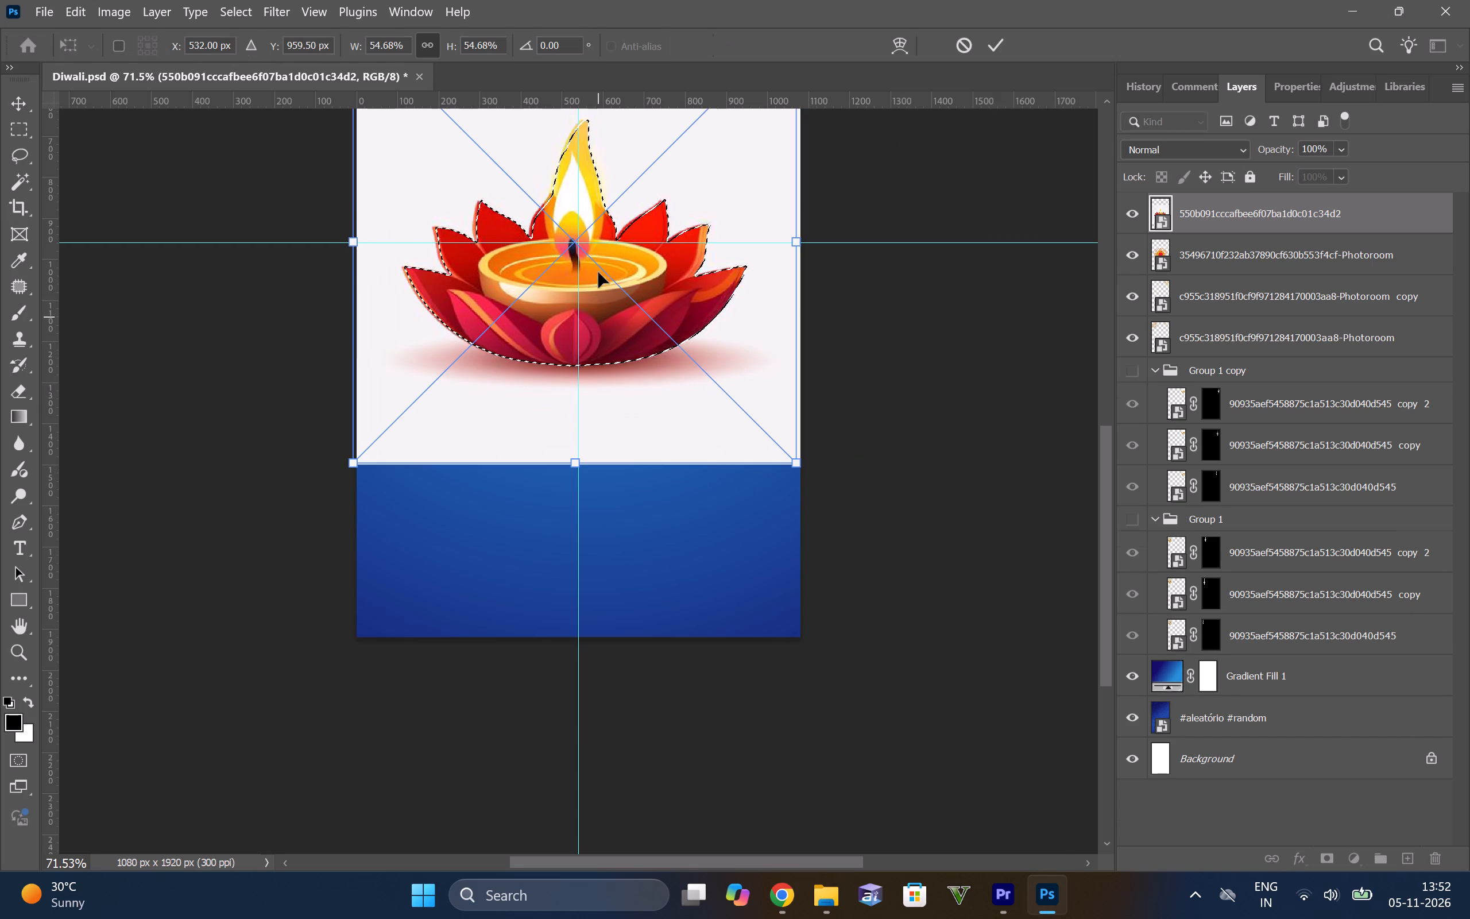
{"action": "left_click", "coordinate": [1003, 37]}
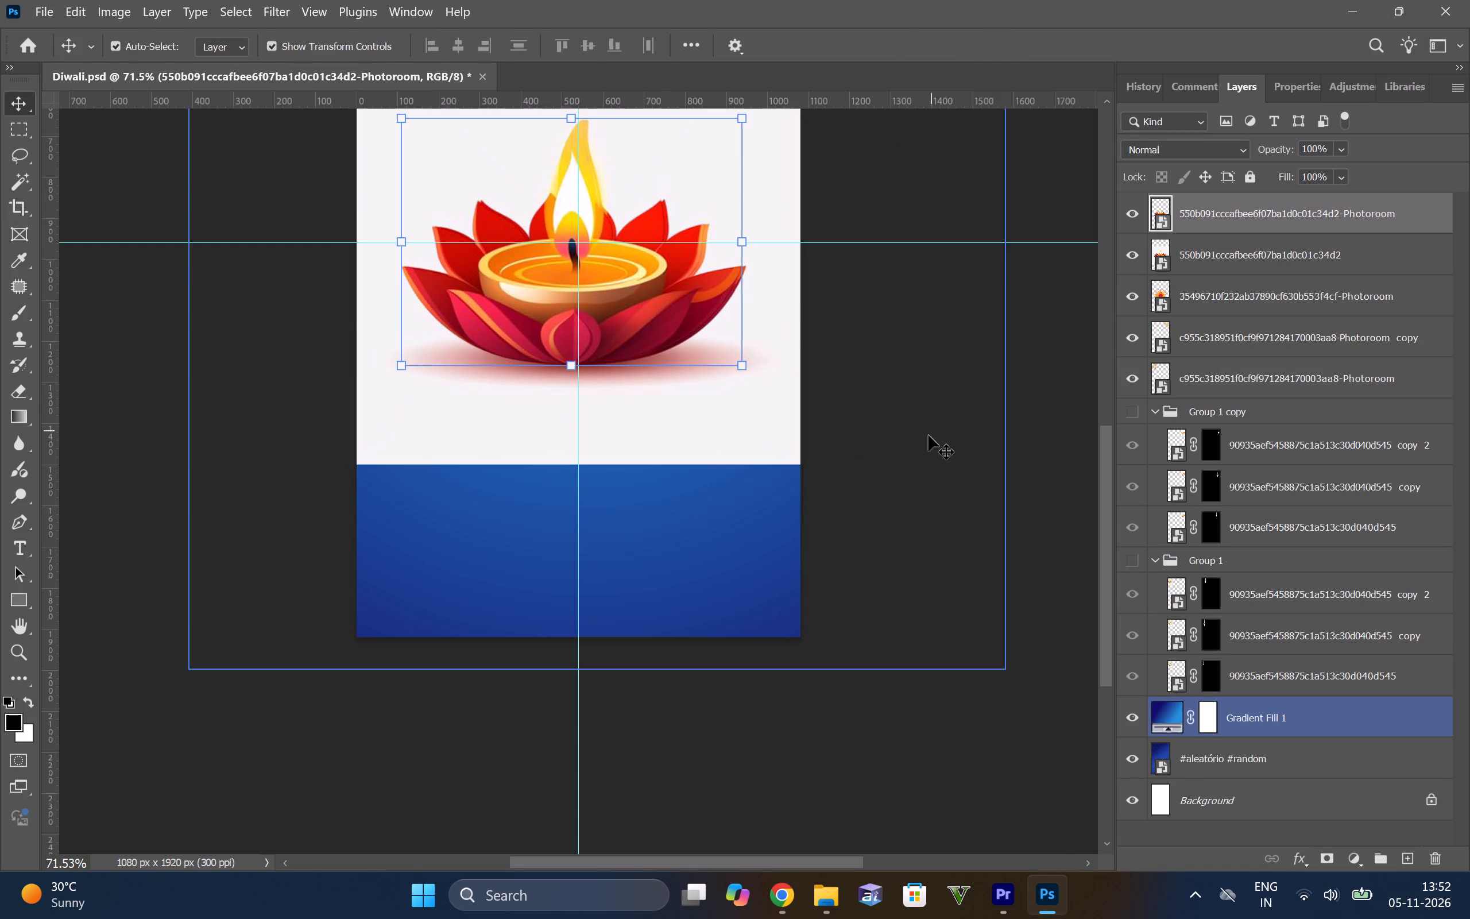
Delete the original lotus diya layer that still has its white background.
{"action": "scroll", "coordinate": [894, 436], "scroll_direction": "up", "scroll_amount": 13}
{"action": "left_click", "coordinate": [1267, 253]}
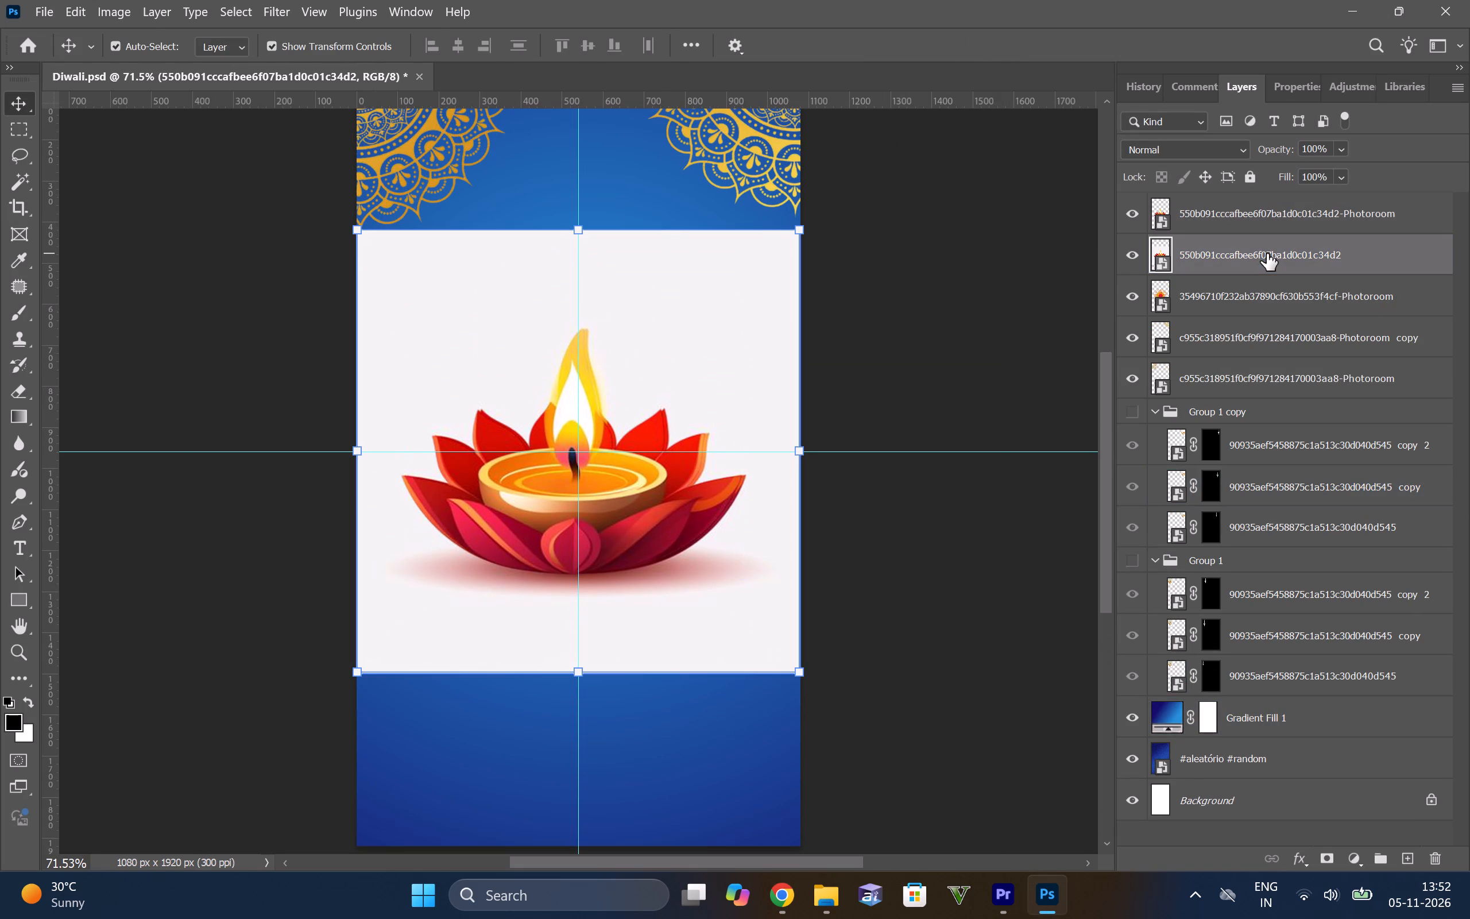
{"action": "key", "text": "Delete"}
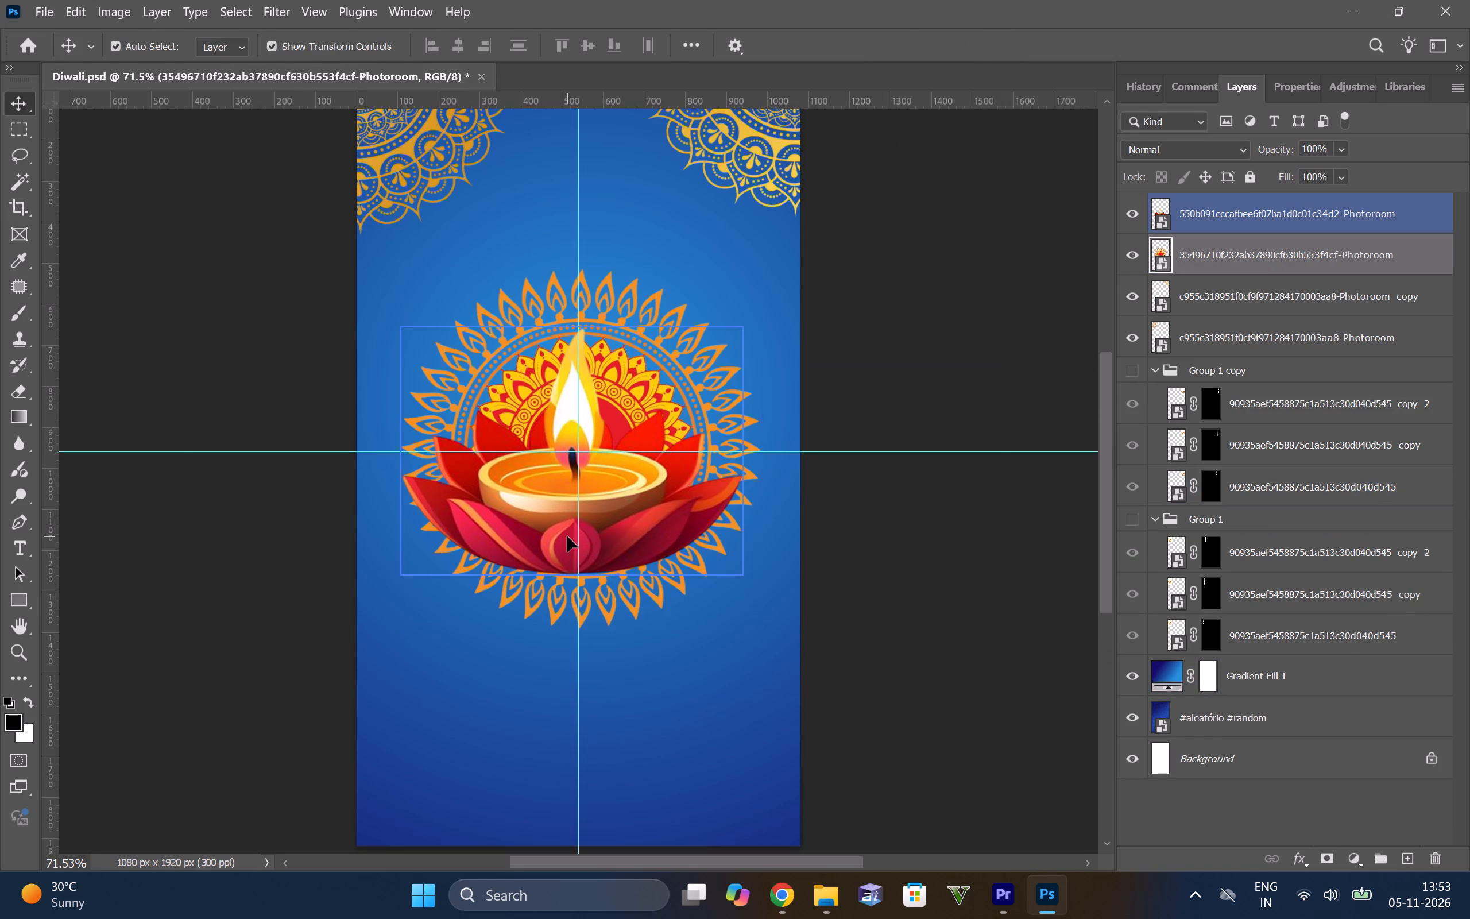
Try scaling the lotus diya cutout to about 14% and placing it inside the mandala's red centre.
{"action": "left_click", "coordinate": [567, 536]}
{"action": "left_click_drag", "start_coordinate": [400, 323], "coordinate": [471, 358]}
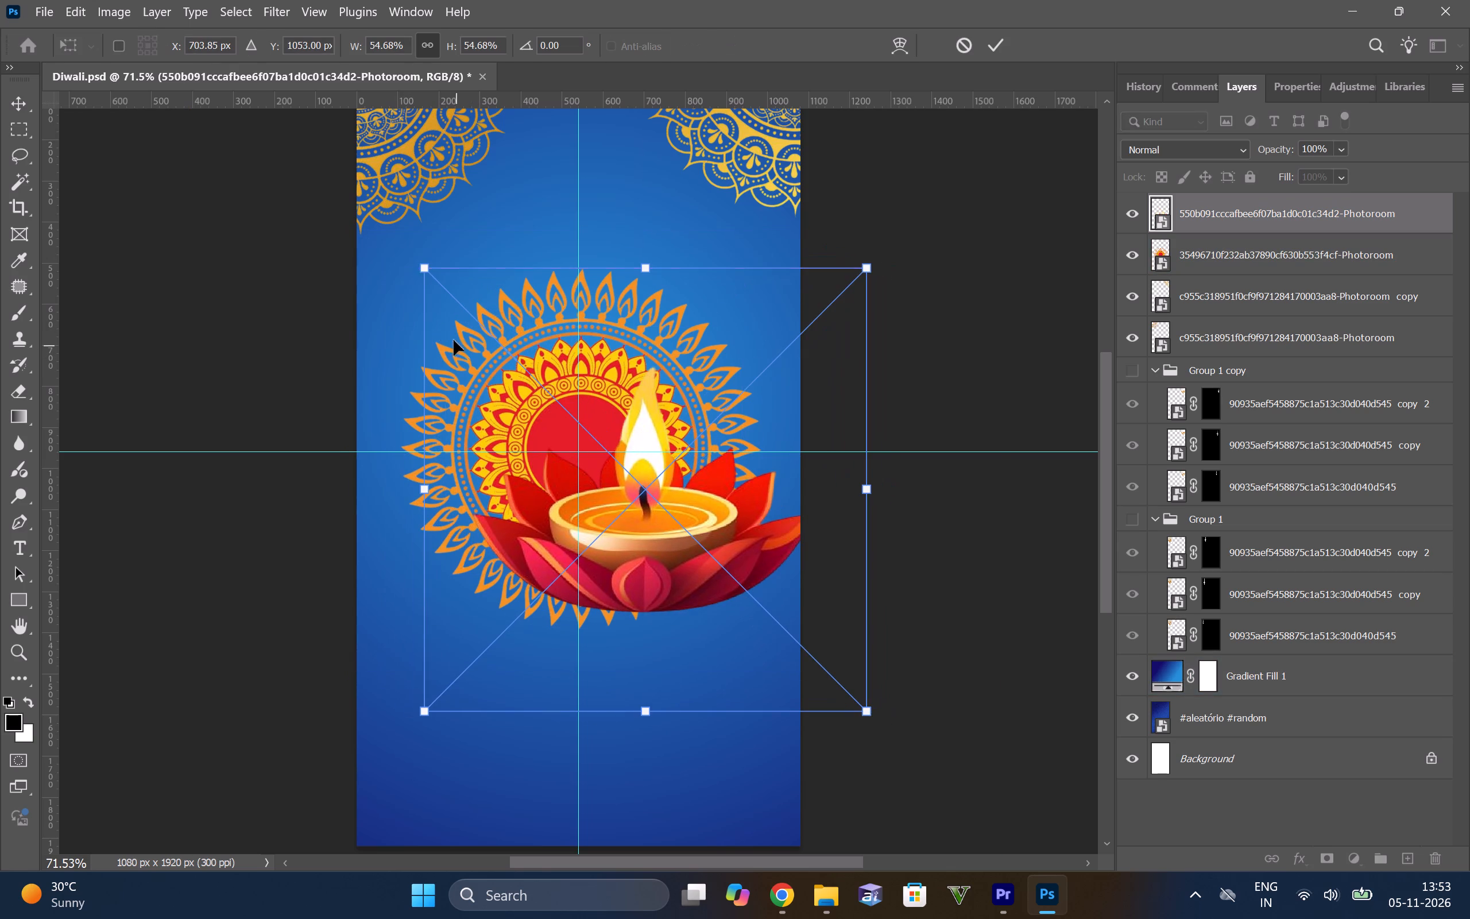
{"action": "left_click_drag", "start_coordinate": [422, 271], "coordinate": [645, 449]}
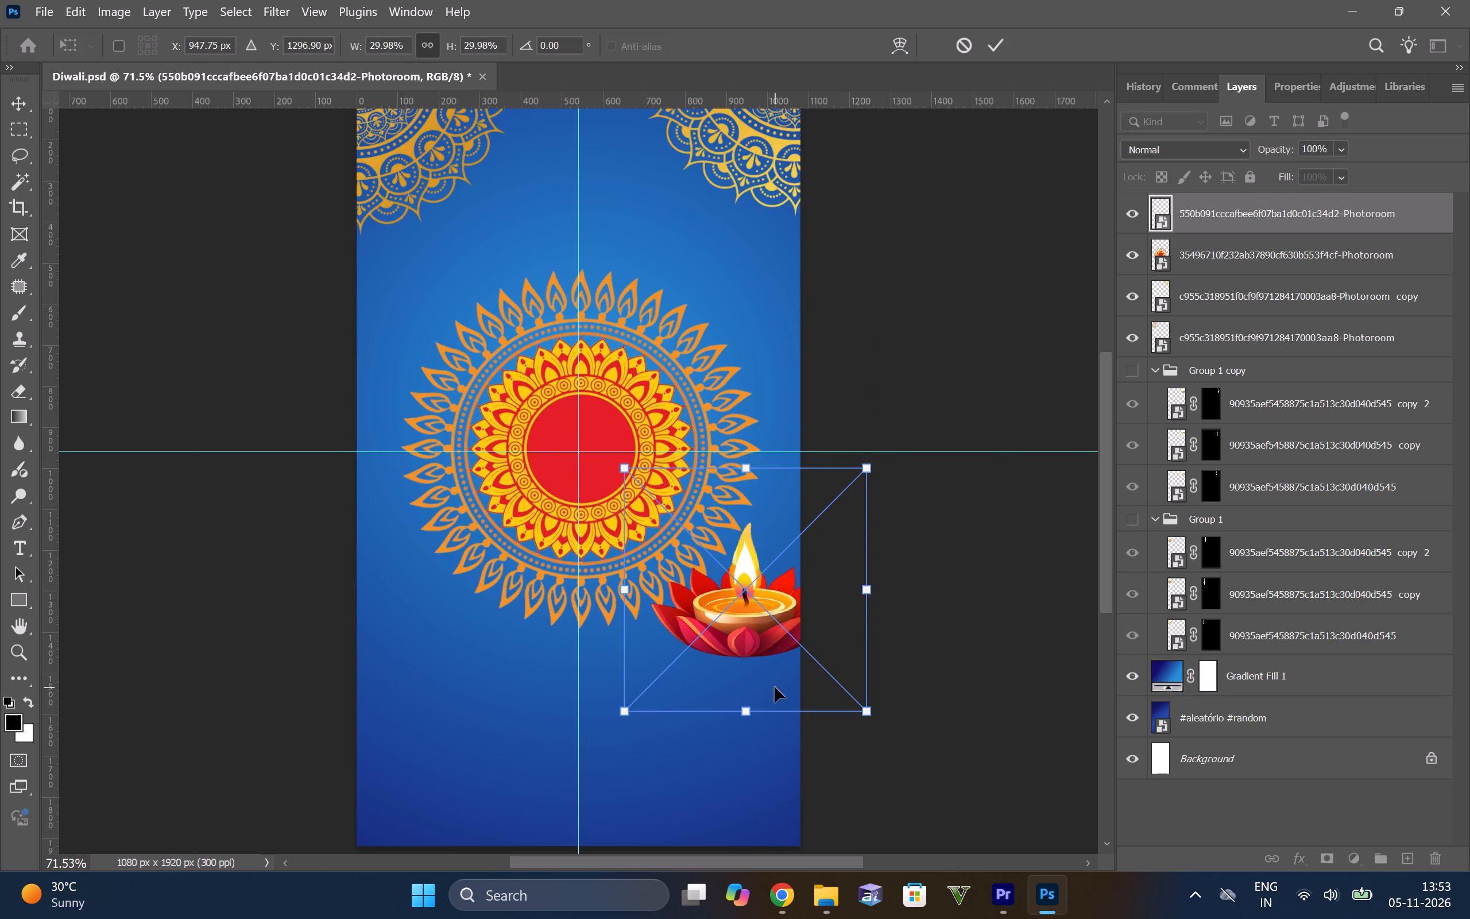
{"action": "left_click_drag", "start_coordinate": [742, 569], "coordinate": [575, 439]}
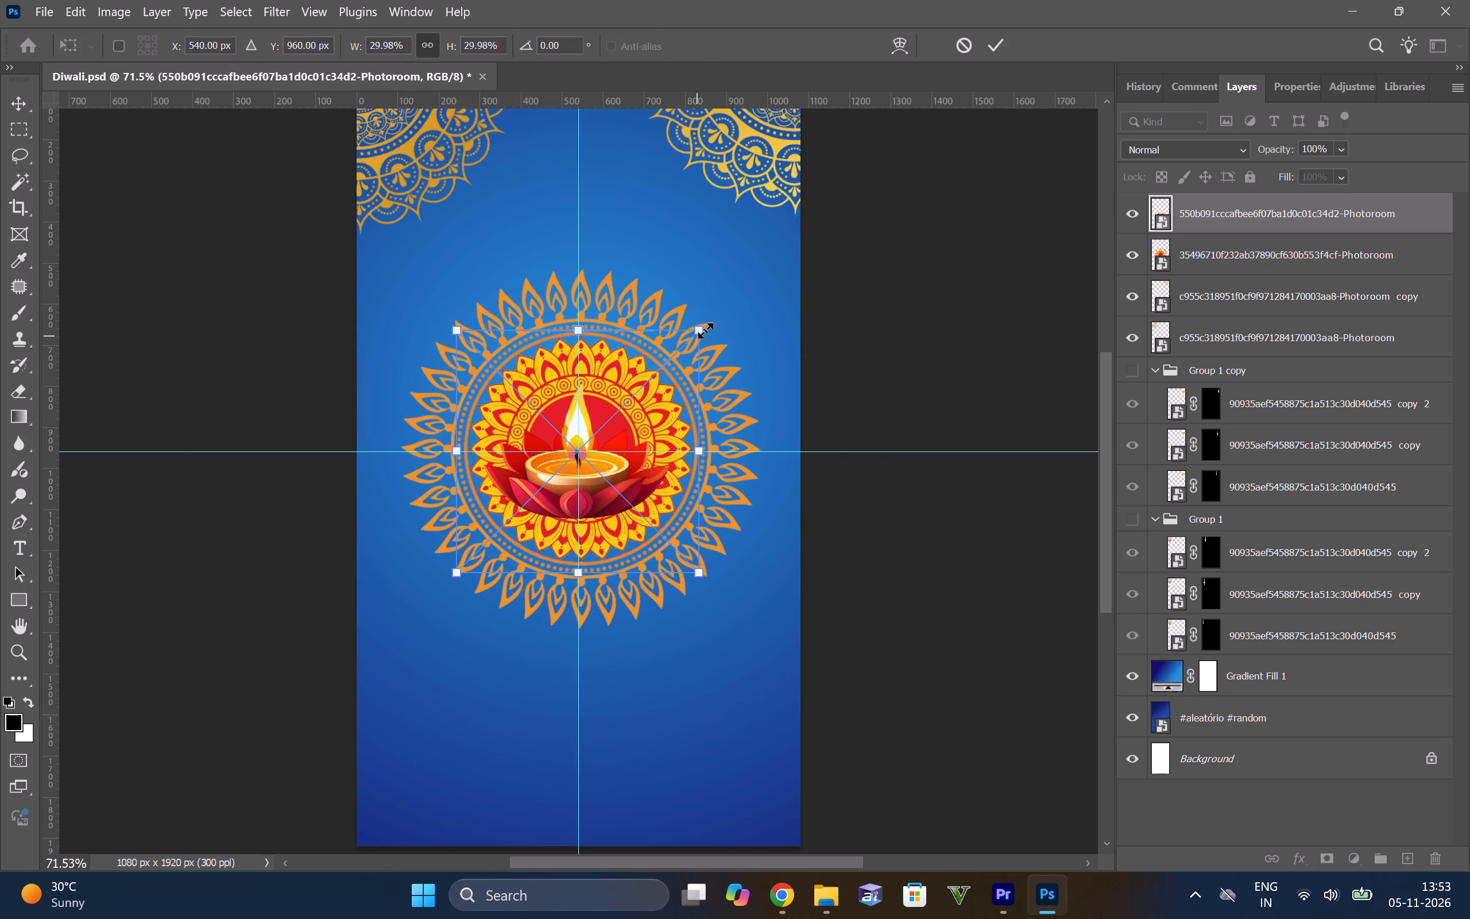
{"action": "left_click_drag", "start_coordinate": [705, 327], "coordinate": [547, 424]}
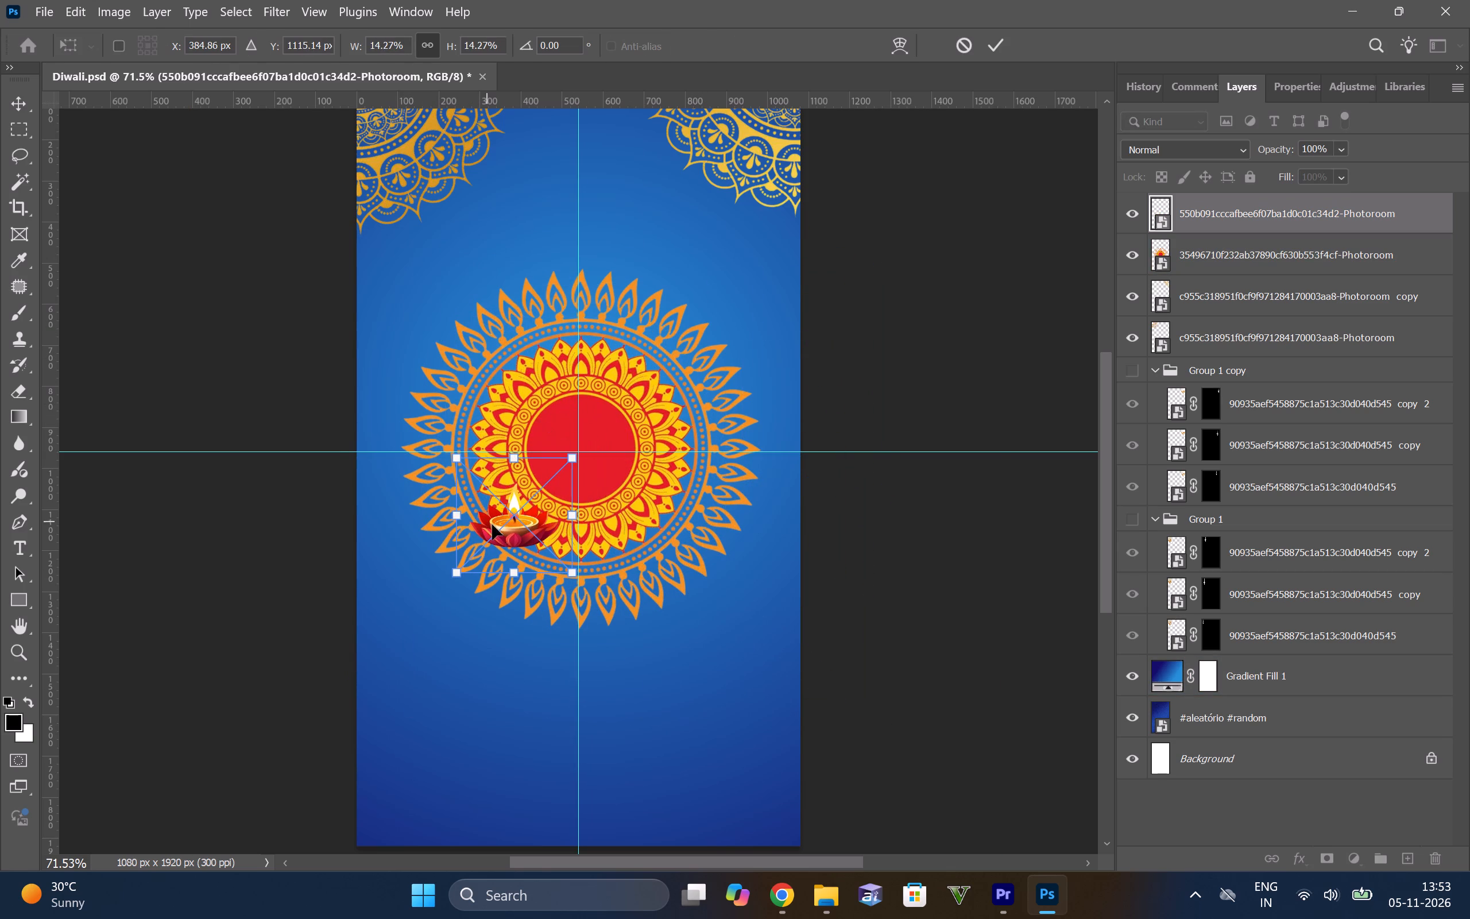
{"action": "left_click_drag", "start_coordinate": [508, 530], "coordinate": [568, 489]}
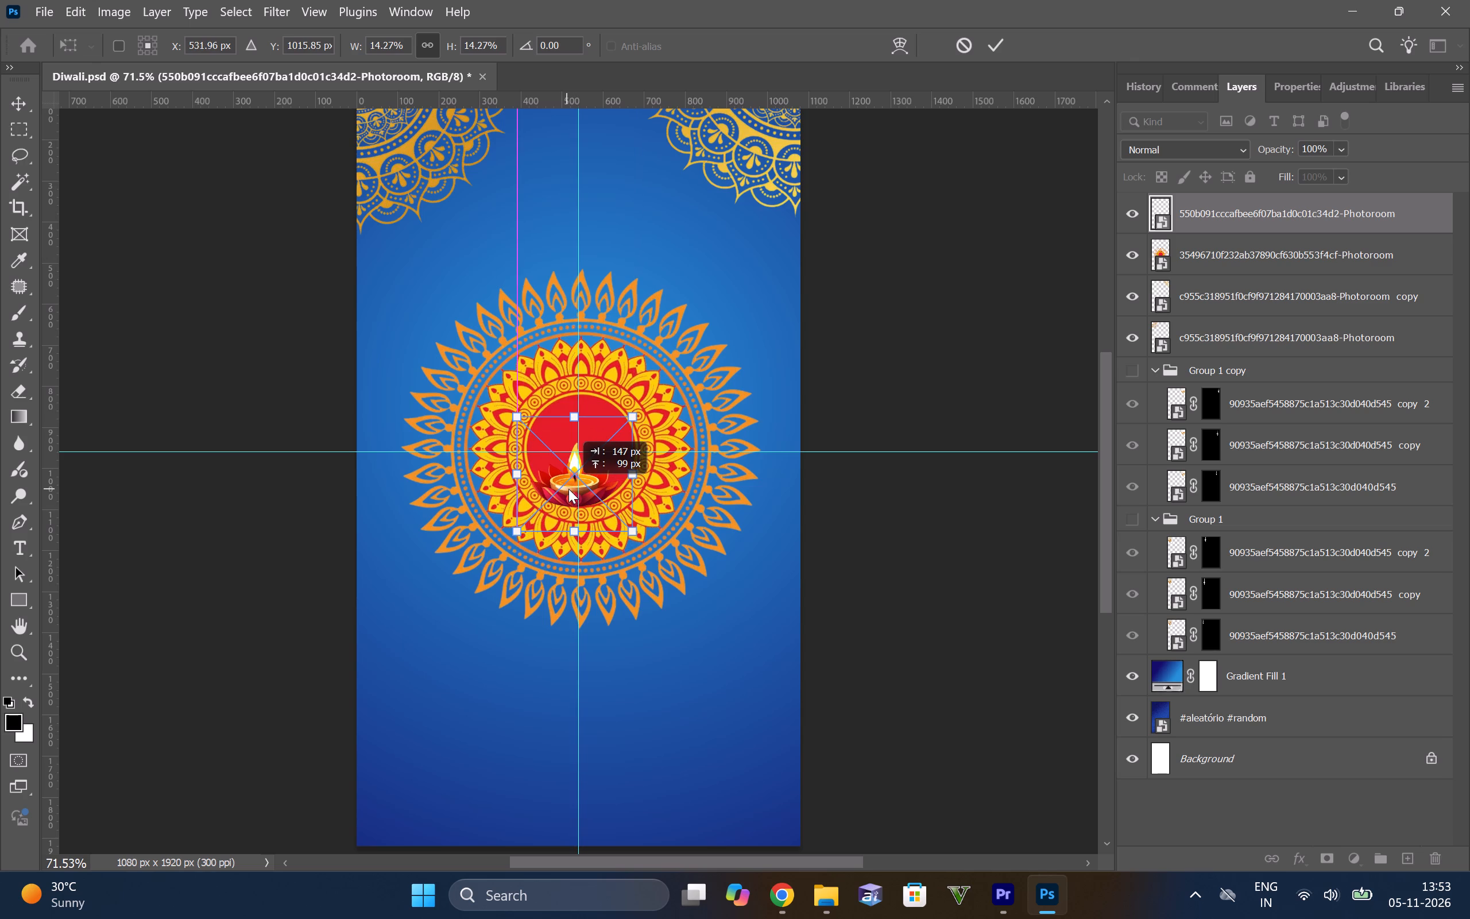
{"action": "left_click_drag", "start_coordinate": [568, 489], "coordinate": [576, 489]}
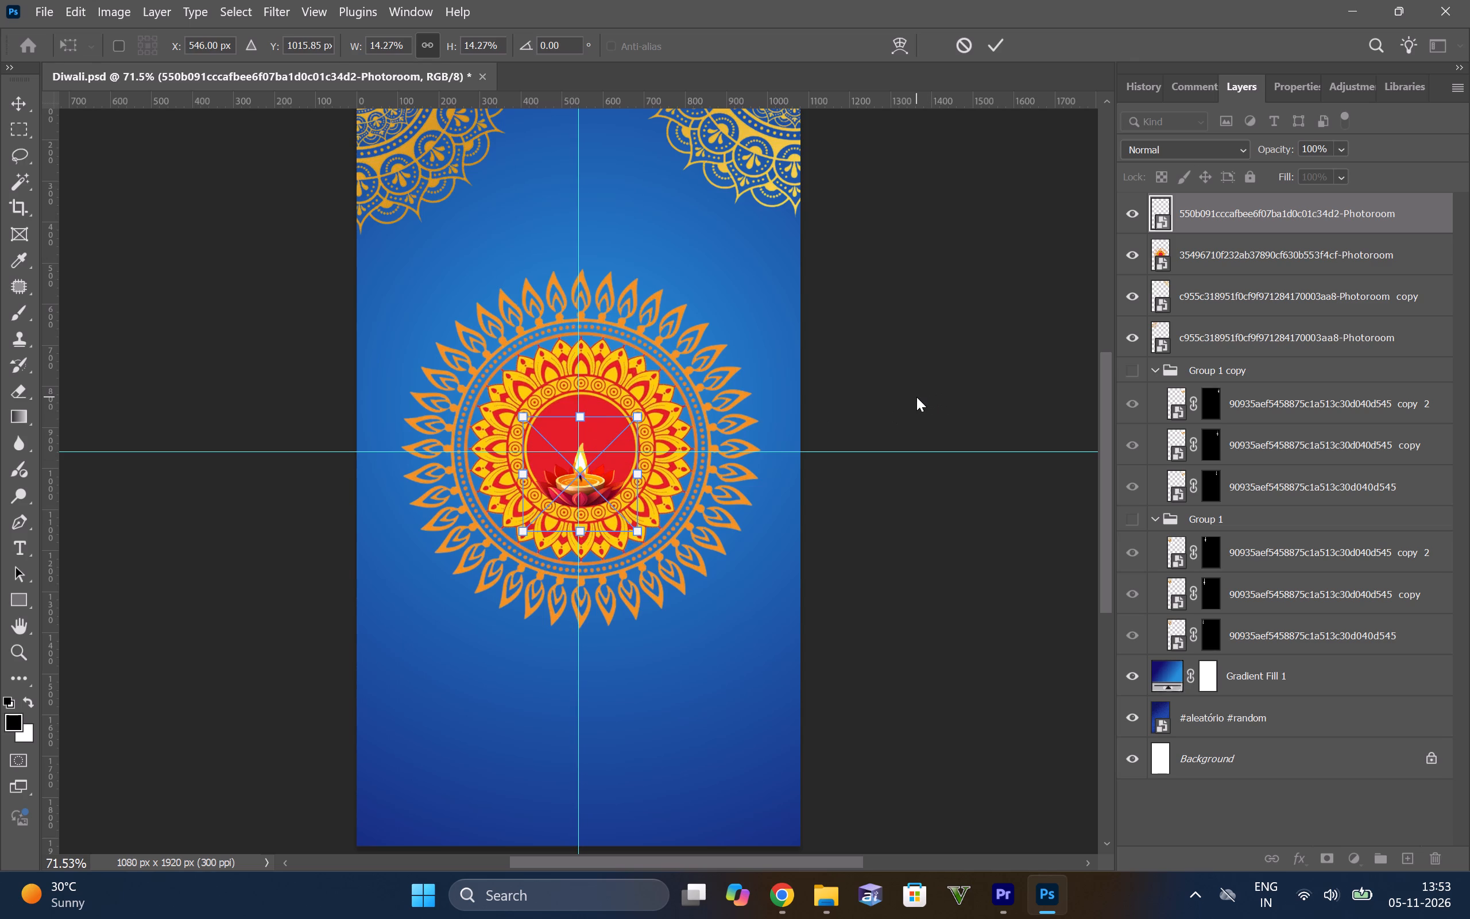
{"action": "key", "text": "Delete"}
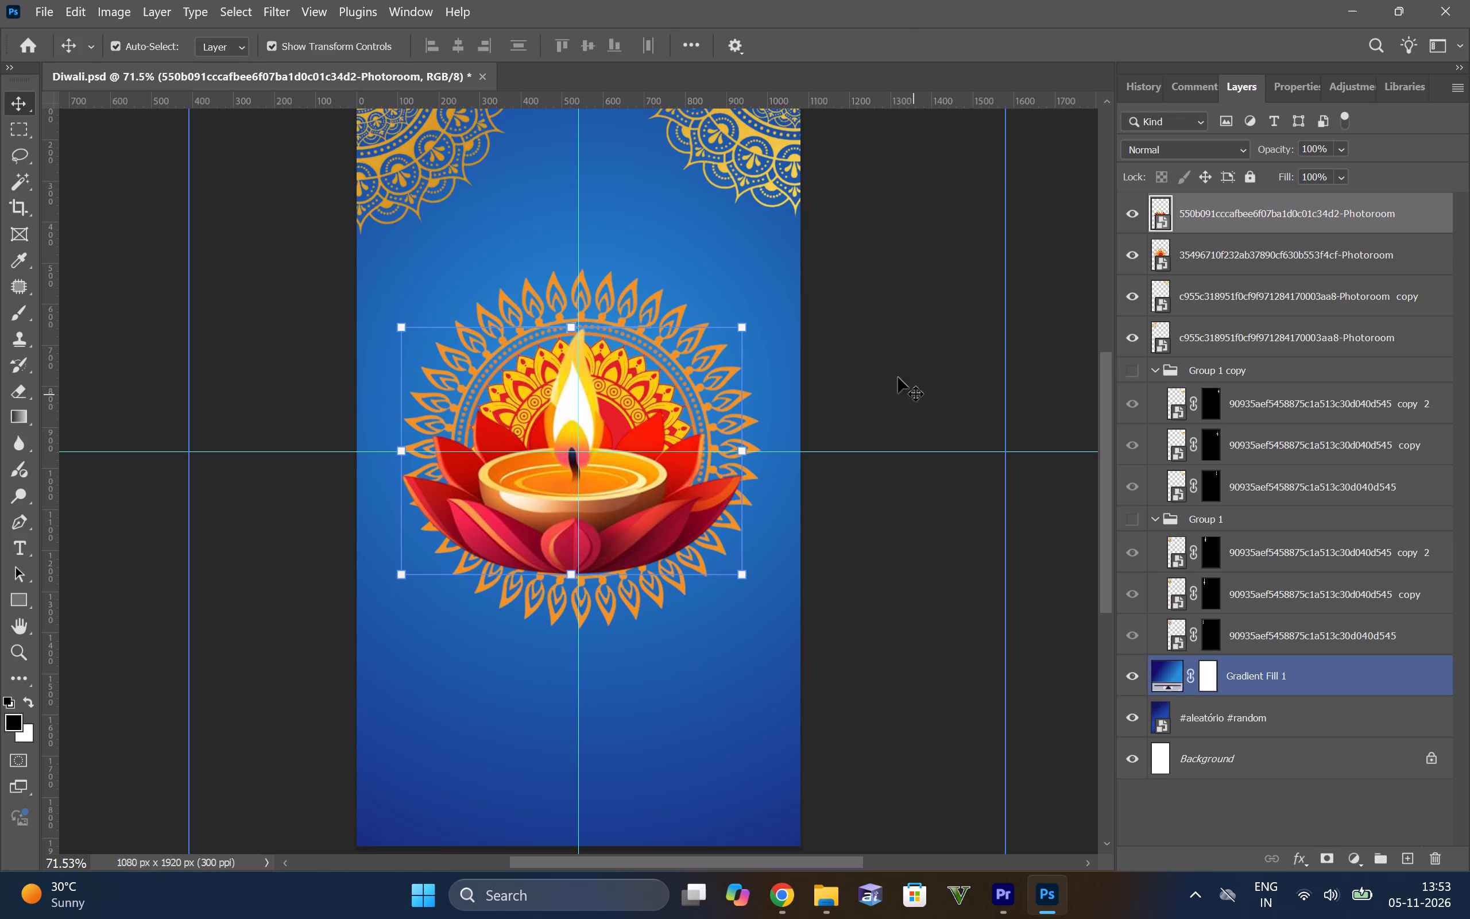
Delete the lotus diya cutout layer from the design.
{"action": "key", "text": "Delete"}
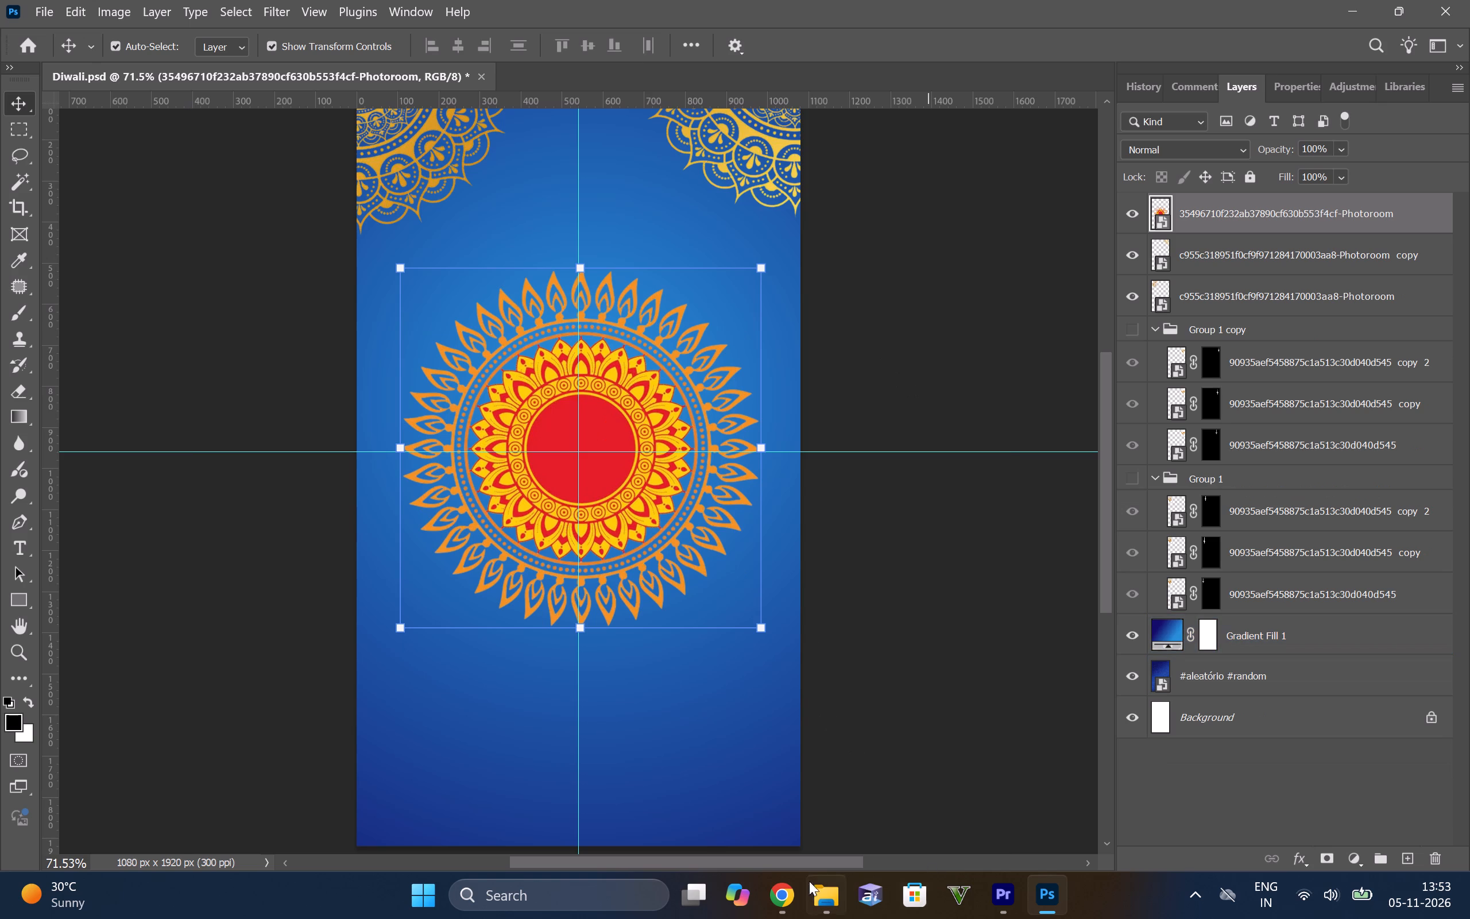
Switch to Chrome and save the ornate patterned diya from the Pinterest diya results as a PNG in Downloads.
{"action": "left_click", "coordinate": [787, 902]}
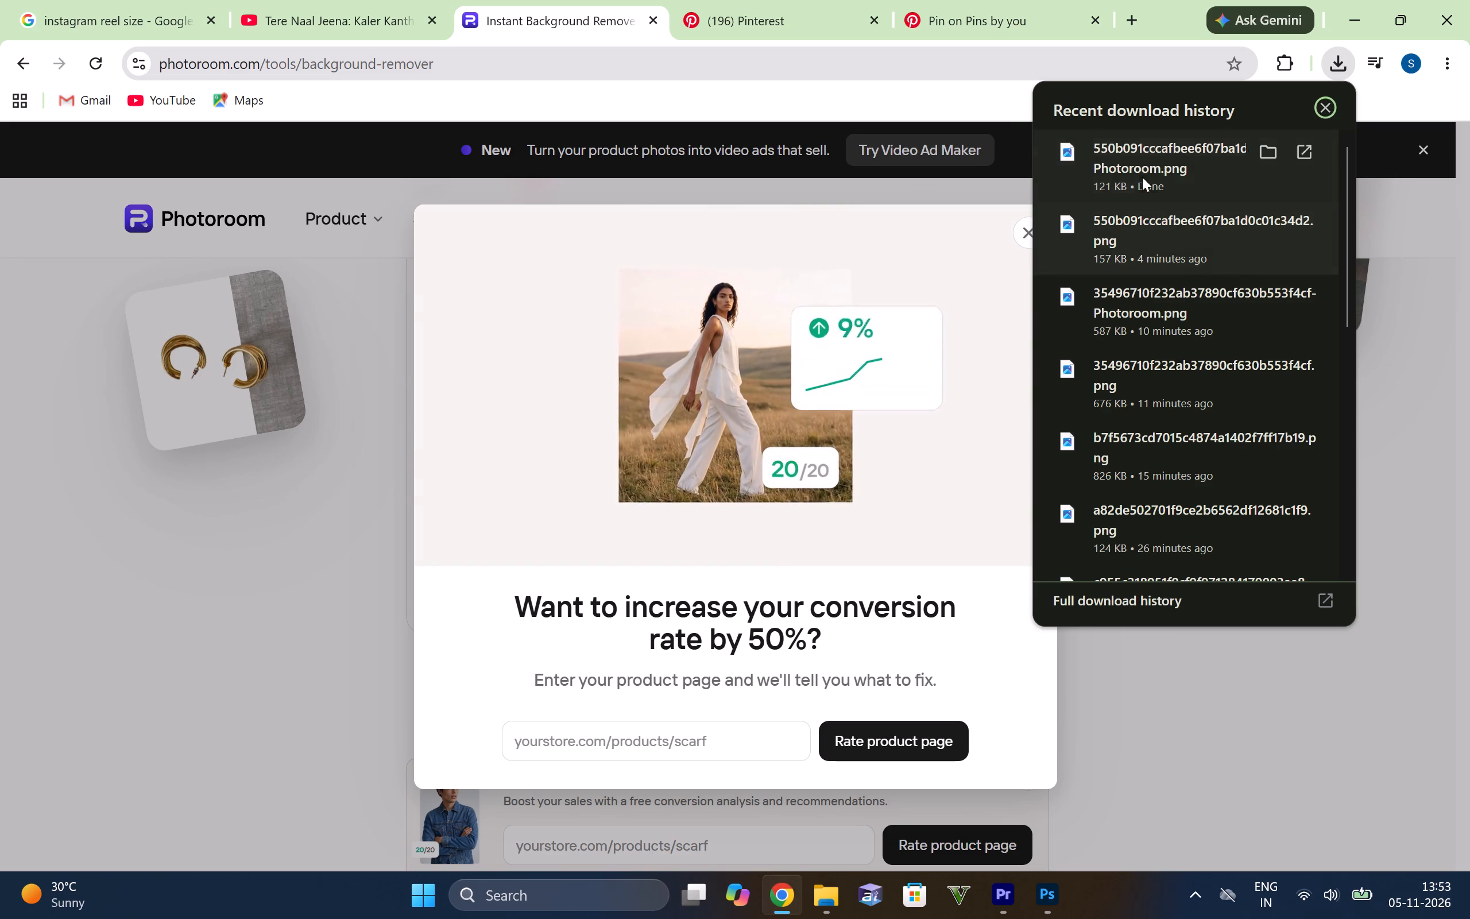
{"action": "left_click", "coordinate": [699, 0]}
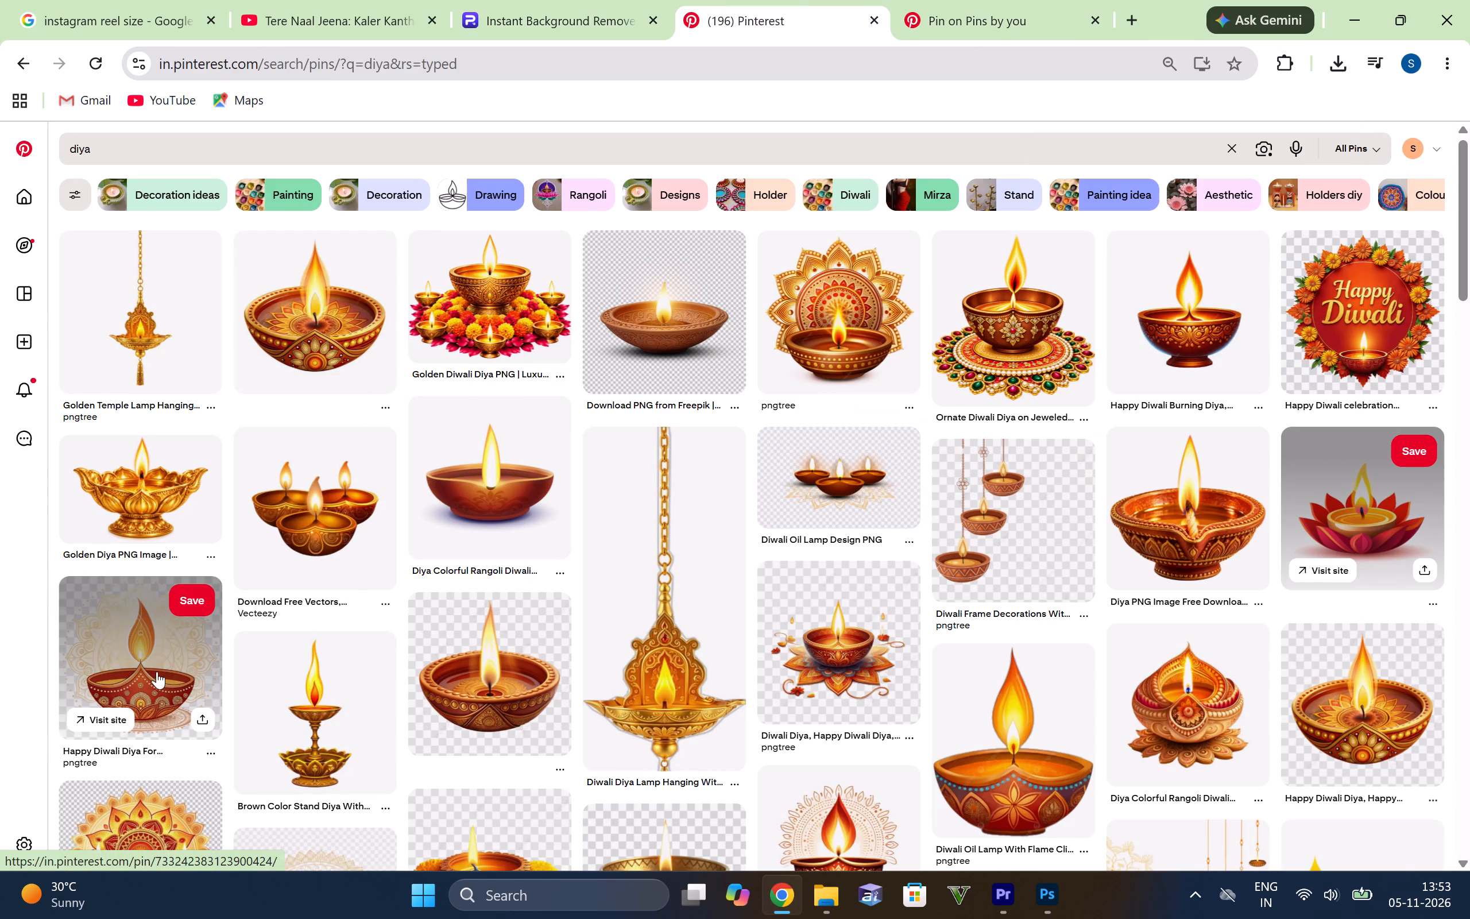
{"action": "scroll", "coordinate": [287, 620], "scroll_direction": "down", "scroll_amount": 1}
{"action": "scroll", "coordinate": [720, 576], "scroll_direction": "down", "scroll_amount": 2}
{"action": "scroll", "coordinate": [845, 580], "scroll_direction": "down", "scroll_amount": 1}
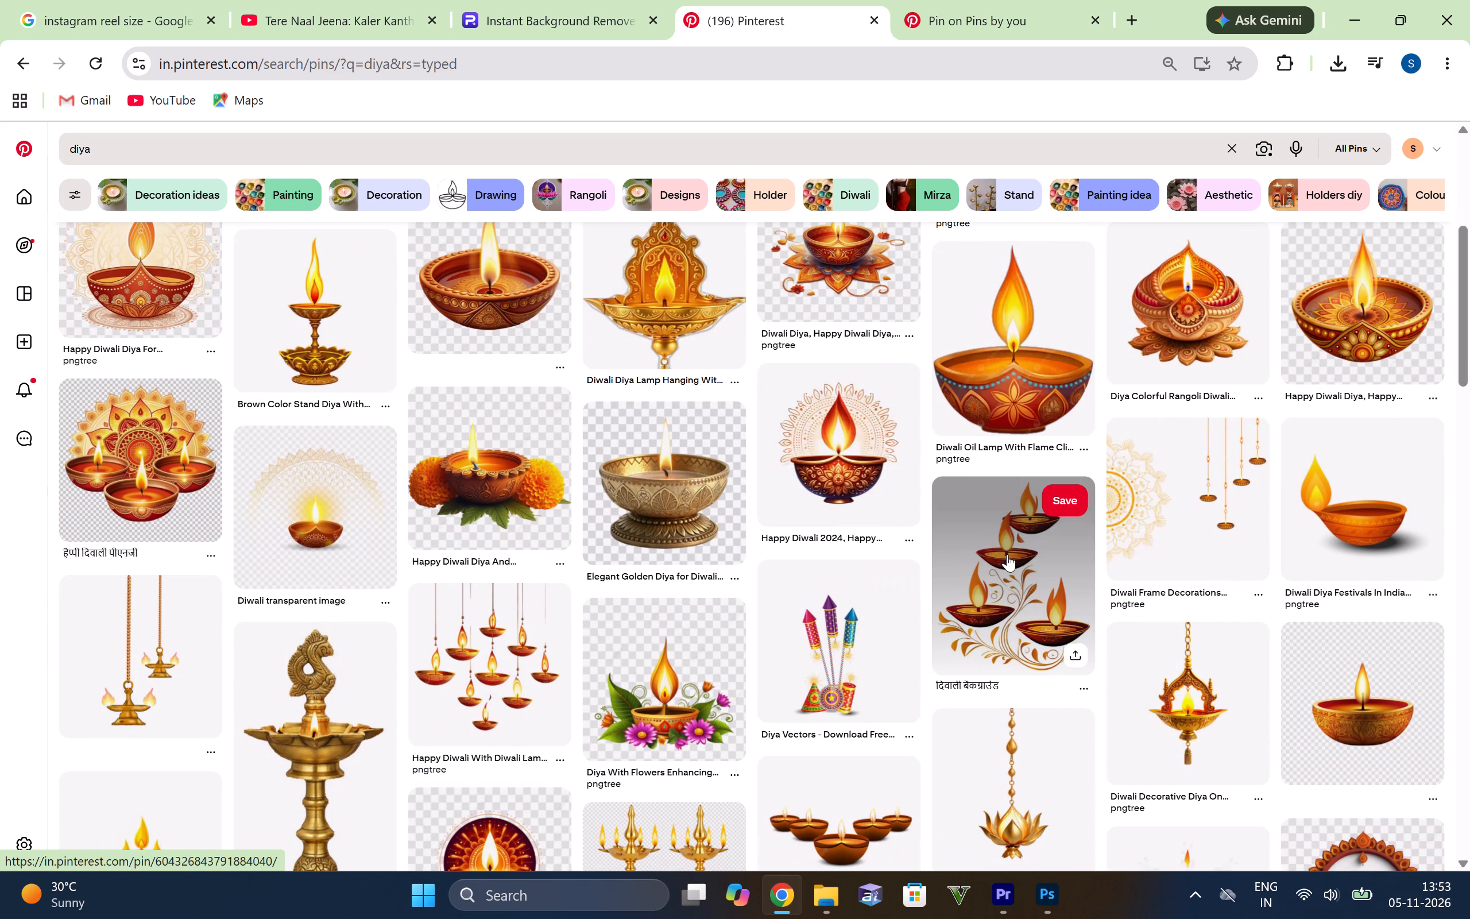
{"action": "right_click", "coordinate": [1357, 267]}
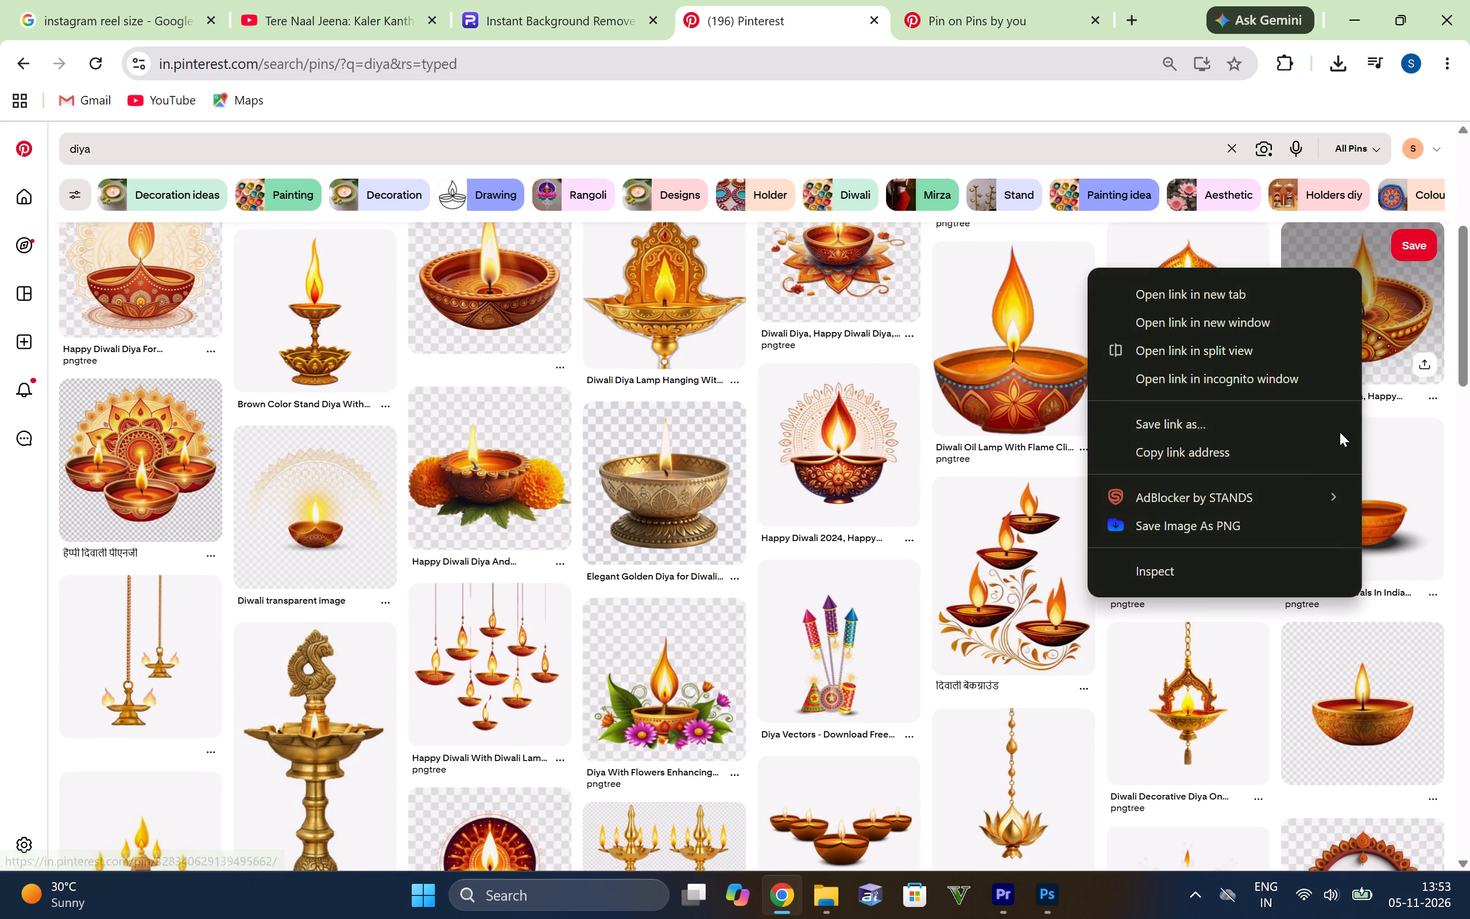
{"action": "left_click", "coordinate": [1224, 521]}
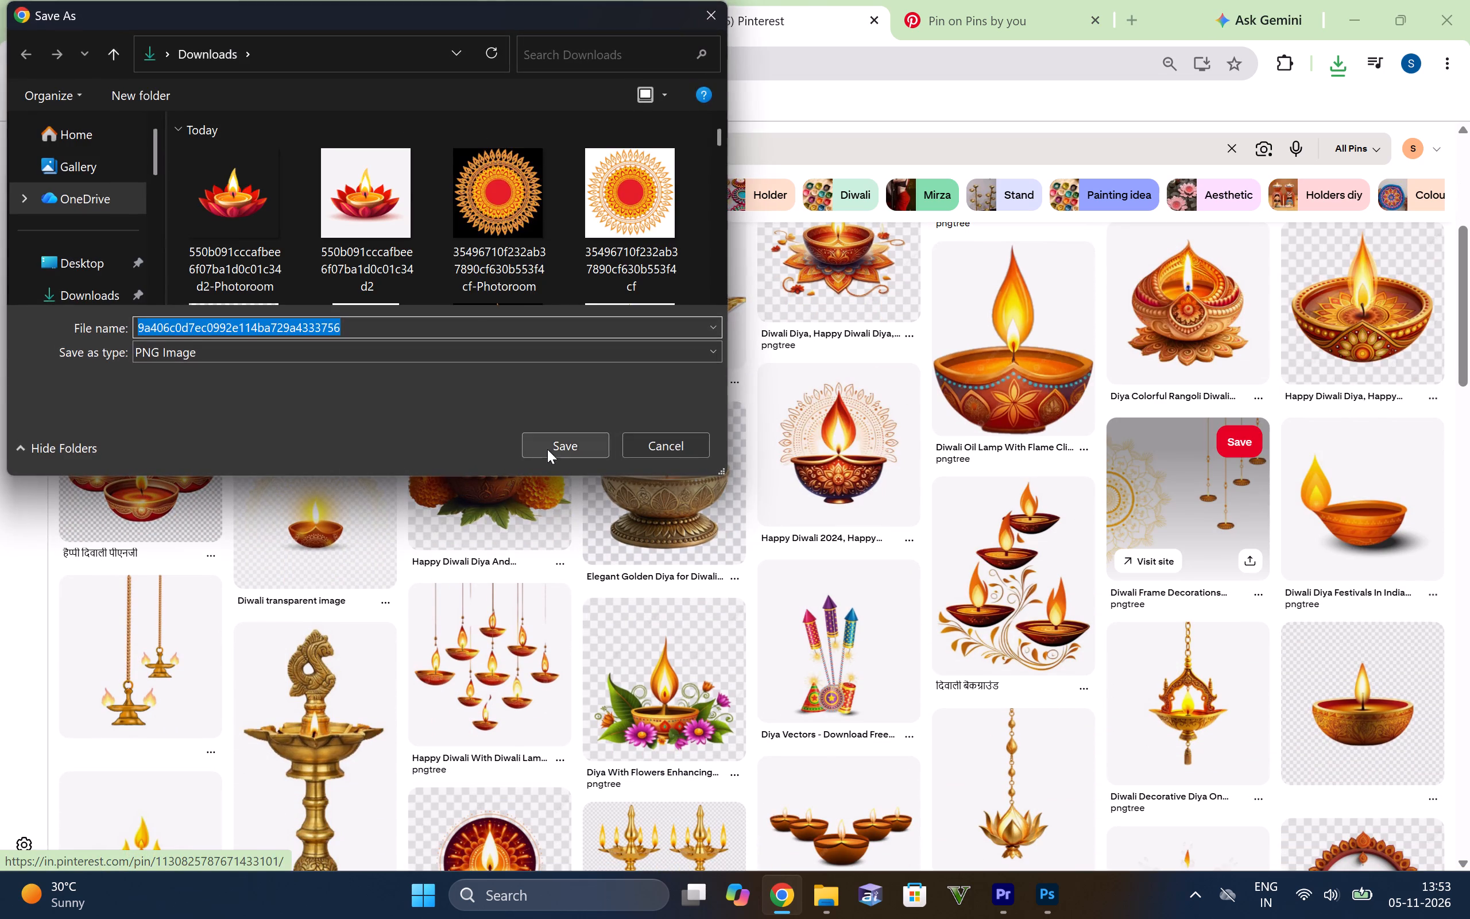
{"action": "left_click", "coordinate": [547, 449]}
Place the downloaded ornate diya PNG into Diwali.psd in Photoshop.
{"action": "left_click", "coordinate": [1344, 65]}
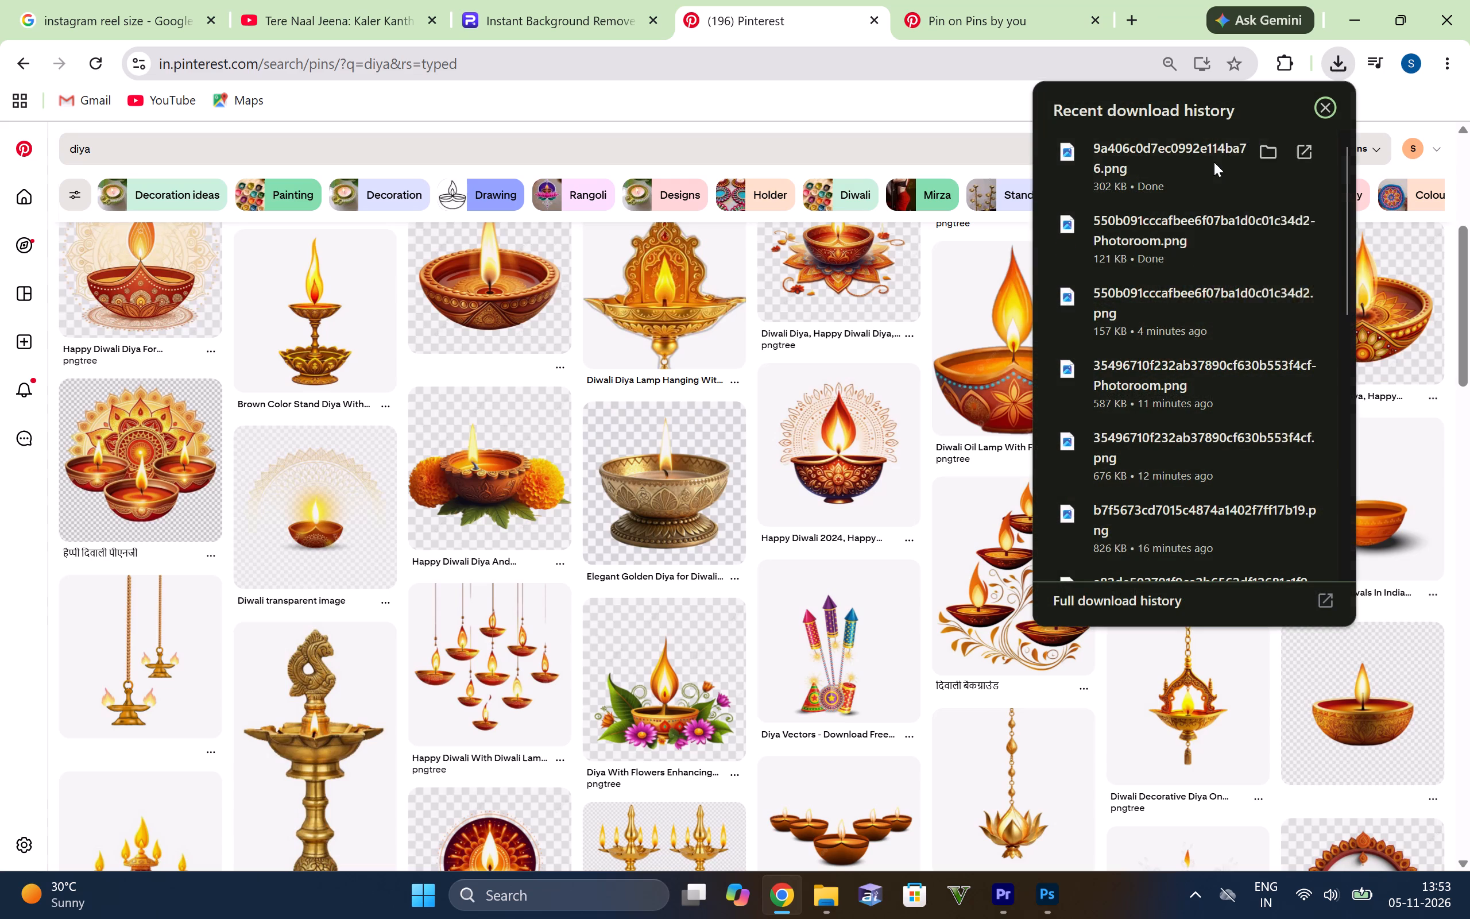
{"action": "left_click_drag", "start_coordinate": [1226, 142], "coordinate": [1034, 899]}
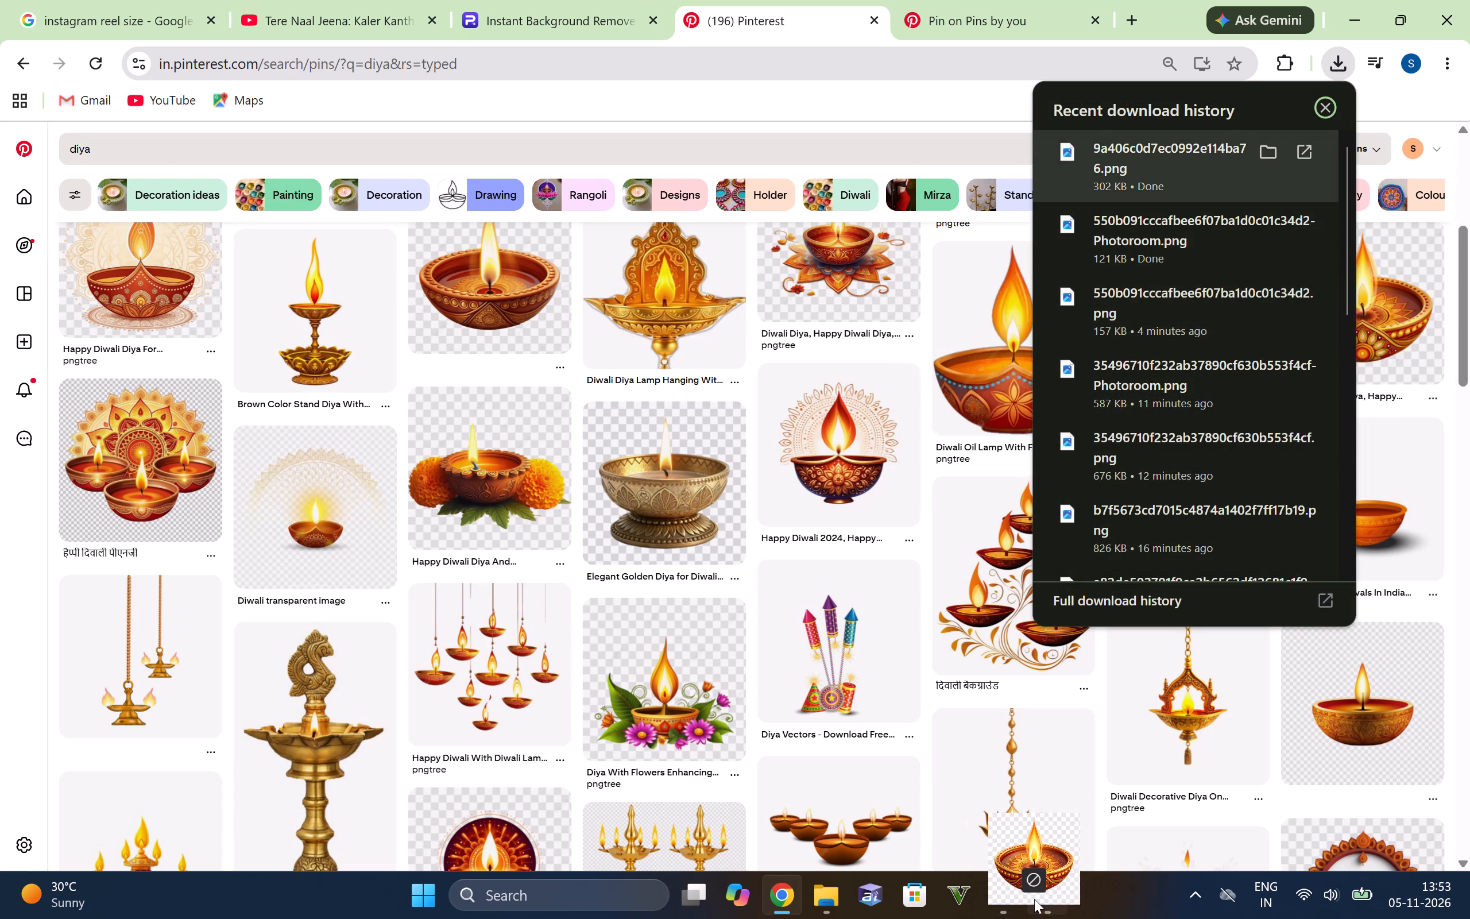
{"action": "left_click_drag", "start_coordinate": [1034, 899], "coordinate": [597, 430]}
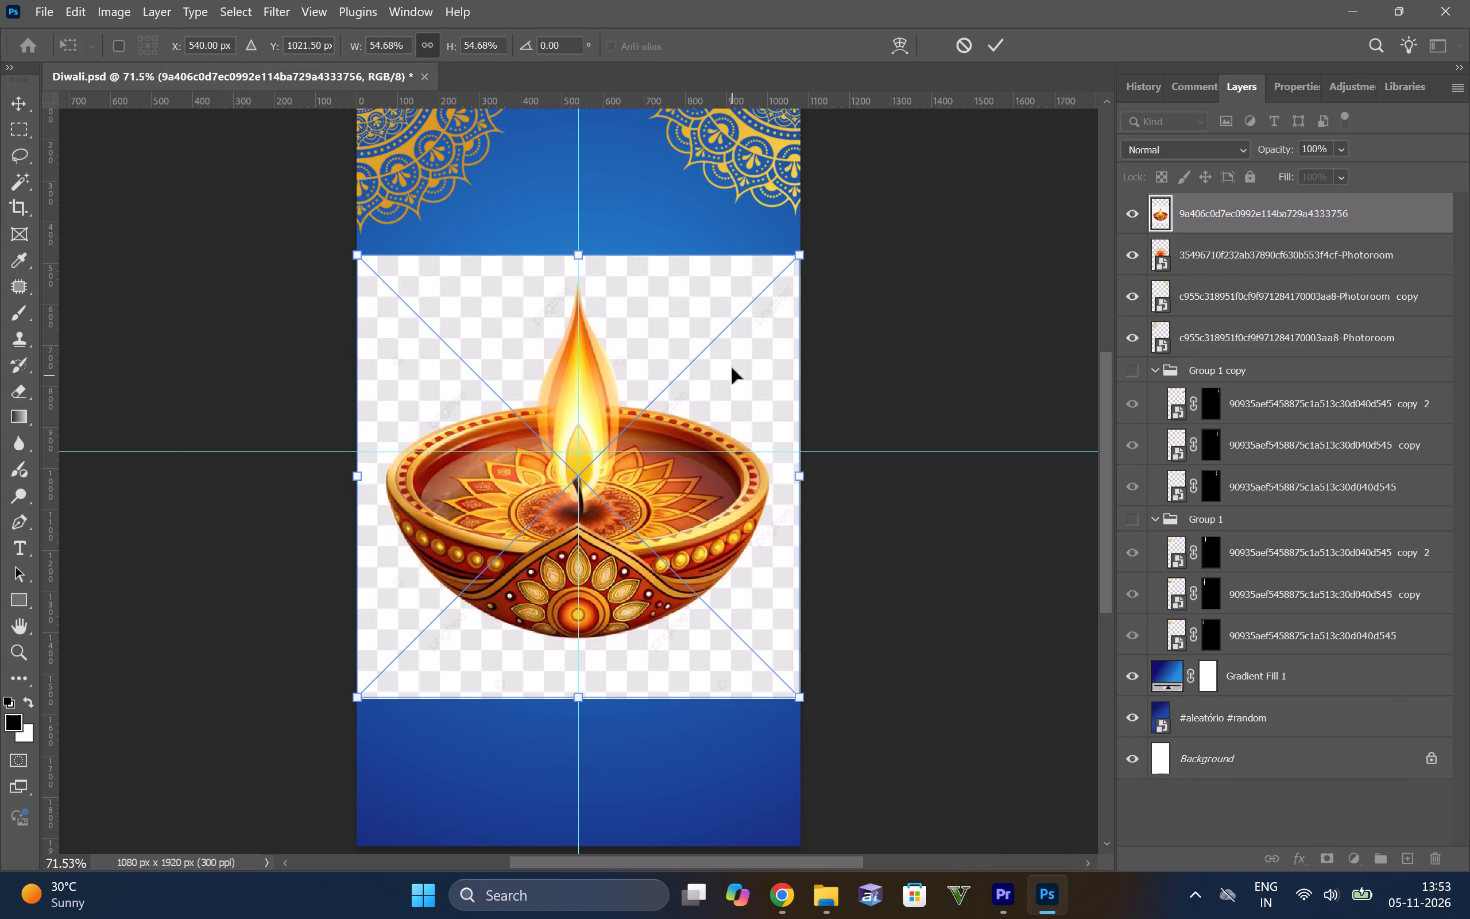
{"action": "left_click", "coordinate": [1001, 36]}
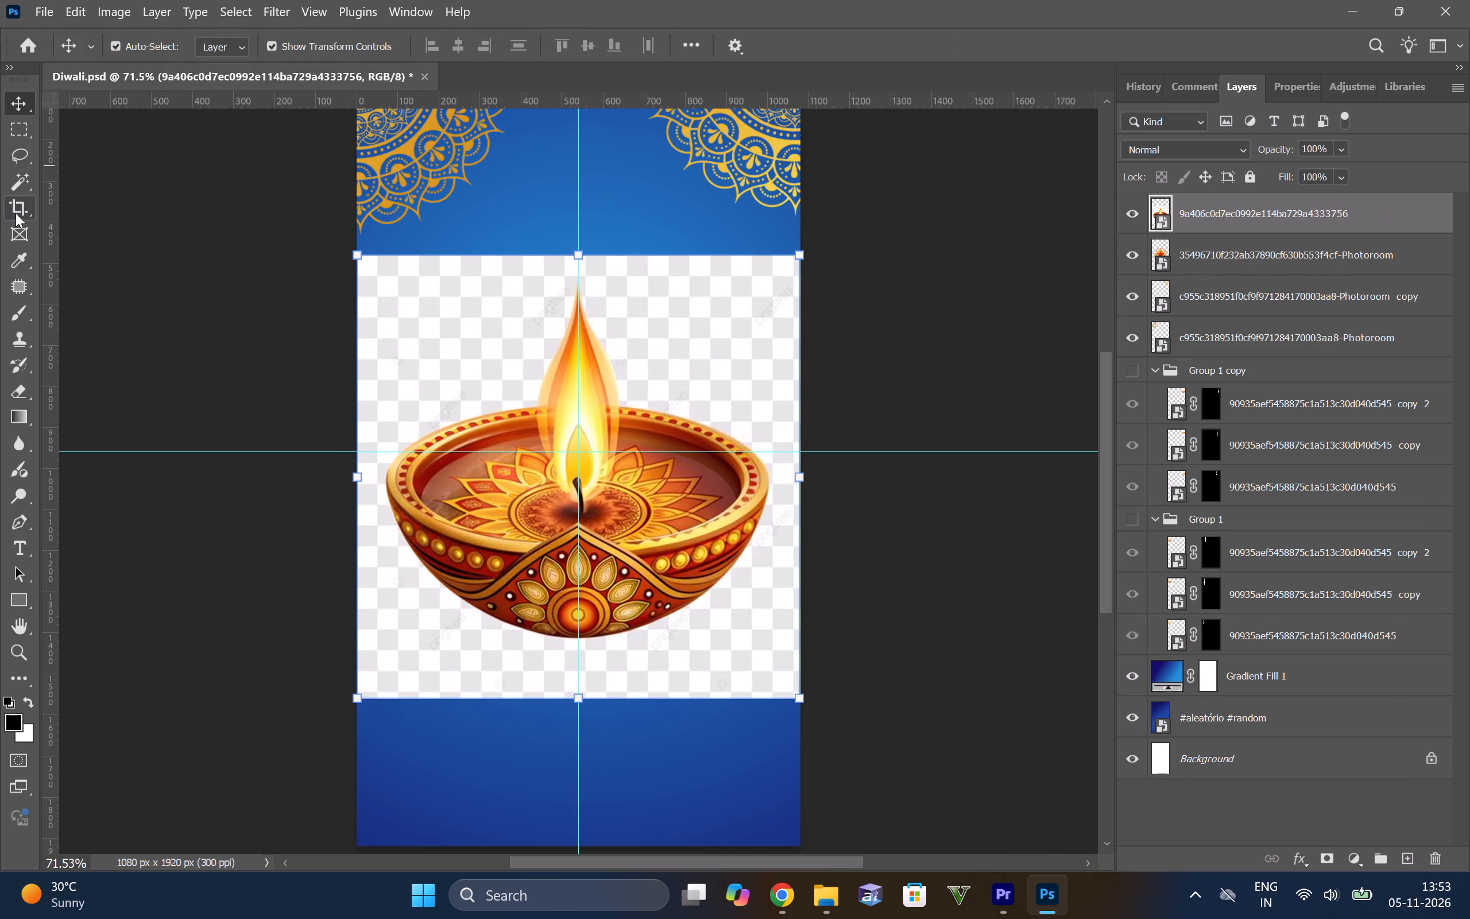
Select the ornate diya with the Object Selection tool and add a layer mask to hide its checkered background.
{"action": "left_click", "coordinate": [11, 150]}
{"action": "left_click", "coordinate": [16, 150]}
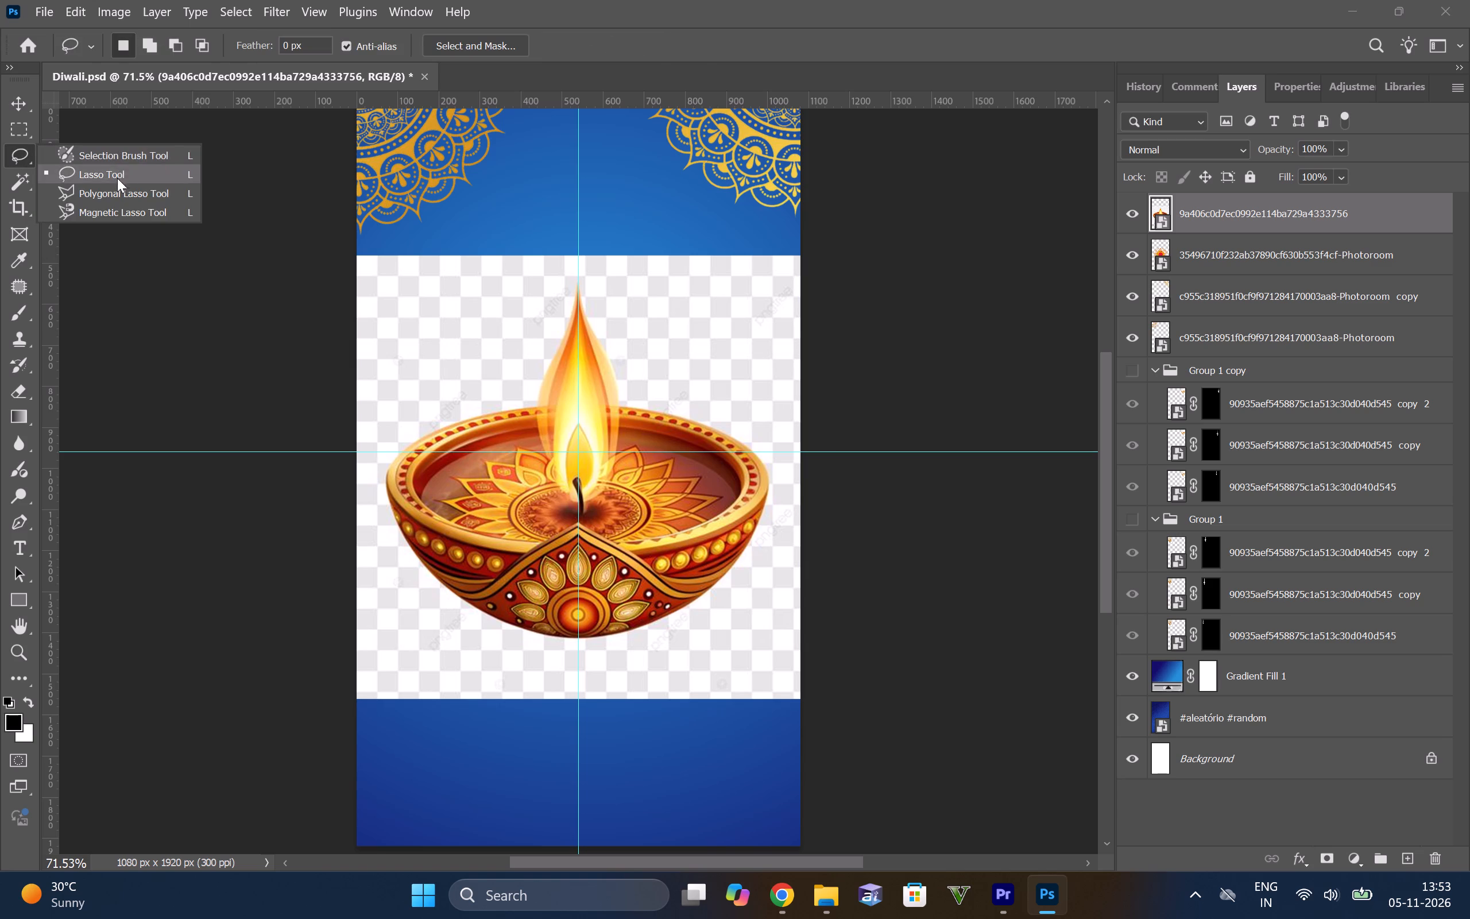
{"action": "left_click", "coordinate": [10, 149]}
{"action": "left_click_drag", "start_coordinate": [18, 187], "coordinate": [141, 182]}
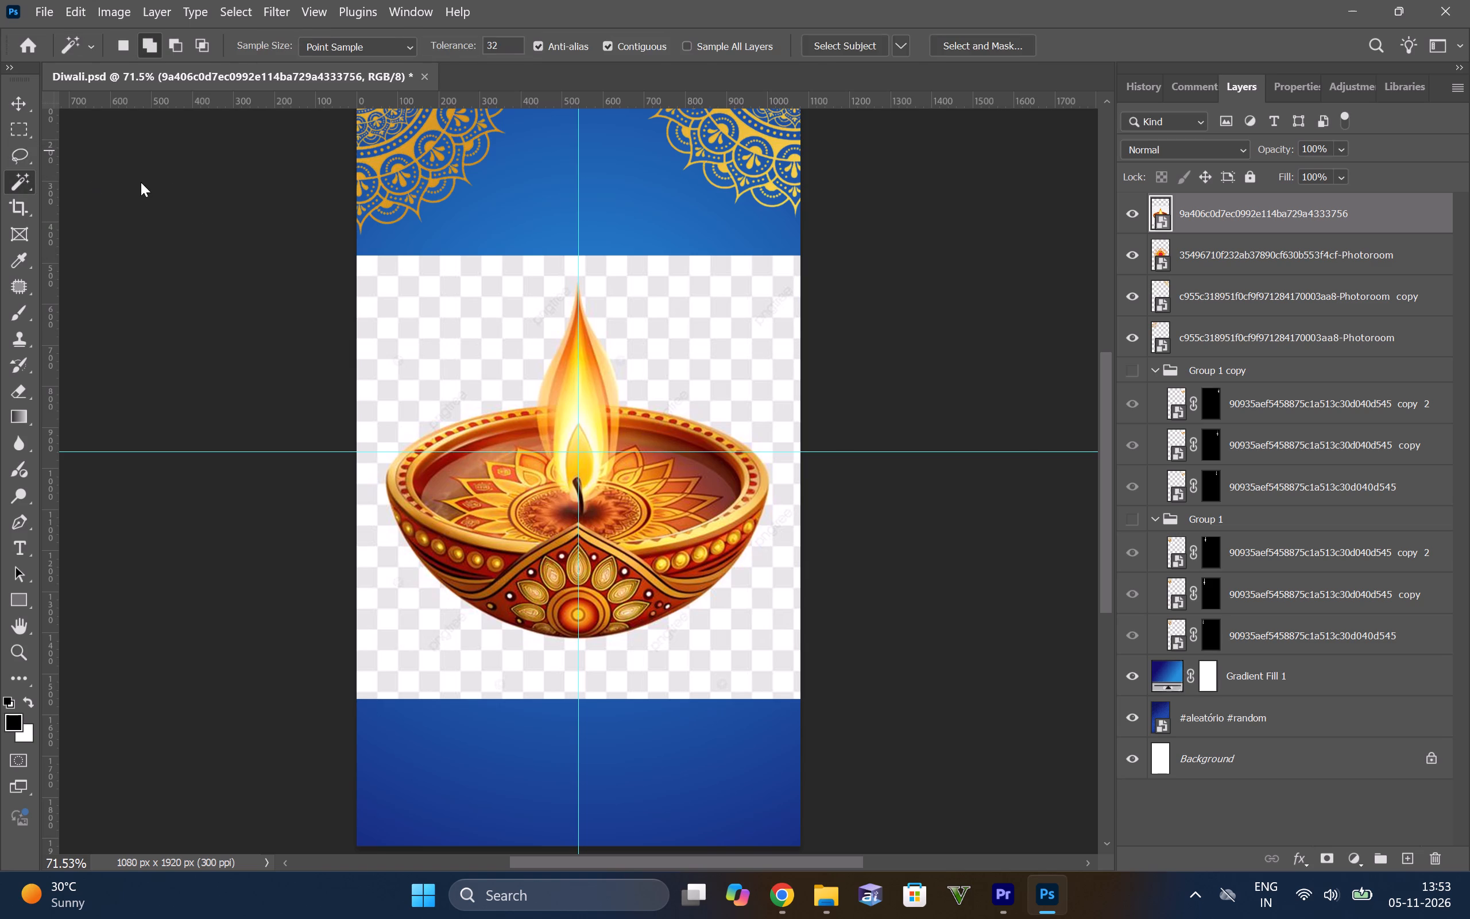
{"action": "left_click_drag", "start_coordinate": [426, 276], "coordinate": [745, 673]}
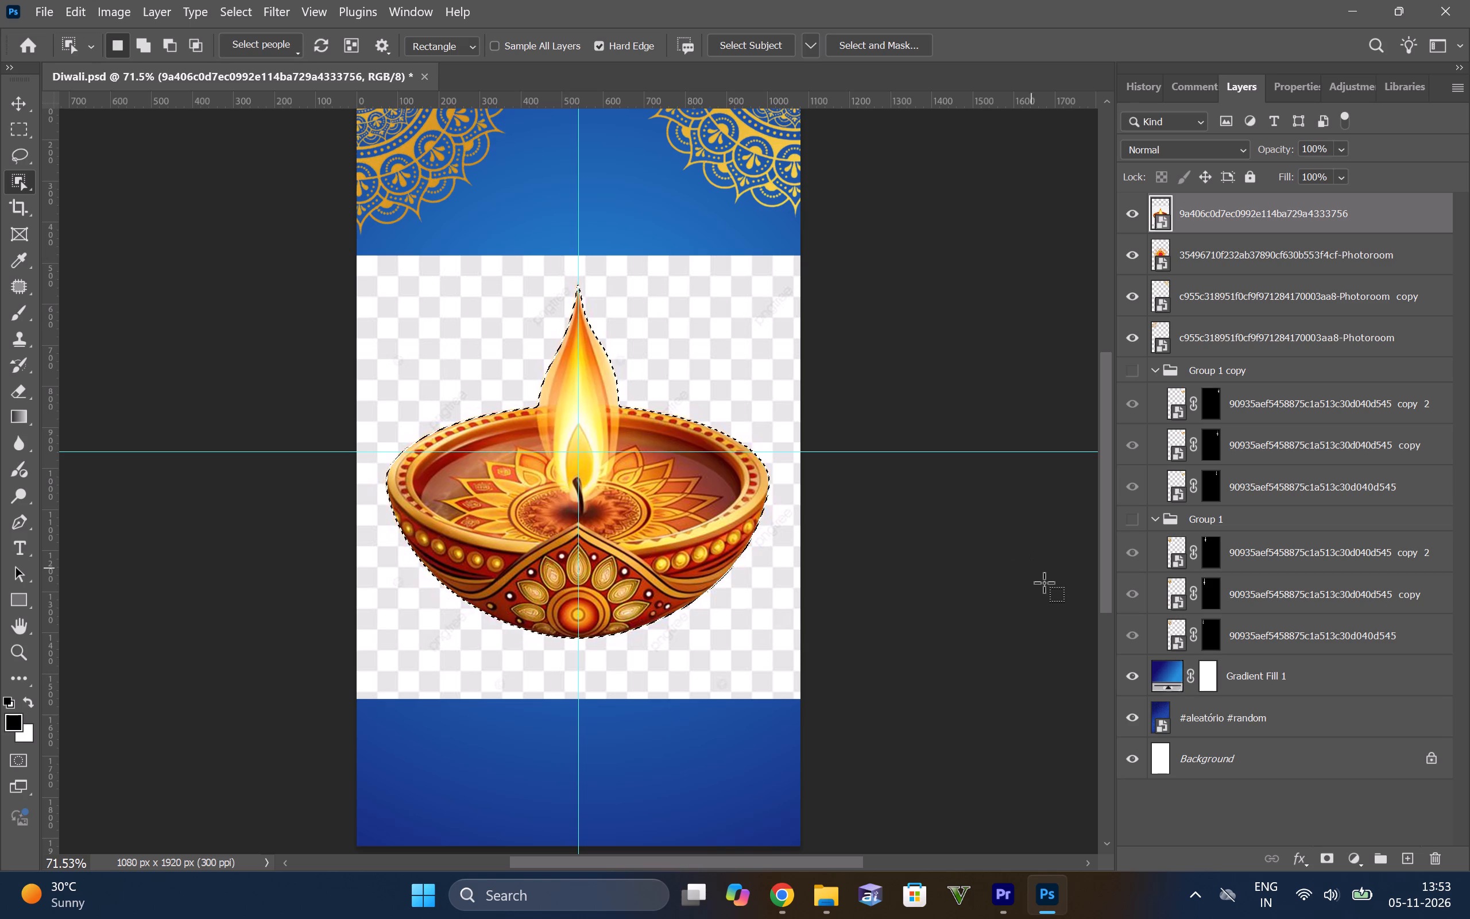
{"action": "left_click", "coordinate": [1325, 854]}
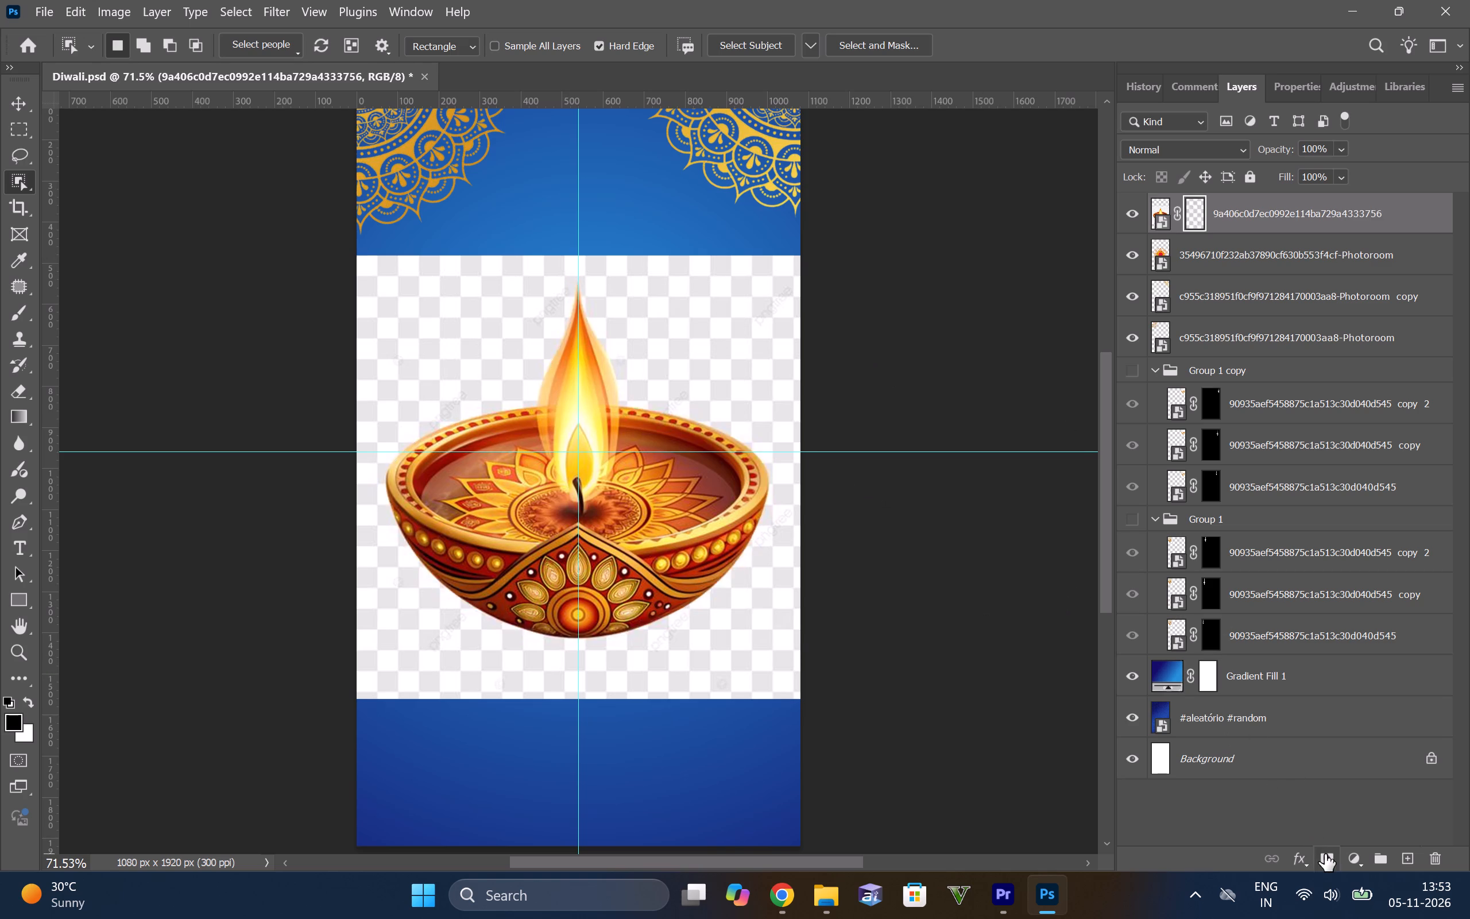
Scale the masked ornate diya down to about 21.9% and place it over the lower part of the mandala's red centre.
{"action": "key", "text": "v"}
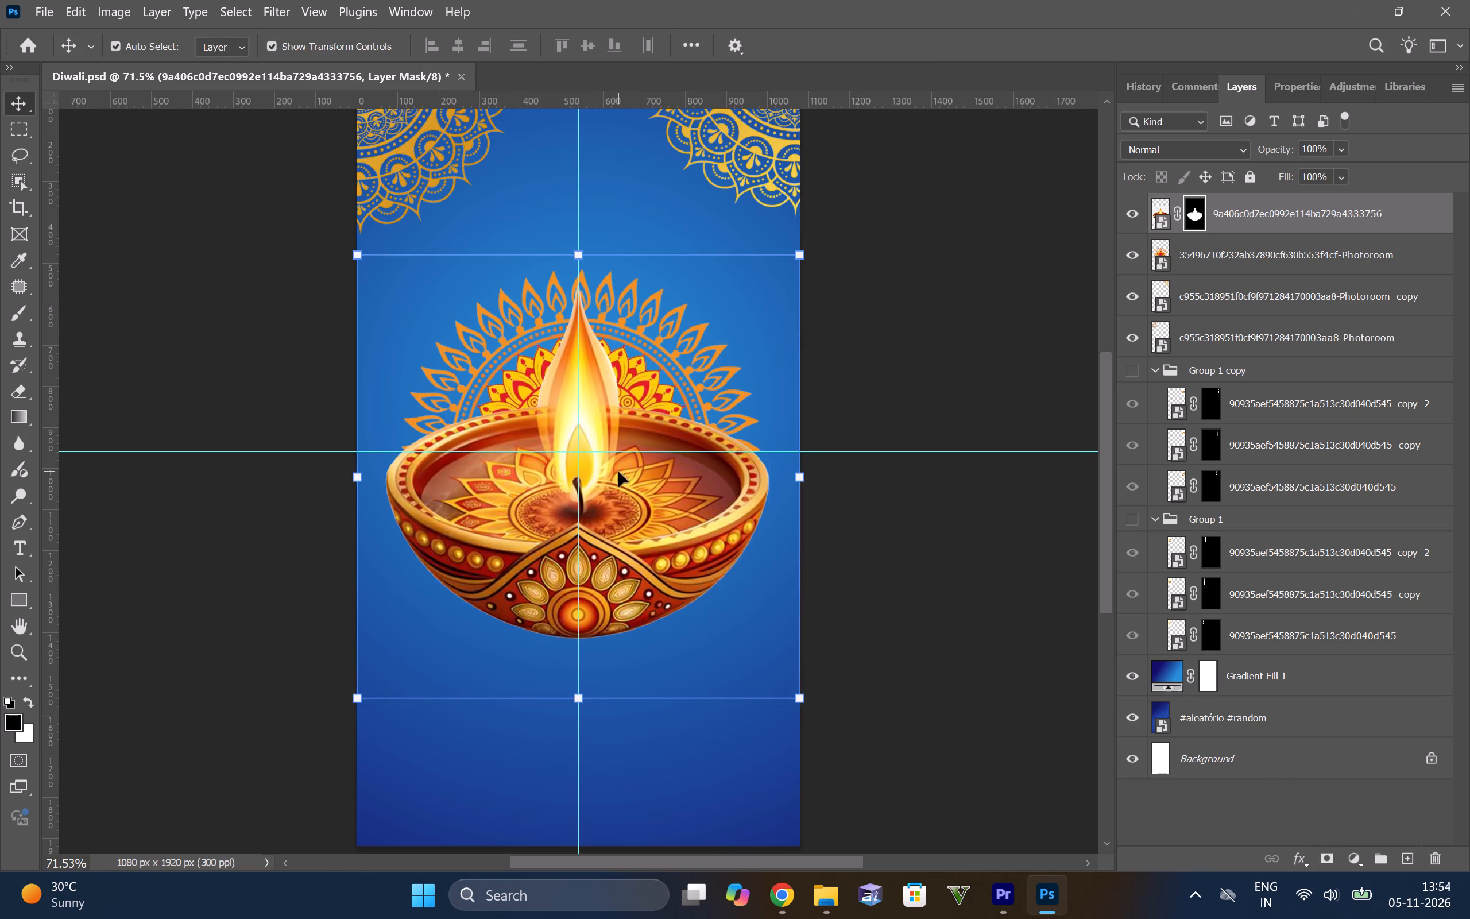
{"action": "left_click_drag", "start_coordinate": [798, 255], "coordinate": [612, 387]}
{"action": "left_click_drag", "start_coordinate": [642, 412], "coordinate": [581, 488]}
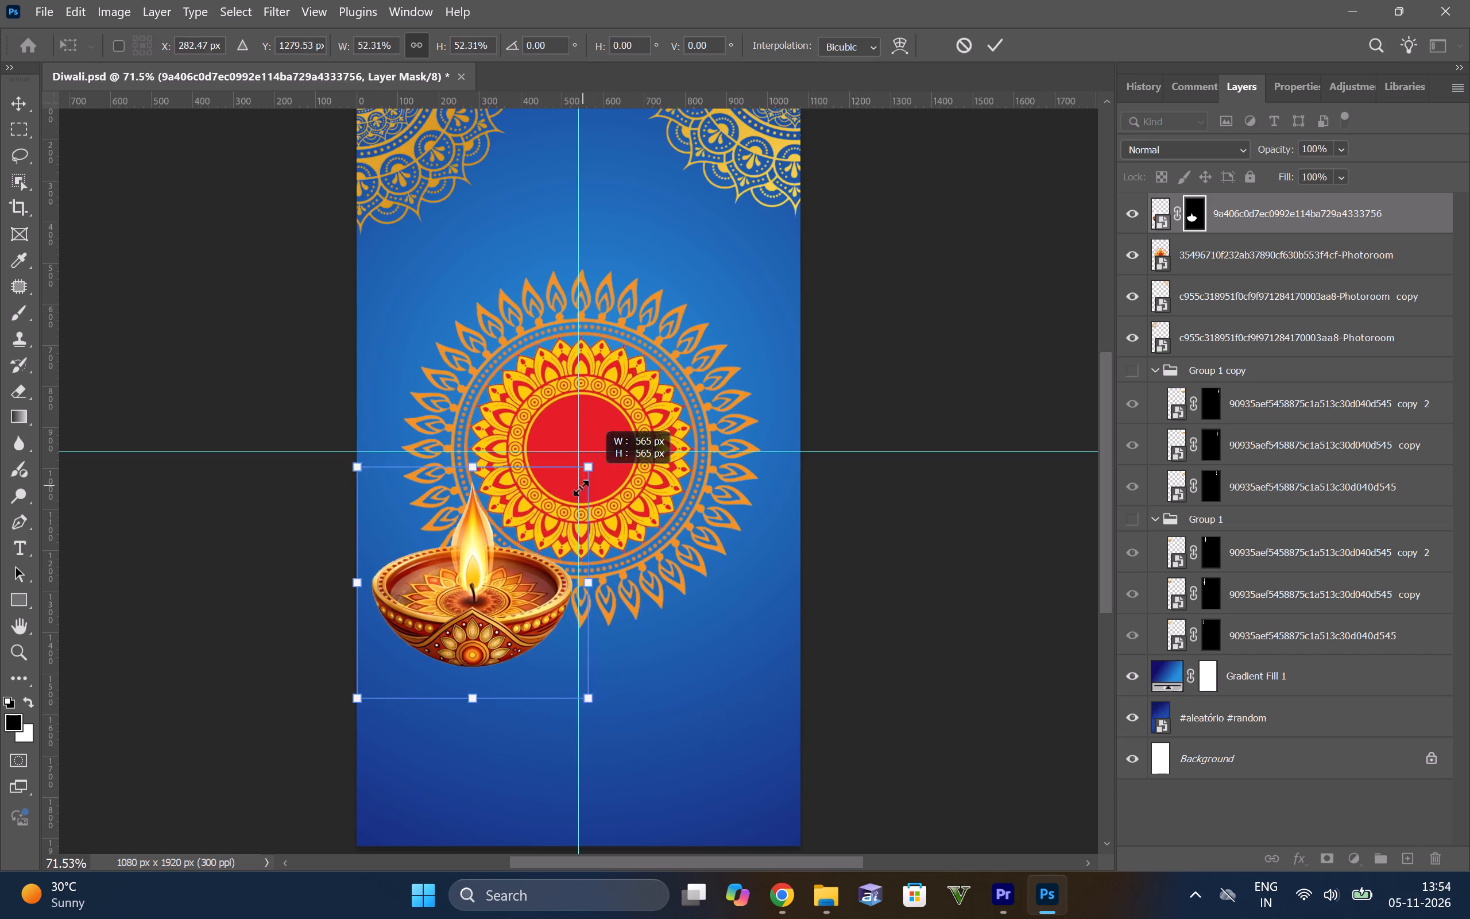
{"action": "left_click_drag", "start_coordinate": [581, 488], "coordinate": [469, 638]}
{"action": "left_click_drag", "start_coordinate": [390, 675], "coordinate": [578, 511]}
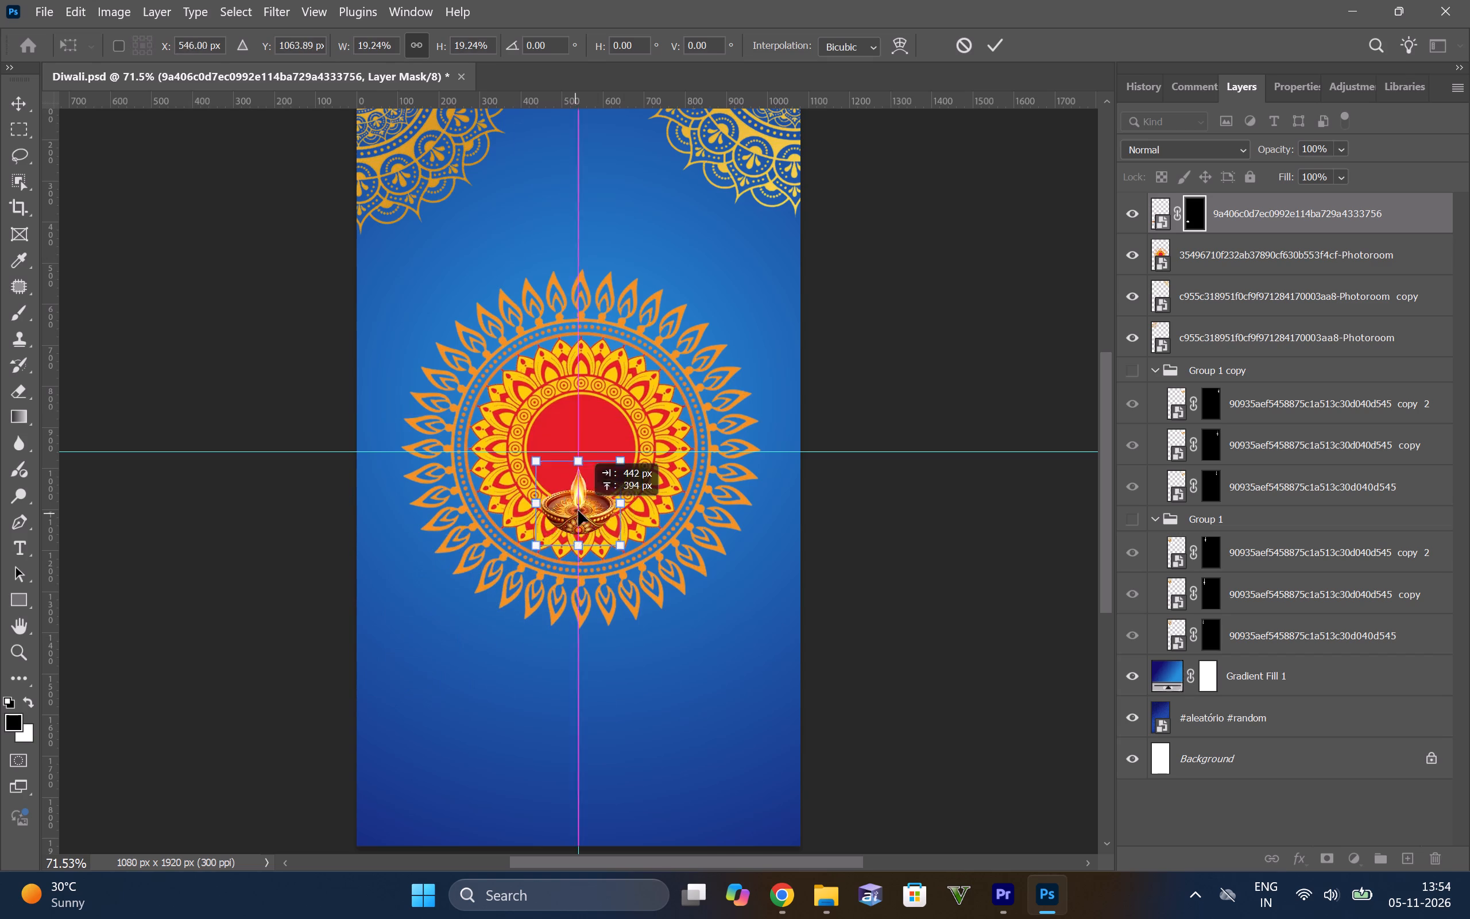
{"action": "left_click_drag", "start_coordinate": [578, 511], "coordinate": [571, 499]}
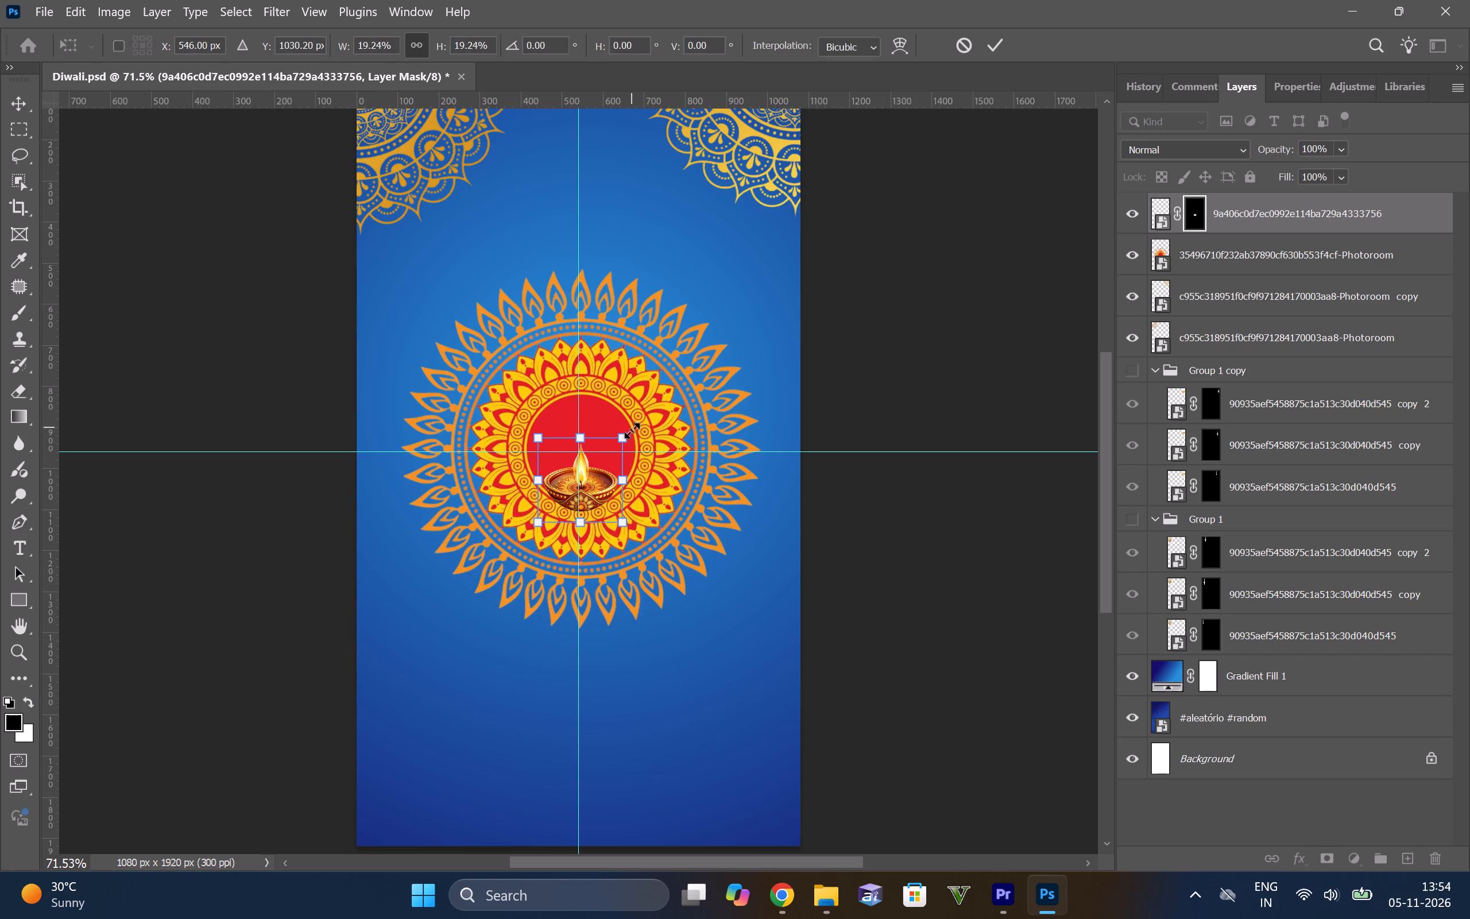
{"action": "left_click_drag", "start_coordinate": [624, 438], "coordinate": [603, 466]}
{"action": "left_click_drag", "start_coordinate": [572, 500], "coordinate": [583, 501]}
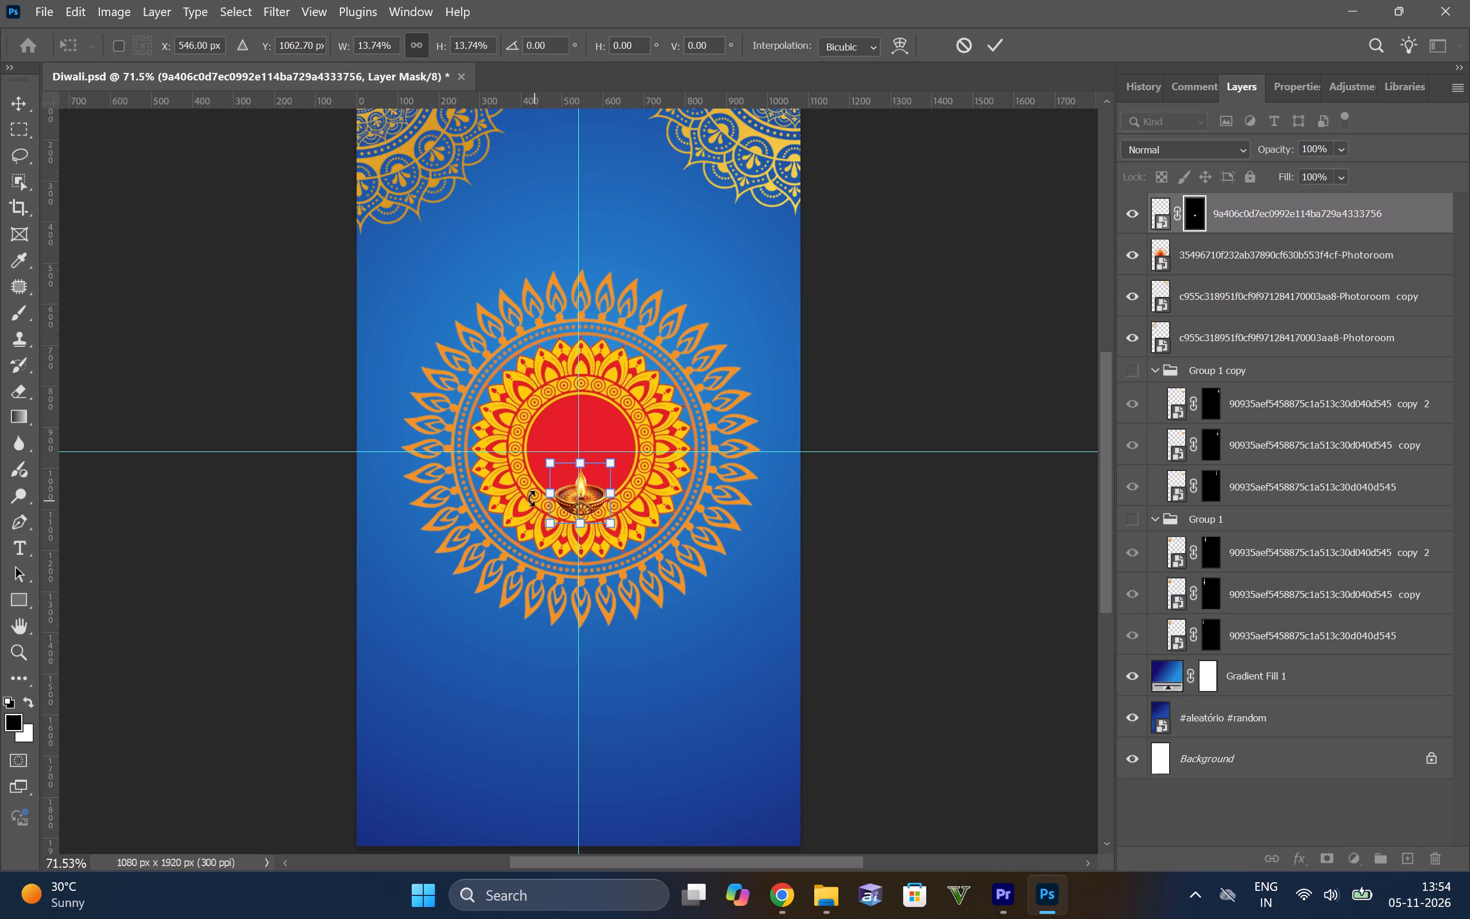
{"action": "key", "text": "Left"}
{"action": "key", "text": "Up"}
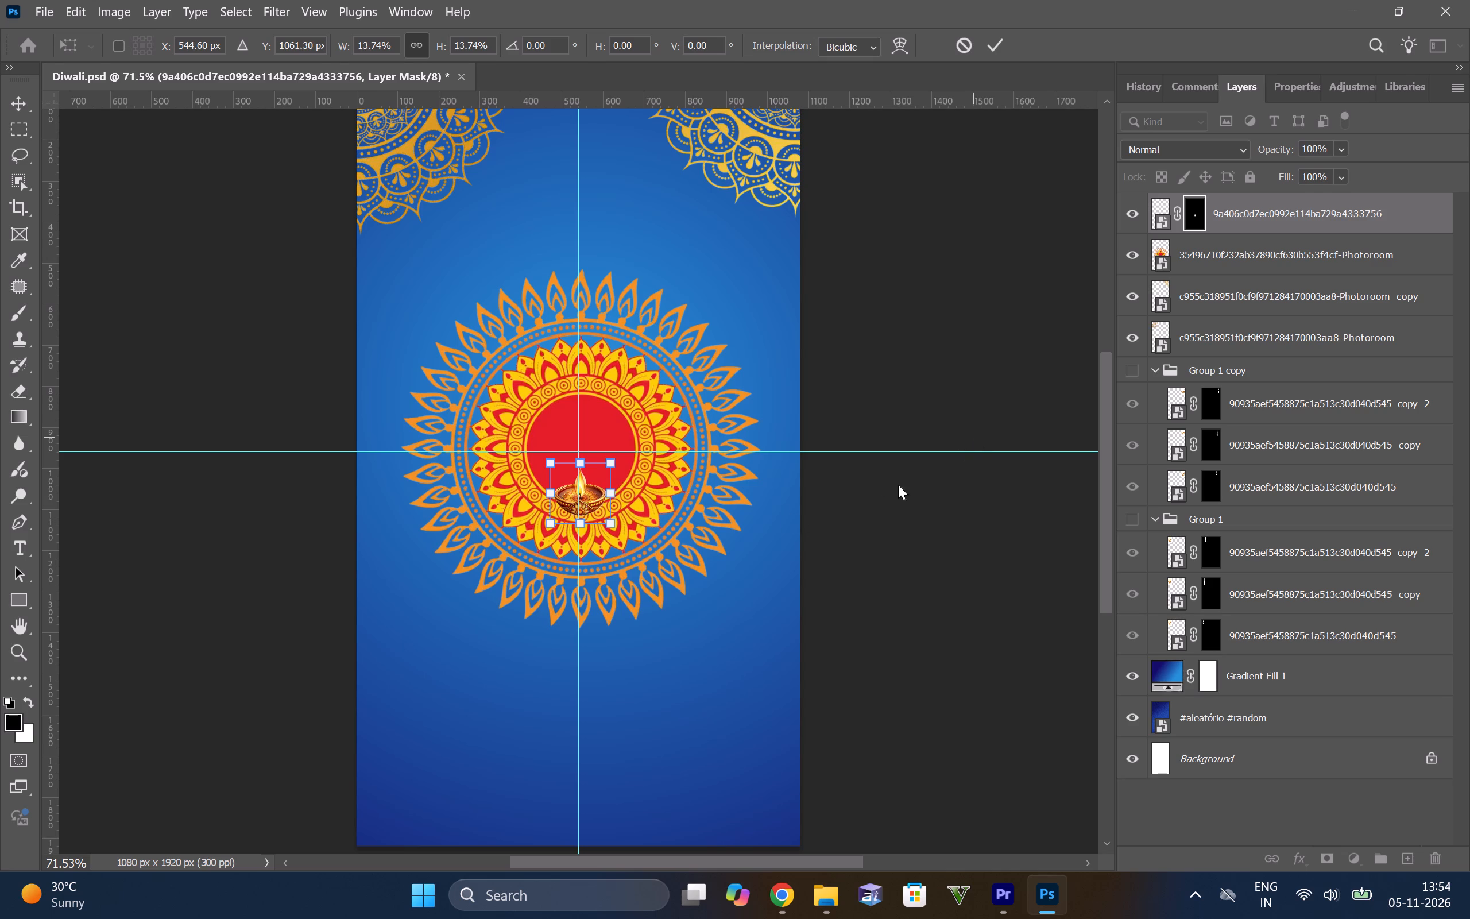
{"action": "left_click_drag", "start_coordinate": [617, 456], "coordinate": [646, 385]}
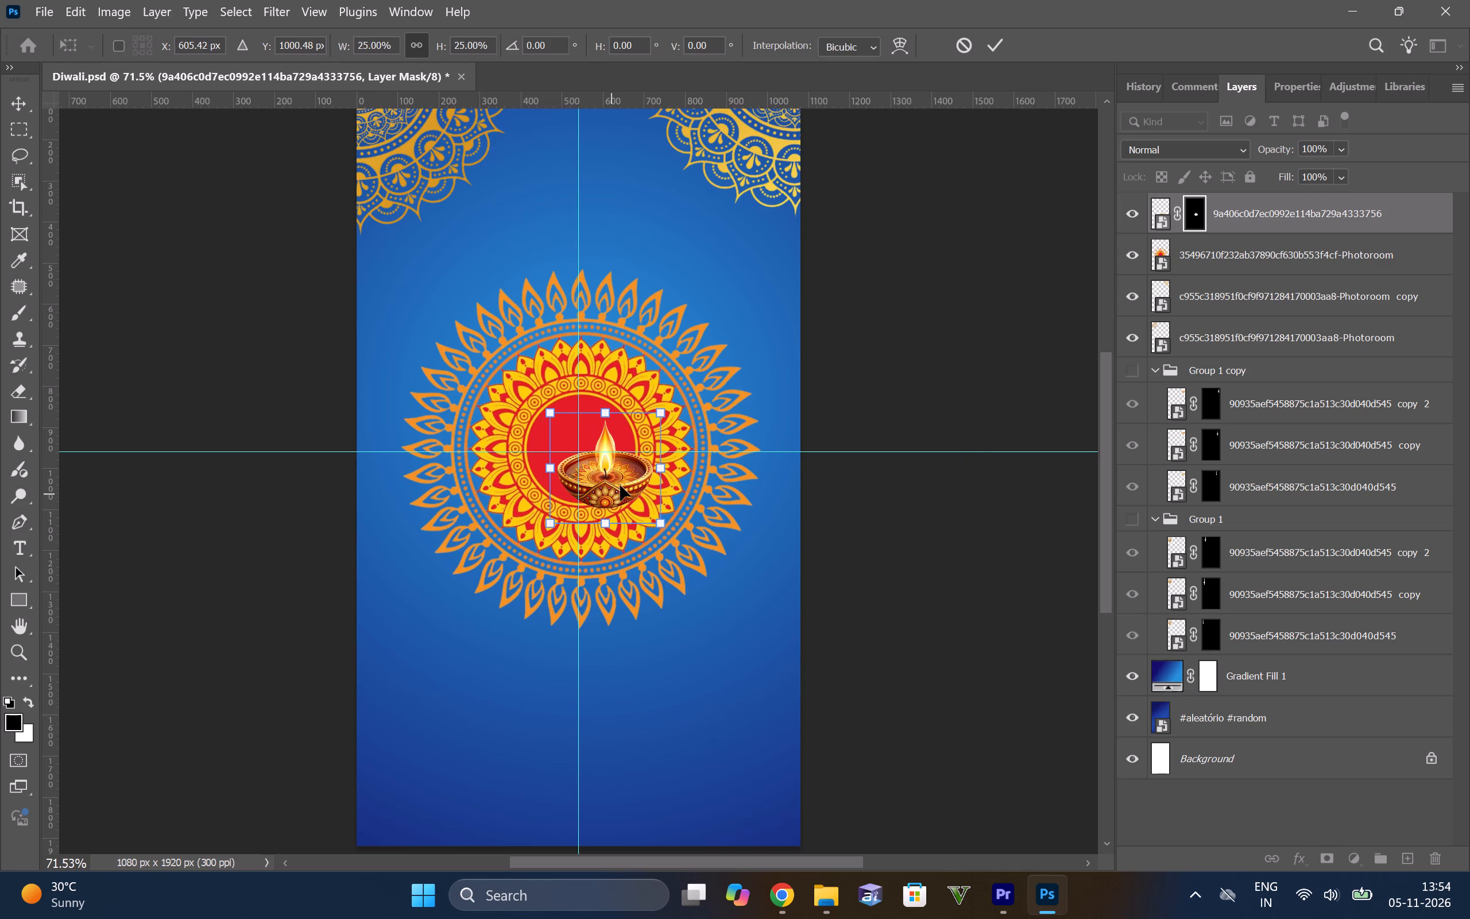
{"action": "left_click_drag", "start_coordinate": [621, 477], "coordinate": [595, 477]}
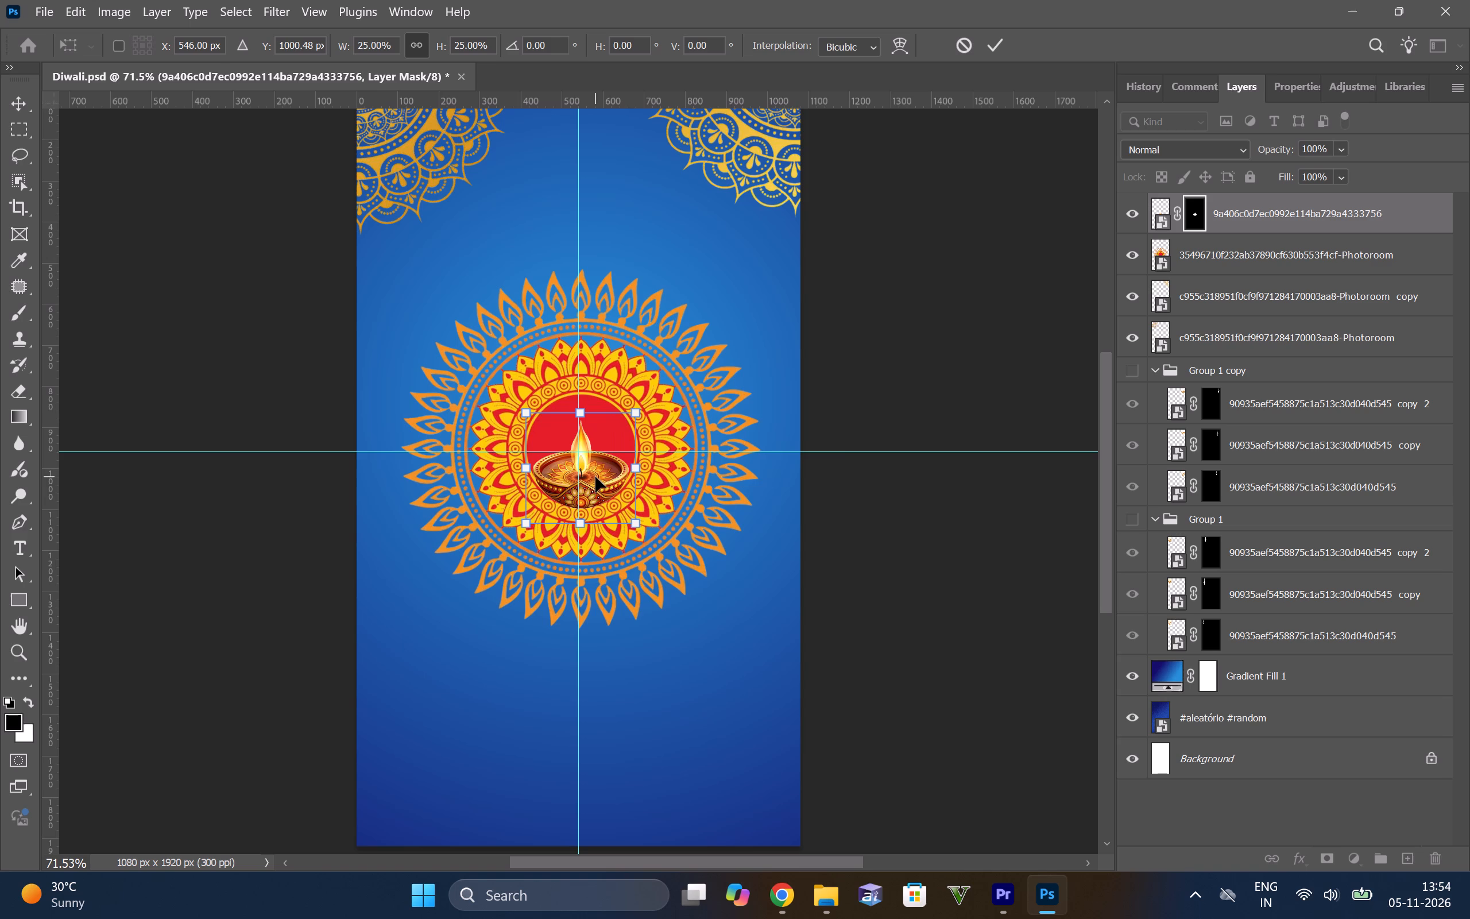
{"action": "left_click_drag", "start_coordinate": [633, 410], "coordinate": [630, 419]}
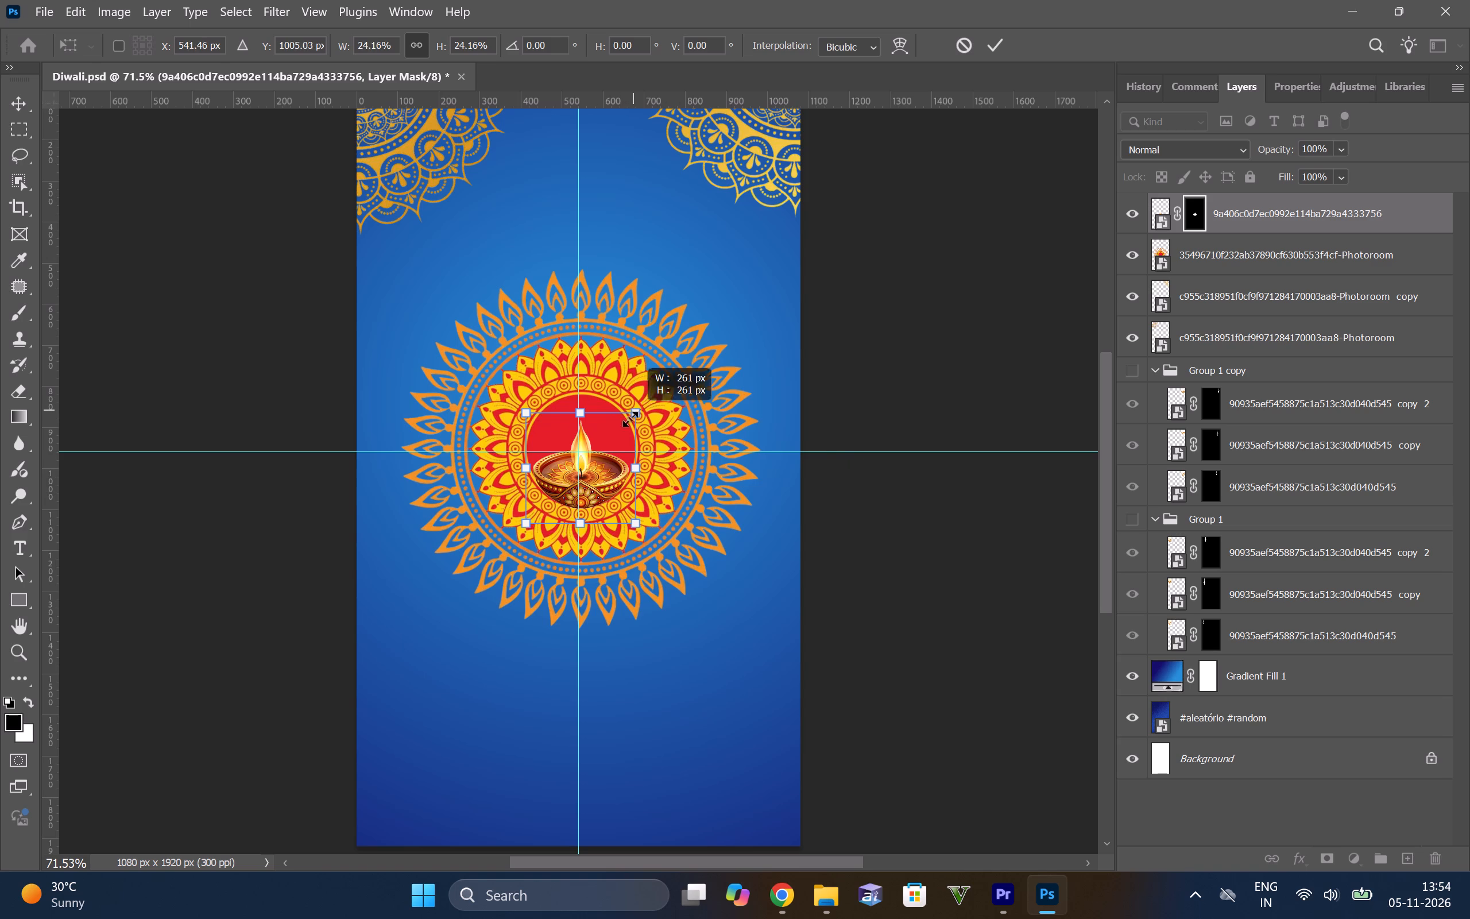
{"action": "left_click_drag", "start_coordinate": [630, 419], "coordinate": [624, 428]}
{"action": "left_click_drag", "start_coordinate": [566, 495], "coordinate": [575, 495]}
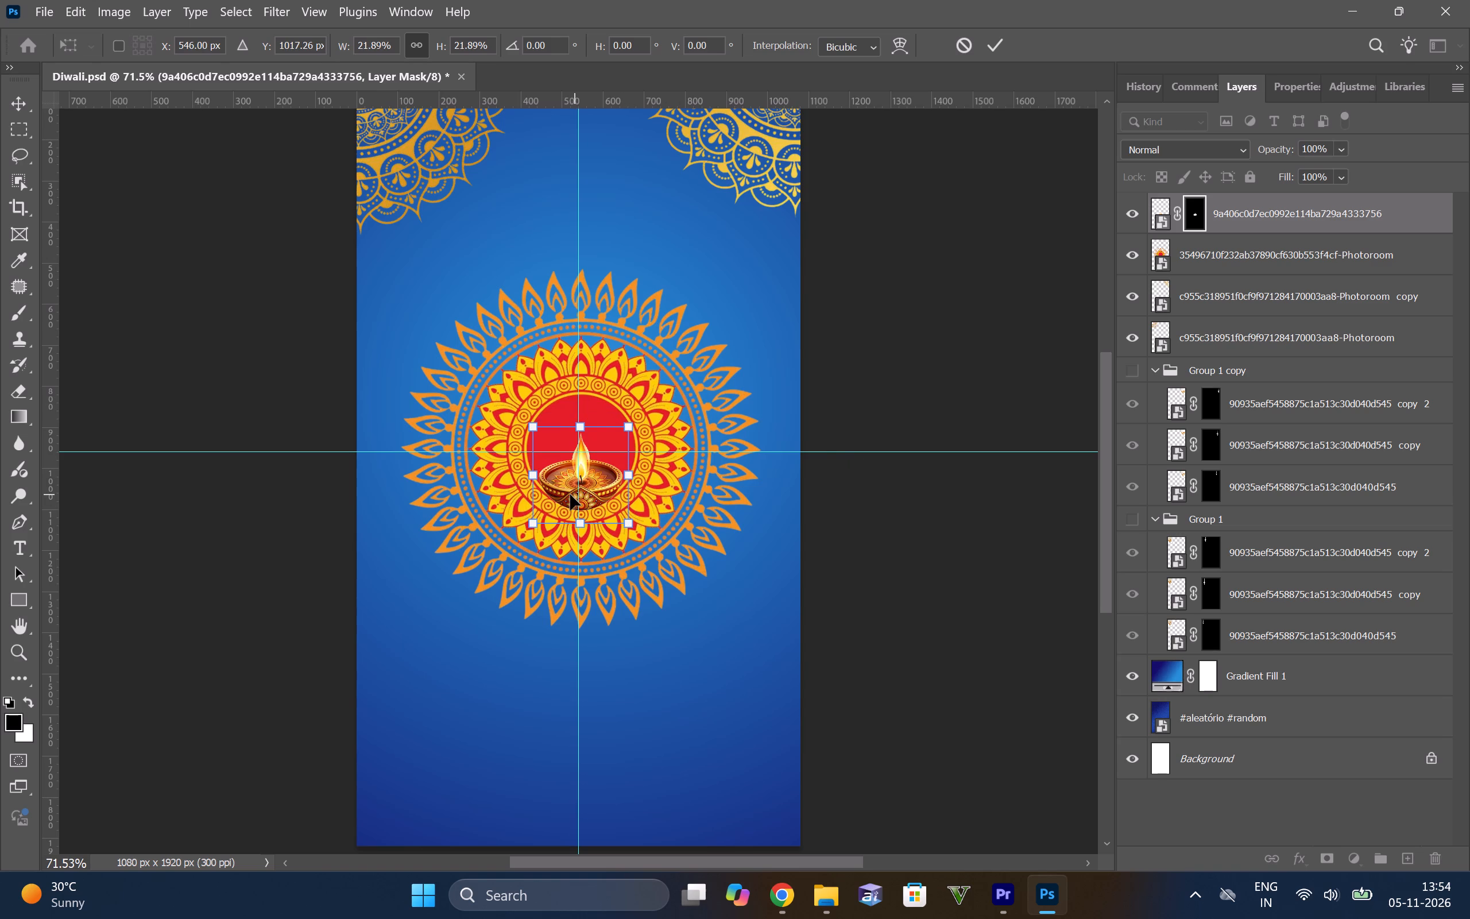
Nudge the diya up into the middle of the red circle, to about Y 958.5 px, and apply the transform.
{"action": "key", "text": "Up"}
{"action": "key", "text": "Up"}
{"action": "key", "text": "Up"}
{"action": "key", "text": "Up"}
{"action": "key", "text": "Up"}
{"action": "key", "text": "Up"}
{"action": "key", "text": "Up"}
{"action": "key", "text": "Up"}
{"action": "key", "text": "Up"}
{"action": "key", "text": "Up"}
{"action": "key", "text": "Up"}
{"action": "key", "text": "Up"}
{"action": "key", "text": "Up"}
{"action": "key", "text": "Up"}
{"action": "key", "text": "Up"}
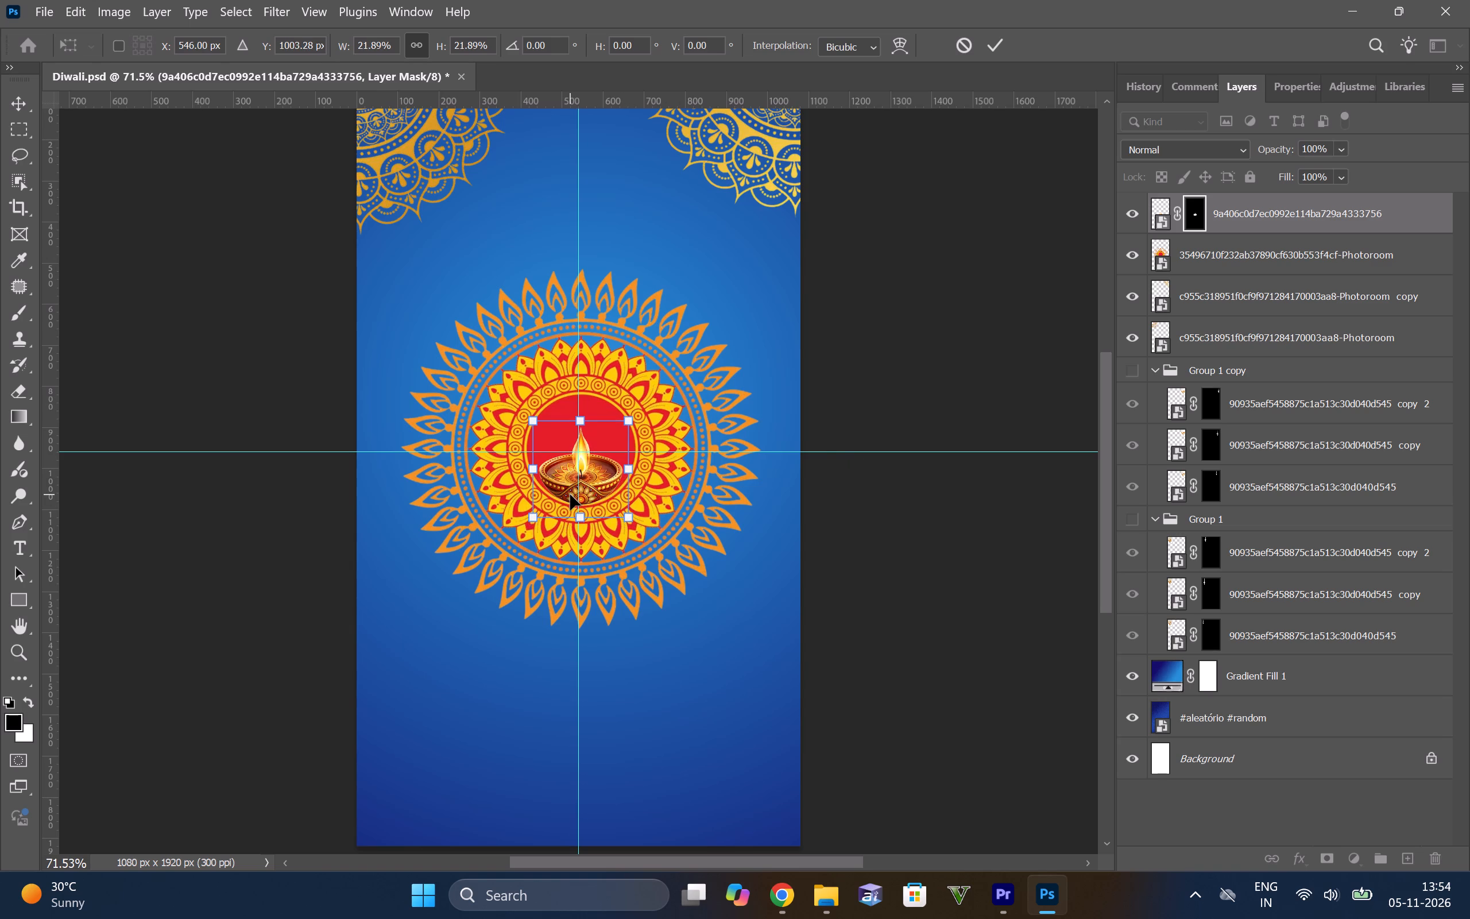
{"action": "key", "text": "Up"}
{"action": "key", "text": "Up"}
{"action": "key", "text": "Up"}
{"action": "key", "text": "Up"}
{"action": "key", "text": "Up"}
{"action": "key", "text": "Up"}
{"action": "key", "text": "Up"}
{"action": "key", "text": "Up"}
{"action": "key", "text": "Up"}
{"action": "key", "text": "Up"}
{"action": "key", "text": "Up"}
{"action": "key", "text": "Up"}
{"action": "key", "text": "Up"}
{"action": "key", "text": "Up"}
{"action": "key", "text": "Up"}
{"action": "key", "text": "Up"}
{"action": "key", "text": "Up"}
{"action": "key", "text": "Up"}
{"action": "key", "text": "Up"}
{"action": "key", "text": "Up"}
{"action": "key", "text": "Up"}
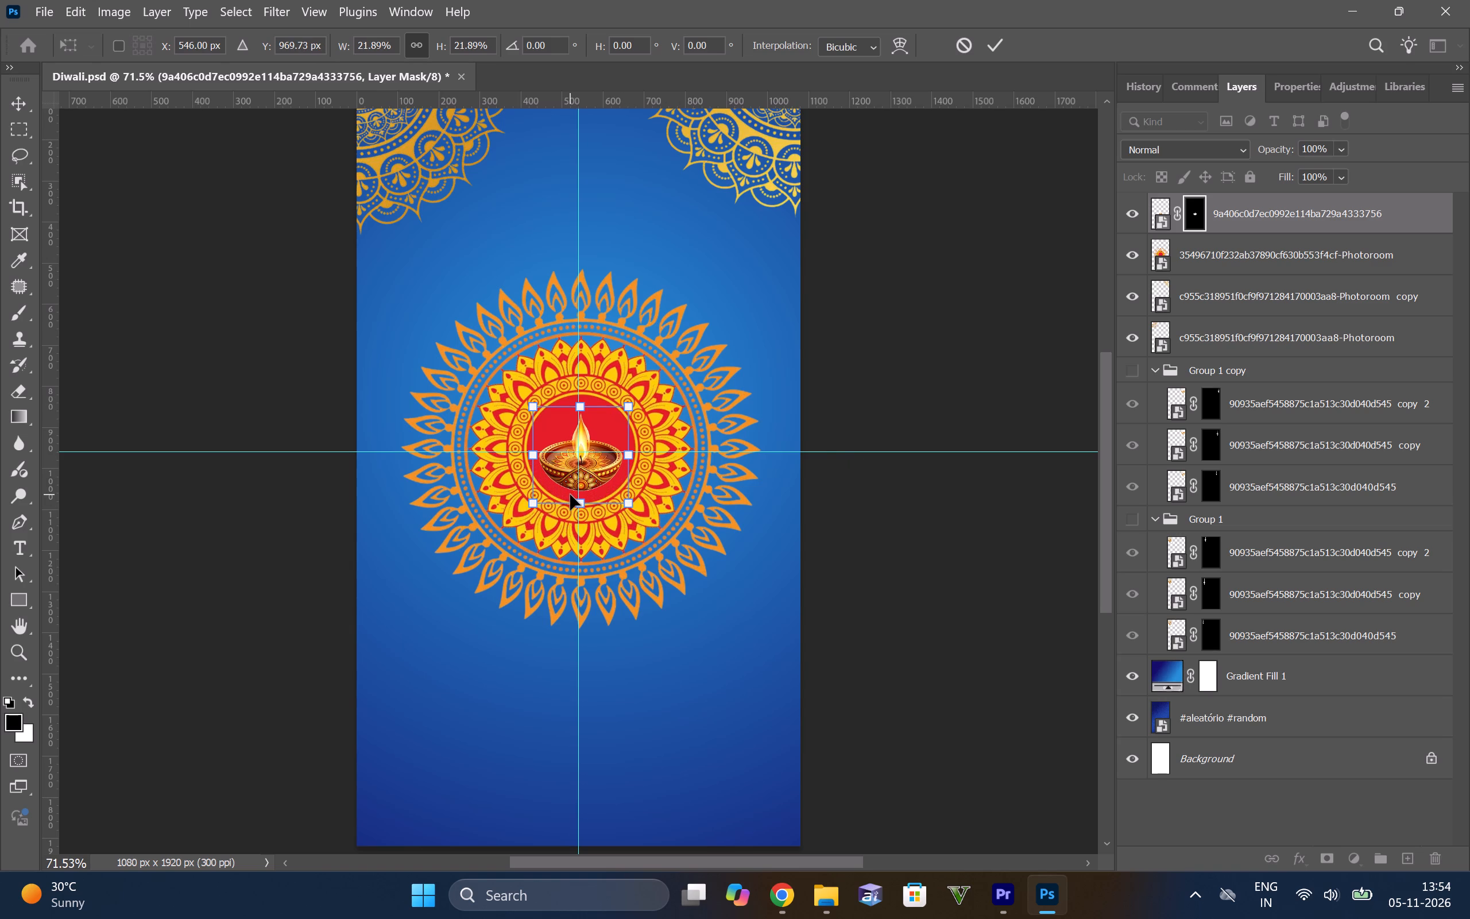
{"action": "key", "text": "Up"}
{"action": "key", "text": "Up"}
{"action": "key", "text": "Up"}
{"action": "key", "text": "Up"}
{"action": "key", "text": "Up"}
{"action": "key", "text": "Up"}
{"action": "key", "text": "Up"}
{"action": "key", "text": "Up"}
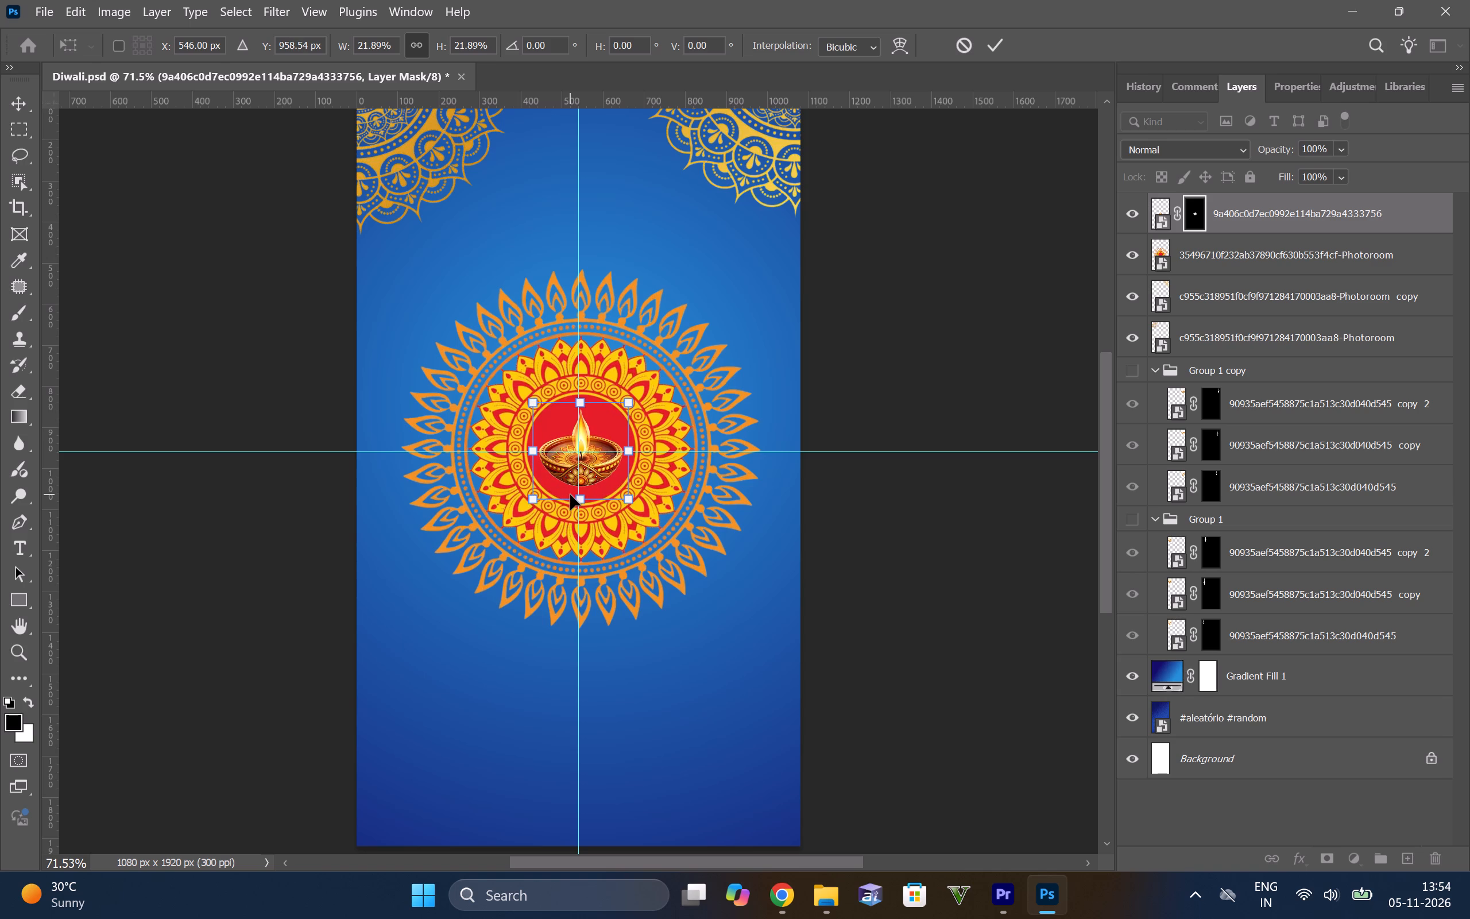
{"action": "left_click", "coordinate": [997, 38]}
{"action": "left_click", "coordinate": [916, 555]}
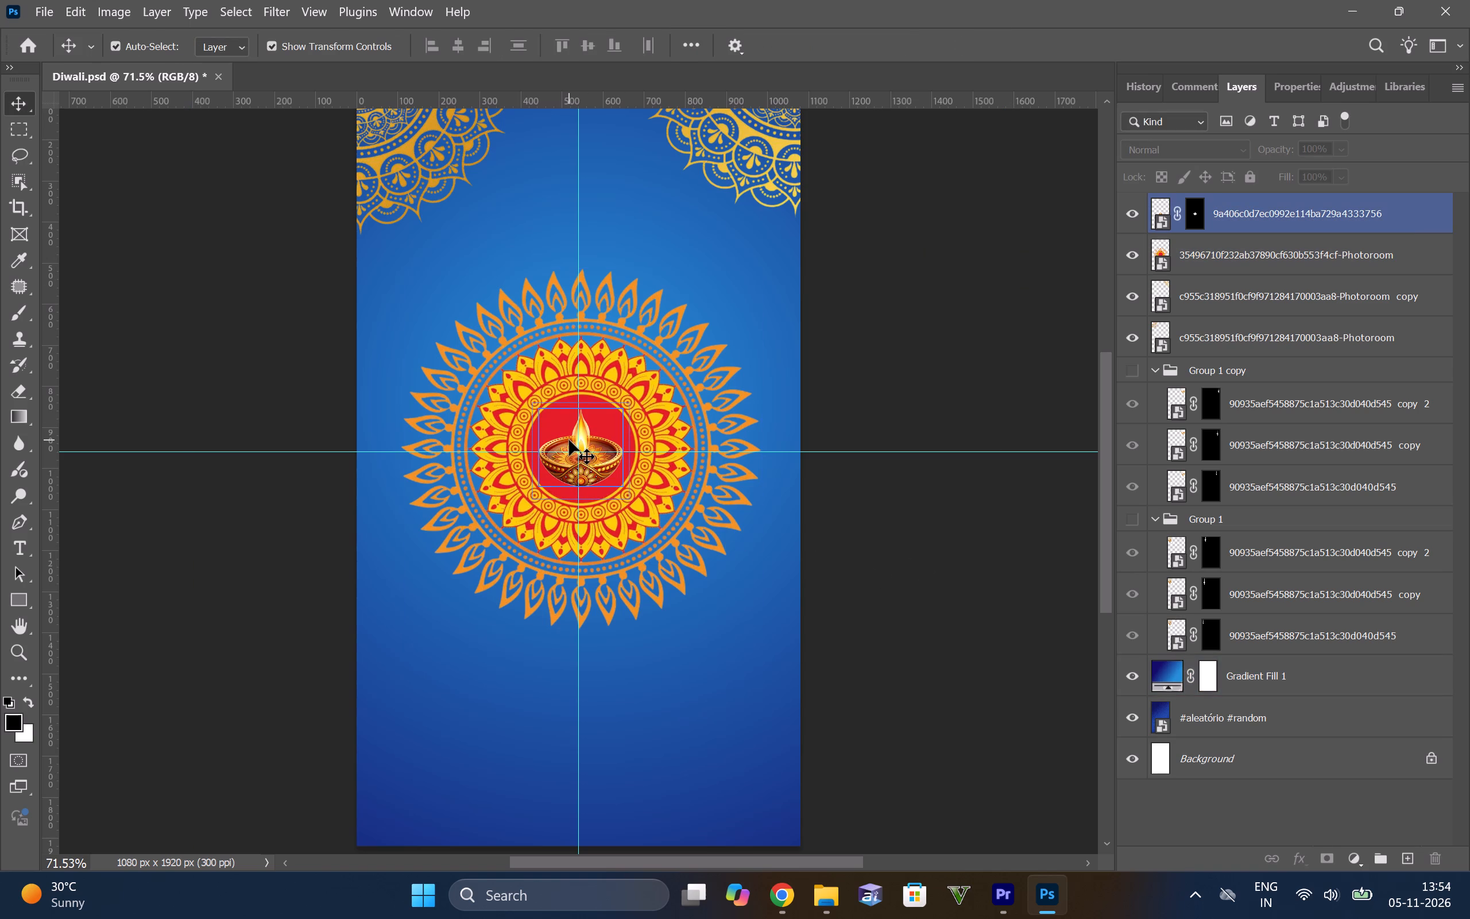
Nudge the ornate diya slightly left to line its flame up with the vertical centre guide, and deselect it.
{"action": "left_click", "coordinate": [941, 490]}
{"action": "scroll", "coordinate": [892, 515], "scroll_direction": "down", "scroll_amount": 7, "text": "alt"}
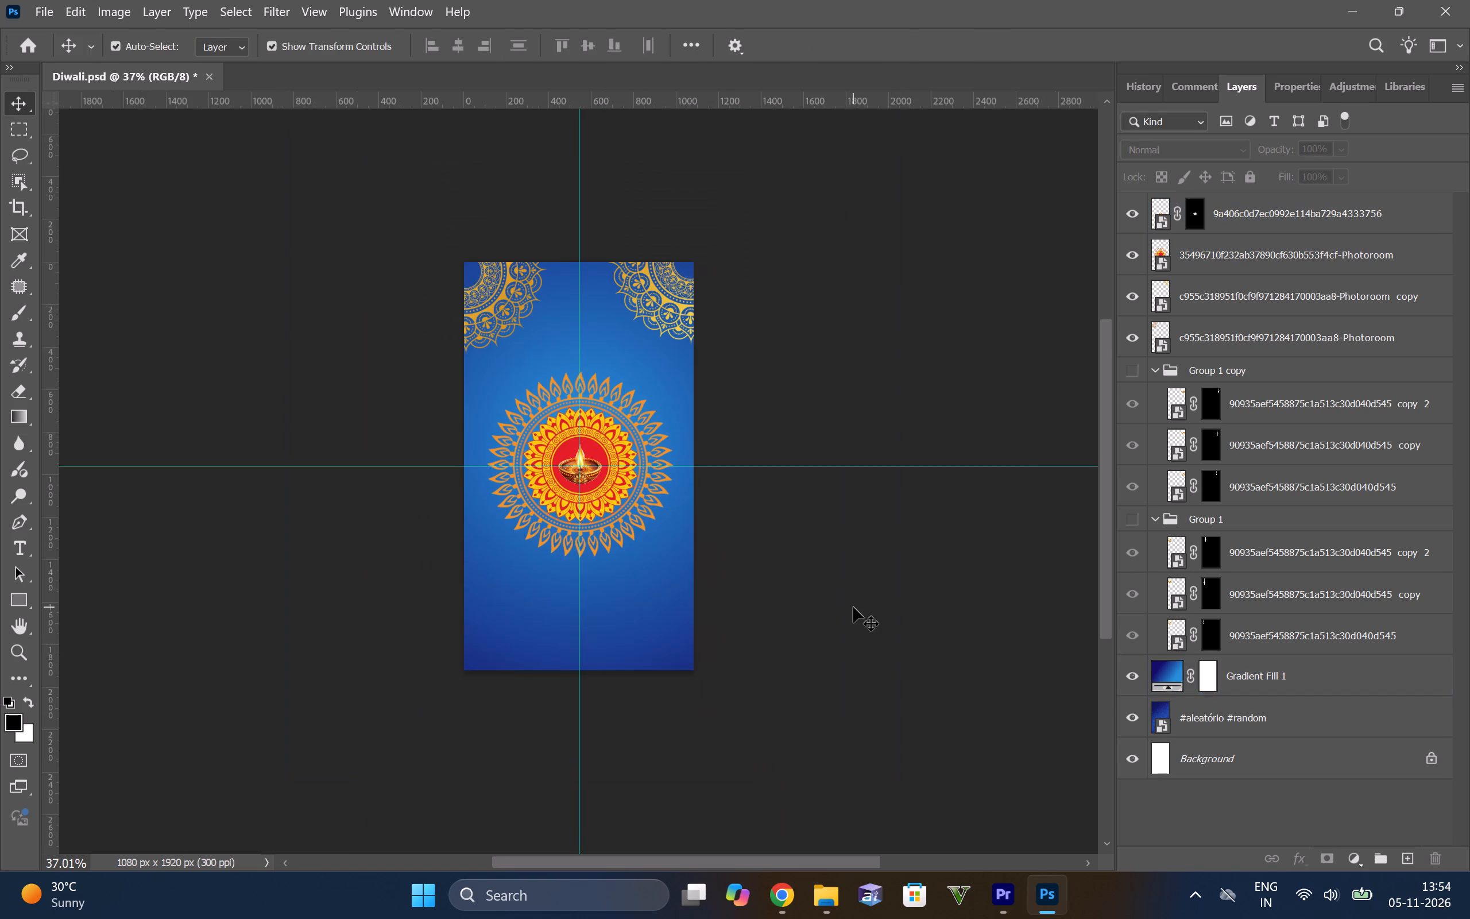
{"action": "left_click", "coordinate": [1019, 444]}
{"action": "scroll", "coordinate": [802, 528], "scroll_direction": "up", "scroll_amount": 1, "text": "alt"}
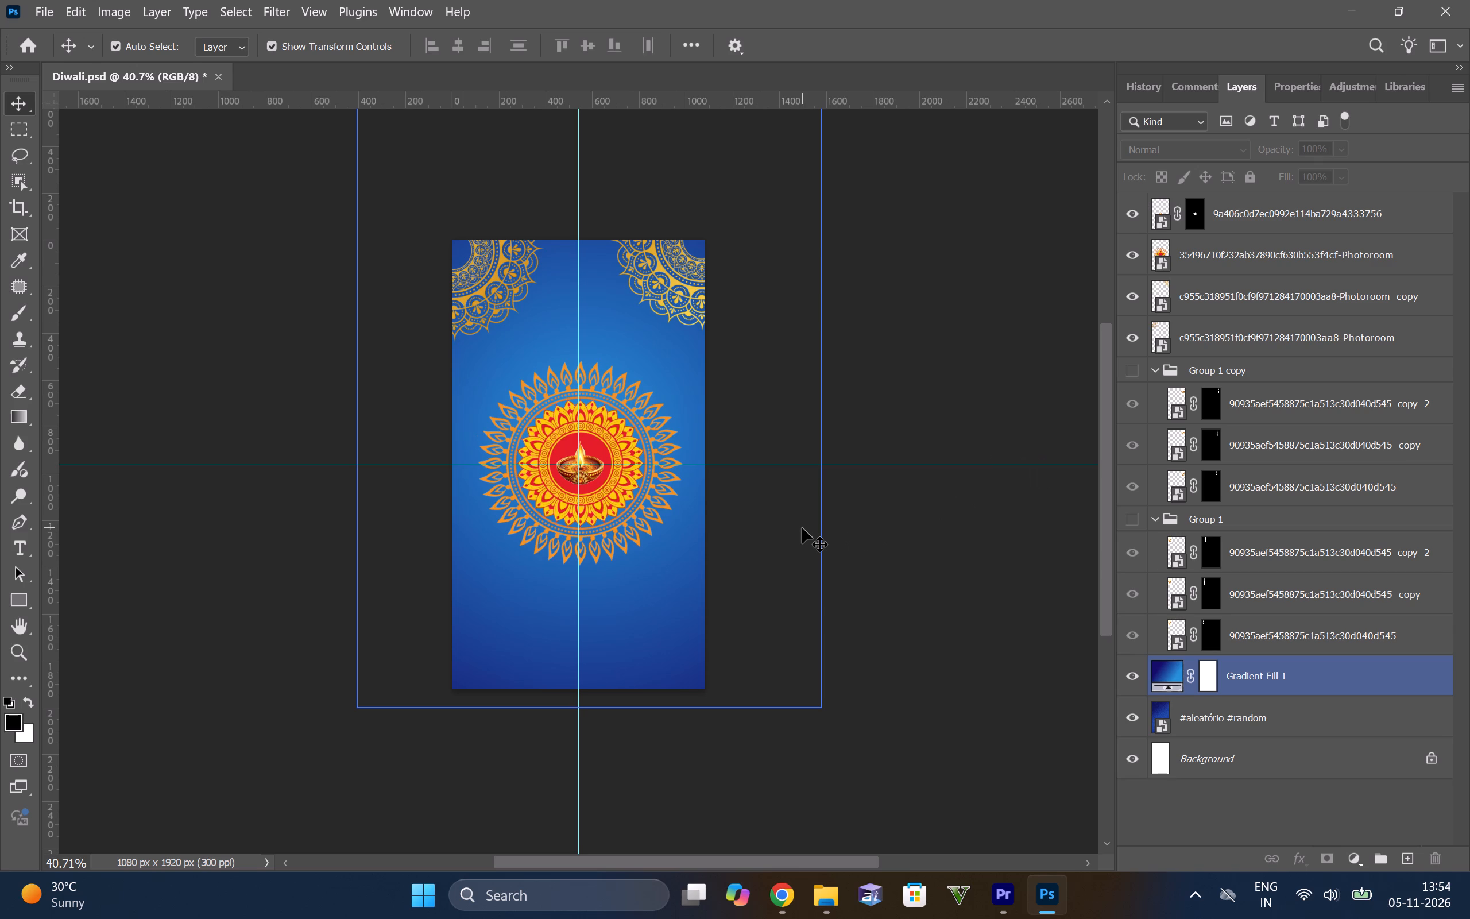
{"action": "scroll", "coordinate": [754, 512], "scroll_direction": "up", "scroll_amount": 3, "text": "alt"}
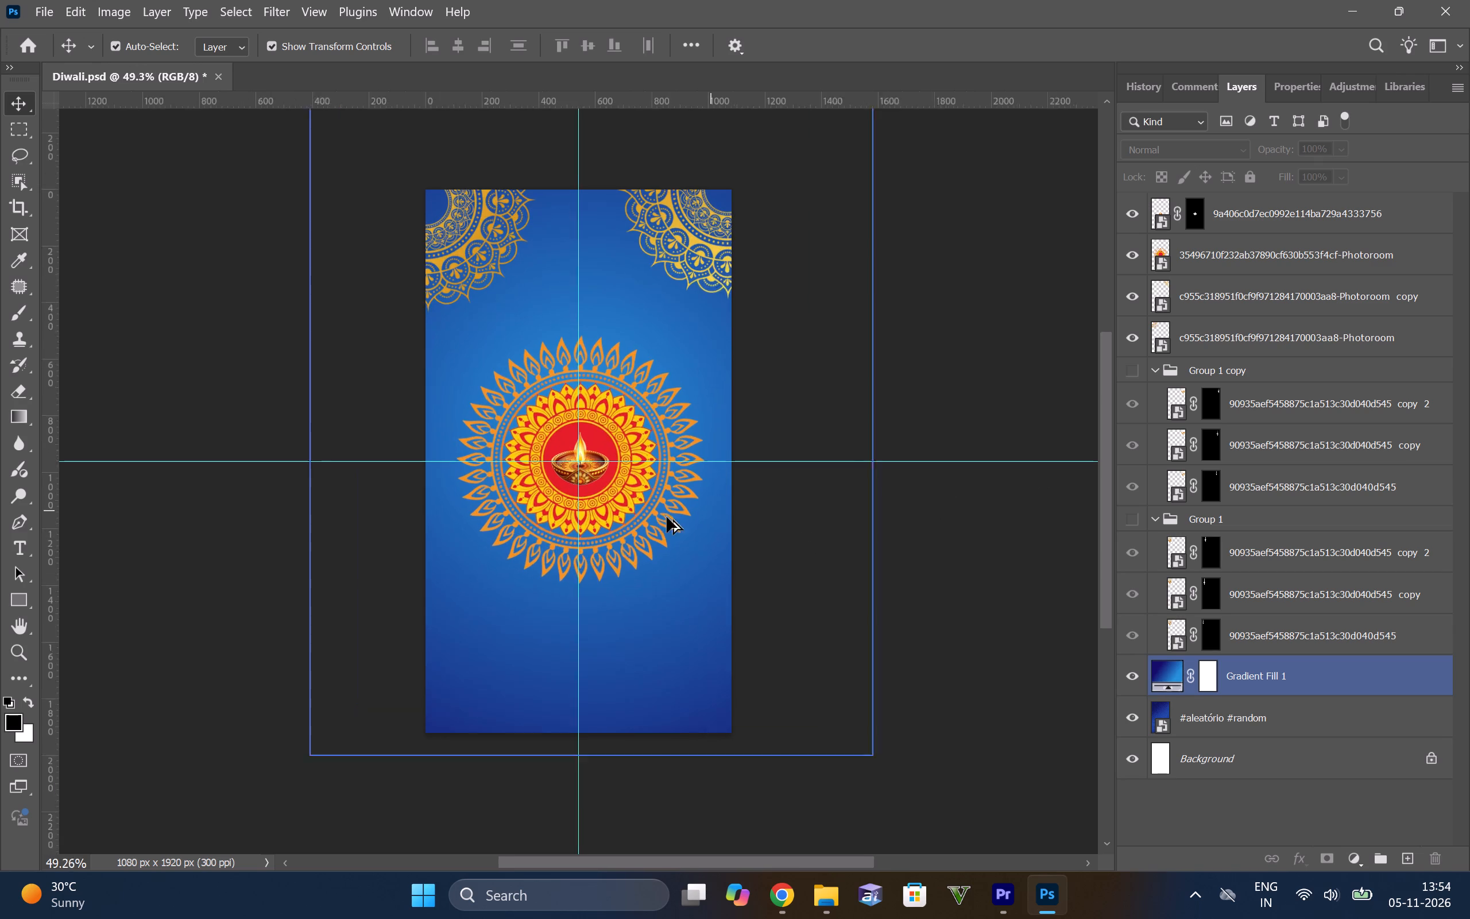
{"action": "scroll", "coordinate": [667, 517], "scroll_direction": "up", "scroll_amount": 1, "text": "alt"}
{"action": "scroll", "coordinate": [558, 396], "scroll_direction": "up", "scroll_amount": 6, "text": "alt"}
{"action": "scroll", "coordinate": [644, 442], "scroll_direction": "down", "scroll_amount": 3, "text": "alt"}
{"action": "scroll", "coordinate": [590, 490], "scroll_direction": "up", "scroll_amount": 6, "text": "alt"}
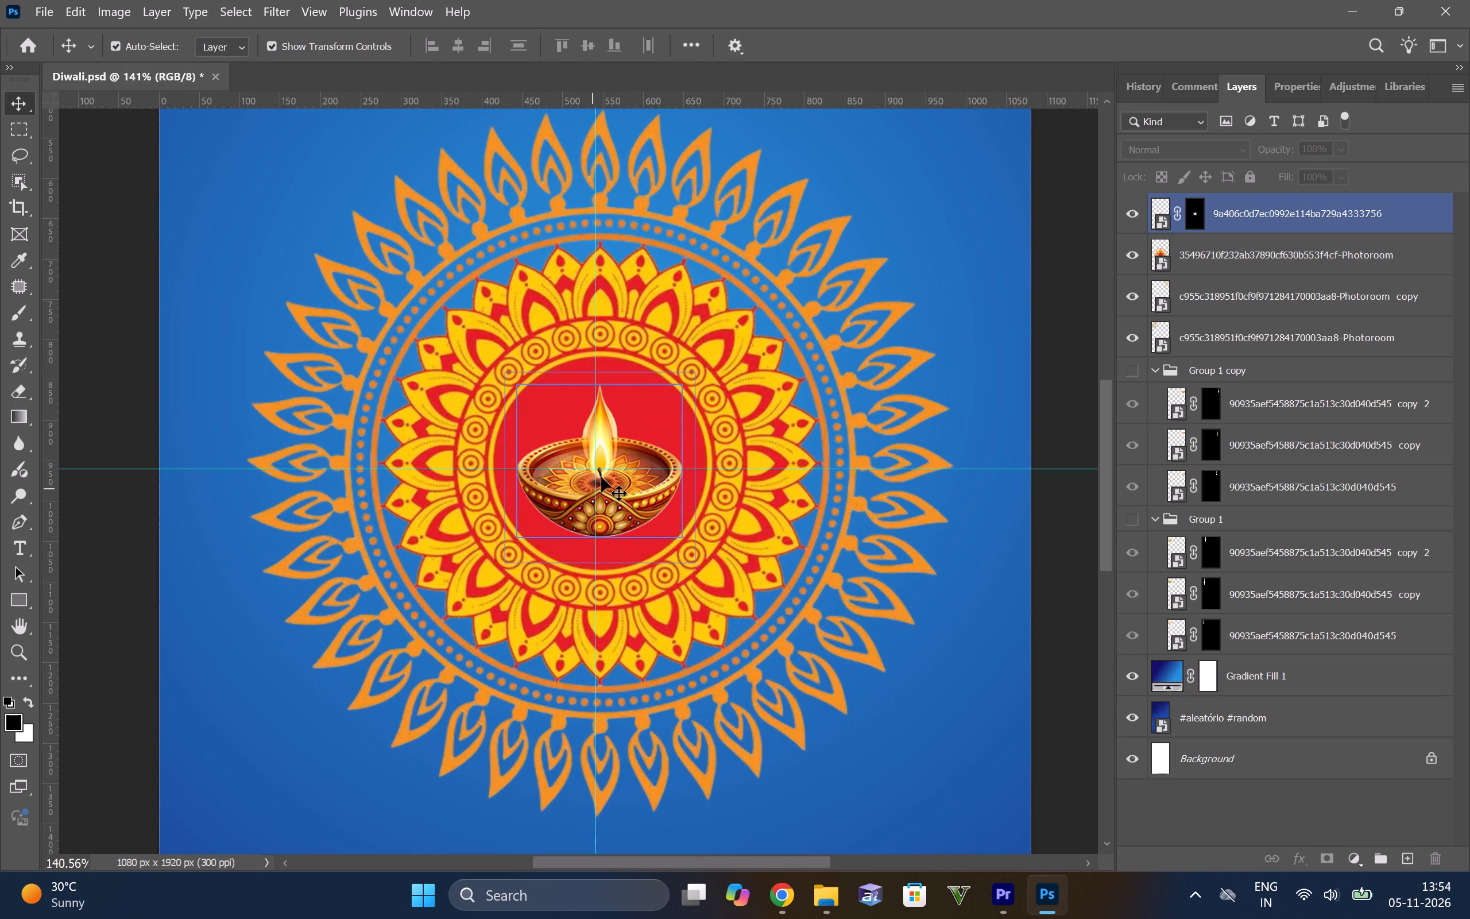
{"action": "left_click", "coordinate": [604, 474]}
{"action": "key", "text": "Left"}
{"action": "key", "text": "Left"}
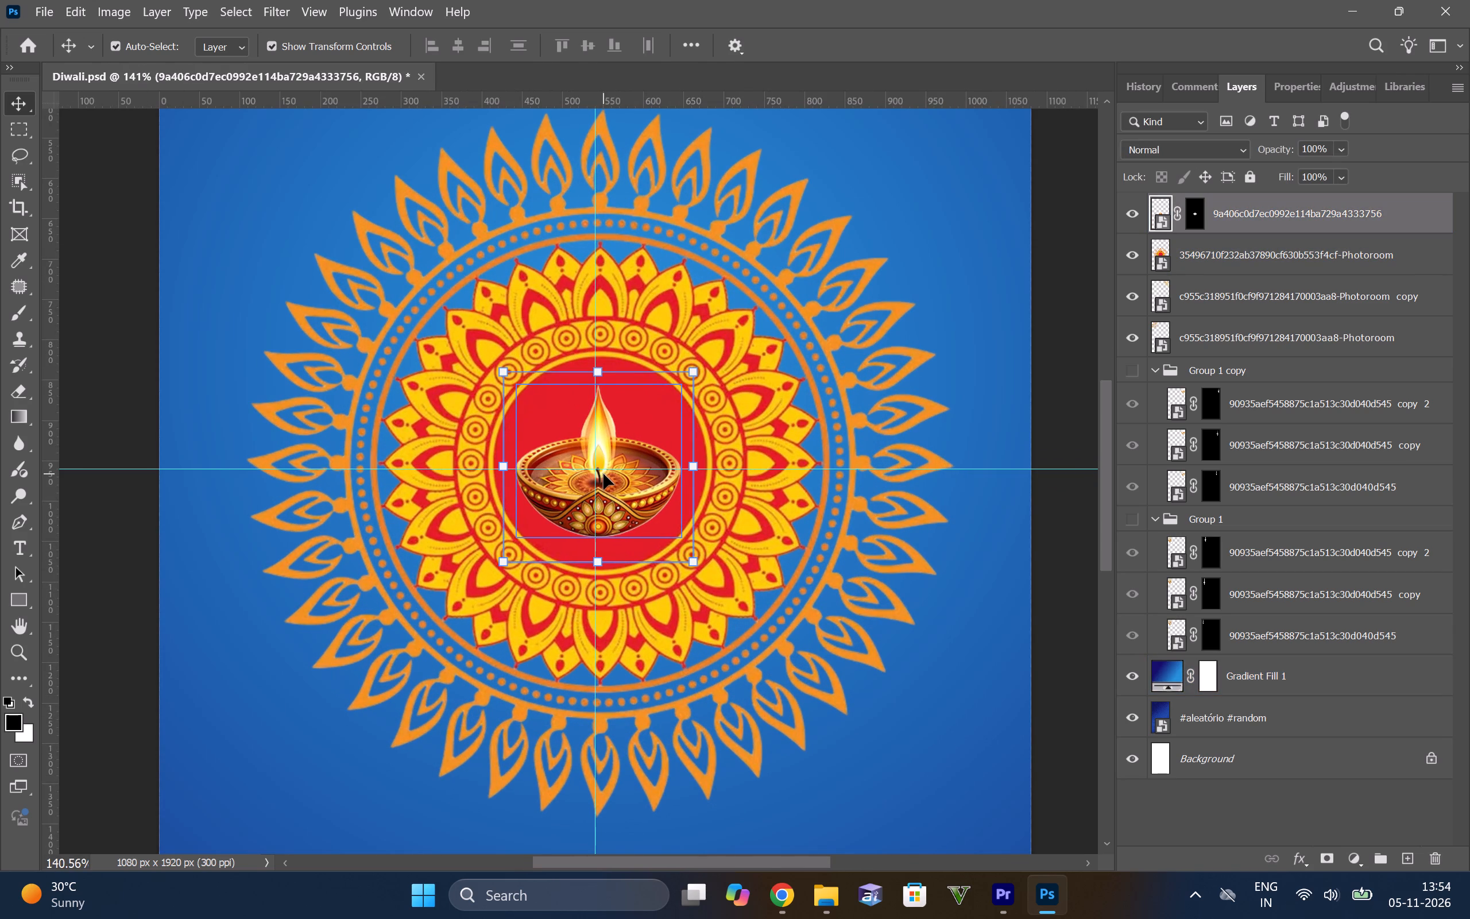
{"action": "key", "text": "Left"}
{"action": "key", "text": "Left"}
{"action": "key", "text": "Left"}
{"action": "key", "text": "Left"}
{"action": "key", "text": "Right"}
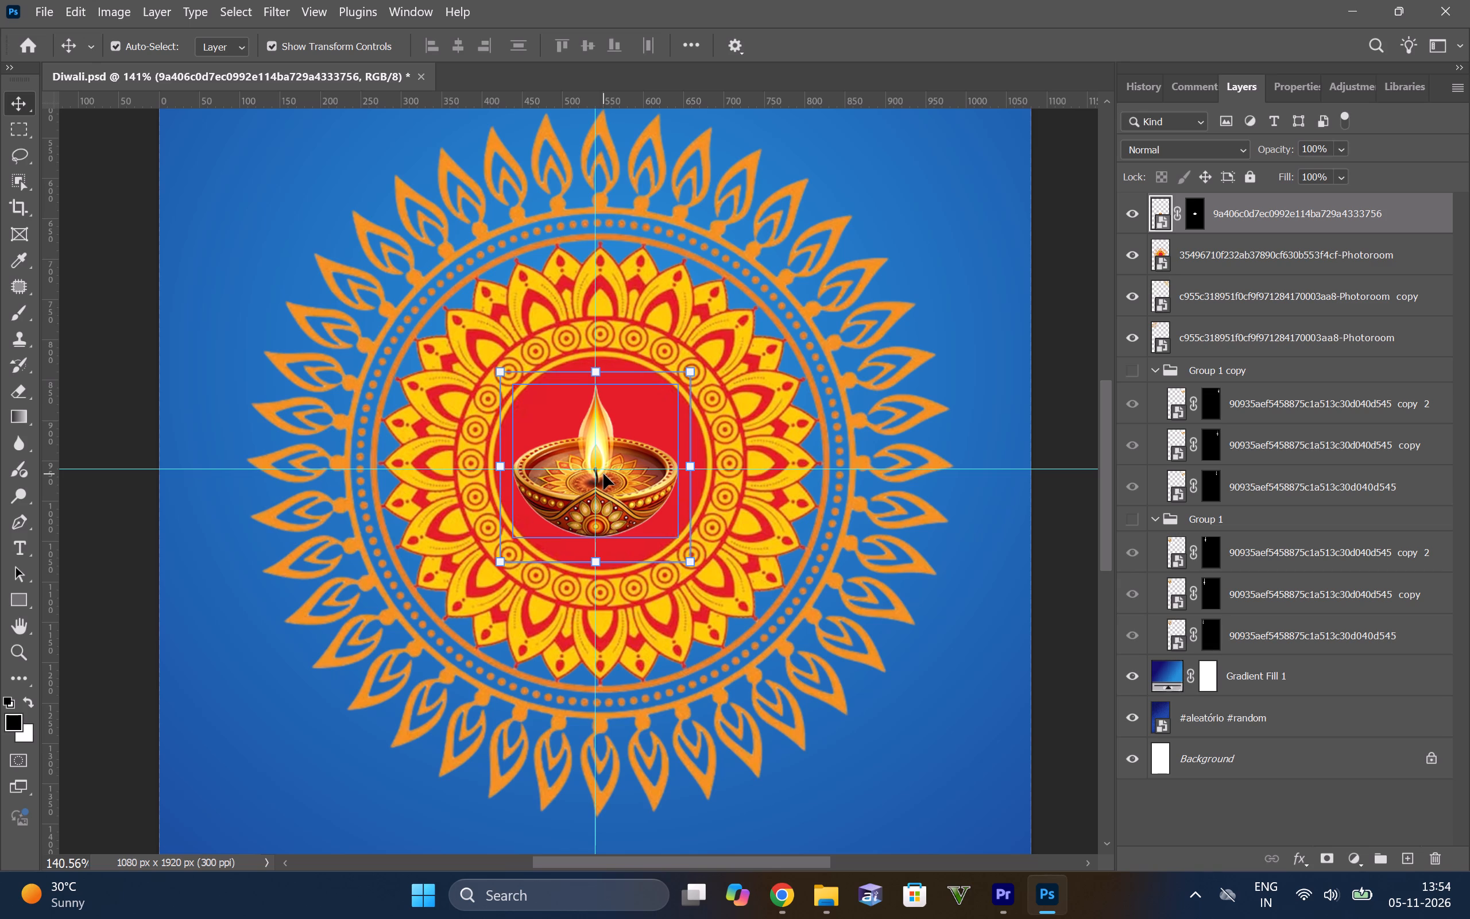
{"action": "left_click", "coordinate": [1071, 511]}
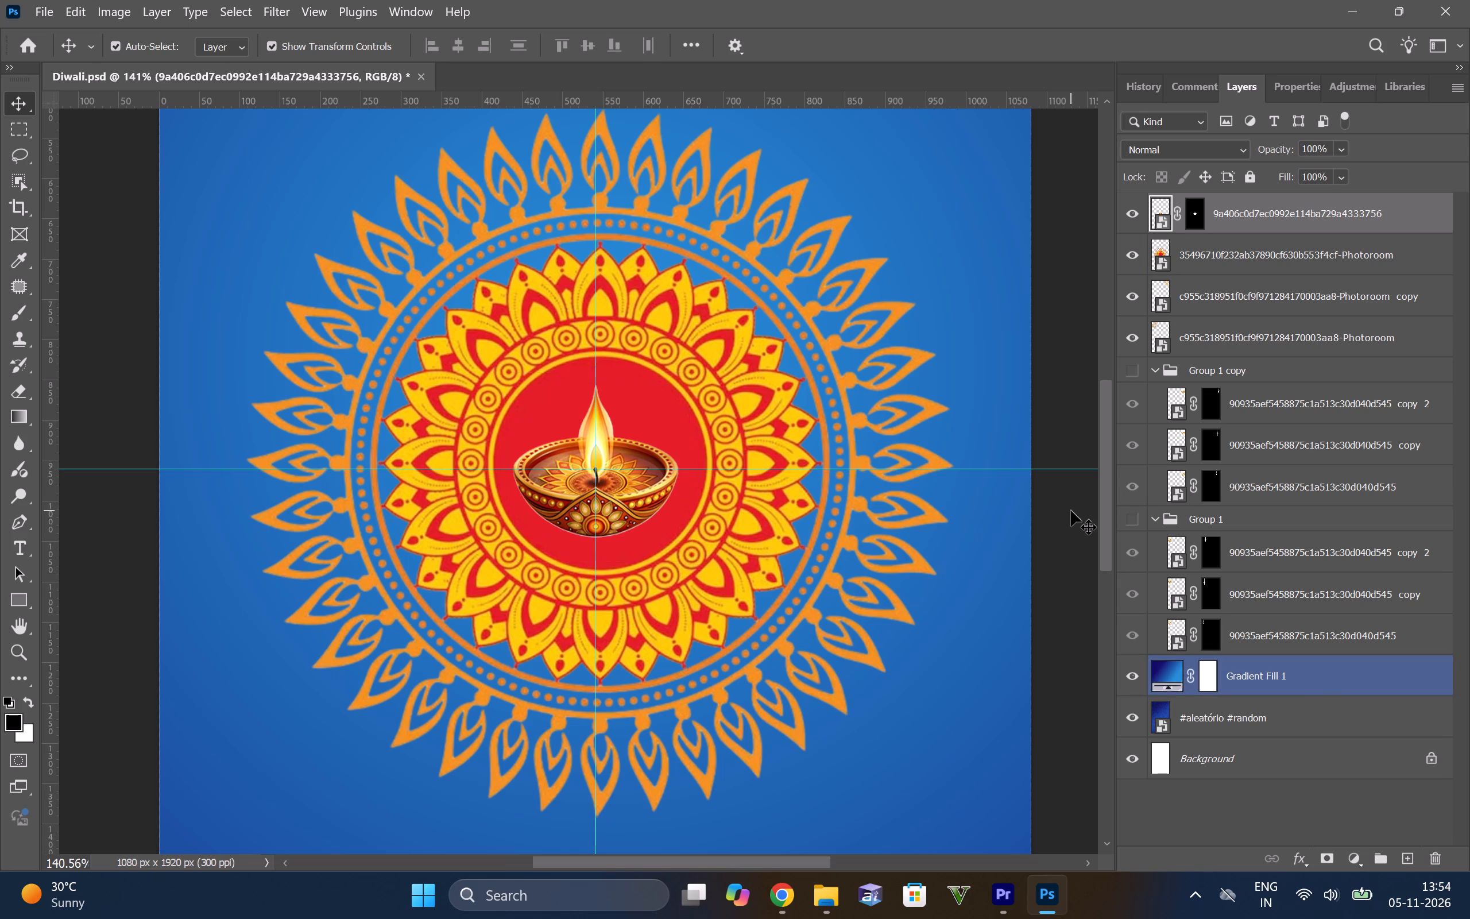
Examine the diya's size and placement within the mandala, both close up and against the whole poster.
{"action": "scroll", "coordinate": [780, 356], "scroll_direction": "down", "scroll_amount": 7, "text": "alt"}
{"action": "scroll", "coordinate": [693, 437], "scroll_direction": "down", "scroll_amount": 3, "text": "alt"}
{"action": "scroll", "coordinate": [687, 435], "scroll_direction": "up", "scroll_amount": 4}
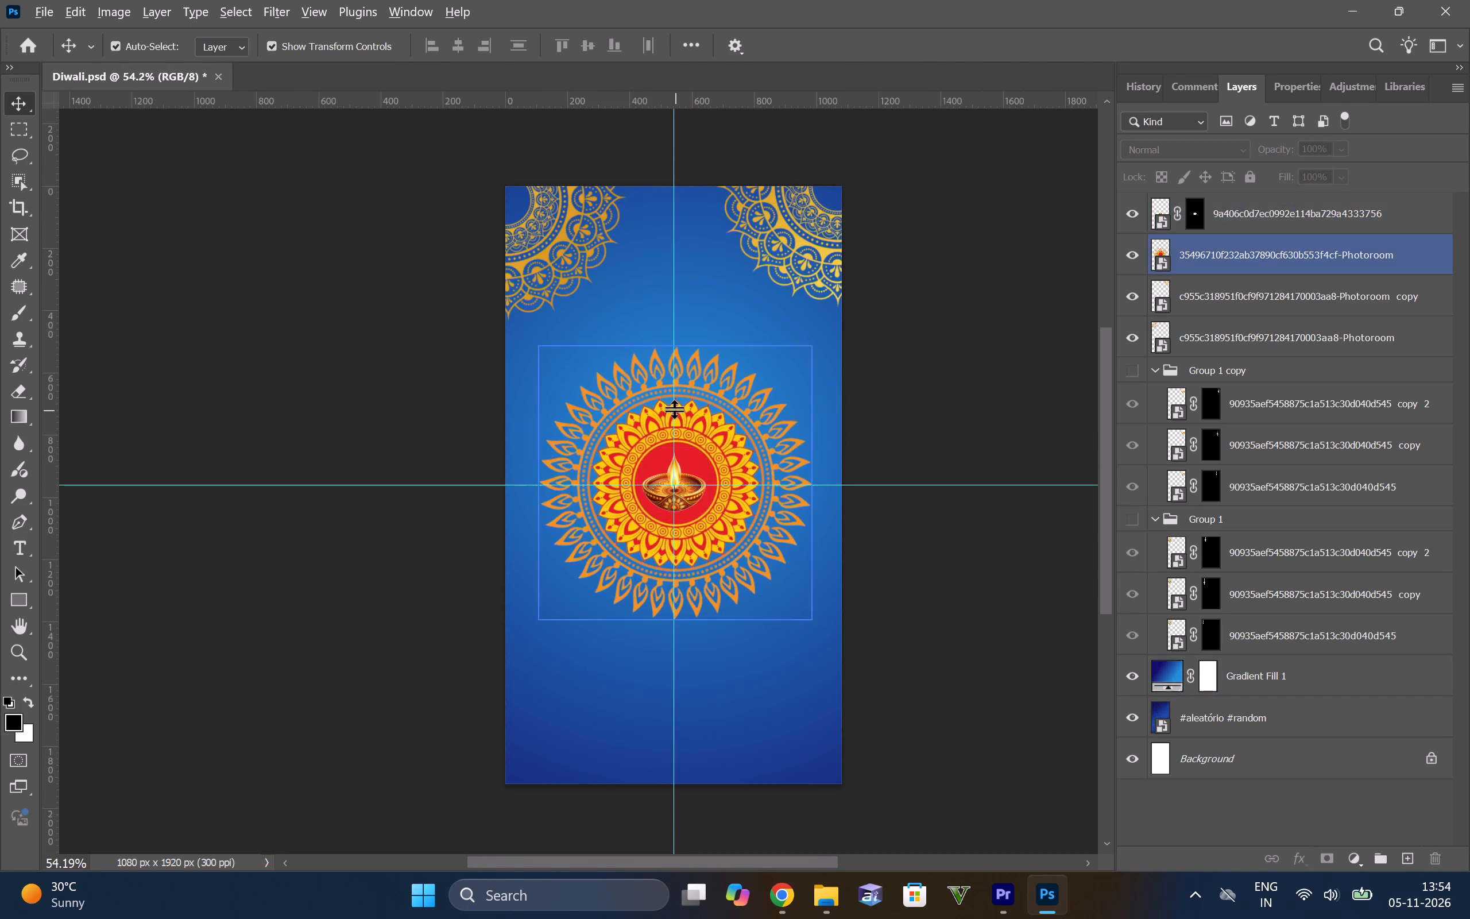
{"action": "scroll", "coordinate": [674, 408], "scroll_direction": "up", "scroll_amount": 5, "text": "alt"}
{"action": "scroll", "coordinate": [674, 408], "scroll_direction": "down", "scroll_amount": 5, "text": "alt"}
{"action": "scroll", "coordinate": [701, 329], "scroll_direction": "down", "scroll_amount": 6}
{"action": "scroll", "coordinate": [651, 441], "scroll_direction": "up", "scroll_amount": 6, "text": "alt"}
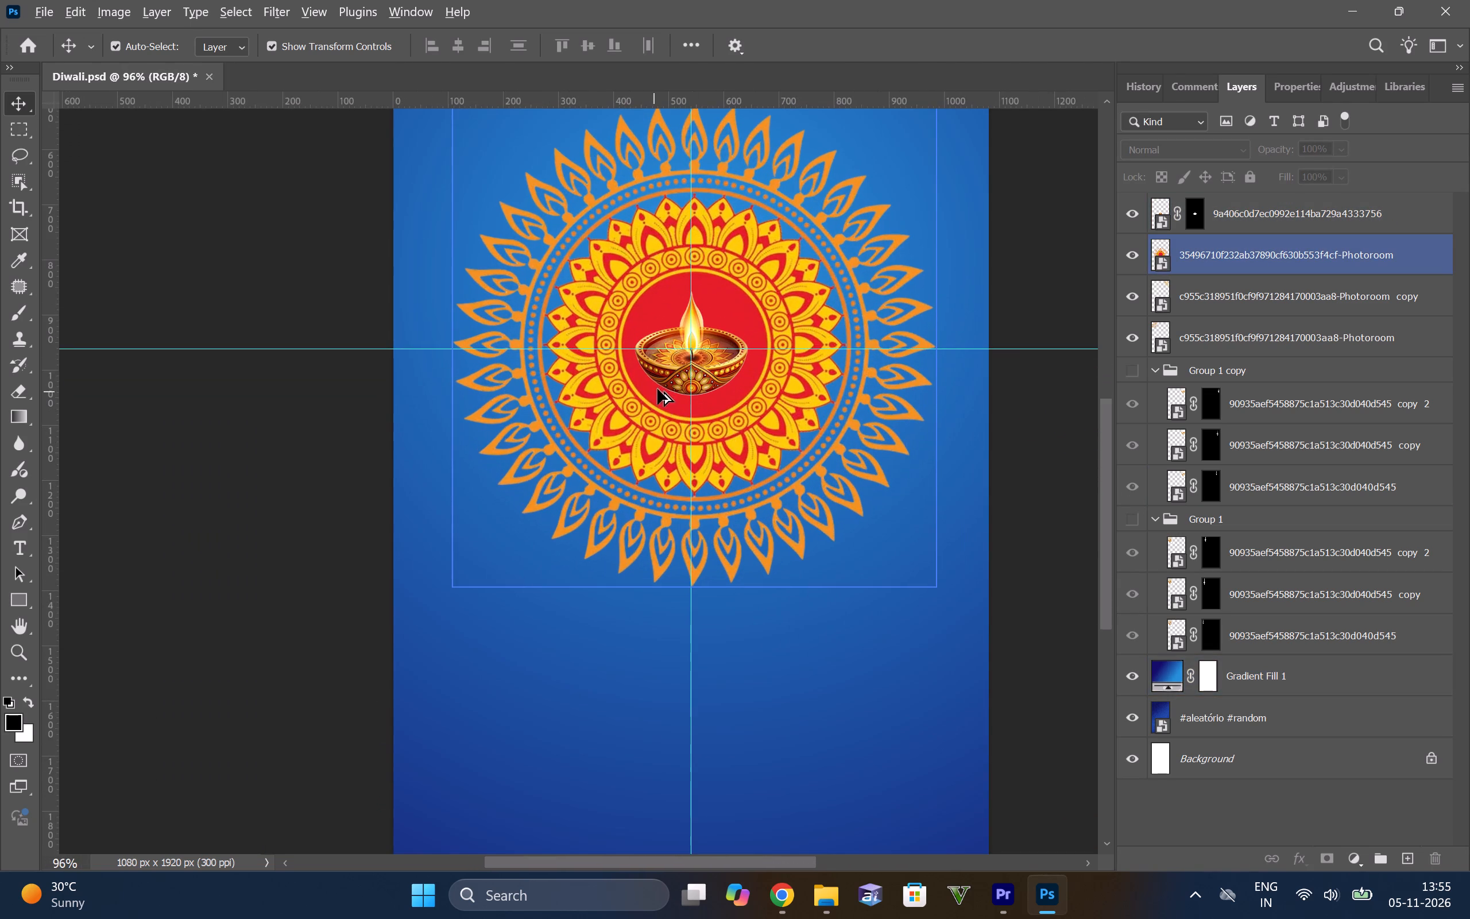
{"action": "scroll", "coordinate": [660, 389], "scroll_direction": "down", "scroll_amount": 4, "text": "alt"}
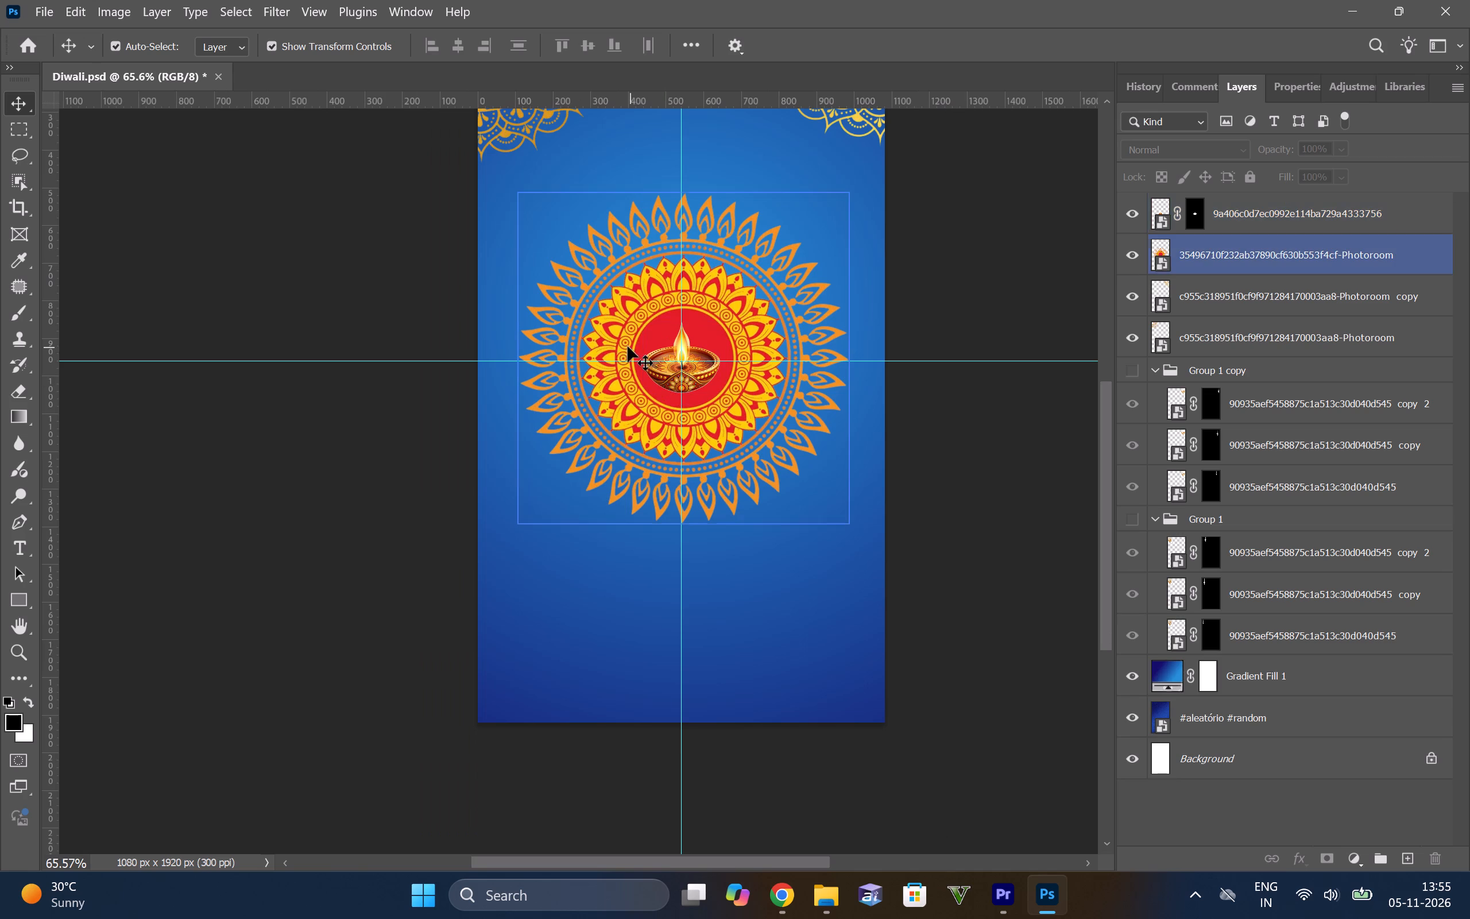
{"action": "left_click", "coordinate": [176, 203]}
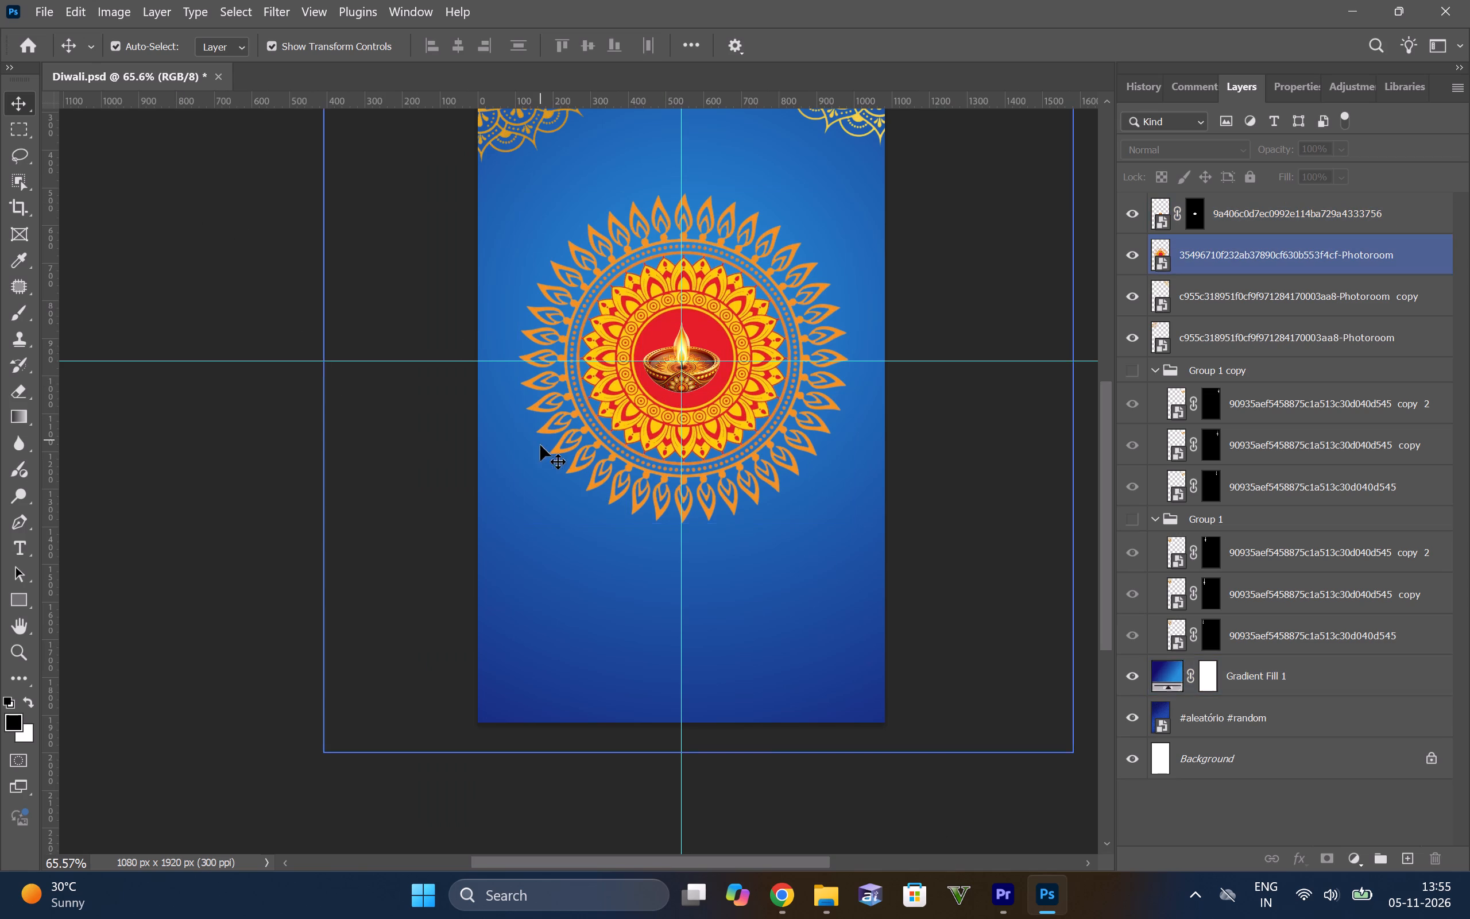
{"action": "scroll", "coordinate": [555, 489], "scroll_direction": "down", "scroll_amount": 3}
{"action": "scroll", "coordinate": [564, 515], "scroll_direction": "up", "scroll_amount": 7}
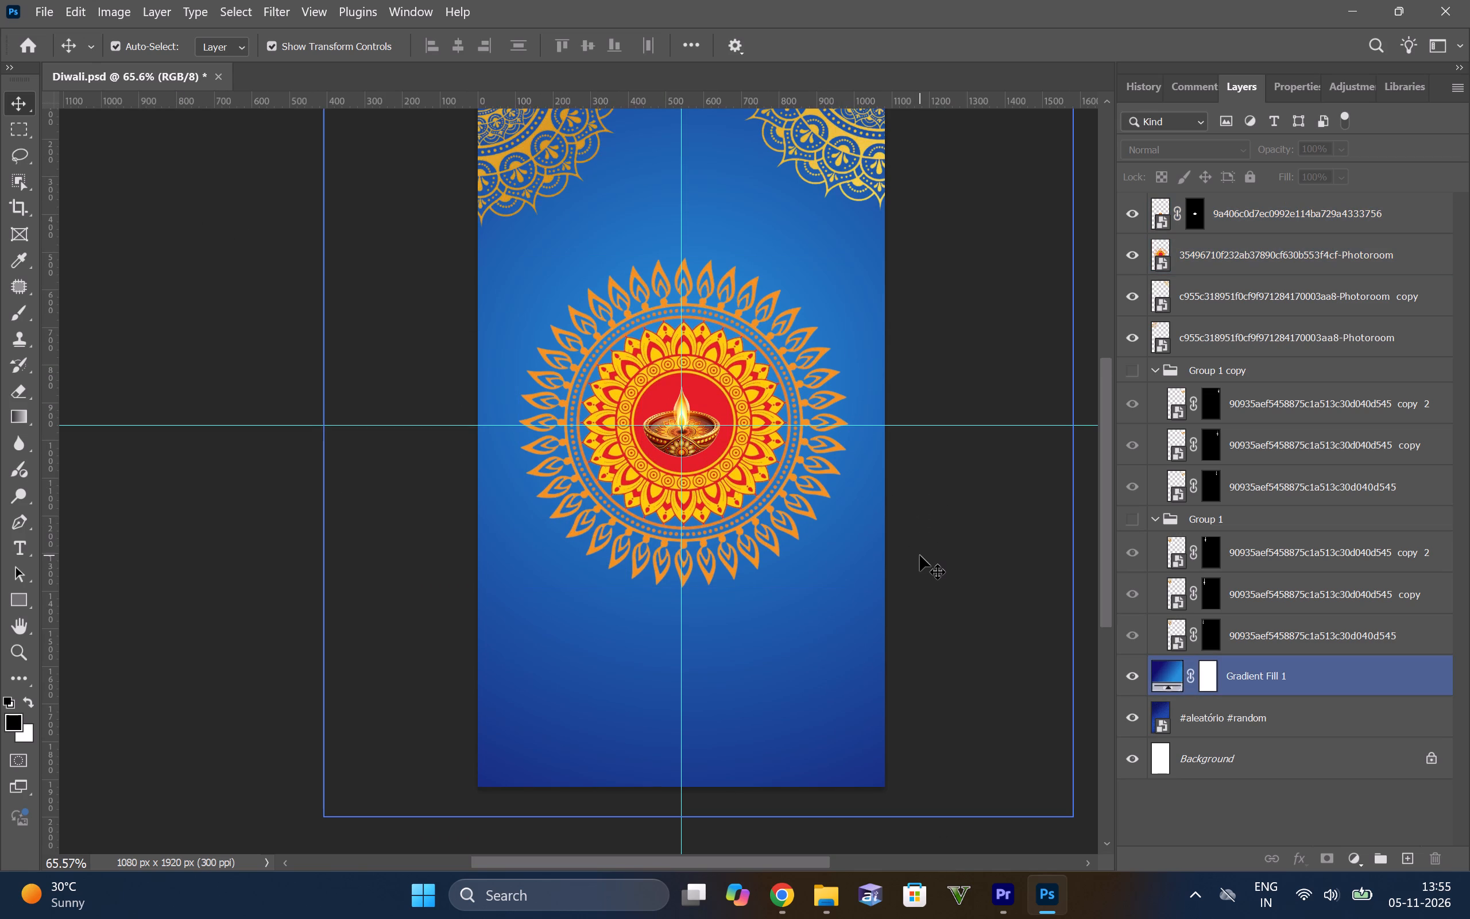
{"action": "scroll", "coordinate": [920, 555], "scroll_direction": "down", "scroll_amount": 3, "text": "alt"}
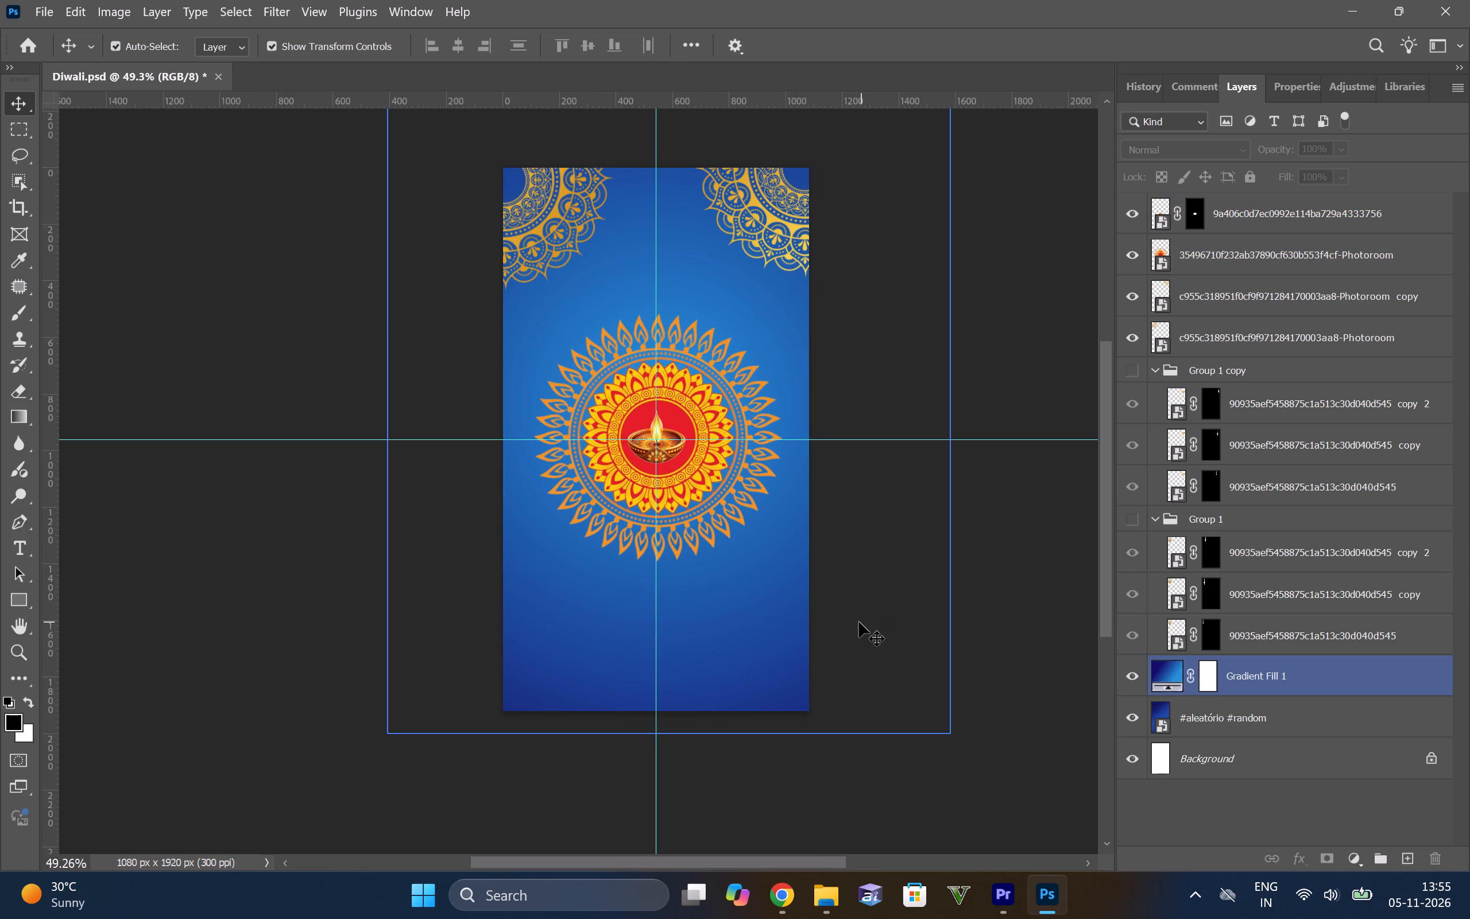
{"action": "scroll", "coordinate": [893, 633], "scroll_direction": "up", "scroll_amount": 2, "text": "alt"}
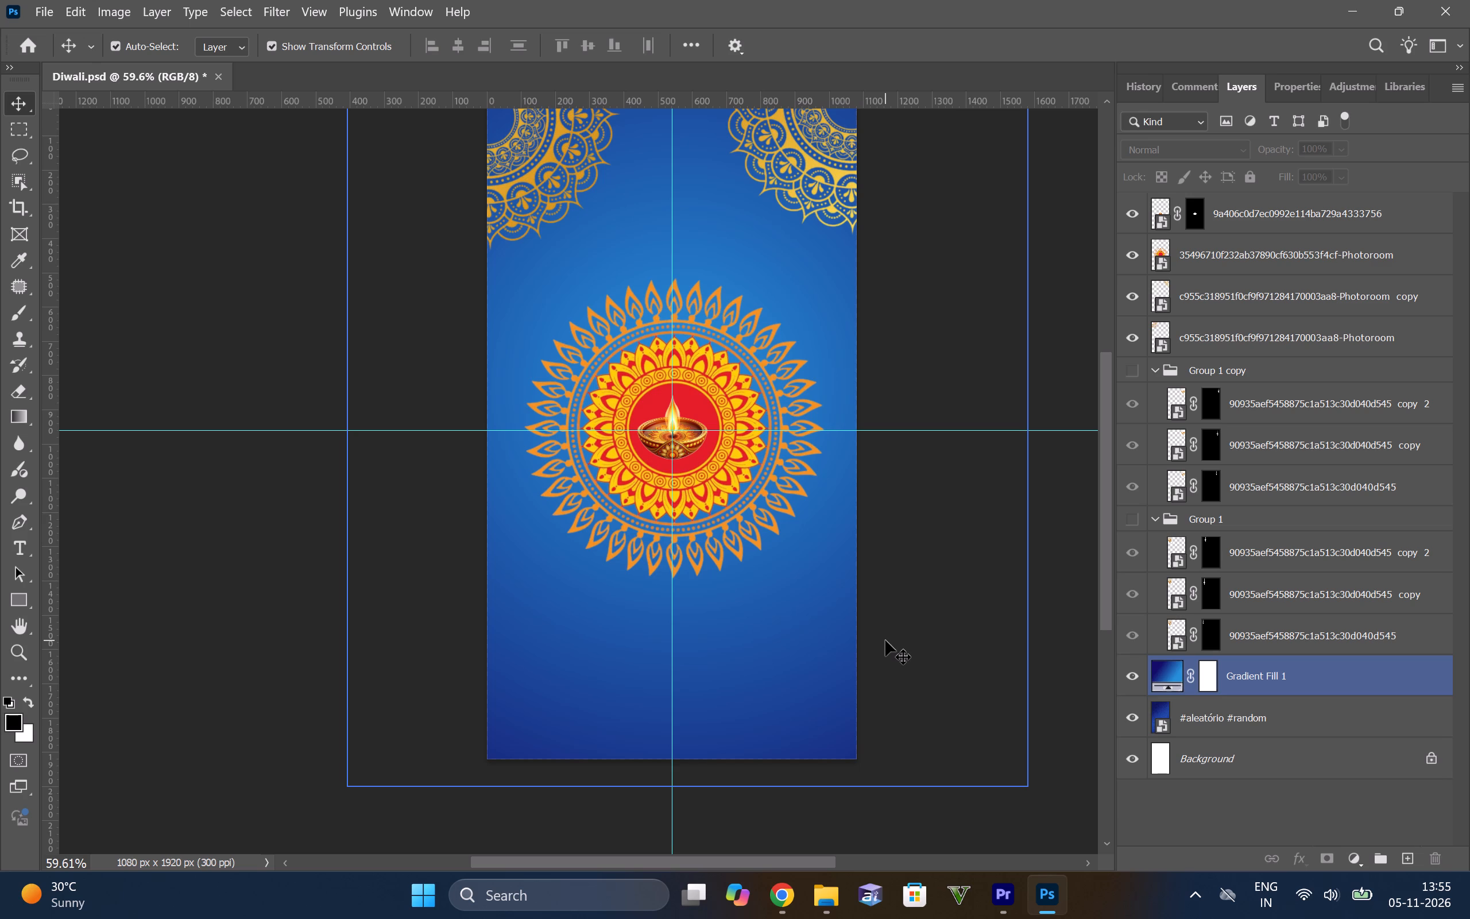
{"action": "scroll", "coordinate": [798, 573], "scroll_direction": "down", "scroll_amount": 3, "text": "alt"}
{"action": "scroll", "coordinate": [737, 499], "scroll_direction": "up", "scroll_amount": 6, "text": "alt"}
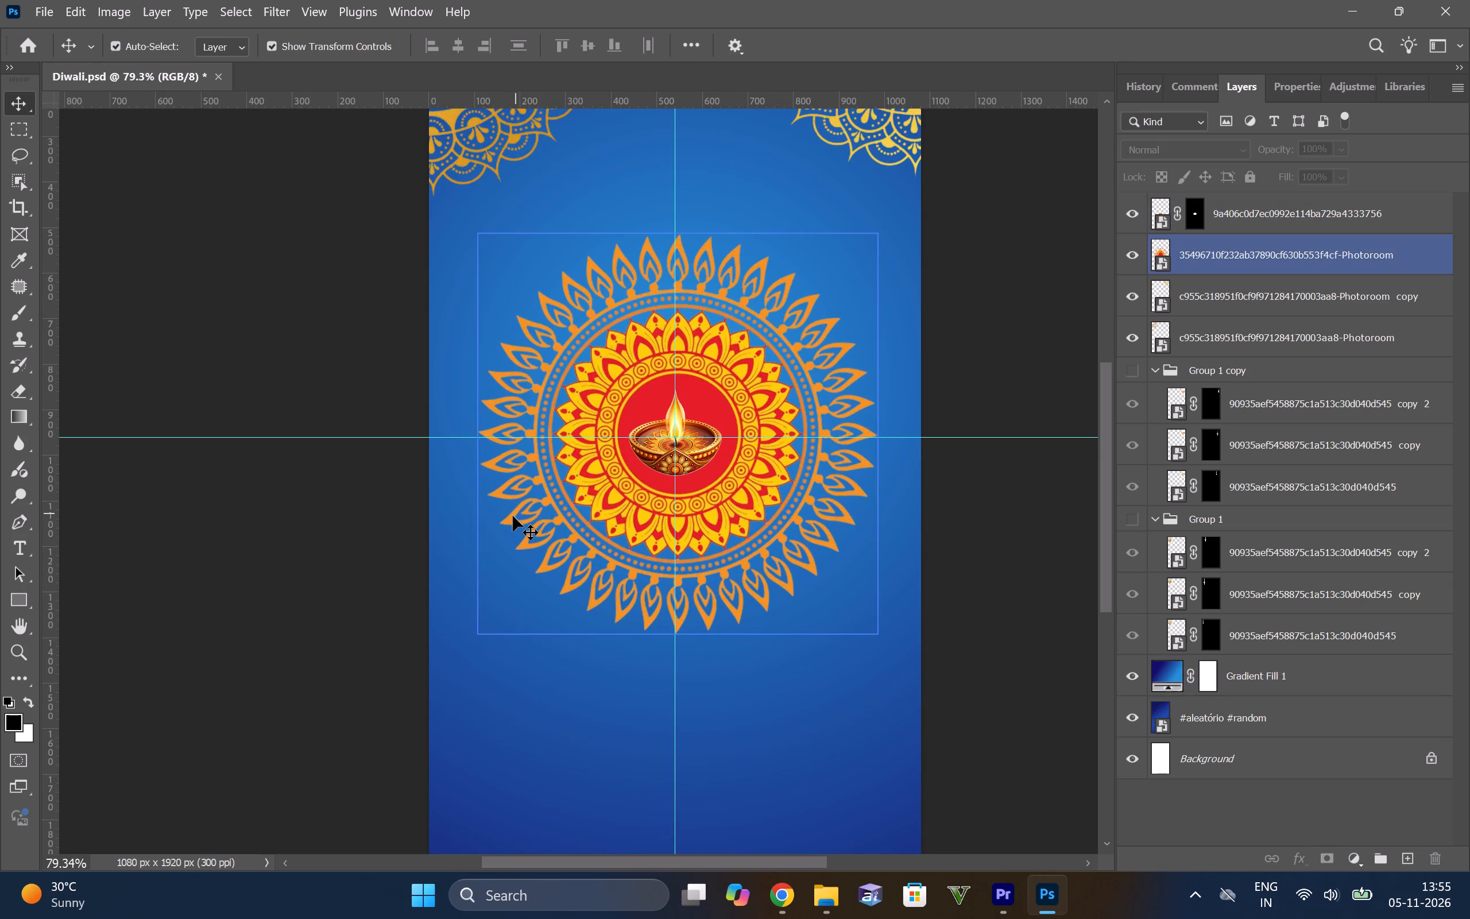
{"action": "scroll", "coordinate": [290, 445], "scroll_direction": "down", "scroll_amount": 5, "text": "alt"}
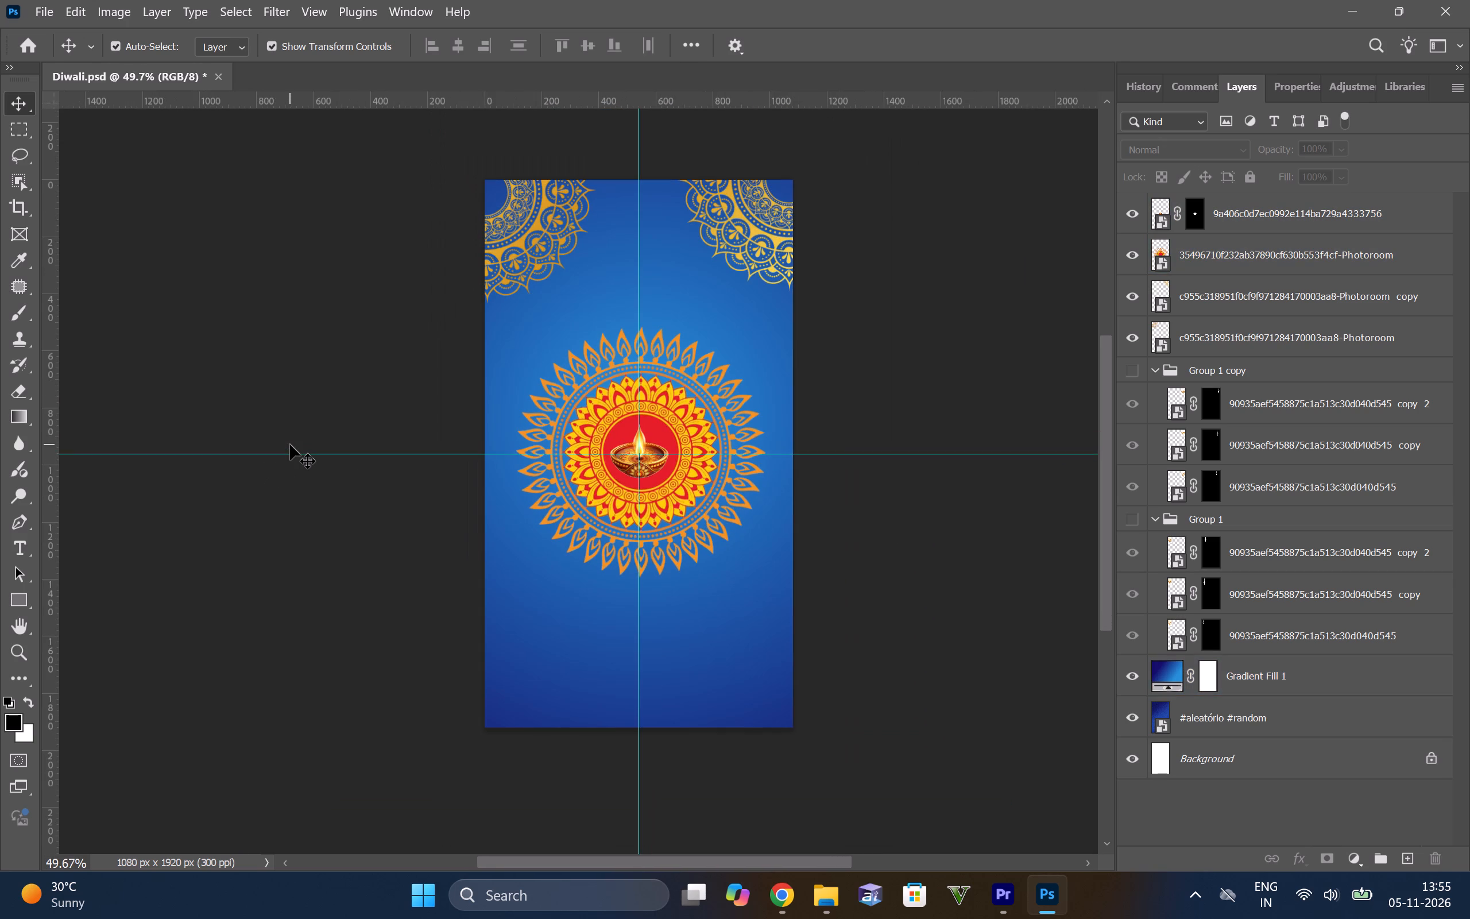
{"action": "scroll", "coordinate": [290, 442], "scroll_direction": "down", "scroll_amount": 3}
{"action": "scroll", "coordinate": [290, 442], "scroll_direction": "up", "scroll_amount": 3, "text": "alt"}
{"action": "scroll", "coordinate": [295, 444], "scroll_direction": "up", "scroll_amount": 4}
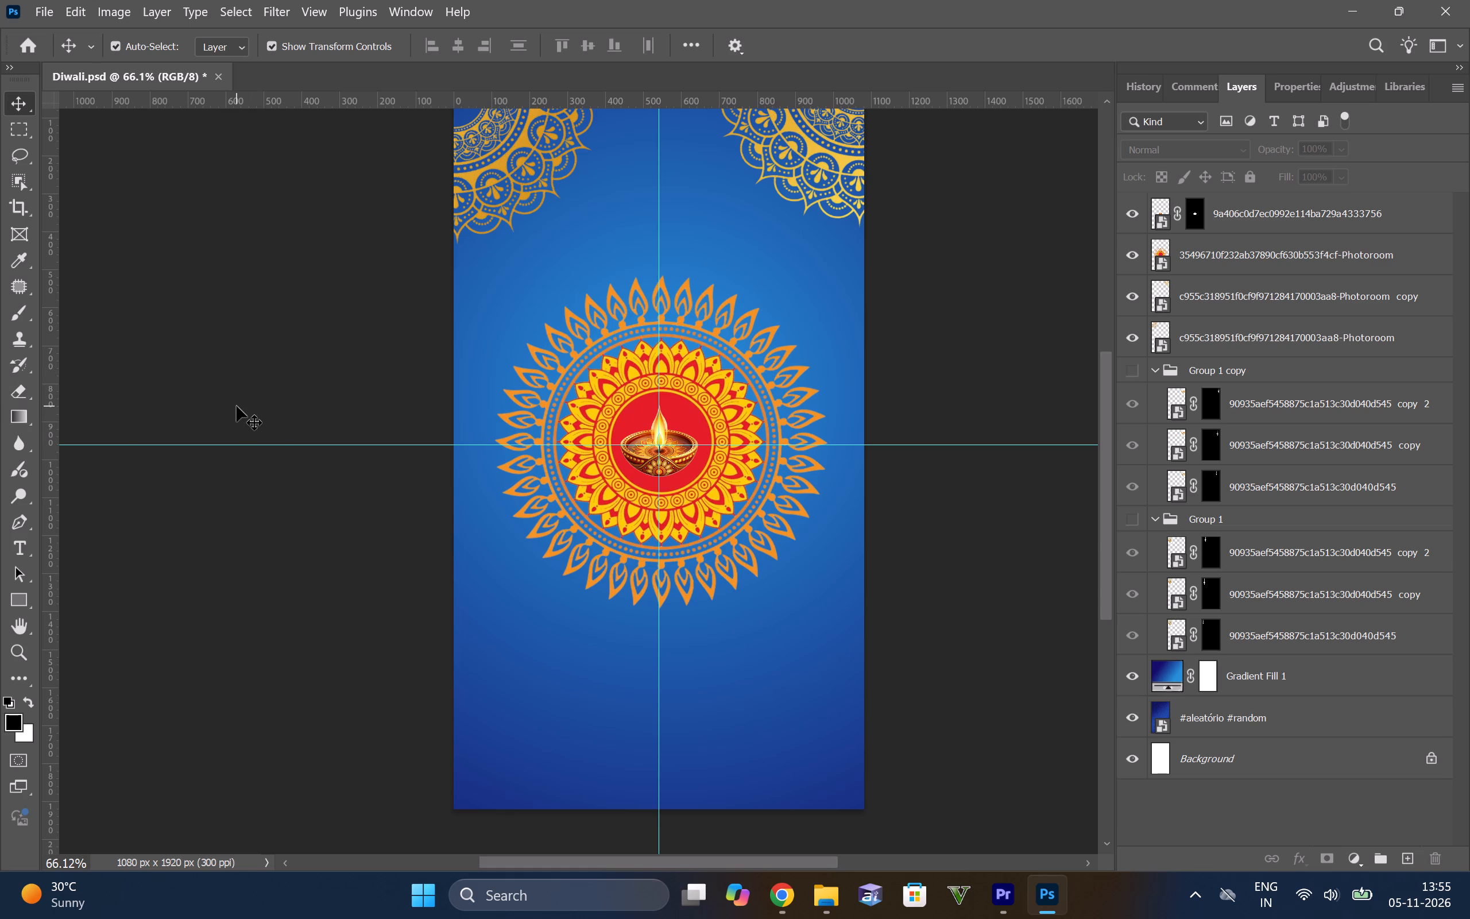
{"action": "scroll", "coordinate": [357, 412], "scroll_direction": "down", "scroll_amount": 3, "text": "alt"}
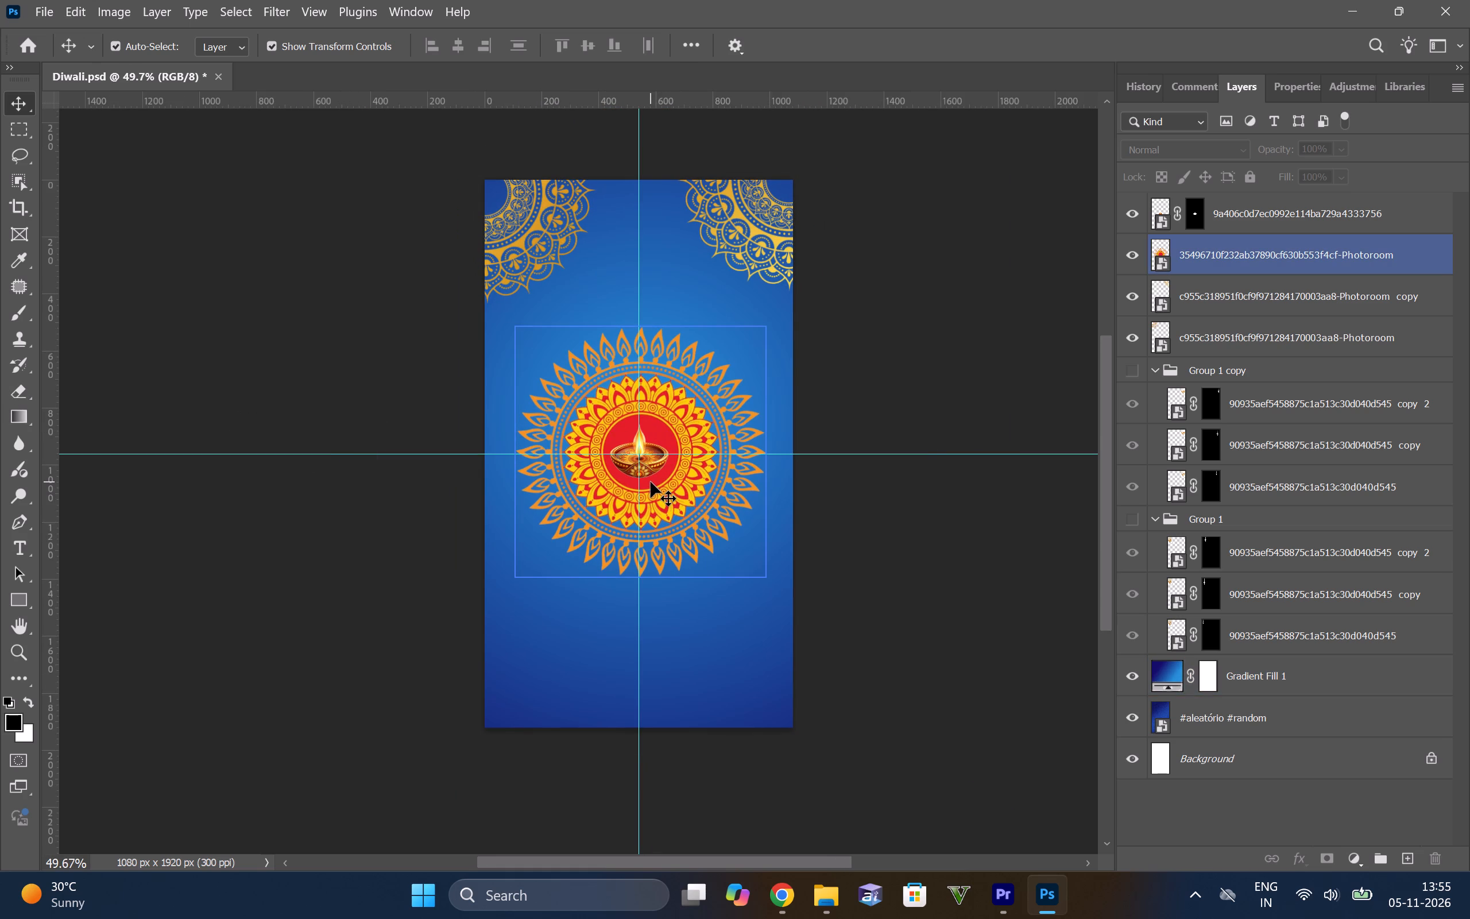
Select the mandala and ornate diya layers together and move them straight down into the lower part of the poster.
{"action": "left_click", "coordinate": [651, 482]}
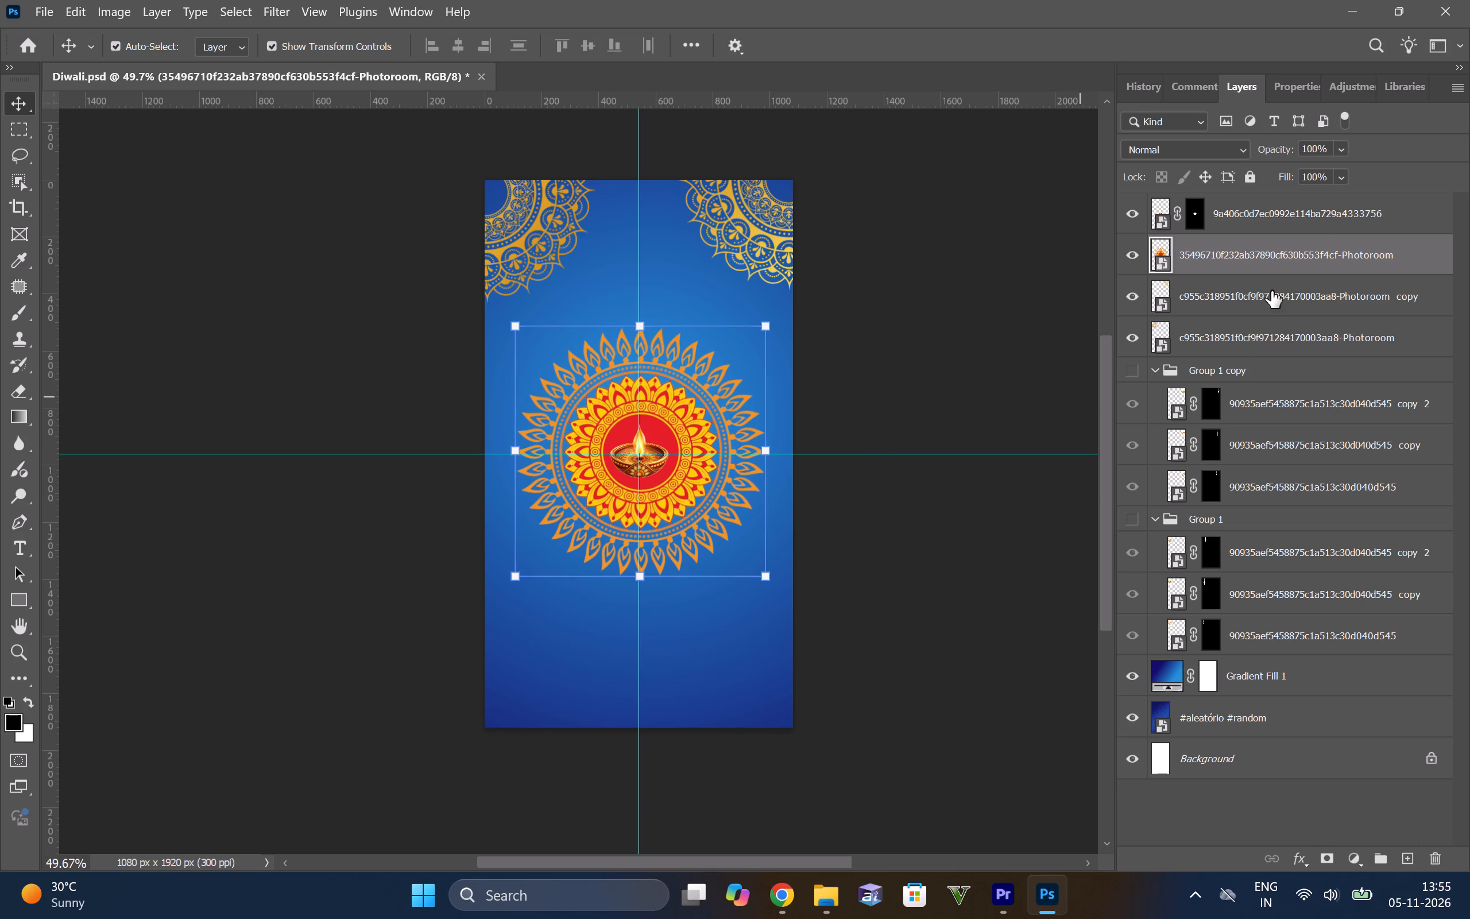
{"action": "left_click", "coordinate": [1283, 215], "text": "ctrl"}
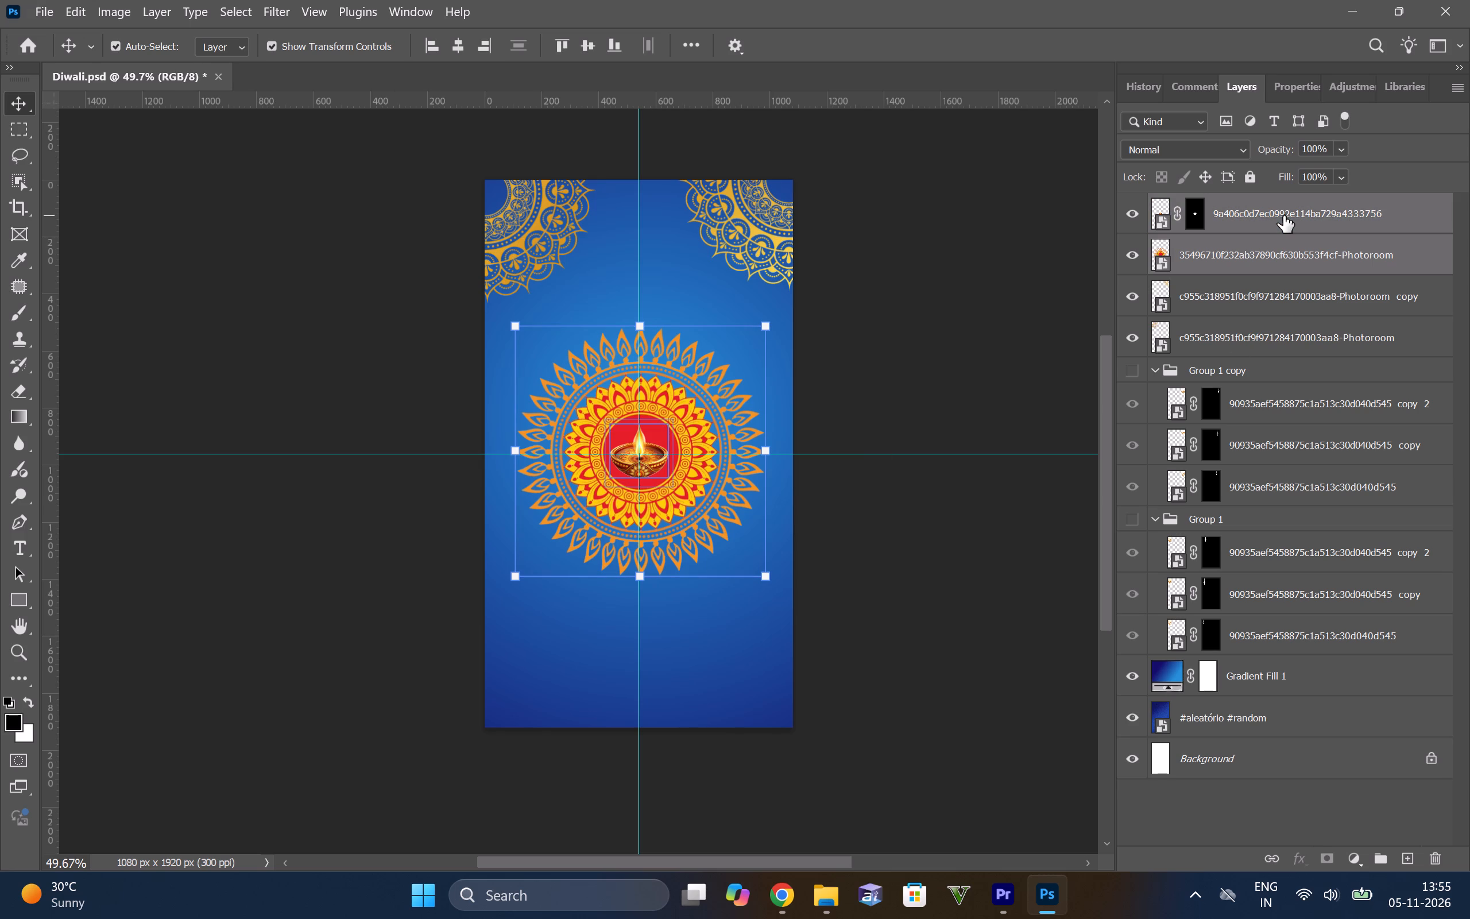
{"action": "key", "text": "Down"}
{"action": "key", "text": "Down"}
{"action": "key", "text": "Down"}
{"action": "key", "text": "Down"}
{"action": "key", "text": "Down"}
{"action": "key", "text": "Down"}
{"action": "key", "text": "Down"}
{"action": "key", "text": "Down"}
{"action": "key", "text": "Down"}
{"action": "key", "text": "Down"}
{"action": "key", "text": "Down"}
{"action": "key", "text": "Down"}
{"action": "key", "text": "Down"}
{"action": "key", "text": "Down"}
{"action": "key", "text": "Down"}
{"action": "key", "text": "Down"}
{"action": "key", "text": "Down"}
{"action": "key", "text": "Down"}
{"action": "key", "text": "Down"}
{"action": "key", "text": "Down"}
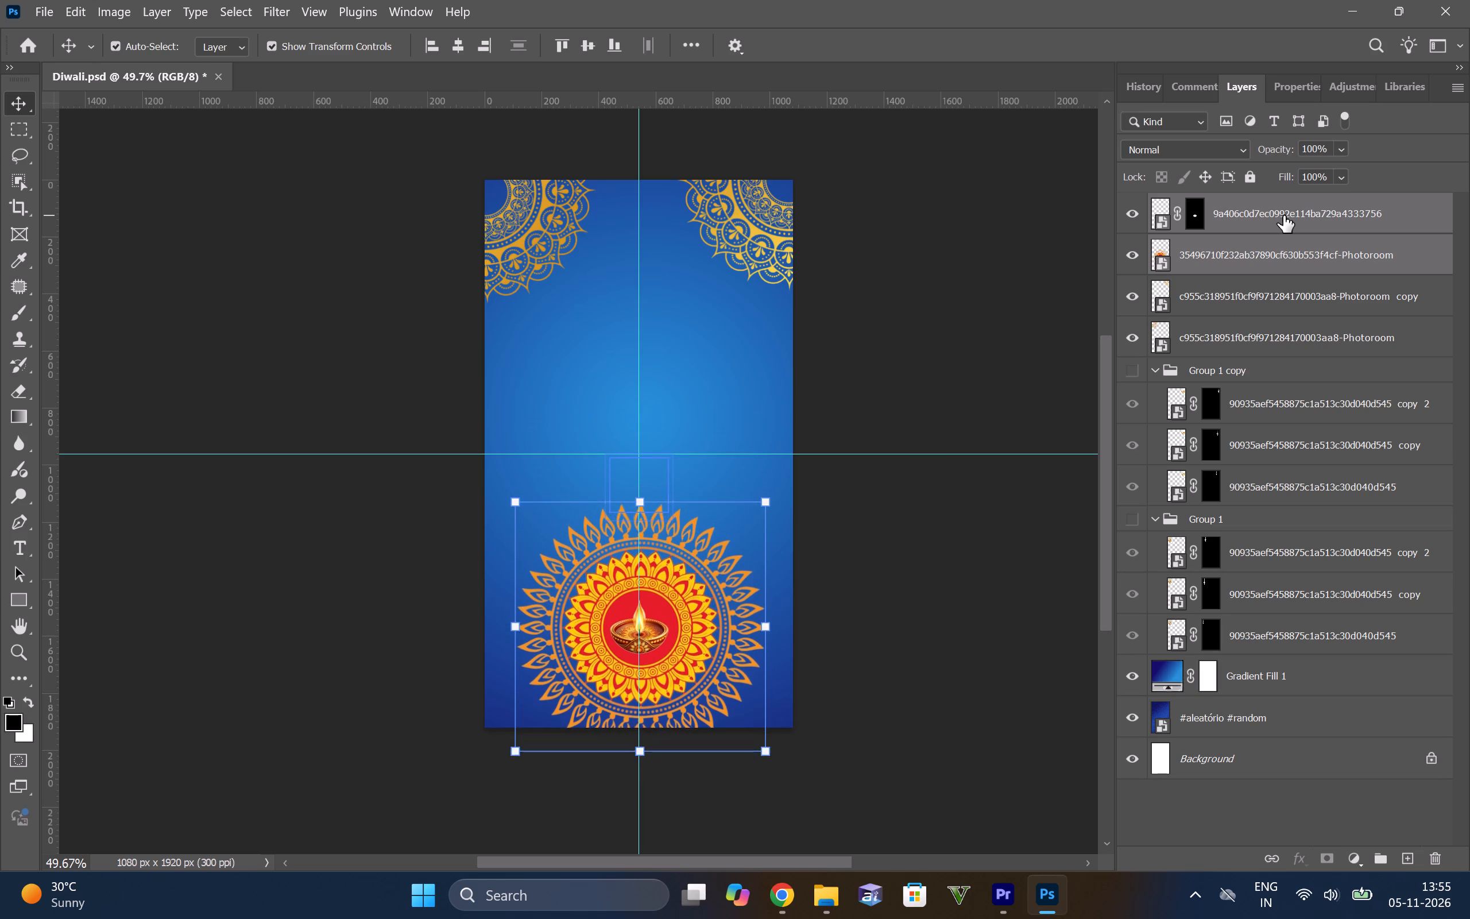
Nudge the mandala and diya back up until the whole mandala sits just inside the poster's bottom edge, and deselect them.
{"action": "key", "text": "Up"}
{"action": "key", "text": "Up"}
{"action": "key", "text": "Up"}
{"action": "key", "text": "Up"}
{"action": "key", "text": "Up"}
{"action": "key", "text": "Up"}
{"action": "key", "text": "Up"}
{"action": "key", "text": "Up"}
{"action": "key", "text": "Up"}
{"action": "key", "text": "Up"}
{"action": "key", "text": "Up"}
{"action": "key", "text": "Up"}
{"action": "key", "text": "Up"}
{"action": "key", "text": "Up"}
{"action": "key", "text": "Up"}
{"action": "key", "text": "Up"}
{"action": "key", "text": "Up"}
{"action": "key", "text": "Up"}
{"action": "key", "text": "Up"}
{"action": "key", "text": "Up"}
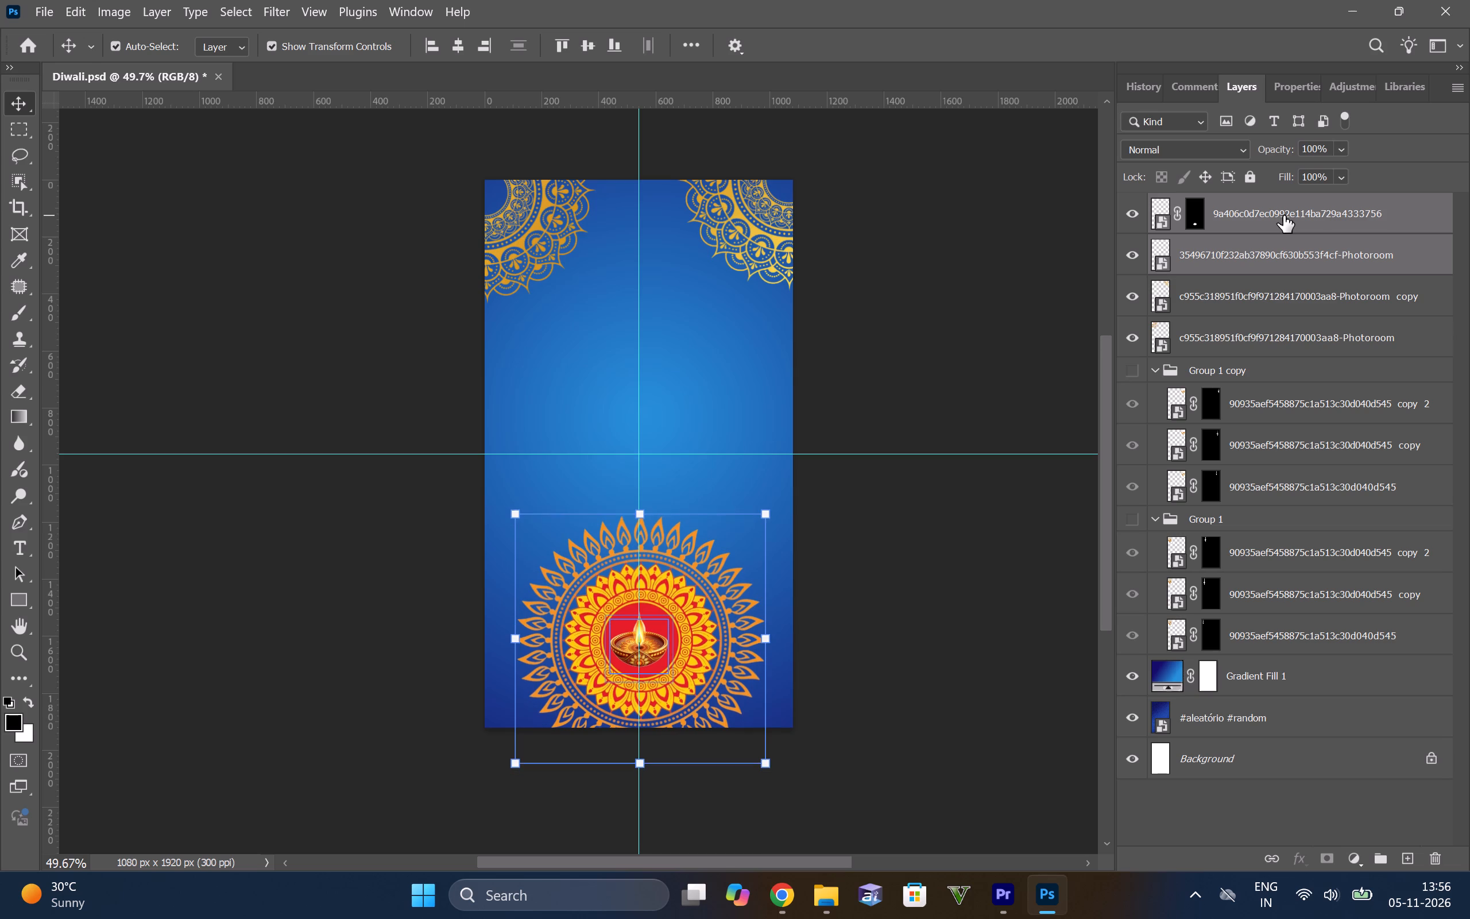
{"action": "key", "text": "Down"}
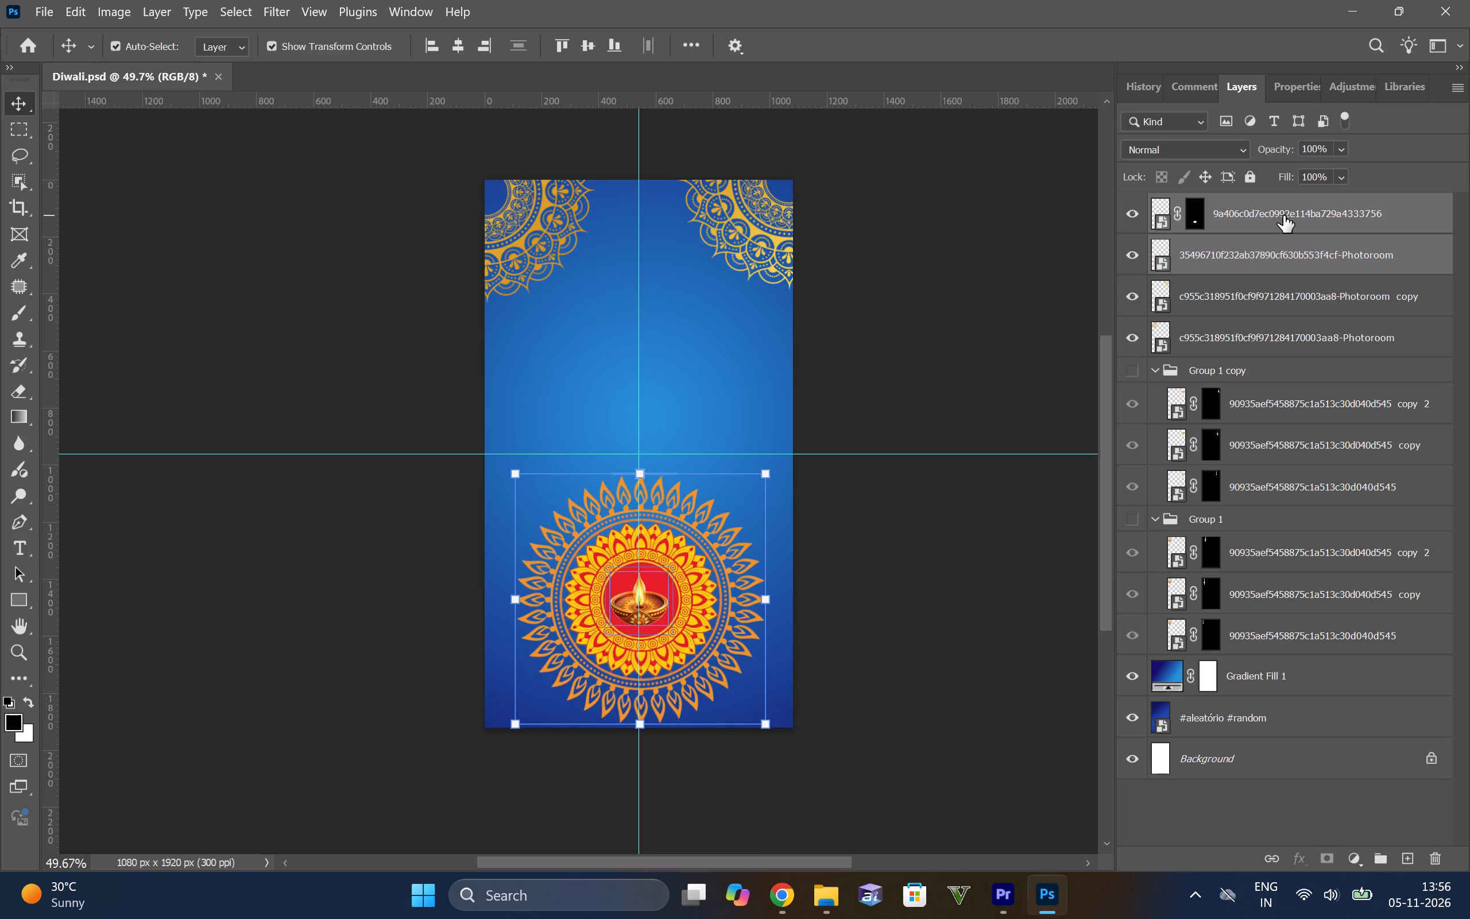
{"action": "left_click", "coordinate": [863, 412]}
{"action": "left_click", "coordinate": [973, 485]}
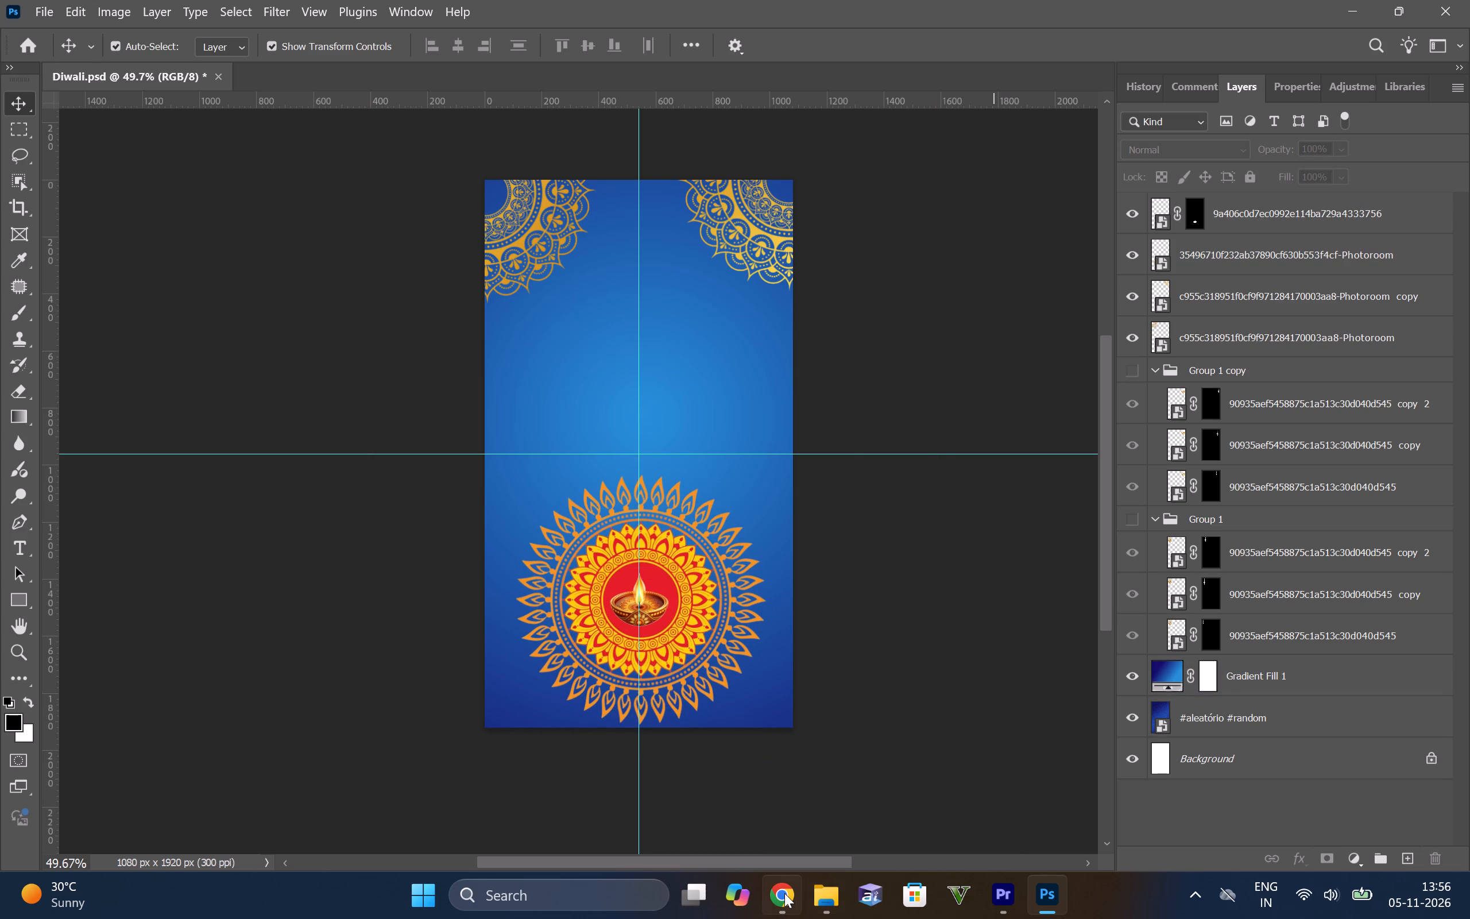
Switch to Pinterest in Chrome and search for "happy diwali text".
{"action": "left_click", "coordinate": [784, 893]}
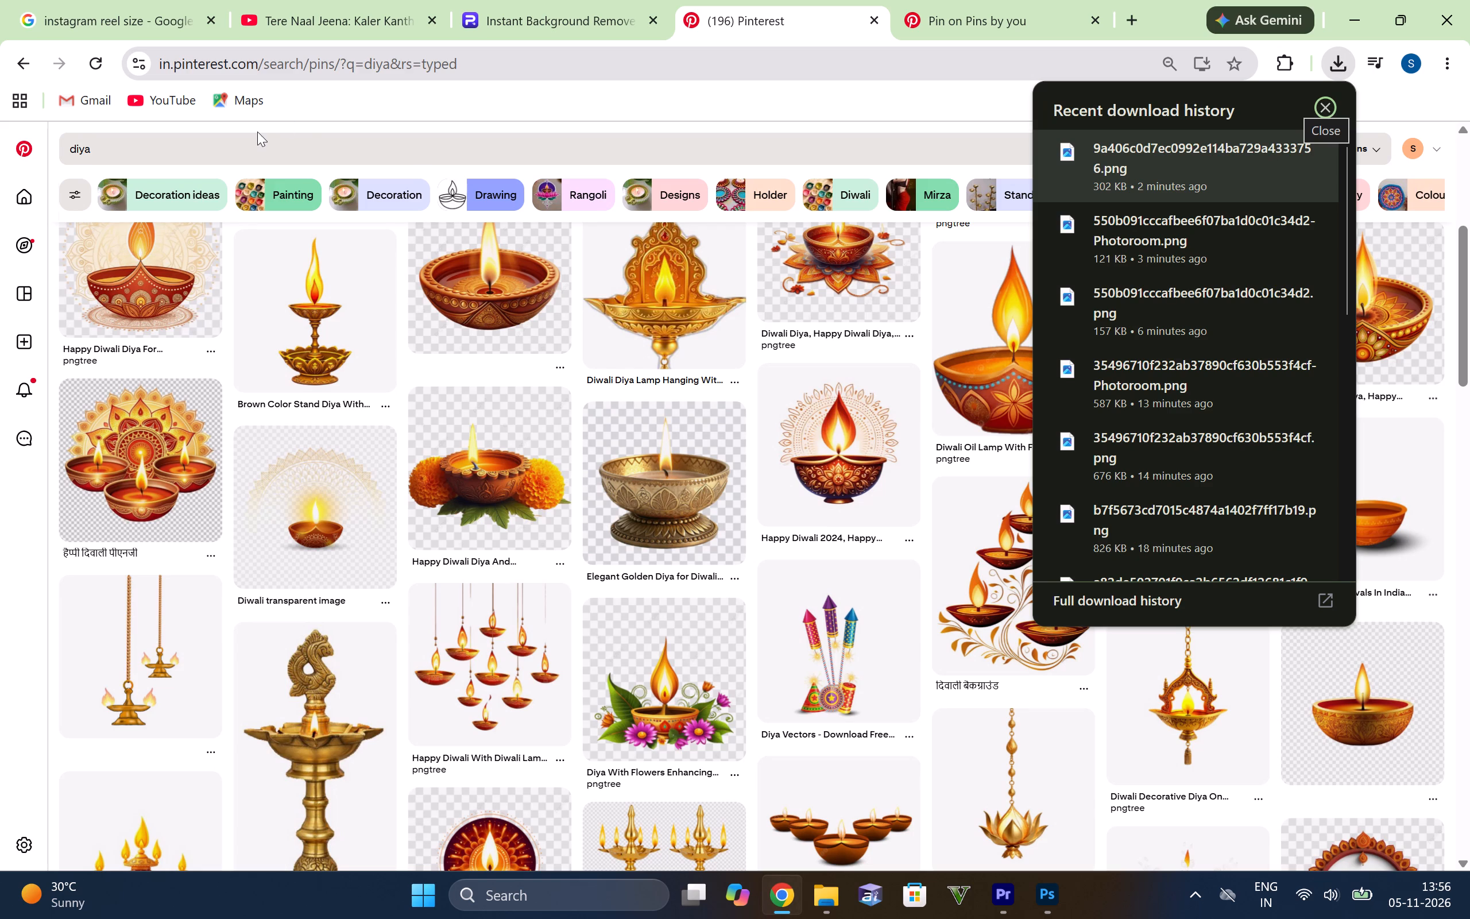
{"action": "triple_click", "coordinate": [249, 148]}
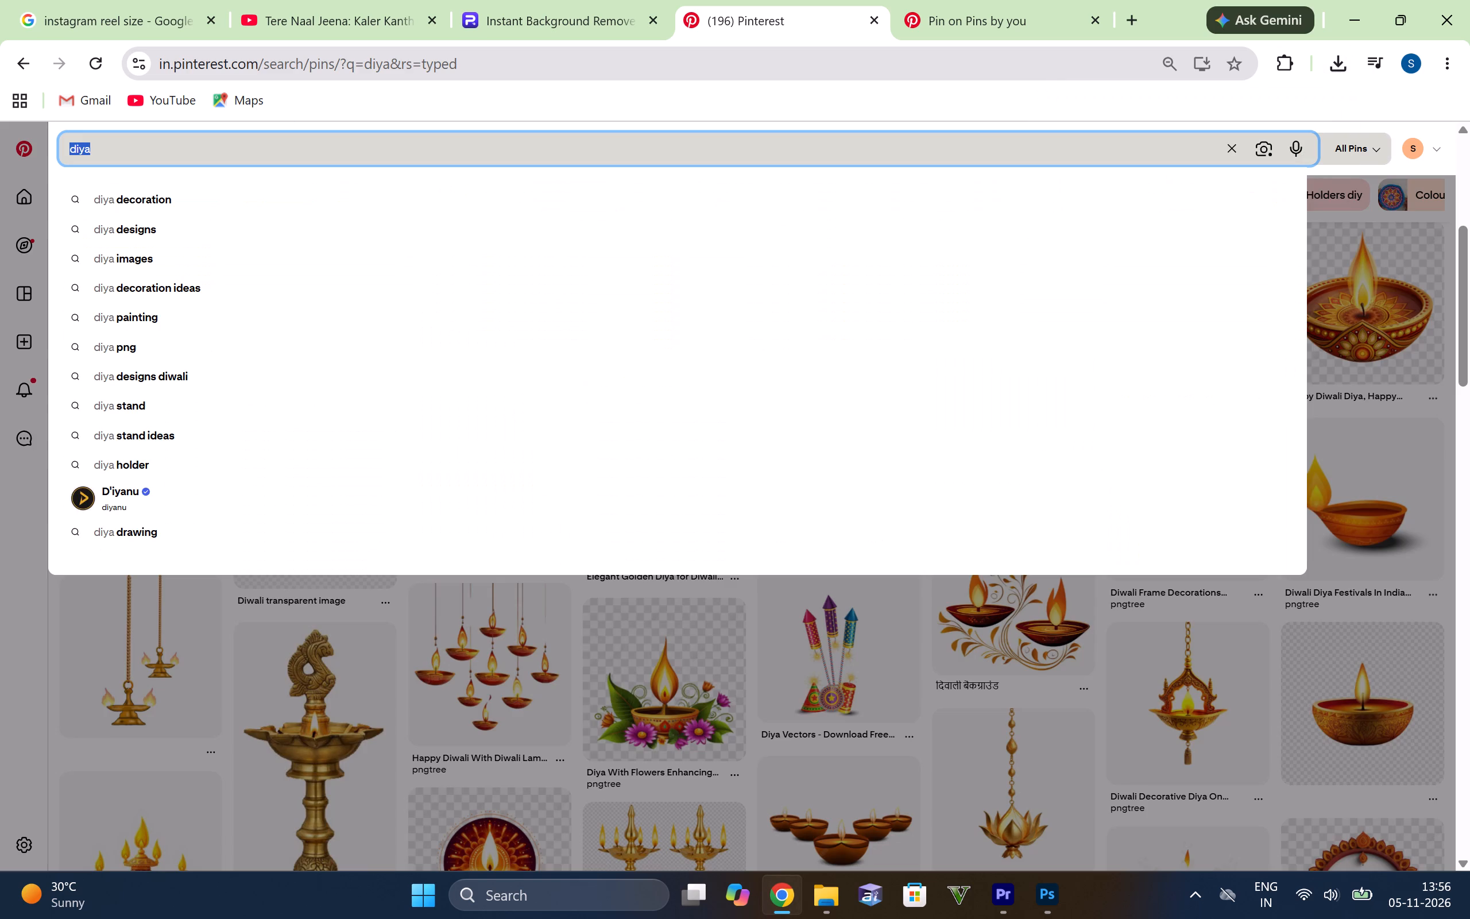
{"action": "type", "text": "happy diwali"}
{"action": "key", "text": "space"}
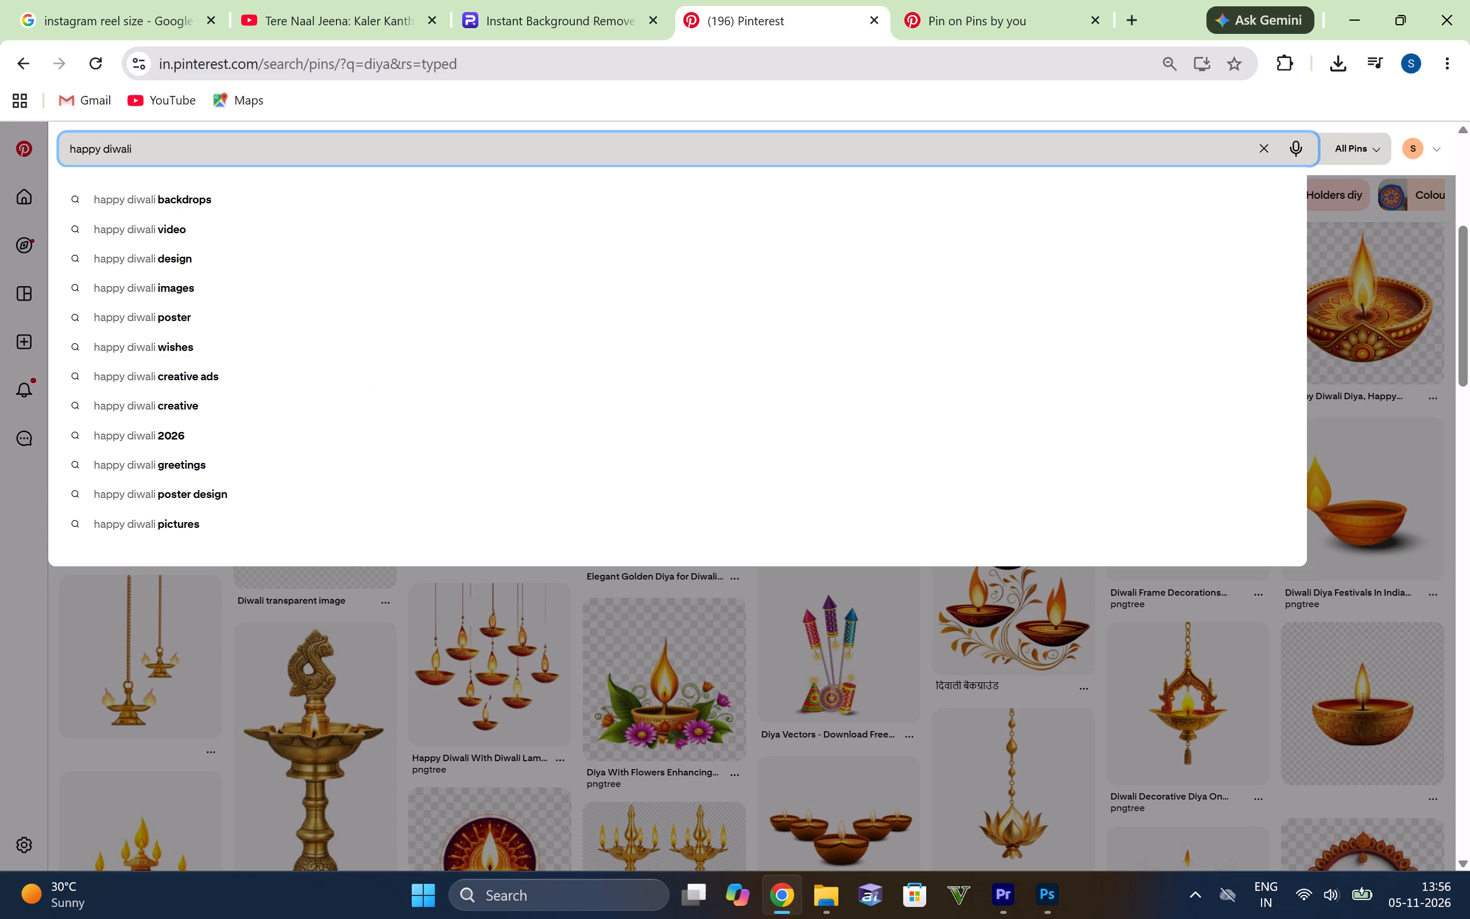
{"action": "type", "text": "text"}
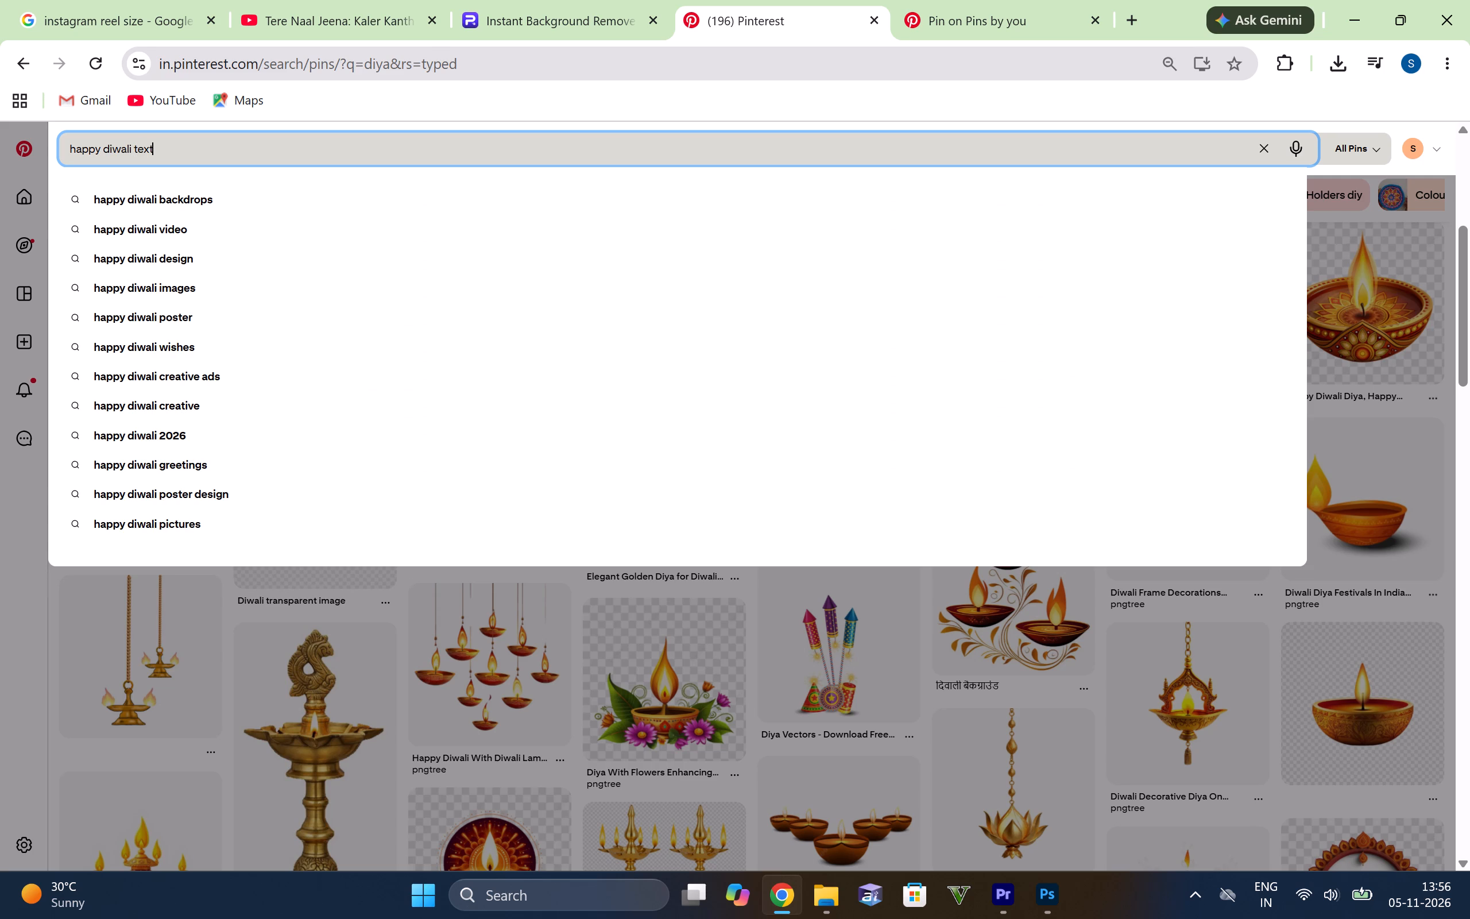
{"action": "key", "text": "Return"}
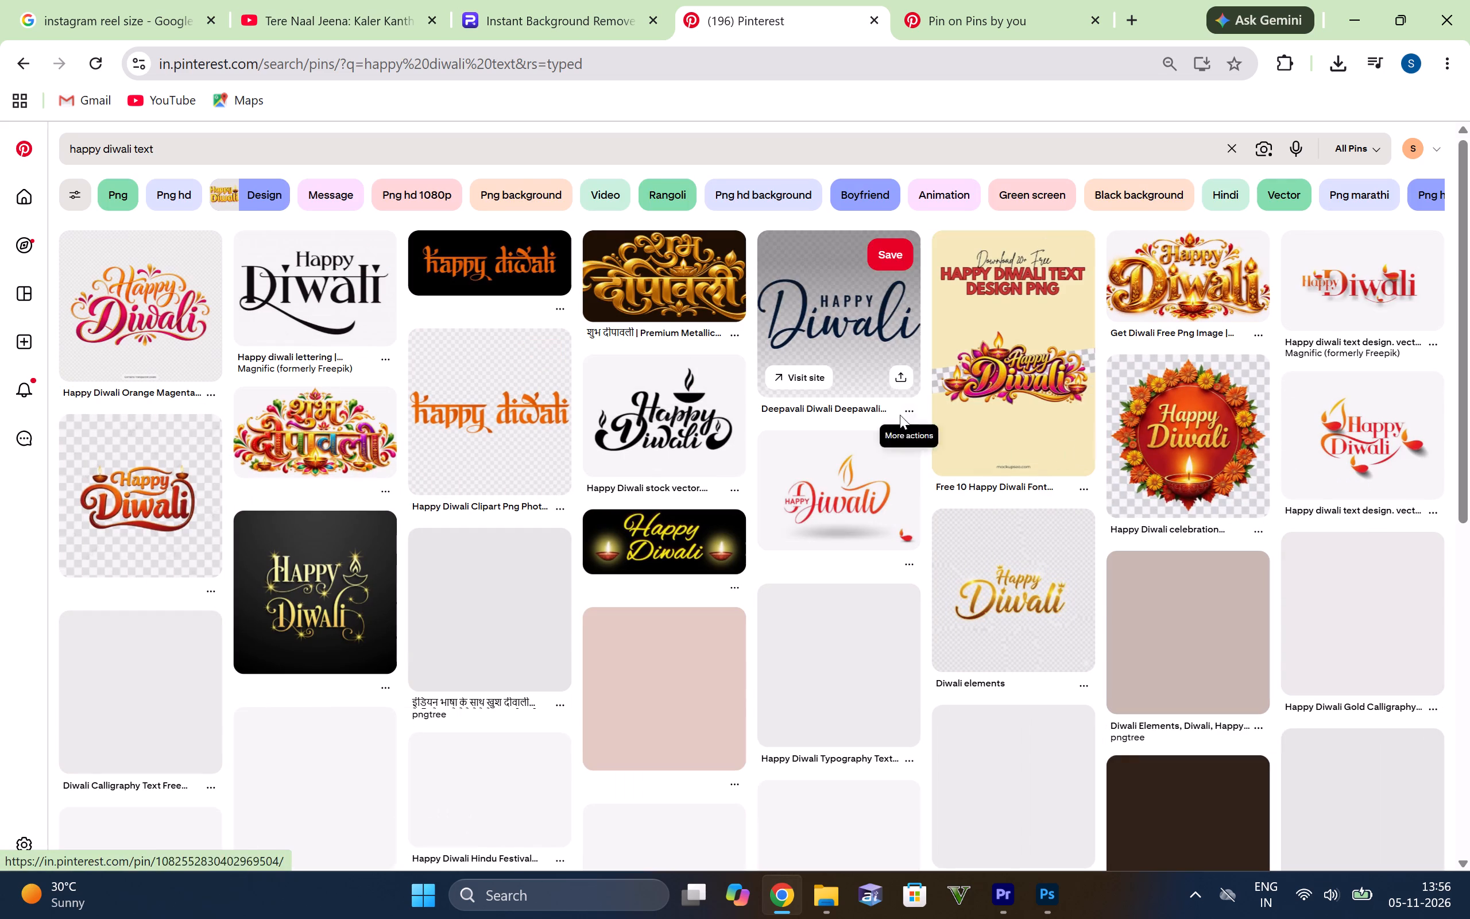
Browse the Pinterest results for a Happy Diwali lettering design that suits the blue and gold poster.
{"action": "scroll", "coordinate": [814, 491], "scroll_direction": "down", "scroll_amount": 2}
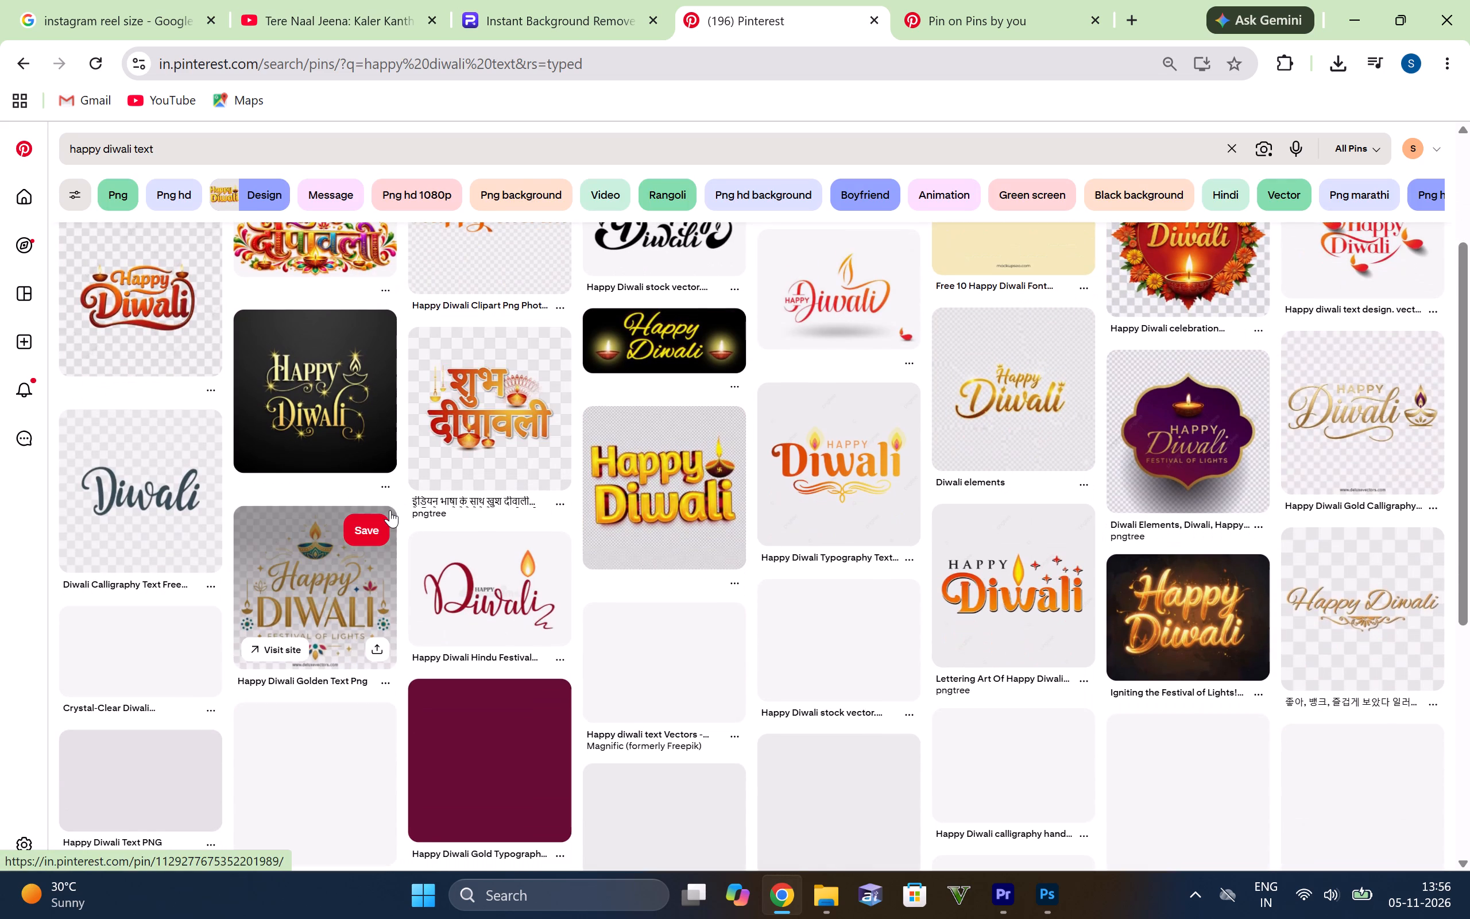
{"action": "scroll", "coordinate": [390, 510], "scroll_direction": "down", "scroll_amount": 1}
{"action": "scroll", "coordinate": [481, 536], "scroll_direction": "down", "scroll_amount": 1}
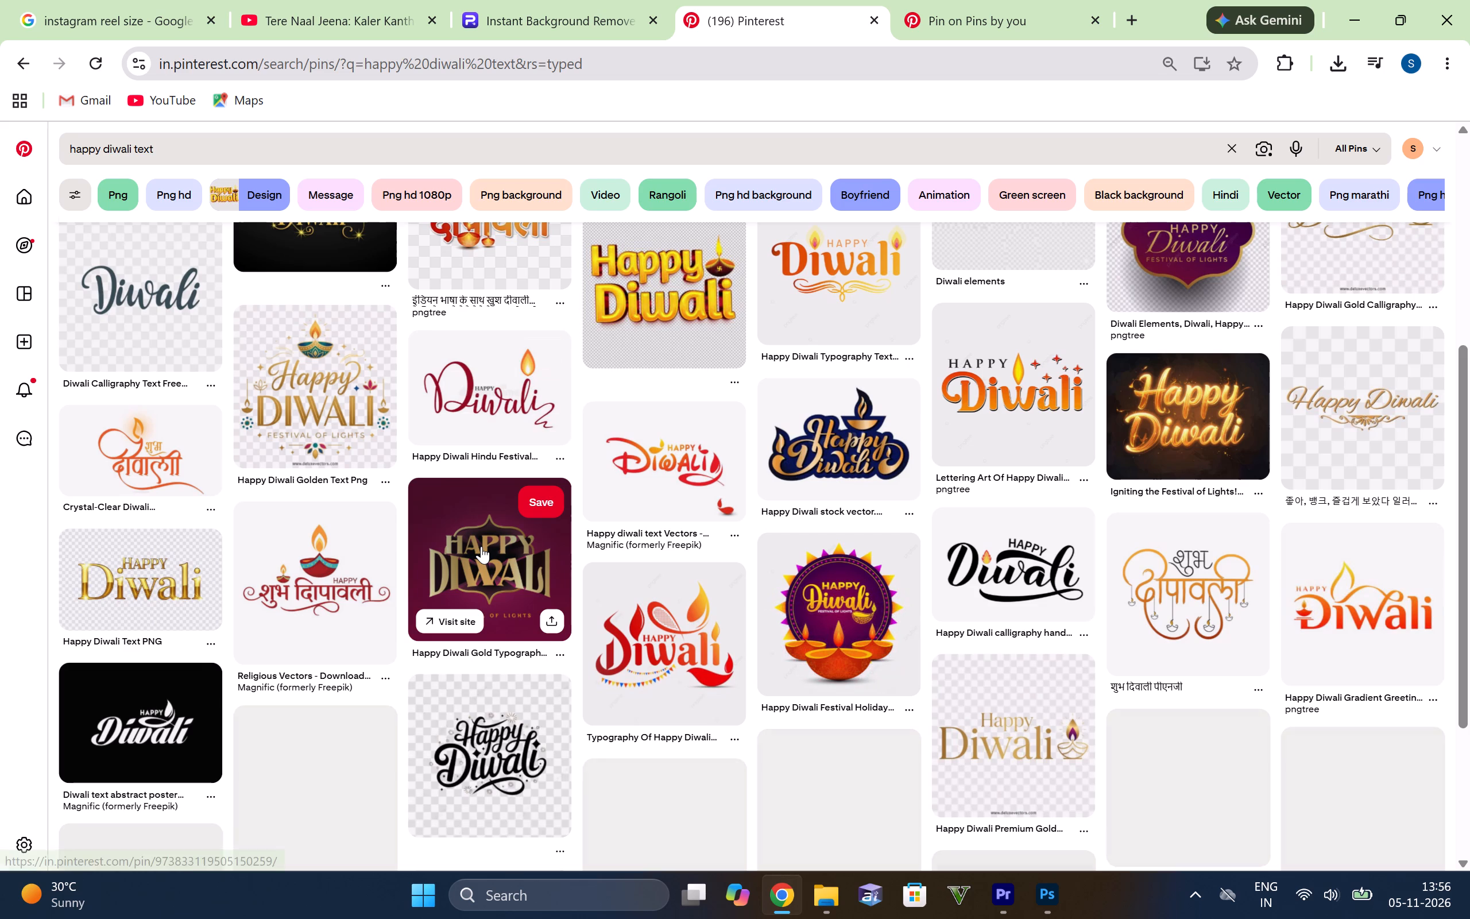
{"action": "scroll", "coordinate": [481, 546], "scroll_direction": "down", "scroll_amount": 3}
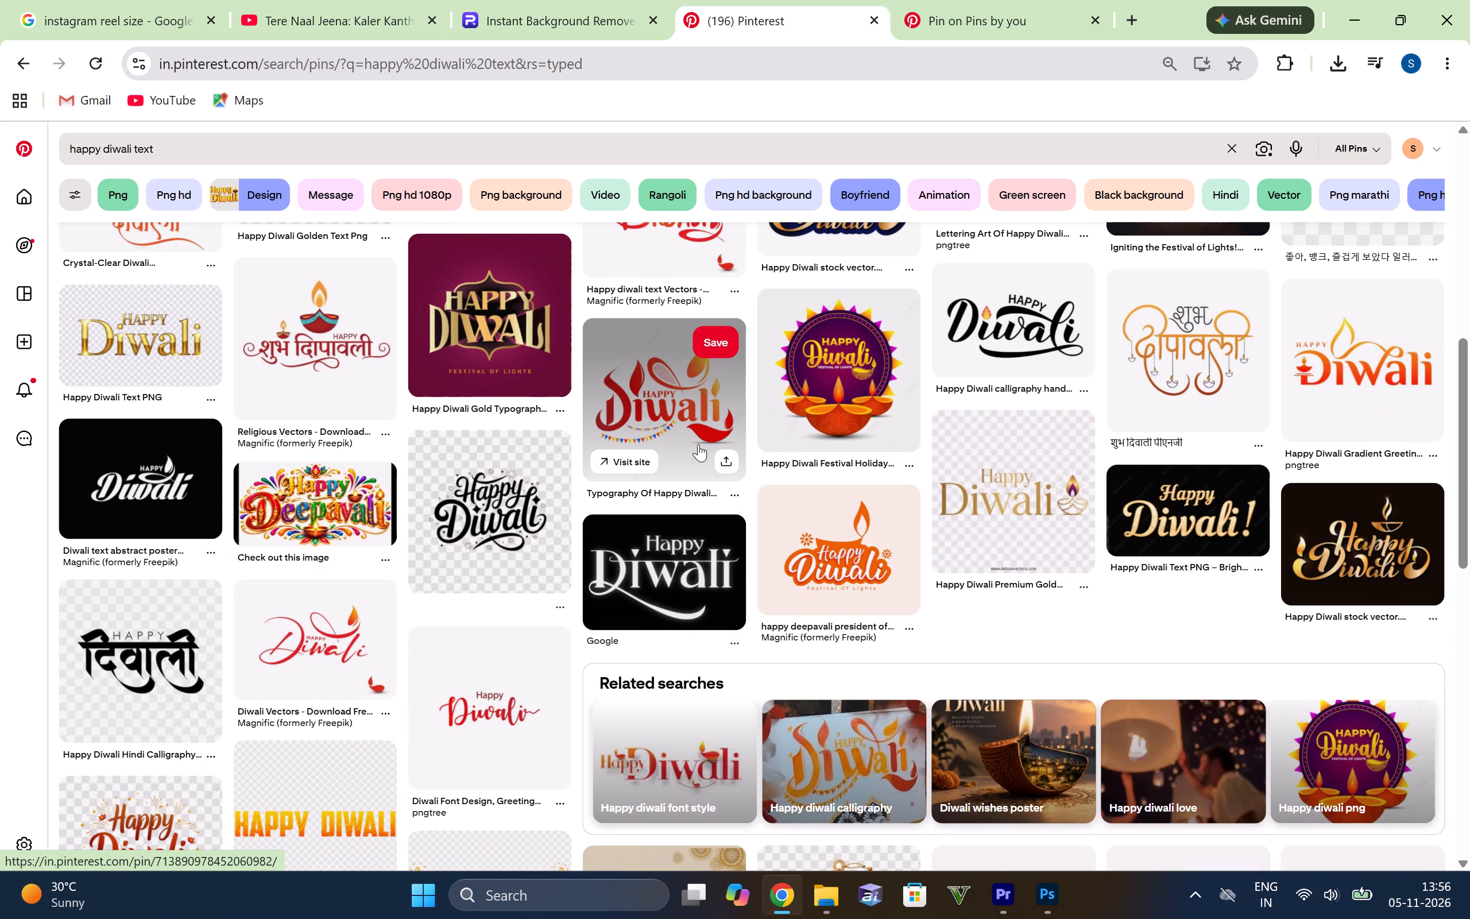
{"action": "scroll", "coordinate": [687, 557], "scroll_direction": "down", "scroll_amount": 1}
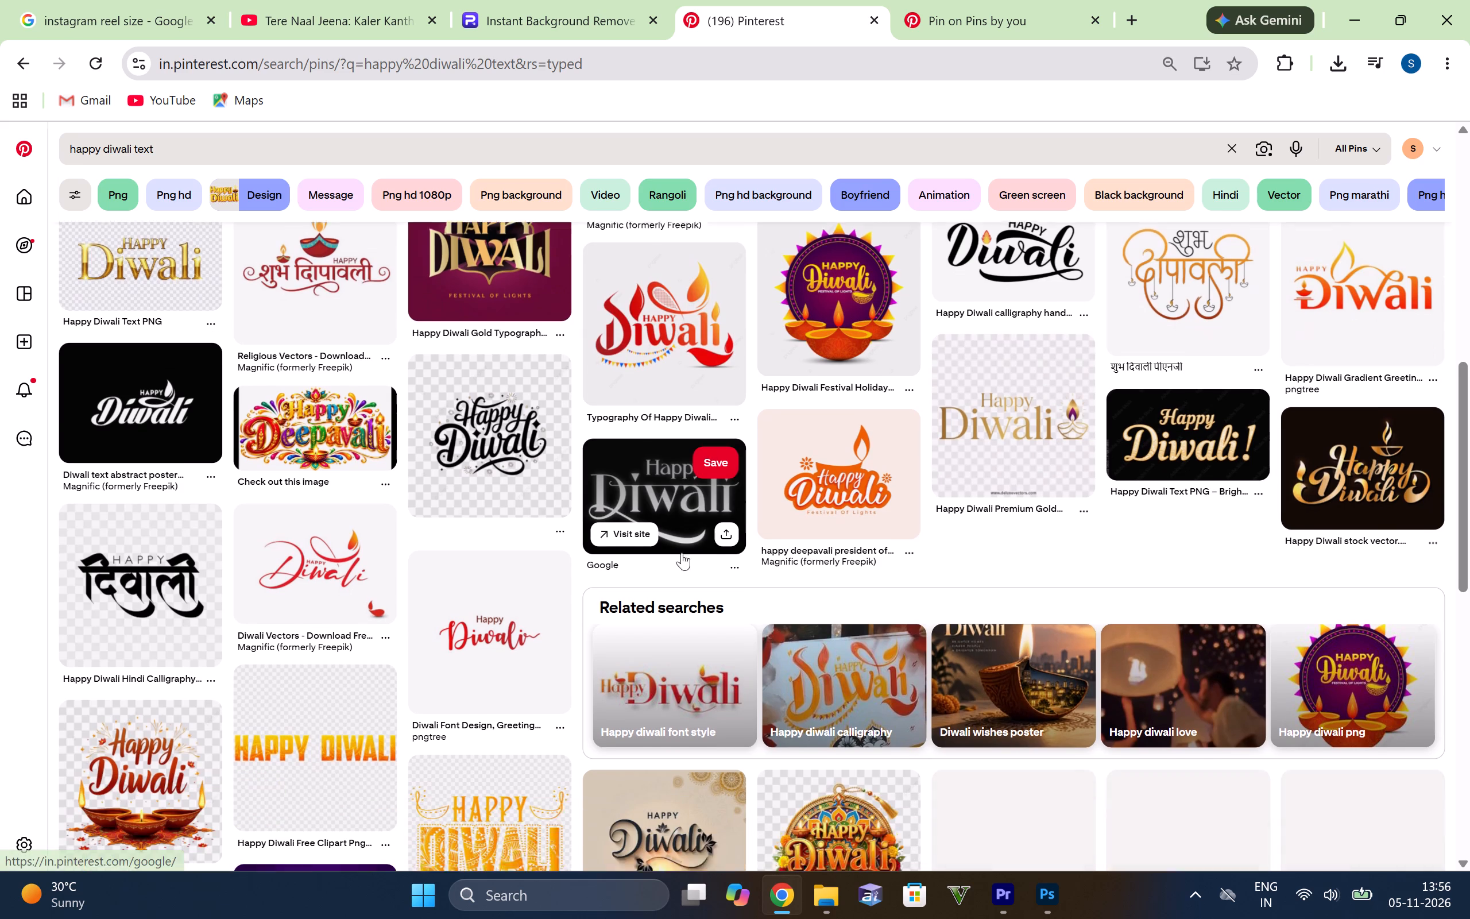
{"action": "scroll", "coordinate": [657, 519], "scroll_direction": "down", "scroll_amount": 2}
{"action": "scroll", "coordinate": [682, 466], "scroll_direction": "down", "scroll_amount": 2}
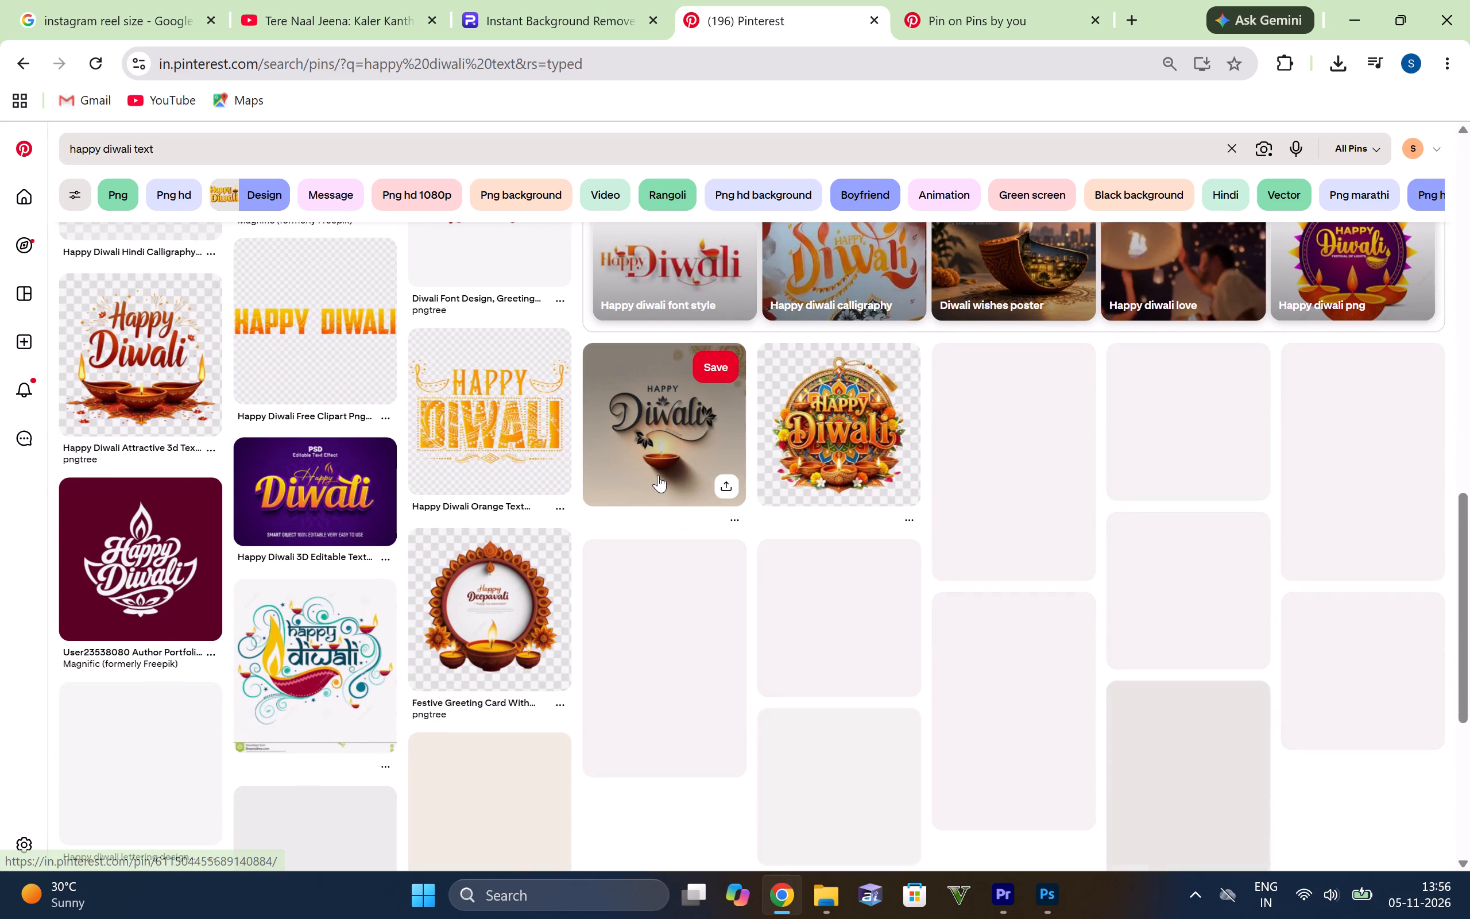
{"action": "scroll", "coordinate": [649, 509], "scroll_direction": "down", "scroll_amount": 1}
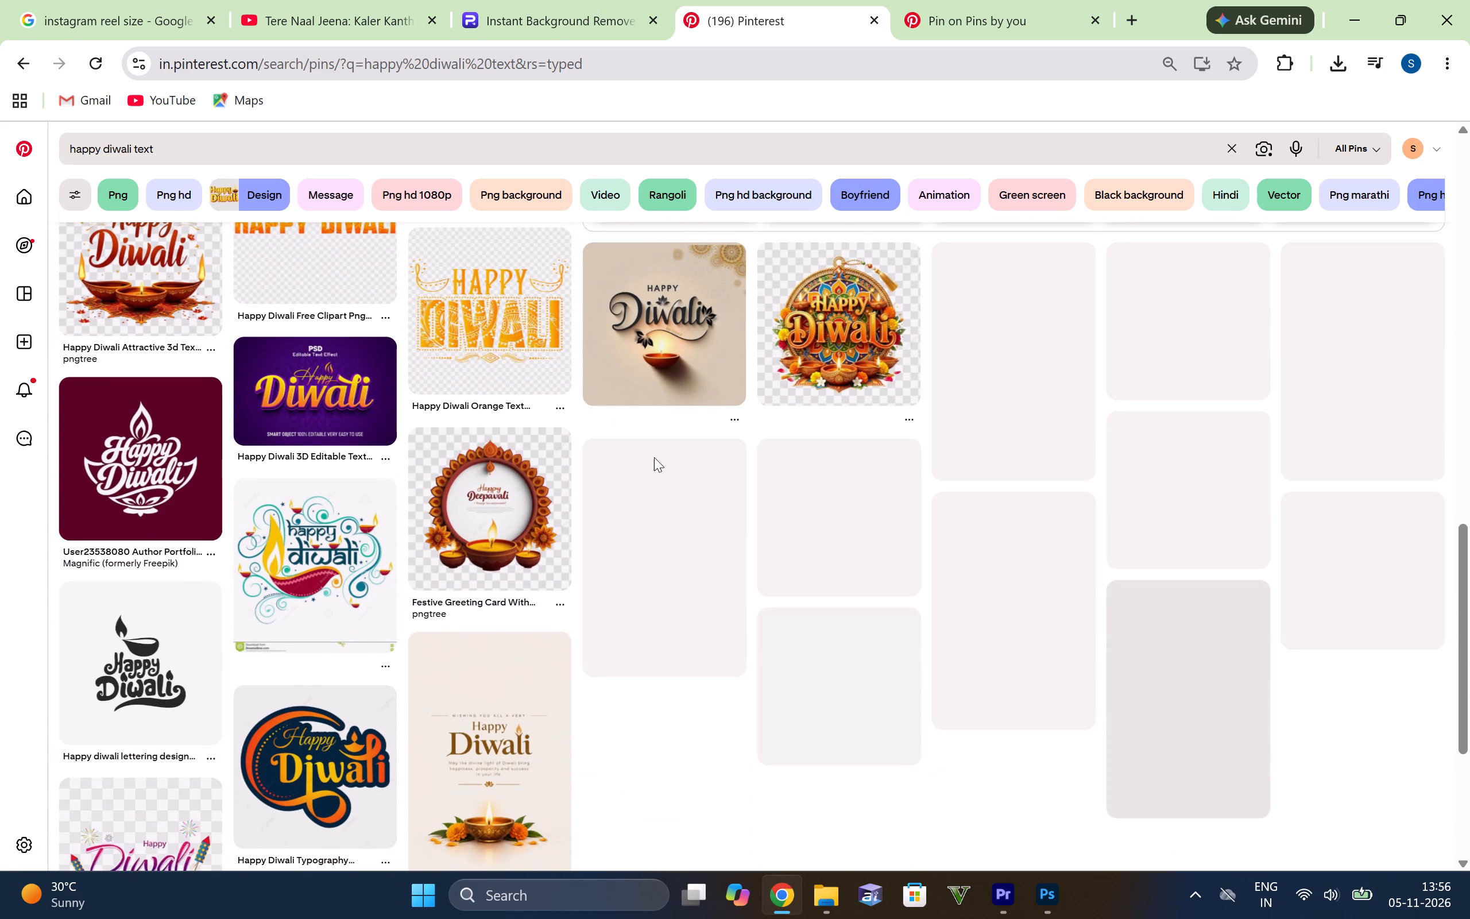
{"action": "scroll", "coordinate": [648, 463], "scroll_direction": "down", "scroll_amount": 2}
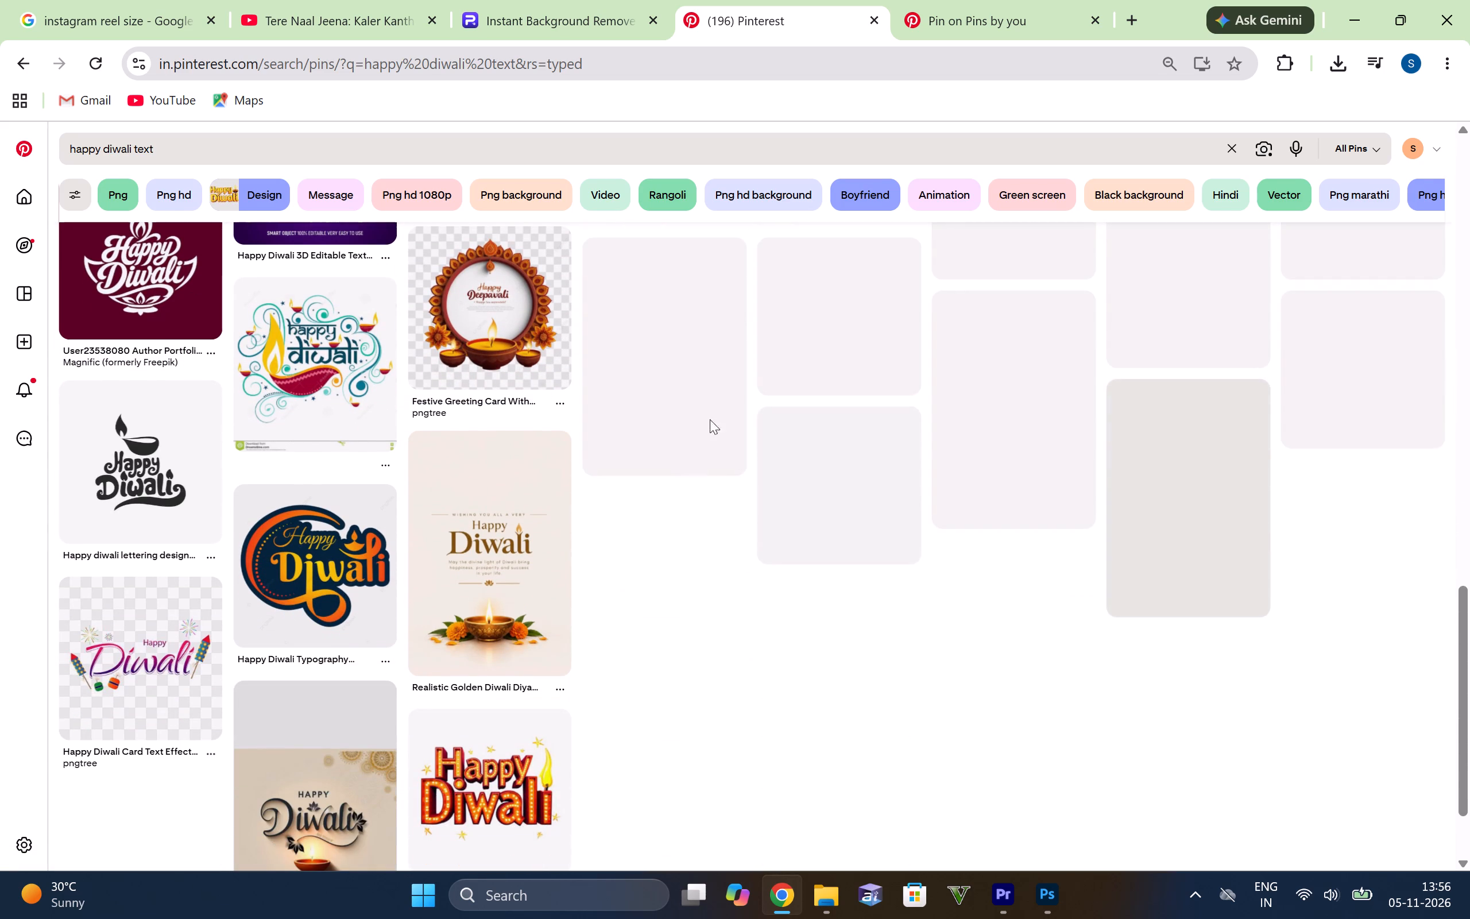
{"action": "scroll", "coordinate": [733, 383], "scroll_direction": "down", "scroll_amount": 2}
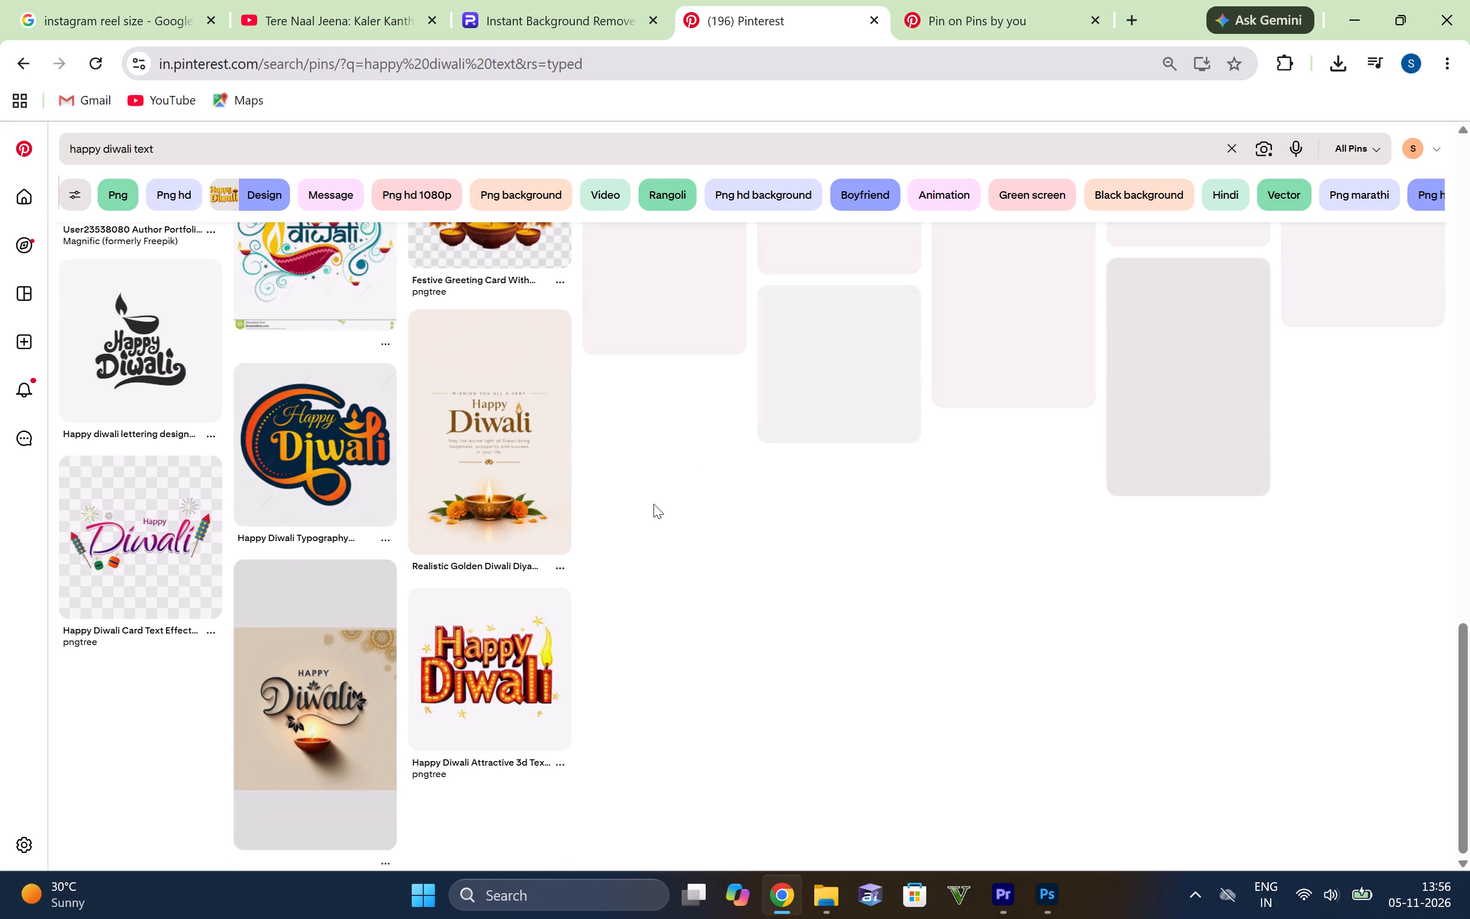
{"action": "scroll", "coordinate": [653, 504], "scroll_direction": "down", "scroll_amount": 4}
{"action": "scroll", "coordinate": [727, 549], "scroll_direction": "down", "scroll_amount": 3}
{"action": "scroll", "coordinate": [666, 534], "scroll_direction": "up", "scroll_amount": 2}
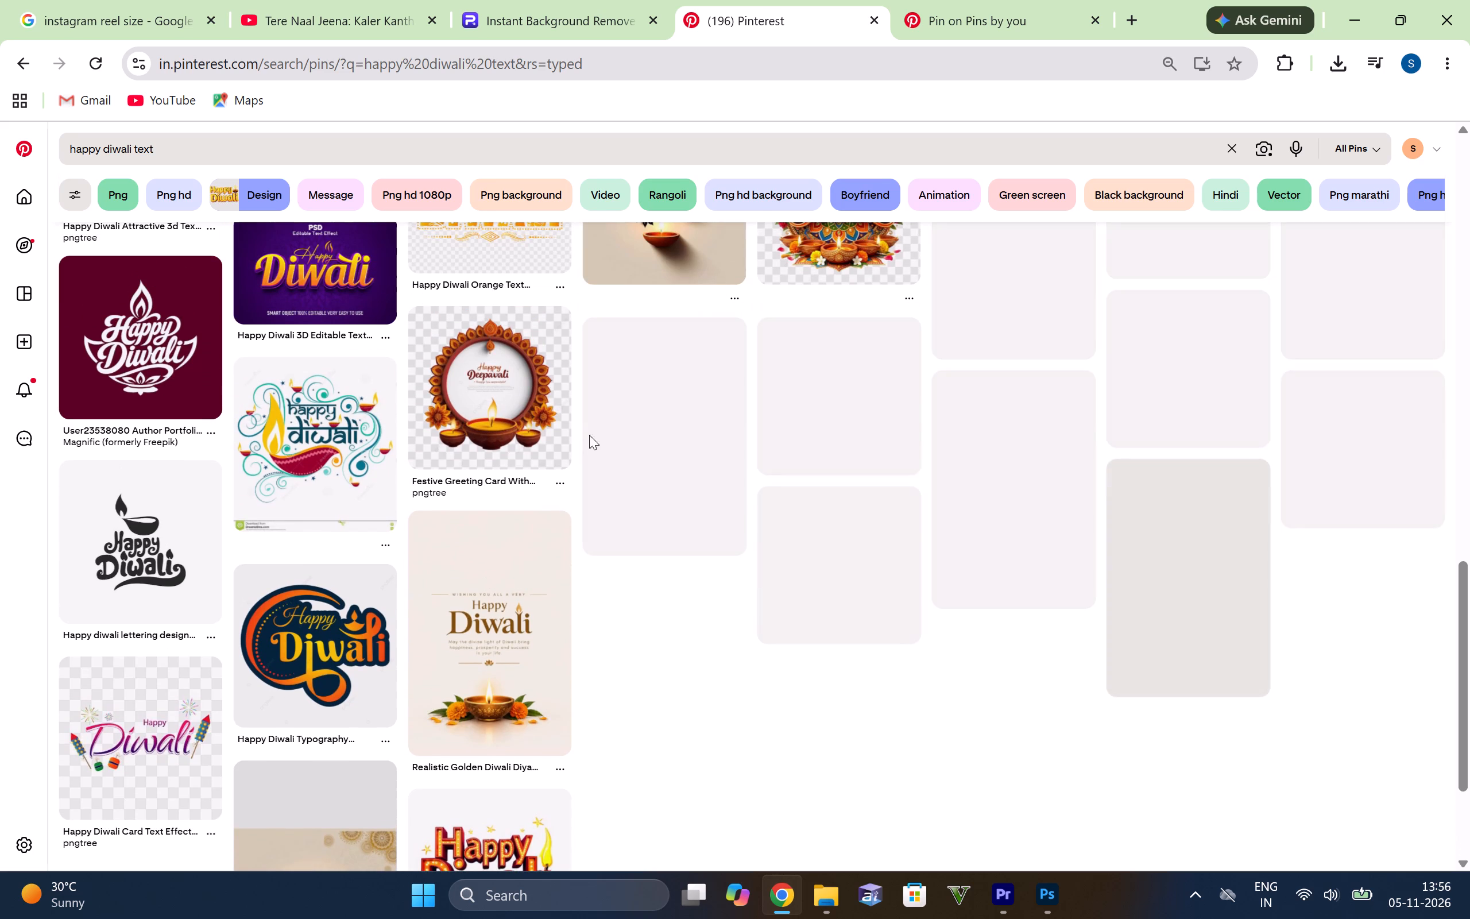
{"action": "scroll", "coordinate": [637, 570], "scroll_direction": "up", "scroll_amount": 3}
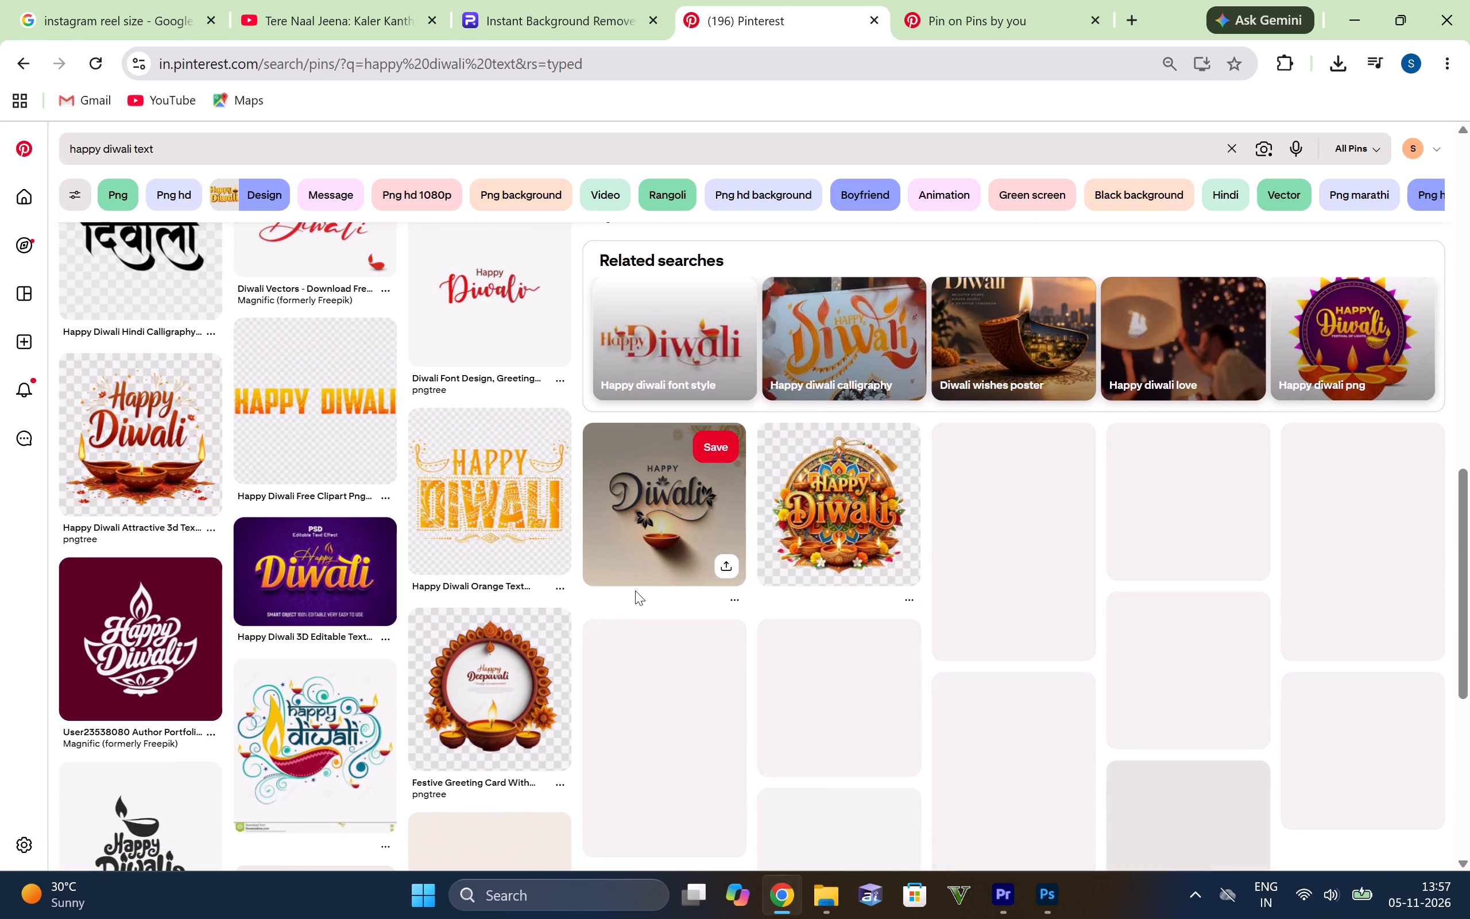
{"action": "scroll", "coordinate": [635, 590], "scroll_direction": "down", "scroll_amount": 3}
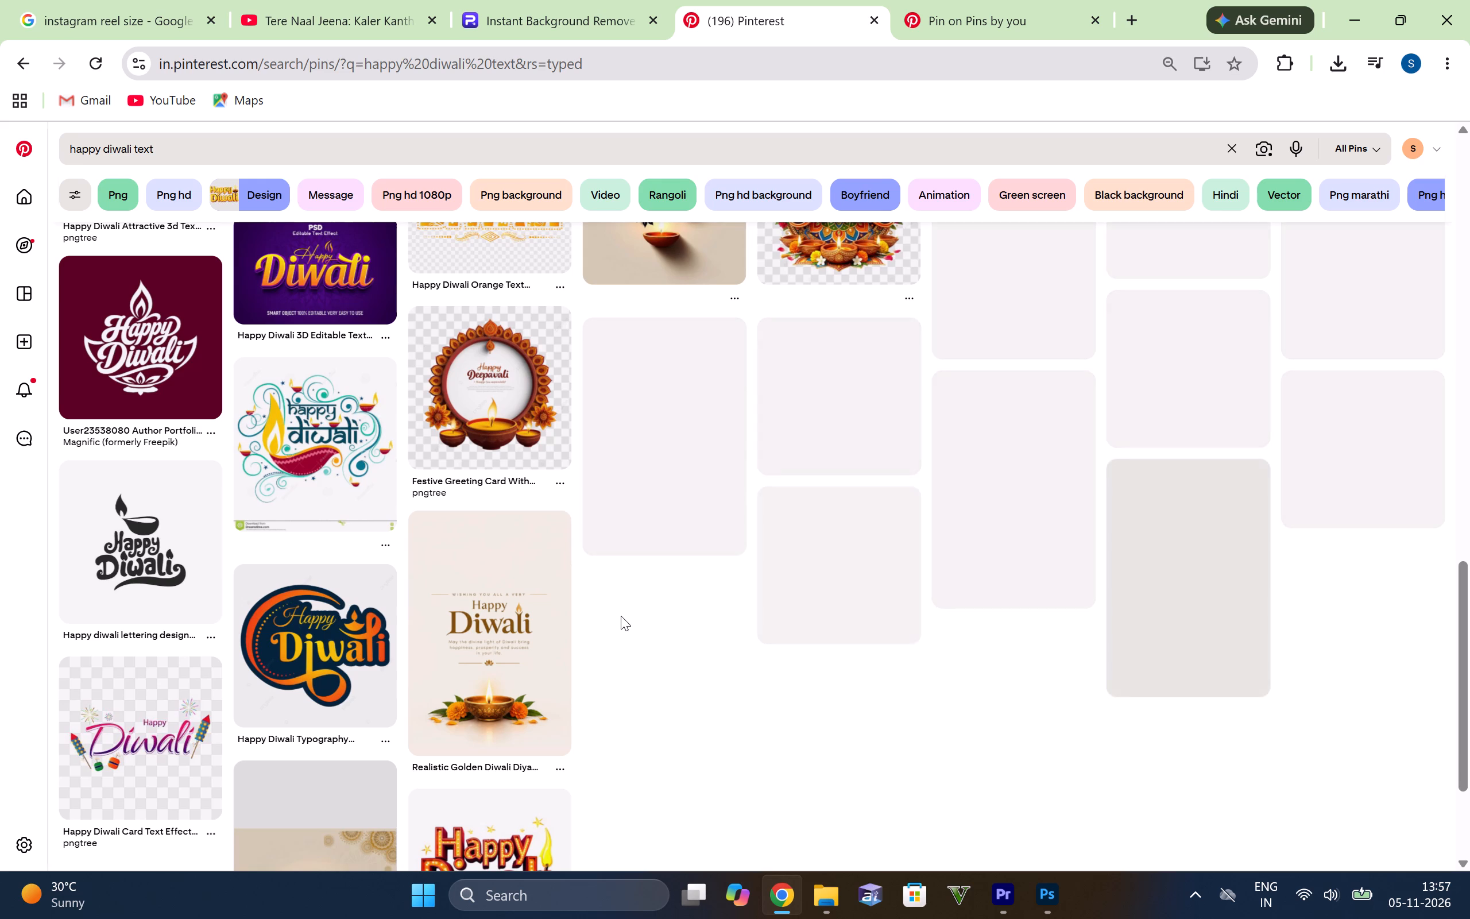
{"action": "scroll", "coordinate": [621, 616], "scroll_direction": "down", "scroll_amount": 2}
{"action": "scroll", "coordinate": [606, 599], "scroll_direction": "up", "scroll_amount": 1}
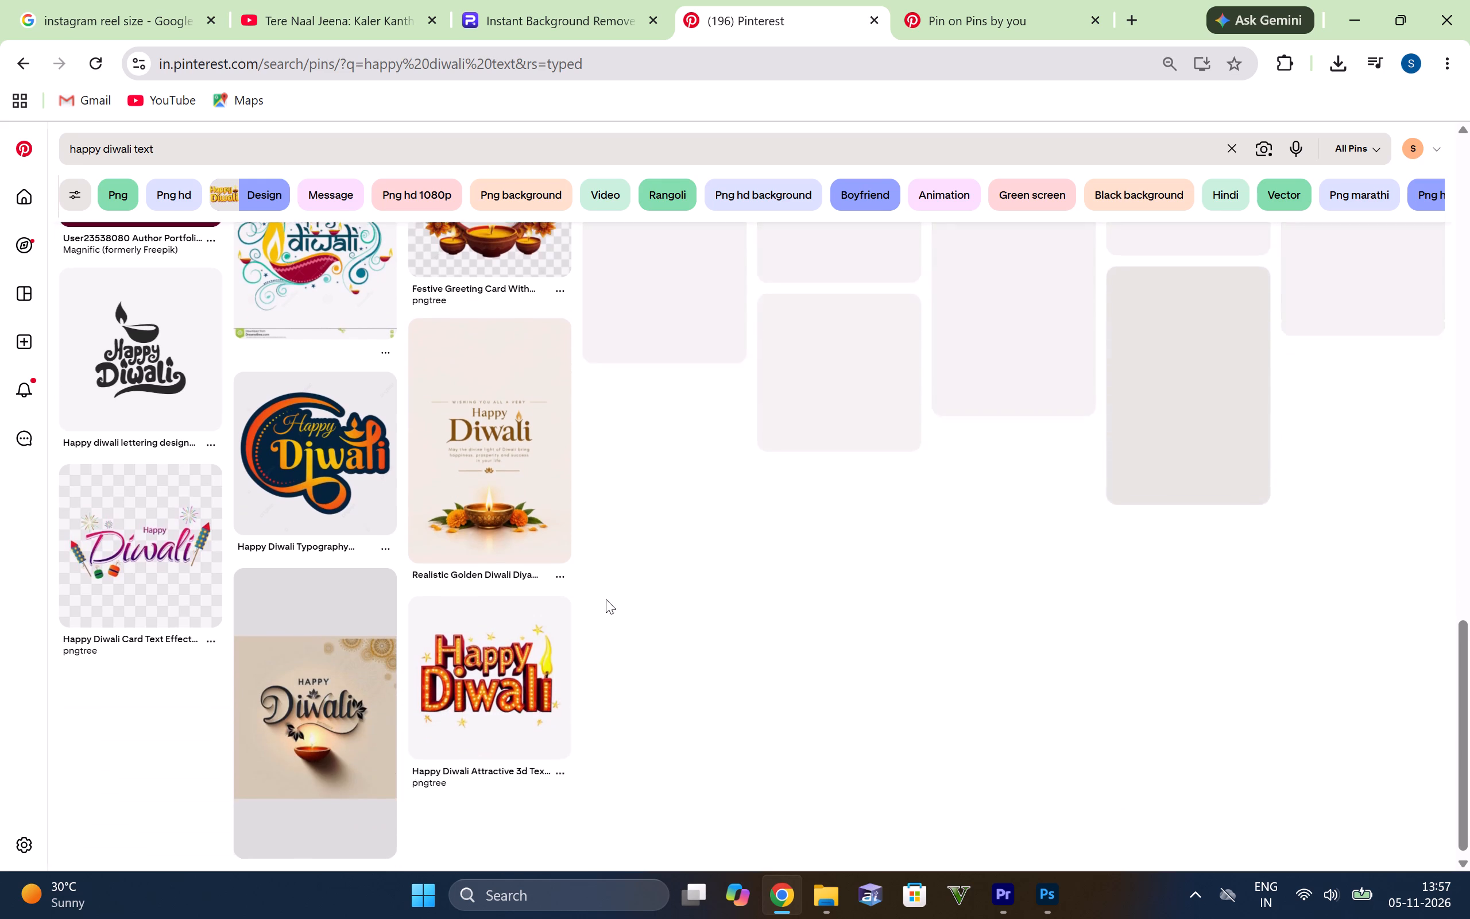
{"action": "scroll", "coordinate": [606, 599], "scroll_direction": "up", "scroll_amount": 1}
{"action": "scroll", "coordinate": [508, 589], "scroll_direction": "up", "scroll_amount": 2}
{"action": "scroll", "coordinate": [531, 480], "scroll_direction": "up", "scroll_amount": 1}
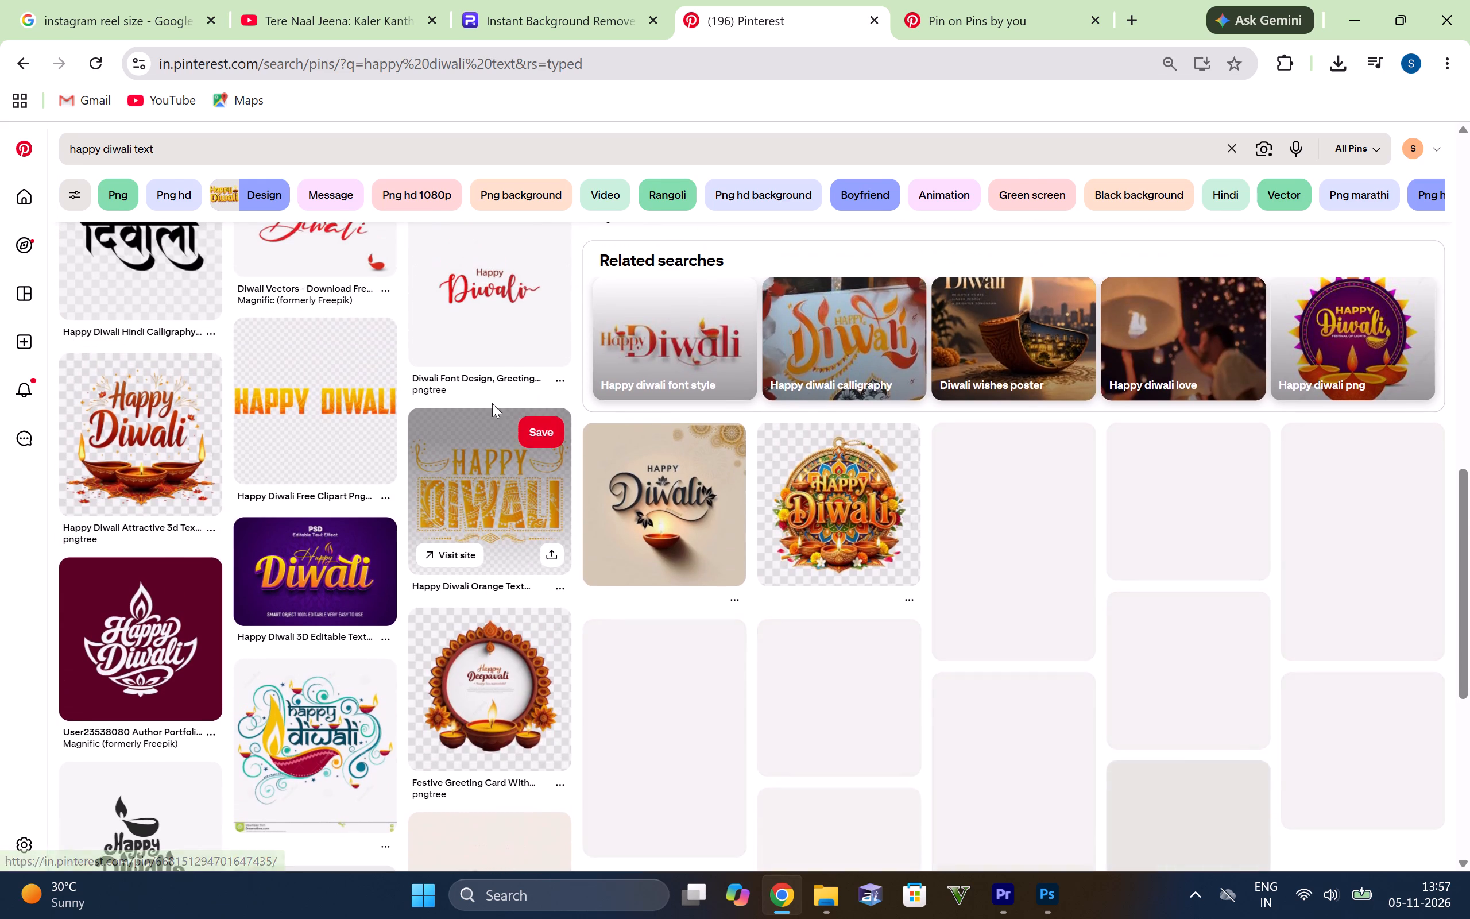
{"action": "scroll", "coordinate": [895, 434], "scroll_direction": "up", "scroll_amount": 4}
{"action": "scroll", "coordinate": [802, 472], "scroll_direction": "down", "scroll_amount": 2}
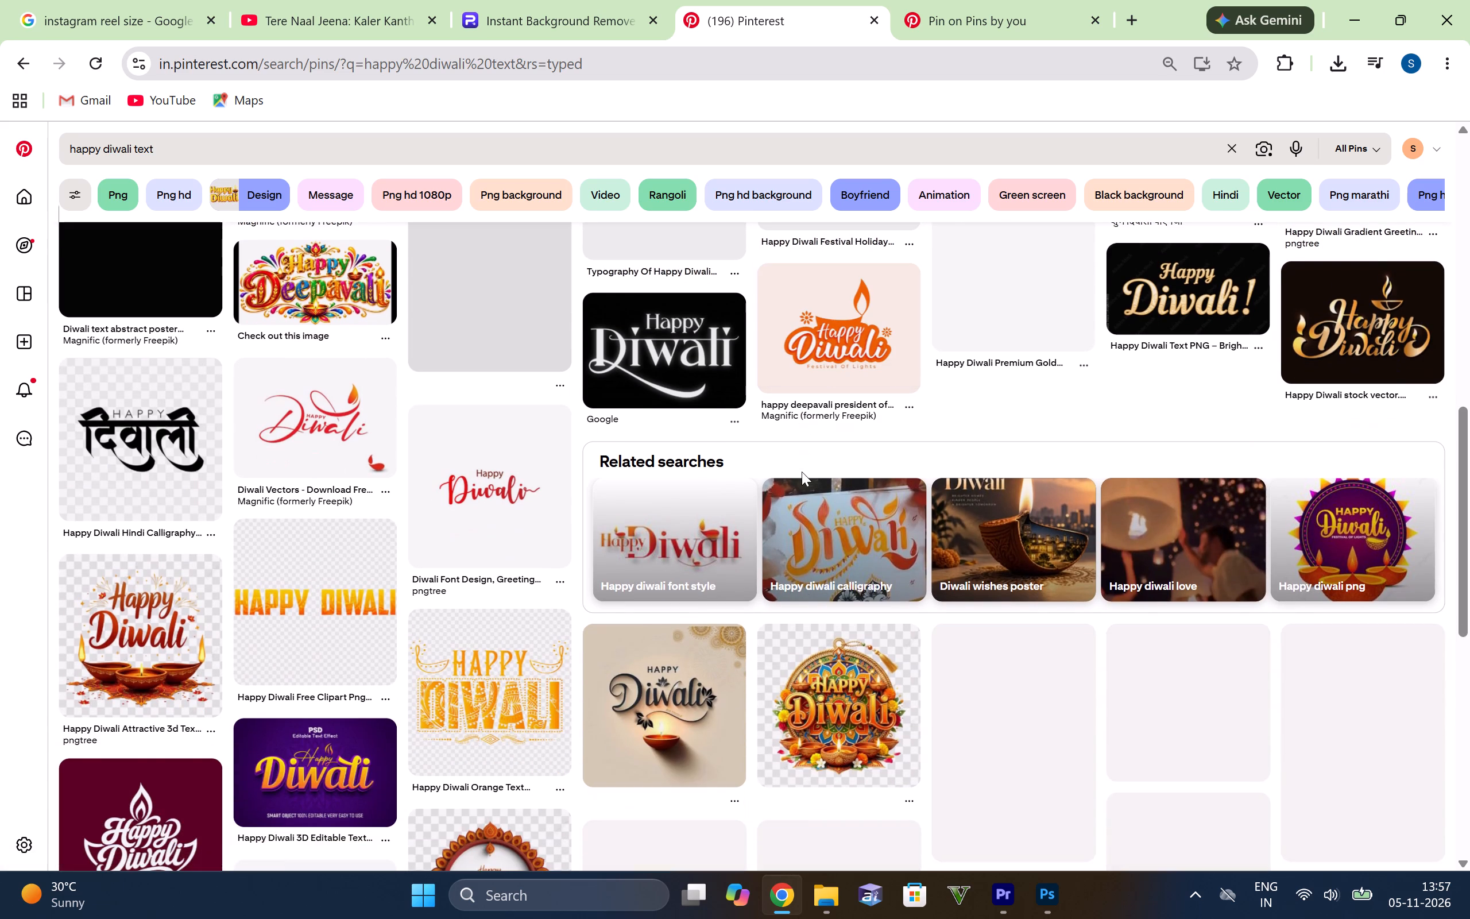
{"action": "scroll", "coordinate": [790, 488], "scroll_direction": "up", "scroll_amount": 6}
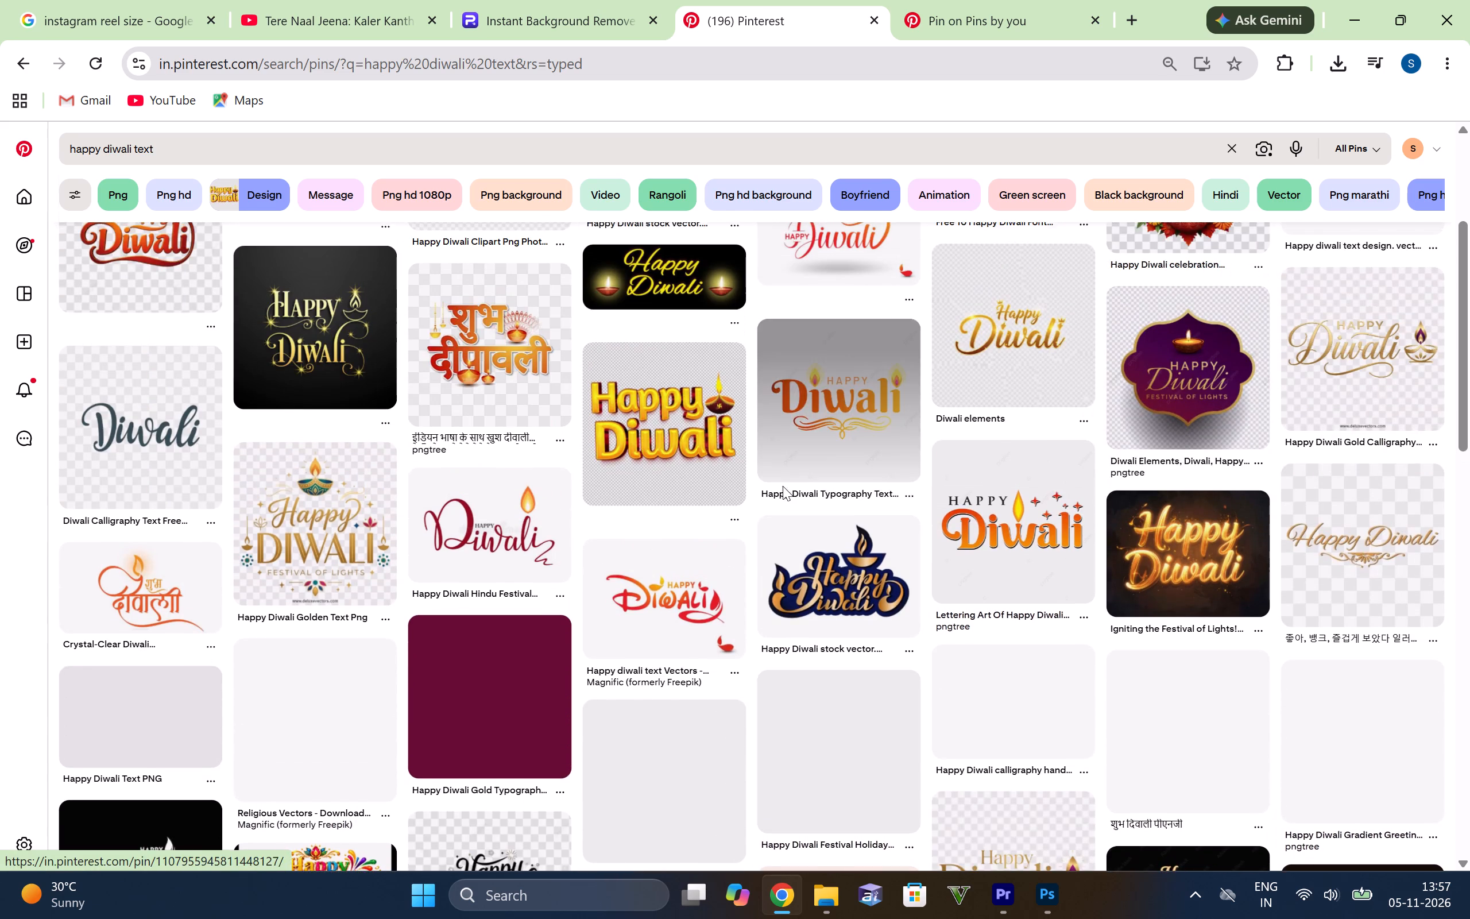
{"action": "scroll", "coordinate": [737, 499], "scroll_direction": "up", "scroll_amount": 4}
{"action": "scroll", "coordinate": [978, 543], "scroll_direction": "up", "scroll_amount": 3}
{"action": "scroll", "coordinate": [637, 498], "scroll_direction": "up", "scroll_amount": 3}
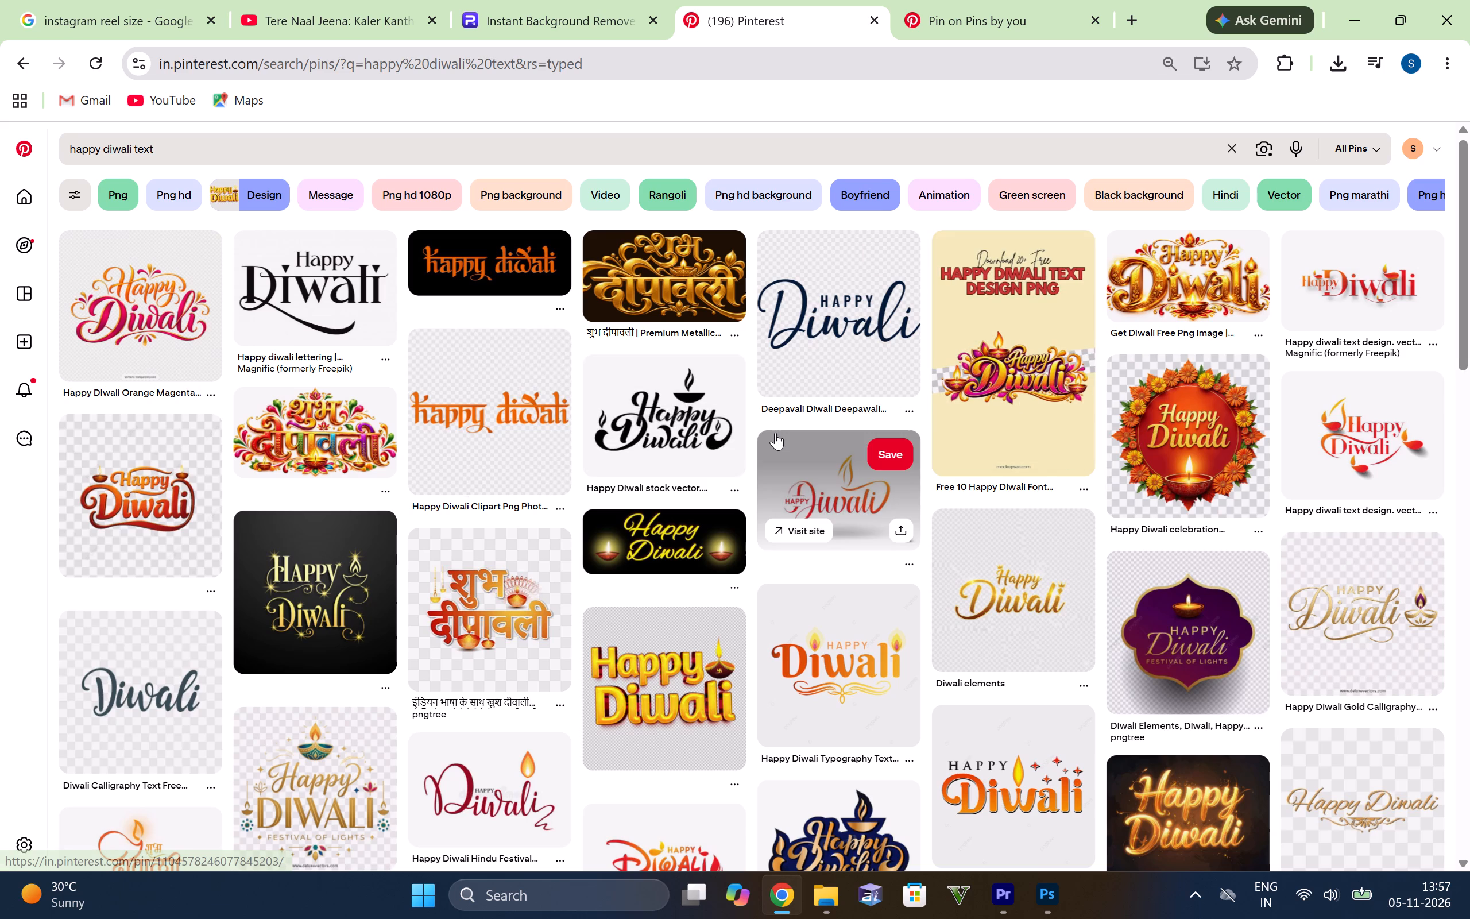
{"action": "scroll", "coordinate": [775, 433], "scroll_direction": "up", "scroll_amount": 3}
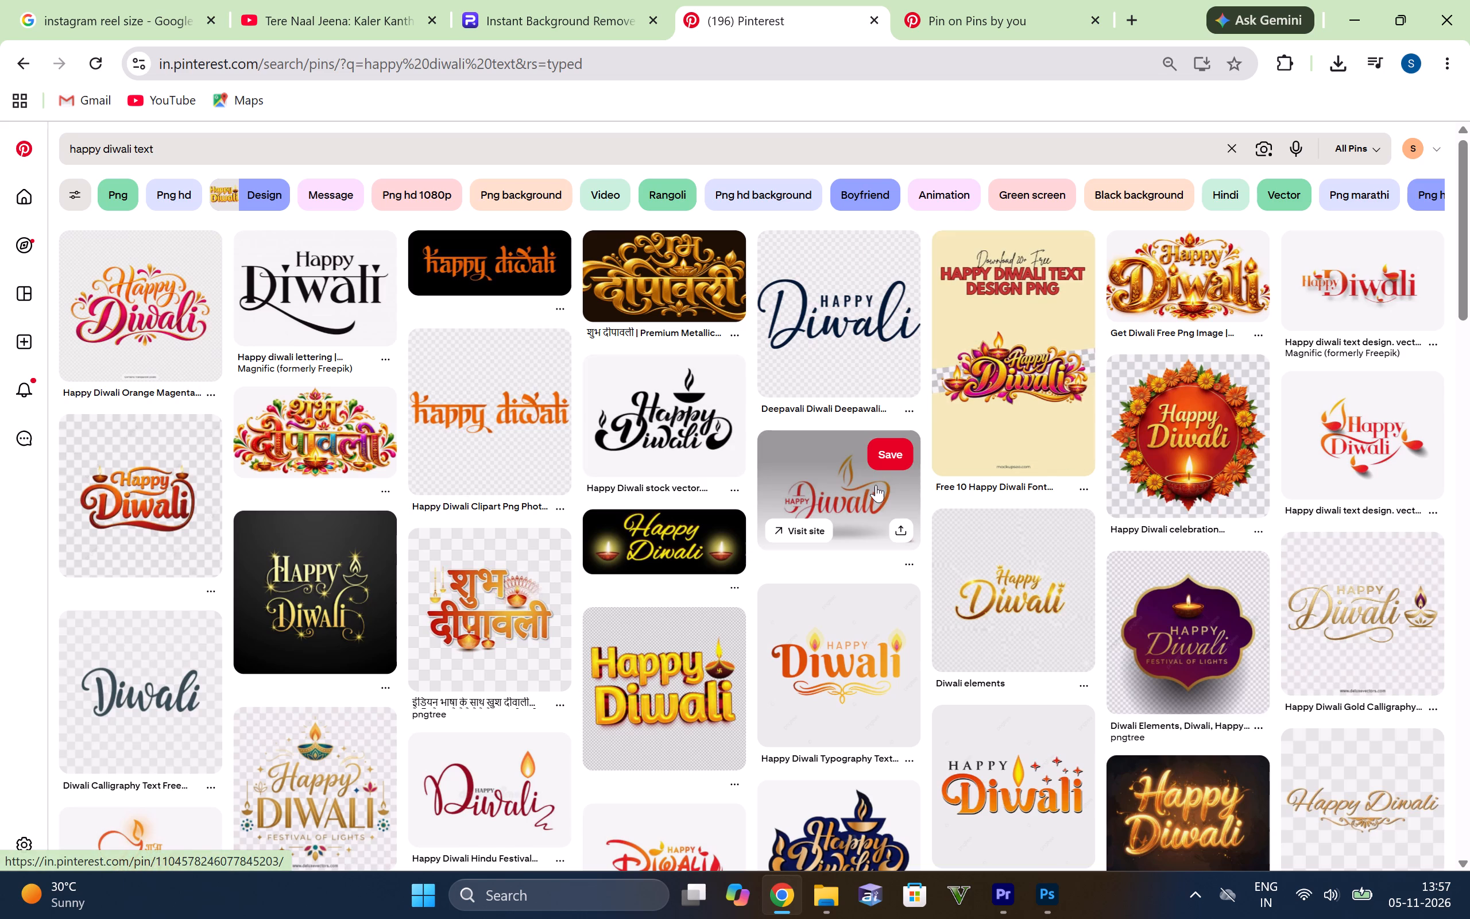
{"action": "scroll", "coordinate": [876, 485], "scroll_direction": "down", "scroll_amount": 2}
{"action": "scroll", "coordinate": [878, 492], "scroll_direction": "up", "scroll_amount": 2}
{"action": "scroll", "coordinate": [935, 455], "scroll_direction": "down", "scroll_amount": 3}
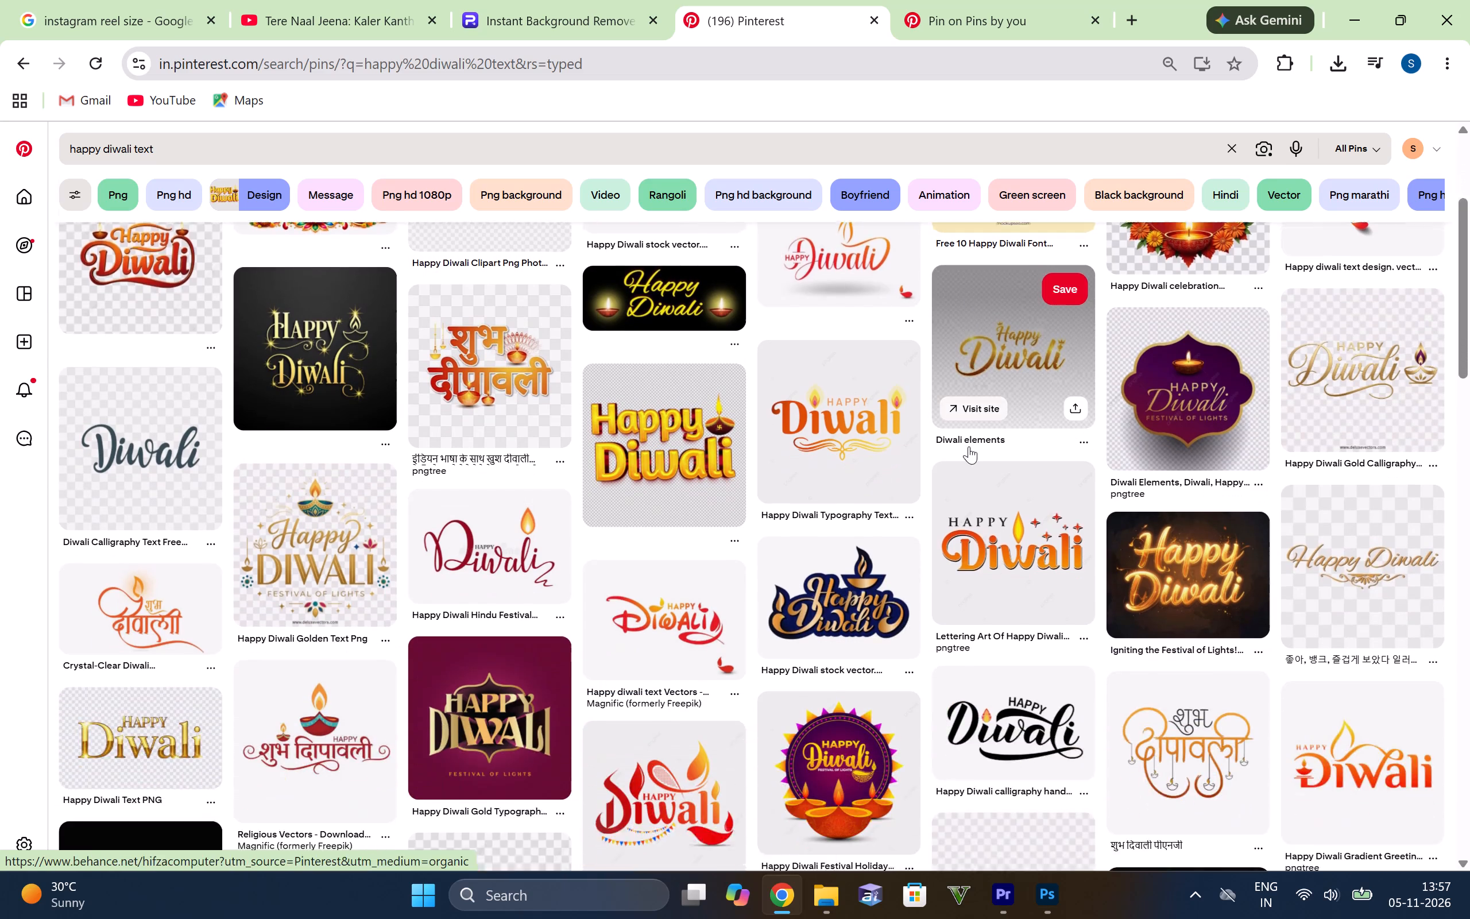
{"action": "scroll", "coordinate": [969, 446], "scroll_direction": "up", "scroll_amount": 2}
{"action": "scroll", "coordinate": [950, 469], "scroll_direction": "down", "scroll_amount": 2}
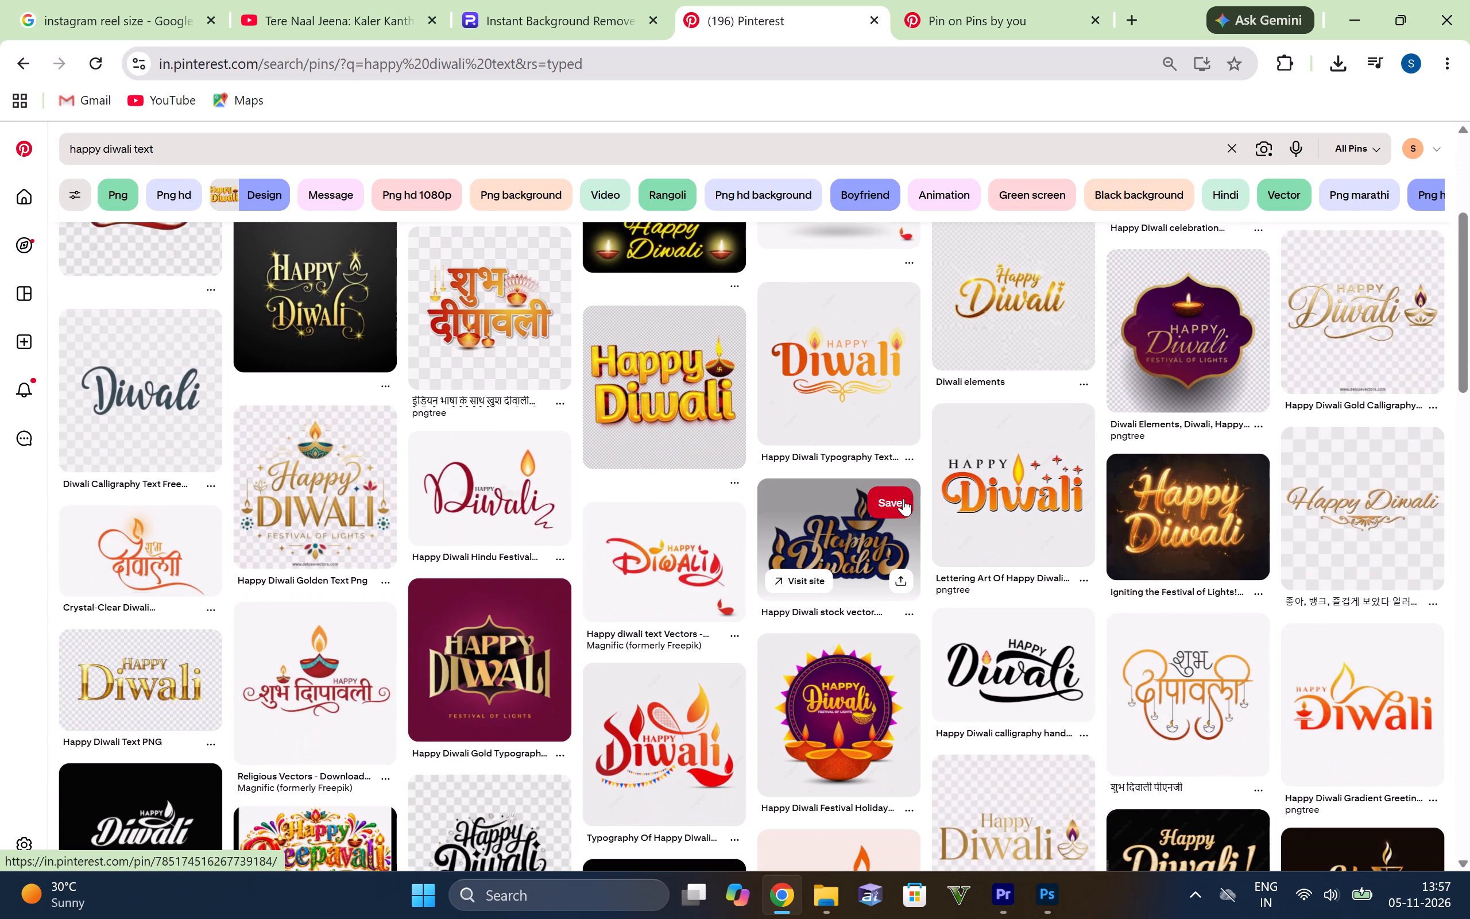
{"action": "scroll", "coordinate": [599, 538], "scroll_direction": "down", "scroll_amount": 2}
{"action": "scroll", "coordinate": [558, 557], "scroll_direction": "down", "scroll_amount": 2}
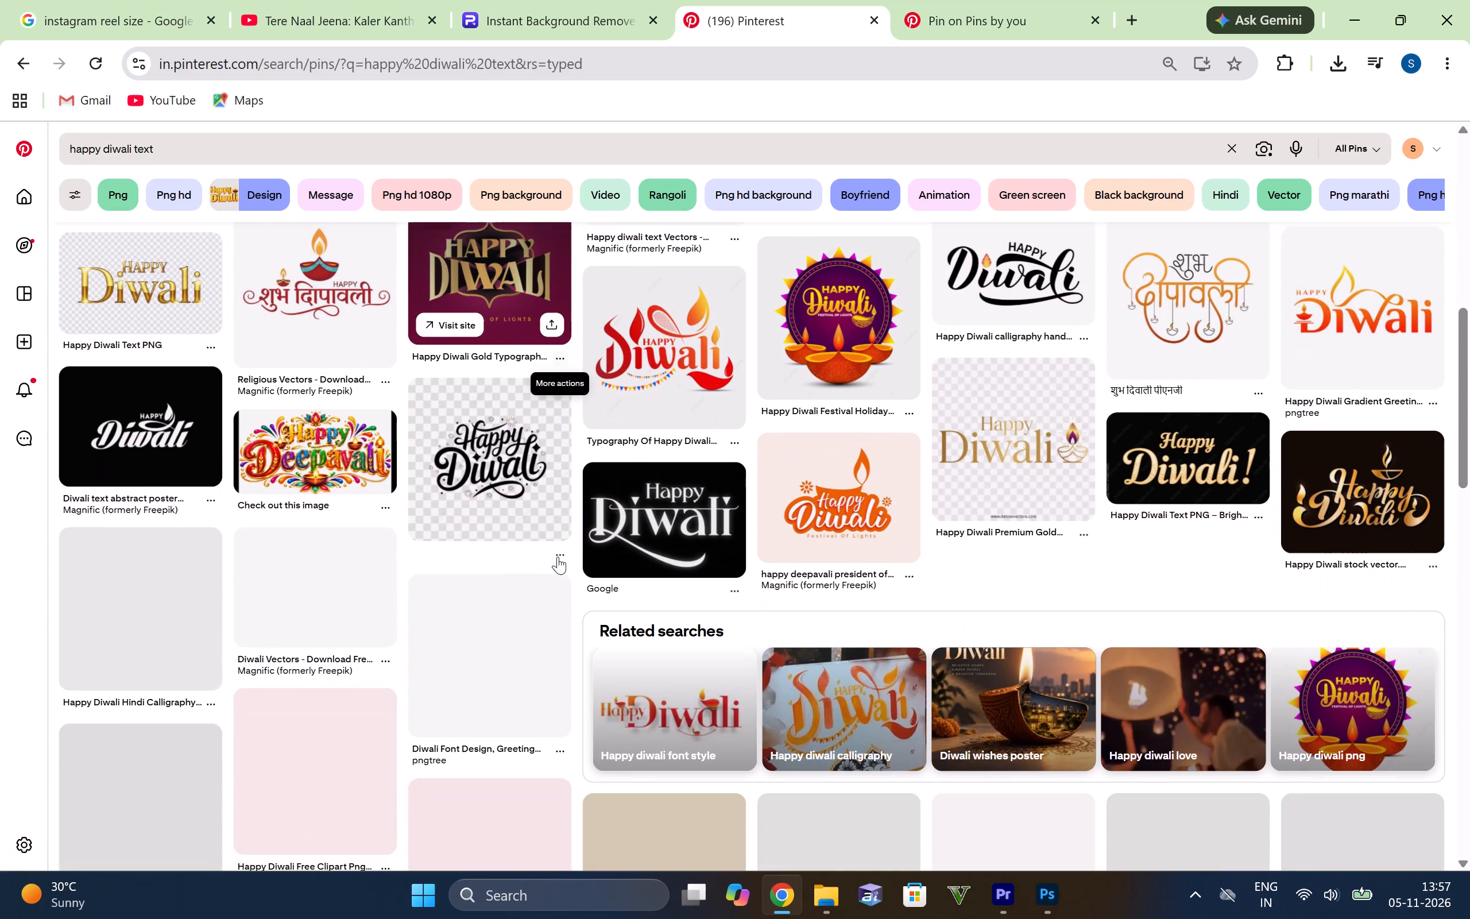
{"action": "scroll", "coordinate": [558, 557], "scroll_direction": "down", "scroll_amount": 2}
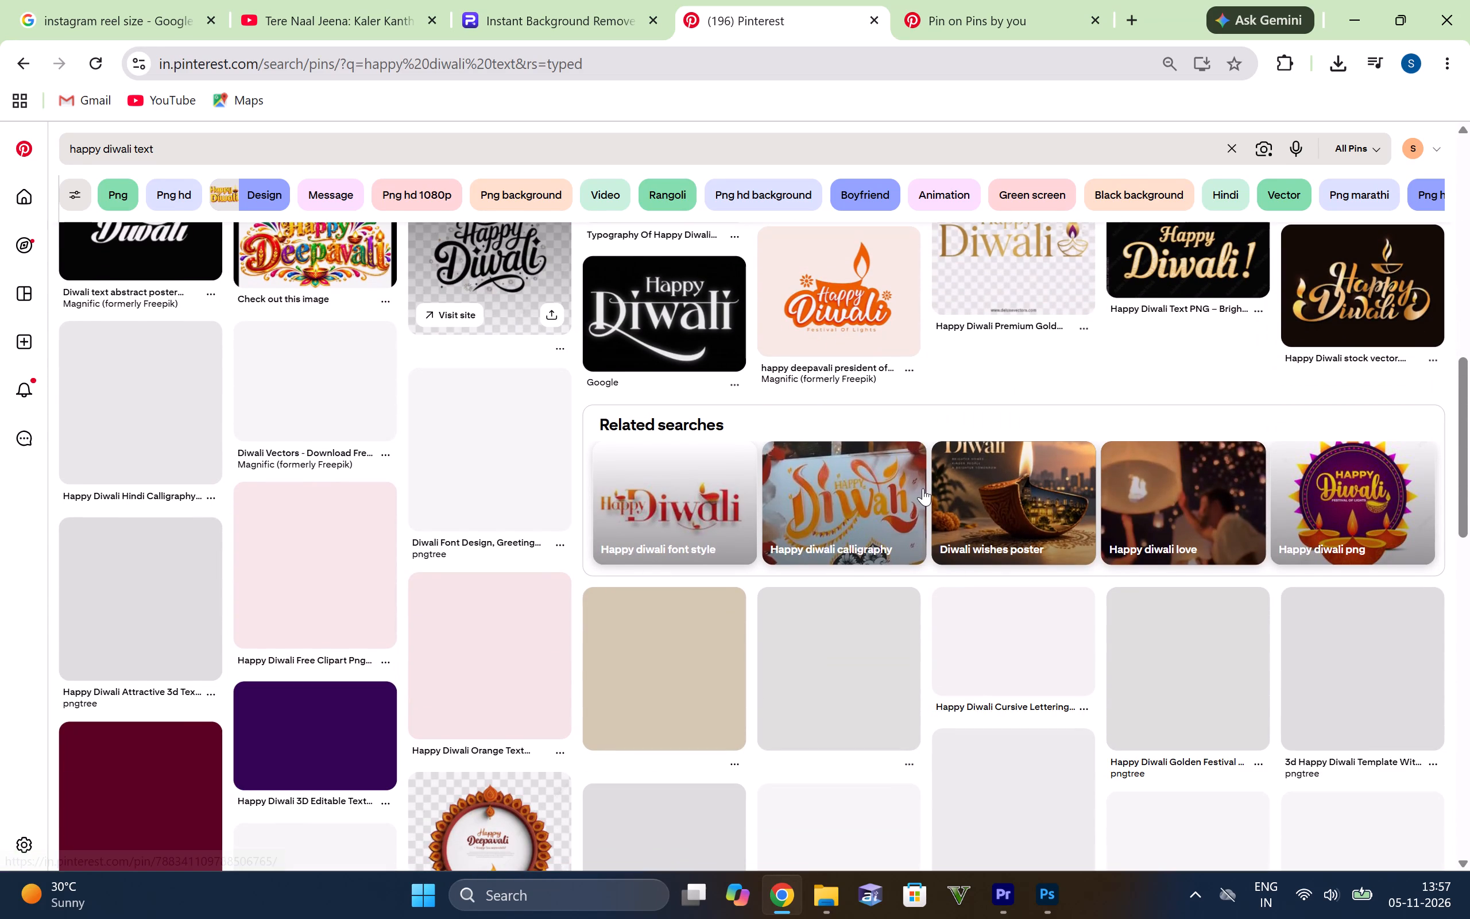
{"action": "scroll", "coordinate": [923, 488], "scroll_direction": "down", "scroll_amount": 1}
{"action": "scroll", "coordinate": [681, 488], "scroll_direction": "up", "scroll_amount": 2}
{"action": "scroll", "coordinate": [604, 567], "scroll_direction": "up", "scroll_amount": 7}
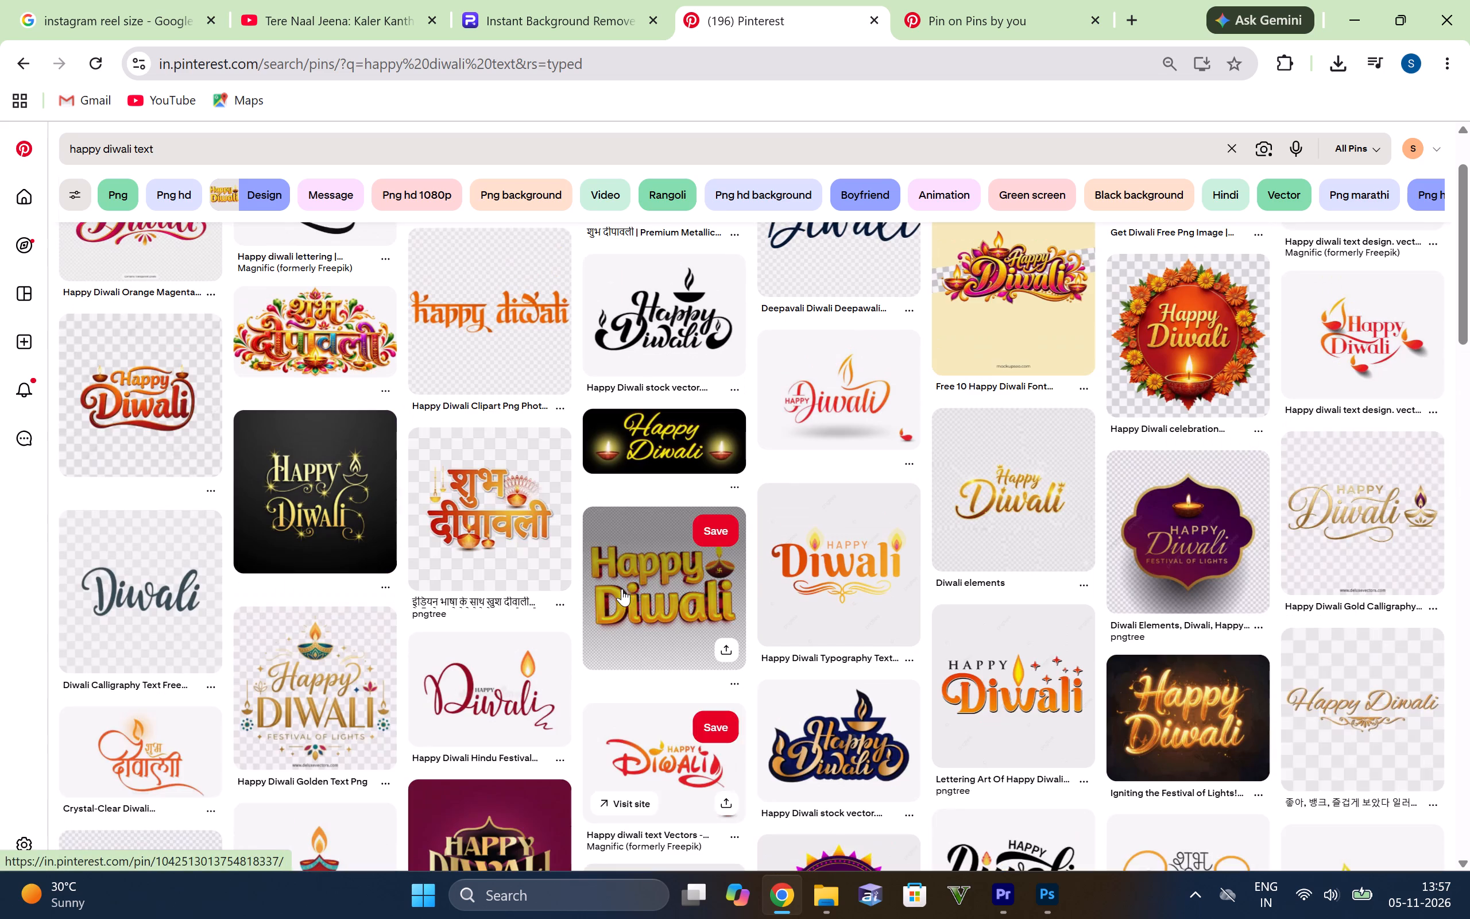
{"action": "scroll", "coordinate": [627, 584], "scroll_direction": "up", "scroll_amount": 4}
{"action": "scroll", "coordinate": [666, 532], "scroll_direction": "up", "scroll_amount": 4}
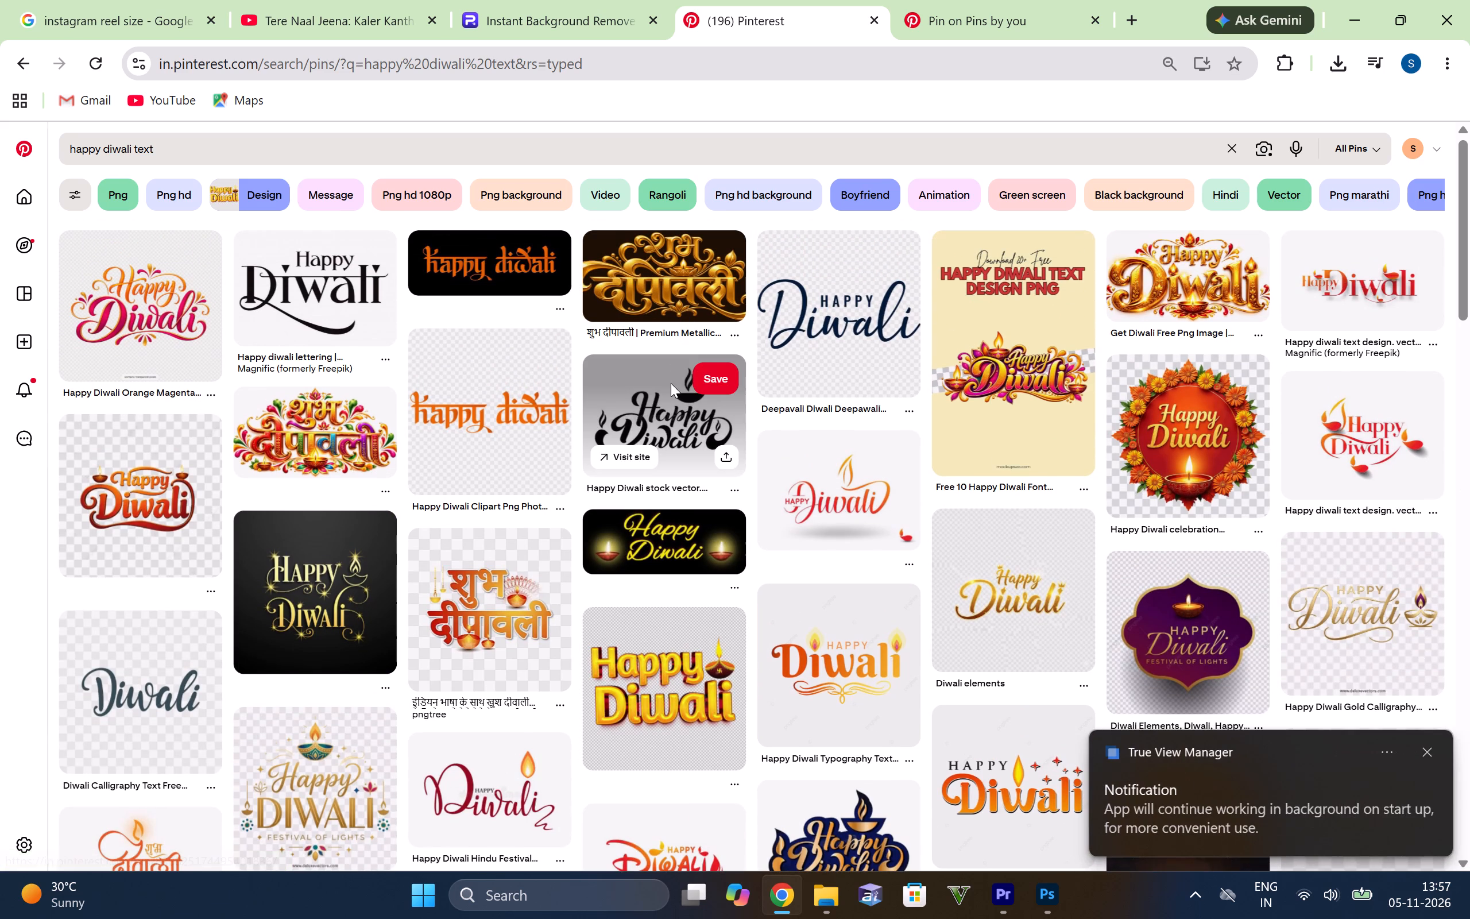
Look through the "happy diwali text" results for lettering that suits the blue and gold poster, returning to the first results.
{"action": "scroll", "coordinate": [666, 393], "scroll_direction": "down", "scroll_amount": 1}
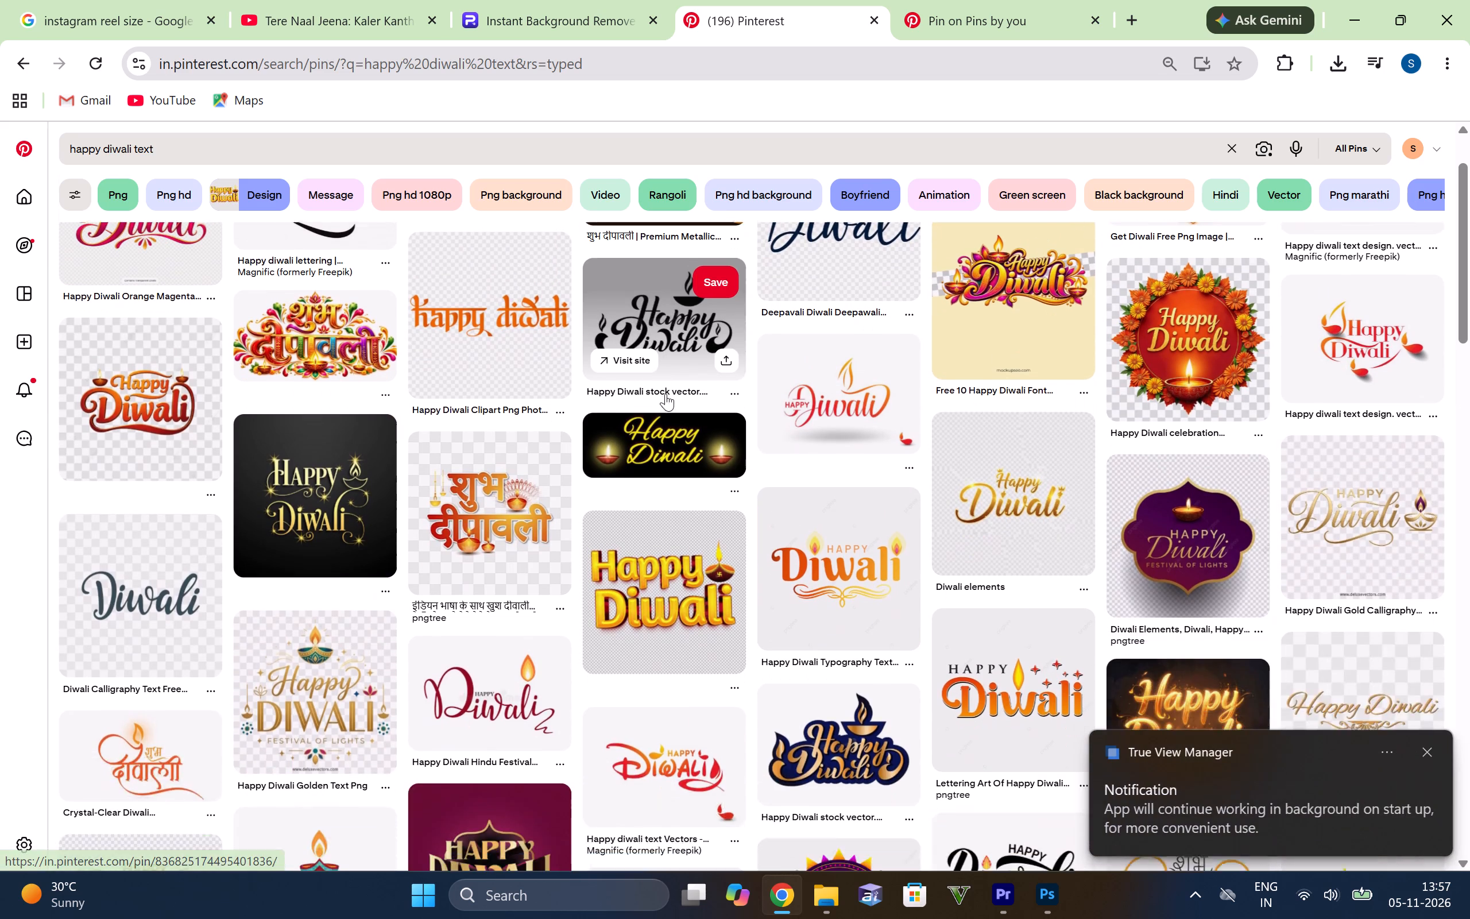
{"action": "scroll", "coordinate": [666, 393], "scroll_direction": "up", "scroll_amount": 2}
{"action": "scroll", "coordinate": [998, 340], "scroll_direction": "down", "scroll_amount": 5}
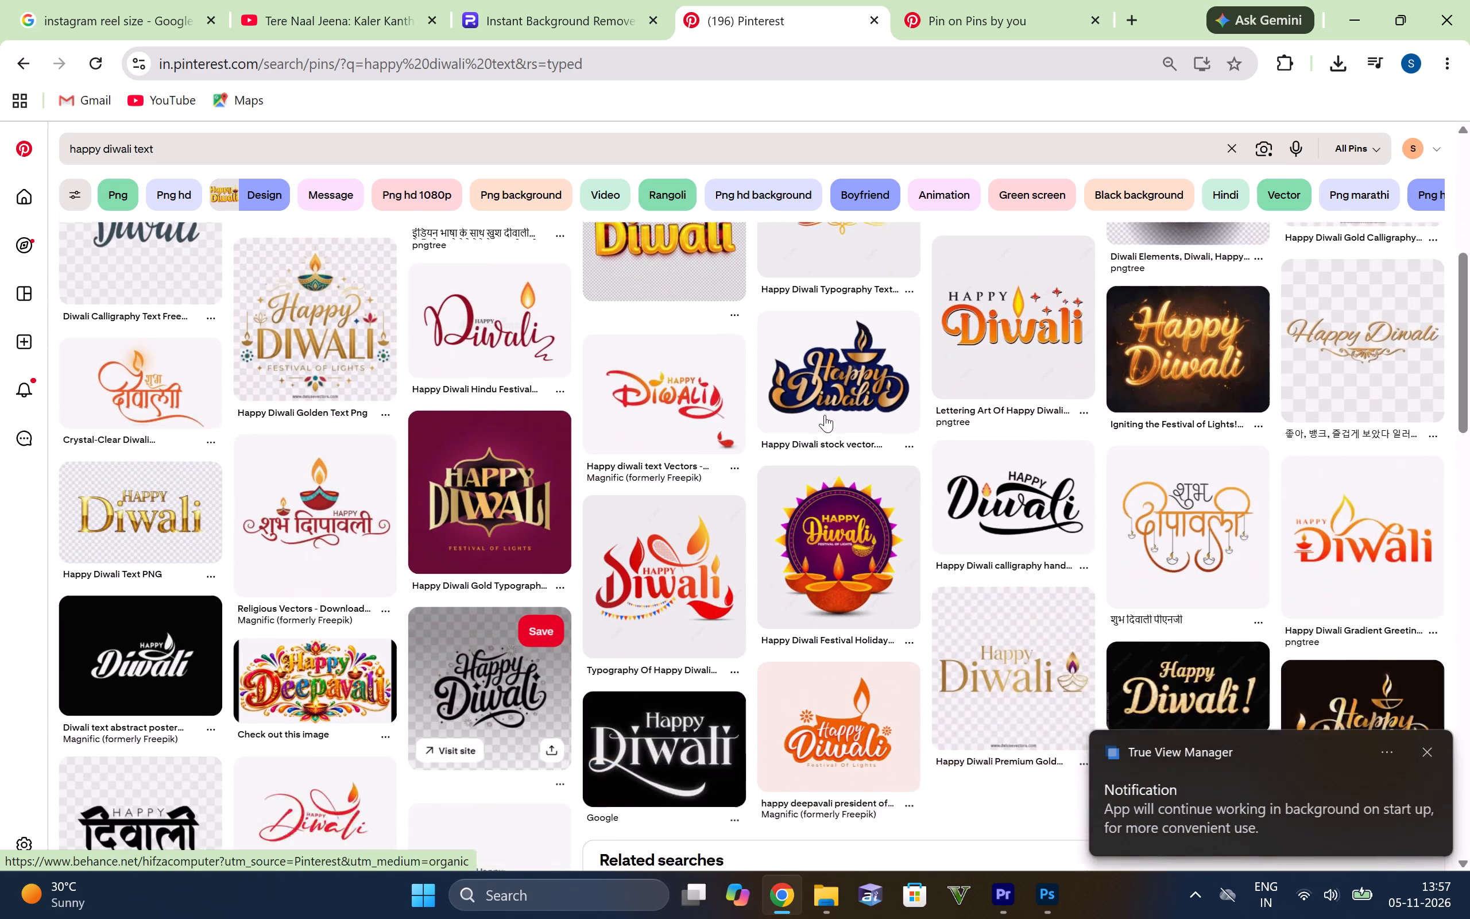
{"action": "scroll", "coordinate": [710, 415], "scroll_direction": "down", "scroll_amount": 12}
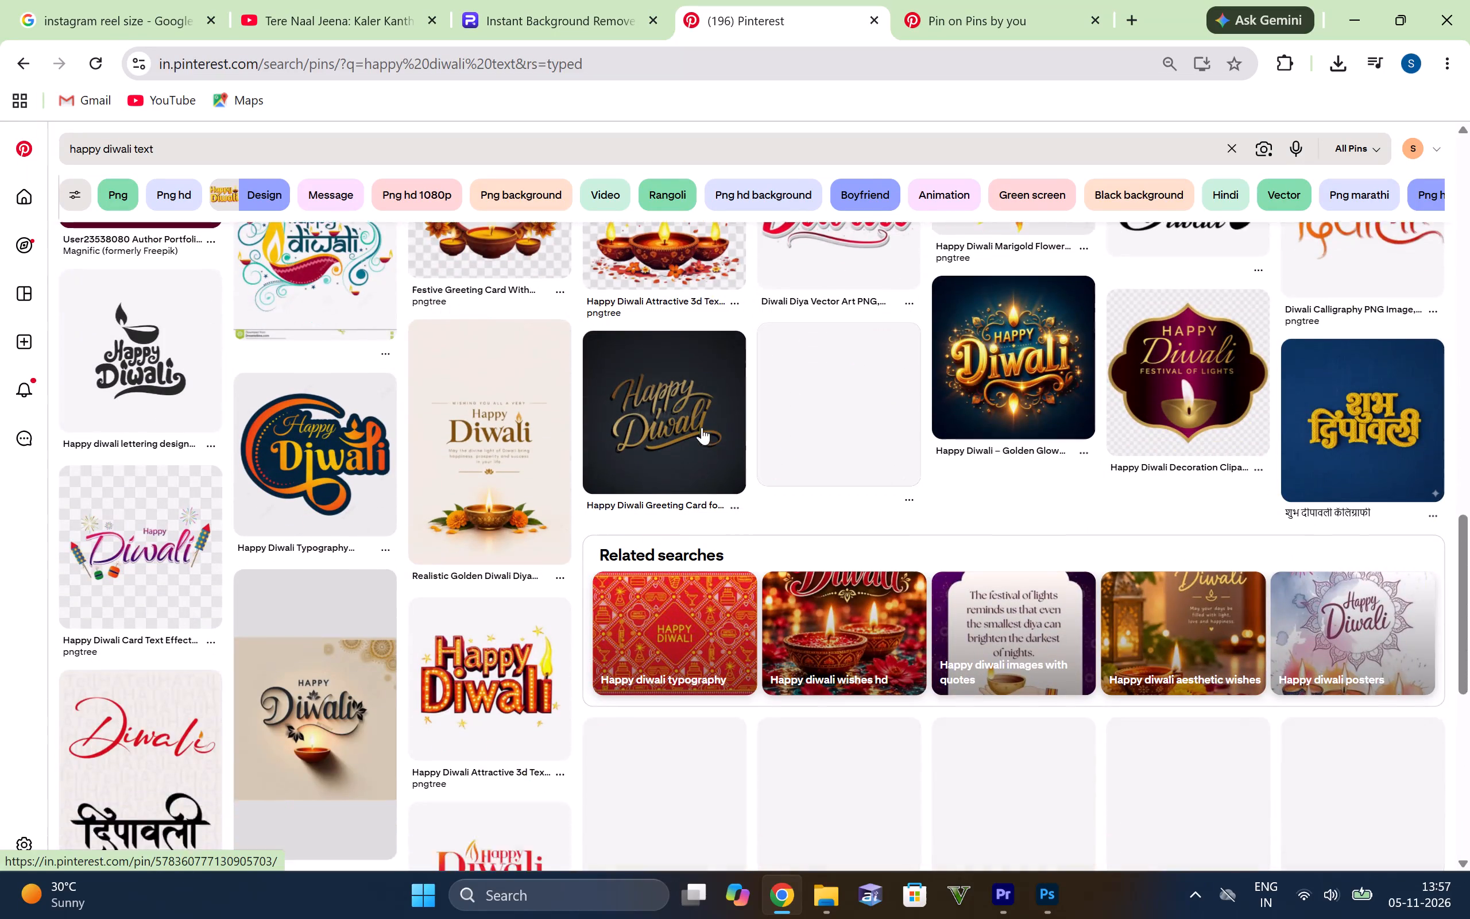
{"action": "scroll", "coordinate": [702, 427], "scroll_direction": "down", "scroll_amount": 4}
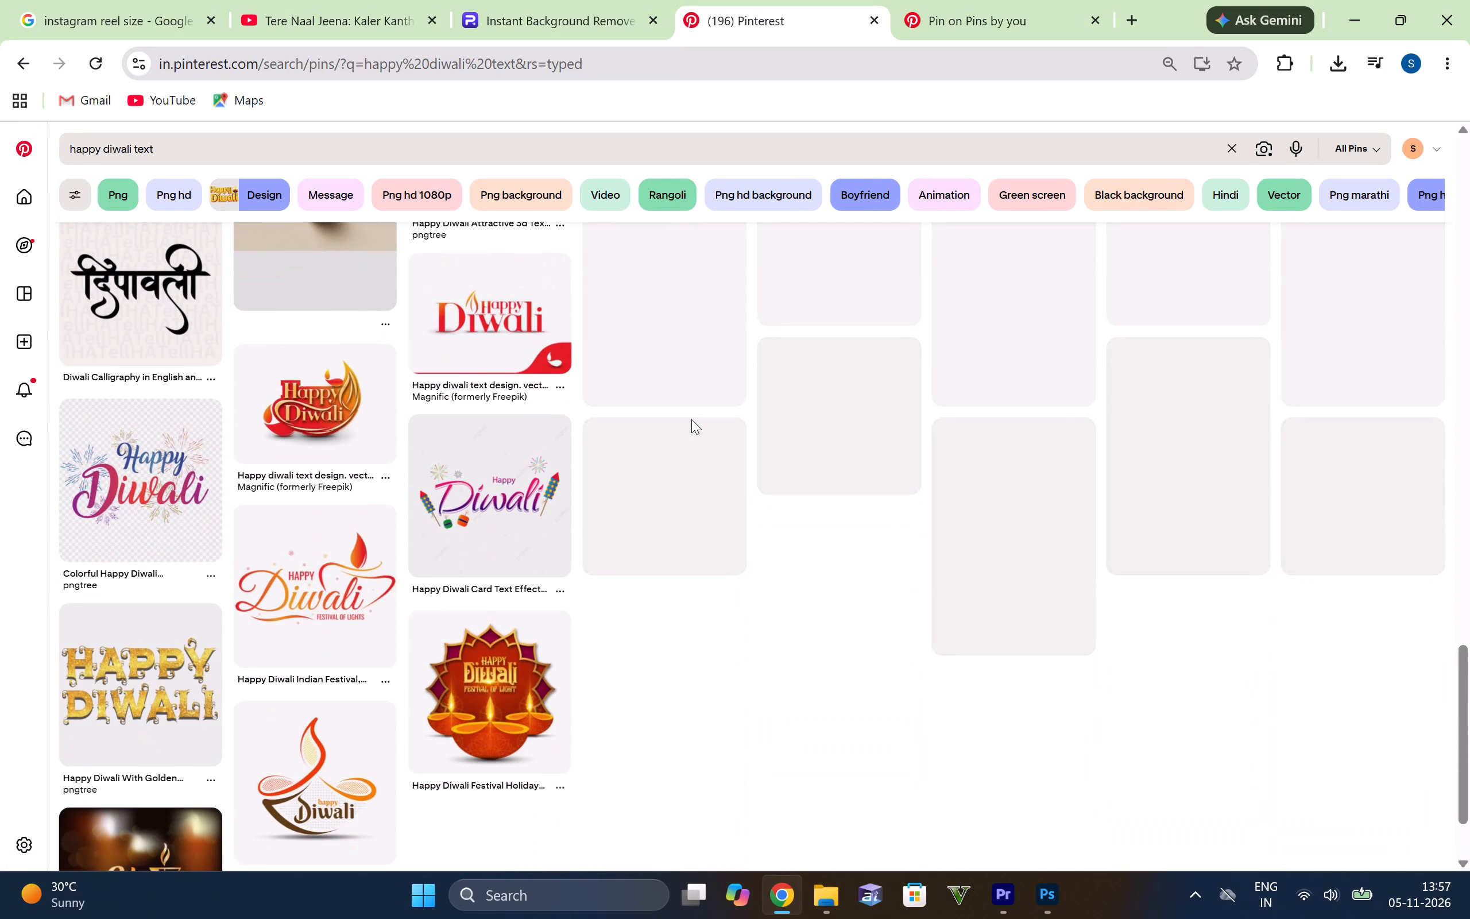
{"action": "scroll", "coordinate": [691, 419], "scroll_direction": "down", "scroll_amount": 3}
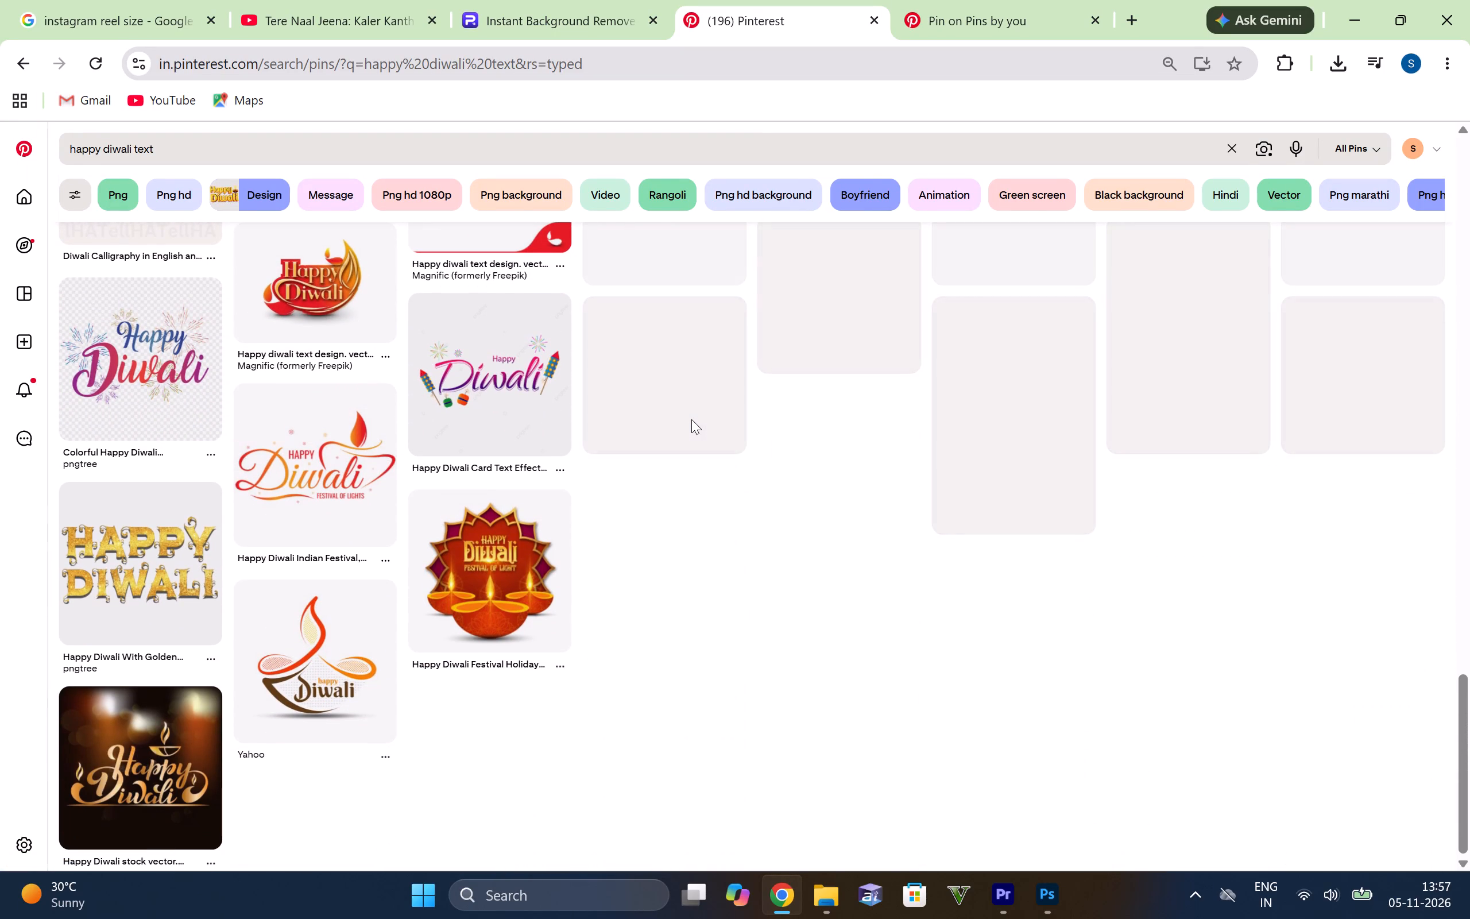
{"action": "scroll", "coordinate": [691, 419], "scroll_direction": "down", "scroll_amount": 4}
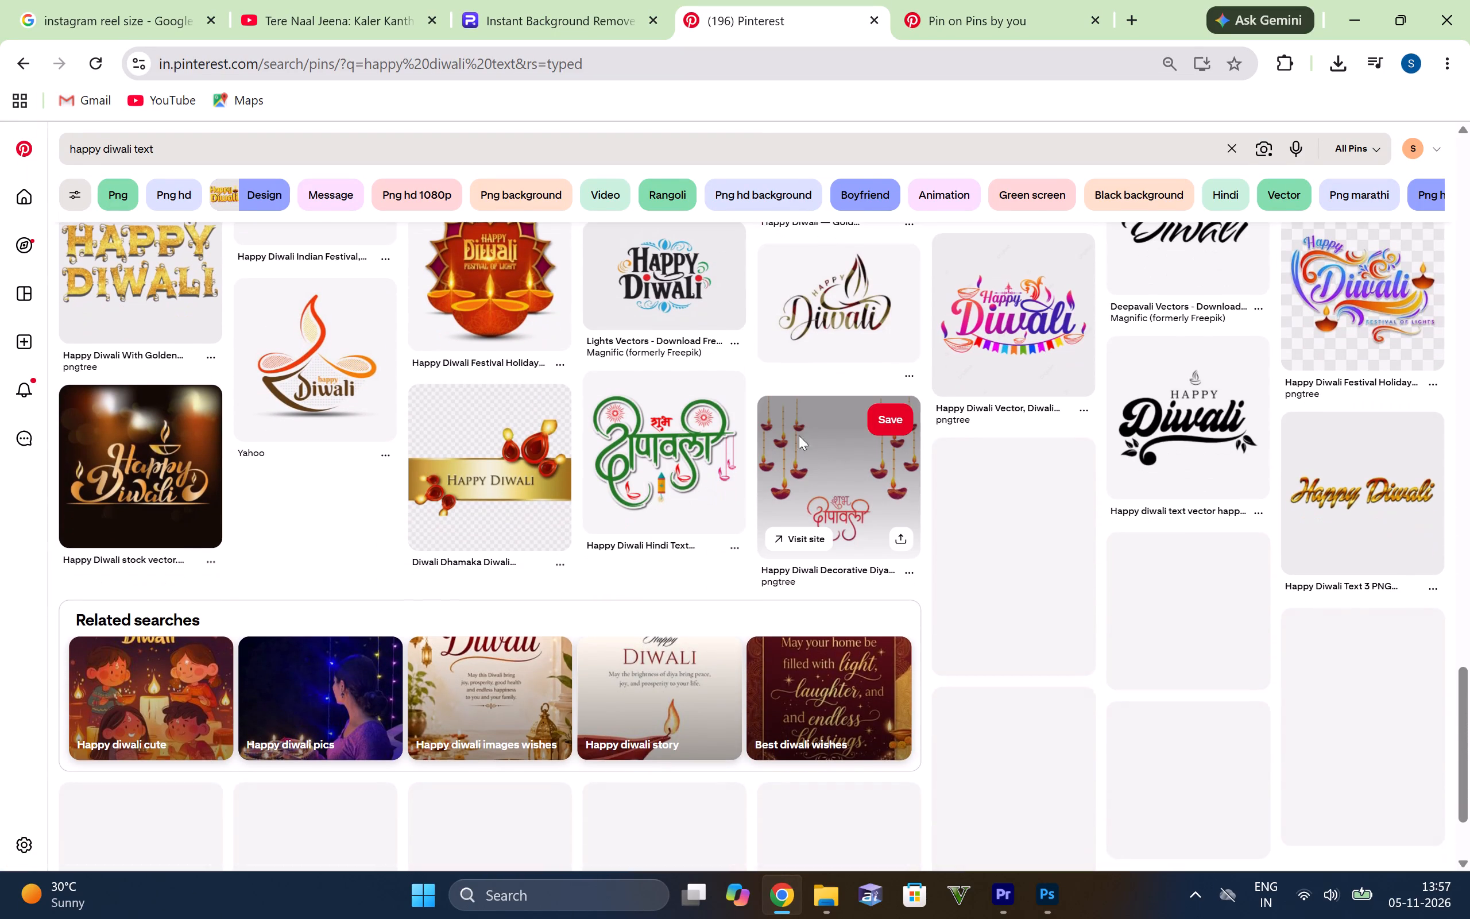
{"action": "scroll", "coordinate": [798, 478], "scroll_direction": "down", "scroll_amount": 2}
{"action": "scroll", "coordinate": [853, 470], "scroll_direction": "down", "scroll_amount": 4}
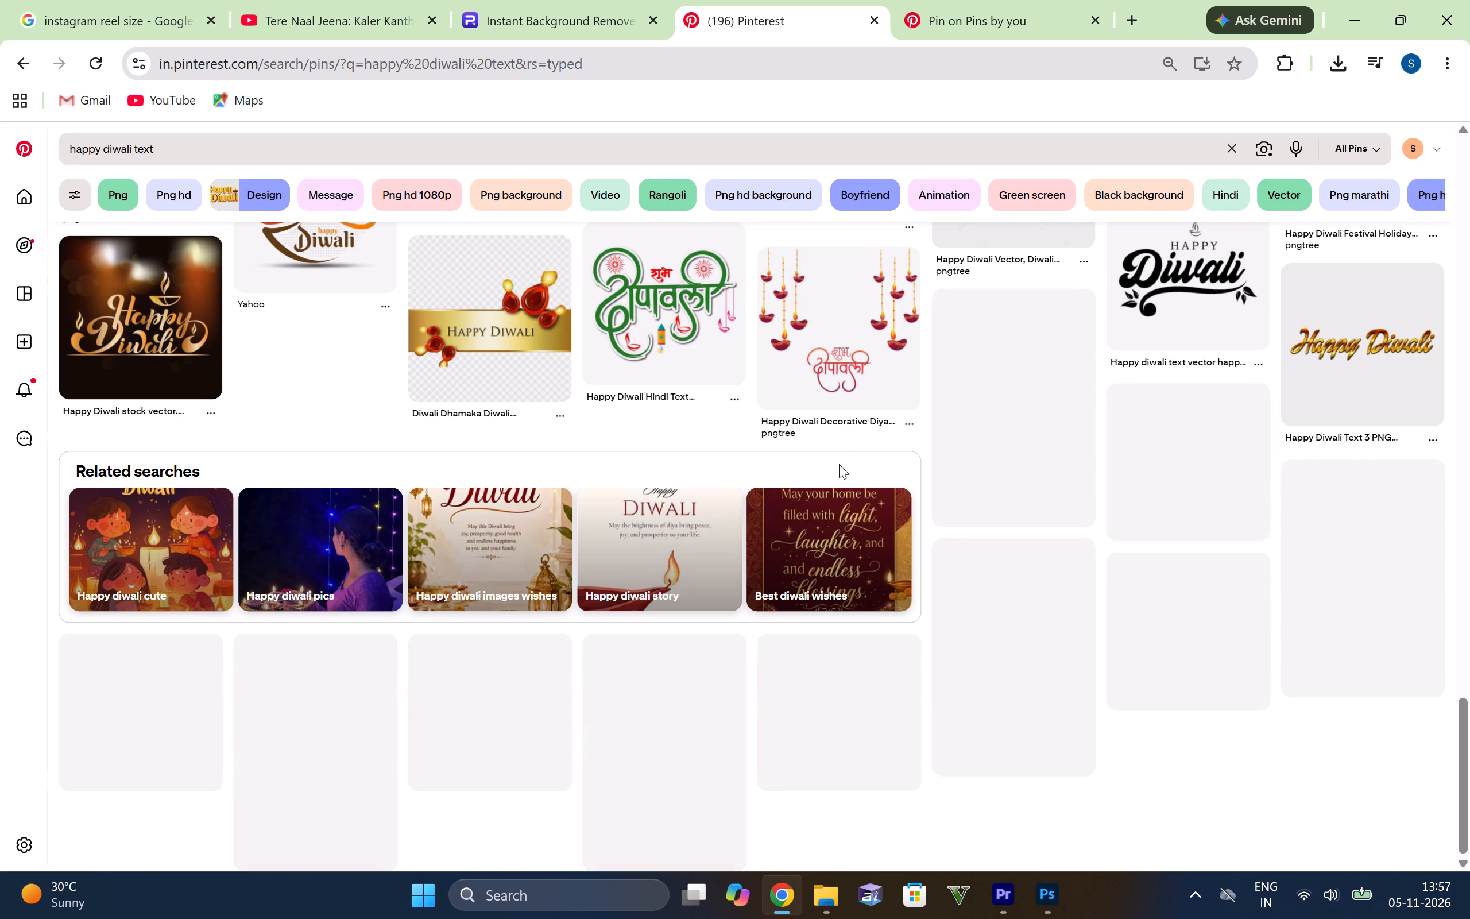
{"action": "scroll", "coordinate": [839, 437], "scroll_direction": "down", "scroll_amount": 2}
{"action": "scroll", "coordinate": [835, 414], "scroll_direction": "up", "scroll_amount": 4}
{"action": "scroll", "coordinate": [843, 526], "scroll_direction": "up", "scroll_amount": 8}
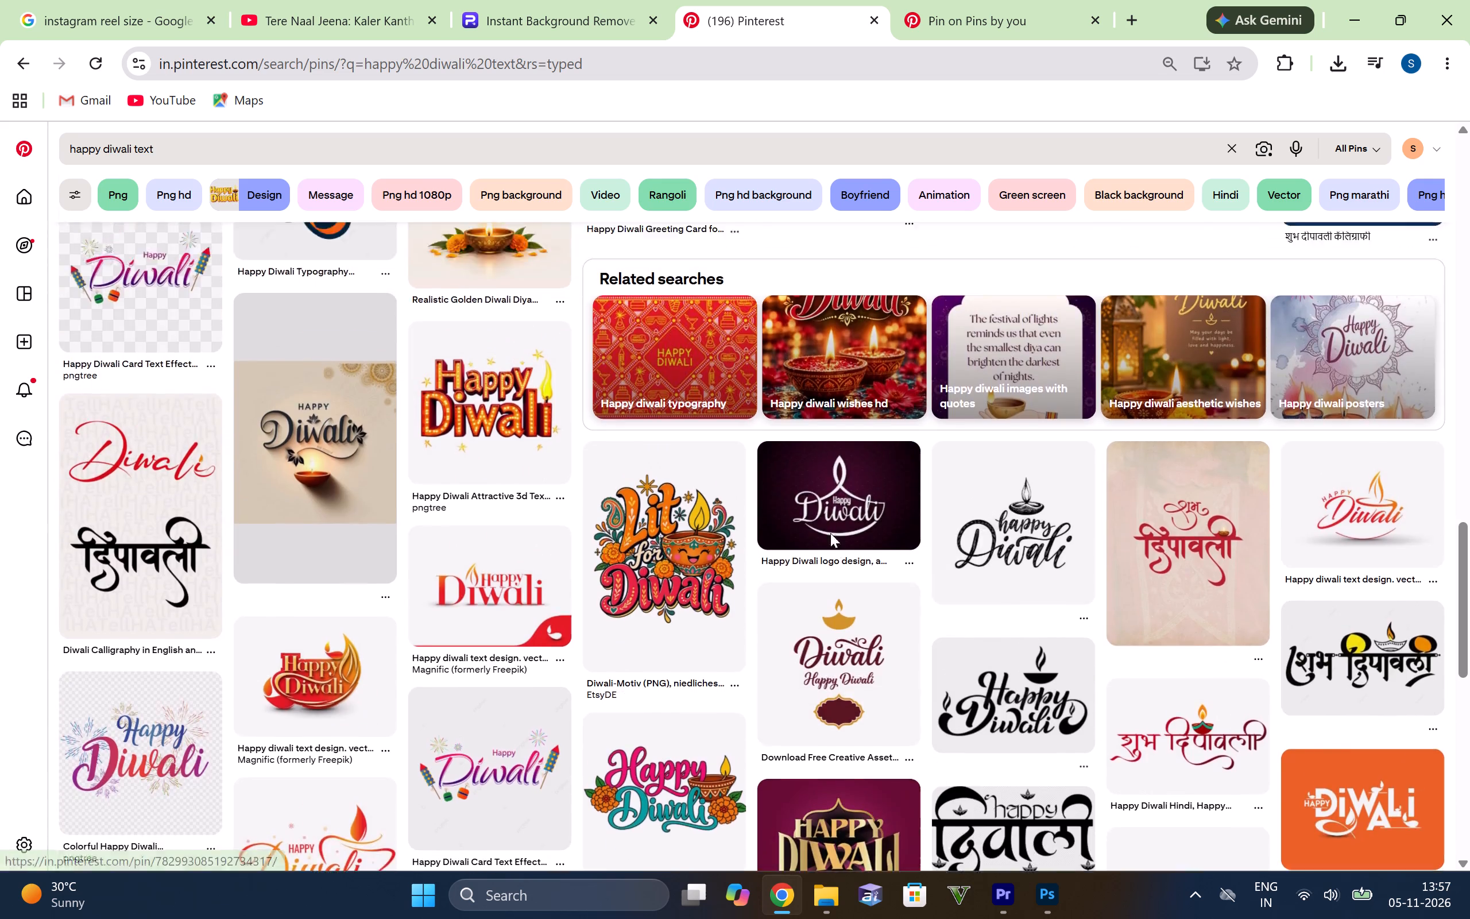
{"action": "scroll", "coordinate": [830, 533], "scroll_direction": "up", "scroll_amount": 1}
{"action": "scroll", "coordinate": [829, 412], "scroll_direction": "up", "scroll_amount": 5}
{"action": "scroll", "coordinate": [844, 468], "scroll_direction": "up", "scroll_amount": 9}
{"action": "scroll", "coordinate": [553, 448], "scroll_direction": "up", "scroll_amount": 4}
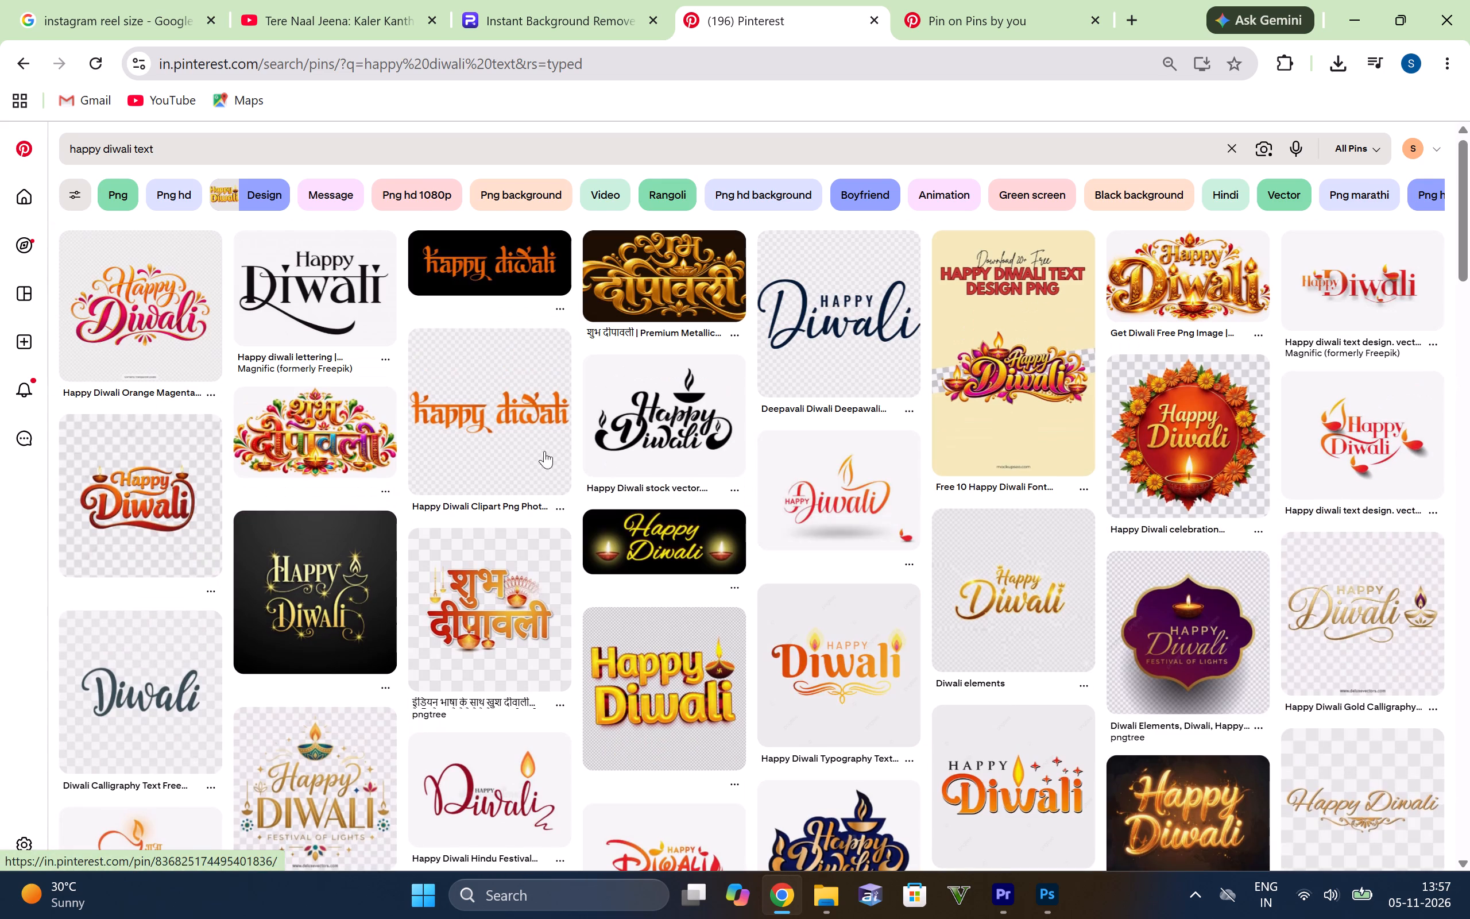
{"action": "scroll", "coordinate": [544, 451], "scroll_direction": "up", "scroll_amount": 2}
{"action": "scroll", "coordinate": [463, 437], "scroll_direction": "up", "scroll_amount": 3}
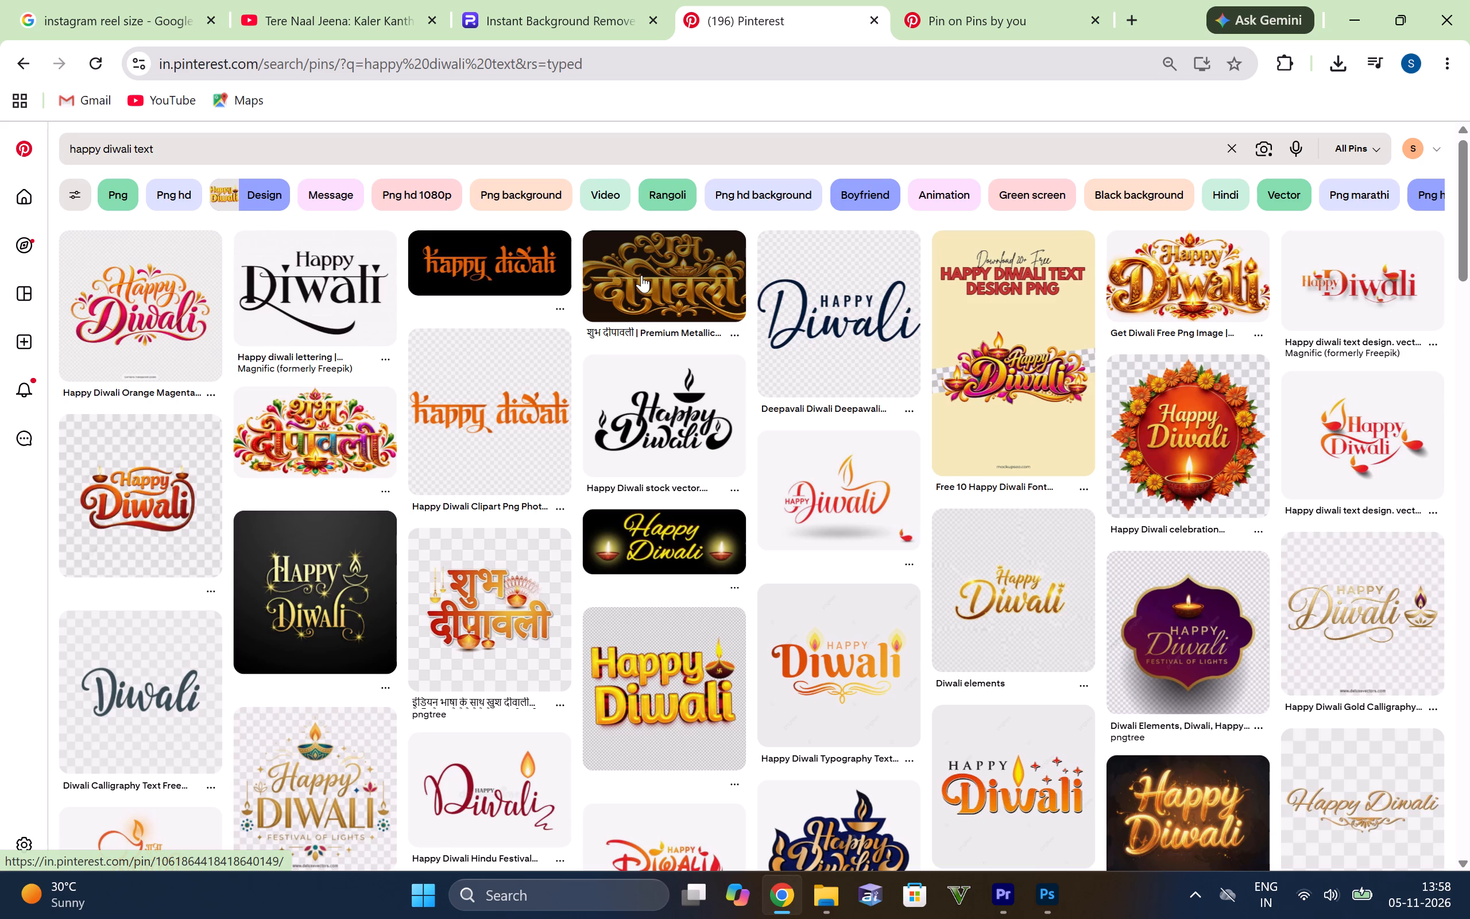
Compare Happy Diwali lettering designs much further down the same results, and come back to the first row of pins.
{"action": "scroll", "coordinate": [660, 352], "scroll_direction": "down", "scroll_amount": 1}
{"action": "scroll", "coordinate": [713, 327], "scroll_direction": "up", "scroll_amount": 2}
{"action": "scroll", "coordinate": [763, 388], "scroll_direction": "up", "scroll_amount": 2}
{"action": "scroll", "coordinate": [558, 445], "scroll_direction": "down", "scroll_amount": 1}
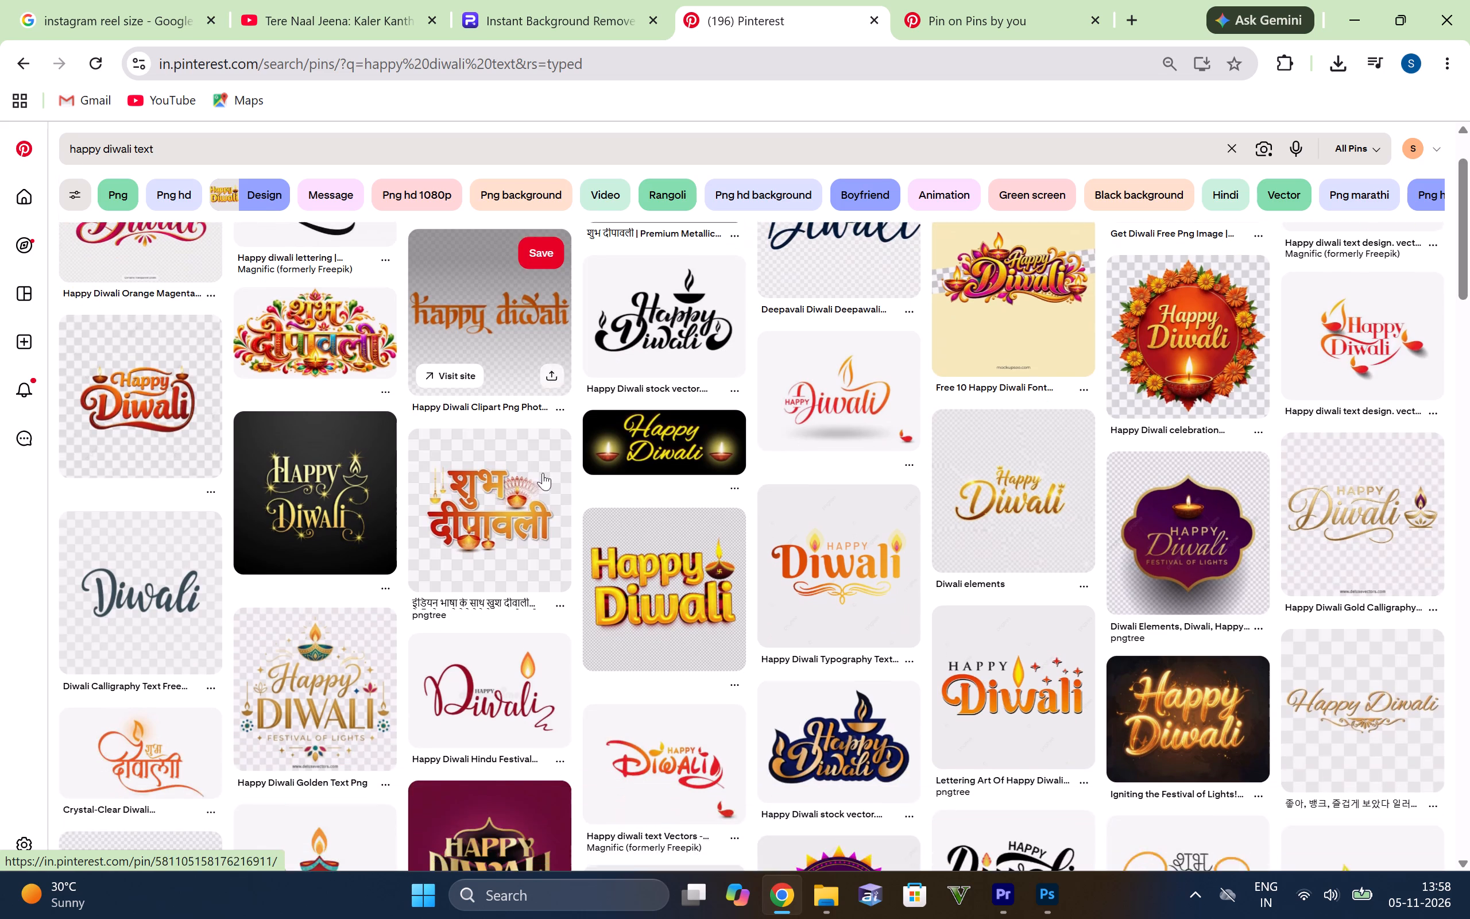
{"action": "scroll", "coordinate": [524, 479], "scroll_direction": "down", "scroll_amount": 2}
{"action": "scroll", "coordinate": [486, 505], "scroll_direction": "down", "scroll_amount": 6}
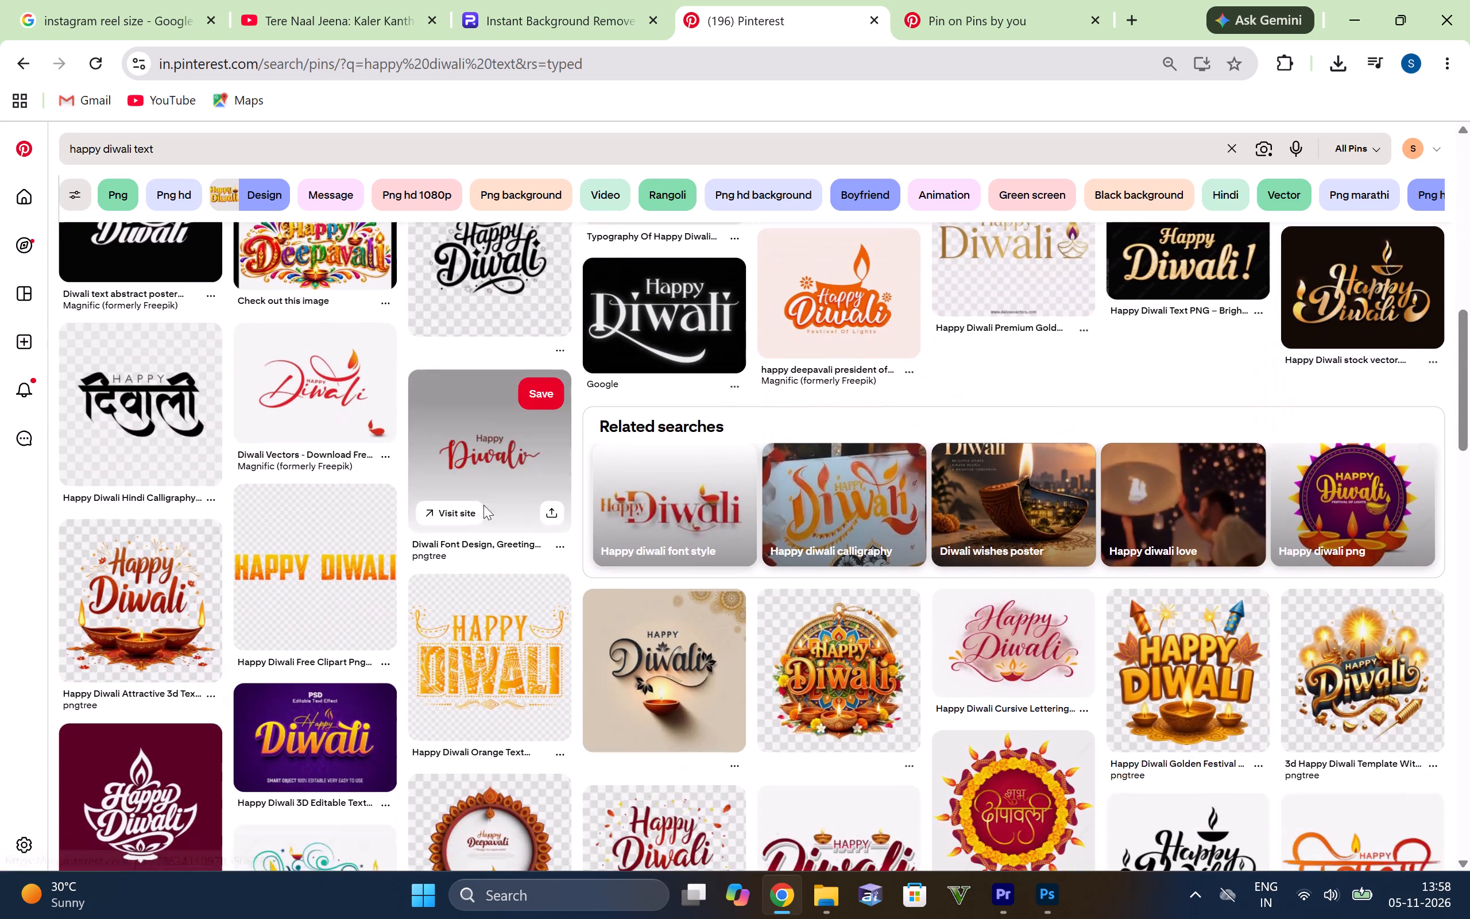
{"action": "scroll", "coordinate": [481, 503], "scroll_direction": "down", "scroll_amount": 2}
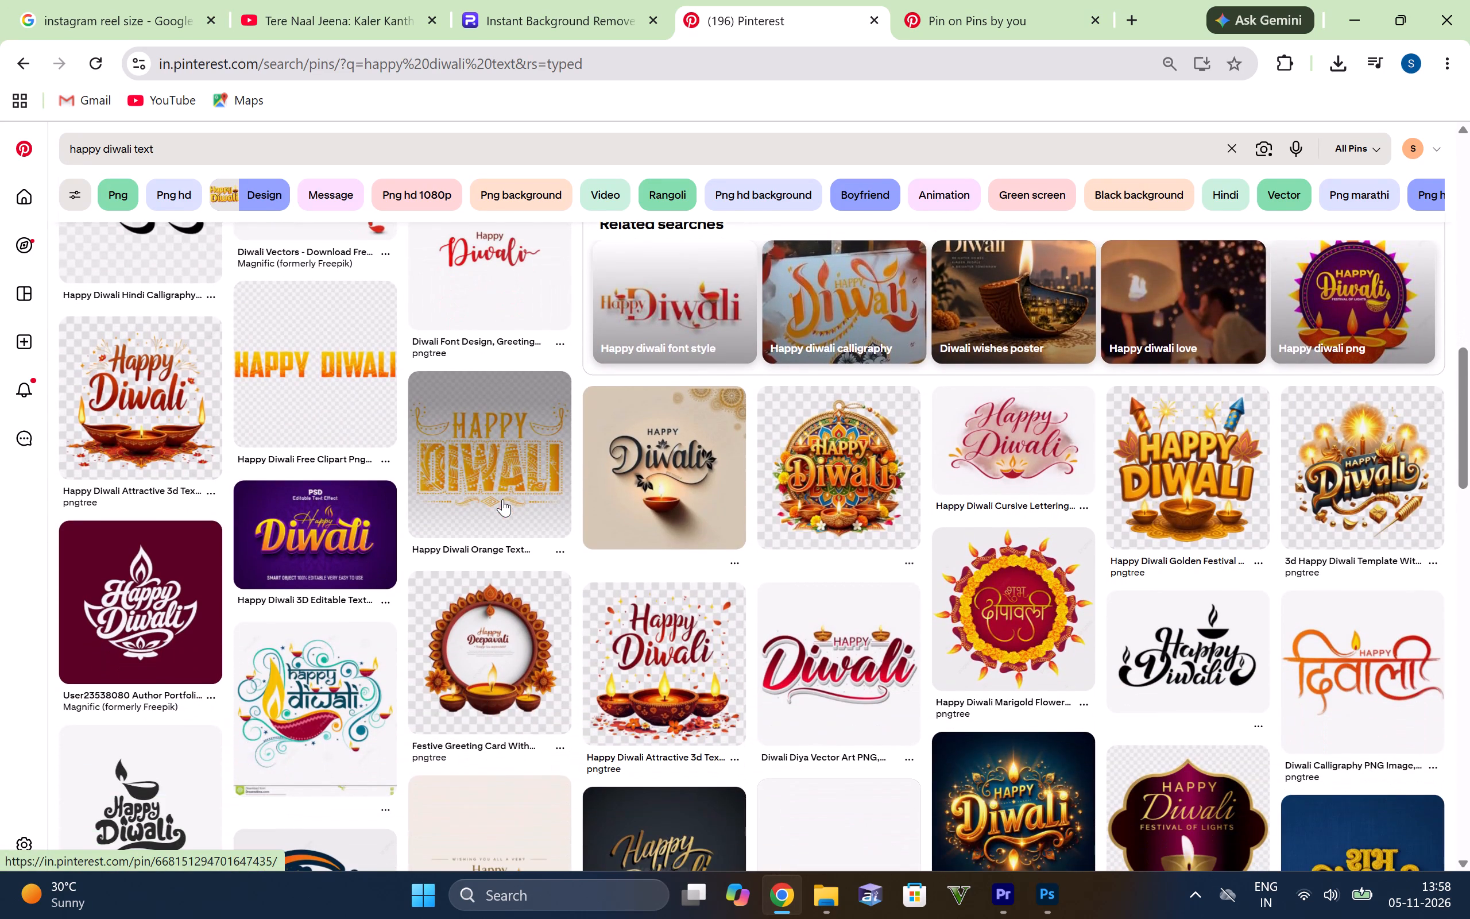
{"action": "scroll", "coordinate": [574, 465], "scroll_direction": "down", "scroll_amount": 3}
{"action": "scroll", "coordinate": [817, 377], "scroll_direction": "down", "scroll_amount": 4}
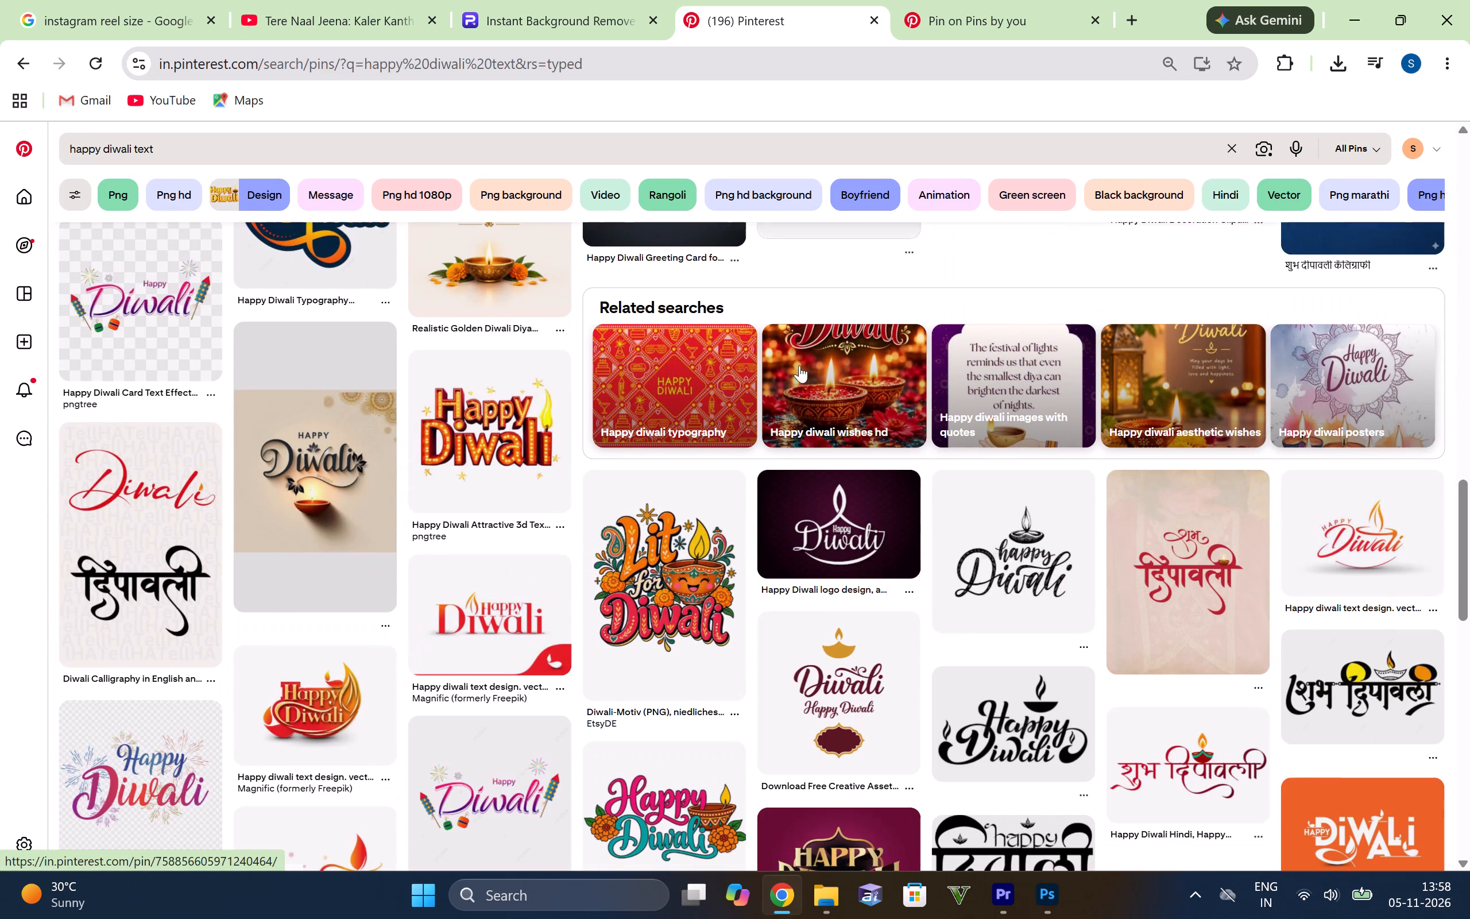
{"action": "scroll", "coordinate": [772, 382], "scroll_direction": "down", "scroll_amount": 2}
{"action": "scroll", "coordinate": [775, 311], "scroll_direction": "down", "scroll_amount": 4}
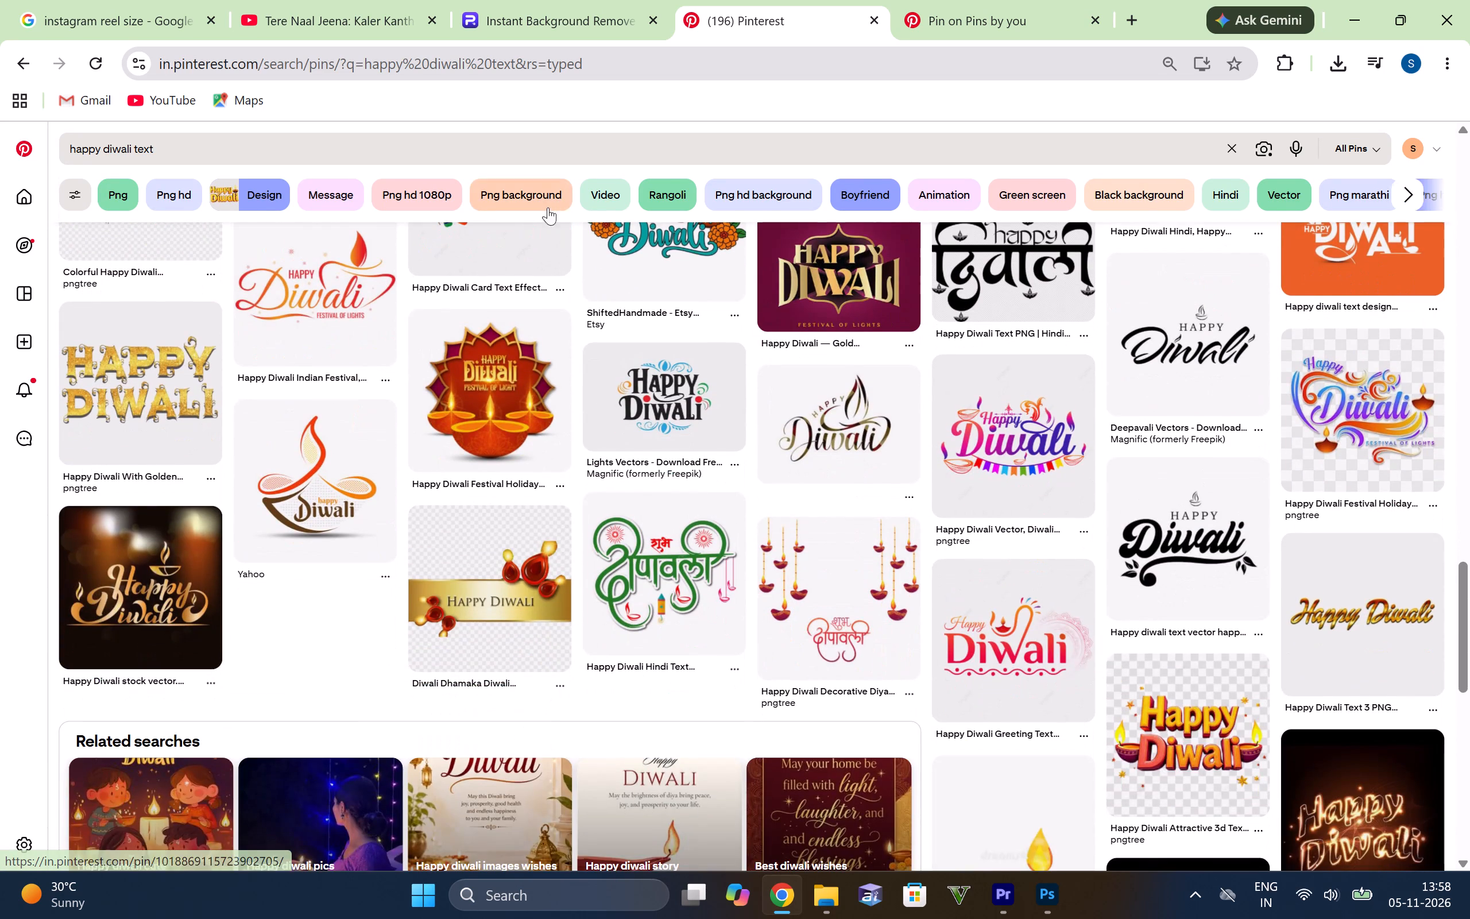
{"action": "scroll", "coordinate": [570, 223], "scroll_direction": "down", "scroll_amount": 4}
{"action": "scroll", "coordinate": [800, 383], "scroll_direction": "down", "scroll_amount": 3}
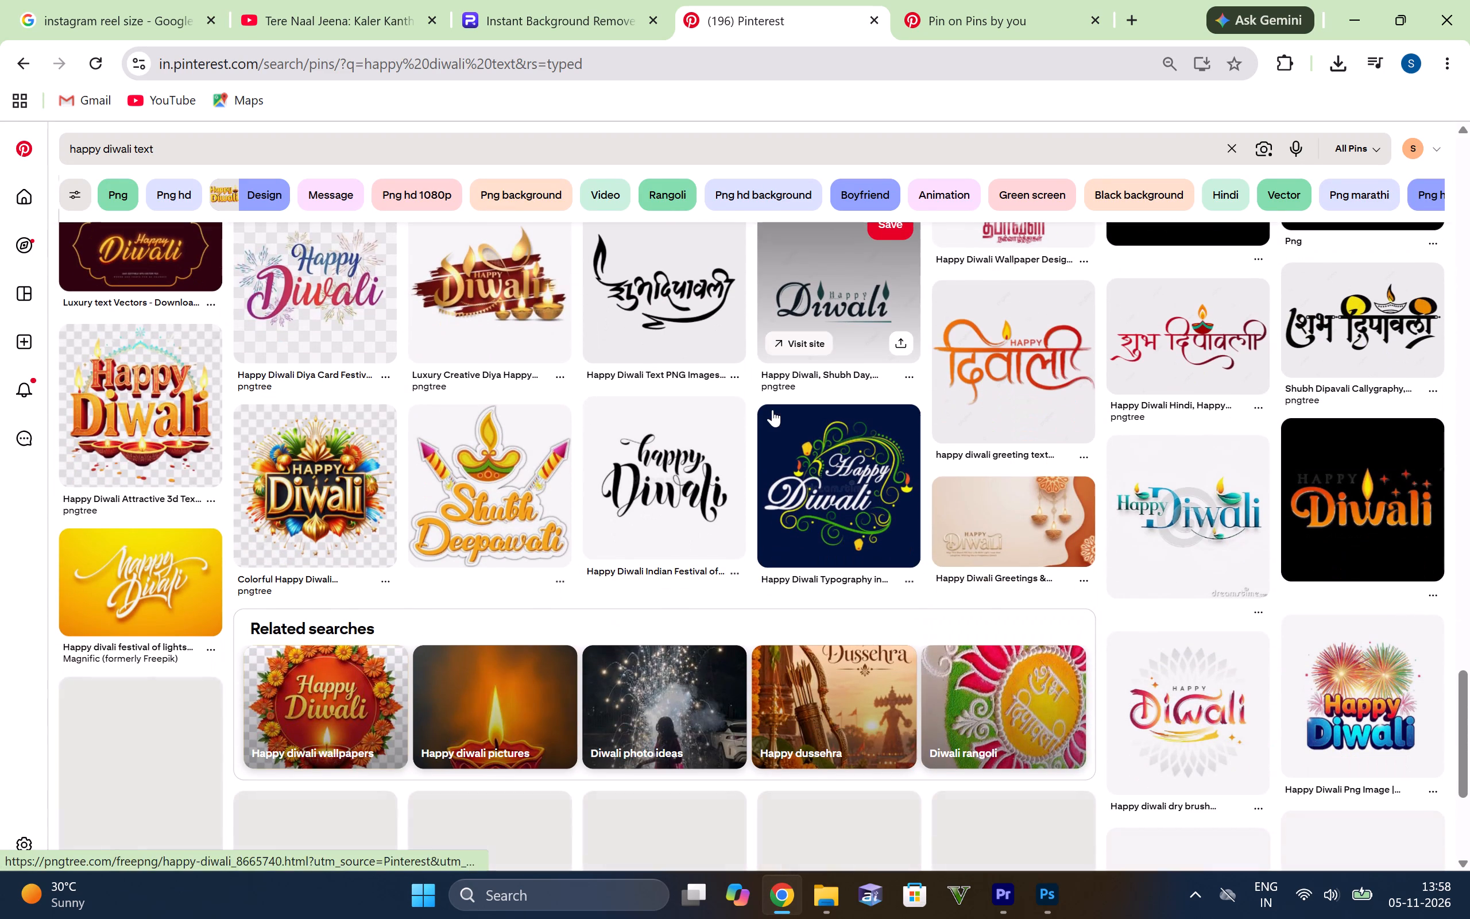
{"action": "scroll", "coordinate": [777, 410], "scroll_direction": "down", "scroll_amount": 4}
{"action": "scroll", "coordinate": [912, 577], "scroll_direction": "down", "scroll_amount": 2}
{"action": "scroll", "coordinate": [864, 553], "scroll_direction": "down", "scroll_amount": 1}
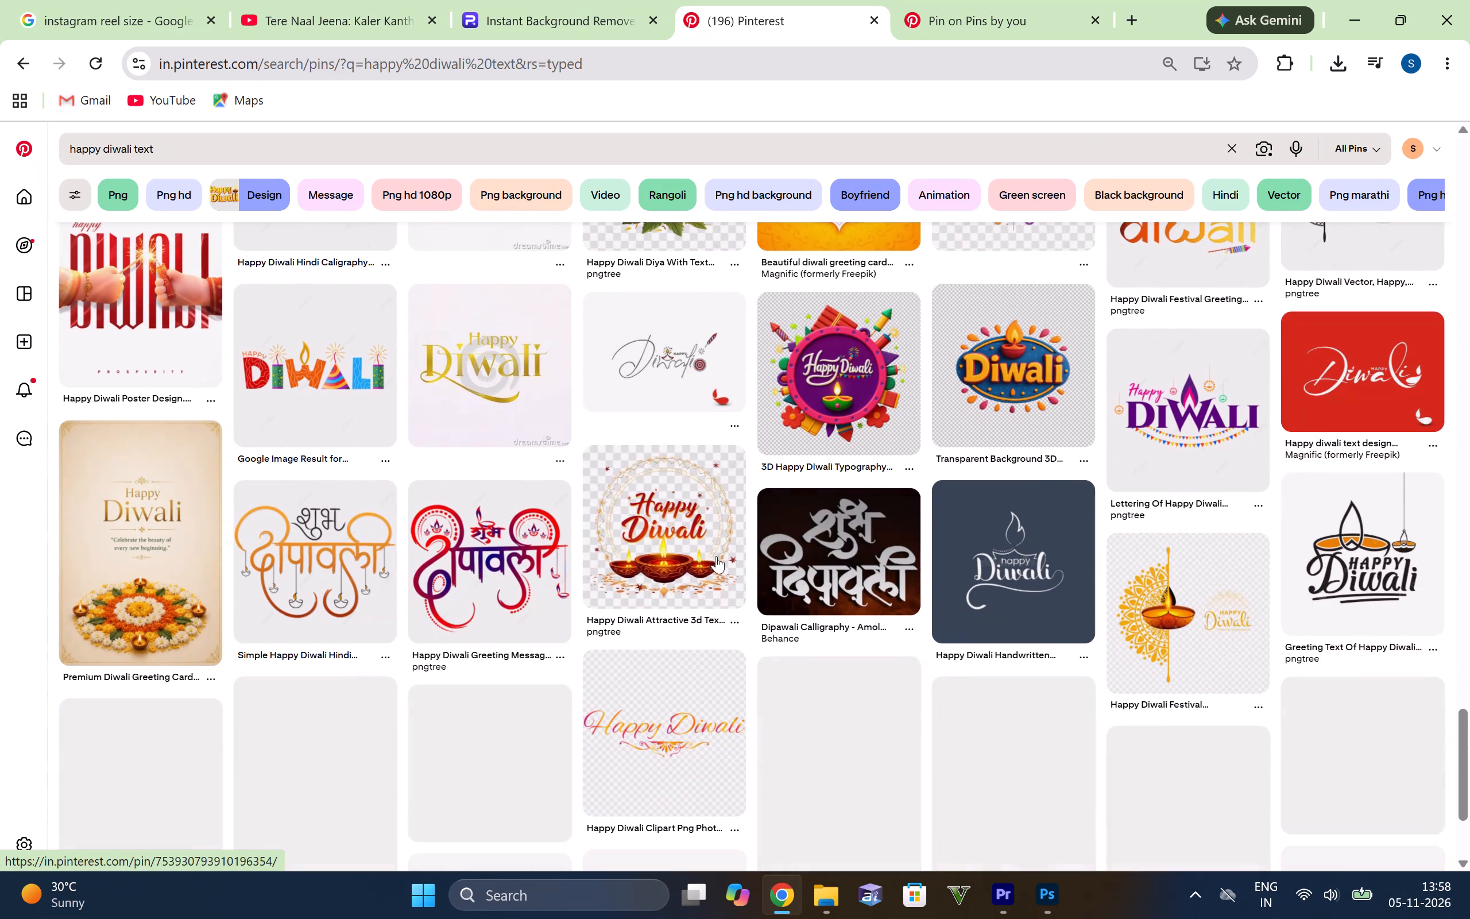
{"action": "scroll", "coordinate": [625, 520], "scroll_direction": "down", "scroll_amount": 1}
{"action": "scroll", "coordinate": [648, 572], "scroll_direction": "down", "scroll_amount": 1}
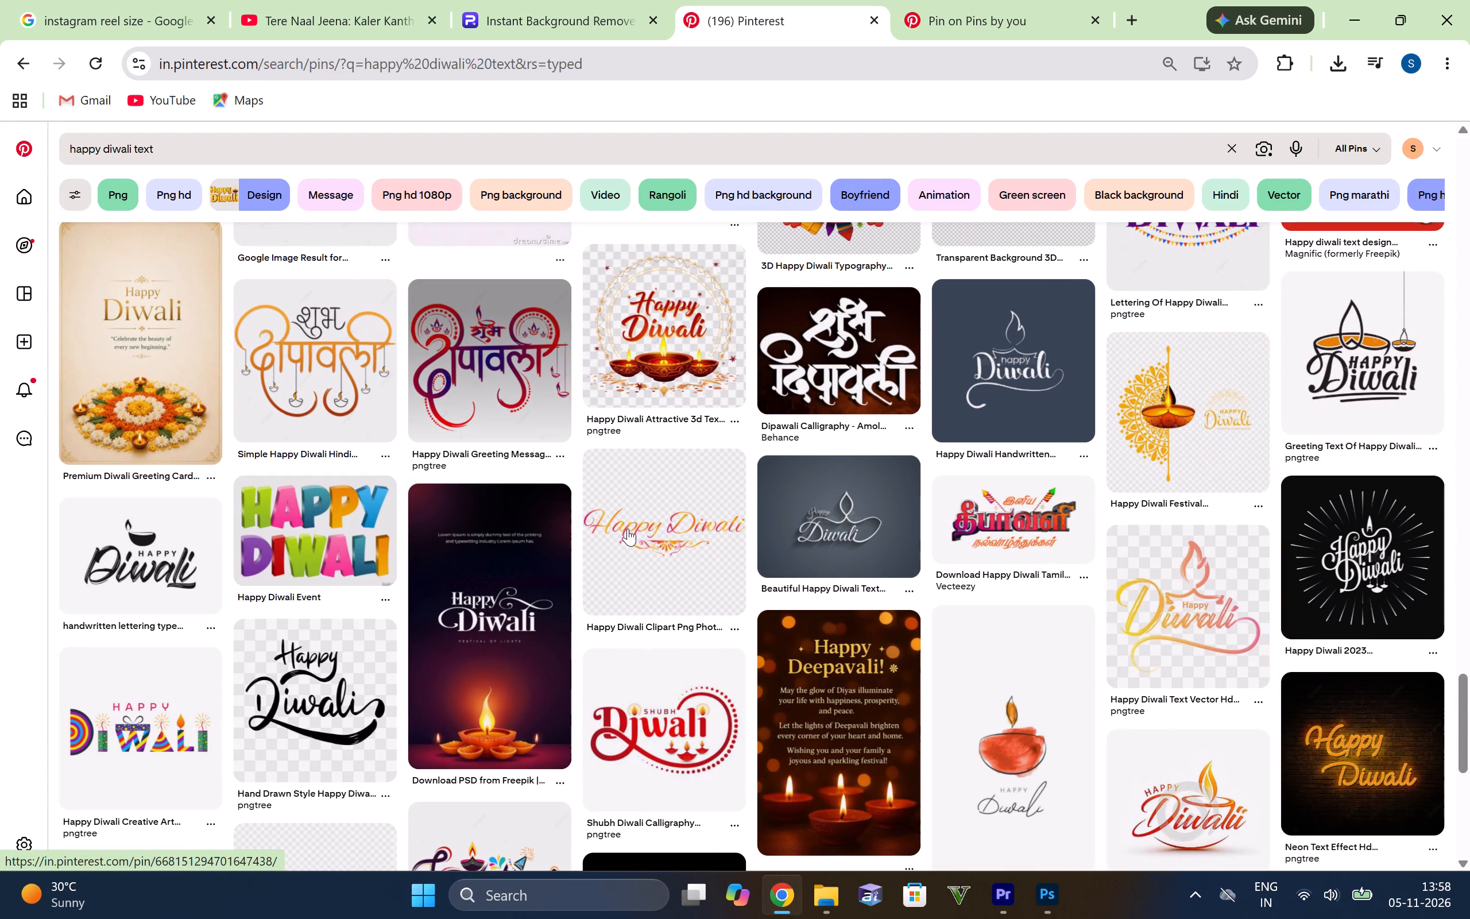
{"action": "scroll", "coordinate": [906, 522], "scroll_direction": "down", "scroll_amount": 2}
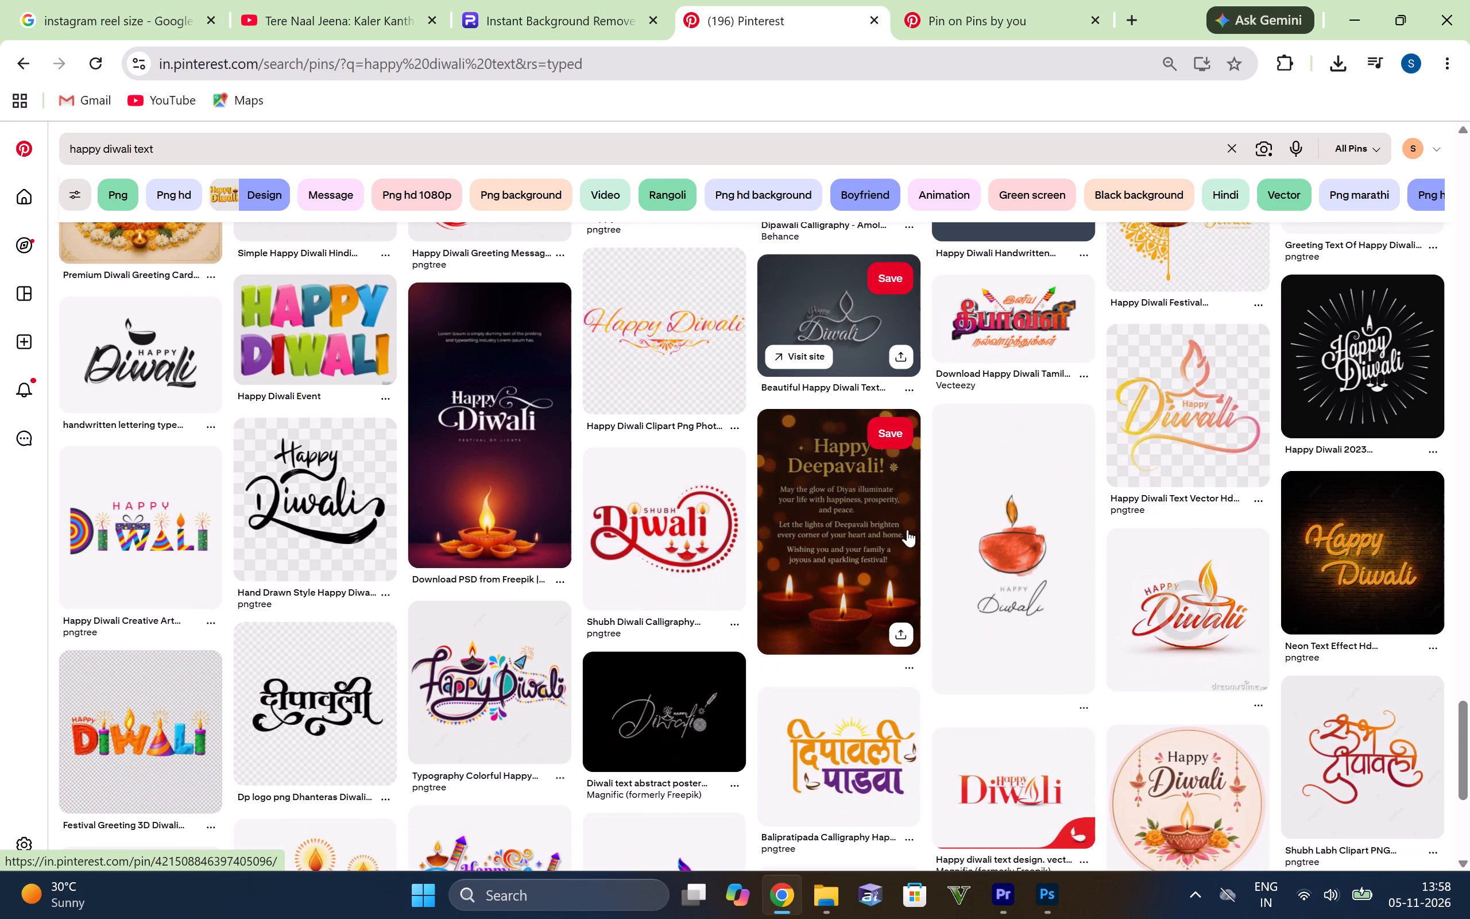
{"action": "scroll", "coordinate": [891, 538], "scroll_direction": "down", "scroll_amount": 1}
{"action": "scroll", "coordinate": [661, 553], "scroll_direction": "down", "scroll_amount": 4}
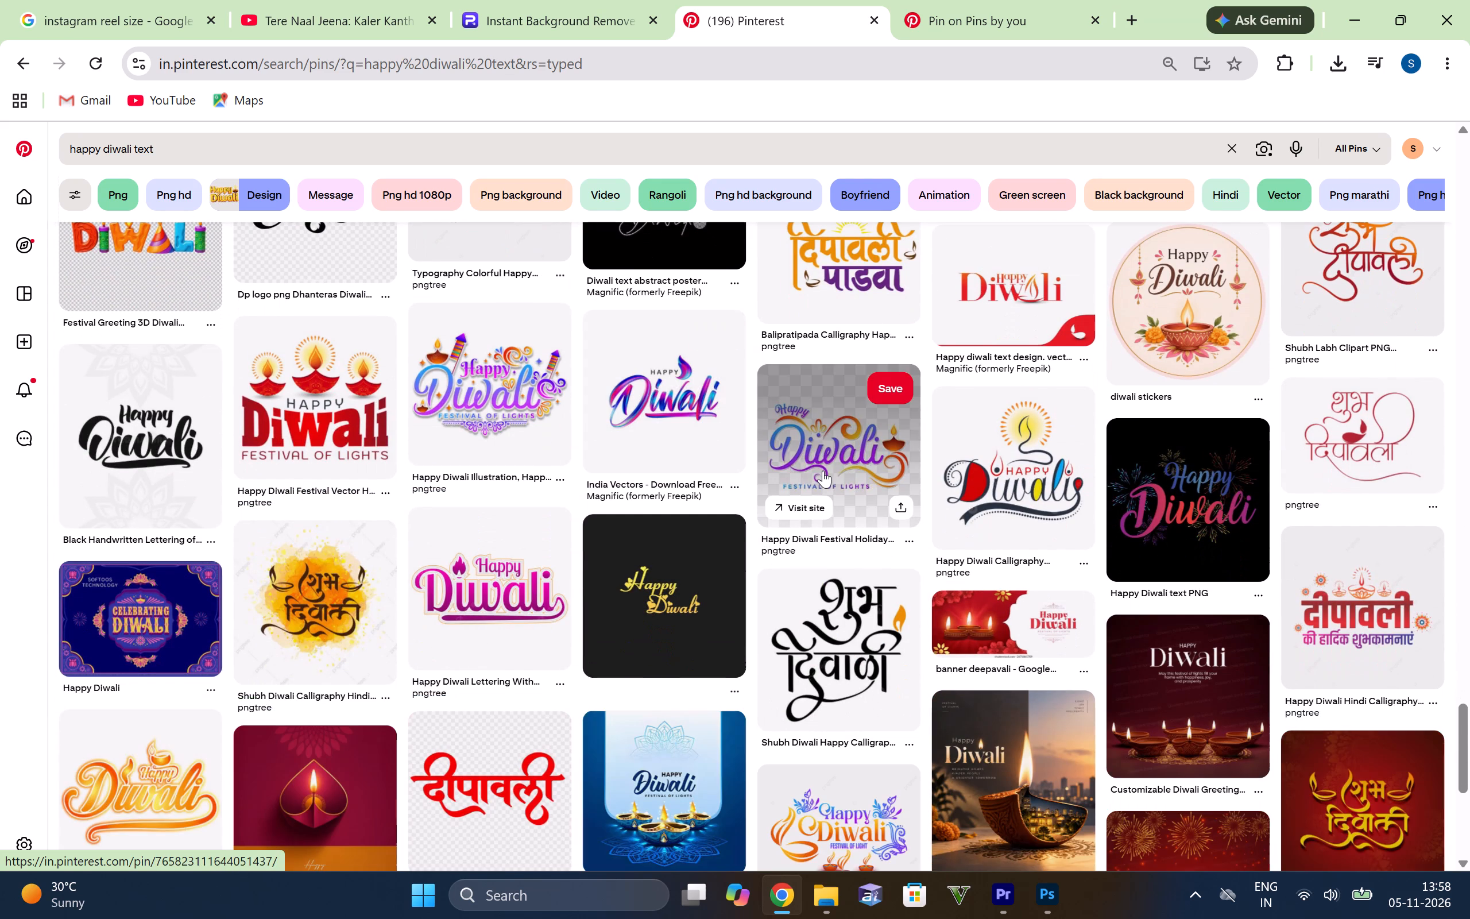
{"action": "scroll", "coordinate": [826, 469], "scroll_direction": "down", "scroll_amount": 2}
{"action": "scroll", "coordinate": [711, 457], "scroll_direction": "down", "scroll_amount": 2}
{"action": "scroll", "coordinate": [726, 362], "scroll_direction": "down", "scroll_amount": 3}
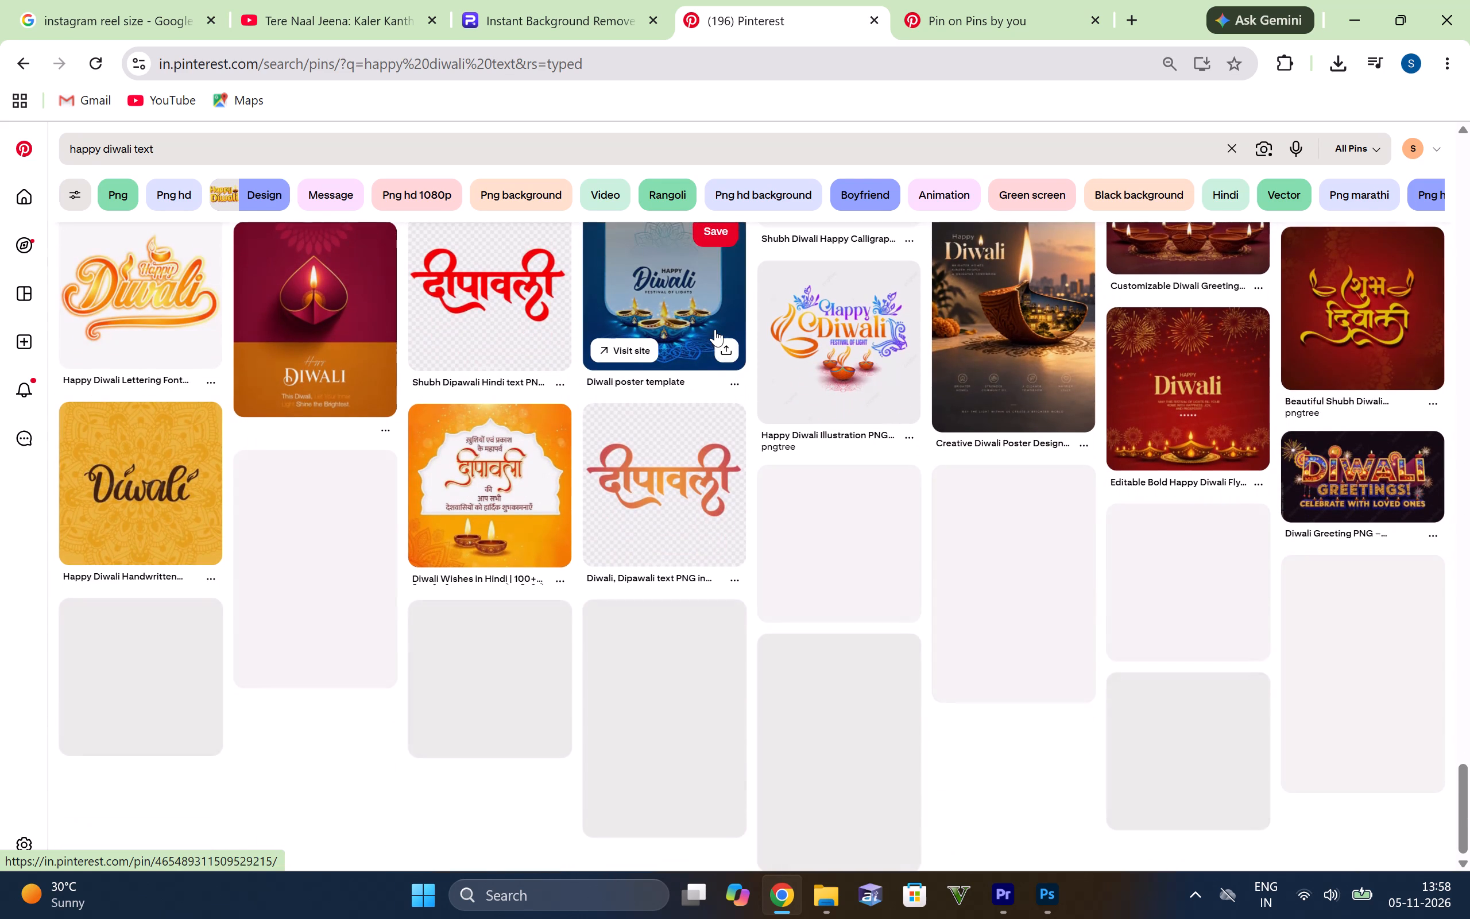
{"action": "scroll", "coordinate": [715, 329], "scroll_direction": "down", "scroll_amount": 3}
{"action": "scroll", "coordinate": [805, 374], "scroll_direction": "up", "scroll_amount": 2}
{"action": "scroll", "coordinate": [764, 392], "scroll_direction": "down", "scroll_amount": 3}
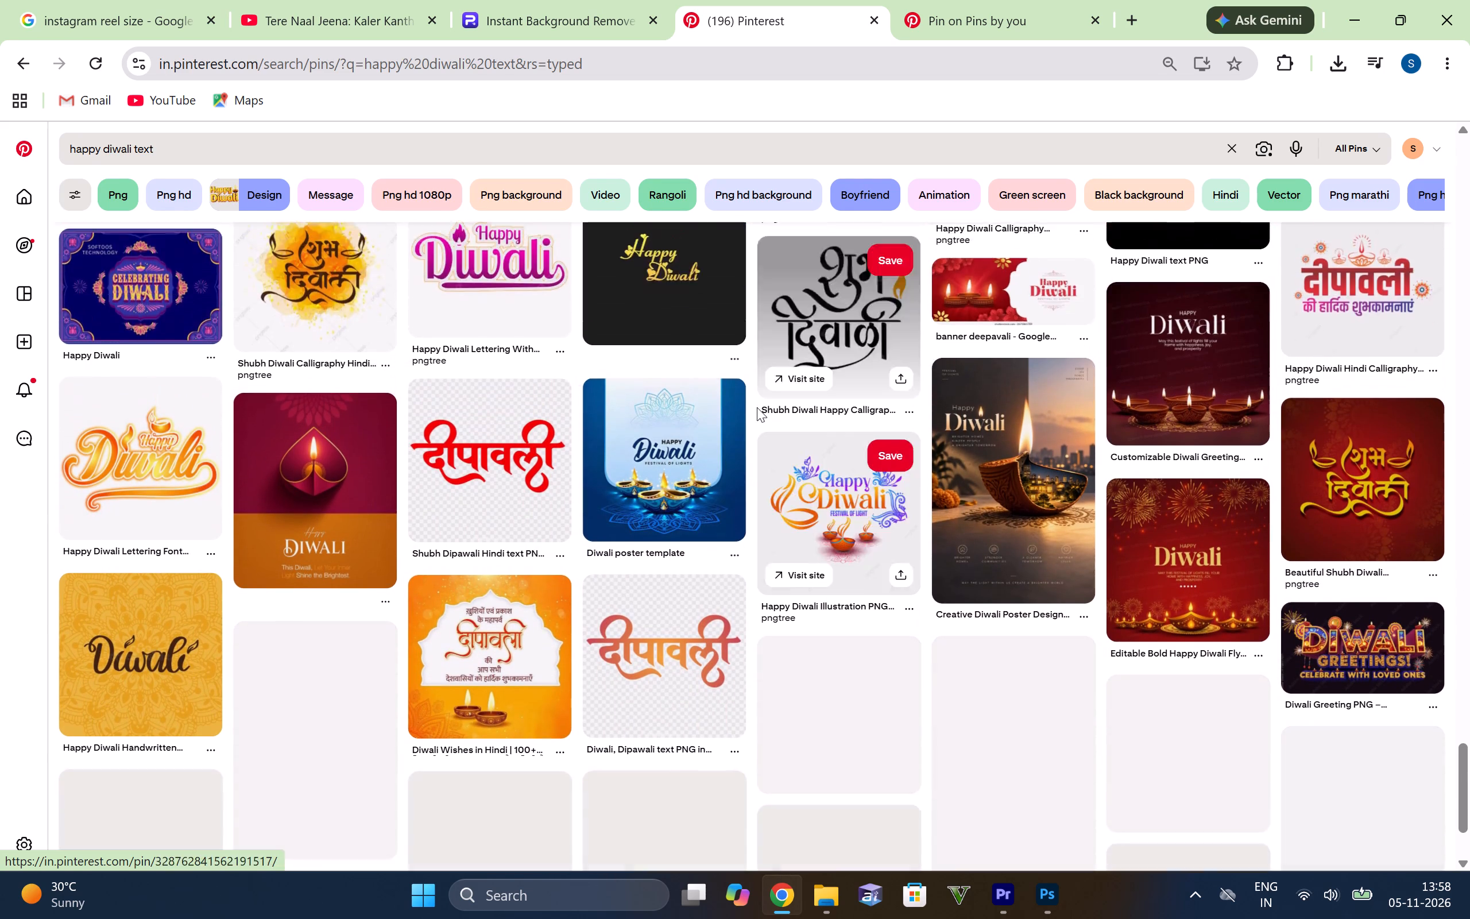
{"action": "scroll", "coordinate": [754, 422], "scroll_direction": "down", "scroll_amount": 3}
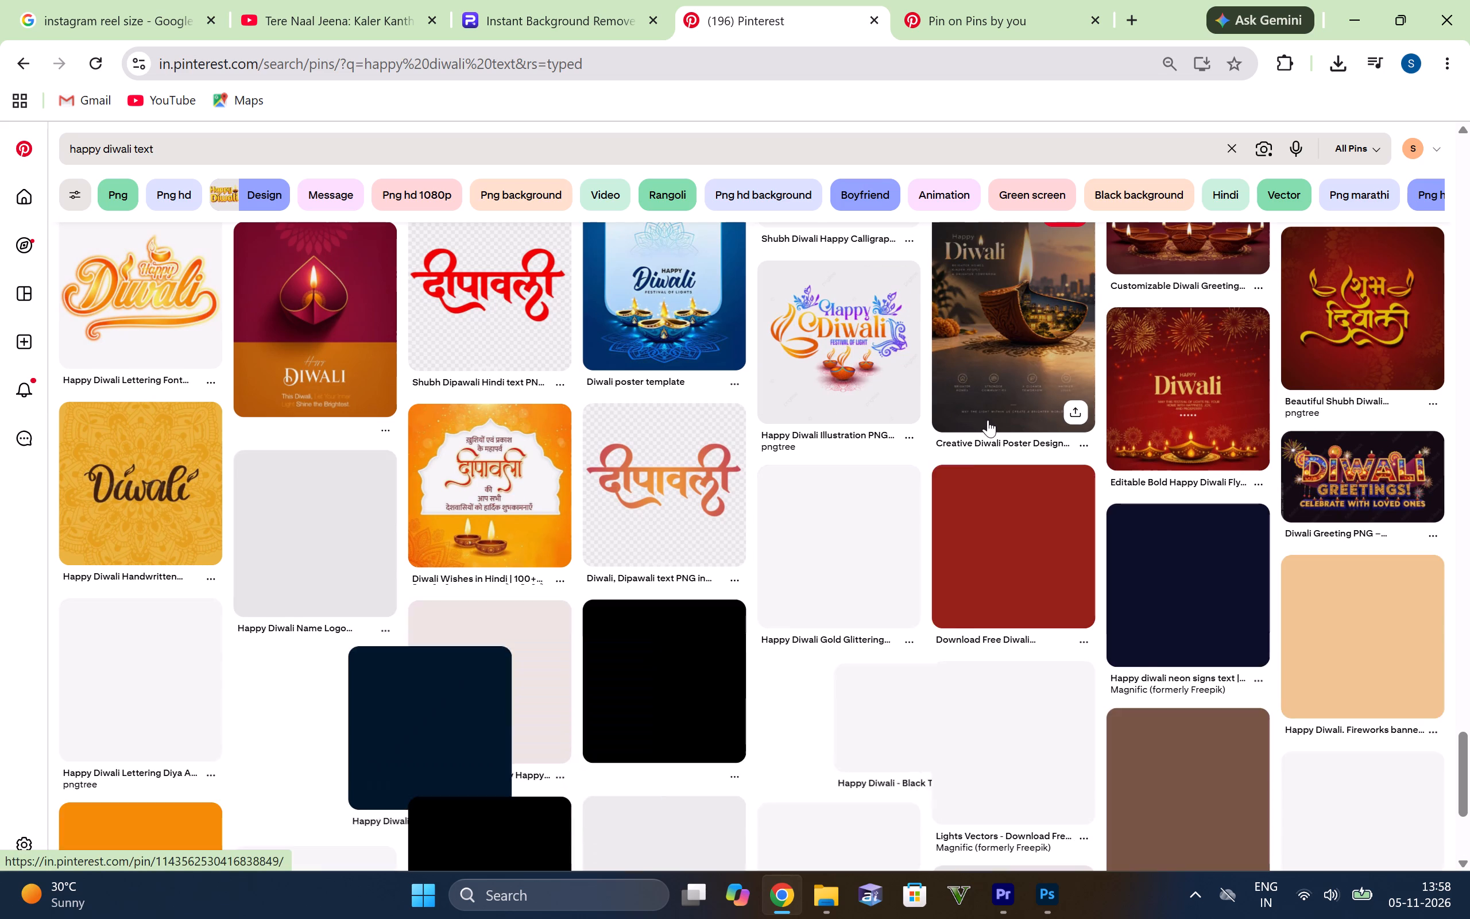
{"action": "scroll", "coordinate": [984, 433], "scroll_direction": "down", "scroll_amount": 2}
{"action": "scroll", "coordinate": [598, 453], "scroll_direction": "down", "scroll_amount": 1}
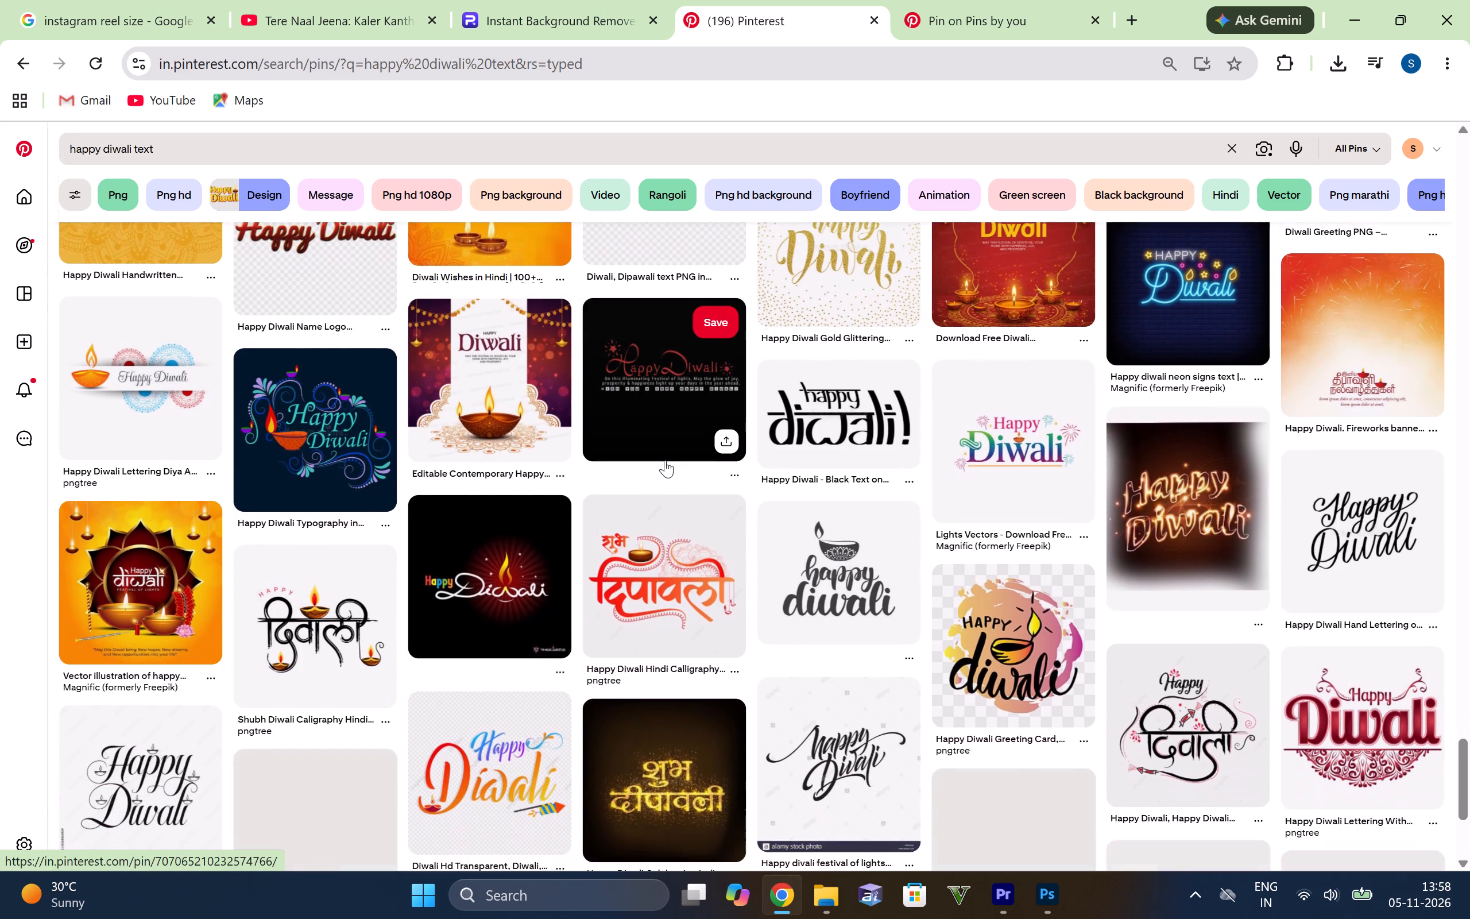
{"action": "scroll", "coordinate": [665, 460], "scroll_direction": "down", "scroll_amount": 5}
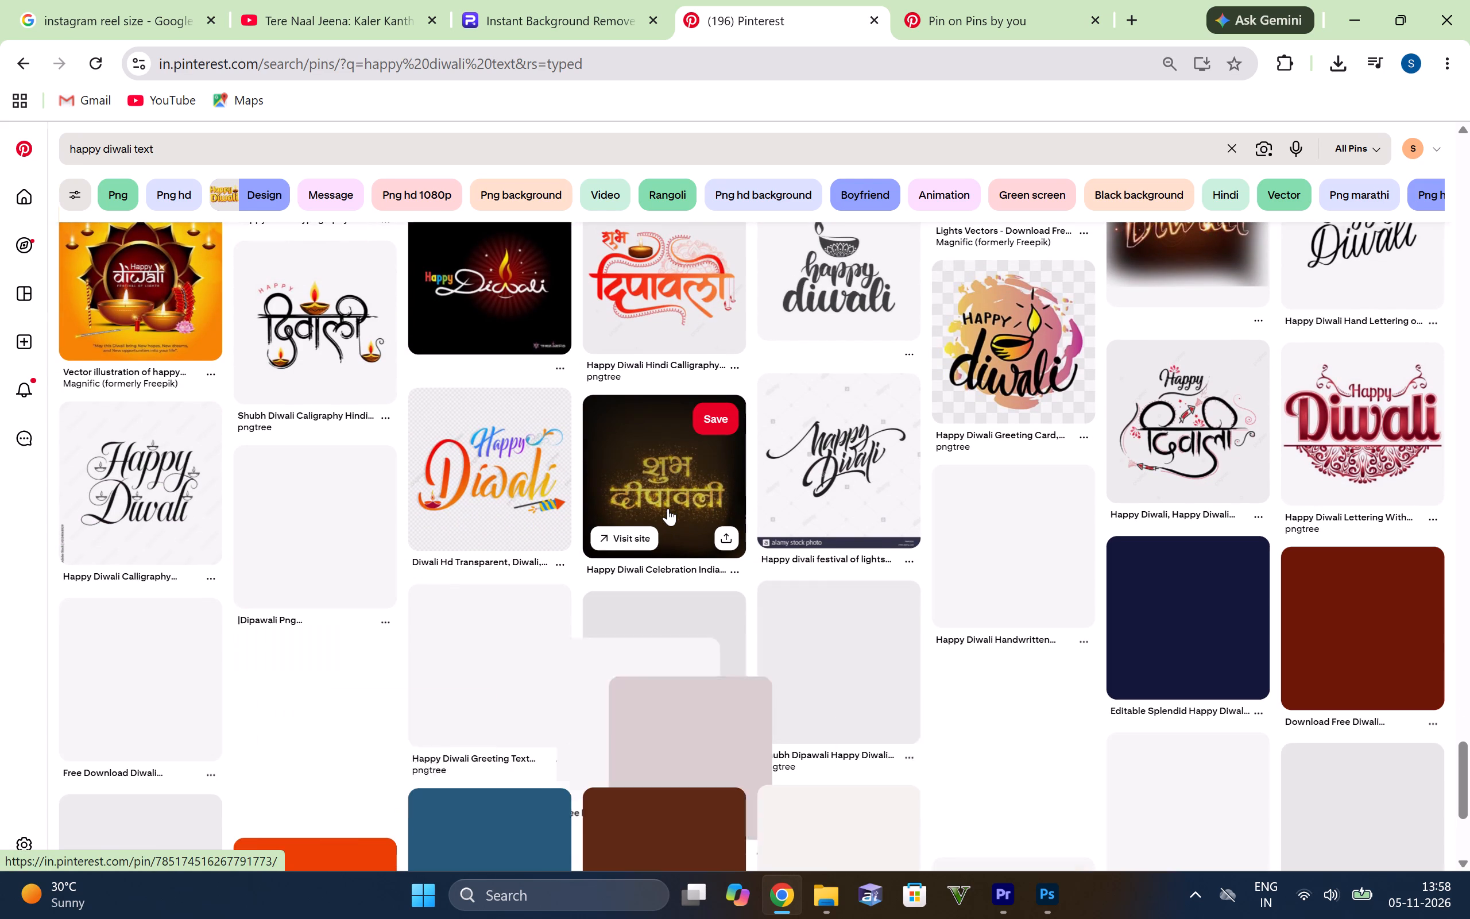
{"action": "scroll", "coordinate": [668, 508], "scroll_direction": "down", "scroll_amount": 2}
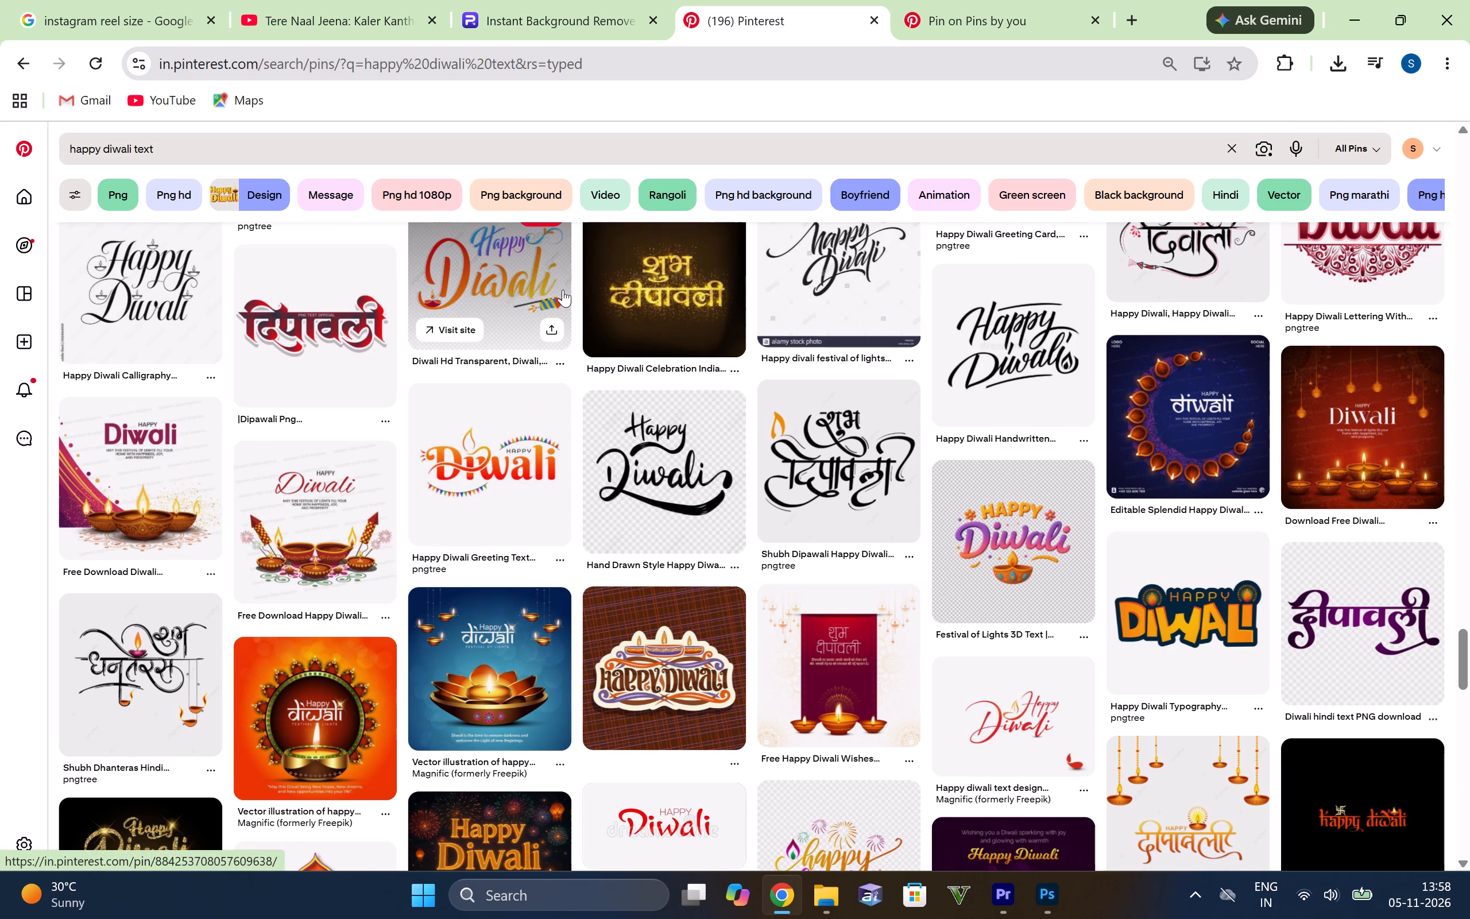
{"action": "scroll", "coordinate": [918, 387], "scroll_direction": "down", "scroll_amount": 4}
{"action": "scroll", "coordinate": [489, 515], "scroll_direction": "down", "scroll_amount": 1}
{"action": "scroll", "coordinate": [783, 502], "scroll_direction": "down", "scroll_amount": 2}
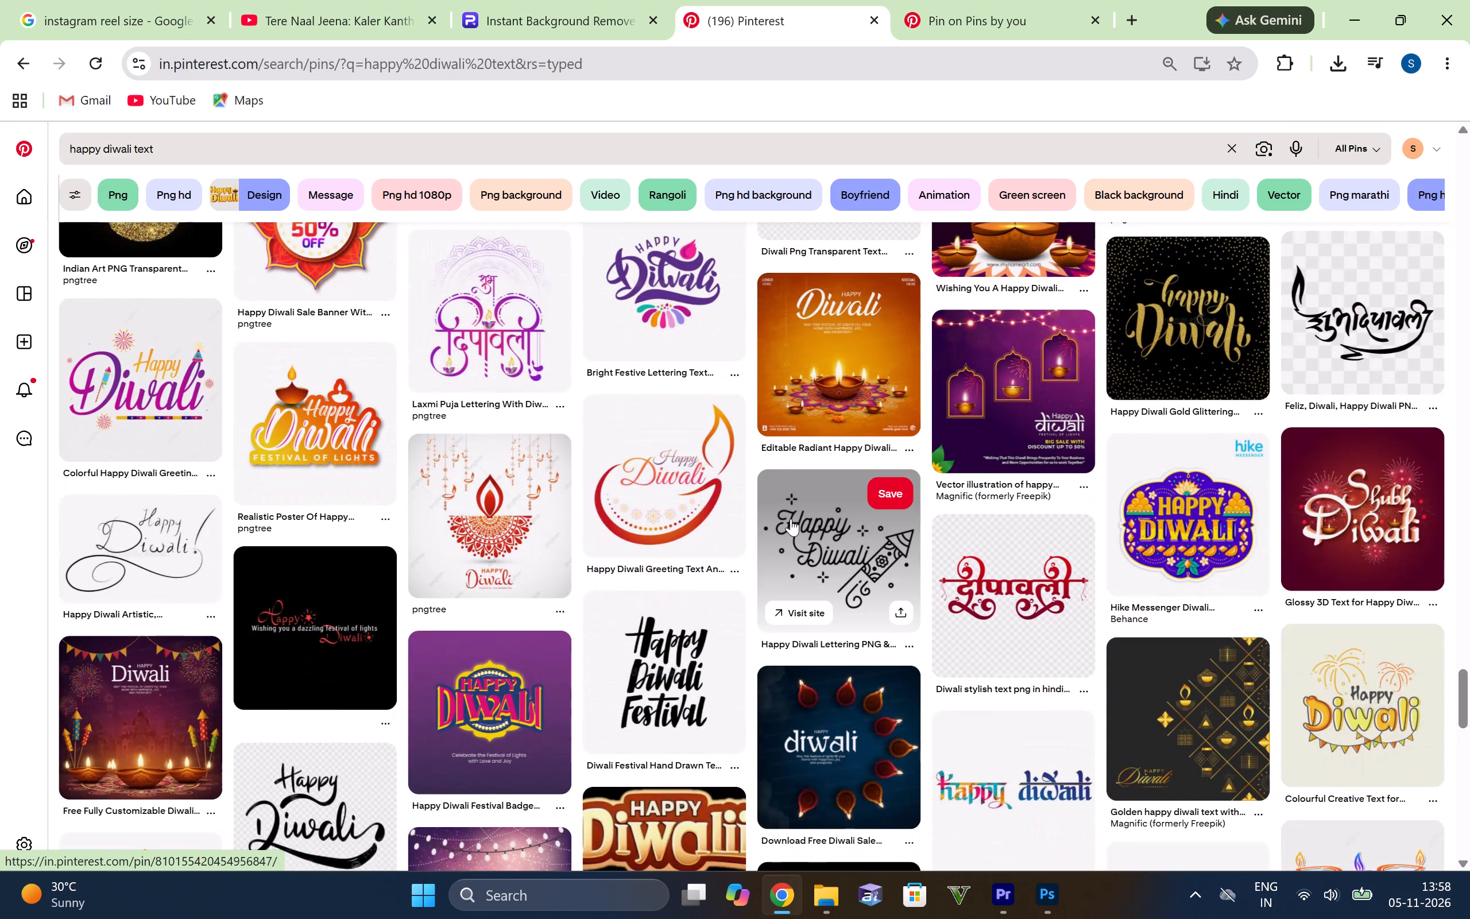
{"action": "scroll", "coordinate": [791, 527], "scroll_direction": "down", "scroll_amount": 2}
{"action": "scroll", "coordinate": [788, 532], "scroll_direction": "up", "scroll_amount": 7}
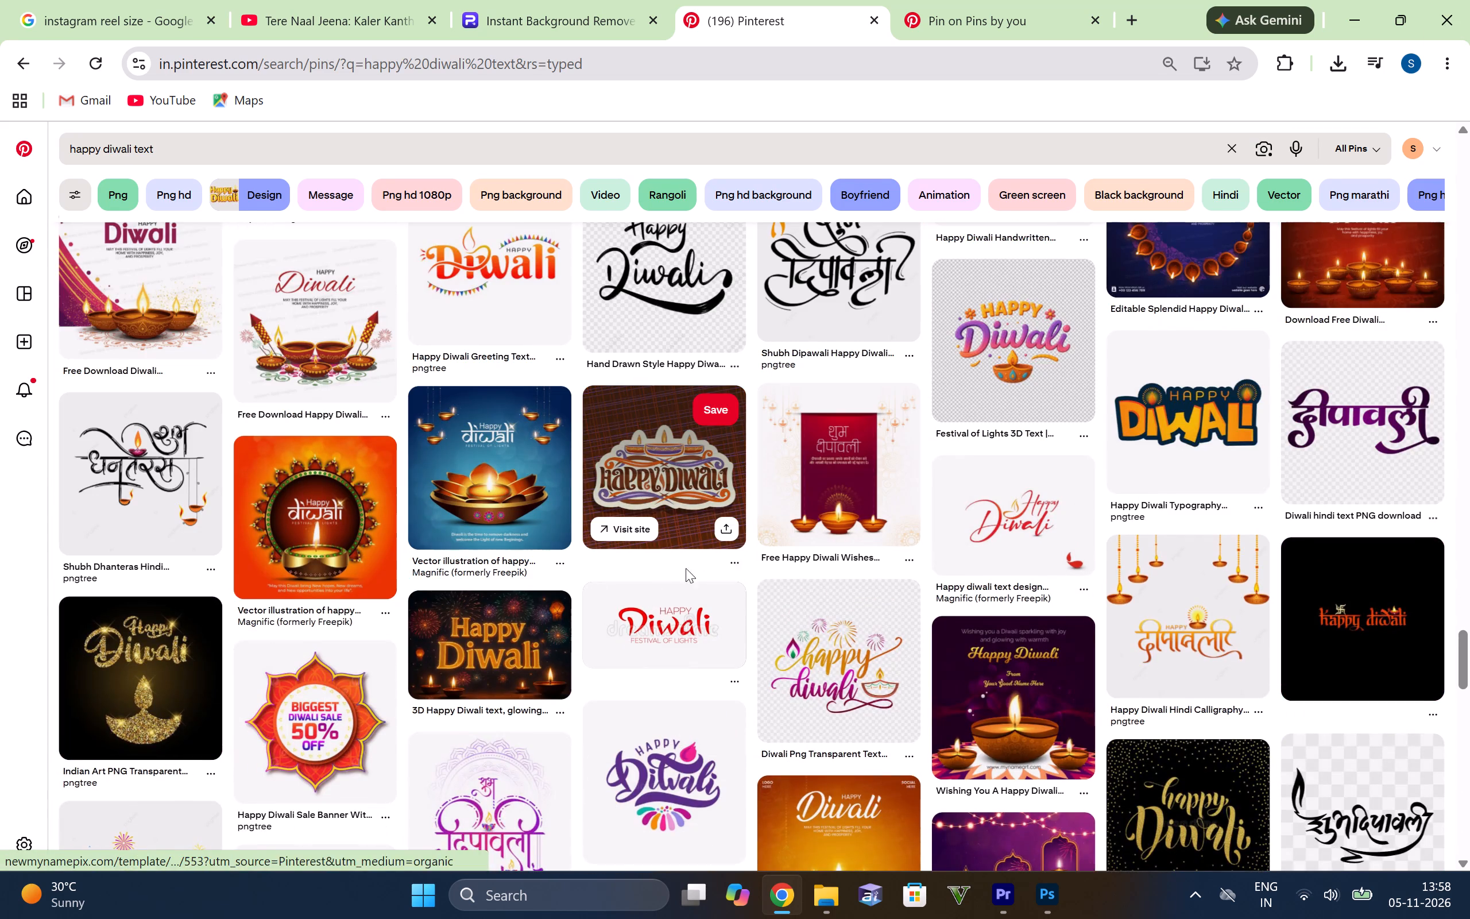
{"action": "scroll", "coordinate": [652, 572], "scroll_direction": "up", "scroll_amount": 3}
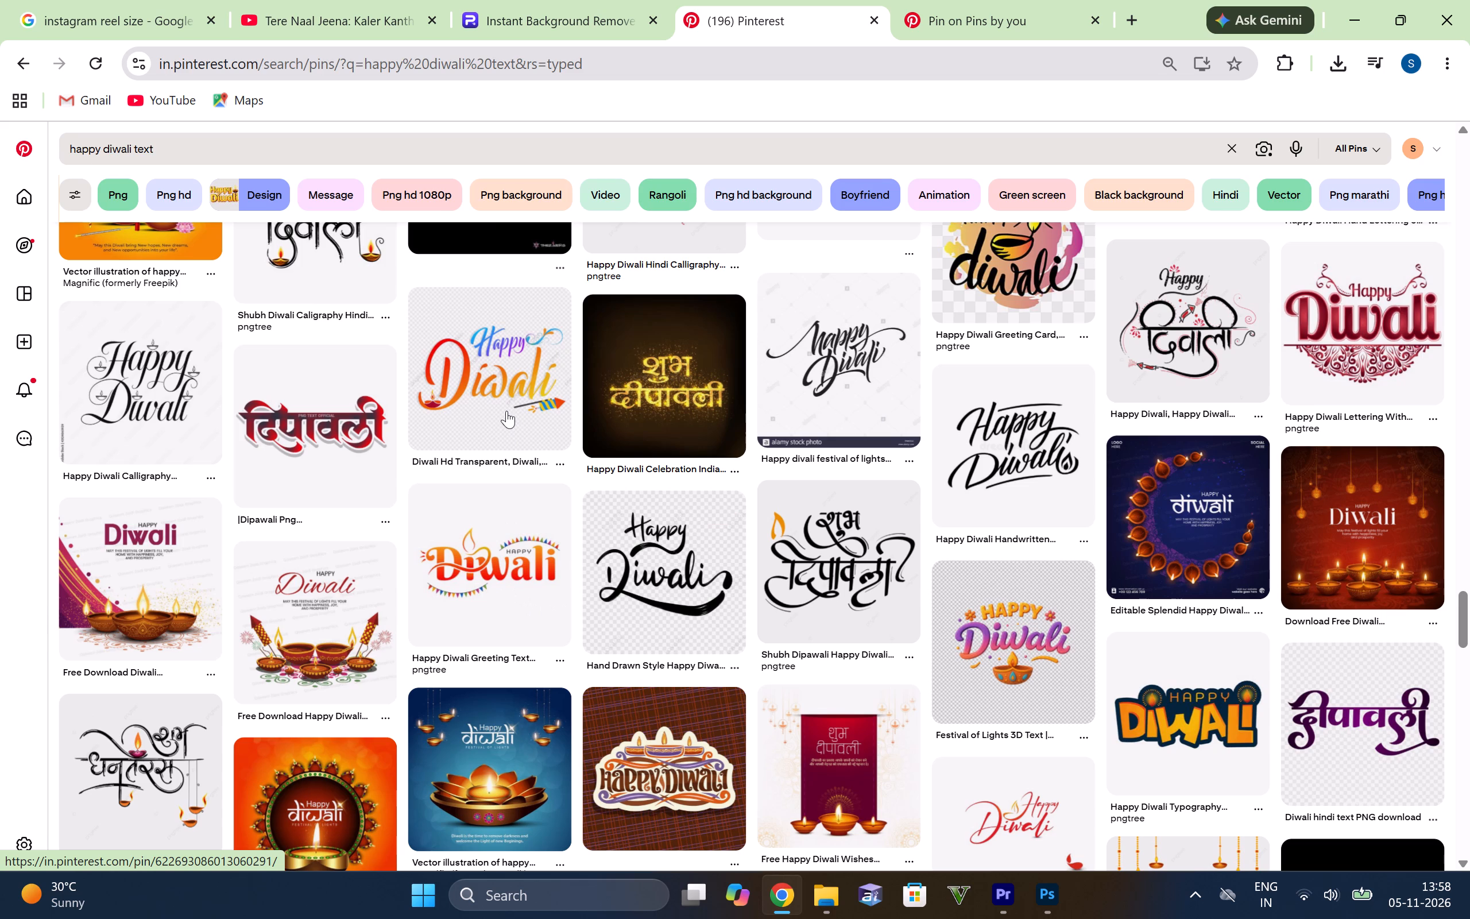
{"action": "scroll", "coordinate": [514, 416], "scroll_direction": "down", "scroll_amount": 3}
{"action": "scroll", "coordinate": [615, 378], "scroll_direction": "down", "scroll_amount": 1}
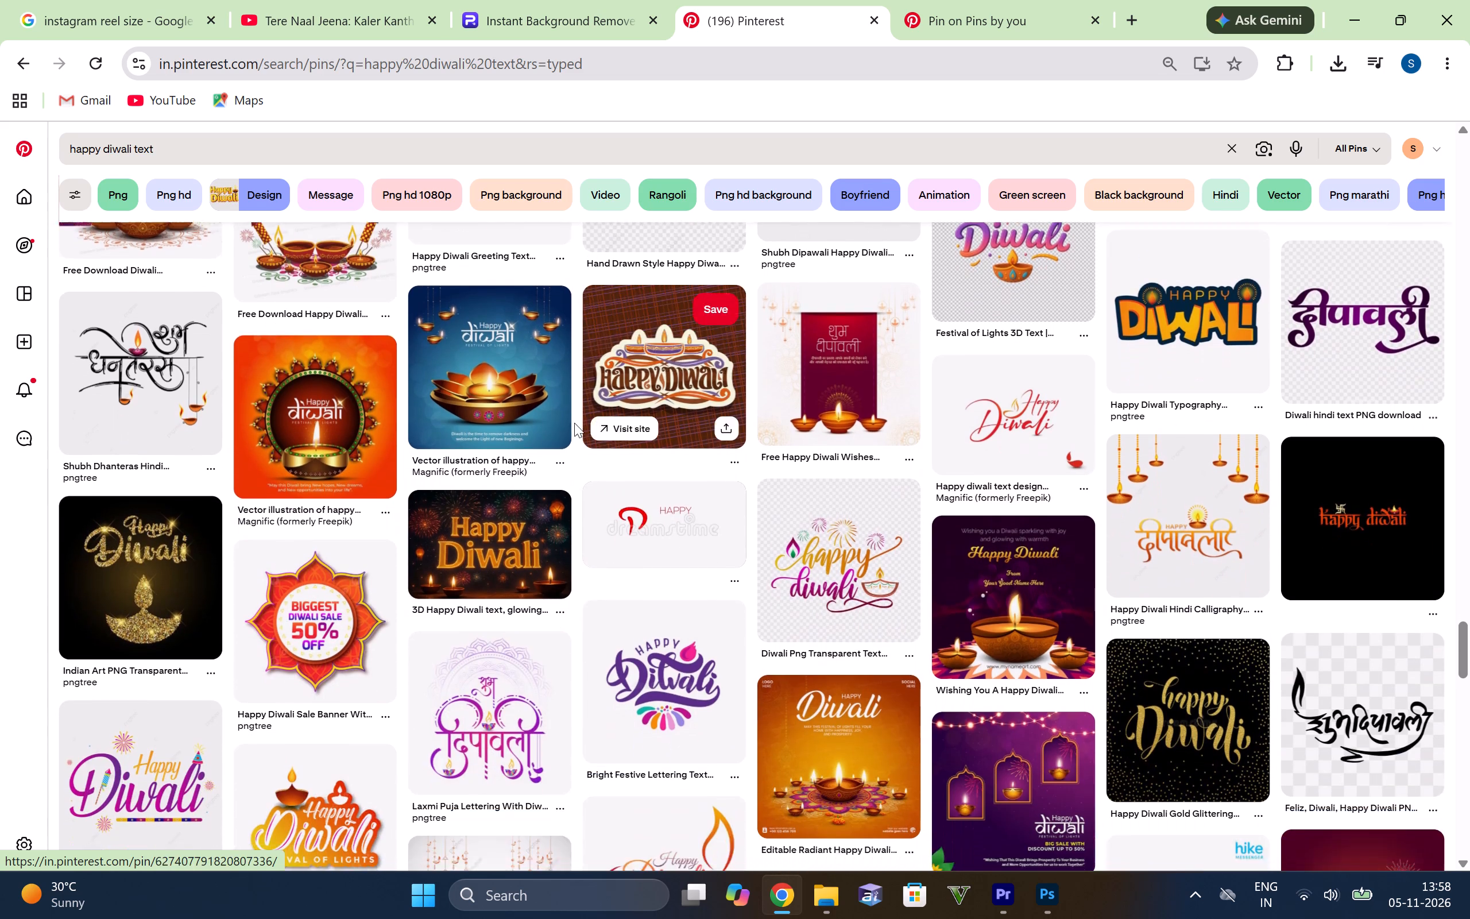
{"action": "scroll", "coordinate": [577, 410], "scroll_direction": "down", "scroll_amount": 2}
{"action": "scroll", "coordinate": [550, 454], "scroll_direction": "down", "scroll_amount": 1}
{"action": "scroll", "coordinate": [620, 532], "scroll_direction": "up", "scroll_amount": 2}
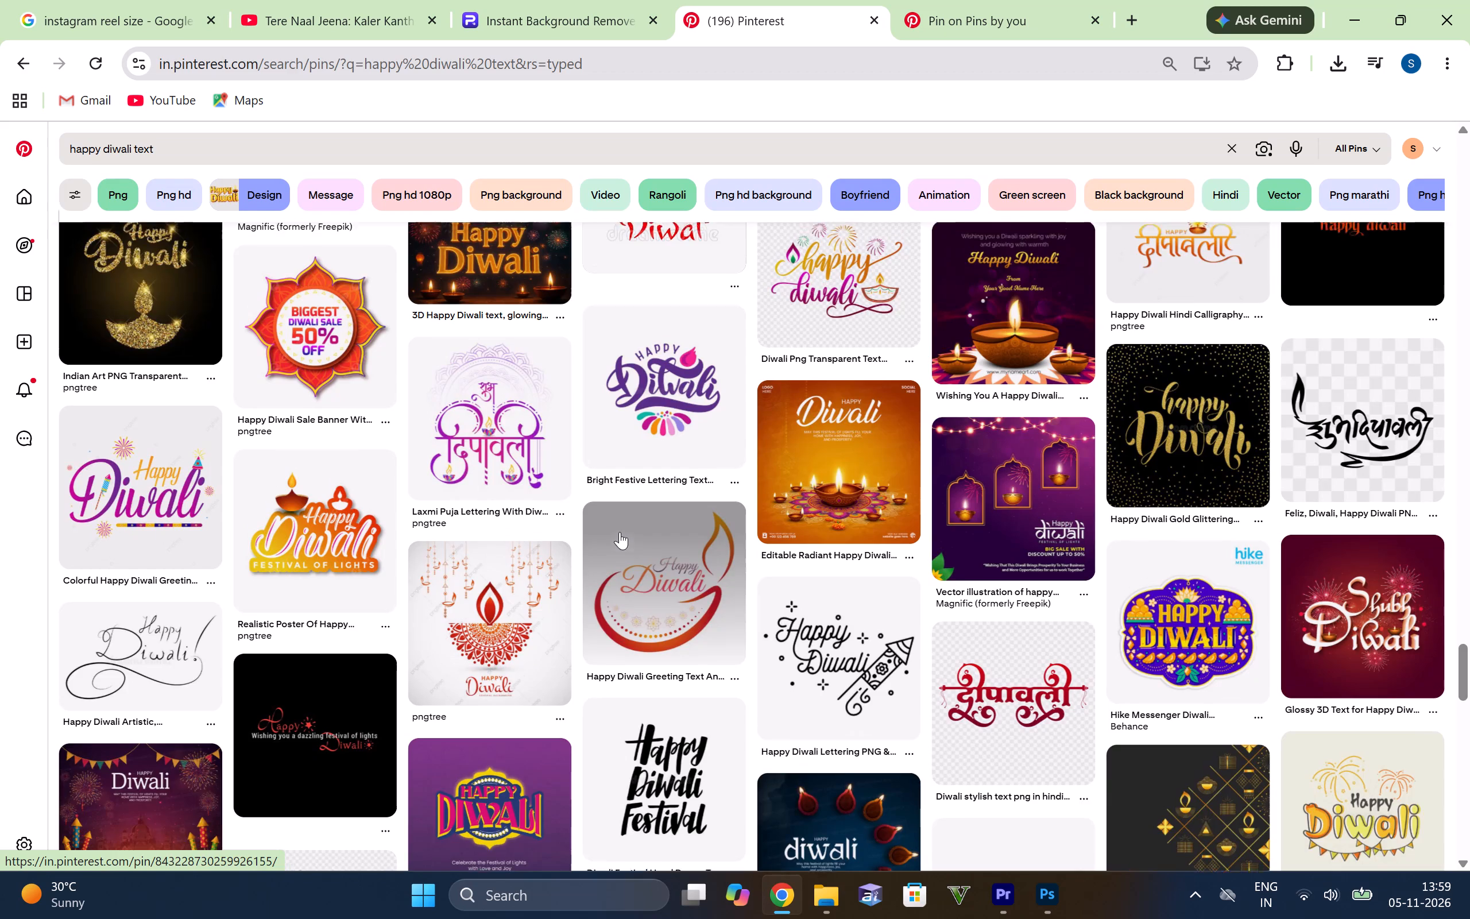
{"action": "scroll", "coordinate": [620, 532], "scroll_direction": "up", "scroll_amount": 4}
{"action": "scroll", "coordinate": [850, 419], "scroll_direction": "up", "scroll_amount": 6}
{"action": "scroll", "coordinate": [459, 384], "scroll_direction": "up", "scroll_amount": 7}
{"action": "scroll", "coordinate": [796, 422], "scroll_direction": "up", "scroll_amount": 7}
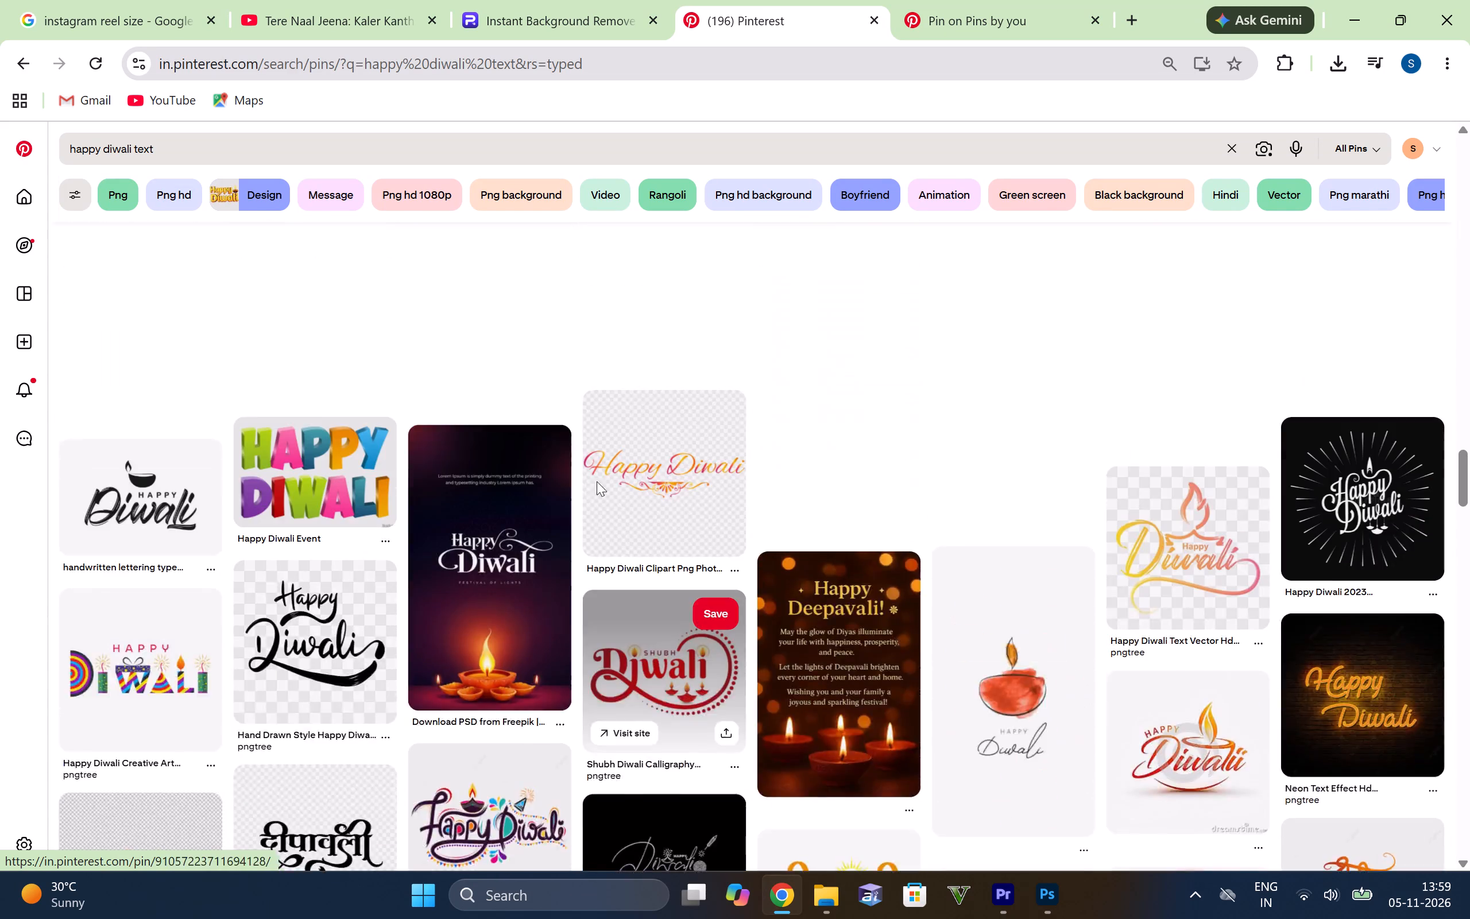
{"action": "scroll", "coordinate": [544, 473], "scroll_direction": "up", "scroll_amount": 8}
{"action": "scroll", "coordinate": [624, 429], "scroll_direction": "up", "scroll_amount": 7}
{"action": "scroll", "coordinate": [794, 270], "scroll_direction": "up", "scroll_amount": 5}
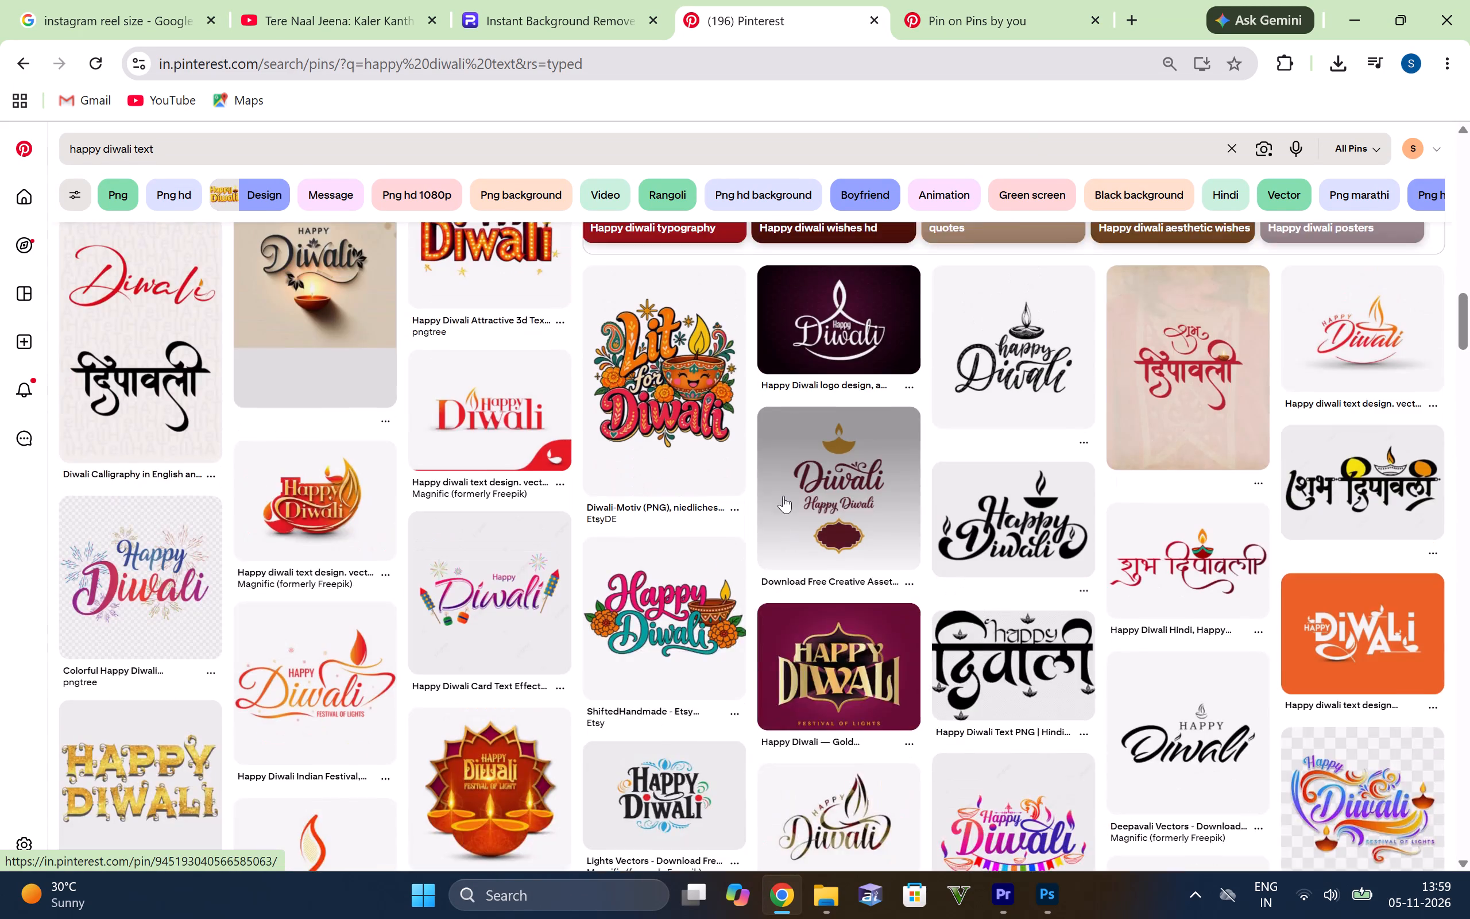
{"action": "scroll", "coordinate": [796, 496], "scroll_direction": "up", "scroll_amount": 6}
{"action": "scroll", "coordinate": [683, 448], "scroll_direction": "up", "scroll_amount": 6}
{"action": "scroll", "coordinate": [813, 503], "scroll_direction": "up", "scroll_amount": 4}
{"action": "scroll", "coordinate": [595, 377], "scroll_direction": "up", "scroll_amount": 5}
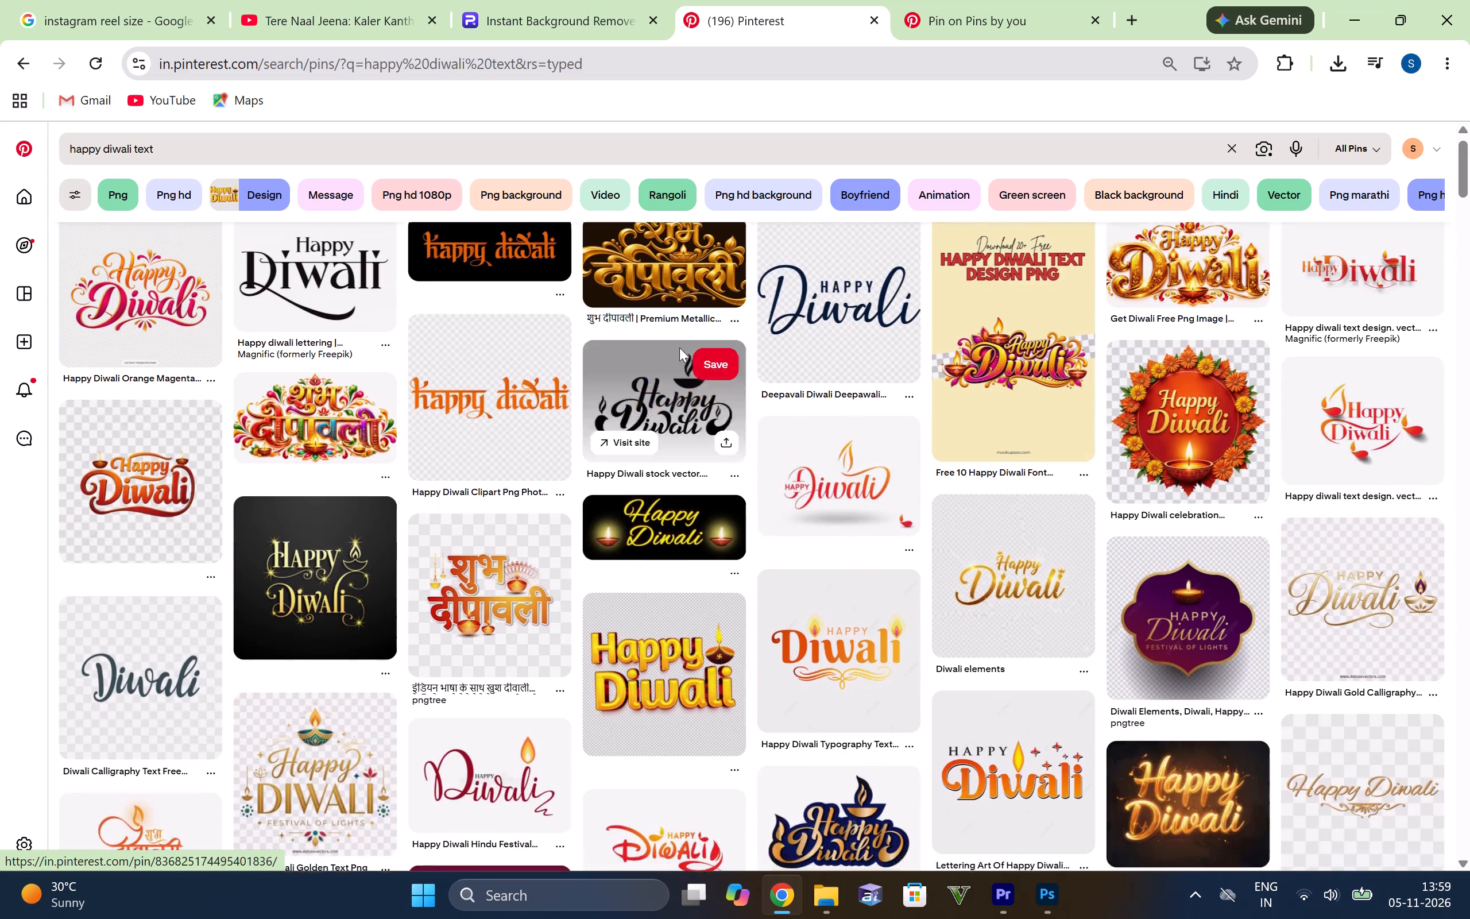
{"action": "scroll", "coordinate": [657, 501], "scroll_direction": "up", "scroll_amount": 2}
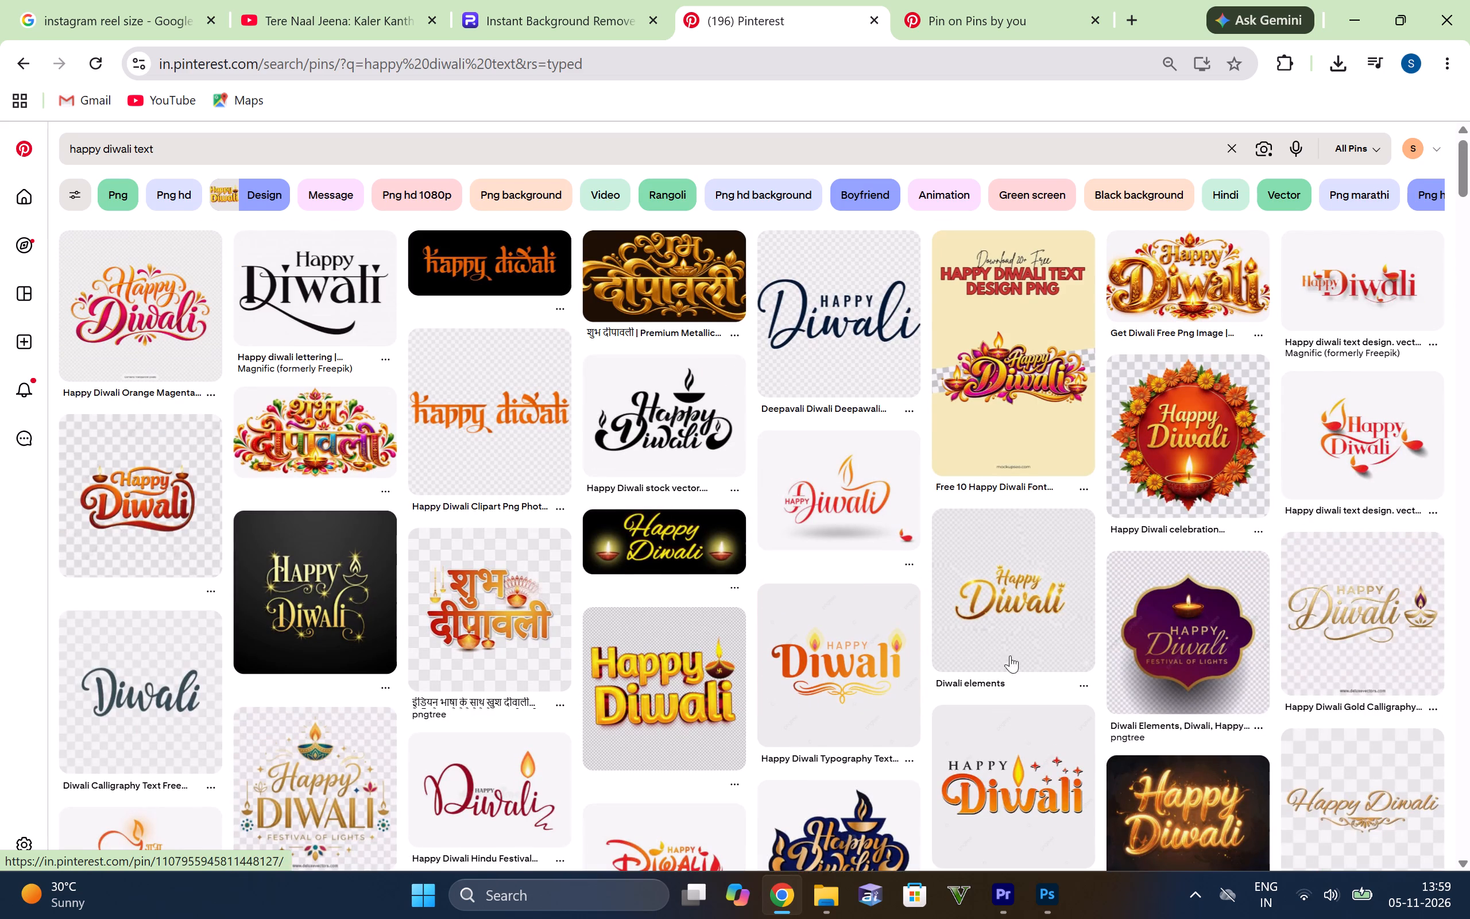
Save the orange Happy Diwali lettering art with the flame and small floating diyas as a PNG image in Downloads.
{"action": "scroll", "coordinate": [1028, 689], "scroll_direction": "down", "scroll_amount": 2}
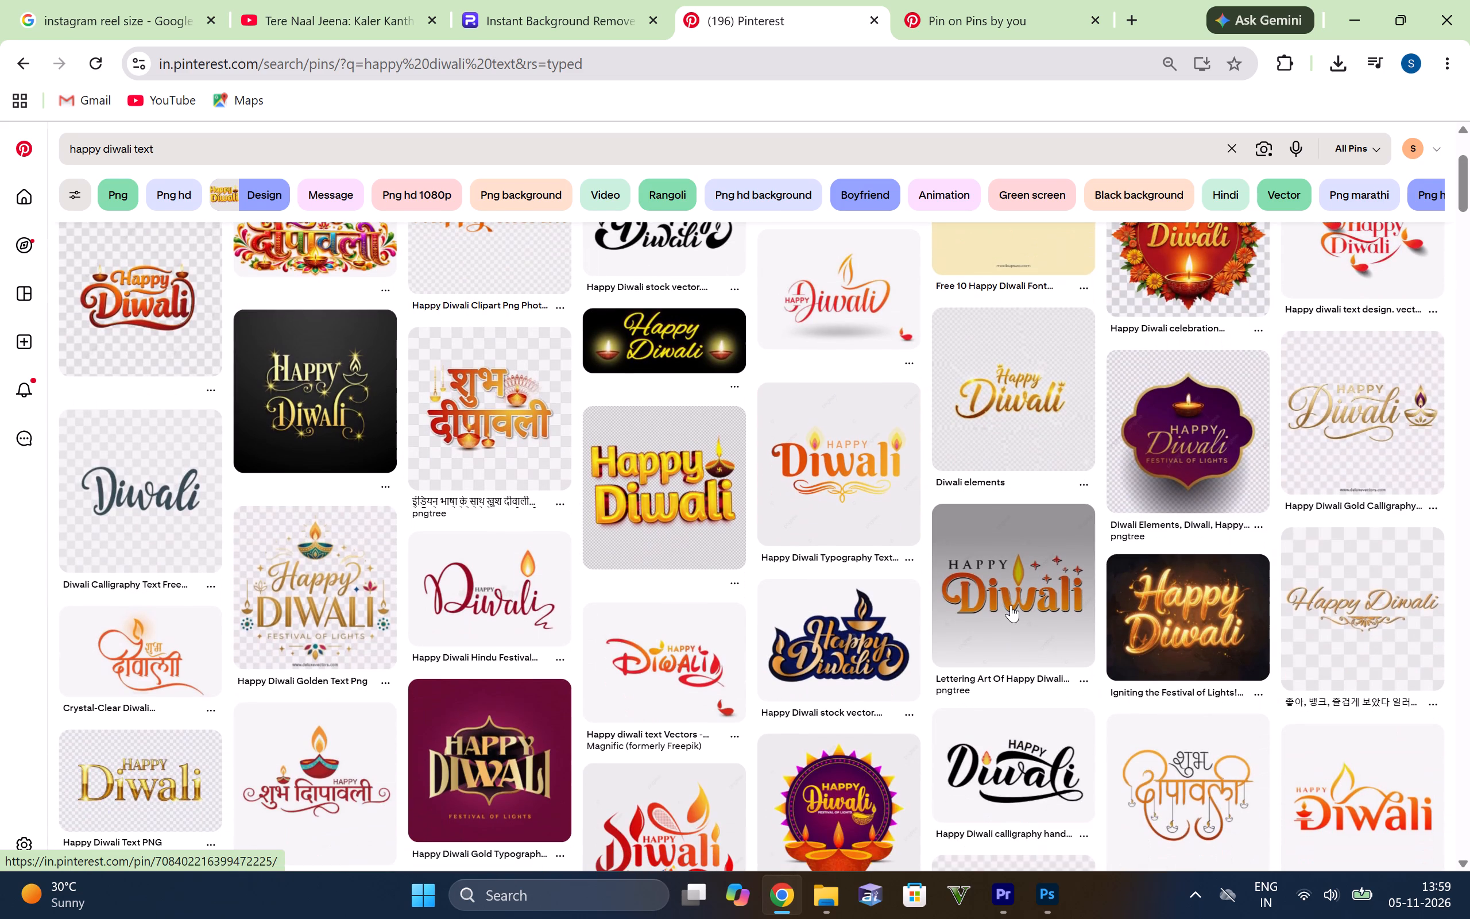
{"action": "right_click_drag", "start_coordinate": [1011, 605], "coordinate": [1016, 607]}
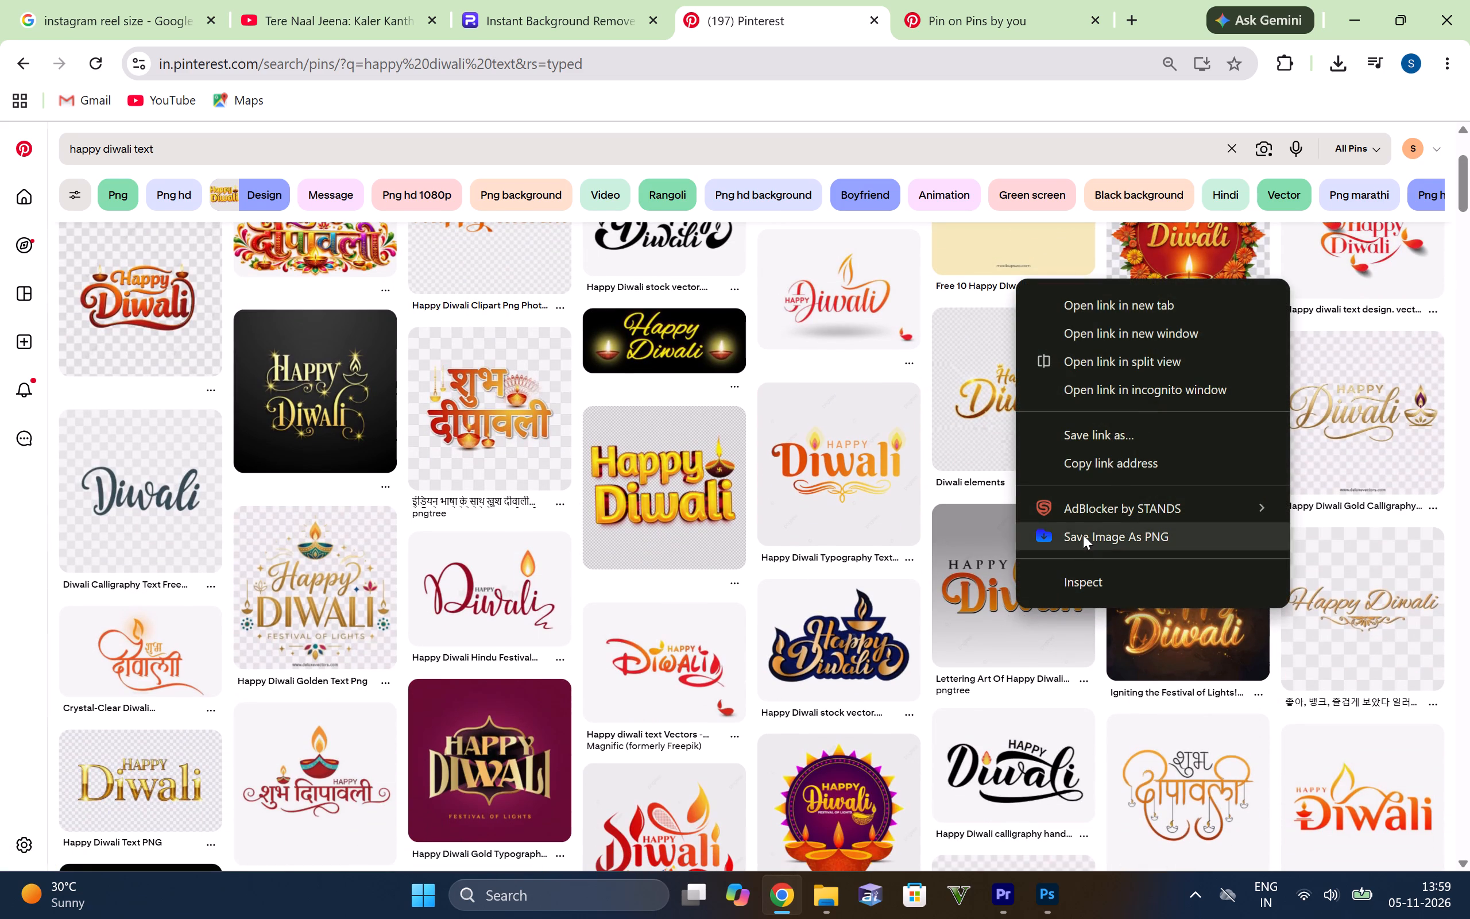
{"action": "left_click", "coordinate": [1083, 535]}
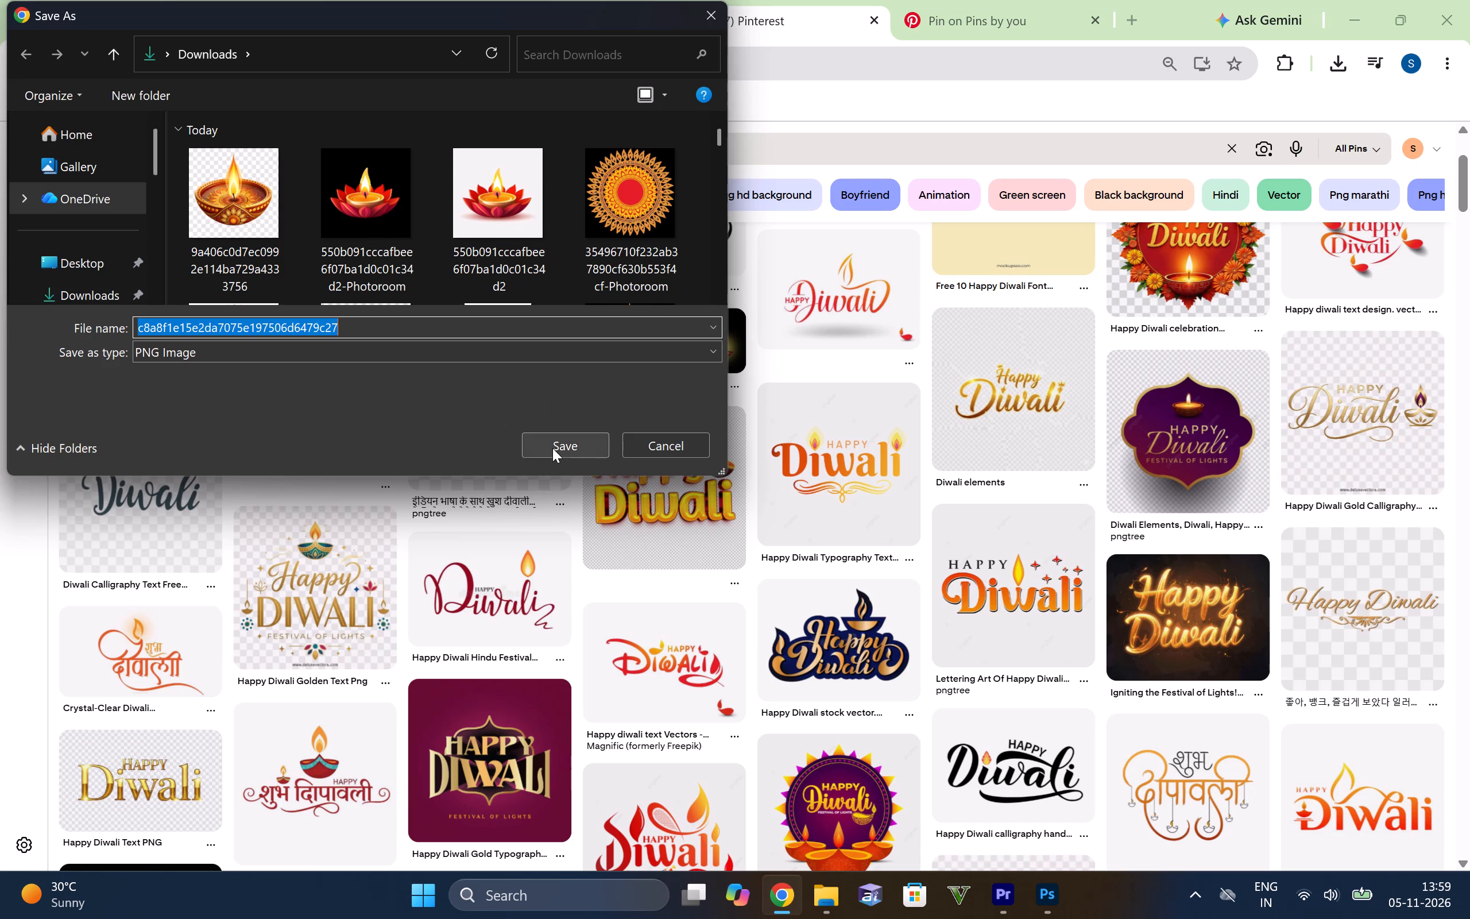
{"action": "left_click", "coordinate": [552, 448]}
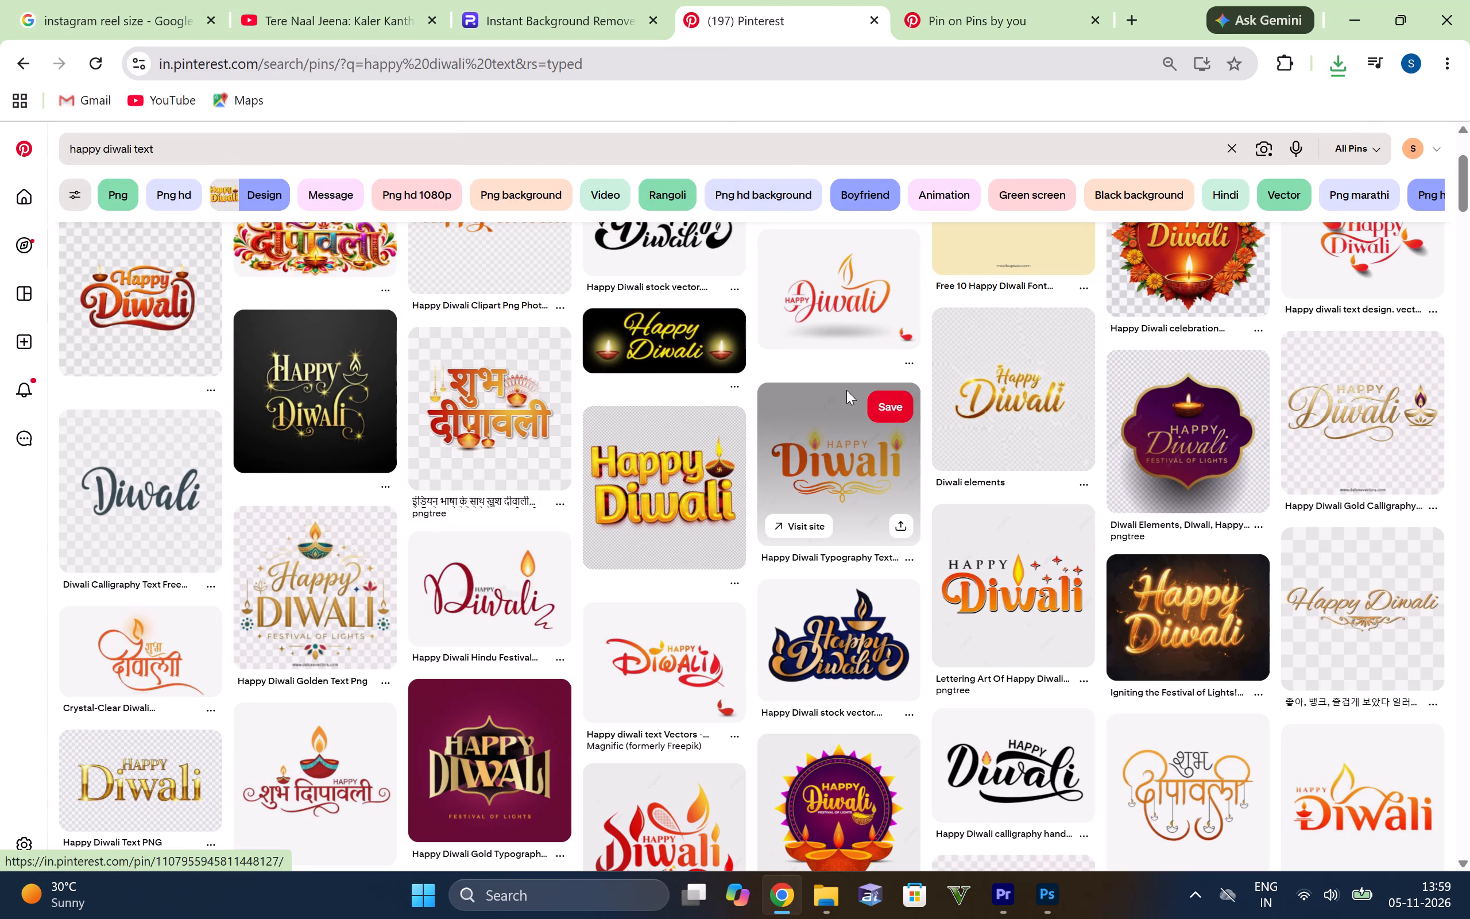
Refine the Pinterest search to "happy diwali text beautiful".
{"action": "scroll", "coordinate": [830, 390], "scroll_direction": "up", "scroll_amount": 5}
{"action": "scroll", "coordinate": [739, 459], "scroll_direction": "up", "scroll_amount": 3}
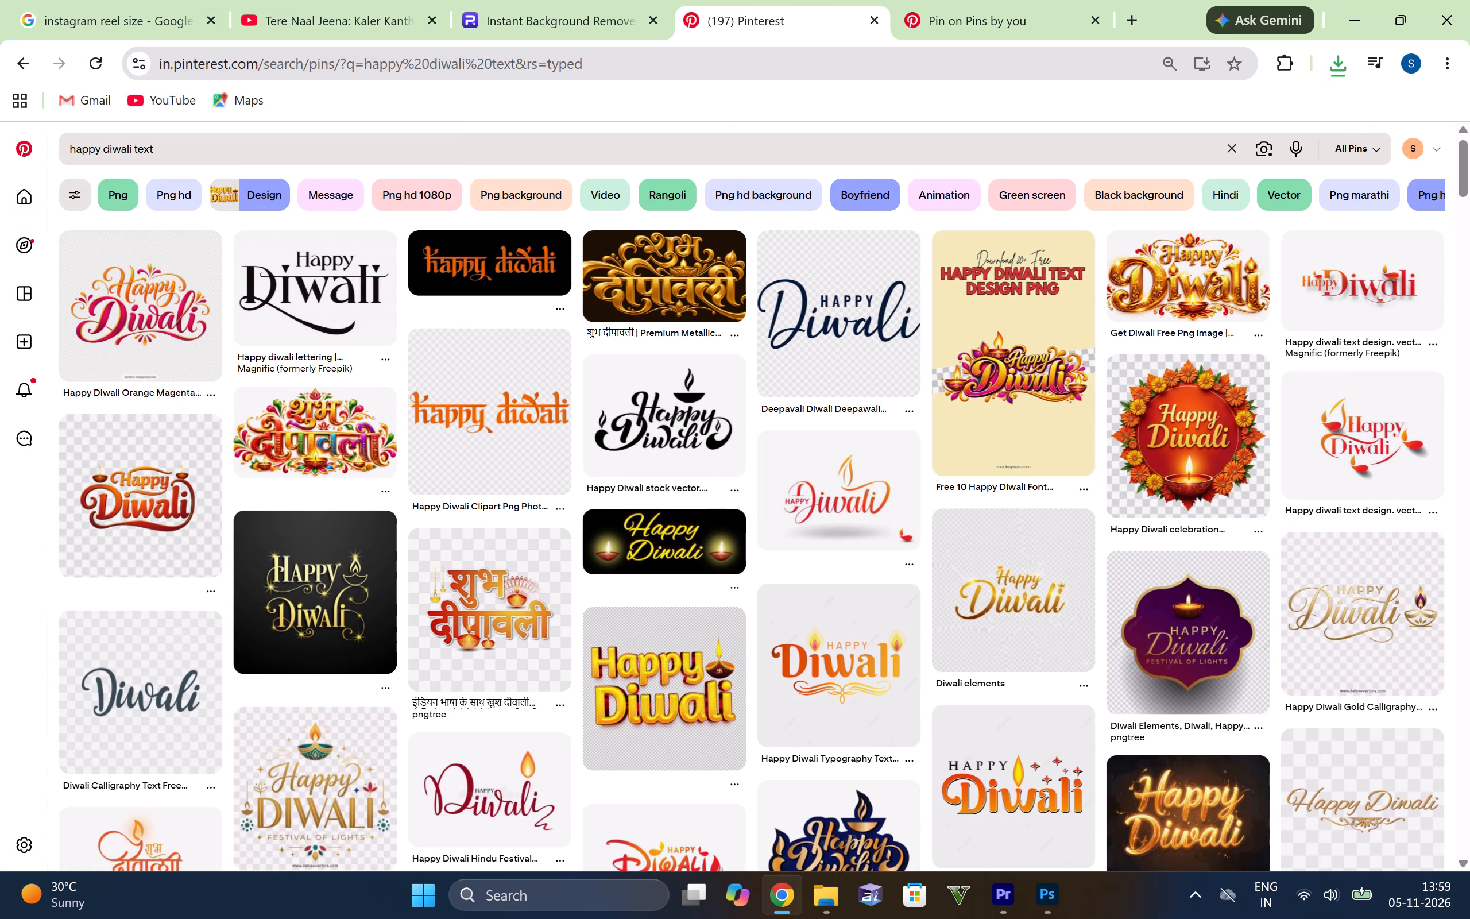
{"action": "left_click", "coordinate": [205, 148]}
{"action": "key", "text": "space"}
{"action": "type", "text": "bea"}
{"action": "type", "text": "utiful"}
{"action": "key", "text": "Return"}
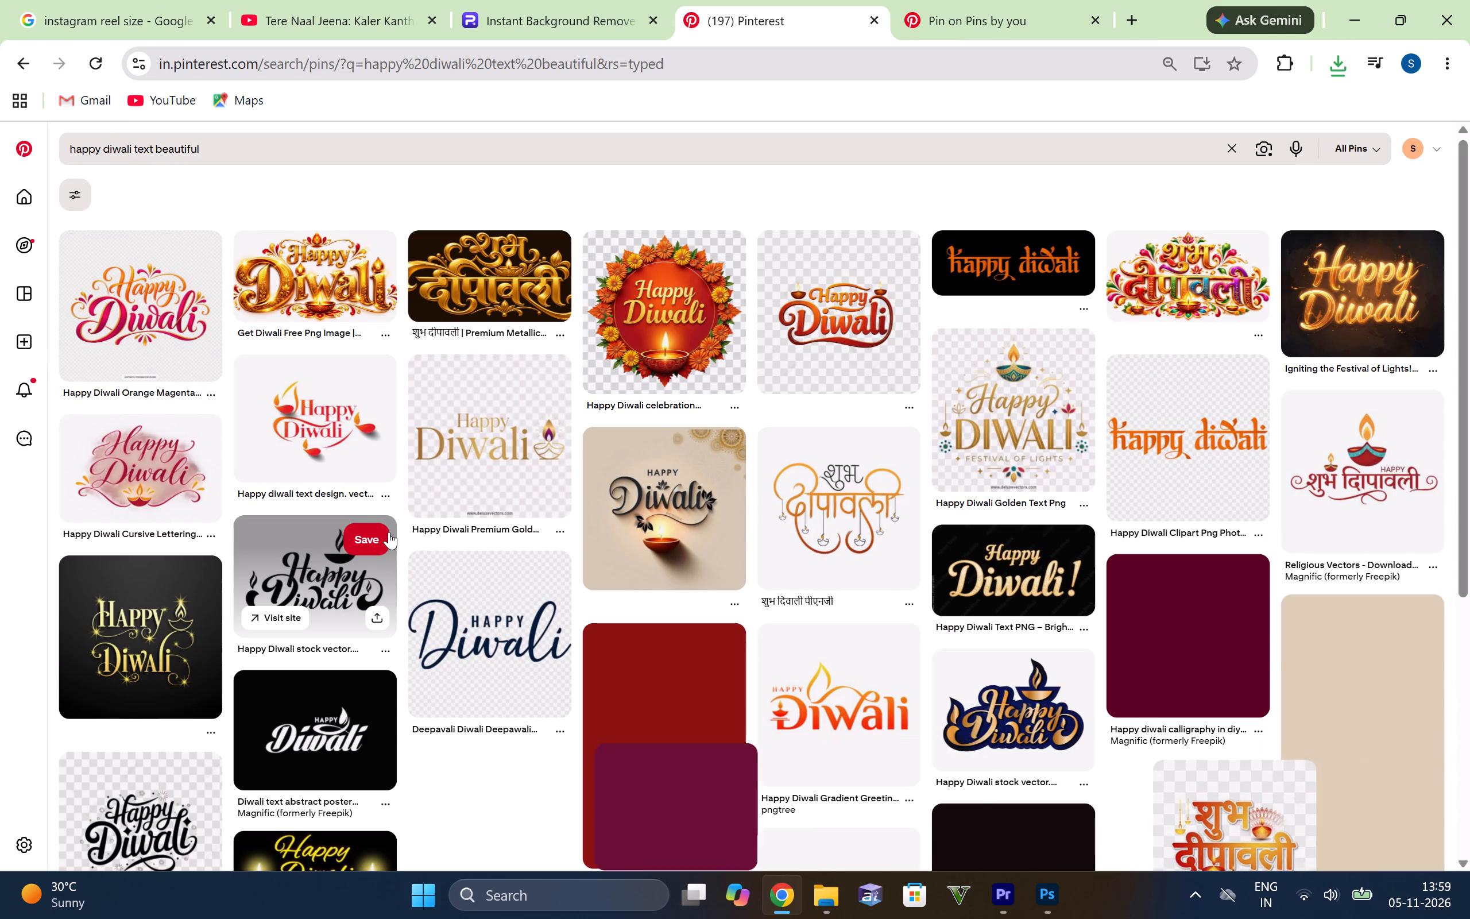
Browse the "happy diwali text beautiful" results for lettering that suits the blue and gold poster.
{"action": "scroll", "coordinate": [703, 527], "scroll_direction": "down", "scroll_amount": 2}
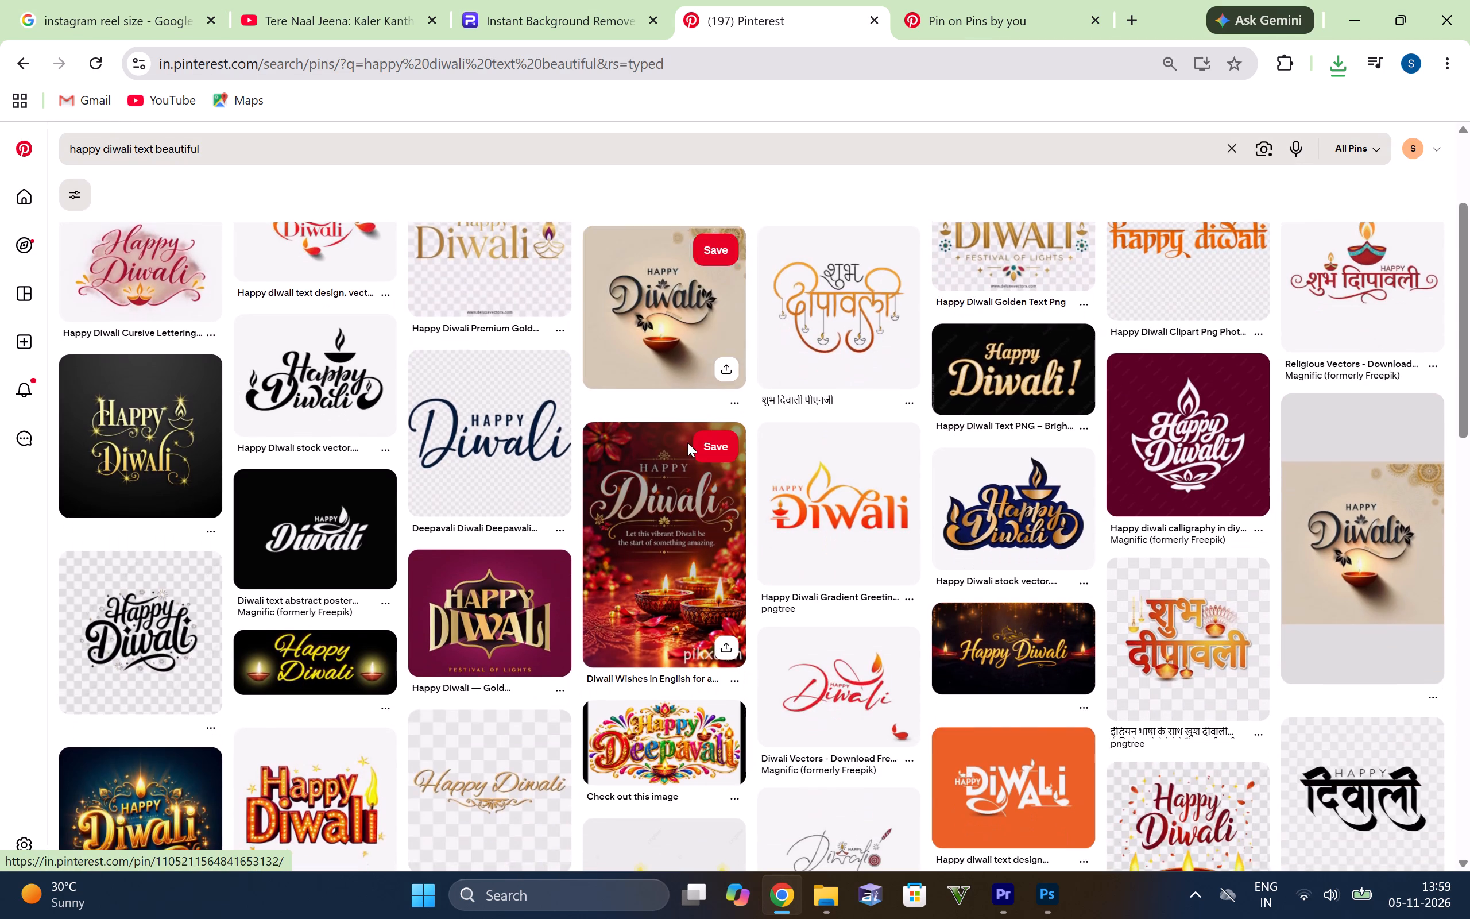
{"action": "scroll", "coordinate": [697, 423], "scroll_direction": "down", "scroll_amount": 4}
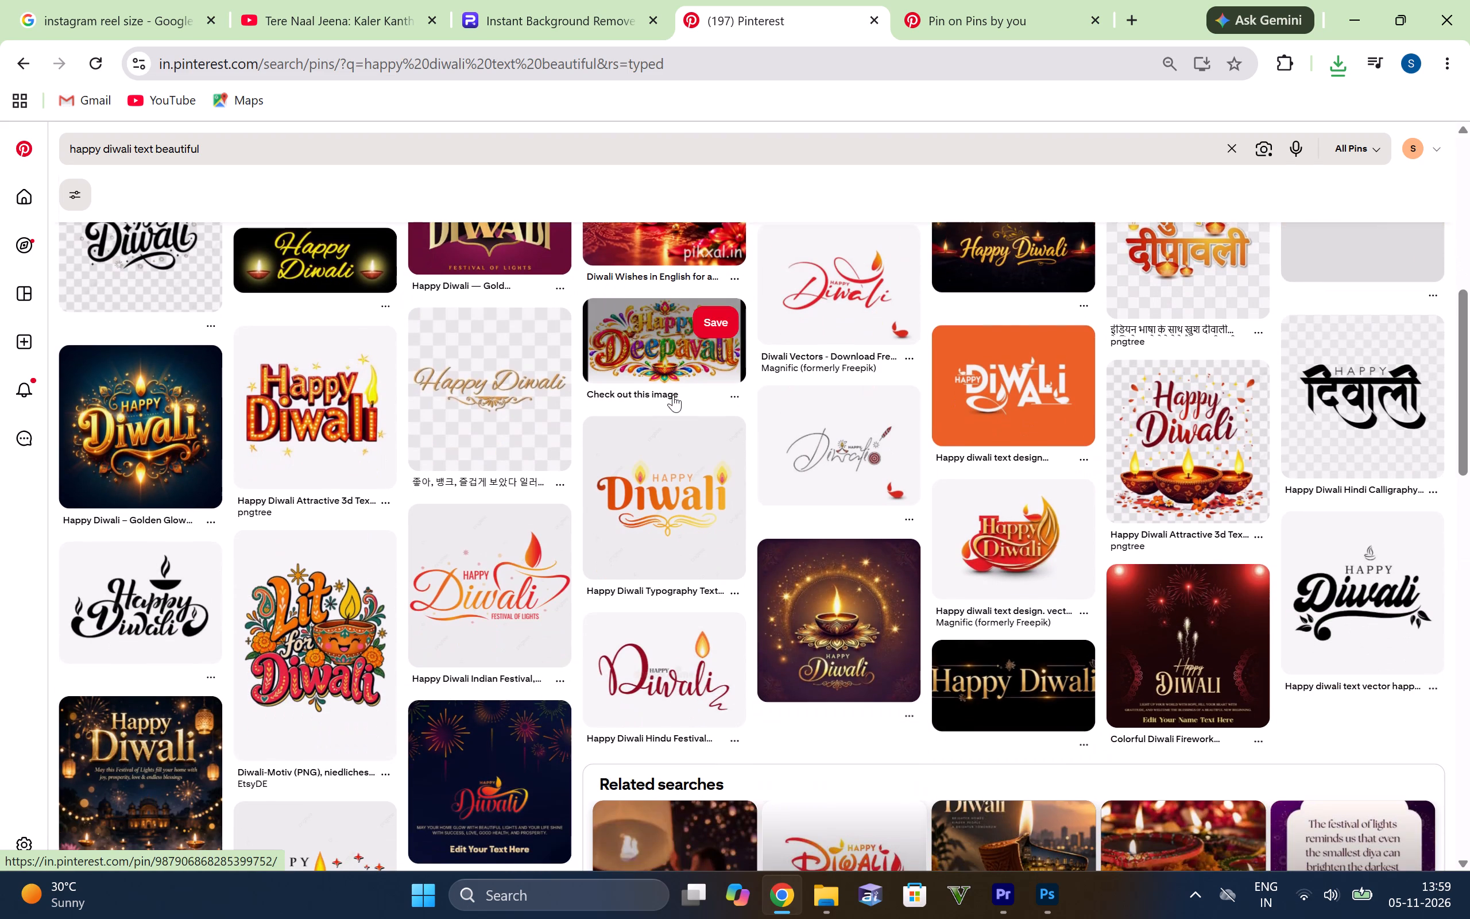
{"action": "scroll", "coordinate": [673, 395], "scroll_direction": "down", "scroll_amount": 2}
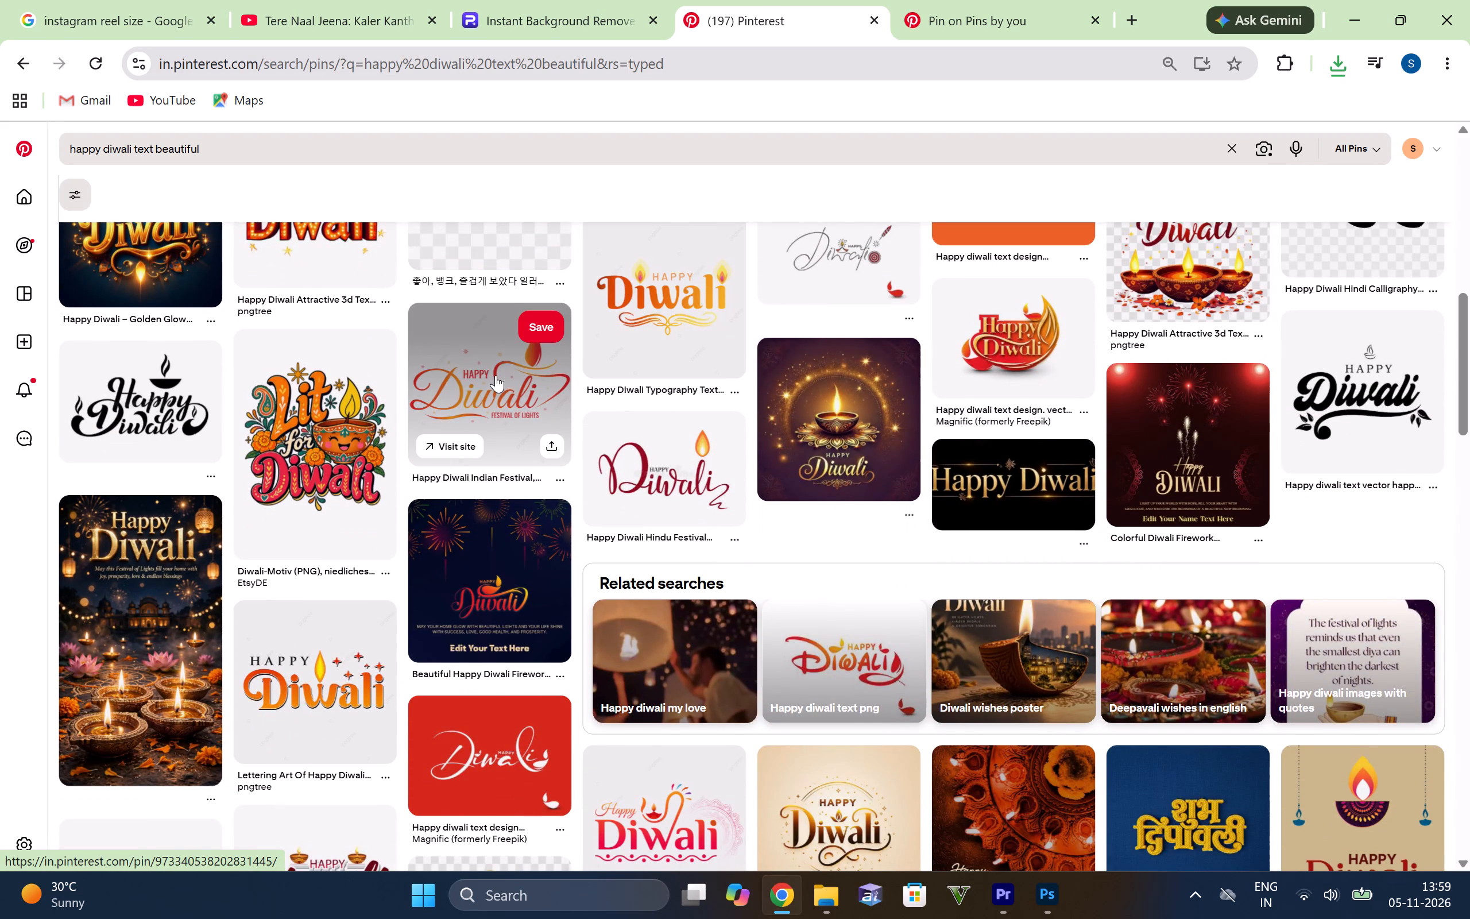
{"action": "scroll", "coordinate": [496, 375], "scroll_direction": "down", "scroll_amount": 1}
{"action": "scroll", "coordinate": [552, 431], "scroll_direction": "up", "scroll_amount": 2}
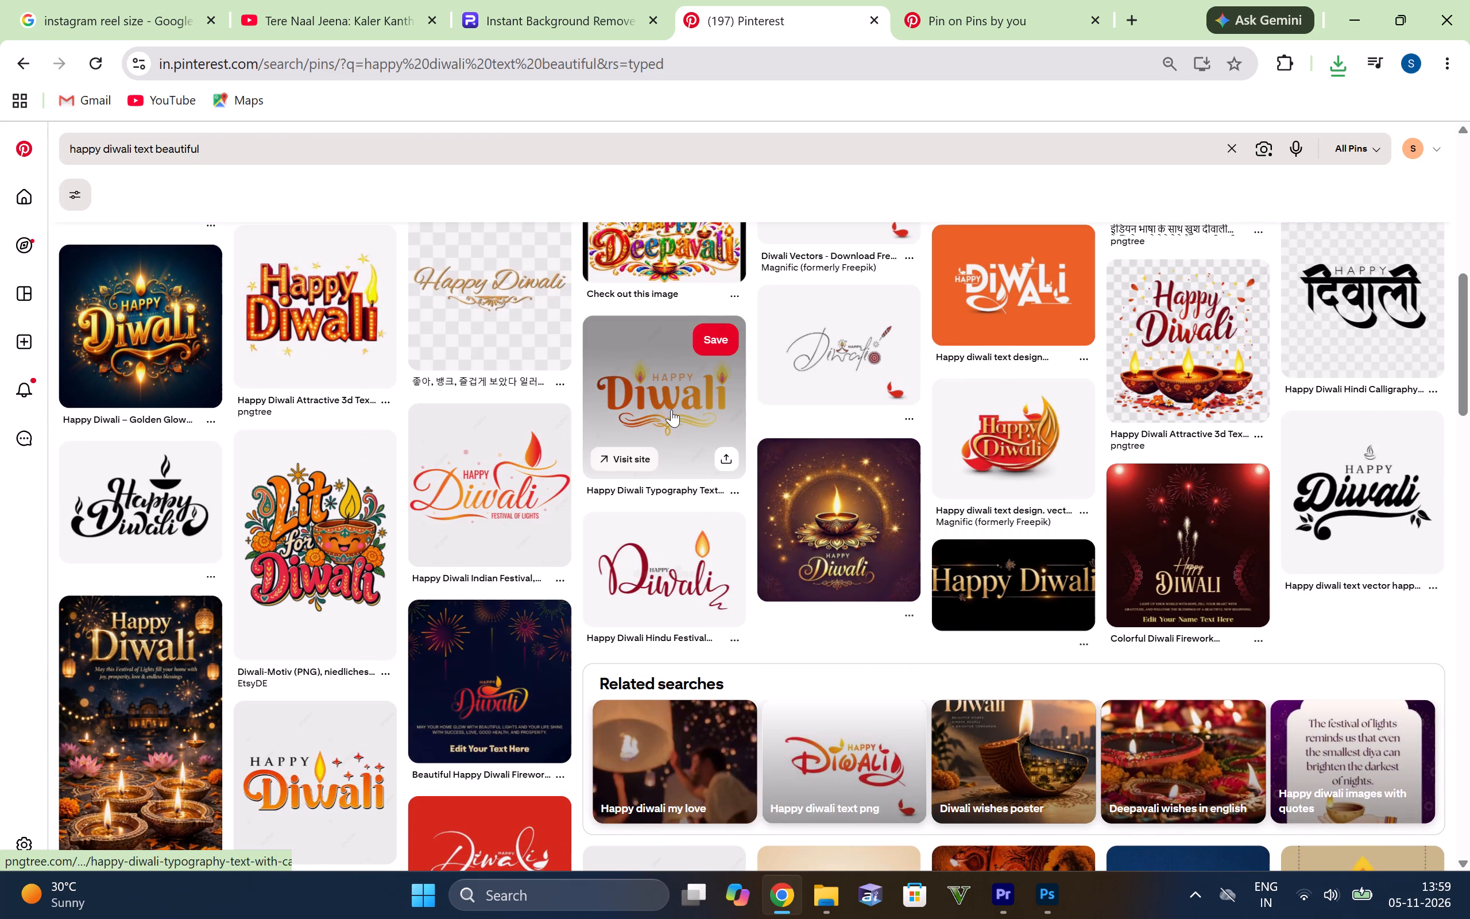
{"action": "scroll", "coordinate": [671, 412], "scroll_direction": "down", "scroll_amount": 2}
{"action": "scroll", "coordinate": [692, 543], "scroll_direction": "down", "scroll_amount": 3}
{"action": "scroll", "coordinate": [635, 557], "scroll_direction": "down", "scroll_amount": 1}
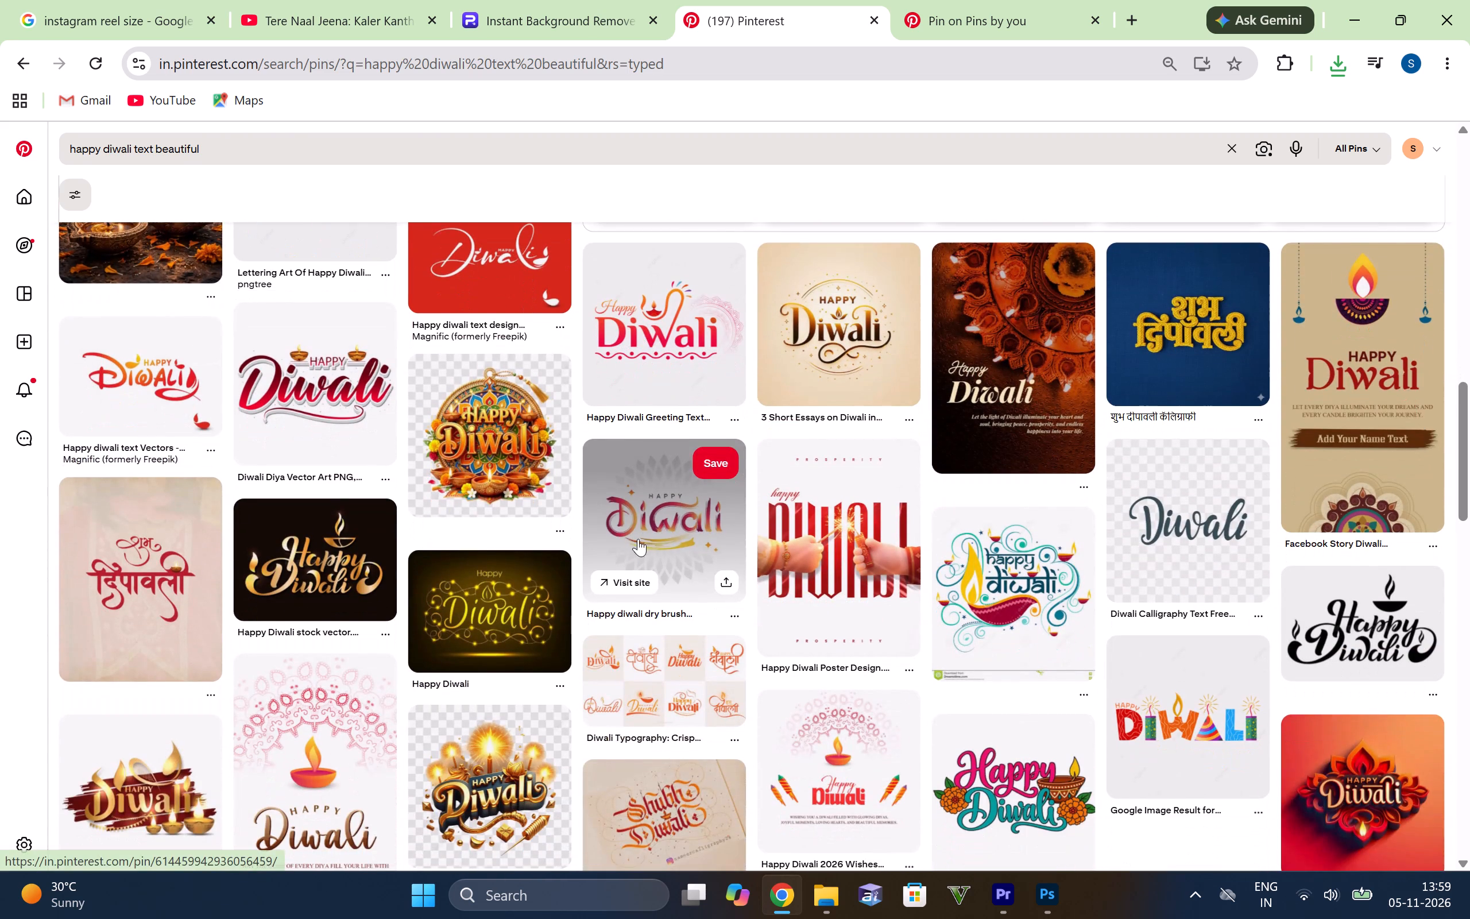
{"action": "scroll", "coordinate": [647, 530], "scroll_direction": "down", "scroll_amount": 3}
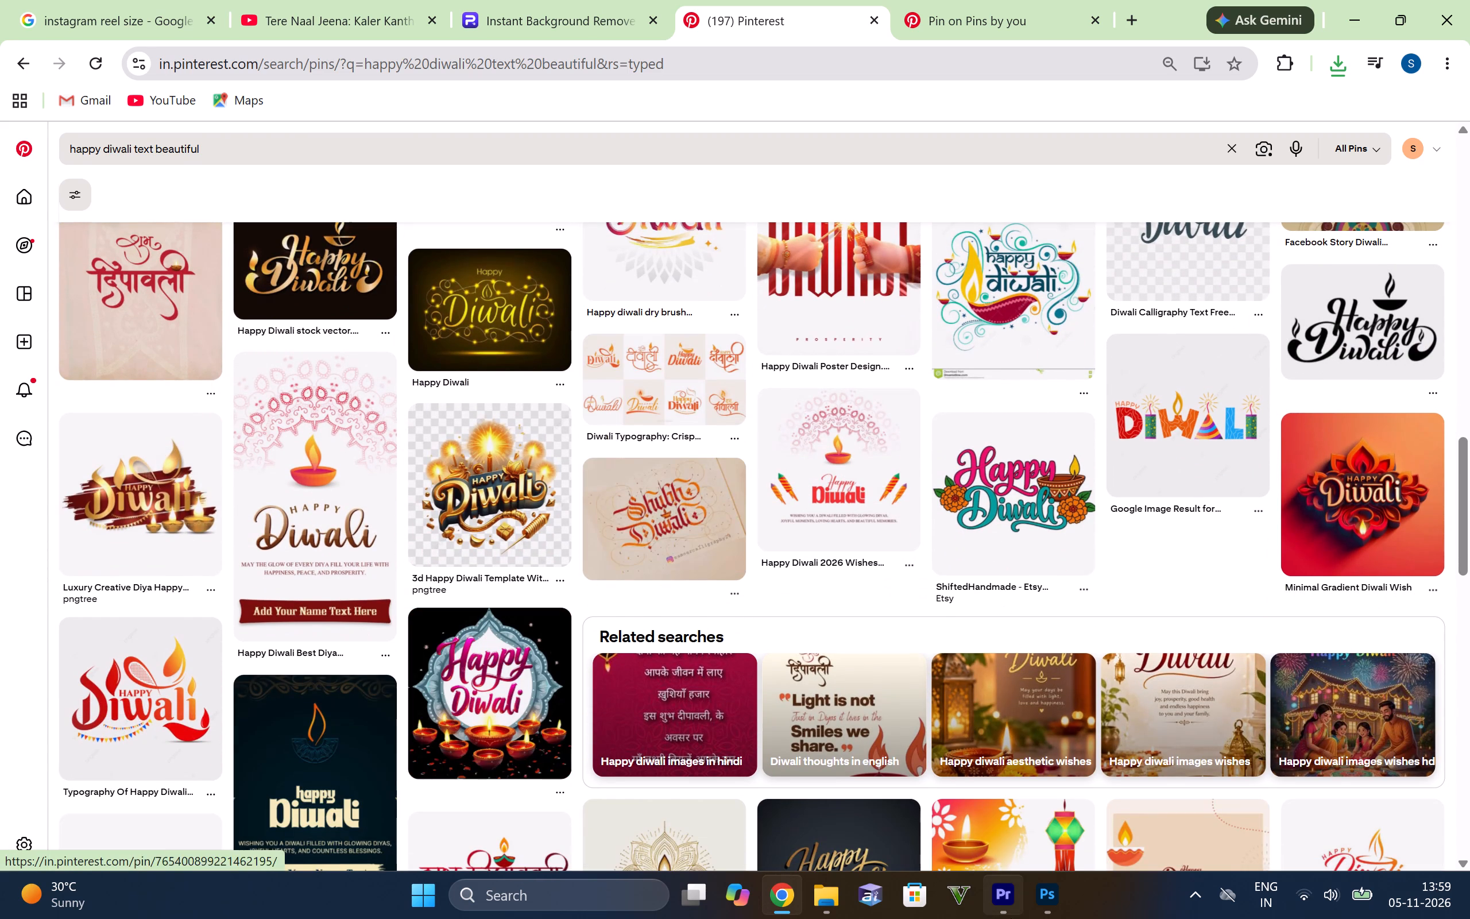
Switch to Photoshop and move the large mandala straight down until its centre sits on the poster's bottom edge.
{"action": "left_click", "coordinate": [1033, 906]}
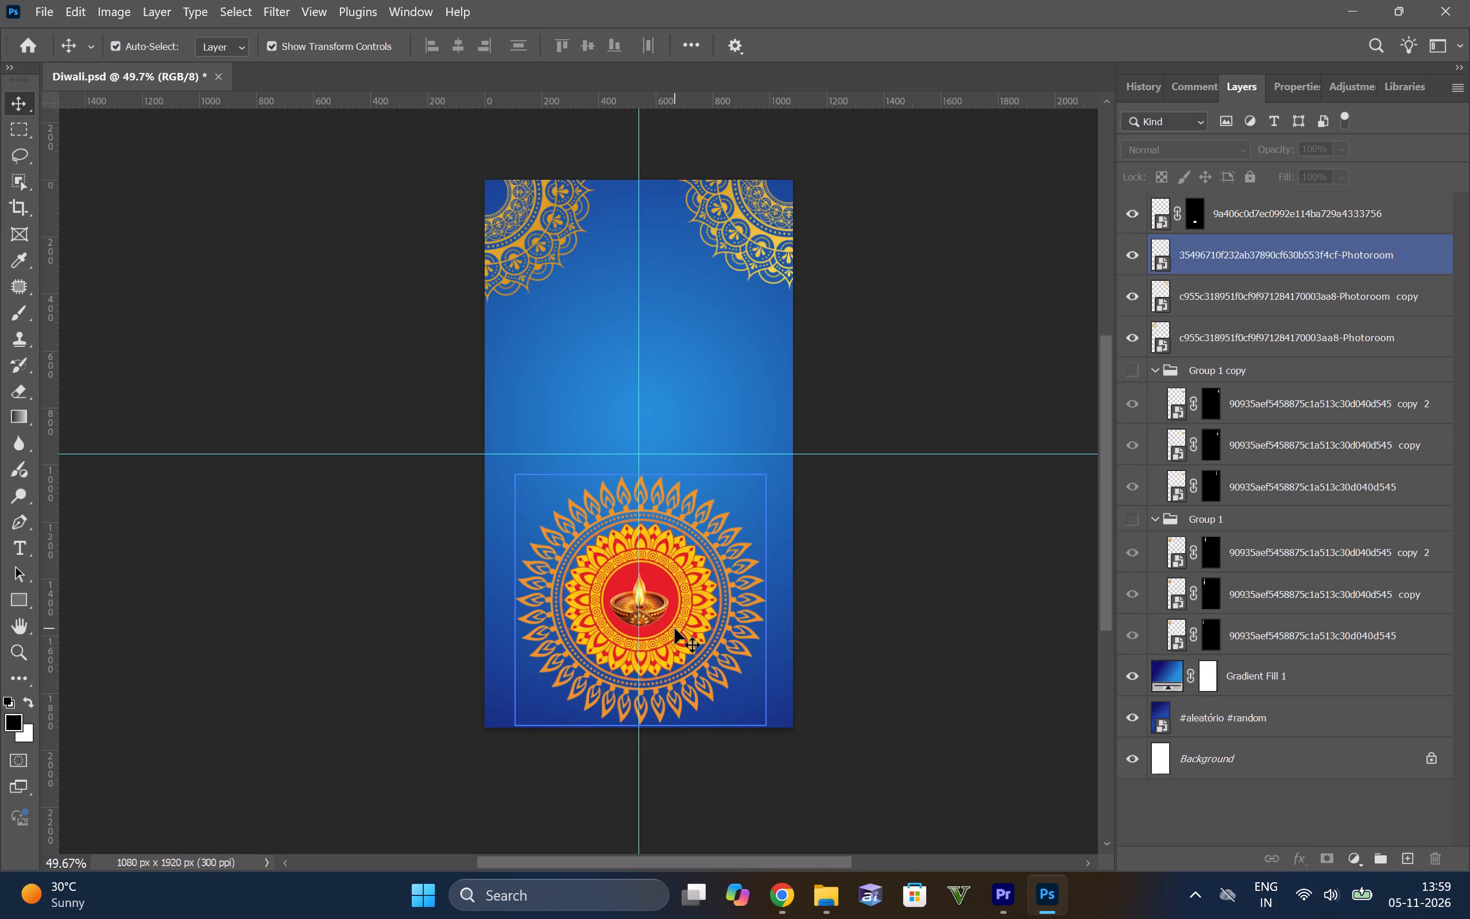
{"action": "left_click", "coordinate": [683, 576]}
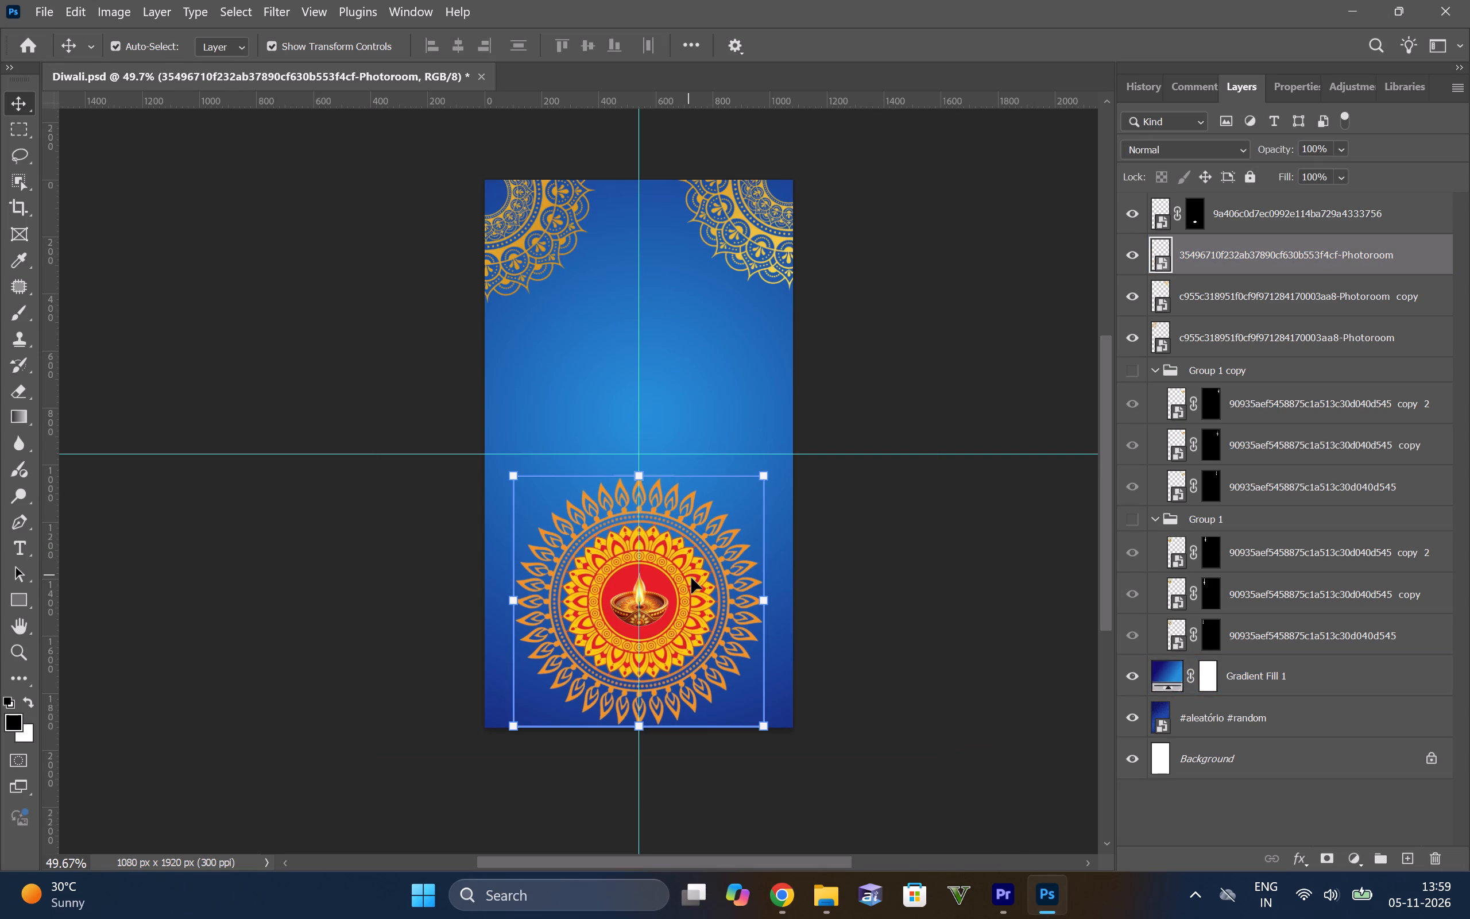
{"action": "left_click", "coordinate": [691, 578]}
{"action": "key", "text": "Down"}
{"action": "key", "text": "Down"}
{"action": "key", "text": "Down"}
{"action": "key", "text": "Down"}
{"action": "key", "text": "Down"}
{"action": "key", "text": "Down"}
{"action": "key", "text": "Down"}
{"action": "key", "text": "Down"}
{"action": "key", "text": "Down"}
{"action": "key", "text": "Down"}
{"action": "key", "text": "Down"}
{"action": "key", "text": "Down"}
{"action": "key", "text": "Down"}
{"action": "key", "text": "Down"}
{"action": "key", "text": "Down"}
{"action": "key", "text": "Down"}
{"action": "key", "text": "Down"}
{"action": "key", "text": "Down"}
{"action": "key", "text": "Down"}
{"action": "key", "text": "Down"}
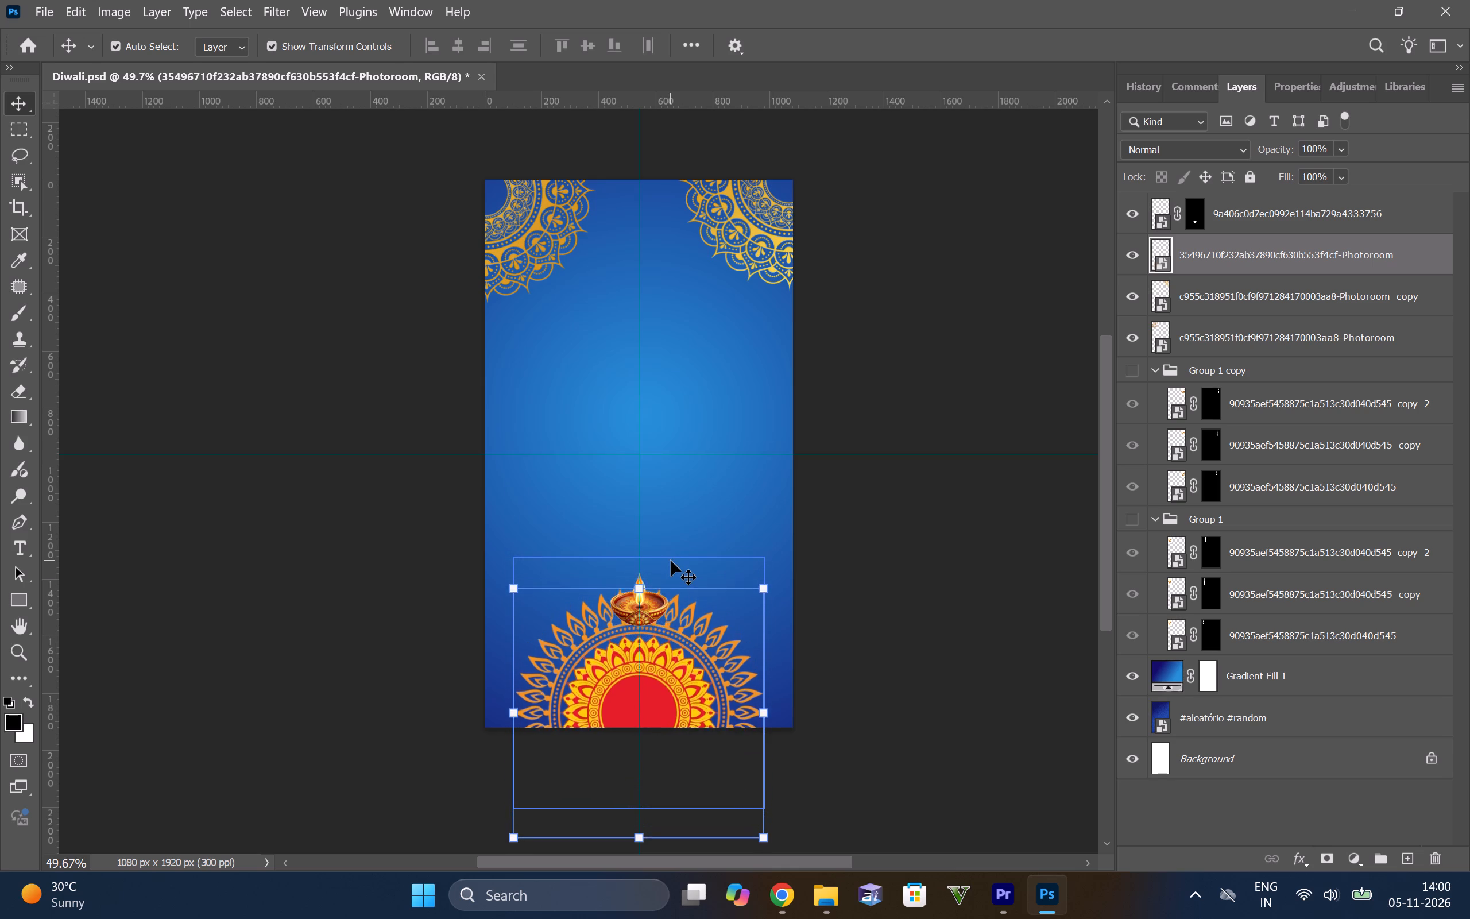
{"action": "key", "text": "Down"}
{"action": "key", "text": "Down"}
{"action": "key", "text": "Down"}
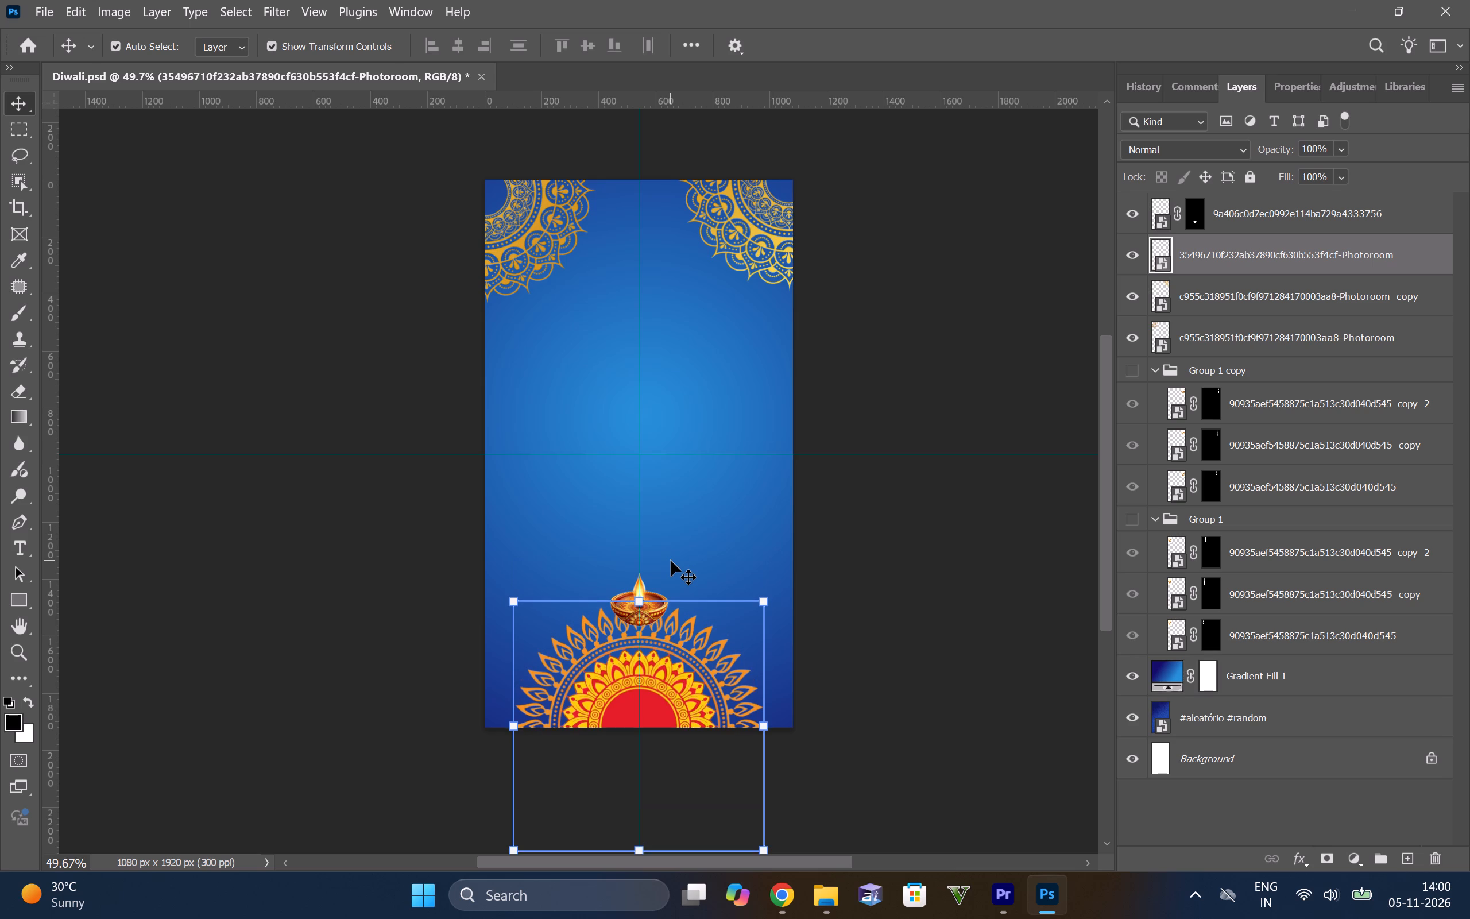
{"action": "key", "text": "Down"}
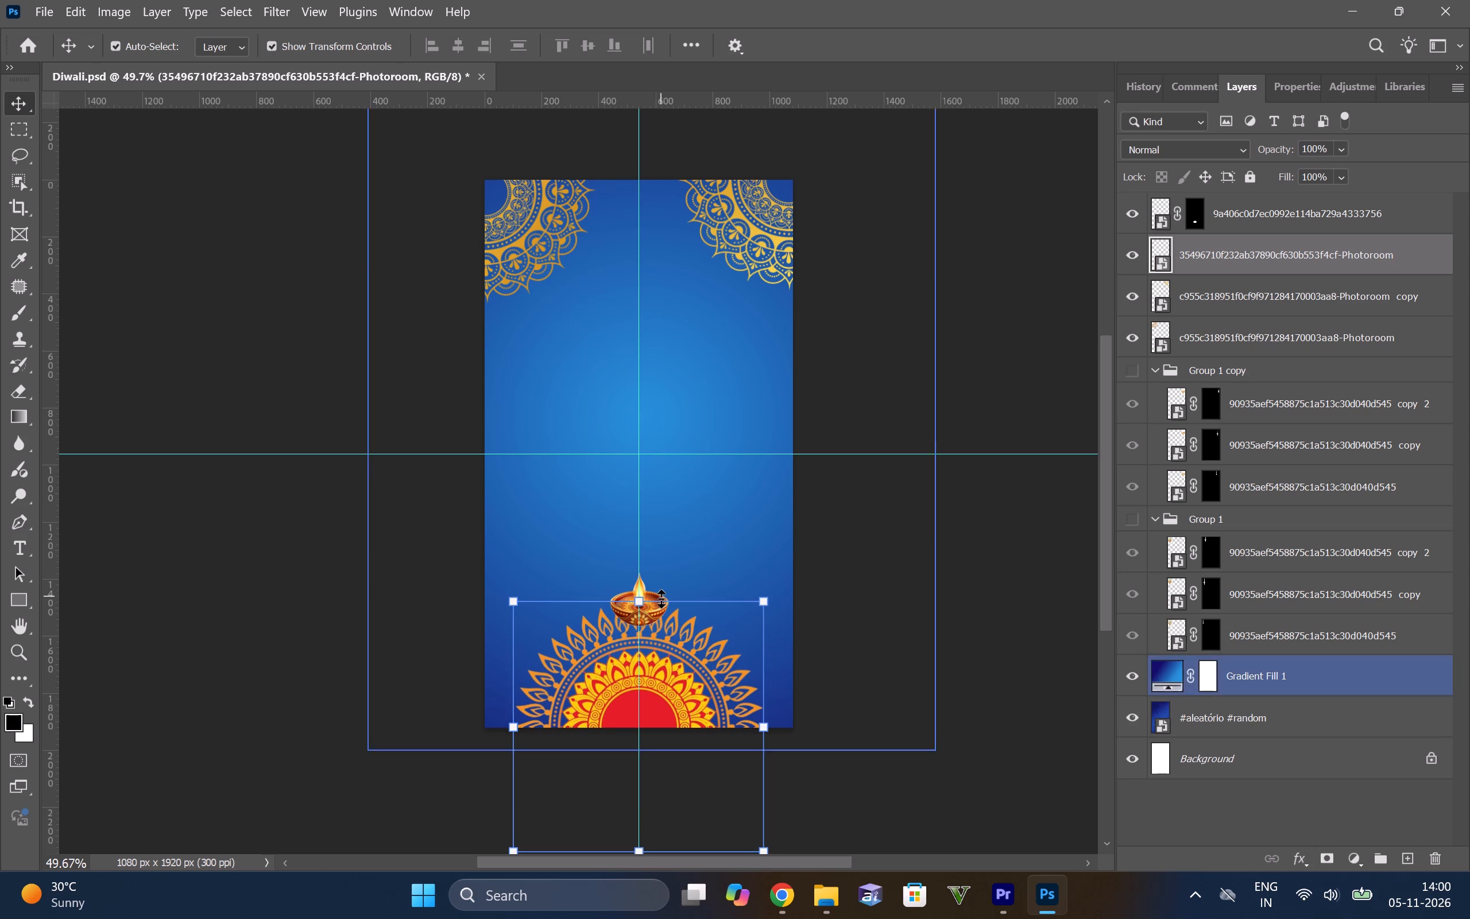
Move the diya down along the vertical centre guide onto the red centre of the lowered mandala.
{"action": "left_click", "coordinate": [650, 616]}
{"action": "key", "text": "Down"}
{"action": "key", "text": "Down"}
{"action": "key", "text": "Down"}
{"action": "key", "text": "Down"}
{"action": "key", "text": "Down"}
{"action": "key", "text": "Down"}
{"action": "key", "text": "Down"}
{"action": "key", "text": "Down"}
{"action": "key", "text": "Down"}
{"action": "key", "text": "Down"}
{"action": "key", "text": "Down"}
{"action": "key", "text": "Down"}
{"action": "key", "text": "Down"}
{"action": "key", "text": "Down"}
{"action": "key", "text": "Down"}
{"action": "key", "text": "Down"}
{"action": "key", "text": "Down"}
{"action": "key", "text": "Down"}
{"action": "key", "text": "Down"}
{"action": "key", "text": "Down"}
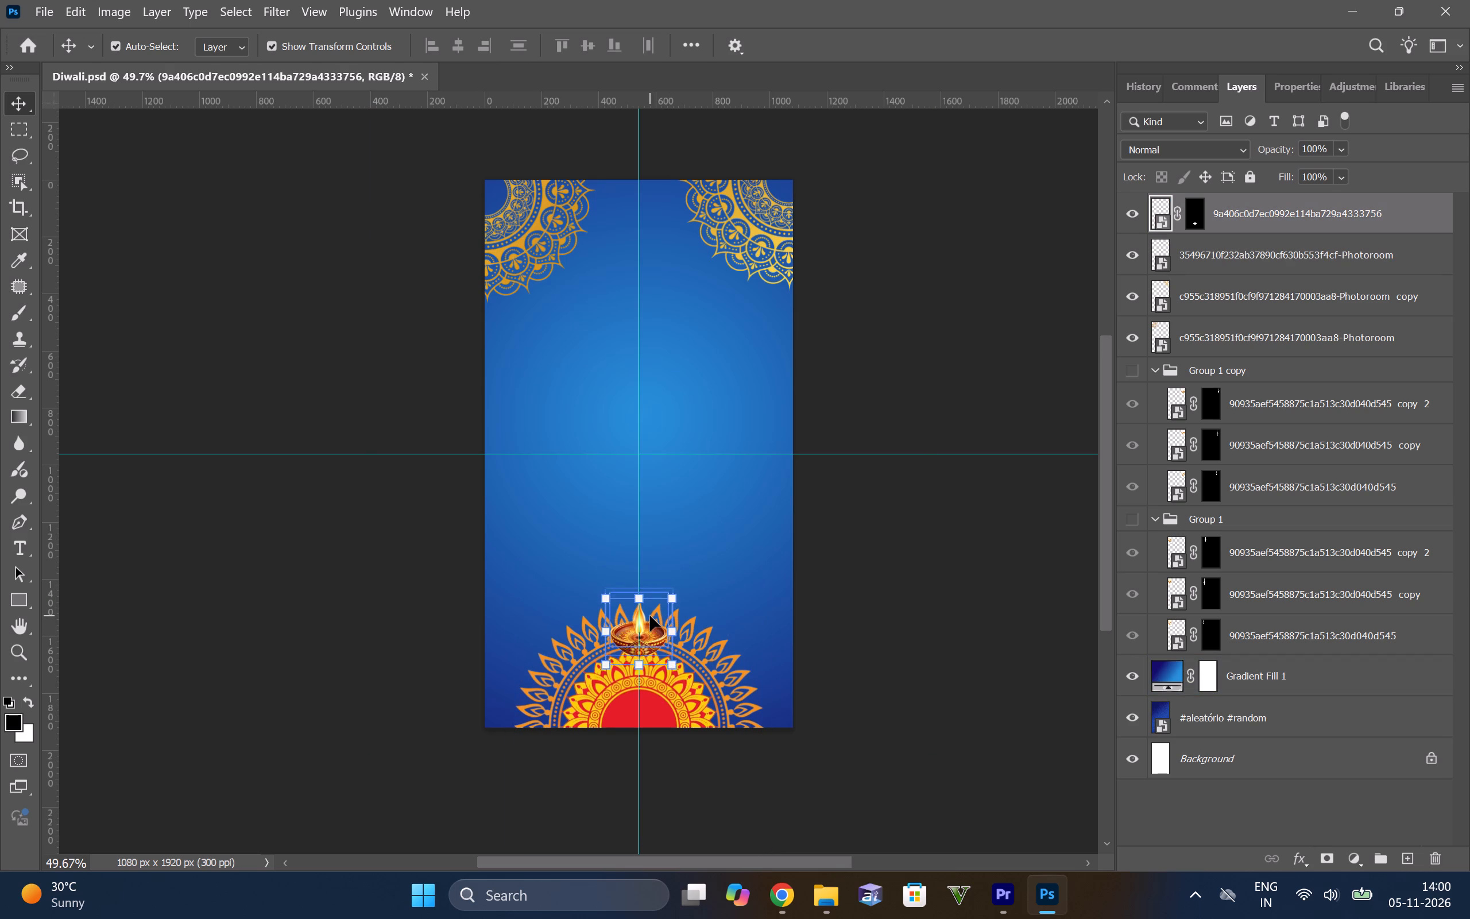
{"action": "key", "text": "Right"}
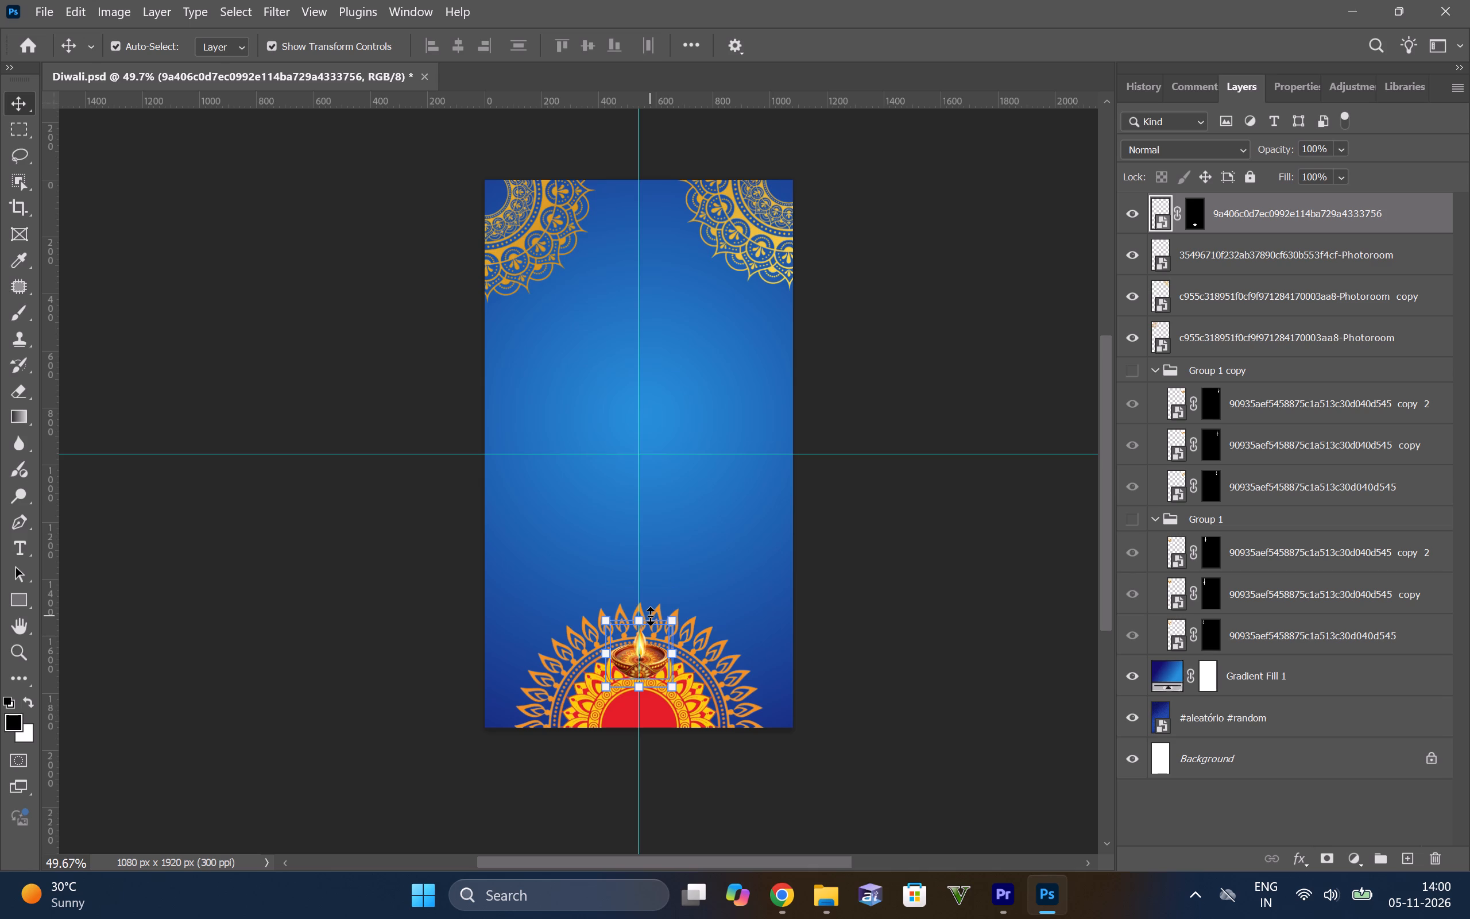
{"action": "key", "text": "Down"}
{"action": "key", "text": "Down"}
{"action": "key", "text": "Down"}
{"action": "key", "text": "Down"}
{"action": "key", "text": "Down"}
{"action": "key", "text": "Down"}
{"action": "key", "text": "Down"}
{"action": "key", "text": "Down"}
{"action": "key", "text": "Down"}
{"action": "key", "text": "Down"}
{"action": "key", "text": "Down"}
{"action": "key", "text": "Down"}
{"action": "key", "text": "Down"}
{"action": "key", "text": "Down"}
{"action": "key", "text": "Down"}
{"action": "key", "text": "Down"}
{"action": "key", "text": "Down"}
{"action": "key", "text": "Down"}
{"action": "key", "text": "Down"}
{"action": "key", "text": "Down"}
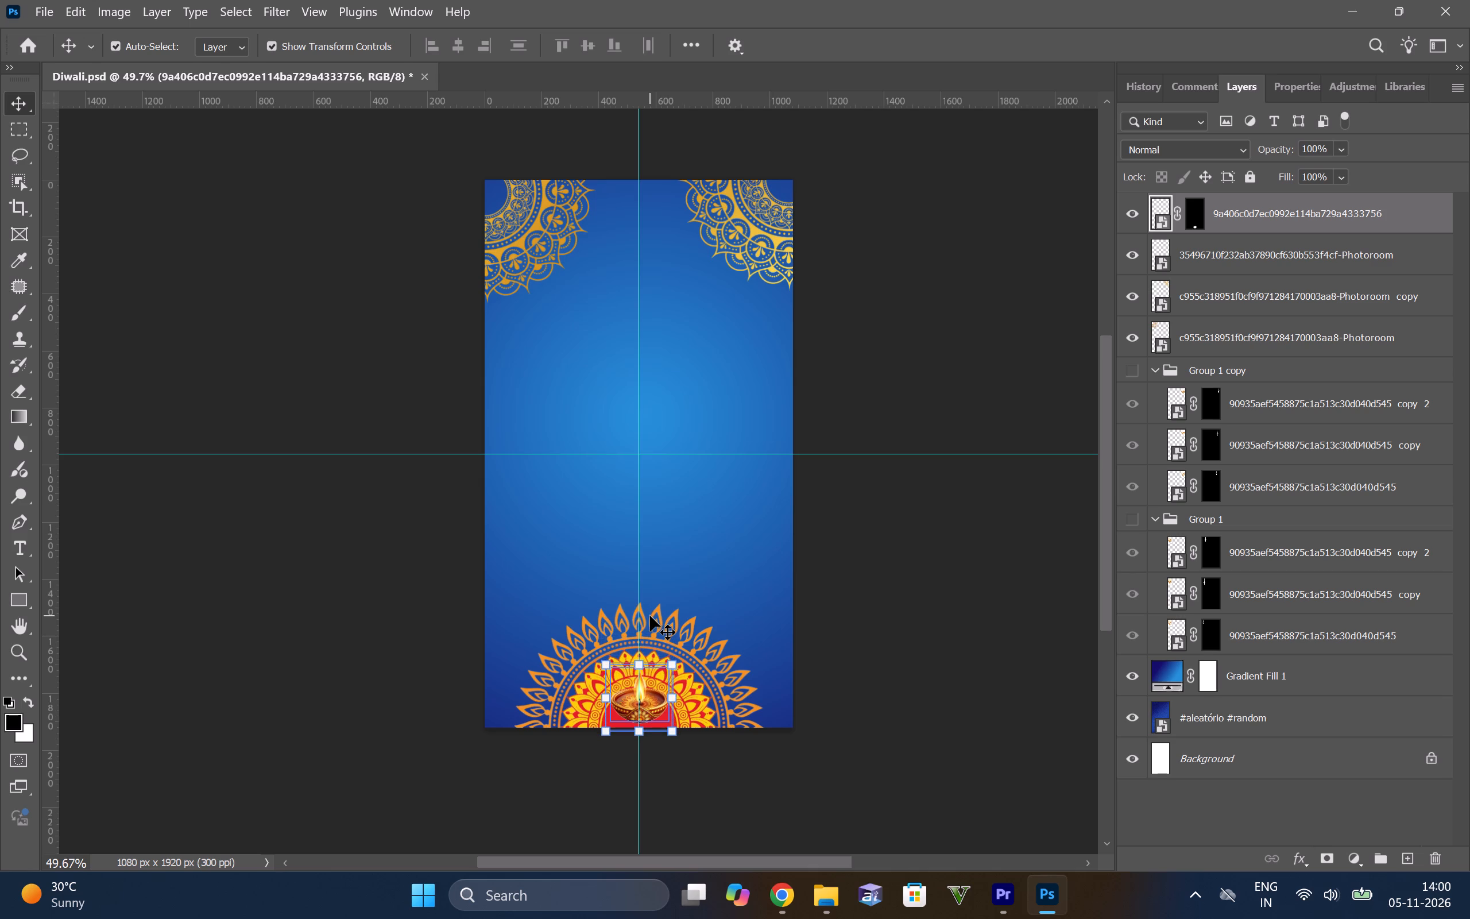
{"action": "key", "text": "Down"}
{"action": "key", "text": "Down"}
{"action": "key", "text": "Down"}
{"action": "key", "text": "Down"}
{"action": "key", "text": "Down"}
{"action": "key", "text": "Down"}
{"action": "key", "text": "Down"}
{"action": "key", "text": "Down"}
{"action": "key", "text": "Down"}
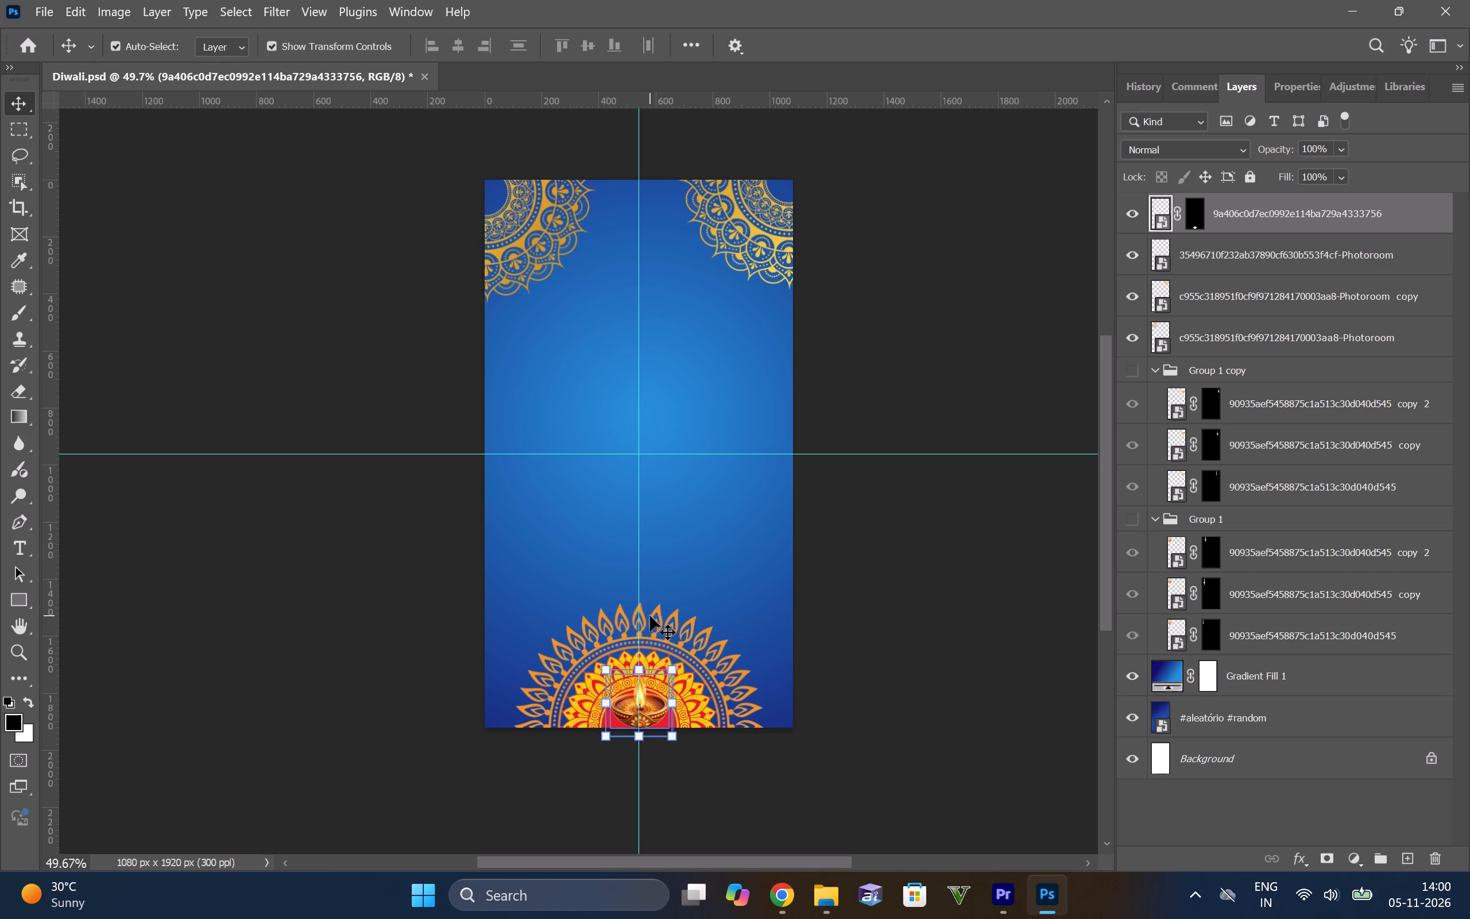
Raise the mandala layer slightly so more of its red centre shows around the diya, and deselect it.
{"action": "left_click", "coordinate": [648, 623]}
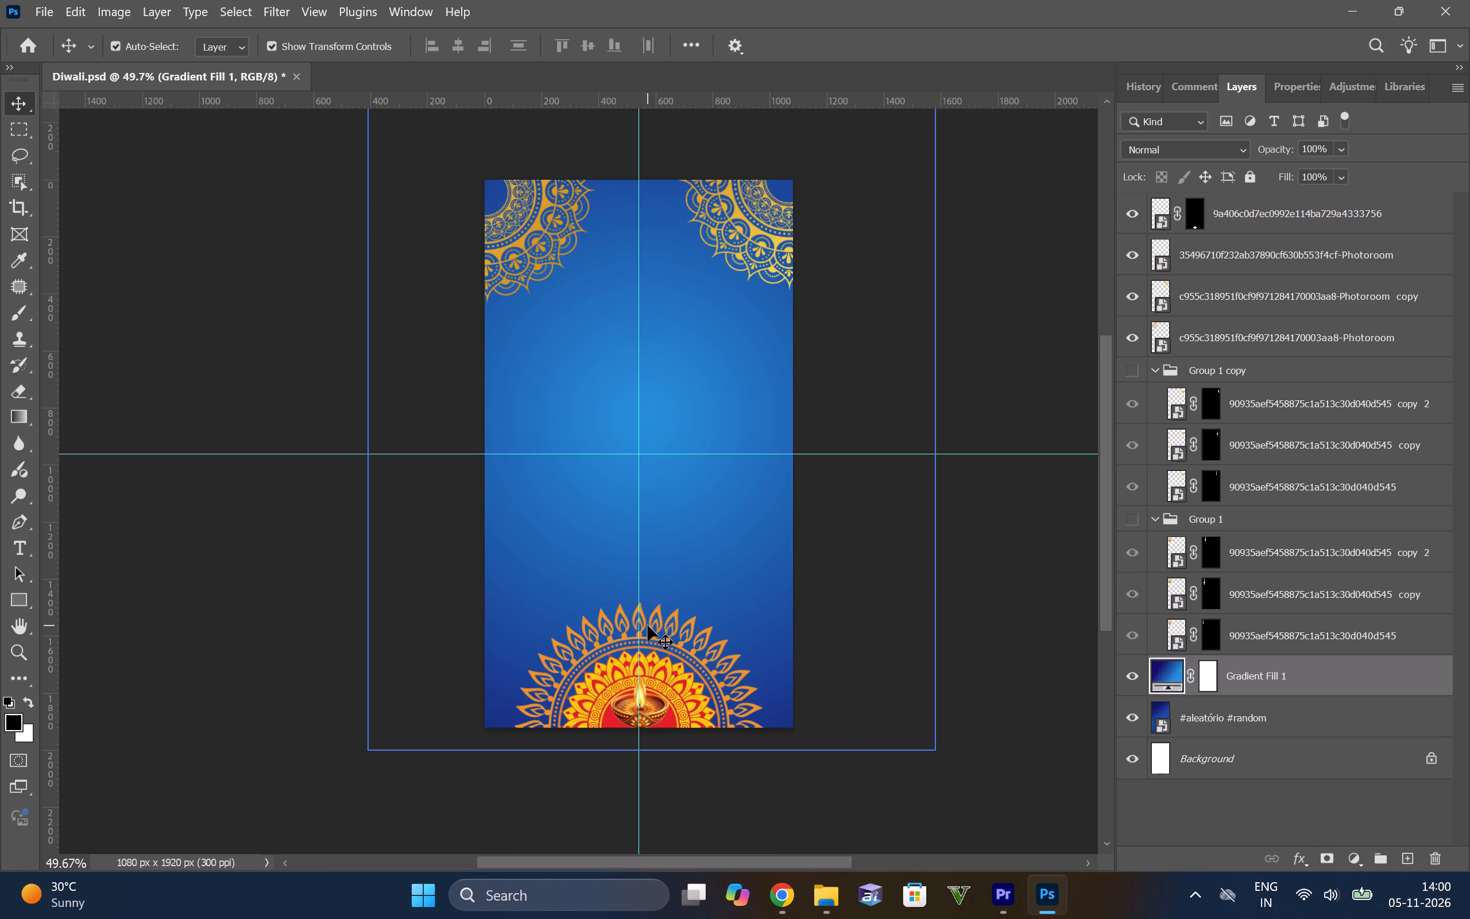
{"action": "left_click", "coordinate": [706, 665]}
{"action": "scroll", "coordinate": [1262, 539], "scroll_direction": "up", "scroll_amount": 7}
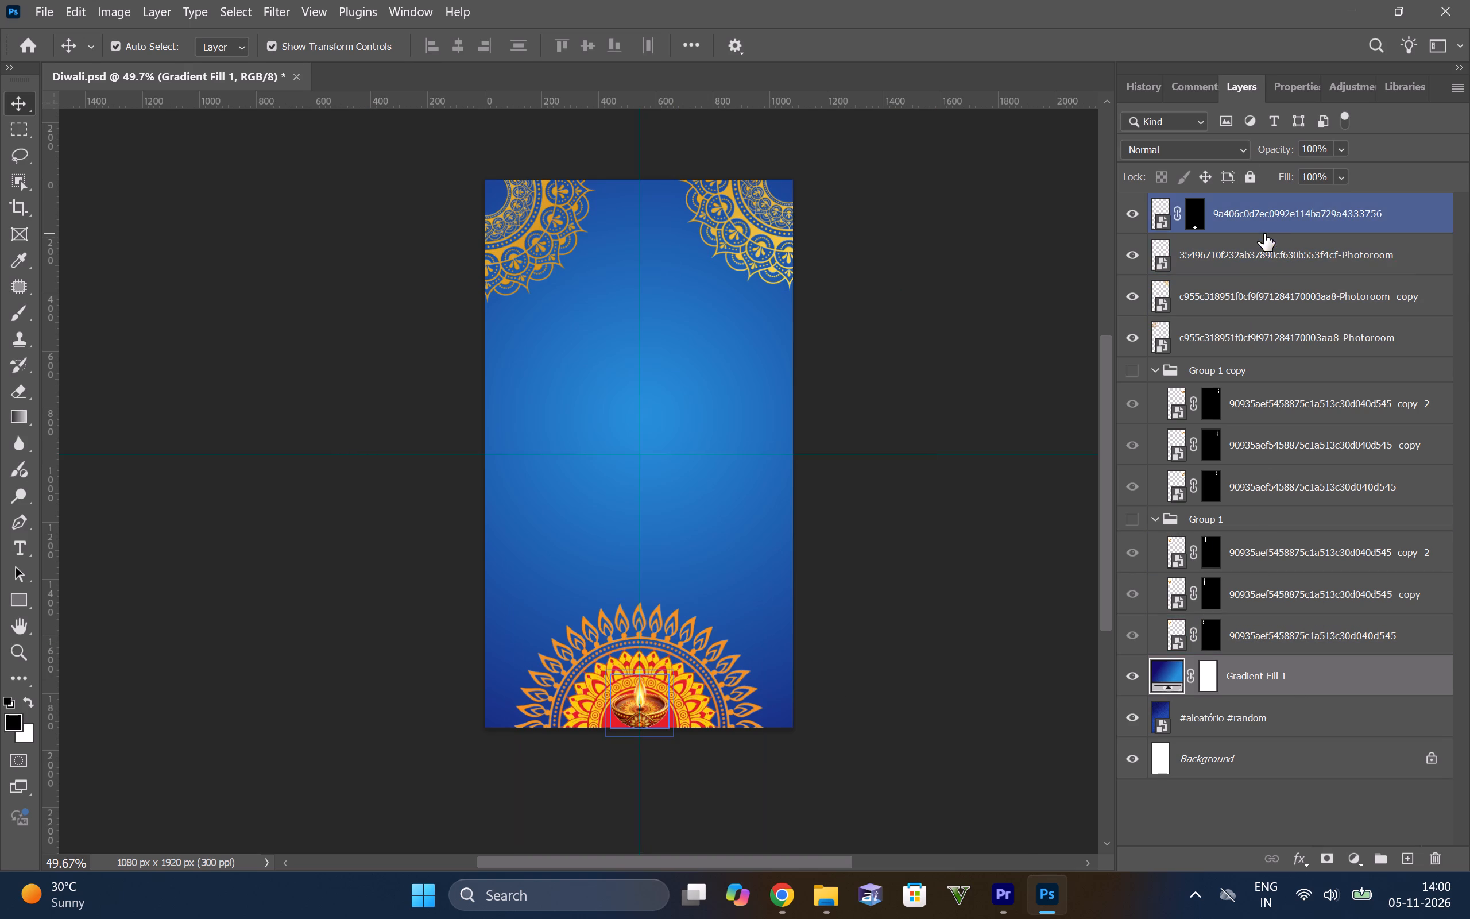
{"action": "left_click", "coordinate": [1268, 257]}
{"action": "key", "text": "Up"}
{"action": "key", "text": "Up"}
{"action": "key", "text": "Up"}
{"action": "key", "text": "Up"}
{"action": "key", "text": "Up"}
{"action": "key", "text": "Up"}
{"action": "key", "text": "Up"}
{"action": "key", "text": "Up"}
{"action": "key", "text": "Up"}
{"action": "key", "text": "Up"}
{"action": "key", "text": "Up"}
{"action": "key", "text": "Up"}
{"action": "key", "text": "Up"}
{"action": "key", "text": "Up"}
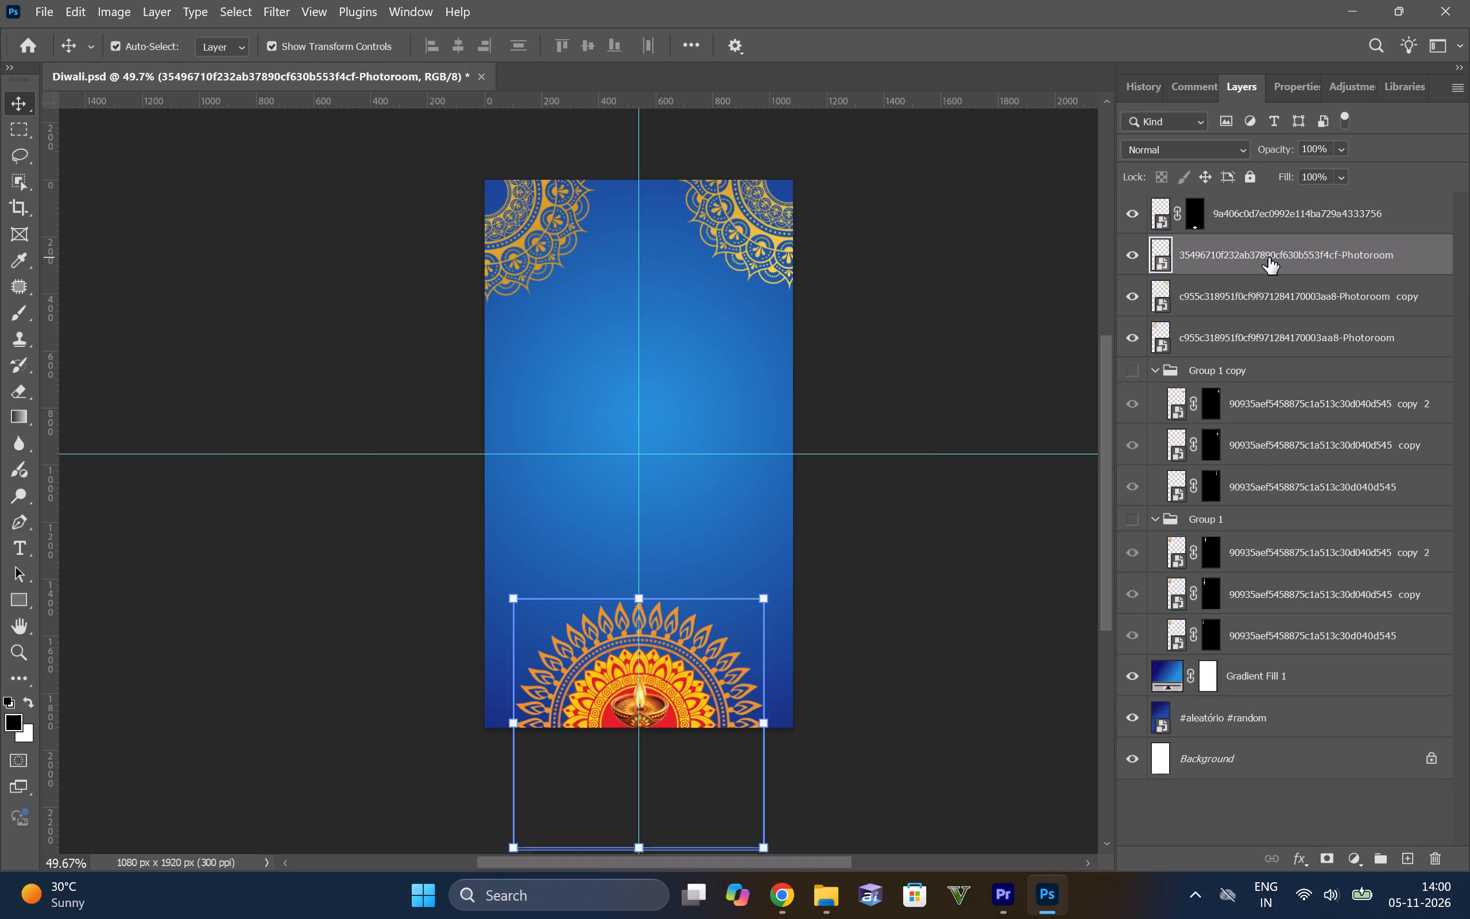
{"action": "key", "text": "Up"}
{"action": "key", "text": "Up"}
{"action": "key", "text": "Up"}
{"action": "key", "text": "Up"}
{"action": "key", "text": "Up"}
{"action": "key", "text": "Up"}
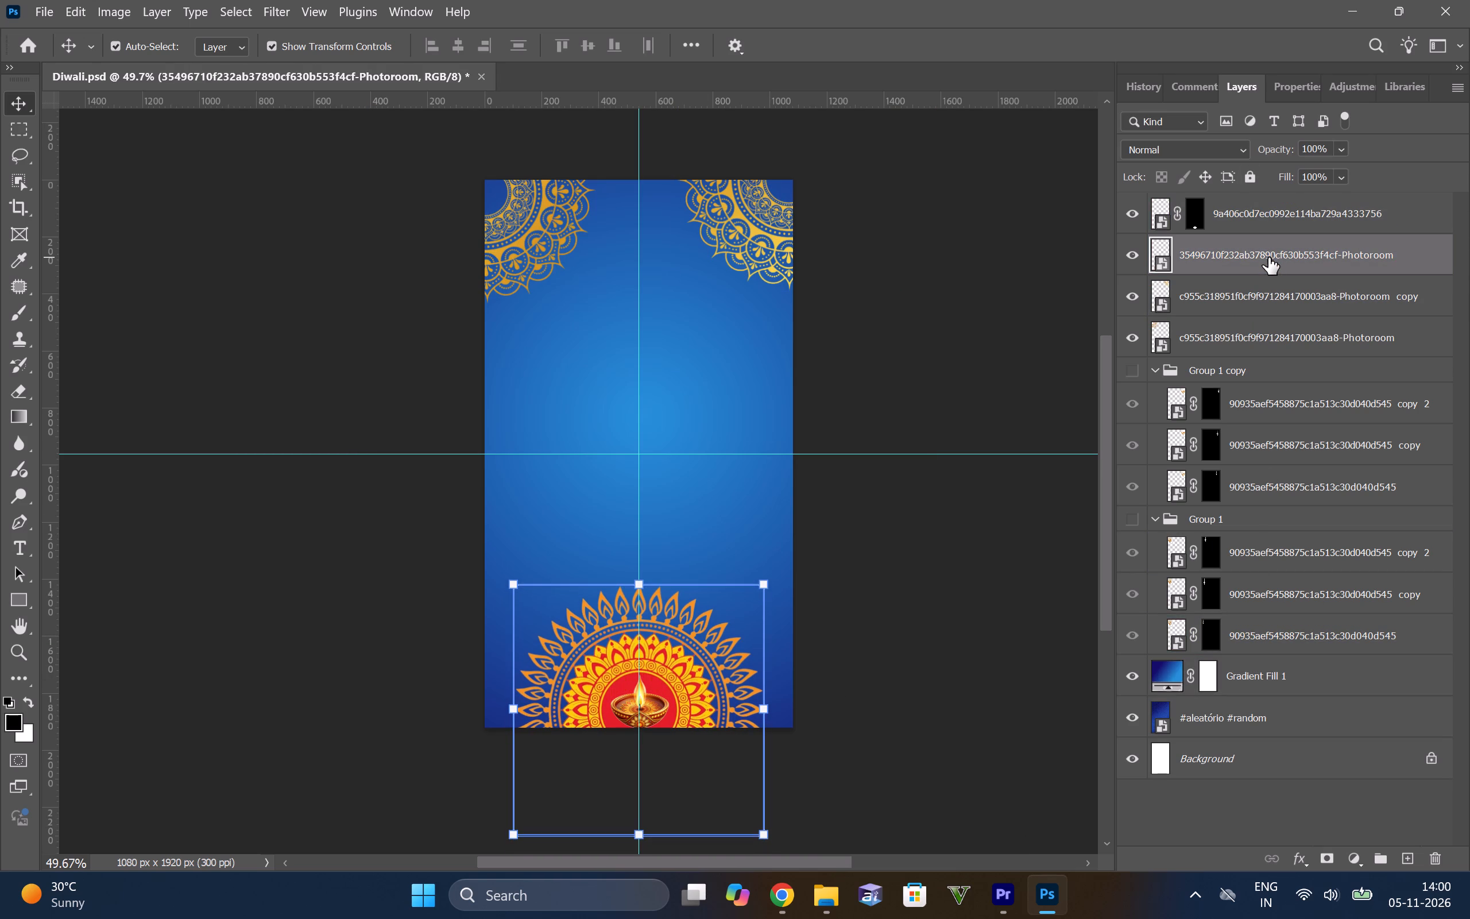
{"action": "left_click", "coordinate": [857, 559]}
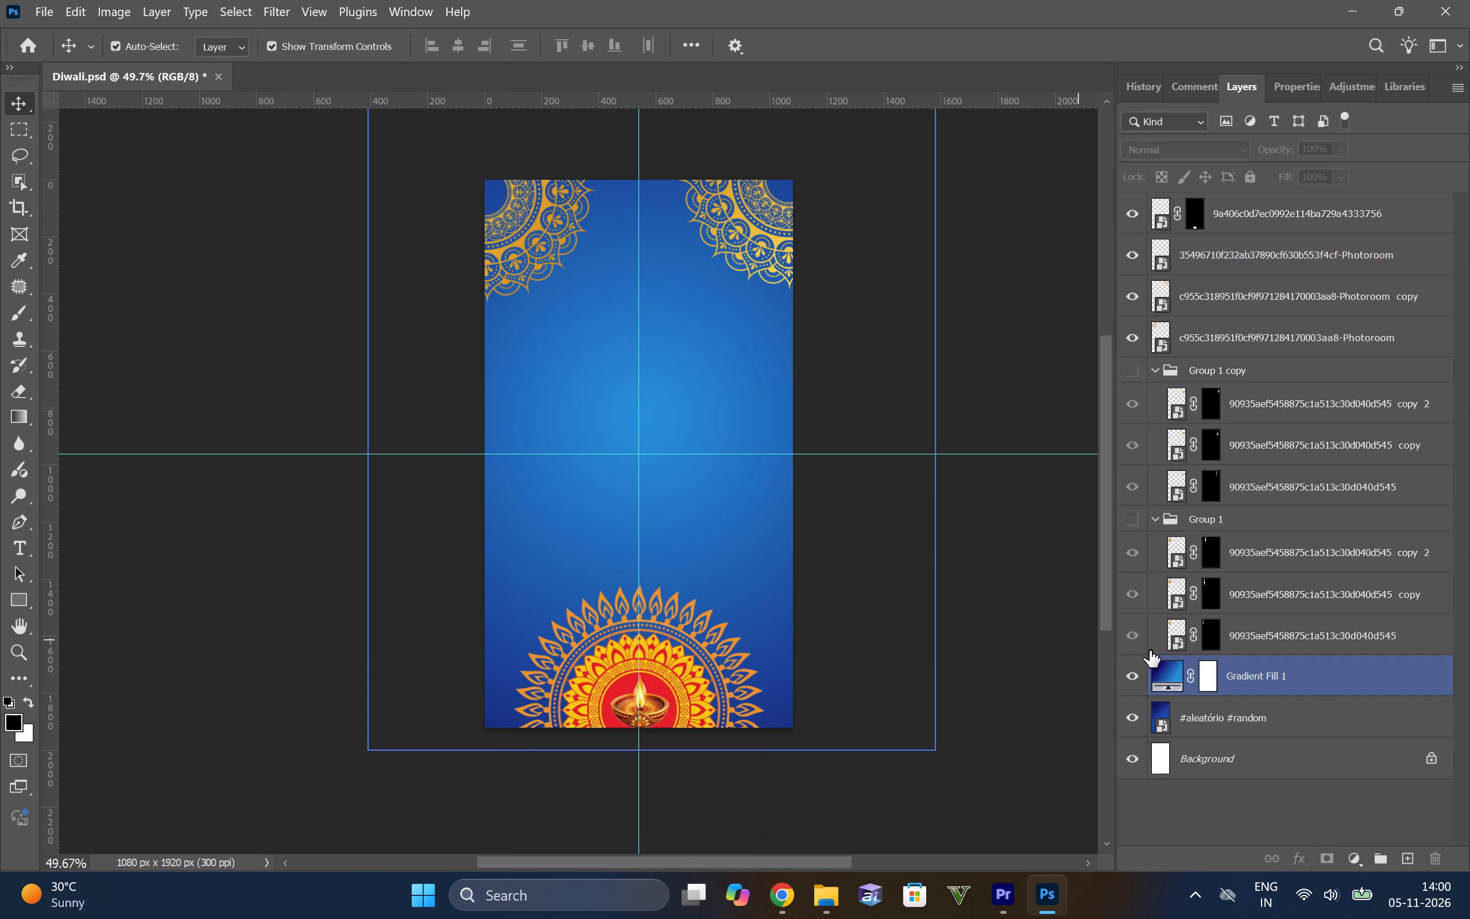
{"action": "left_click", "coordinate": [1062, 478]}
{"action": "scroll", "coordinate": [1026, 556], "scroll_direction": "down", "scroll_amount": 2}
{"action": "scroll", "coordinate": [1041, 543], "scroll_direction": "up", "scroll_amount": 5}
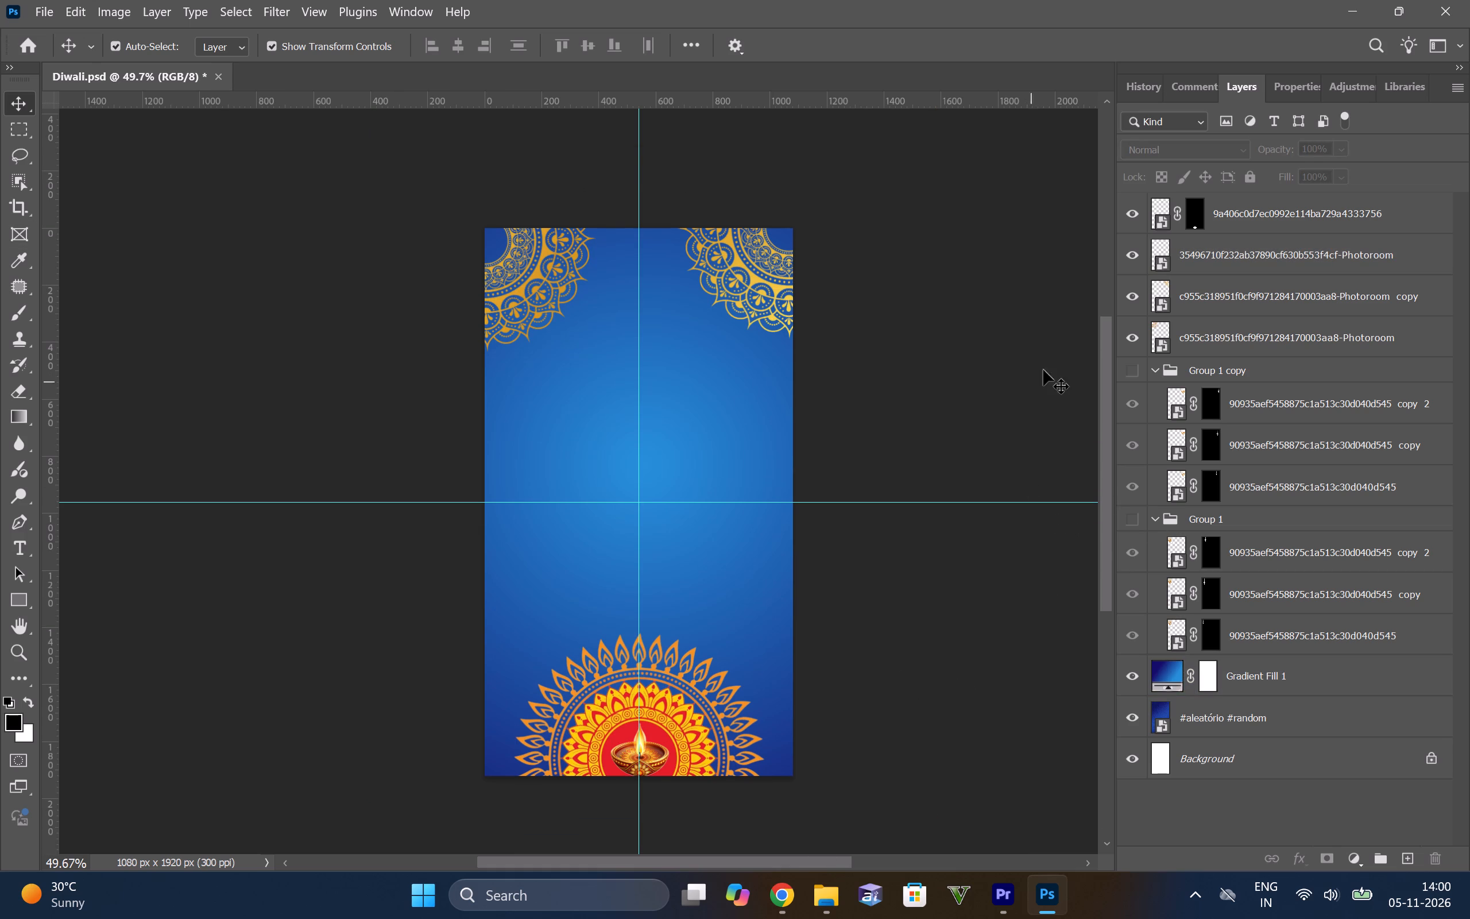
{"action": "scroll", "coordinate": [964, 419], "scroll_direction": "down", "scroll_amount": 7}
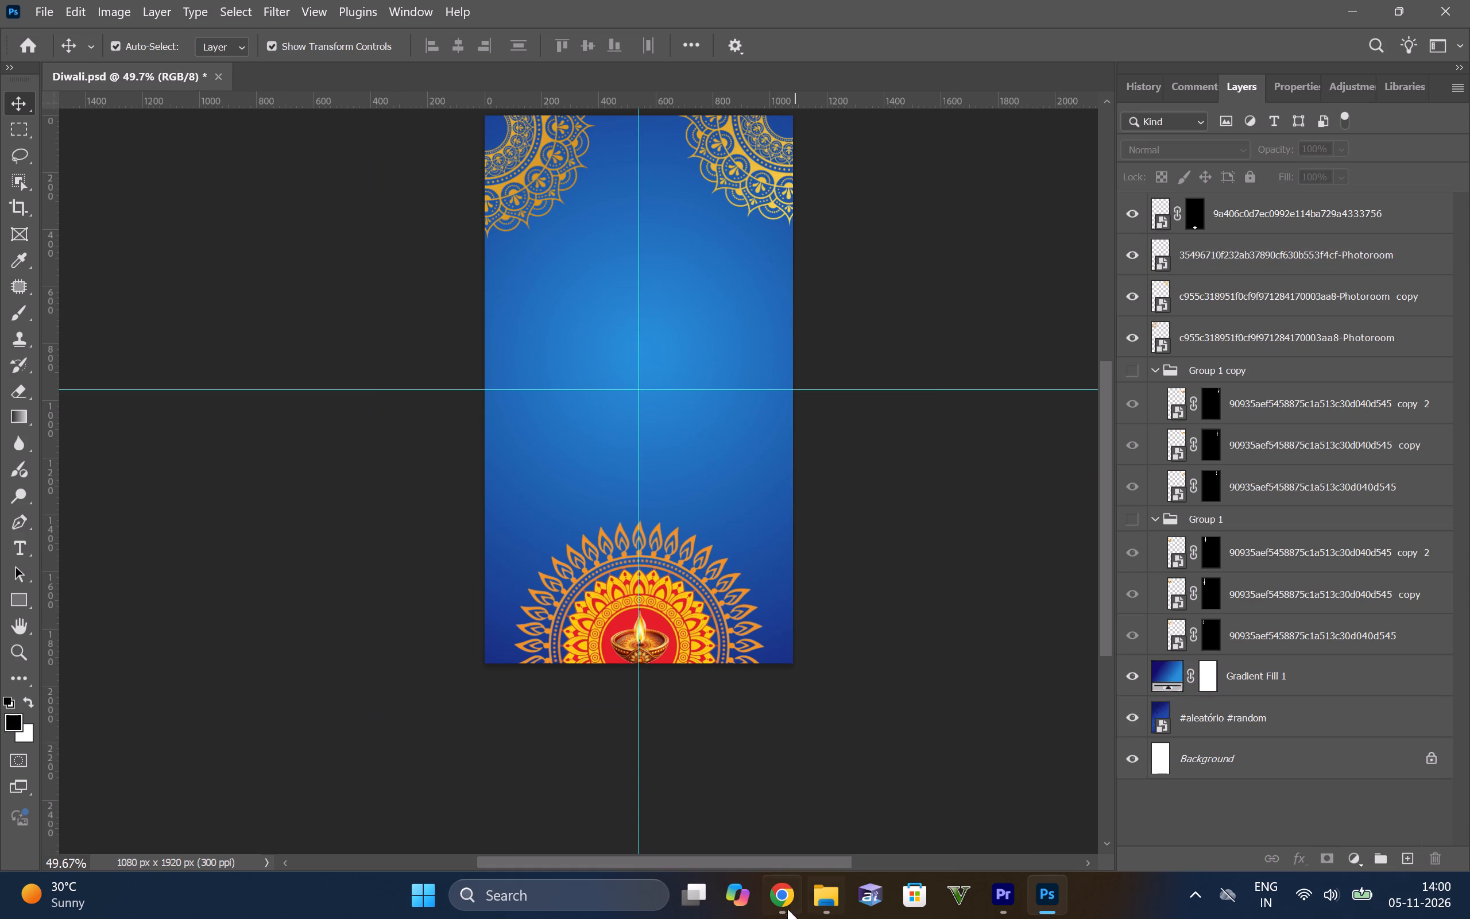
Switch back to Pinterest in Chrome and look over the "happy diwali text beautiful" results again for suitable lettering.
{"action": "left_click_drag", "start_coordinate": [795, 904], "coordinate": [789, 908]}
{"action": "left_click", "coordinate": [777, 900]}
{"action": "scroll", "coordinate": [626, 384], "scroll_direction": "down", "scroll_amount": 3}
{"action": "scroll", "coordinate": [760, 375], "scroll_direction": "up", "scroll_amount": 3}
{"action": "scroll", "coordinate": [1109, 481], "scroll_direction": "up", "scroll_amount": 4}
{"action": "scroll", "coordinate": [1041, 394], "scroll_direction": "up", "scroll_amount": 2}
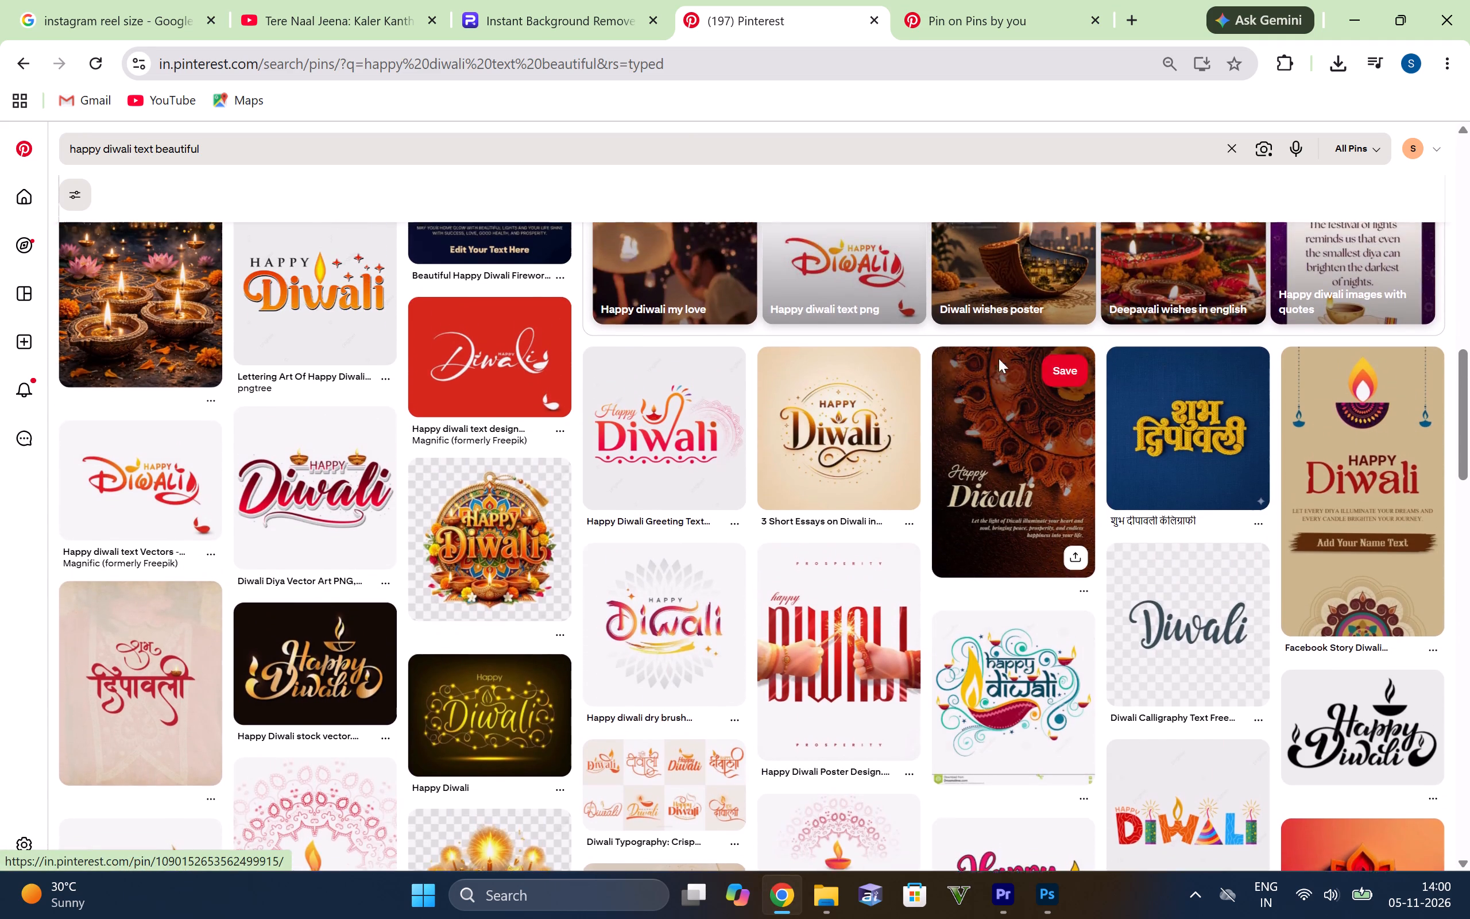
{"action": "scroll", "coordinate": [999, 358], "scroll_direction": "up", "scroll_amount": 5}
{"action": "scroll", "coordinate": [867, 460], "scroll_direction": "up", "scroll_amount": 5}
{"action": "scroll", "coordinate": [1224, 465], "scroll_direction": "up", "scroll_amount": 4}
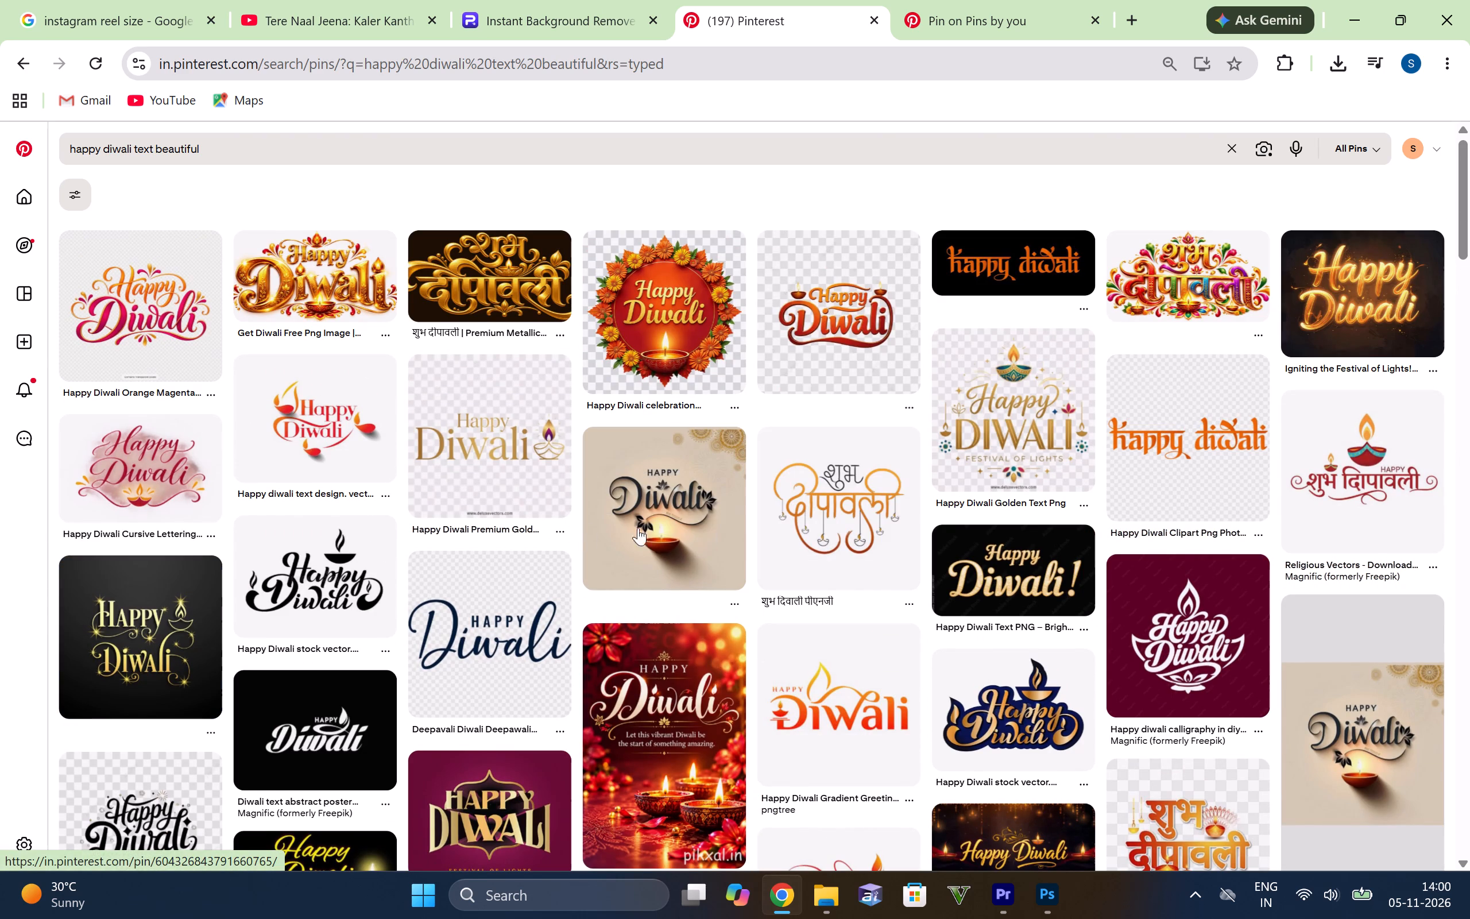
{"action": "scroll", "coordinate": [588, 528], "scroll_direction": "down", "scroll_amount": 2}
{"action": "scroll", "coordinate": [804, 523], "scroll_direction": "down", "scroll_amount": 4}
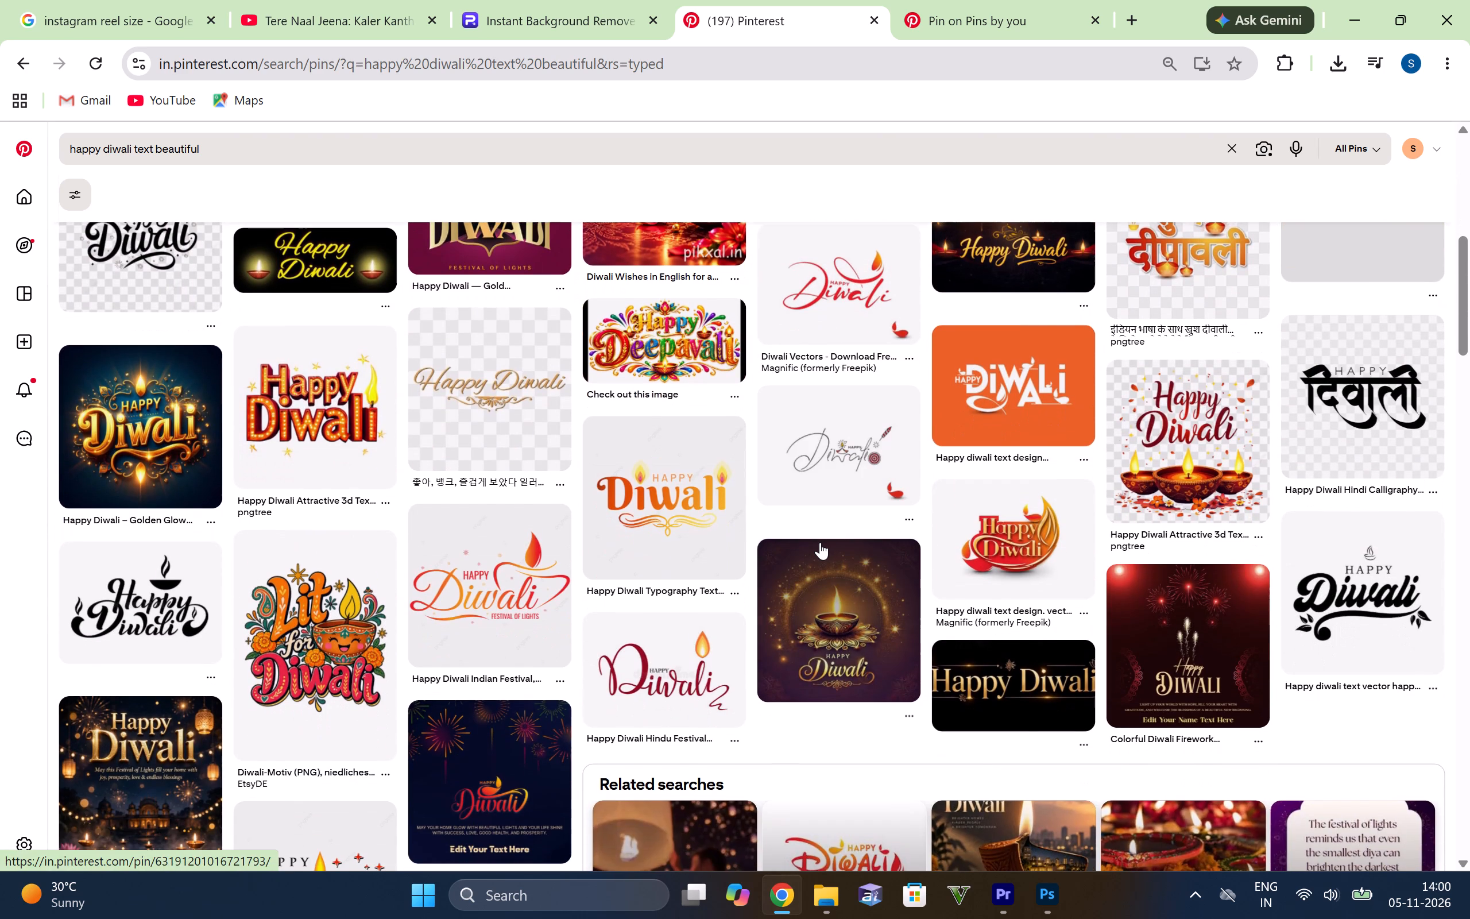
{"action": "scroll", "coordinate": [820, 540], "scroll_direction": "up", "scroll_amount": 8}
Change the Pinterest search to "happy diwali text golden".
{"action": "left_click", "coordinate": [251, 135]}
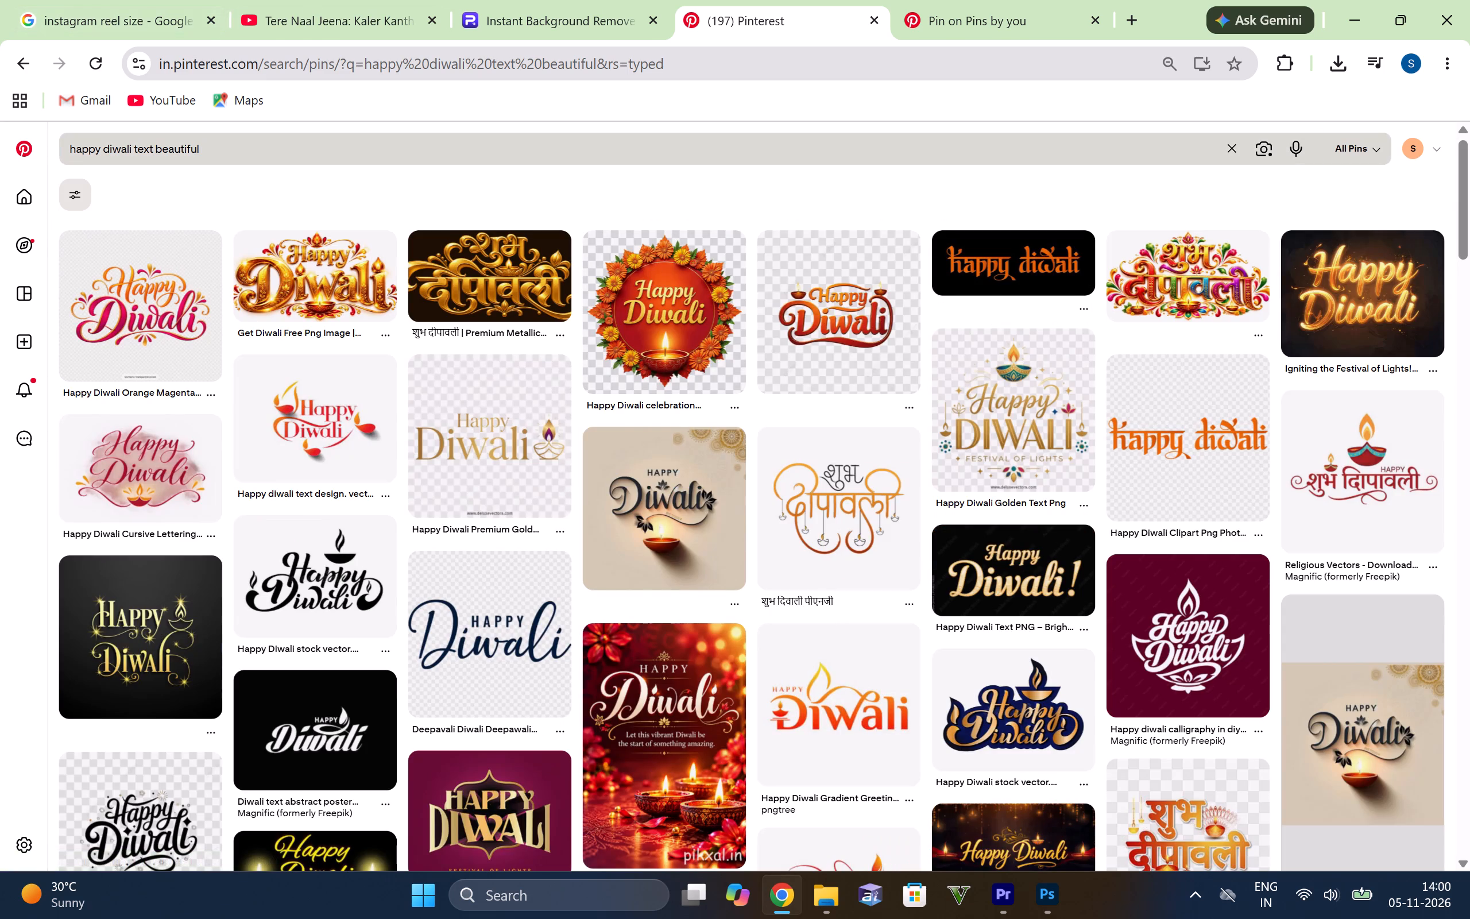
{"action": "key", "text": "BackSpace"}
{"action": "key", "text": "BackSpace"}
{"action": "key", "text": "BackSpace"}
{"action": "key", "text": "BackSpace"}
{"action": "key", "text": "BackSpace"}
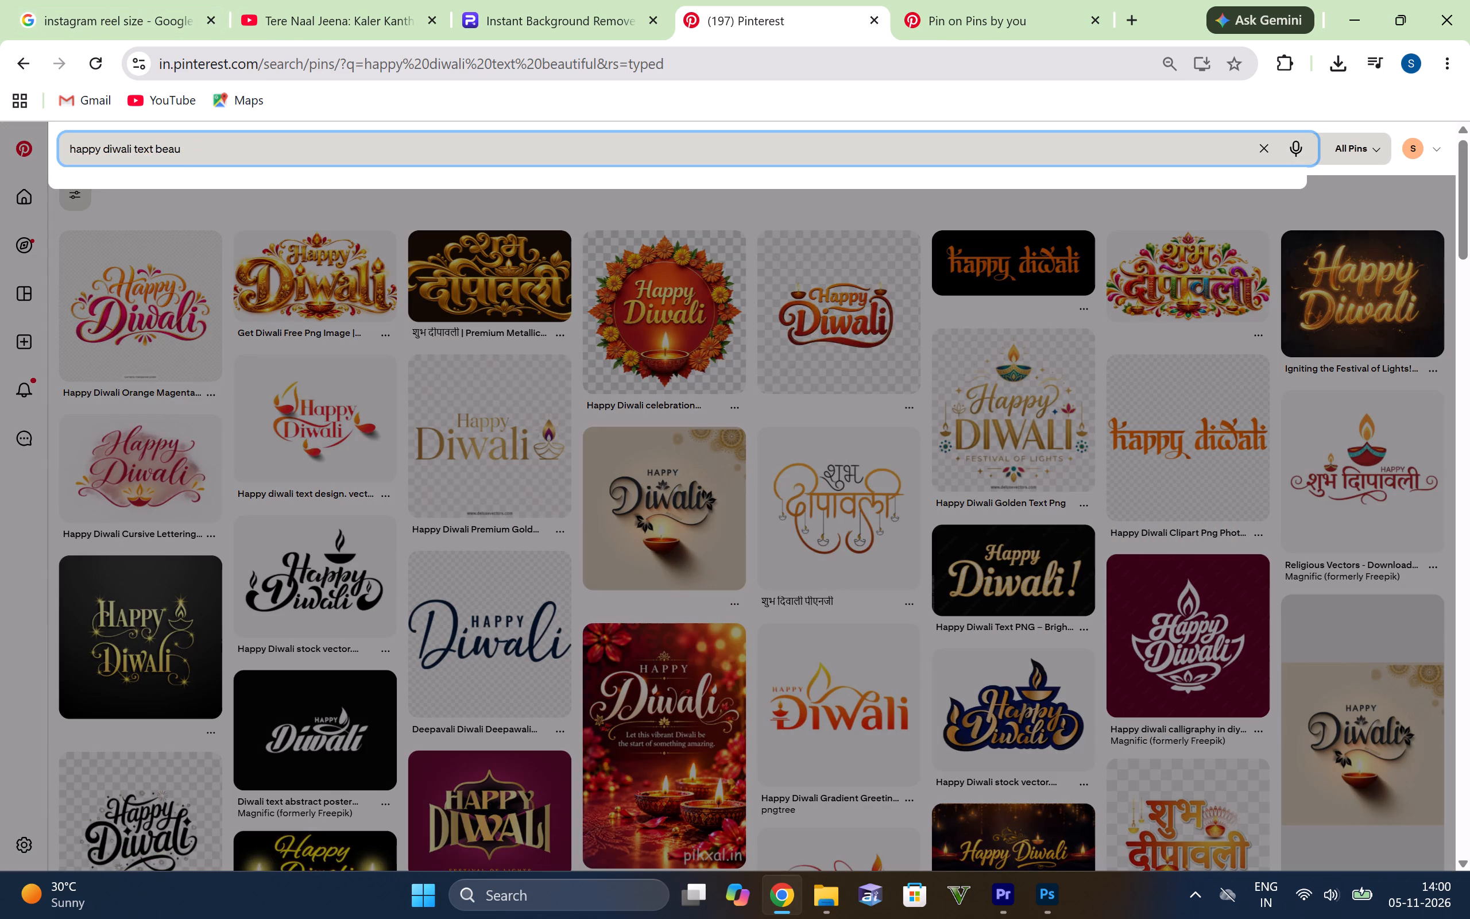
{"action": "key", "text": "BackSpace"}
{"action": "key", "text": "BackSpace"}
{"action": "key", "text": "BackSpace"}
{"action": "key", "text": "BackSpace"}
{"action": "type", "text": "golden"}
{"action": "key", "text": "Return"}
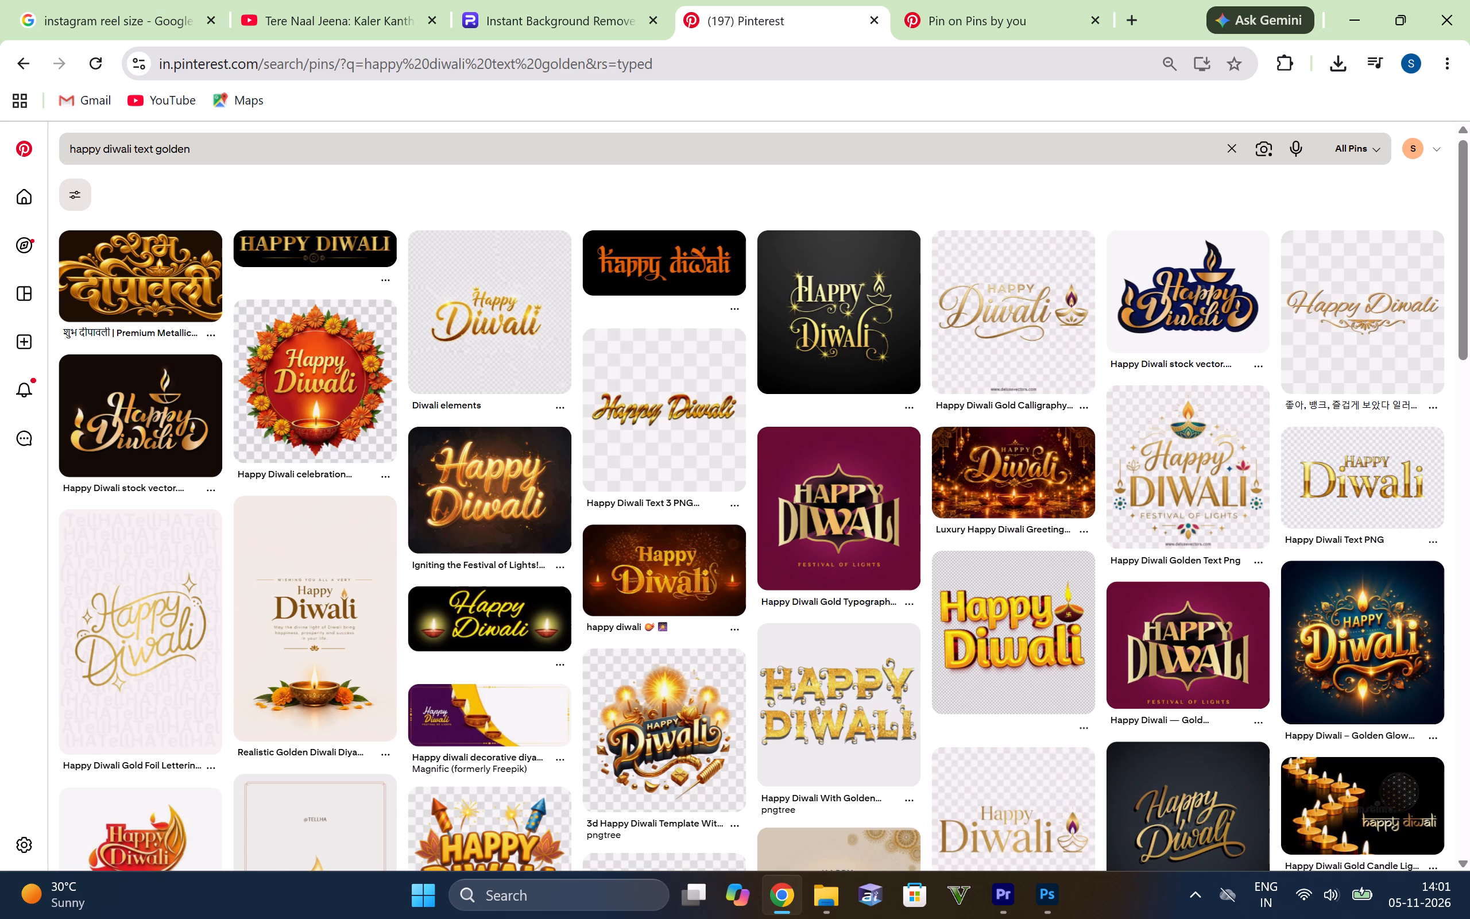
Look through the "happy diwali text golden" Pinterest results for golden Happy Diwali lettering that suits the poster.
{"action": "scroll", "coordinate": [1119, 103], "scroll_direction": "down", "scroll_amount": 4}
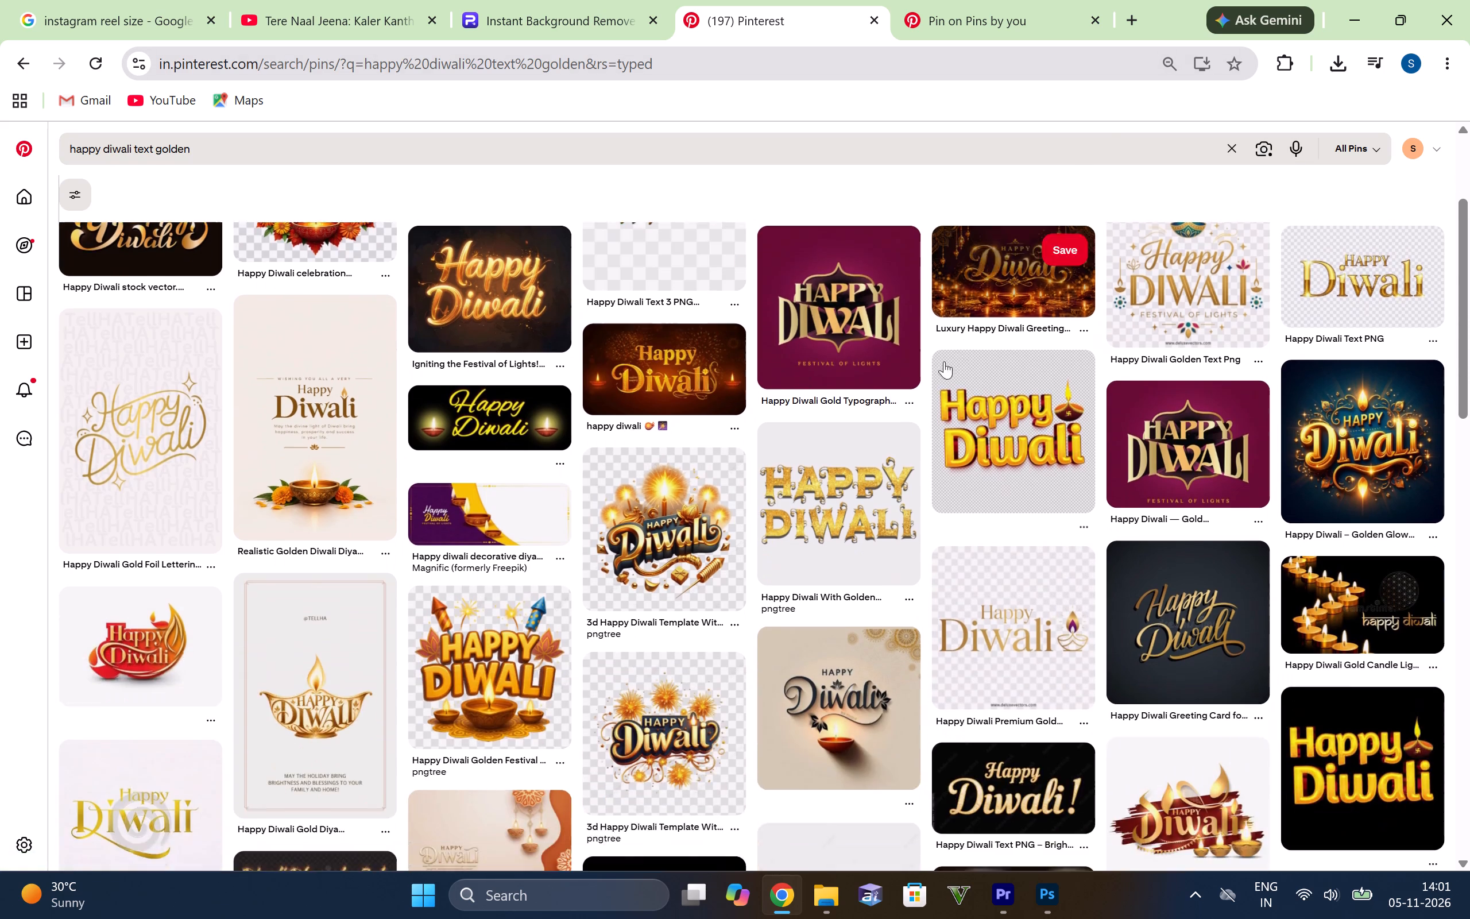
{"action": "scroll", "coordinate": [944, 361], "scroll_direction": "down", "scroll_amount": 7}
{"action": "scroll", "coordinate": [985, 329], "scroll_direction": "down", "scroll_amount": 5}
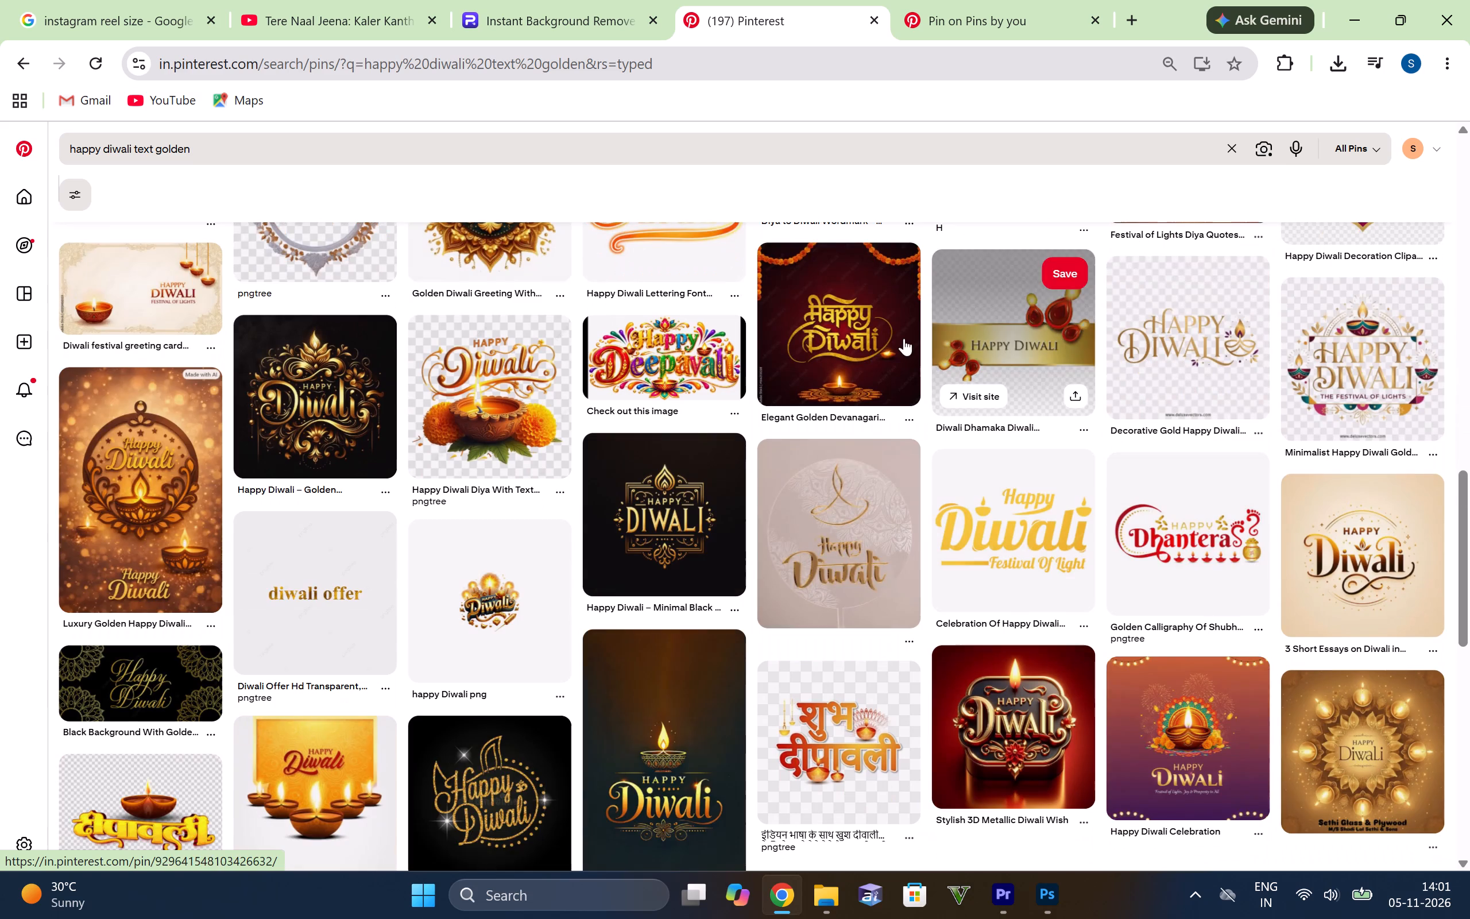
{"action": "scroll", "coordinate": [899, 359], "scroll_direction": "down", "scroll_amount": 1}
{"action": "scroll", "coordinate": [949, 339], "scroll_direction": "up", "scroll_amount": 1}
{"action": "scroll", "coordinate": [1003, 396], "scroll_direction": "down", "scroll_amount": 1}
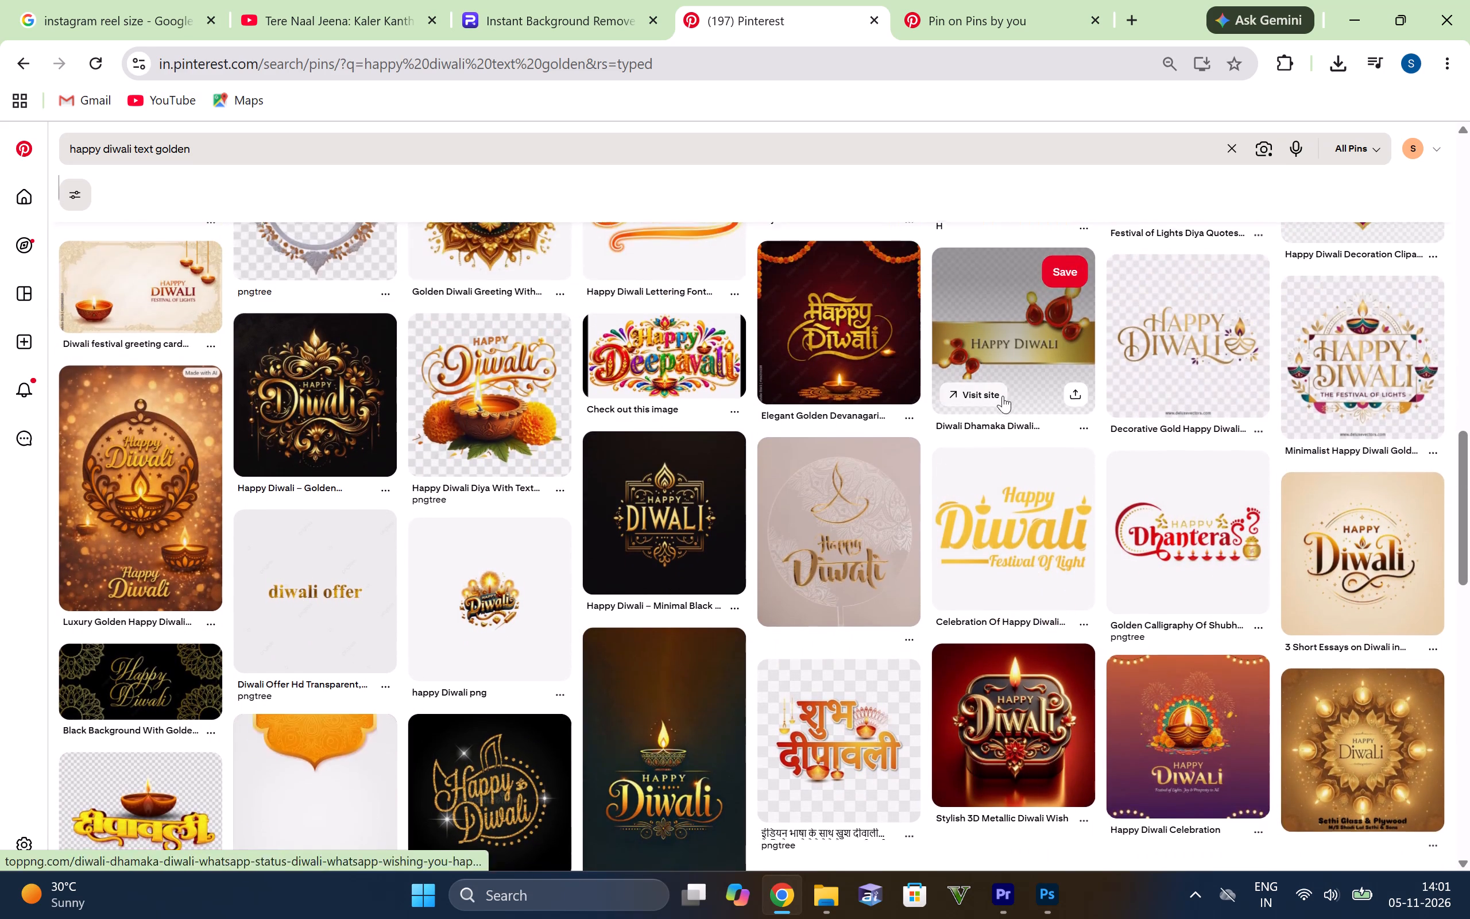
{"action": "scroll", "coordinate": [1003, 396], "scroll_direction": "down", "scroll_amount": 1}
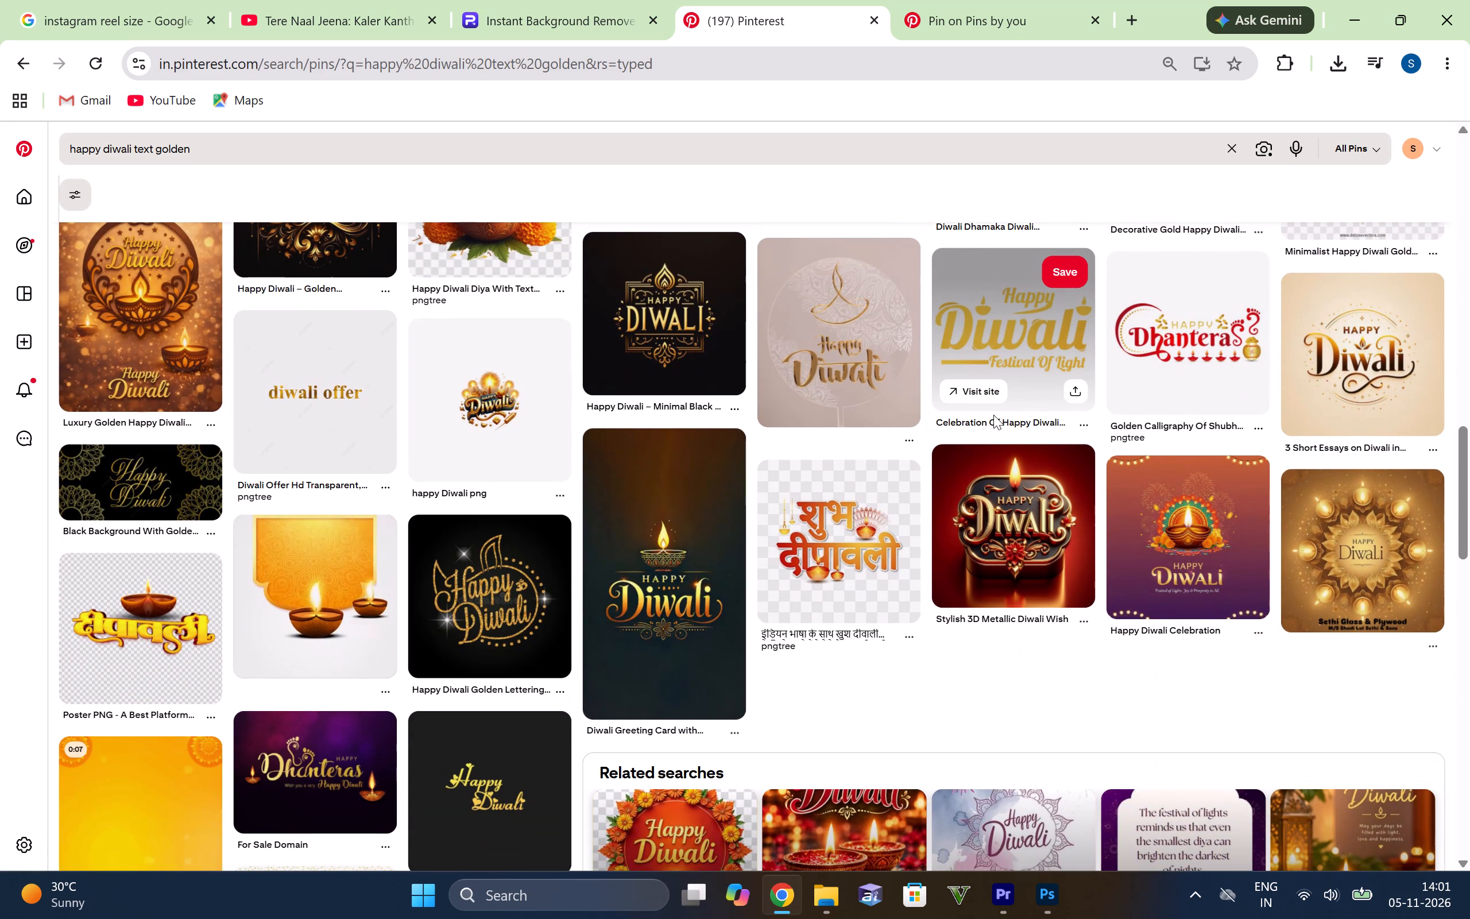
{"action": "scroll", "coordinate": [744, 329], "scroll_direction": "down", "scroll_amount": 3}
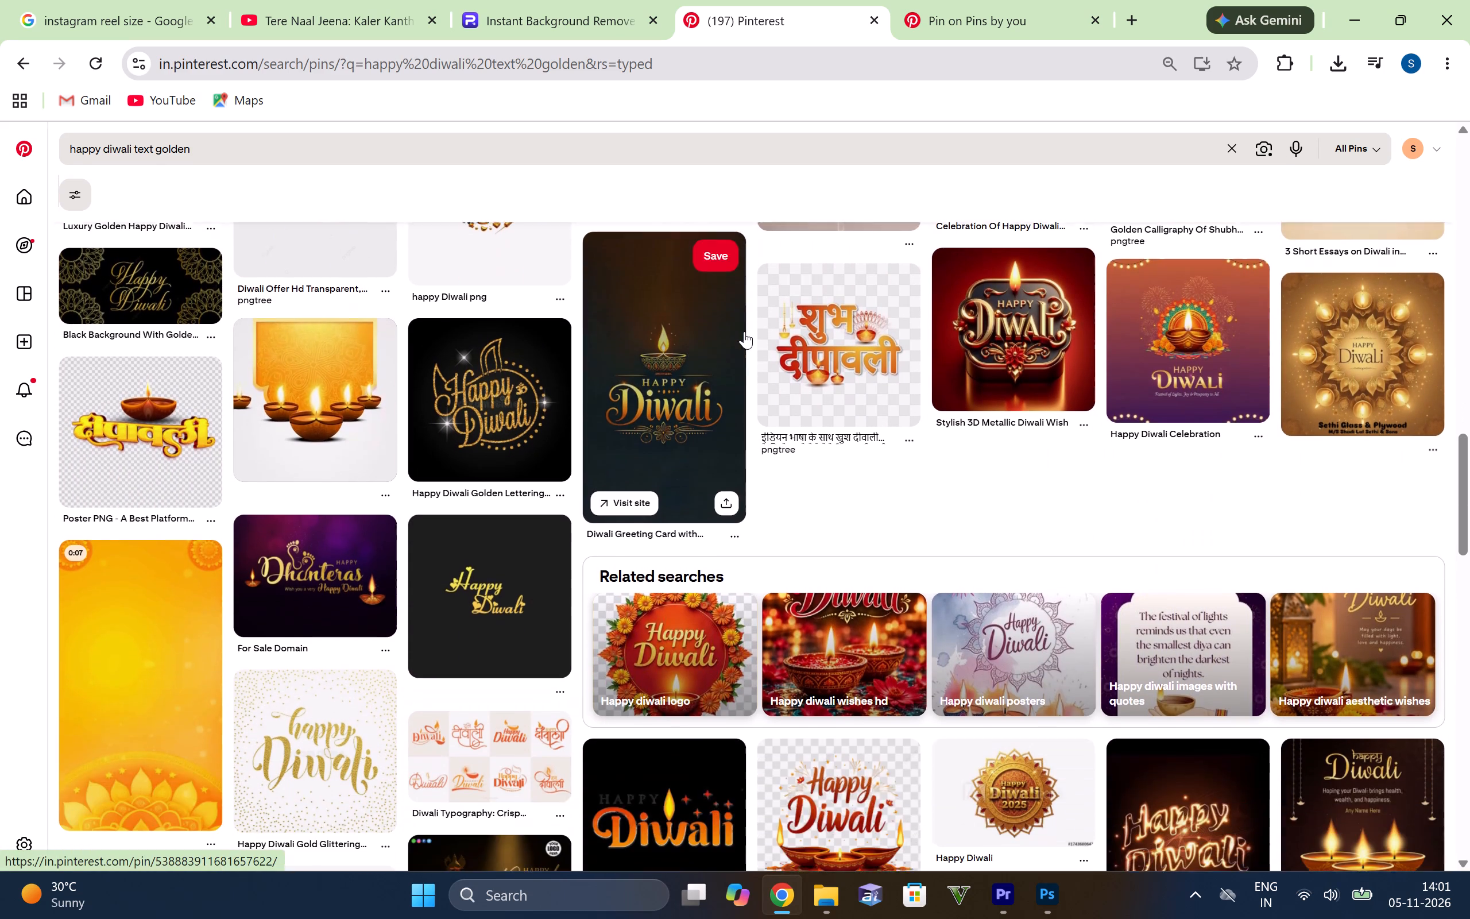
{"action": "scroll", "coordinate": [856, 392], "scroll_direction": "down", "scroll_amount": 4}
{"action": "scroll", "coordinate": [1013, 380], "scroll_direction": "down", "scroll_amount": 2}
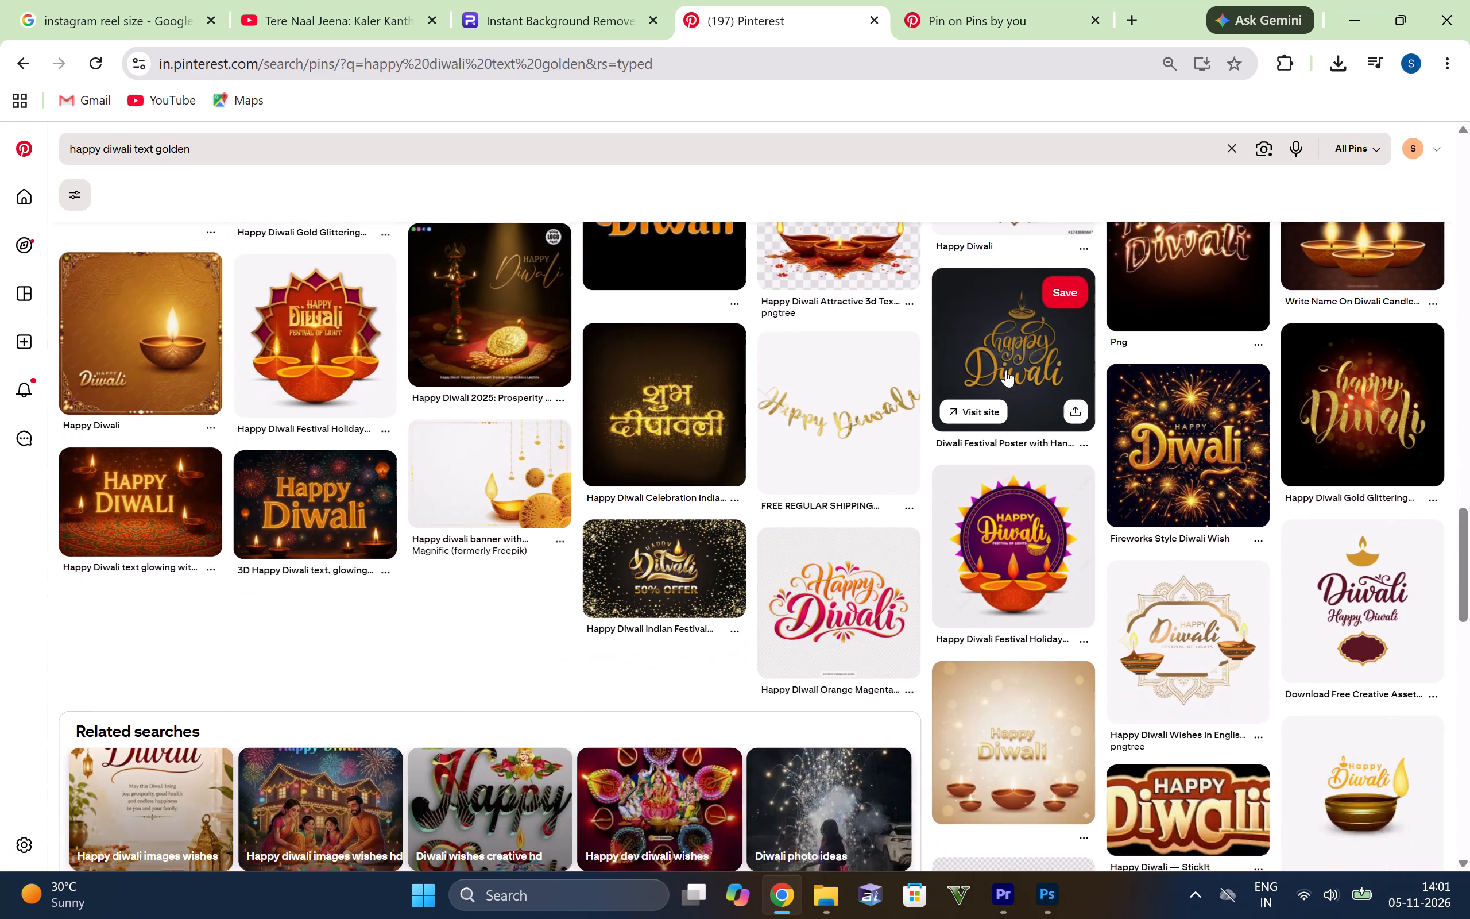
{"action": "scroll", "coordinate": [982, 365], "scroll_direction": "down", "scroll_amount": 2}
{"action": "scroll", "coordinate": [952, 410], "scroll_direction": "down", "scroll_amount": 4}
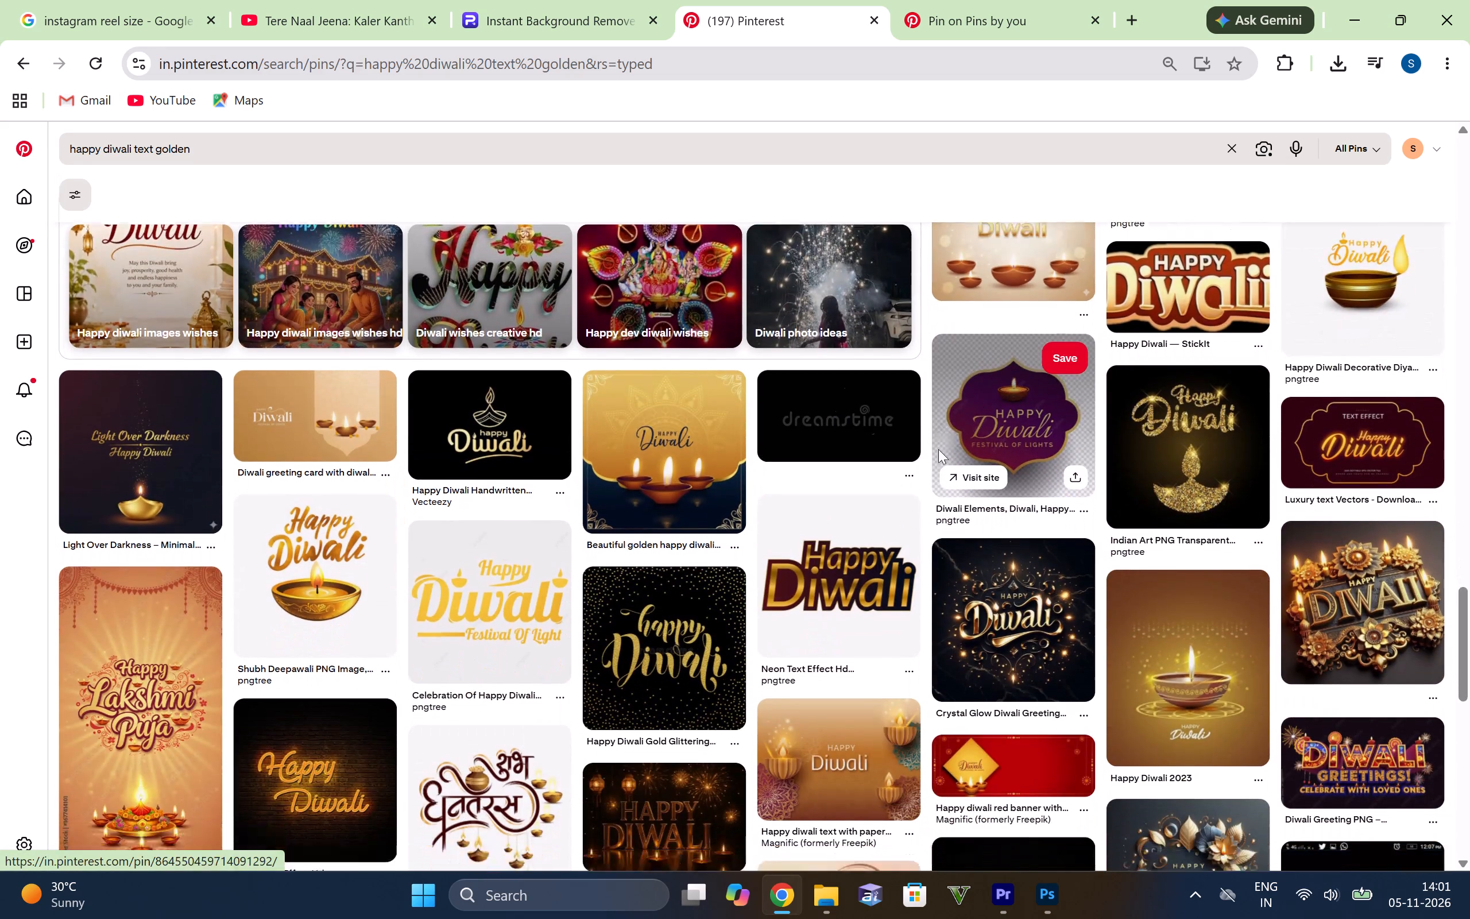
{"action": "scroll", "coordinate": [953, 389], "scroll_direction": "up", "scroll_amount": 3}
{"action": "scroll", "coordinate": [1010, 467], "scroll_direction": "up", "scroll_amount": 1}
{"action": "scroll", "coordinate": [933, 537], "scroll_direction": "up", "scroll_amount": 2}
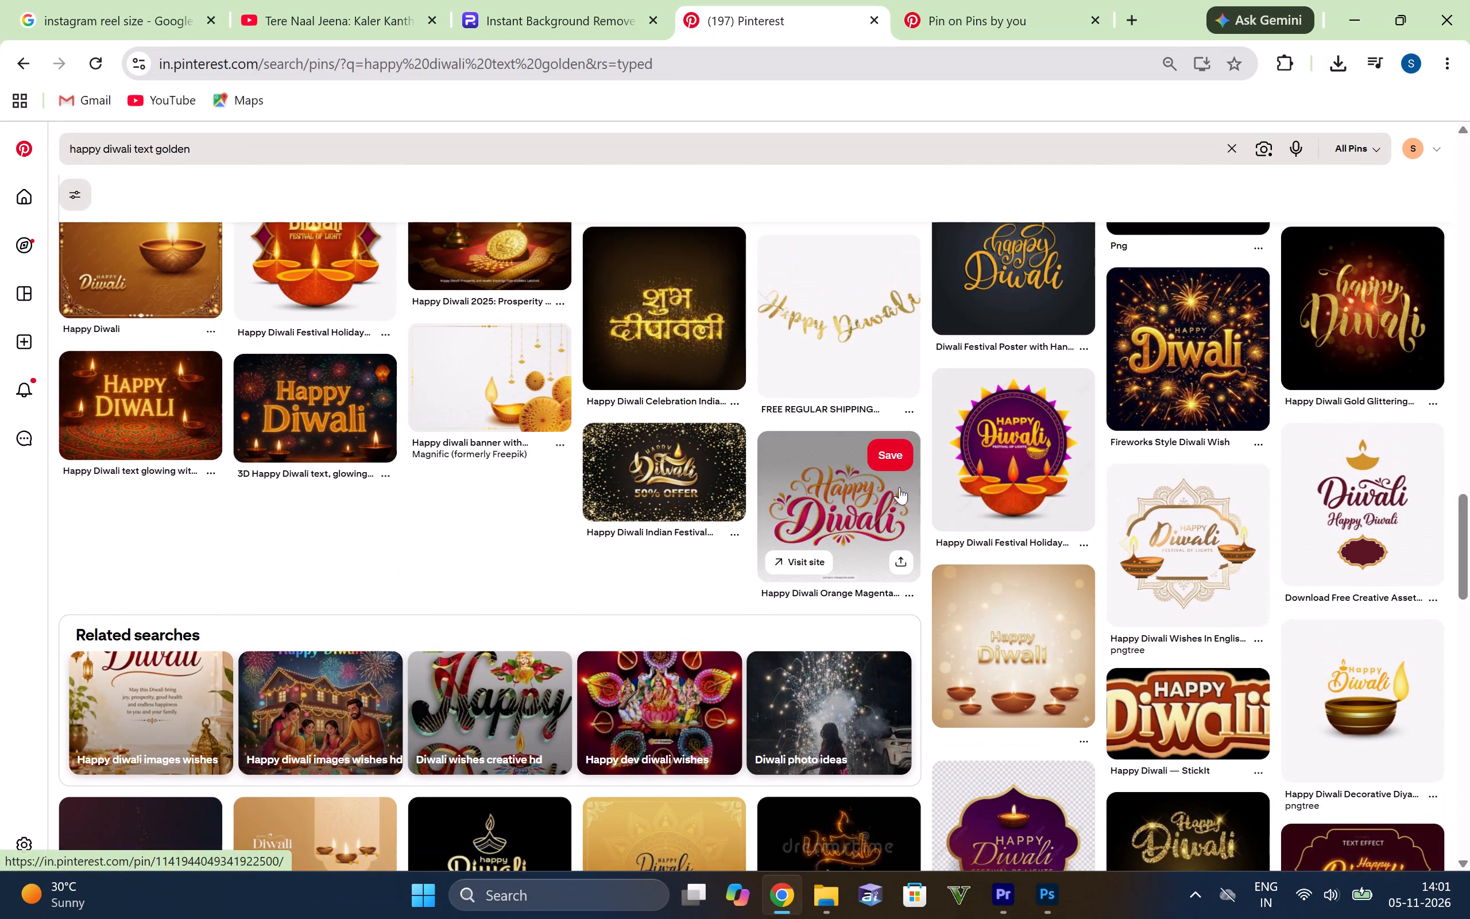
{"action": "scroll", "coordinate": [856, 464], "scroll_direction": "up", "scroll_amount": 1}
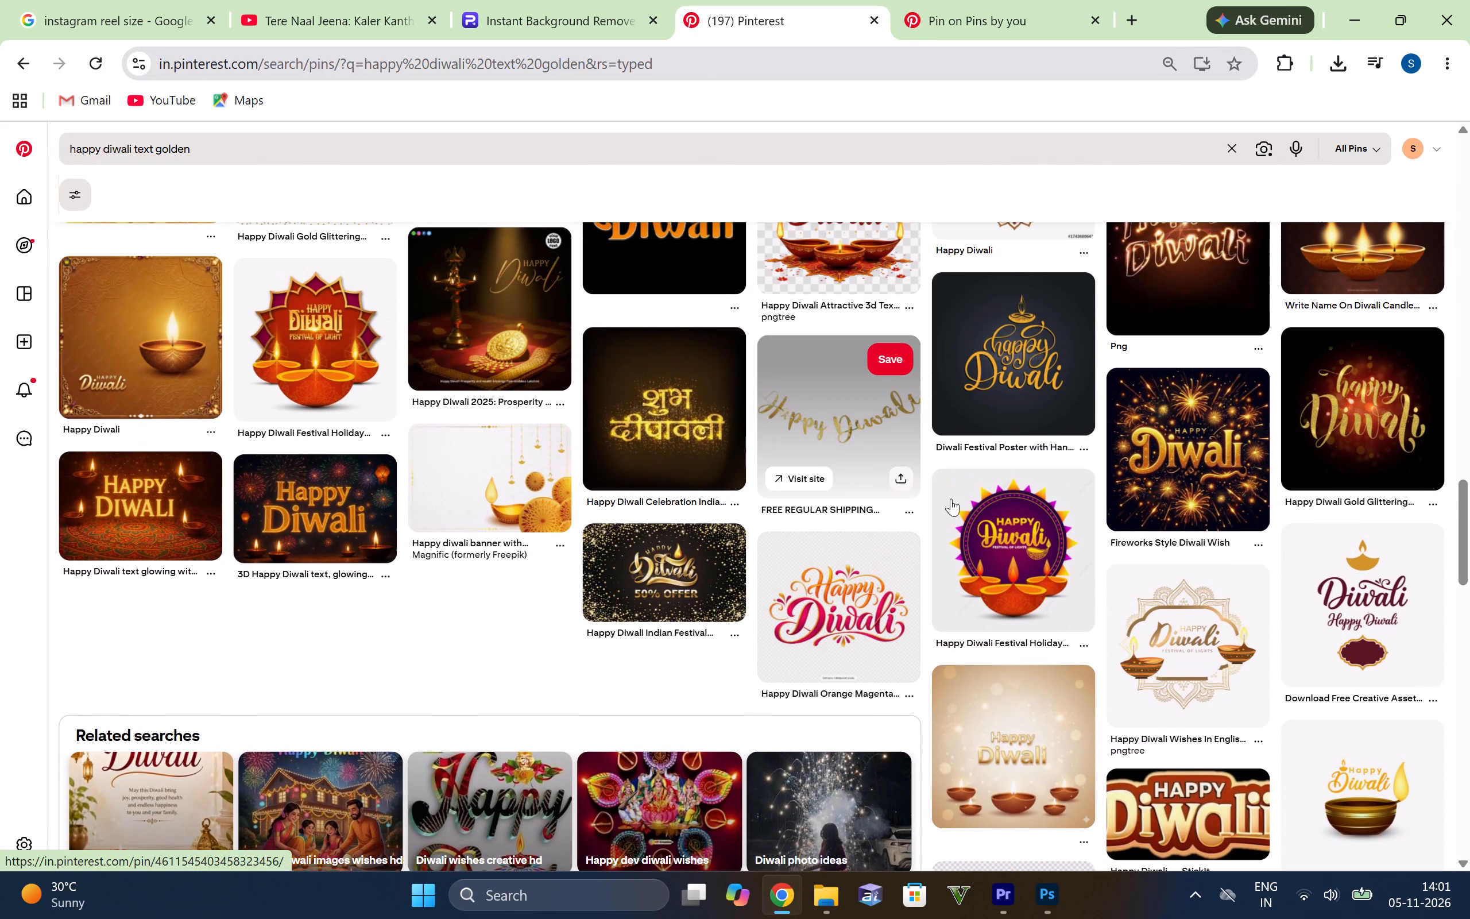
{"action": "scroll", "coordinate": [1010, 510], "scroll_direction": "up", "scroll_amount": 4}
{"action": "scroll", "coordinate": [963, 513], "scroll_direction": "up", "scroll_amount": 4}
{"action": "scroll", "coordinate": [884, 481], "scroll_direction": "up", "scroll_amount": 6}
{"action": "scroll", "coordinate": [1167, 538], "scroll_direction": "up", "scroll_amount": 6}
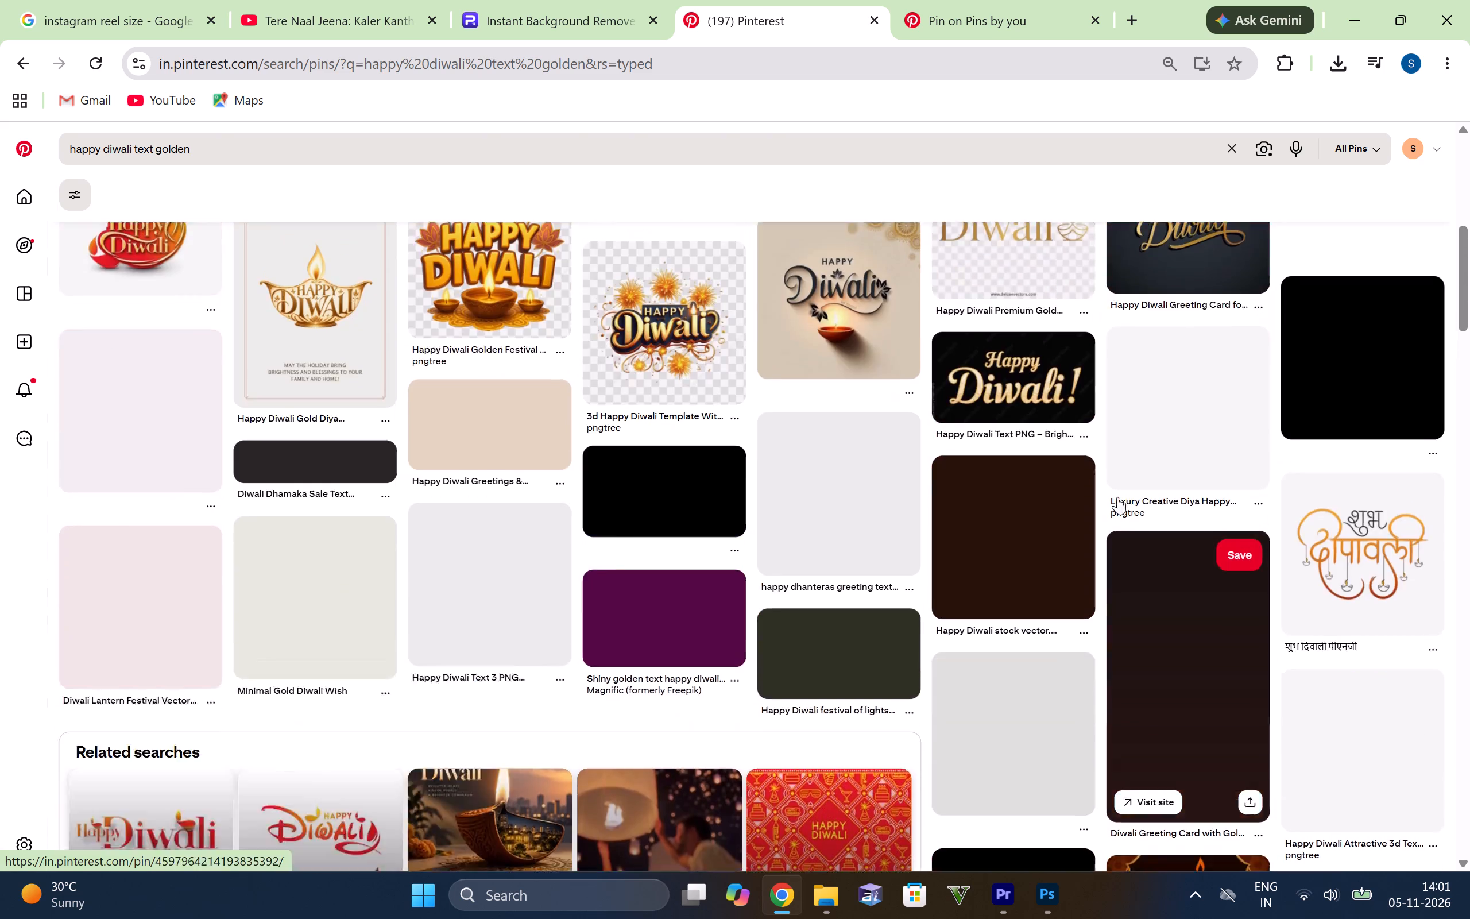
{"action": "scroll", "coordinate": [998, 477], "scroll_direction": "up", "scroll_amount": 13}
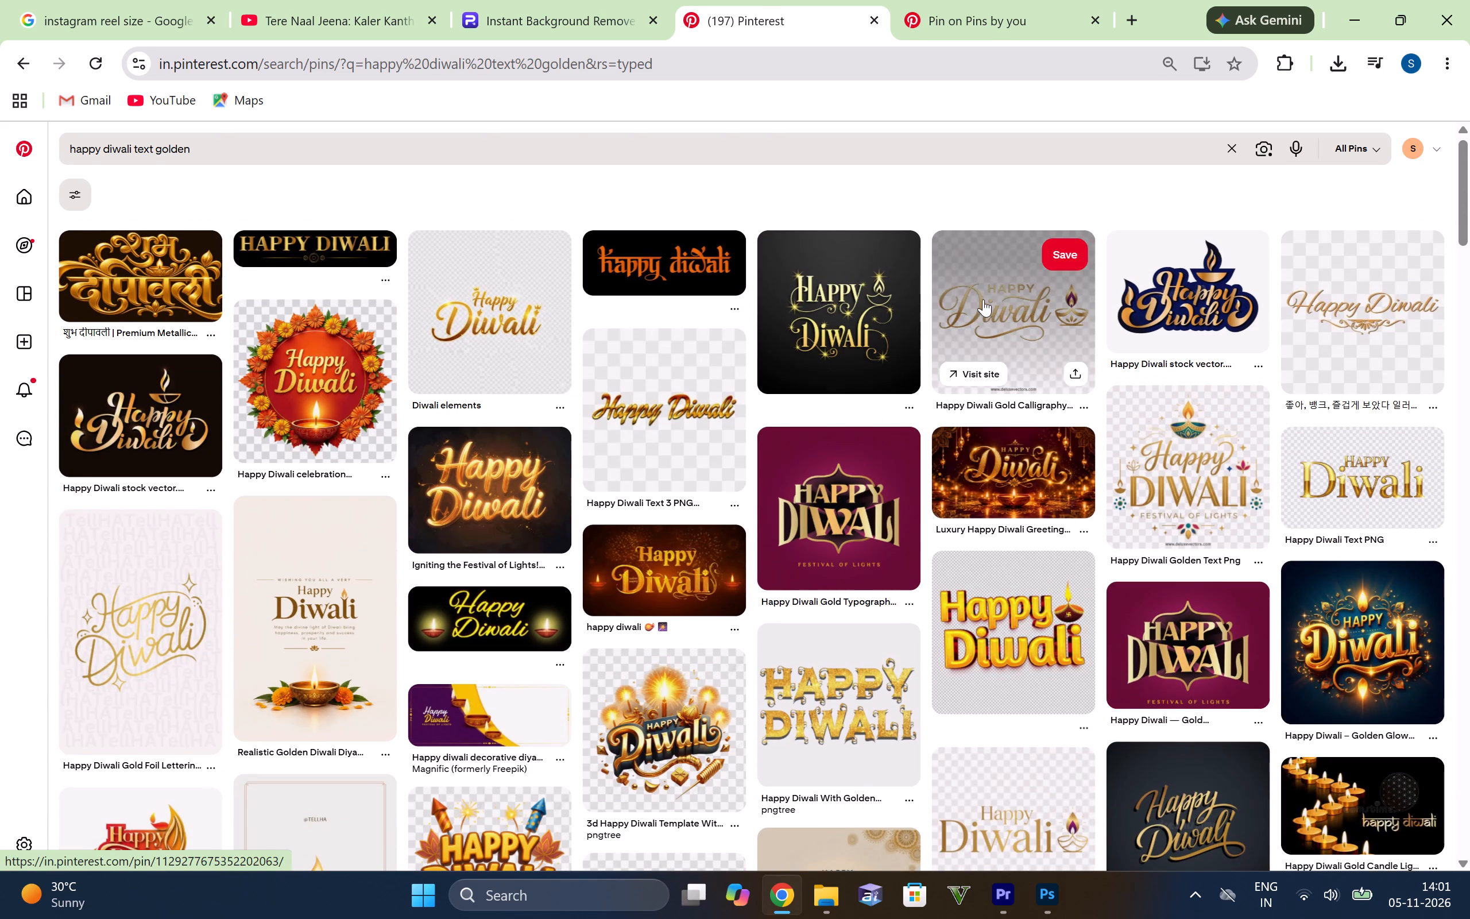
{"action": "scroll", "coordinate": [764, 189], "scroll_direction": "down", "scroll_amount": 2}
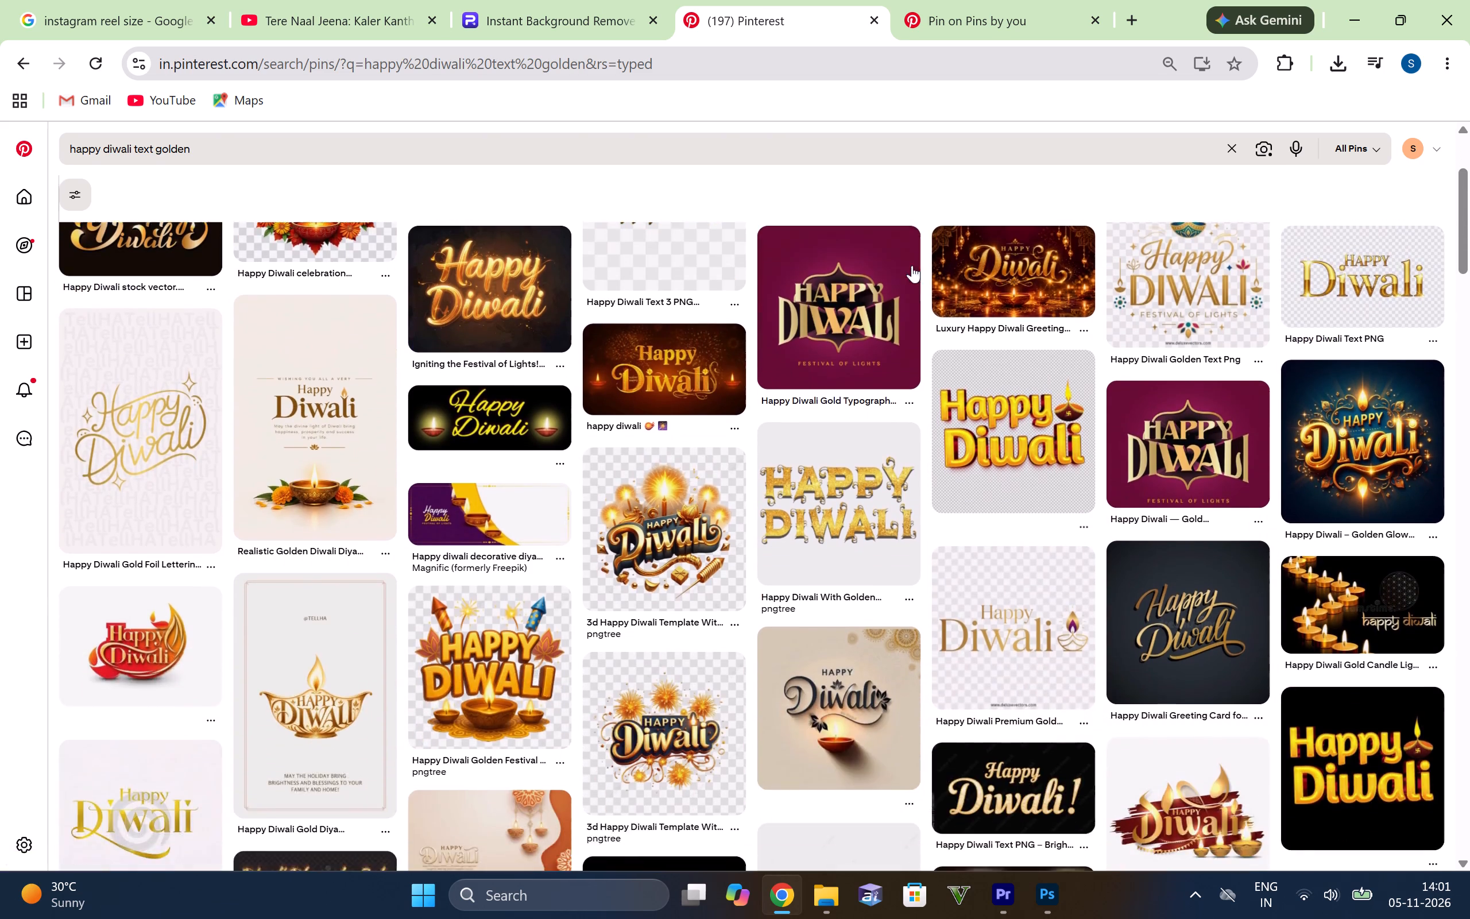
{"action": "scroll", "coordinate": [920, 378], "scroll_direction": "up", "scroll_amount": 5}
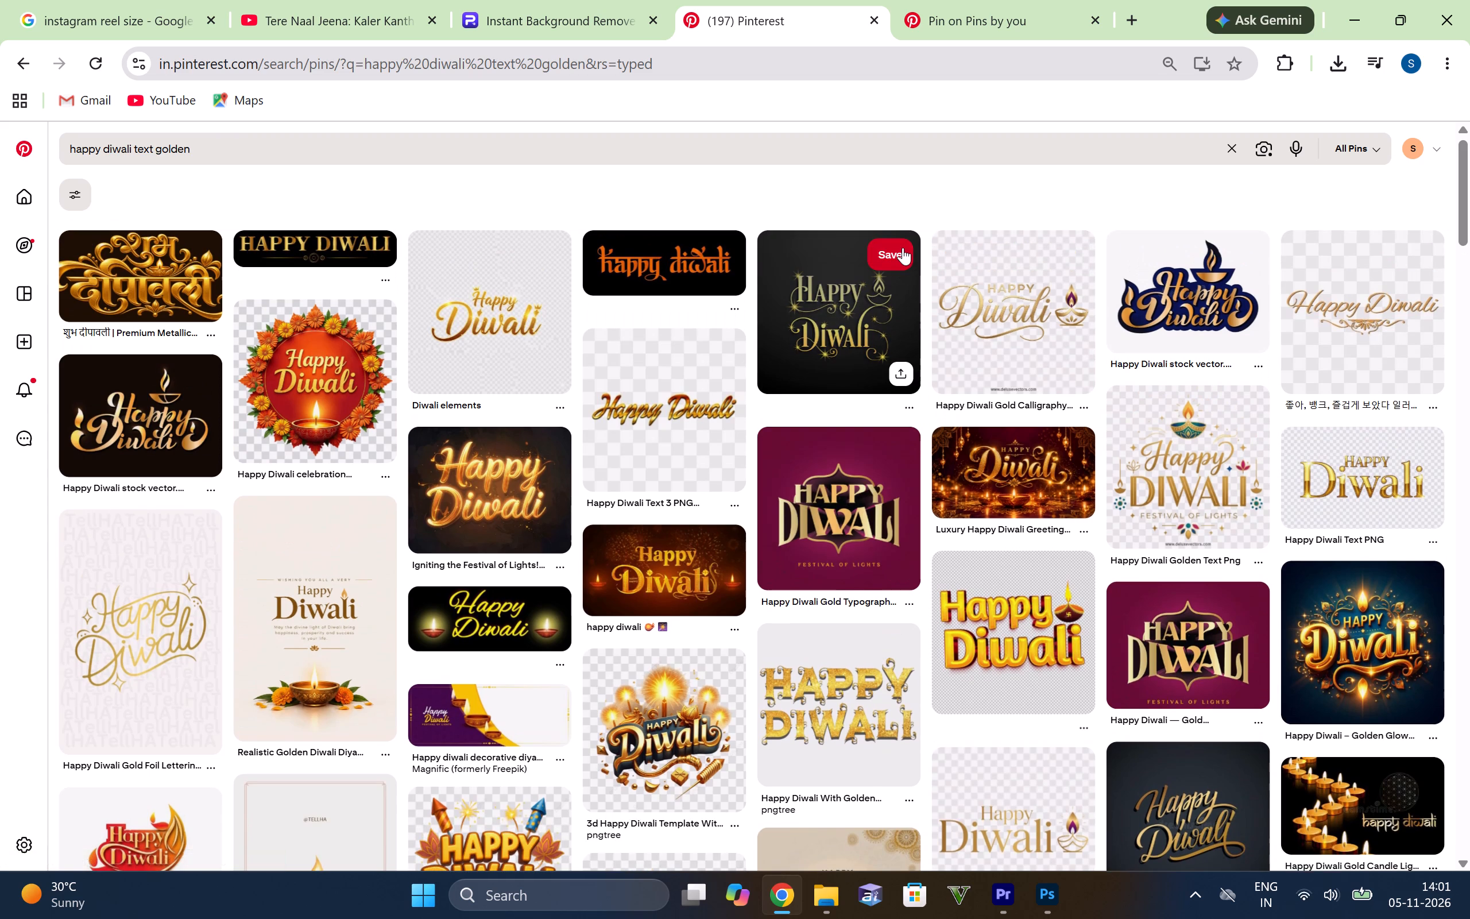
{"action": "scroll", "coordinate": [913, 330], "scroll_direction": "down", "scroll_amount": 2}
{"action": "scroll", "coordinate": [907, 356], "scroll_direction": "up", "scroll_amount": 6}
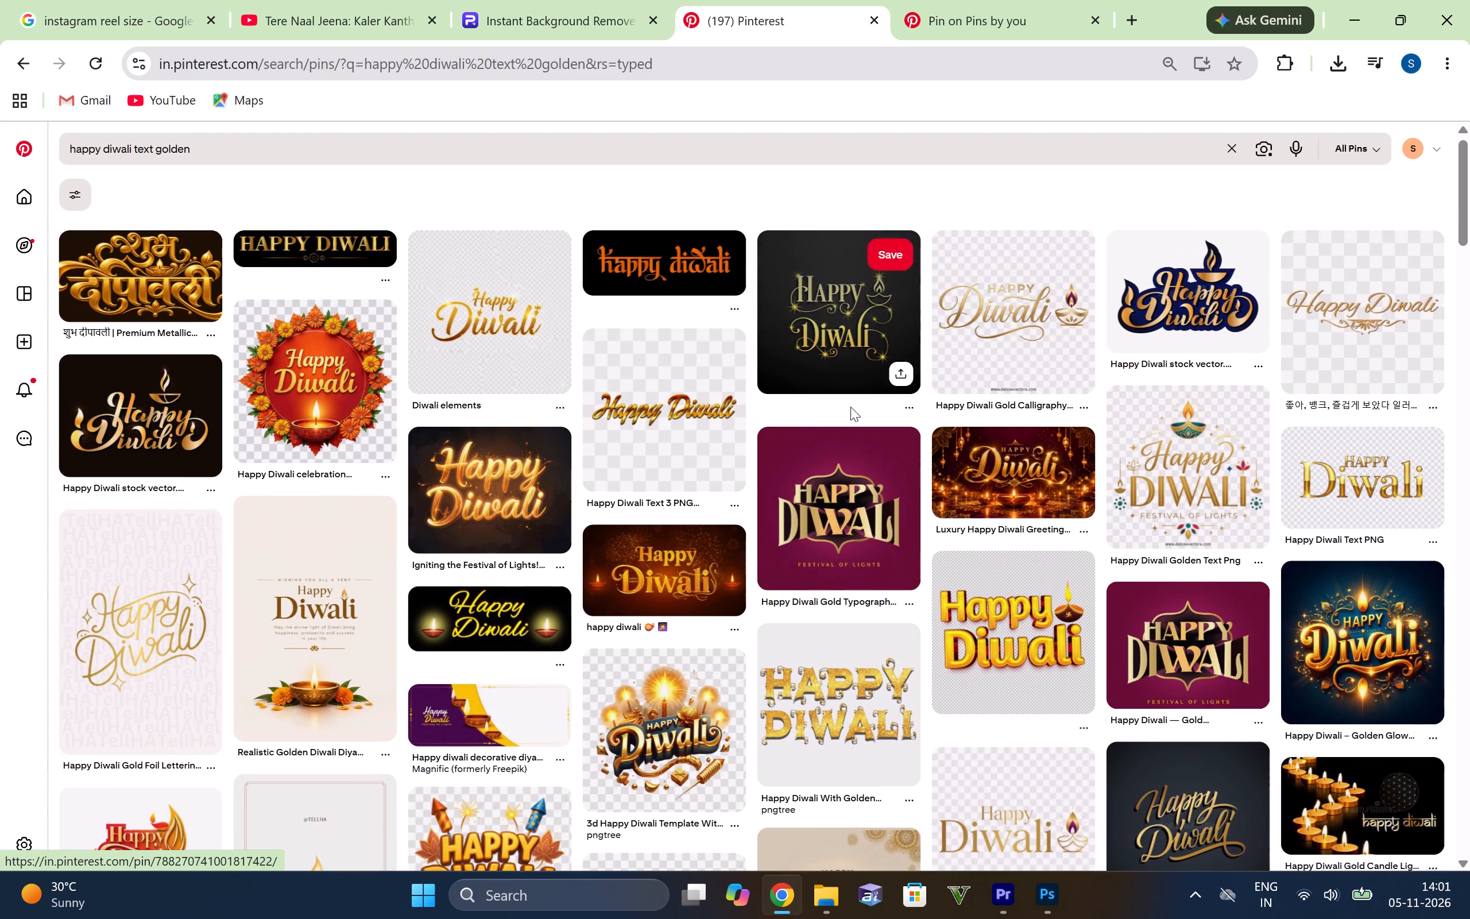
{"action": "scroll", "coordinate": [795, 414], "scroll_direction": "down", "scroll_amount": 3}
{"action": "scroll", "coordinate": [876, 450], "scroll_direction": "down", "scroll_amount": 1}
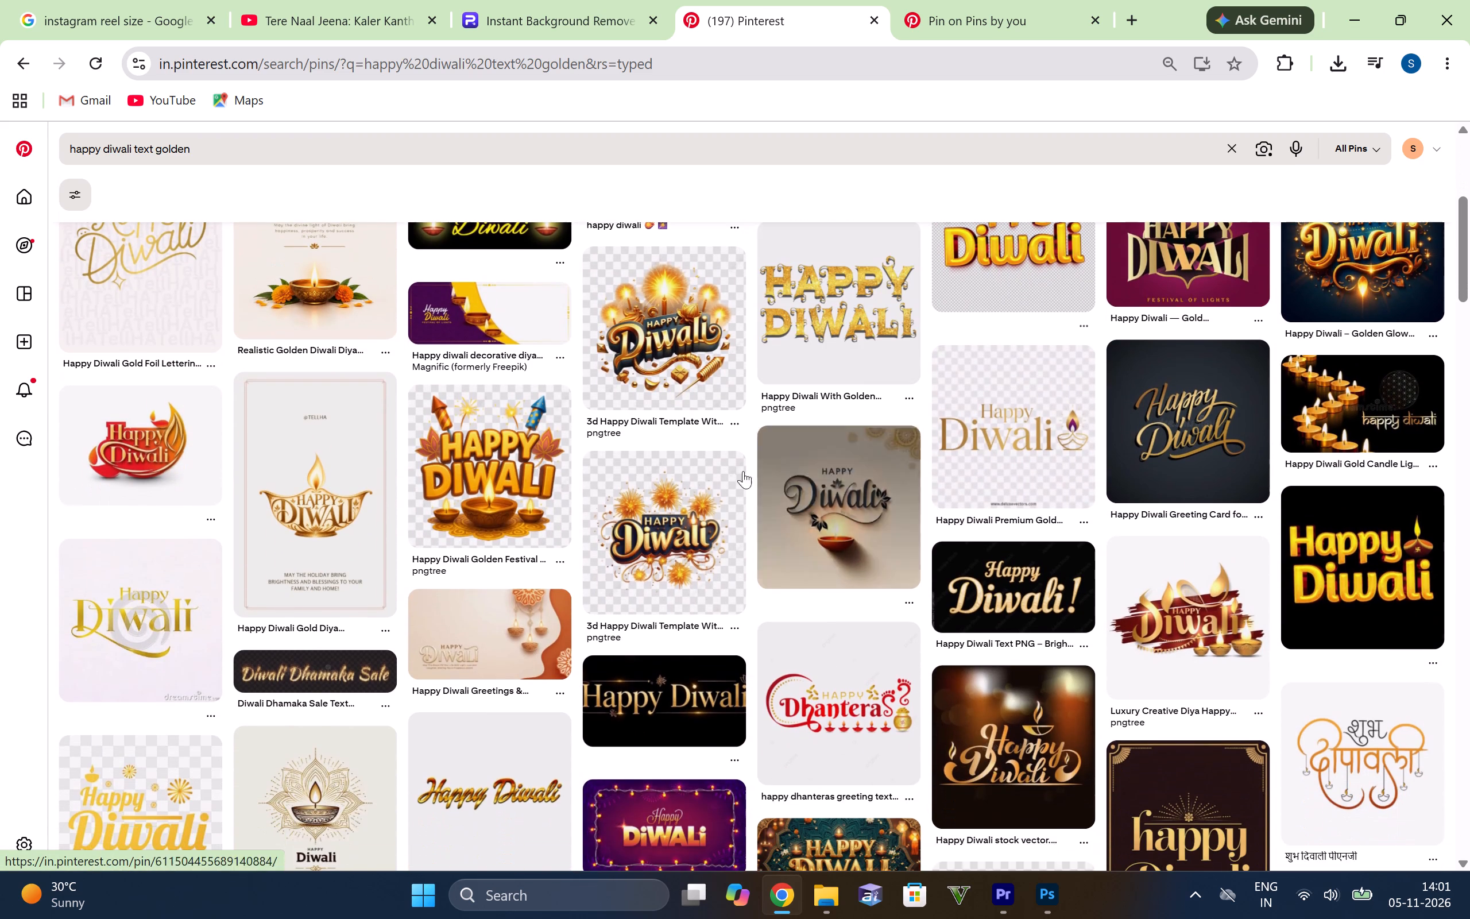
Shrink the Pinterest page so more pins fit at once, and compare the golden Happy Diwali lettering designs.
{"action": "scroll", "coordinate": [881, 466], "scroll_direction": "down", "scroll_amount": 3, "text": "ctrl"}
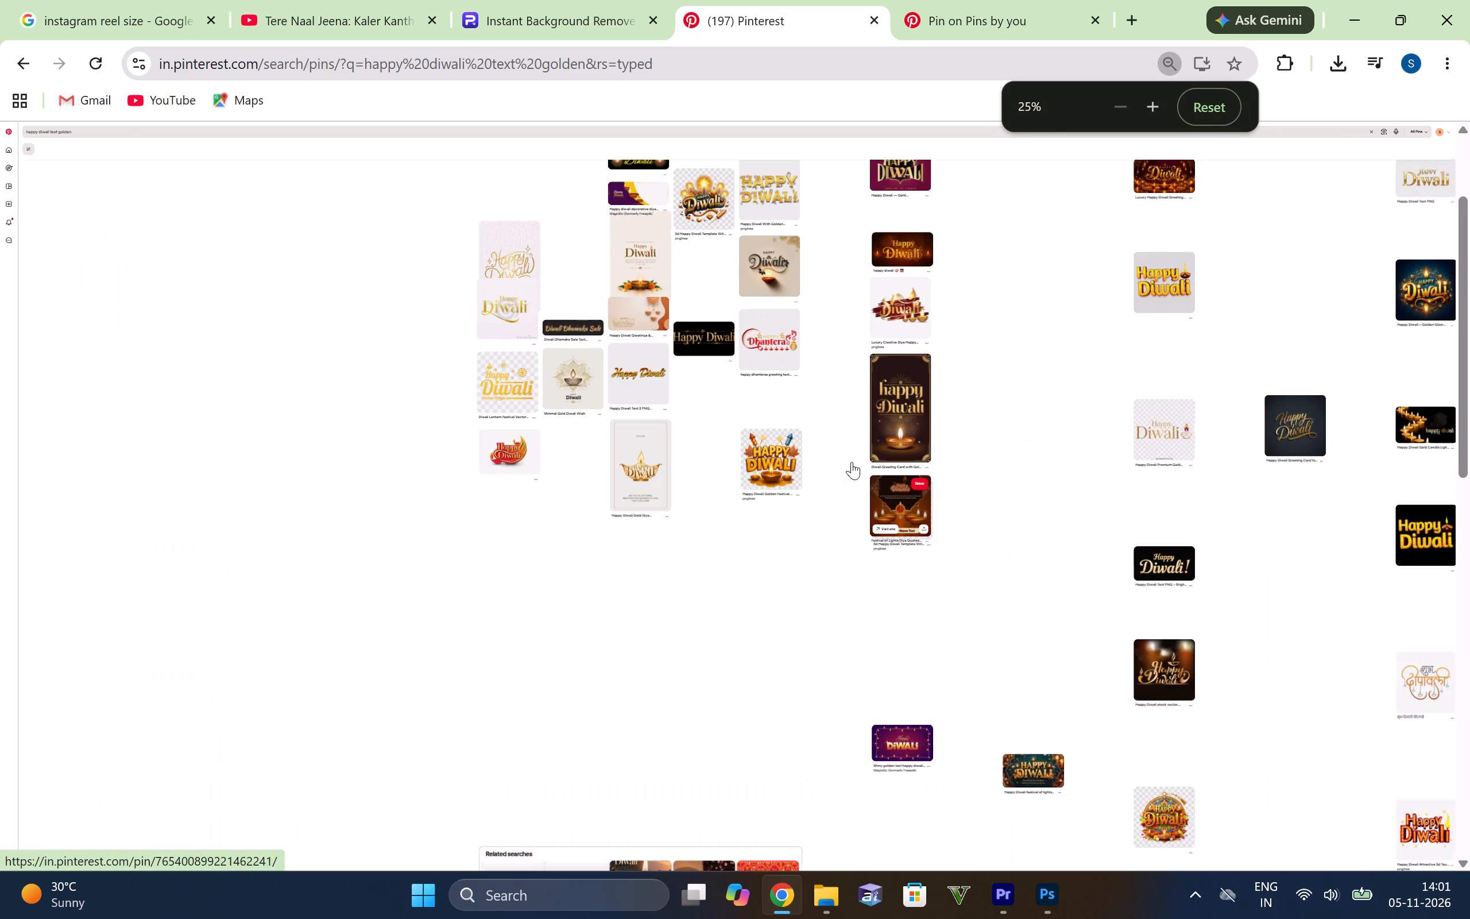
{"action": "scroll", "coordinate": [783, 457], "scroll_direction": "up", "scroll_amount": 1, "text": "ctrl"}
{"action": "scroll", "coordinate": [830, 472], "scroll_direction": "up", "scroll_amount": 1, "text": "ctrl"}
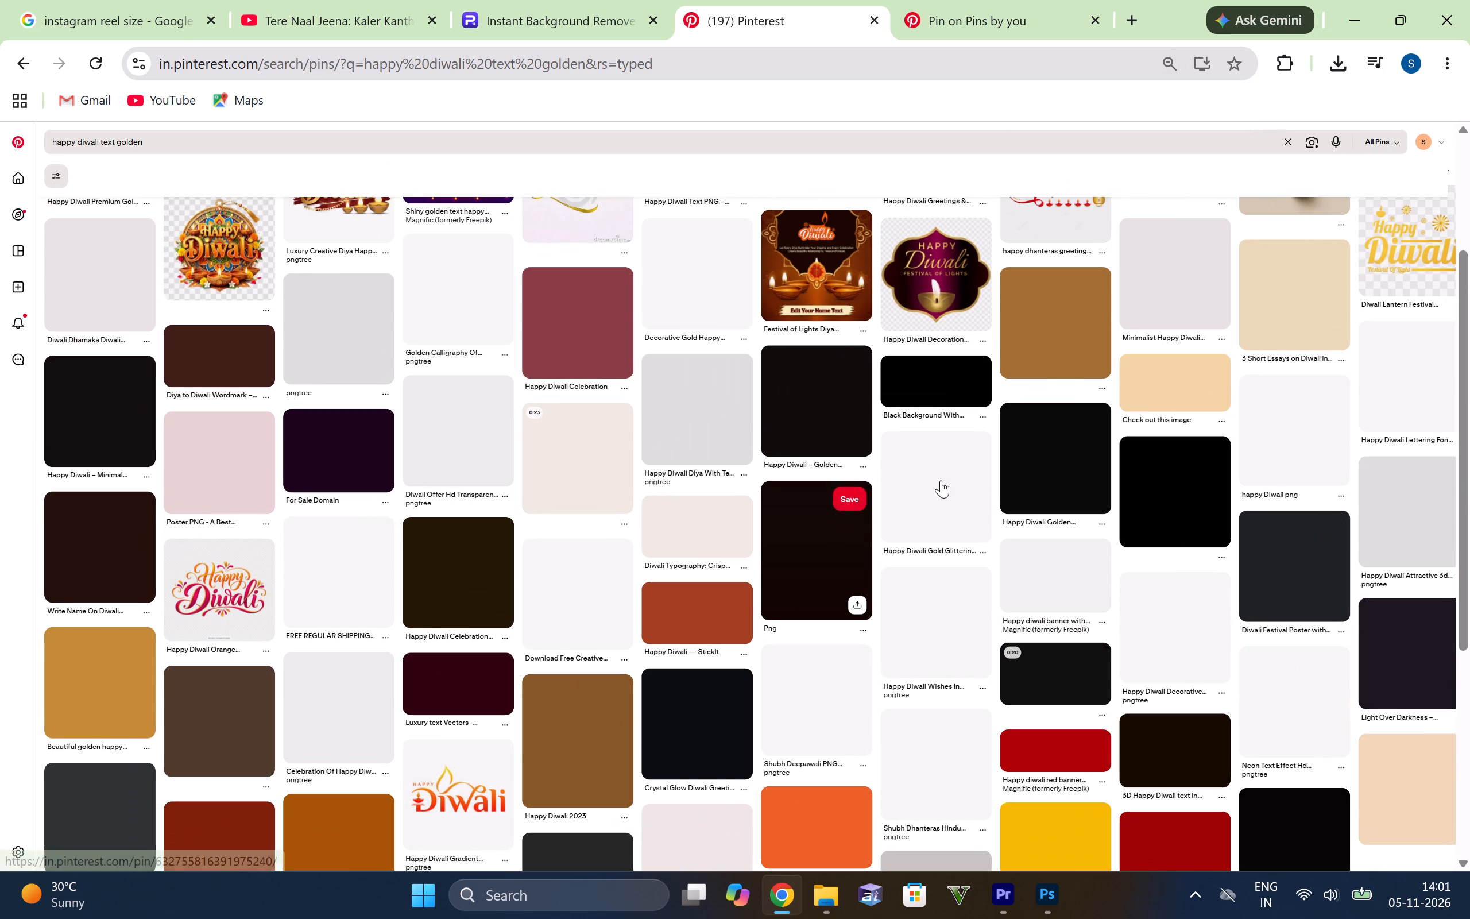
{"action": "scroll", "coordinate": [742, 480], "scroll_direction": "up", "scroll_amount": 3}
{"action": "scroll", "coordinate": [927, 513], "scroll_direction": "up", "scroll_amount": 7}
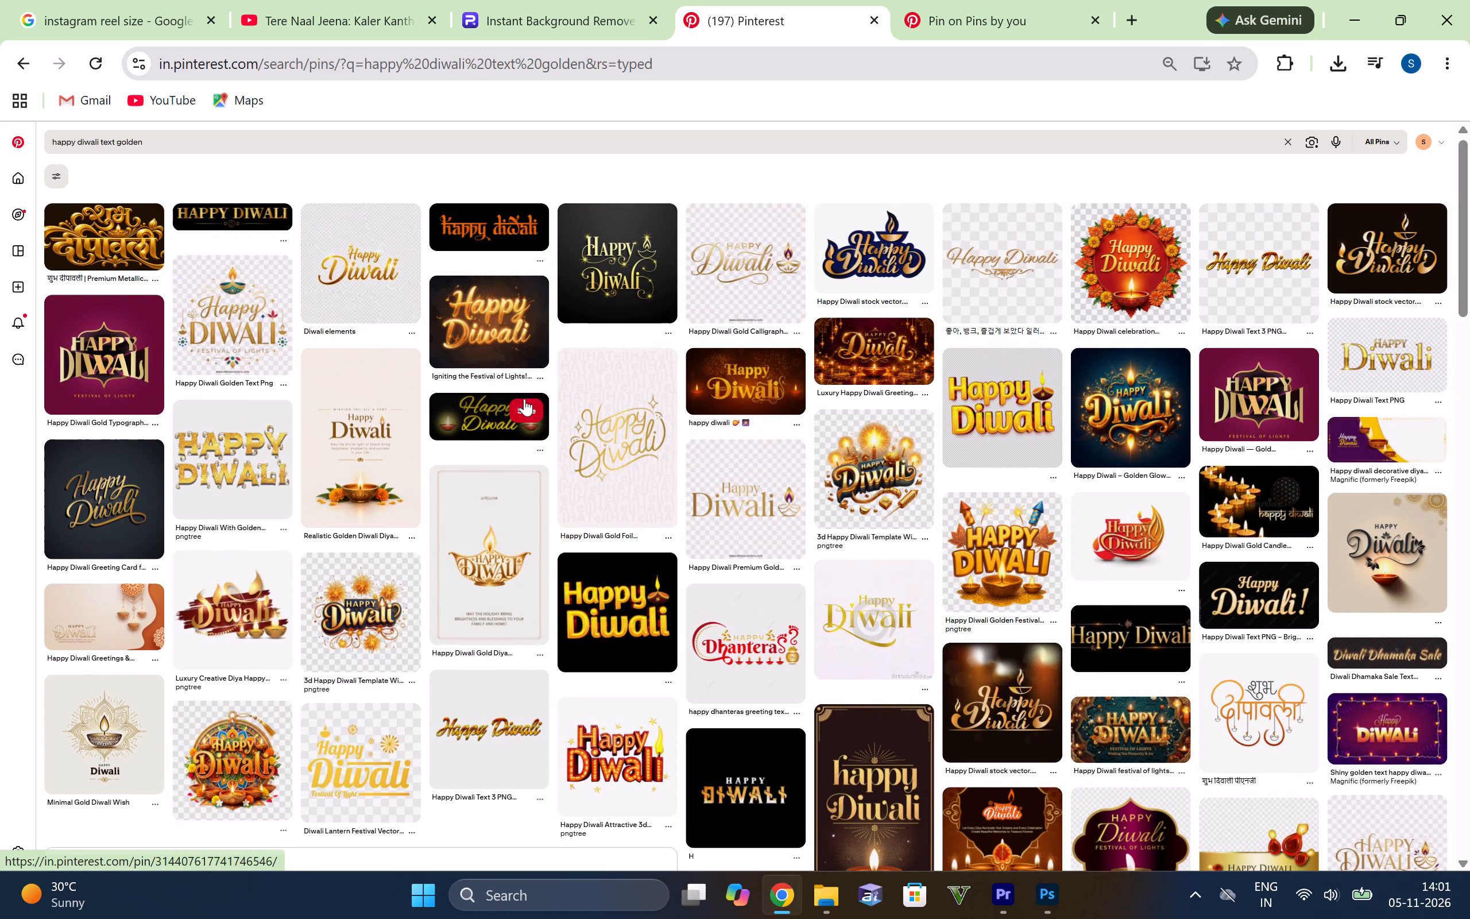
{"action": "scroll", "coordinate": [746, 415], "scroll_direction": "down", "scroll_amount": 1}
{"action": "scroll", "coordinate": [966, 468], "scroll_direction": "down", "scroll_amount": 1}
{"action": "scroll", "coordinate": [590, 536], "scroll_direction": "down", "scroll_amount": 1}
{"action": "scroll", "coordinate": [743, 526], "scroll_direction": "up", "scroll_amount": 7}
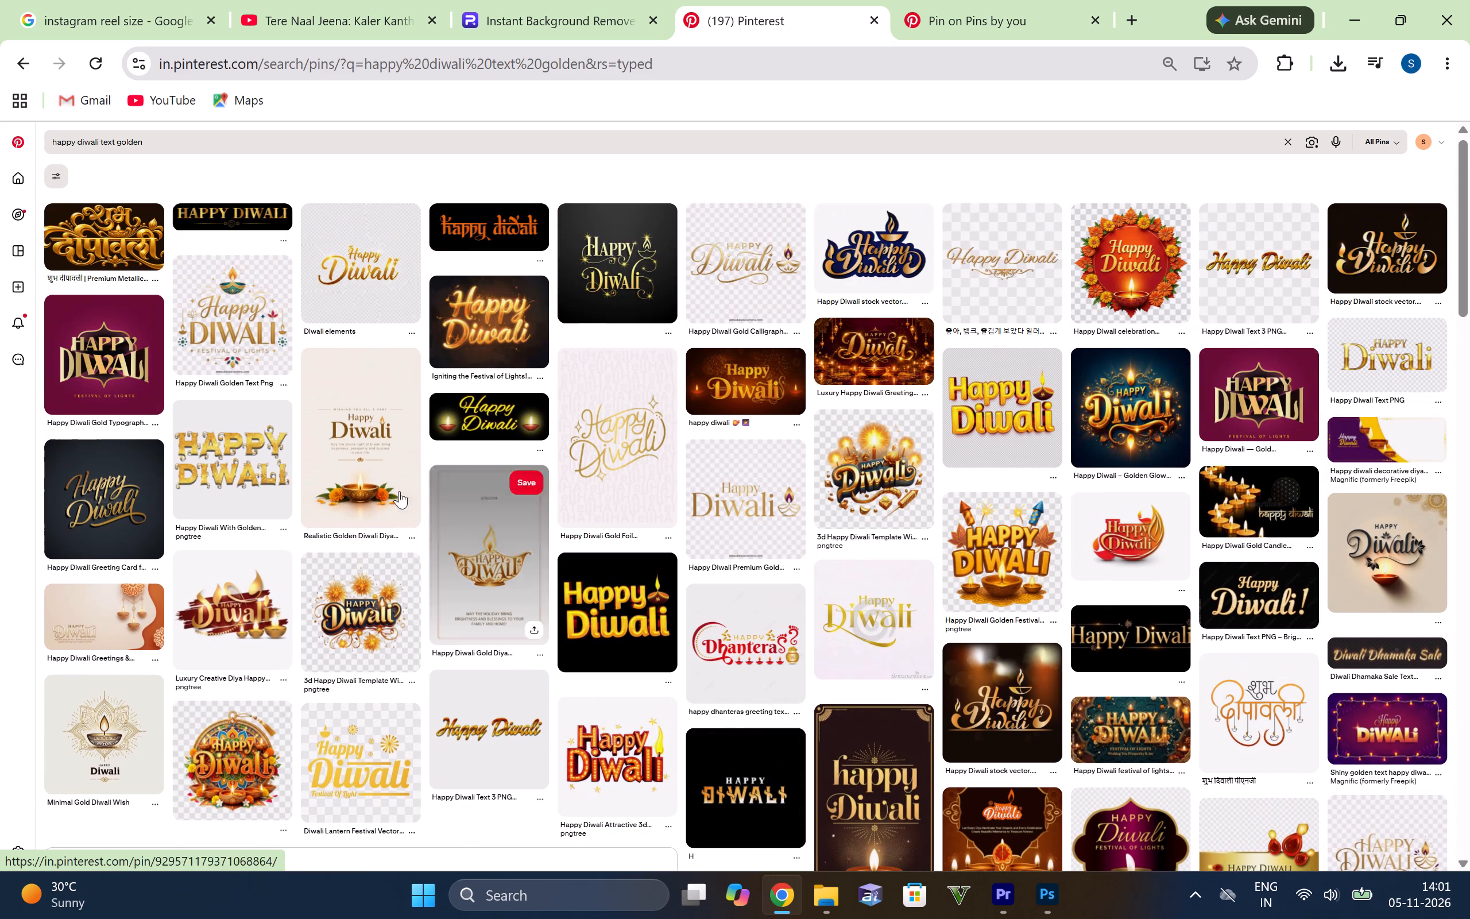
{"action": "scroll", "coordinate": [748, 392], "scroll_direction": "down", "scroll_amount": 2}
{"action": "scroll", "coordinate": [939, 407], "scroll_direction": "up", "scroll_amount": 7}
{"action": "scroll", "coordinate": [786, 437], "scroll_direction": "up", "scroll_amount": 4}
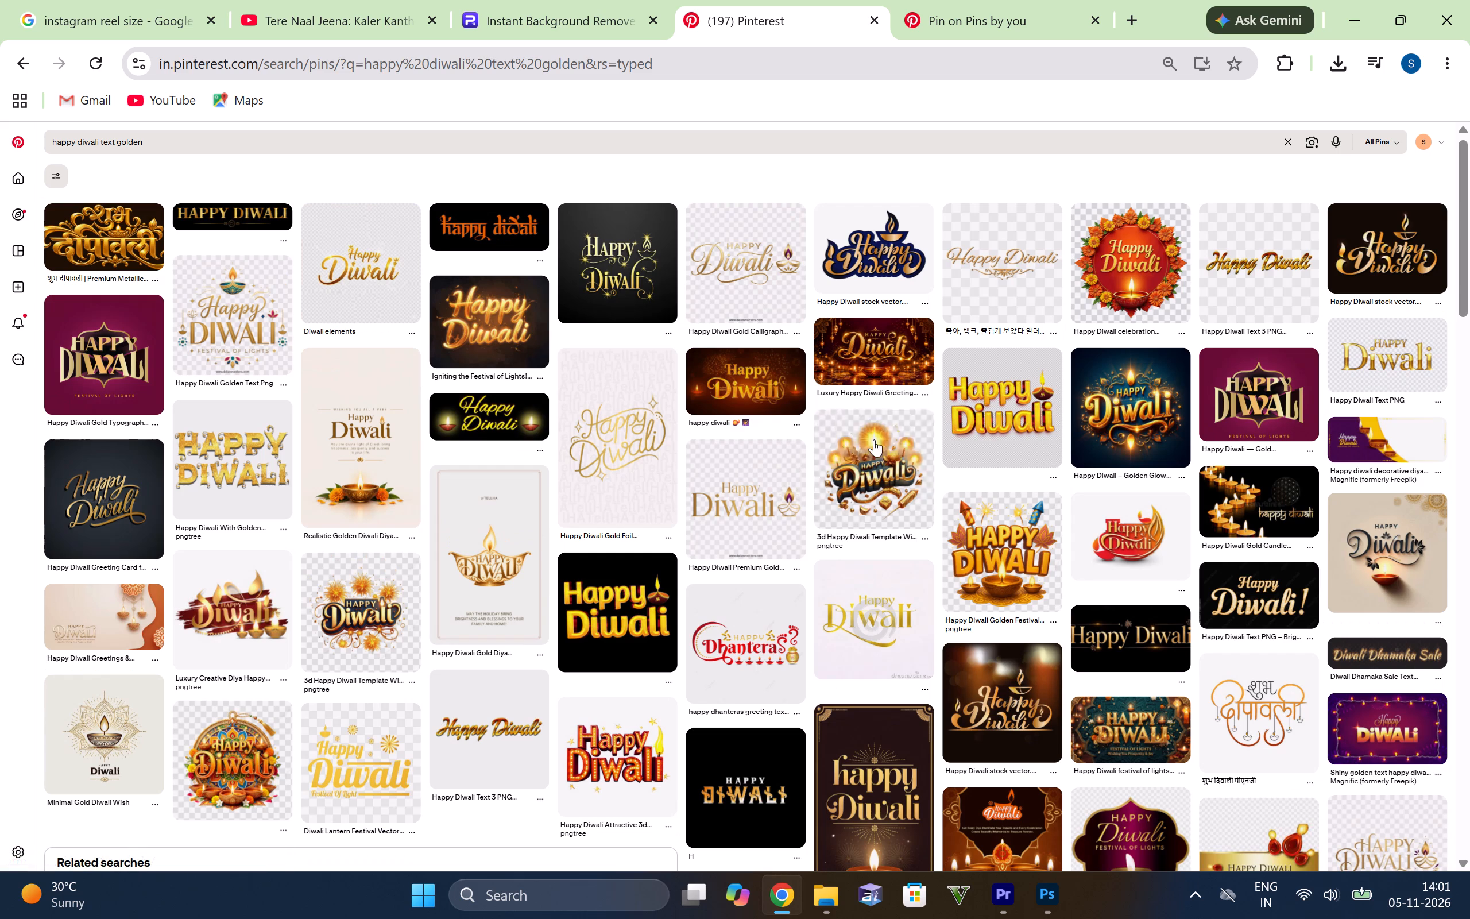
{"action": "scroll", "coordinate": [936, 394], "scroll_direction": "up", "scroll_amount": 1}
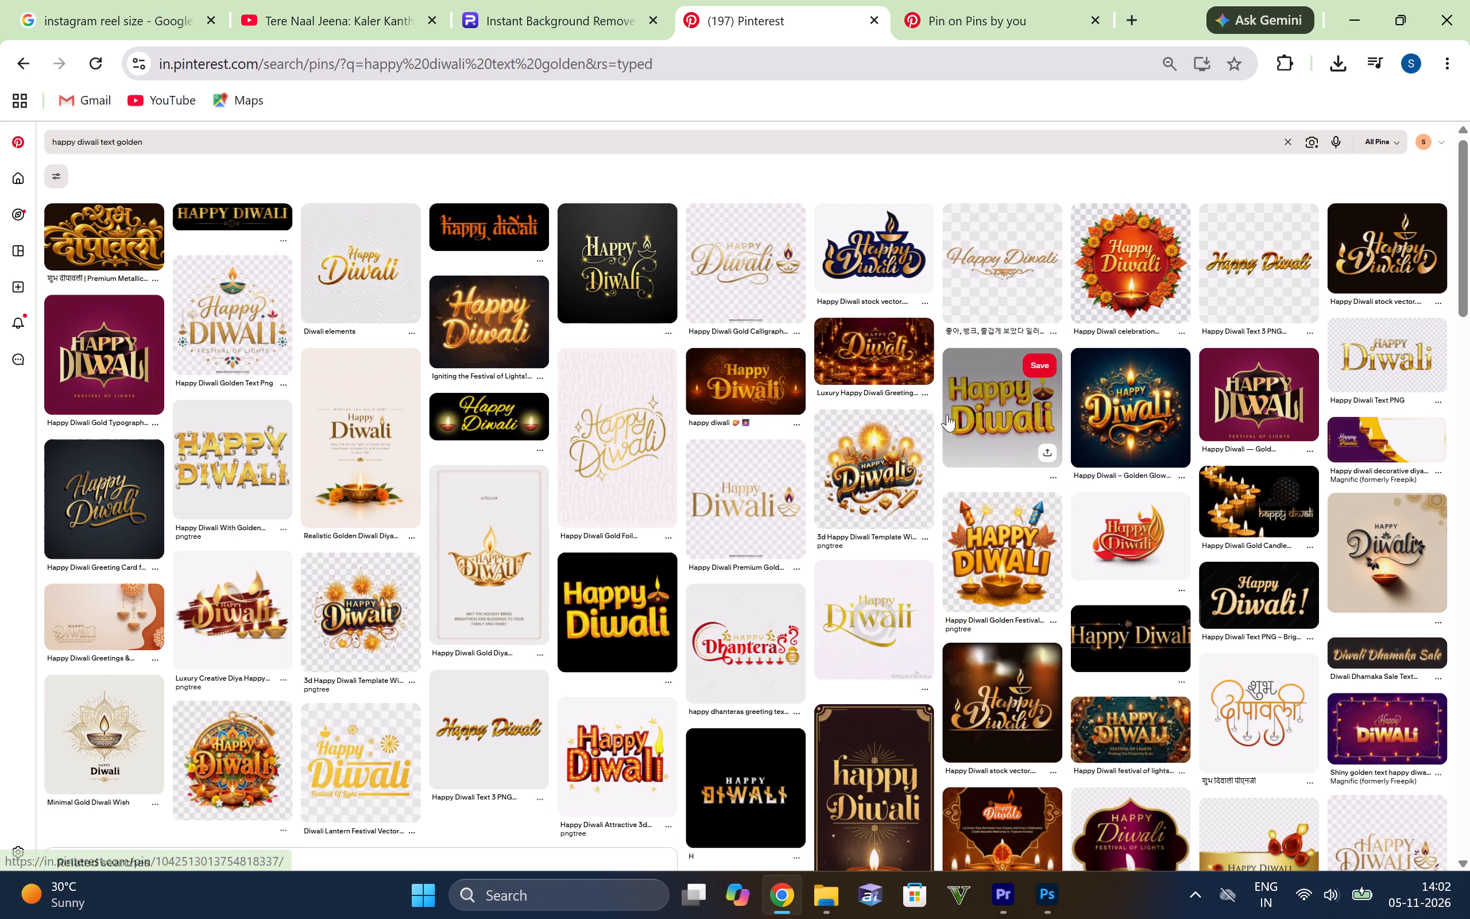
{"action": "scroll", "coordinate": [736, 247], "scroll_direction": "up", "scroll_amount": 1, "text": "alt"}
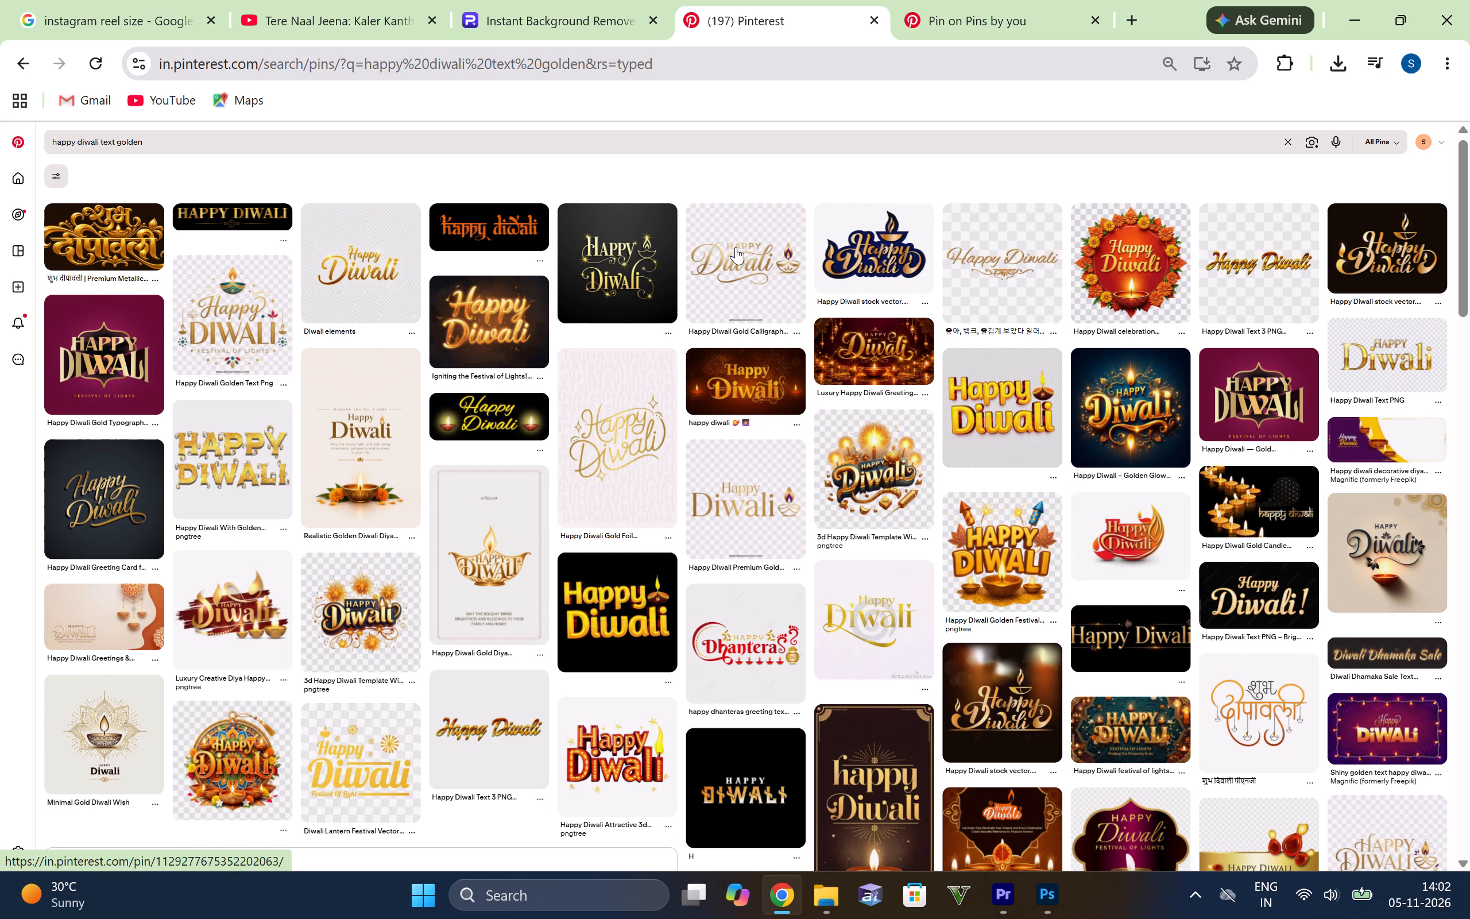
{"action": "scroll", "coordinate": [736, 247], "scroll_direction": "up", "scroll_amount": 1, "text": "alt"}
{"action": "scroll", "coordinate": [787, 455], "scroll_direction": "up", "scroll_amount": 1, "text": "alt"}
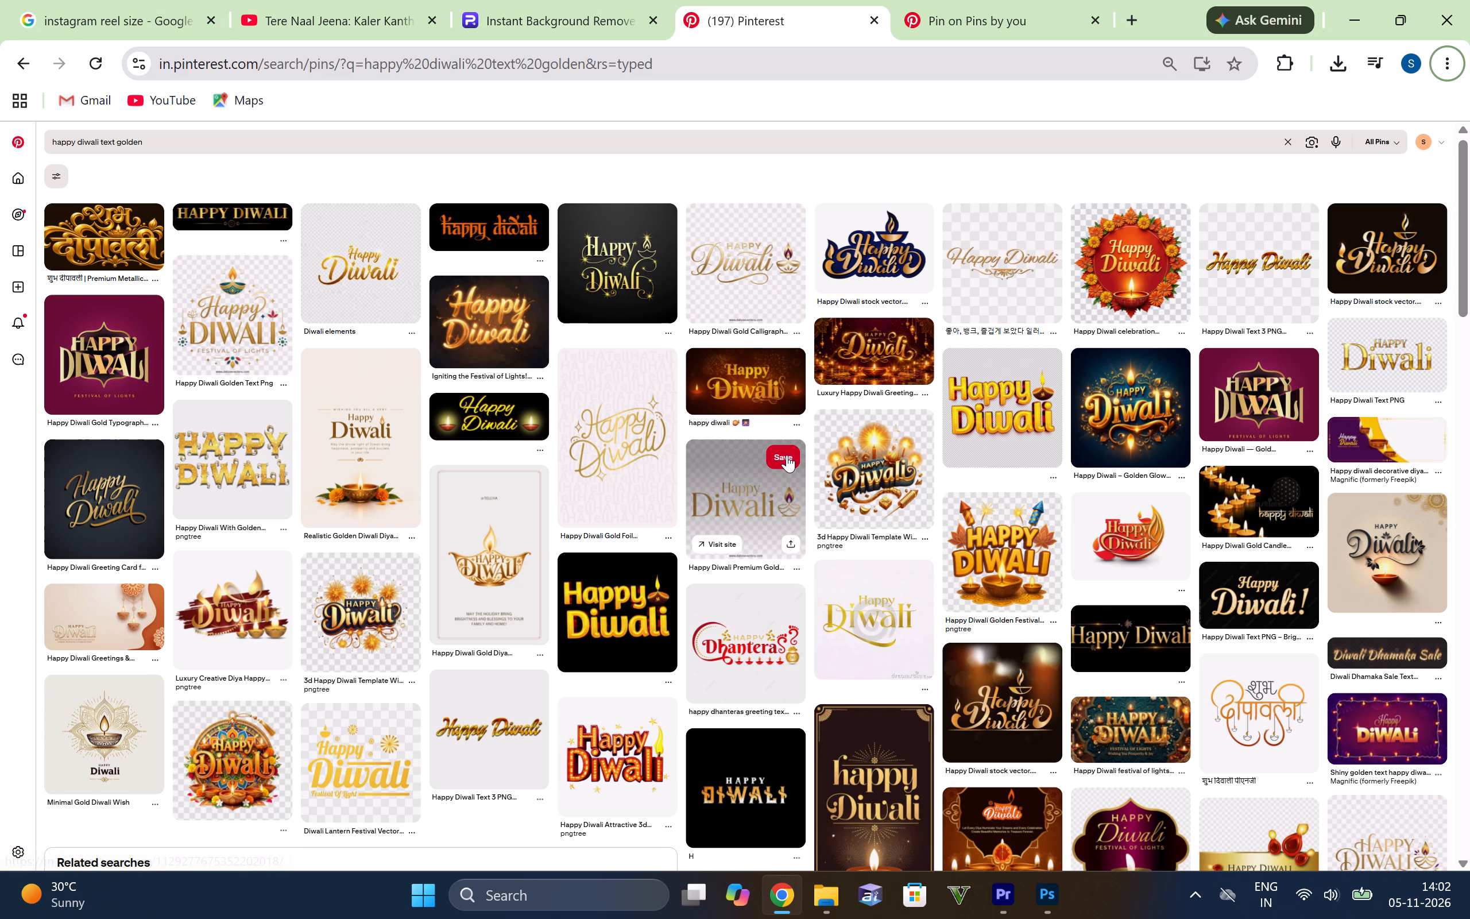
{"action": "scroll", "coordinate": [879, 494], "scroll_direction": "up", "scroll_amount": 1, "text": "alt"}
{"action": "scroll", "coordinate": [879, 494], "scroll_direction": "down", "scroll_amount": 1, "text": "alt"}
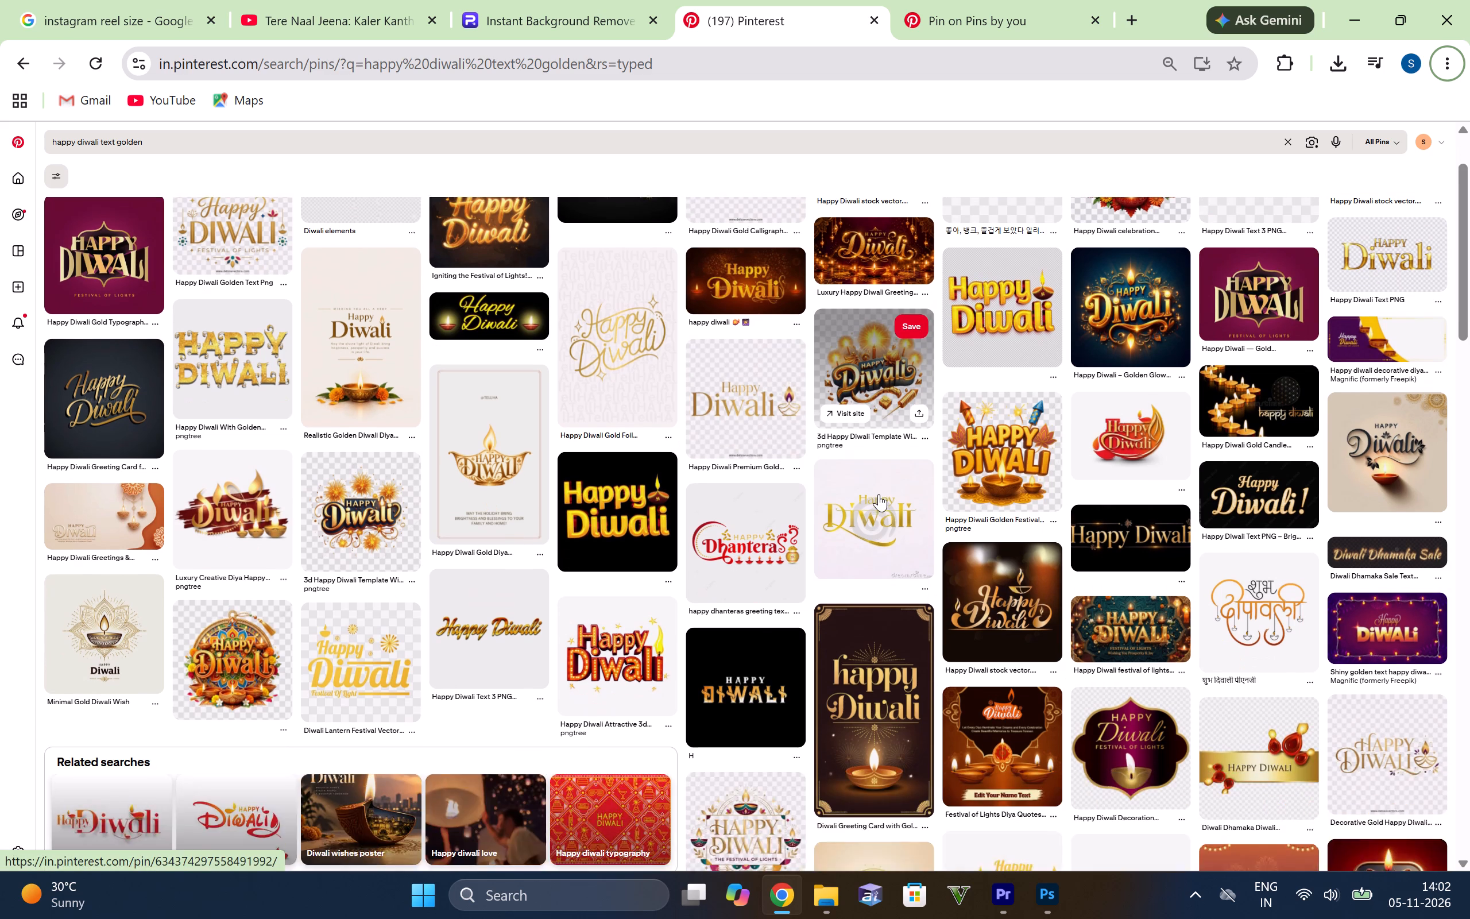
{"action": "scroll", "coordinate": [879, 494], "scroll_direction": "up", "scroll_amount": 3, "text": "alt"}
Enlarge the Pinterest page again and look over the first "happy diwali text golden" pins for suitable lettering.
{"action": "scroll", "coordinate": [698, 467], "scroll_direction": "up", "scroll_amount": 1, "text": "ctrl"}
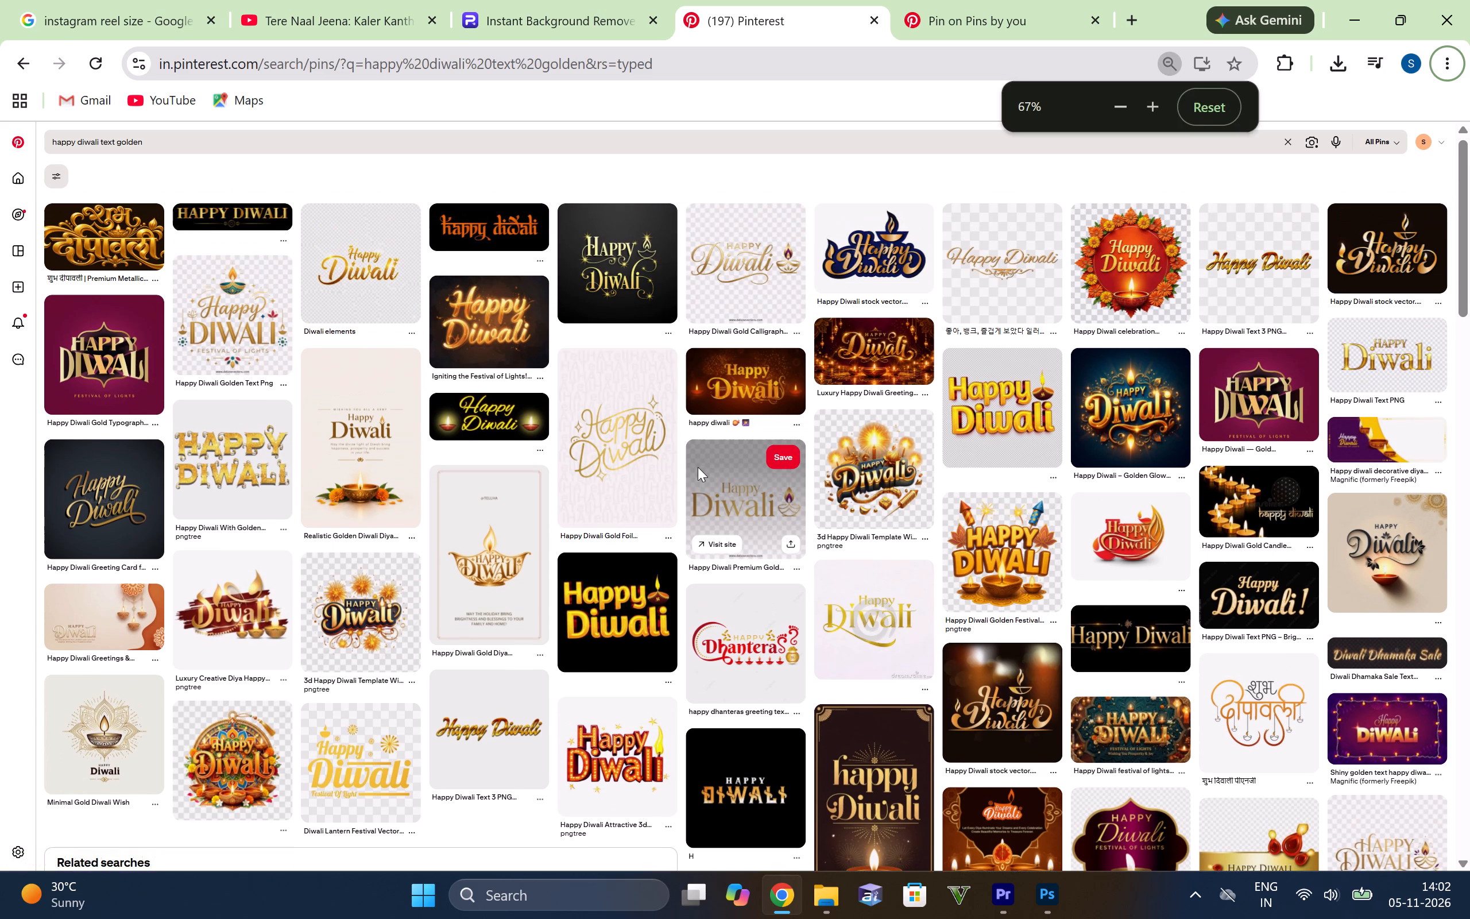
{"action": "scroll", "coordinate": [698, 467], "scroll_direction": "up", "scroll_amount": 1, "text": "ctrl"}
{"action": "scroll", "coordinate": [748, 372], "scroll_direction": "down", "scroll_amount": 1}
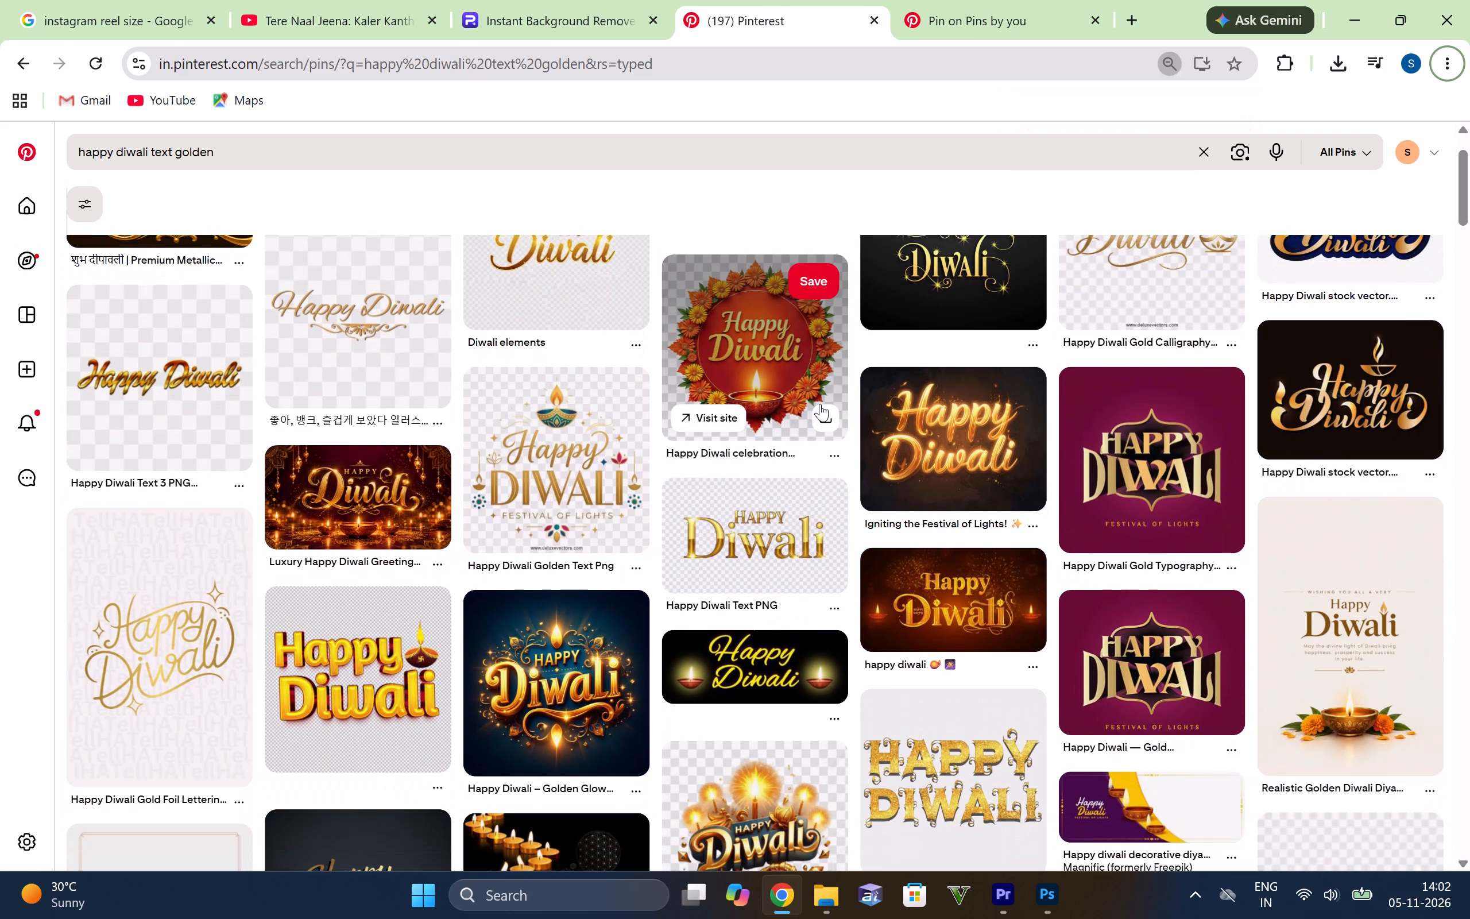
{"action": "scroll", "coordinate": [904, 452], "scroll_direction": "down", "scroll_amount": 1}
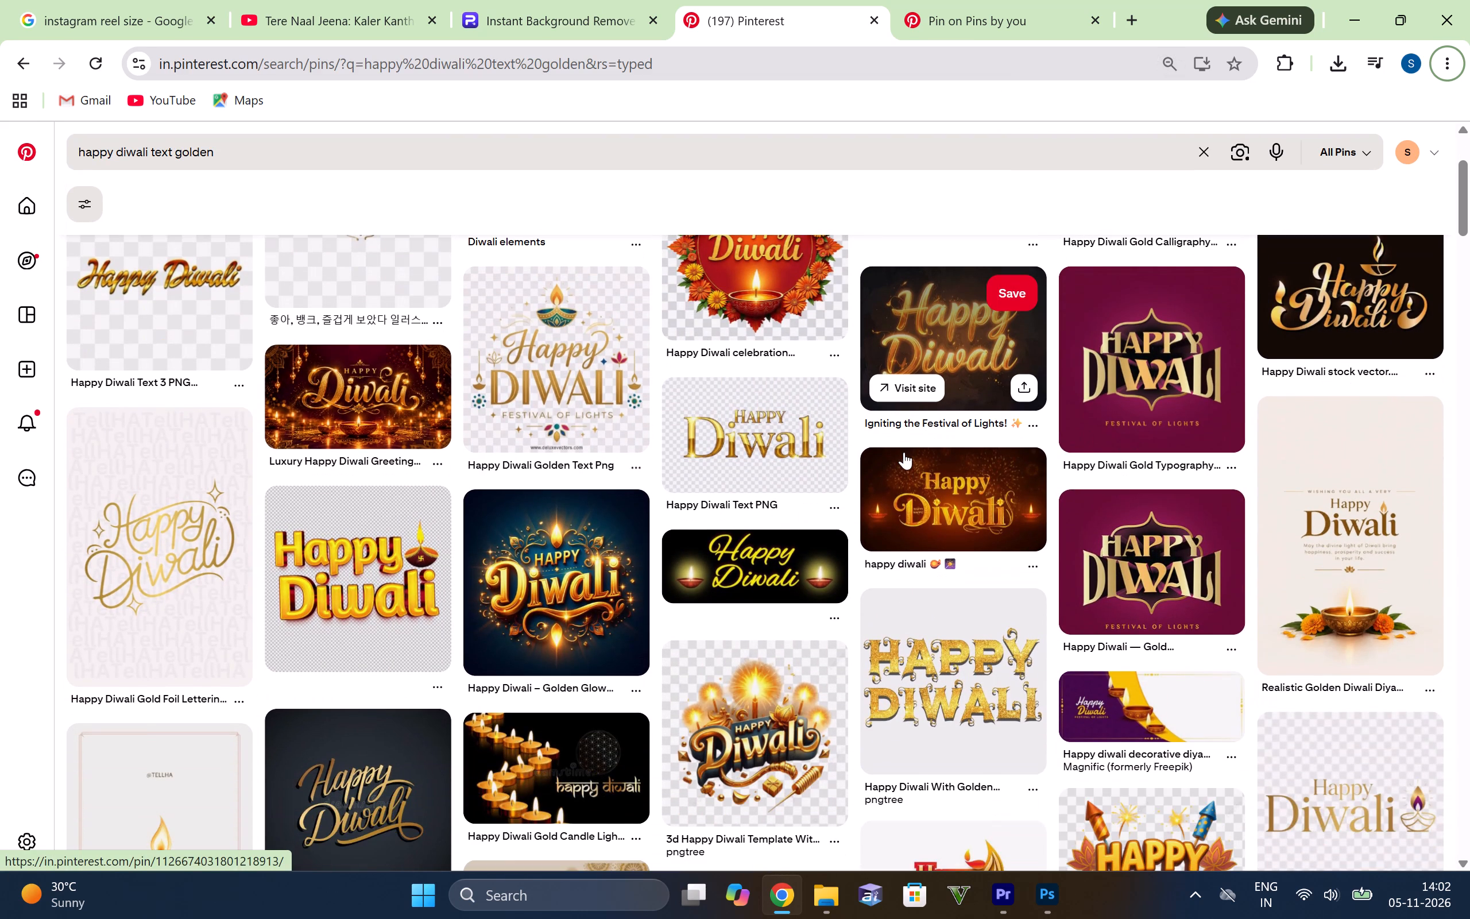
{"action": "scroll", "coordinate": [889, 455], "scroll_direction": "down", "scroll_amount": 2}
{"action": "scroll", "coordinate": [889, 455], "scroll_direction": "up", "scroll_amount": 4}
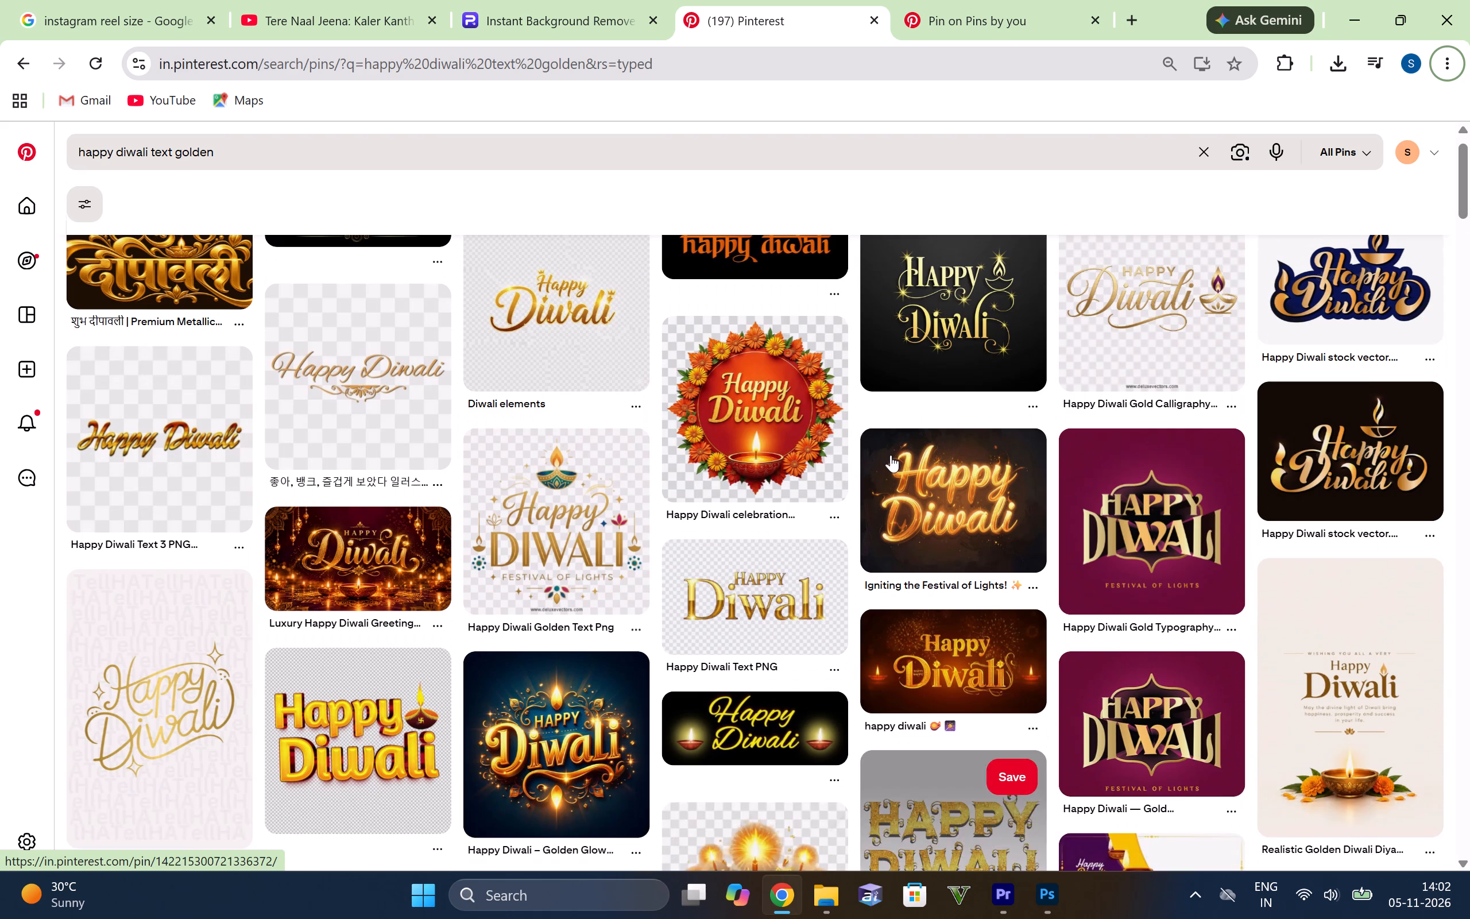
{"action": "scroll", "coordinate": [782, 580], "scroll_direction": "up", "scroll_amount": 4}
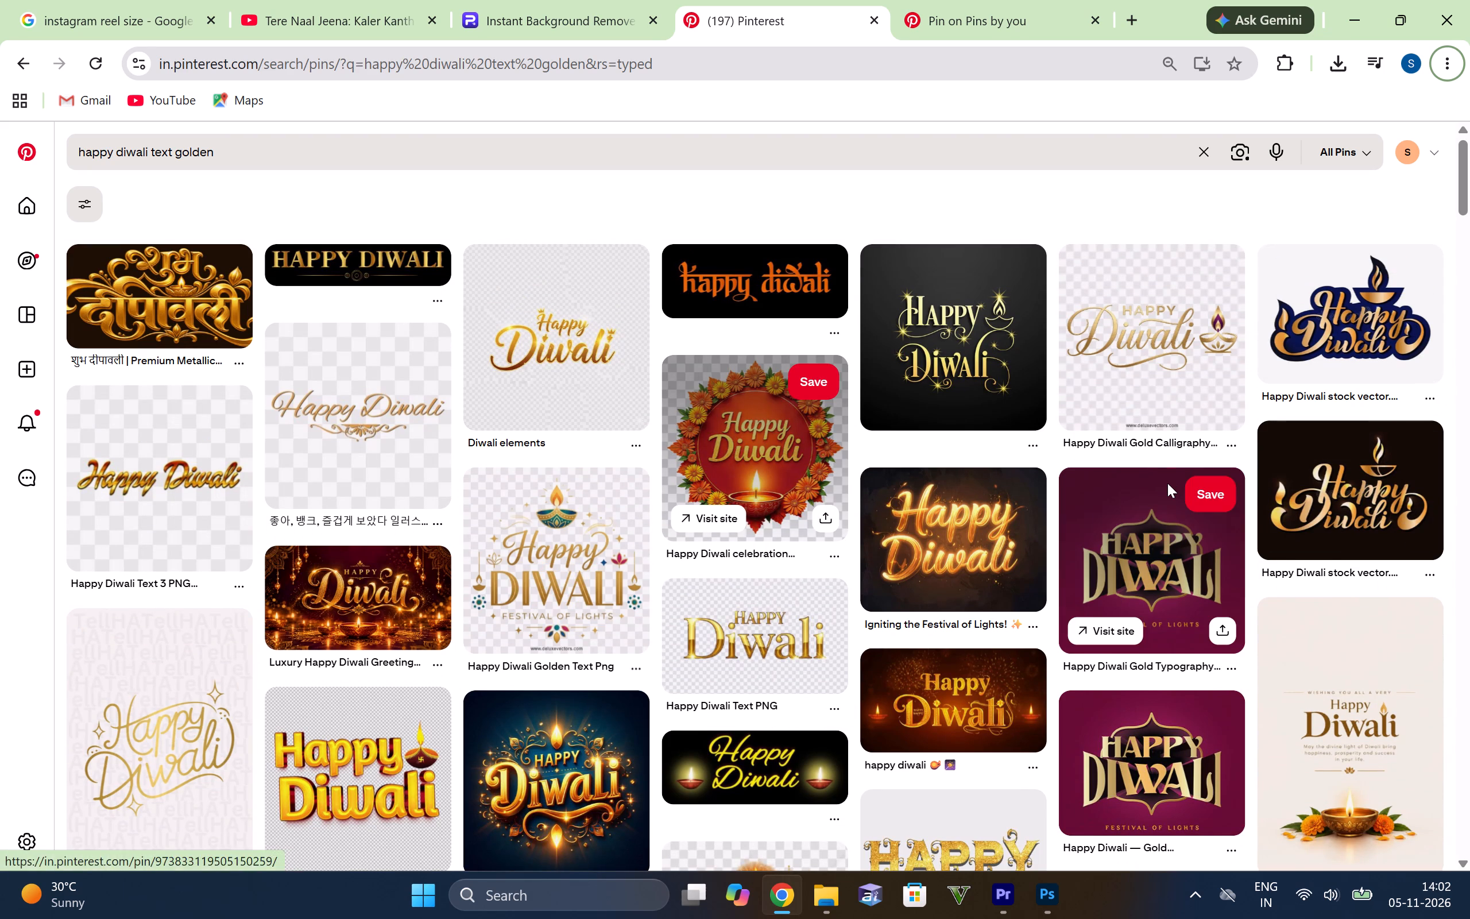
{"action": "scroll", "coordinate": [1159, 478], "scroll_direction": "down", "scroll_amount": 7}
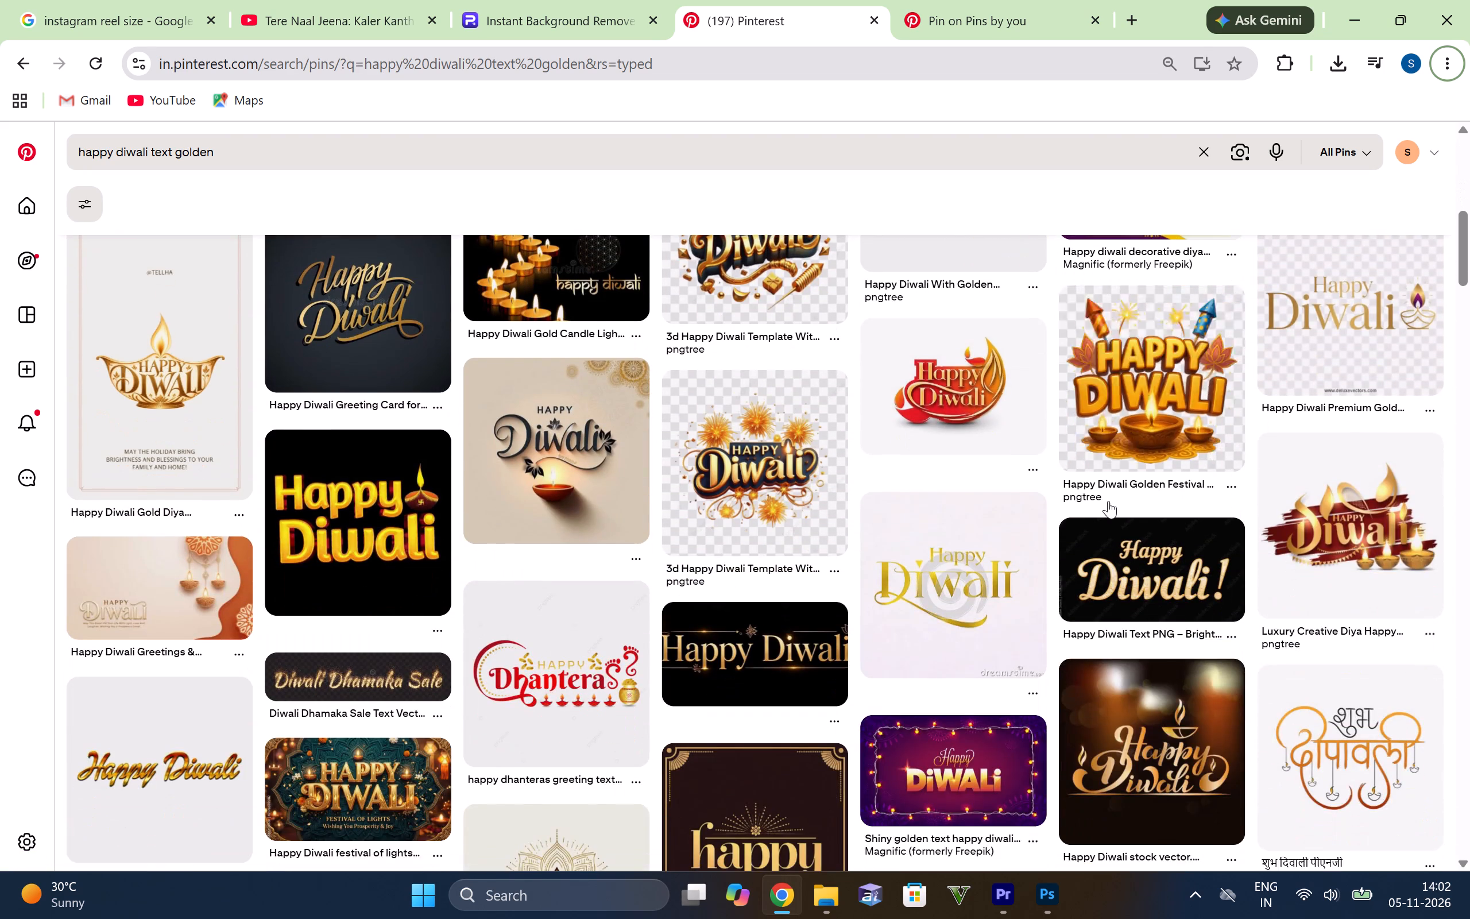
{"action": "scroll", "coordinate": [1062, 473], "scroll_direction": "up", "scroll_amount": 4}
{"action": "scroll", "coordinate": [1185, 461], "scroll_direction": "up", "scroll_amount": 4}
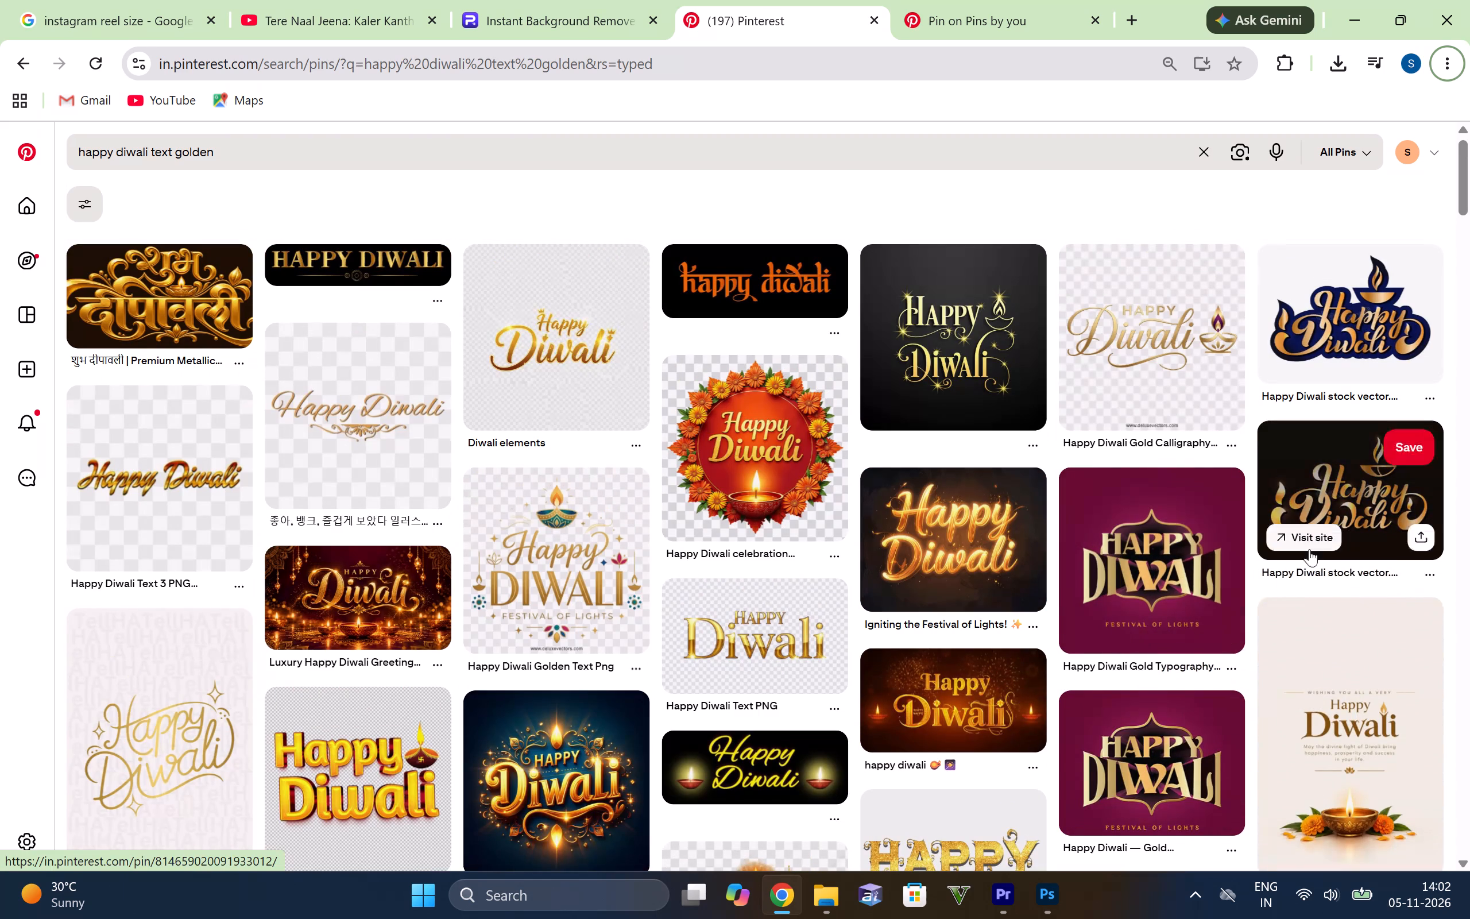
{"action": "scroll", "coordinate": [1076, 728], "scroll_direction": "down", "scroll_amount": 1}
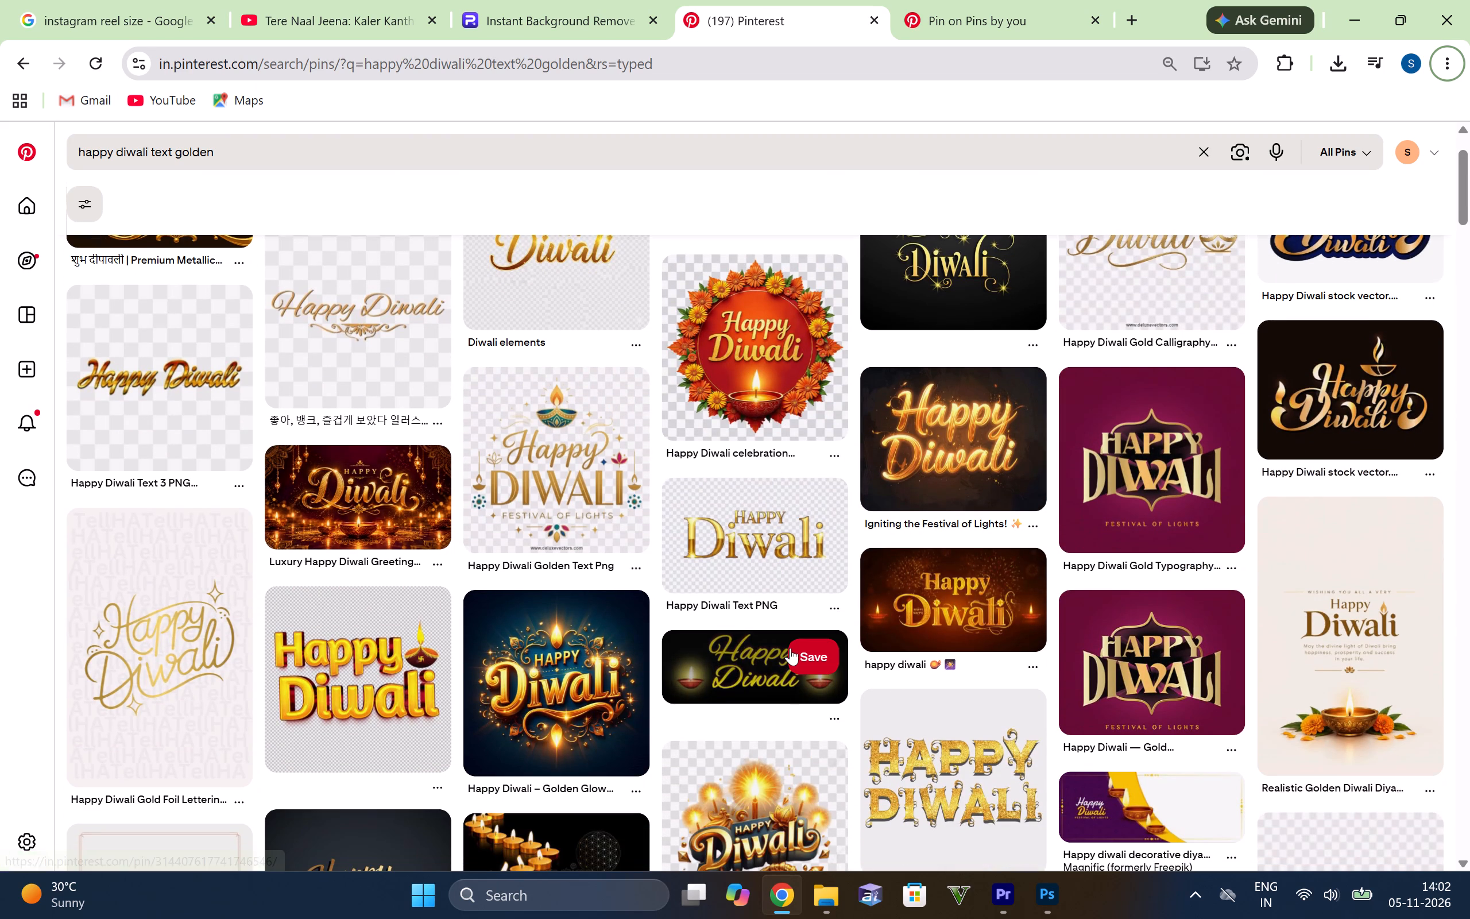
{"action": "scroll", "coordinate": [717, 623], "scroll_direction": "up", "scroll_amount": 5}
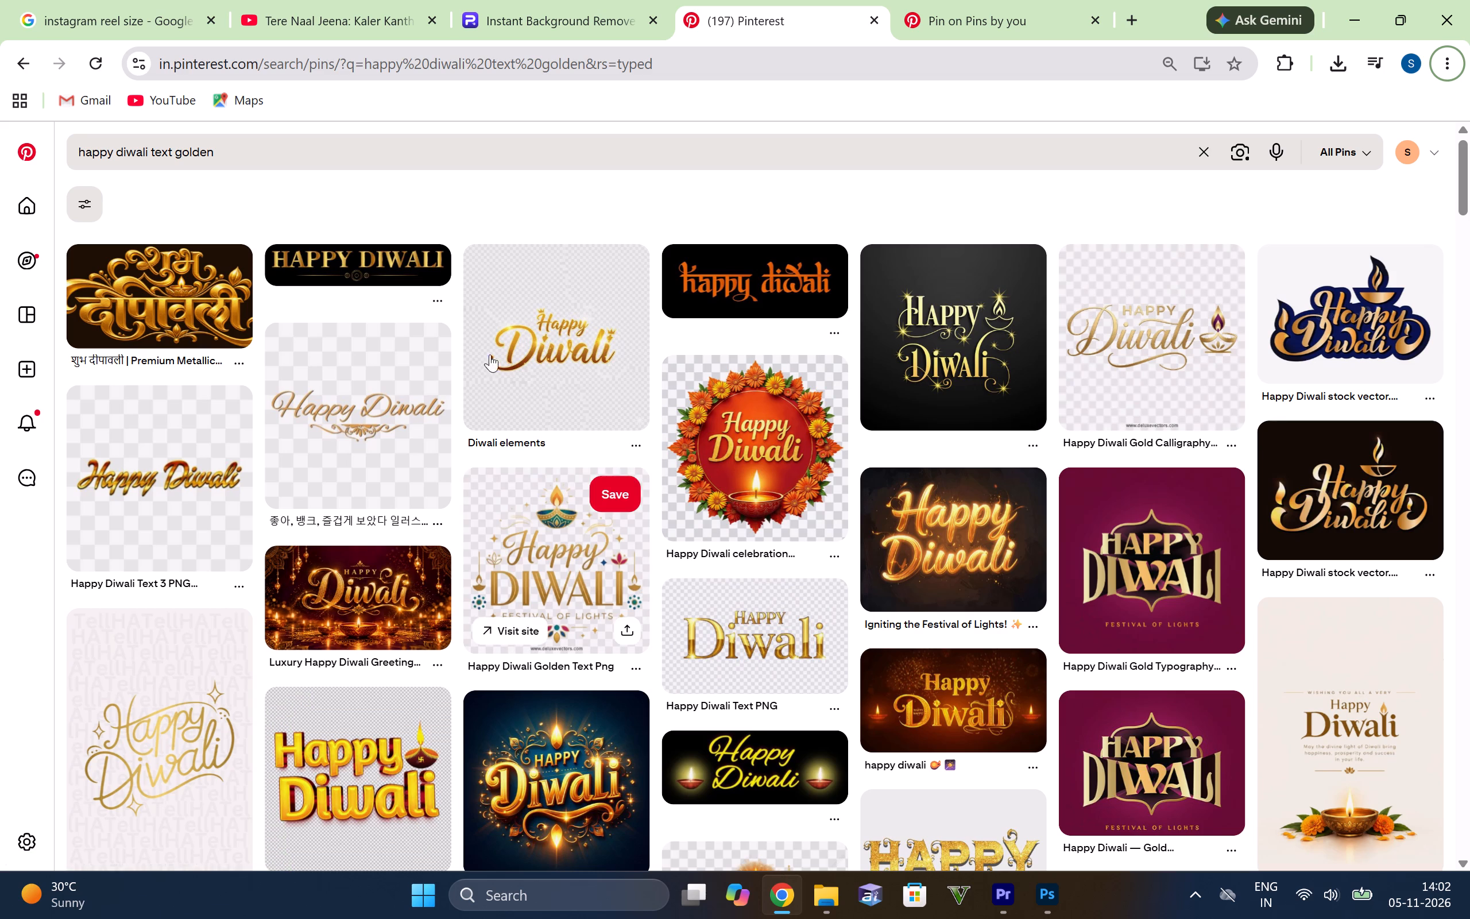
Compare the golden Happy Diwali designs in the upper part of the Pinterest results, above the first related searches.
{"action": "scroll", "coordinate": [779, 434], "scroll_direction": "down", "scroll_amount": 2}
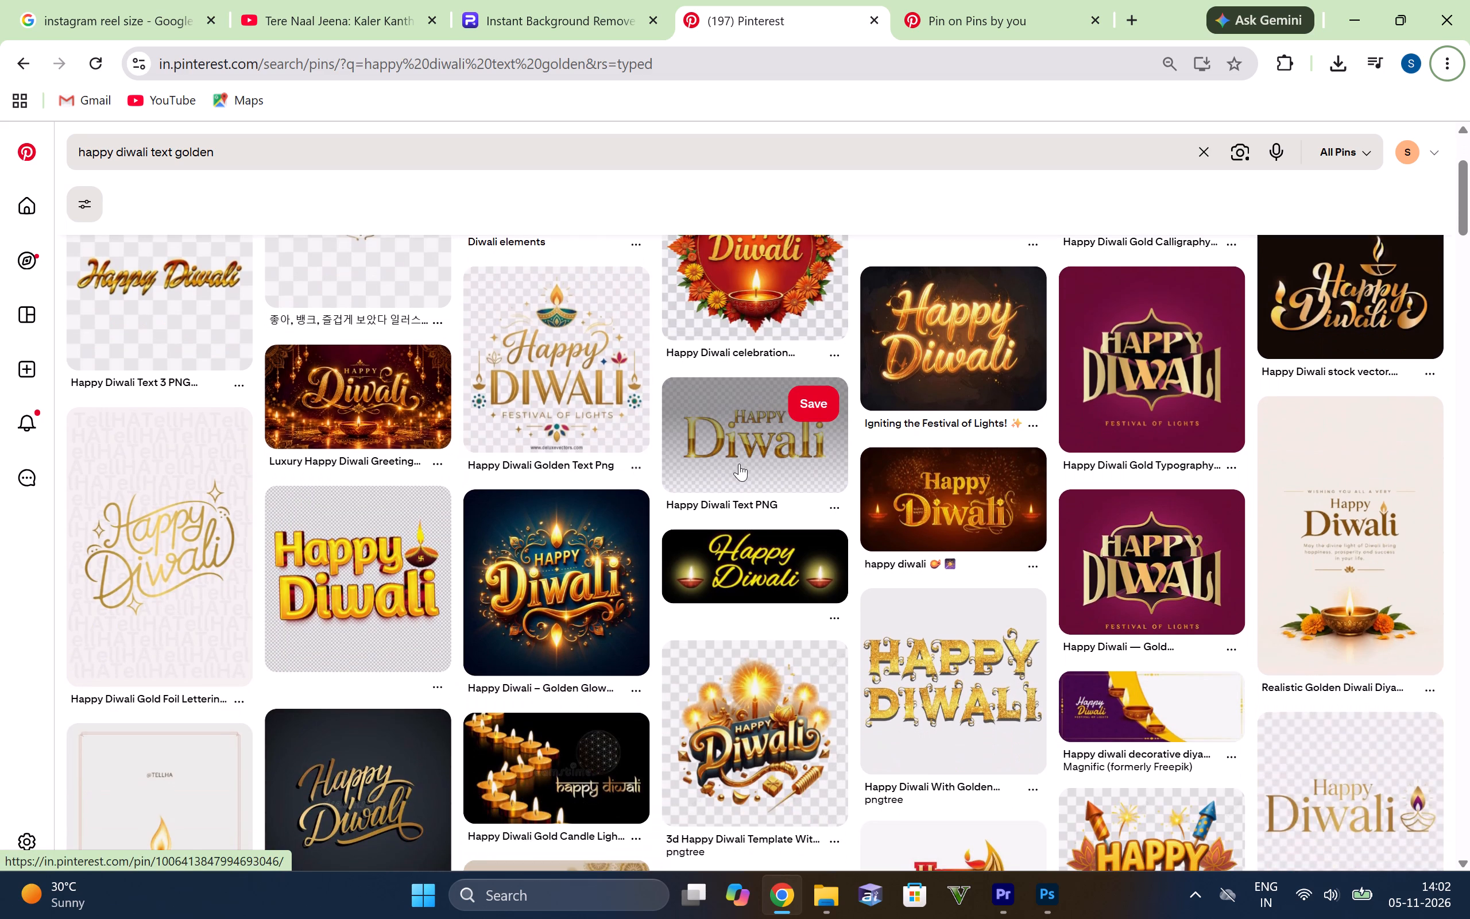
{"action": "scroll", "coordinate": [746, 465], "scroll_direction": "down", "scroll_amount": 3}
{"action": "scroll", "coordinate": [1063, 538], "scroll_direction": "down", "scroll_amount": 2}
{"action": "scroll", "coordinate": [1015, 567], "scroll_direction": "down", "scroll_amount": 2}
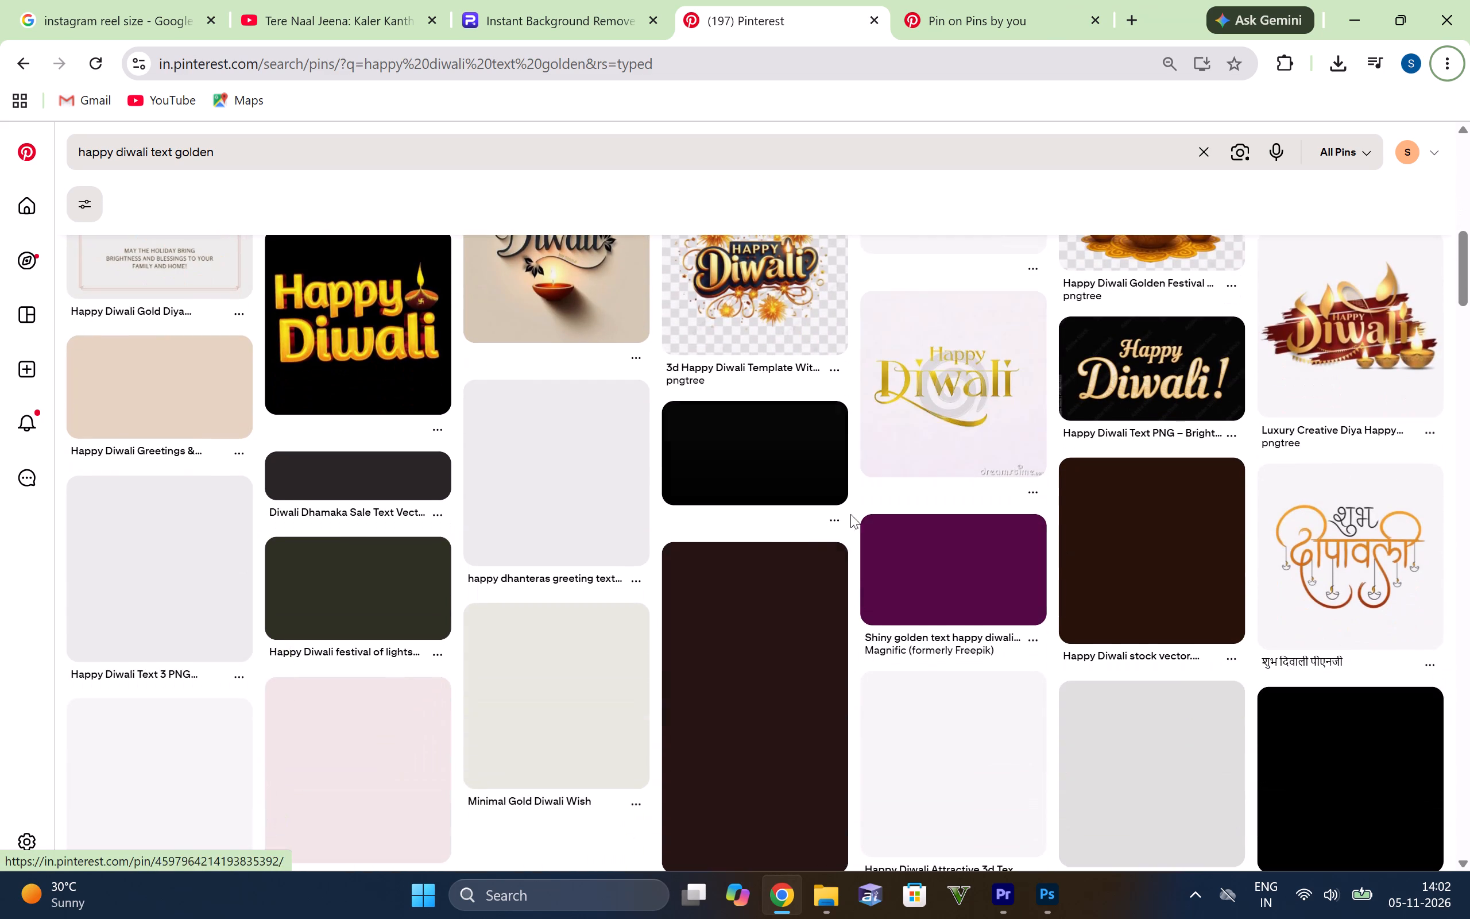
{"action": "scroll", "coordinate": [918, 472], "scroll_direction": "up", "scroll_amount": 1}
{"action": "scroll", "coordinate": [881, 554], "scroll_direction": "up", "scroll_amount": 3}
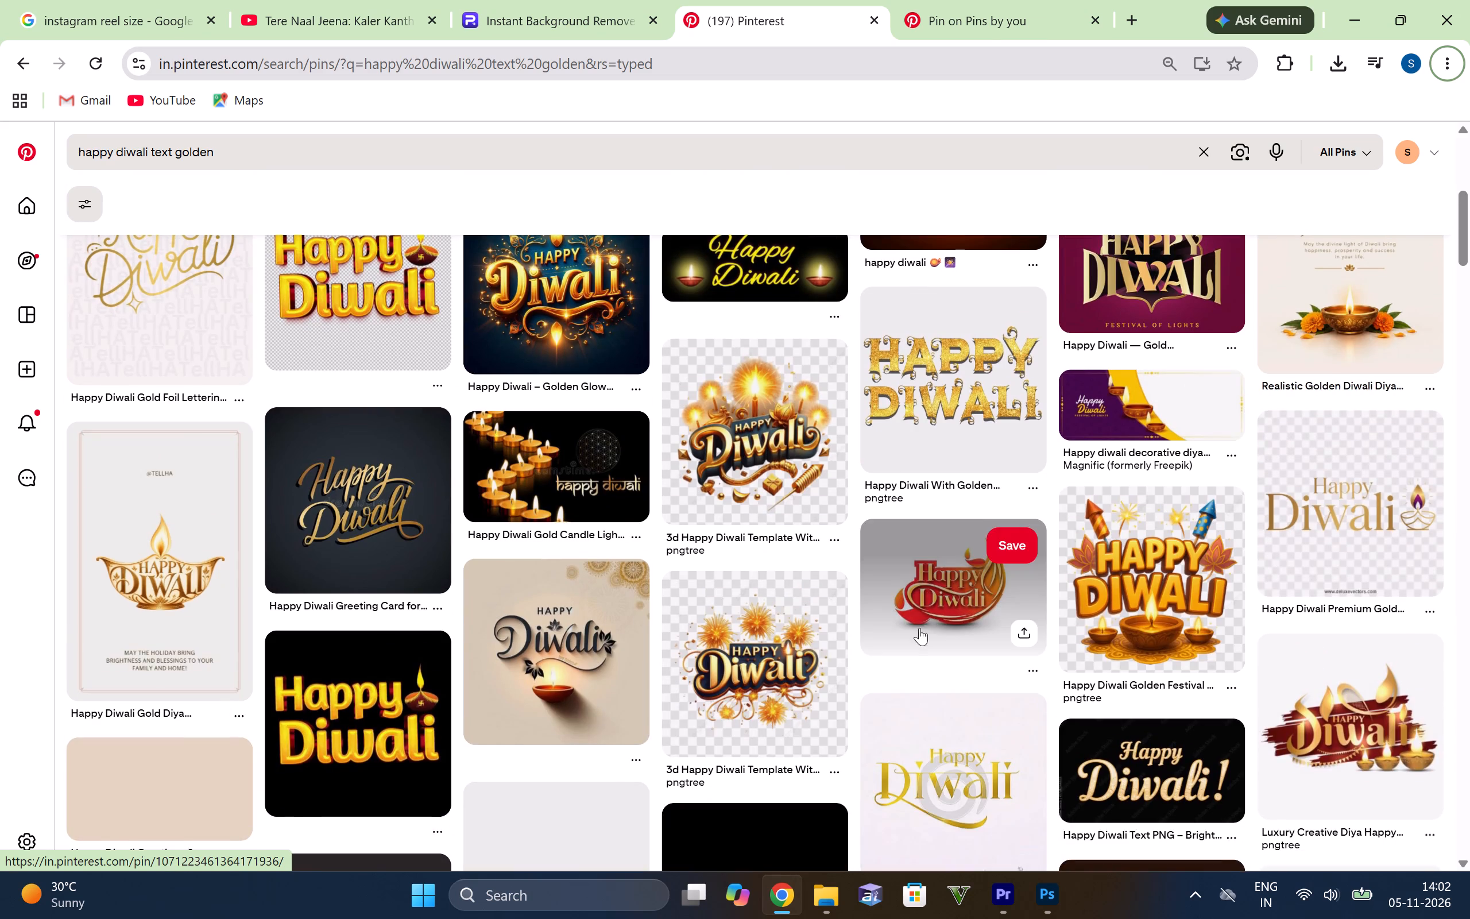
{"action": "scroll", "coordinate": [919, 628], "scroll_direction": "up", "scroll_amount": 1}
{"action": "scroll", "coordinate": [914, 628], "scroll_direction": "down", "scroll_amount": 3}
{"action": "scroll", "coordinate": [998, 513], "scroll_direction": "down", "scroll_amount": 2}
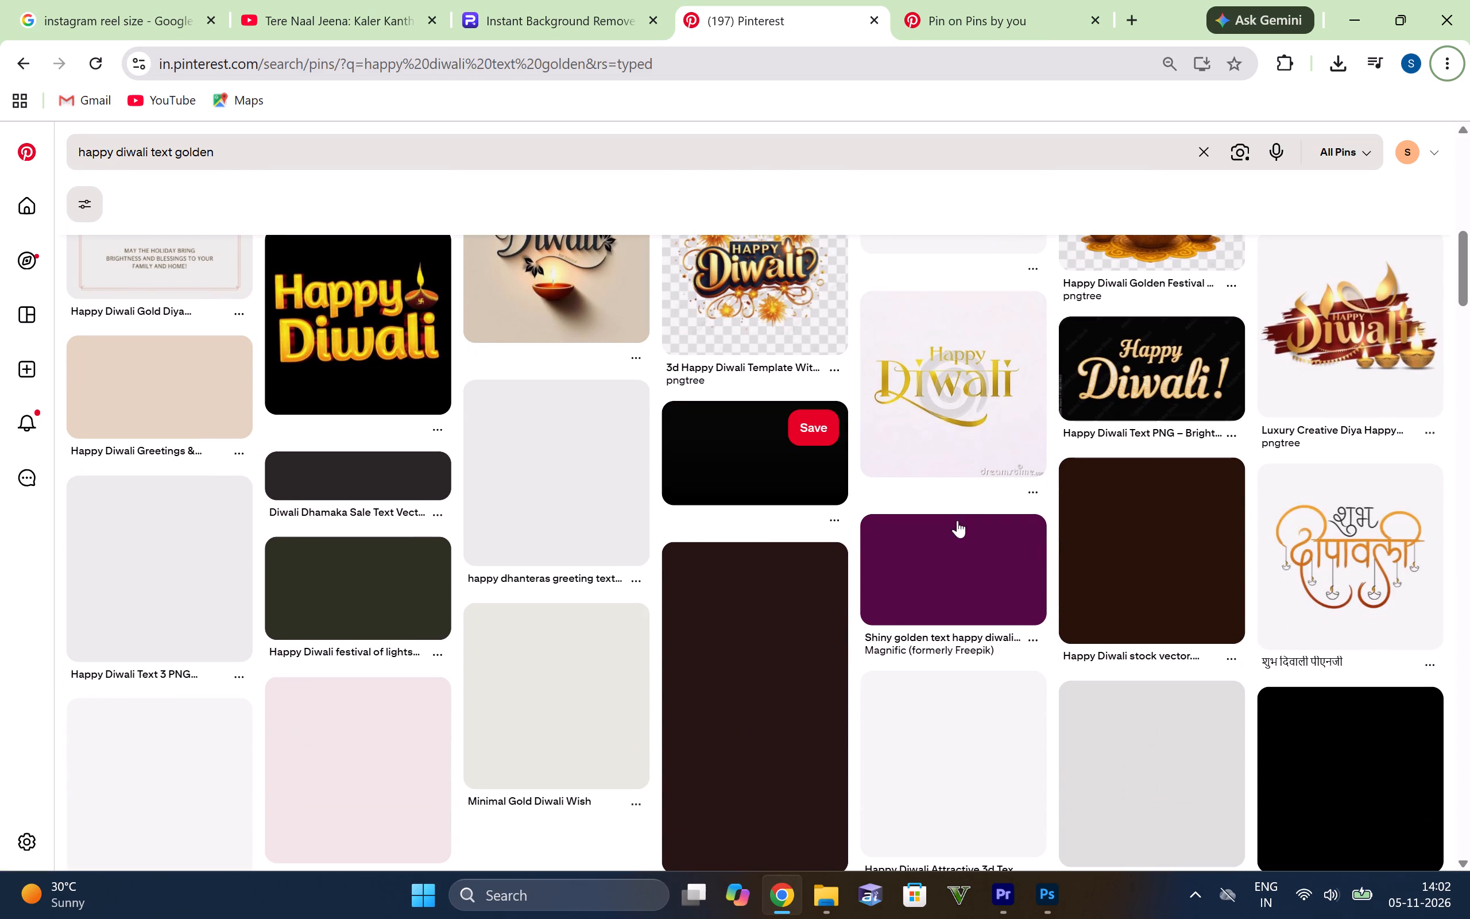
{"action": "scroll", "coordinate": [682, 558], "scroll_direction": "up", "scroll_amount": 5}
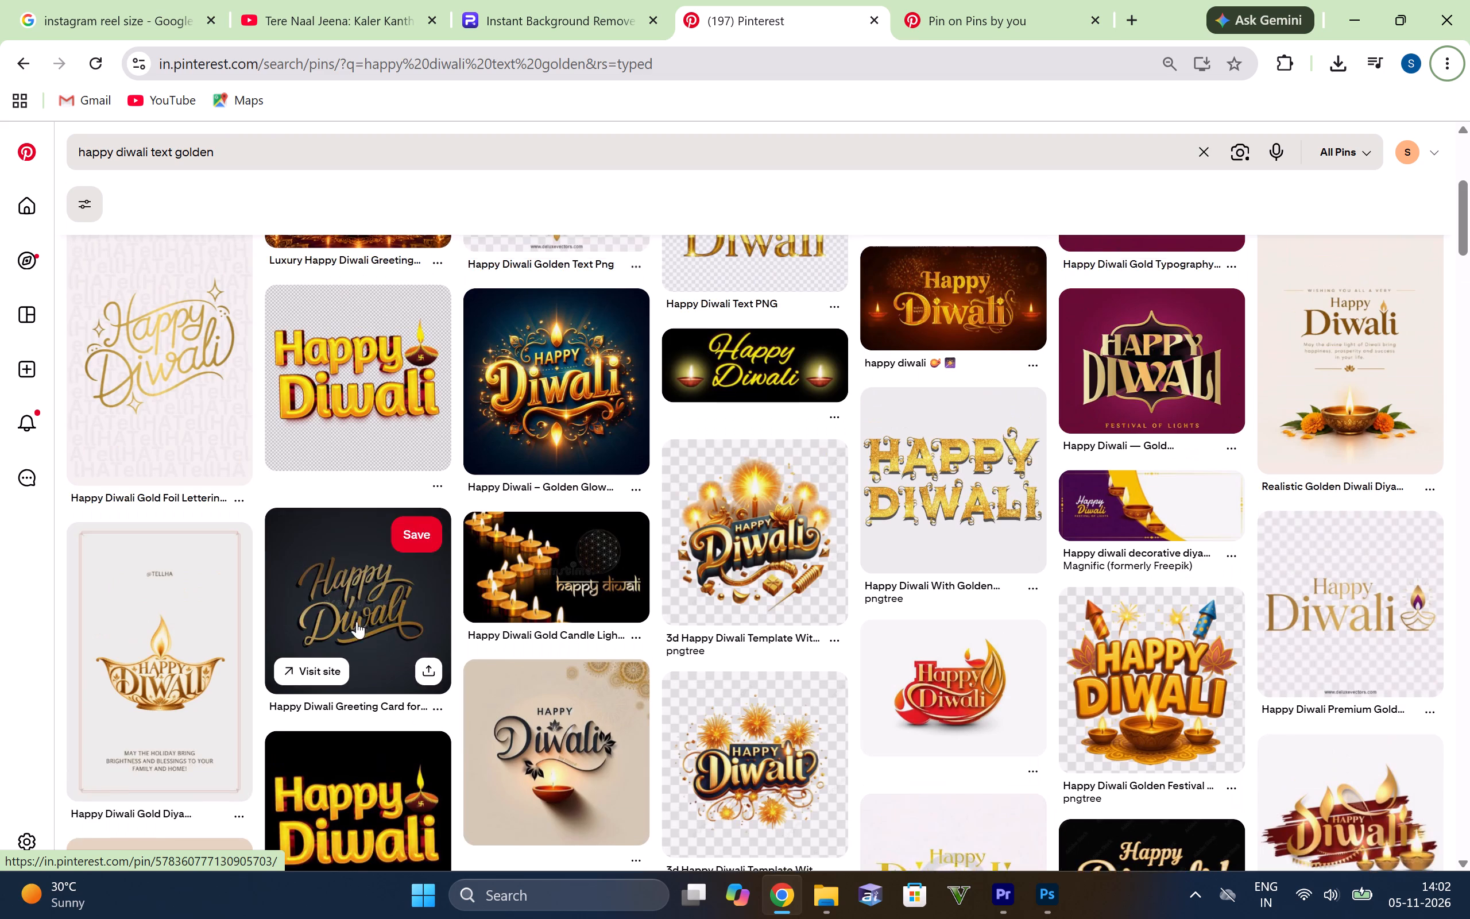
{"action": "scroll", "coordinate": [506, 628], "scroll_direction": "up", "scroll_amount": 4}
{"action": "scroll", "coordinate": [451, 412], "scroll_direction": "down", "scroll_amount": 2}
{"action": "scroll", "coordinate": [703, 489], "scroll_direction": "down", "scroll_amount": 1}
{"action": "scroll", "coordinate": [591, 559], "scroll_direction": "down", "scroll_amount": 2}
{"action": "scroll", "coordinate": [814, 488], "scroll_direction": "down", "scroll_amount": 3}
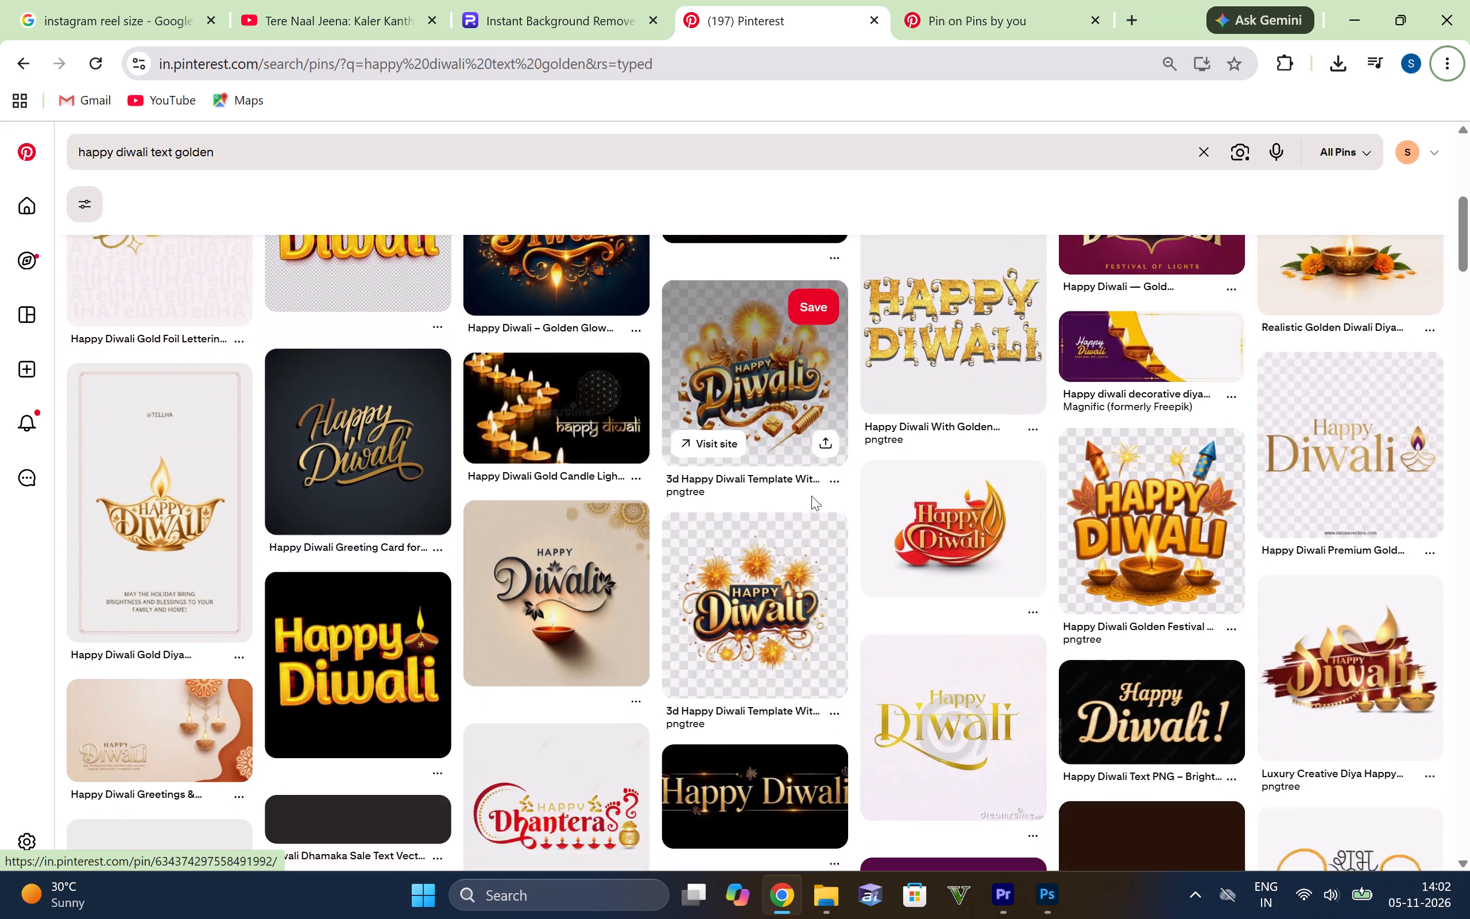
{"action": "scroll", "coordinate": [730, 708], "scroll_direction": "down", "scroll_amount": 2}
{"action": "scroll", "coordinate": [858, 445], "scroll_direction": "up", "scroll_amount": 3}
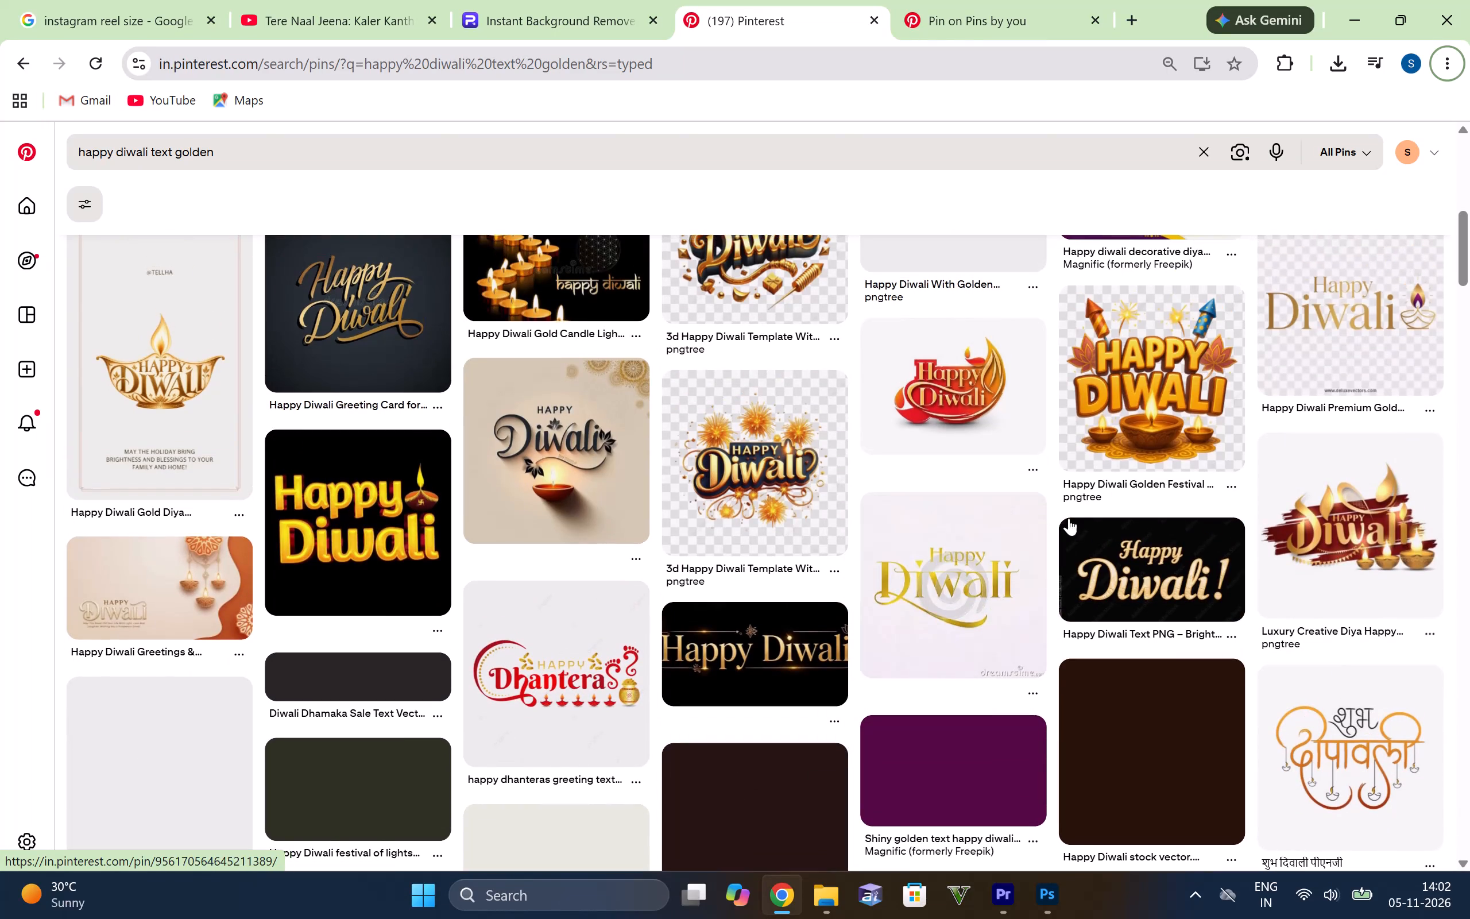
{"action": "scroll", "coordinate": [937, 504], "scroll_direction": "down", "scroll_amount": 2}
{"action": "scroll", "coordinate": [938, 504], "scroll_direction": "up", "scroll_amount": 2}
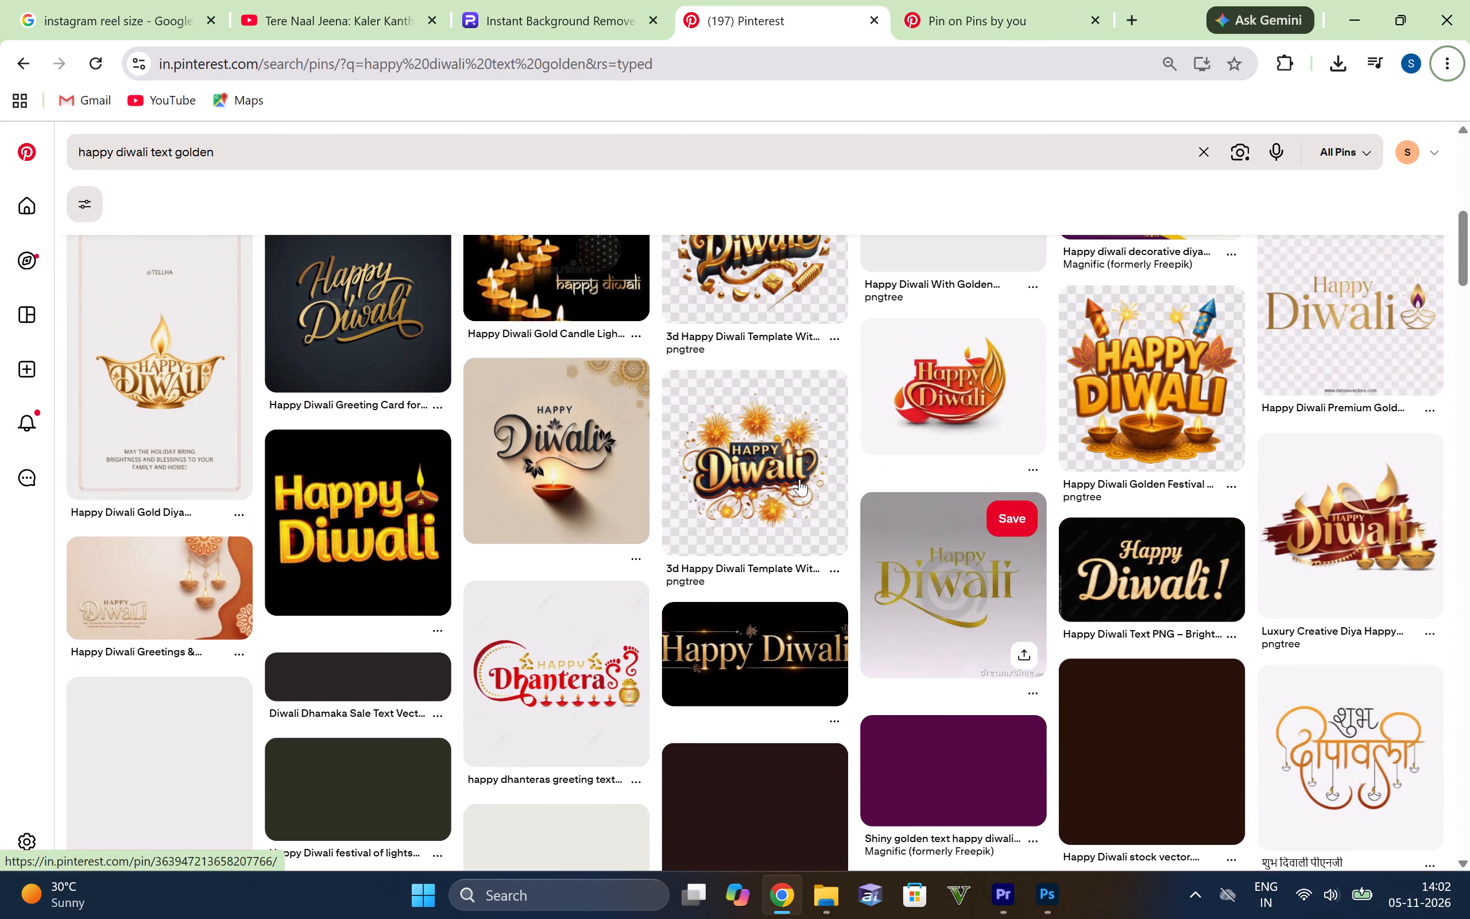
{"action": "scroll", "coordinate": [1102, 485], "scroll_direction": "down", "scroll_amount": 2}
{"action": "scroll", "coordinate": [1315, 457], "scroll_direction": "down", "scroll_amount": 1}
{"action": "scroll", "coordinate": [640, 481], "scroll_direction": "down", "scroll_amount": 2}
{"action": "scroll", "coordinate": [681, 534], "scroll_direction": "up", "scroll_amount": 3}
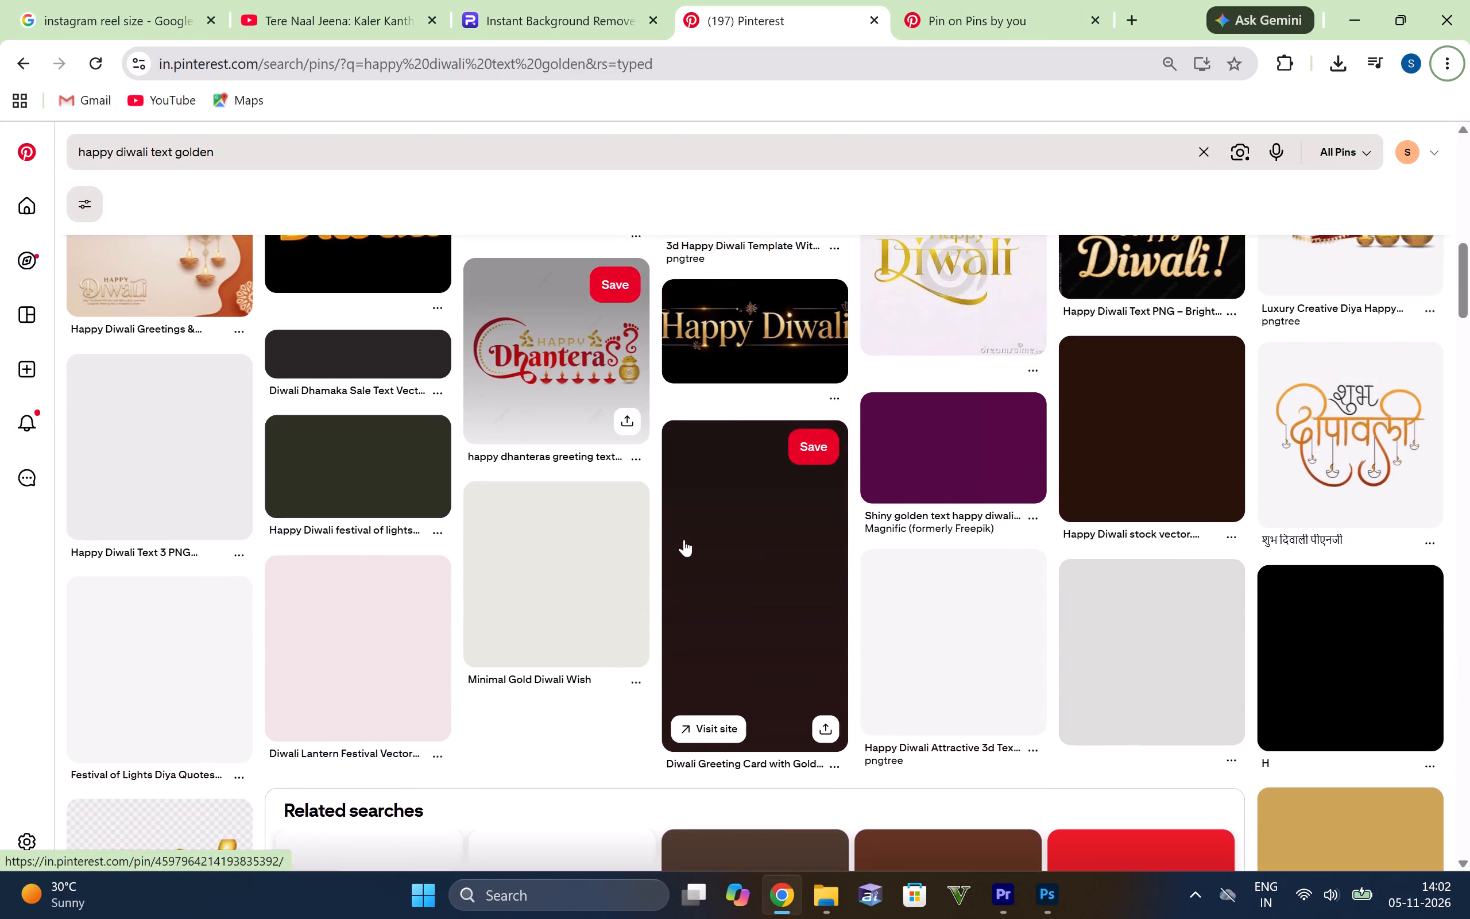
{"action": "scroll", "coordinate": [600, 550], "scroll_direction": "up", "scroll_amount": 3}
{"action": "scroll", "coordinate": [776, 504], "scroll_direction": "down", "scroll_amount": 2}
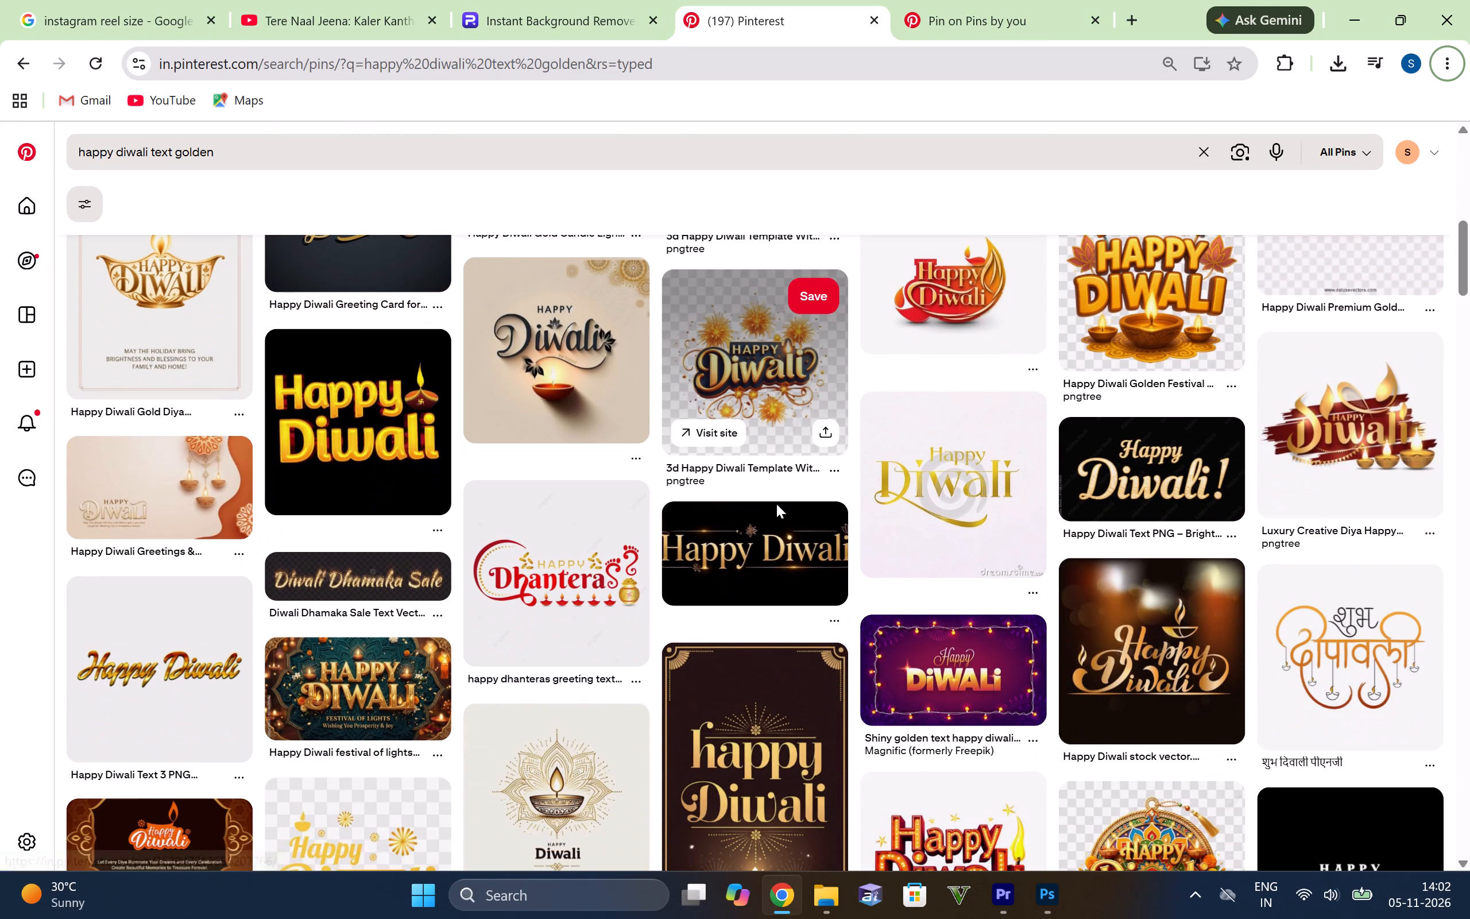
{"action": "scroll", "coordinate": [736, 526], "scroll_direction": "up", "scroll_amount": 3}
{"action": "scroll", "coordinate": [742, 553], "scroll_direction": "down", "scroll_amount": 2}
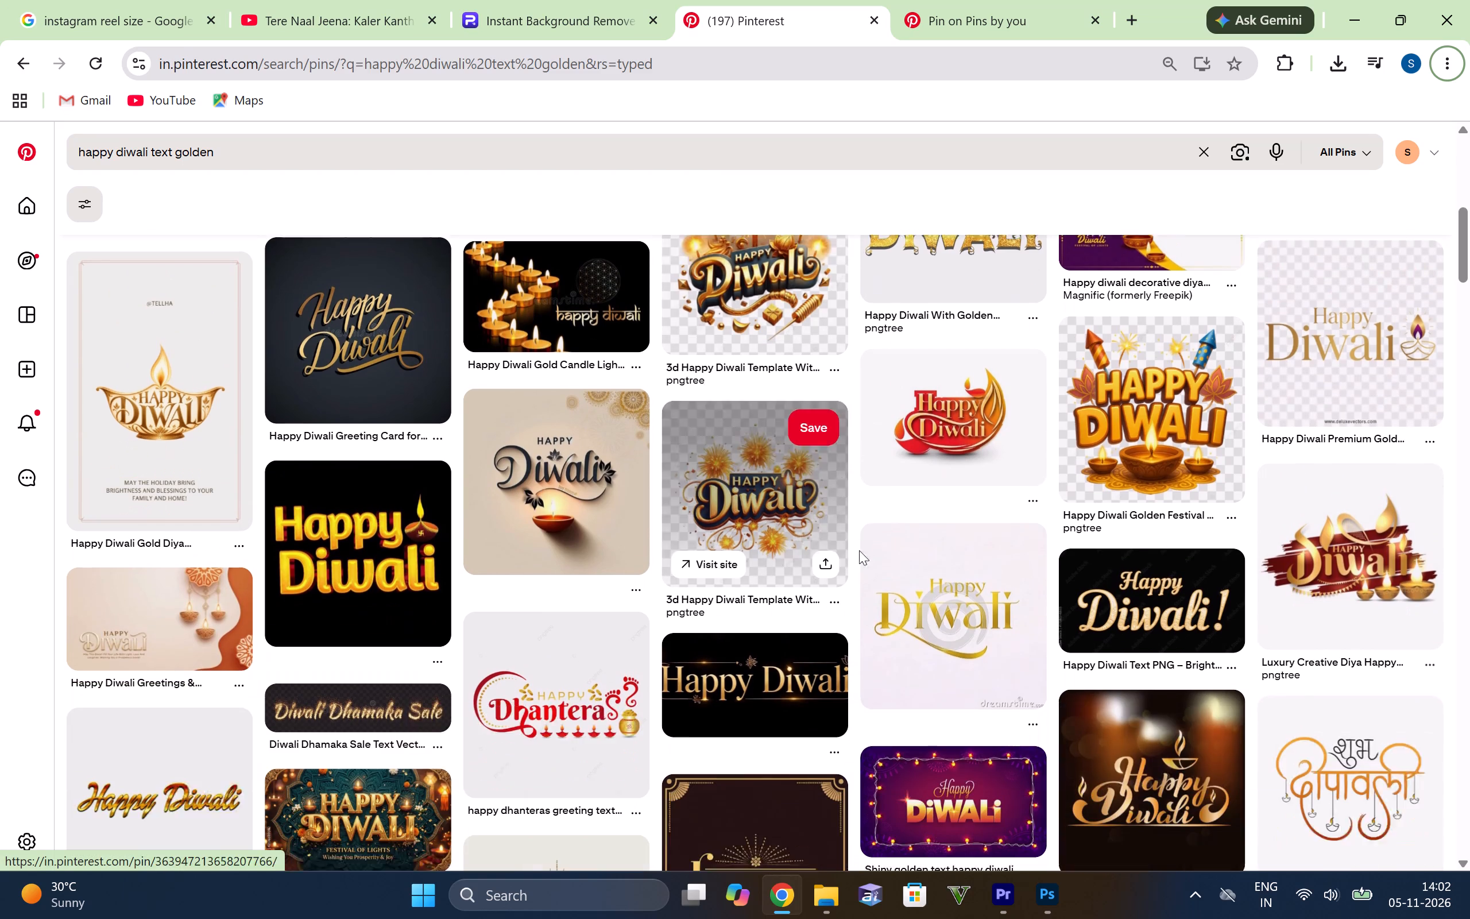
{"action": "scroll", "coordinate": [917, 546], "scroll_direction": "down", "scroll_amount": 4}
{"action": "scroll", "coordinate": [956, 531], "scroll_direction": "up", "scroll_amount": 2}
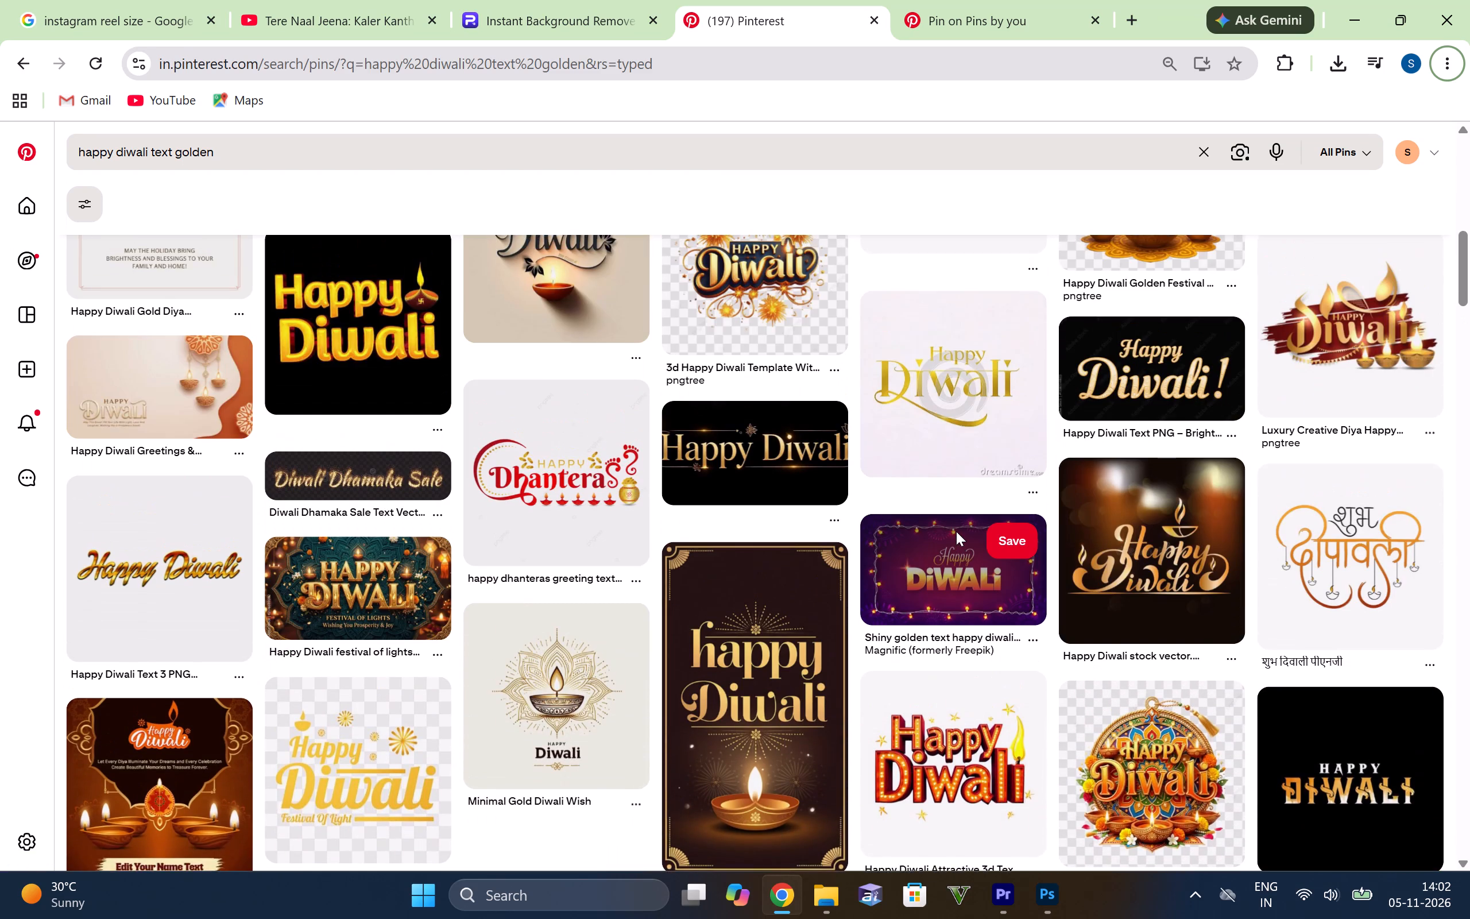
Look further down the "happy diwali text golden" results, past the related searches, for a title design that suits the poster.
{"action": "scroll", "coordinate": [956, 531], "scroll_direction": "down", "scroll_amount": 9}
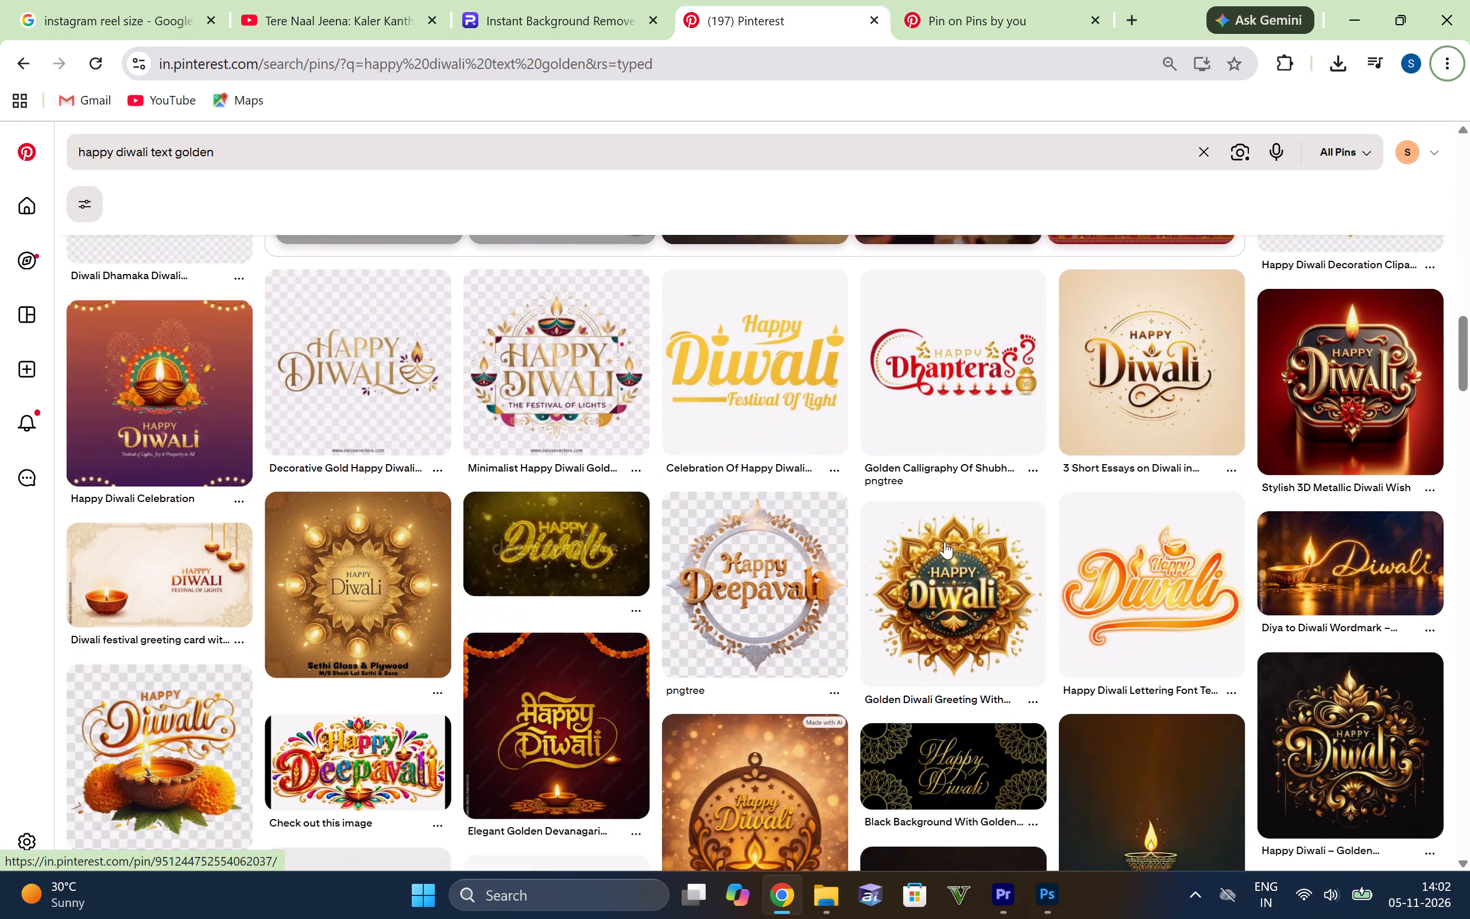
{"action": "scroll", "coordinate": [945, 542], "scroll_direction": "down", "scroll_amount": 4}
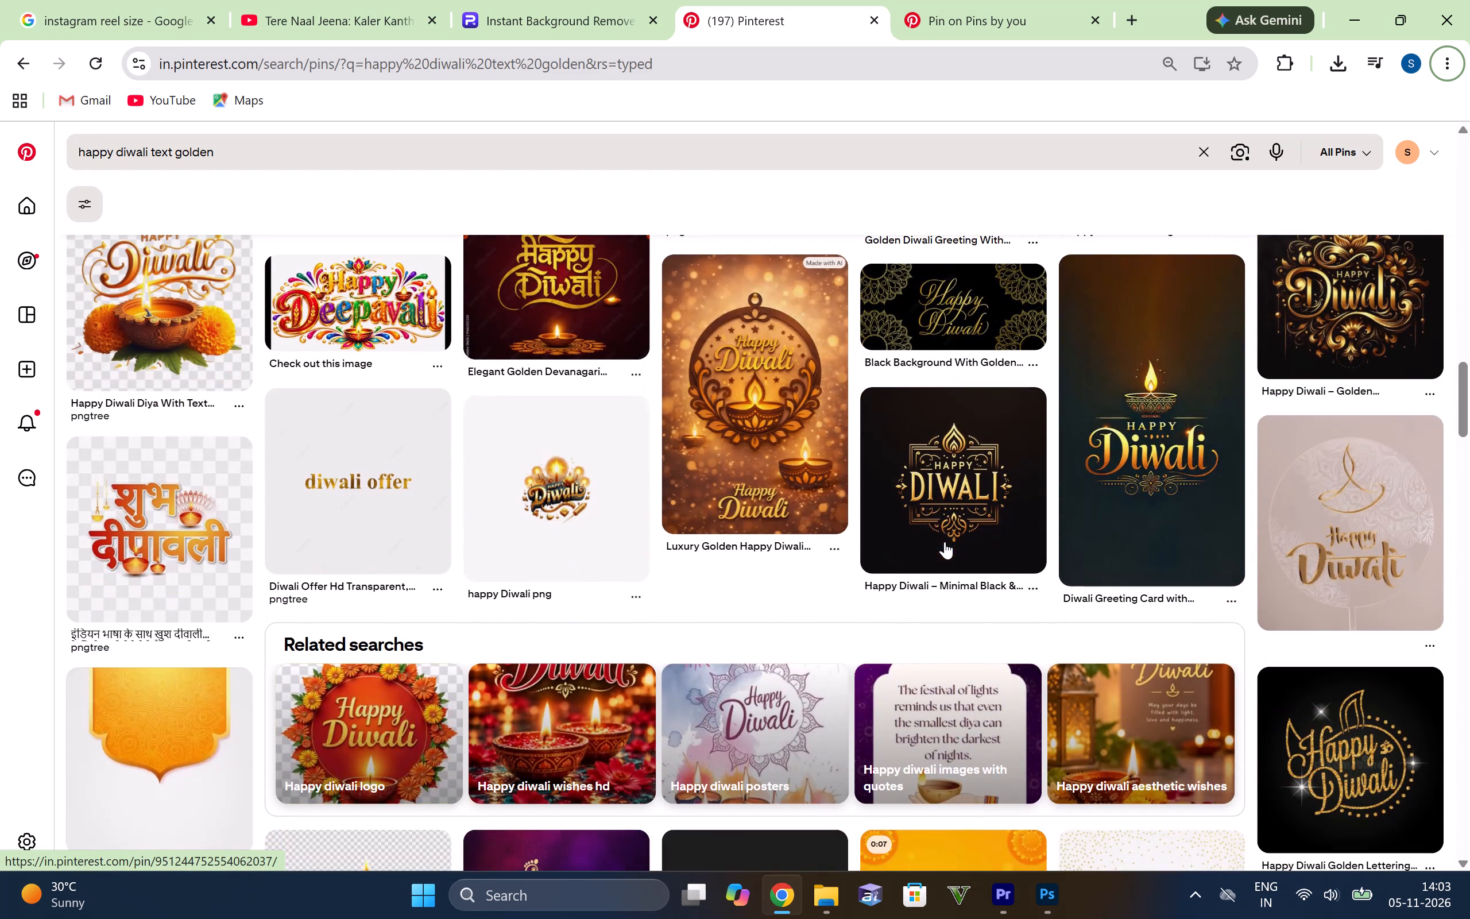
{"action": "scroll", "coordinate": [899, 393], "scroll_direction": "down", "scroll_amount": 3}
{"action": "scroll", "coordinate": [809, 472], "scroll_direction": "down", "scroll_amount": 5}
{"action": "scroll", "coordinate": [545, 524], "scroll_direction": "up", "scroll_amount": 2}
{"action": "scroll", "coordinate": [593, 529], "scroll_direction": "down", "scroll_amount": 1}
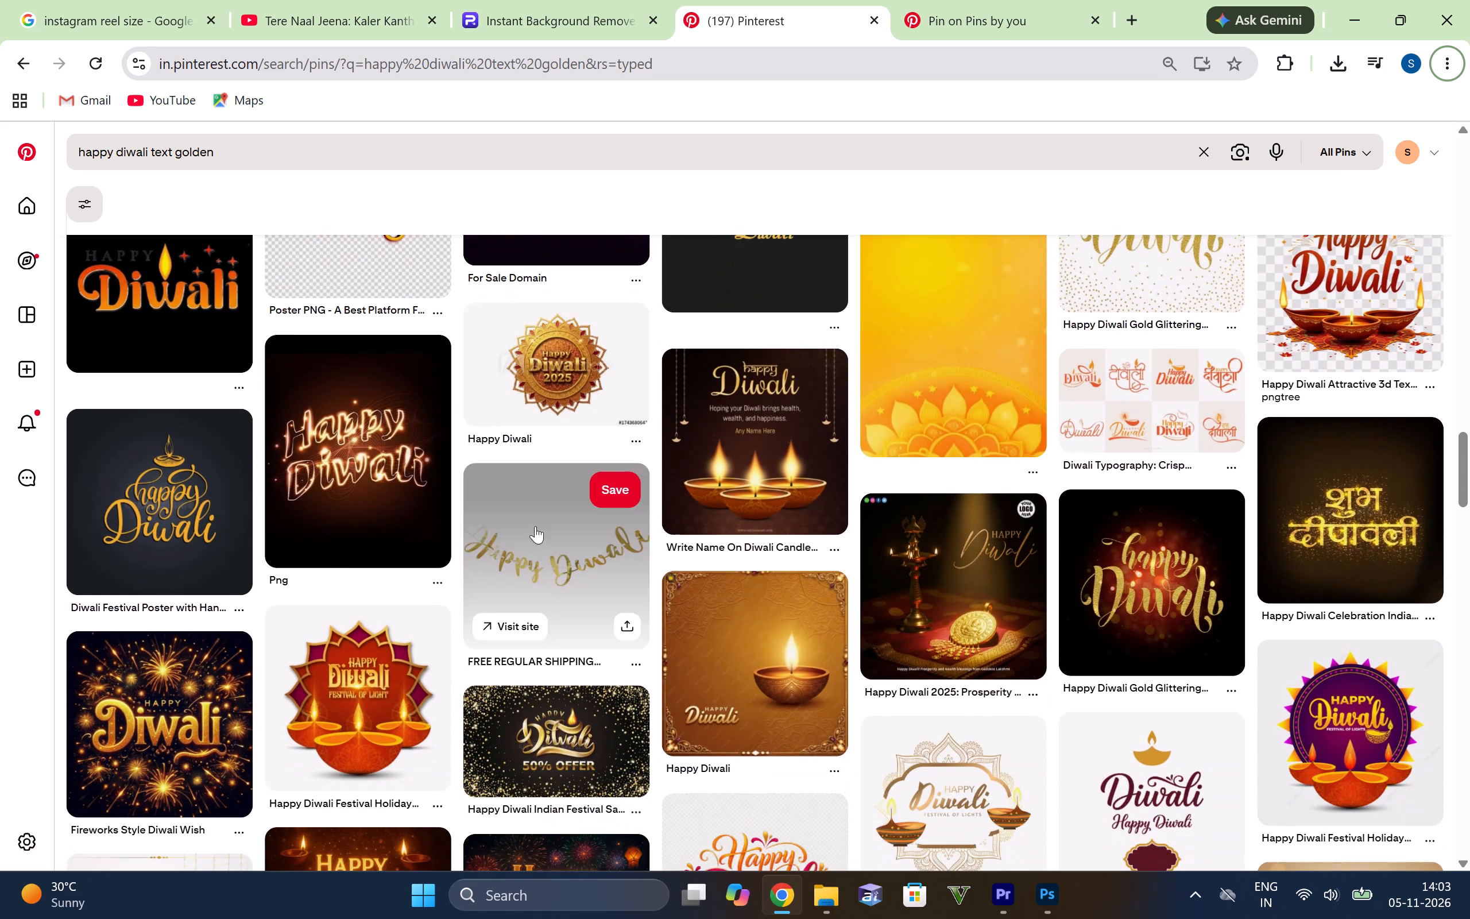
{"action": "scroll", "coordinate": [438, 516], "scroll_direction": "down", "scroll_amount": 2}
{"action": "scroll", "coordinate": [794, 453], "scroll_direction": "down", "scroll_amount": 1}
{"action": "scroll", "coordinate": [1146, 453], "scroll_direction": "down", "scroll_amount": 1}
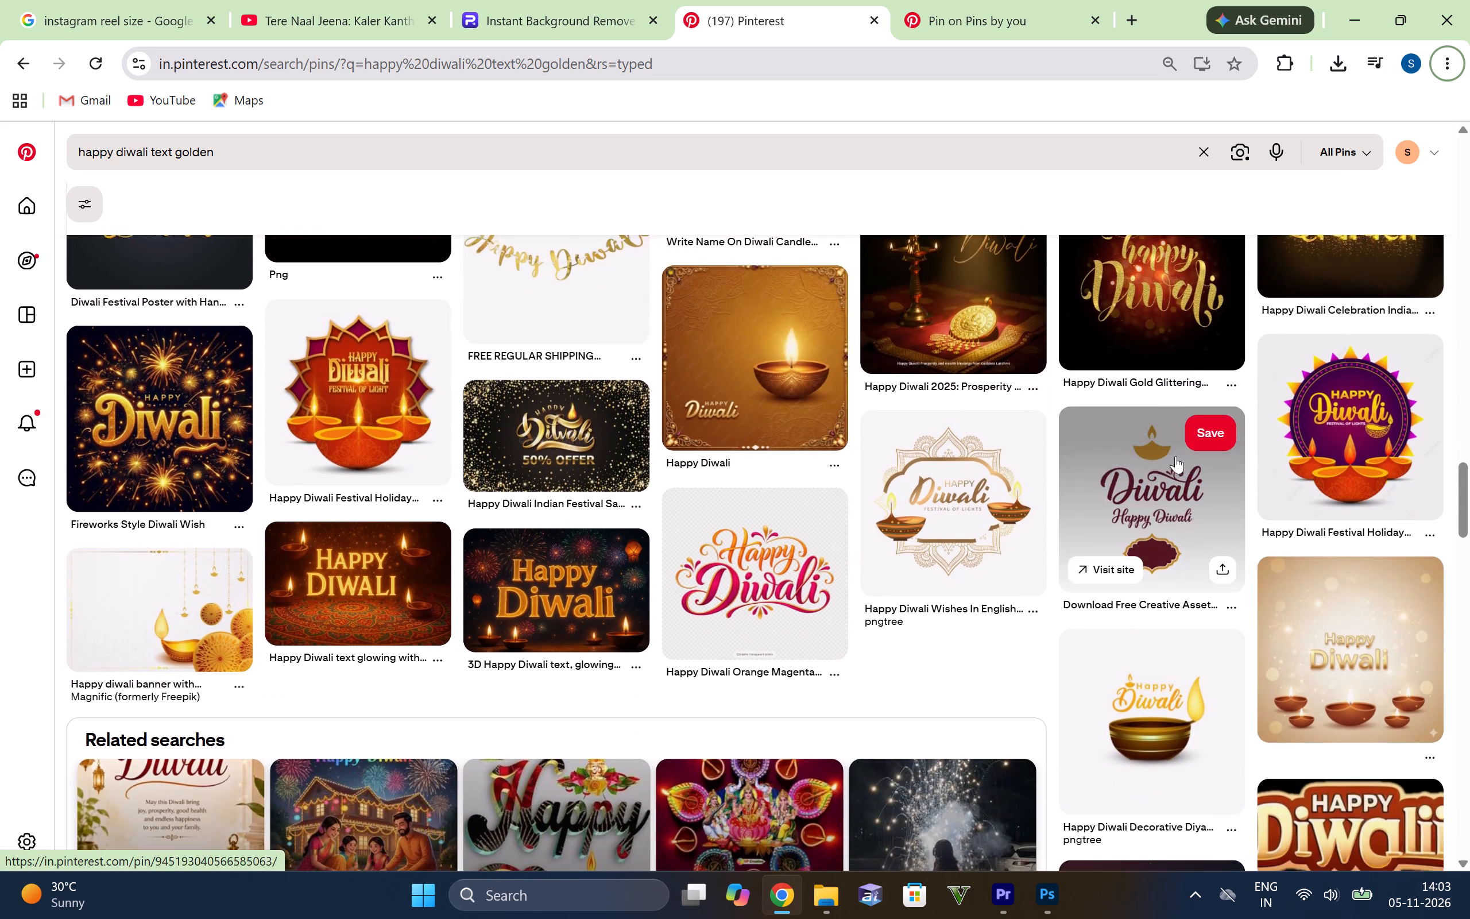
{"action": "scroll", "coordinate": [1175, 456], "scroll_direction": "down", "scroll_amount": 3}
{"action": "scroll", "coordinate": [568, 567], "scroll_direction": "up", "scroll_amount": 1}
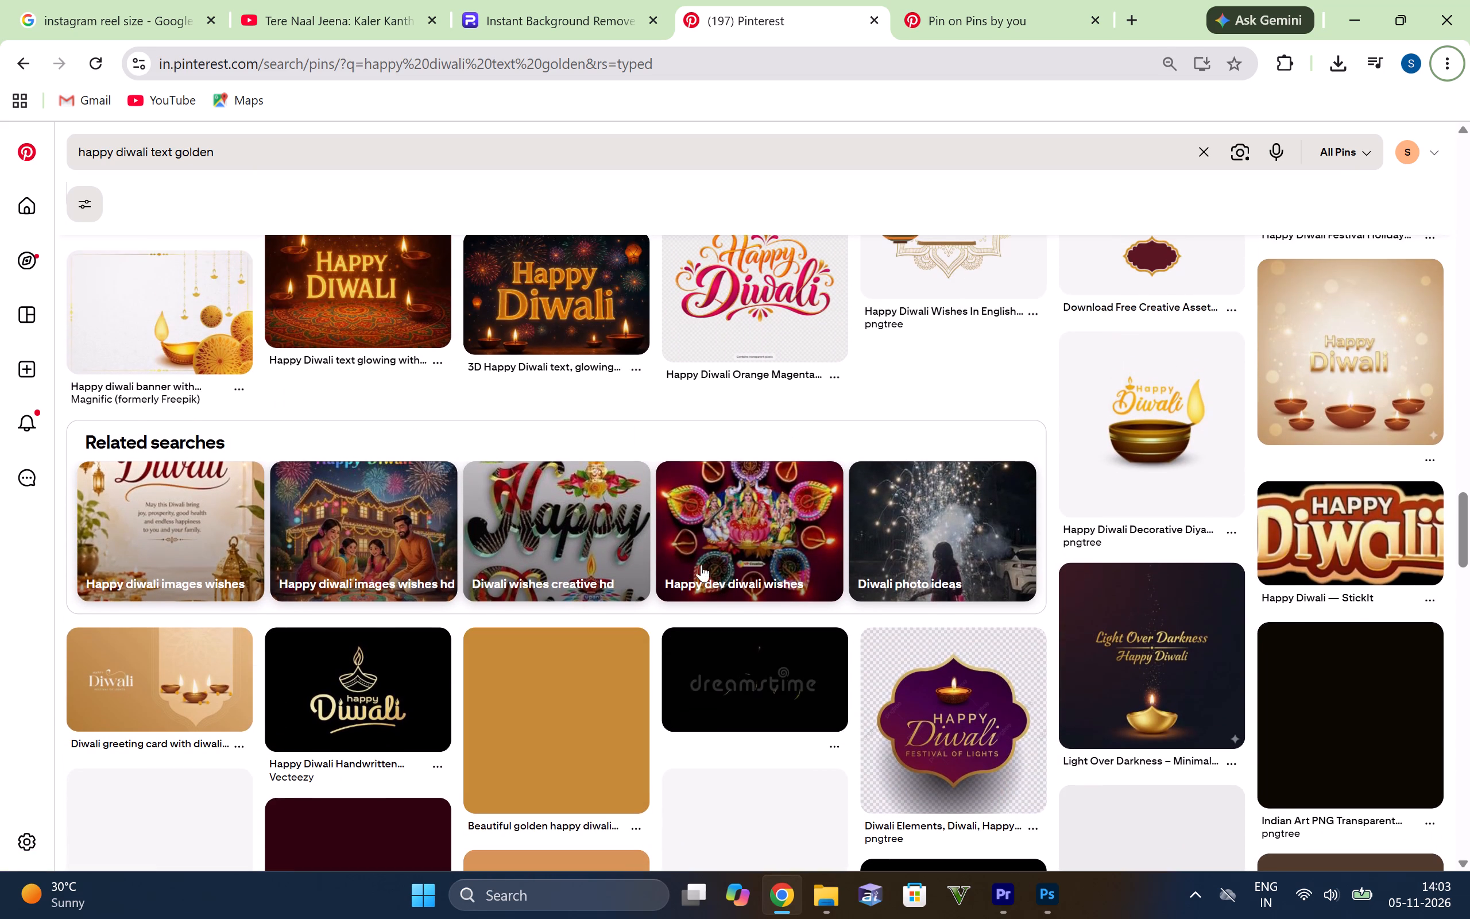
{"action": "scroll", "coordinate": [1125, 679], "scroll_direction": "down", "scroll_amount": 1}
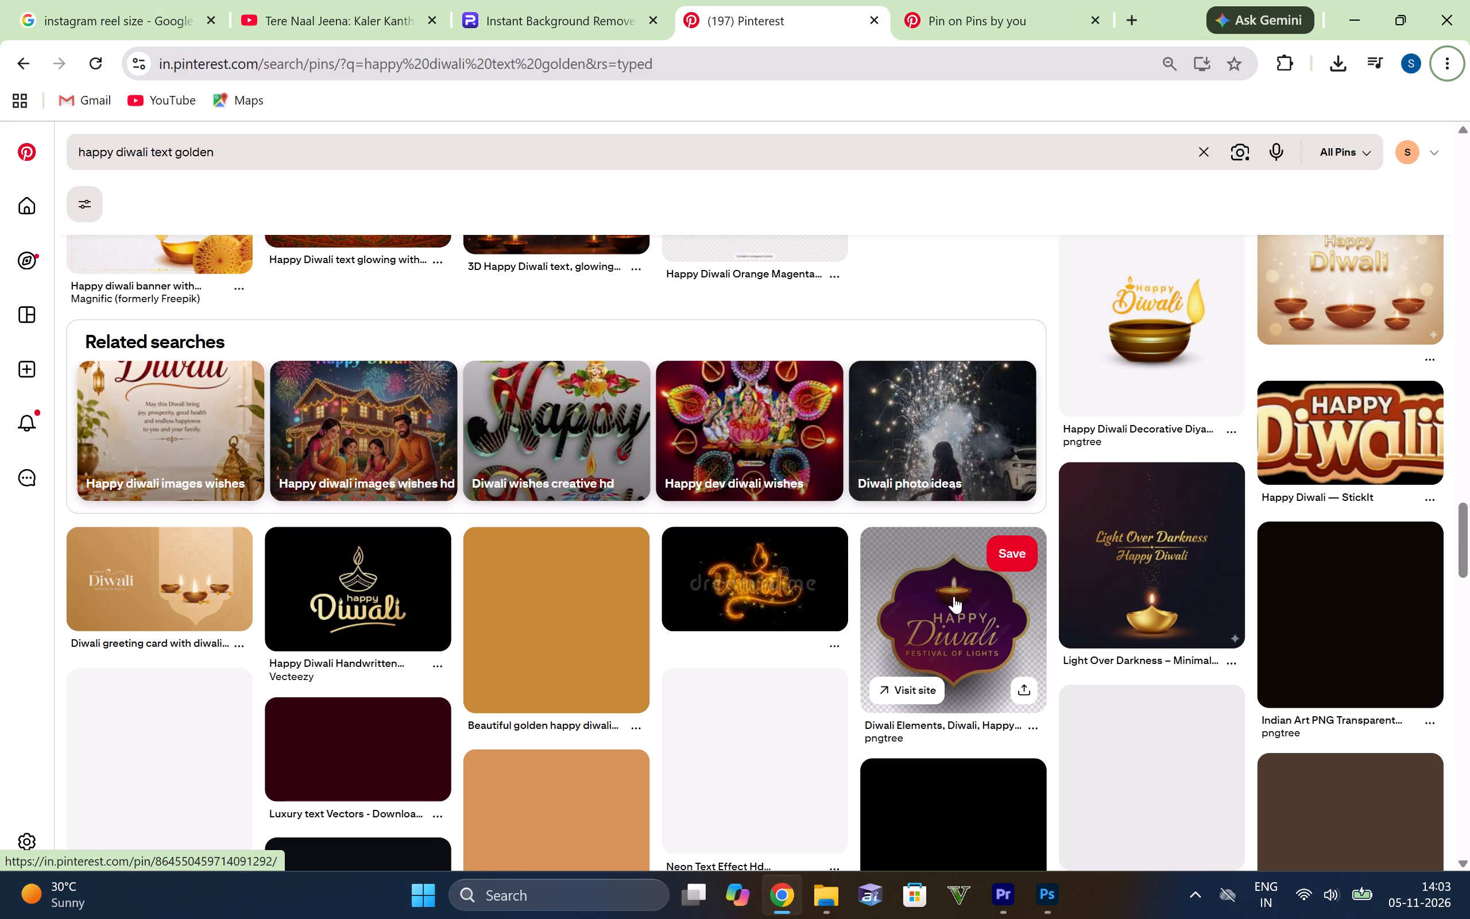
Save the purple, gold-edged "Happy Diwali Festival of Lights" badge pin as a PNG image in Downloads.
{"action": "right_click", "coordinate": [931, 585]}
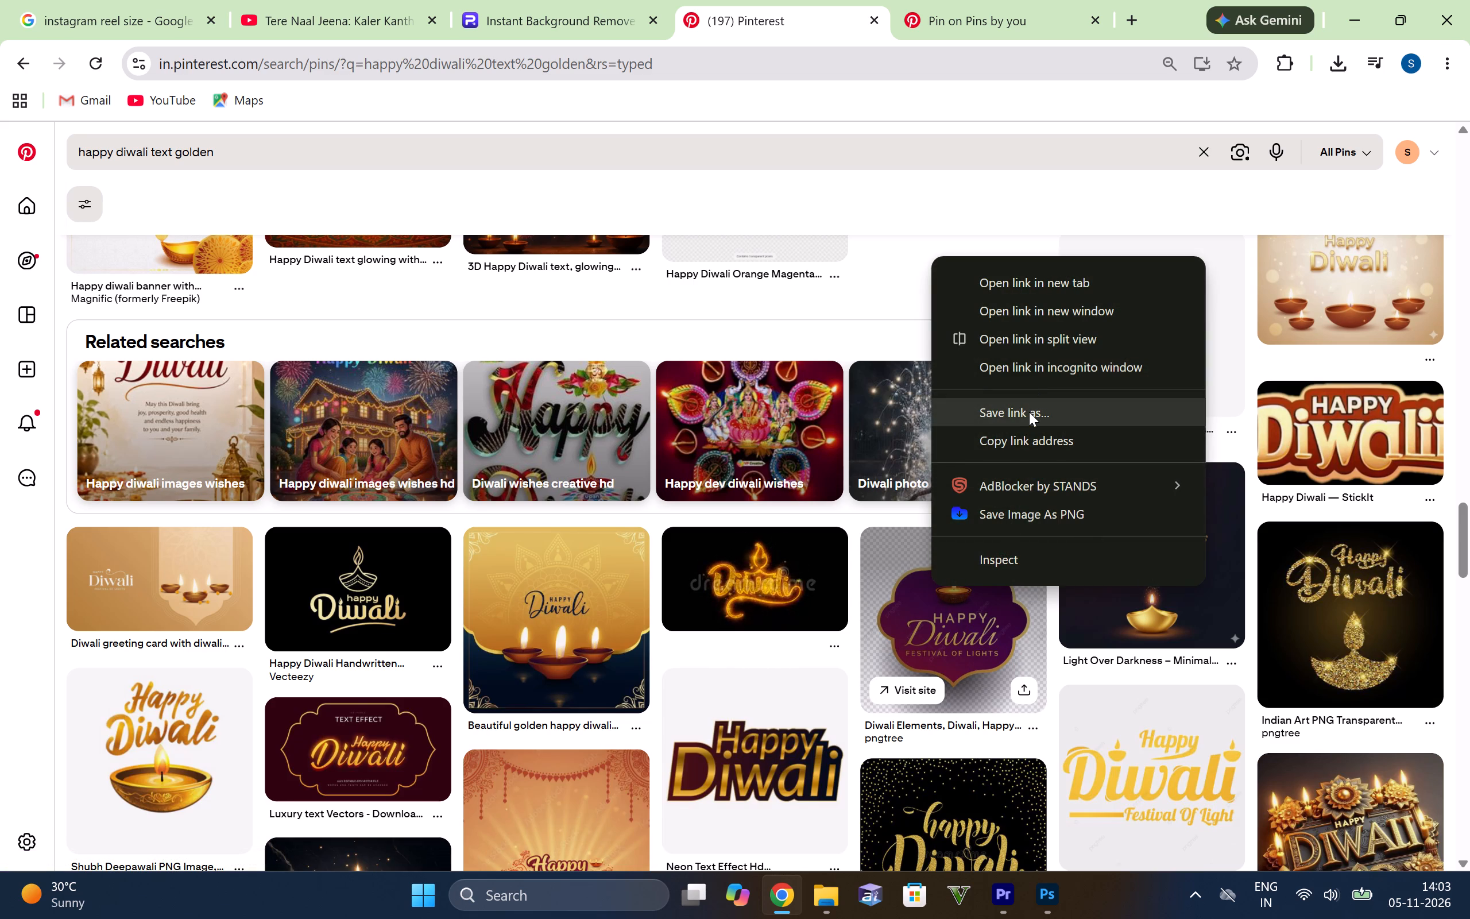
{"action": "left_click", "coordinate": [1029, 527]}
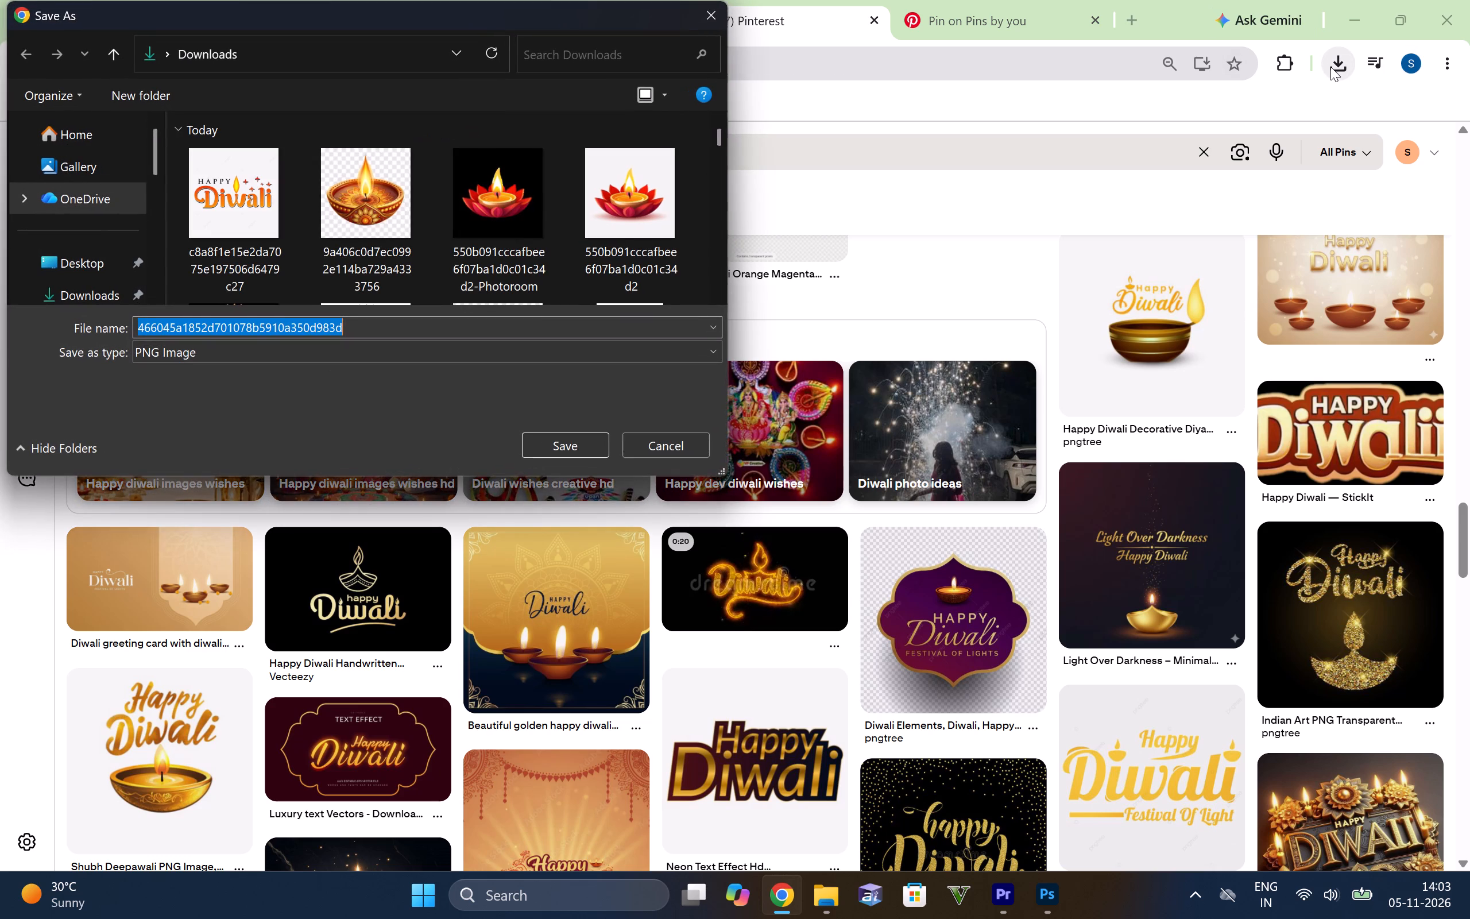
{"action": "left_click", "coordinate": [571, 445]}
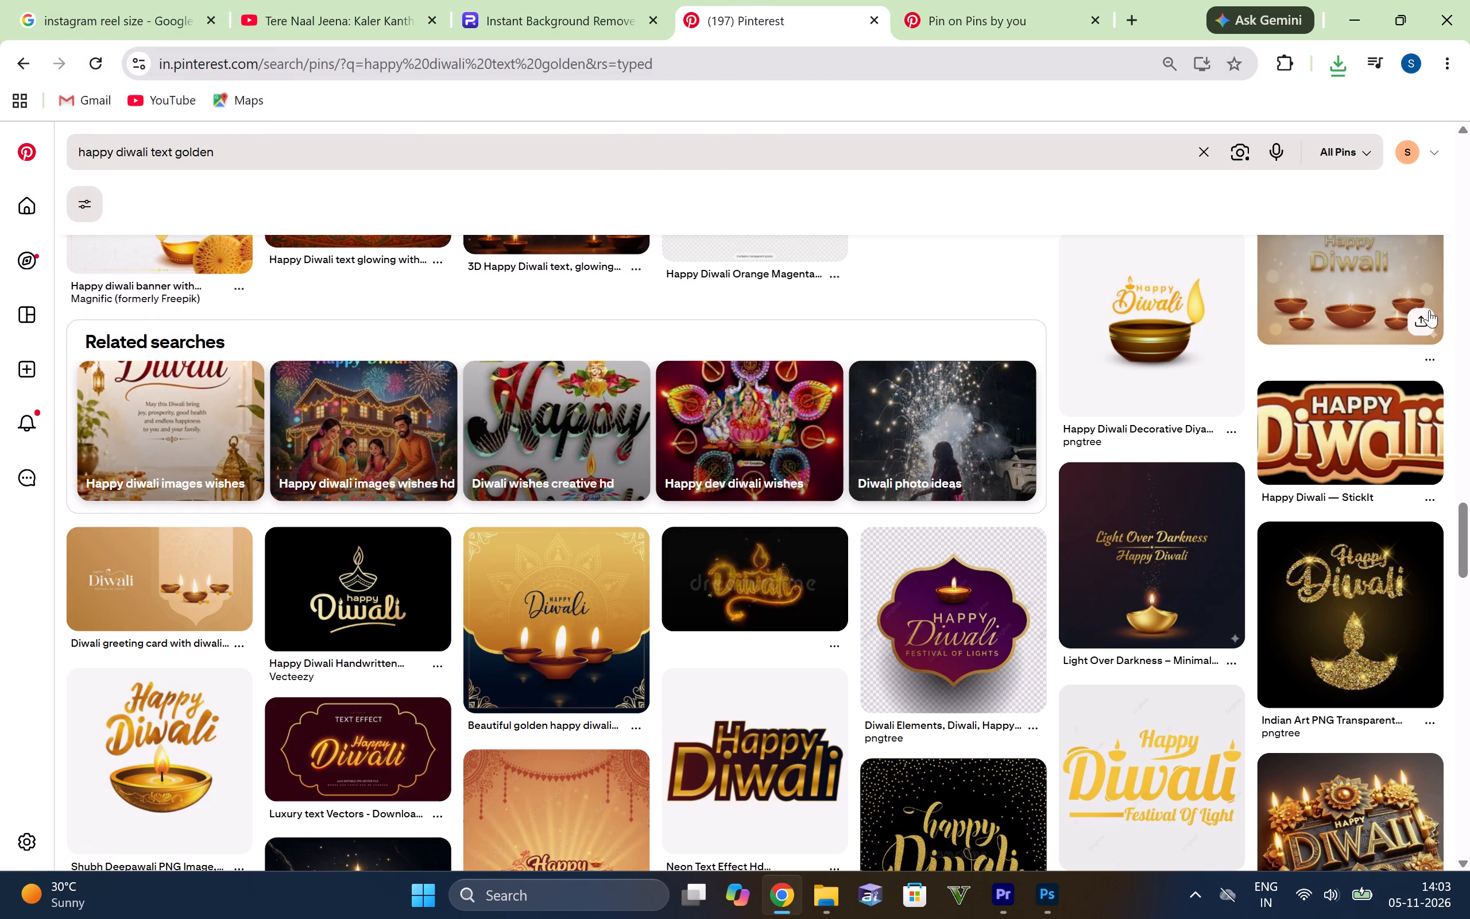
Place the downloaded Happy Diwali badge PNG into Diwali.psd in Photoshop, centred on the poster.
{"action": "left_click", "coordinate": [1326, 78]}
{"action": "left_click_drag", "start_coordinate": [1187, 155], "coordinate": [768, 716]}
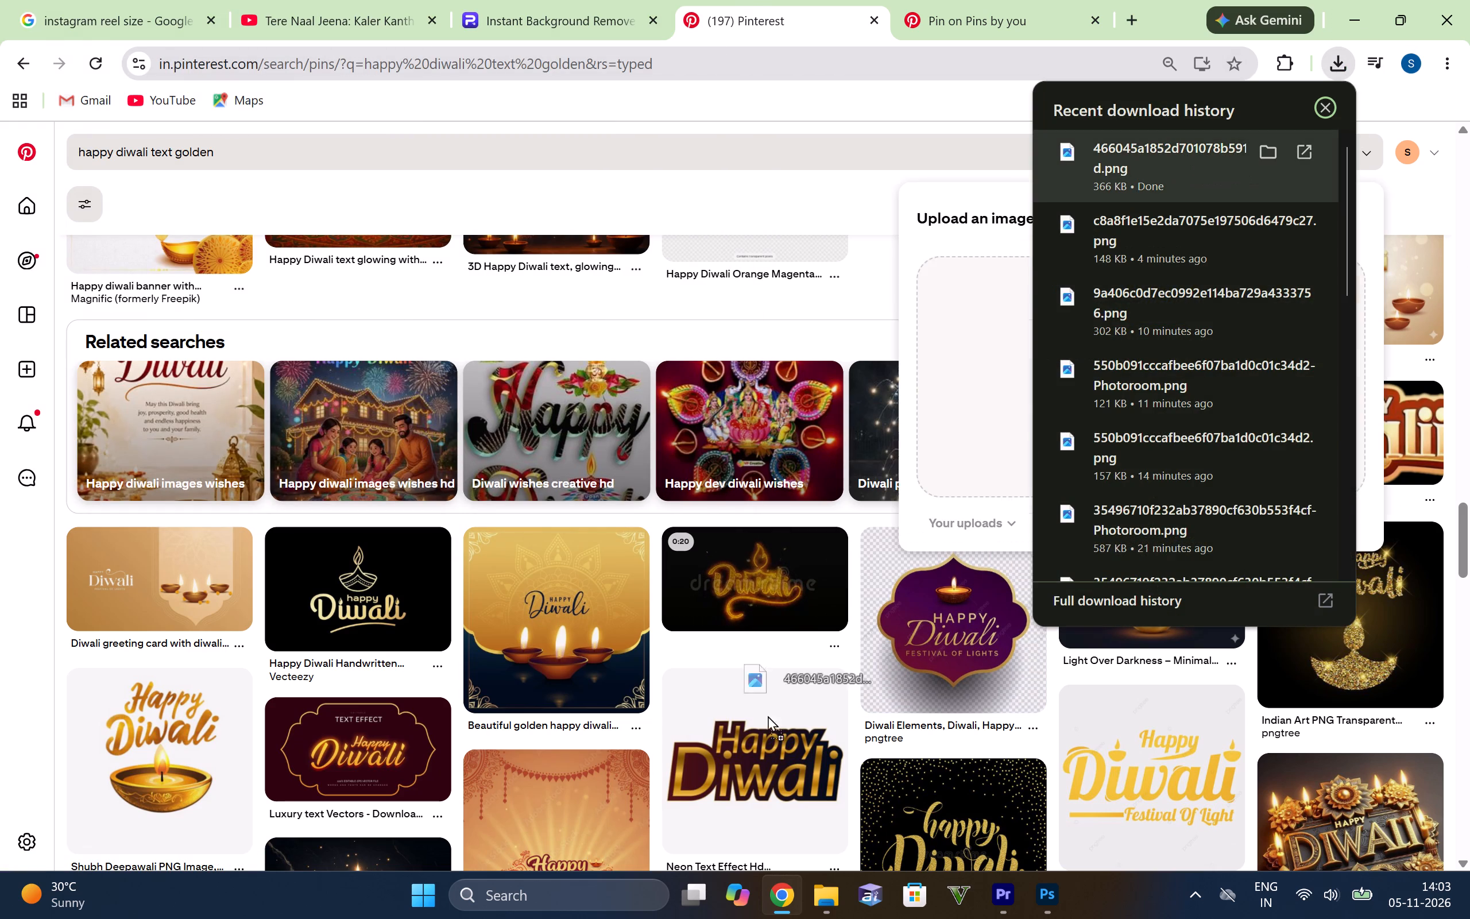
{"action": "left_click_drag", "start_coordinate": [768, 716], "coordinate": [1061, 918]}
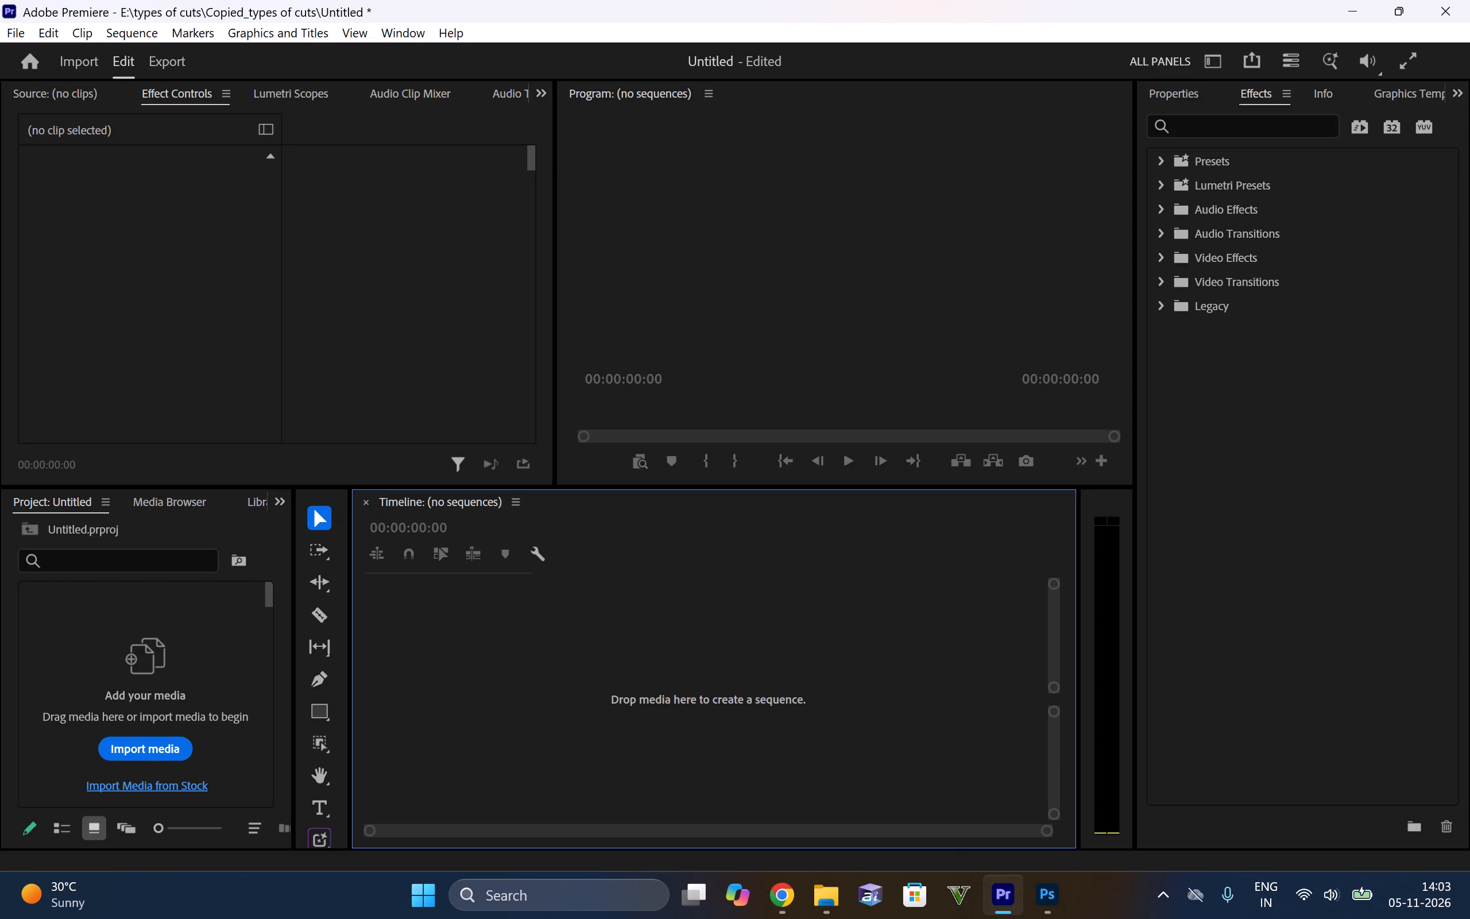
{"action": "left_click_drag", "start_coordinate": [1061, 918], "coordinate": [625, 353]}
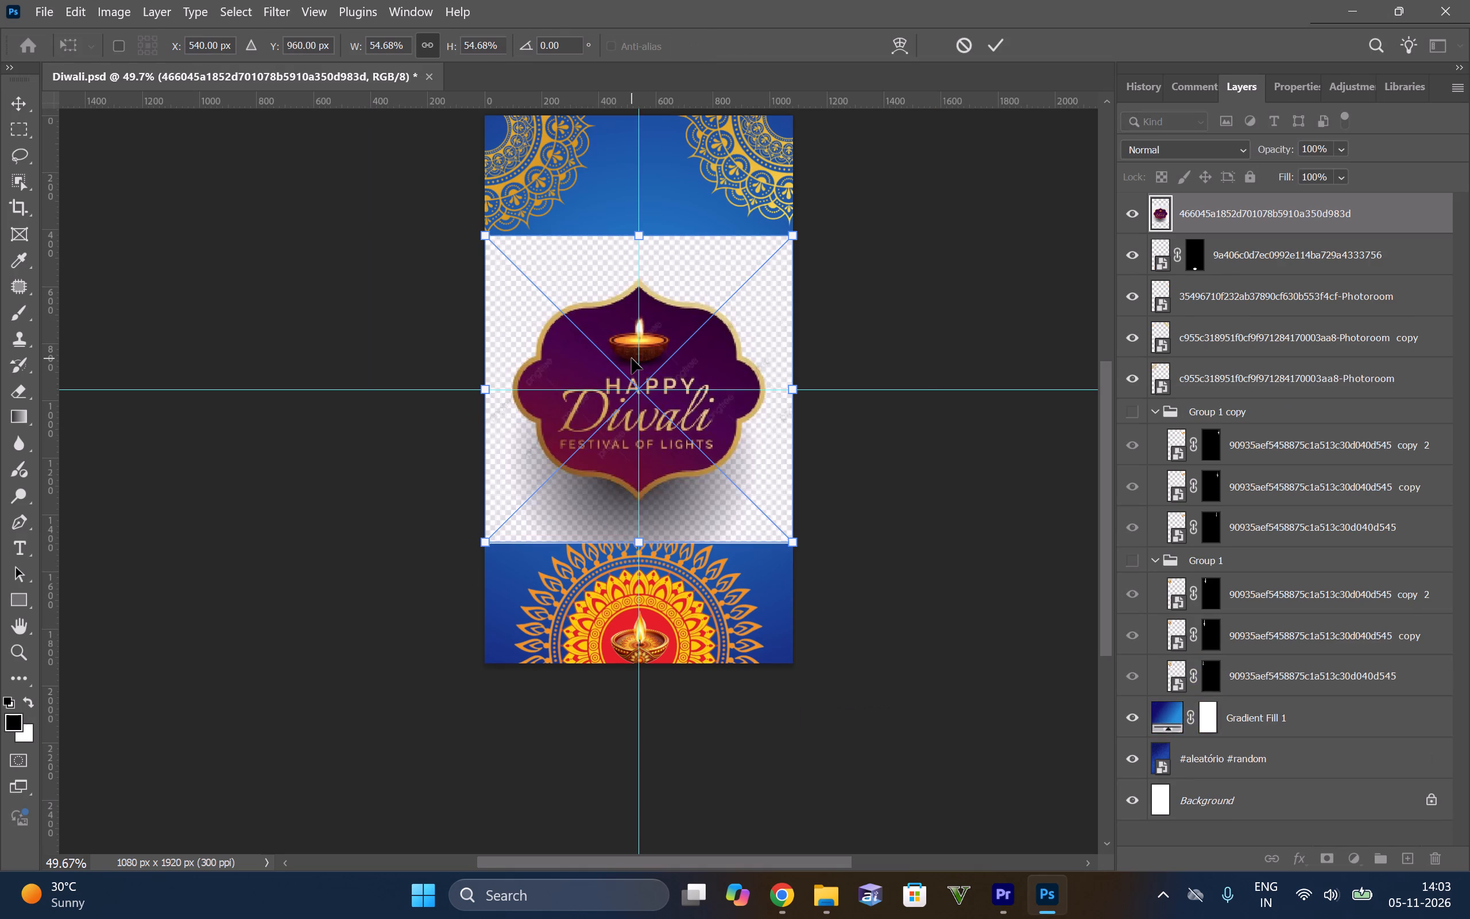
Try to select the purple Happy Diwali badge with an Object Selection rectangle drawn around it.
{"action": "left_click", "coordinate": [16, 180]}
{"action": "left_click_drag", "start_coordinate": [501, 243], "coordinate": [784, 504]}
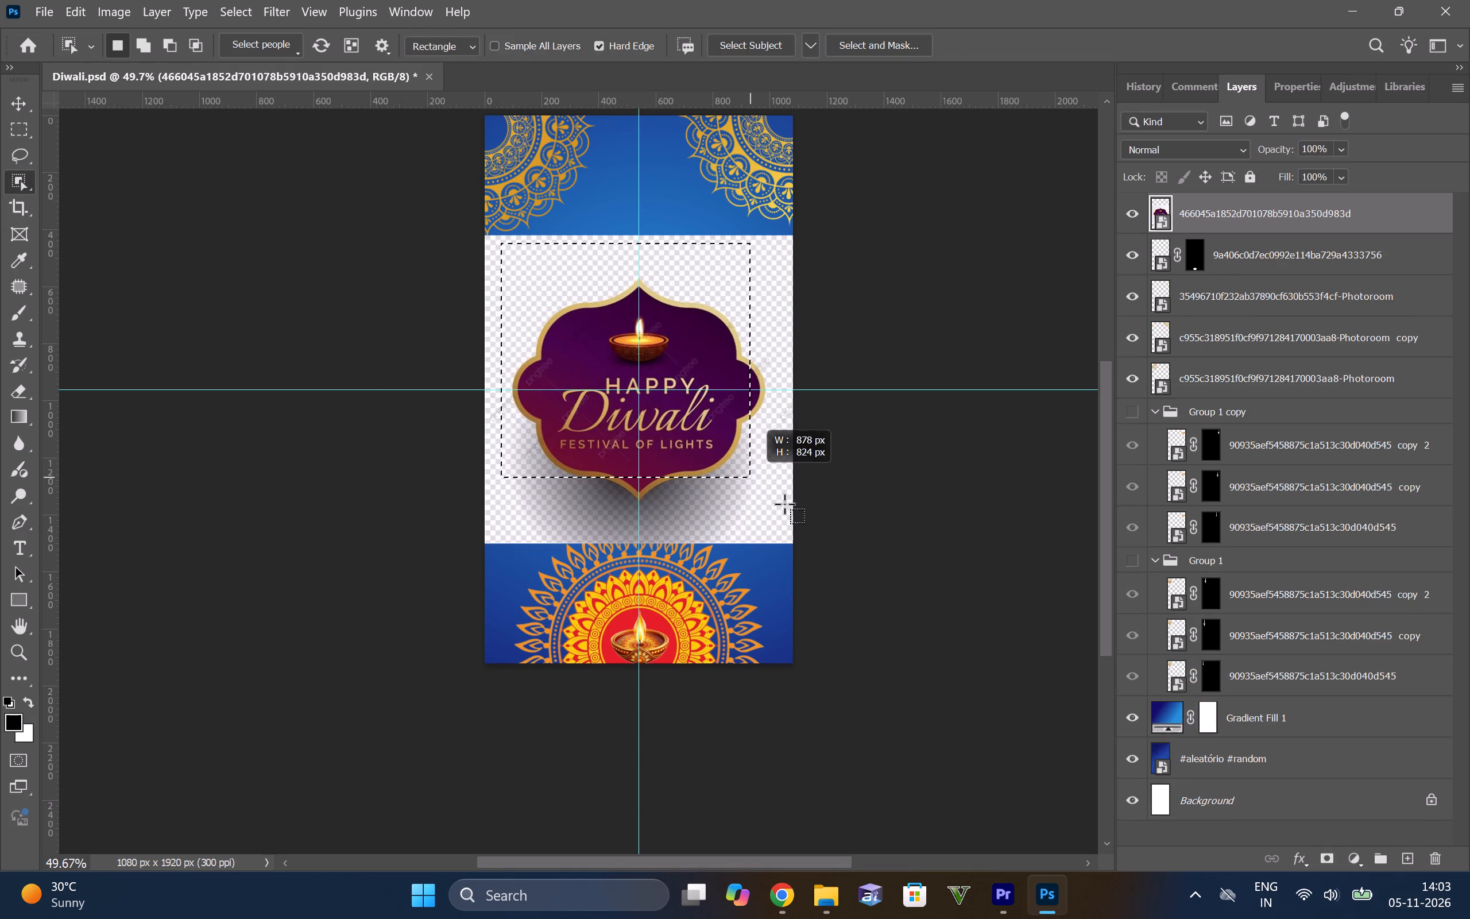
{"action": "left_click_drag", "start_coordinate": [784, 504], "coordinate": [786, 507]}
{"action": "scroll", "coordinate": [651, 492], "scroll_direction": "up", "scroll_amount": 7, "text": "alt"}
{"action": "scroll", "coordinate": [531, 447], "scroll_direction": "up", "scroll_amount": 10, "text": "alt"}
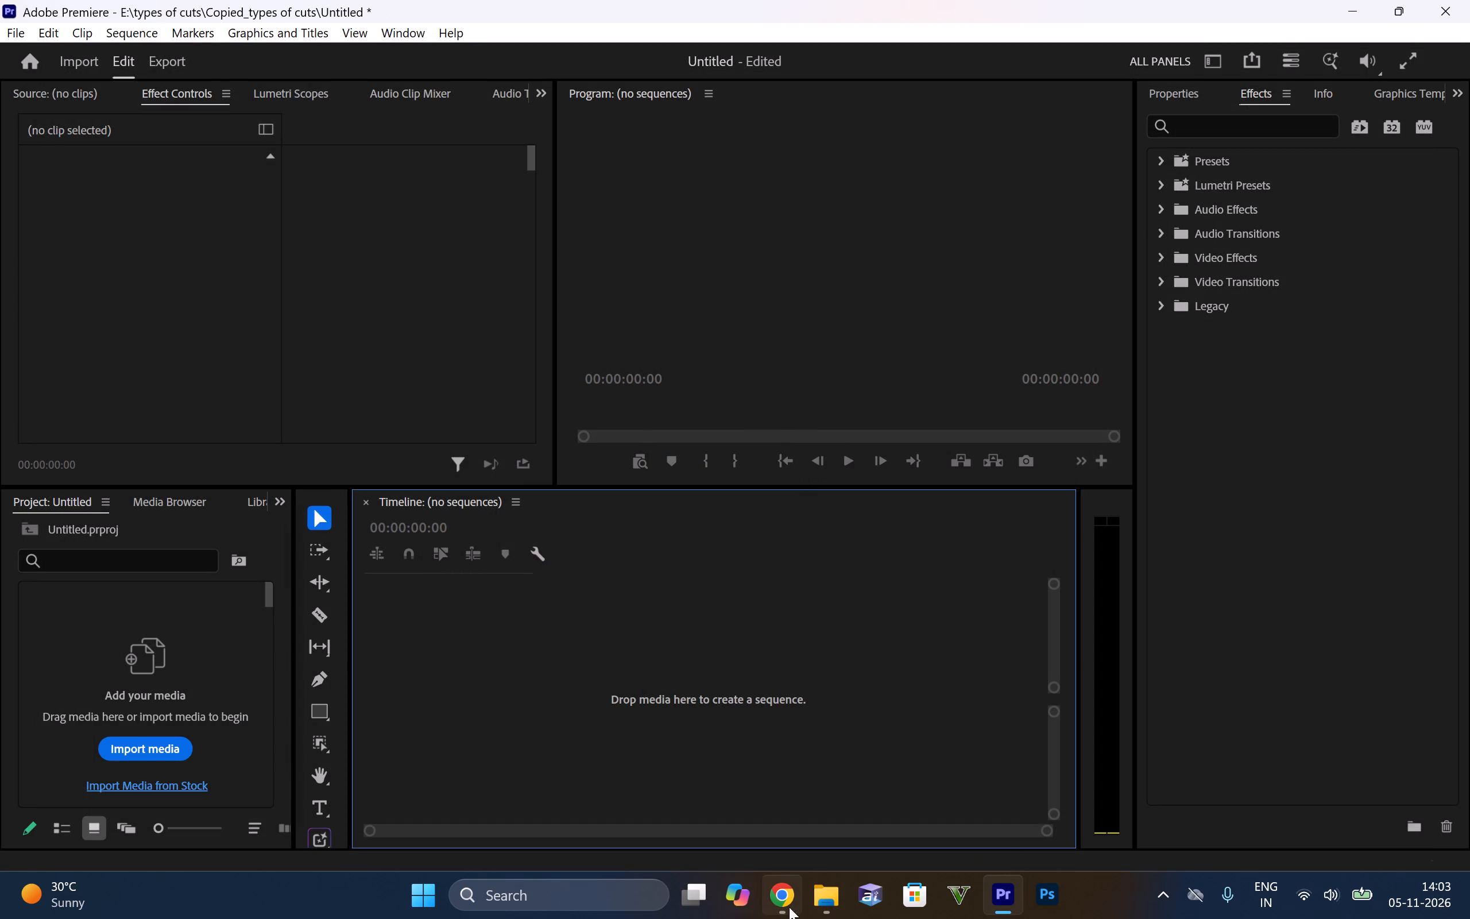
Relaunch Photoshop to get back to the recovered Diwali document.
{"action": "left_click", "coordinate": [1043, 913]}
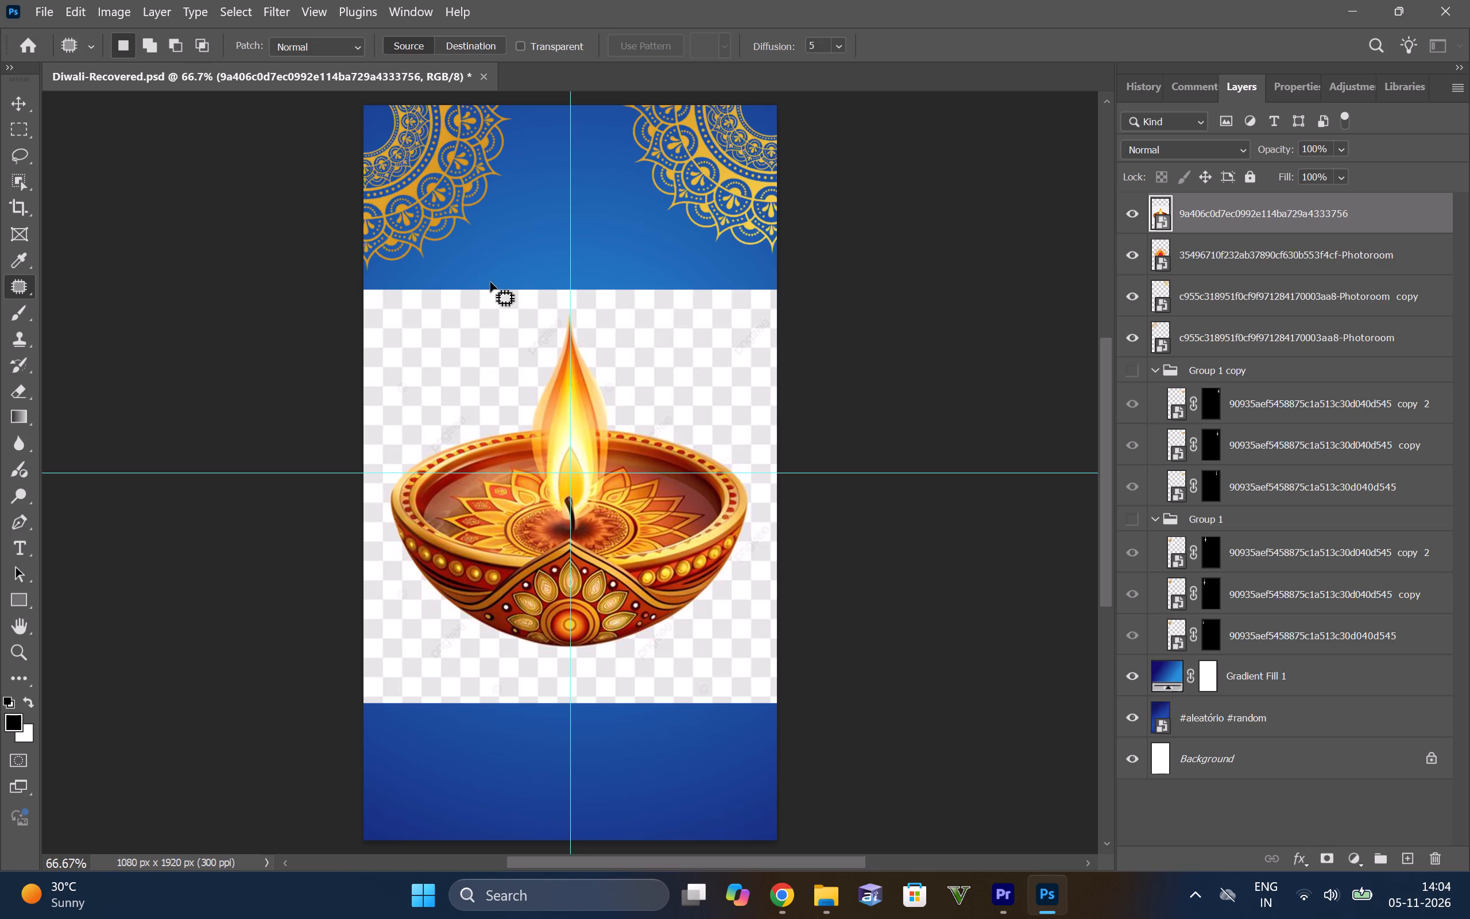
Select the large diya with Object Selection and add a layer mask that hides its checkered background.
{"action": "left_click", "coordinate": [18, 176]}
{"action": "left_click_drag", "start_coordinate": [423, 318], "coordinate": [738, 689]}
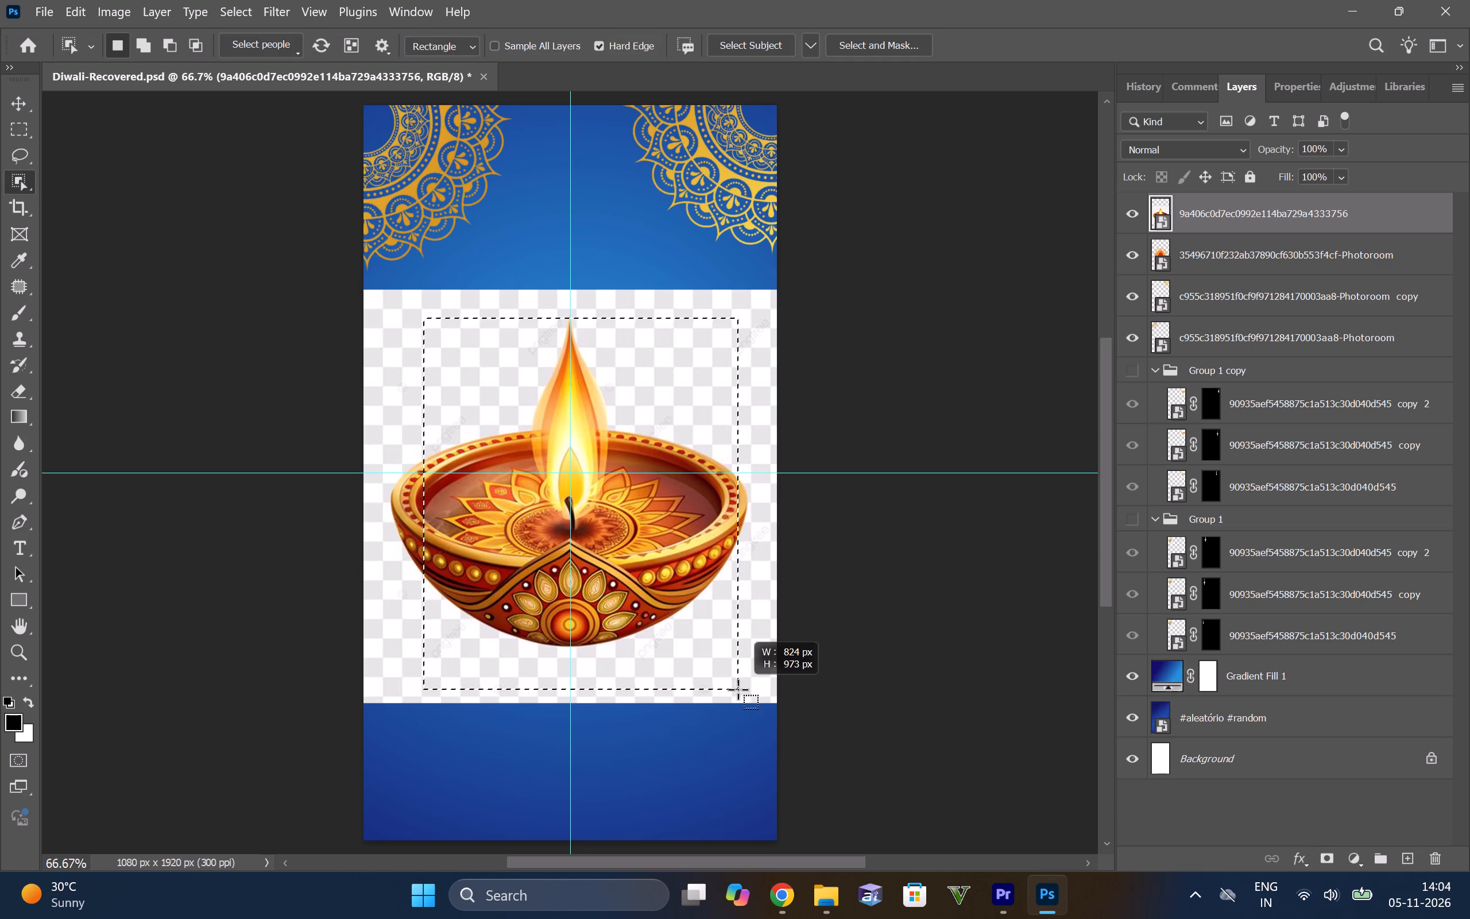
{"action": "left_click_drag", "start_coordinate": [738, 689], "coordinate": [727, 677]}
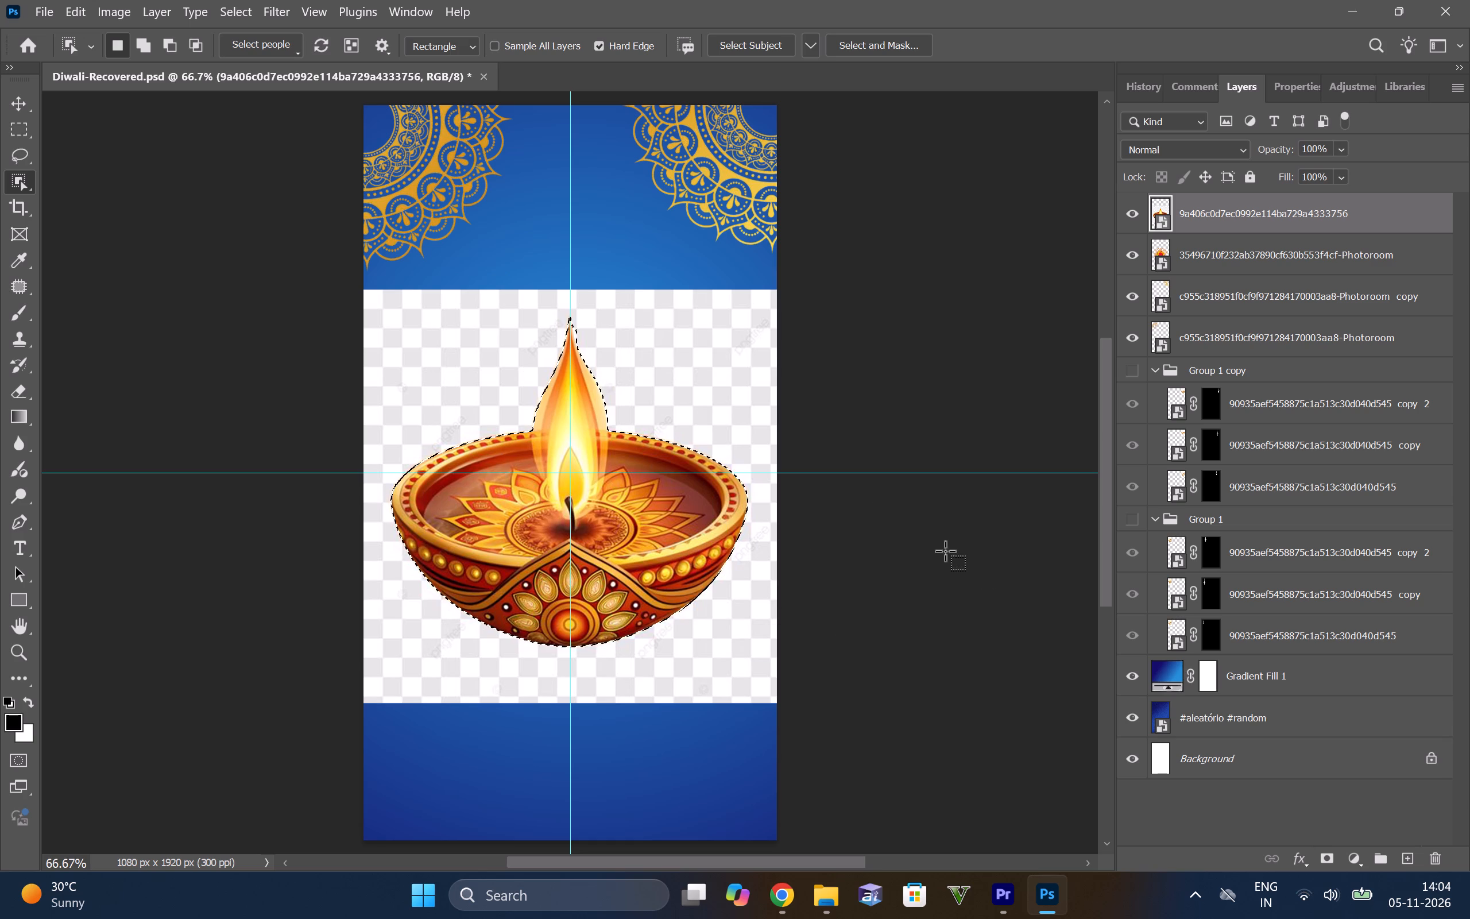
{"action": "left_click", "coordinate": [1330, 864]}
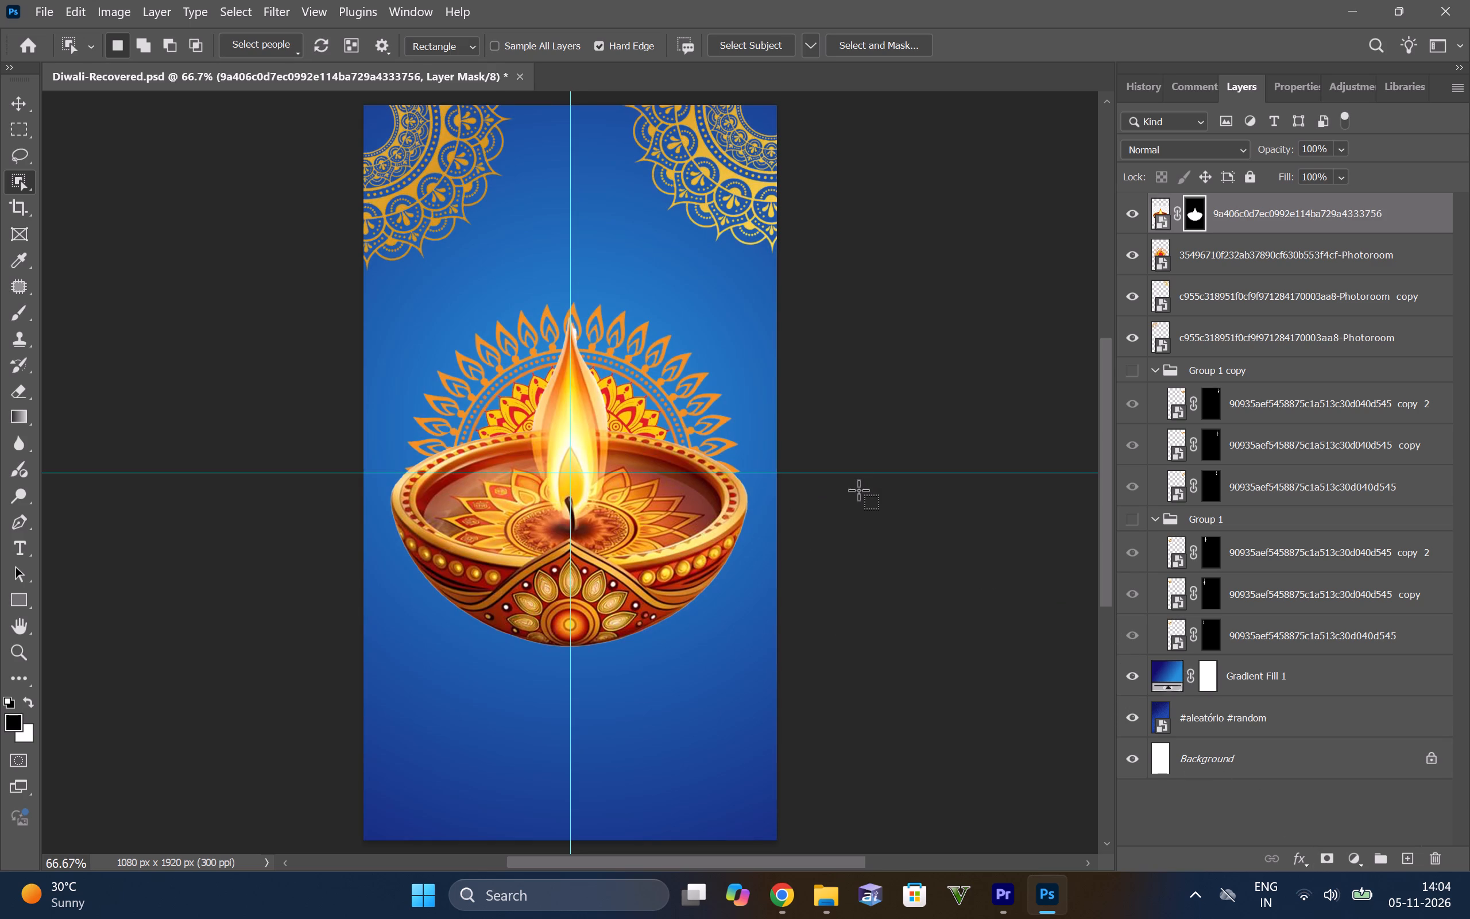
Scale the masked diya down to about 38.8% and centre it on the mandala.
{"action": "key", "text": "v"}
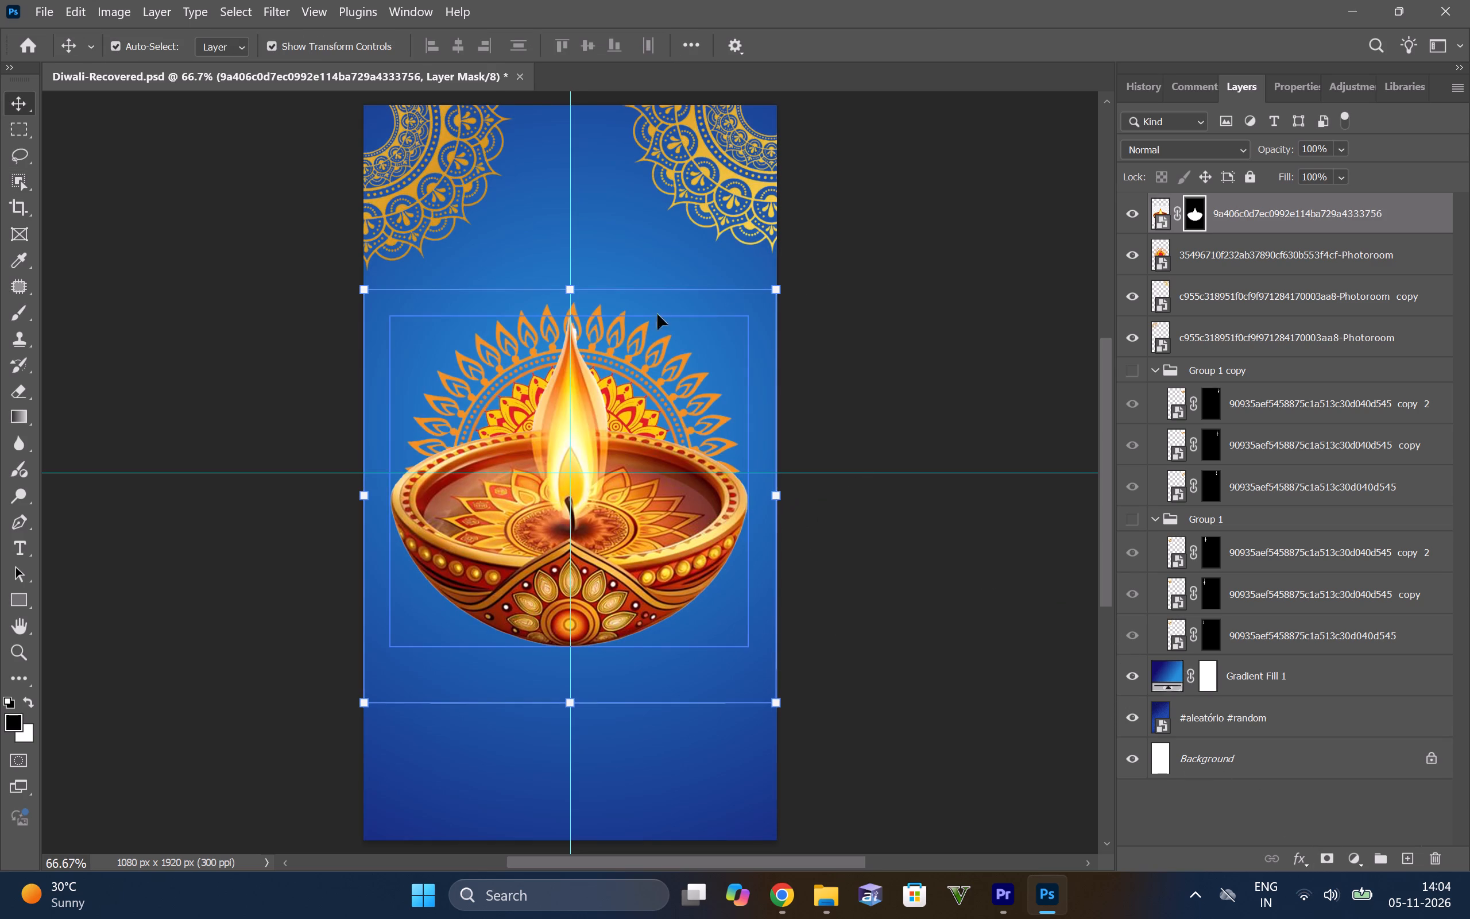
{"action": "left_click_drag", "start_coordinate": [777, 297], "coordinate": [690, 432]}
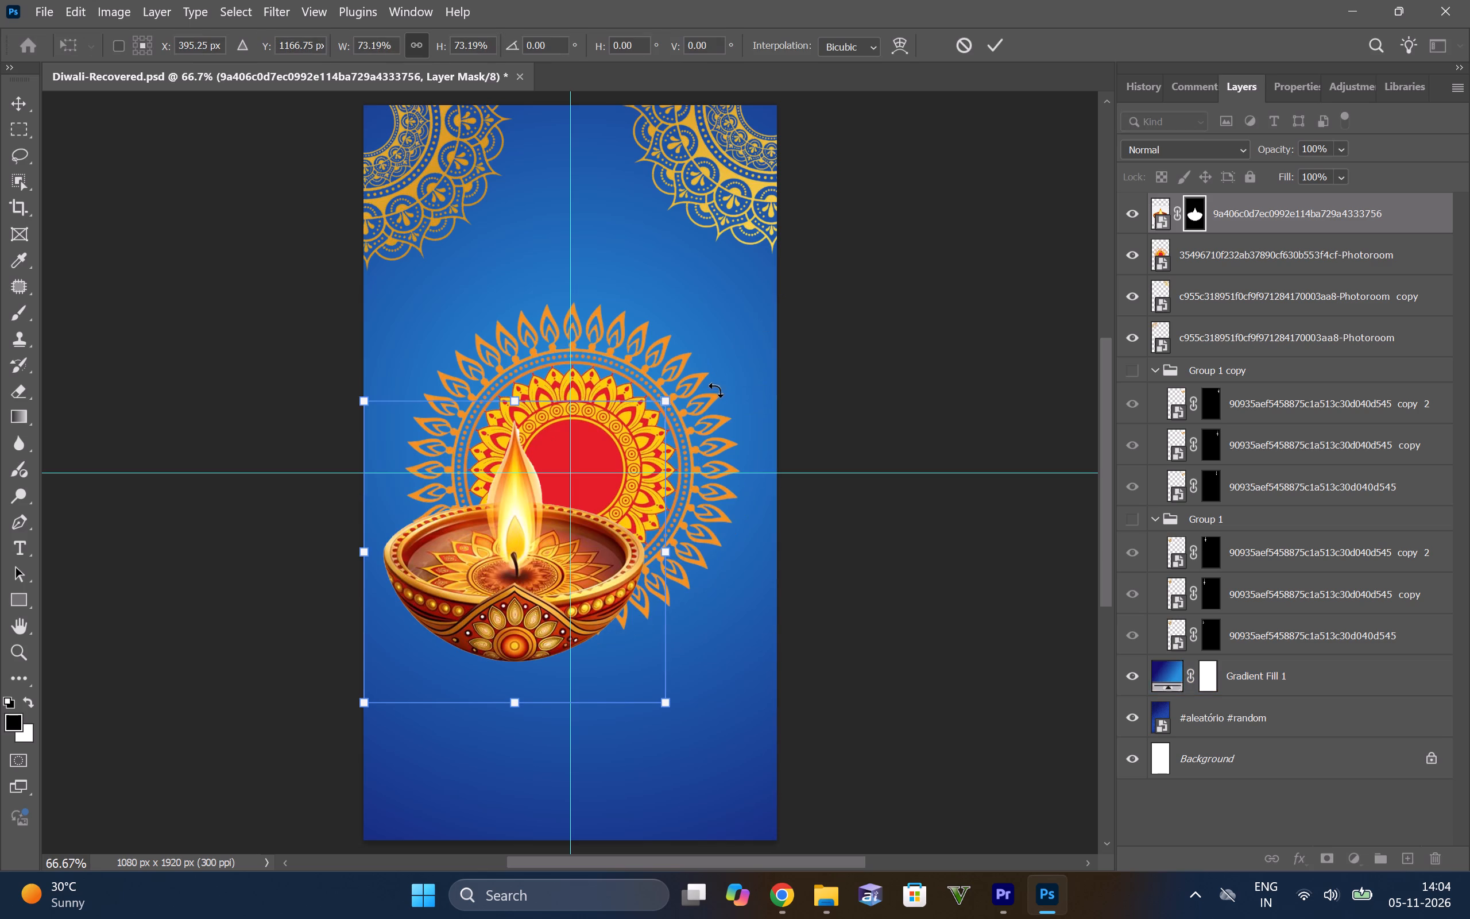
{"action": "left_click_drag", "start_coordinate": [491, 570], "coordinate": [590, 472]}
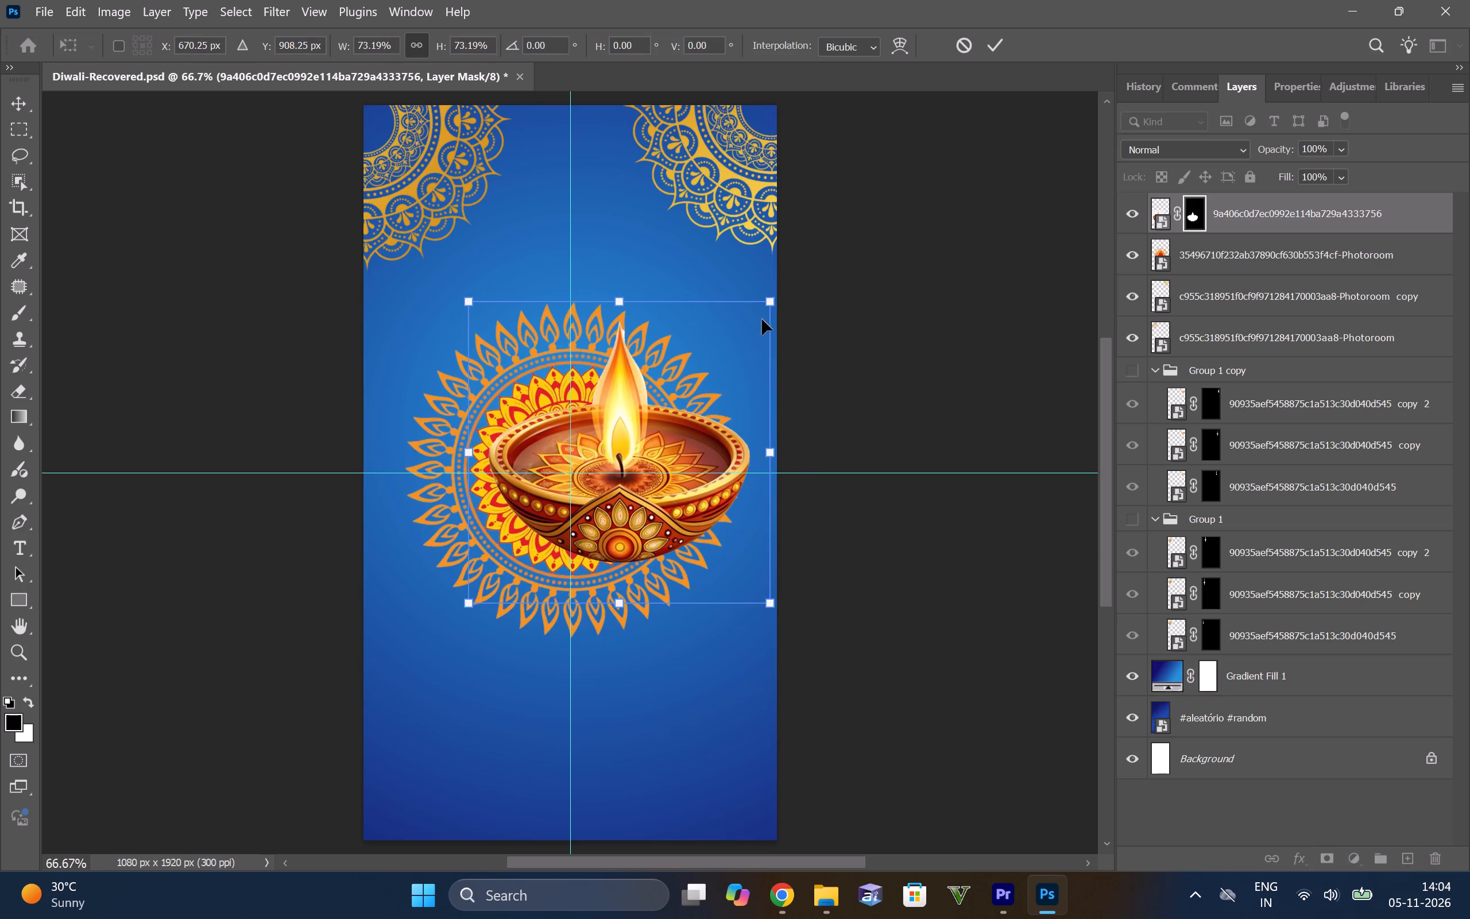
{"action": "left_click_drag", "start_coordinate": [773, 300], "coordinate": [638, 449]}
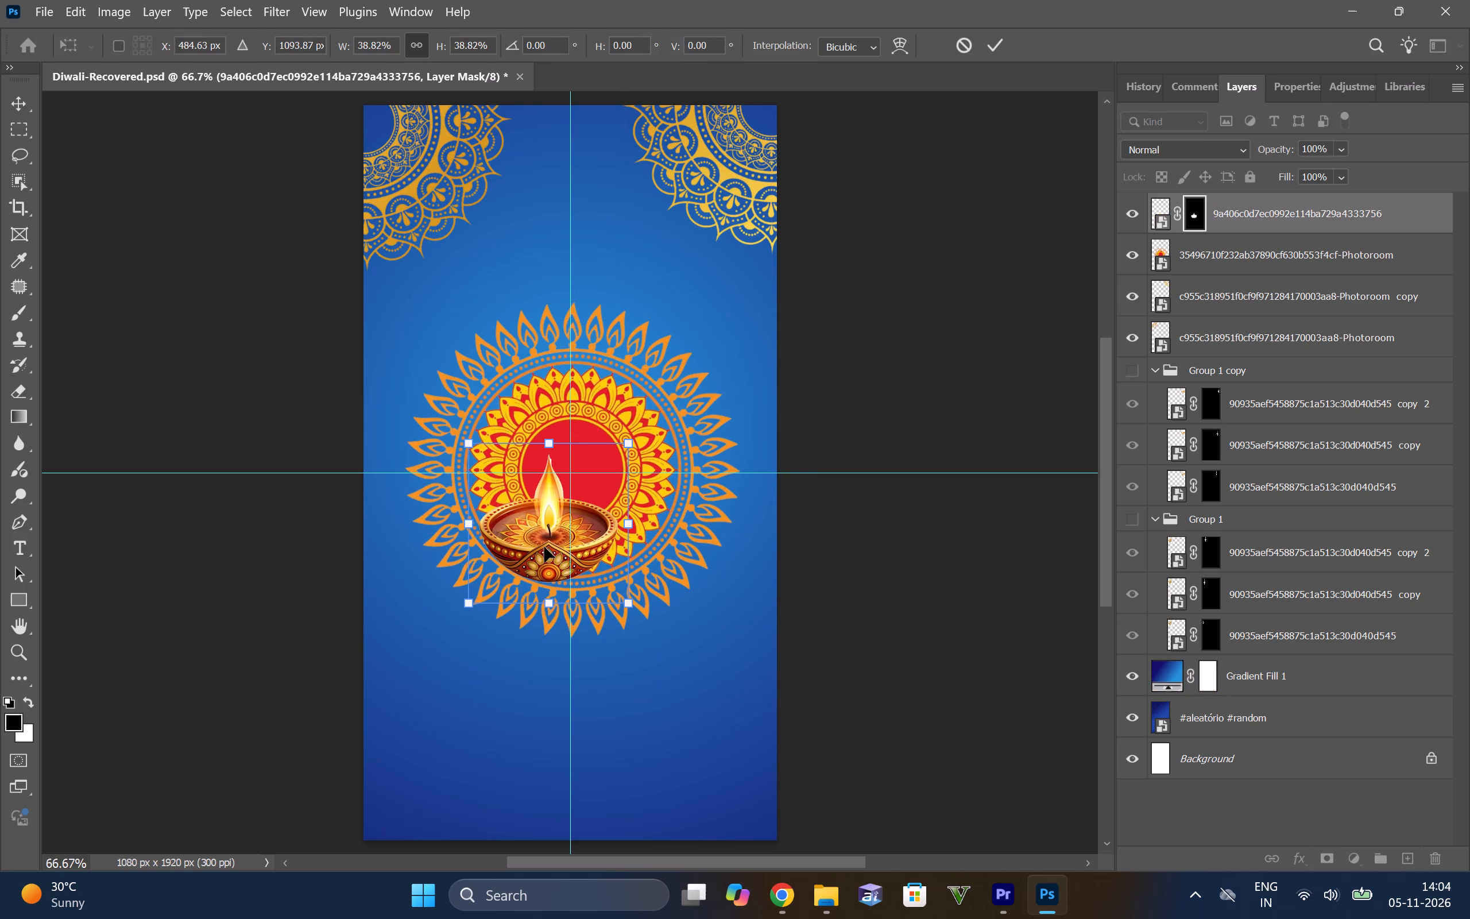
{"action": "left_click_drag", "start_coordinate": [542, 547], "coordinate": [572, 493]}
{"action": "left_click", "coordinate": [1002, 52]}
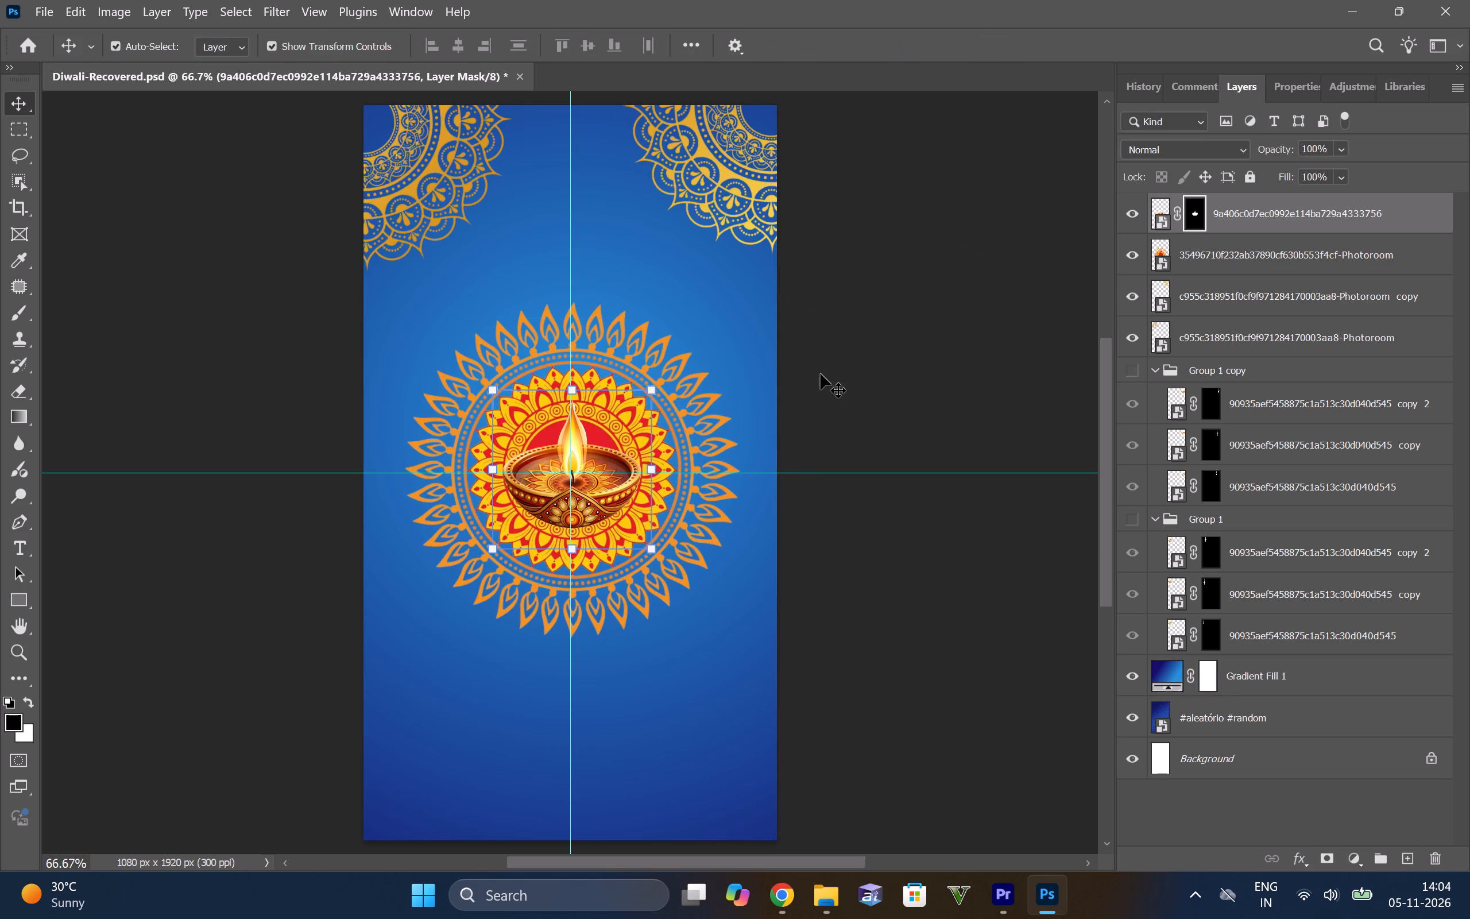
Nudge the Gradient Fill 1 background layer slightly downward.
{"action": "left_click", "coordinate": [695, 457]}
{"action": "key", "text": "Down"}
{"action": "key", "text": "Down"}
{"action": "key", "text": "Down"}
{"action": "key", "text": "Down"}
{"action": "key", "text": "Down"}
{"action": "key", "text": "Down"}
{"action": "key", "text": "Down"}
{"action": "key", "text": "Down"}
{"action": "key", "text": "Down"}
{"action": "key", "text": "Down"}
{"action": "key", "text": "Down"}
{"action": "key", "text": "Down"}
{"action": "key", "text": "Down"}
{"action": "key", "text": "Down"}
{"action": "key", "text": "Down"}
{"action": "key", "text": "Down"}
{"action": "key", "text": "Down"}
{"action": "key", "text": "Down"}
{"action": "key", "text": "Down"}
{"action": "key", "text": "Down"}
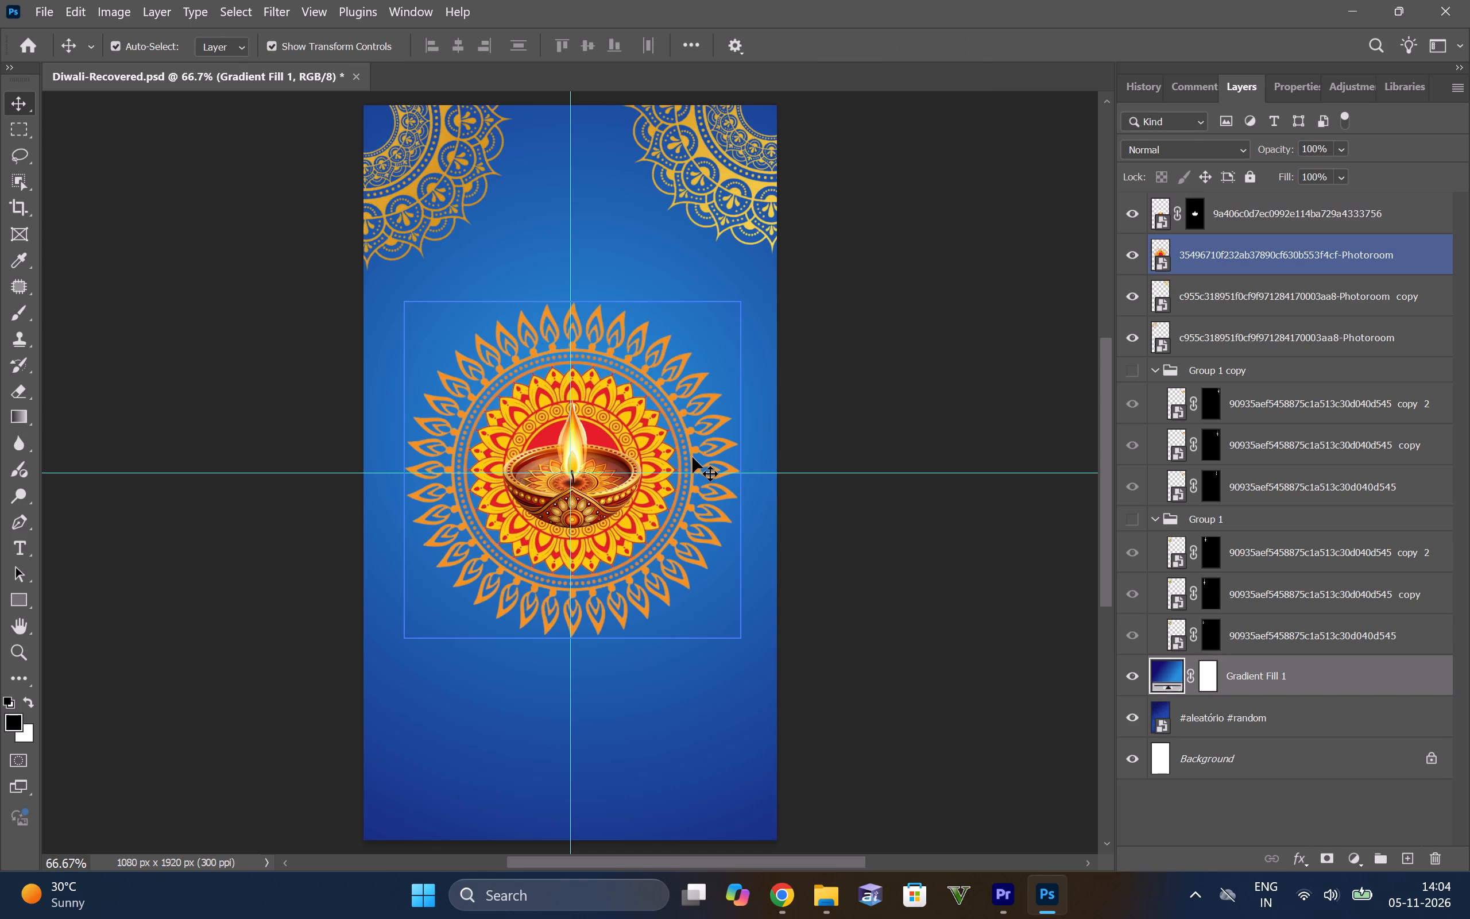
{"action": "key", "text": "Down"}
Move the orange and red mandala straight down until its centre sits at the poster's bottom edge.
{"action": "left_click", "coordinate": [687, 459]}
{"action": "key", "text": "Down"}
{"action": "key", "text": "Down"}
{"action": "key", "text": "Down"}
{"action": "key", "text": "Down"}
{"action": "key", "text": "Down"}
{"action": "key", "text": "Down"}
{"action": "key", "text": "Down"}
{"action": "key", "text": "Down"}
{"action": "key", "text": "Down"}
{"action": "key", "text": "Down"}
{"action": "key", "text": "Down"}
{"action": "key", "text": "Down"}
{"action": "key", "text": "Down"}
{"action": "key", "text": "Down"}
{"action": "key", "text": "Down"}
{"action": "key", "text": "Down"}
{"action": "key", "text": "Down"}
{"action": "key", "text": "Down"}
{"action": "key", "text": "Down"}
{"action": "key", "text": "Down"}
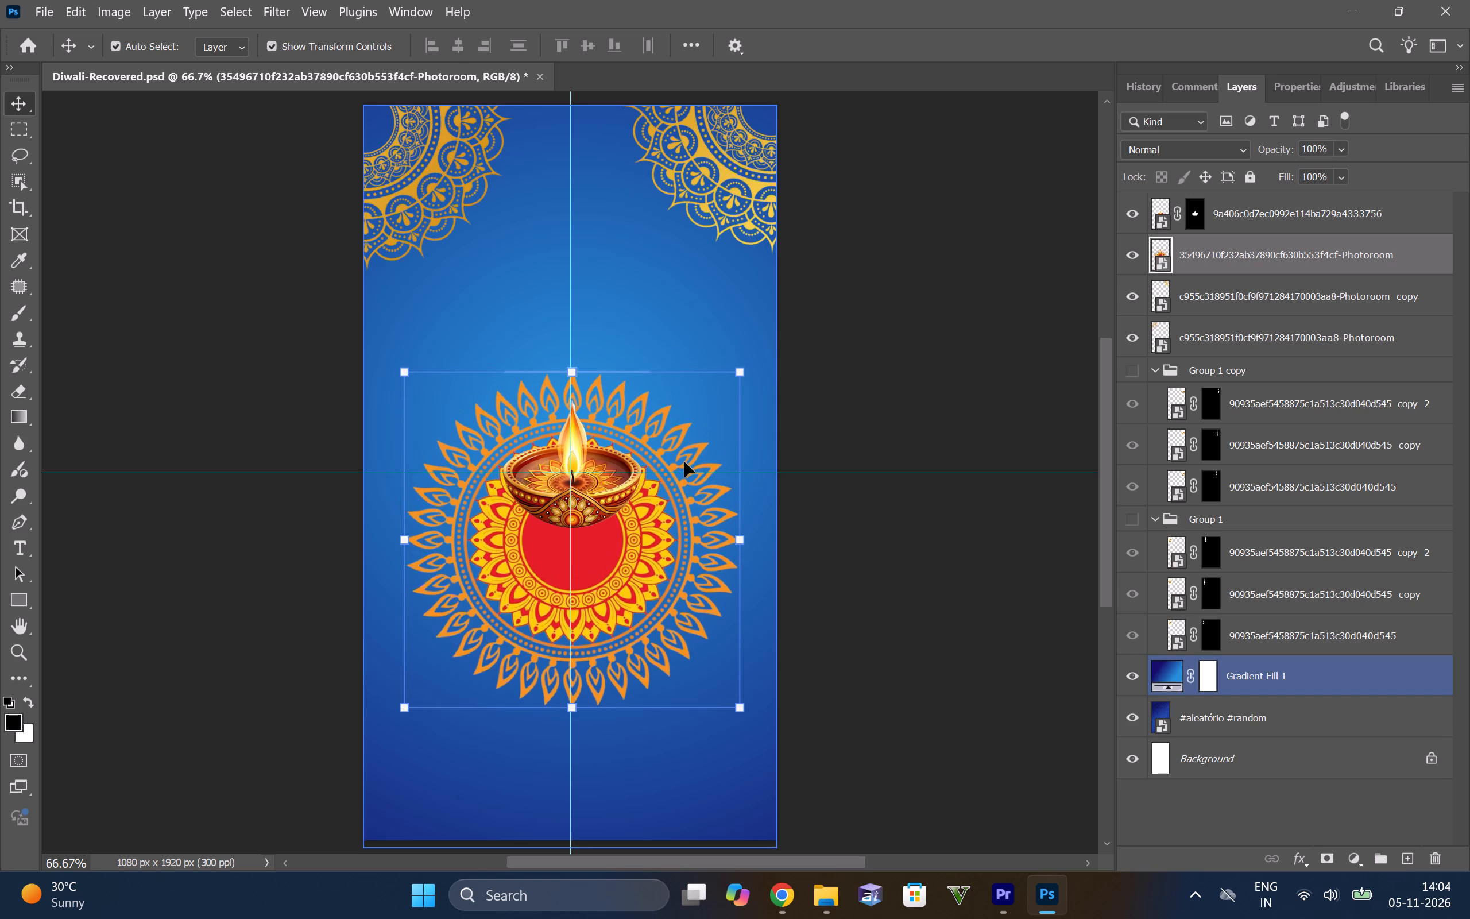
{"action": "key", "text": "shift+Down"}
{"action": "key", "text": "shift+Down"}
{"action": "key", "text": "shift+Down"}
{"action": "key", "text": "shift+Down"}
{"action": "key", "text": "shift+Down"}
{"action": "key", "text": "shift+Down"}
{"action": "key", "text": "shift+Down"}
{"action": "key", "text": "shift+Down"}
{"action": "key", "text": "shift+Down"}
{"action": "key", "text": "shift+Down"}
{"action": "key", "text": "shift+Down"}
{"action": "key", "text": "shift+Down"}
{"action": "key", "text": "shift+Down"}
{"action": "key", "text": "shift+Down"}
{"action": "key", "text": "shift+Down"}
{"action": "key", "text": "shift+Down"}
{"action": "key", "text": "shift+Down"}
{"action": "key", "text": "shift+Down"}
{"action": "key", "text": "shift+Down"}
{"action": "key", "text": "shift+Down"}
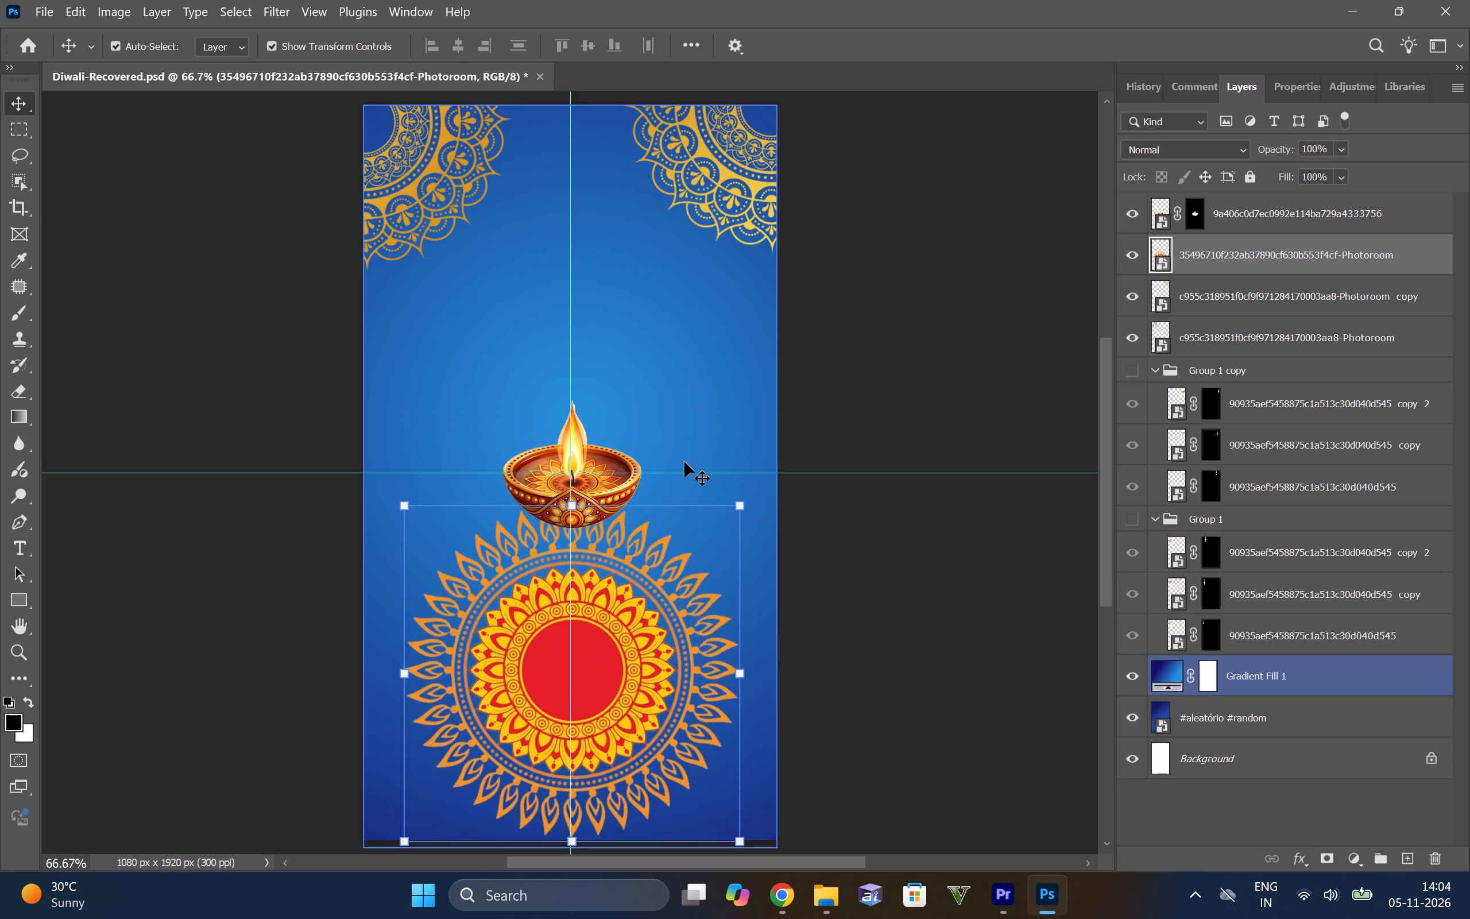
{"action": "key", "text": "shift+Up"}
{"action": "key", "text": "shift+Down"}
{"action": "key", "text": "shift+Down"}
{"action": "key", "text": "shift+Down"}
{"action": "key", "text": "shift+Down"}
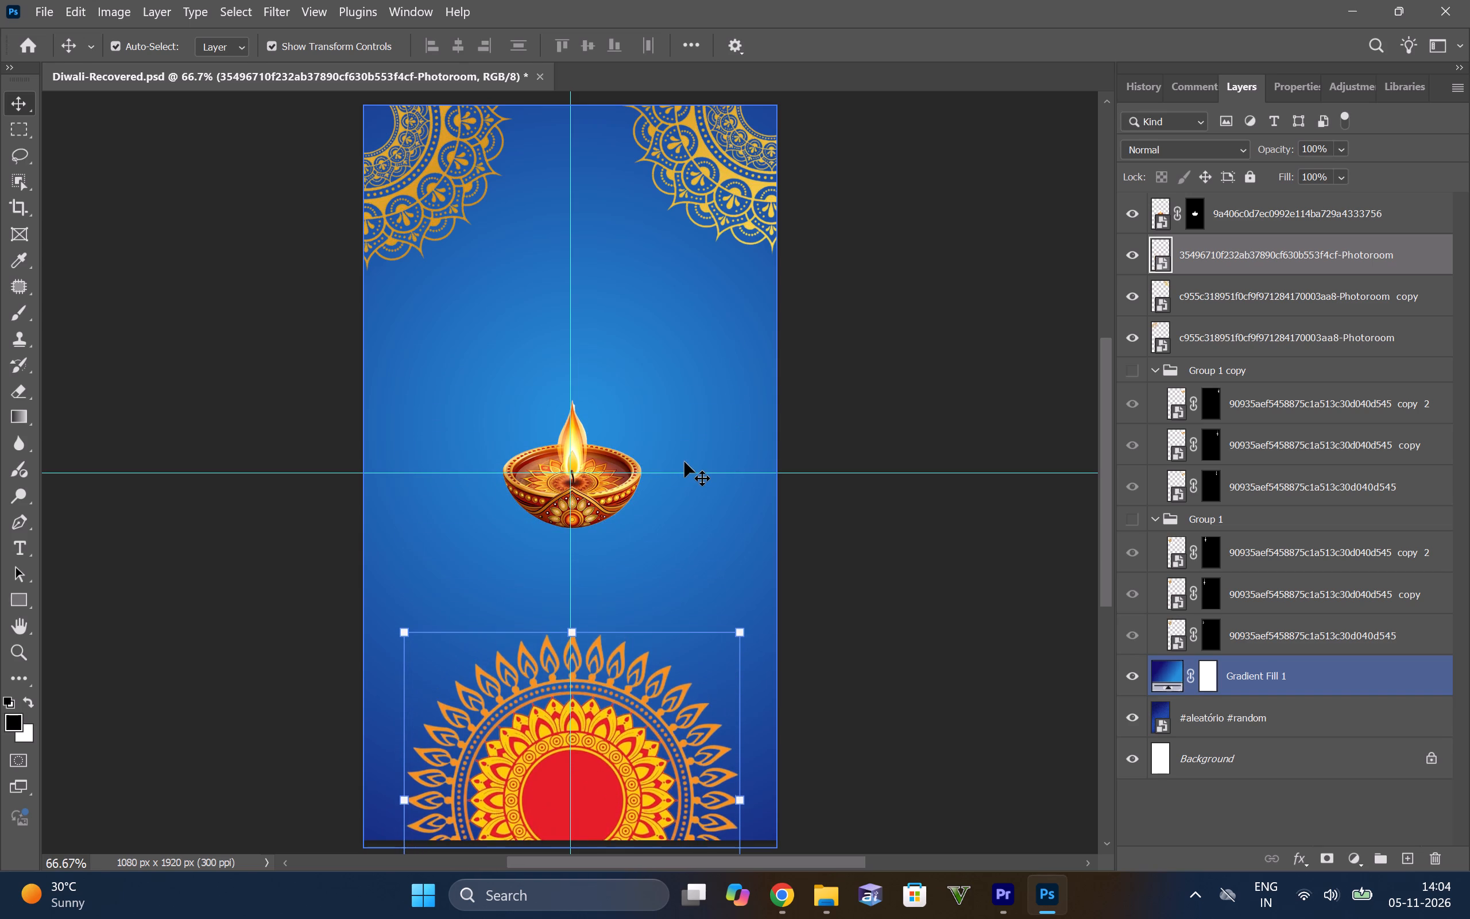
{"action": "key", "text": "shift+Down"}
{"action": "key", "text": "shift+Down"}
{"action": "key", "text": "shift+Down"}
{"action": "key", "text": "shift+Down"}
{"action": "key", "text": "shift+Down"}
{"action": "key", "text": "shift+Down"}
{"action": "key", "text": "shift+Down"}
{"action": "key", "text": "shift+Down"}
{"action": "key", "text": "shift+Down"}
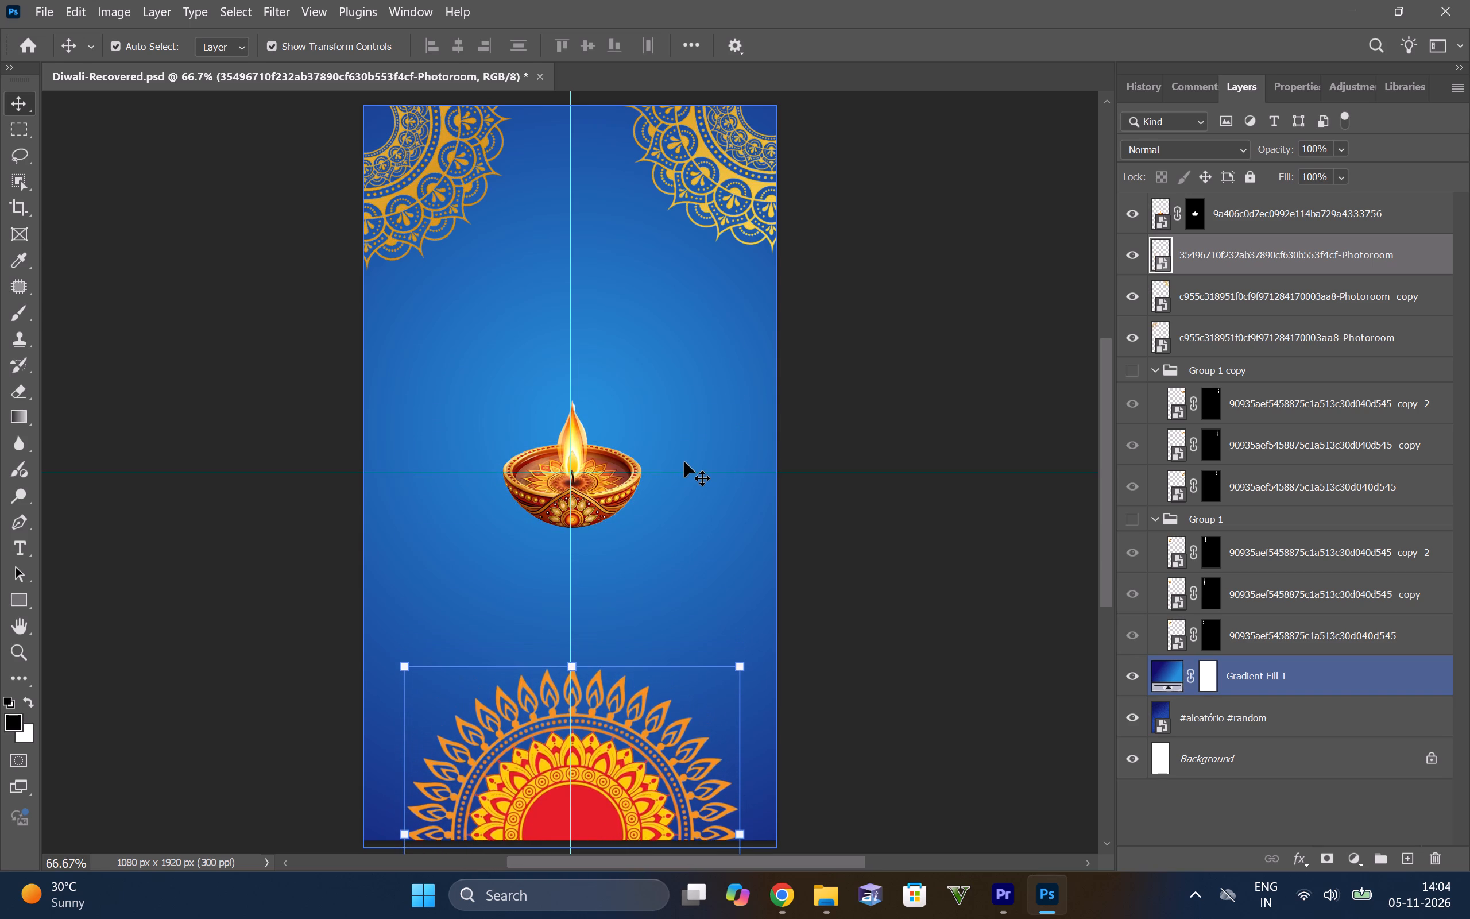
{"action": "key", "text": "shift+Down"}
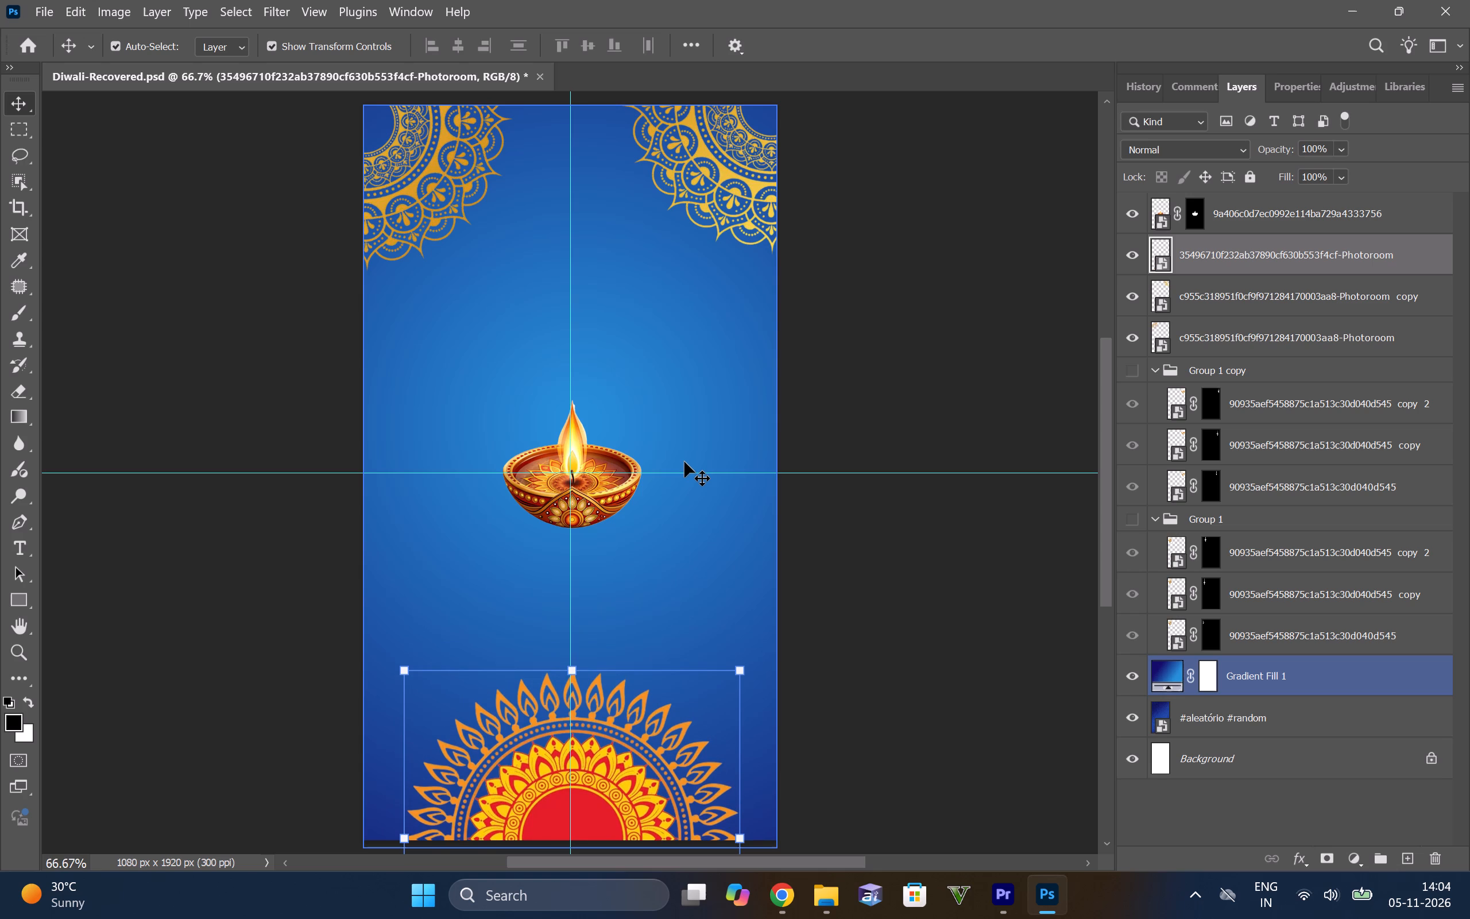
Raise the mandala slightly so its red centre circle fits just above the poster's bottom edge.
{"action": "key", "text": "shift+Up"}
{"action": "key", "text": "shift+Up"}
{"action": "key", "text": "shift+Up"}
{"action": "key", "text": "shift+Up"}
{"action": "key", "text": "shift+Up"}
{"action": "key", "text": "shift+Up"}
{"action": "key", "text": "shift+Up"}
{"action": "key", "text": "shift+Up"}
{"action": "key", "text": "shift+Up"}
{"action": "key", "text": "shift+Up"}
{"action": "key", "text": "shift+Up"}
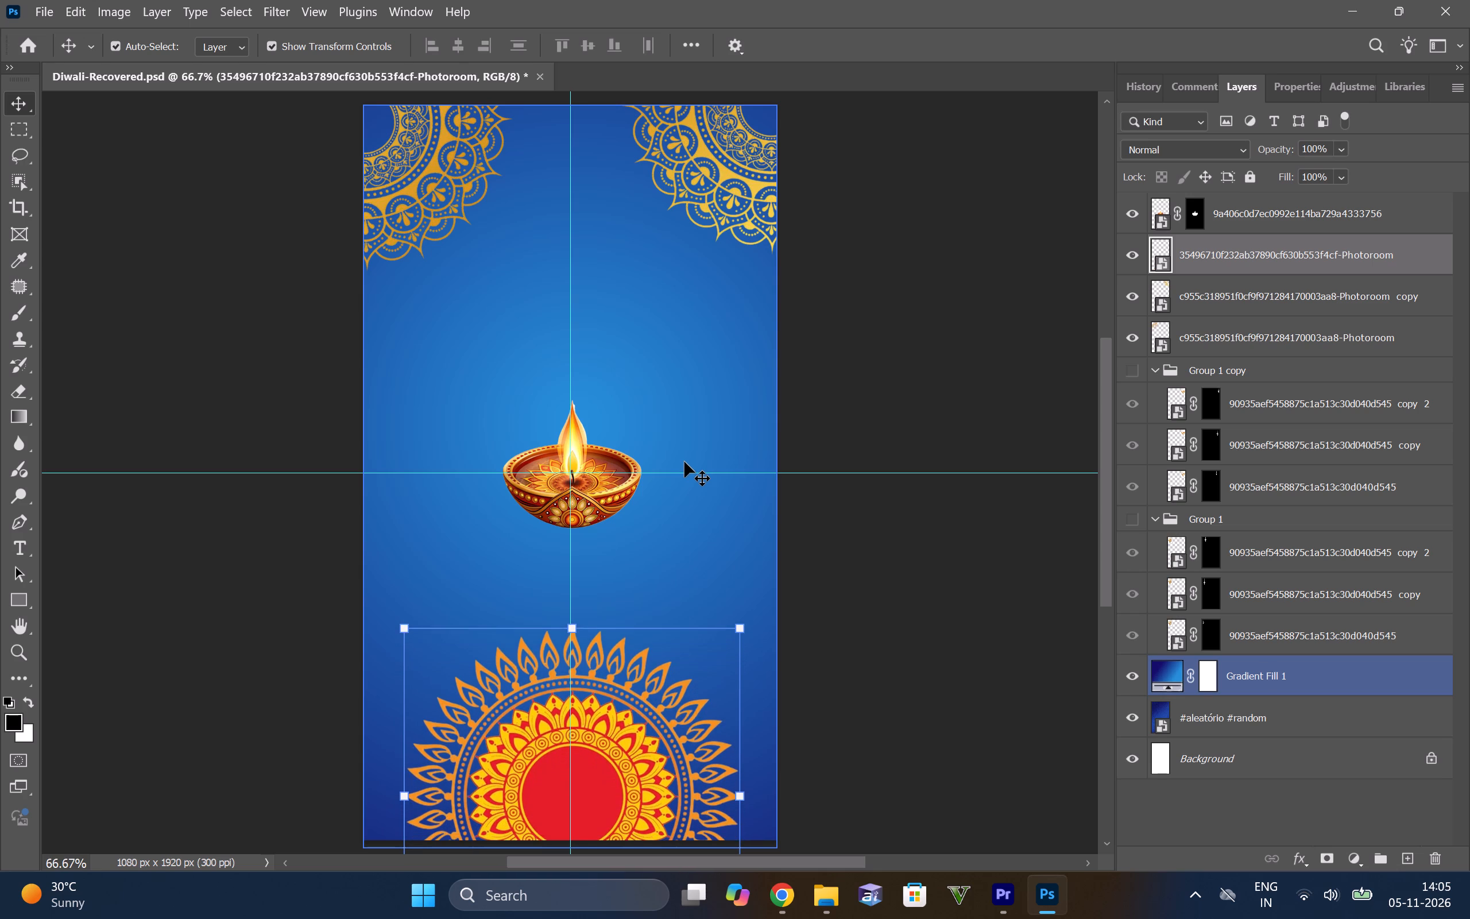
{"action": "key", "text": "shift+Up"}
{"action": "key", "text": "shift+Up"}
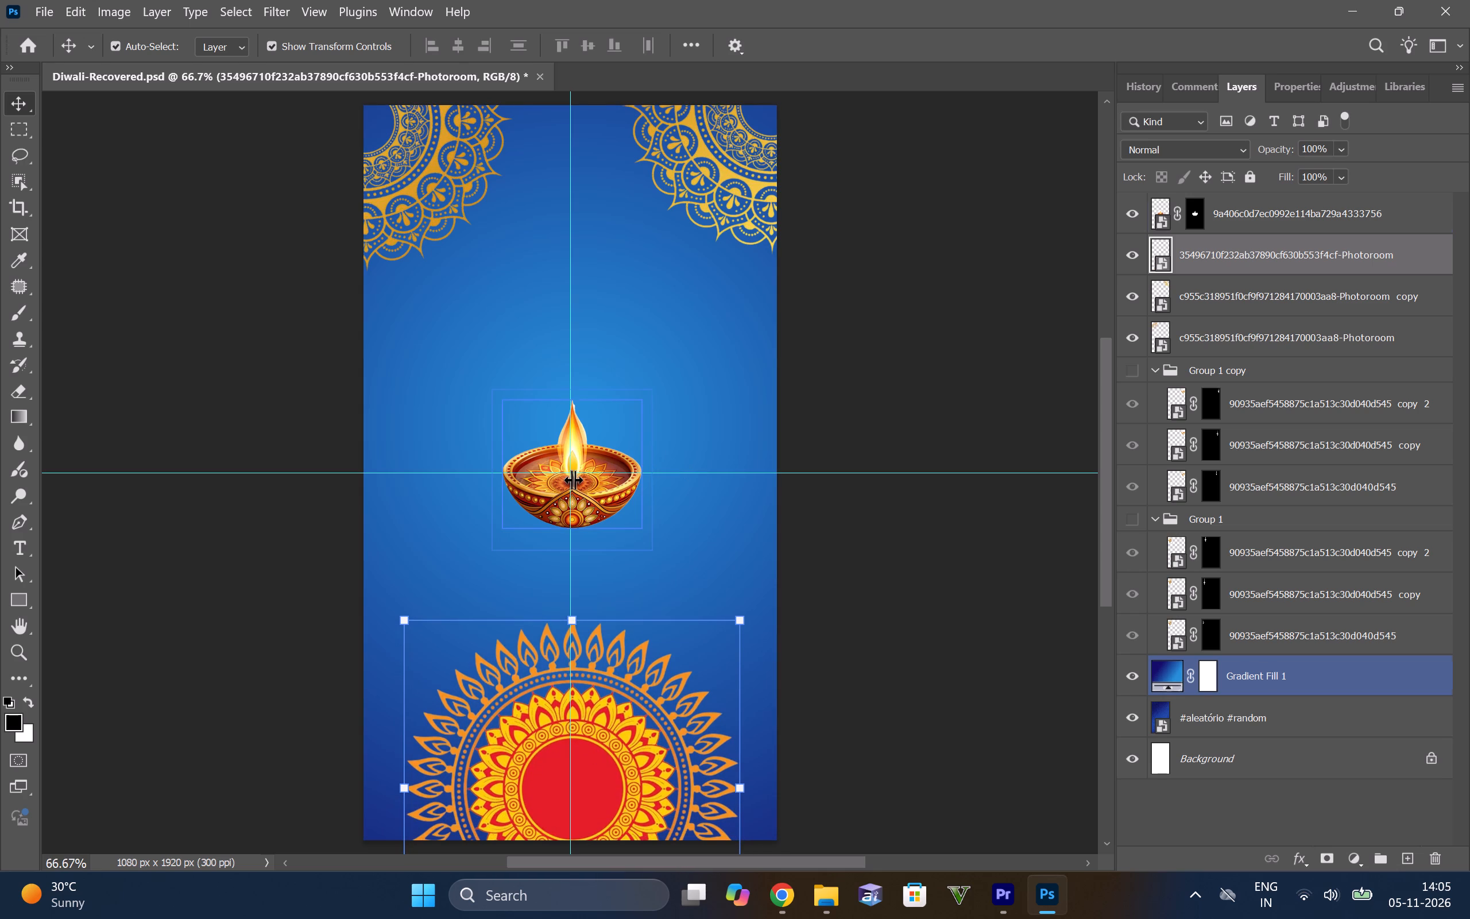
Move the diya straight down from the poster's middle onto the centre of the bottom mandala.
{"action": "left_click", "coordinate": [572, 479]}
{"action": "left_click", "coordinate": [609, 496]}
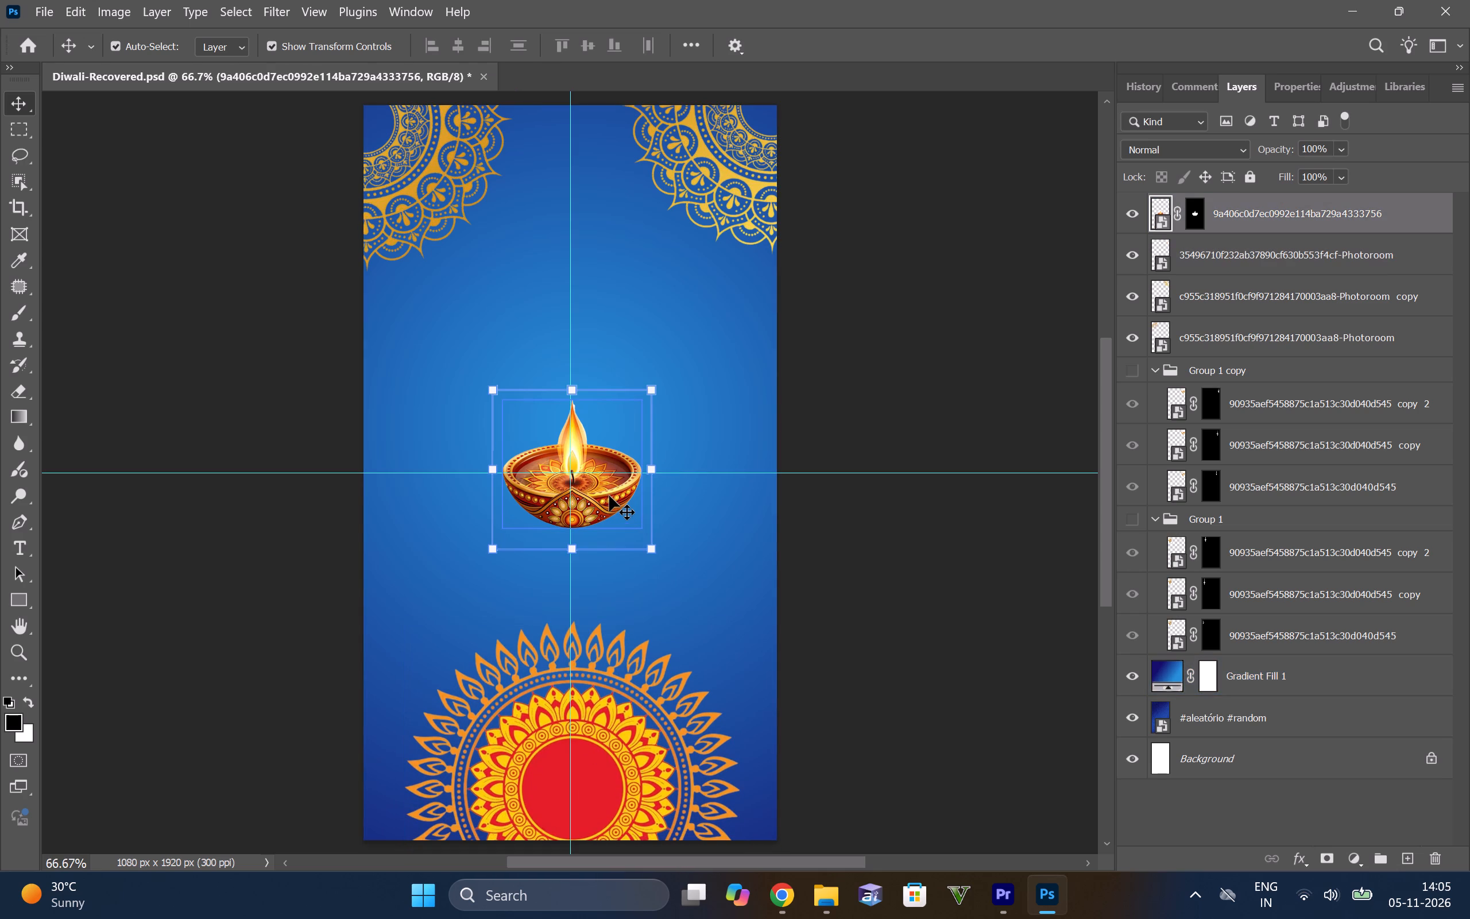
{"action": "key", "text": "shift+Down"}
{"action": "key", "text": "shift+Down"}
{"action": "key", "text": "shift+Down"}
{"action": "key", "text": "shift+Down"}
{"action": "key", "text": "shift+Down"}
{"action": "key", "text": "shift+Down"}
{"action": "key", "text": "shift+Down"}
{"action": "key", "text": "shift+Down"}
{"action": "key", "text": "shift+Down"}
{"action": "key", "text": "shift+Down"}
{"action": "key", "text": "shift+Down"}
{"action": "key", "text": "shift+Down"}
{"action": "key", "text": "shift+Down"}
{"action": "key", "text": "shift+Down"}
{"action": "key", "text": "shift+Down"}
{"action": "key", "text": "shift+Down"}
{"action": "key", "text": "shift+Down"}
{"action": "key", "text": "shift+Down"}
{"action": "key", "text": "shift+Down"}
{"action": "key", "text": "shift+Down"}
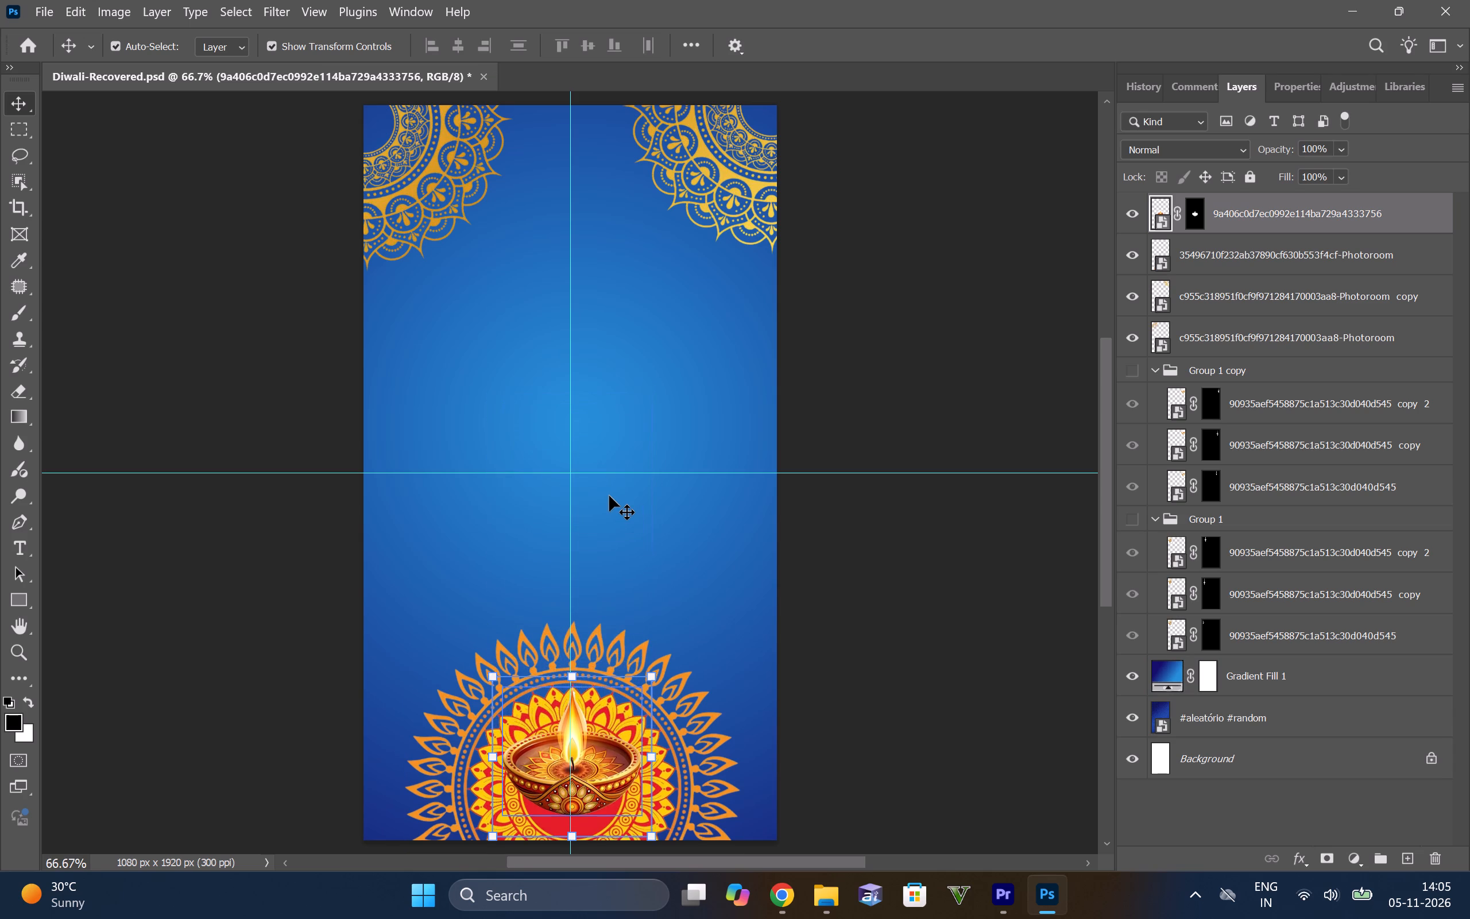
{"action": "key", "text": "shift+Down"}
{"action": "key", "text": "shift+Down"}
{"action": "key", "text": "shift+Down"}
{"action": "key", "text": "shift+Down"}
{"action": "key", "text": "shift+Down"}
{"action": "key", "text": "shift+Down"}
{"action": "key", "text": "shift+Down"}
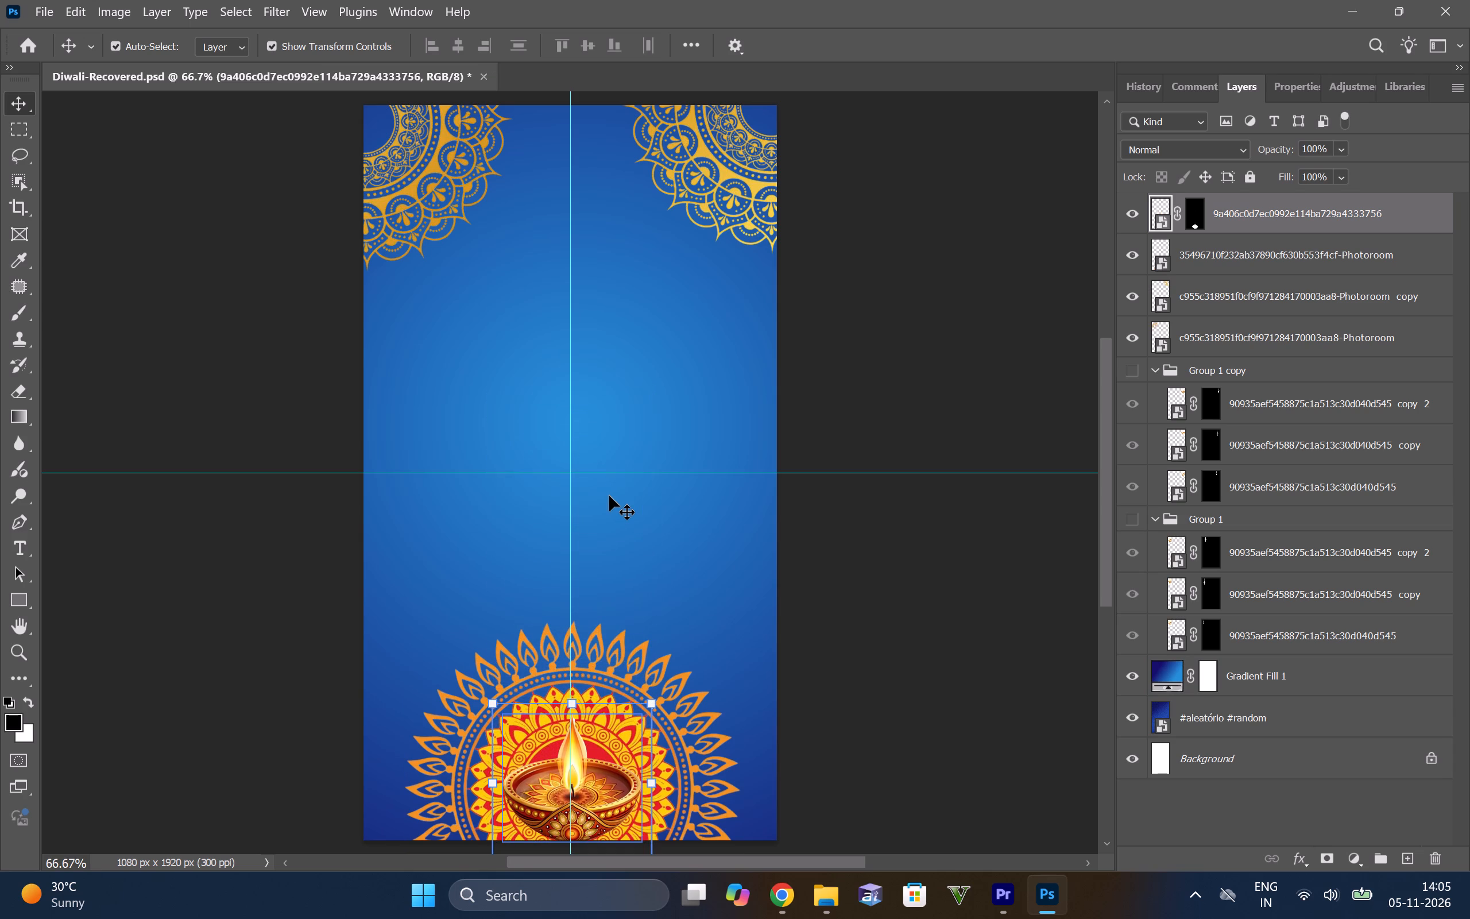
Scale the diya down to about 61.9% and centre it inside the mandala's red circle.
{"action": "left_click_drag", "start_coordinate": [652, 703], "coordinate": [602, 733]}
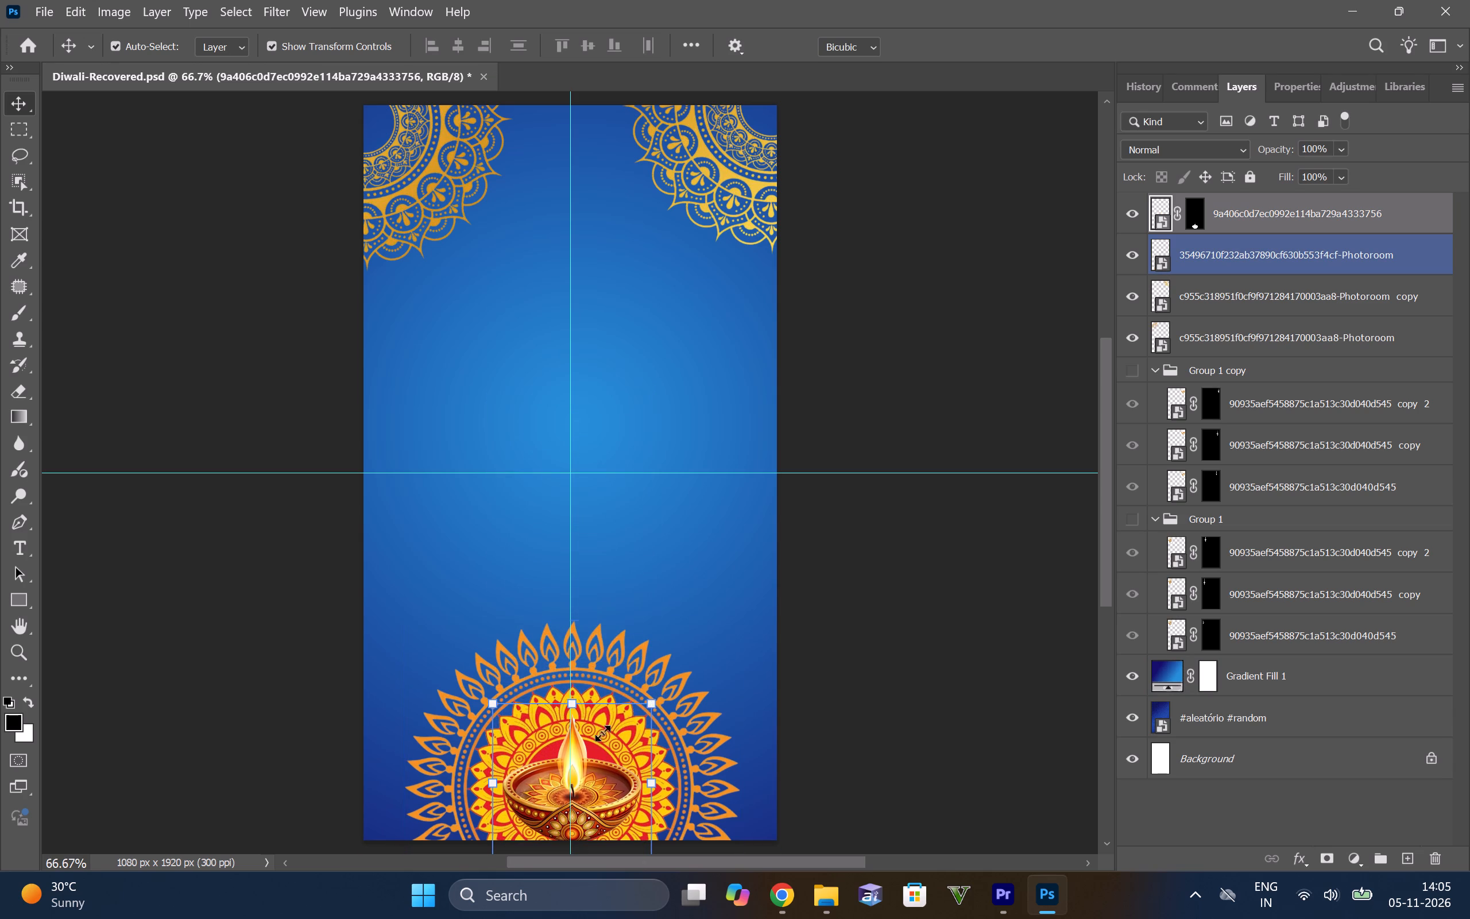
{"action": "left_click_drag", "start_coordinate": [602, 733], "coordinate": [580, 754]}
{"action": "left_click_drag", "start_coordinate": [542, 801], "coordinate": [566, 766]}
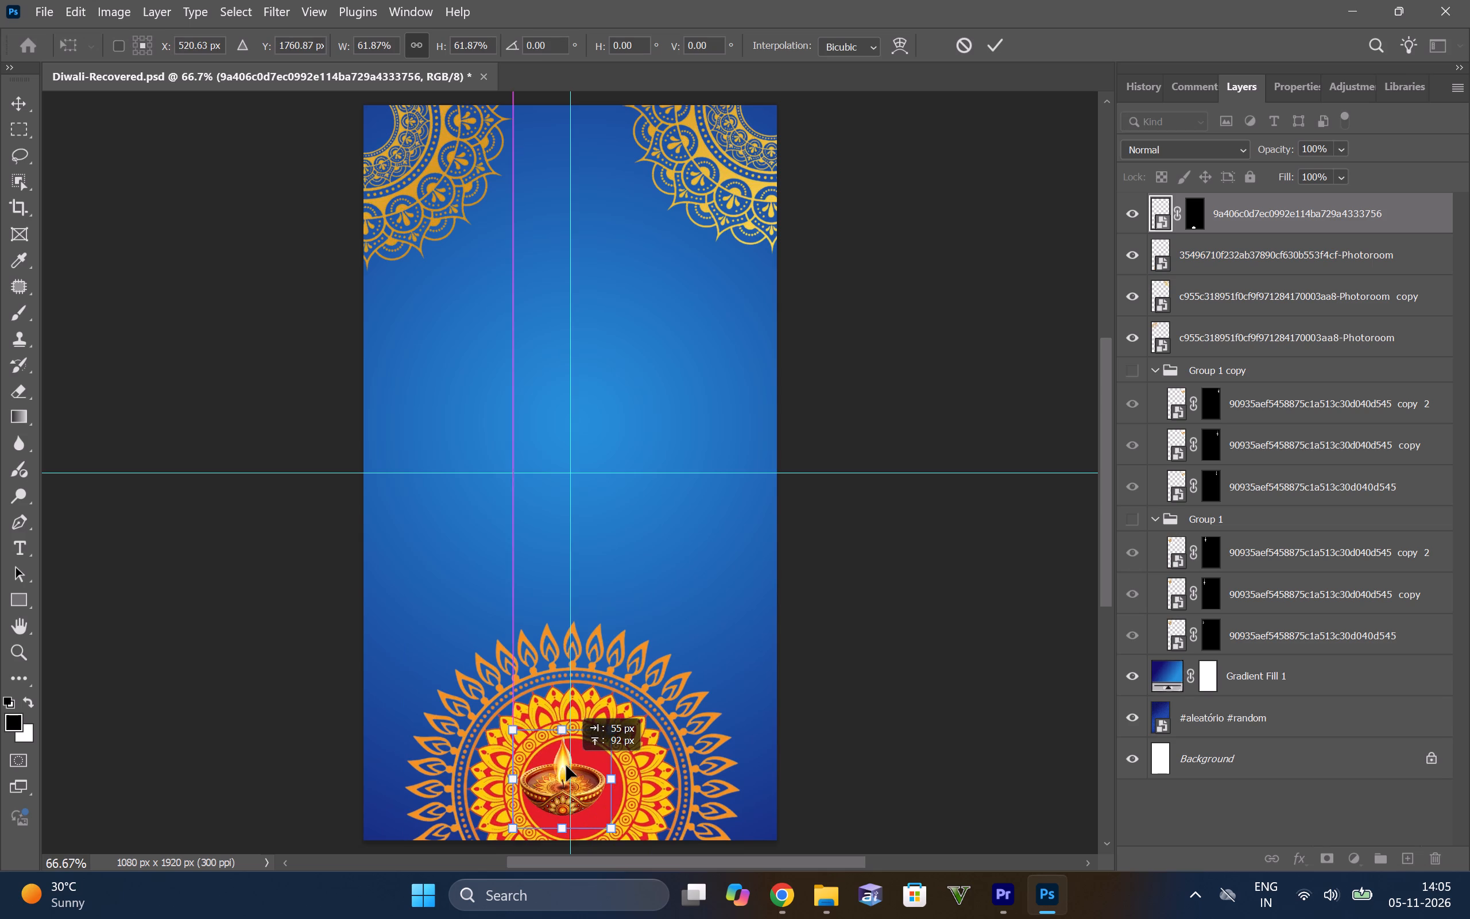
{"action": "left_click_drag", "start_coordinate": [566, 766], "coordinate": [574, 773]}
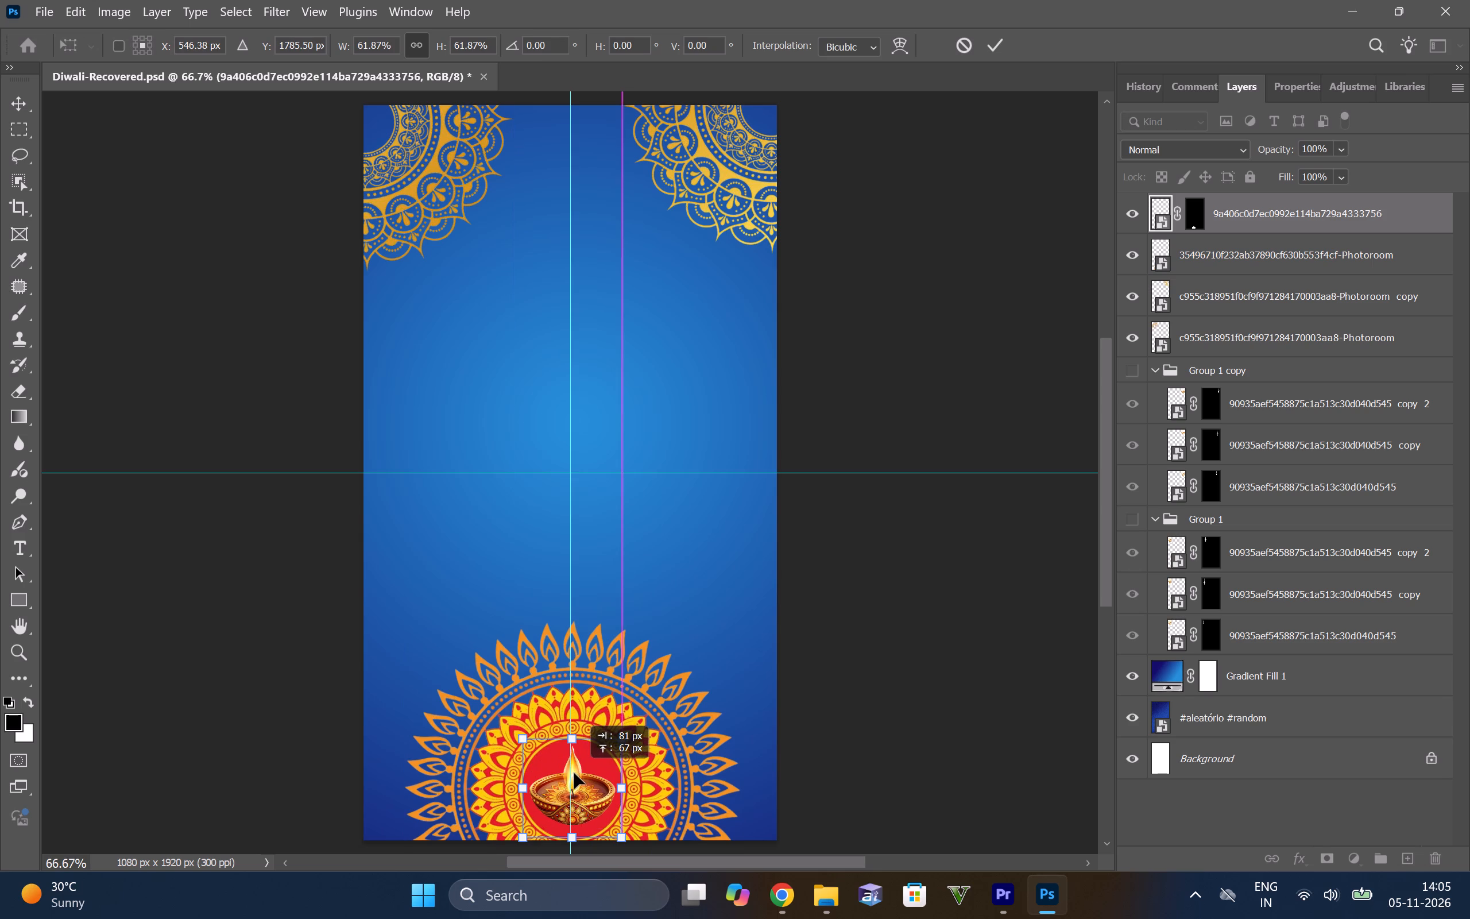
{"action": "left_click_drag", "start_coordinate": [574, 773], "coordinate": [567, 771]}
{"action": "left_click", "coordinate": [989, 677]}
{"action": "left_click", "coordinate": [989, 677]}
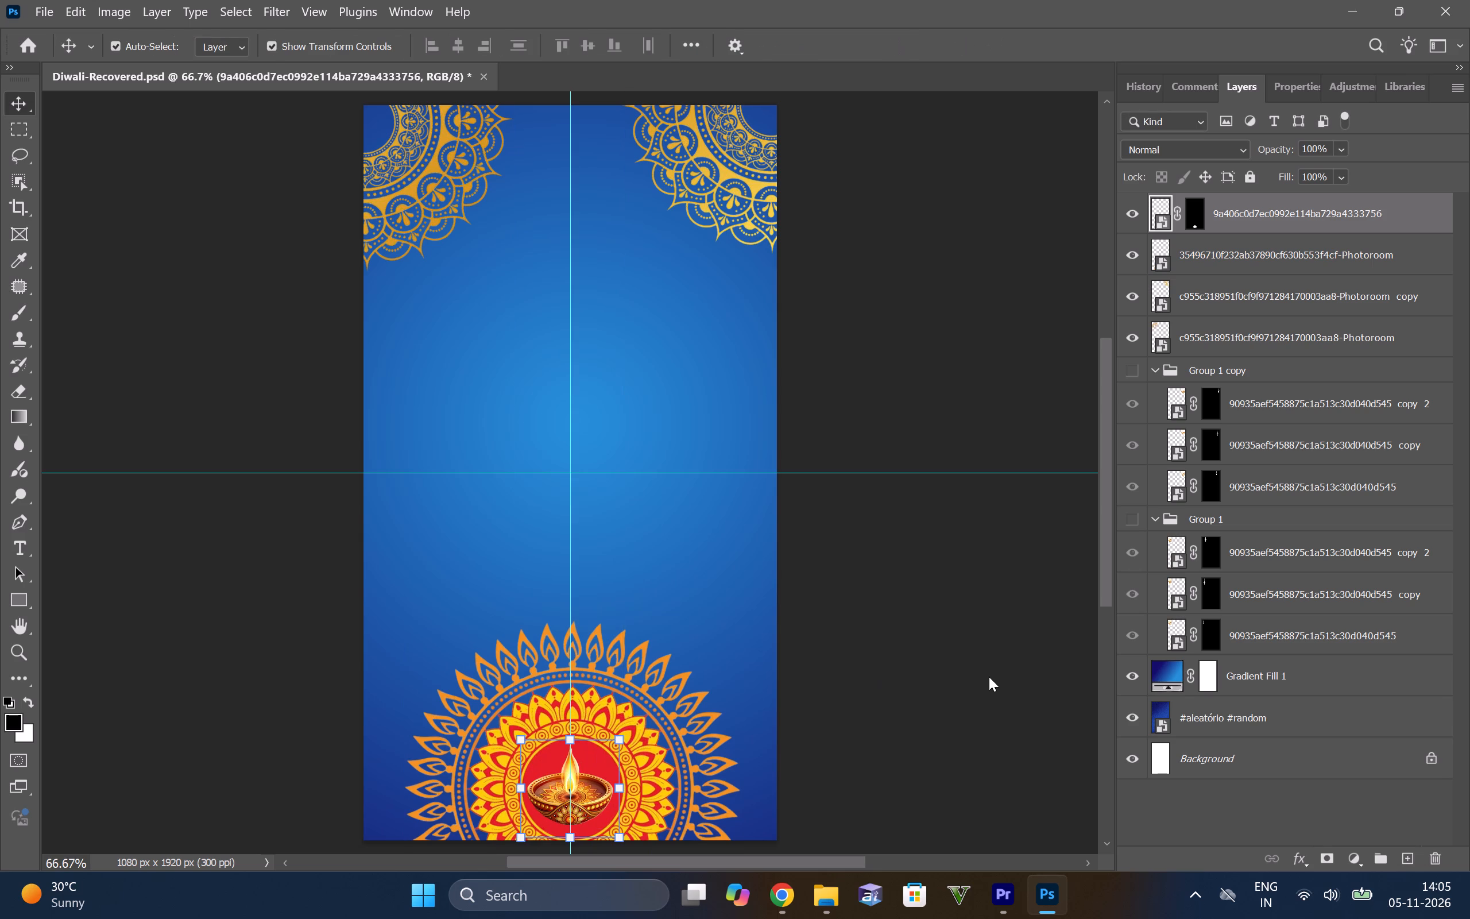
Nudge the diya down a few pixels within the mandala's red circle.
{"action": "left_click", "coordinate": [889, 679]}
{"action": "key", "text": "Down"}
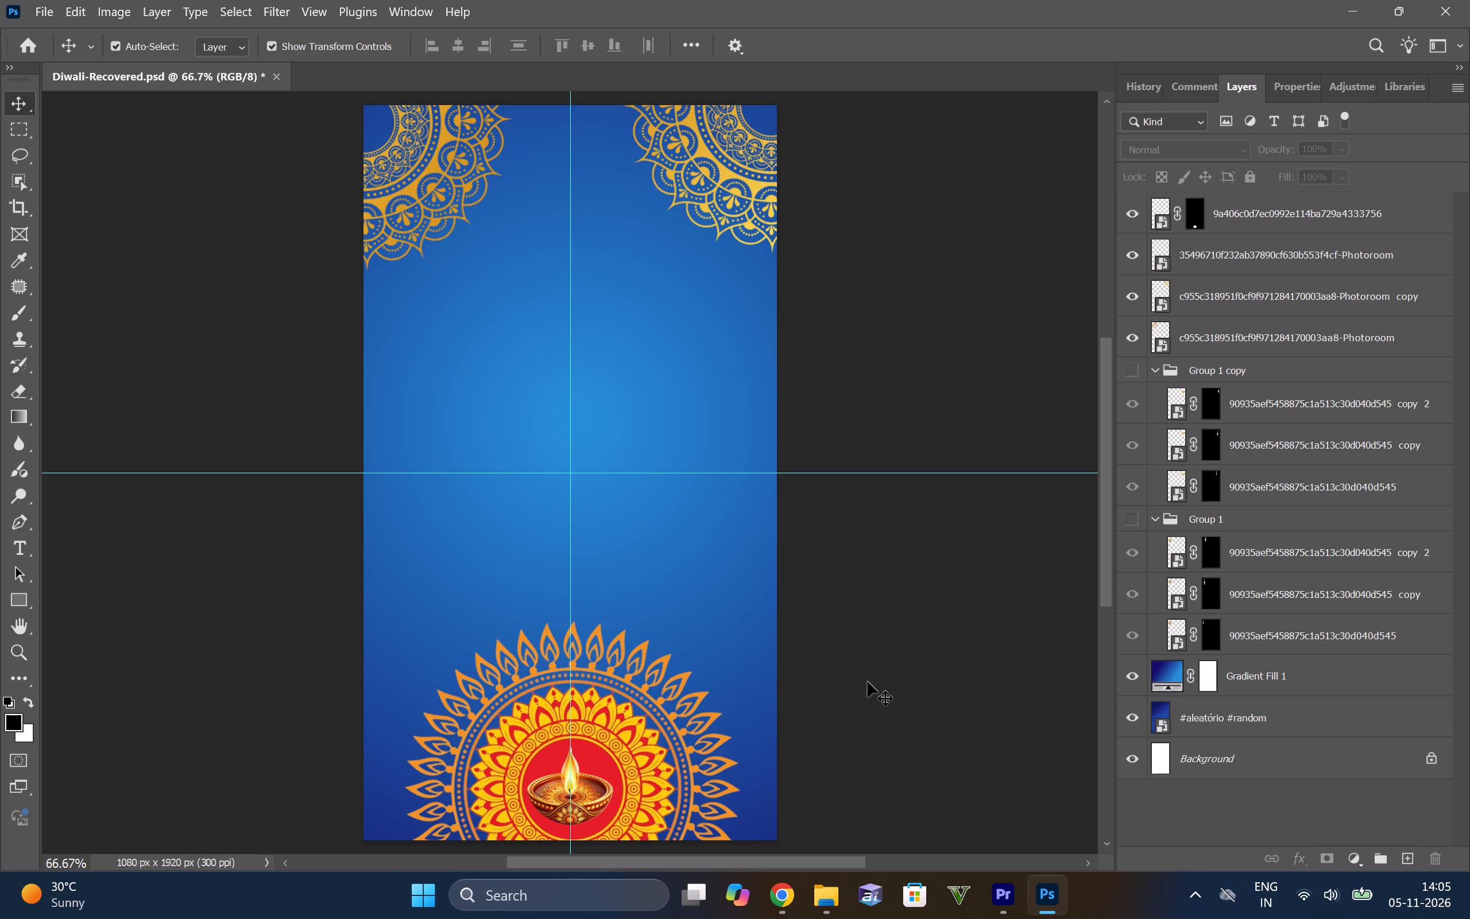
{"action": "key", "text": "Down"}
{"action": "key", "text": "Down"}
{"action": "key", "text": "Down"}
{"action": "key", "text": "Down"}
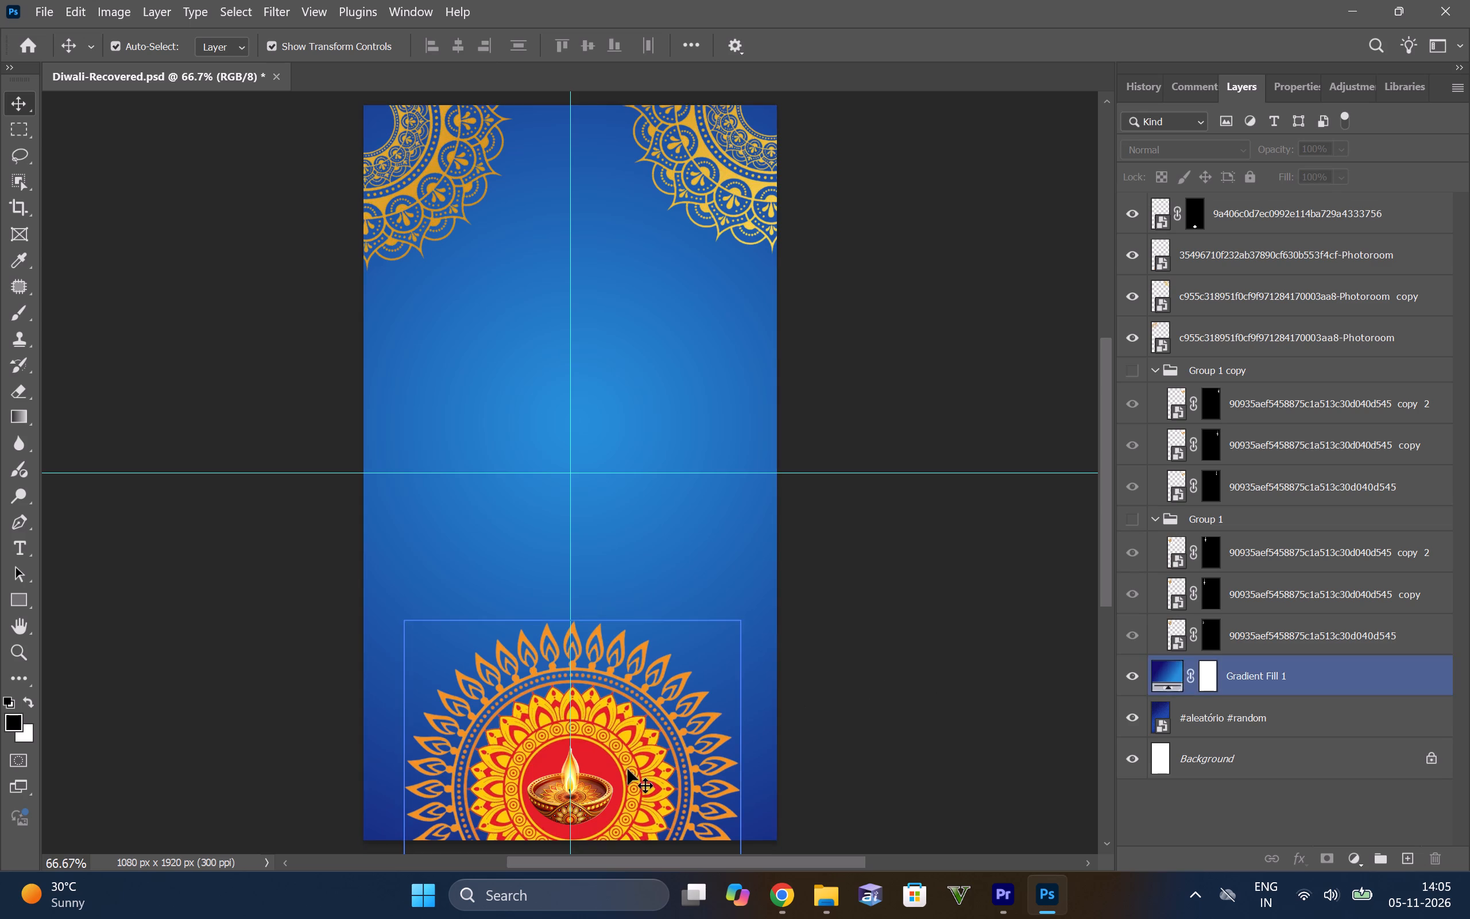
{"action": "left_click", "coordinate": [575, 813]}
{"action": "key", "text": "Down"}
{"action": "key", "text": "Down"}
{"action": "key", "text": "Down"}
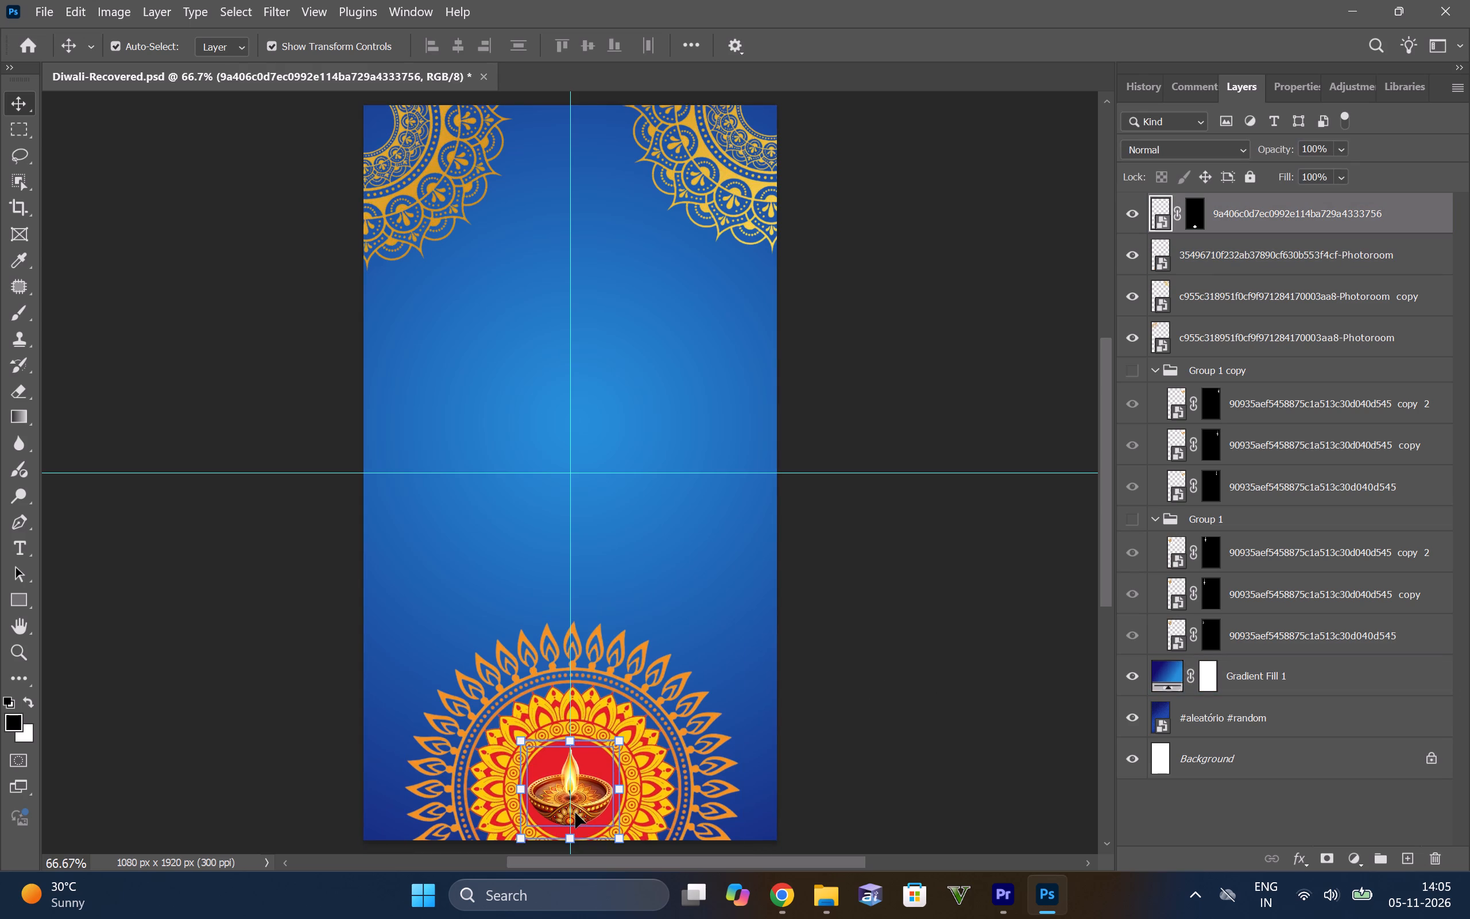
Nudge the diya about 20 px down and 2 px right to centre it in the mandala's red circle, leaving it deselected.
{"action": "key", "text": "Down"}
{"action": "key", "text": "Down"}
{"action": "key", "text": "Down"}
{"action": "key", "text": "Down"}
{"action": "key", "text": "Down"}
{"action": "key", "text": "Down"}
{"action": "key", "text": "Down"}
{"action": "key", "text": "Down"}
{"action": "key", "text": "Down"}
{"action": "key", "text": "Down"}
{"action": "key", "text": "Down"}
{"action": "key", "text": "Down"}
{"action": "key", "text": "Down"}
{"action": "key", "text": "Down"}
{"action": "key", "text": "Down"}
{"action": "key", "text": "Down"}
{"action": "key", "text": "Down"}
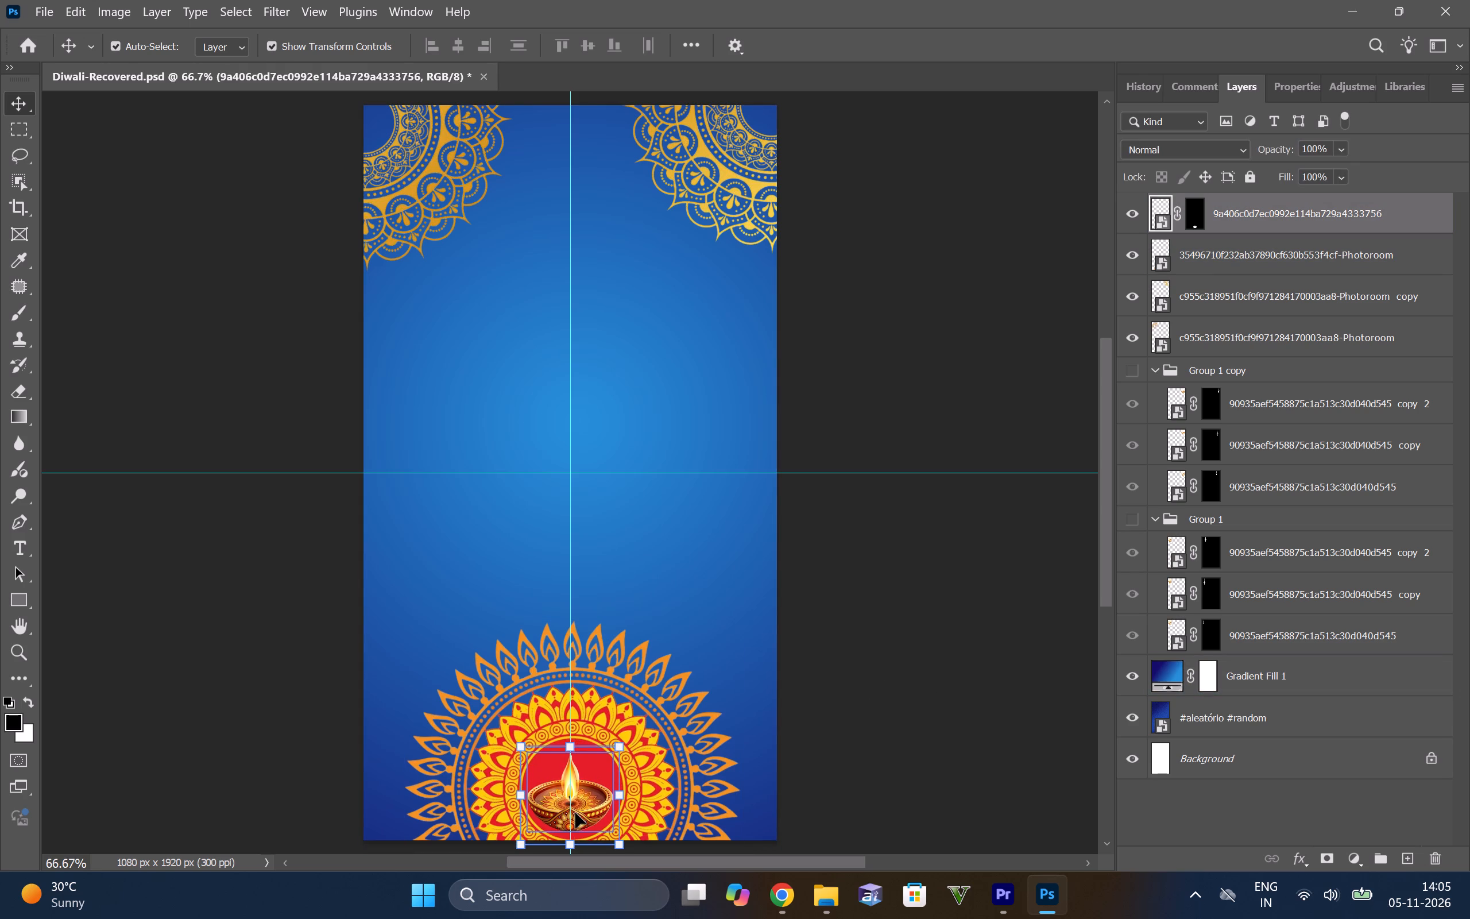
{"action": "key", "text": "Down"}
{"action": "key", "text": "Down"}
{"action": "key", "text": "Right"}
{"action": "key", "text": "Right"}
{"action": "key", "text": "Down"}
{"action": "key", "text": "Down"}
{"action": "key", "text": "Down"}
{"action": "key", "text": "Down"}
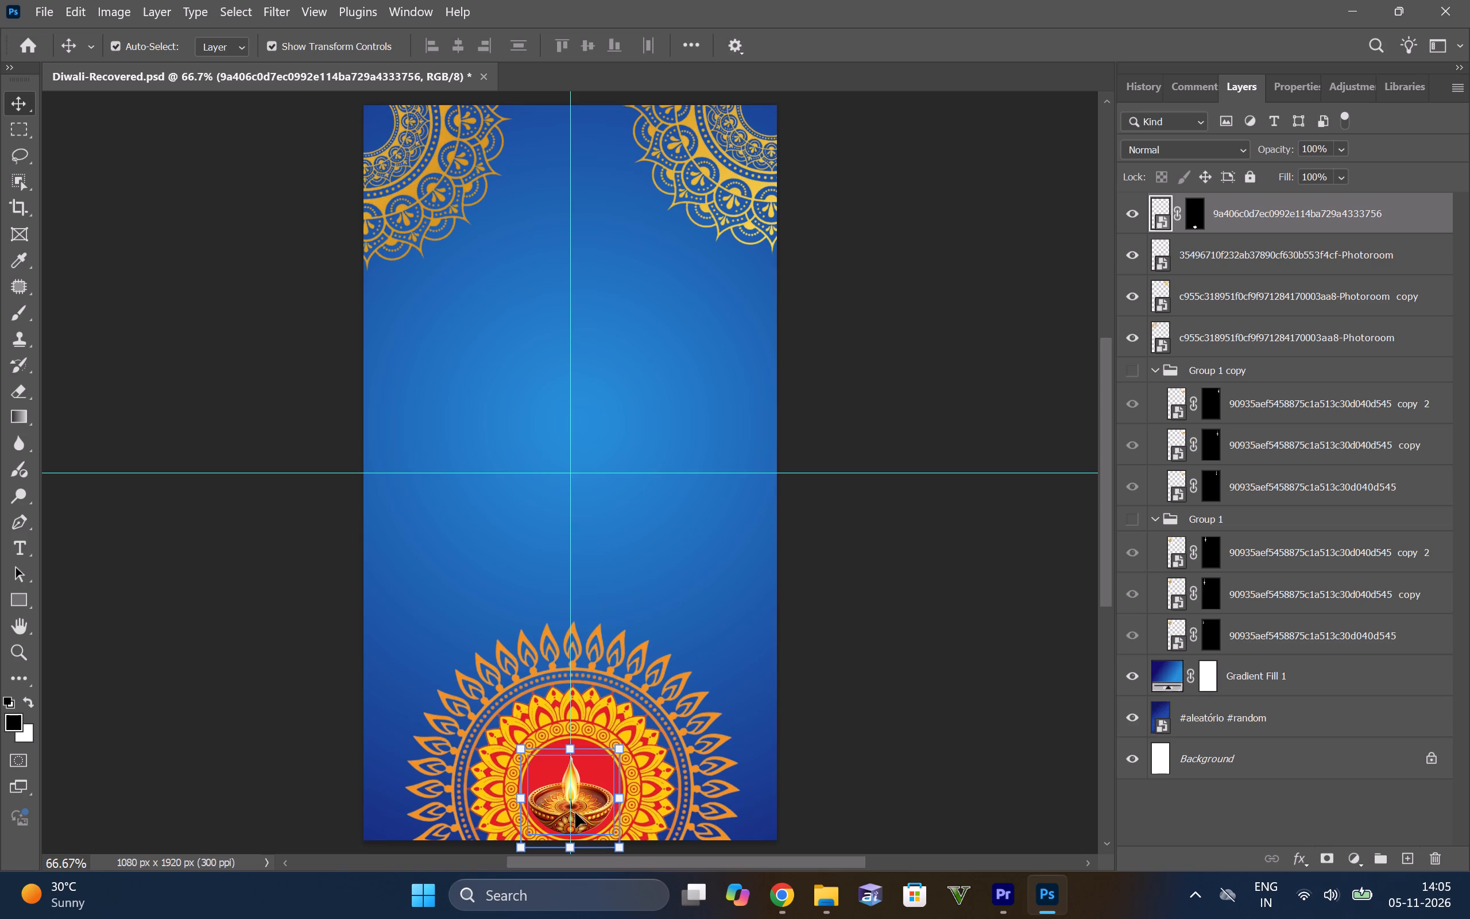
{"action": "key", "text": "Up"}
{"action": "key", "text": "Up"}
{"action": "key", "text": "Up"}
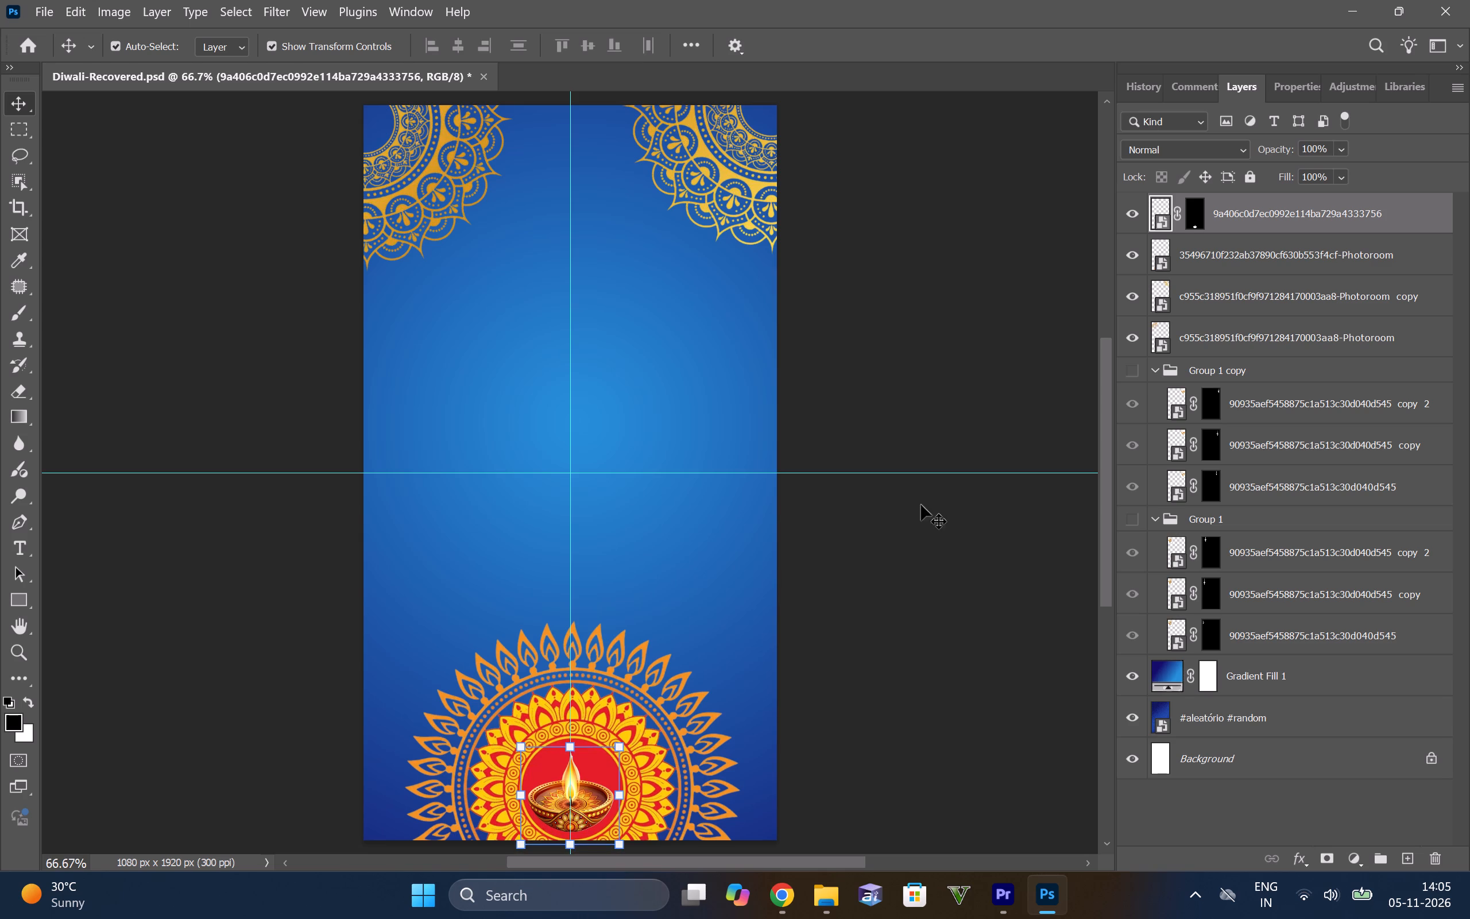
{"action": "left_click", "coordinate": [953, 584]}
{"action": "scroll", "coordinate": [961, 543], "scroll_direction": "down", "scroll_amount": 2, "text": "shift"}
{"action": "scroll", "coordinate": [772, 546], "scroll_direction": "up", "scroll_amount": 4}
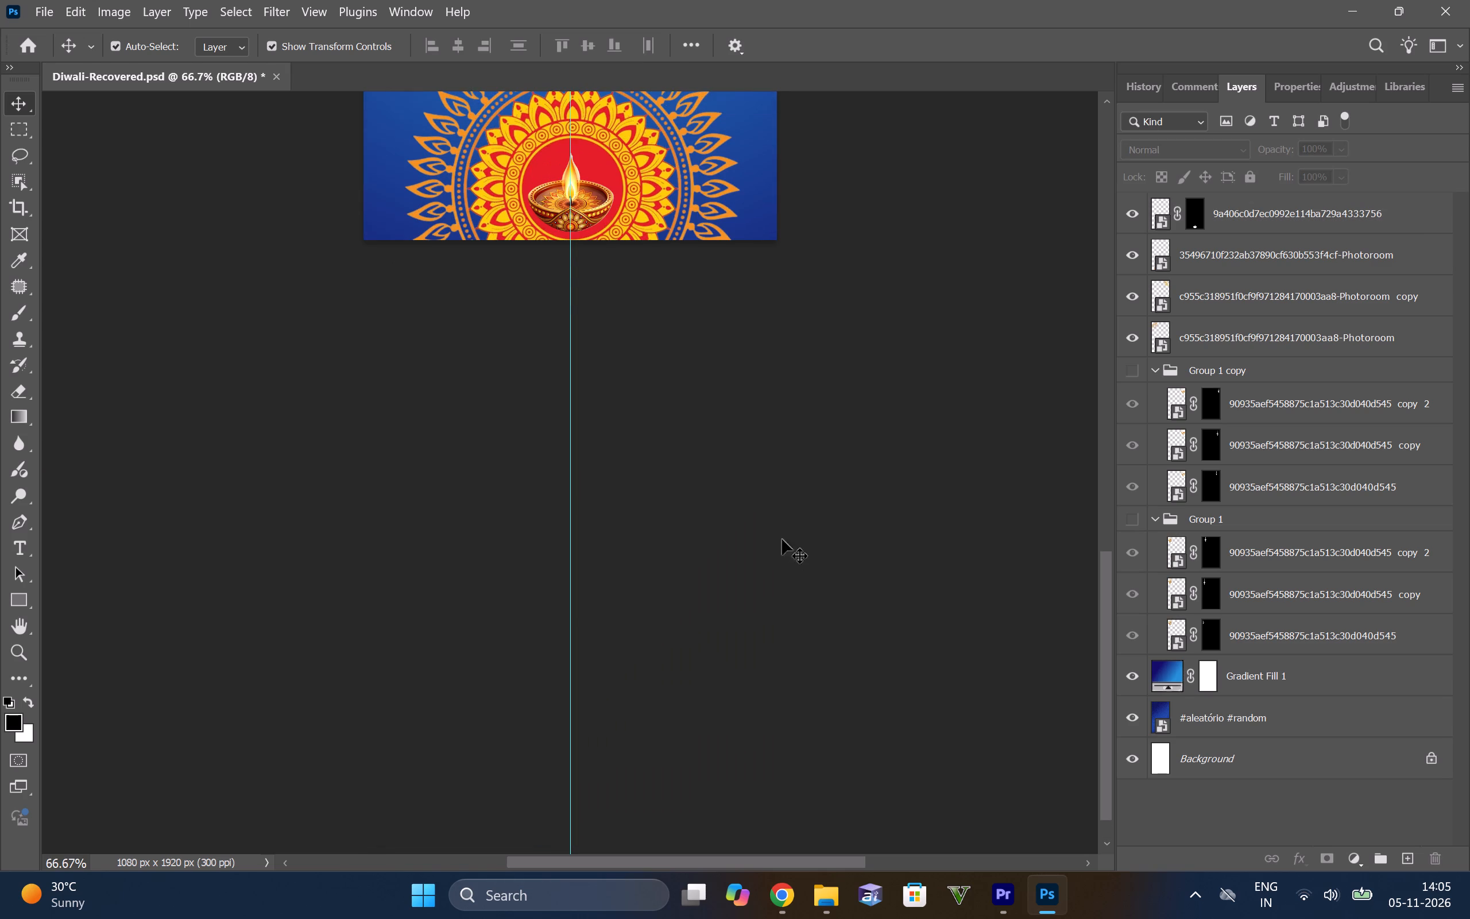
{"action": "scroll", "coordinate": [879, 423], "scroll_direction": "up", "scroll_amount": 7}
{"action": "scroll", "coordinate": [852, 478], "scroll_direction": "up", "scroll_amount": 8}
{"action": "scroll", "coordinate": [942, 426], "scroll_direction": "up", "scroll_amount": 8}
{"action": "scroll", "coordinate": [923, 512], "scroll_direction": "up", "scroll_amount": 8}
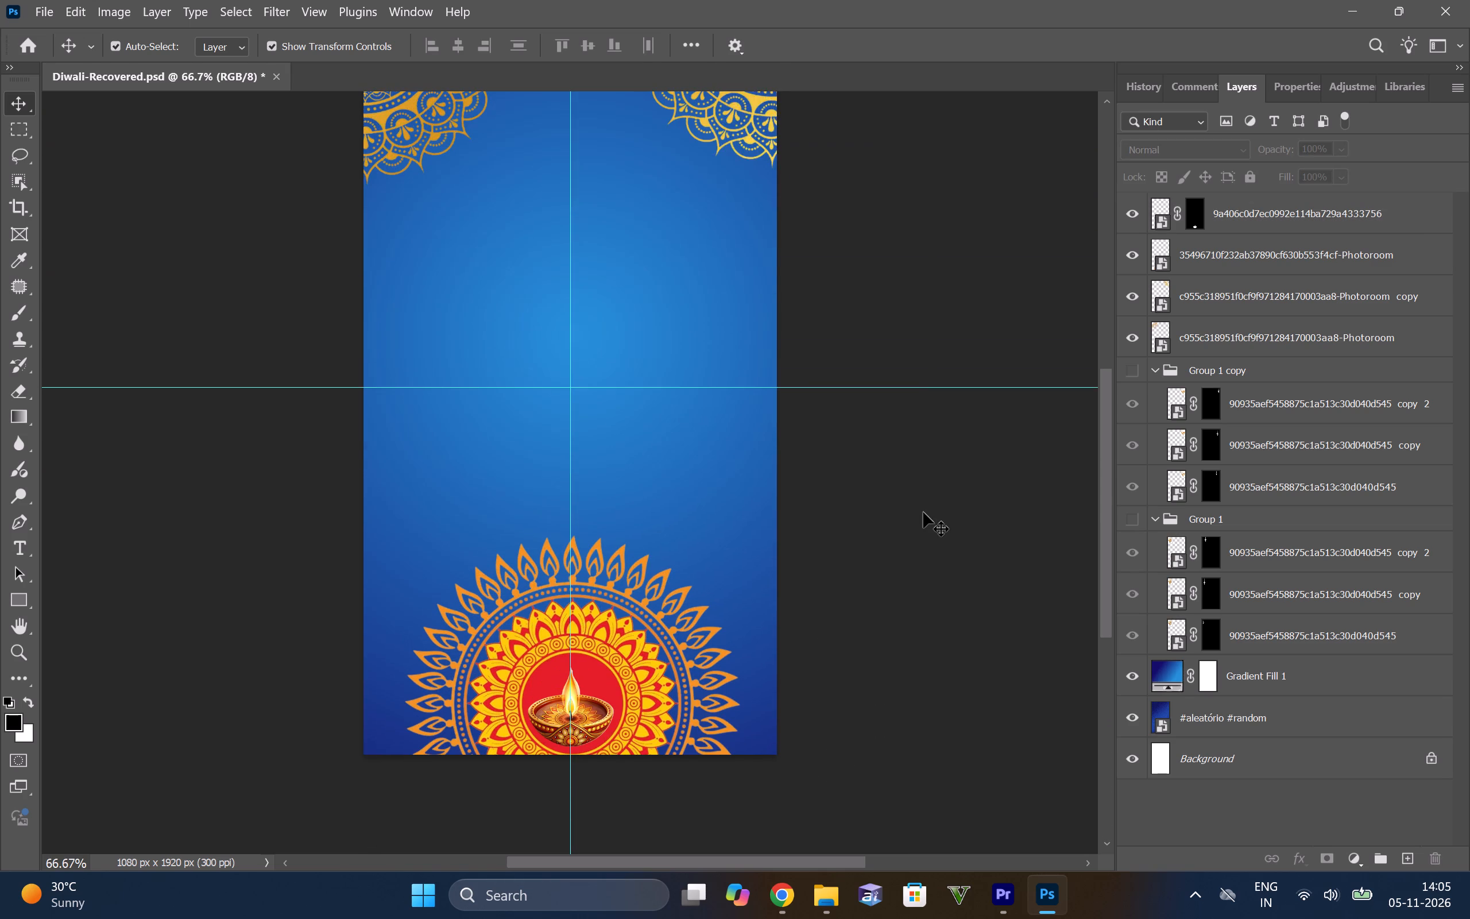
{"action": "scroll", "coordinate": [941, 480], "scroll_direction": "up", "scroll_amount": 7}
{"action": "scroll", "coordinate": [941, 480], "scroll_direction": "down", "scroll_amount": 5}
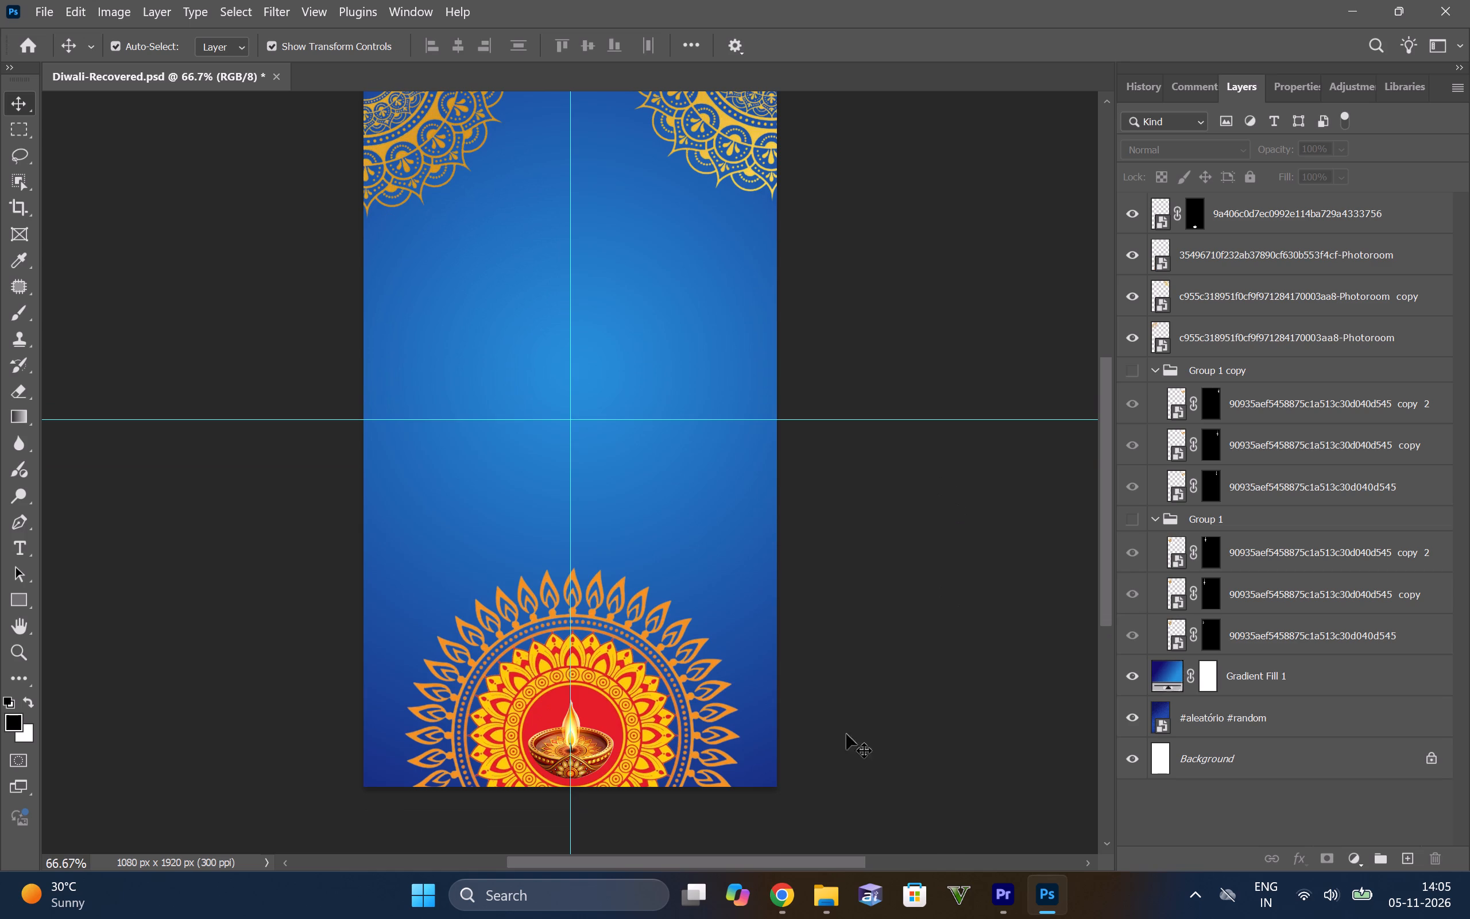
Switch to Chrome, search YouTube for "us" and open the US (Official Video) by Sidhu Moose Wala.
{"action": "left_click", "coordinate": [782, 896]}
{"action": "left_click", "coordinate": [348, 0]}
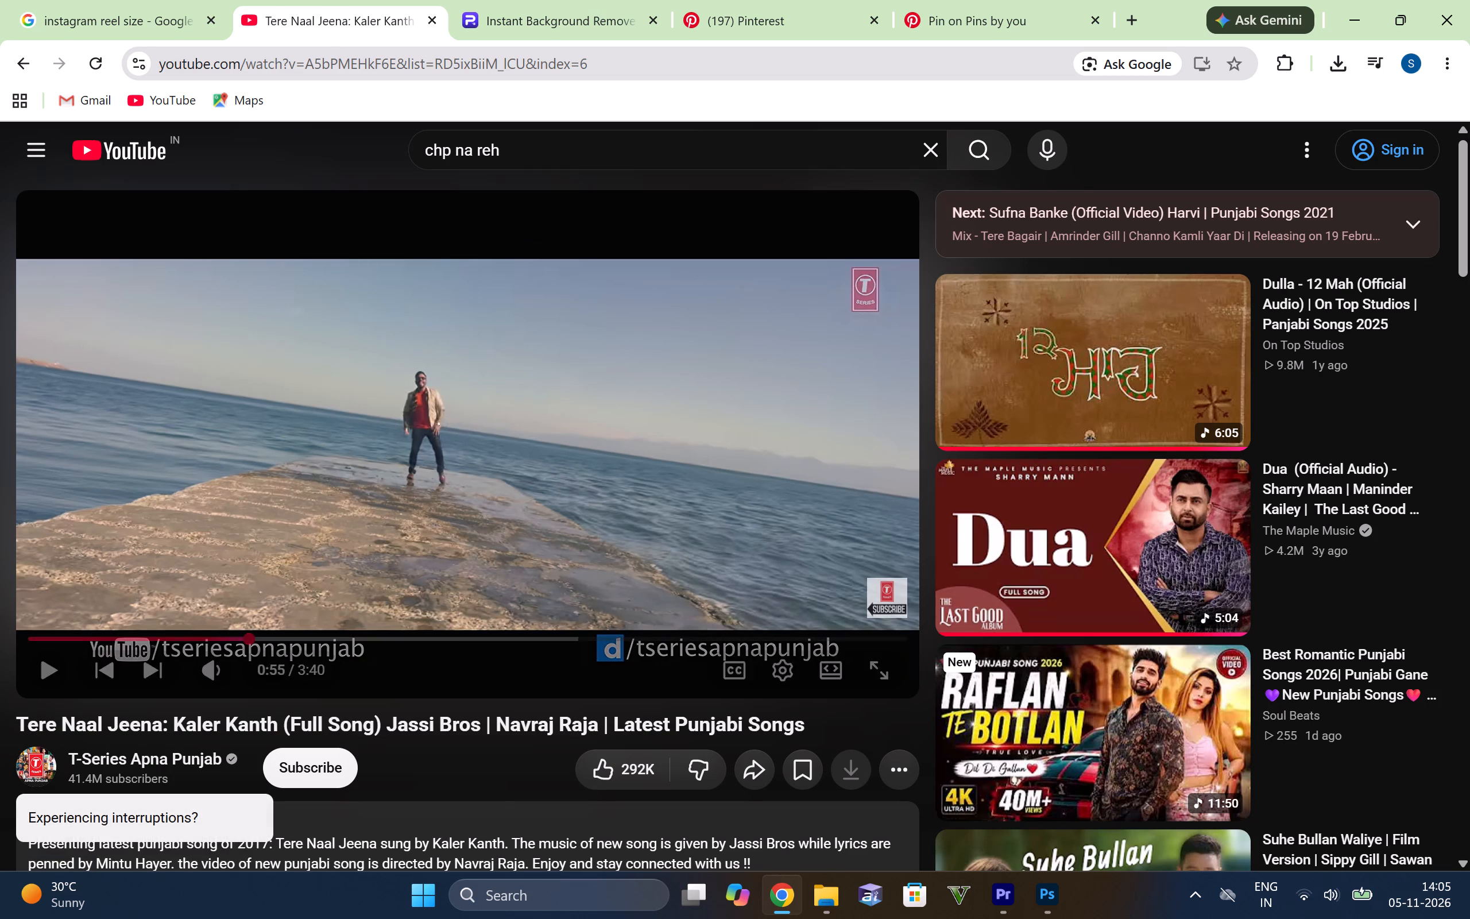
{"action": "left_click_drag", "start_coordinate": [547, 157], "coordinate": [193, 161]}
{"action": "key", "text": "BackSpace"}
{"action": "type", "text": "\\us"}
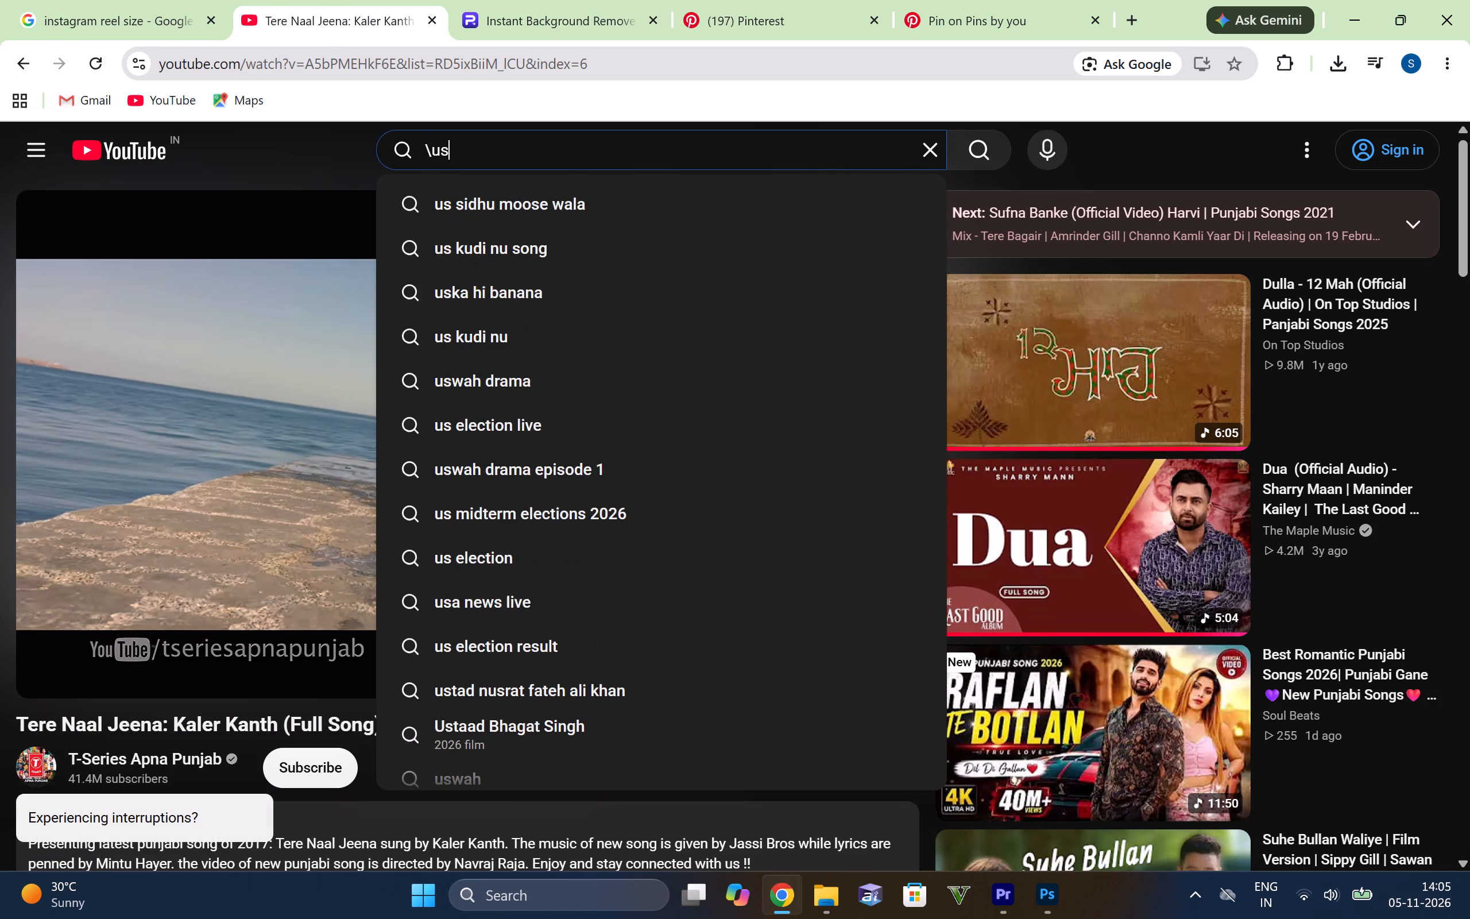
{"action": "key", "text": "BackSpace"}
{"action": "key", "text": "BackSpace"}
{"action": "key", "text": "BackSpace"}
{"action": "key", "text": "BackSpace"}
{"action": "type", "text": "us"}
{"action": "key", "text": "Return"}
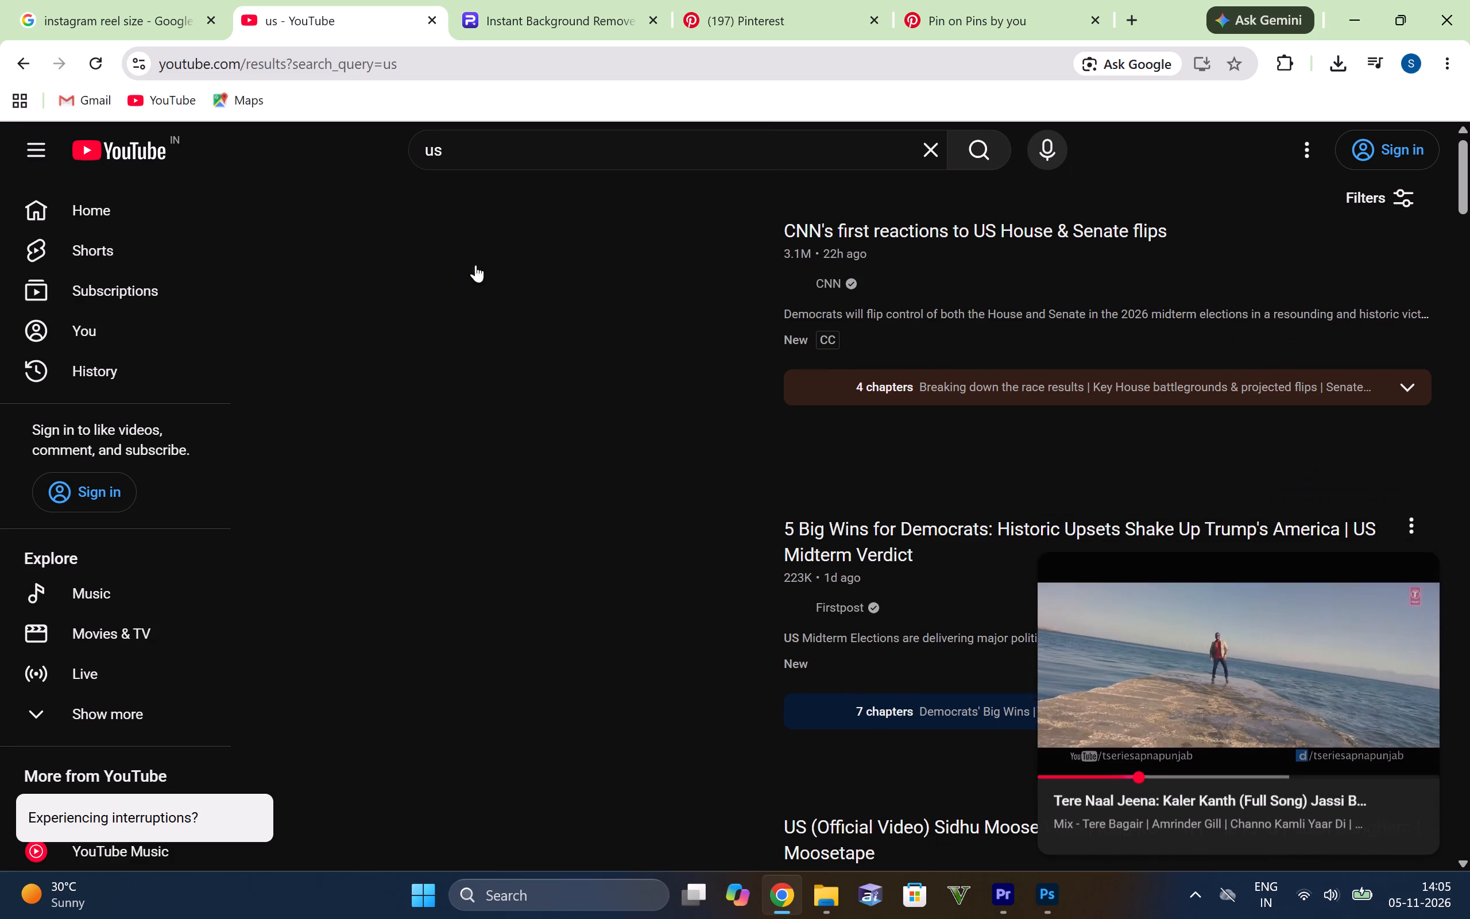
{"action": "scroll", "coordinate": [613, 677], "scroll_direction": "down", "scroll_amount": 5}
{"action": "left_click", "coordinate": [571, 425]}
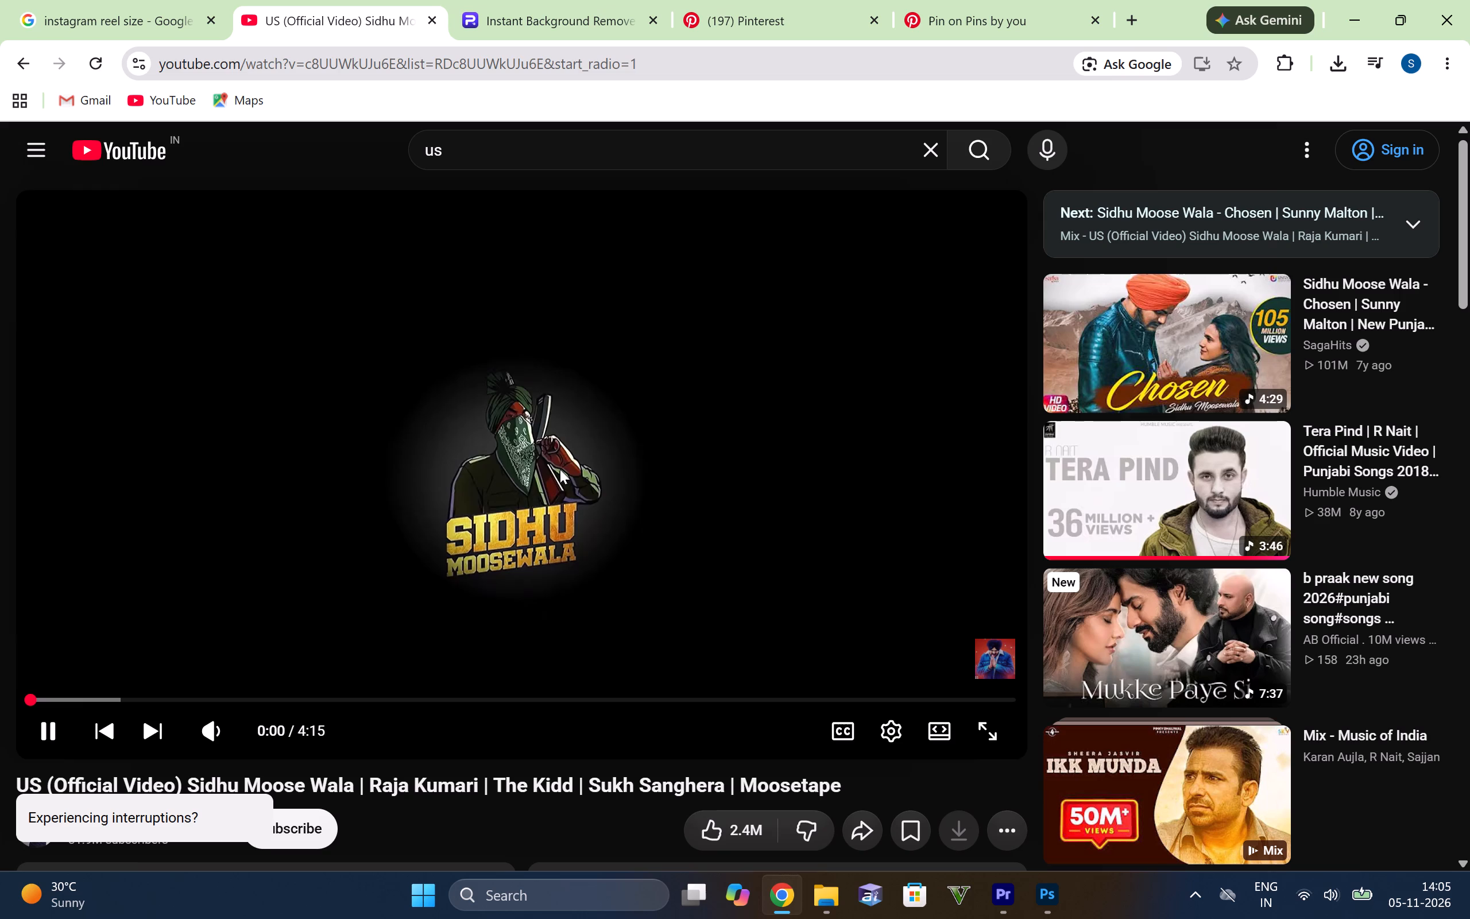
Play the opening of the music video, skipping forward and back through it, and pause it.
{"action": "key", "text": "Up"}
{"action": "key", "text": "Right"}
{"action": "key", "text": "Right"}
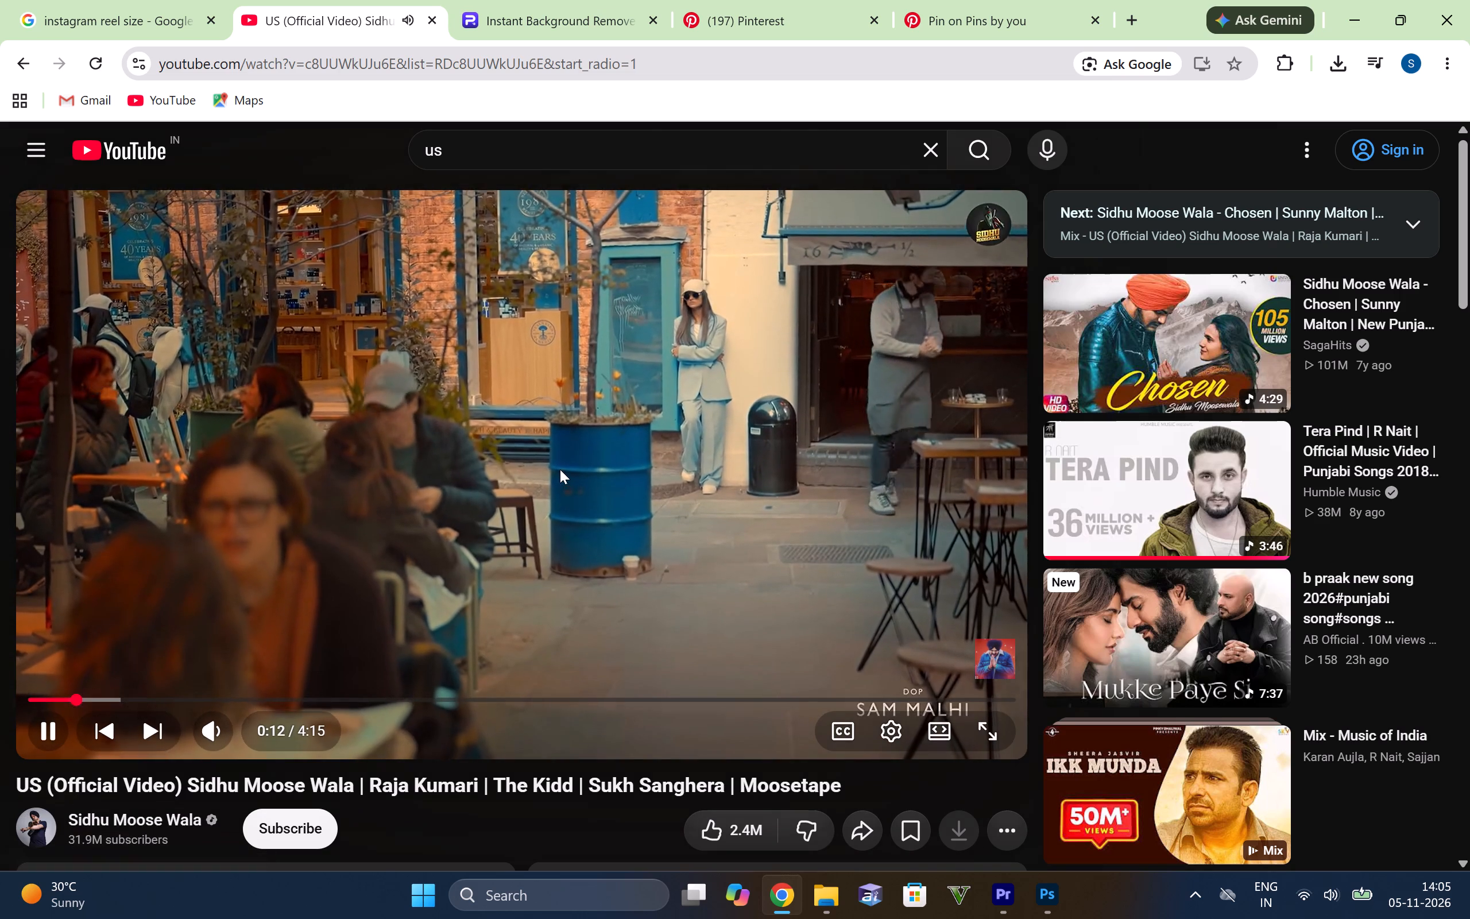
{"action": "key", "text": "Up"}
{"action": "key", "text": "Up"}
{"action": "key", "text": "Up"}
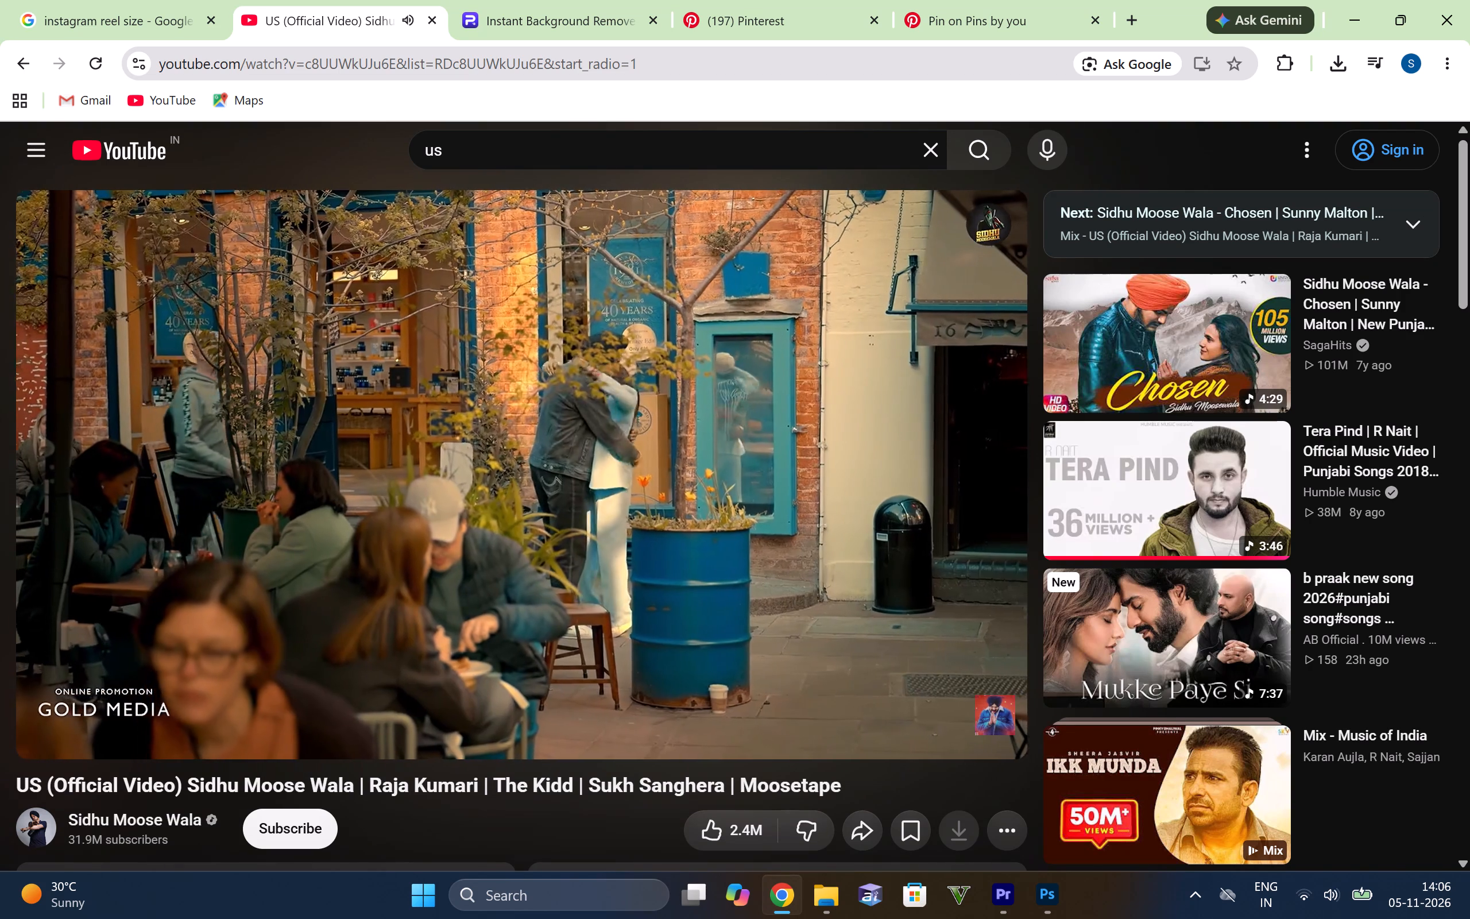
{"action": "key", "text": "Left"}
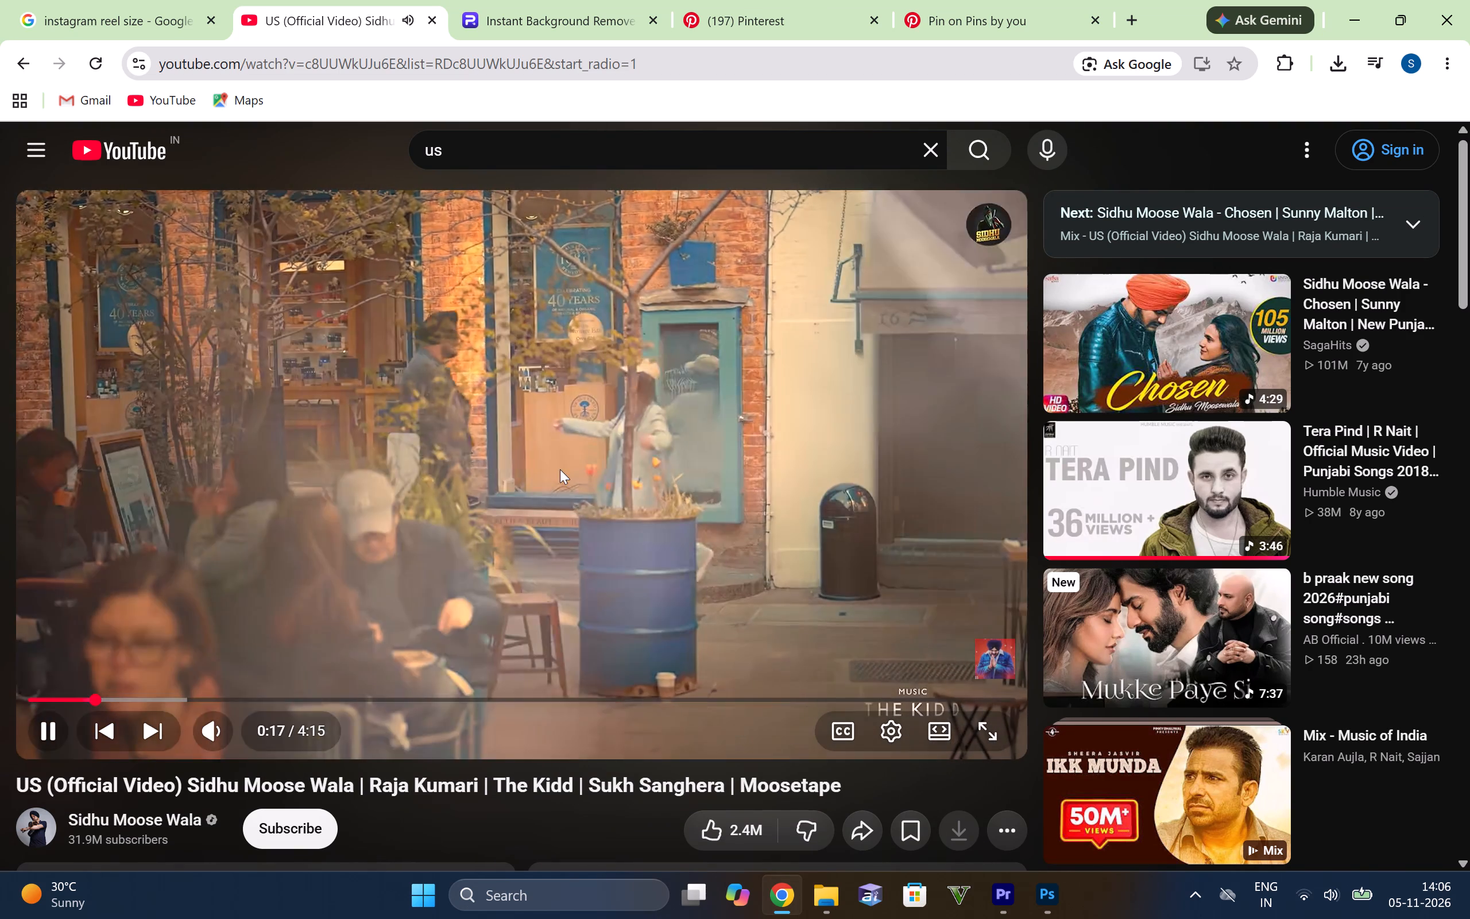
{"action": "key", "text": "space"}
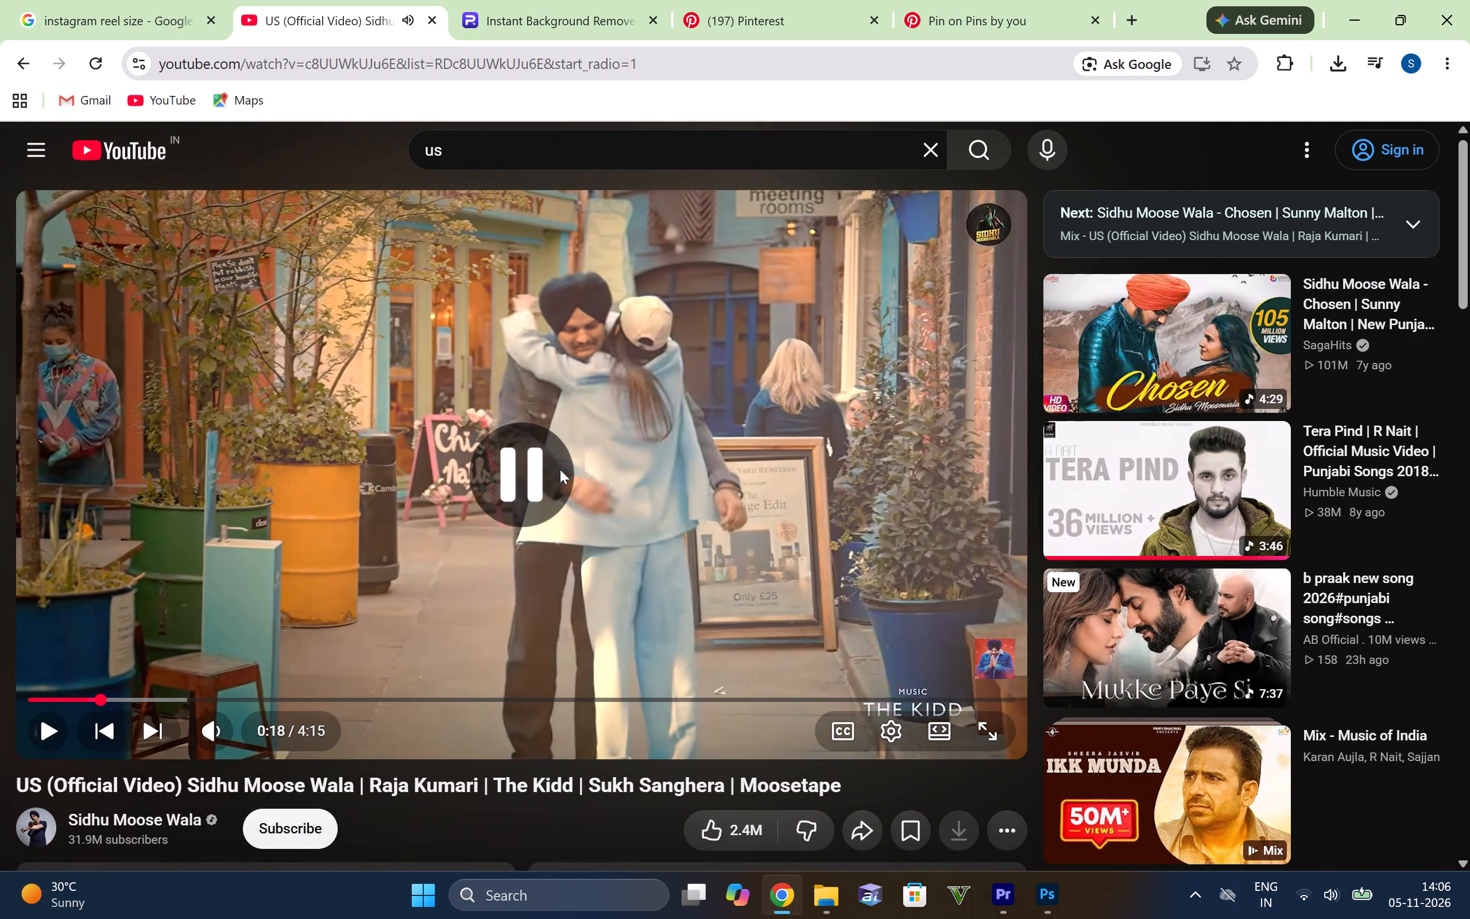
{"action": "key", "text": "space"}
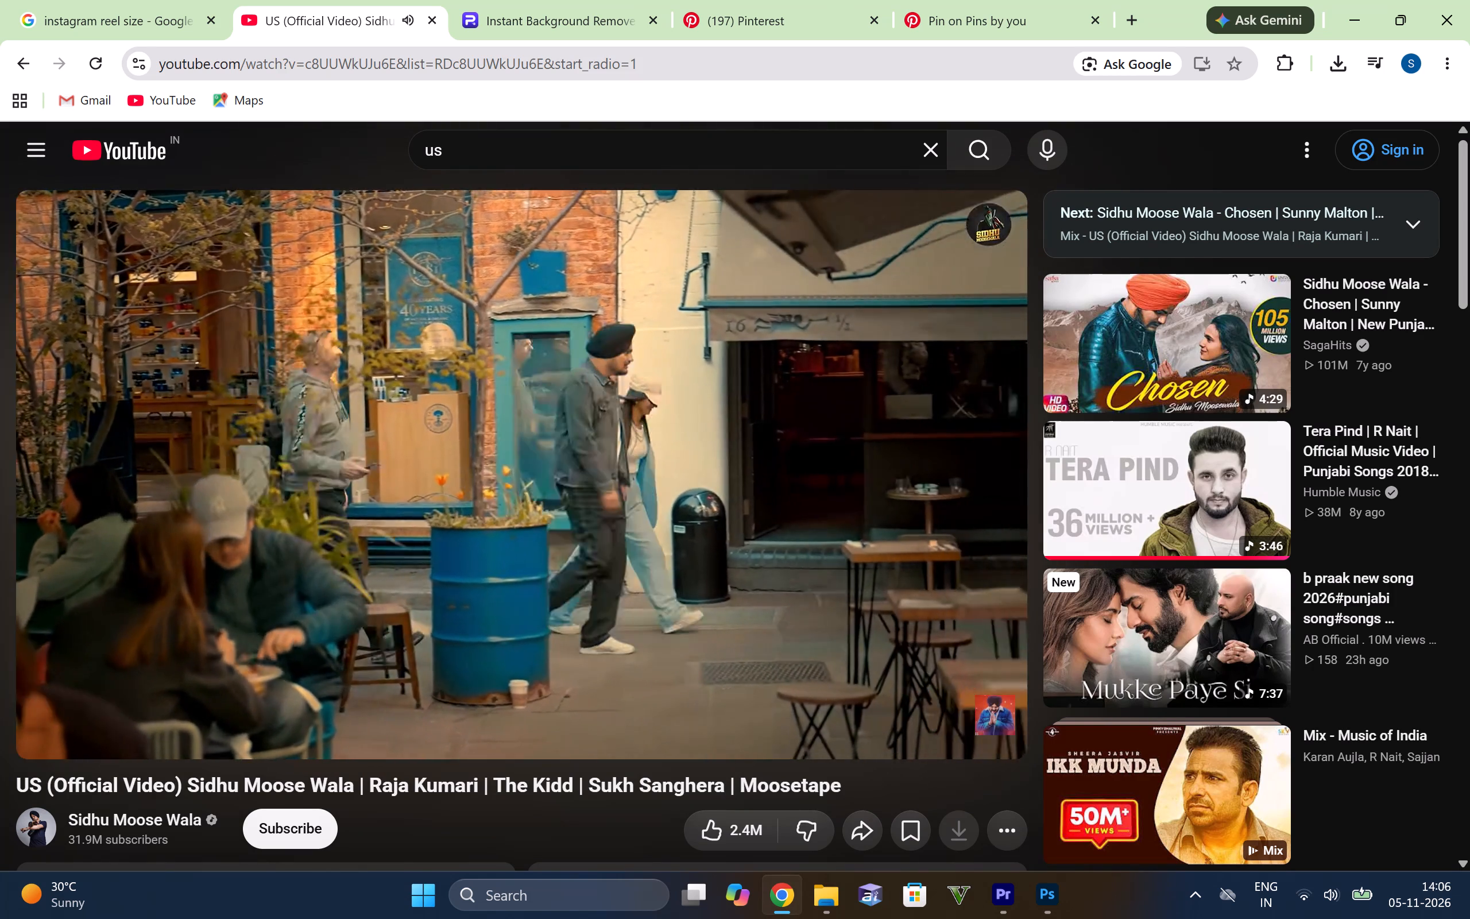
{"action": "key", "text": "Right"}
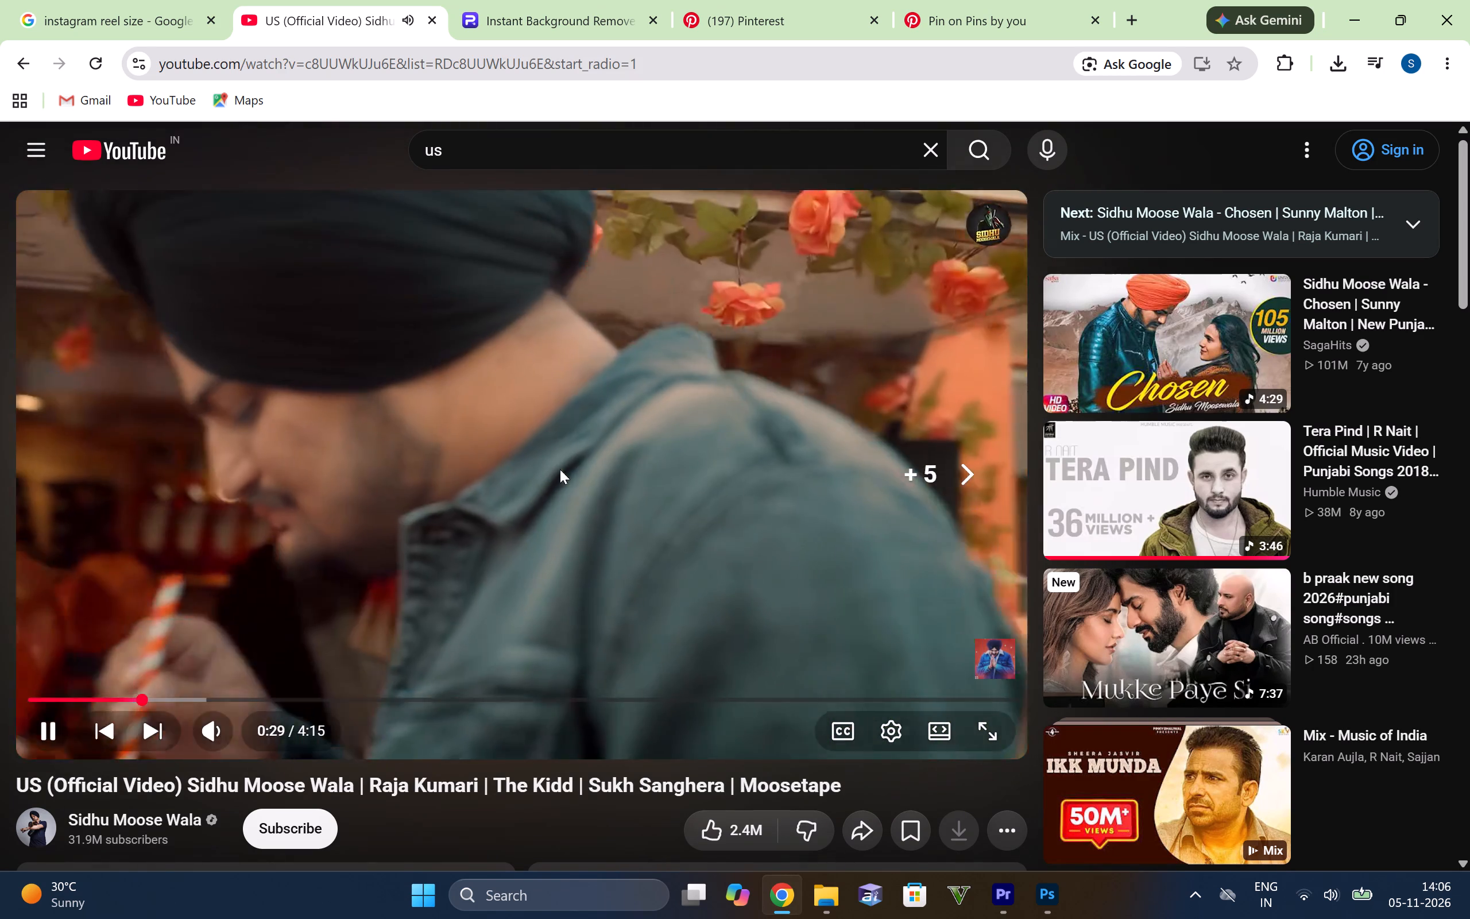
{"action": "key", "text": "Right"}
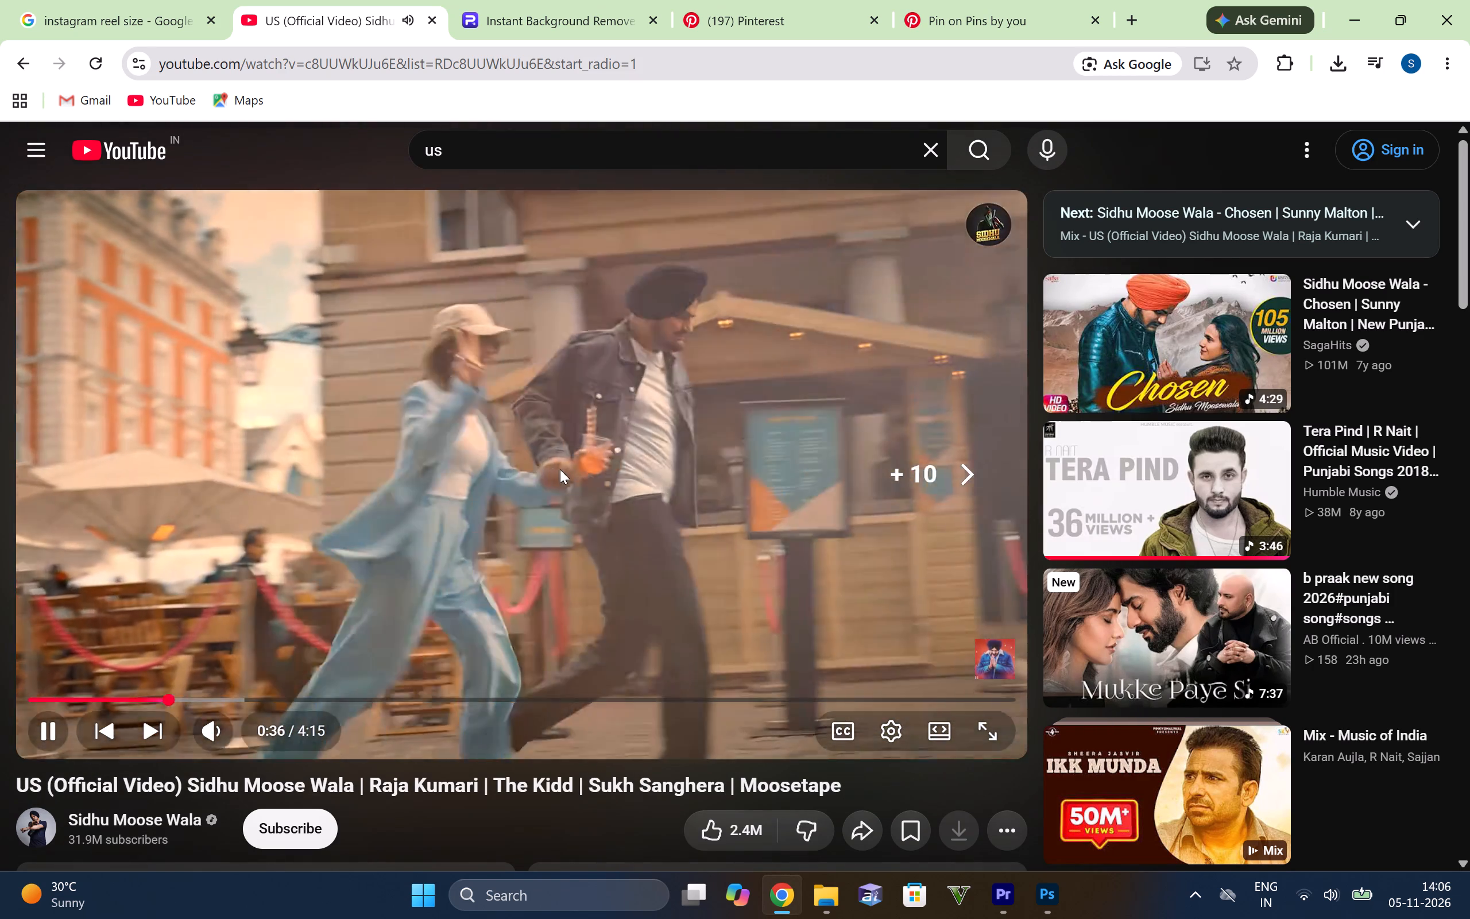
{"action": "key", "text": "Left"}
{"action": "key", "text": "space"}
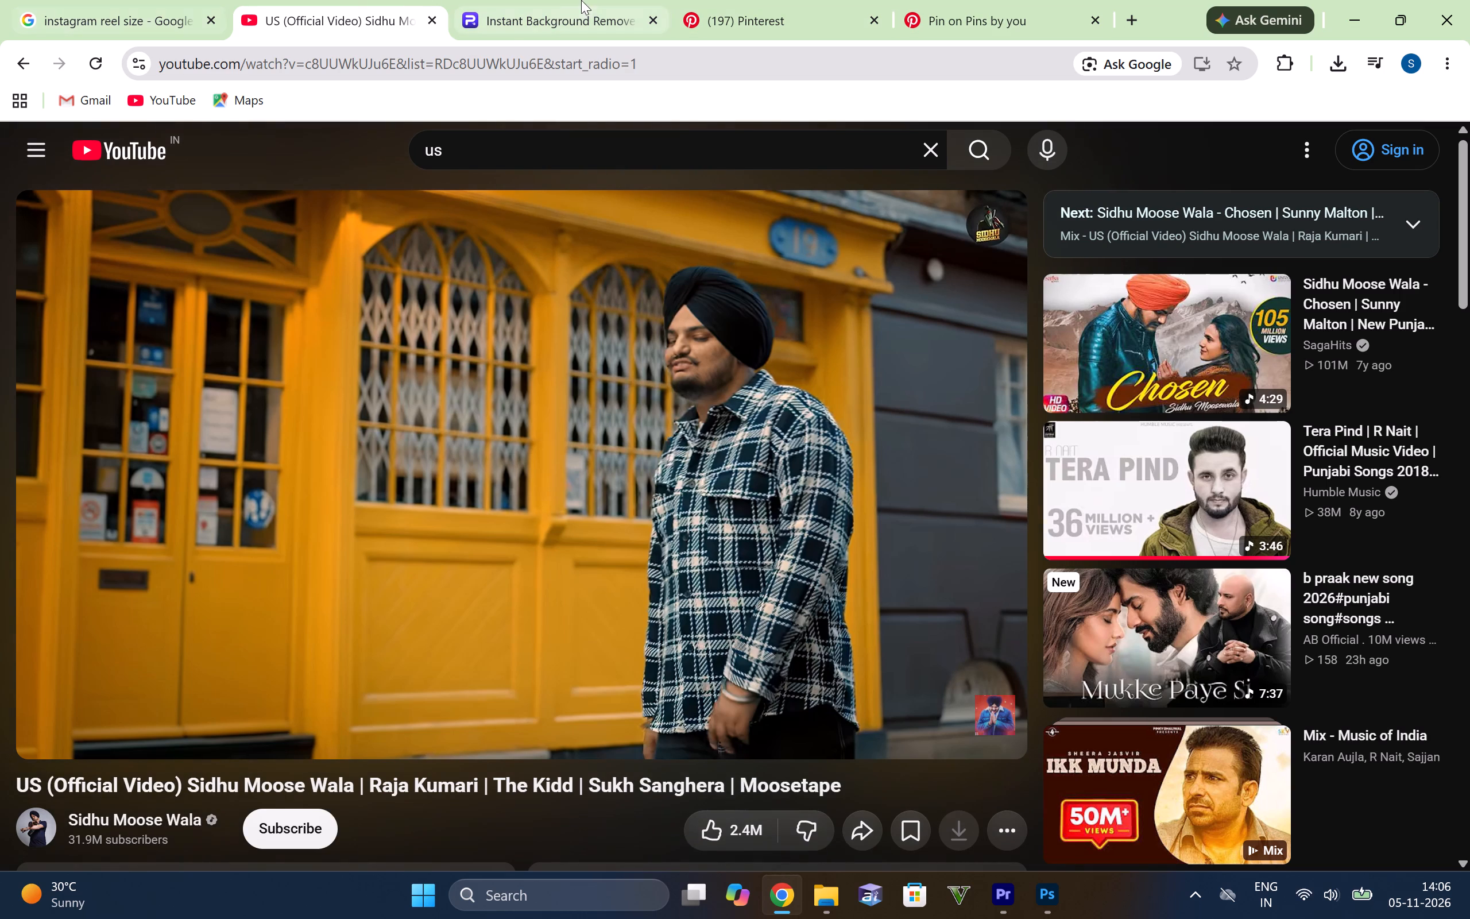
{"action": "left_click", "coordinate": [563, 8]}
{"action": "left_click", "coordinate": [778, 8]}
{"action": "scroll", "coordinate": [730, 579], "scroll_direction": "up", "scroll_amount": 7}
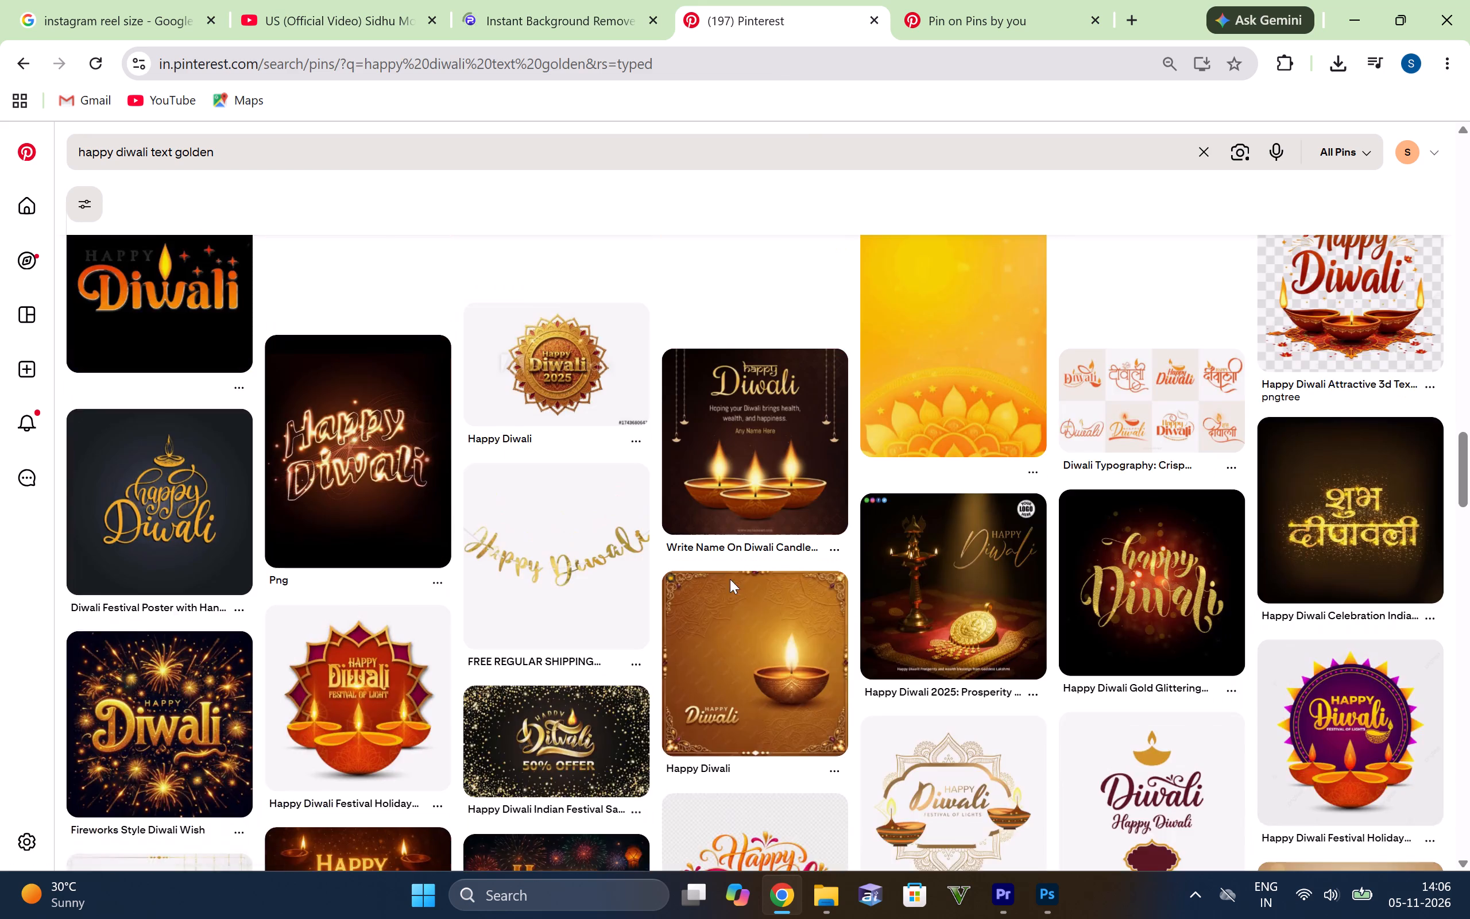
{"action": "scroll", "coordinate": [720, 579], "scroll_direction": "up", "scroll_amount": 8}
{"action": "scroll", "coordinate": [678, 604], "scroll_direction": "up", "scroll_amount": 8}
Switch to Photoshop and nudge the bottom mandala about 2 px left and 2 px down, leaving it deselected.
{"action": "left_click", "coordinate": [1052, 883]}
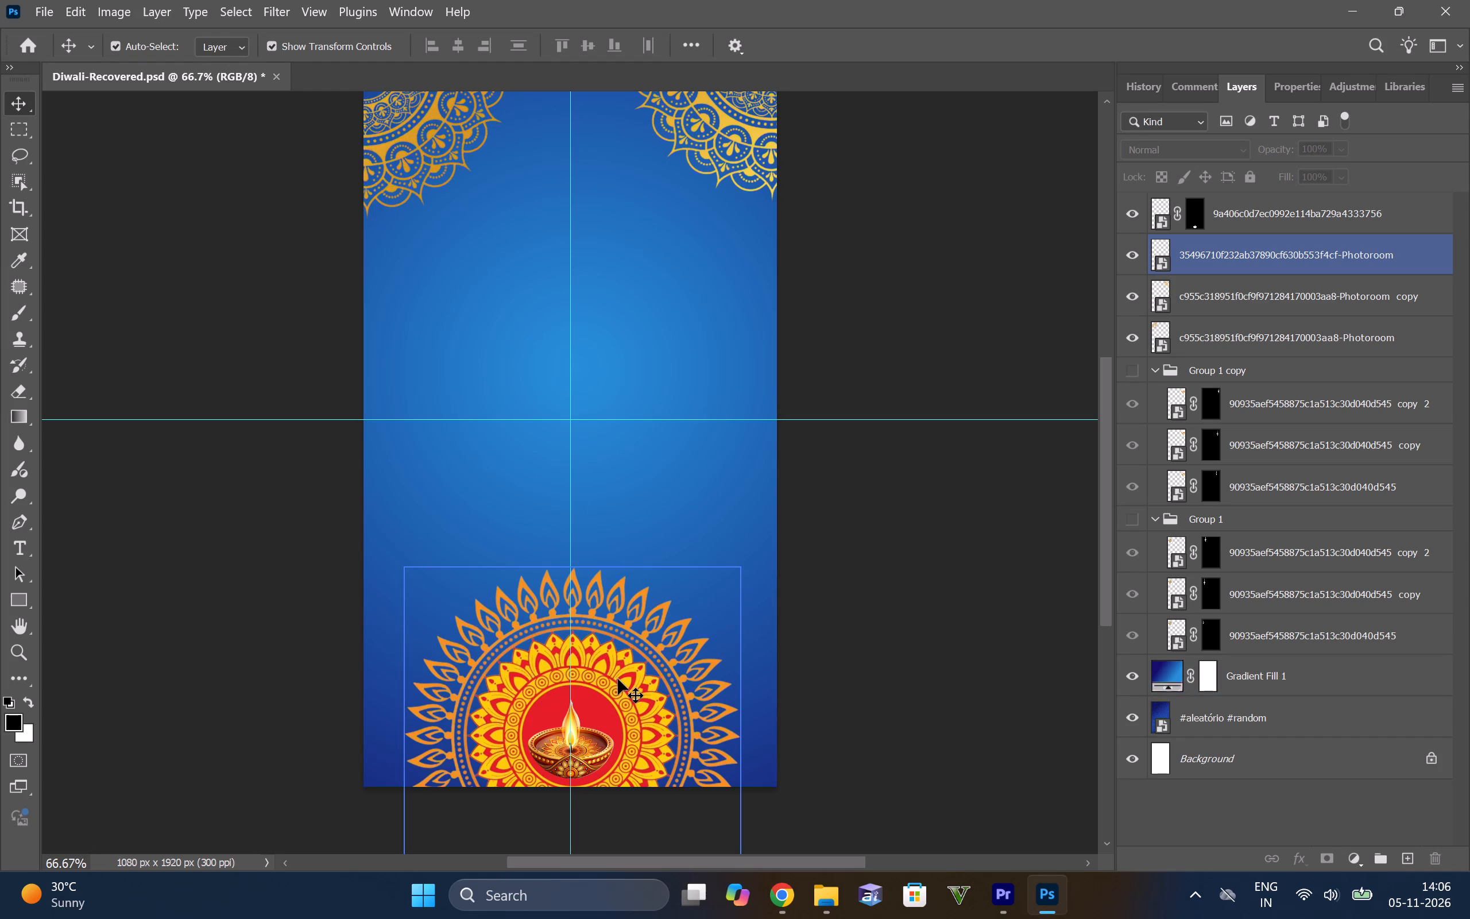
{"action": "left_click", "coordinate": [620, 661]}
{"action": "key", "text": "Left"}
{"action": "key", "text": "Left"}
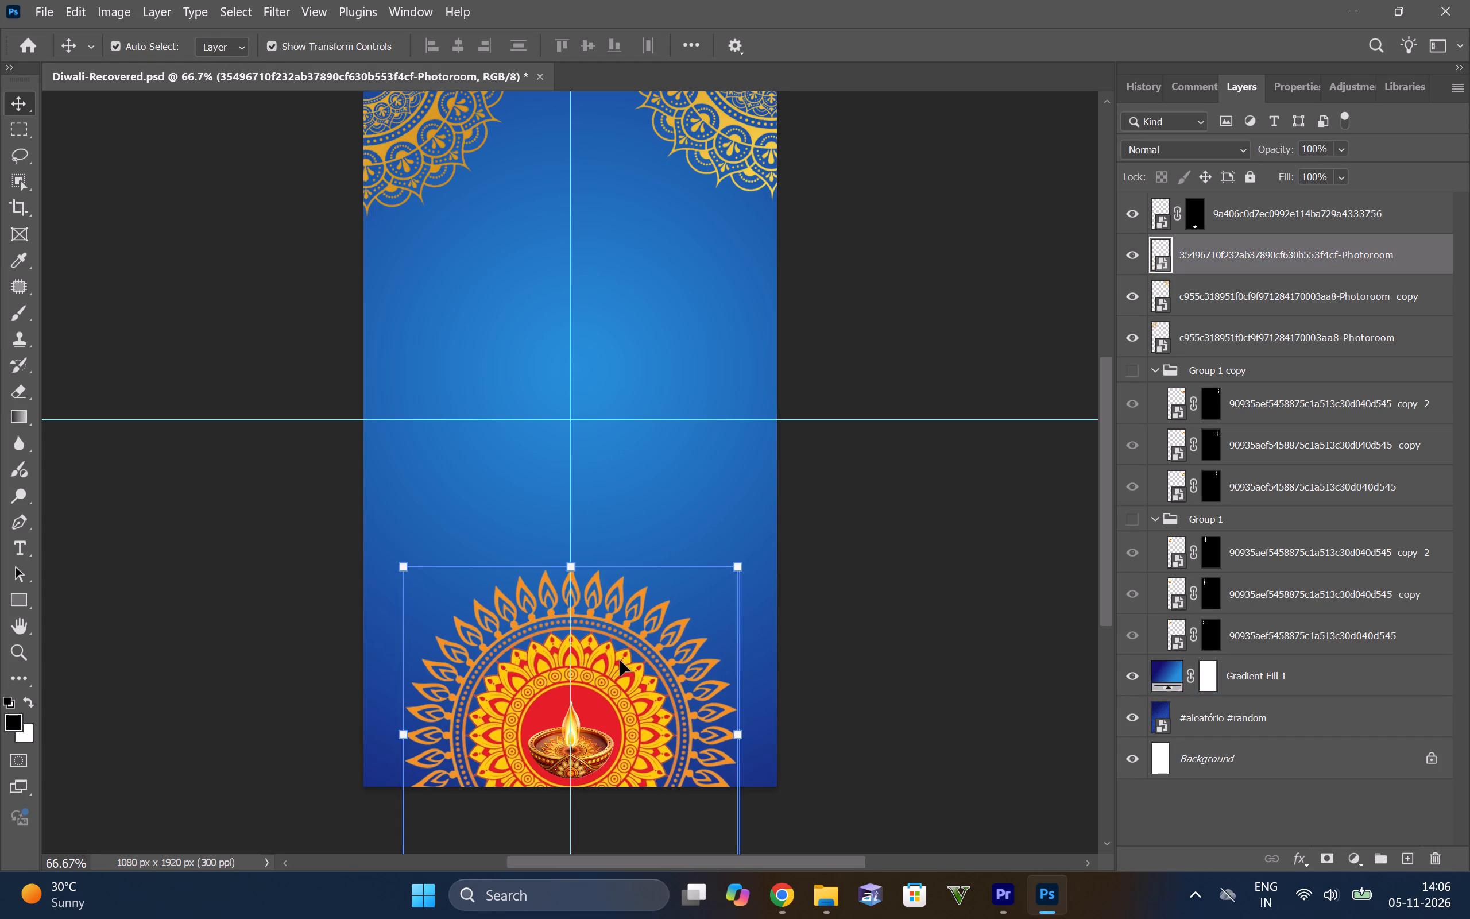
{"action": "key", "text": "Down"}
{"action": "key", "text": "Down"}
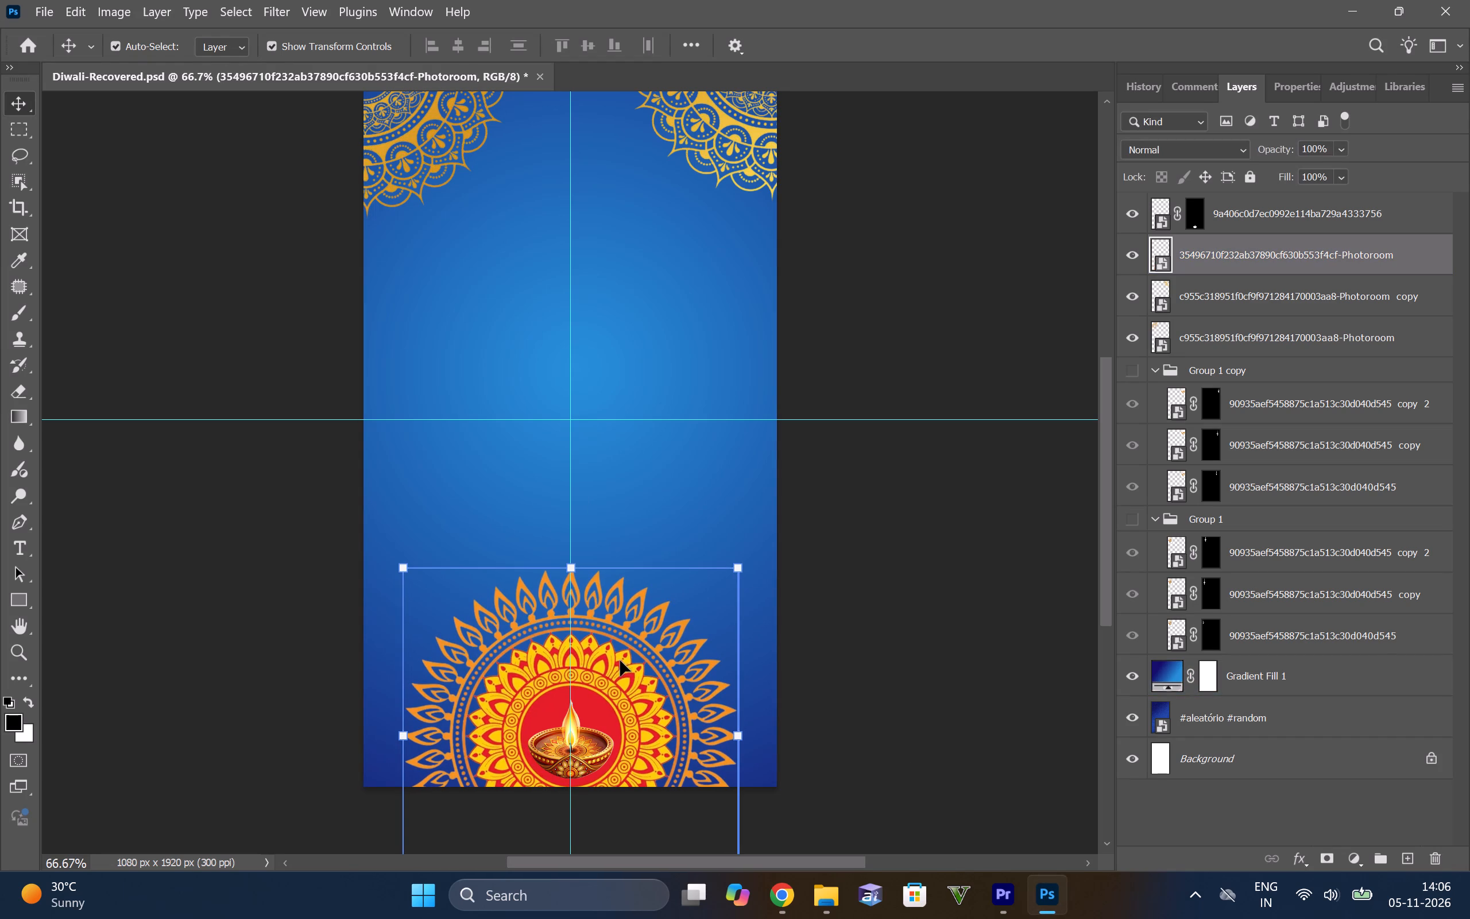
{"action": "left_click", "coordinate": [856, 628]}
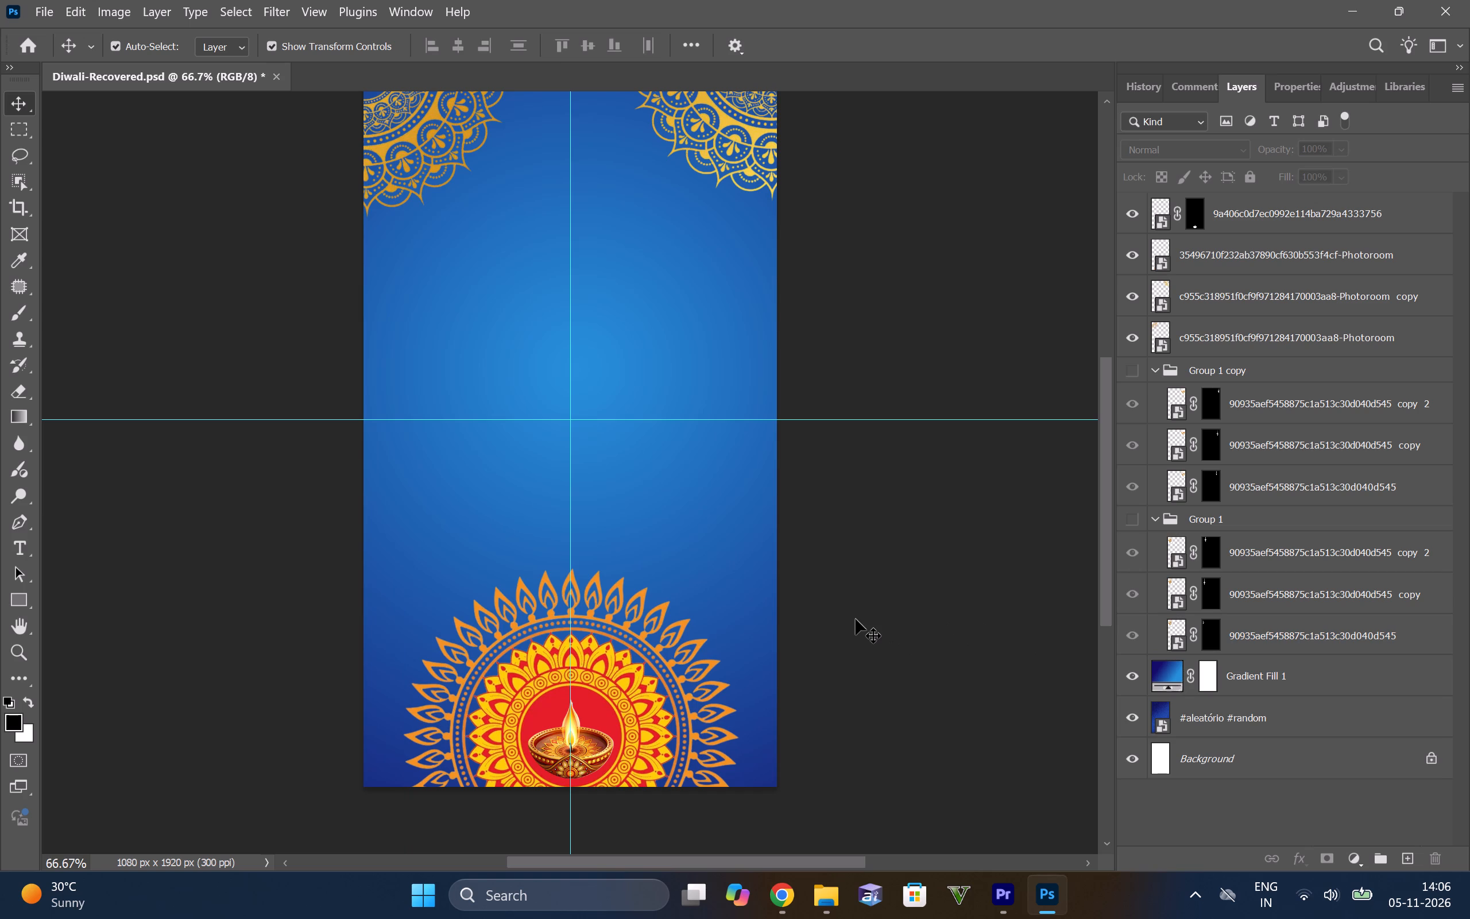
{"action": "left_click", "coordinate": [869, 582]}
Bring the downloaded Happy Diwali badge, 466045a1852d701078b5910a350d983d.png, from Chrome into the middle of the Photoshop poster.
{"action": "left_click", "coordinate": [786, 893]}
{"action": "scroll", "coordinate": [749, 540], "scroll_direction": "up", "scroll_amount": 12}
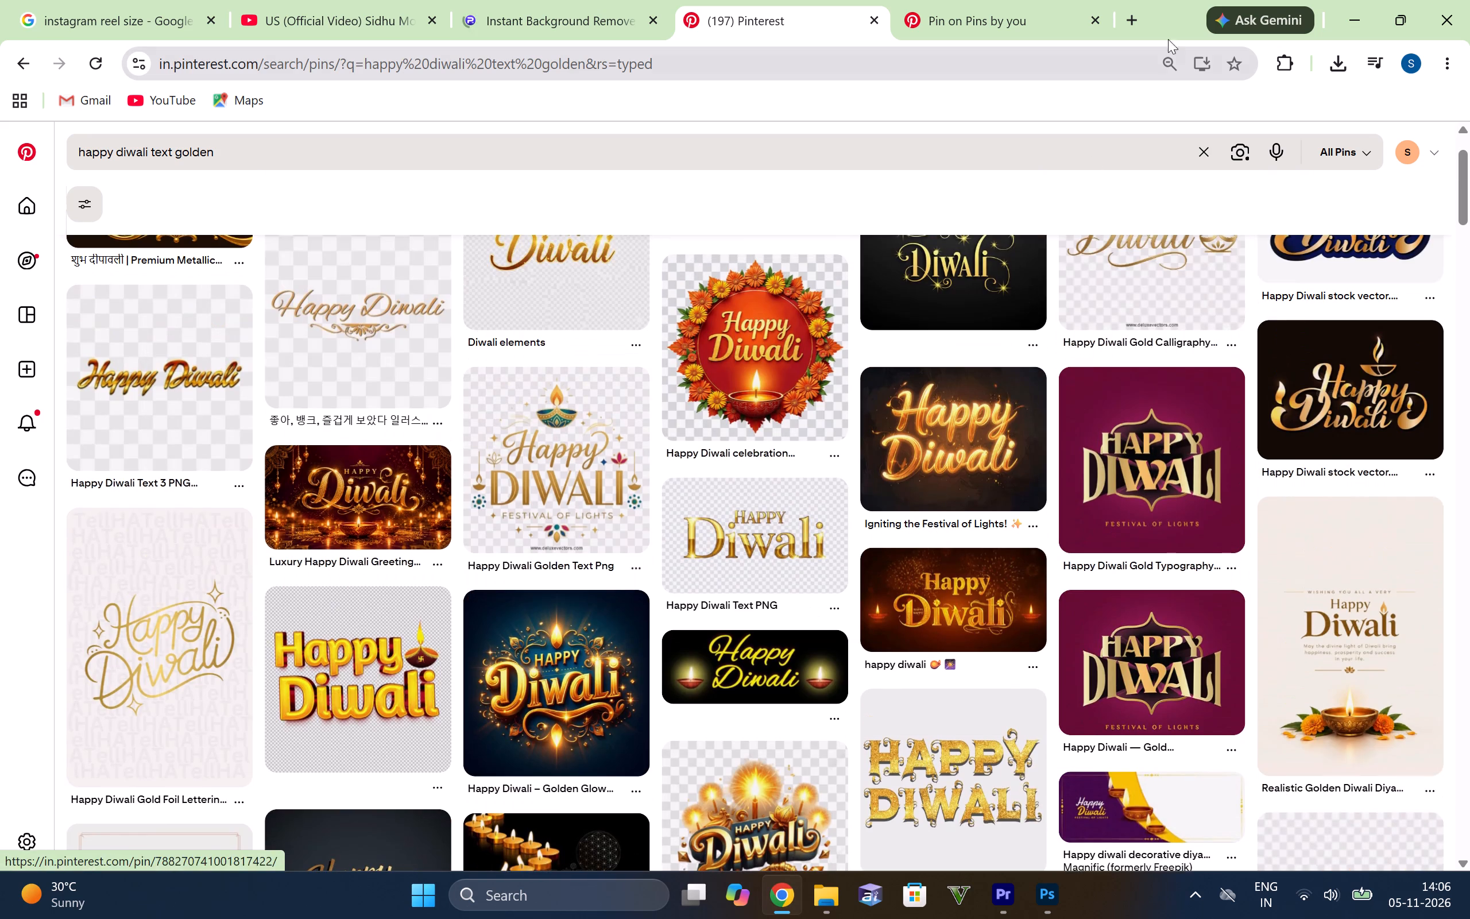
{"action": "left_click", "coordinate": [1338, 59]}
{"action": "left_click_drag", "start_coordinate": [1198, 168], "coordinate": [1063, 814]}
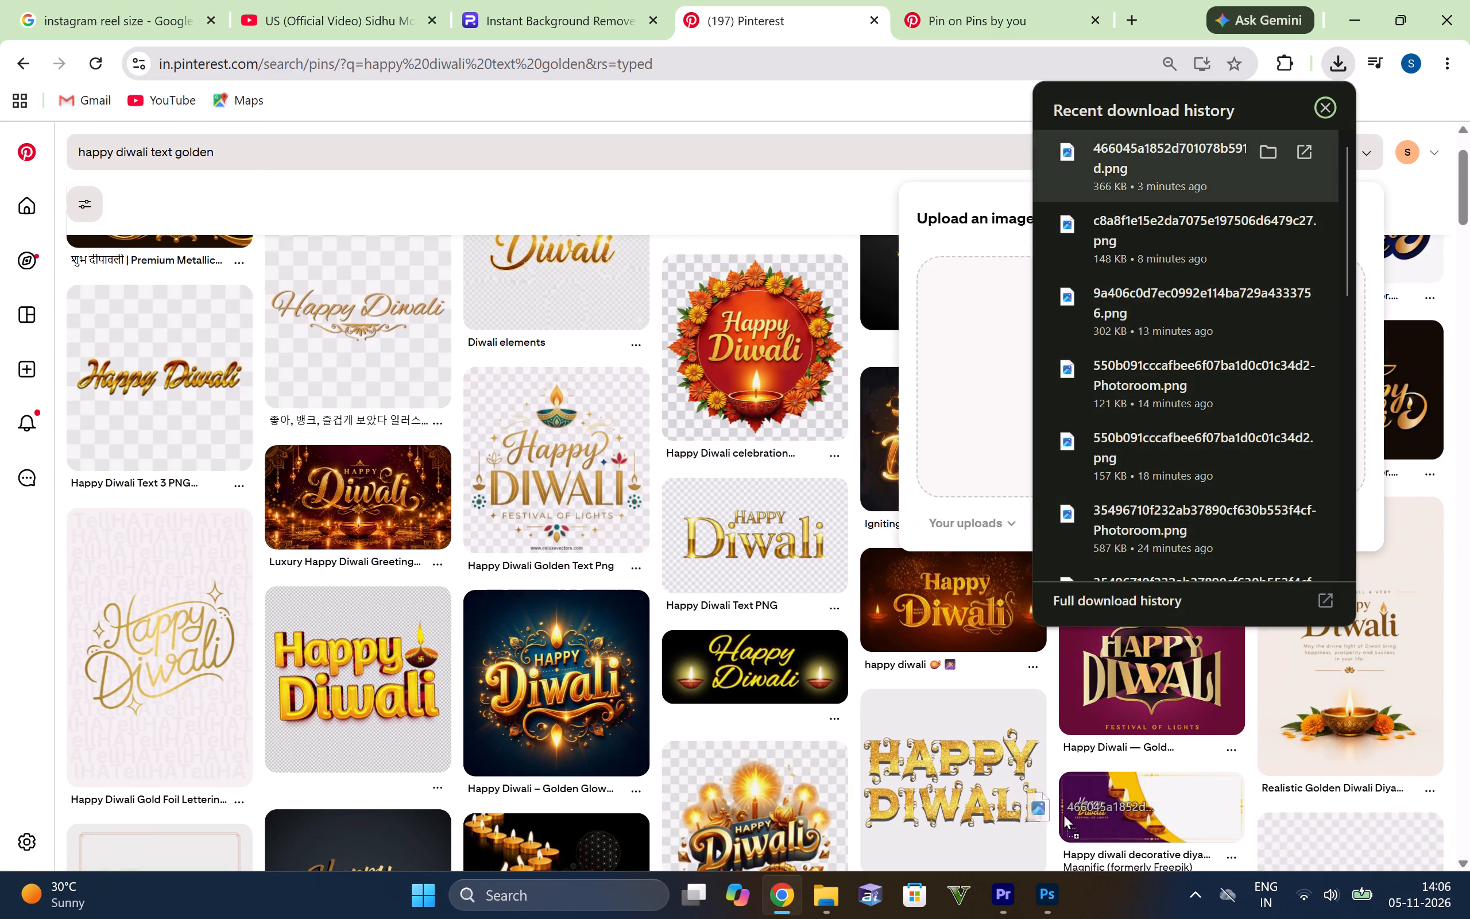
{"action": "left_click_drag", "start_coordinate": [1063, 814], "coordinate": [566, 469]}
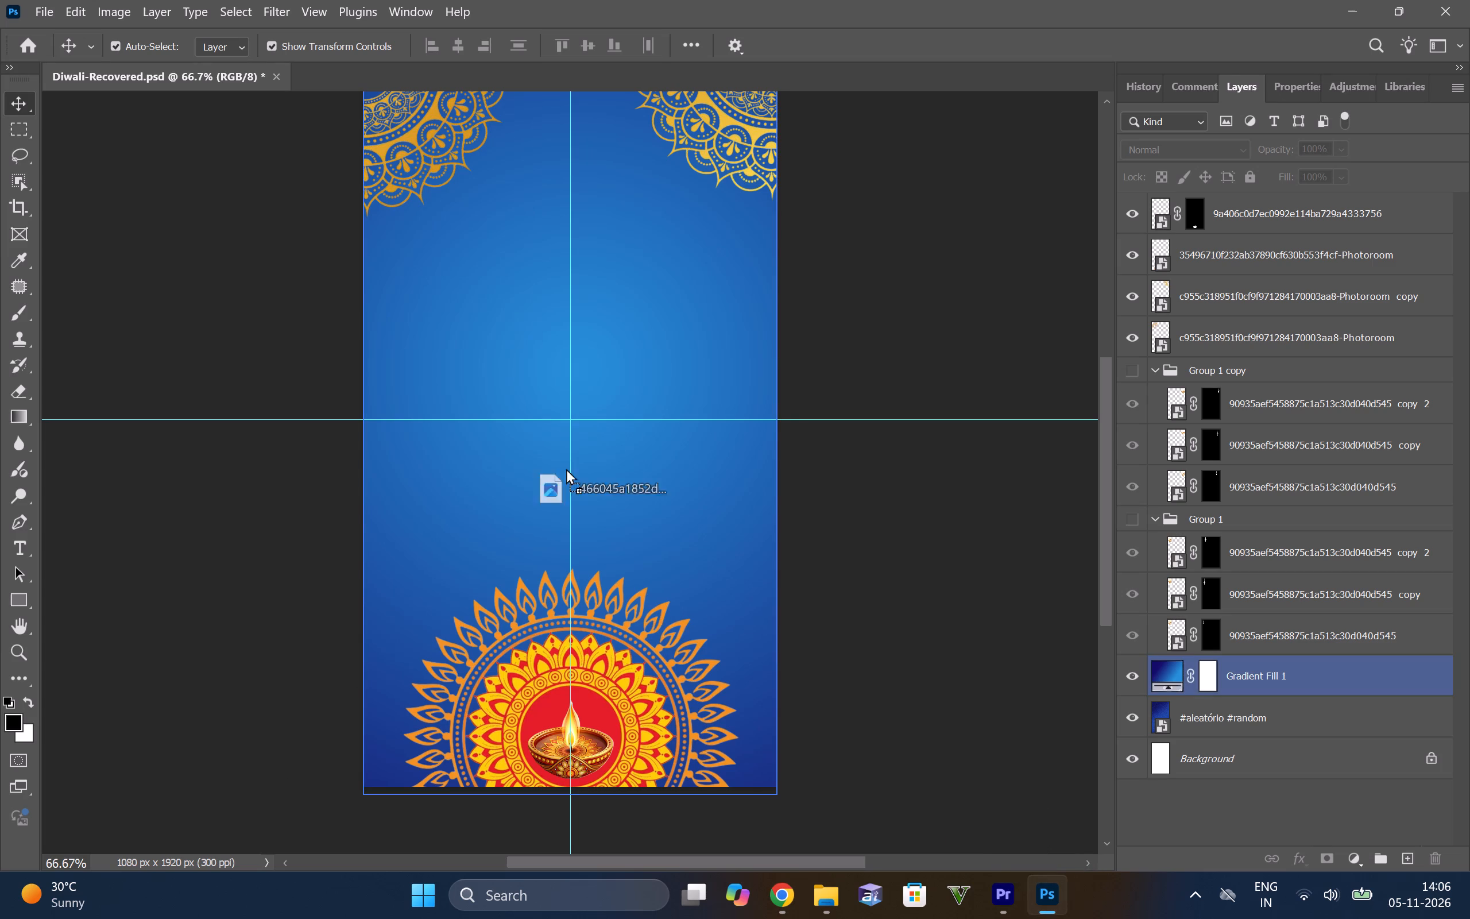
{"action": "left_click_drag", "start_coordinate": [566, 469], "coordinate": [553, 381]}
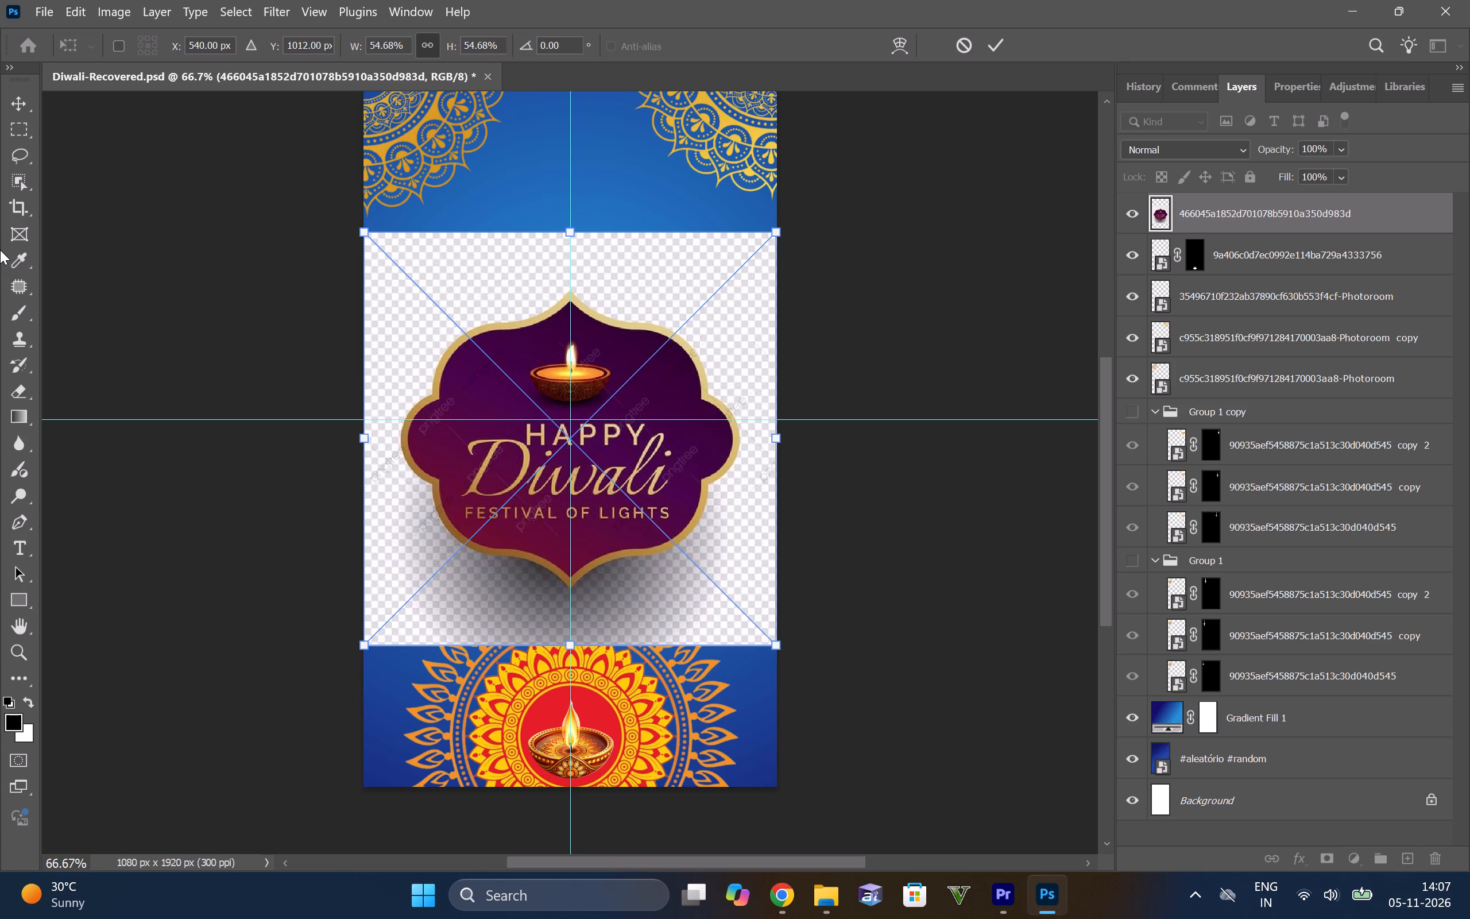
Commit the placed badge and save the poster as Diwali in PSD format in Downloads, replacing the existing file.
{"action": "key", "text": "ctrl+shift+s"}
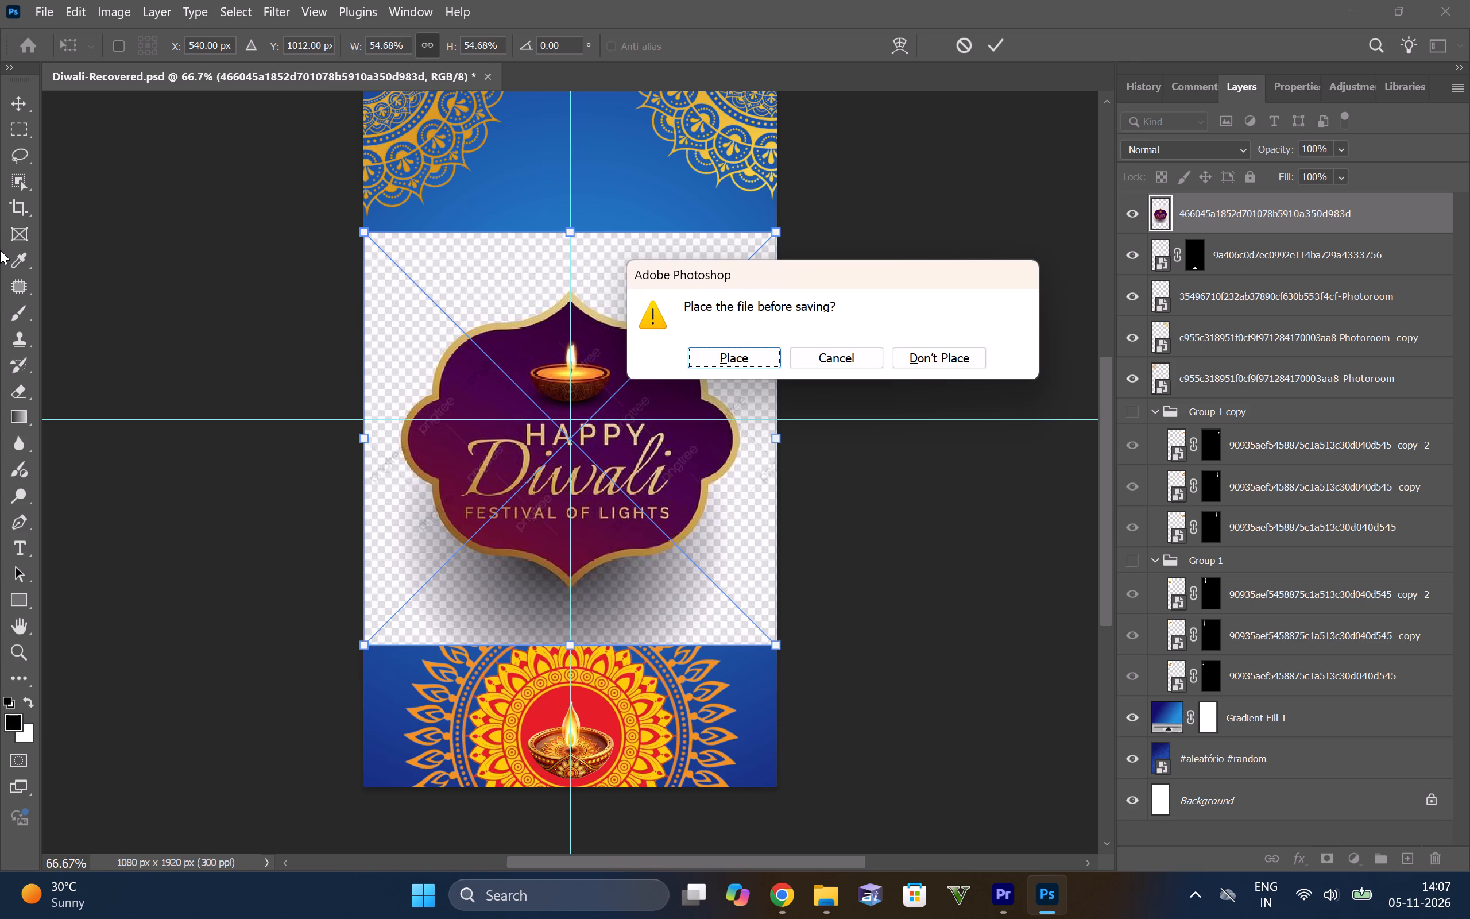
{"action": "key", "text": "Return"}
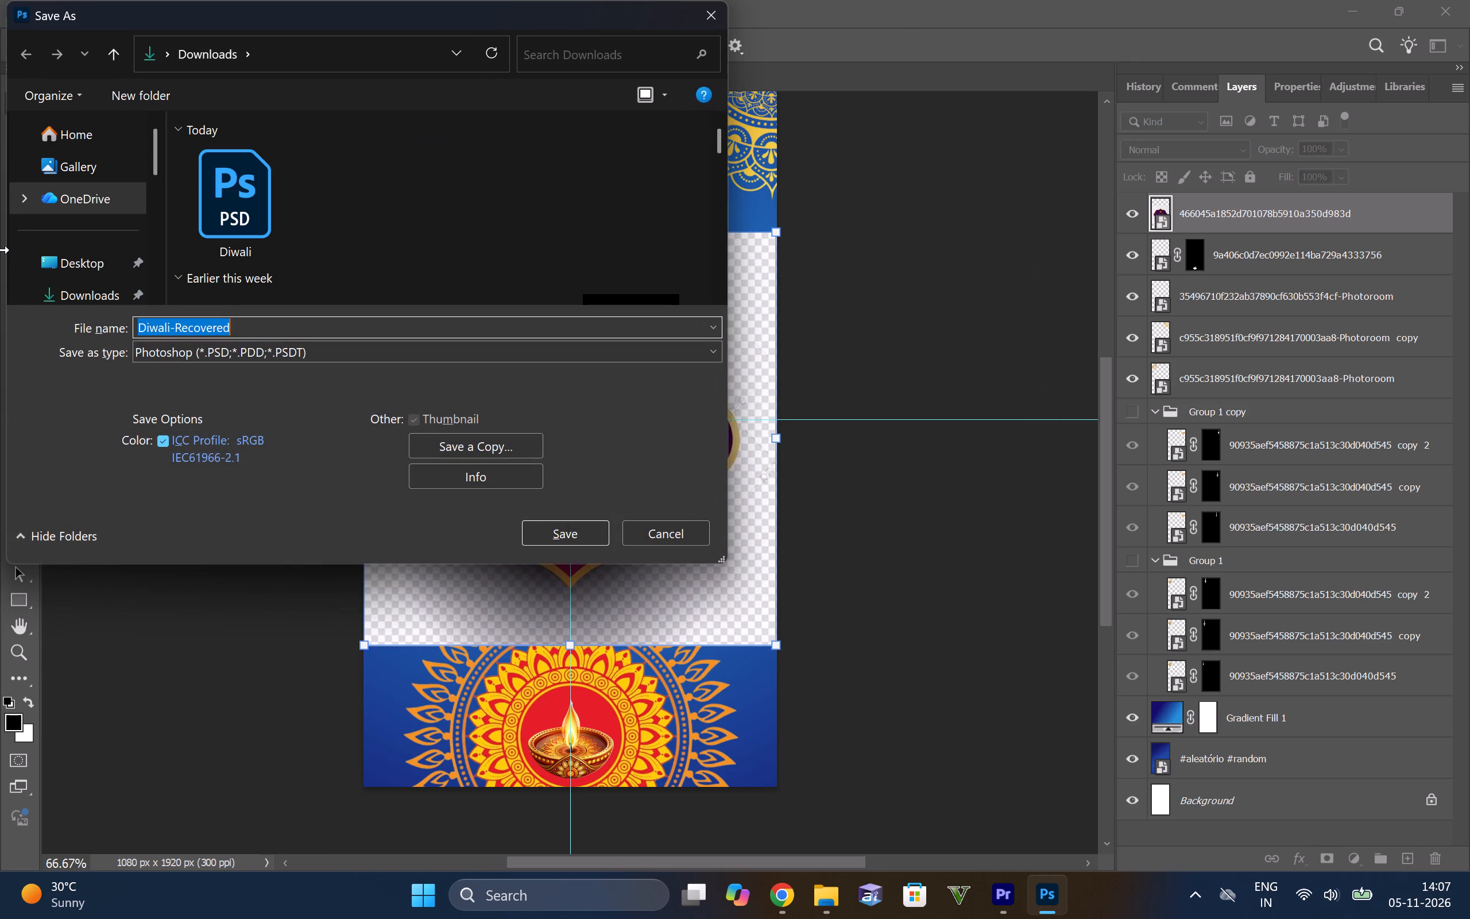
{"action": "left_click", "coordinate": [246, 180]}
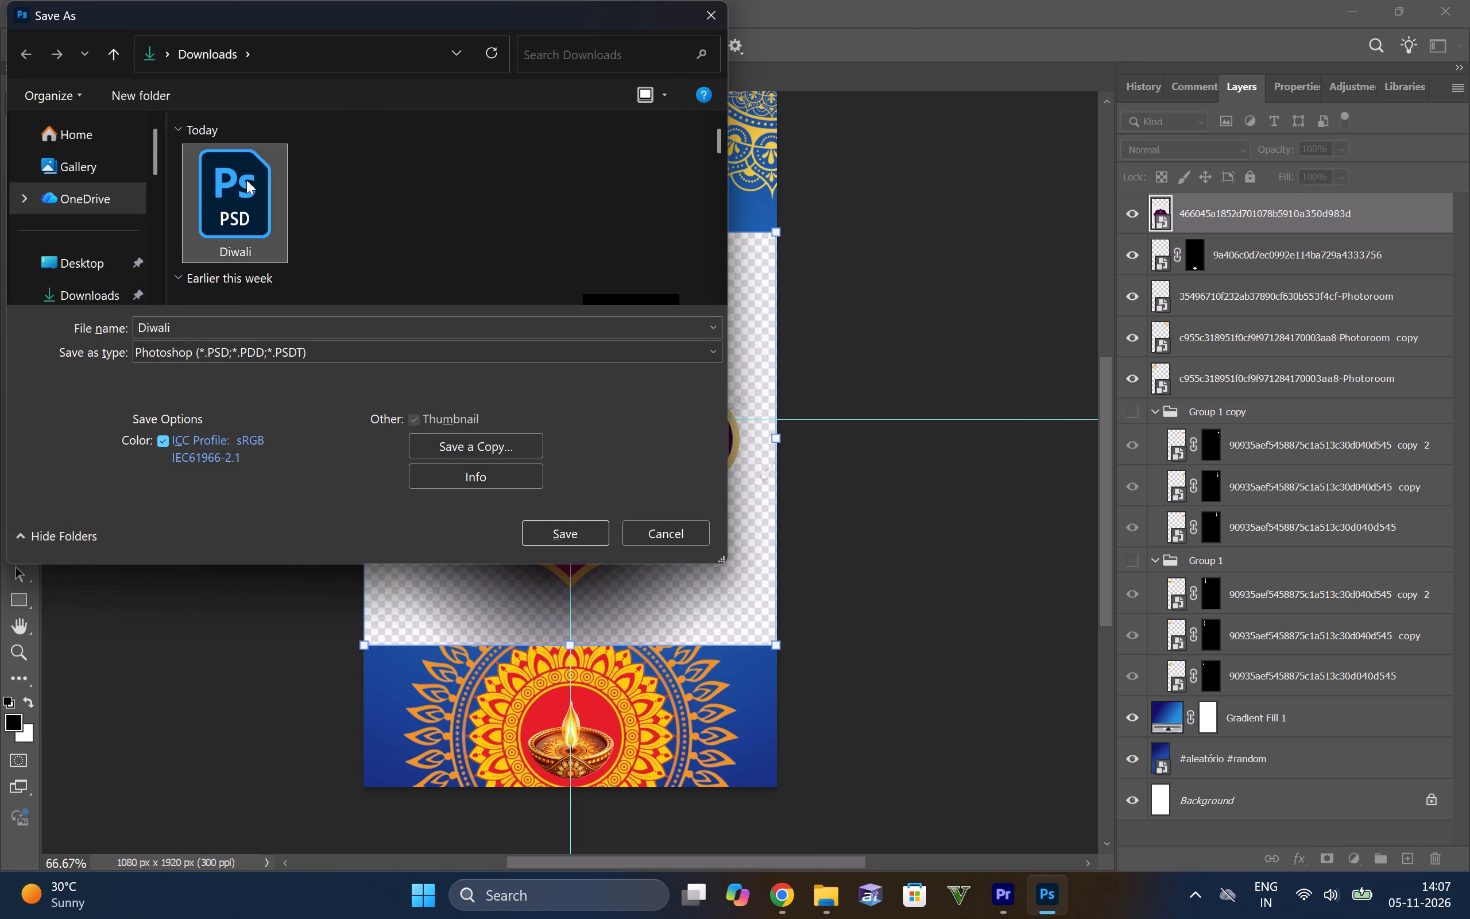
{"action": "key", "text": "Return"}
{"action": "key", "text": "Left"}
{"action": "key", "text": "Return"}
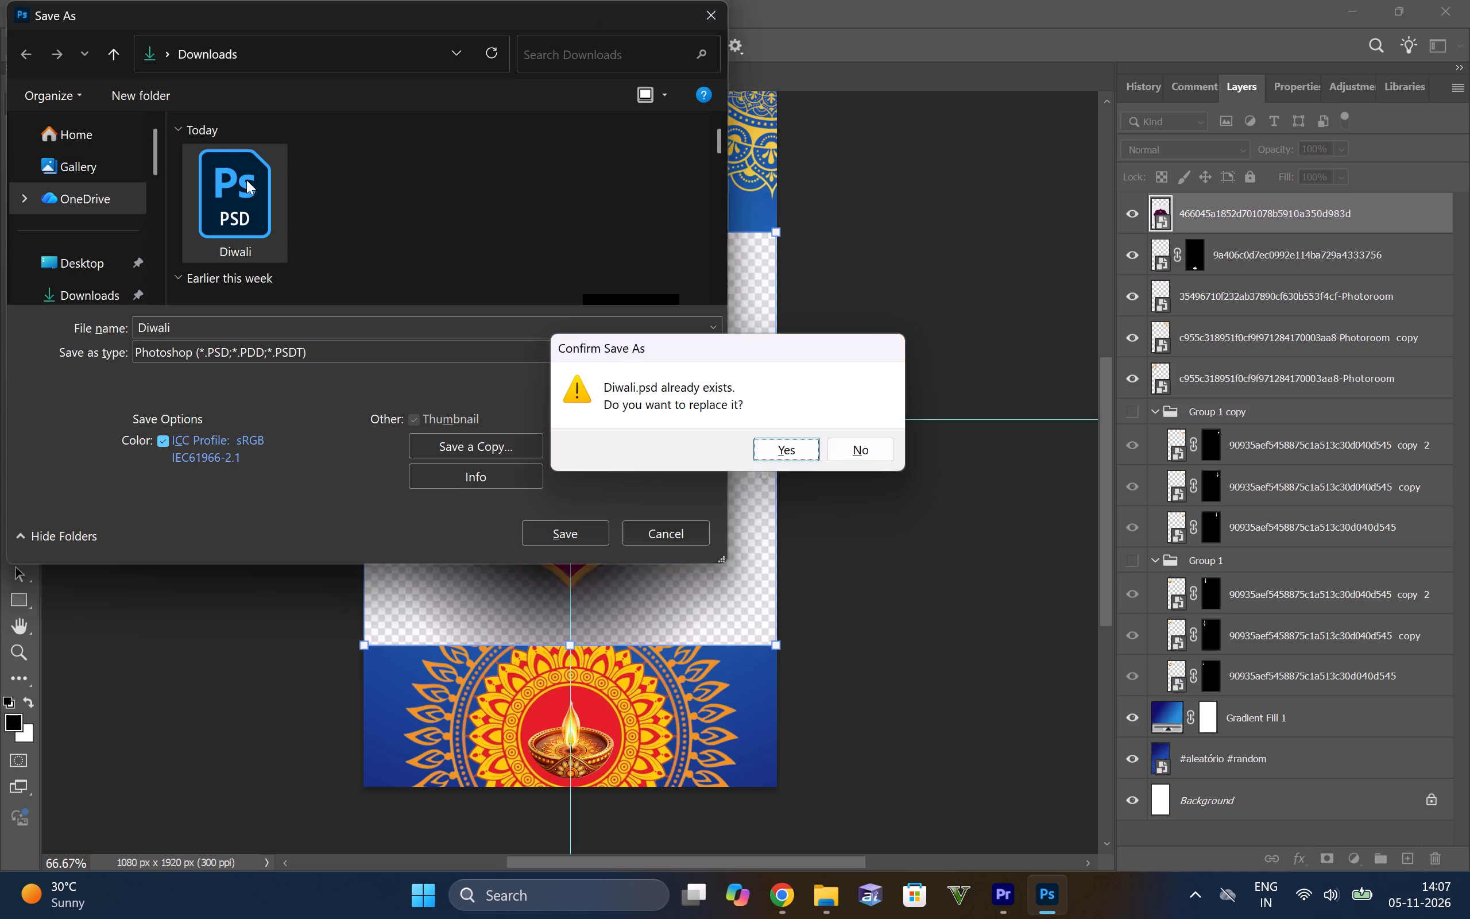
{"action": "key", "text": "Return"}
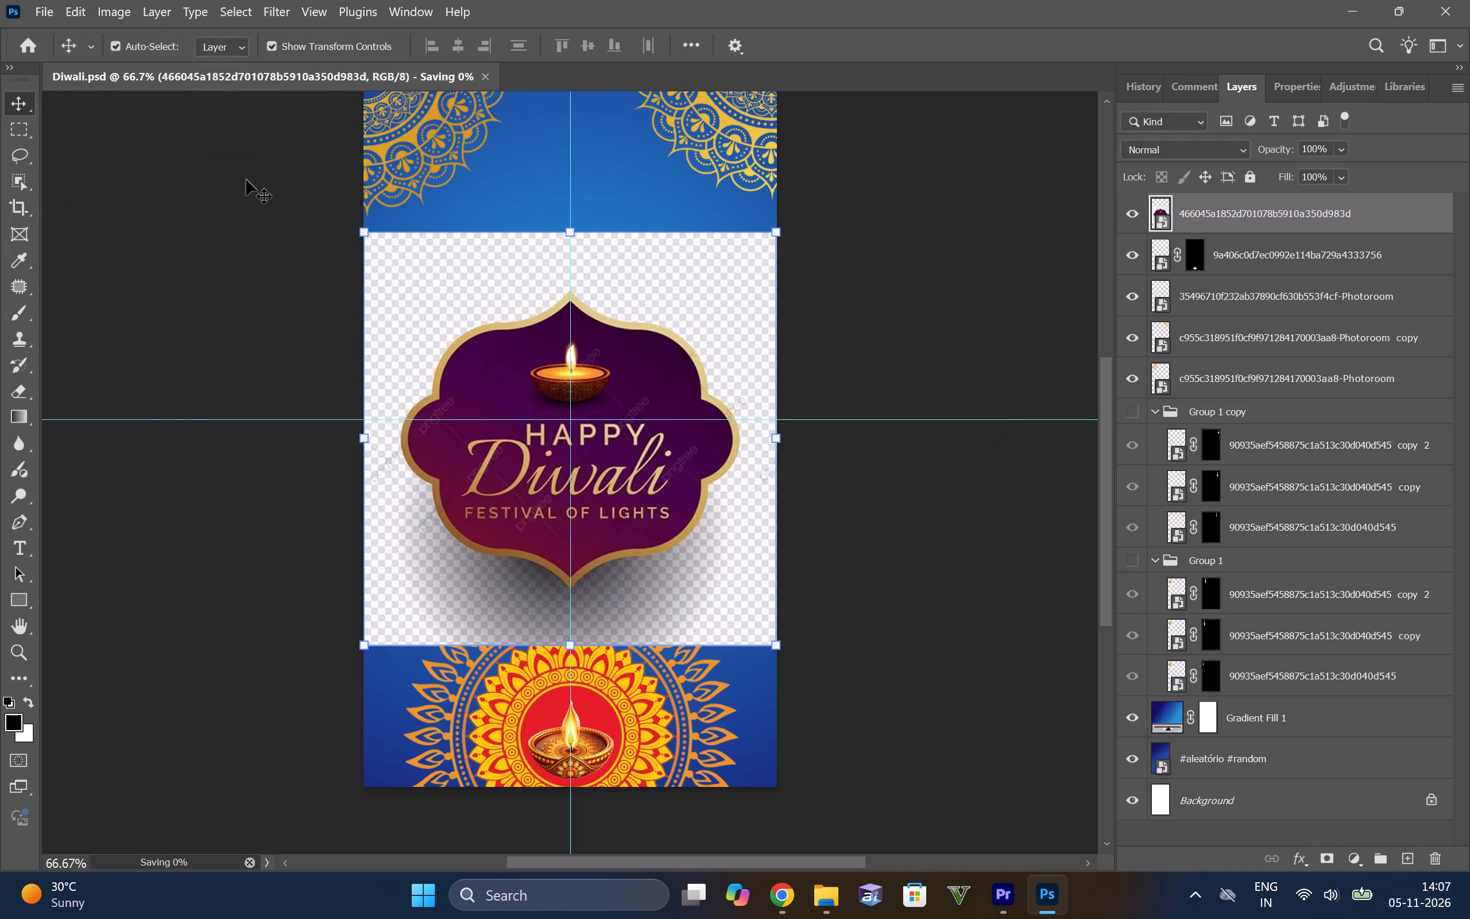
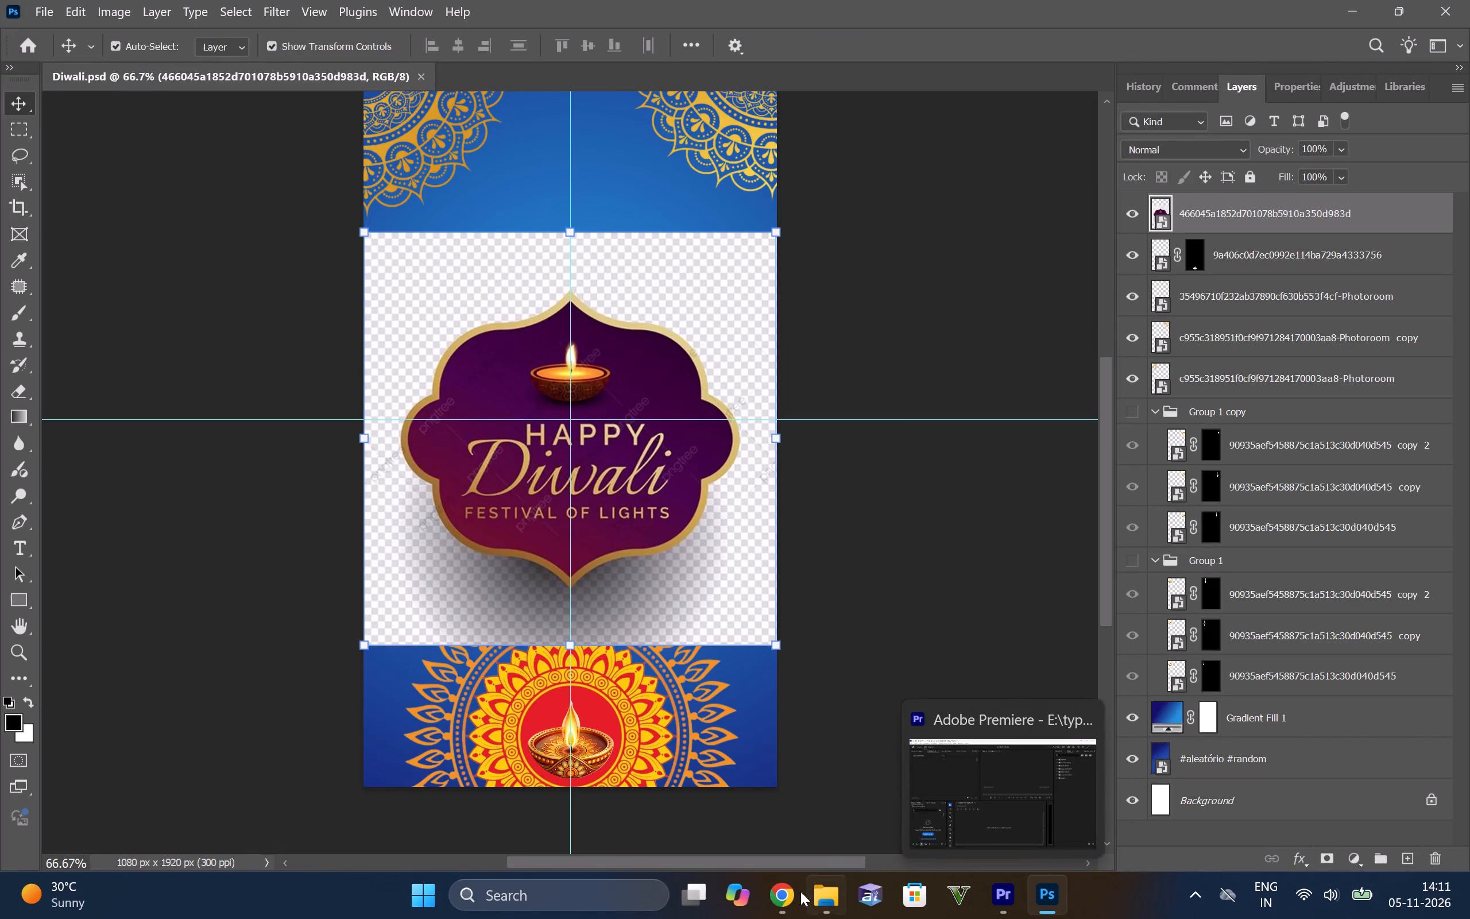
Switch to Chrome and look through the Pinterest results for happy diwali text golden for another greeting design.
{"action": "left_click", "coordinate": [777, 904]}
{"action": "left_click", "coordinate": [781, 912]}
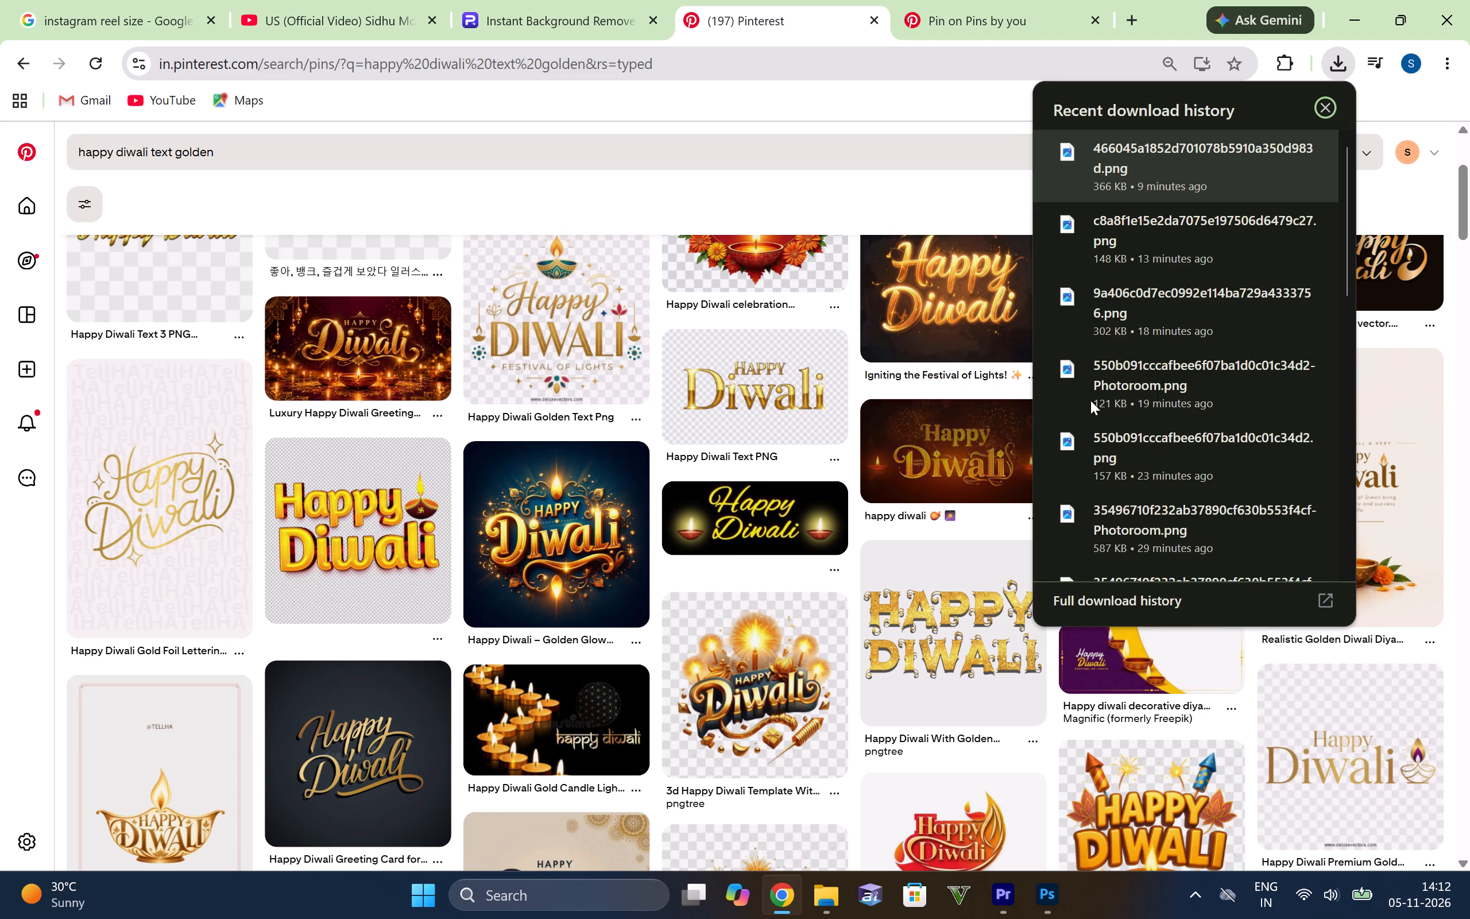
{"action": "left_click", "coordinate": [811, 211]}
{"action": "scroll", "coordinate": [1111, 510], "scroll_direction": "down", "scroll_amount": 1}
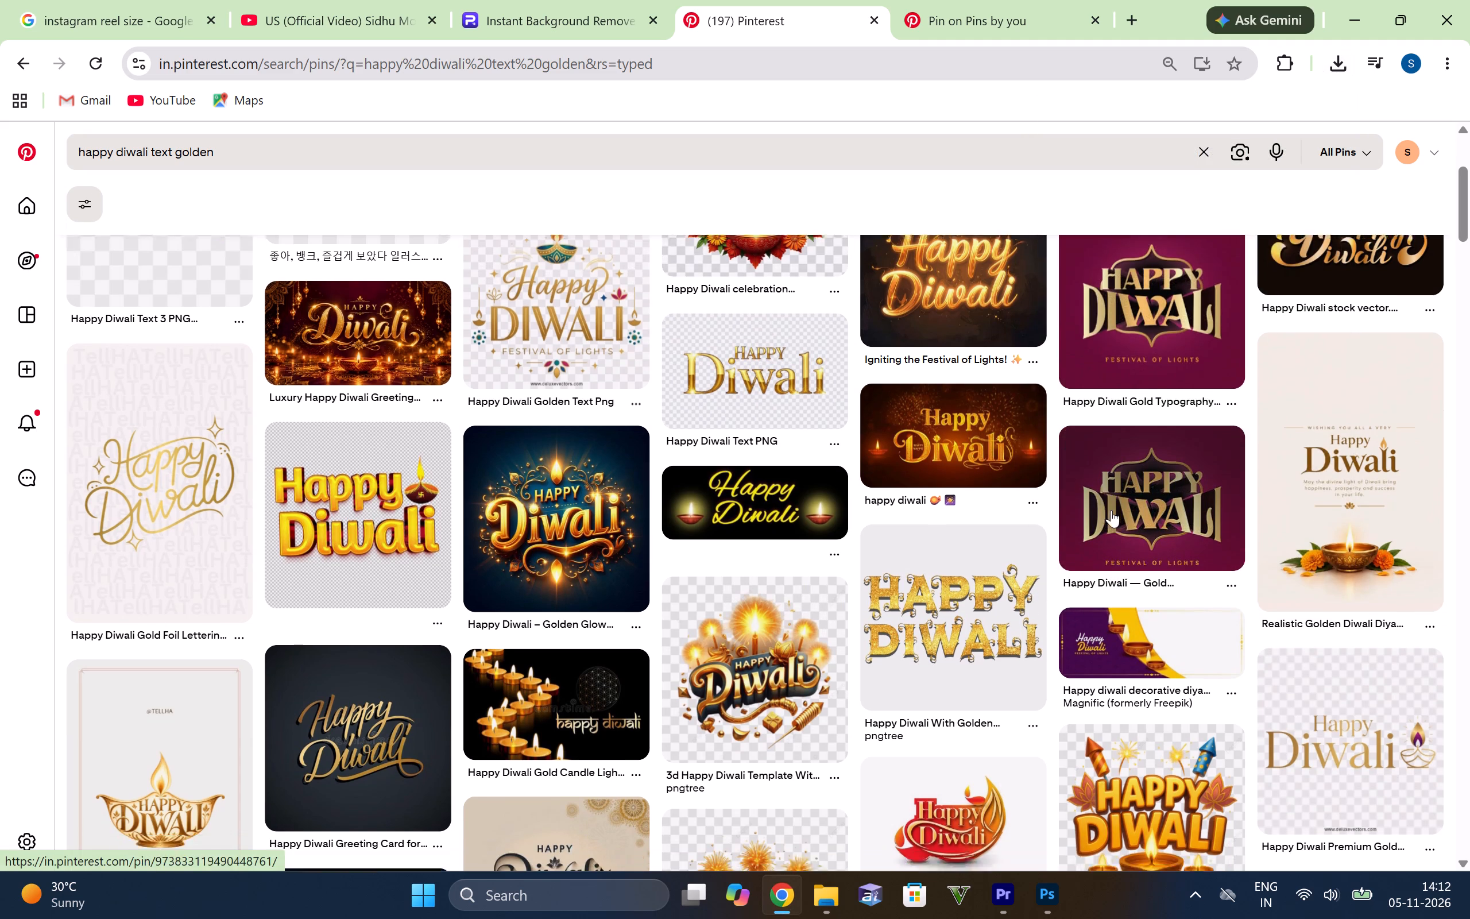
{"action": "scroll", "coordinate": [1111, 510], "scroll_direction": "down", "scroll_amount": 2}
{"action": "scroll", "coordinate": [902, 482], "scroll_direction": "down", "scroll_amount": 4}
{"action": "scroll", "coordinate": [989, 397], "scroll_direction": "up", "scroll_amount": 6}
{"action": "scroll", "coordinate": [927, 438], "scroll_direction": "up", "scroll_amount": 7}
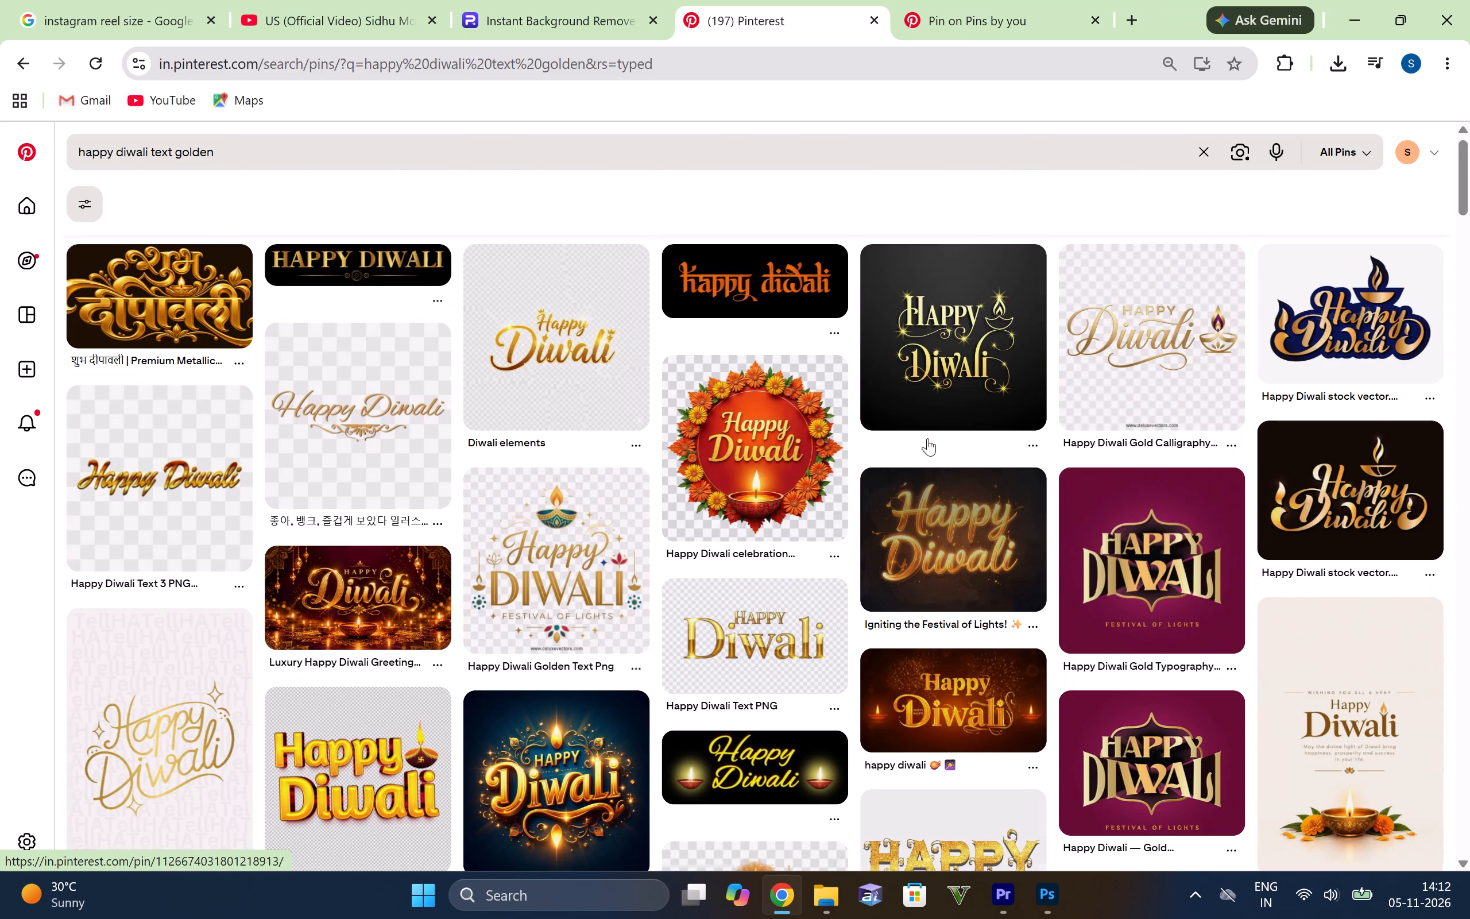
{"action": "scroll", "coordinate": [911, 451], "scroll_direction": "up", "scroll_amount": 8}
{"action": "scroll", "coordinate": [777, 439], "scroll_direction": "up", "scroll_amount": 5}
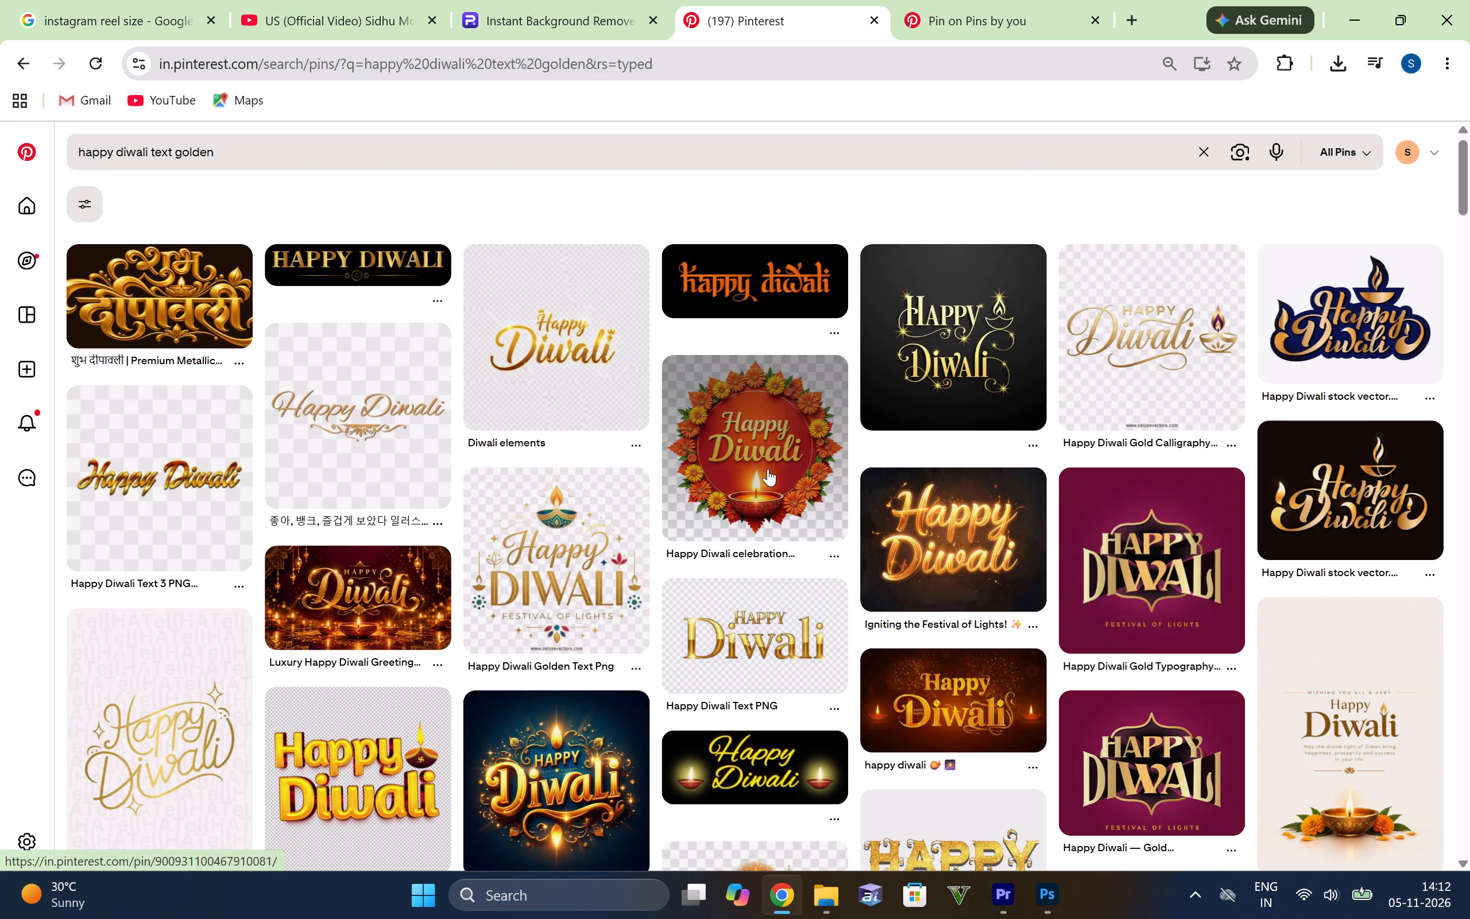
Play the US music video on YouTube briefly, pause it and skip back to its beginning.
{"action": "left_click", "coordinate": [308, 0]}
{"action": "left_click", "coordinate": [410, 562]}
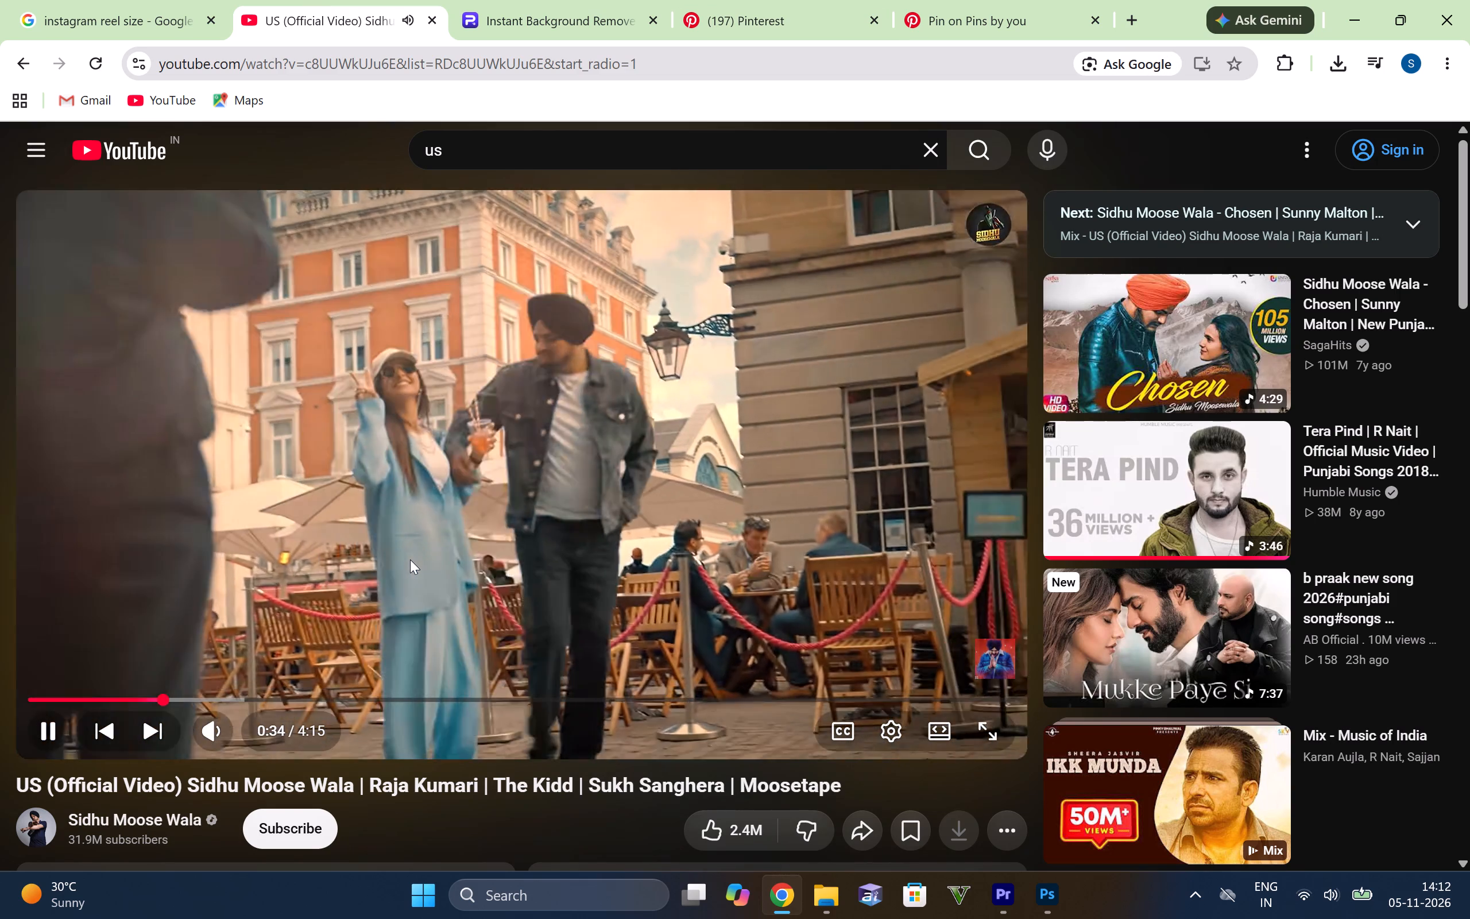
{"action": "key", "text": "Left"}
{"action": "key", "text": "Left"}
{"action": "key", "text": "Left"}
{"action": "key", "text": "Left"}
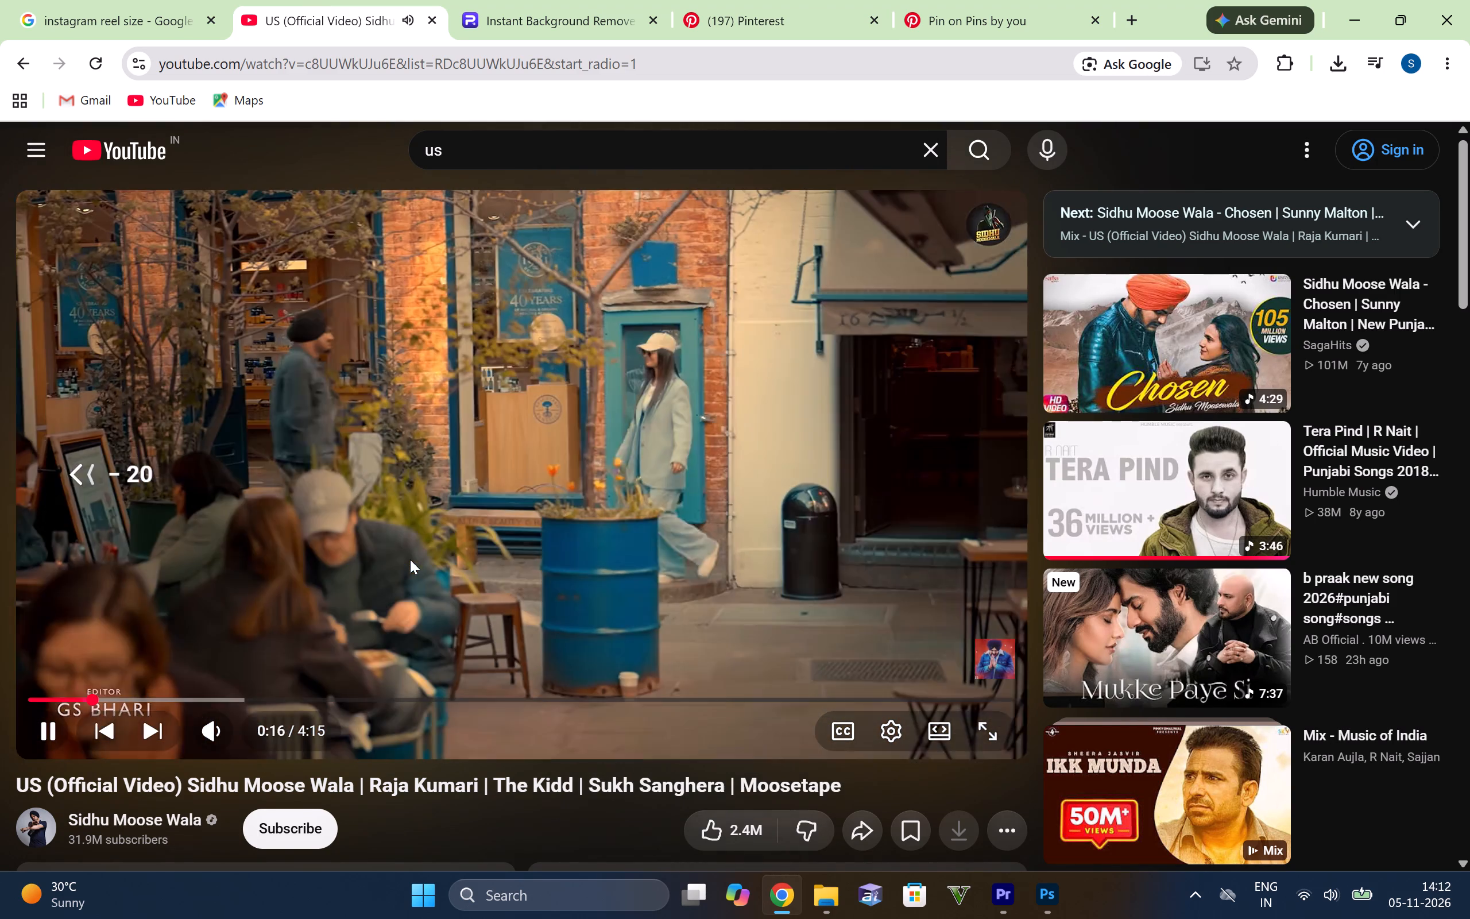
{"action": "key", "text": "Left"}
{"action": "key", "text": "space"}
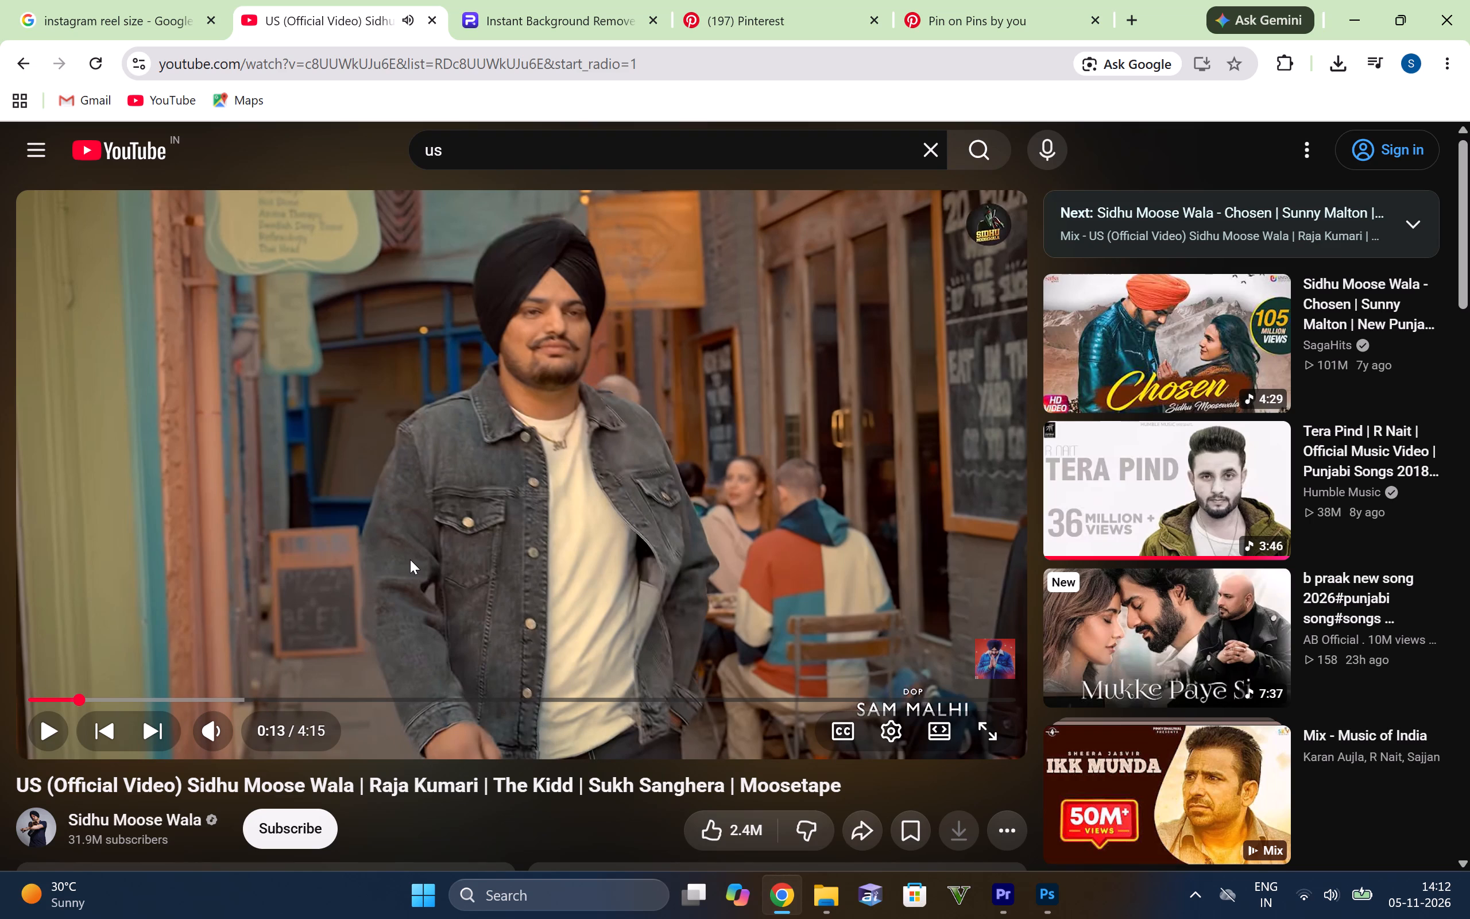
{"action": "key", "text": "Left"}
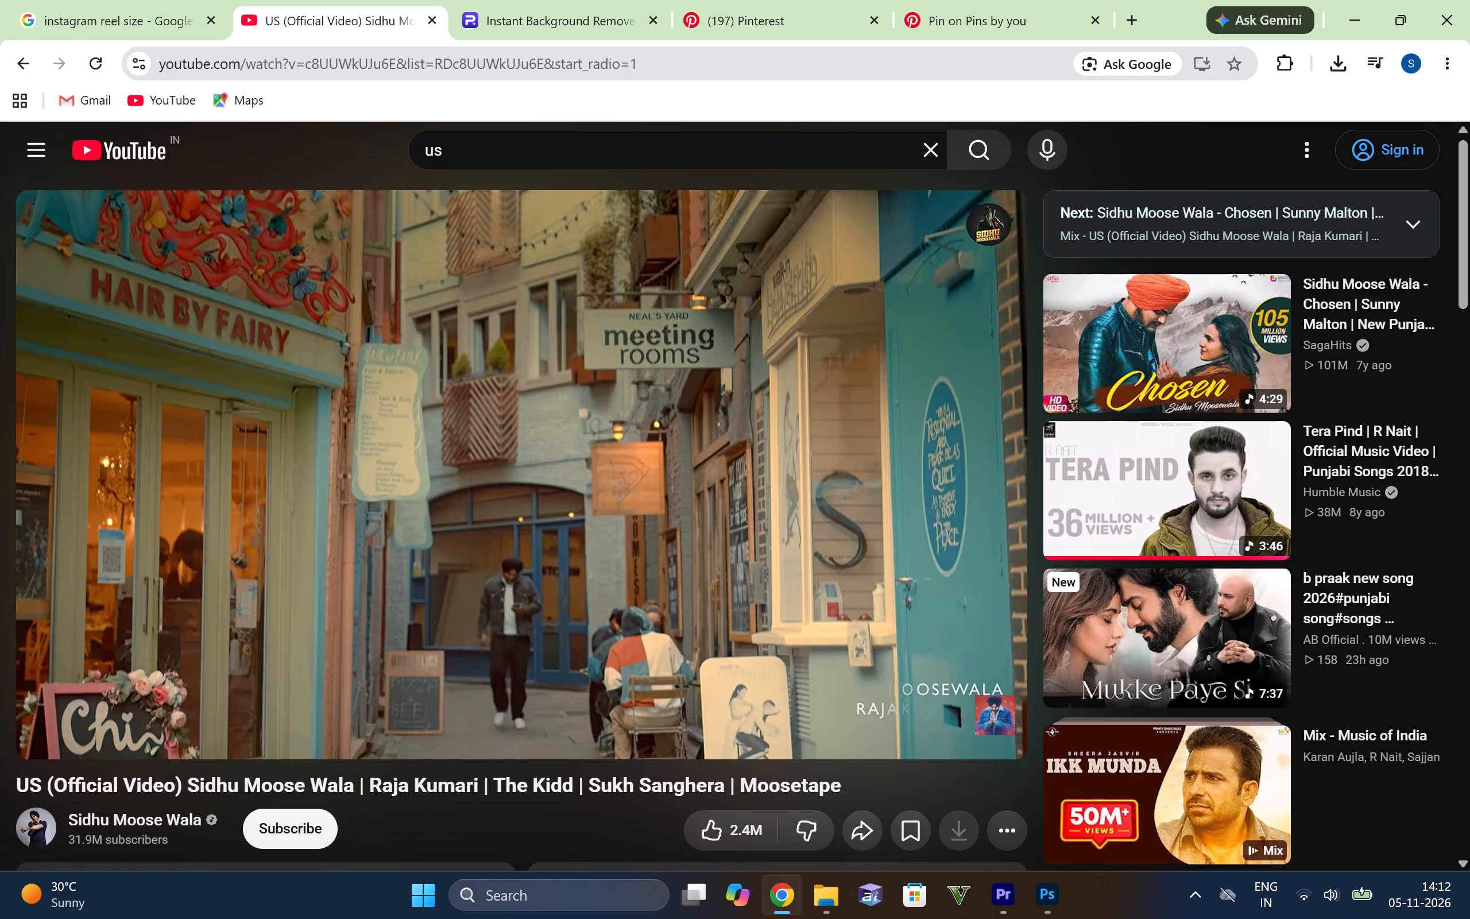
{"action": "key", "text": "Left"}
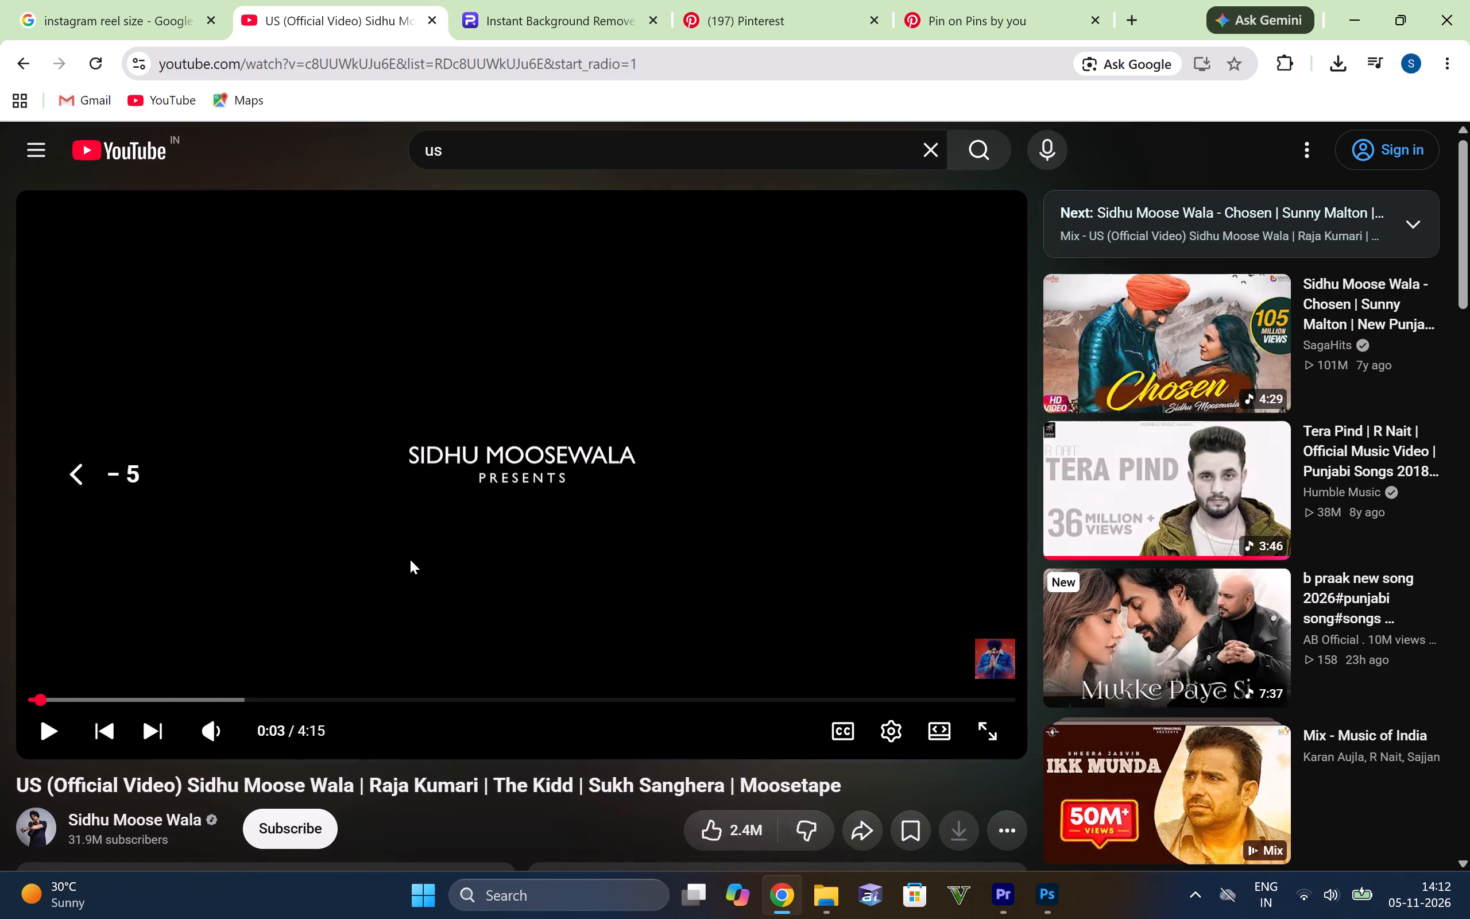
{"action": "key", "text": "Left"}
{"action": "key", "text": "Right"}
{"action": "key", "text": "Left"}
{"action": "key", "text": "Left"}
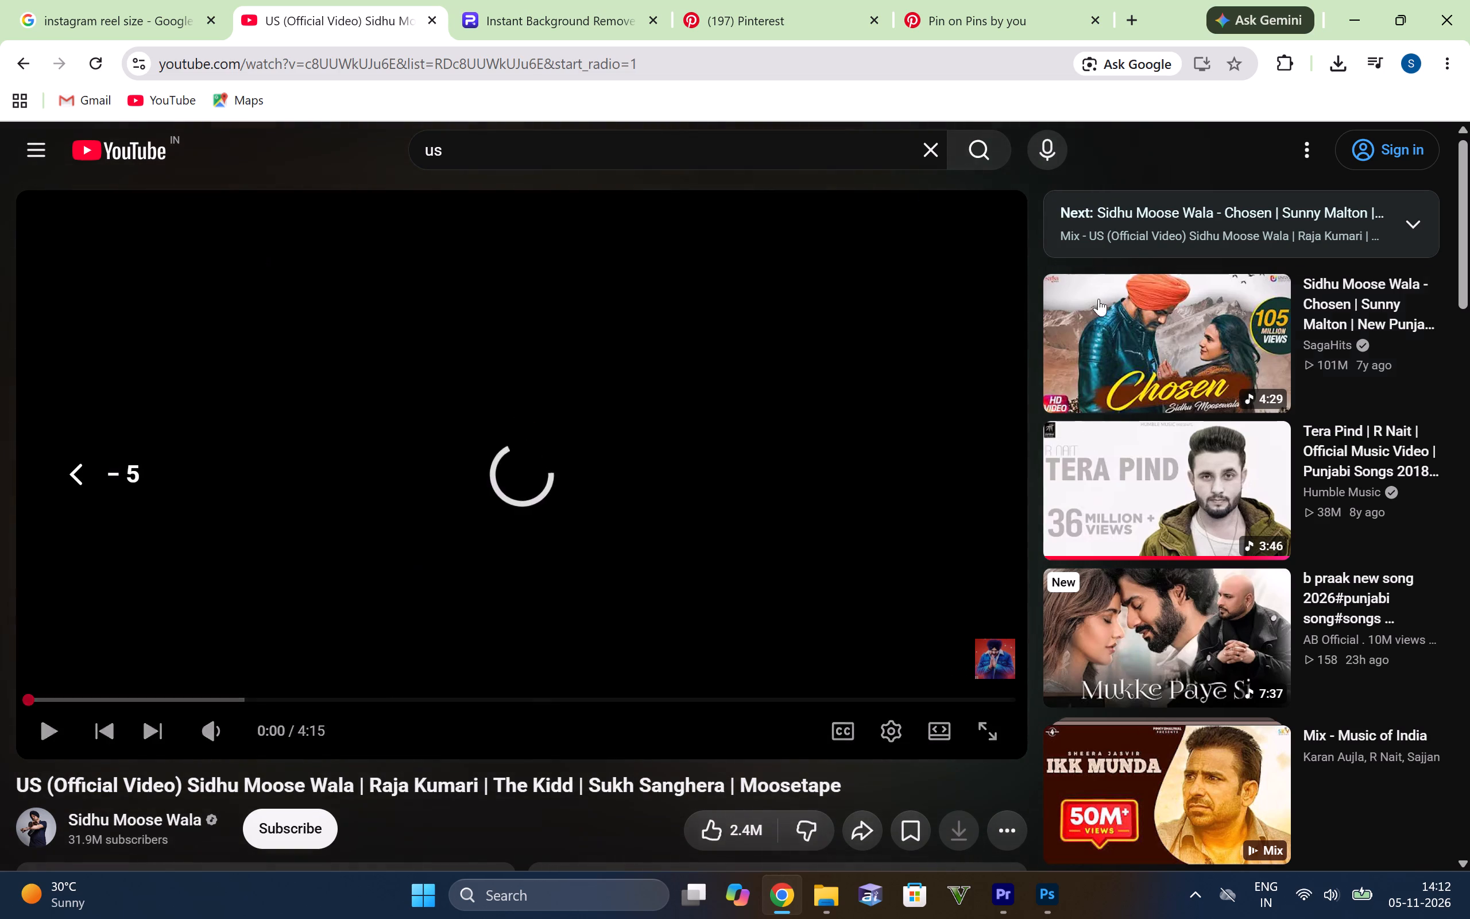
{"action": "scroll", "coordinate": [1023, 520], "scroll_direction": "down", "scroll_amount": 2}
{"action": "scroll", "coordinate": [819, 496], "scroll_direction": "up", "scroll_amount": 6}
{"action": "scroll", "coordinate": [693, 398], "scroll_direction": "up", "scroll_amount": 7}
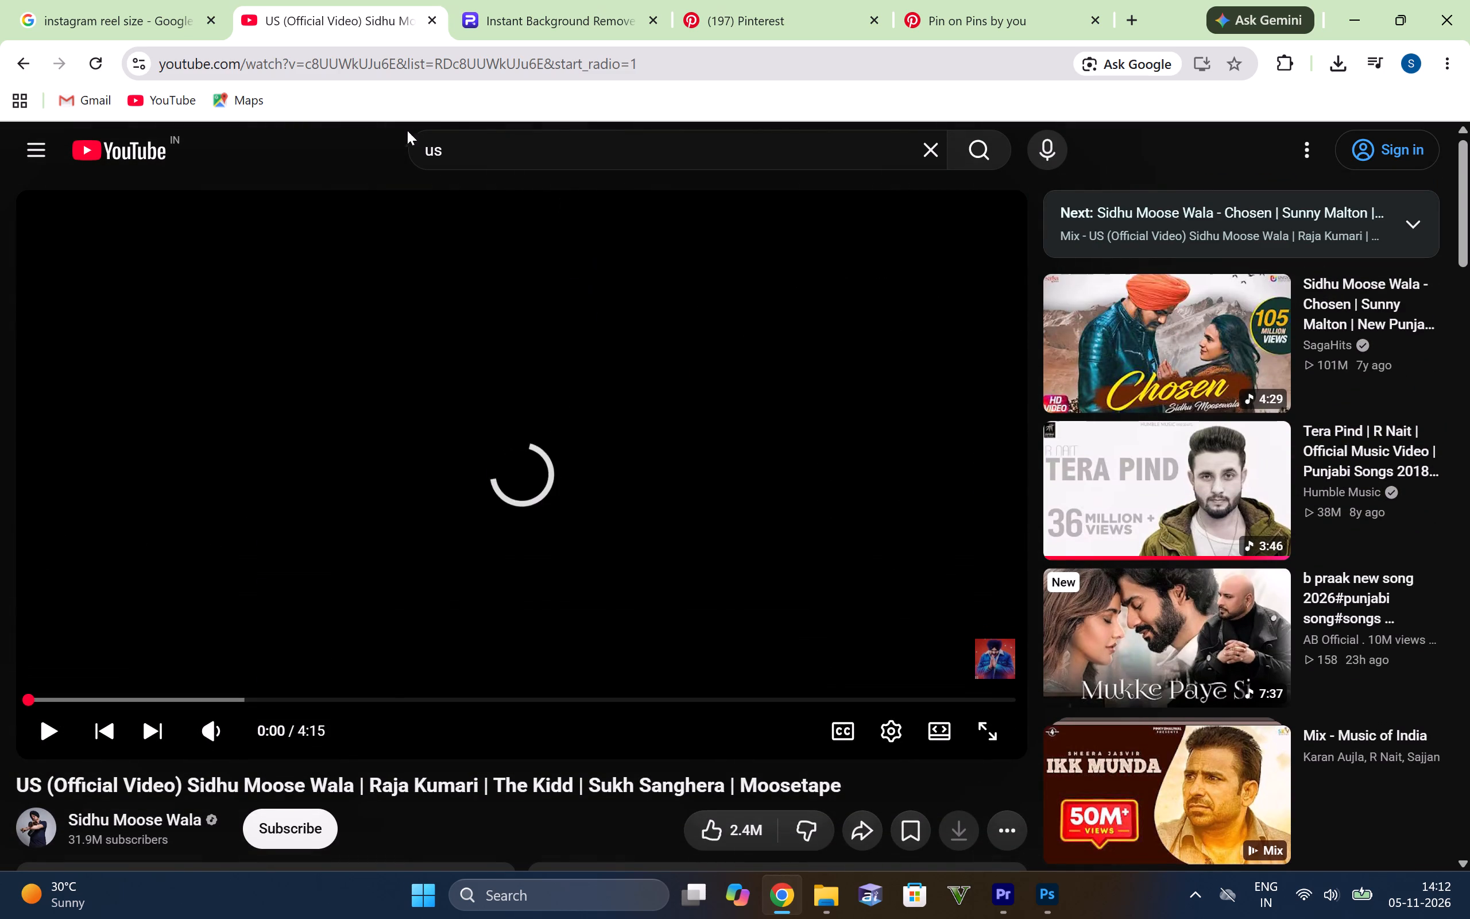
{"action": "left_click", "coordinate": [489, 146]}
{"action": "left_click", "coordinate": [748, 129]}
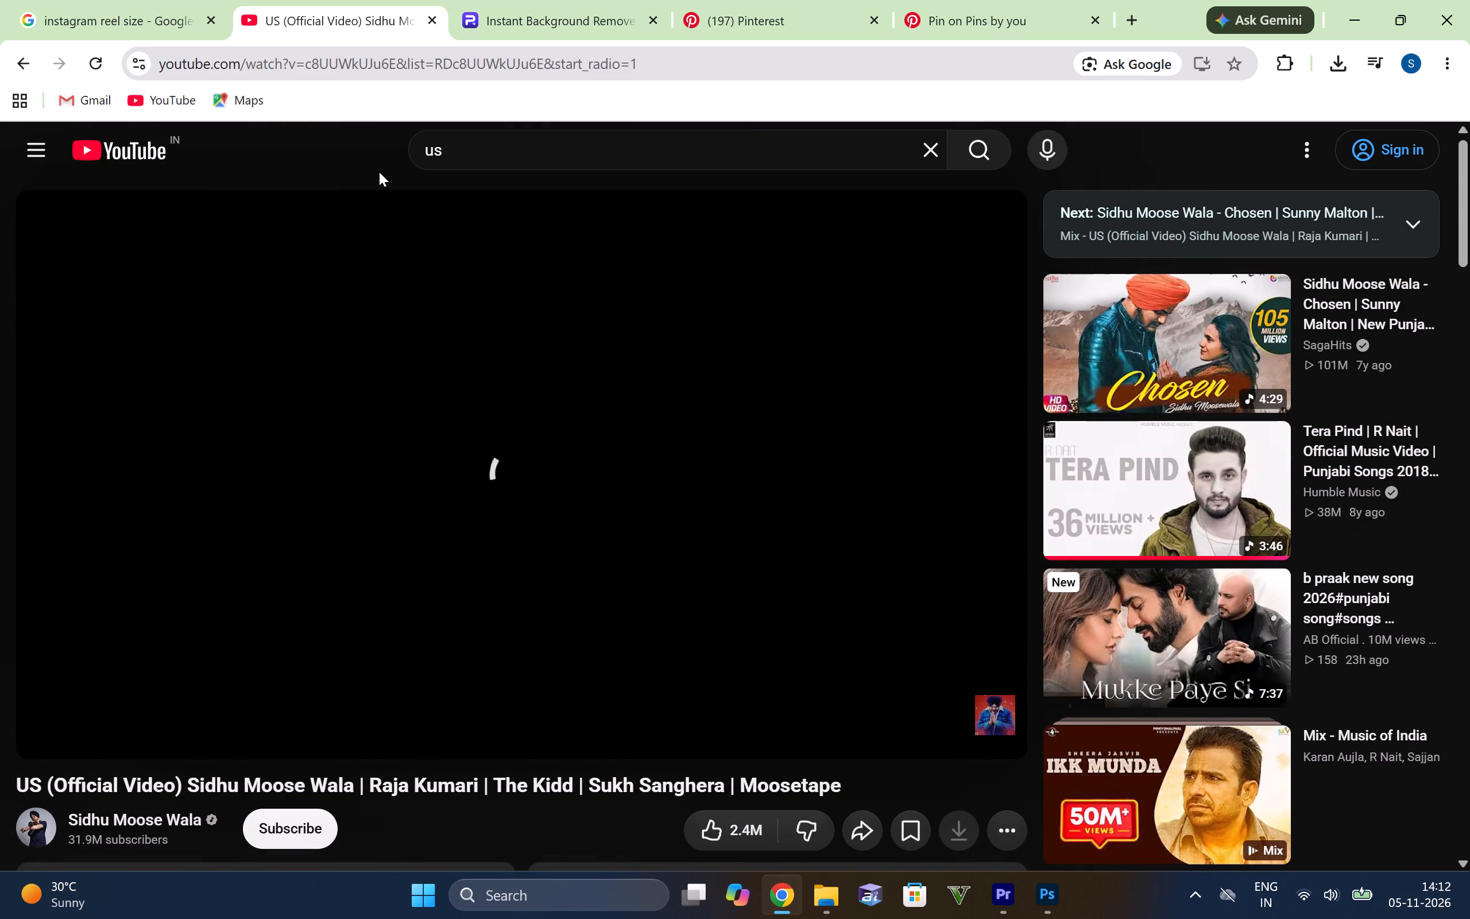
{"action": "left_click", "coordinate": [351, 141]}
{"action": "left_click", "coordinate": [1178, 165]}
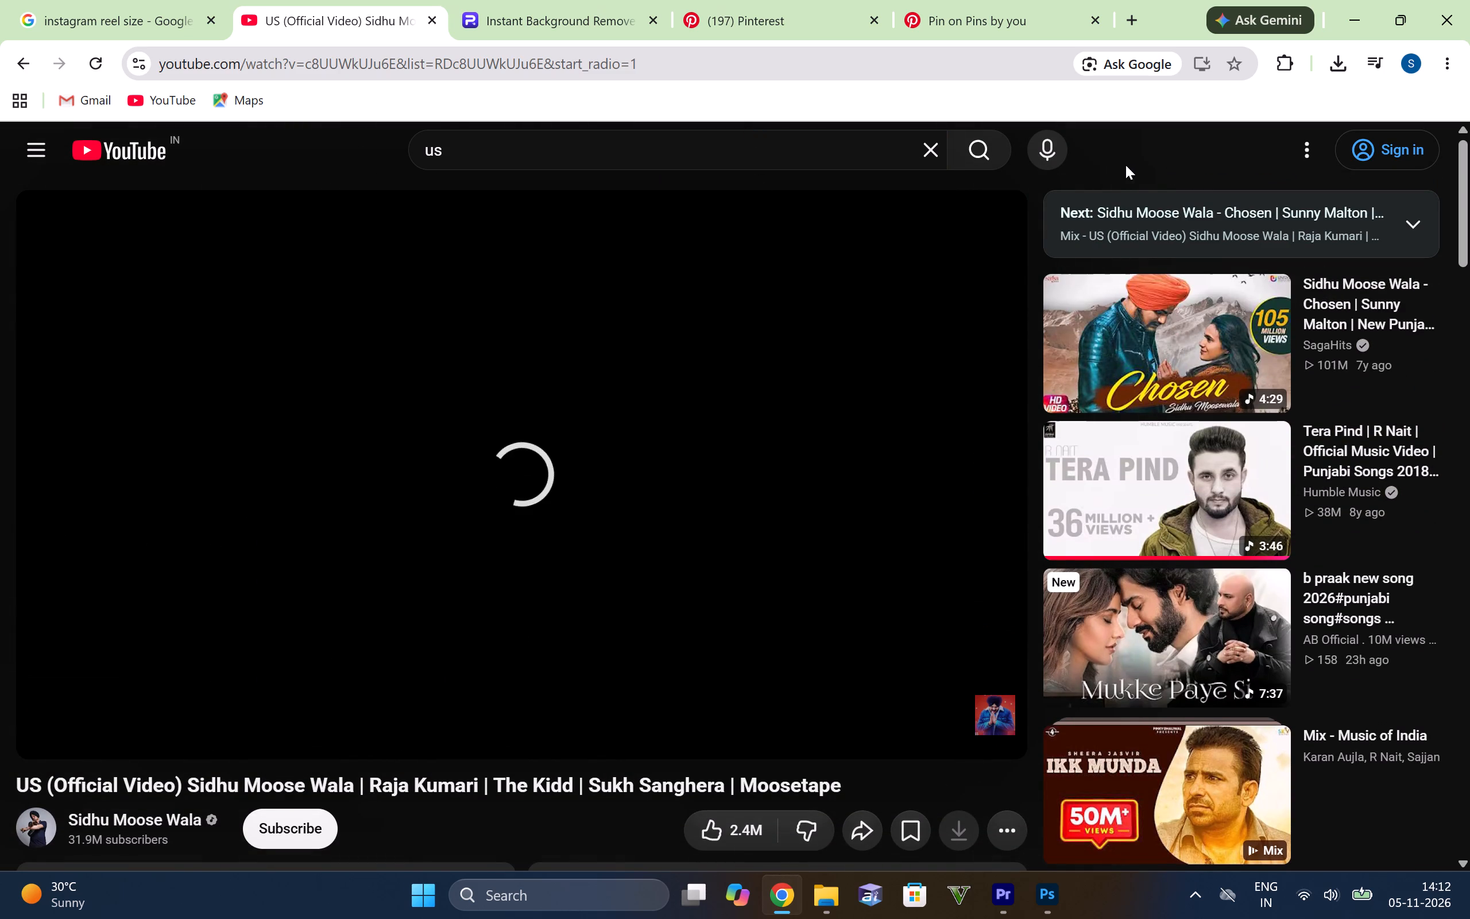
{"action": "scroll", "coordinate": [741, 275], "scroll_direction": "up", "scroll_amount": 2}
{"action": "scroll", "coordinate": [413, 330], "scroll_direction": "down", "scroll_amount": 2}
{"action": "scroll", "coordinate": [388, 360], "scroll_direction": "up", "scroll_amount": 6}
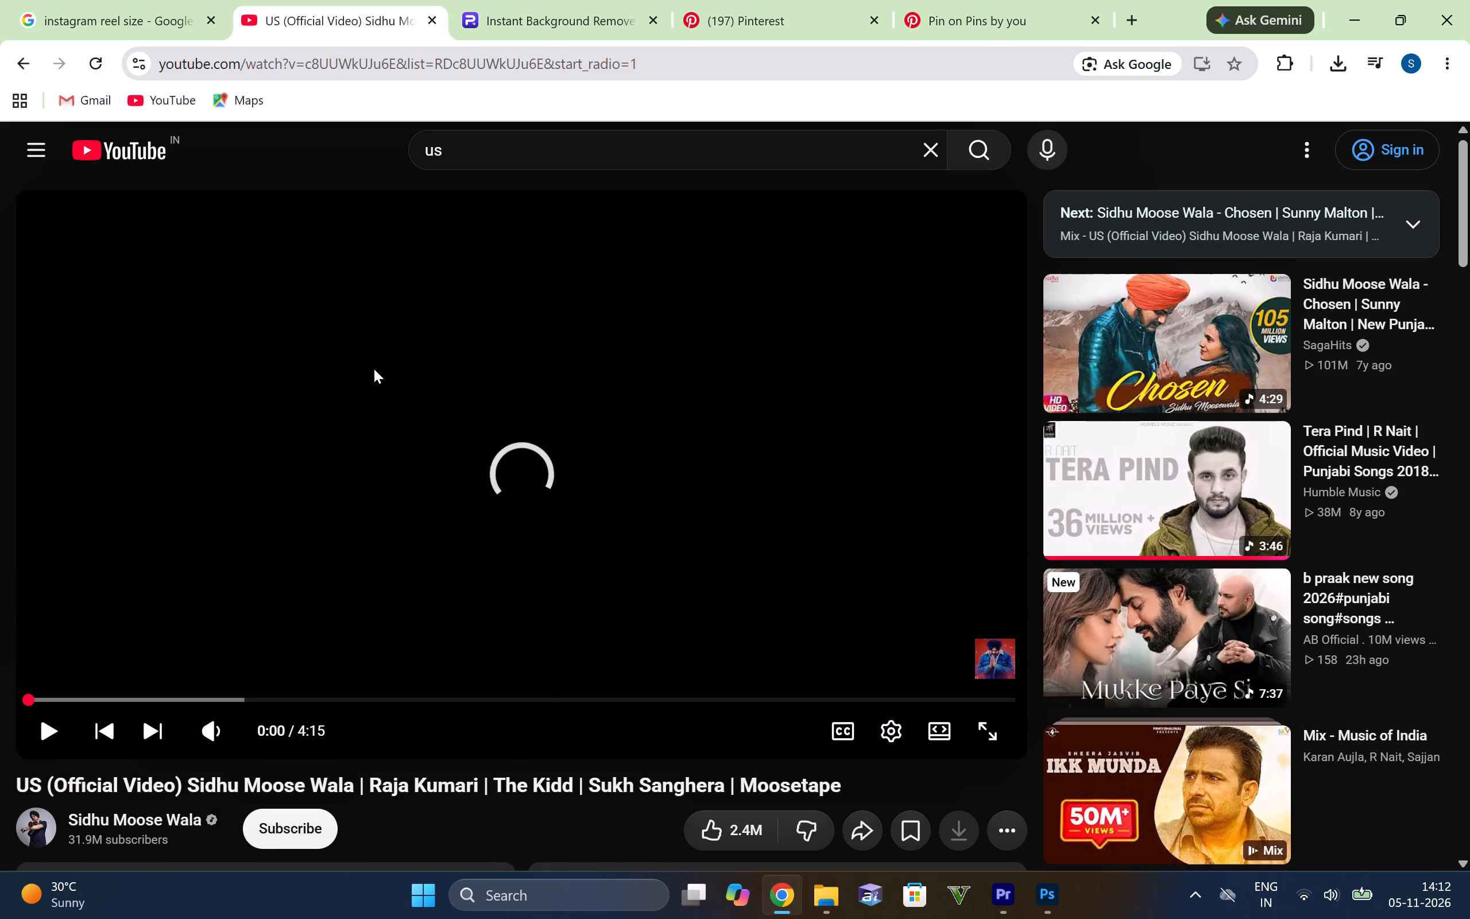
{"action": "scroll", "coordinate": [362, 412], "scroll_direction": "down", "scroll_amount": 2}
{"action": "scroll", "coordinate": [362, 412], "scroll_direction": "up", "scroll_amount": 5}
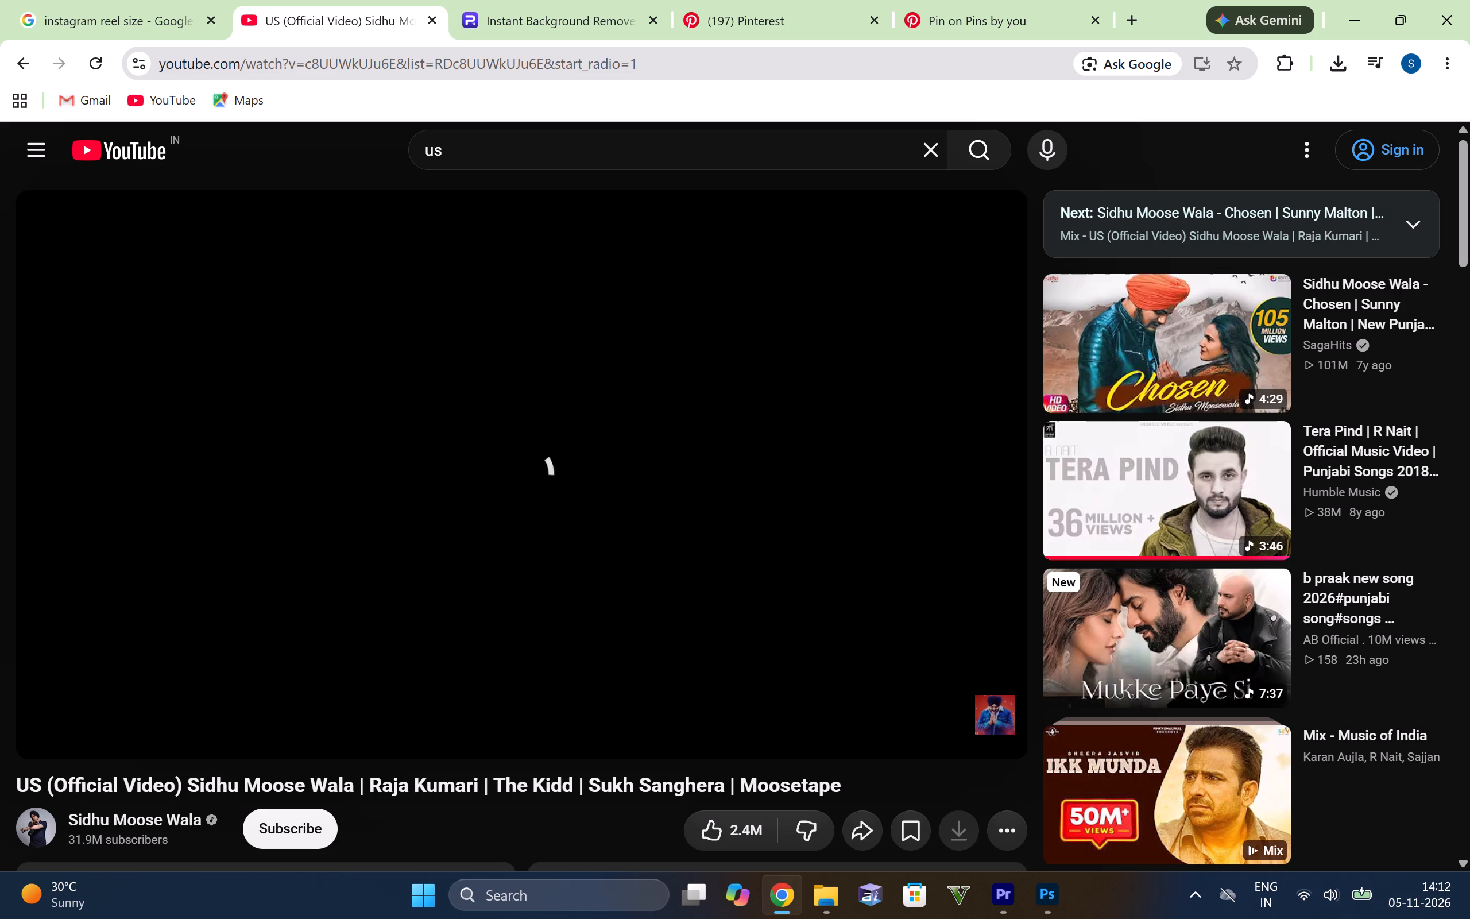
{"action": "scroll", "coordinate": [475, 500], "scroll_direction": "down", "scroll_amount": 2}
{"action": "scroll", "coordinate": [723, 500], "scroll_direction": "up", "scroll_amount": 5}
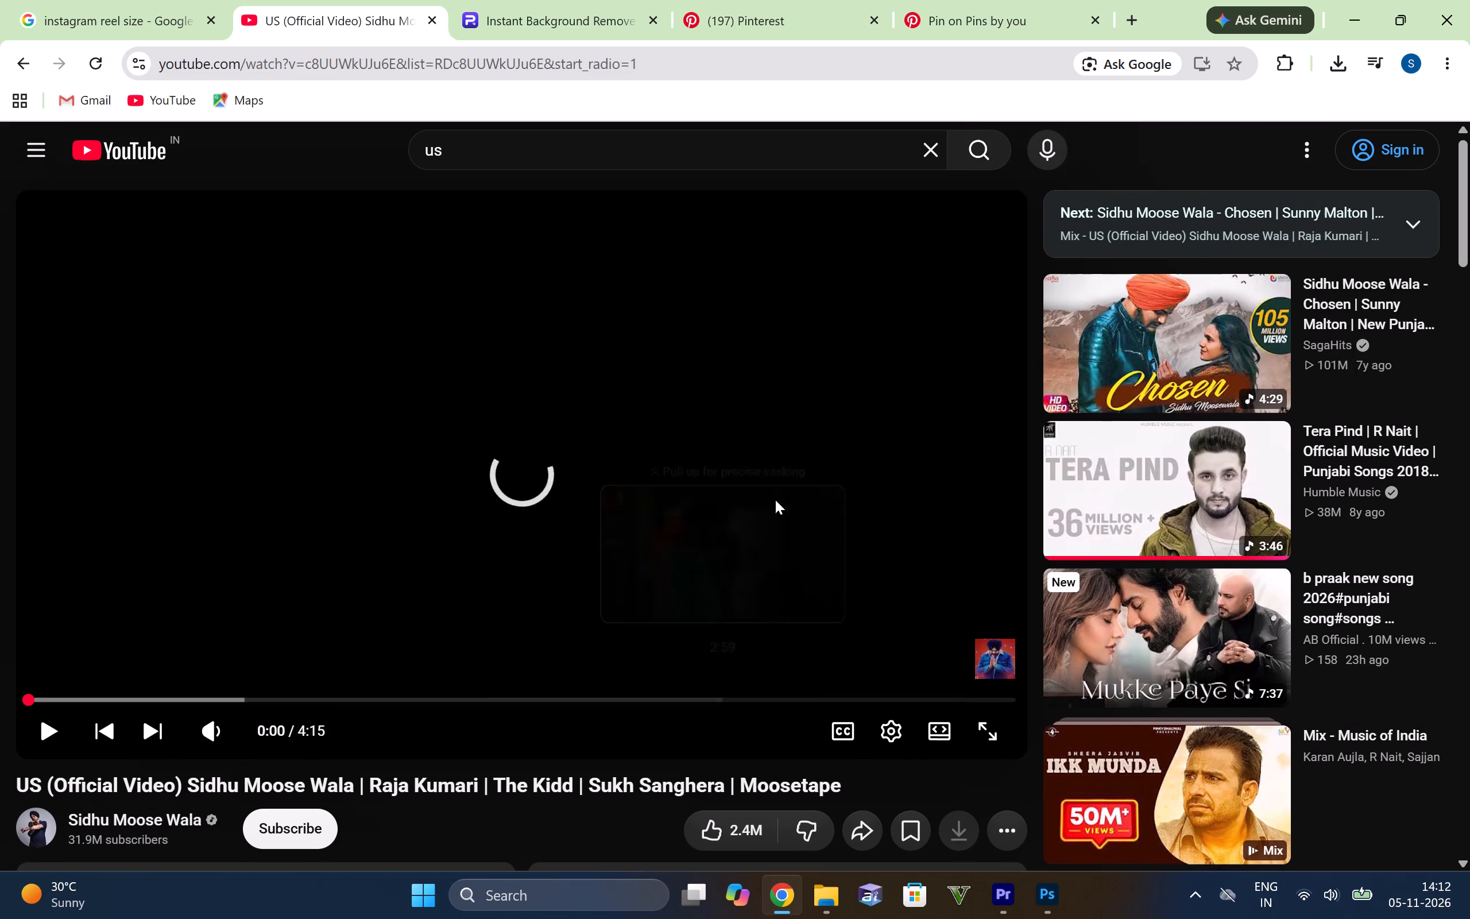
Play the music video from its start, view the Photoroom background remover page meanwhile, and return to pause the video.
{"action": "left_click", "coordinate": [522, 474]}
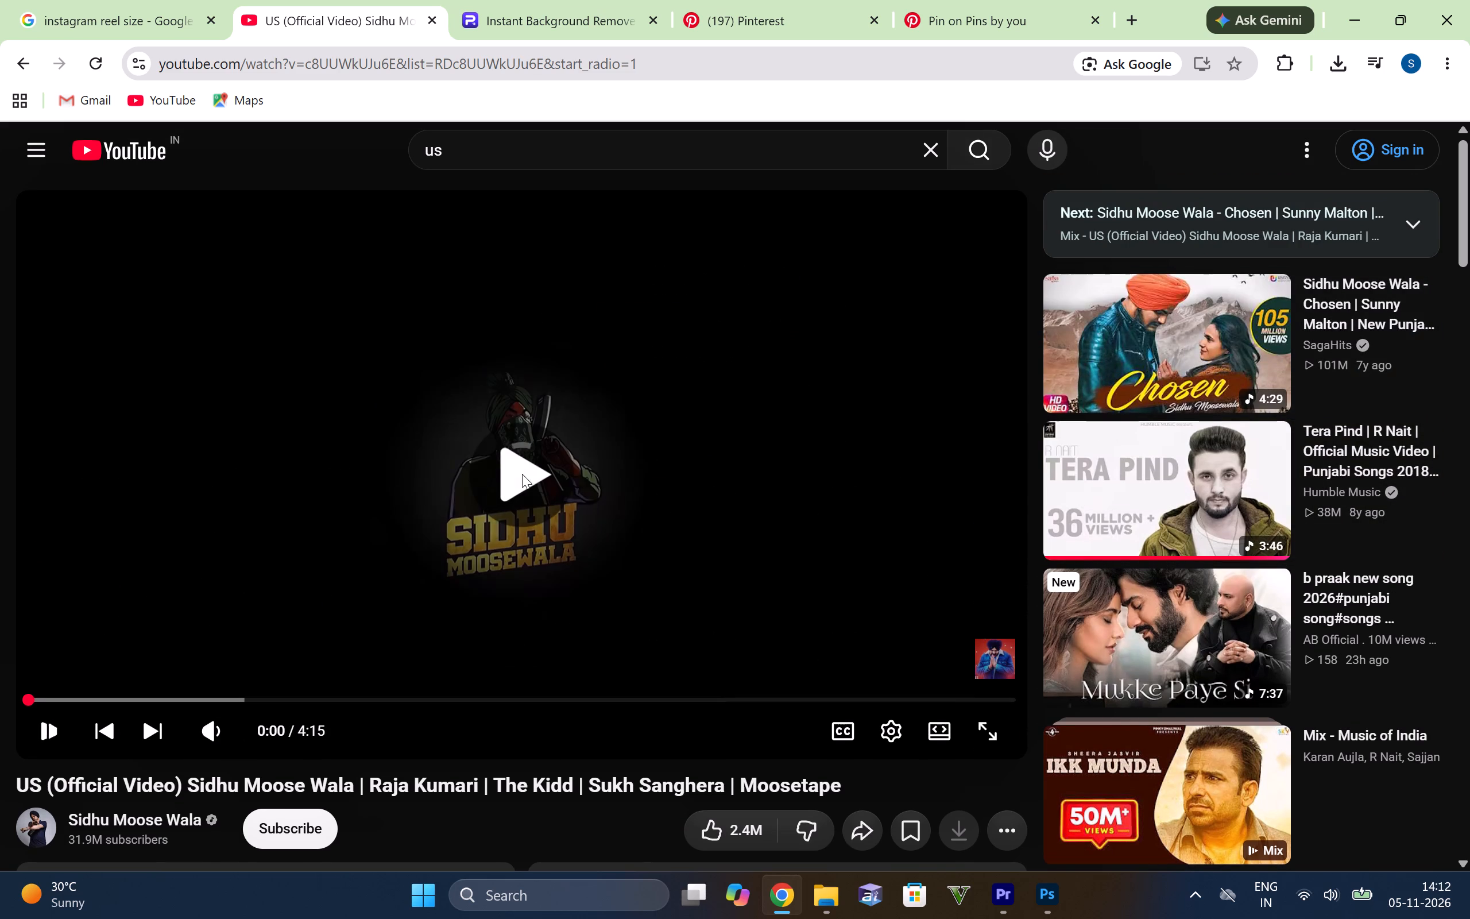
{"action": "left_click", "coordinate": [589, 2]}
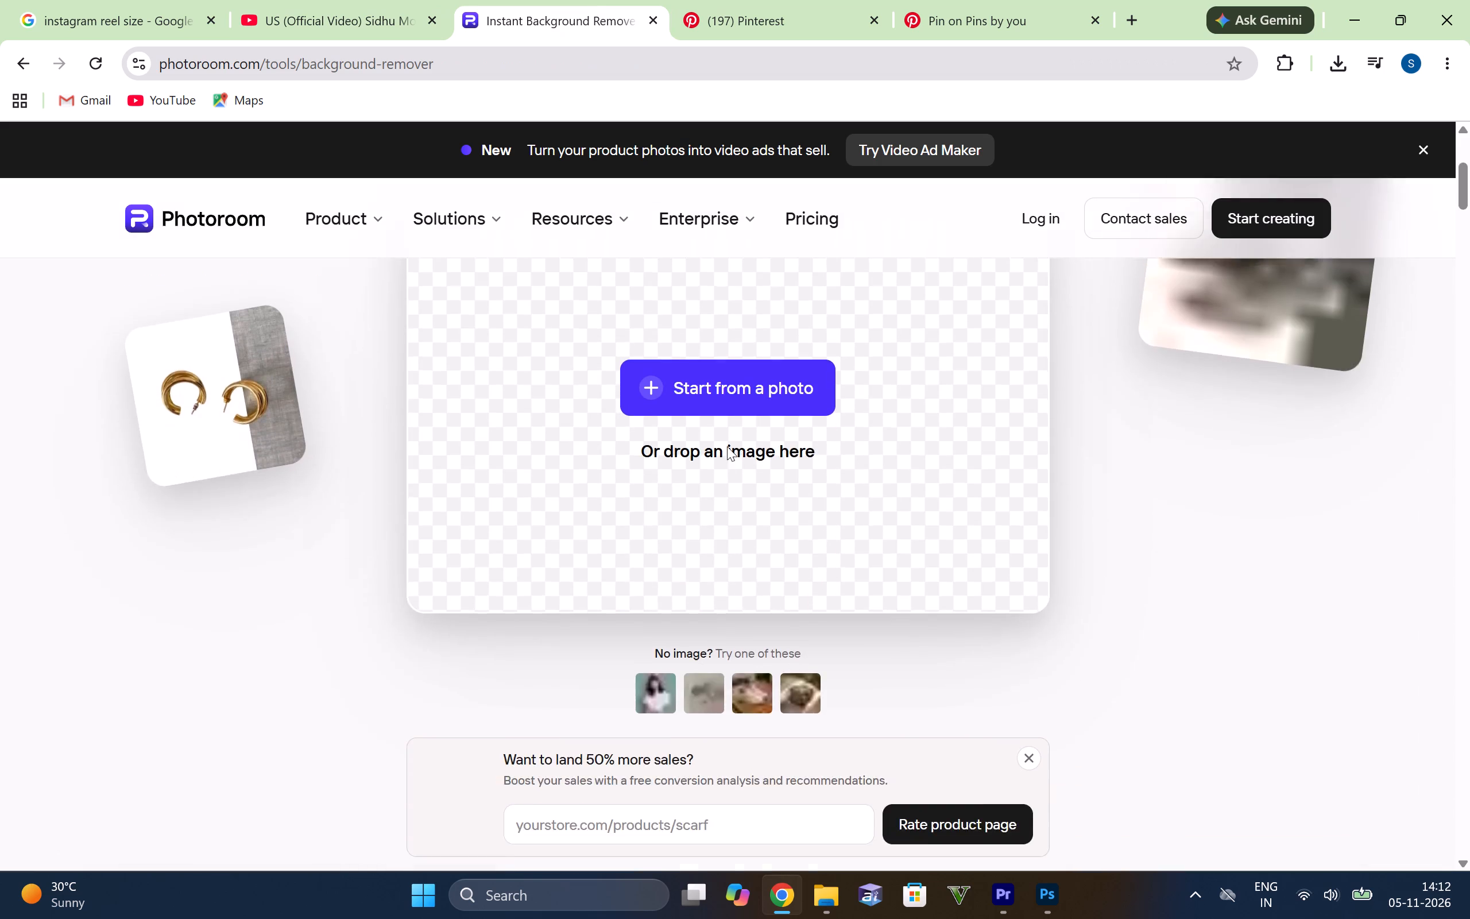
{"action": "scroll", "coordinate": [727, 465], "scroll_direction": "up", "scroll_amount": 7}
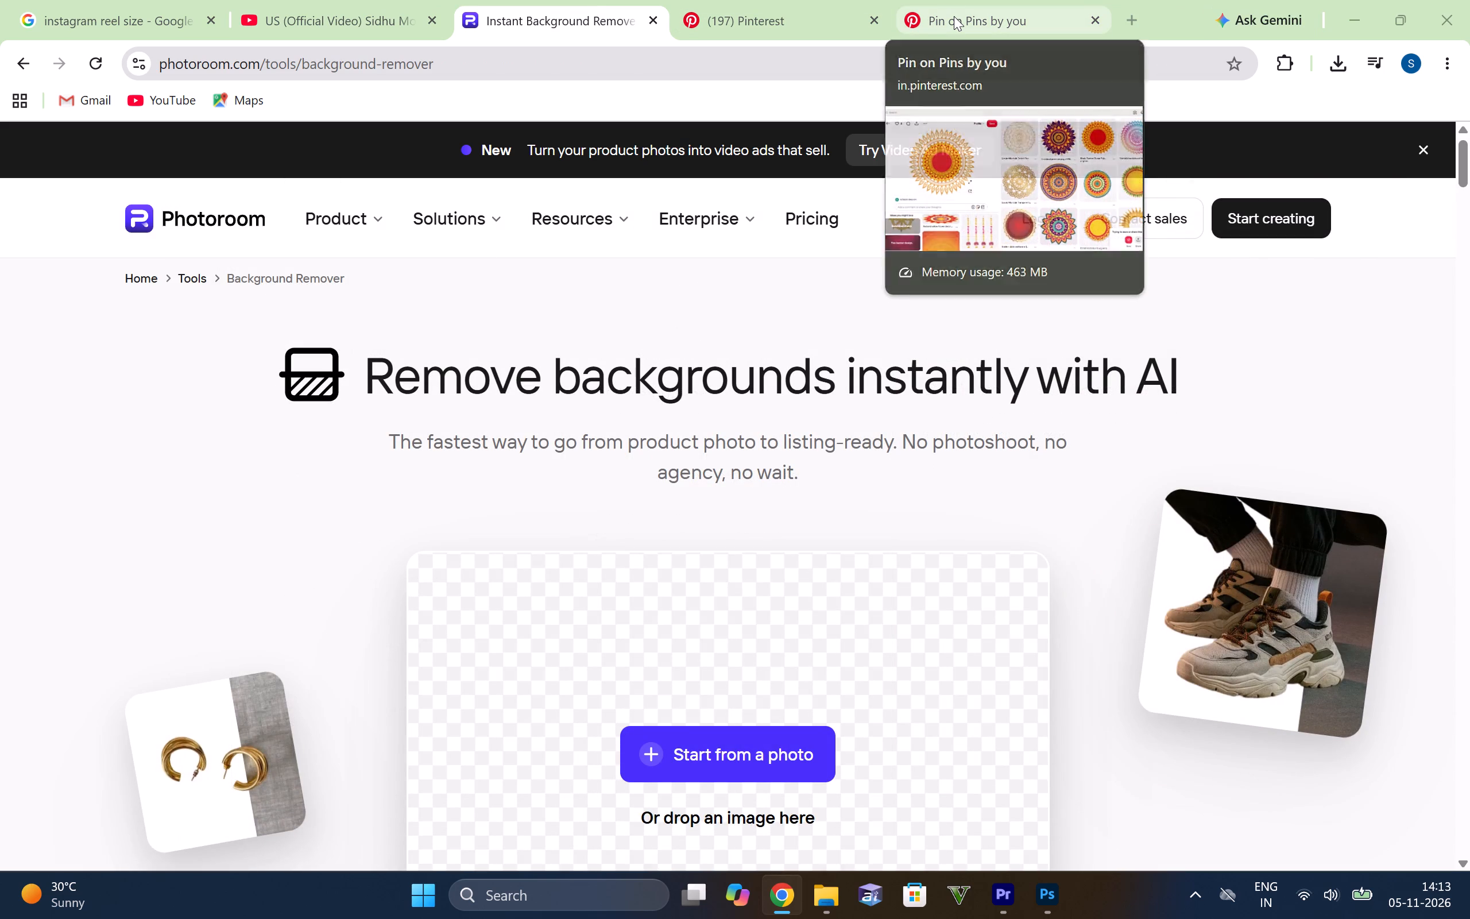
{"action": "left_click", "coordinate": [336, 26]}
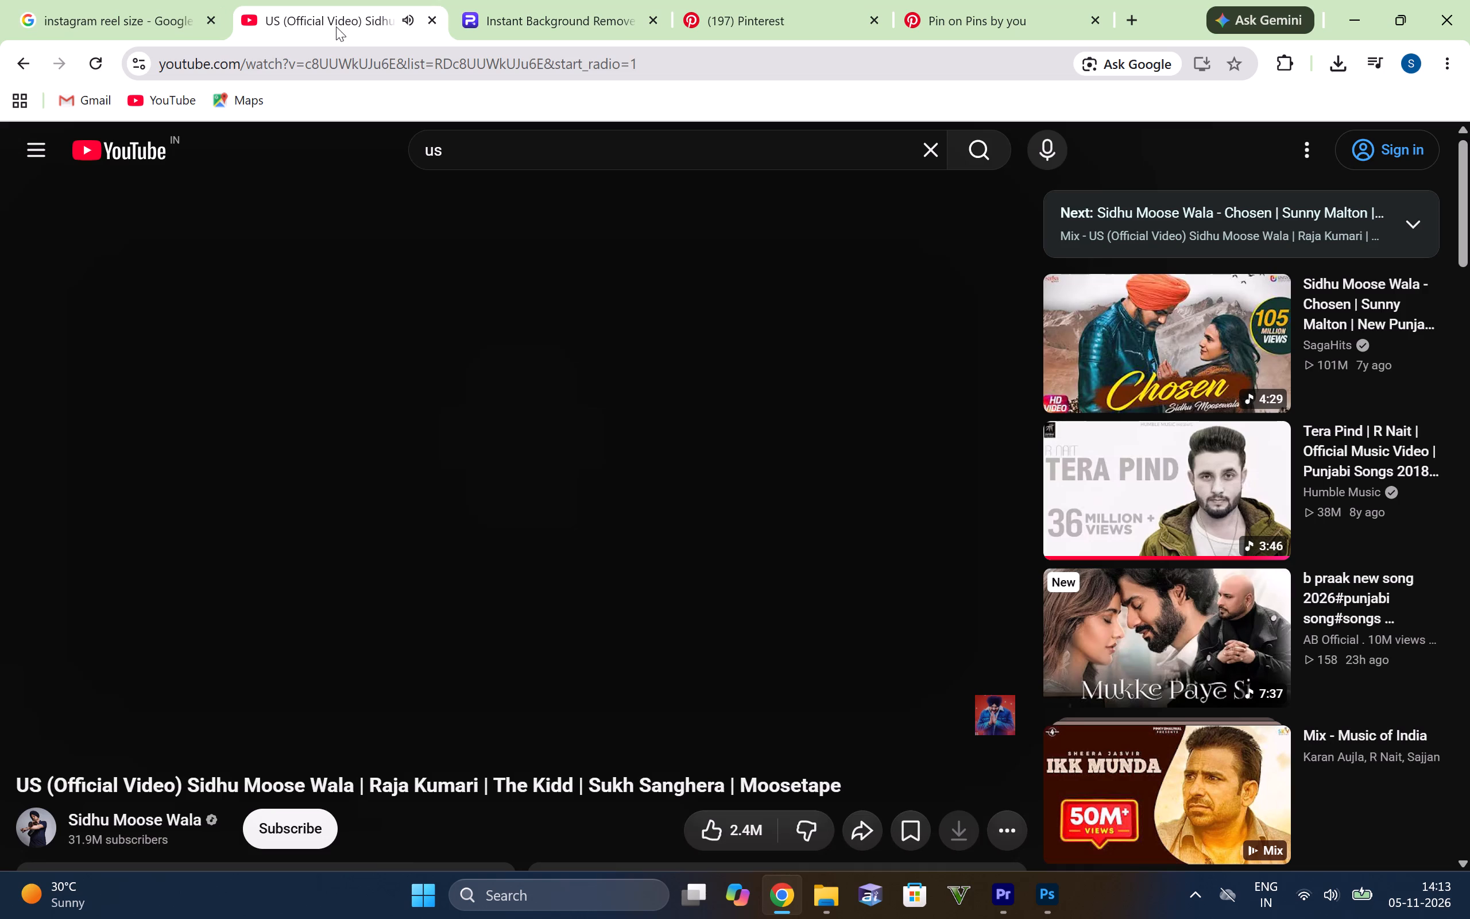
{"action": "scroll", "coordinate": [531, 346], "scroll_direction": "down", "scroll_amount": 2}
{"action": "scroll", "coordinate": [529, 374], "scroll_direction": "up", "scroll_amount": 4}
{"action": "left_click", "coordinate": [531, 446]}
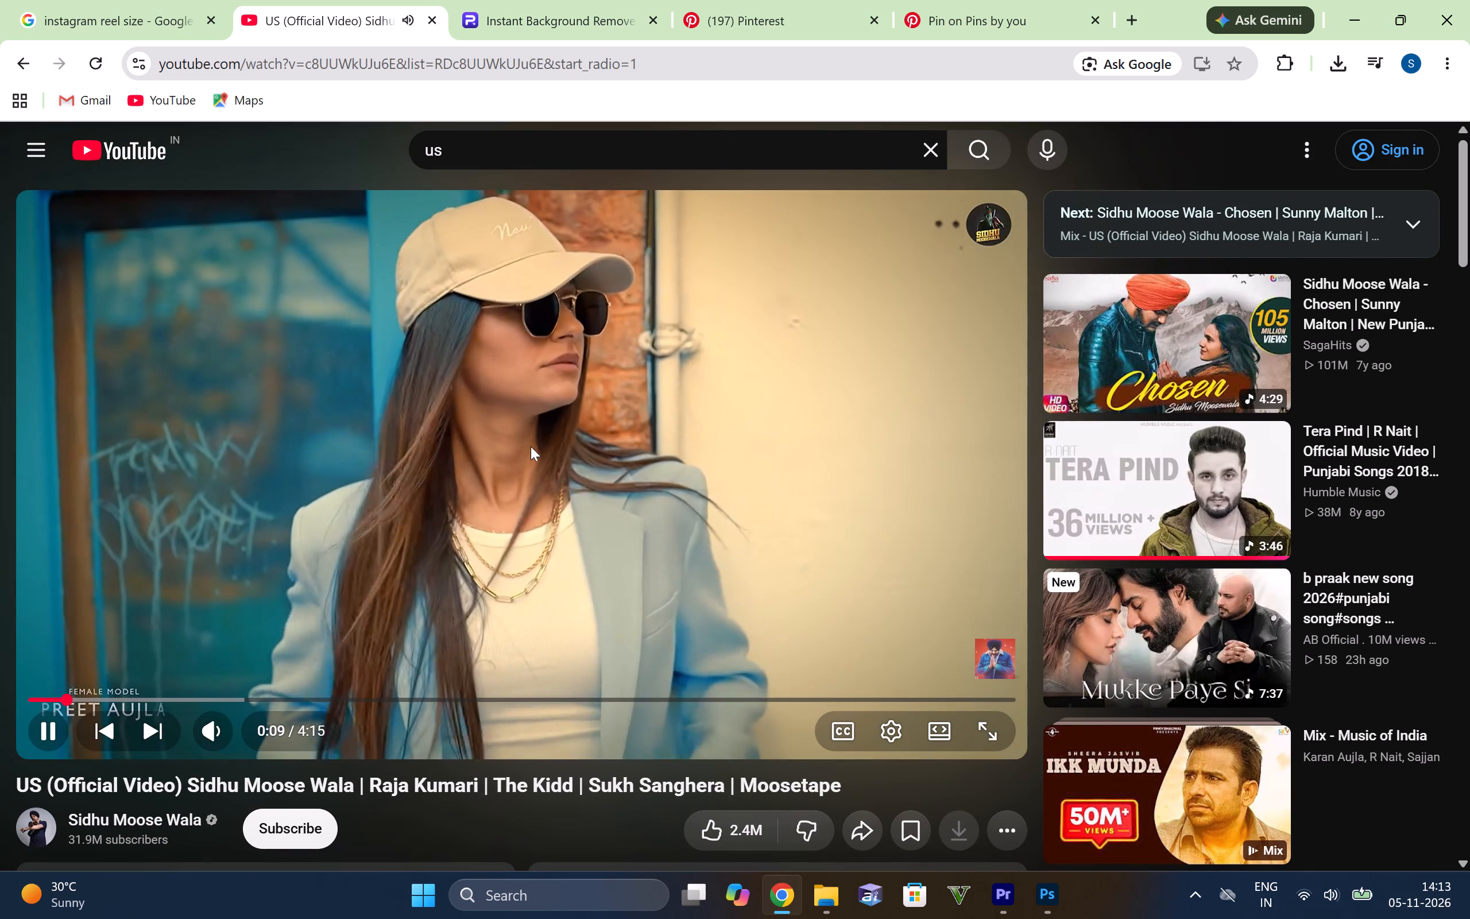
{"action": "left_click", "coordinate": [531, 446]}
{"action": "left_click", "coordinate": [531, 446]}
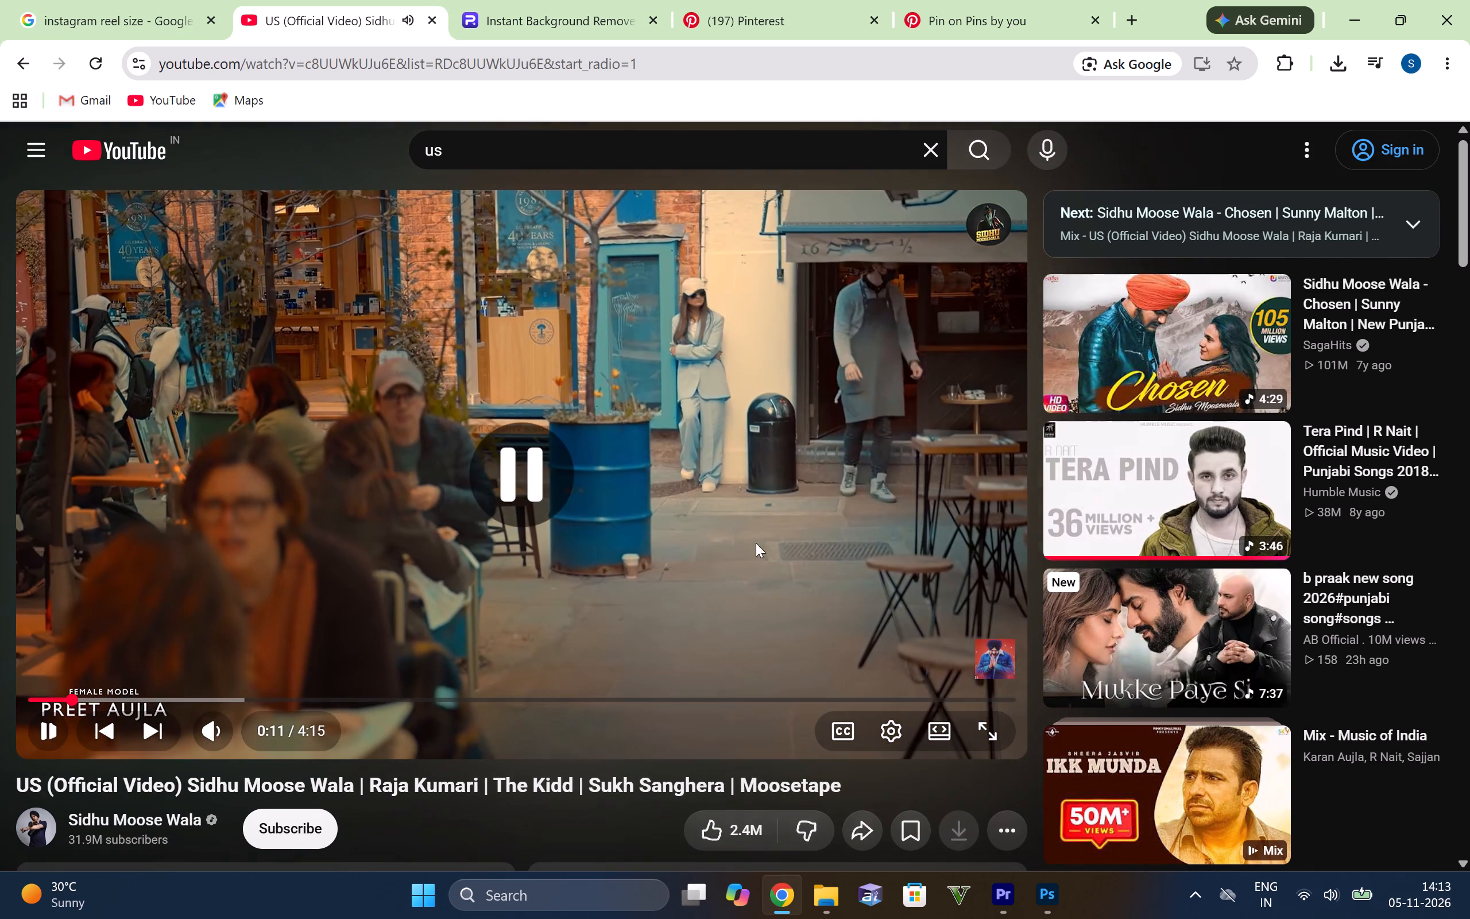
Switch to Photoshop and delete the placed Happy Diwali badge layer from the poster, leaving nothing selected.
{"action": "left_click", "coordinate": [1032, 907]}
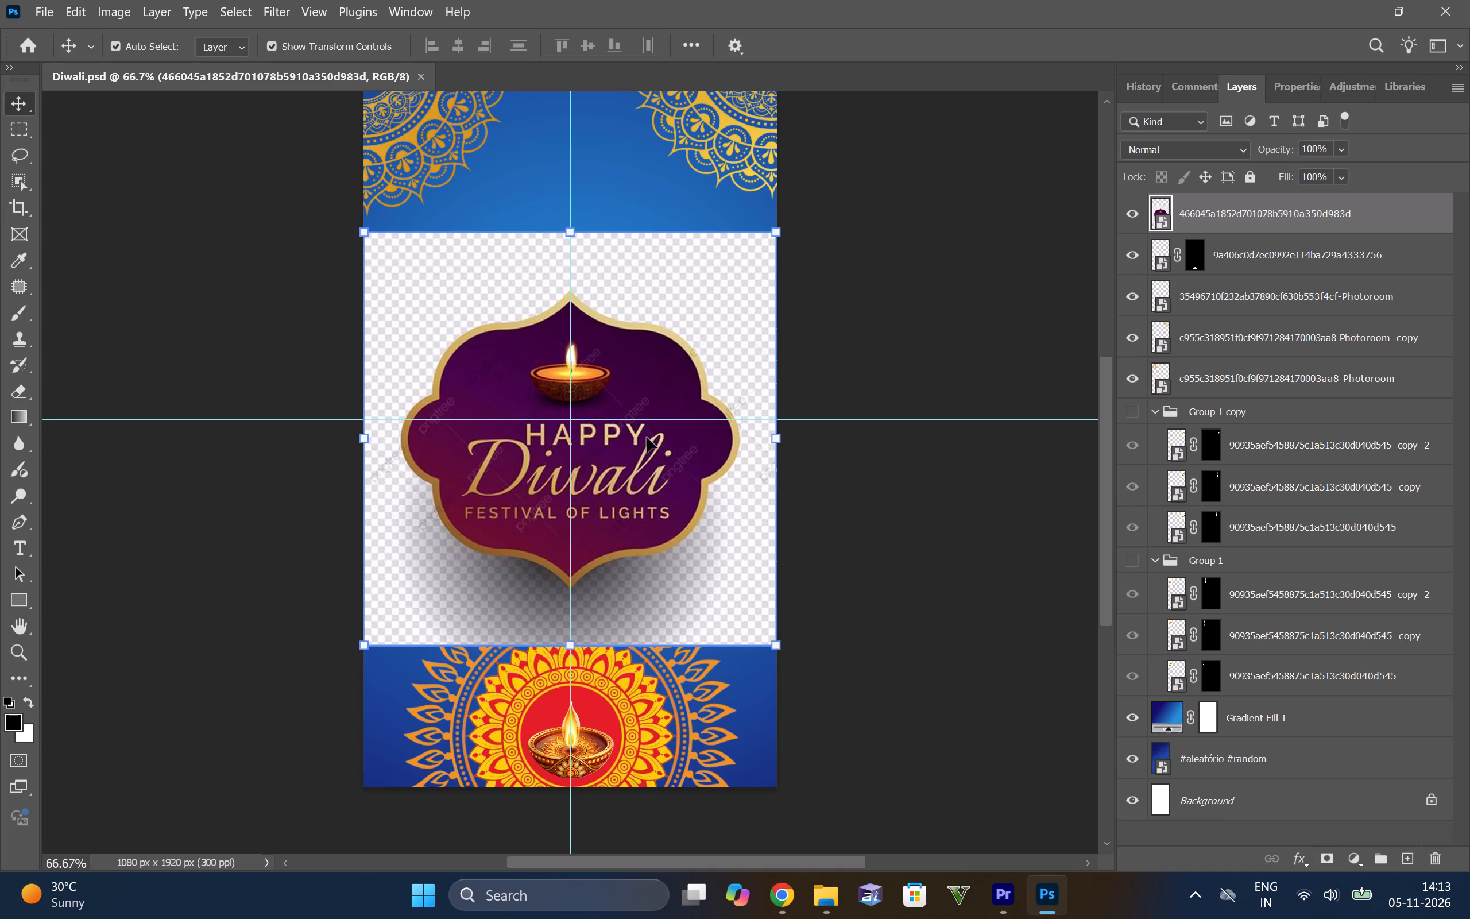
{"action": "key", "text": "Delete"}
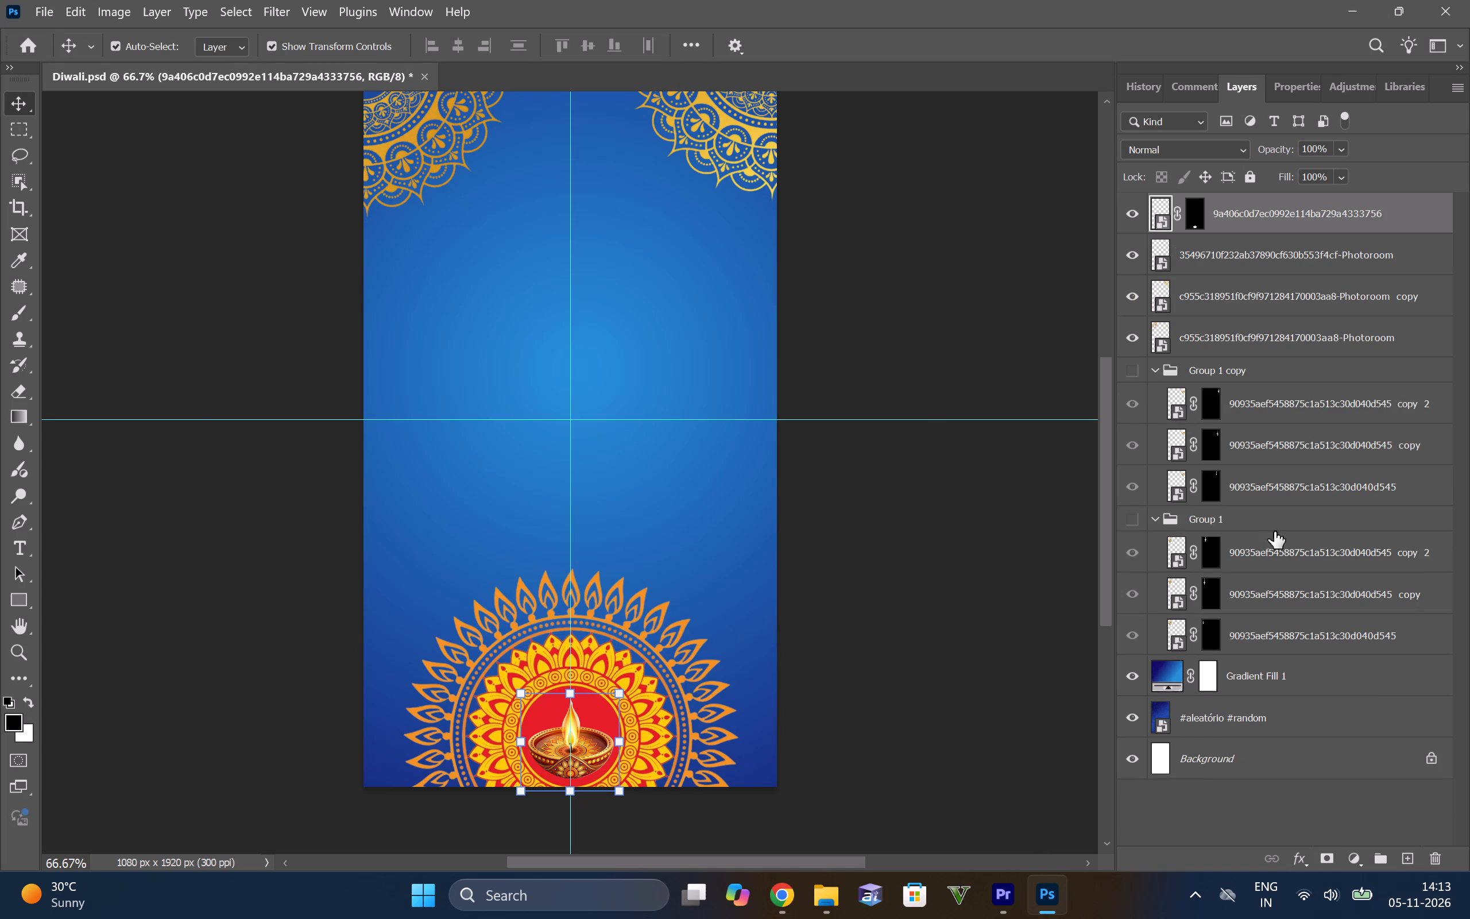
{"action": "scroll", "coordinate": [1216, 295], "scroll_direction": "down", "scroll_amount": 5}
{"action": "scroll", "coordinate": [1247, 483], "scroll_direction": "up", "scroll_amount": 5}
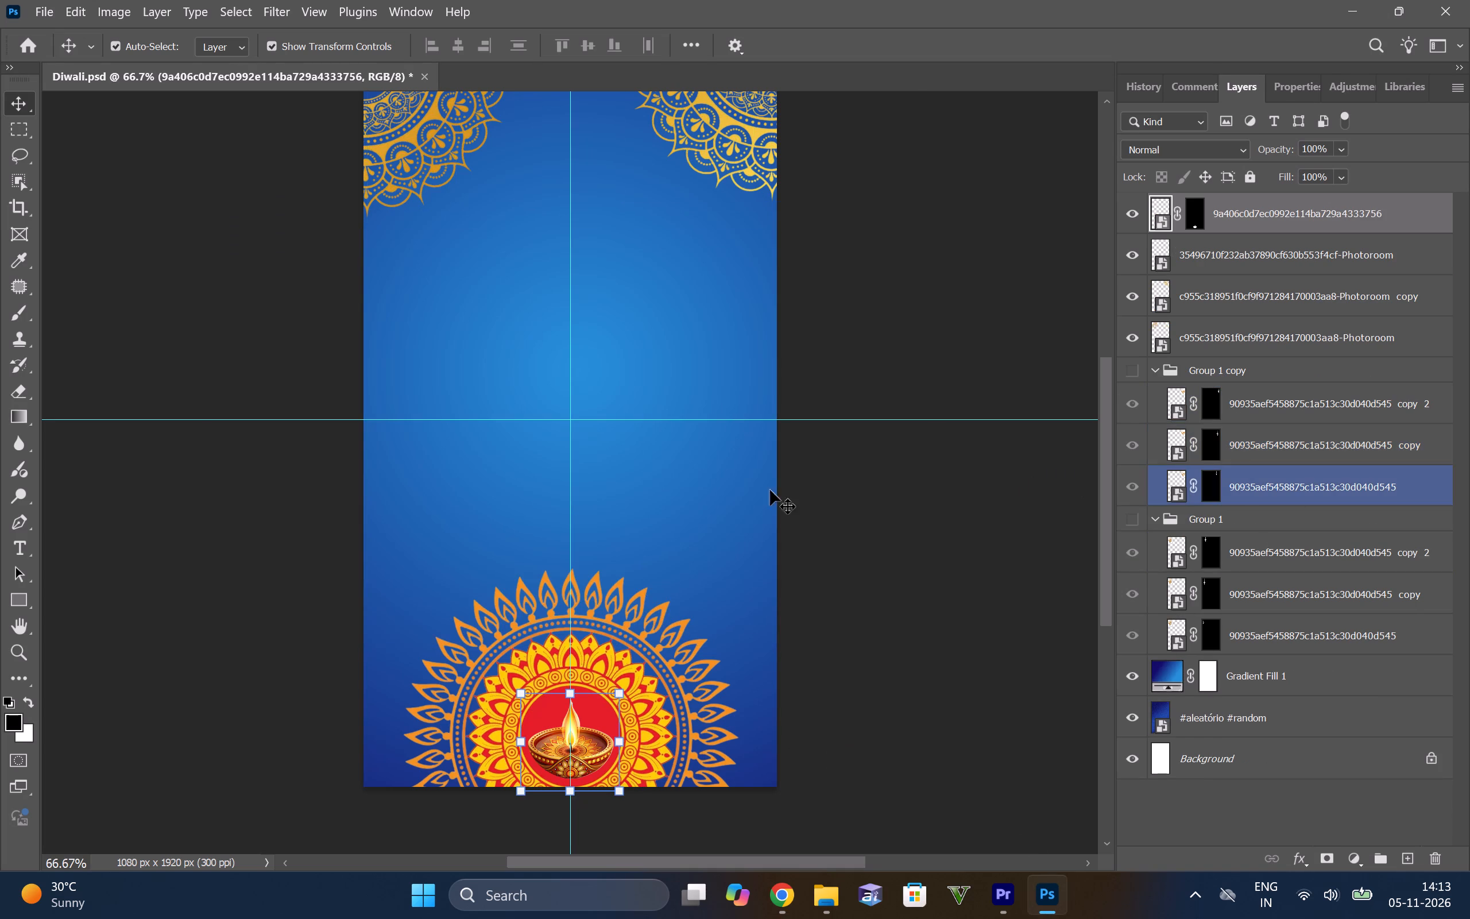
{"action": "left_click", "coordinate": [944, 577]}
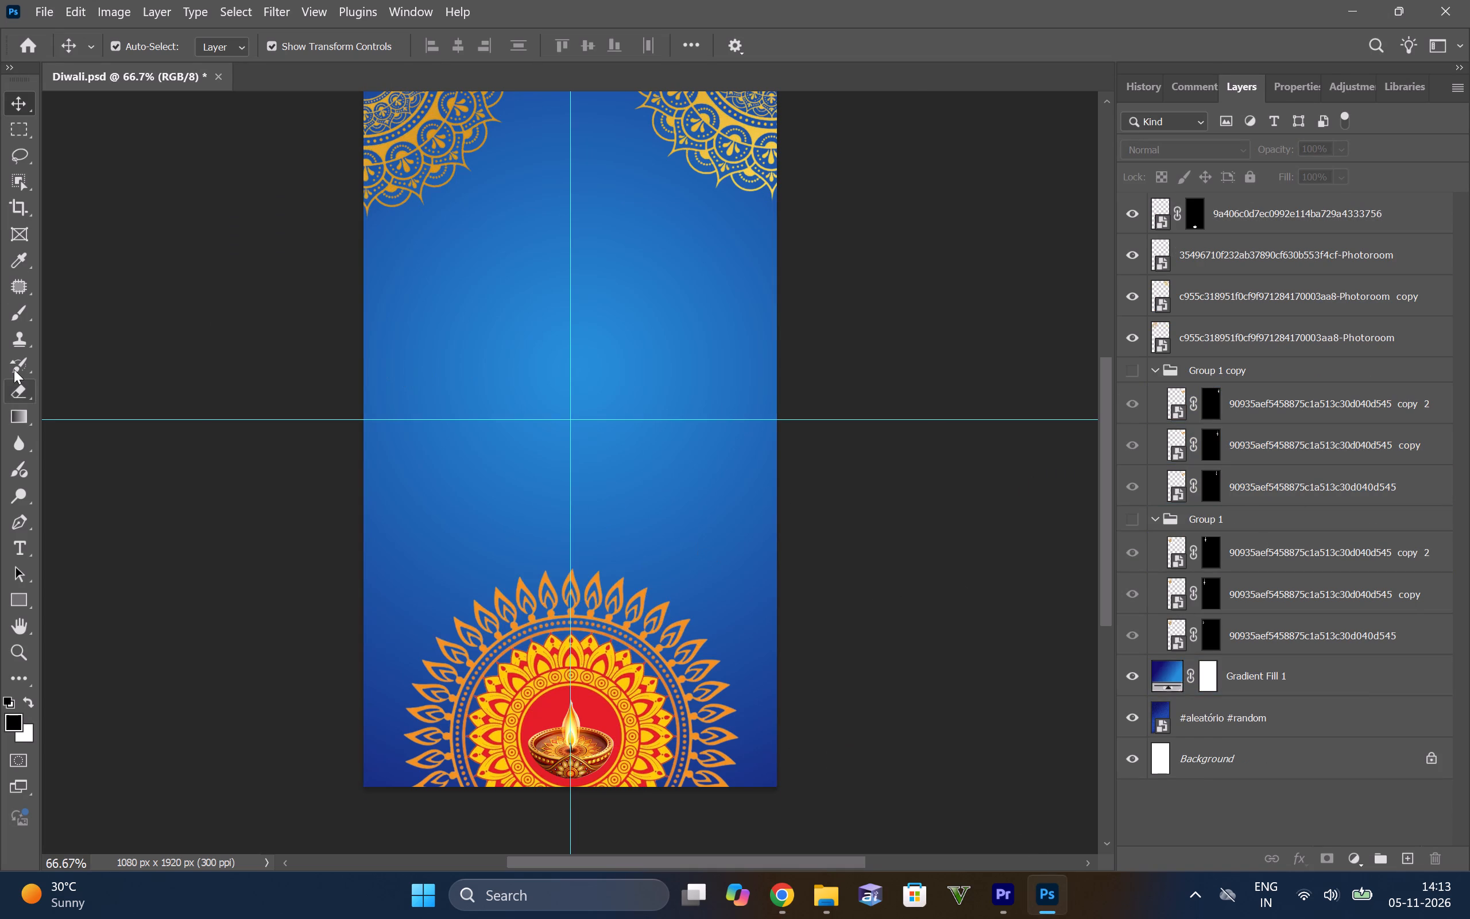
Switch to the mandala pin page in Chrome and rerun the recent Pinterest search for happy diwali text beautiful.
{"action": "left_click", "coordinate": [794, 892]}
{"action": "left_click", "coordinate": [1020, 0]}
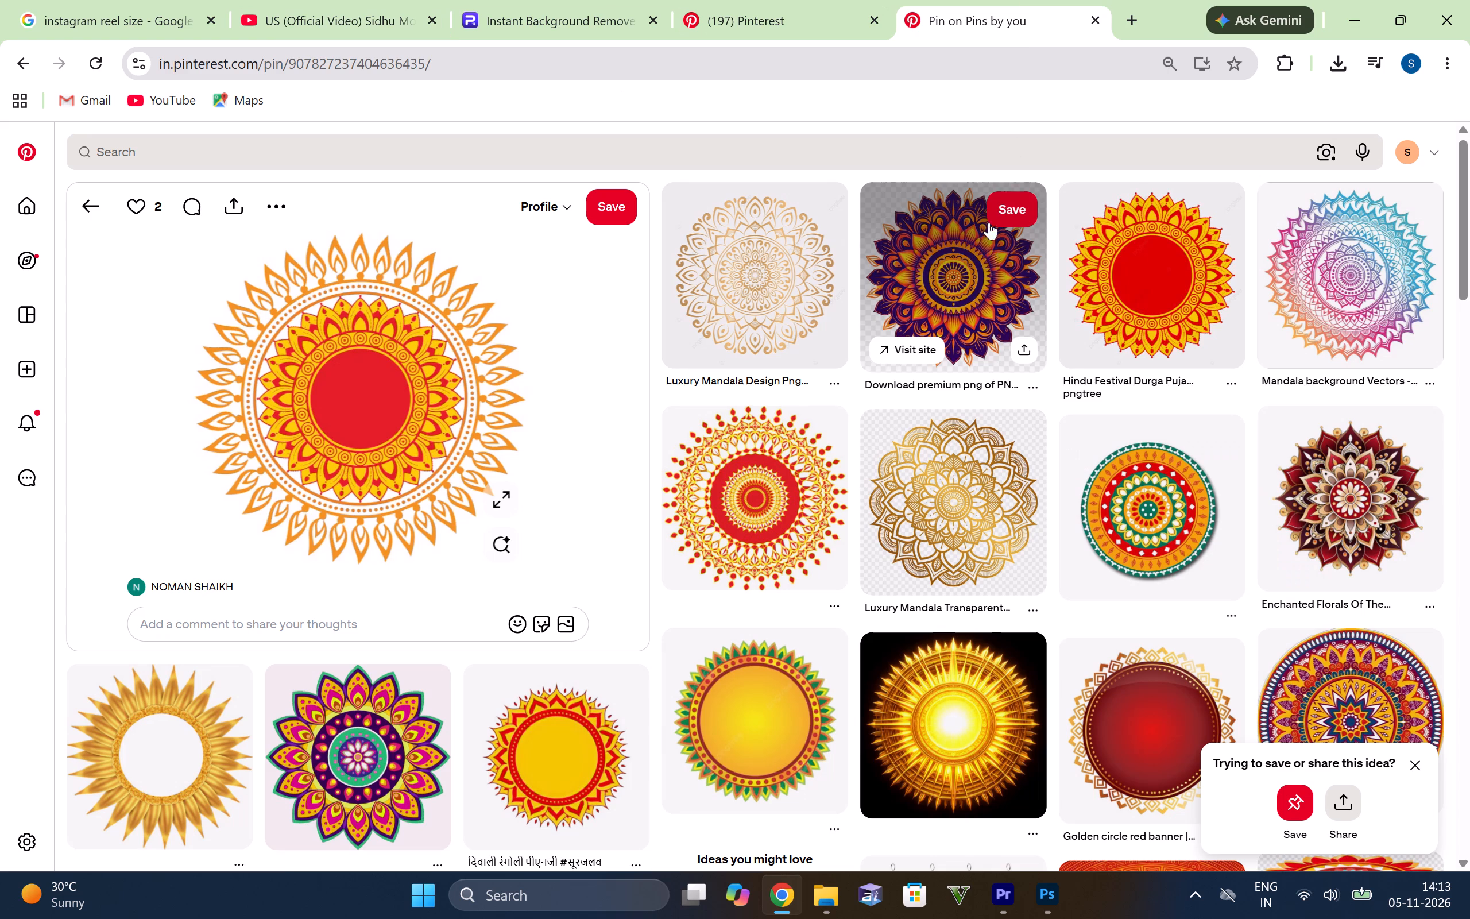
{"action": "scroll", "coordinate": [953, 248], "scroll_direction": "up", "scroll_amount": 3}
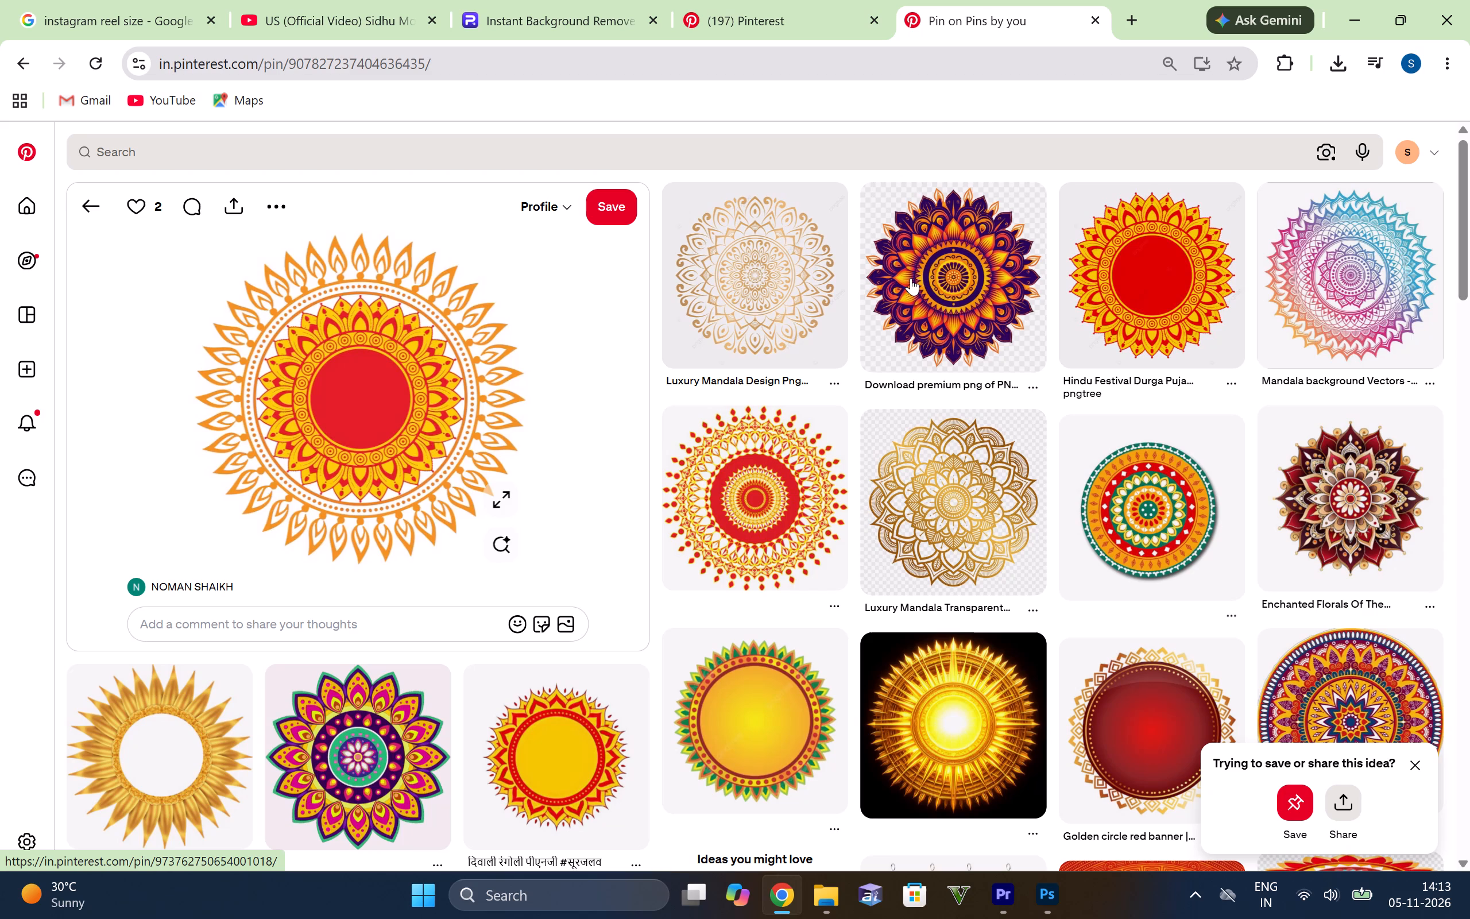
{"action": "left_click", "coordinate": [150, 146]}
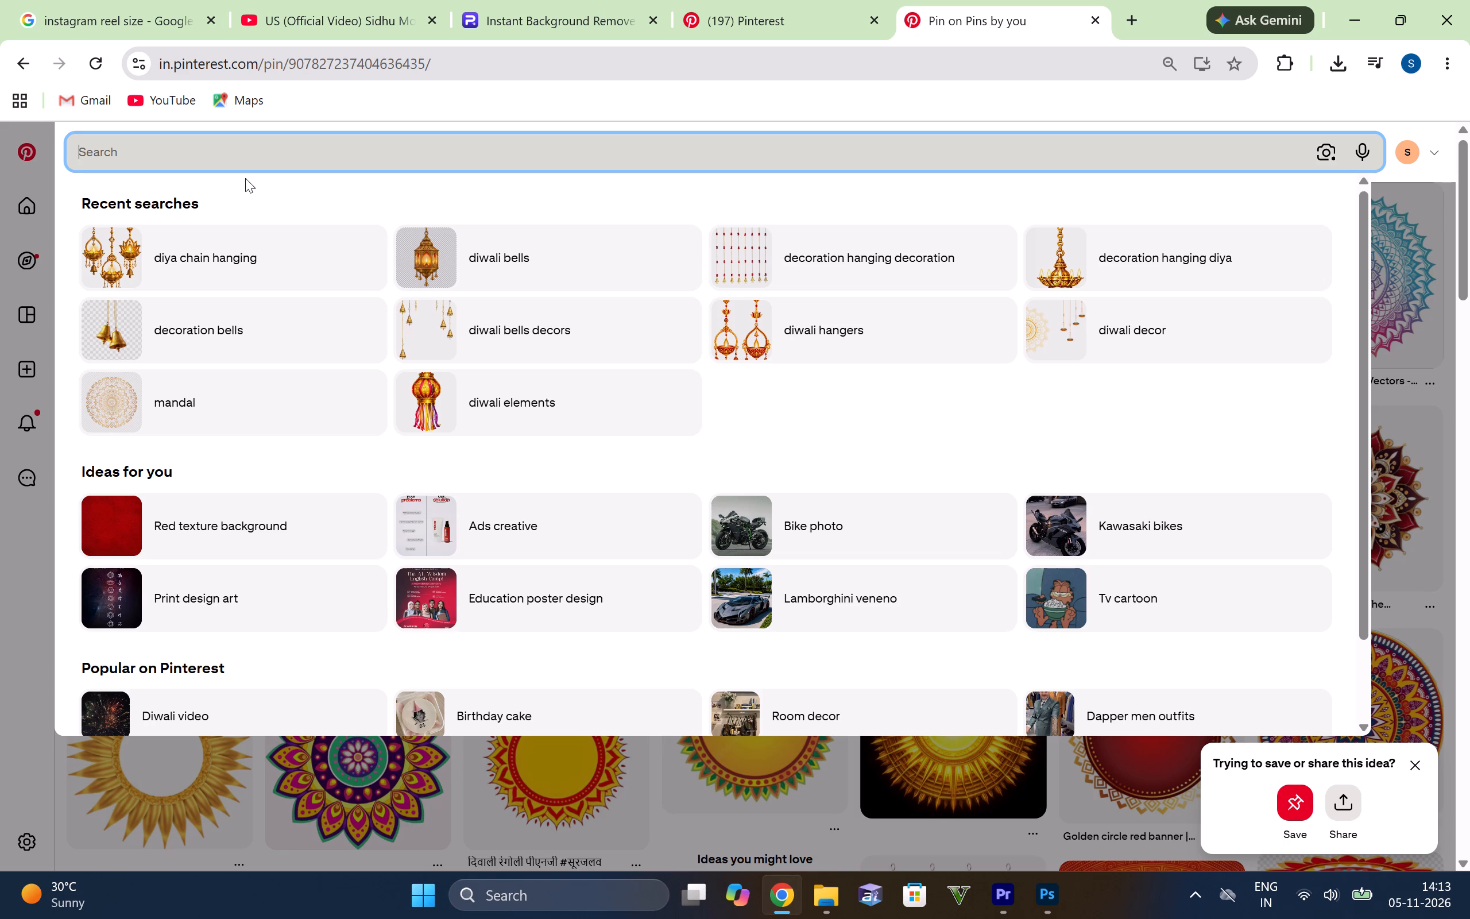
{"action": "left_click", "coordinate": [148, 149]}
{"action": "key", "text": "space"}
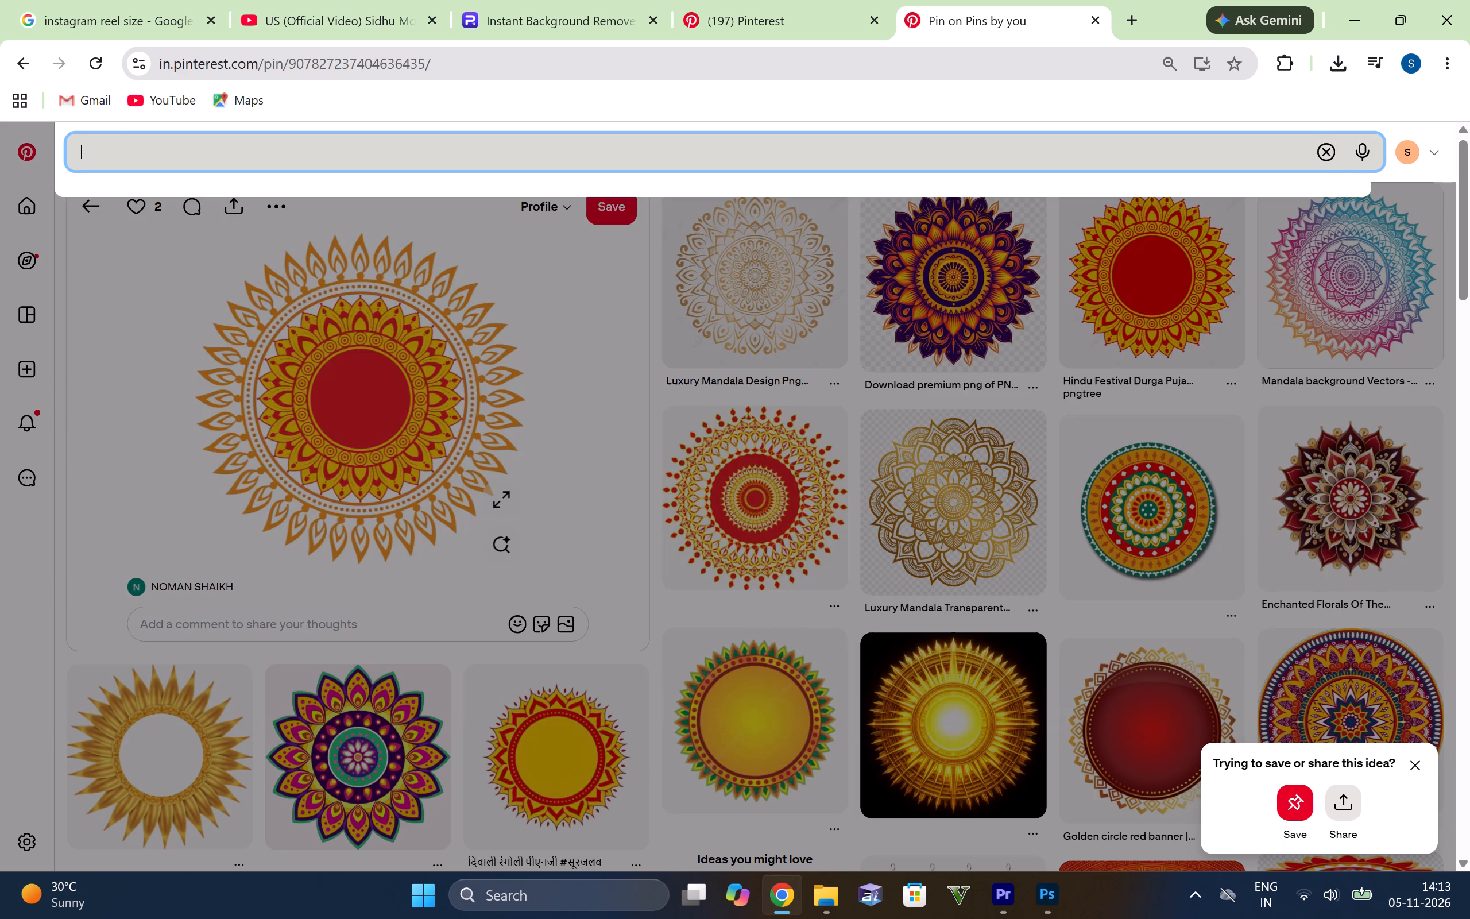
{"action": "key", "text": "BackSpace"}
{"action": "key", "text": "BackSpace"}
{"action": "key", "text": "BackSpace"}
{"action": "key", "text": "BackSpace"}
{"action": "key", "text": "BackSpace"}
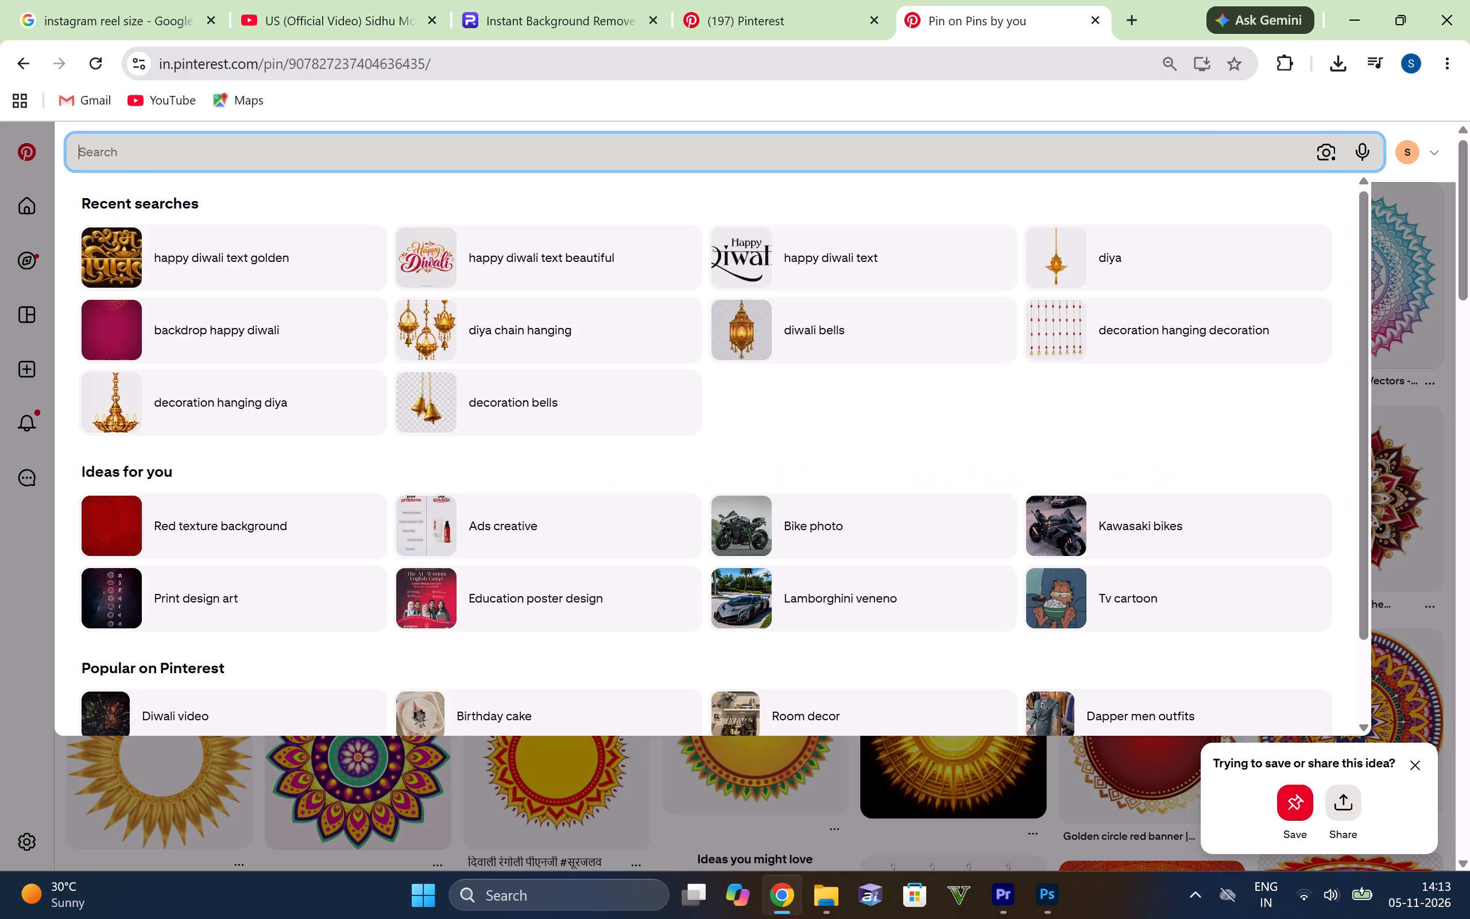
{"action": "left_click", "coordinate": [584, 249]}
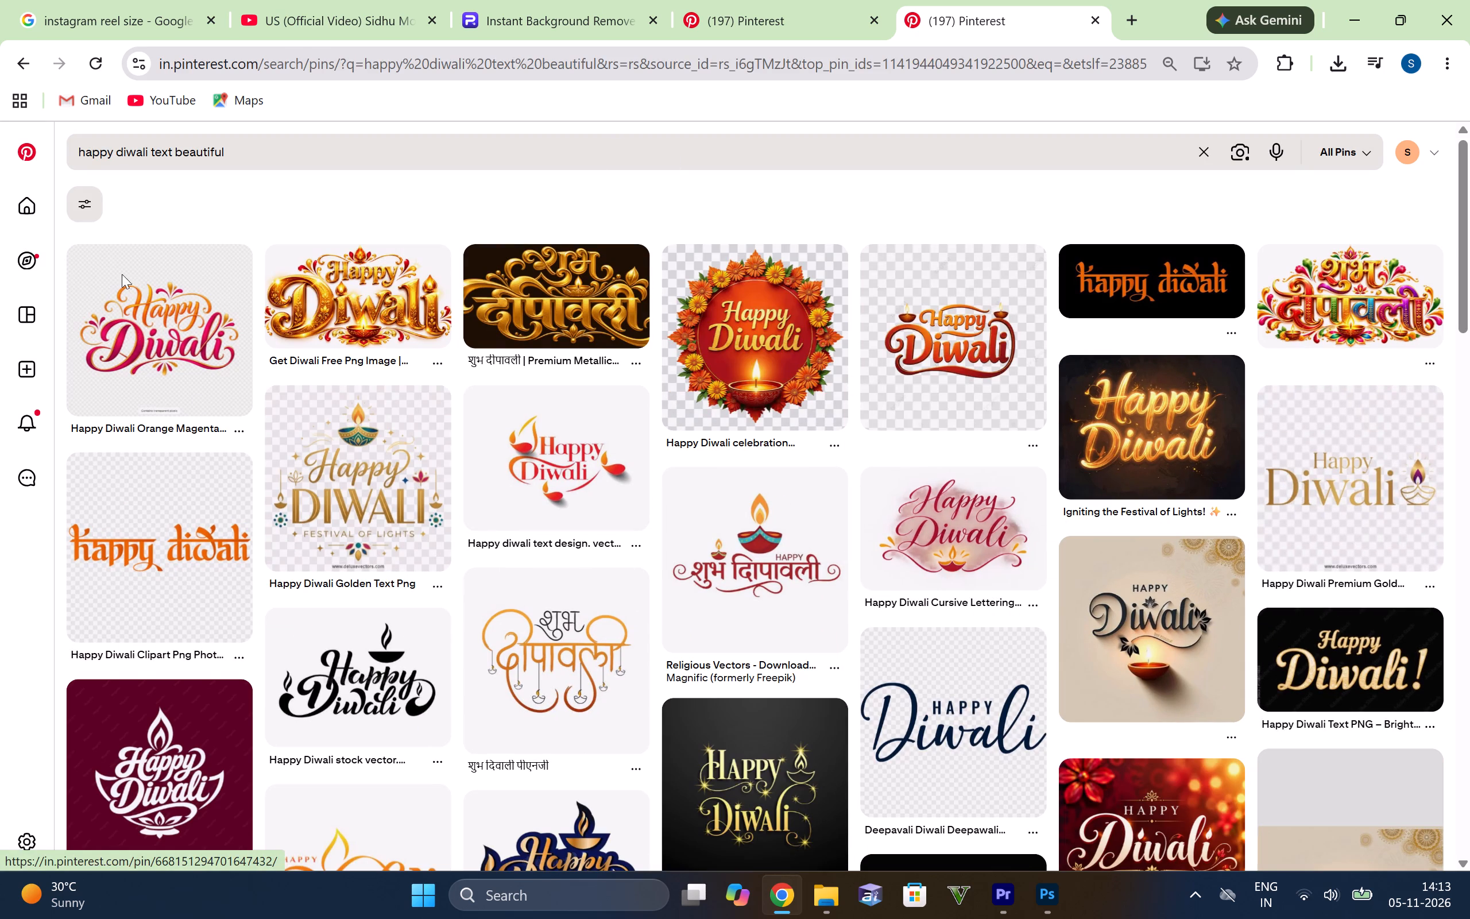
Open the Happy Diwali Orange Magenta Calligraphy pin and examine its artwork and the related lettering designs.
{"action": "left_click", "coordinate": [137, 306]}
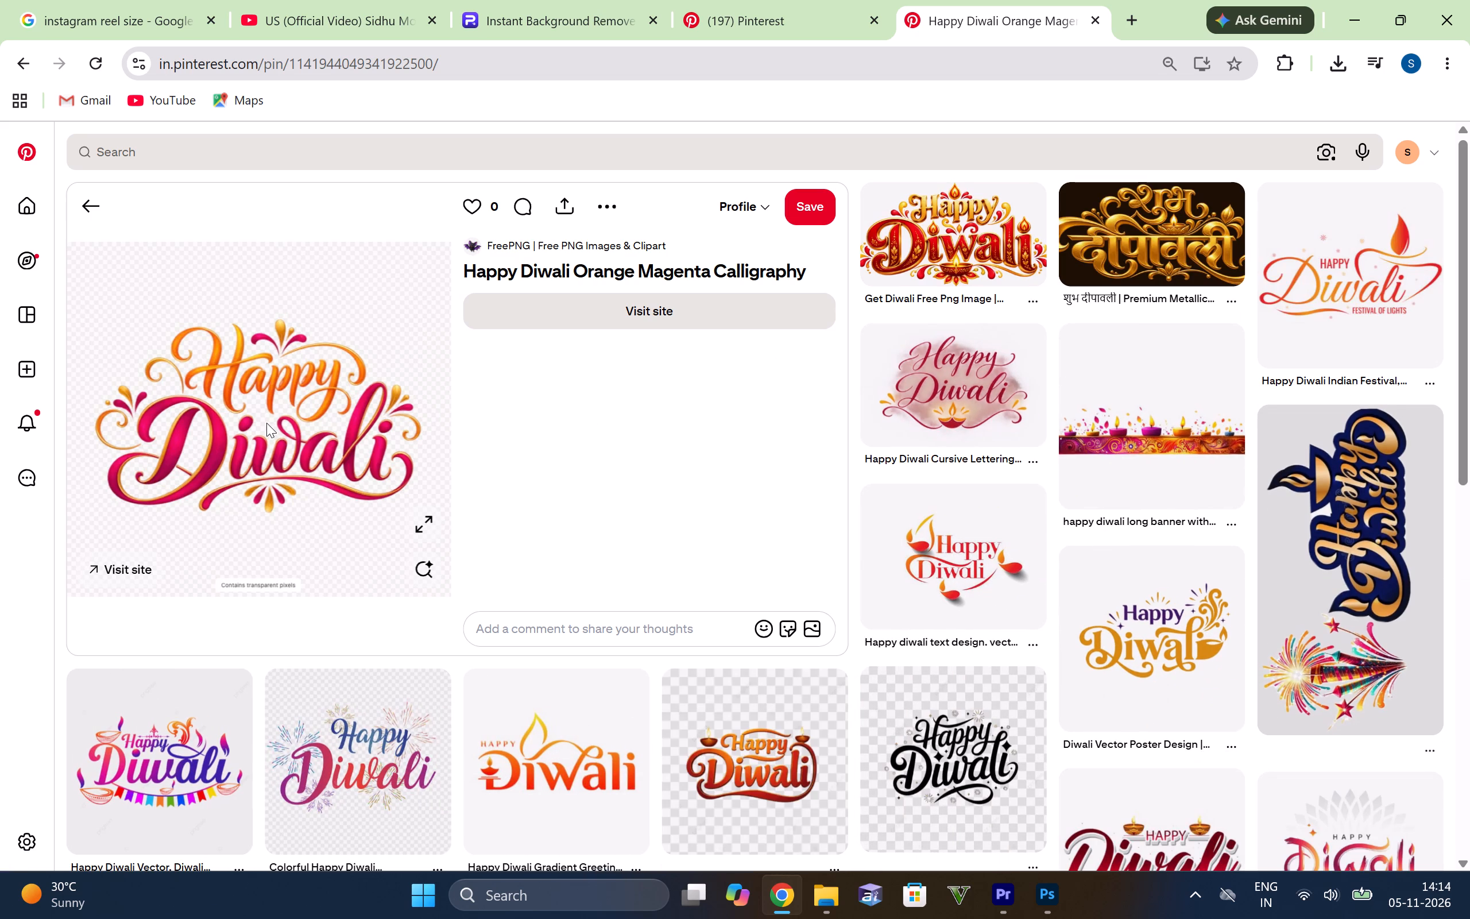
{"action": "scroll", "coordinate": [346, 428], "scroll_direction": "down", "scroll_amount": 3}
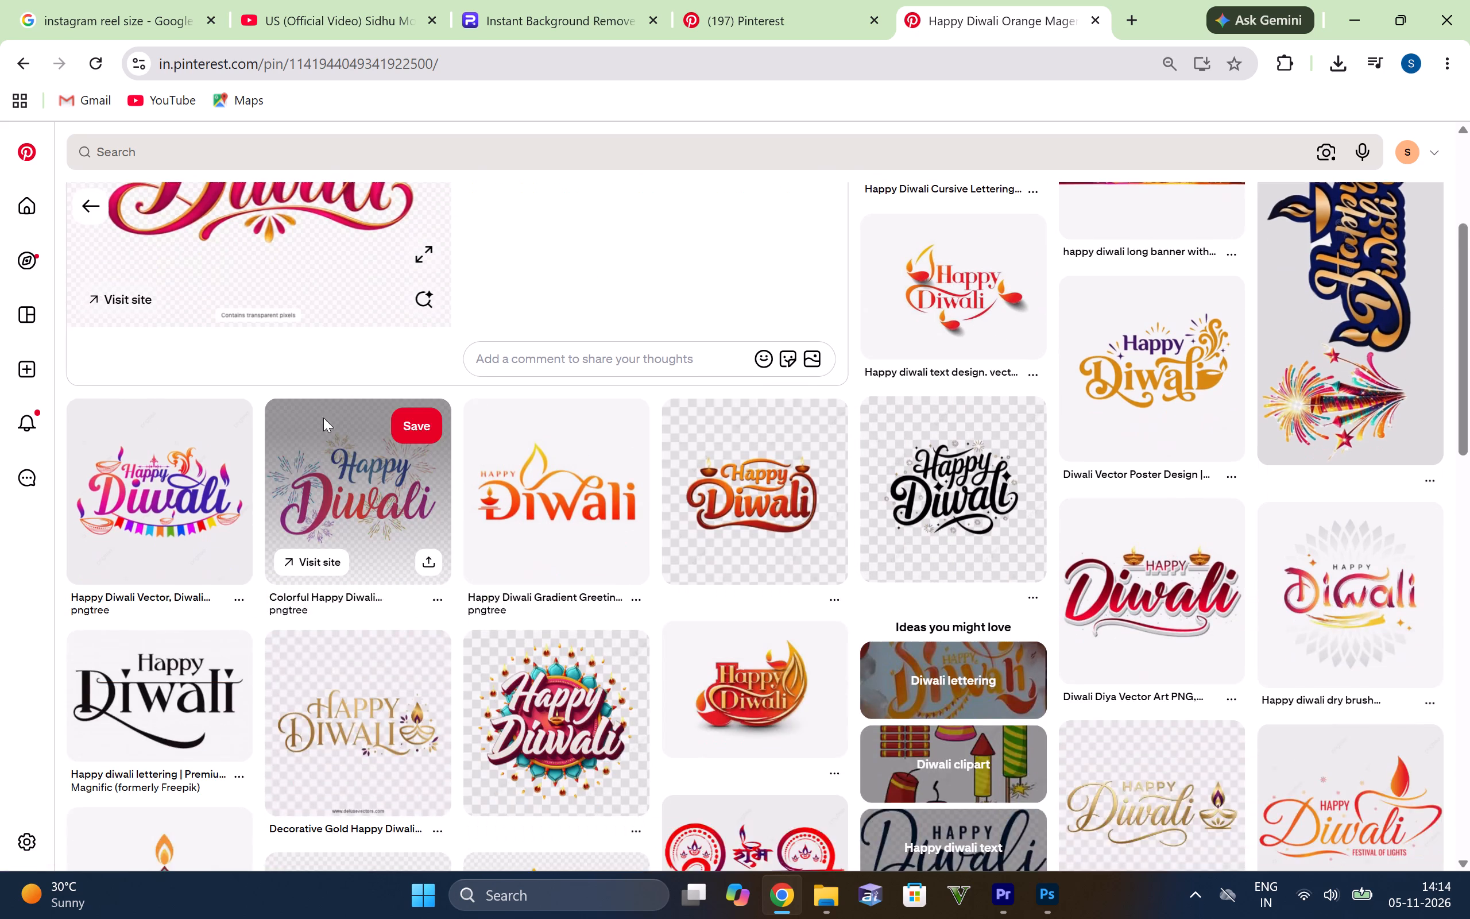
{"action": "scroll", "coordinate": [266, 383], "scroll_direction": "up", "scroll_amount": 3}
{"action": "scroll", "coordinate": [266, 383], "scroll_direction": "down", "scroll_amount": 1}
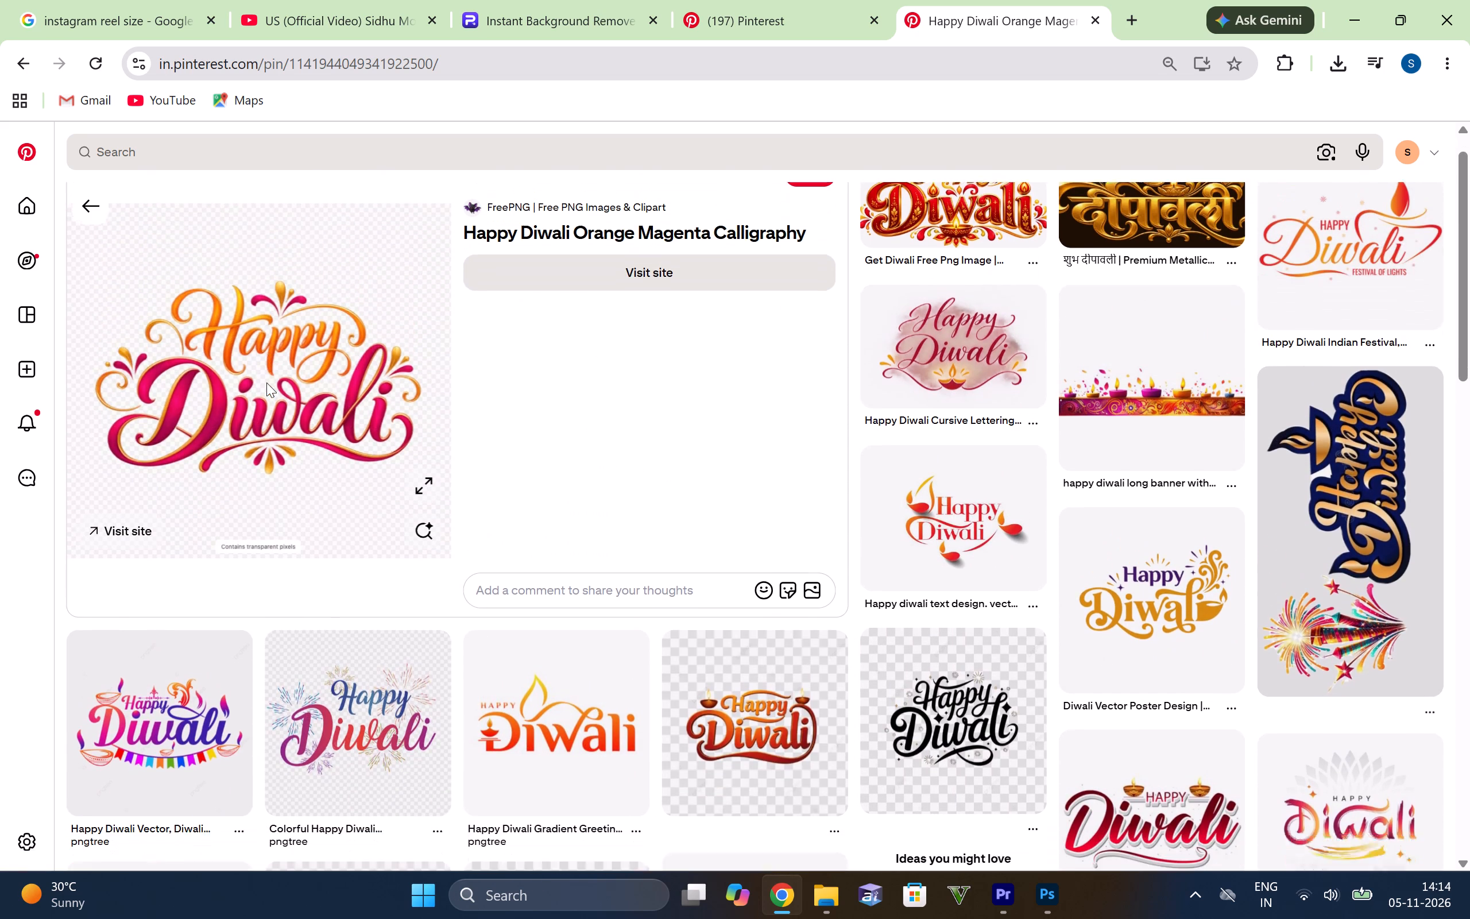
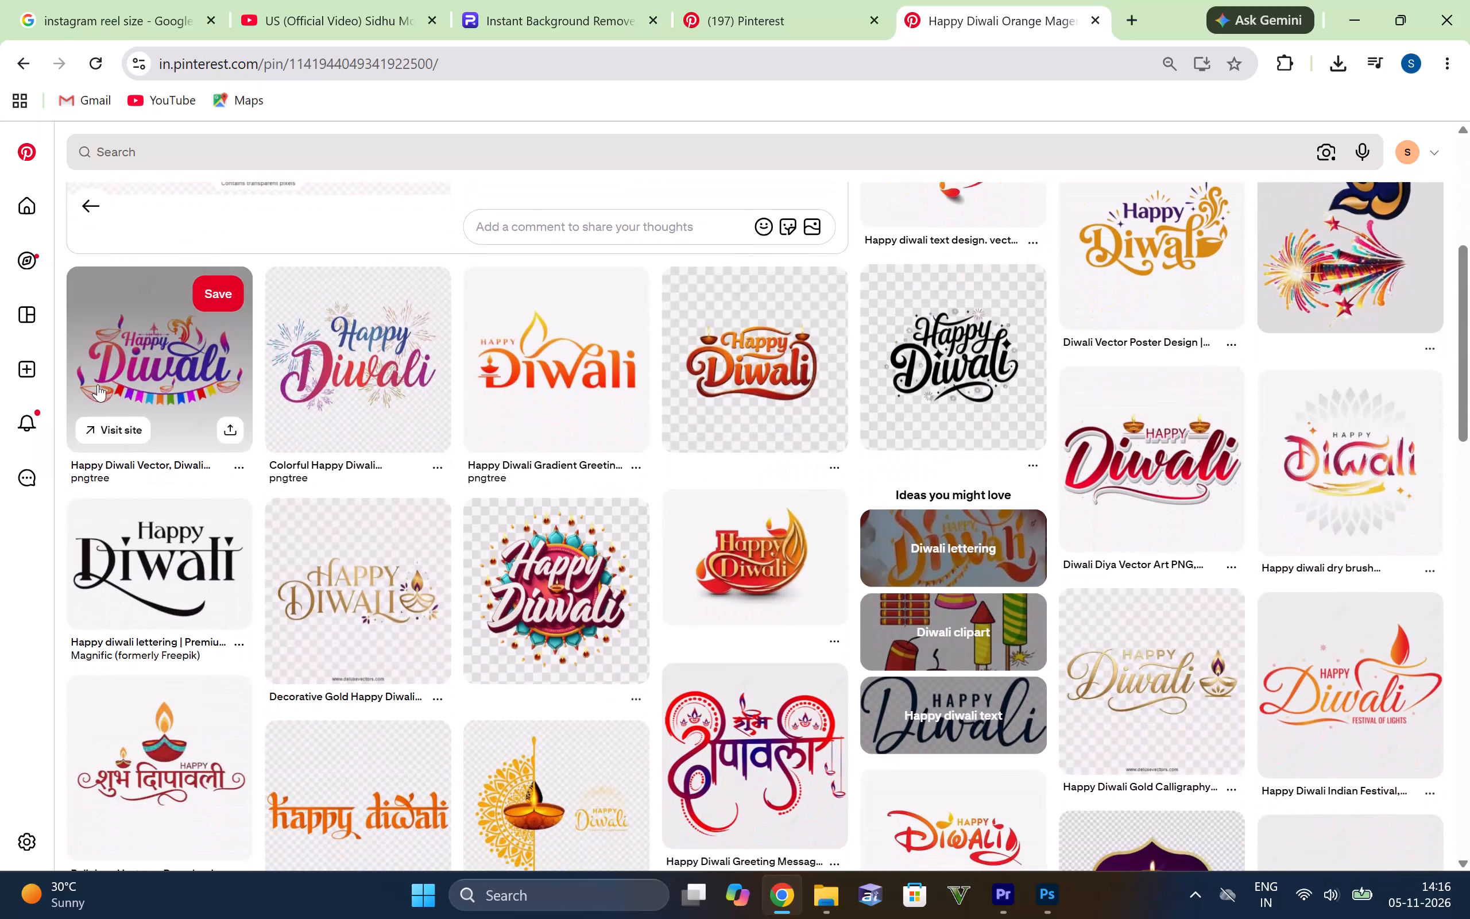
Examine the Diwali lettering and badge designs related to the Happy Diwali Orange Magenta Calligraphy pin.
{"action": "scroll", "coordinate": [763, 404], "scroll_direction": "down", "scroll_amount": 3}
{"action": "scroll", "coordinate": [372, 397], "scroll_direction": "down", "scroll_amount": 1}
{"action": "scroll", "coordinate": [556, 377], "scroll_direction": "up", "scroll_amount": 1}
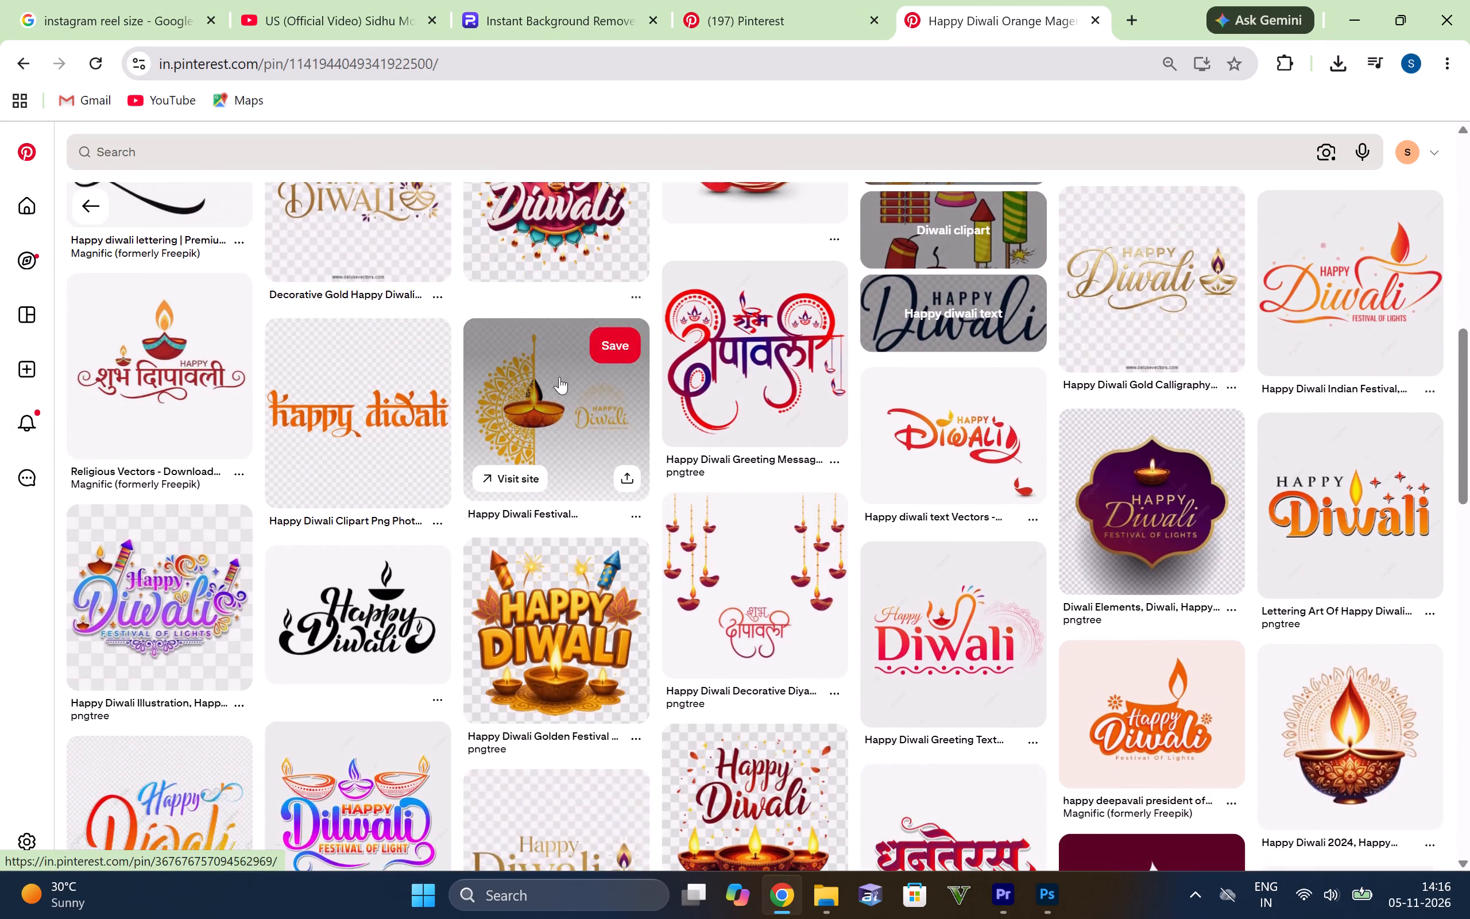
{"action": "scroll", "coordinate": [740, 406], "scroll_direction": "down", "scroll_amount": 1}
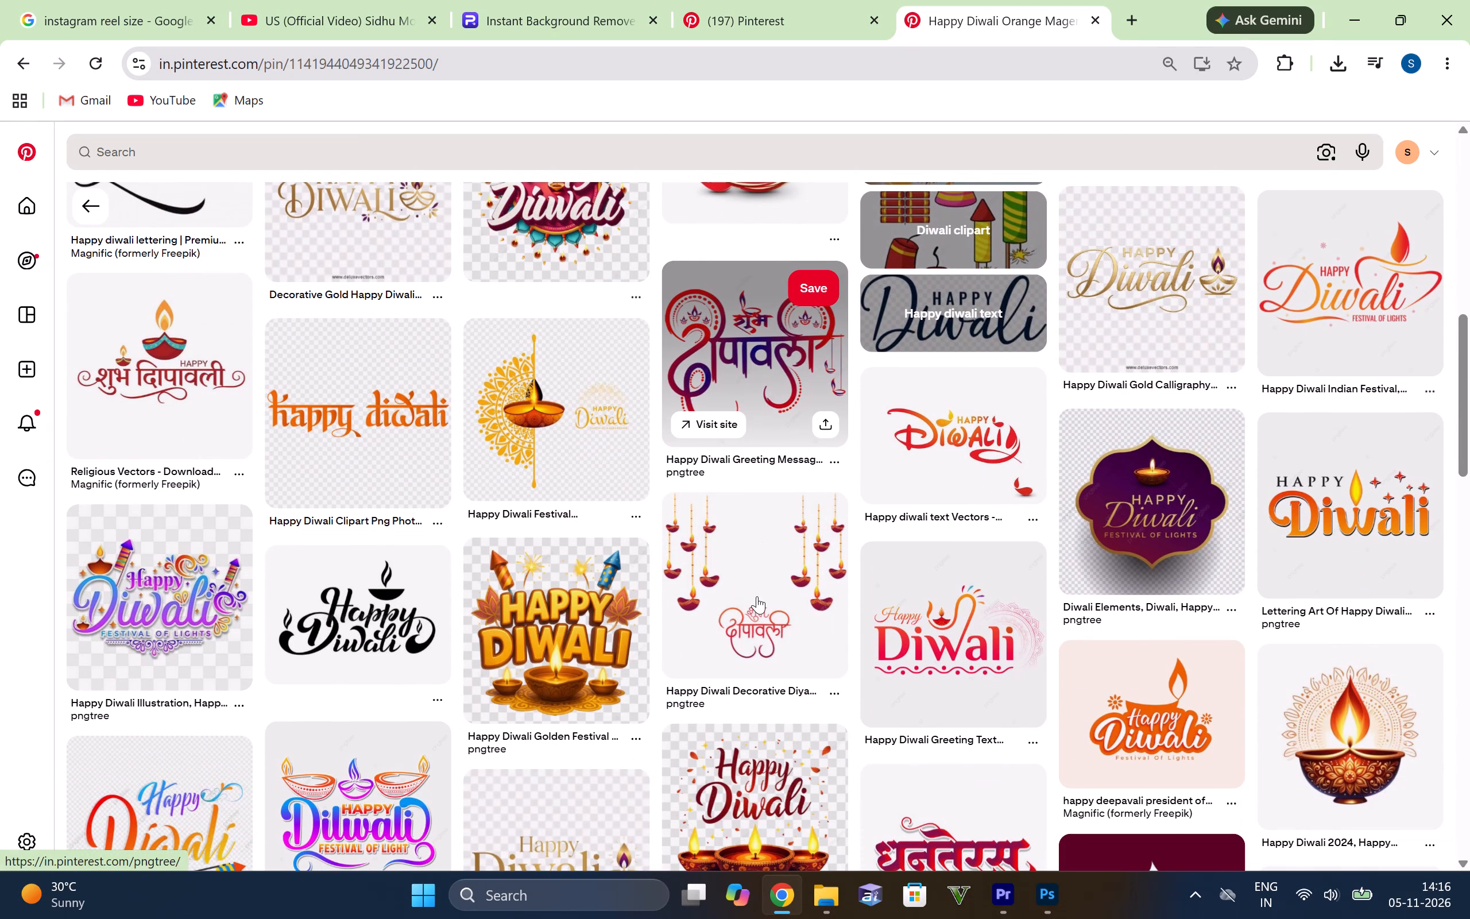
{"action": "scroll", "coordinate": [701, 407], "scroll_direction": "down", "scroll_amount": 2}
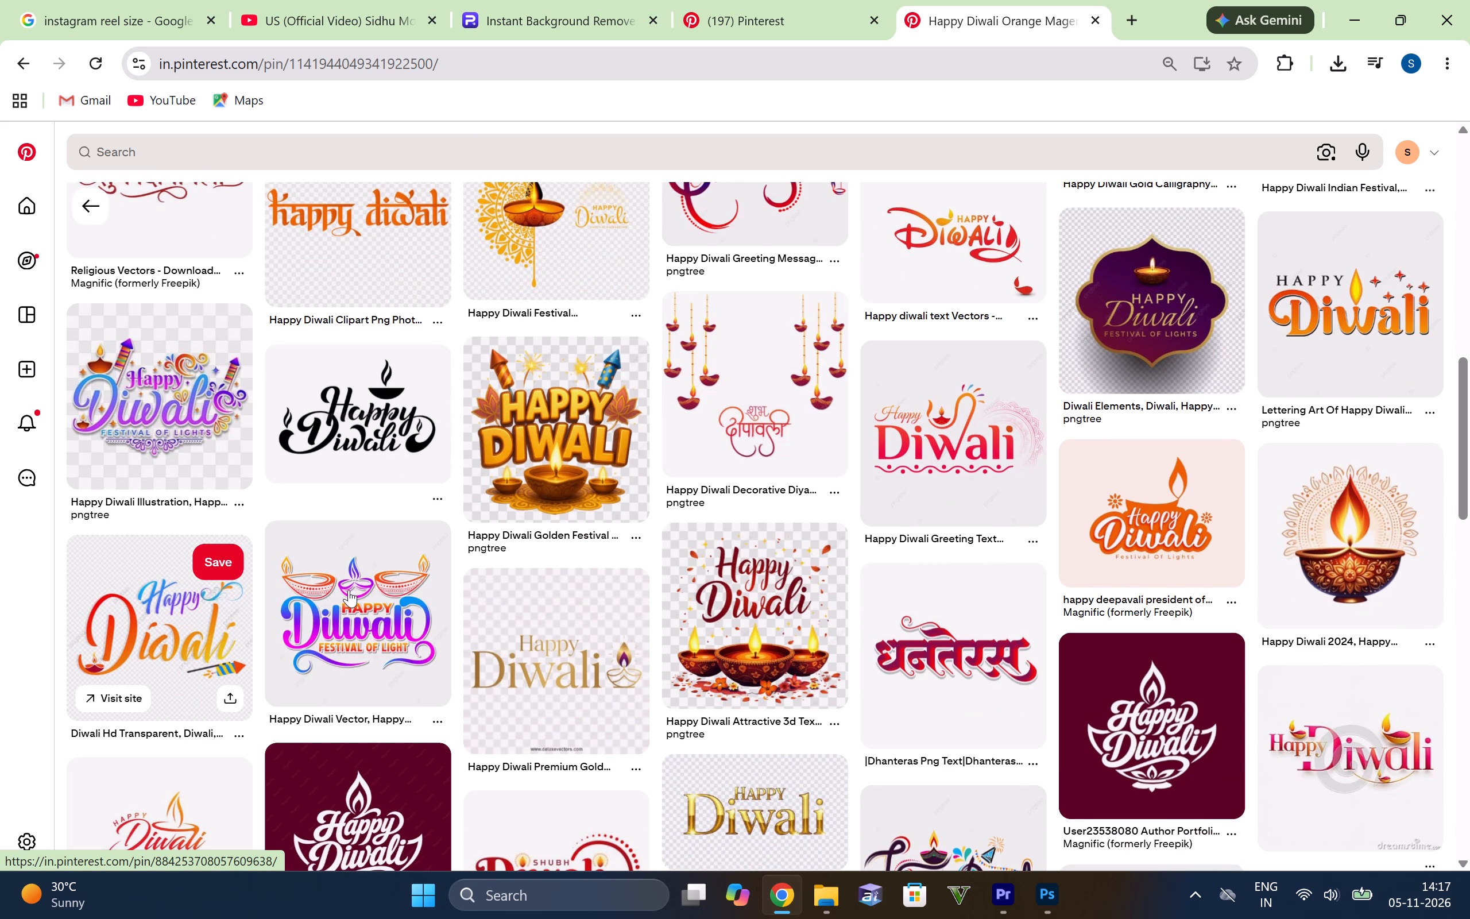
{"action": "scroll", "coordinate": [364, 579], "scroll_direction": "down", "scroll_amount": 1}
{"action": "scroll", "coordinate": [393, 499], "scroll_direction": "down", "scroll_amount": 3}
{"action": "scroll", "coordinate": [389, 374], "scroll_direction": "down", "scroll_amount": 3}
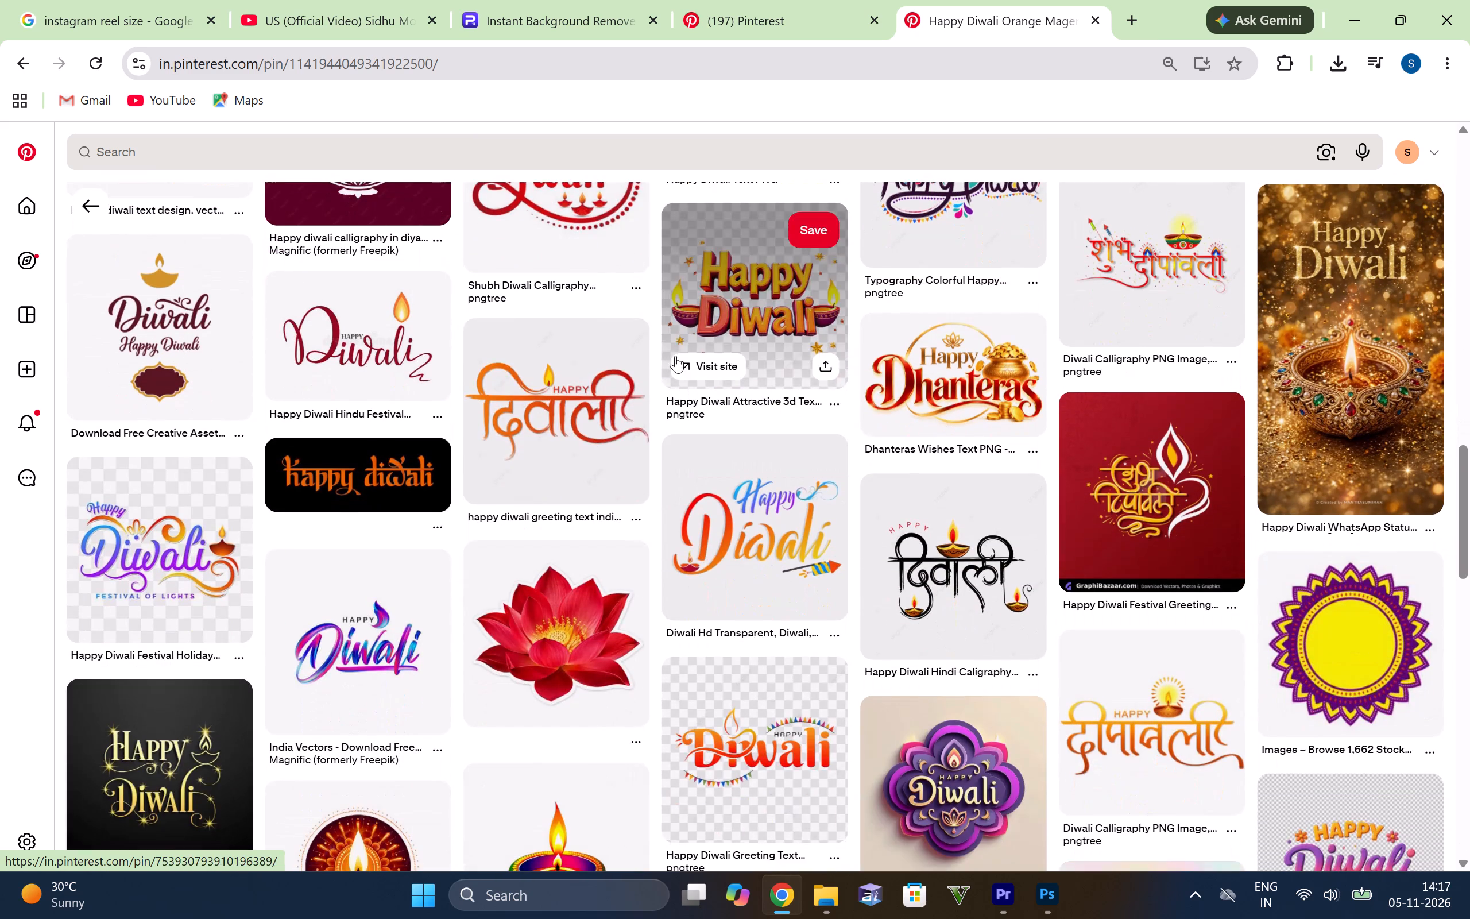
{"action": "scroll", "coordinate": [675, 356], "scroll_direction": "down", "scroll_amount": 2}
{"action": "scroll", "coordinate": [760, 357], "scroll_direction": "down", "scroll_amount": 3}
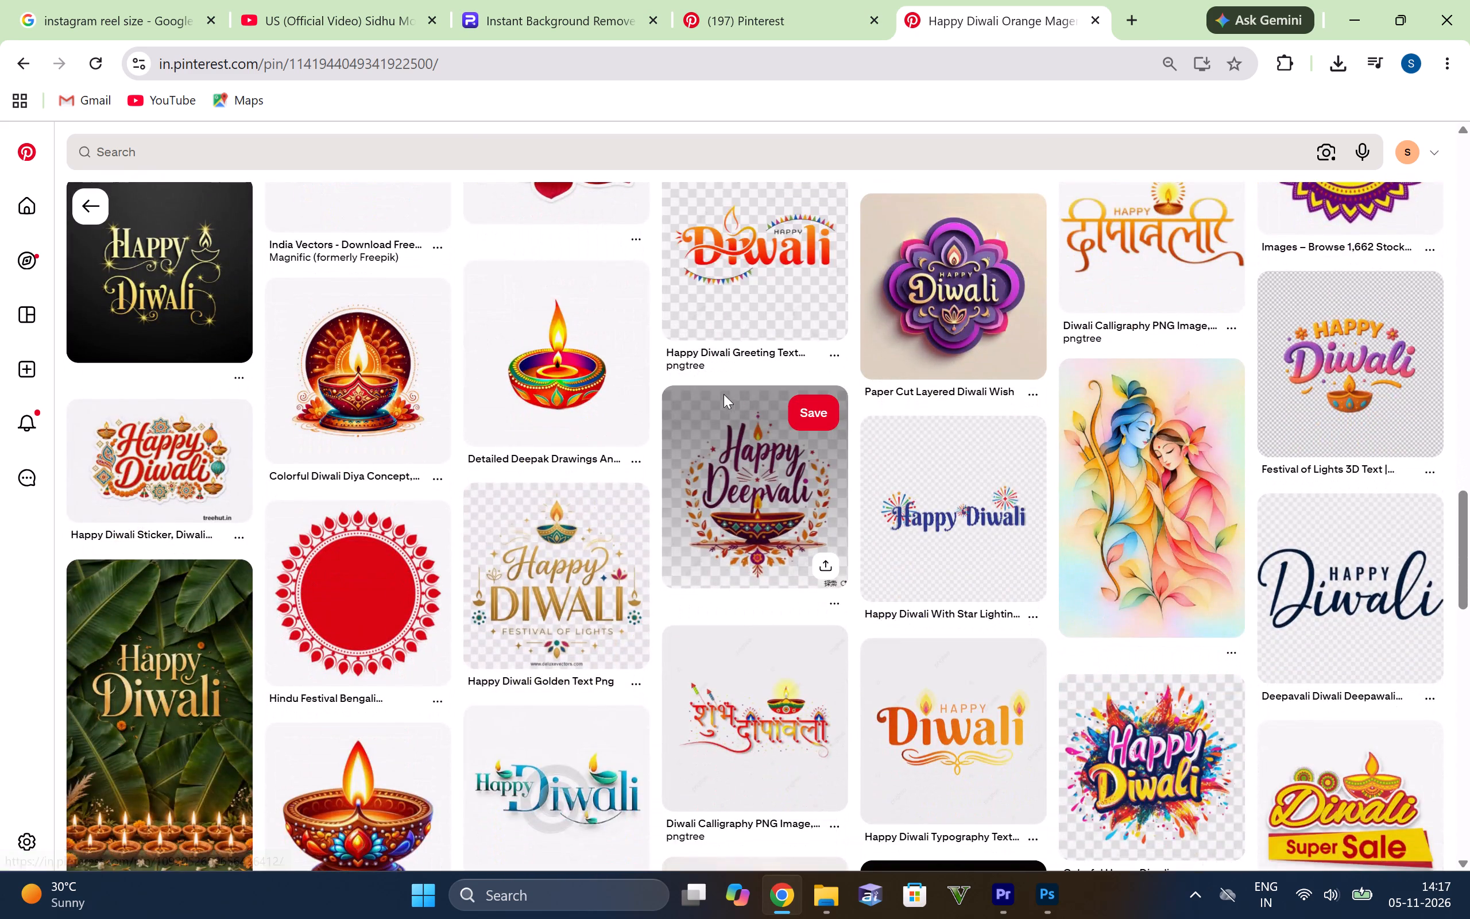
{"action": "scroll", "coordinate": [718, 391], "scroll_direction": "up", "scroll_amount": 2}
{"action": "scroll", "coordinate": [718, 391], "scroll_direction": "down", "scroll_amount": 4}
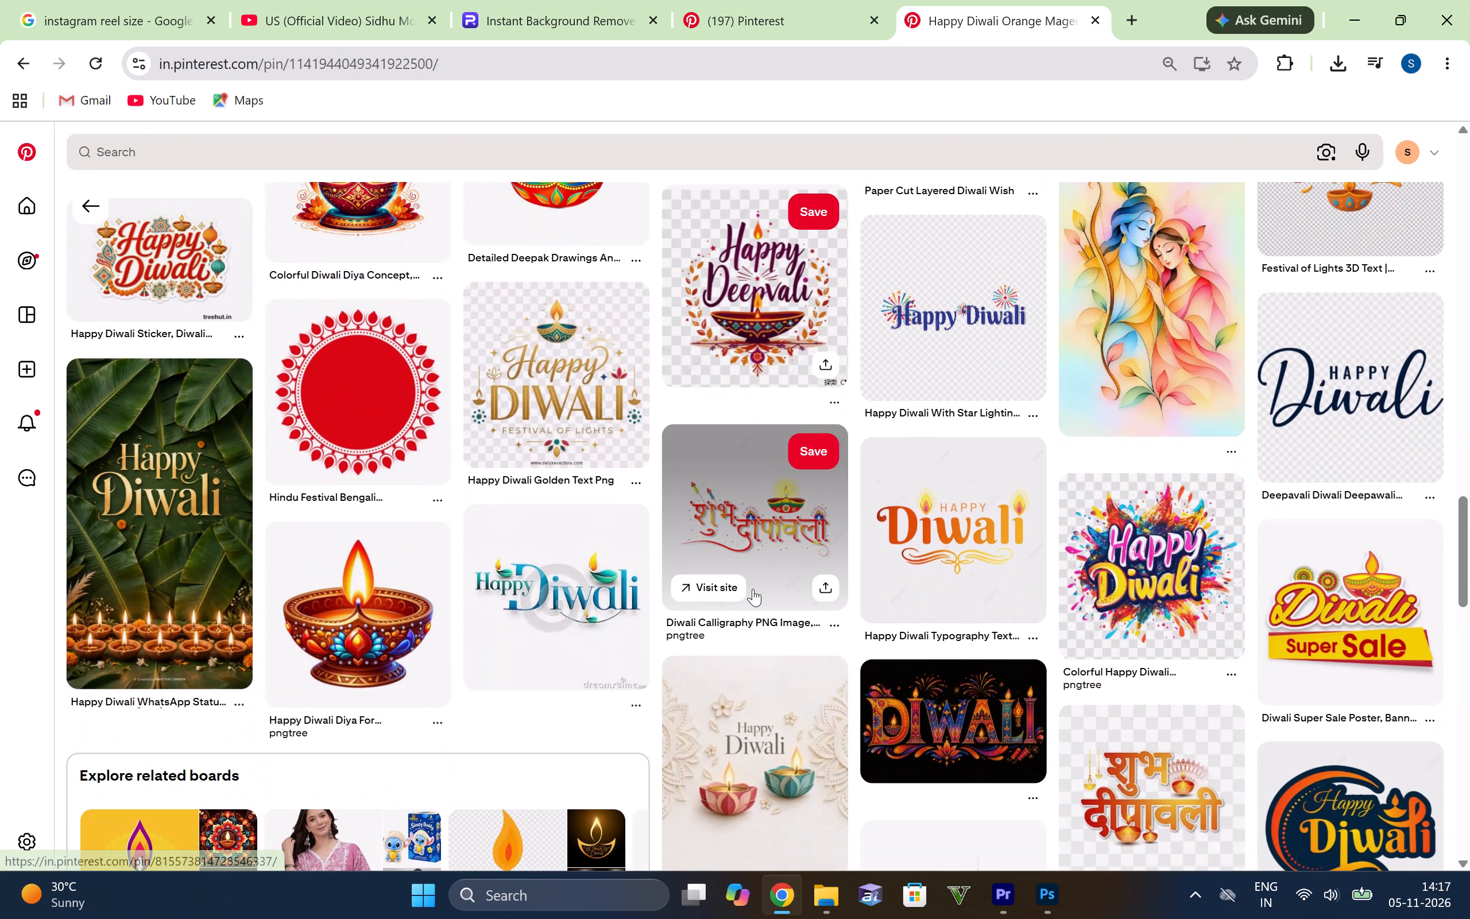
{"action": "scroll", "coordinate": [845, 484], "scroll_direction": "down", "scroll_amount": 4}
{"action": "scroll", "coordinate": [616, 488], "scroll_direction": "down", "scroll_amount": 2}
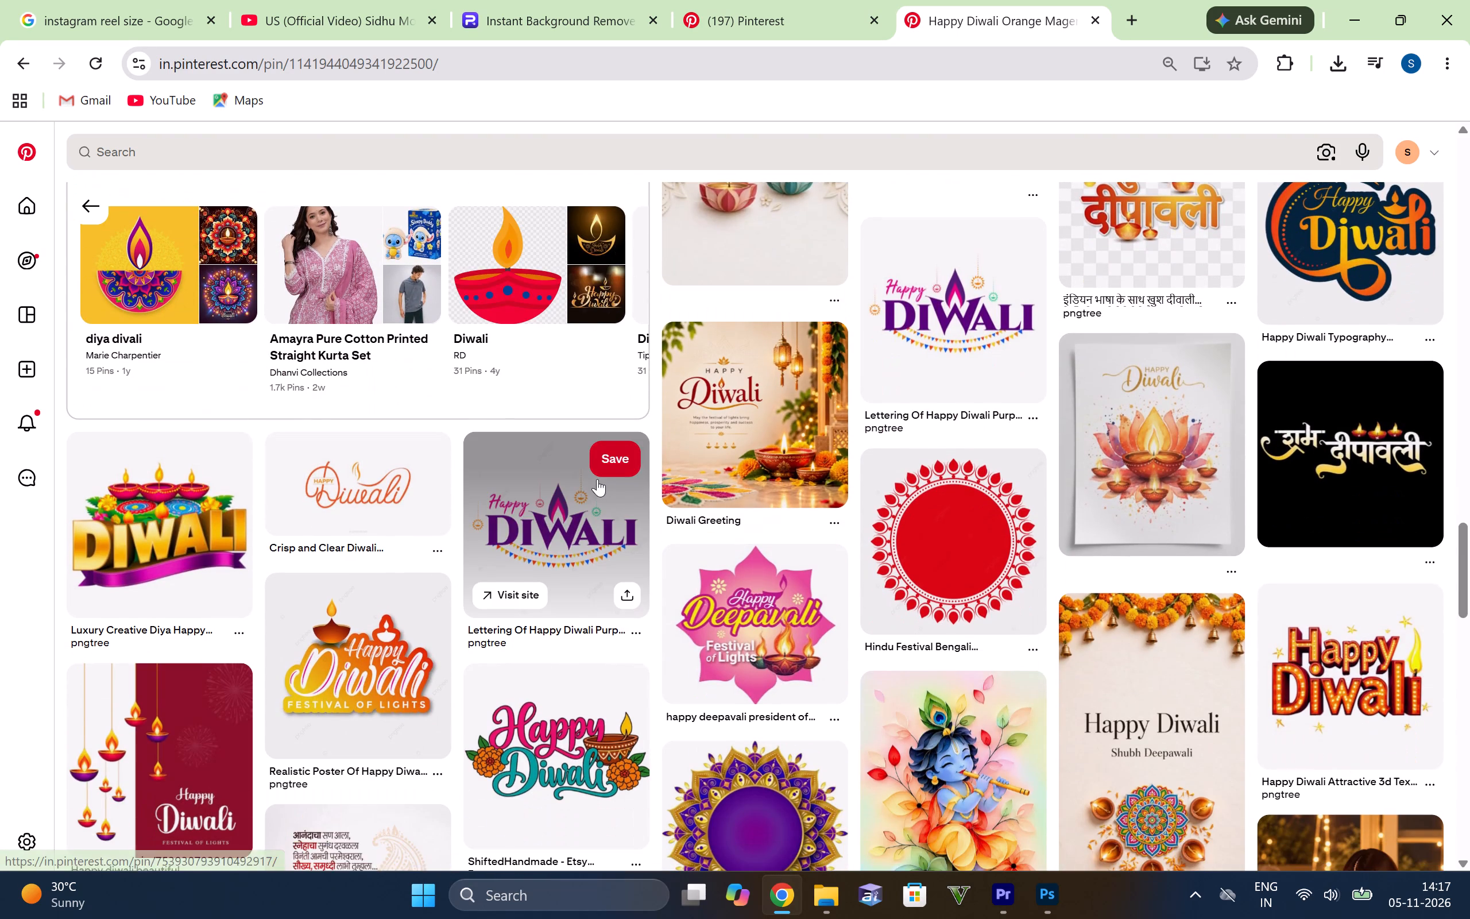
{"action": "scroll", "coordinate": [552, 513], "scroll_direction": "down", "scroll_amount": 1}
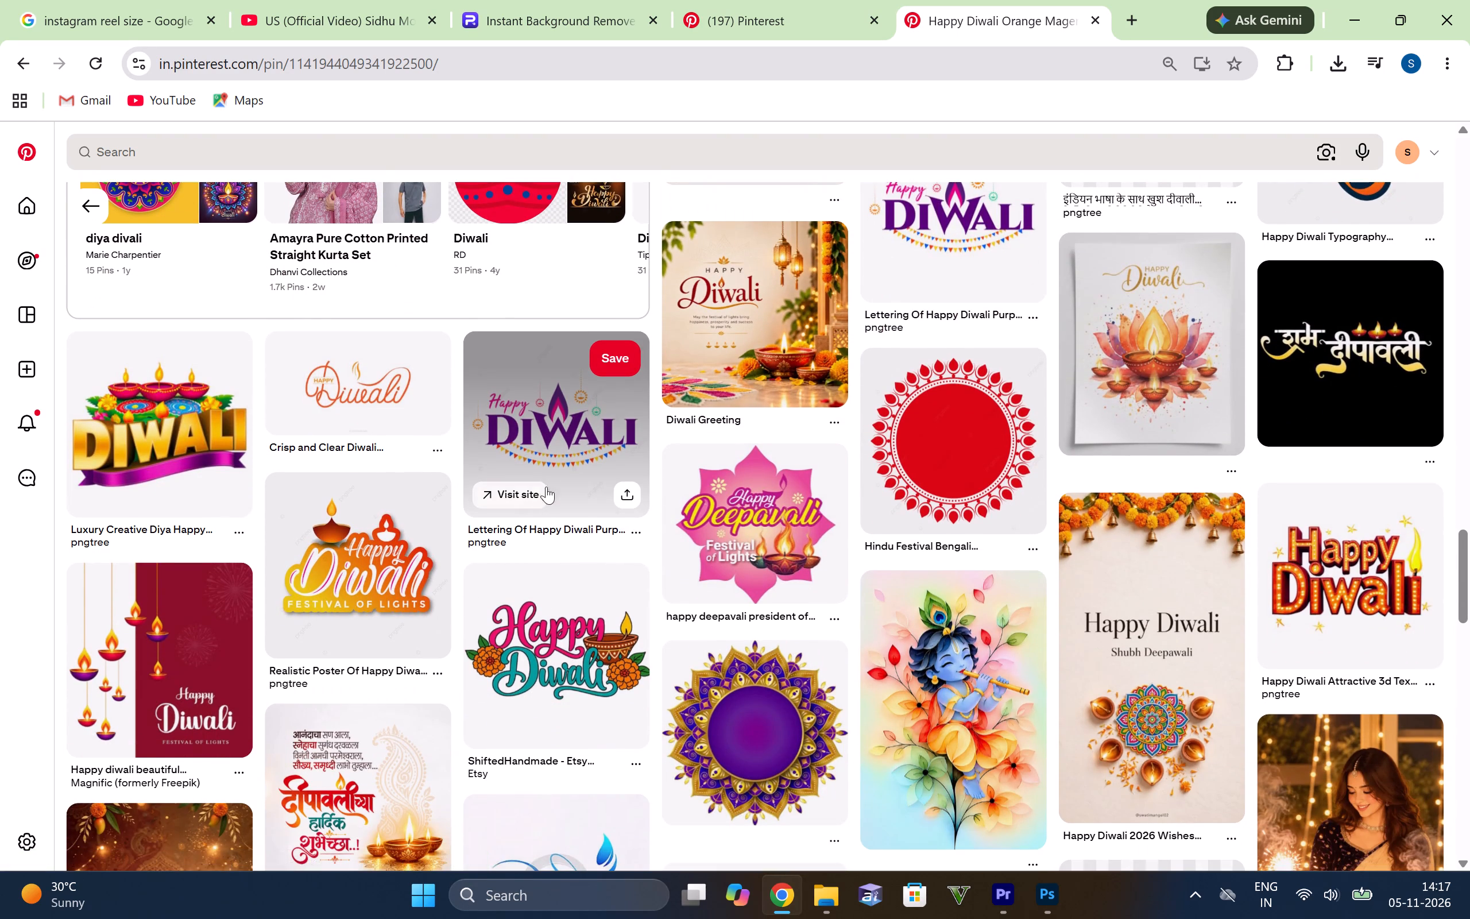
{"action": "scroll", "coordinate": [550, 470], "scroll_direction": "down", "scroll_amount": 6}
{"action": "scroll", "coordinate": [560, 385], "scroll_direction": "down", "scroll_amount": 2}
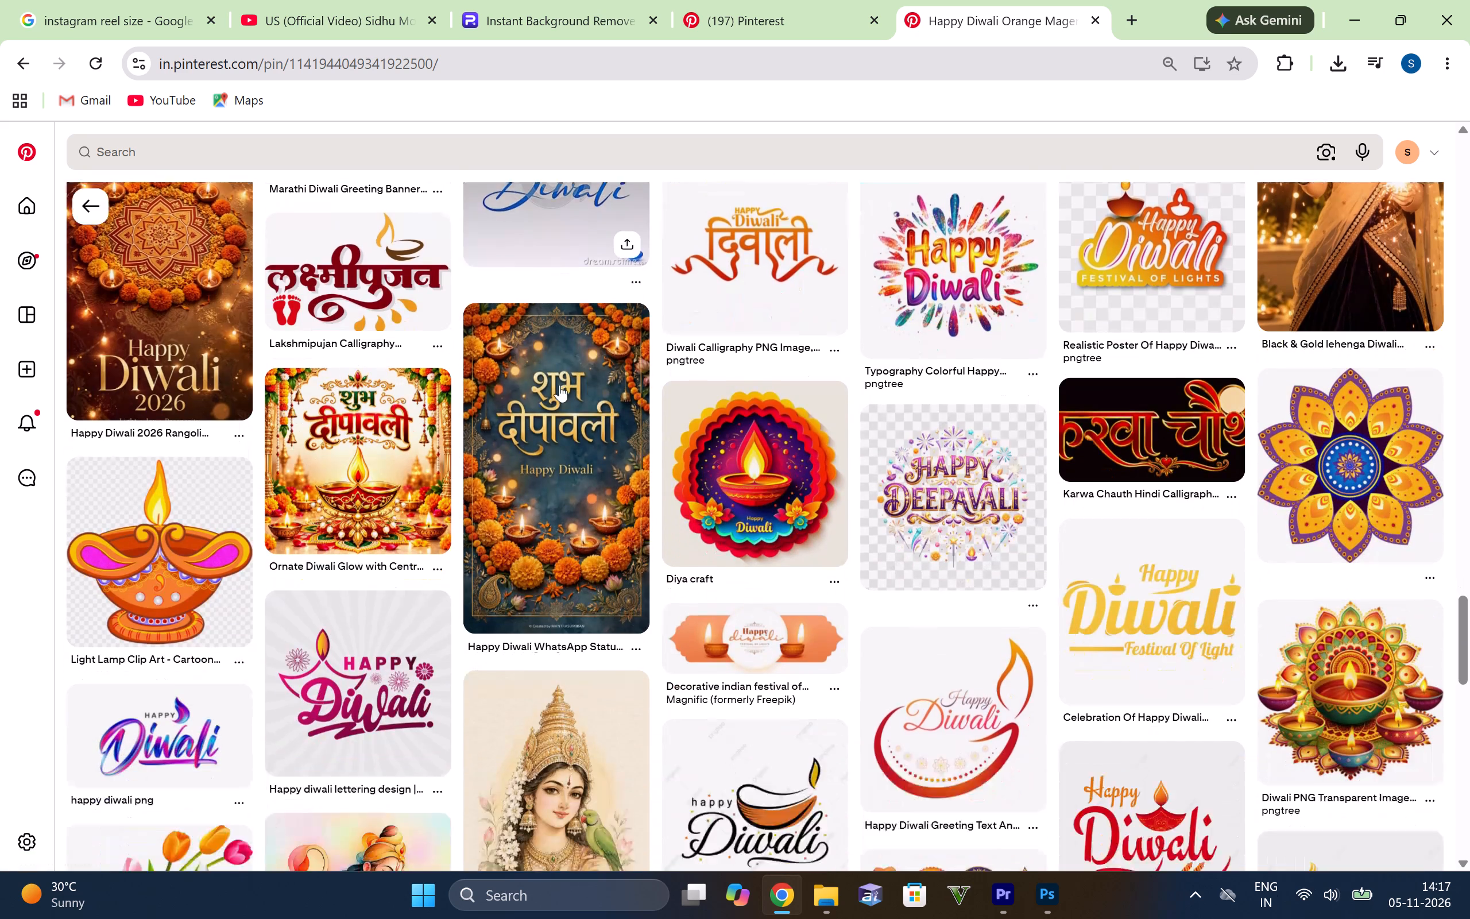
{"action": "scroll", "coordinate": [559, 385], "scroll_direction": "down", "scroll_amount": 2}
{"action": "scroll", "coordinate": [742, 356], "scroll_direction": "up", "scroll_amount": 1}
{"action": "scroll", "coordinate": [757, 377], "scroll_direction": "down", "scroll_amount": 2}
{"action": "scroll", "coordinate": [629, 415], "scroll_direction": "down", "scroll_amount": 3}
{"action": "scroll", "coordinate": [579, 441], "scroll_direction": "up", "scroll_amount": 15}
{"action": "scroll", "coordinate": [349, 555], "scroll_direction": "up", "scroll_amount": 14}
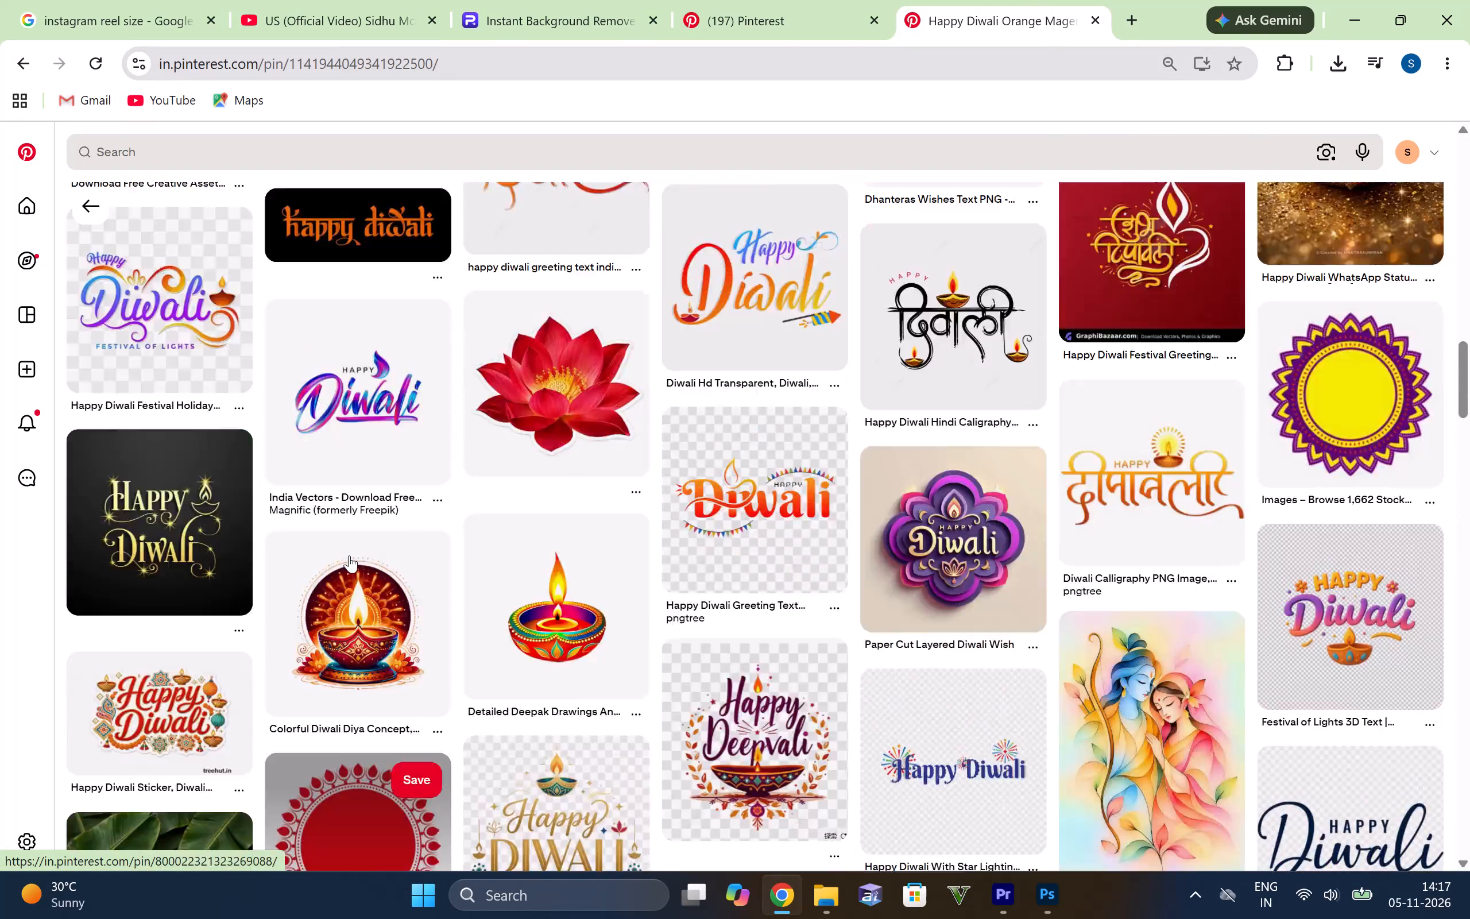
{"action": "scroll", "coordinate": [349, 555], "scroll_direction": "up", "scroll_amount": 2}
{"action": "scroll", "coordinate": [517, 498], "scroll_direction": "up", "scroll_amount": 6}
{"action": "scroll", "coordinate": [399, 548], "scroll_direction": "up", "scroll_amount": 5}
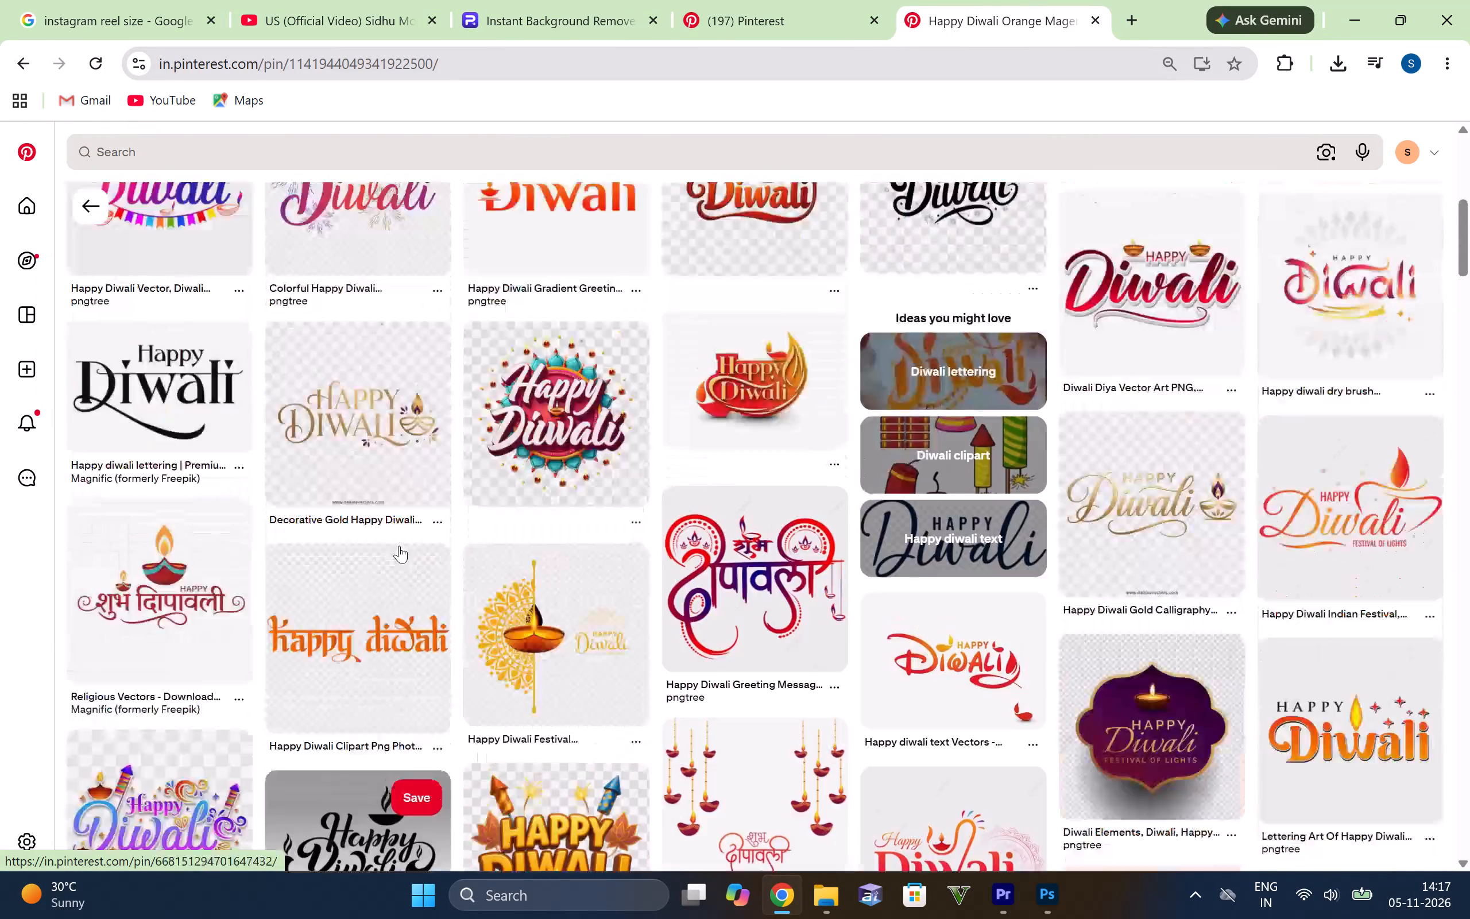
Save the Happy Diwali Orange Magenta Calligraphy artwork as a PNG image in the Downloads folder.
{"action": "scroll", "coordinate": [372, 560], "scroll_direction": "up", "scroll_amount": 6}
{"action": "scroll", "coordinate": [318, 464], "scroll_direction": "up", "scroll_amount": 1}
{"action": "right_click", "coordinate": [266, 383]}
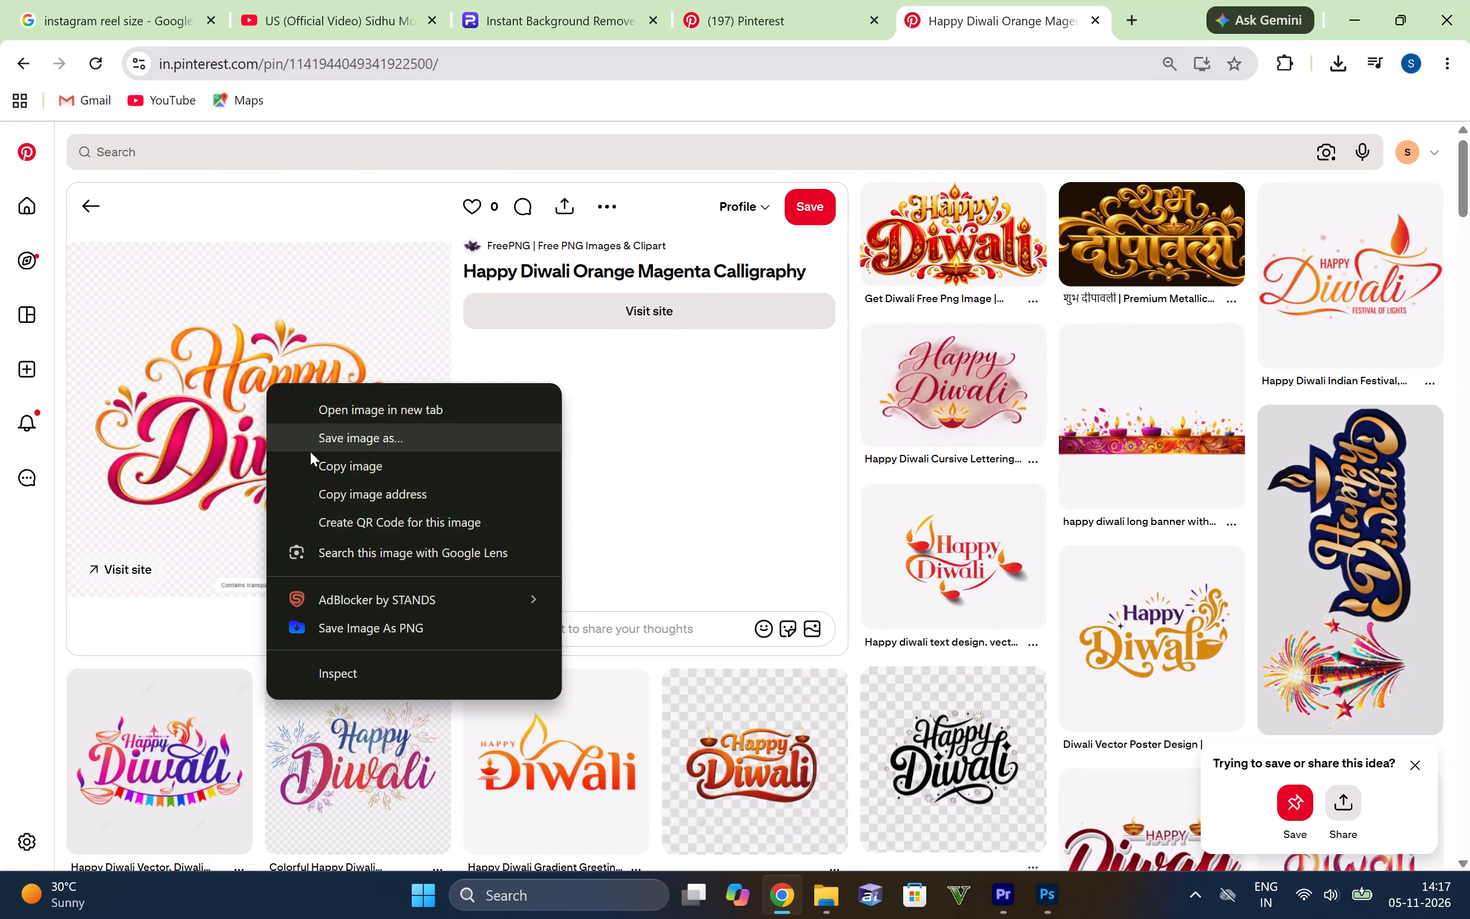
{"action": "left_click", "coordinate": [335, 621]}
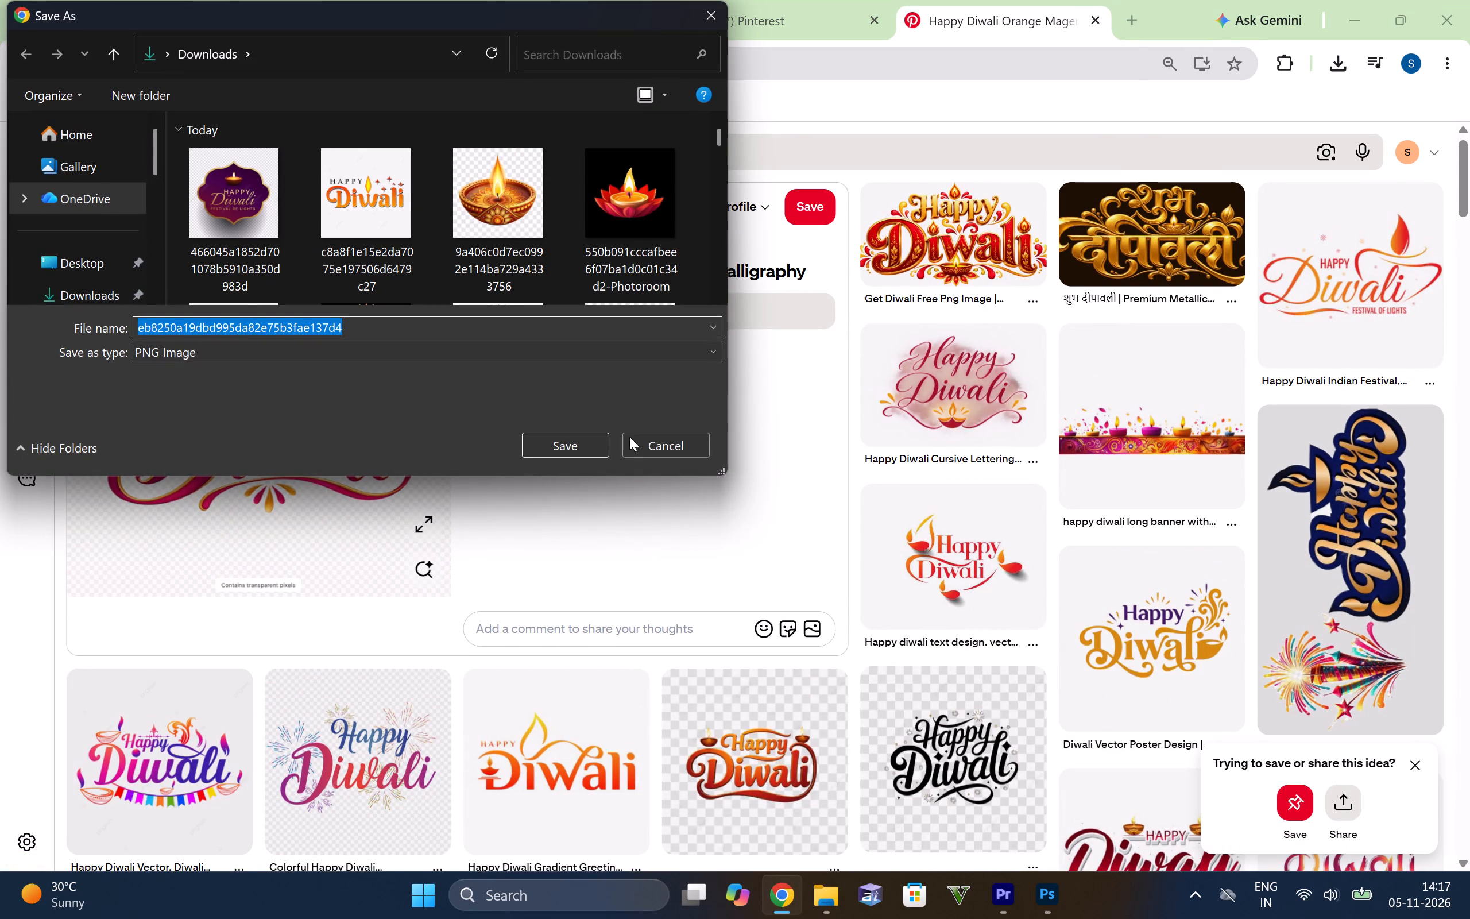
{"action": "left_click", "coordinate": [567, 445]}
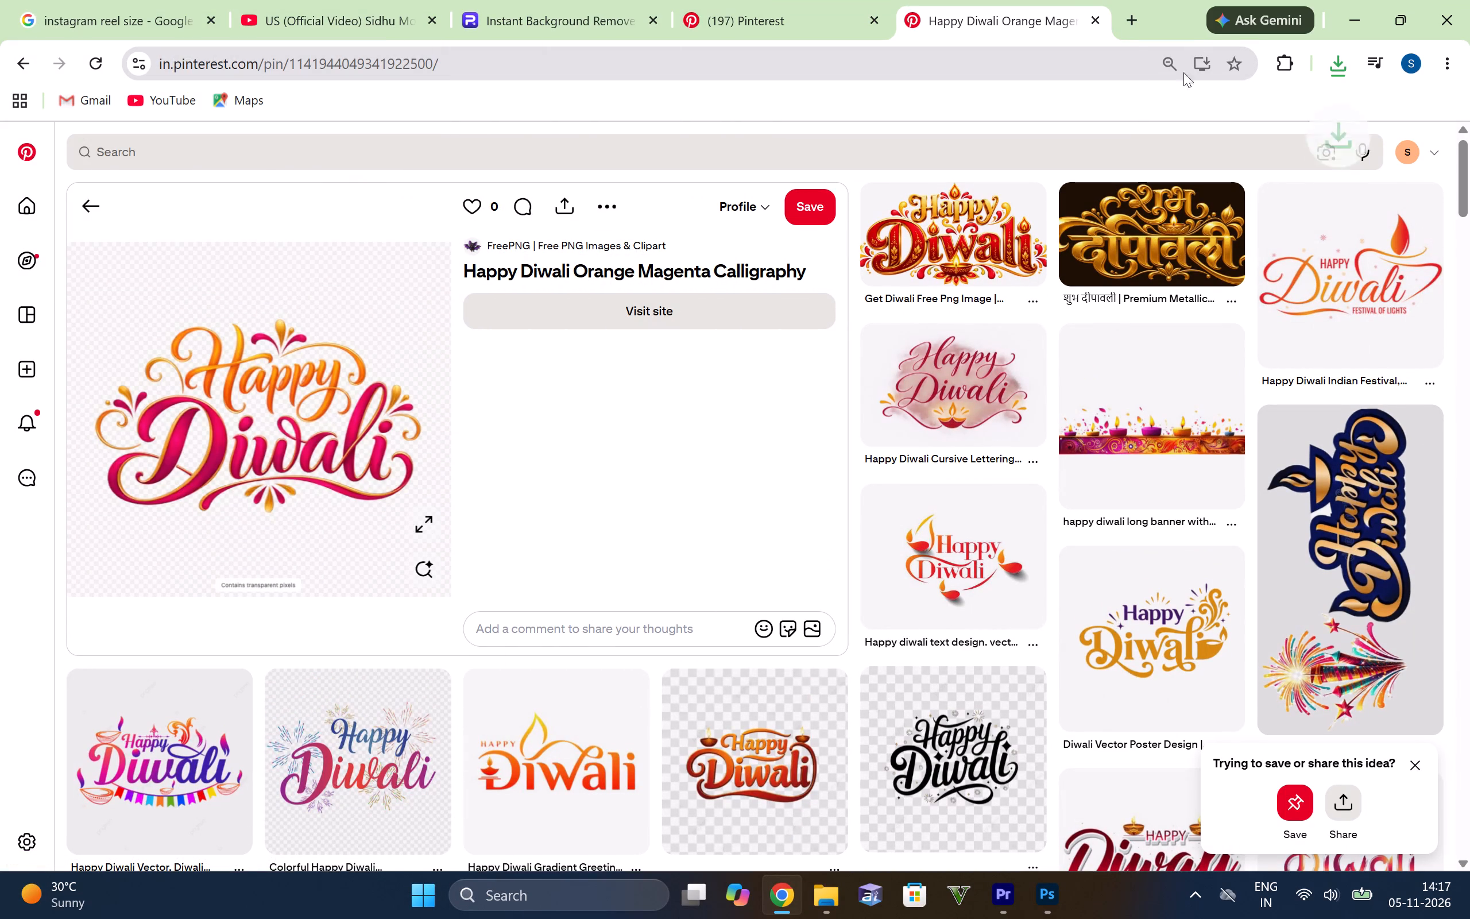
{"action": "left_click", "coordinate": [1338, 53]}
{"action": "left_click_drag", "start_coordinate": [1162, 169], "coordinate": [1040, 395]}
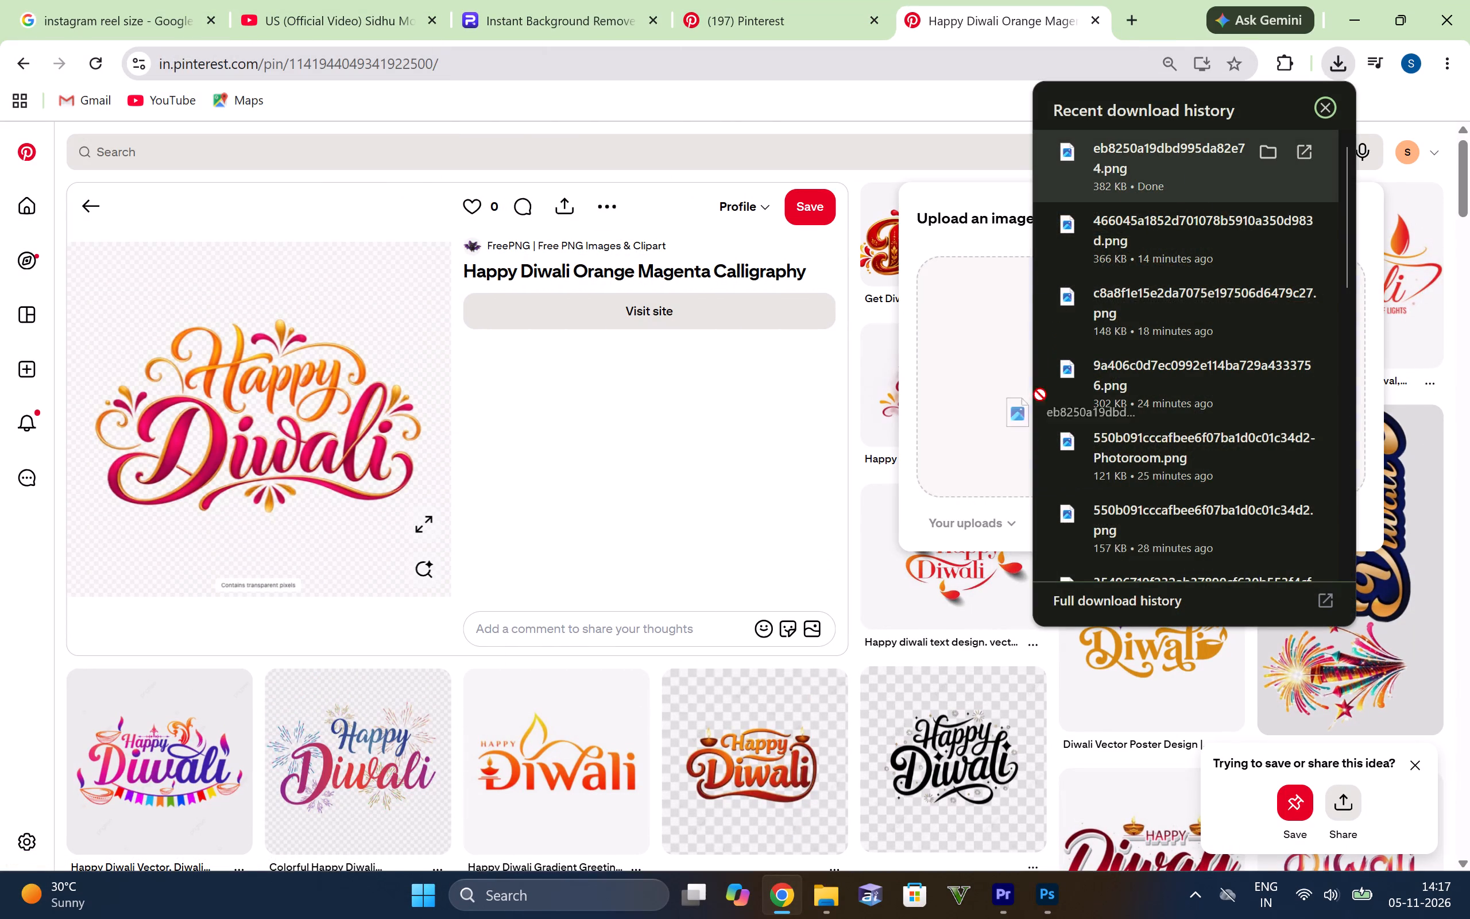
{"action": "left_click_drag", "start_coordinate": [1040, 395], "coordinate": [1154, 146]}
Open the related red 3D Happy Diwali lettering pin, view it, and return to the Orange Magenta Calligraphy pin.
{"action": "scroll", "coordinate": [963, 365], "scroll_direction": "down", "scroll_amount": 5}
{"action": "left_click", "coordinate": [718, 506]}
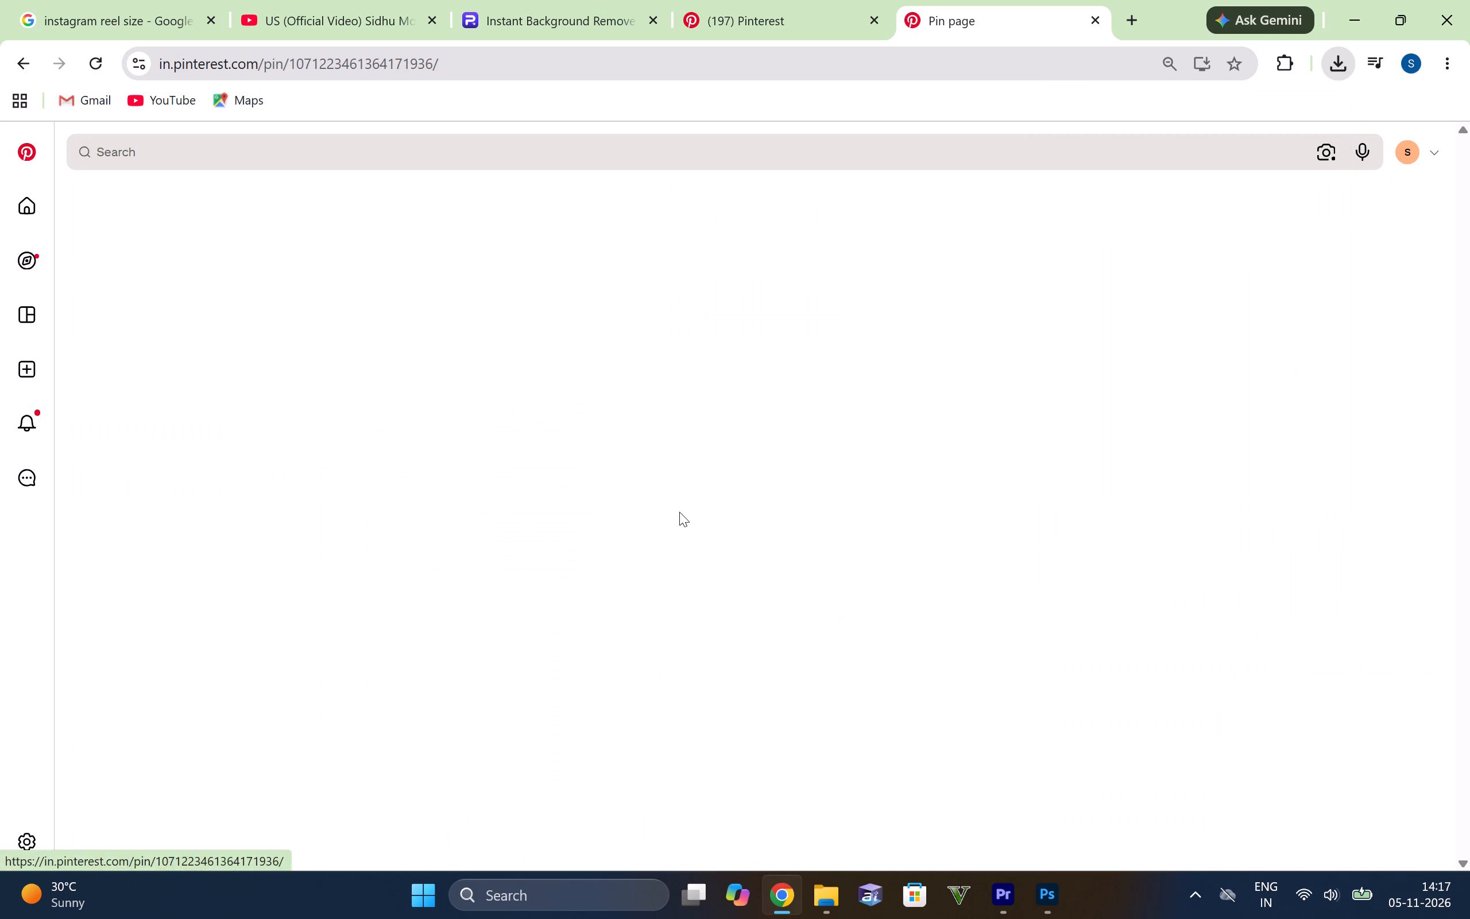
{"action": "scroll", "coordinate": [220, 317], "scroll_direction": "up", "scroll_amount": 4}
{"action": "scroll", "coordinate": [1088, 610], "scroll_direction": "down", "scroll_amount": 1}
{"action": "scroll", "coordinate": [663, 567], "scroll_direction": "up", "scroll_amount": 3}
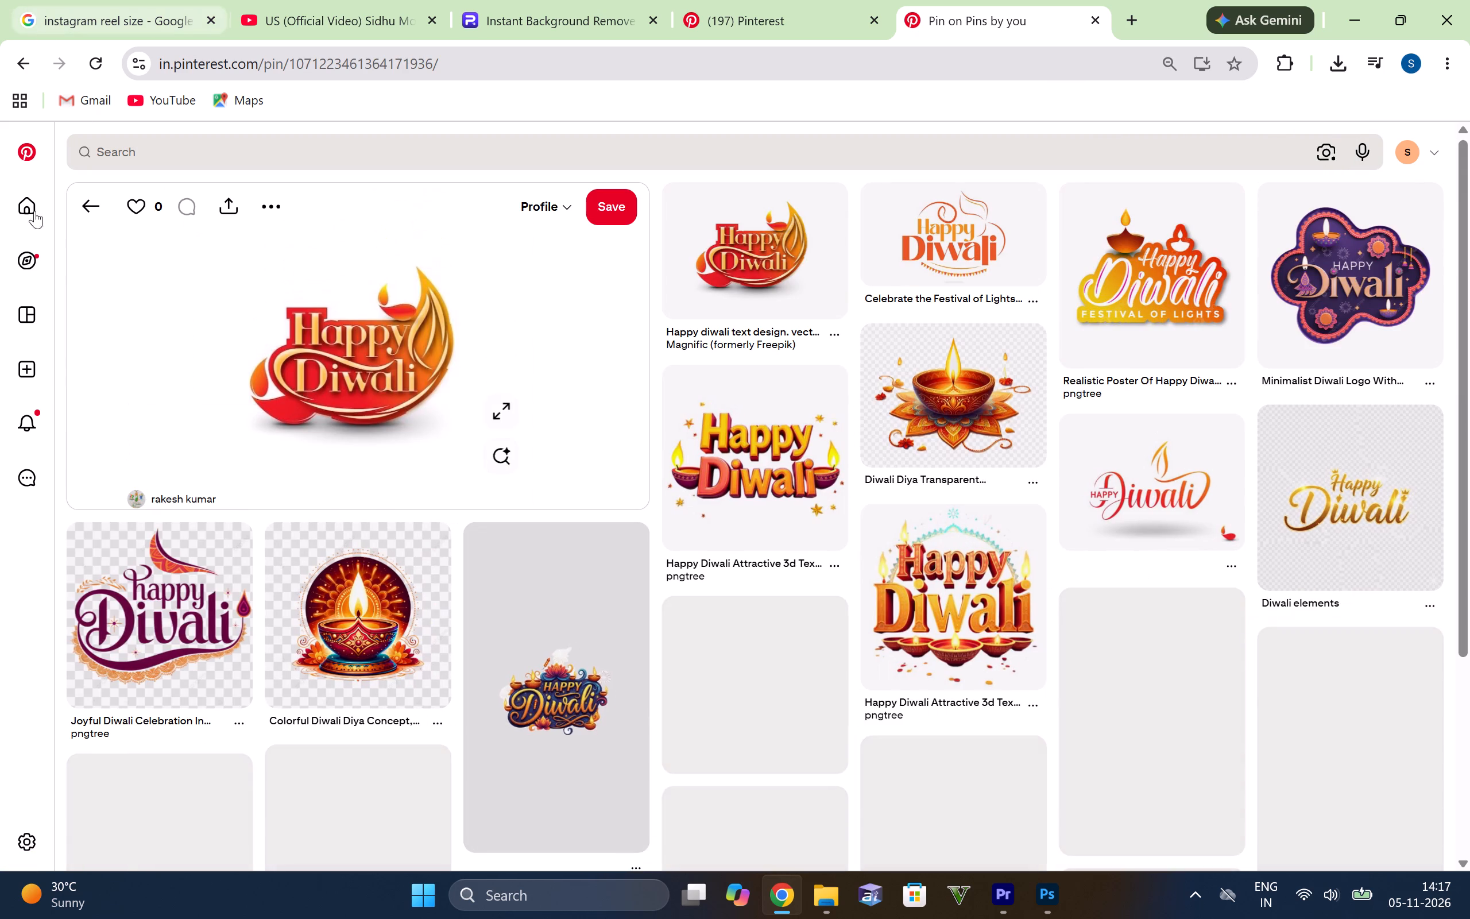
{"action": "left_click", "coordinate": [102, 208]}
Open the purple Diwali Elements badge pin and save its related maroon diwali elements badge as a PNG in Downloads.
{"action": "scroll", "coordinate": [914, 395], "scroll_direction": "down", "scroll_amount": 2}
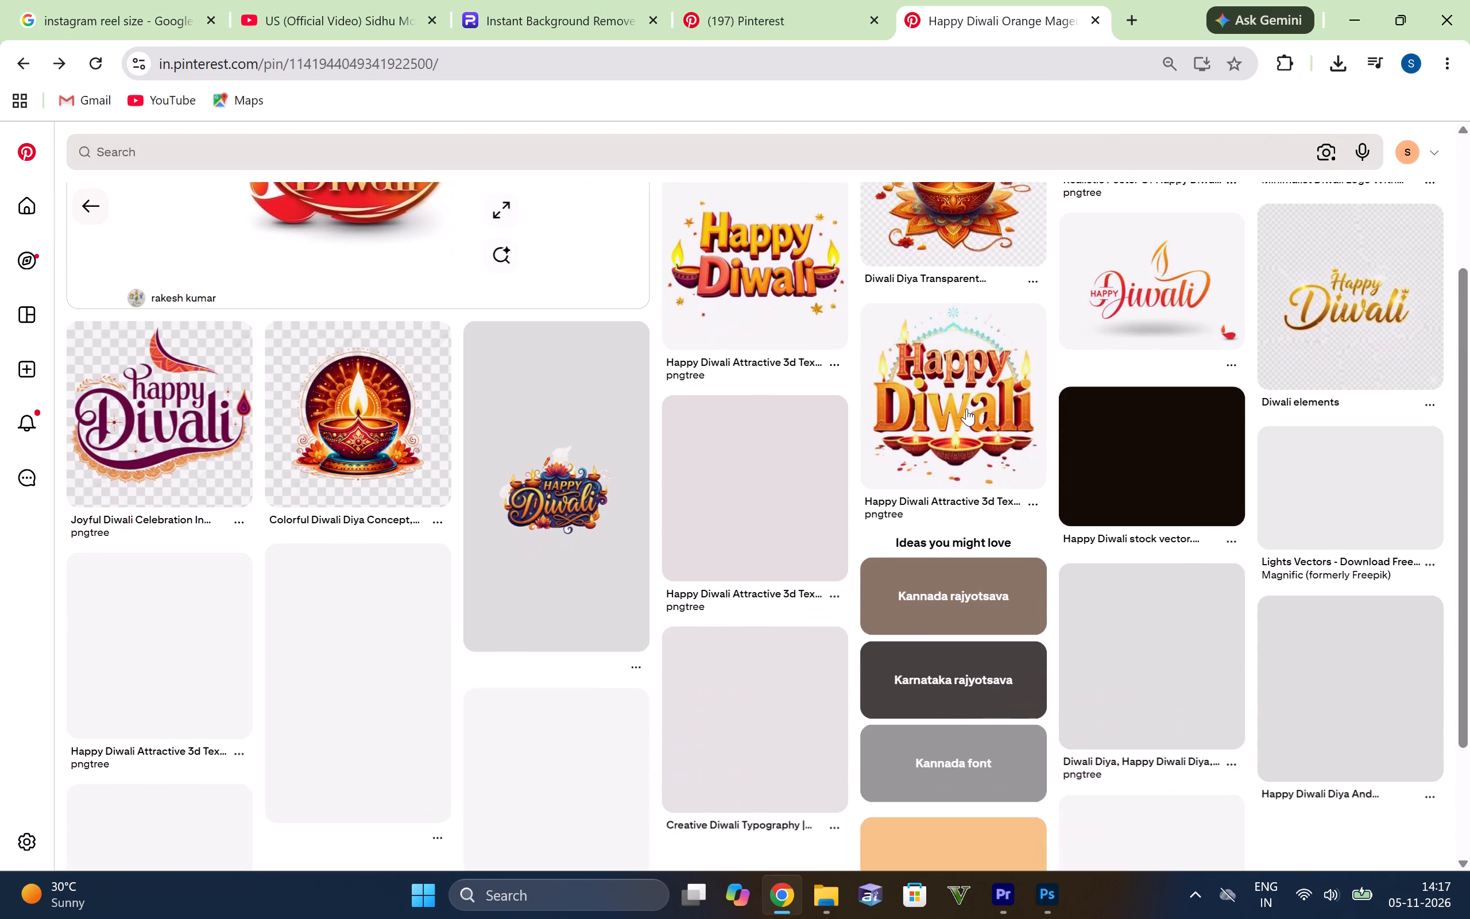
{"action": "scroll", "coordinate": [974, 401], "scroll_direction": "up", "scroll_amount": 1}
{"action": "scroll", "coordinate": [974, 401], "scroll_direction": "down", "scroll_amount": 3}
{"action": "scroll", "coordinate": [1159, 438], "scroll_direction": "down", "scroll_amount": 3}
{"action": "left_click", "coordinate": [1158, 618]}
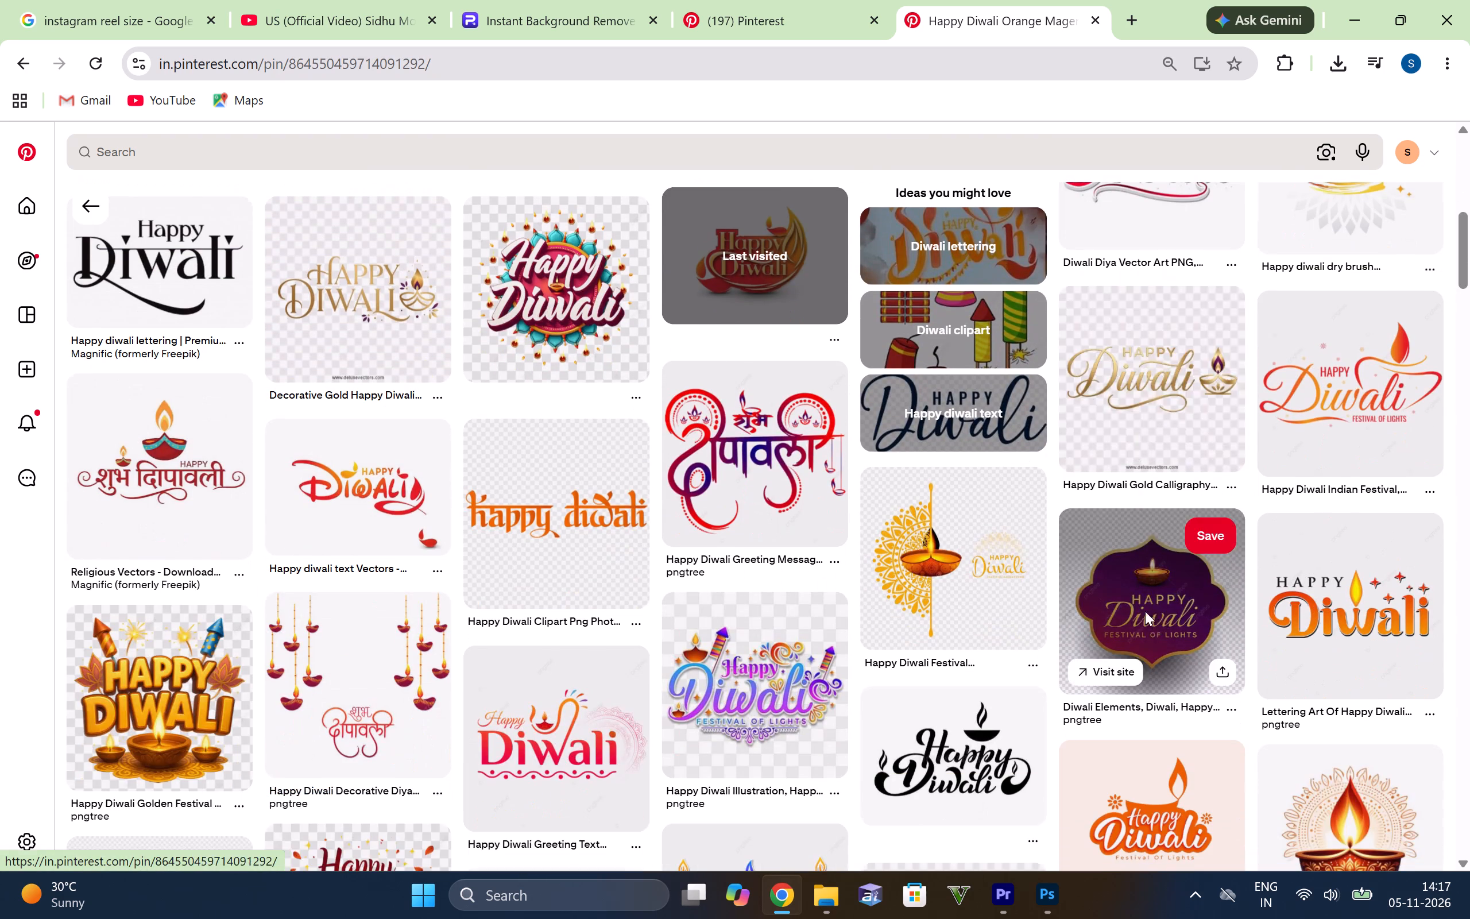
{"action": "scroll", "coordinate": [234, 359], "scroll_direction": "down", "scroll_amount": 2}
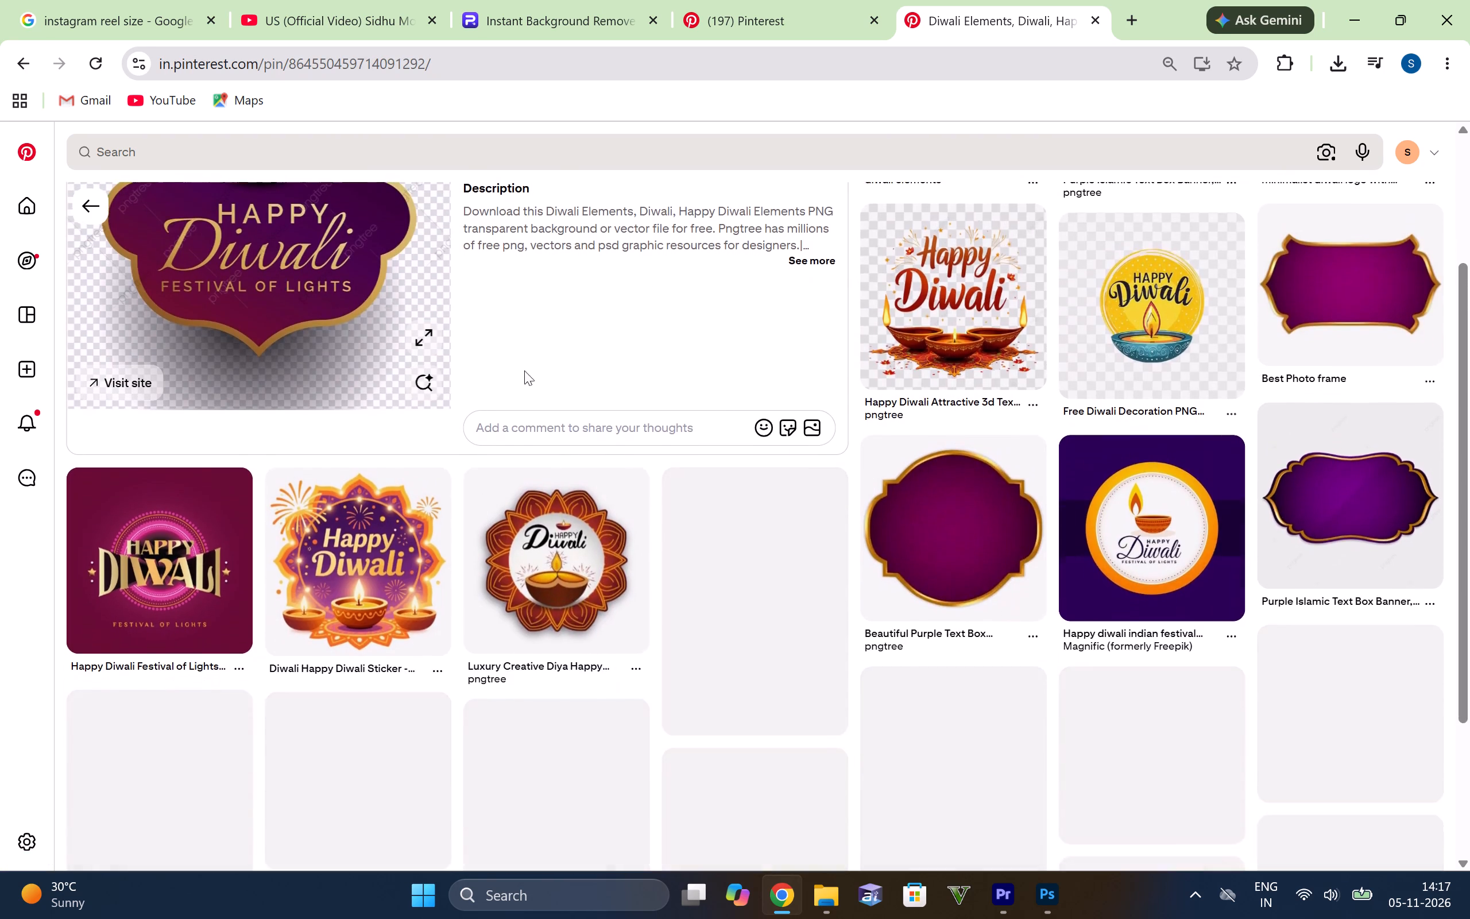
{"action": "scroll", "coordinate": [672, 424], "scroll_direction": "up", "scroll_amount": 3}
{"action": "right_click", "coordinate": [950, 271]}
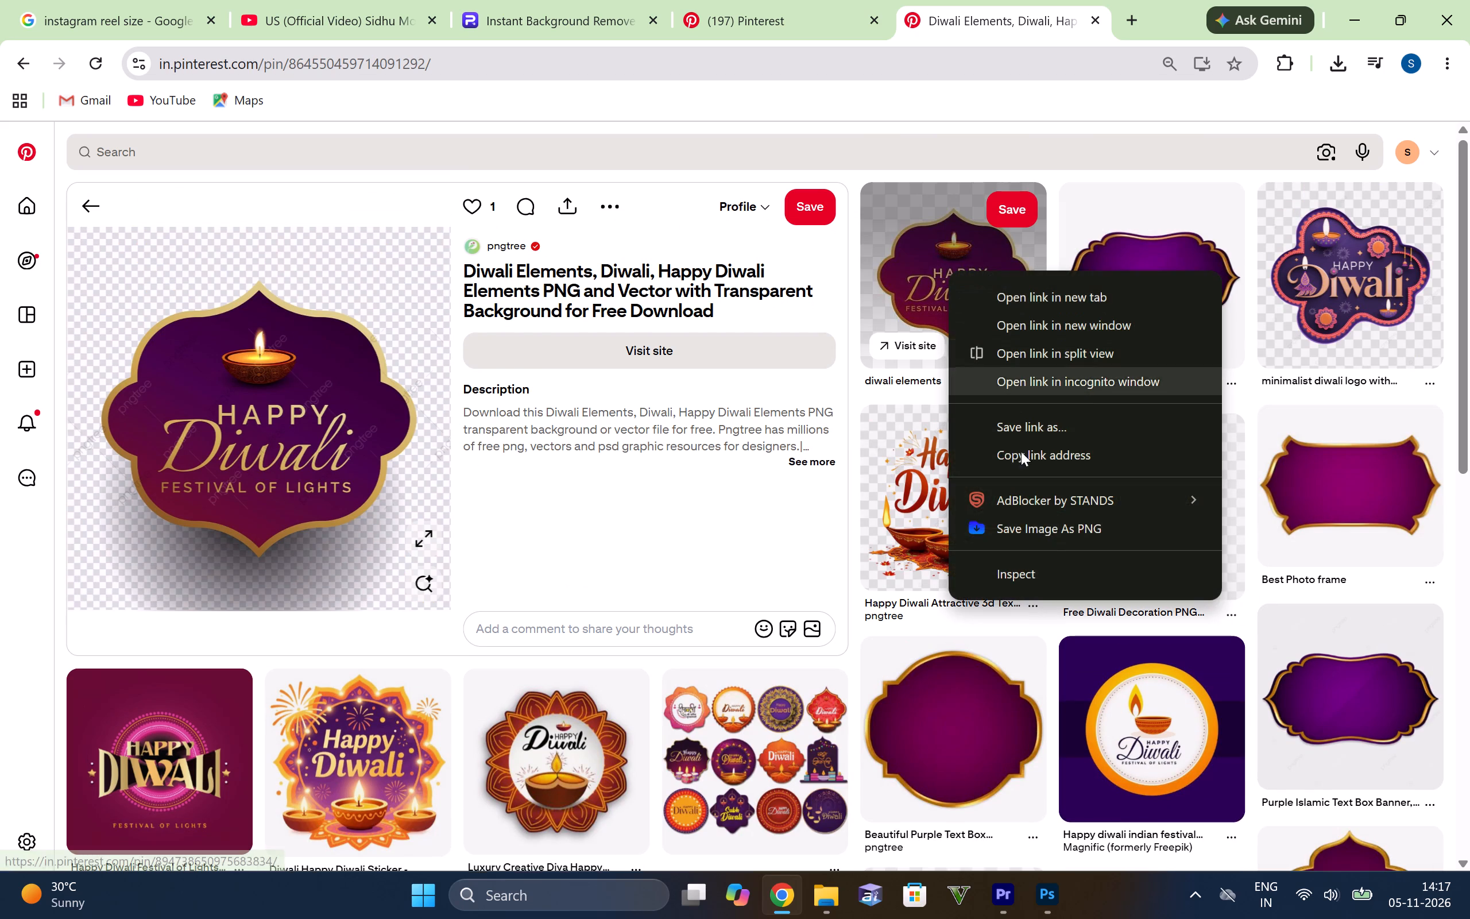
{"action": "left_click", "coordinate": [1039, 536]}
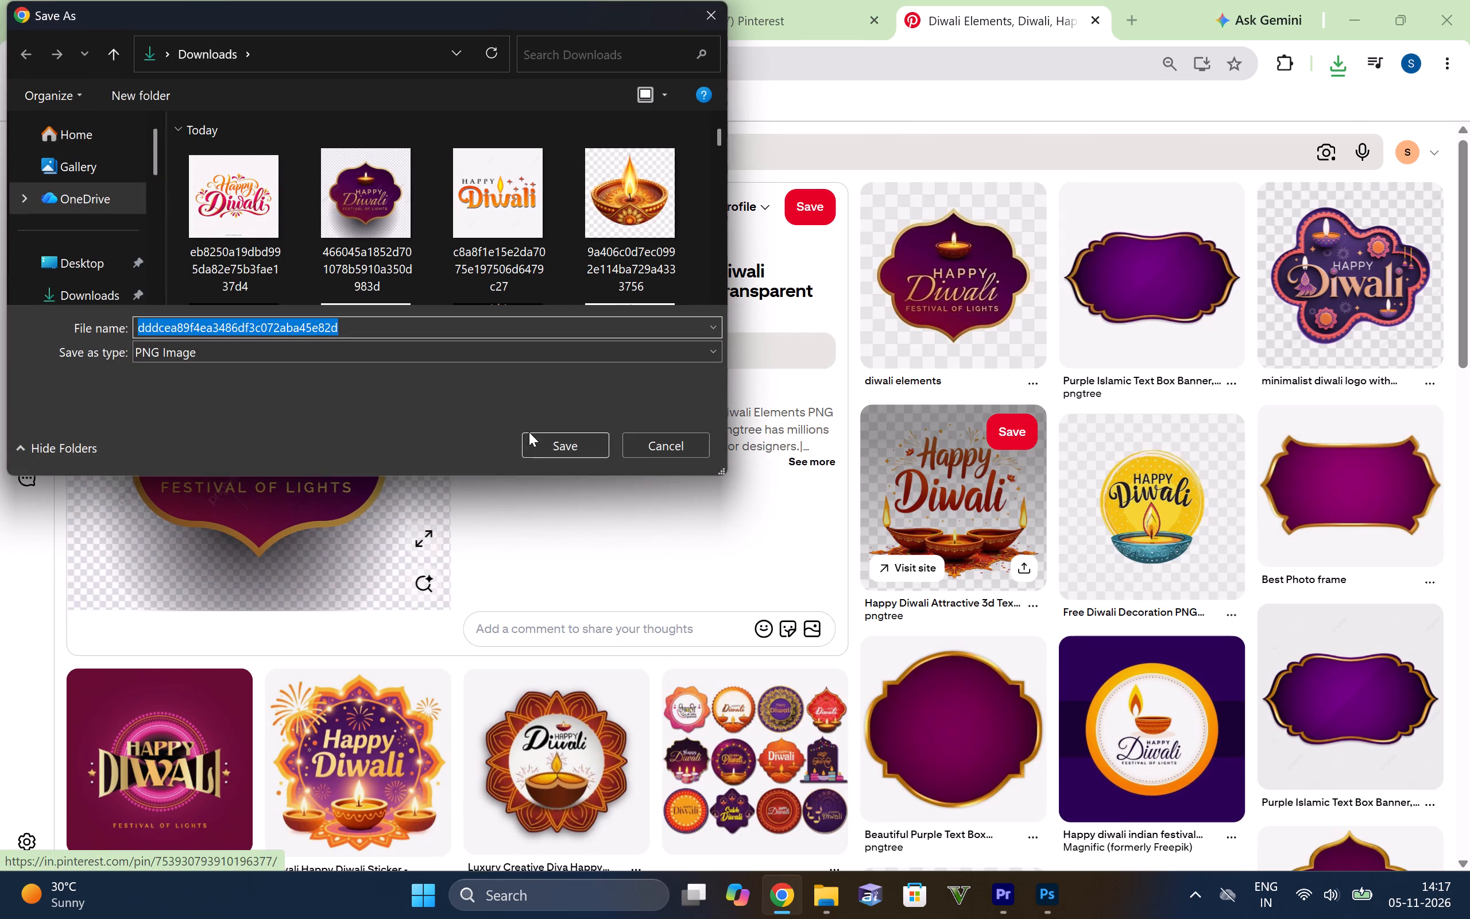
{"action": "left_click", "coordinate": [532, 437]}
Place the newly downloaded maroon Happy Diwali badge PNG into the Diwali.psd poster in Photoshop and commit the placement.
{"action": "left_click", "coordinate": [1348, 64]}
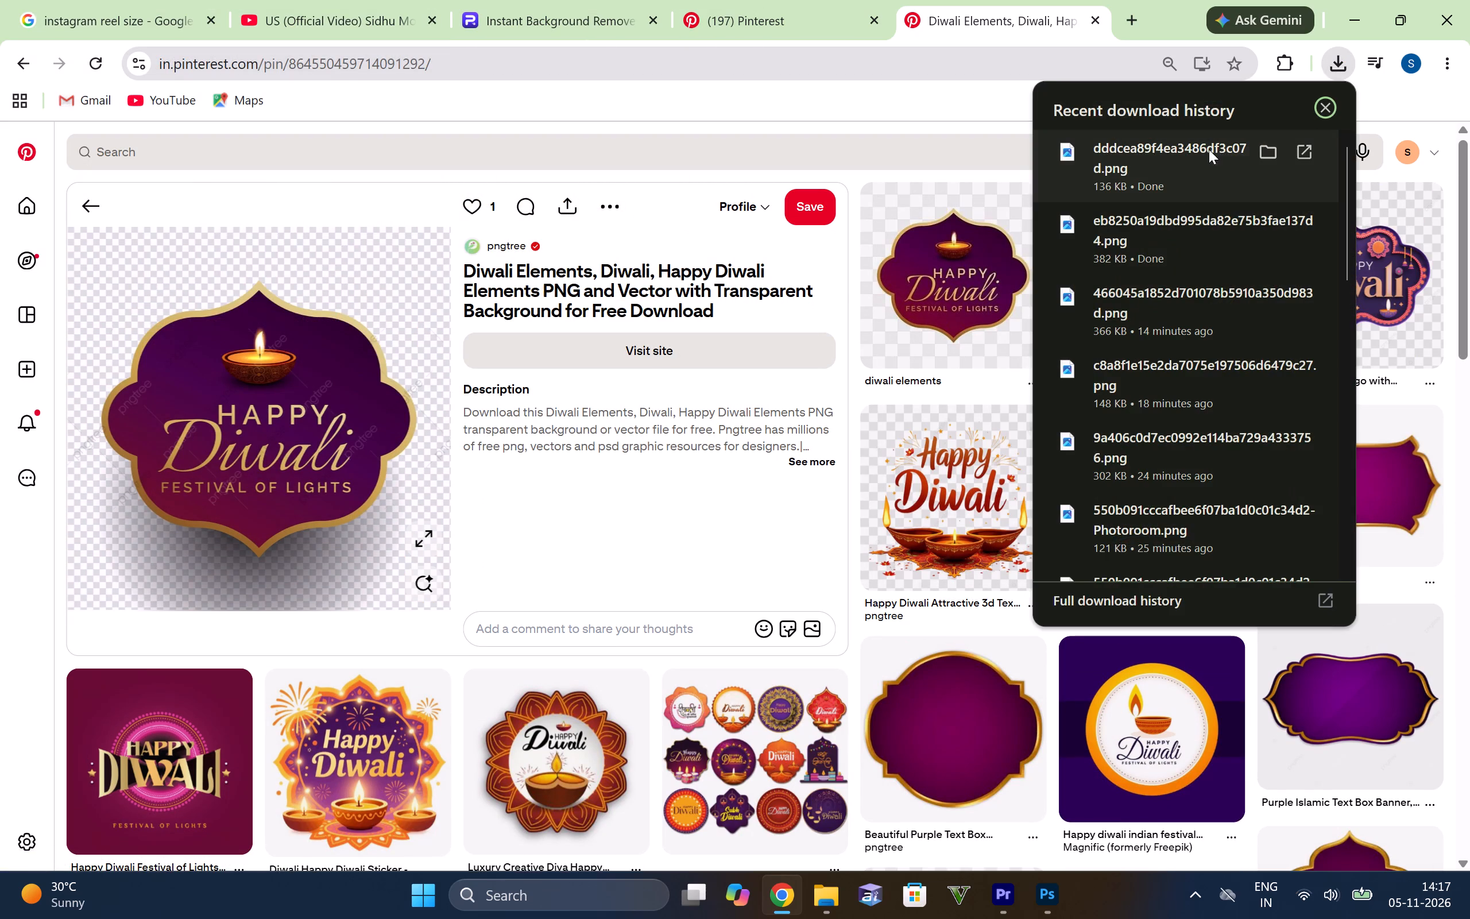
{"action": "left_click_drag", "start_coordinate": [1209, 149], "coordinate": [586, 338]}
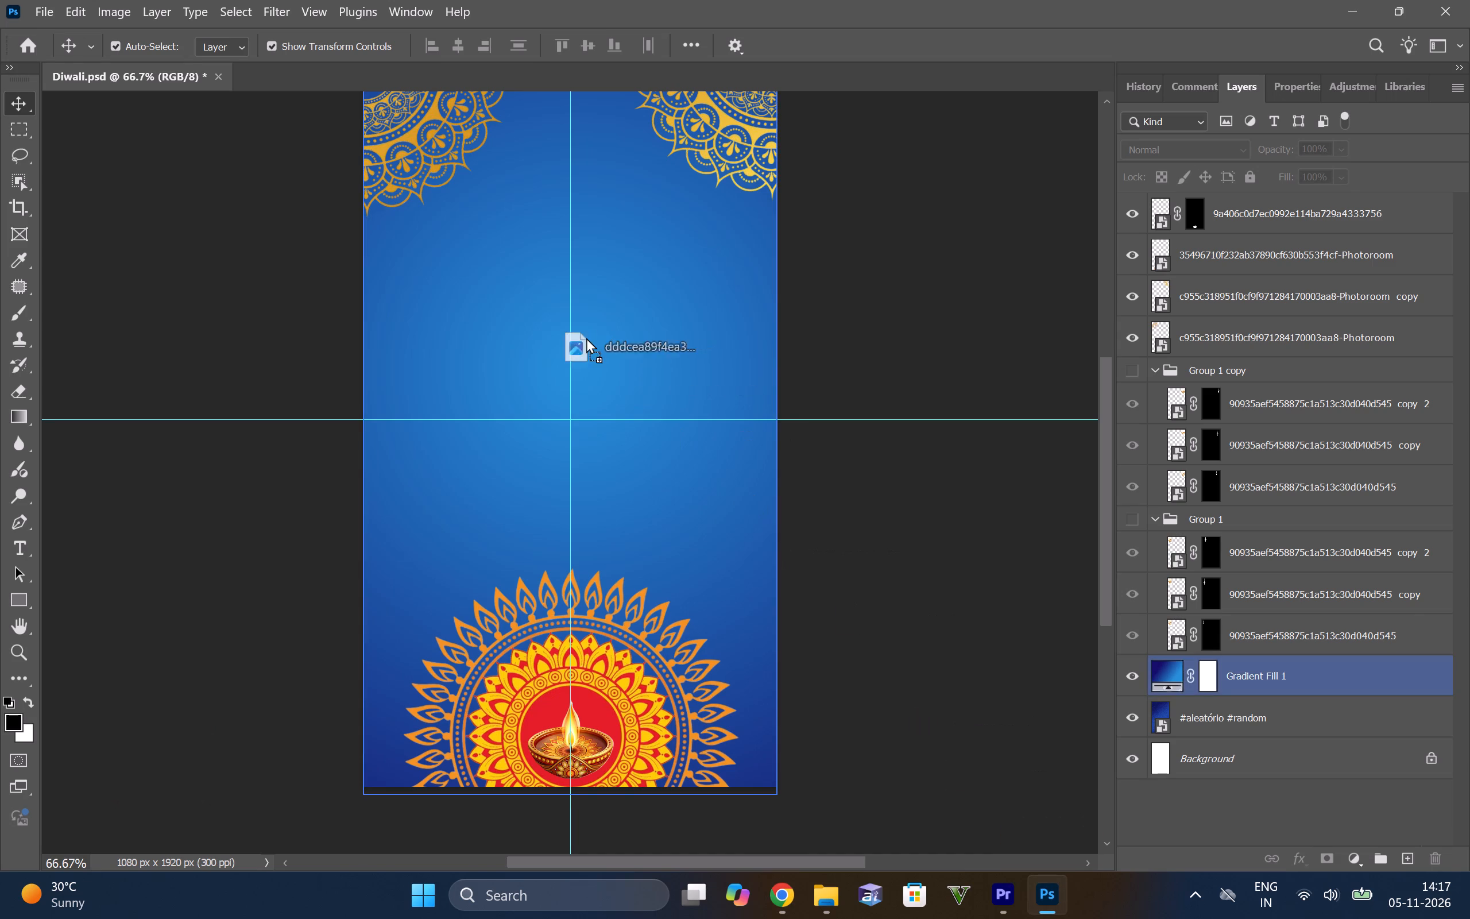
{"action": "left_click_drag", "start_coordinate": [586, 338], "coordinate": [576, 339]}
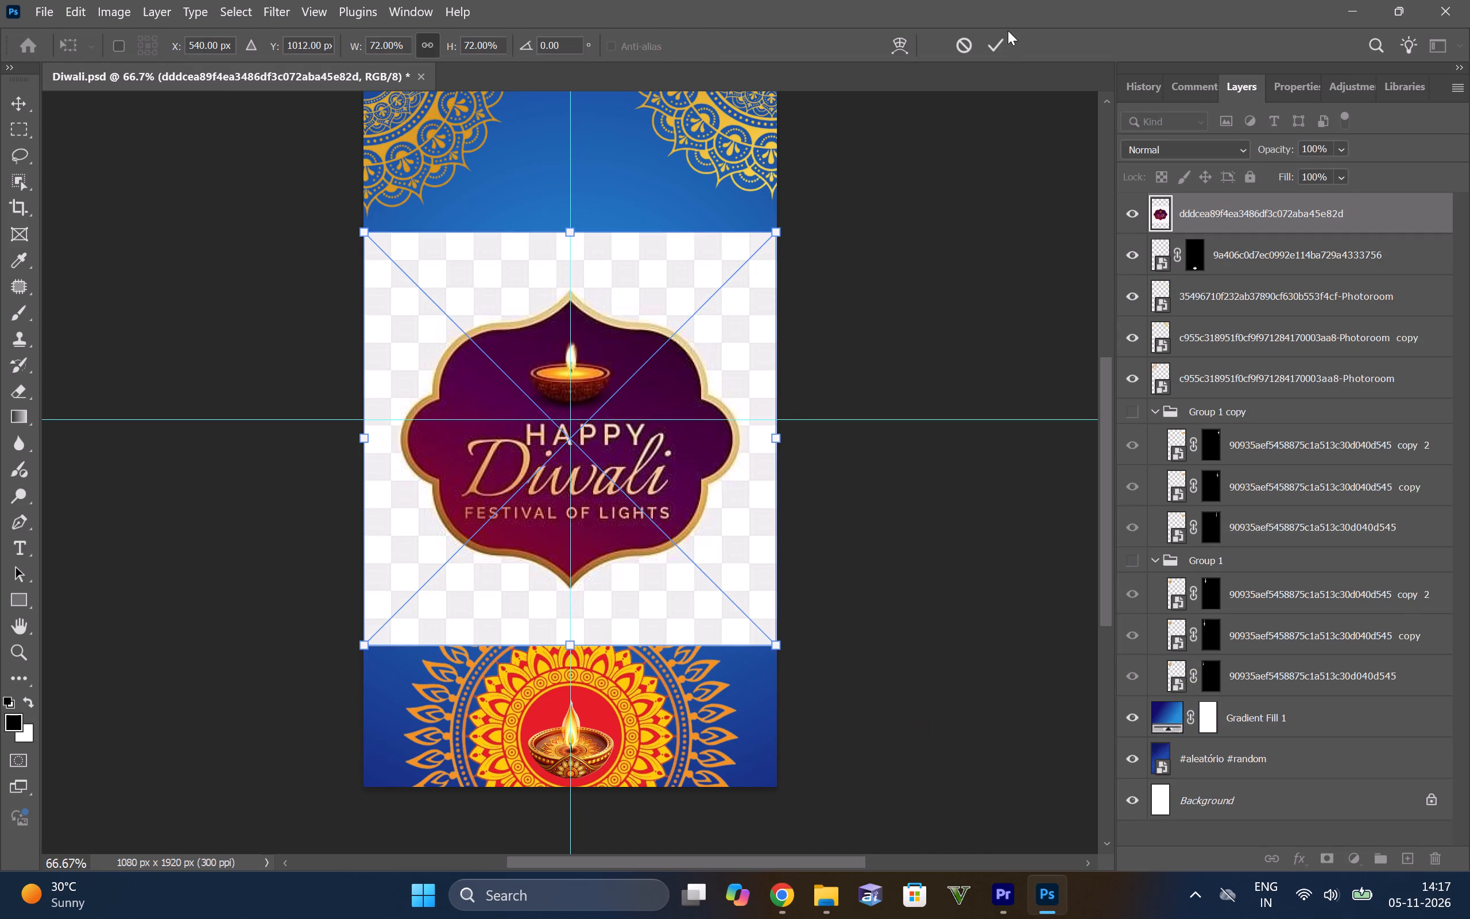
{"action": "left_click", "coordinate": [996, 43]}
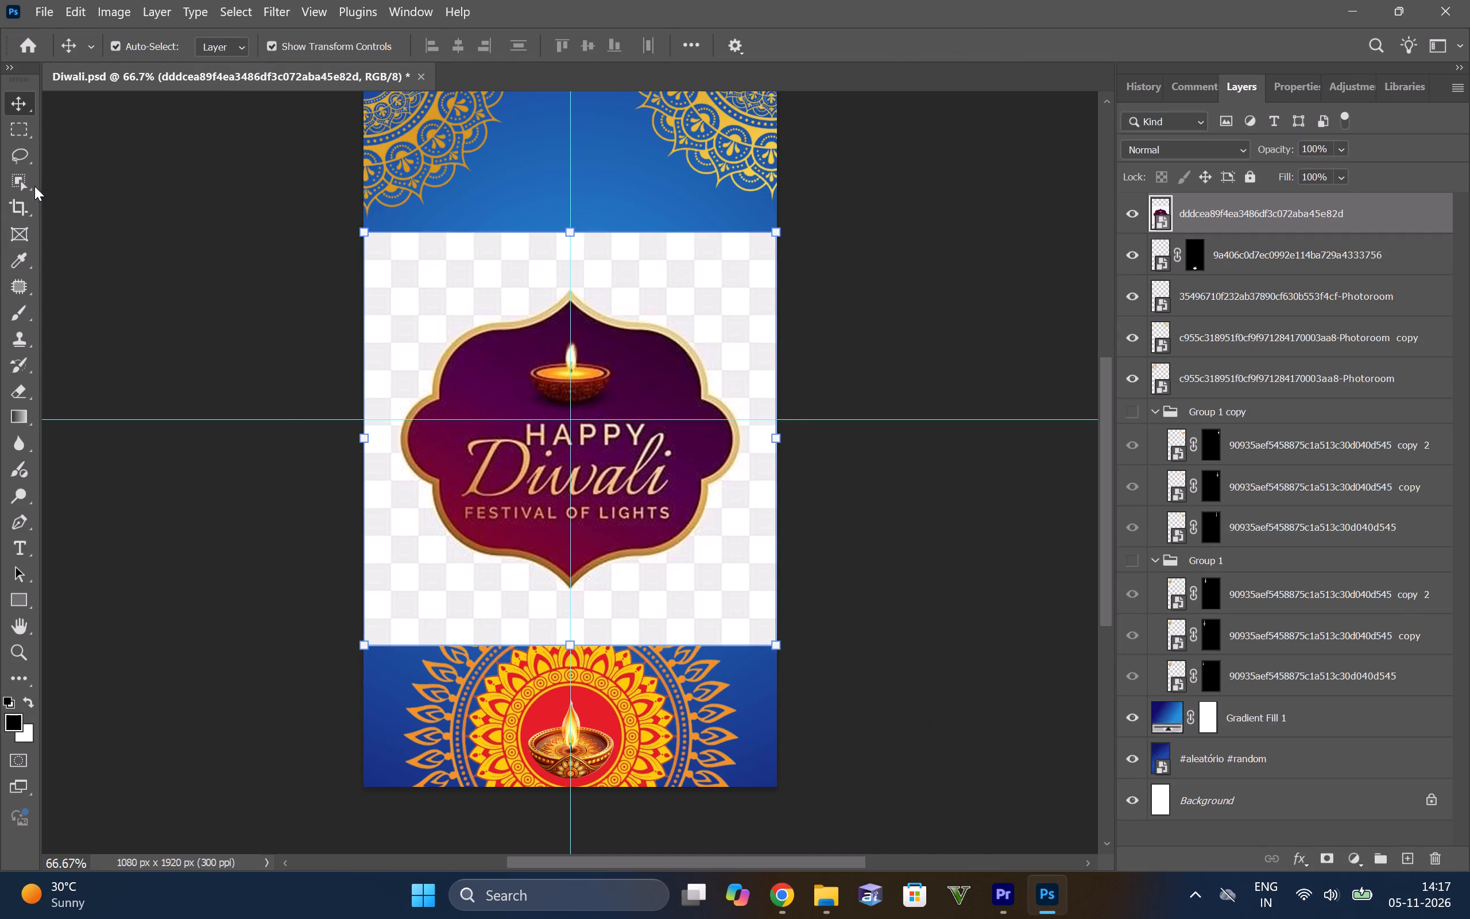
Select the maroon badge shape on its checkered background with the Object Selection tool, enclosing the whole badge.
{"action": "left_click_drag", "start_coordinate": [13, 183], "coordinate": [56, 187]}
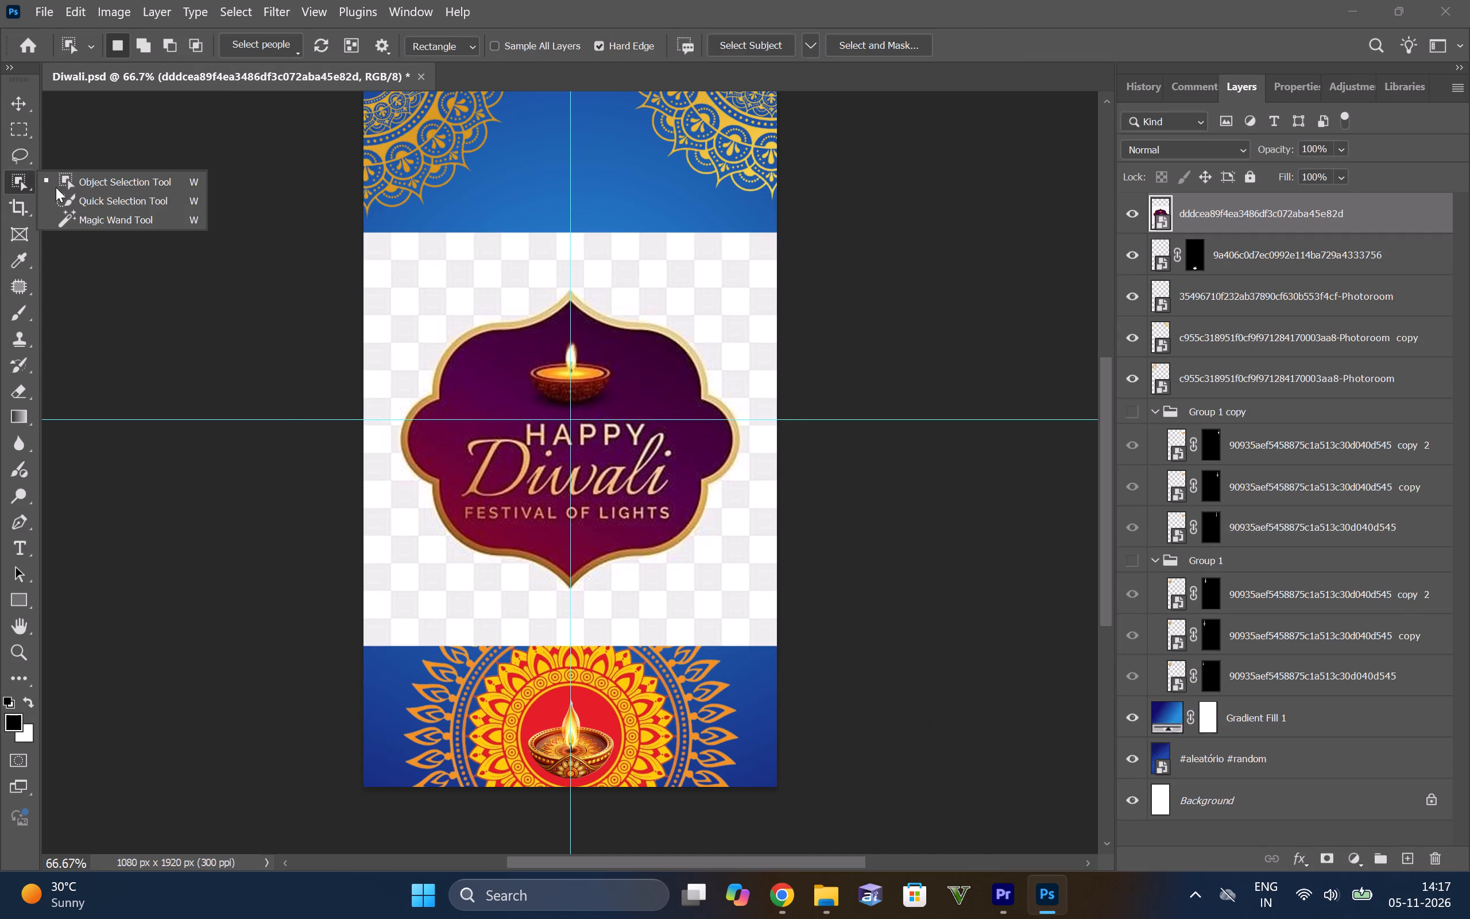
{"action": "left_click_drag", "start_coordinate": [56, 187], "coordinate": [100, 169]}
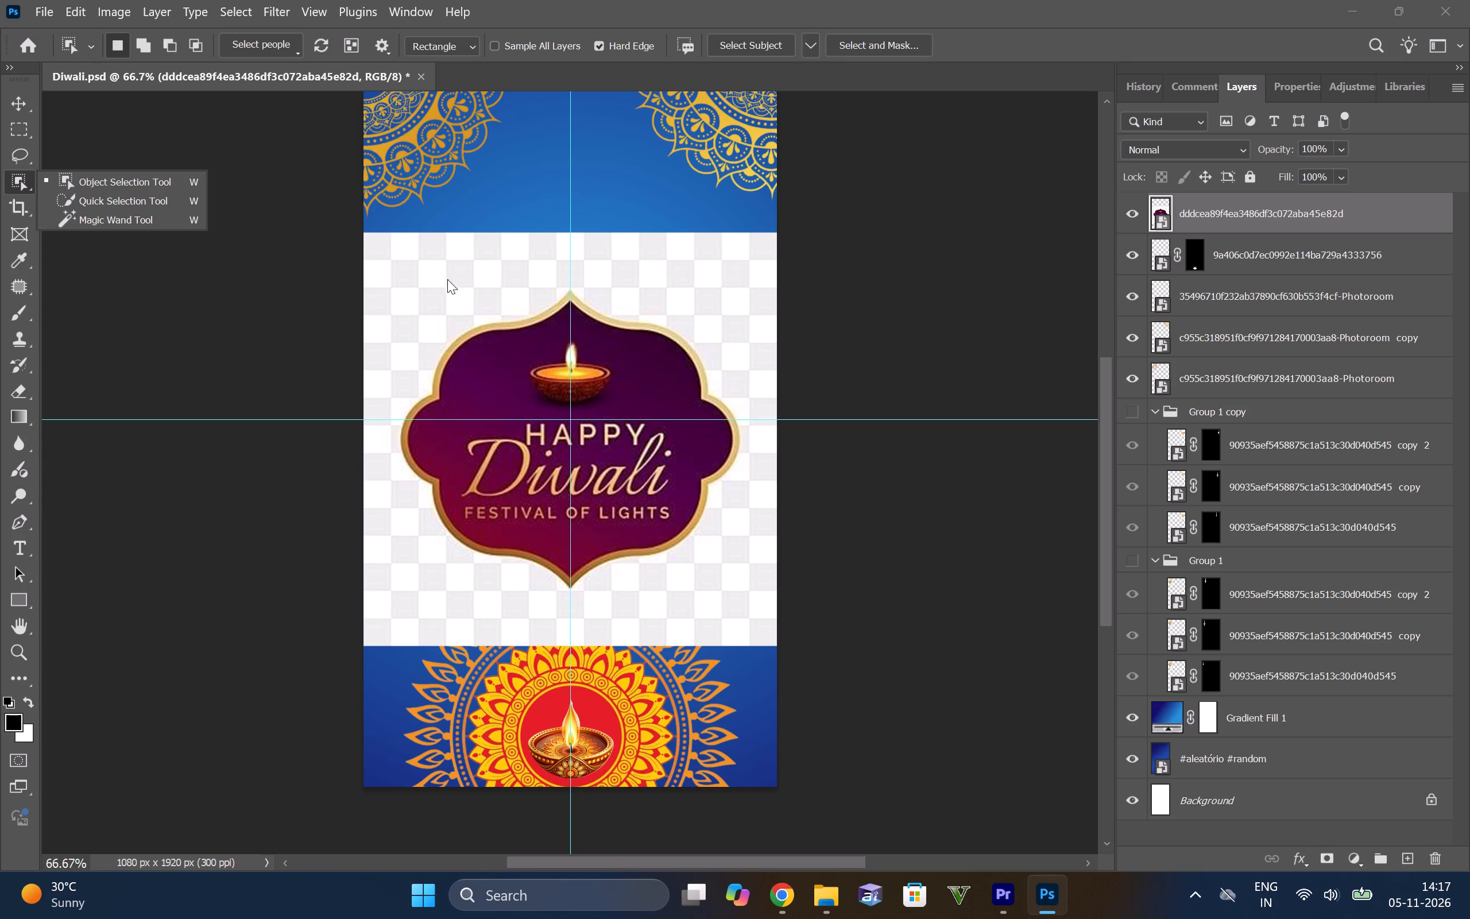
{"action": "left_click", "coordinate": [441, 279]}
{"action": "left_click_drag", "start_coordinate": [409, 258], "coordinate": [582, 490]}
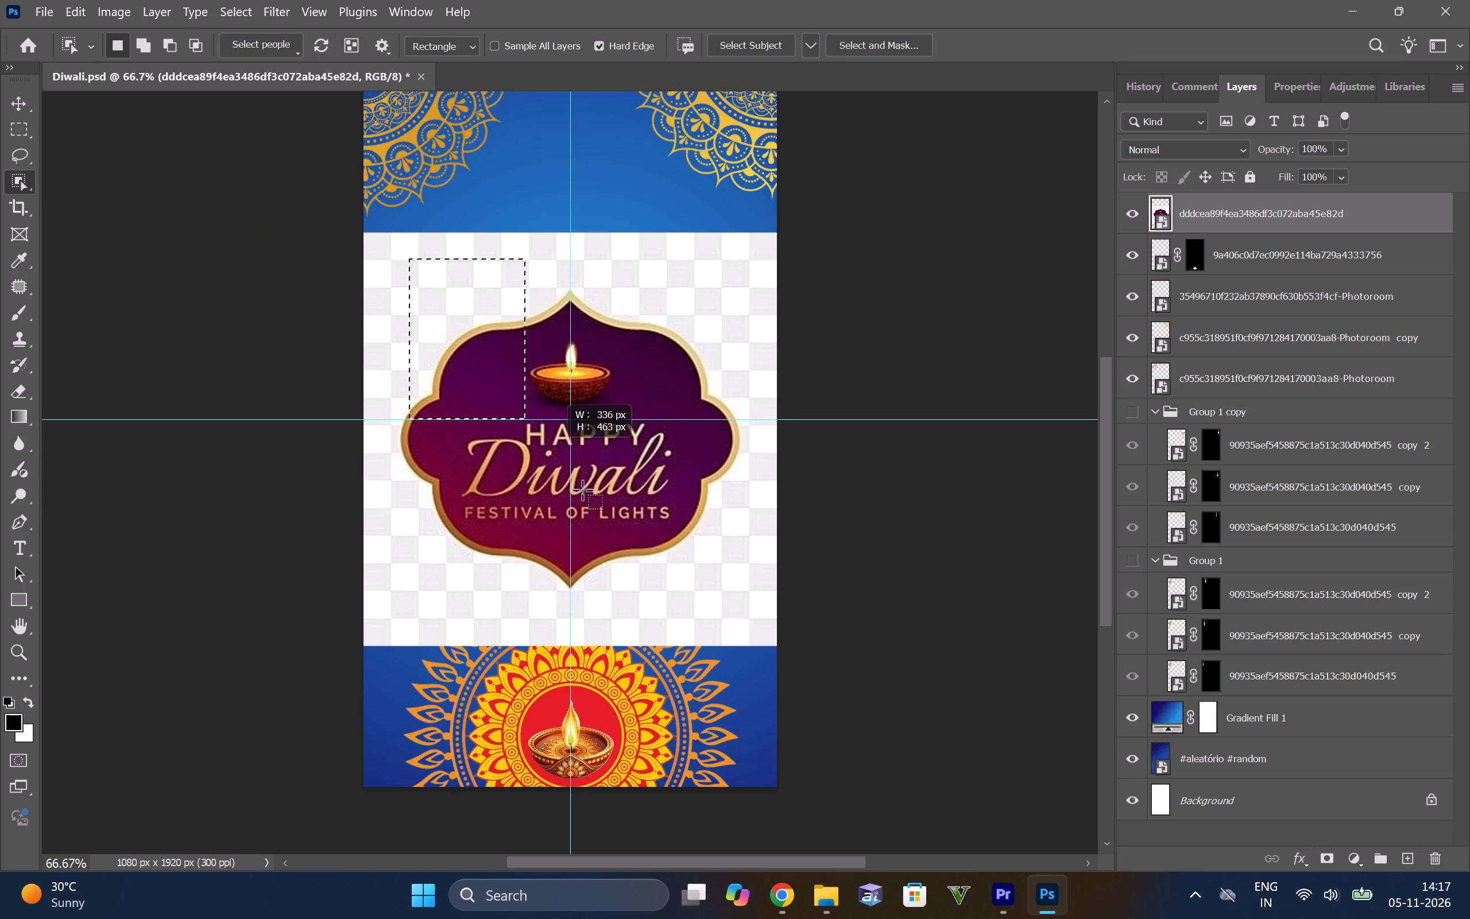
{"action": "left_click_drag", "start_coordinate": [582, 490], "coordinate": [741, 599]}
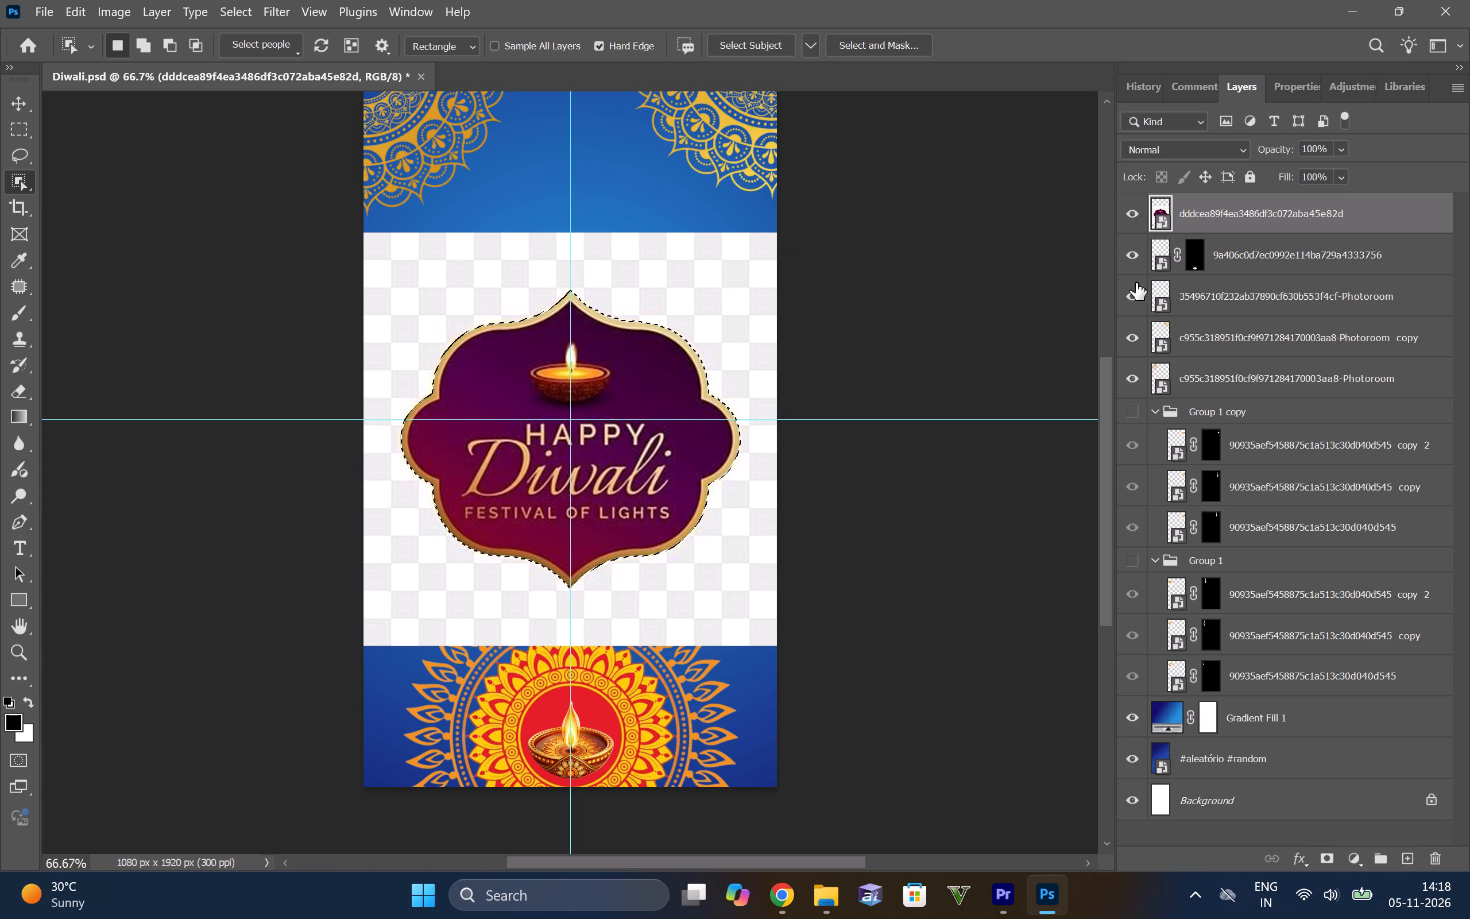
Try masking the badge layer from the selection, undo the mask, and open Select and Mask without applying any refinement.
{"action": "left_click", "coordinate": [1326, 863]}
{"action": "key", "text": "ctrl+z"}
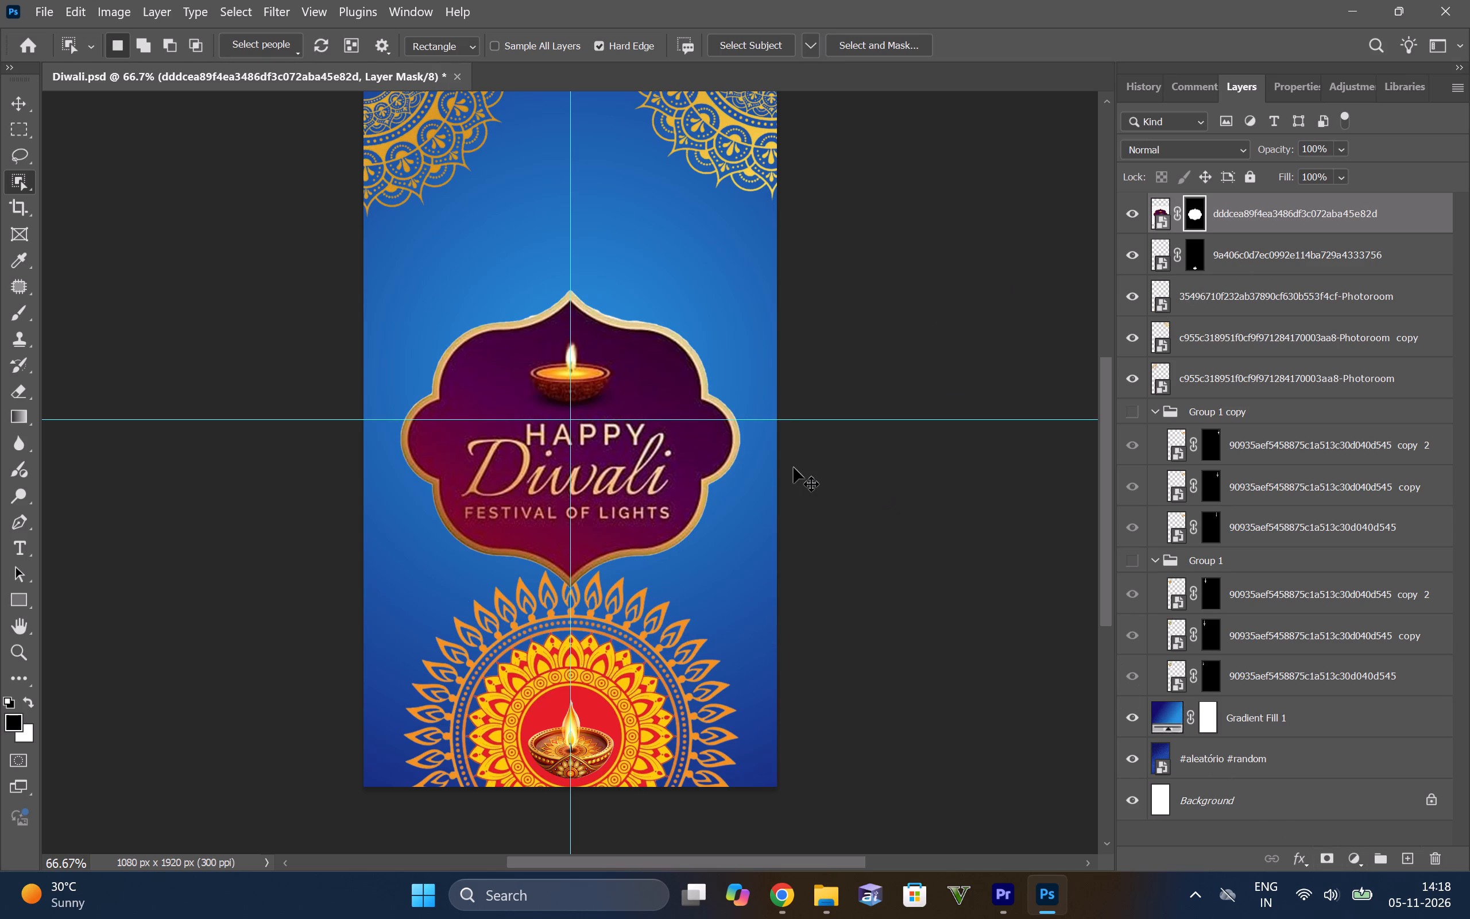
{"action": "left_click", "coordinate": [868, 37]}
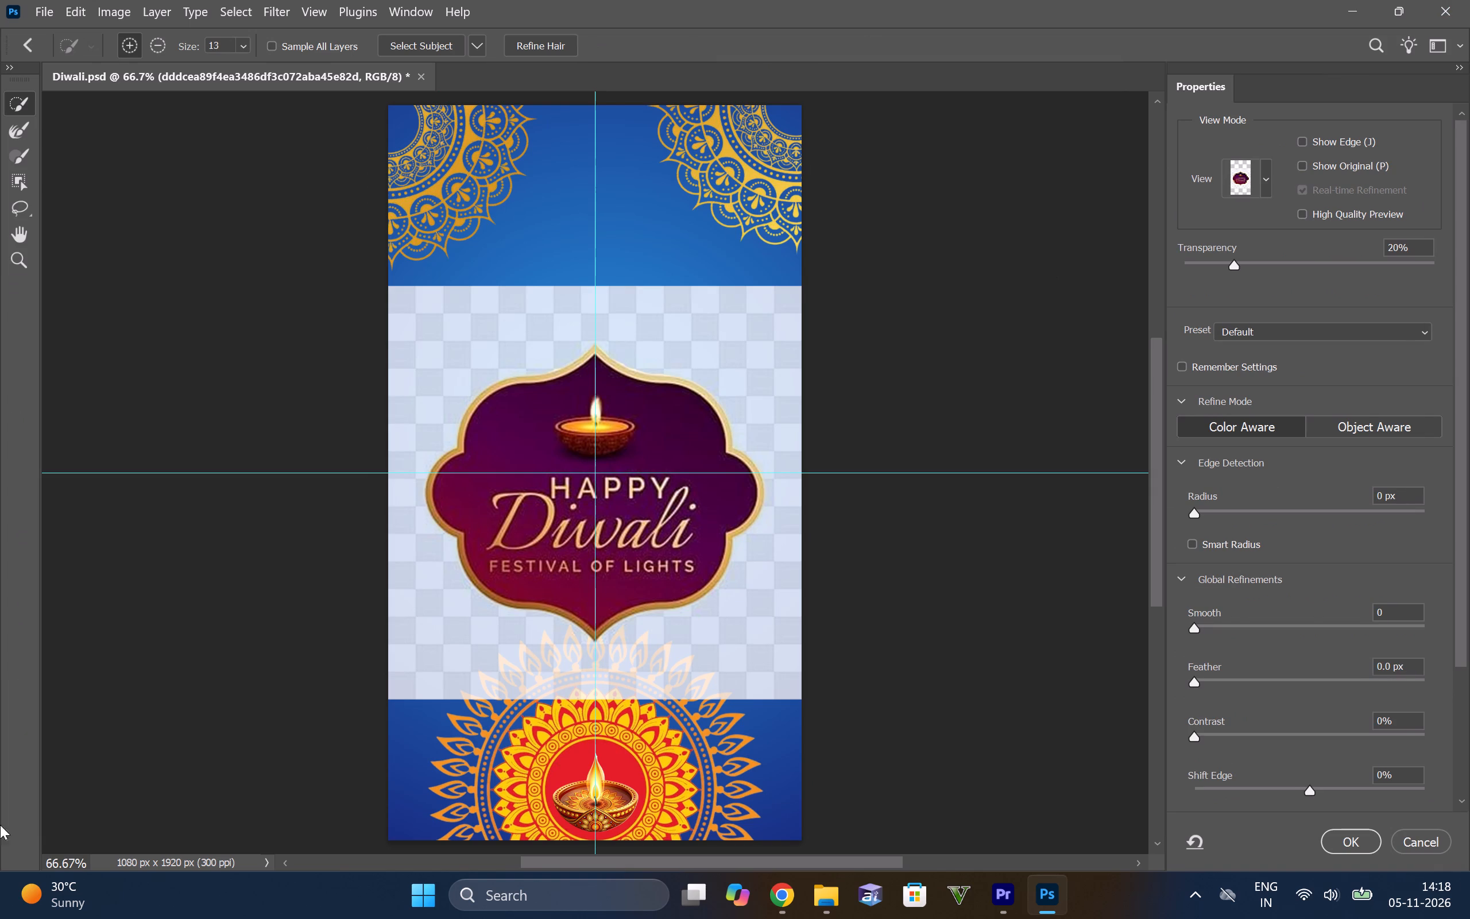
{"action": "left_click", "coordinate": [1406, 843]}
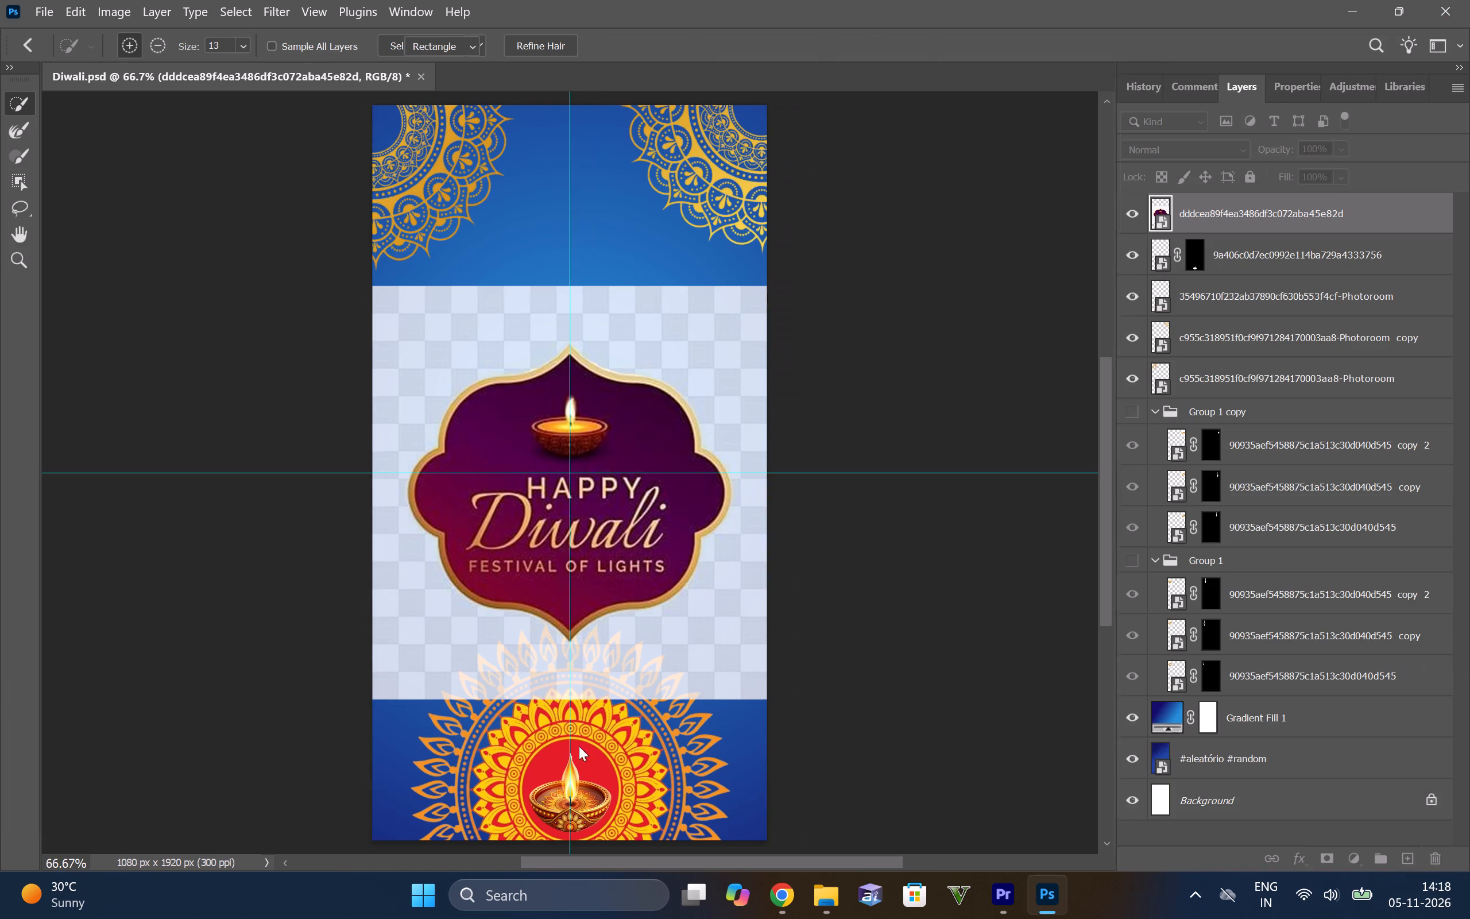
Add a layer mask from the badge selection to hide the placed image's checkered background.
{"action": "left_click", "coordinate": [1318, 856]}
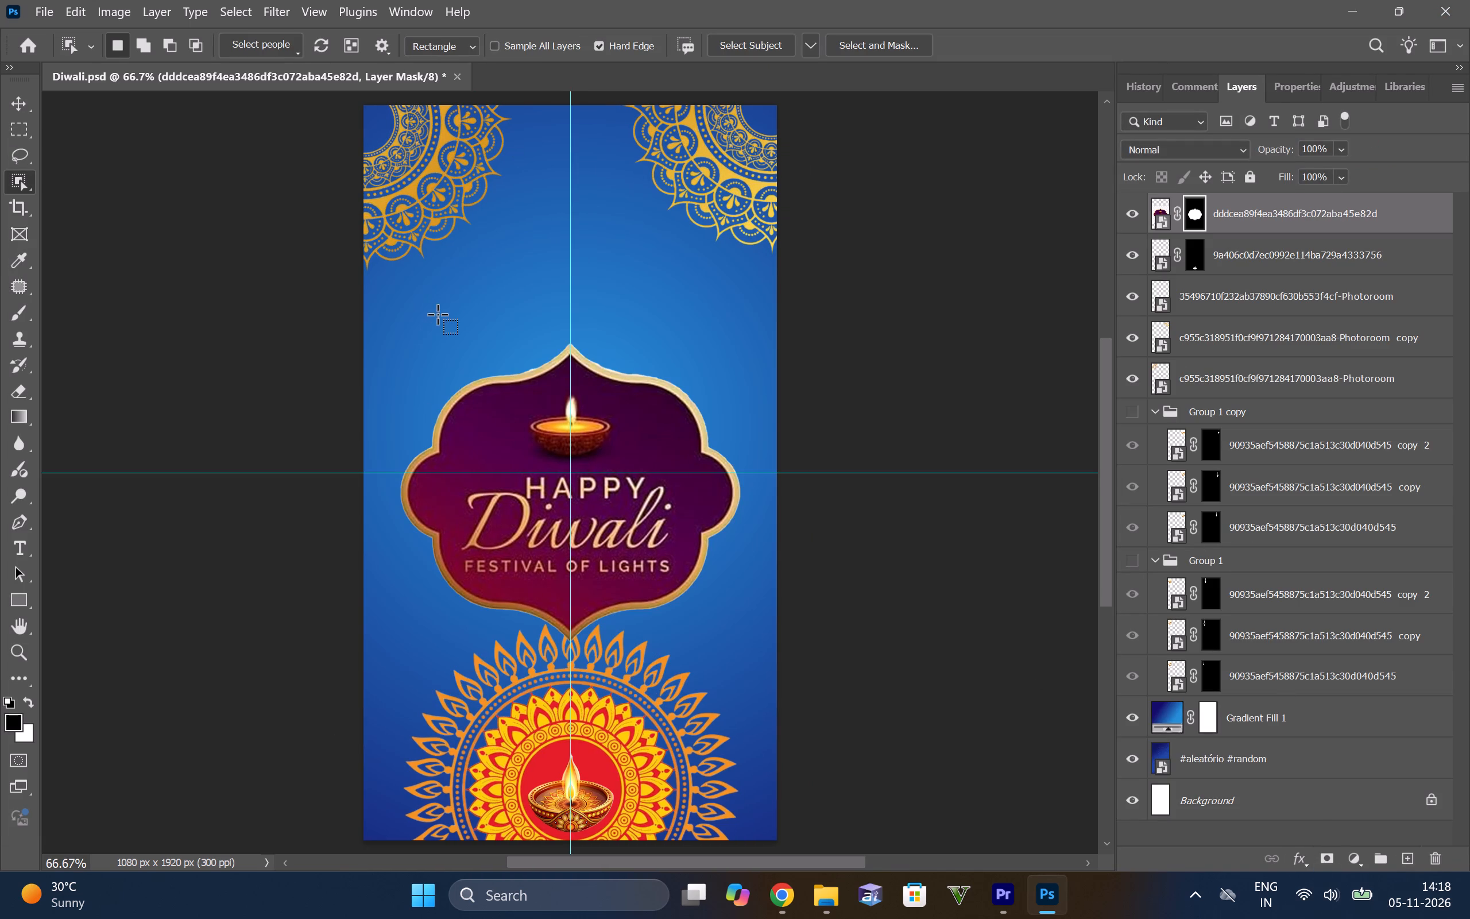
Check the masked badge's edges up close and undo its layer mask.
{"action": "scroll", "coordinate": [614, 424], "scroll_direction": "up", "scroll_amount": 13, "text": "alt"}
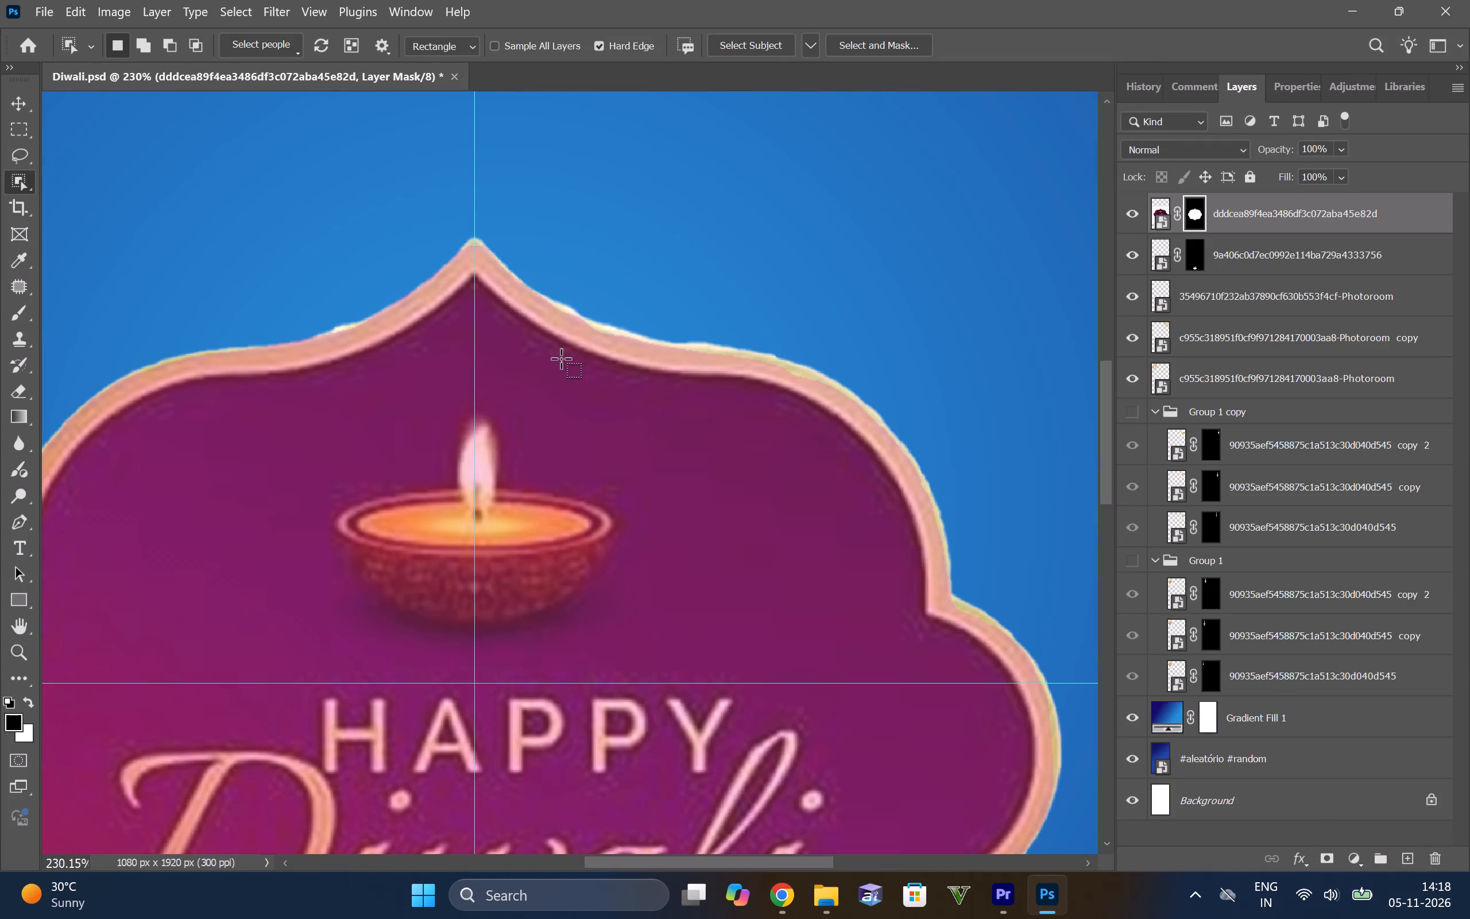
{"action": "scroll", "coordinate": [537, 530], "scroll_direction": "down", "scroll_amount": 4, "text": "ctrl"}
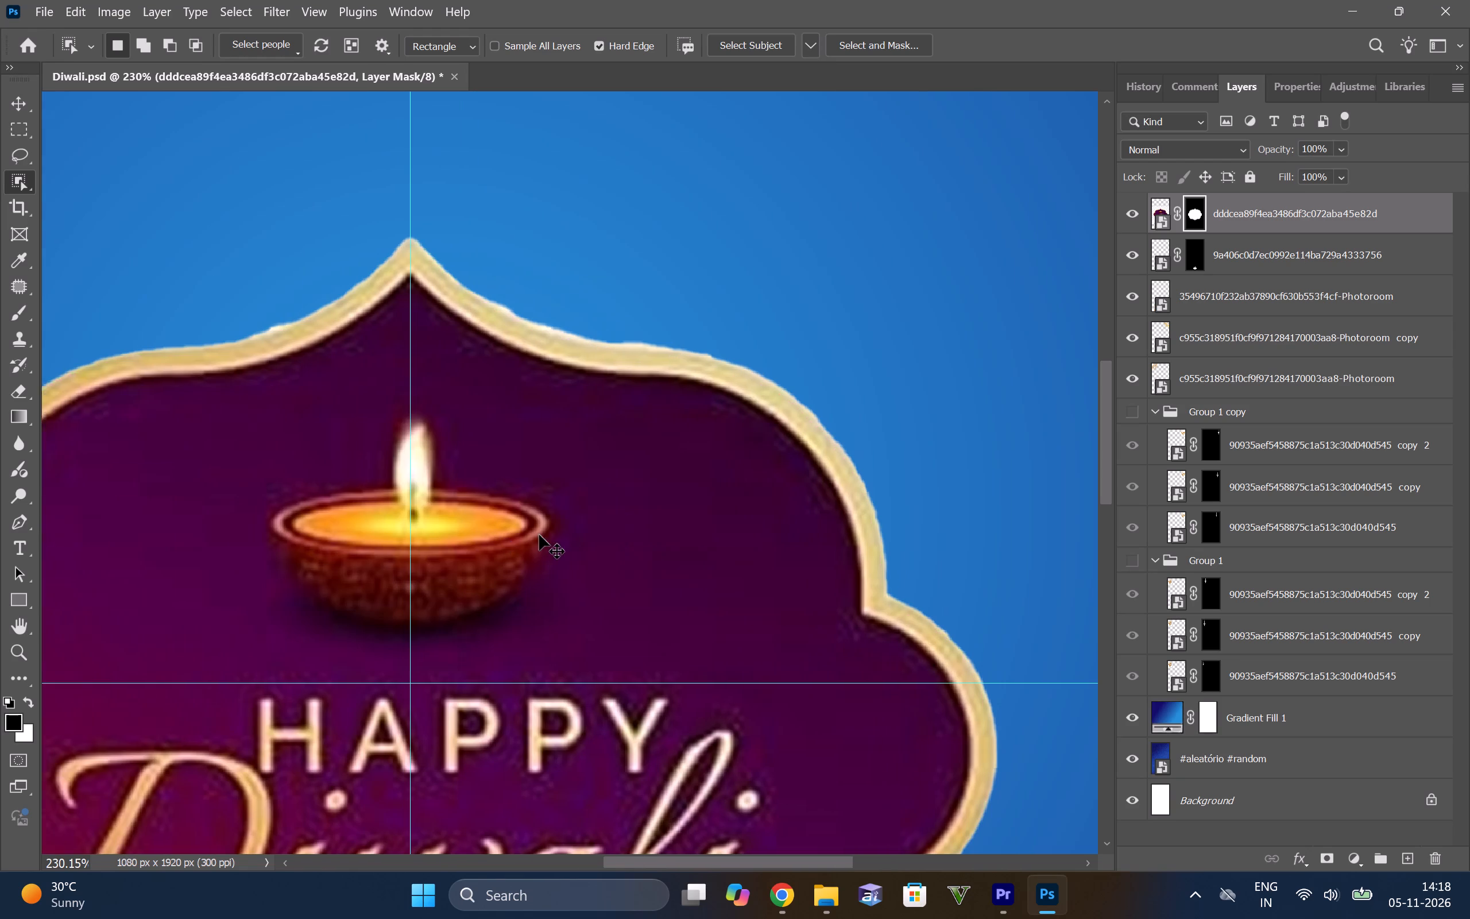
{"action": "scroll", "coordinate": [539, 535], "scroll_direction": "down", "scroll_amount": 7, "text": "ctrl"}
{"action": "scroll", "coordinate": [469, 534], "scroll_direction": "down", "scroll_amount": 9, "text": "alt"}
{"action": "scroll", "coordinate": [467, 520], "scroll_direction": "up", "scroll_amount": 4}
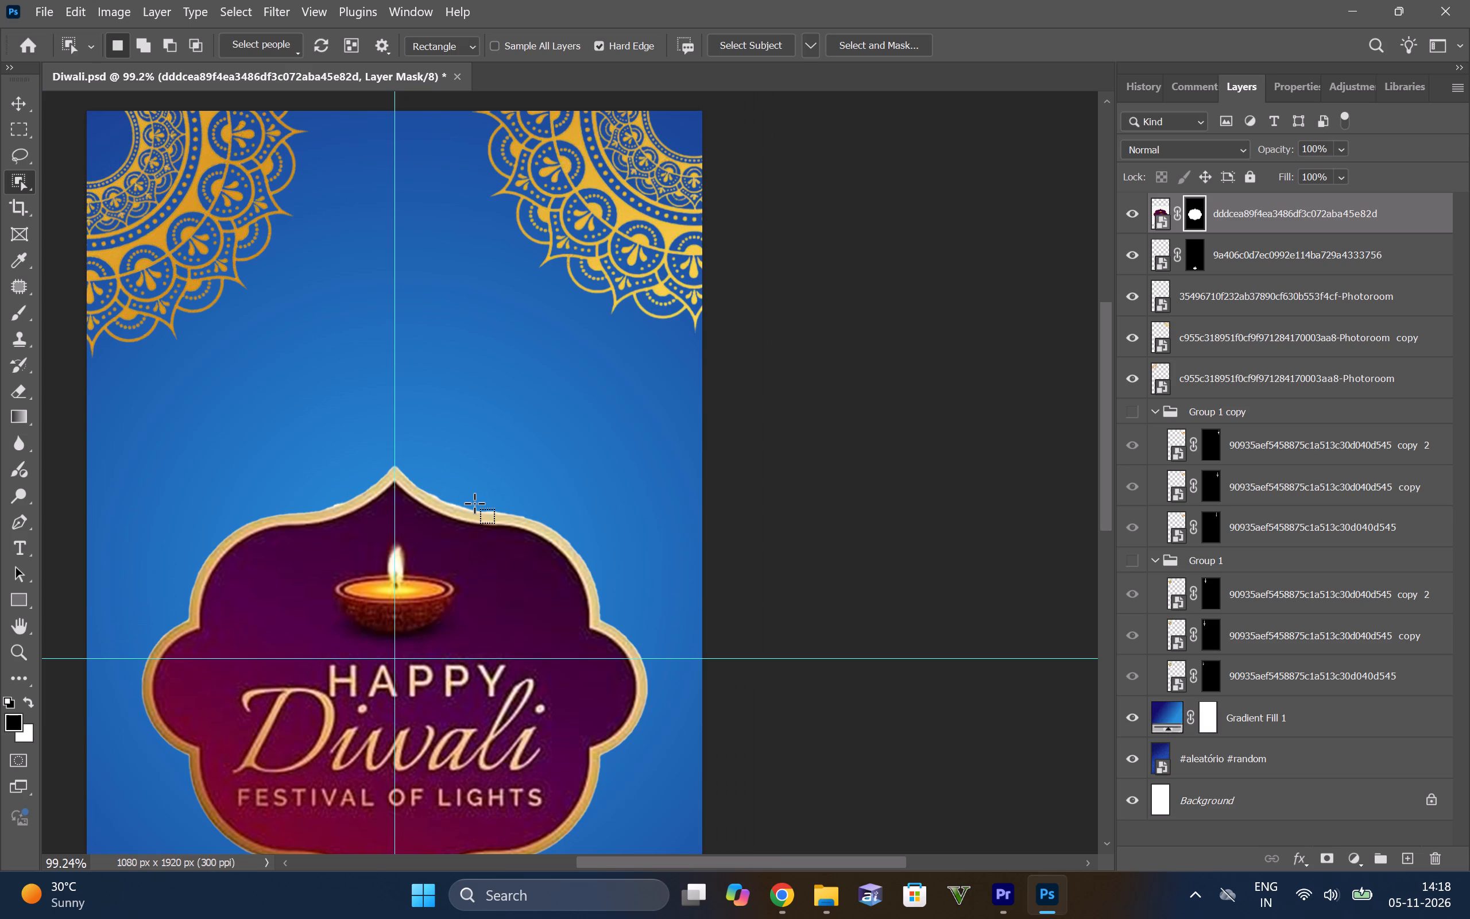
{"action": "key", "text": "ctrl+z"}
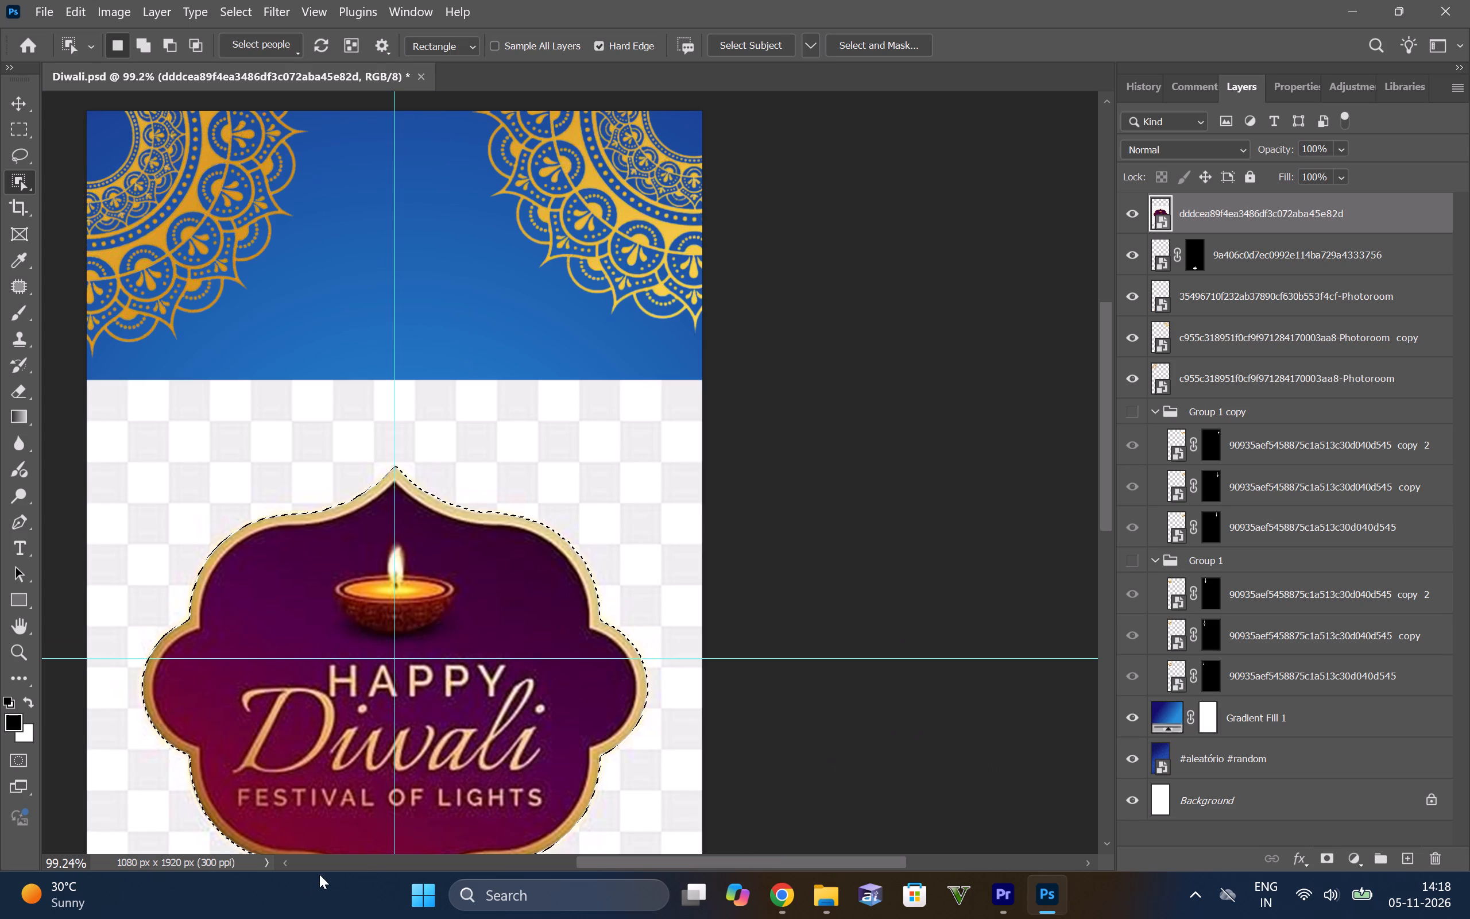
Open Select and Mask for the badge selection and set its preview to Black & White.
{"action": "scroll", "coordinate": [515, 679], "scroll_direction": "down", "scroll_amount": 4}
{"action": "scroll", "coordinate": [449, 681], "scroll_direction": "up", "scroll_amount": 2}
{"action": "key", "text": "space"}
{"action": "key", "text": "space"}
{"action": "key", "text": "space"}
{"action": "key", "text": "space"}
{"action": "key", "text": "space"}
{"action": "key", "text": "space"}
{"action": "key", "text": "space"}
{"action": "key", "text": "space"}
{"action": "key", "text": "space"}
{"action": "key", "text": "space"}
{"action": "key", "text": "space"}
{"action": "key", "text": "space"}
{"action": "key", "text": "space"}
{"action": "key", "text": "space"}
{"action": "key", "text": "space"}
{"action": "key", "text": "space"}
{"action": "key", "text": "space"}
{"action": "key", "text": "space"}
{"action": "key", "text": "space"}
{"action": "key", "text": "space"}
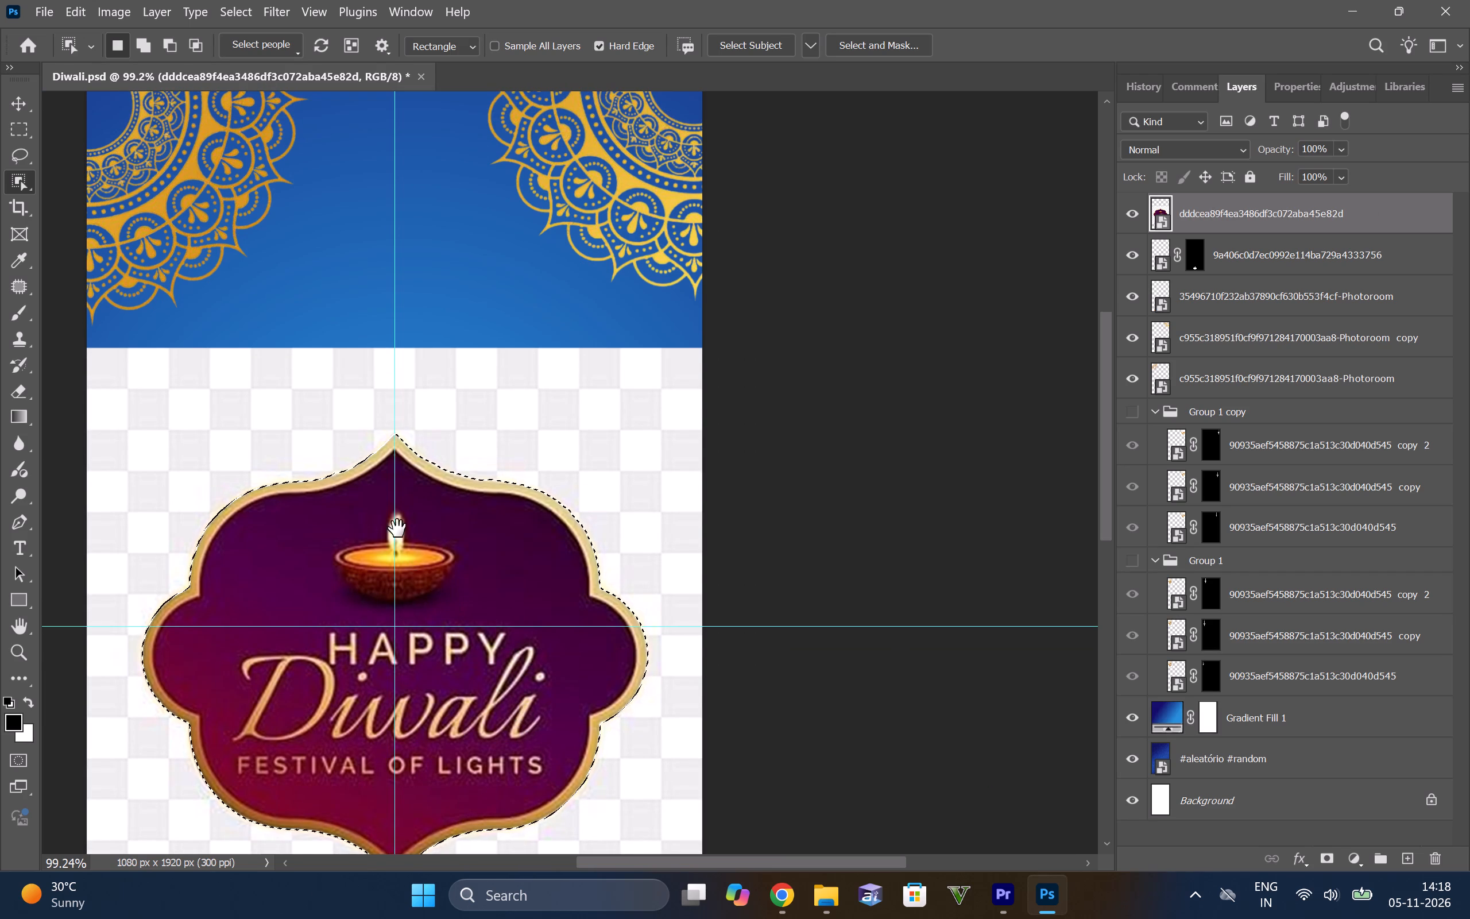
{"action": "left_click_drag", "start_coordinate": [397, 526], "coordinate": [622, 434]}
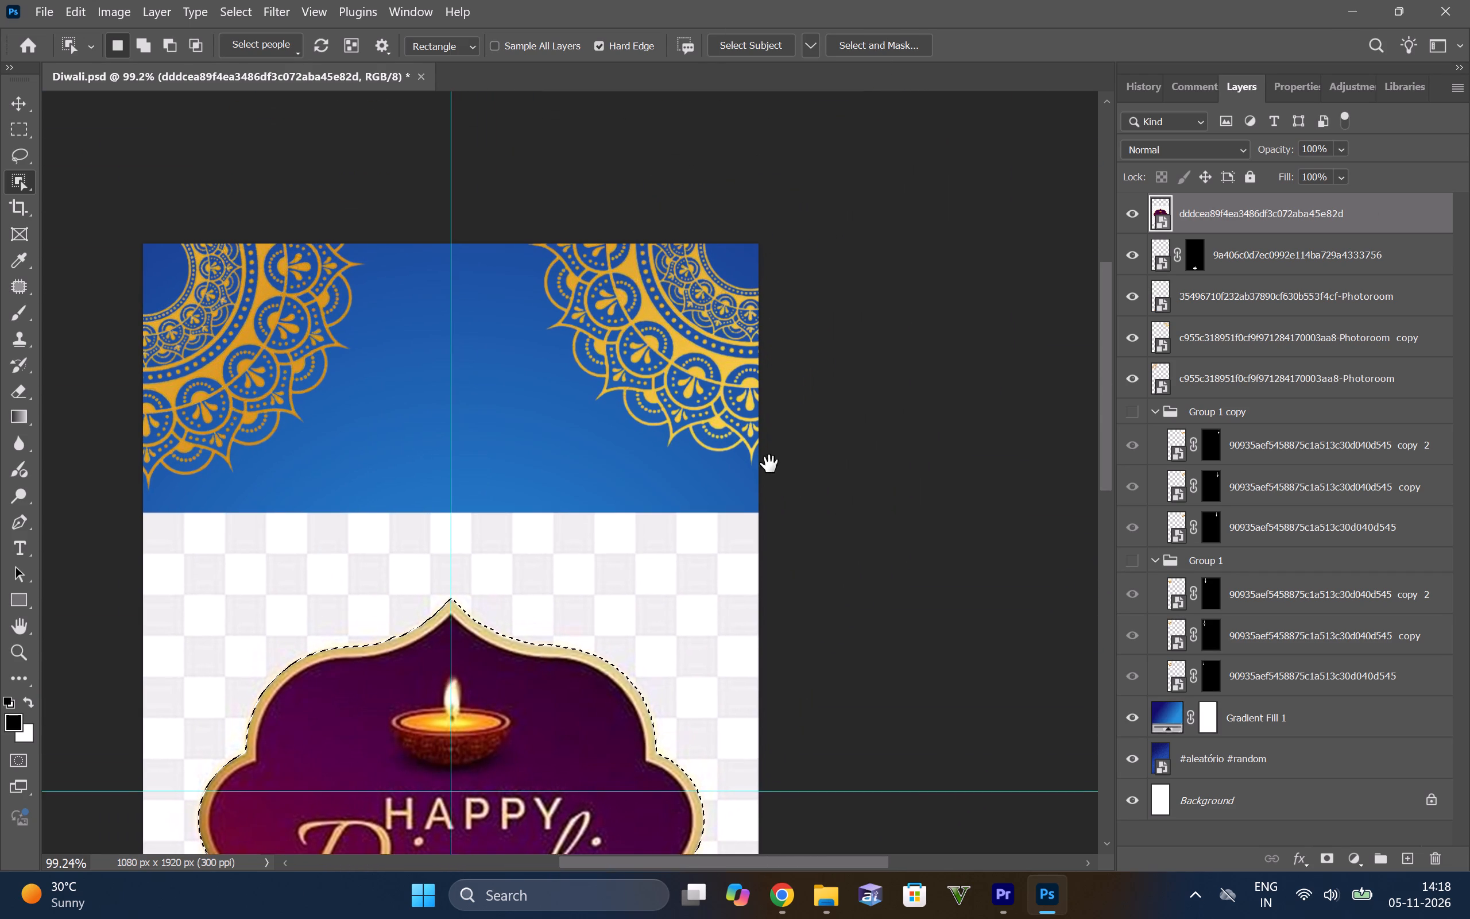
{"action": "key", "text": "space"}
{"action": "key", "text": "space"}
{"action": "key", "text": "space"}
{"action": "key", "text": "space"}
{"action": "left_click_drag", "start_coordinate": [782, 472], "coordinate": [764, 298]}
{"action": "left_click", "coordinate": [864, 56]}
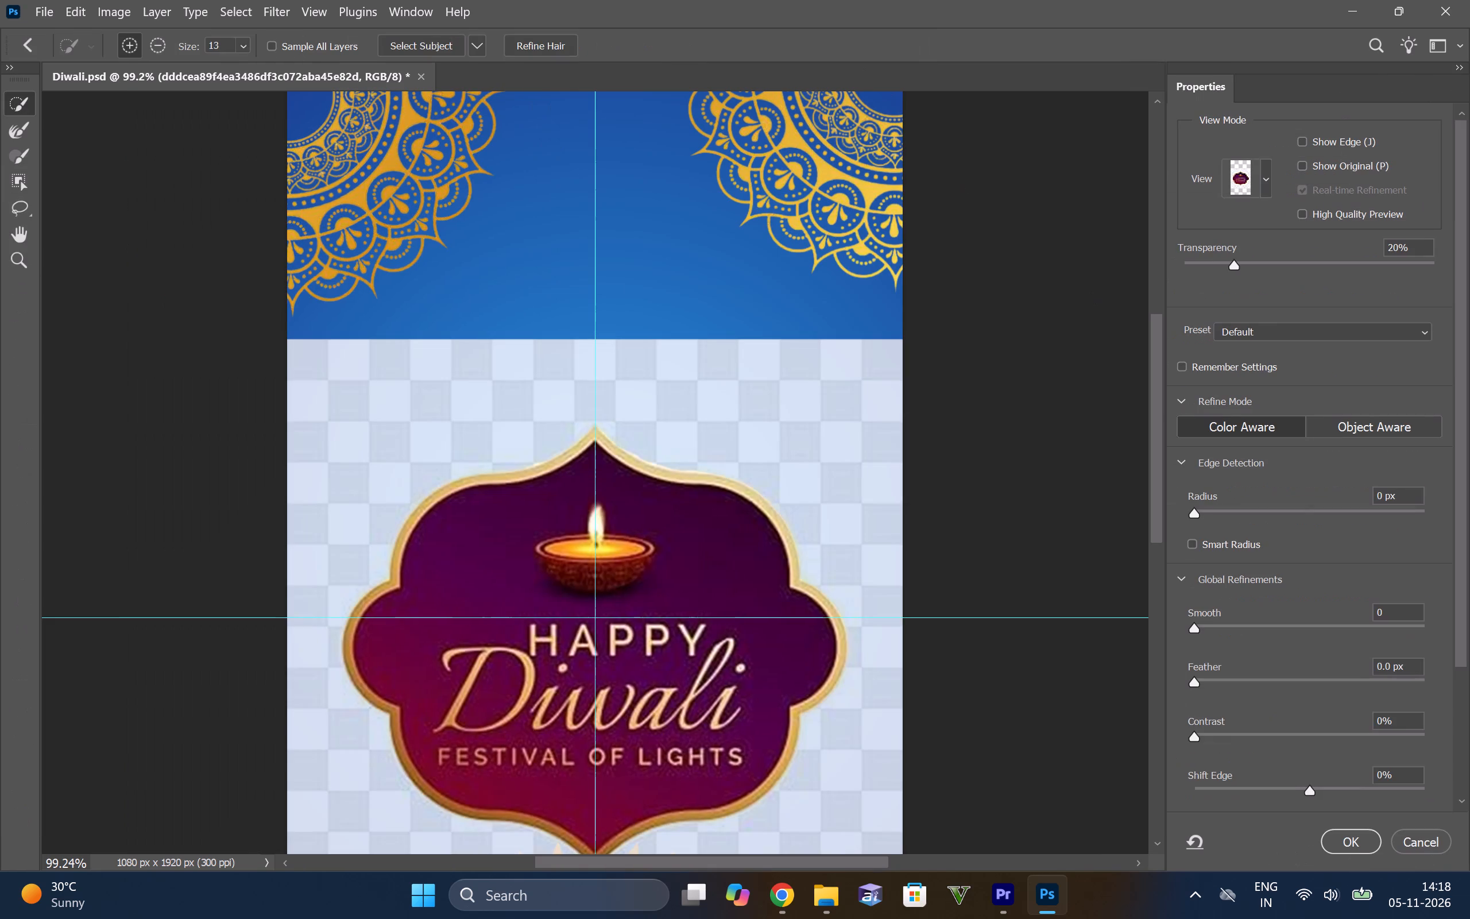
{"action": "left_click", "coordinate": [1263, 173]}
{"action": "left_click", "coordinate": [1206, 414]}
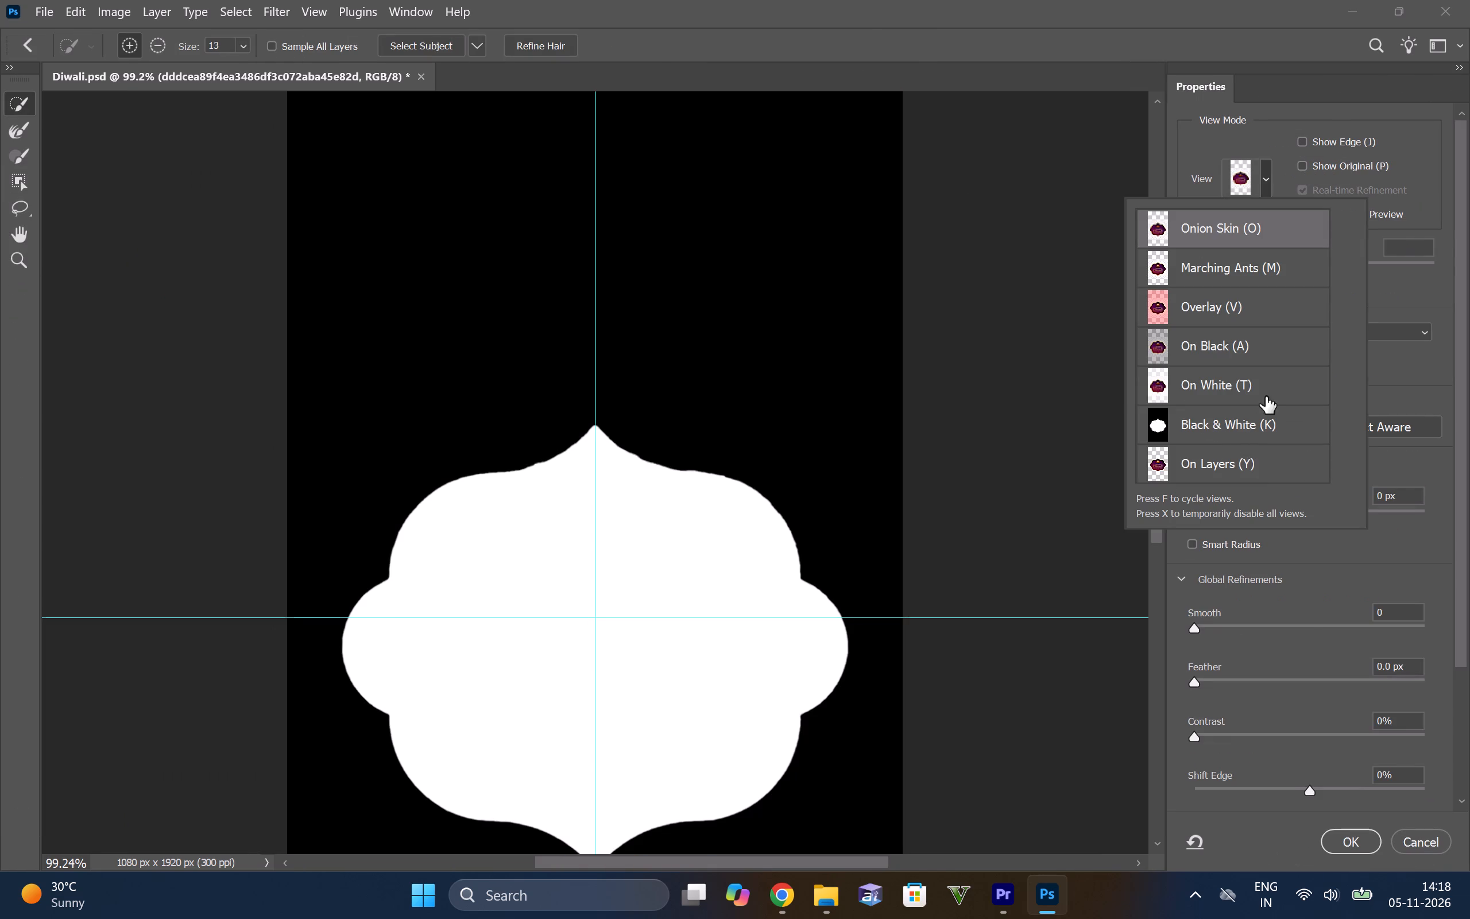
{"action": "left_click", "coordinate": [1299, 642]}
Refine the badge selection with 42% contrast, -100% shift edge and 14 px radius, and apply the refinement.
{"action": "left_click", "coordinate": [1185, 731]}
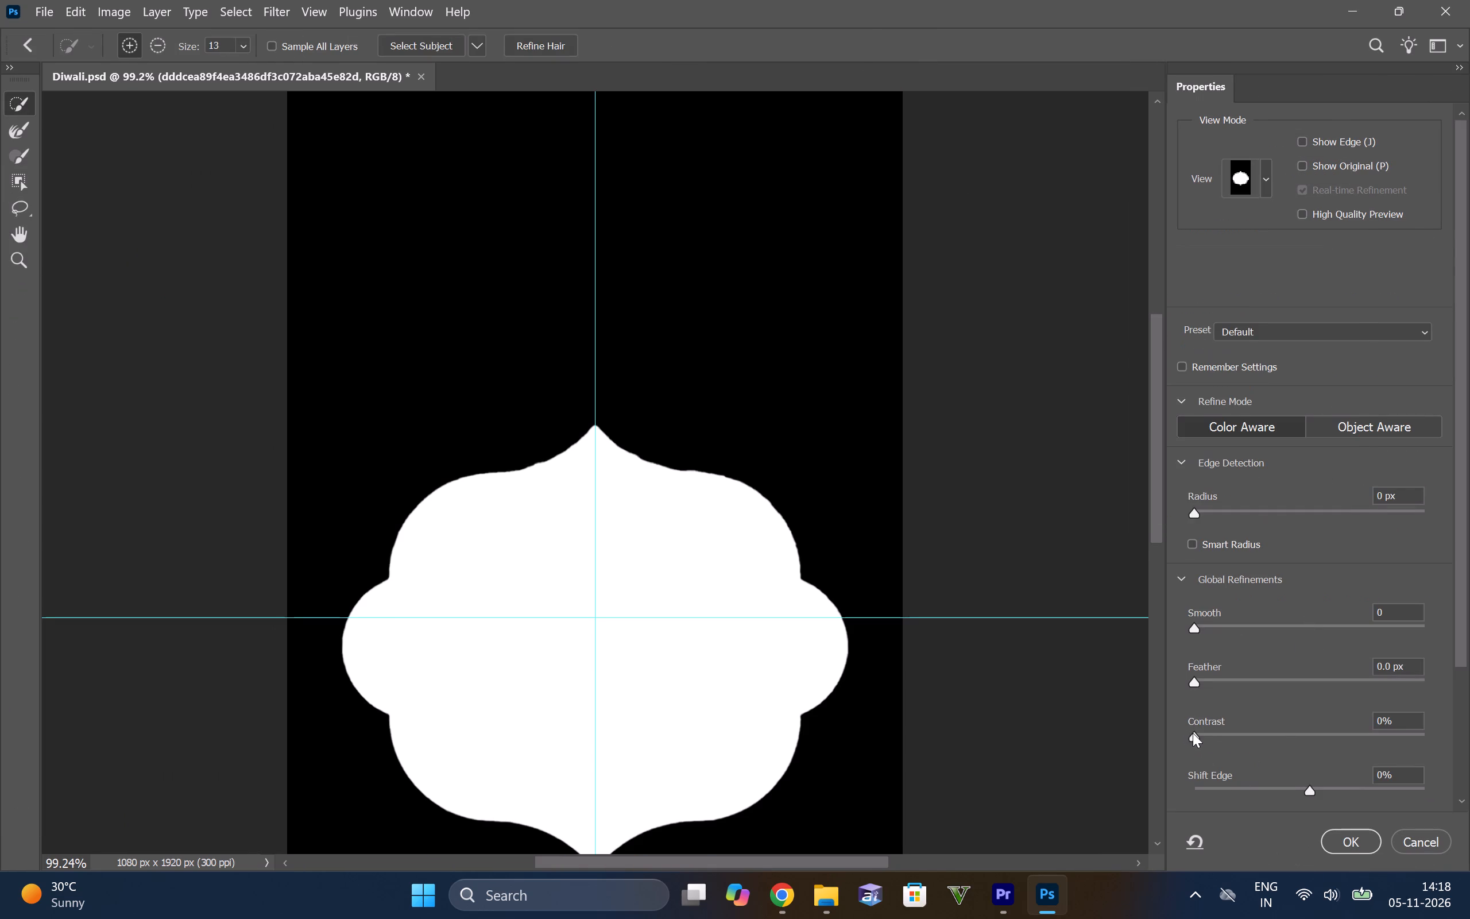
{"action": "left_click_drag", "start_coordinate": [1198, 736], "coordinate": [1291, 755]}
{"action": "left_click_drag", "start_coordinate": [1304, 793], "coordinate": [1214, 801]}
{"action": "right_click_drag", "start_coordinate": [1278, 792], "coordinate": [1221, 798]}
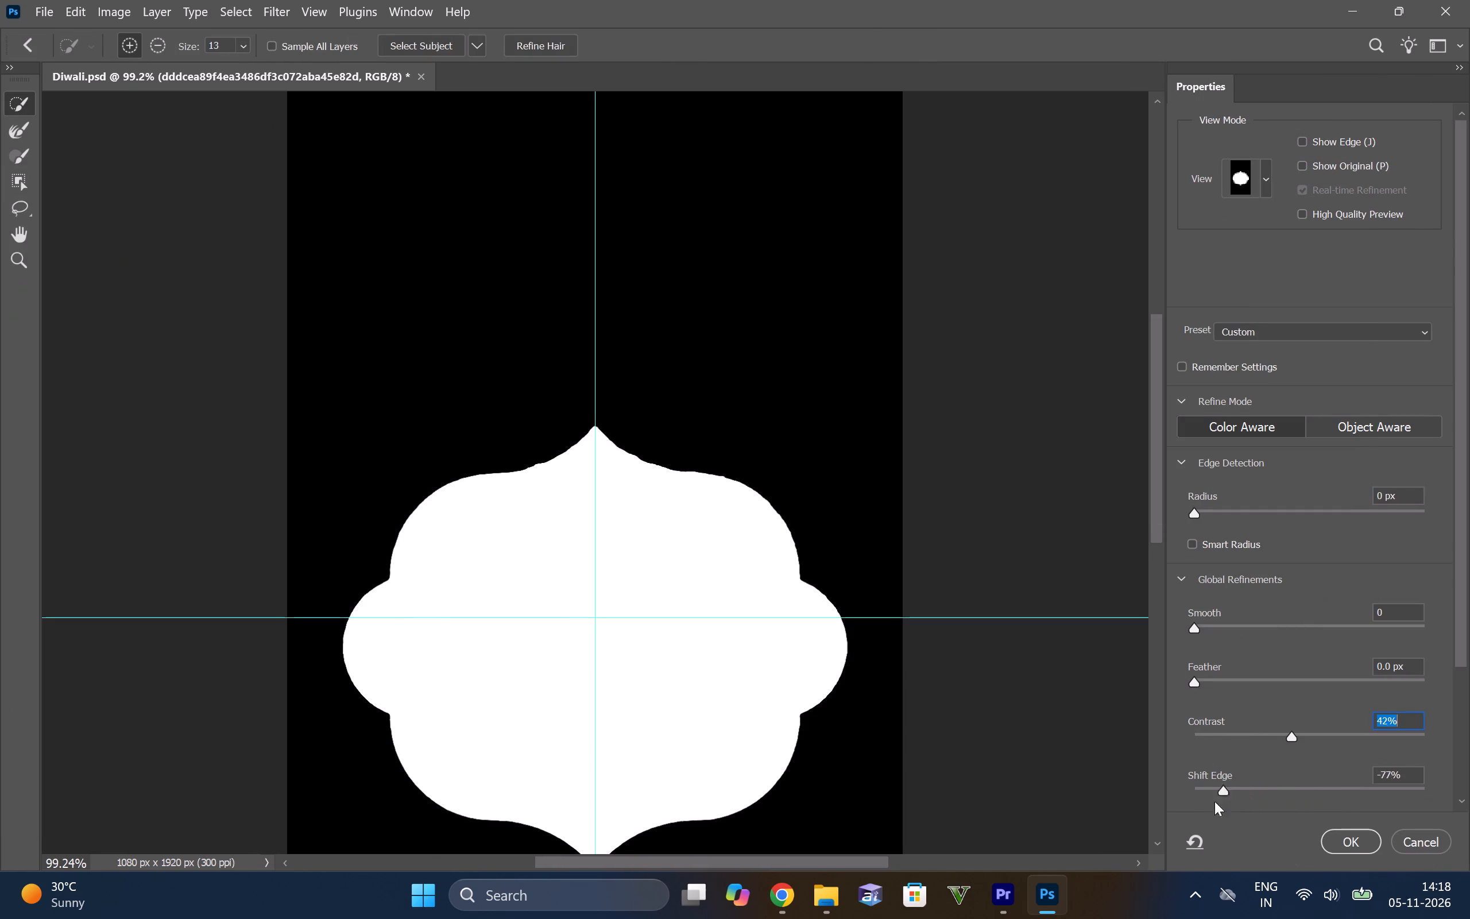
{"action": "left_click_drag", "start_coordinate": [1214, 801], "coordinate": [1319, 817]}
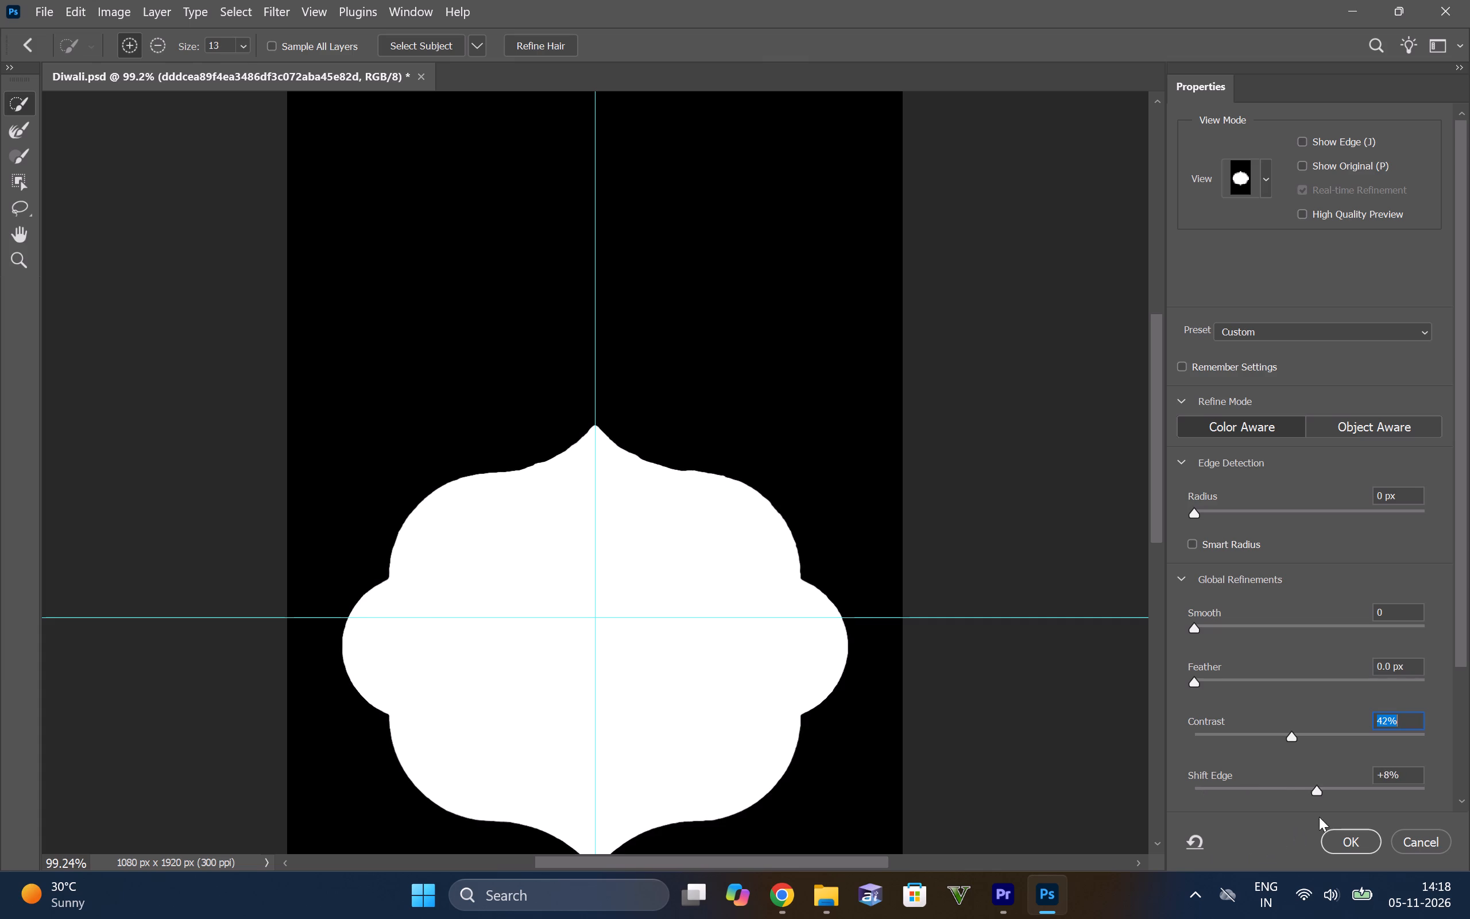
{"action": "left_click_drag", "start_coordinate": [1319, 817], "coordinate": [1100, 829]}
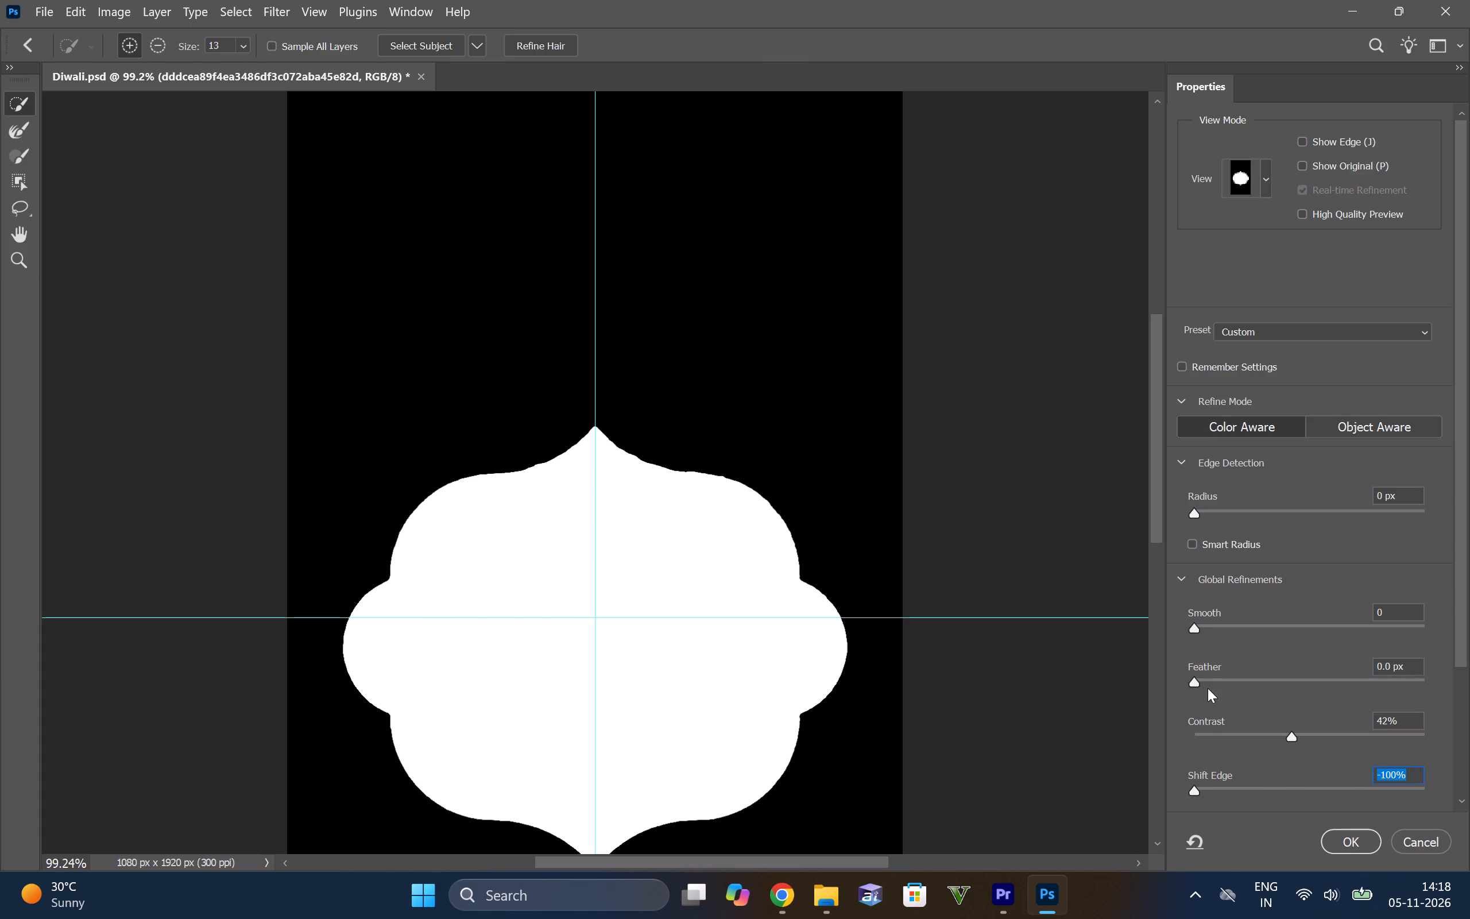
{"action": "left_click_drag", "start_coordinate": [1194, 517], "coordinate": [1225, 516]}
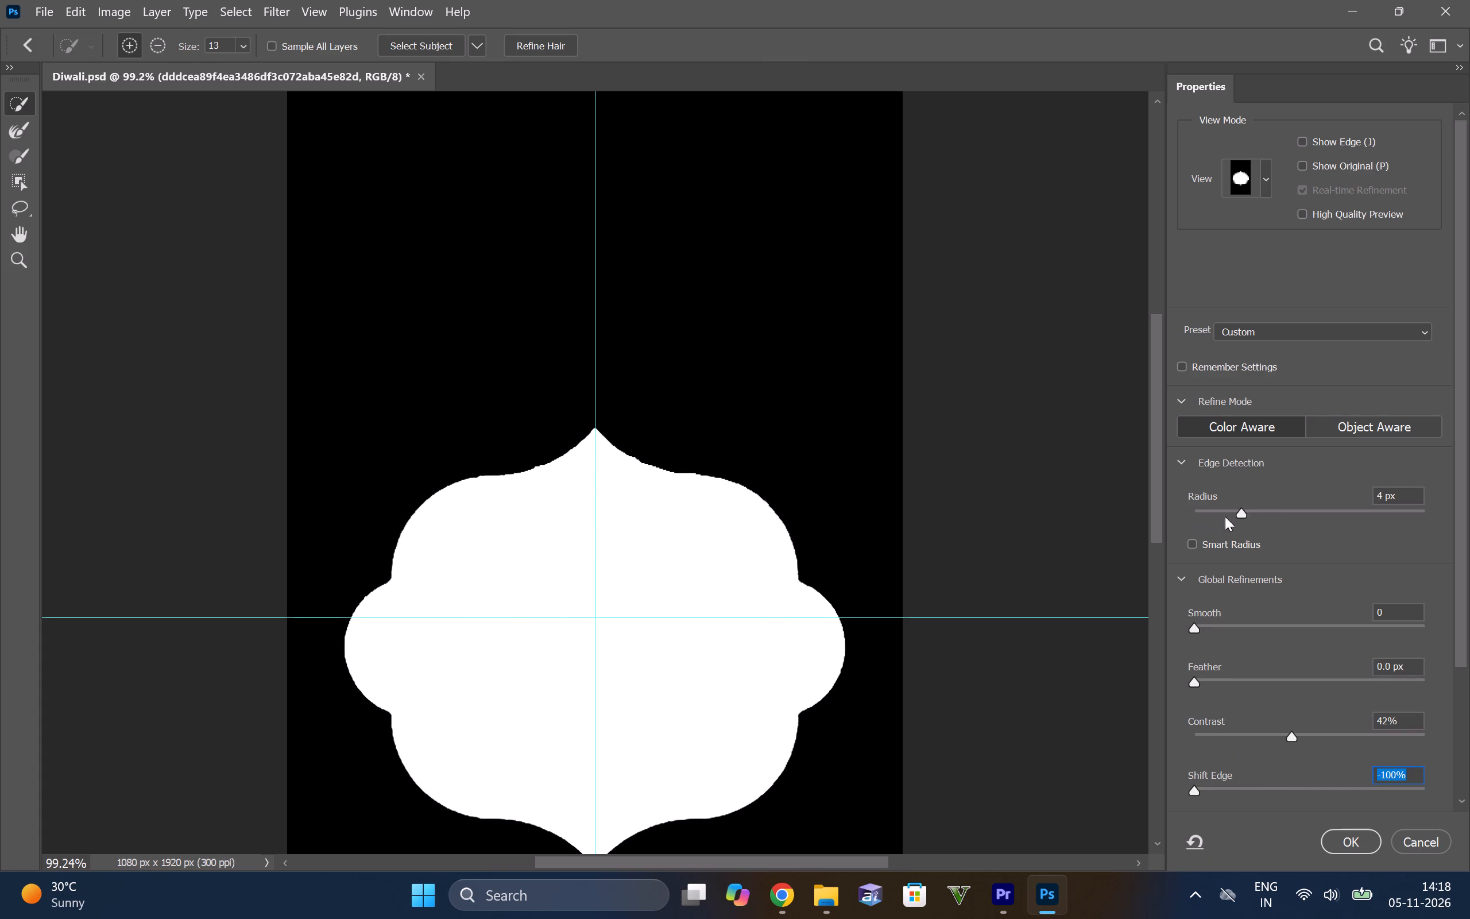
{"action": "left_click_drag", "start_coordinate": [1225, 516], "coordinate": [1293, 532]}
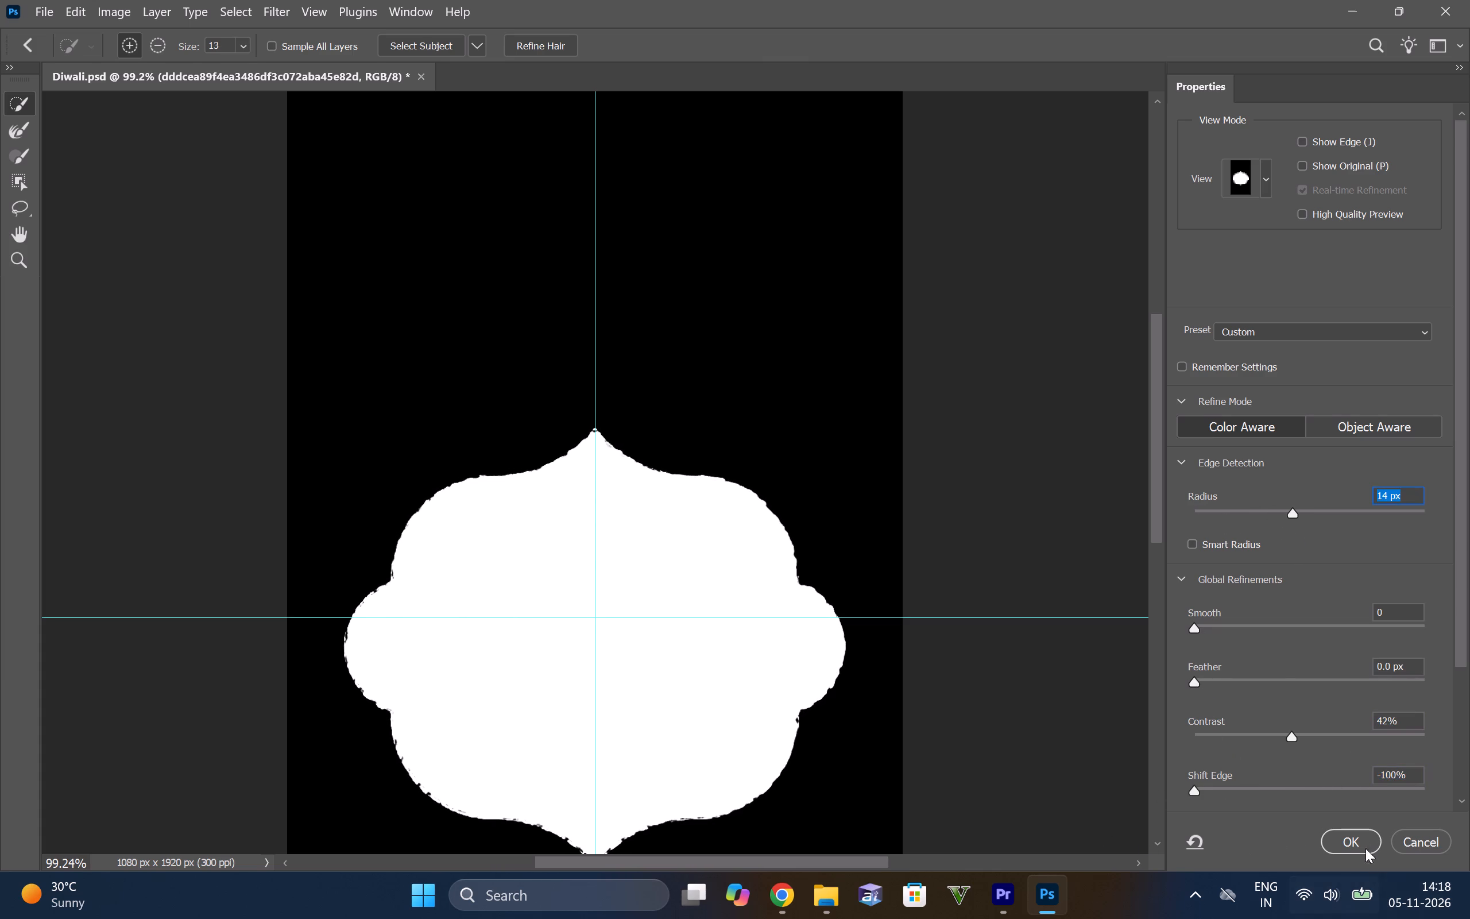
{"action": "left_click", "coordinate": [1354, 827]}
{"action": "left_click", "coordinate": [1359, 838]}
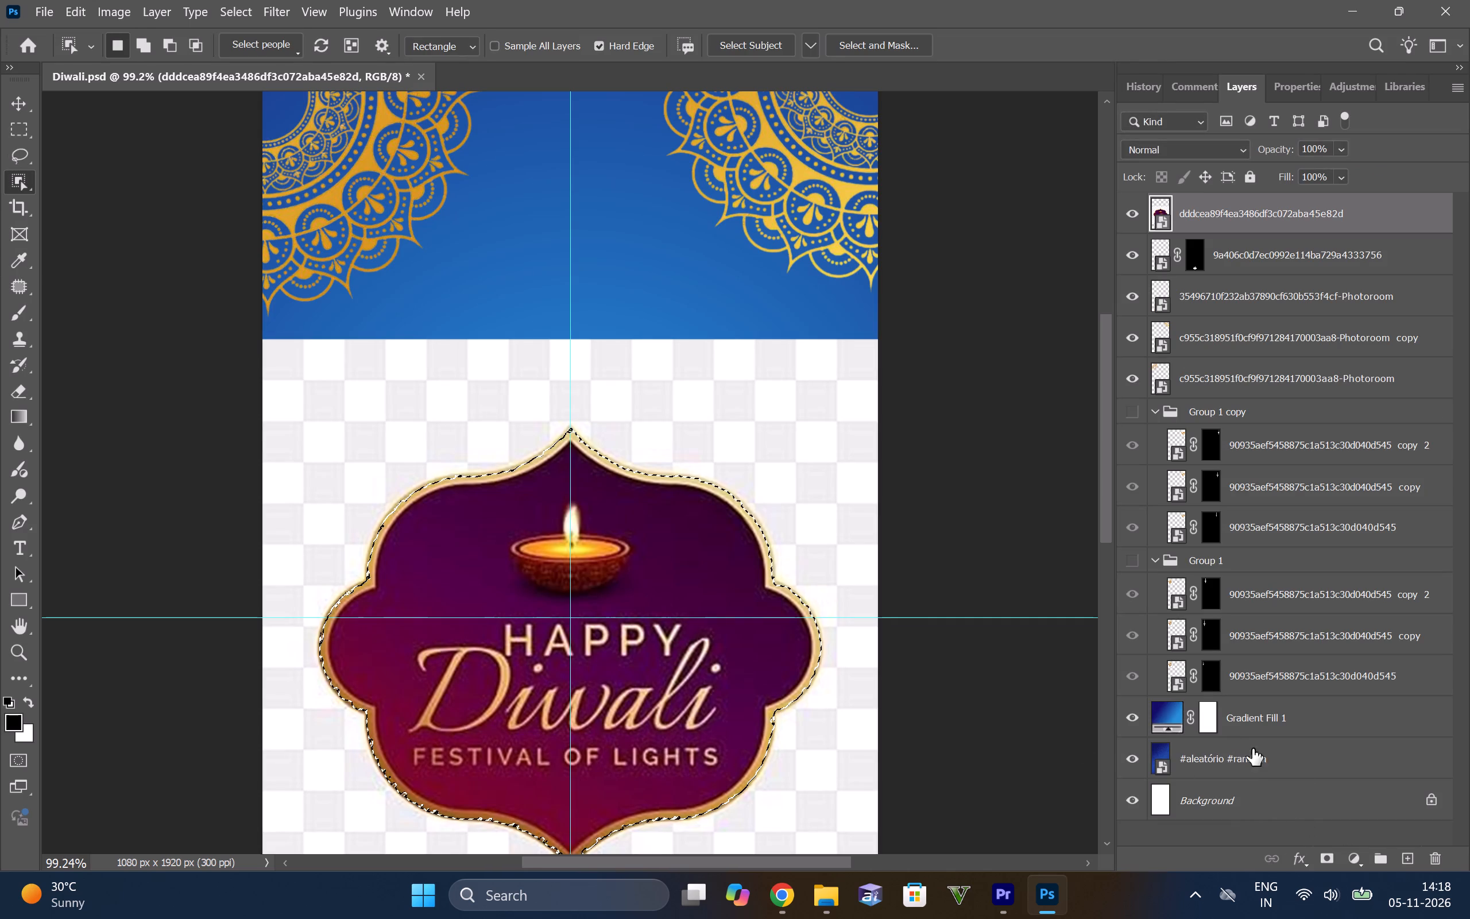
Add a layer mask to the badge layer from the refined selection.
{"action": "left_click", "coordinate": [1320, 863]}
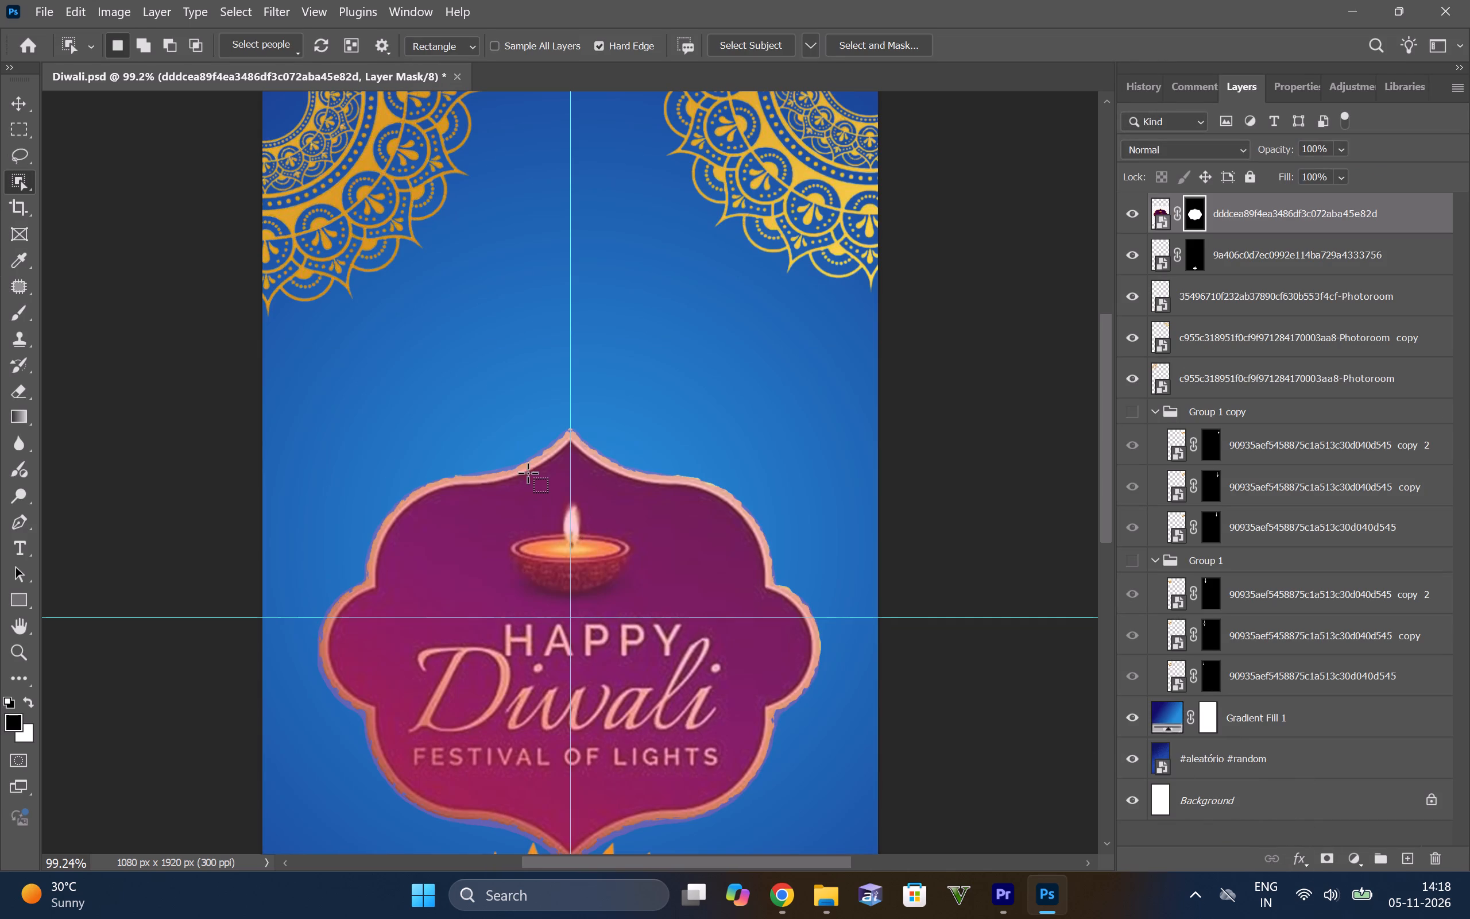
Examine the masked badge's border up close around its top, side and bottom edges.
{"action": "scroll", "coordinate": [528, 469], "scroll_direction": "up", "scroll_amount": 11, "text": "alt"}
{"action": "scroll", "coordinate": [824, 632], "scroll_direction": "down", "scroll_amount": 5, "text": "alt"}
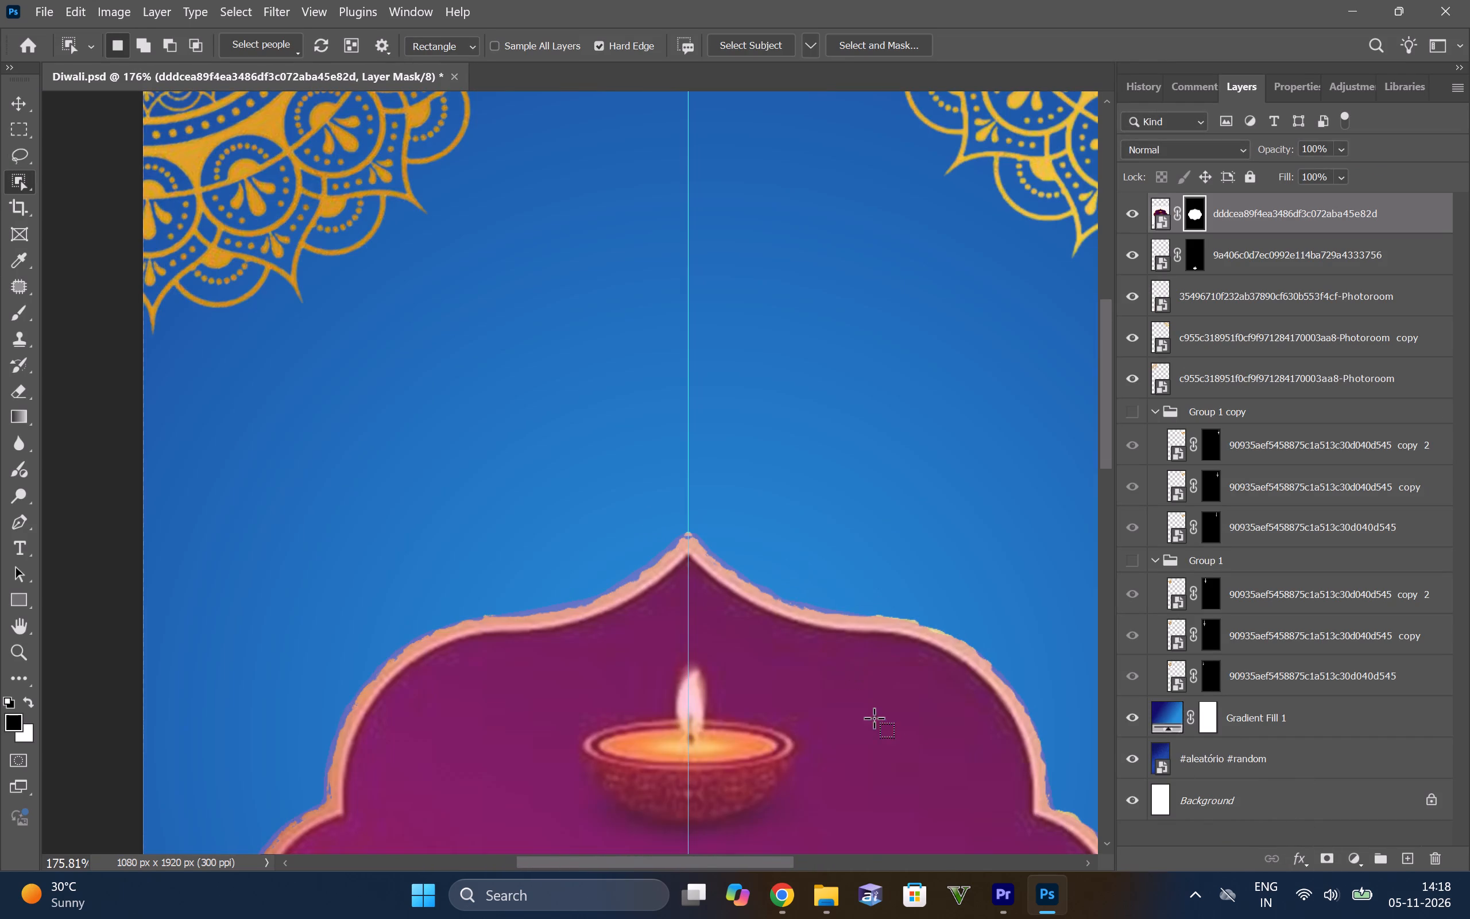
{"action": "key", "text": "space"}
{"action": "key", "text": "space"}
{"action": "key", "text": "space"}
{"action": "key", "text": "space"}
{"action": "key", "text": "space"}
{"action": "key", "text": "space"}
{"action": "left_click_drag", "start_coordinate": [949, 770], "coordinate": [685, 360]}
{"action": "scroll", "coordinate": [688, 370], "scroll_direction": "down", "scroll_amount": 4, "text": "alt"}
{"action": "scroll", "coordinate": [595, 608], "scroll_direction": "up", "scroll_amount": 5, "text": "alt"}
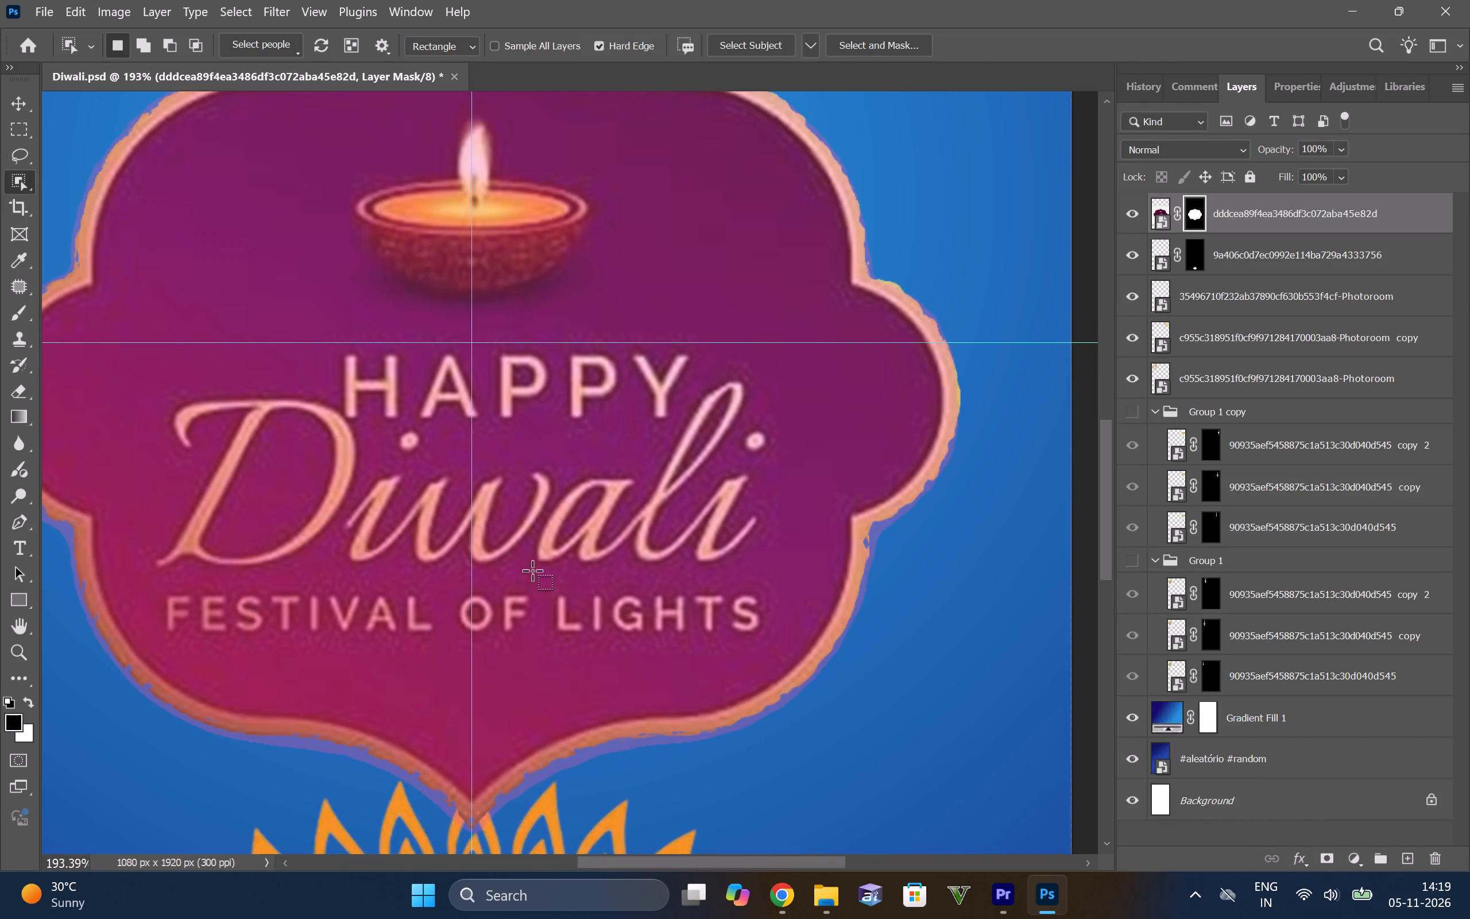
{"action": "scroll", "coordinate": [532, 570], "scroll_direction": "up", "scroll_amount": 6}
{"action": "scroll", "coordinate": [63, 768], "scroll_direction": "up", "scroll_amount": 1, "text": "alt"}
{"action": "scroll", "coordinate": [63, 764], "scroll_direction": "down", "scroll_amount": 6, "text": "alt"}
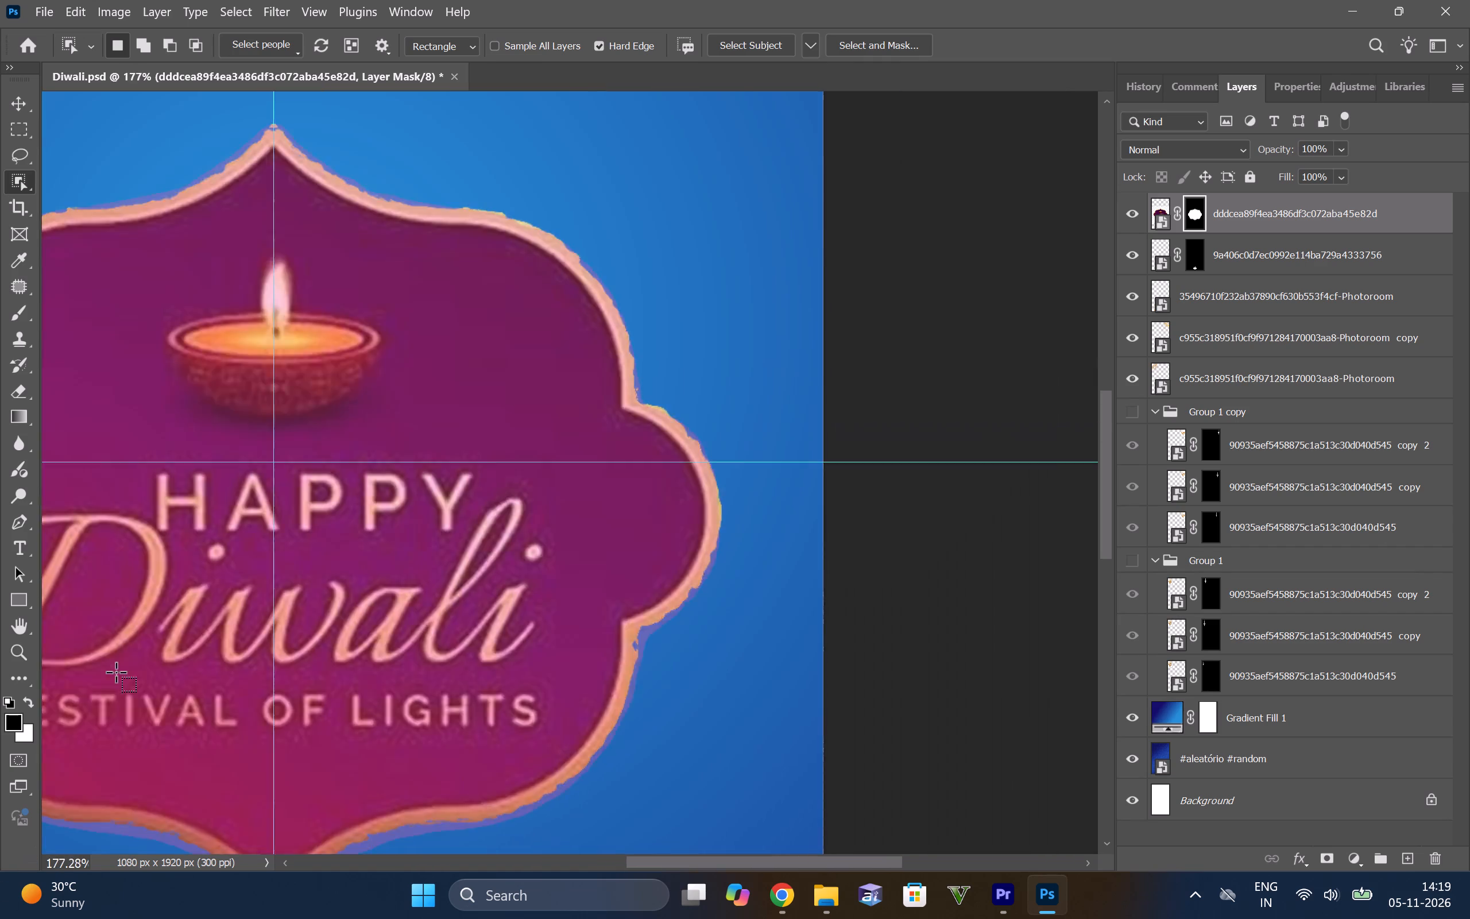
{"action": "scroll", "coordinate": [116, 672], "scroll_direction": "down", "scroll_amount": 5, "text": "alt"}
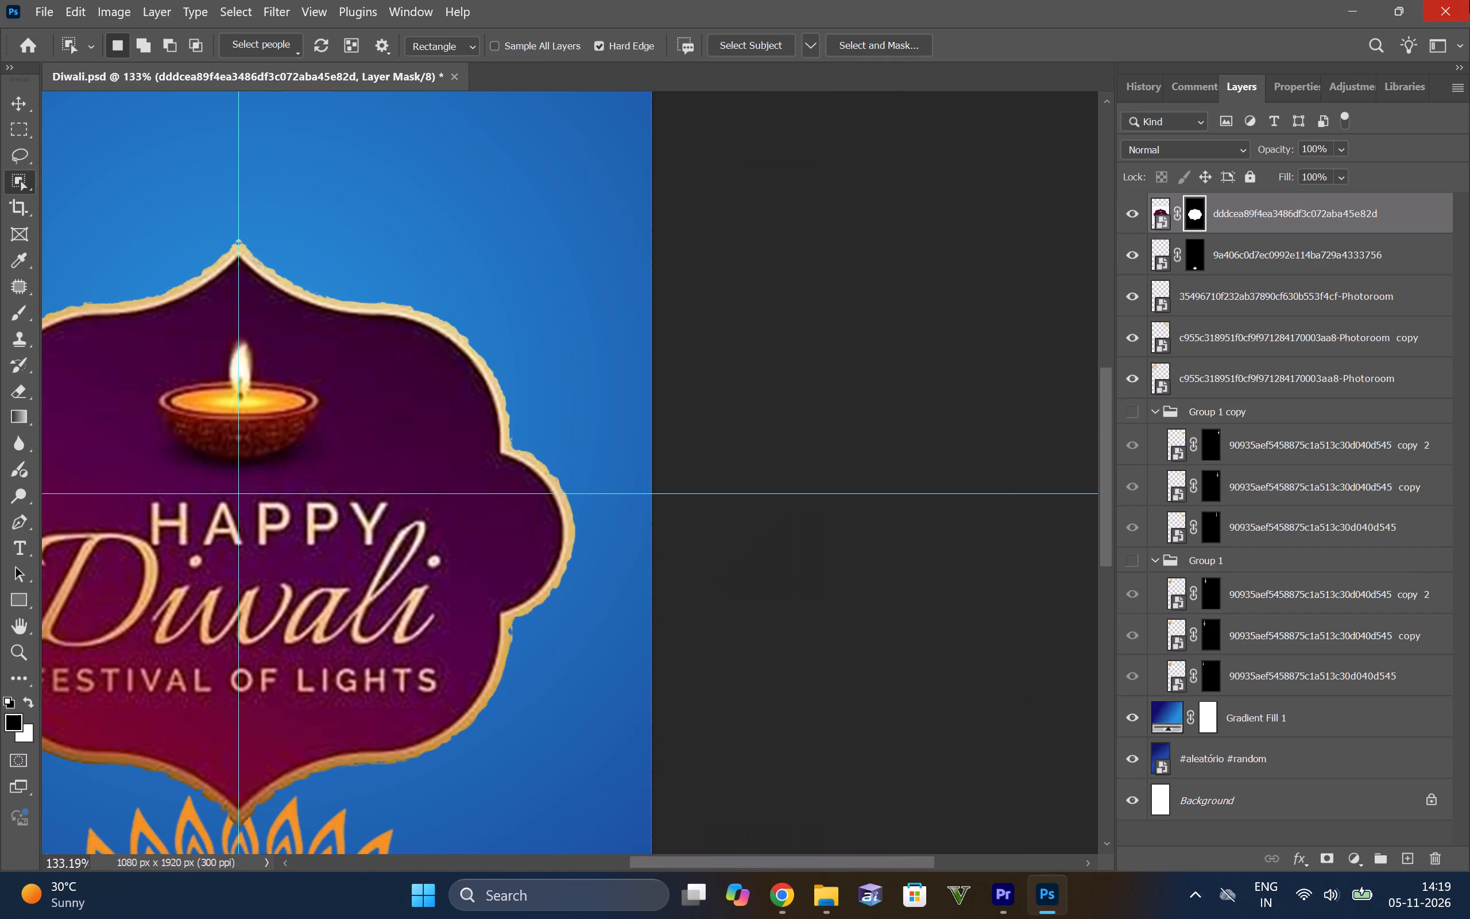
{"action": "left_click", "coordinate": [791, 904]}
{"action": "left_click", "coordinate": [923, 496]}
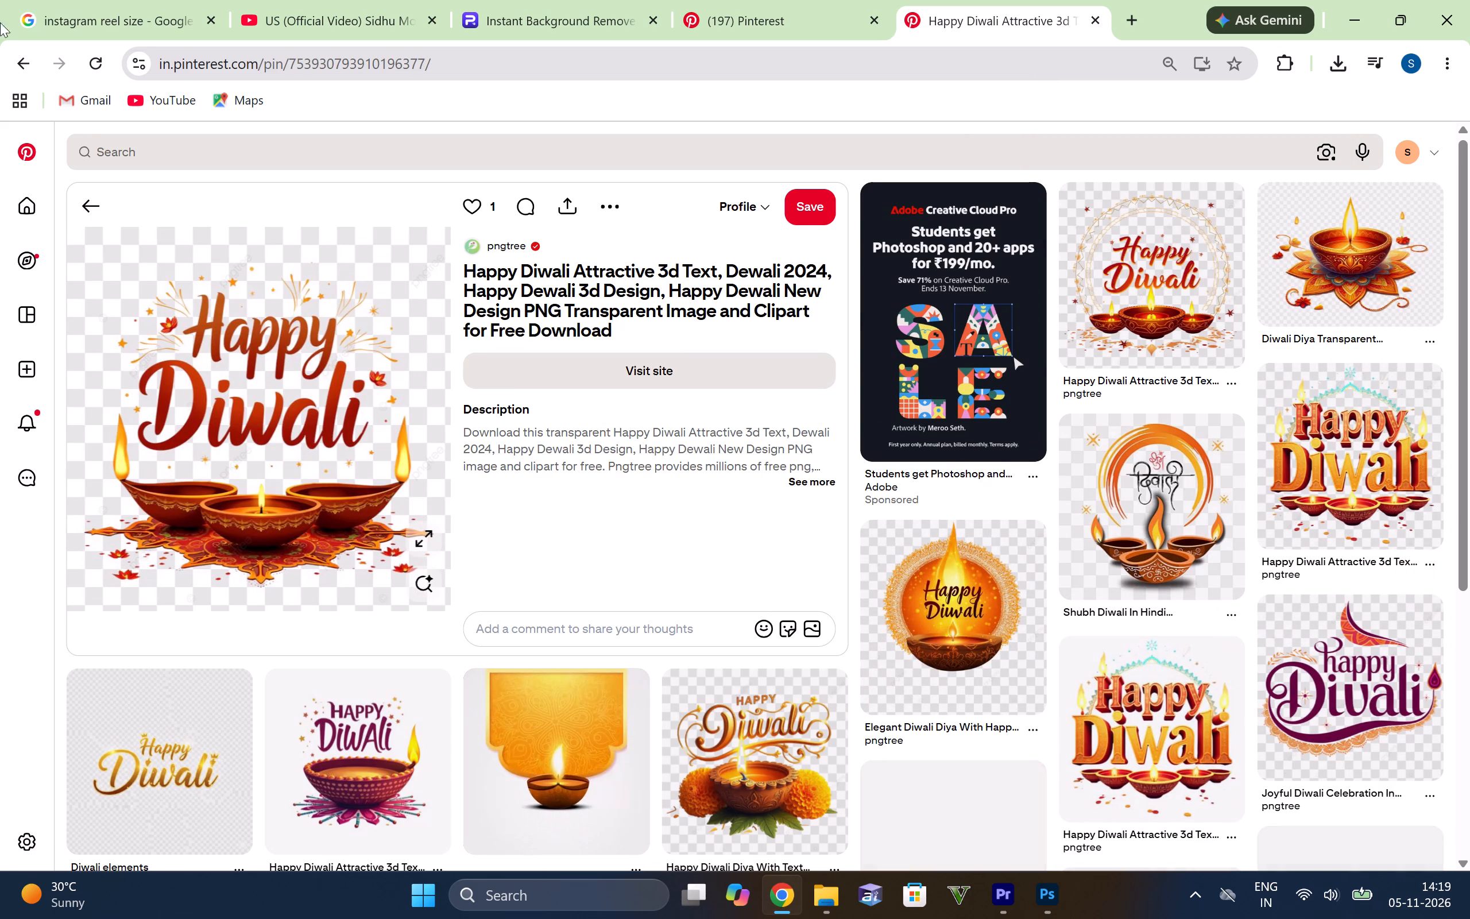
{"action": "left_click", "coordinate": [83, 200]}
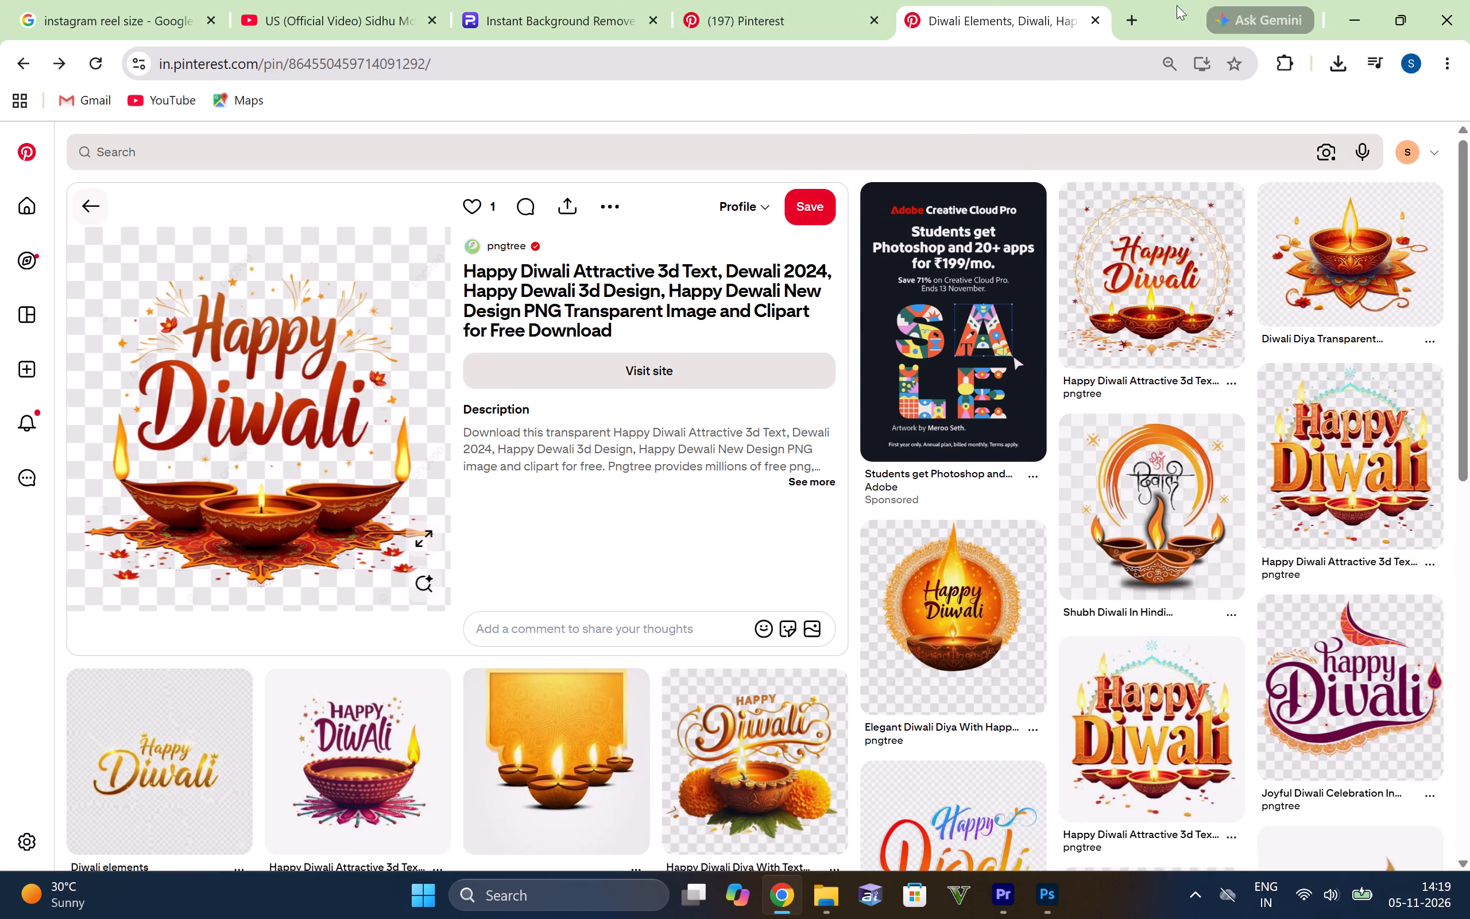
{"action": "left_click", "coordinate": [1138, 5]}
{"action": "left_click", "coordinate": [648, 414]}
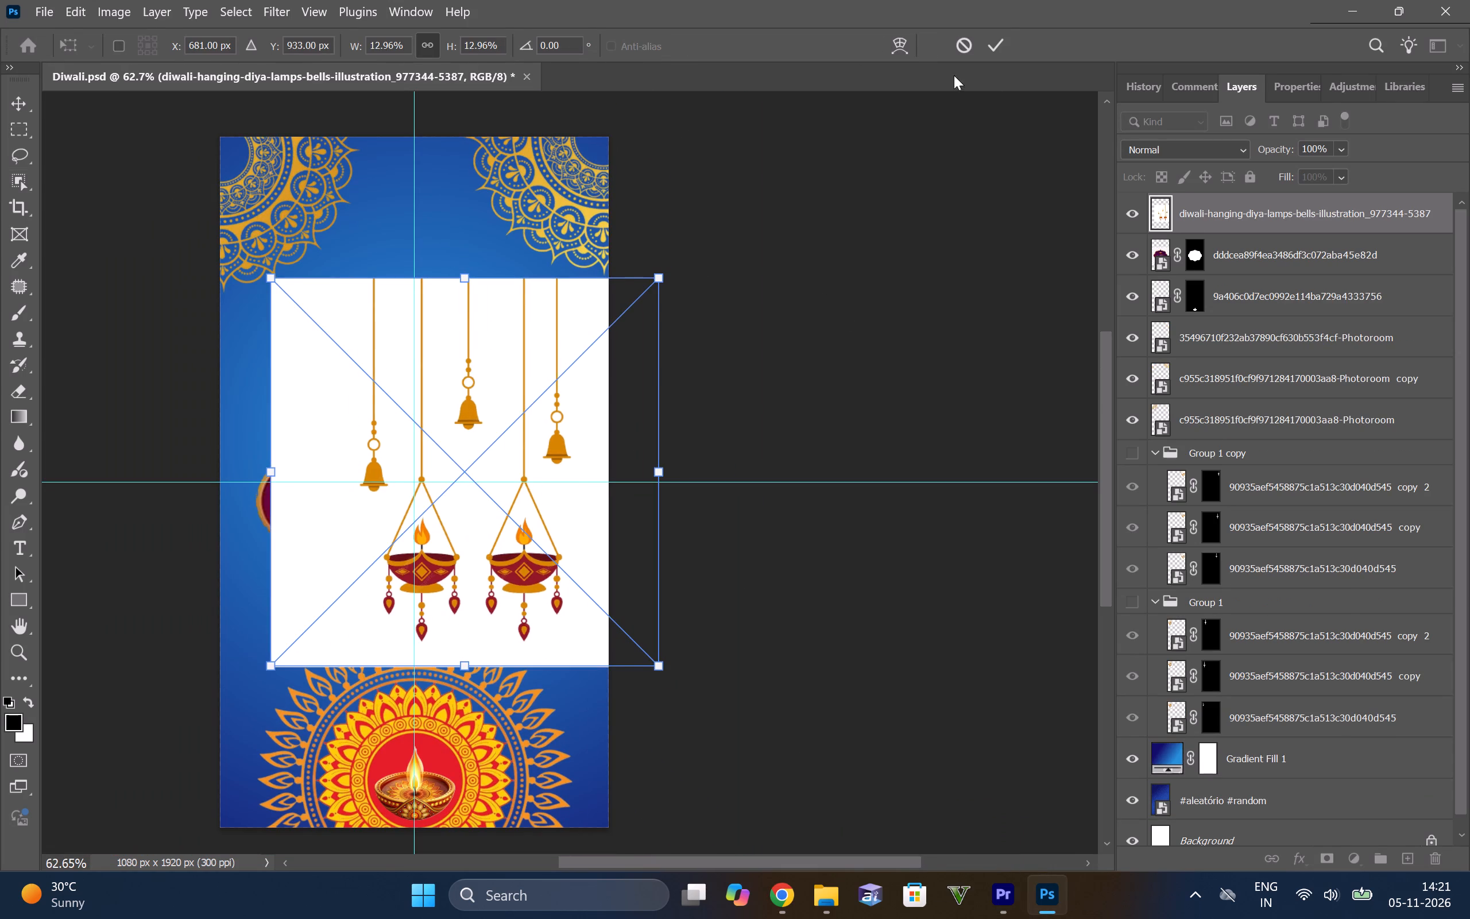
{"action": "left_click", "coordinate": [997, 52]}
Examine the placed diya lamps and bells artwork against the poster's badge, corner mandalas and bottom mandala.
{"action": "scroll", "coordinate": [17, 431], "scroll_direction": "up", "scroll_amount": 6, "text": "alt"}
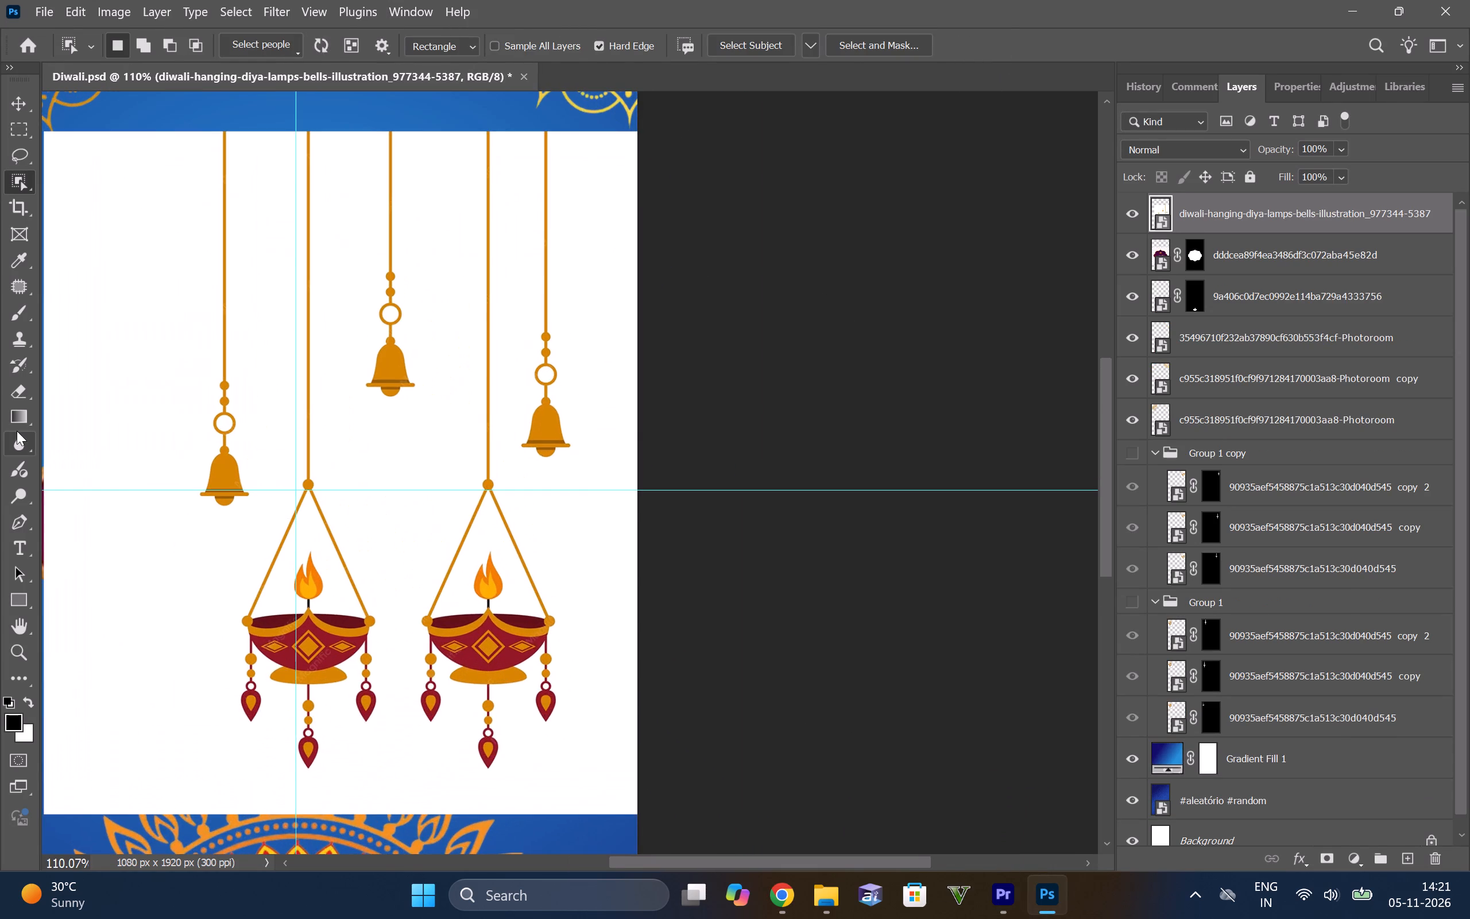
{"action": "scroll", "coordinate": [239, 387], "scroll_direction": "down", "scroll_amount": 6, "text": "alt"}
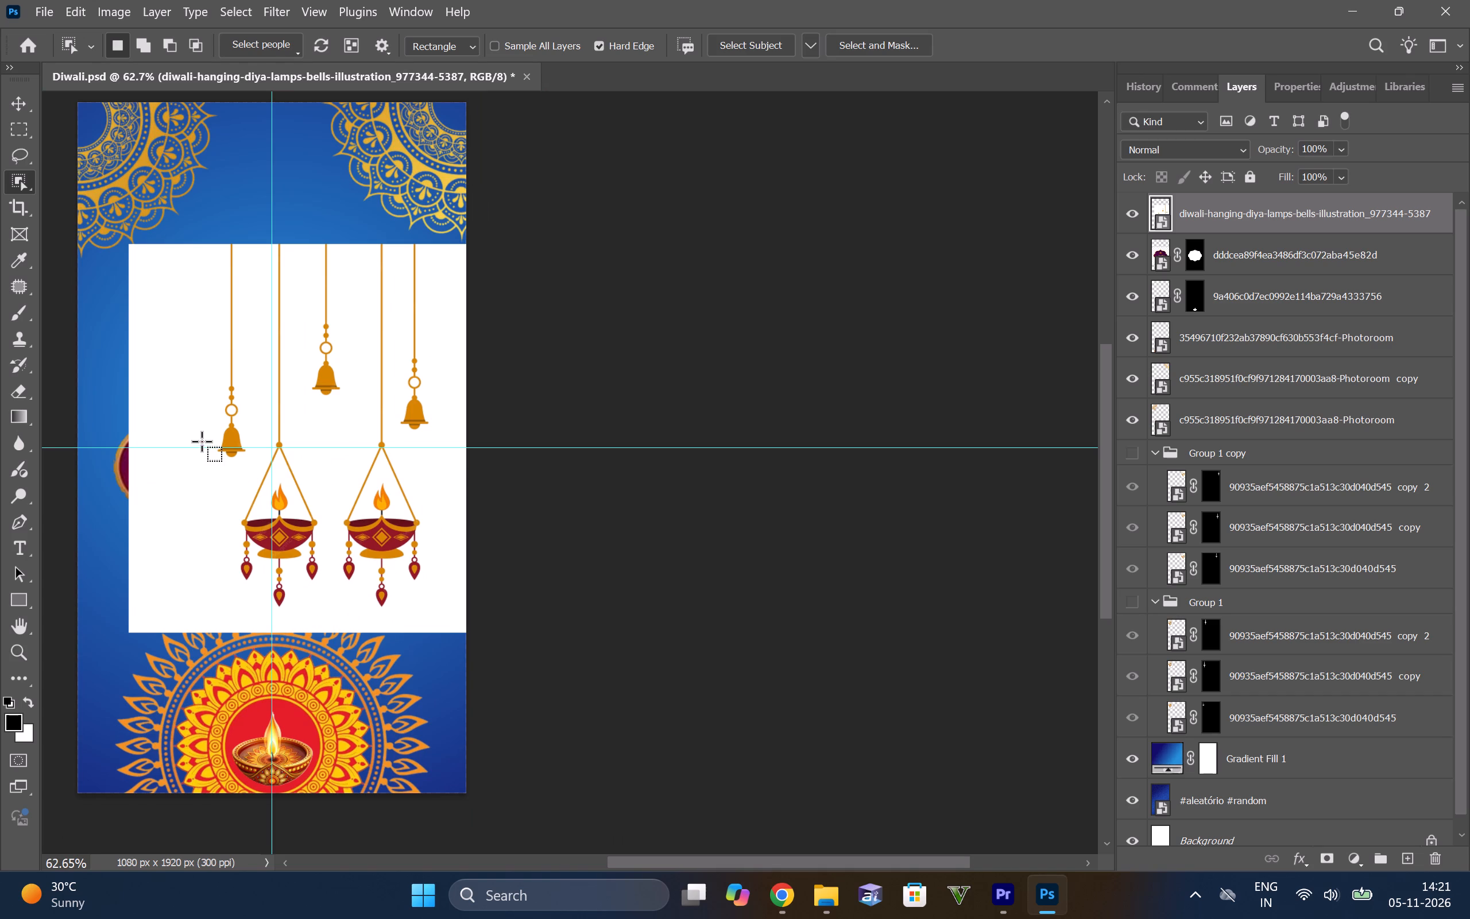
{"action": "scroll", "coordinate": [163, 416], "scroll_direction": "up", "scroll_amount": 7, "text": "alt"}
{"action": "scroll", "coordinate": [161, 416], "scroll_direction": "down", "scroll_amount": 4, "text": "alt"}
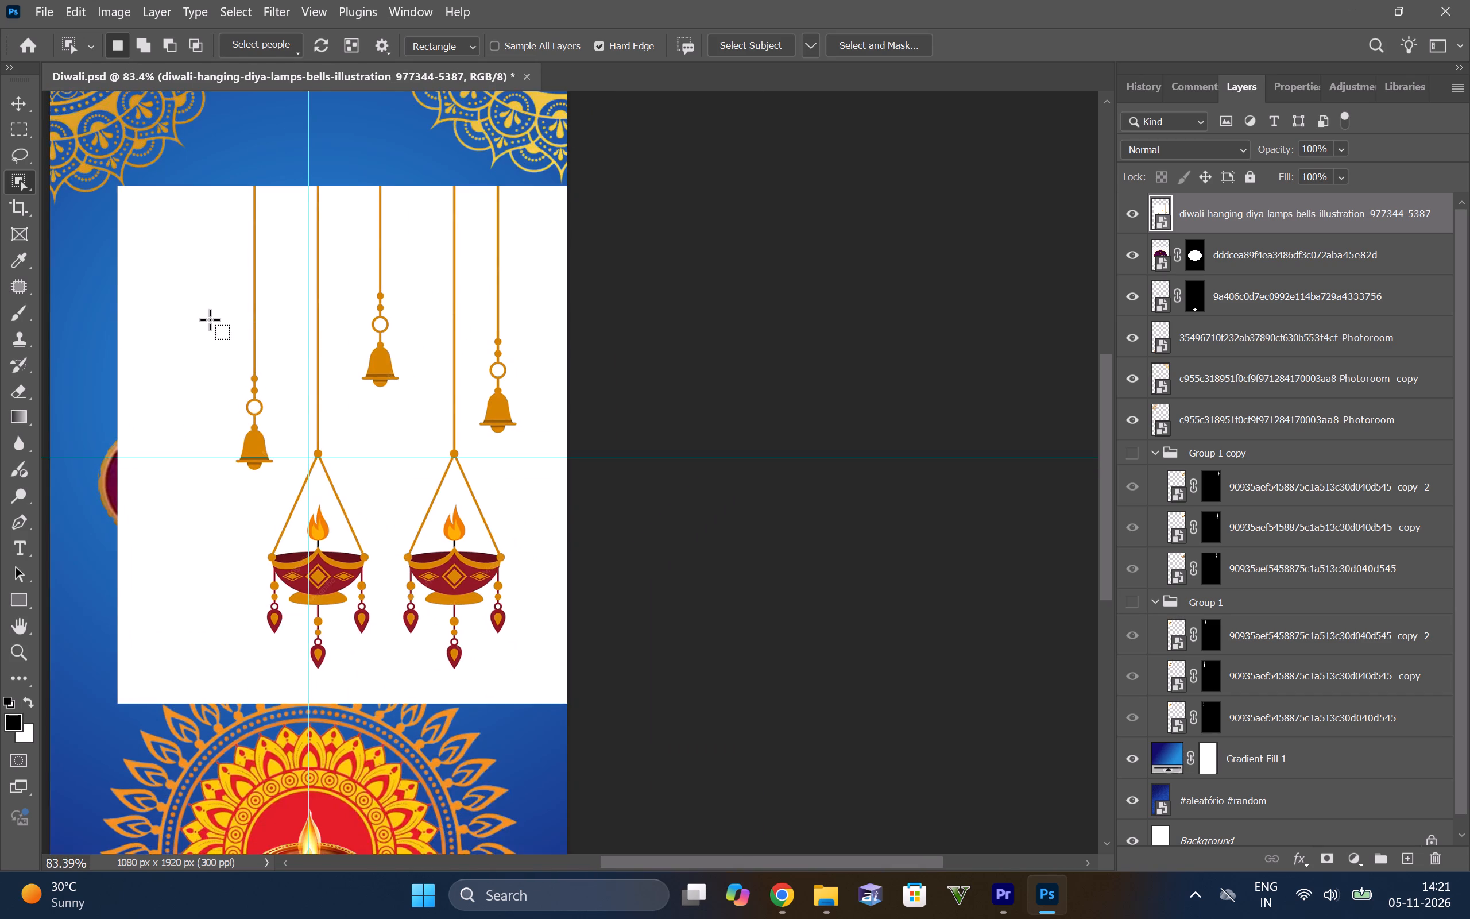
{"action": "scroll", "coordinate": [210, 319], "scroll_direction": "down", "scroll_amount": 5}
{"action": "scroll", "coordinate": [127, 316], "scroll_direction": "up", "scroll_amount": 5, "text": "alt"}
{"action": "scroll", "coordinate": [127, 316], "scroll_direction": "down", "scroll_amount": 9, "text": "alt"}
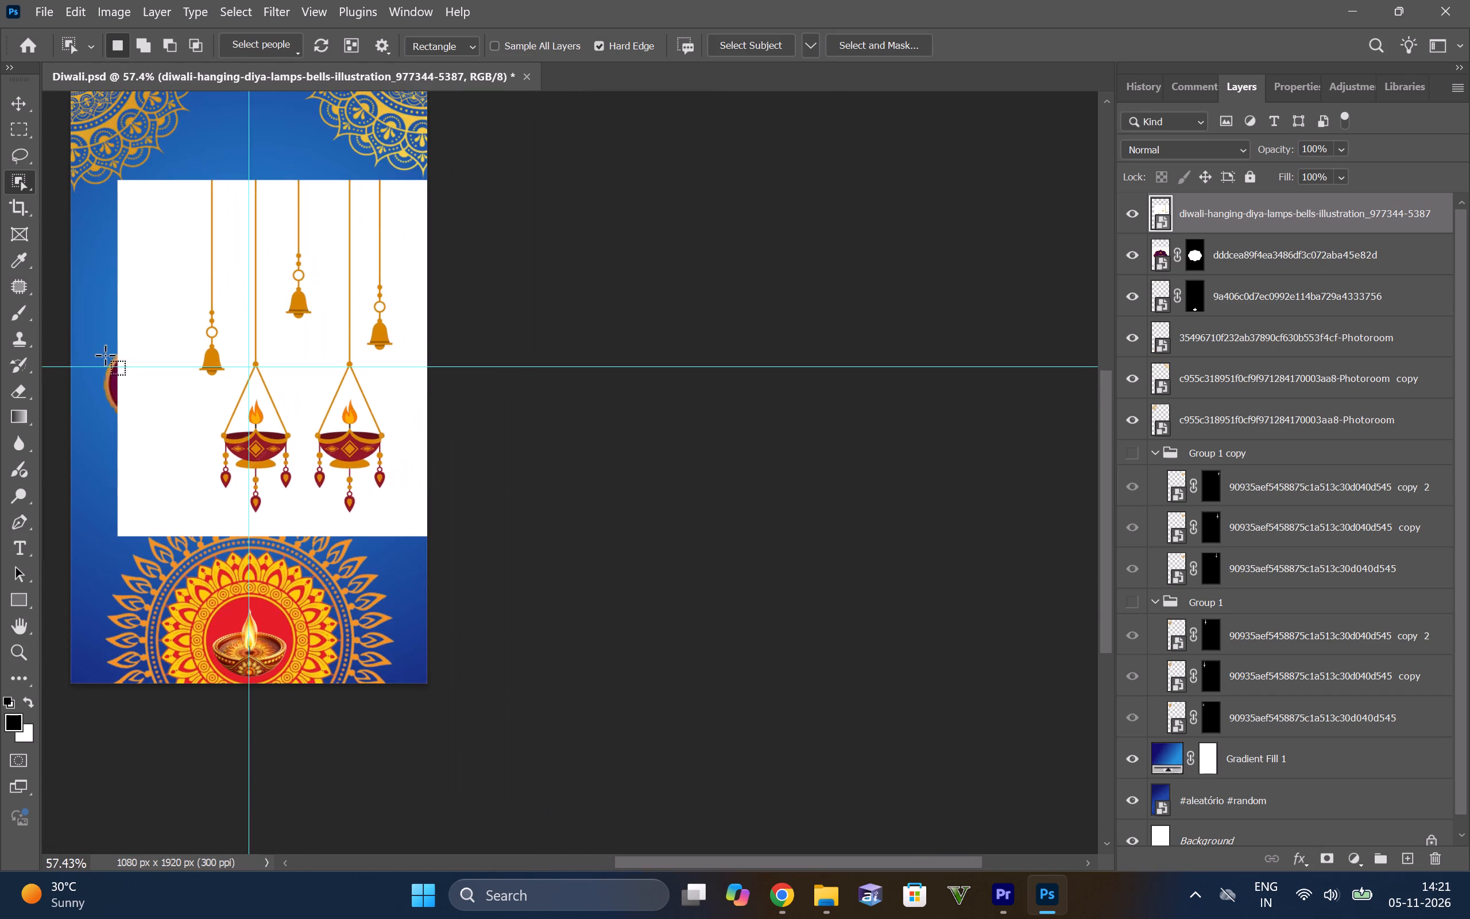
{"action": "scroll", "coordinate": [35, 276], "scroll_direction": "up", "scroll_amount": 5, "text": "alt"}
{"action": "scroll", "coordinate": [84, 268], "scroll_direction": "down", "scroll_amount": 3, "text": "alt"}
{"action": "scroll", "coordinate": [71, 273], "scroll_direction": "down", "scroll_amount": 3}
{"action": "scroll", "coordinate": [69, 292], "scroll_direction": "down", "scroll_amount": 6, "text": "alt"}
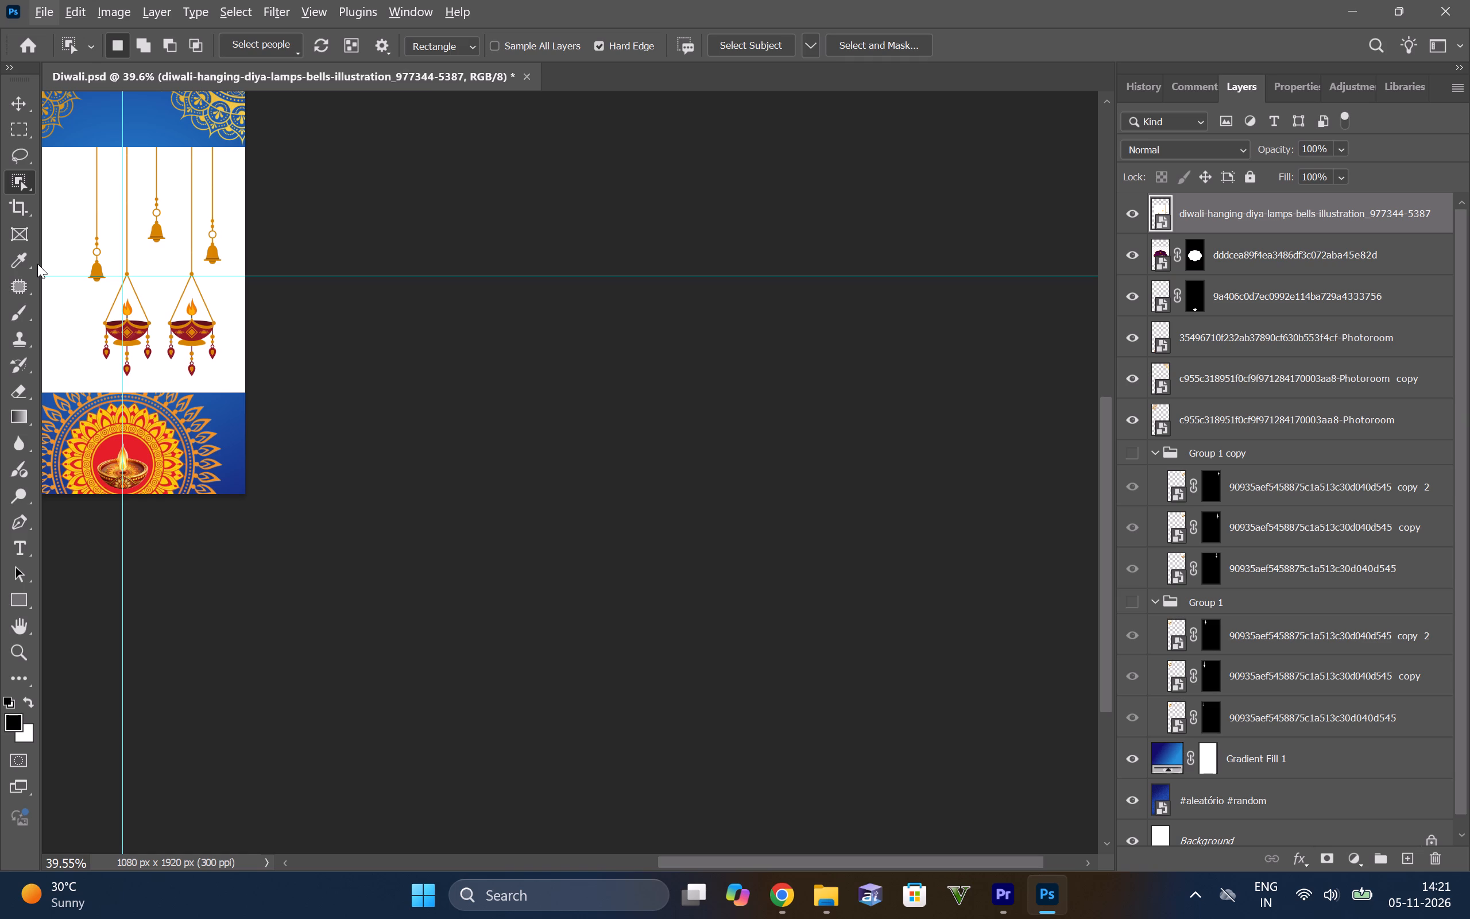
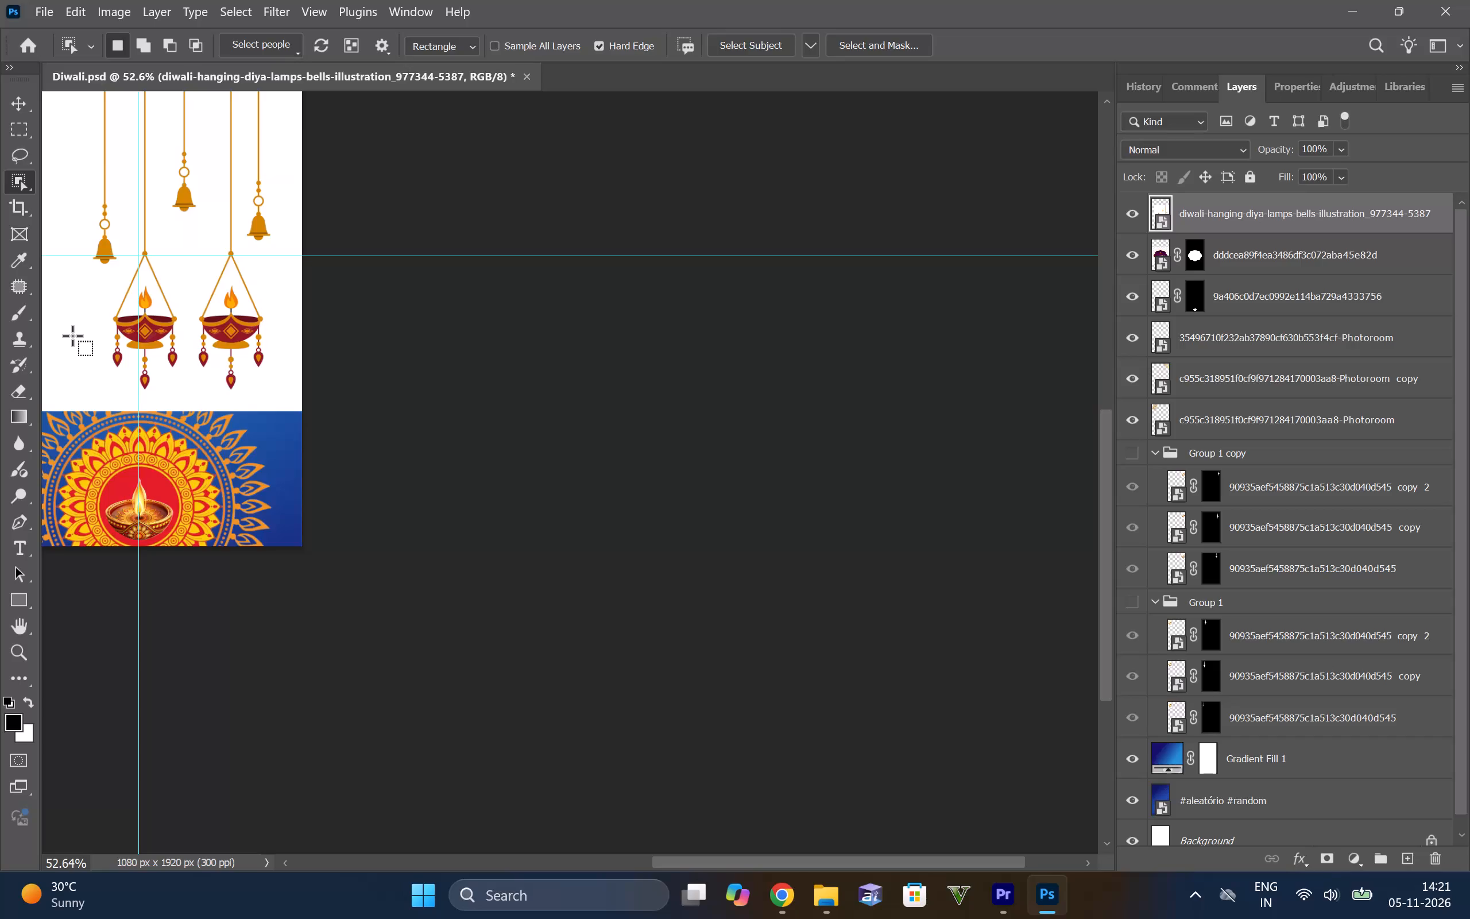
Move the hanging diya and bells artwork to span the poster's full width, just above most of the bottom mandala.
{"action": "scroll", "coordinate": [143, 496], "scroll_direction": "up", "scroll_amount": 5, "text": "alt"}
{"action": "scroll", "coordinate": [143, 496], "scroll_direction": "down", "scroll_amount": 6, "text": "alt"}
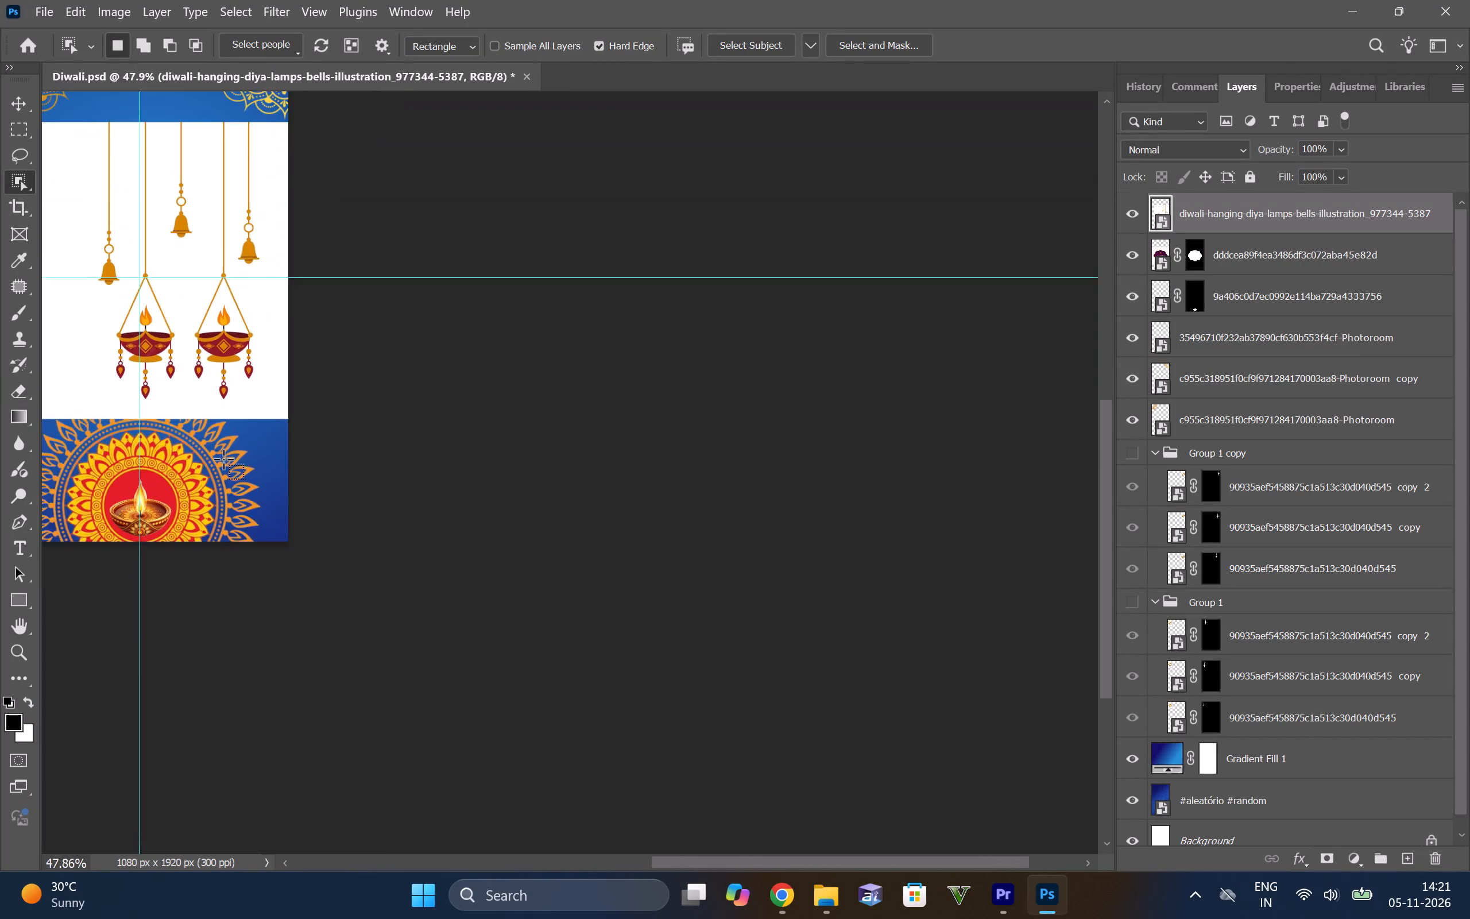
{"action": "scroll", "coordinate": [223, 459], "scroll_direction": "down", "scroll_amount": 6, "text": "alt"}
{"action": "left_click_drag", "start_coordinate": [692, 855], "coordinate": [537, 809]}
{"action": "scroll", "coordinate": [648, 430], "scroll_direction": "up", "scroll_amount": 8, "text": "alt"}
{"action": "scroll", "coordinate": [521, 458], "scroll_direction": "up", "scroll_amount": 8}
{"action": "scroll", "coordinate": [573, 380], "scroll_direction": "up", "scroll_amount": 5, "text": "alt"}
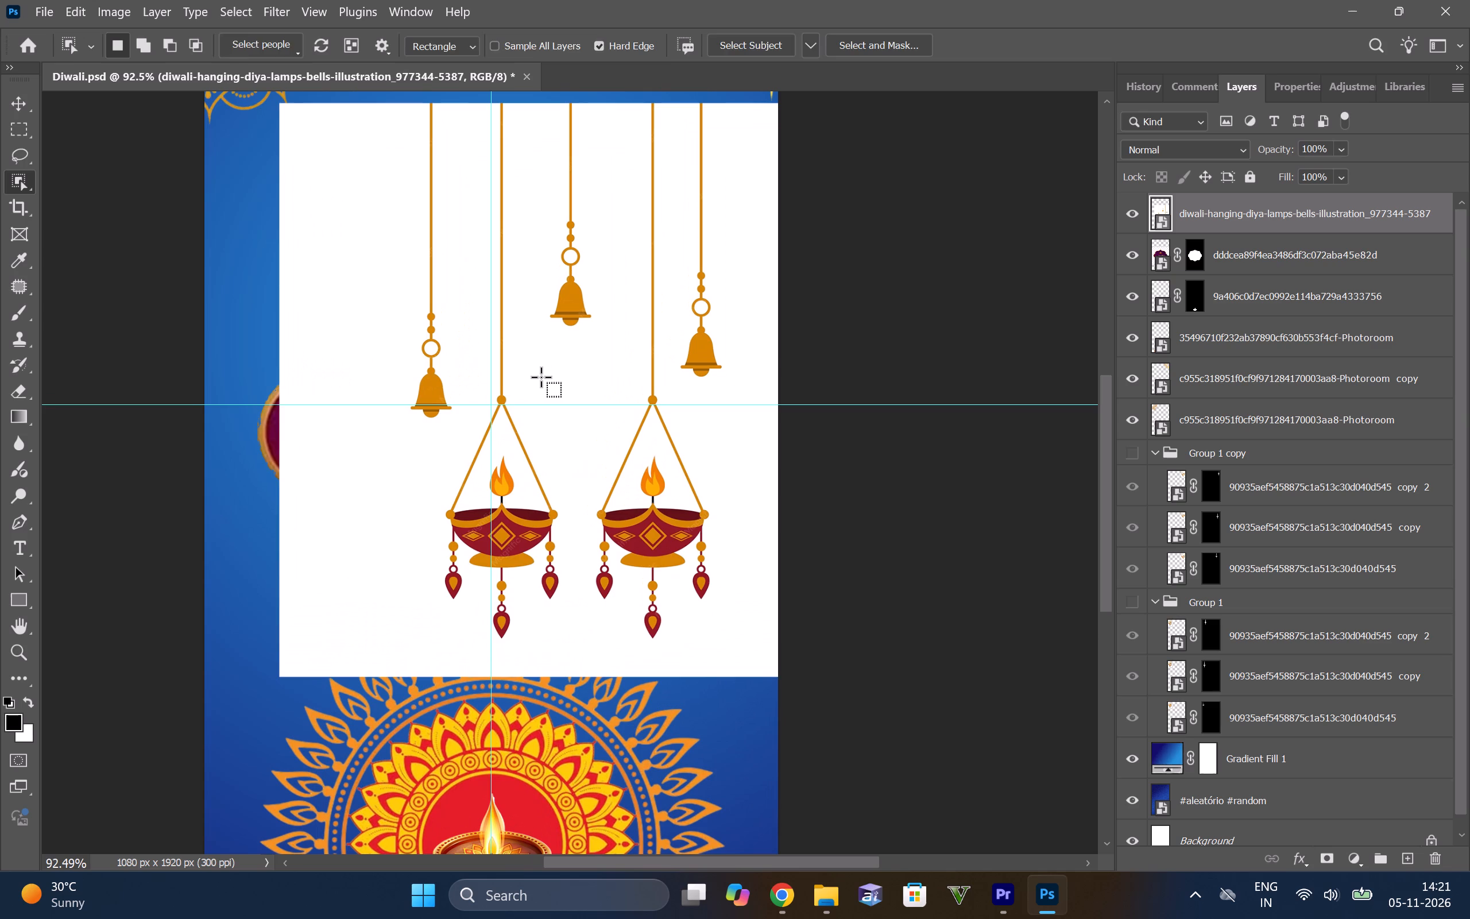
{"action": "key", "text": "v"}
{"action": "left_click_drag", "start_coordinate": [555, 356], "coordinate": [475, 346]}
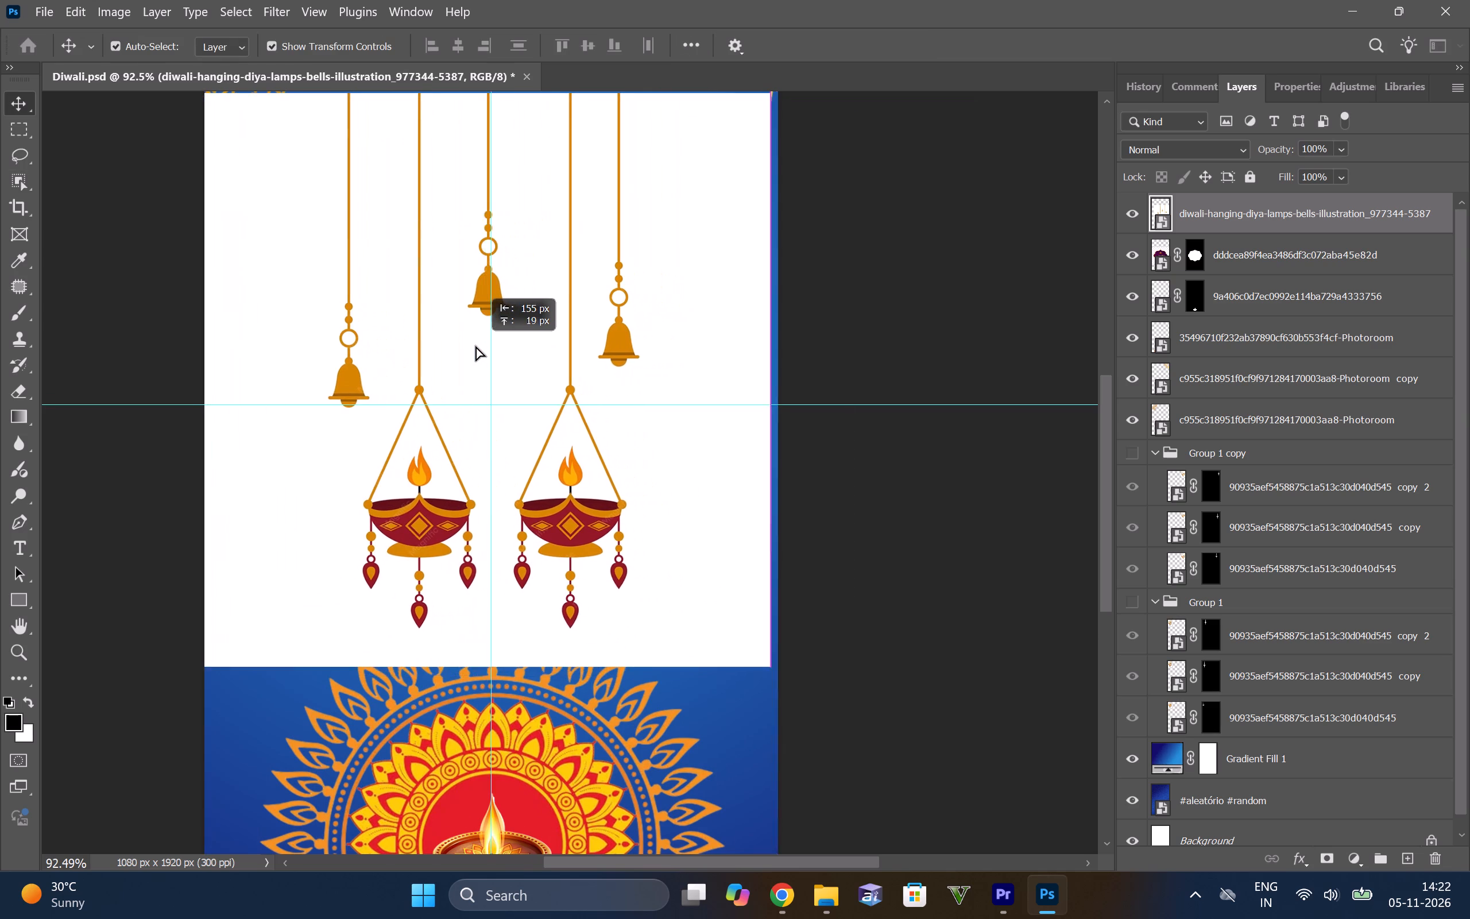
{"action": "left_click_drag", "start_coordinate": [475, 346], "coordinate": [483, 395]}
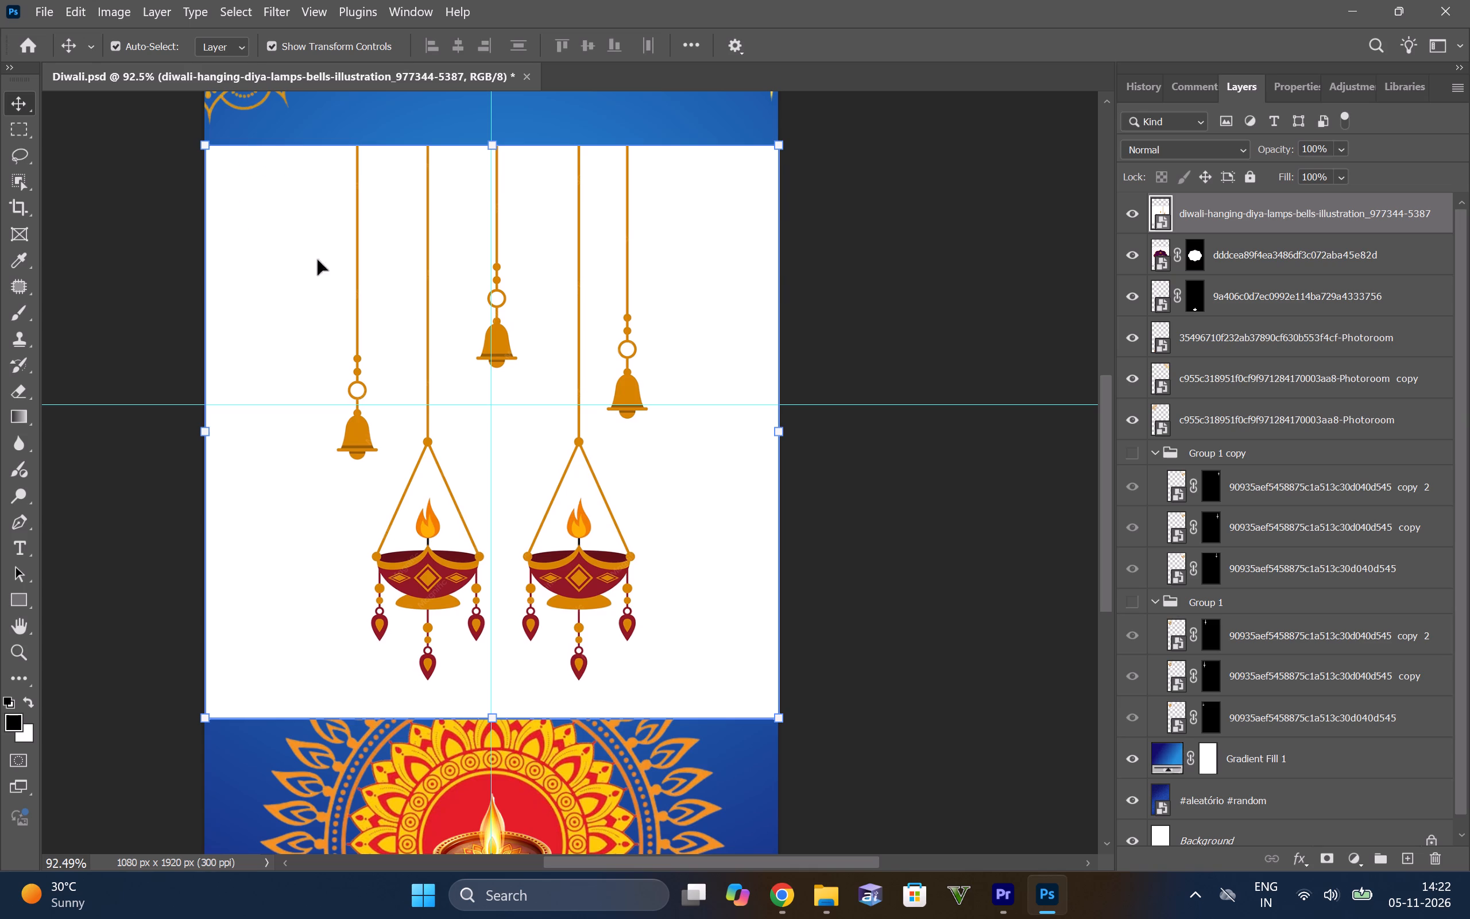
Select the artwork's white background with the Magic Wand, adding the bell ring holes and the areas inside both diyas' hanging strings.
{"action": "left_click_drag", "start_coordinate": [13, 171], "coordinate": [103, 197]}
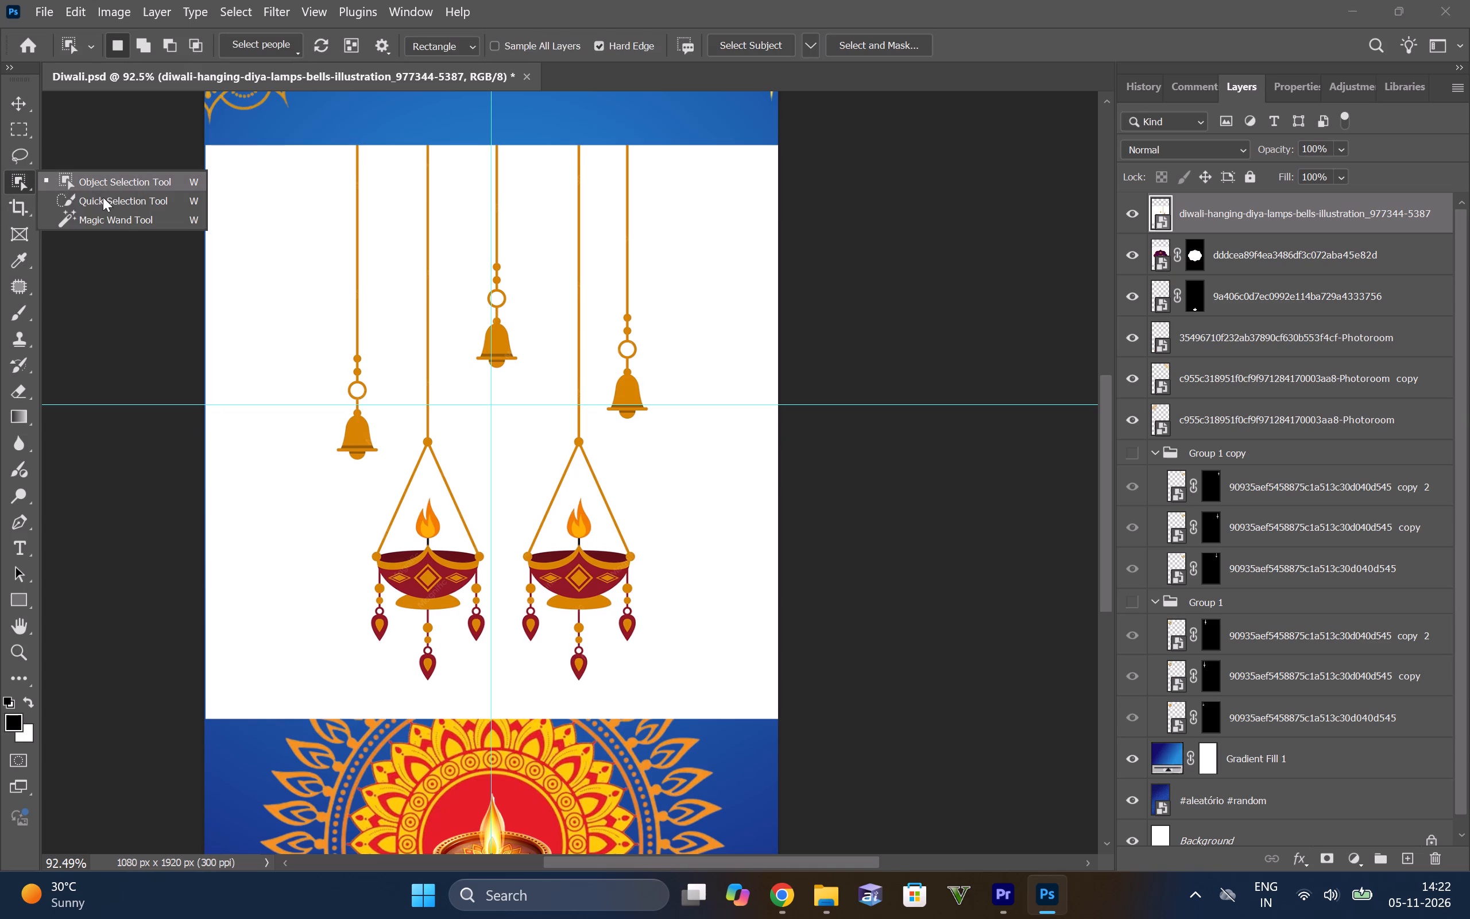
{"action": "left_click_drag", "start_coordinate": [103, 197], "coordinate": [109, 228]}
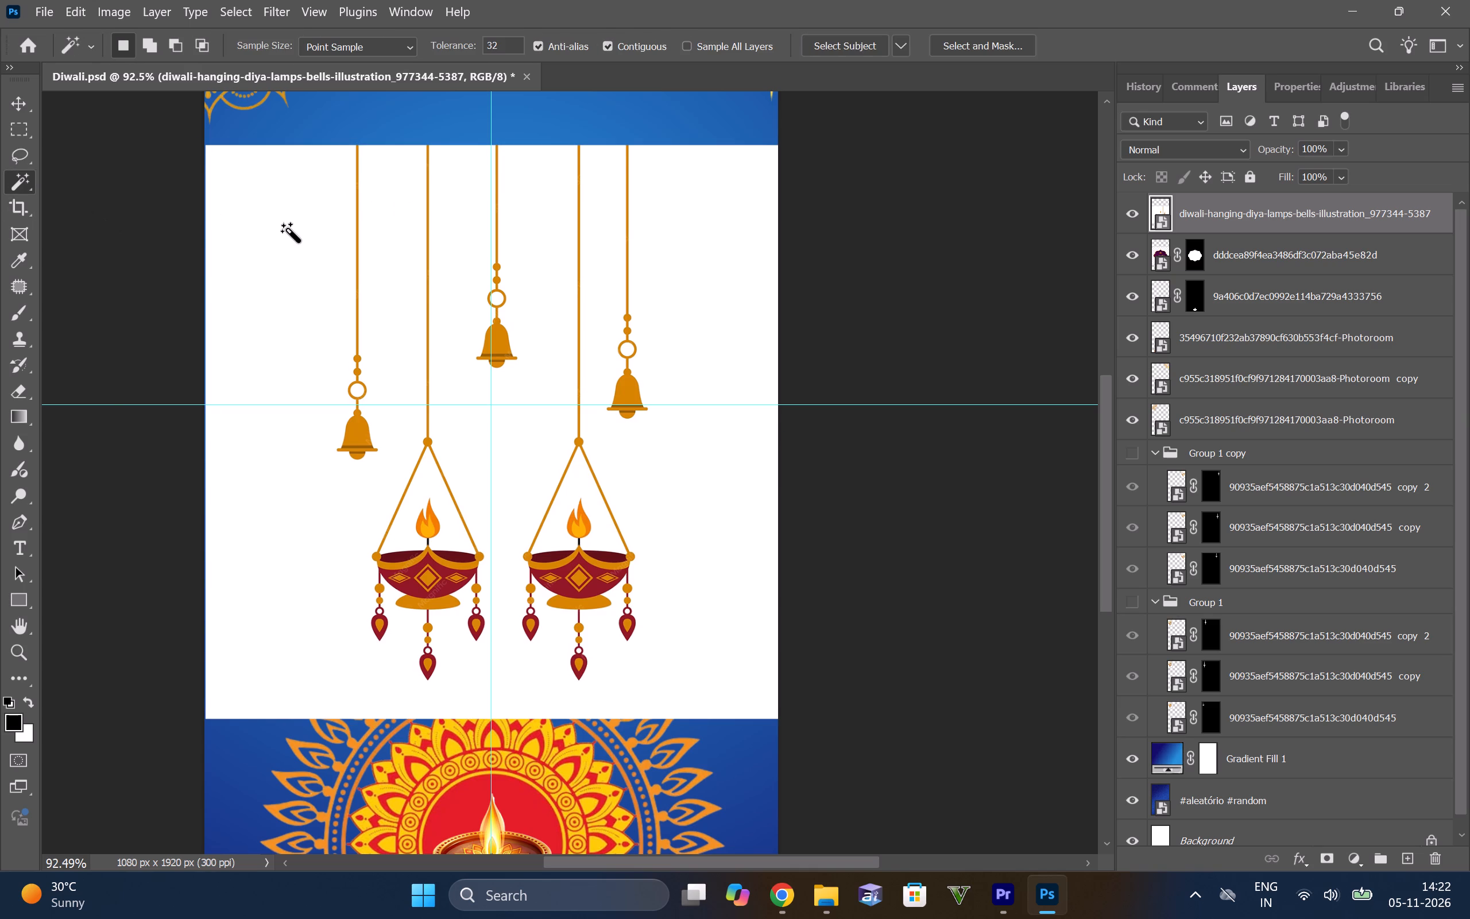
{"action": "left_click", "coordinate": [289, 230]}
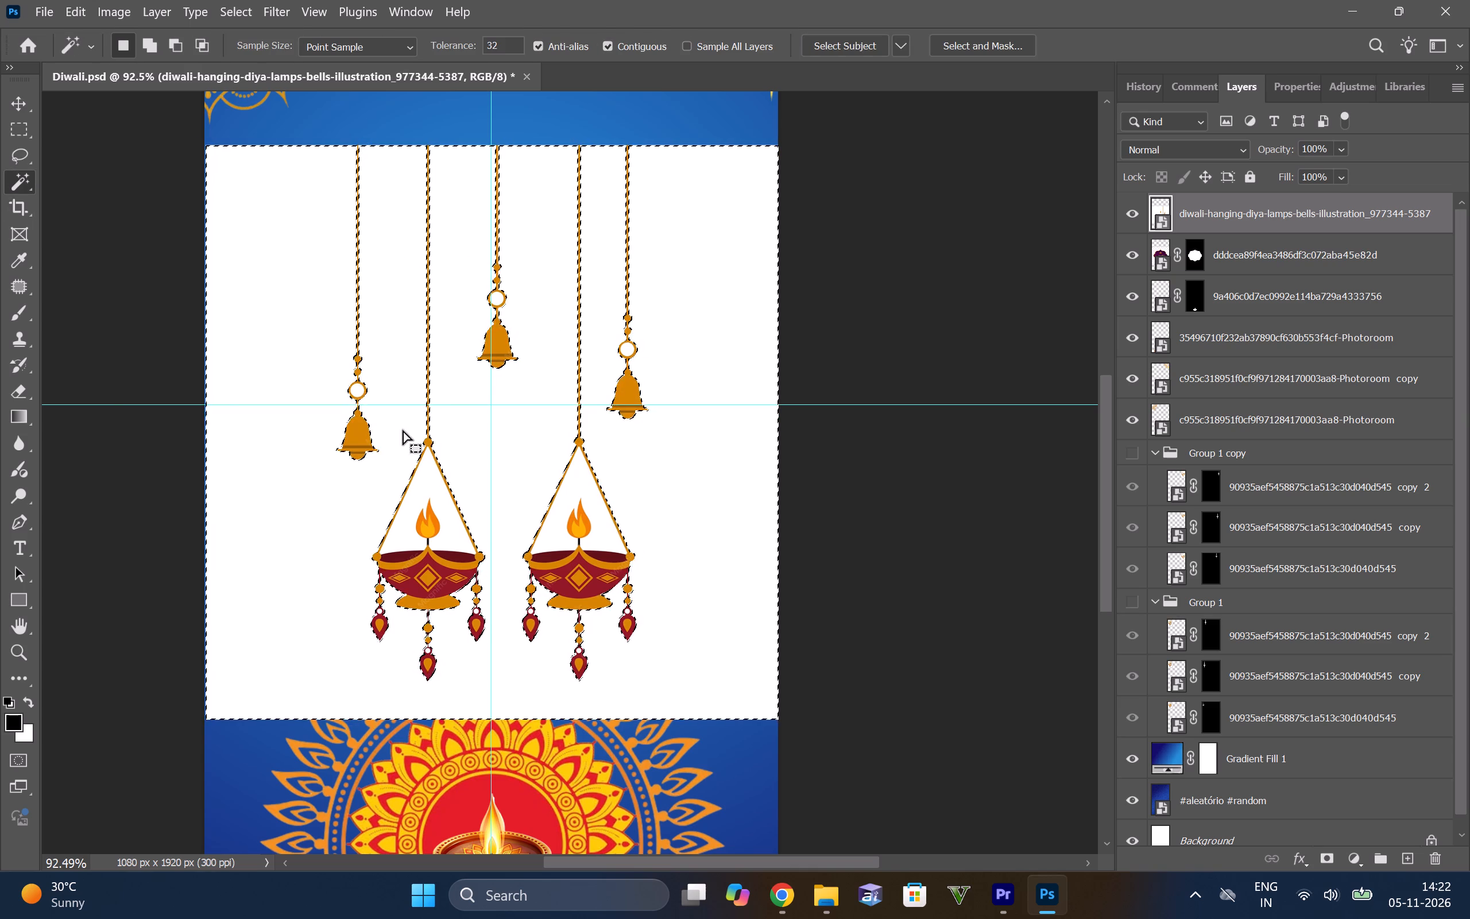
{"action": "left_click", "coordinate": [427, 487]}
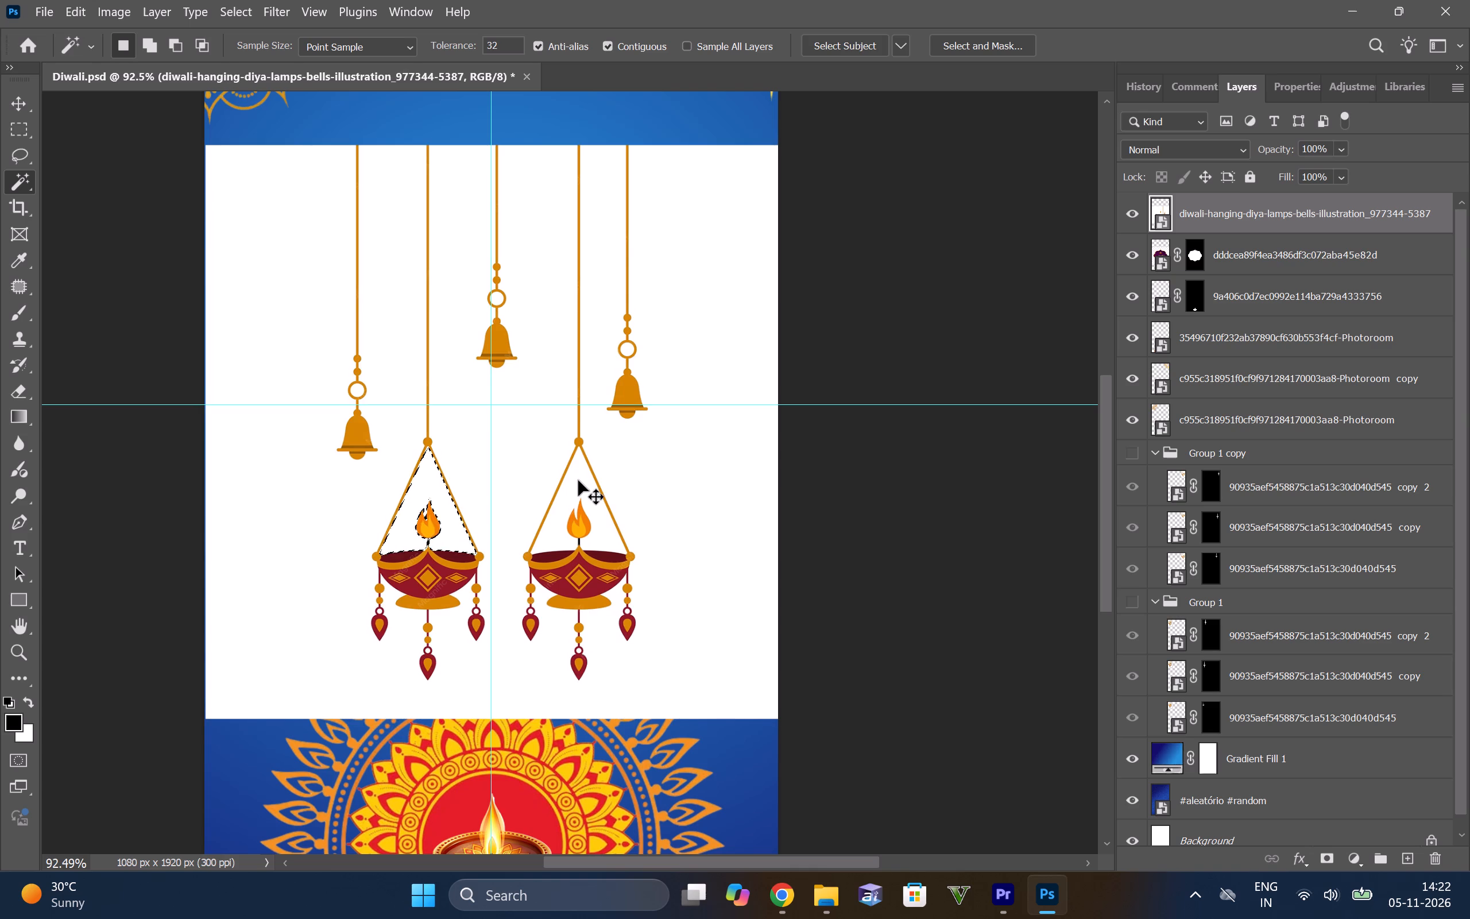
{"action": "key", "text": "ctrl+z"}
{"action": "left_click", "coordinate": [153, 40]}
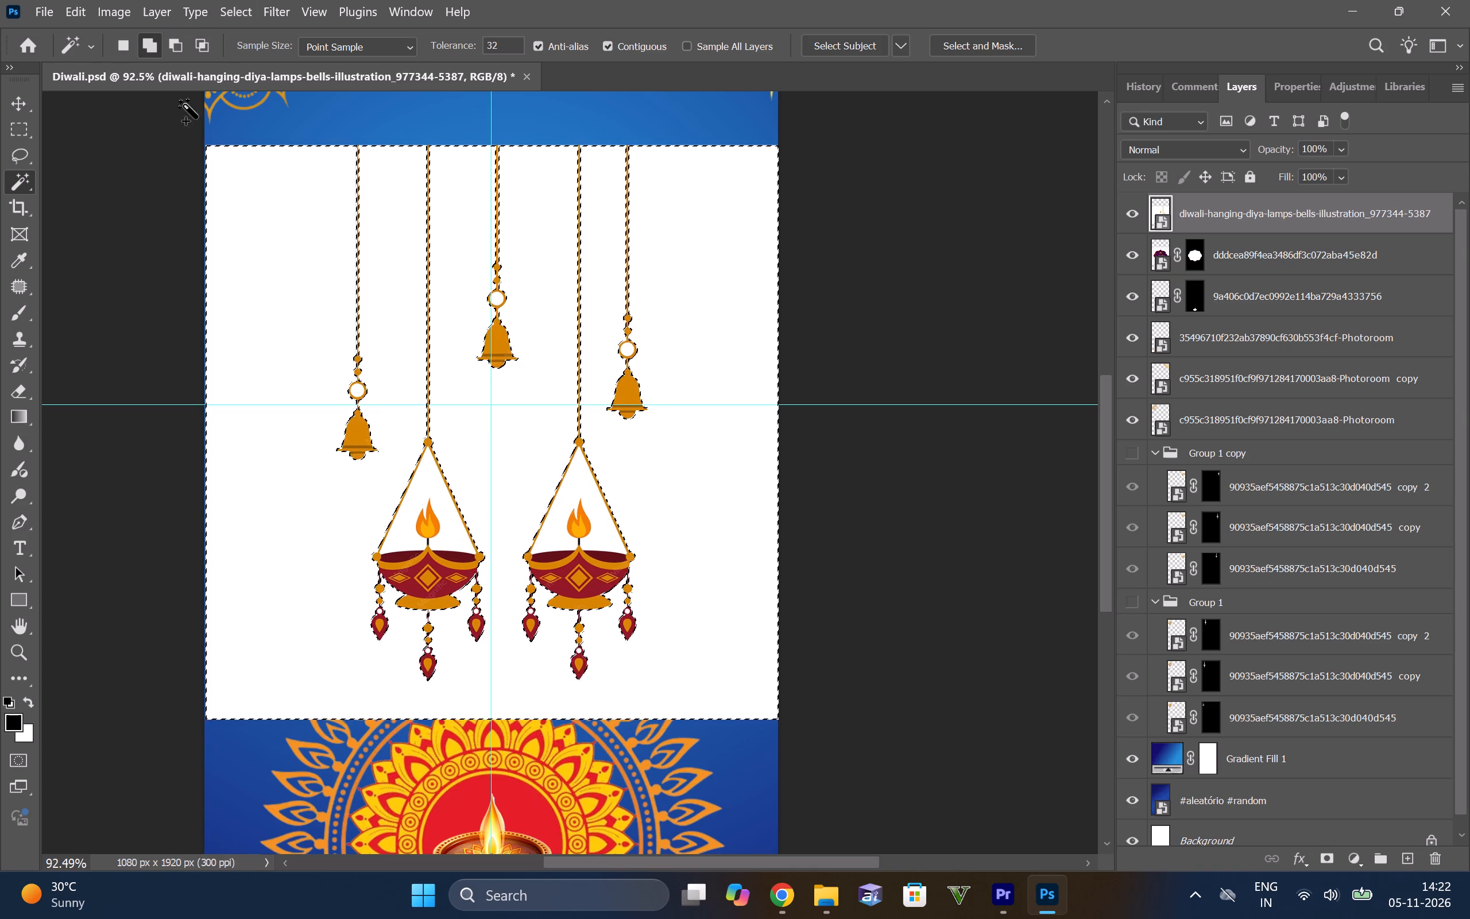
{"action": "left_click", "coordinate": [360, 392]}
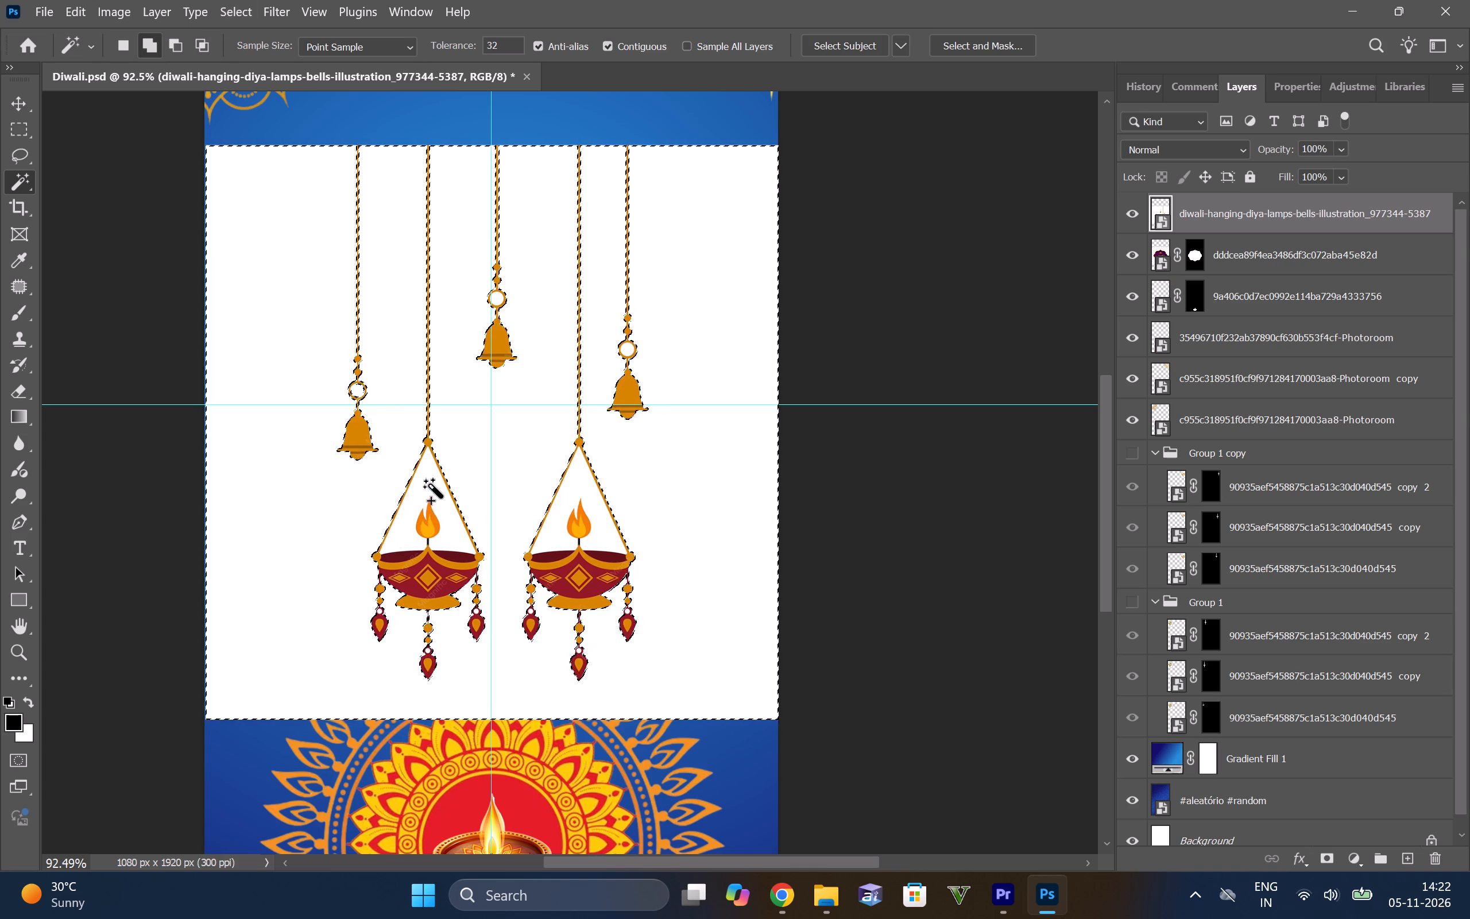
{"action": "left_click", "coordinate": [431, 485]}
{"action": "left_click", "coordinate": [574, 486]}
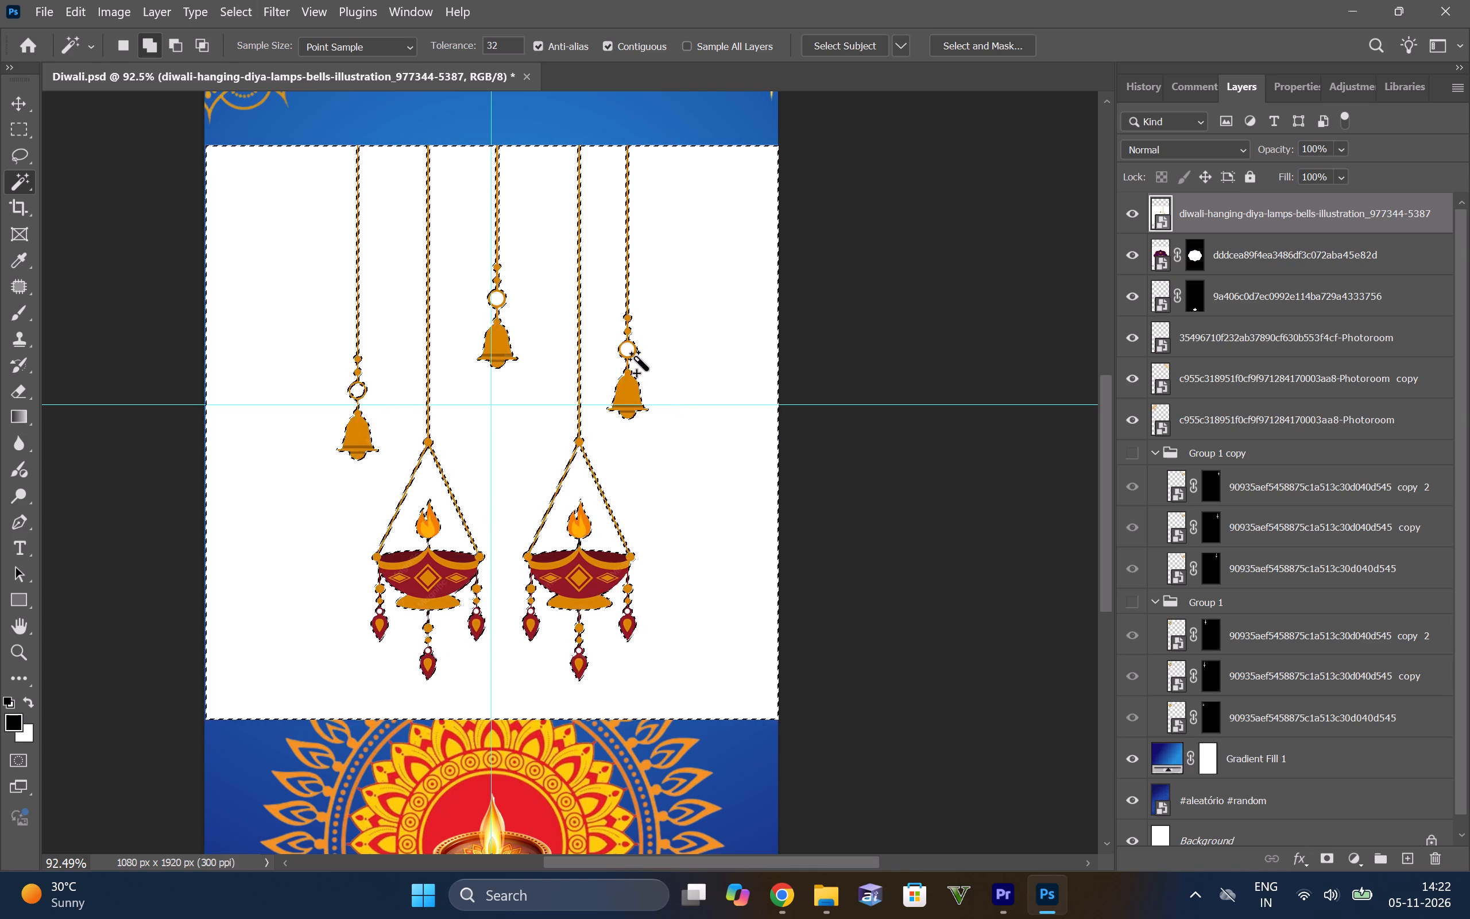
{"action": "left_click", "coordinate": [631, 347]}
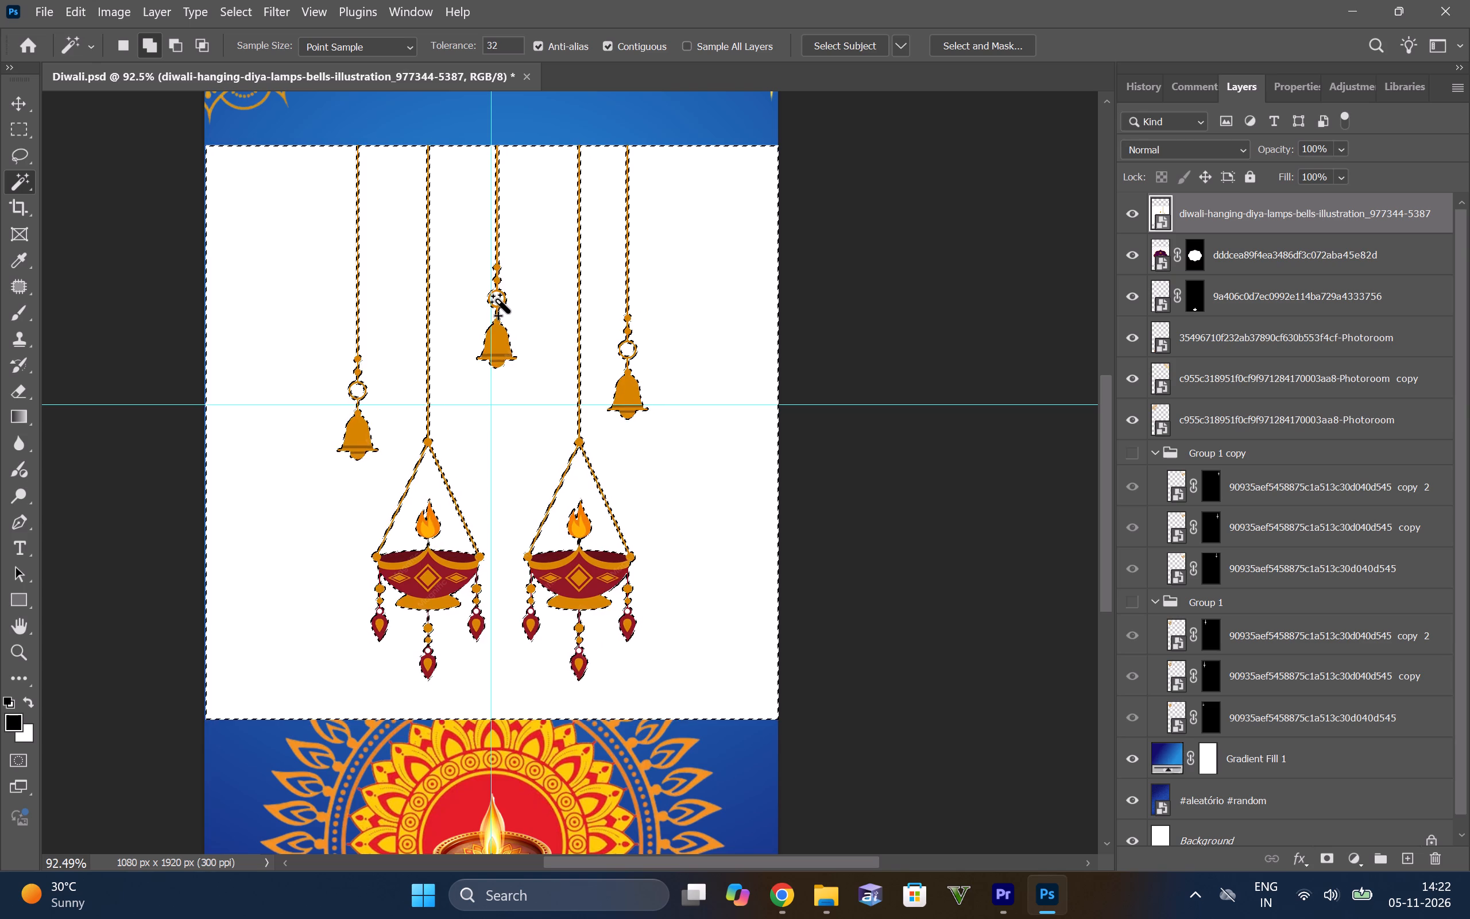
{"action": "left_click", "coordinate": [498, 300]}
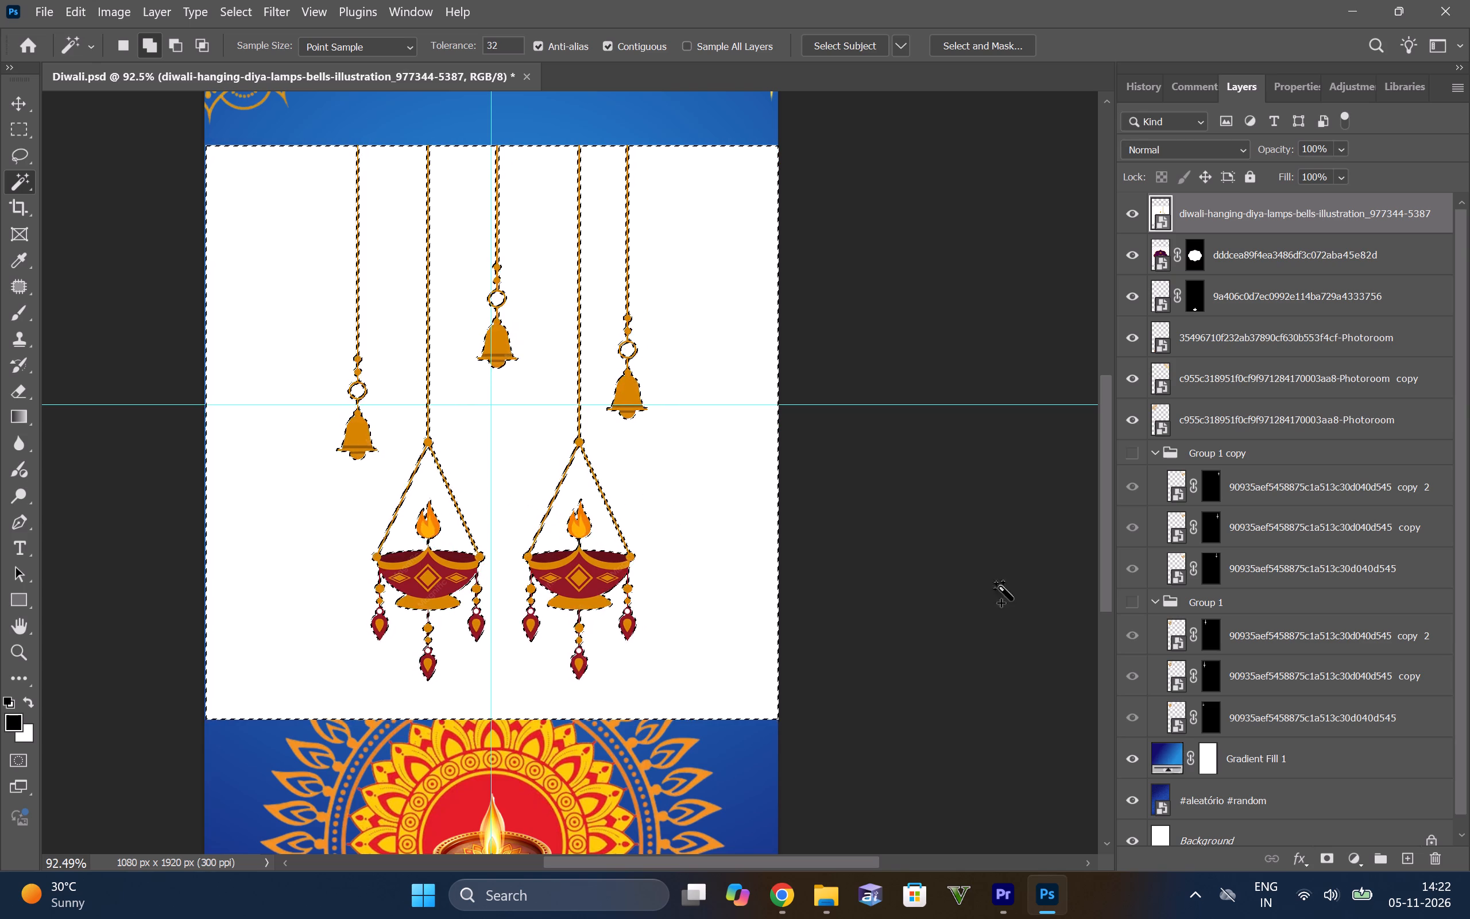
Add the white holes in the tassel rings under both hanging diyas to the Magic Wand selection.
{"action": "scroll", "coordinate": [481, 640], "scroll_direction": "up", "scroll_amount": 8, "text": "alt"}
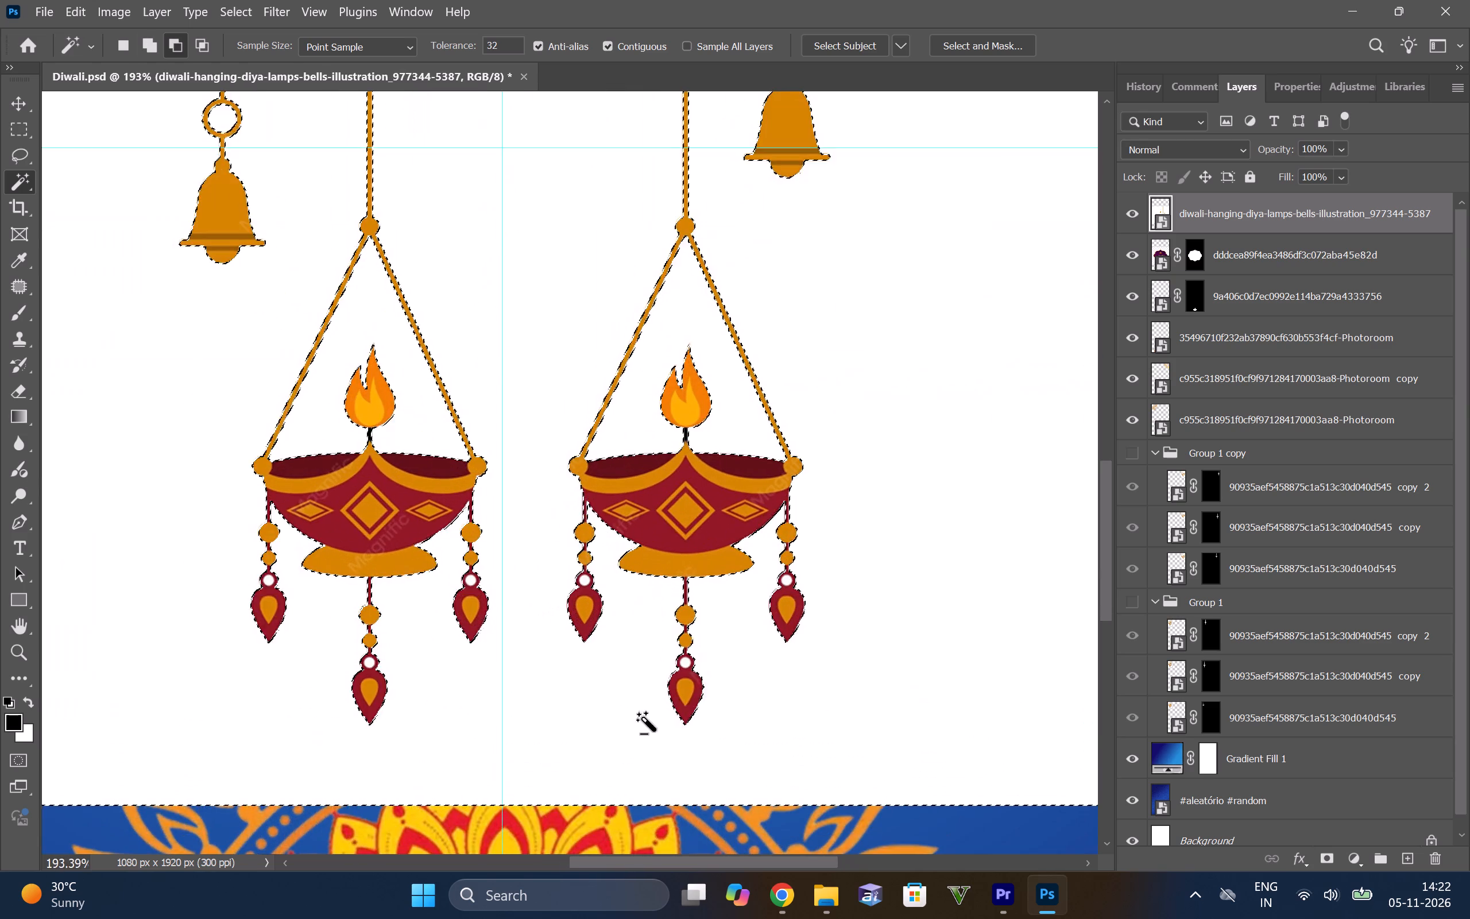
{"action": "scroll", "coordinate": [751, 706], "scroll_direction": "up", "scroll_amount": 5, "text": "alt"}
{"action": "scroll", "coordinate": [641, 651], "scroll_direction": "up", "scroll_amount": 5, "text": "alt"}
{"action": "left_click", "coordinate": [649, 631]}
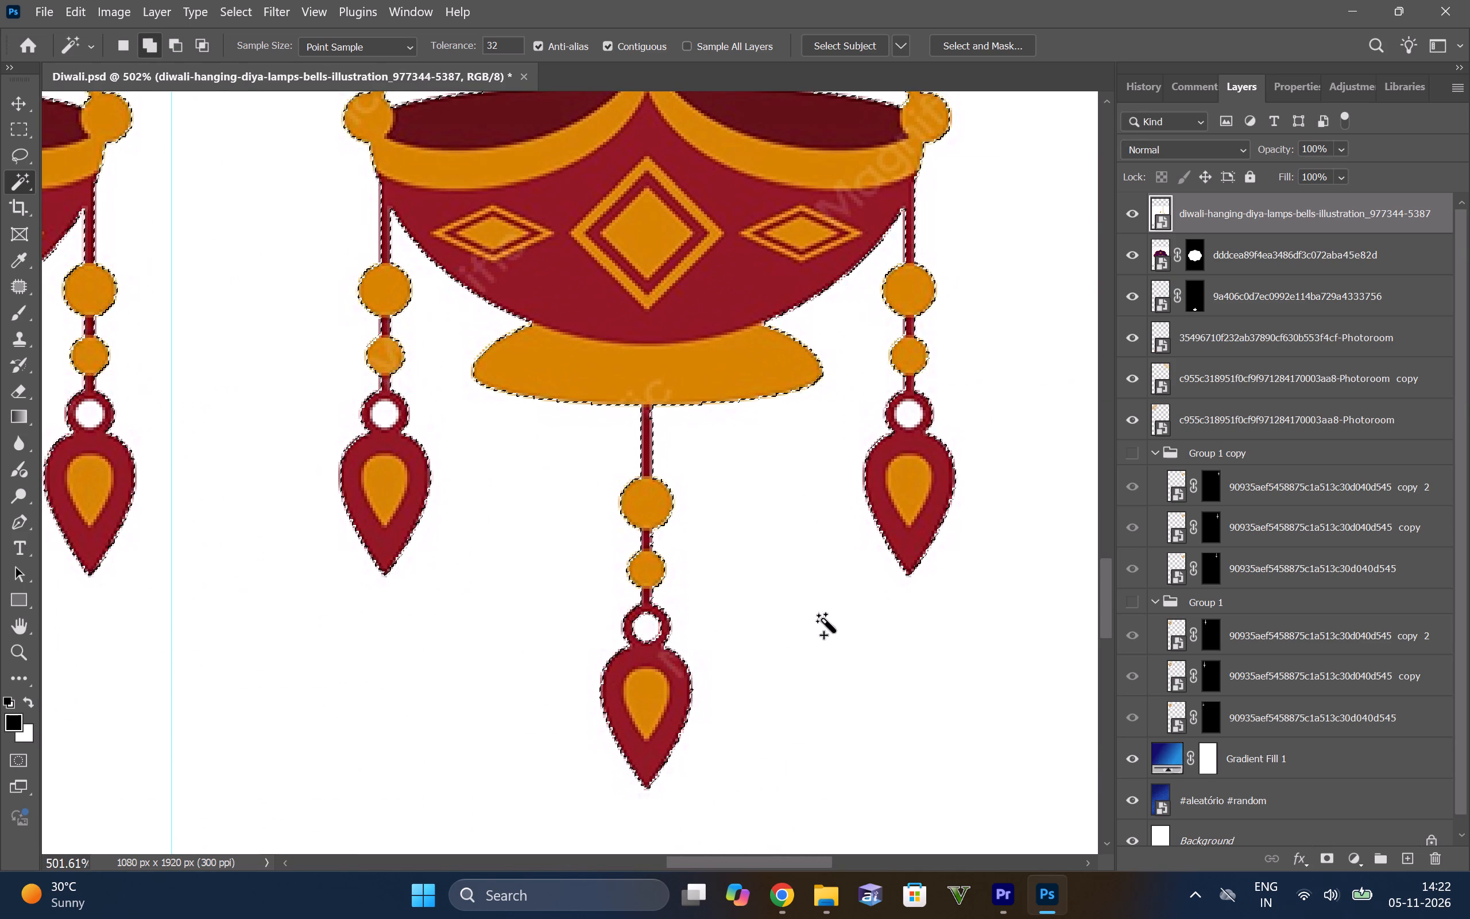
{"action": "left_click", "coordinate": [908, 415]}
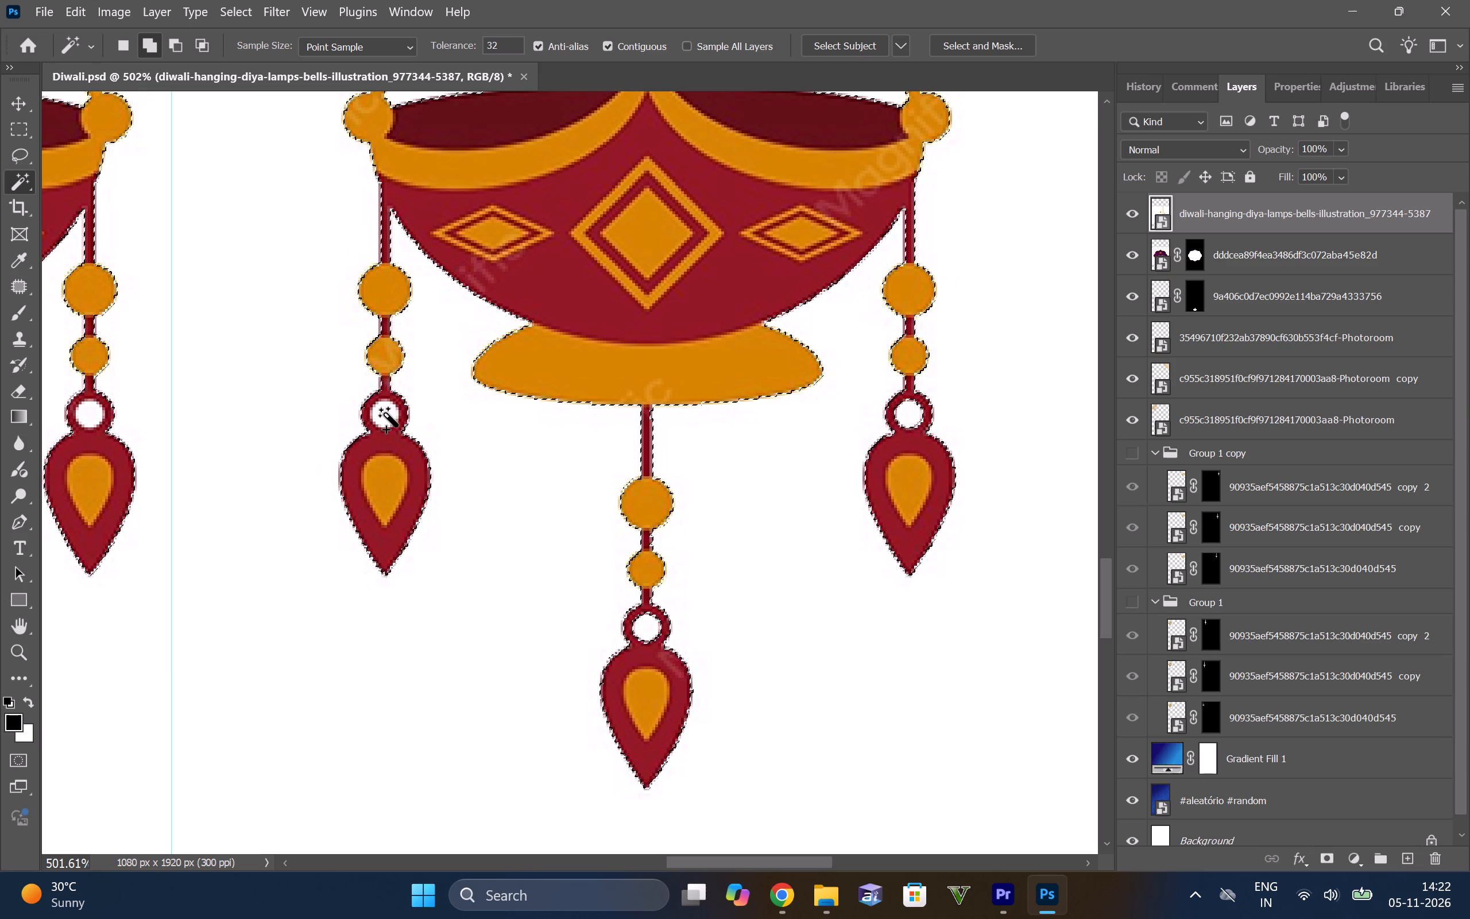
{"action": "left_click", "coordinate": [386, 414]}
{"action": "scroll", "coordinate": [709, 441], "scroll_direction": "down", "scroll_amount": 6, "text": "alt"}
{"action": "scroll", "coordinate": [337, 449], "scroll_direction": "up", "scroll_amount": 1, "text": "alt"}
{"action": "left_click", "coordinate": [355, 424]}
{"action": "scroll", "coordinate": [510, 444], "scroll_direction": "down", "scroll_amount": 5, "text": "alt"}
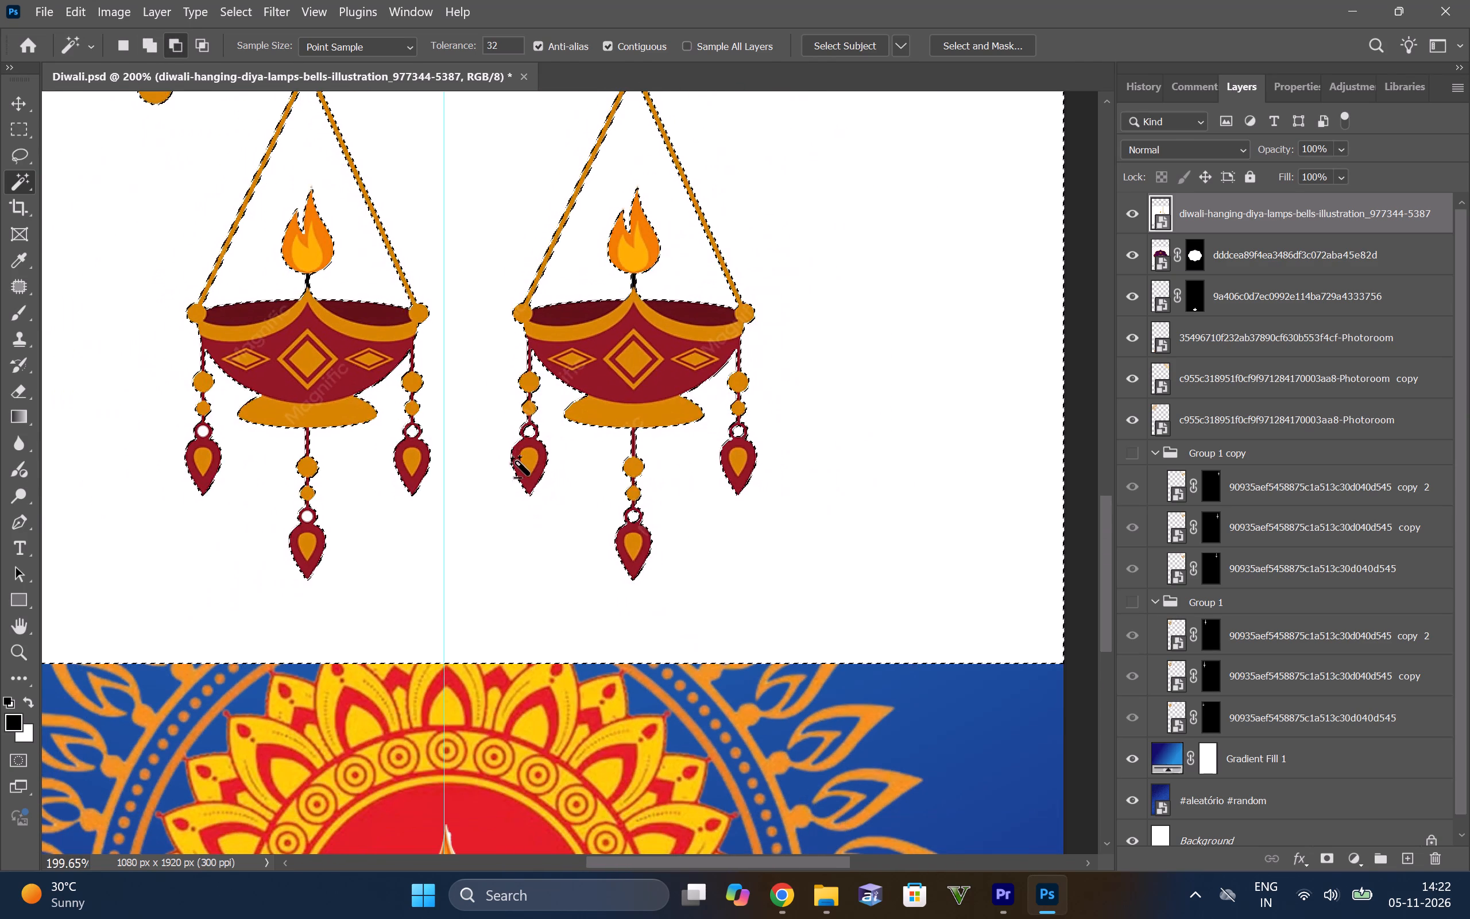
{"action": "scroll", "coordinate": [288, 491], "scroll_direction": "down", "scroll_amount": 6, "text": "alt"}
{"action": "scroll", "coordinate": [454, 442], "scroll_direction": "down", "scroll_amount": 5, "text": "alt"}
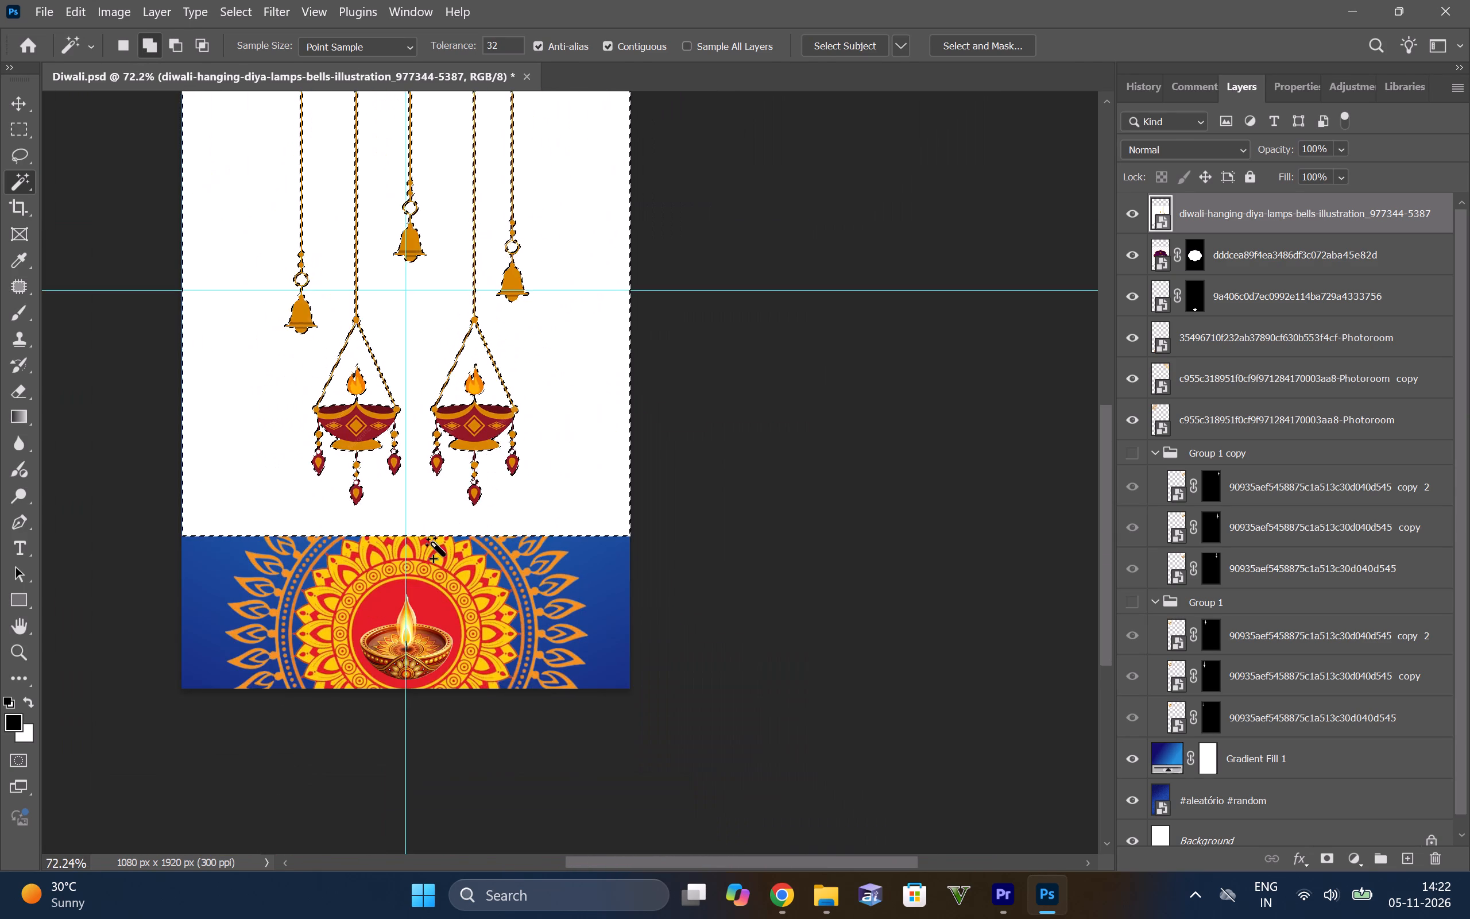
{"action": "scroll", "coordinate": [432, 543], "scroll_direction": "up", "scroll_amount": 6}
{"action": "scroll", "coordinate": [309, 547], "scroll_direction": "up", "scroll_amount": 5, "text": "alt"}
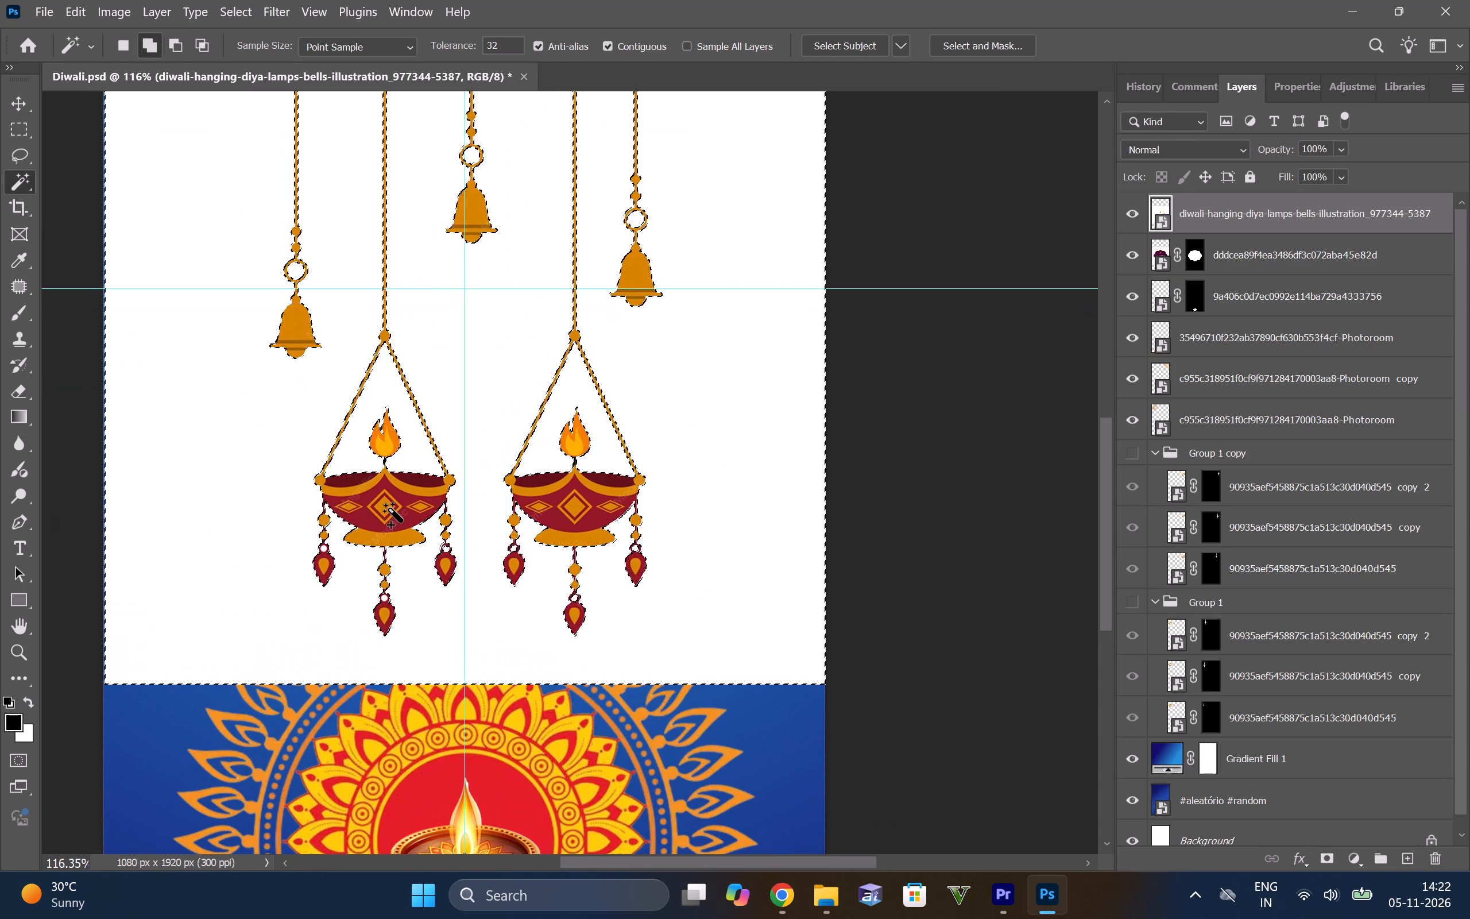
{"action": "scroll", "coordinate": [373, 528], "scroll_direction": "up", "scroll_amount": 4, "text": "alt"}
{"action": "scroll", "coordinate": [389, 632], "scroll_direction": "up", "scroll_amount": 7, "text": "alt"}
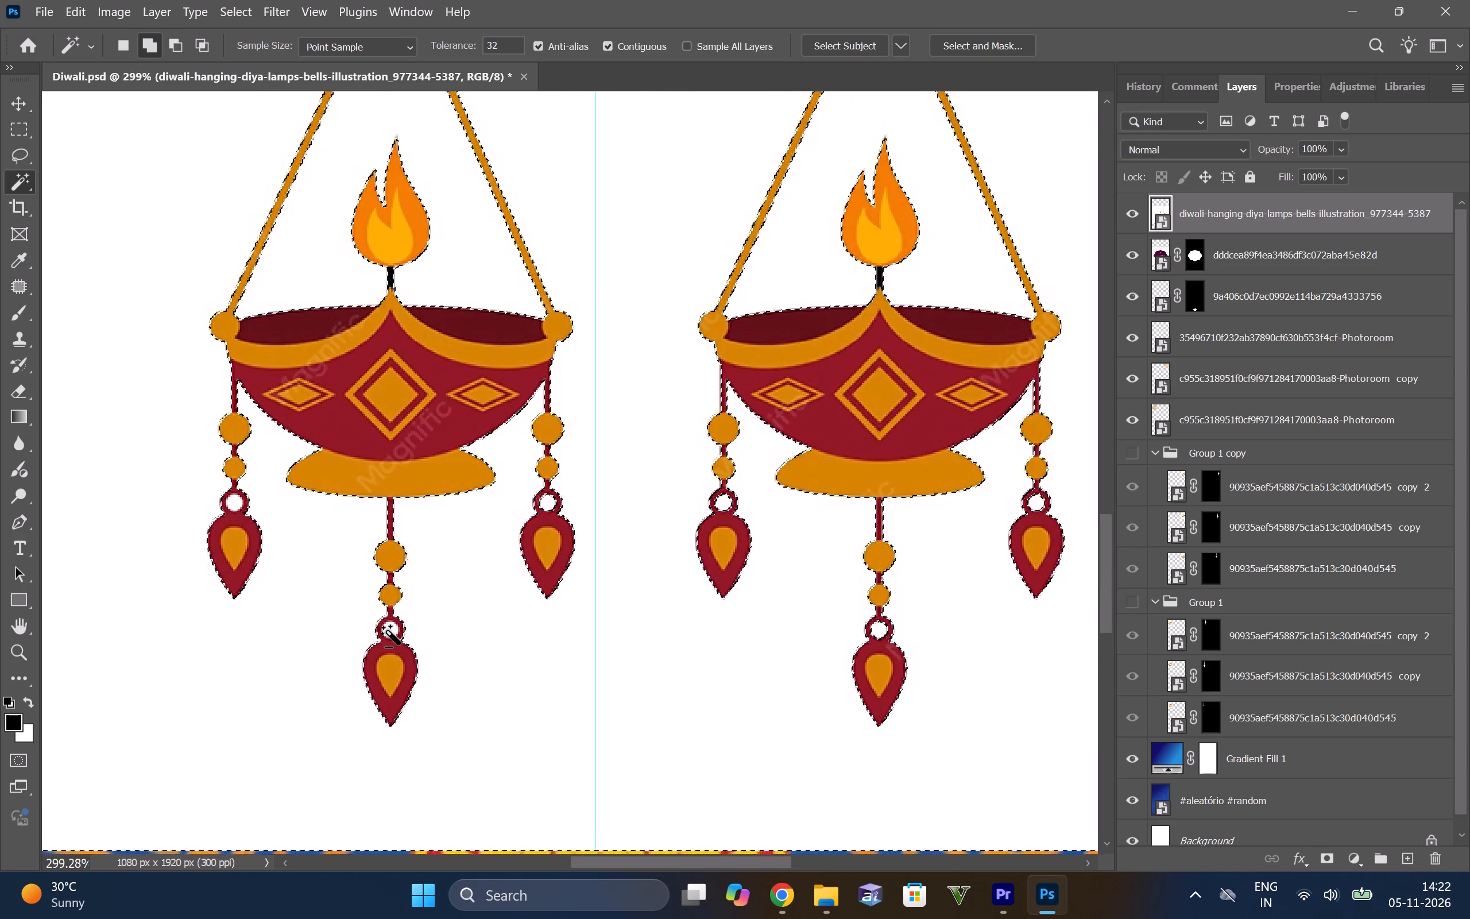
{"action": "scroll", "coordinate": [389, 632], "scroll_direction": "up", "scroll_amount": 4, "text": "alt"}
{"action": "left_click", "coordinate": [391, 627]}
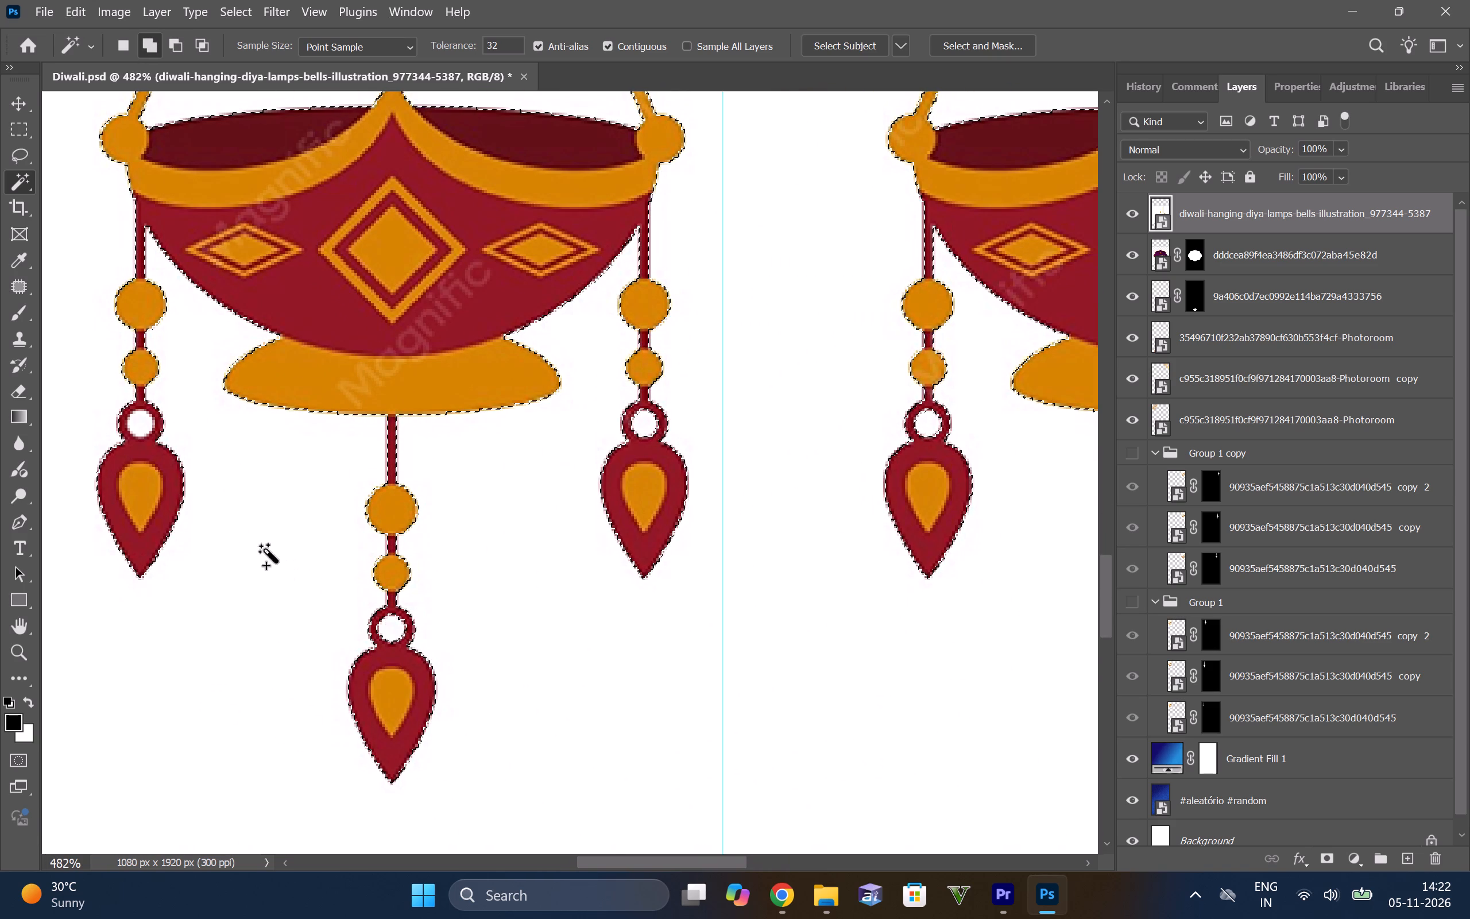
{"action": "left_click", "coordinate": [145, 420]}
Add a layer mask from the selection to the hanging diyas and bells layer and invert it to hide the white background.
{"action": "scroll", "coordinate": [644, 461], "scroll_direction": "down", "scroll_amount": 2, "text": "alt"}
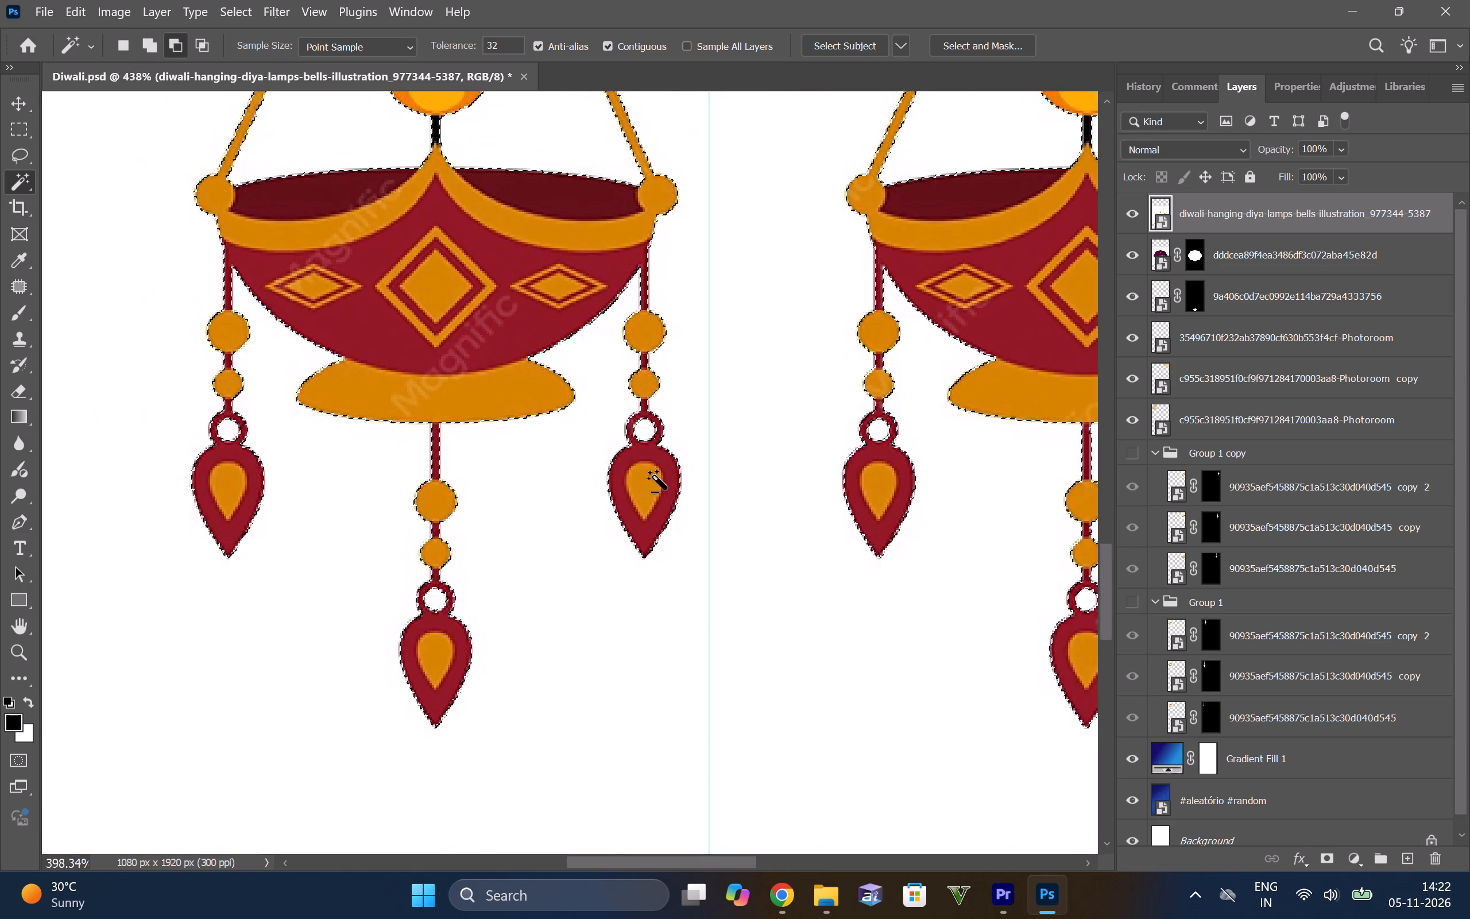
{"action": "scroll", "coordinate": [655, 477], "scroll_direction": "down", "scroll_amount": 10, "text": "alt"}
{"action": "scroll", "coordinate": [1062, 641], "scroll_direction": "down", "scroll_amount": 4, "text": "alt"}
{"action": "left_click", "coordinate": [1332, 860]}
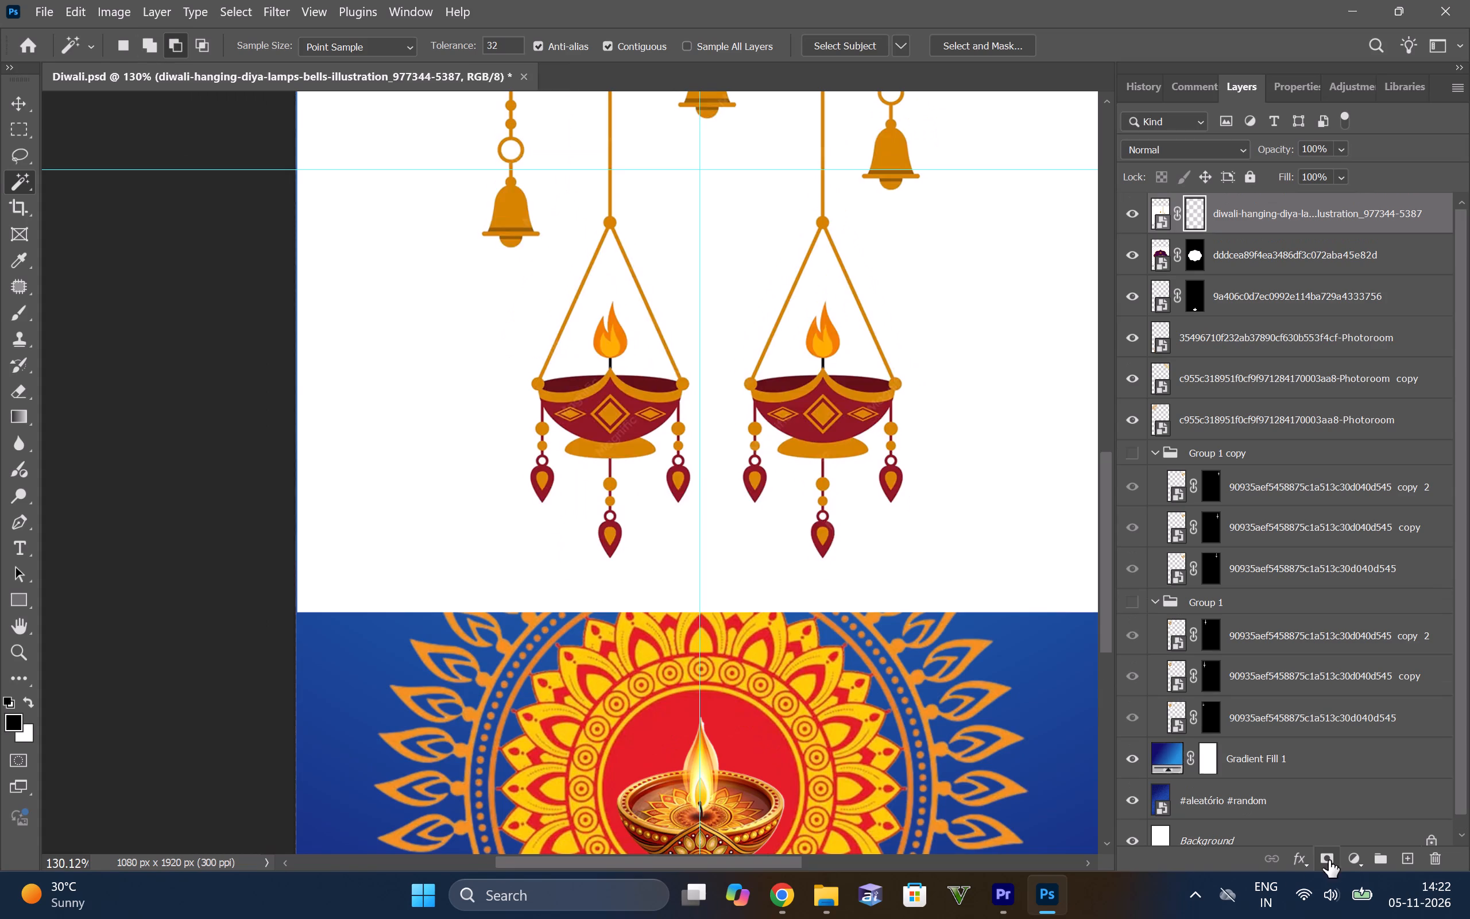
{"action": "scroll", "coordinate": [636, 619], "scroll_direction": "down", "scroll_amount": 6, "text": "alt"}
{"action": "key", "text": "ctrl+i"}
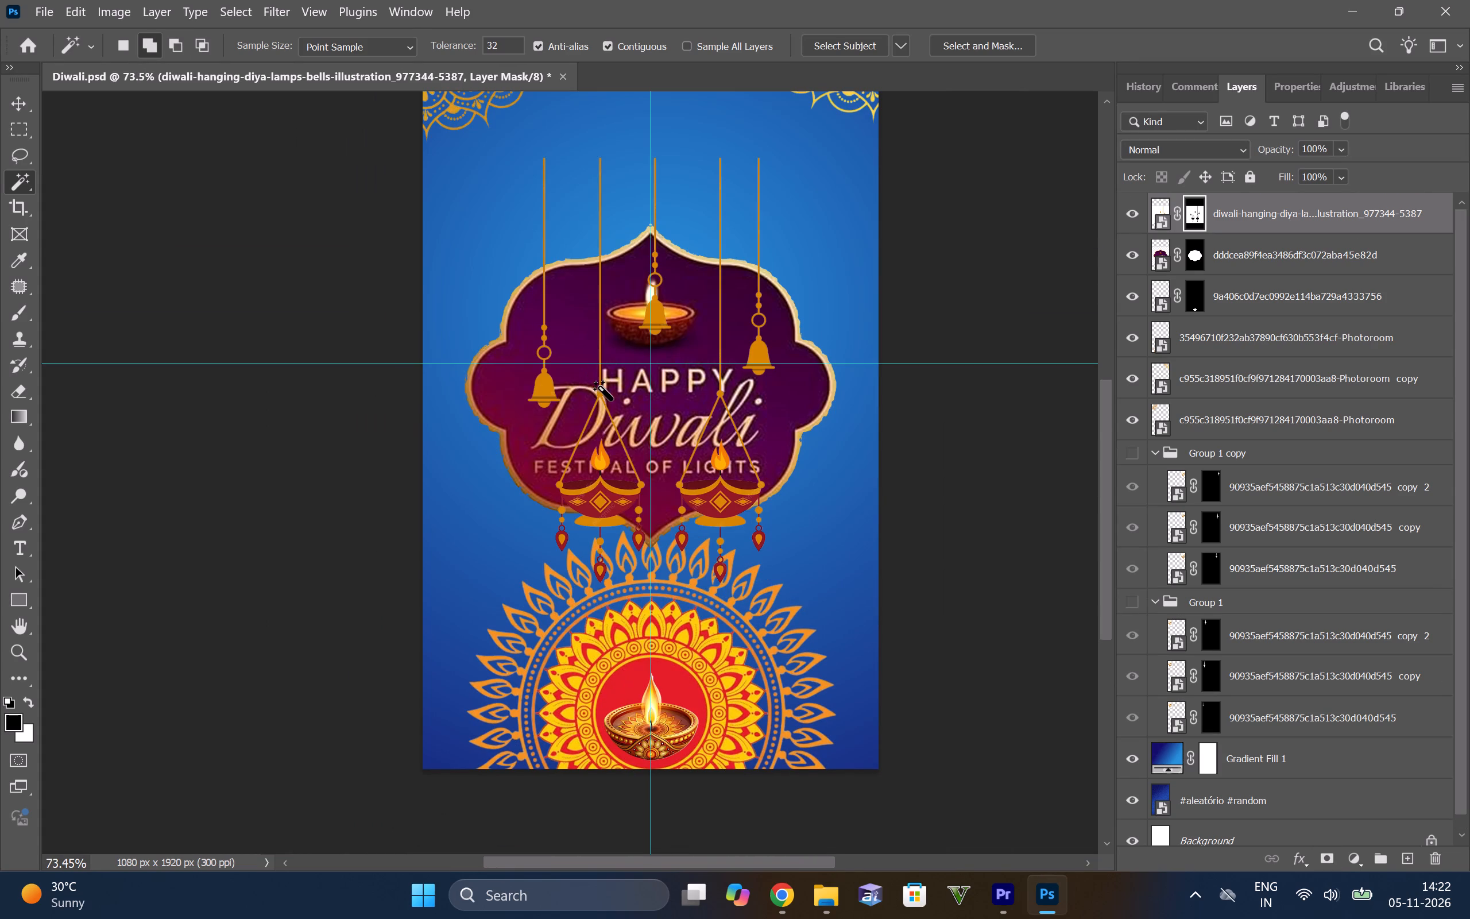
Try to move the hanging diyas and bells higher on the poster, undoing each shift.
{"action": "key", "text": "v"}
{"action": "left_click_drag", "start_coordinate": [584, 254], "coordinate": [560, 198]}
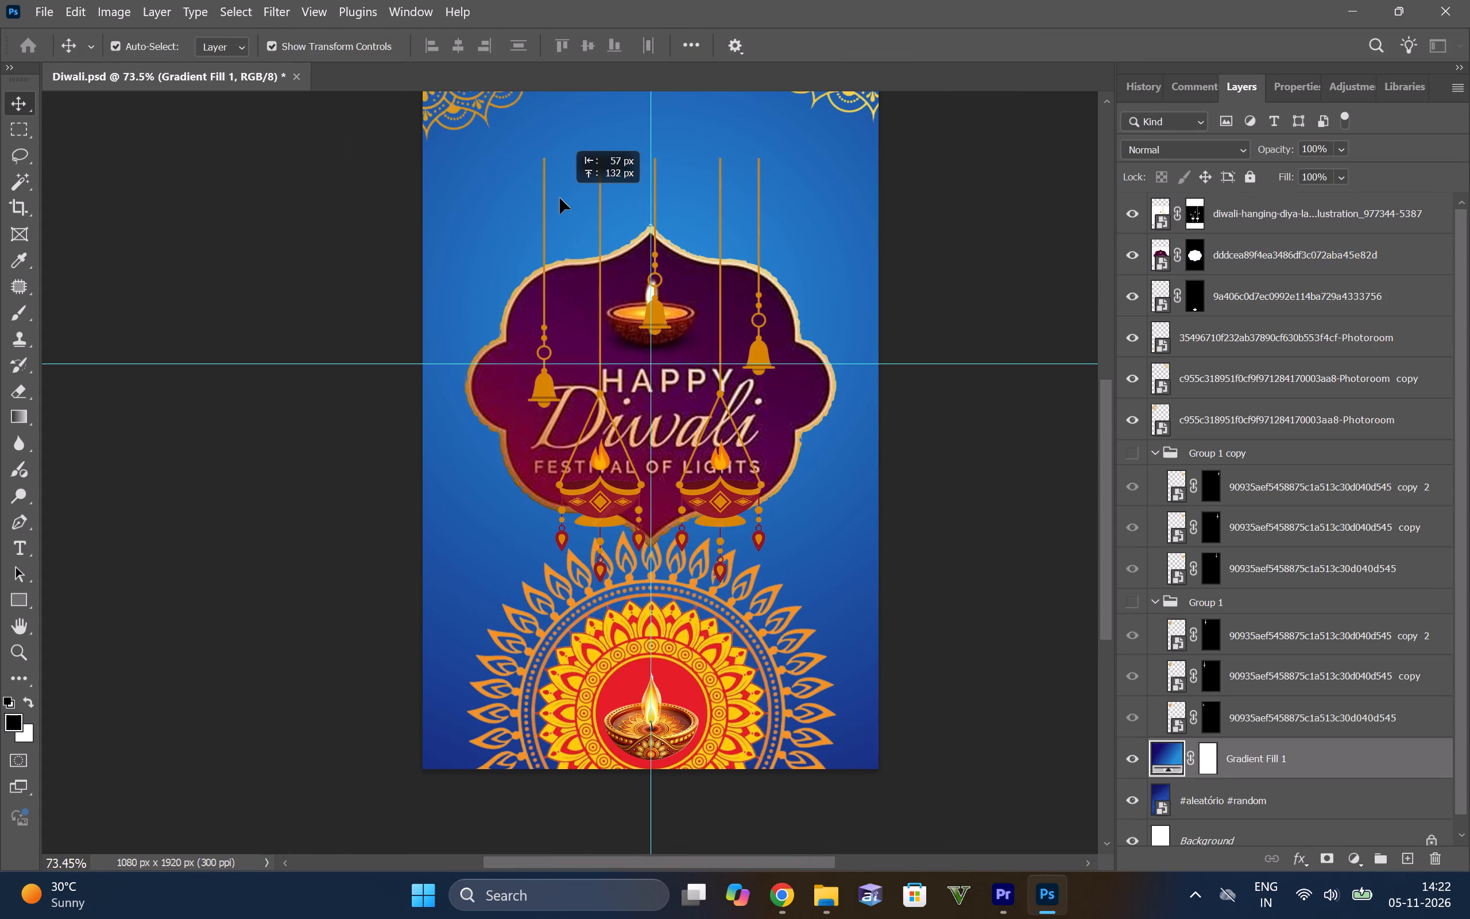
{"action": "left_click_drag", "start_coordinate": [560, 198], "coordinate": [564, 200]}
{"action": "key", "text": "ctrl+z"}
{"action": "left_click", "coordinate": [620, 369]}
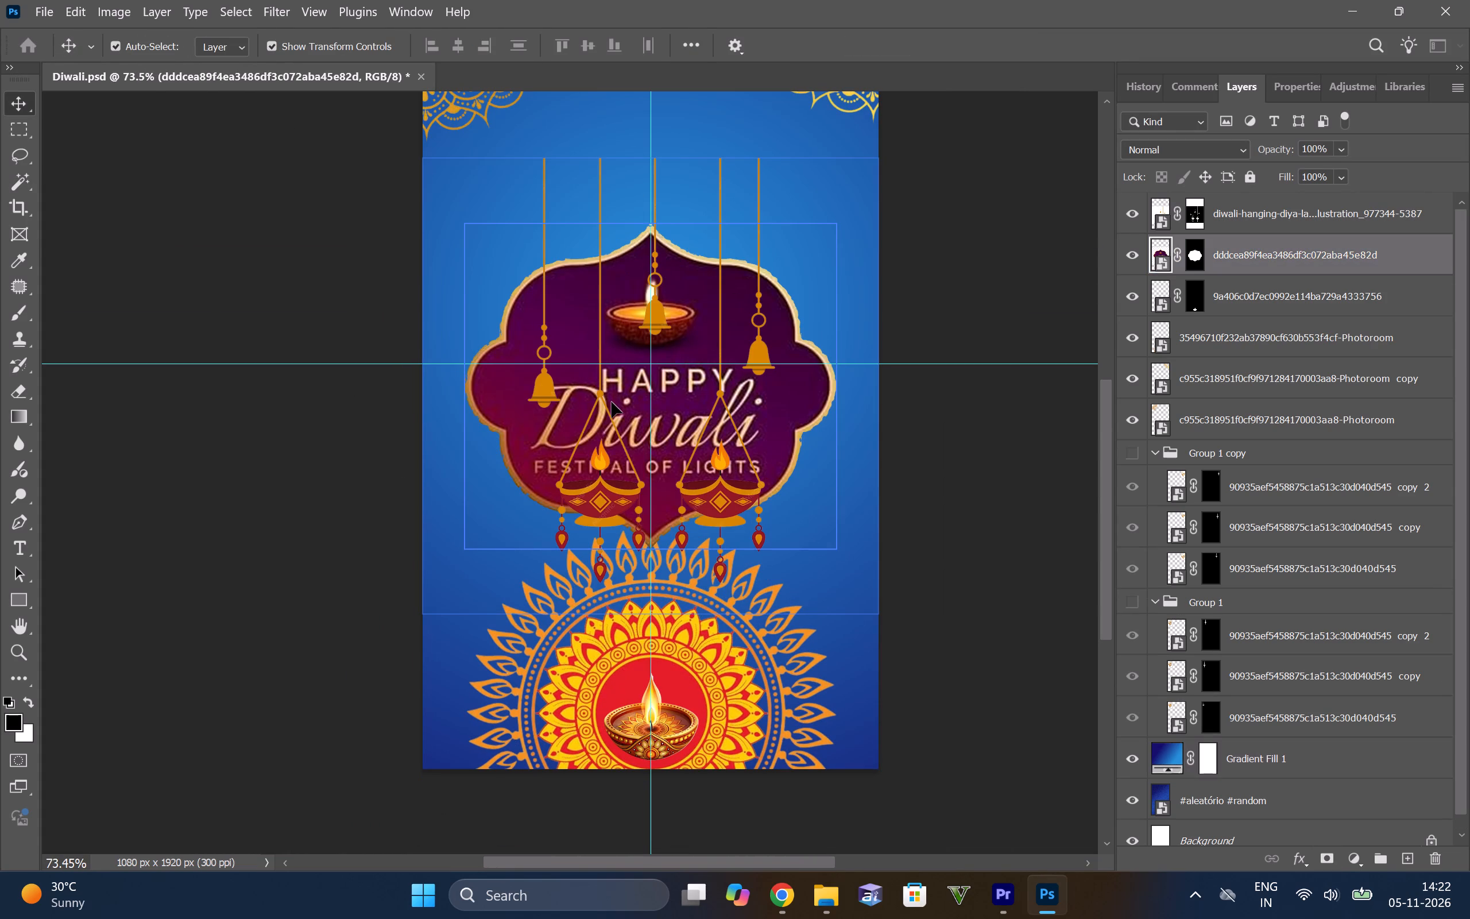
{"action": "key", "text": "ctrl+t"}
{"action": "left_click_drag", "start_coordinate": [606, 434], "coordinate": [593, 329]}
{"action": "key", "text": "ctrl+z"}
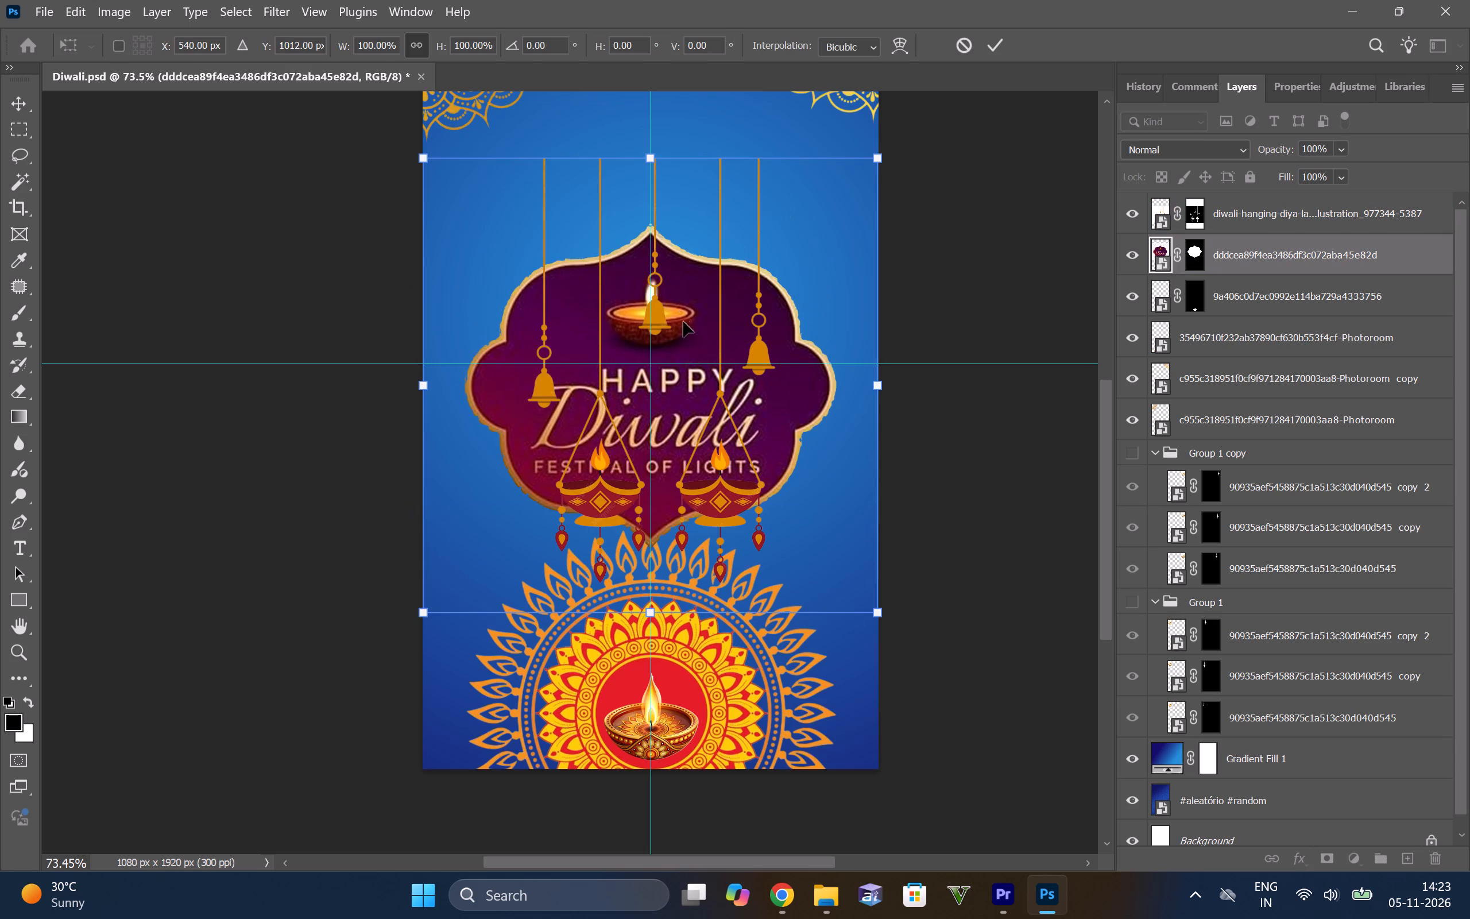
Delete the Happy Diwali badge layer from the poster.
{"action": "left_click", "coordinate": [629, 281]}
{"action": "key", "text": "Delete"}
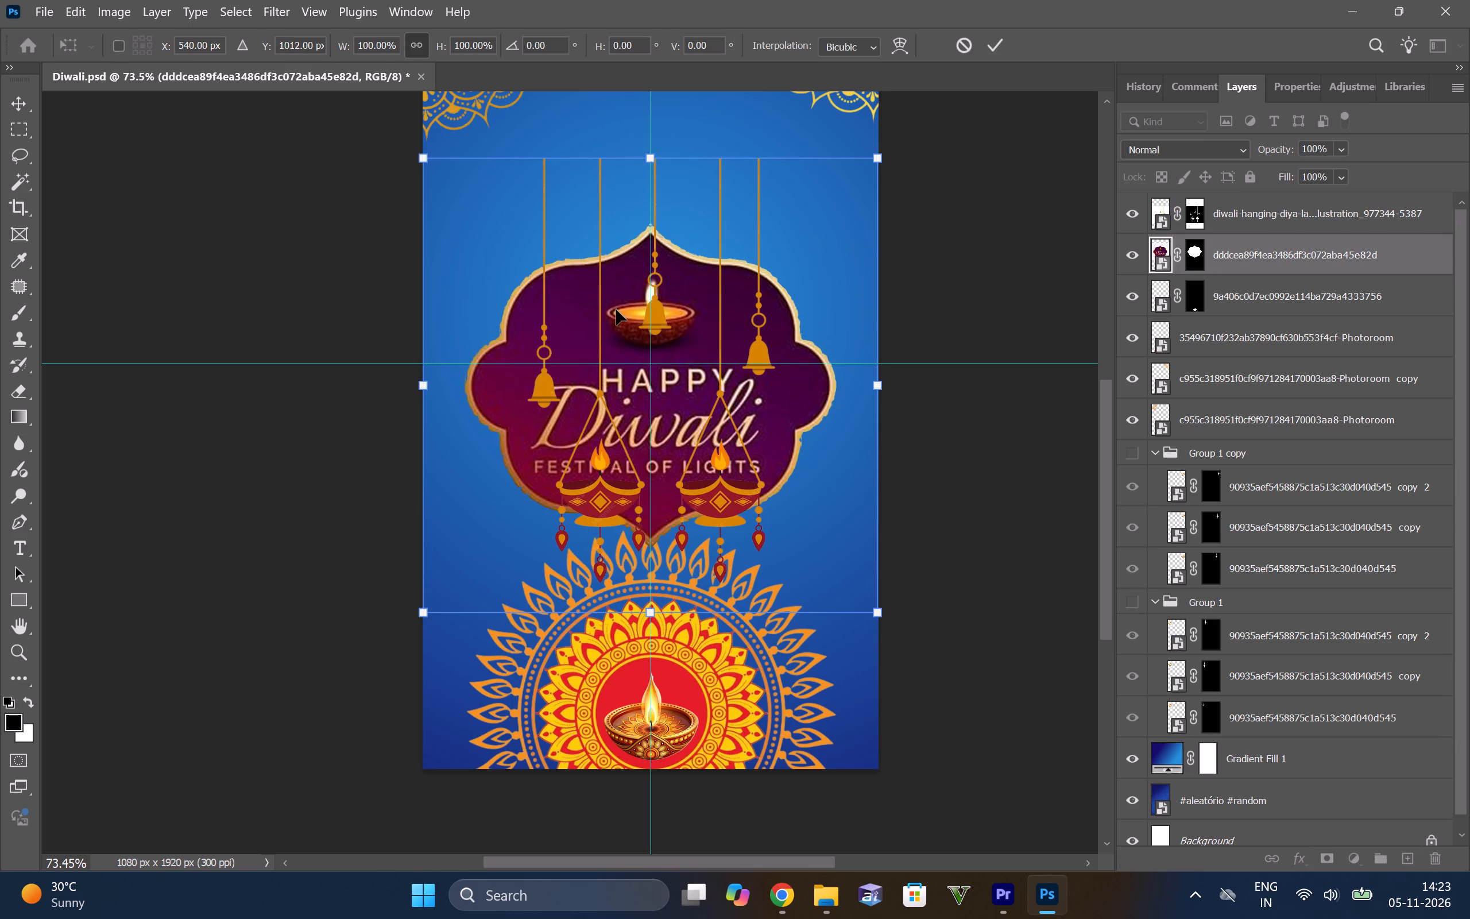
{"action": "left_click", "coordinate": [616, 310]}
{"action": "left_click", "coordinate": [1281, 261]}
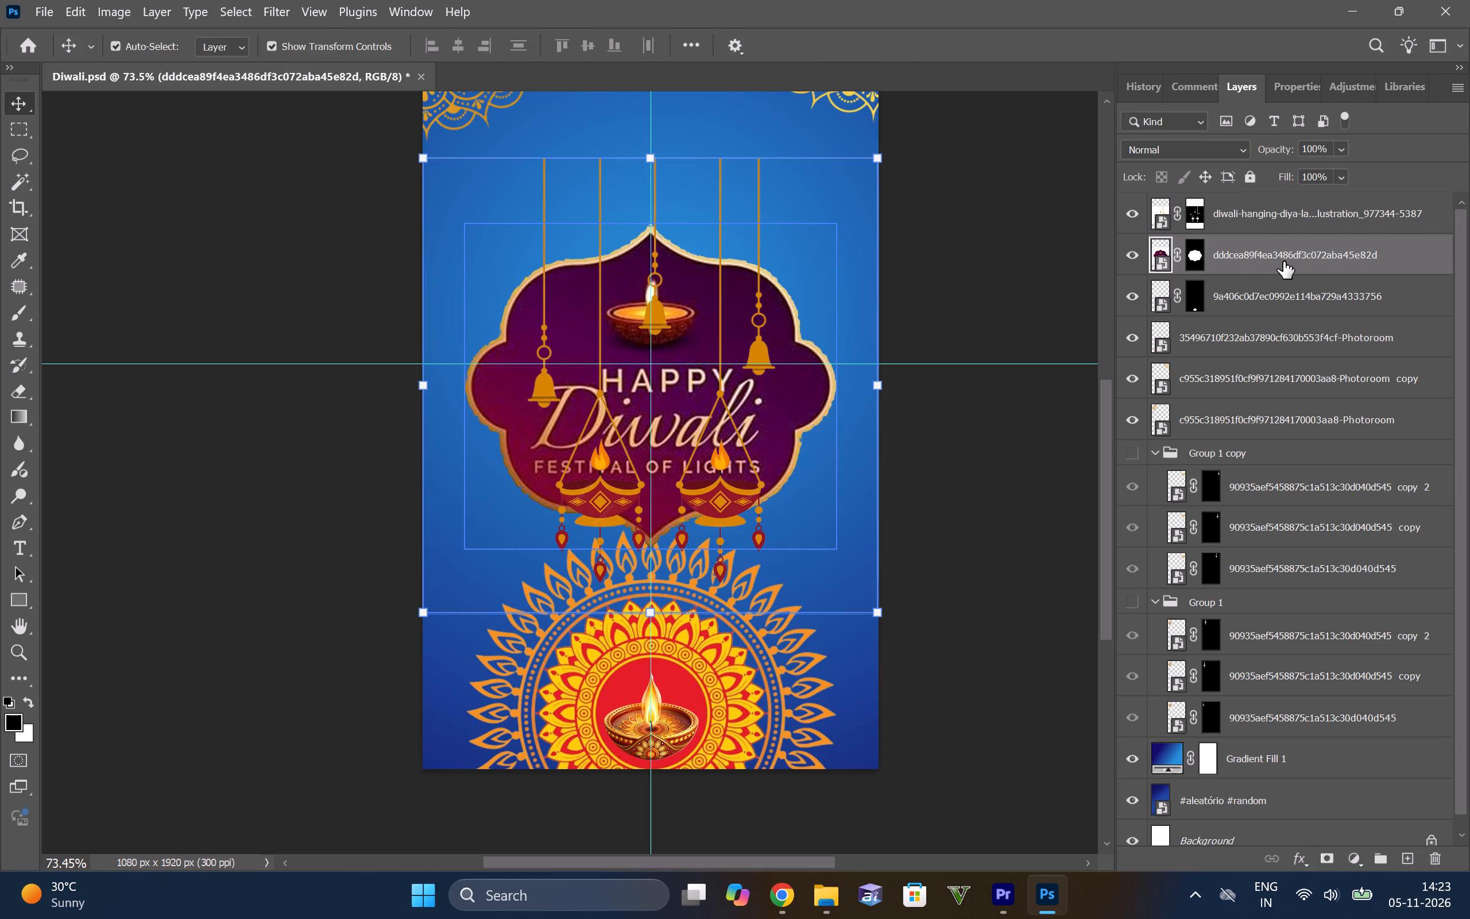
{"action": "key", "text": "Delete"}
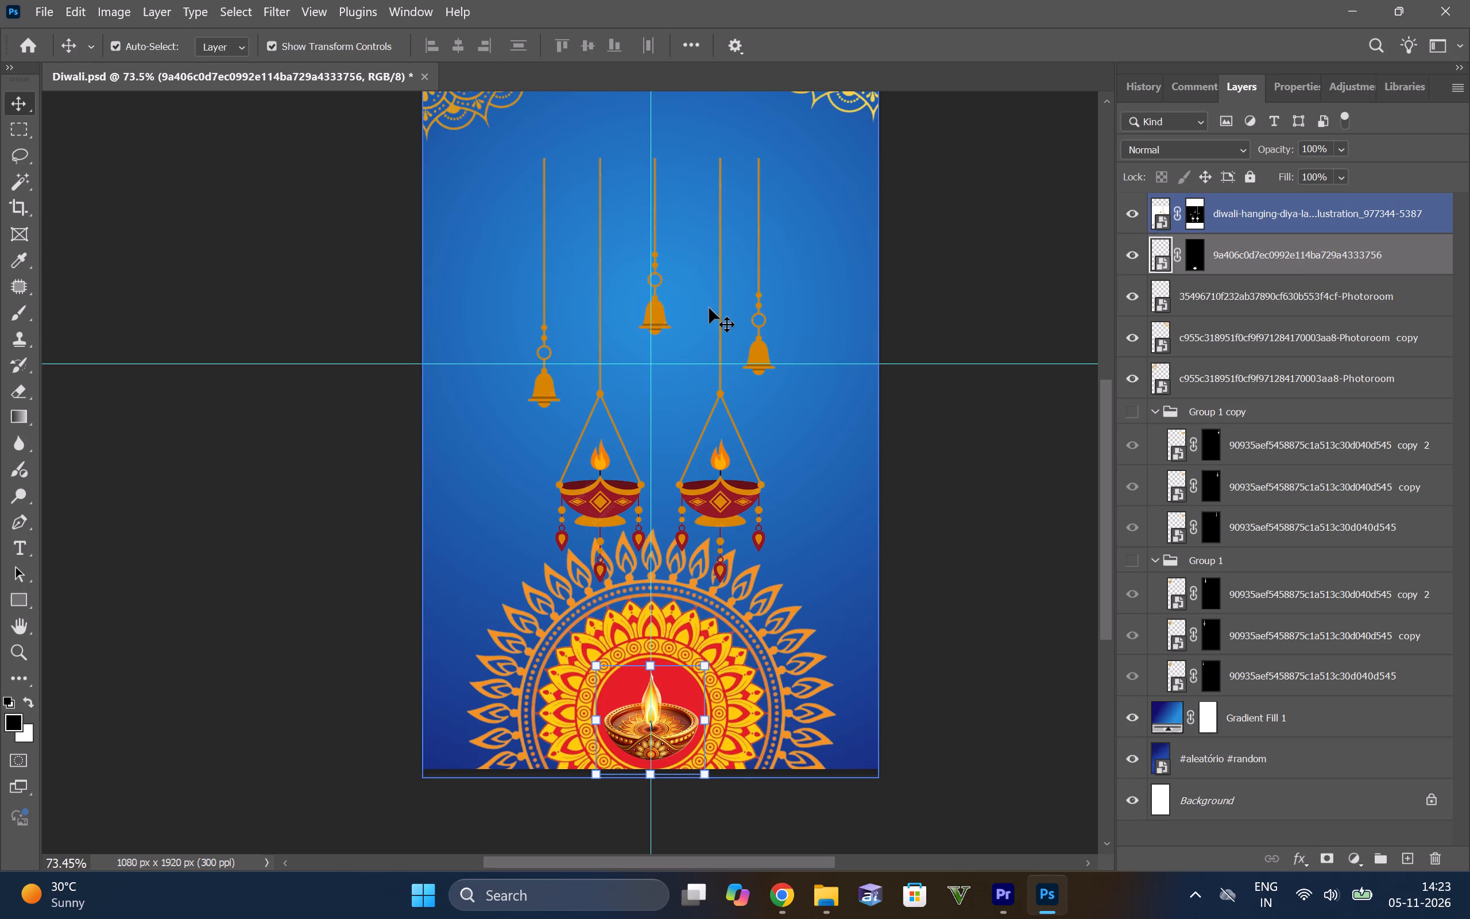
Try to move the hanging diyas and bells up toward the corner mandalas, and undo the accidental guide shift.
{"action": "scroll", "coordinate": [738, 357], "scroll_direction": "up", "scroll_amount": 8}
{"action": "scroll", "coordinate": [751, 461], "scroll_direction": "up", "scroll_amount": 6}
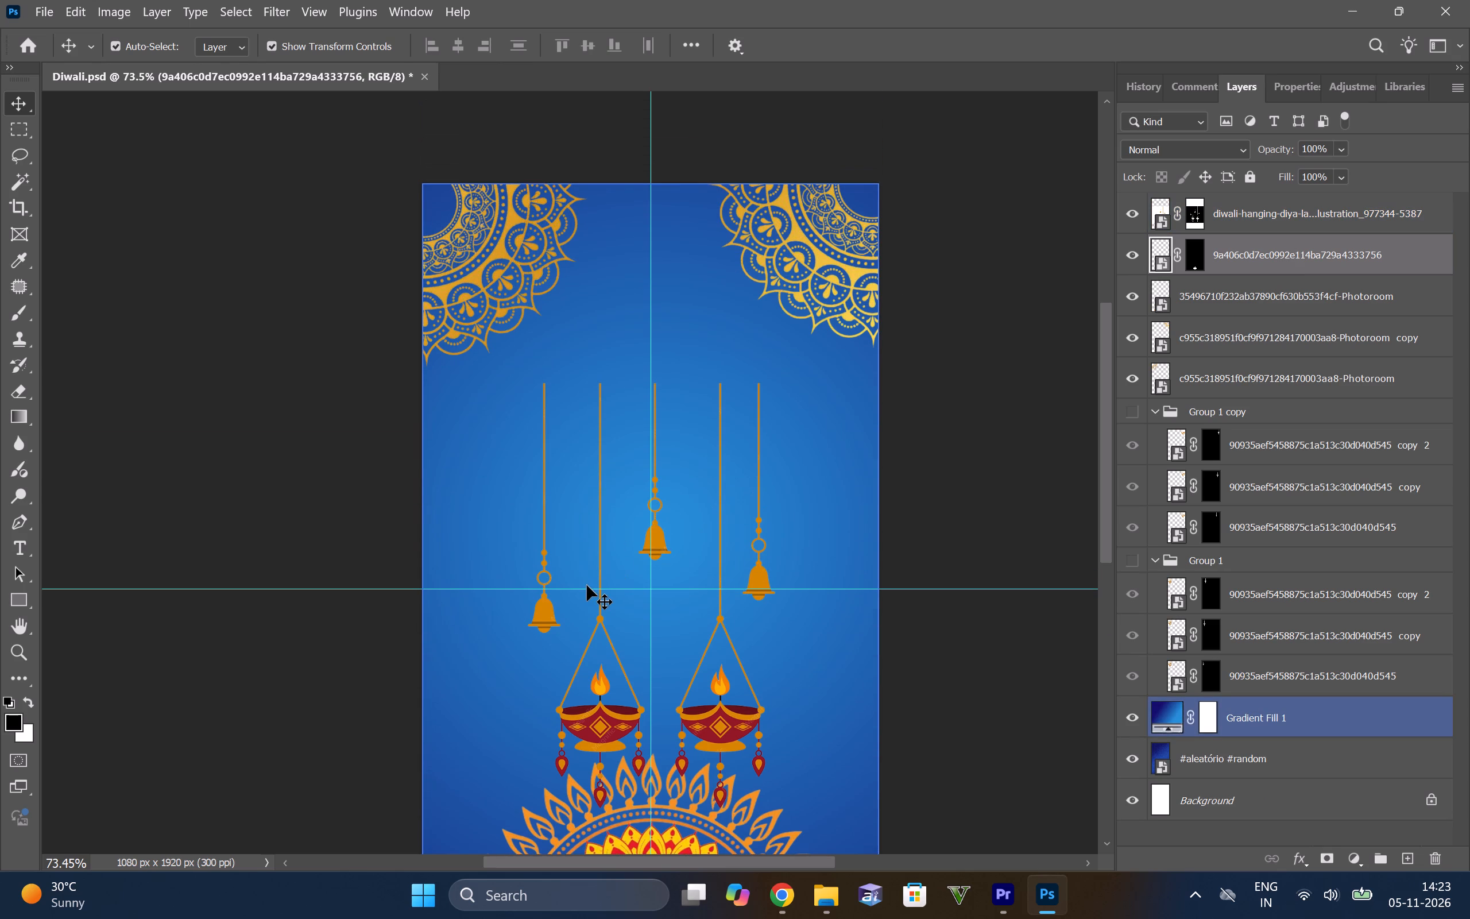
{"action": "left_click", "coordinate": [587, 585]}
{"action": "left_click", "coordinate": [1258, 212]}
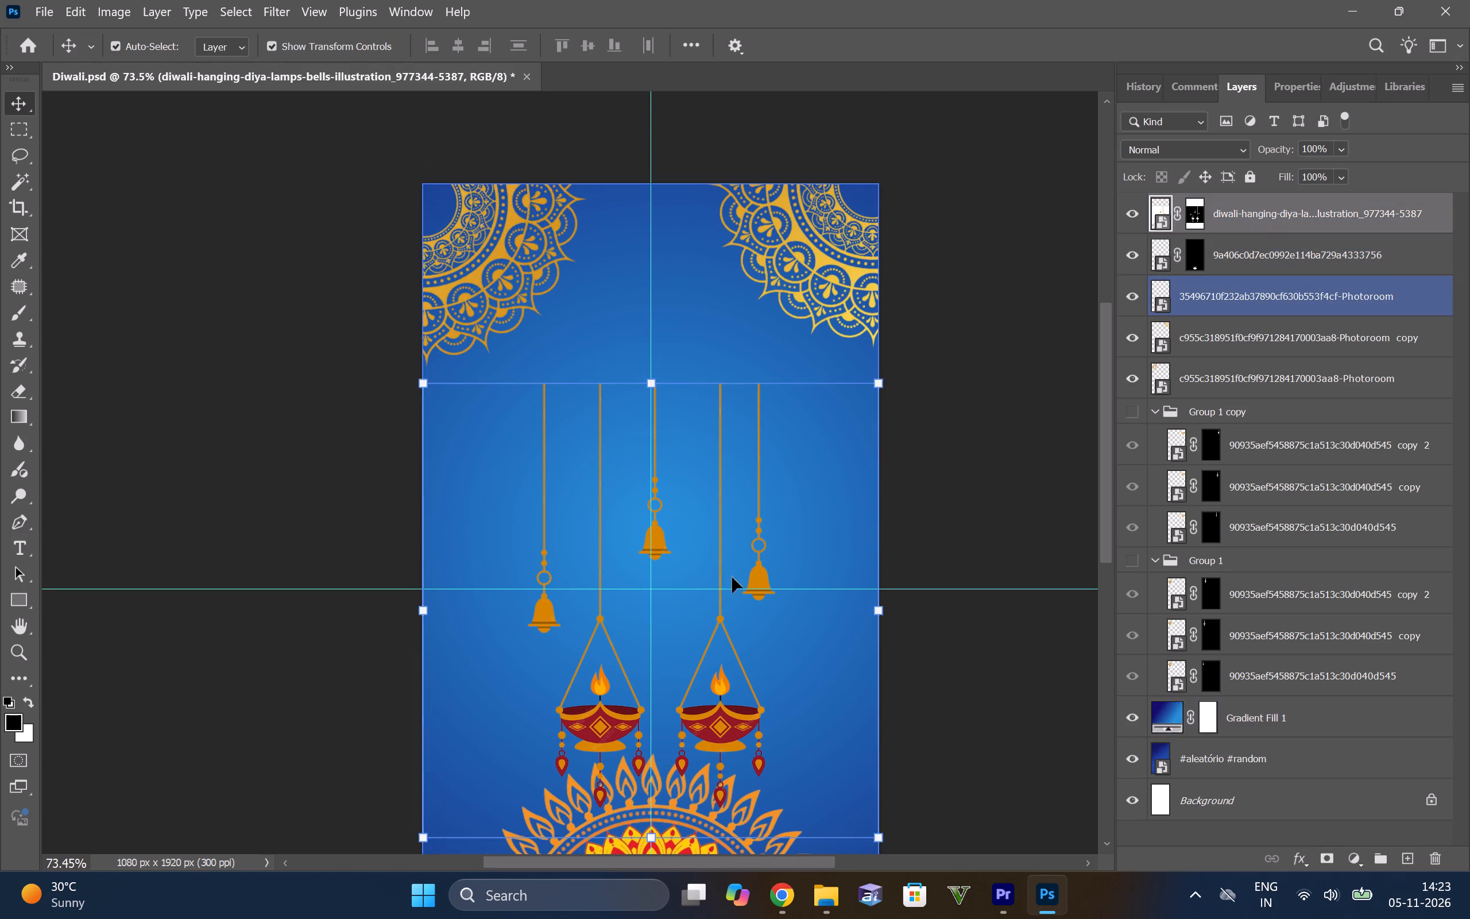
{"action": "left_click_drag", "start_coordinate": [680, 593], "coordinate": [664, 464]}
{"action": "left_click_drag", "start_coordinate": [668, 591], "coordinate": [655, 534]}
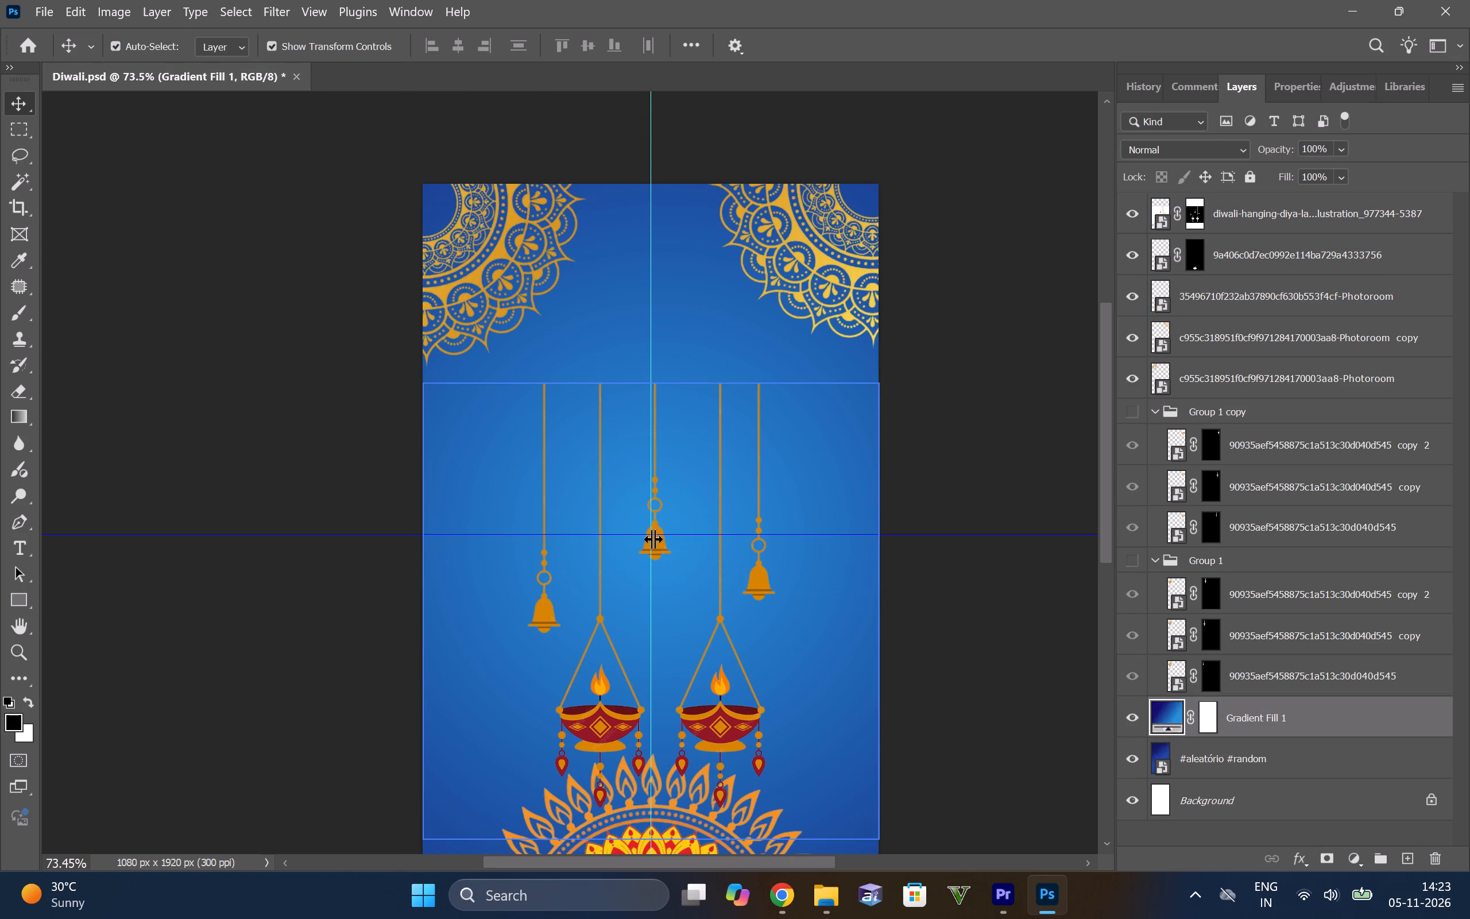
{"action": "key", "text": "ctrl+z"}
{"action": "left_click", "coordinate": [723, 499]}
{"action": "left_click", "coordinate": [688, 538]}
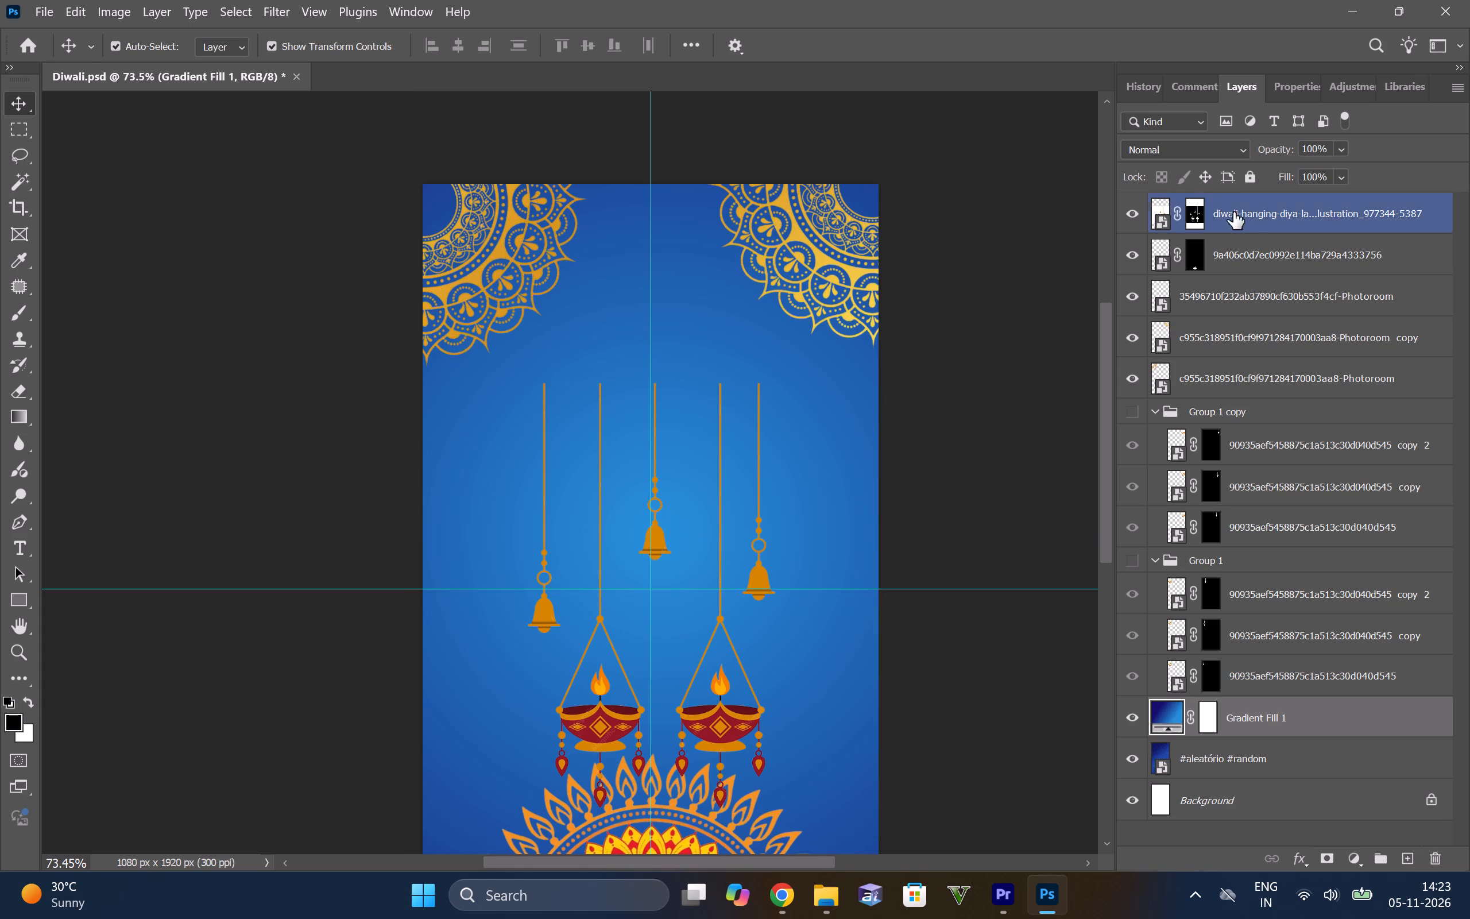
Free-transform the hanging diyas and bells: raise them so the strings hang from the poster's top edge and enlarge them to about 129.6%.
{"action": "left_click", "coordinate": [1274, 215]}
{"action": "key", "text": "ctrl+t"}
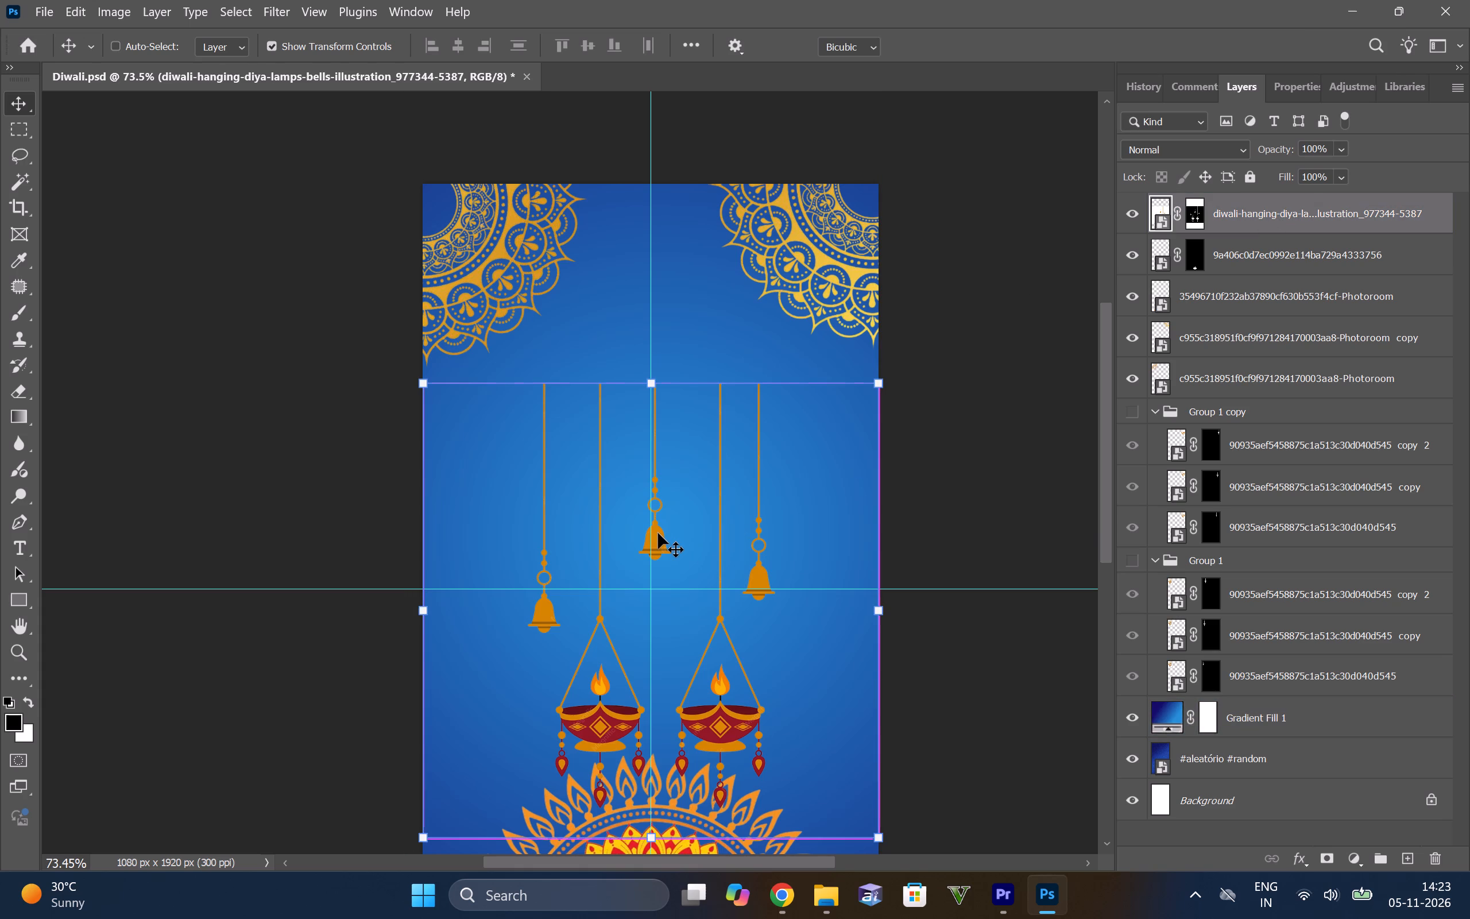
{"action": "left_click_drag", "start_coordinate": [688, 576], "coordinate": [680, 373]}
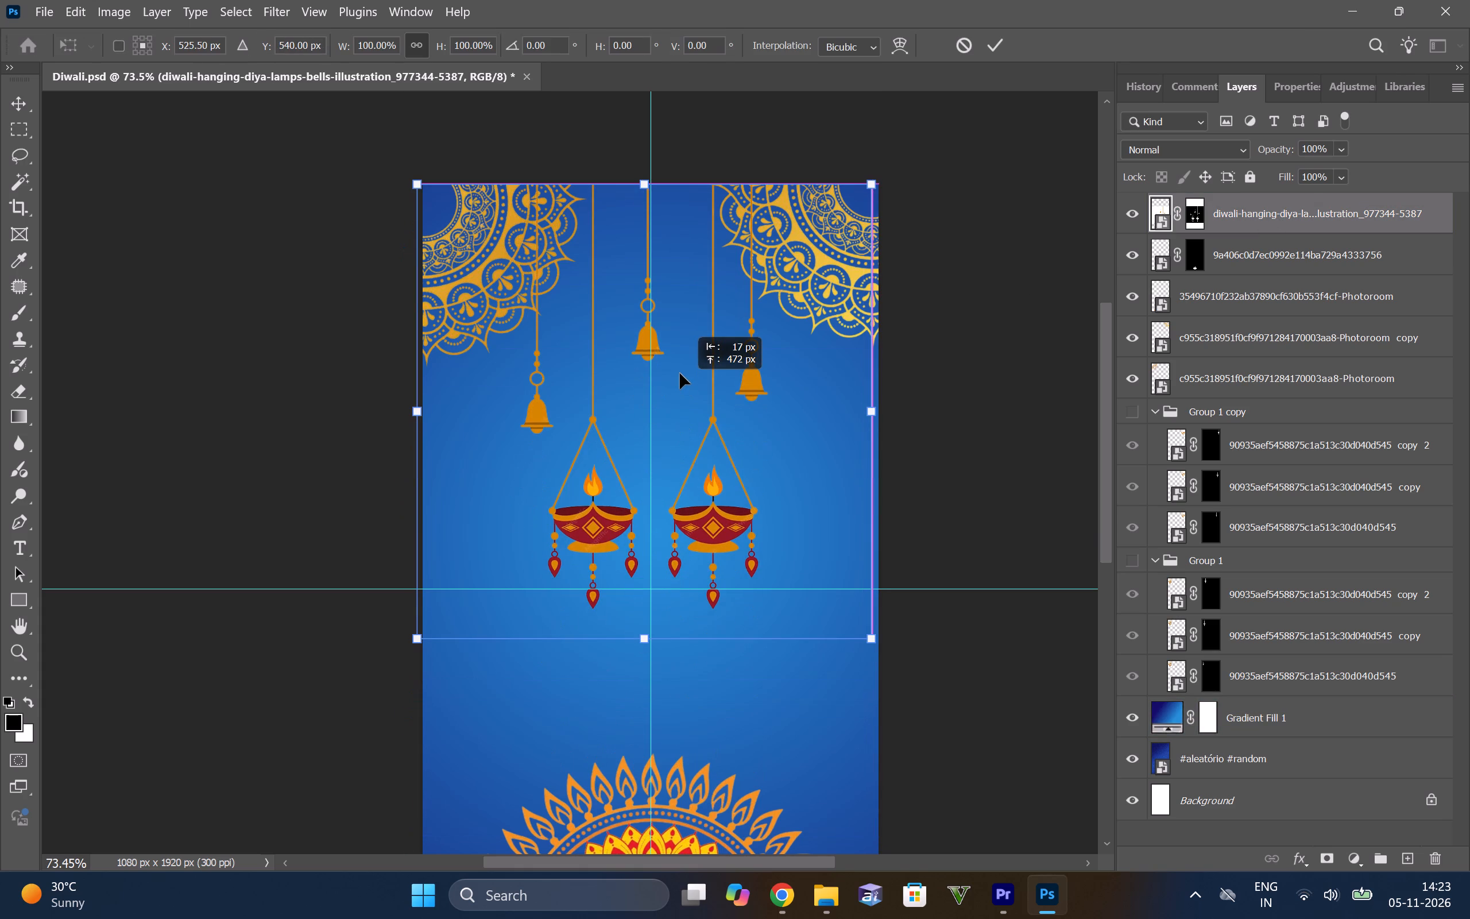
{"action": "left_click_drag", "start_coordinate": [680, 373], "coordinate": [591, 532]}
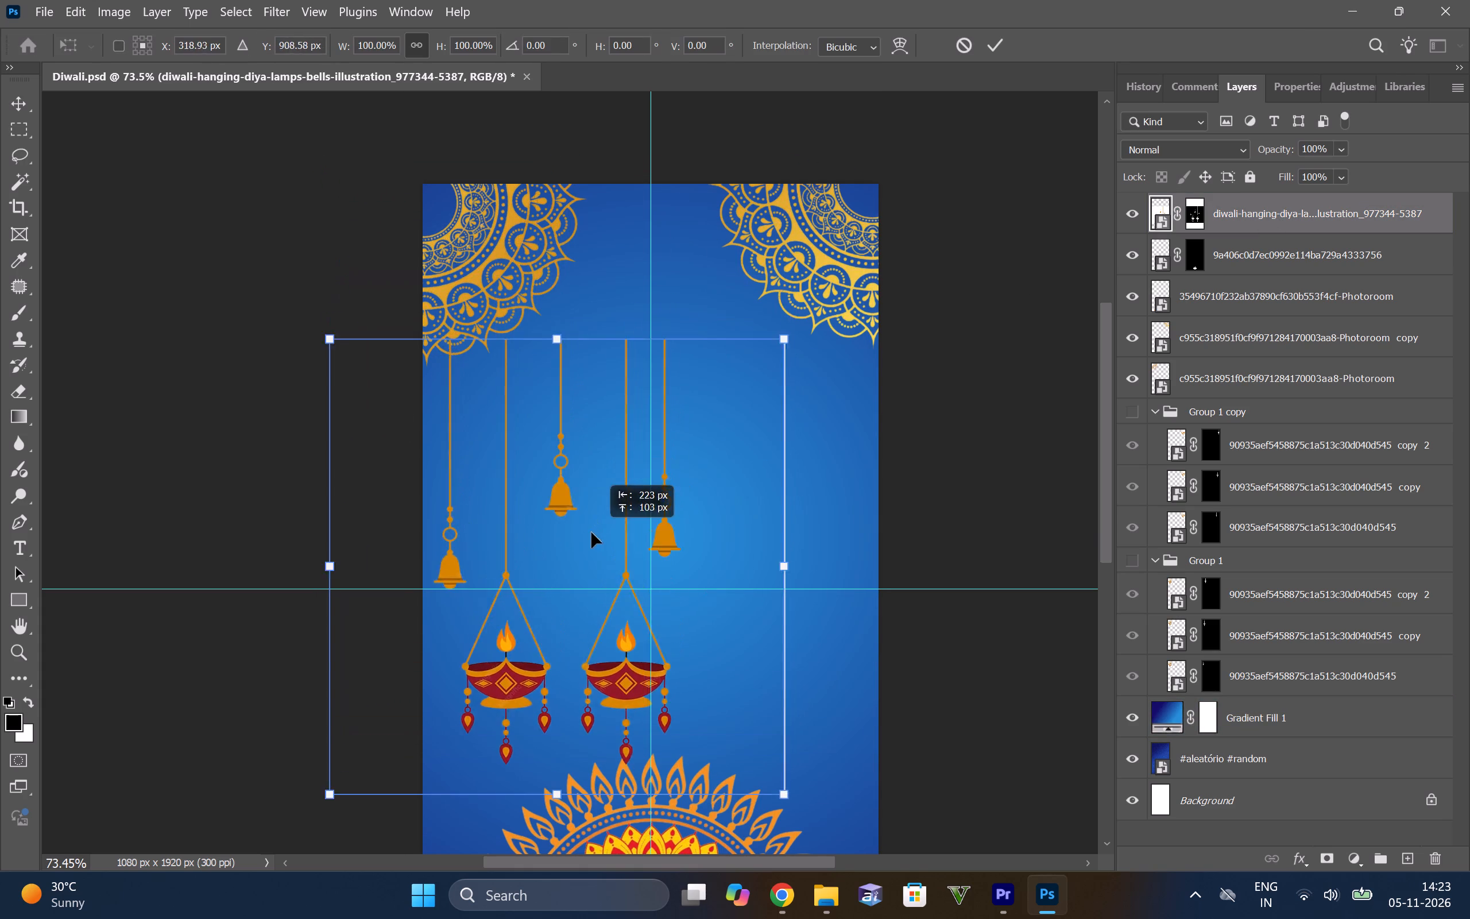
{"action": "left_click_drag", "start_coordinate": [591, 532], "coordinate": [607, 366]}
{"action": "left_click_drag", "start_coordinate": [796, 404], "coordinate": [860, 410]}
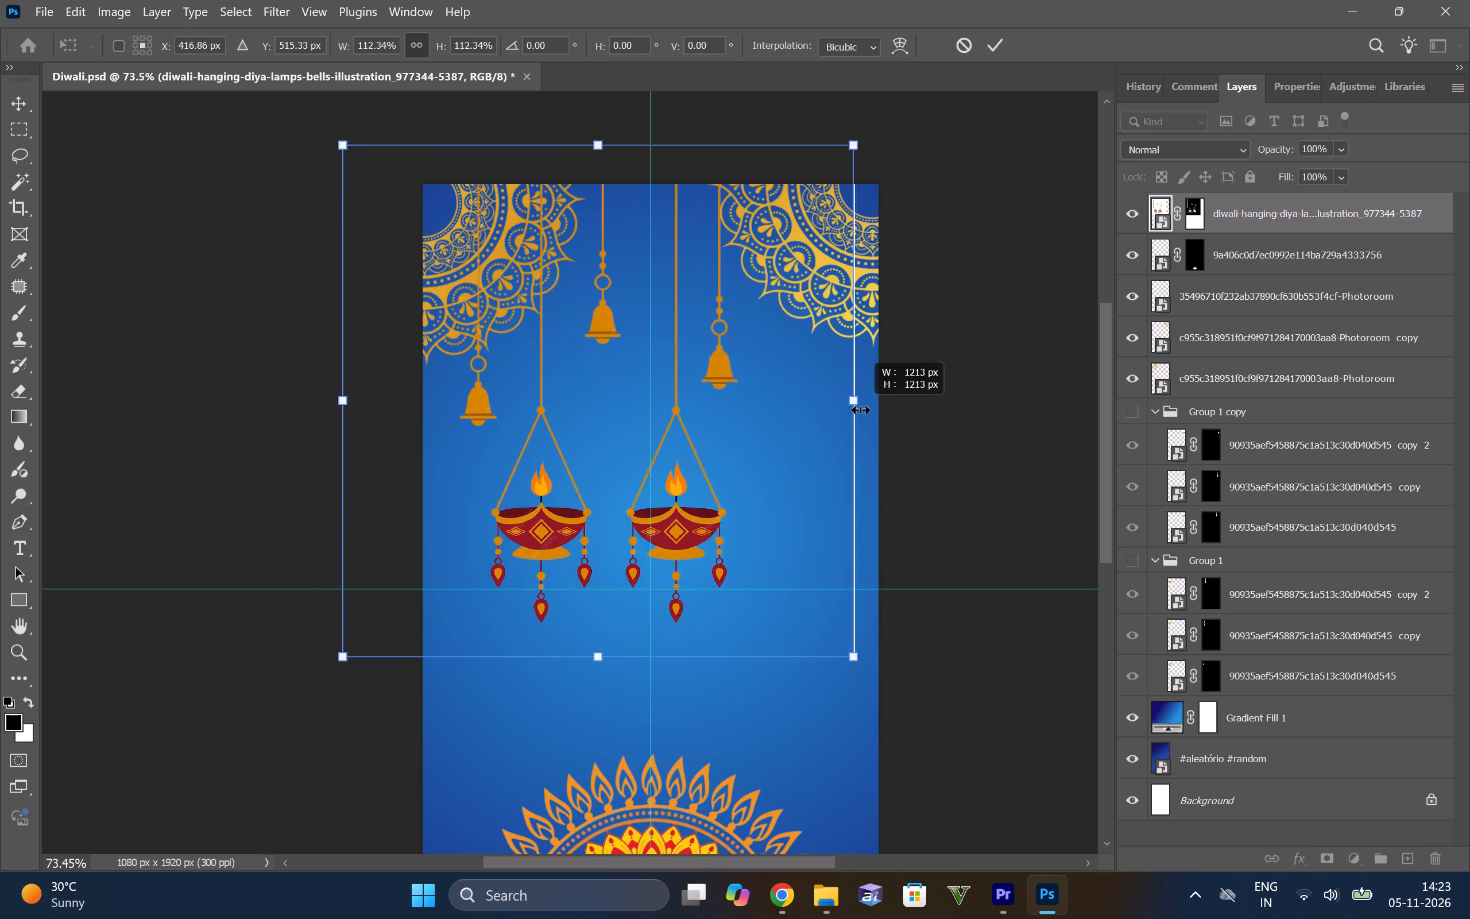
{"action": "left_click_drag", "start_coordinate": [860, 410], "coordinate": [931, 410]}
{"action": "left_click_drag", "start_coordinate": [631, 420], "coordinate": [621, 468]}
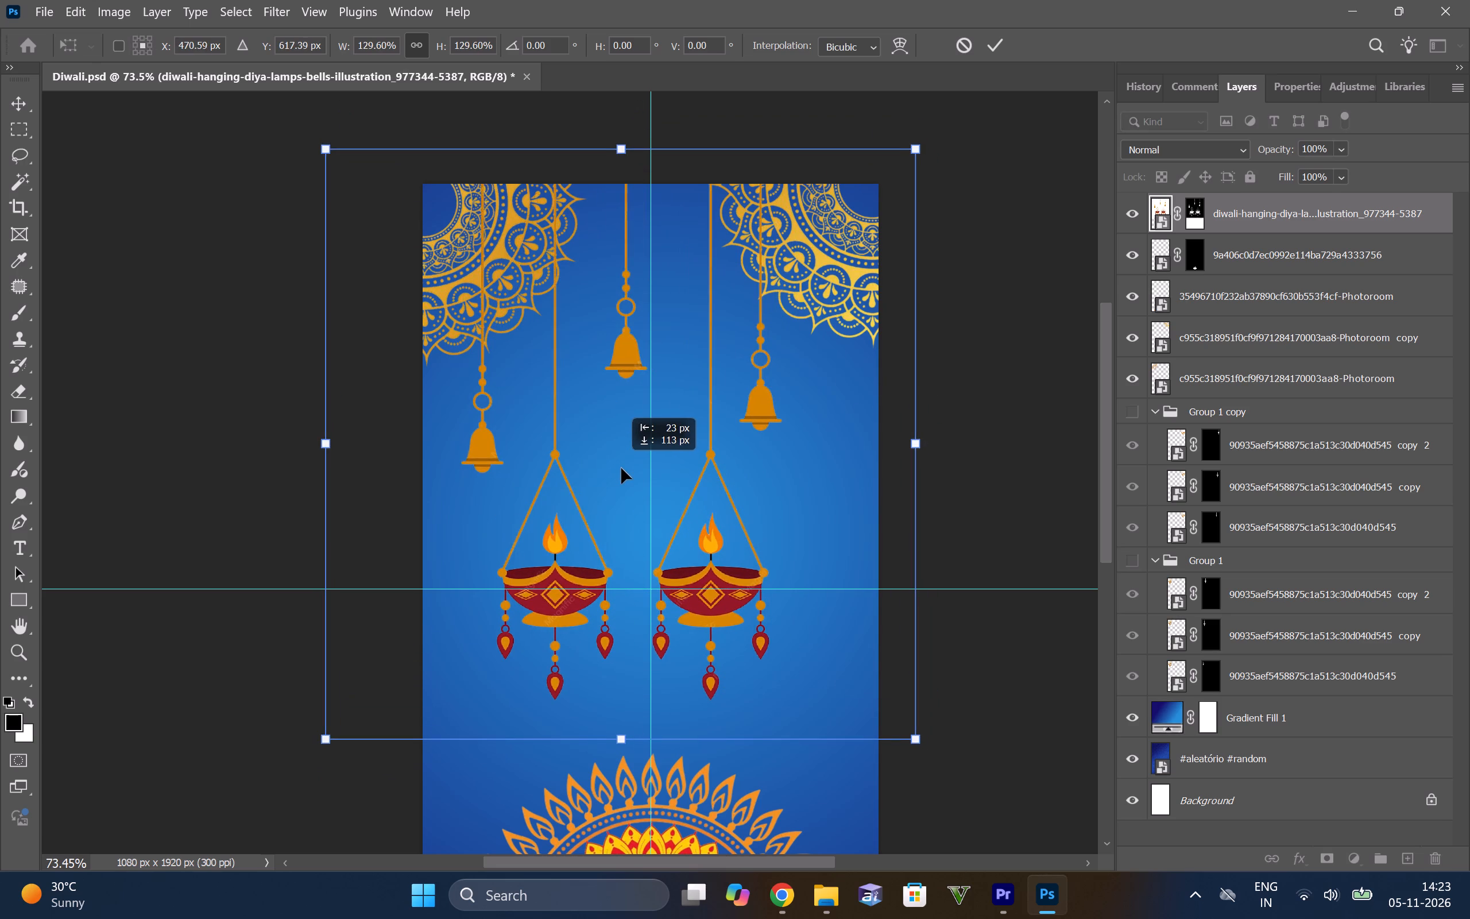
{"action": "left_click_drag", "start_coordinate": [621, 468], "coordinate": [624, 464]}
Move the hanging diyas and bells layer below both corner mandala layers, just above Group 1 copy.
{"action": "left_click_drag", "start_coordinate": [1344, 213], "coordinate": [1347, 298]}
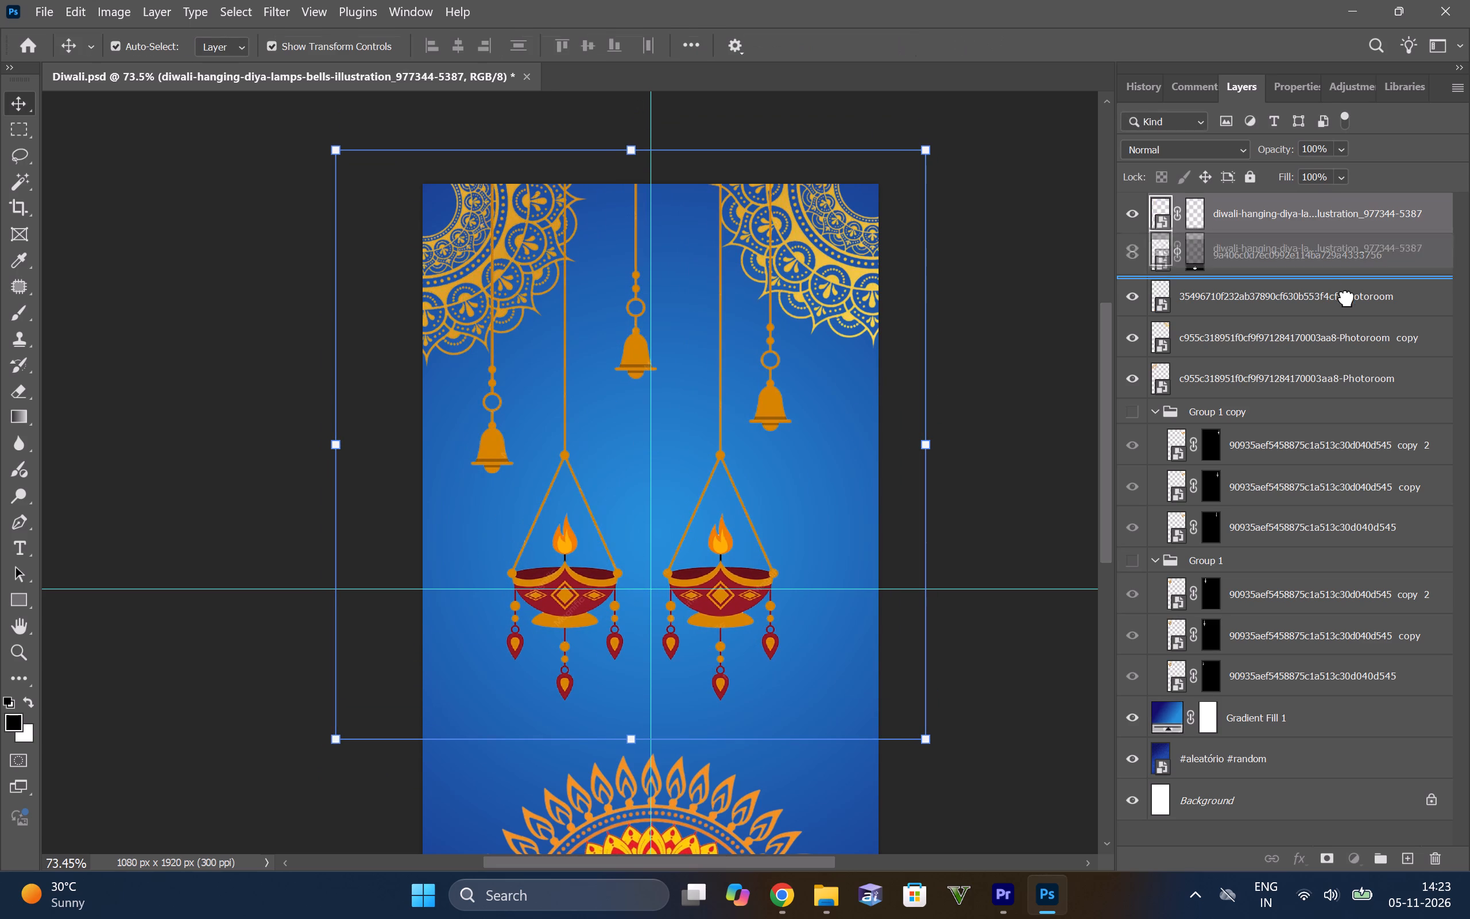
{"action": "left_click_drag", "start_coordinate": [1347, 298], "coordinate": [1334, 415]}
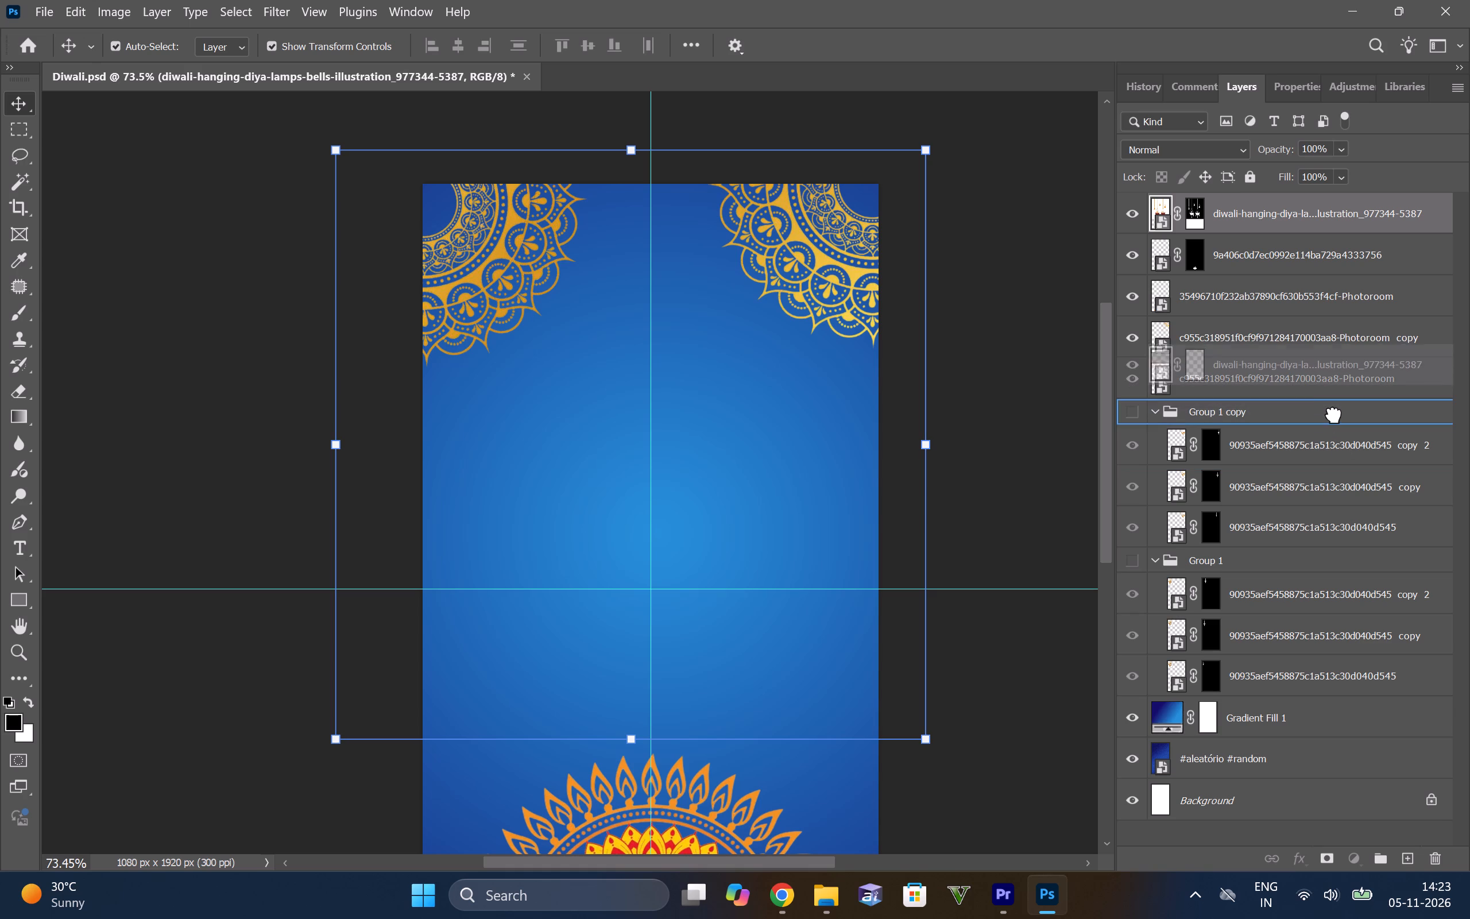
{"action": "left_click_drag", "start_coordinate": [1334, 415], "coordinate": [1330, 434]}
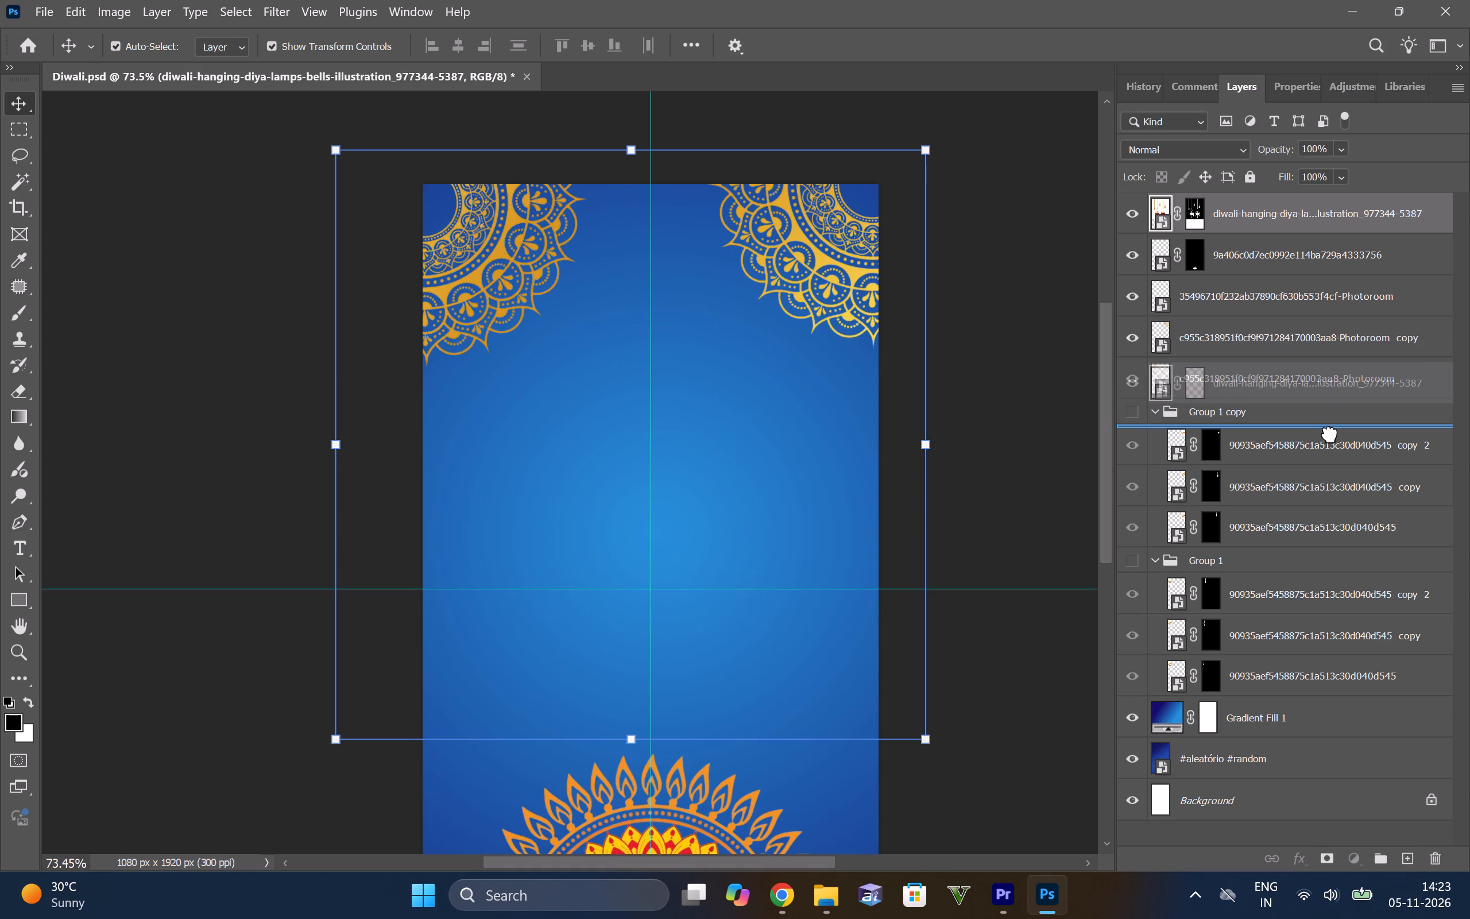
{"action": "left_click_drag", "start_coordinate": [1330, 434], "coordinate": [1300, 661]}
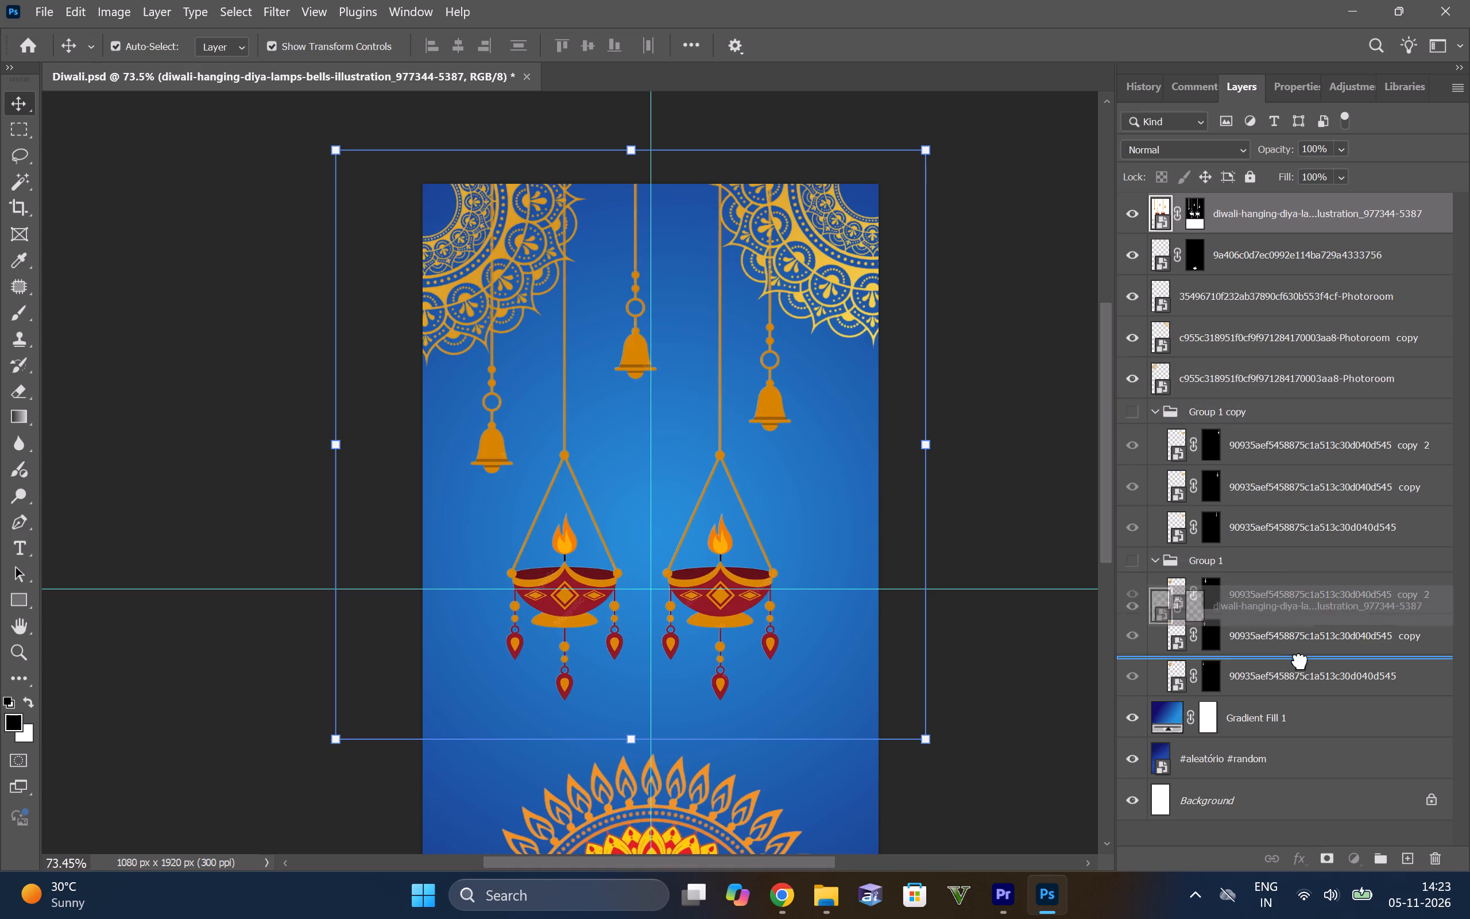
{"action": "left_click_drag", "start_coordinate": [1300, 661], "coordinate": [1301, 682]}
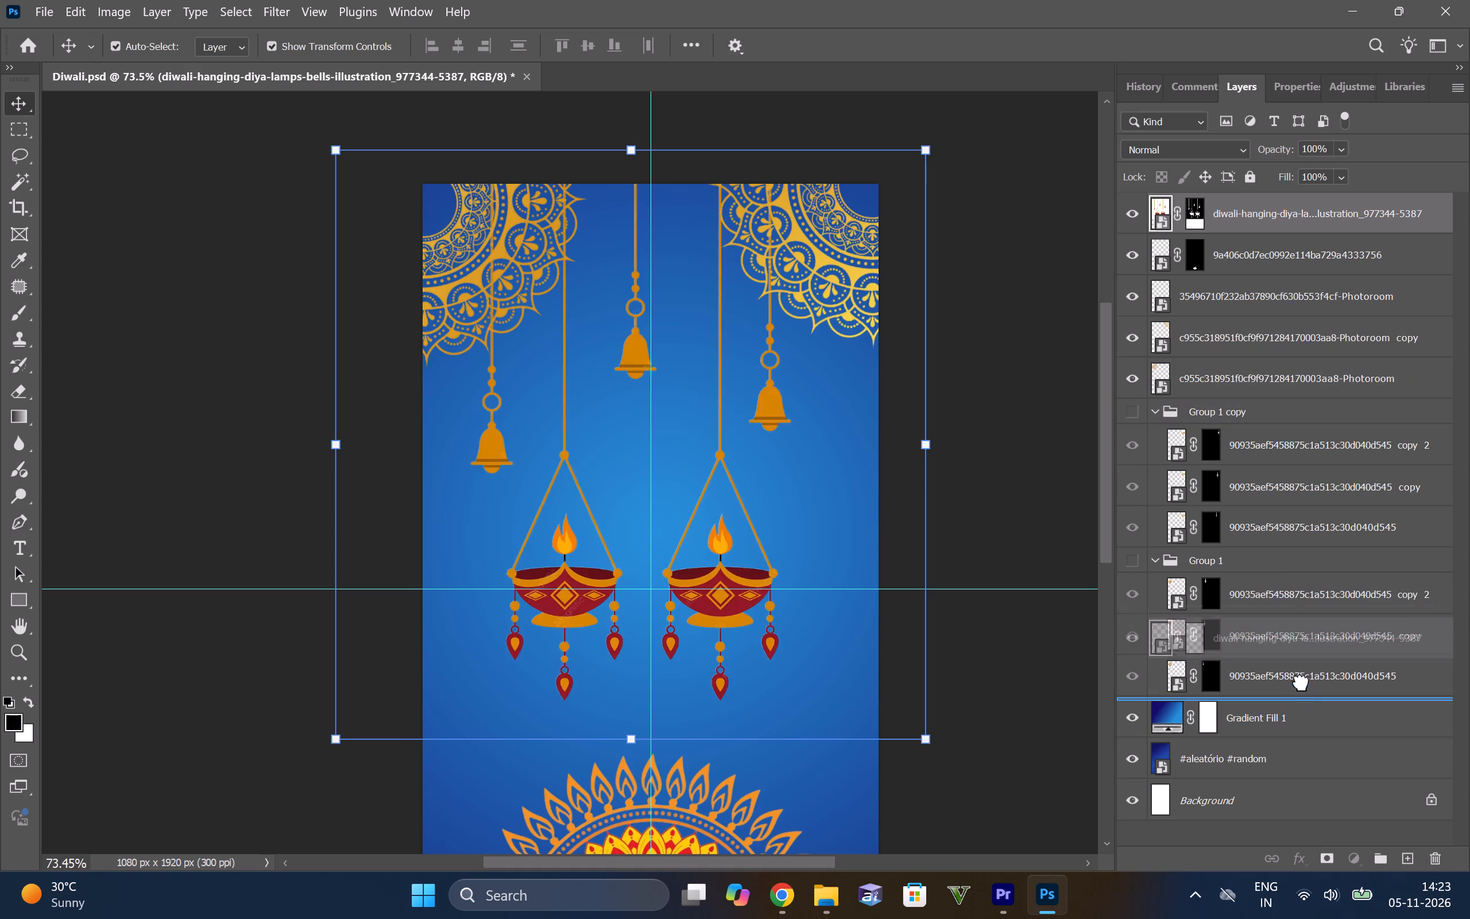
{"action": "left_click_drag", "start_coordinate": [1301, 682], "coordinate": [1289, 414]}
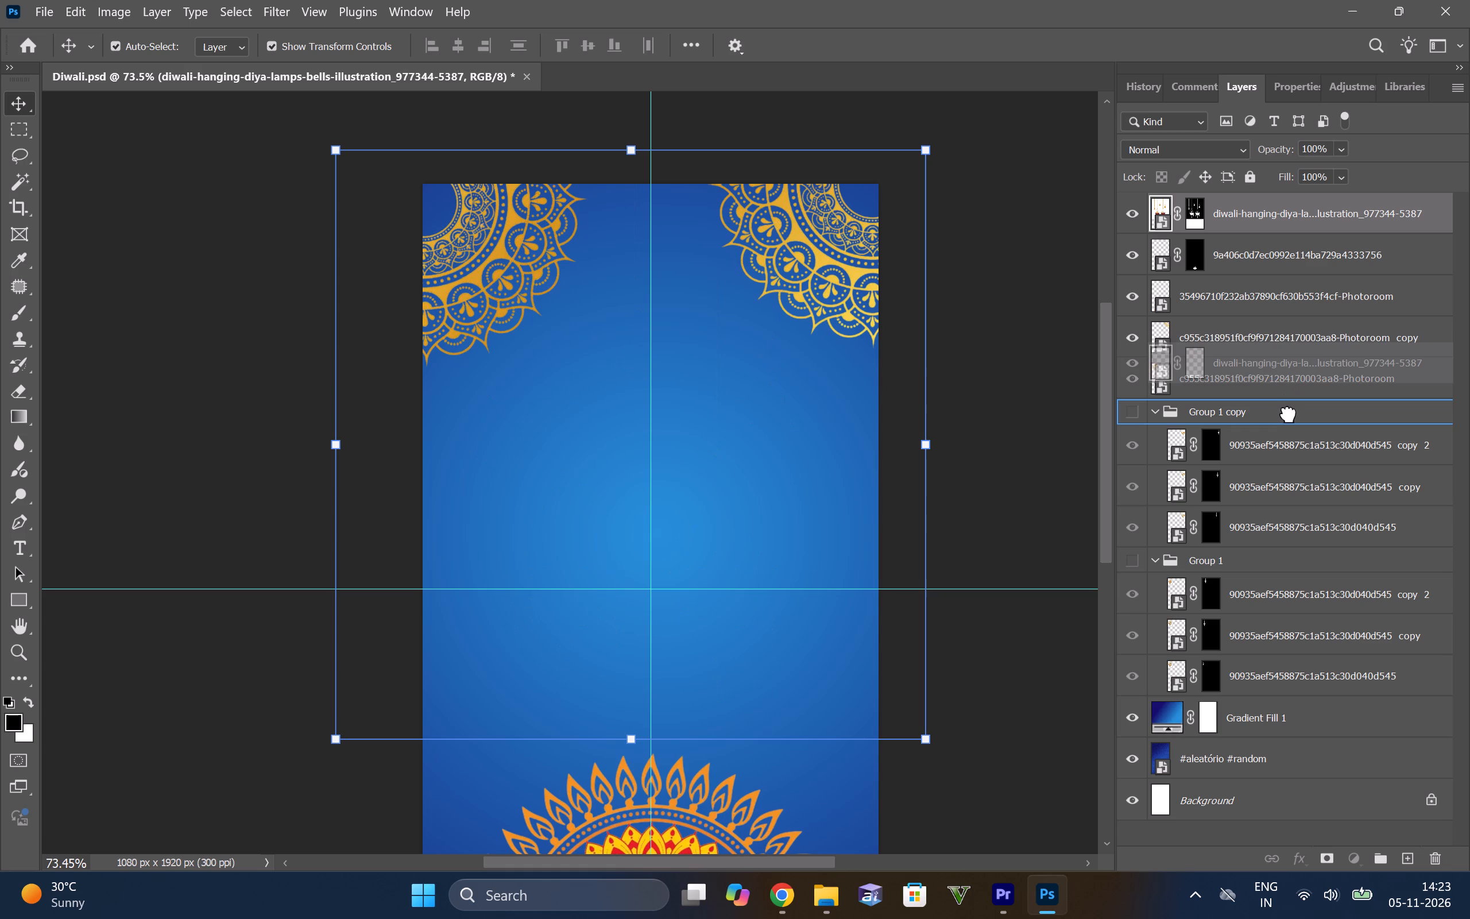
{"action": "left_click_drag", "start_coordinate": [1289, 414], "coordinate": [1277, 398]}
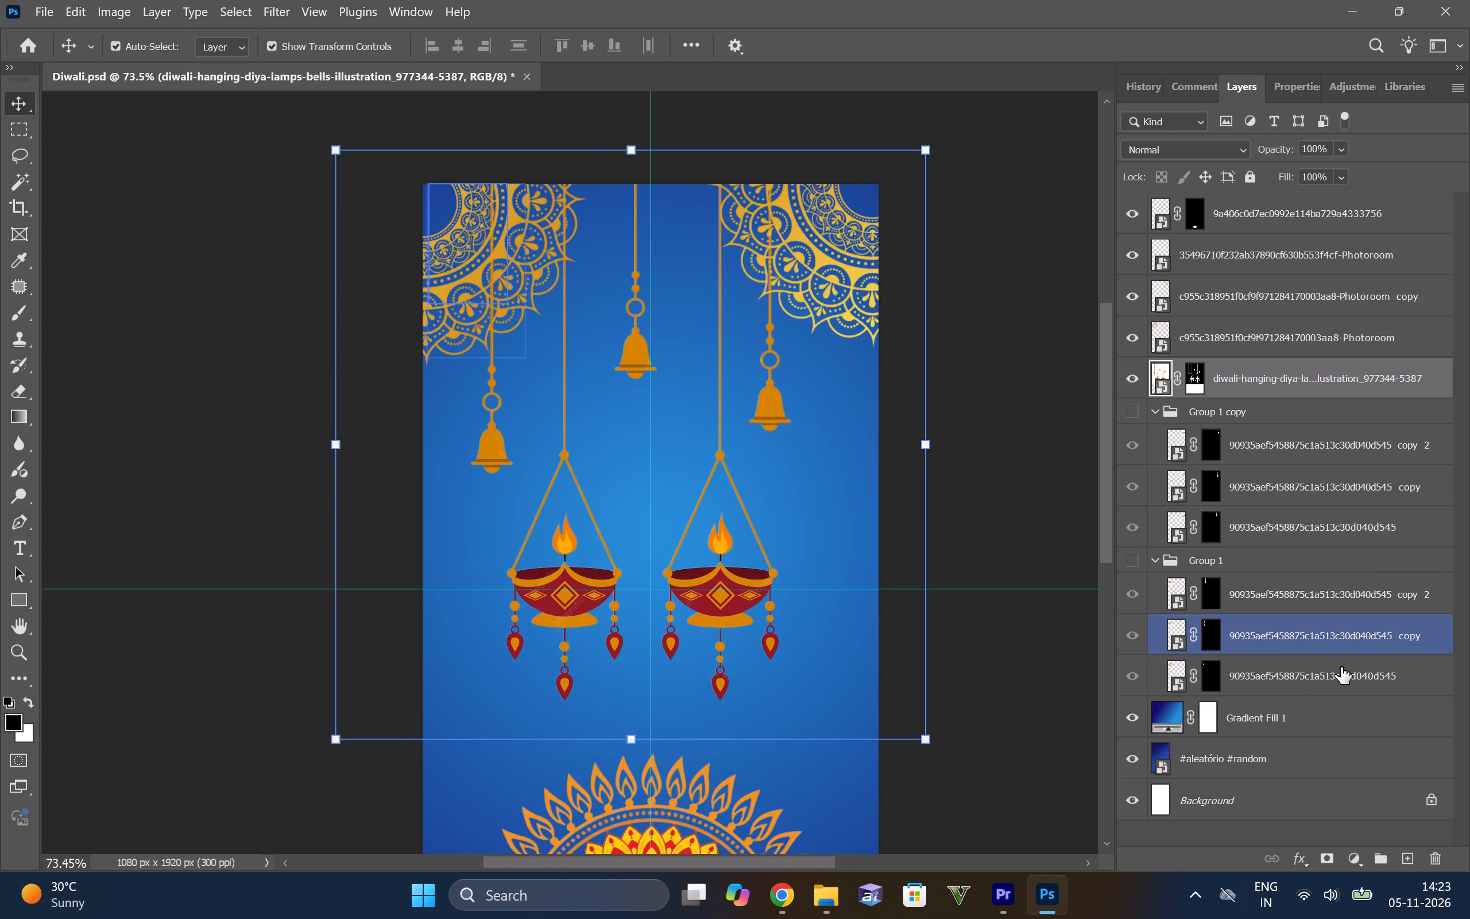
Pull the lowest lantern layer out of Group 1 to the top of the layer stack, hide it and delete it.
{"action": "left_click_drag", "start_coordinate": [1344, 670], "coordinate": [1333, 198]}
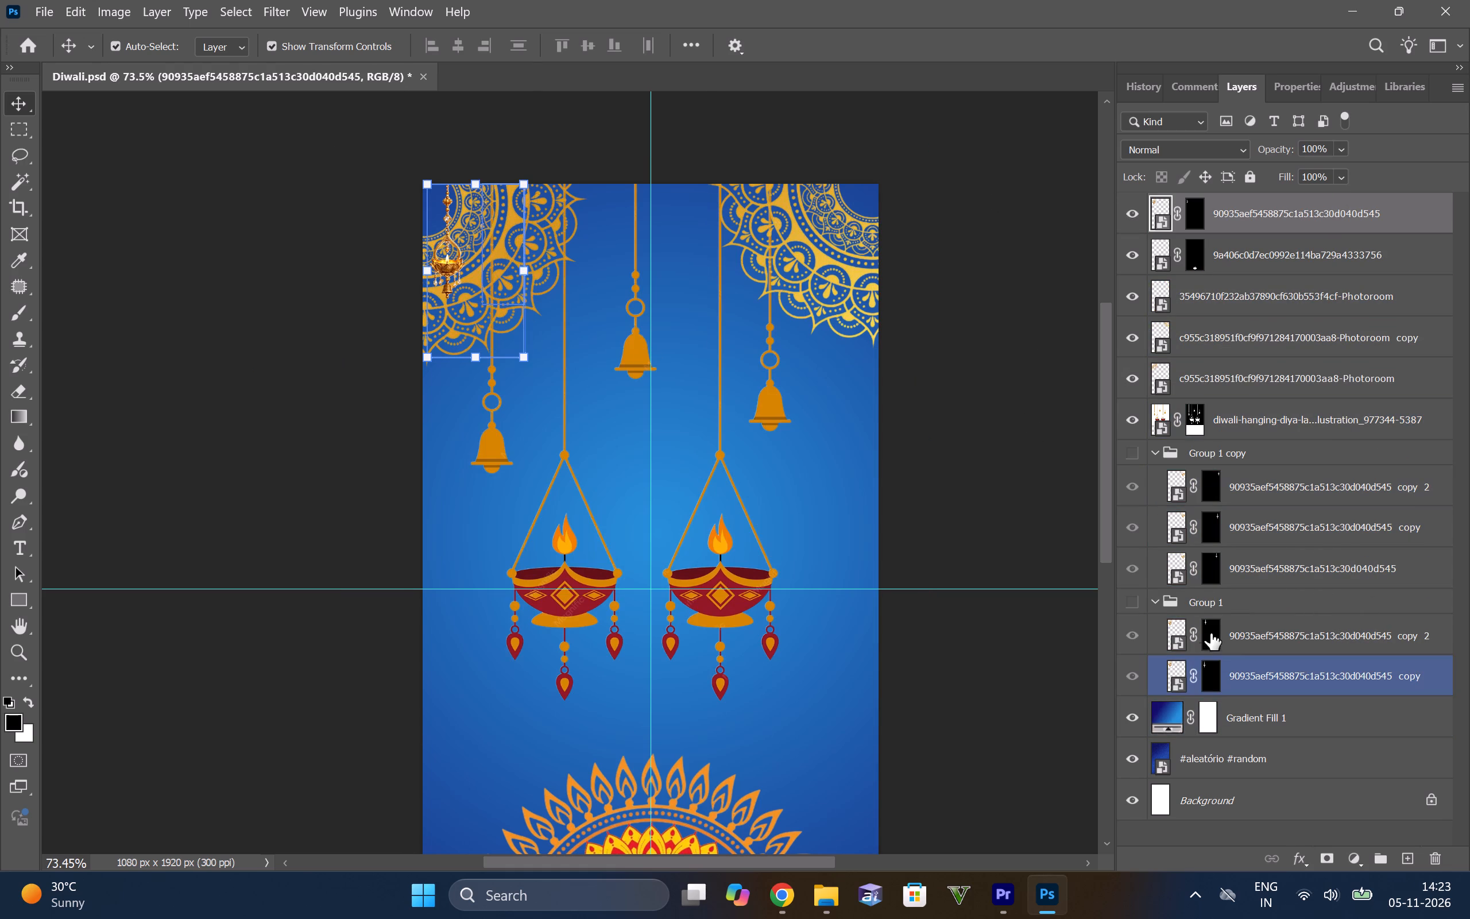
{"action": "left_click", "coordinate": [1138, 212]}
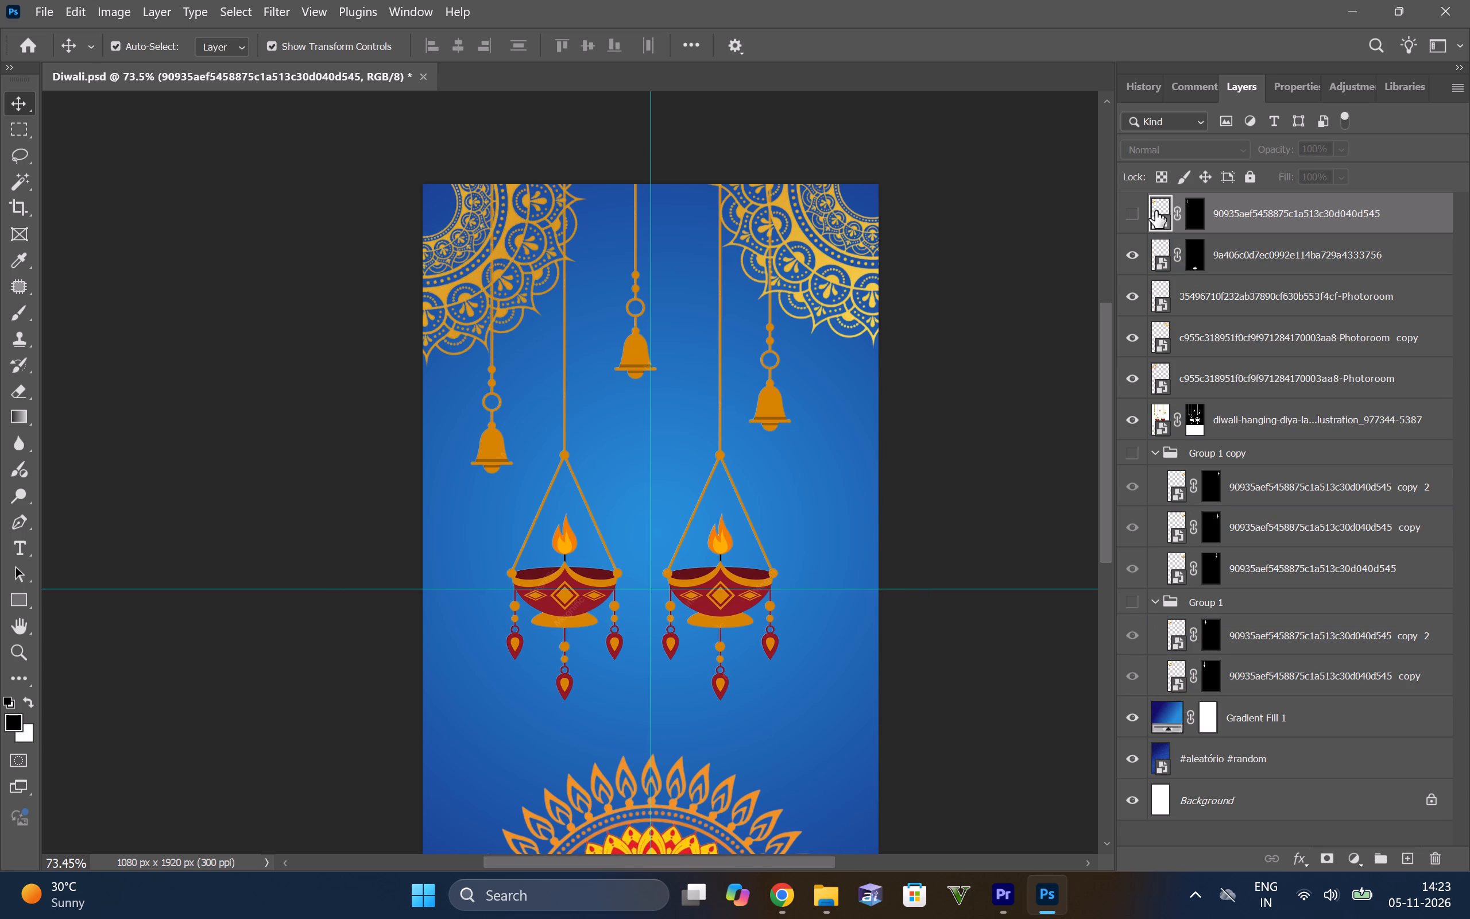
{"action": "left_click", "coordinate": [1354, 208]}
{"action": "key", "text": "Delete"}
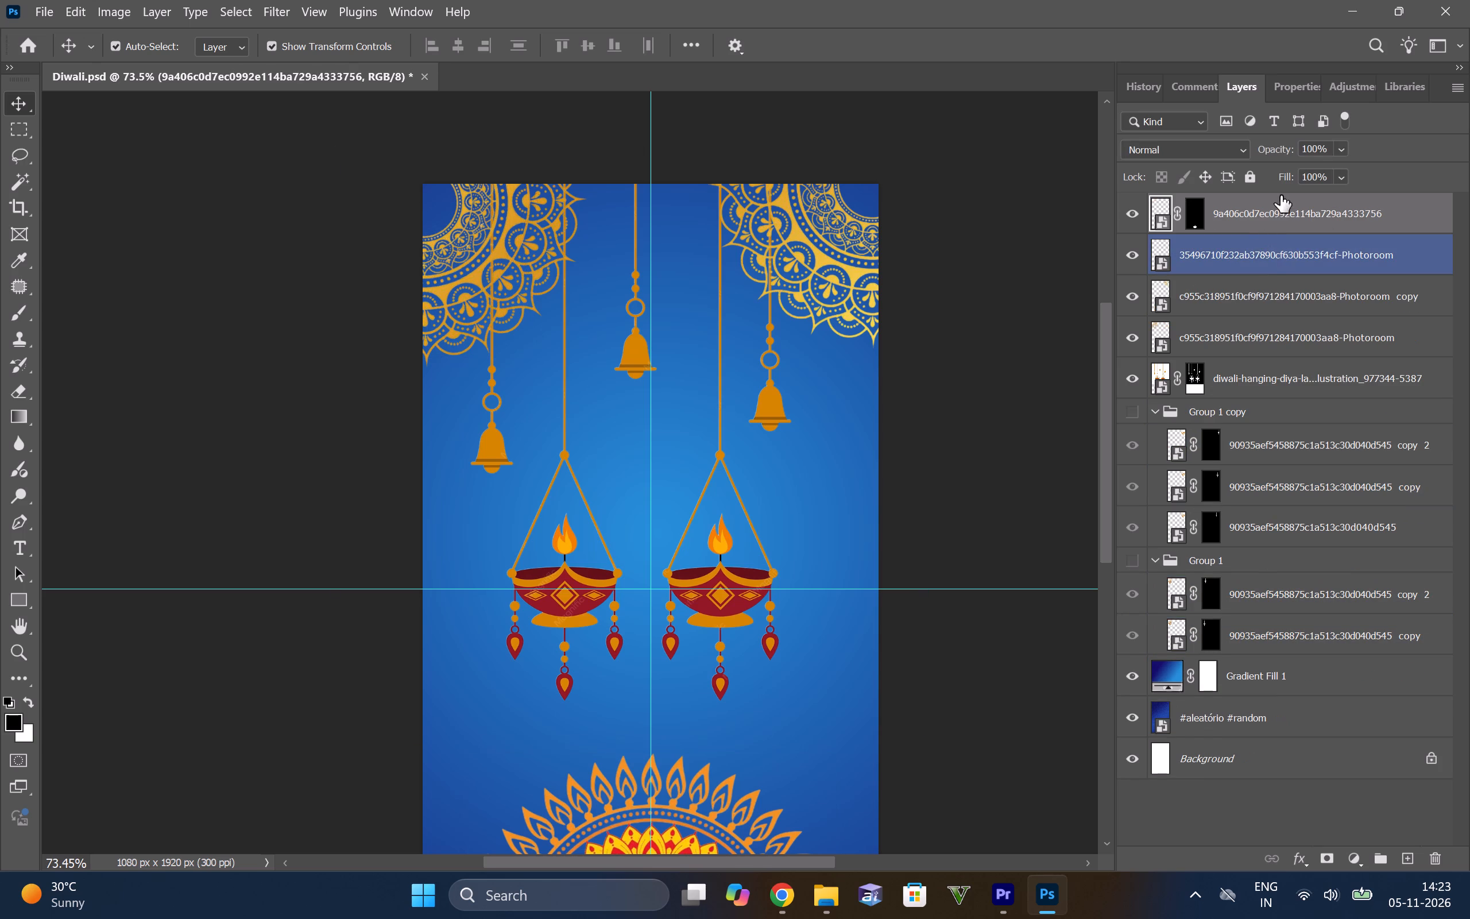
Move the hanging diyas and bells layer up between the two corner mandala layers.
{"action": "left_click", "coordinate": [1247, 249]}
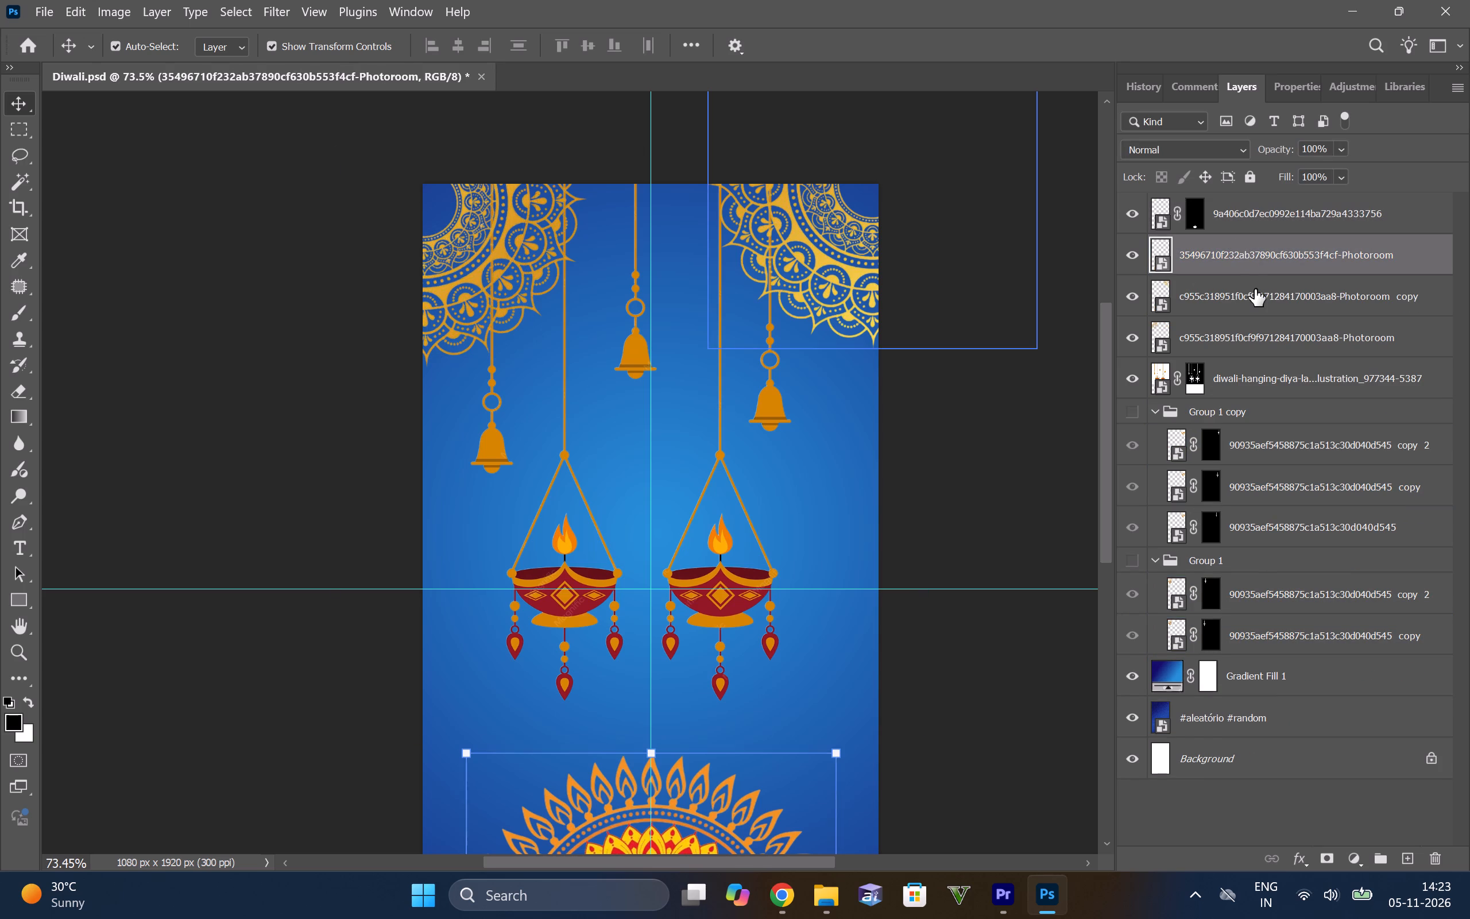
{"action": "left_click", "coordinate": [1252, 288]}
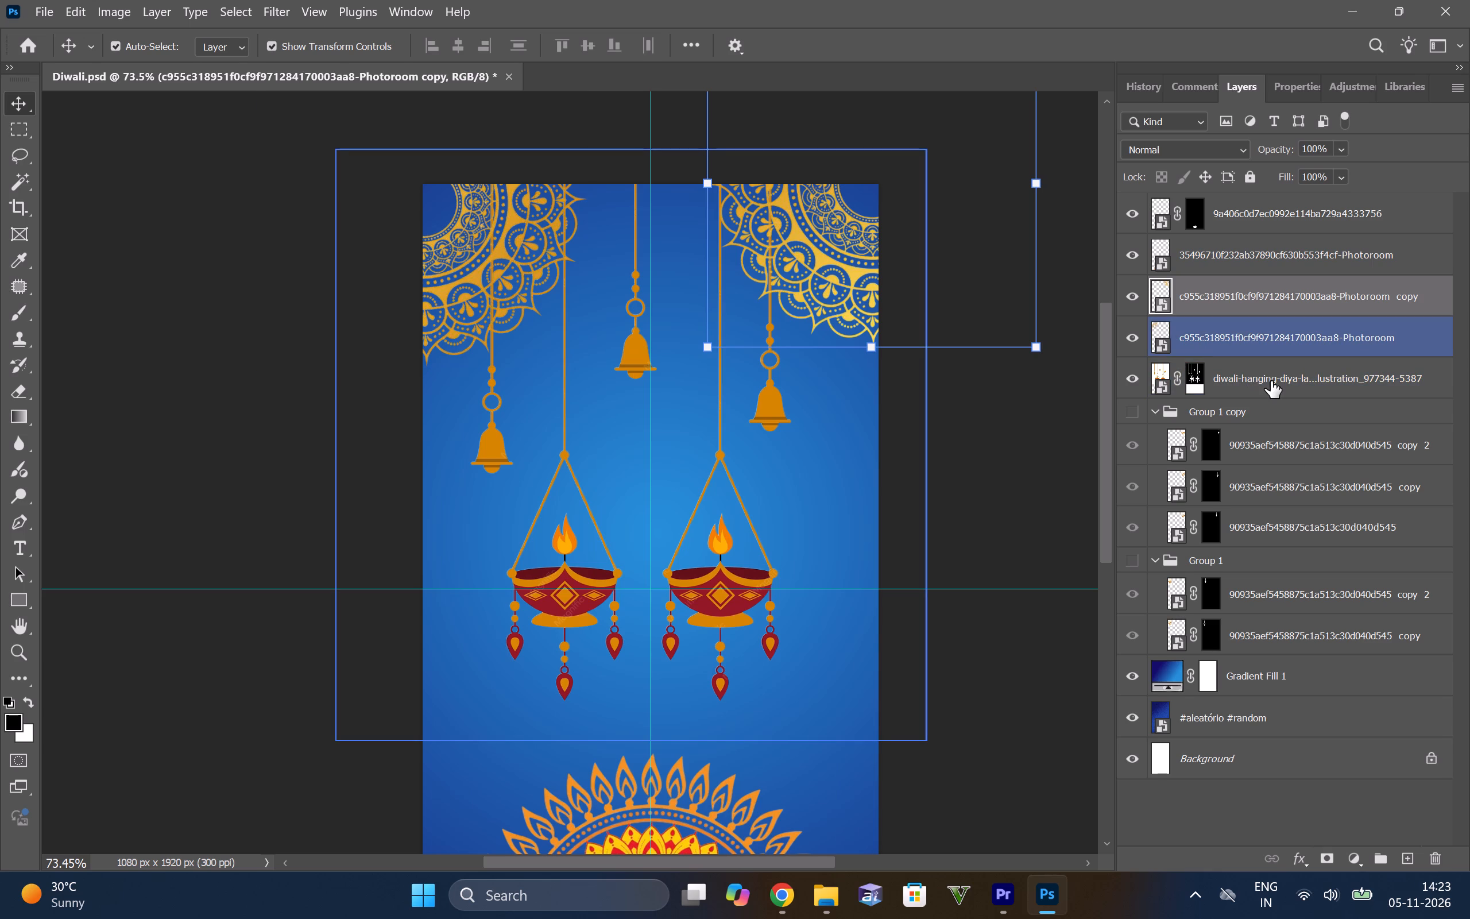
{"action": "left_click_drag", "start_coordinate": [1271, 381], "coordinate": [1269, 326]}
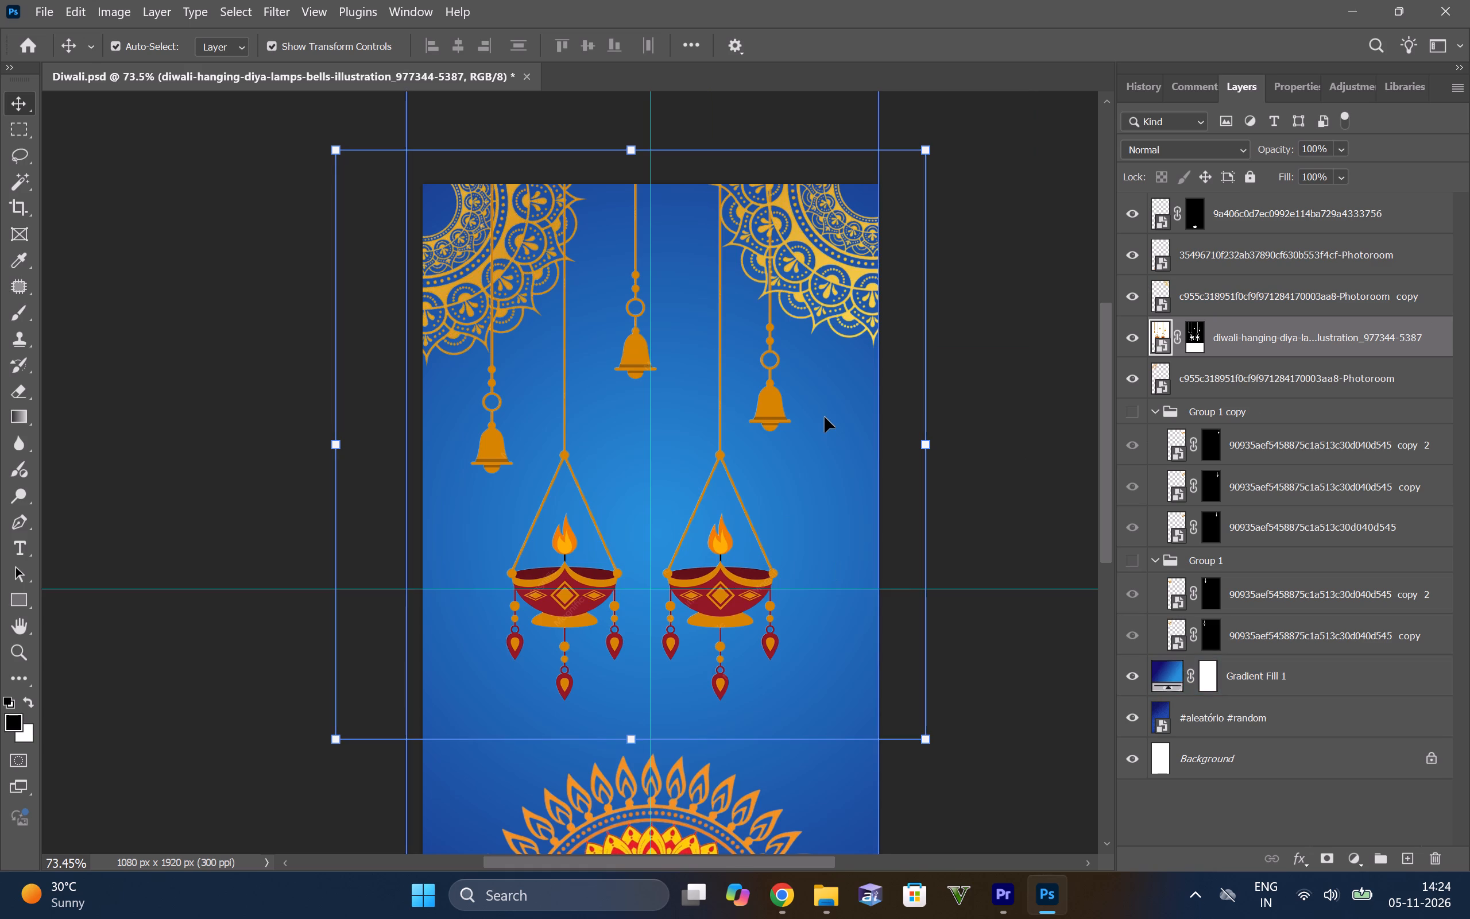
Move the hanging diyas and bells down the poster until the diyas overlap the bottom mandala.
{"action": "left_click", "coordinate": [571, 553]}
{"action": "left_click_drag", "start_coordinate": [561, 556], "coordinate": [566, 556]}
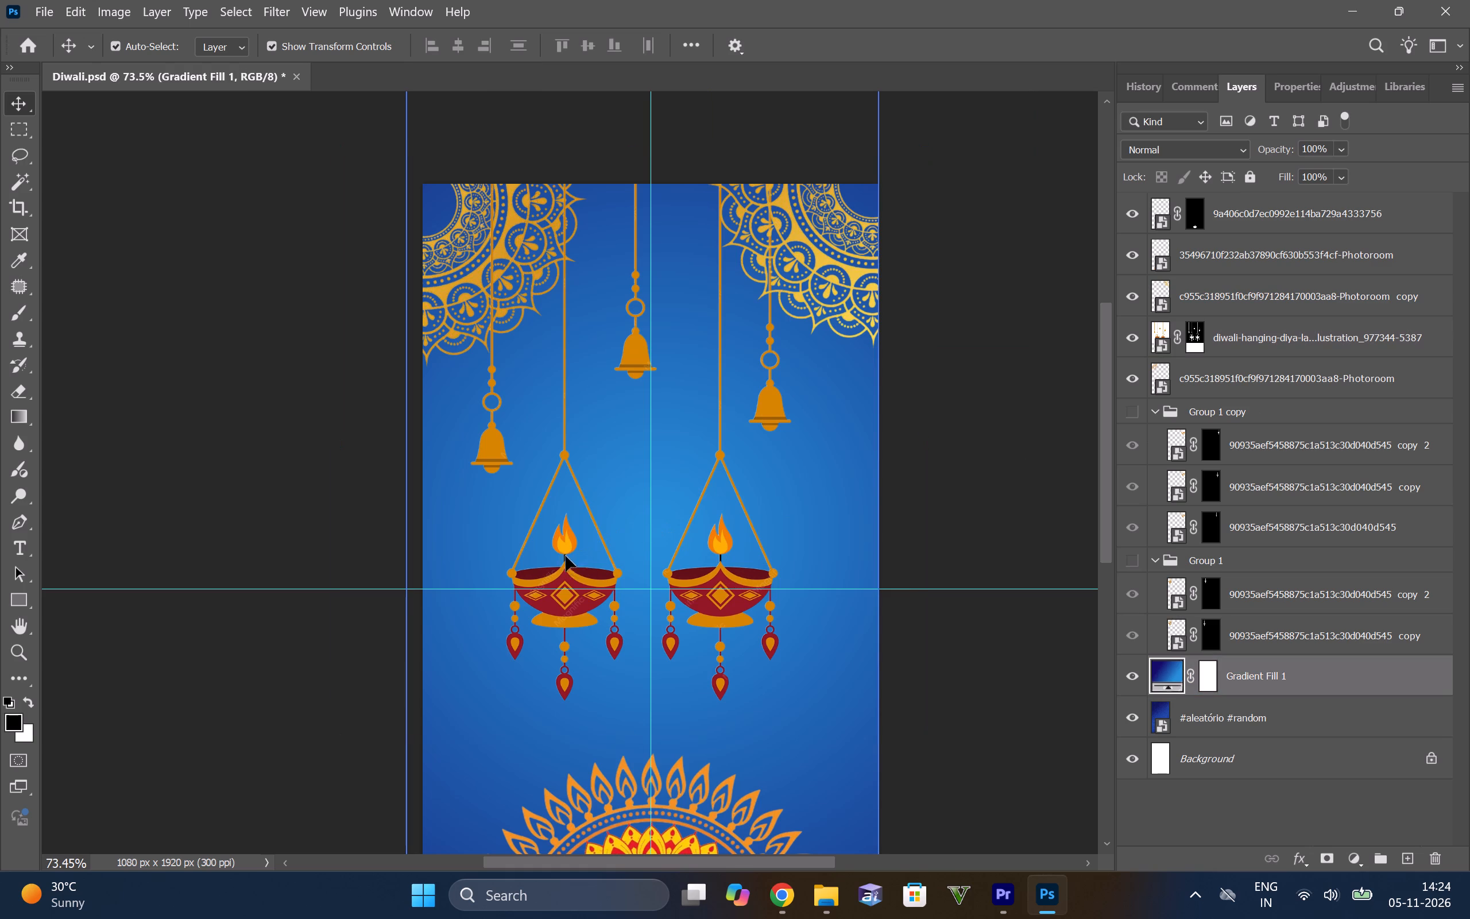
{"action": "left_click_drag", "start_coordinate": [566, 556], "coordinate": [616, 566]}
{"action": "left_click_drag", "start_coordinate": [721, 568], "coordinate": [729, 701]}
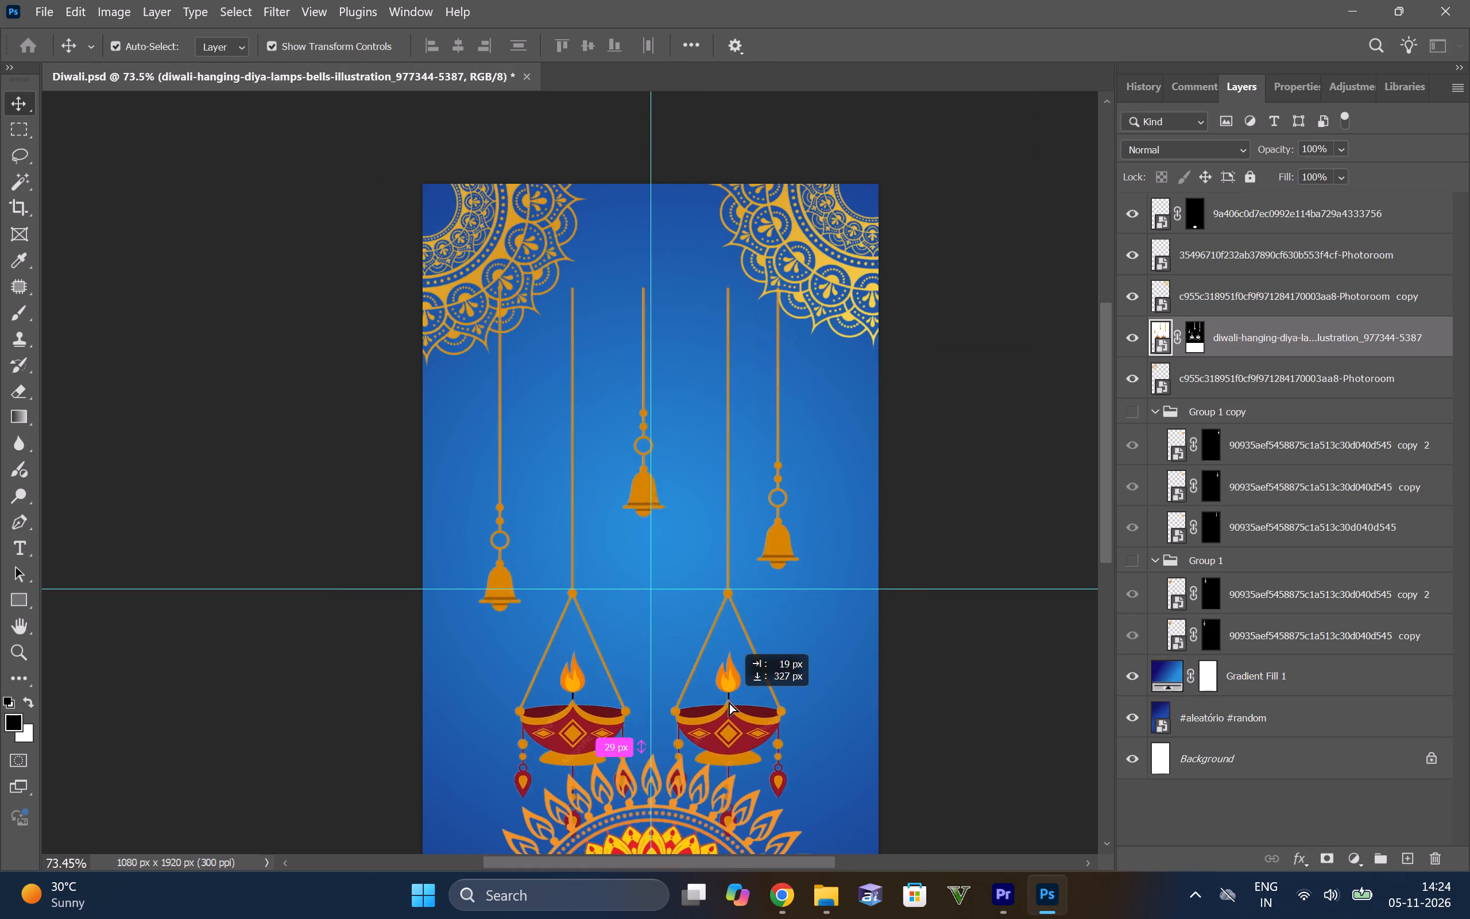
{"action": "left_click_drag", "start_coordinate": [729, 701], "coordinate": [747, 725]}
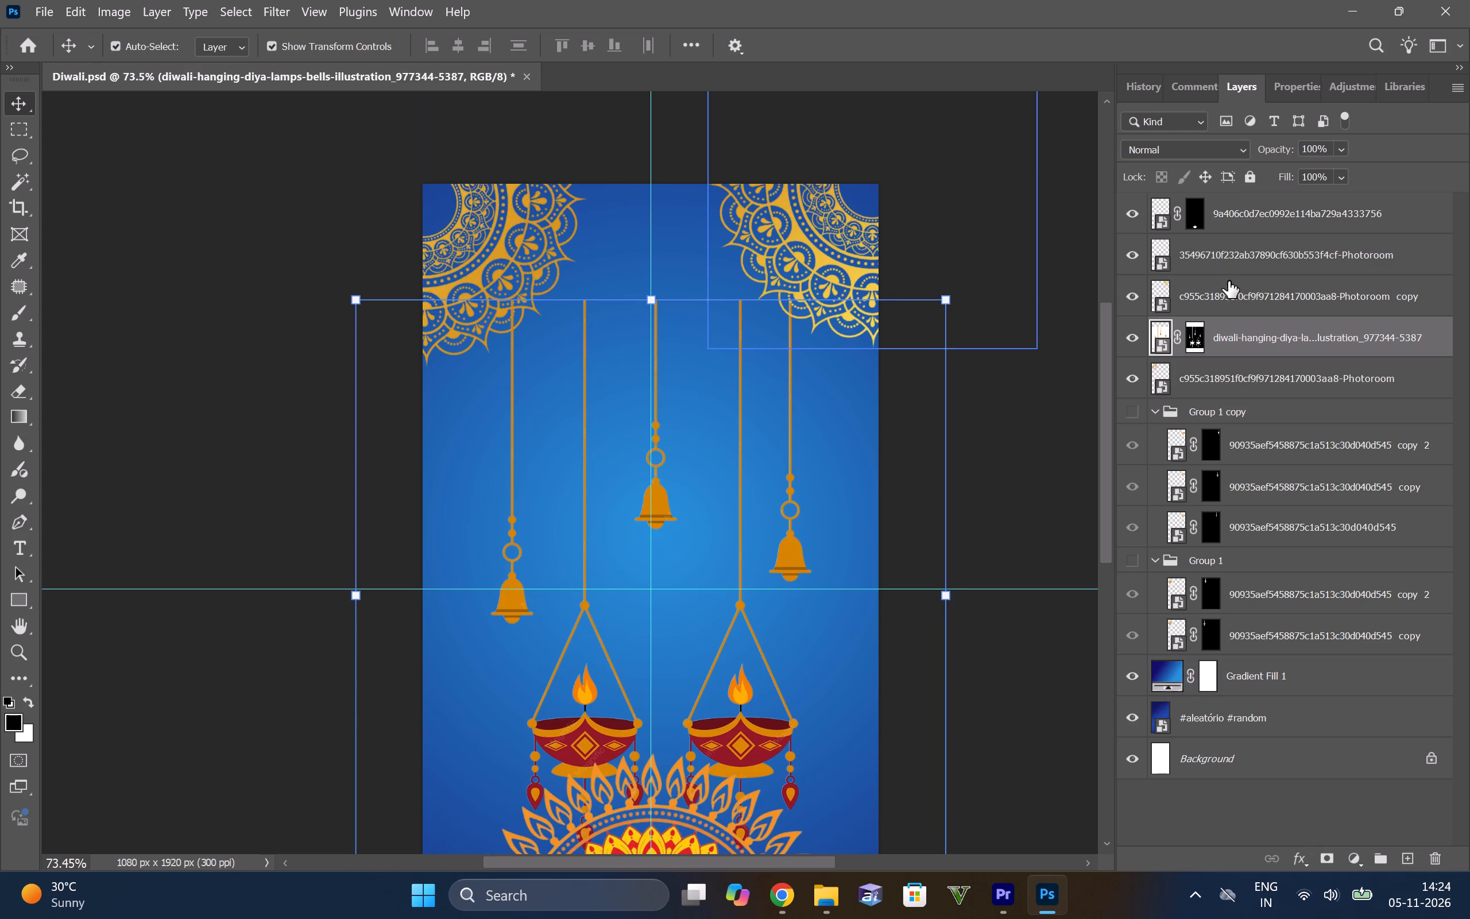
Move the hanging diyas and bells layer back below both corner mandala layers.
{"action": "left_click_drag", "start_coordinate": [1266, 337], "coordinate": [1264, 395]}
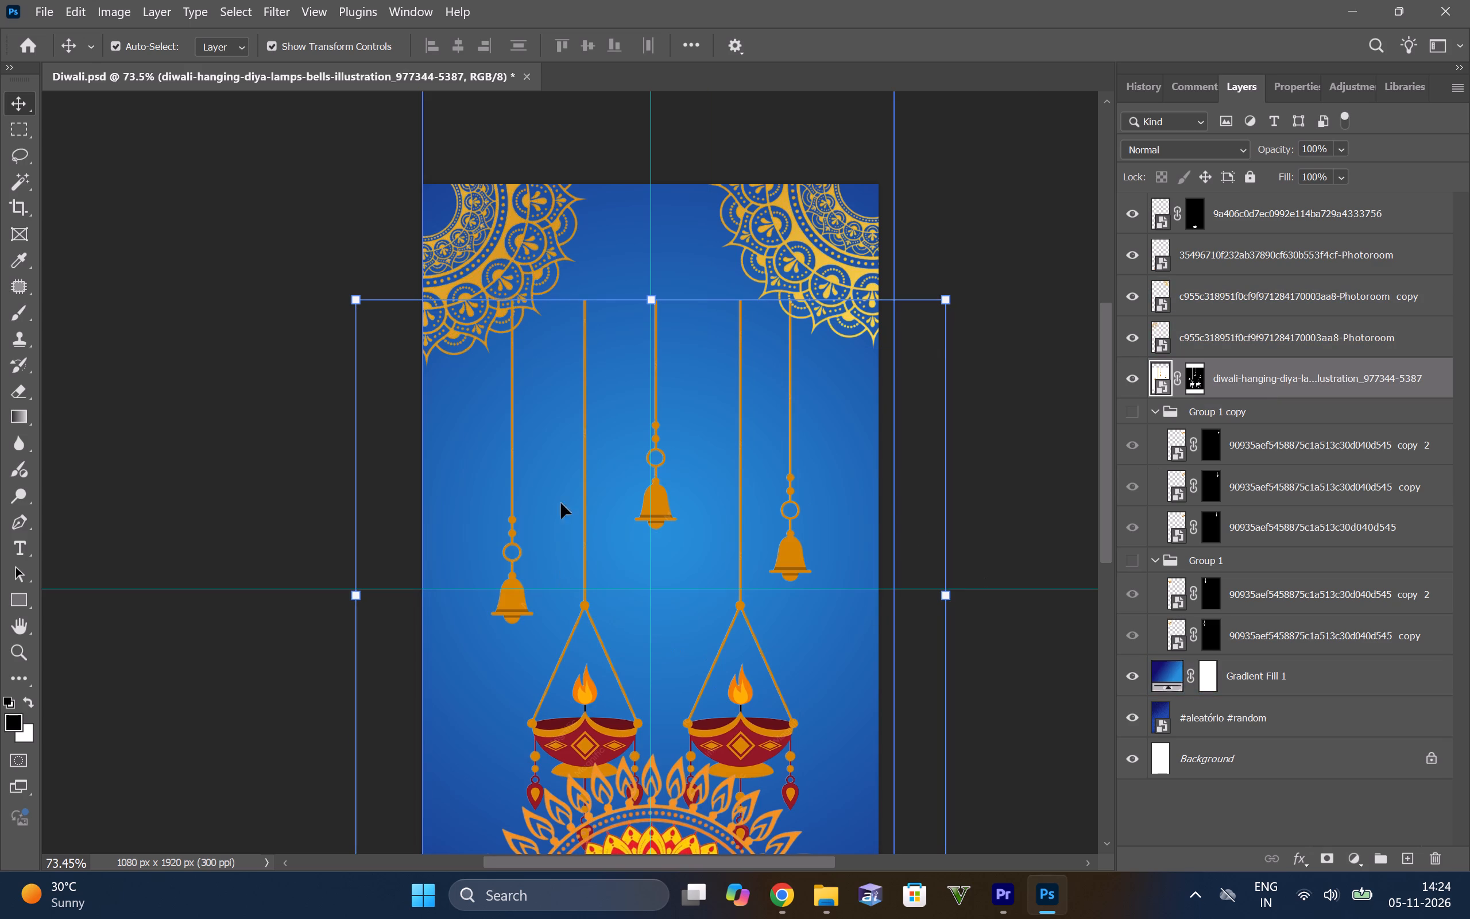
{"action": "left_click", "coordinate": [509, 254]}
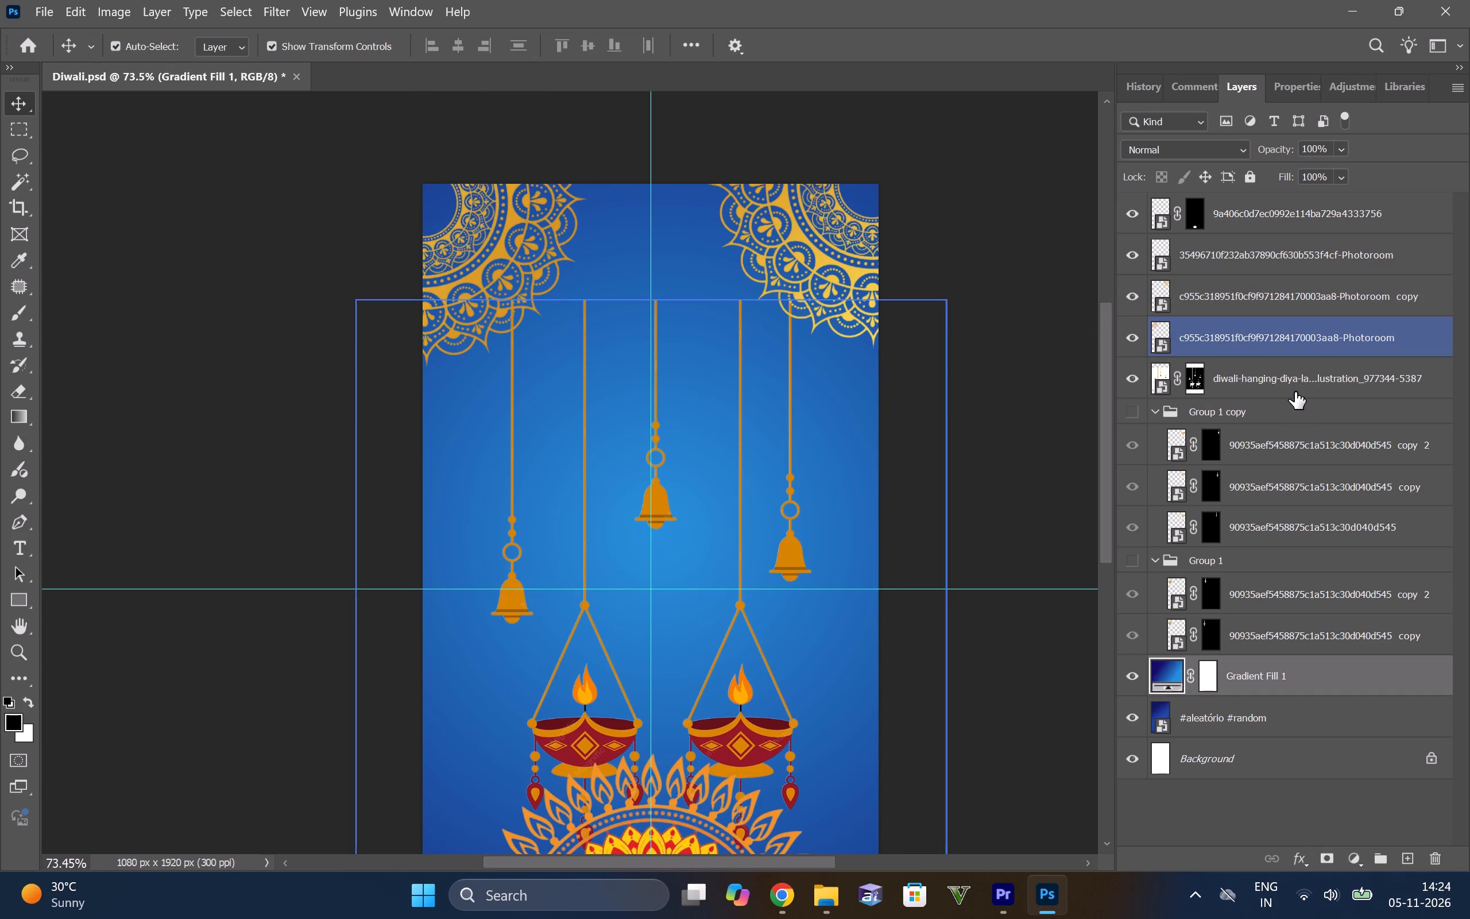
Delete the hidden Group 1 copy and Group 1 layer groups.
{"action": "left_click", "coordinate": [1220, 407]}
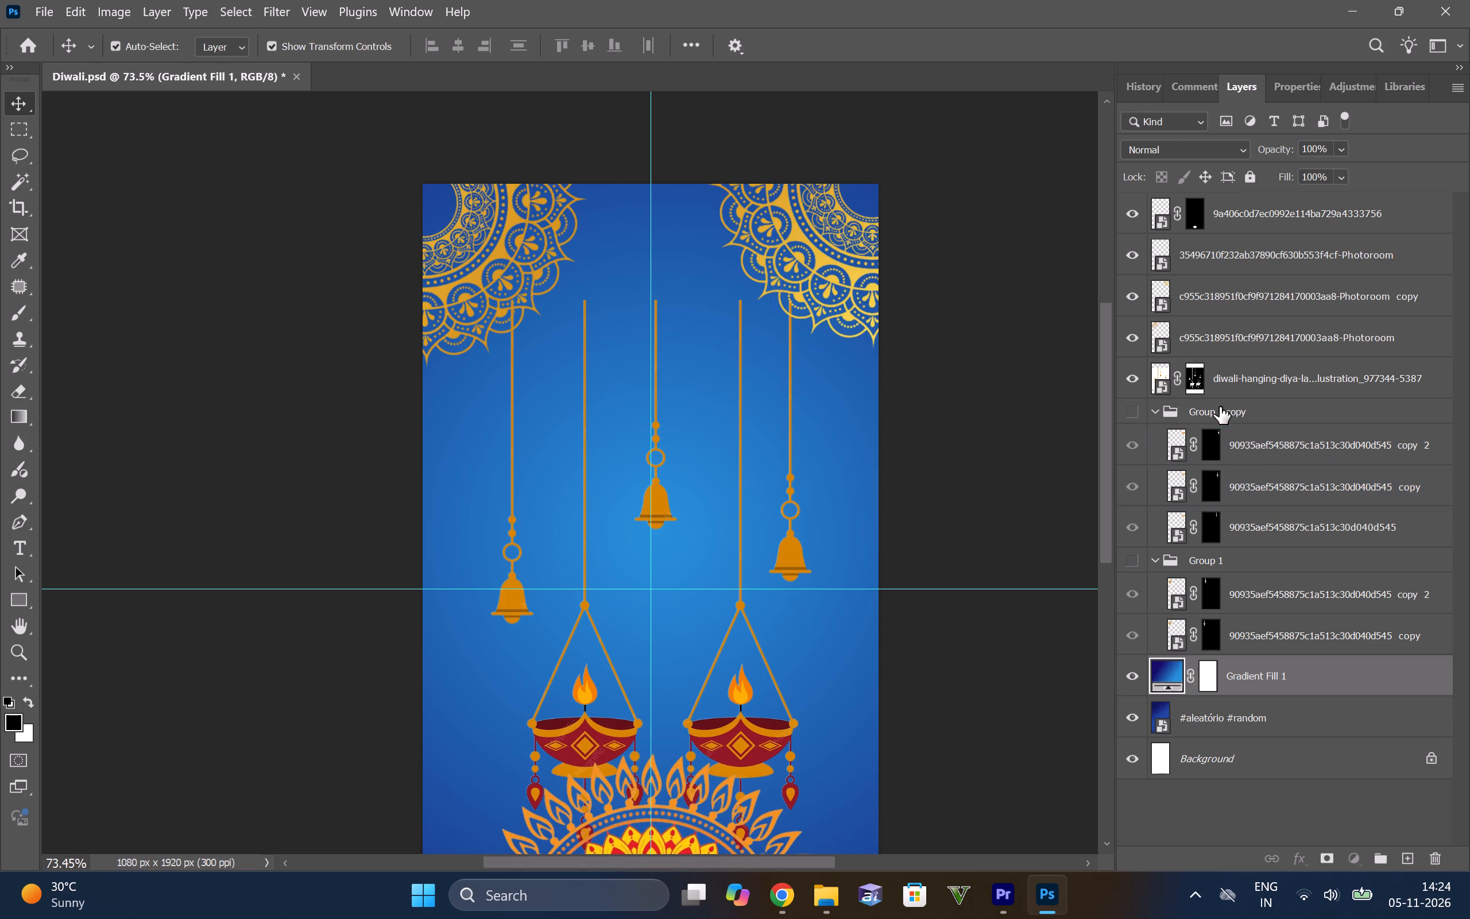
{"action": "key", "text": "Delete"}
{"action": "left_click", "coordinate": [1228, 412]}
{"action": "key", "text": "Delete"}
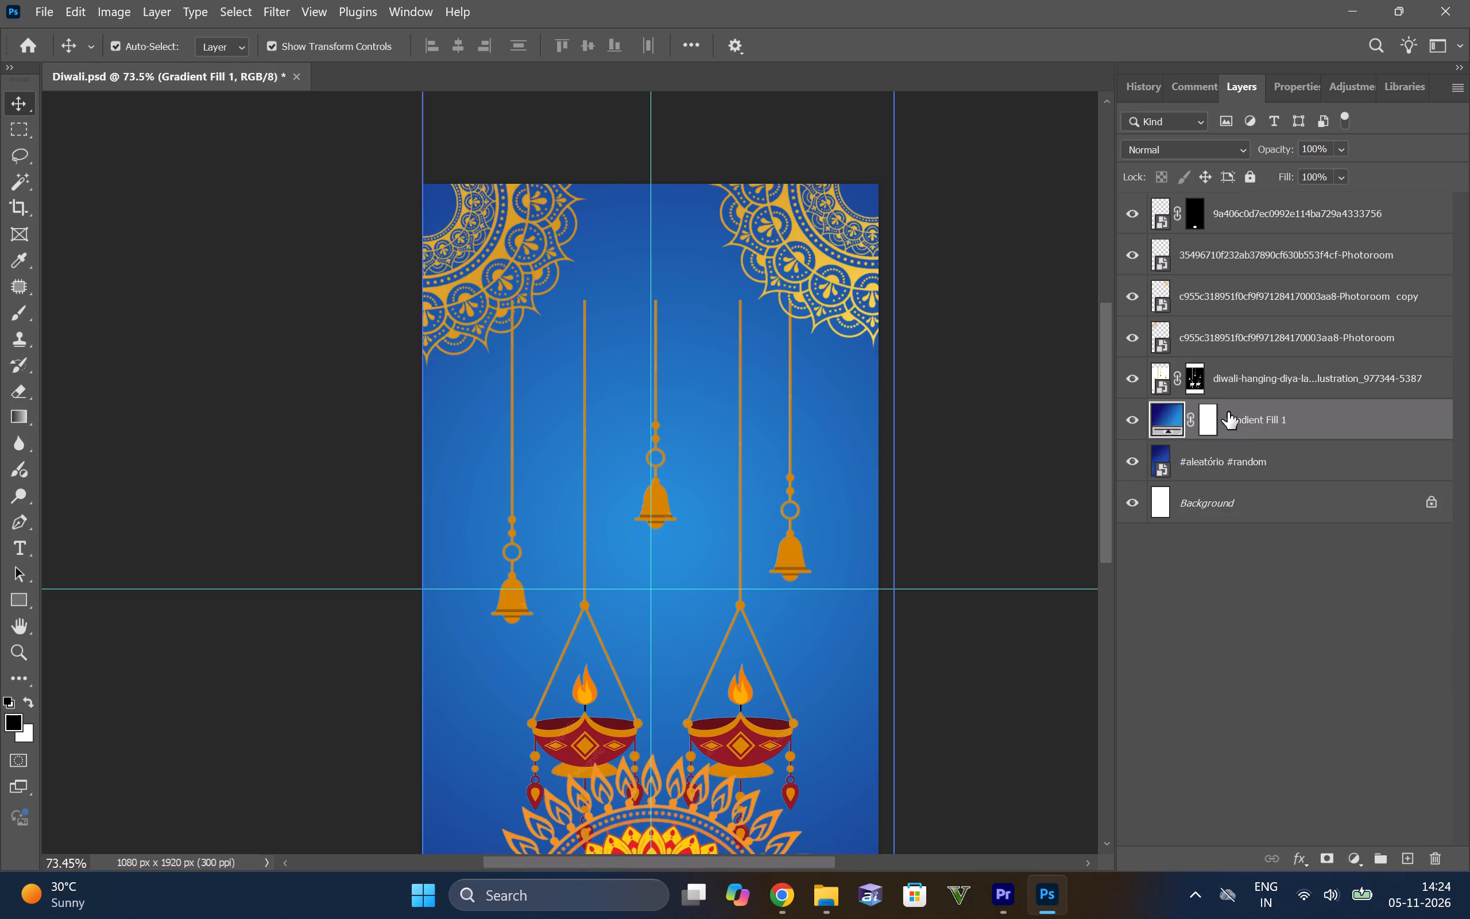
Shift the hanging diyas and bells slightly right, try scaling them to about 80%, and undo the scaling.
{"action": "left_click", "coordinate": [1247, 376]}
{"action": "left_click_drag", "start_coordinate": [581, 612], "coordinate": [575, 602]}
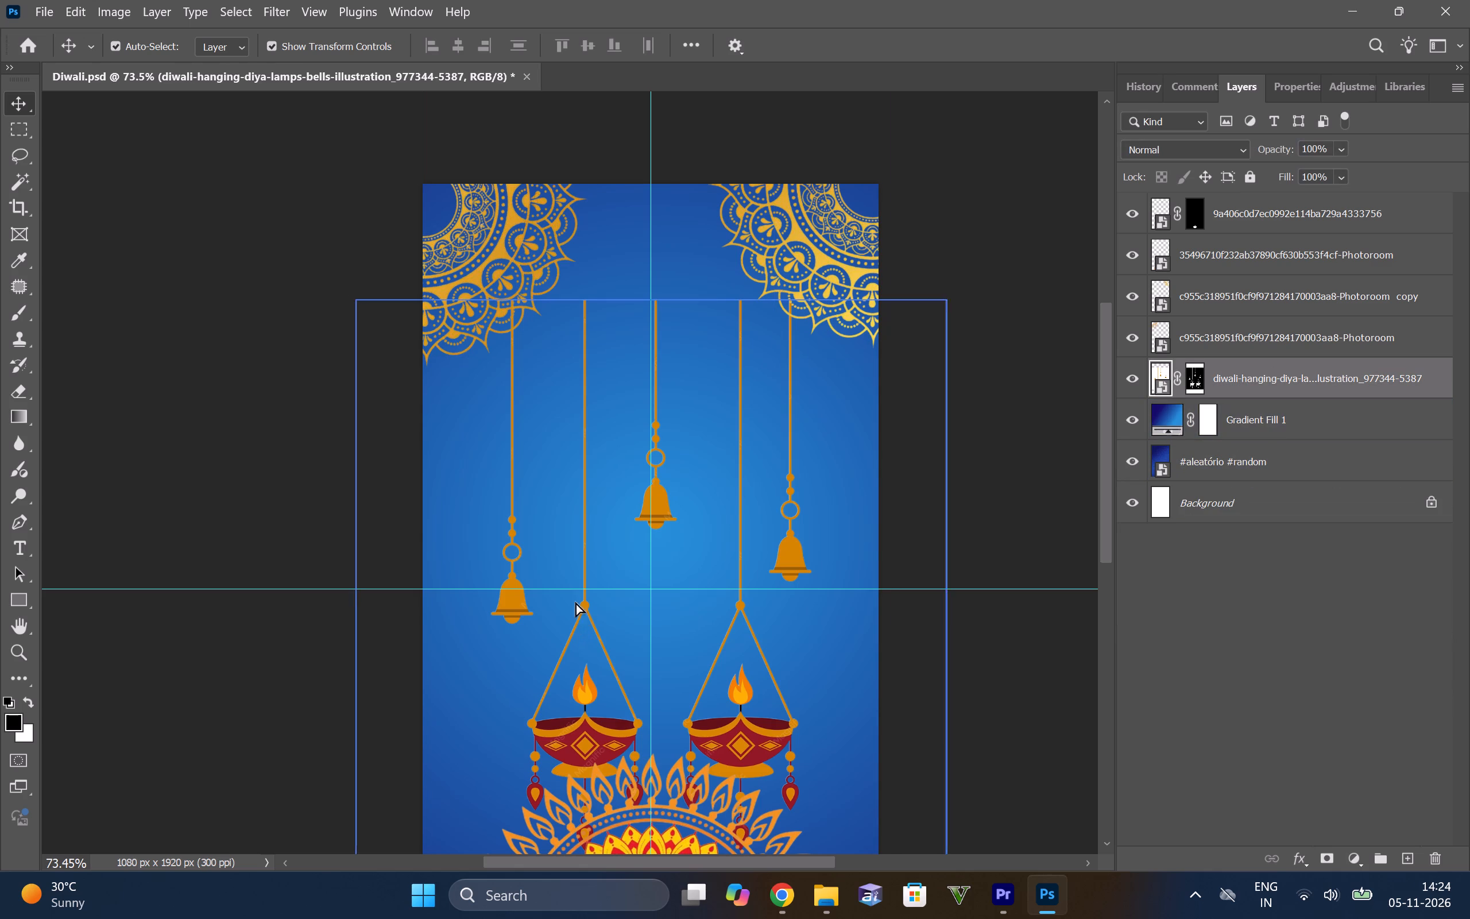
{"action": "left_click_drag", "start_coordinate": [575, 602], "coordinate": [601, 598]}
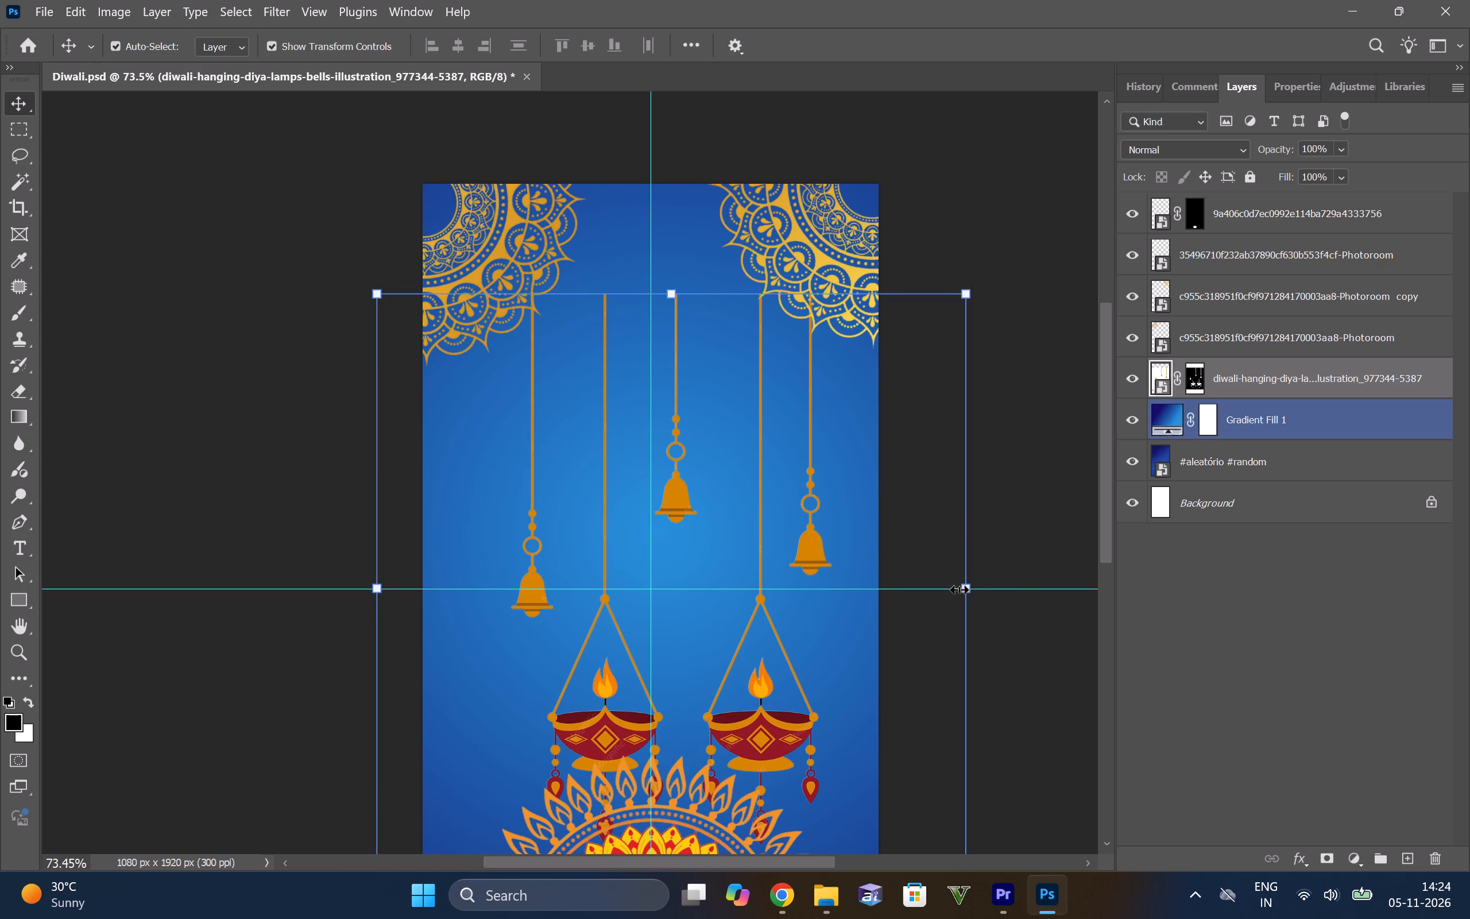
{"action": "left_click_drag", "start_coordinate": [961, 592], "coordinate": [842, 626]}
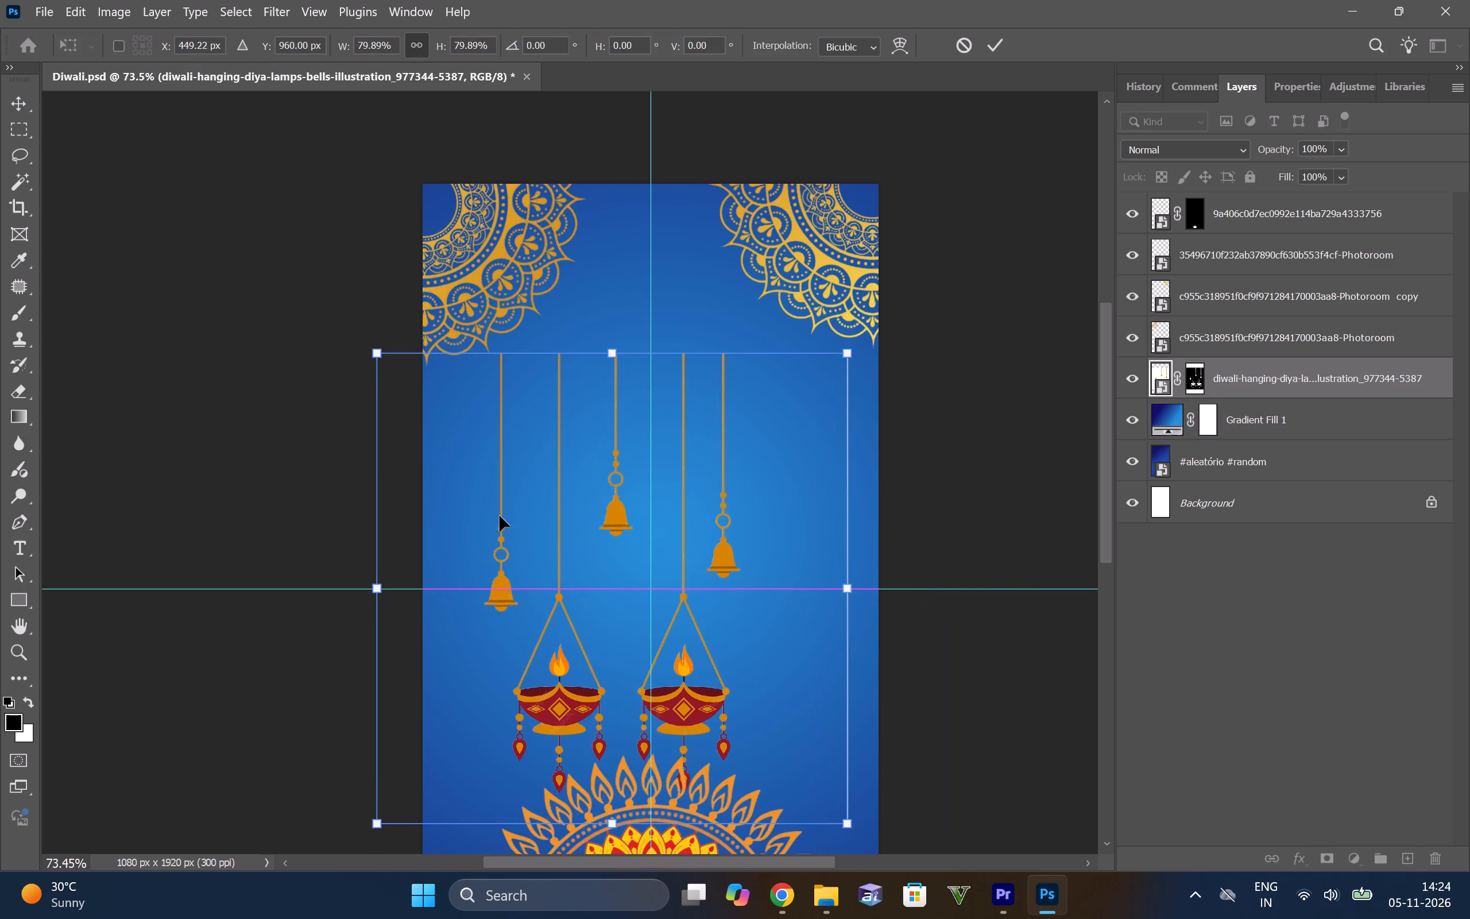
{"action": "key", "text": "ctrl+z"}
Move the hanging diyas and bells up to the poster's top edge and centre them horizontally at X 540 px, Y 700 px.
{"action": "left_click_drag", "start_coordinate": [593, 562], "coordinate": [523, 450]}
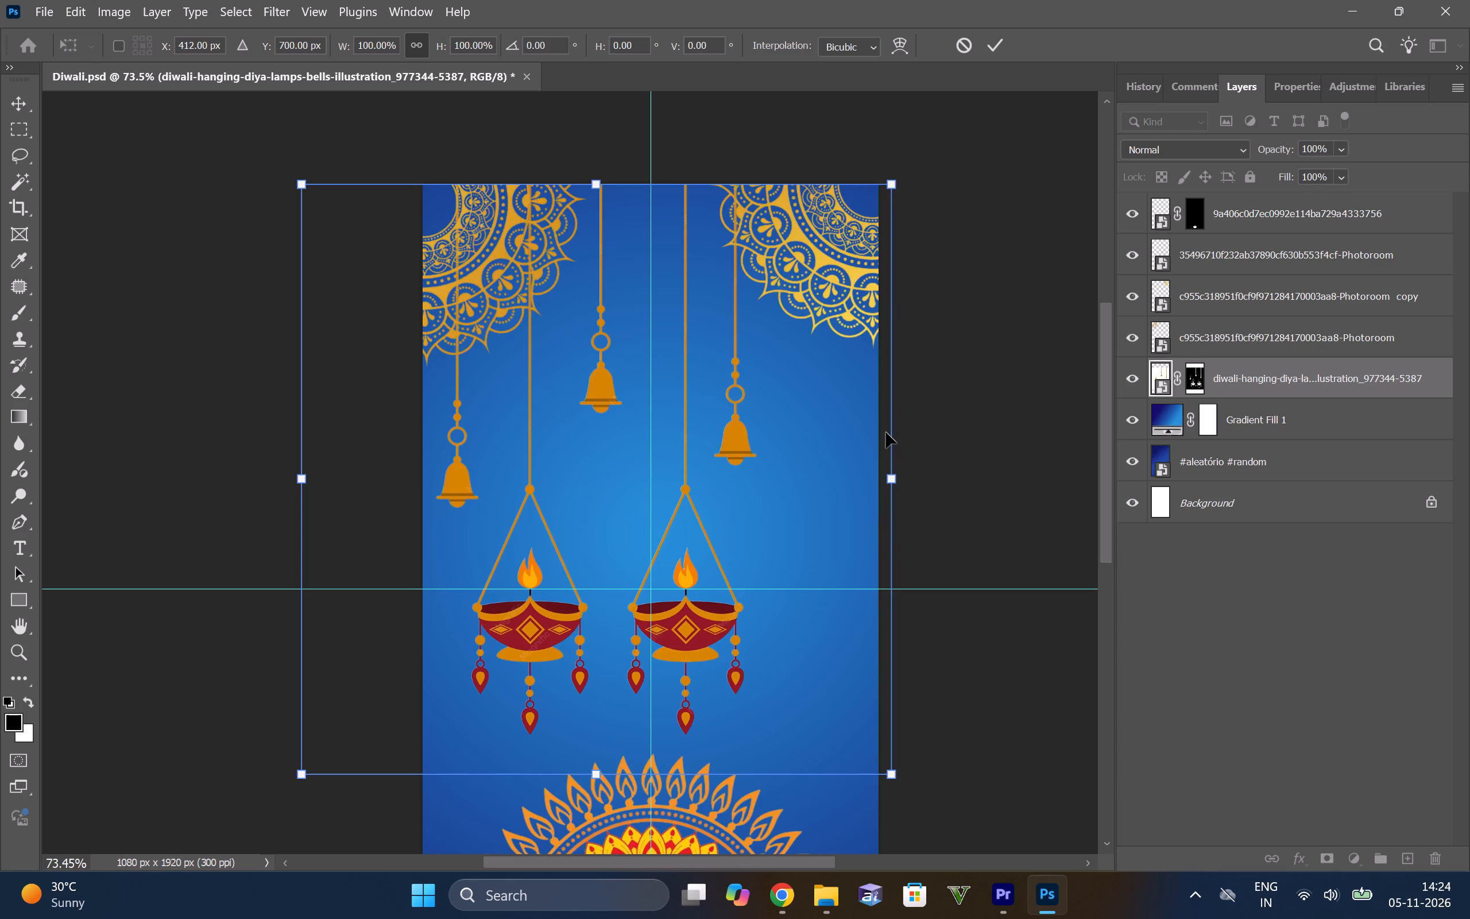
{"action": "left_click", "coordinate": [551, 542]}
{"action": "left_click_drag", "start_coordinate": [589, 559], "coordinate": [643, 559]}
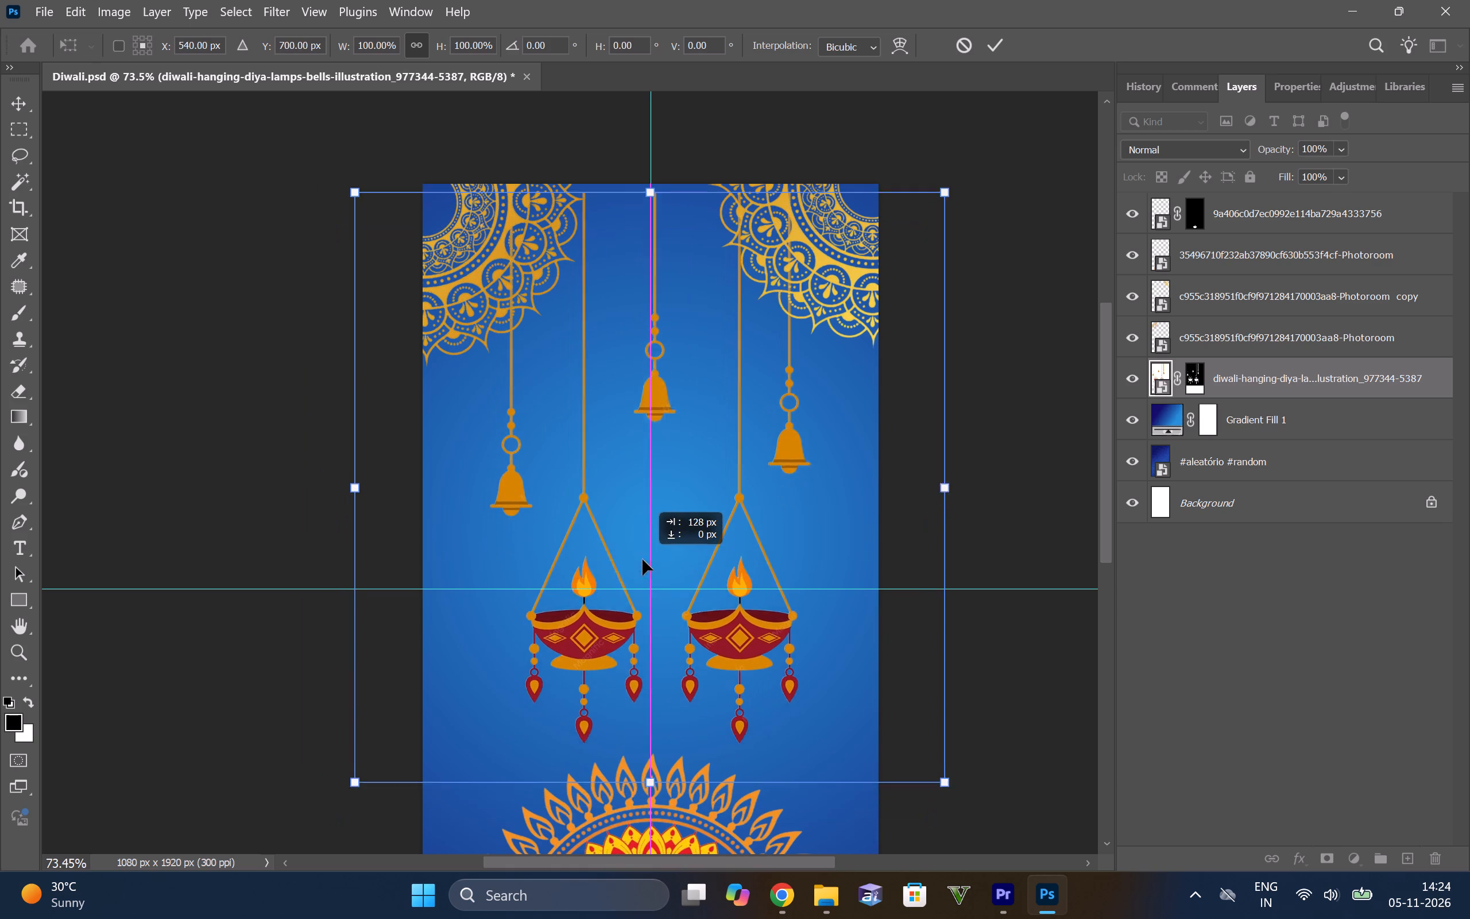
{"action": "left_click_drag", "start_coordinate": [643, 559], "coordinate": [639, 566]}
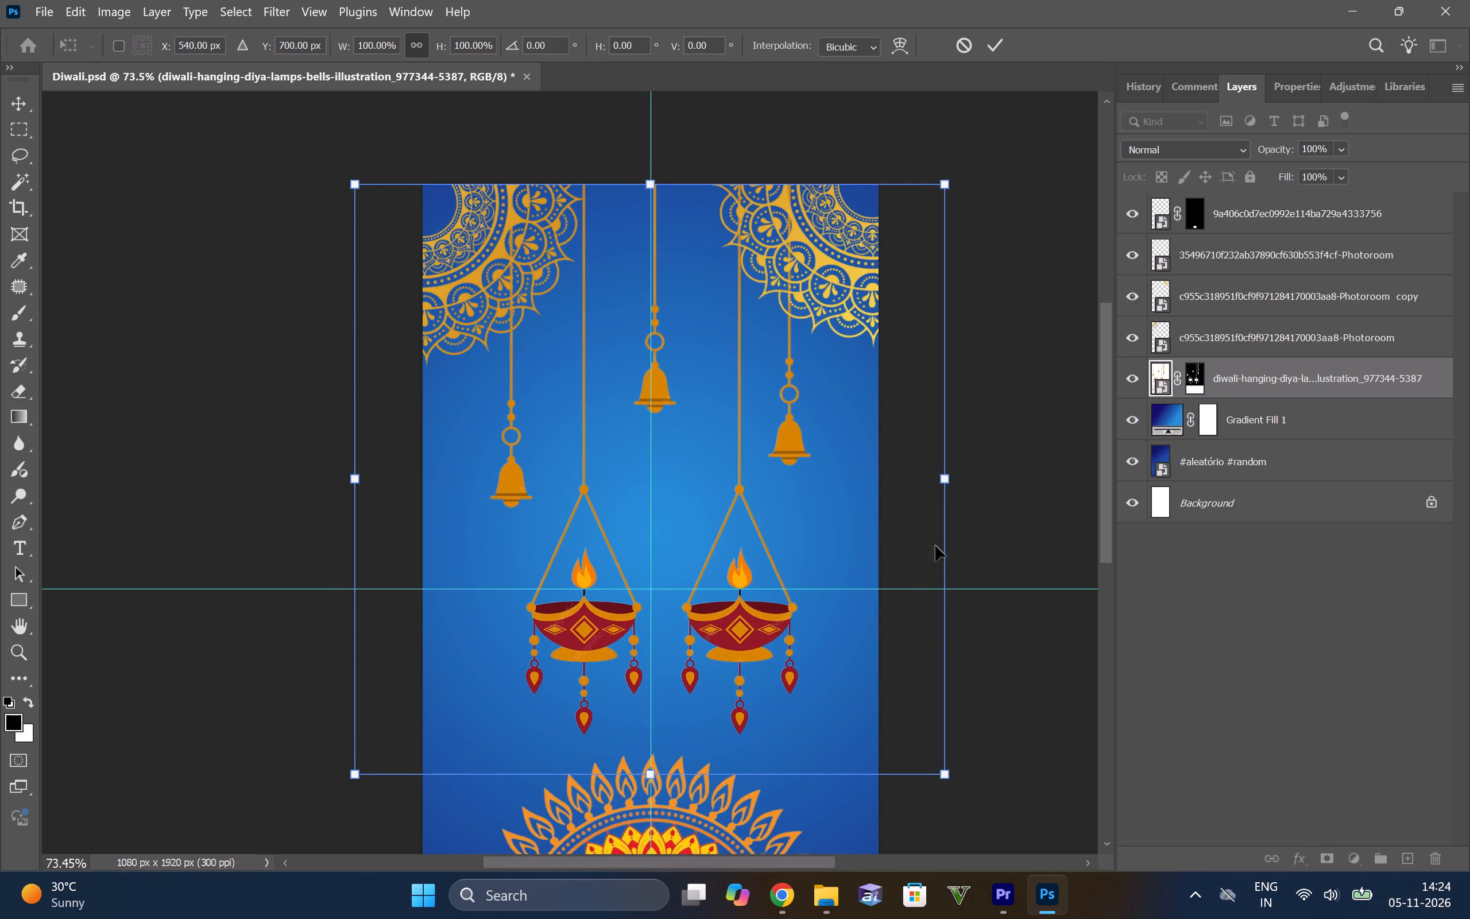
{"action": "left_click", "coordinate": [1190, 203]}
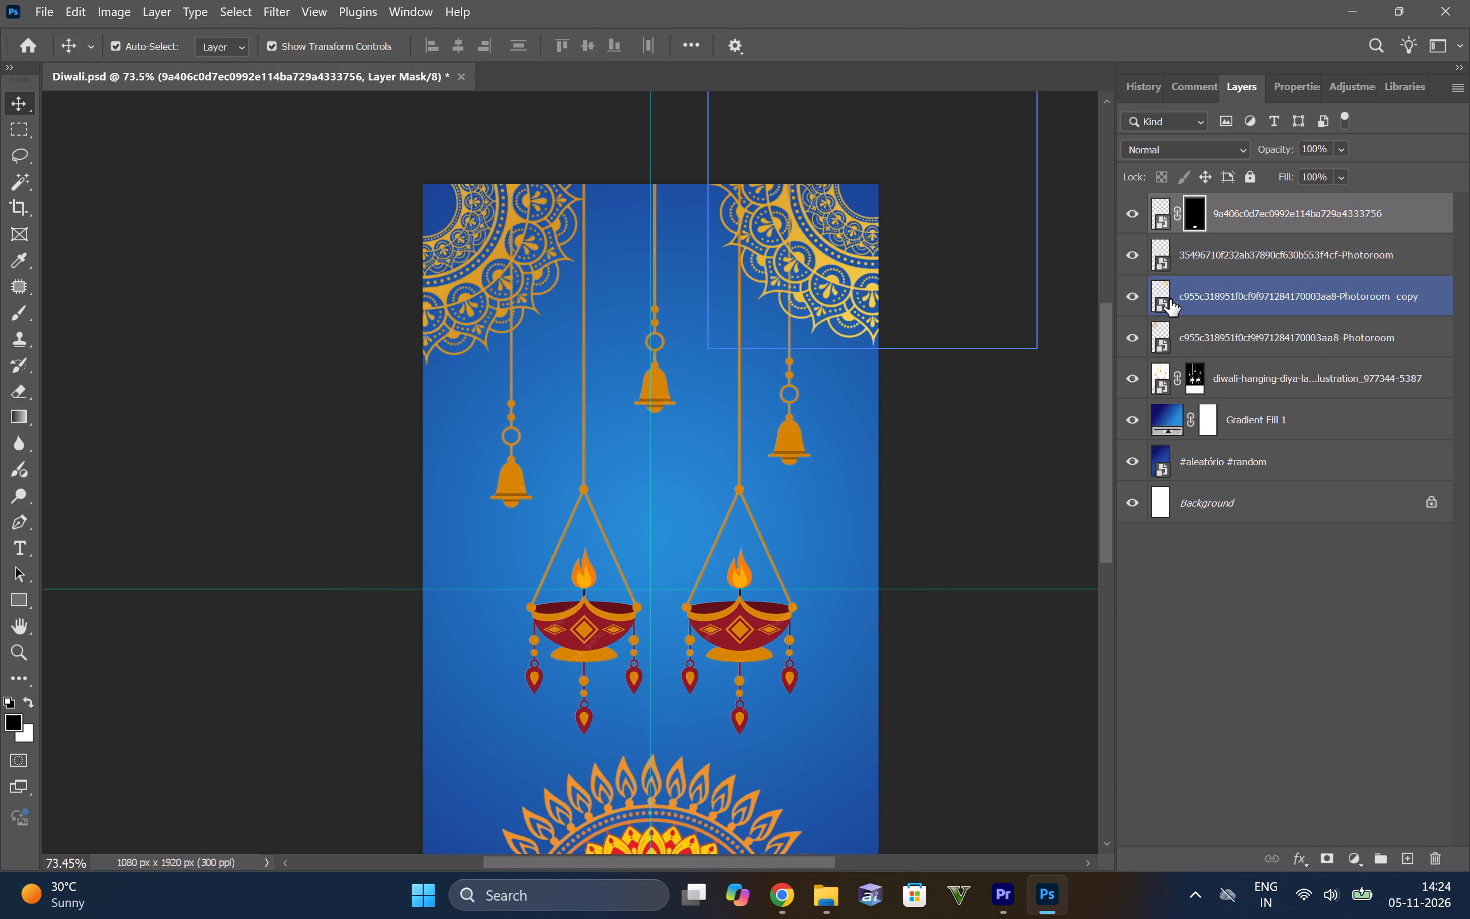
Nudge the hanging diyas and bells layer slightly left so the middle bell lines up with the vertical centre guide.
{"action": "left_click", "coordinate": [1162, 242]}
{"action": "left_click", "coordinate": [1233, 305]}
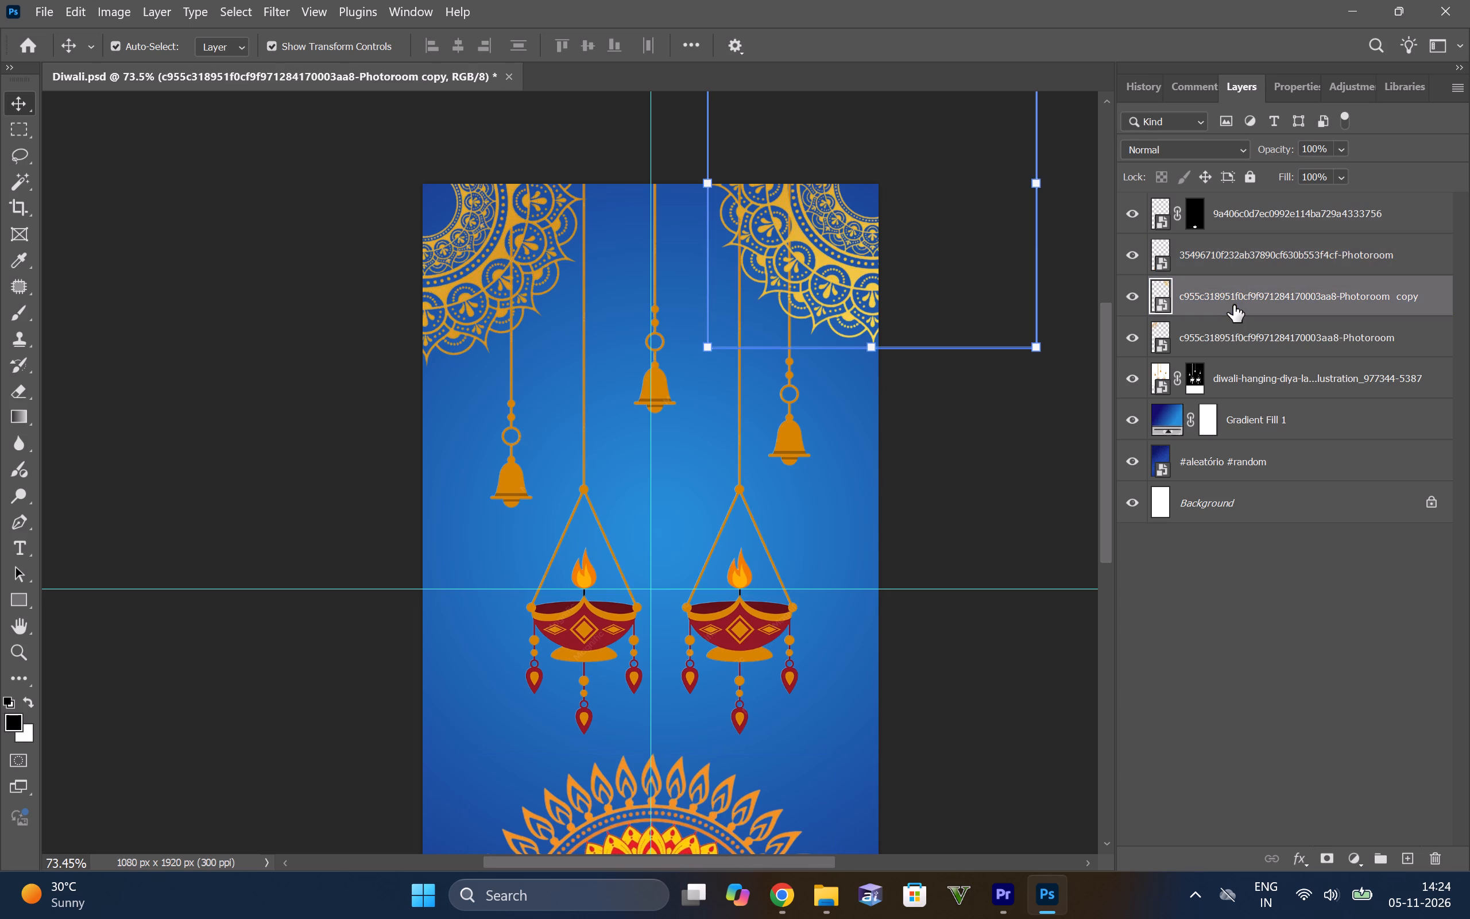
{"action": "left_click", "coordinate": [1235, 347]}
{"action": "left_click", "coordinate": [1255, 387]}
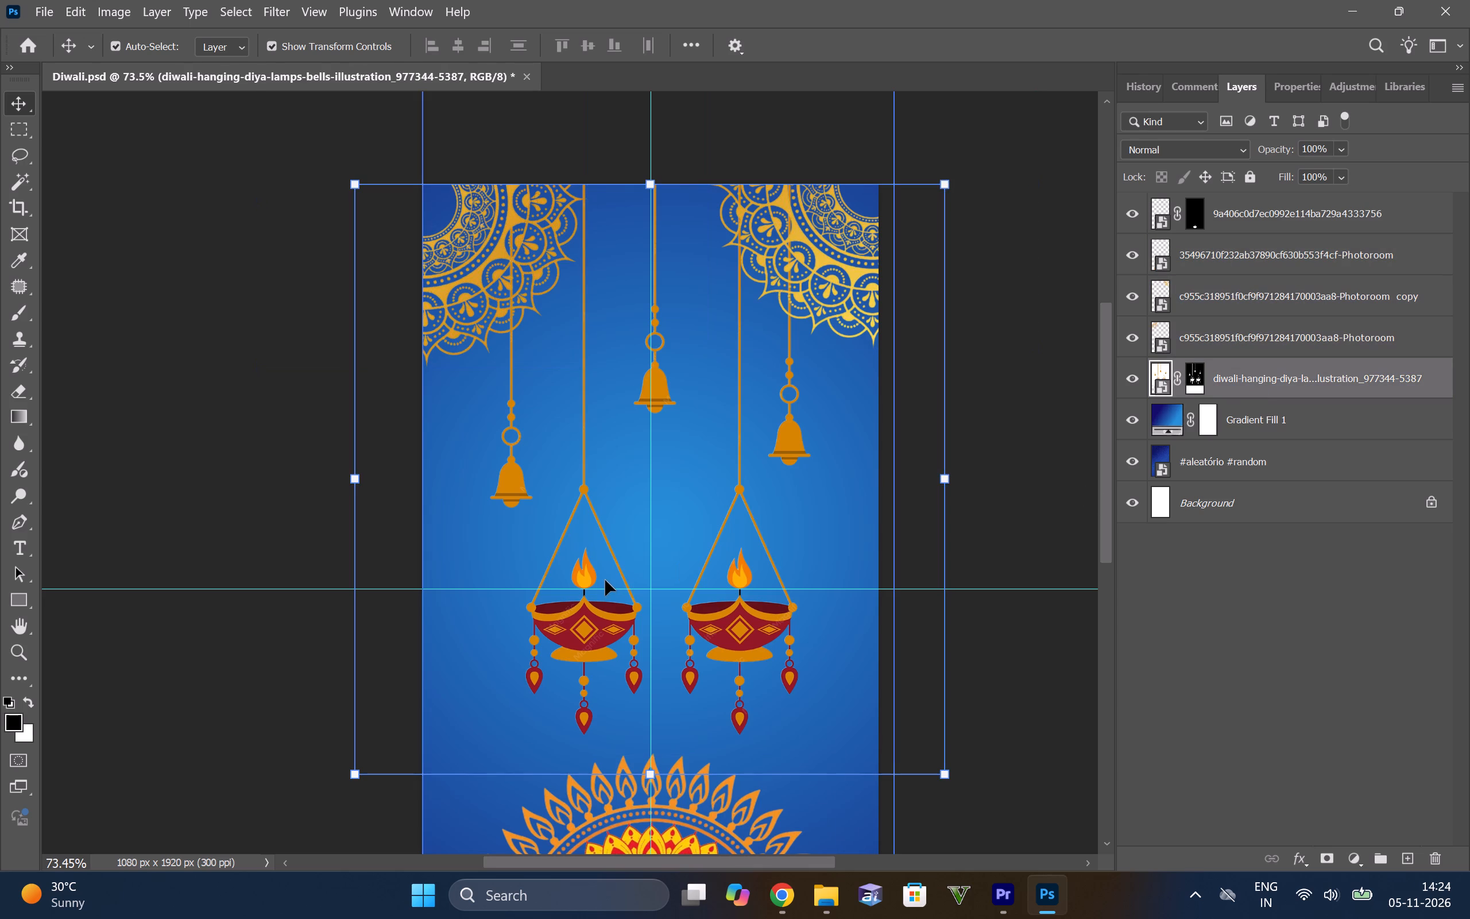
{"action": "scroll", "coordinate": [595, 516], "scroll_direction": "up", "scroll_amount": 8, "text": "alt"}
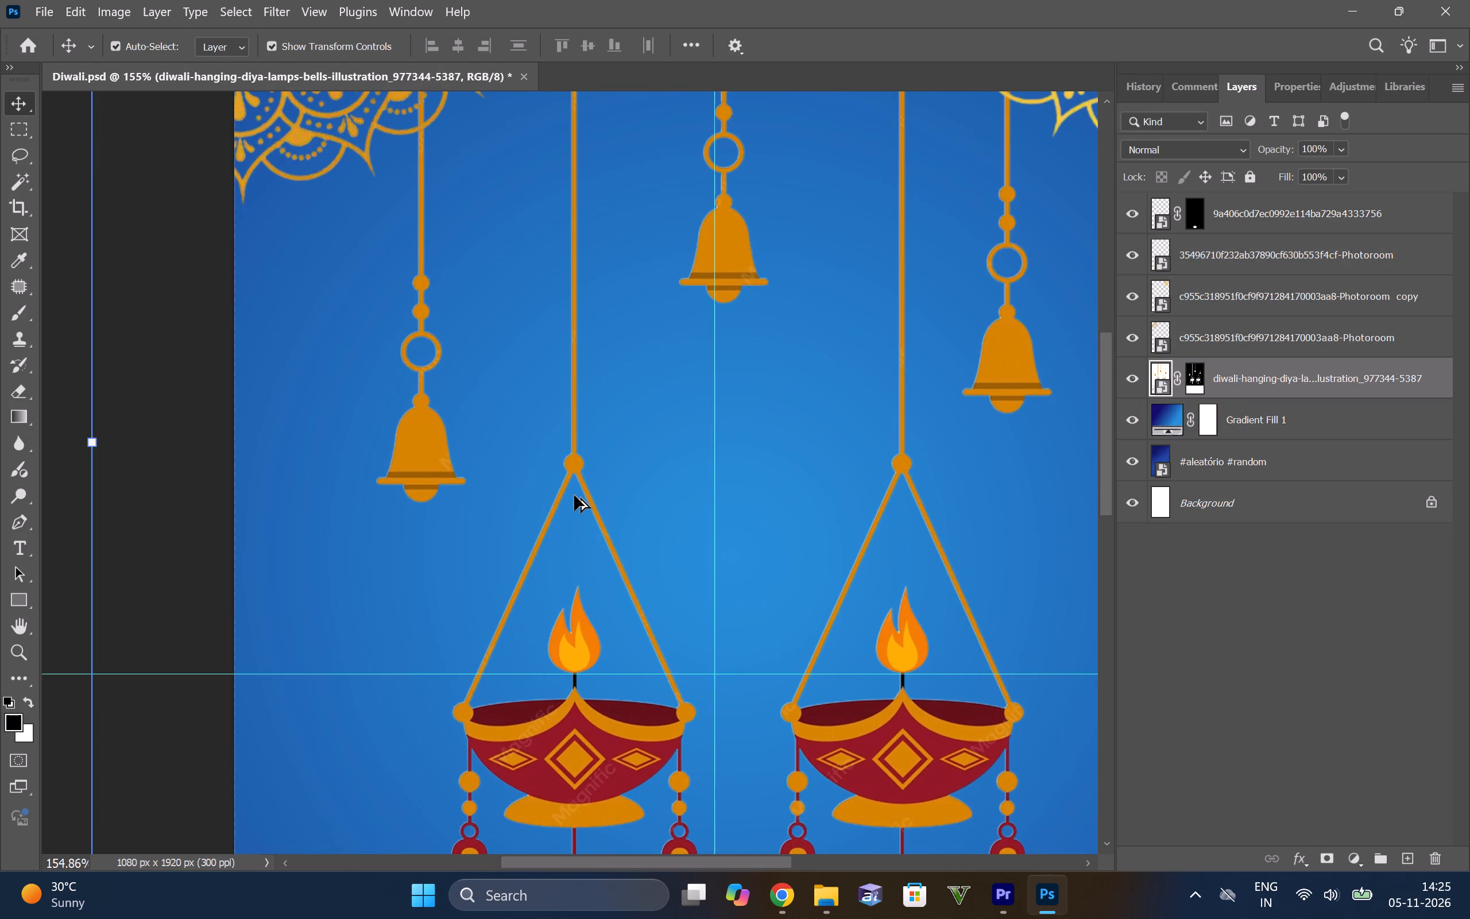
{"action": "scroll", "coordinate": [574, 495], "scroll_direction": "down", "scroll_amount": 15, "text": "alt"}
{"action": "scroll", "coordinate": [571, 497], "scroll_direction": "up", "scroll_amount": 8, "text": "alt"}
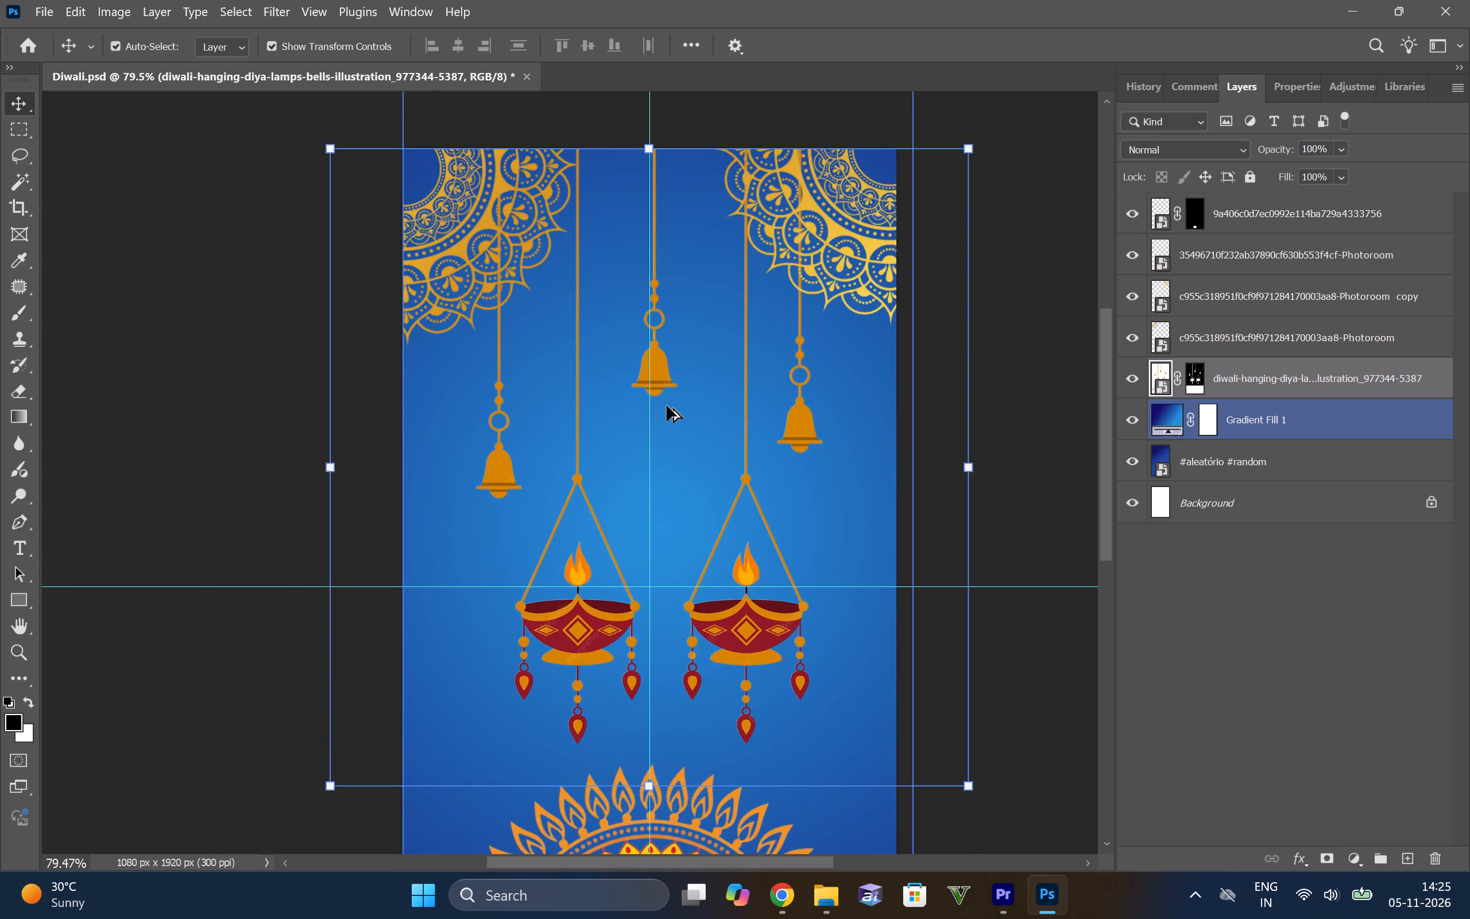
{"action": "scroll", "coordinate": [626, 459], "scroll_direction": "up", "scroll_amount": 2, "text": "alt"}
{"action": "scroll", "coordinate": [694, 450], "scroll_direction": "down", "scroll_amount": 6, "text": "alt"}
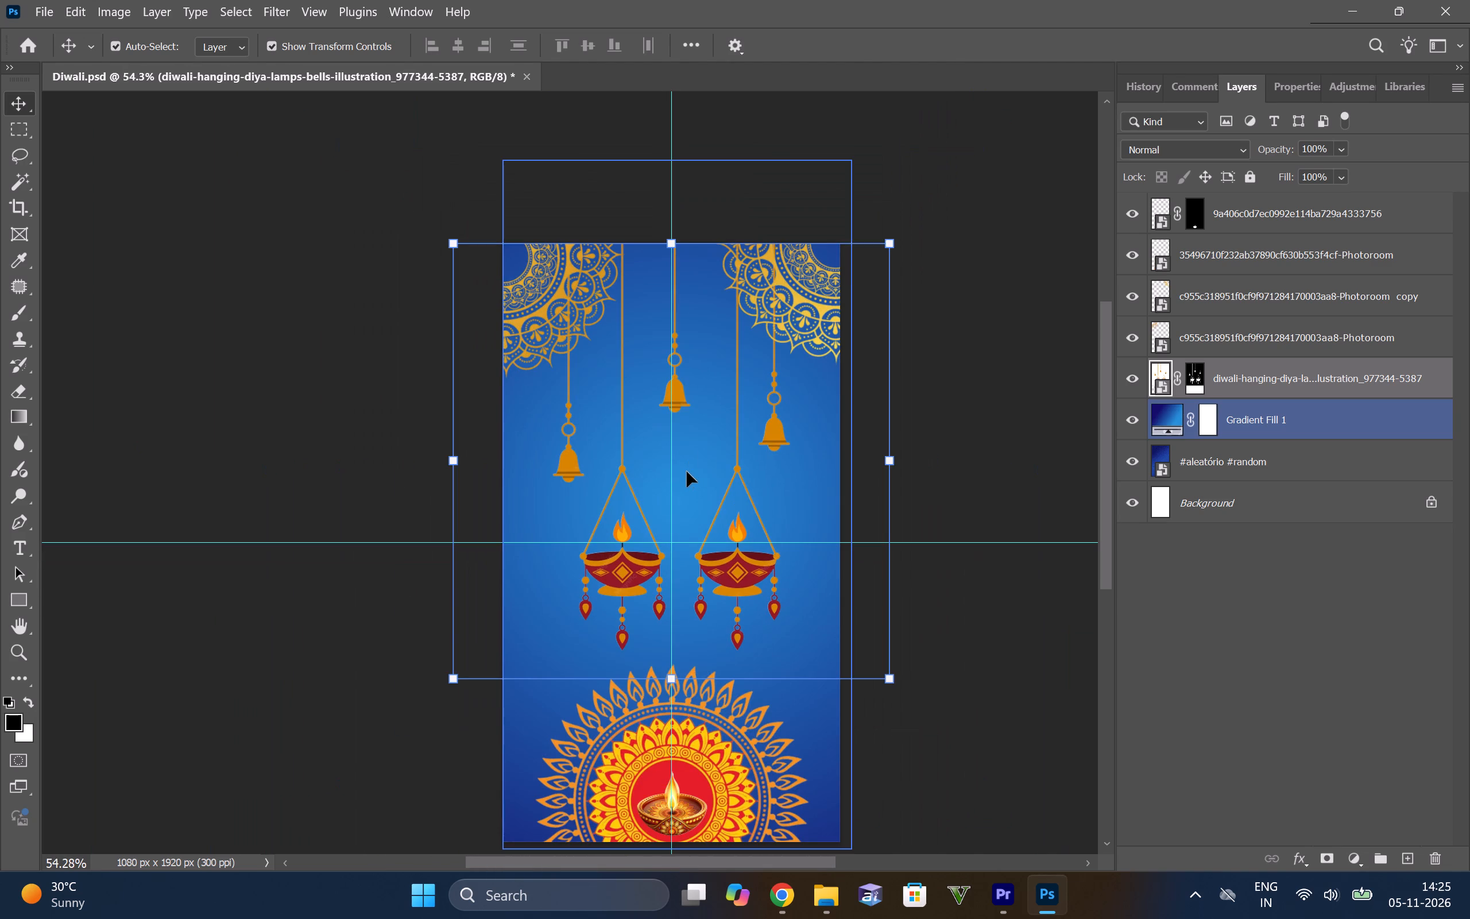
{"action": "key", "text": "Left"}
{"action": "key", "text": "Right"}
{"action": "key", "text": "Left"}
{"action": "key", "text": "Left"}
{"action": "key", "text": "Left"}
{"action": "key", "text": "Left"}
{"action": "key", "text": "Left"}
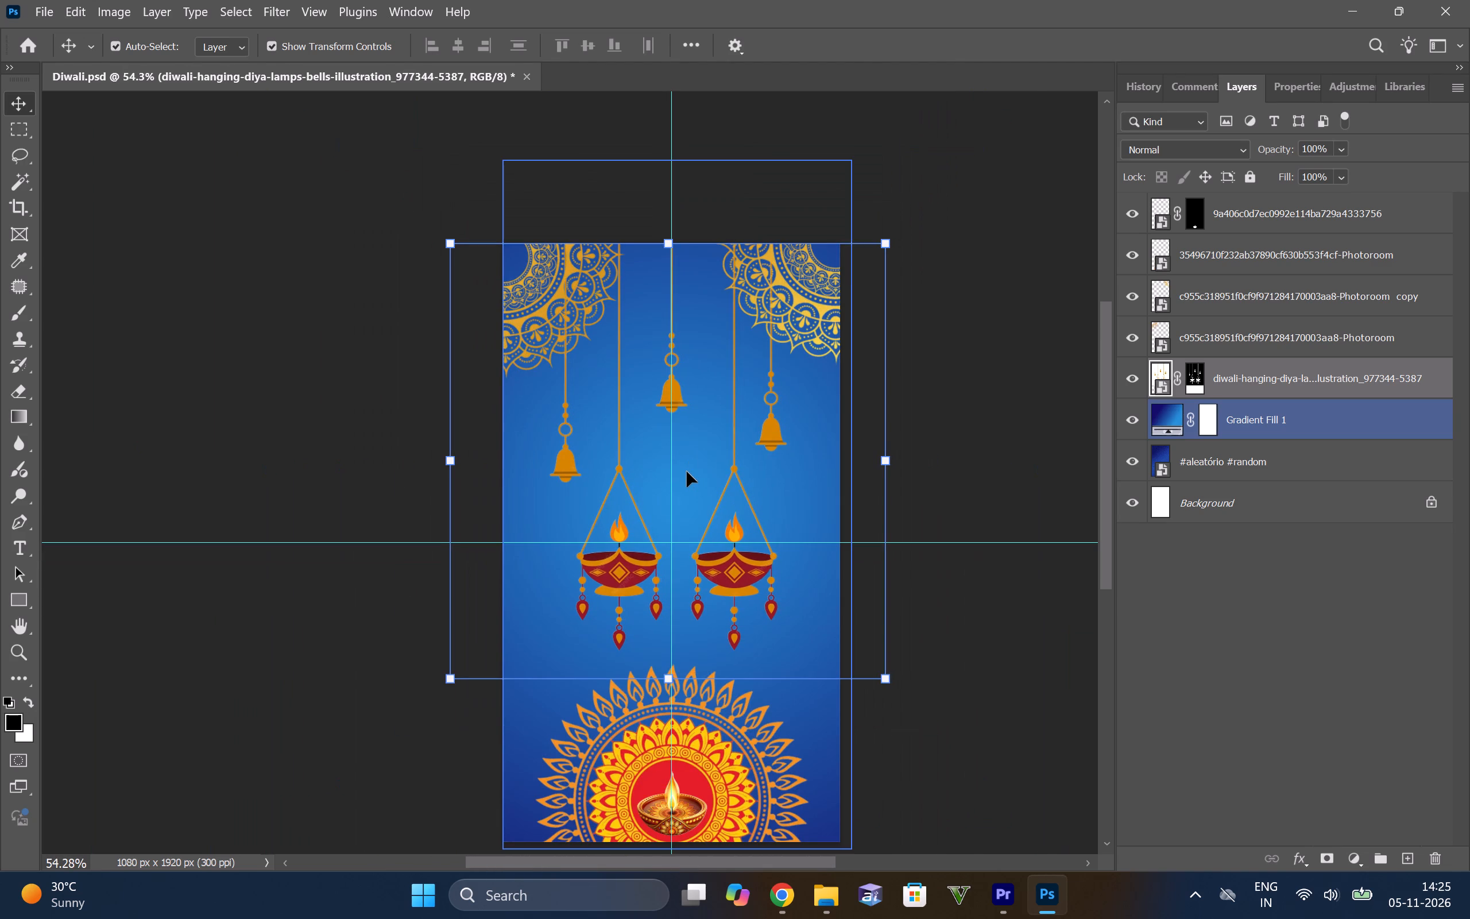
Scale the hanging diyas and bells to 76.27% and place them below the poster's top edge at X 542 px, Y 814.08 px.
{"action": "left_click", "coordinate": [644, 590]}
{"action": "left_click_drag", "start_coordinate": [593, 553], "coordinate": [640, 565]}
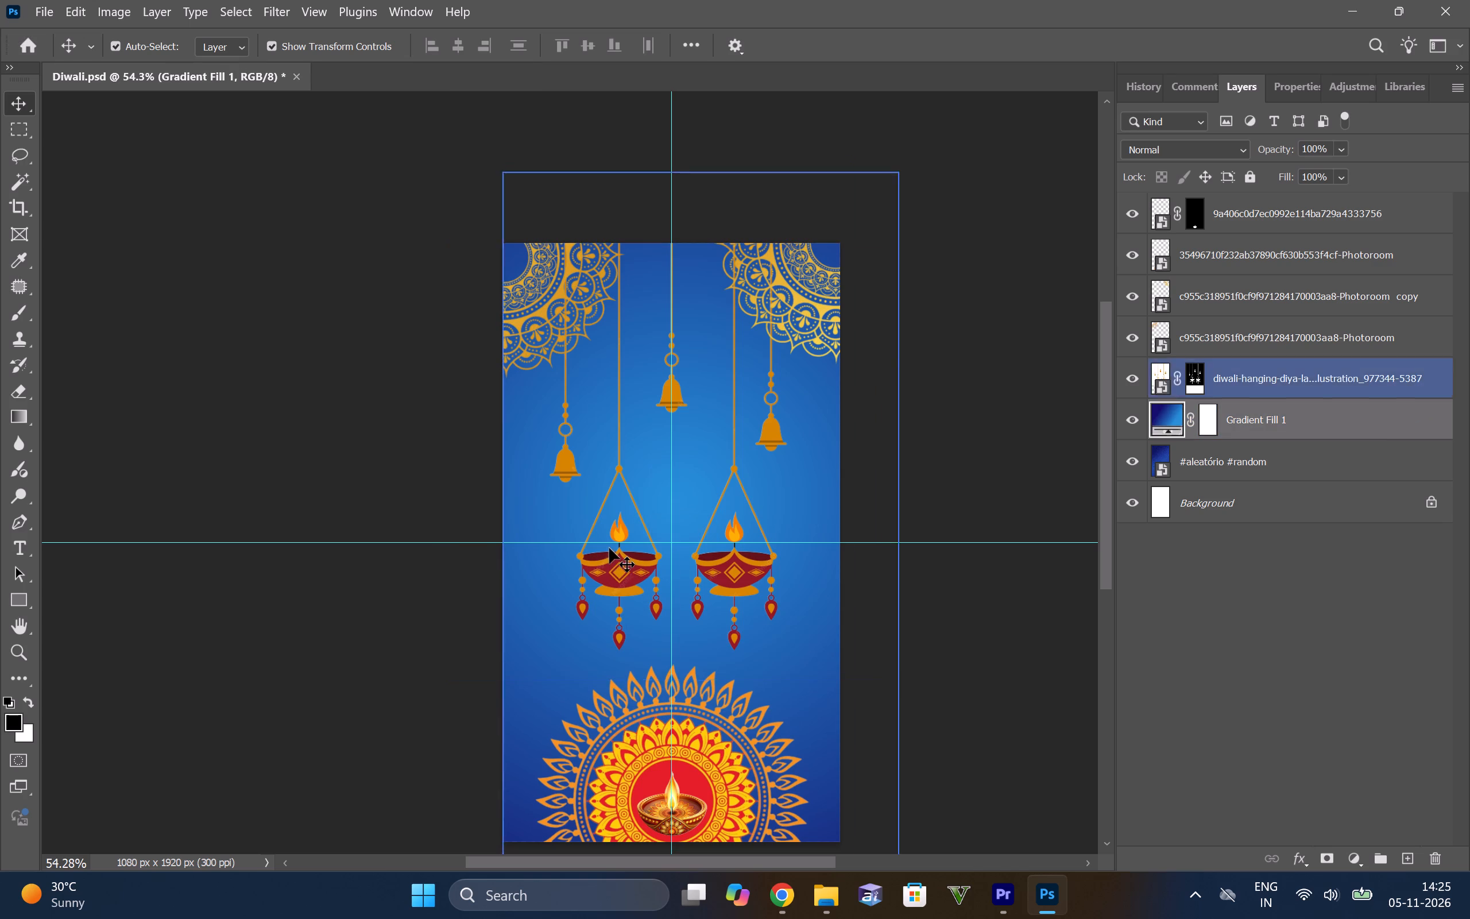
{"action": "left_click_drag", "start_coordinate": [609, 548], "coordinate": [624, 553]}
{"action": "left_click_drag", "start_coordinate": [632, 564], "coordinate": [646, 671]}
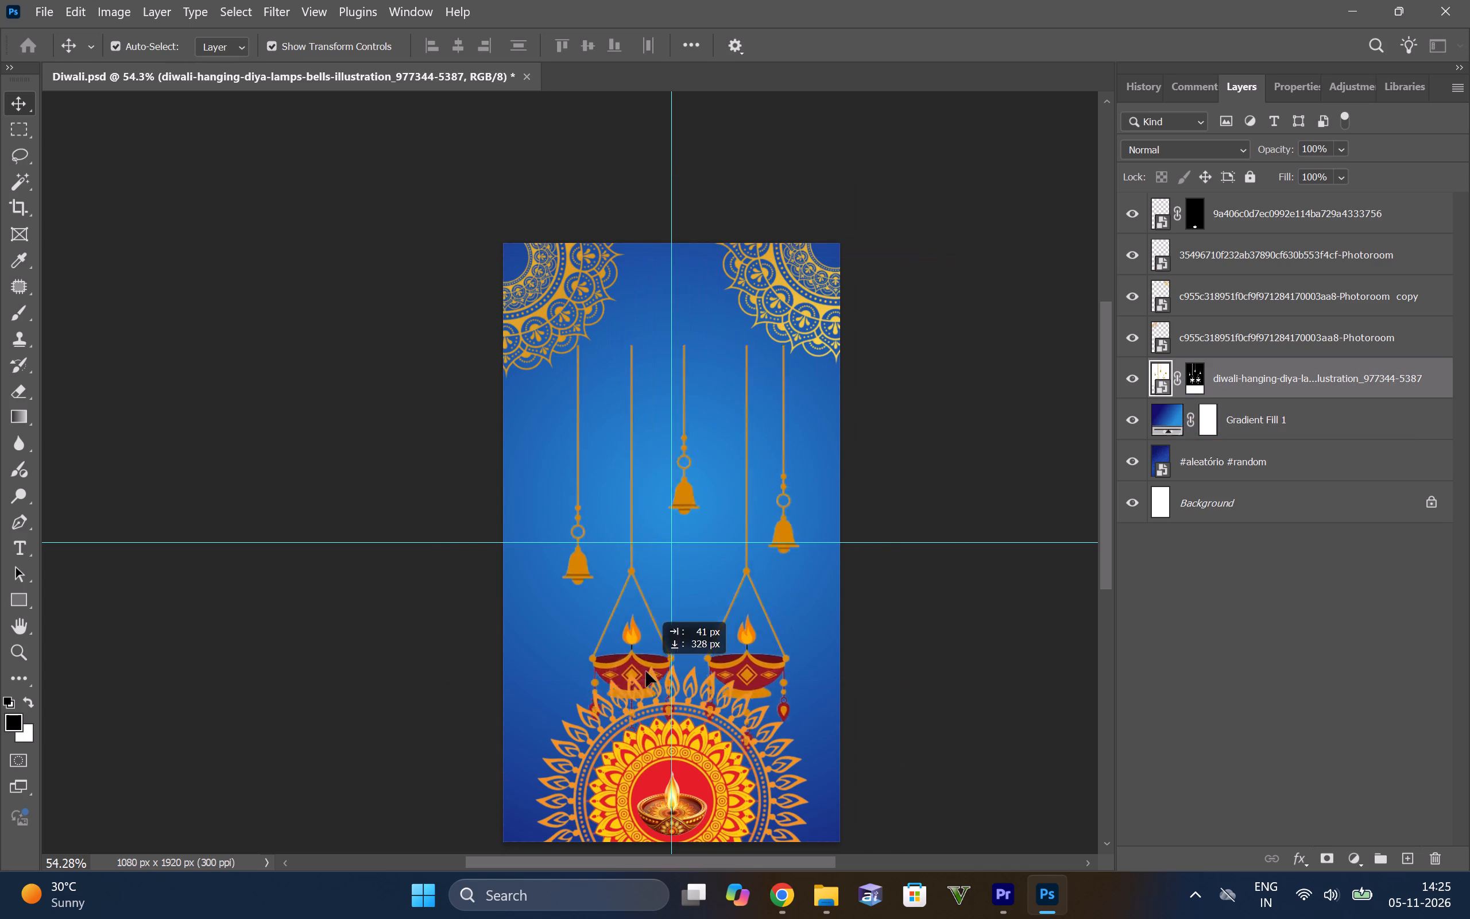
{"action": "left_click_drag", "start_coordinate": [646, 671], "coordinate": [651, 634]}
{"action": "left_click_drag", "start_coordinate": [906, 310], "coordinate": [827, 353]}
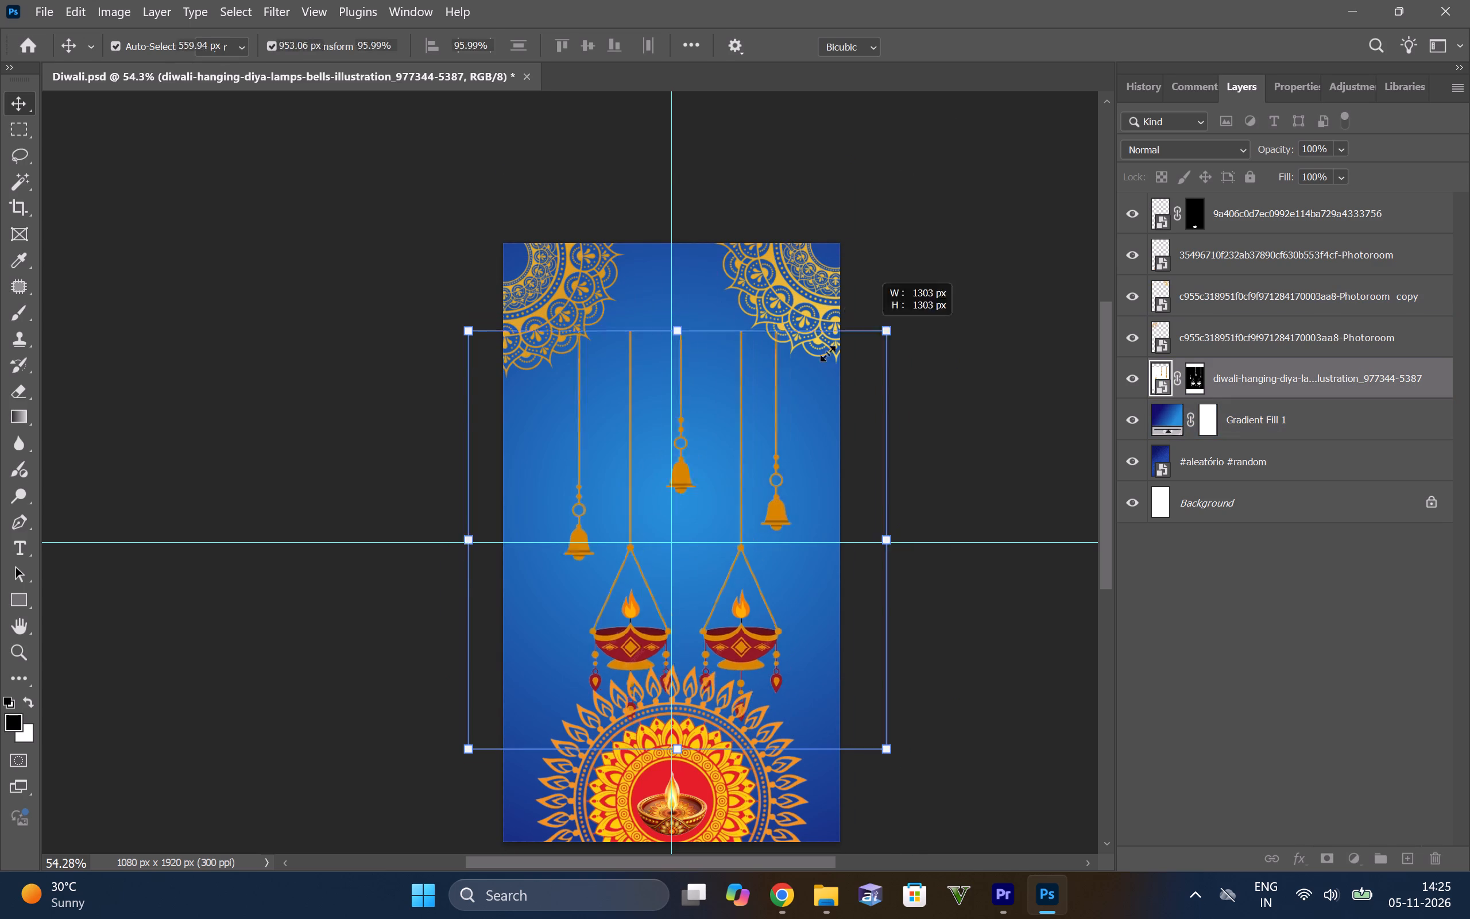
{"action": "left_click_drag", "start_coordinate": [827, 353], "coordinate": [779, 390]}
{"action": "left_click_drag", "start_coordinate": [683, 592], "coordinate": [713, 521]}
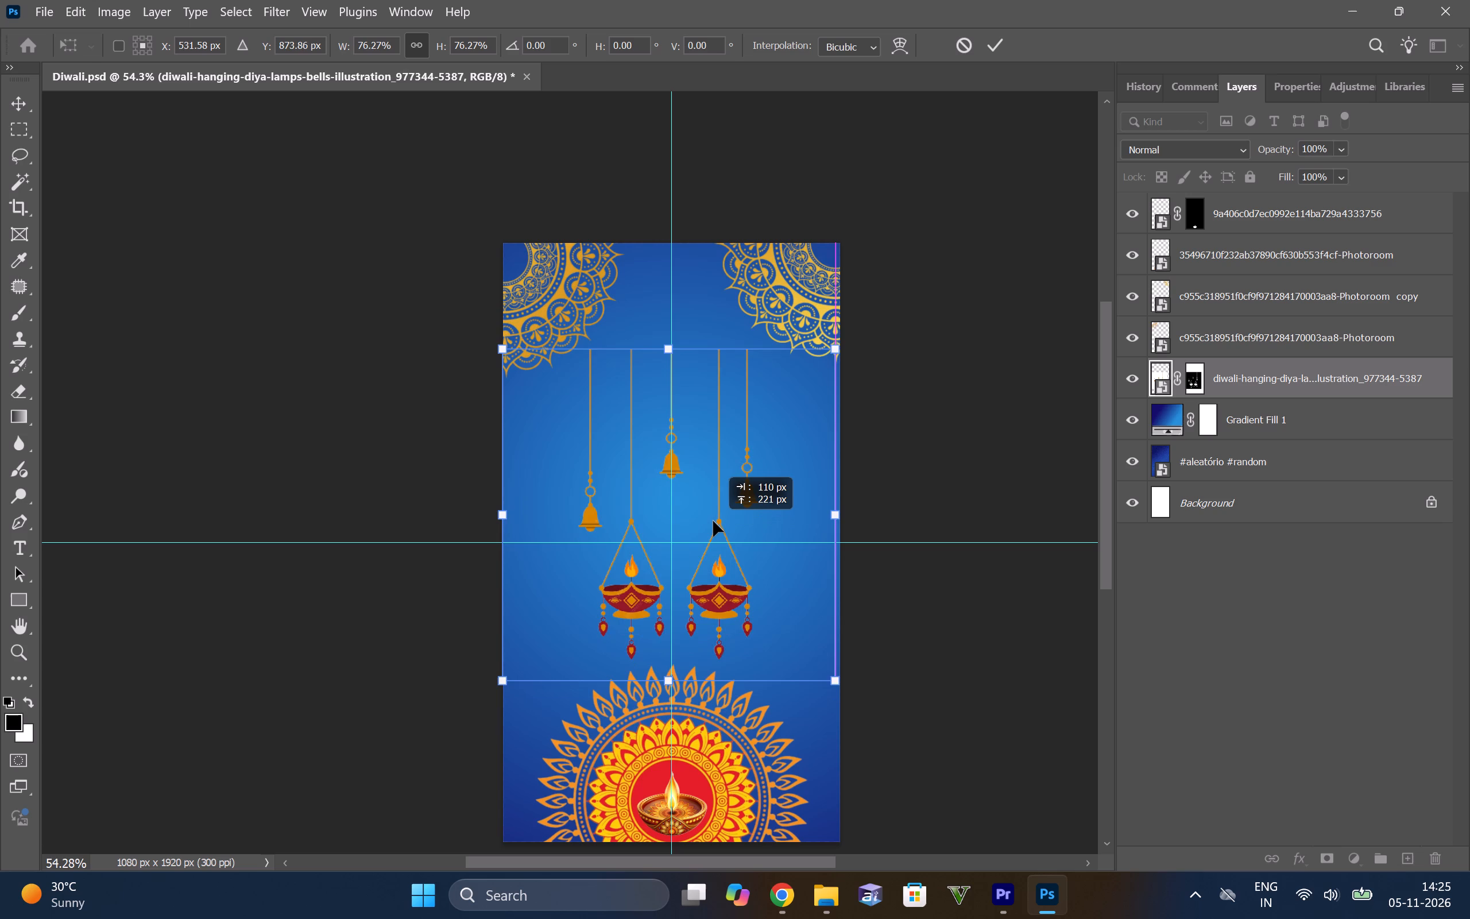
{"action": "left_click_drag", "start_coordinate": [713, 521], "coordinate": [715, 513]}
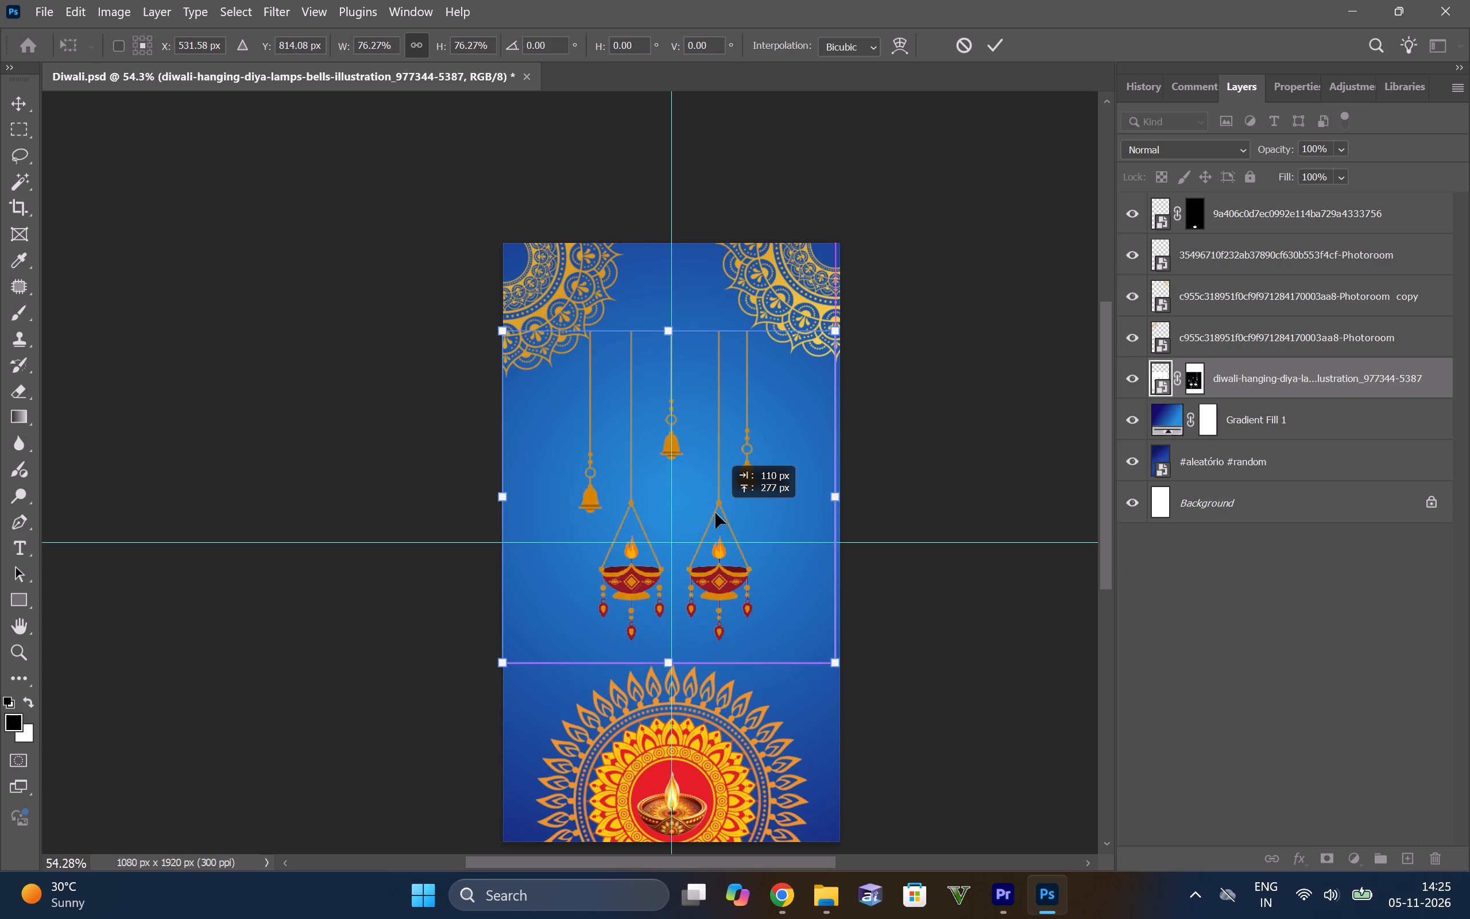
{"action": "left_click_drag", "start_coordinate": [715, 513], "coordinate": [721, 502]}
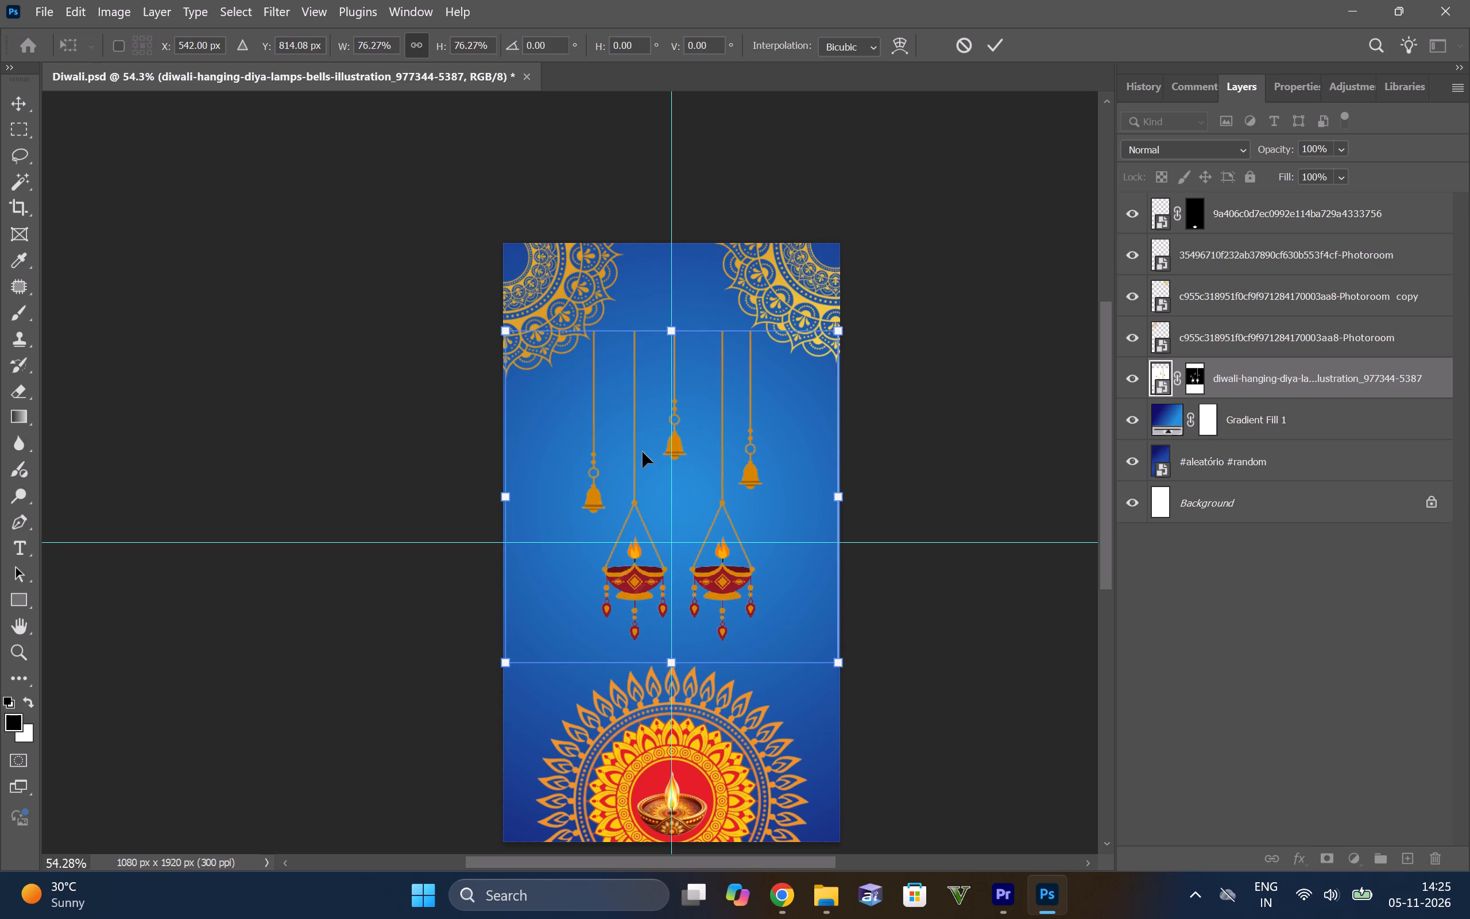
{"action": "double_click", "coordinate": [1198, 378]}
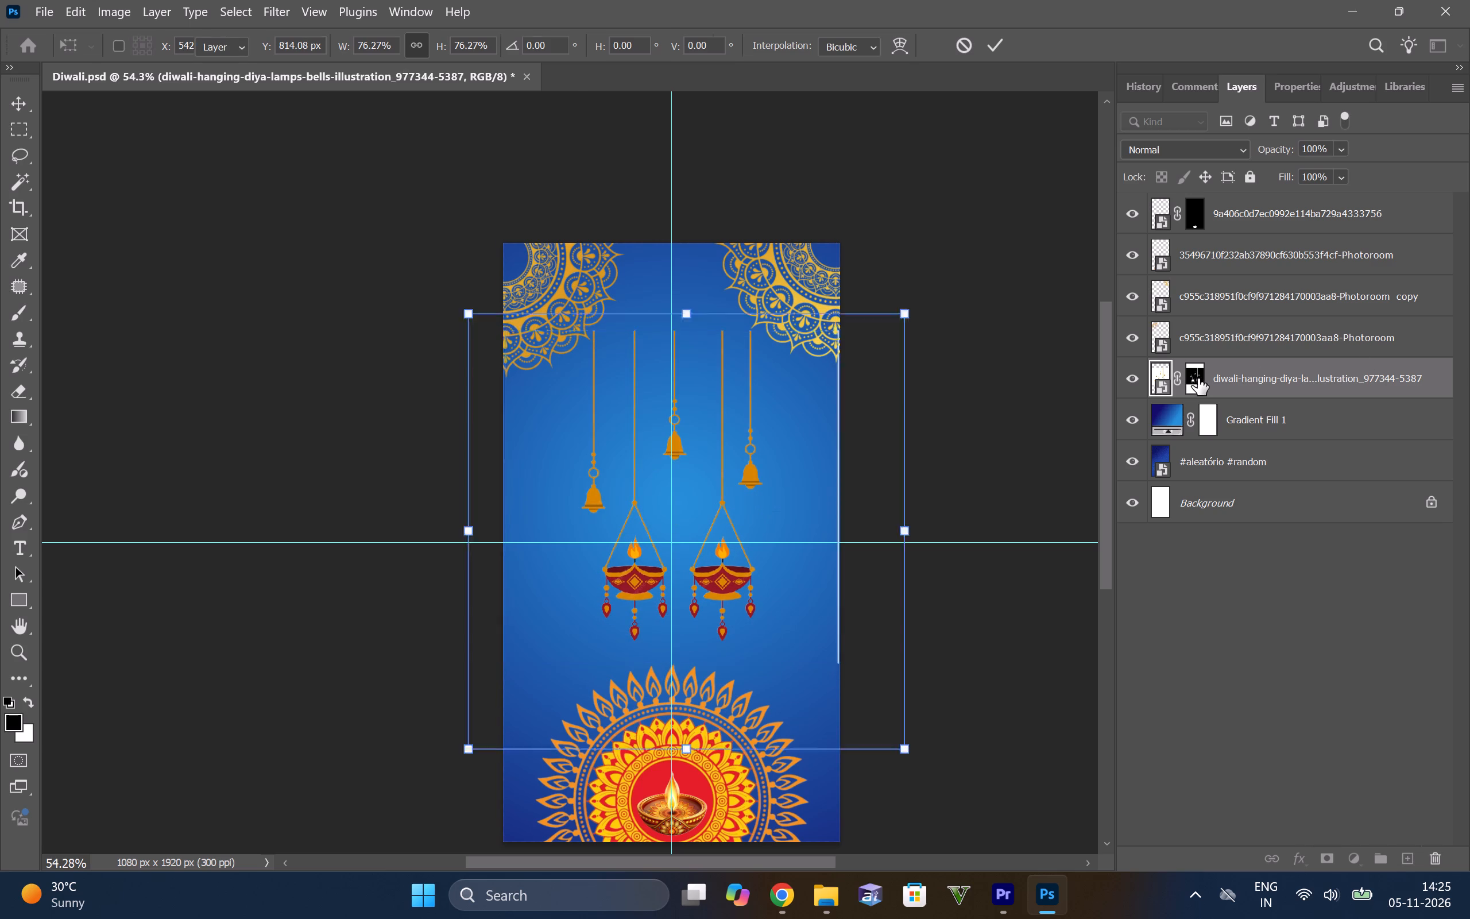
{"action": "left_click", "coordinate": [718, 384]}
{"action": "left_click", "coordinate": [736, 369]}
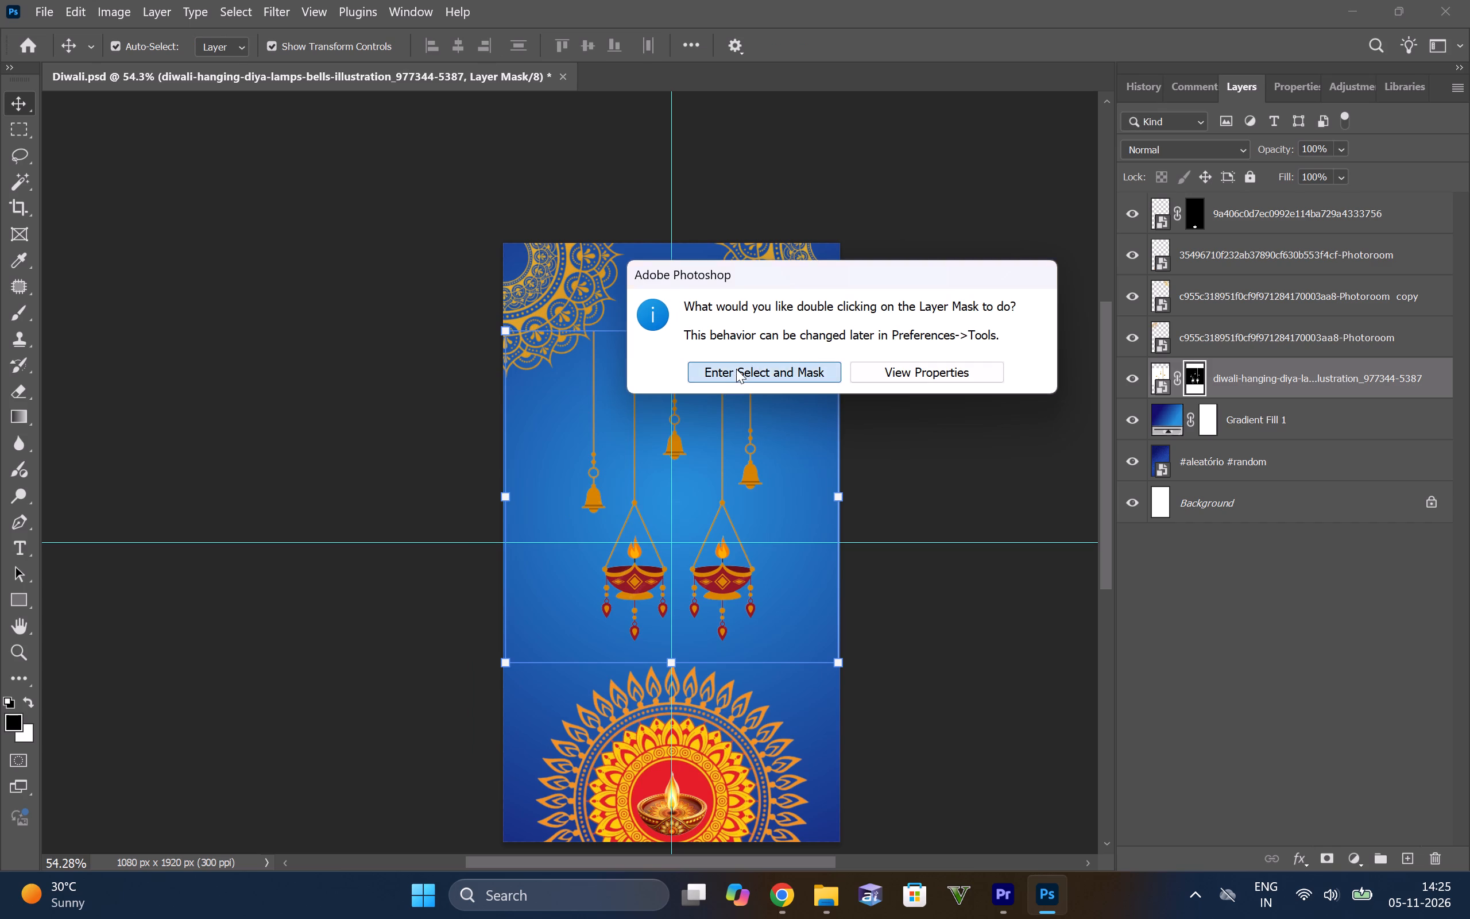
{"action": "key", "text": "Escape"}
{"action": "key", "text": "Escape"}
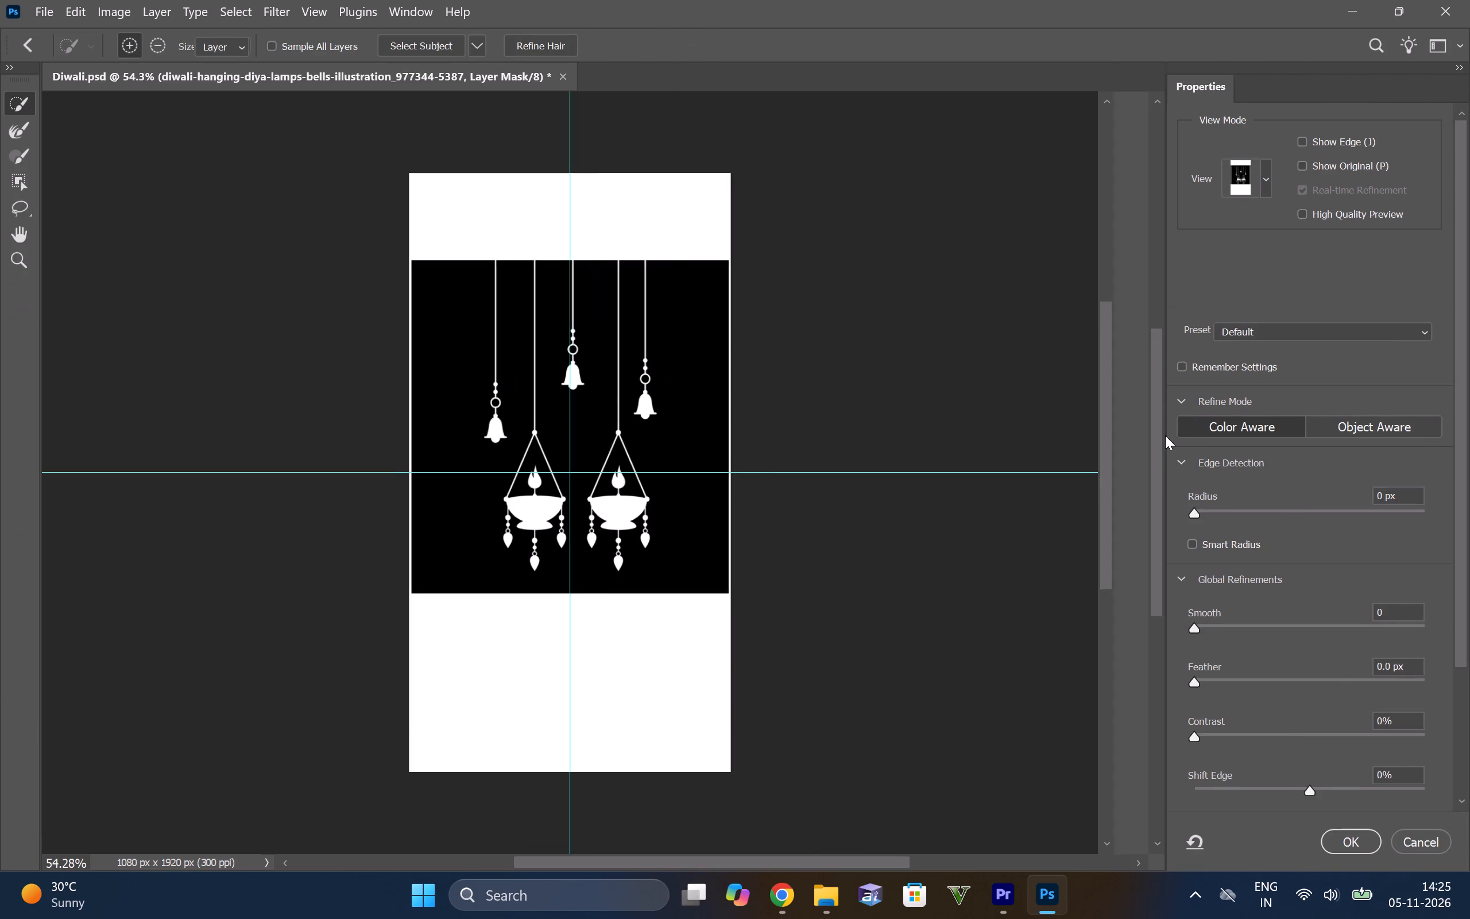
Paint the middle bell and its string out with black on the hanging diyas and bells layer mask.
{"action": "left_click", "coordinate": [1190, 370]}
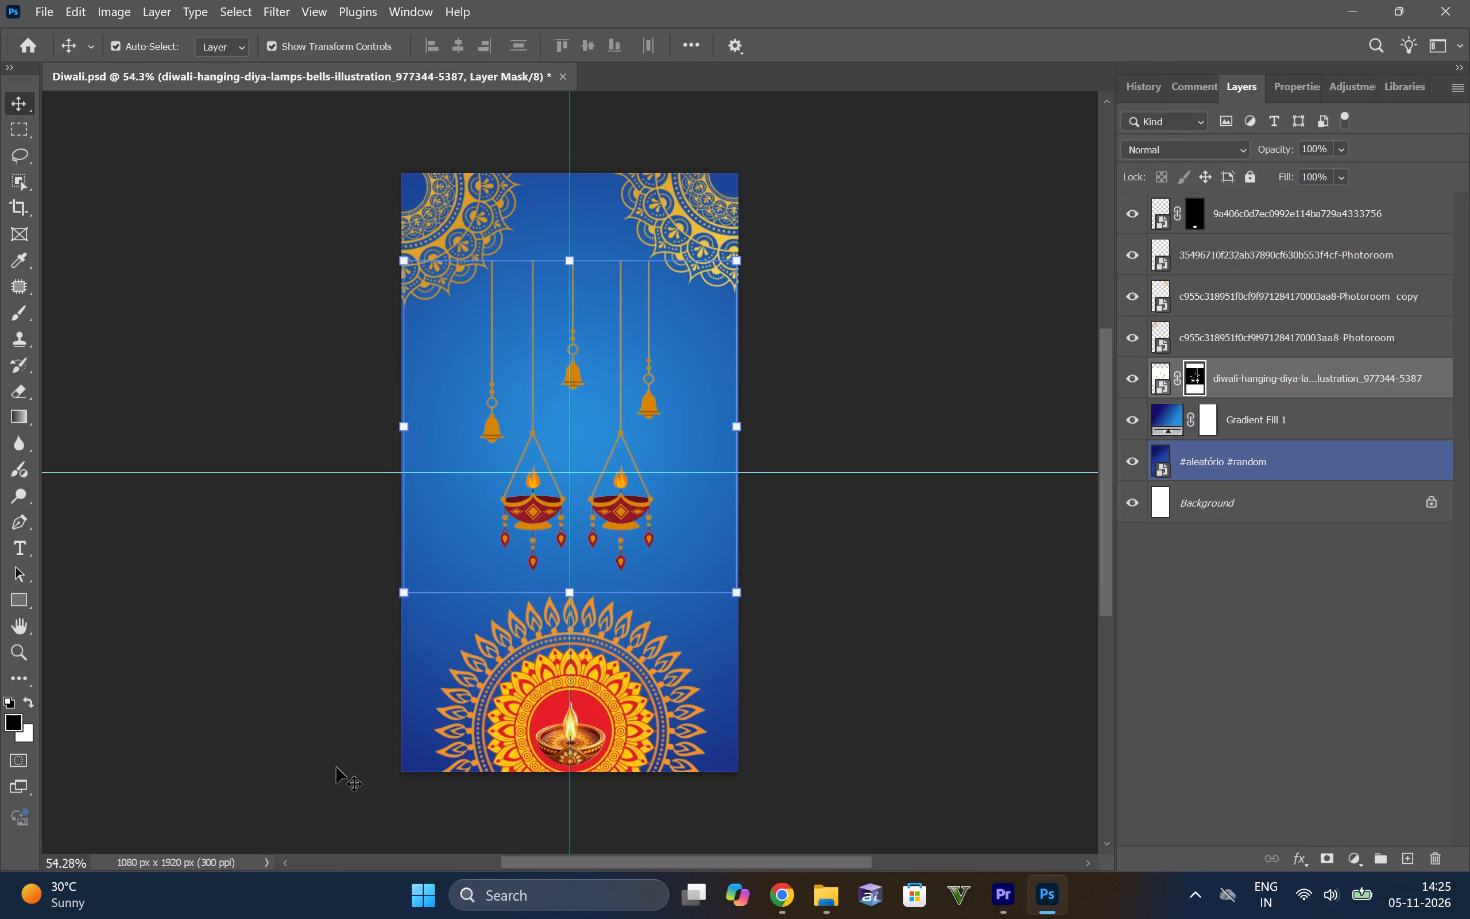
{"action": "key", "text": "b"}
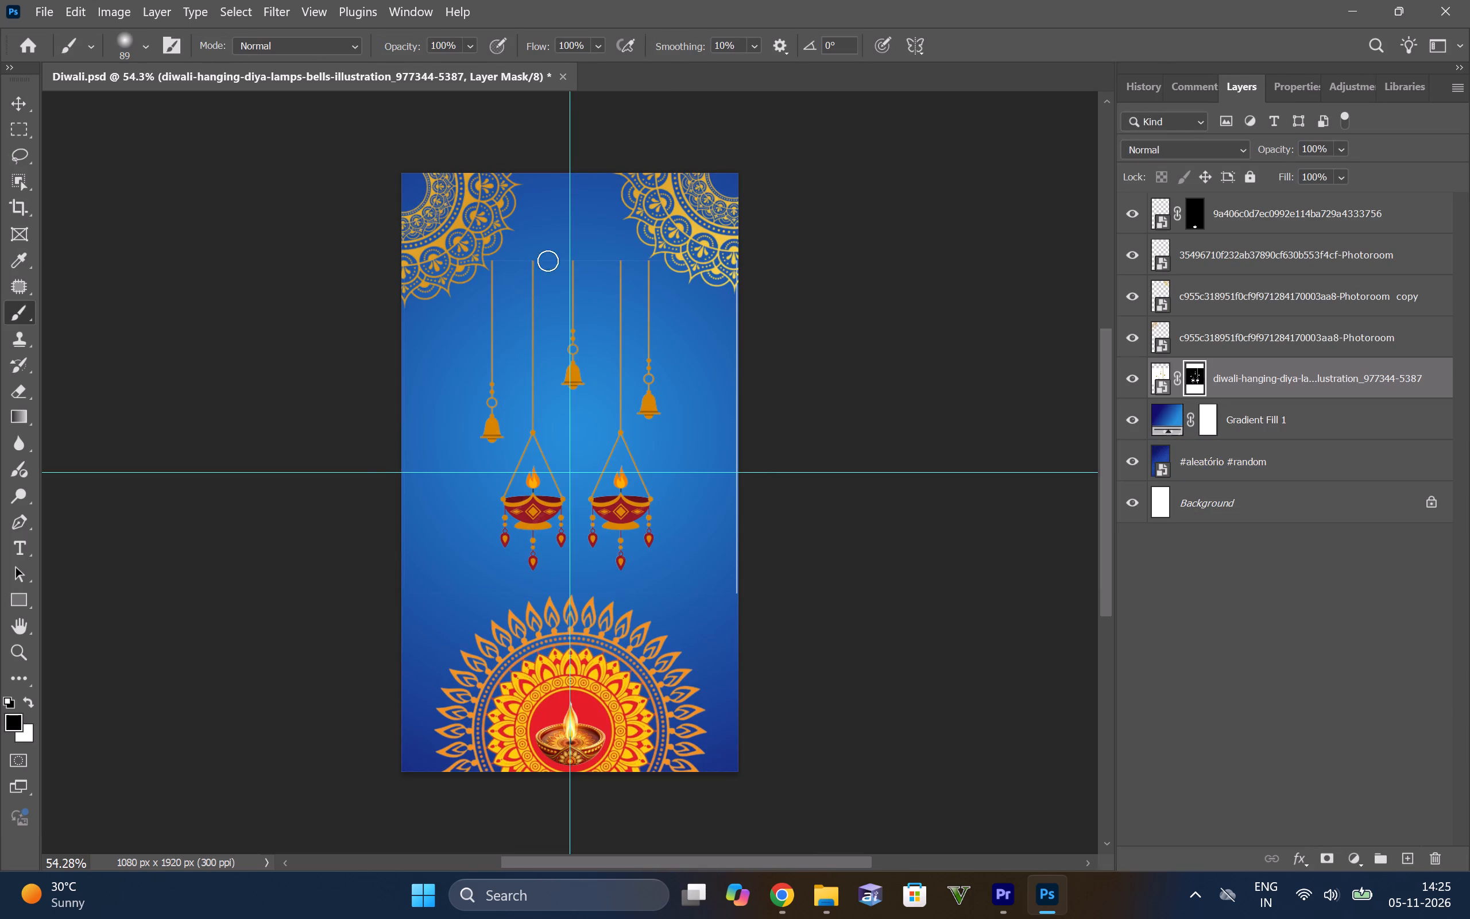
{"action": "left_click_drag", "start_coordinate": [572, 256], "coordinate": [578, 352]}
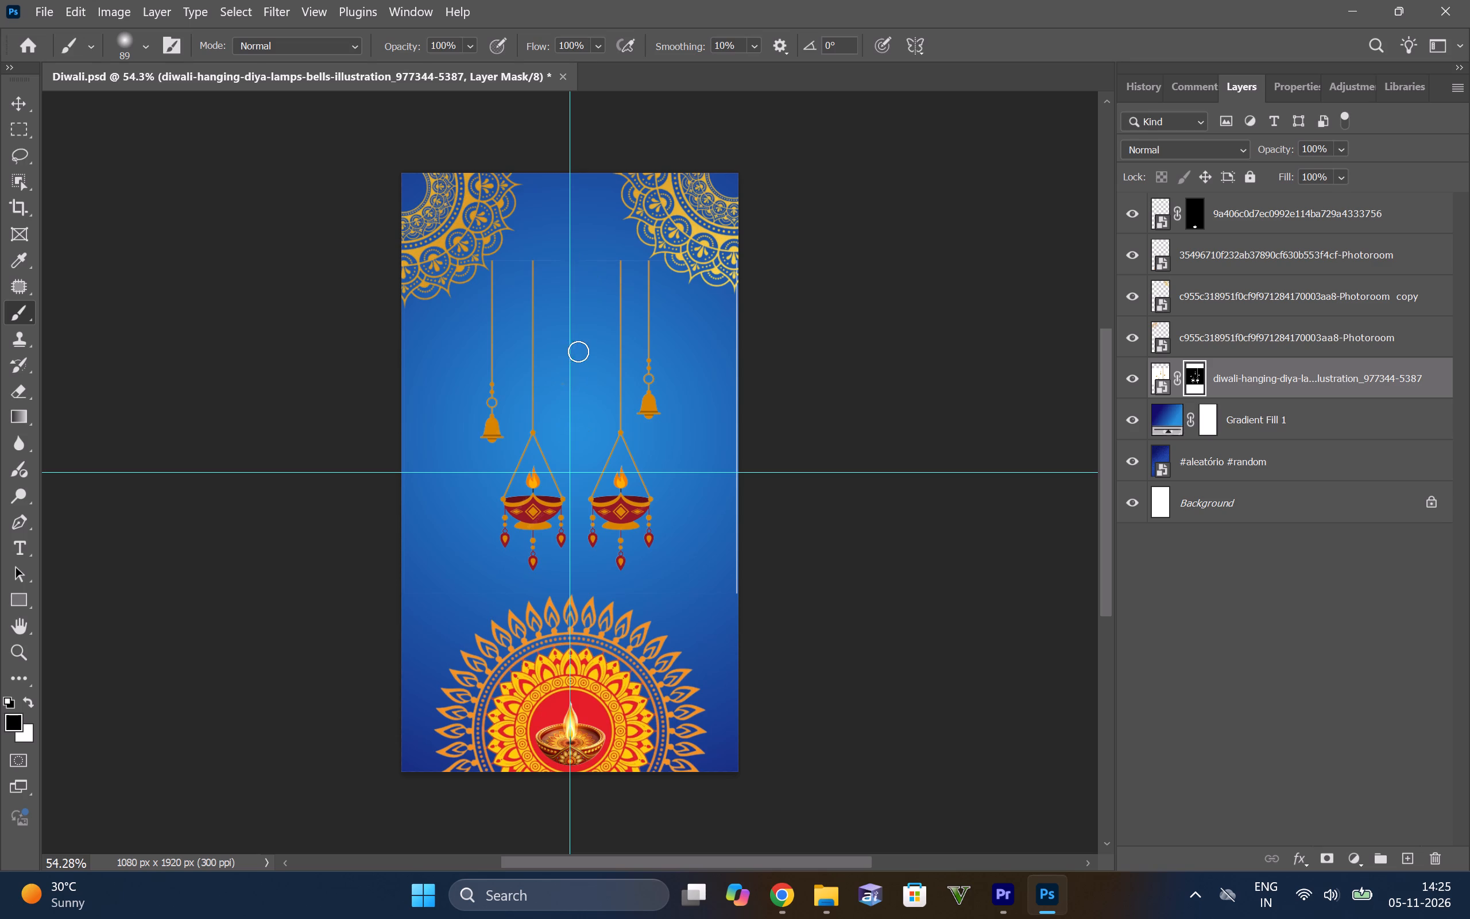
{"action": "left_click_drag", "start_coordinate": [578, 352], "coordinate": [576, 395]}
Set a hard 100 px brush and mask out the right-hand diya and right-hand bell with their strings.
{"action": "right_click_drag", "start_coordinate": [574, 395], "coordinate": [589, 407], "text": "alt"}
{"action": "right_click_drag", "start_coordinate": [589, 395], "coordinate": [574, 272], "text": "alt"}
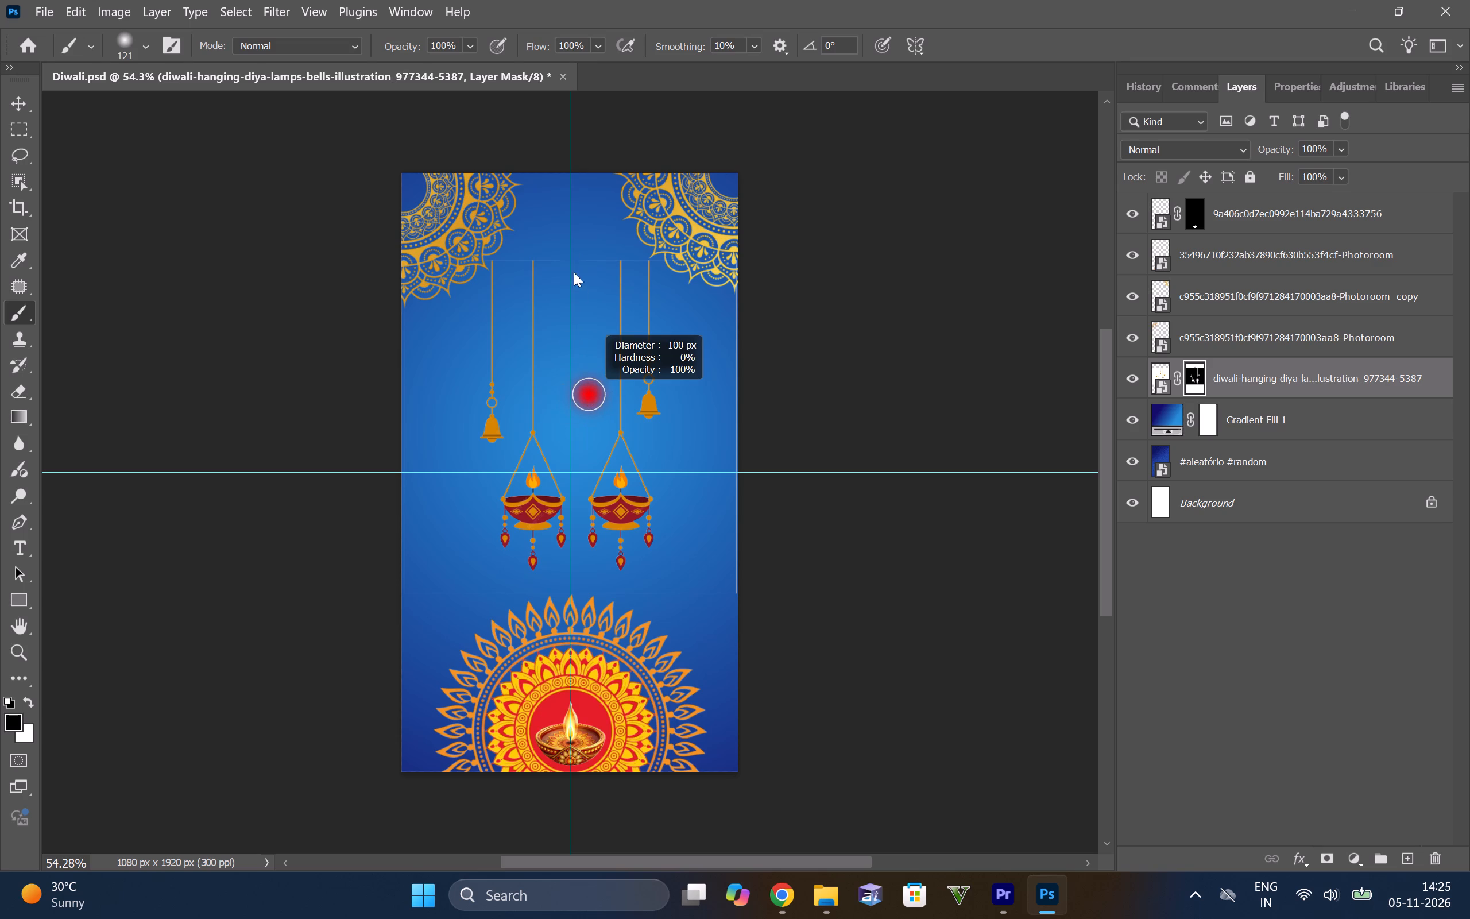
{"action": "right_click_drag", "start_coordinate": [574, 272], "coordinate": [588, 734], "text": "alt"}
{"action": "left_click_drag", "start_coordinate": [619, 260], "coordinate": [609, 568]}
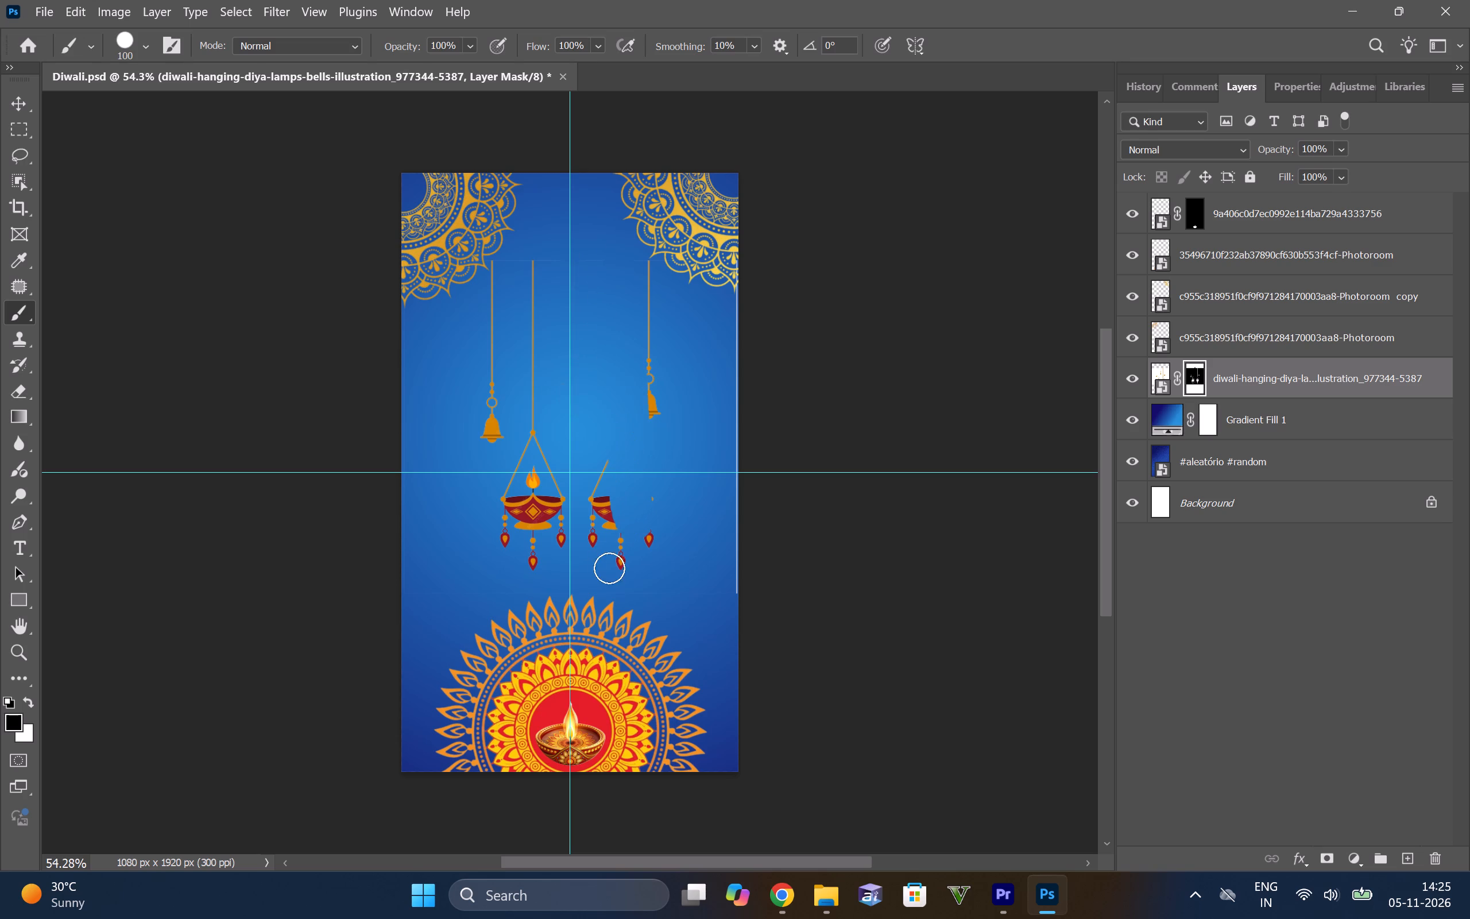
{"action": "left_click_drag", "start_coordinate": [609, 568], "coordinate": [652, 226]}
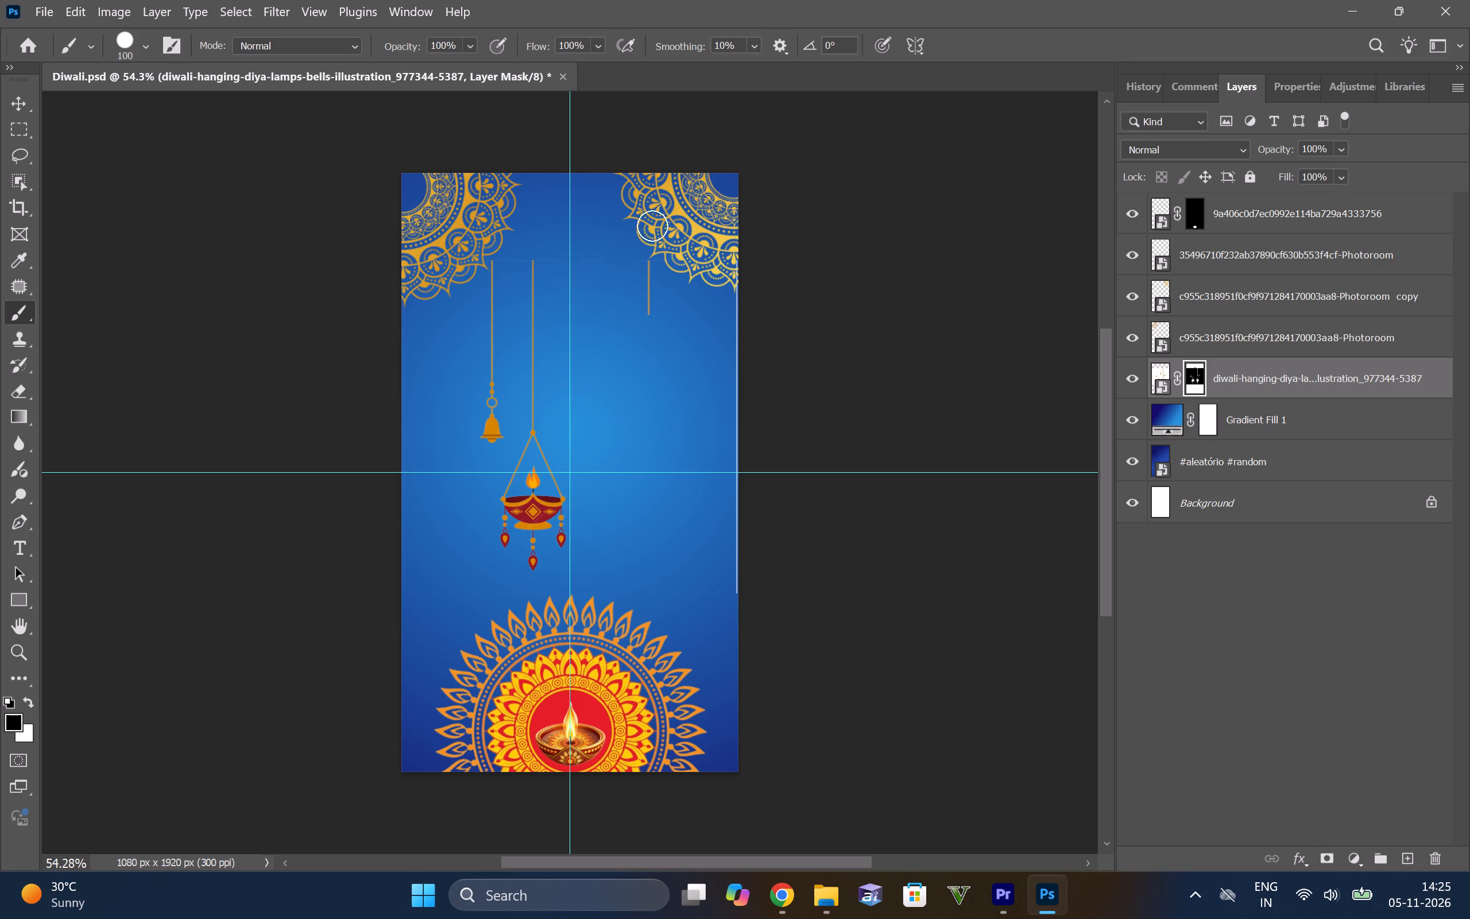
{"action": "left_click_drag", "start_coordinate": [652, 226], "coordinate": [551, 244]}
Mask out the faint leftover edge line around the string tops and across the left mandala, plus remnants right of the diya.
{"action": "scroll", "coordinate": [538, 234], "scroll_direction": "up", "scroll_amount": 6, "text": "alt"}
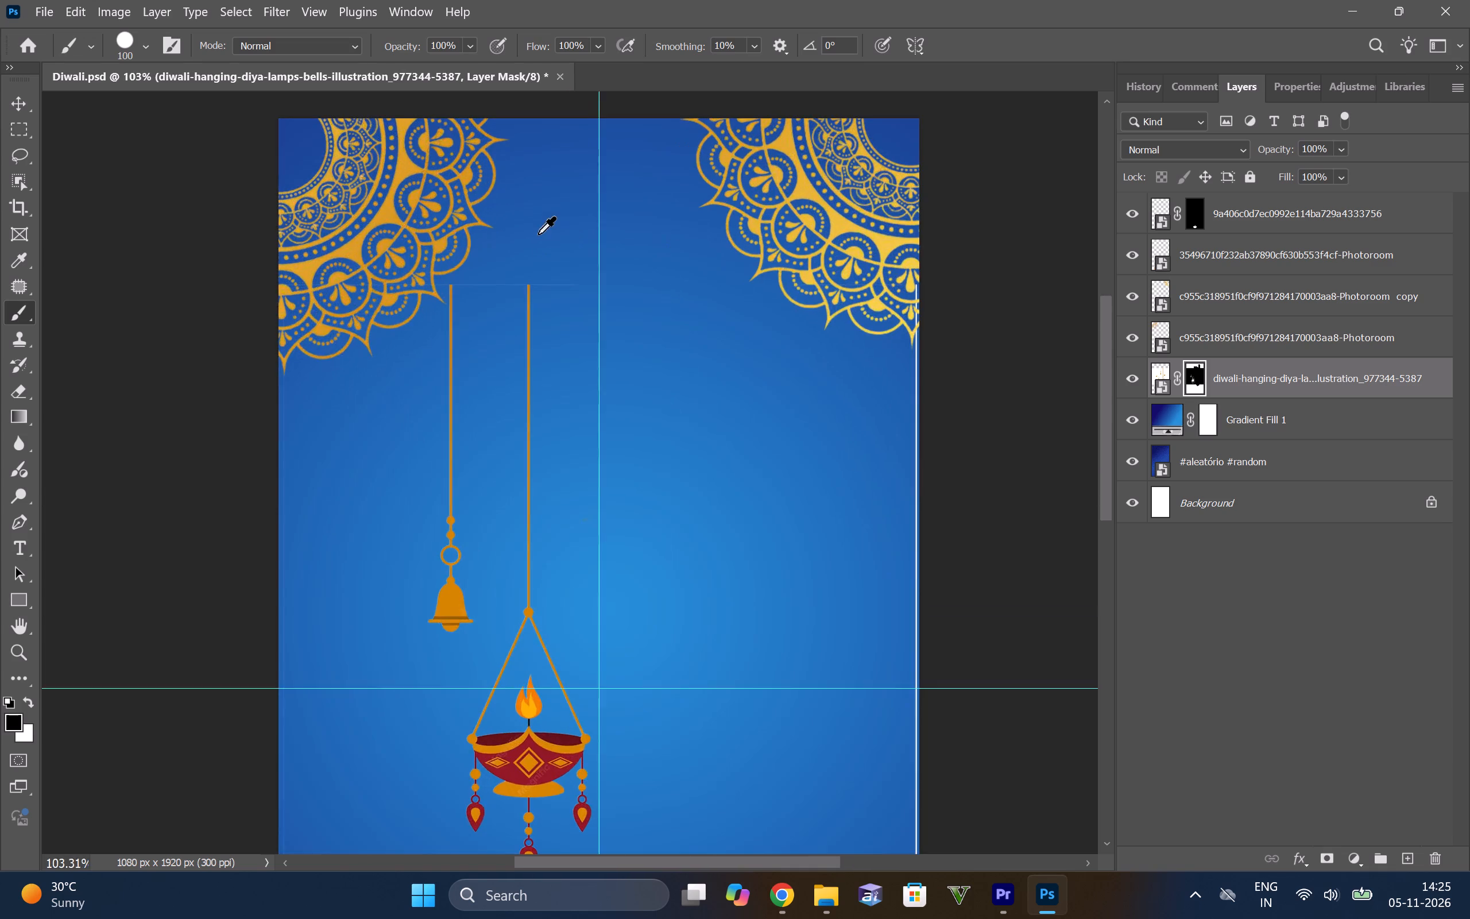
{"action": "scroll", "coordinate": [538, 234], "scroll_direction": "up", "scroll_amount": 7, "text": "alt"}
{"action": "left_click", "coordinate": [577, 310]}
{"action": "left_click", "coordinate": [564, 300]}
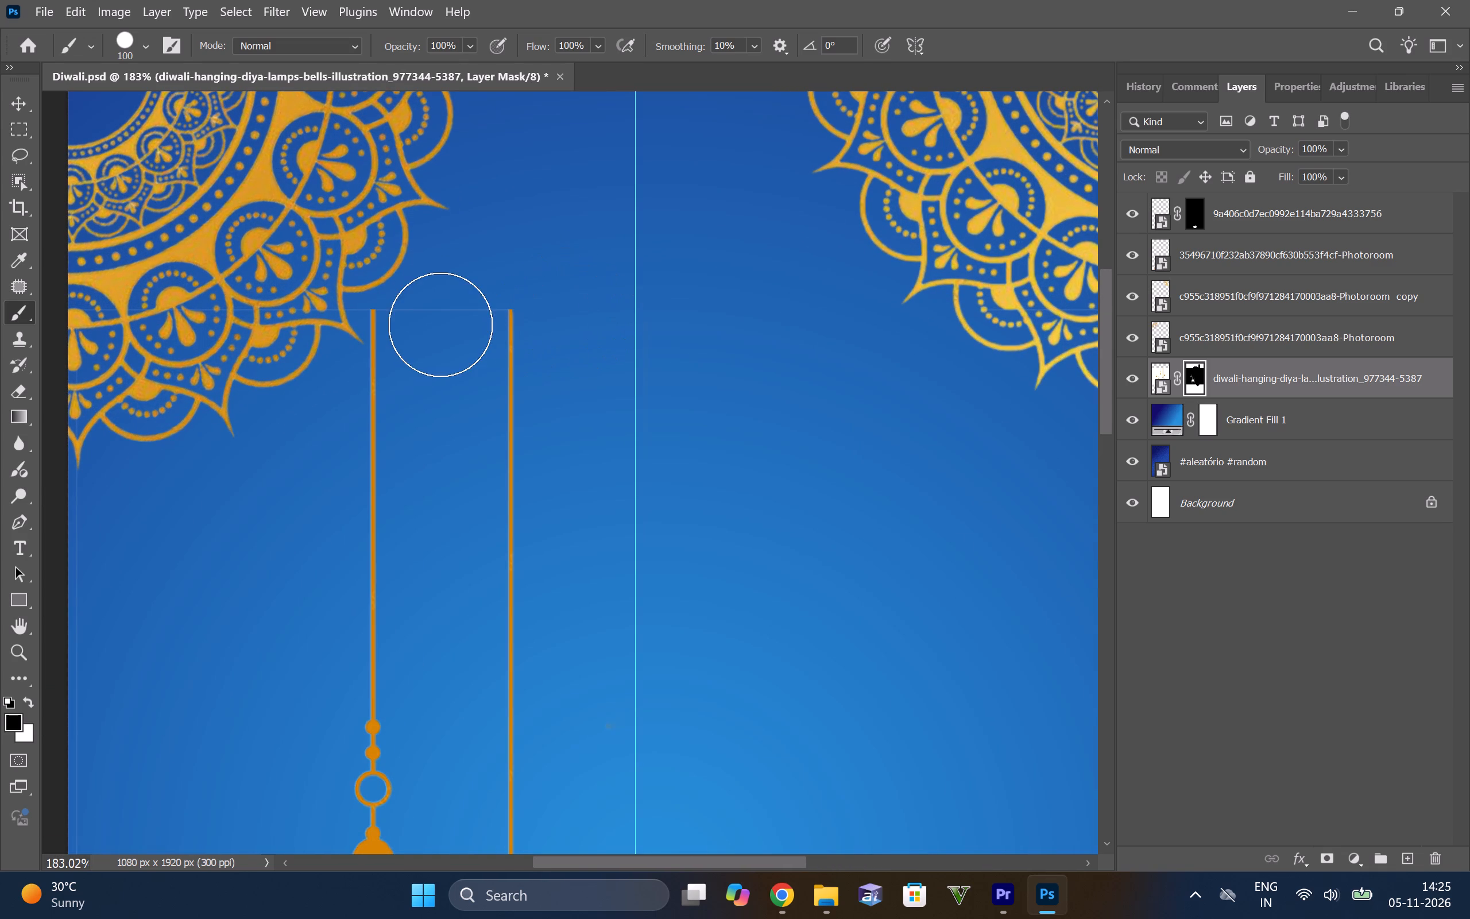
{"action": "left_click", "coordinate": [454, 309]}
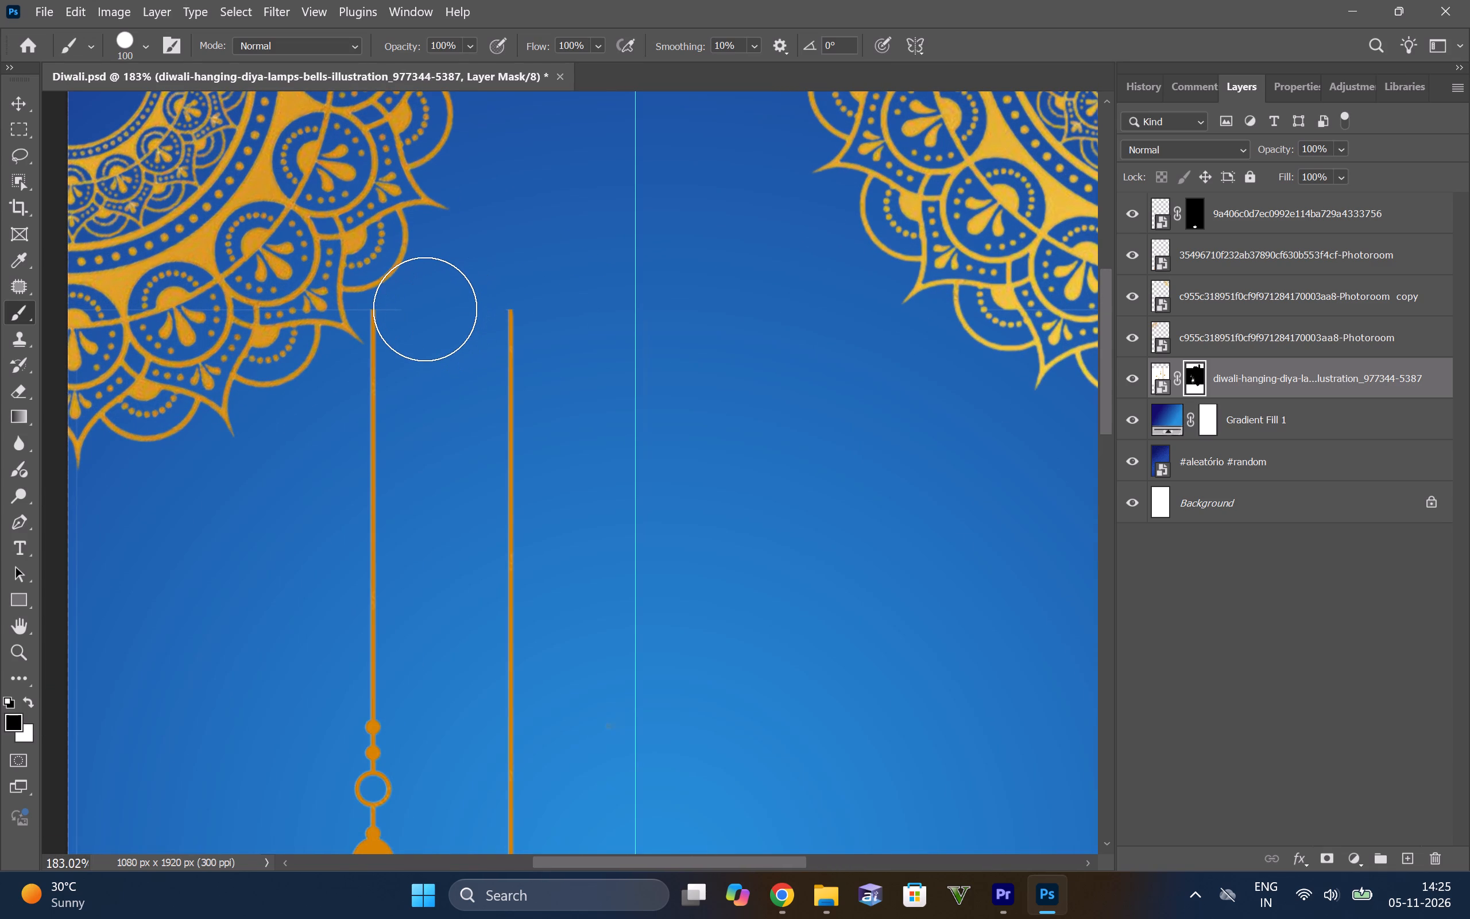
{"action": "left_click", "coordinate": [430, 311]}
{"action": "left_click", "coordinate": [306, 302]}
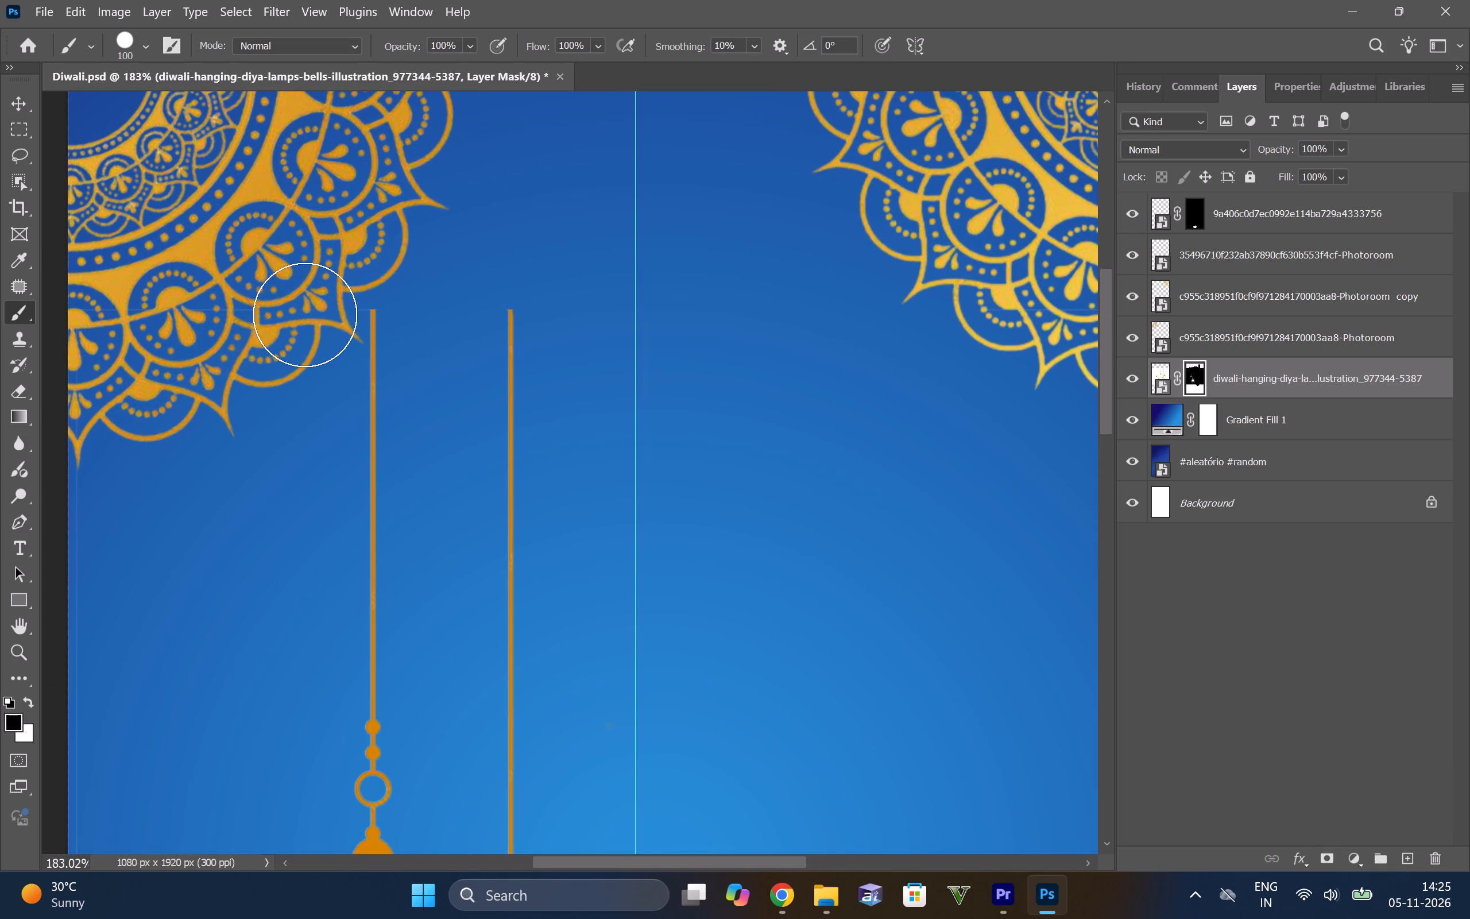
{"action": "left_click", "coordinate": [315, 320]}
{"action": "left_click_drag", "start_coordinate": [253, 311], "coordinate": [160, 335]}
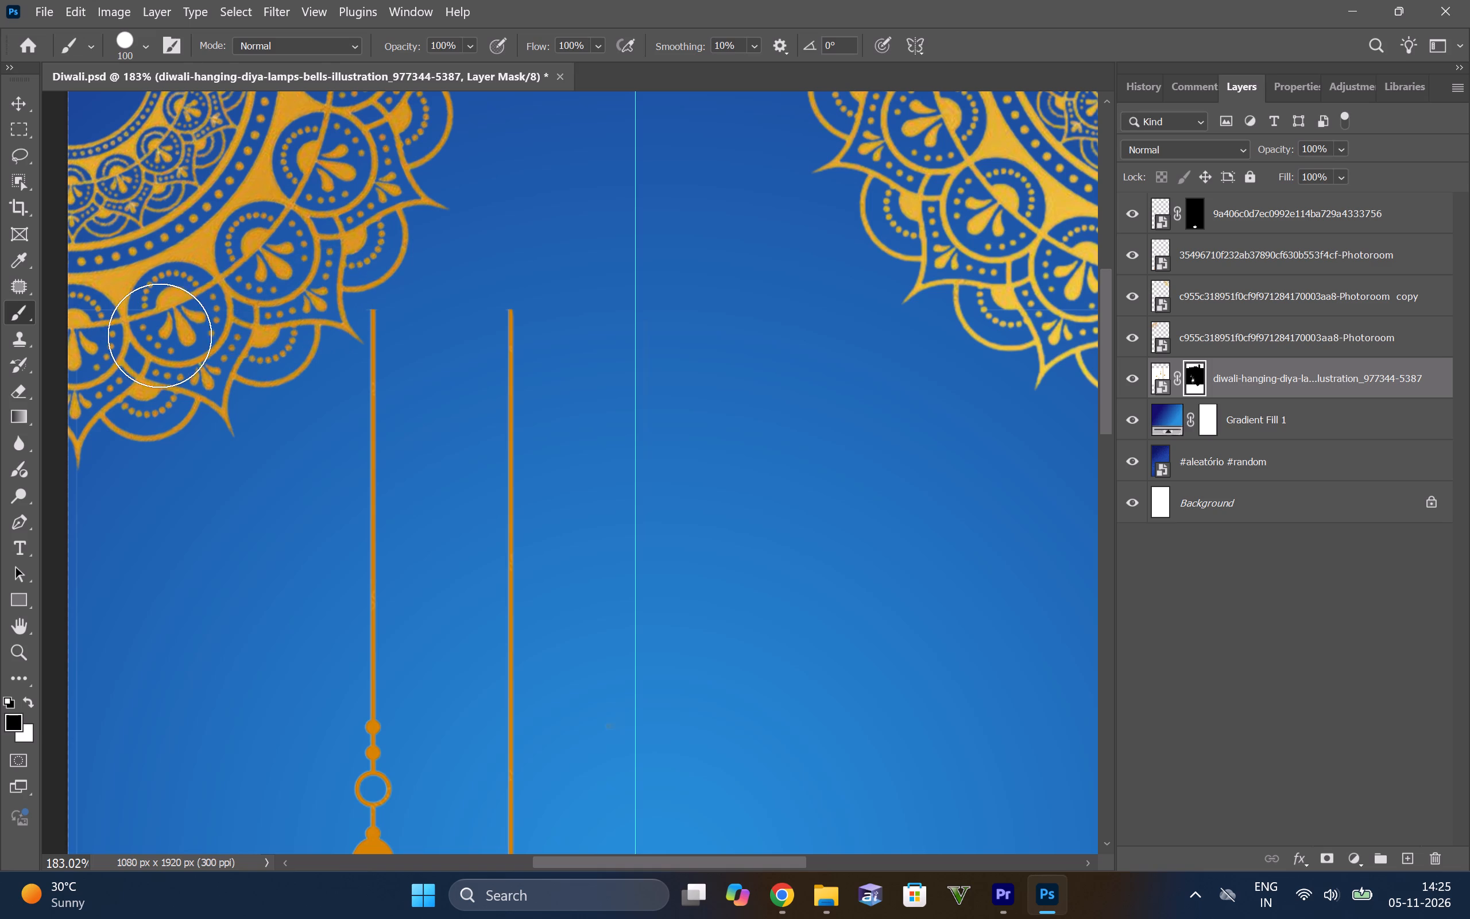
{"action": "left_click_drag", "start_coordinate": [160, 335], "coordinate": [215, 308]}
{"action": "scroll", "coordinate": [210, 310], "scroll_direction": "down", "scroll_amount": 12, "text": "alt"}
{"action": "left_click_drag", "start_coordinate": [404, 371], "coordinate": [417, 639]}
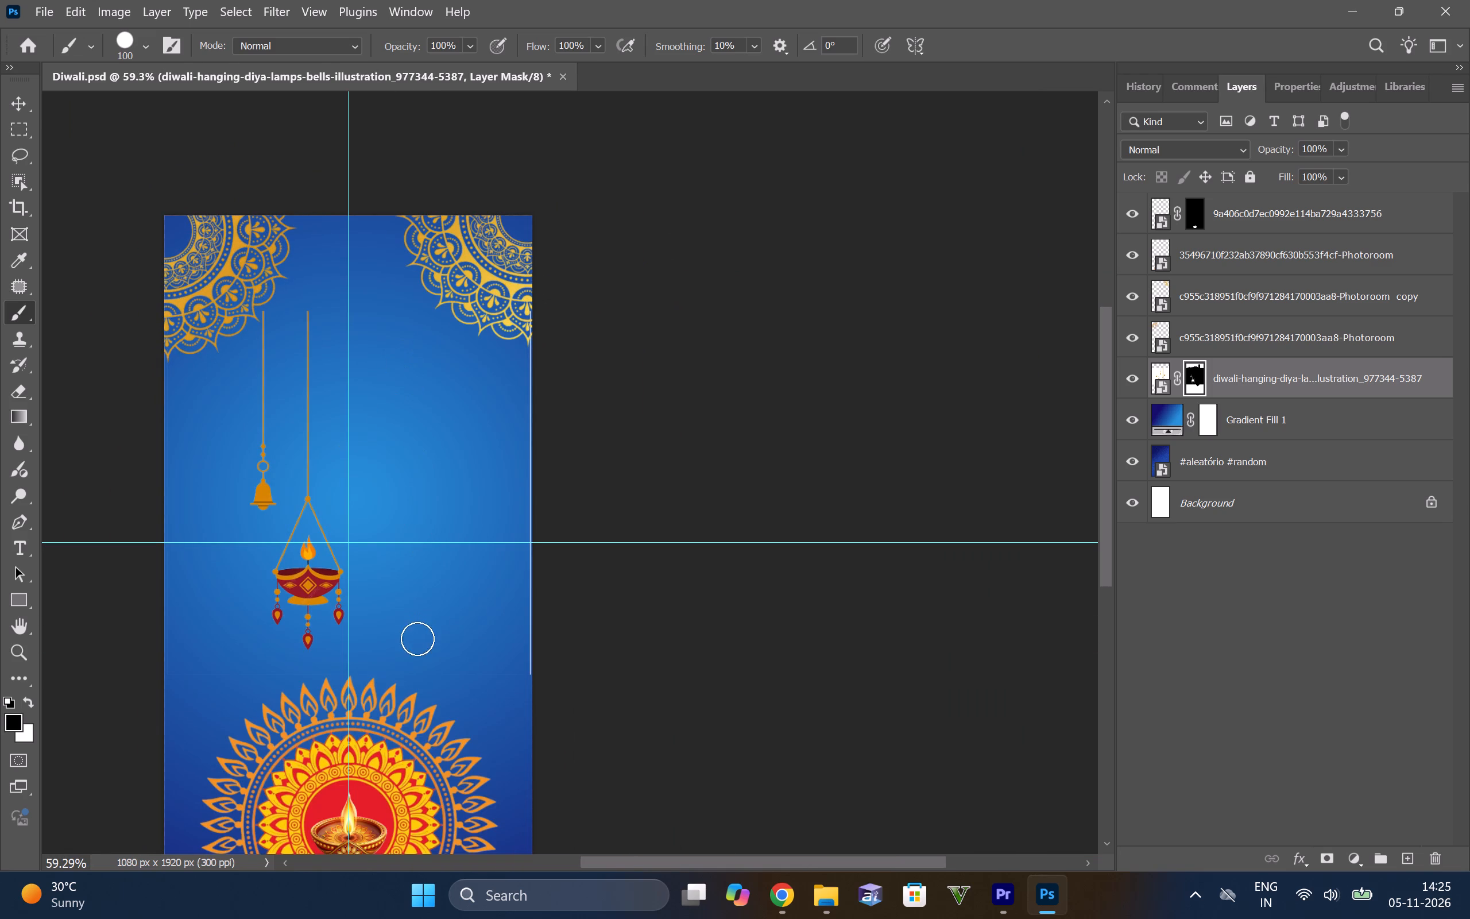
Duplicate the masked hanging diya and bell layer.
{"action": "scroll", "coordinate": [340, 620], "scroll_direction": "up", "scroll_amount": 8, "text": "alt"}
{"action": "scroll", "coordinate": [246, 620], "scroll_direction": "down", "scroll_amount": 7, "text": "alt"}
{"action": "scroll", "coordinate": [127, 397], "scroll_direction": "up", "scroll_amount": 4, "text": "alt"}
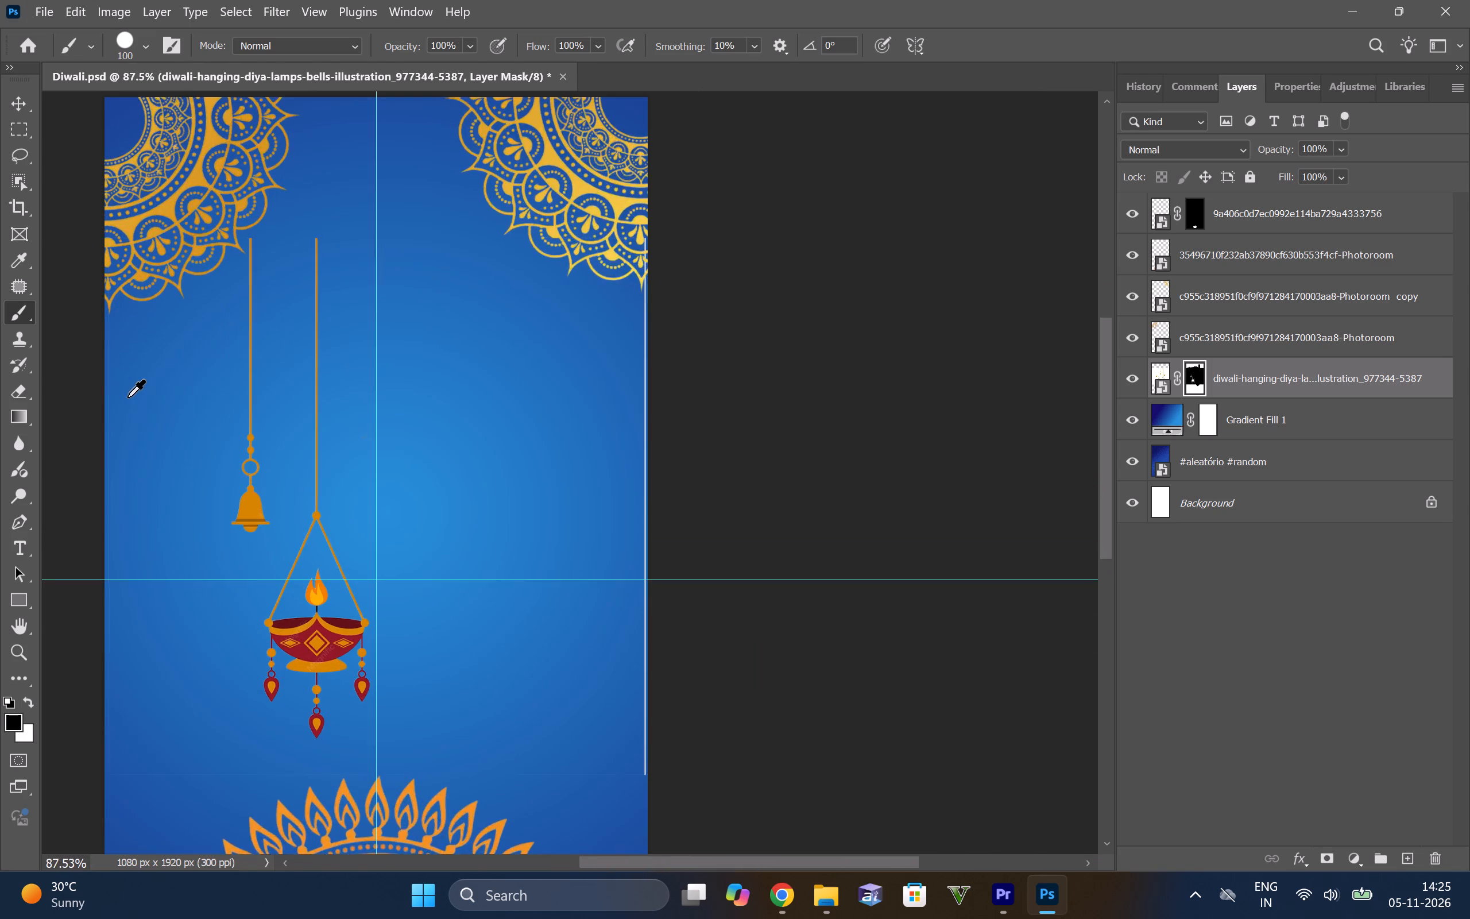
{"action": "scroll", "coordinate": [149, 411], "scroll_direction": "up", "scroll_amount": 5, "text": "alt"}
{"action": "scroll", "coordinate": [146, 411], "scroll_direction": "down", "scroll_amount": 3, "text": "alt"}
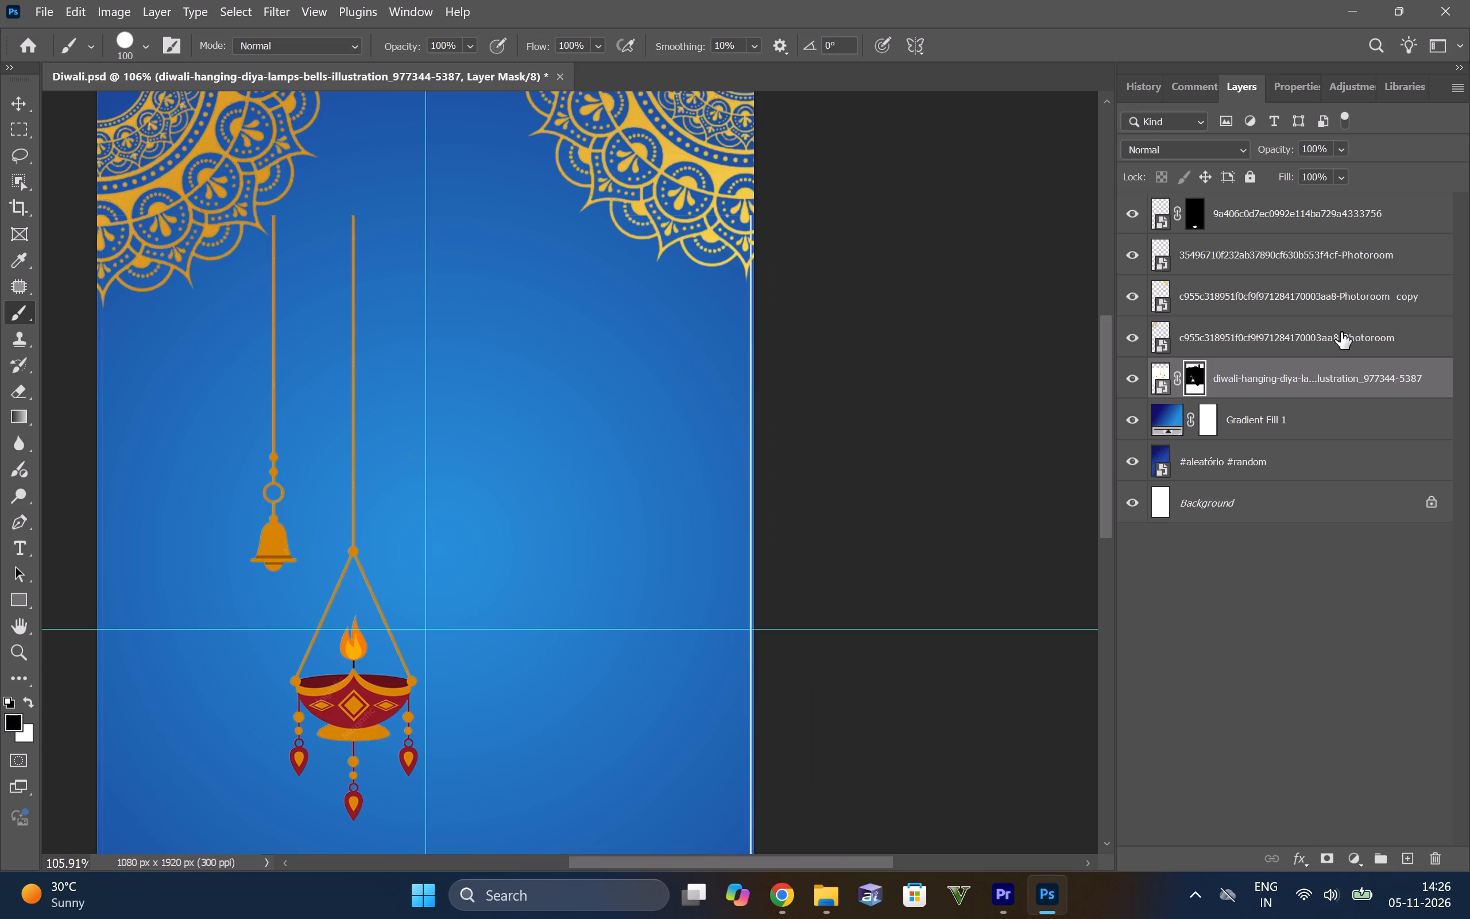
{"action": "left_click", "coordinate": [1274, 388]}
{"action": "key", "text": "ctrl+j"}
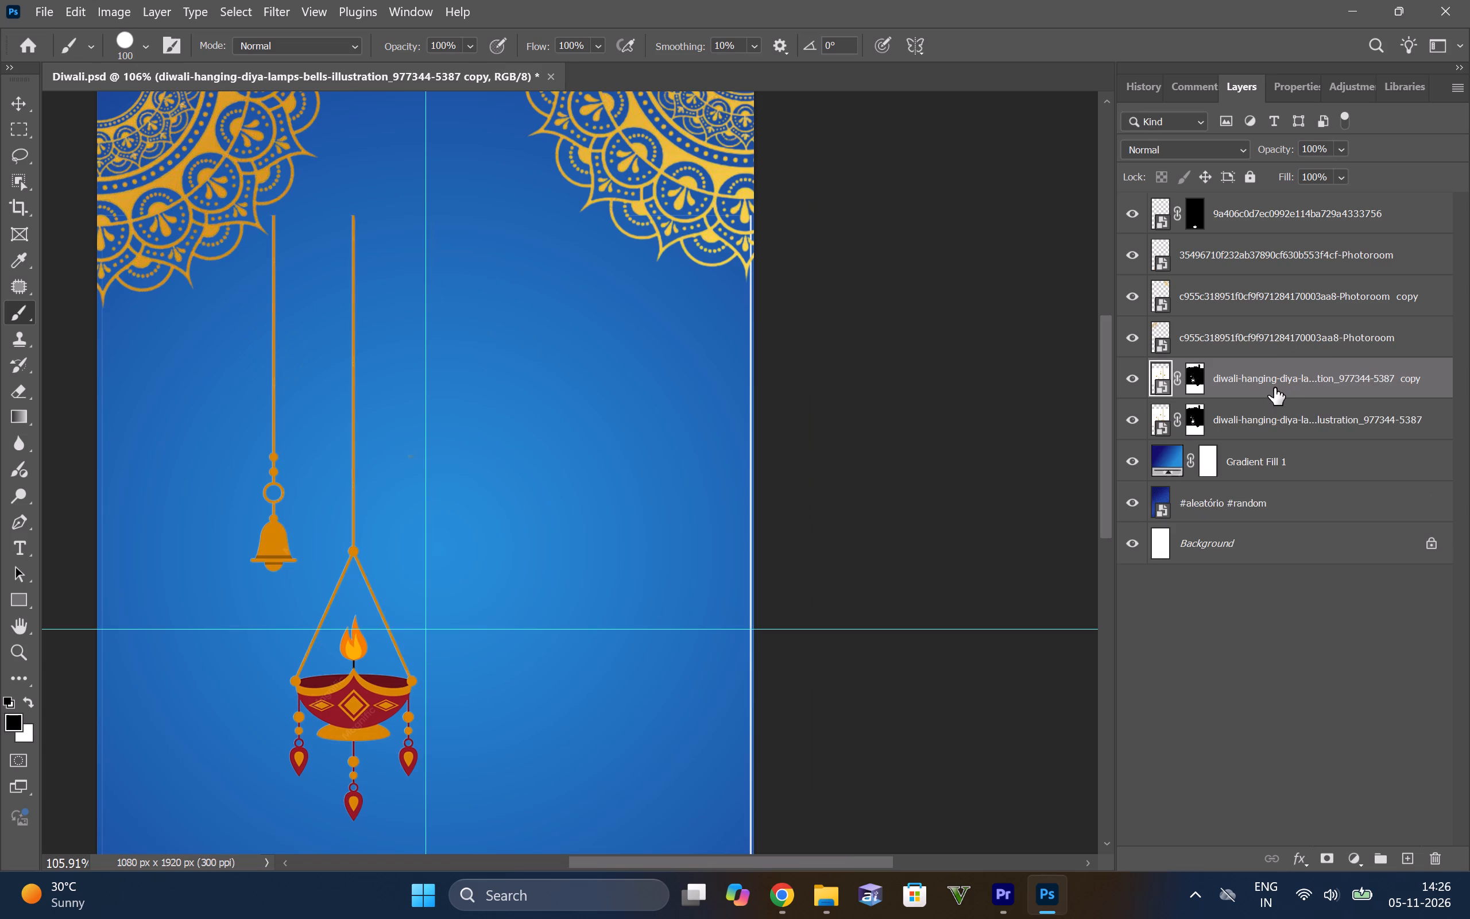
Hide the duplicate layer and paint the diya with its string out of the original layer's mask, leaving only the bell.
{"action": "left_click", "coordinate": [1253, 435]}
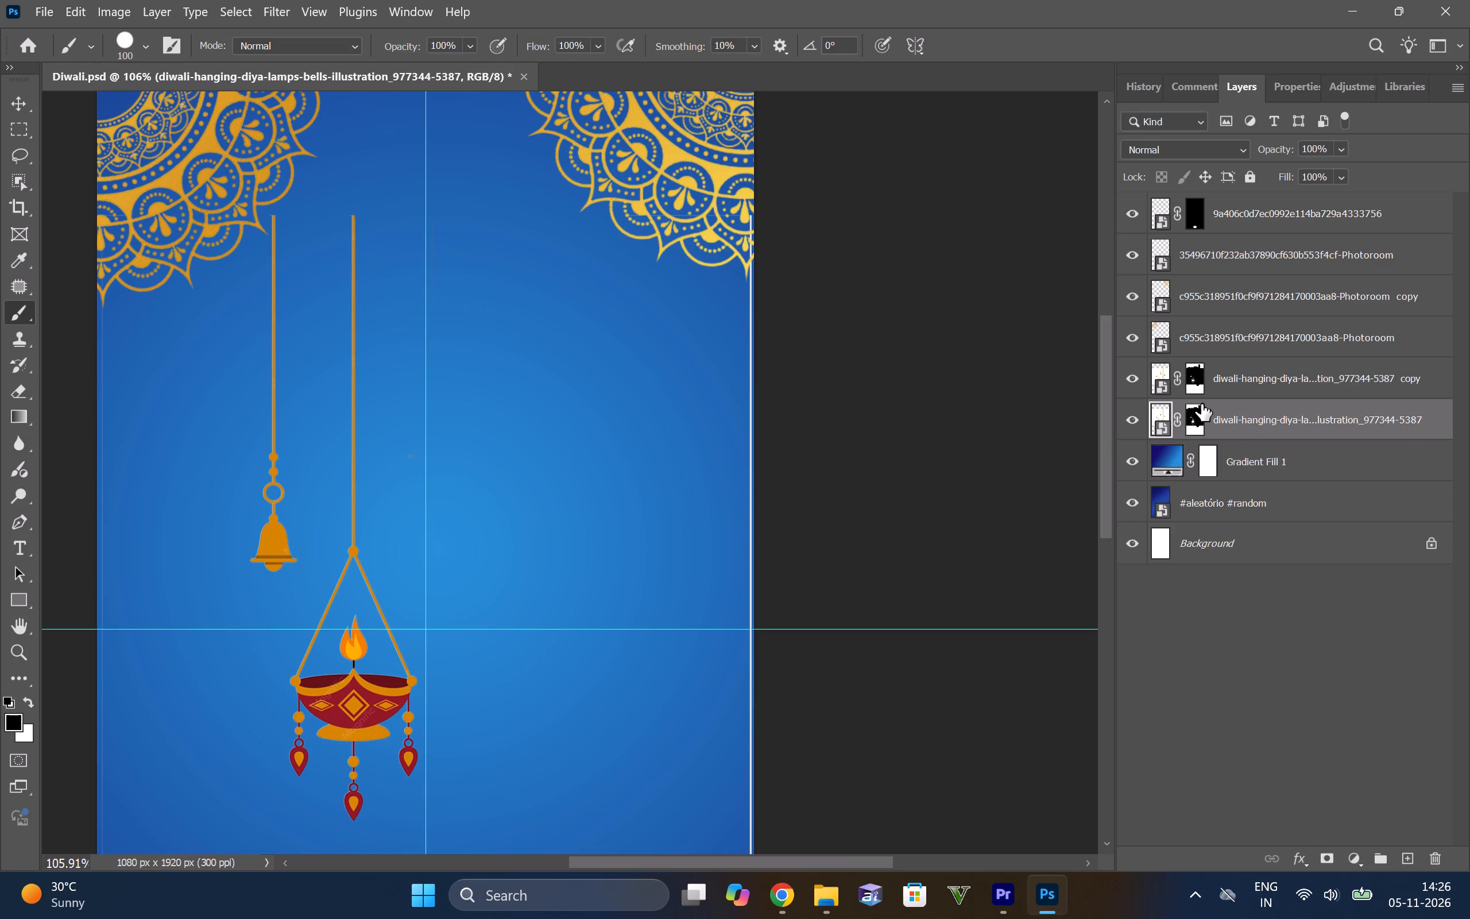
{"action": "left_click", "coordinate": [1195, 411]}
{"action": "left_click_drag", "start_coordinate": [366, 204], "coordinate": [343, 483]}
{"action": "left_click_drag", "start_coordinate": [353, 223], "coordinate": [359, 406]}
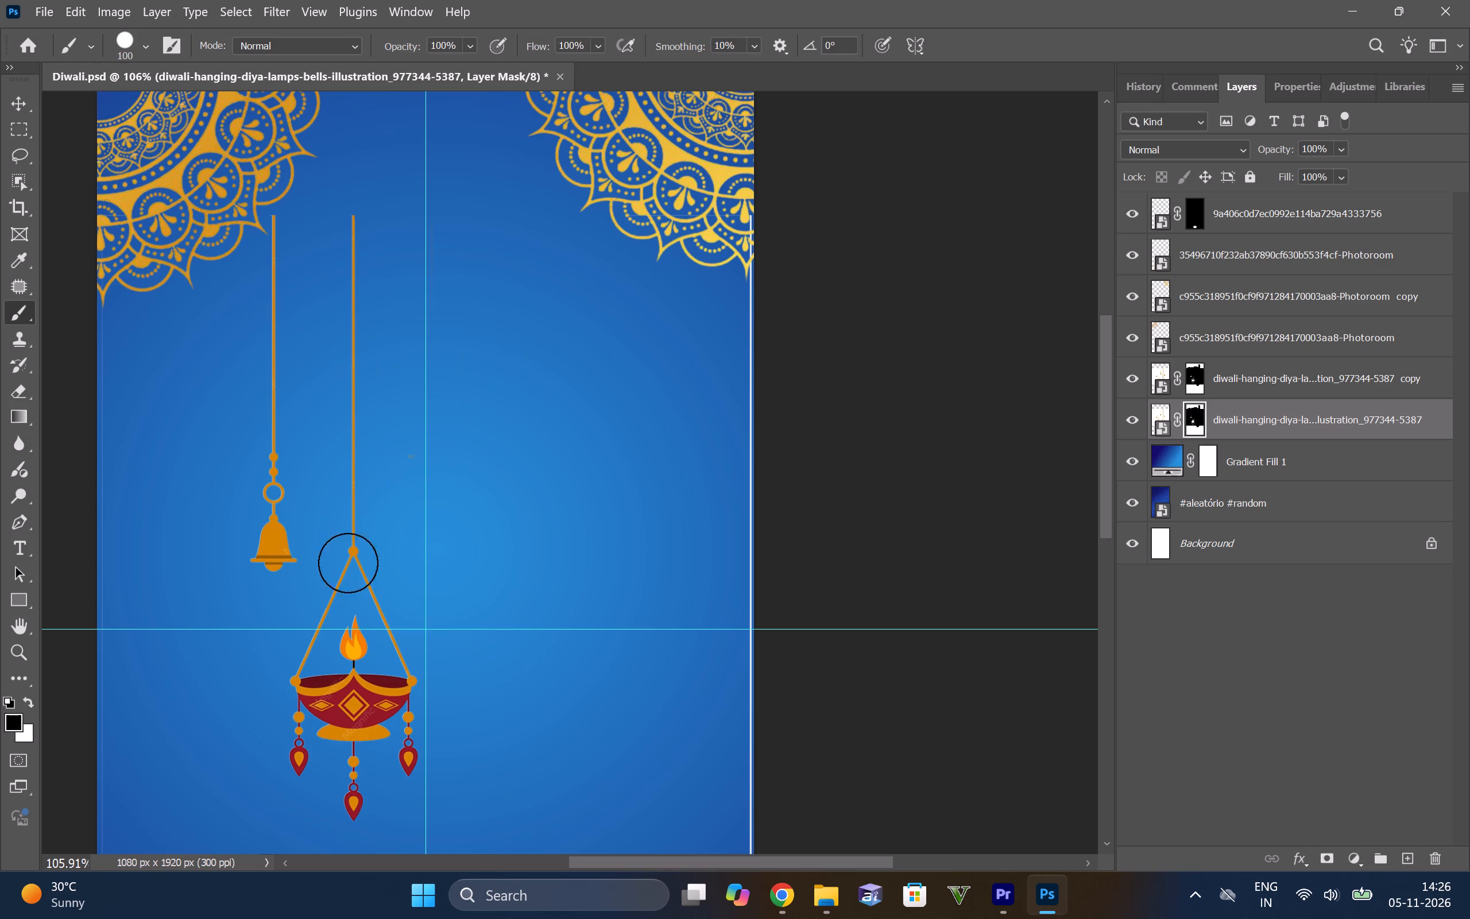
{"action": "left_click_drag", "start_coordinate": [300, 726], "coordinate": [373, 728]}
{"action": "left_click", "coordinate": [1129, 387]}
{"action": "left_click_drag", "start_coordinate": [370, 597], "coordinate": [304, 664]}
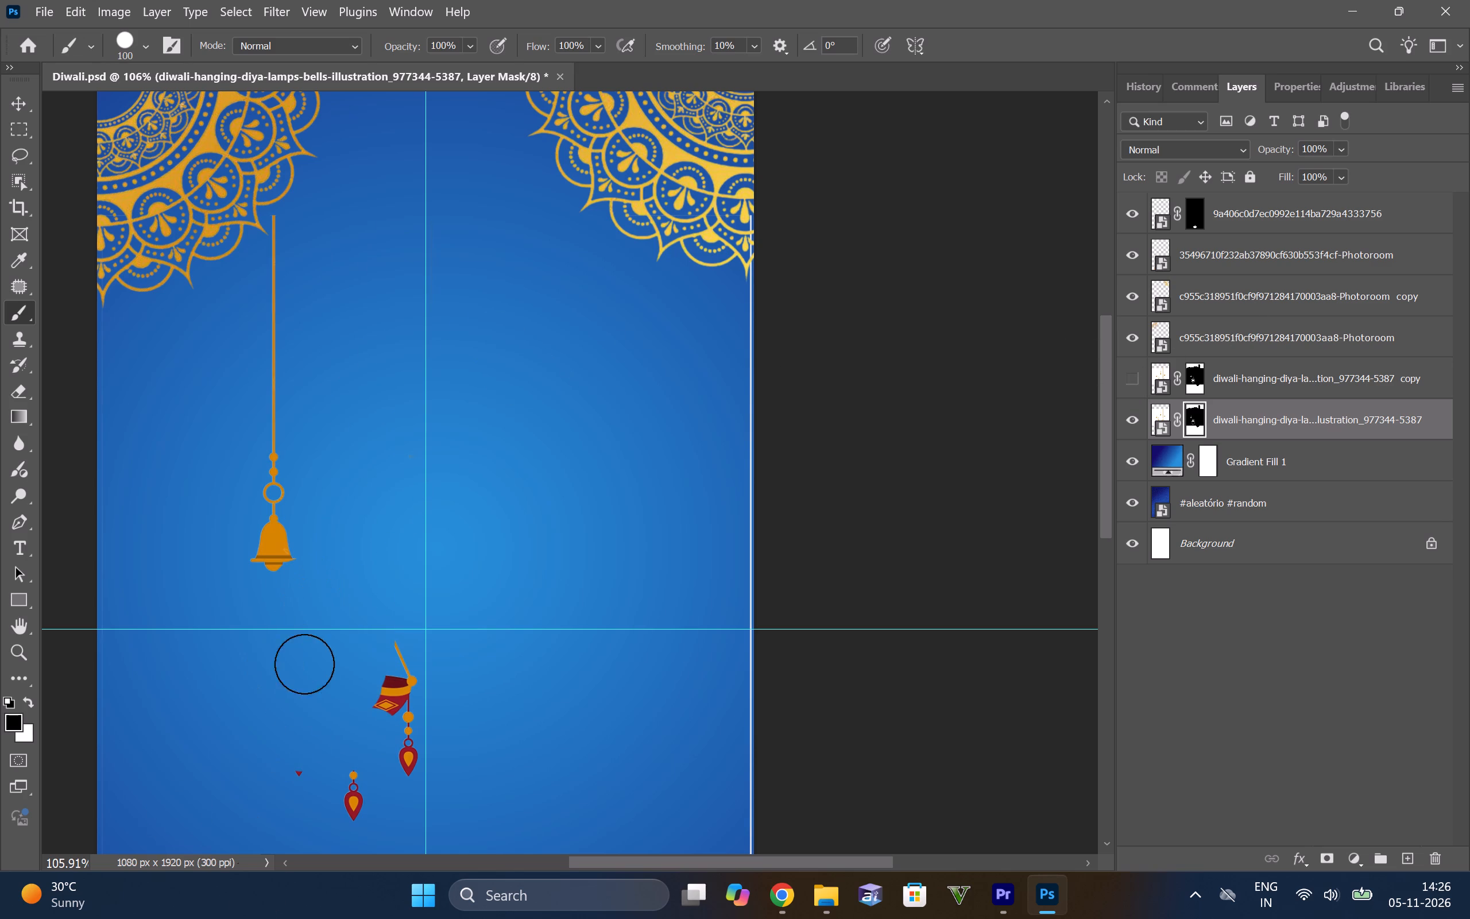
{"action": "left_click_drag", "start_coordinate": [304, 664], "coordinate": [362, 700]}
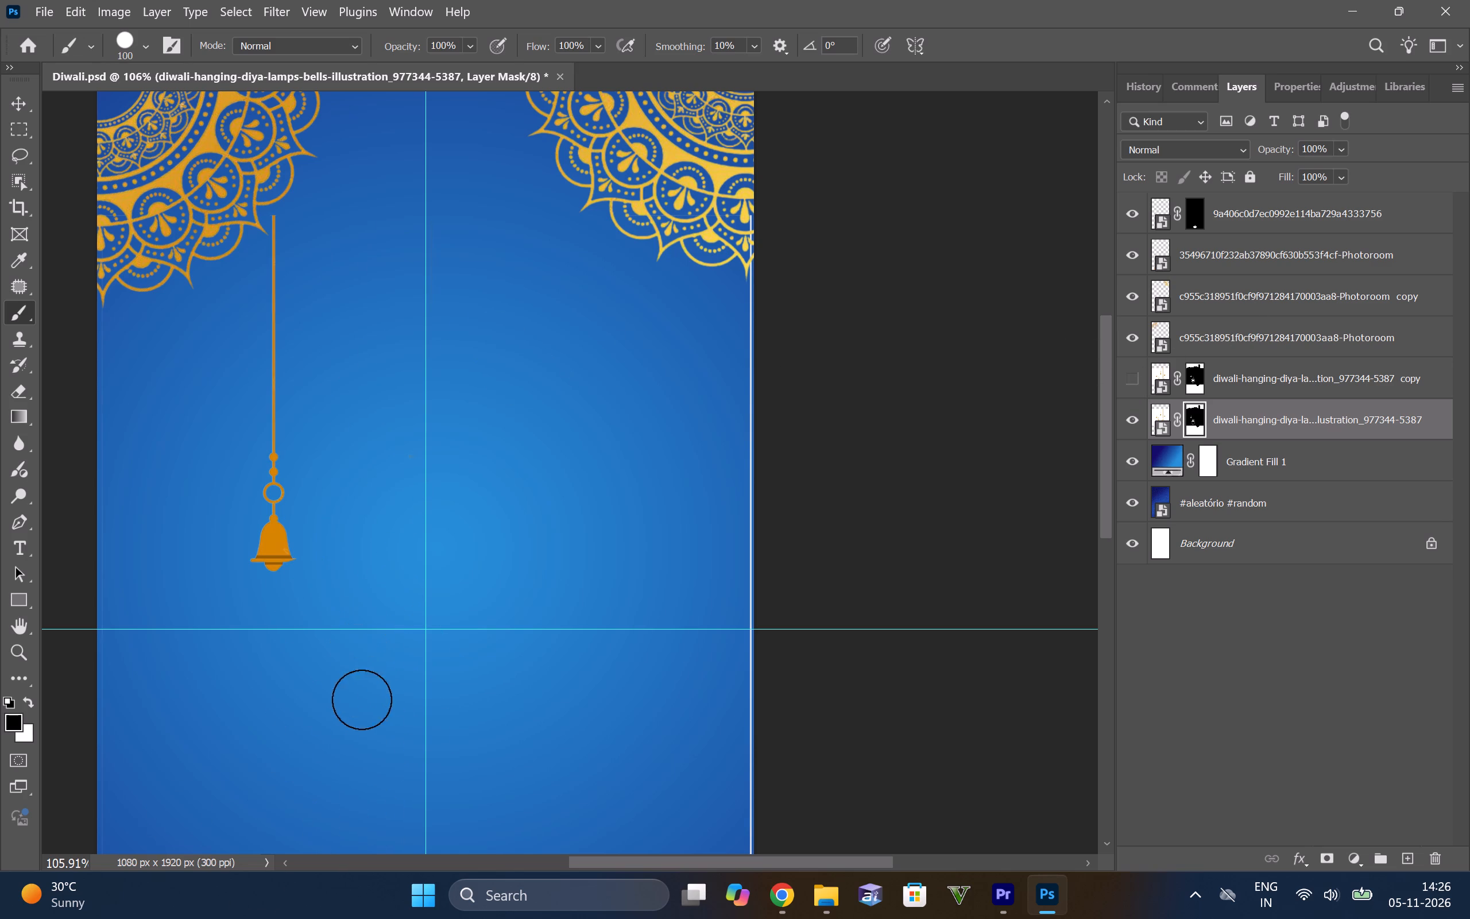
Undo the latest mask strokes and repaint the diya and its pendants out of the original hanging-ornament layer's mask.
{"action": "left_click_drag", "start_coordinate": [362, 700], "coordinate": [443, 593]}
{"action": "left_click", "coordinate": [1134, 365]}
{"action": "key", "text": "ctrl+z"}
{"action": "key", "text": "ctrl+z"}
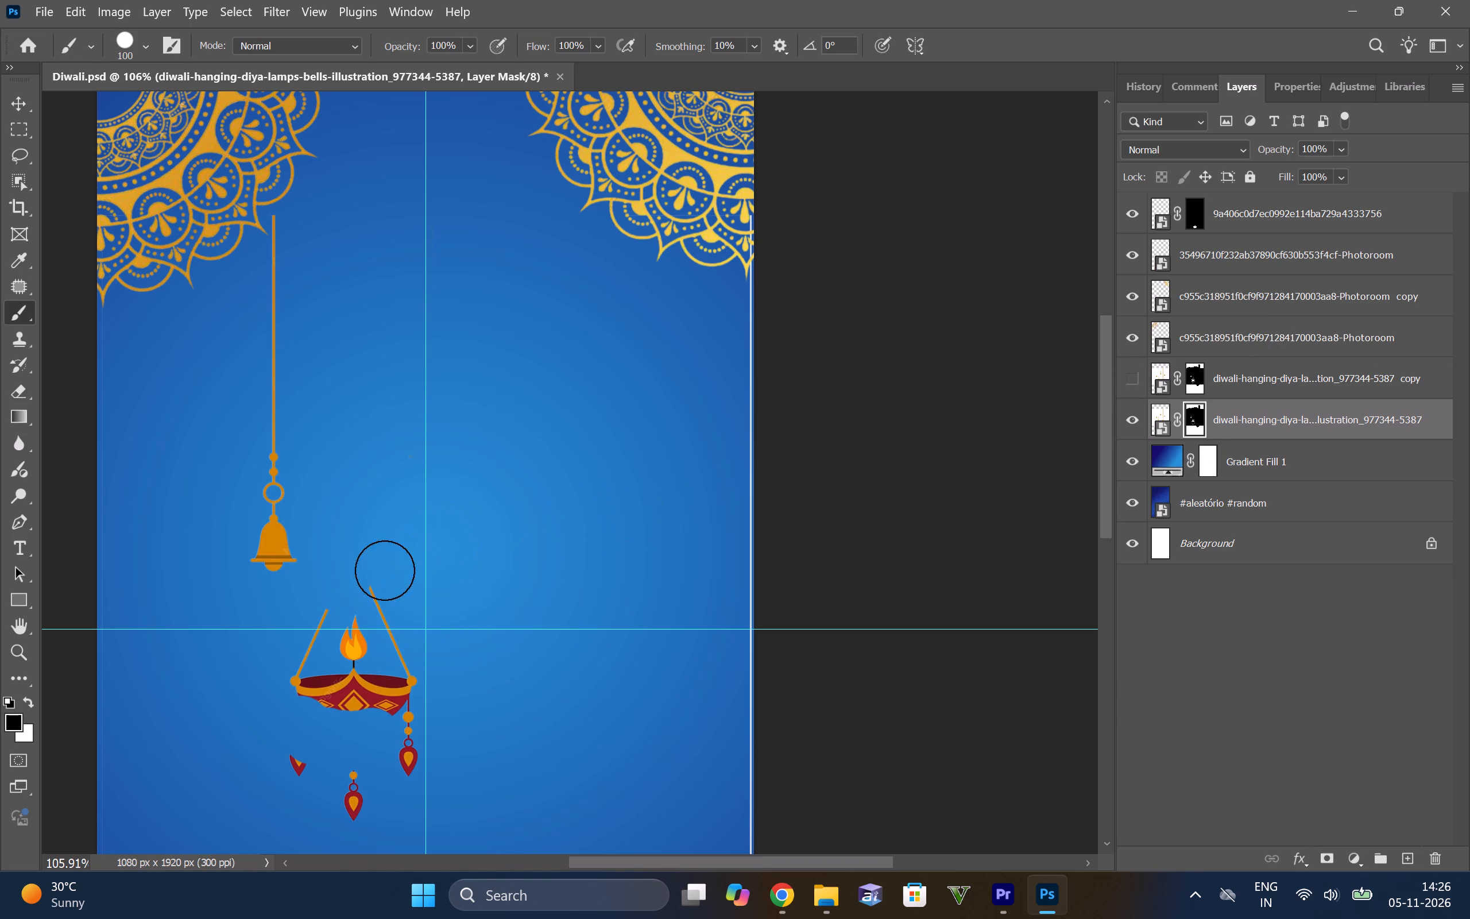
{"action": "left_click_drag", "start_coordinate": [385, 570], "coordinate": [291, 811]}
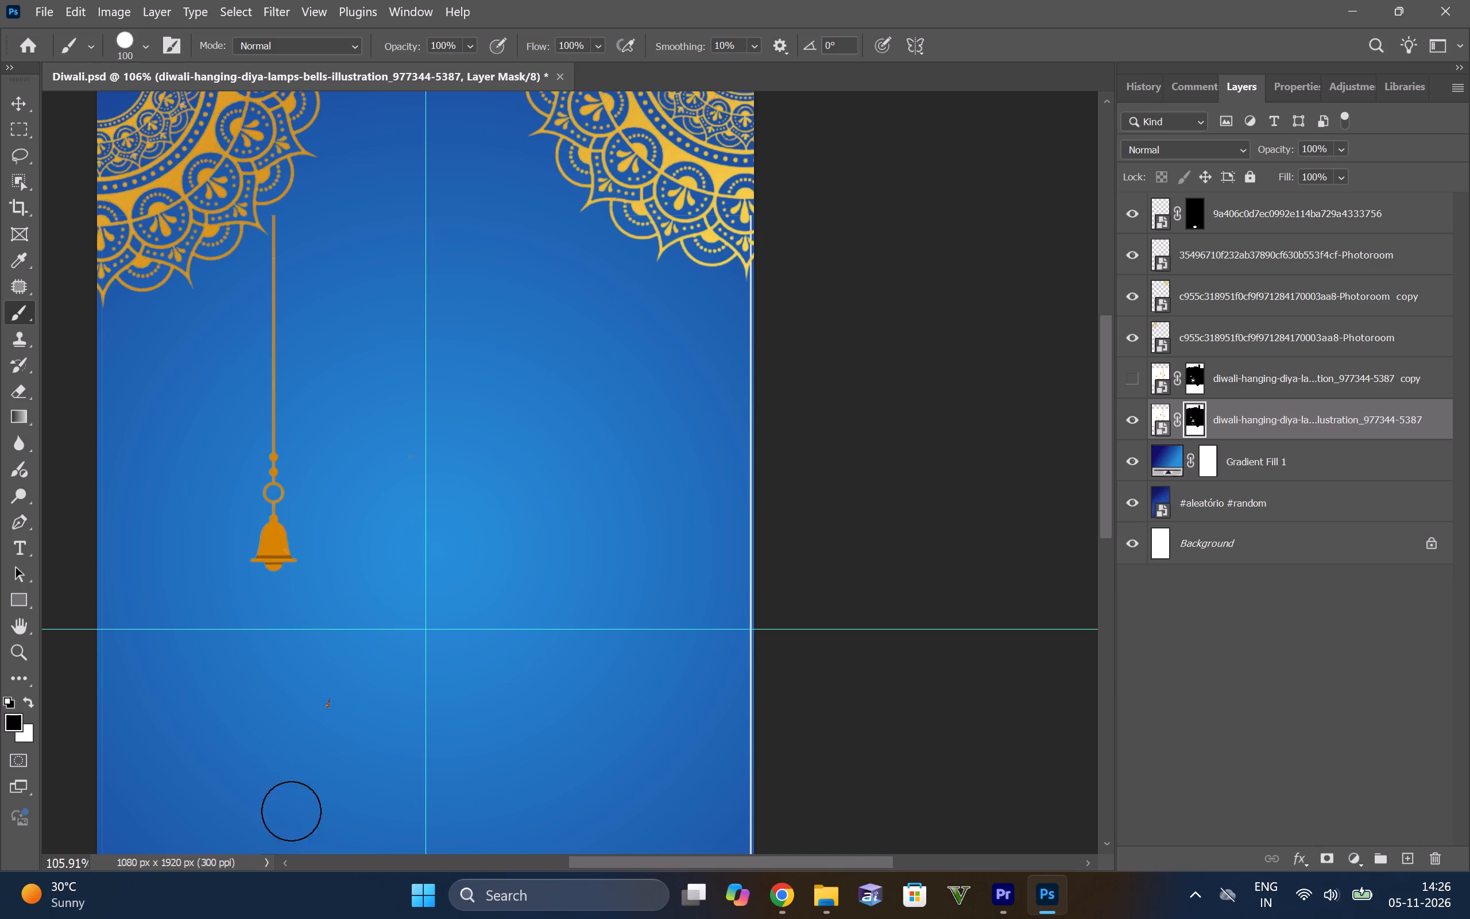
{"action": "left_click_drag", "start_coordinate": [291, 811], "coordinate": [389, 684]}
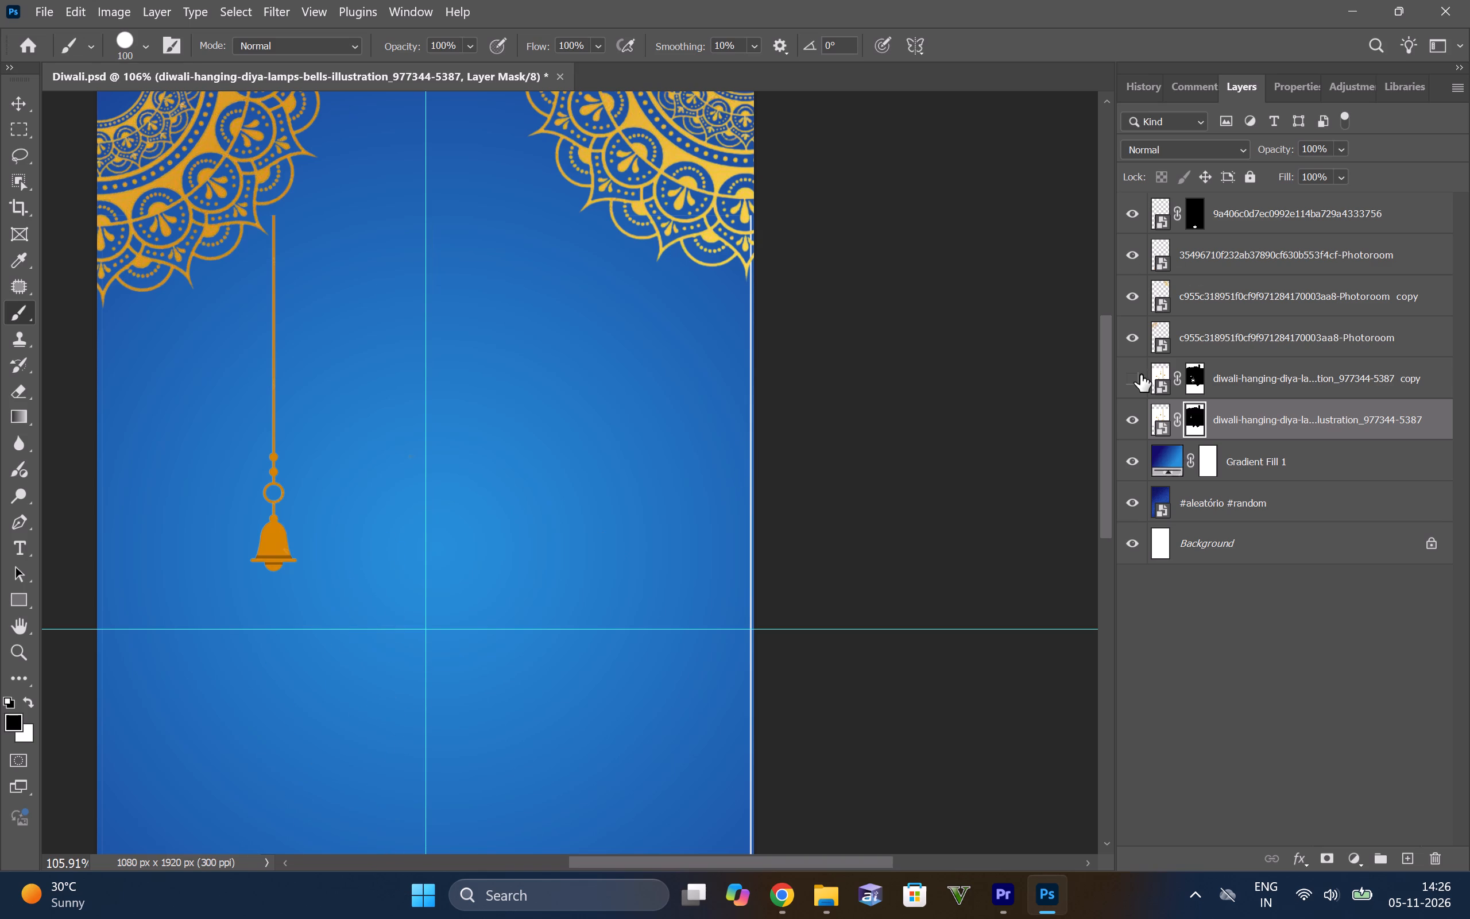
Show the copy with the original hidden, paint the bell and its string out of the copy's mask, and show the original again.
{"action": "left_click", "coordinate": [1135, 369]}
{"action": "left_click", "coordinate": [1134, 418]}
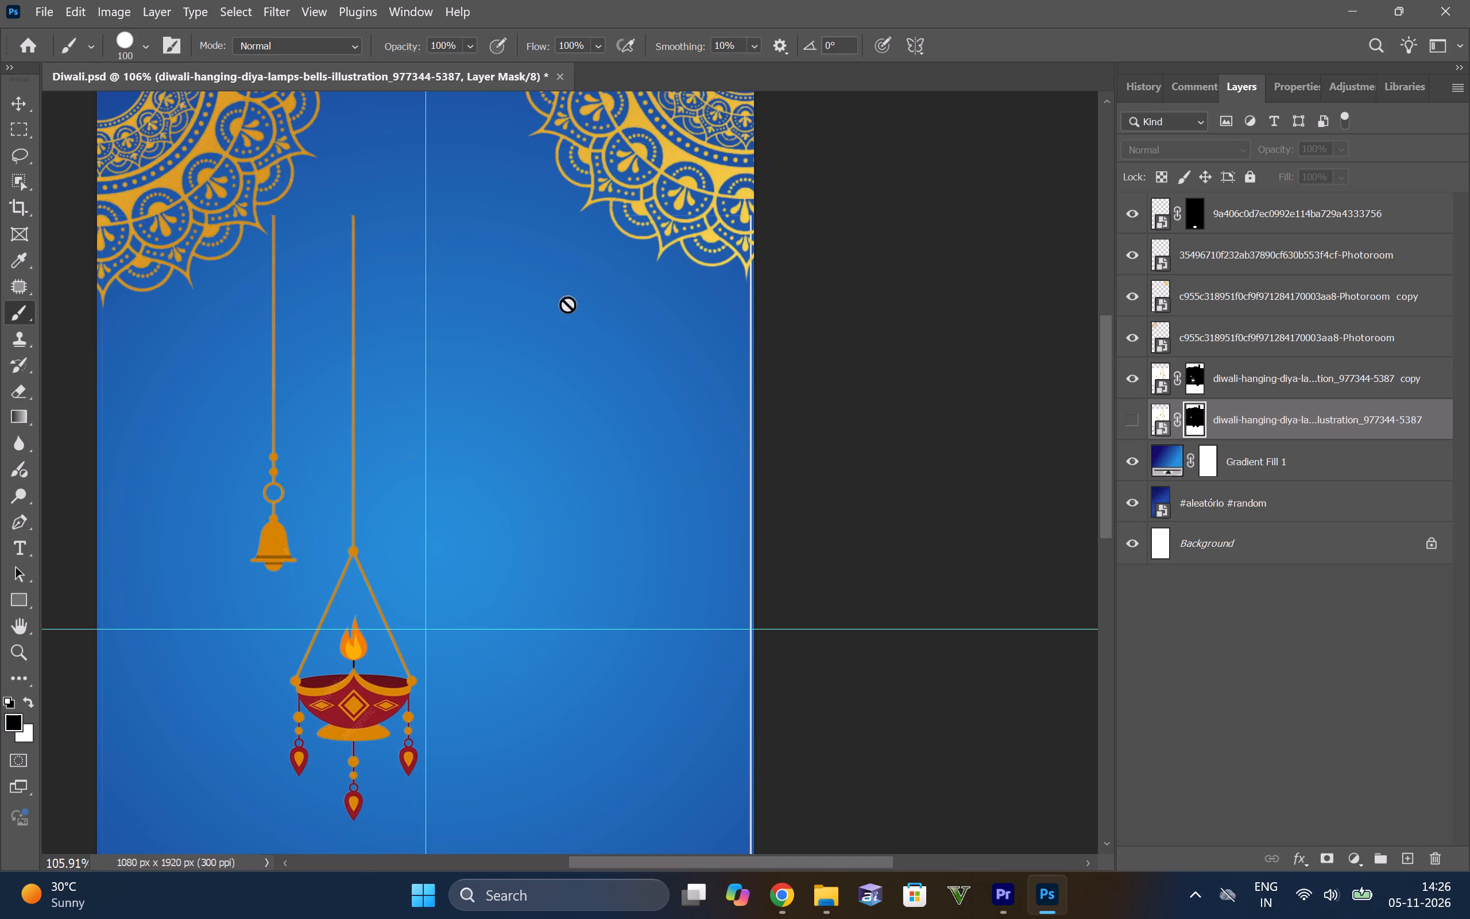
{"action": "left_click", "coordinate": [1192, 381]}
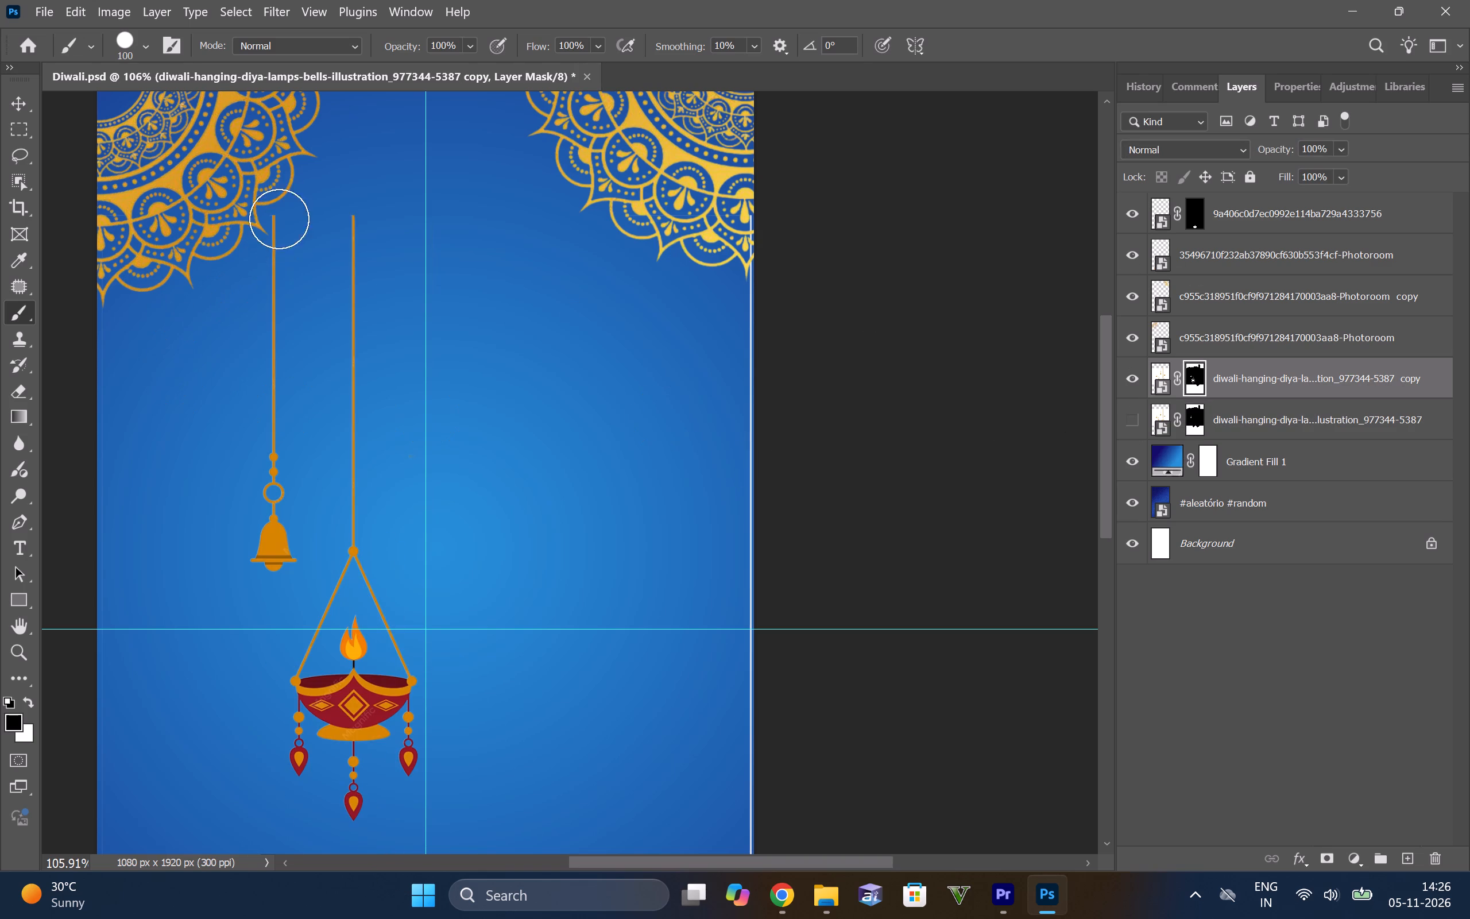
{"action": "left_click_drag", "start_coordinate": [278, 205], "coordinate": [242, 512]}
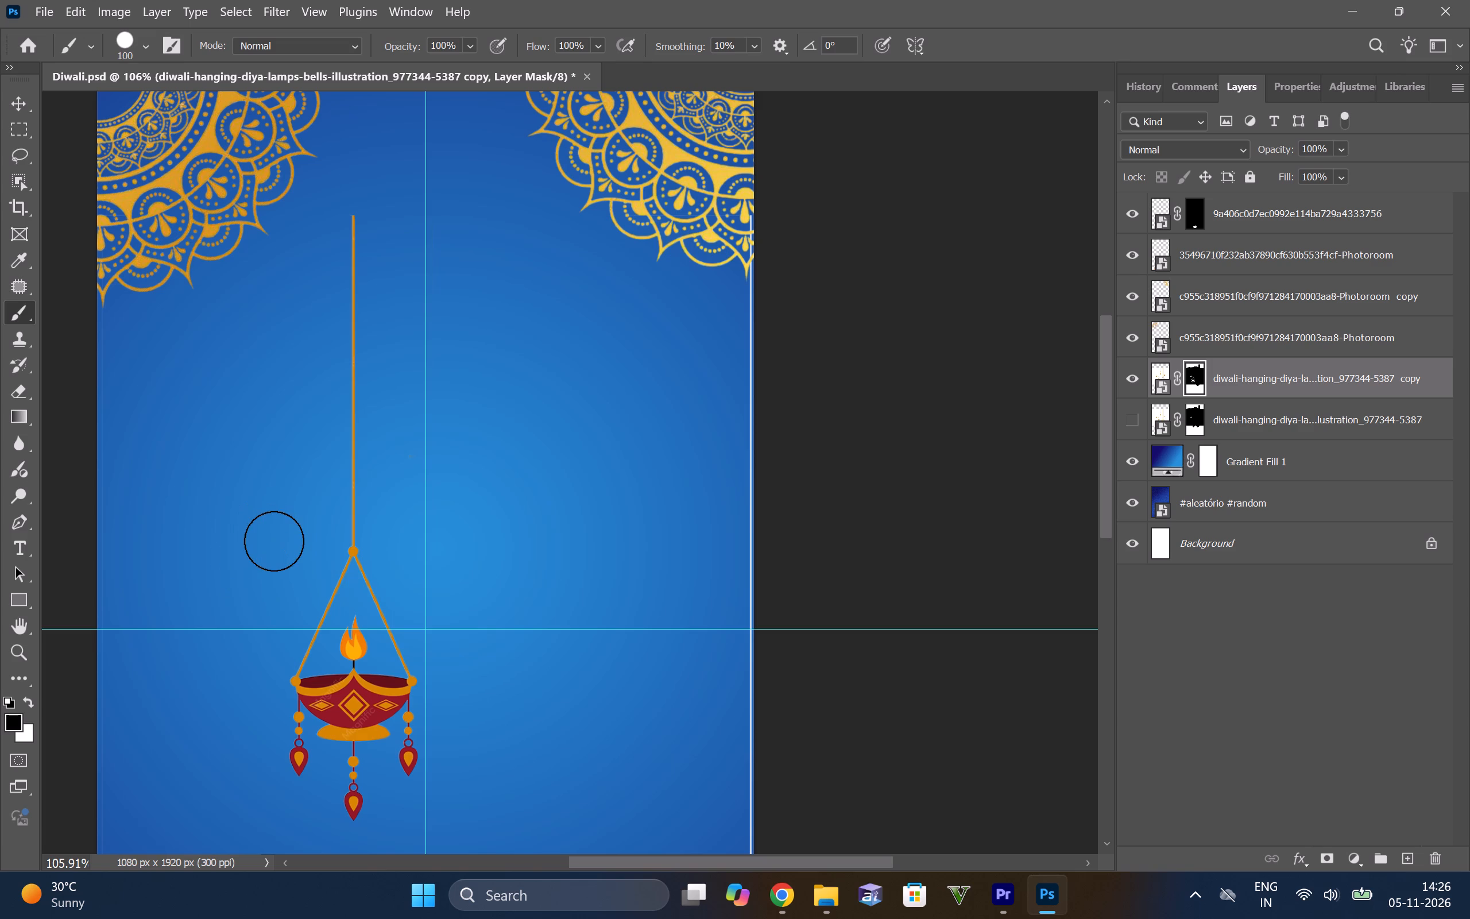
{"action": "left_click", "coordinate": [1133, 427]}
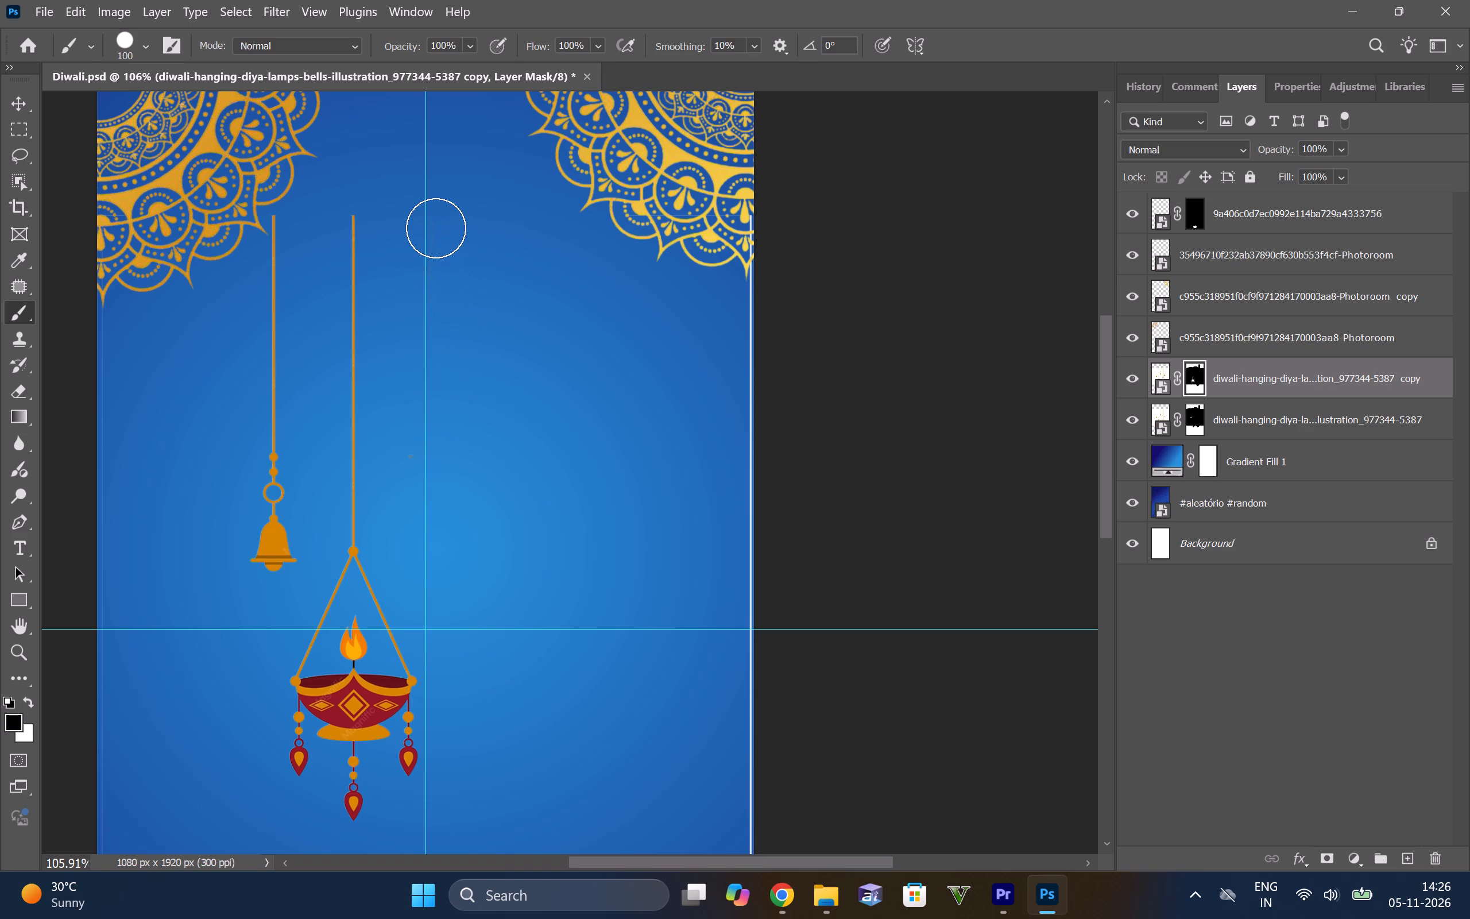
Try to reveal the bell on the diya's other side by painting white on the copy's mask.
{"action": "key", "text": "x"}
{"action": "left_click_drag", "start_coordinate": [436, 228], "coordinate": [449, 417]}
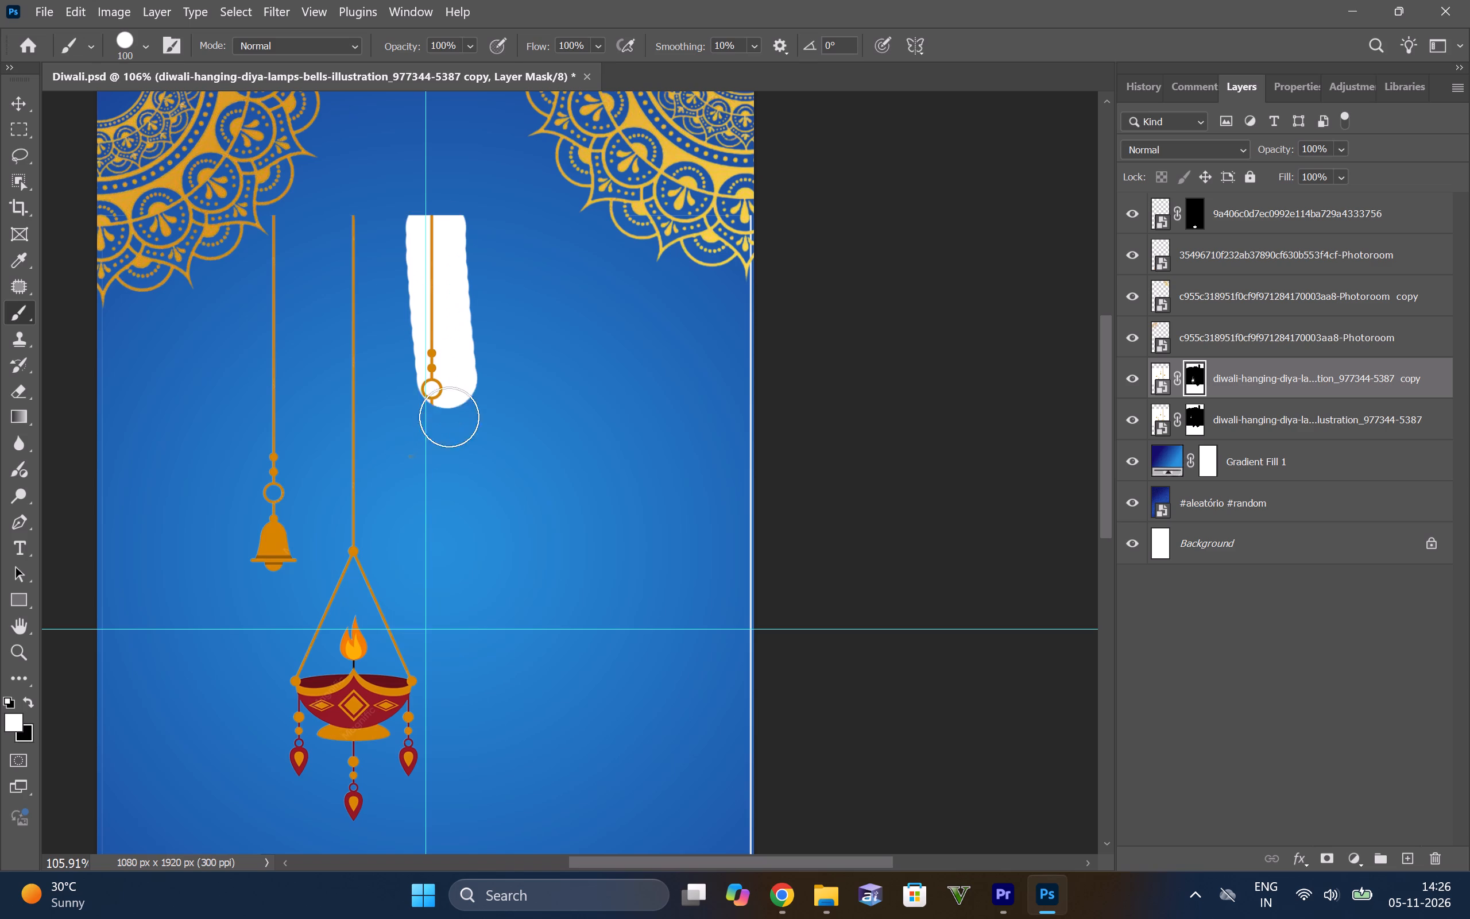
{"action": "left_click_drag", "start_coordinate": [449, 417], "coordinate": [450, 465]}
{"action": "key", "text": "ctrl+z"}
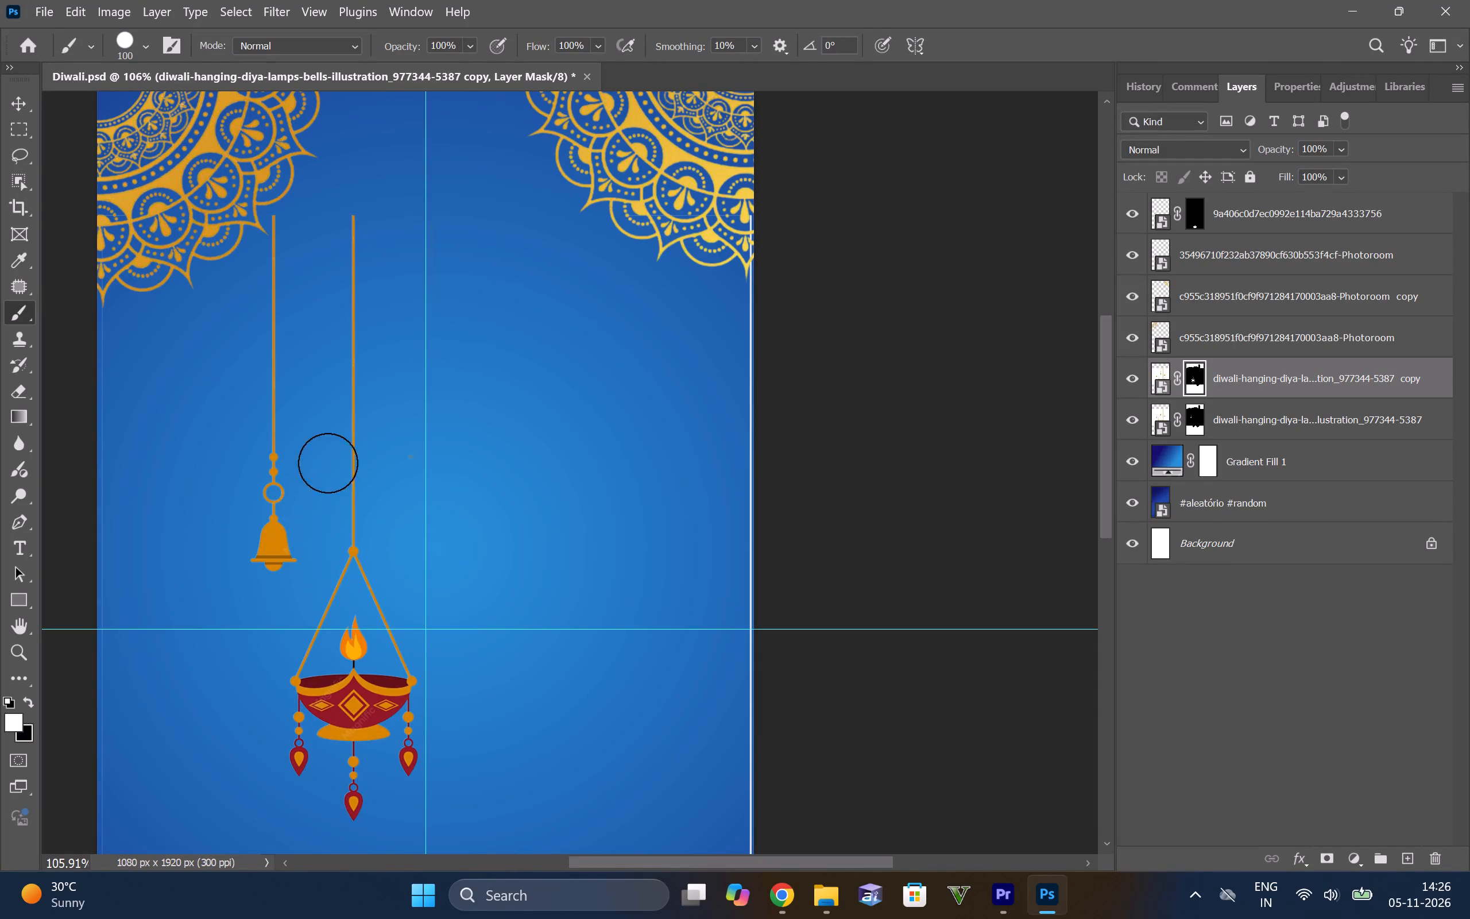
Duplicate the bell layer and shift the duplicate horizontally to the other side of the diya, matching the first bell's spacing.
{"action": "left_click", "coordinate": [1231, 420]}
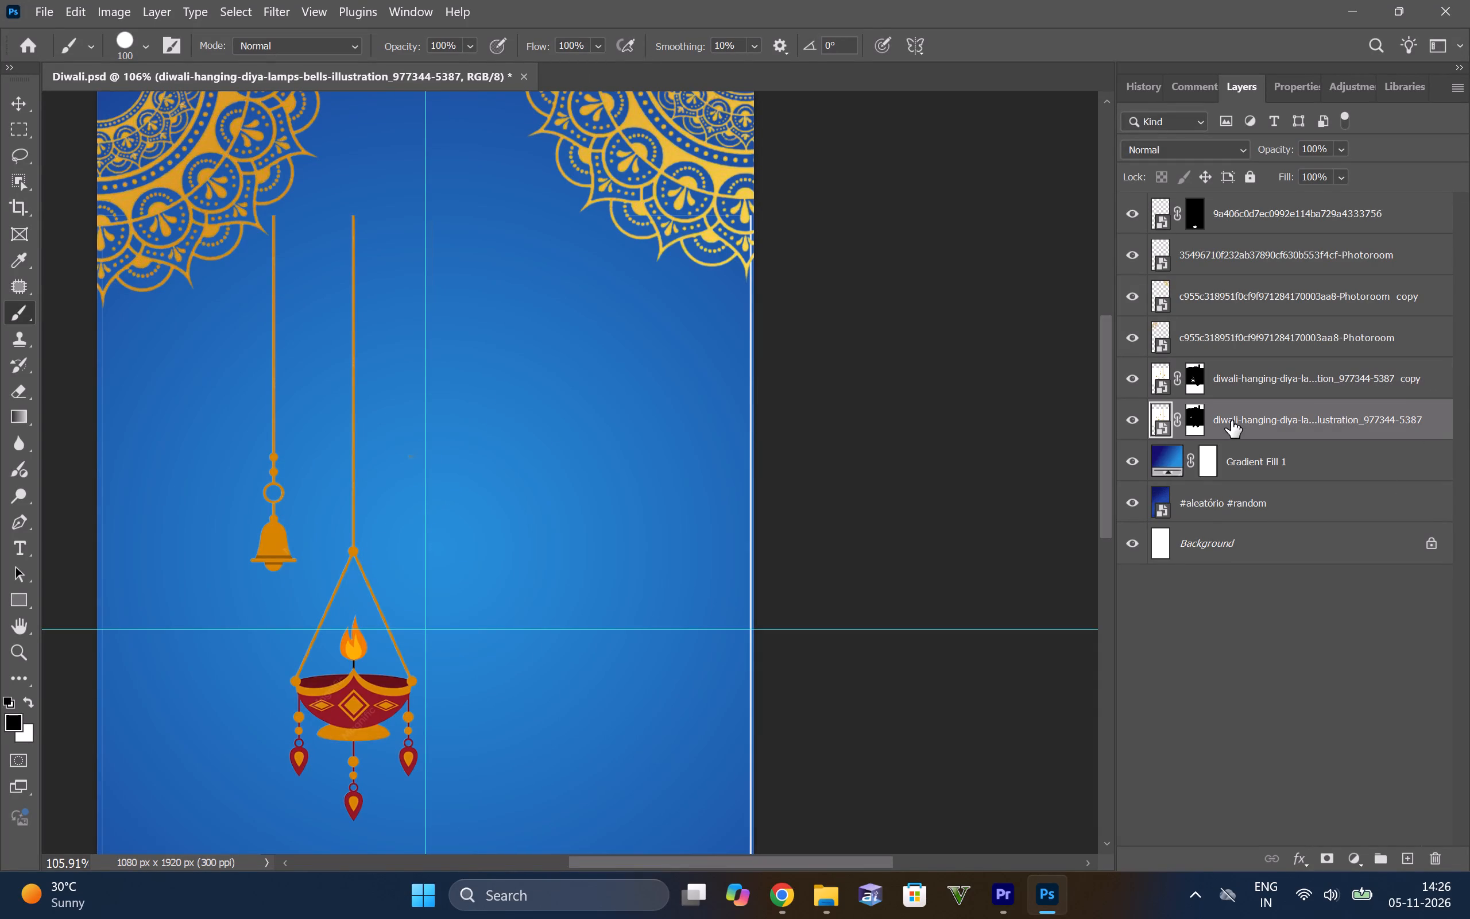
{"action": "key", "text": "ctrl+j"}
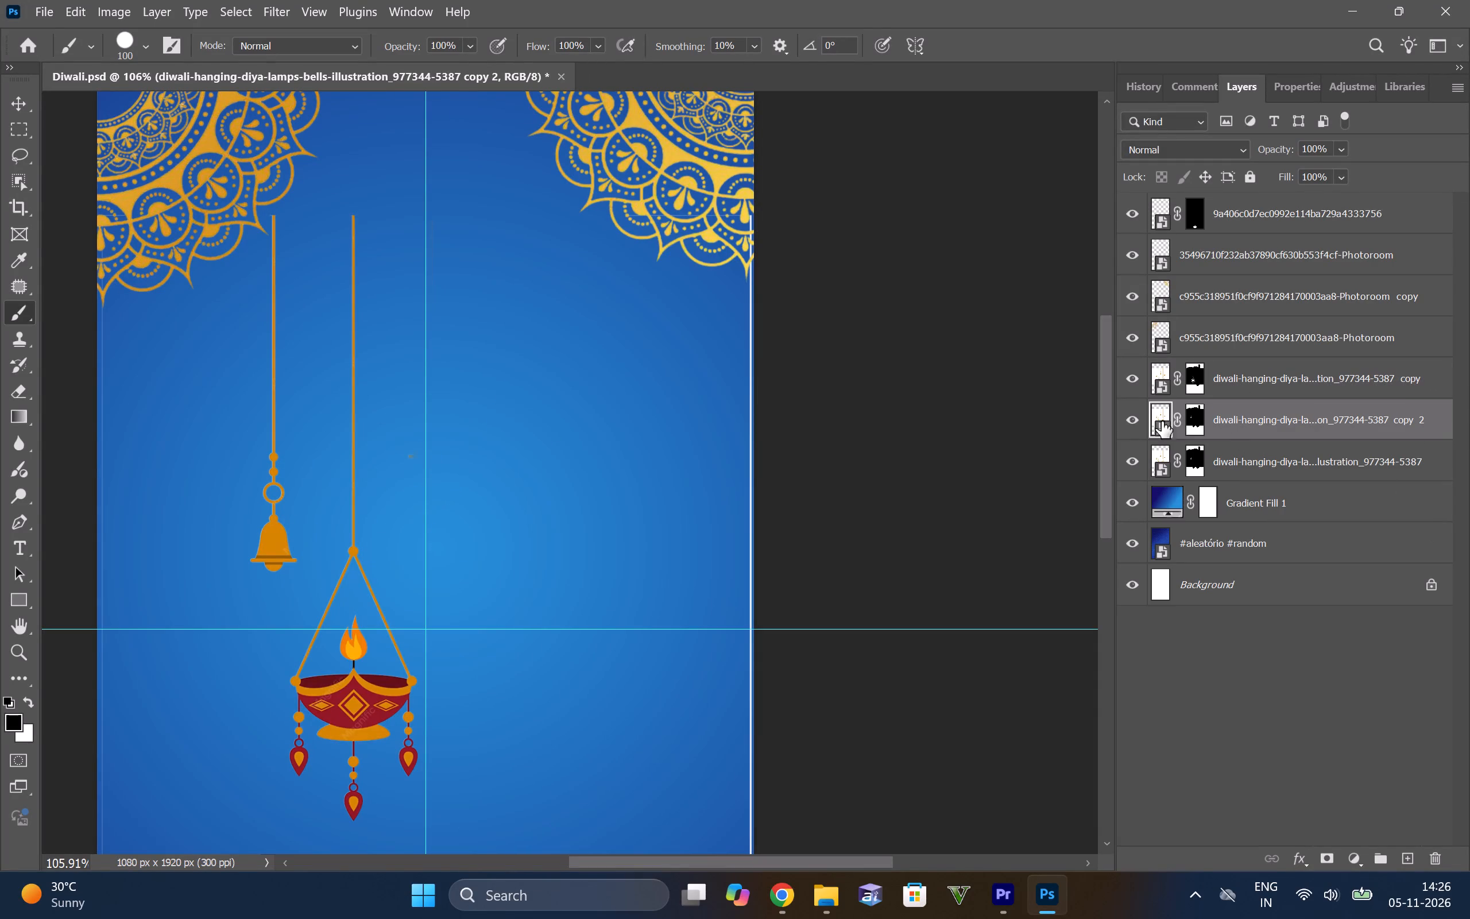
{"action": "key", "text": "v"}
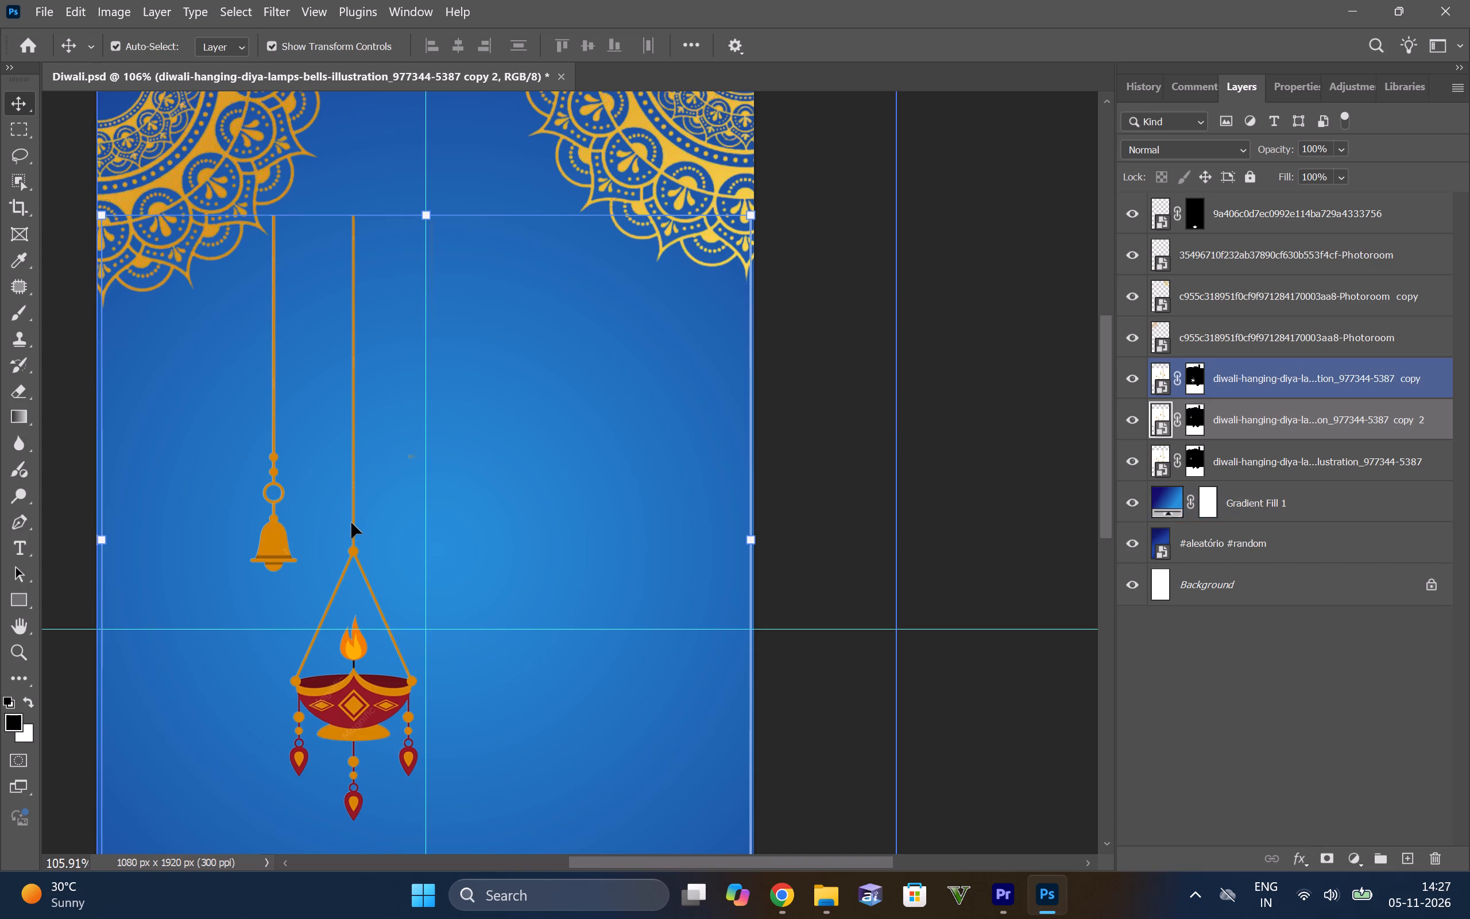
{"action": "key", "text": "Right"}
{"action": "key", "text": "Right"}
{"action": "key", "text": "Right"}
{"action": "key", "text": "Right"}
{"action": "key", "text": "Right"}
{"action": "key", "text": "Right"}
{"action": "key", "text": "Right"}
{"action": "key", "text": "Right"}
{"action": "key", "text": "Right"}
{"action": "key", "text": "Right"}
{"action": "key", "text": "Right"}
{"action": "key", "text": "Right"}
{"action": "key", "text": "Right"}
{"action": "key", "text": "Right"}
{"action": "key", "text": "Right"}
{"action": "key", "text": "Right"}
{"action": "key", "text": "Right"}
{"action": "key", "text": "Right"}
{"action": "key", "text": "Right"}
{"action": "key", "text": "Right"}
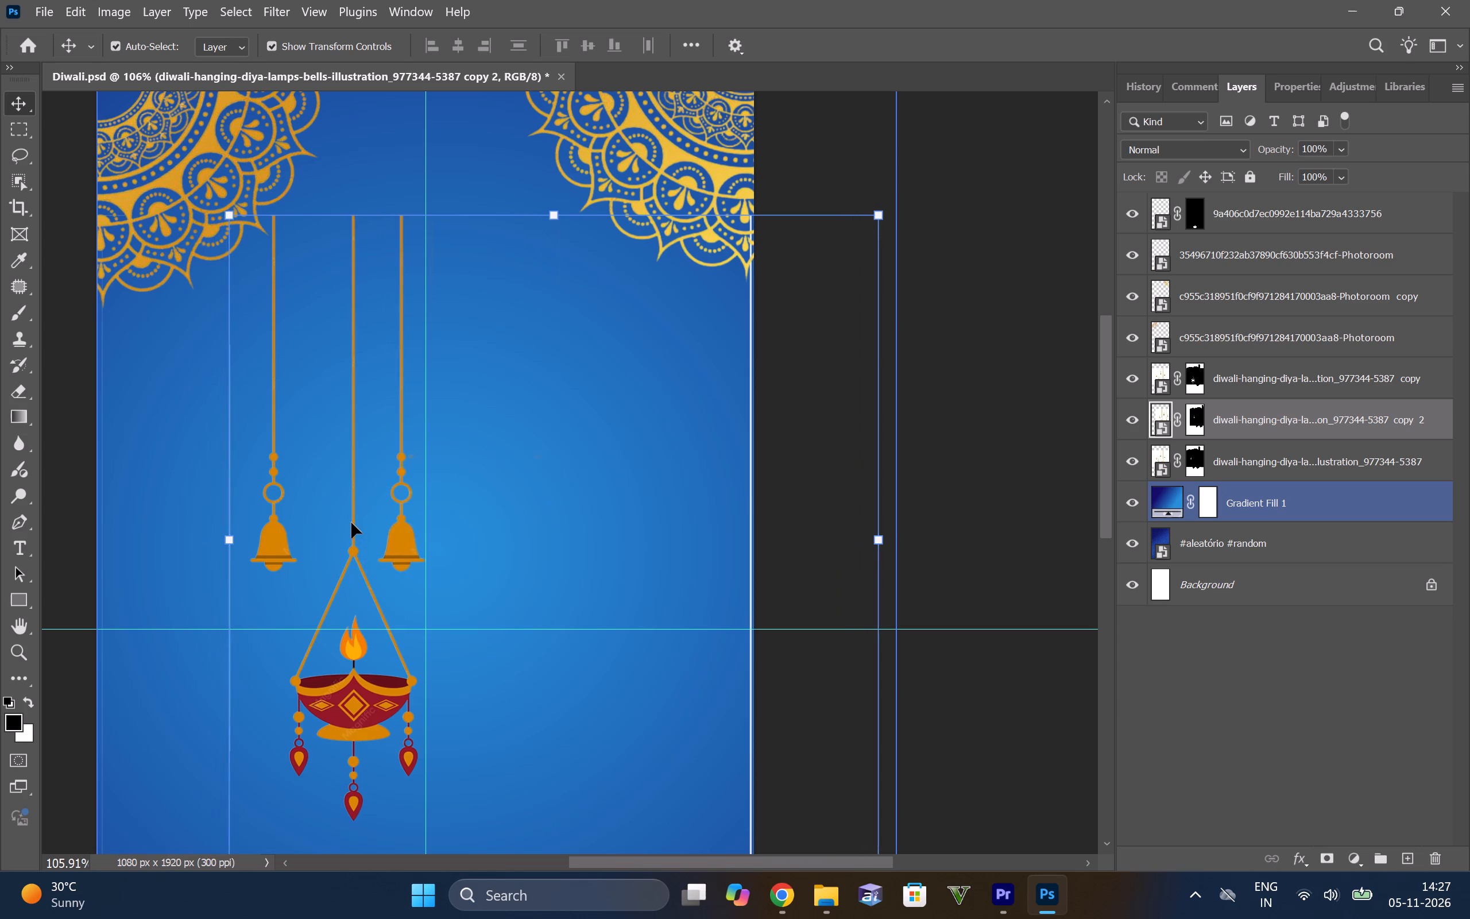
{"action": "key", "text": "Right"}
{"action": "key", "text": "Right"}
{"action": "key", "text": "Right"}
{"action": "key", "text": "Right"}
{"action": "key", "text": "Right"}
{"action": "key", "text": "Right"}
{"action": "key", "text": "Right"}
{"action": "key", "text": "Right"}
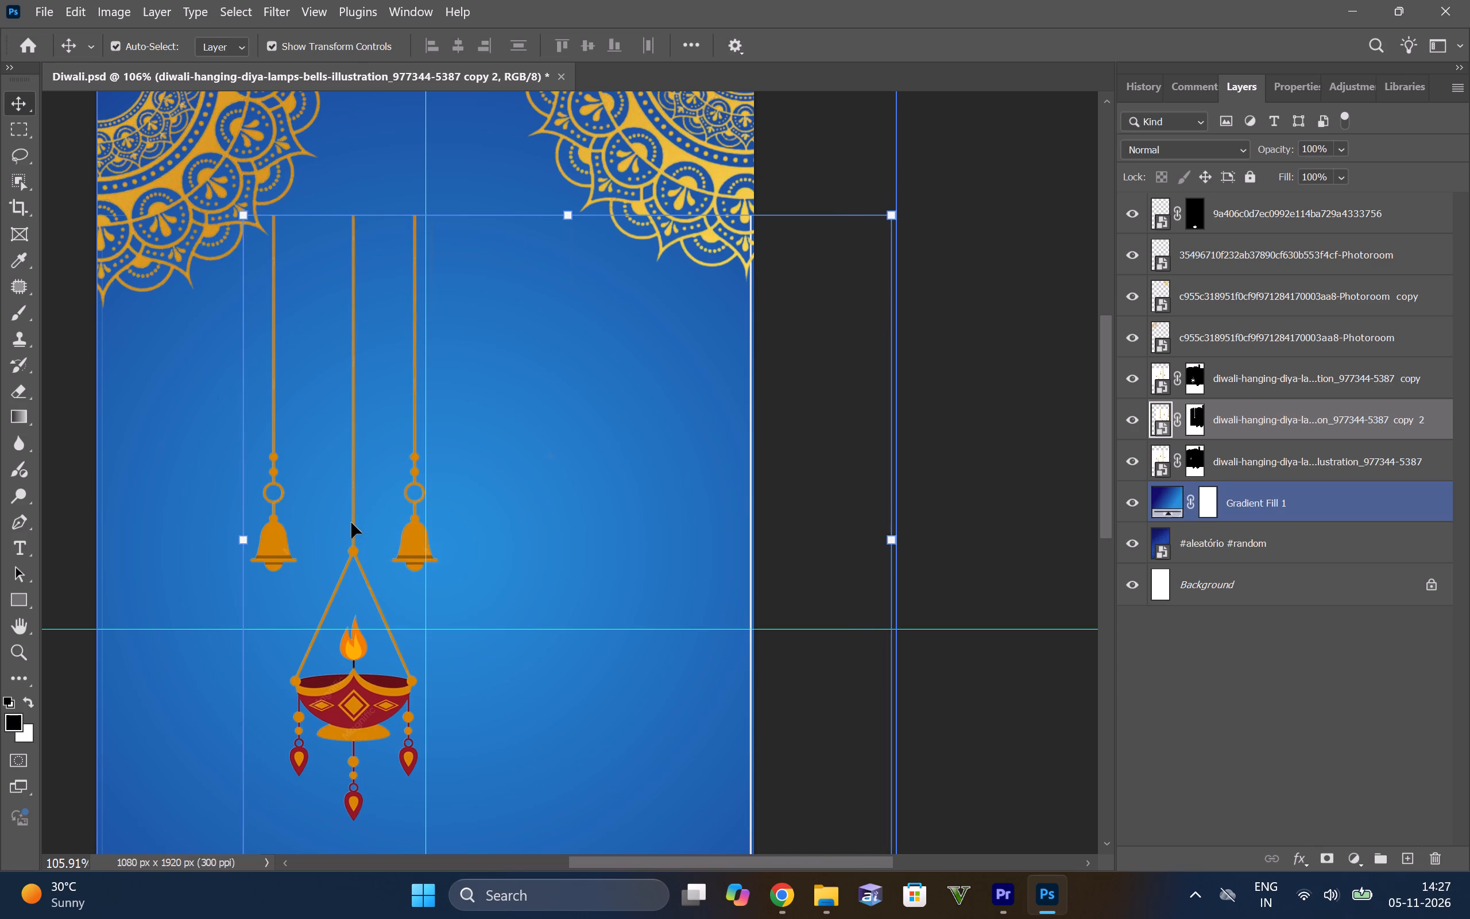
{"action": "key", "text": "Right"}
{"action": "key", "text": "Right"}
{"action": "key", "text": "Right"}
{"action": "key", "text": "Left"}
{"action": "key", "text": "Right"}
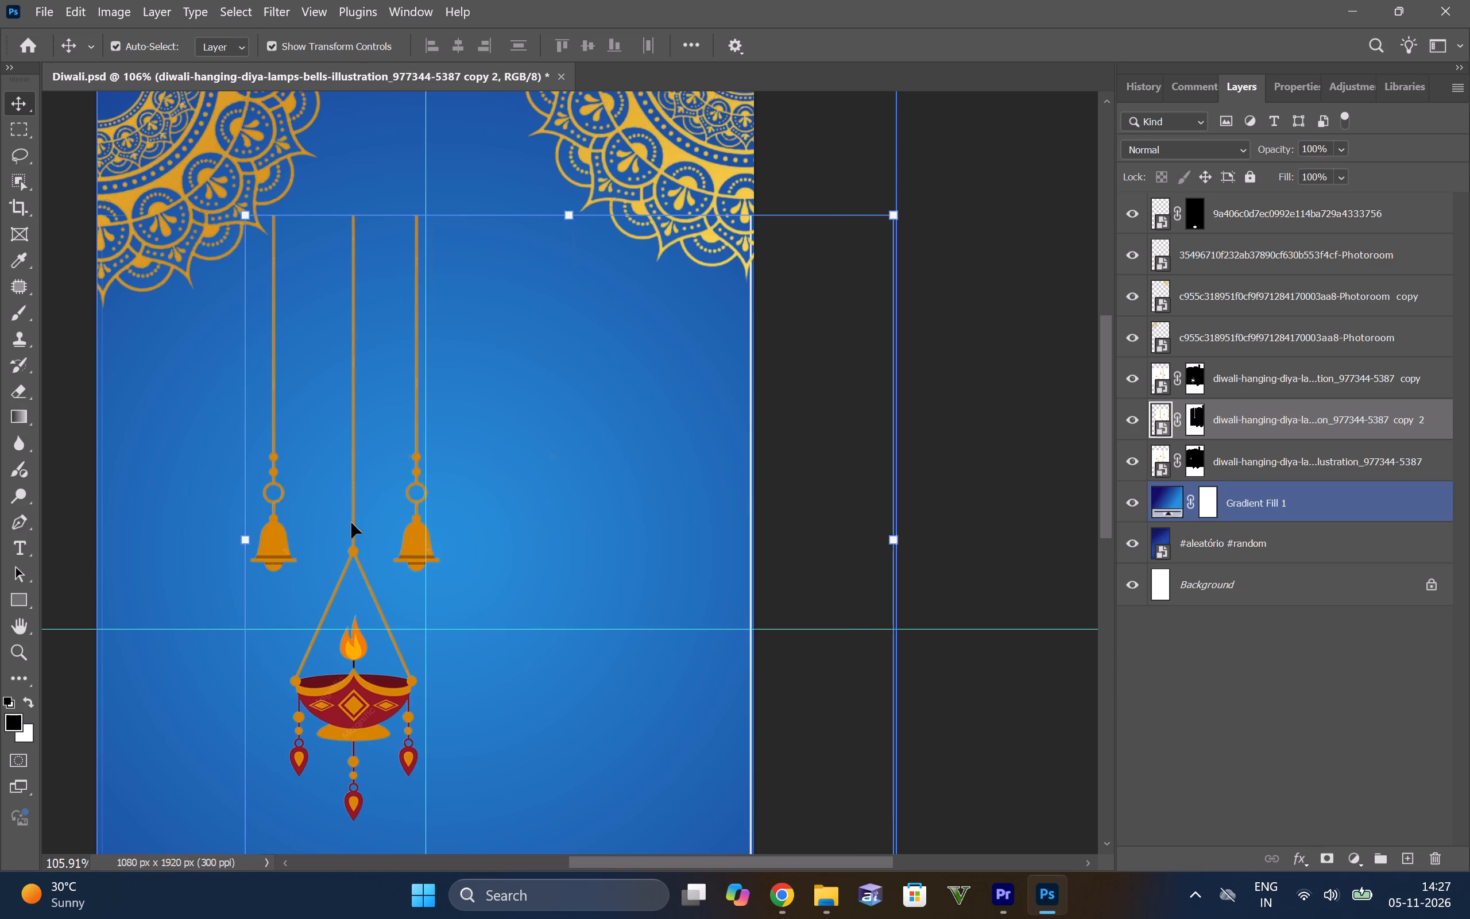
{"action": "key", "text": "Right"}
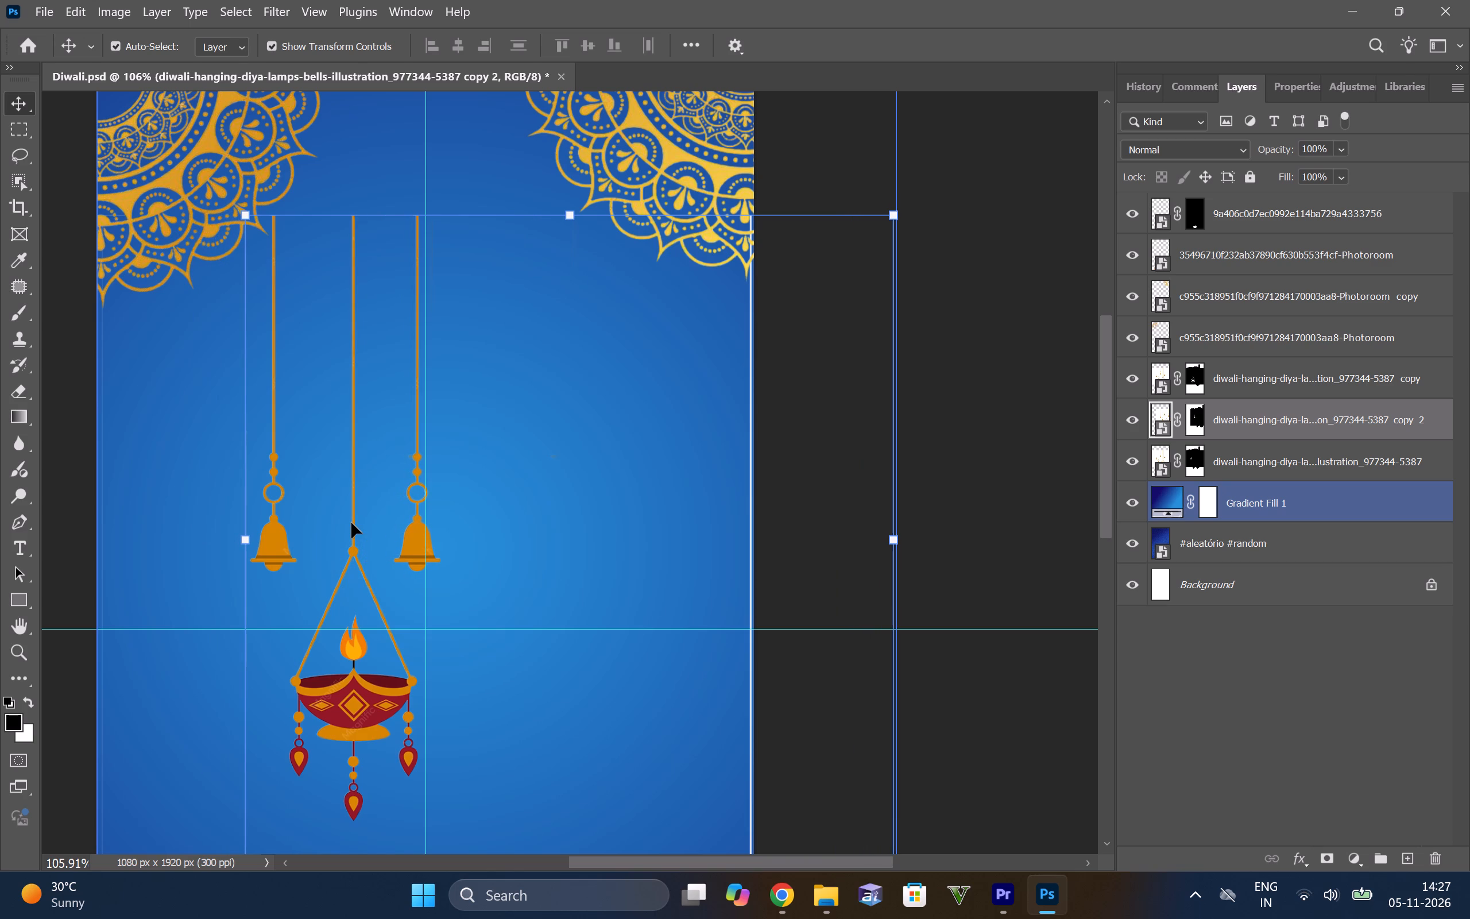
Group the diya layer and the two bell layers.
{"action": "left_click", "coordinate": [1295, 381]}
{"action": "left_click", "coordinate": [1297, 419], "text": "ctrl"}
{"action": "left_click", "coordinate": [1292, 454], "text": "ctrl"}
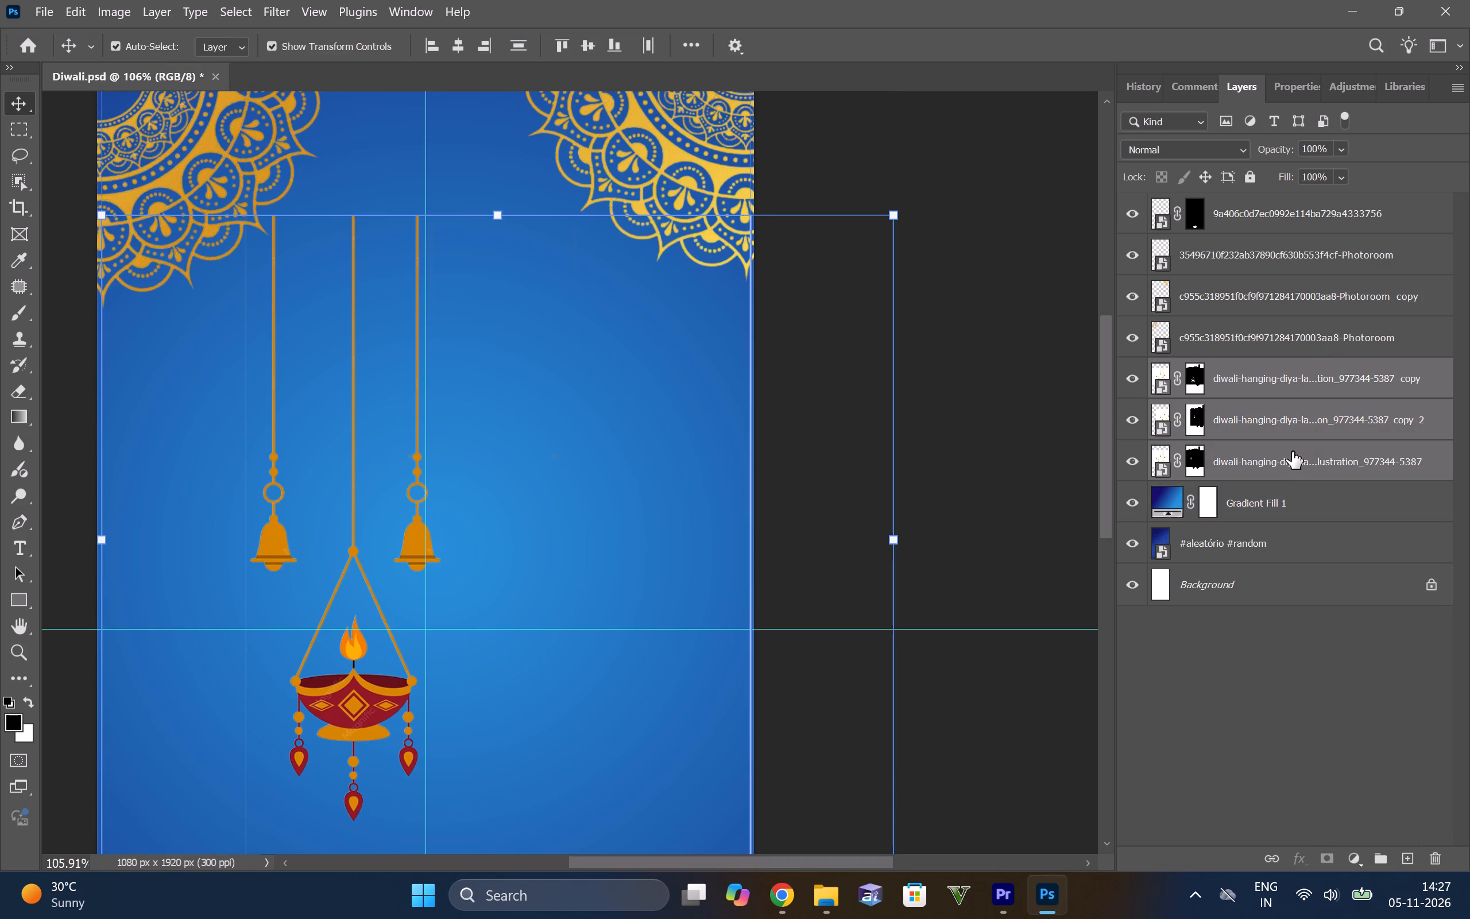
{"action": "key", "text": "ctrl+g"}
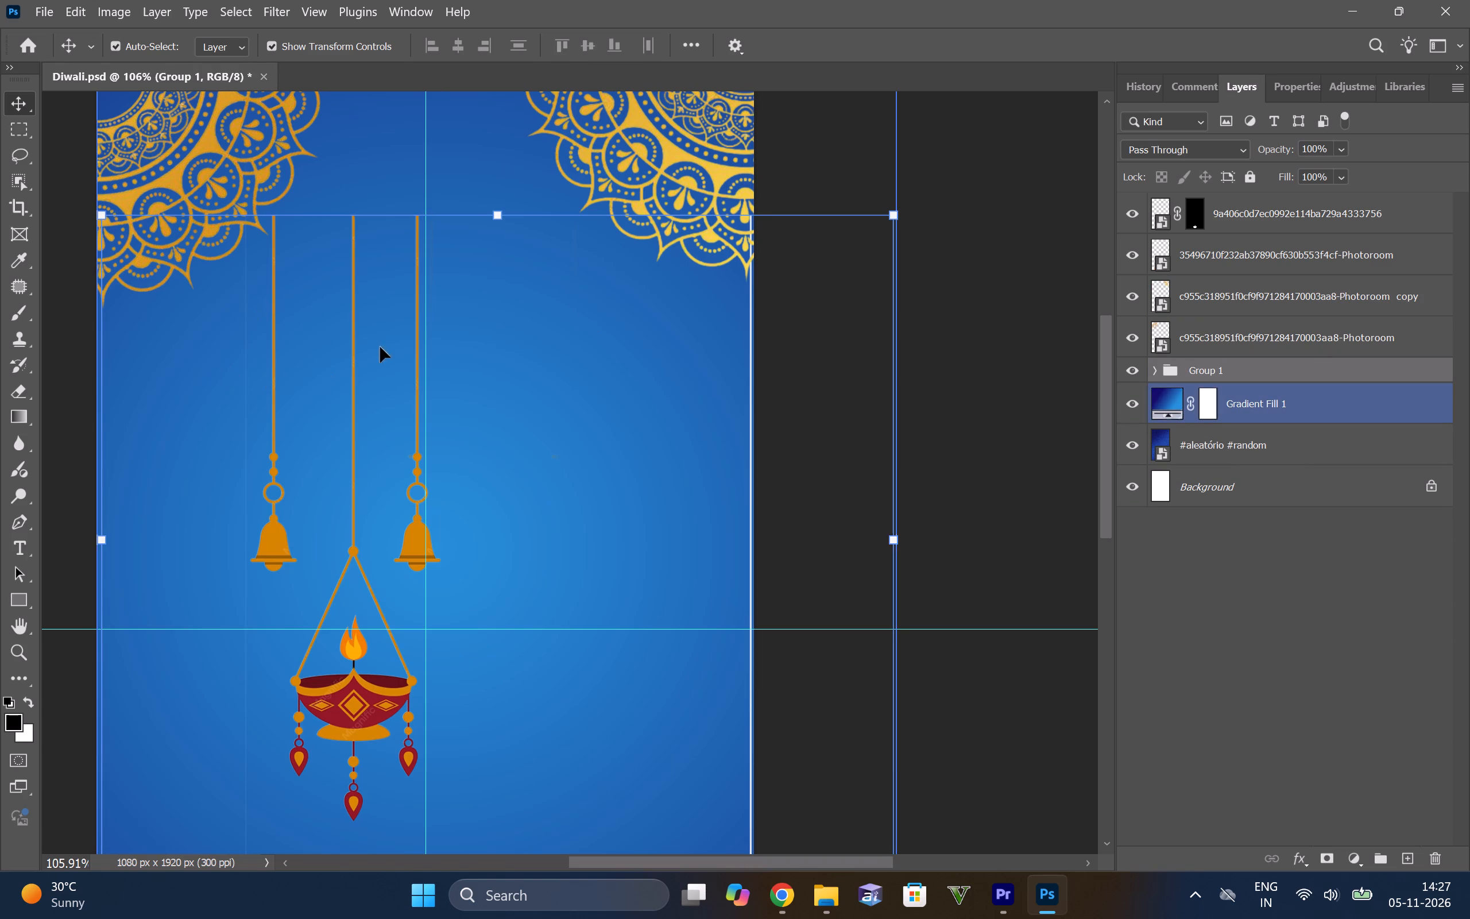
Move the hanging ornament group to X 413.5 px, Y 534 px, with its strings starting at the poster's top edge over the left mandala.
{"action": "left_click_drag", "start_coordinate": [369, 430], "coordinate": [325, 401]}
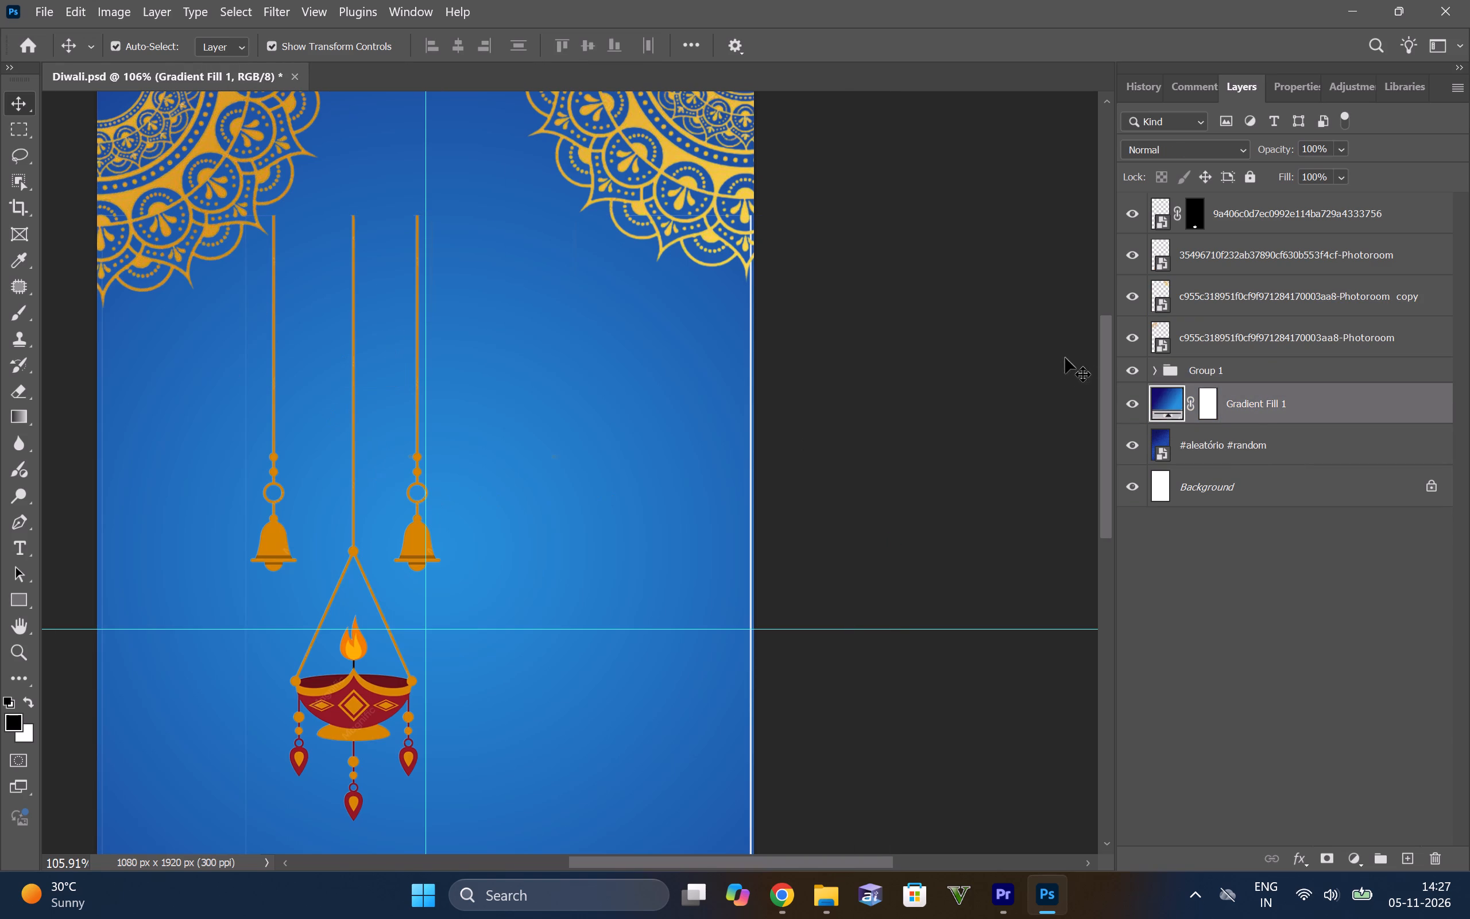
{"action": "left_click", "coordinate": [1285, 372]}
{"action": "key", "text": "ctrl+t"}
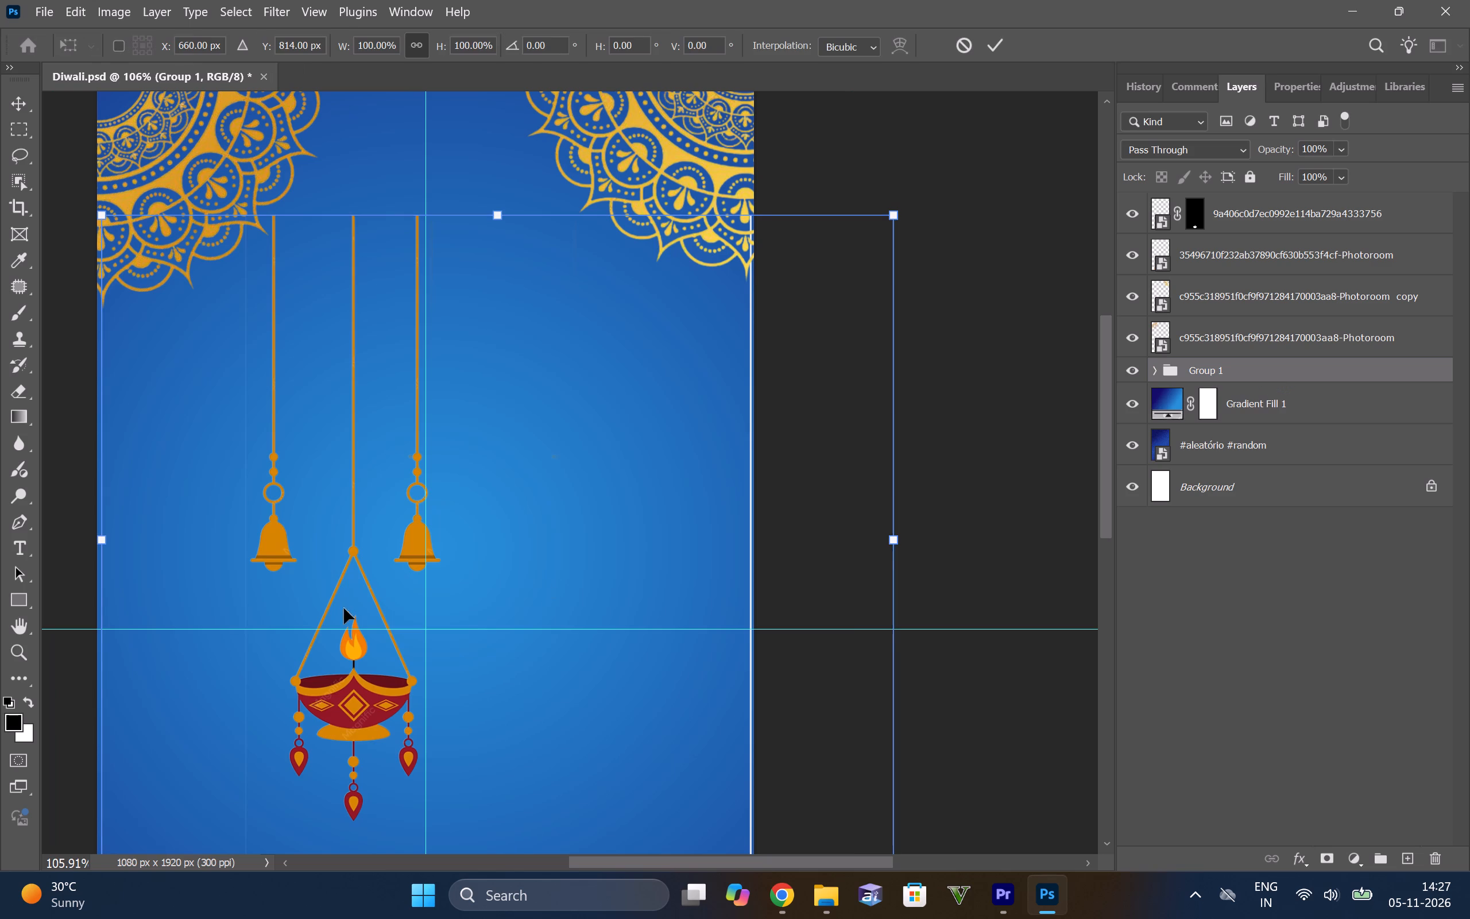
{"action": "left_click_drag", "start_coordinate": [329, 488], "coordinate": [178, 360]}
{"action": "scroll", "coordinate": [281, 458], "scroll_direction": "up", "scroll_amount": 4}
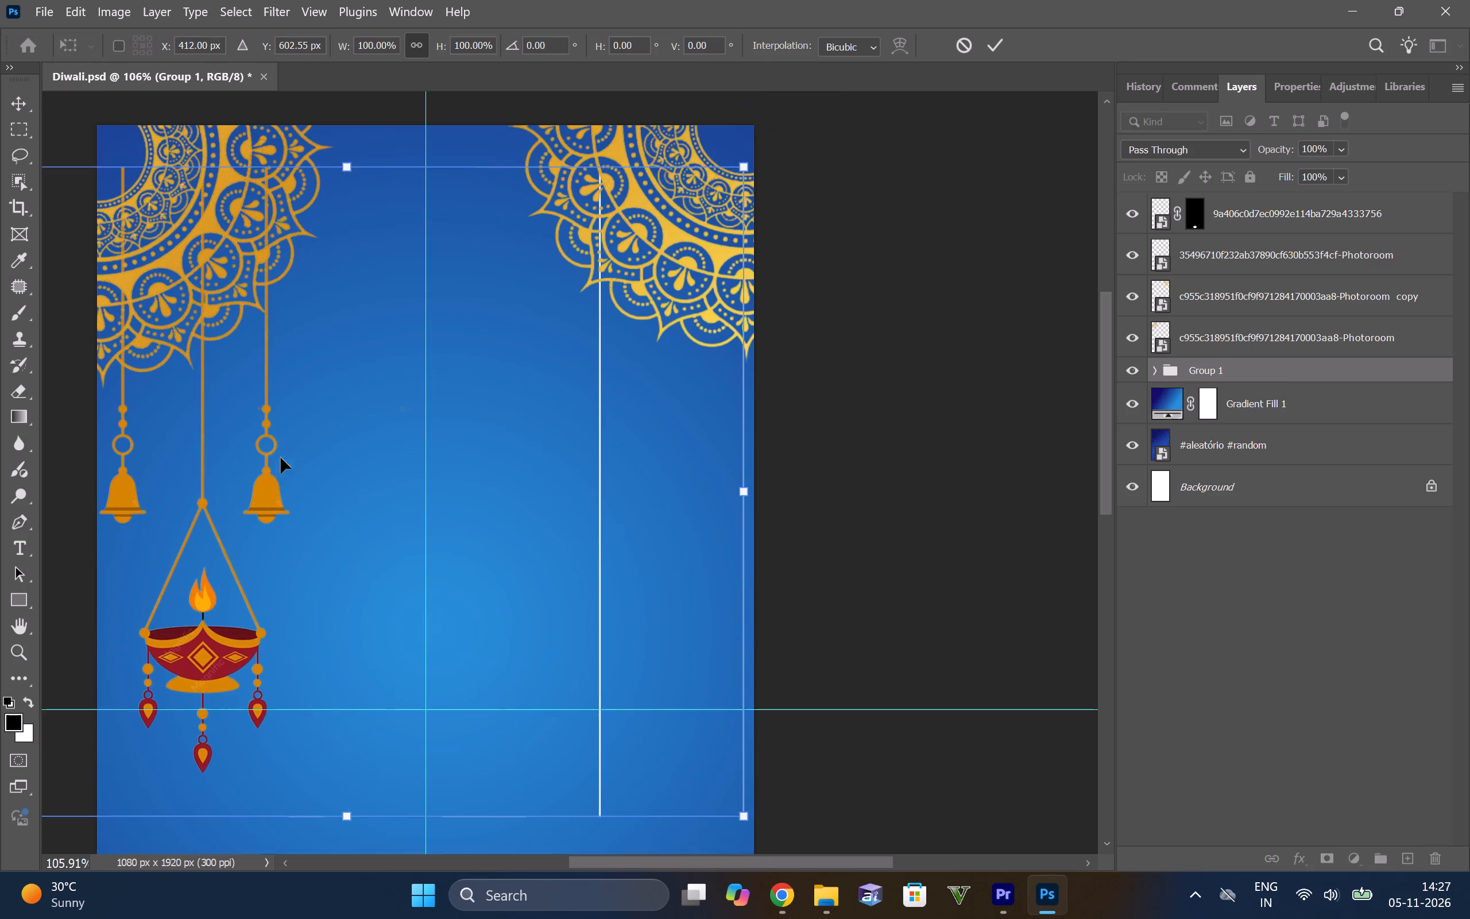
{"action": "scroll", "coordinate": [281, 458], "scroll_direction": "up", "scroll_amount": 4}
{"action": "left_click_drag", "start_coordinate": [205, 557], "coordinate": [203, 512]}
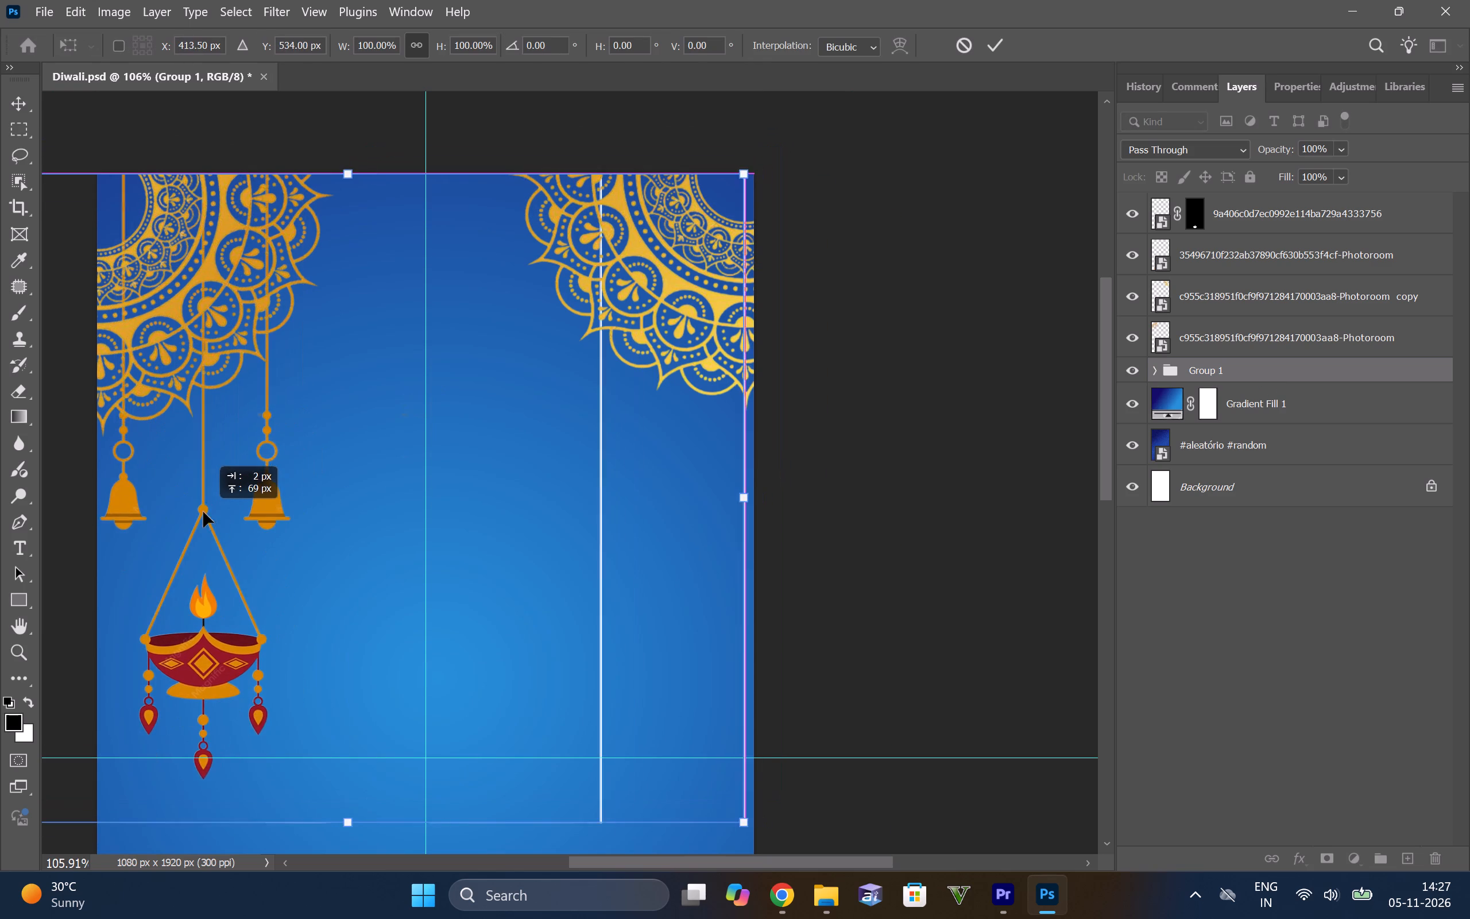
{"action": "left_click_drag", "start_coordinate": [203, 512], "coordinate": [238, 503]}
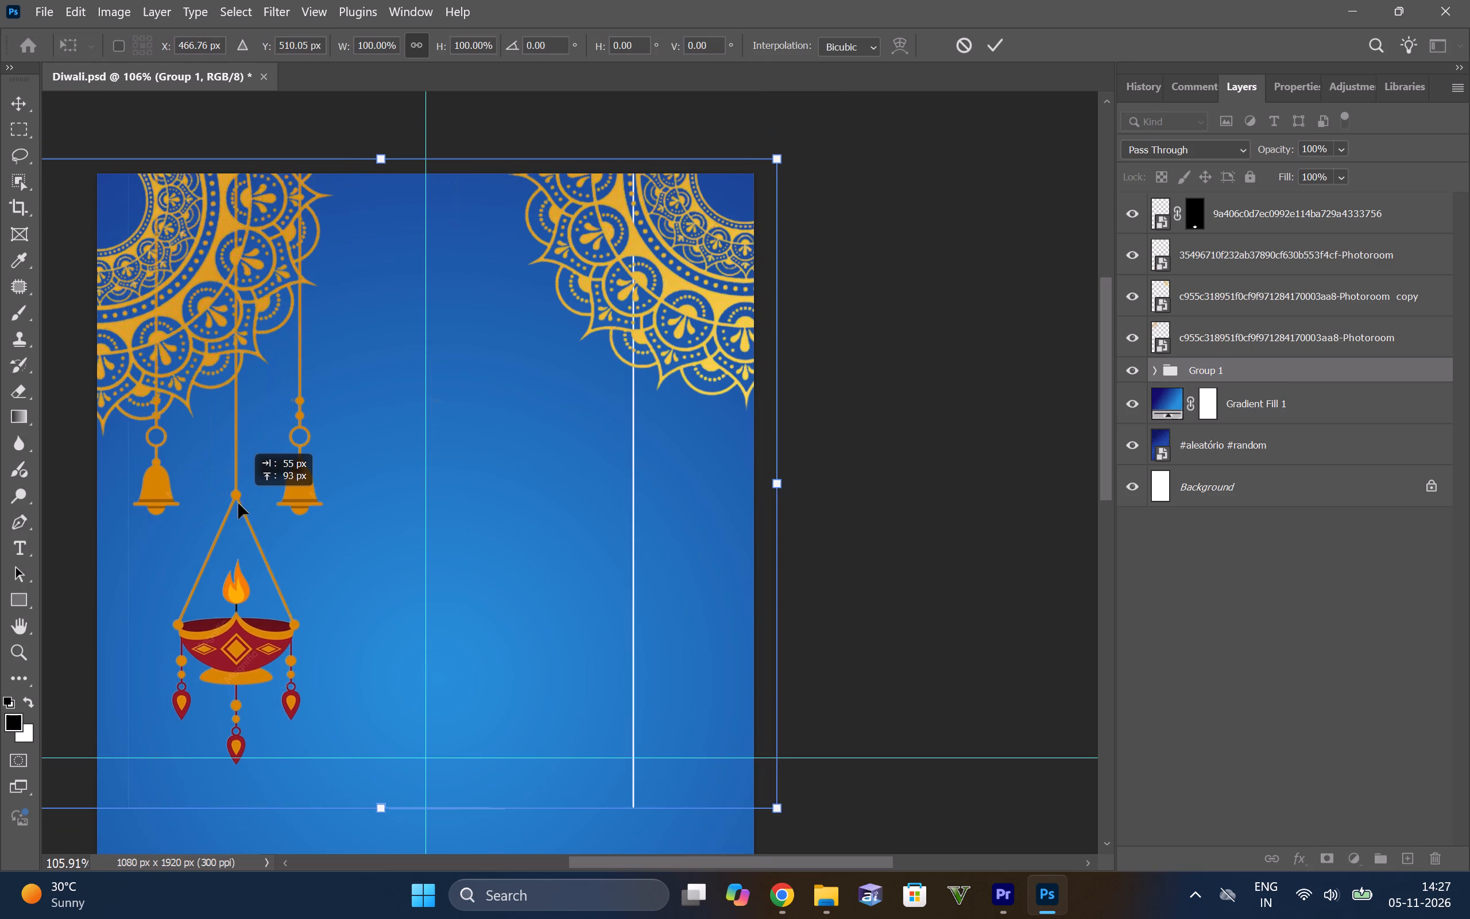
{"action": "left_click_drag", "start_coordinate": [238, 503], "coordinate": [233, 520]}
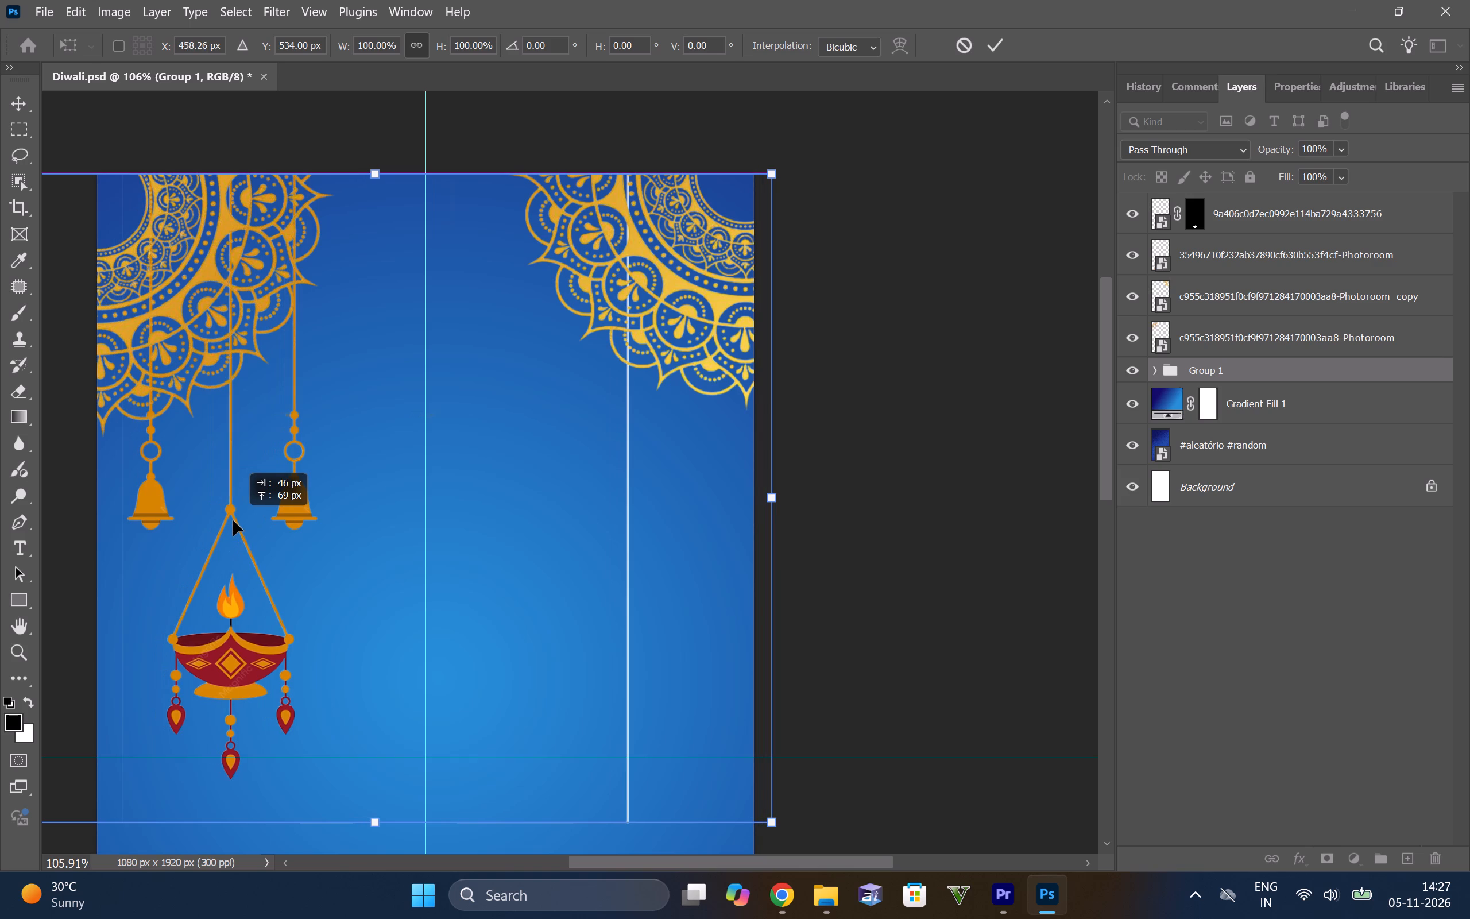
{"action": "left_click_drag", "start_coordinate": [233, 520], "coordinate": [206, 516]}
{"action": "scroll", "coordinate": [409, 523], "scroll_direction": "down", "scroll_amount": 7, "text": "alt"}
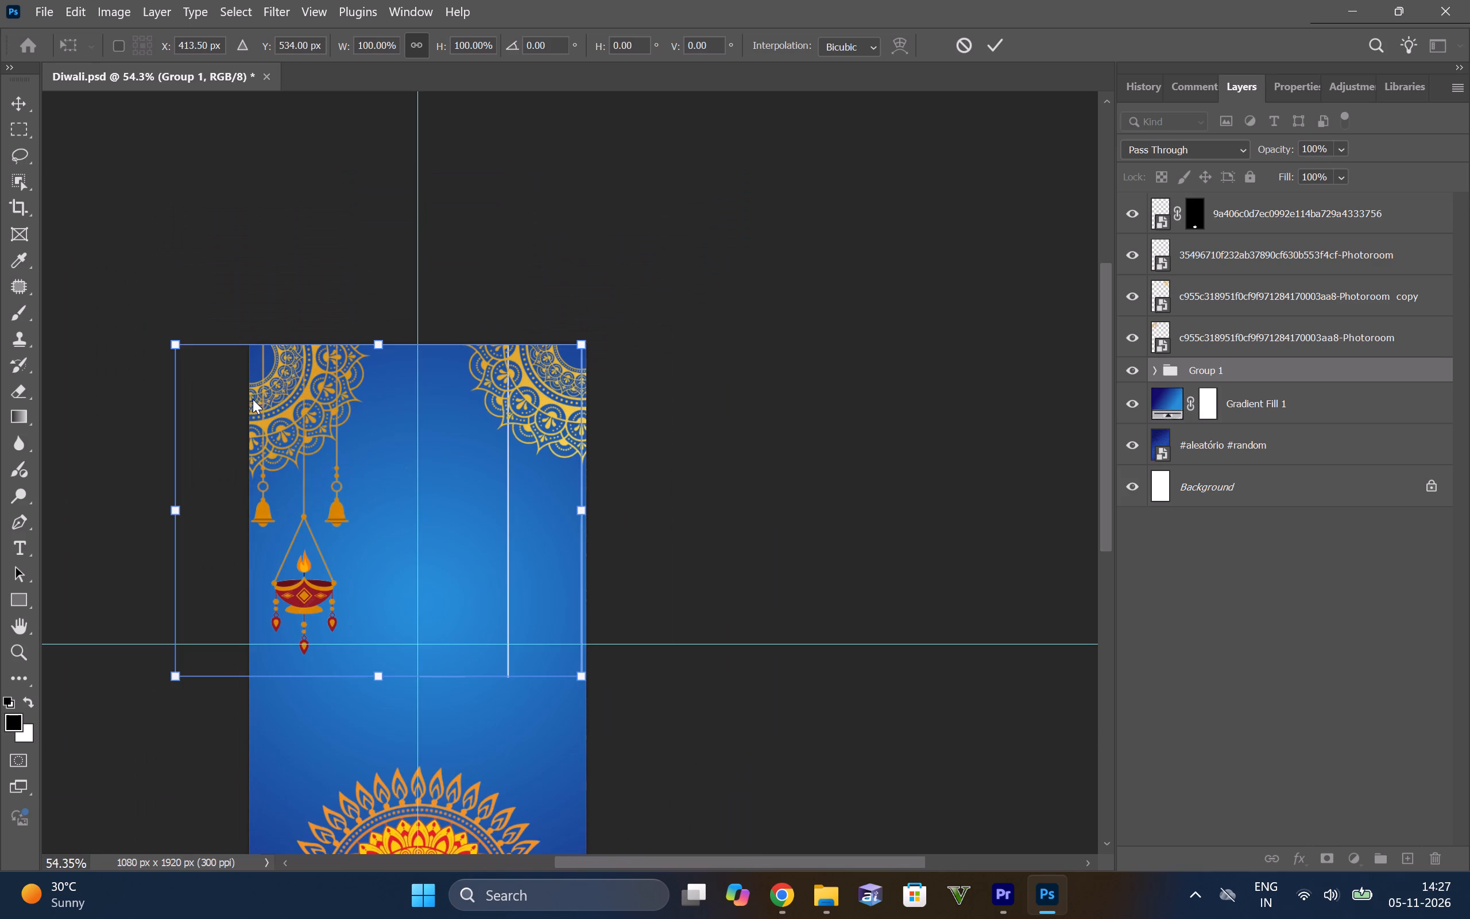
Hide both corner mandala layers and expand the hanging ornament group to show its three layers.
{"action": "left_click", "coordinate": [1122, 247]}
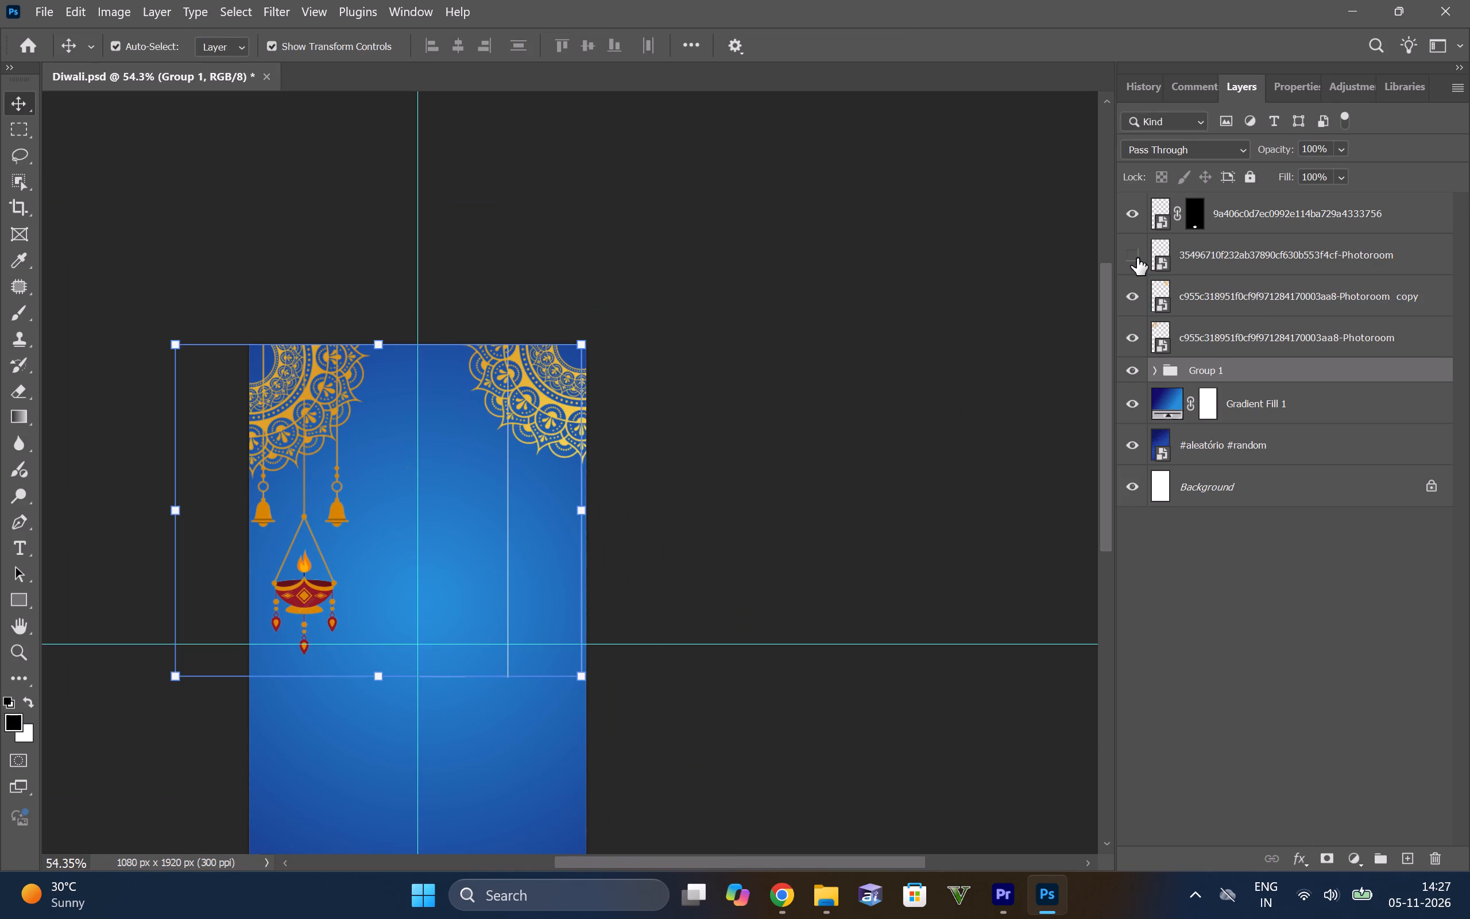
{"action": "left_click", "coordinate": [1135, 258]}
{"action": "left_click", "coordinate": [1133, 296]}
{"action": "left_click", "coordinate": [1133, 296]}
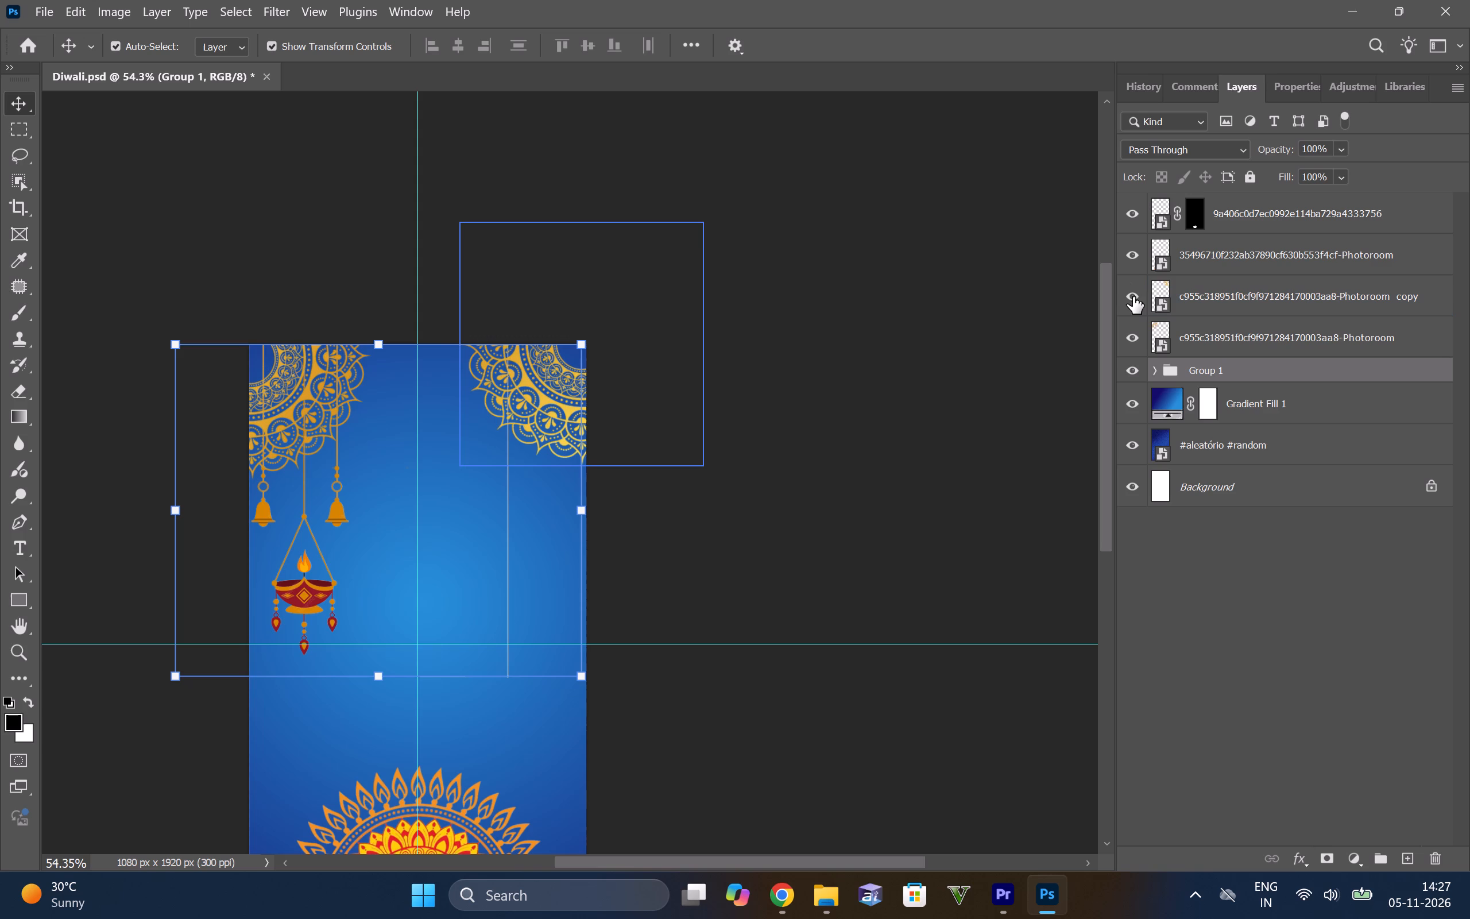
{"action": "left_click", "coordinate": [1133, 296]}
{"action": "left_click", "coordinate": [1134, 250]}
{"action": "left_click", "coordinate": [1134, 250]}
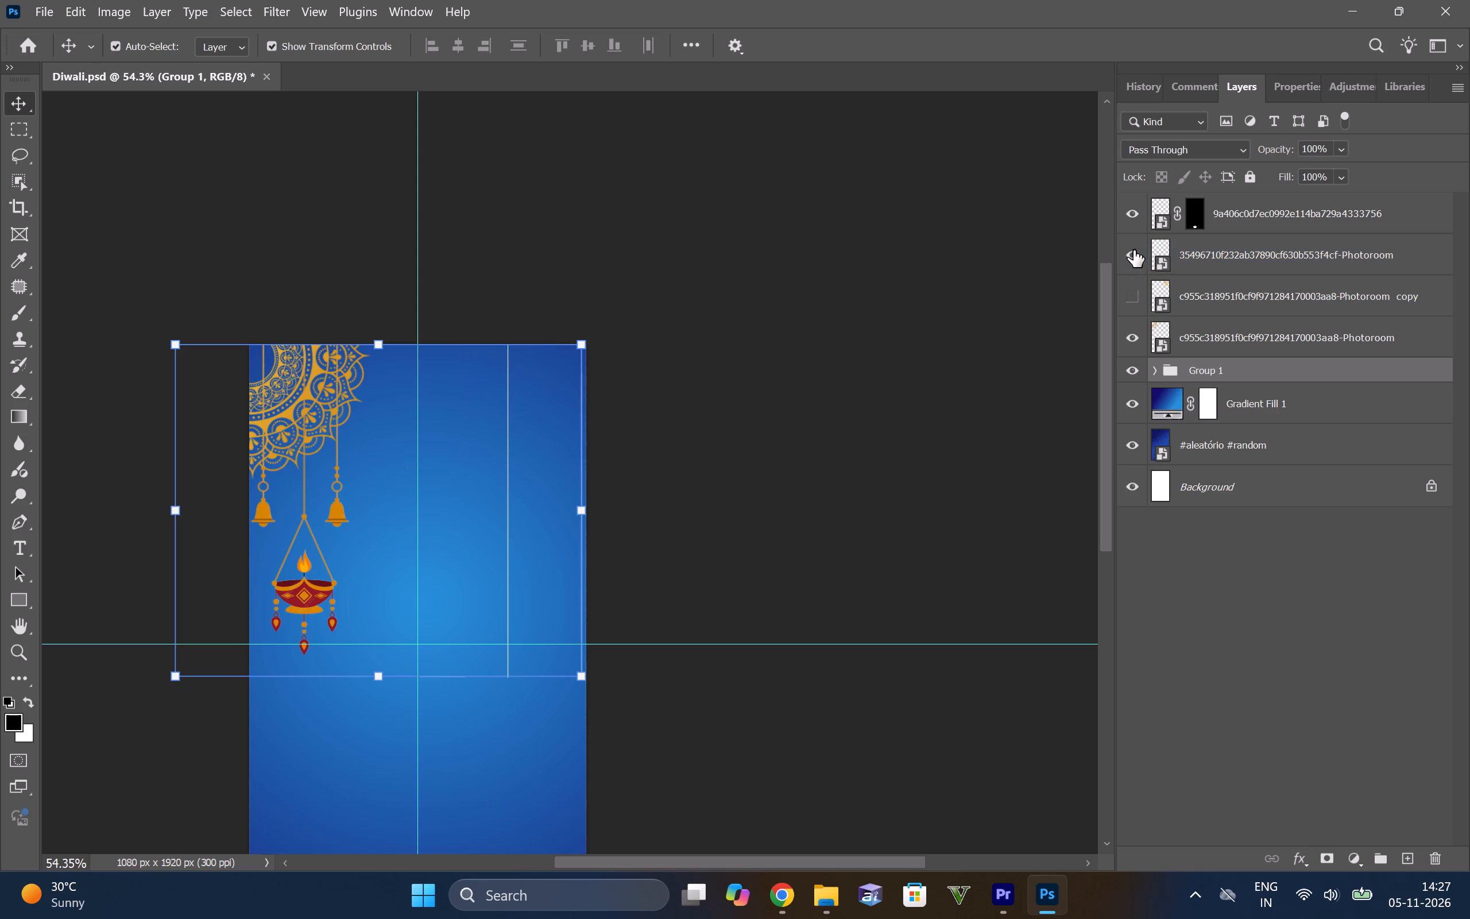
{"action": "left_click", "coordinate": [1130, 218]}
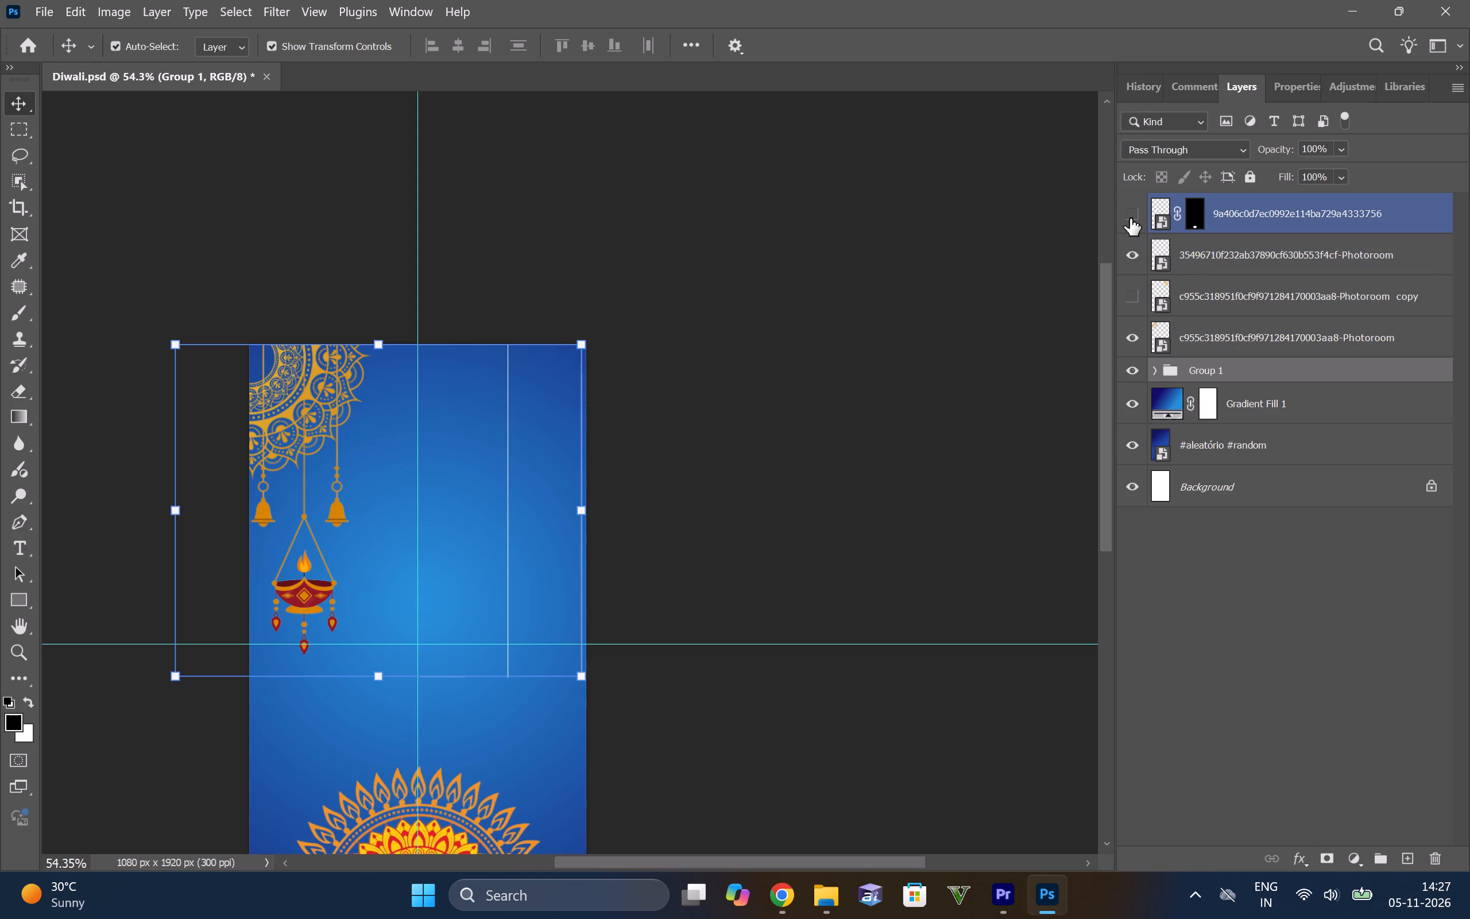
{"action": "left_click", "coordinate": [1130, 218]}
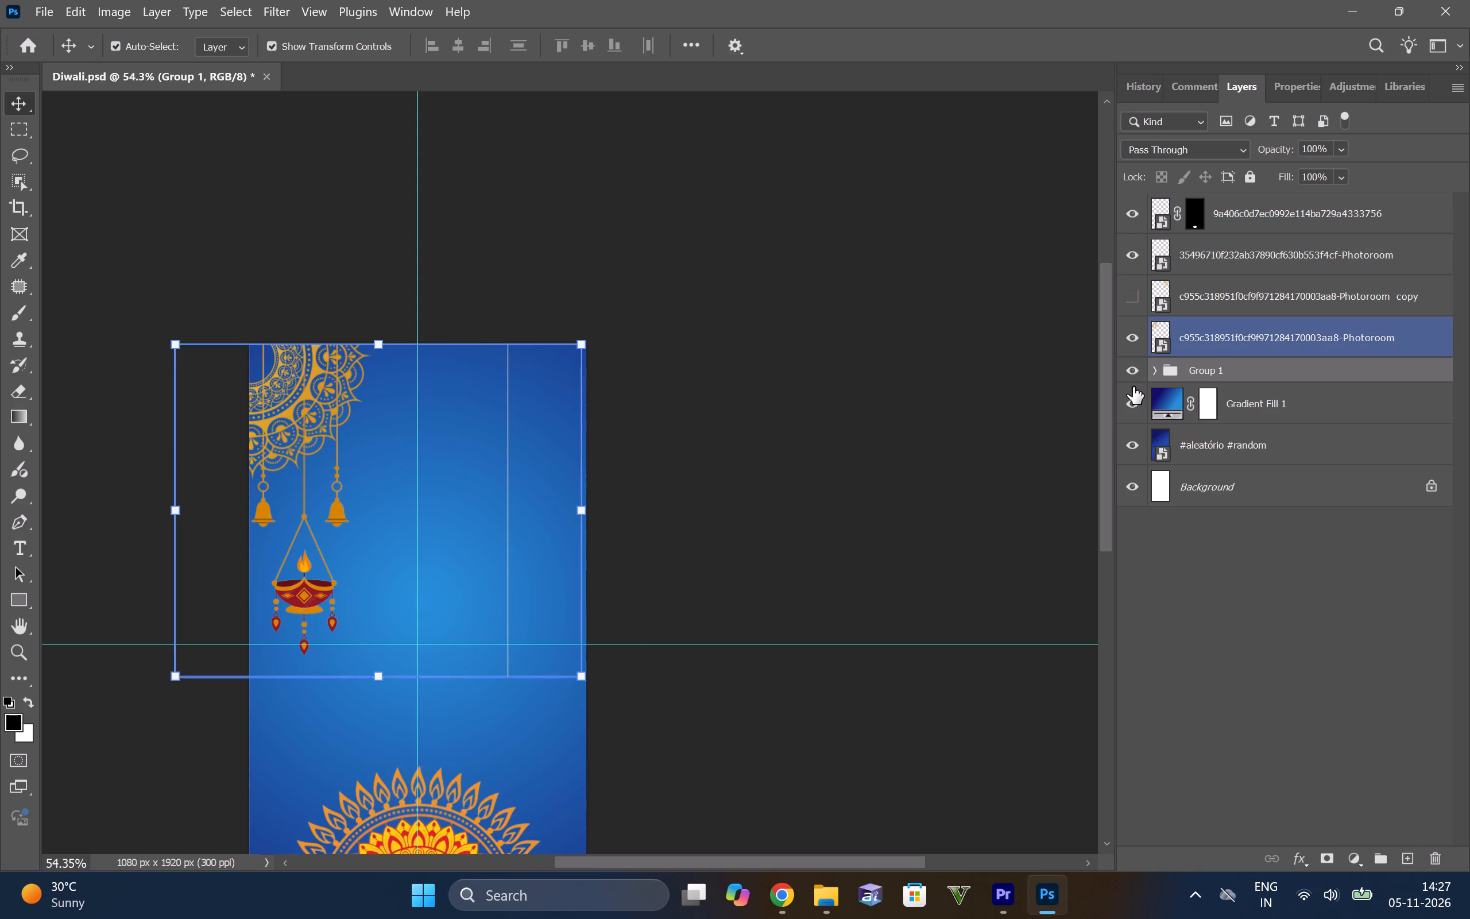
{"action": "left_click", "coordinate": [1126, 250]}
{"action": "left_click", "coordinate": [1128, 250]}
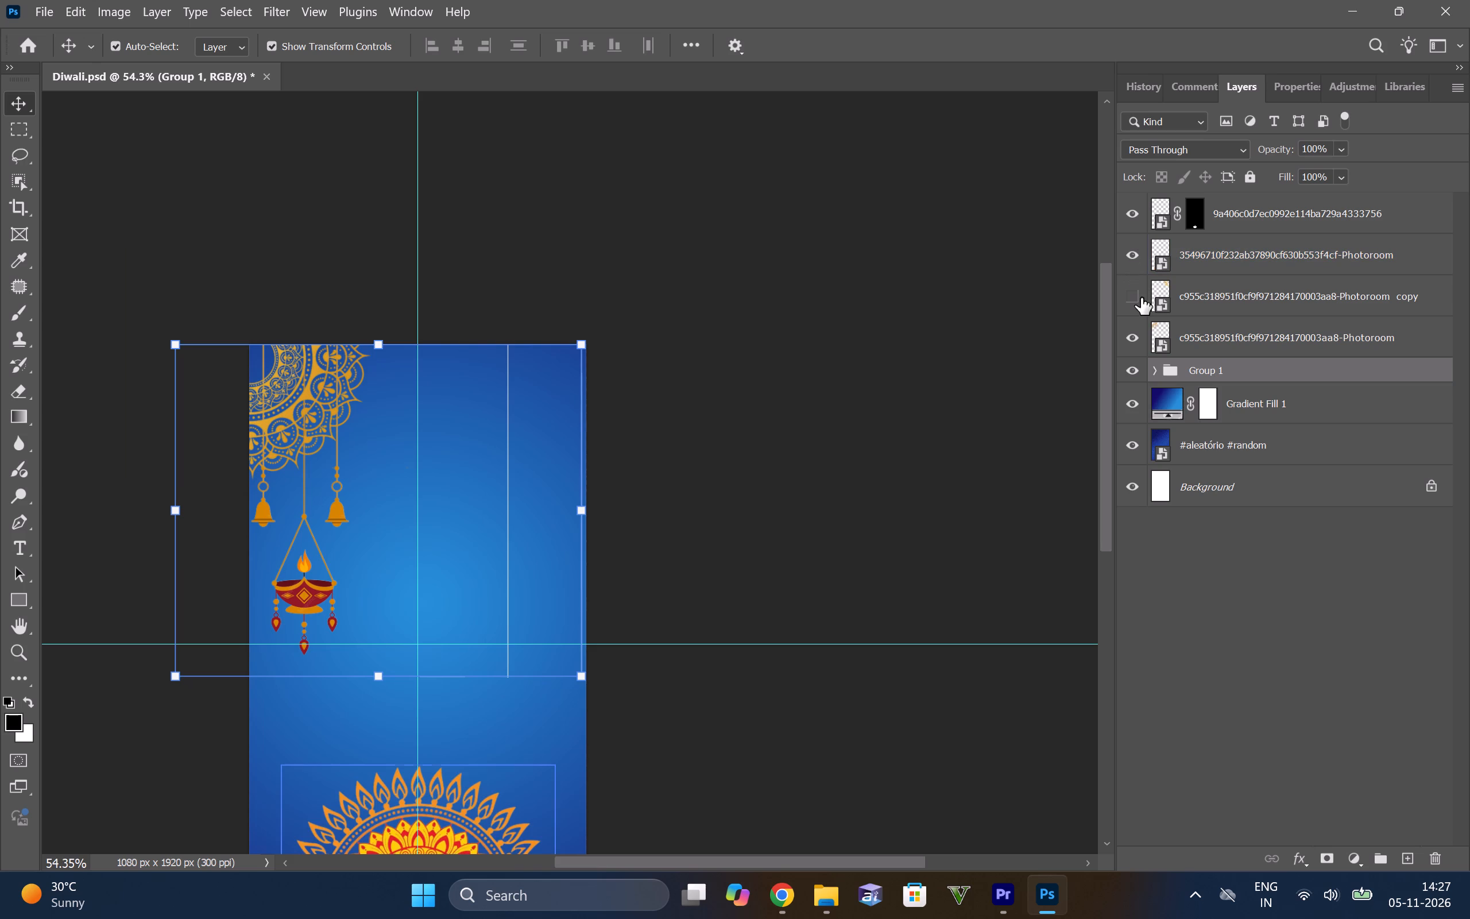
{"action": "left_click", "coordinate": [1135, 212]}
{"action": "left_click", "coordinate": [1135, 212]}
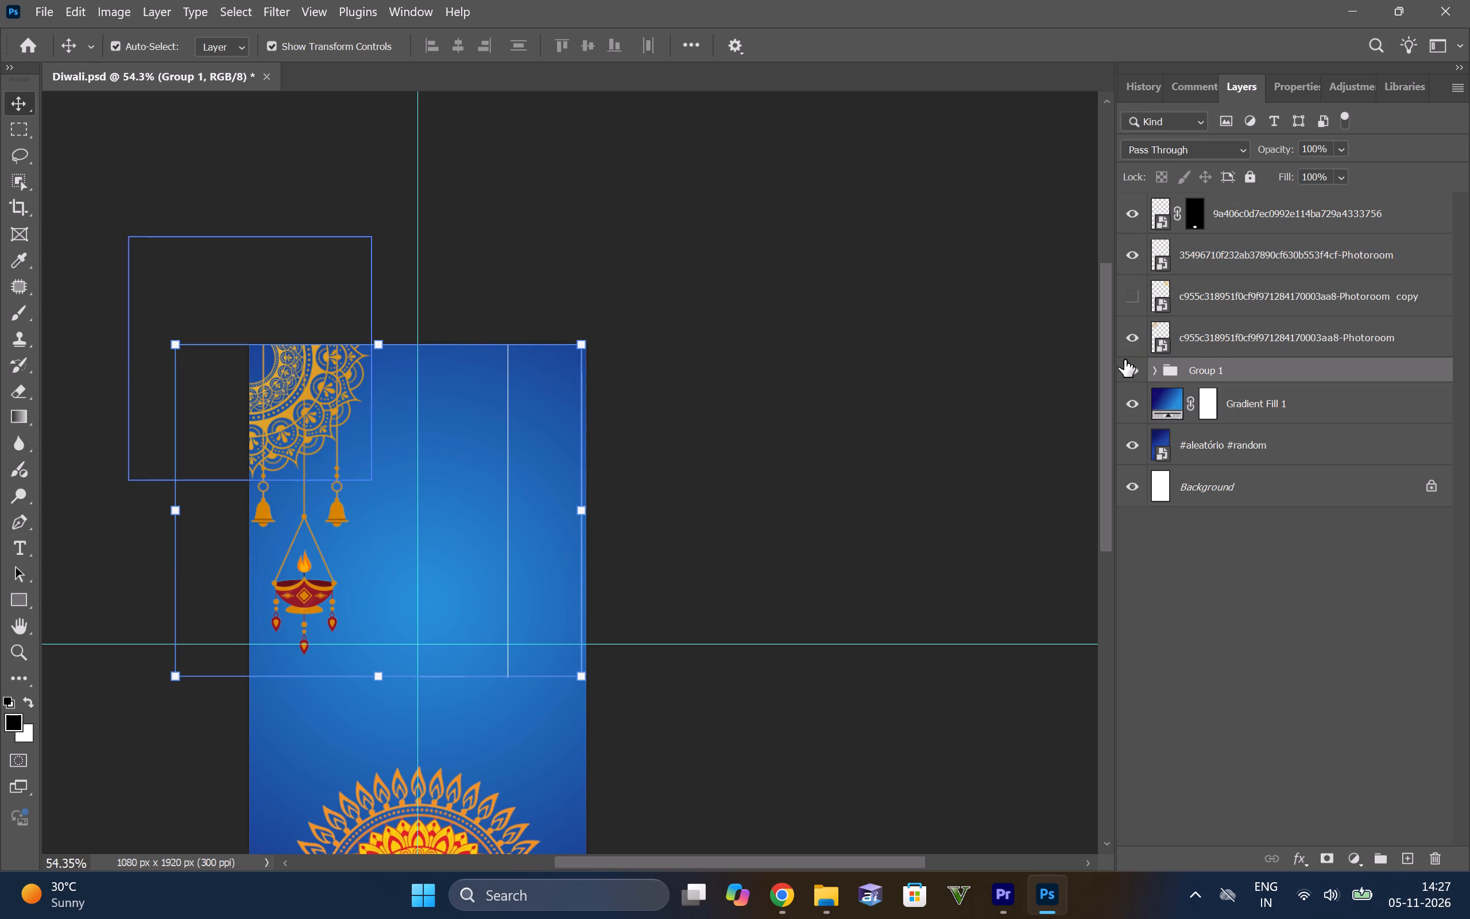
{"action": "left_click", "coordinate": [1158, 365]}
{"action": "left_click", "coordinate": [1133, 327]}
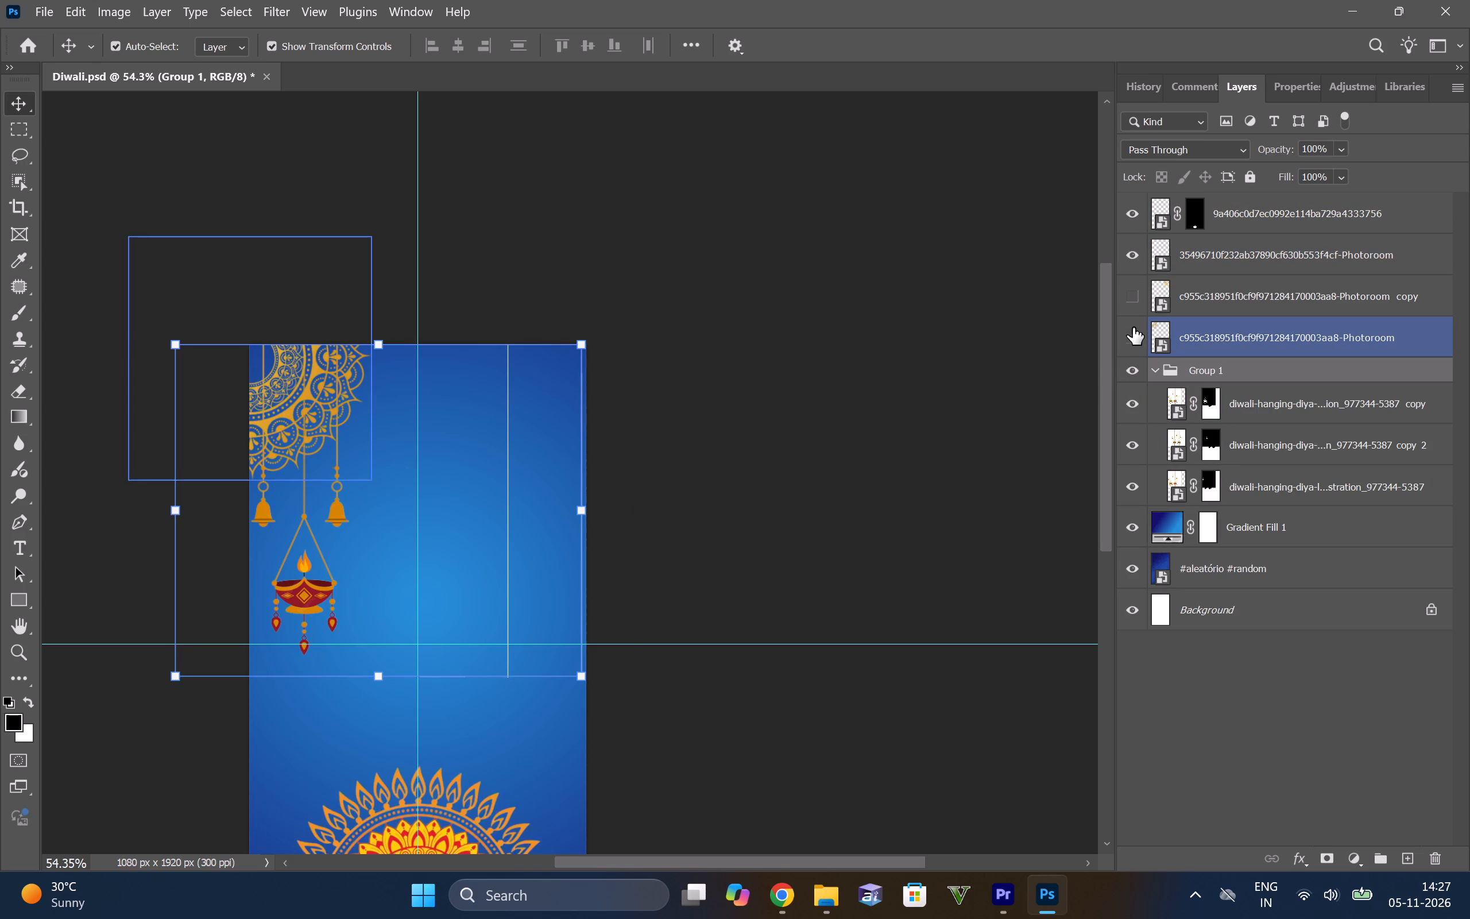
Duplicate the hanging ornament group containing the diya and its two bells.
{"action": "left_click", "coordinate": [313, 532]}
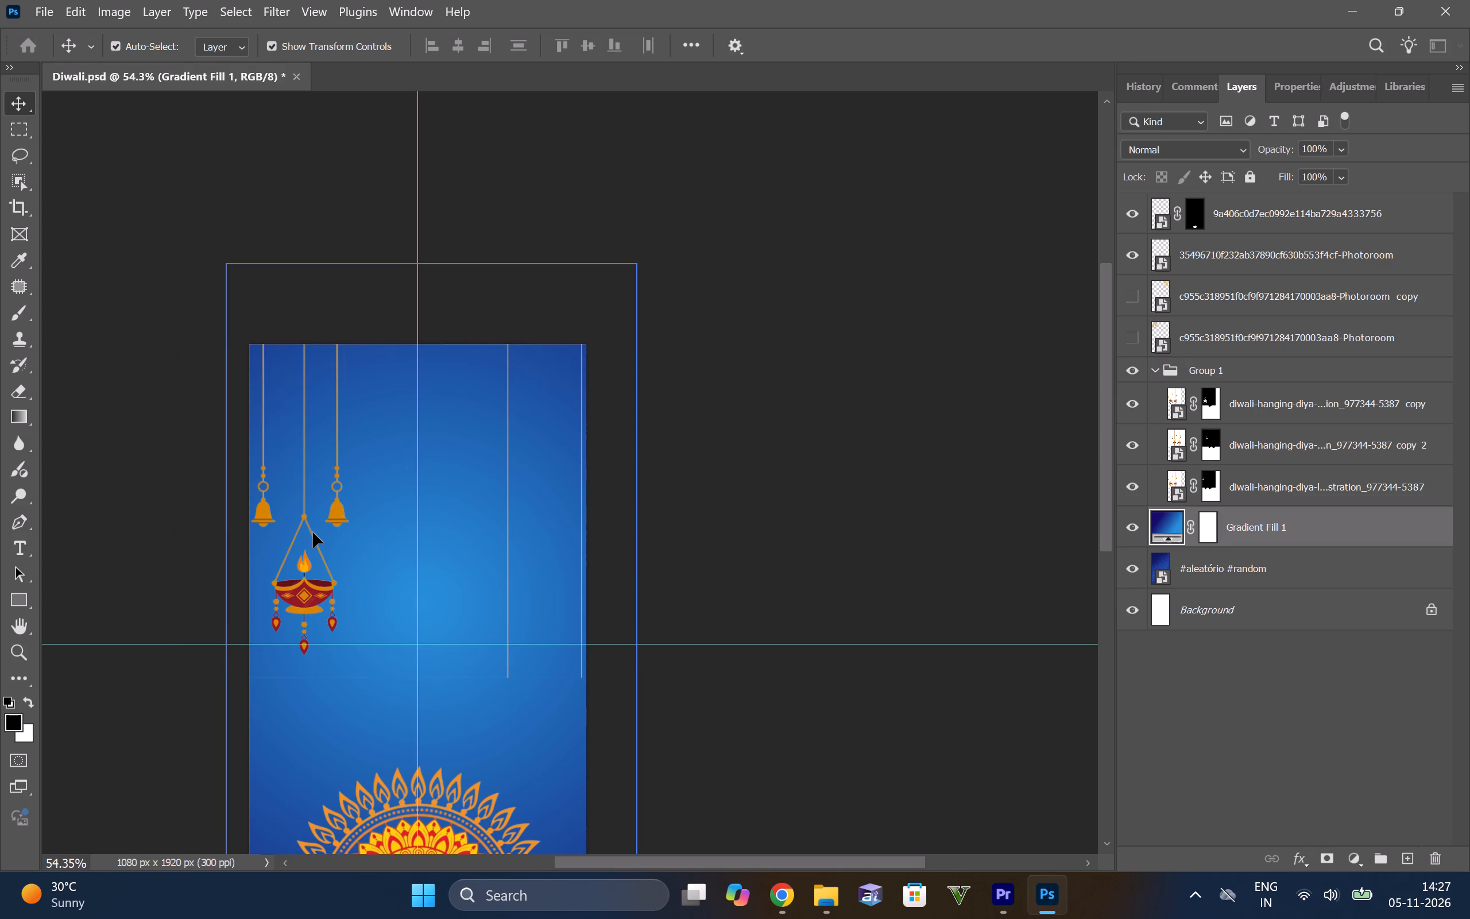
{"action": "left_click", "coordinate": [289, 578]}
{"action": "left_click", "coordinate": [1214, 371]}
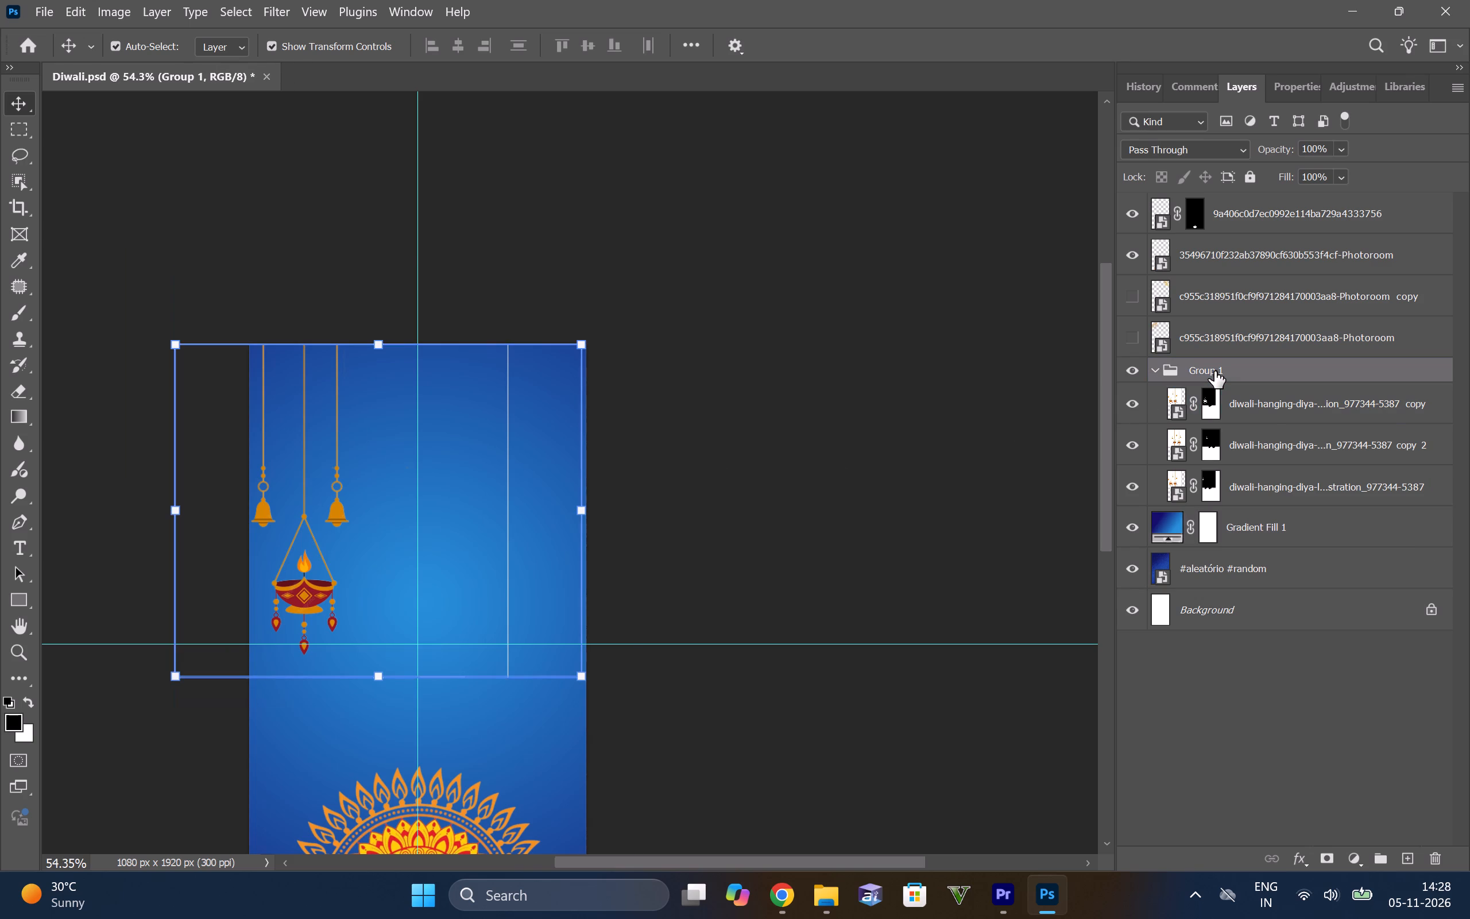
{"action": "key", "text": "ctrl+j"}
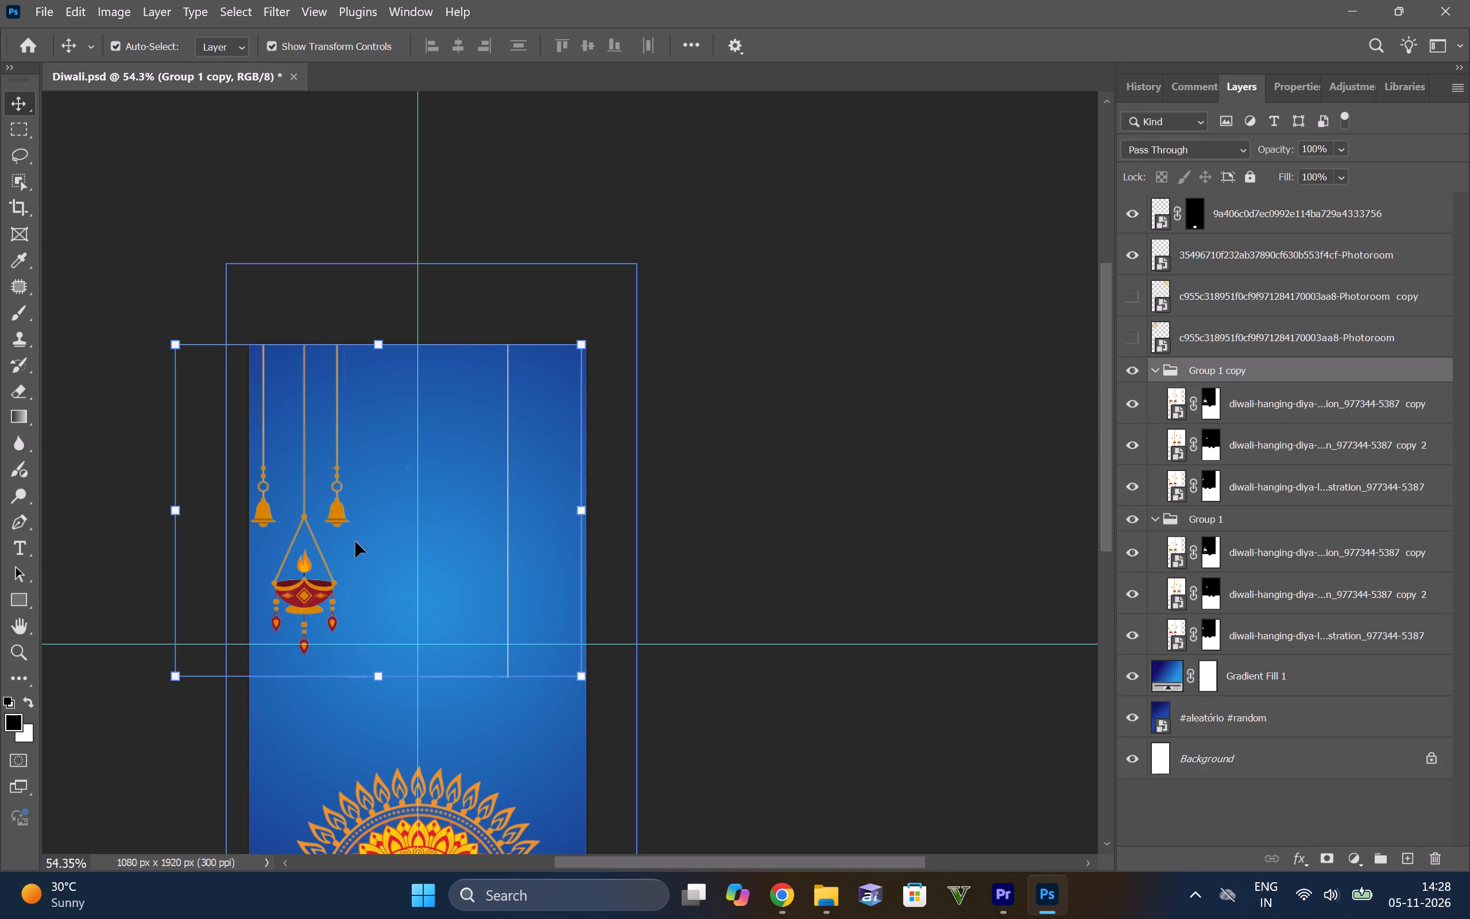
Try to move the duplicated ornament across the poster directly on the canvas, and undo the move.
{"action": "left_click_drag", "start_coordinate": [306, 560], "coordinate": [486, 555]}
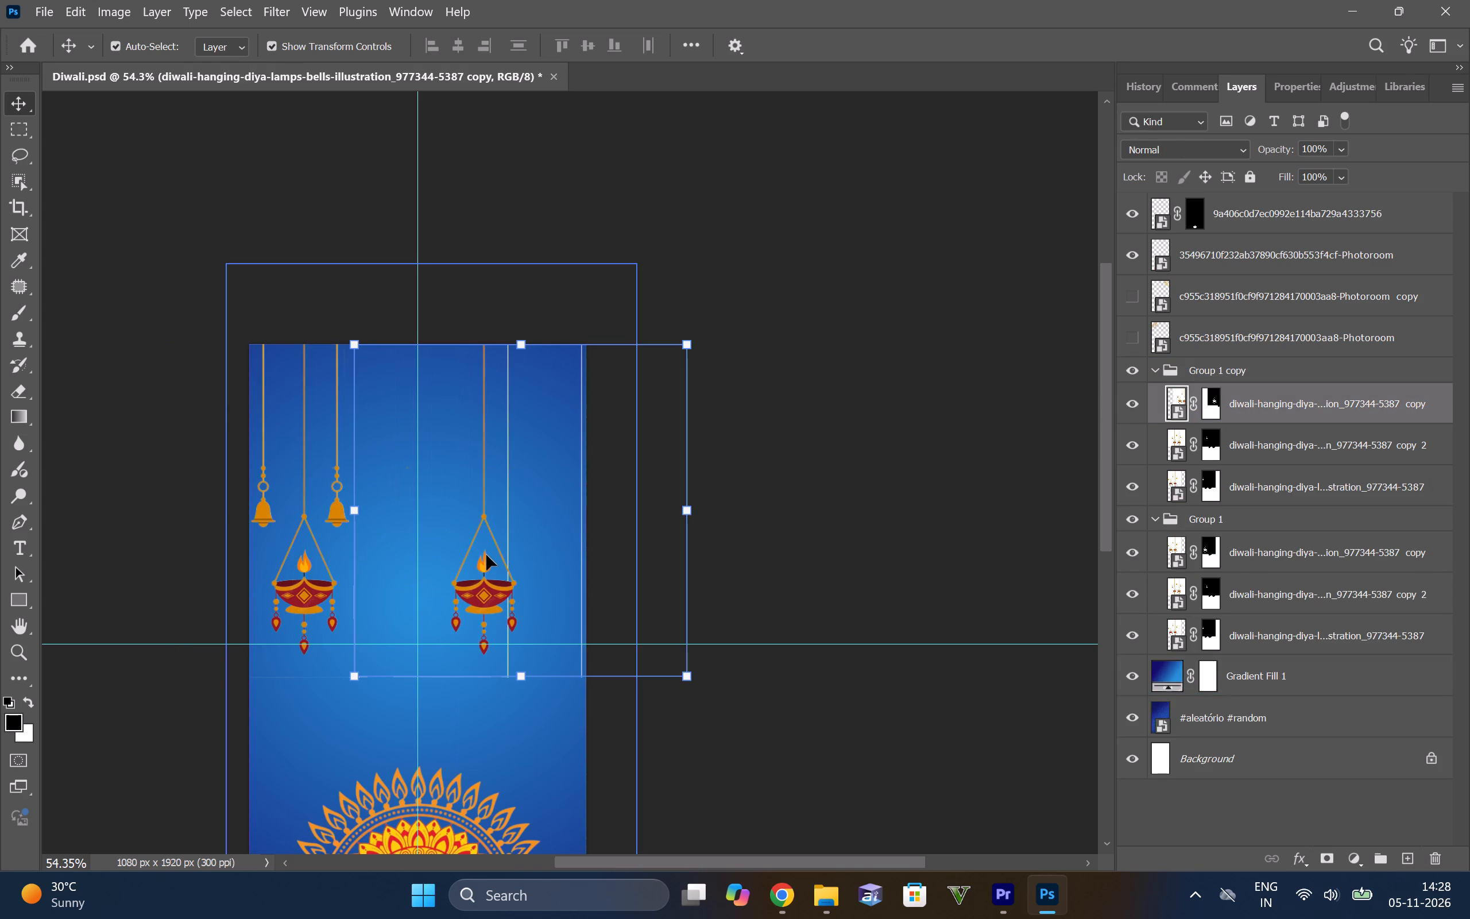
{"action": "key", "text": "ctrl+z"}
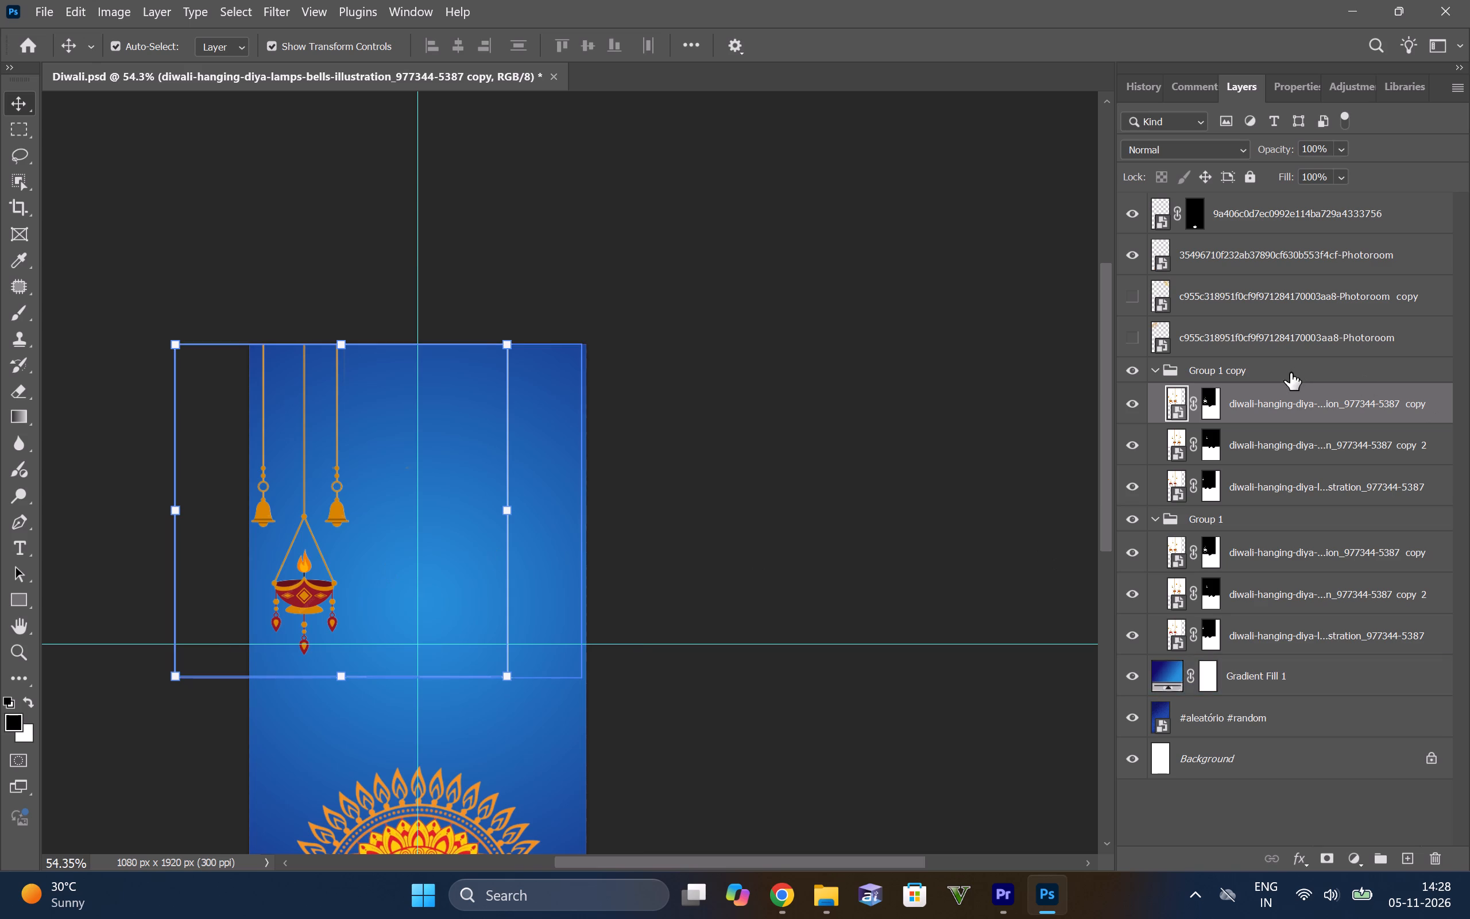
Shift the whole duplicated ornament group horizontally to the poster's right side, with its outer bell just inside the edge like the original.
{"action": "left_click", "coordinate": [1261, 370]}
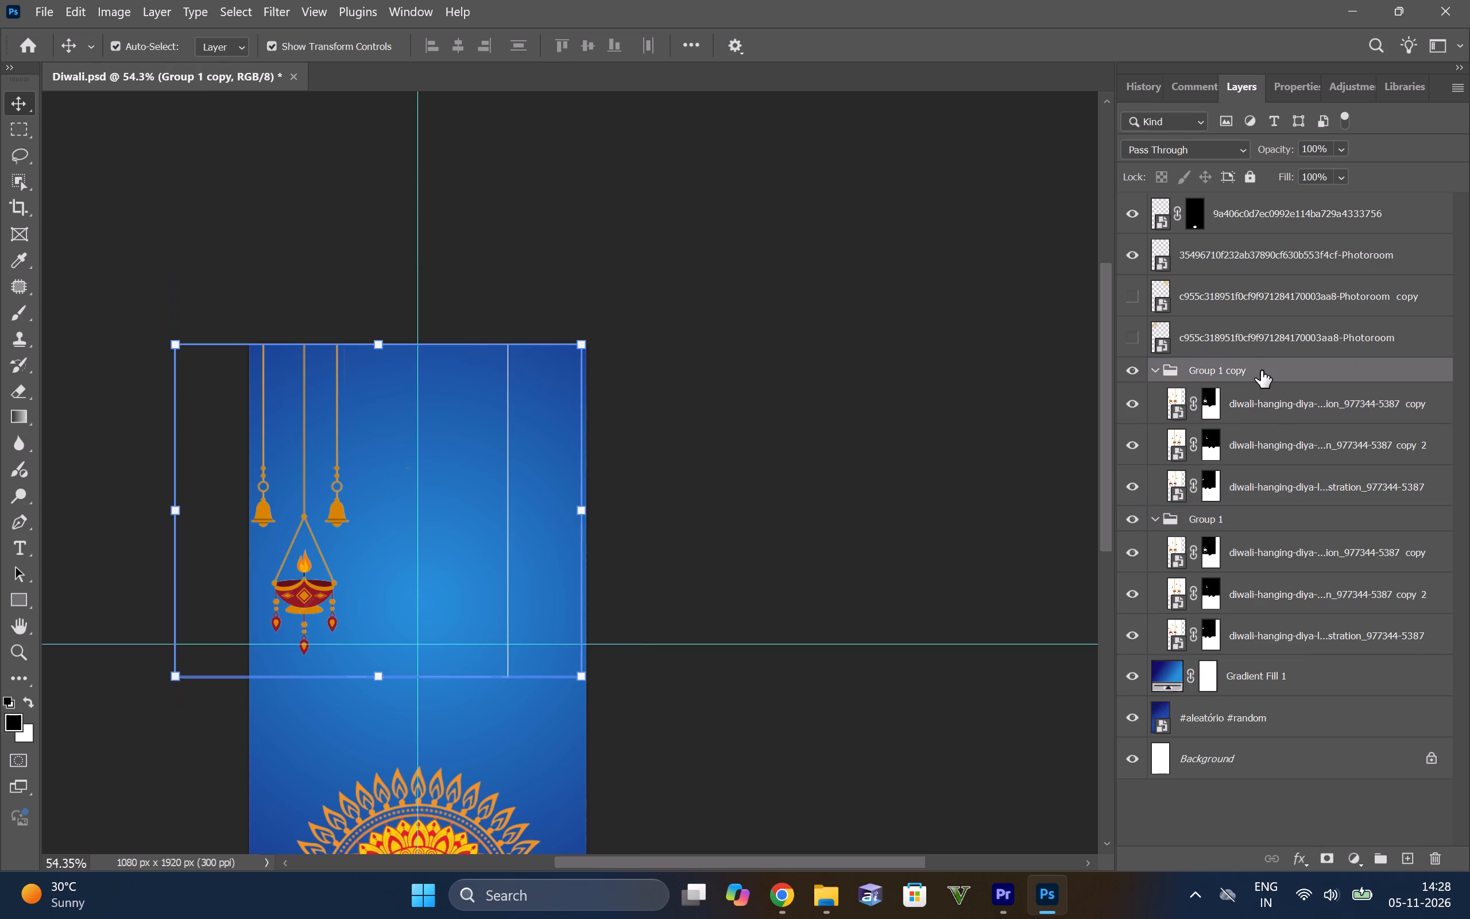
{"action": "key", "text": "Right"}
{"action": "key", "text": "Right"}
{"action": "key", "text": "Right"}
{"action": "key", "text": "Right"}
{"action": "key", "text": "Right"}
{"action": "key", "text": "Right"}
{"action": "key", "text": "Right"}
{"action": "key", "text": "Right"}
{"action": "key", "text": "Right"}
{"action": "key", "text": "Right"}
{"action": "key", "text": "Right"}
{"action": "key", "text": "Right"}
{"action": "key", "text": "Right"}
{"action": "key", "text": "Right"}
{"action": "key", "text": "Right"}
{"action": "key", "text": "Right"}
{"action": "key", "text": "Right"}
{"action": "key", "text": "Right"}
{"action": "key", "text": "Right"}
{"action": "key", "text": "Right"}
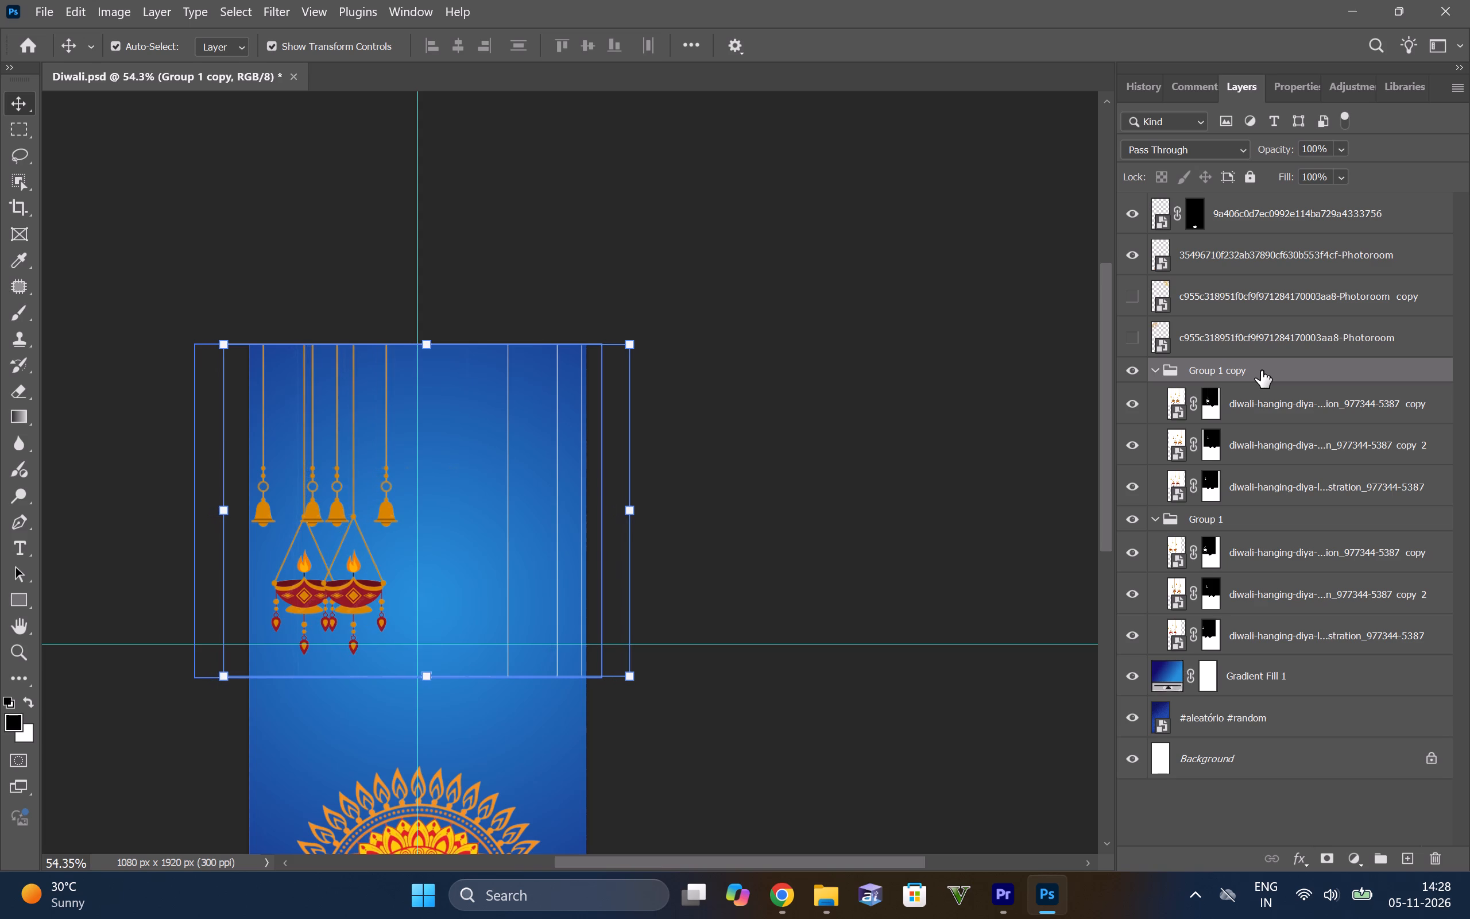
{"action": "key", "text": "shift+Right"}
{"action": "key", "text": "shift+Right"}
{"action": "key", "text": "shift+Right"}
{"action": "key", "text": "shift+Right"}
{"action": "key", "text": "shift+Right"}
{"action": "key", "text": "shift+Right"}
{"action": "key", "text": "shift+Right"}
{"action": "key", "text": "shift+Right"}
{"action": "key", "text": "shift+Right"}
{"action": "key", "text": "shift+Right"}
{"action": "key", "text": "shift+Right"}
{"action": "key", "text": "shift+Right"}
{"action": "key", "text": "shift+Right"}
{"action": "key", "text": "shift+Right"}
{"action": "key", "text": "shift+Right"}
{"action": "key", "text": "shift+Right"}
{"action": "key", "text": "shift+Right"}
{"action": "key", "text": "shift+Right"}
{"action": "key", "text": "shift+Right"}
{"action": "key", "text": "shift+Right"}
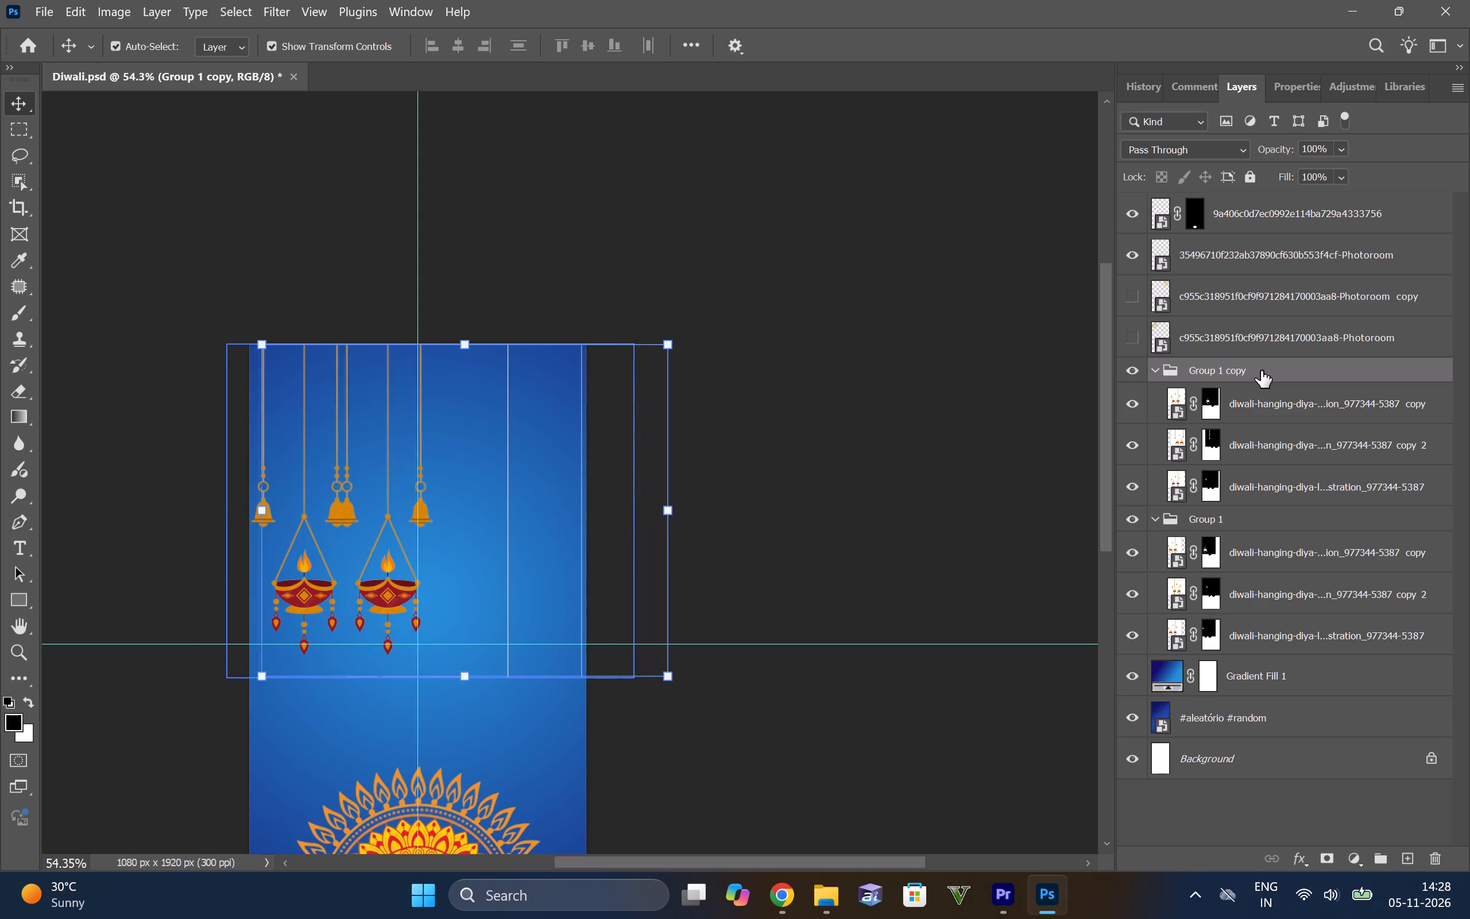
{"action": "key", "text": "shift+Right"}
{"action": "key", "text": "shift+Right"}
{"action": "key", "text": "shift+Right"}
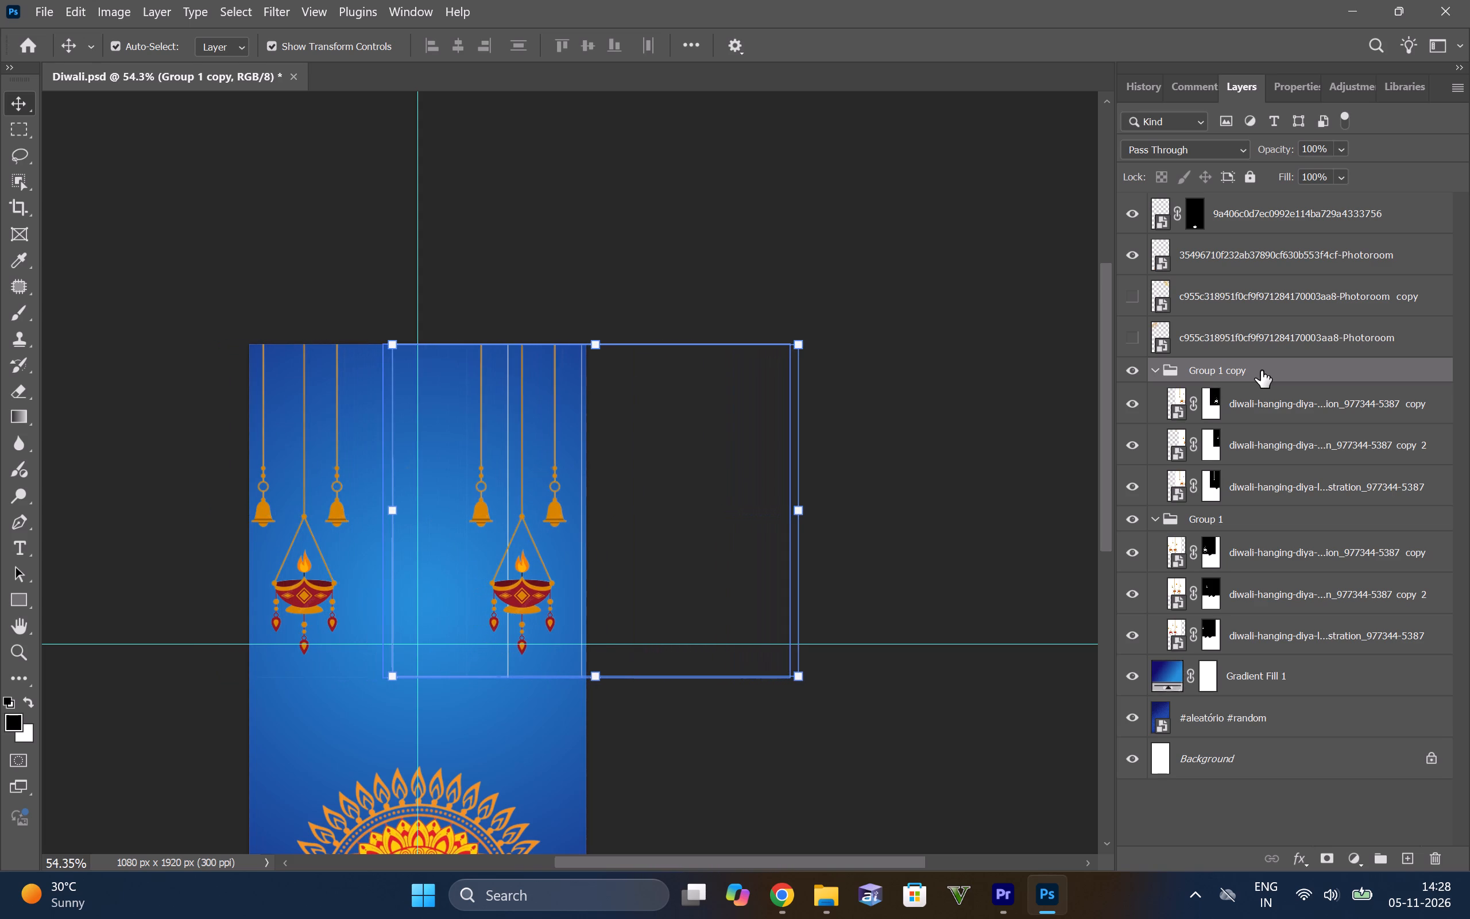
{"action": "key", "text": "shift+Right"}
{"action": "key", "text": "shift+Right"}
{"action": "key", "text": "shift+Right"}
{"action": "key", "text": "shift+Right"}
{"action": "key", "text": "shift+Right"}
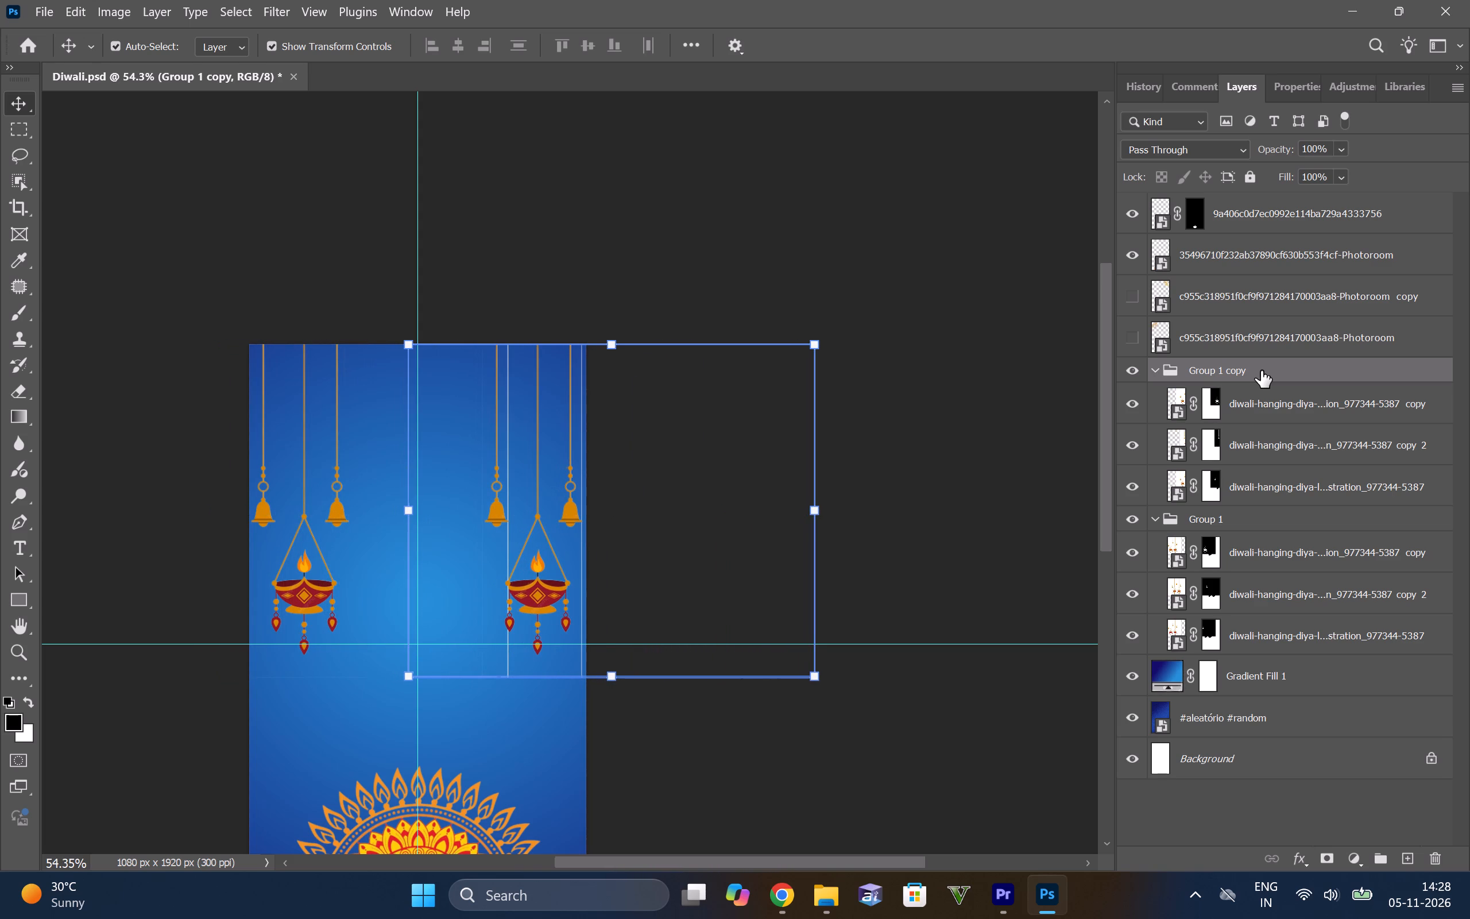
{"action": "key", "text": "shift+Left"}
{"action": "key", "text": "shift+Right"}
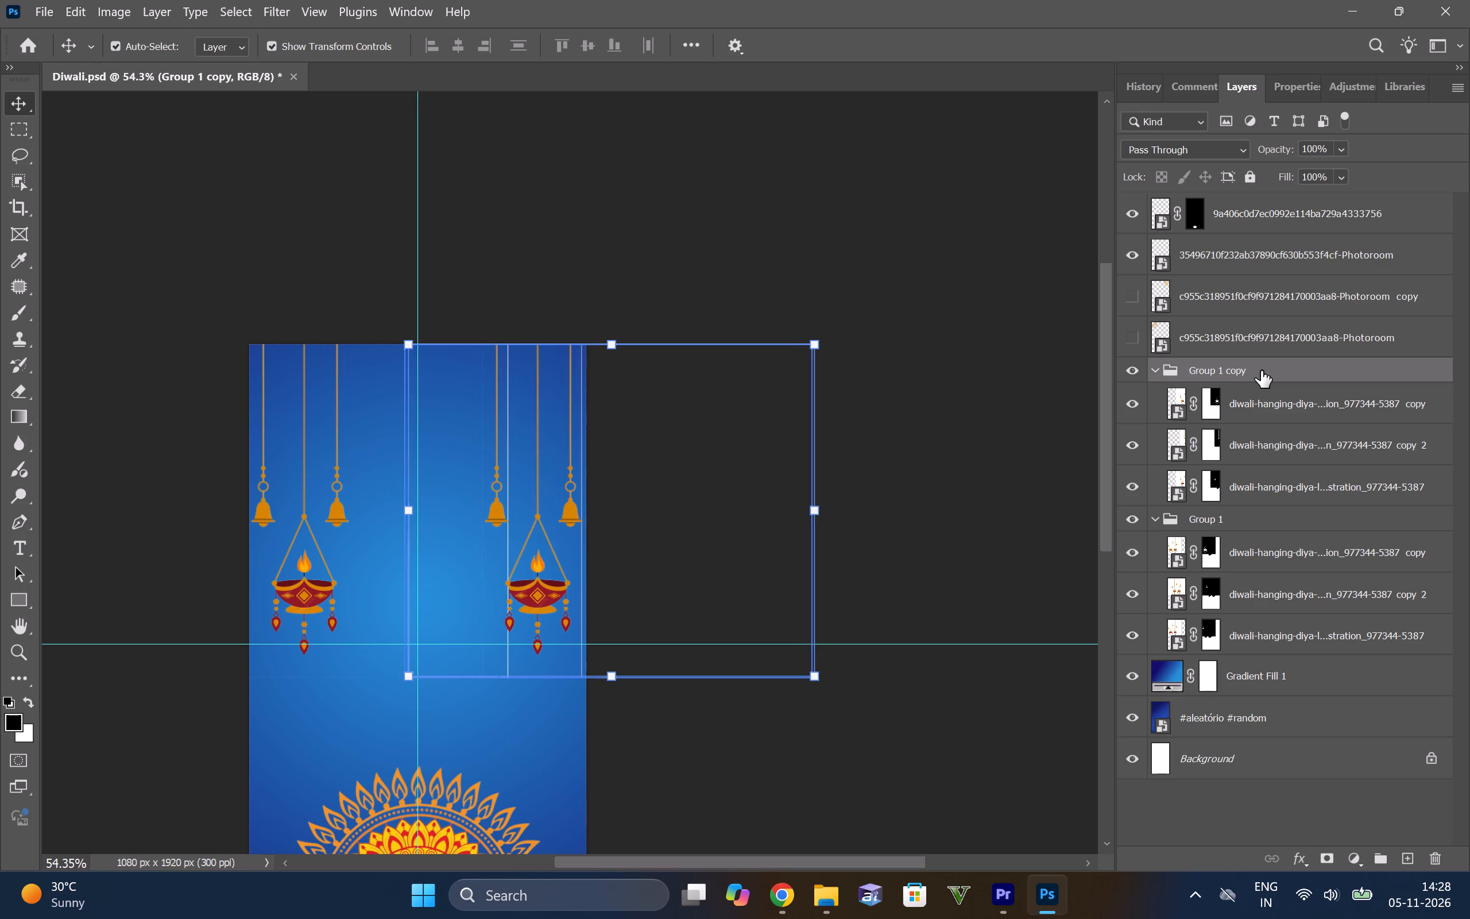
{"action": "key", "text": "shift+Left"}
{"action": "key", "text": "shift+Right"}
{"action": "key", "text": "shift+Left"}
{"action": "key", "text": "shift+Right"}
{"action": "key", "text": "shift+Left"}
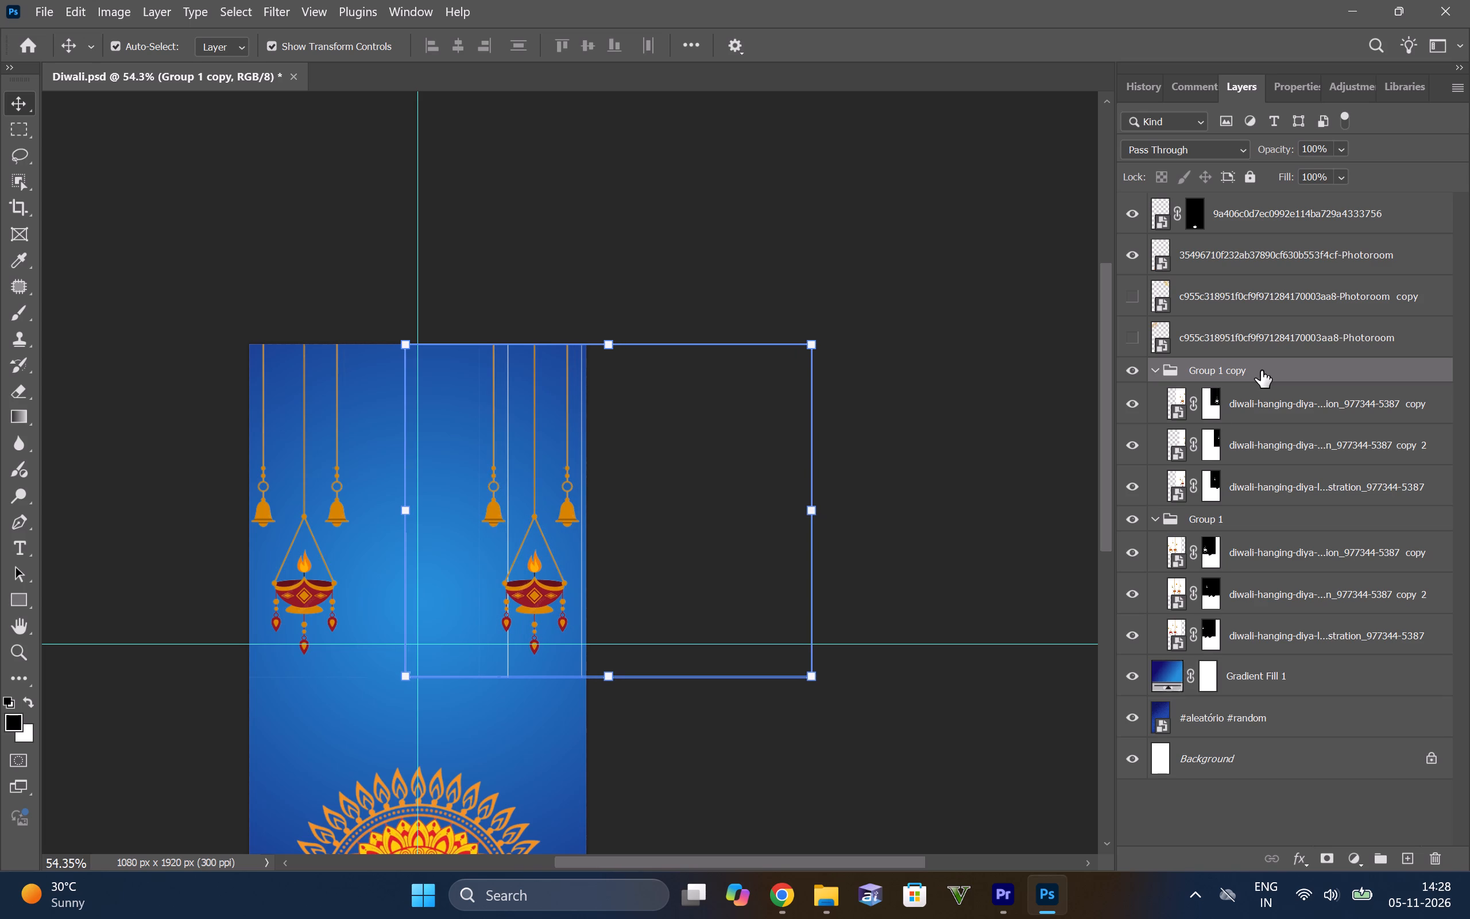
{"action": "key", "text": "shift+Right"}
{"action": "key", "text": "shift+Left"}
{"action": "key", "text": "shift+Right"}
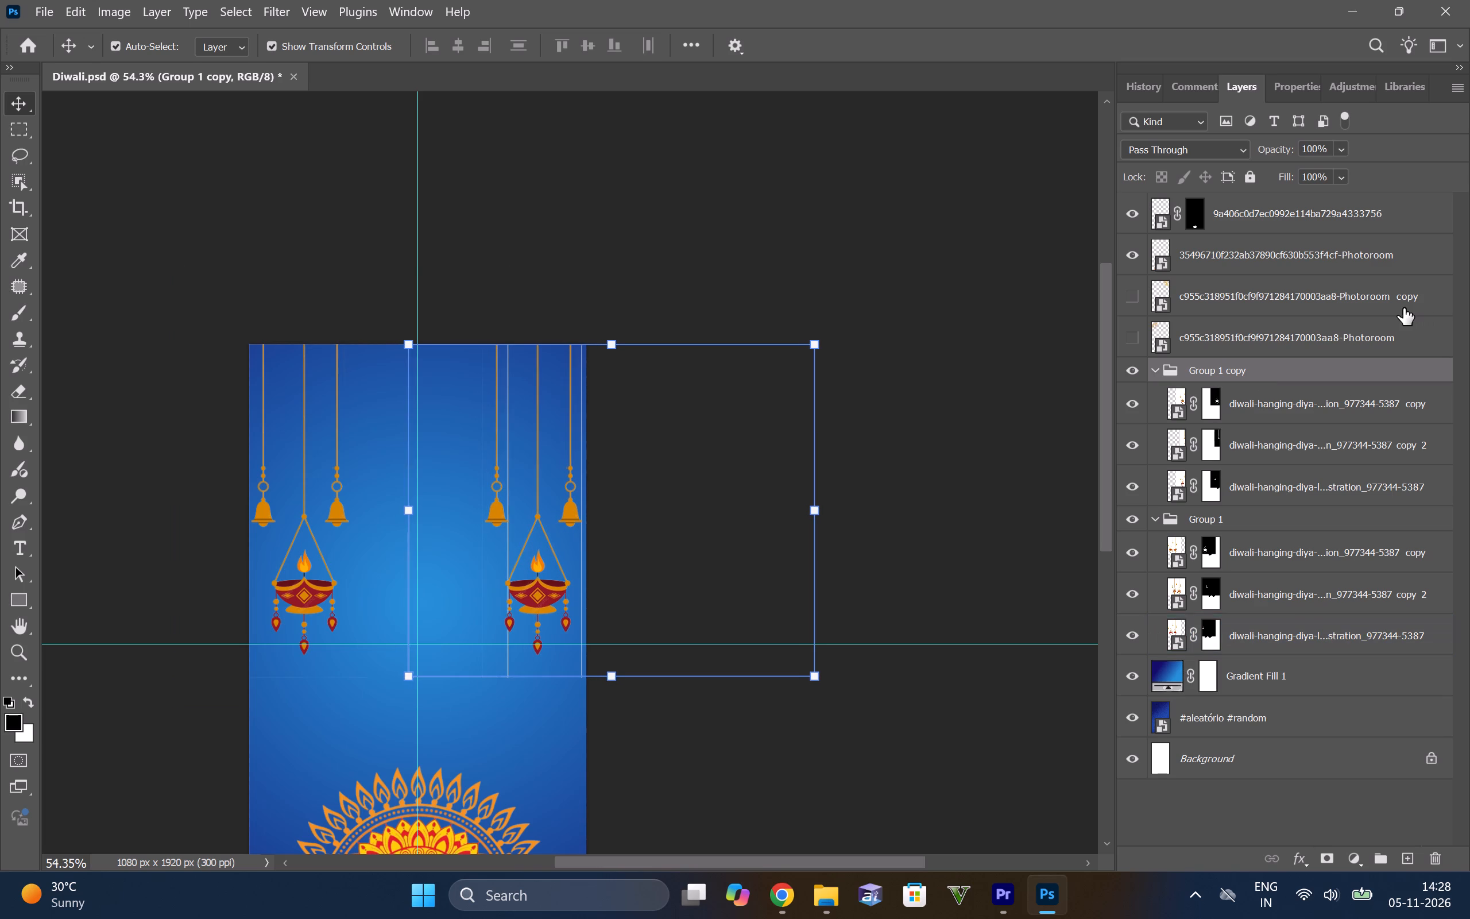
{"action": "key", "text": "shift+Right"}
{"action": "key", "text": "Return"}
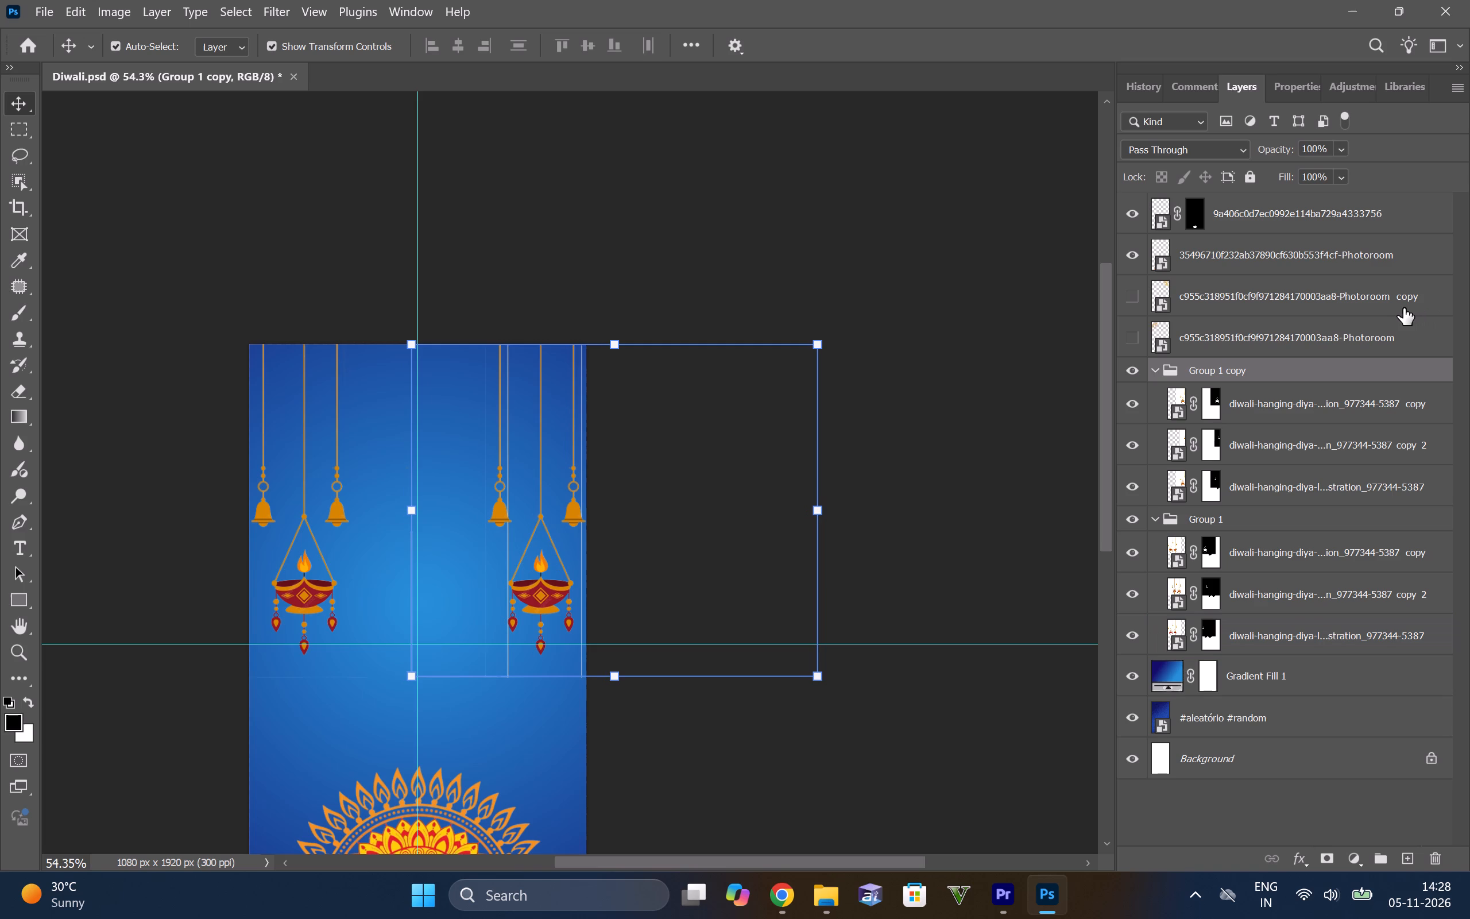
{"action": "left_click", "coordinate": [873, 219]}
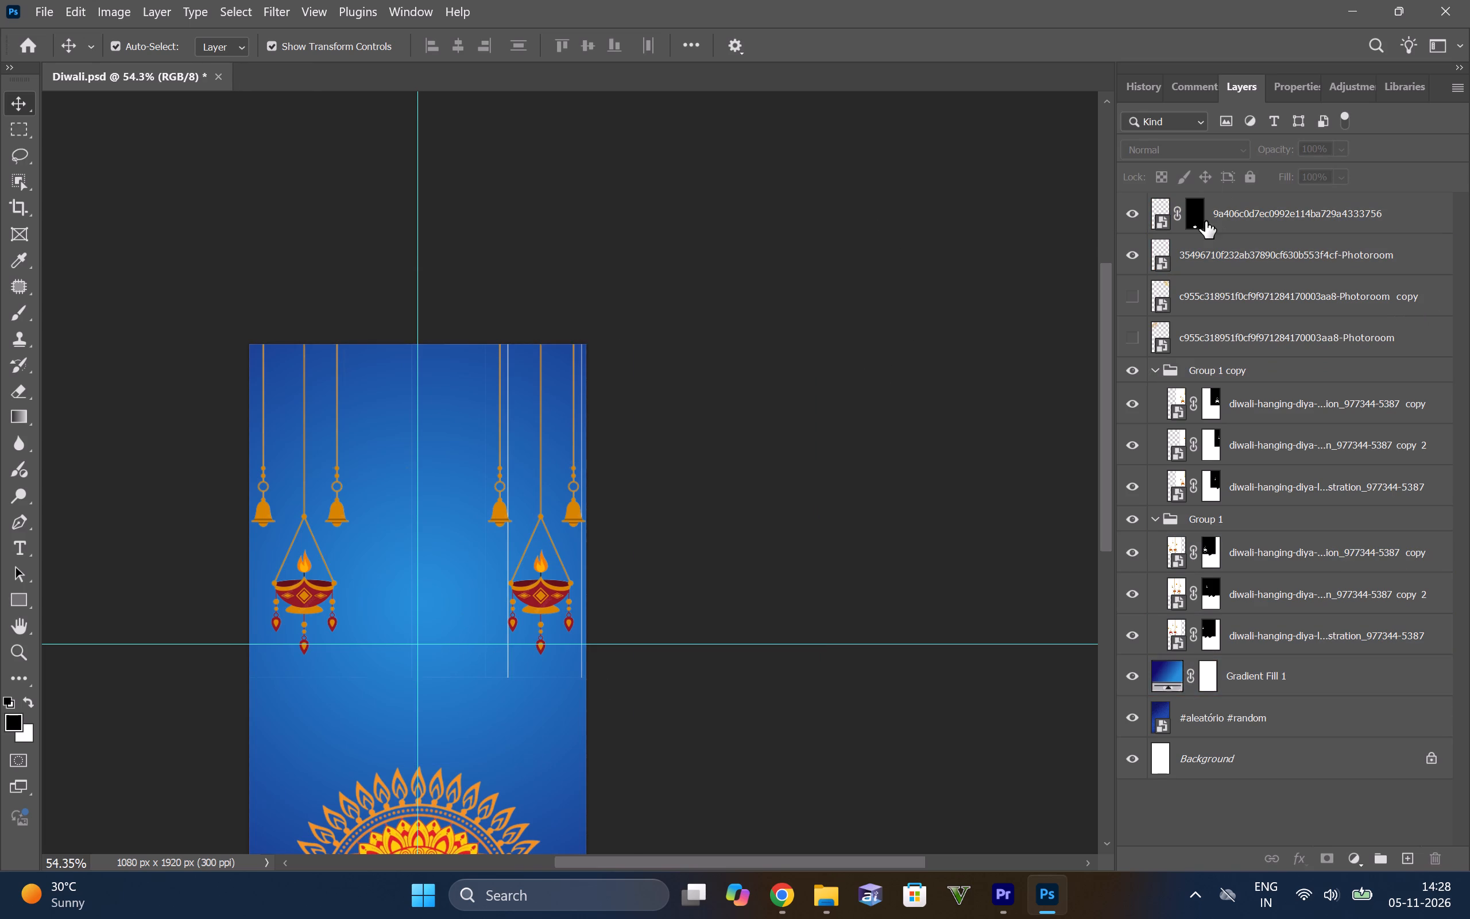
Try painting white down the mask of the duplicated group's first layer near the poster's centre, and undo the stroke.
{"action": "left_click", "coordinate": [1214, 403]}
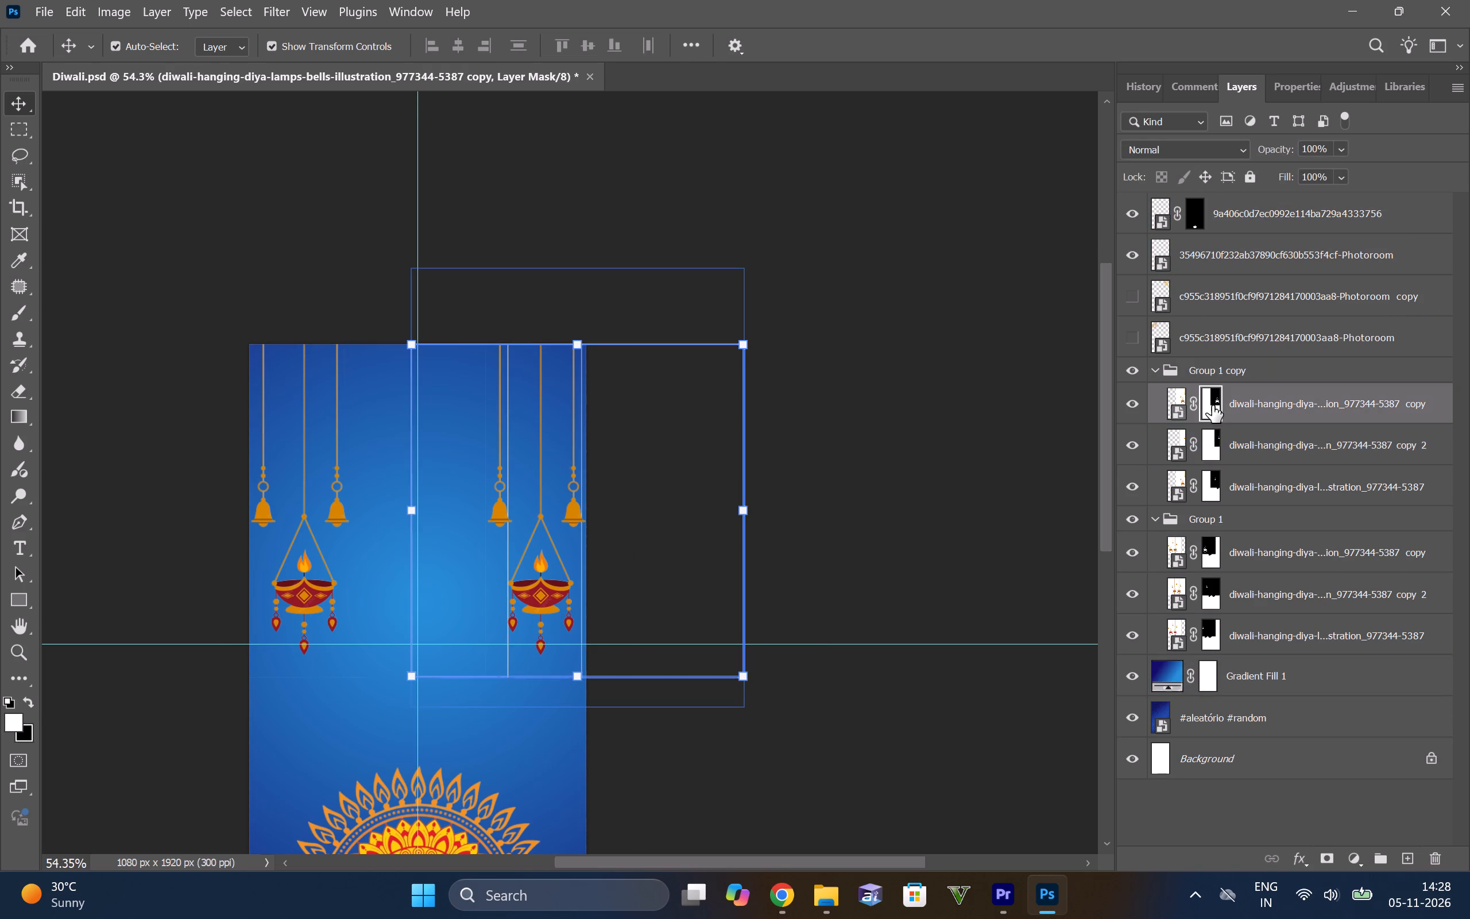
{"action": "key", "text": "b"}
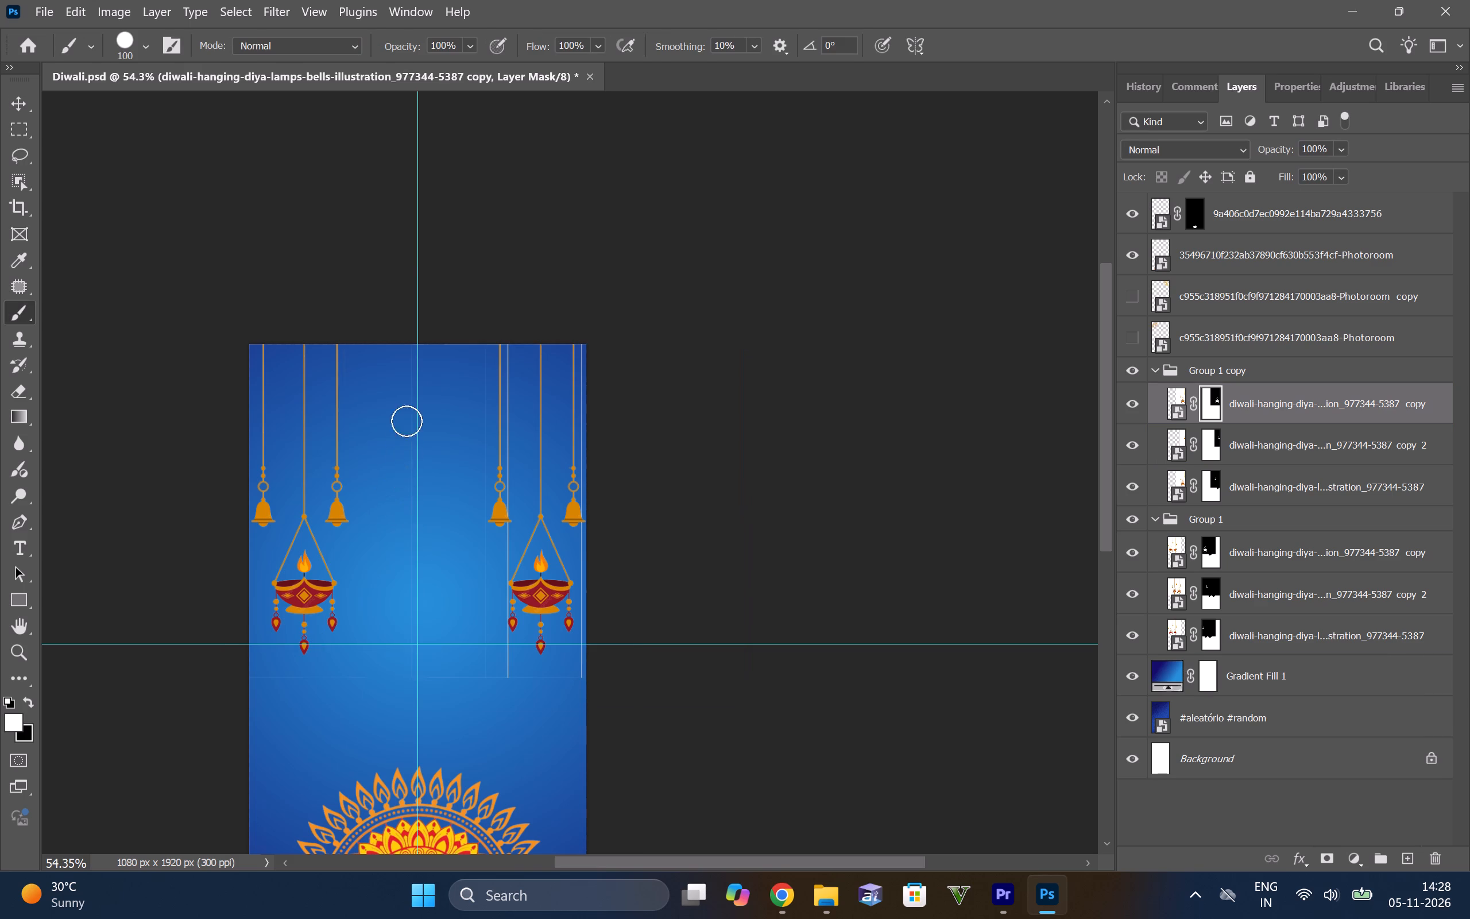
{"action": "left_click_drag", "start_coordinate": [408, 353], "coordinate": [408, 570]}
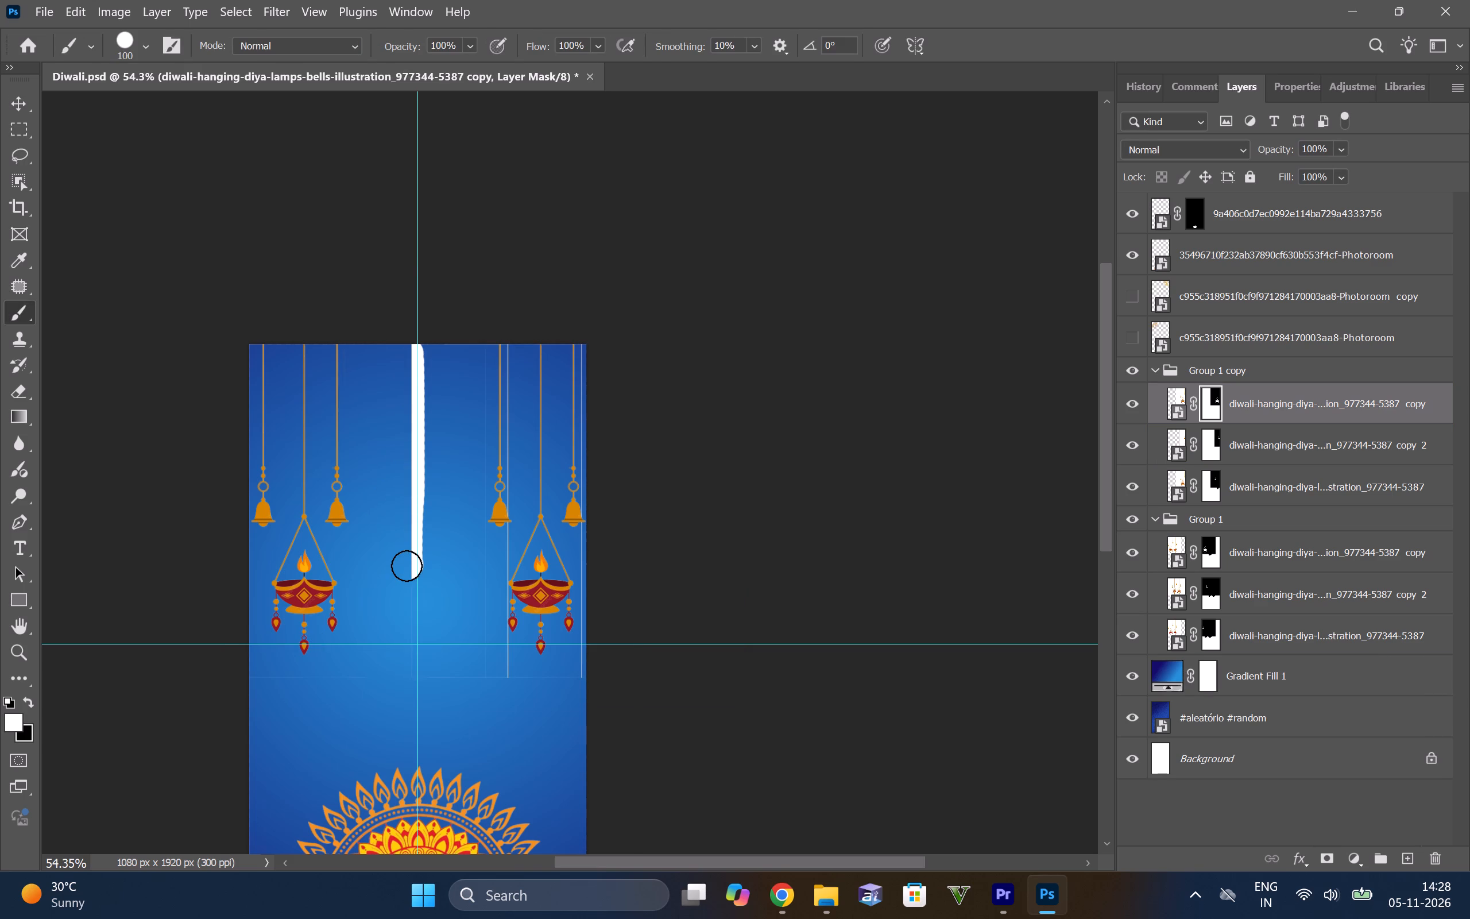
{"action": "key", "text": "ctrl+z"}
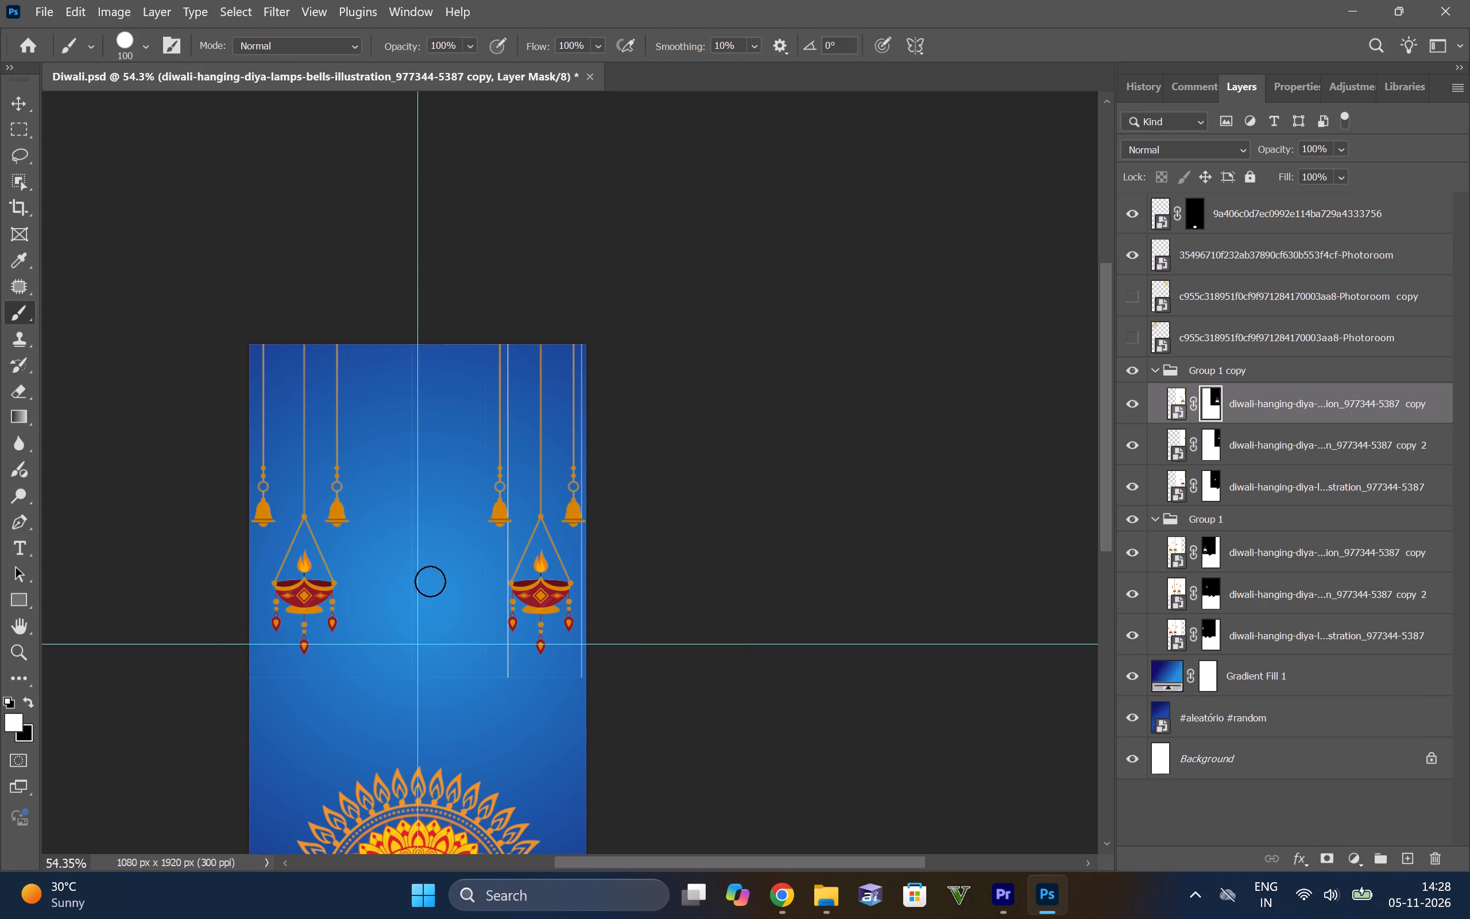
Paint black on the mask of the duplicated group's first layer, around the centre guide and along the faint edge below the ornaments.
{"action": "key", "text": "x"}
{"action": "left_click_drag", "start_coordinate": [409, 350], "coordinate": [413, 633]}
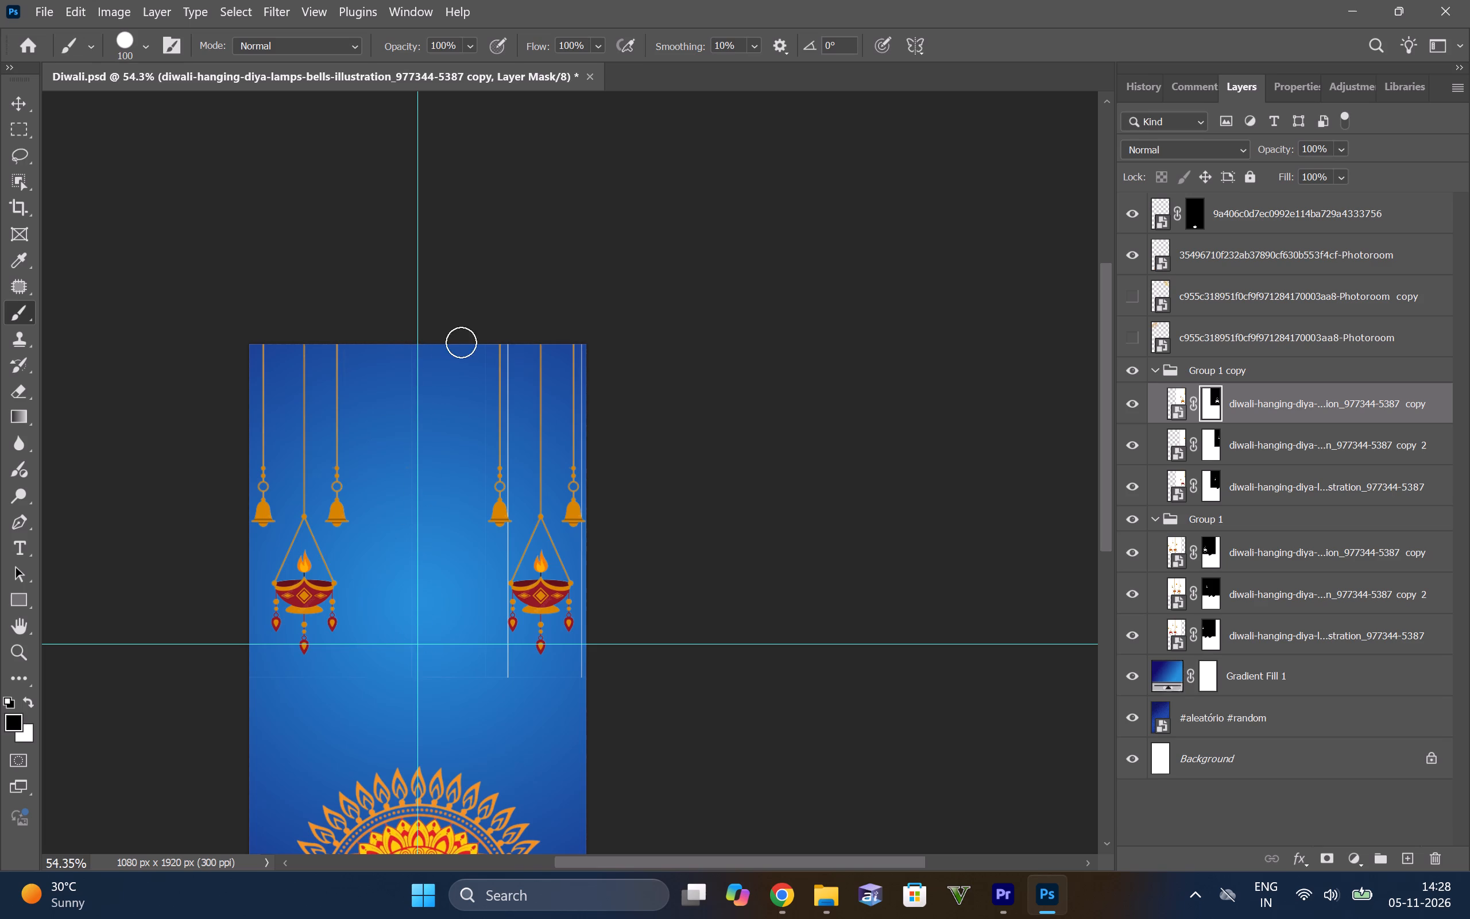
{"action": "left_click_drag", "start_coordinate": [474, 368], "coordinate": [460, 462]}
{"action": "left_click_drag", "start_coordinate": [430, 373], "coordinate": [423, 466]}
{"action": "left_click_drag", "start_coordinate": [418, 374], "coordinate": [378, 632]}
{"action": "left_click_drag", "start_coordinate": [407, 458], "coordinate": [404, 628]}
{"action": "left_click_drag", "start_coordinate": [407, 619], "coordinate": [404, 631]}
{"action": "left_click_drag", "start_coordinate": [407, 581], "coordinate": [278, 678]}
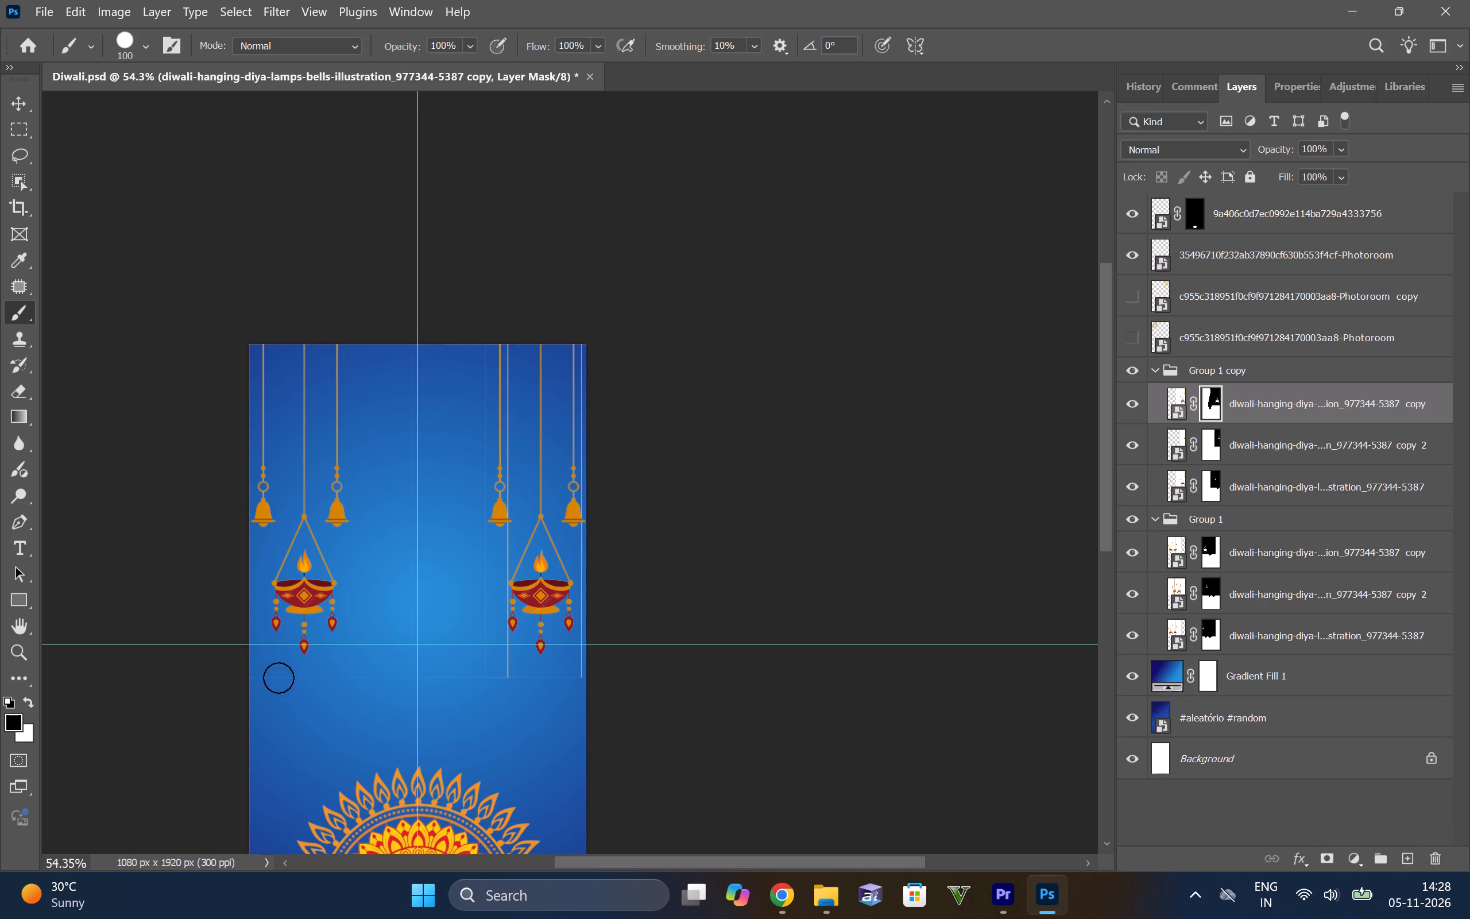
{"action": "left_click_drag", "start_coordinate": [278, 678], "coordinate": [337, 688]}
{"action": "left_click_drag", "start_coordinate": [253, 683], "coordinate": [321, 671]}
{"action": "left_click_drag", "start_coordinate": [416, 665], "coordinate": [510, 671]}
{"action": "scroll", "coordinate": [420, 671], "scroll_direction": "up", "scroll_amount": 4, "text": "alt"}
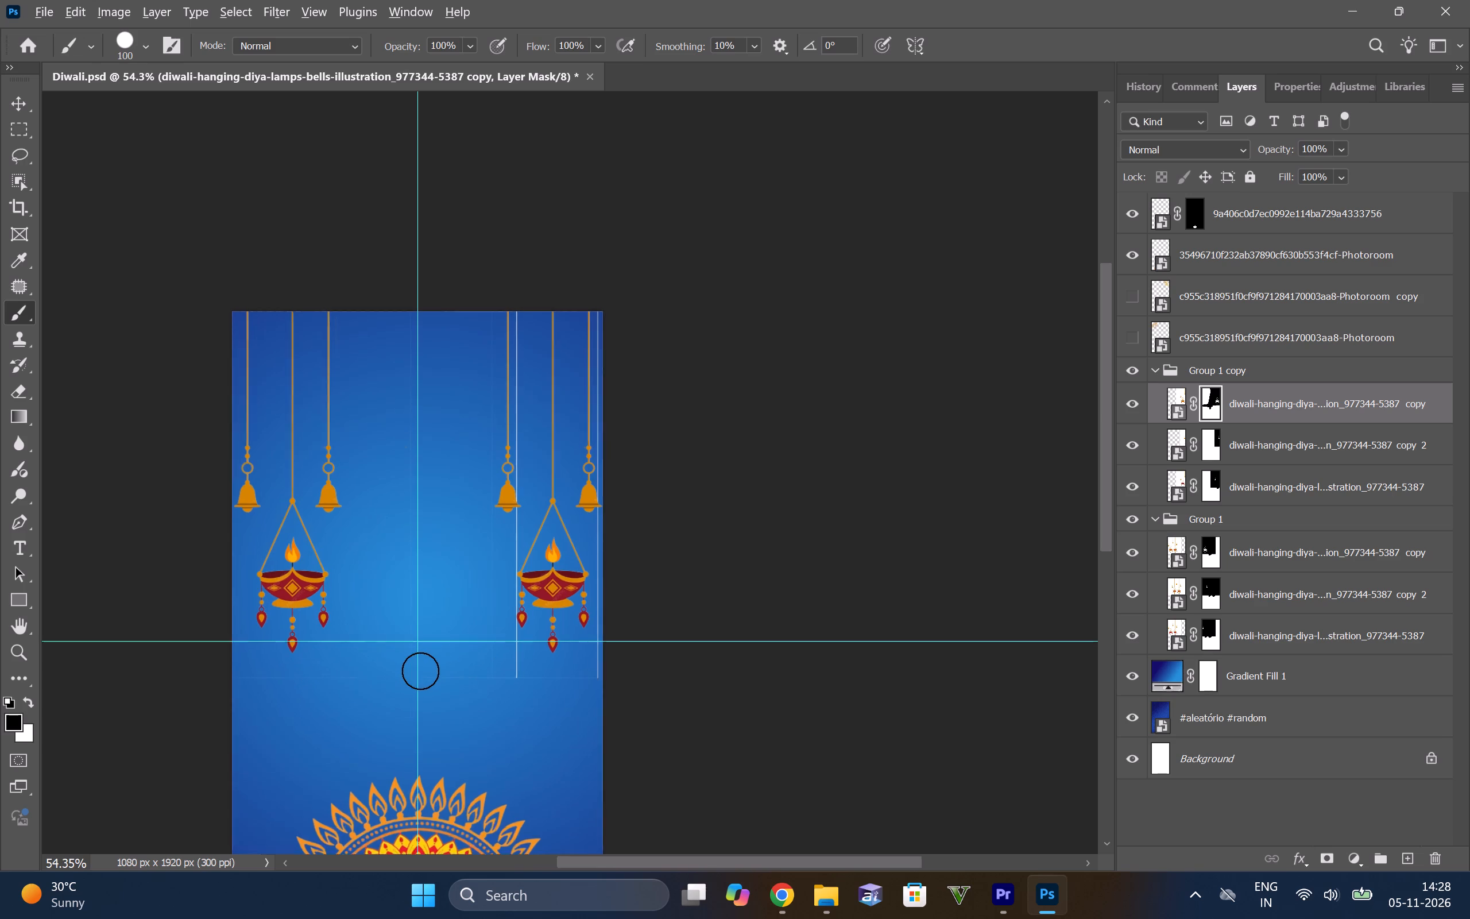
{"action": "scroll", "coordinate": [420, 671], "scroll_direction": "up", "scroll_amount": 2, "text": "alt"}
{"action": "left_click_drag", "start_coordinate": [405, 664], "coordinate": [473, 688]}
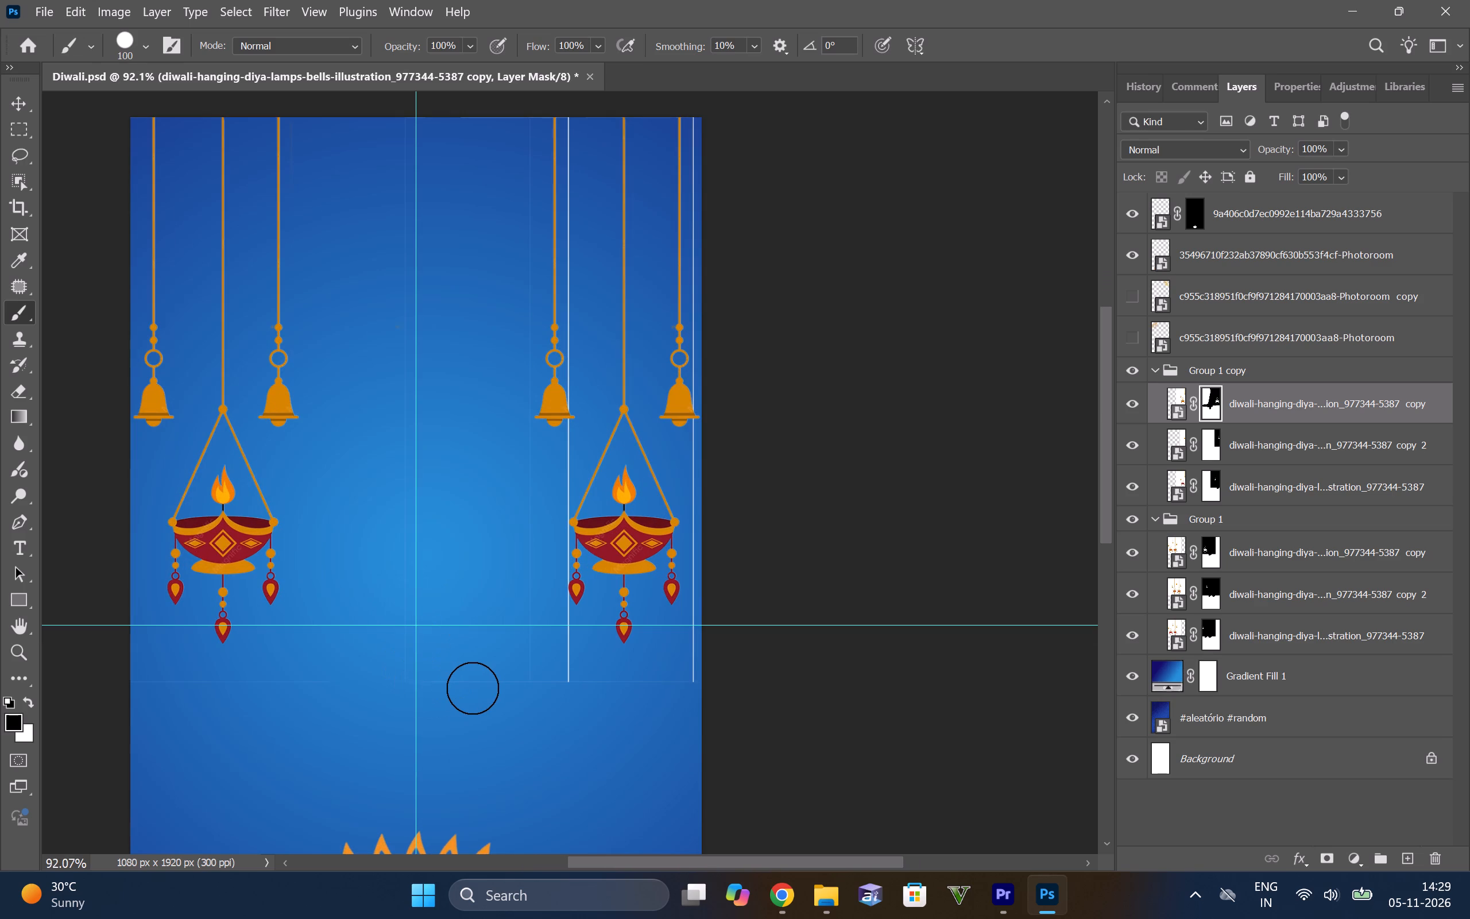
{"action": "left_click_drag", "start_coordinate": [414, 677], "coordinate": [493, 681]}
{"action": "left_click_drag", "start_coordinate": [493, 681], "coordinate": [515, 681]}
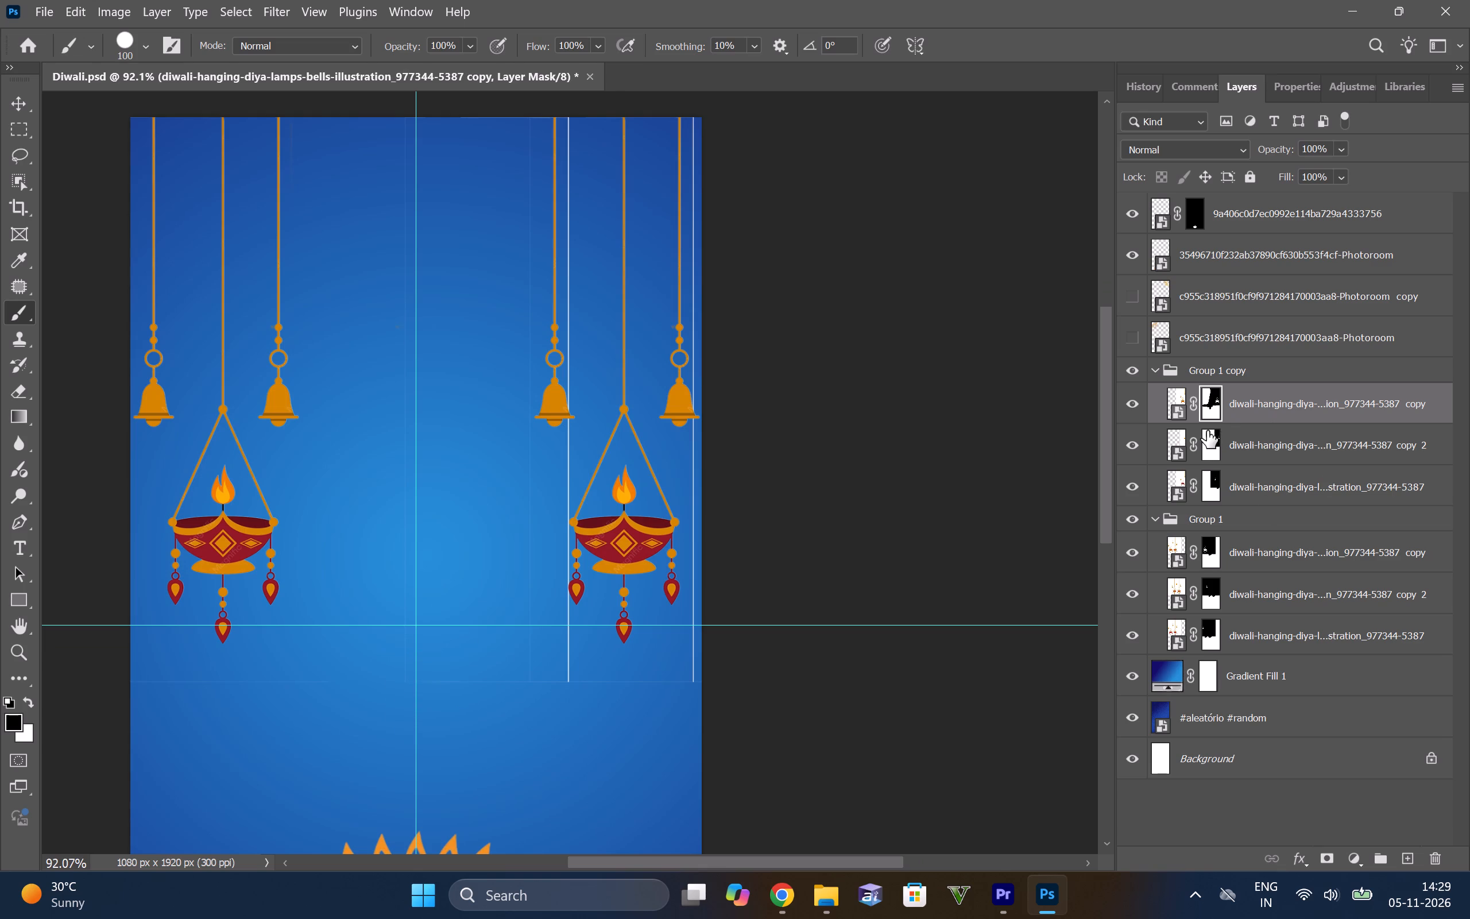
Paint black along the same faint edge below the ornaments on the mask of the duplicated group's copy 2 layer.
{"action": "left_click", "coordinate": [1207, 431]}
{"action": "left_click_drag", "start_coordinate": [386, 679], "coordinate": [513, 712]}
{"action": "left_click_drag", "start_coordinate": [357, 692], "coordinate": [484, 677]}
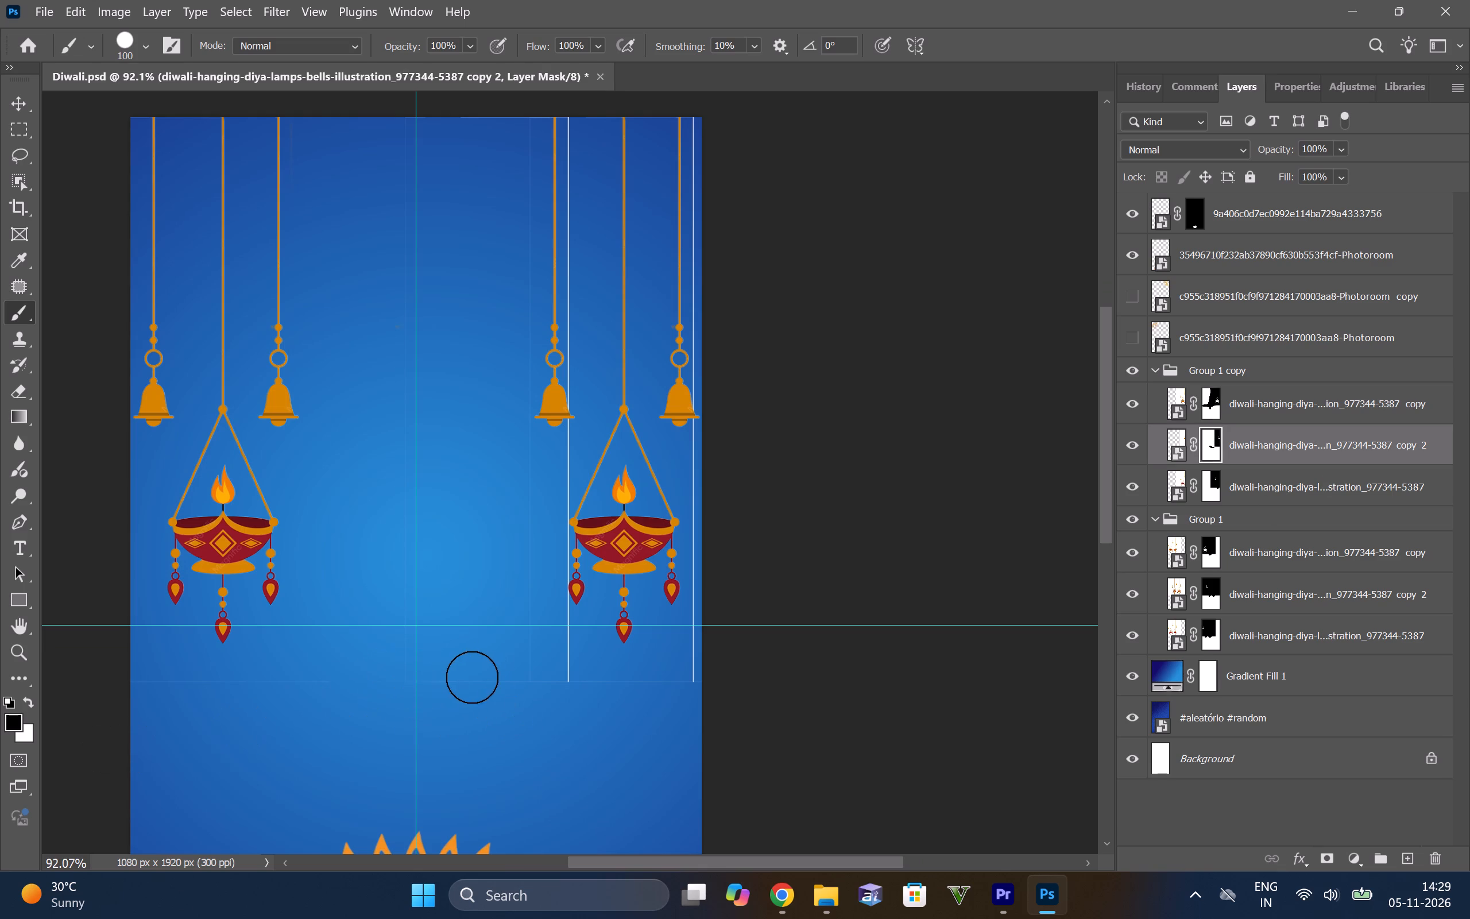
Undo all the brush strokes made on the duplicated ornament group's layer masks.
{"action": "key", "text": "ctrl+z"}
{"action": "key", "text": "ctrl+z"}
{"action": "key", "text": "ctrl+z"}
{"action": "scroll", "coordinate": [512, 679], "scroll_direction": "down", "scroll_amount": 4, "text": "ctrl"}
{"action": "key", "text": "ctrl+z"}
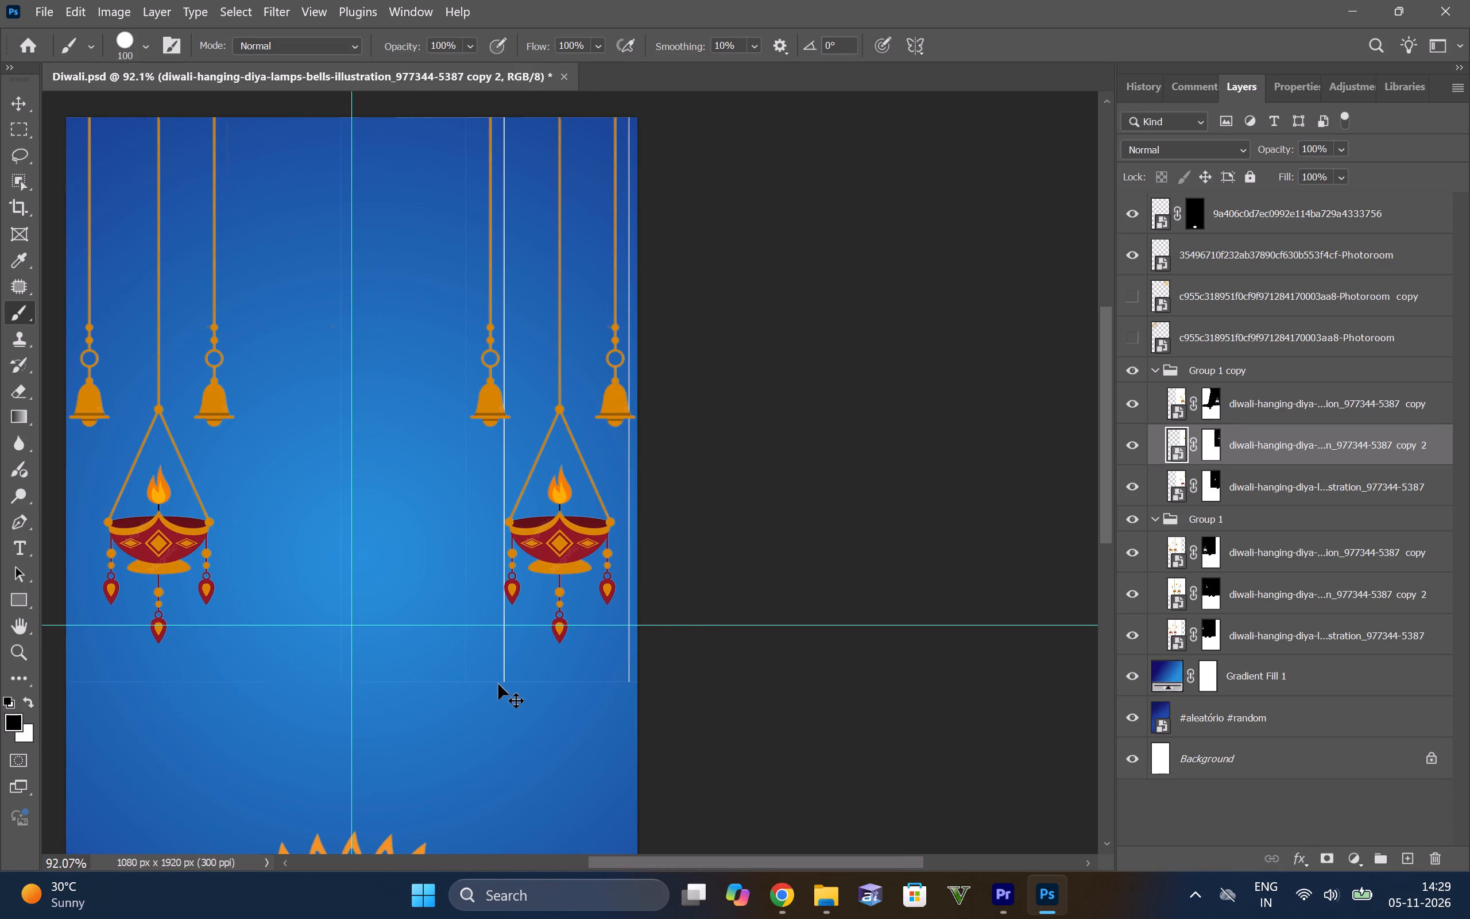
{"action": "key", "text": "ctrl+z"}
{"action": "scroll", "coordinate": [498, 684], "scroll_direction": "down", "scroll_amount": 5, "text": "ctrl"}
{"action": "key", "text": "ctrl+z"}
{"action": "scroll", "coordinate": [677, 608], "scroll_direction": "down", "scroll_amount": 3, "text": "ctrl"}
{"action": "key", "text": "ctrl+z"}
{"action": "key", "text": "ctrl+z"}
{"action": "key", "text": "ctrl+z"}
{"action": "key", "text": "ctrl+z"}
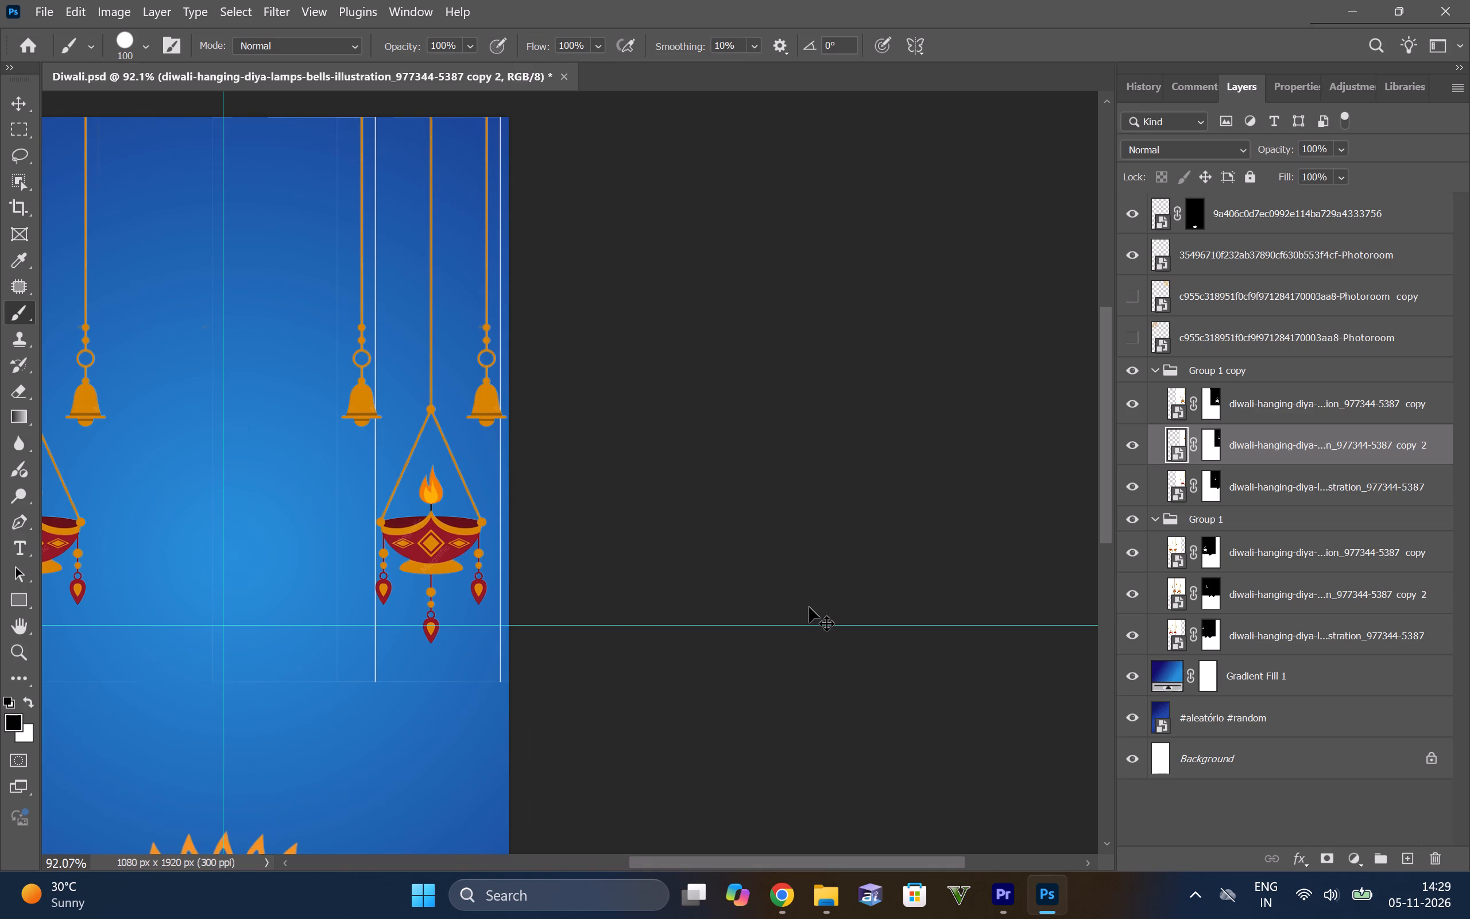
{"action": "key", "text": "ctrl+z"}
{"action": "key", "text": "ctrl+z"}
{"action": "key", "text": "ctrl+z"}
Undo further, past the ornament group's move and duplication and the layer hiding, until only Group 1 remains with all mandalas showing.
{"action": "scroll", "coordinate": [808, 603], "scroll_direction": "down", "scroll_amount": 4, "text": "alt"}
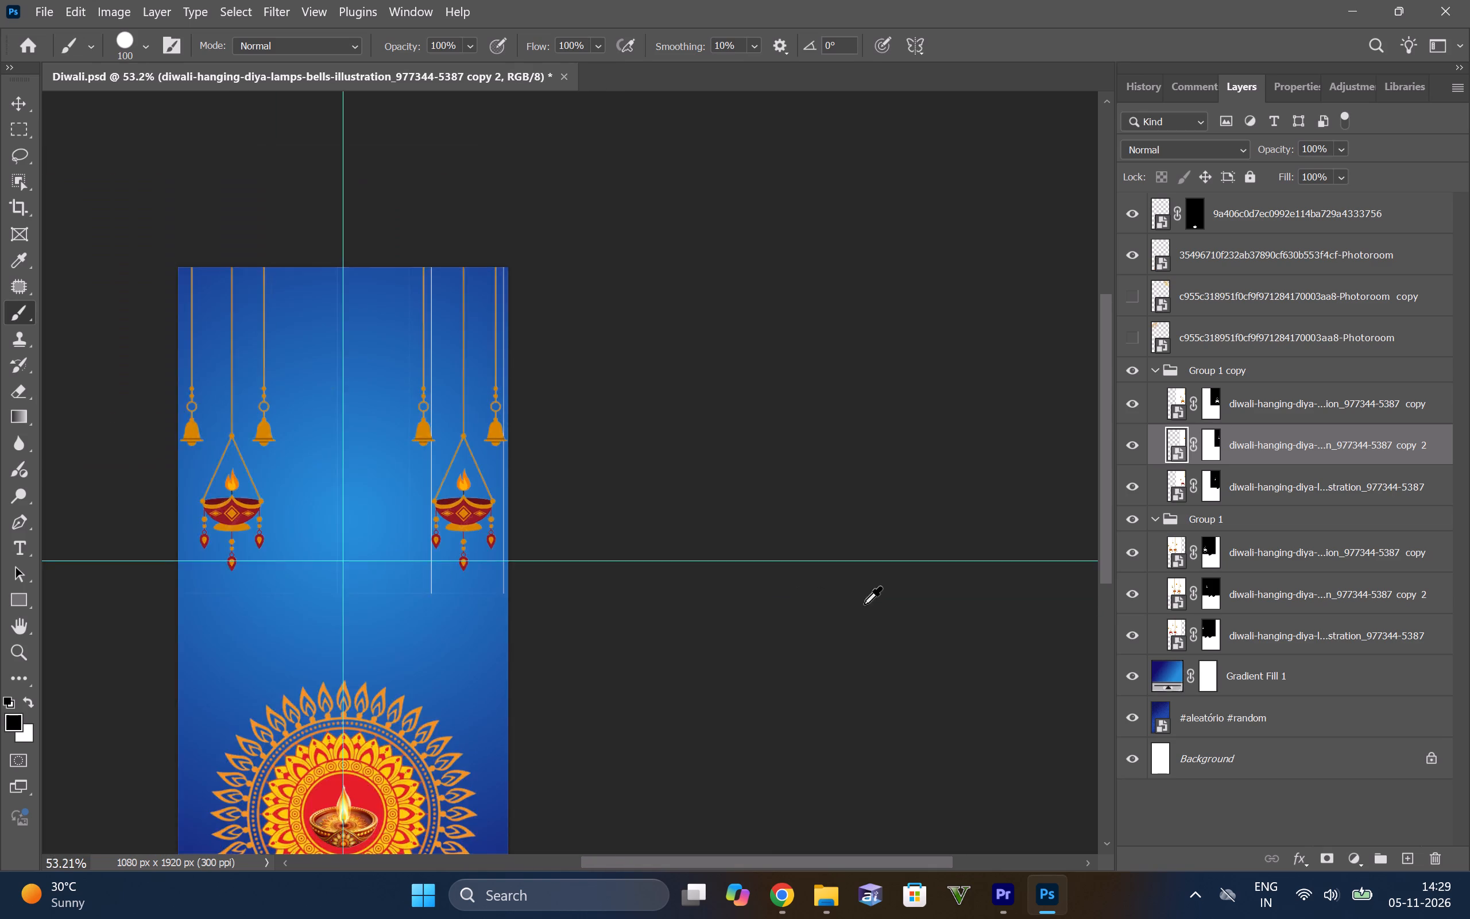
{"action": "scroll", "coordinate": [864, 604], "scroll_direction": "down", "scroll_amount": 7, "text": "alt"}
{"action": "key", "text": "ctrl+z"}
{"action": "key", "text": "ctrl+z"}
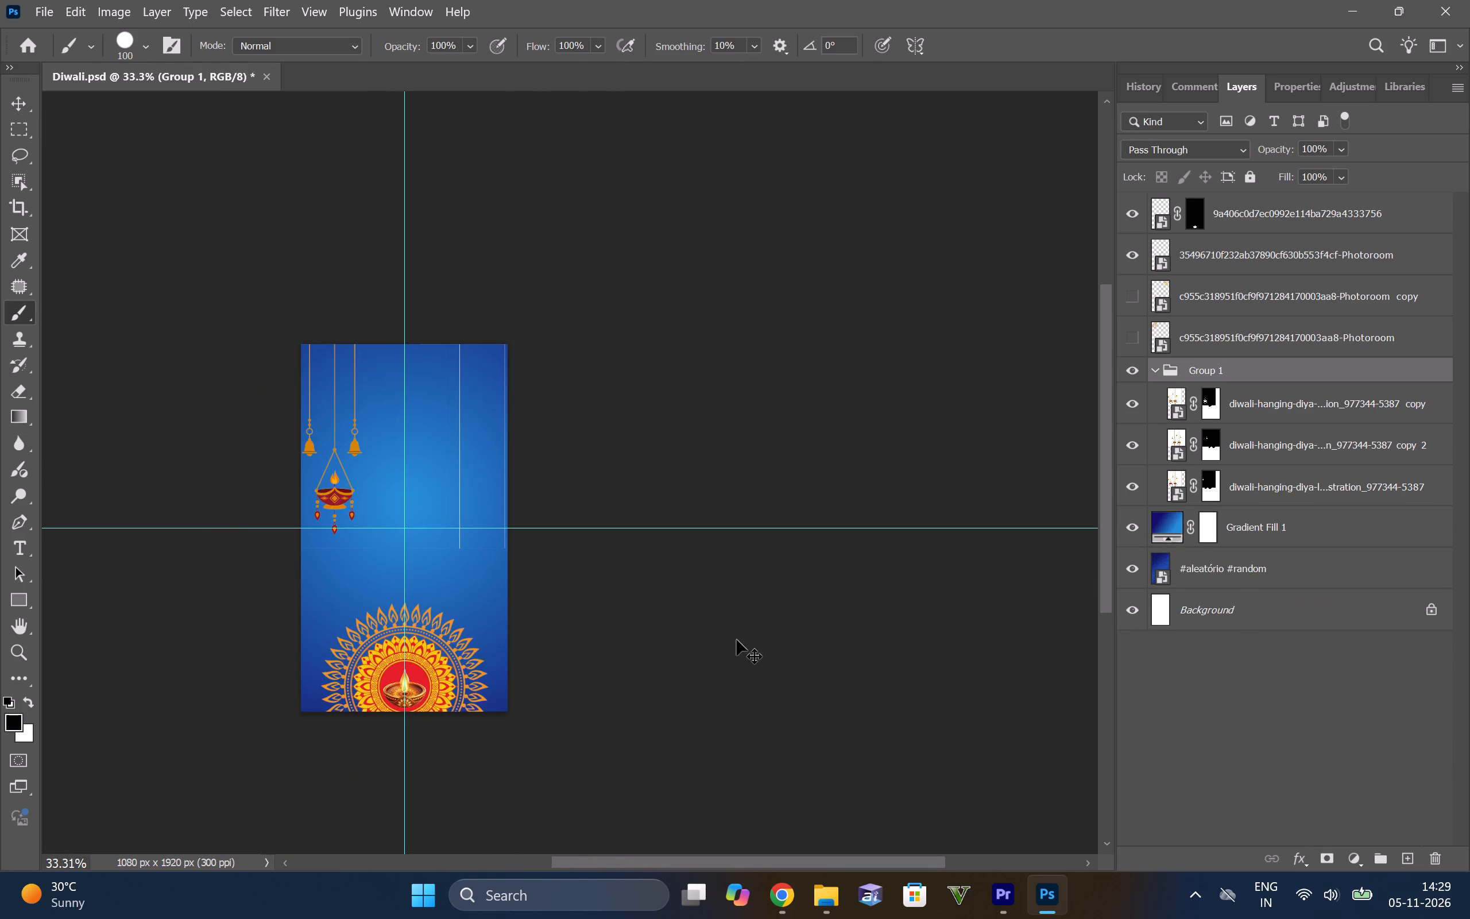
{"action": "key", "text": "ctrl+z"}
{"action": "key", "text": "ctrl+z"}
{"action": "key", "text": "ctrl+z"}
{"action": "key", "text": "ctrl+z"}
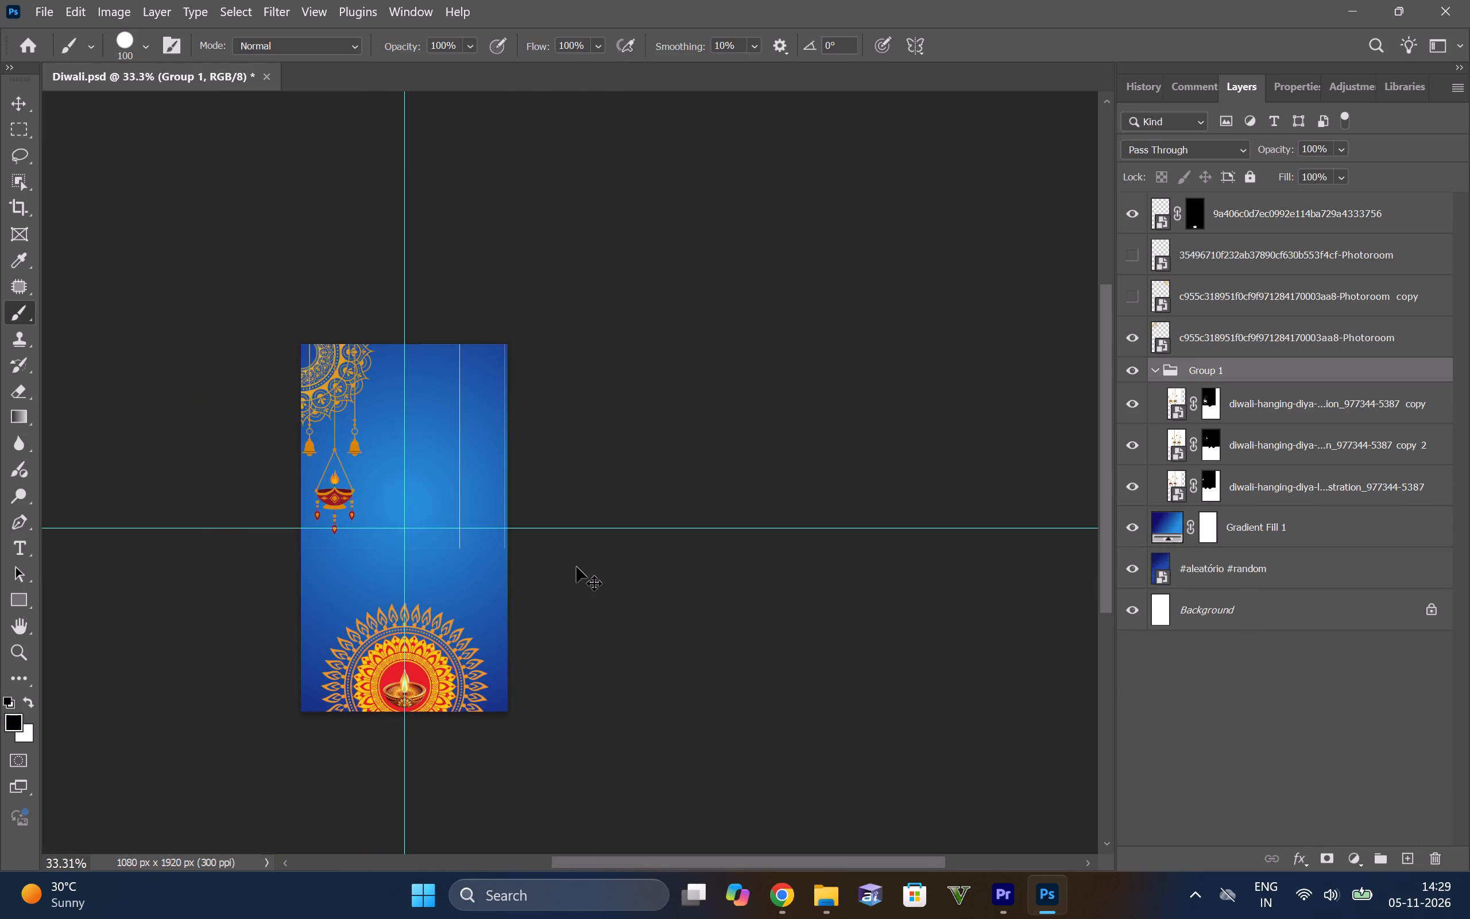
{"action": "key", "text": "ctrl+z"}
{"action": "key", "text": "ctrl+z"}
{"action": "key", "text": "ctrl+z"}
{"action": "key", "text": "ctrl+z"}
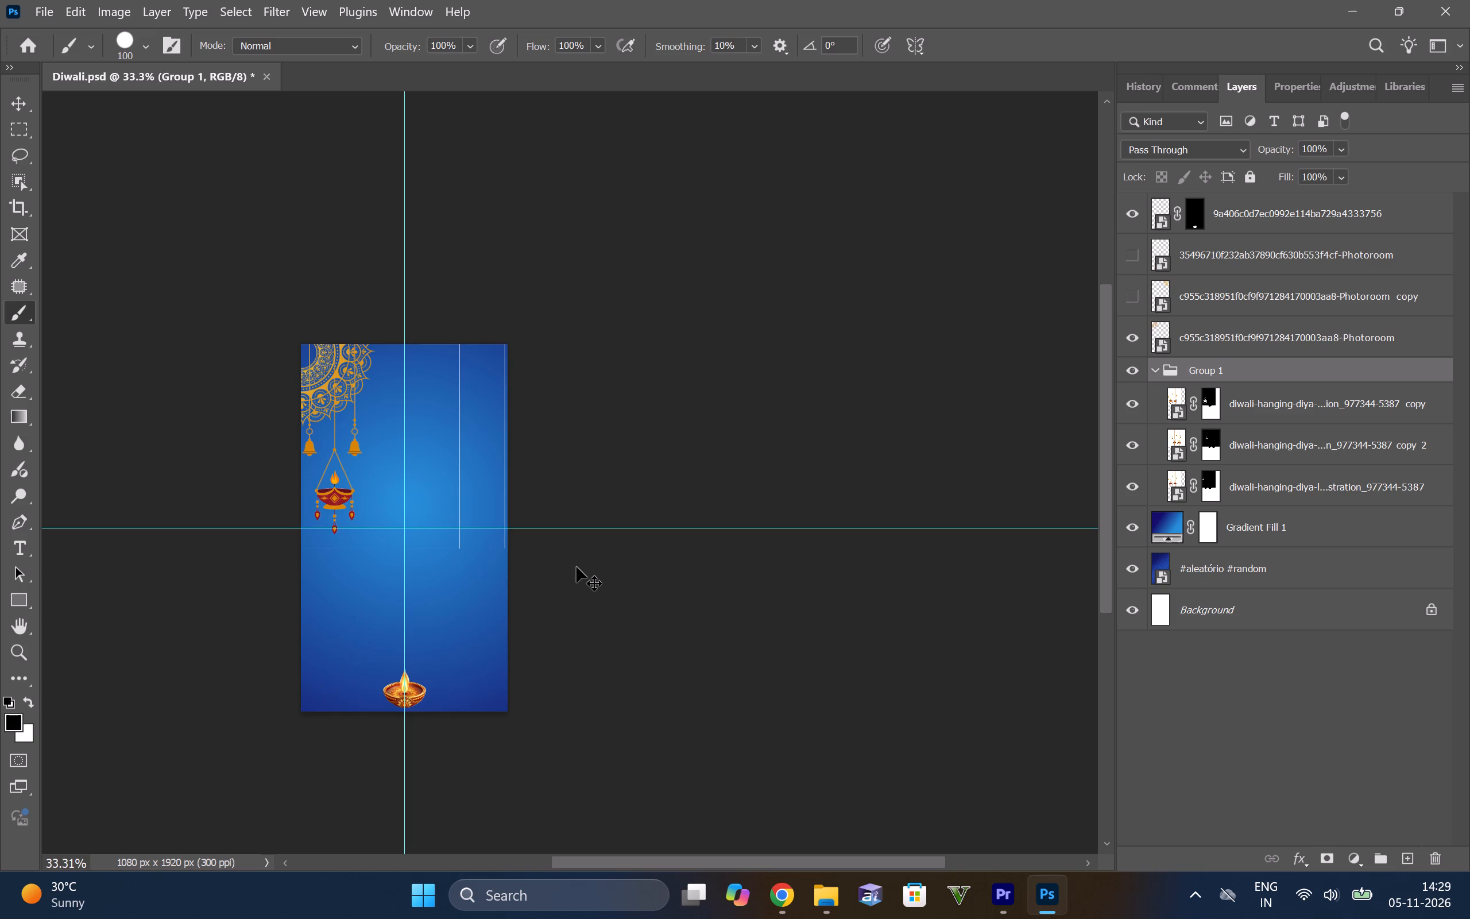
{"action": "key", "text": "ctrl+z"}
{"action": "key", "text": "ctrl+z"}
{"action": "key", "text": "ctrl+z"}
{"action": "key", "text": "ctrl+z"}
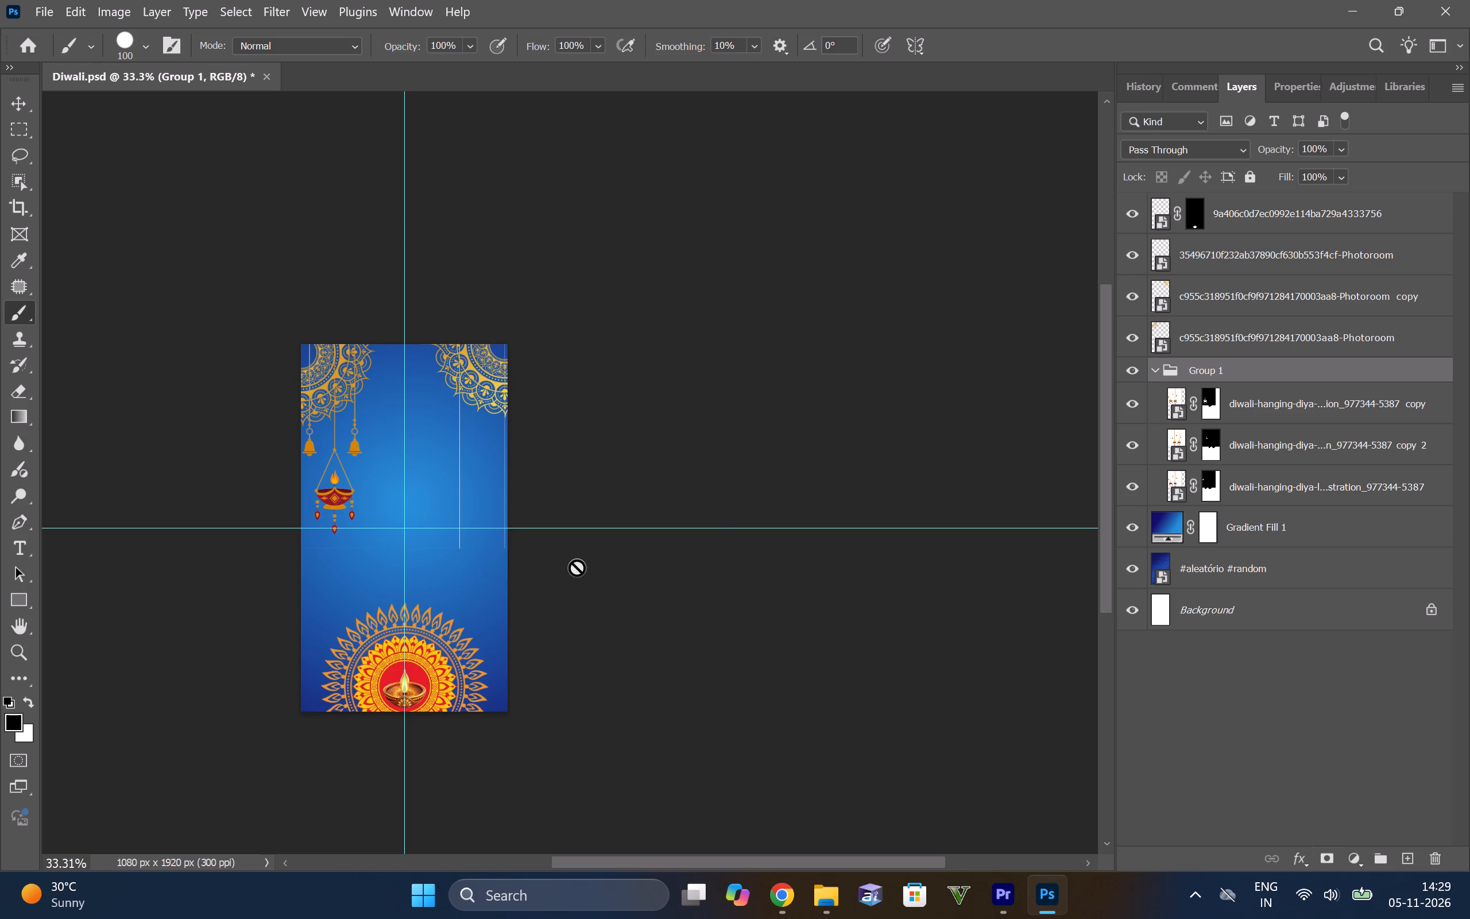
Hide the bottom mandala and both corner mandala layers, keeping the hanging ornament group and the bottom diya shown.
{"action": "left_click", "coordinate": [1136, 252]}
{"action": "left_click", "coordinate": [1136, 252]}
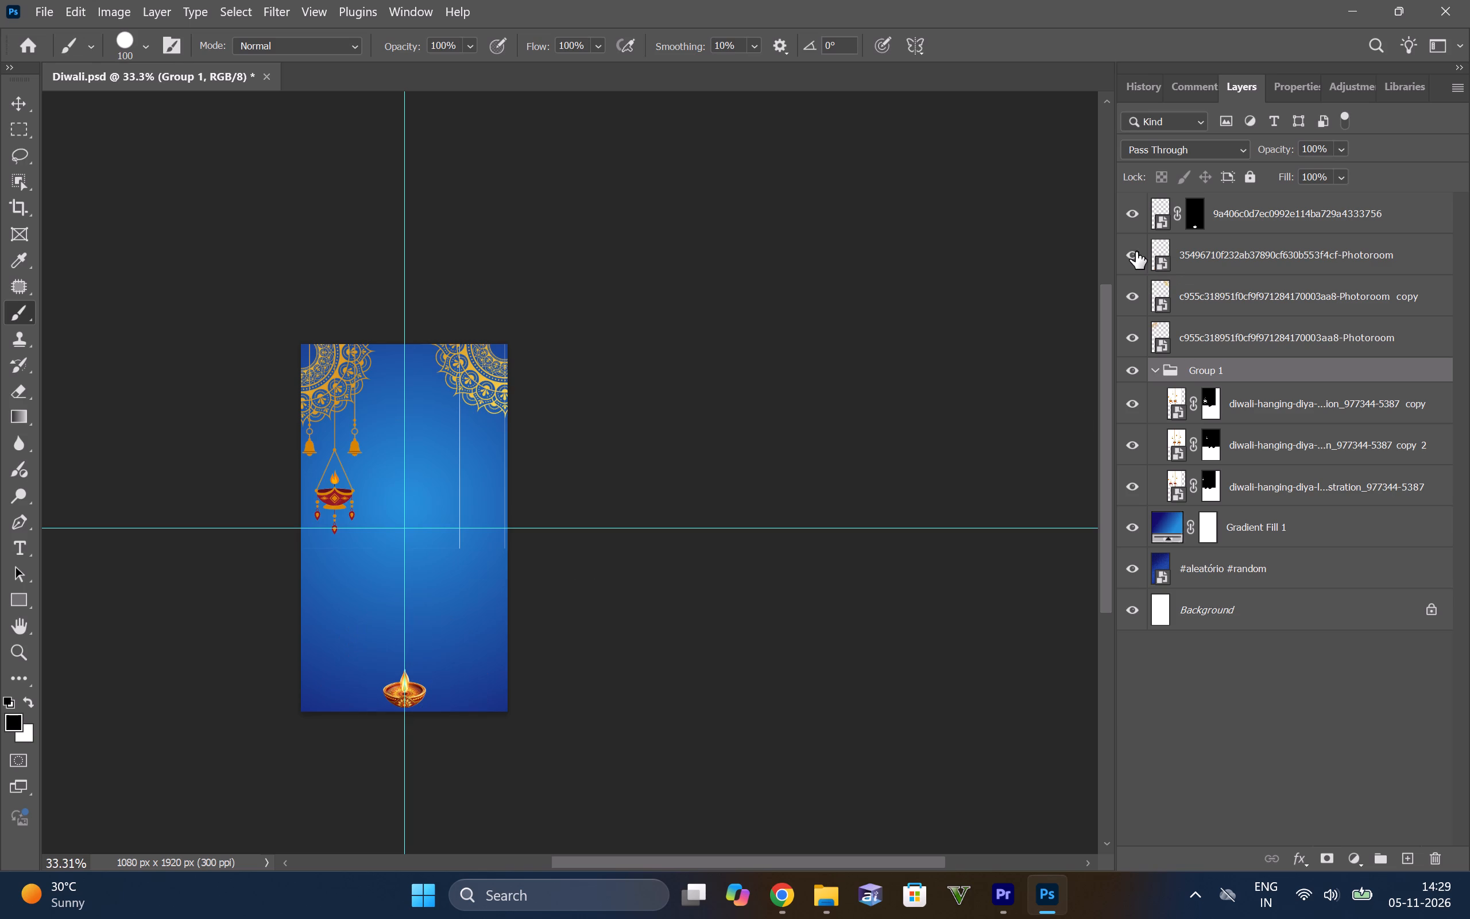
{"action": "left_click", "coordinate": [1129, 302]}
{"action": "left_click", "coordinate": [1129, 302]}
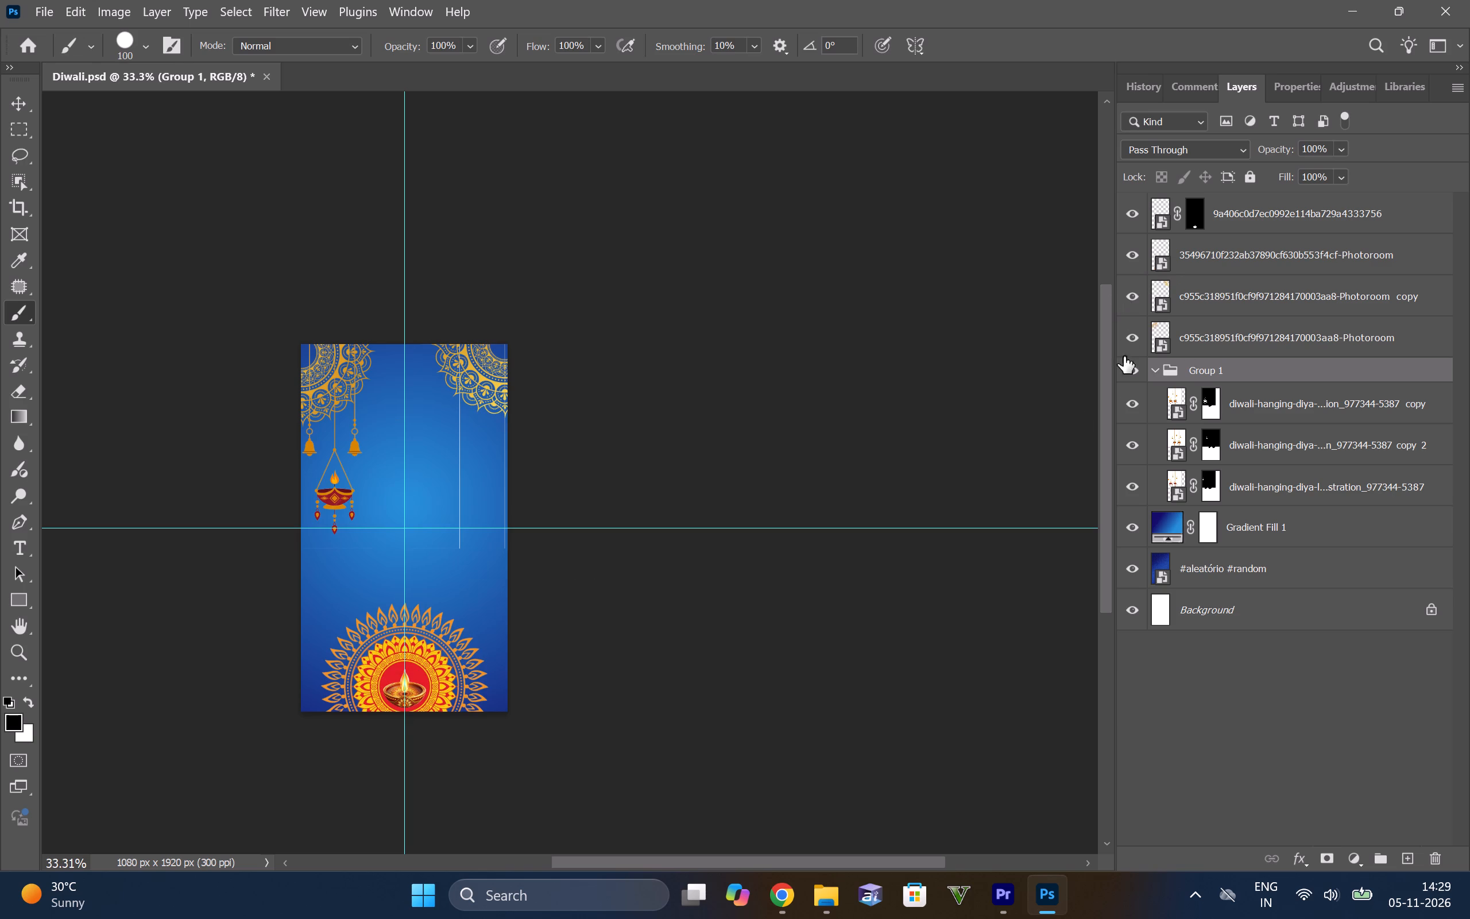
{"action": "left_click_drag", "start_coordinate": [1133, 264], "coordinate": [1136, 364]}
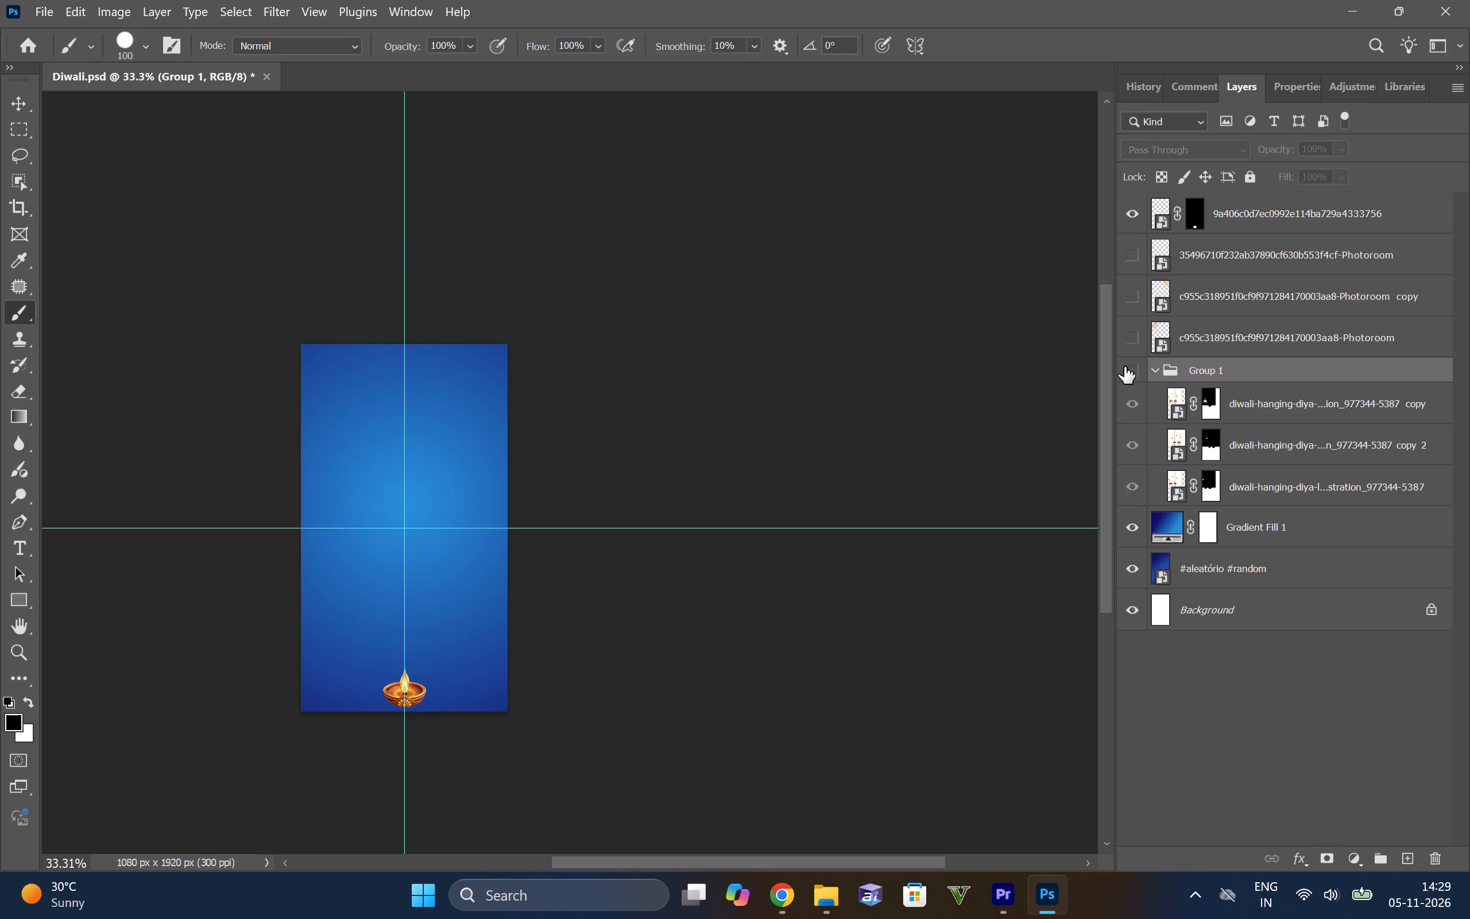
{"action": "left_click", "coordinate": [1129, 374]}
{"action": "left_click", "coordinate": [1129, 374]}
{"action": "left_click", "coordinate": [1129, 374]}
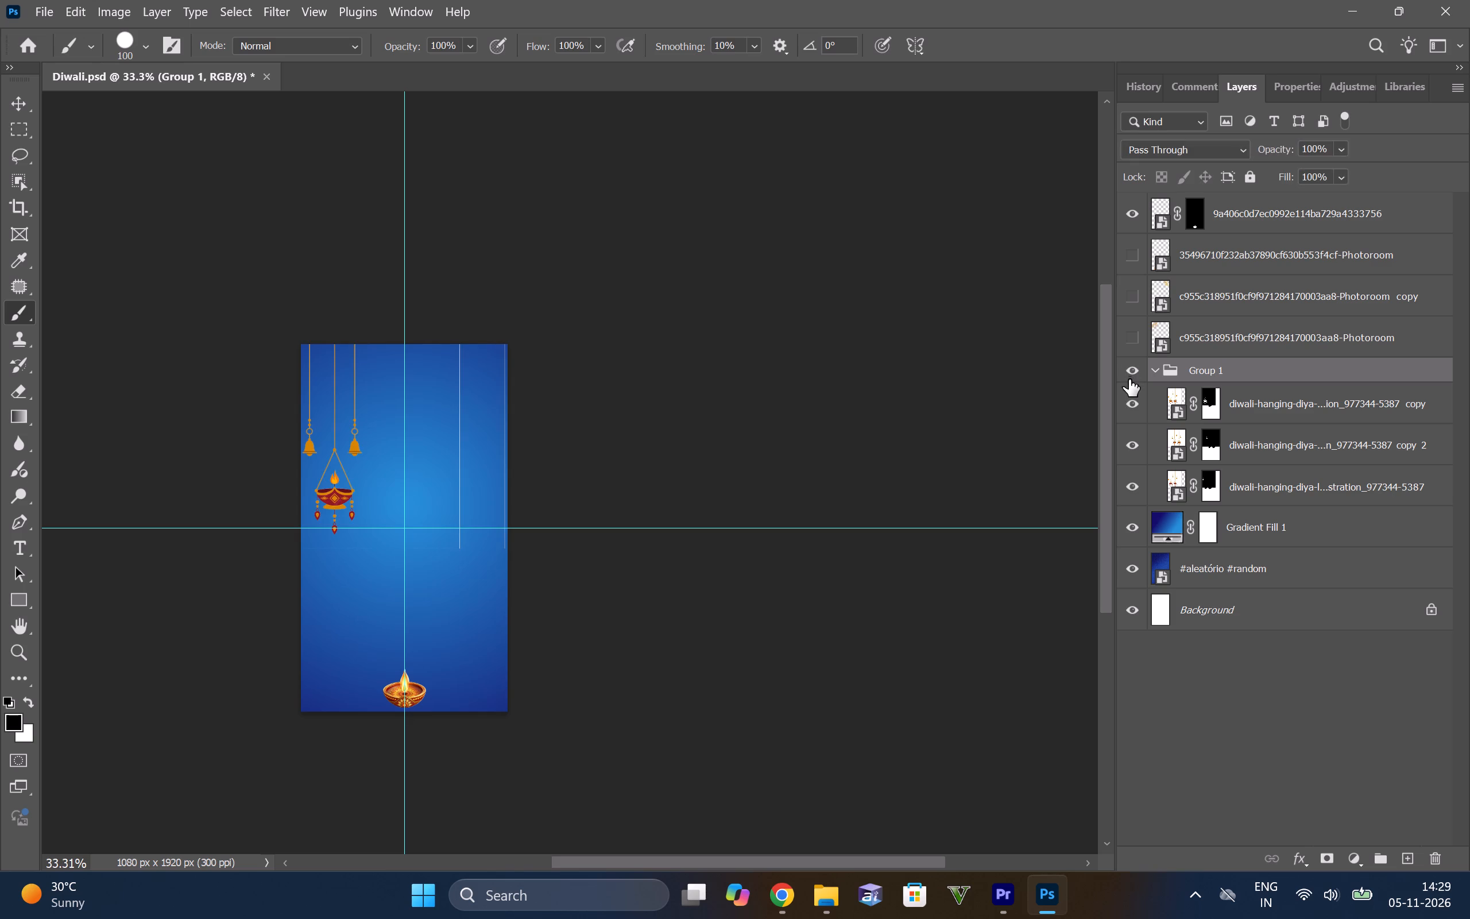
{"action": "key", "text": "ctrl+z"}
{"action": "scroll", "coordinate": [468, 563], "scroll_direction": "up", "scroll_amount": 4, "text": "ctrl"}
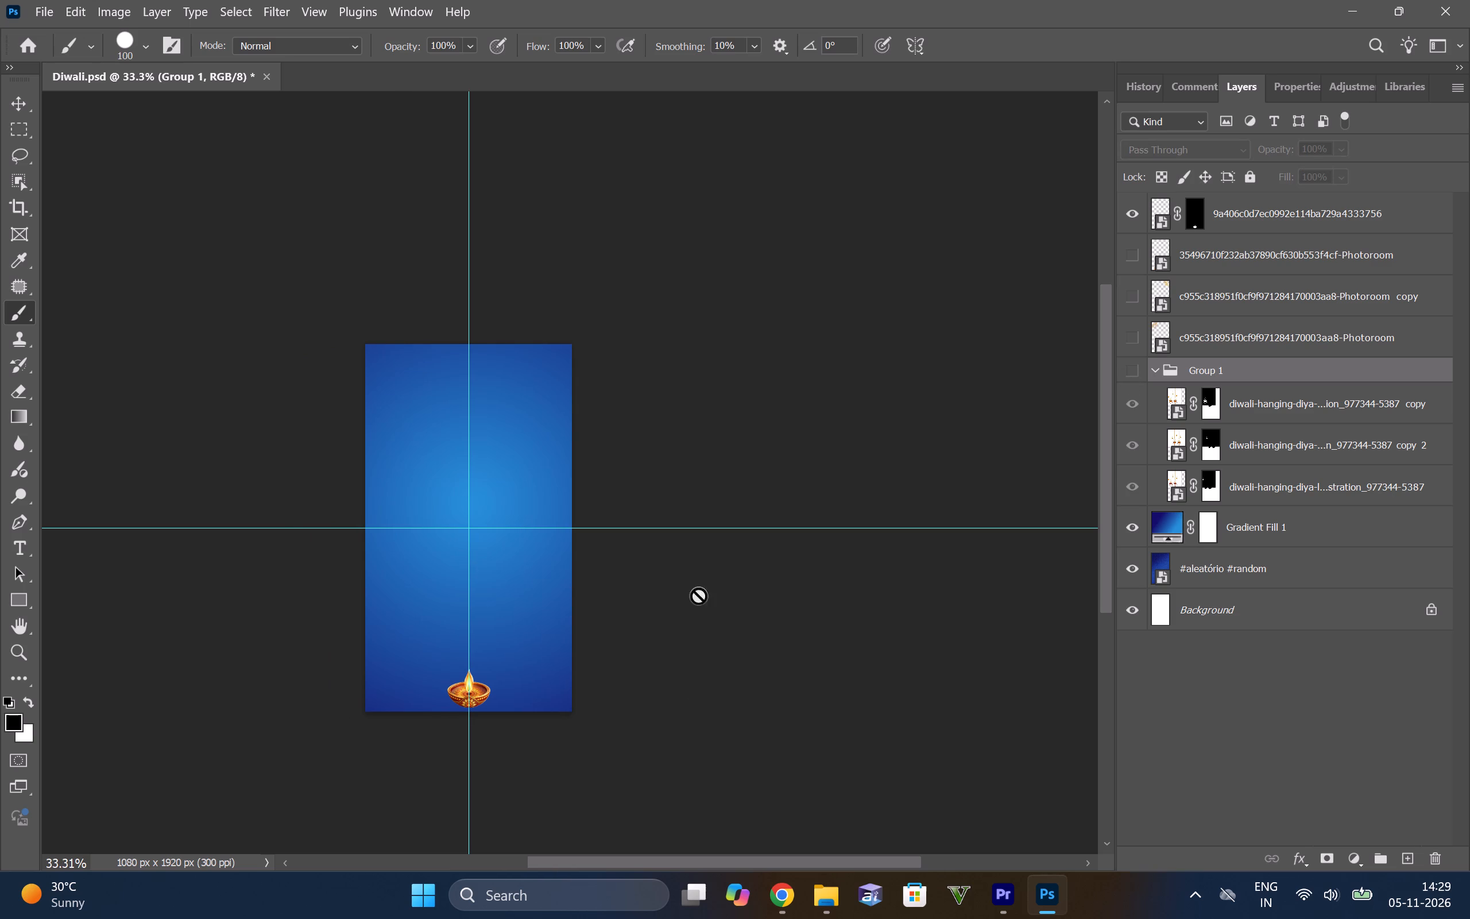
{"action": "left_click", "coordinate": [1131, 365]}
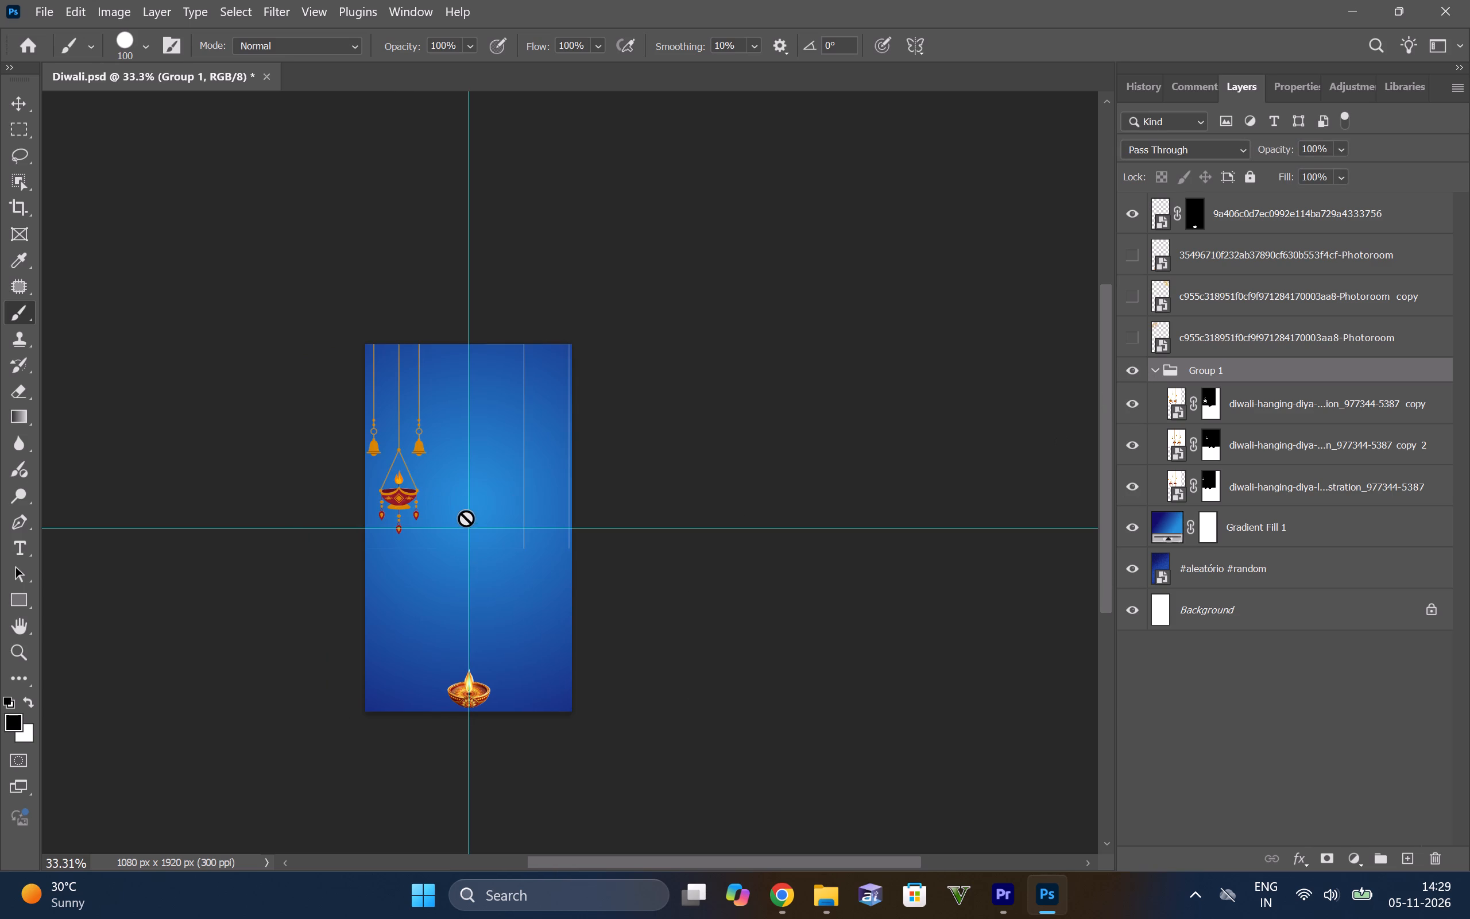
Brush black on the mask of Group 1's first layer over the inner stray vertical line and the faint edge at its lower end.
{"action": "scroll", "coordinate": [494, 504], "scroll_direction": "up", "scroll_amount": 7, "text": "alt"}
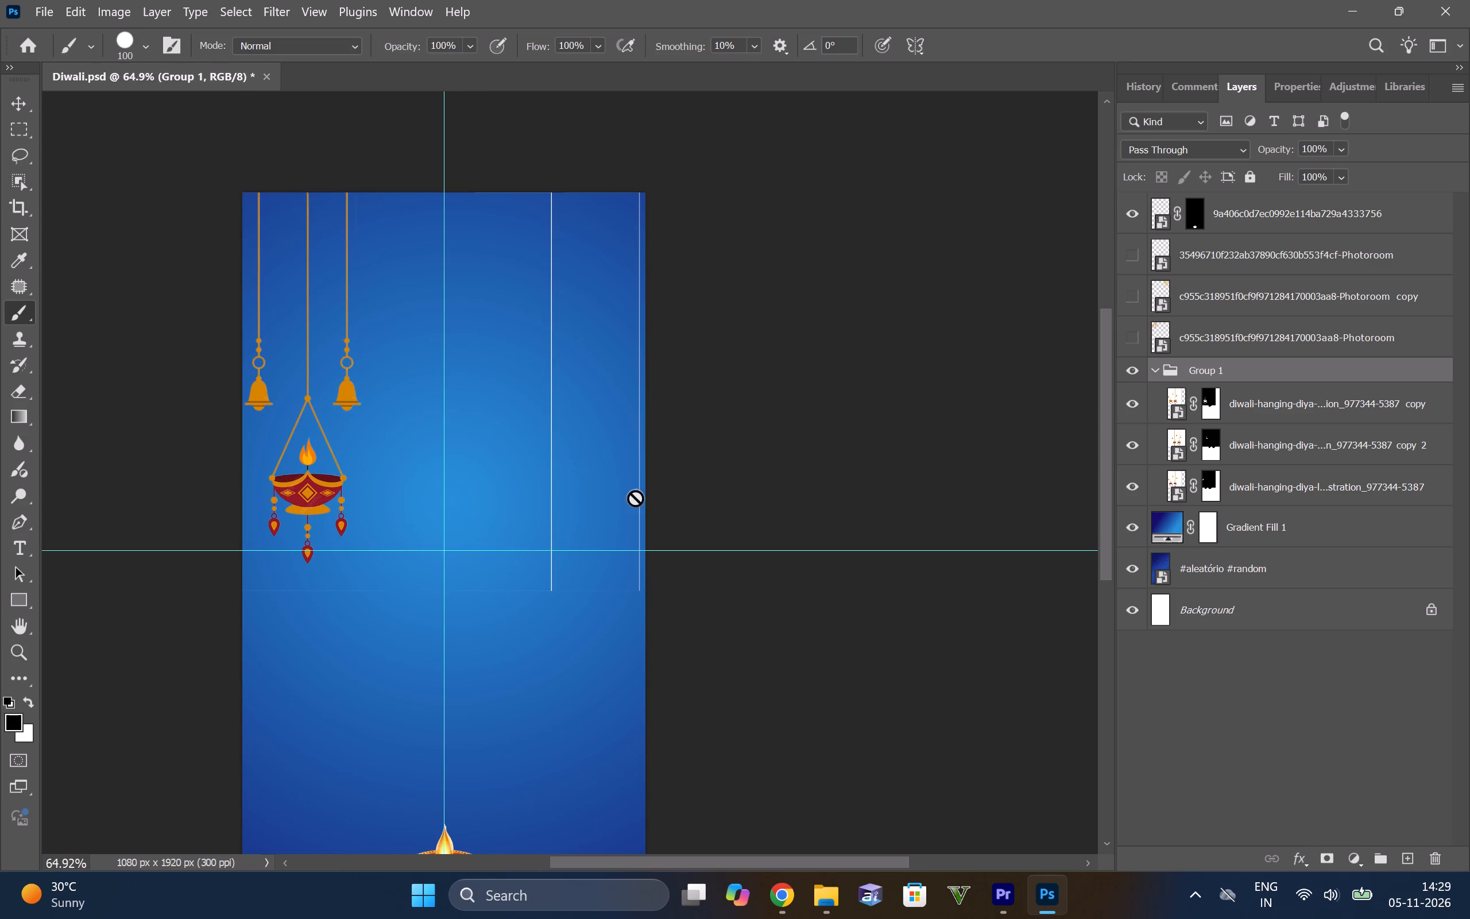
{"action": "key", "text": "b"}
{"action": "left_click", "coordinate": [1209, 401]}
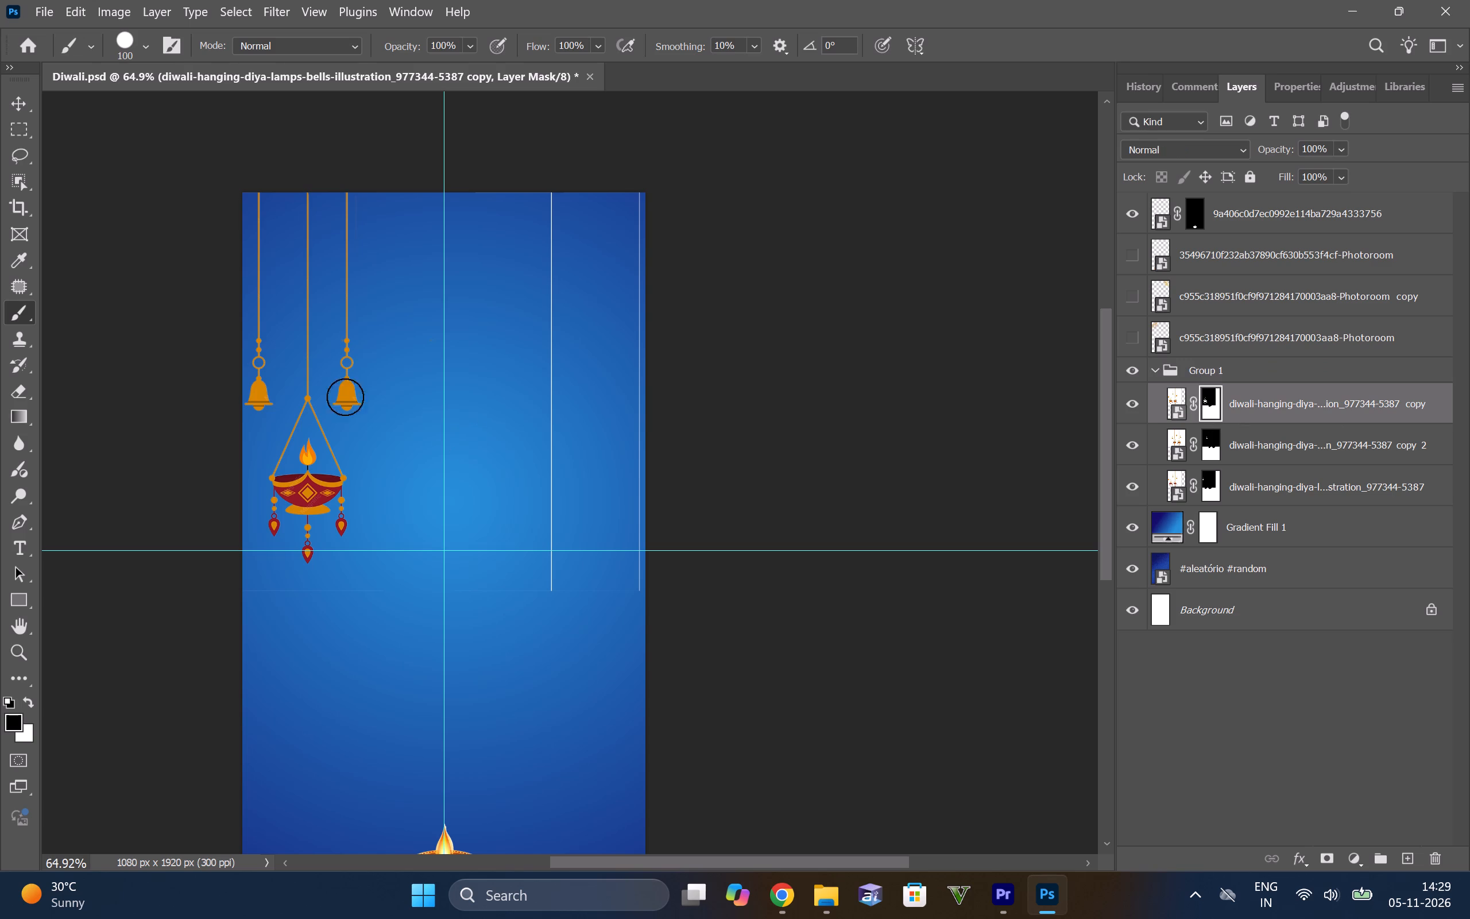
{"action": "left_click_drag", "start_coordinate": [549, 197], "coordinate": [541, 608]}
{"action": "left_click_drag", "start_coordinate": [415, 586], "coordinate": [534, 588]}
{"action": "left_click_drag", "start_coordinate": [478, 585], "coordinate": [481, 596]}
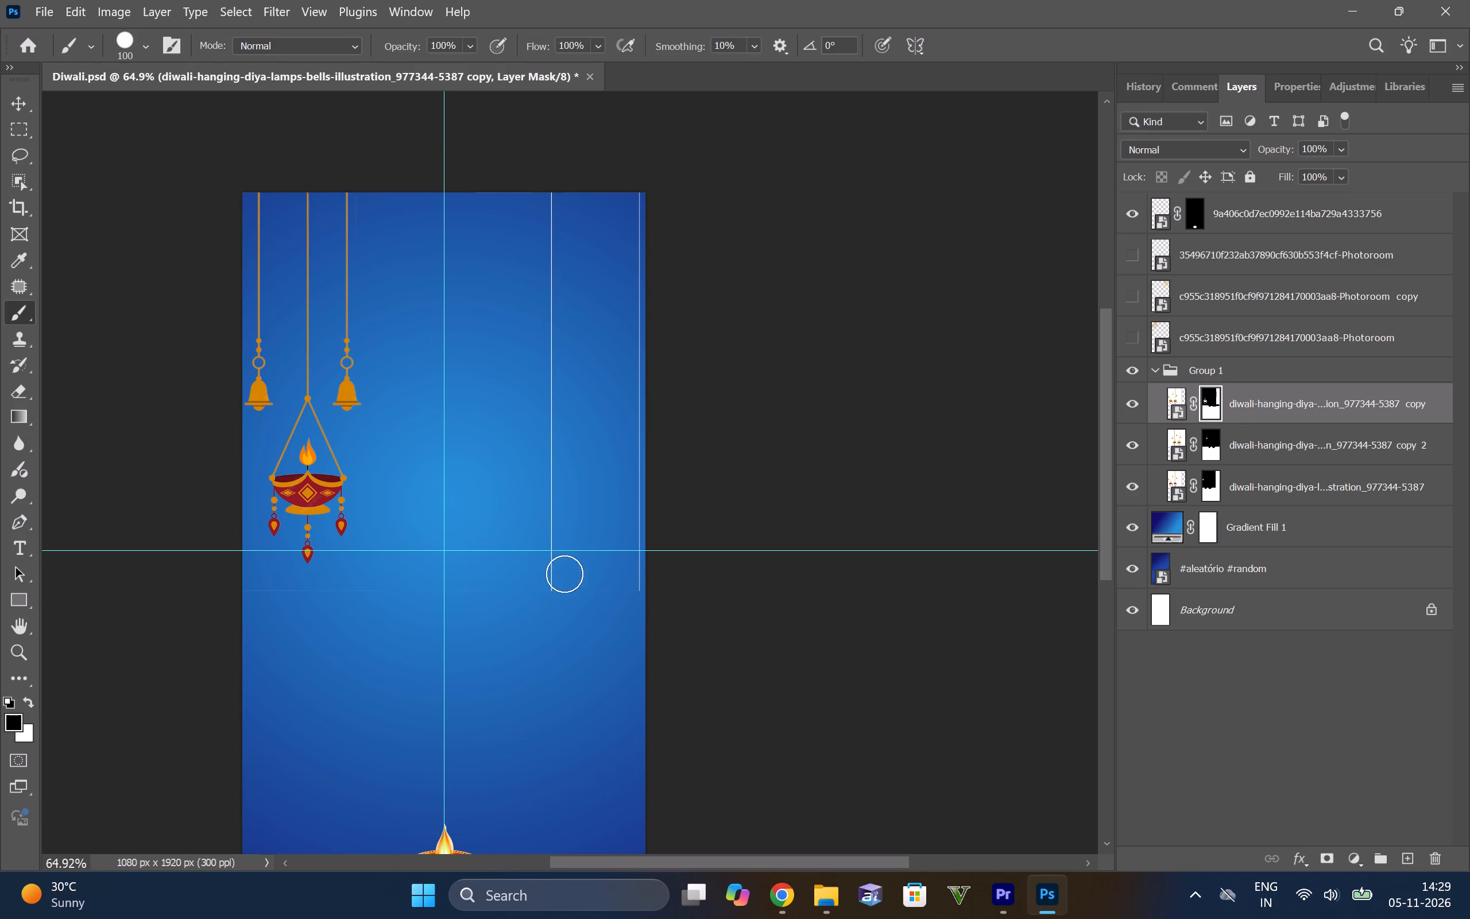
{"action": "left_click_drag", "start_coordinate": [555, 588], "coordinate": [552, 510]}
Brush black over the full inner stray vertical line on the masks of Group 1's other two layers.
{"action": "left_click", "coordinate": [1209, 443]}
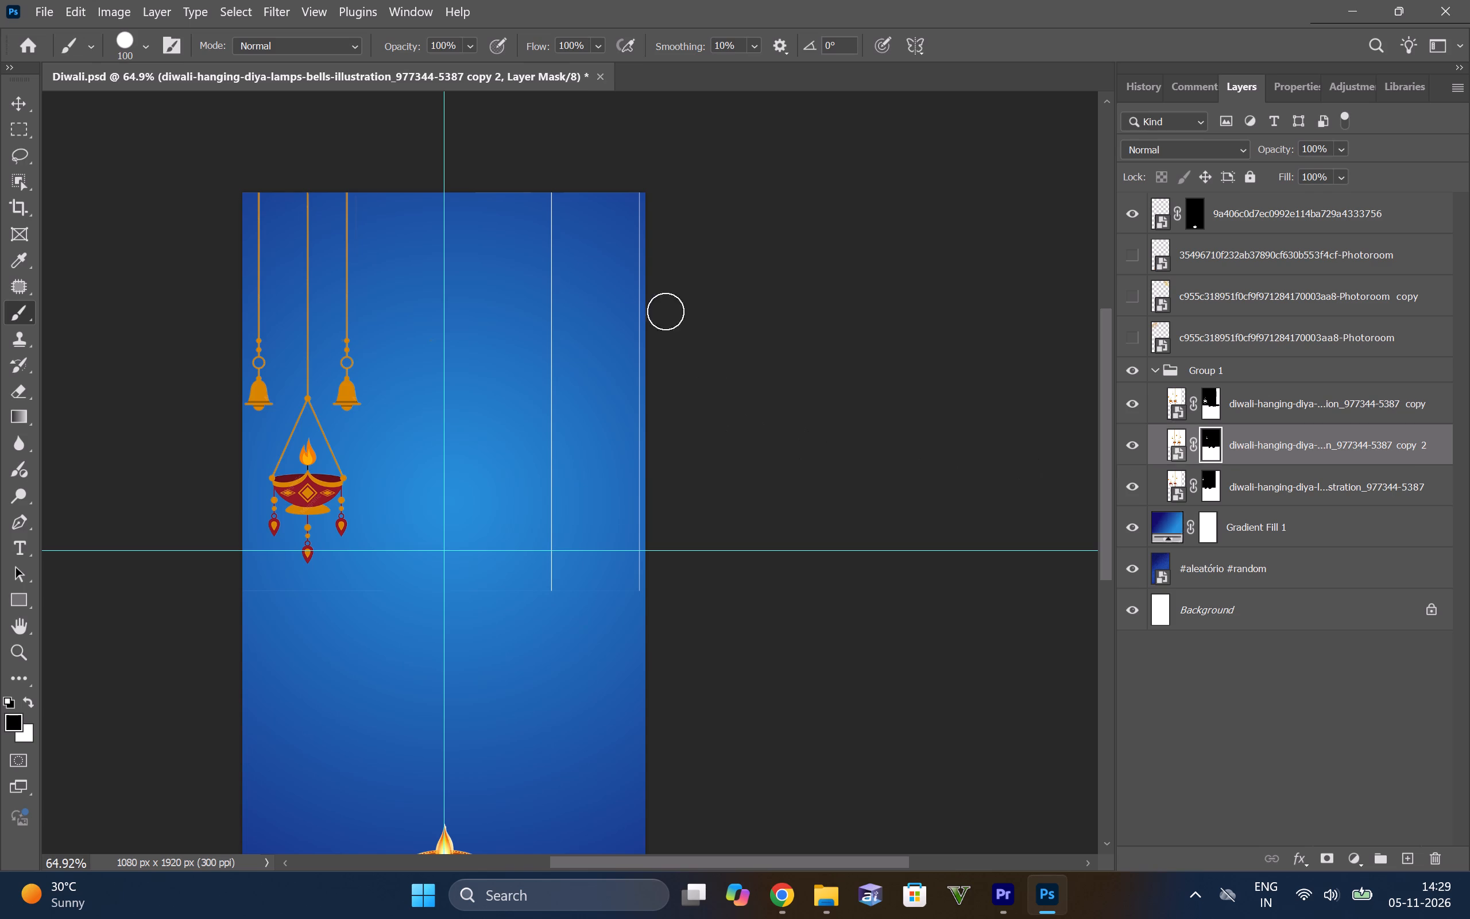
{"action": "left_click_drag", "start_coordinate": [555, 200], "coordinate": [548, 600]}
{"action": "left_click", "coordinate": [1213, 490]}
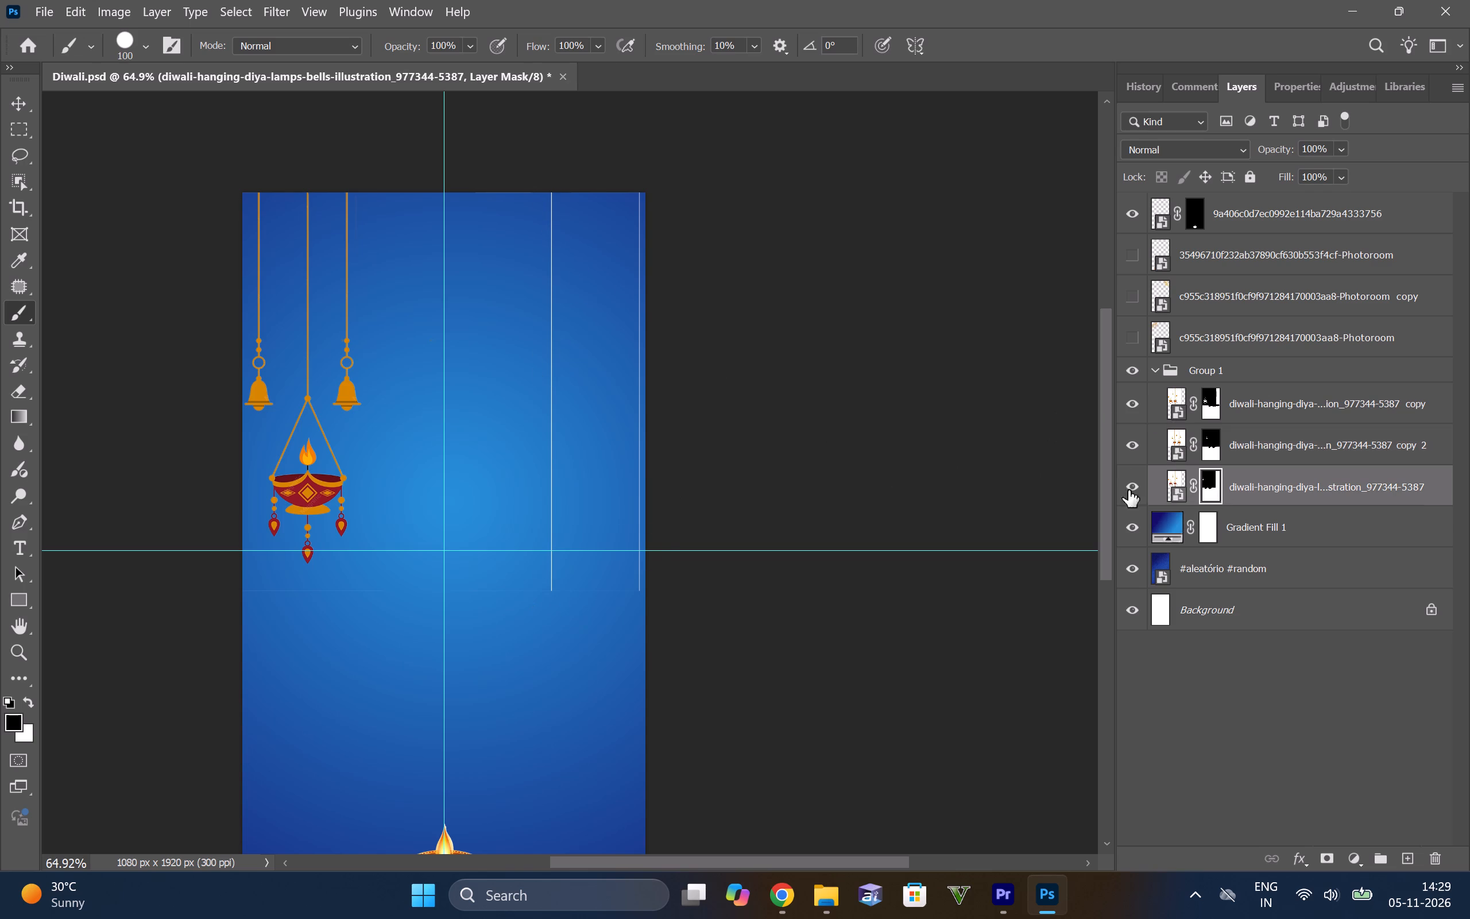
{"action": "left_click_drag", "start_coordinate": [550, 188], "coordinate": [540, 627]}
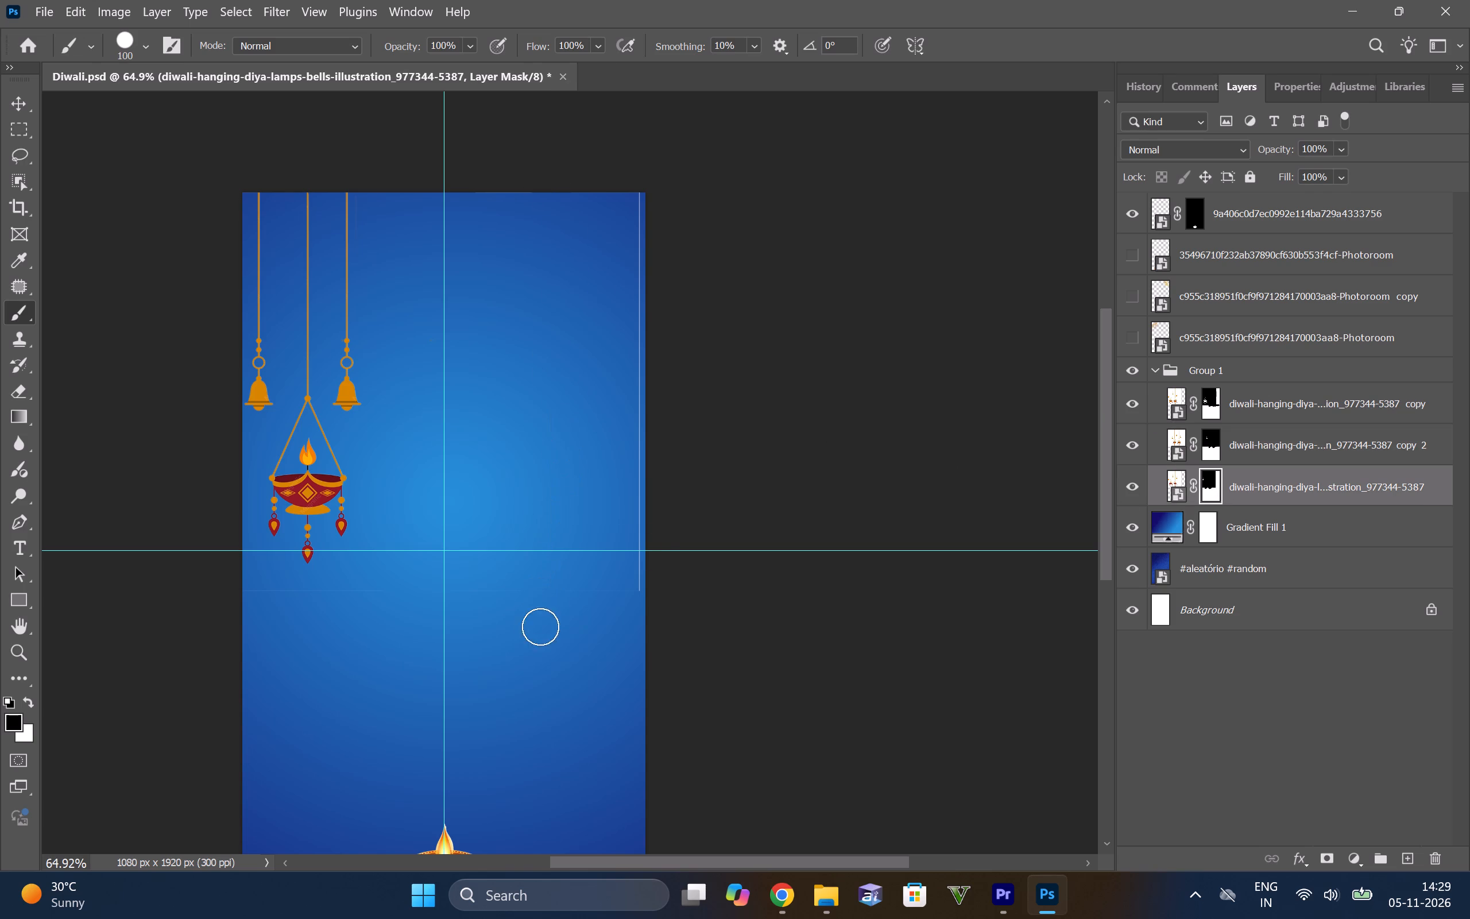
Brush black over the stray vertical line near the poster's right edge on the masks of Group 1's bottom and middle layers.
{"action": "left_click_drag", "start_coordinate": [540, 627], "coordinate": [538, 619]}
{"action": "left_click_drag", "start_coordinate": [639, 203], "coordinate": [629, 456]}
{"action": "left_click_drag", "start_coordinate": [641, 275], "coordinate": [643, 504]}
{"action": "left_click", "coordinate": [1211, 450]}
{"action": "left_click_drag", "start_coordinate": [646, 592], "coordinate": [651, 132]}
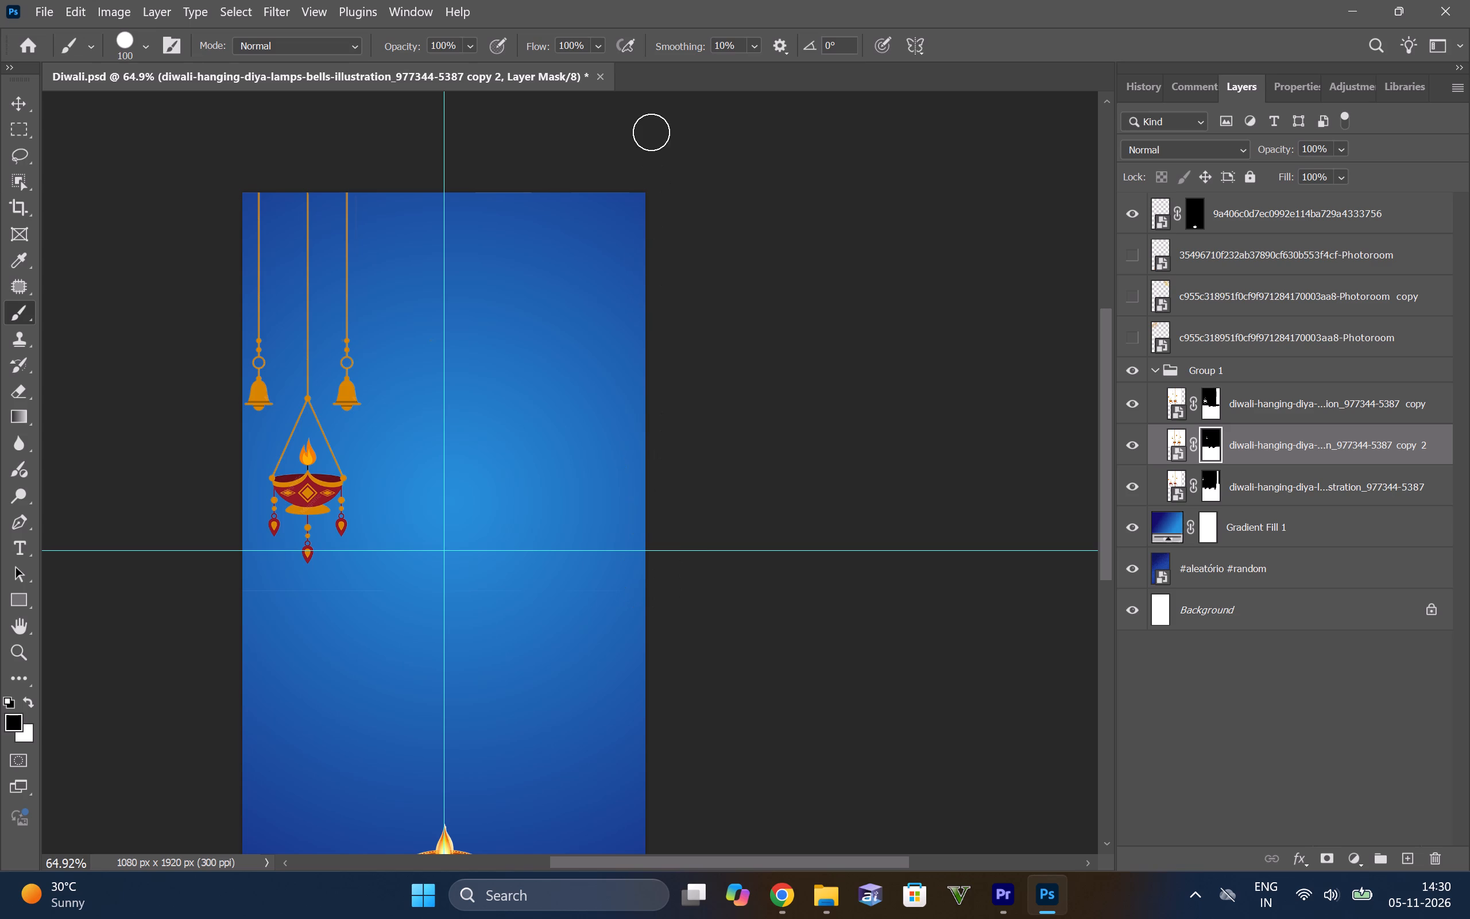
{"action": "left_click_drag", "start_coordinate": [651, 132], "coordinate": [651, 129]}
Duplicate Group 1, the hanging diya-and-bells group, together with its three masked layers.
{"action": "scroll", "coordinate": [509, 336], "scroll_direction": "down", "scroll_amount": 2, "text": "alt"}
{"action": "scroll", "coordinate": [327, 461], "scroll_direction": "up", "scroll_amount": 5, "text": "alt"}
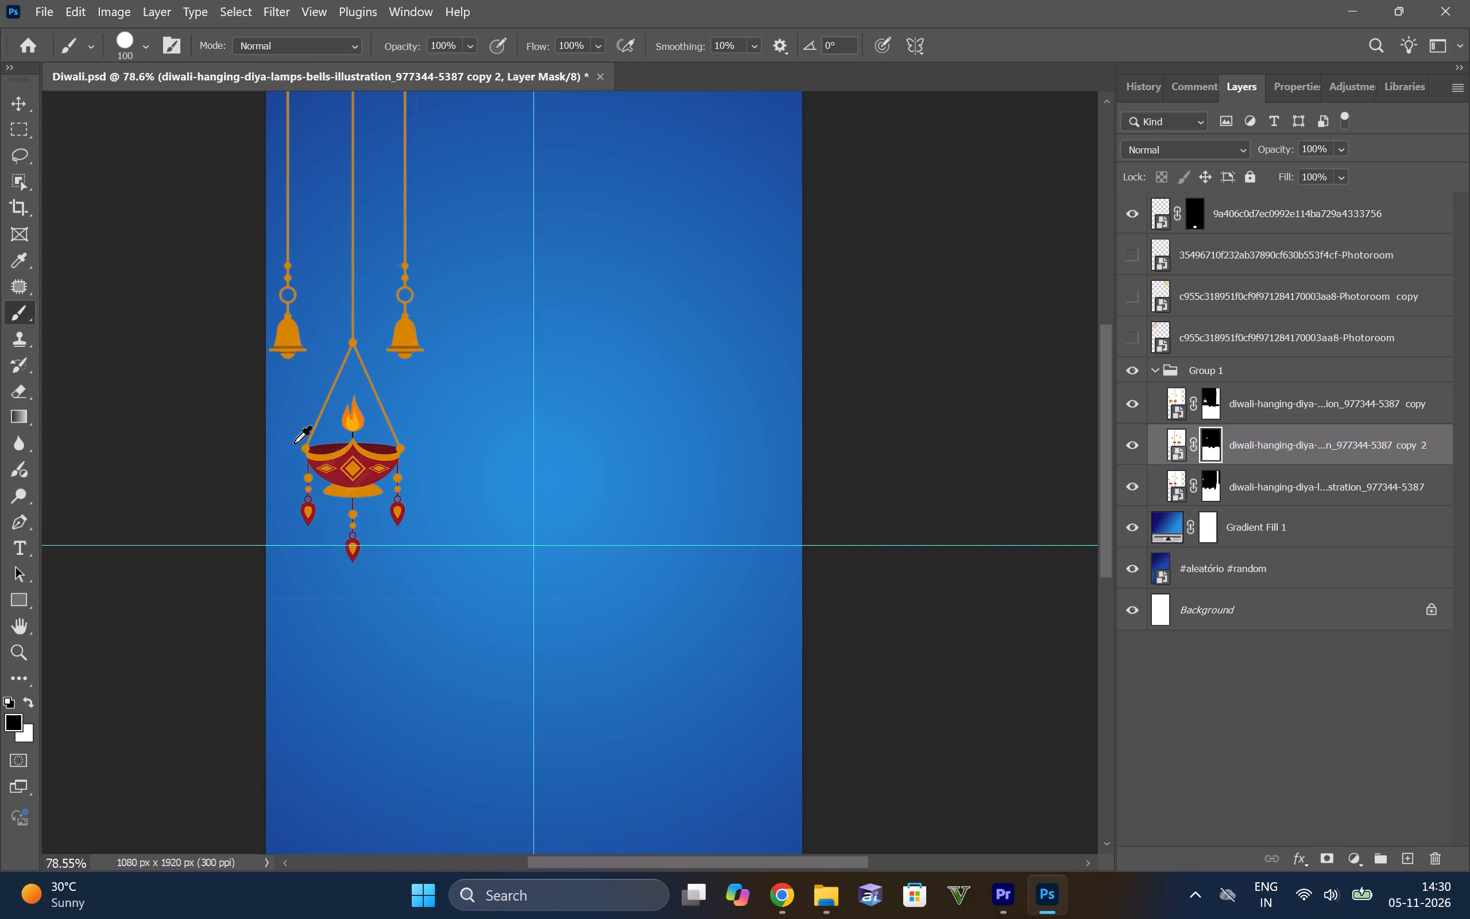
{"action": "scroll", "coordinate": [294, 441], "scroll_direction": "up", "scroll_amount": 5, "text": "alt"}
{"action": "scroll", "coordinate": [286, 441], "scroll_direction": "down", "scroll_amount": 2, "text": "alt"}
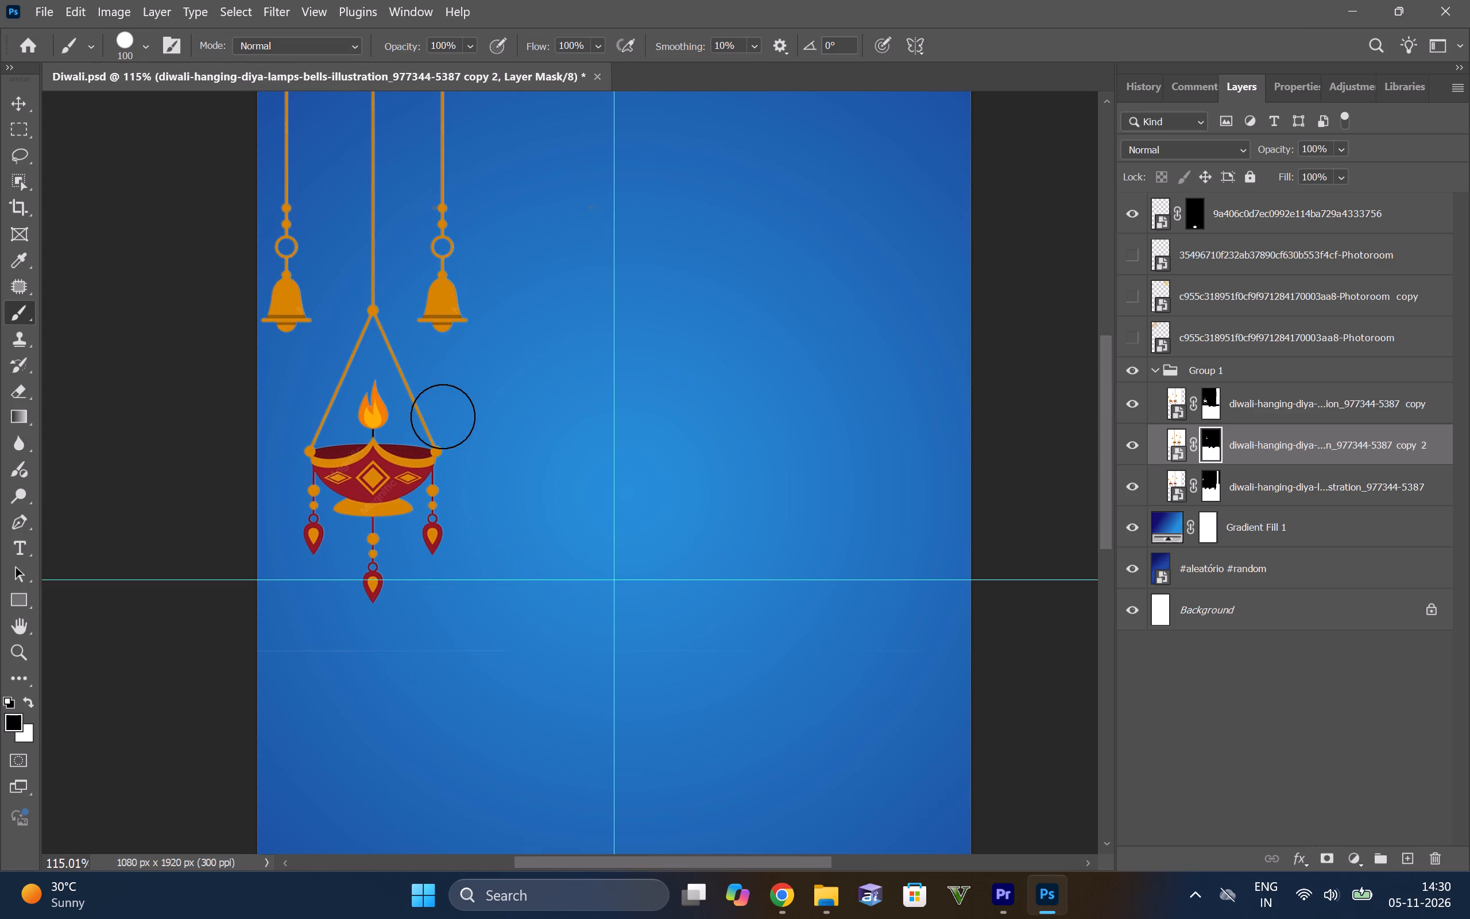
{"action": "scroll", "coordinate": [443, 416], "scroll_direction": "down", "scroll_amount": 5, "text": "alt"}
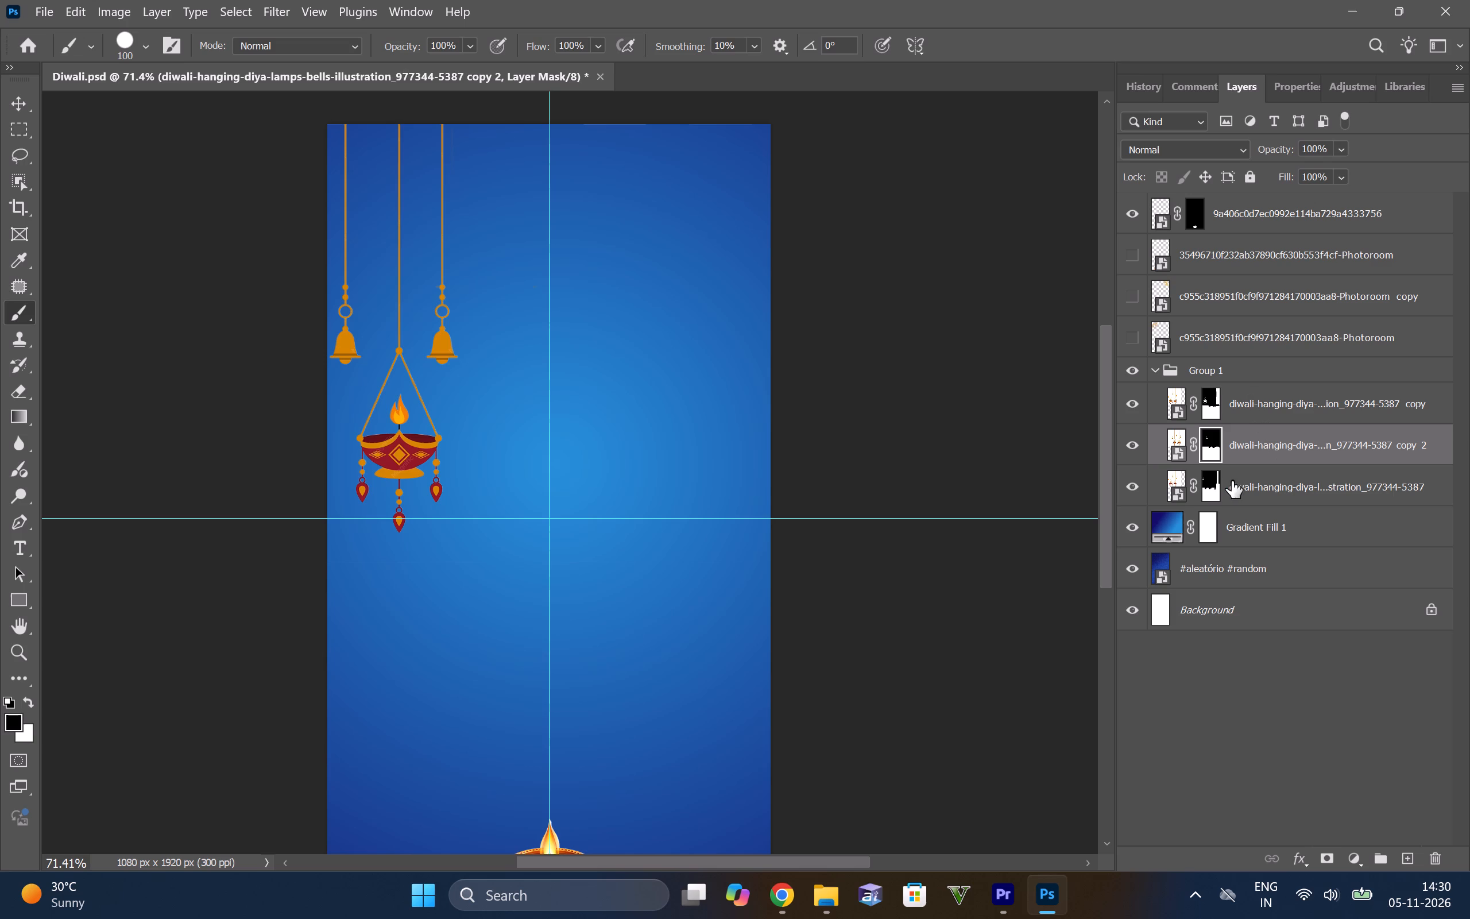
{"action": "scroll", "coordinate": [629, 361], "scroll_direction": "down", "scroll_amount": 2, "text": "alt"}
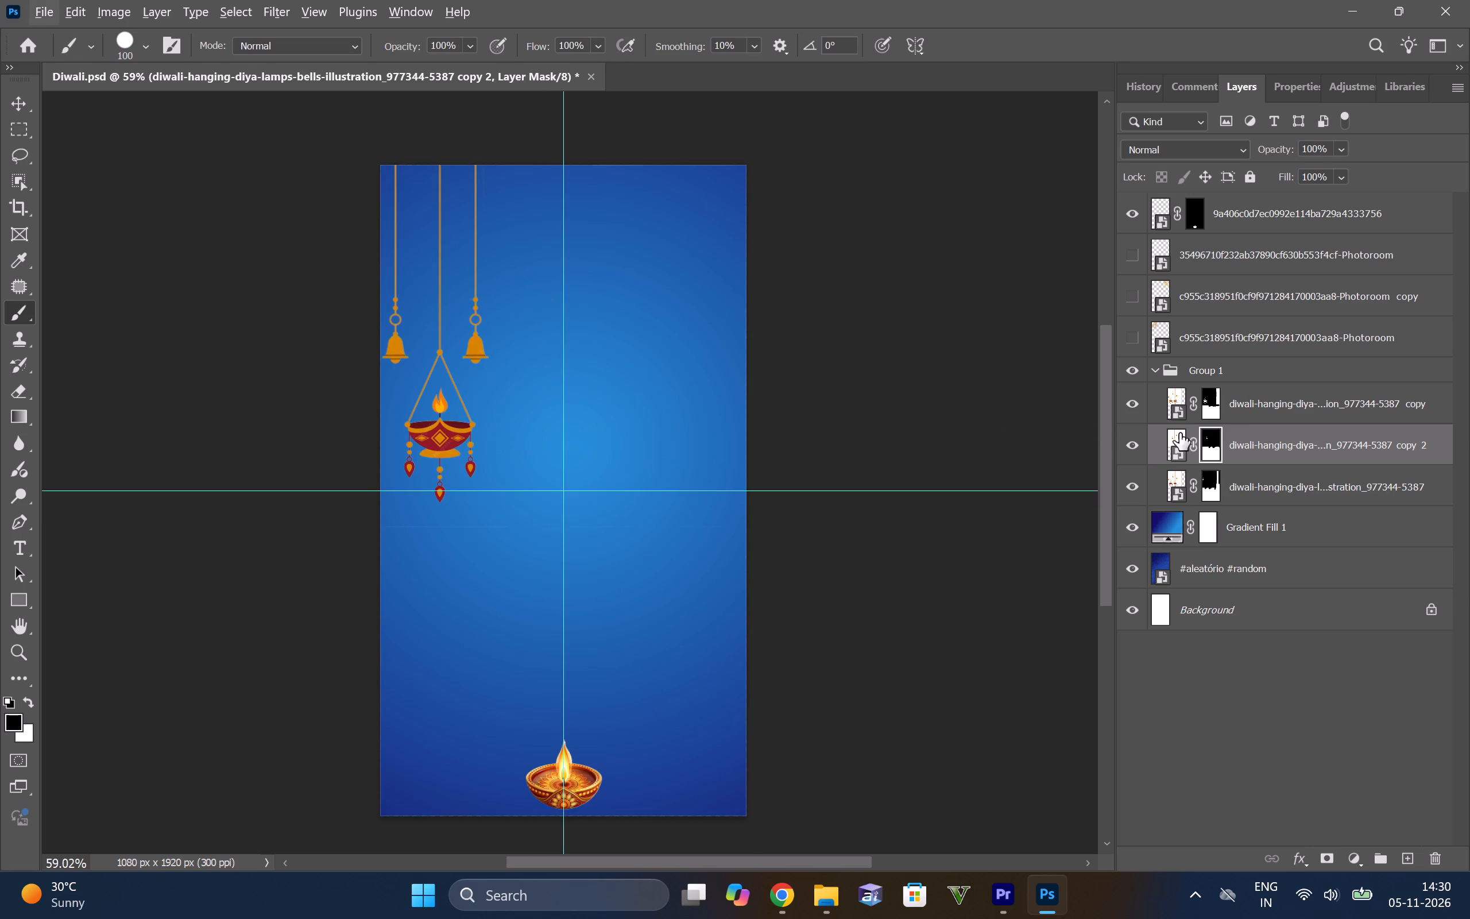
{"action": "left_click", "coordinate": [1331, 410]}
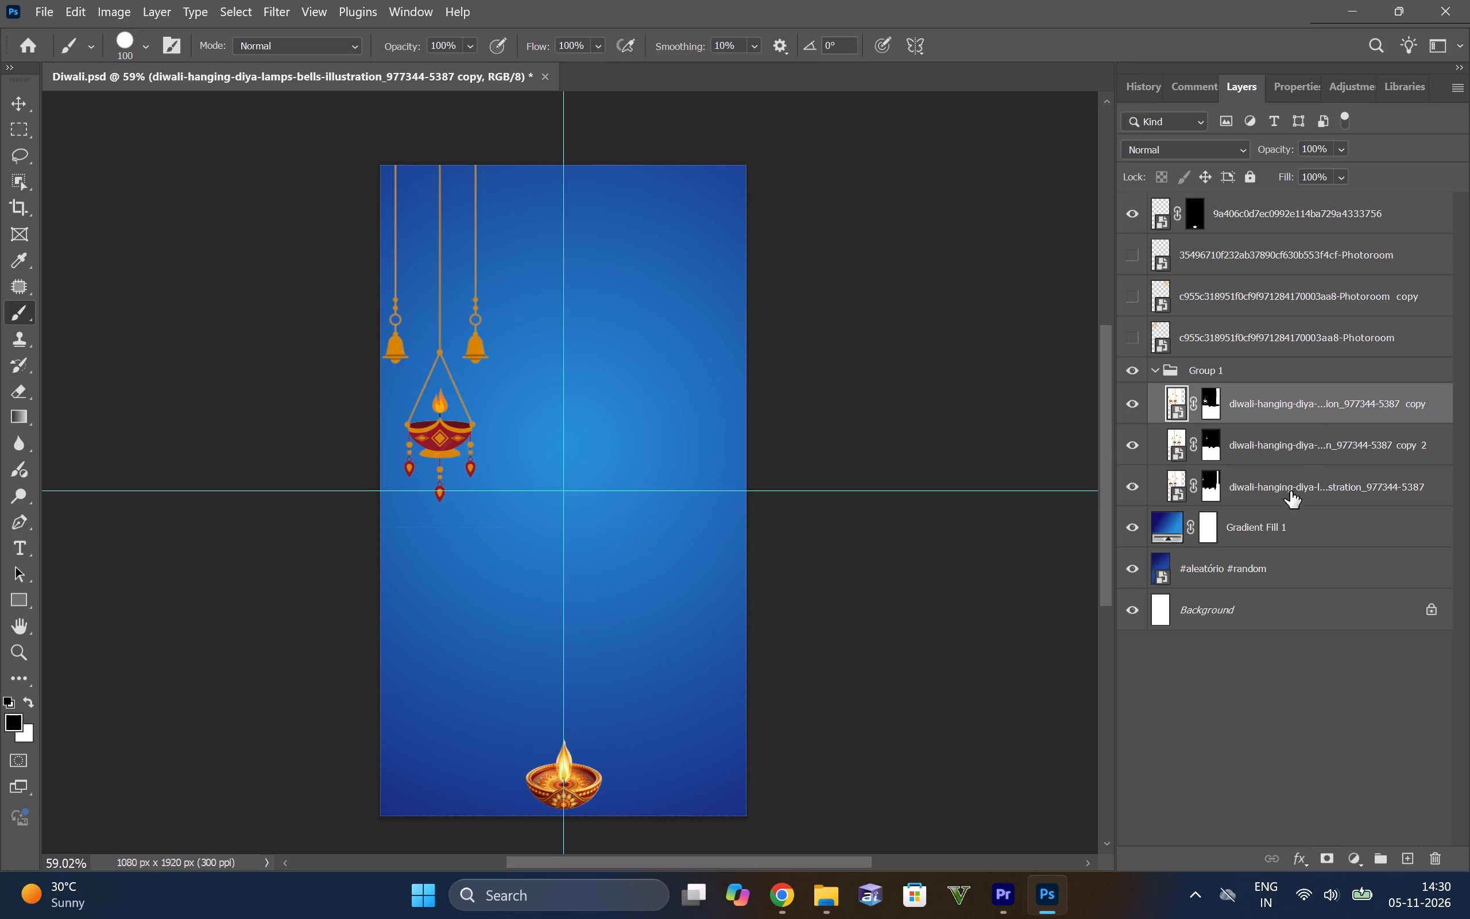
{"action": "left_click", "coordinate": [1297, 444], "text": "ctrl"}
{"action": "left_click", "coordinate": [1283, 496], "text": "ctrl"}
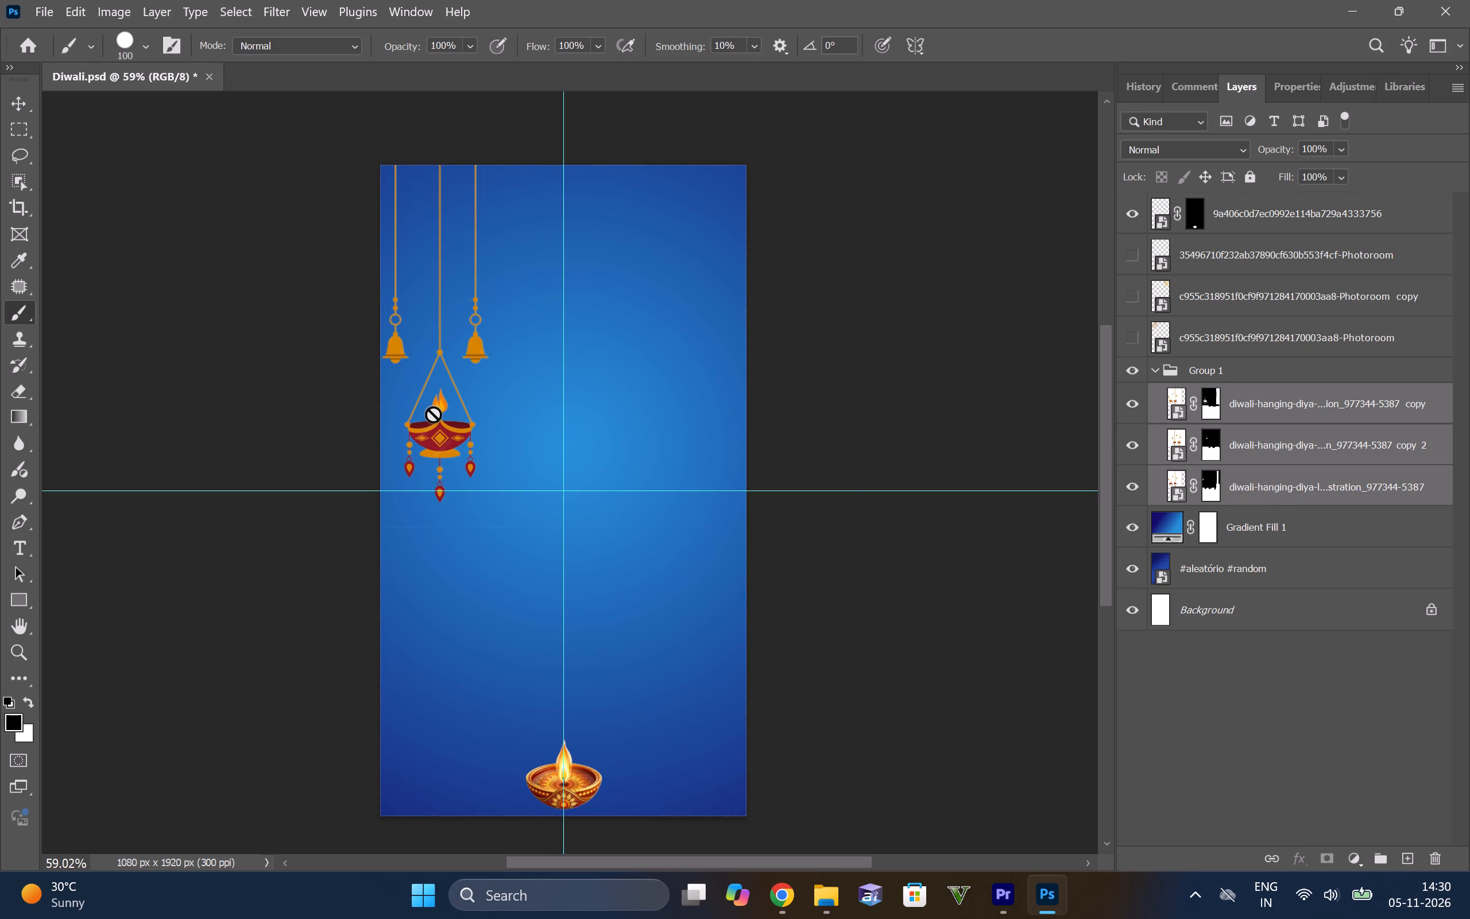
{"action": "left_click", "coordinate": [1258, 368]}
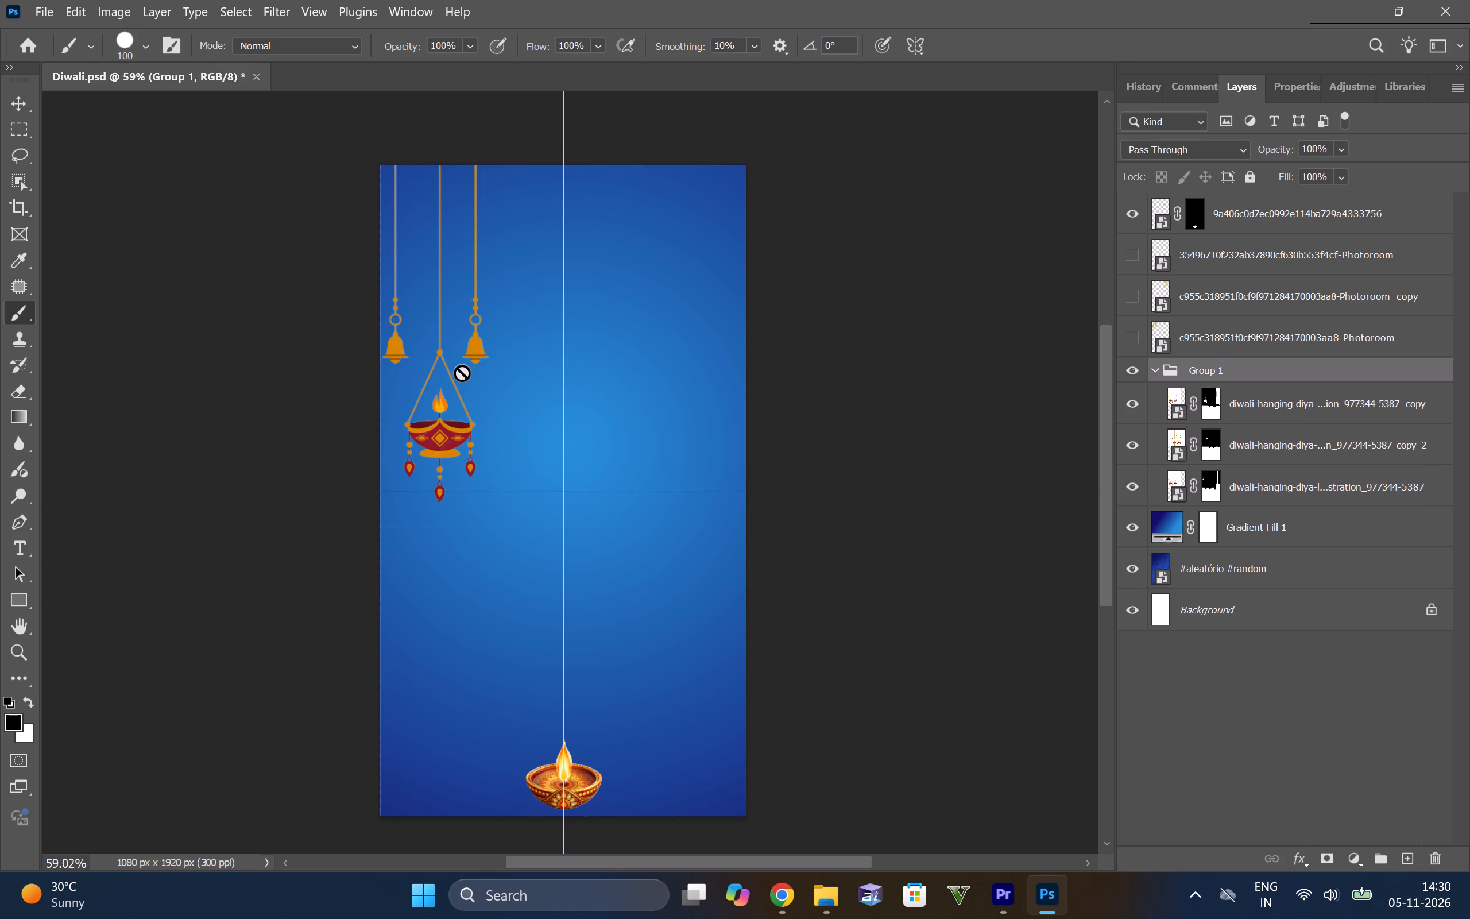
{"action": "key", "text": "v"}
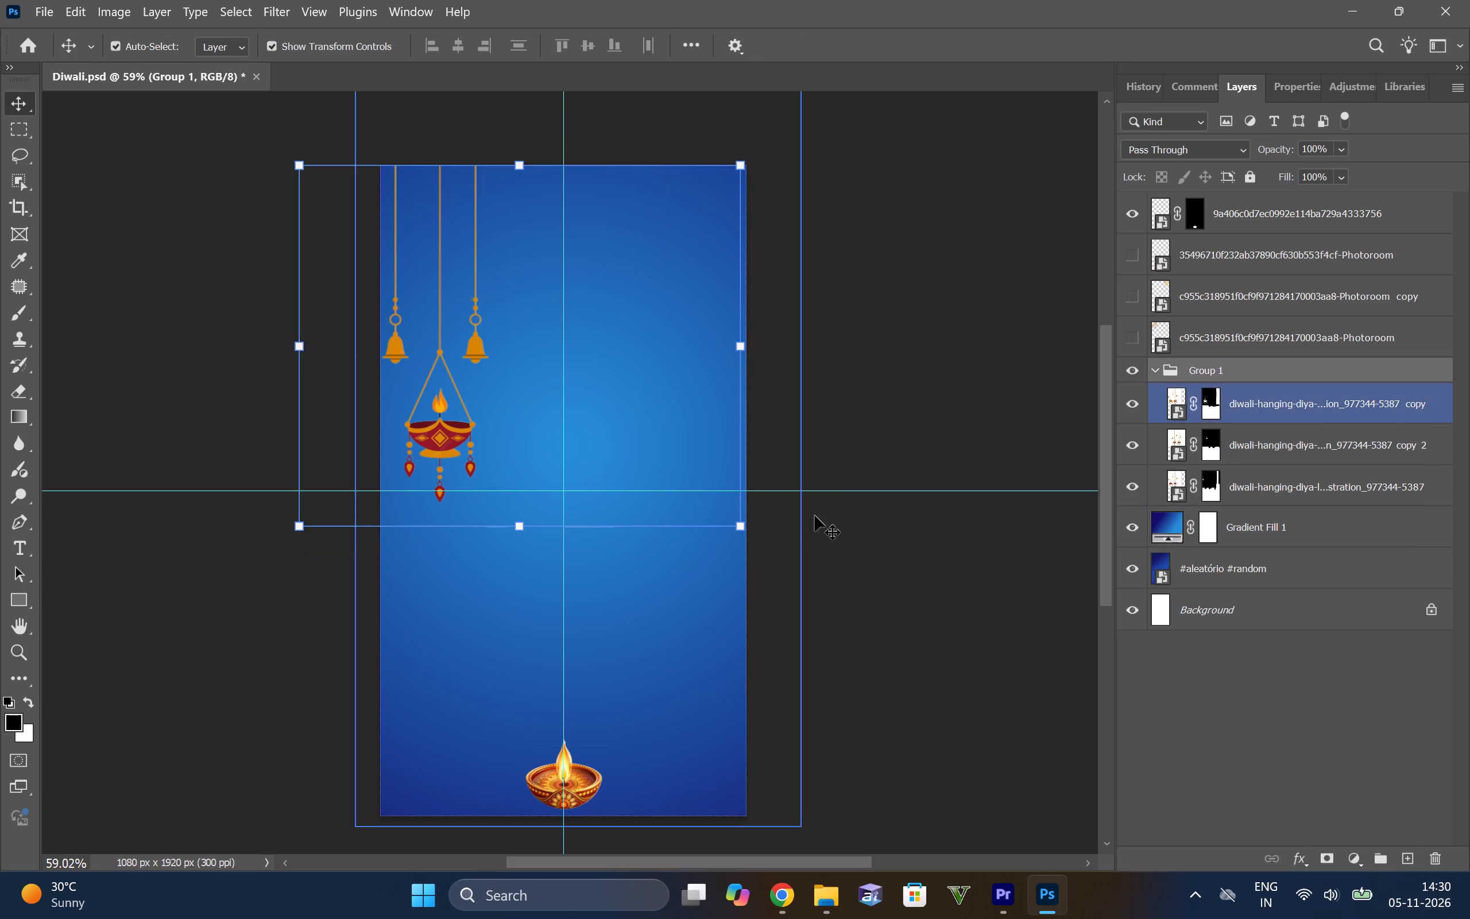
{"action": "key", "text": "ctrl+t"}
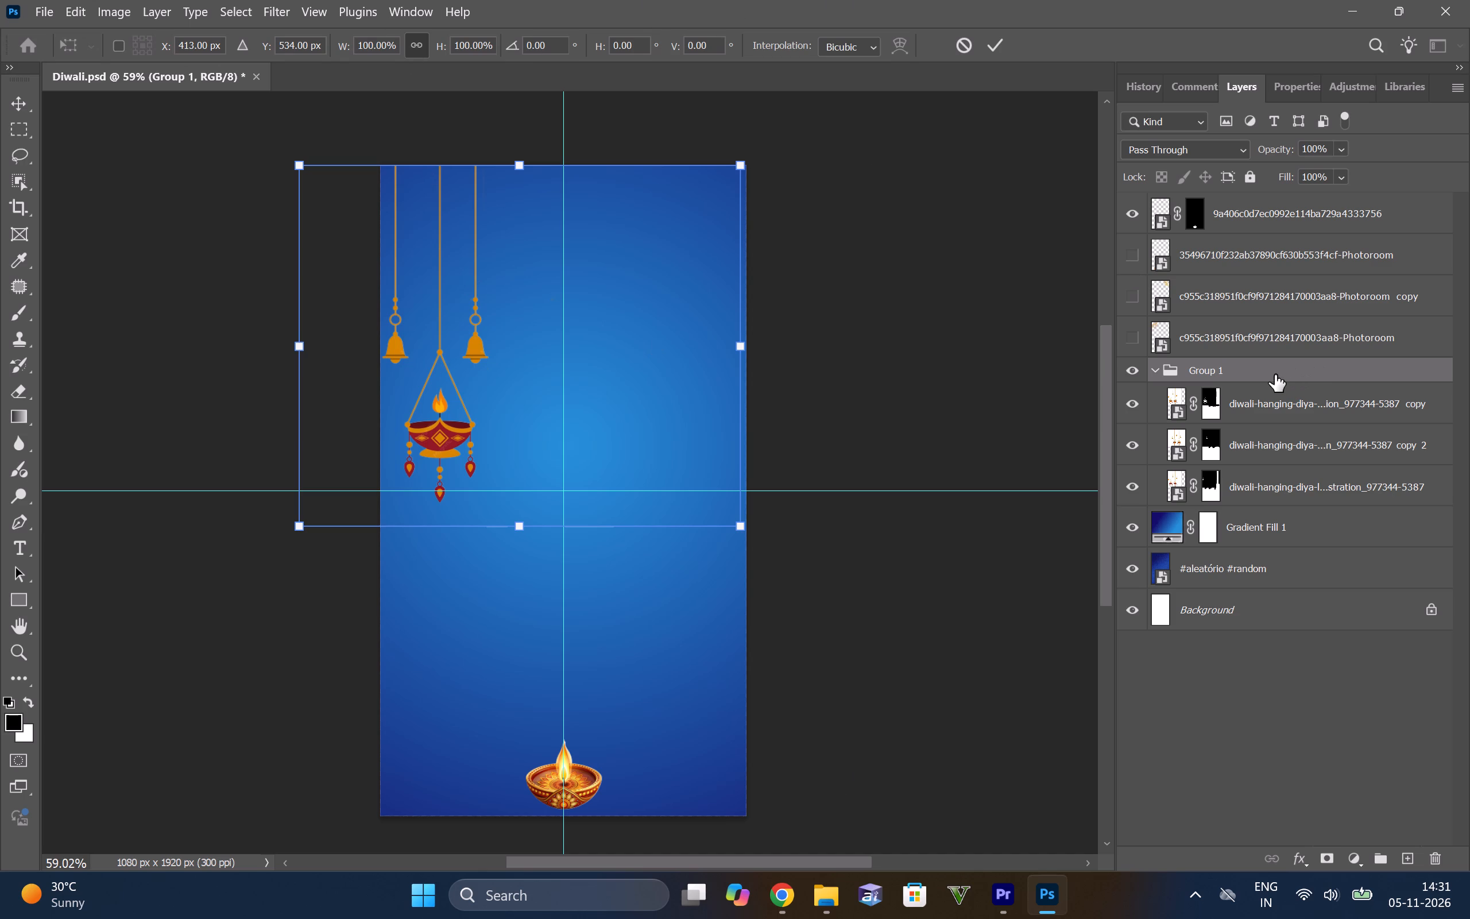
{"action": "key", "text": "ctrl+j"}
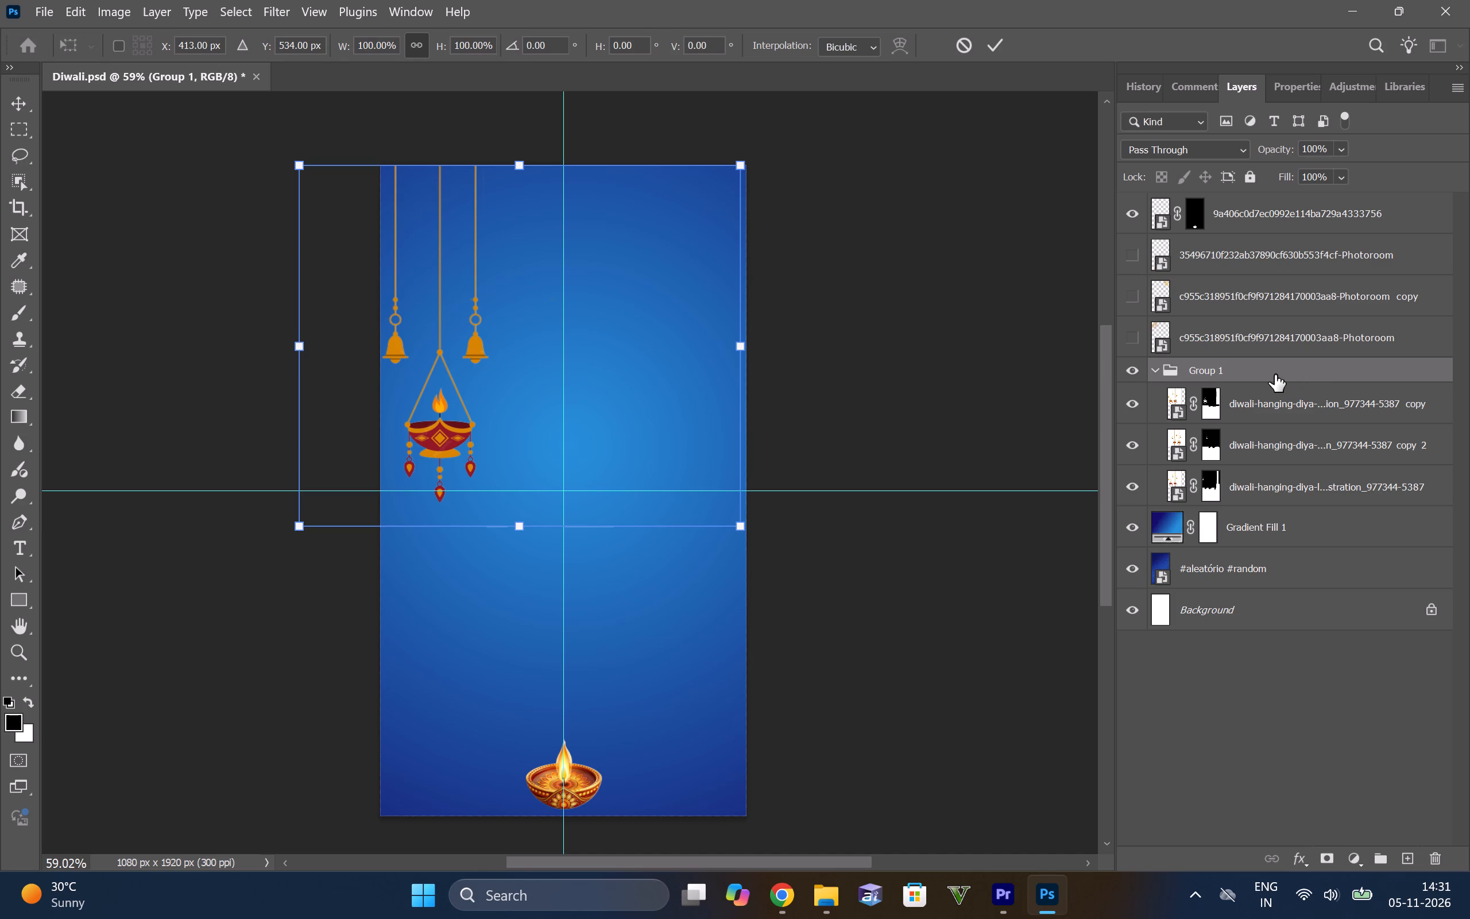
{"action": "left_click", "coordinate": [1275, 374]}
{"action": "key", "text": "ctrl+j"}
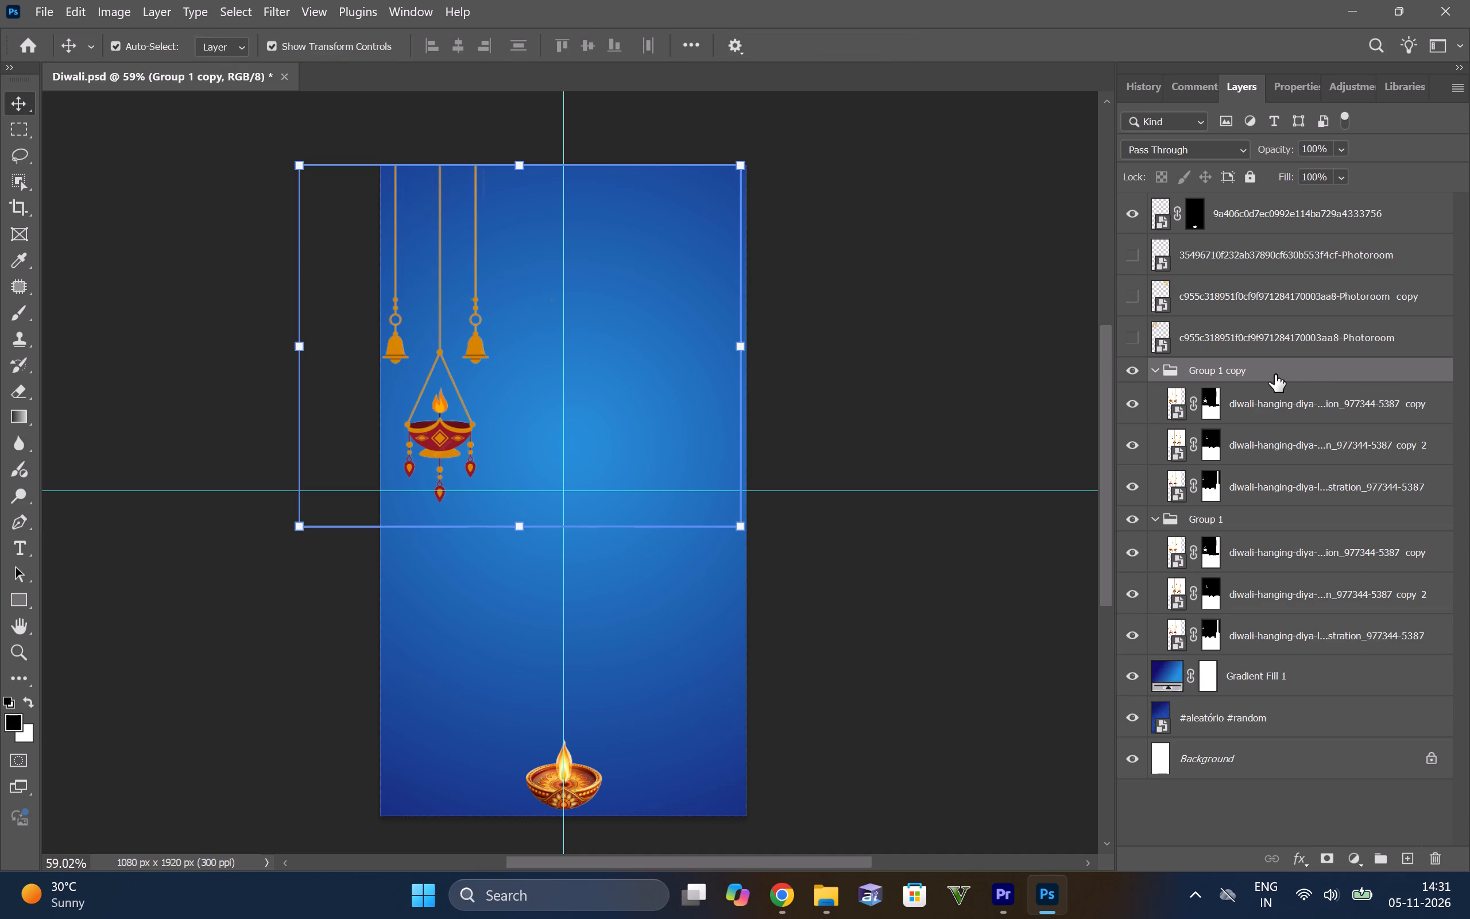
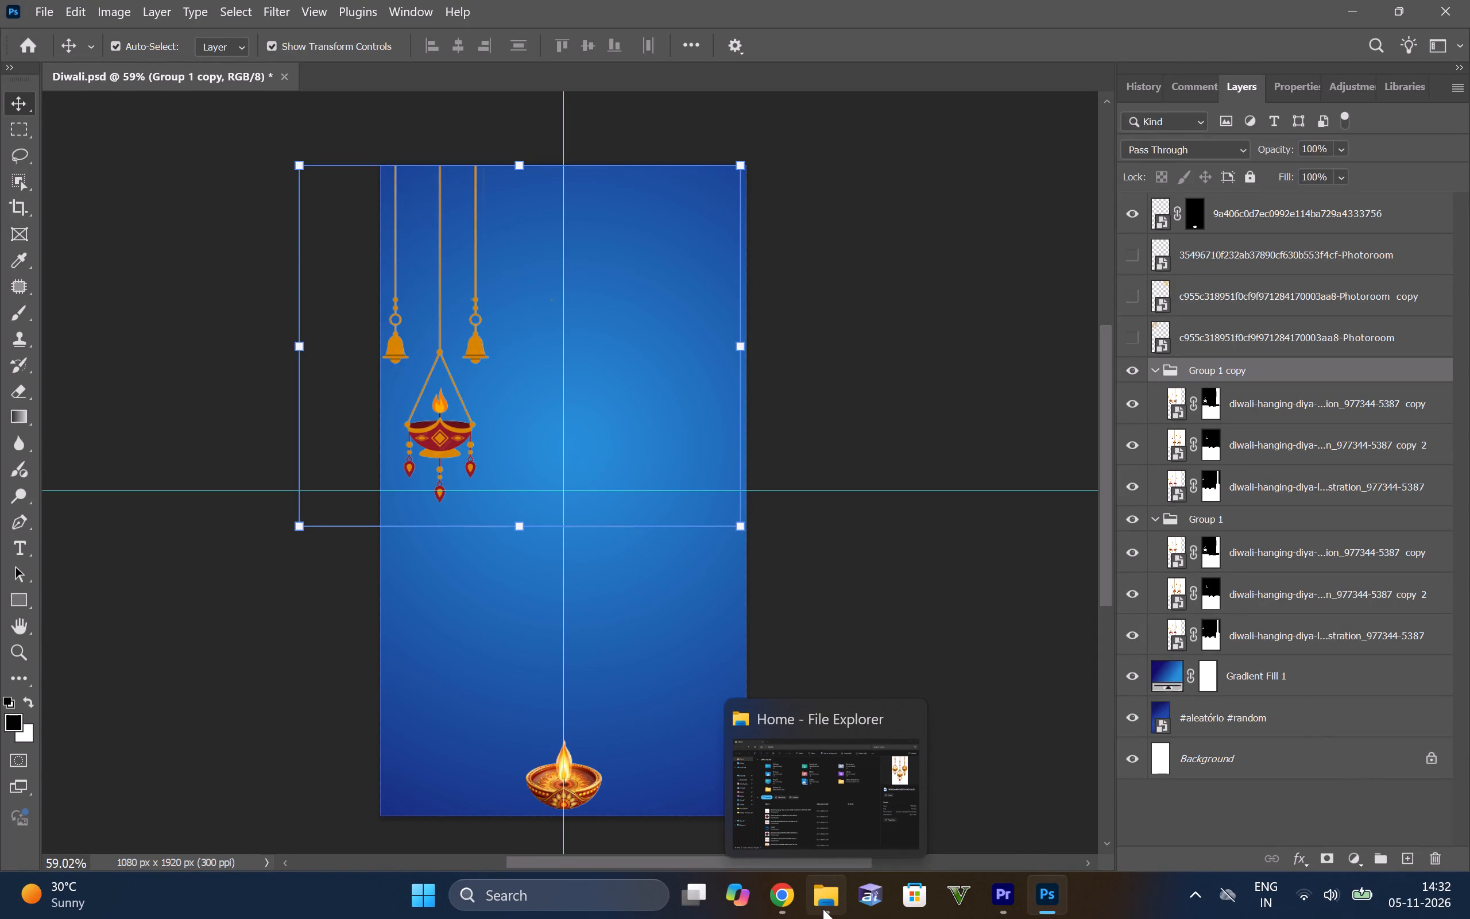
Switch to Adobe Premiere, where the Untitled project is open.
{"action": "left_click", "coordinate": [1009, 910]}
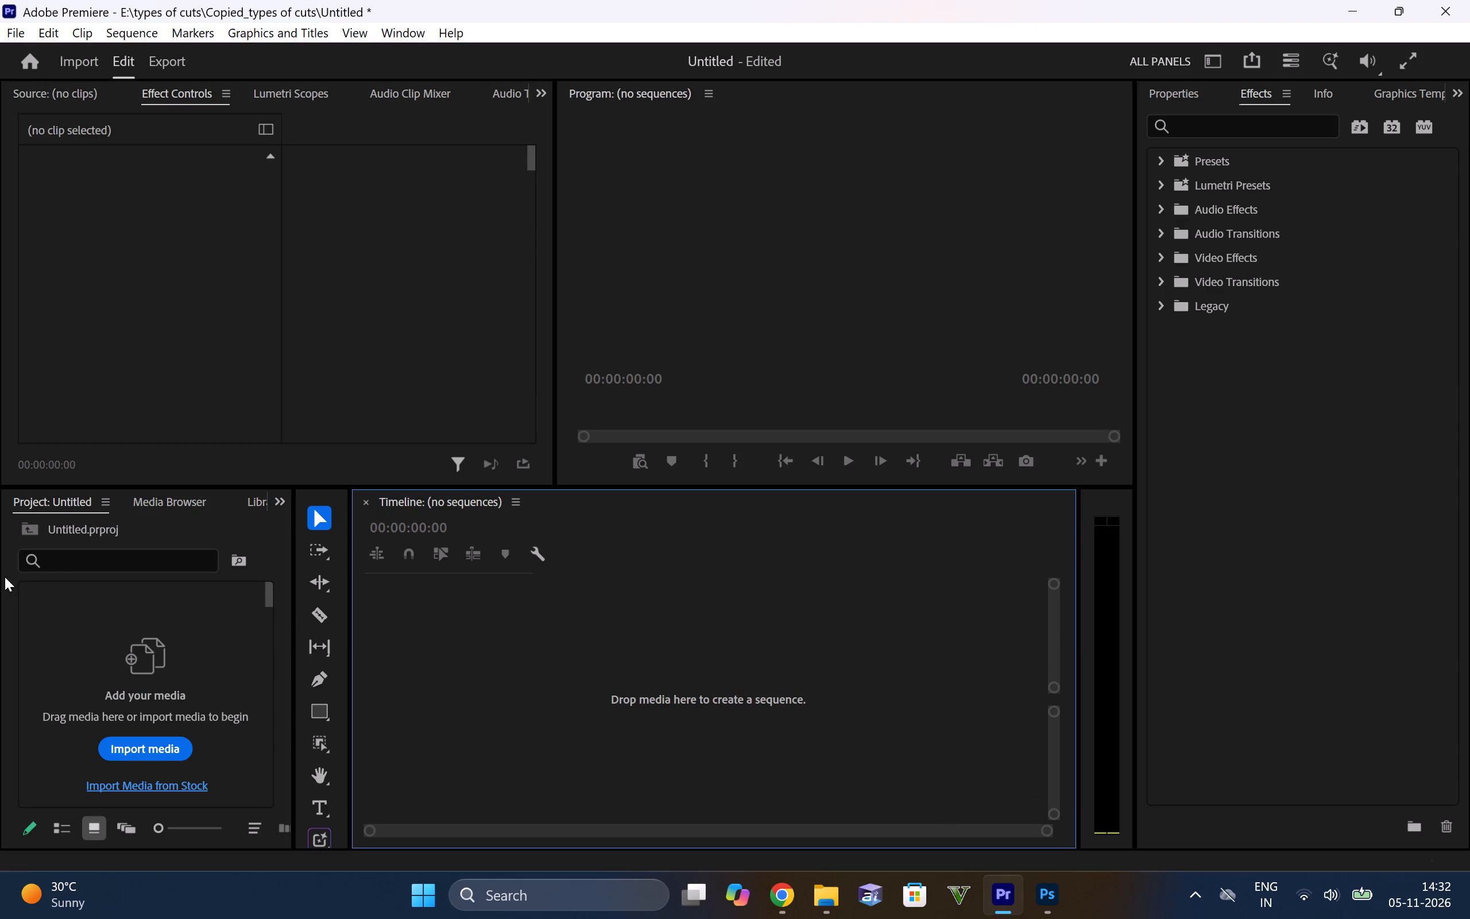
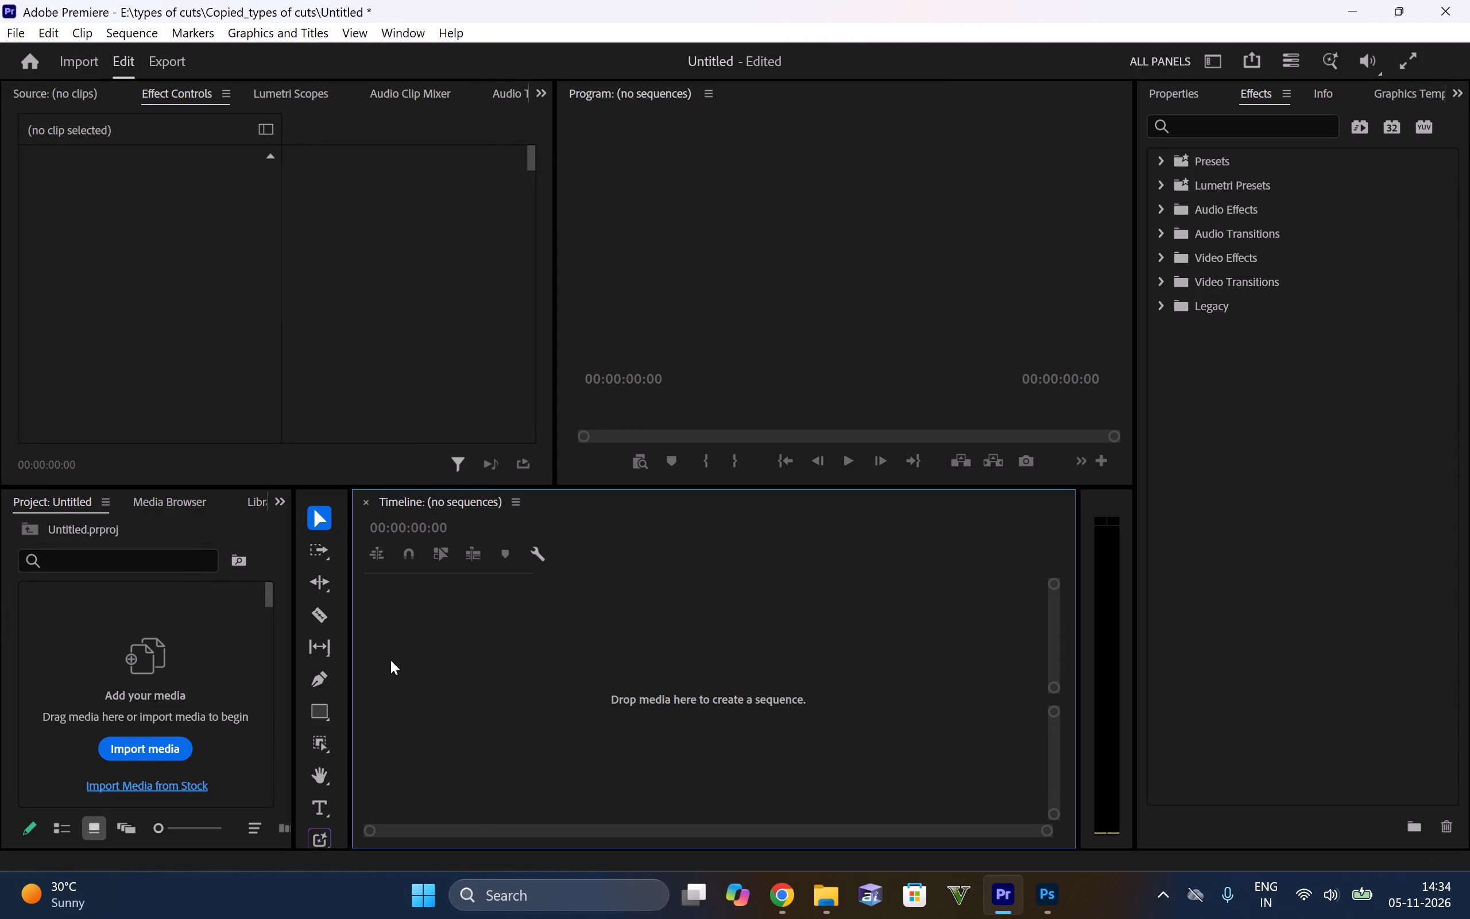
Switch back to Photoshop, where Diwali.psd is open.
{"action": "left_click", "coordinate": [1356, 7]}
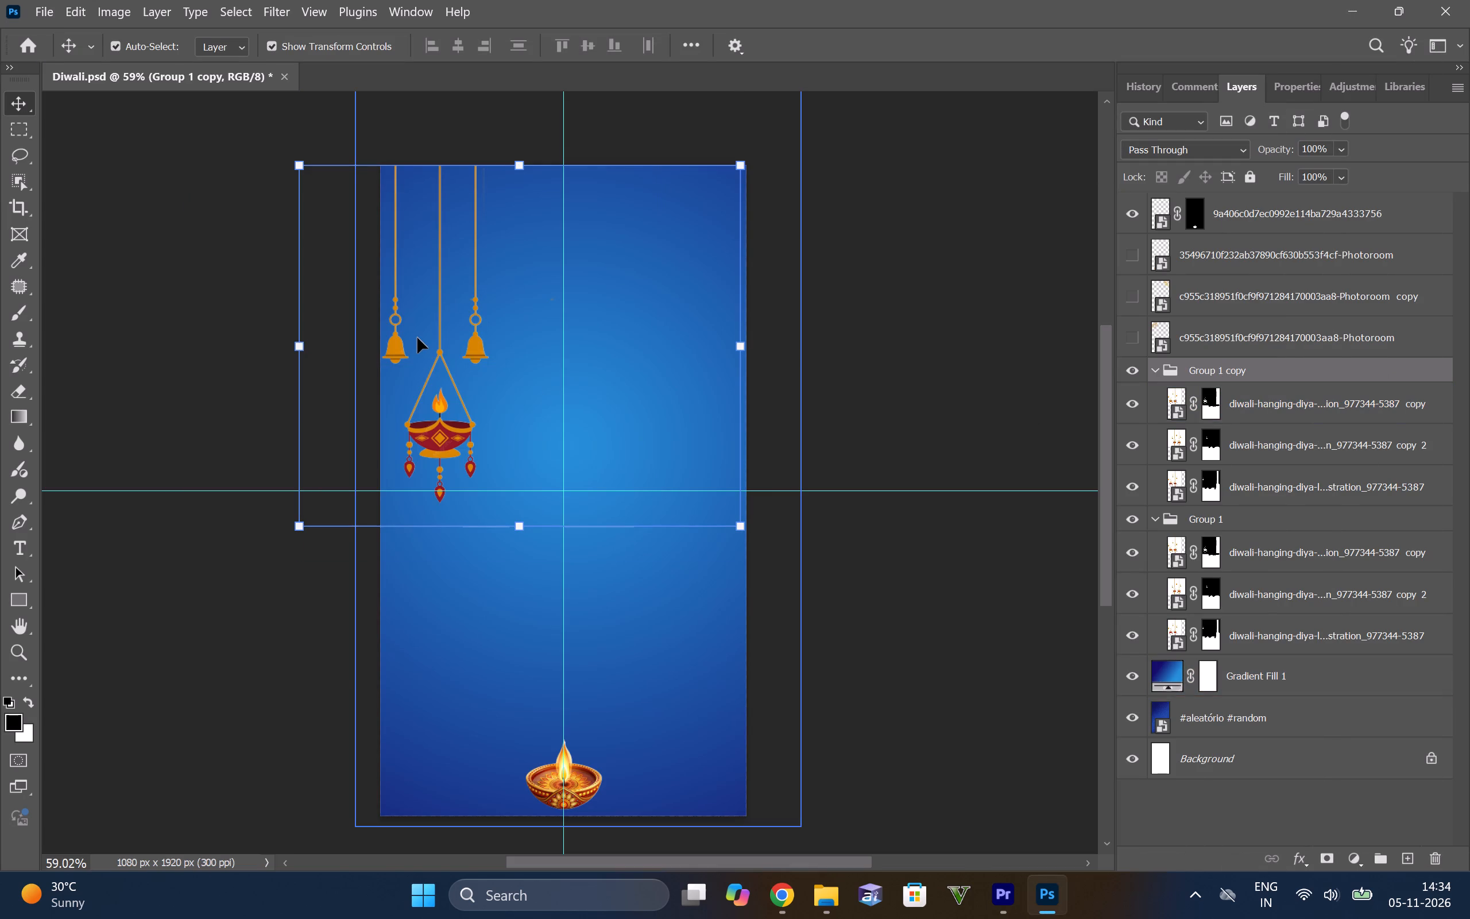
Move the Group 1 copy ornaments horizontally to the poster's right edge, opposite the original group, and deselect them.
{"action": "key", "text": "Right"}
{"action": "key", "text": "Right"}
{"action": "key", "text": "Right"}
{"action": "key", "text": "Right"}
{"action": "key", "text": "Right"}
{"action": "key", "text": "Right"}
{"action": "key", "text": "Right"}
{"action": "key", "text": "Right"}
{"action": "key", "text": "Right"}
{"action": "key", "text": "Right"}
{"action": "key", "text": "Right"}
{"action": "key", "text": "Right"}
{"action": "key", "text": "Right"}
{"action": "key", "text": "Right"}
{"action": "key", "text": "Right"}
{"action": "key", "text": "Right"}
{"action": "key", "text": "Right"}
{"action": "key", "text": "Right"}
{"action": "key", "text": "Right"}
{"action": "key", "text": "Right"}
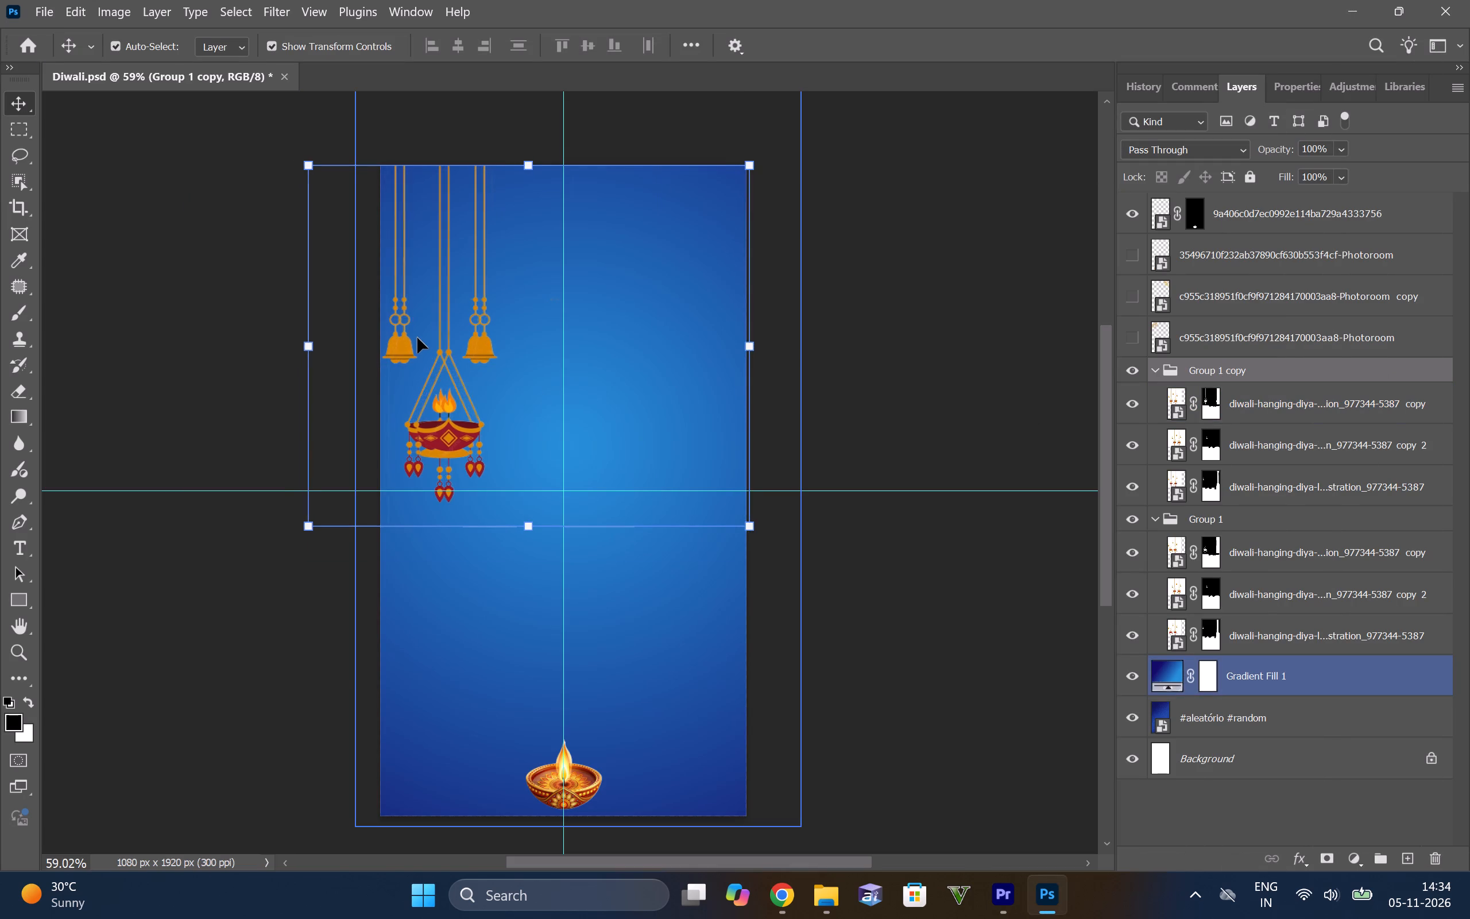
{"action": "key", "text": "shift+Right"}
{"action": "key", "text": "shift+Right"}
{"action": "key", "text": "shift+Right"}
{"action": "key", "text": "shift+Right"}
{"action": "key", "text": "shift+Right"}
{"action": "key", "text": "shift+Right"}
{"action": "key", "text": "shift+Right"}
{"action": "key", "text": "shift+Right"}
{"action": "key", "text": "shift+Right"}
{"action": "key", "text": "shift+Right"}
{"action": "key", "text": "shift+Right"}
{"action": "key", "text": "shift+Right"}
{"action": "key", "text": "shift+Right"}
{"action": "key", "text": "shift+Right"}
{"action": "key", "text": "shift+Right"}
{"action": "key", "text": "shift+Right"}
{"action": "key", "text": "shift+Right"}
{"action": "key", "text": "shift+Right"}
{"action": "key", "text": "shift+Right"}
{"action": "key", "text": "shift+Right"}
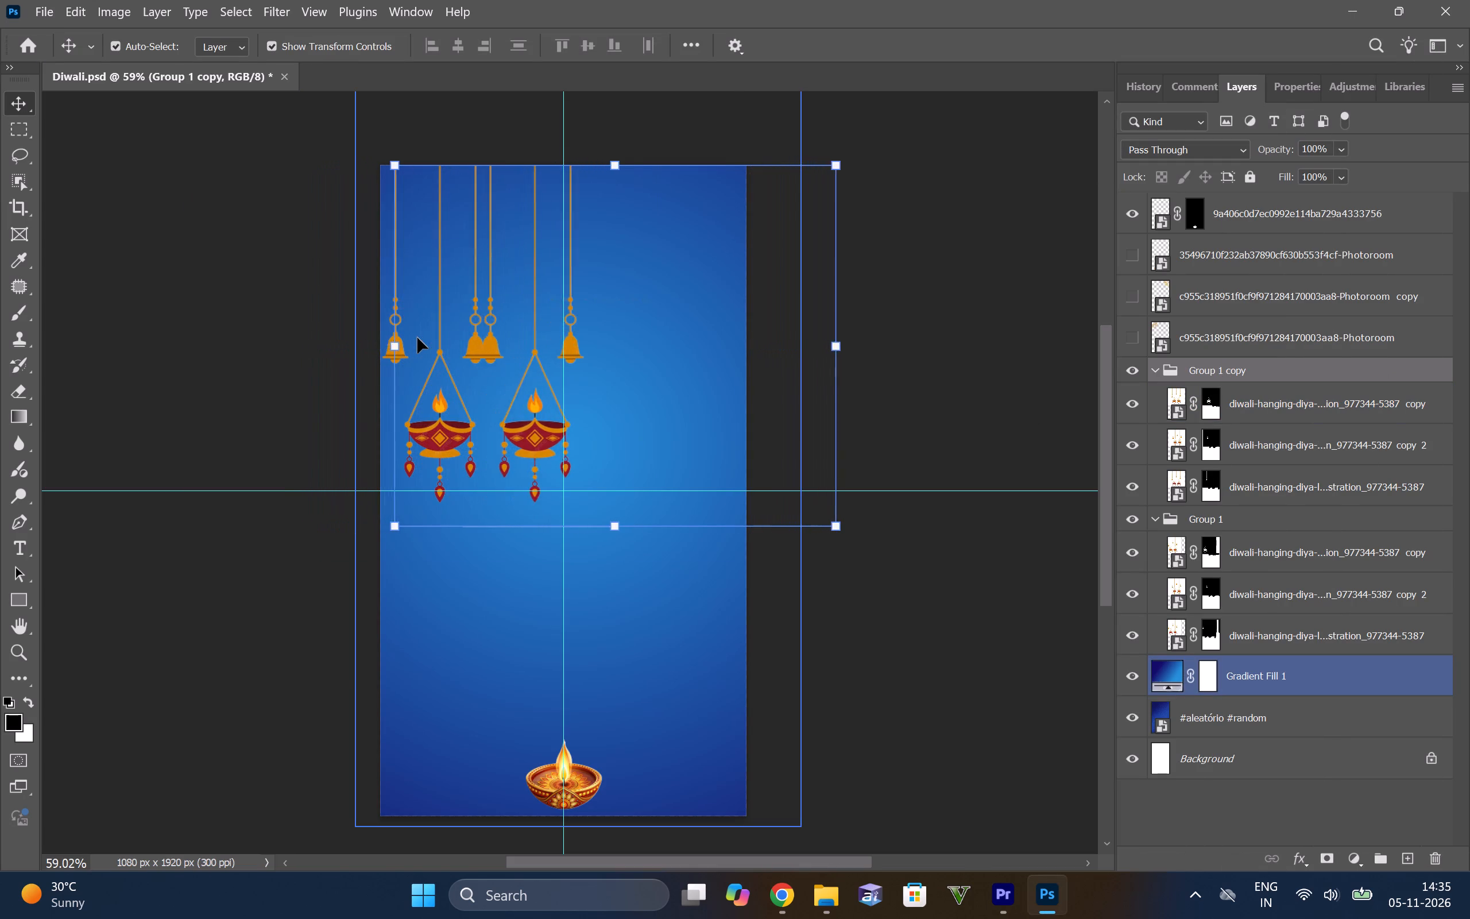
{"action": "key", "text": "shift+Right"}
{"action": "key", "text": "shift+Right"}
{"action": "key", "text": "shift+Right"}
{"action": "key", "text": "shift+Right"}
{"action": "key", "text": "shift+Right"}
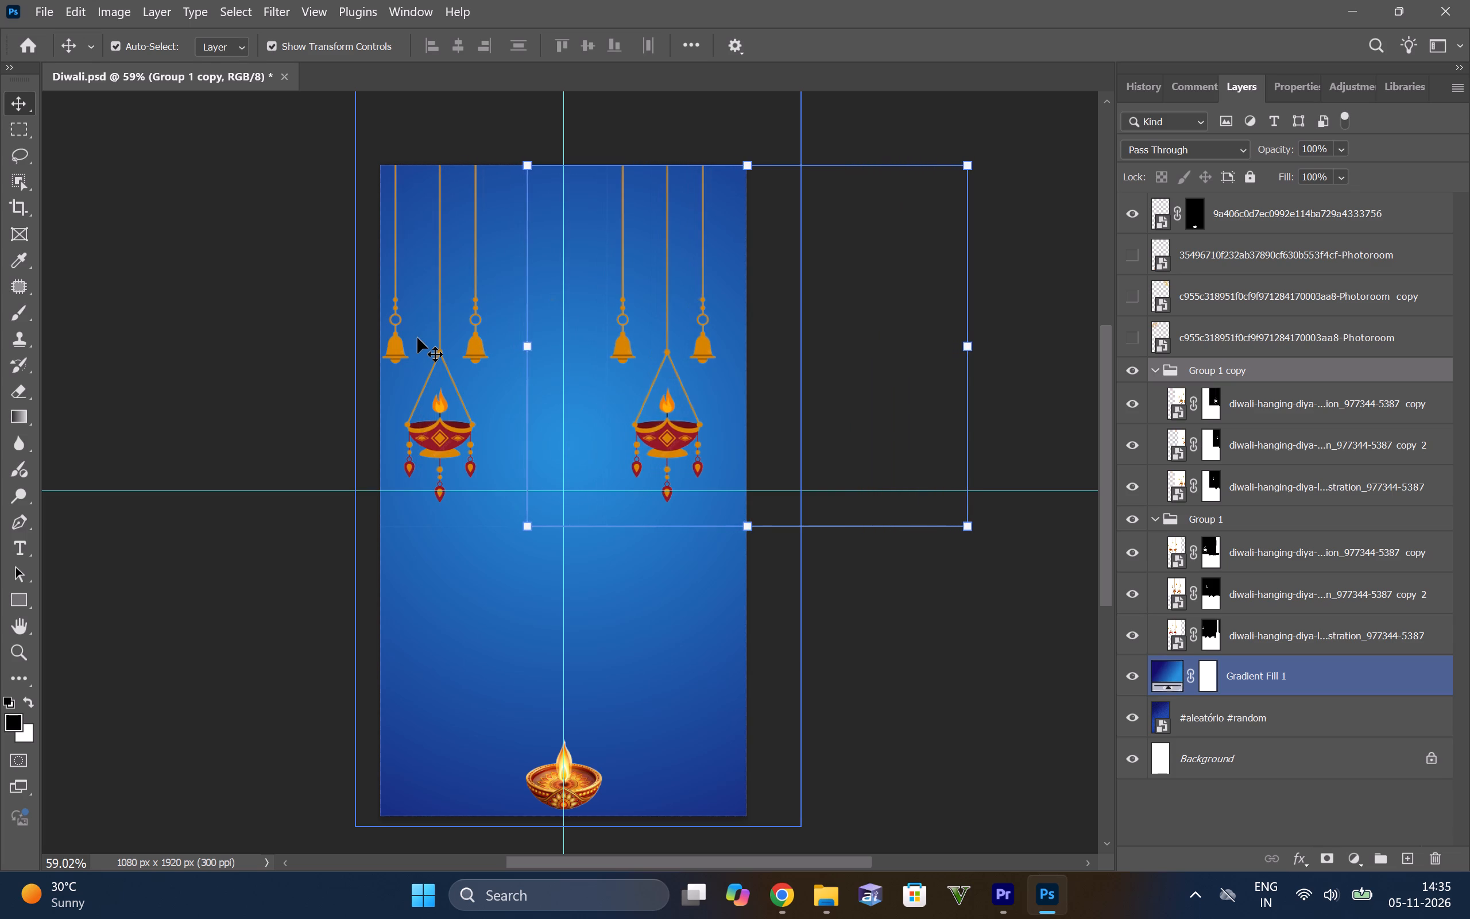
{"action": "key", "text": "shift+Right"}
{"action": "key", "text": "shift+Right"}
{"action": "key", "text": "shift+Right"}
{"action": "key", "text": "shift+Right"}
{"action": "key", "text": "shift+Right"}
{"action": "key", "text": "shift+Right"}
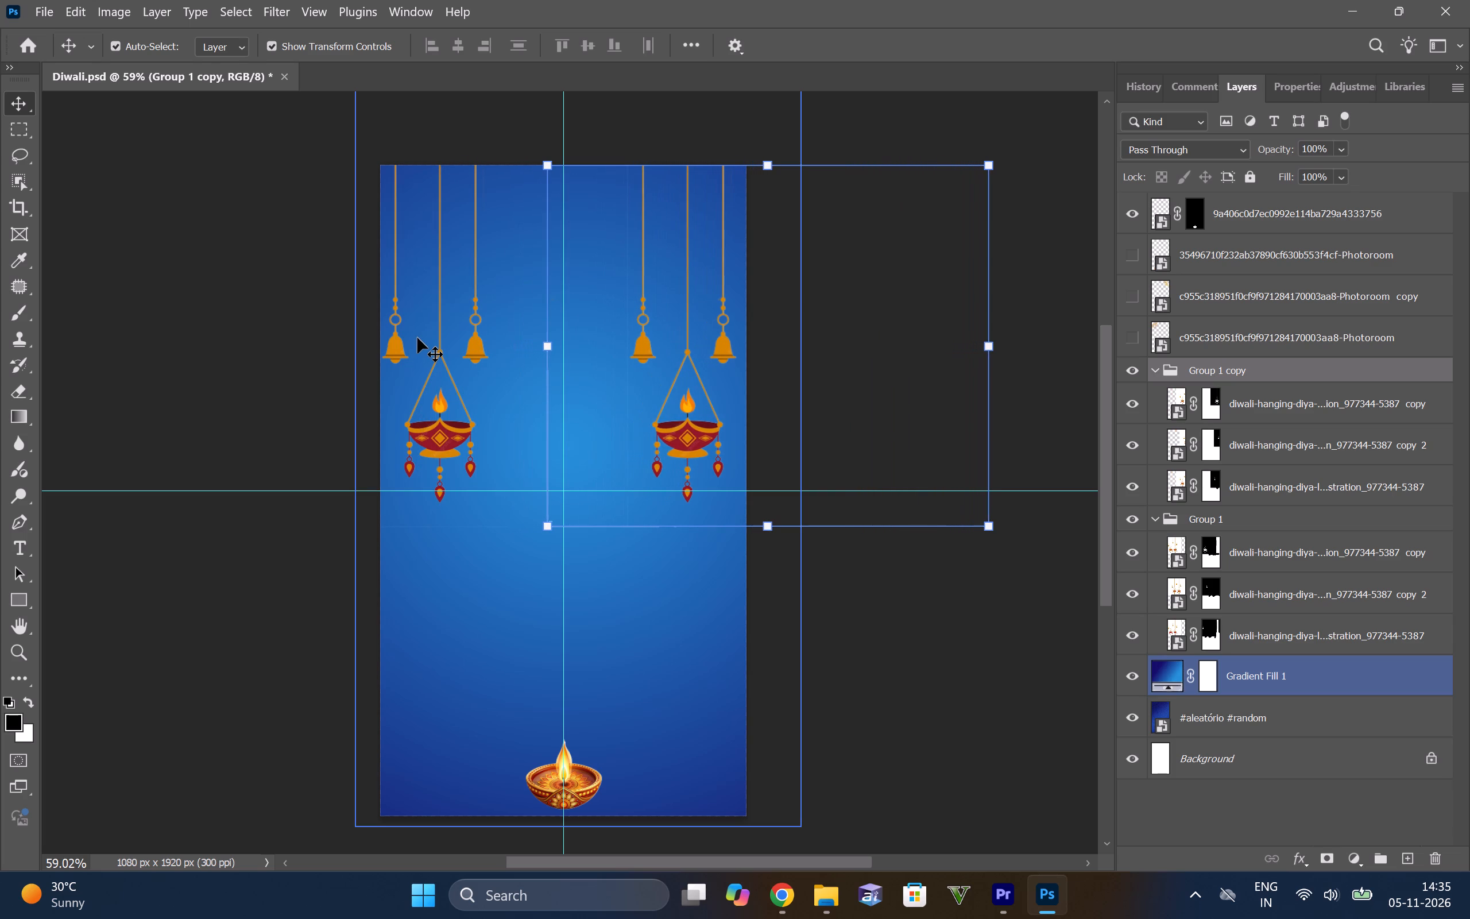
{"action": "key", "text": "shift+Right"}
{"action": "key", "text": "shift+Right"}
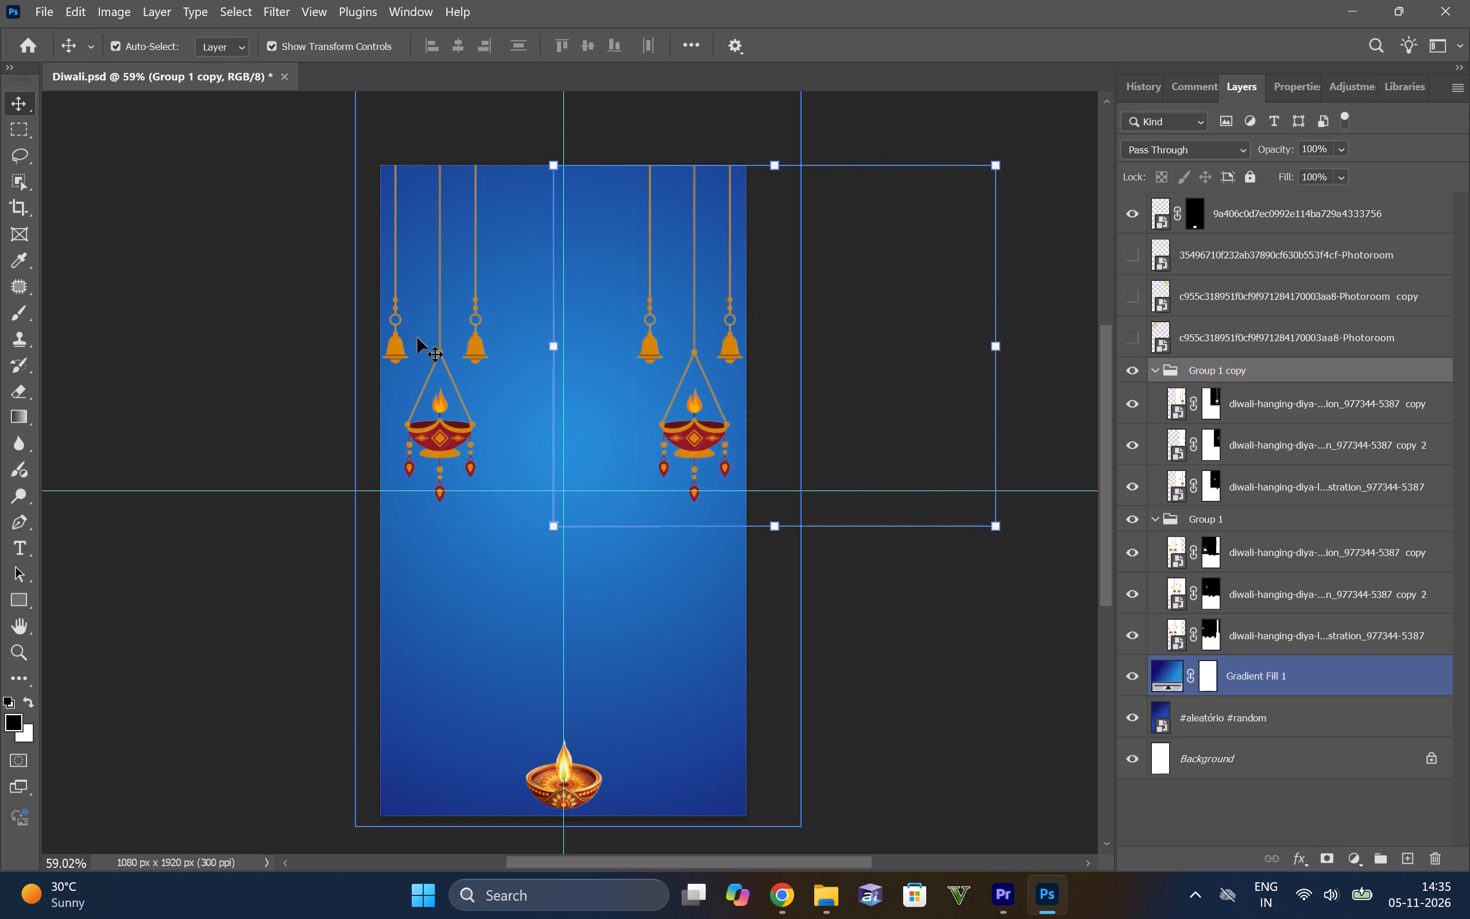
{"action": "key", "text": "shift+Right"}
{"action": "key", "text": "shift+Left"}
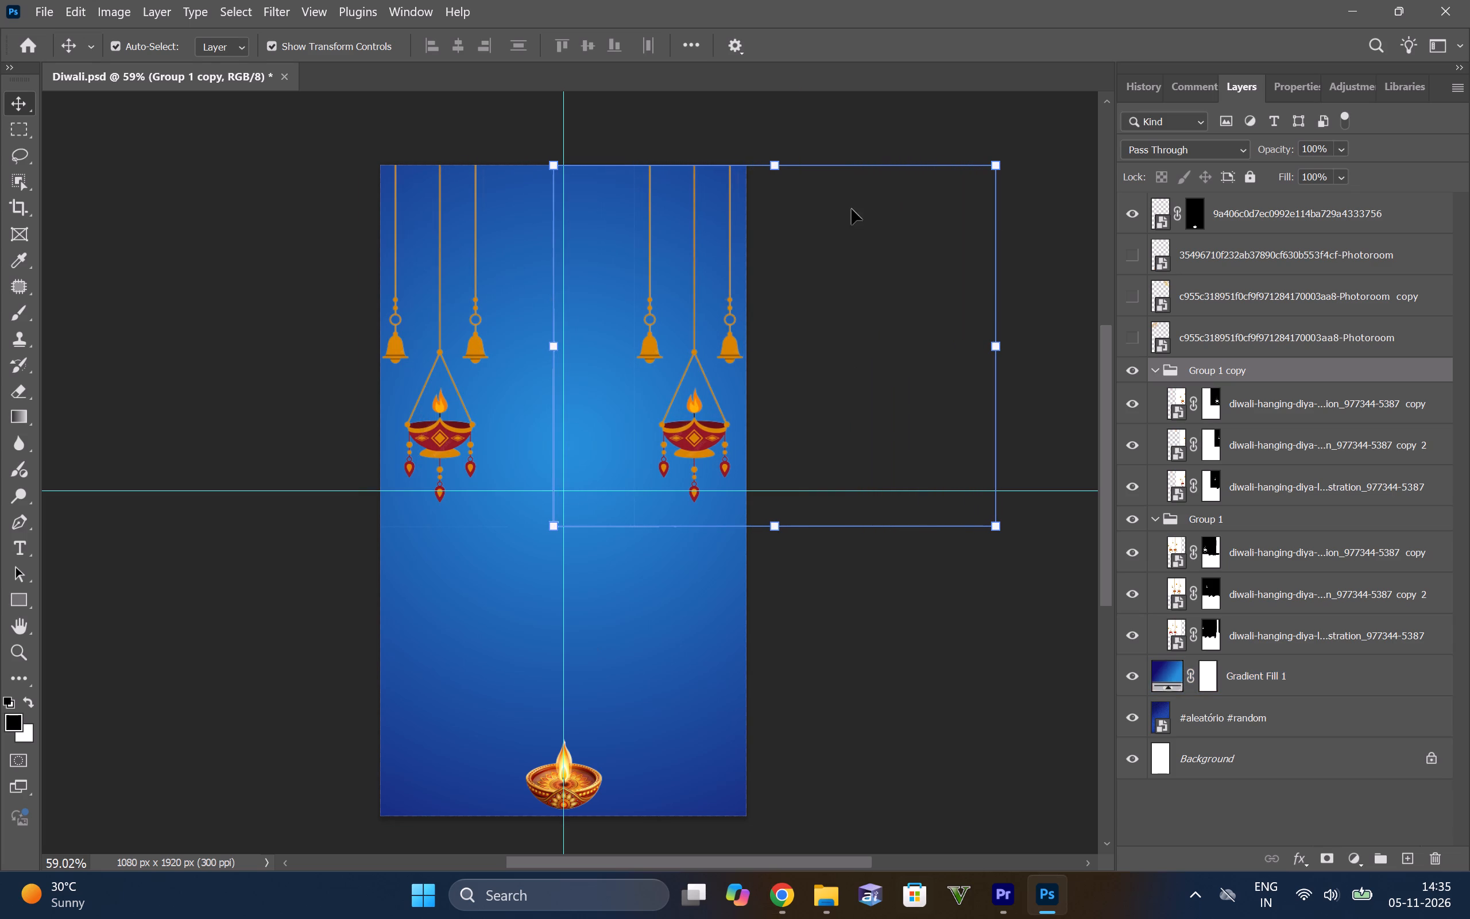
{"action": "left_click", "coordinate": [898, 608]}
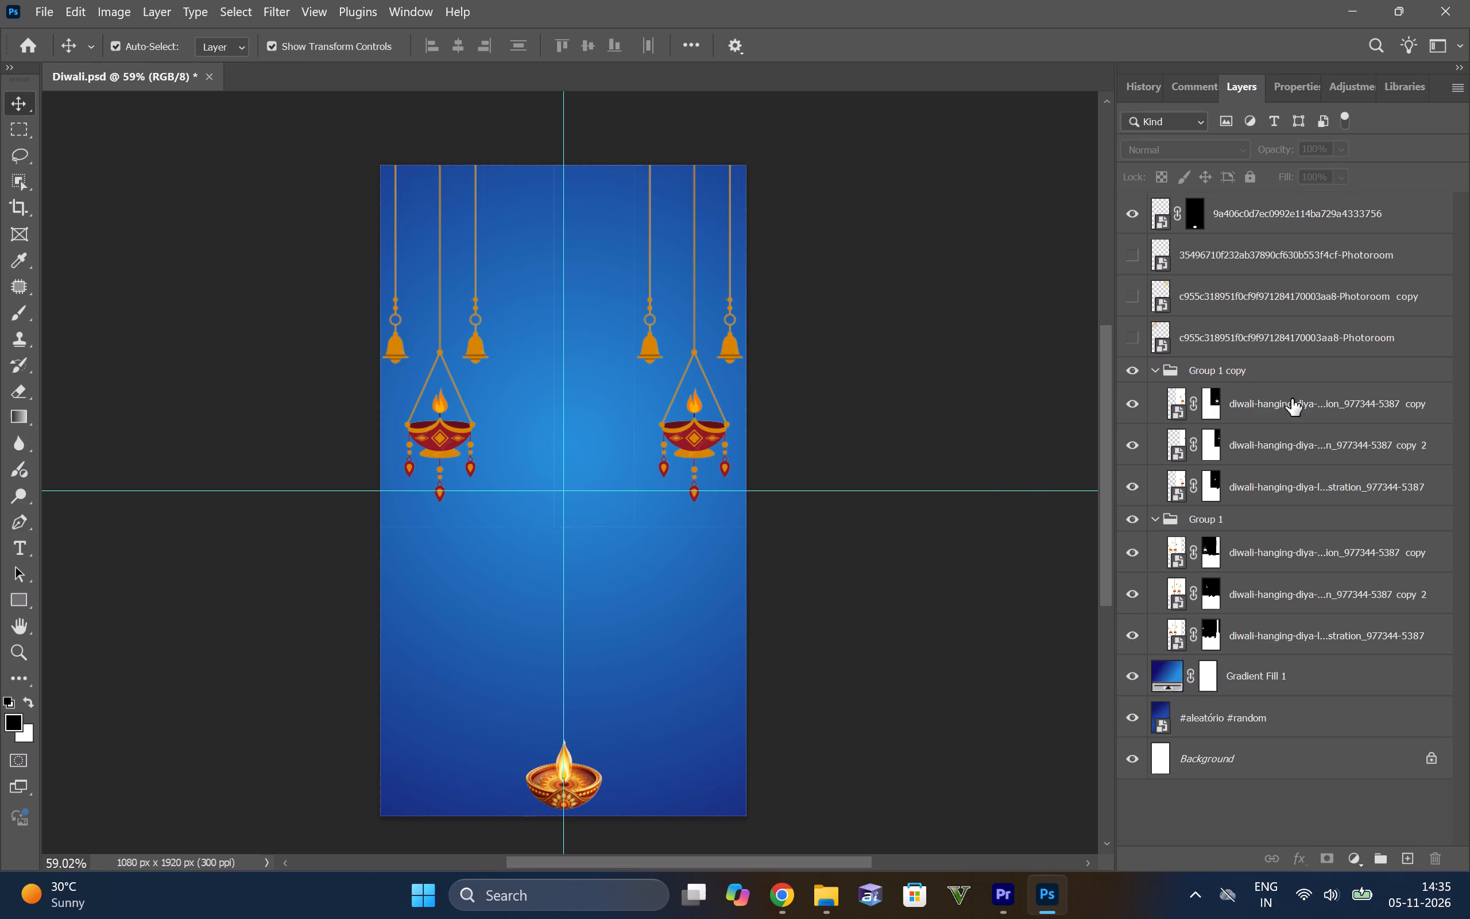
Isolate the hanging diya layer of Group 1 copy and brush black down its mask along the image's left edge.
{"action": "left_click", "coordinate": [1211, 393]}
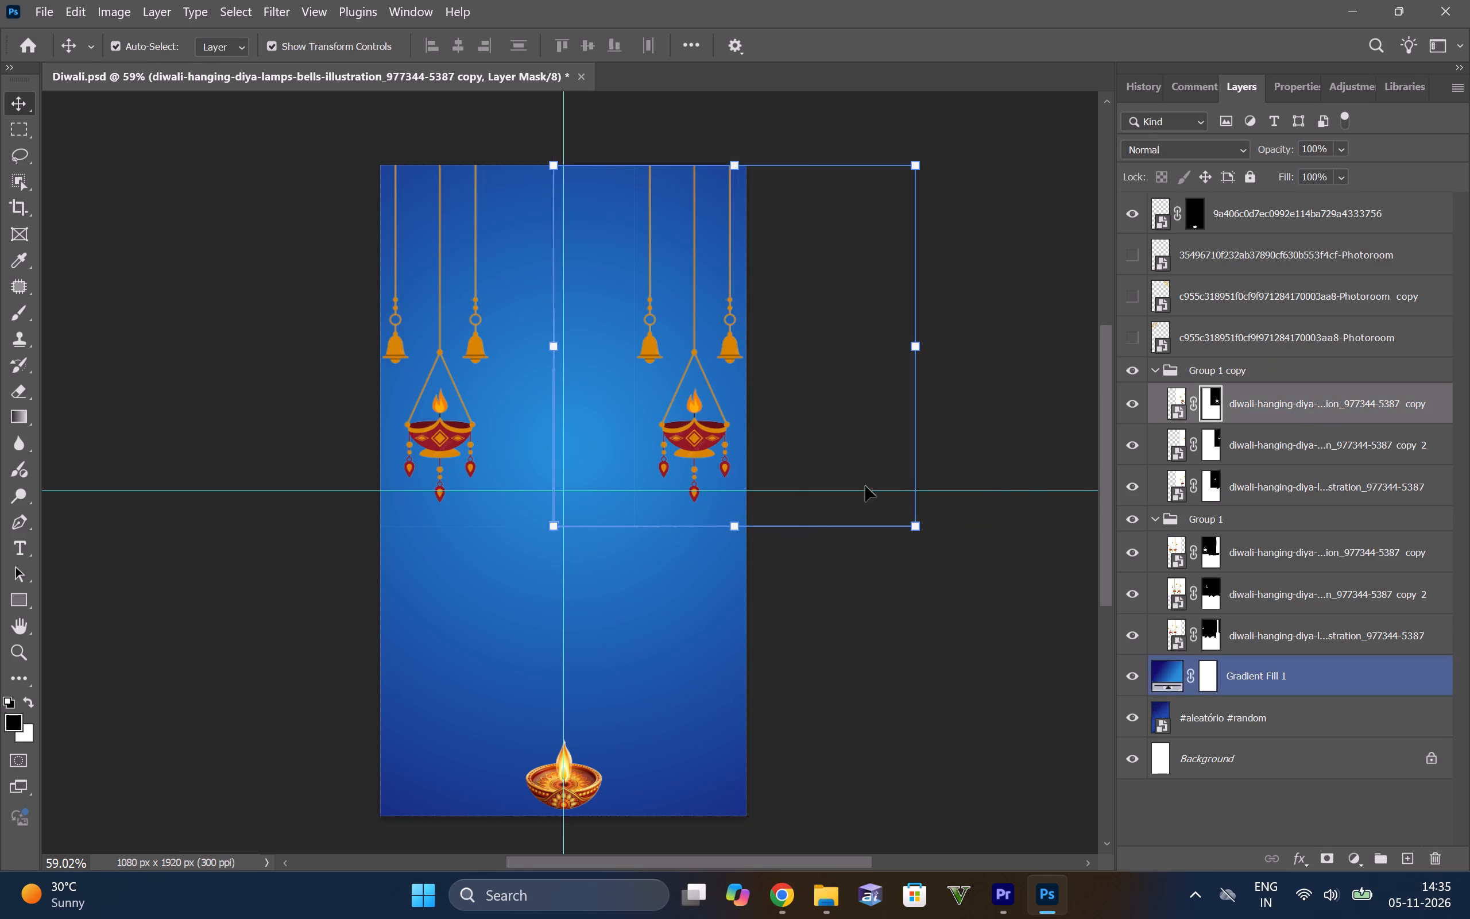
{"action": "left_click", "coordinate": [1129, 403]}
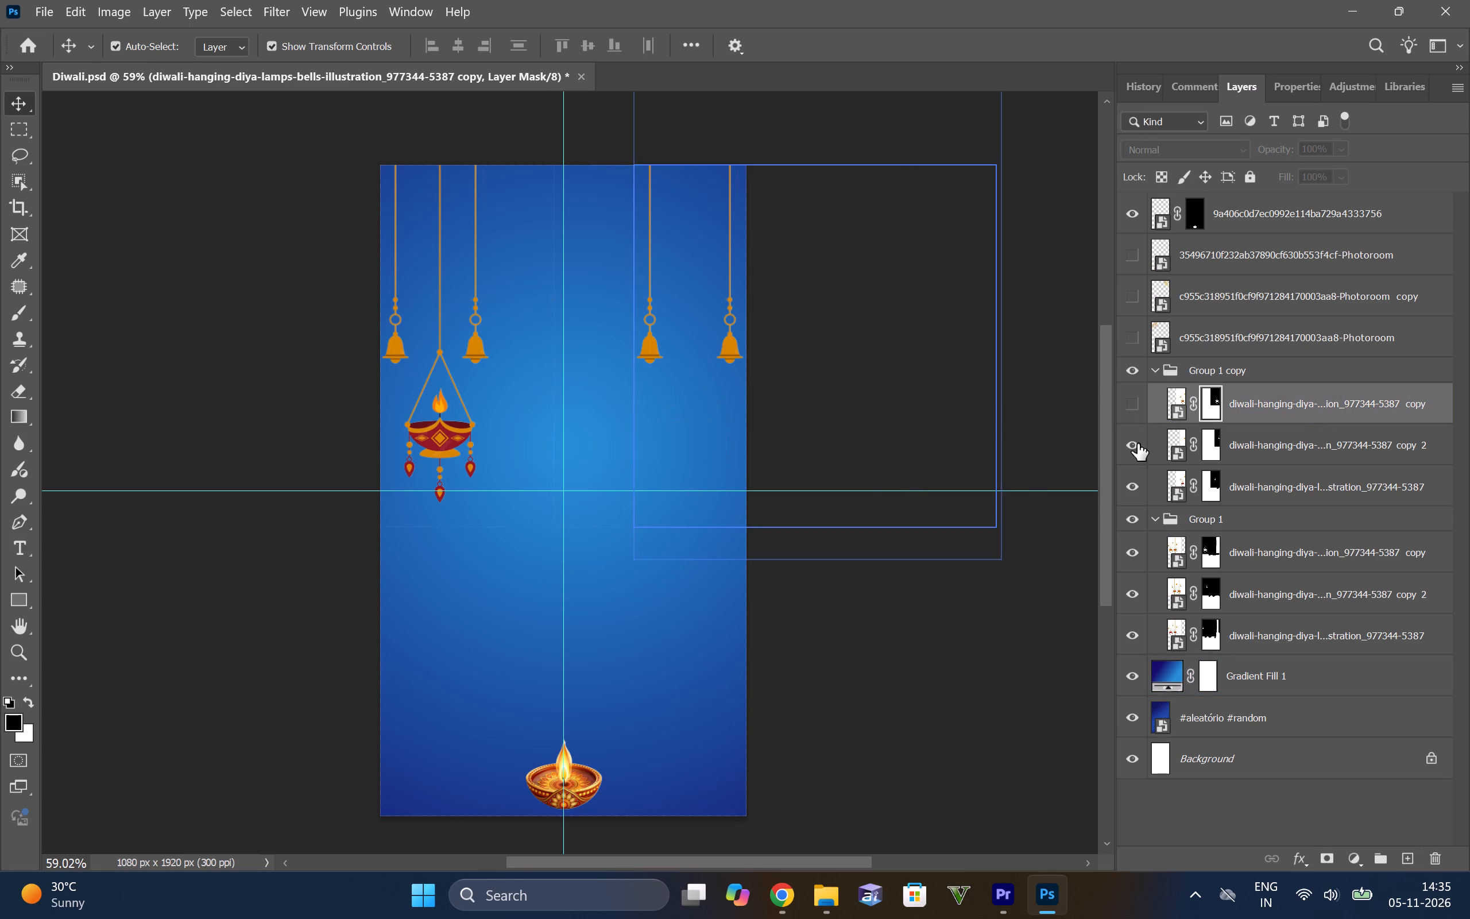
{"action": "left_click", "coordinate": [1138, 443]}
{"action": "left_click", "coordinate": [1124, 442]}
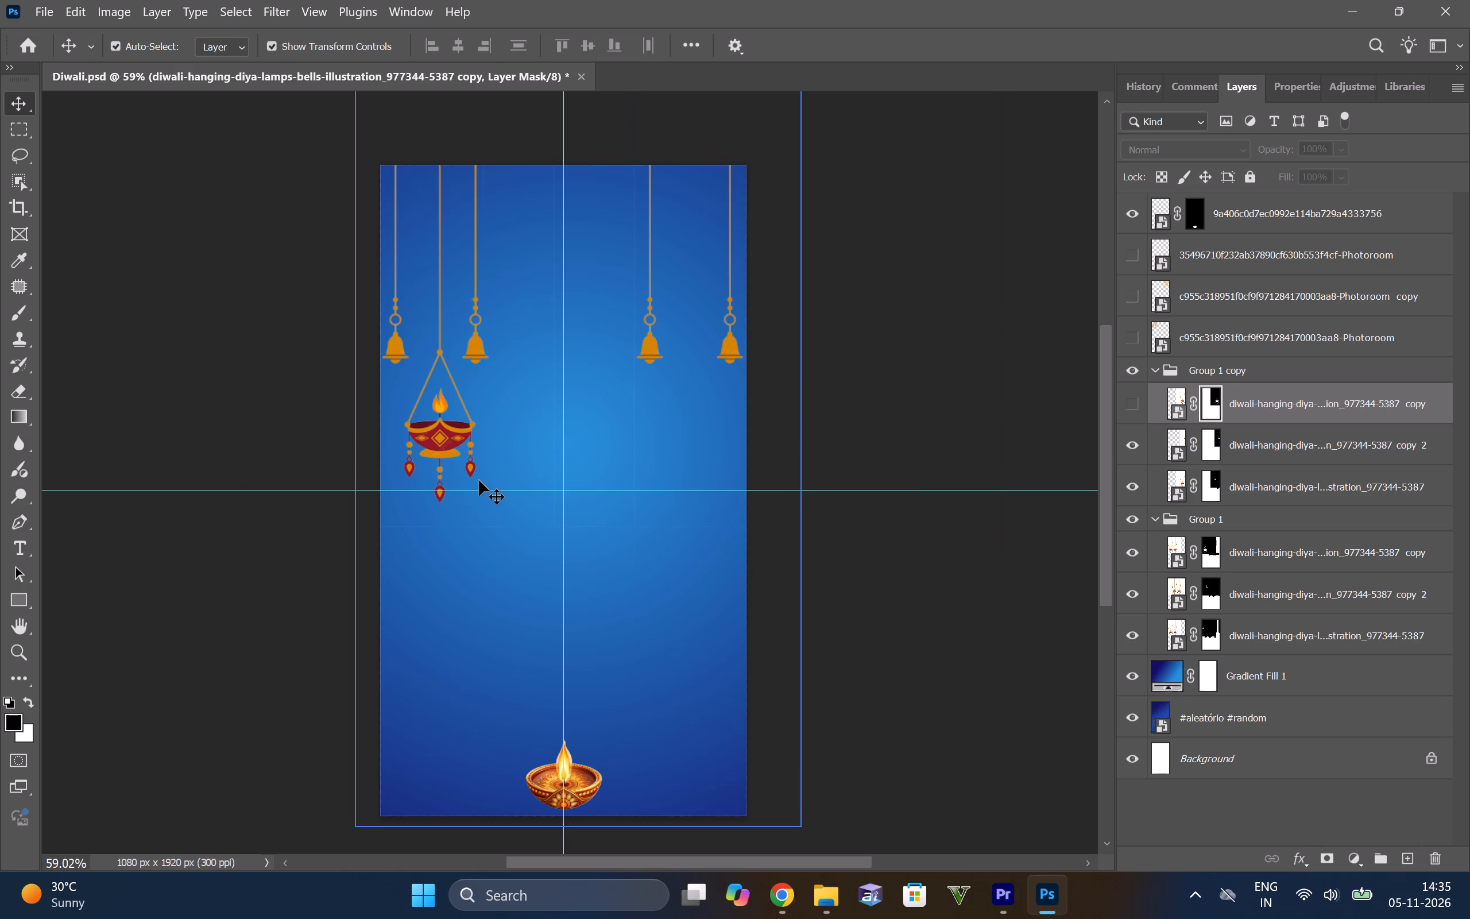
{"action": "left_click", "coordinate": [1212, 399]}
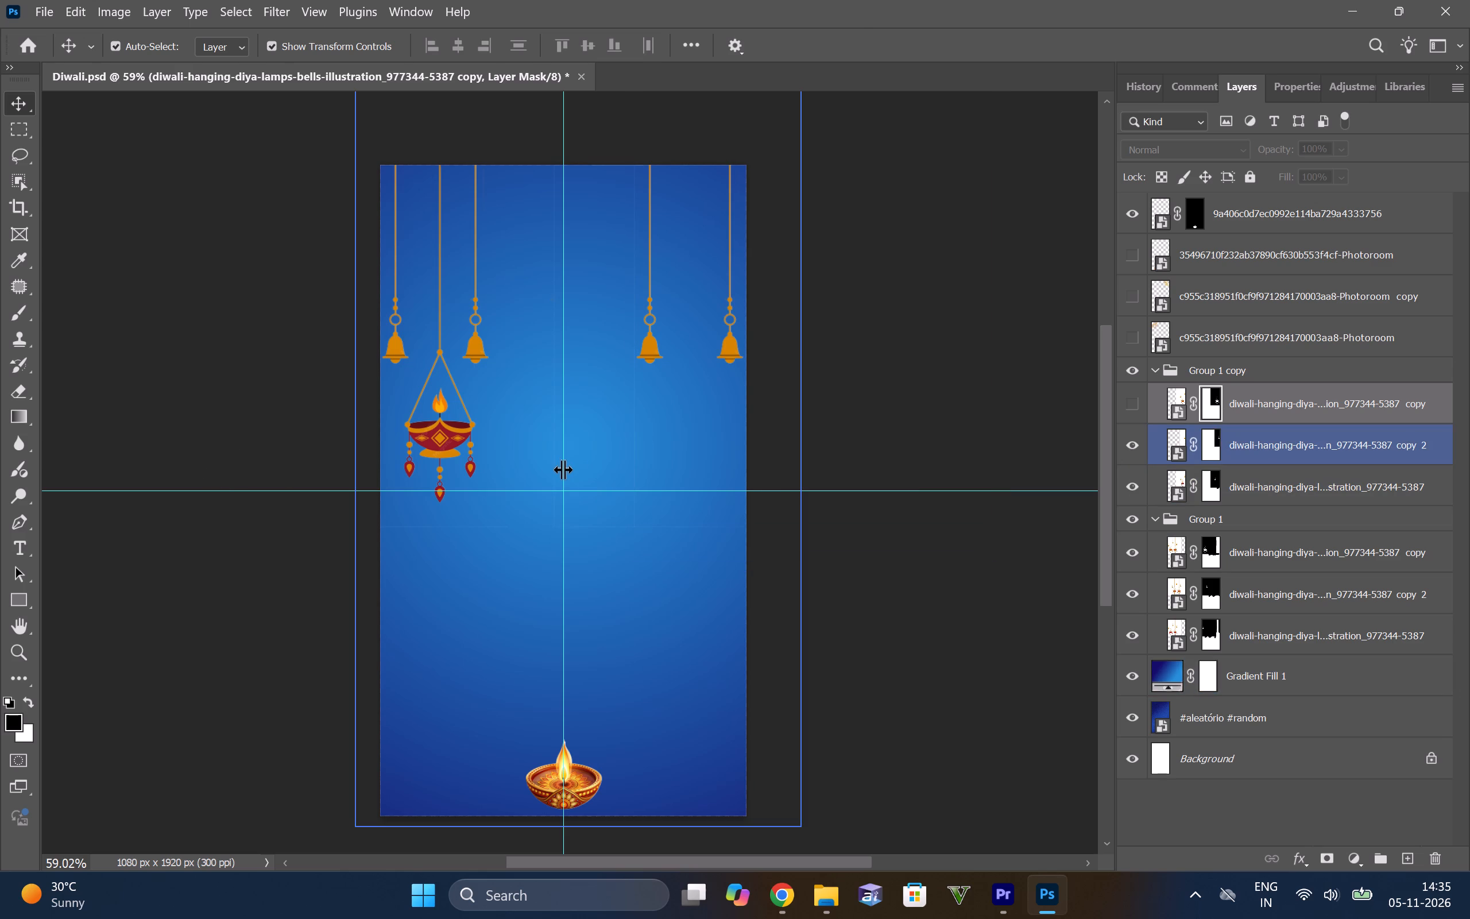
{"action": "key", "text": "b"}
{"action": "left_click", "coordinate": [1213, 400]}
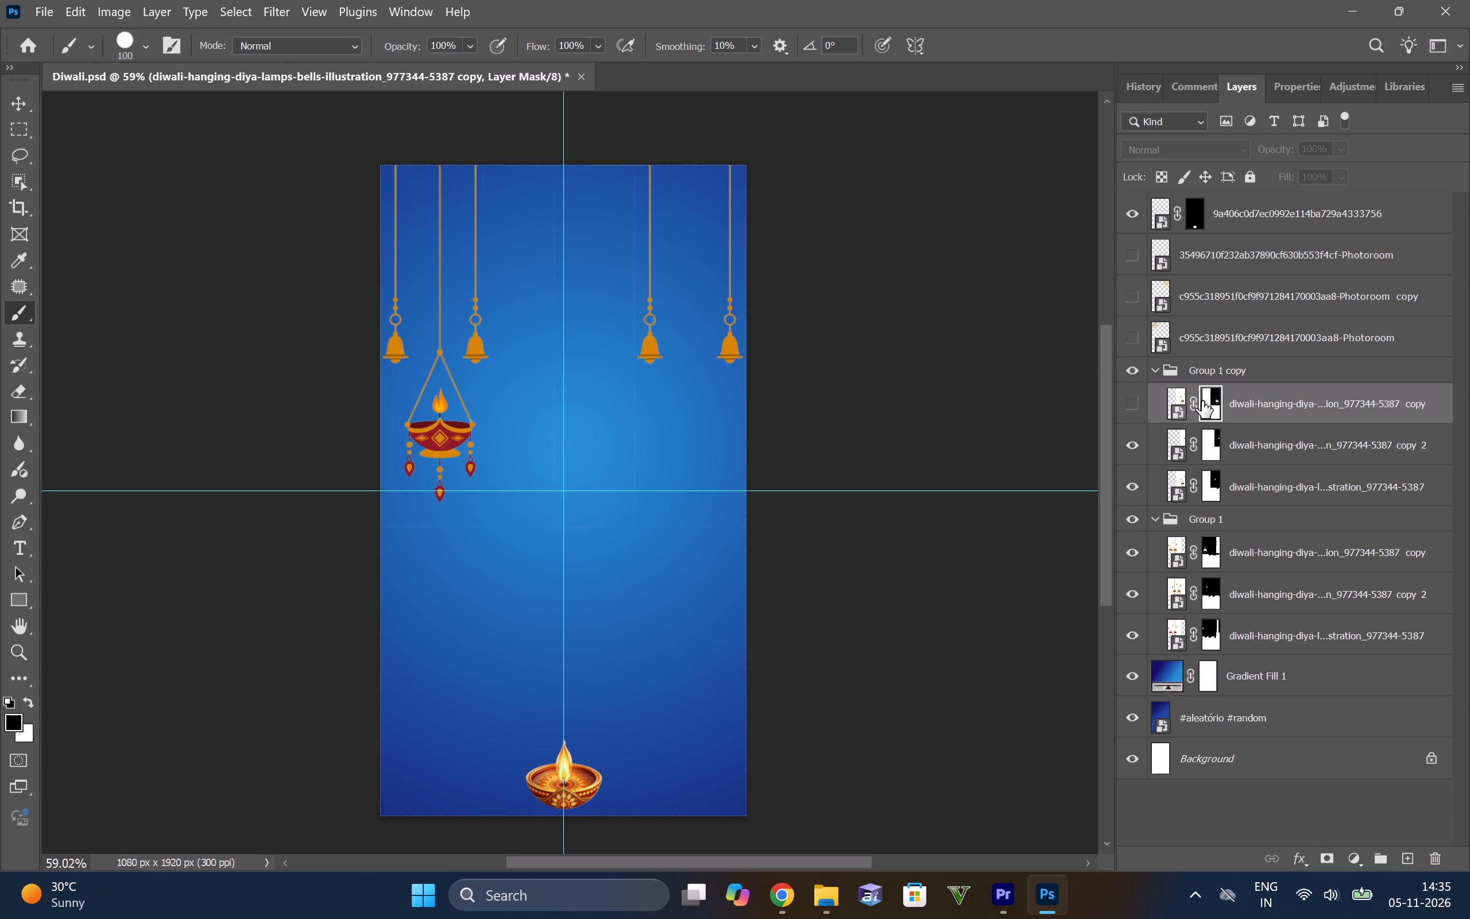
{"action": "left_click", "coordinate": [1125, 389]}
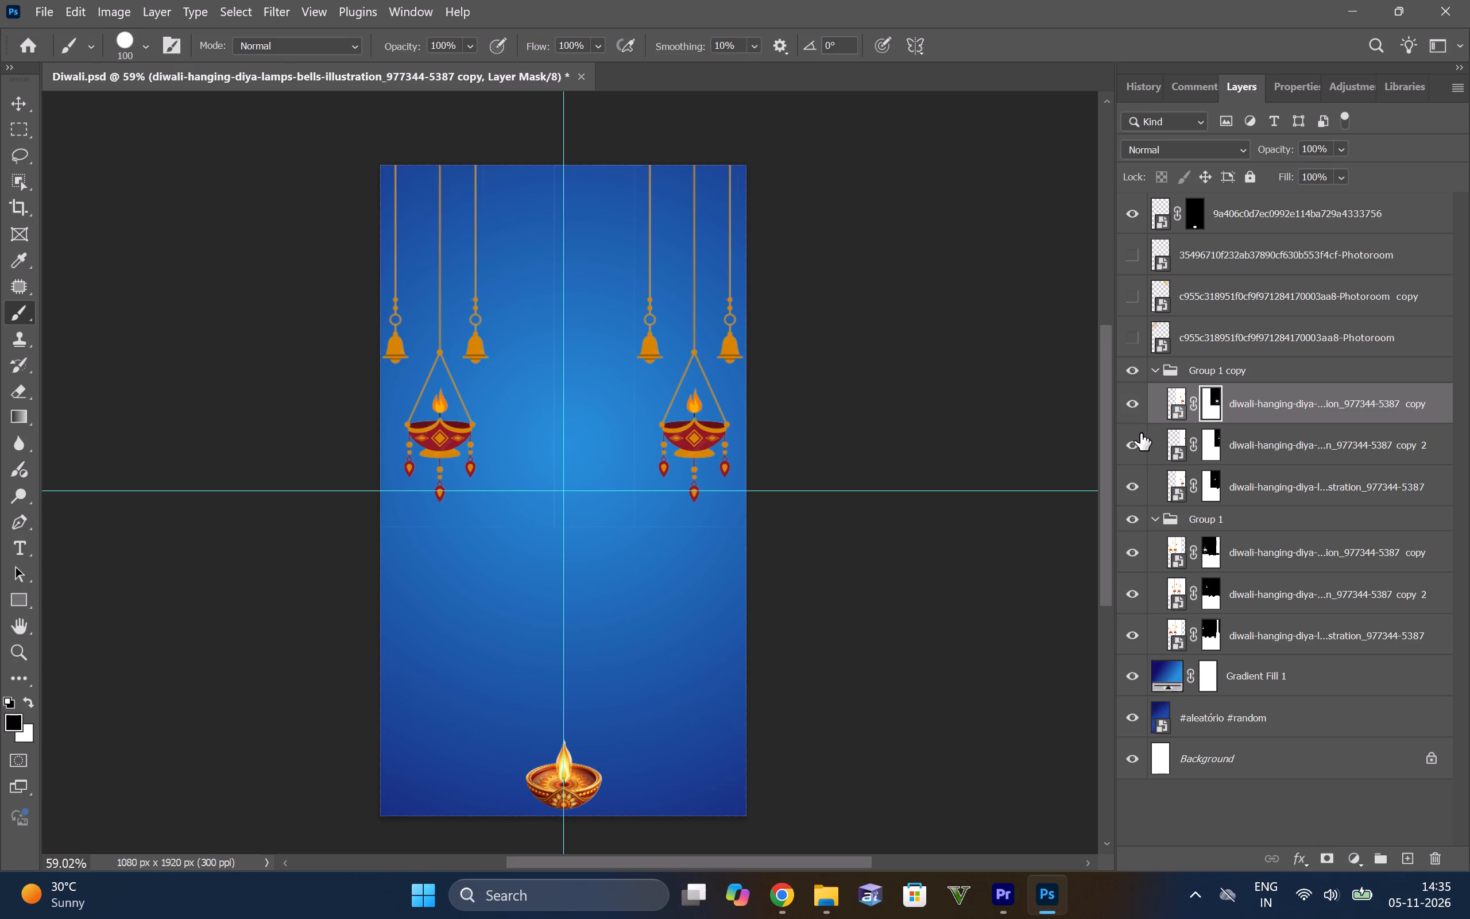
{"action": "left_click_drag", "start_coordinate": [1132, 449], "coordinate": [1129, 651]}
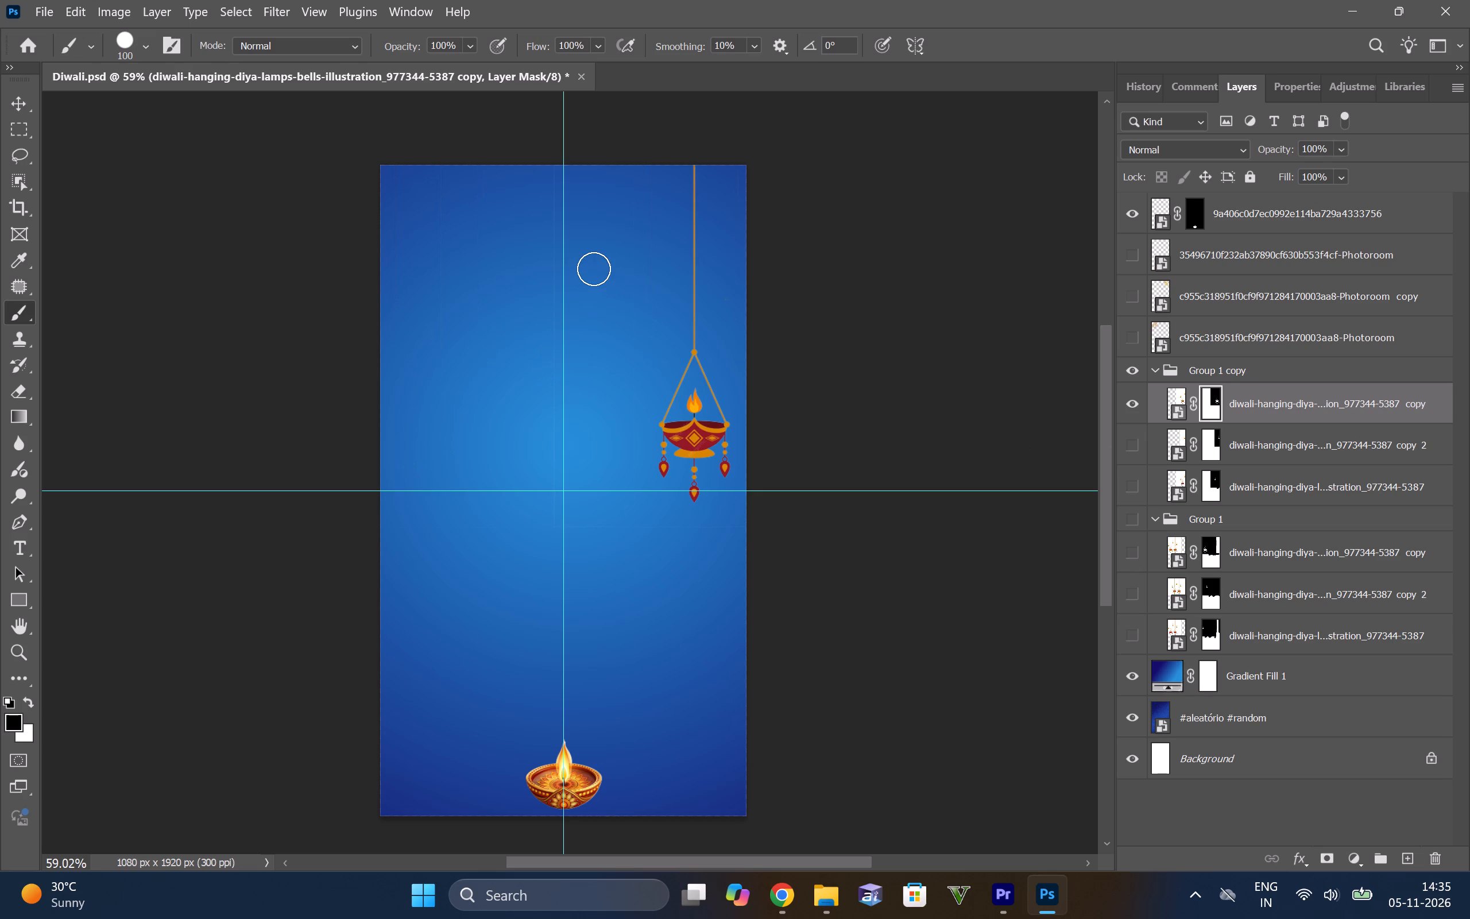
{"action": "left_click_drag", "start_coordinate": [558, 172], "coordinate": [558, 540]}
Show only the outer bell layer (copy 2) of Group 1 copy and brush black down its mask along the left edge.
{"action": "left_click", "coordinate": [1129, 444]}
{"action": "left_click", "coordinate": [1132, 400]}
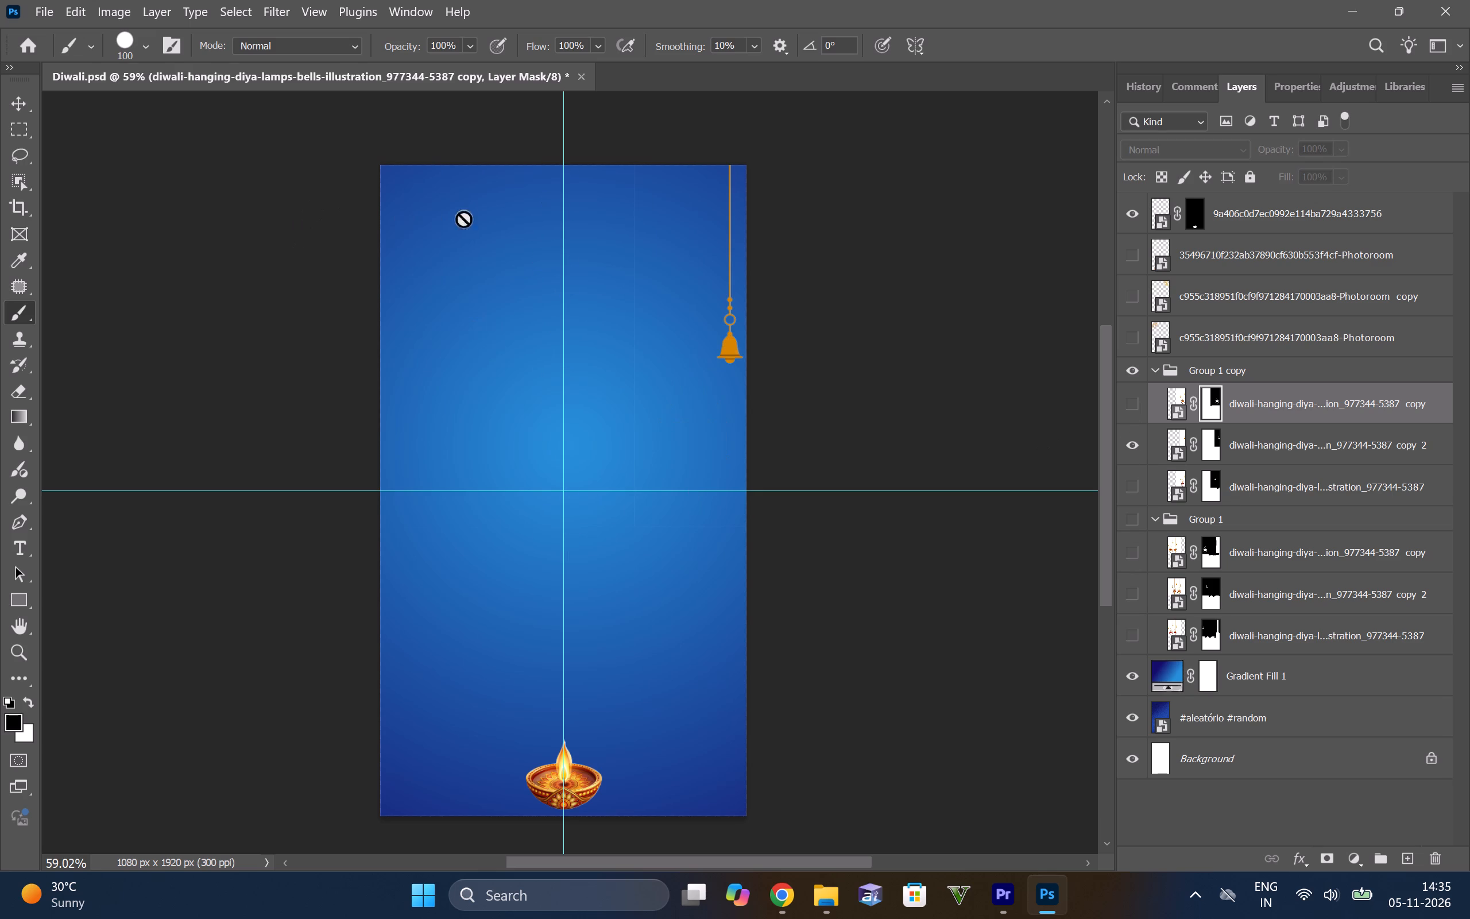
{"action": "key", "text": "b"}
{"action": "left_click", "coordinate": [1201, 442]}
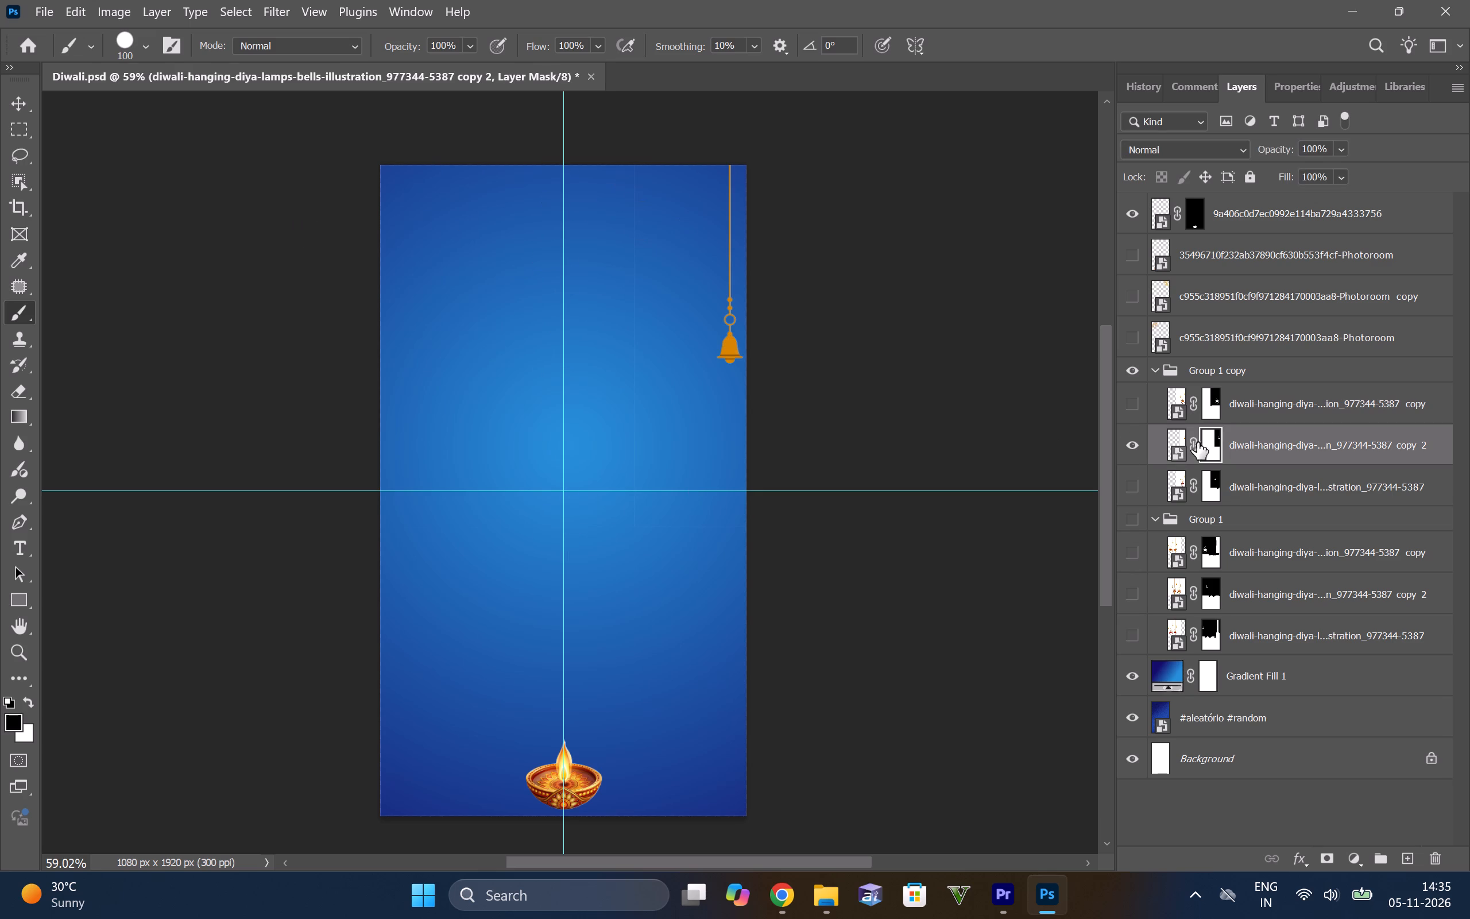
{"action": "left_click_drag", "start_coordinate": [625, 182], "coordinate": [632, 594]}
Show only the inner bell layer of Group 1 copy and brush black on its mask along the left and lower edges.
{"action": "left_click", "coordinate": [1136, 481]}
{"action": "left_click", "coordinate": [1139, 447]}
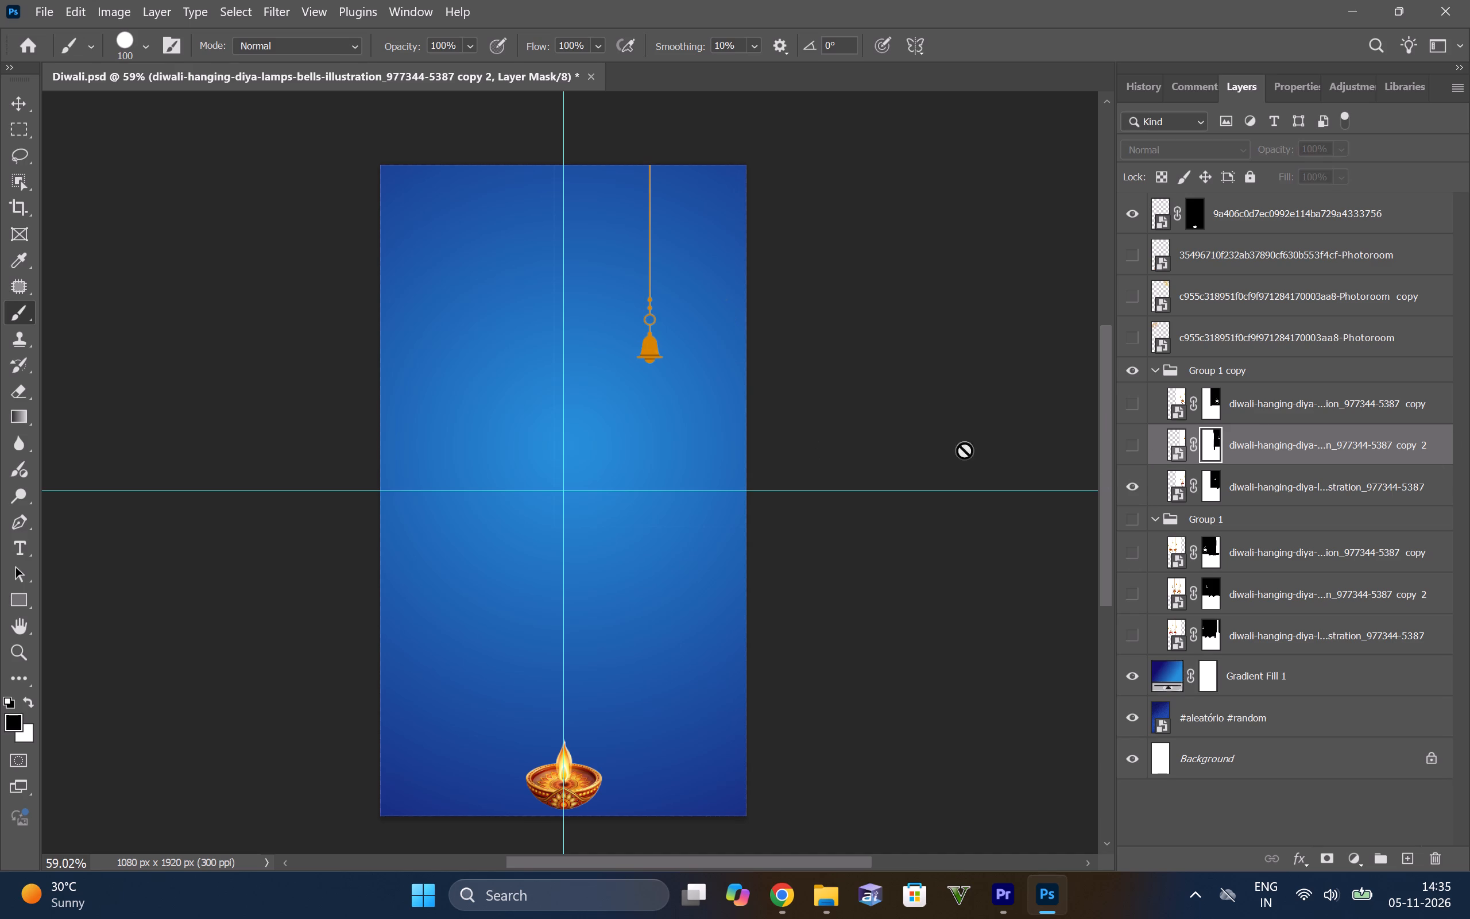
{"action": "key", "text": "b"}
{"action": "left_click", "coordinate": [1206, 486]}
{"action": "left_click_drag", "start_coordinate": [540, 171], "coordinate": [559, 543]}
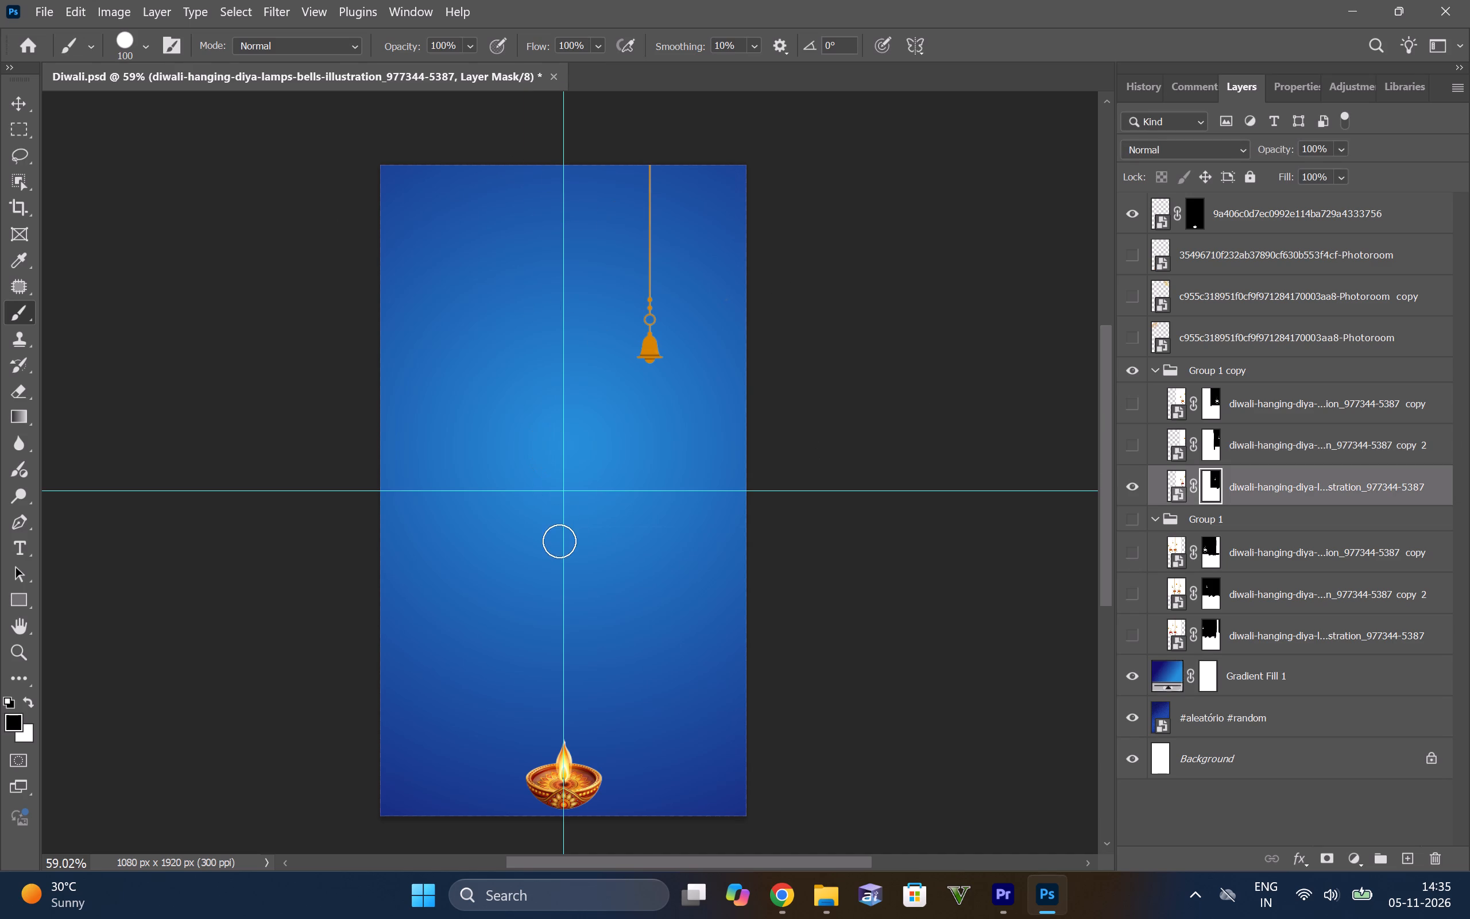
{"action": "left_click_drag", "start_coordinate": [427, 531], "coordinate": [939, 530]}
Show all three Group 1 copy ornaments and brush black along the lower edges on the inner bell and diya masks.
{"action": "left_click", "coordinate": [1138, 447]}
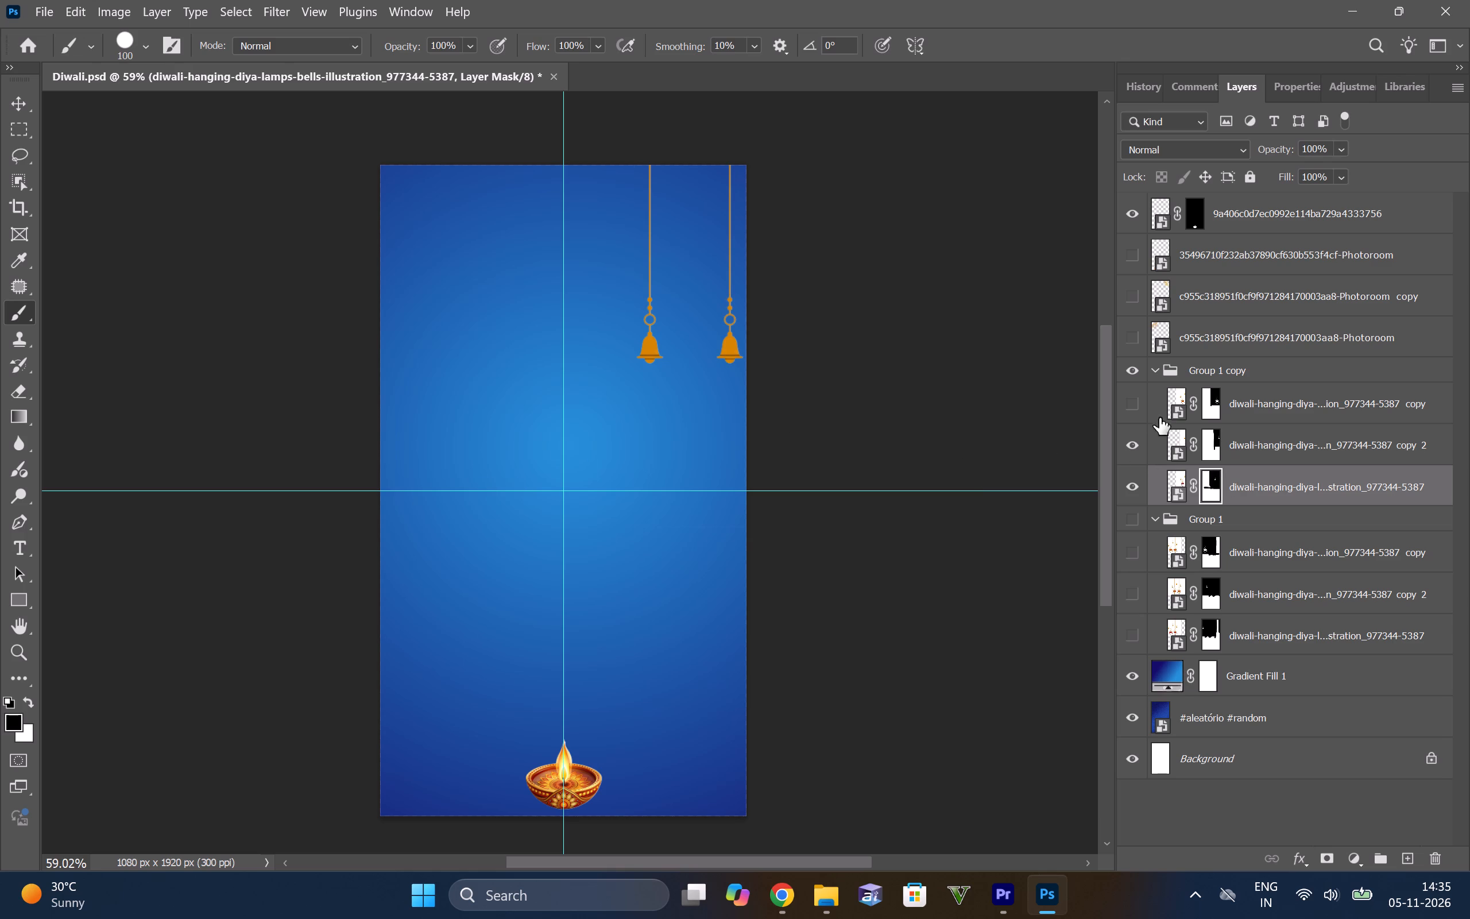
{"action": "left_click", "coordinate": [1132, 406]}
{"action": "left_click_drag", "start_coordinate": [483, 539], "coordinate": [817, 537]}
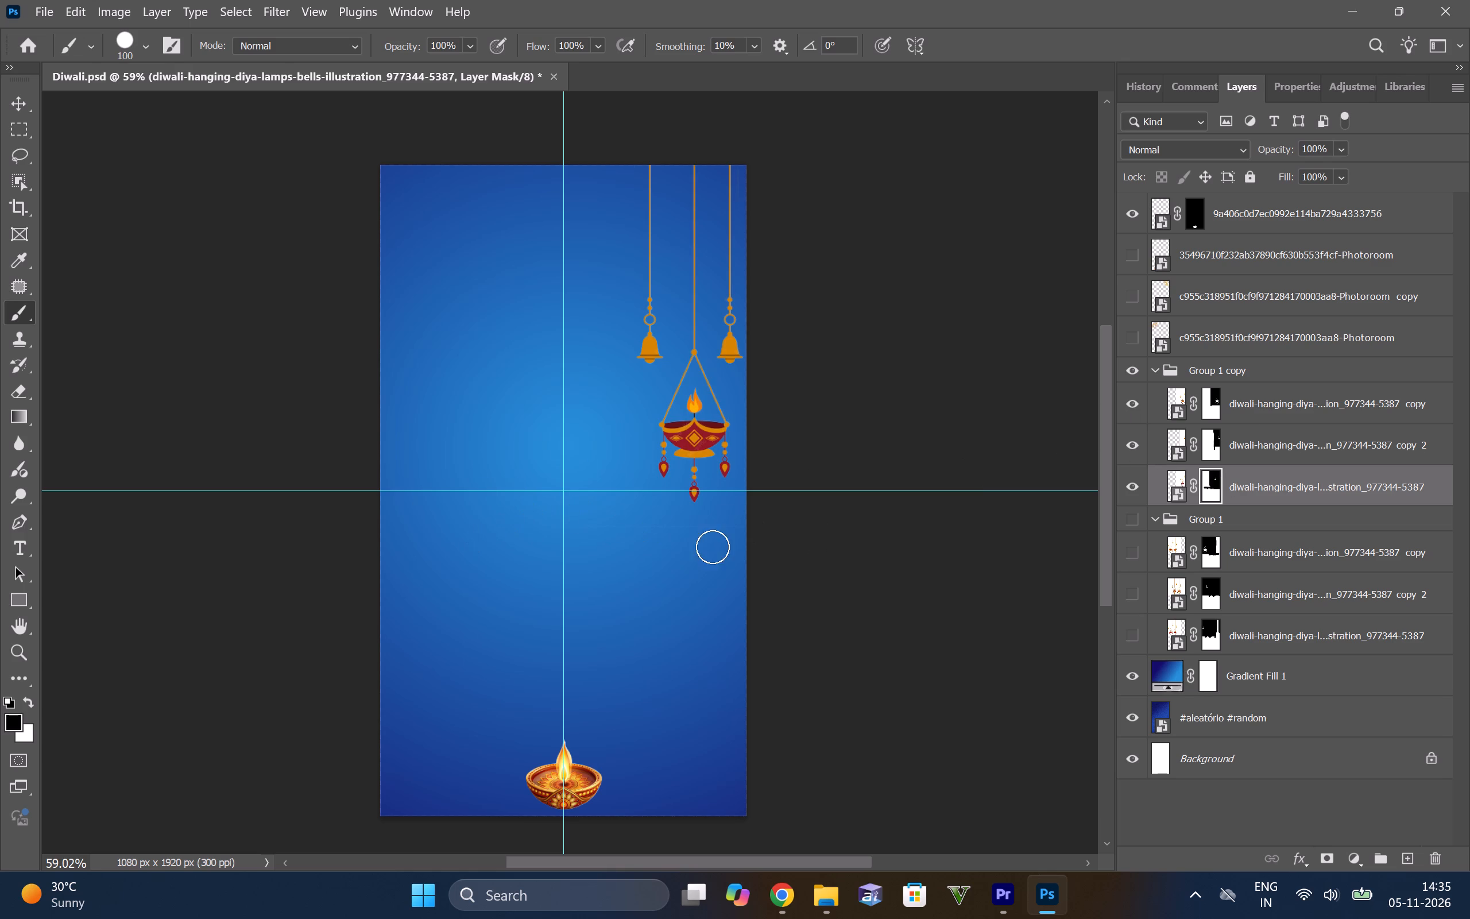
{"action": "left_click", "coordinate": [1211, 406]}
{"action": "left_click_drag", "start_coordinate": [532, 523], "coordinate": [538, 523]}
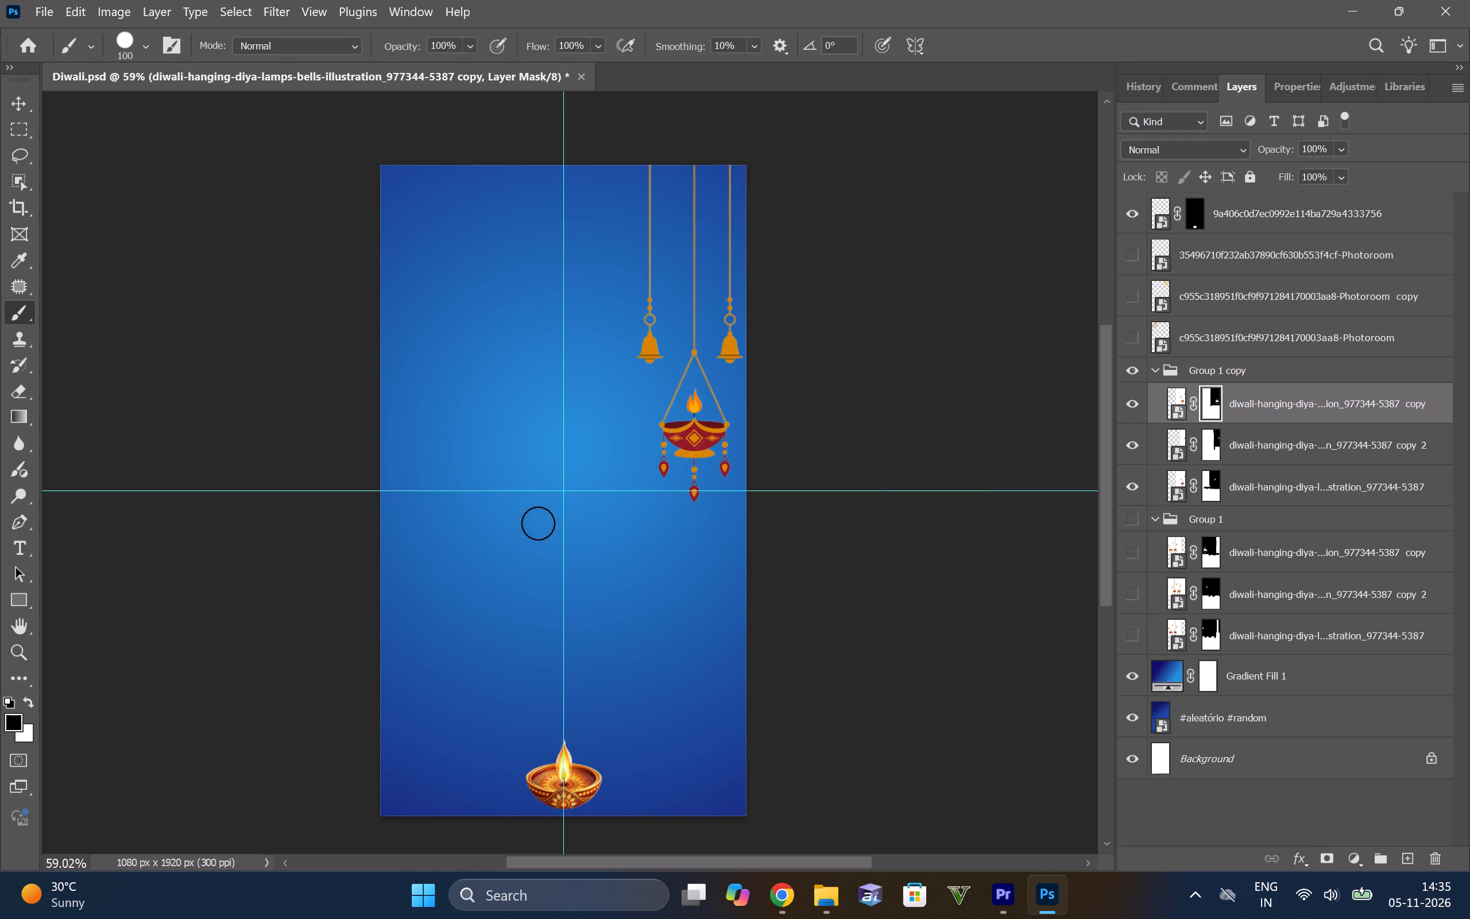
{"action": "left_click_drag", "start_coordinate": [538, 523], "coordinate": [804, 534]}
{"action": "scroll", "coordinate": [884, 461], "scroll_direction": "down", "scroll_amount": 3}
{"action": "scroll", "coordinate": [759, 410], "scroll_direction": "up", "scroll_amount": 1}
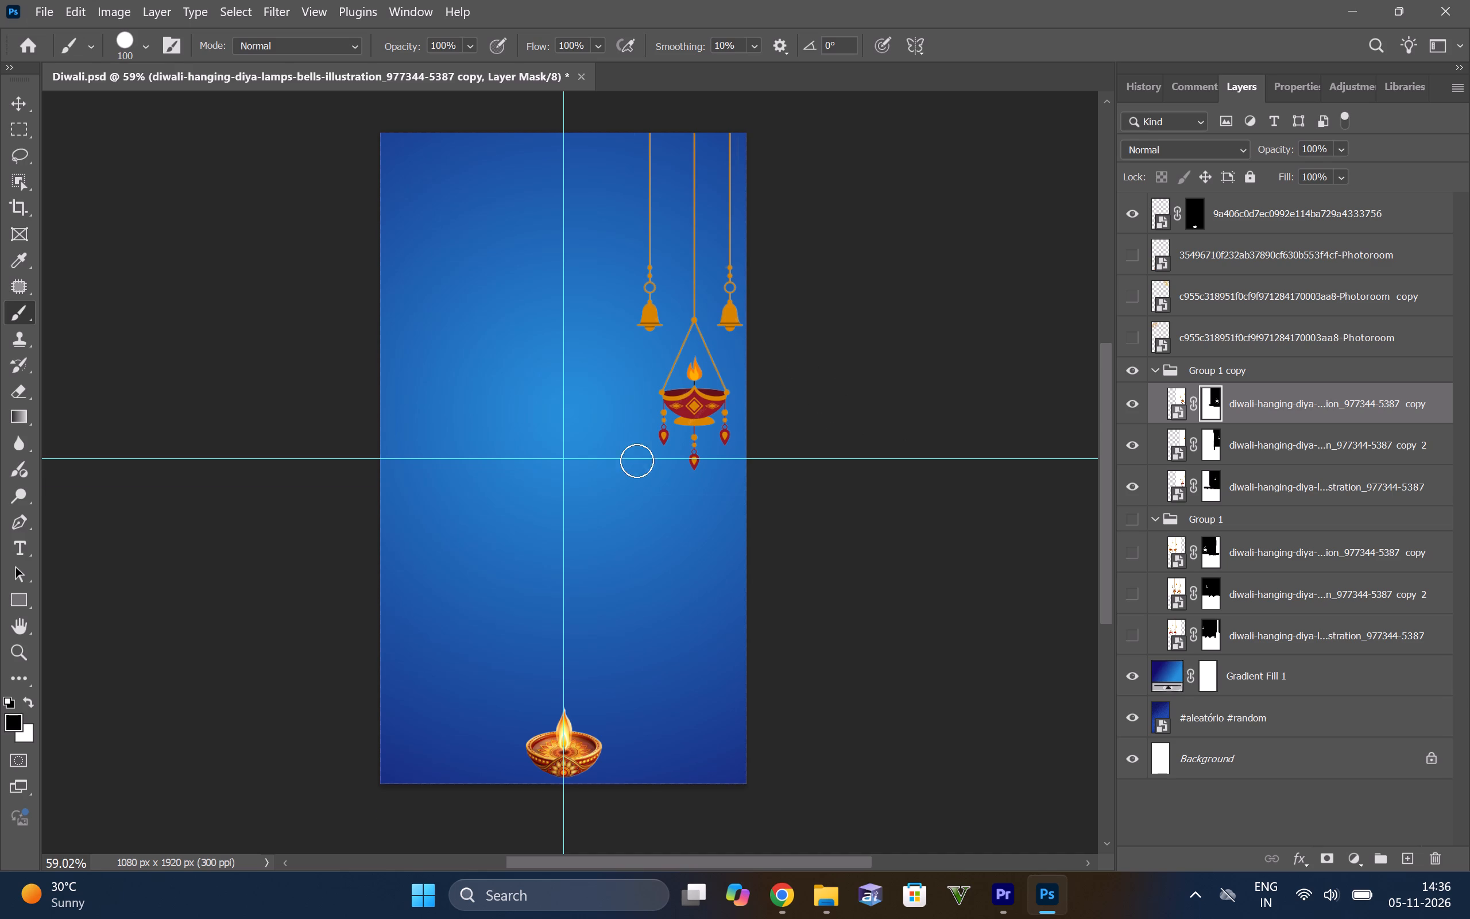
{"action": "scroll", "coordinate": [790, 432], "scroll_direction": "down", "scroll_amount": 3, "text": "alt"}
{"action": "scroll", "coordinate": [772, 422], "scroll_direction": "up", "scroll_amount": 4, "text": "alt"}
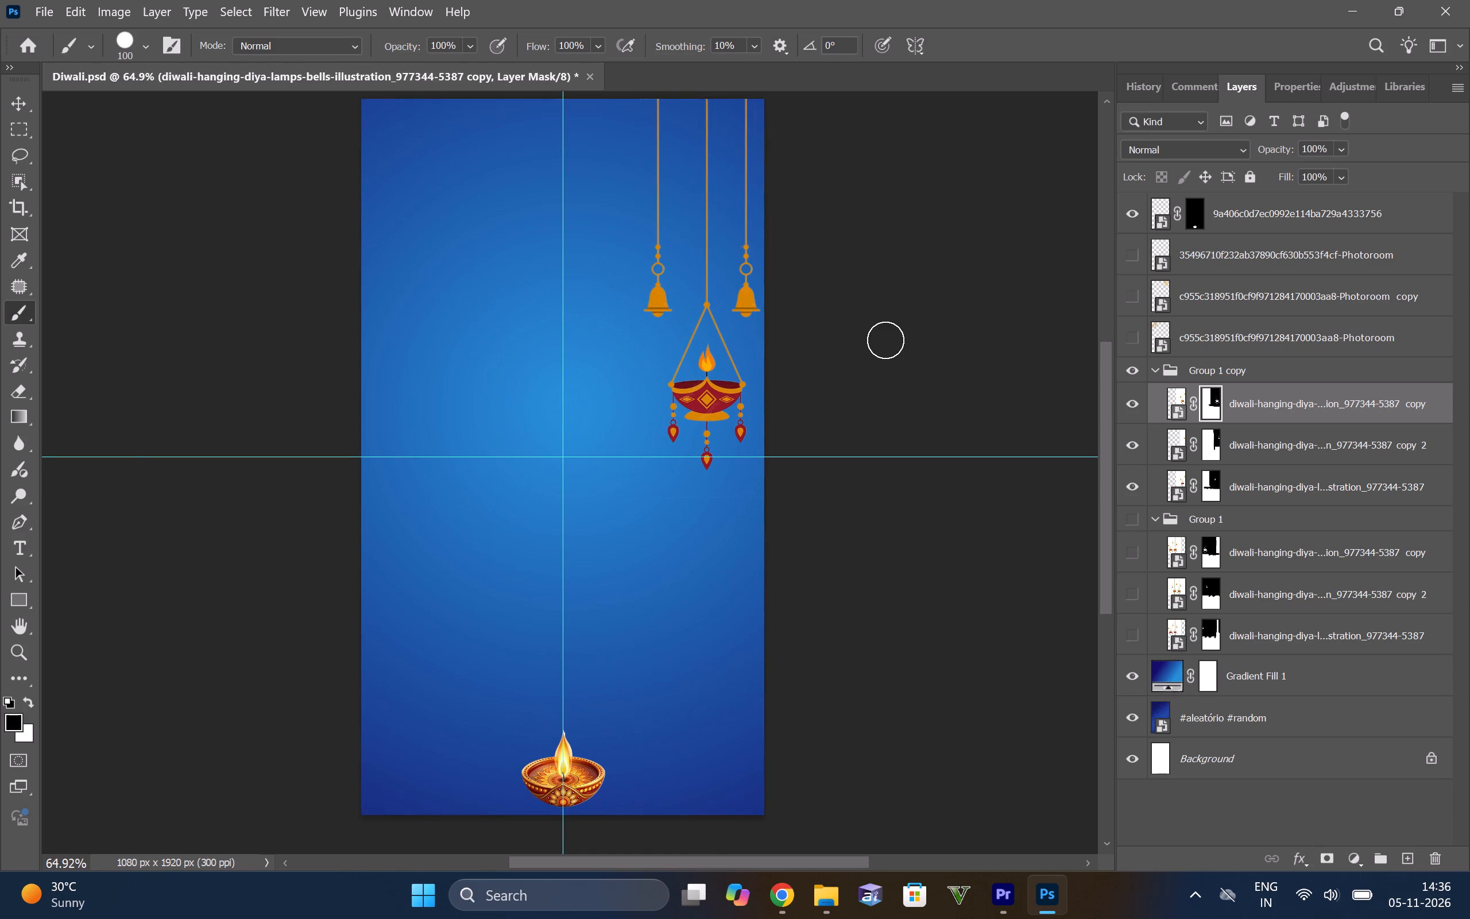
{"action": "left_click", "coordinate": [885, 340]}
Show only the hanging diya layer of Group 1 and brush black across its mask below the ornament.
{"action": "left_click_drag", "start_coordinate": [1132, 400], "coordinate": [1135, 473]}
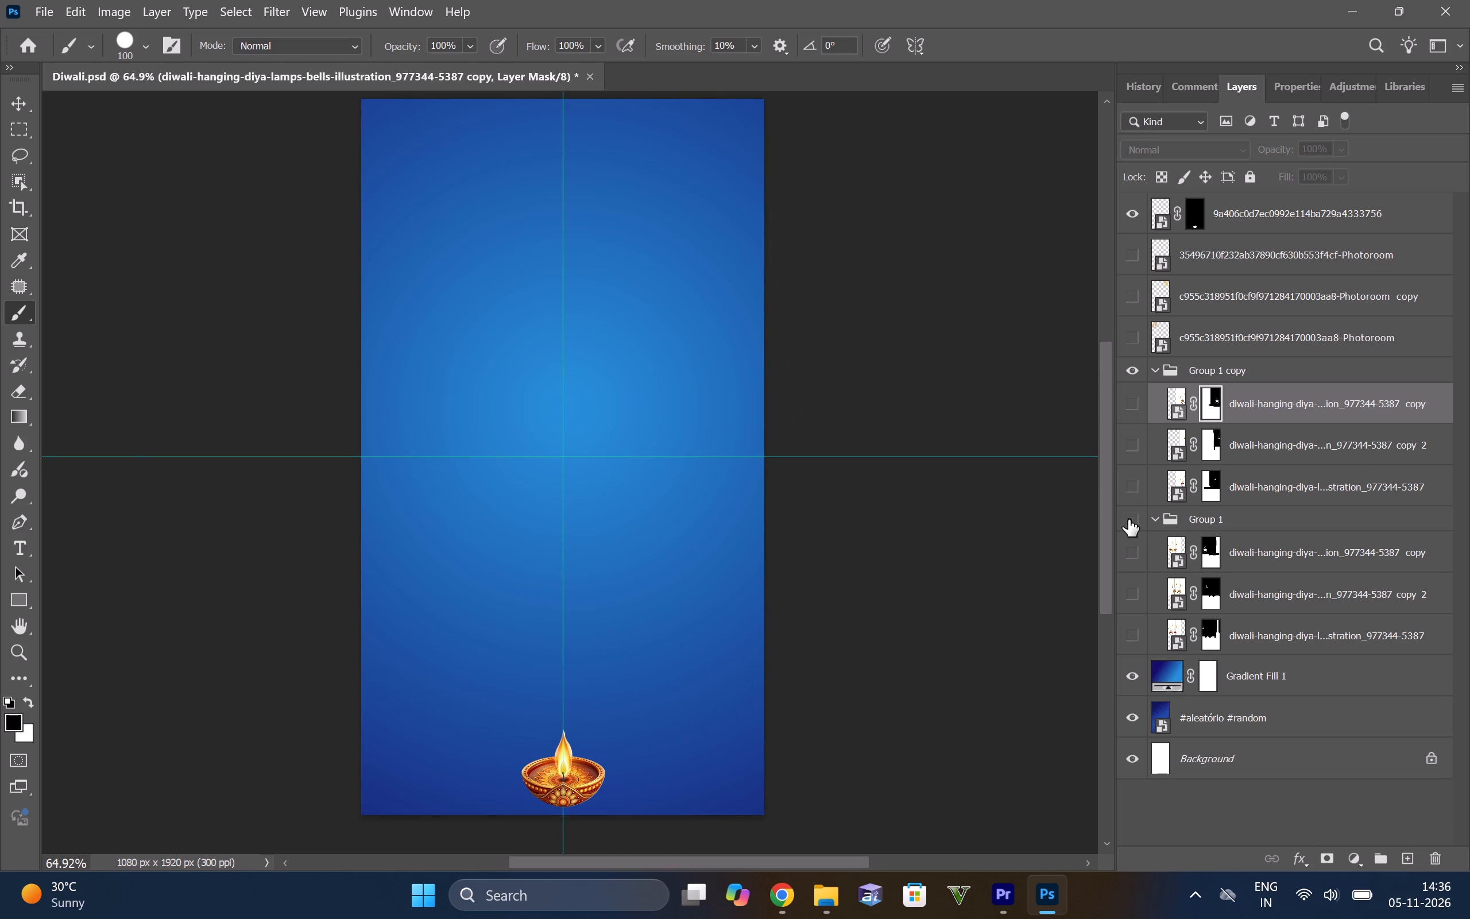
{"action": "left_click", "coordinate": [1128, 519]}
{"action": "left_click", "coordinate": [1133, 522]}
{"action": "left_click", "coordinate": [1134, 551]}
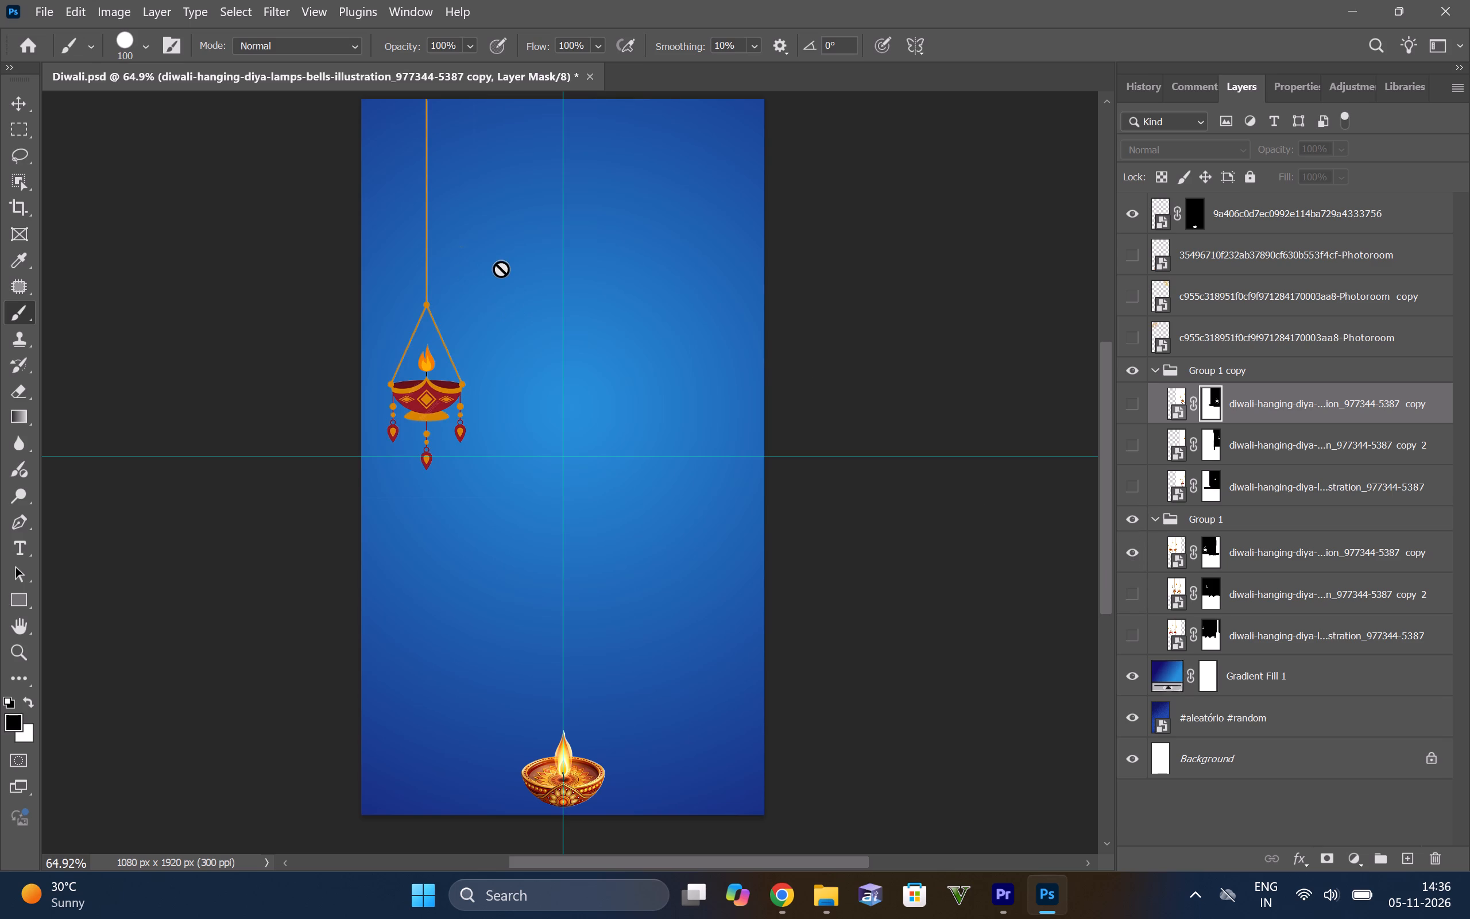
{"action": "scroll", "coordinate": [498, 285], "scroll_direction": "up", "scroll_amount": 3, "text": "alt"}
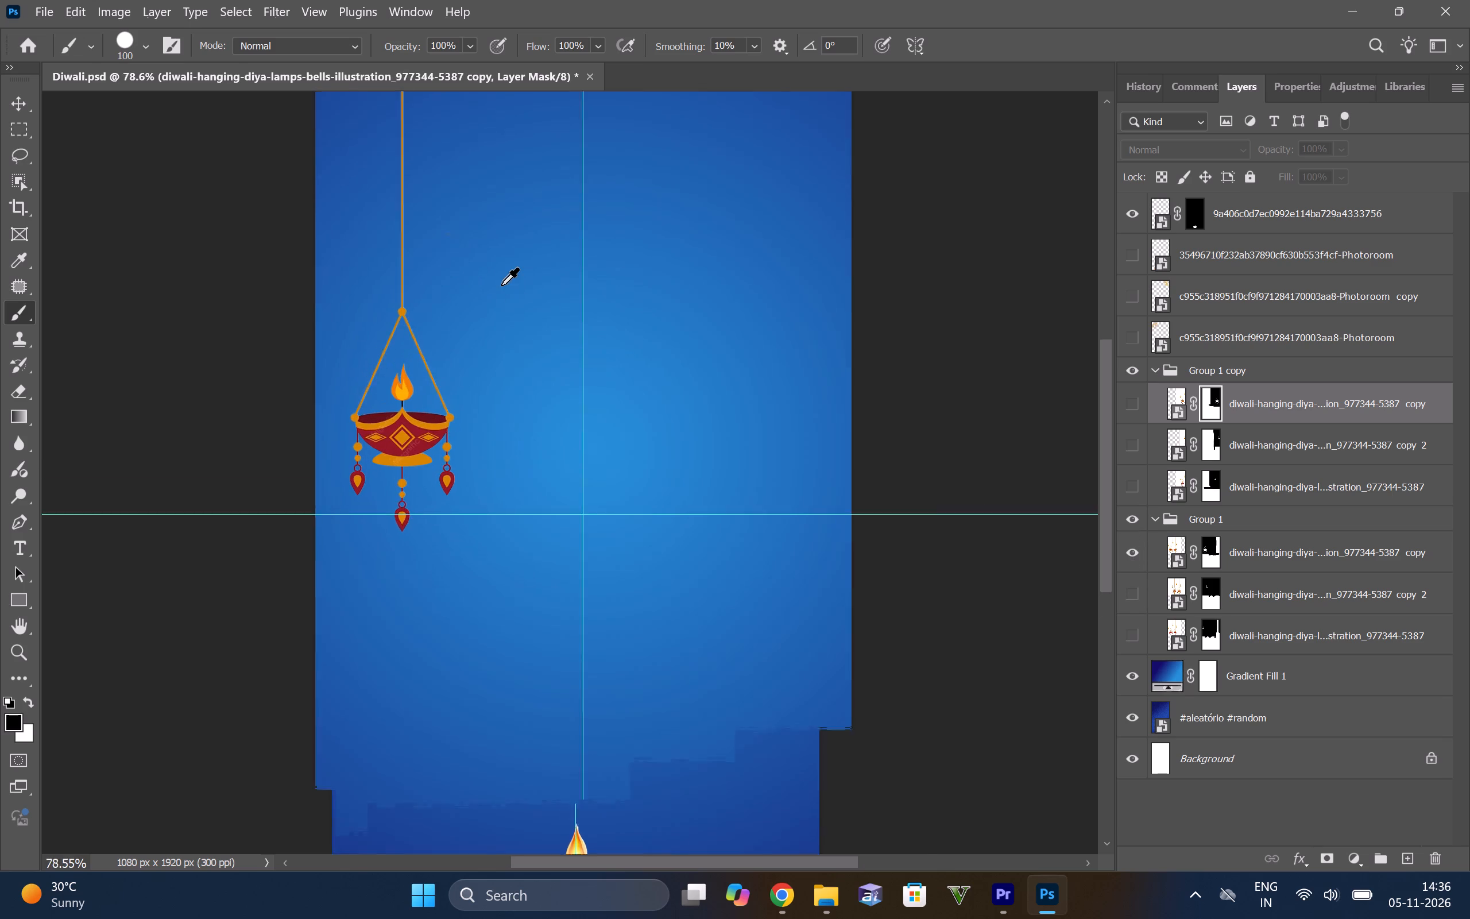
{"action": "scroll", "coordinate": [501, 285], "scroll_direction": "up", "scroll_amount": 2, "text": "alt"}
{"action": "scroll", "coordinate": [501, 285], "scroll_direction": "down", "scroll_amount": 3, "text": "alt"}
{"action": "scroll", "coordinate": [489, 536], "scroll_direction": "up", "scroll_amount": 4, "text": "alt"}
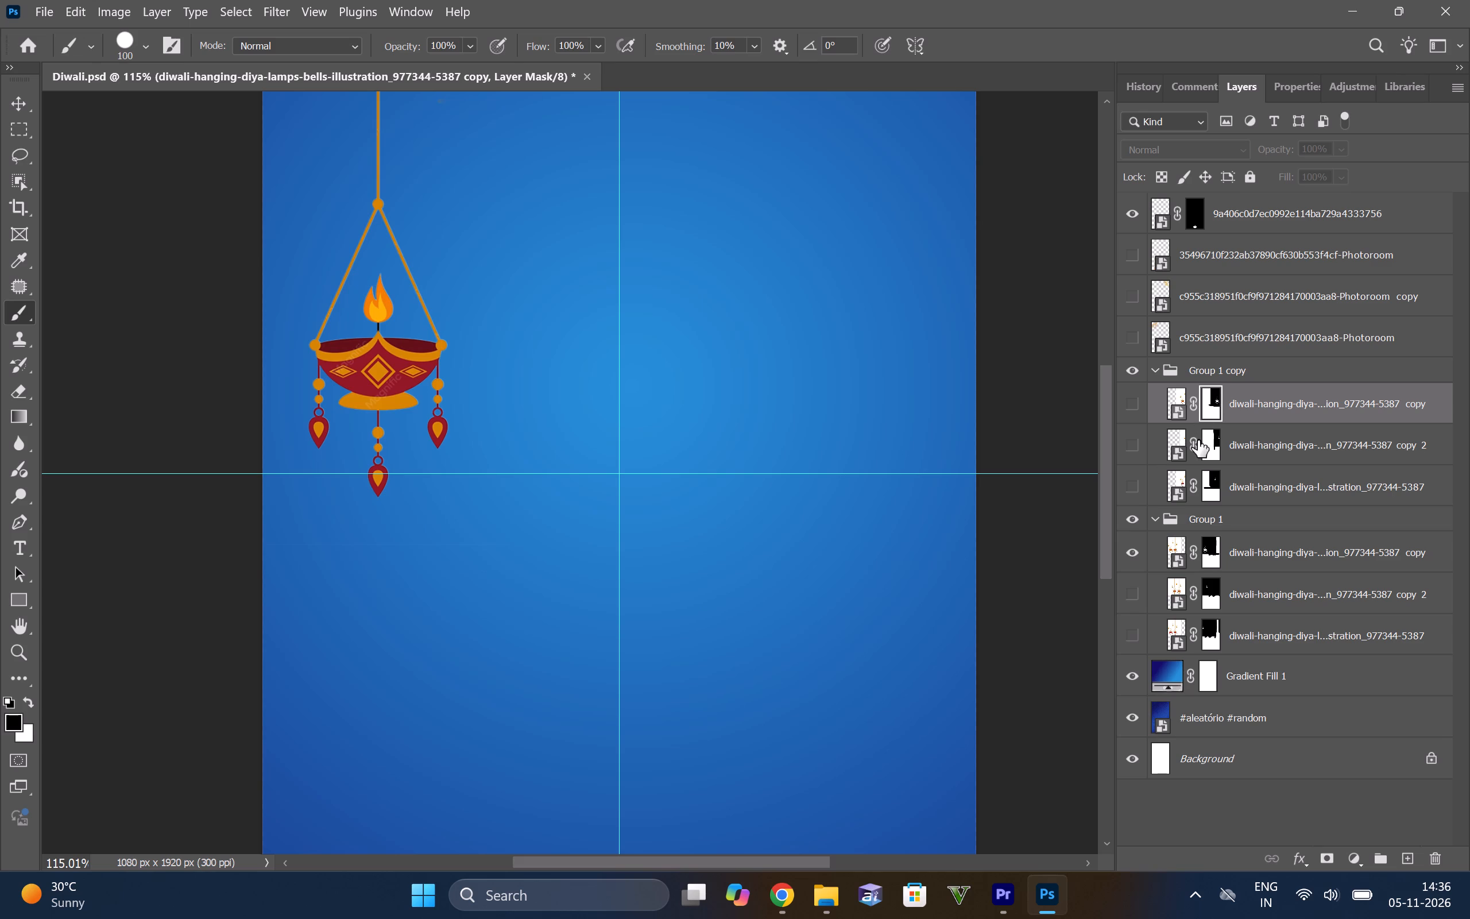
{"action": "key", "text": "b"}
{"action": "left_click", "coordinate": [1209, 551]}
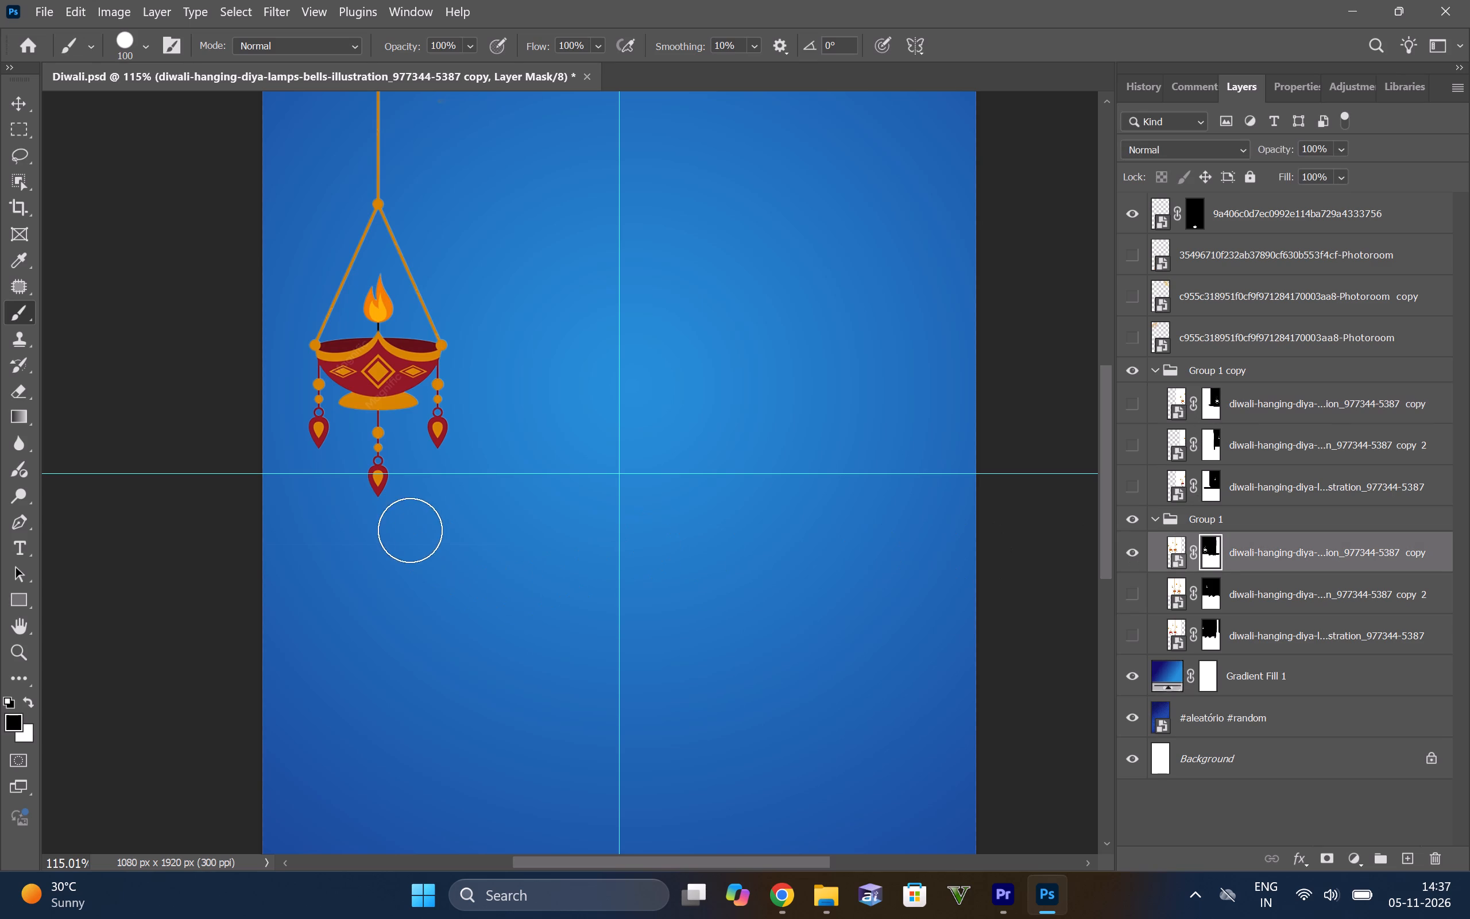
{"action": "left_click_drag", "start_coordinate": [502, 550], "coordinate": [105, 591]}
{"action": "scroll", "coordinate": [550, 626], "scroll_direction": "up", "scroll_amount": 4}
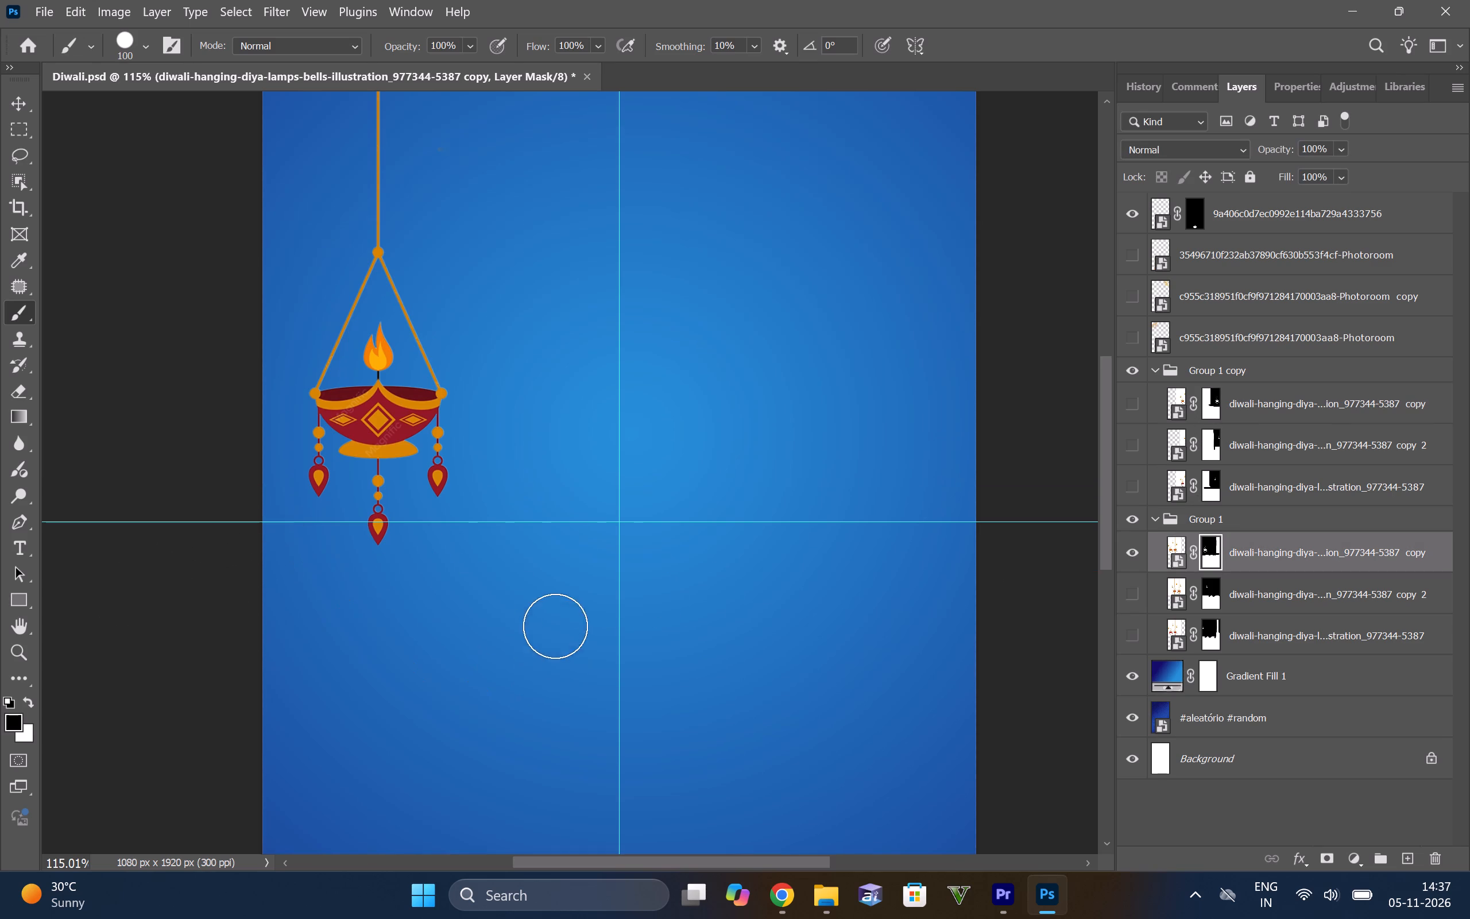
{"action": "scroll", "coordinate": [555, 626], "scroll_direction": "up", "scroll_amount": 2}
{"action": "scroll", "coordinate": [603, 586], "scroll_direction": "up", "scroll_amount": 20}
{"action": "scroll", "coordinate": [654, 500], "scroll_direction": "down", "scroll_amount": 12}
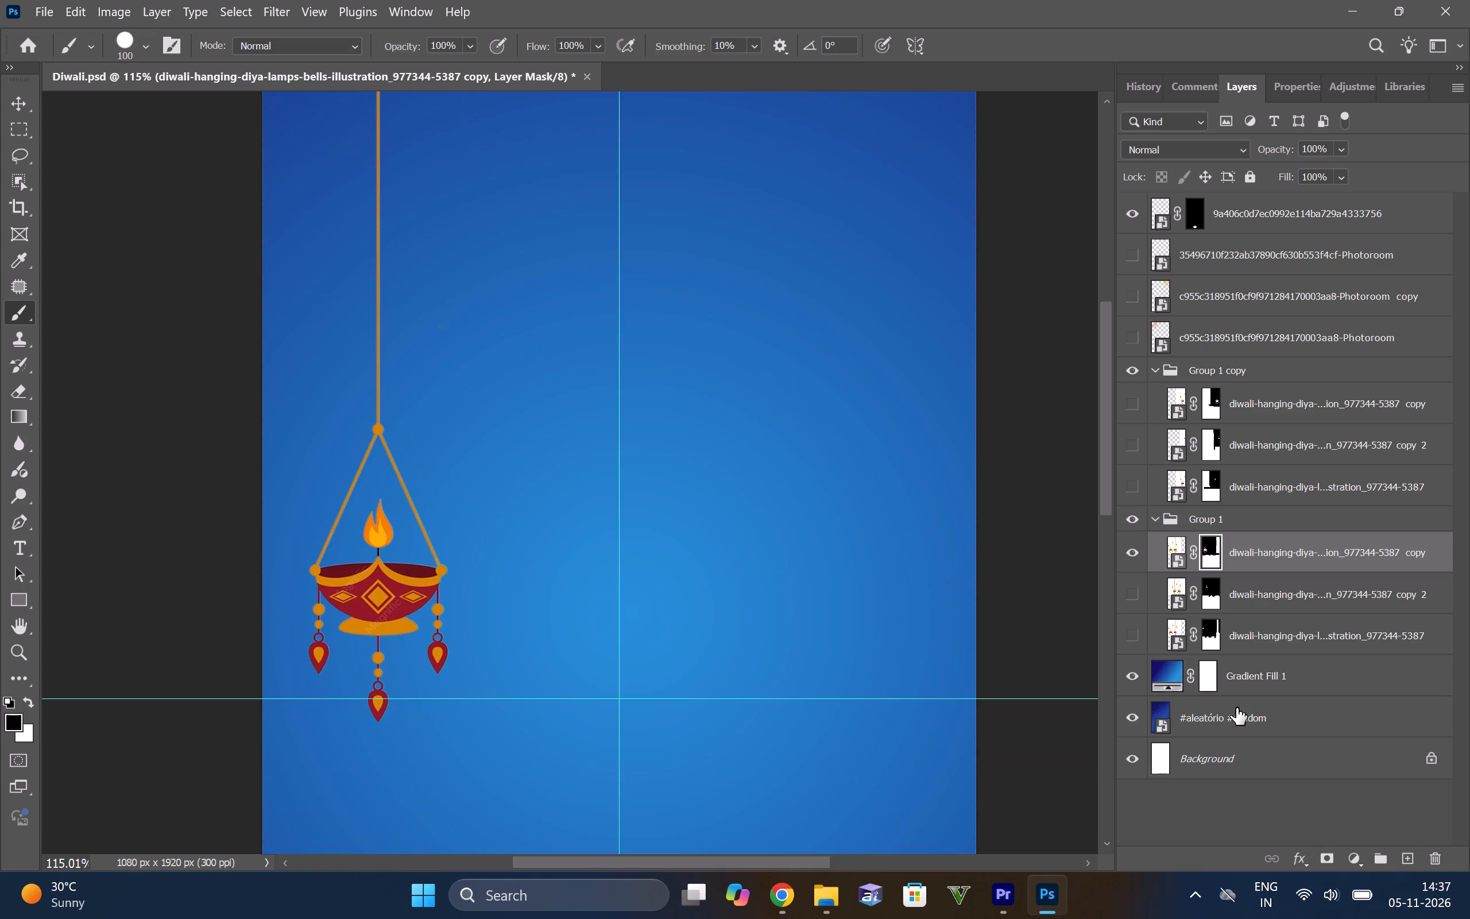
Show the two bell layers of Group 1 one at a time to check them for leftover edges.
{"action": "left_click", "coordinate": [1128, 560]}
{"action": "left_click", "coordinate": [1138, 590]}
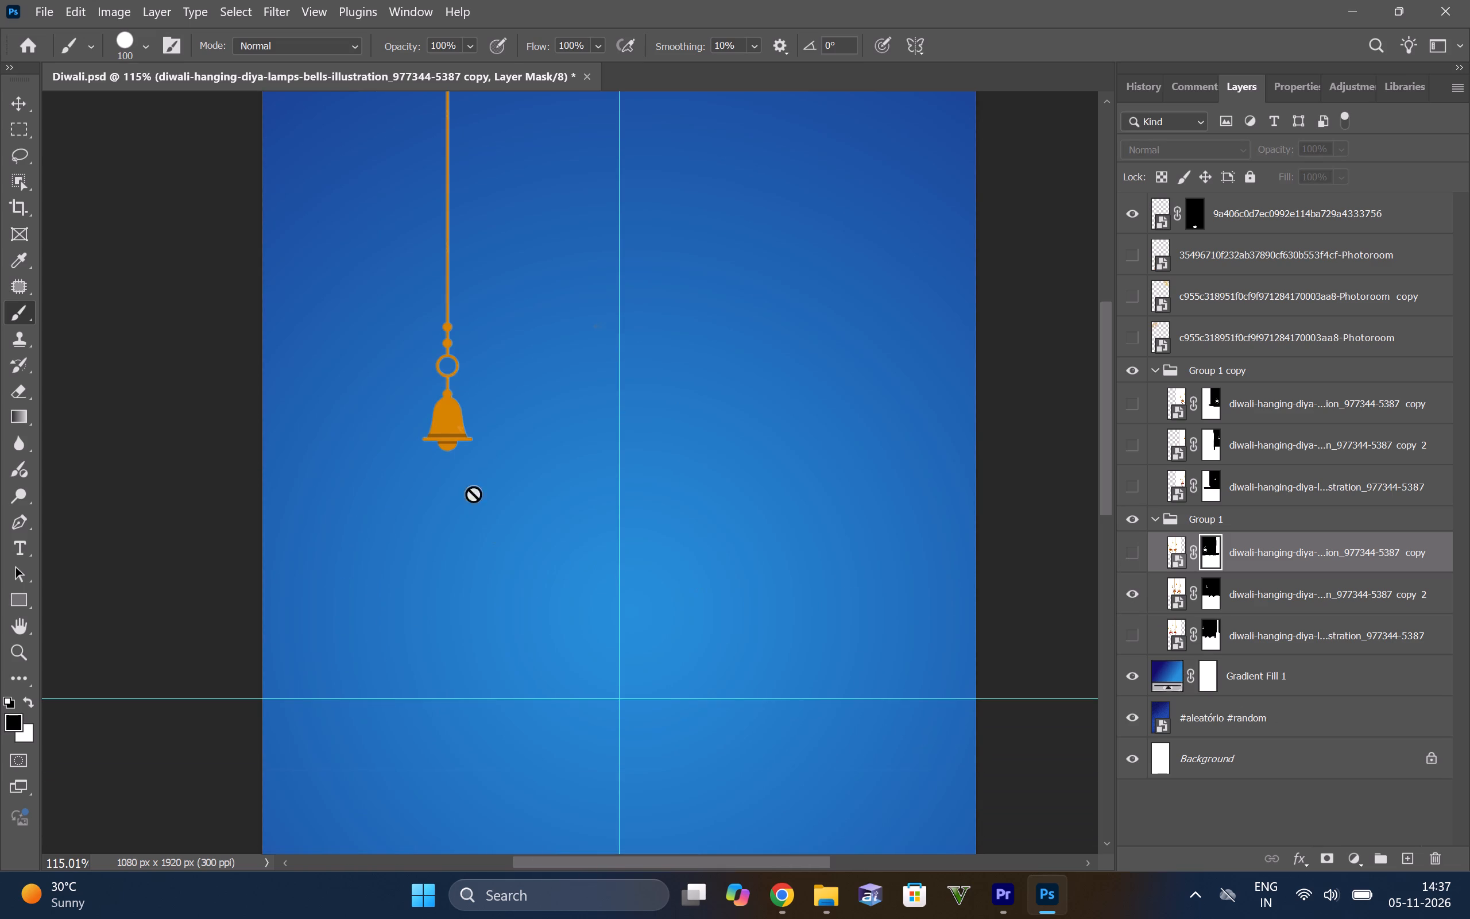
{"action": "scroll", "coordinate": [556, 585], "scroll_direction": "up", "scroll_amount": 8}
{"action": "scroll", "coordinate": [558, 528], "scroll_direction": "up", "scroll_amount": 1}
{"action": "scroll", "coordinate": [558, 506], "scroll_direction": "down", "scroll_amount": 4}
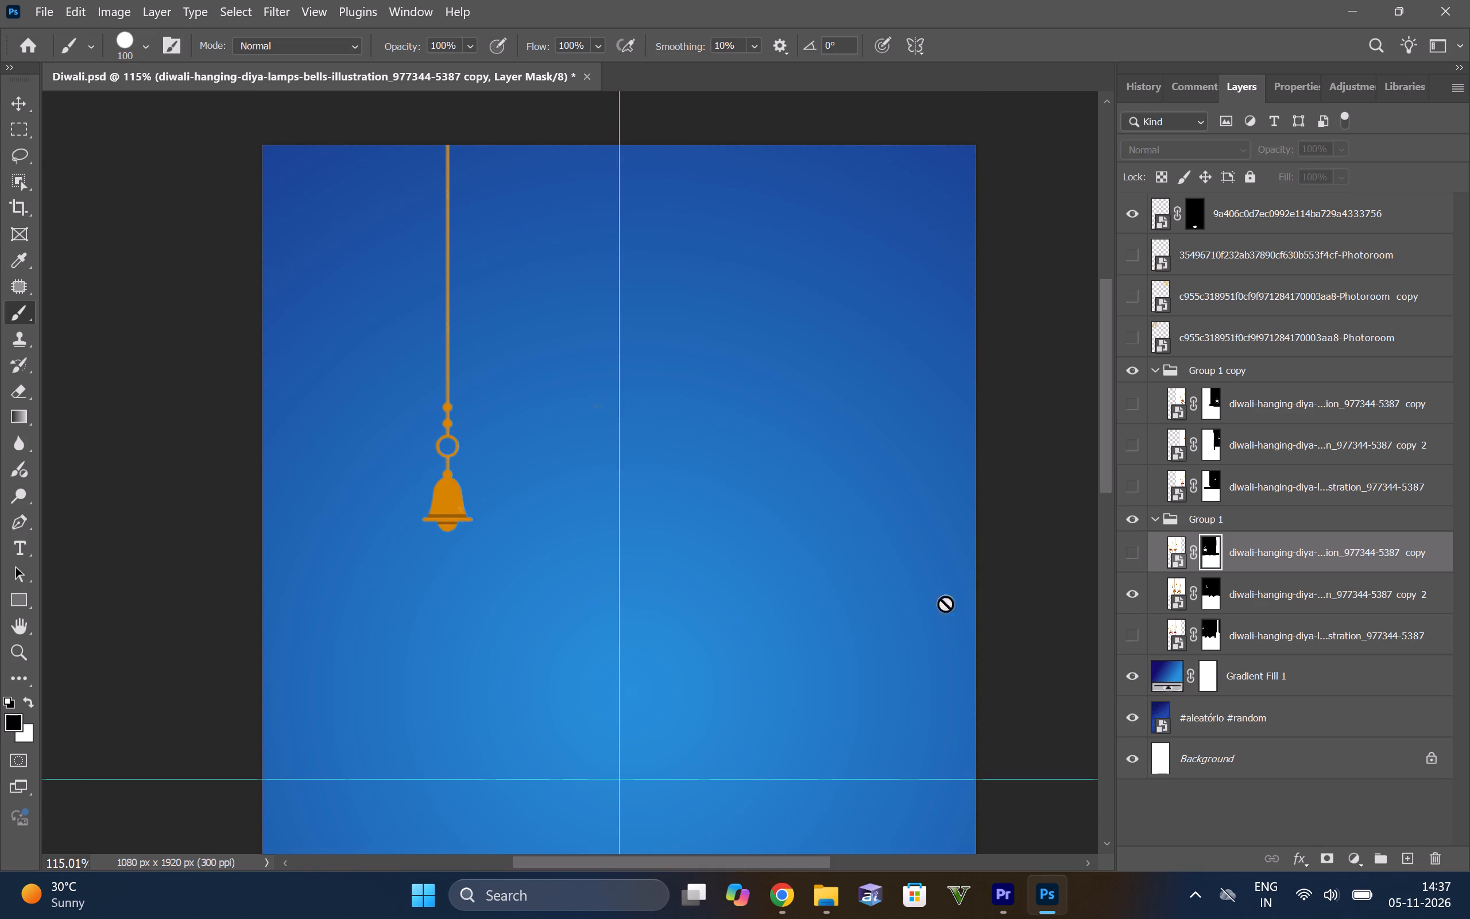
{"action": "scroll", "coordinate": [562, 472], "scroll_direction": "down", "scroll_amount": 6, "text": "alt"}
{"action": "scroll", "coordinate": [543, 475], "scroll_direction": "up", "scroll_amount": 5, "text": "alt"}
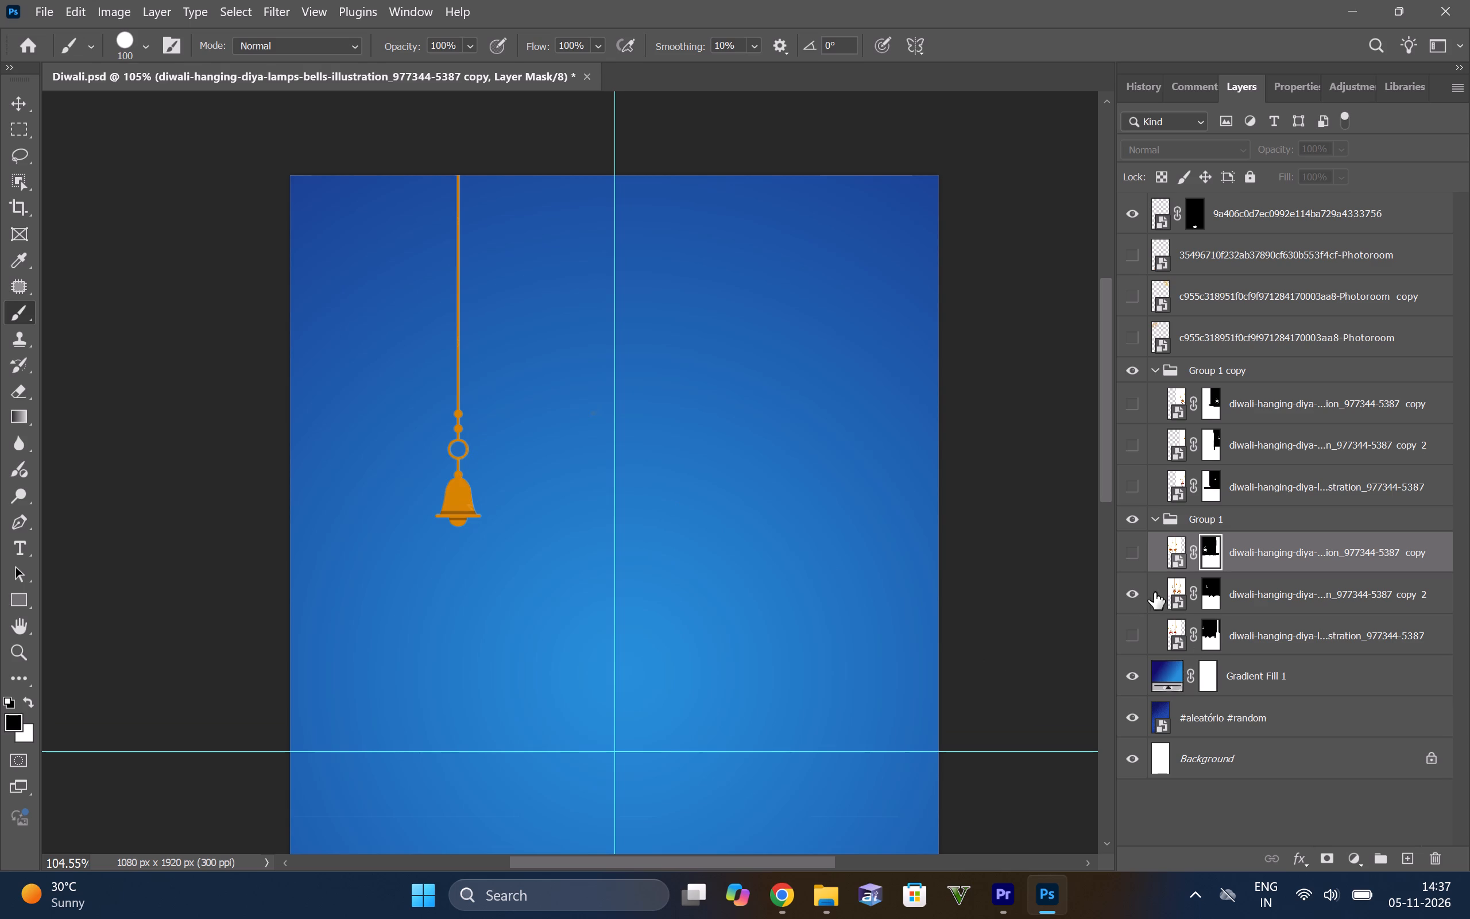
{"action": "left_click", "coordinate": [1125, 589]}
{"action": "left_click", "coordinate": [1137, 636]}
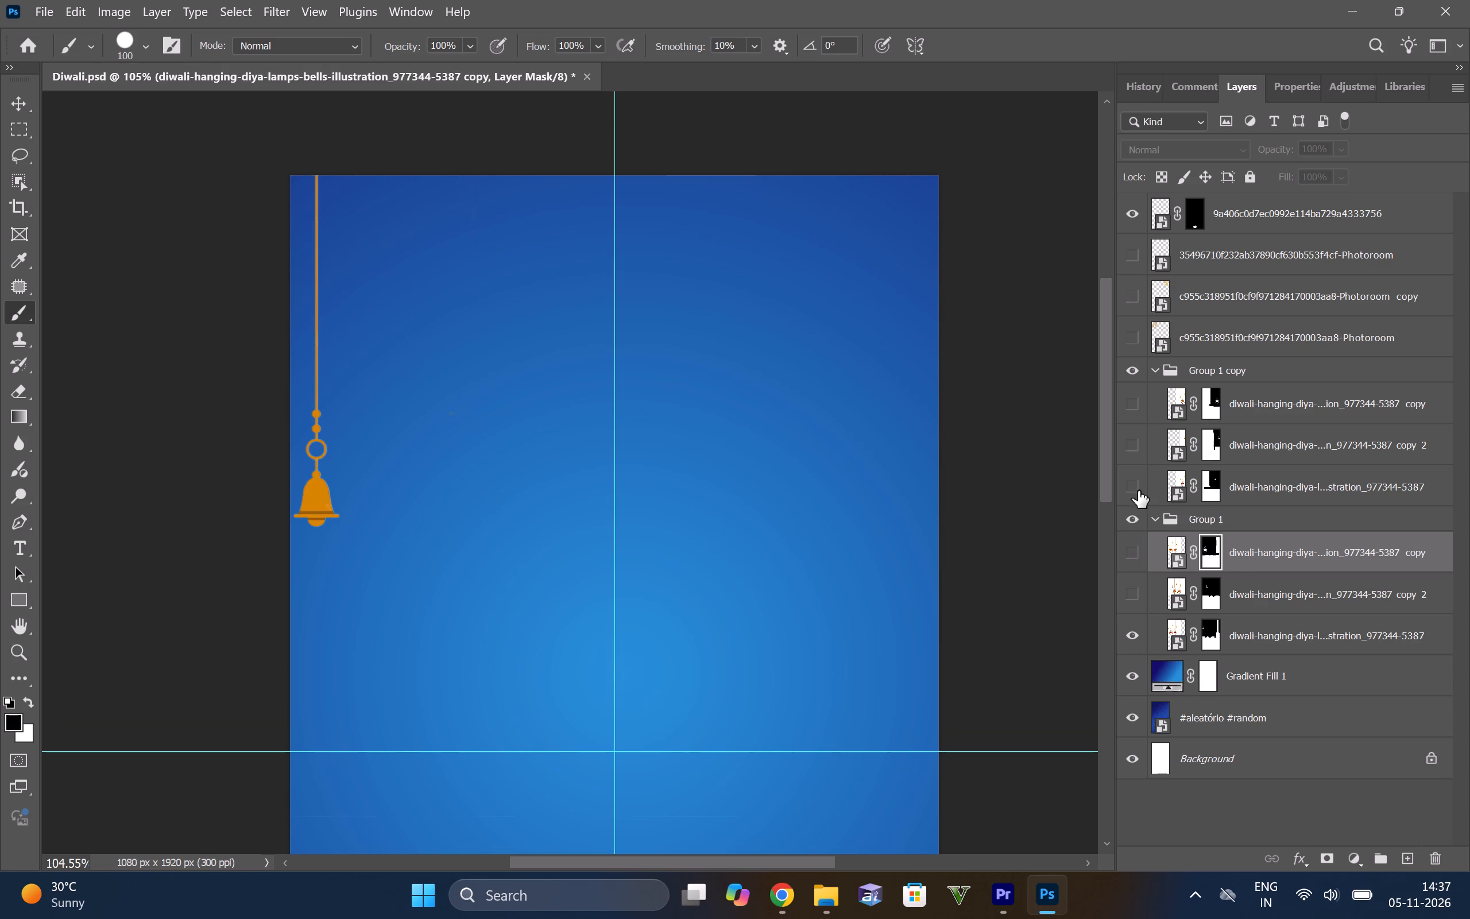
Show all the diya and bell layers of both Group 1 copy and Group 1 together on the poster.
{"action": "double_click", "coordinate": [1129, 371]}
{"action": "left_click_drag", "start_coordinate": [1129, 402], "coordinate": [1122, 584]}
{"action": "left_click_drag", "start_coordinate": [1122, 584], "coordinate": [1133, 598]}
{"action": "scroll", "coordinate": [612, 533], "scroll_direction": "down", "scroll_amount": 6, "text": "alt"}
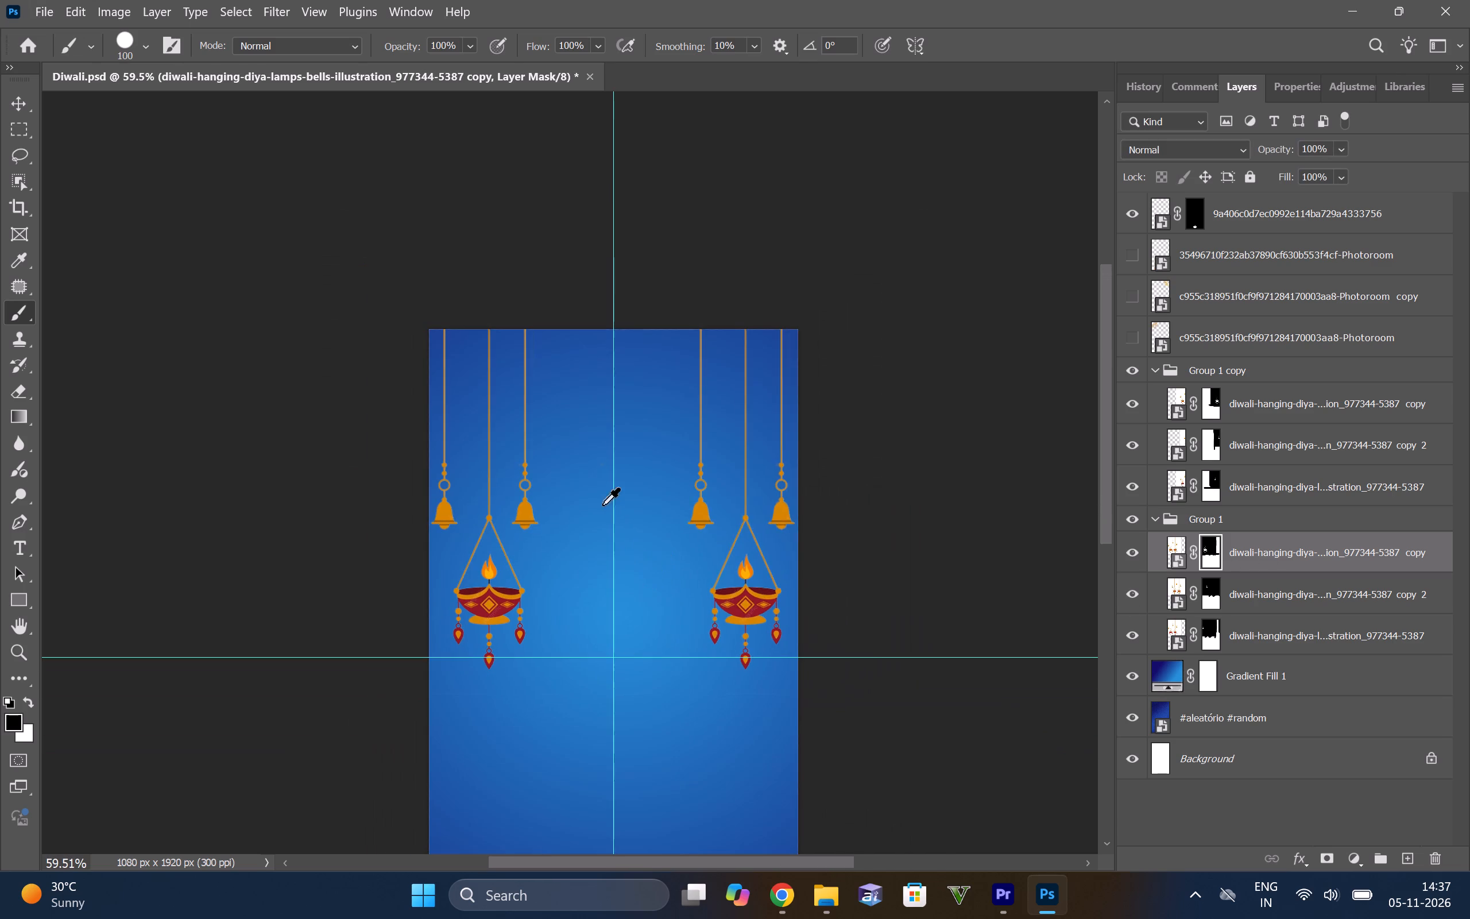
{"action": "scroll", "coordinate": [607, 468], "scroll_direction": "down", "scroll_amount": 14}
{"action": "scroll", "coordinate": [1469, 415], "scroll_direction": "up", "scroll_amount": 1}
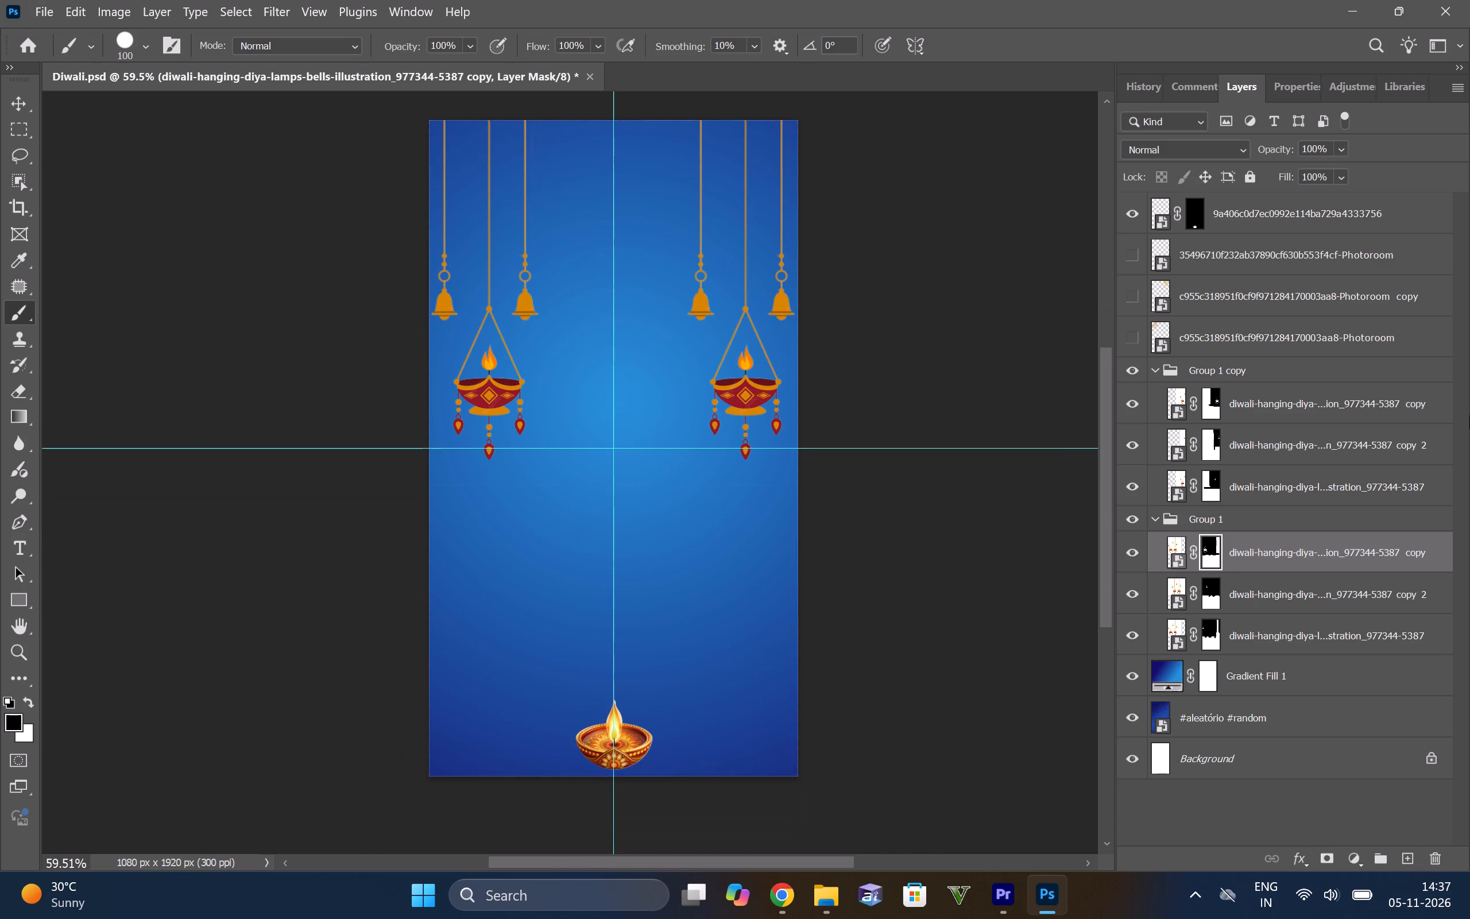
{"action": "scroll", "coordinate": [1469, 415], "scroll_direction": "up", "scroll_amount": 3}
{"action": "scroll", "coordinate": [1143, 303], "scroll_direction": "up", "scroll_amount": 5, "text": "alt"}
{"action": "scroll", "coordinate": [1073, 370], "scroll_direction": "up", "scroll_amount": 6}
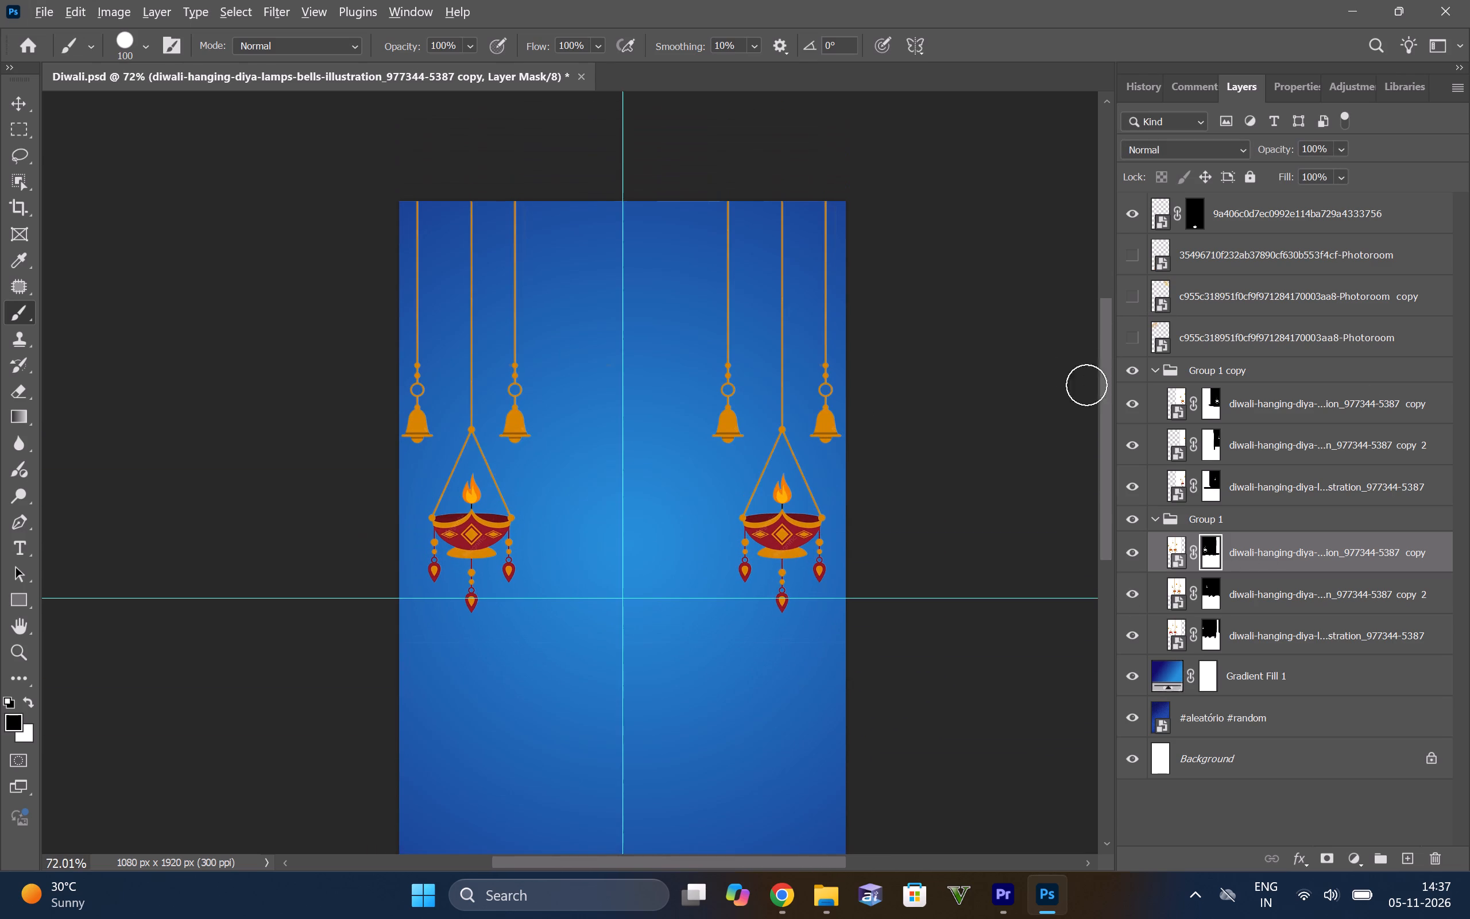
{"action": "scroll", "coordinate": [1086, 385], "scroll_direction": "up", "scroll_amount": 6, "text": "alt"}
{"action": "scroll", "coordinate": [1086, 377], "scroll_direction": "down", "scroll_amount": 6, "text": "alt"}
{"action": "scroll", "coordinate": [1234, 319], "scroll_direction": "down", "scroll_amount": 5}
{"action": "scroll", "coordinate": [1239, 482], "scroll_direction": "up", "scroll_amount": 1}
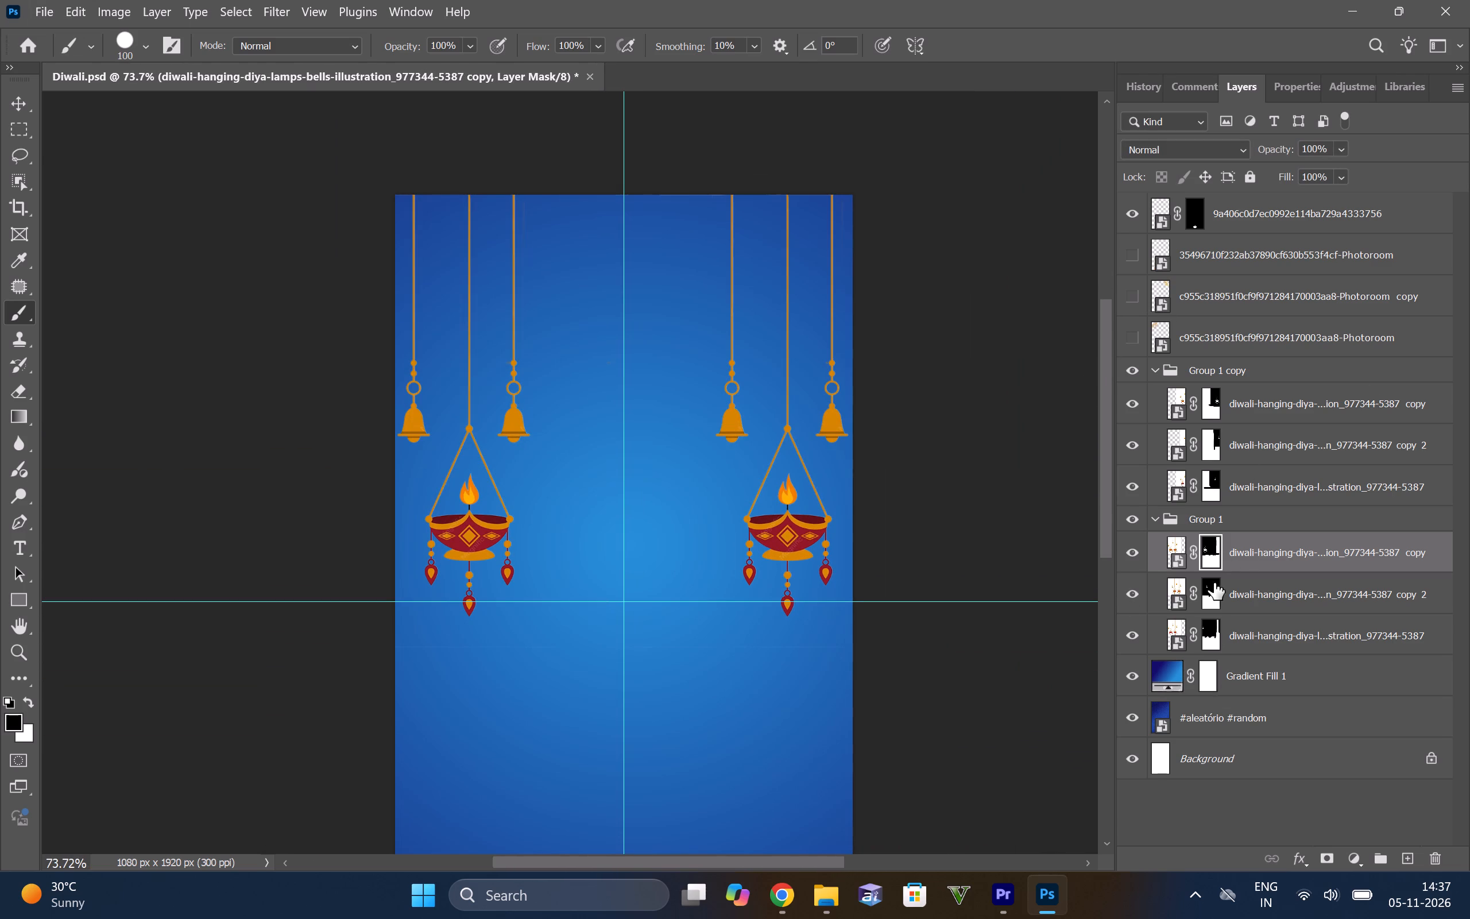
{"action": "left_click", "coordinate": [1151, 512]}
{"action": "scroll", "coordinate": [1188, 684], "scroll_direction": "up", "scroll_amount": 4}
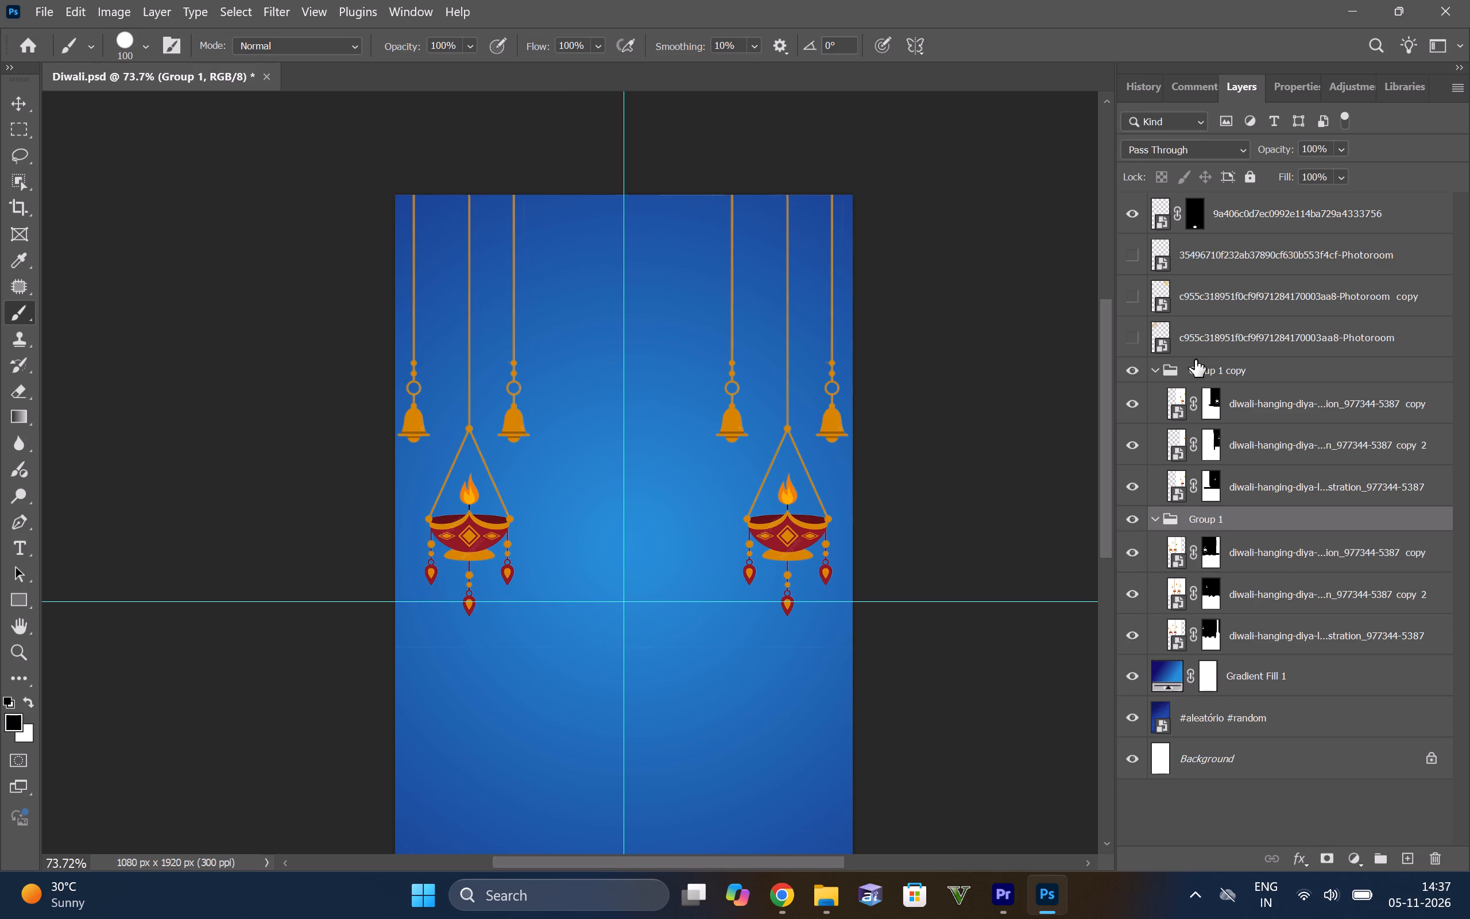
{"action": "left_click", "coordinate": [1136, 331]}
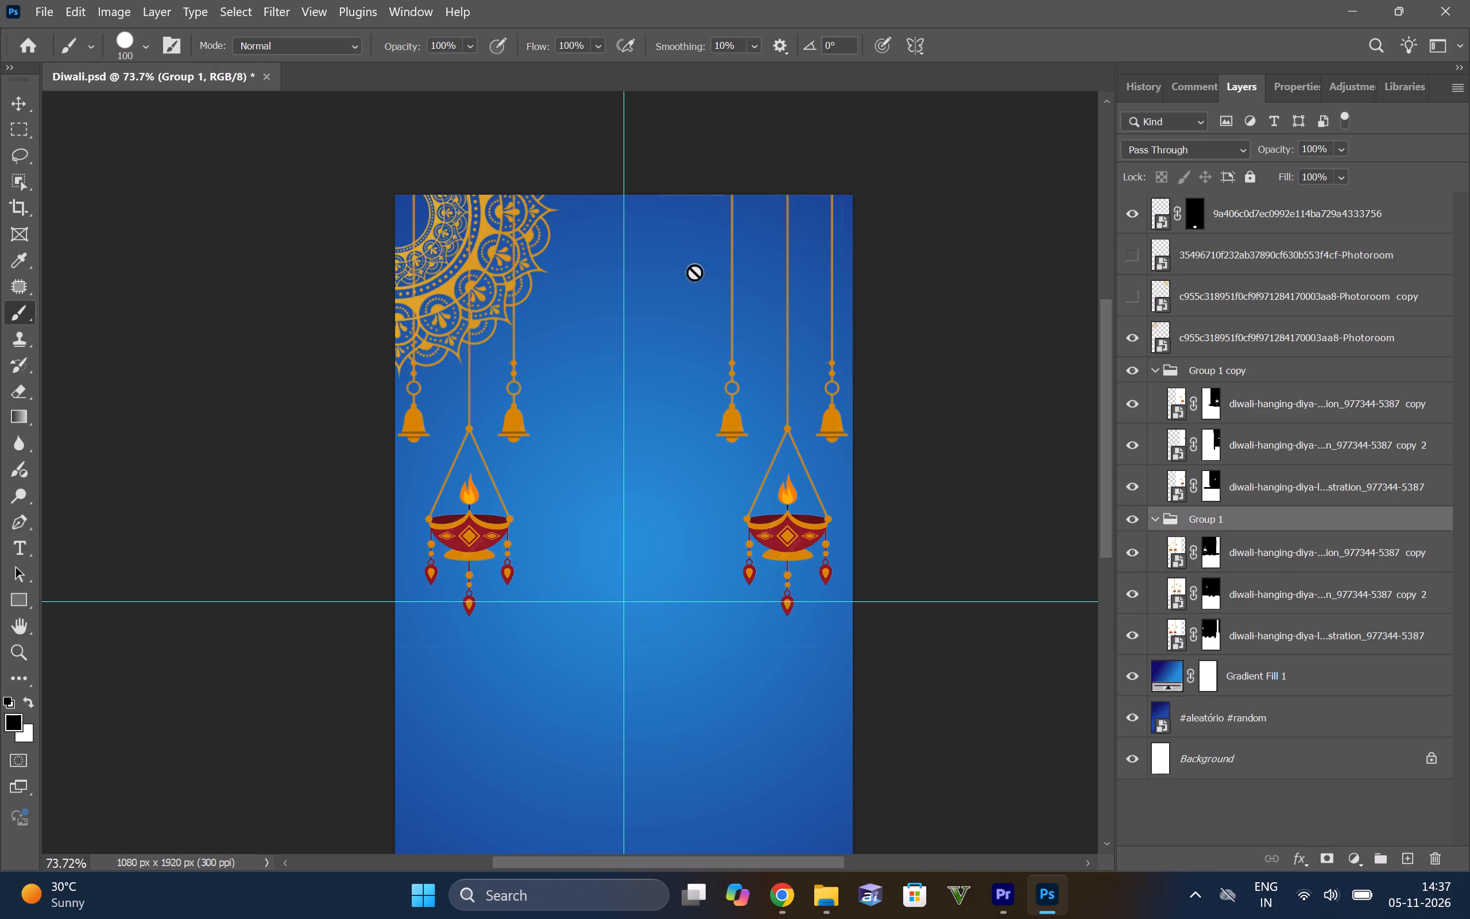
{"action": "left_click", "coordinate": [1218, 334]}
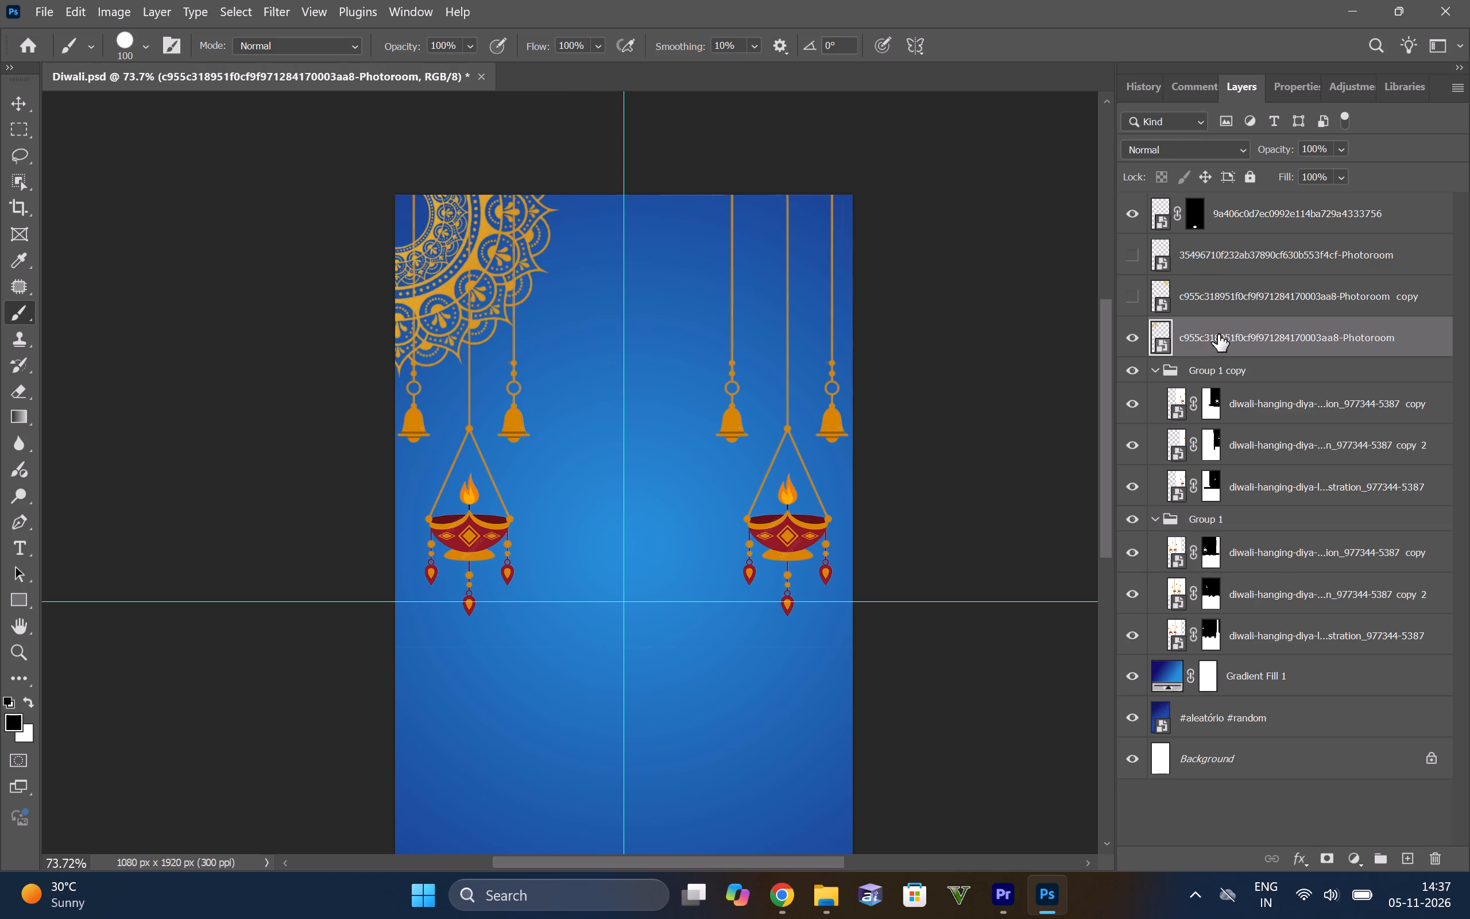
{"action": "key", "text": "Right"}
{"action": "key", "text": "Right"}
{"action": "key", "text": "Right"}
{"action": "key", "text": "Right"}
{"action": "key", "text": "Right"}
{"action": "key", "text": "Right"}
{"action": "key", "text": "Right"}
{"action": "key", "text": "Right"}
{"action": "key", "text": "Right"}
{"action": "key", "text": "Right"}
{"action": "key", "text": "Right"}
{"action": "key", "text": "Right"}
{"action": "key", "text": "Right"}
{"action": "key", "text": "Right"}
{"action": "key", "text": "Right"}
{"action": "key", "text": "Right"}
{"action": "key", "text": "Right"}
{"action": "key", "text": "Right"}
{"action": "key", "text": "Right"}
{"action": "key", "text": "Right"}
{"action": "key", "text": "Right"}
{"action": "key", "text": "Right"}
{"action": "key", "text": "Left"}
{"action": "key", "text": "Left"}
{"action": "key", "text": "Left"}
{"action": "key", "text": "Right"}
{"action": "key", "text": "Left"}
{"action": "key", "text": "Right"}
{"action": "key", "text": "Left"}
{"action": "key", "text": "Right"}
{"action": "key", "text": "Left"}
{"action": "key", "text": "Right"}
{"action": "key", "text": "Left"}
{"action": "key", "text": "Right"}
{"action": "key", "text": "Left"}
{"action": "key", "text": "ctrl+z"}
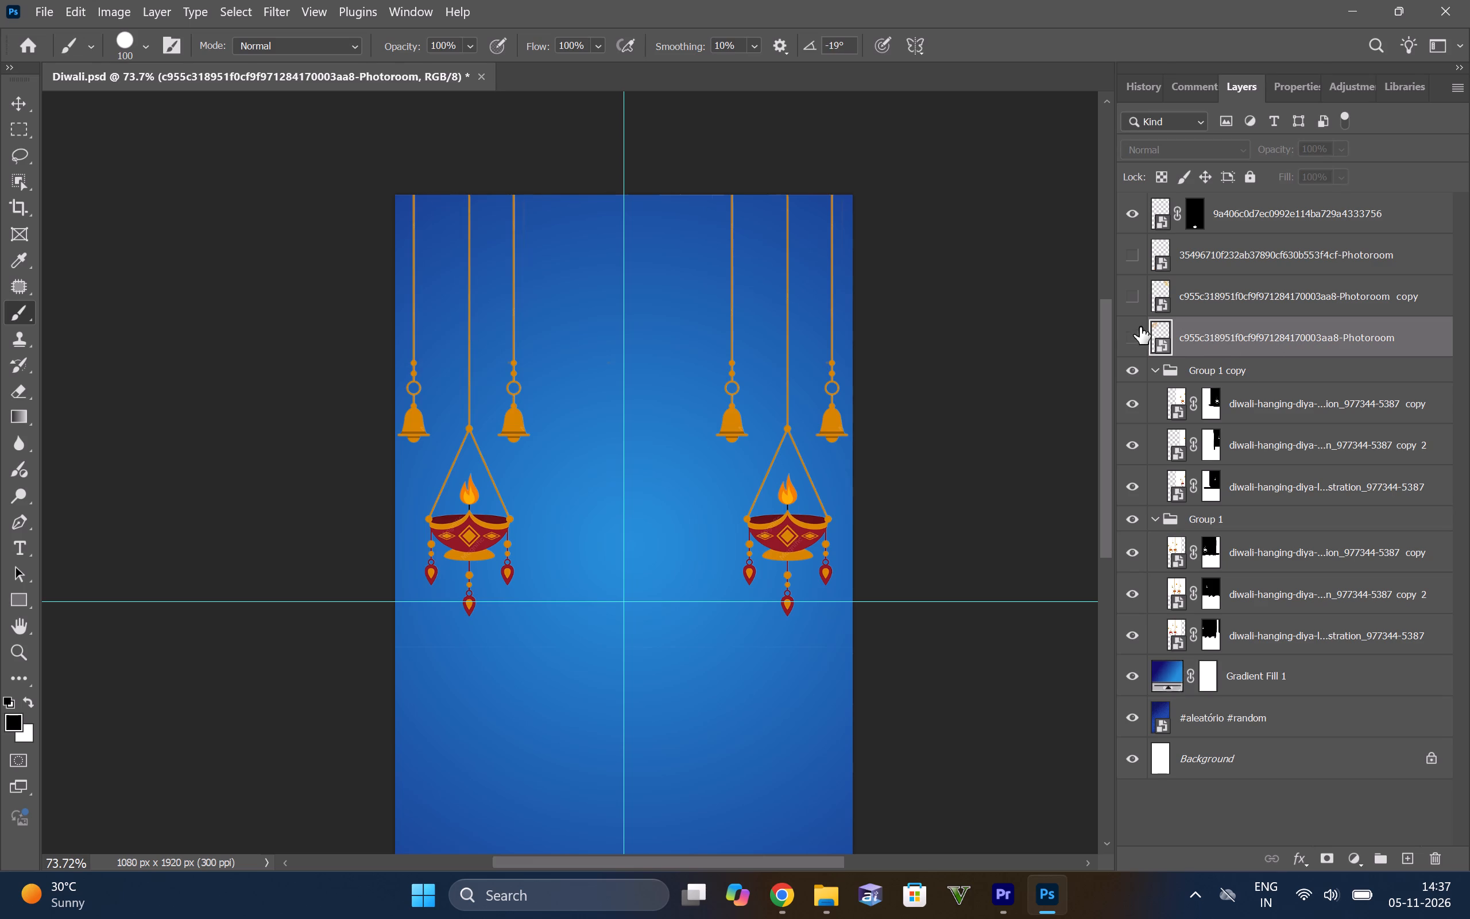
Make the original mandala layer visible again and select it.
{"action": "left_click", "coordinate": [1124, 331]}
{"action": "left_click", "coordinate": [1157, 327]}
{"action": "left_click", "coordinate": [1235, 346]}
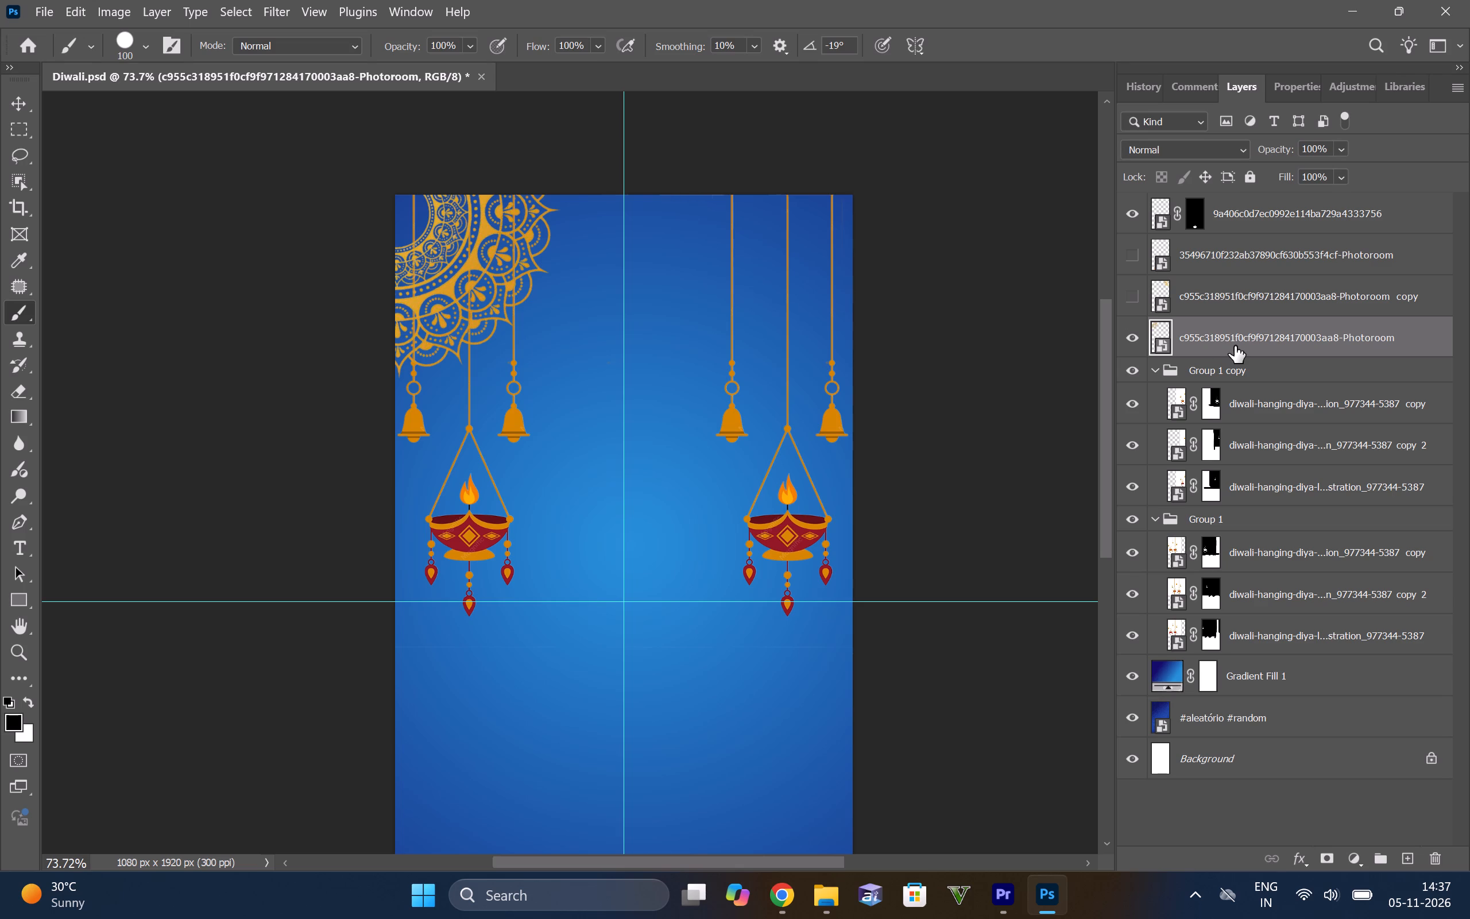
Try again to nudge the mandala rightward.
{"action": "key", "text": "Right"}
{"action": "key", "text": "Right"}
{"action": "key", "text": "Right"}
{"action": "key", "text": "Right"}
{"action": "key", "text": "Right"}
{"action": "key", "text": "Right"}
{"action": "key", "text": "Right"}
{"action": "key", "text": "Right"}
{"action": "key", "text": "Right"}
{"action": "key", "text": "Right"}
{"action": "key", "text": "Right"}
Move the mandala with the Move tool from the poster's upper-left corner to the top centre, centring it on the vertical guide.
{"action": "key", "text": "v"}
{"action": "key", "text": "v"}
{"action": "key", "text": "Right"}
{"action": "key", "text": "Right"}
{"action": "key", "text": "Right"}
{"action": "key", "text": "Right"}
{"action": "key", "text": "Right"}
{"action": "key", "text": "Right"}
{"action": "key", "text": "Right"}
{"action": "key", "text": "Right"}
{"action": "key", "text": "Right"}
{"action": "key", "text": "Right"}
{"action": "key", "text": "Right"}
{"action": "key", "text": "Right"}
{"action": "key", "text": "Right"}
{"action": "key", "text": "Right"}
{"action": "key", "text": "Right"}
{"action": "key", "text": "Right"}
{"action": "key", "text": "Right"}
{"action": "key", "text": "Right"}
{"action": "key", "text": "Right"}
{"action": "key", "text": "Right"}
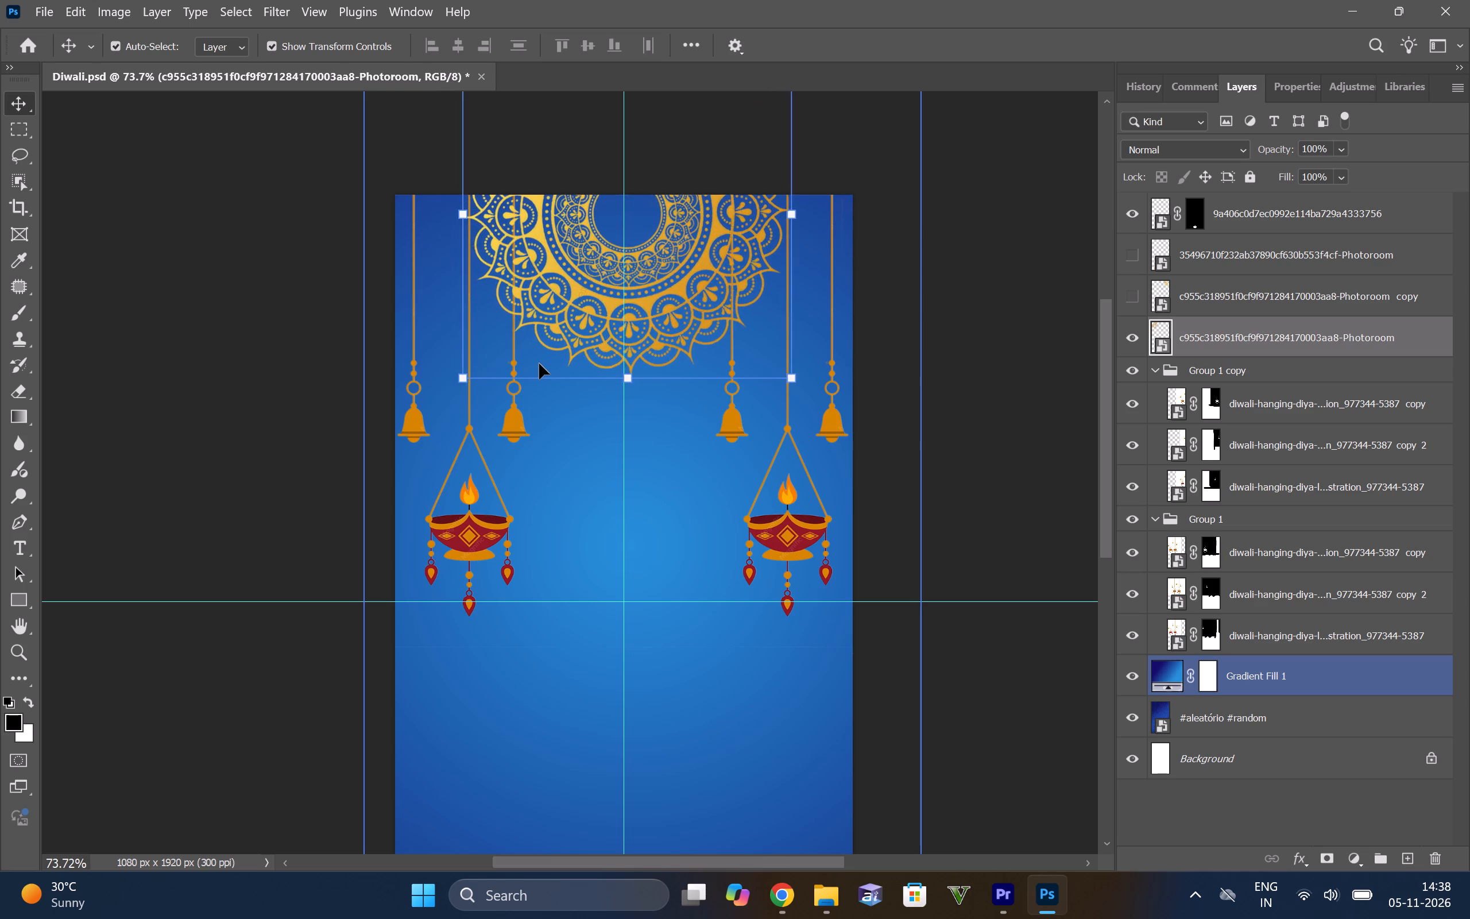
{"action": "key", "text": "Left"}
{"action": "key", "text": "Left"}
{"action": "key", "text": "Left"}
{"action": "key", "text": "Left"}
{"action": "key", "text": "Left"}
{"action": "key", "text": "Left"}
{"action": "key", "text": "Left"}
{"action": "key", "text": "Left"}
{"action": "key", "text": "Left"}
{"action": "key", "text": "Left"}
{"action": "key", "text": "Left"}
{"action": "key", "text": "Left"}
{"action": "key", "text": "Left"}
{"action": "key", "text": "Left"}
{"action": "key", "text": "Left"}
{"action": "key", "text": "Left"}
{"action": "key", "text": "Left"}
{"action": "key", "text": "Left"}
{"action": "key", "text": "Left"}
{"action": "key", "text": "Left"}
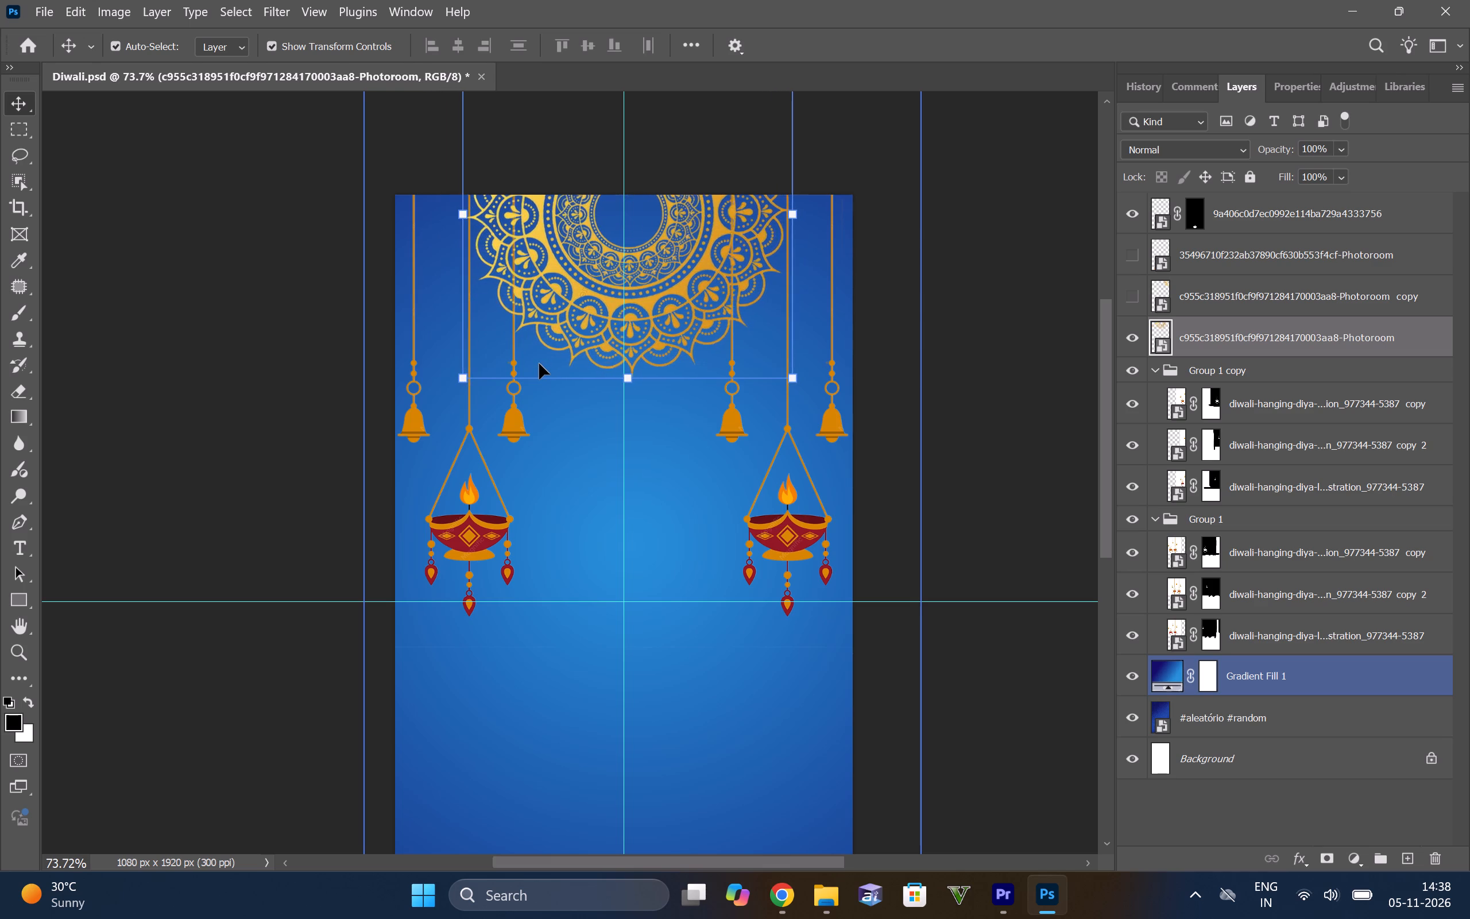
{"action": "key", "text": "Right"}
{"action": "key", "text": "Left"}
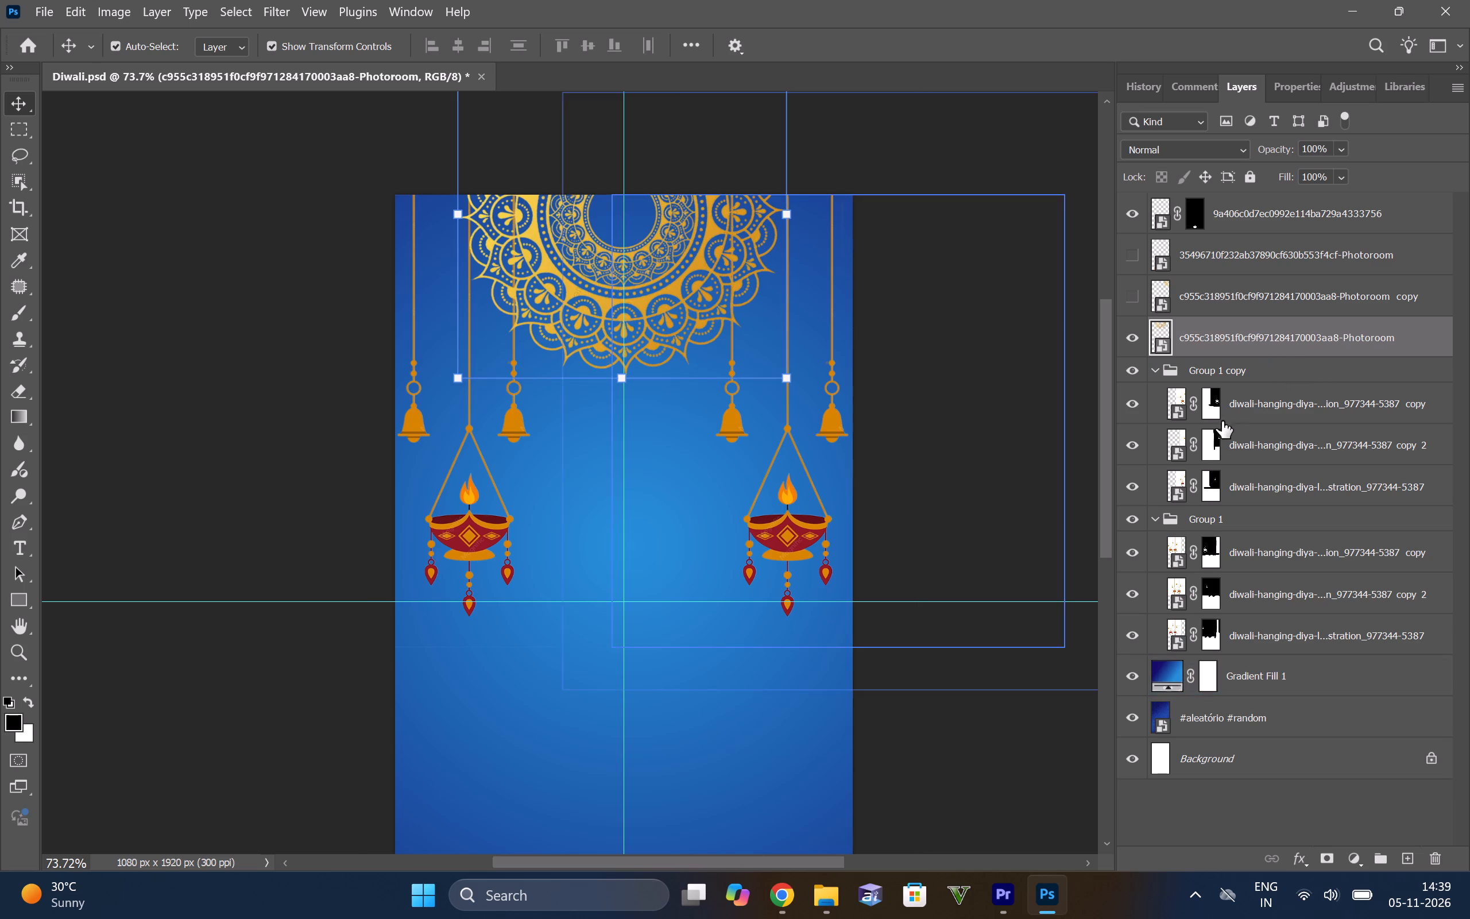
Hide and reshow Group 1 copy and Group 1 to check which hanging ornaments each contains.
{"action": "left_click", "coordinate": [1135, 376]}
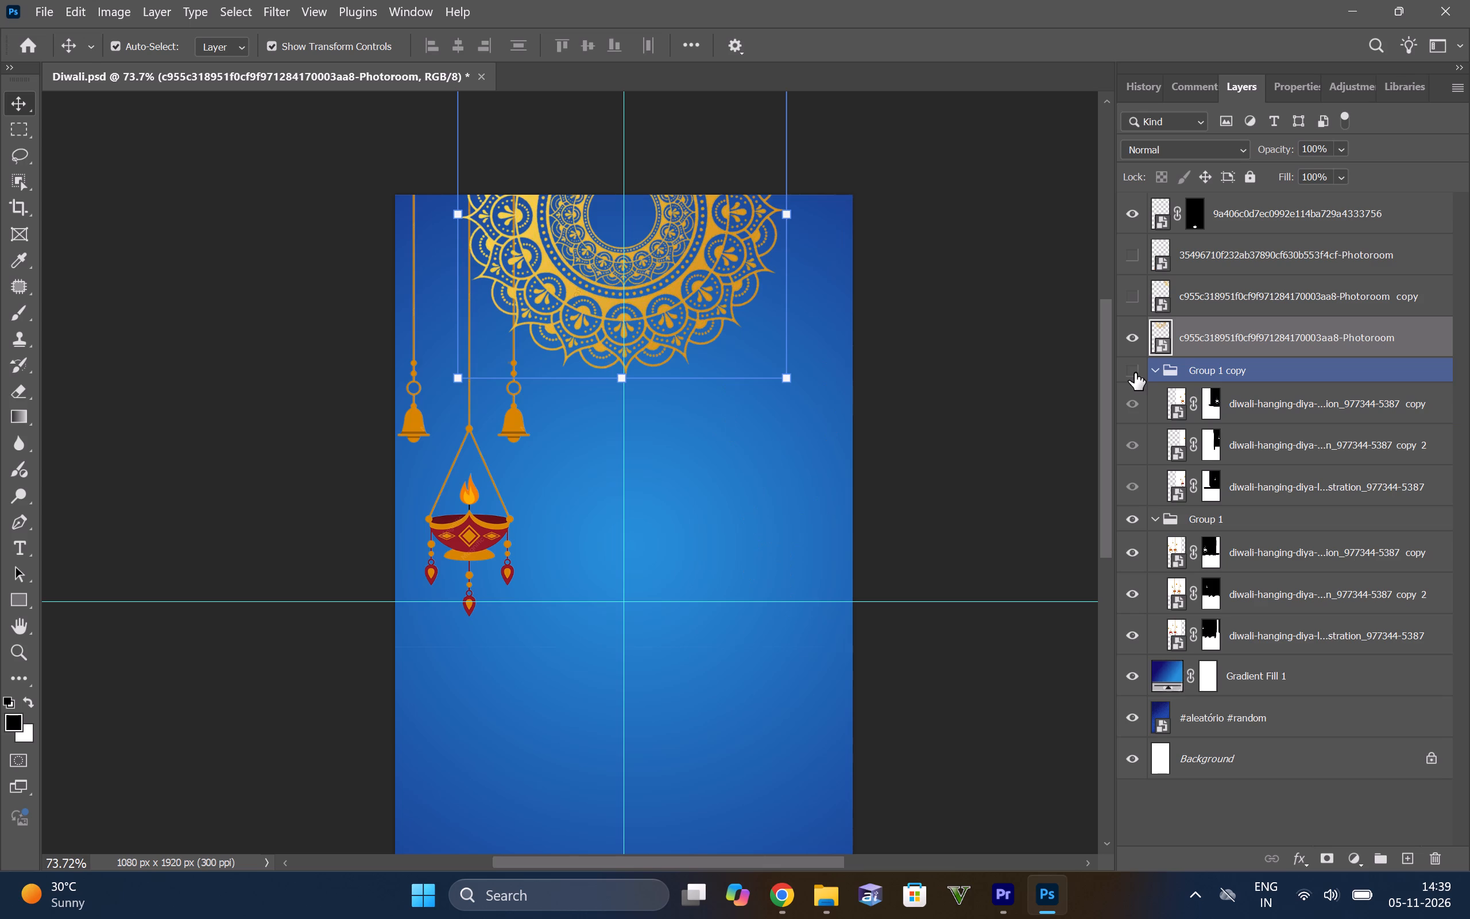
{"action": "left_click", "coordinate": [1135, 373]}
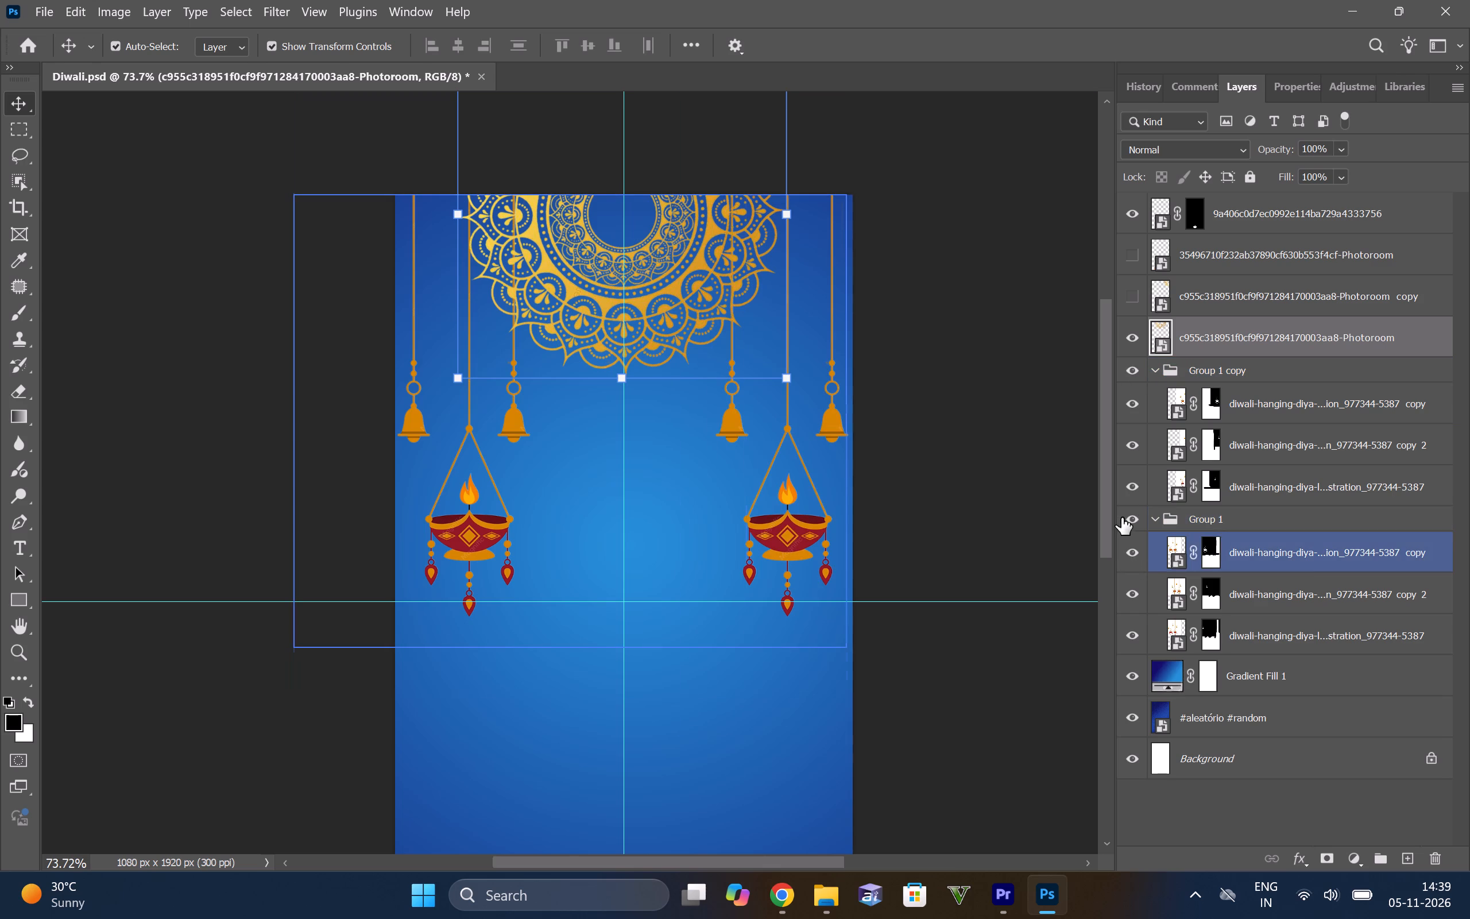
{"action": "left_click", "coordinate": [1121, 518]}
{"action": "left_click", "coordinate": [1121, 518]}
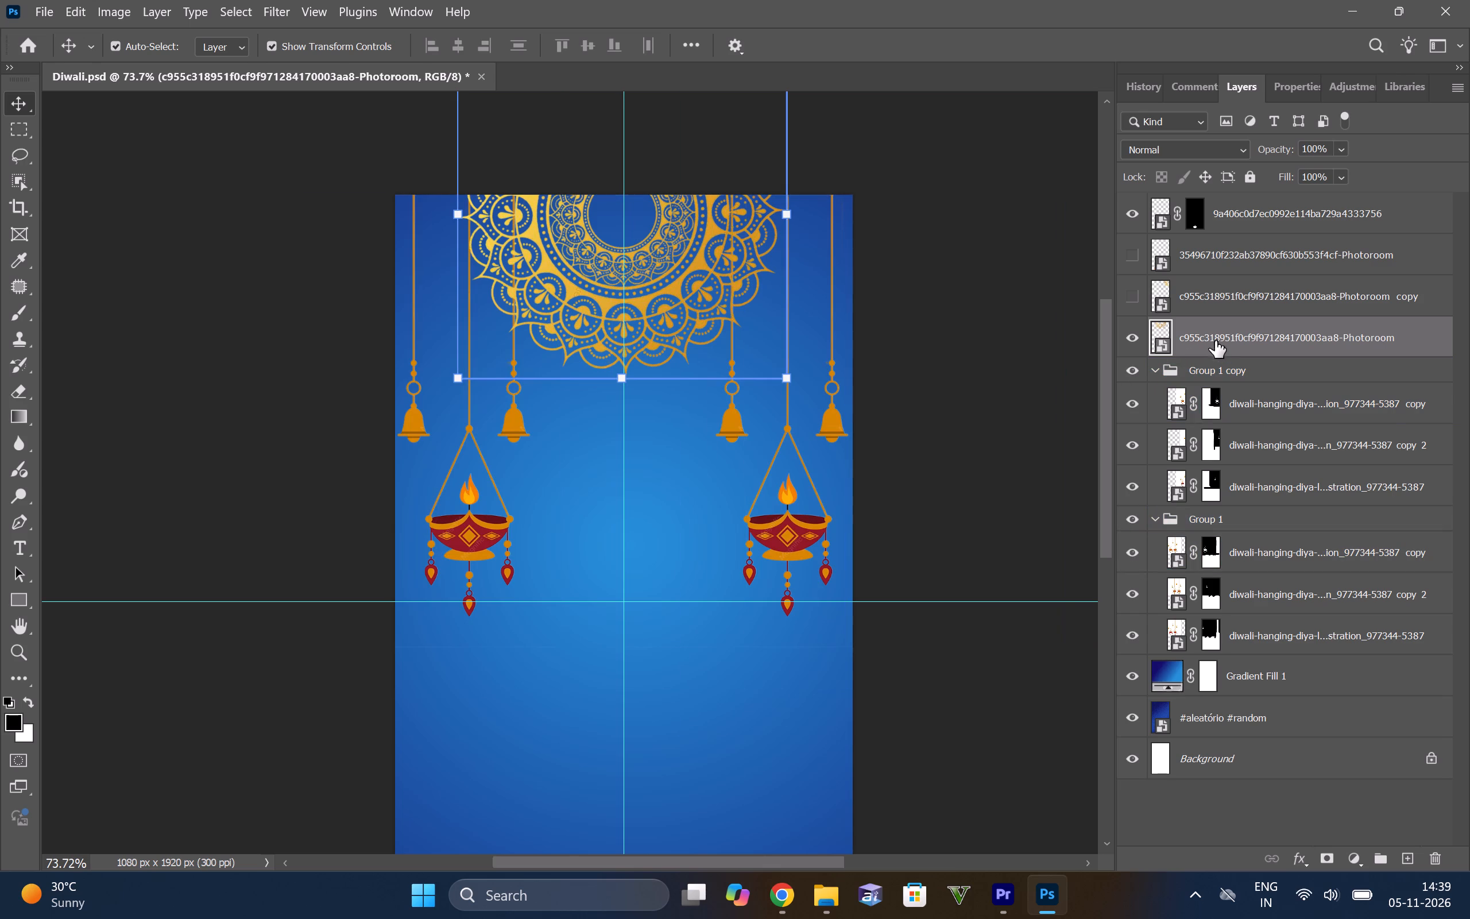
Move the gold mandala layer to the top of the layer stack, above the diya layer.
{"action": "left_click_drag", "start_coordinate": [1204, 334], "coordinate": [1196, 91]}
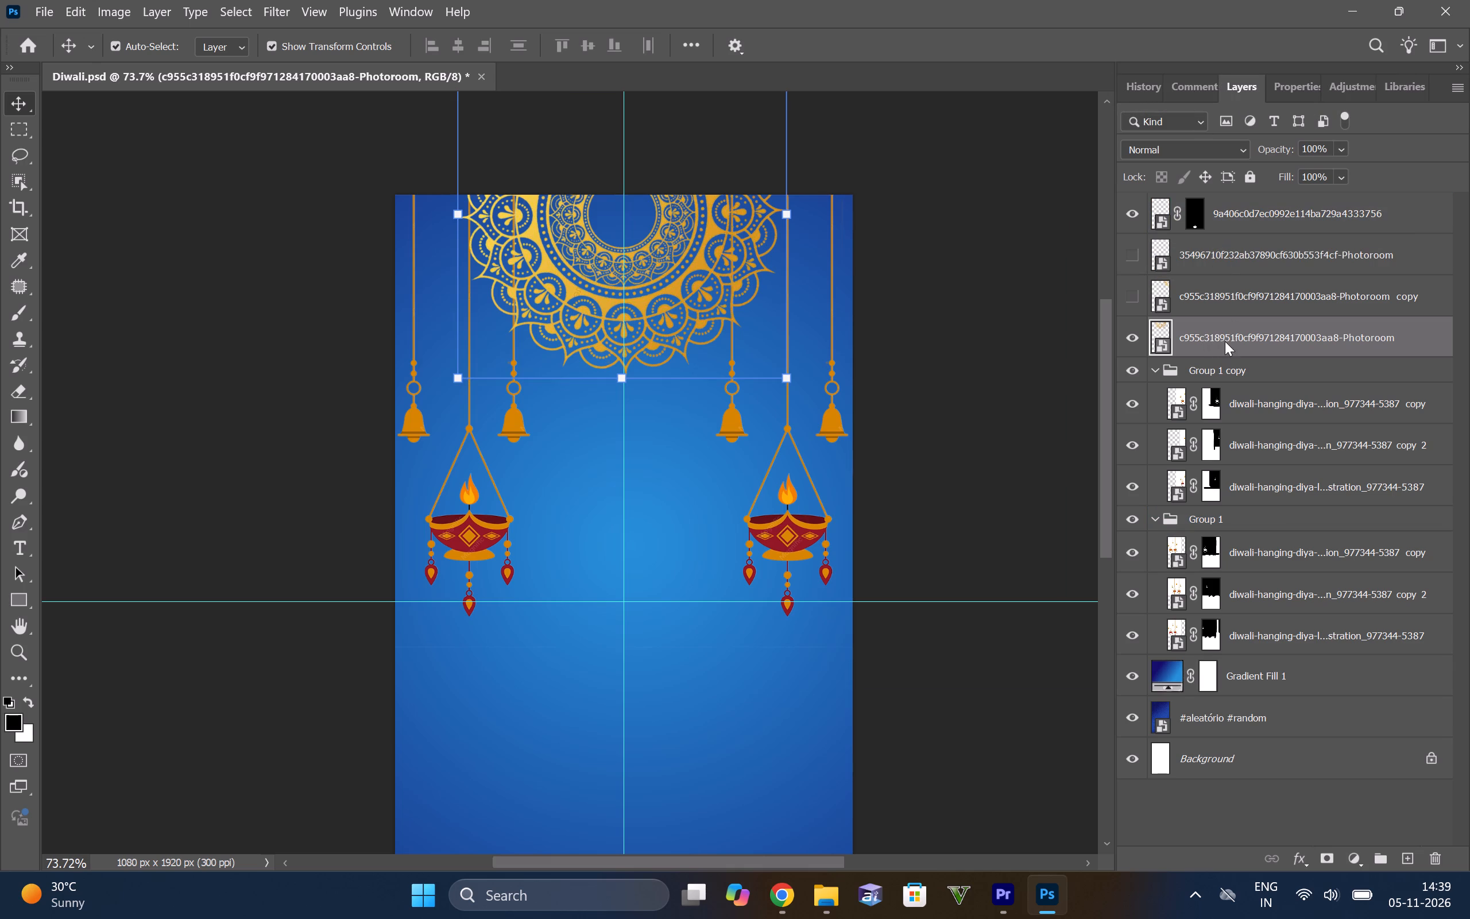
{"action": "left_click_drag", "start_coordinate": [1225, 341], "coordinate": [1225, 225]}
{"action": "left_click", "coordinate": [668, 433]}
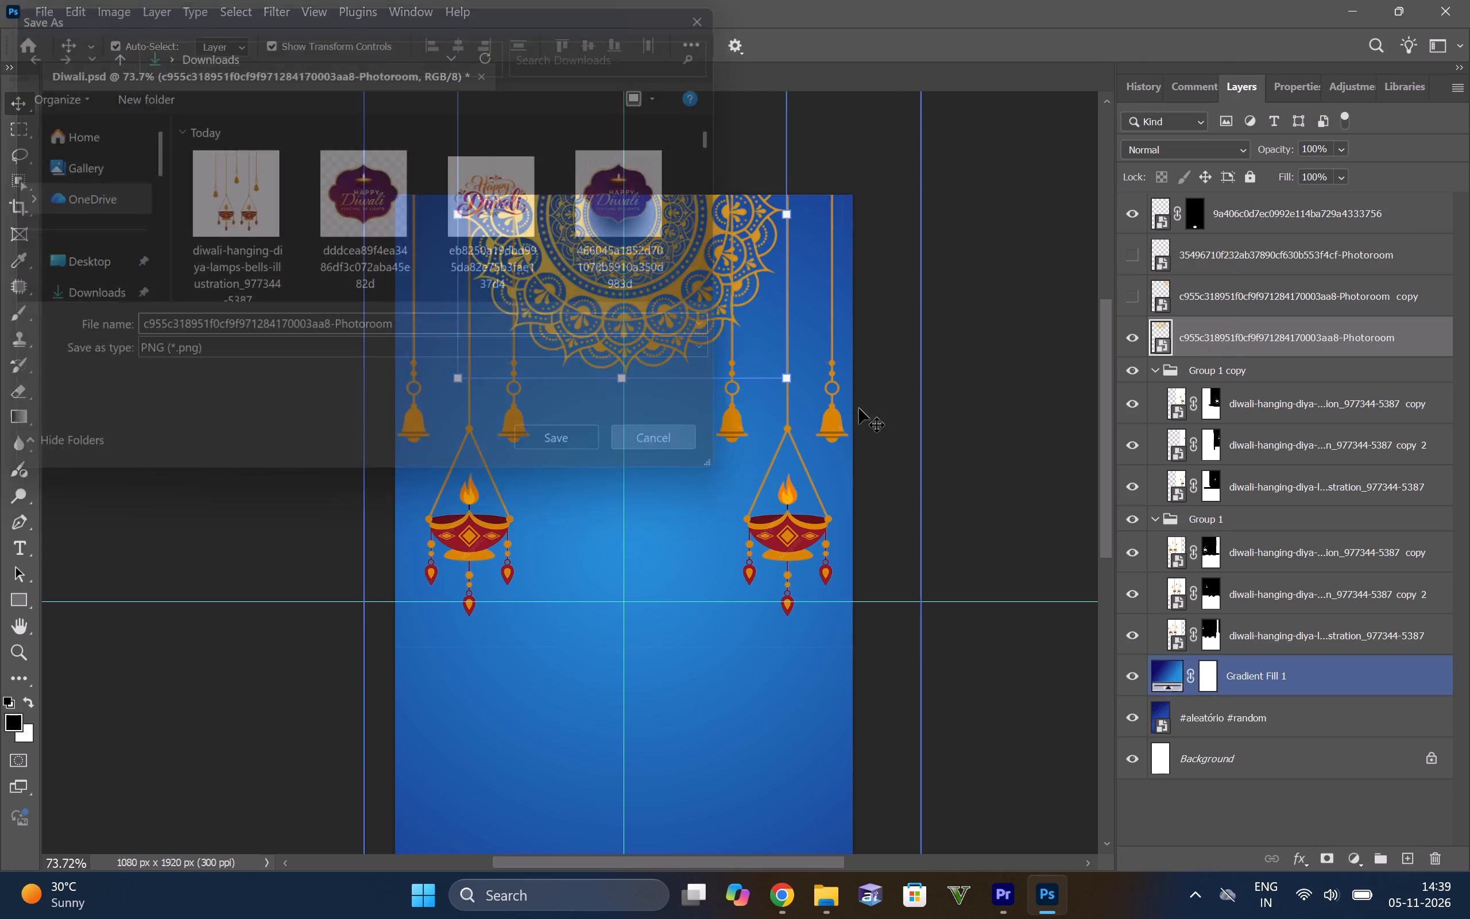
{"action": "left_click_drag", "start_coordinate": [1247, 335], "coordinate": [1244, 204]}
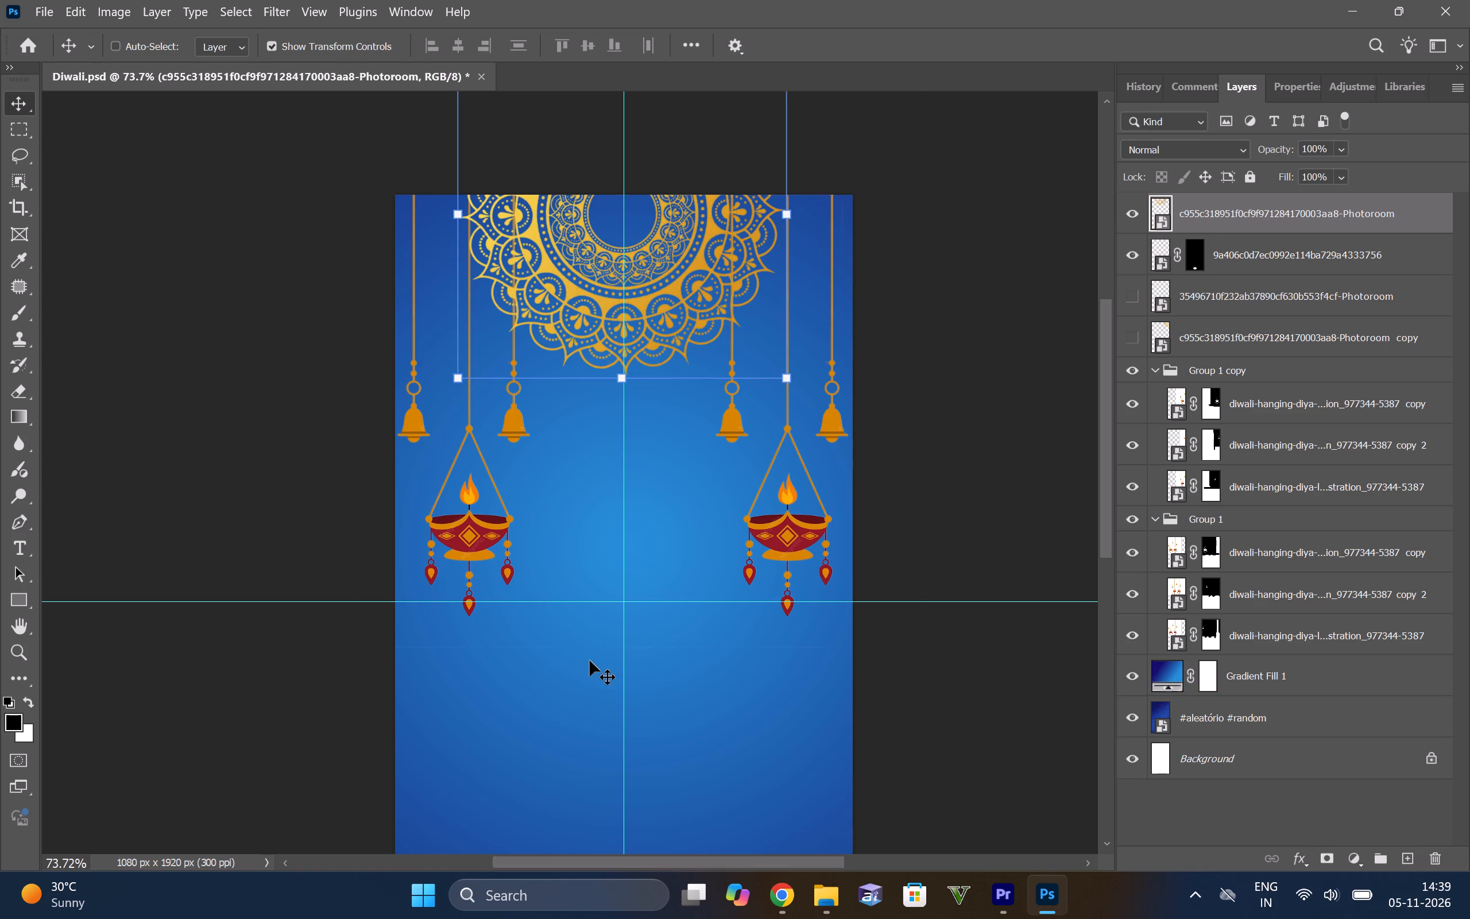
Save the poster as a Photoshop PSD over the existing Diwali file in Downloads, keeping Maximize Compatibility on.
{"action": "key", "text": "ctrl+shift+s"}
{"action": "left_click", "coordinate": [257, 222]}
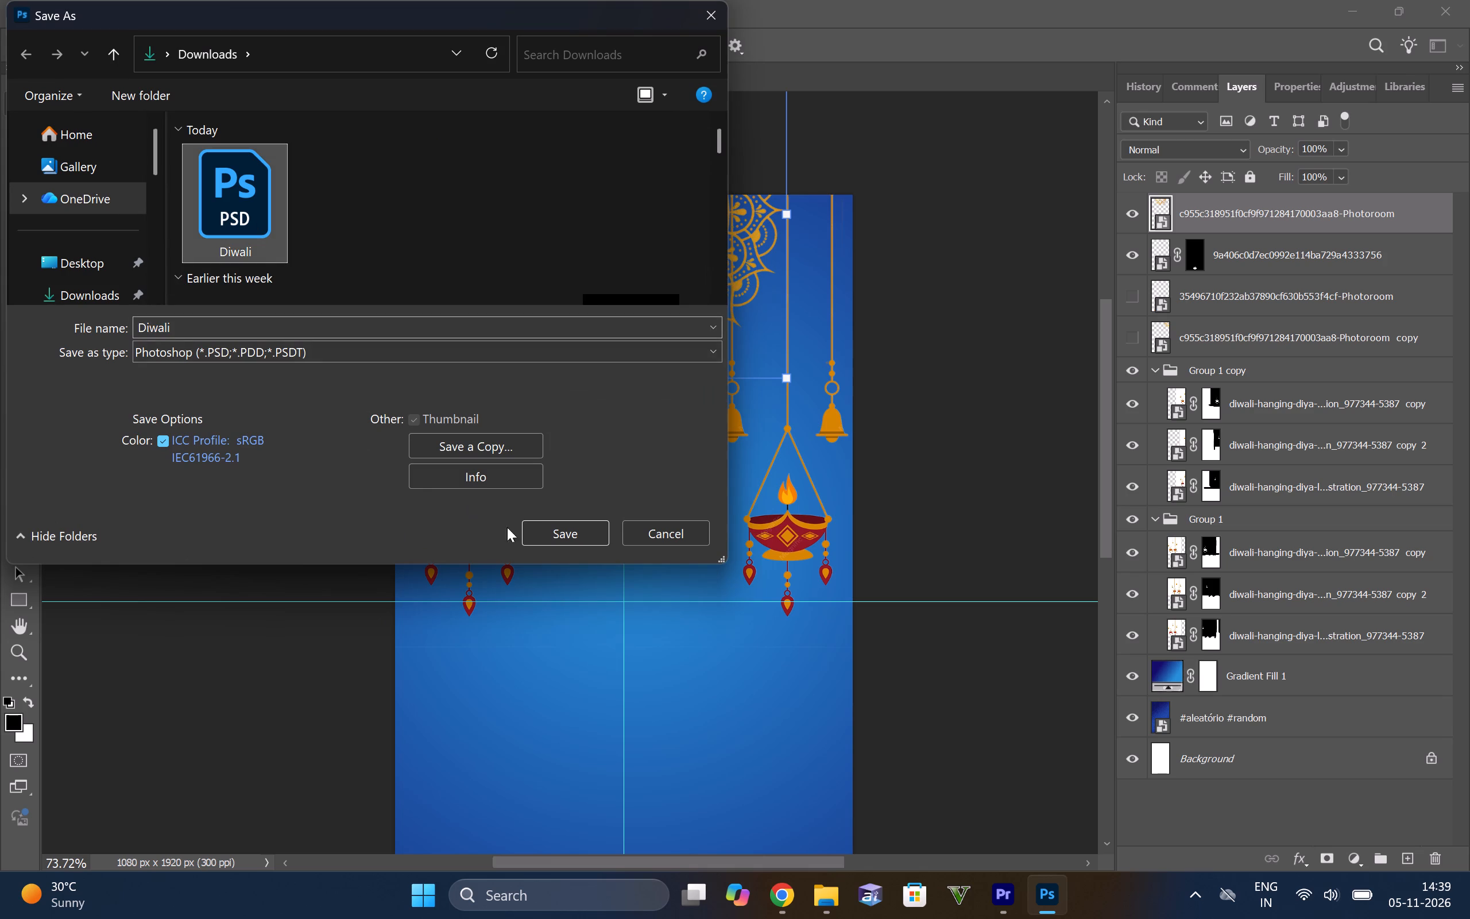
{"action": "left_click", "coordinate": [587, 523]}
{"action": "left_click", "coordinate": [788, 447]}
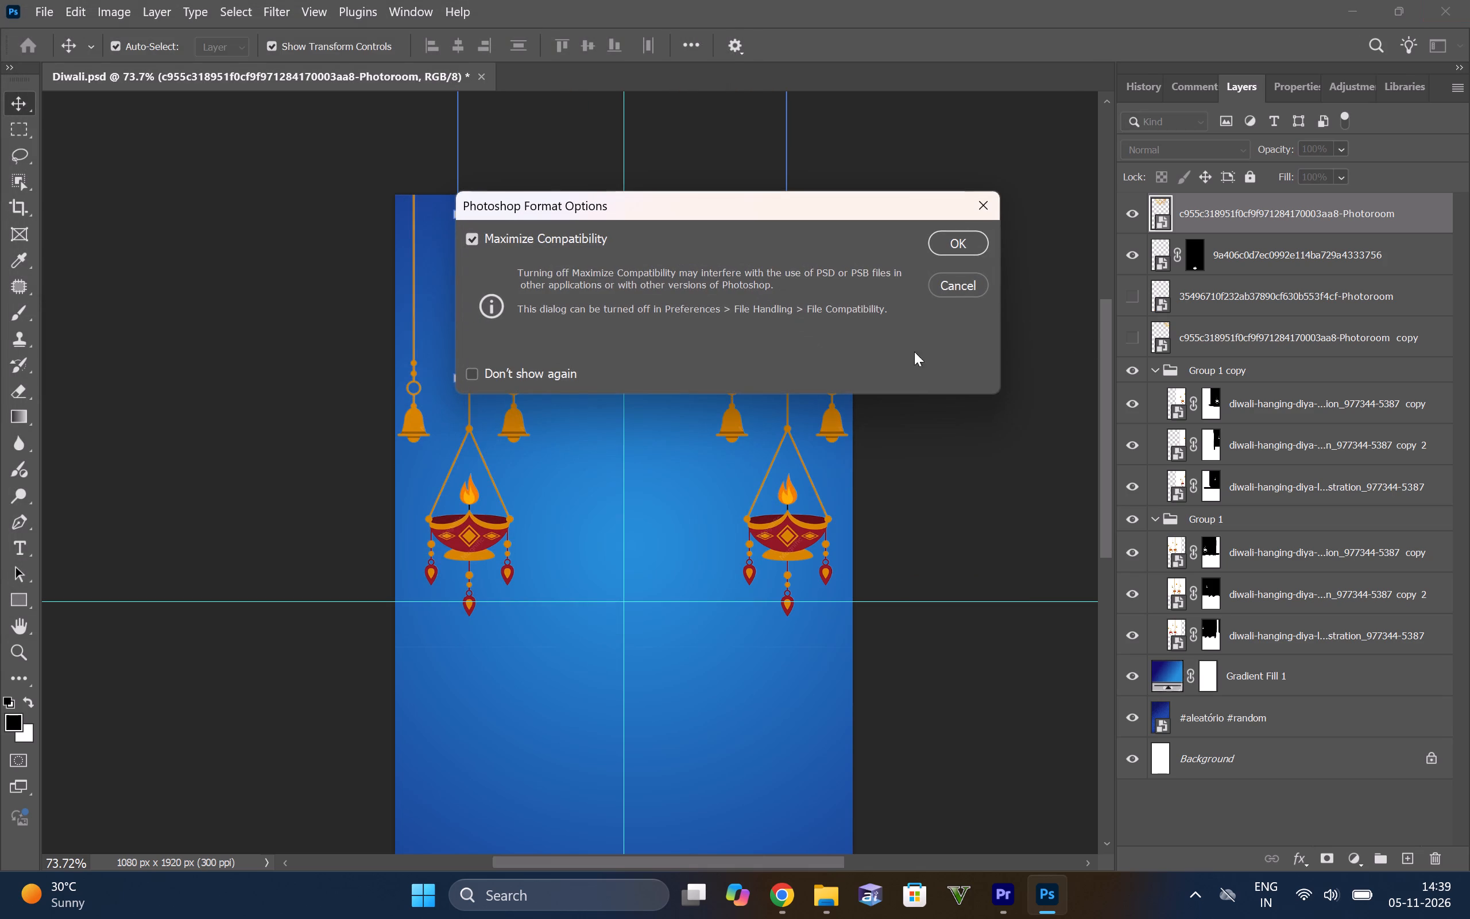
{"action": "left_click", "coordinate": [956, 241]}
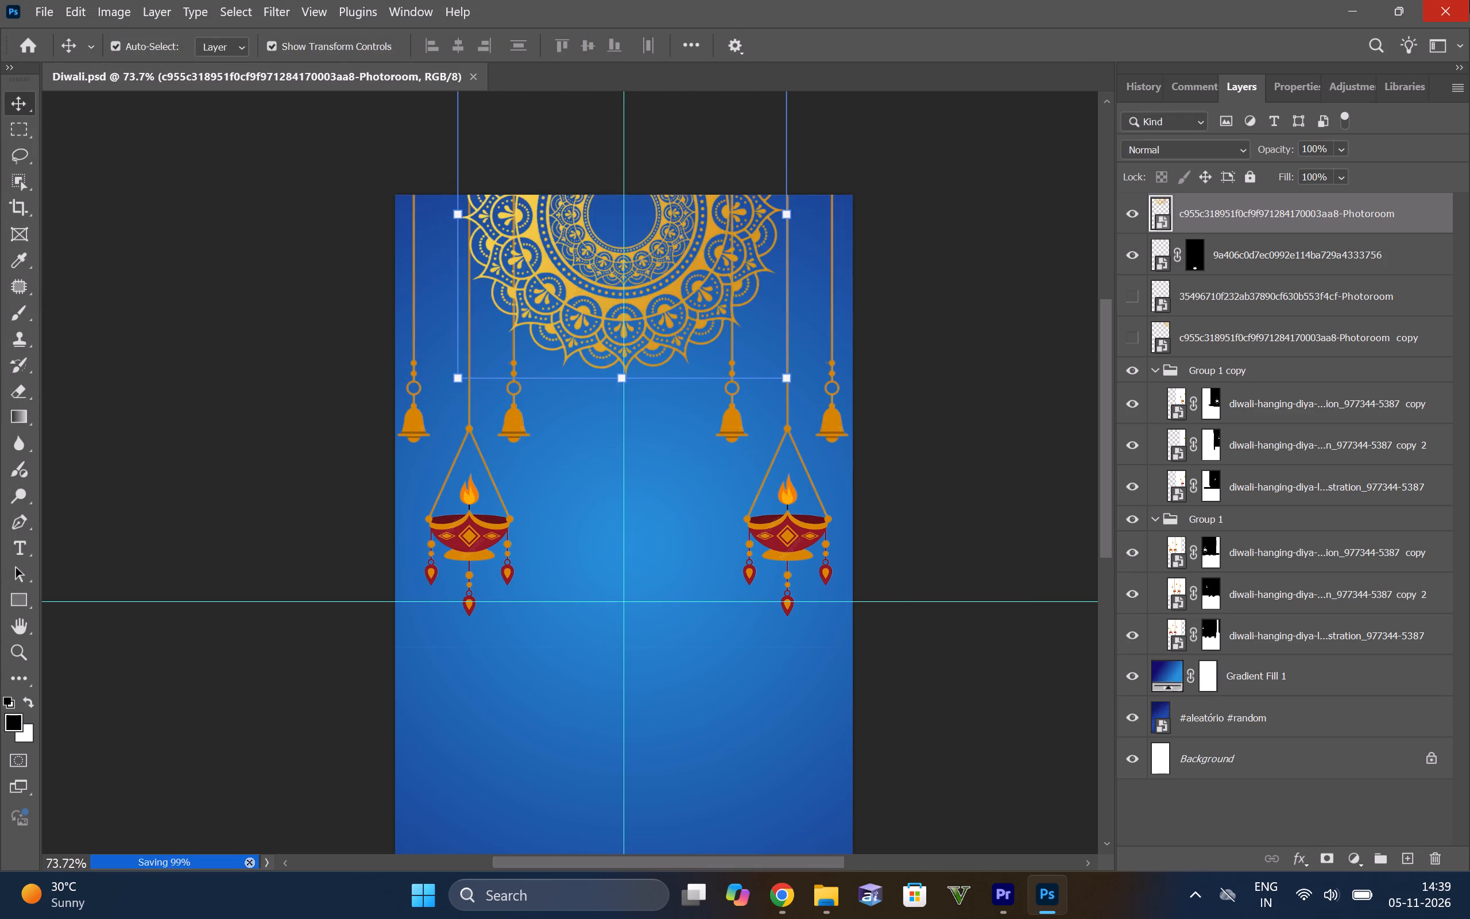
Close Photoshop and reopen the saved Diwali file from File Explorer.
{"action": "left_click", "coordinate": [1469, 0]}
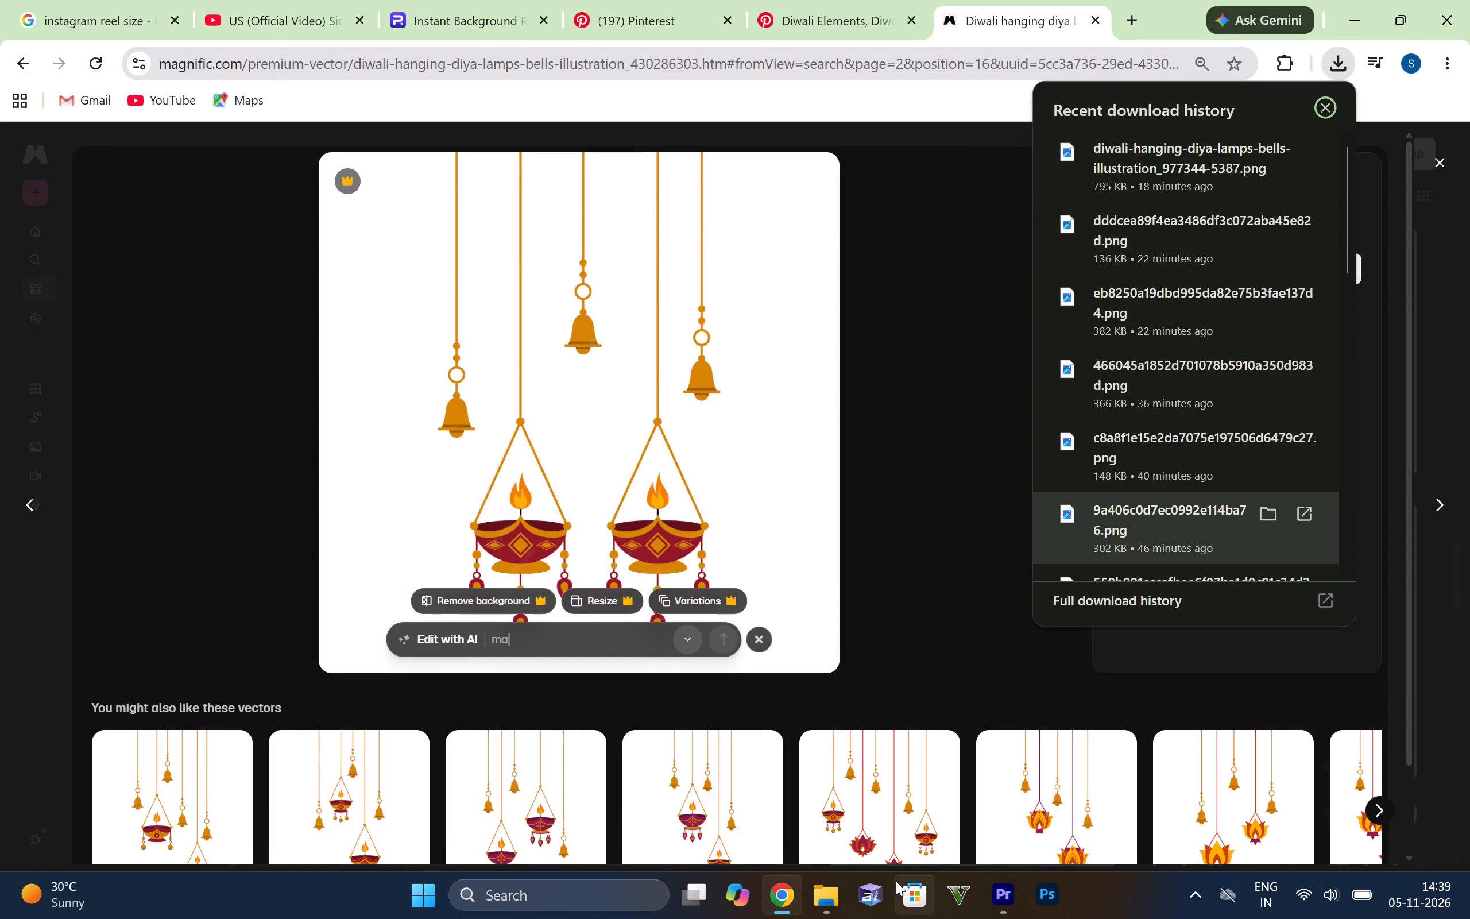
{"action": "left_click", "coordinate": [839, 898]}
{"action": "double_click", "coordinate": [381, 563]}
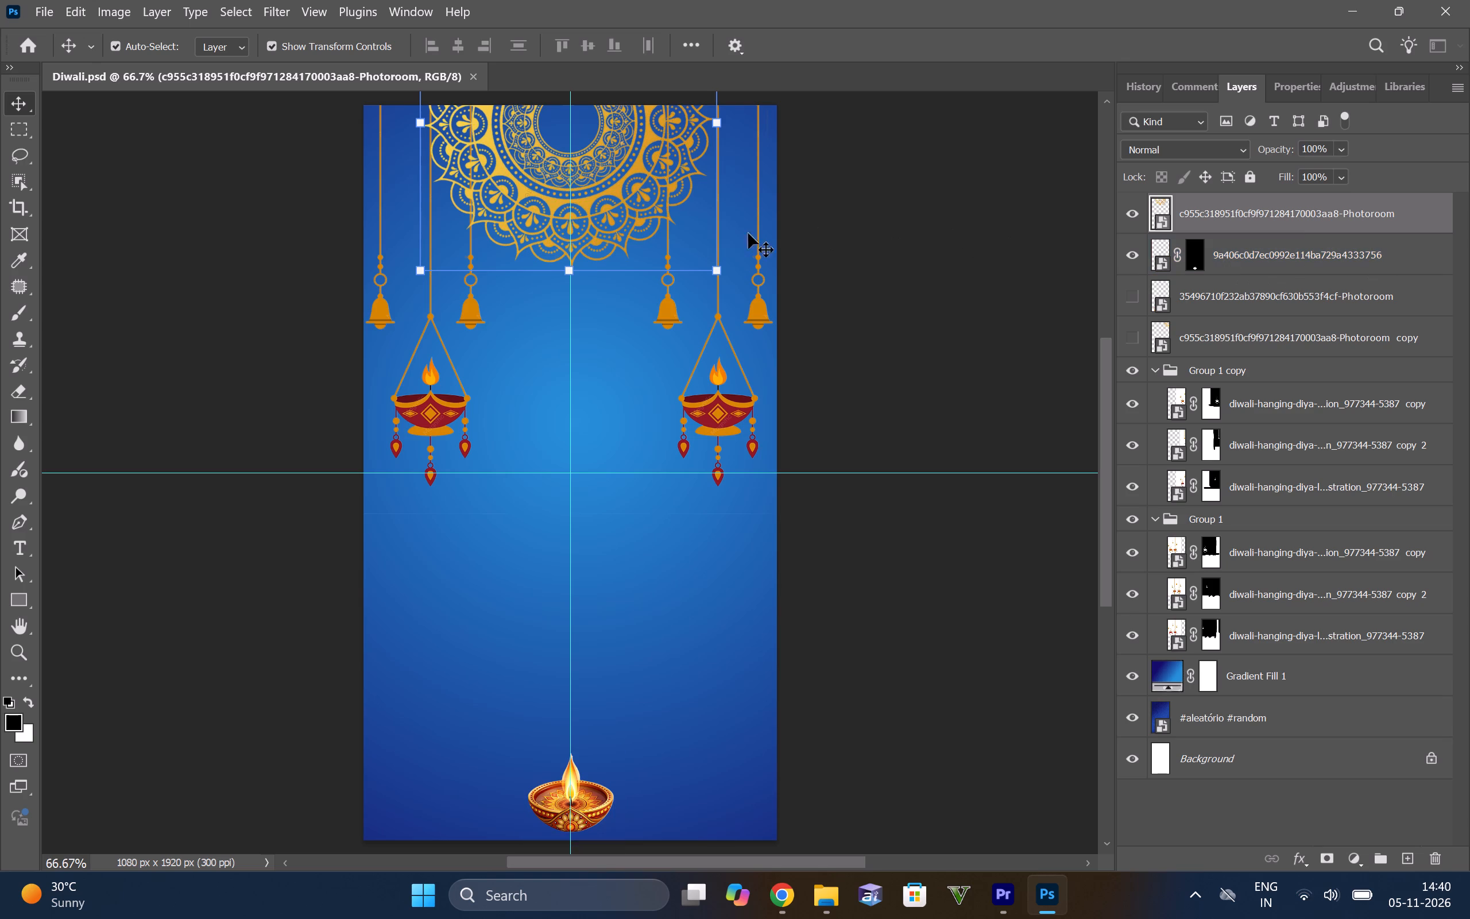
Move the gold mandala down along the vertical guide until its whole circle sits inside the poster.
{"action": "left_click_drag", "start_coordinate": [566, 203], "coordinate": [570, 253]}
{"action": "left_click_drag", "start_coordinate": [574, 234], "coordinate": [575, 308]}
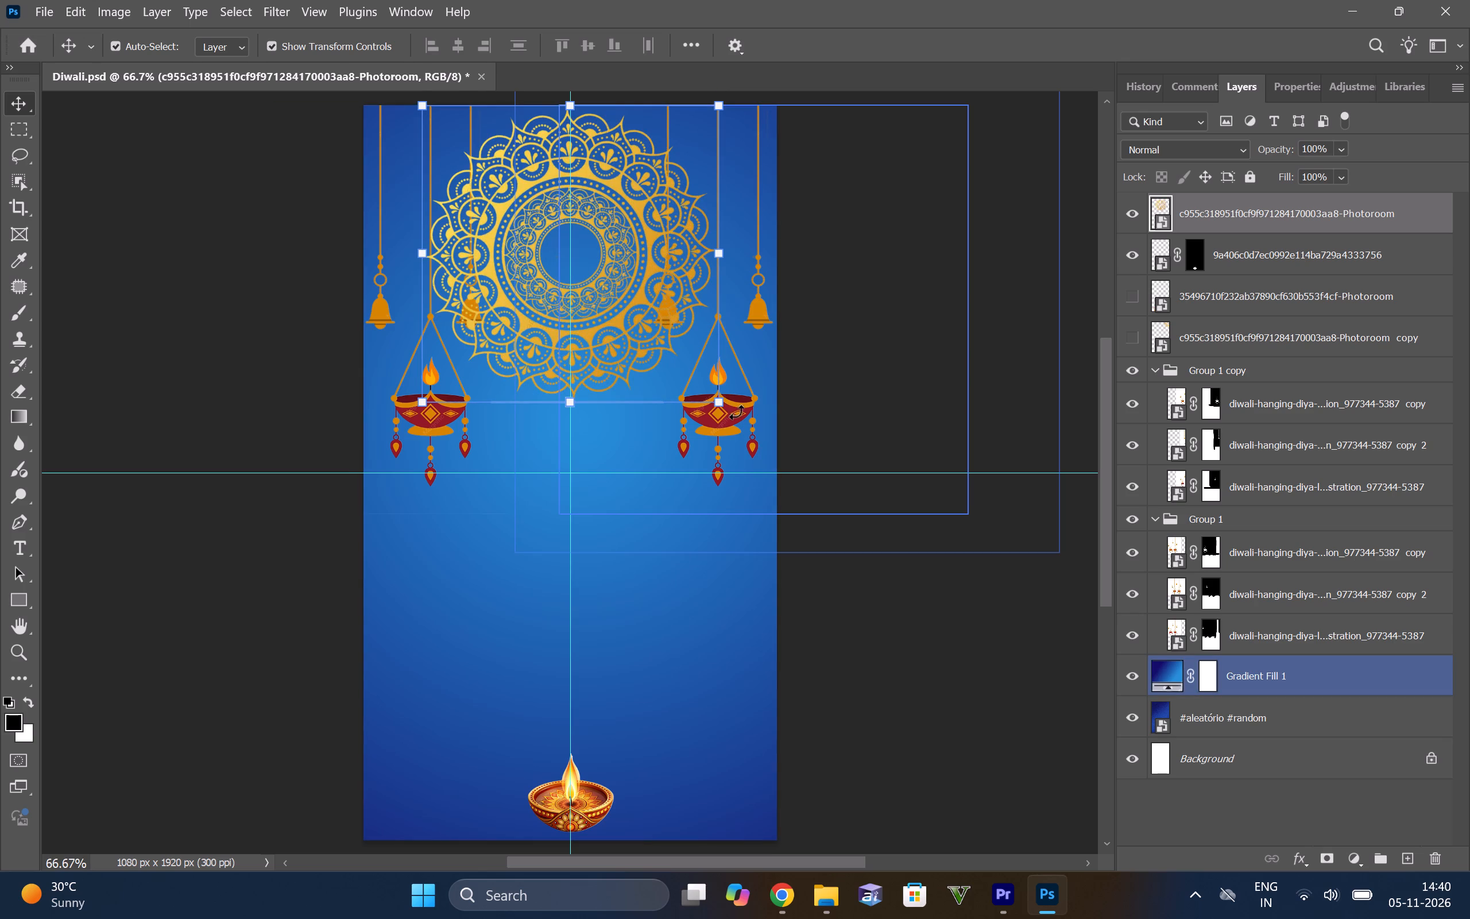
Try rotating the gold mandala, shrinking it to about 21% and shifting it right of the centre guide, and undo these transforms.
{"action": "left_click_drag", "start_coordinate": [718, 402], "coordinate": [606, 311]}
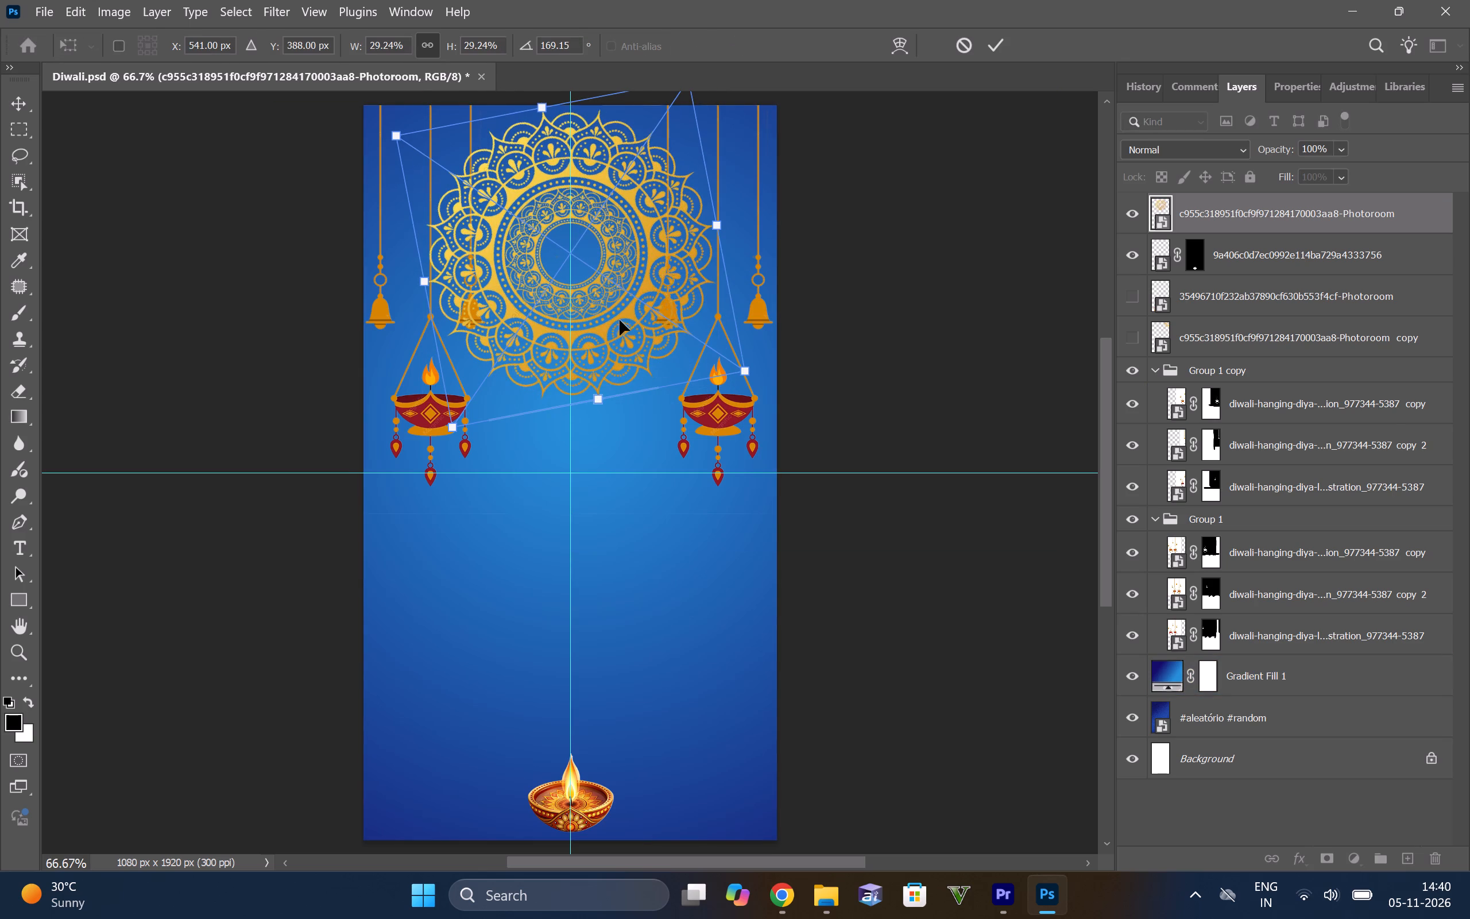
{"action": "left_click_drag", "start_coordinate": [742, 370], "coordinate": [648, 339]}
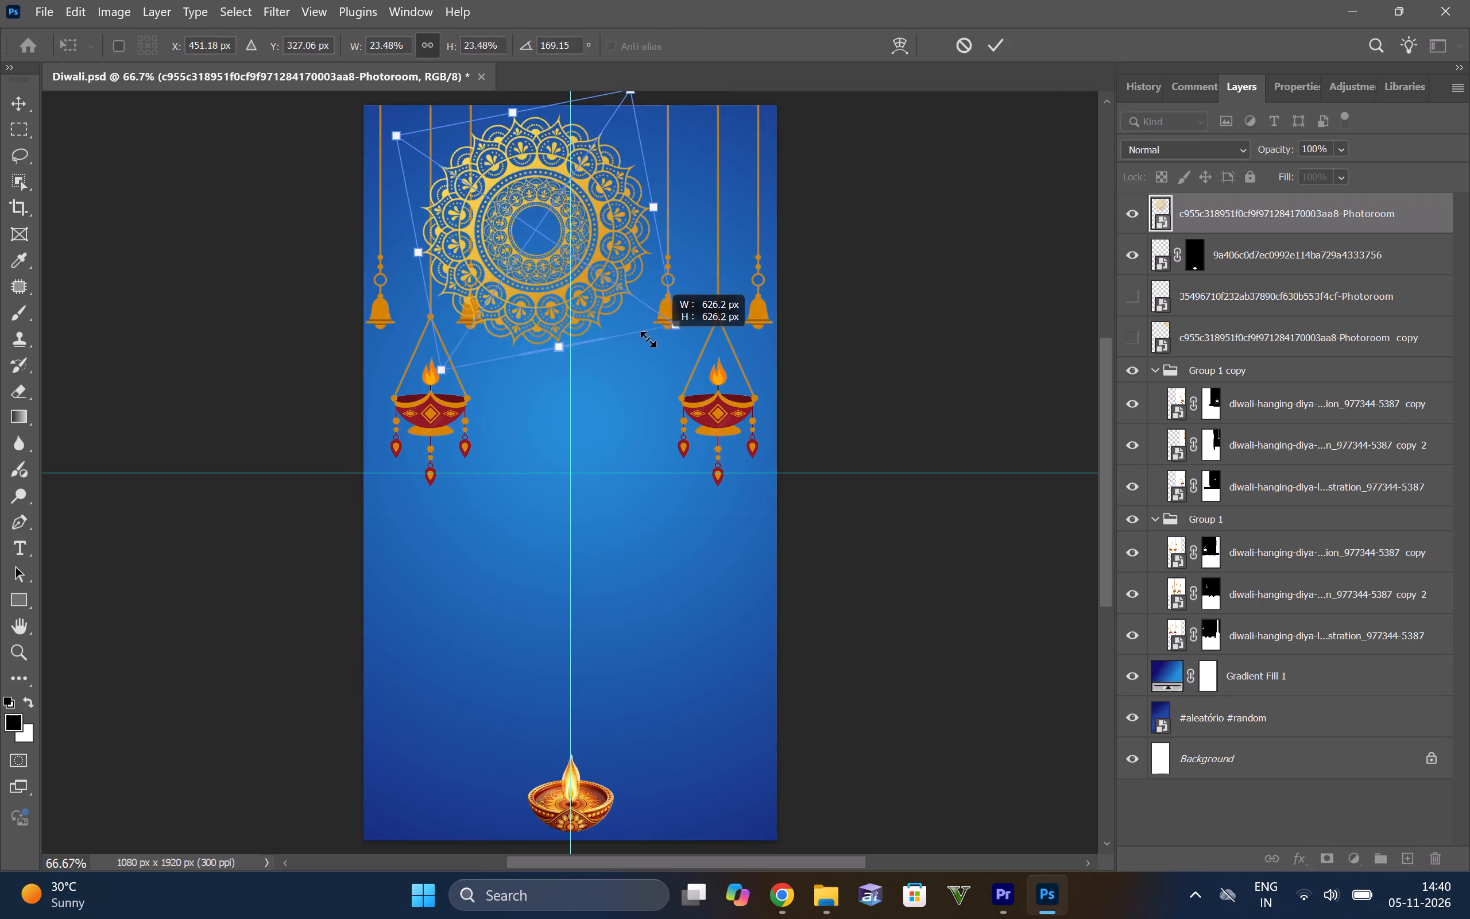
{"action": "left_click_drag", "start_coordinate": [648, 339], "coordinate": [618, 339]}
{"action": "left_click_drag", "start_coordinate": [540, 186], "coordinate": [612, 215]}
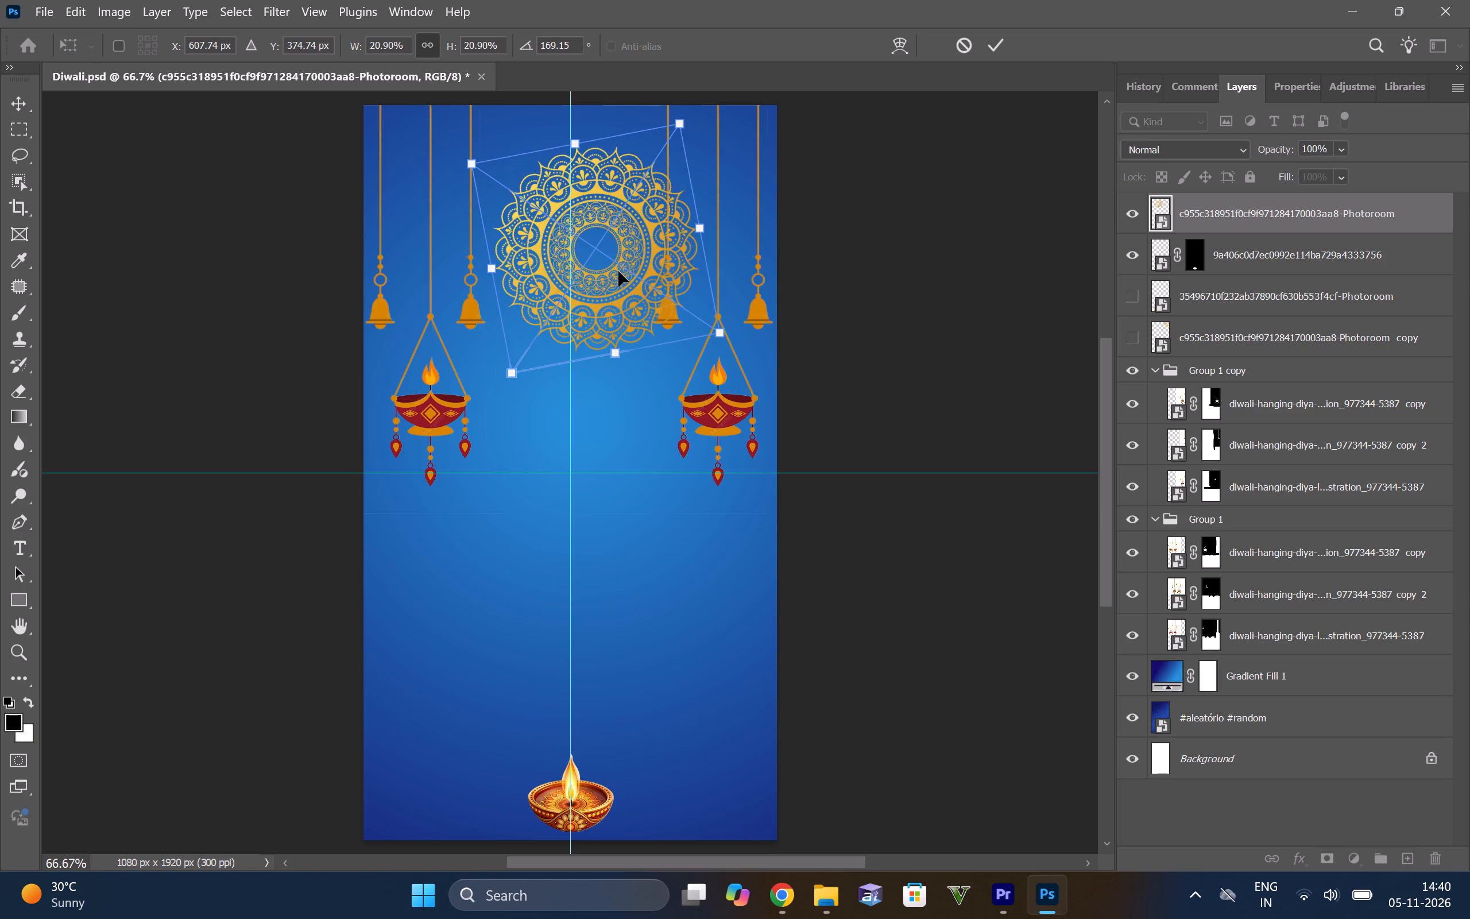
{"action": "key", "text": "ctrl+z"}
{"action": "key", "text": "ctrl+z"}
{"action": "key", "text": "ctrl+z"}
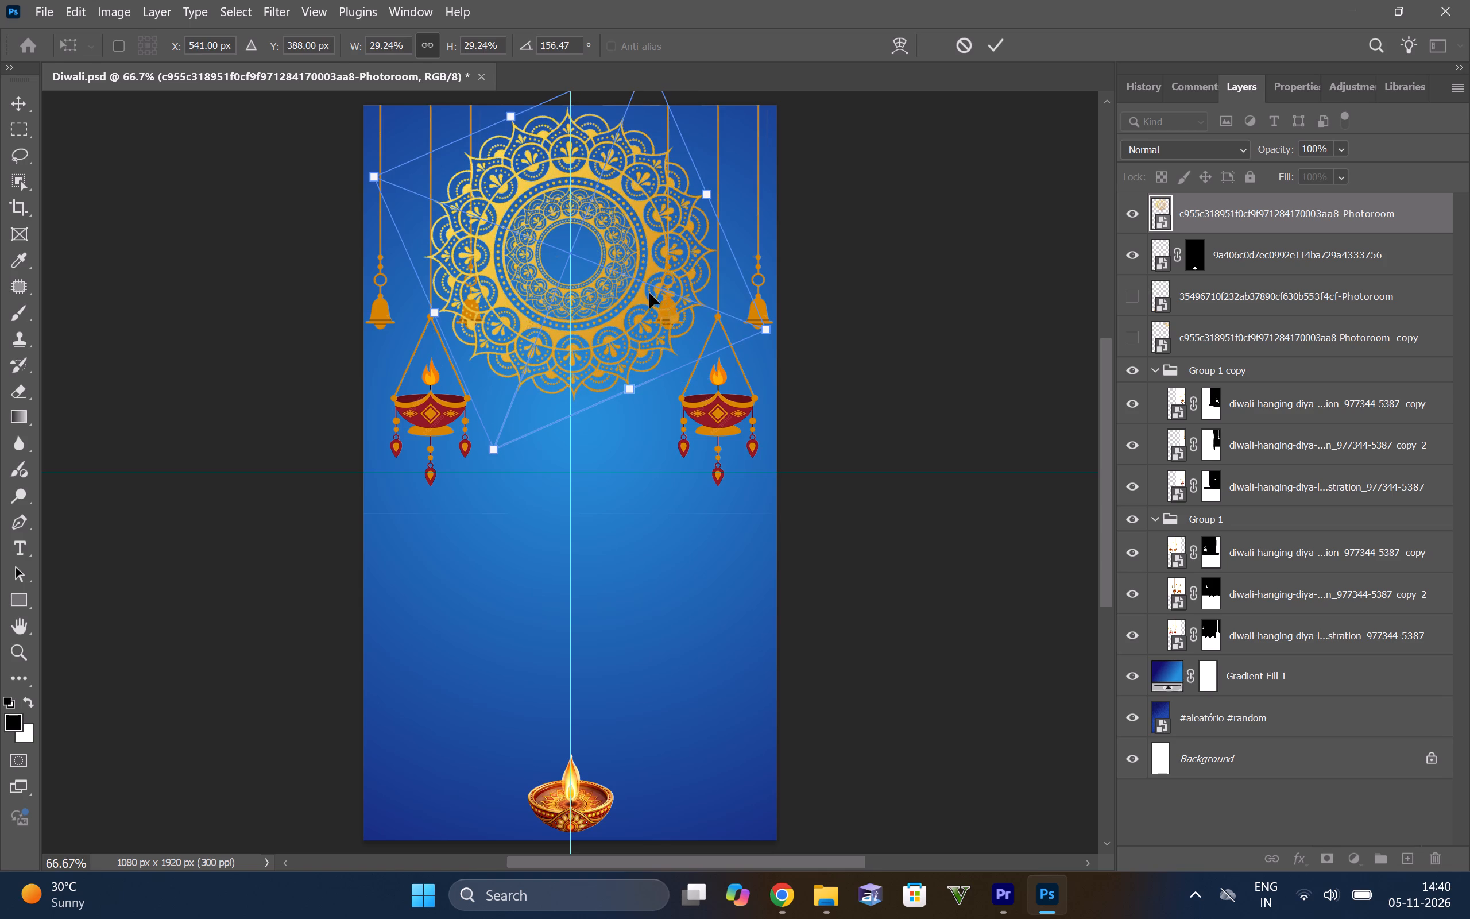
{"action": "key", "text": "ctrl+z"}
Scale the gold mandala down to fit between the inner bells and place its centre on the poster's top edge.
{"action": "left_click_drag", "start_coordinate": [763, 322], "coordinate": [587, 245]}
{"action": "left_click_drag", "start_coordinate": [493, 228], "coordinate": [567, 117]}
{"action": "left_click", "coordinate": [899, 265]}
{"action": "left_click", "coordinate": [899, 265]}
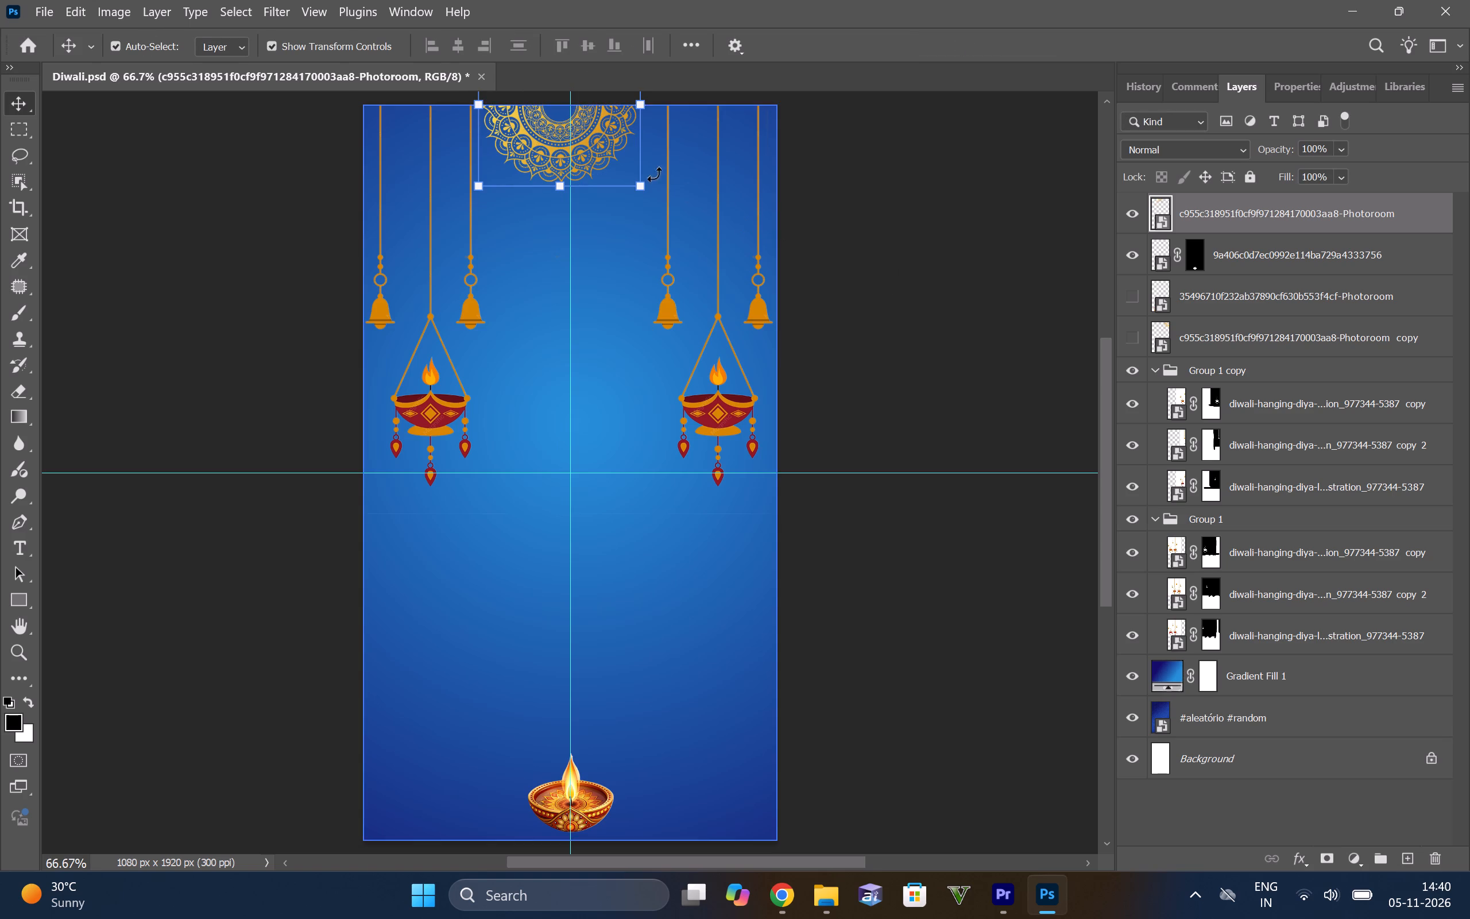
Shift the small gold mandala rightward, finishing with fine nudges, to centre it on the vertical guide, and deselect it.
{"action": "scroll", "coordinate": [571, 217], "scroll_direction": "up", "scroll_amount": 6, "text": "alt"}
{"action": "scroll", "coordinate": [682, 339], "scroll_direction": "up", "scroll_amount": 5}
{"action": "scroll", "coordinate": [599, 365], "scroll_direction": "down", "scroll_amount": 6}
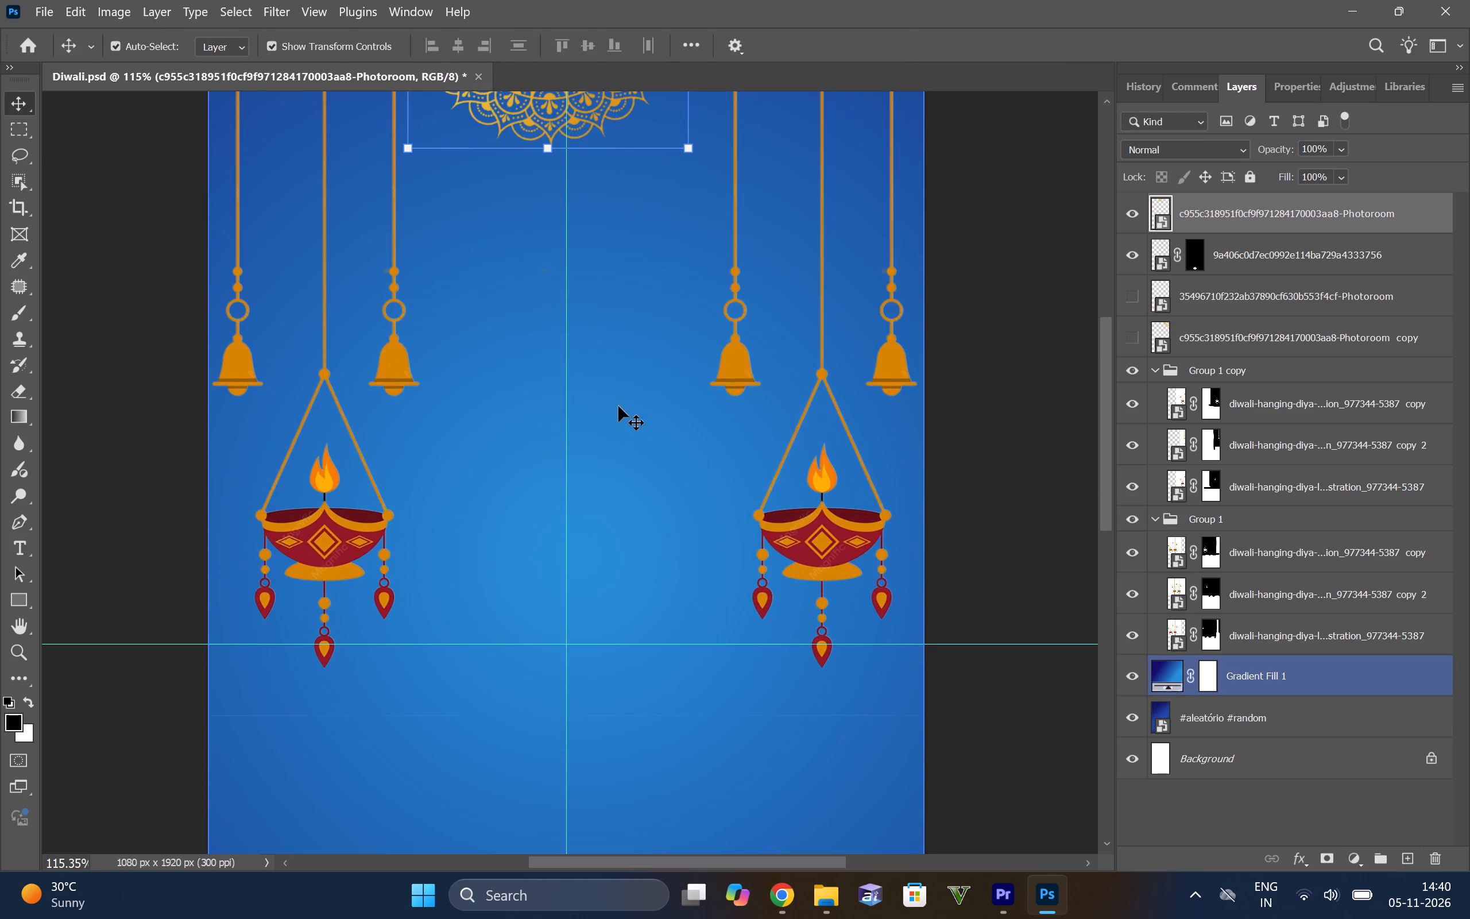
{"action": "scroll", "coordinate": [618, 404], "scroll_direction": "up", "scroll_amount": 8}
{"action": "scroll", "coordinate": [535, 391], "scroll_direction": "up", "scroll_amount": 7}
{"action": "left_click_drag", "start_coordinate": [586, 333], "coordinate": [604, 340]}
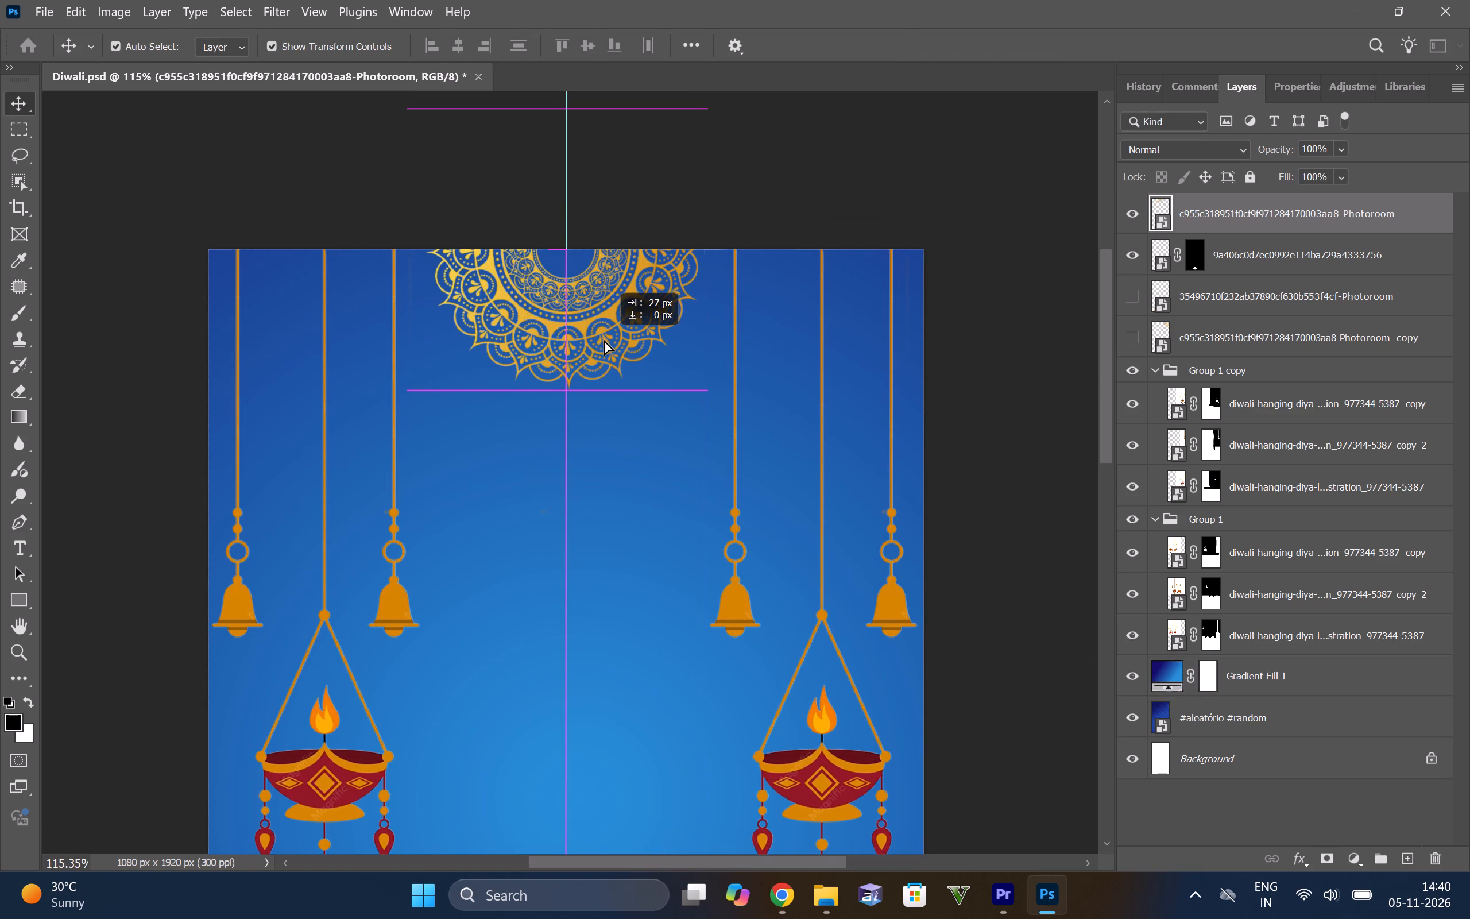
{"action": "left_click_drag", "start_coordinate": [604, 340], "coordinate": [602, 342]}
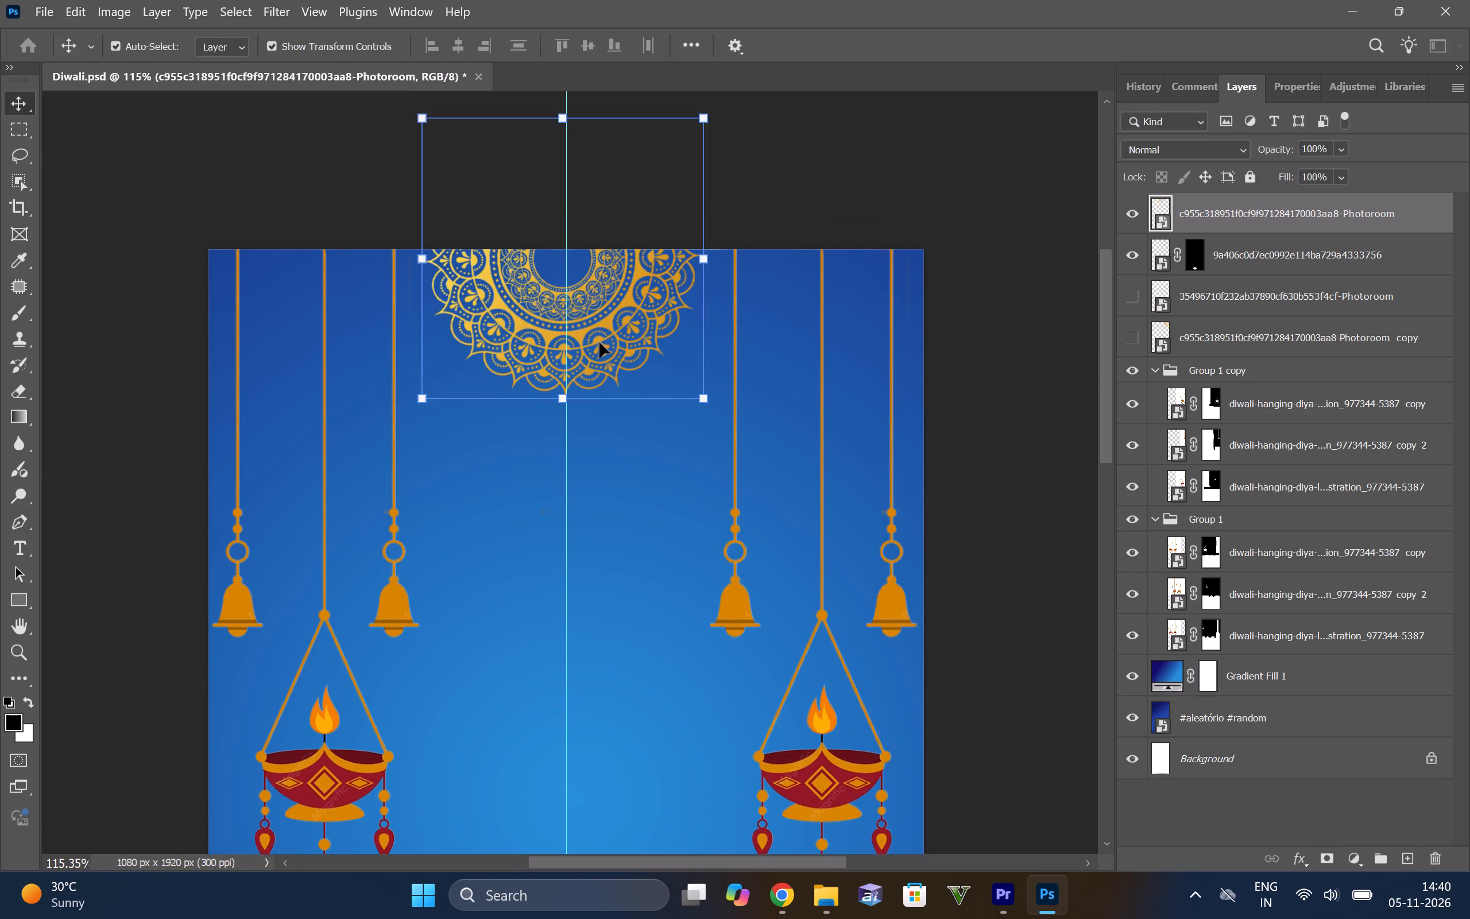
{"action": "key", "text": "Right"}
{"action": "key", "text": "Right"}
{"action": "key", "text": "Right"}
{"action": "key", "text": "Right"}
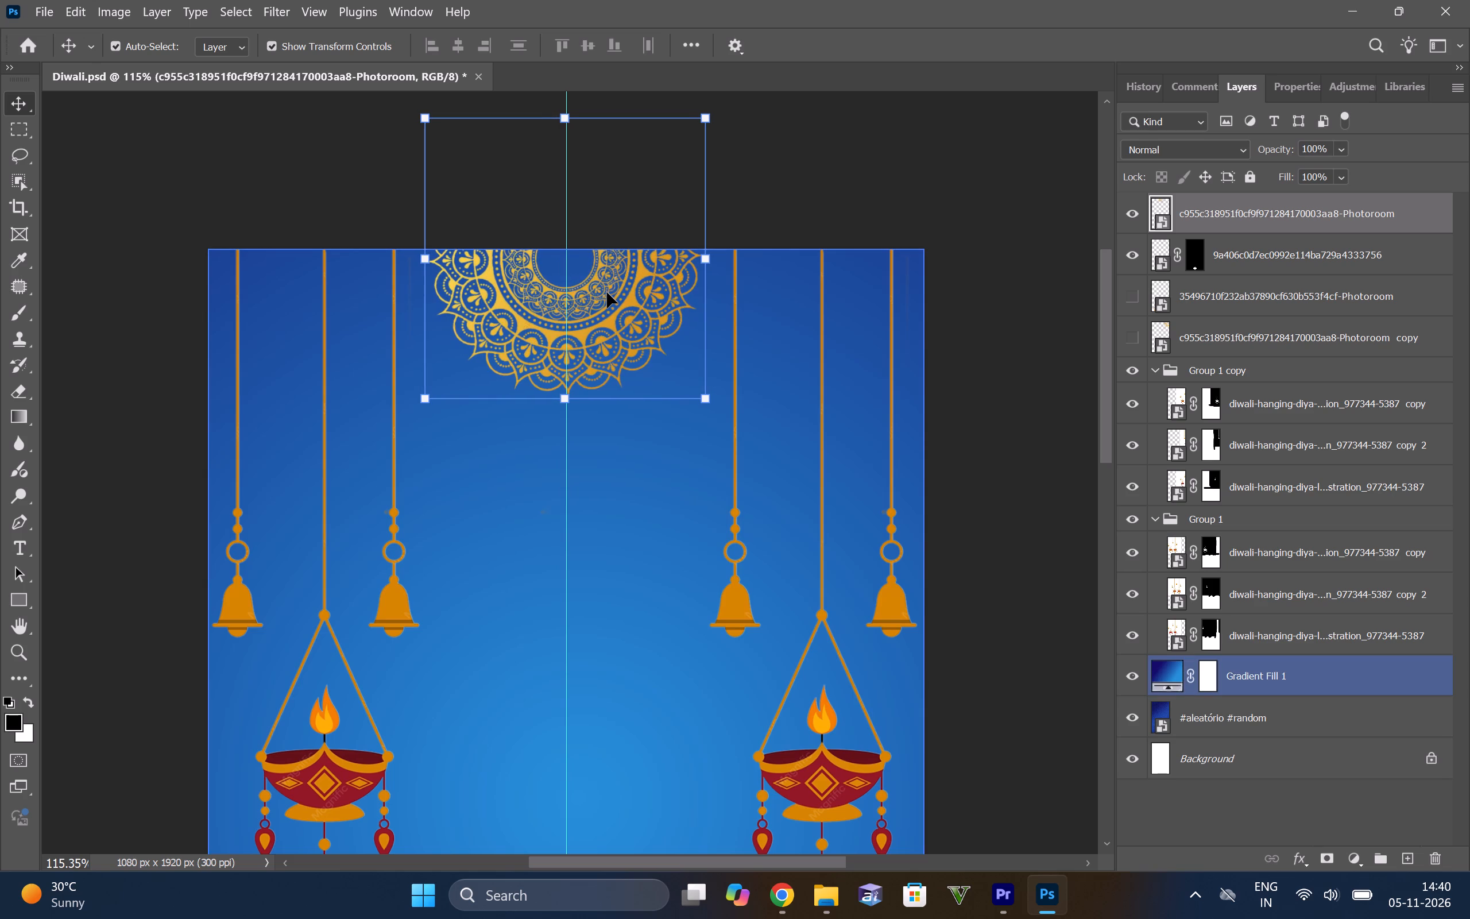
{"action": "key", "text": "Right"}
{"action": "scroll", "coordinate": [1083, 327], "scroll_direction": "down", "scroll_amount": 1}
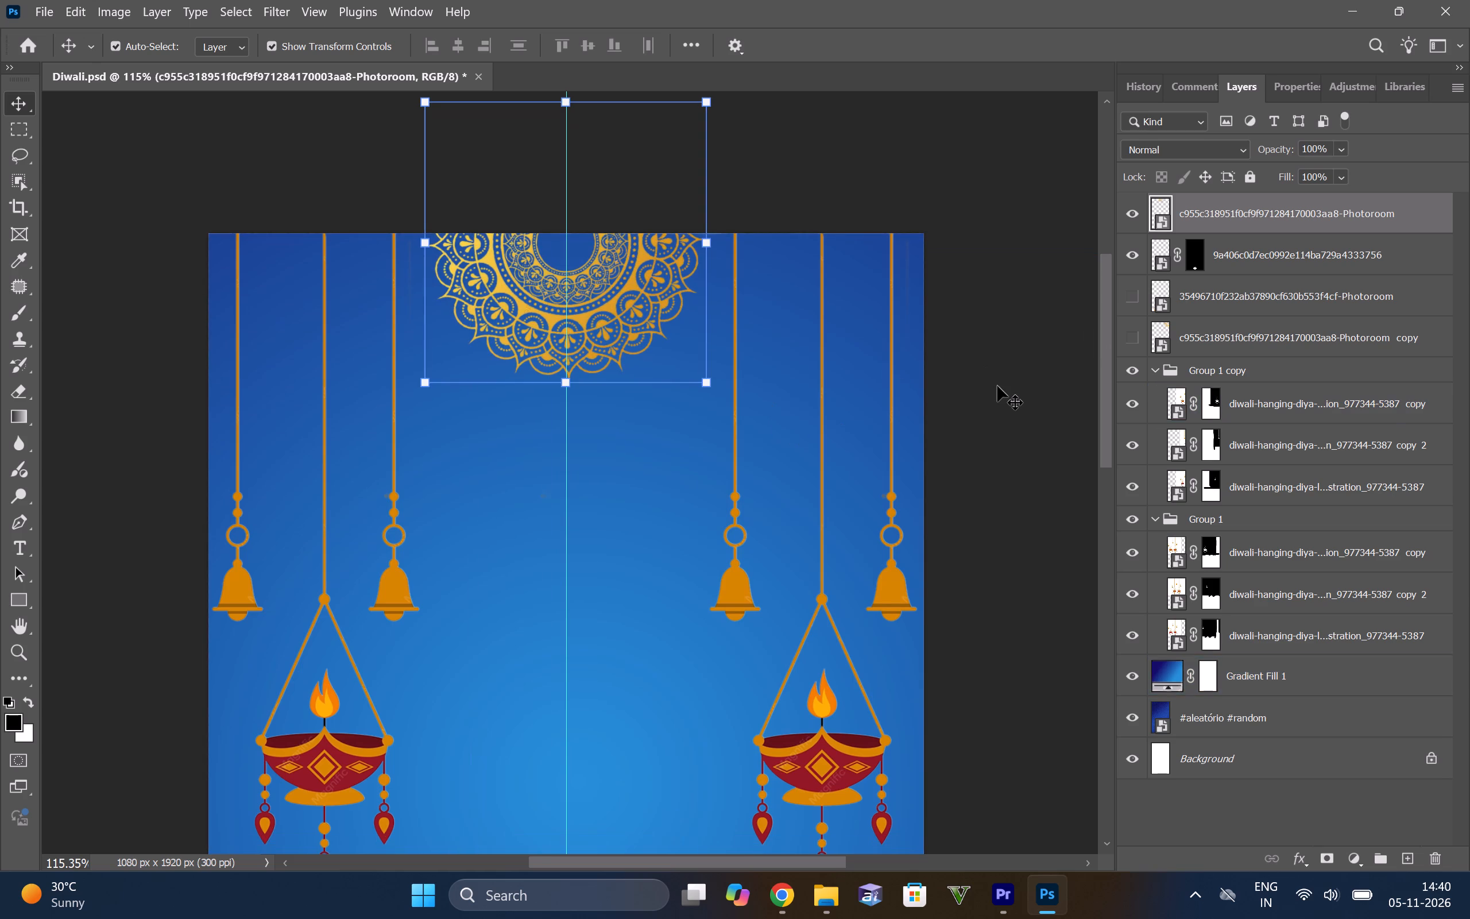
{"action": "left_click", "coordinate": [997, 386]}
Check the hidden gold mandala copy, hide it again, and show the red-and-yellow mandala layer behind the bottom diya.
{"action": "scroll", "coordinate": [997, 386], "scroll_direction": "down", "scroll_amount": 6, "text": "alt"}
{"action": "scroll", "coordinate": [886, 564], "scroll_direction": "down", "scroll_amount": 13}
{"action": "scroll", "coordinate": [875, 424], "scroll_direction": "down", "scroll_amount": 4, "text": "alt"}
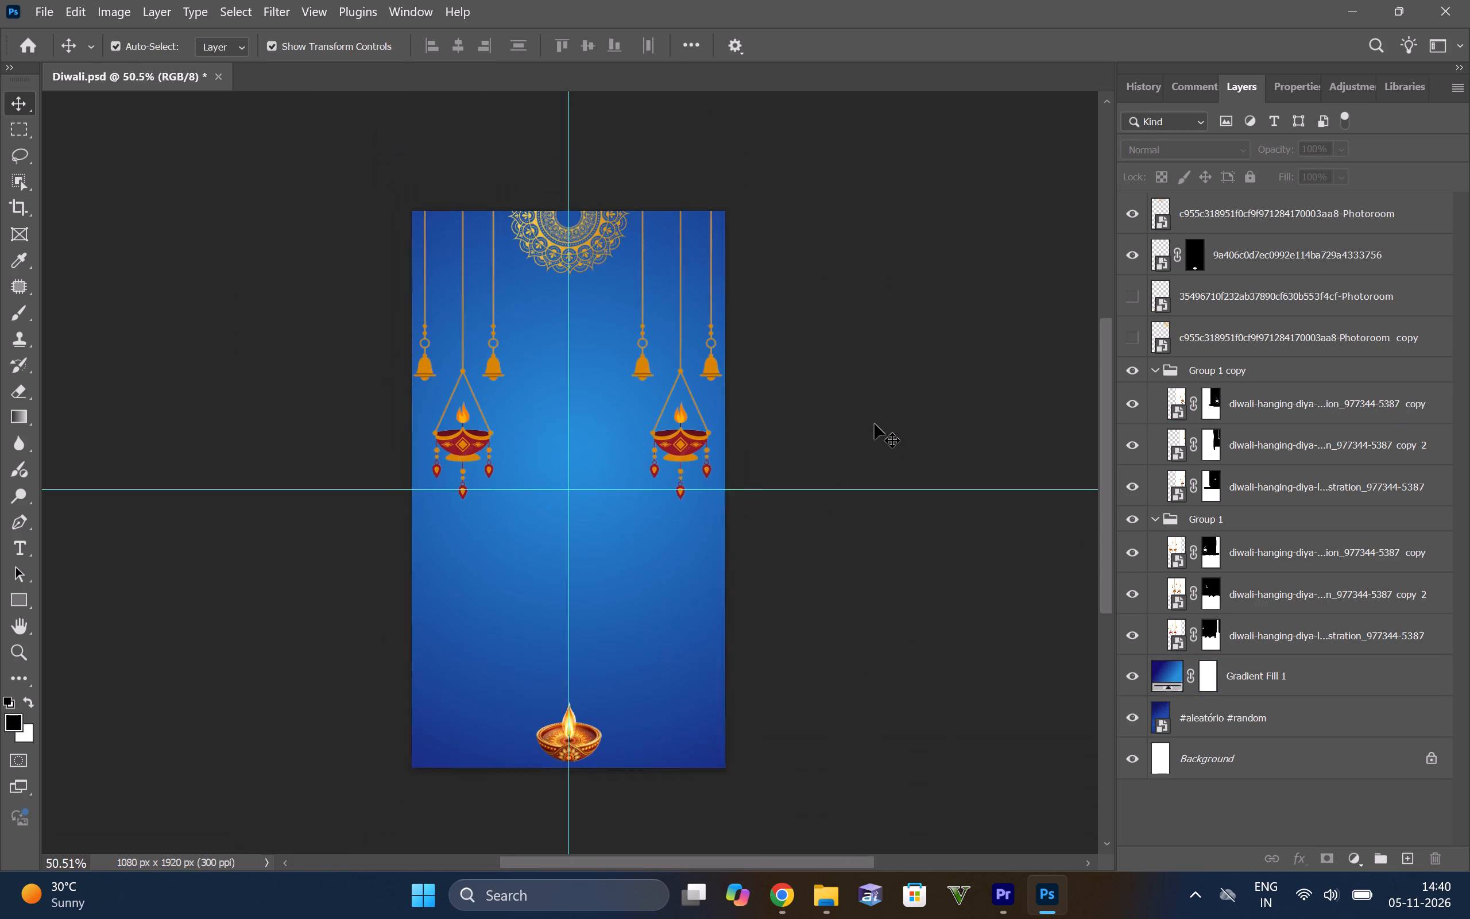
{"action": "scroll", "coordinate": [866, 461], "scroll_direction": "up", "scroll_amount": 3, "text": "alt"}
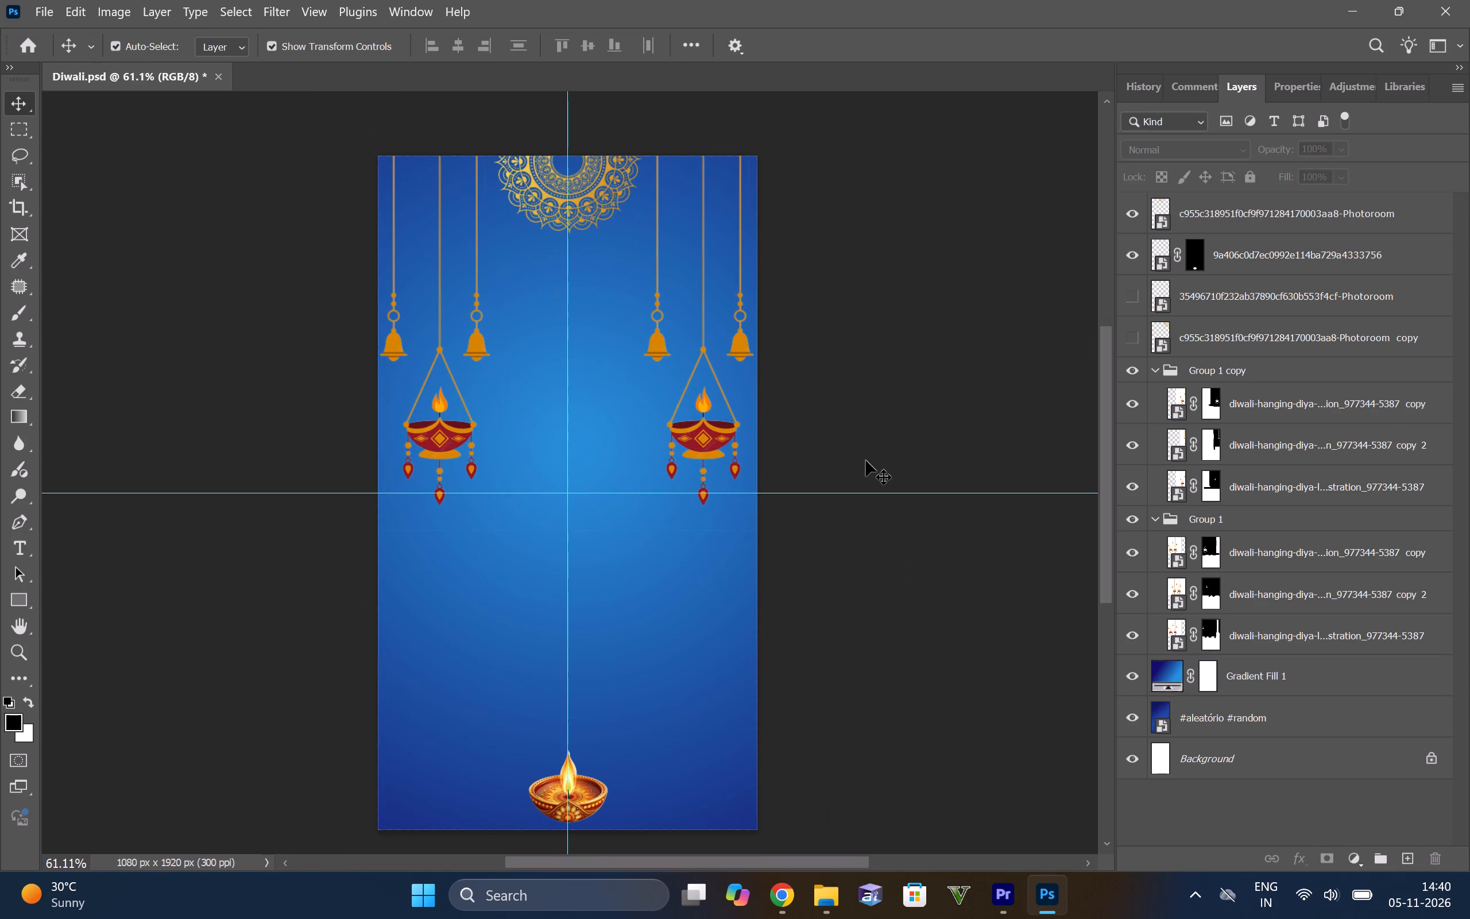
{"action": "left_click", "coordinate": [582, 218]}
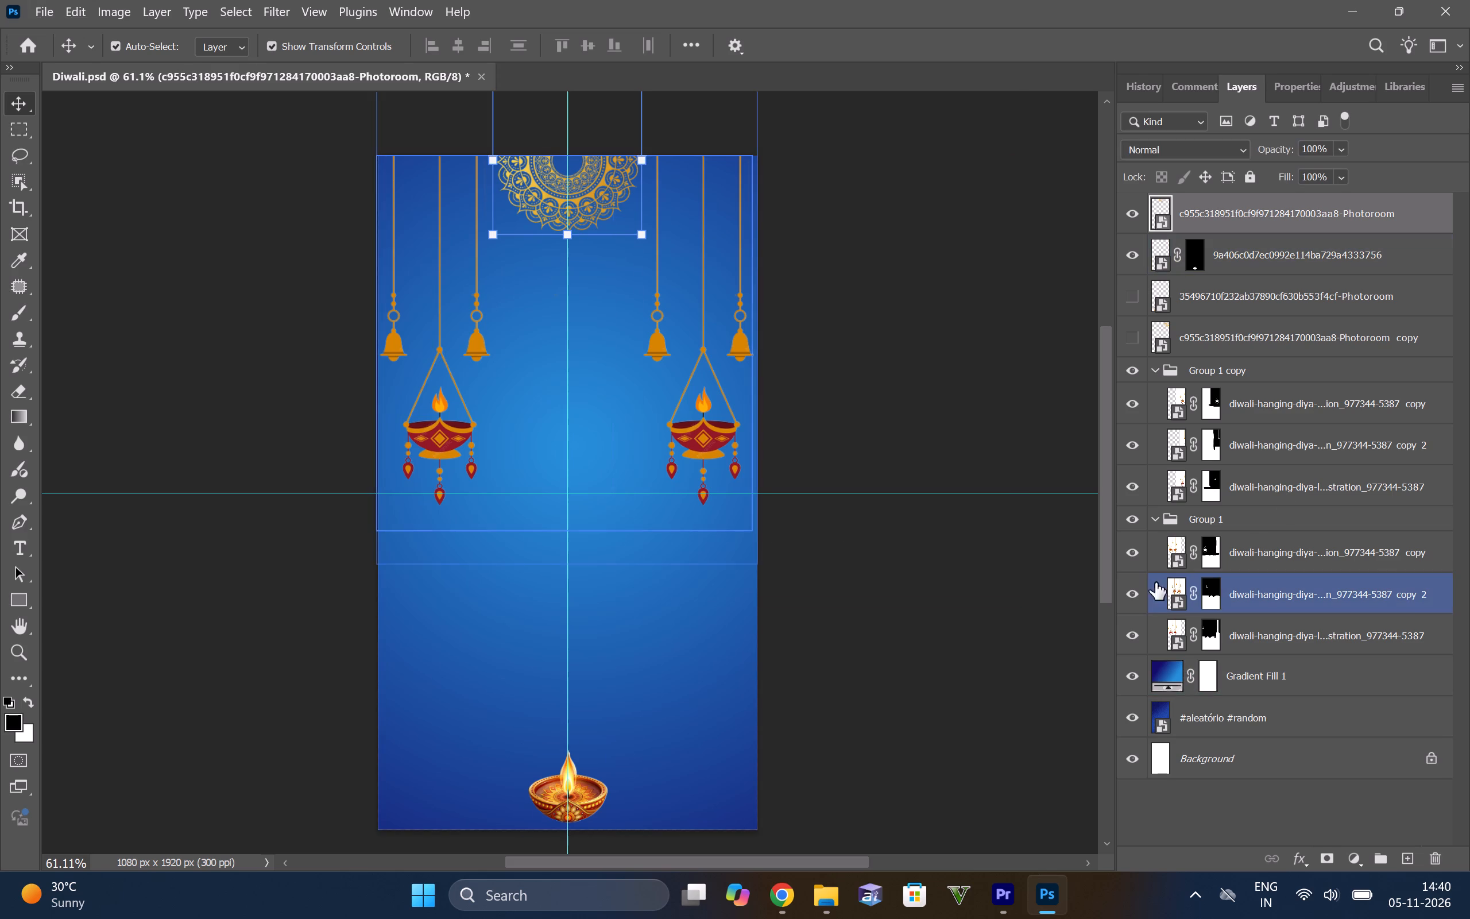
{"action": "left_click", "coordinate": [1128, 345]}
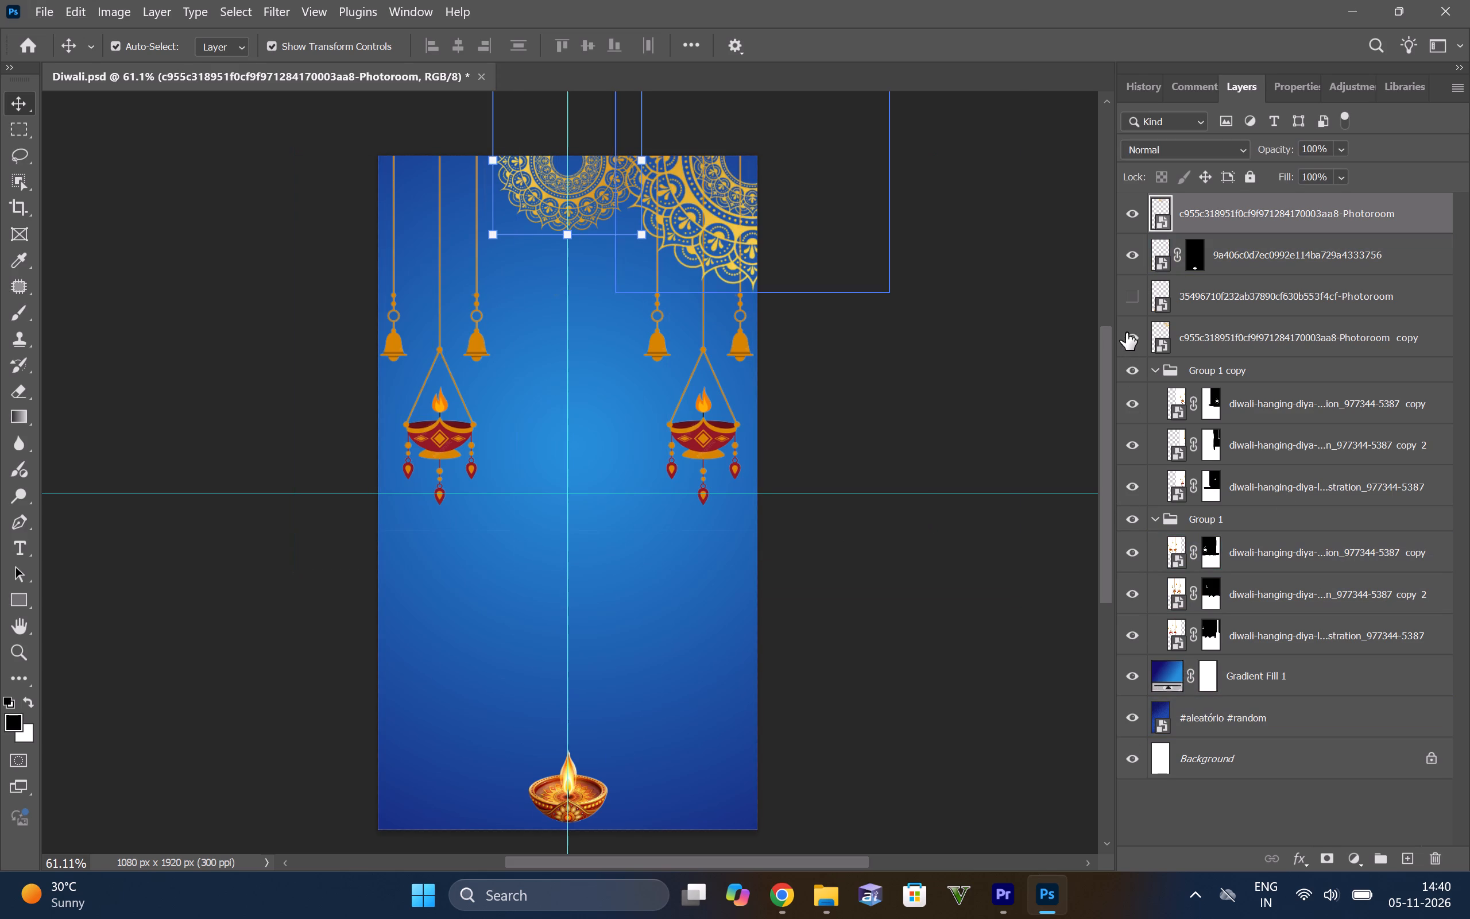
{"action": "left_click", "coordinate": [1126, 333]}
{"action": "left_click", "coordinate": [1132, 293]}
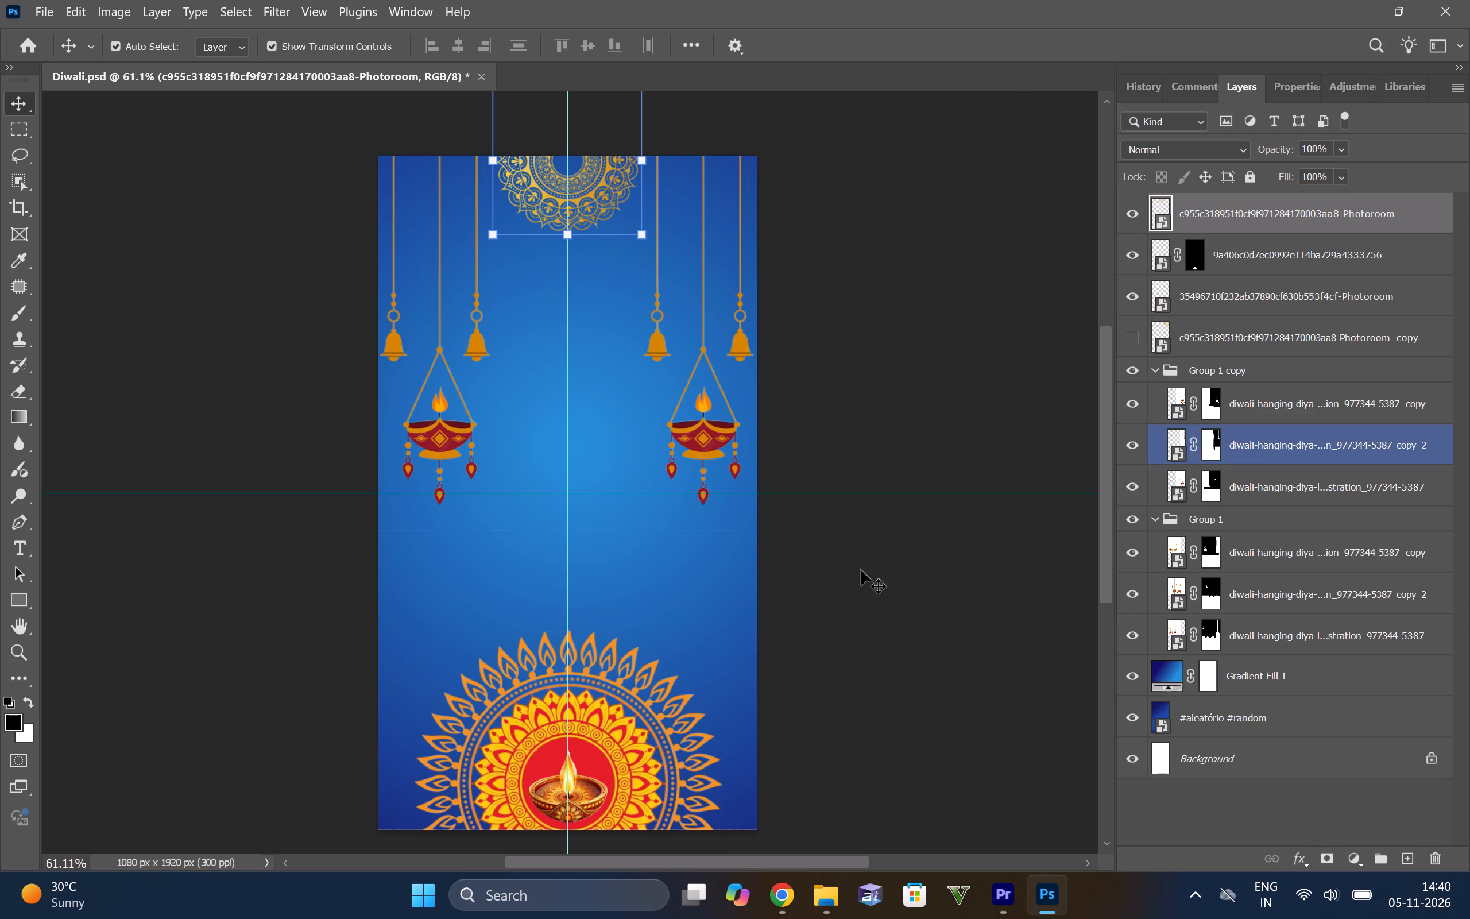
Examine the red-and-yellow mandala up close to check how it sits with the bottom diya and the vertical guide.
{"action": "scroll", "coordinate": [854, 547], "scroll_direction": "down", "scroll_amount": 5}
{"action": "scroll", "coordinate": [878, 542], "scroll_direction": "down", "scroll_amount": 4, "text": "alt"}
{"action": "scroll", "coordinate": [825, 607], "scroll_direction": "up", "scroll_amount": 4, "text": "alt"}
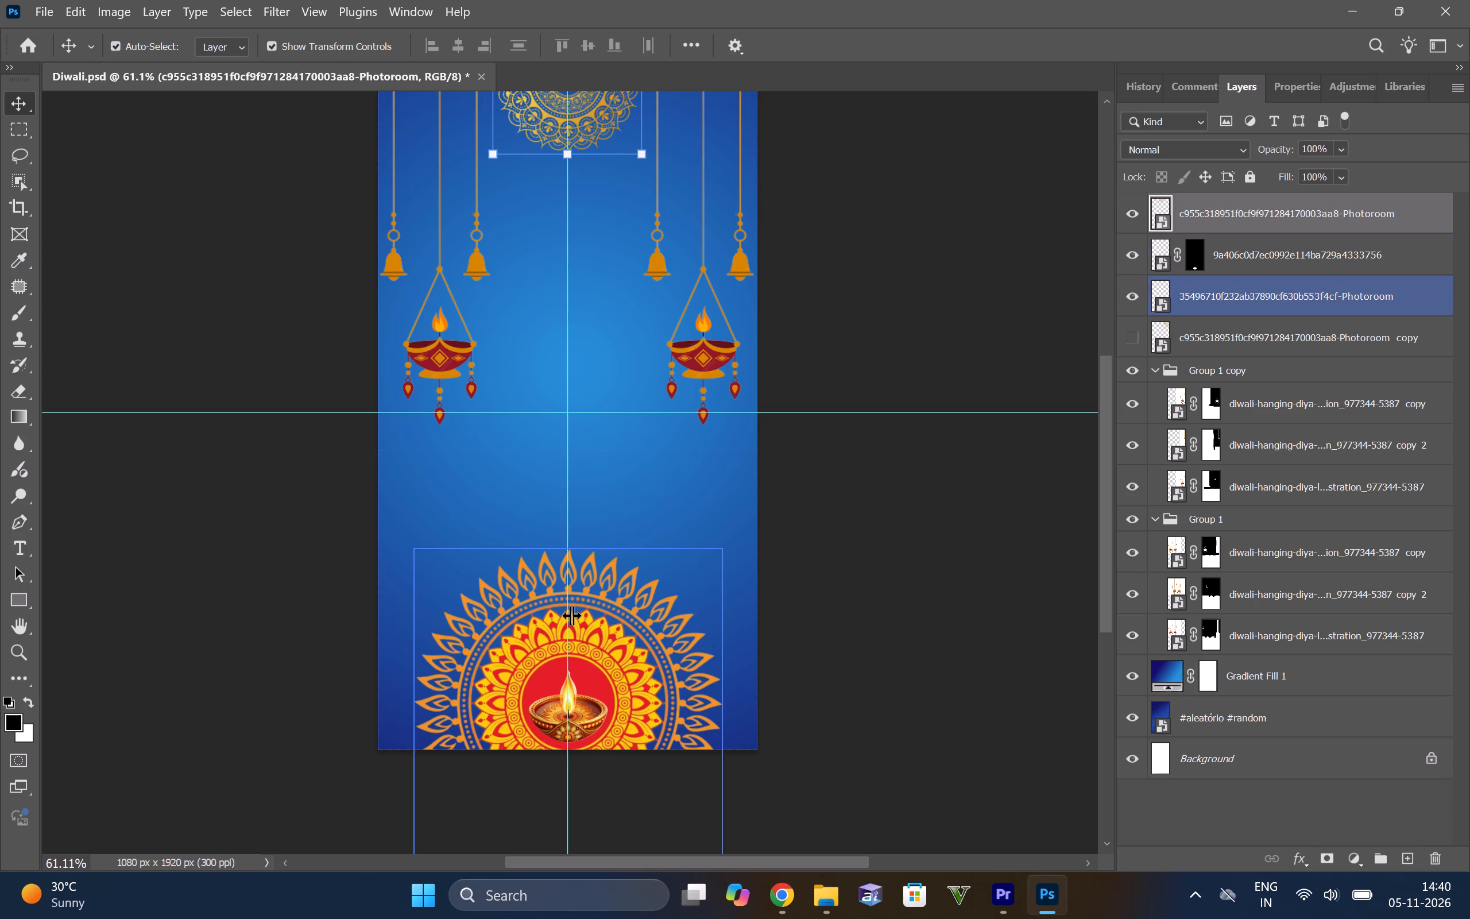
{"action": "scroll", "coordinate": [606, 623], "scroll_direction": "up", "scroll_amount": 6, "text": "alt"}
{"action": "scroll", "coordinate": [604, 595], "scroll_direction": "down", "scroll_amount": 3}
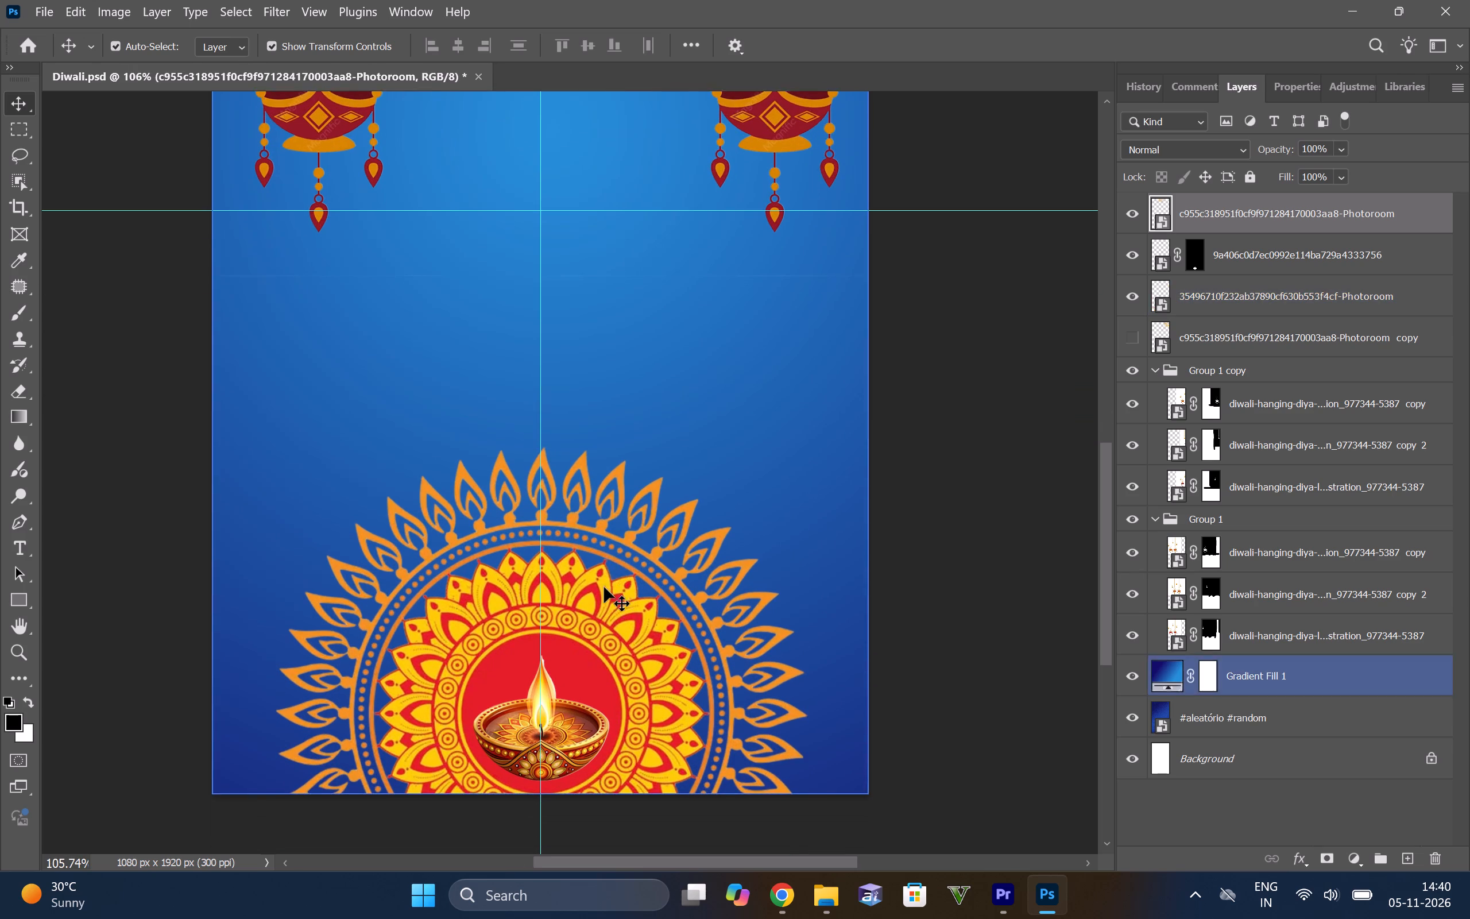
{"action": "scroll", "coordinate": [604, 587], "scroll_direction": "down", "scroll_amount": 6}
{"action": "left_click", "coordinate": [619, 494]}
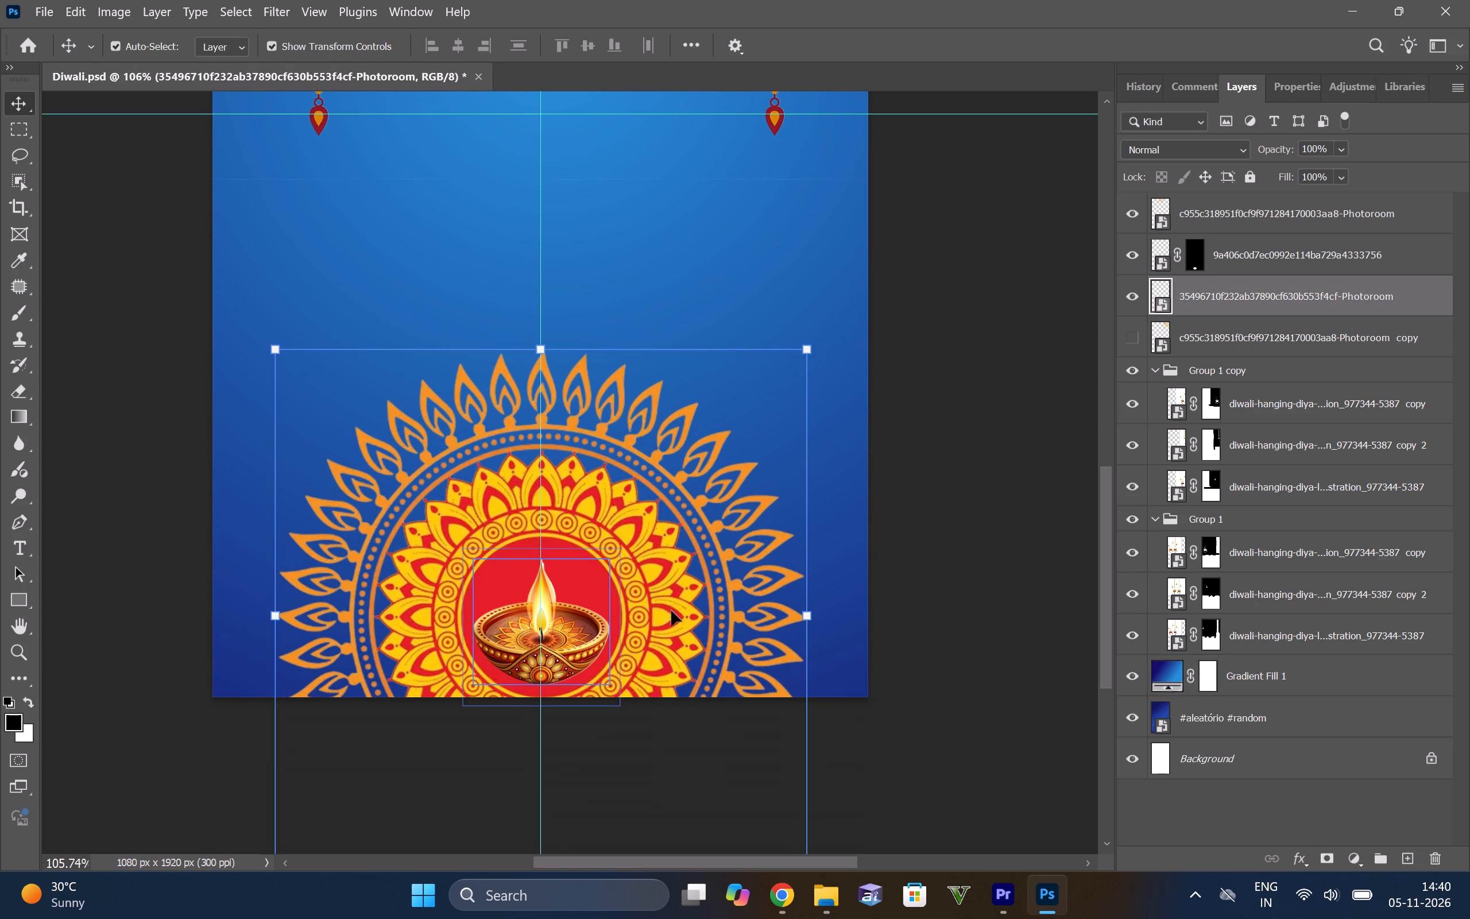
{"action": "left_click", "coordinate": [988, 517]}
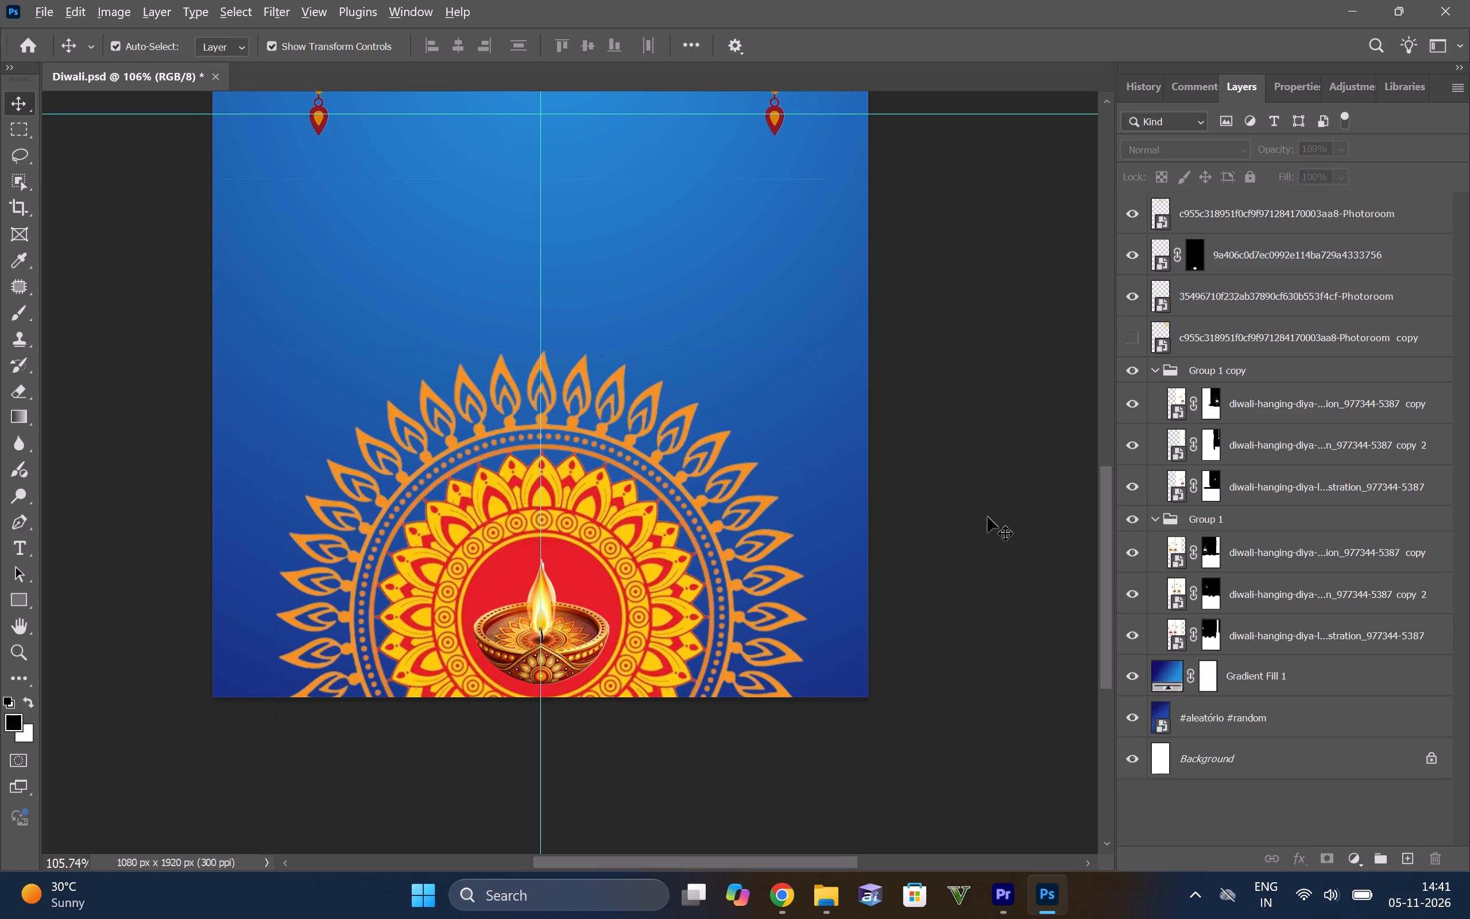
Review the whole poster at different magnifications to judge the balance of the mandalas and hanging ornaments.
{"action": "scroll", "coordinate": [988, 517], "scroll_direction": "down", "scroll_amount": 6, "text": "alt"}
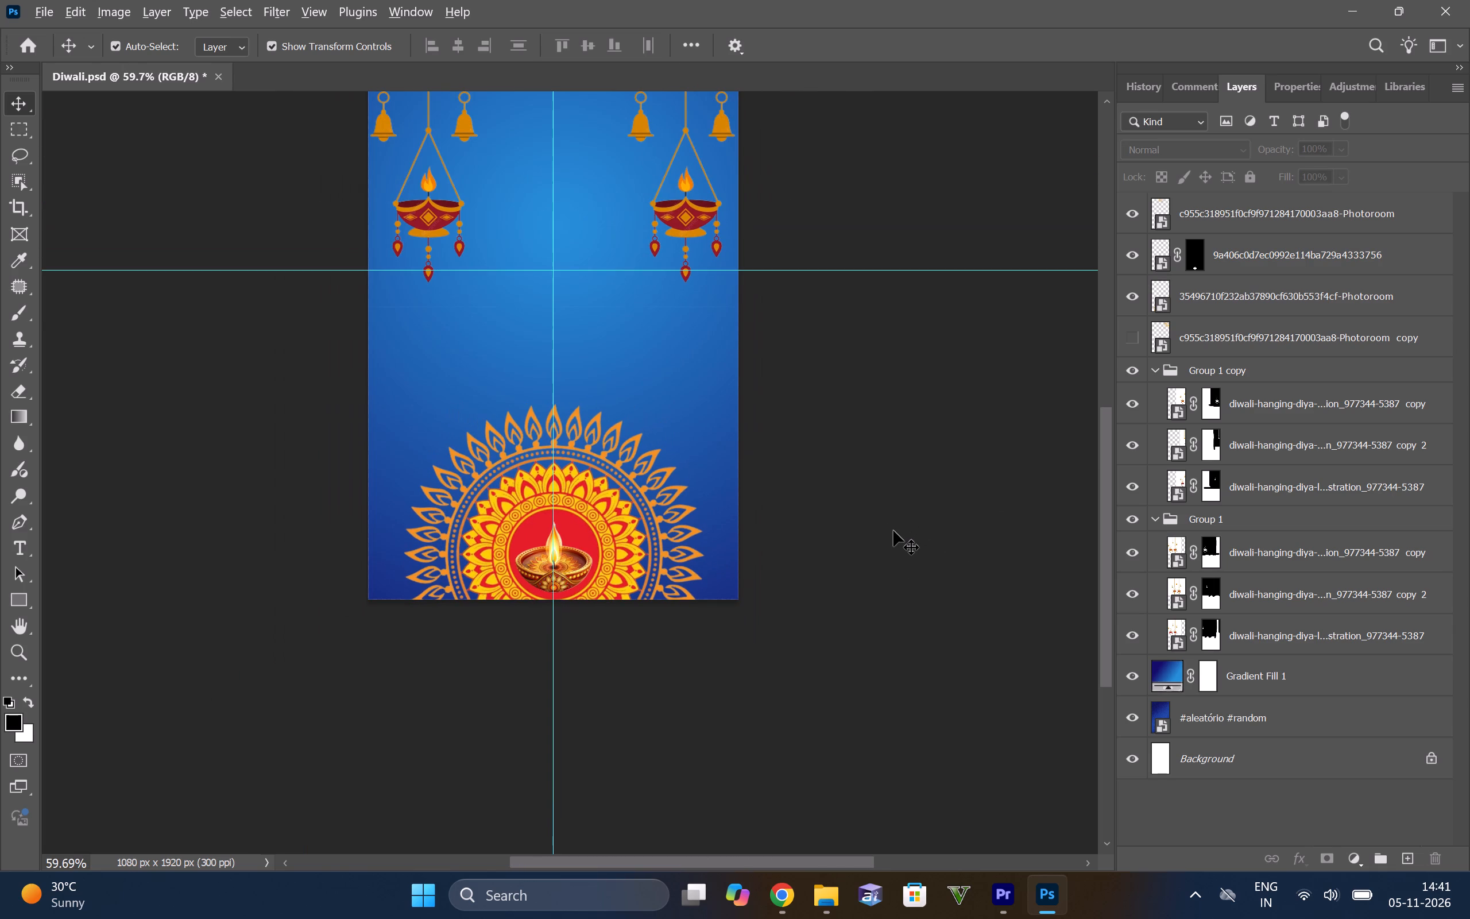
{"action": "scroll", "coordinate": [880, 539], "scroll_direction": "down", "scroll_amount": 3, "text": "alt"}
{"action": "scroll", "coordinate": [787, 509], "scroll_direction": "down", "scroll_amount": 6}
{"action": "scroll", "coordinate": [787, 509], "scroll_direction": "up", "scroll_amount": 8}
{"action": "scroll", "coordinate": [787, 509], "scroll_direction": "down", "scroll_amount": 5, "text": "alt"}
{"action": "scroll", "coordinate": [787, 509], "scroll_direction": "up", "scroll_amount": 5, "text": "alt"}
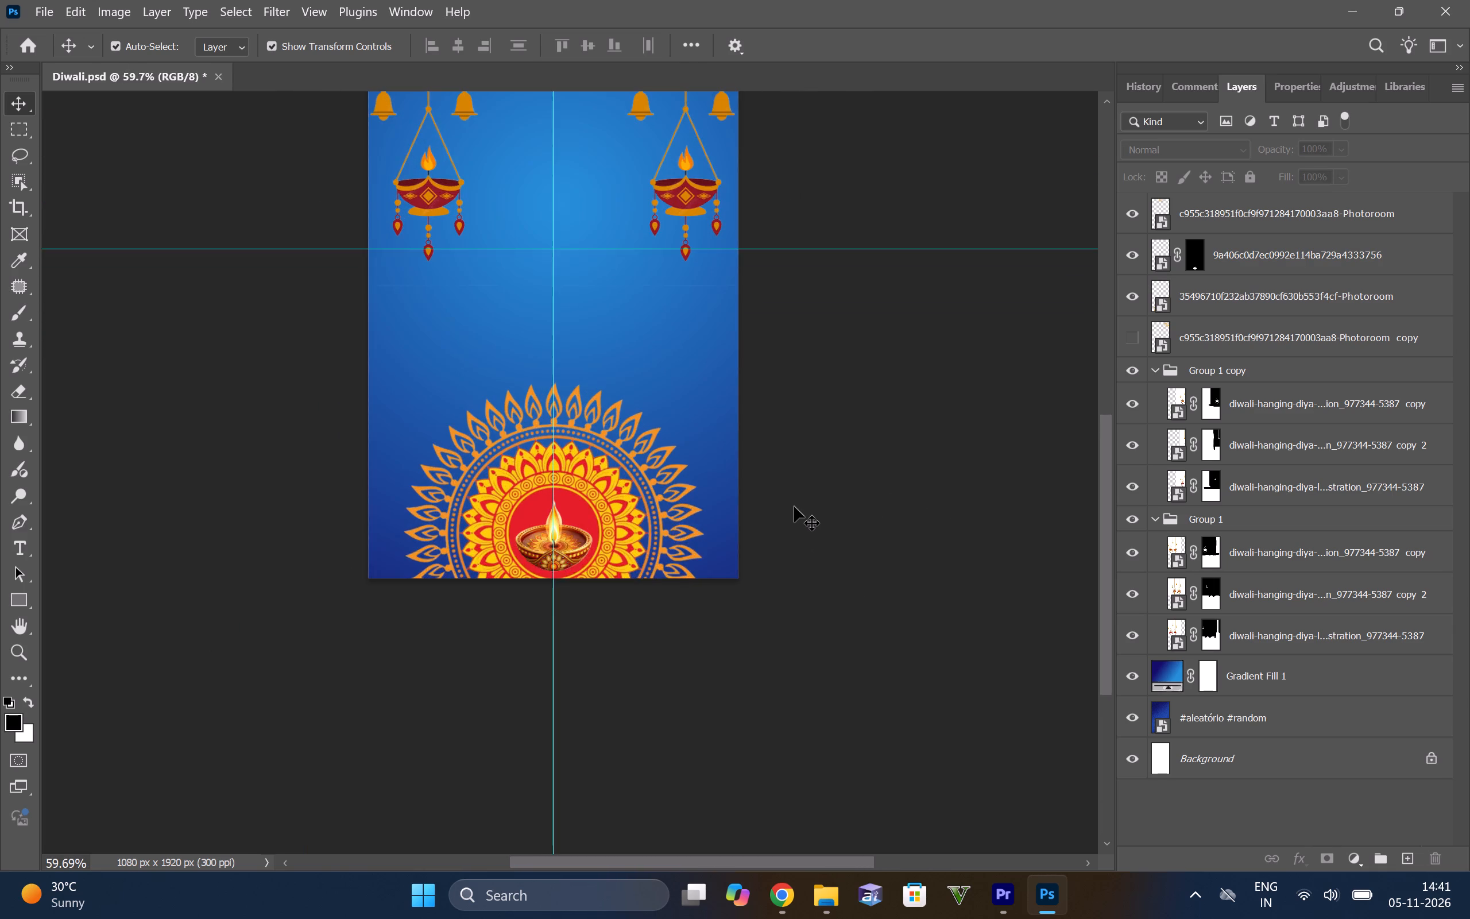
{"action": "scroll", "coordinate": [802, 507], "scroll_direction": "up", "scroll_amount": 8}
{"action": "scroll", "coordinate": [812, 495], "scroll_direction": "down", "scroll_amount": 6, "text": "alt"}
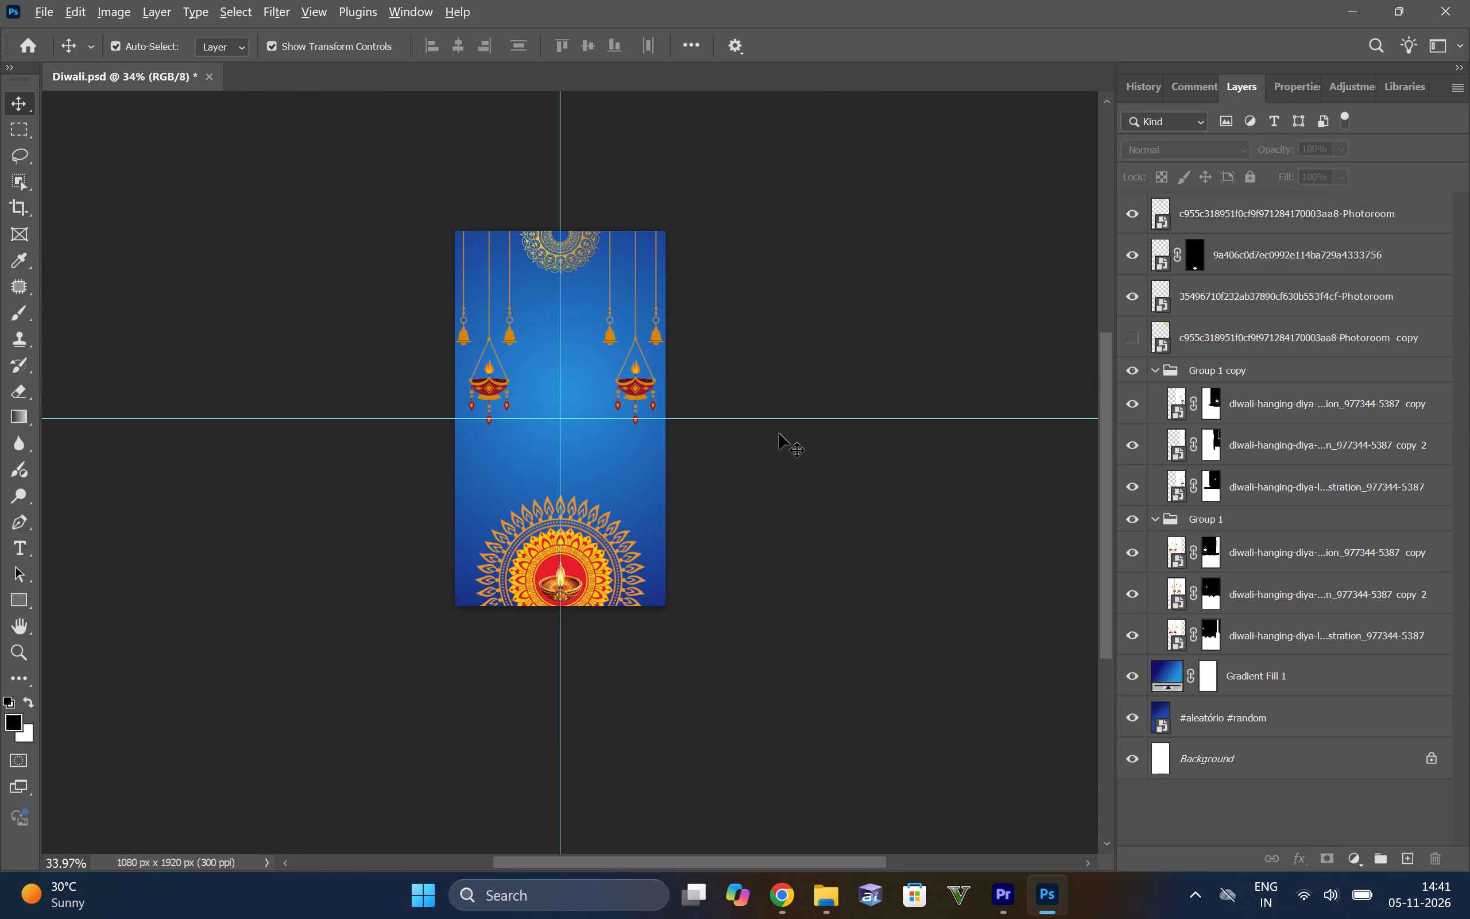
{"action": "scroll", "coordinate": [779, 434], "scroll_direction": "up", "scroll_amount": 5, "text": "alt"}
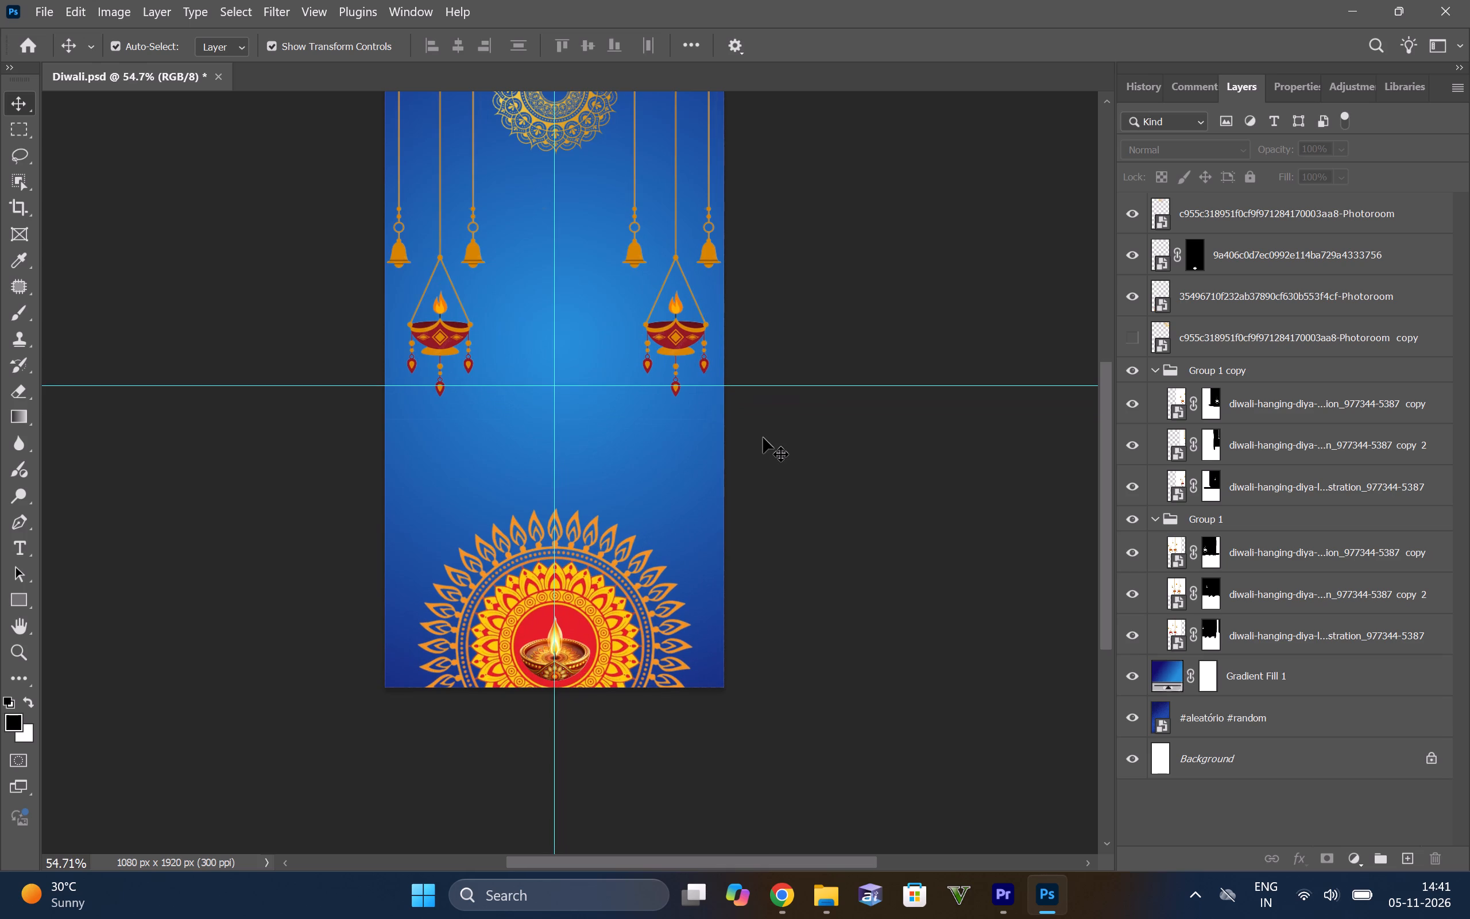
{"action": "scroll", "coordinate": [768, 405], "scroll_direction": "up", "scroll_amount": 3, "text": "alt"}
{"action": "scroll", "coordinate": [827, 400], "scroll_direction": "down", "scroll_amount": 6, "text": "alt"}
{"action": "scroll", "coordinate": [842, 431], "scroll_direction": "up", "scroll_amount": 6}
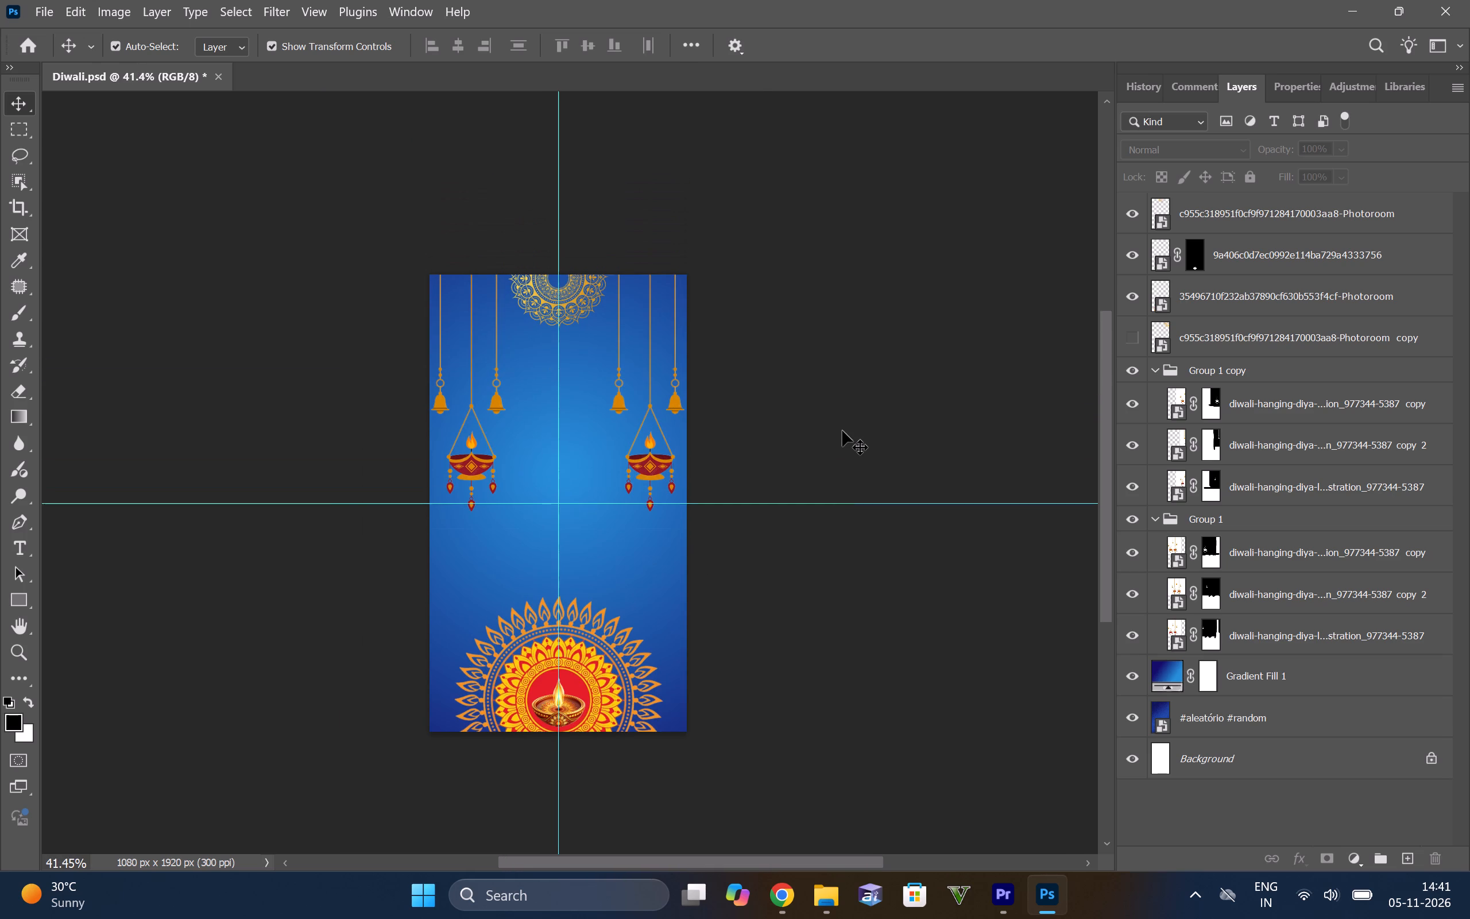
{"action": "scroll", "coordinate": [827, 389], "scroll_direction": "down", "scroll_amount": 6}
{"action": "scroll", "coordinate": [797, 374], "scroll_direction": "up", "scroll_amount": 4, "text": "alt"}
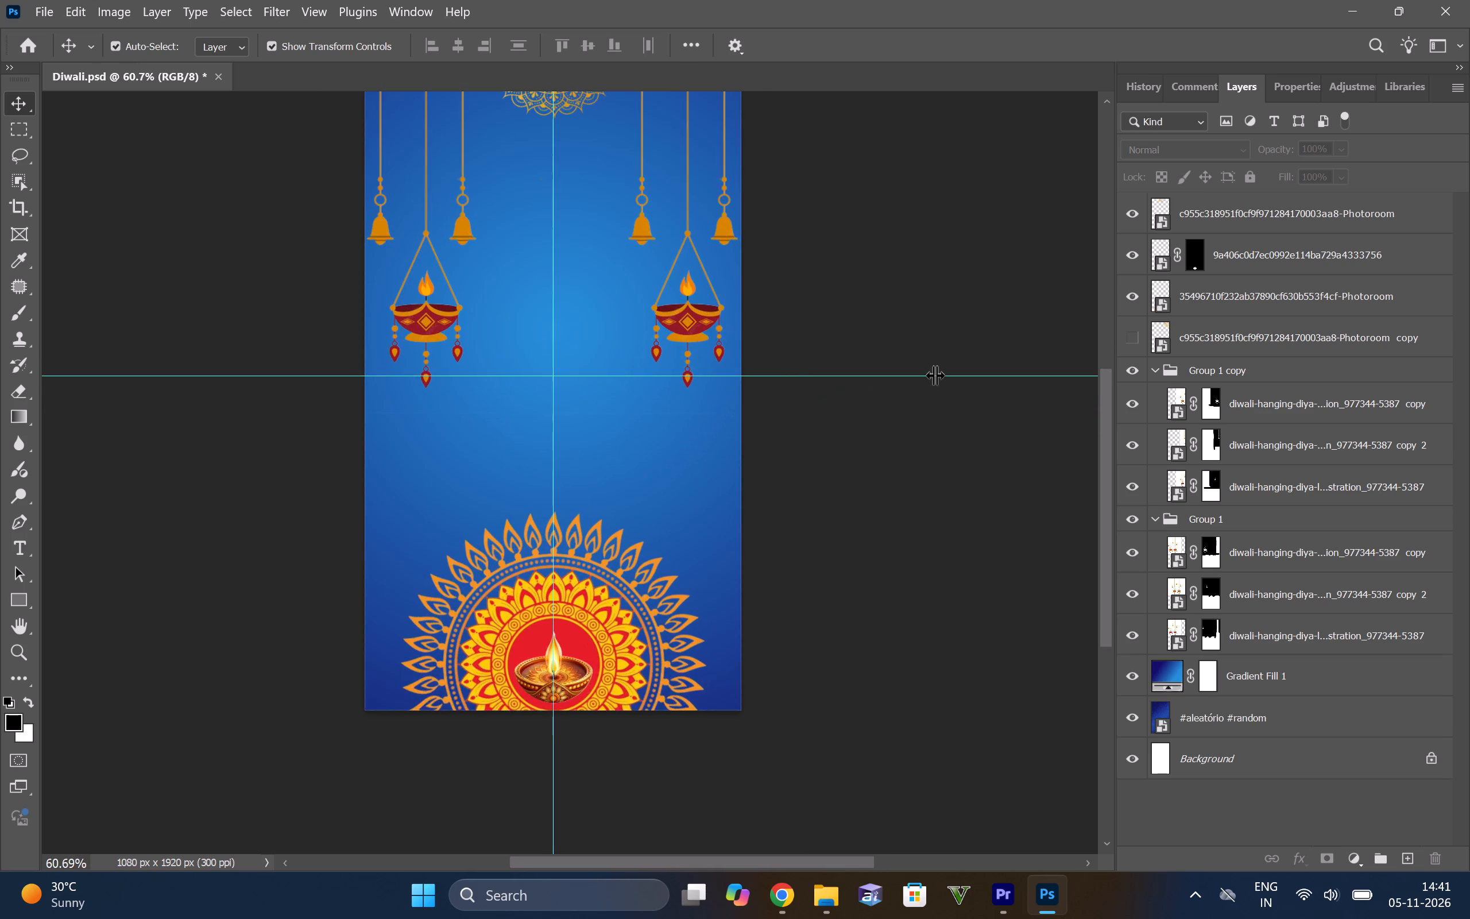
{"action": "scroll", "coordinate": [957, 366], "scroll_direction": "up", "scroll_amount": 6, "text": "alt"}
{"action": "scroll", "coordinate": [888, 402], "scroll_direction": "down", "scroll_amount": 2, "text": "alt"}
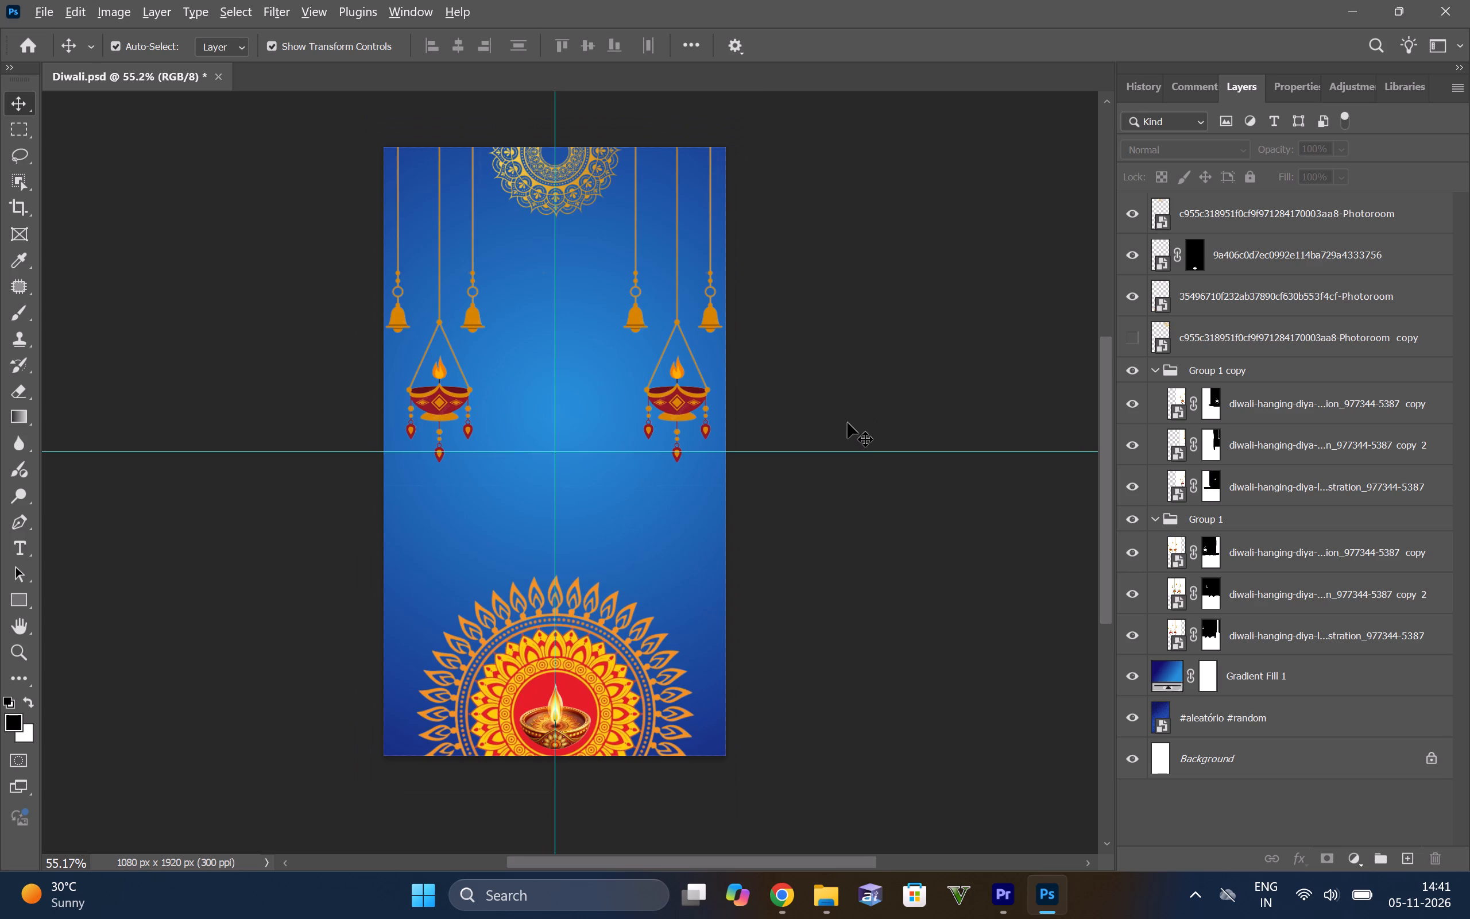
Examine the whole poster at several magnifications, checking the blue background below the hanging diyas for stray marks.
{"action": "scroll", "coordinate": [856, 401], "scroll_direction": "up", "scroll_amount": 2, "text": "alt"}
{"action": "scroll", "coordinate": [853, 385], "scroll_direction": "down", "scroll_amount": 2}
{"action": "scroll", "coordinate": [888, 435], "scroll_direction": "up", "scroll_amount": 3}
{"action": "scroll", "coordinate": [852, 449], "scroll_direction": "down", "scroll_amount": 3, "text": "alt"}
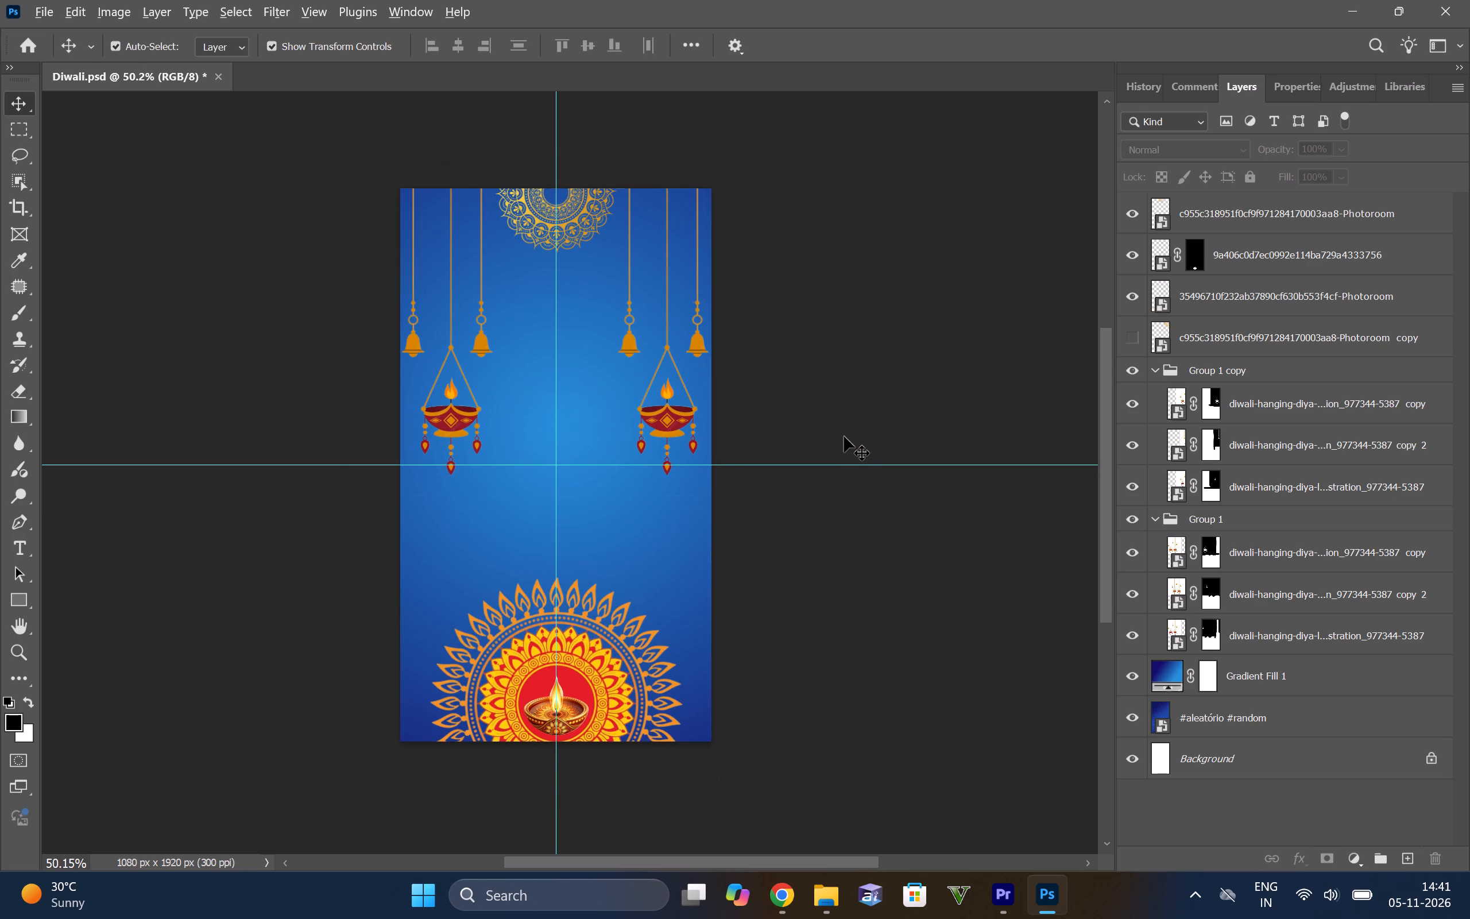
{"action": "scroll", "coordinate": [844, 437], "scroll_direction": "down", "scroll_amount": 2, "text": "alt"}
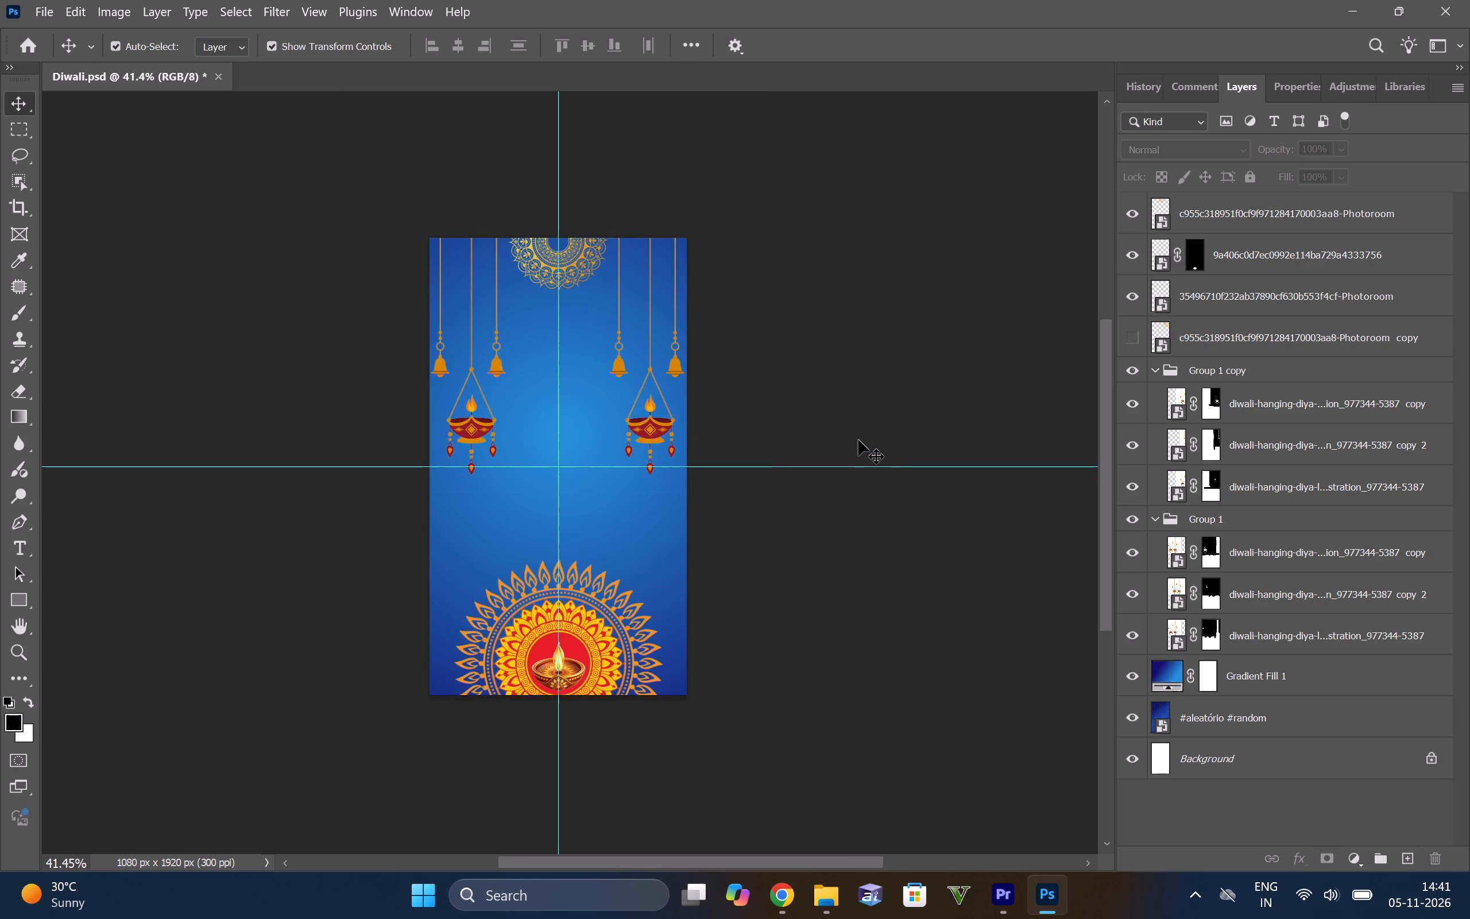
{"action": "scroll", "coordinate": [867, 466], "scroll_direction": "down", "scroll_amount": 3, "text": "alt"}
{"action": "scroll", "coordinate": [739, 425], "scroll_direction": "up", "scroll_amount": 5}
{"action": "scroll", "coordinate": [739, 425], "scroll_direction": "down", "scroll_amount": 5}
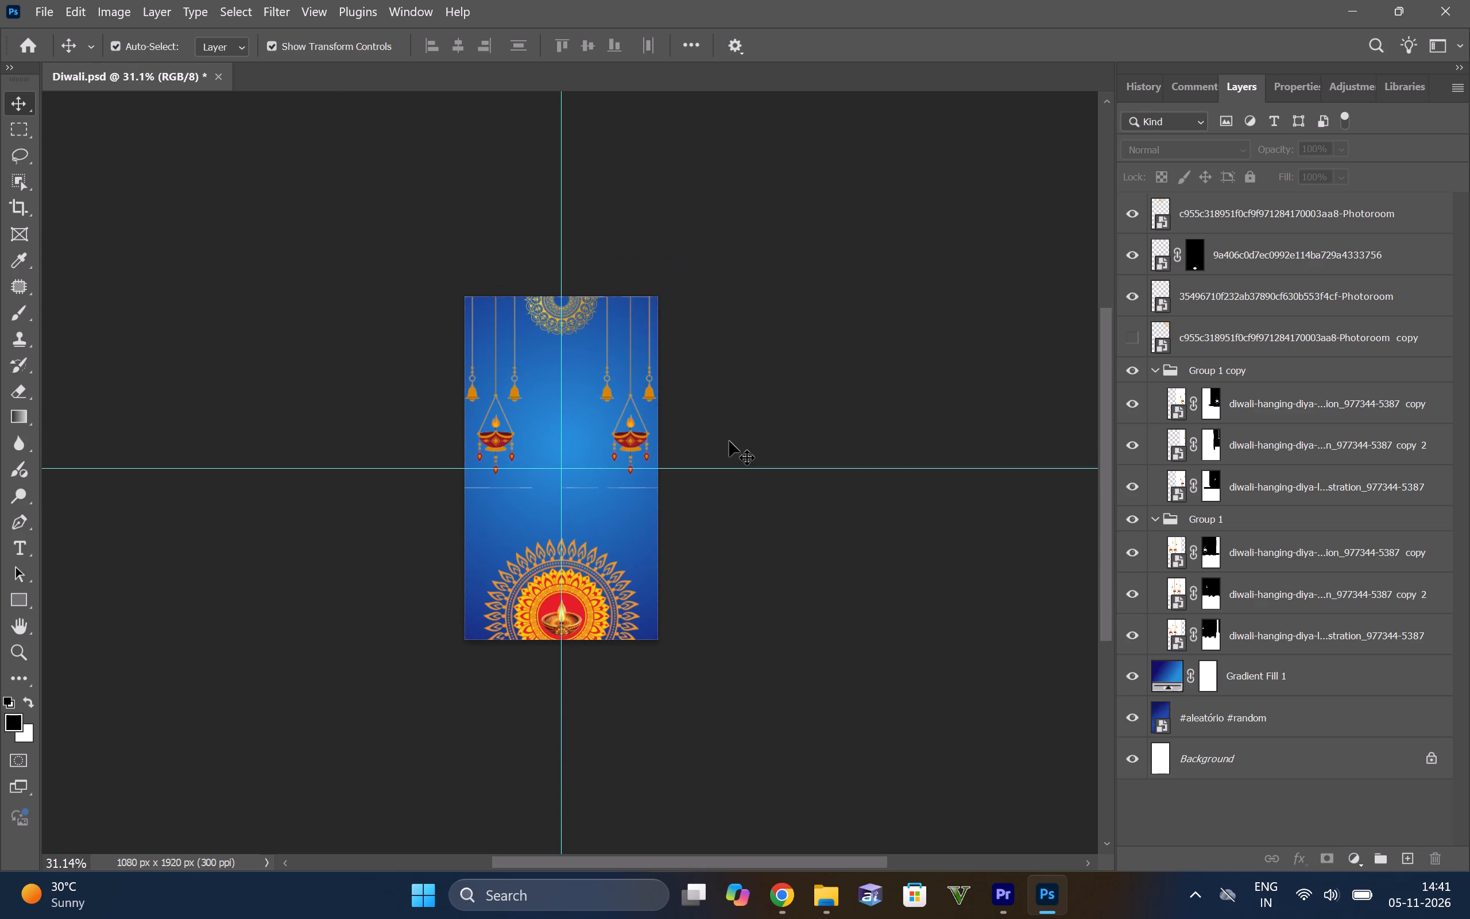
{"action": "scroll", "coordinate": [547, 541], "scroll_direction": "up", "scroll_amount": 5, "text": "alt"}
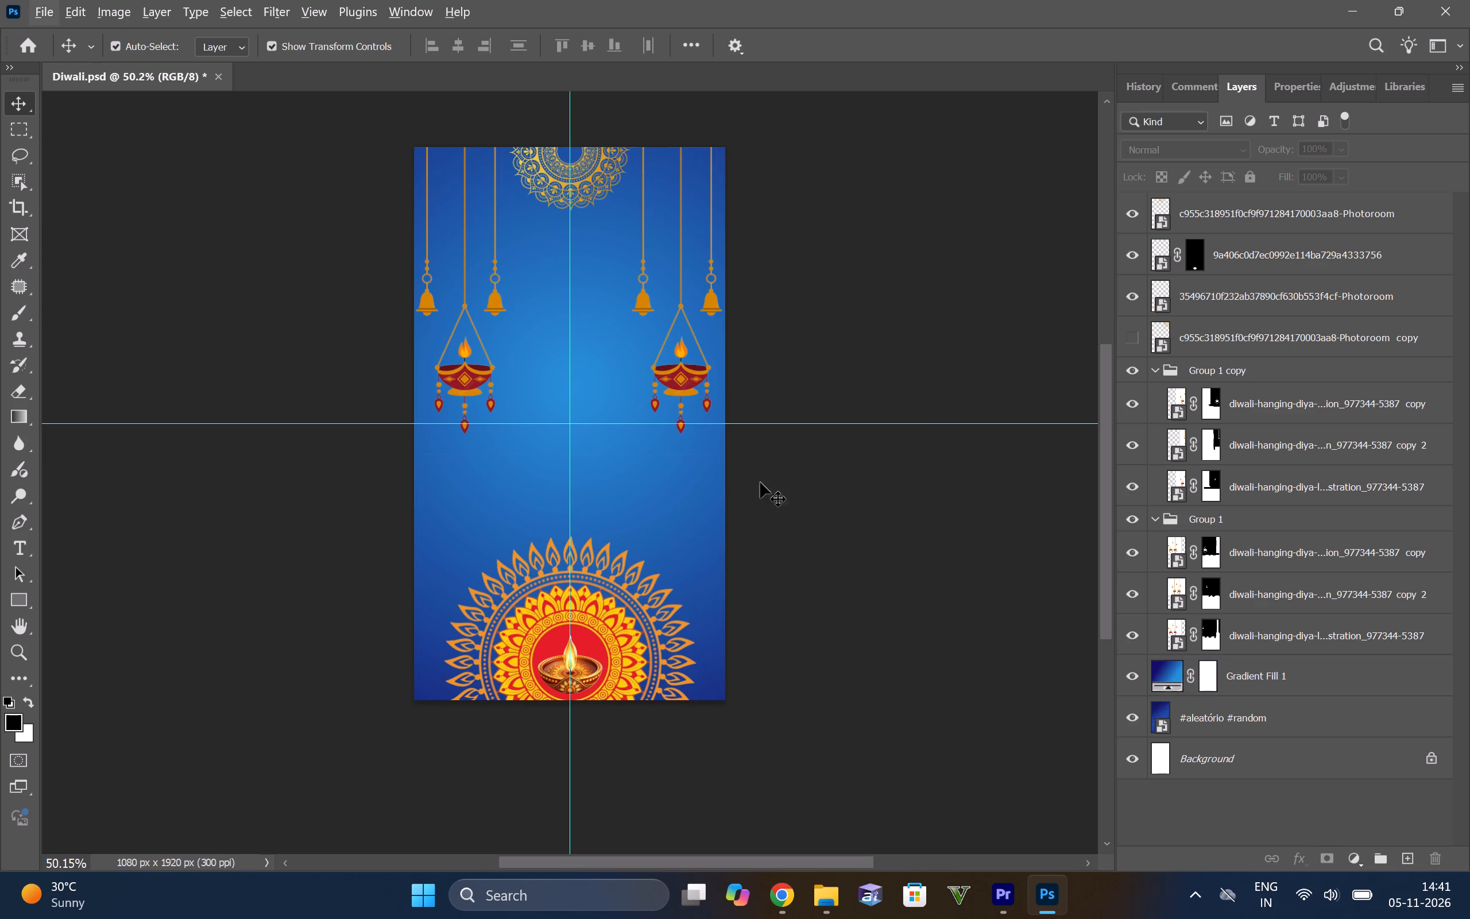
Brush black across the area just below the right-hand diya on the masks of Group 1 copy's "copy" and "copy 2" layers.
{"action": "left_click", "coordinate": [1199, 411]}
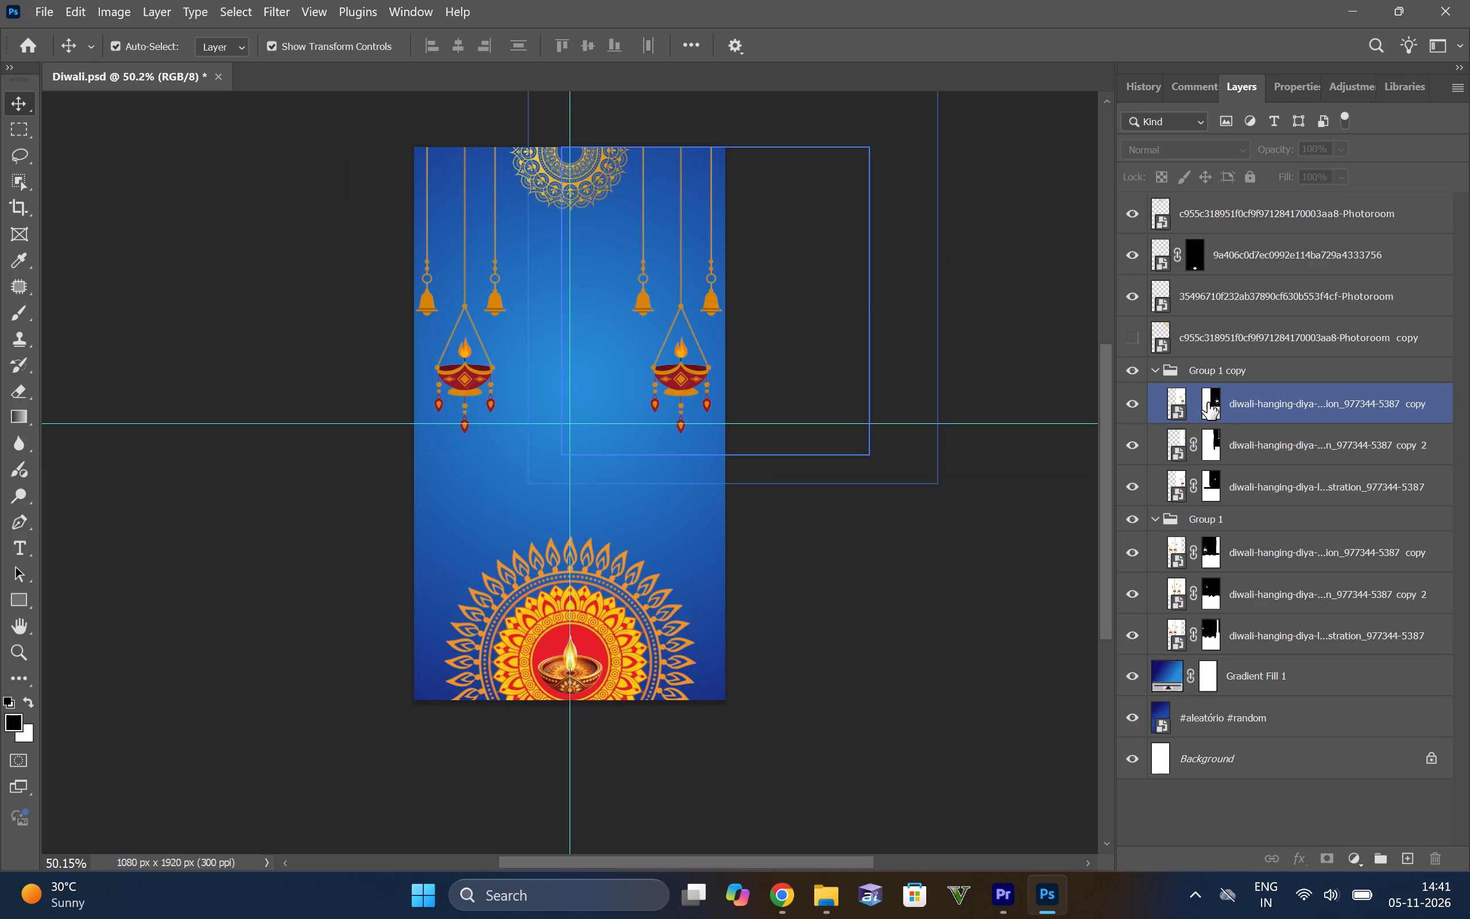
{"action": "left_click", "coordinate": [1186, 403]}
{"action": "left_click", "coordinate": [1194, 405]}
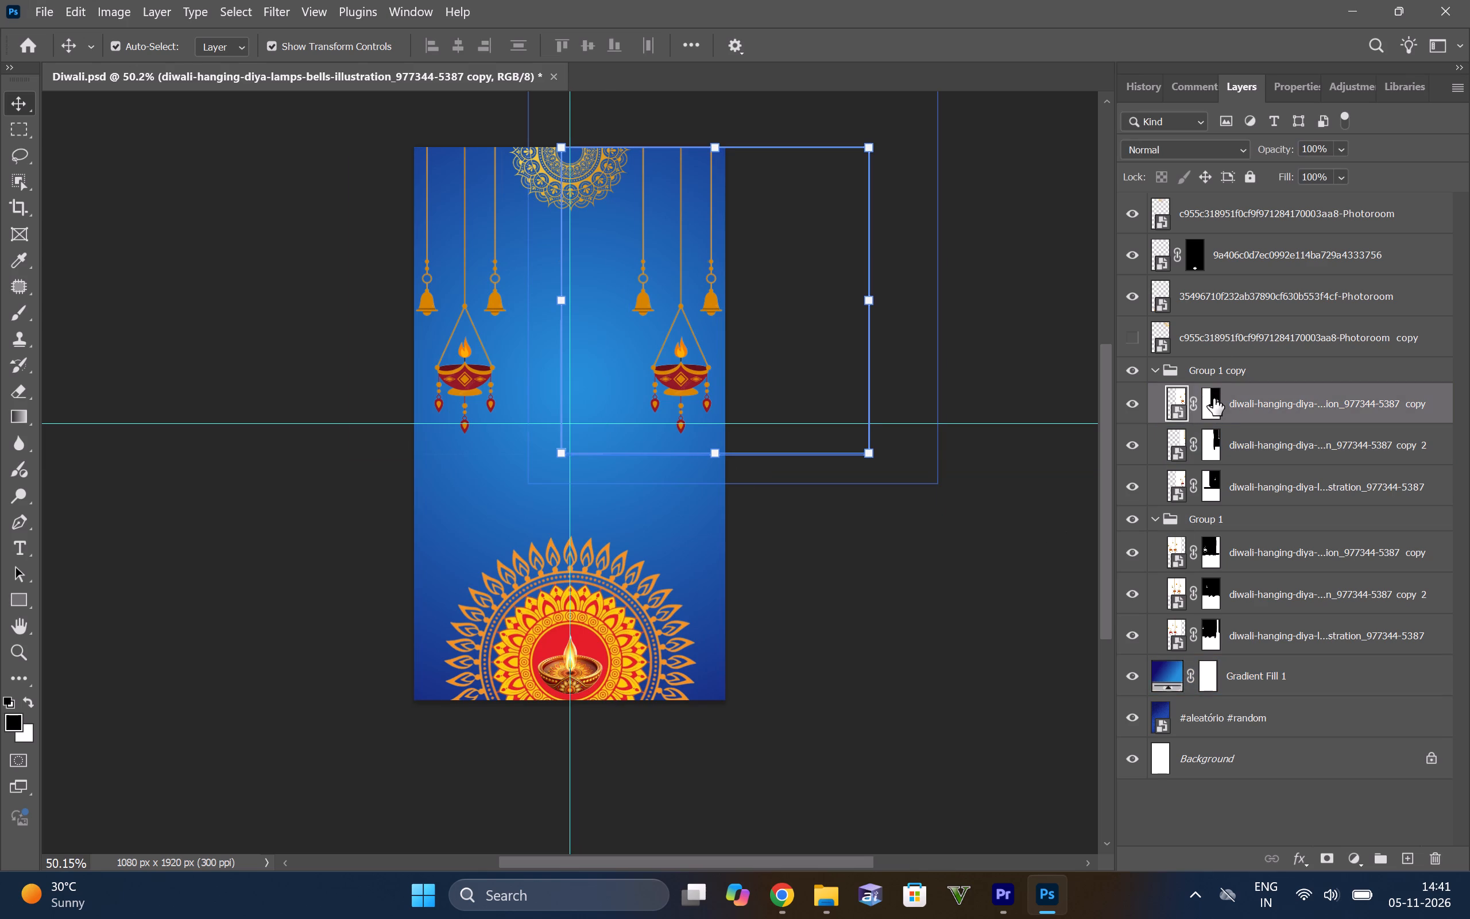
{"action": "left_click", "coordinate": [1213, 398]}
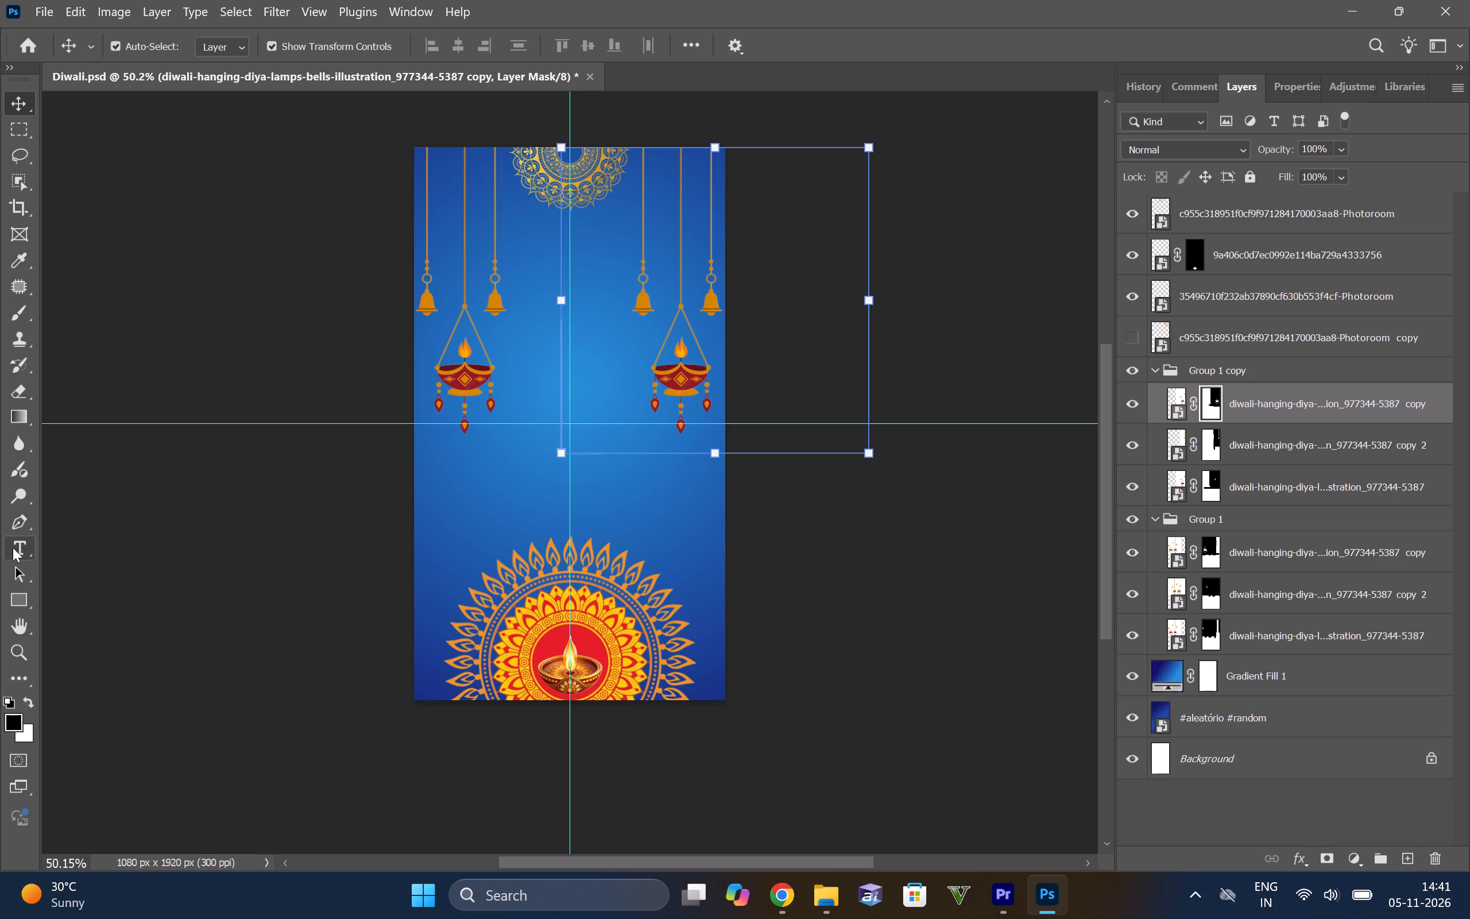
{"action": "key", "text": "b"}
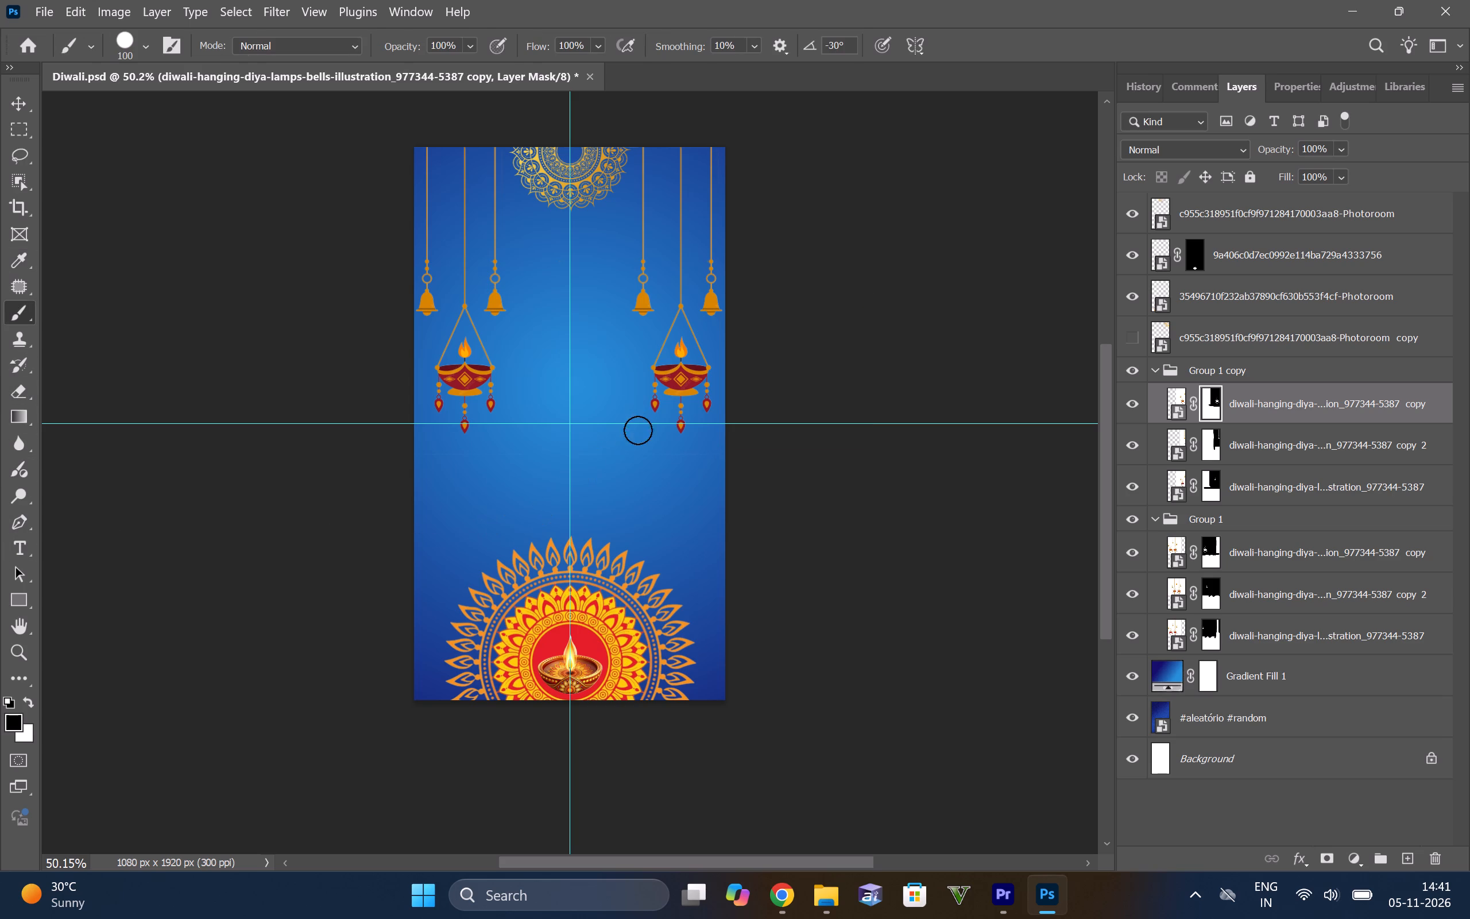
{"action": "left_click_drag", "start_coordinate": [558, 454], "coordinate": [733, 451]}
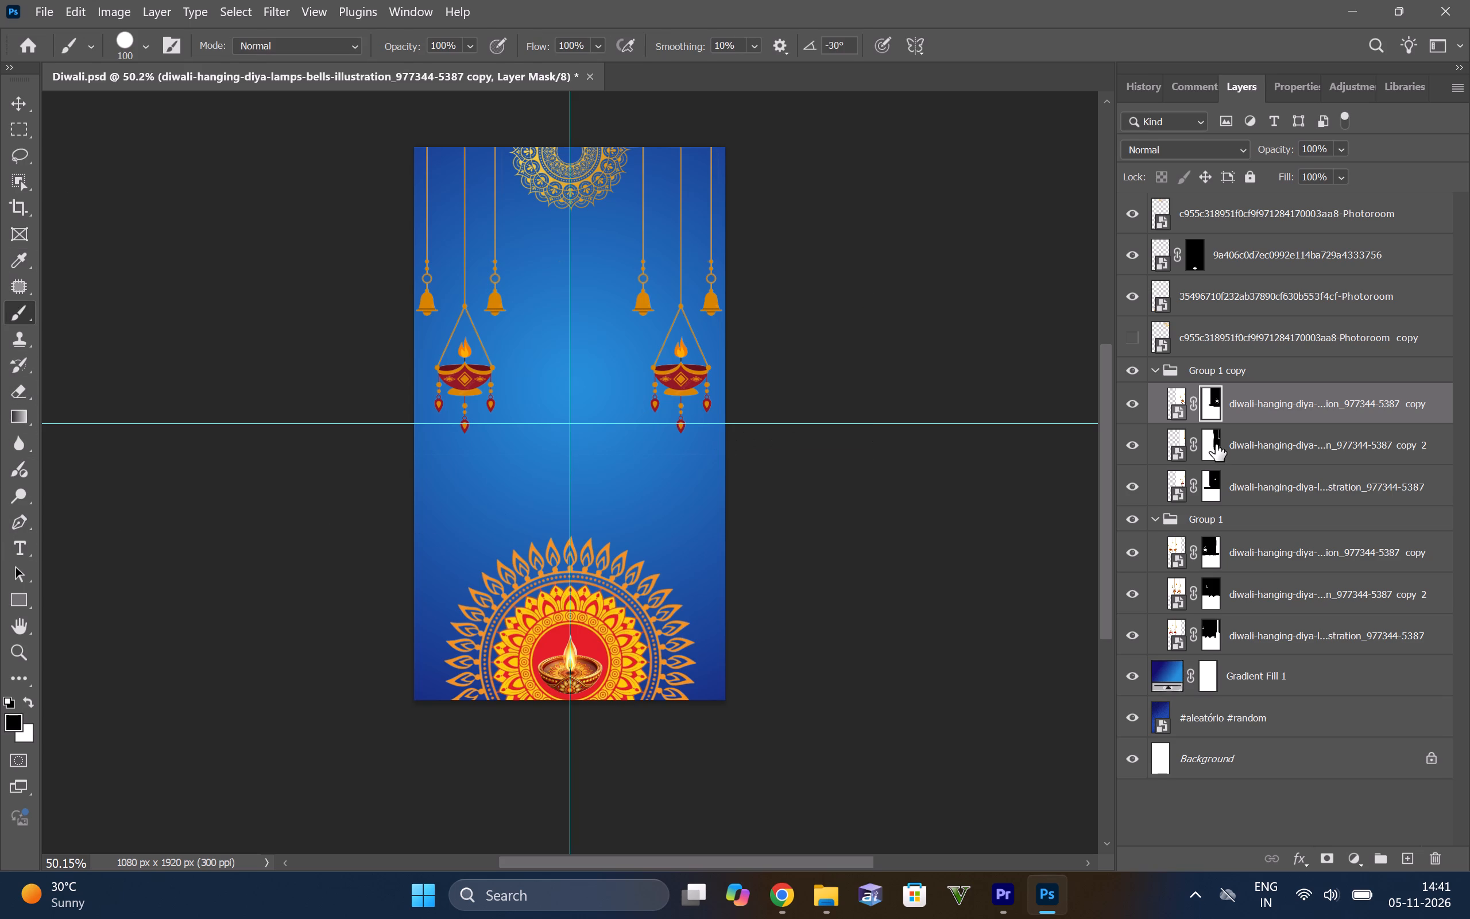
{"action": "left_click", "coordinate": [1216, 444]}
{"action": "left_click_drag", "start_coordinate": [552, 457], "coordinate": [791, 449]}
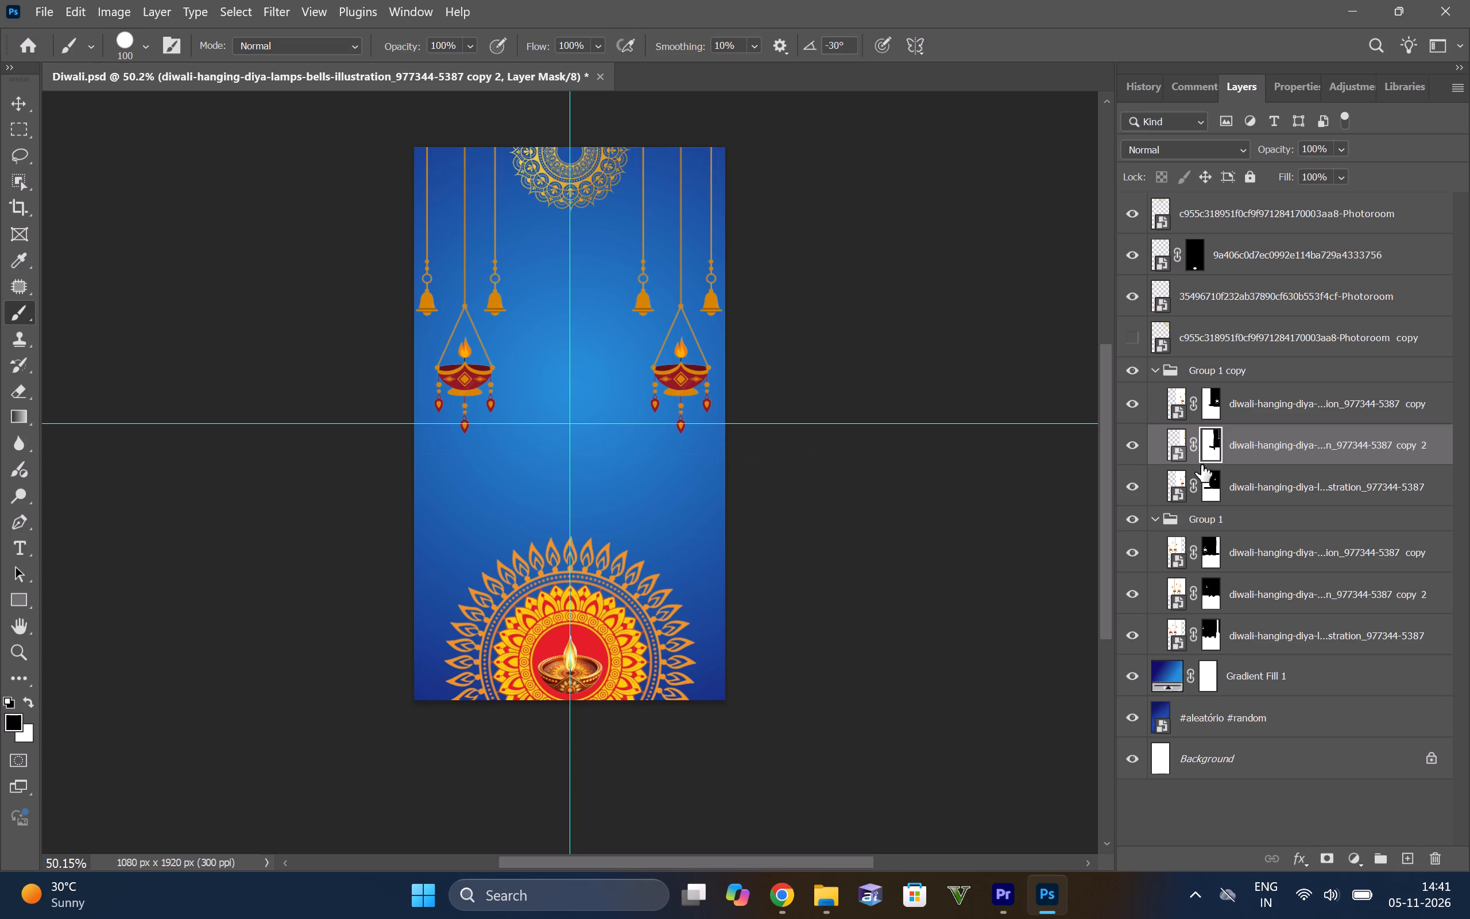
Brush black repeatedly across the area below the right-hand diya on the mask of the bottom layer in Group 1 copy.
{"action": "left_click", "coordinate": [1205, 491]}
{"action": "left_click_drag", "start_coordinate": [570, 458], "coordinate": [785, 464]}
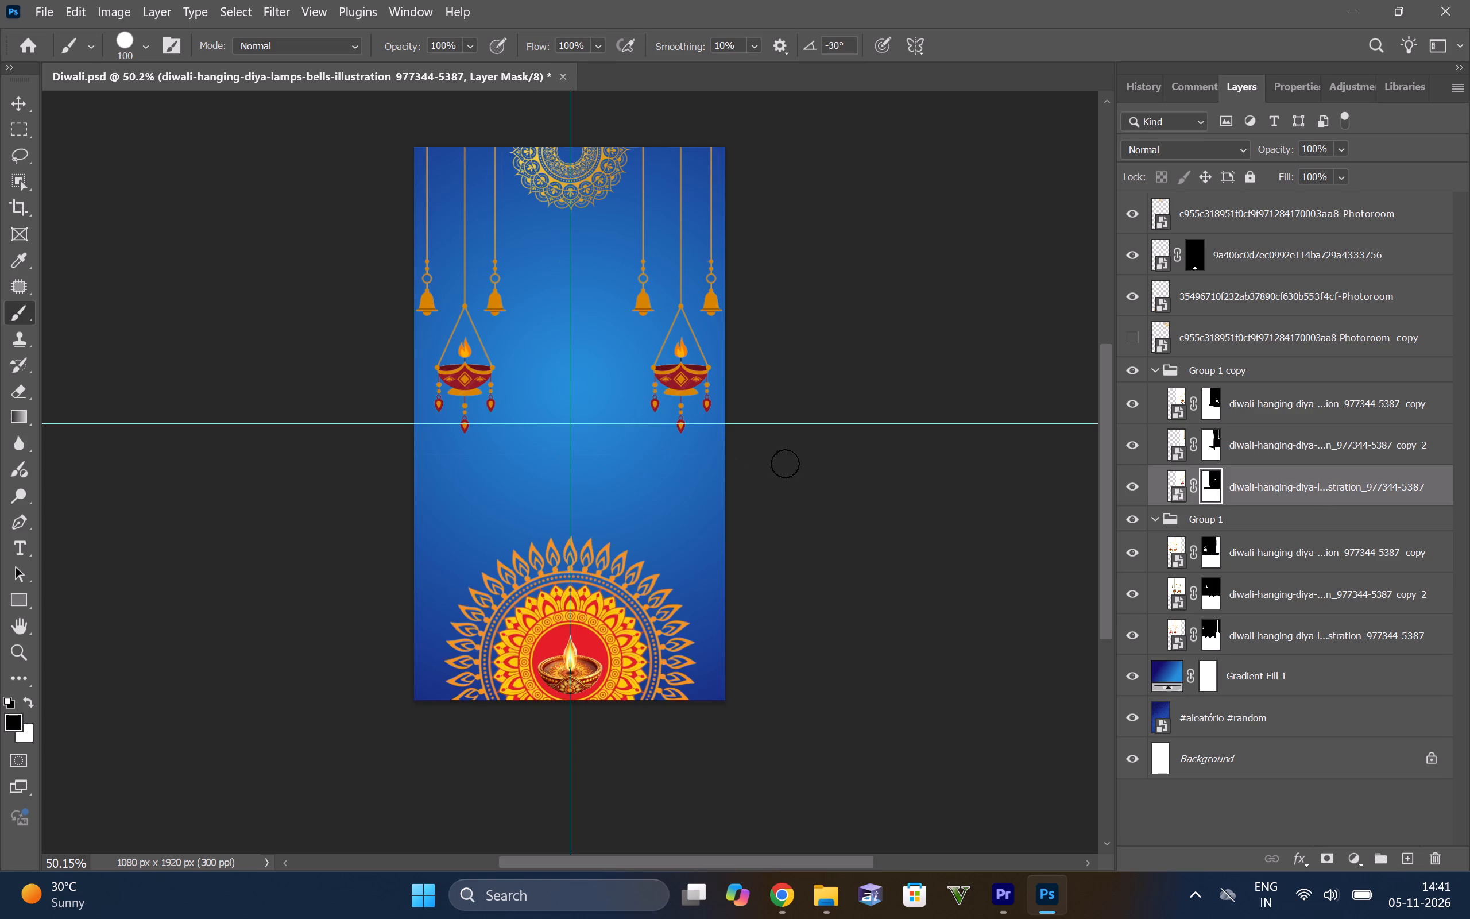
{"action": "left_click_drag", "start_coordinate": [785, 464], "coordinate": [791, 464]}
{"action": "left_click_drag", "start_coordinate": [560, 466], "coordinate": [728, 466]}
{"action": "left_click_drag", "start_coordinate": [577, 466], "coordinate": [711, 474]}
{"action": "left_click_drag", "start_coordinate": [538, 455], "coordinate": [728, 442]}
{"action": "left_click_drag", "start_coordinate": [638, 462], "coordinate": [564, 461]}
{"action": "left_click_drag", "start_coordinate": [564, 461], "coordinate": [569, 461]}
Brush black across the area below the left-hand diya on the mask of Group 1's "copy" layer.
{"action": "left_click", "coordinate": [1215, 552]}
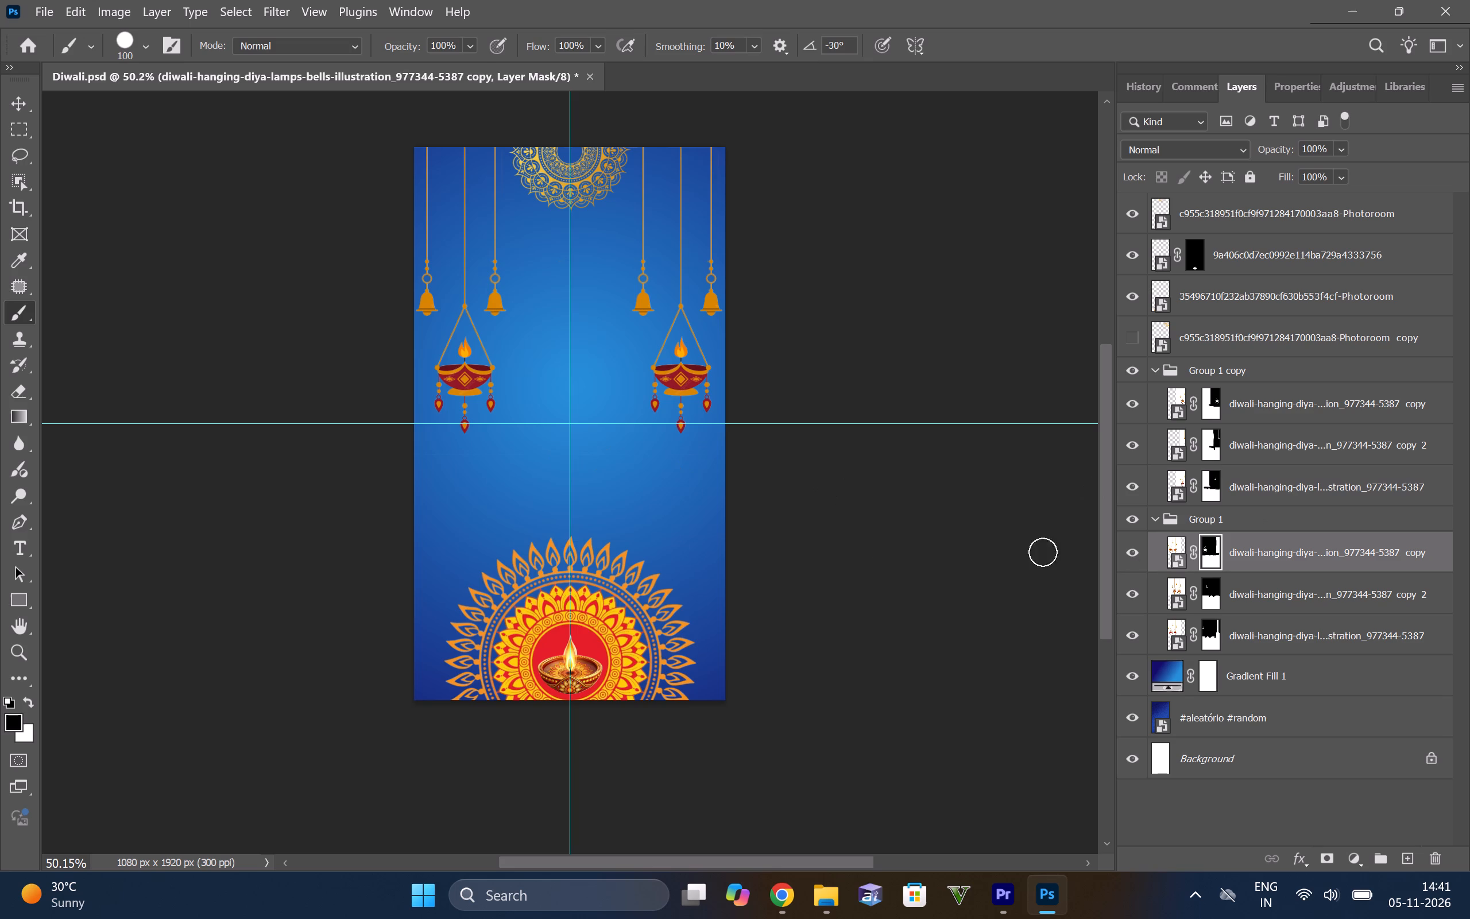
{"action": "left_click_drag", "start_coordinate": [522, 455], "coordinate": [371, 459]}
{"action": "left_click_drag", "start_coordinate": [430, 455], "coordinate": [454, 464]}
{"action": "left_click_drag", "start_coordinate": [454, 464], "coordinate": [610, 439]}
Brush black across the poster's full width below both diyas on the mask of Group 1's "copy 2" layer.
{"action": "left_click", "coordinate": [1211, 585]}
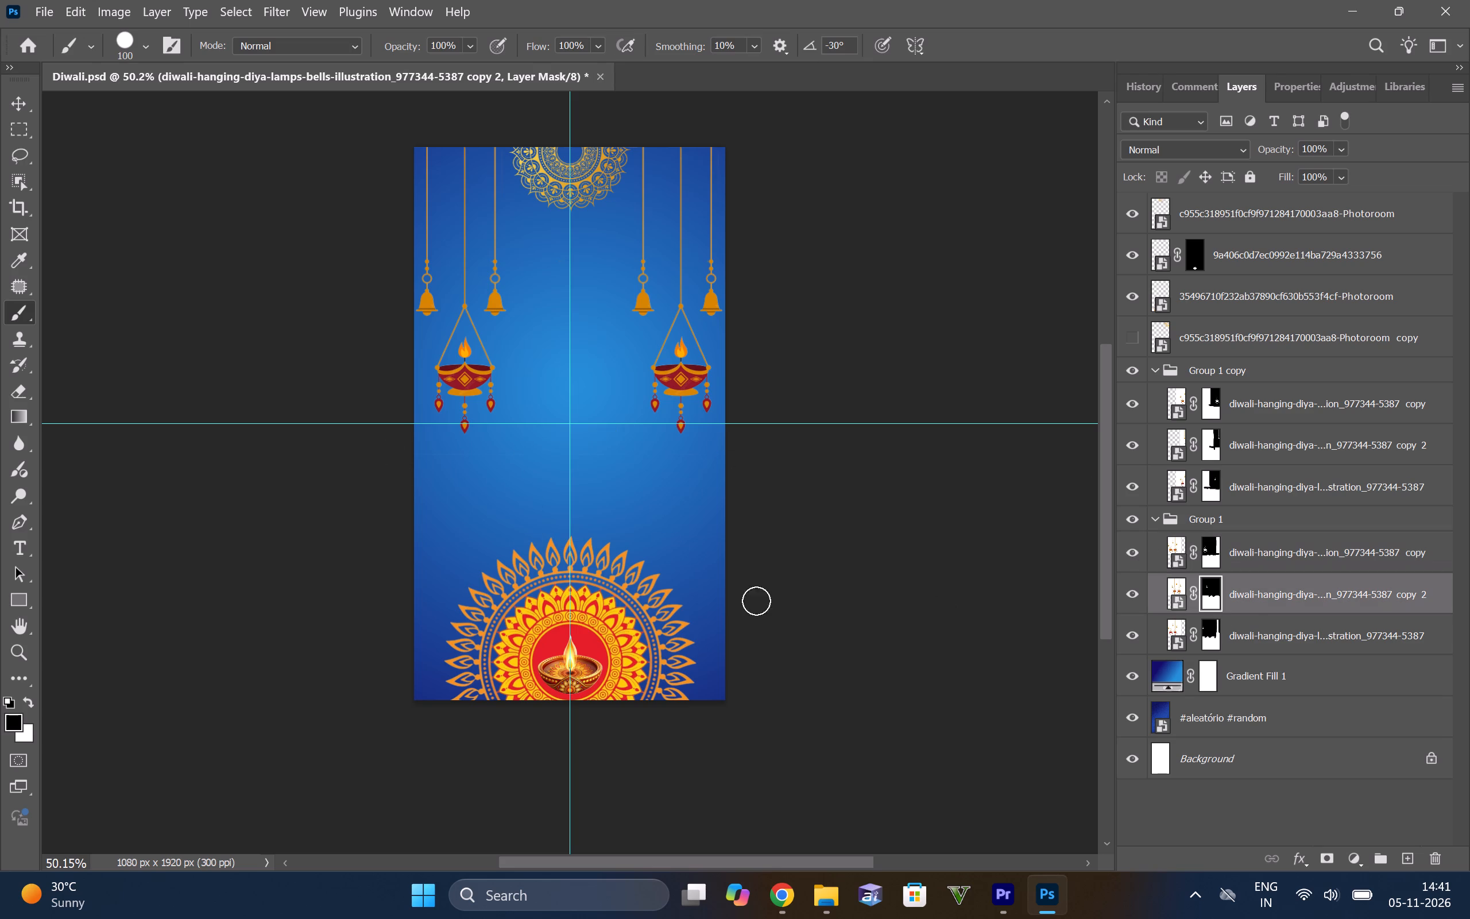
{"action": "left_click_drag", "start_coordinate": [519, 455], "coordinate": [384, 472]}
{"action": "left_click_drag", "start_coordinate": [456, 477], "coordinate": [502, 475]}
{"action": "left_click_drag", "start_coordinate": [362, 483], "coordinate": [368, 486]}
{"action": "left_click_drag", "start_coordinate": [368, 486], "coordinate": [532, 476]}
{"action": "left_click_drag", "start_coordinate": [448, 465], "coordinate": [503, 462]}
{"action": "left_click_drag", "start_coordinate": [411, 459], "coordinate": [648, 464]}
{"action": "left_click_drag", "start_coordinate": [589, 464], "coordinate": [781, 459]}
{"action": "left_click_drag", "start_coordinate": [781, 459], "coordinate": [776, 458]}
{"action": "left_click_drag", "start_coordinate": [611, 459], "coordinate": [803, 459]}
Inspect the masked area below the hanging diyas at different magnifications for any remaining stray lines.
{"action": "scroll", "coordinate": [442, 384], "scroll_direction": "down", "scroll_amount": 3}
{"action": "scroll", "coordinate": [622, 400], "scroll_direction": "up", "scroll_amount": 5, "text": "alt"}
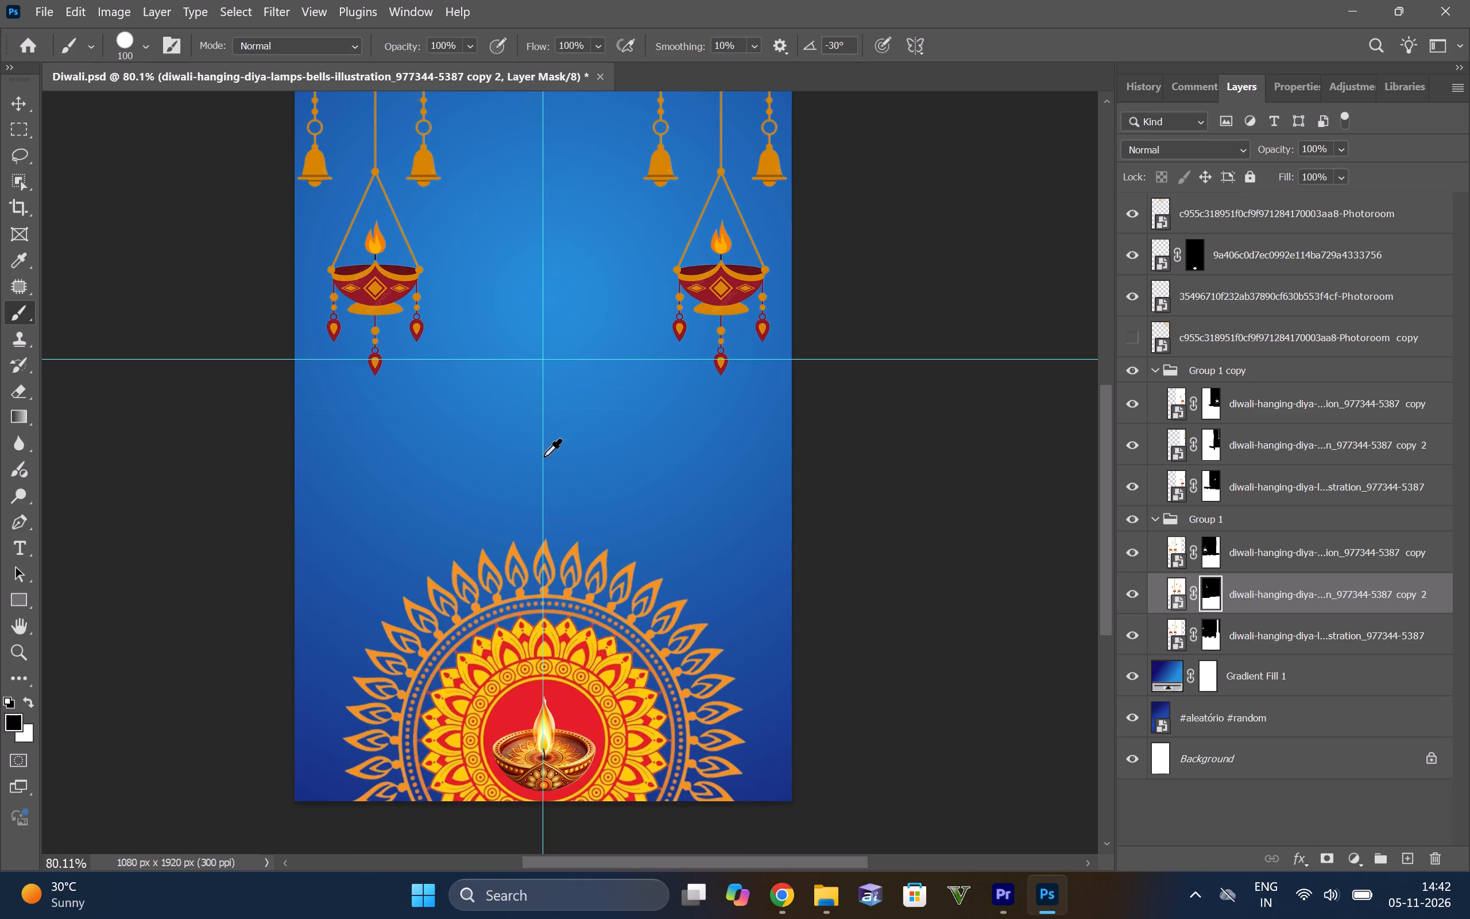
{"action": "scroll", "coordinate": [652, 455], "scroll_direction": "up", "scroll_amount": 3, "text": "alt"}
{"action": "scroll", "coordinate": [624, 435], "scroll_direction": "down", "scroll_amount": 12, "text": "alt"}
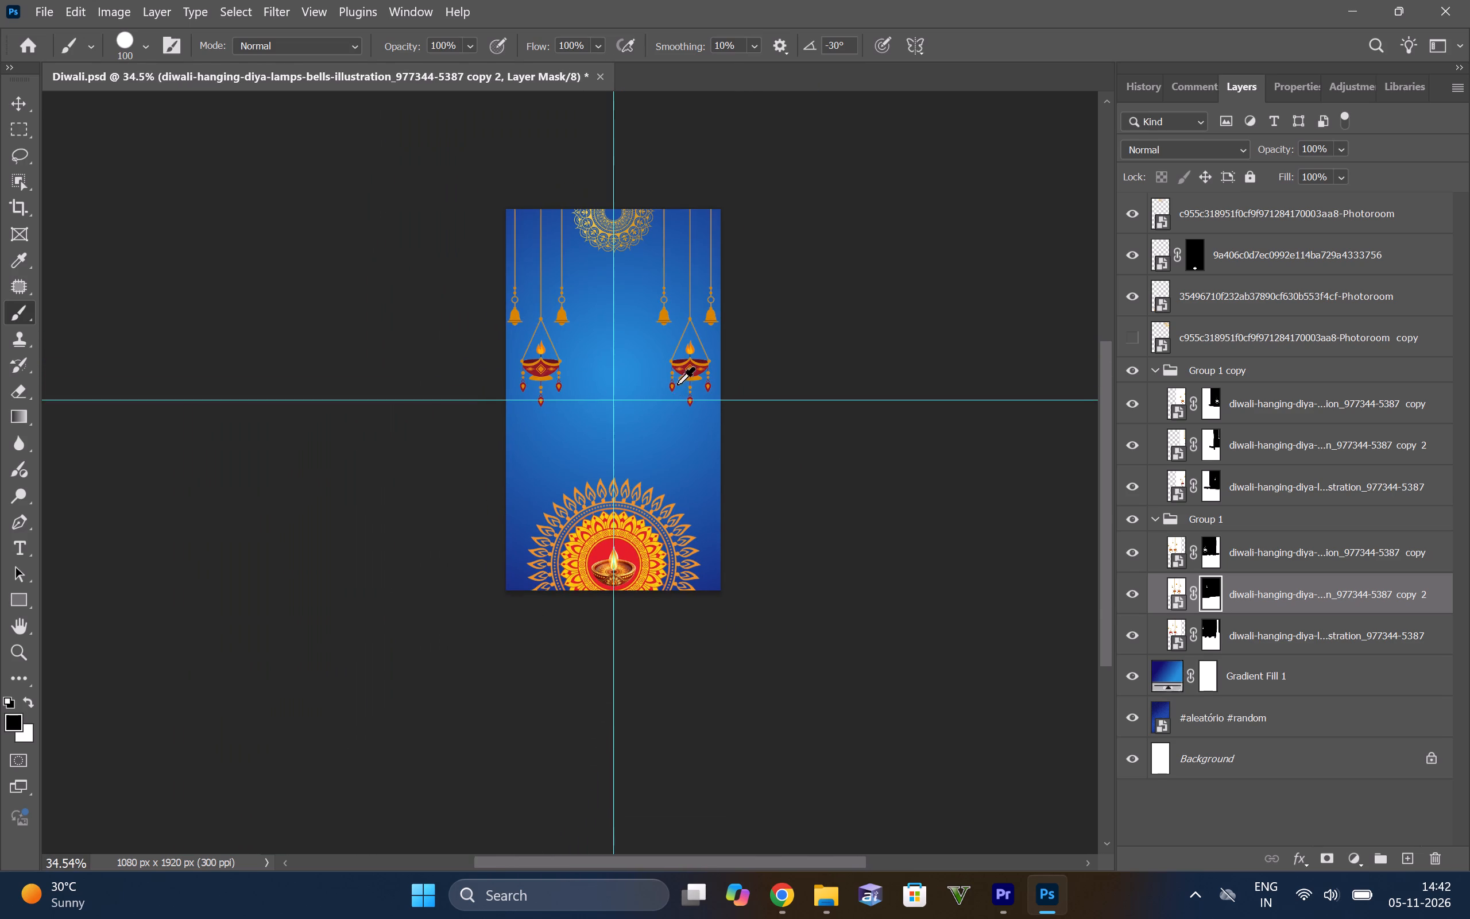
{"action": "scroll", "coordinate": [885, 365], "scroll_direction": "down", "scroll_amount": 5}
{"action": "scroll", "coordinate": [745, 495], "scroll_direction": "up", "scroll_amount": 8, "text": "alt"}
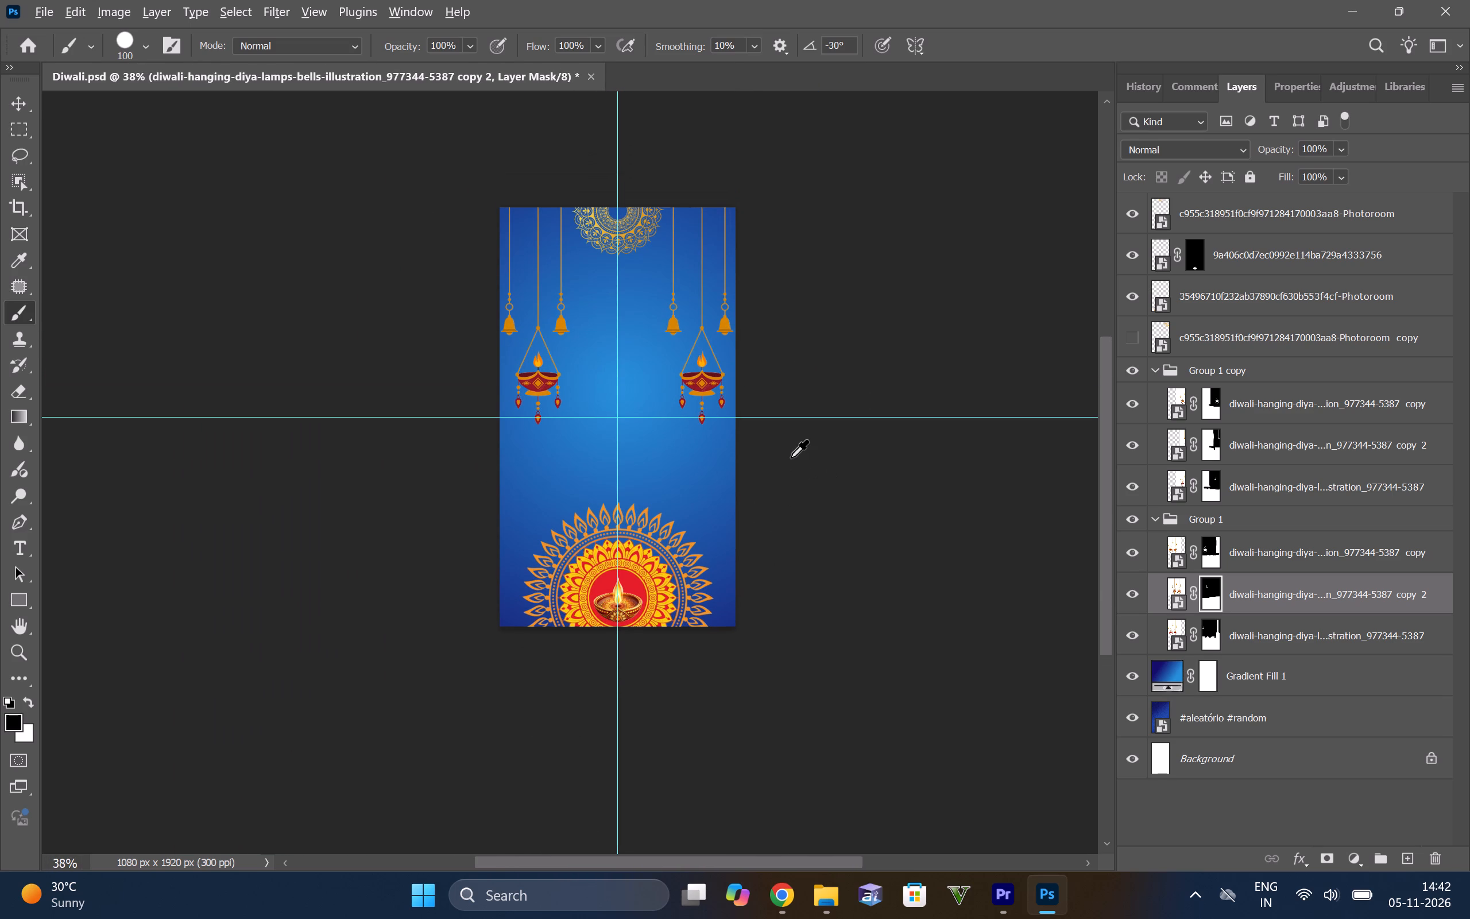
{"action": "scroll", "coordinate": [791, 457], "scroll_direction": "down", "scroll_amount": 2, "text": "alt"}
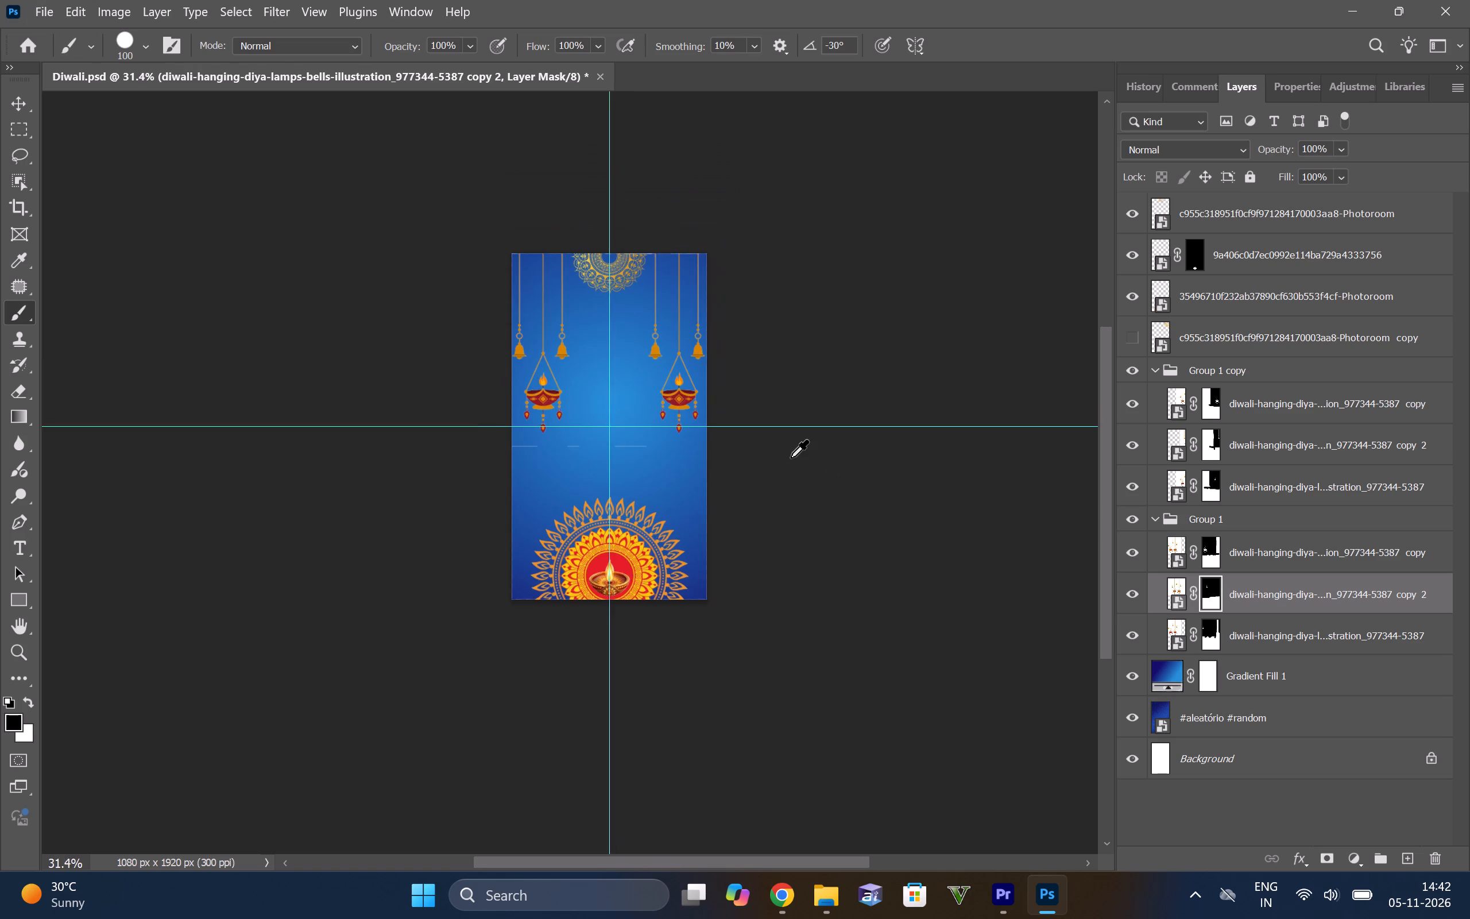
{"action": "scroll", "coordinate": [792, 457], "scroll_direction": "up", "scroll_amount": 9, "text": "alt"}
{"action": "scroll", "coordinate": [791, 480], "scroll_direction": "down", "scroll_amount": 9, "text": "alt"}
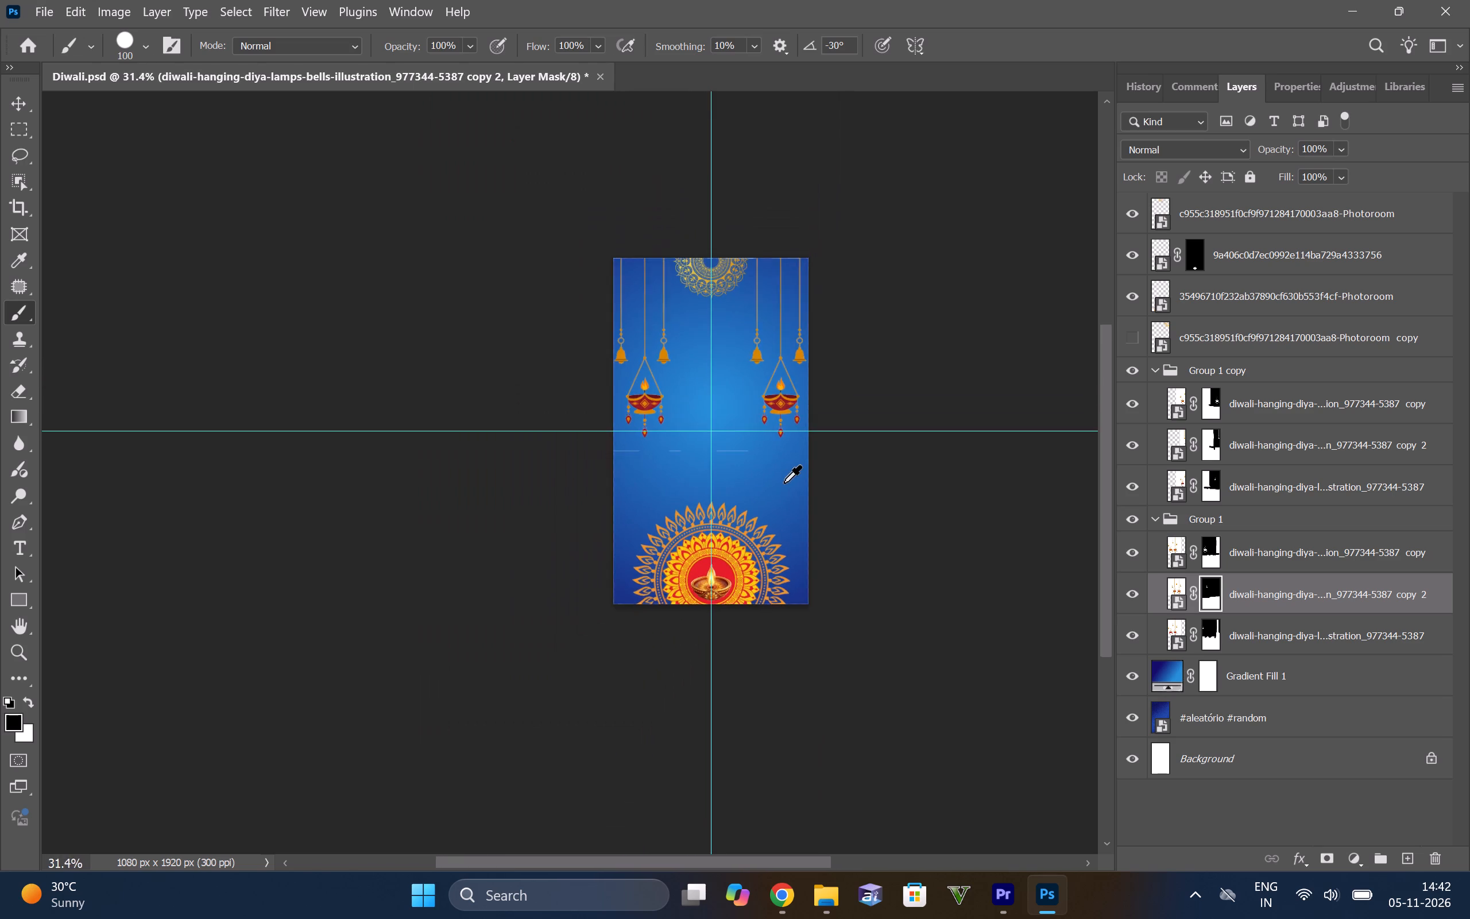
{"action": "scroll", "coordinate": [784, 482], "scroll_direction": "up", "scroll_amount": 6, "text": "alt"}
{"action": "scroll", "coordinate": [935, 420], "scroll_direction": "up", "scroll_amount": 3, "text": "alt"}
{"action": "scroll", "coordinate": [954, 467], "scroll_direction": "up", "scroll_amount": 4}
{"action": "scroll", "coordinate": [826, 285], "scroll_direction": "up", "scroll_amount": 2}
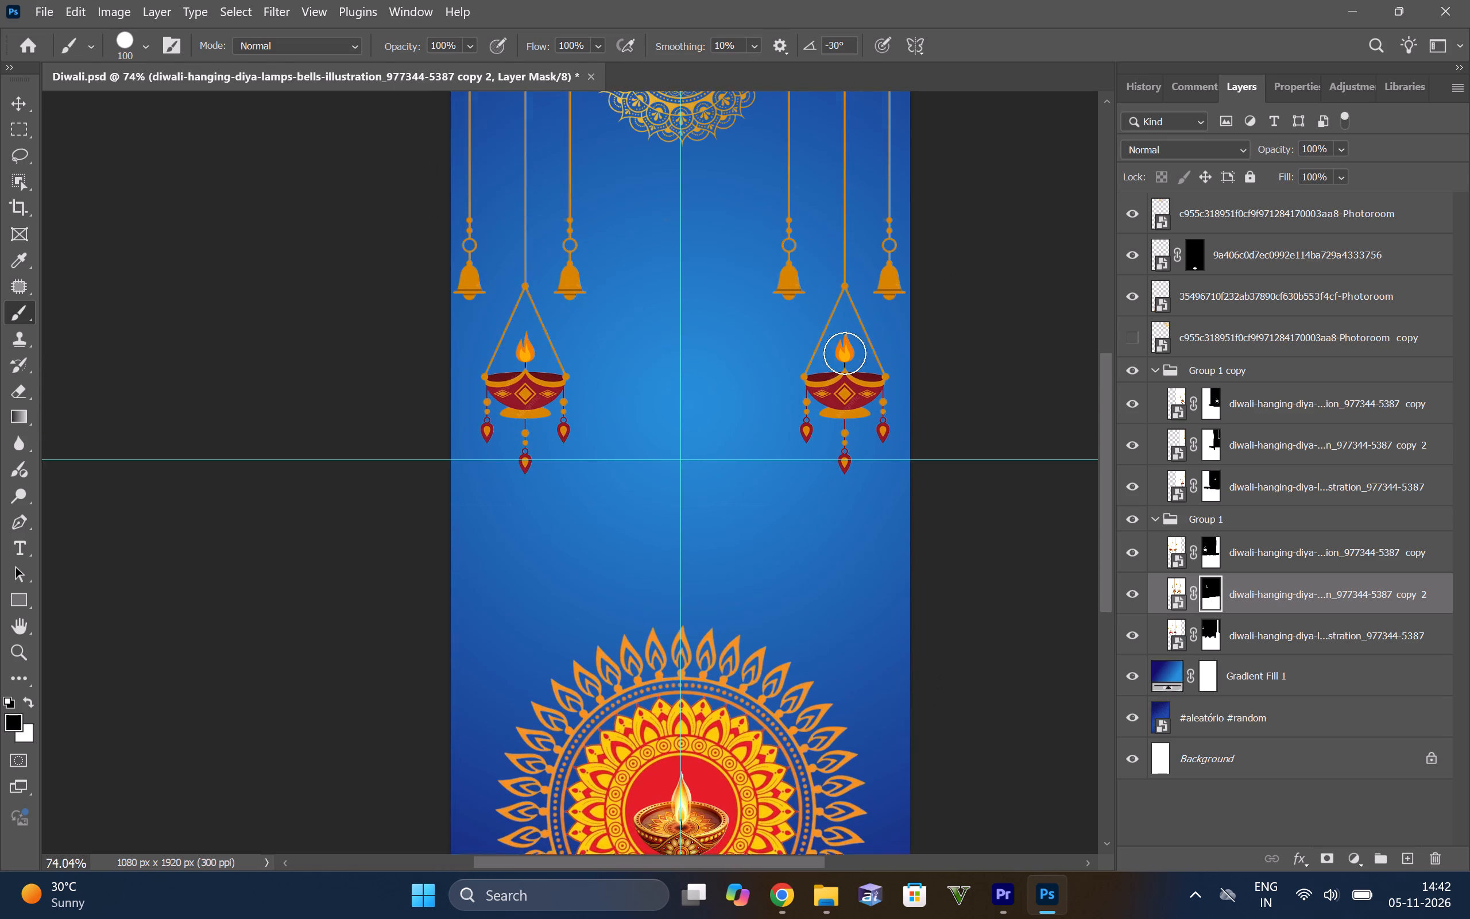
Free-transform Group 1 copy and nudge the right-hand diya-and-bell group upward to Y 382.74 px.
{"action": "scroll", "coordinate": [845, 353], "scroll_direction": "up", "scroll_amount": 13}
{"action": "left_click", "coordinate": [1267, 364]}
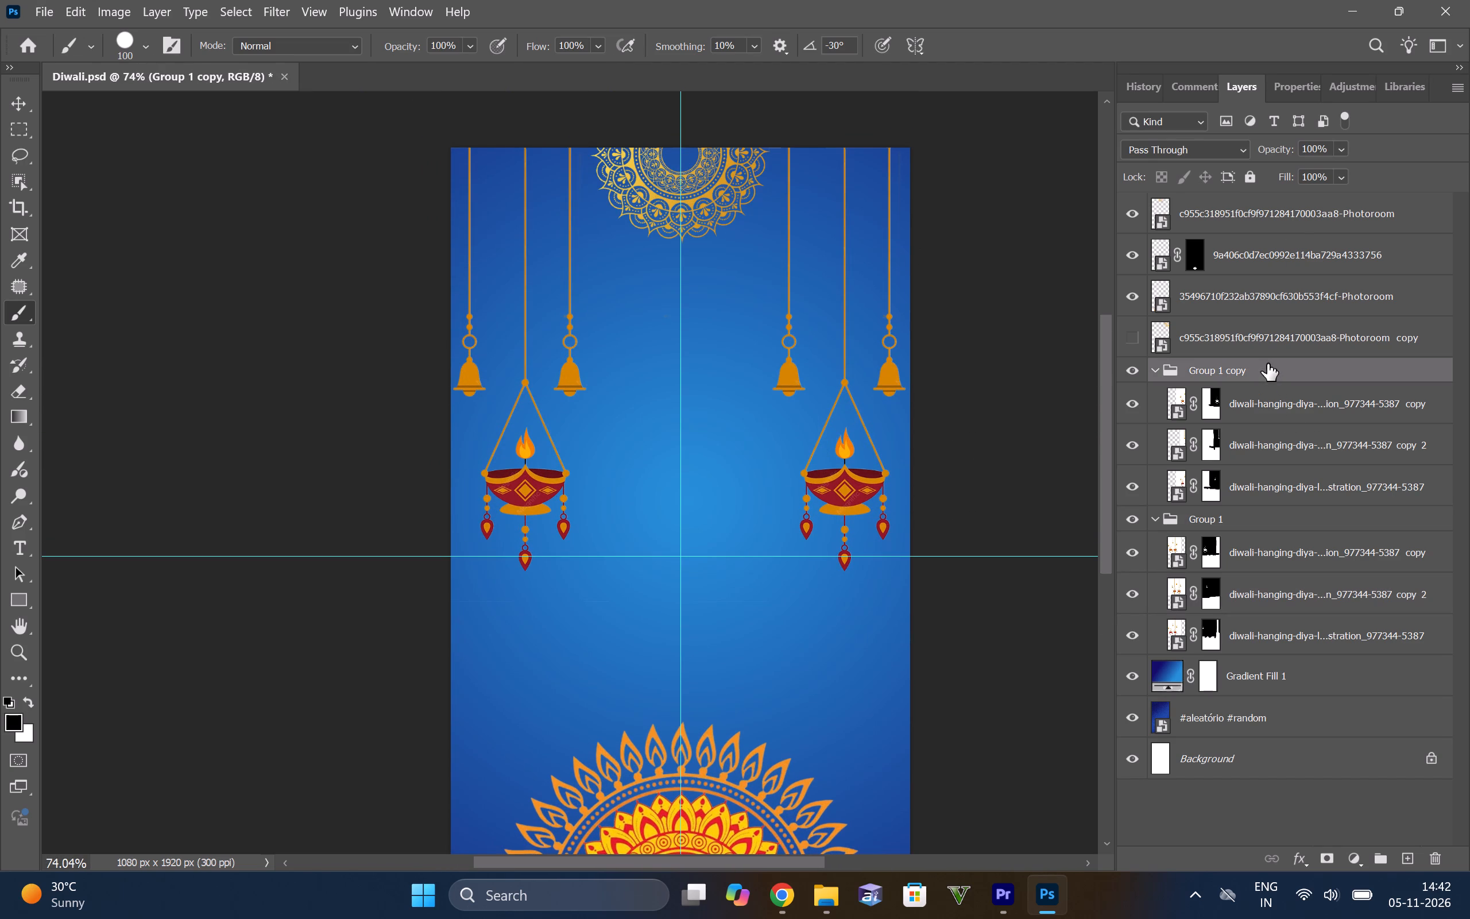
{"action": "key", "text": "Up"}
{"action": "key", "text": "Up"}
{"action": "key", "text": "Up"}
{"action": "key", "text": "Up"}
{"action": "key", "text": "Up"}
{"action": "key", "text": "Up"}
{"action": "key", "text": "ctrl+t"}
{"action": "key", "text": "Up"}
{"action": "key", "text": "Up"}
{"action": "key", "text": "Up"}
{"action": "key", "text": "Up"}
{"action": "key", "text": "Up"}
{"action": "key", "text": "Up"}
{"action": "key", "text": "Up"}
{"action": "key", "text": "Up"}
{"action": "key", "text": "Up"}
{"action": "key", "text": "Up"}
{"action": "key", "text": "Up"}
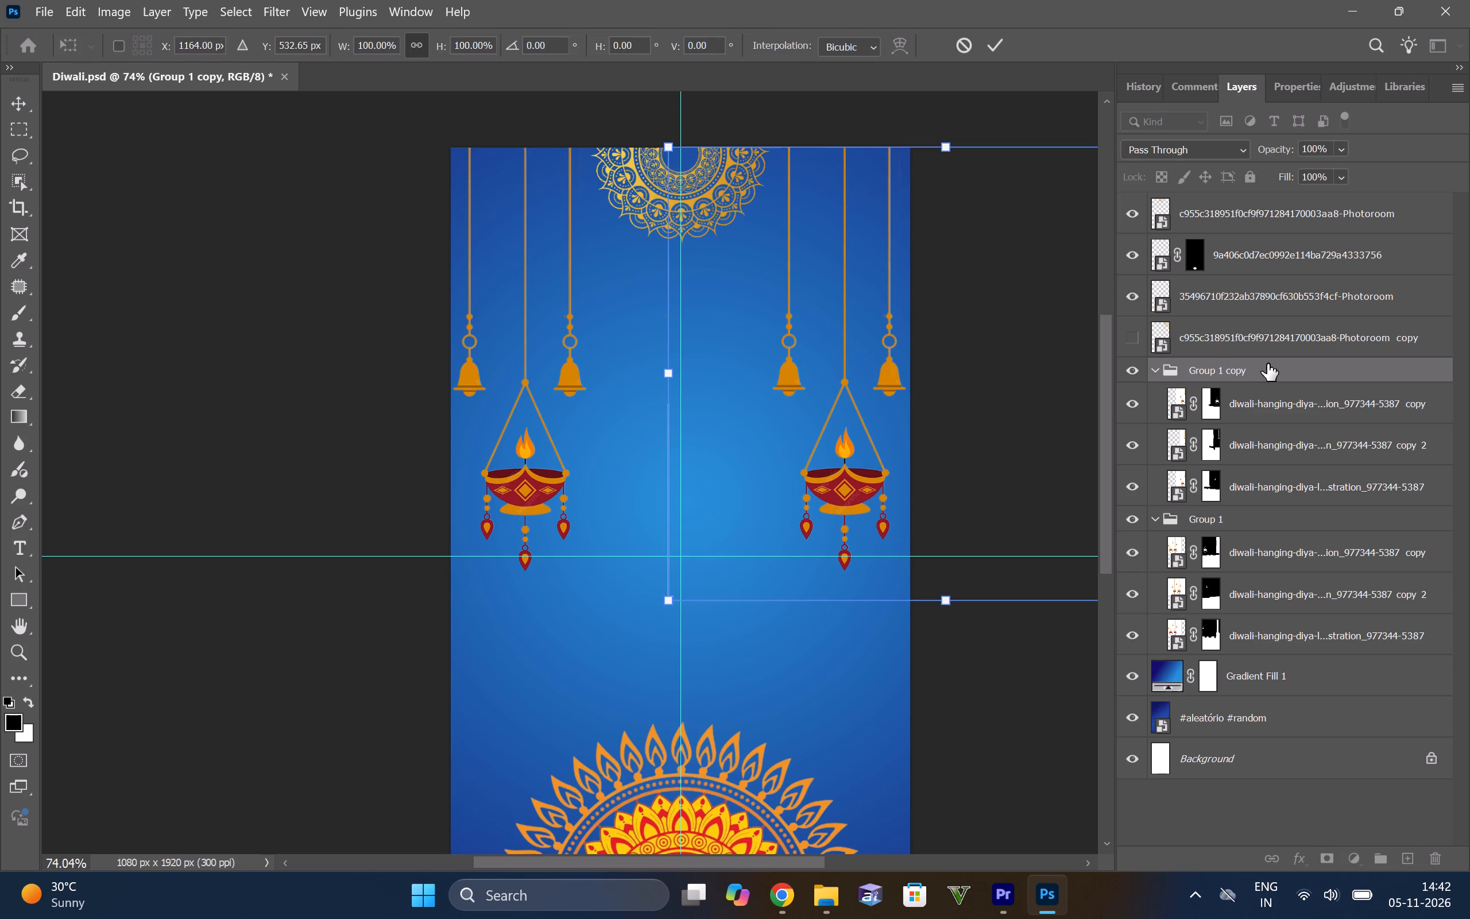
{"action": "key", "text": "Up"}
{"action": "key", "text": "Up"}
{"action": "key", "text": "Up"}
{"action": "key", "text": "Up"}
{"action": "key", "text": "Up"}
{"action": "key", "text": "Up"}
{"action": "key", "text": "Up"}
{"action": "key", "text": "Up"}
{"action": "key", "text": "Up"}
{"action": "key", "text": "Up"}
{"action": "key", "text": "Up"}
{"action": "key", "text": "Up"}
{"action": "key", "text": "Up"}
{"action": "key", "text": "Up"}
{"action": "key", "text": "Up"}
{"action": "key", "text": "Up"}
{"action": "key", "text": "Up"}
{"action": "key", "text": "Up"}
{"action": "key", "text": "Up"}
{"action": "key", "text": "Up"}
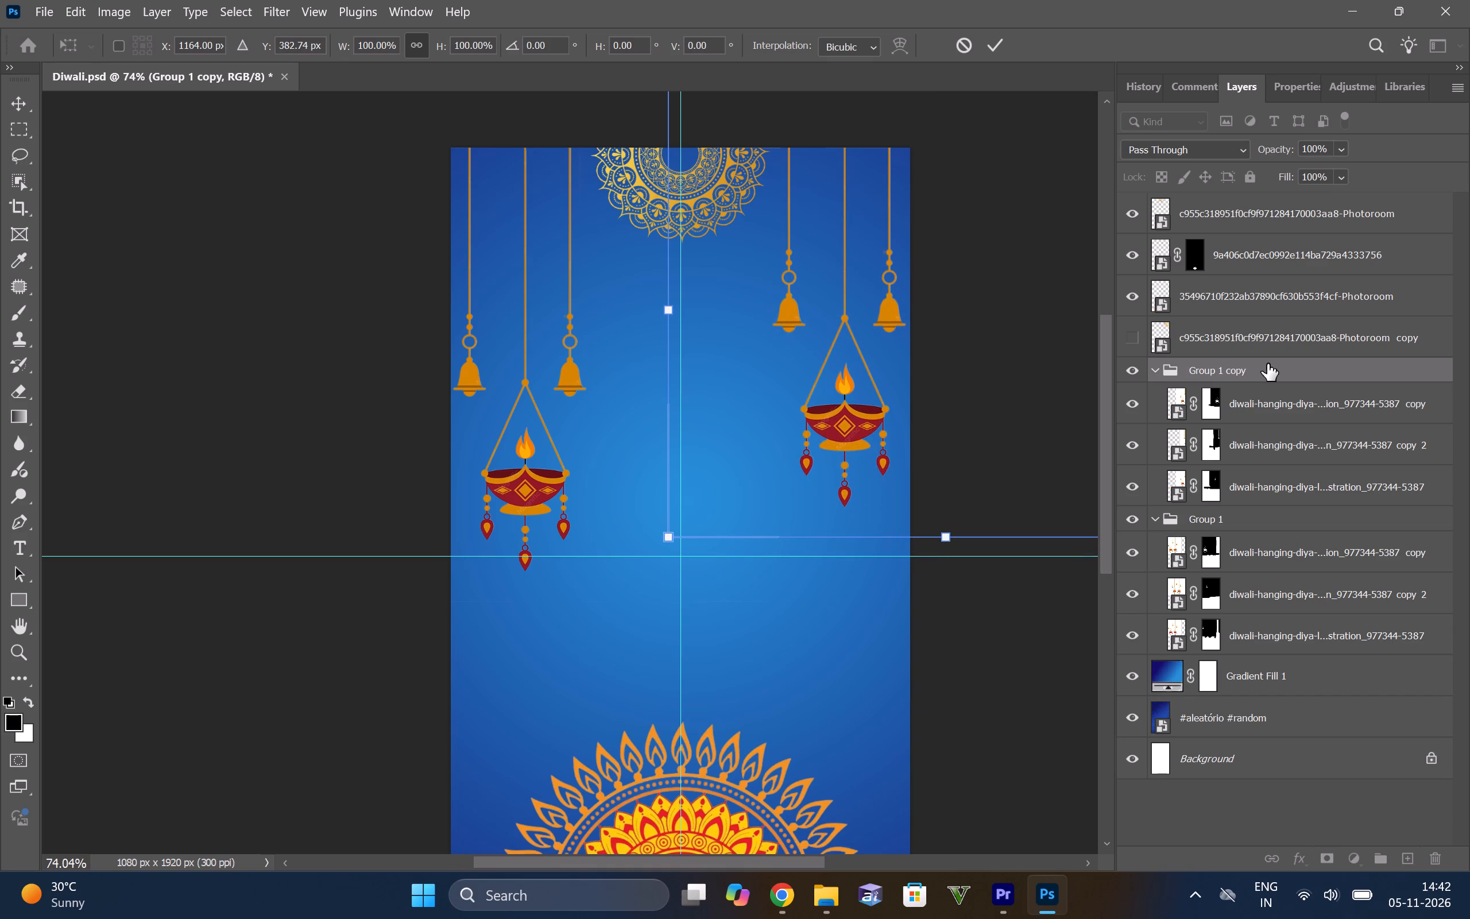
Scale Group 1 copy to 62.44% and move it against the poster's top edge at X 1080 px, Y 333.41 px.
{"action": "scroll", "coordinate": [1402, 613], "scroll_direction": "down", "scroll_amount": 8, "text": "alt"}
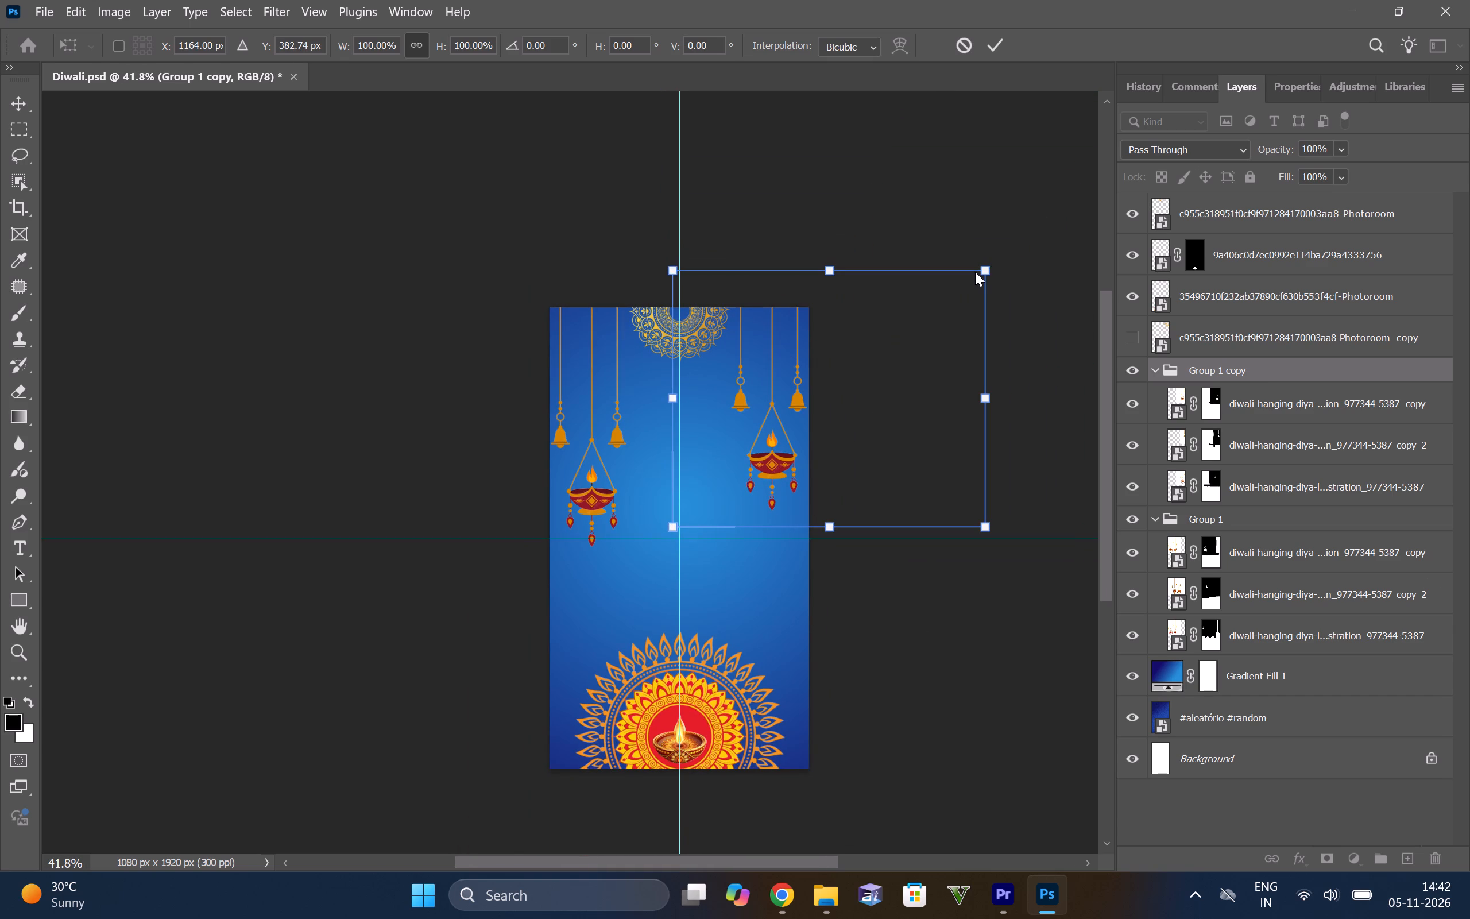
{"action": "left_click_drag", "start_coordinate": [985, 272], "coordinate": [957, 294]}
{"action": "left_click_drag", "start_coordinate": [988, 268], "coordinate": [876, 372]}
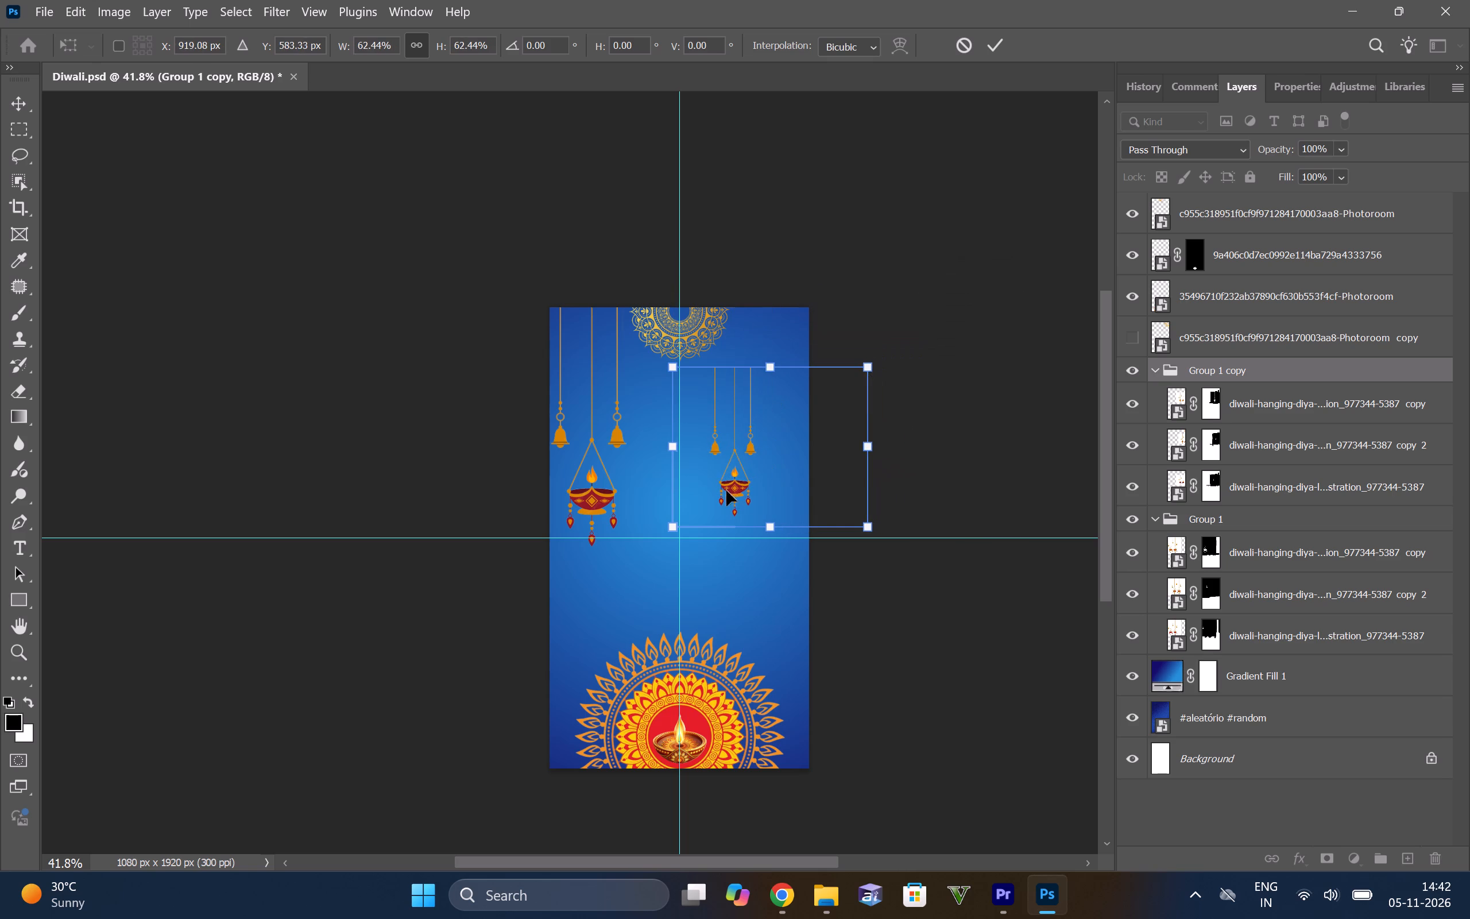
{"action": "left_click_drag", "start_coordinate": [726, 491], "coordinate": [769, 426]}
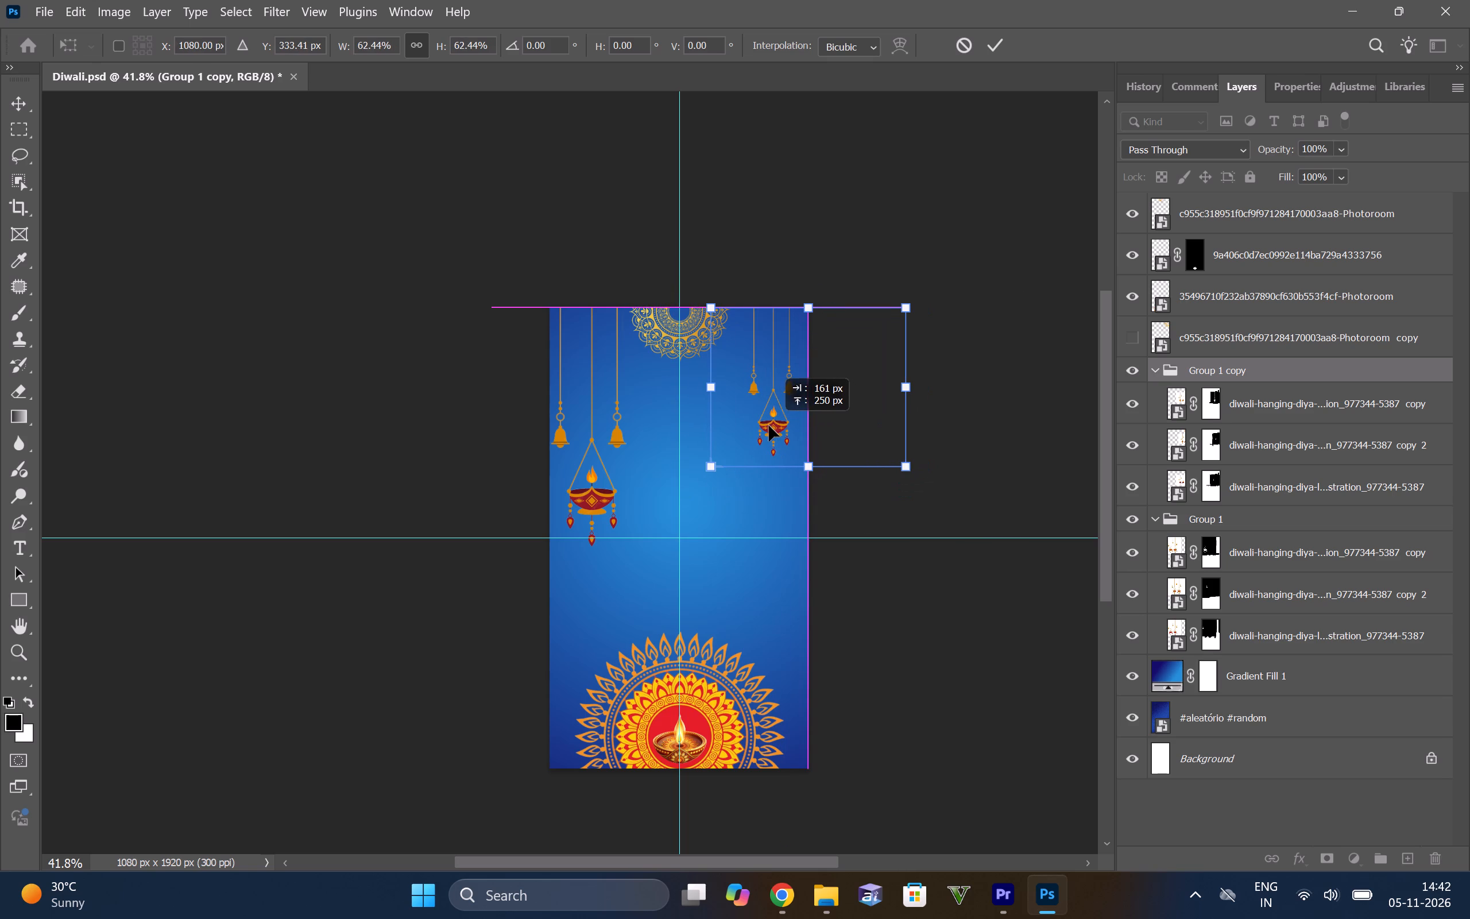
{"action": "left_click_drag", "start_coordinate": [769, 426], "coordinate": [771, 426]}
{"action": "scroll", "coordinate": [844, 415], "scroll_direction": "up", "scroll_amount": 7, "text": "alt"}
{"action": "scroll", "coordinate": [871, 444], "scroll_direction": "up", "scroll_amount": 4}
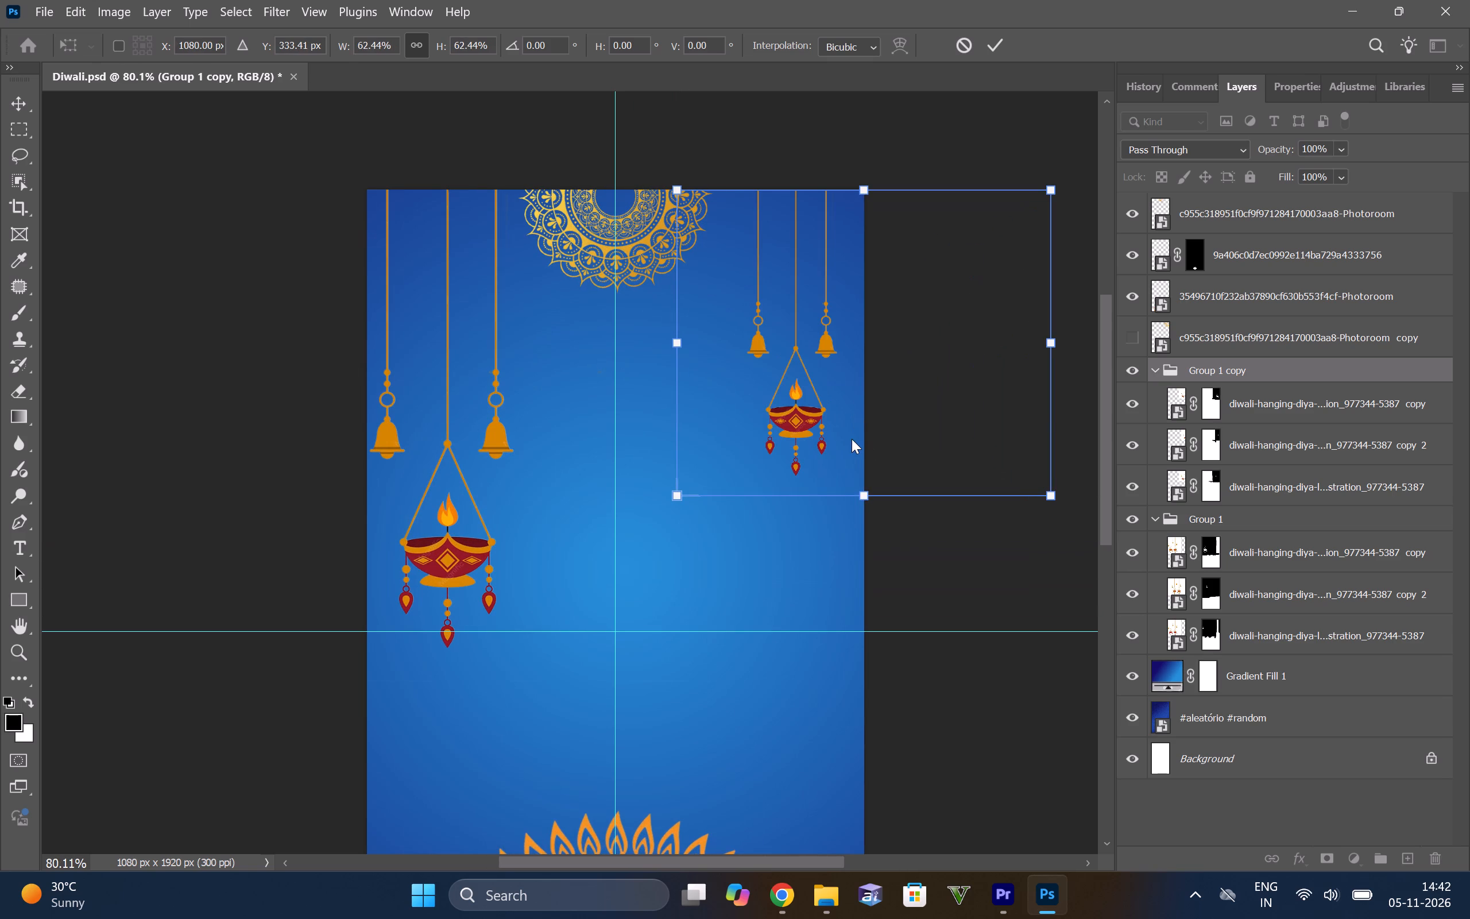
{"action": "scroll", "coordinate": [844, 428], "scroll_direction": "up", "scroll_amount": 2, "text": "alt"}
Delete Group 1, the larger diya-and-bell group on the poster's left side.
{"action": "left_click", "coordinate": [1249, 517]}
{"action": "key", "text": "Delete"}
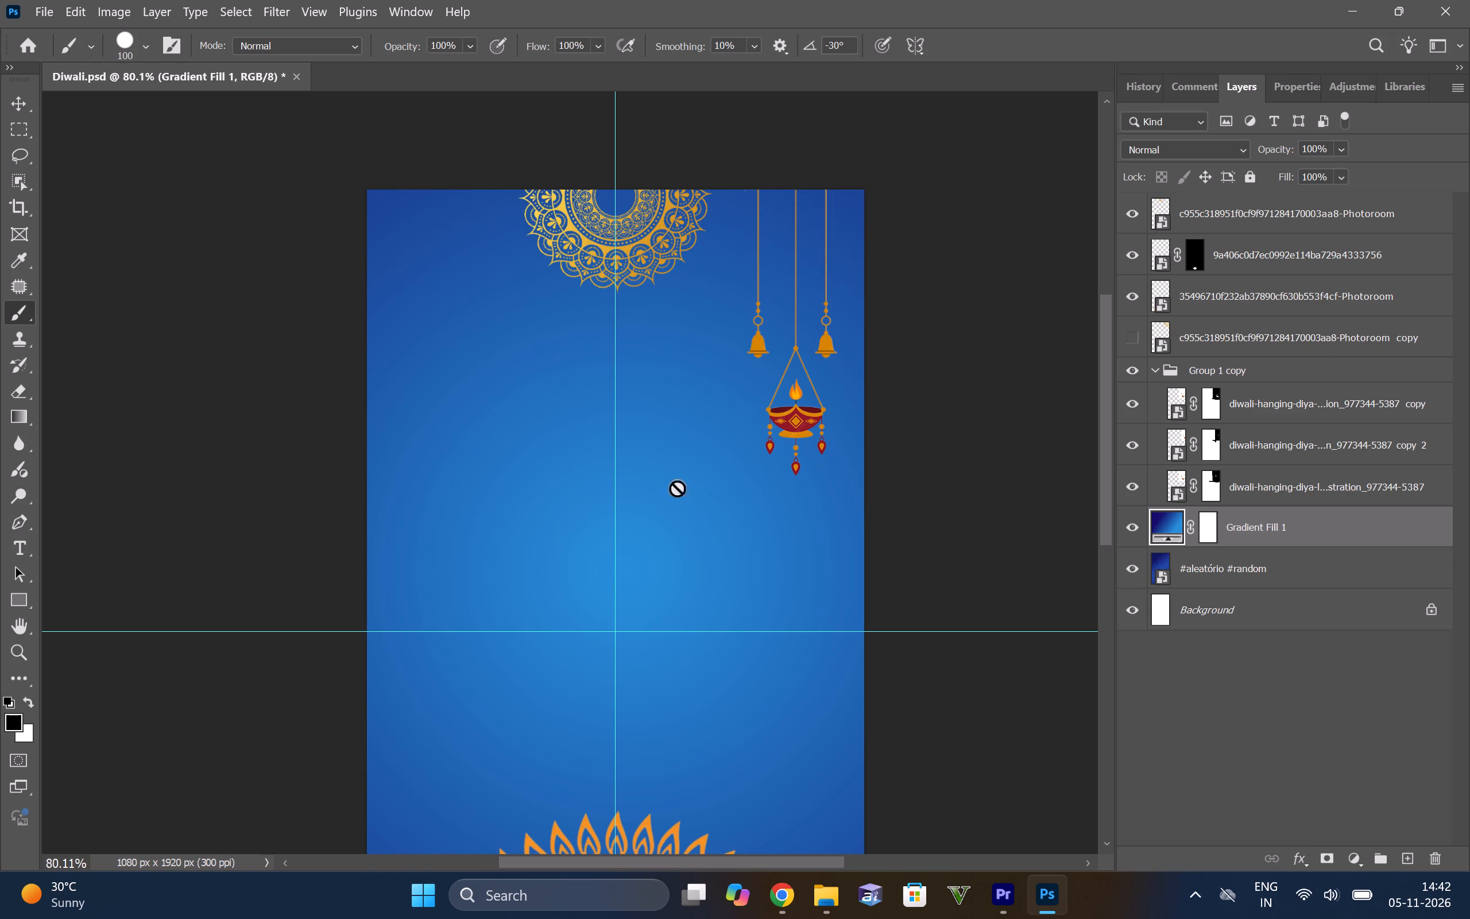
Duplicate the Group 1 copy diya-and-bell group.
{"action": "scroll", "coordinate": [794, 401], "scroll_direction": "down", "scroll_amount": 6, "text": "alt"}
{"action": "scroll", "coordinate": [960, 426], "scroll_direction": "up", "scroll_amount": 4, "text": "alt"}
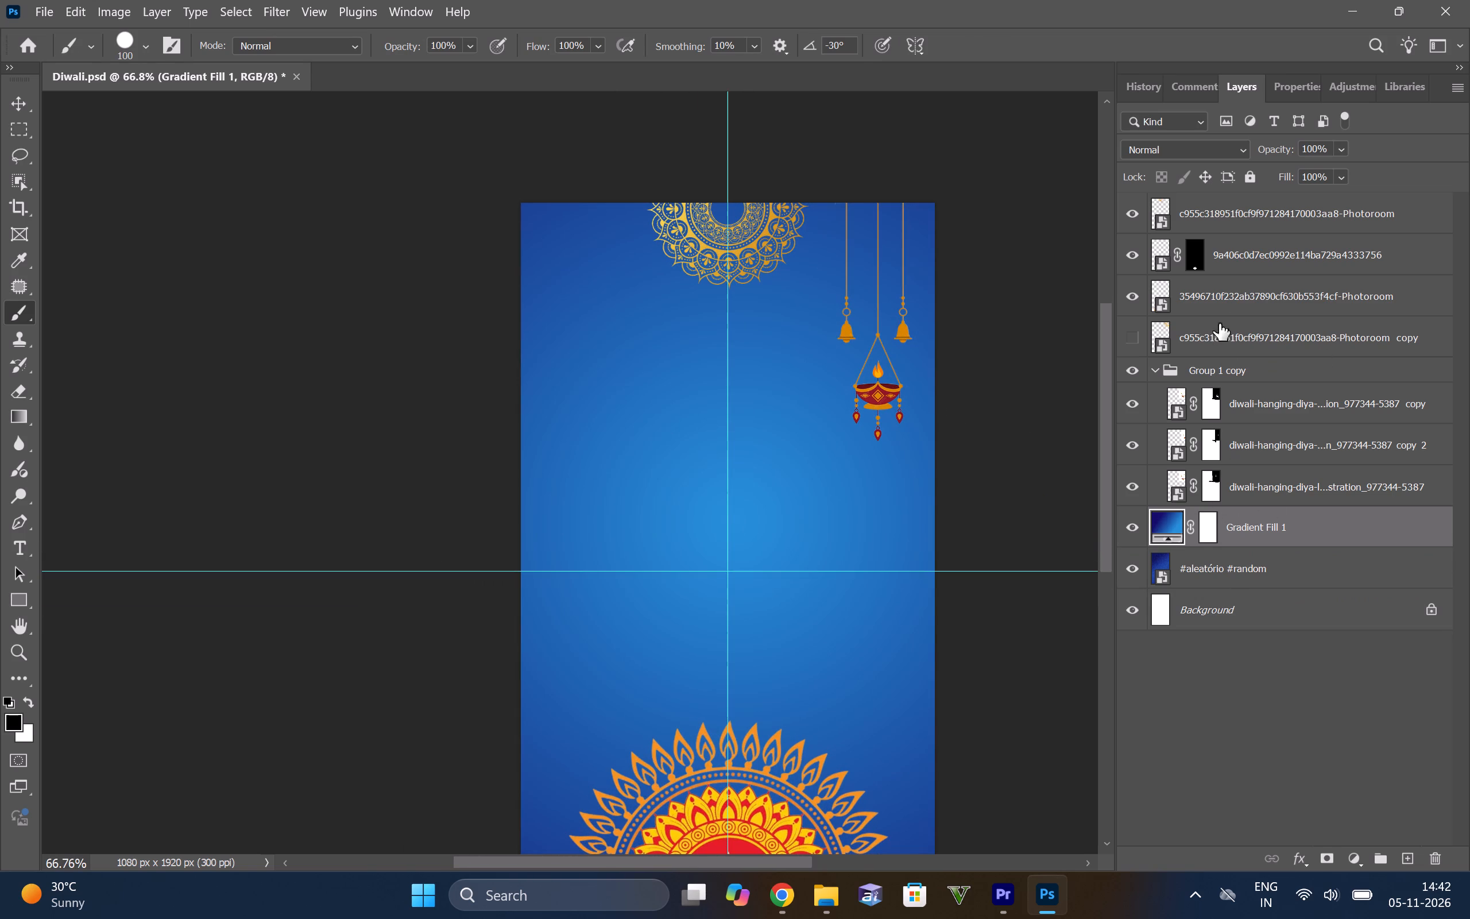
{"action": "left_click", "coordinate": [1244, 370]}
{"action": "key", "text": "ctrl+j"}
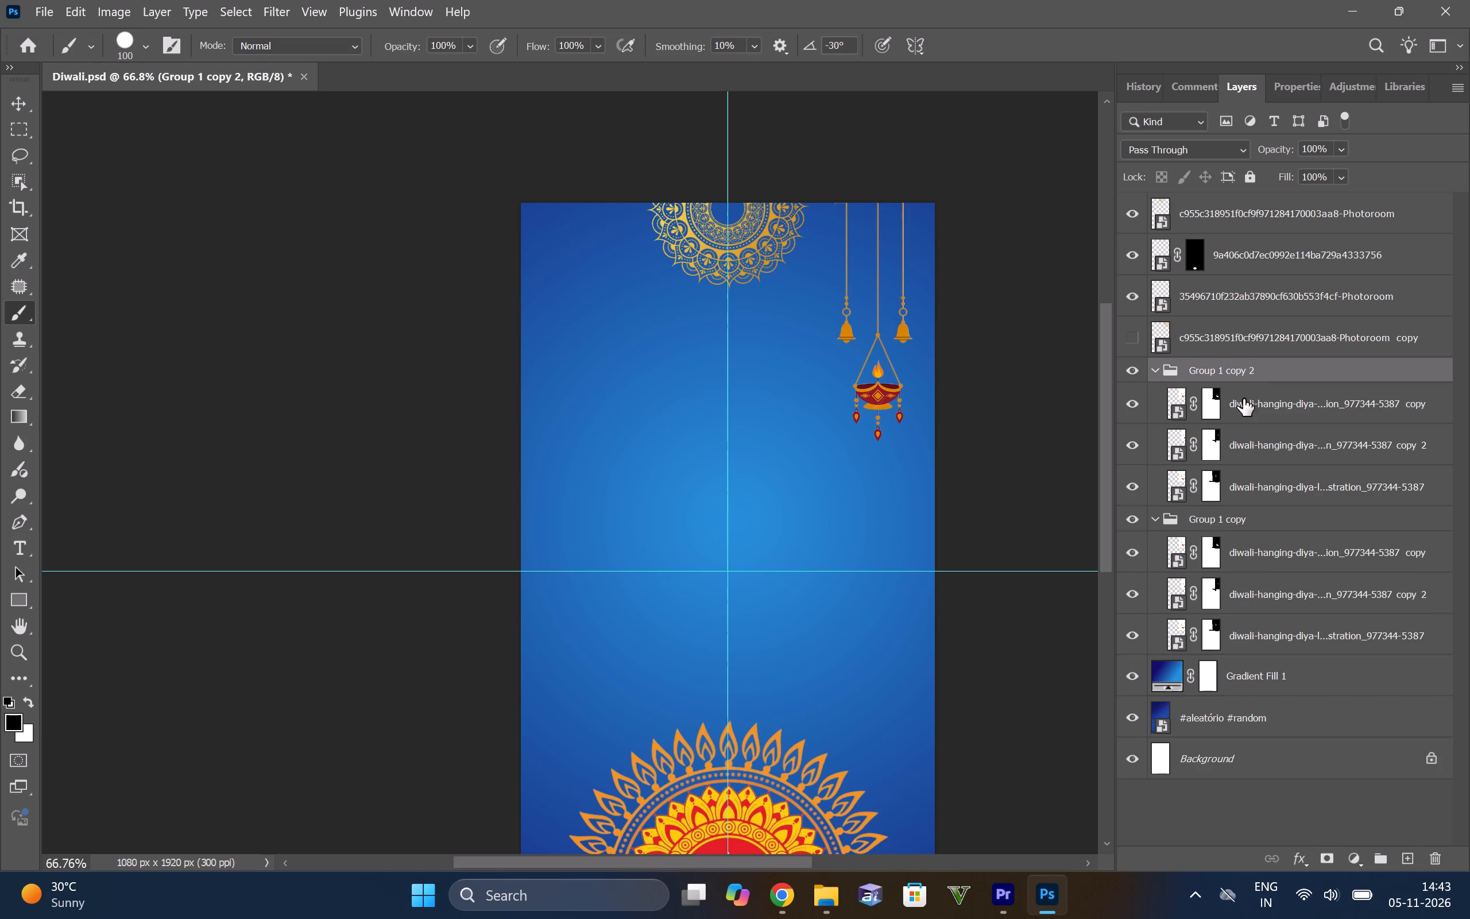
Free-transform the duplicated group and shift it horizontally to X 310 px, mirroring the placement of the right-hand diya.
{"action": "key", "text": "ctrl+t"}
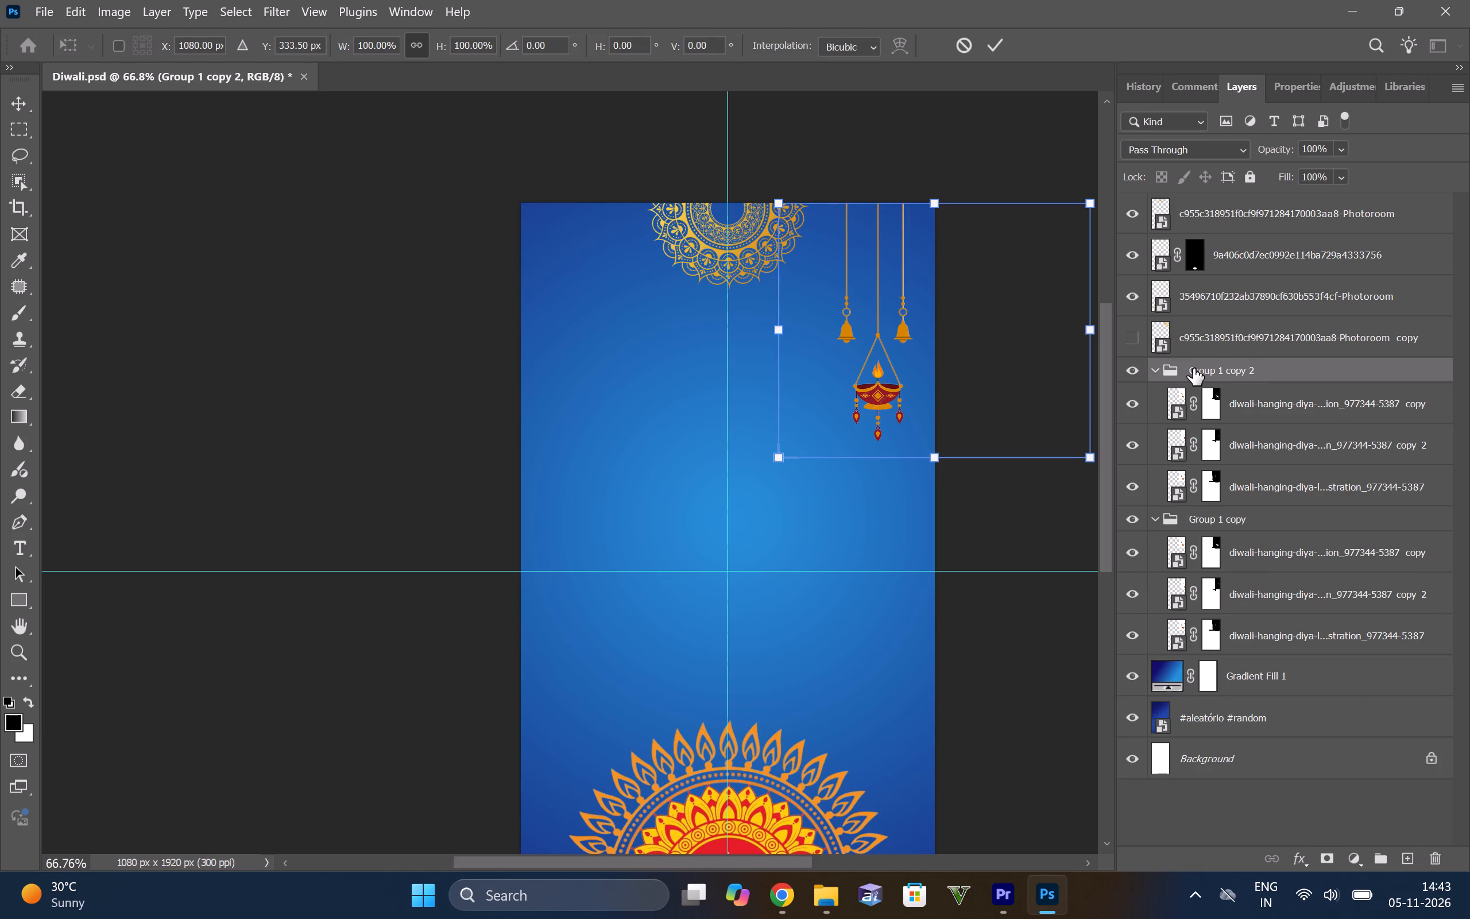
{"action": "key", "text": "shift+Left"}
{"action": "key", "text": "shift+Left"}
{"action": "key", "text": "shift+Left"}
{"action": "key", "text": "shift+Left"}
{"action": "key", "text": "shift+Left"}
{"action": "key", "text": "shift+Left"}
{"action": "key", "text": "shift+Left"}
{"action": "key", "text": "shift+Left"}
{"action": "key", "text": "shift+Left"}
{"action": "key", "text": "shift+Left"}
{"action": "key", "text": "shift+Left"}
{"action": "key", "text": "shift+Left"}
{"action": "key", "text": "shift+Left"}
{"action": "key", "text": "shift+Left"}
{"action": "key", "text": "shift+Left"}
{"action": "key", "text": "shift+Left"}
{"action": "key", "text": "shift+Left"}
{"action": "key", "text": "shift+Left"}
{"action": "key", "text": "shift+Left"}
{"action": "key", "text": "shift+Left"}
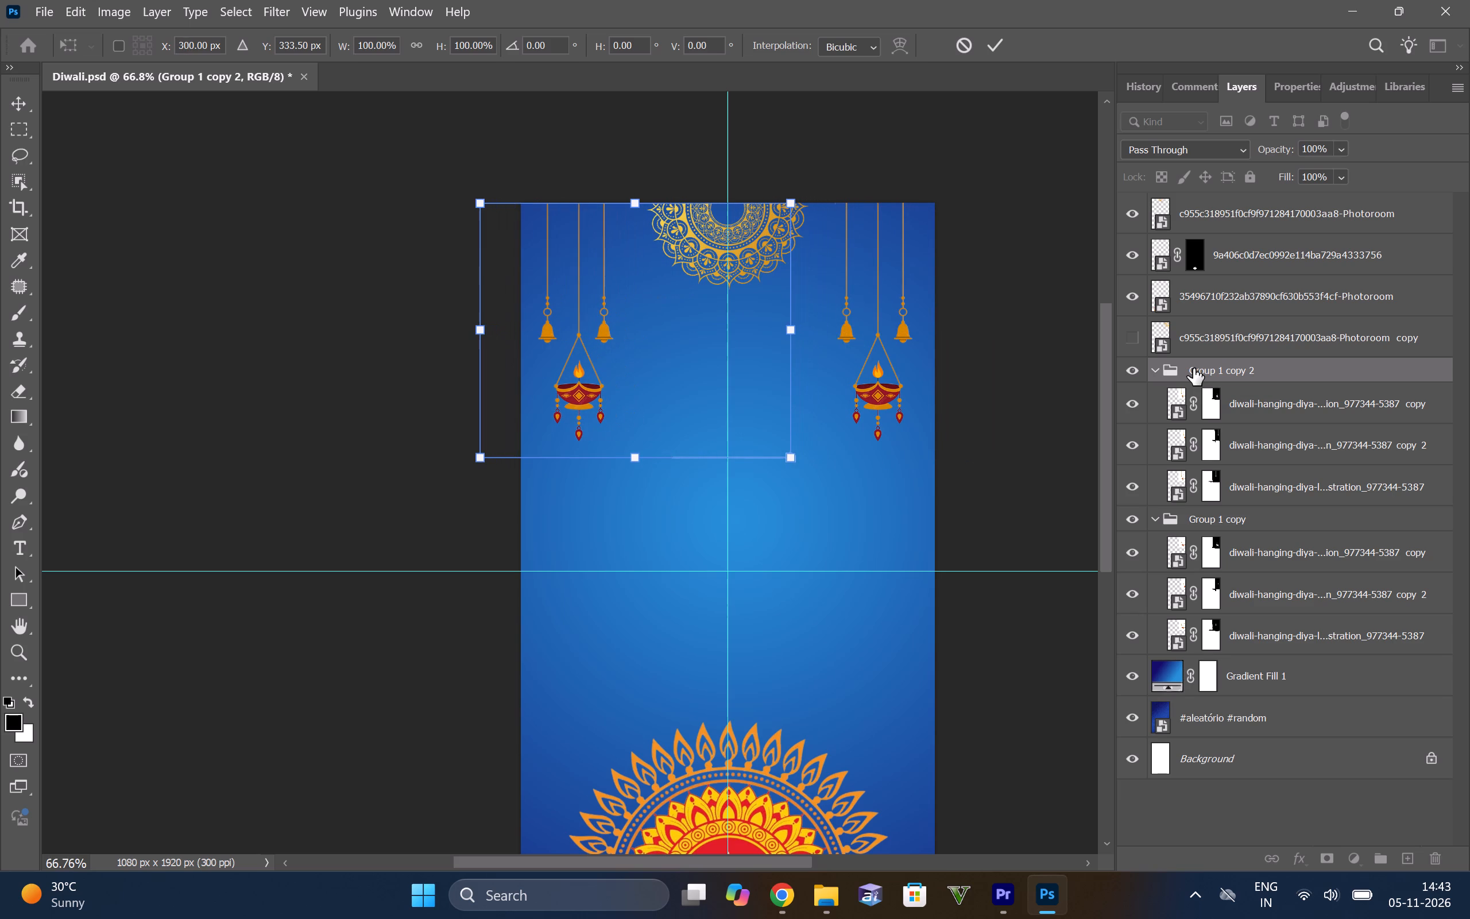
{"action": "key", "text": "shift+Left"}
{"action": "key", "text": "shift+Left"}
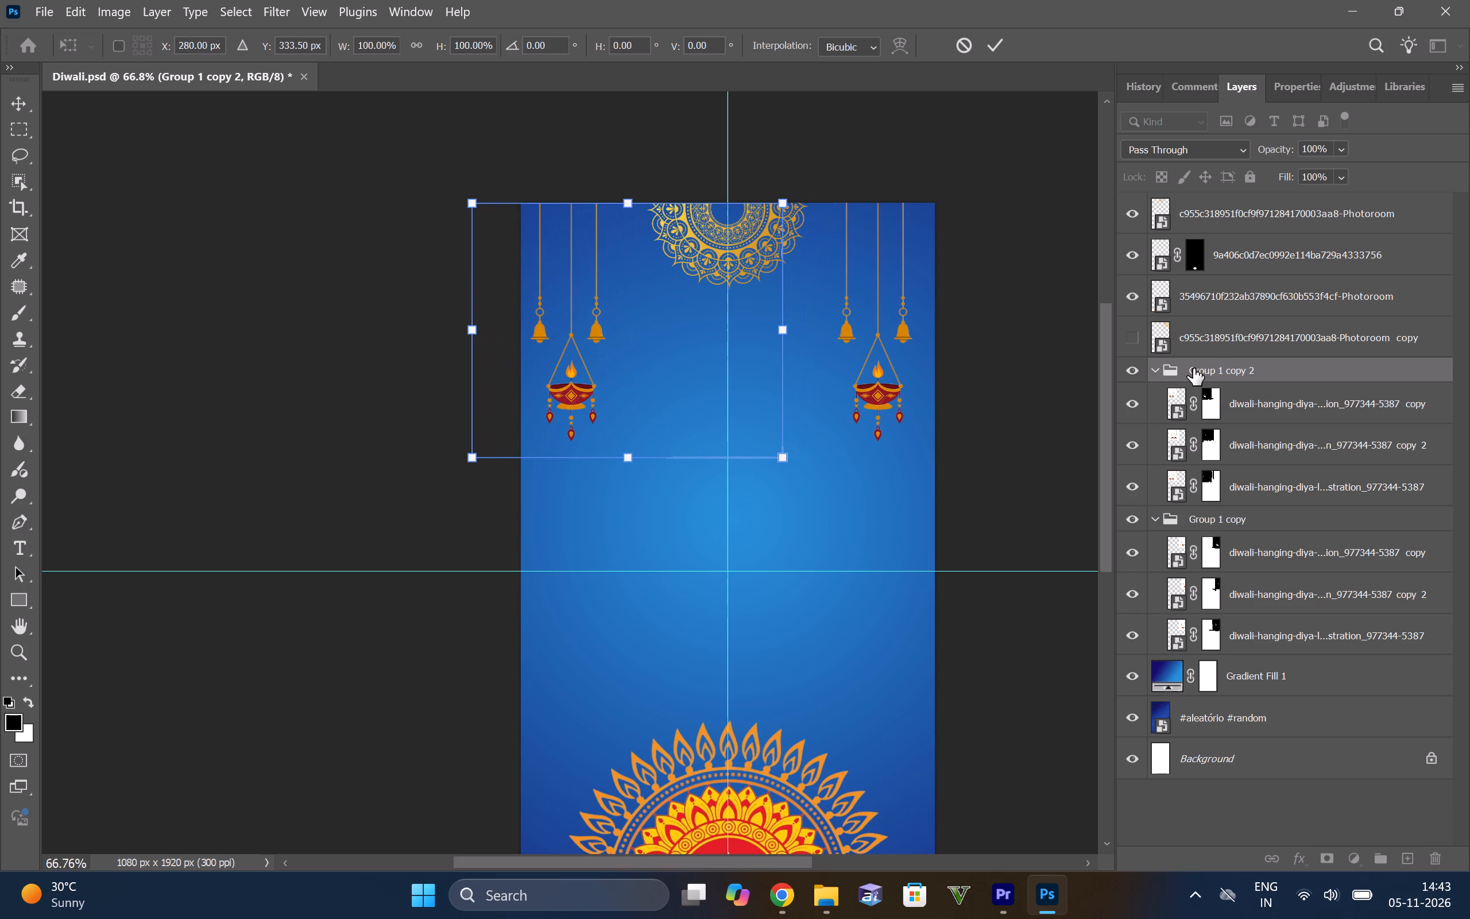
{"action": "key", "text": "shift+Right"}
{"action": "key", "text": "shift+Right"}
{"action": "key", "text": "shift+Right"}
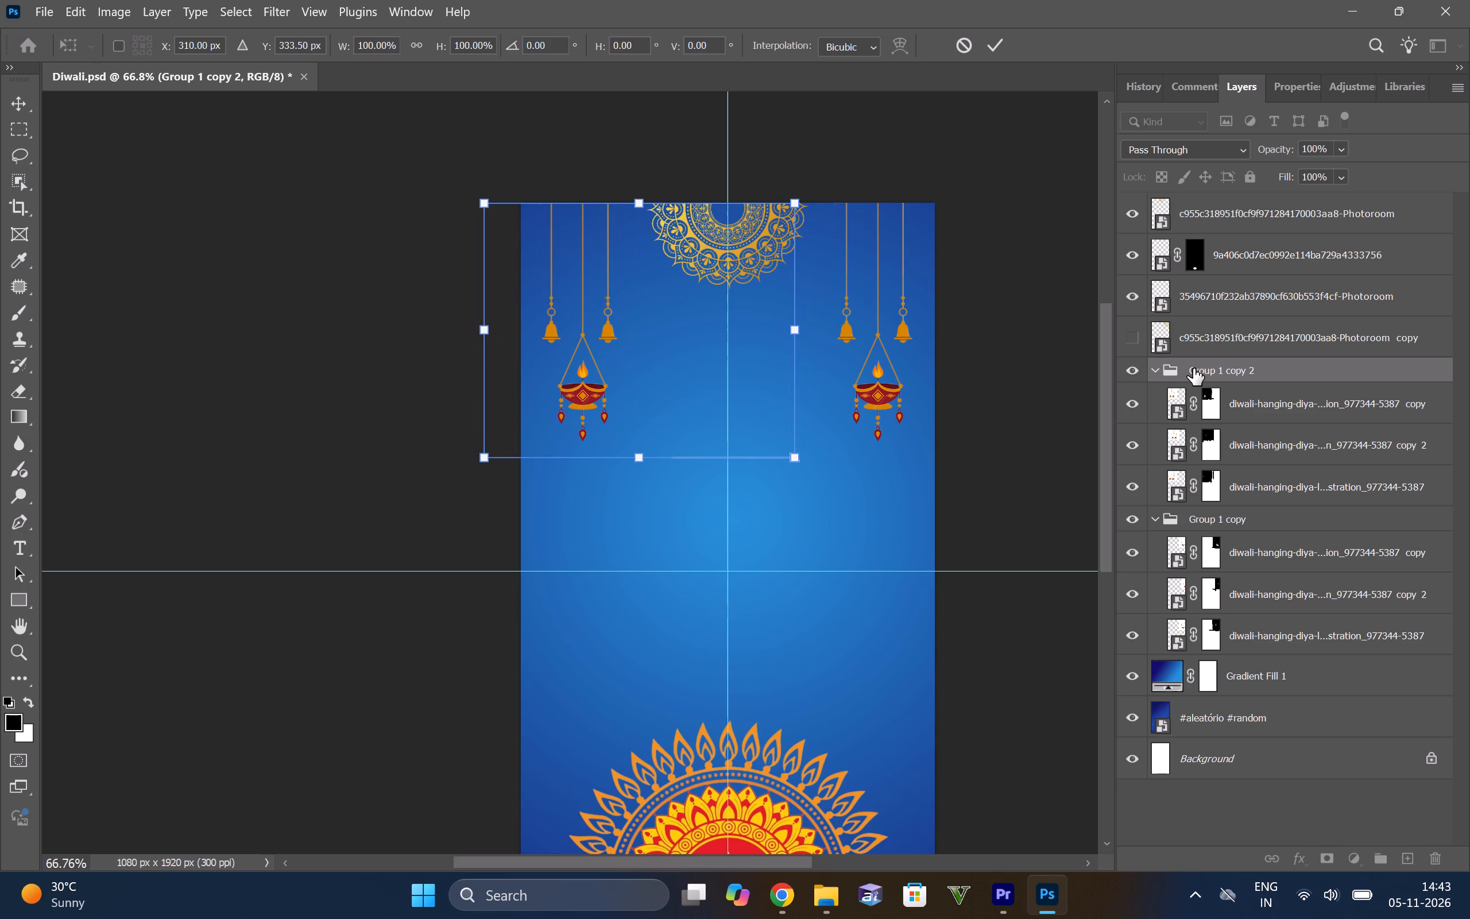
{"action": "key", "text": "shift+Right"}
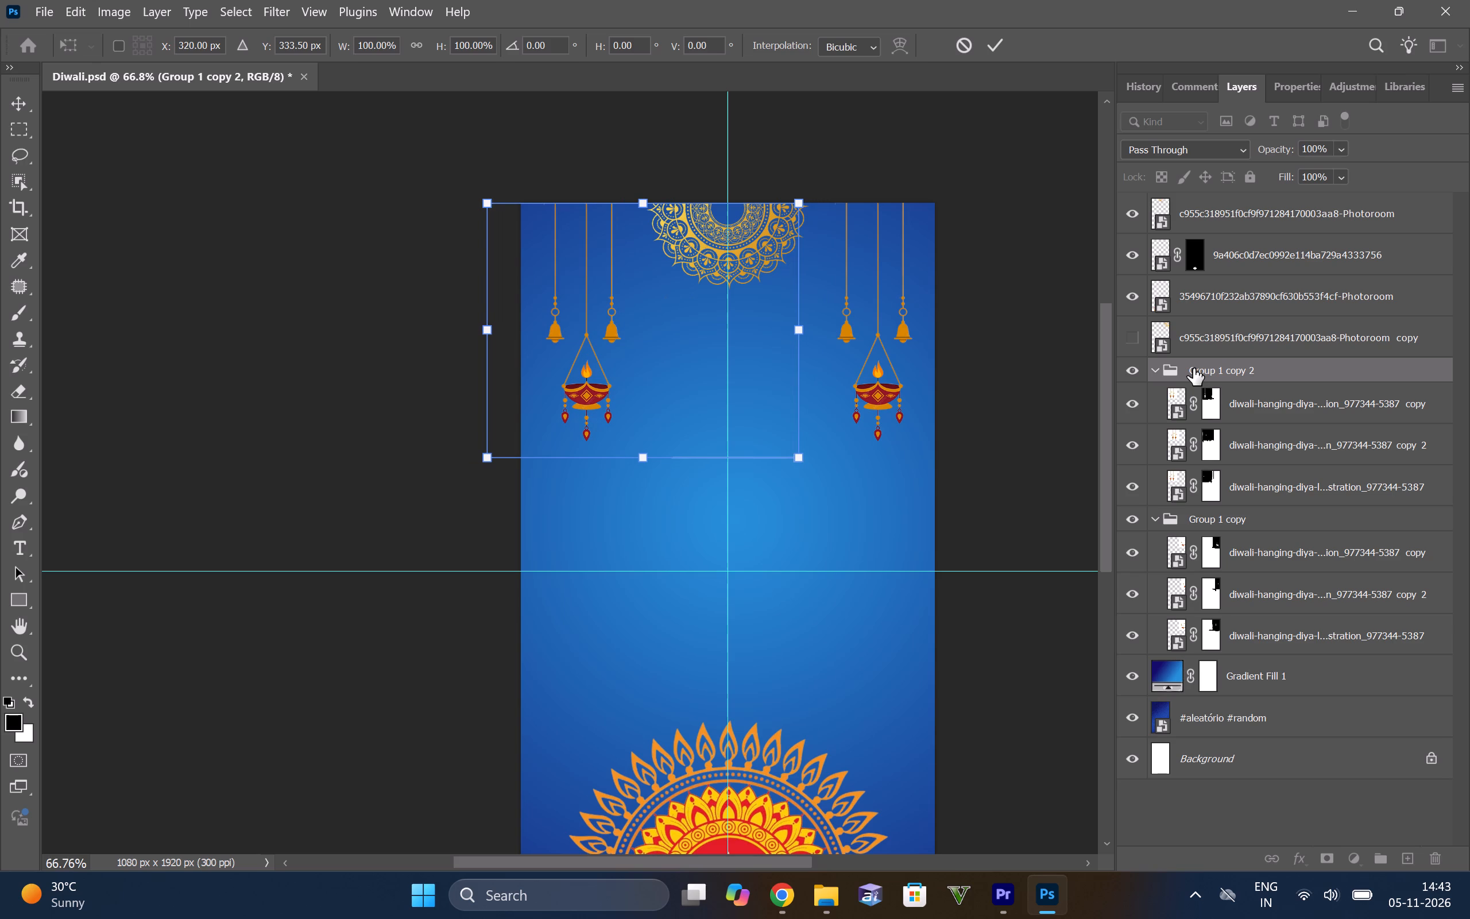
{"action": "key", "text": "shift+Left"}
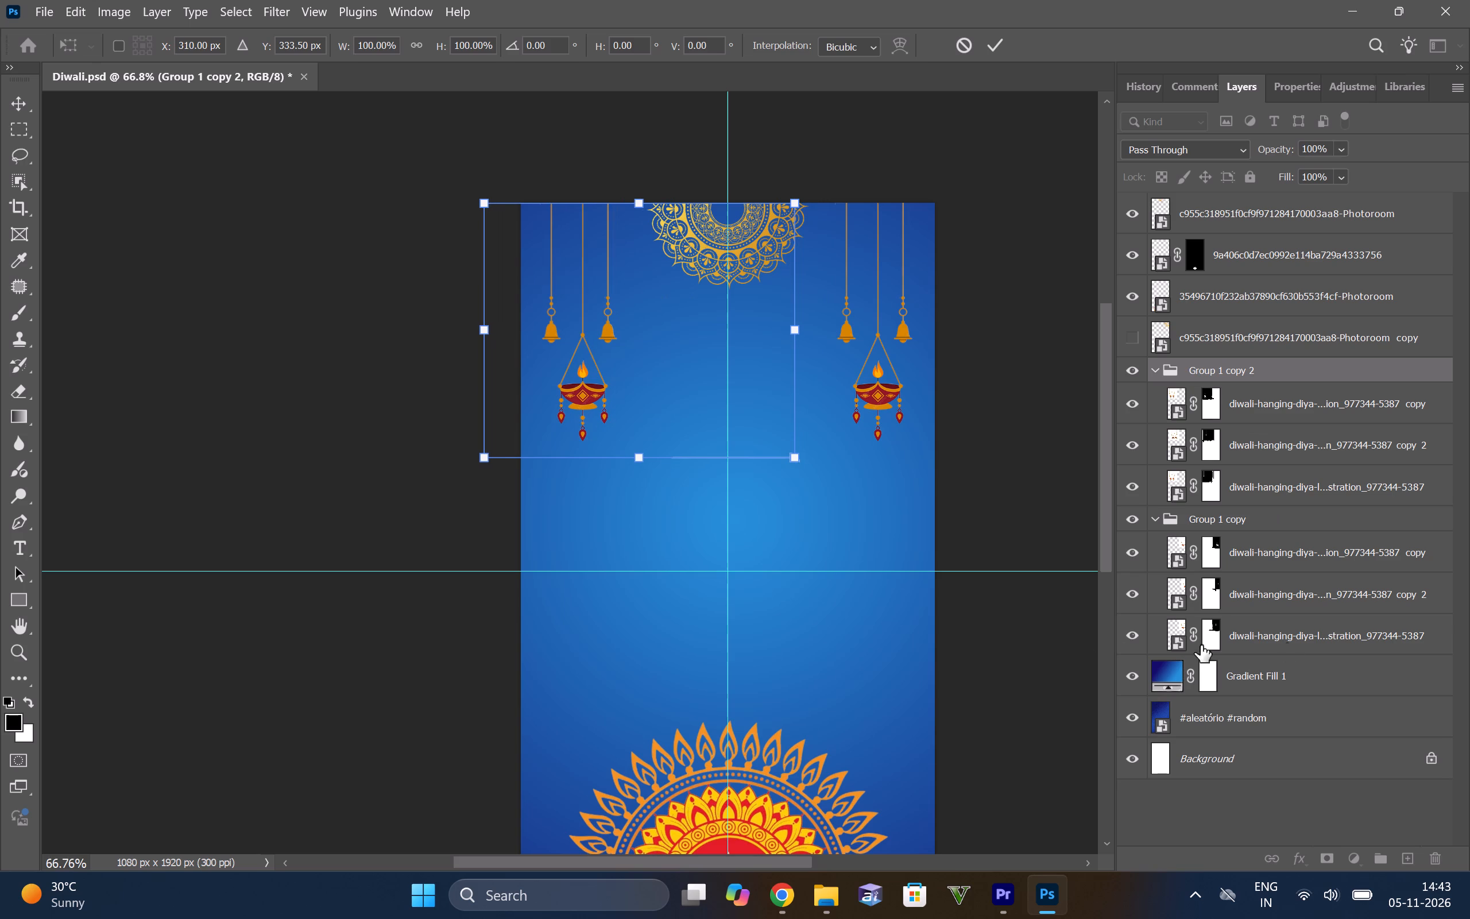
{"action": "left_click", "coordinate": [1010, 646]}
Brush black across the stray lines below the diyas on the mask of Group 1 copy 2's "copy" layer.
{"action": "scroll", "coordinate": [794, 422], "scroll_direction": "down", "scroll_amount": 4}
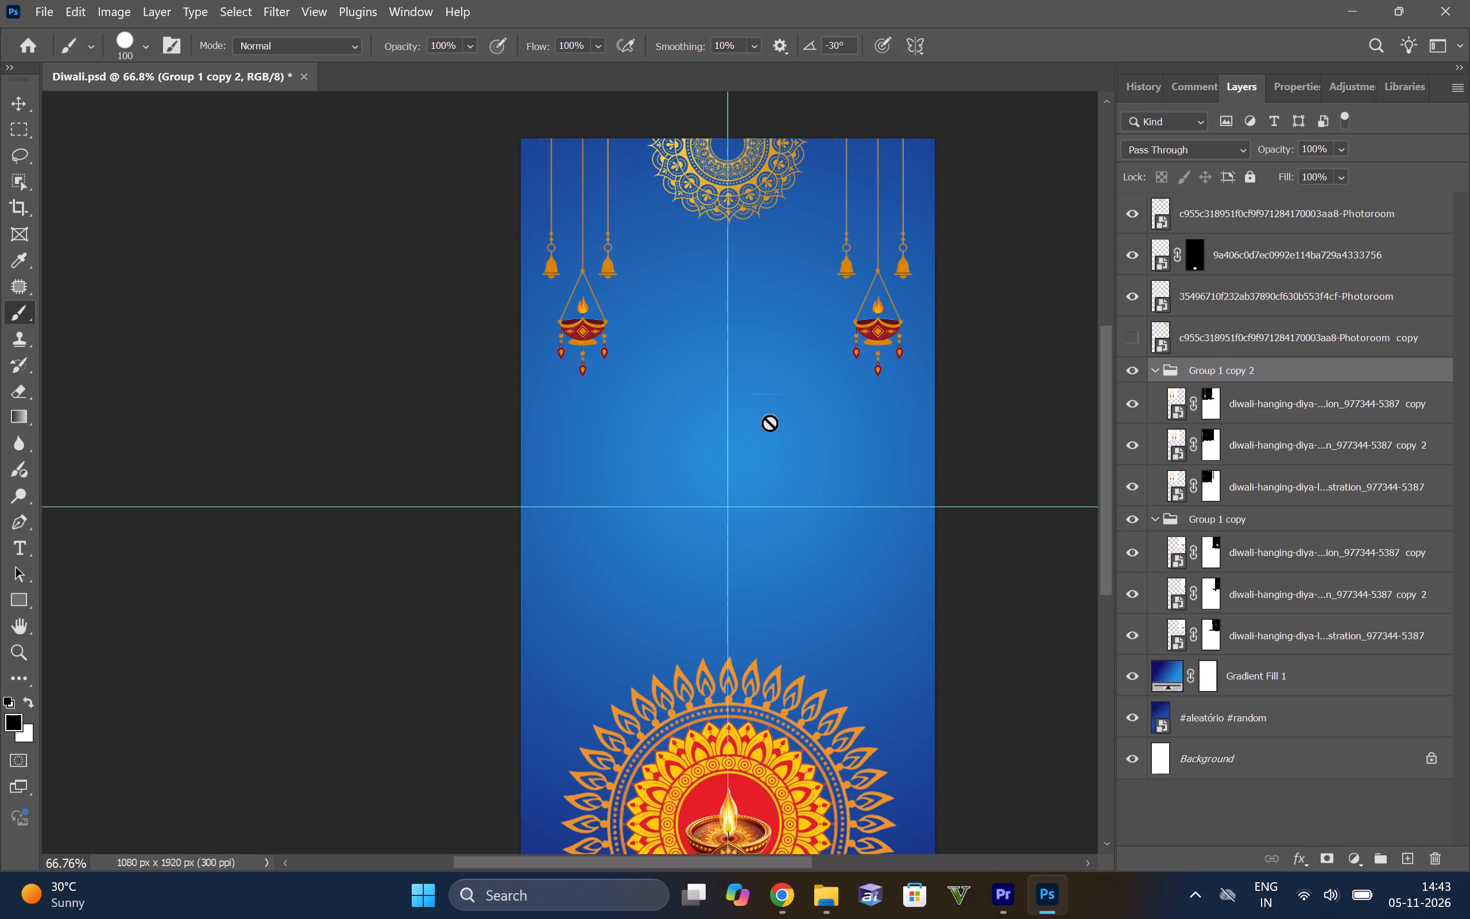
{"action": "scroll", "coordinate": [686, 453], "scroll_direction": "up", "scroll_amount": 5, "text": "alt"}
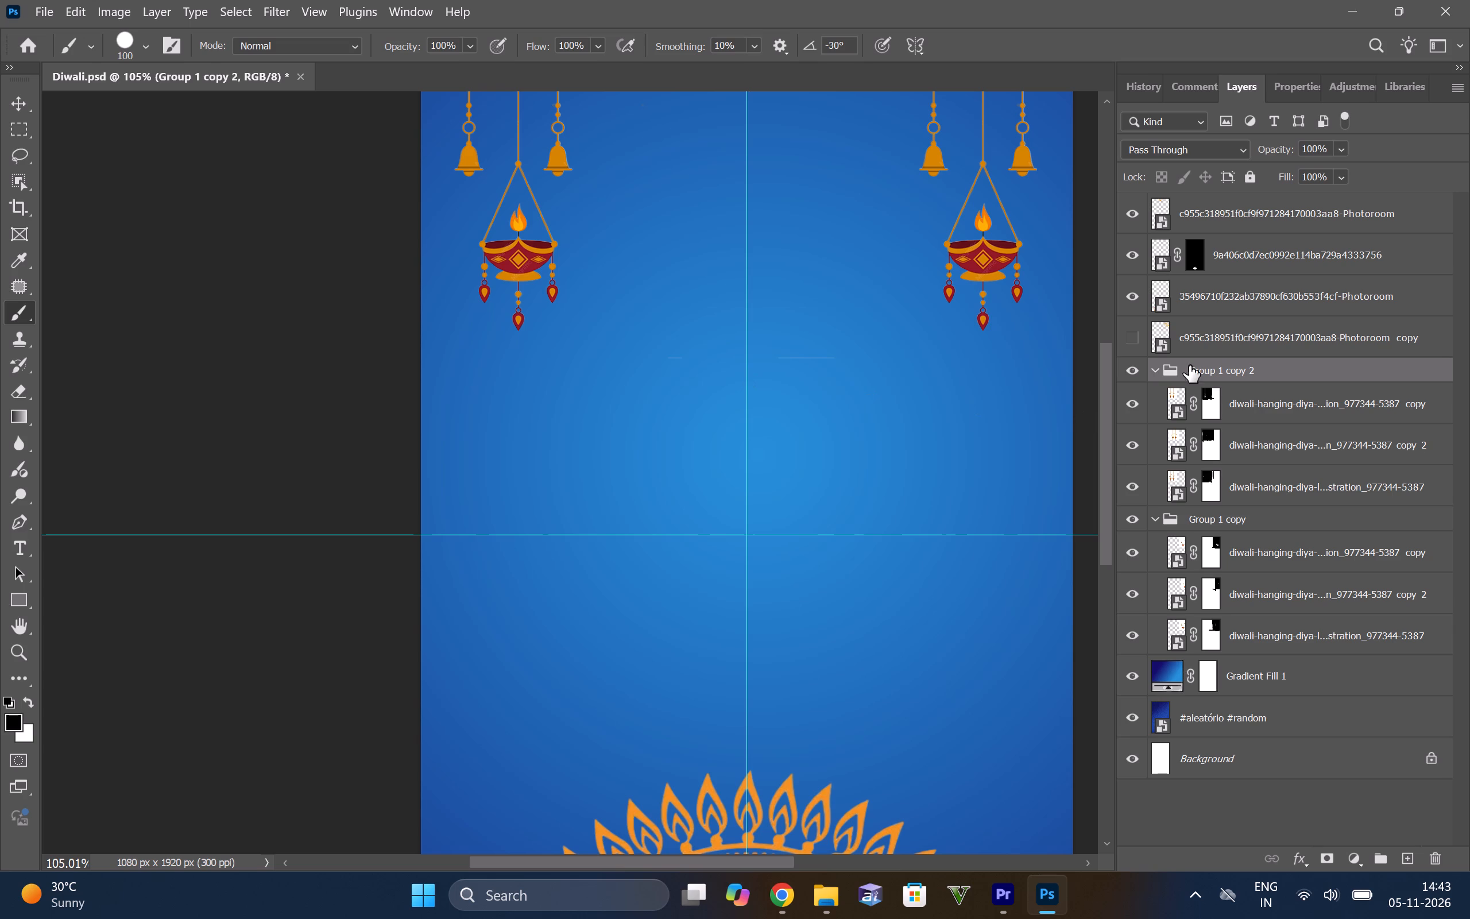
{"action": "left_click", "coordinate": [1216, 401]}
{"action": "left_click_drag", "start_coordinate": [800, 353], "coordinate": [583, 364]}
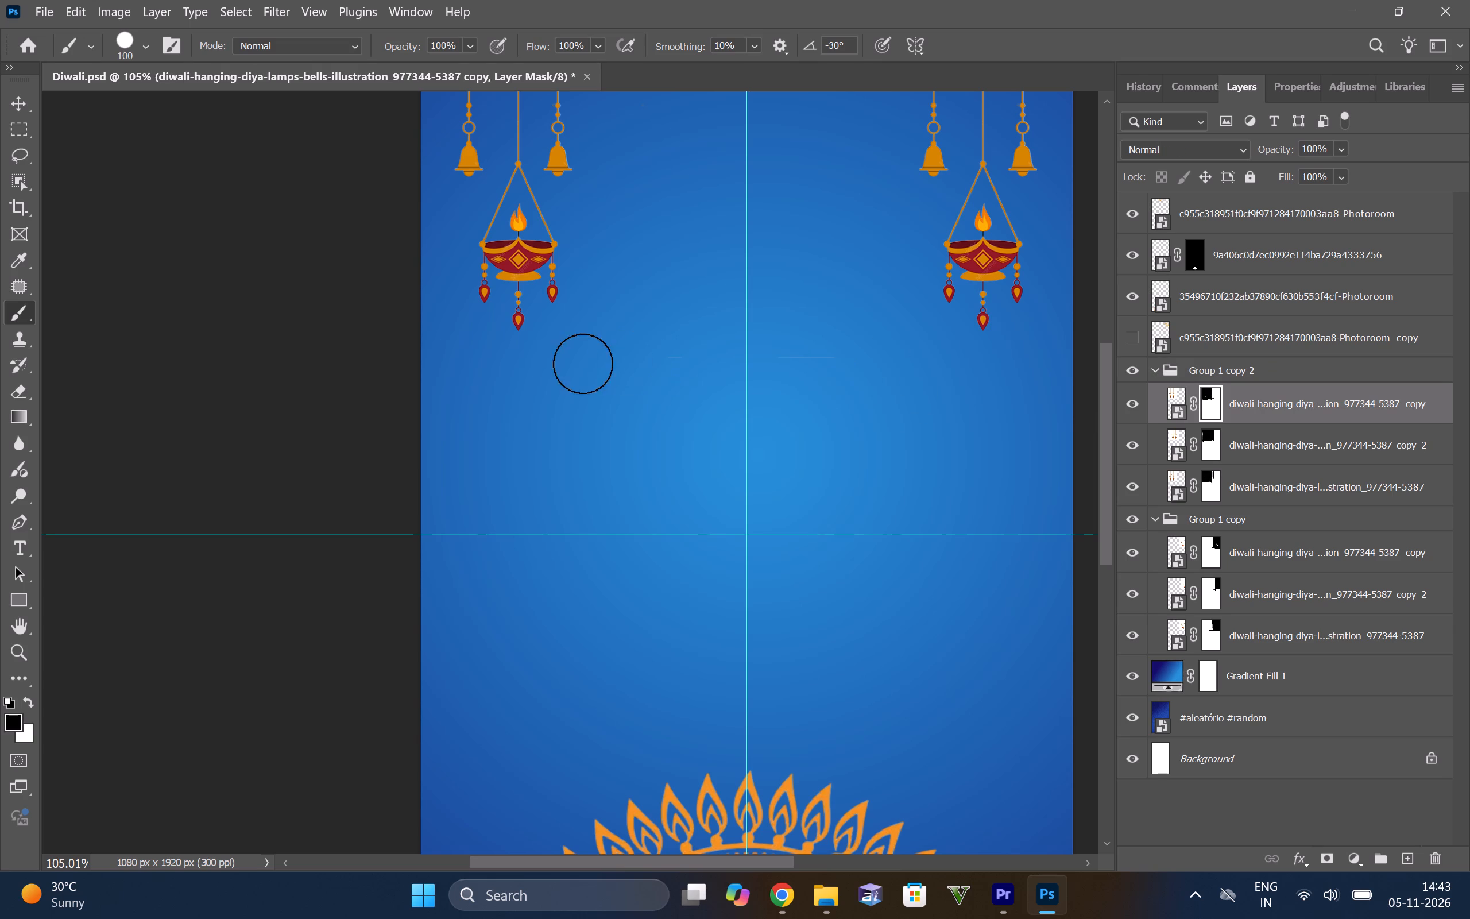
{"action": "left_click_drag", "start_coordinate": [583, 364], "coordinate": [1004, 359]}
Brush black across the area below the diyas on the mask of Group 1 copy 2's "copy 2" layer.
{"action": "left_click", "coordinate": [1208, 435]}
{"action": "left_click_drag", "start_coordinate": [598, 368], "coordinate": [733, 372]}
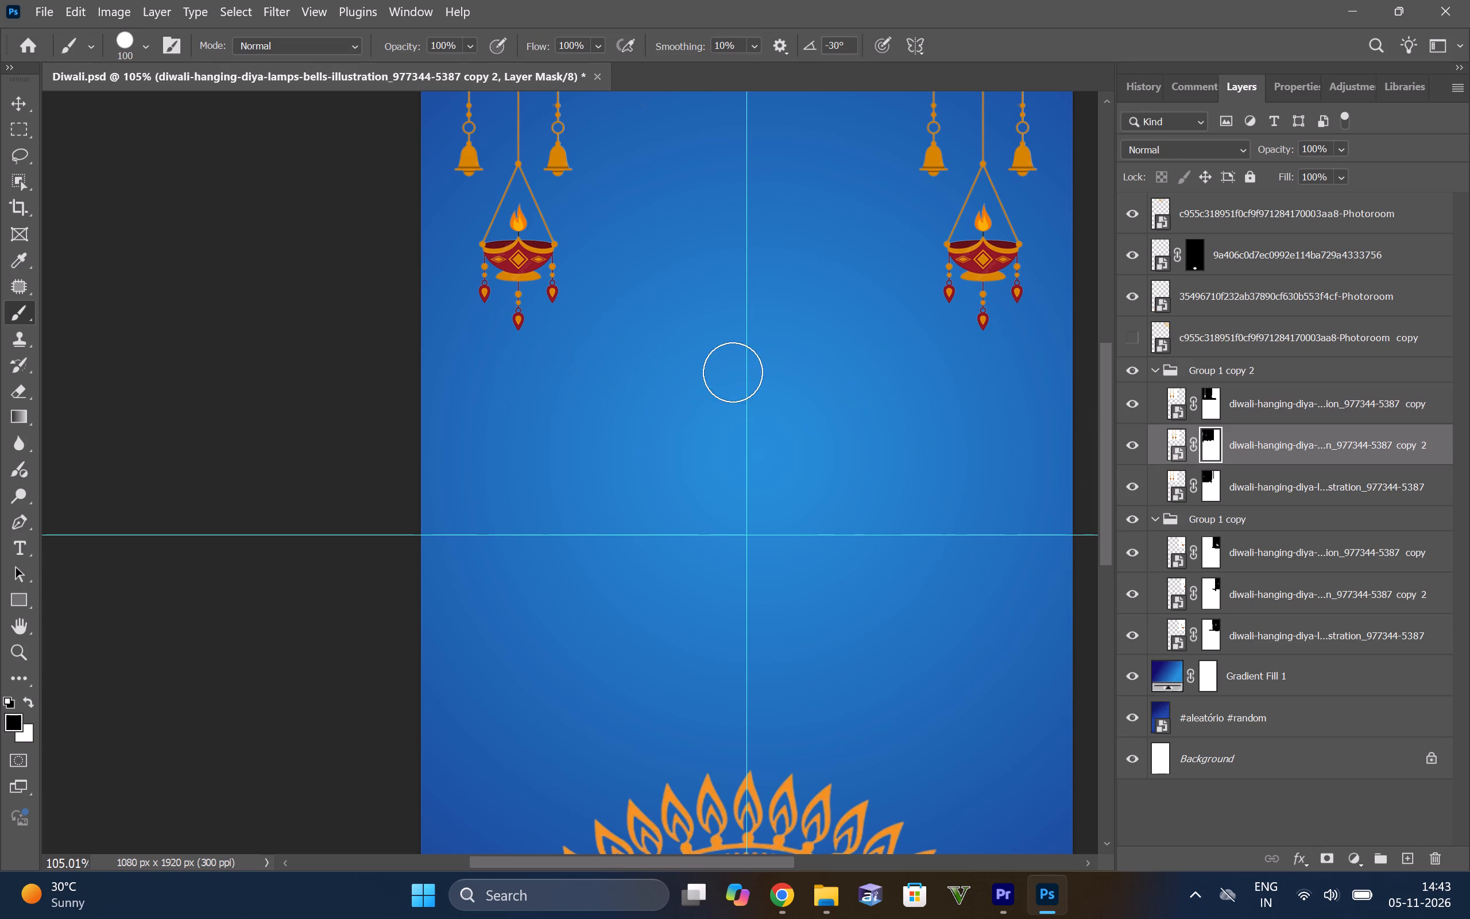
{"action": "left_click_drag", "start_coordinate": [733, 372], "coordinate": [824, 364]}
Examine the whole poster for the balance of the hanging diyas, both mandalas and the empty centre.
{"action": "scroll", "coordinate": [682, 443], "scroll_direction": "down", "scroll_amount": 7, "text": "alt"}
{"action": "scroll", "coordinate": [950, 449], "scroll_direction": "down", "scroll_amount": 2}
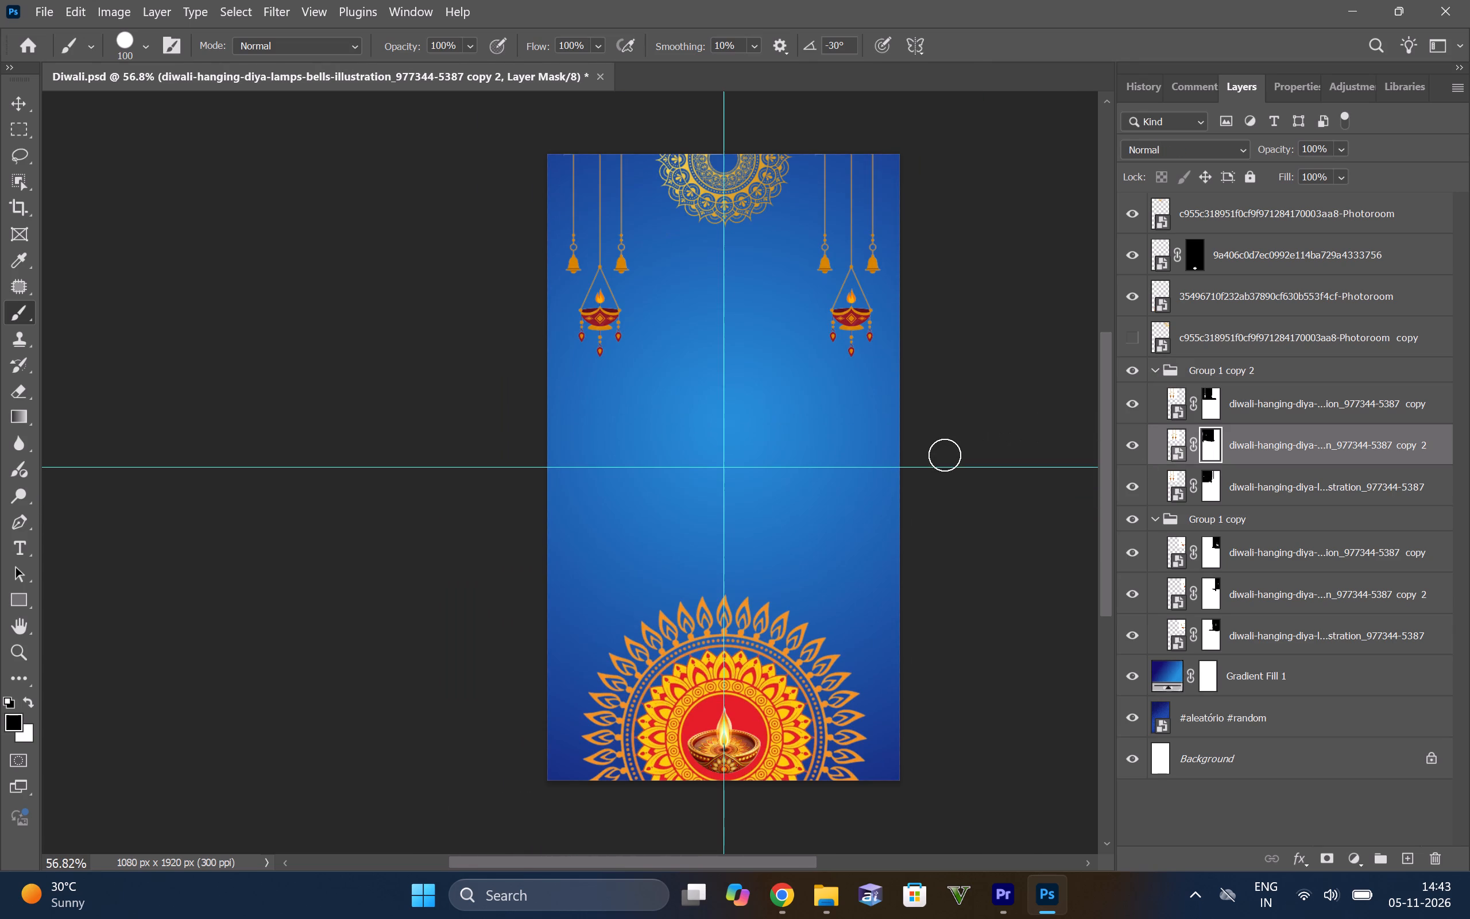
{"action": "scroll", "coordinate": [914, 508], "scroll_direction": "down", "scroll_amount": 3}
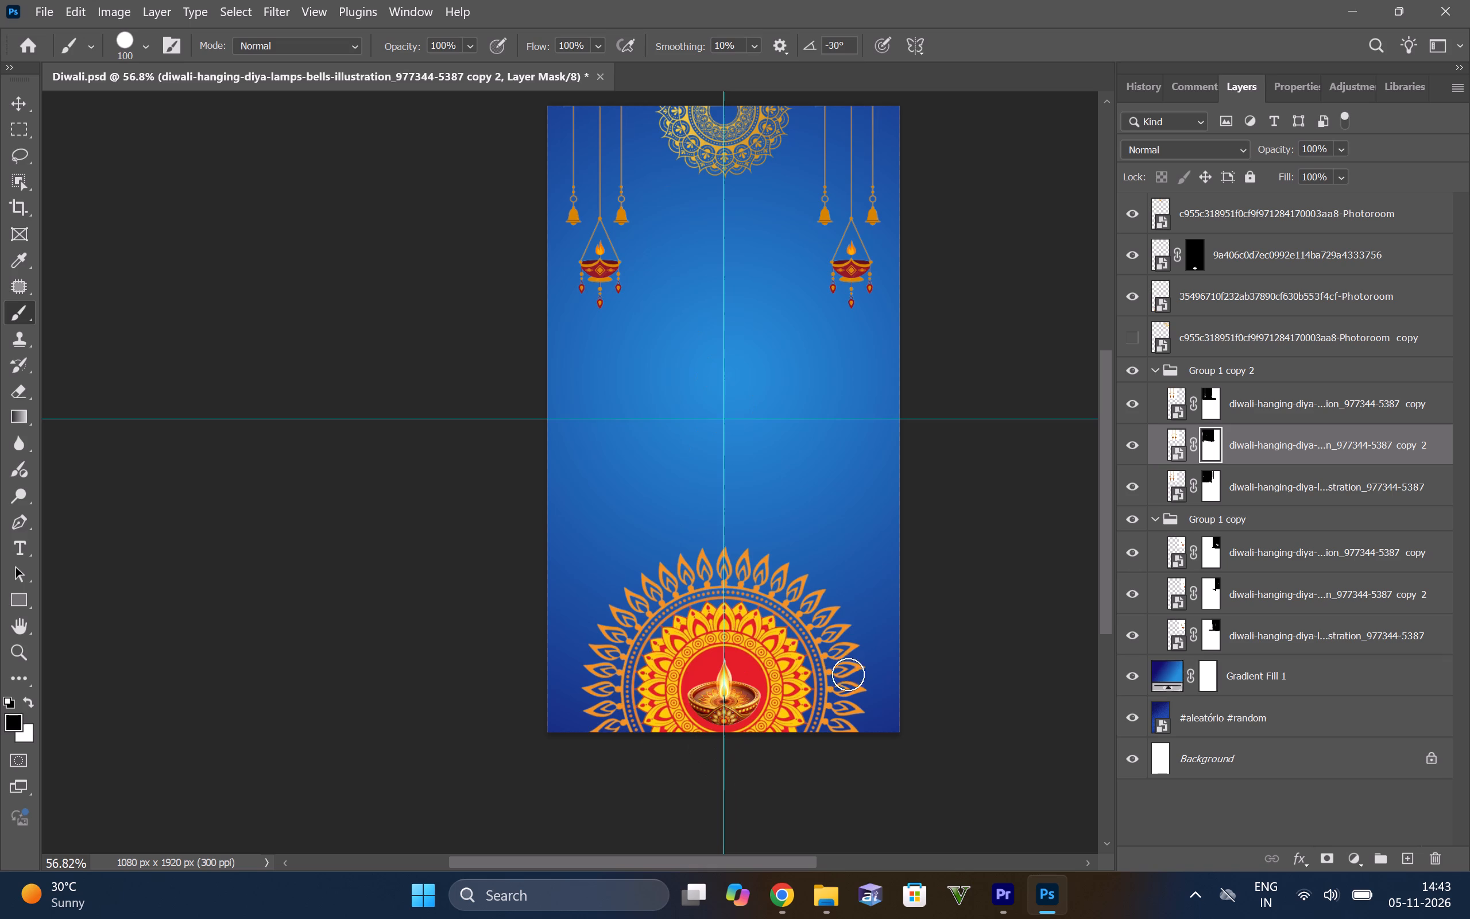
{"action": "scroll", "coordinate": [790, 640], "scroll_direction": "down", "scroll_amount": 2}
{"action": "scroll", "coordinate": [783, 648], "scroll_direction": "up", "scroll_amount": 6}
{"action": "scroll", "coordinate": [773, 700], "scroll_direction": "up", "scroll_amount": 4}
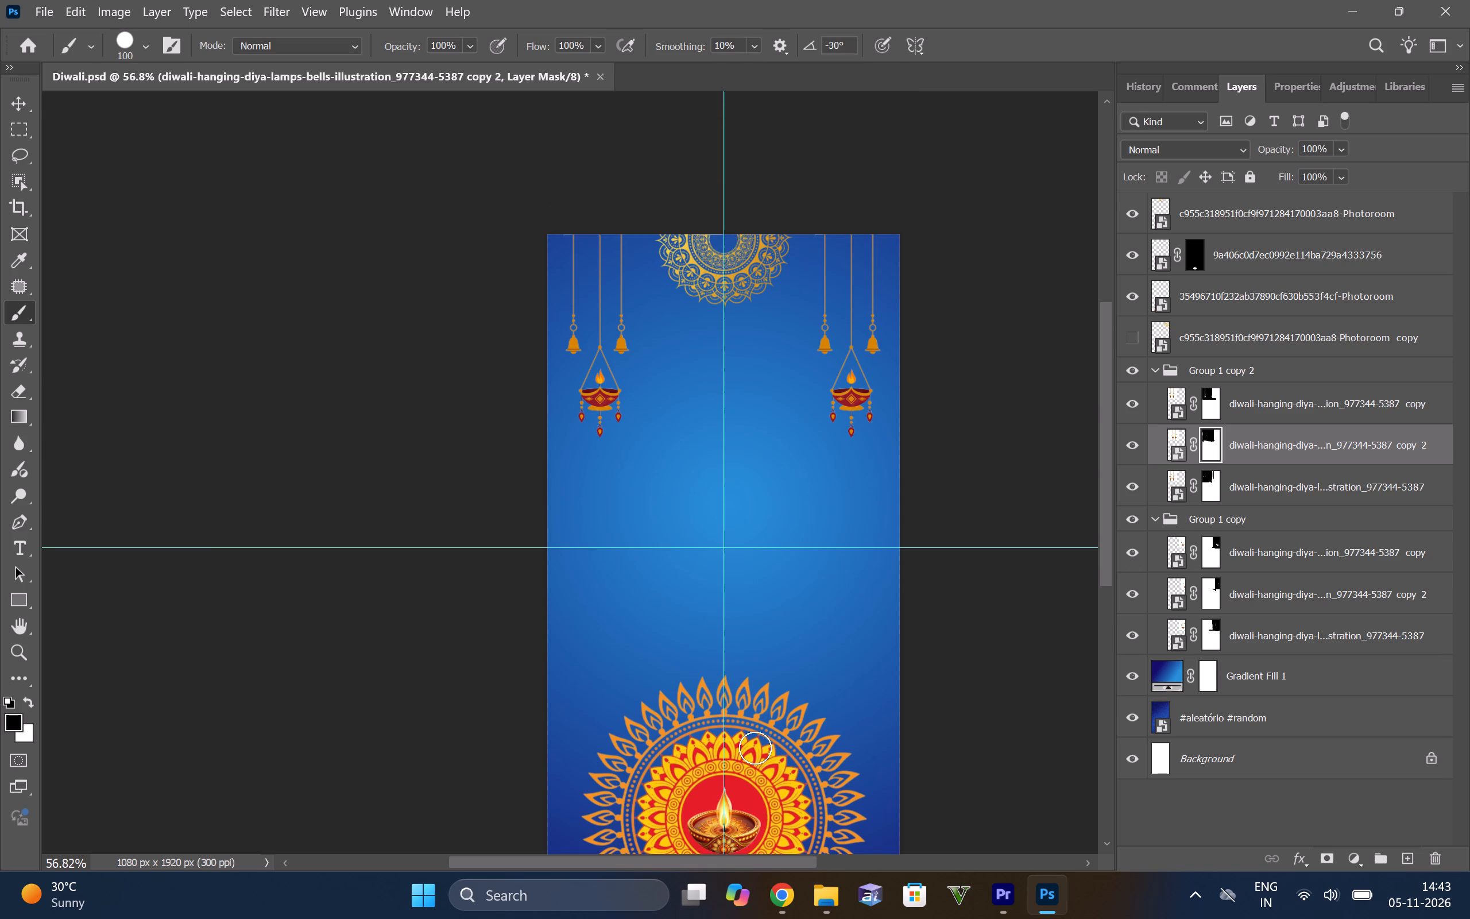
{"action": "scroll", "coordinate": [731, 750], "scroll_direction": "down", "scroll_amount": 4, "text": "alt"}
{"action": "scroll", "coordinate": [747, 767], "scroll_direction": "down", "scroll_amount": 5}
{"action": "scroll", "coordinate": [725, 746], "scroll_direction": "up", "scroll_amount": 5, "text": "alt"}
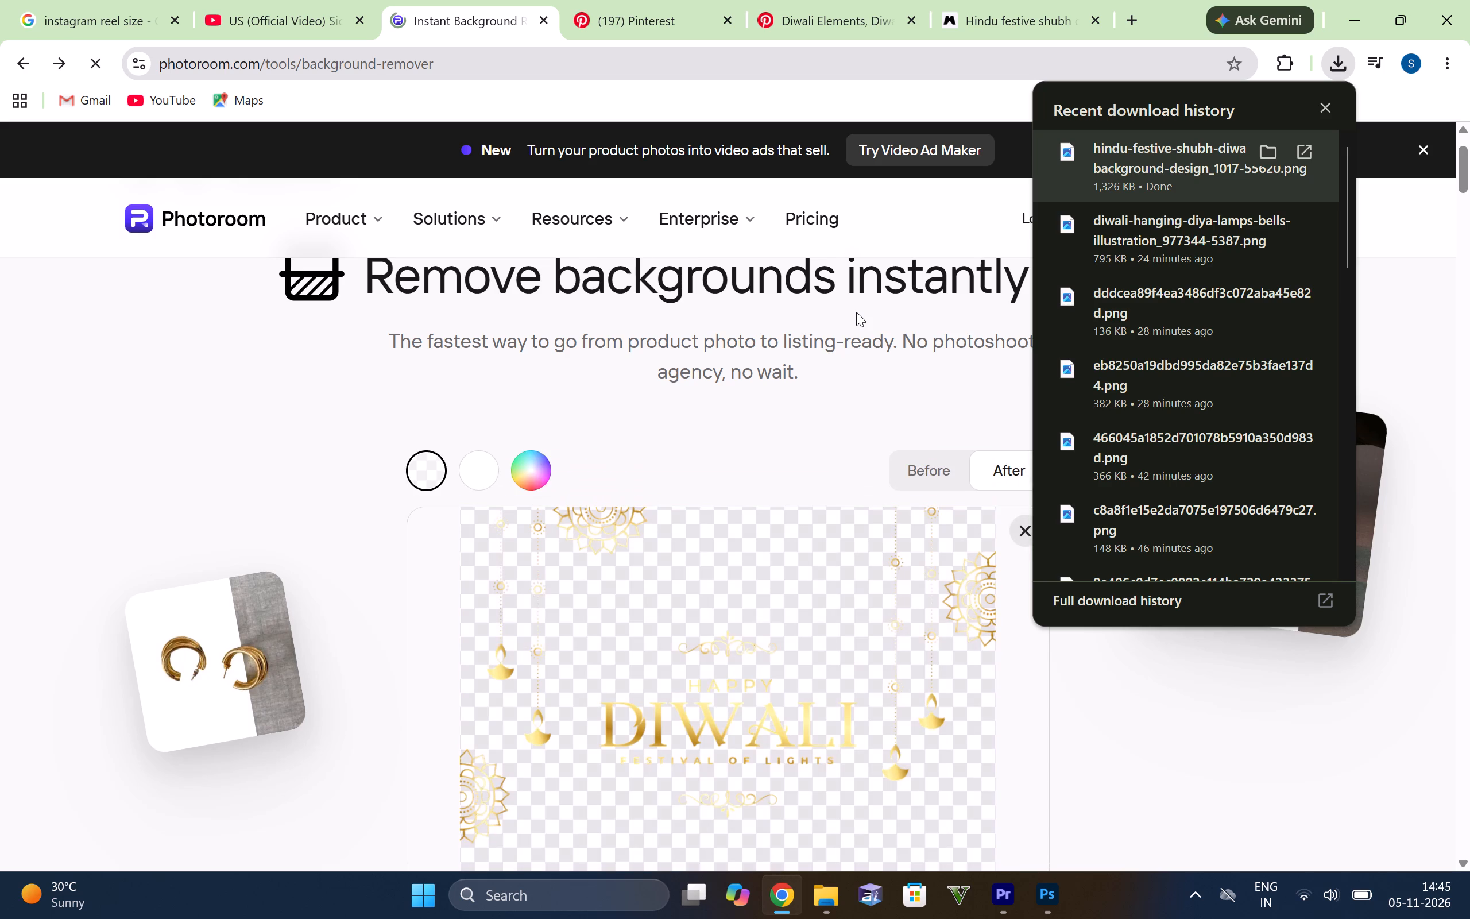
{"action": "scroll", "coordinate": [920, 430], "scroll_direction": "down", "scroll_amount": 3}
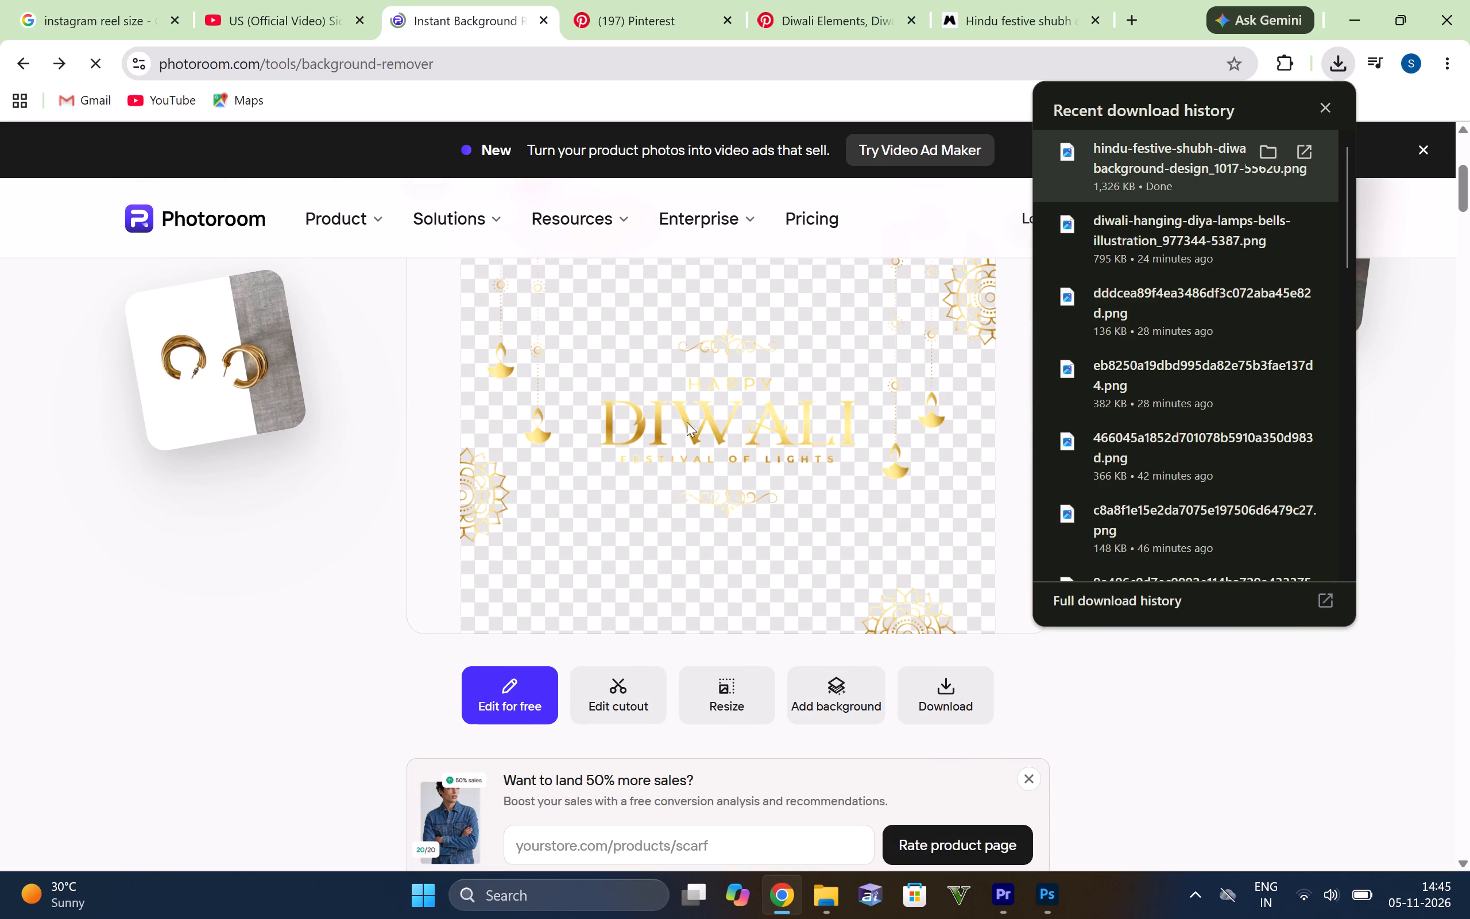
{"action": "scroll", "coordinate": [695, 419], "scroll_direction": "up", "scroll_amount": 1}
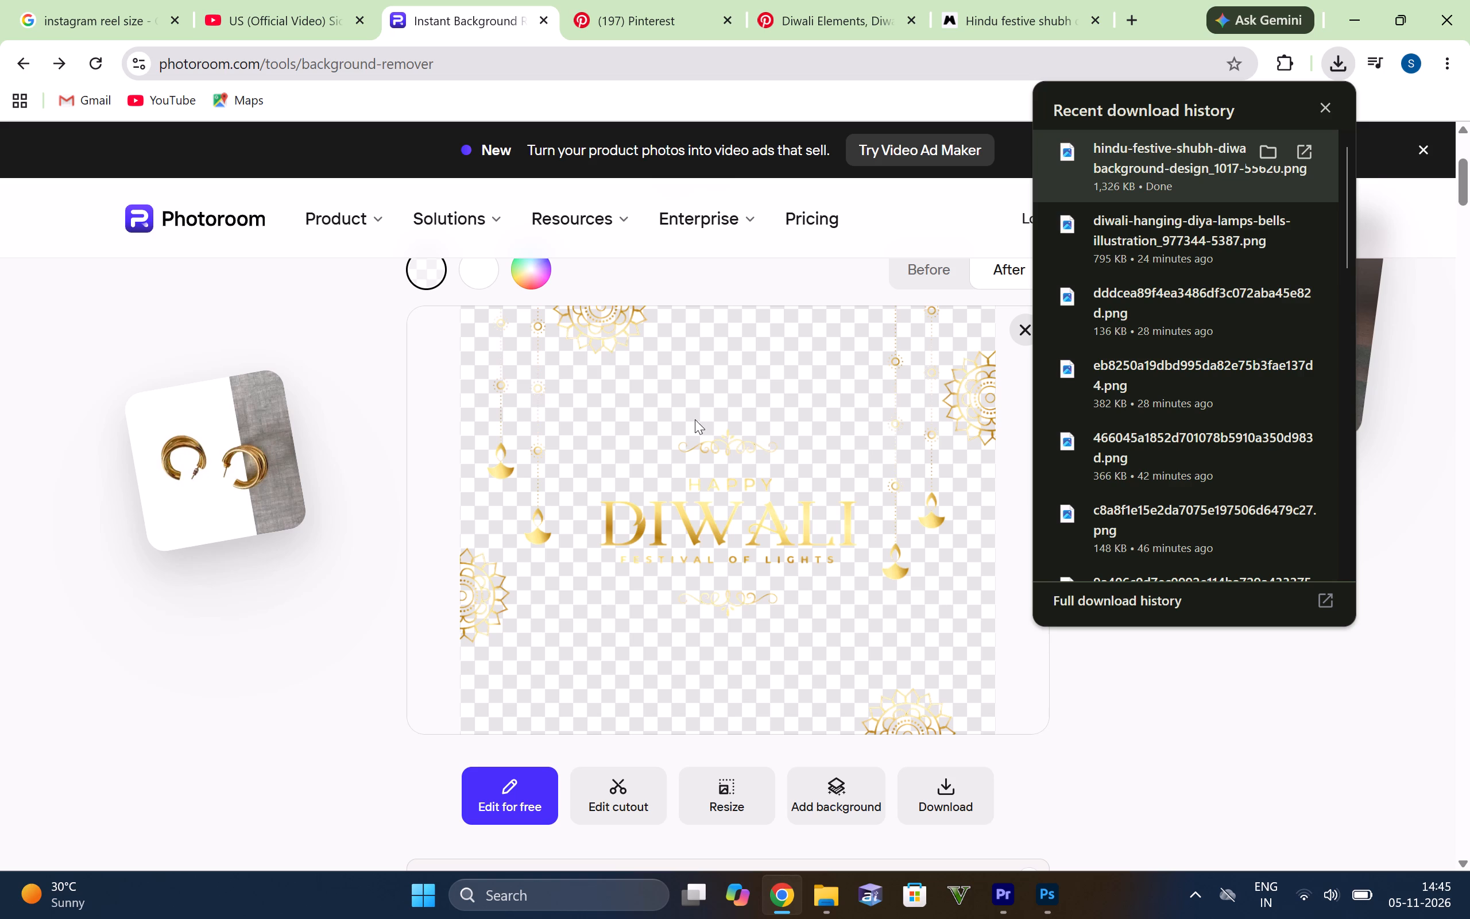
{"action": "left_click", "coordinate": [1098, 691]}
{"action": "left_click", "coordinate": [950, 791]}
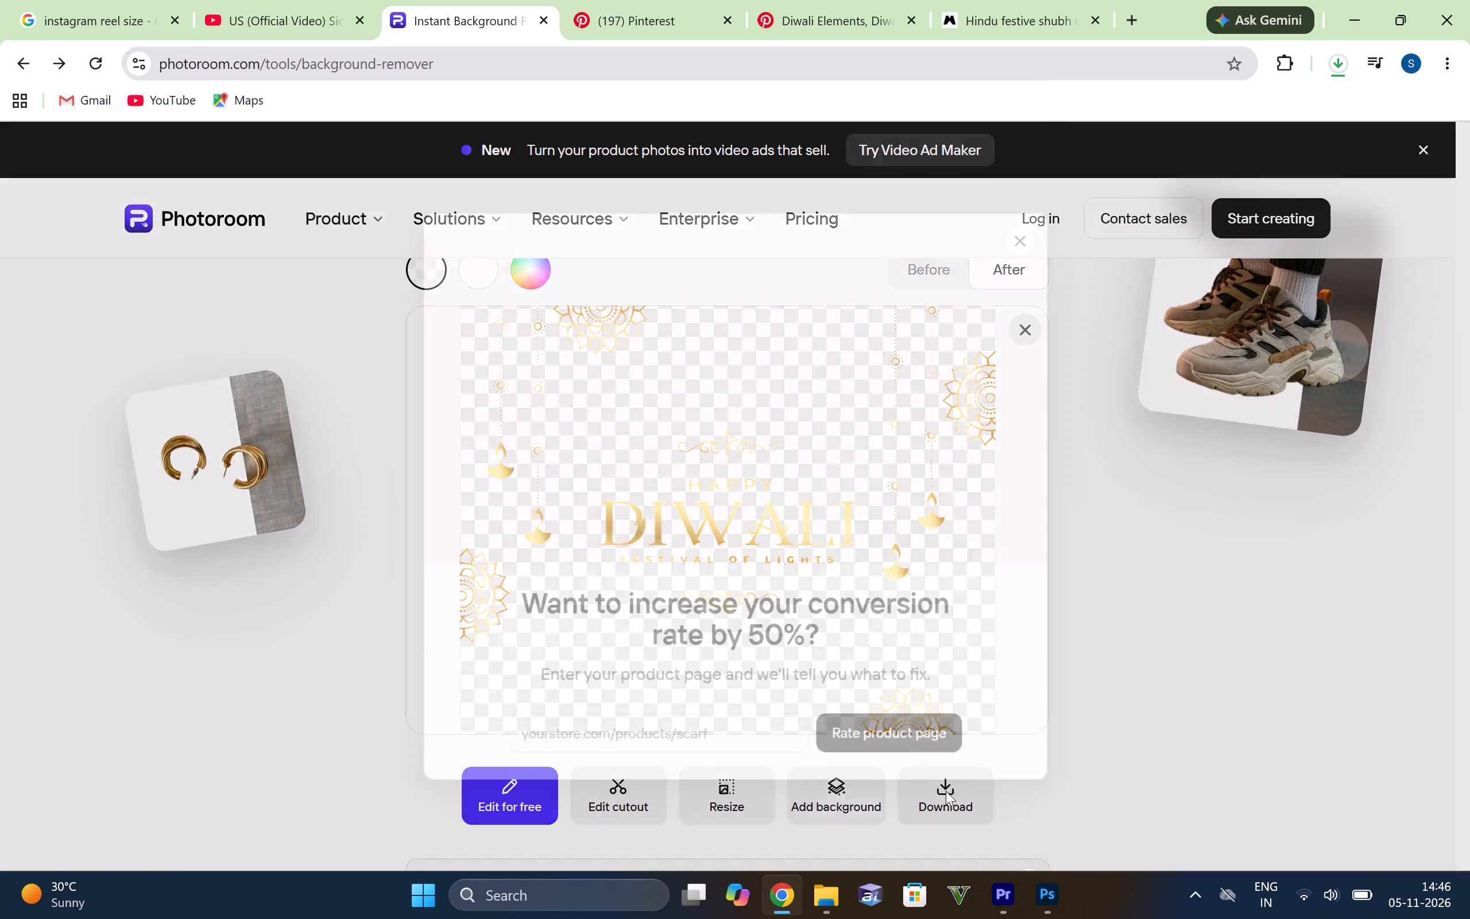
Place the downloaded Photoroom cutout in Diwali.psd in Photoshop, centred on the poster at its default size.
{"action": "left_click", "coordinate": [1339, 64]}
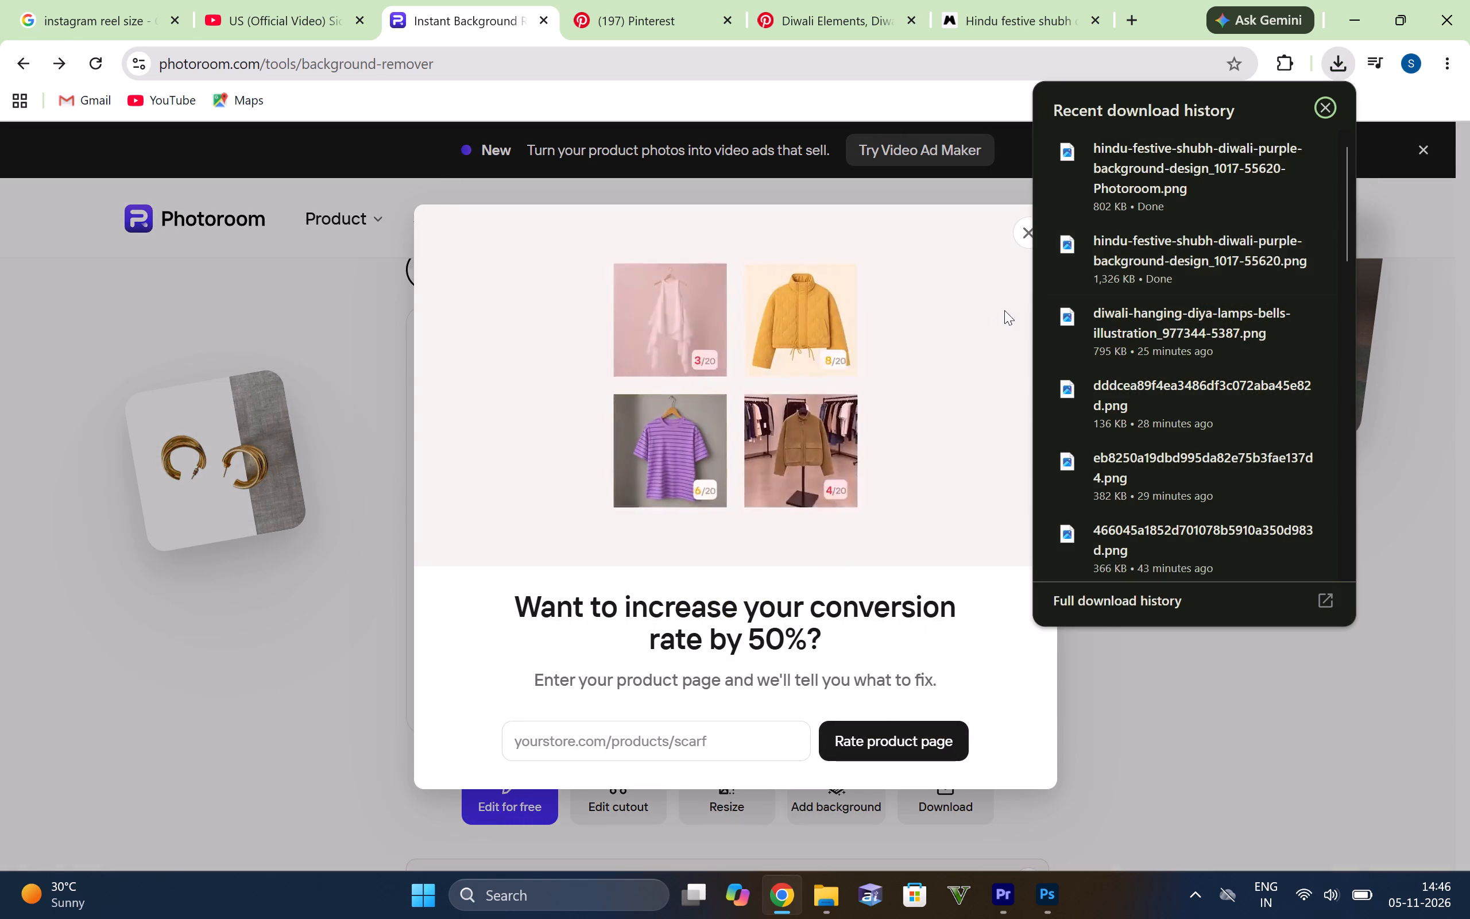
{"action": "left_click_drag", "start_coordinate": [1198, 164], "coordinate": [1070, 848]}
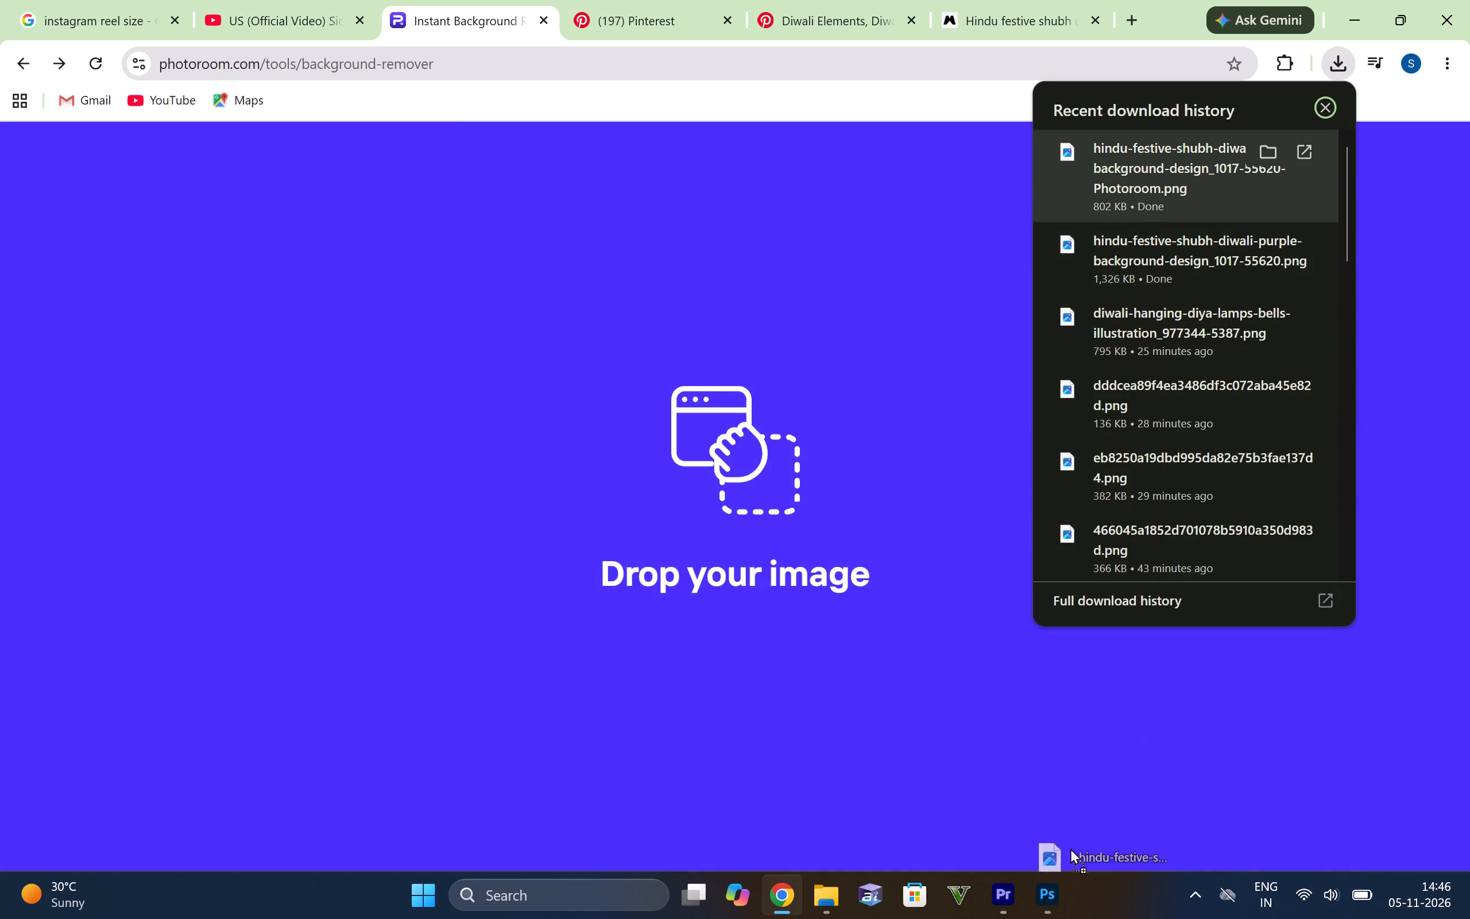
{"action": "left_click_drag", "start_coordinate": [1070, 848], "coordinate": [735, 371]}
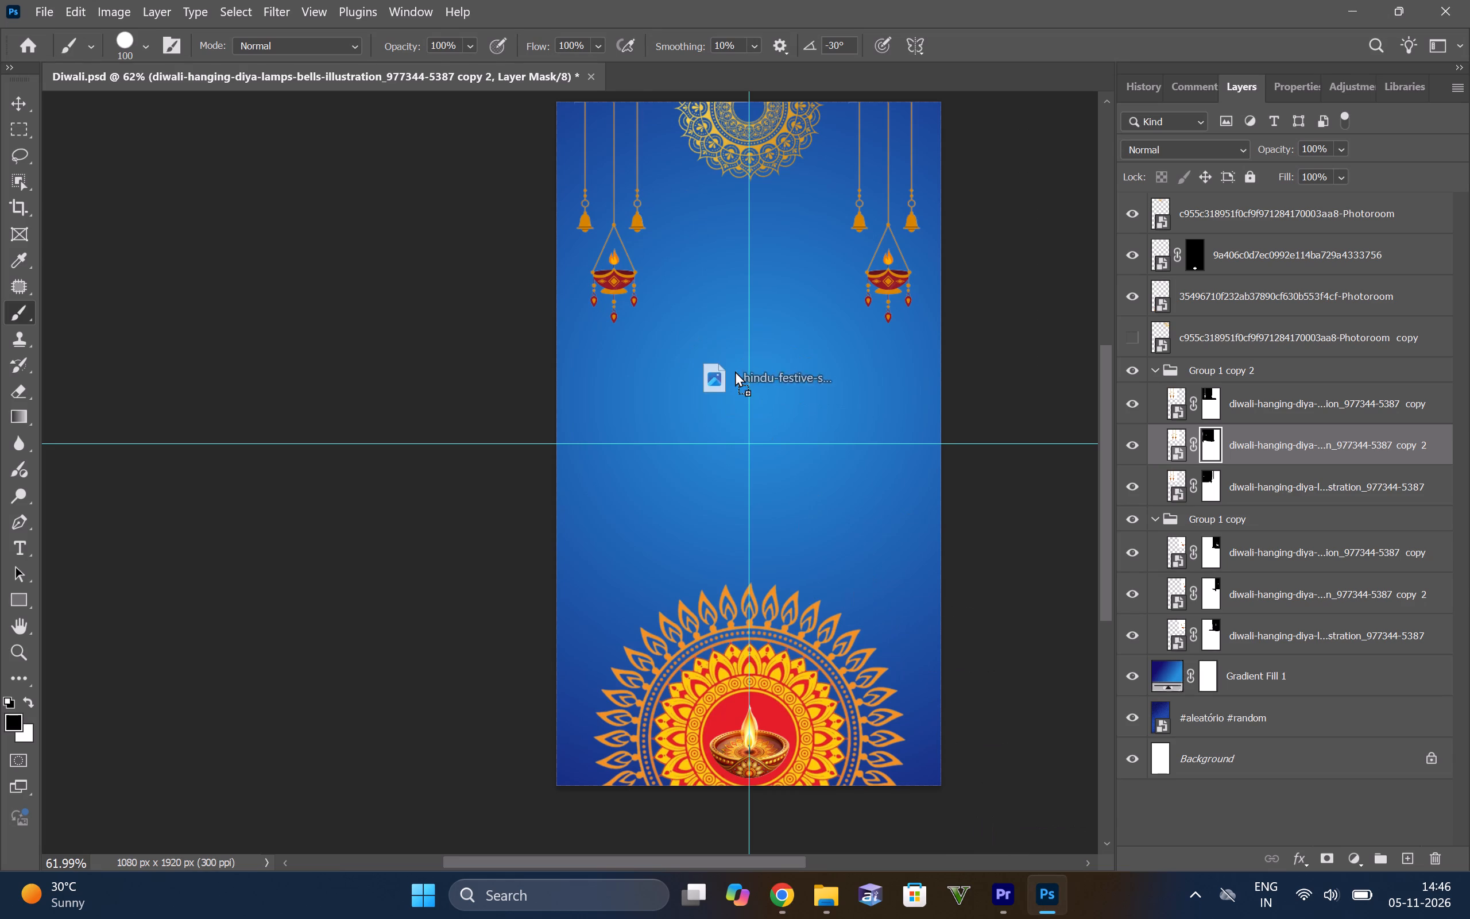
{"action": "left_click_drag", "start_coordinate": [735, 371], "coordinate": [735, 374]}
{"action": "left_click", "coordinate": [1004, 31]}
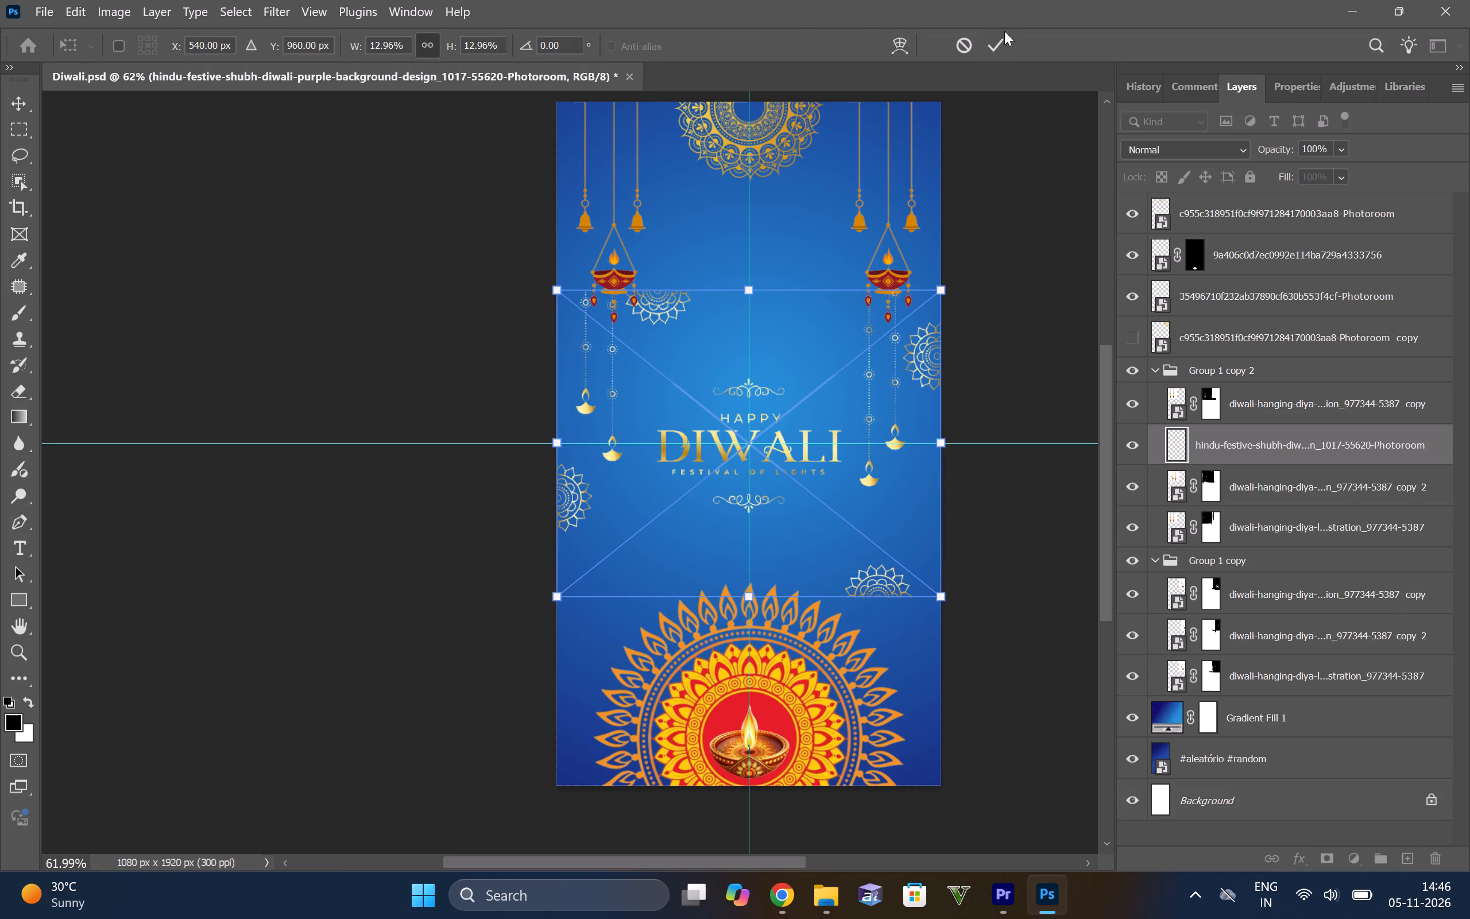
{"action": "left_click", "coordinate": [996, 52]}
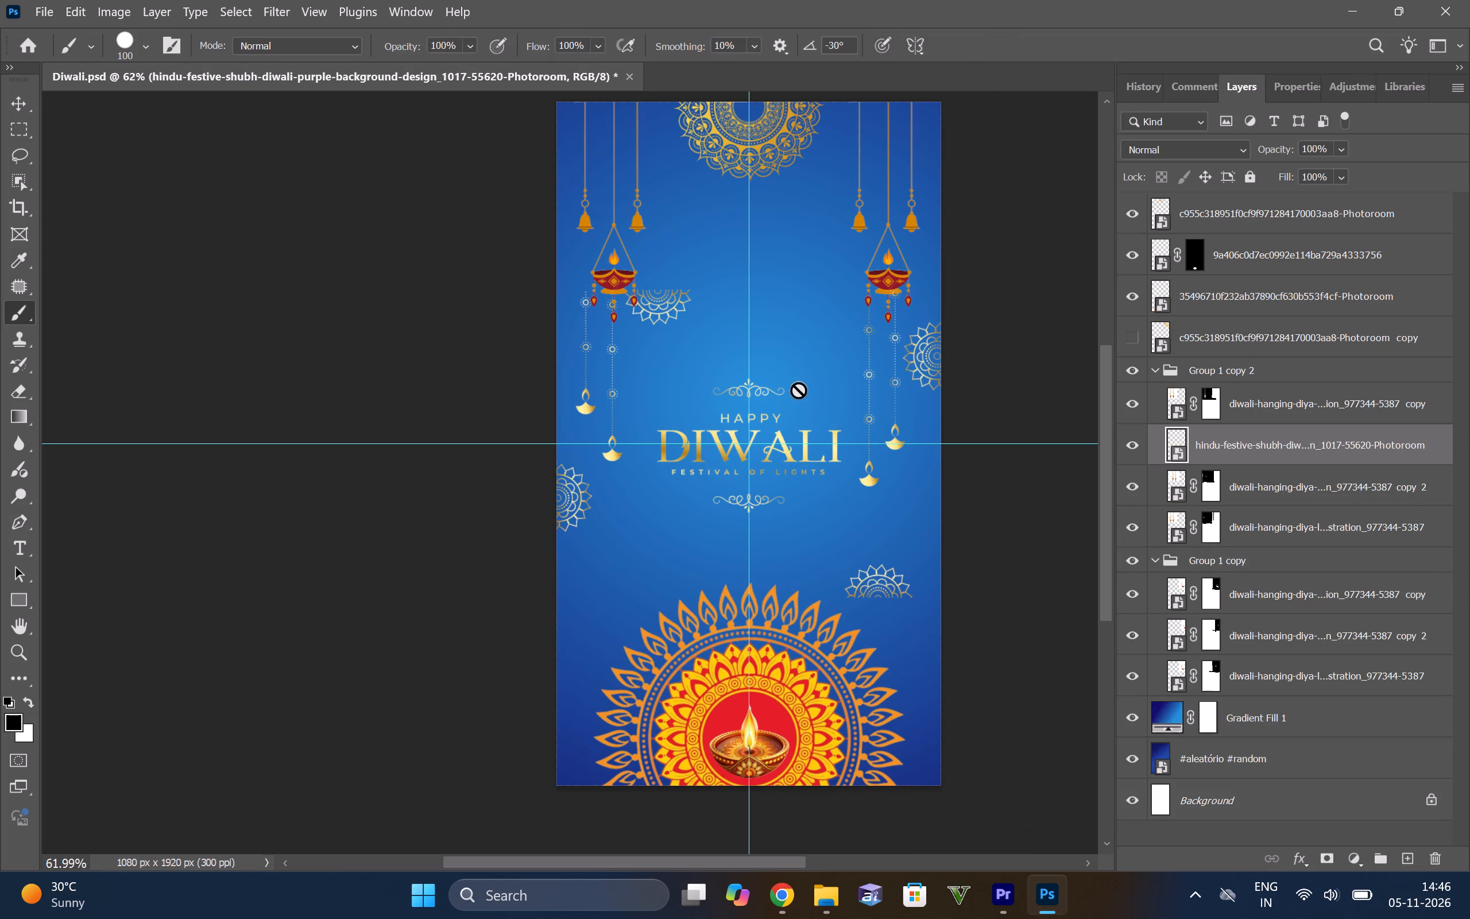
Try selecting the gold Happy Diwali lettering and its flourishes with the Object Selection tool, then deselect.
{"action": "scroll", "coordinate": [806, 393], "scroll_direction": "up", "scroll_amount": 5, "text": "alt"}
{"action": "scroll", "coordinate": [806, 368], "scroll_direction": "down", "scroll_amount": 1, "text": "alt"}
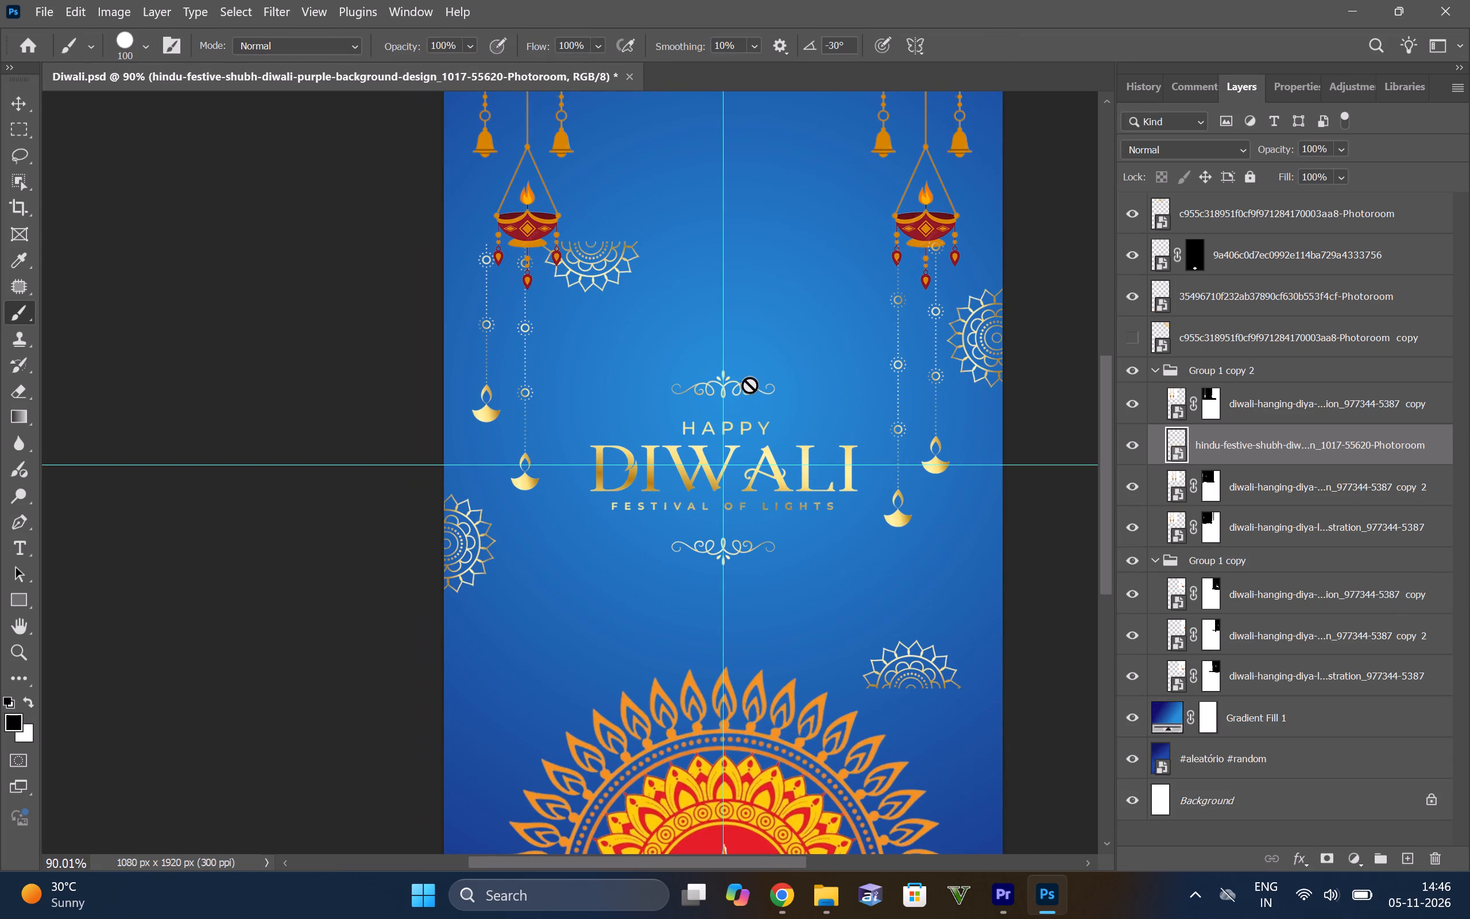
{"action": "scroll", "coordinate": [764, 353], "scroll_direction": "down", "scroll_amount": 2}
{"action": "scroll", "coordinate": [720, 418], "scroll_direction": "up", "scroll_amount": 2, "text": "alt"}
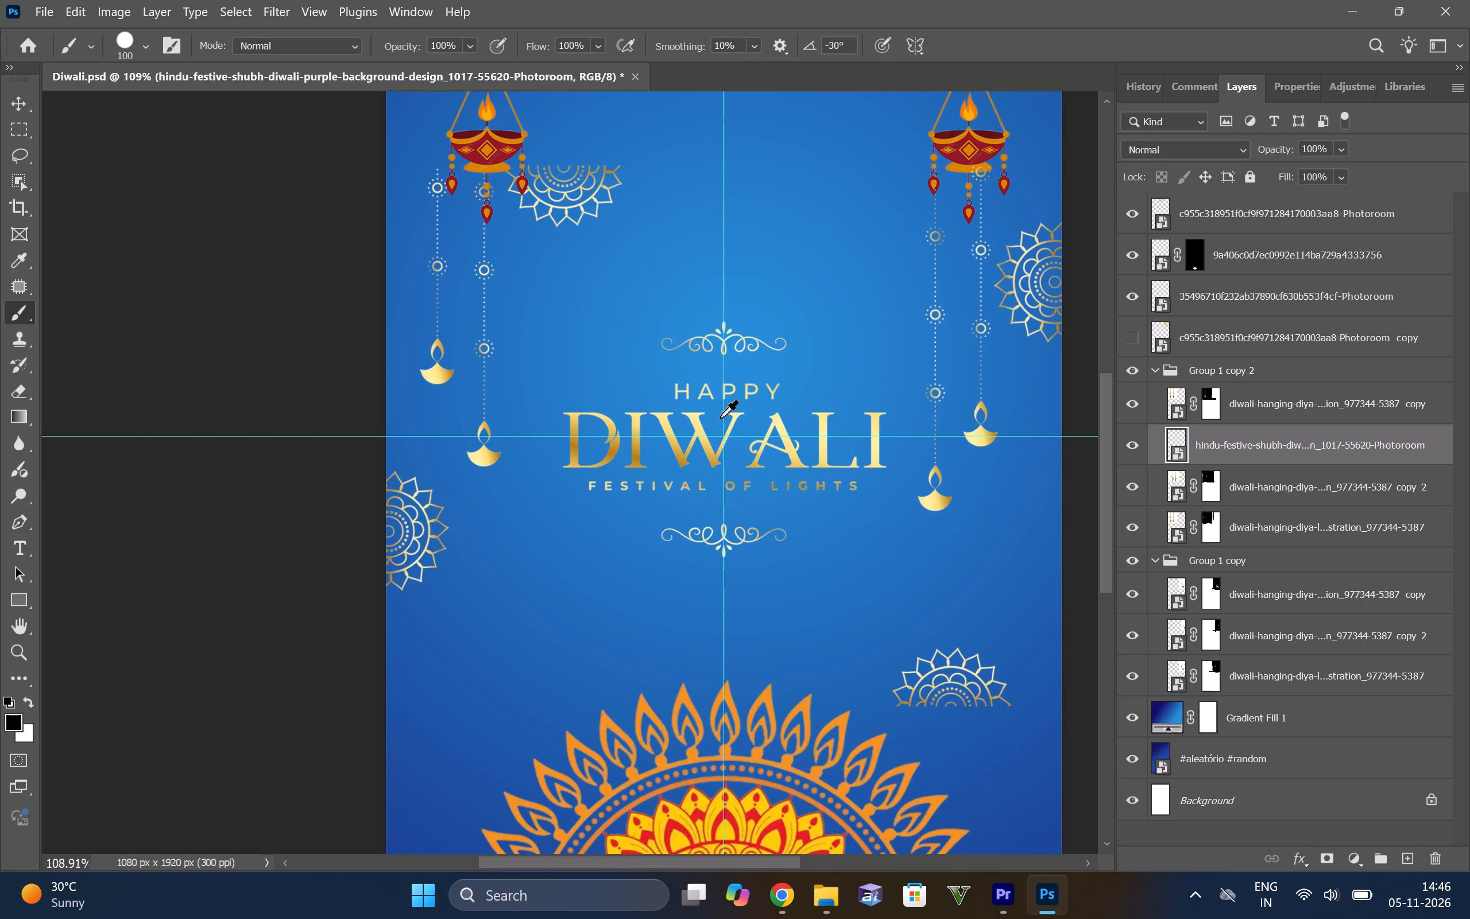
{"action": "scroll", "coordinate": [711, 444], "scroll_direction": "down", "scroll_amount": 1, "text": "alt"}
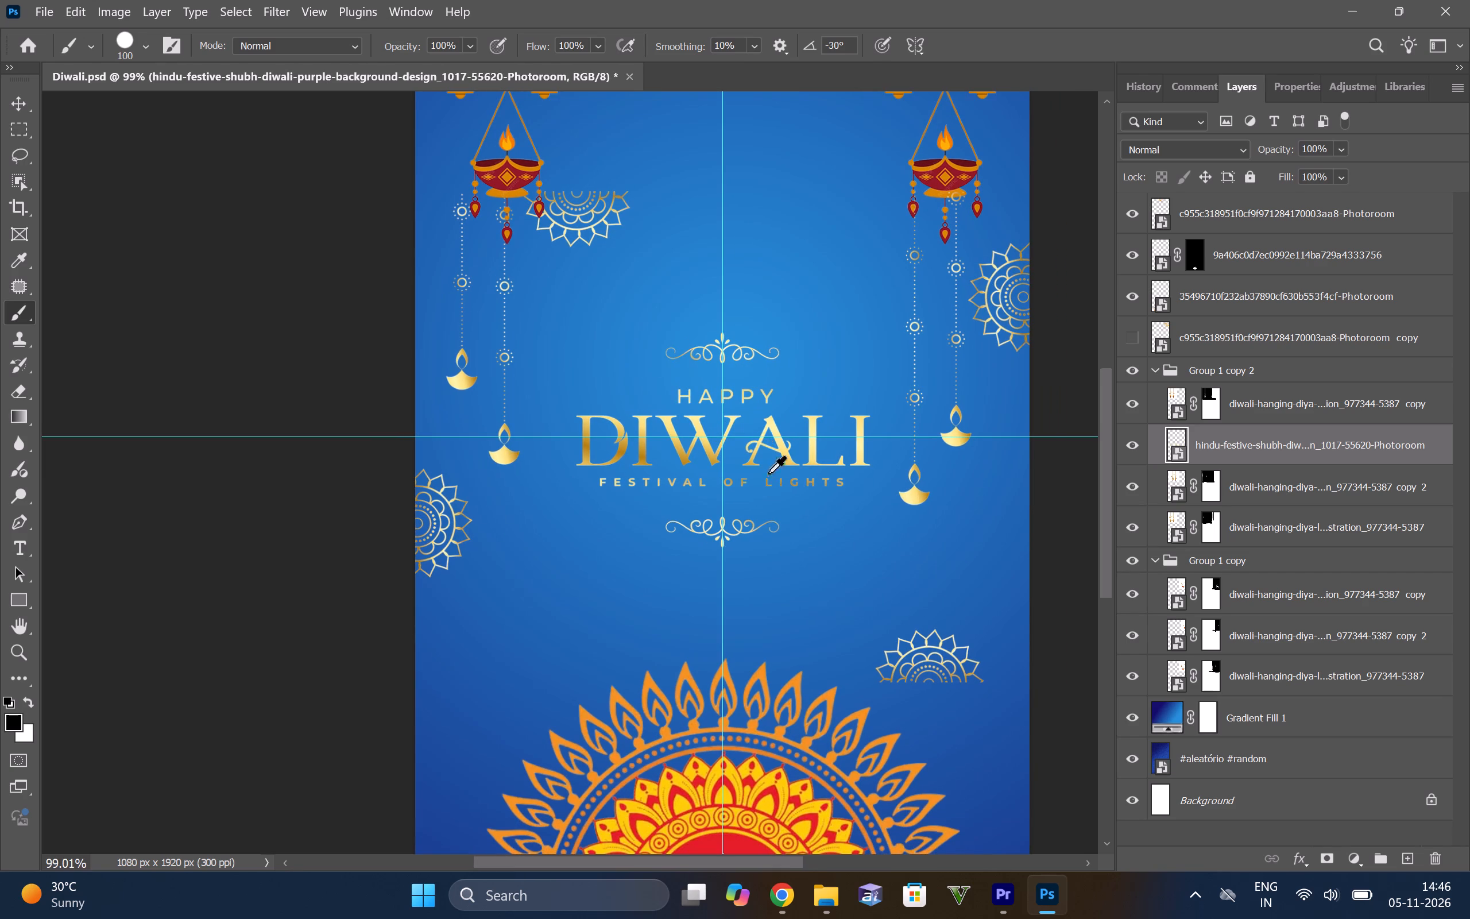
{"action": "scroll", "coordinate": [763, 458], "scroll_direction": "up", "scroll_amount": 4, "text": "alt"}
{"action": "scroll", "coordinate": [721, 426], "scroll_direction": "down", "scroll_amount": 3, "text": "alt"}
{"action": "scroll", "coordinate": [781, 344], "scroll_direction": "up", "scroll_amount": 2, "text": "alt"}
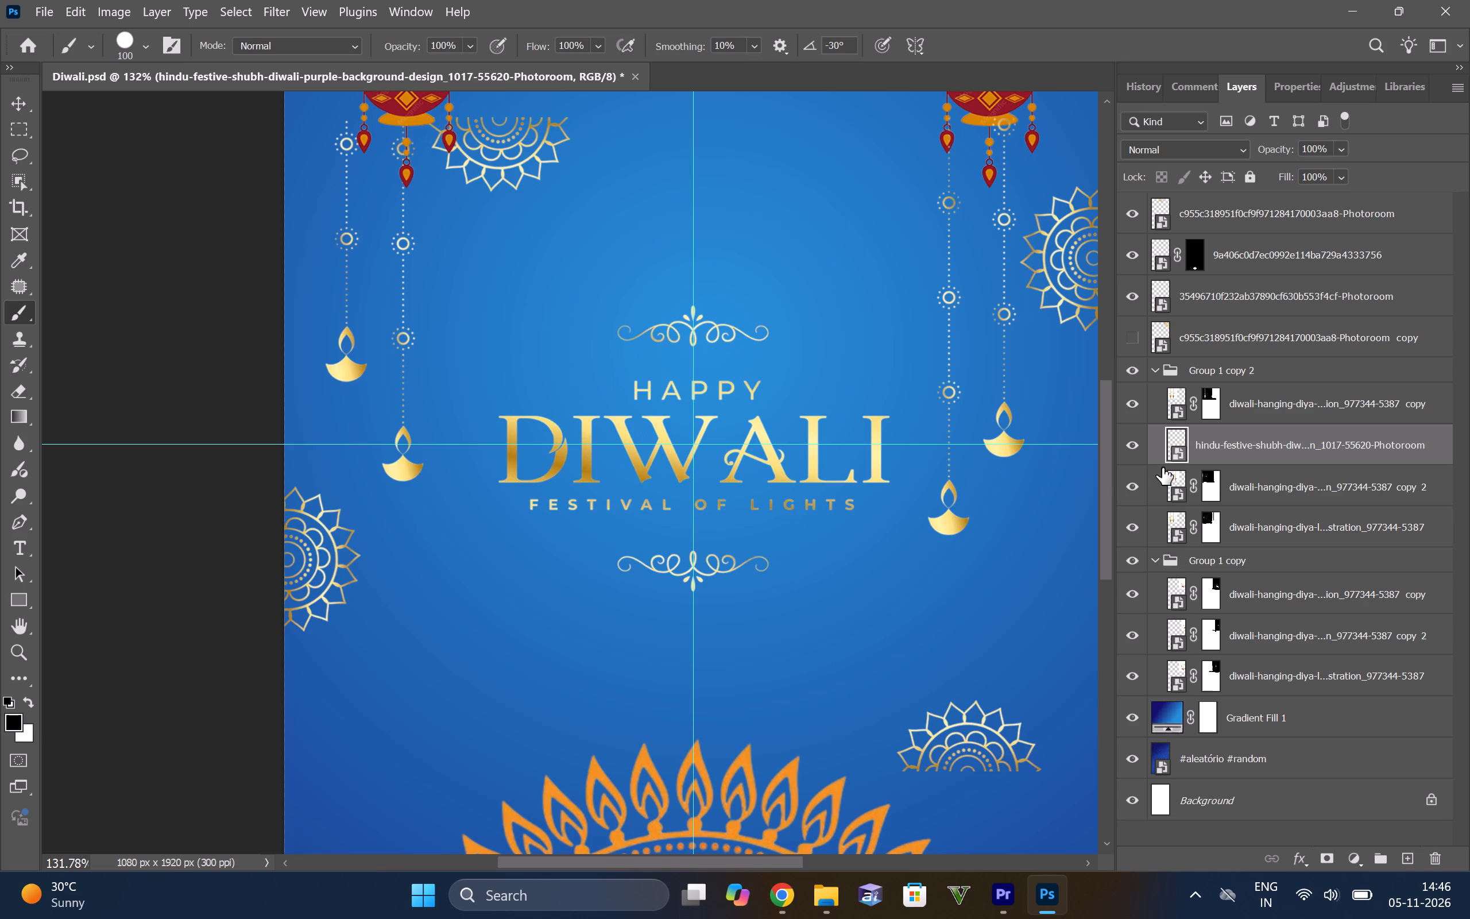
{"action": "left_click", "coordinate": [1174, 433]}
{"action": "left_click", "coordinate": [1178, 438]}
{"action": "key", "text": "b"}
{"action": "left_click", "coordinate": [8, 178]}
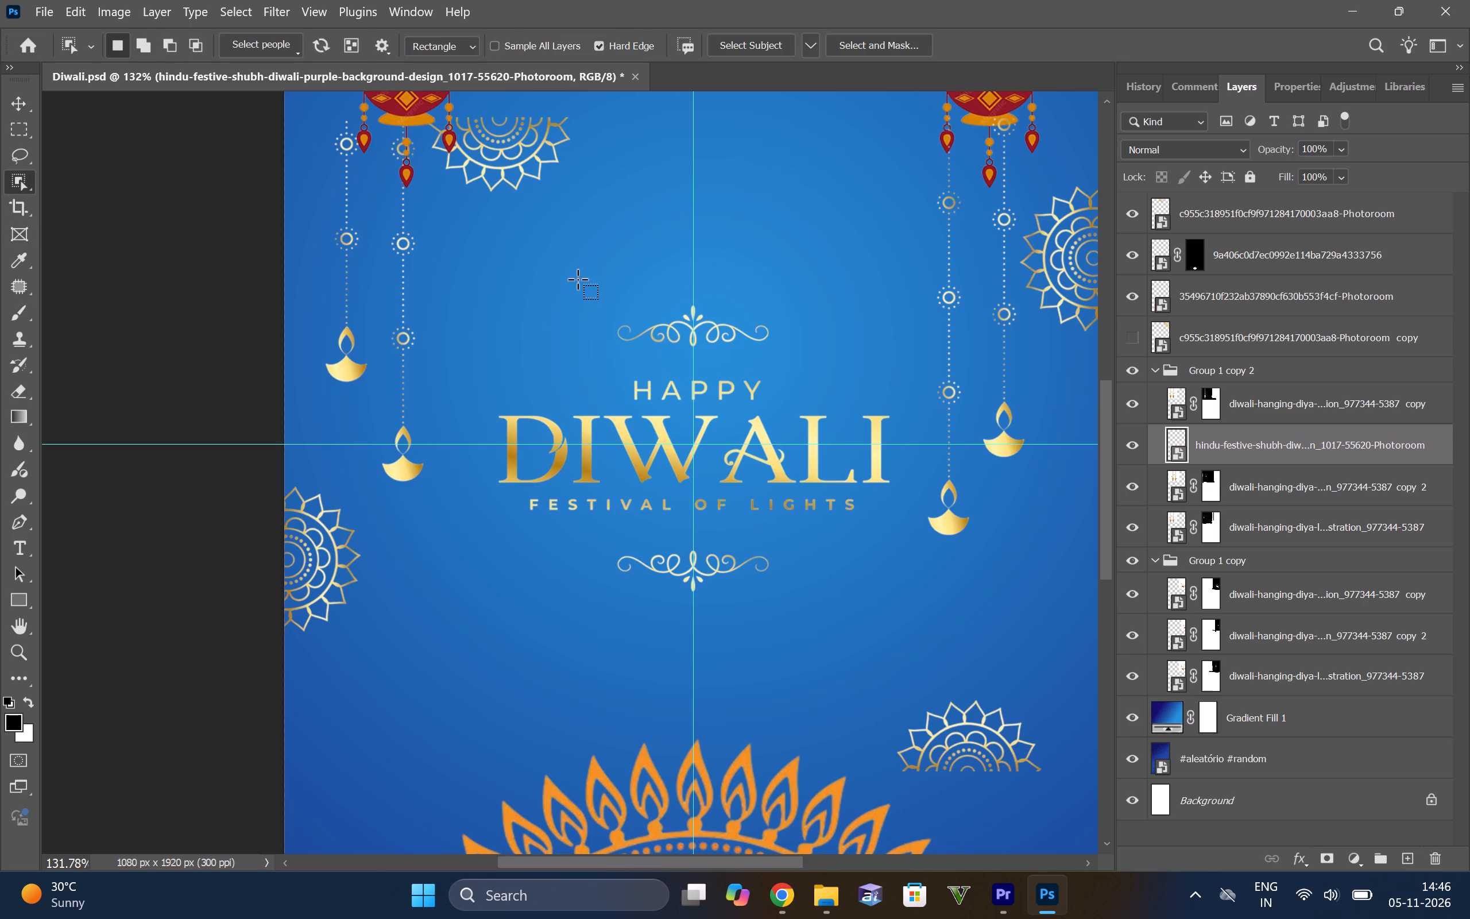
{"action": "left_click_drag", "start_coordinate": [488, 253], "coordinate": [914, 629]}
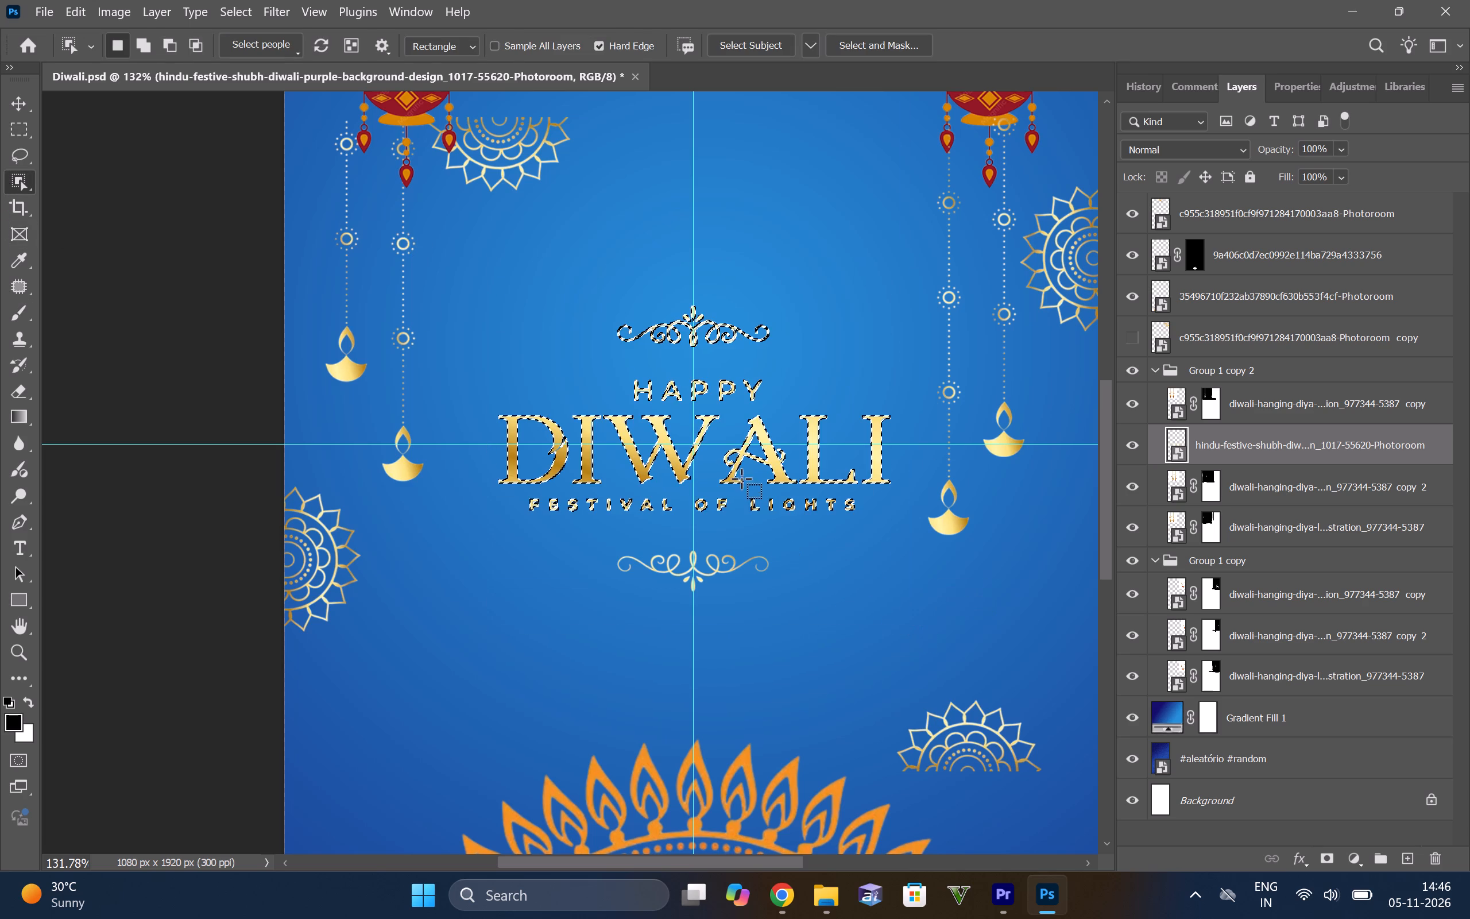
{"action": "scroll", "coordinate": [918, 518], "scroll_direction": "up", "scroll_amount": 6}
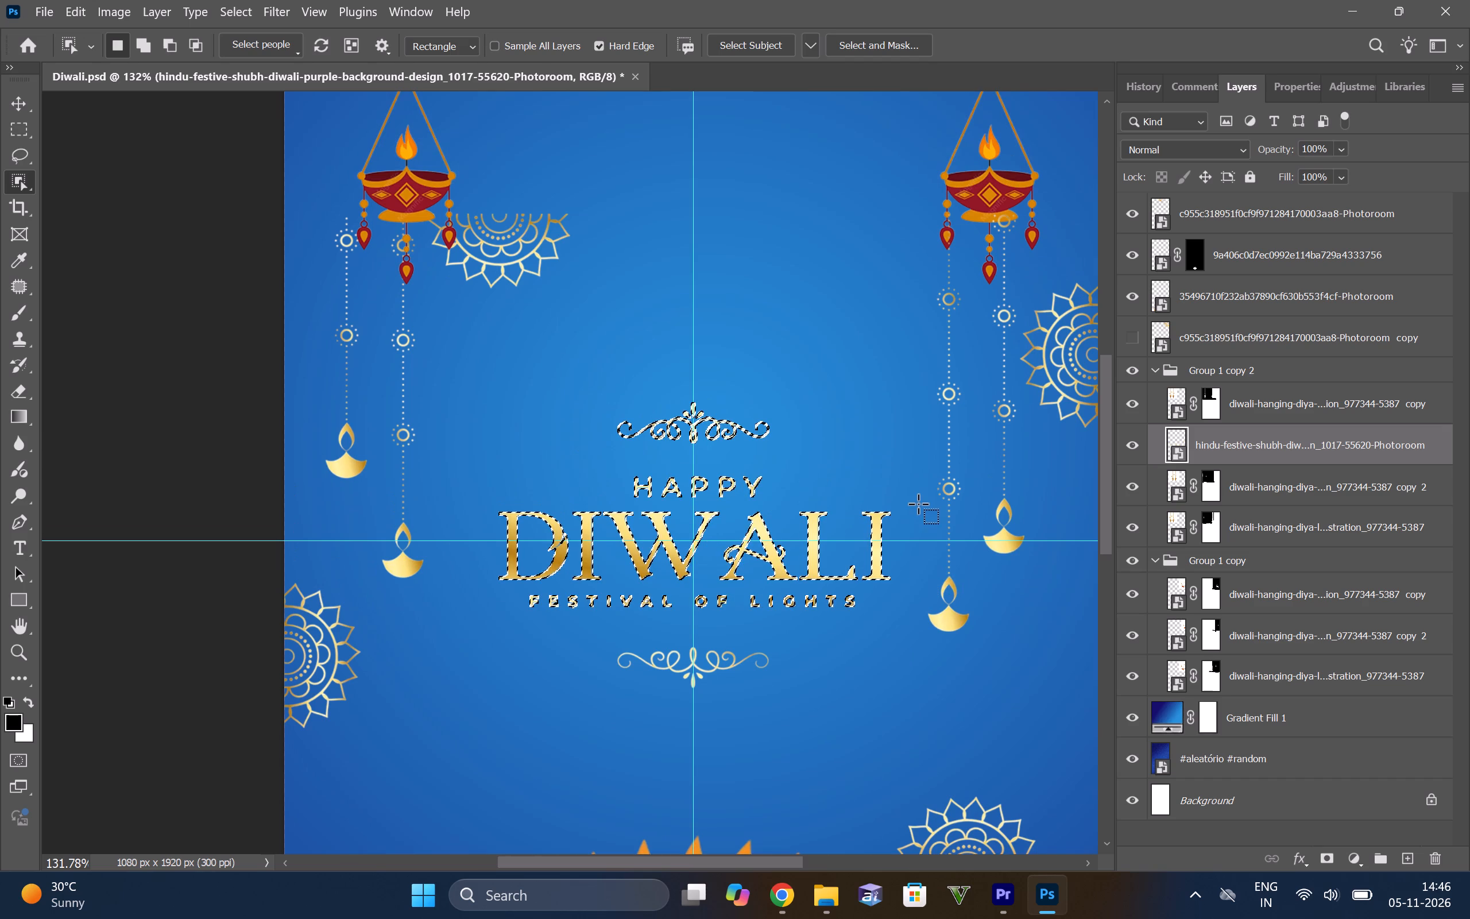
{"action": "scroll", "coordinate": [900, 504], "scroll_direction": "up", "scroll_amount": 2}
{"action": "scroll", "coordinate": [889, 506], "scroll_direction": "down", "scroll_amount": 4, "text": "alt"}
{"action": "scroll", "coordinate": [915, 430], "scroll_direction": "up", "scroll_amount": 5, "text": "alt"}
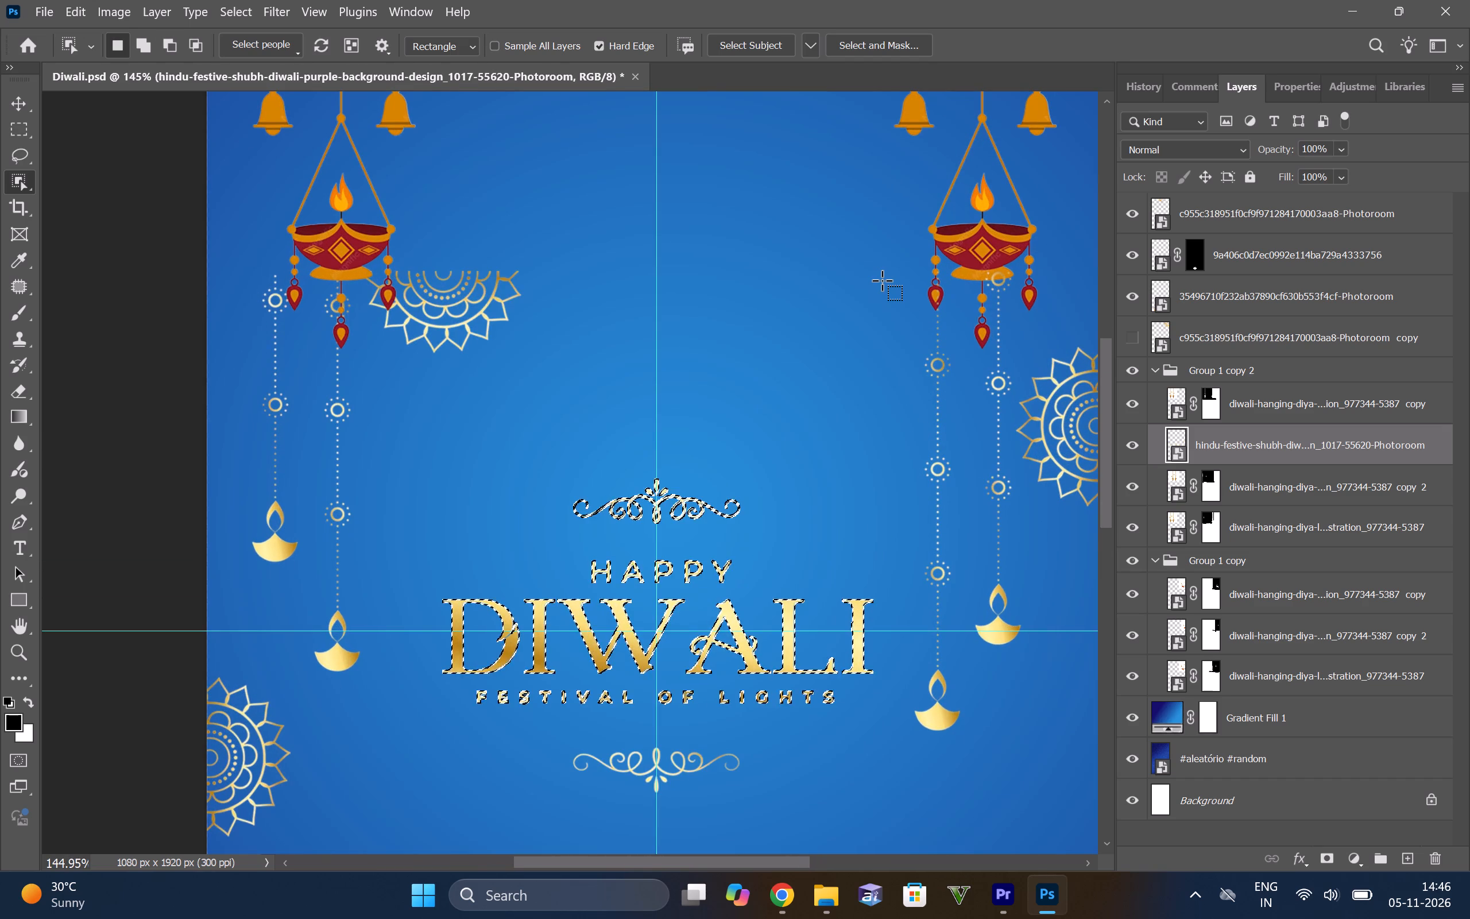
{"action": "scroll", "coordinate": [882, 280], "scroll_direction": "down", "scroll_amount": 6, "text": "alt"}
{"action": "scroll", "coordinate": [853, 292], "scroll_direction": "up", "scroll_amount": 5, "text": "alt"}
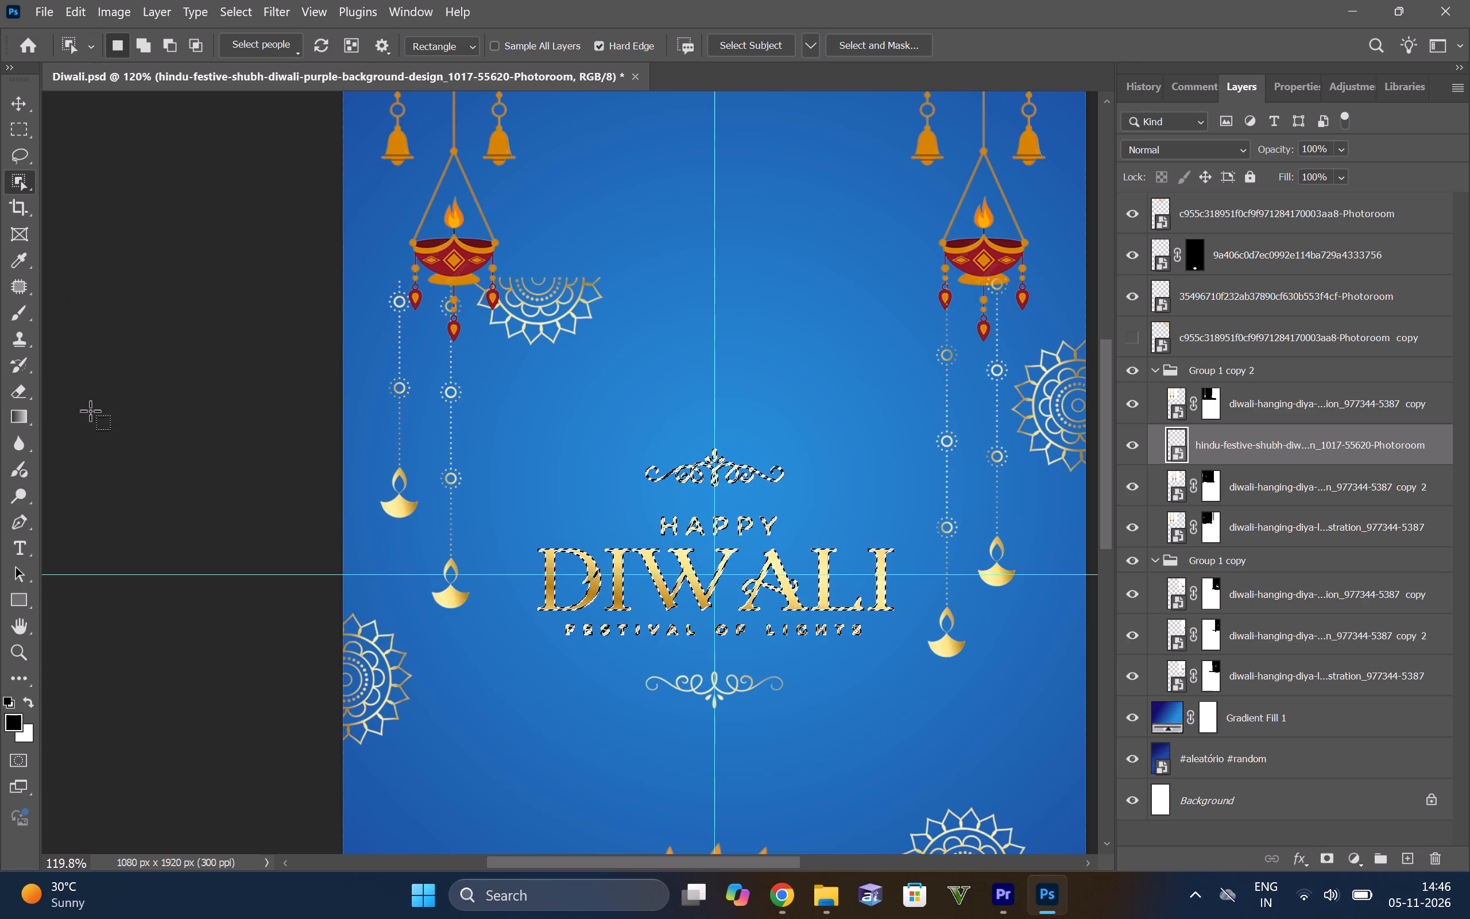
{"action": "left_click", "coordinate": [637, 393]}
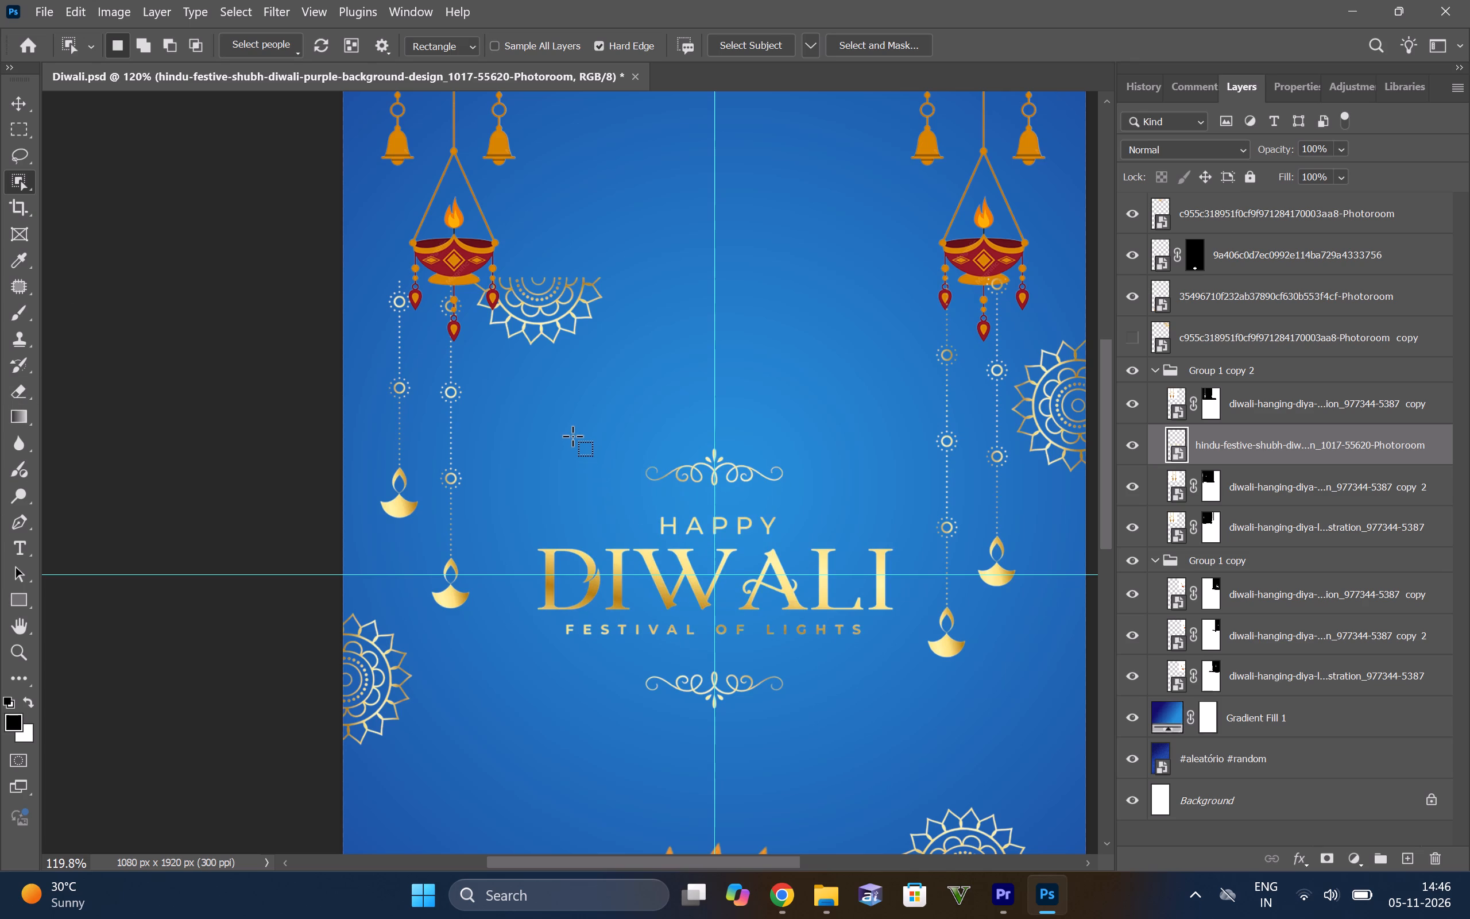
Add a layer mask to the placed Happy Diwali Photoroom cutout layer.
{"action": "scroll", "coordinate": [572, 436], "scroll_direction": "down", "scroll_amount": 3}
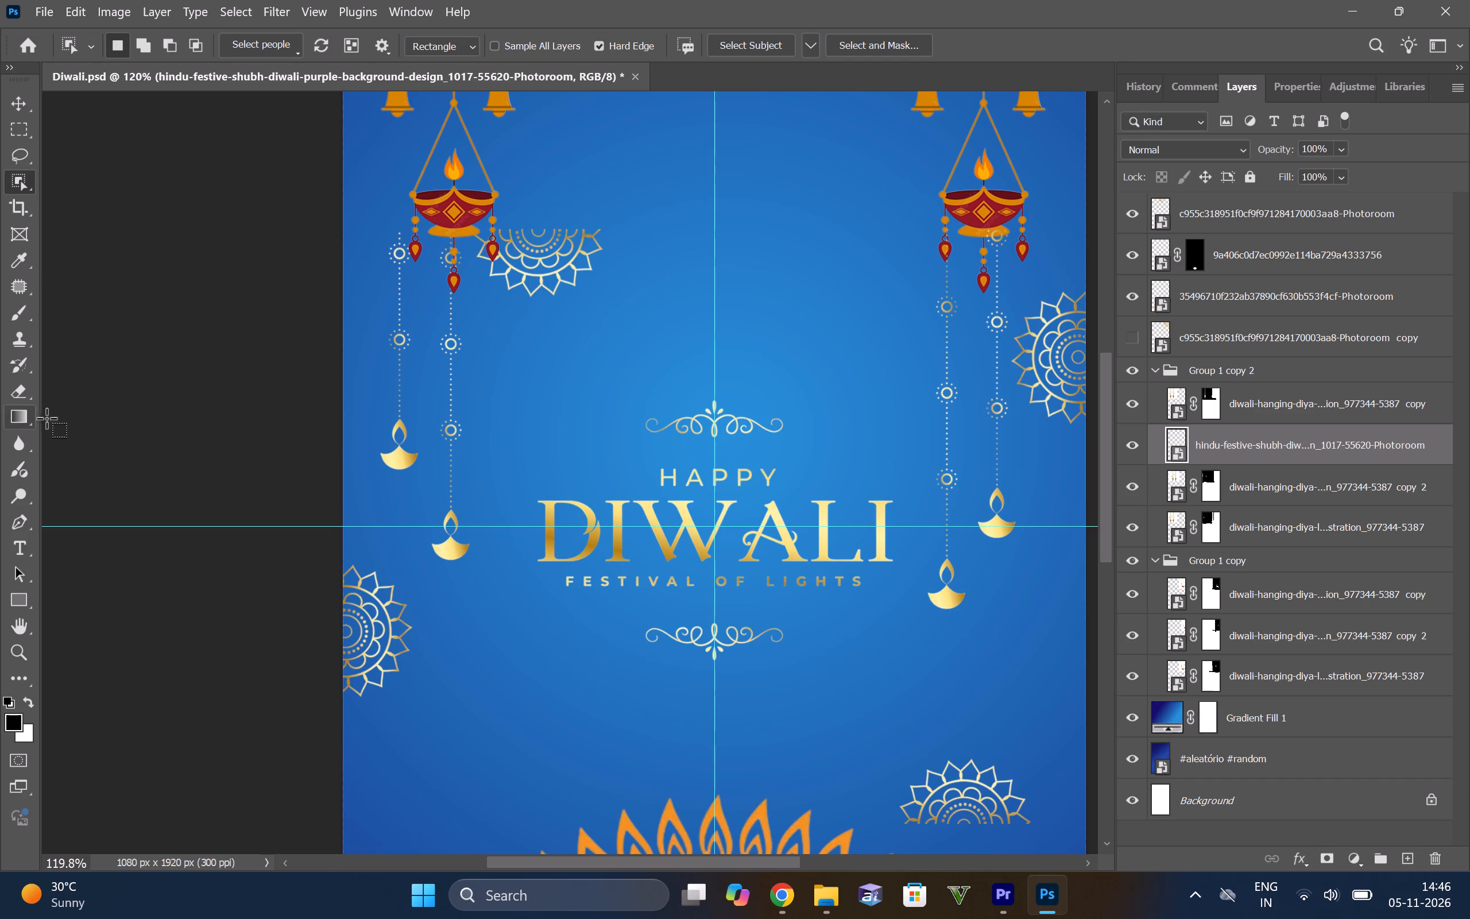
{"action": "key", "text": "b"}
{"action": "left_click", "coordinate": [20, 396]}
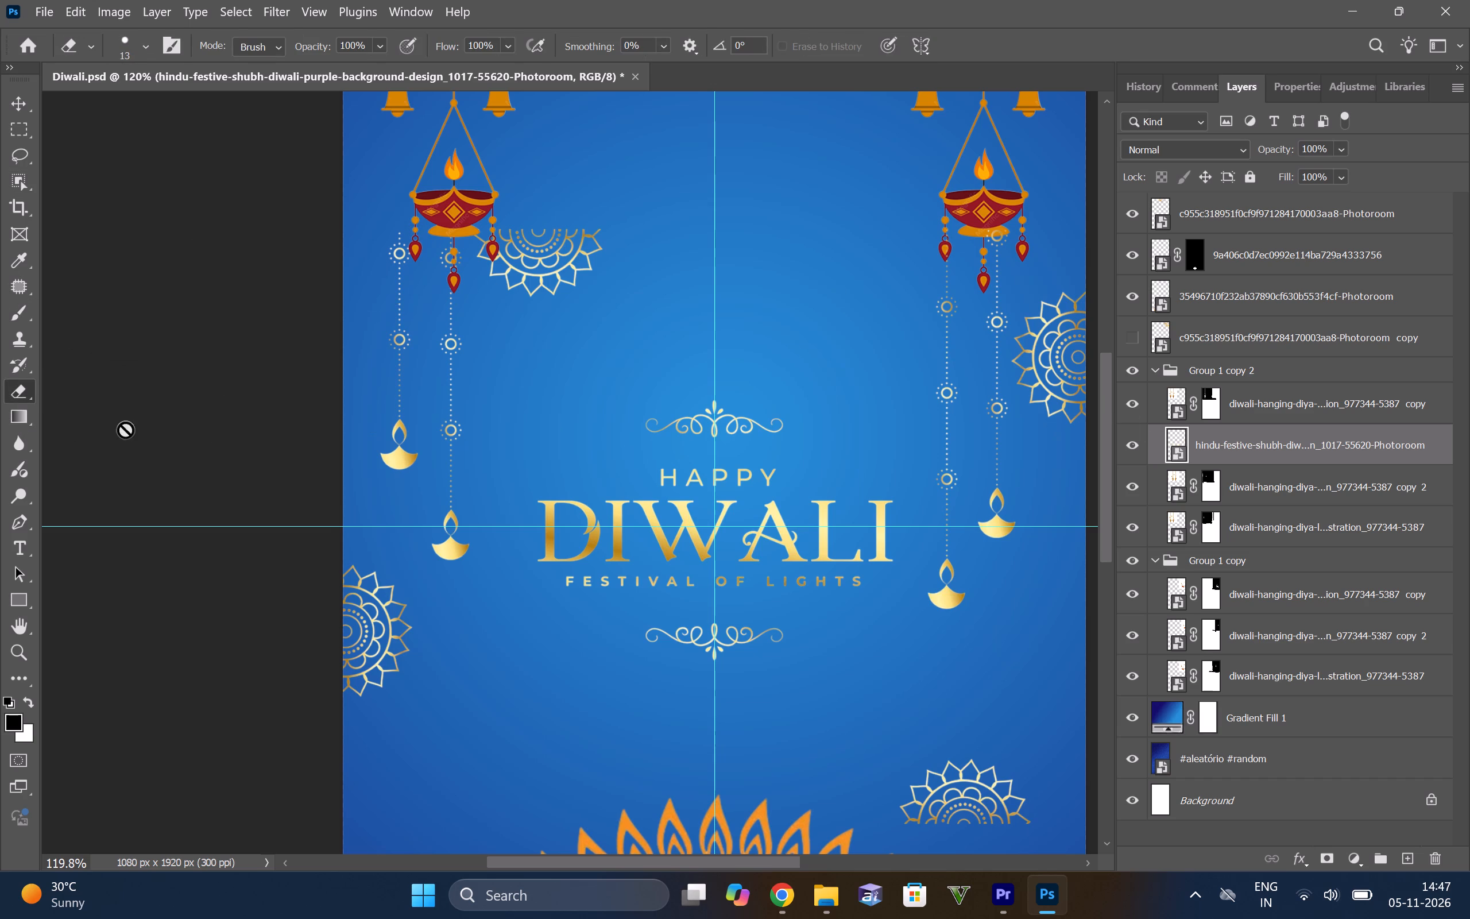
{"action": "scroll", "coordinate": [719, 346], "scroll_direction": "down", "scroll_amount": 4}
{"action": "scroll", "coordinate": [728, 346], "scroll_direction": "up", "scroll_amount": 4}
{"action": "key", "text": "b"}
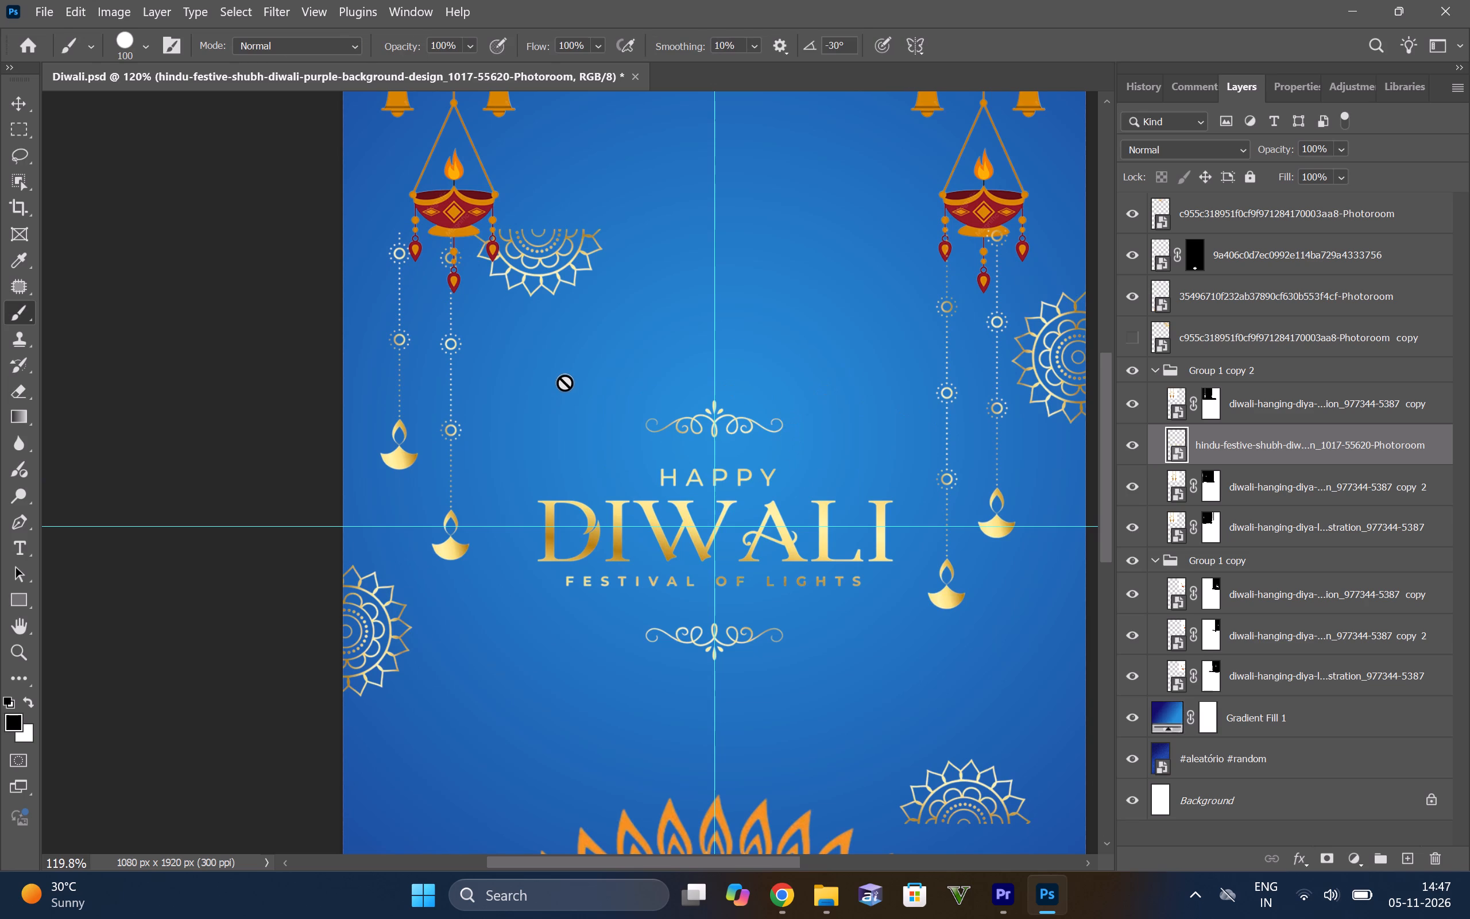
{"action": "key", "text": "e"}
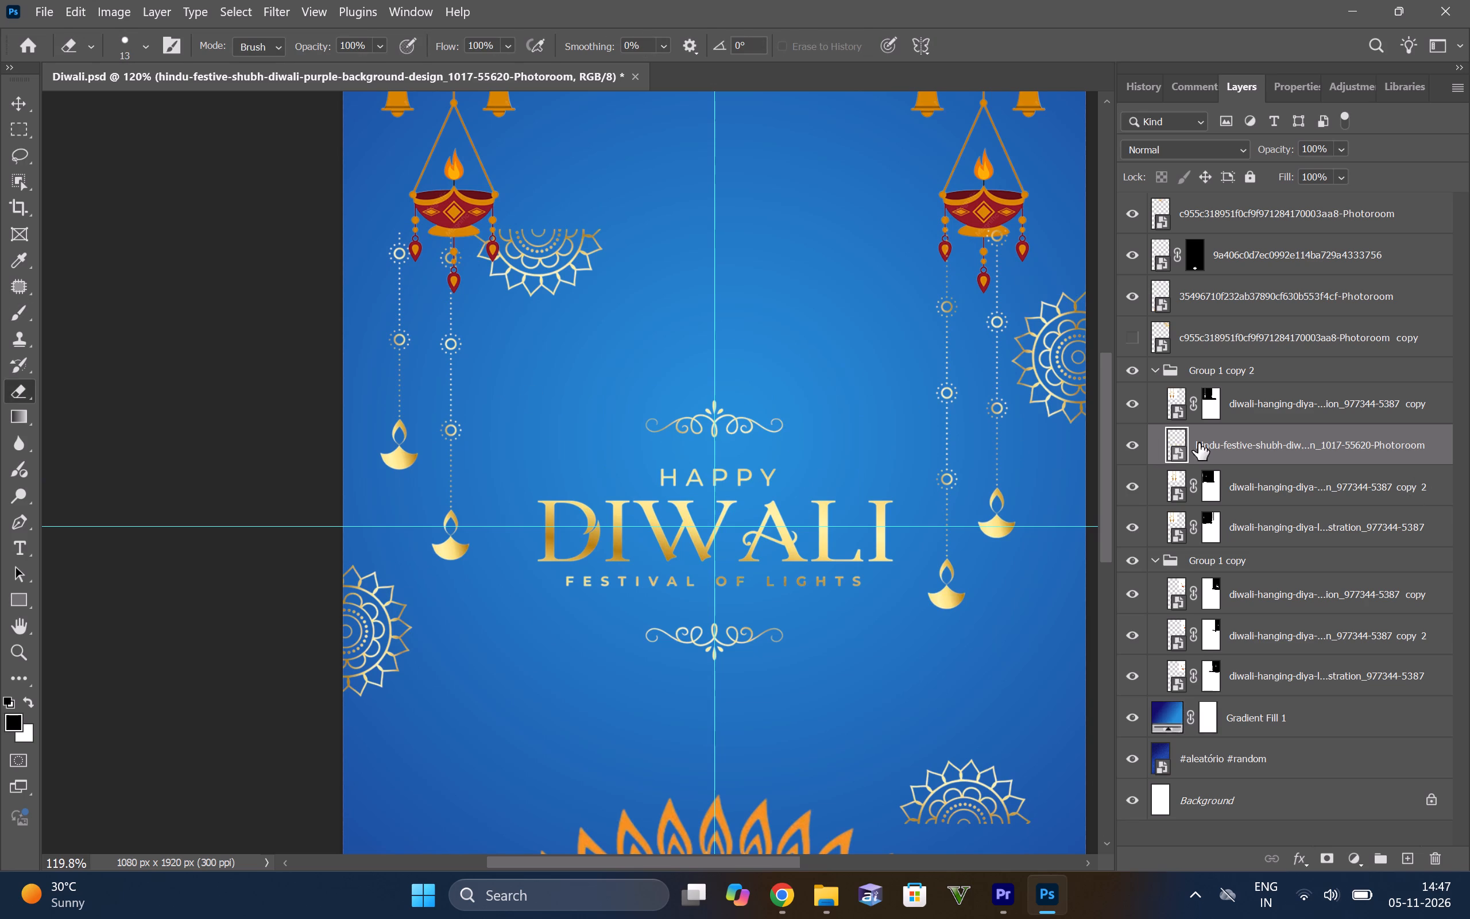
{"action": "left_click", "coordinate": [1328, 854]}
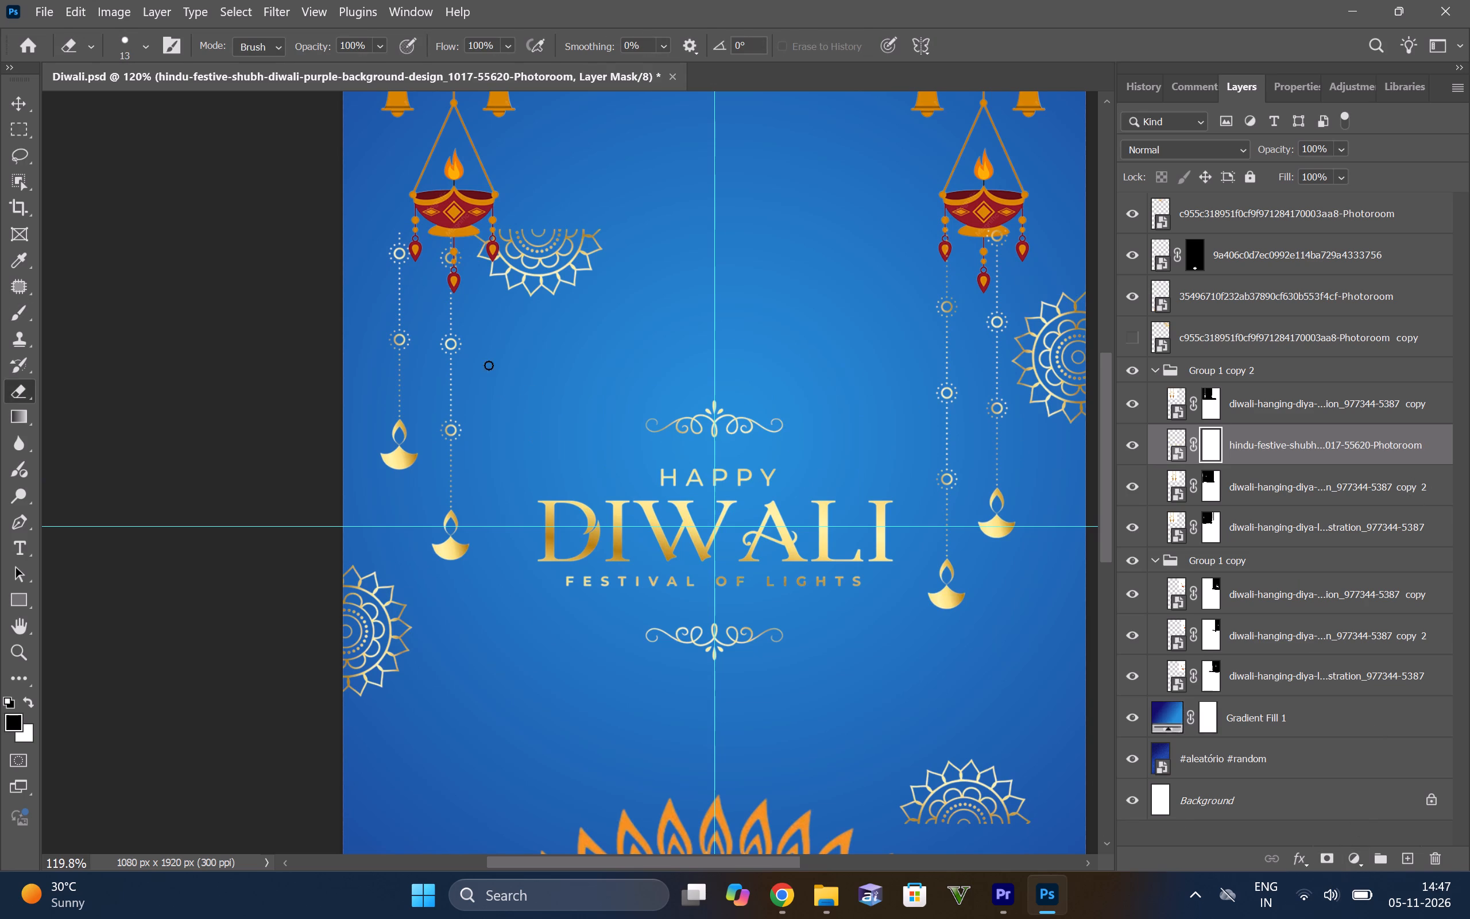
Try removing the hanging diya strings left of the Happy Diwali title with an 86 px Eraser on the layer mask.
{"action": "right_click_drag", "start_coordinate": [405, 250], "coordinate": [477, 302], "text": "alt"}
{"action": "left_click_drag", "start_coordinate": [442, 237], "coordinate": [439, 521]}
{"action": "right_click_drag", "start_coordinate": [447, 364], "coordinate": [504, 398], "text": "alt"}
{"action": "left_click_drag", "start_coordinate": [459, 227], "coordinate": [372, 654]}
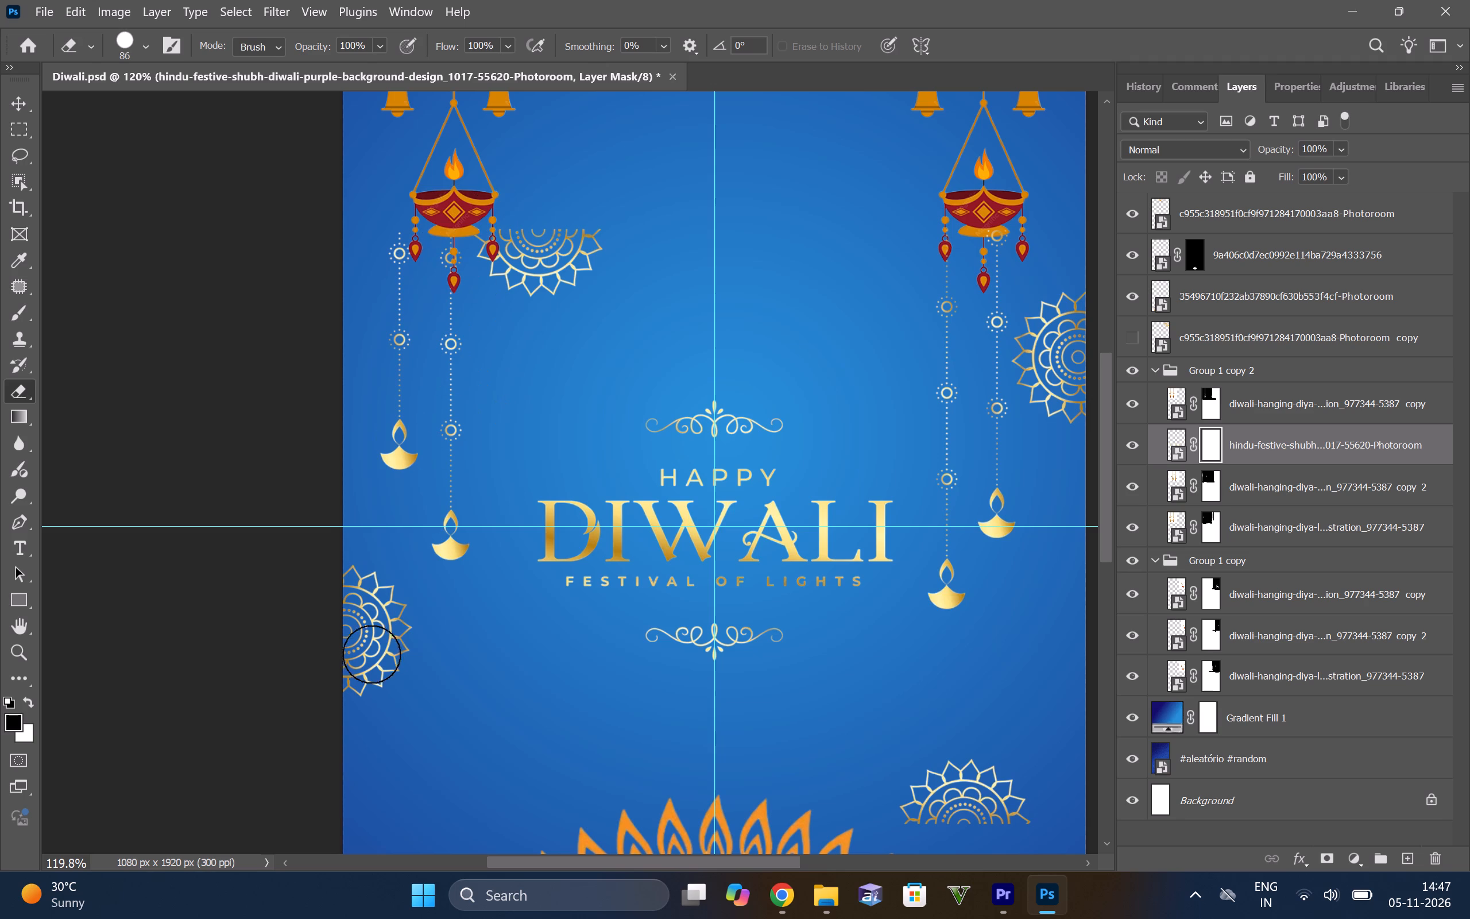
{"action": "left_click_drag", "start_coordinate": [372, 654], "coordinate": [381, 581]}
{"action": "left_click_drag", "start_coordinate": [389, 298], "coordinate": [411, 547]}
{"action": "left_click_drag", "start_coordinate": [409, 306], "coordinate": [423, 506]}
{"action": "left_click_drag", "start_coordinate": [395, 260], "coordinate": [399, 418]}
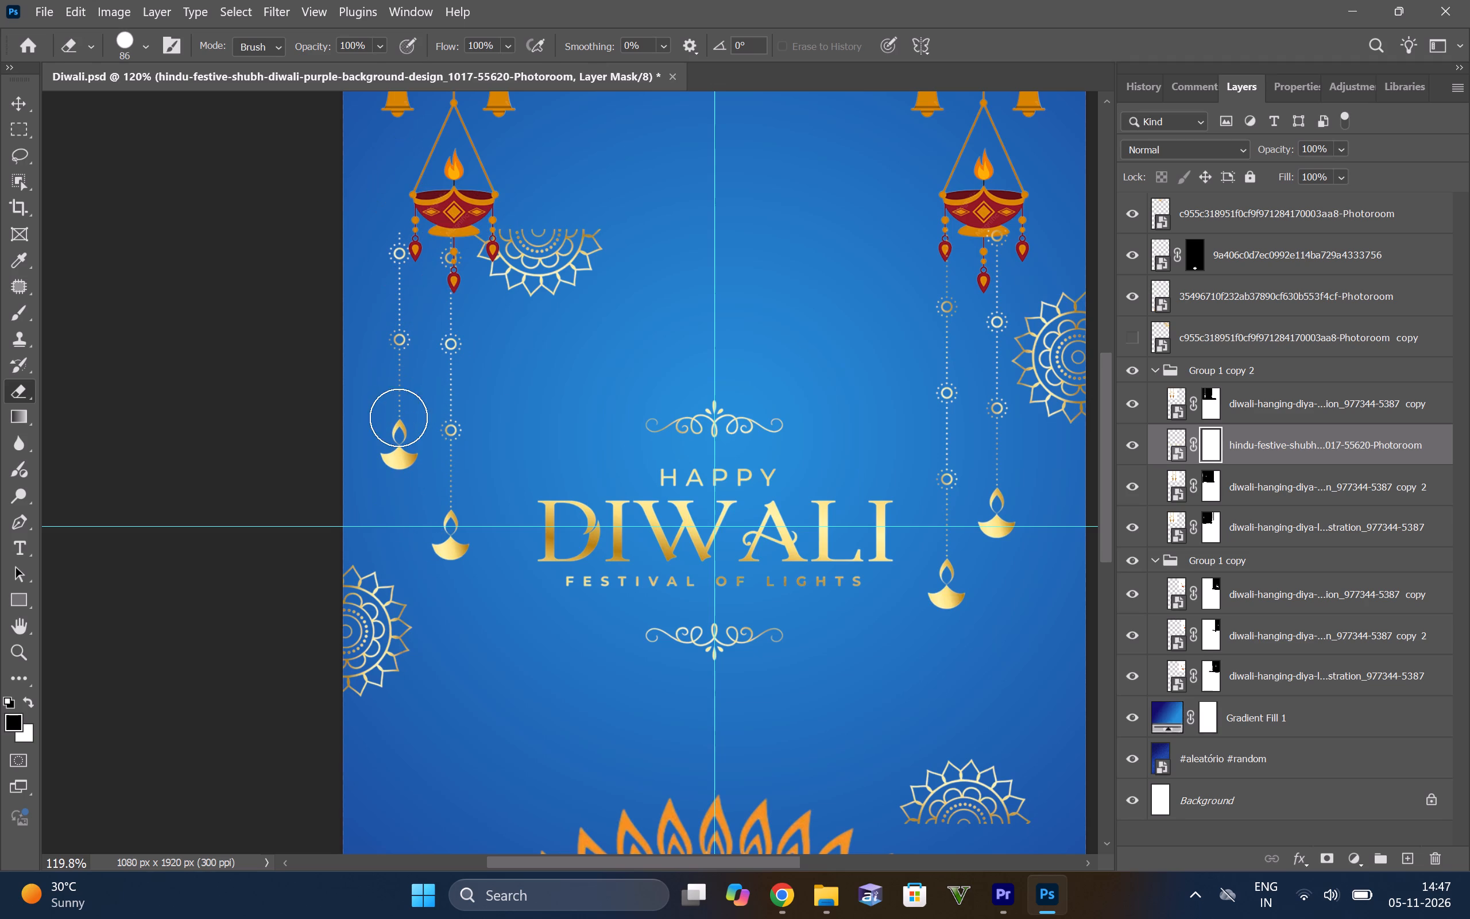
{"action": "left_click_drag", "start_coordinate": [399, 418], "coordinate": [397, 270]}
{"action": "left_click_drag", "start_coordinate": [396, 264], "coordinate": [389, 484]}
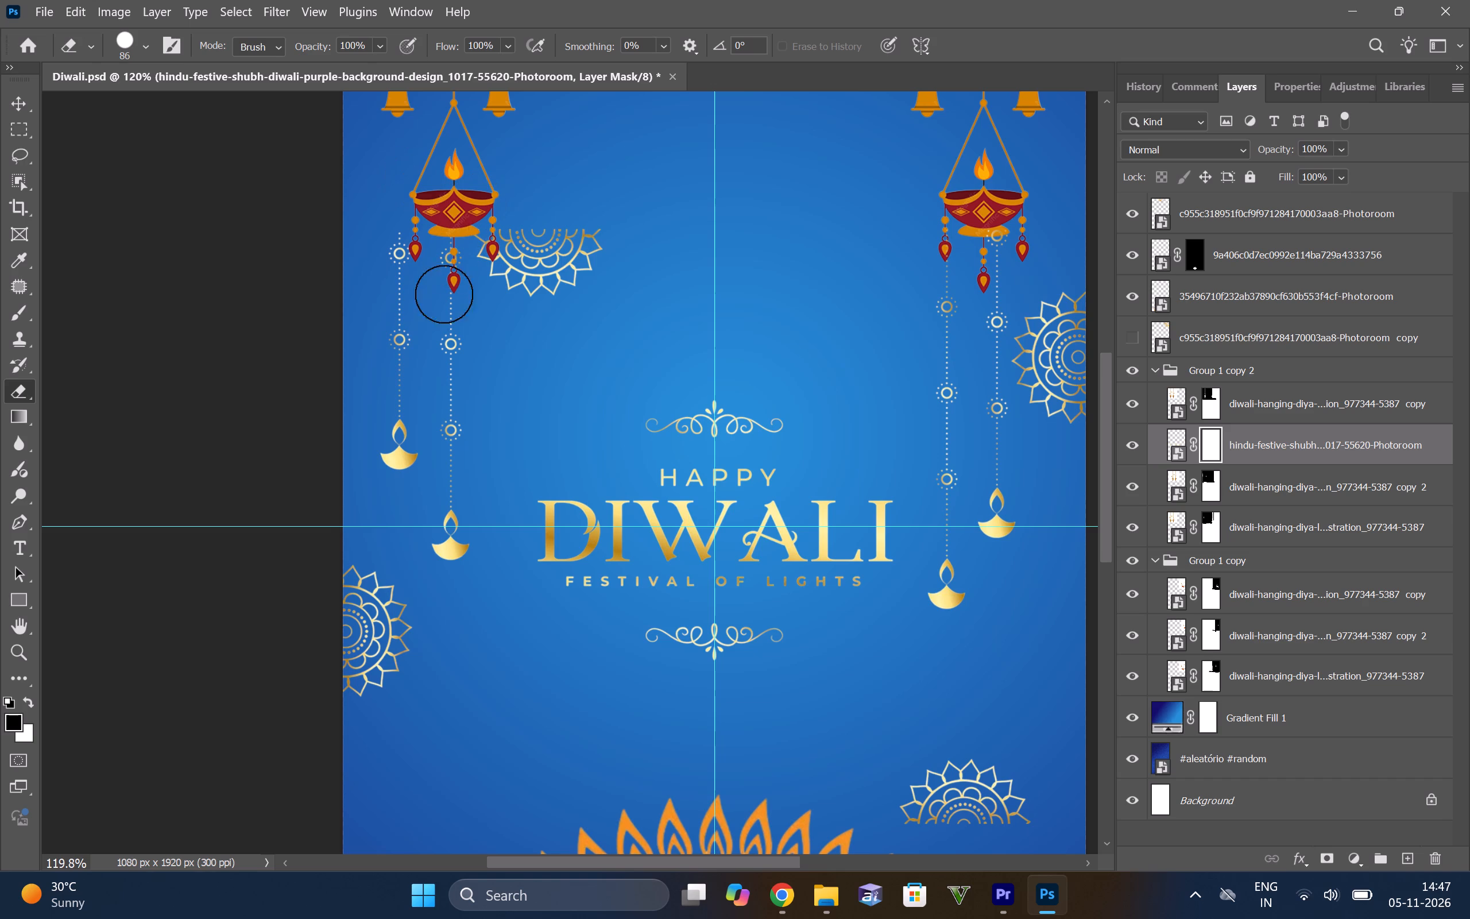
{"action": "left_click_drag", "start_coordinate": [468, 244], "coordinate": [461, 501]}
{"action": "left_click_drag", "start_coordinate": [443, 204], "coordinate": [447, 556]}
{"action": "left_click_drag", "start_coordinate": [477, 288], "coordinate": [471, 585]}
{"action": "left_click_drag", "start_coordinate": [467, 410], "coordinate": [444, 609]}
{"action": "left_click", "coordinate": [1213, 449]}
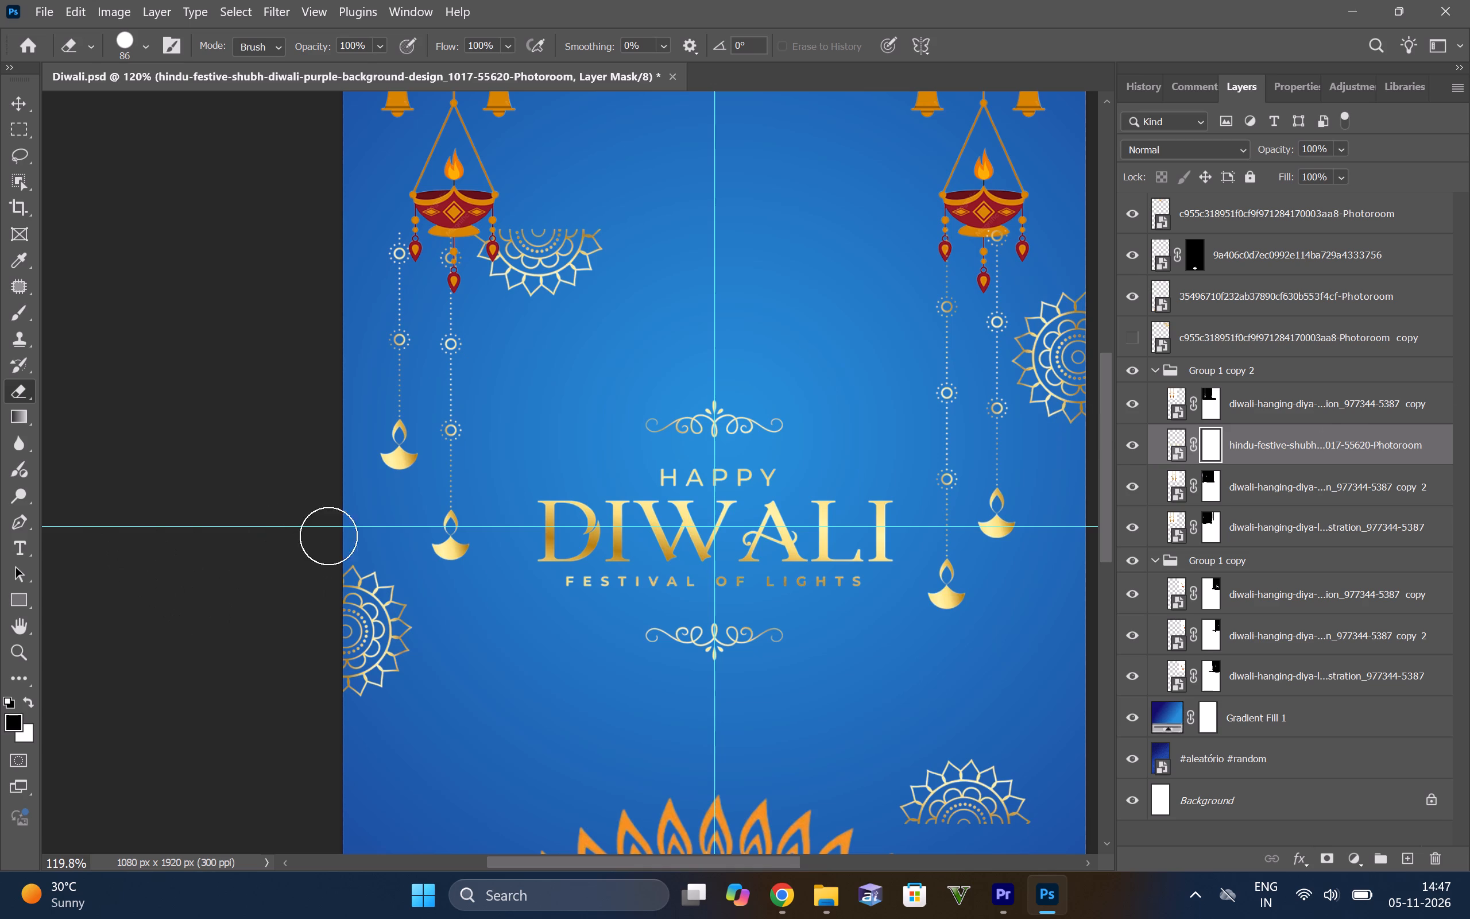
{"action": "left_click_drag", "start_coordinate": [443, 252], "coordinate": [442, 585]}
Mask out the cutout's hanging diya strings and mandalas around the Happy Diwali title with a black 100 px brush.
{"action": "key", "text": "b"}
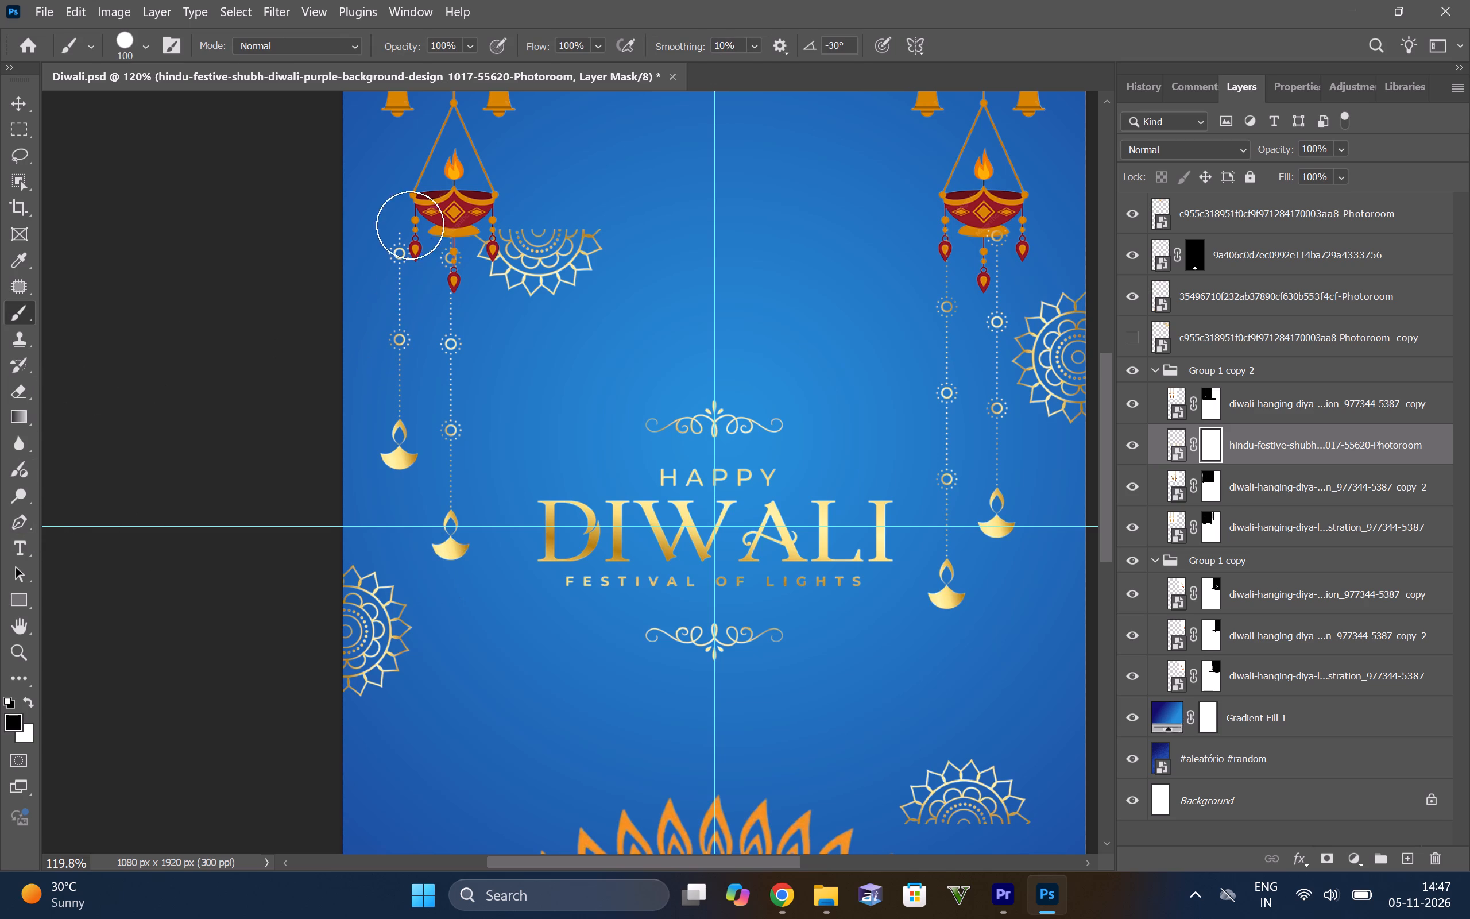
{"action": "left_click_drag", "start_coordinate": [412, 209], "coordinate": [378, 339]}
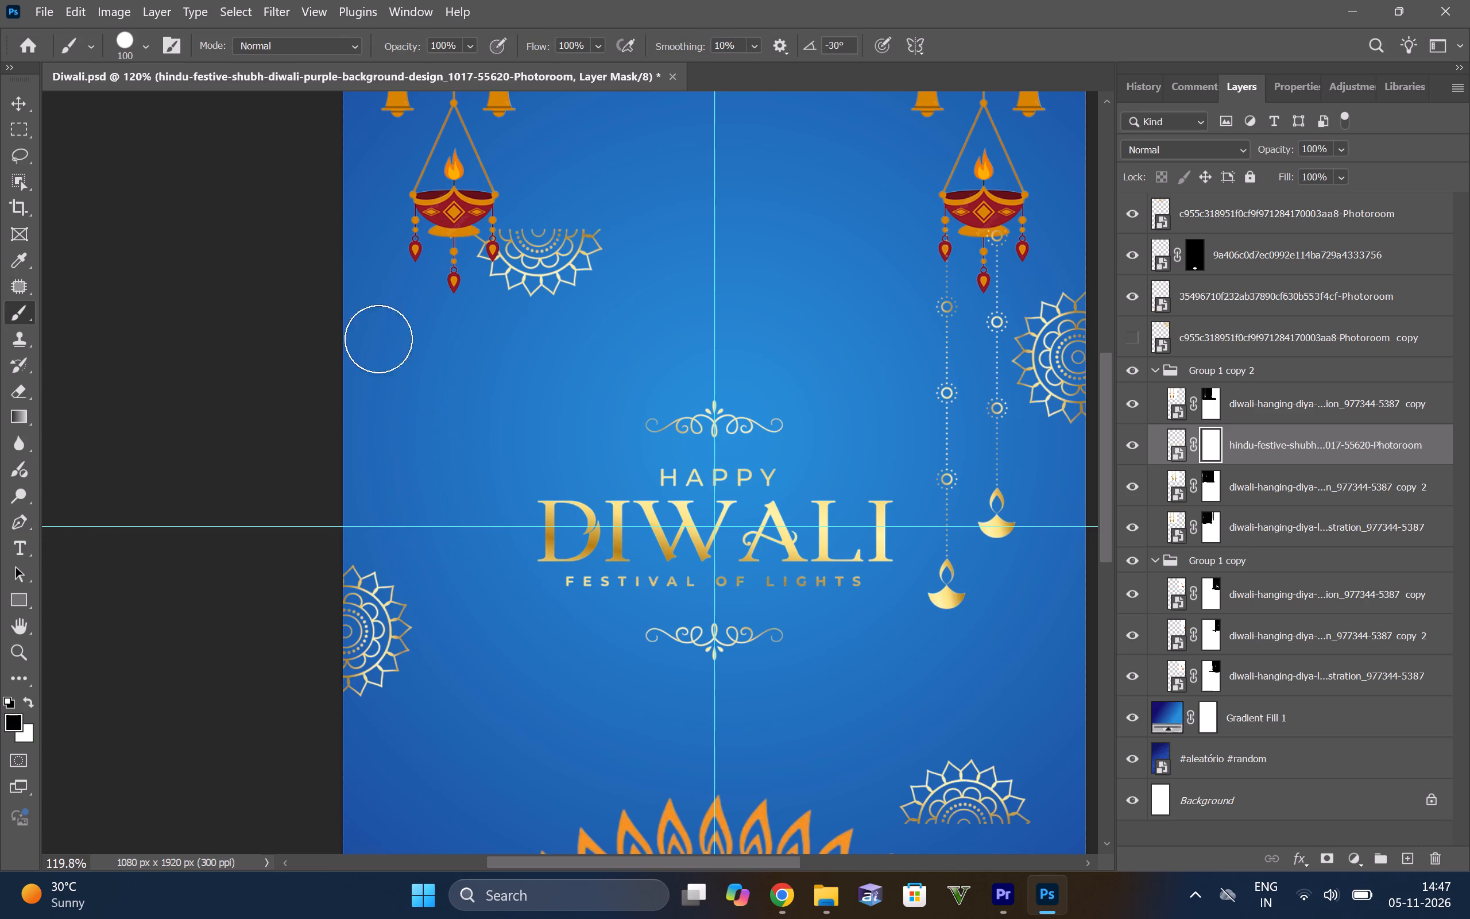
{"action": "left_click_drag", "start_coordinate": [378, 339], "coordinate": [338, 559]}
{"action": "left_click_drag", "start_coordinate": [941, 226], "coordinate": [977, 668]}
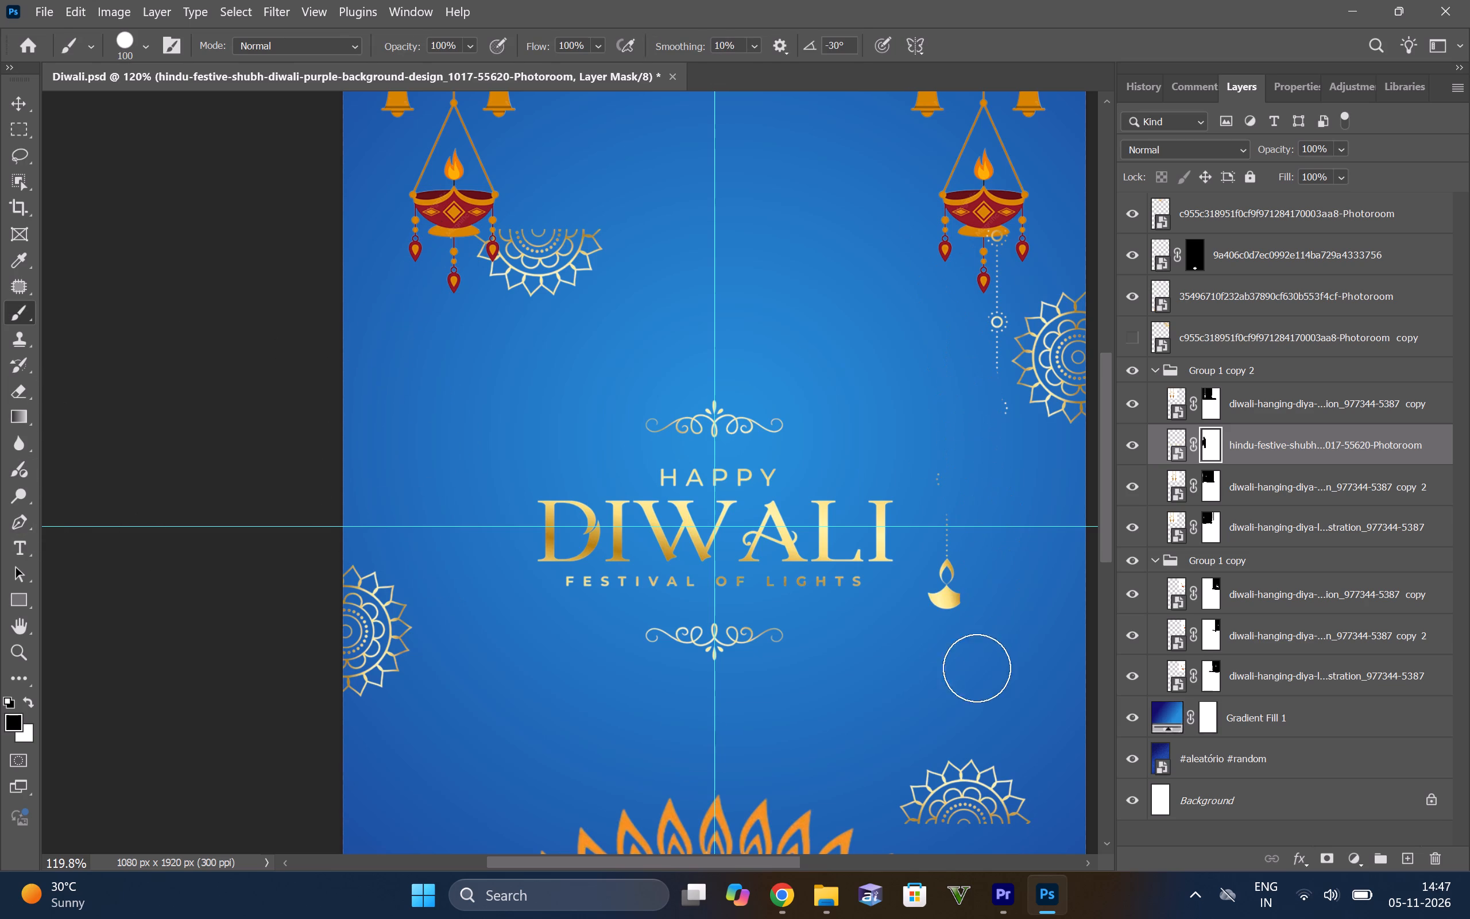
{"action": "left_click_drag", "start_coordinate": [977, 668], "coordinate": [1017, 397]}
{"action": "left_click_drag", "start_coordinate": [1039, 290], "coordinate": [1034, 278]}
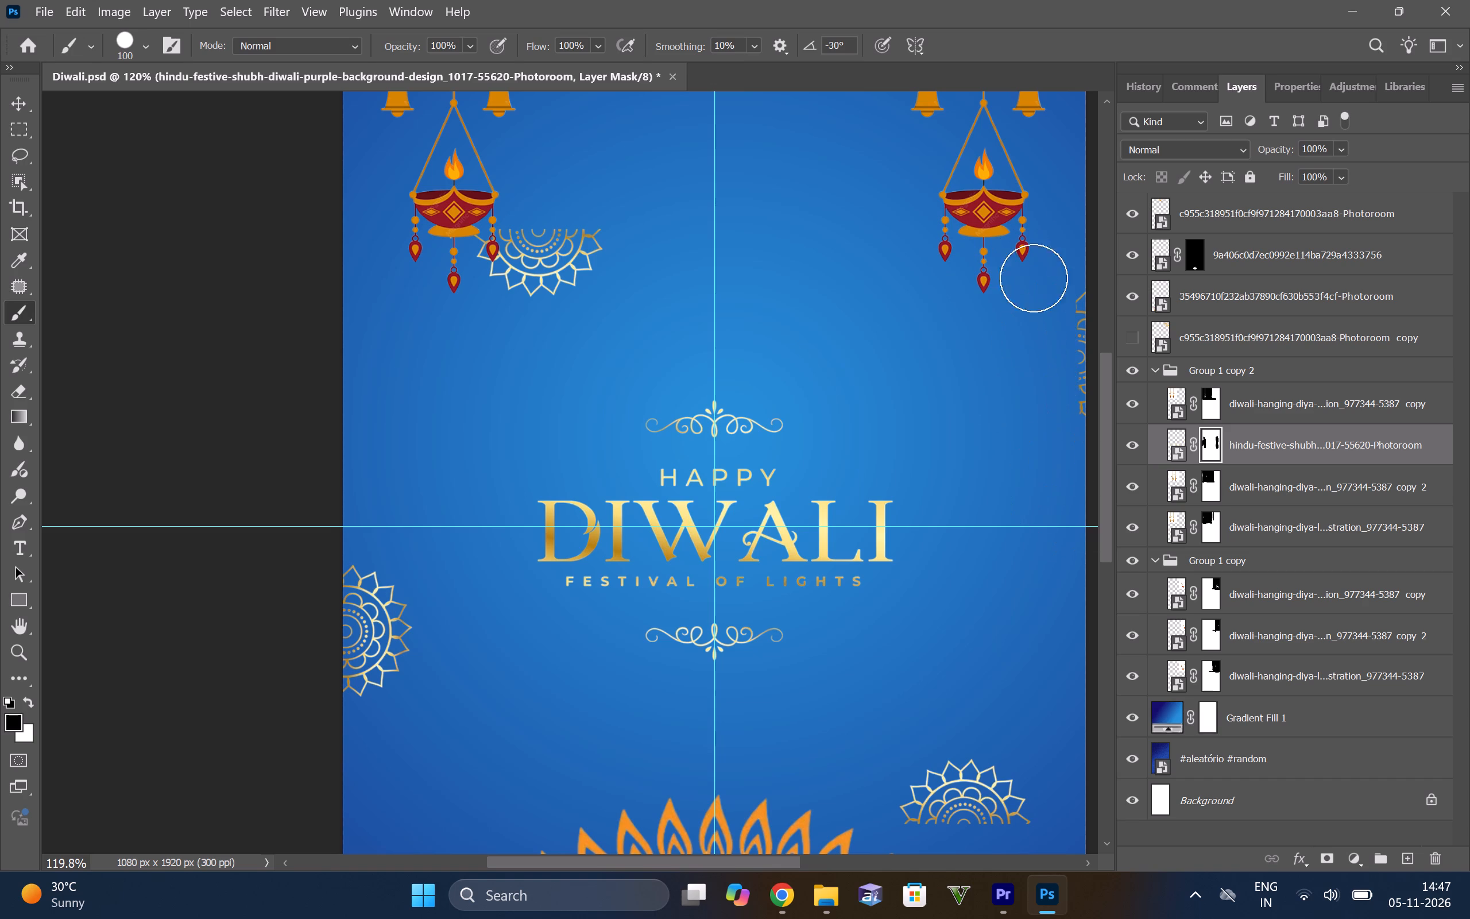
{"action": "left_click_drag", "start_coordinate": [1034, 278], "coordinate": [876, 898]}
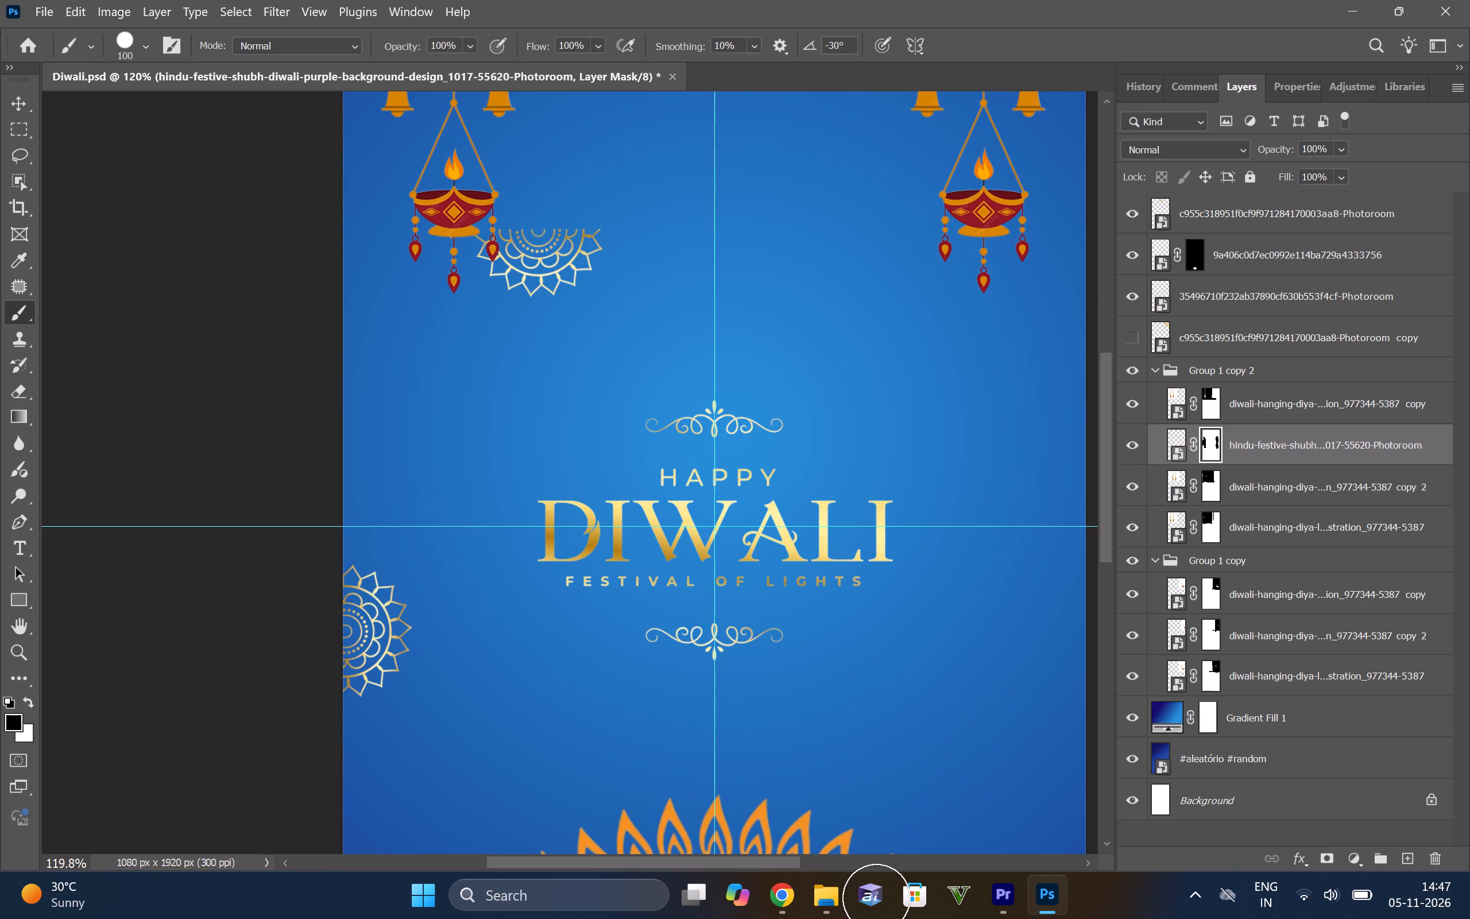
{"action": "left_click_drag", "start_coordinate": [876, 898], "coordinate": [903, 748]}
{"action": "left_click_drag", "start_coordinate": [405, 783], "coordinate": [523, 198]}
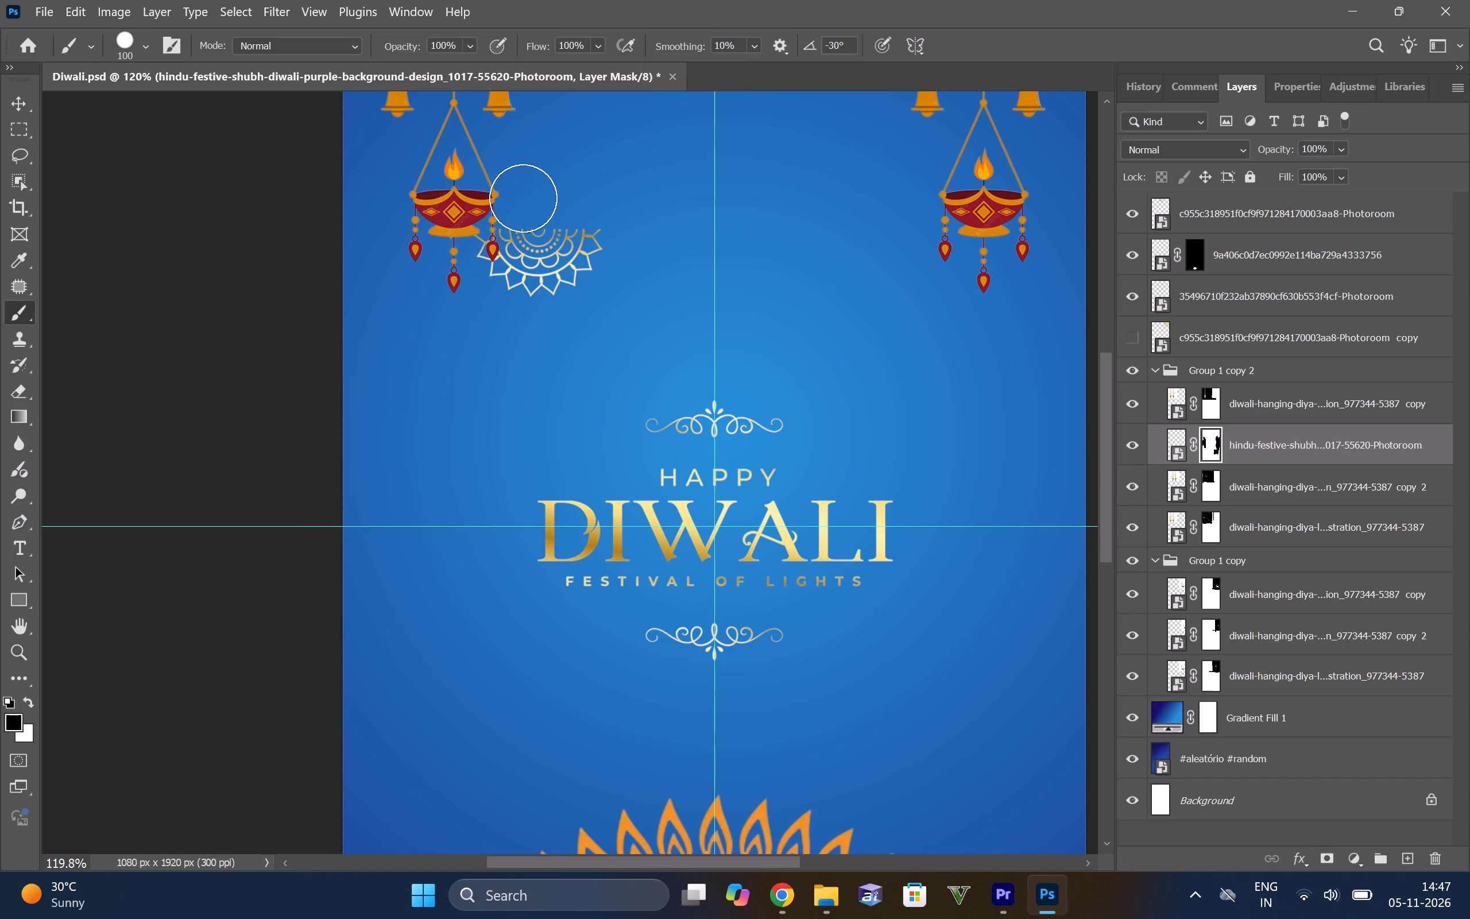
{"action": "left_click_drag", "start_coordinate": [523, 198], "coordinate": [529, 347]}
{"action": "scroll", "coordinate": [488, 342], "scroll_direction": "down", "scroll_amount": 10, "text": "alt"}
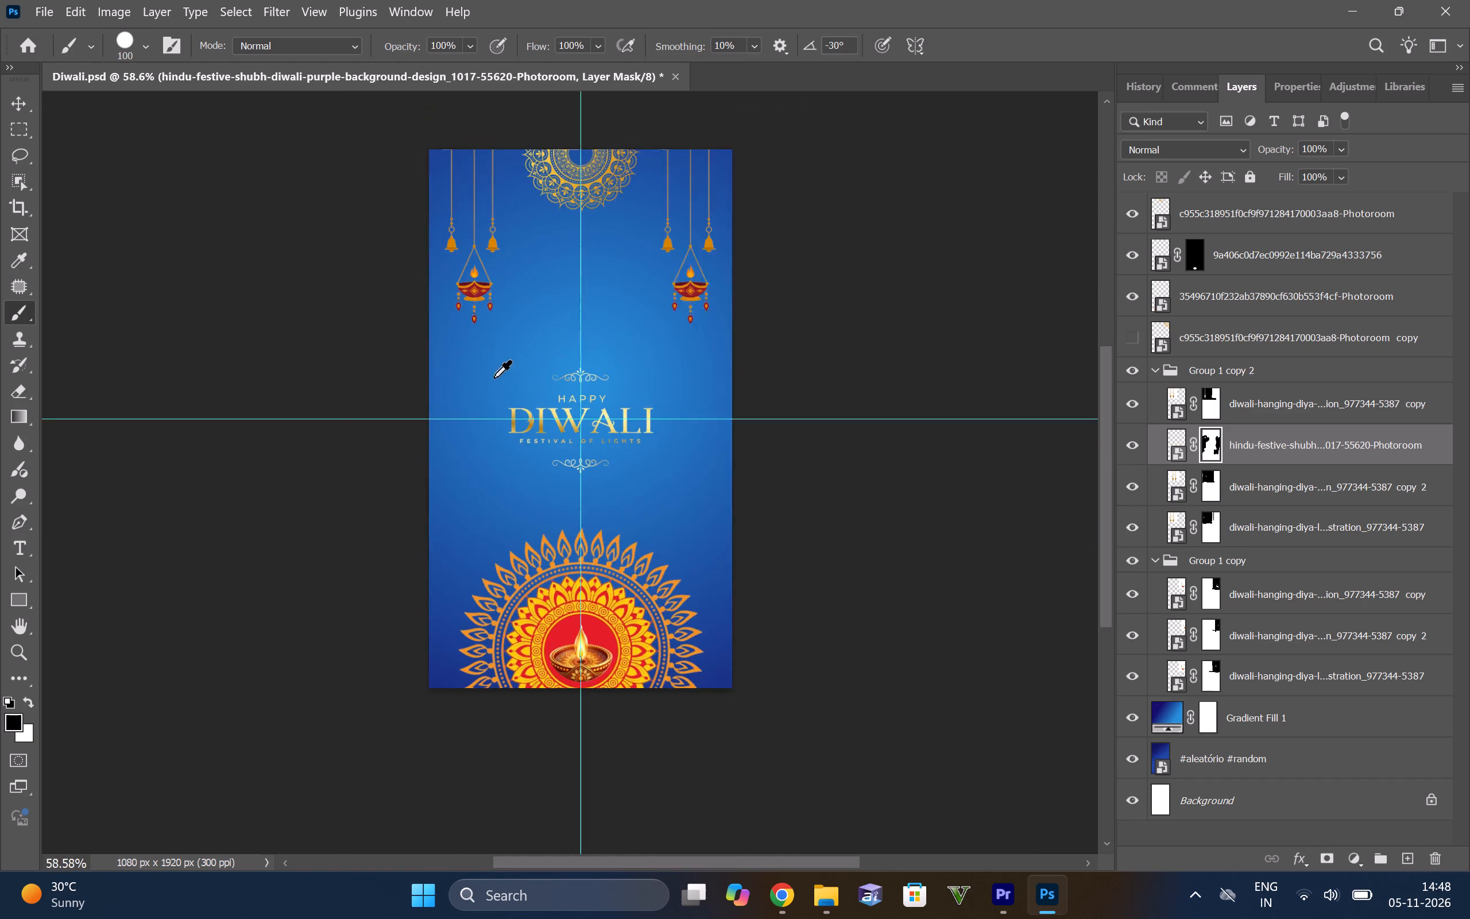
{"action": "scroll", "coordinate": [494, 377], "scroll_direction": "down", "scroll_amount": 1, "text": "alt"}
{"action": "scroll", "coordinate": [829, 357], "scroll_direction": "up", "scroll_amount": 6, "text": "alt"}
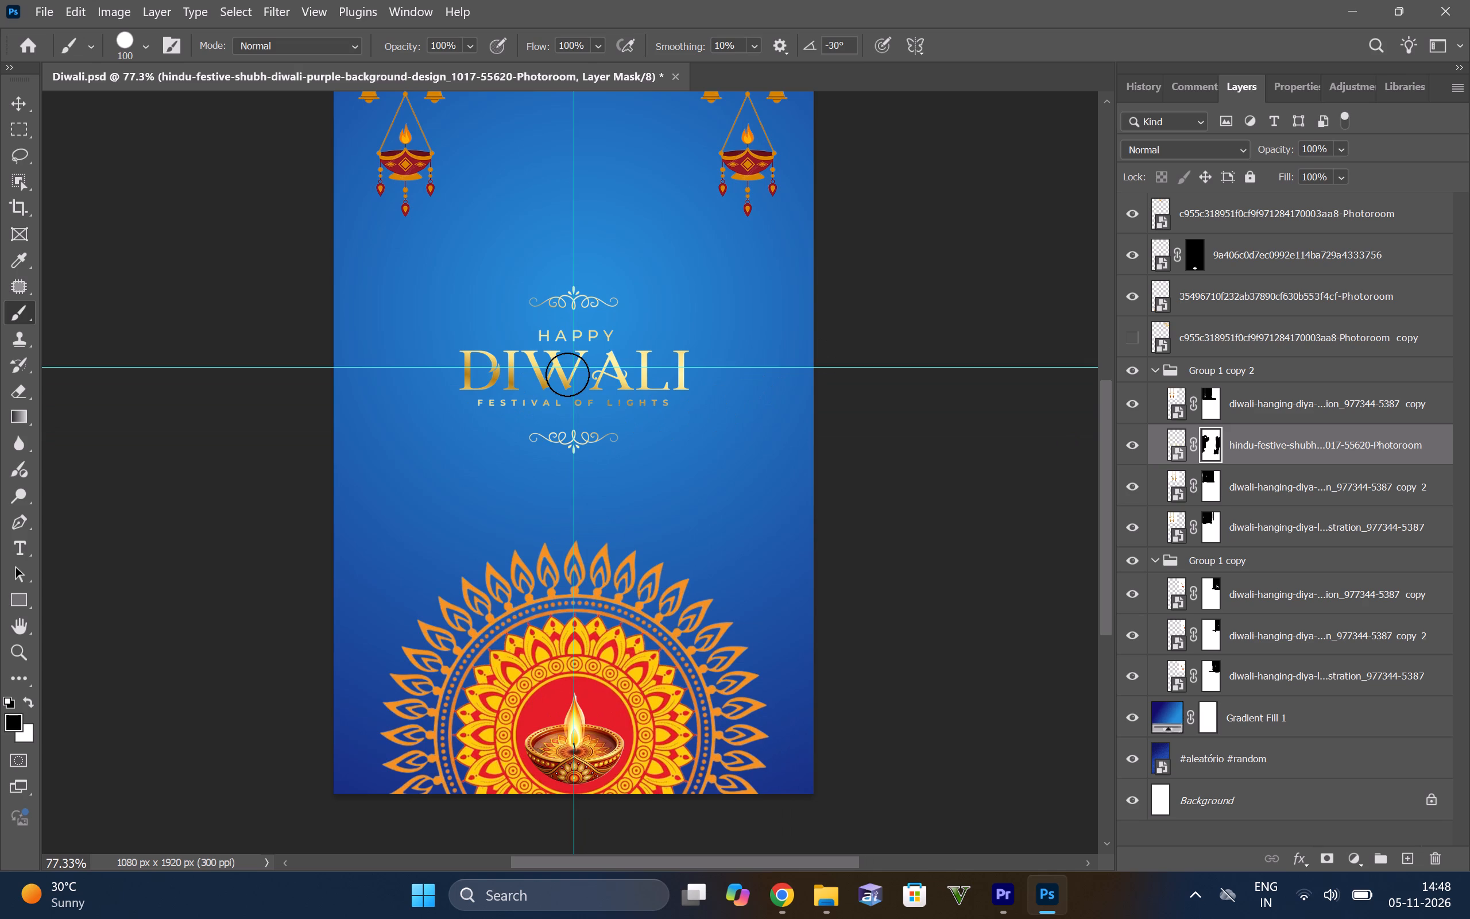
Add a Hue/Saturation adjustment layer directly above the masked Happy Diwali cutout layer.
{"action": "key", "text": "v"}
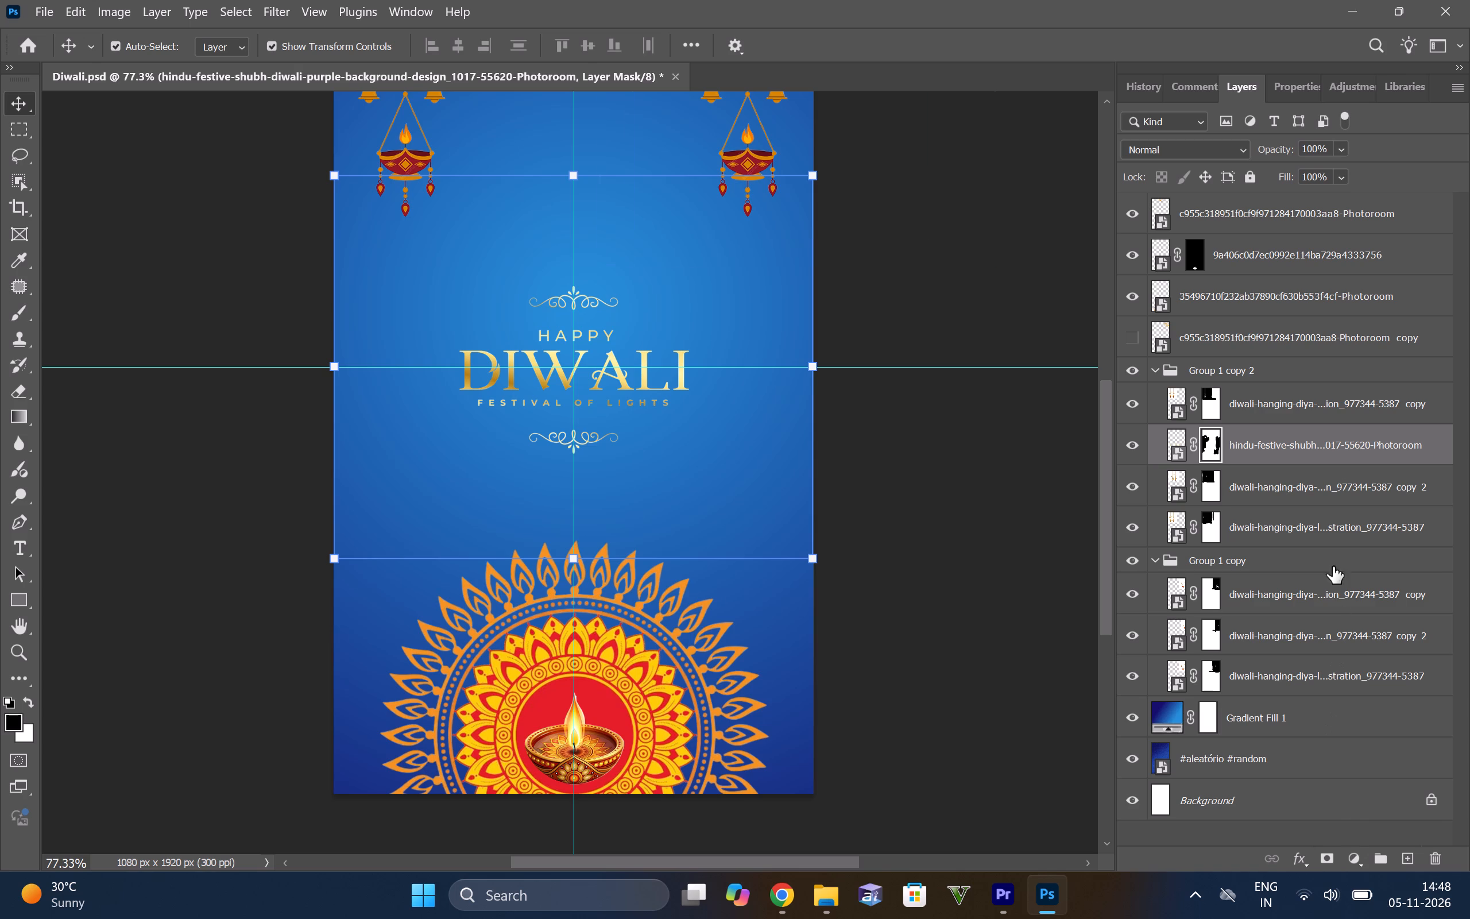
{"action": "left_click", "coordinate": [1322, 453]}
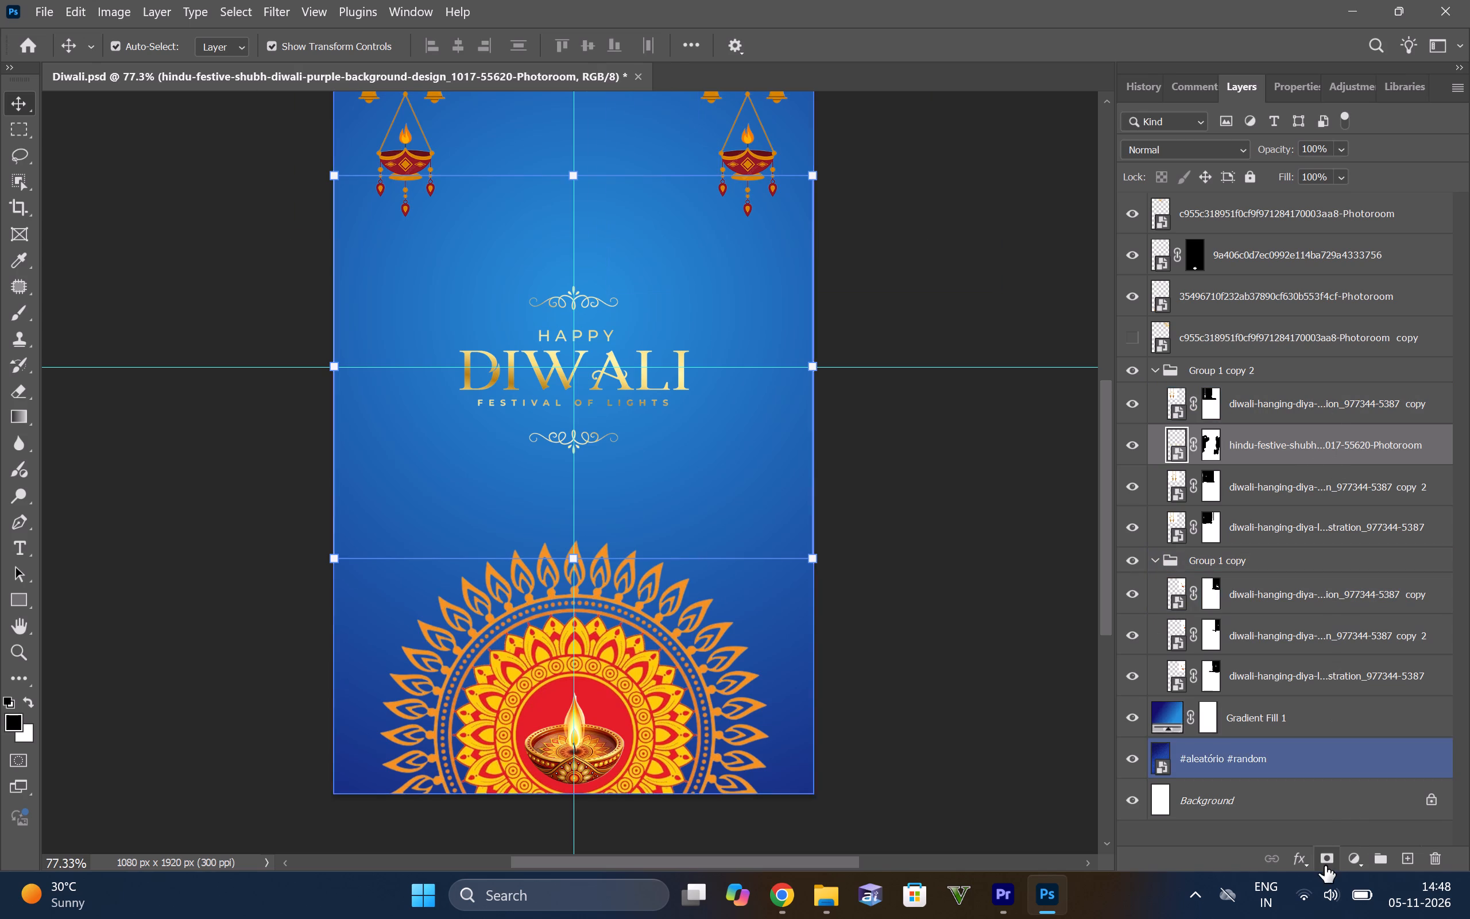
{"action": "left_click", "coordinate": [1359, 863]}
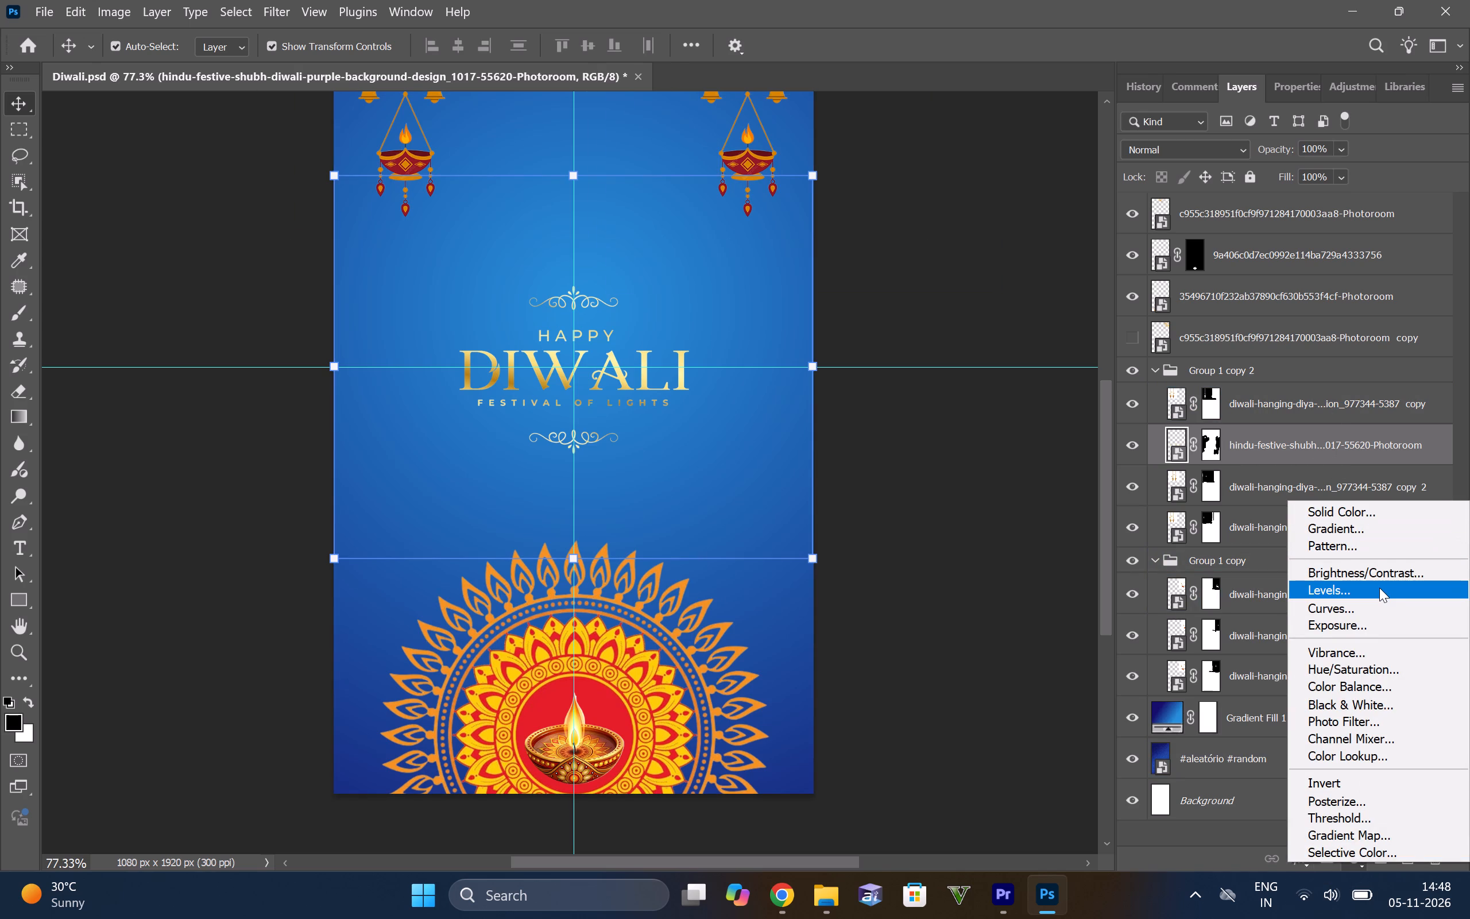
{"action": "left_click", "coordinate": [1357, 666]}
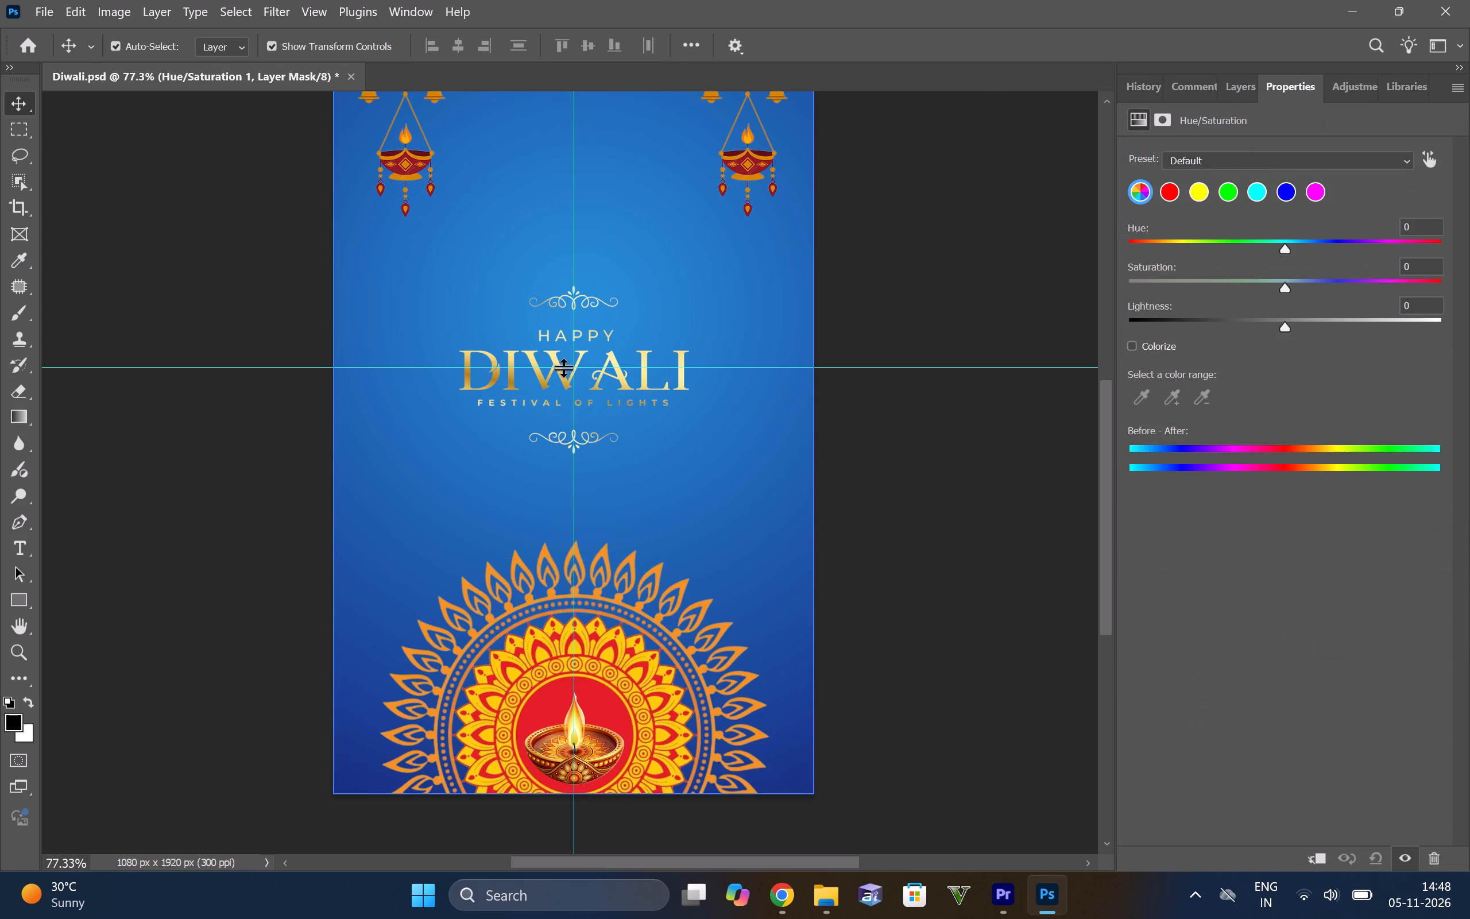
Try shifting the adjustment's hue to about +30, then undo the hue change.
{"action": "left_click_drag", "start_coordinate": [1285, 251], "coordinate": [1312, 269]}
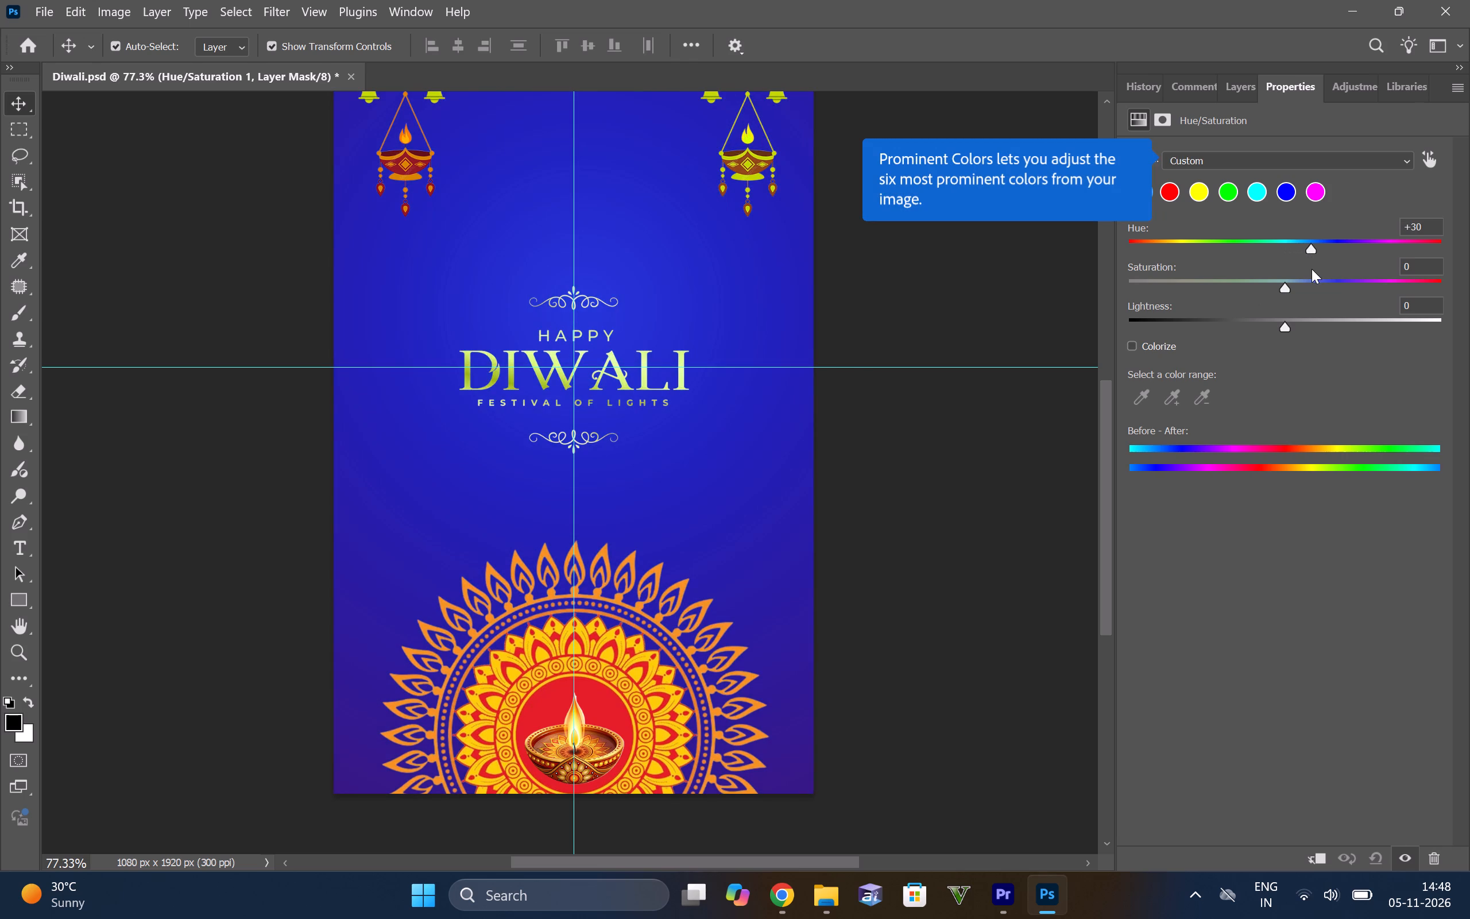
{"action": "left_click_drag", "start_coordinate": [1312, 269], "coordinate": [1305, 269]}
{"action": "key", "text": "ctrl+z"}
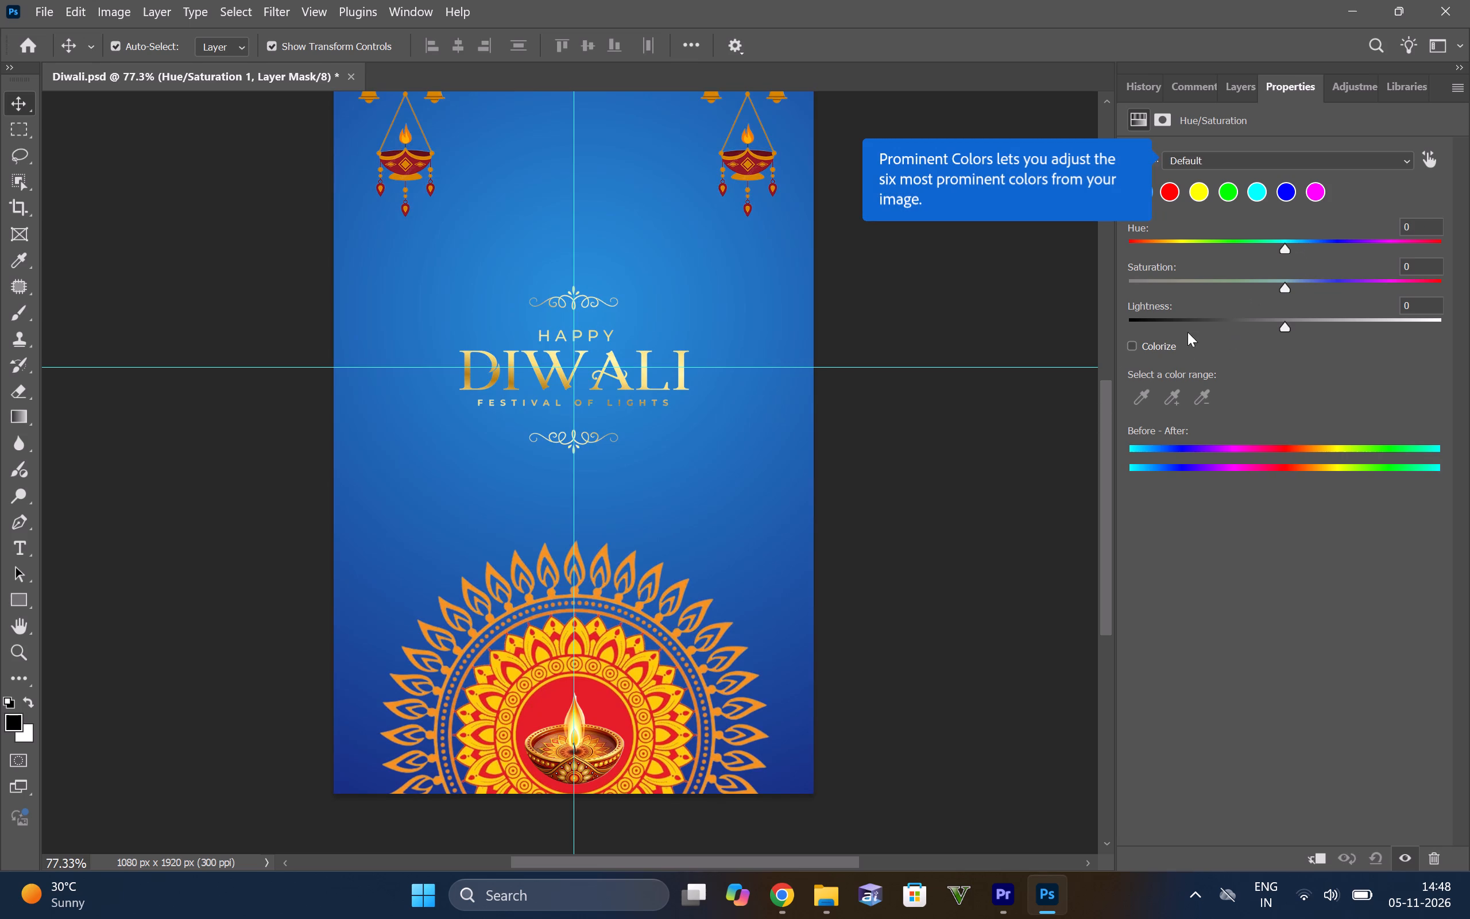
Set the Hue/Saturation adjustment's saturation to +100.
{"action": "left_click_drag", "start_coordinate": [1283, 283], "coordinate": [1324, 304]}
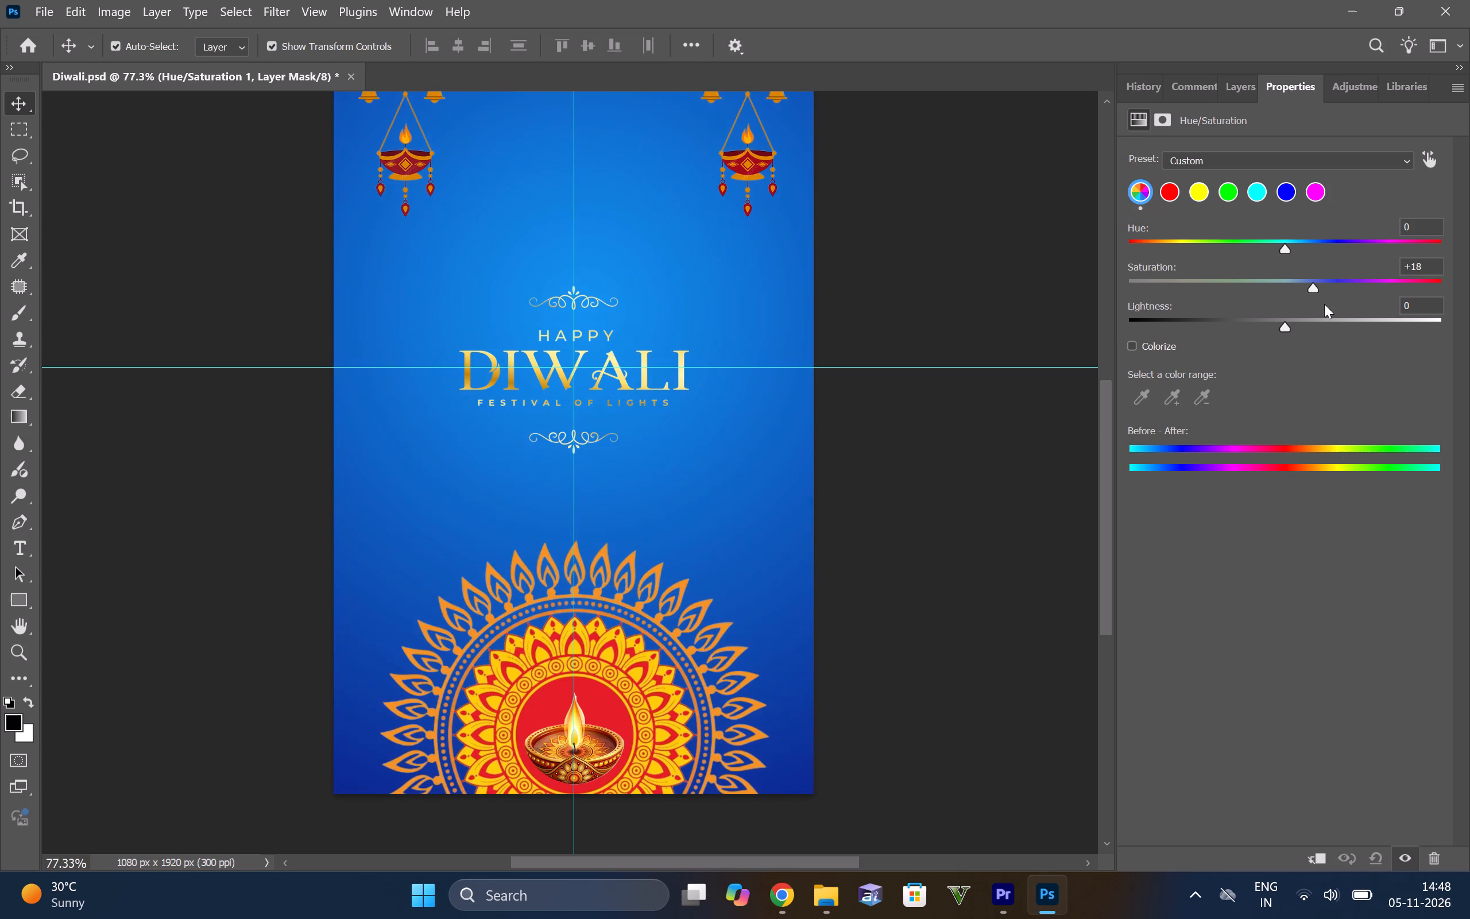
{"action": "left_click_drag", "start_coordinate": [1324, 304], "coordinate": [1424, 341]}
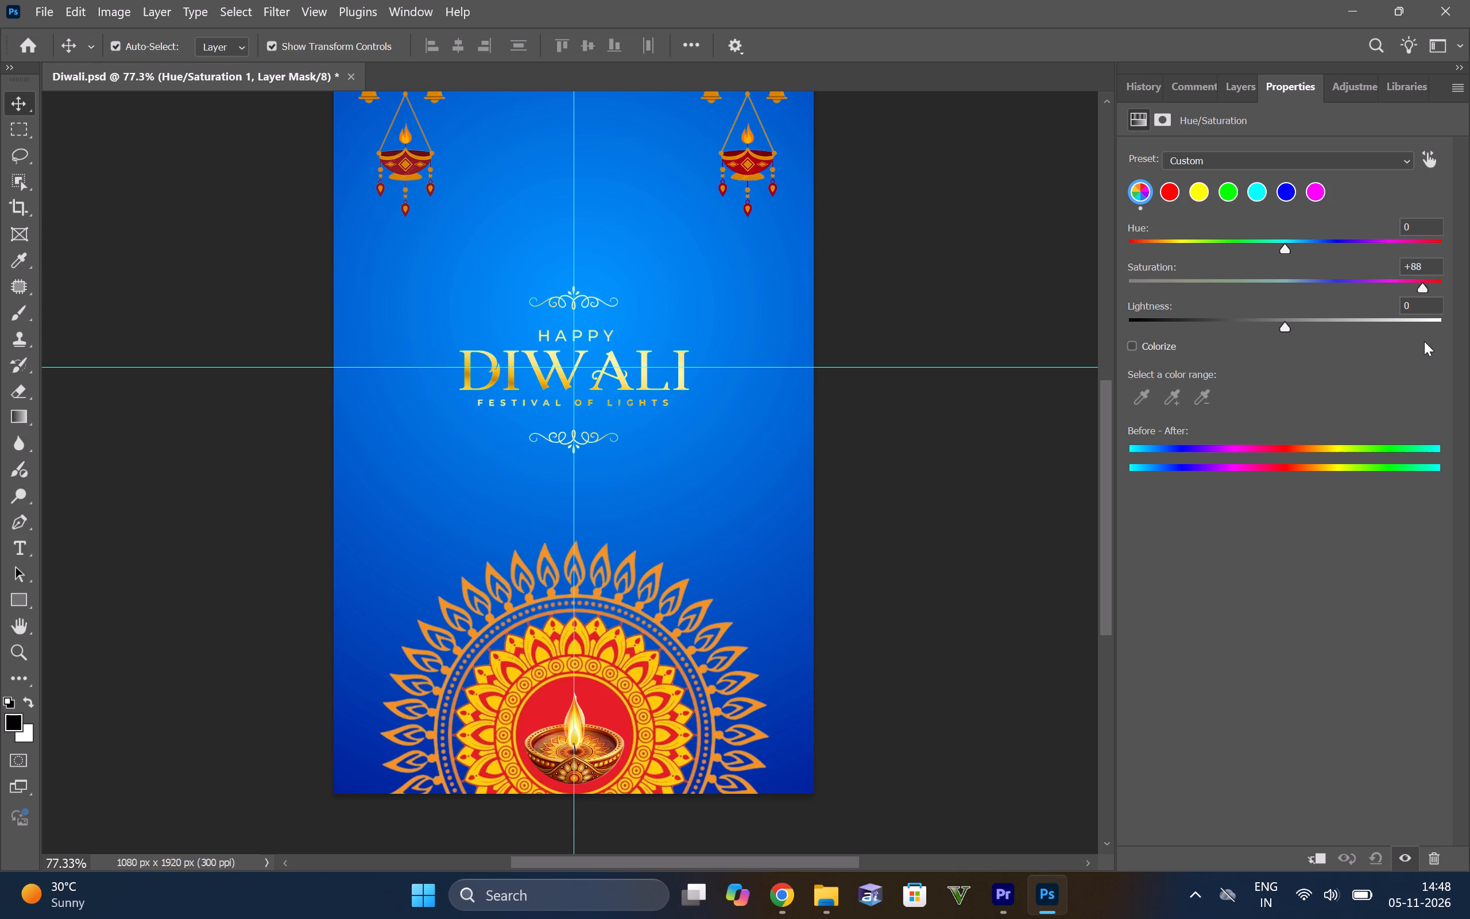
{"action": "left_click_drag", "start_coordinate": [1424, 341], "coordinate": [1457, 335]}
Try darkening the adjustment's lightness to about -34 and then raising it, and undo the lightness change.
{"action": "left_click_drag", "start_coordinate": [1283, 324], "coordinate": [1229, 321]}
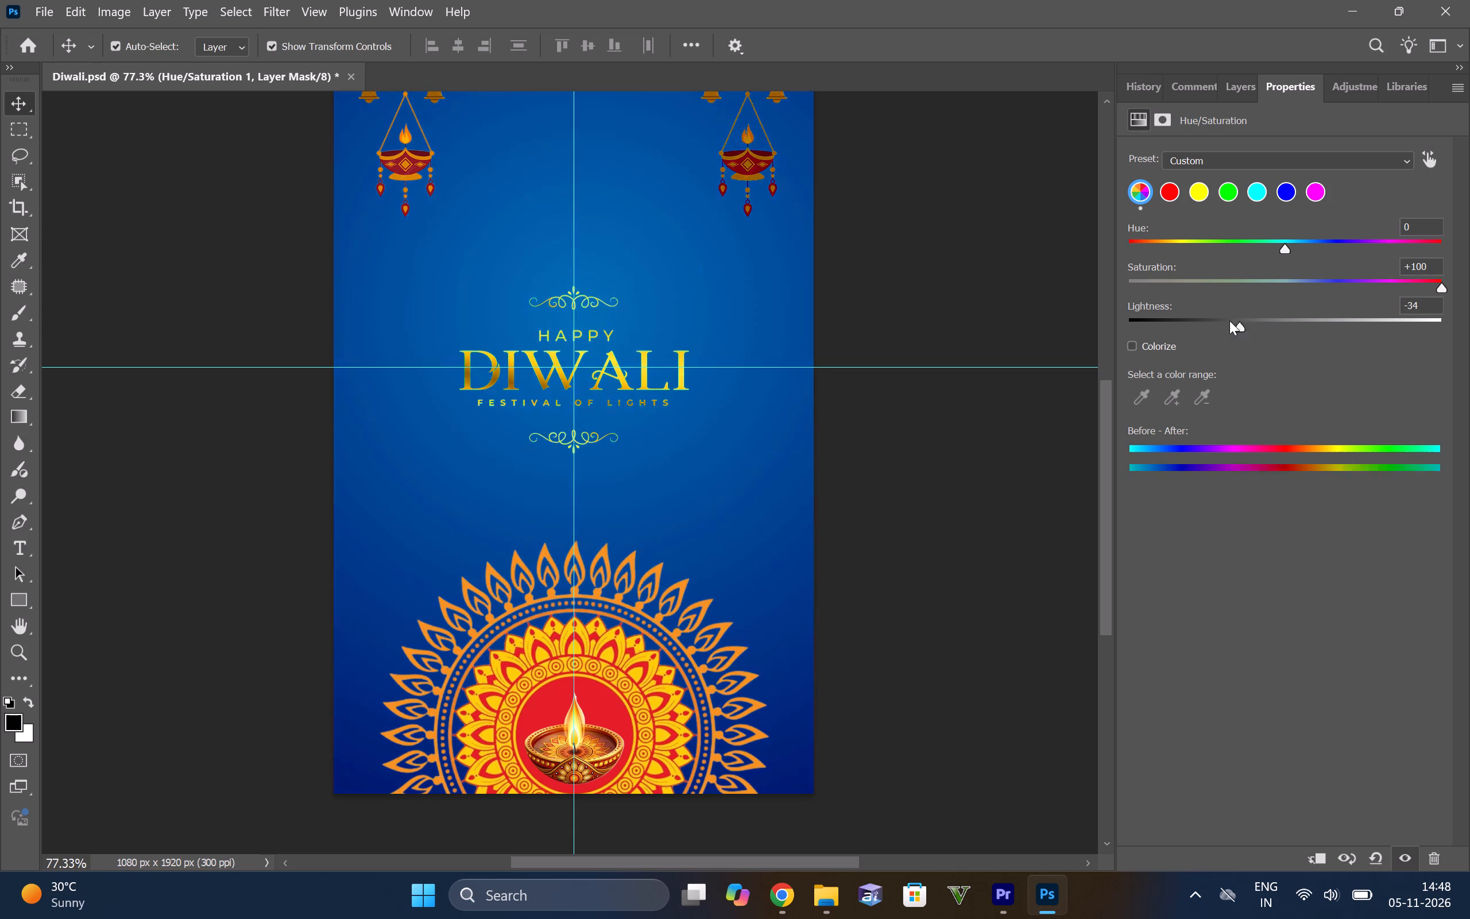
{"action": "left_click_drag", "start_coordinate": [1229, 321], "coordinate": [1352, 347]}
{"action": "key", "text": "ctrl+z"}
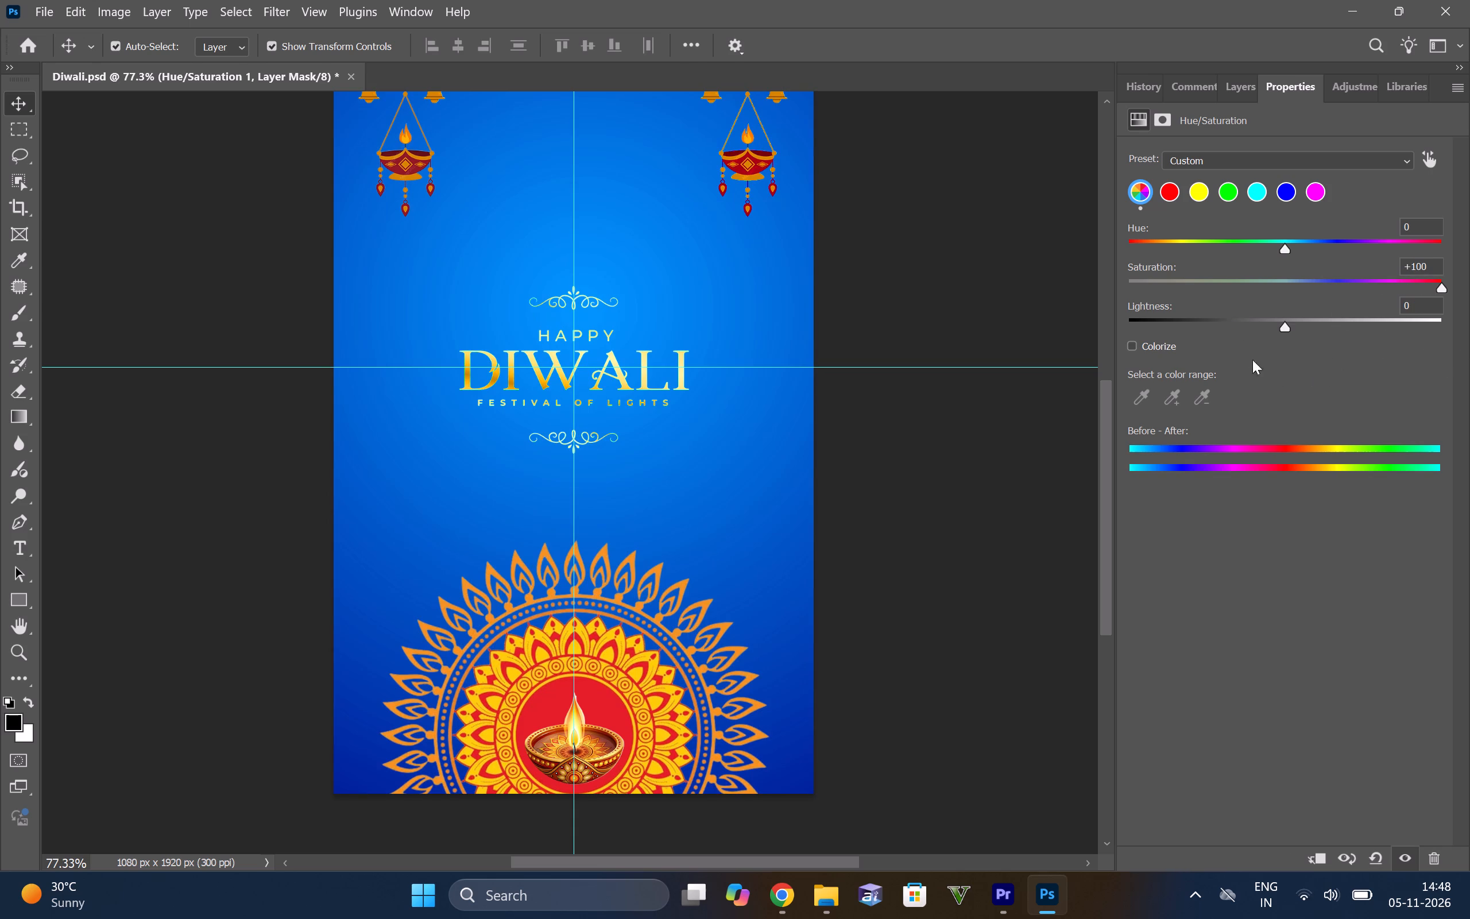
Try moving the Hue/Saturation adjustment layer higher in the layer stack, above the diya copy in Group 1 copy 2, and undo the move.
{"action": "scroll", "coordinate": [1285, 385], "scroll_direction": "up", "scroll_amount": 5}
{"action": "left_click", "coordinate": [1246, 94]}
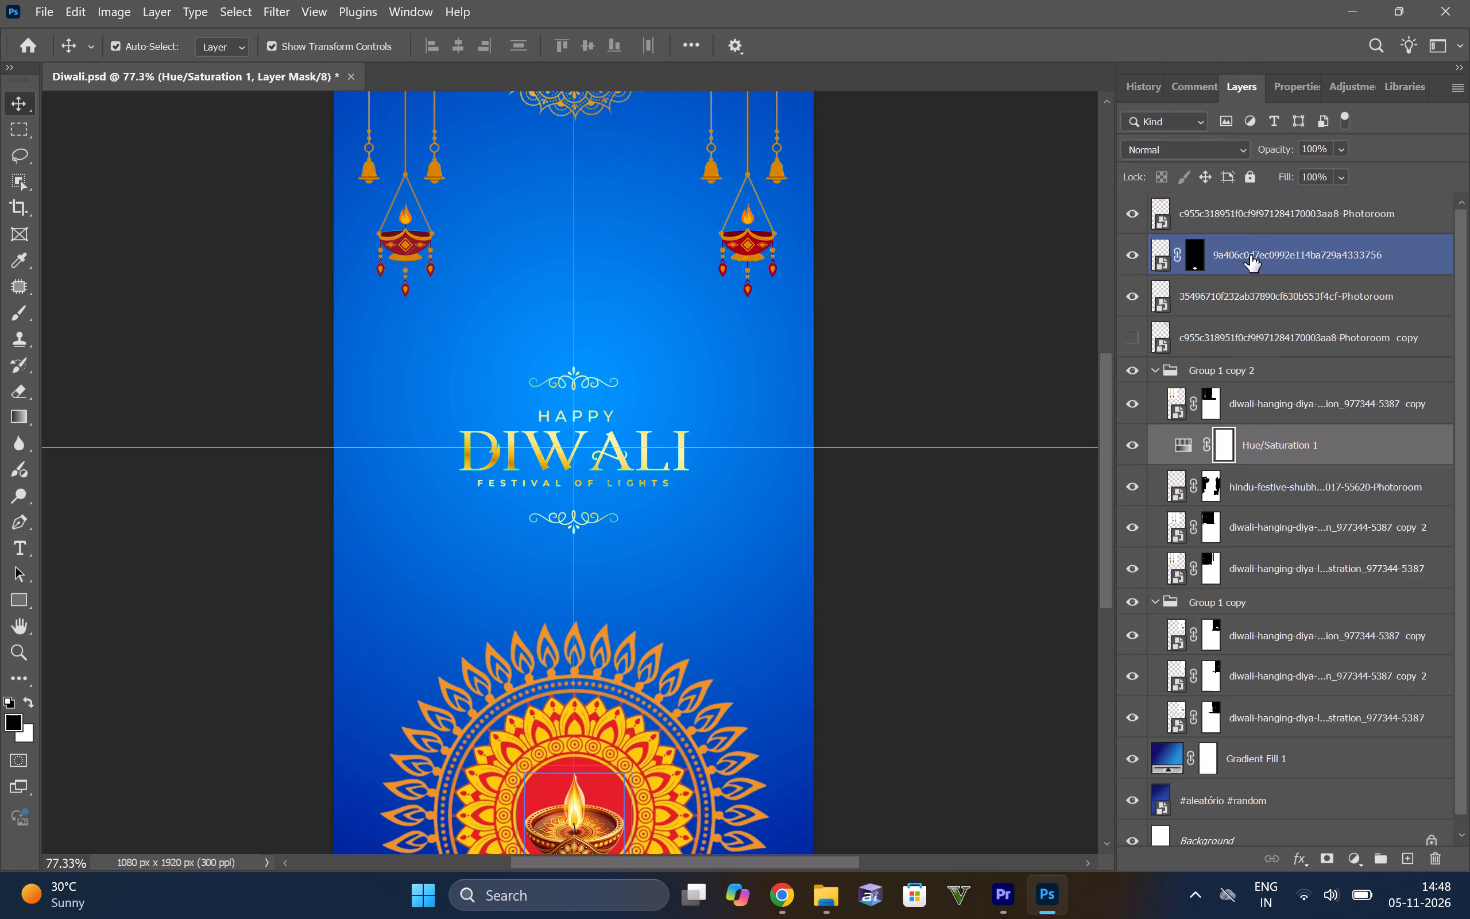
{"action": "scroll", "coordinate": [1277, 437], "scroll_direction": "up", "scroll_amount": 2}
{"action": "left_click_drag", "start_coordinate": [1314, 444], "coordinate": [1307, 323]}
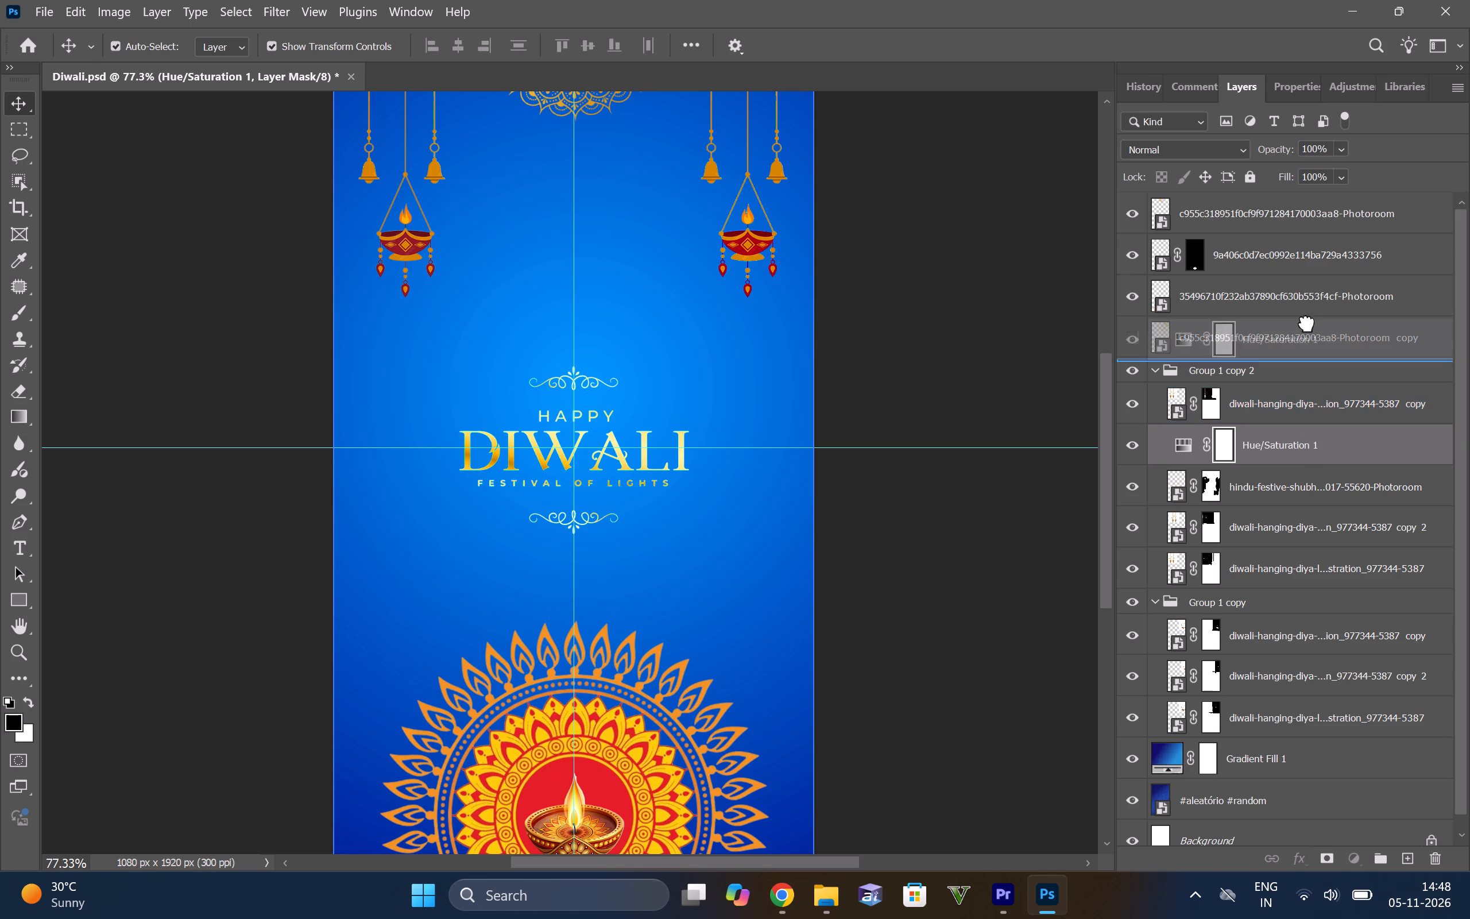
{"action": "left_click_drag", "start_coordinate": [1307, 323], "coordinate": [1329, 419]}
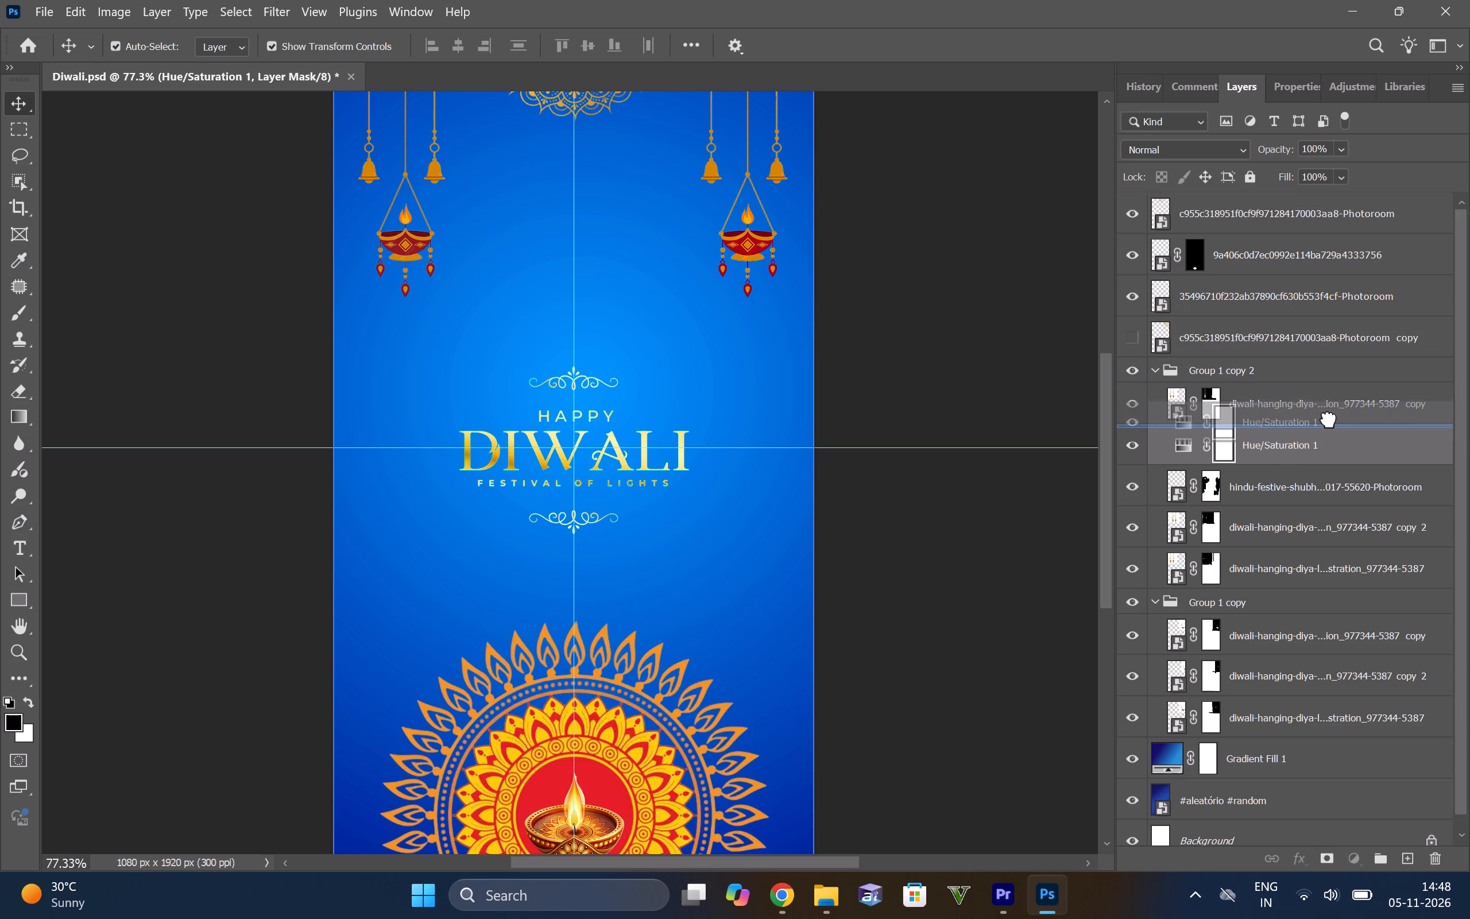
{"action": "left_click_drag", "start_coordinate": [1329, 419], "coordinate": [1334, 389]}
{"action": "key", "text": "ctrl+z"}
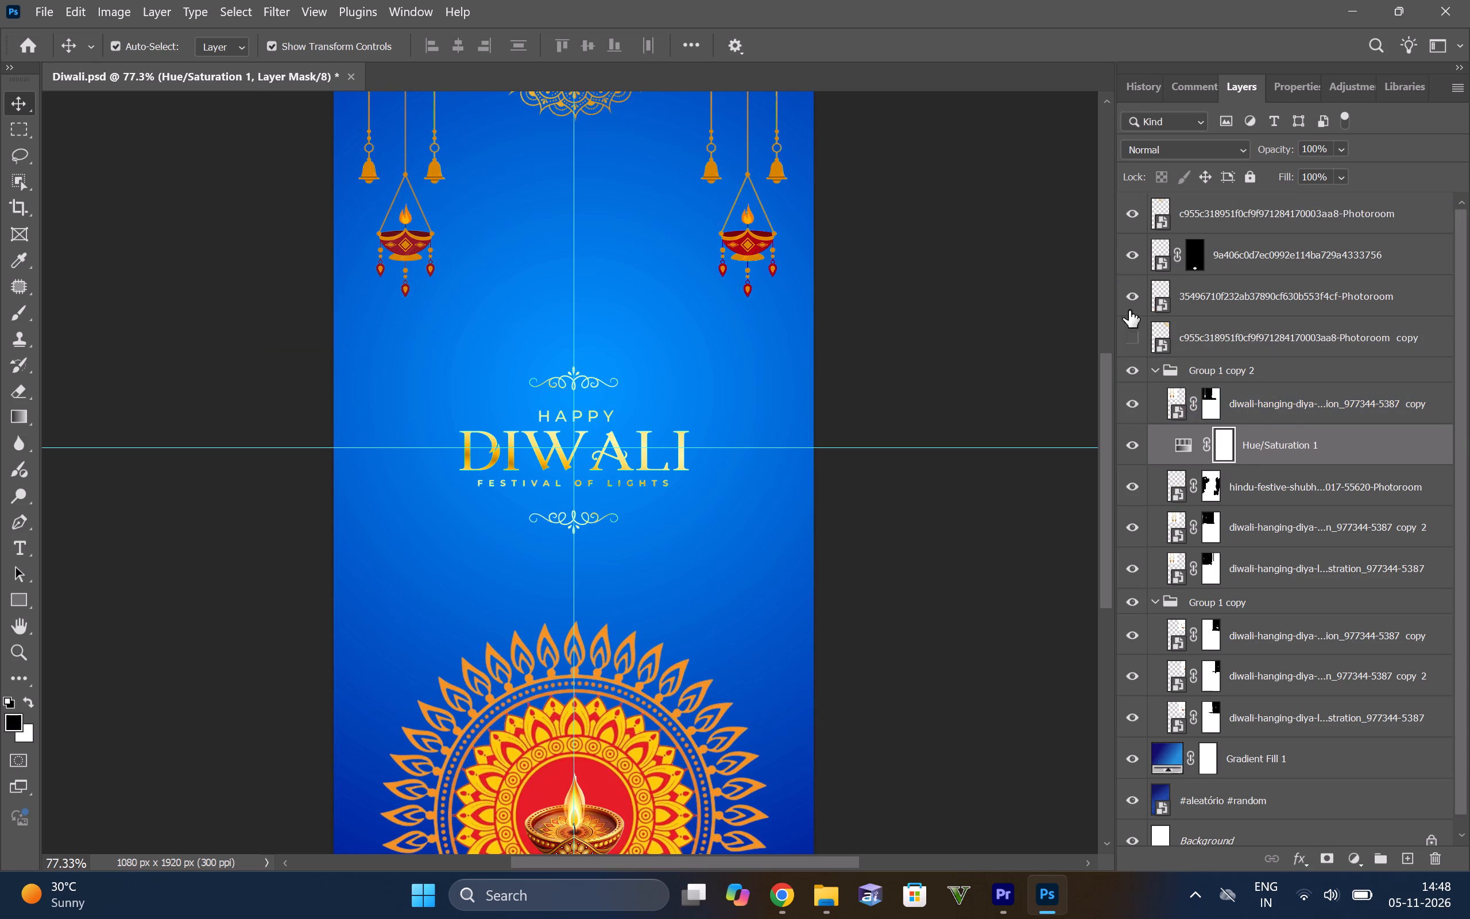
Toggle the visibility of the top two layers and the masked Happy Diwali cutout layer off and on to check their artwork.
{"action": "left_click", "coordinate": [1141, 213]}
{"action": "left_click", "coordinate": [1141, 213]}
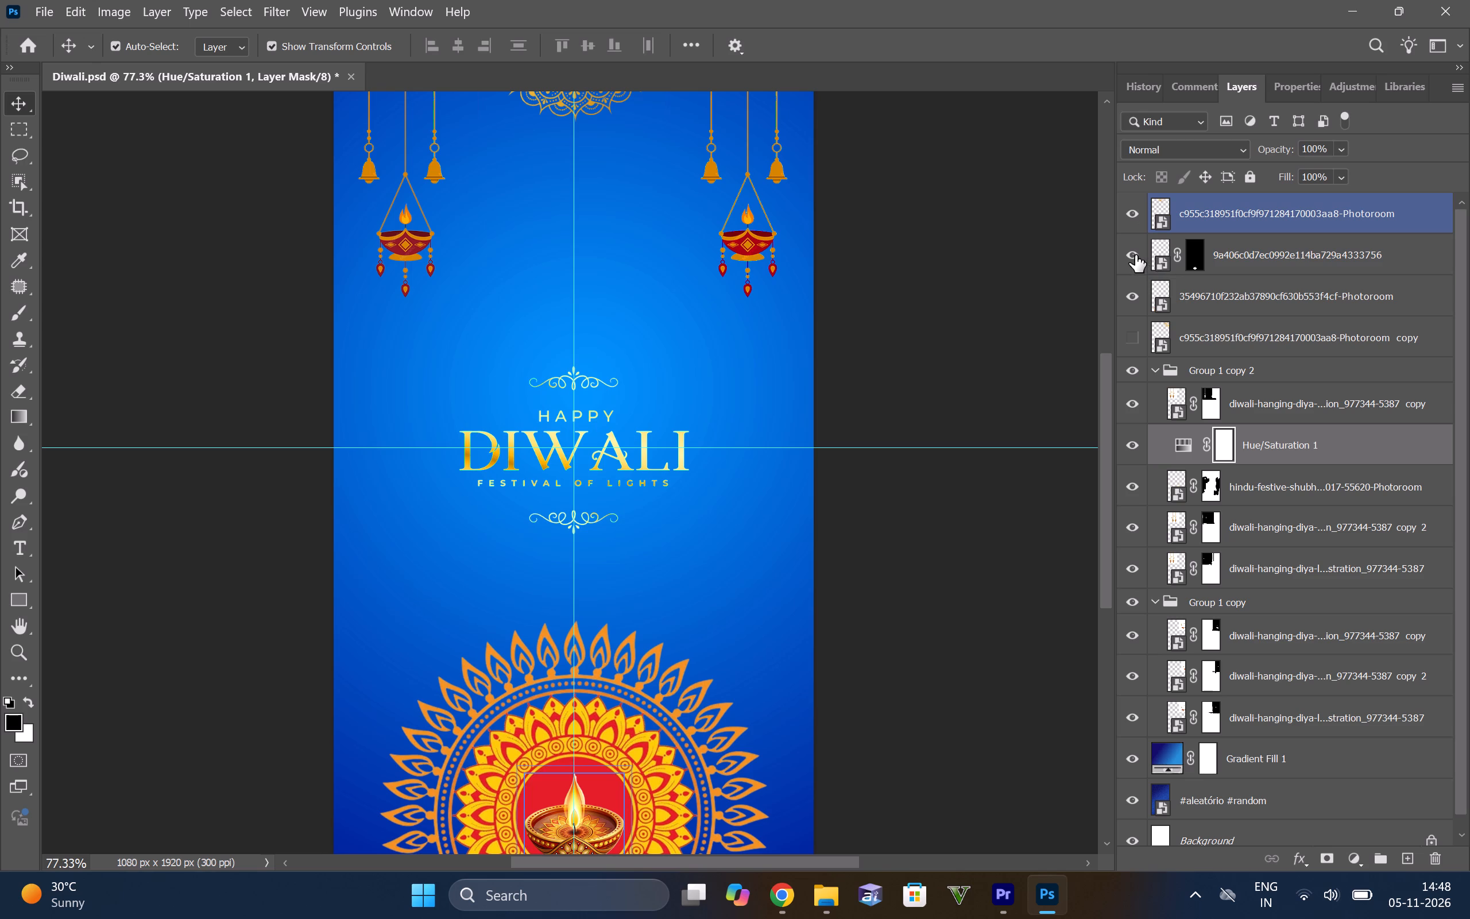
{"action": "left_click", "coordinate": [1135, 255]}
{"action": "left_click", "coordinate": [1135, 255]}
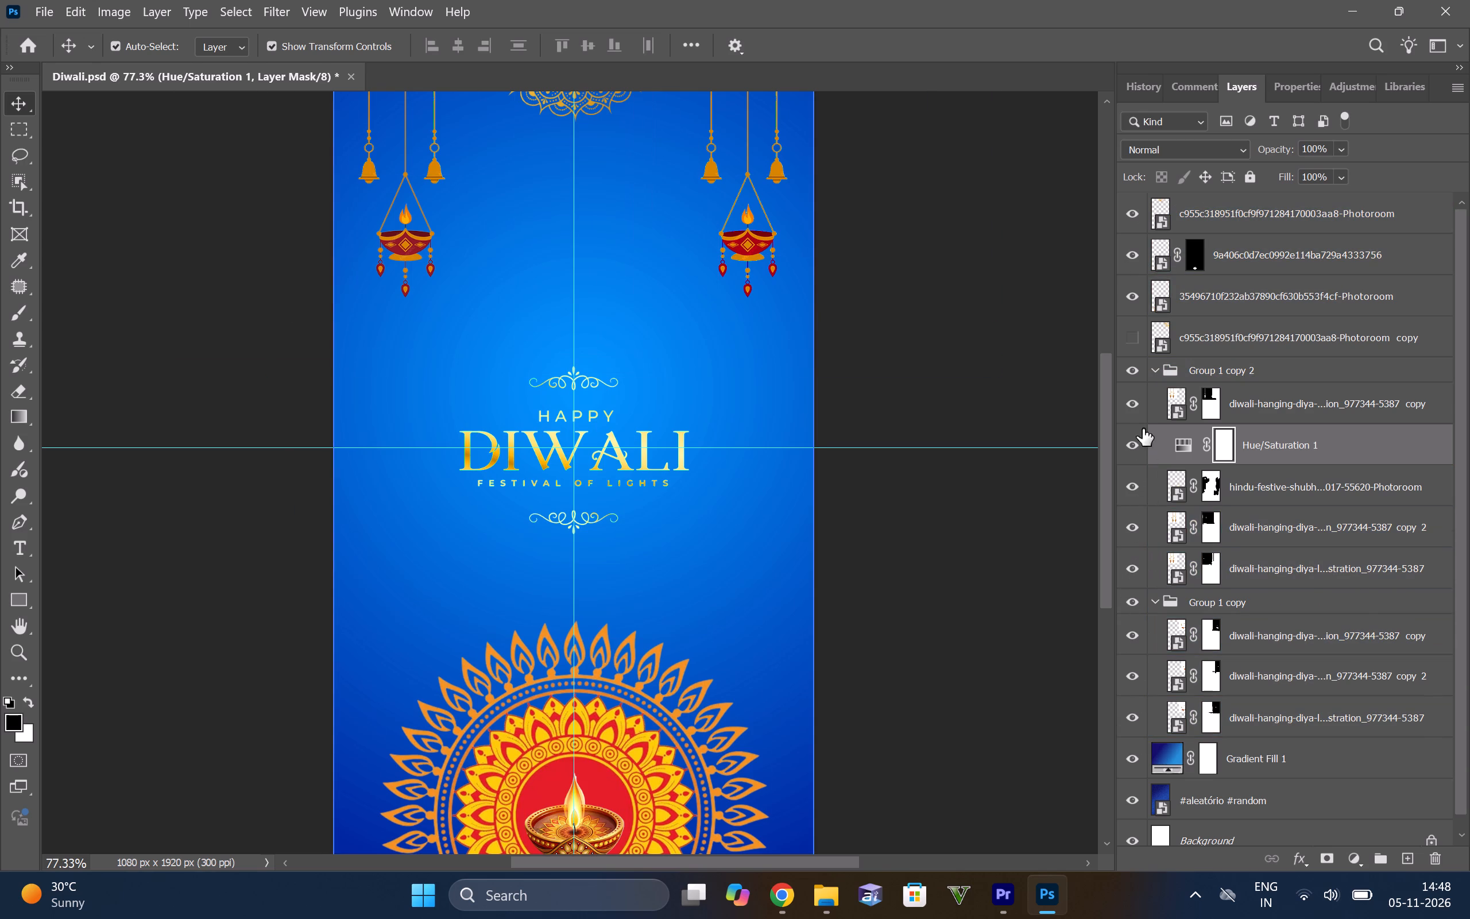
{"action": "left_click", "coordinate": [1130, 481]}
{"action": "left_click", "coordinate": [1130, 481]}
Clip the Hue/Saturation adjustment to the Happy Diwali cutout layer directly below it.
{"action": "right_click", "coordinate": [1316, 449]}
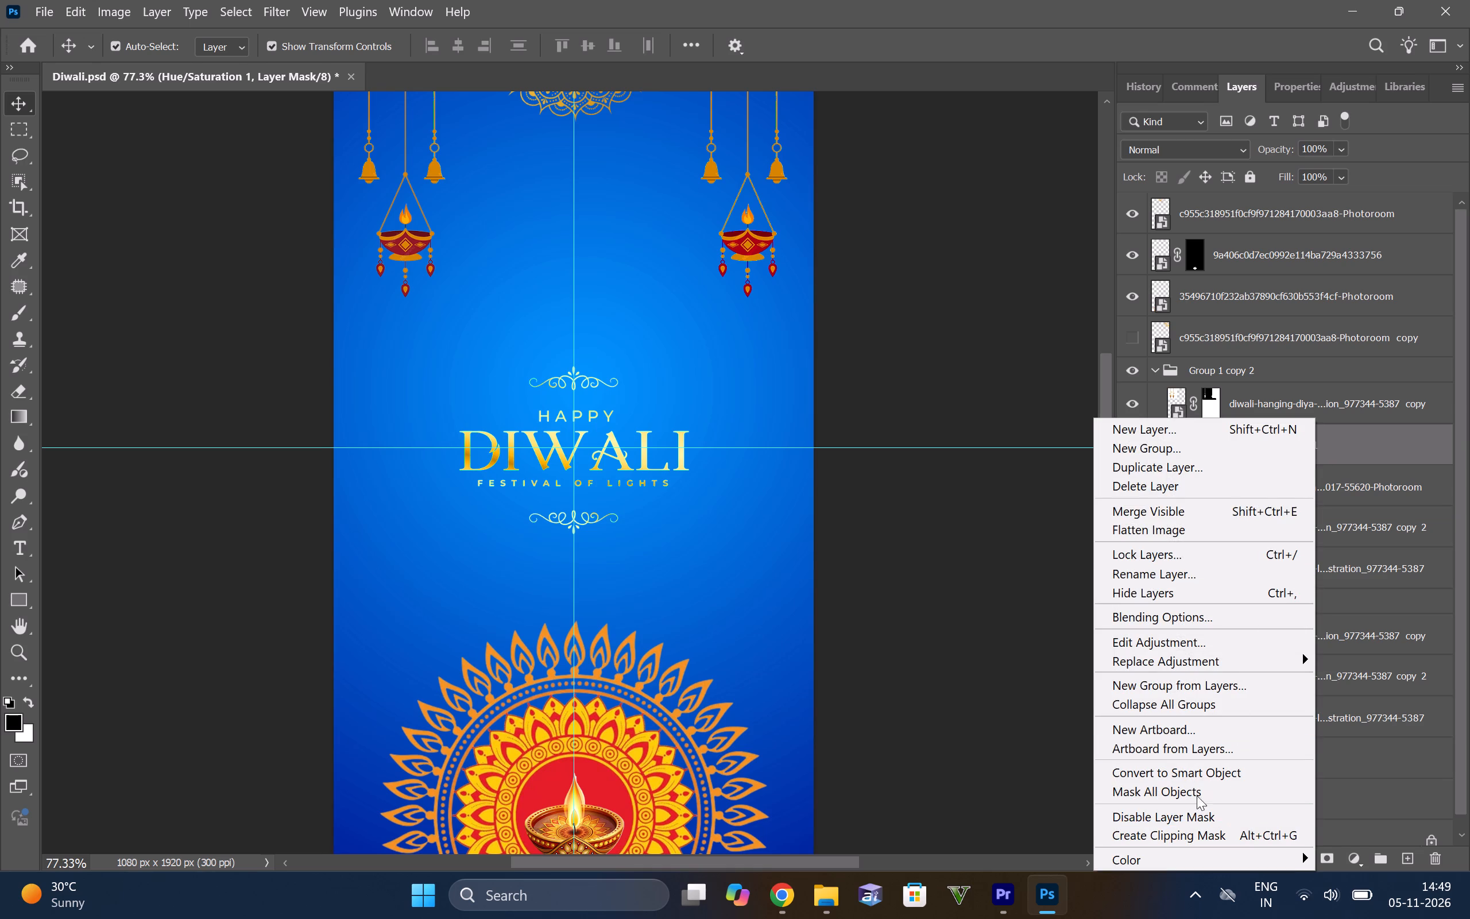
{"action": "left_click", "coordinate": [1339, 439]}
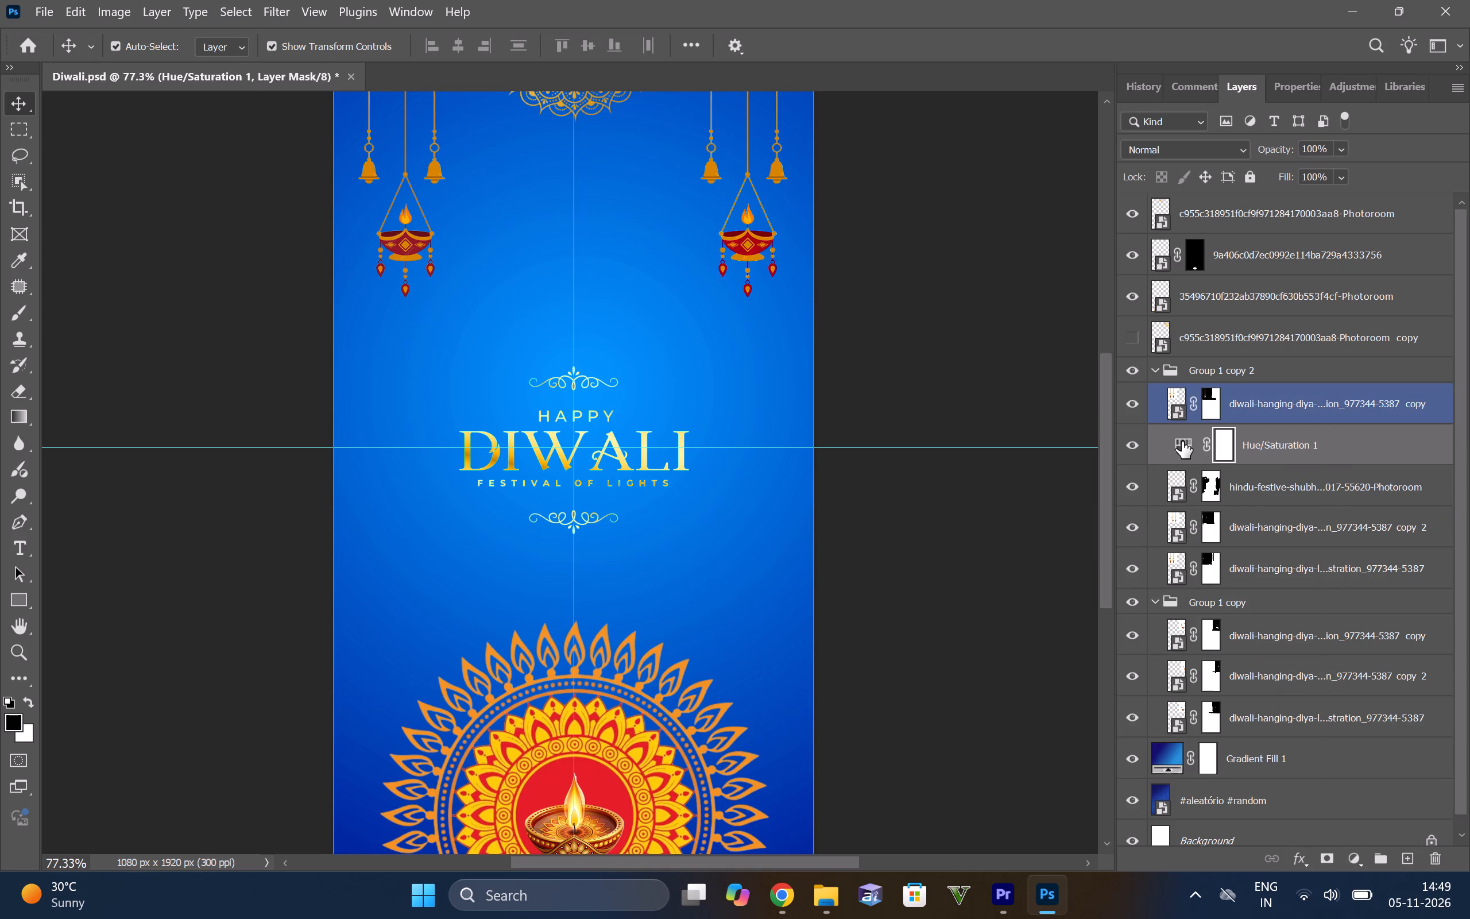
{"action": "double_click", "coordinate": [1182, 439]}
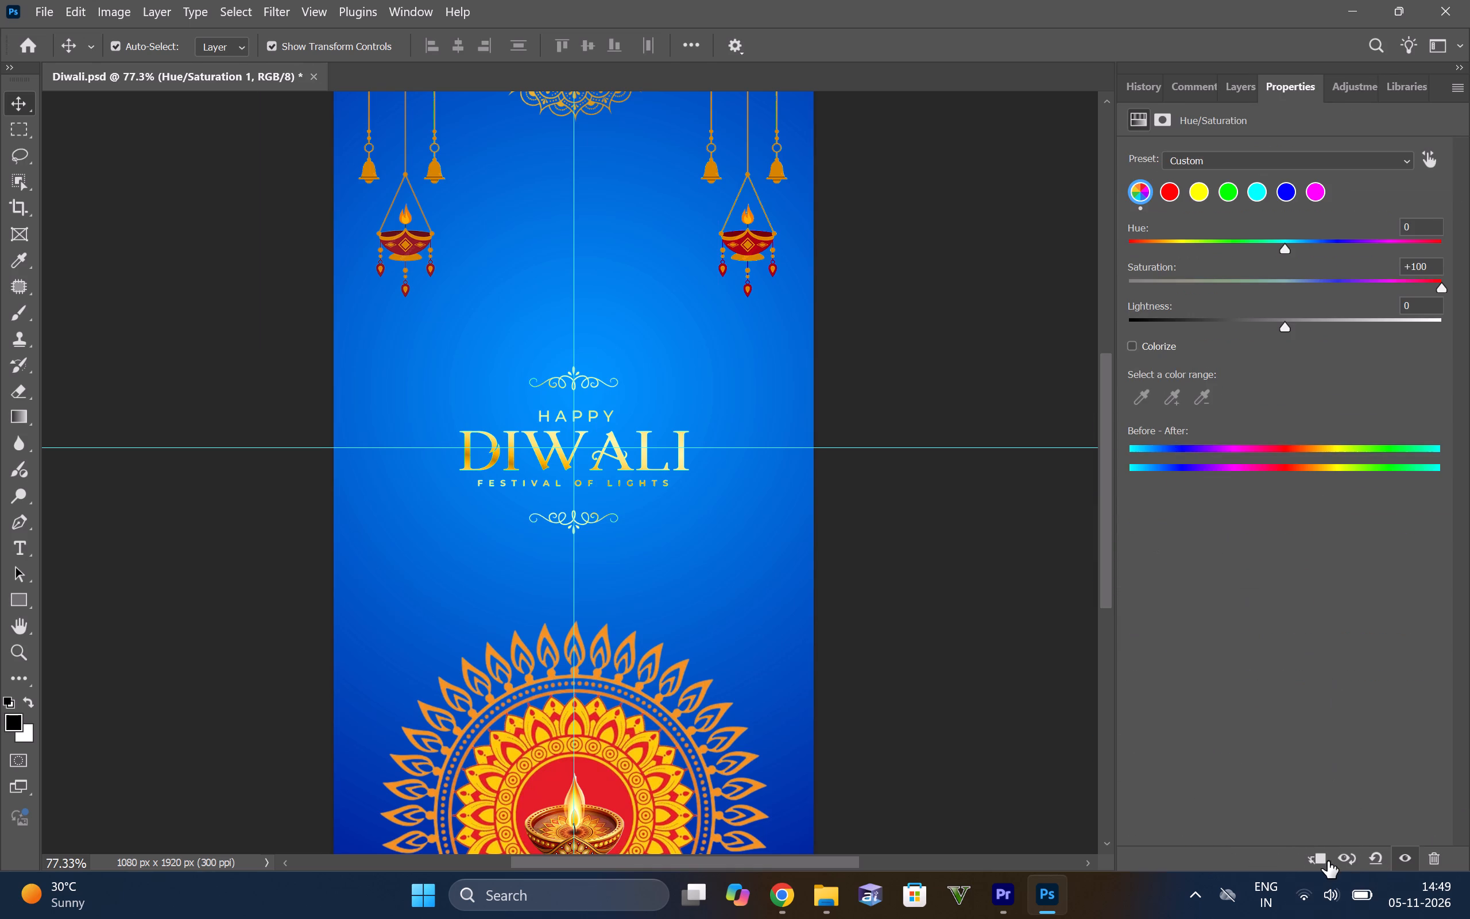
{"action": "left_click", "coordinate": [1320, 856]}
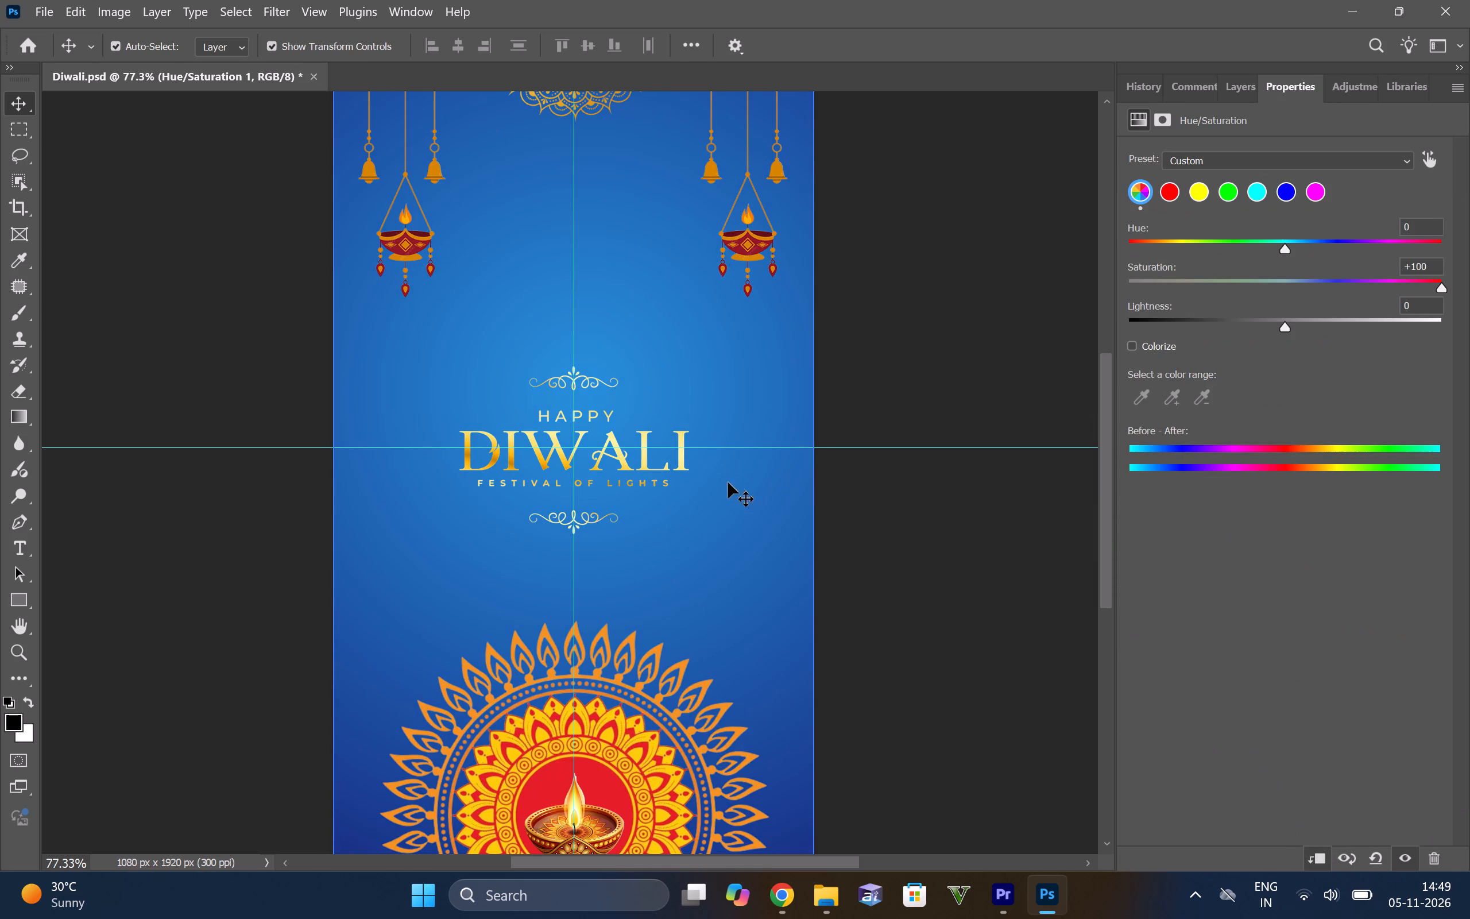
Darken the clipped Hue/Saturation adjustment's lightness to about -21.
{"action": "left_click_drag", "start_coordinate": [1286, 321], "coordinate": [1240, 326]}
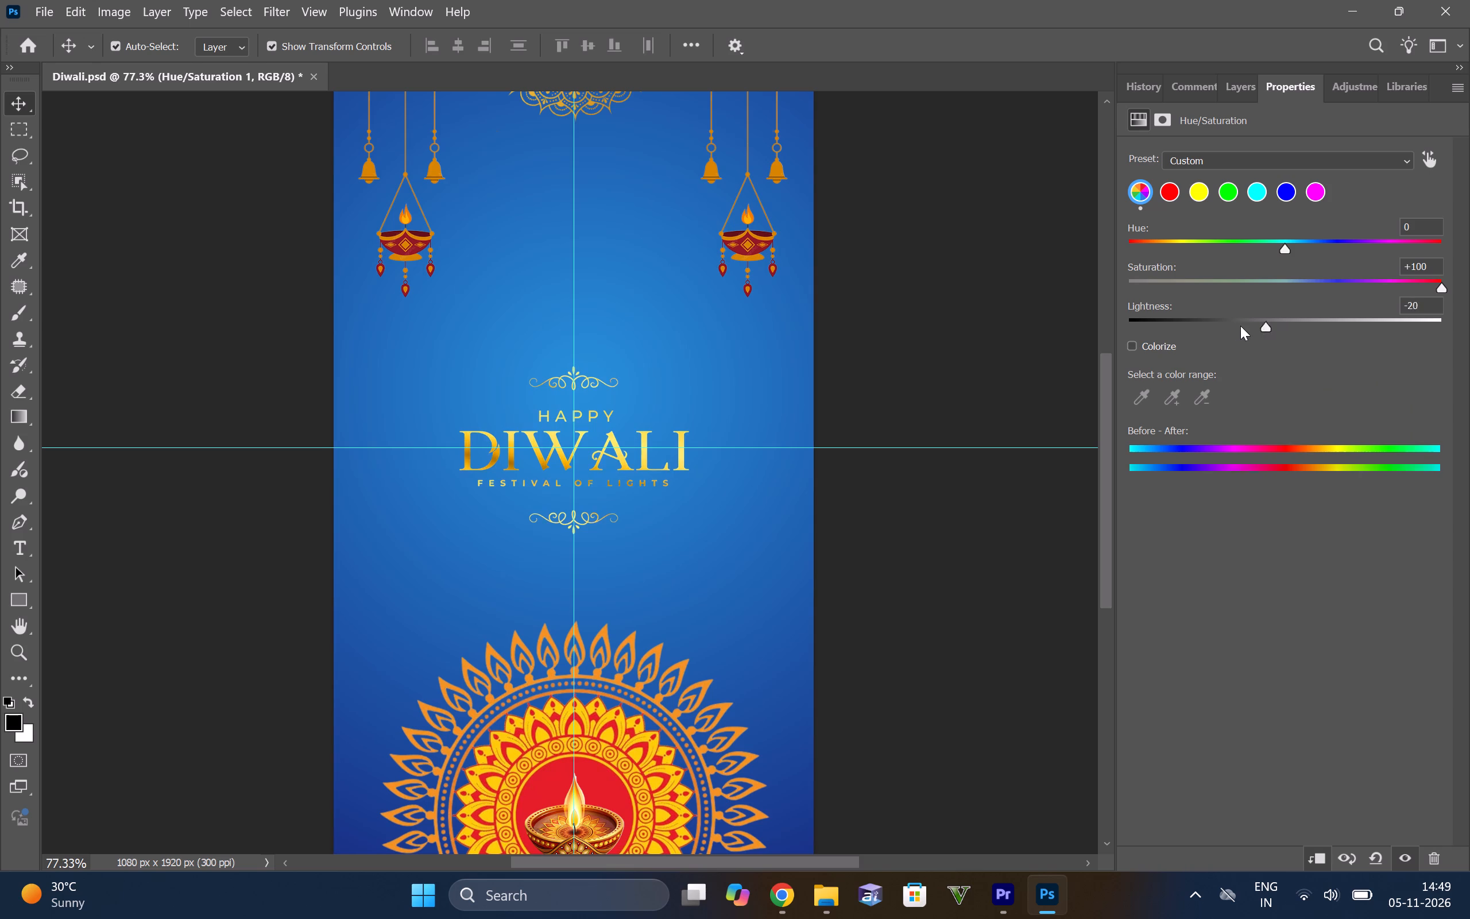
{"action": "left_click_drag", "start_coordinate": [1240, 326], "coordinate": [1252, 354]}
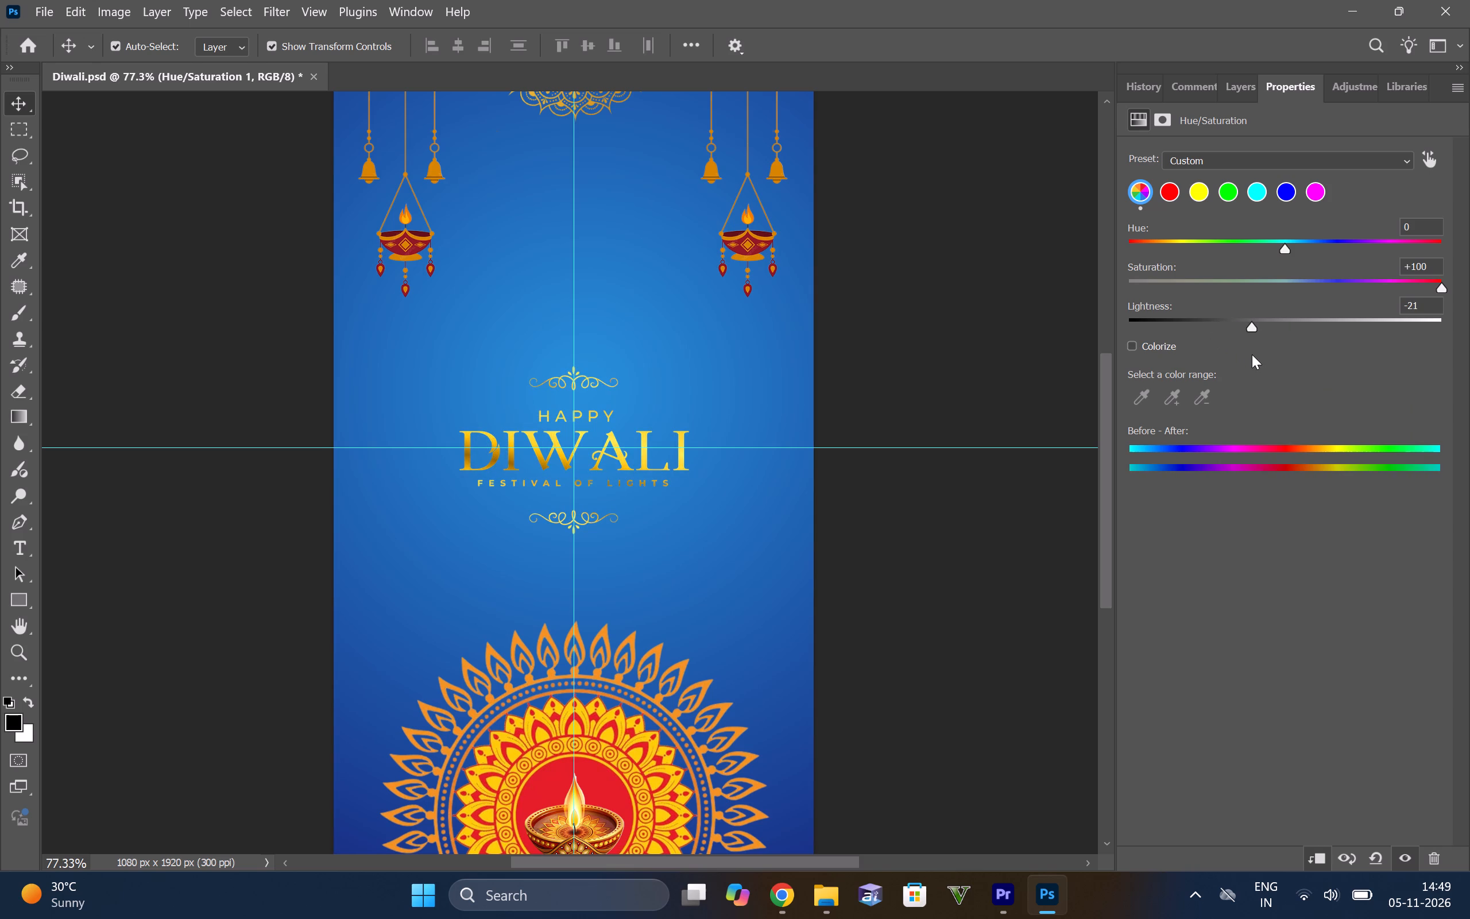
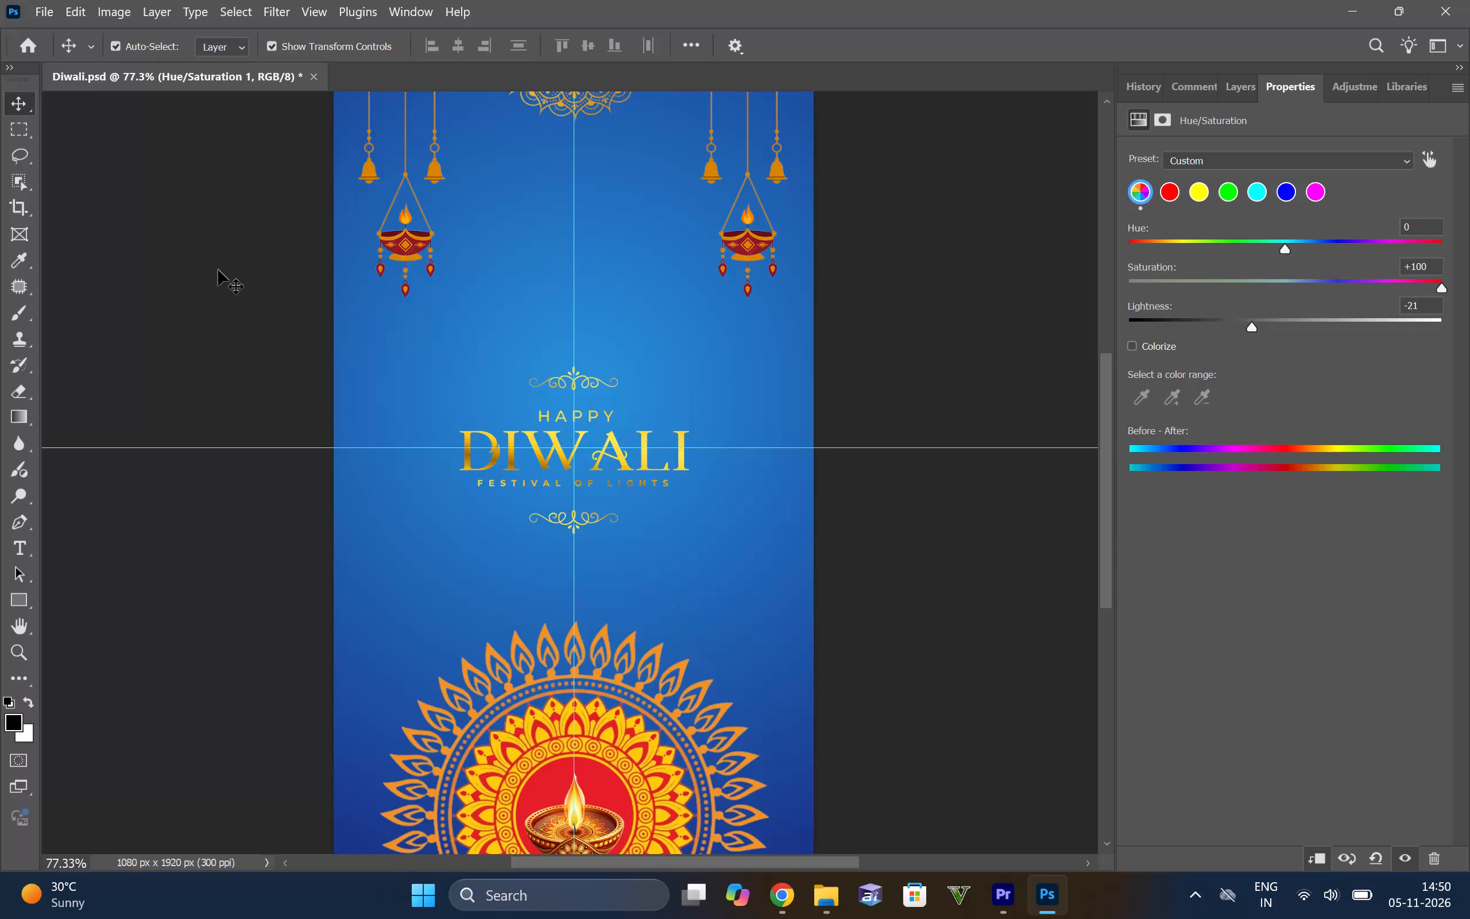
Examine the Diwali poster's overall layout and the placement of the central HAPPY DIWALI greeting.
{"action": "scroll", "coordinate": [1008, 373], "scroll_direction": "down", "scroll_amount": 4, "text": "alt"}
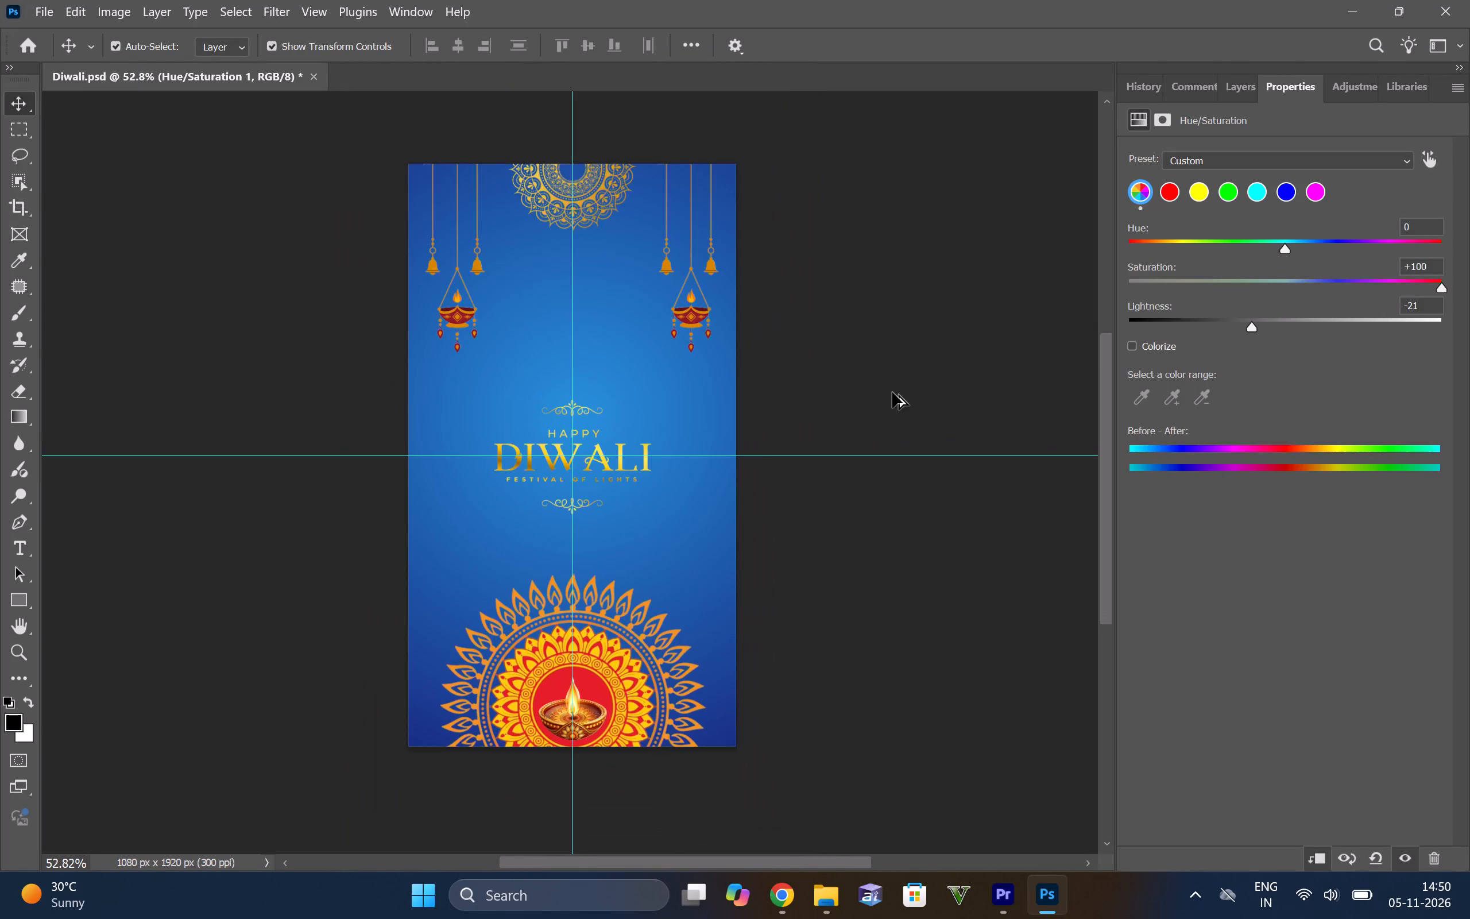
{"action": "scroll", "coordinate": [821, 428], "scroll_direction": "up", "scroll_amount": 3, "text": "alt"}
{"action": "scroll", "coordinate": [827, 444], "scroll_direction": "up", "scroll_amount": 7}
{"action": "scroll", "coordinate": [882, 477], "scroll_direction": "up", "scroll_amount": 1, "text": "alt"}
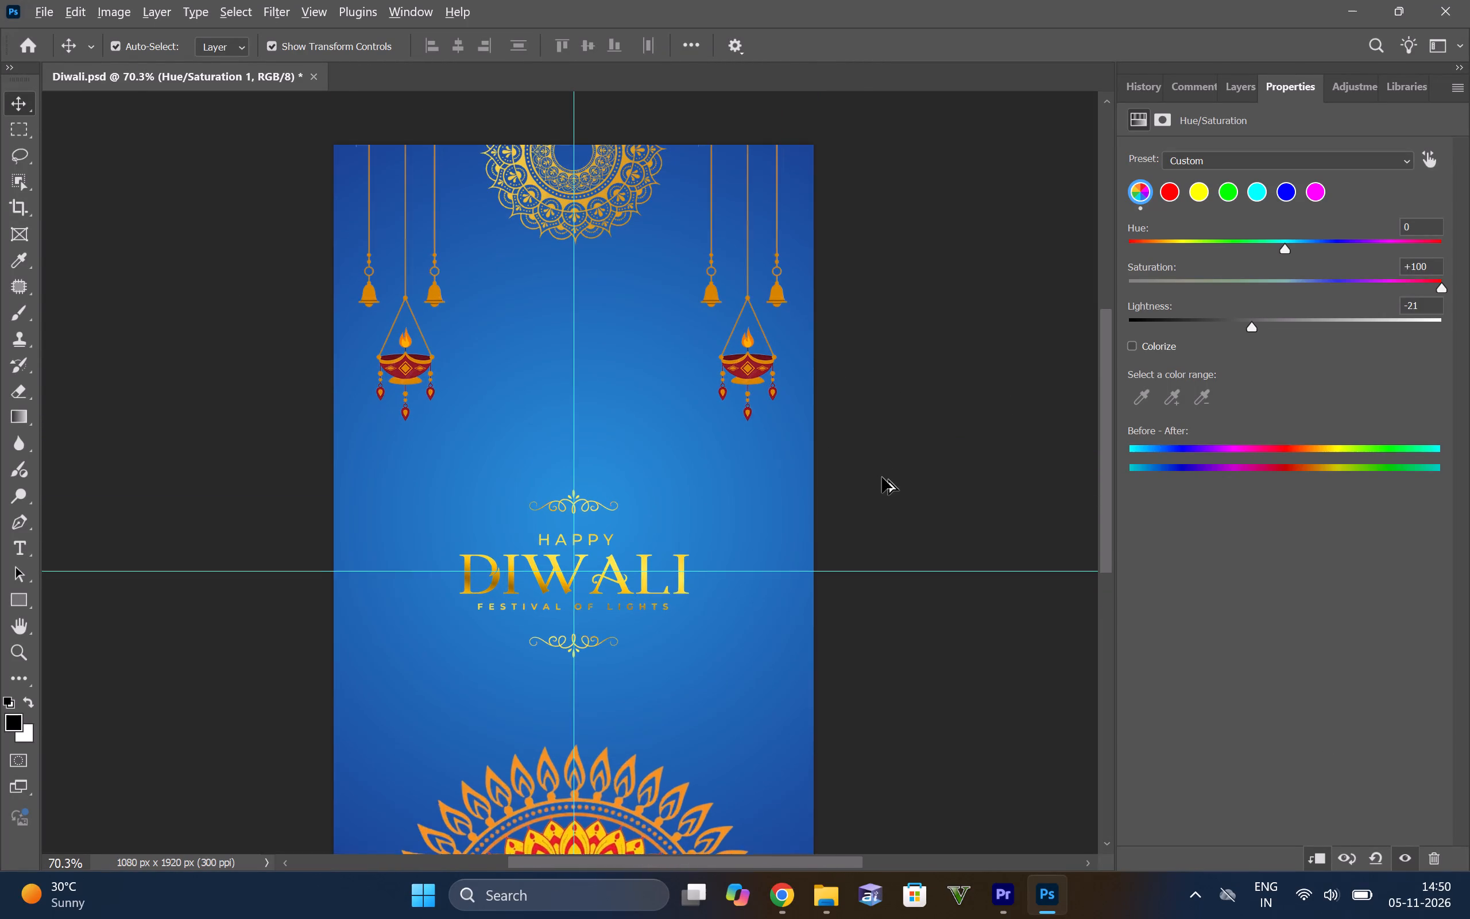
{"action": "scroll", "coordinate": [882, 477], "scroll_direction": "up", "scroll_amount": 2, "text": "alt"}
{"action": "scroll", "coordinate": [882, 477], "scroll_direction": "down", "scroll_amount": 8, "text": "alt"}
{"action": "scroll", "coordinate": [875, 458], "scroll_direction": "up", "scroll_amount": 5, "text": "alt"}
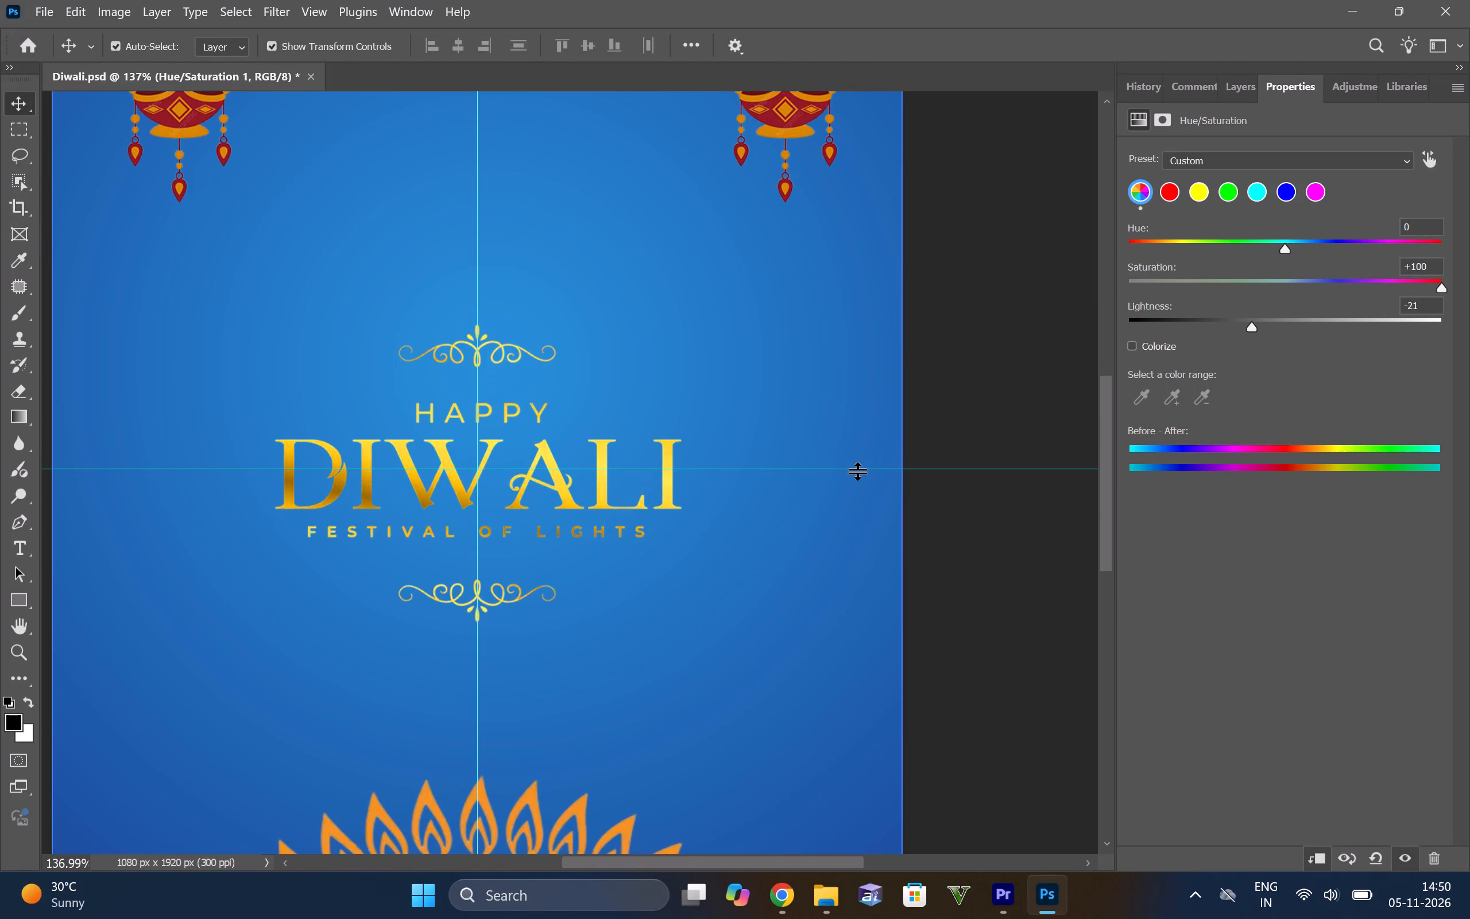
{"action": "scroll", "coordinate": [903, 480], "scroll_direction": "down", "scroll_amount": 4, "text": "alt"}
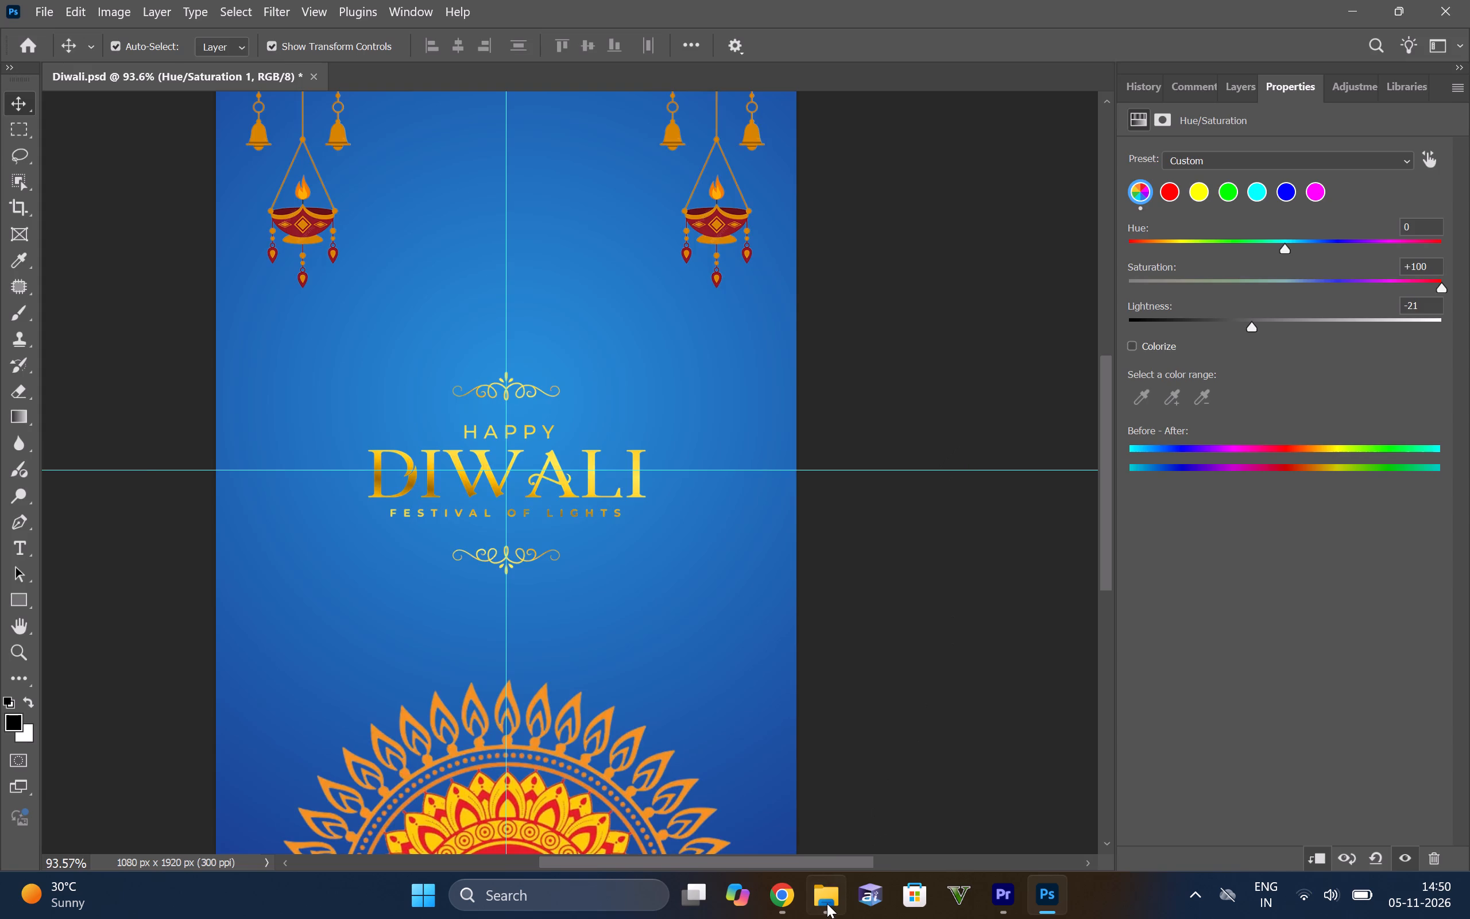
{"action": "left_click", "coordinate": [827, 903]}
{"action": "left_click", "coordinate": [1037, 893]}
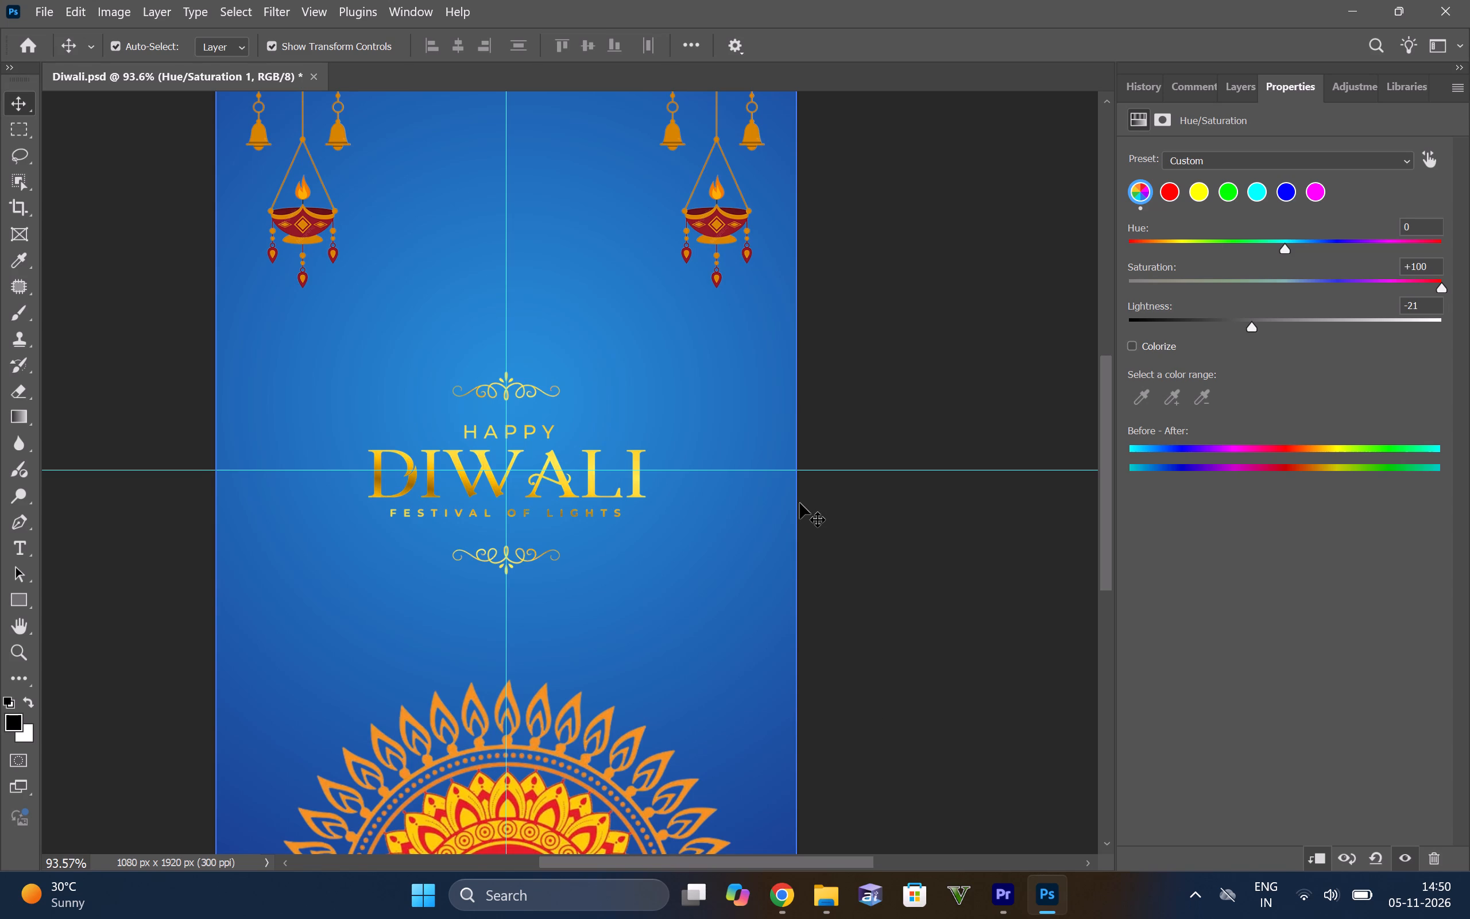
{"action": "scroll", "coordinate": [641, 497], "scroll_direction": "down", "scroll_amount": 4, "text": "alt"}
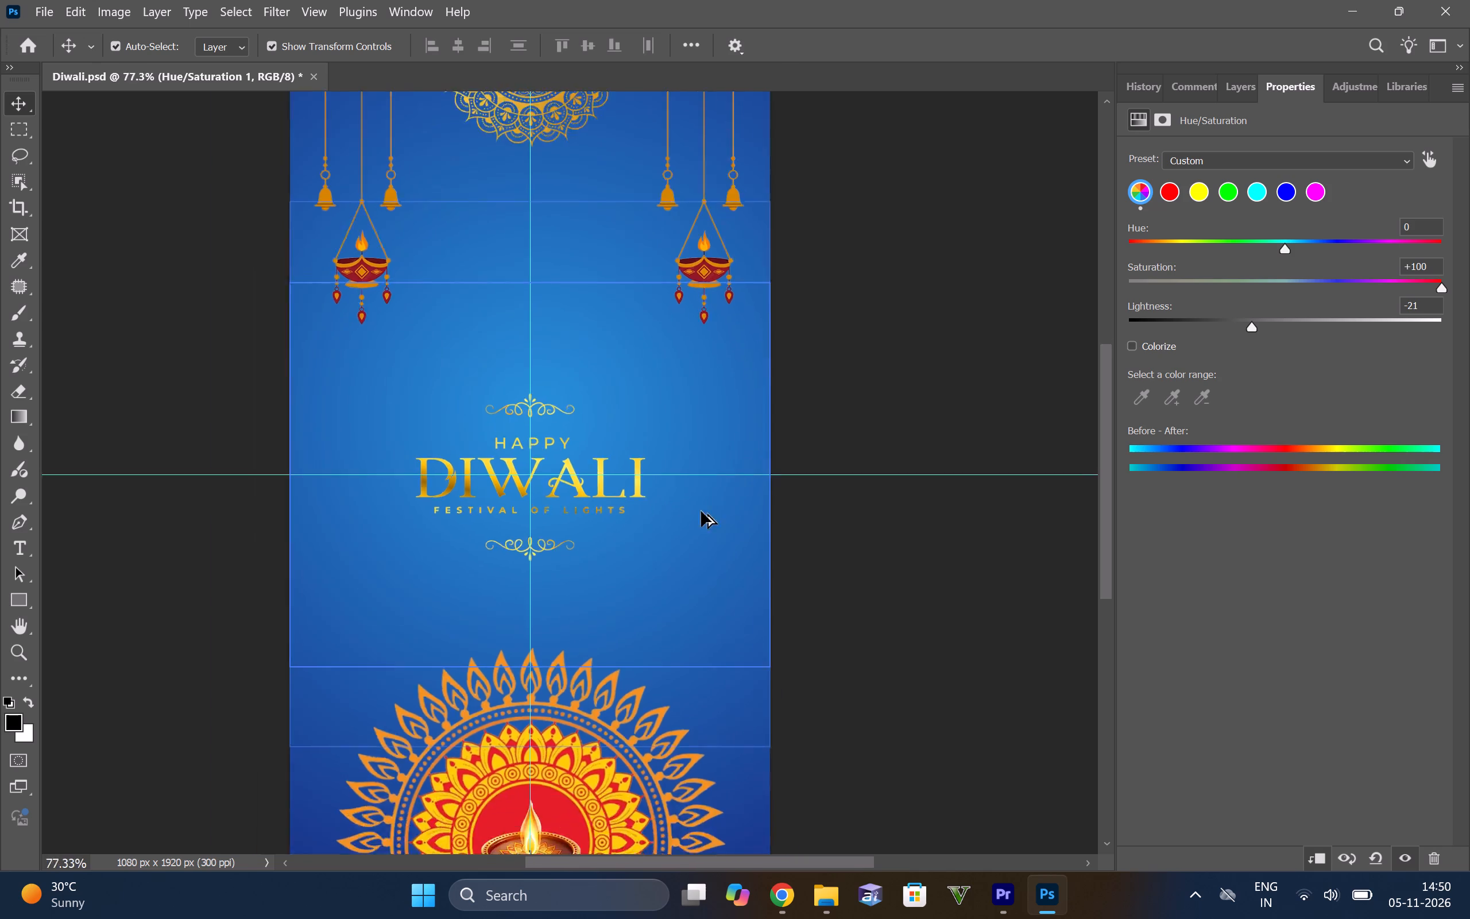
{"action": "scroll", "coordinate": [701, 511], "scroll_direction": "down", "scroll_amount": 3, "text": "alt"}
{"action": "scroll", "coordinate": [325, 509], "scroll_direction": "up", "scroll_amount": 5, "text": "alt"}
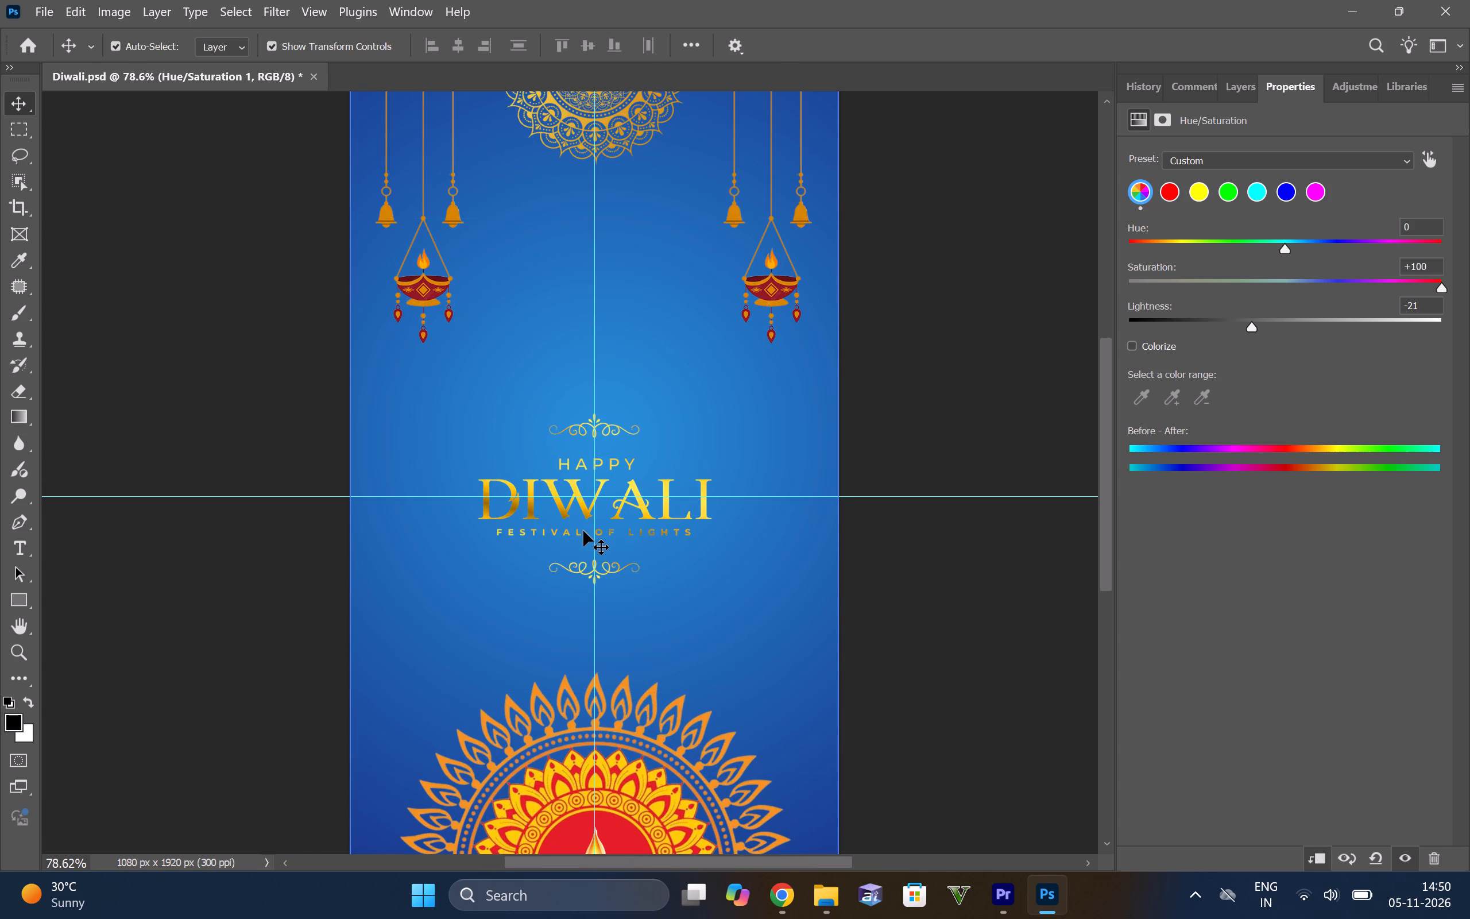
Move the hindu-festive greeting layer up so its HAPPY DIWALI text sits just above the horizontal centre guide.
{"action": "left_click", "coordinate": [1240, 92]}
{"action": "left_click", "coordinate": [1325, 410]}
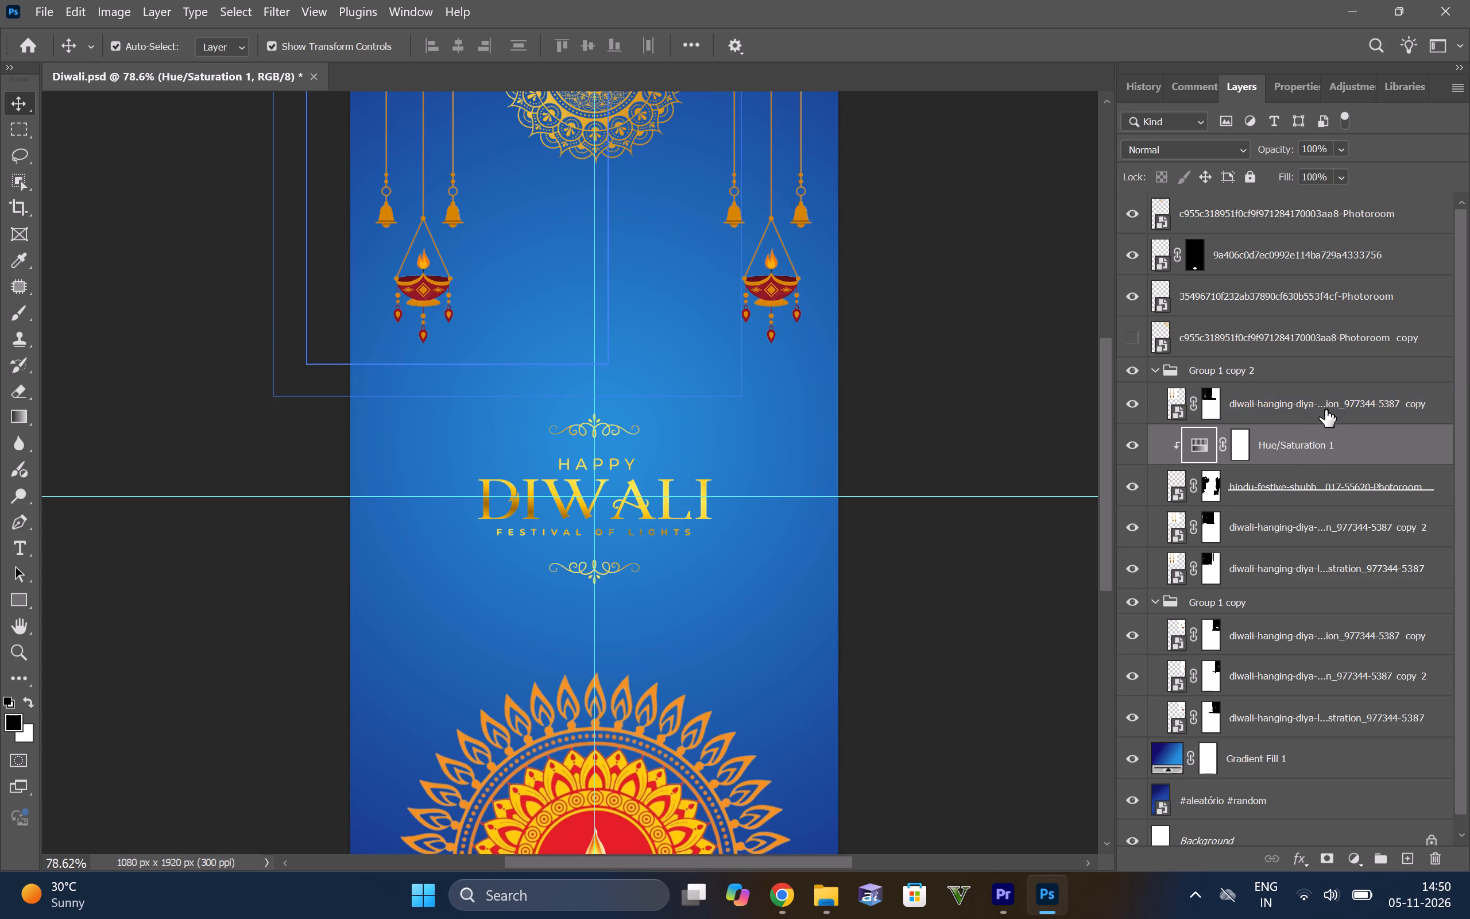
{"action": "left_click", "coordinate": [1409, 505]}
{"action": "key", "text": "Up"}
{"action": "key", "text": "Up"}
{"action": "key", "text": "Up"}
{"action": "key", "text": "Up"}
{"action": "key", "text": "Up"}
{"action": "key", "text": "Up"}
{"action": "key", "text": "Up"}
{"action": "key", "text": "Up"}
{"action": "key", "text": "Up"}
{"action": "key", "text": "Up"}
{"action": "key", "text": "Up"}
{"action": "key", "text": "Up"}
{"action": "key", "text": "Up"}
{"action": "key", "text": "Up"}
{"action": "key", "text": "Up"}
{"action": "key", "text": "Up"}
{"action": "key", "text": "Up"}
{"action": "key", "text": "Up"}
{"action": "key", "text": "Up"}
{"action": "key", "text": "Up"}
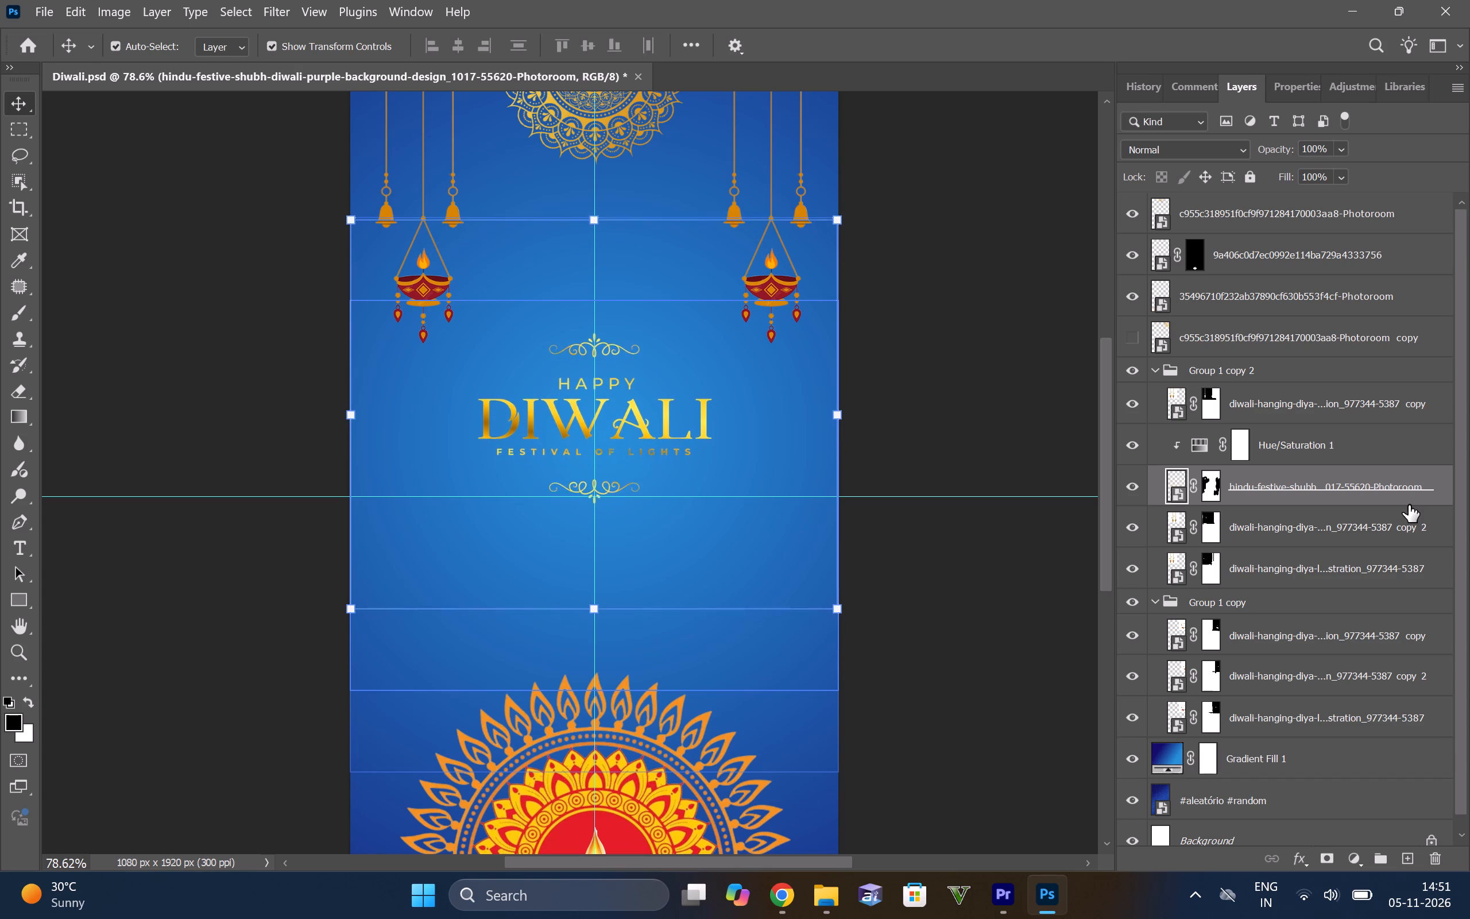
{"action": "key", "text": "Down"}
{"action": "key", "text": "Down"}
{"action": "key", "text": "Down"}
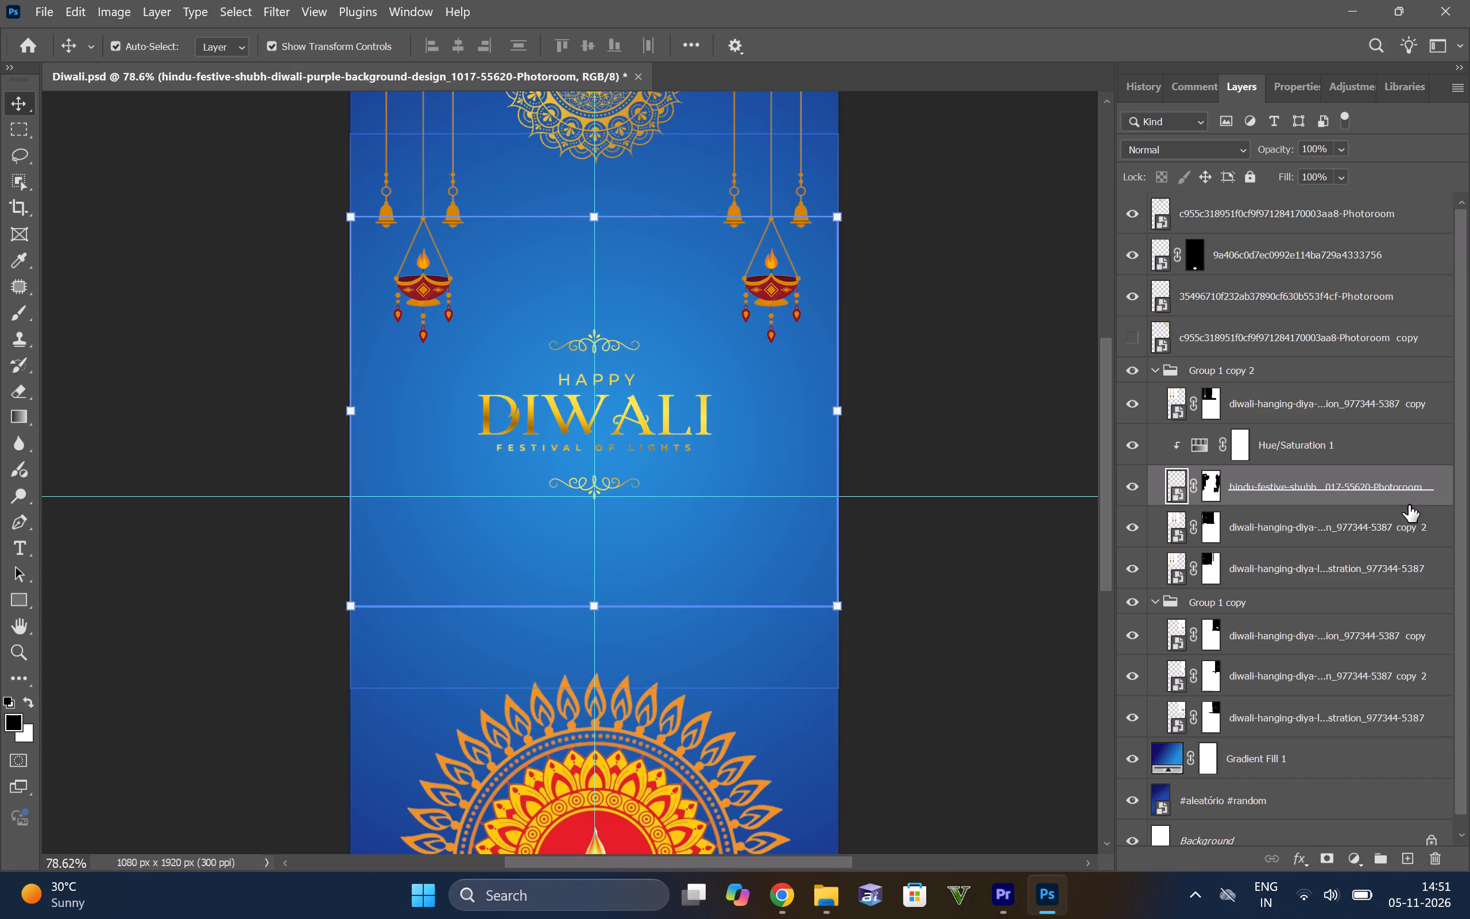
{"action": "key", "text": "Down"}
{"action": "key", "text": "Down"}
{"action": "key", "text": "Down"}
{"action": "key", "text": "Down"}
{"action": "key", "text": "Down"}
{"action": "key", "text": "Down"}
{"action": "key", "text": "Down"}
{"action": "key", "text": "Down"}
{"action": "key", "text": "Down"}
{"action": "key", "text": "Down"}
{"action": "key", "text": "Down"}
{"action": "key", "text": "Down"}
{"action": "key", "text": "Down"}
{"action": "key", "text": "Down"}
{"action": "key", "text": "Down"}
{"action": "key", "text": "Down"}
{"action": "key", "text": "Down"}
{"action": "key", "text": "Down"}
{"action": "key", "text": "Down"}
{"action": "key", "text": "Down"}
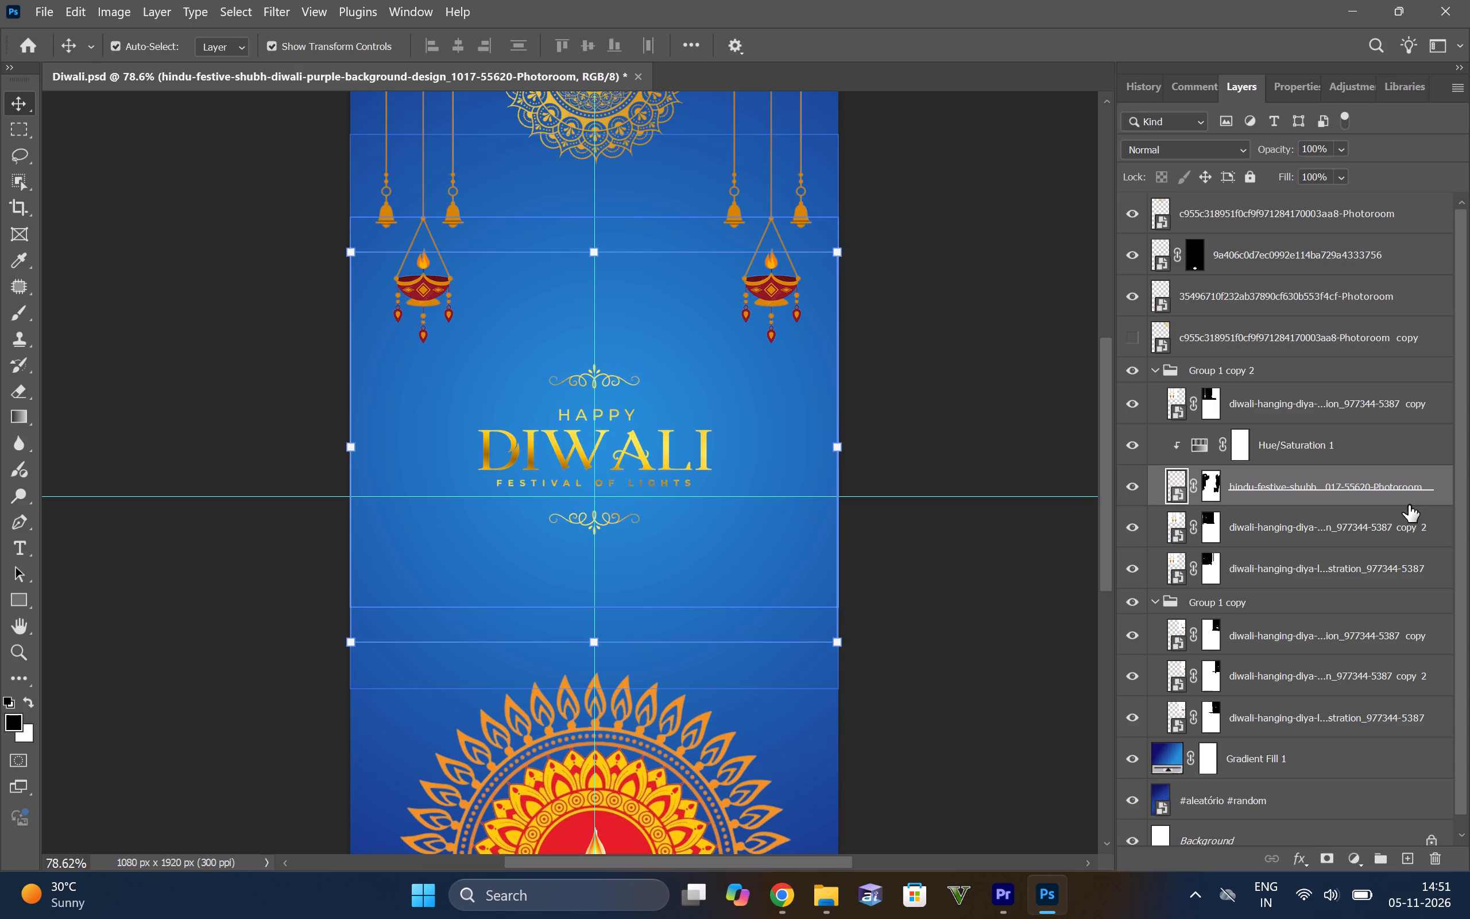
{"action": "key", "text": "Down"}
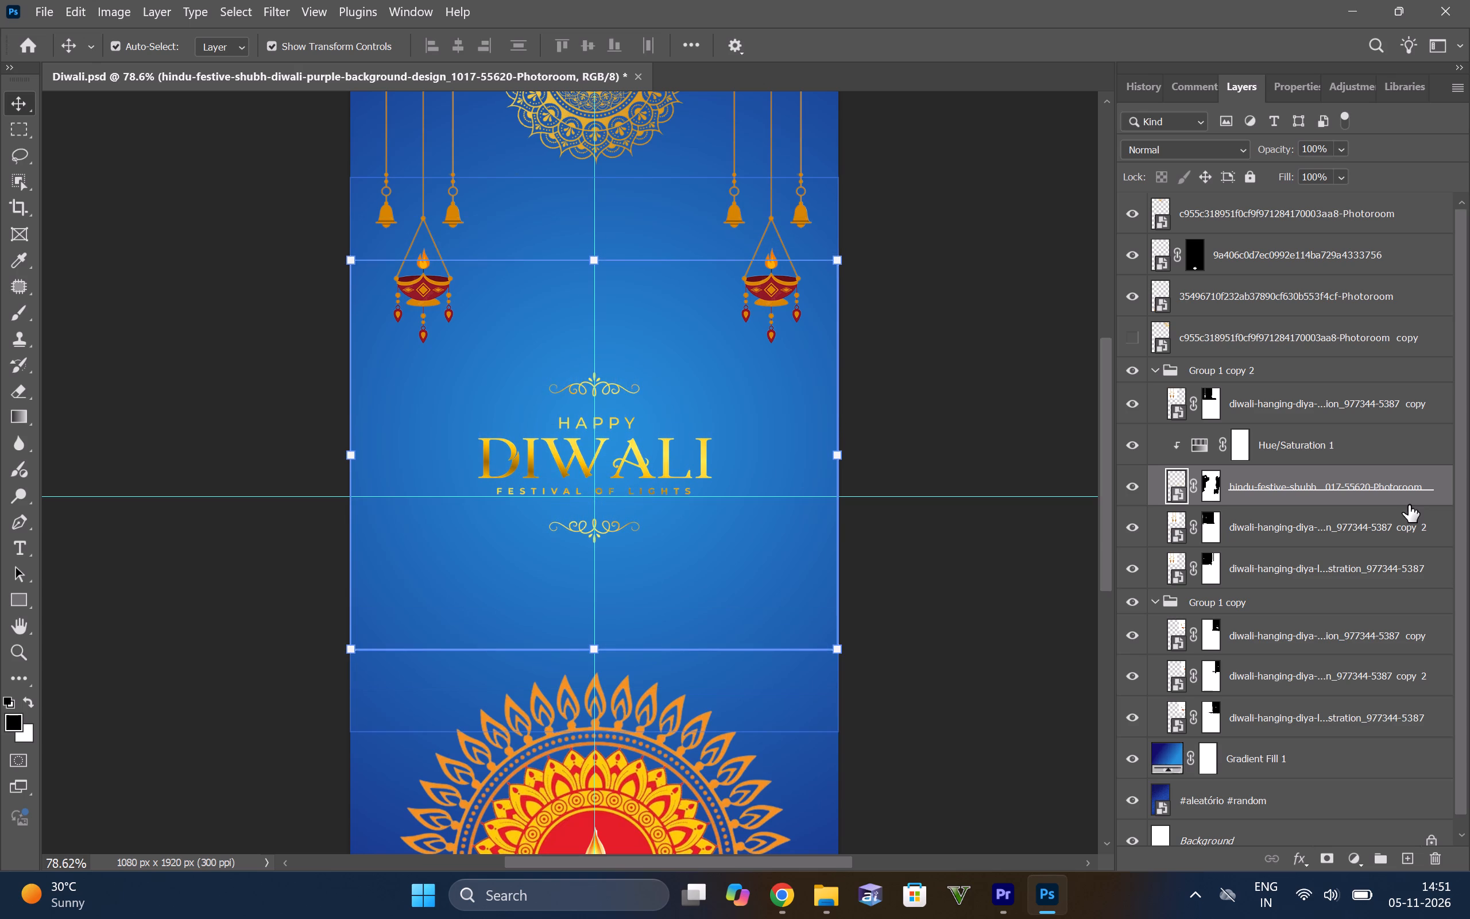
{"action": "key", "text": "Return"}
{"action": "left_click", "coordinate": [907, 477]}
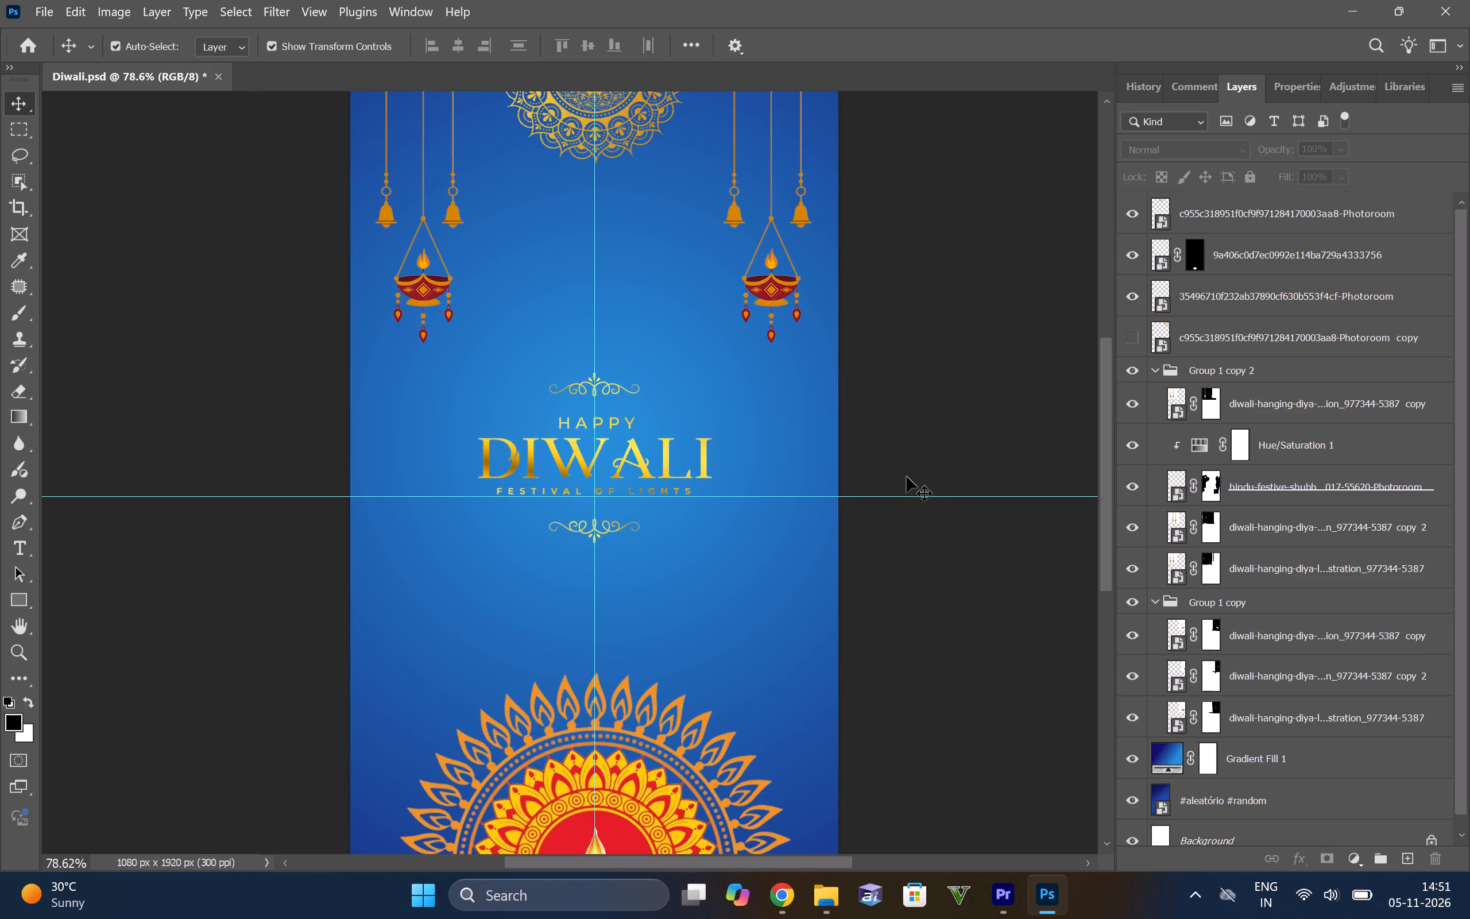
Enlarge the HAPPY DIWALI greeting proportionally to about 136% and reposition it near the vertical guide at Y about 838 px.
{"action": "scroll", "coordinate": [913, 477], "scroll_direction": "down", "scroll_amount": 6, "text": "alt"}
{"action": "scroll", "coordinate": [728, 501], "scroll_direction": "up", "scroll_amount": 3, "text": "alt"}
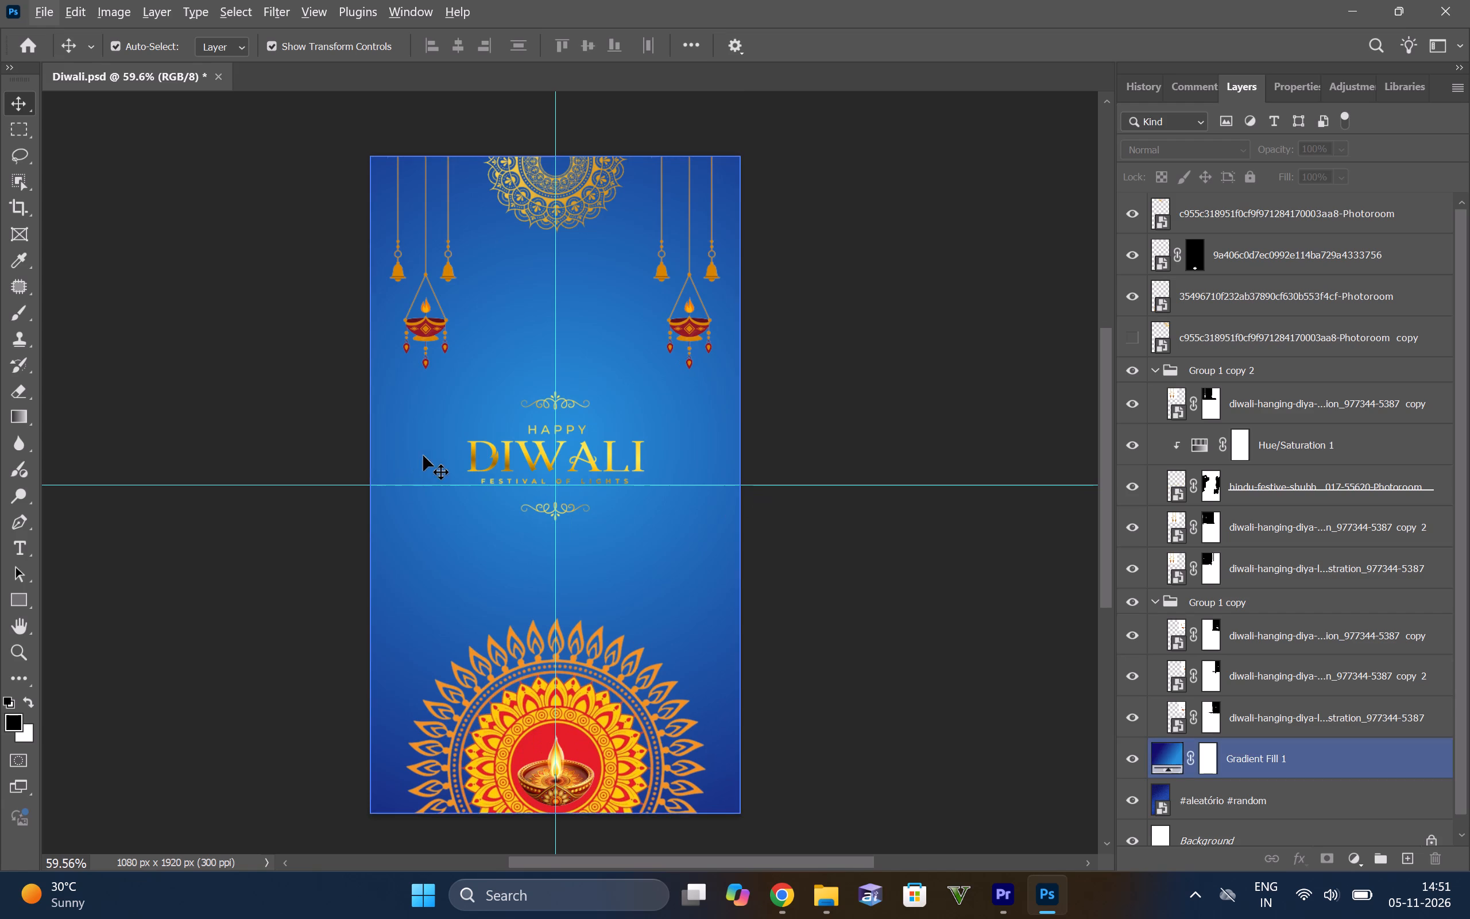
{"action": "left_click", "coordinate": [568, 454]}
{"action": "left_click", "coordinate": [513, 478]}
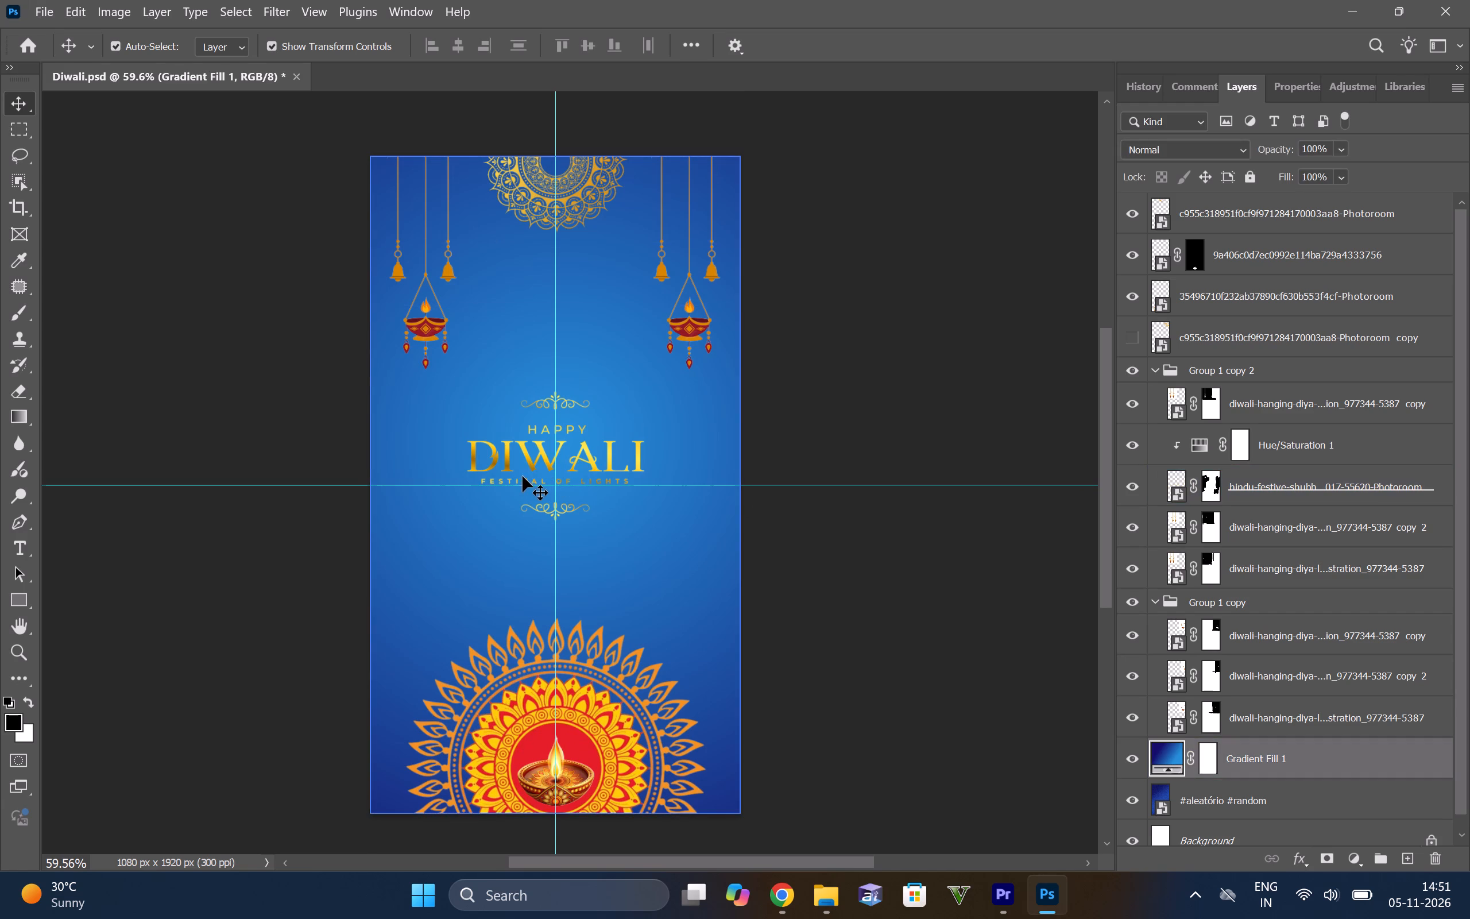
{"action": "left_click", "coordinate": [567, 481]}
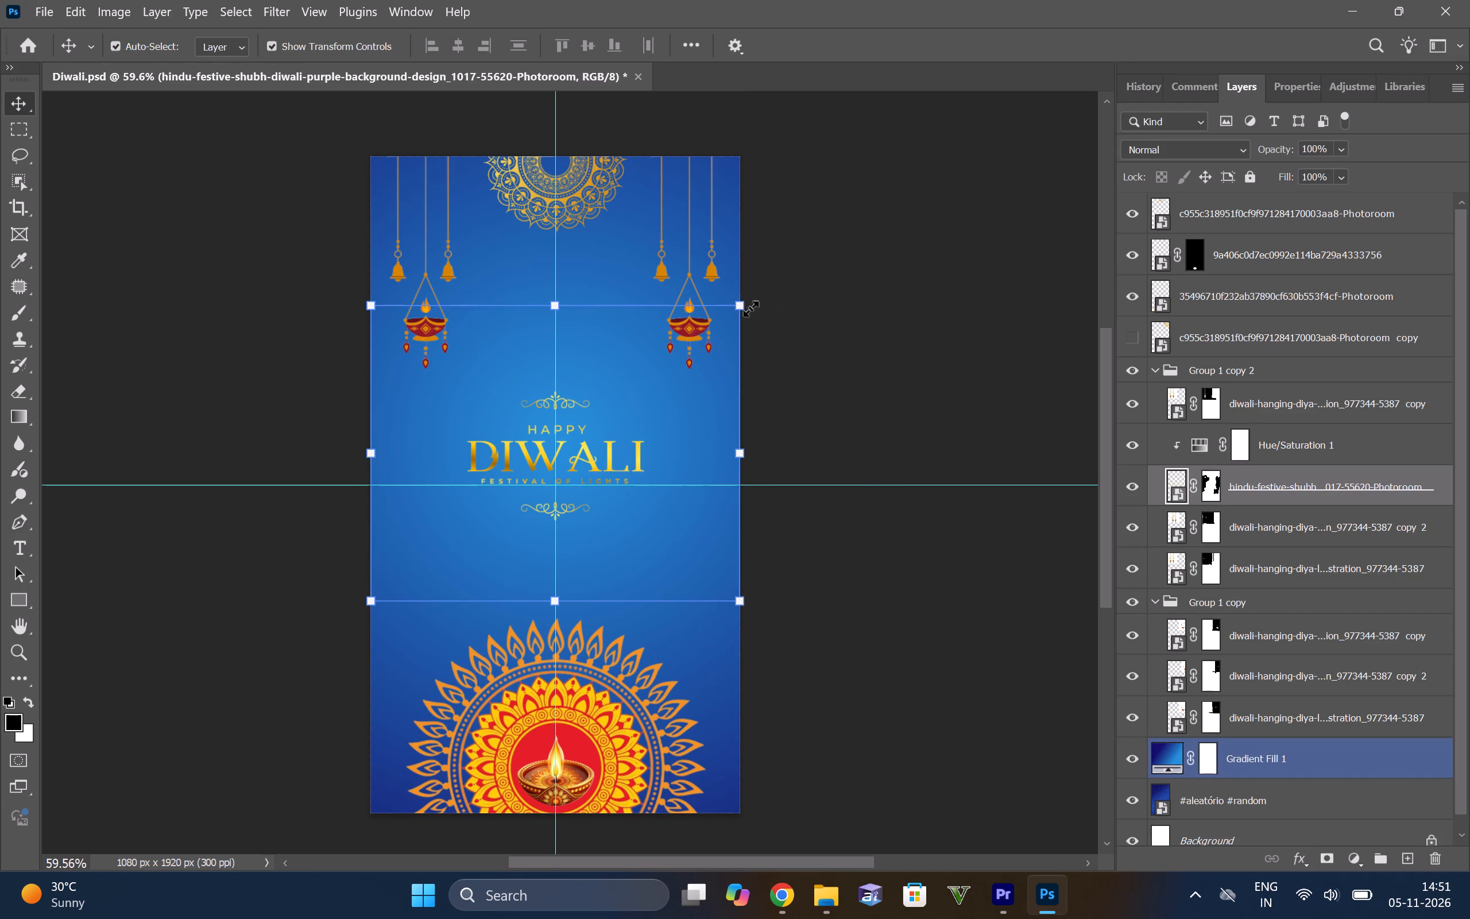
{"action": "left_click_drag", "start_coordinate": [742, 306], "coordinate": [895, 225]}
{"action": "left_click_drag", "start_coordinate": [632, 465], "coordinate": [569, 492]}
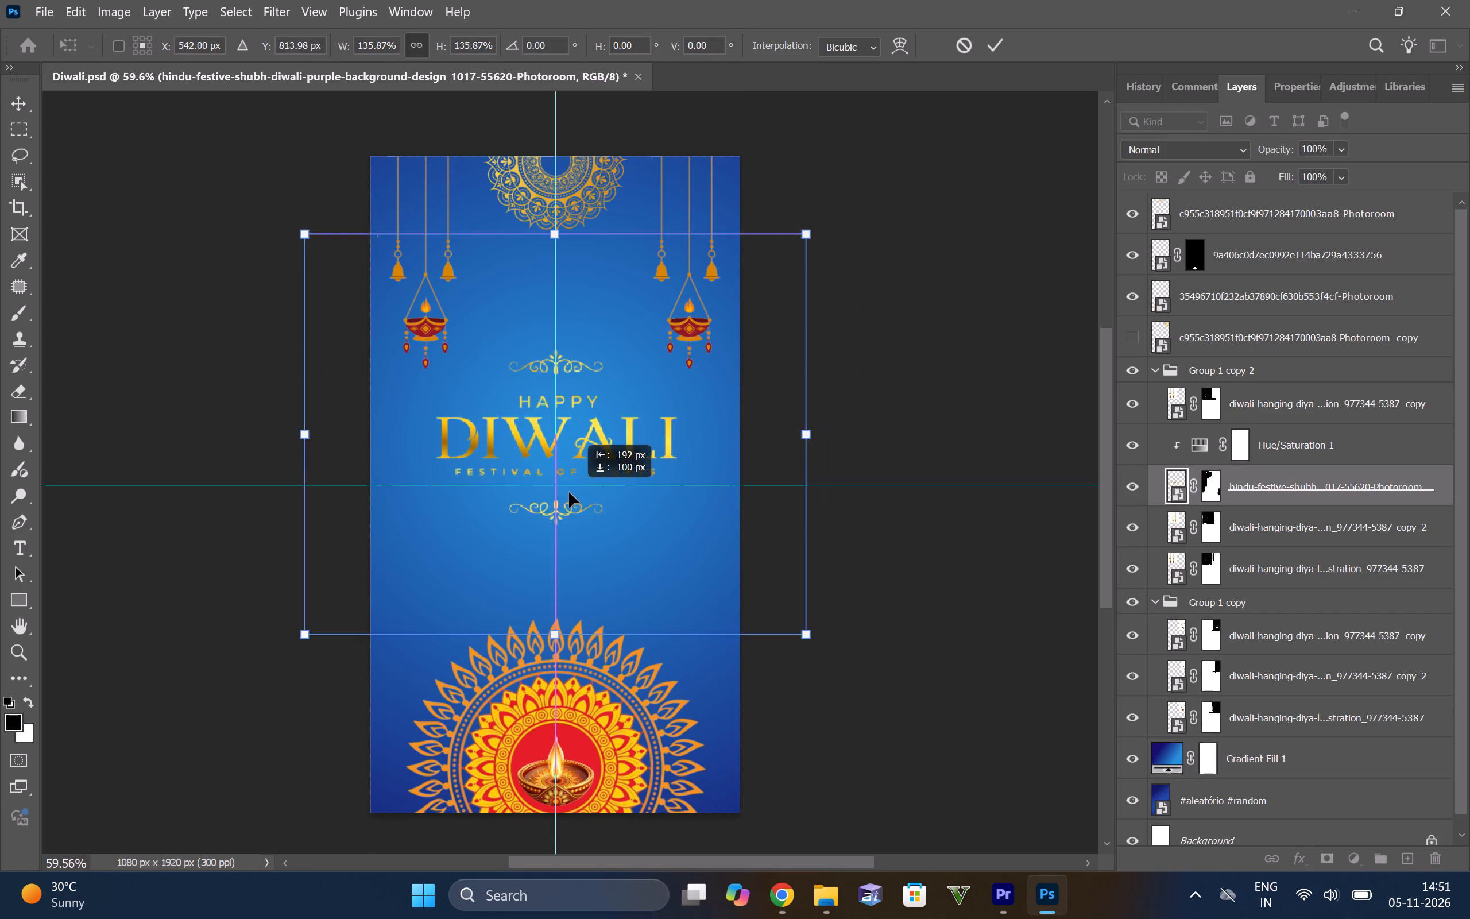
{"action": "left_click_drag", "start_coordinate": [569, 492], "coordinate": [572, 508]}
{"action": "left_click", "coordinate": [868, 427]}
{"action": "left_click", "coordinate": [936, 405]}
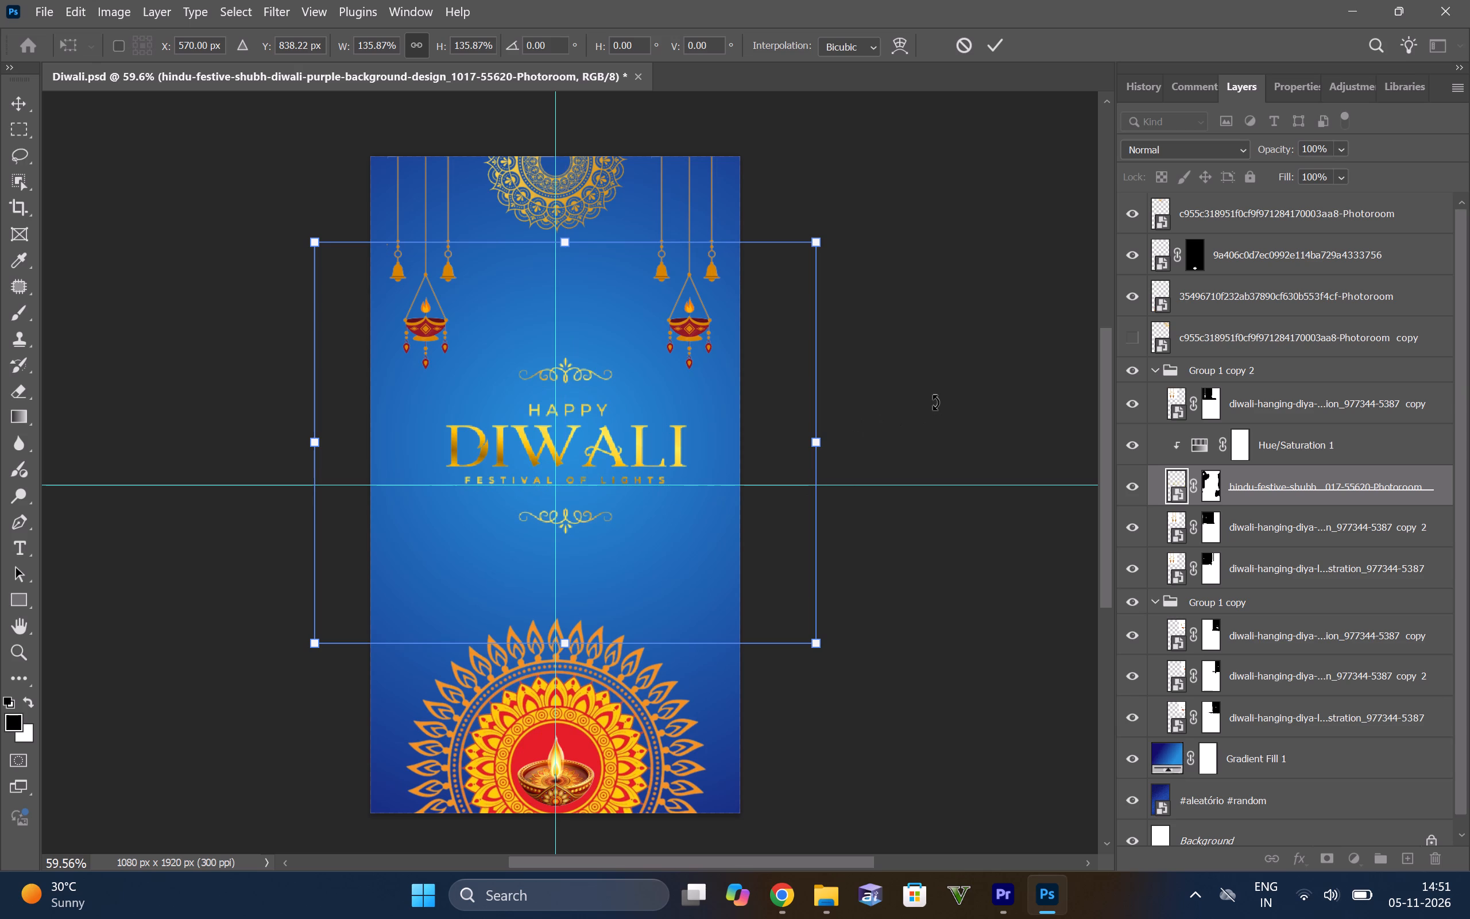
Nudge the enlarged greeting sideways to X about 541 px to centre it on the vertical guide, and apply the transform.
{"action": "key", "text": "Left"}
{"action": "key", "text": "Left"}
{"action": "key", "text": "Left"}
{"action": "key", "text": "Left"}
{"action": "key", "text": "Left"}
{"action": "key", "text": "Left"}
{"action": "key", "text": "Left"}
{"action": "key", "text": "Left"}
{"action": "key", "text": "Left"}
{"action": "key", "text": "Left"}
{"action": "key", "text": "Left"}
{"action": "key", "text": "Left"}
{"action": "key", "text": "Left"}
{"action": "key", "text": "Left"}
{"action": "key", "text": "Left"}
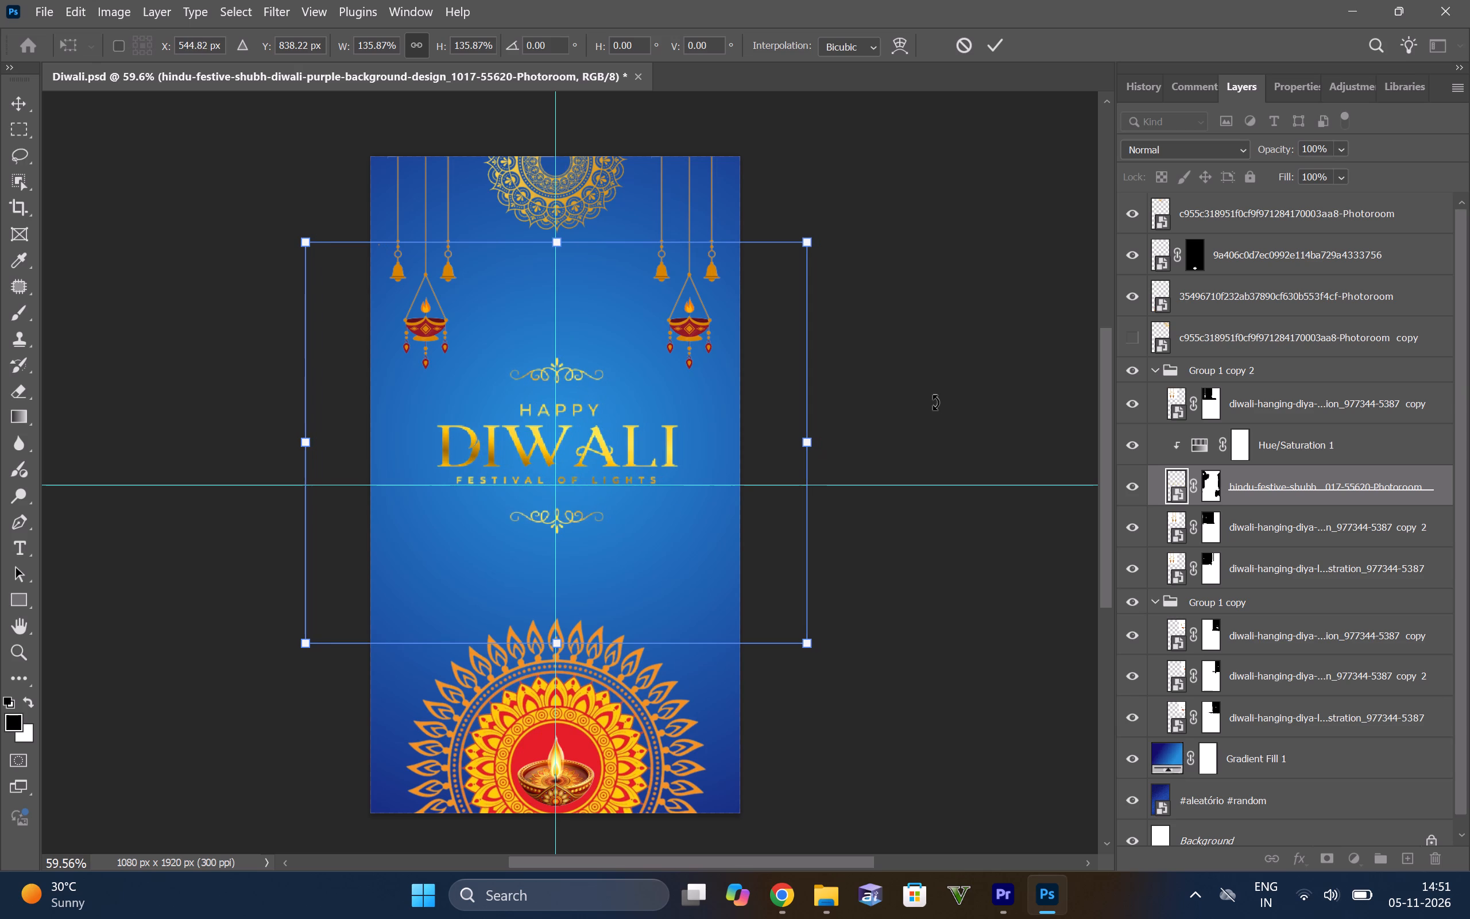
{"action": "key", "text": "Left"}
{"action": "key", "text": "Left"}
{"action": "key", "text": "Right"}
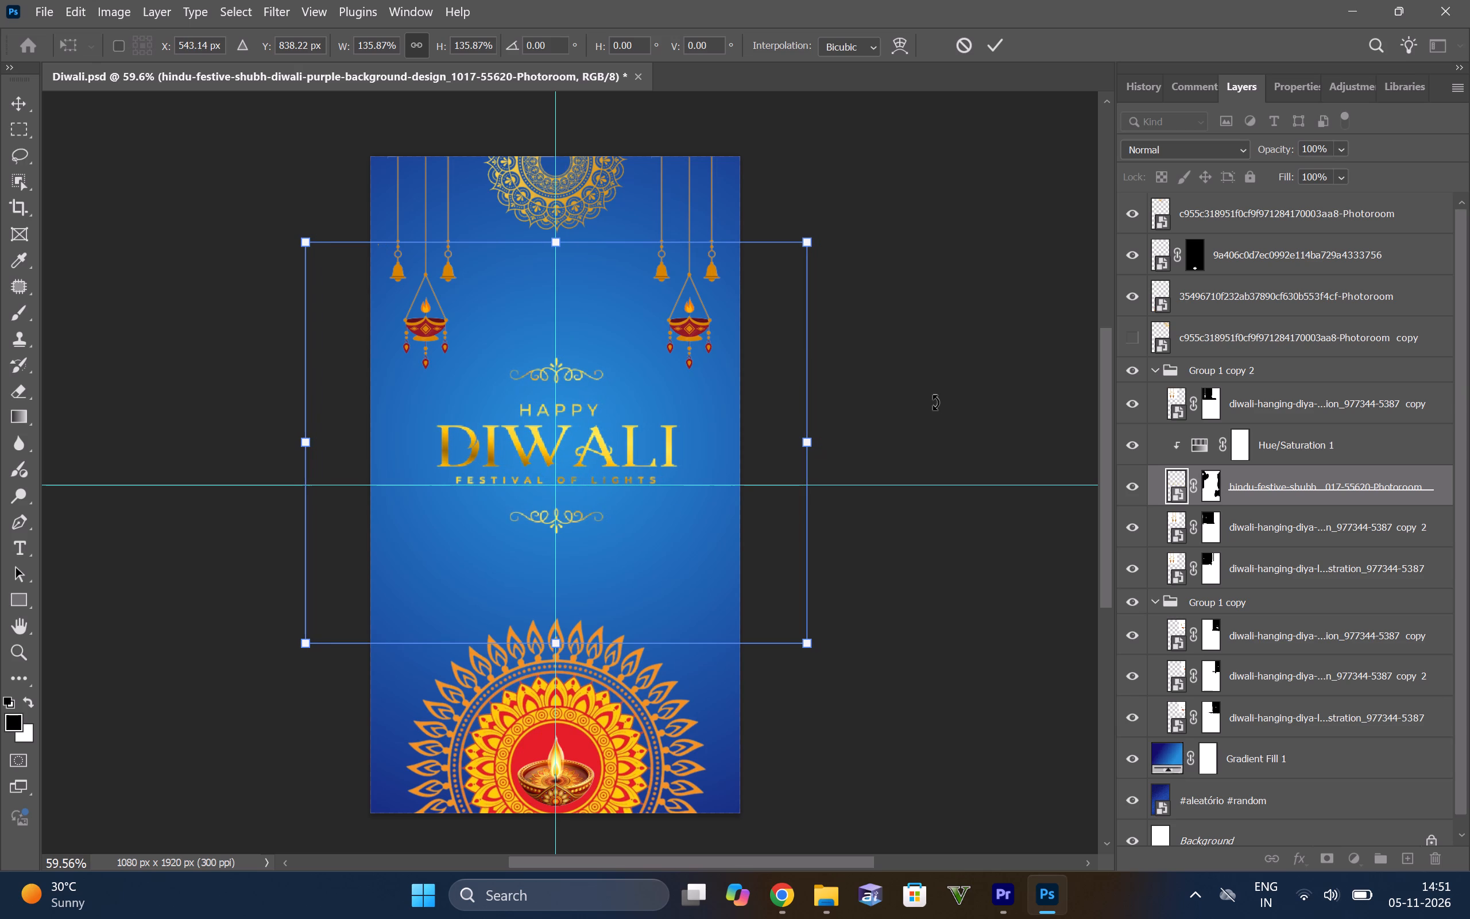
{"action": "key", "text": "Left"}
{"action": "key", "text": "Right"}
{"action": "key", "text": "Left"}
{"action": "key", "text": "Right"}
{"action": "key", "text": "Left"}
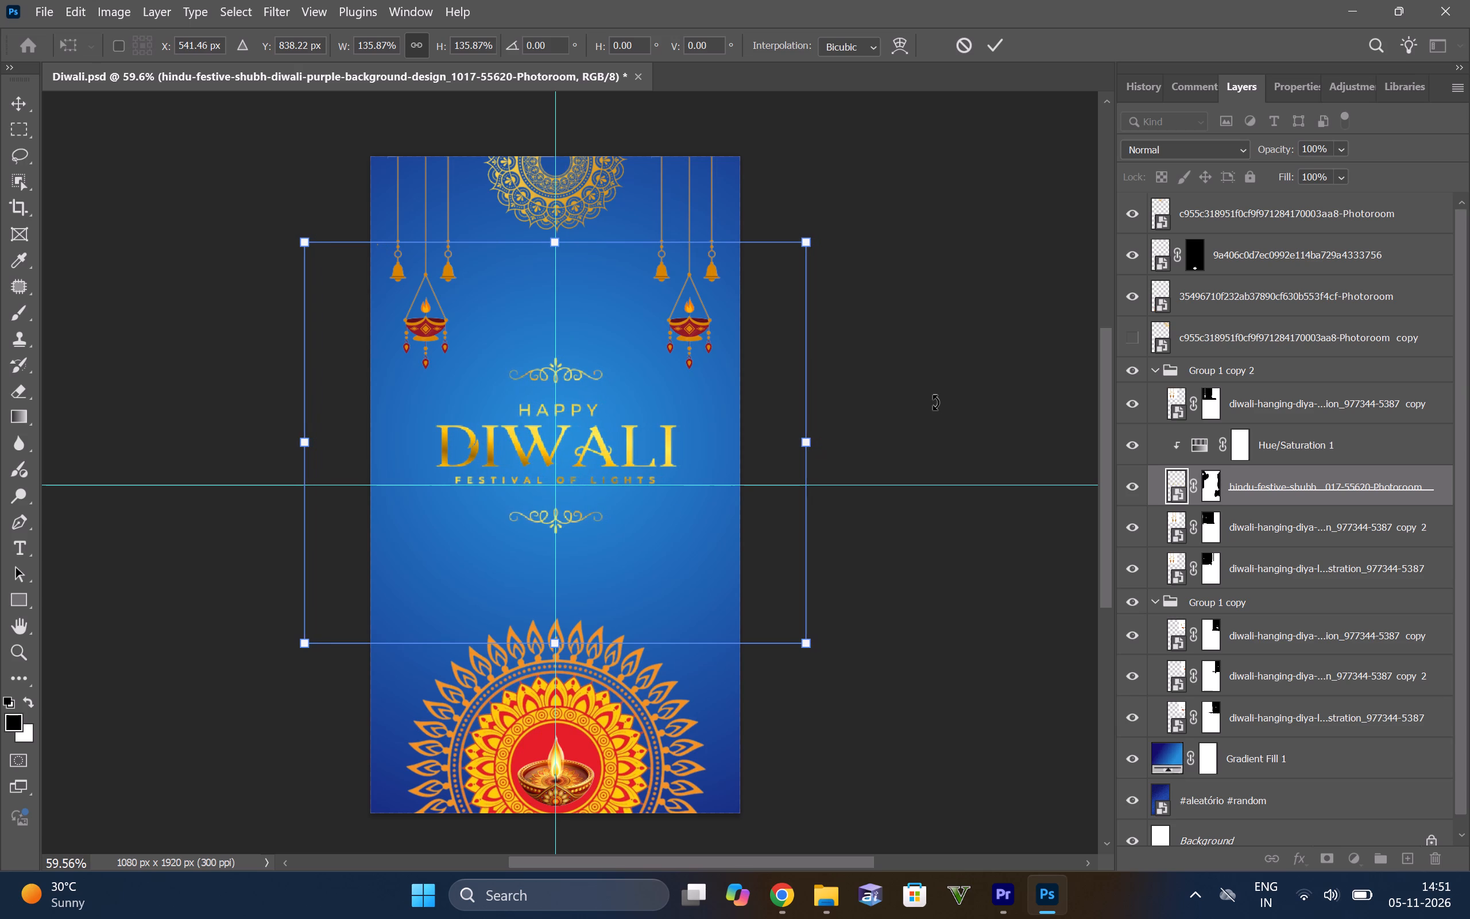
{"action": "left_click", "coordinate": [1005, 38]}
{"action": "left_click", "coordinate": [963, 429]}
Nudge the gold mandala at the poster's top edge slightly upward, then deselect it.
{"action": "scroll", "coordinate": [927, 464], "scroll_direction": "down", "scroll_amount": 6, "text": "alt"}
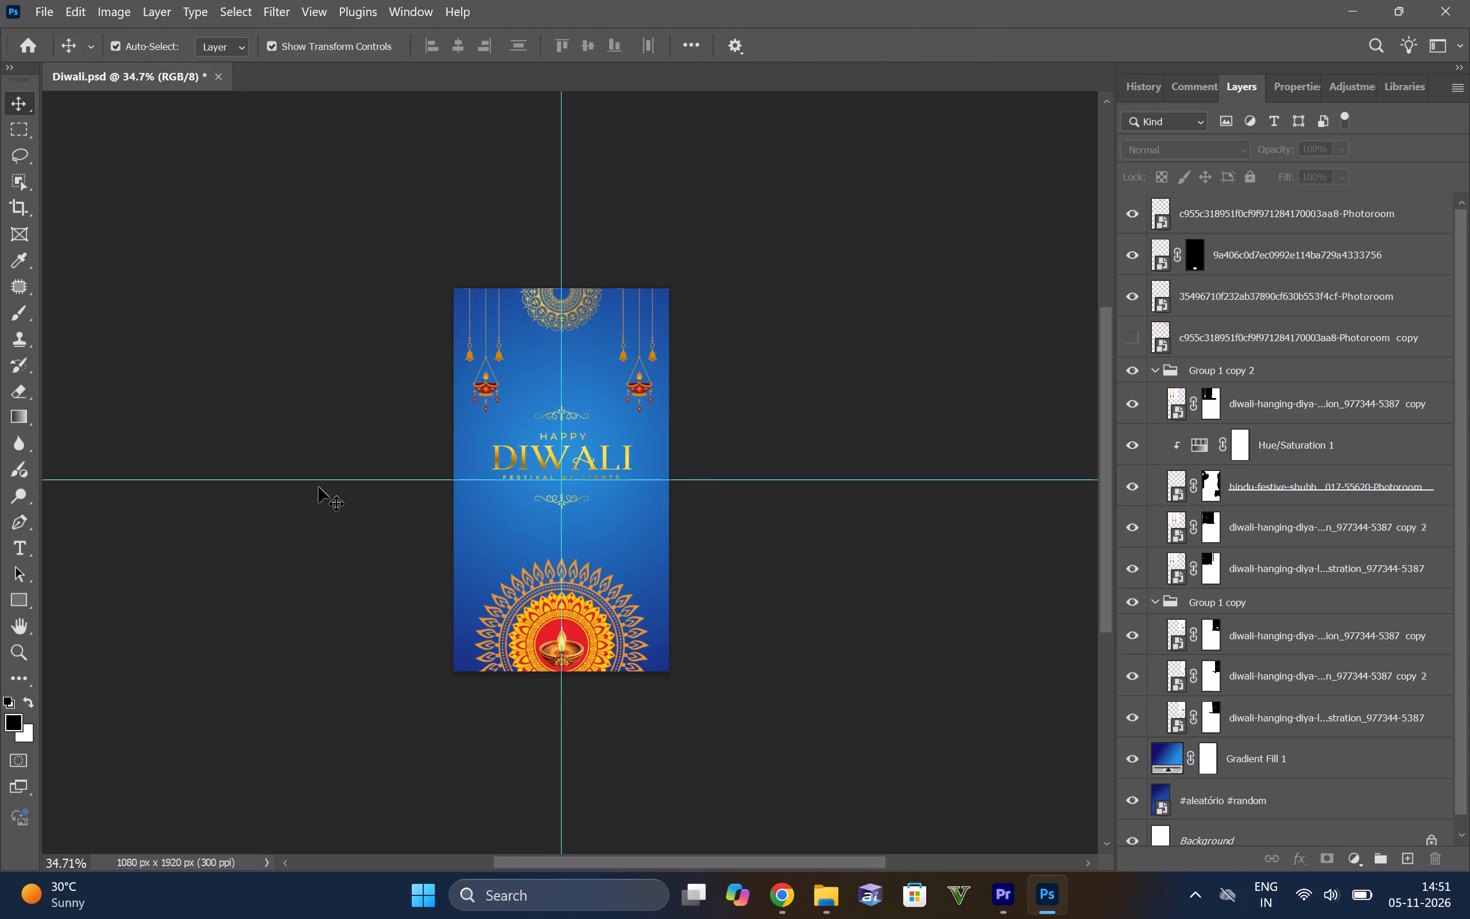
{"action": "scroll", "coordinate": [306, 487], "scroll_direction": "up", "scroll_amount": 6, "text": "alt"}
{"action": "scroll", "coordinate": [262, 468], "scroll_direction": "up", "scroll_amount": 4}
{"action": "scroll", "coordinate": [262, 468], "scroll_direction": "down", "scroll_amount": 2}
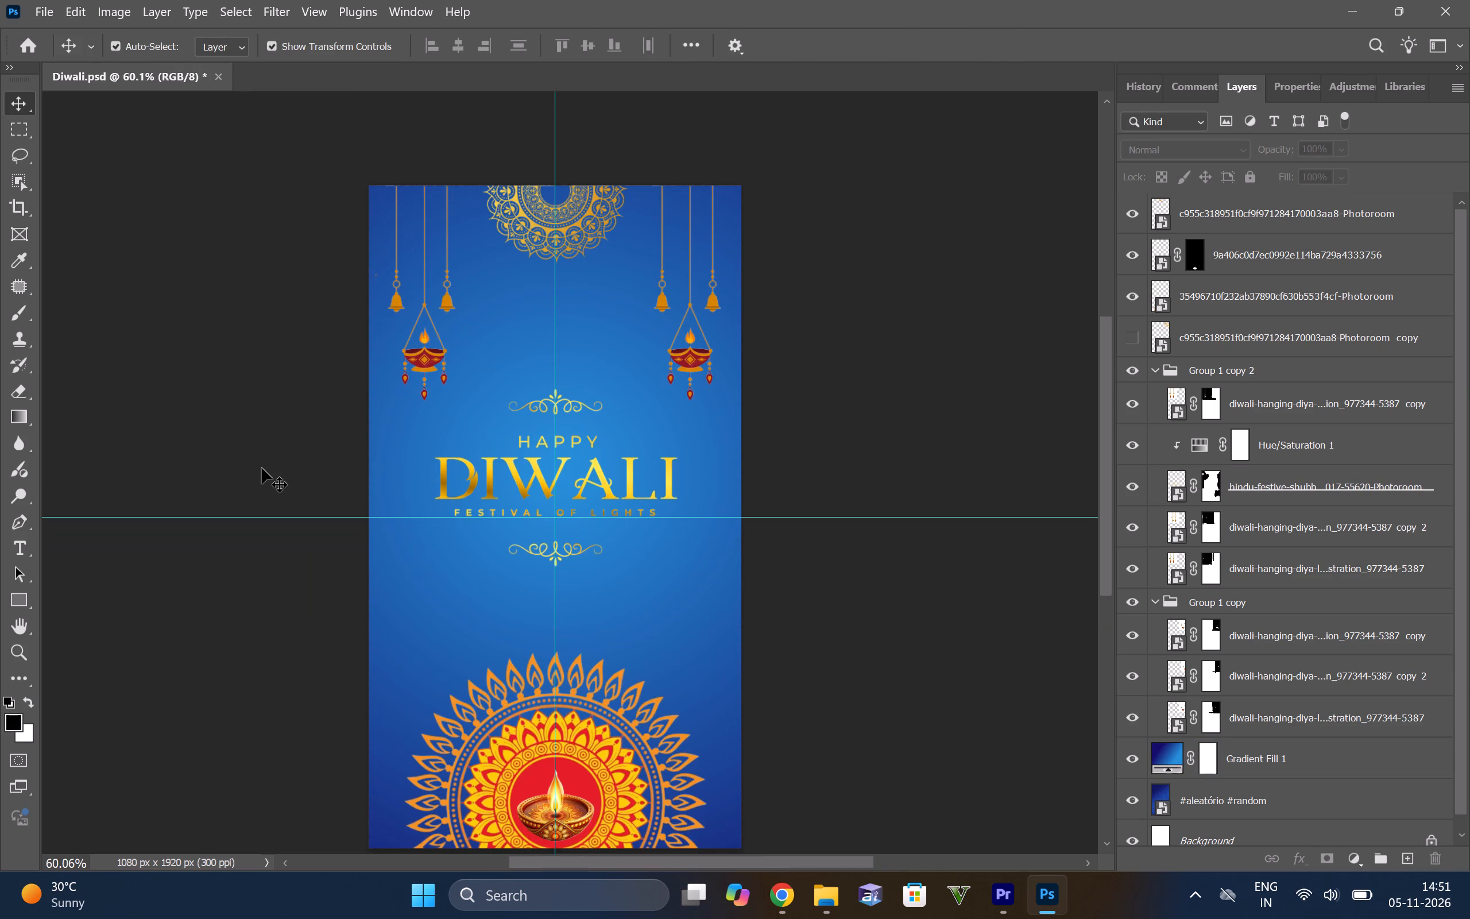
{"action": "scroll", "coordinate": [264, 452], "scroll_direction": "down", "scroll_amount": 2}
{"action": "left_click", "coordinate": [550, 180]}
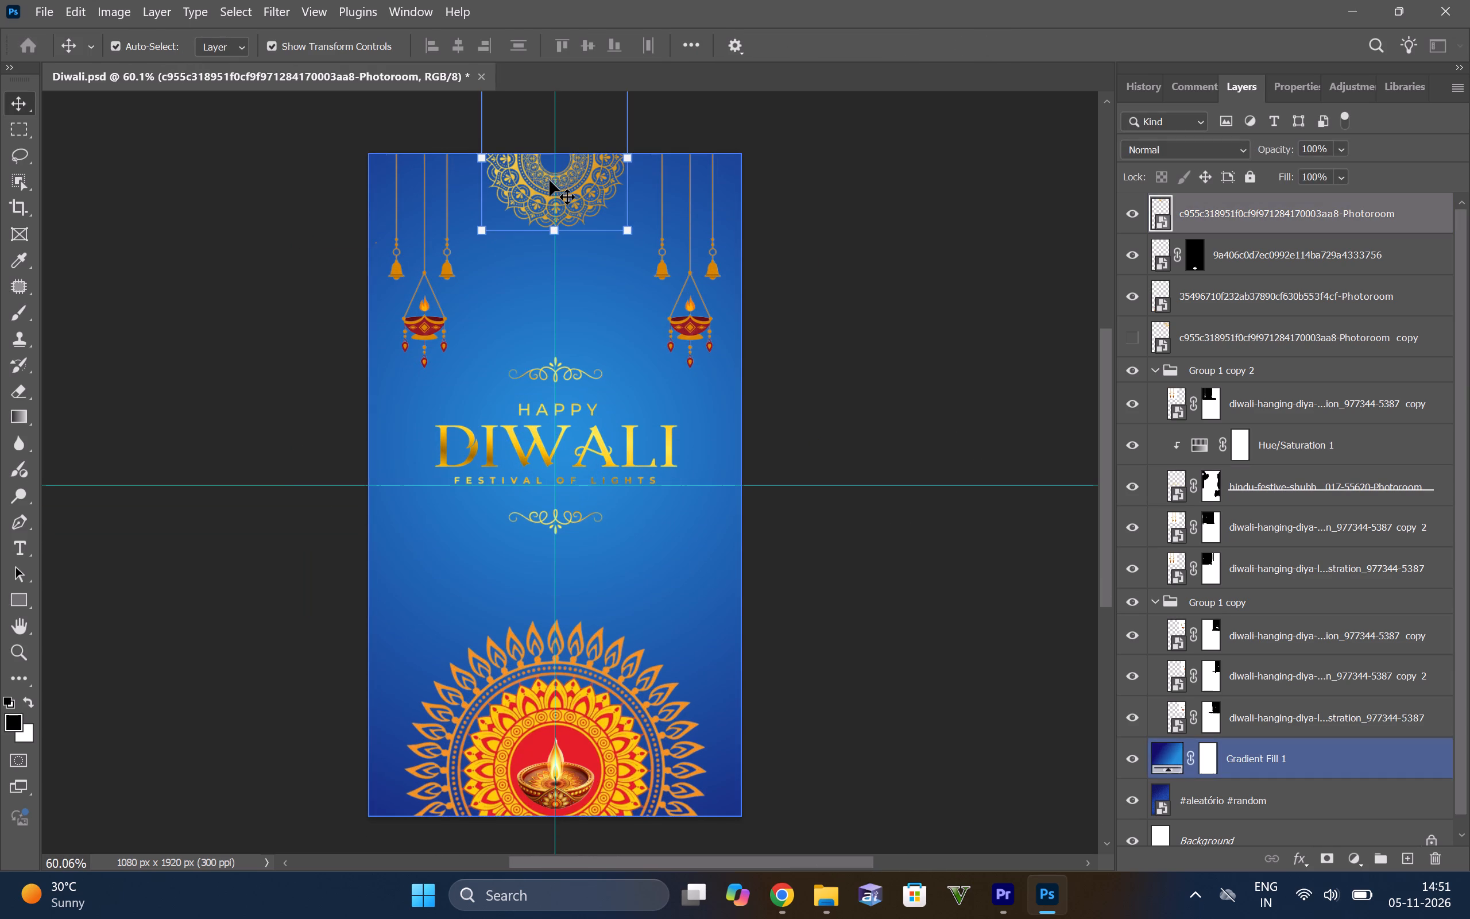
{"action": "key", "text": "Up"}
{"action": "key", "text": "Up"}
{"action": "key", "text": "Up"}
{"action": "key", "text": "Up"}
{"action": "key", "text": "Up"}
{"action": "key", "text": "Up"}
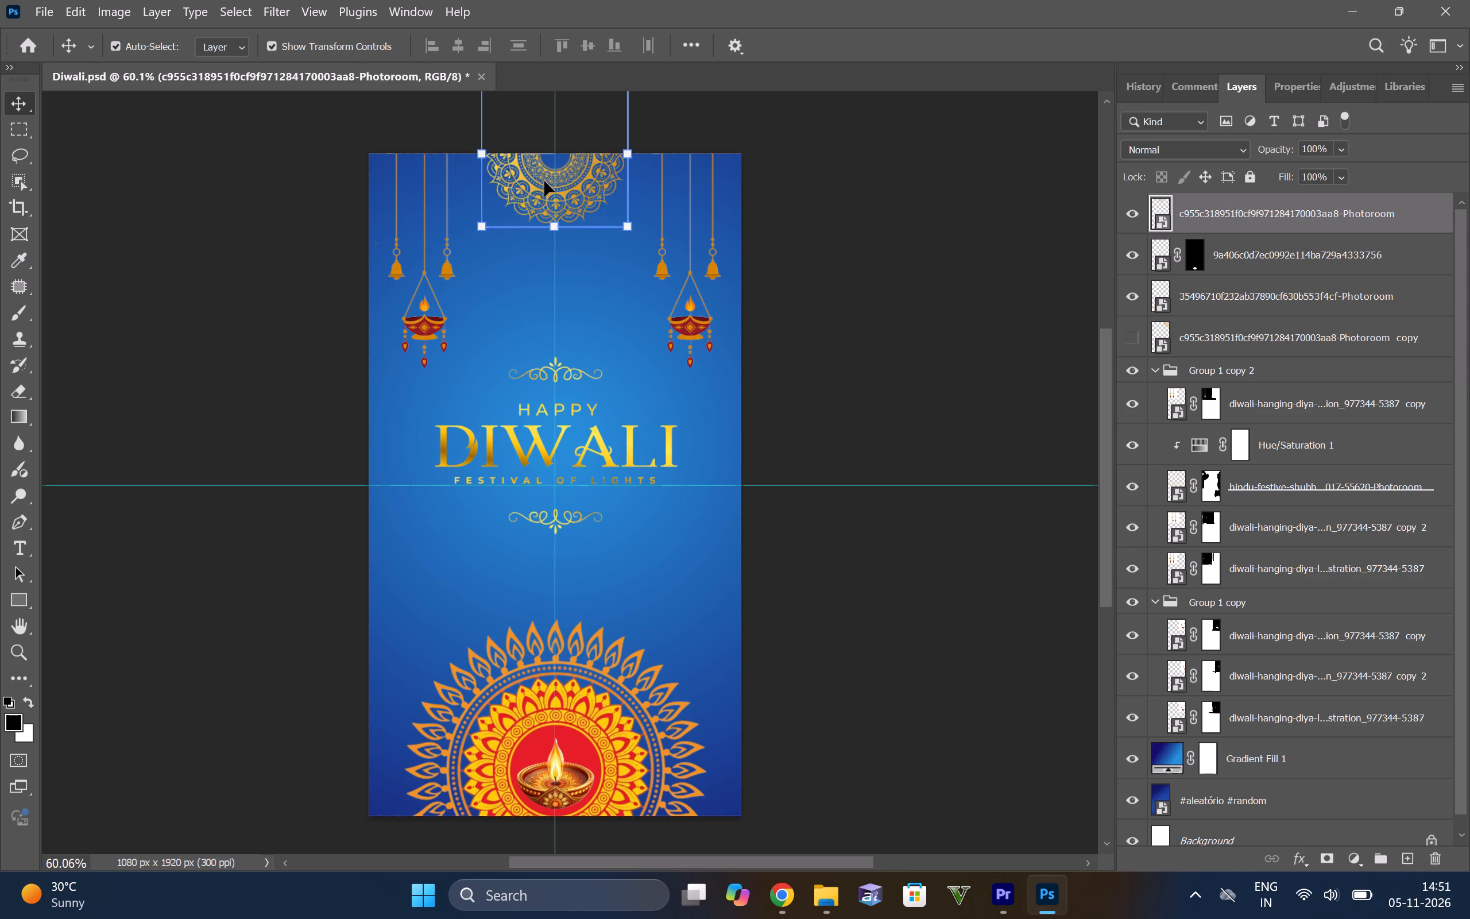
{"action": "key", "text": "Up"}
{"action": "key", "text": "Down"}
{"action": "left_click", "coordinate": [873, 518]}
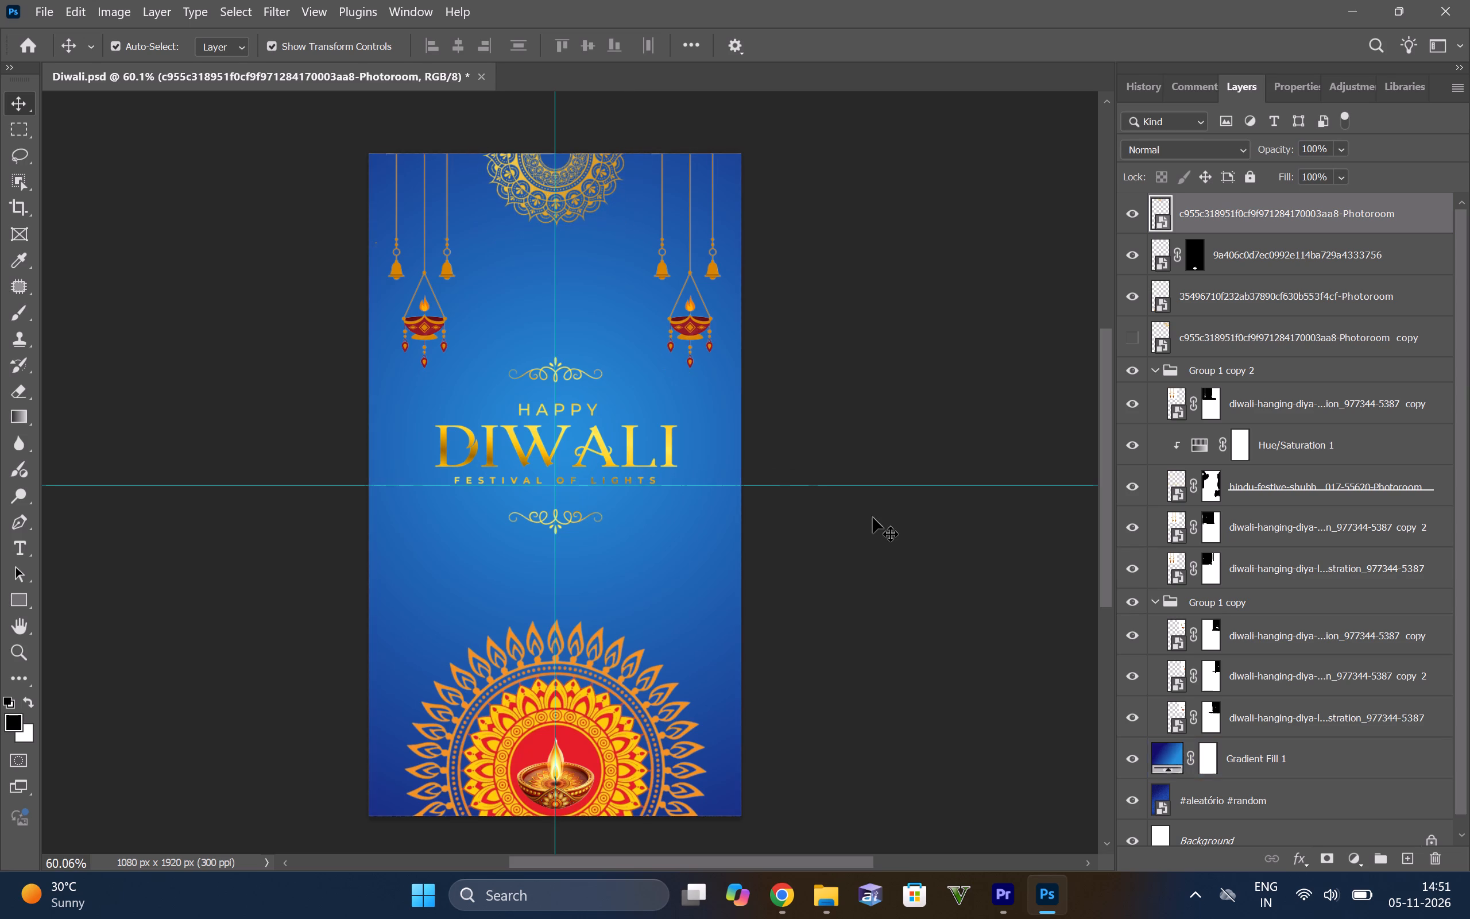
Review the whole poster's composition, checking the balance of the greeting, hanging lamps and both mandalas.
{"action": "scroll", "coordinate": [706, 538], "scroll_direction": "down", "scroll_amount": 8, "text": "alt"}
{"action": "scroll", "coordinate": [633, 562], "scroll_direction": "up", "scroll_amount": 6, "text": "alt"}
{"action": "scroll", "coordinate": [602, 511], "scroll_direction": "up", "scroll_amount": 3, "text": "alt"}
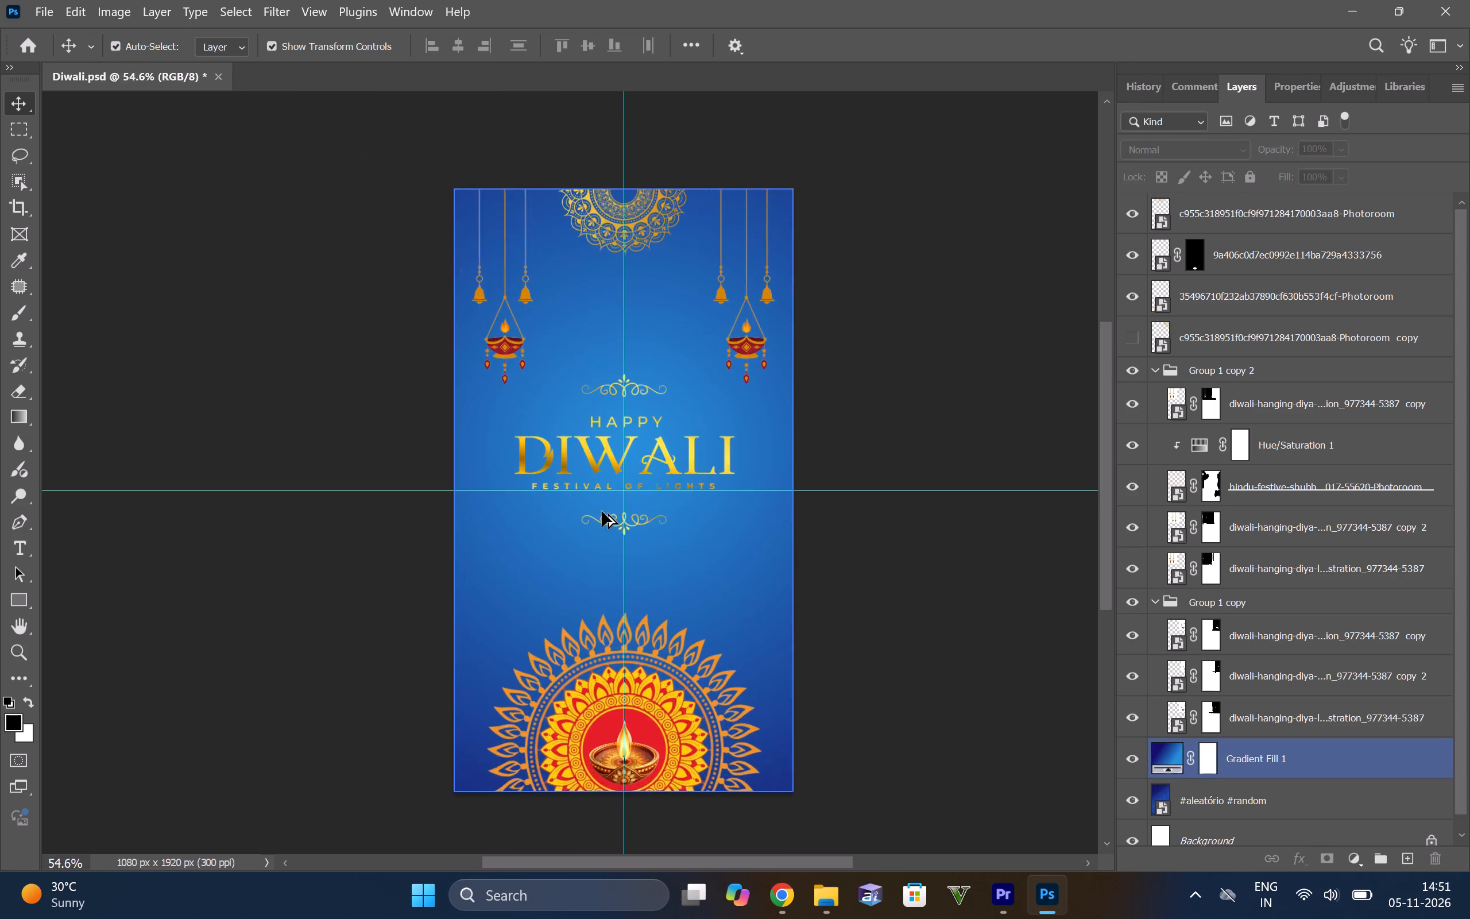
{"action": "scroll", "coordinate": [602, 511], "scroll_direction": "up", "scroll_amount": 4, "text": "alt"}
{"action": "scroll", "coordinate": [649, 469], "scroll_direction": "down", "scroll_amount": 6, "text": "alt"}
{"action": "scroll", "coordinate": [773, 557], "scroll_direction": "down", "scroll_amount": 3, "text": "alt"}
{"action": "scroll", "coordinate": [769, 557], "scroll_direction": "down", "scroll_amount": 3}
{"action": "scroll", "coordinate": [802, 509], "scroll_direction": "up", "scroll_amount": 2}
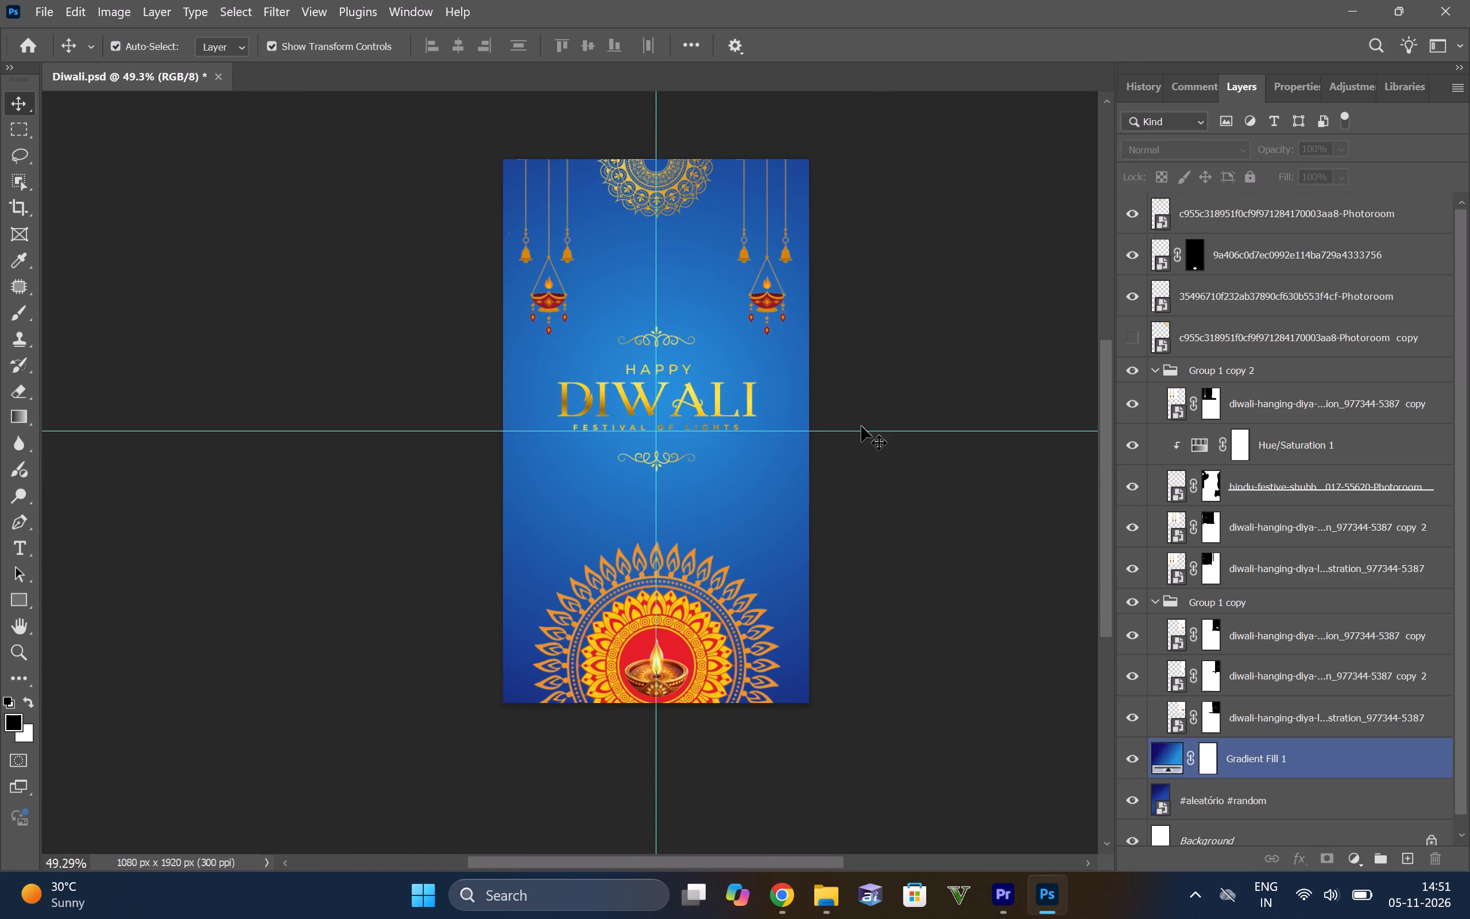
{"action": "scroll", "coordinate": [868, 419], "scroll_direction": "up", "scroll_amount": 2, "text": "alt"}
{"action": "scroll", "coordinate": [940, 430], "scroll_direction": "up", "scroll_amount": 6}
{"action": "scroll", "coordinate": [897, 493], "scroll_direction": "down", "scroll_amount": 2}
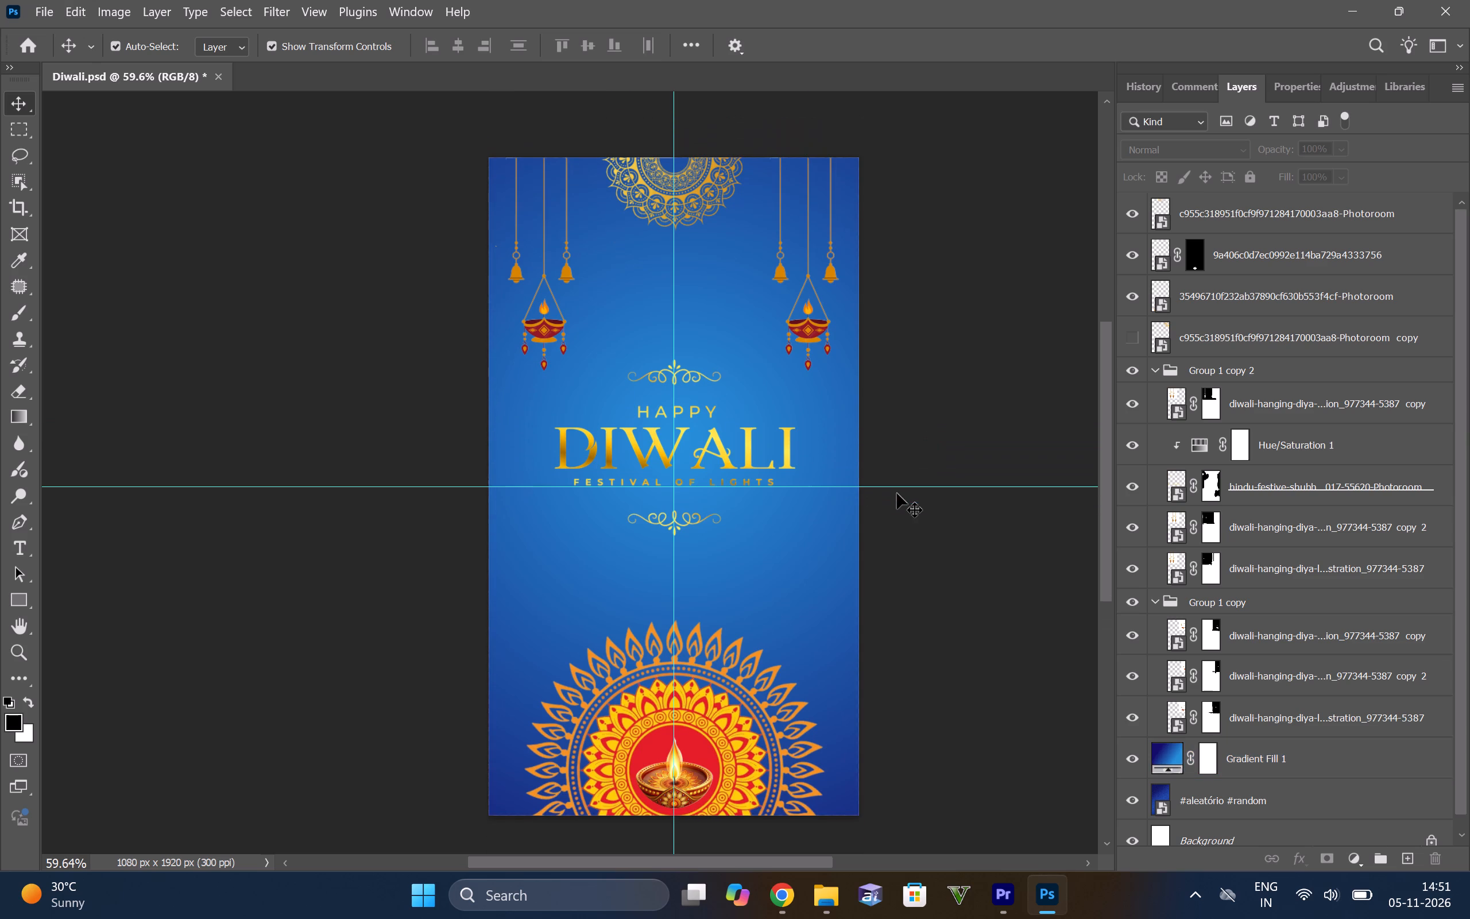
{"action": "scroll", "coordinate": [897, 493], "scroll_direction": "down", "scroll_amount": 4}
{"action": "scroll", "coordinate": [842, 489], "scroll_direction": "down", "scroll_amount": 3}
{"action": "scroll", "coordinate": [866, 477], "scroll_direction": "up", "scroll_amount": 7}
{"action": "scroll", "coordinate": [841, 593], "scroll_direction": "down", "scroll_amount": 2}
{"action": "scroll", "coordinate": [846, 504], "scroll_direction": "up", "scroll_amount": 4}
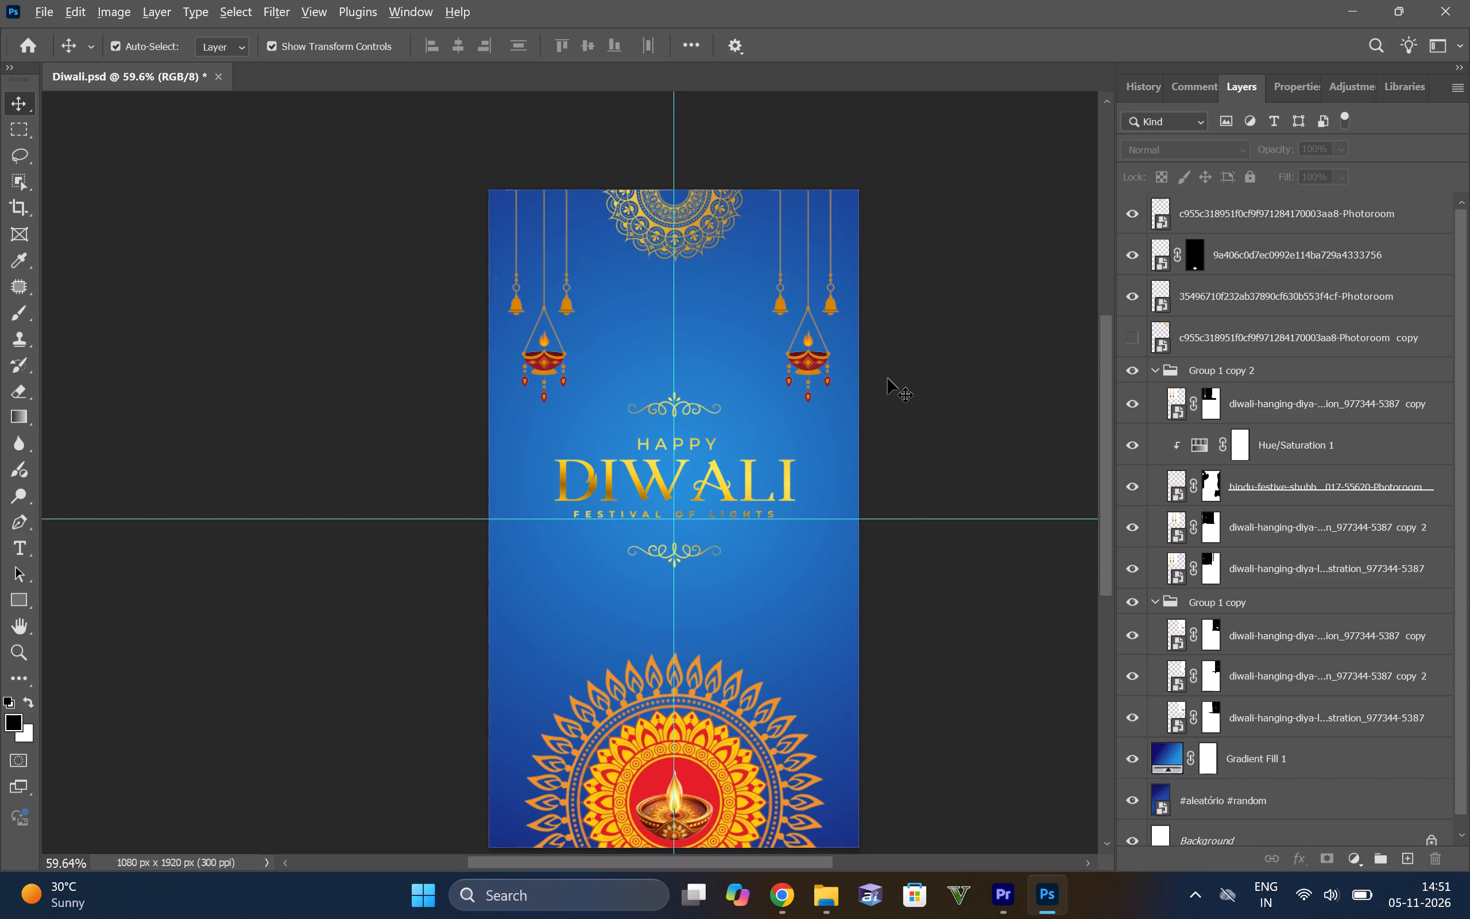
{"action": "scroll", "coordinate": [886, 376], "scroll_direction": "up", "scroll_amount": 3, "text": "alt"}
{"action": "scroll", "coordinate": [877, 396], "scroll_direction": "down", "scroll_amount": 3, "text": "alt"}
{"action": "scroll", "coordinate": [313, 335], "scroll_direction": "down", "scroll_amount": 2, "text": "alt"}
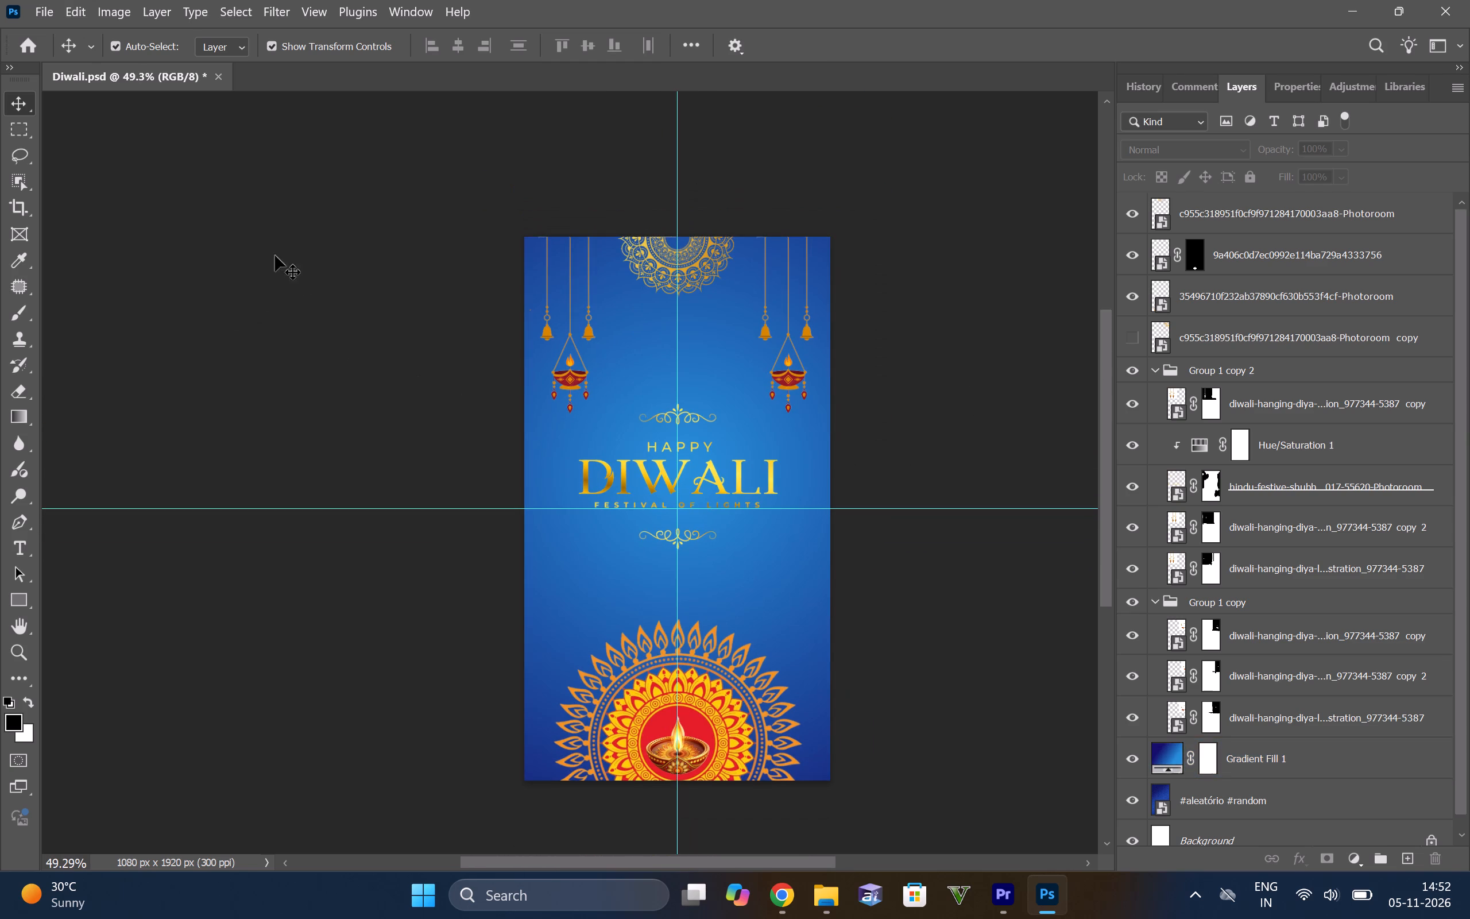
{"action": "scroll", "coordinate": [275, 256], "scroll_direction": "down", "scroll_amount": 5}
{"action": "scroll", "coordinate": [296, 270], "scroll_direction": "up", "scroll_amount": 1, "text": "alt"}
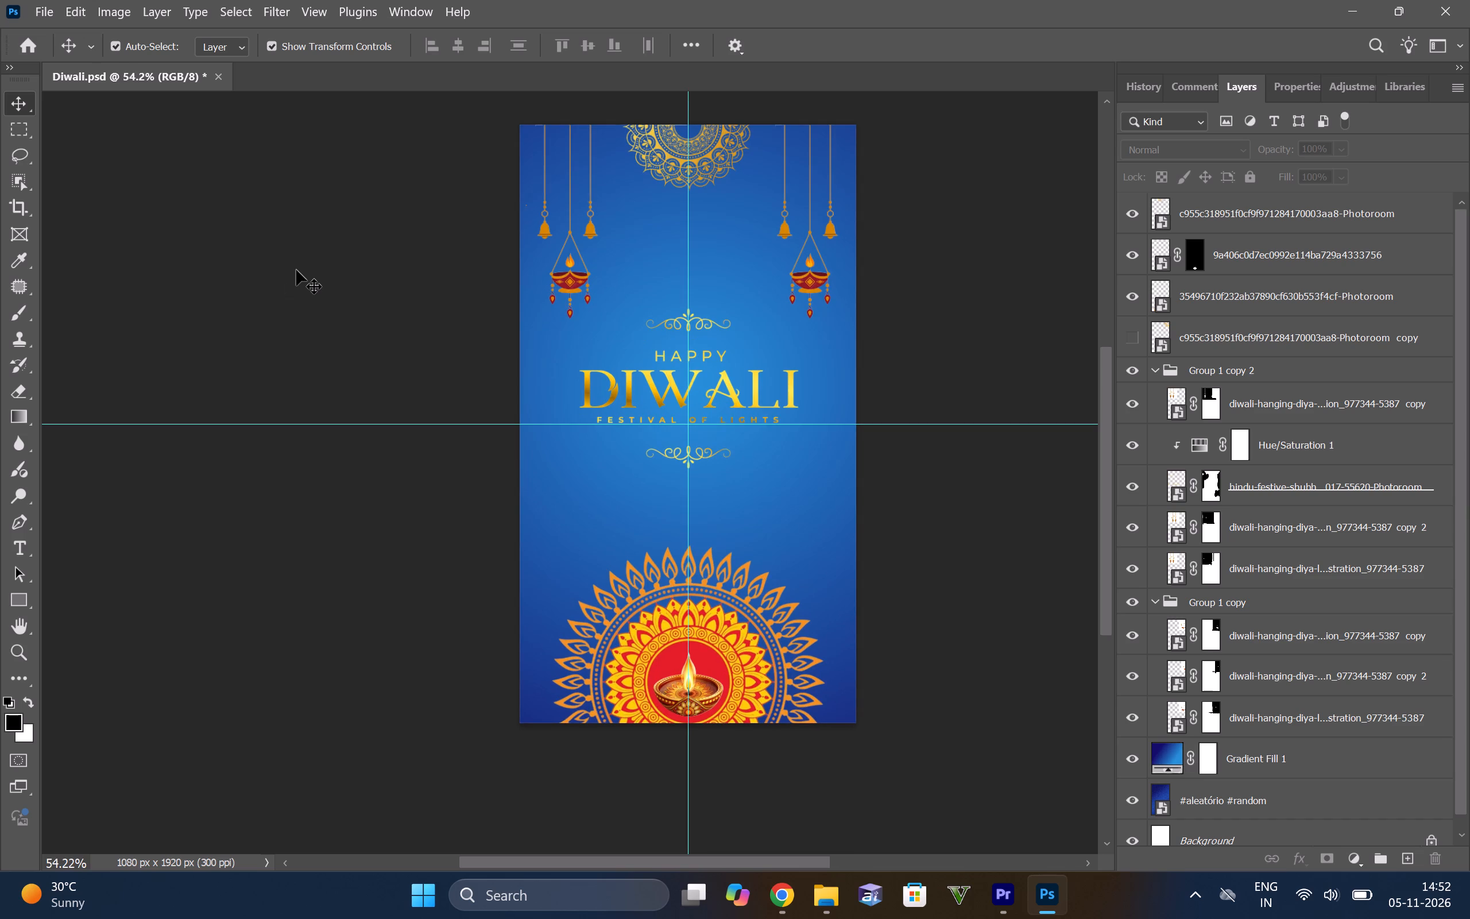
{"action": "scroll", "coordinate": [296, 270], "scroll_direction": "down", "scroll_amount": 1, "text": "alt"}
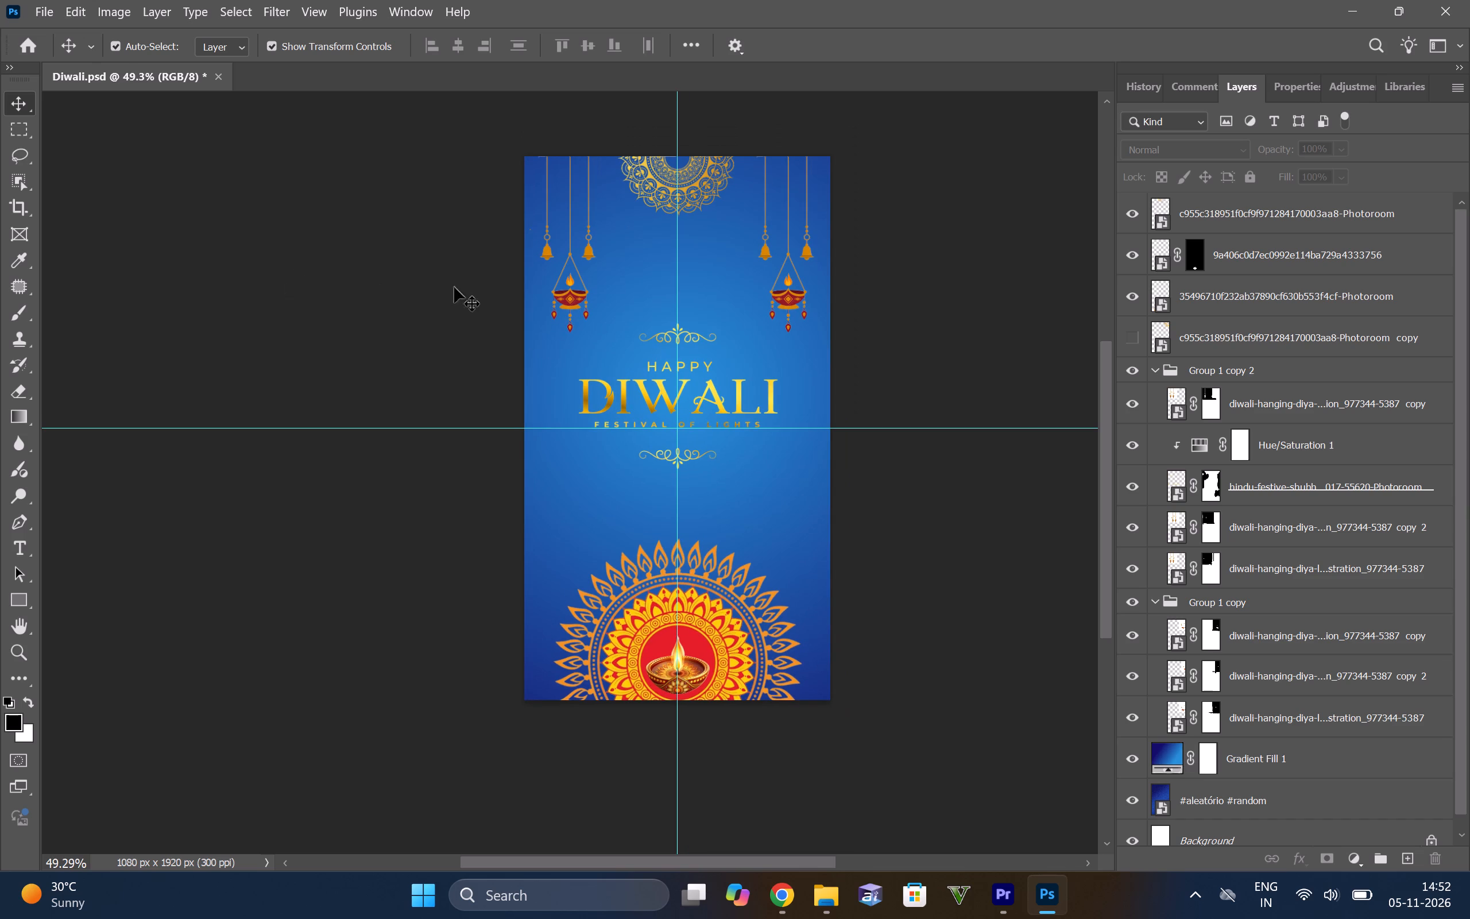
Nudge the large orange and red mandala at the poster's bottom edge slightly upward.
{"action": "left_click", "coordinate": [704, 607]}
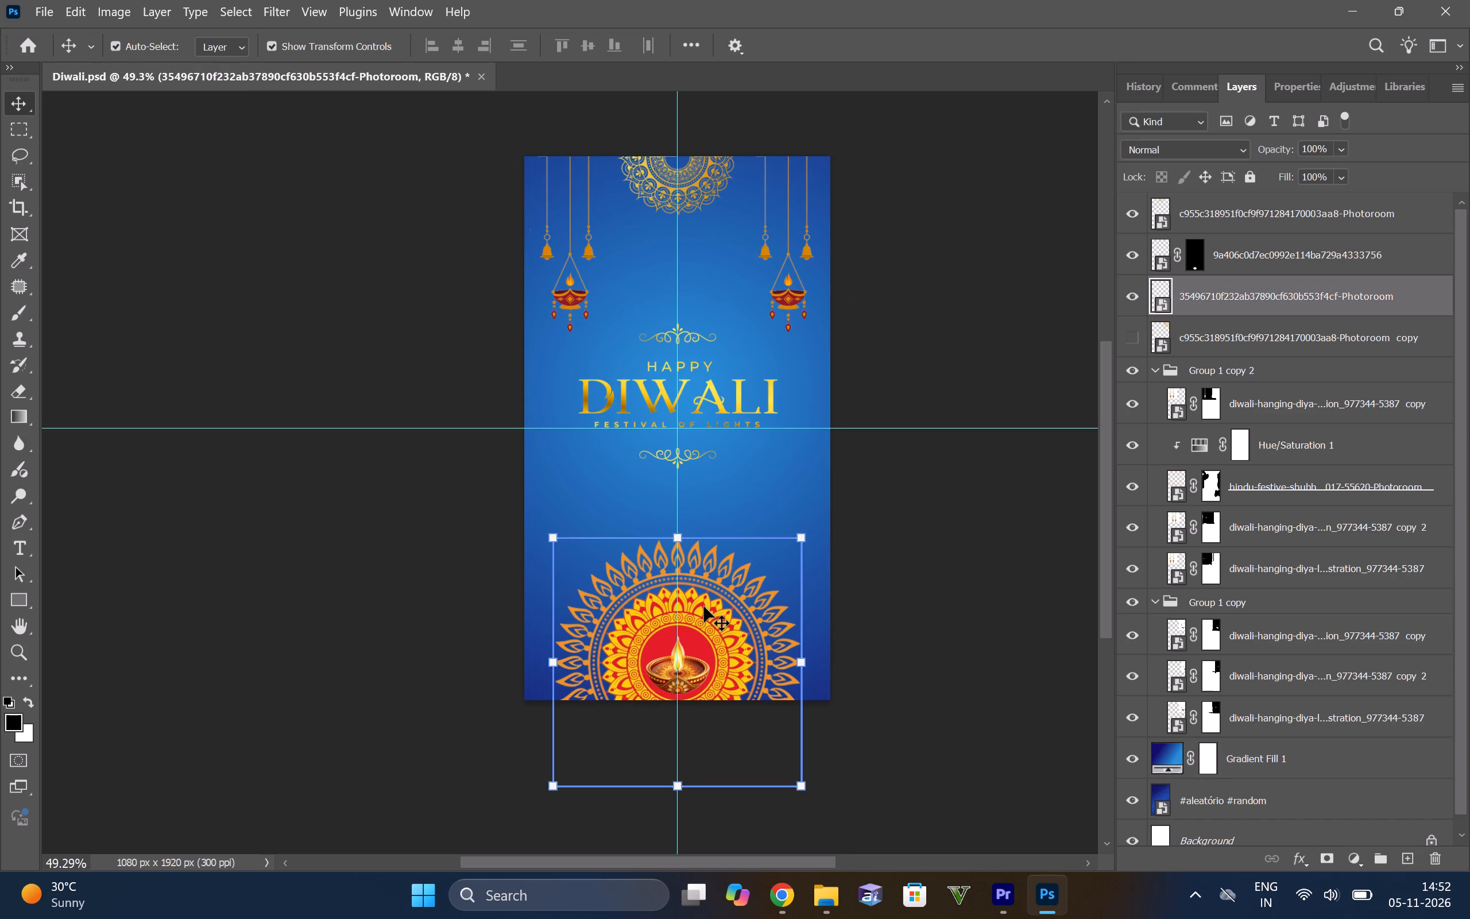
{"action": "key", "text": "Up"}
{"action": "key", "text": "Up"}
{"action": "key", "text": "Up"}
{"action": "key", "text": "Up"}
{"action": "key", "text": "Up"}
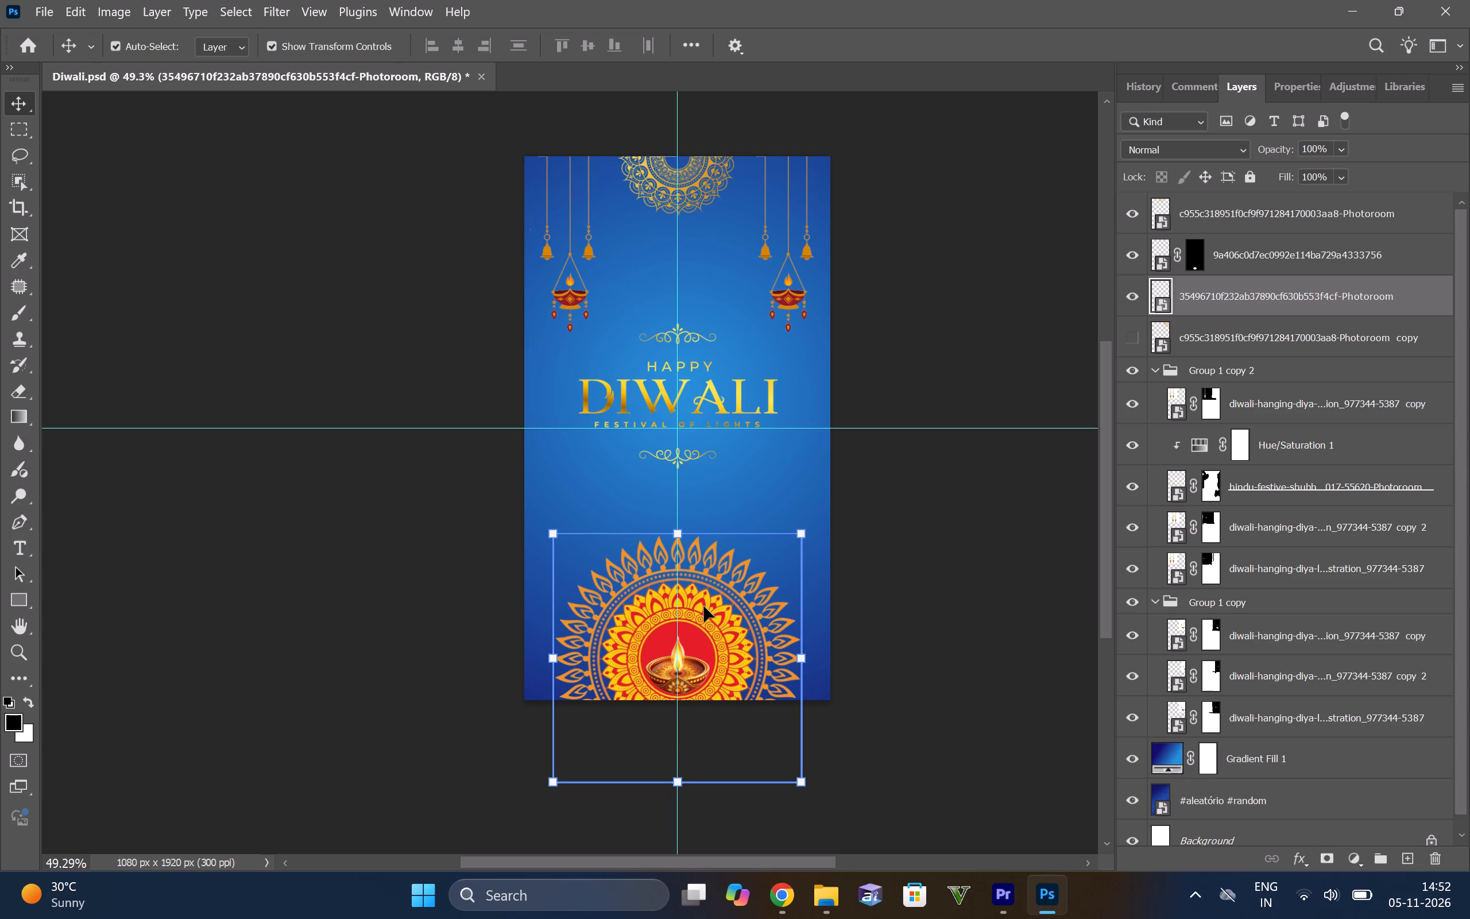
Nudge the lit diya at the centre of the bottom mandala slightly upward to match the mandala, then deselect it.
{"action": "left_click", "coordinate": [687, 662]}
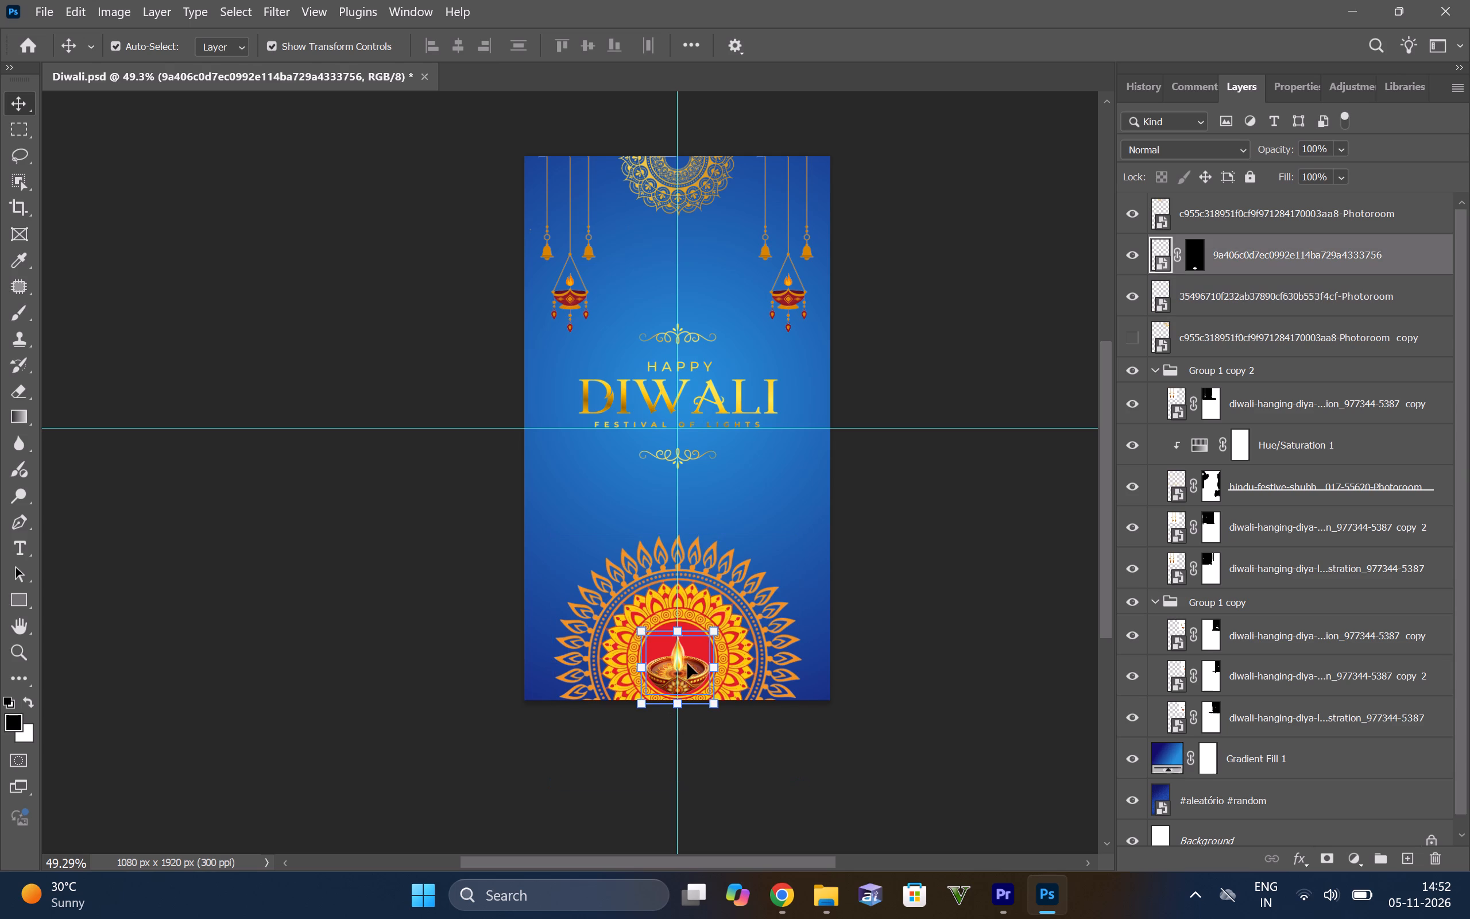
{"action": "key", "text": "Up"}
{"action": "key", "text": "Up"}
{"action": "key", "text": "Up"}
{"action": "key", "text": "Up"}
{"action": "key", "text": "Up"}
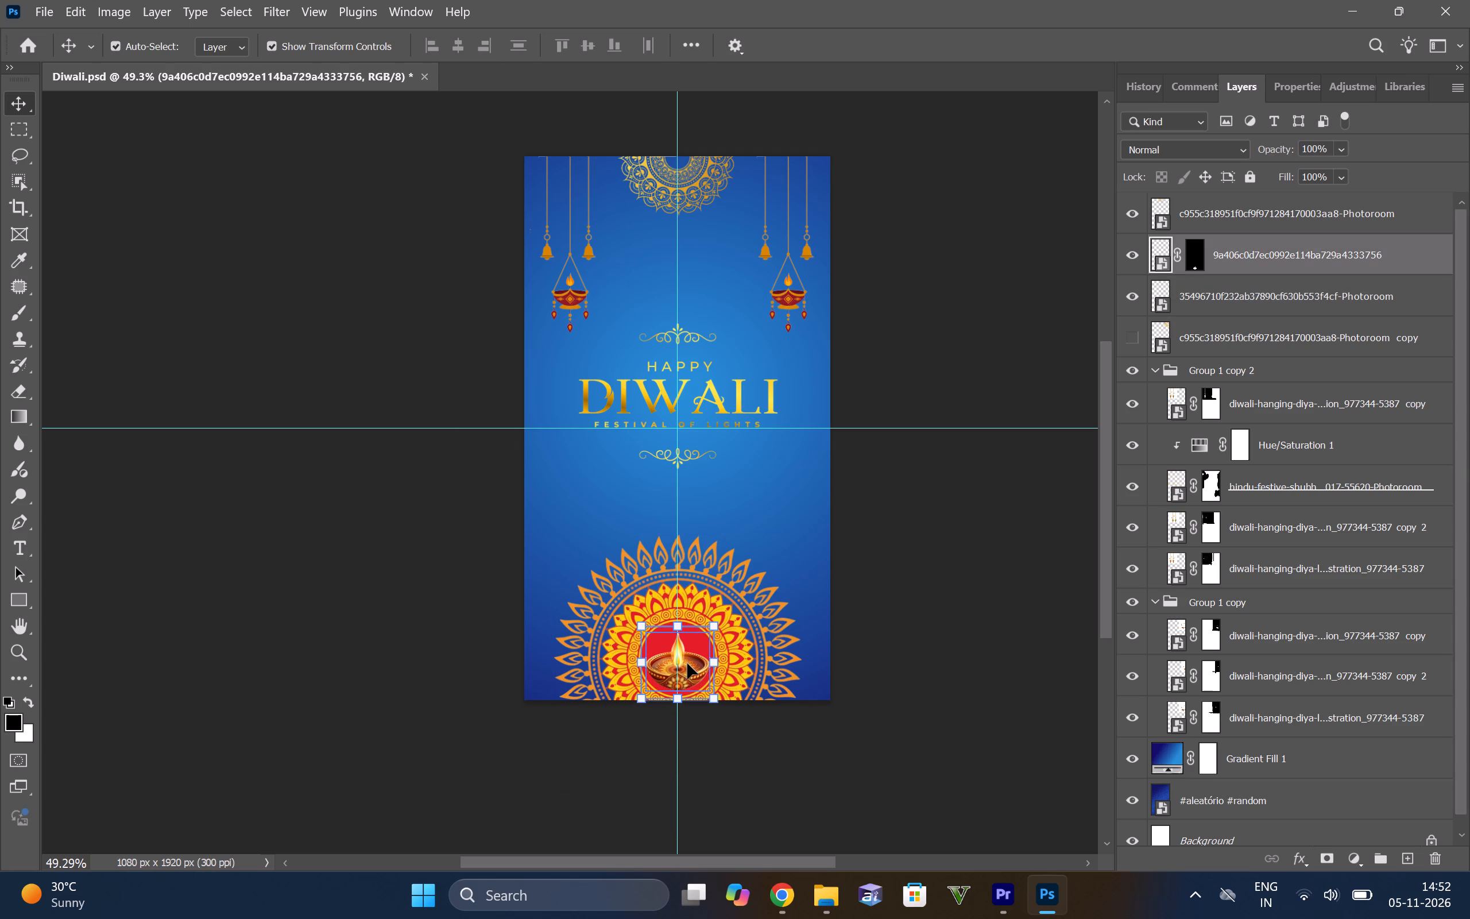
{"action": "key", "text": "Up"}
{"action": "left_click", "coordinate": [938, 643]}
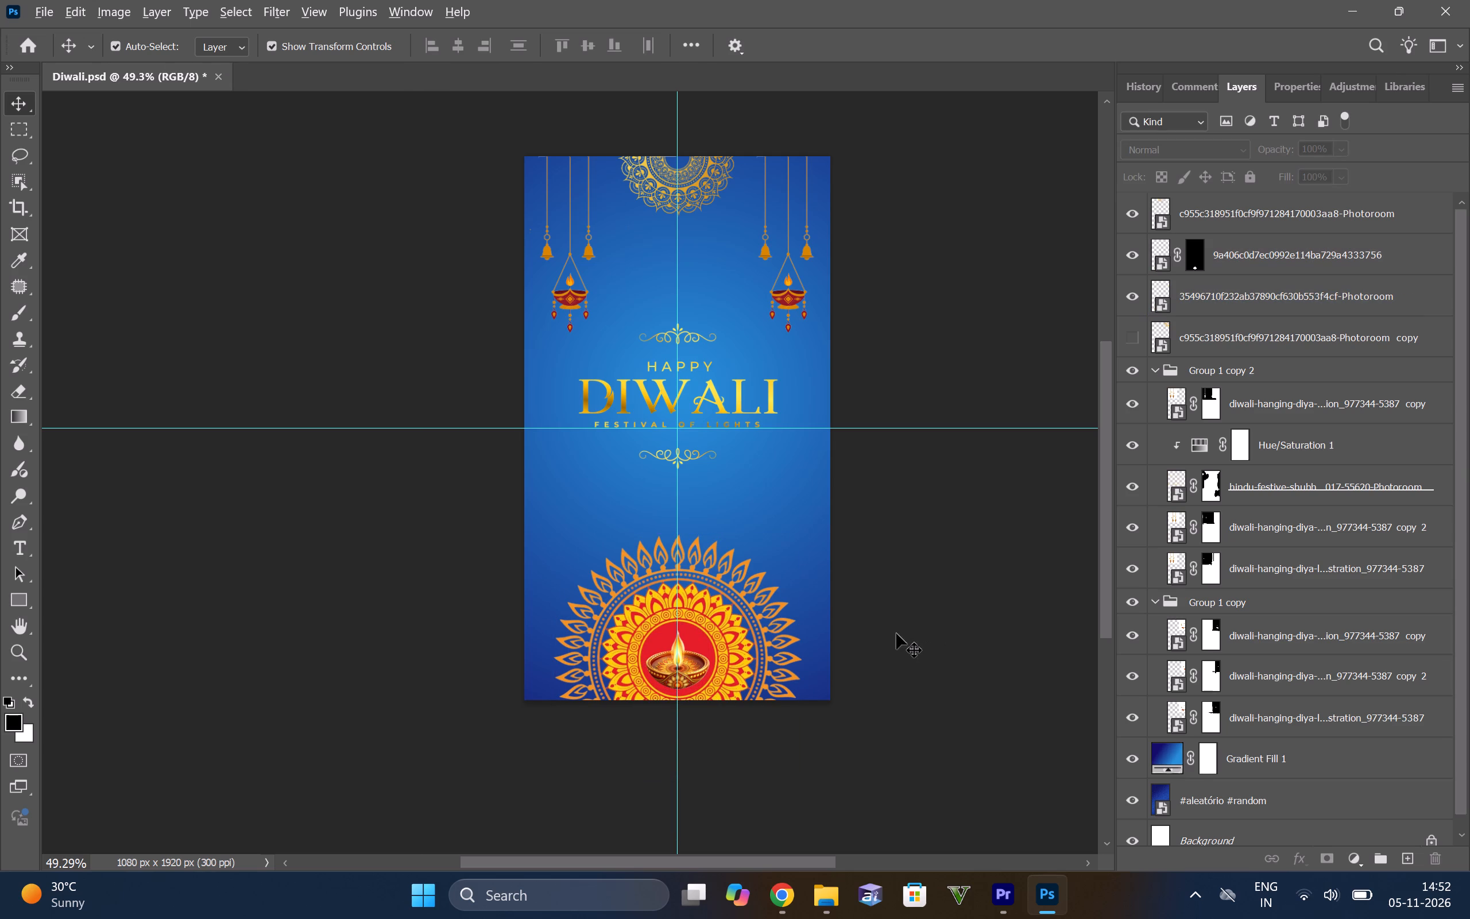
Review the whole poster at different magnifications, checking the placement of the bottom mandala and diya against the greeting and lamps.
{"action": "scroll", "coordinate": [896, 634], "scroll_direction": "down", "scroll_amount": 3, "text": "alt"}
{"action": "scroll", "coordinate": [850, 554], "scroll_direction": "down", "scroll_amount": 2, "text": "alt"}
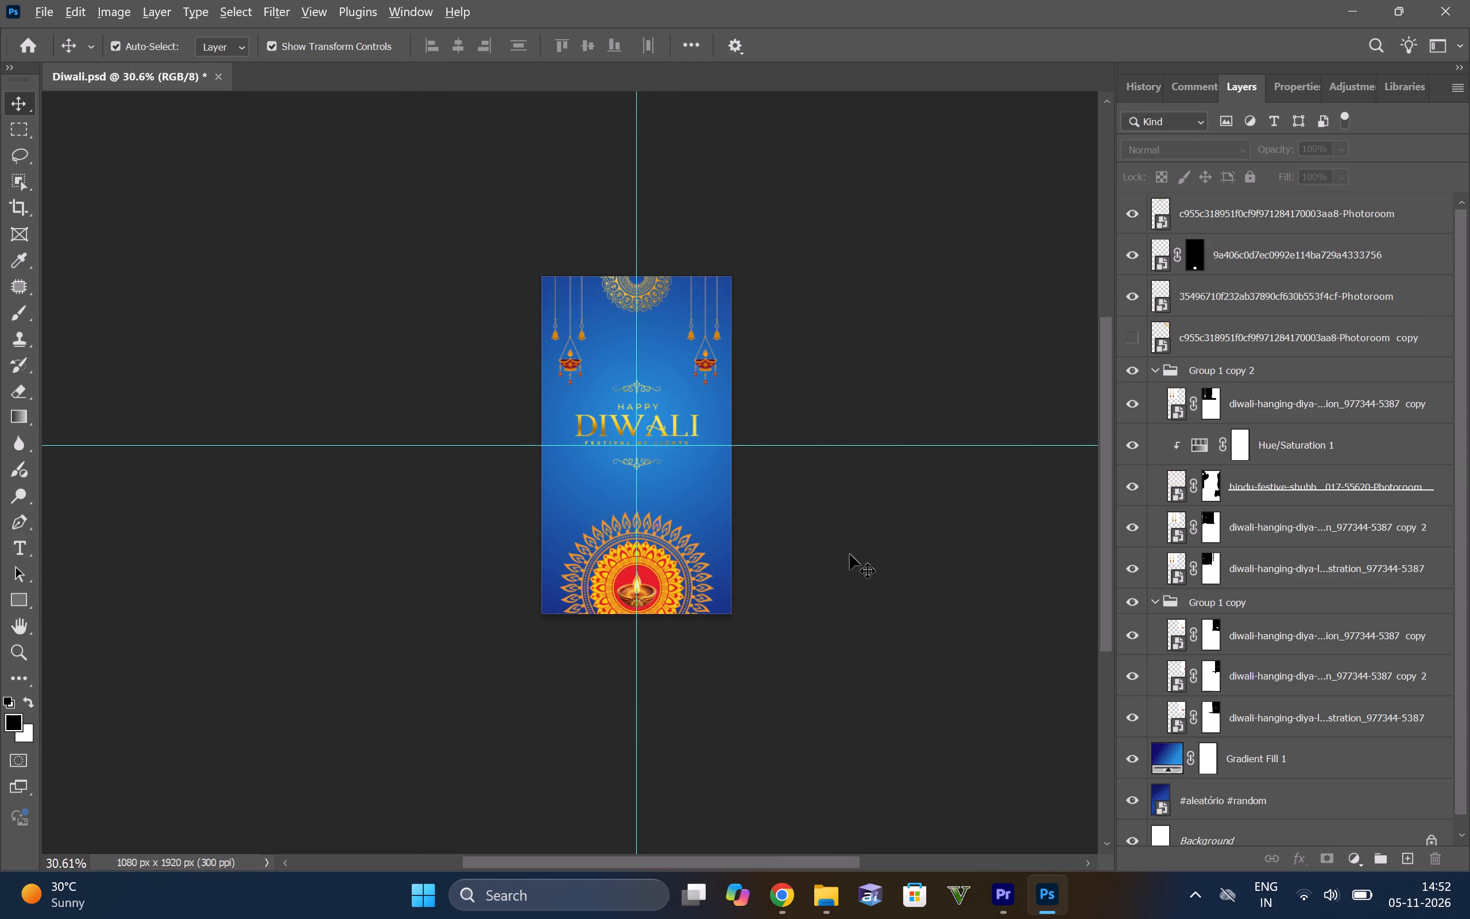
{"action": "scroll", "coordinate": [850, 554], "scroll_direction": "up", "scroll_amount": 5, "text": "alt"}
{"action": "scroll", "coordinate": [880, 366], "scroll_direction": "up", "scroll_amount": 2, "text": "alt"}
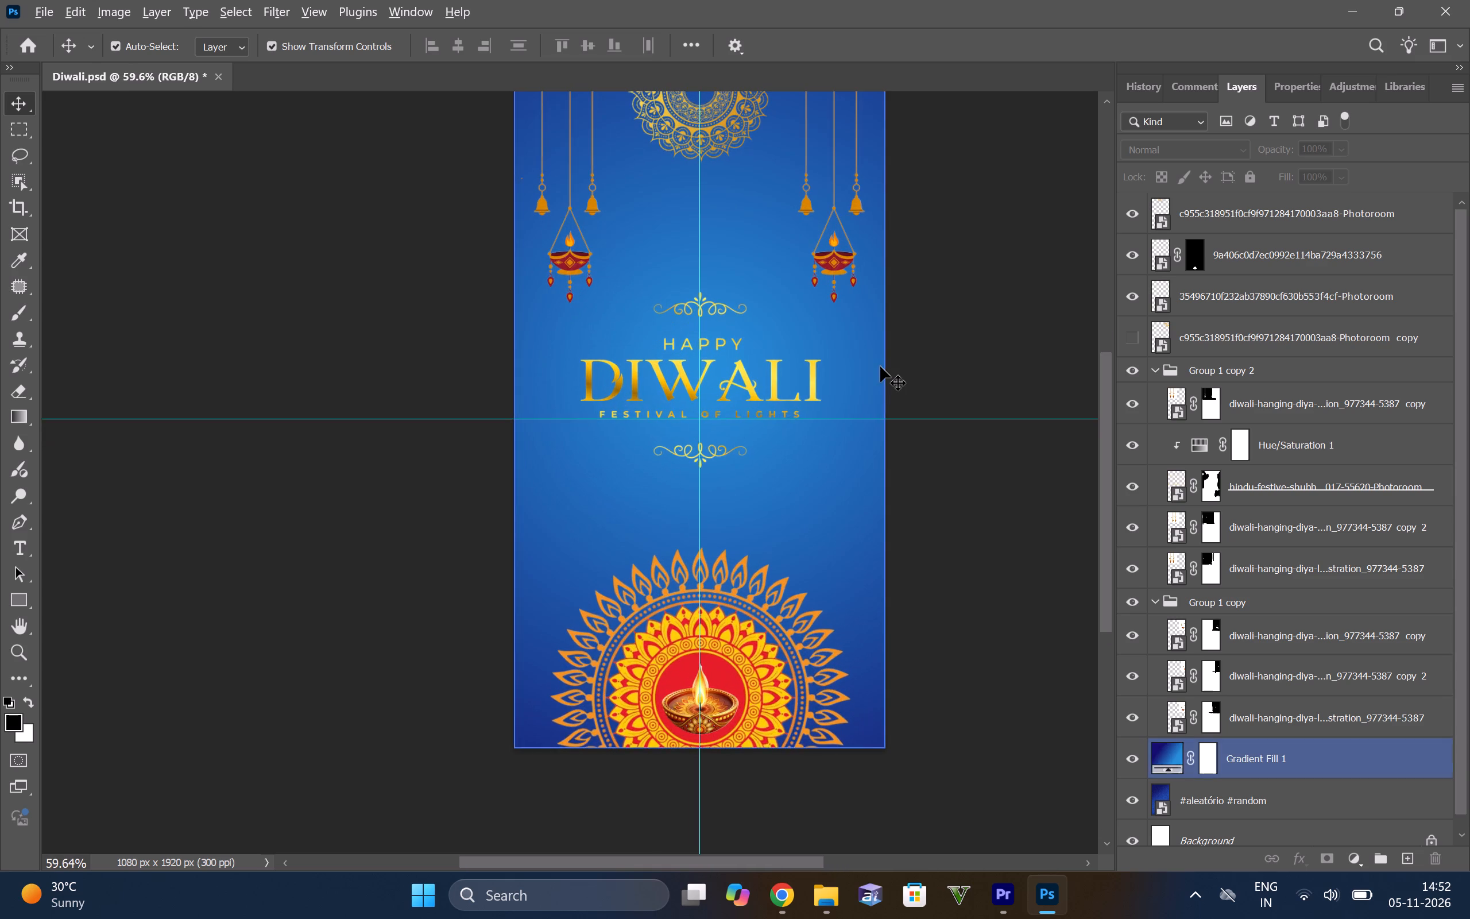
{"action": "scroll", "coordinate": [845, 380], "scroll_direction": "down", "scroll_amount": 5, "text": "alt"}
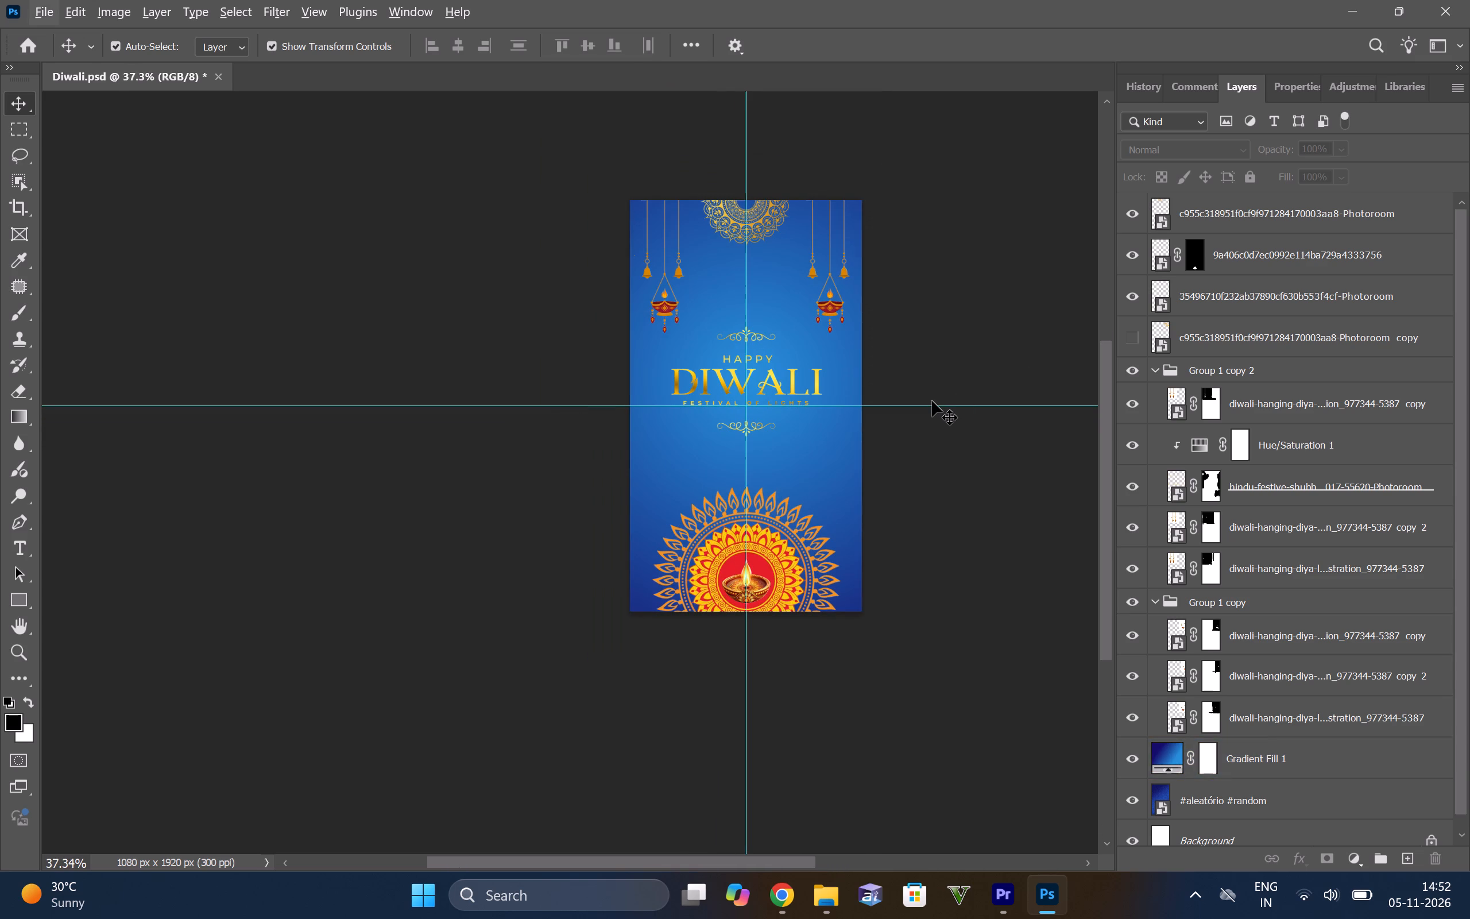
{"action": "scroll", "coordinate": [932, 401], "scroll_direction": "down", "scroll_amount": 1, "text": "alt"}
{"action": "scroll", "coordinate": [969, 426], "scroll_direction": "up", "scroll_amount": 5, "text": "alt"}
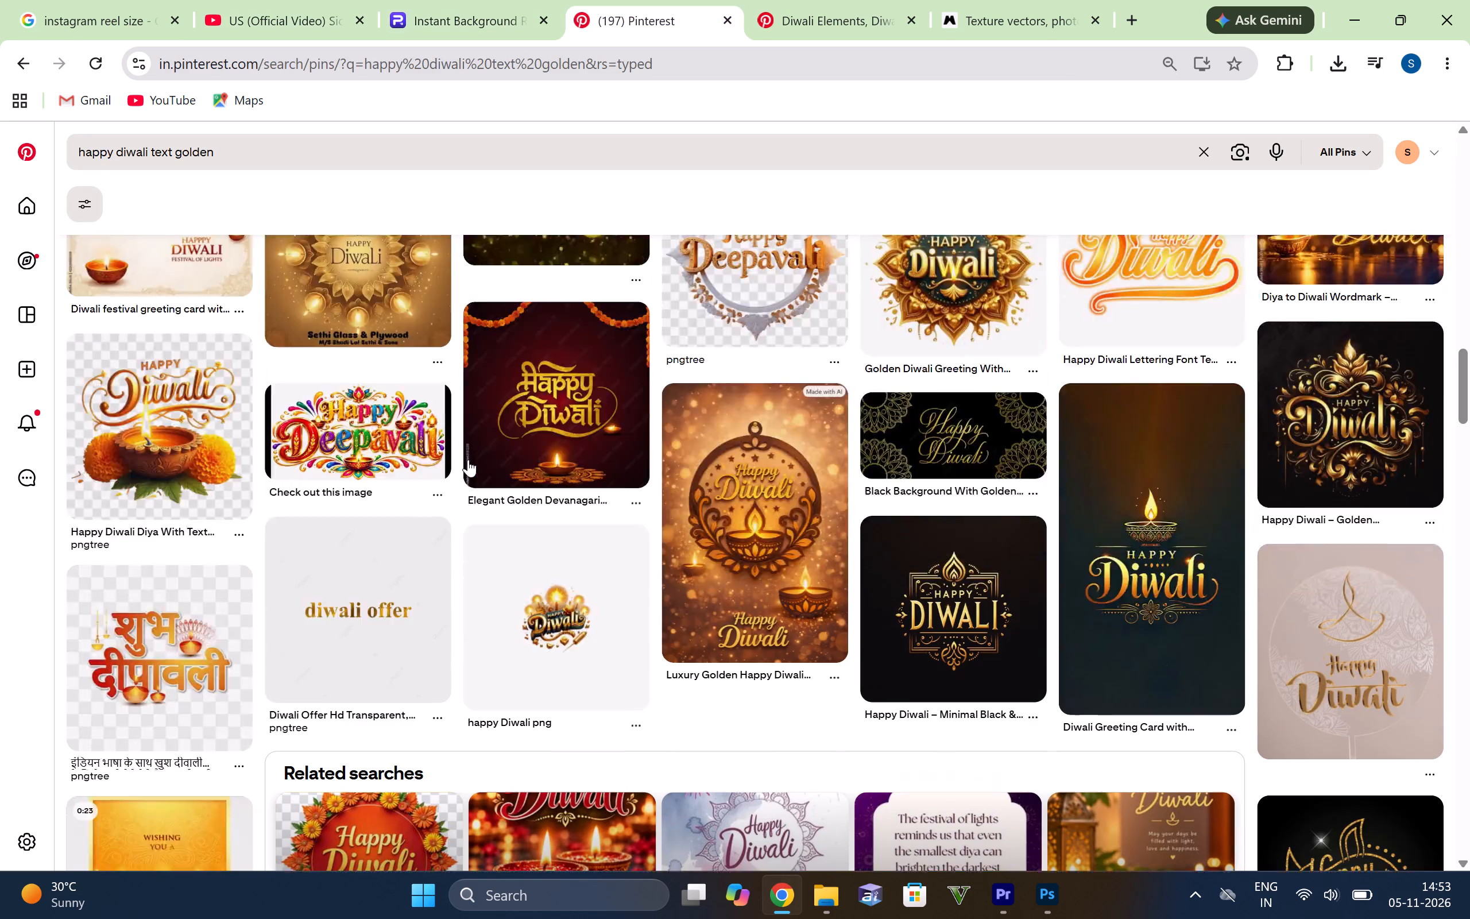
{"action": "scroll", "coordinate": [468, 459], "scroll_direction": "up", "scroll_amount": 10}
{"action": "scroll", "coordinate": [753, 623], "scroll_direction": "up", "scroll_amount": 5}
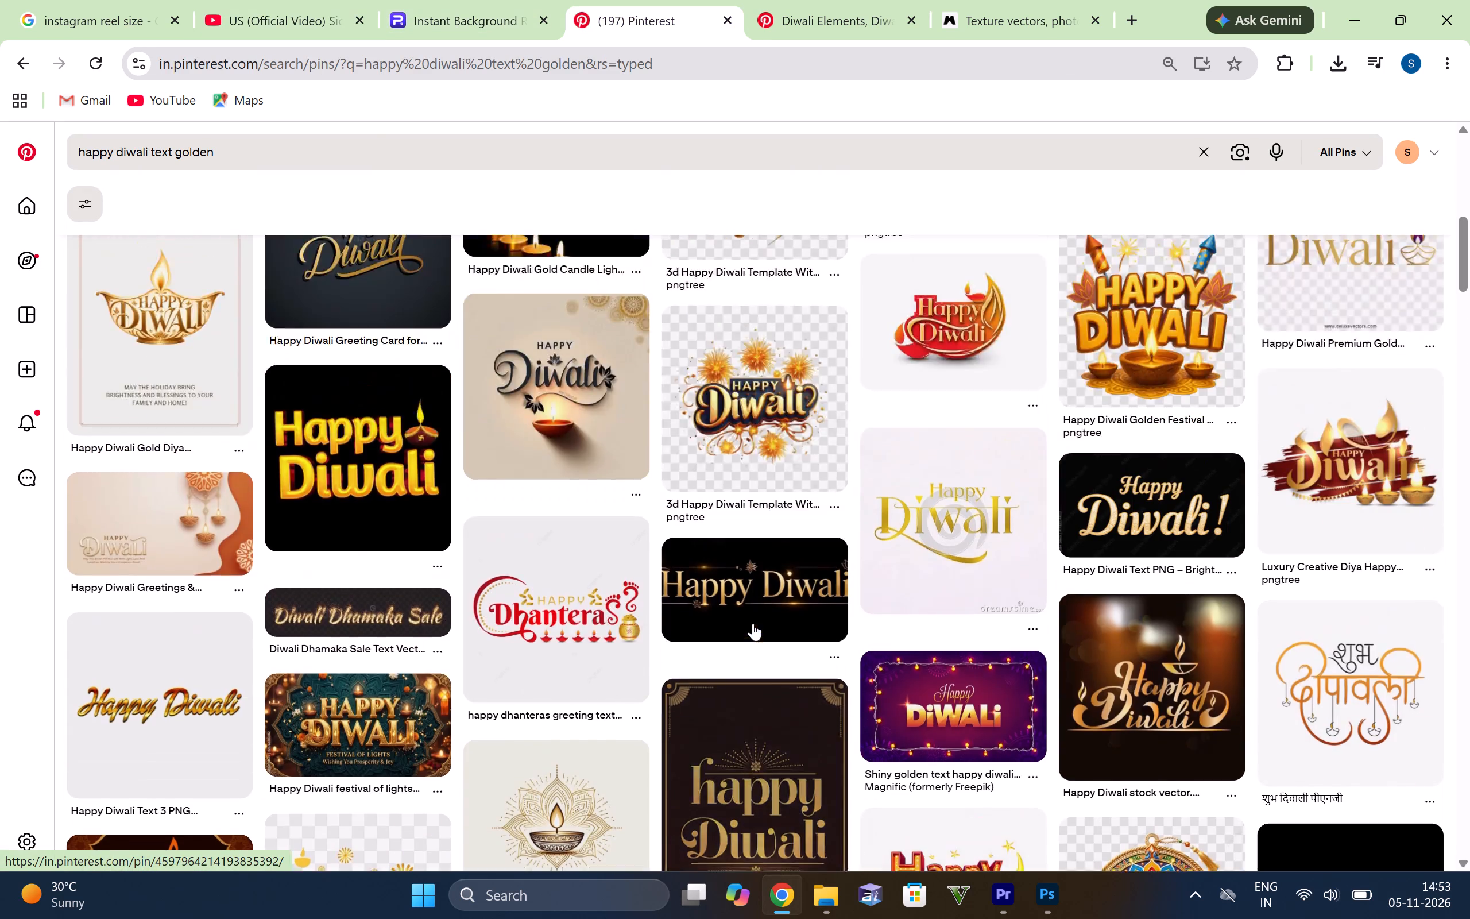
{"action": "scroll", "coordinate": [753, 623], "scroll_direction": "up", "scroll_amount": 1}
{"action": "scroll", "coordinate": [633, 613], "scroll_direction": "up", "scroll_amount": 7}
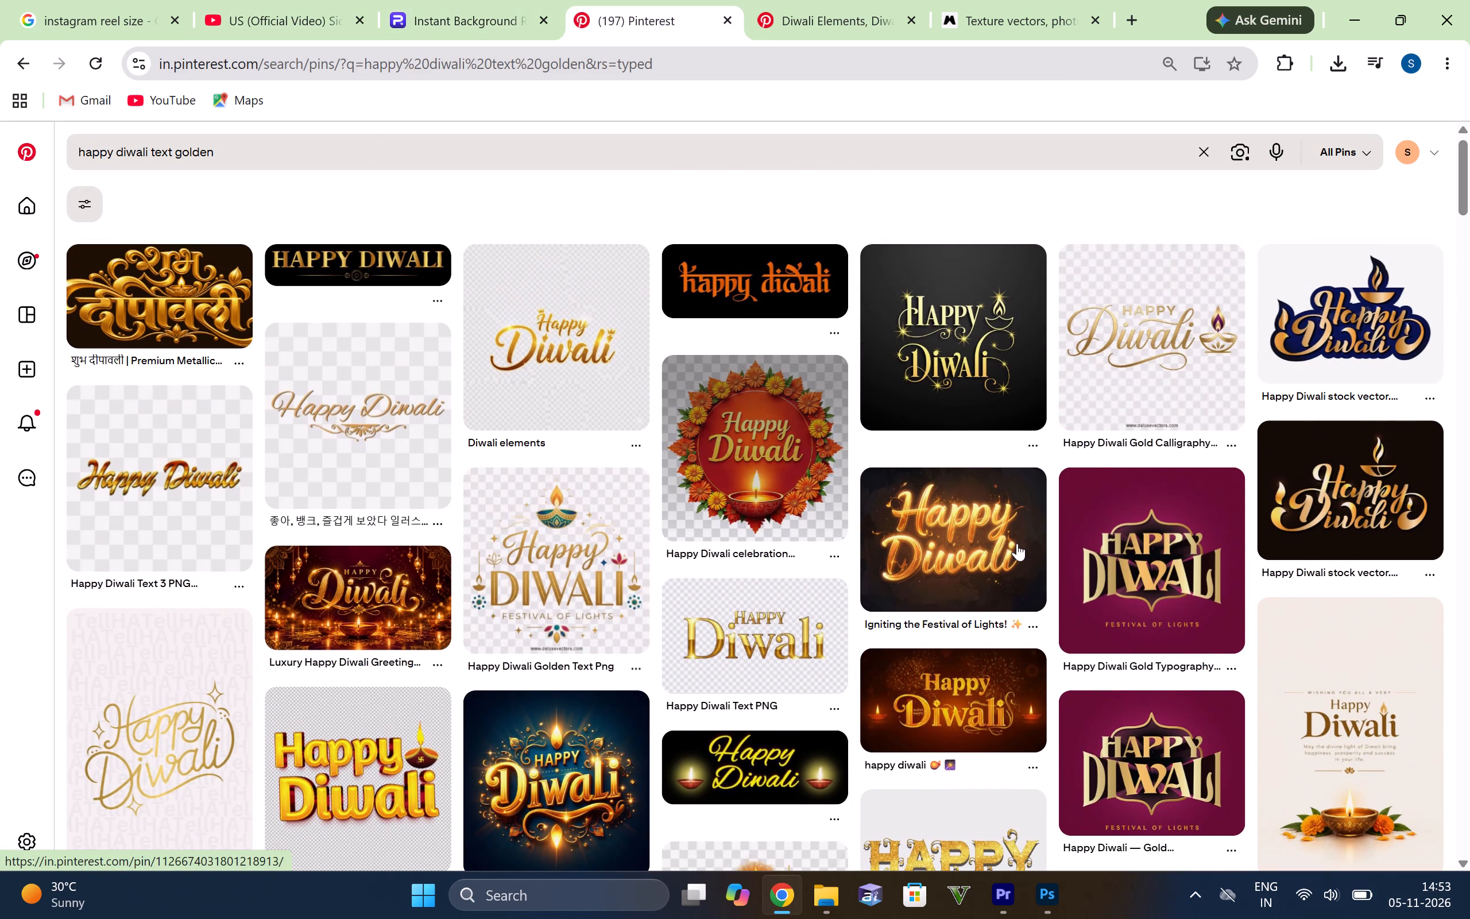
{"action": "scroll", "coordinate": [815, 453], "scroll_direction": "down", "scroll_amount": 1}
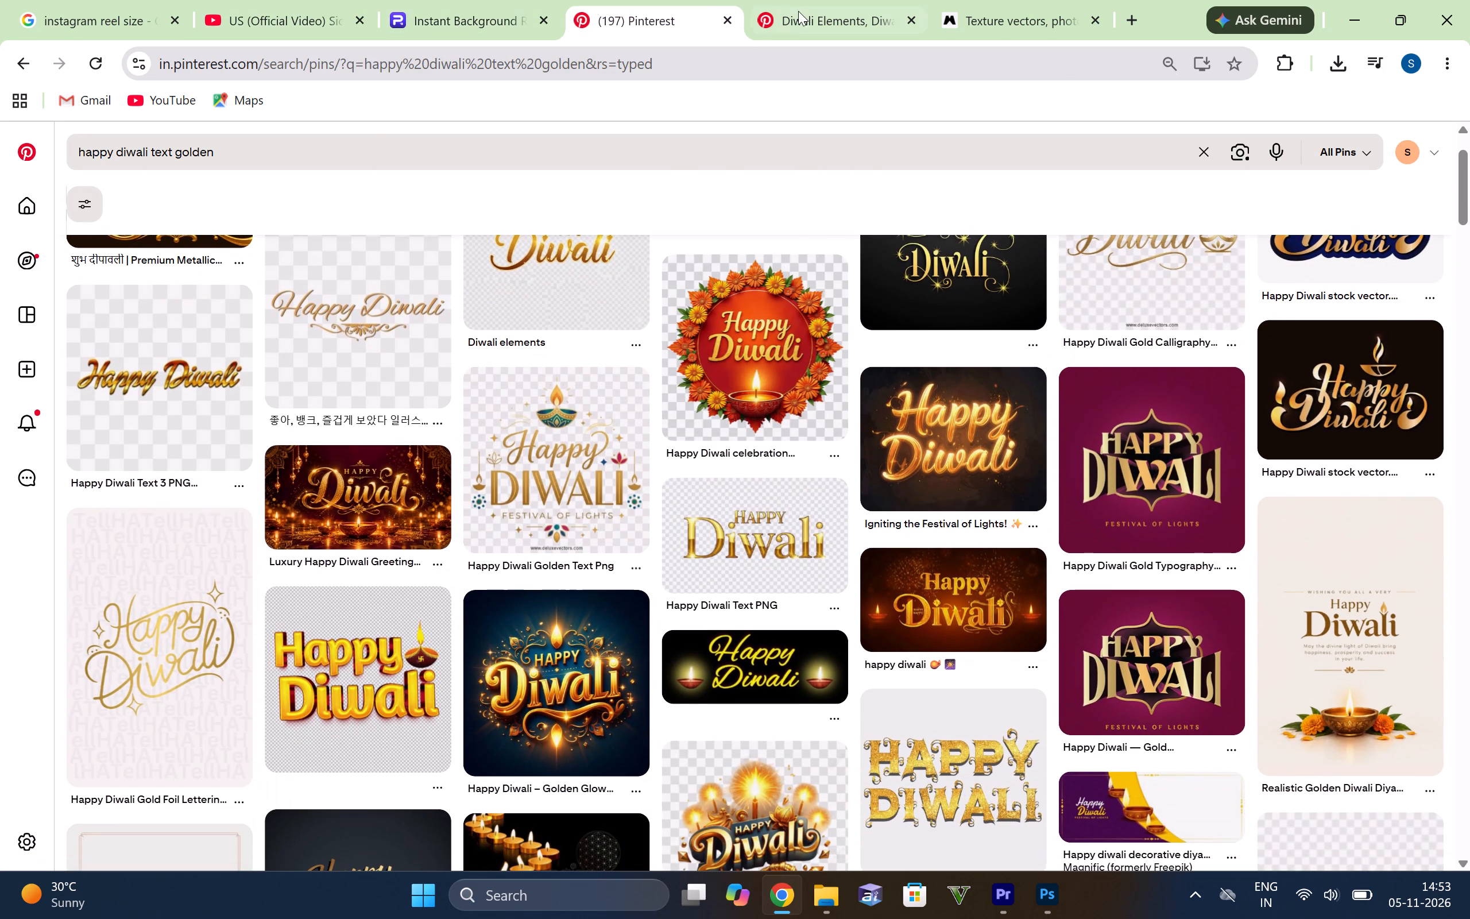
Look through the related Diwali pins beneath the open Diwali elements pin for further decoration and background ideas.
{"action": "left_click", "coordinate": [799, 9]}
{"action": "scroll", "coordinate": [231, 468], "scroll_direction": "down", "scroll_amount": 5}
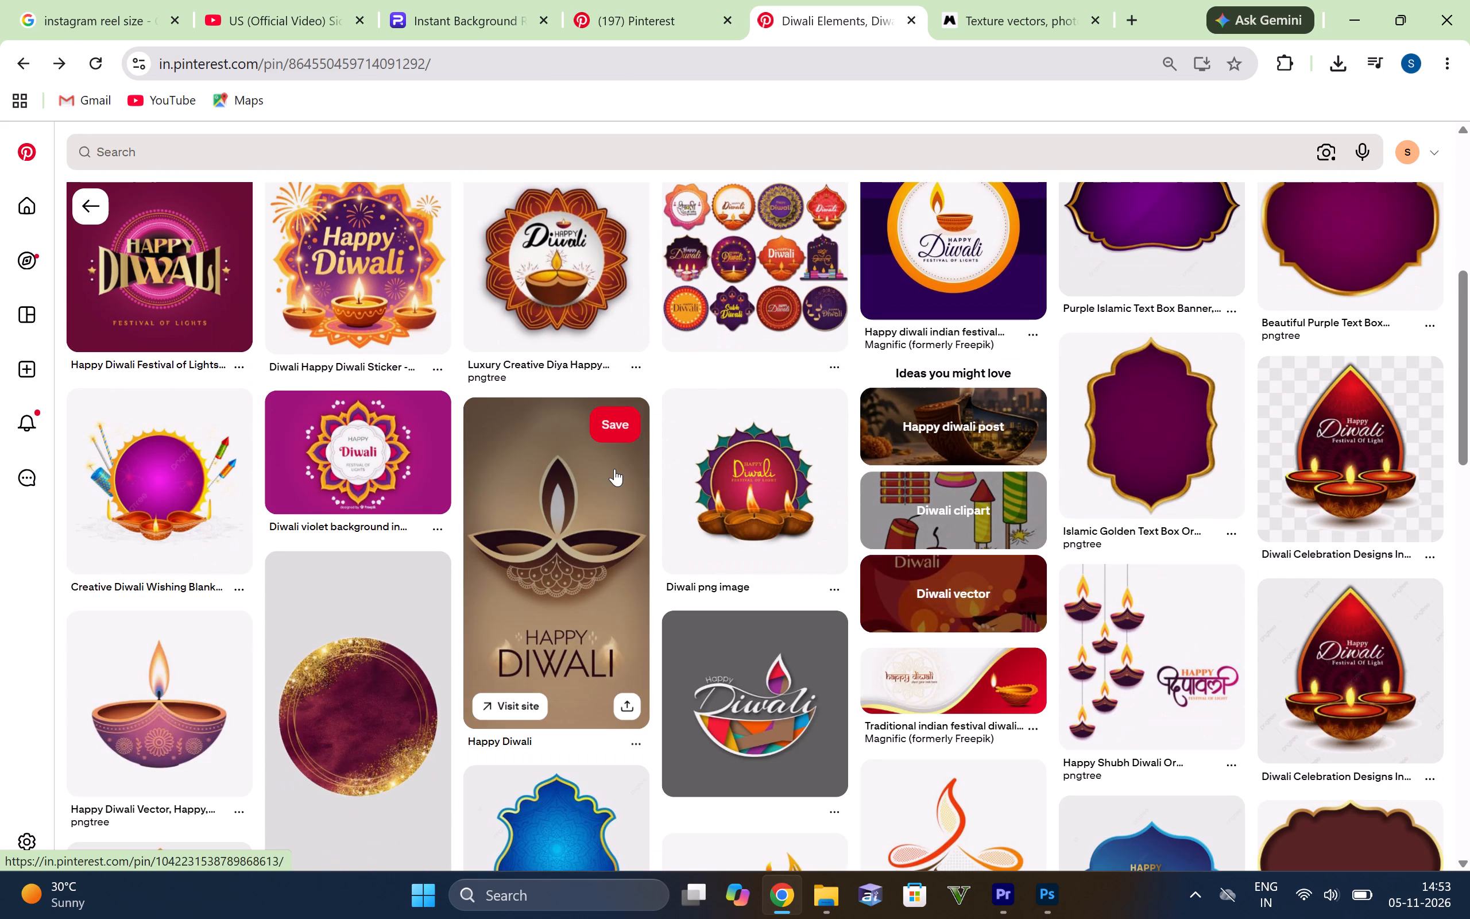
{"action": "scroll", "coordinate": [706, 462], "scroll_direction": "down", "scroll_amount": 3}
{"action": "scroll", "coordinate": [775, 460], "scroll_direction": "down", "scroll_amount": 2}
{"action": "scroll", "coordinate": [950, 449], "scroll_direction": "down", "scroll_amount": 5}
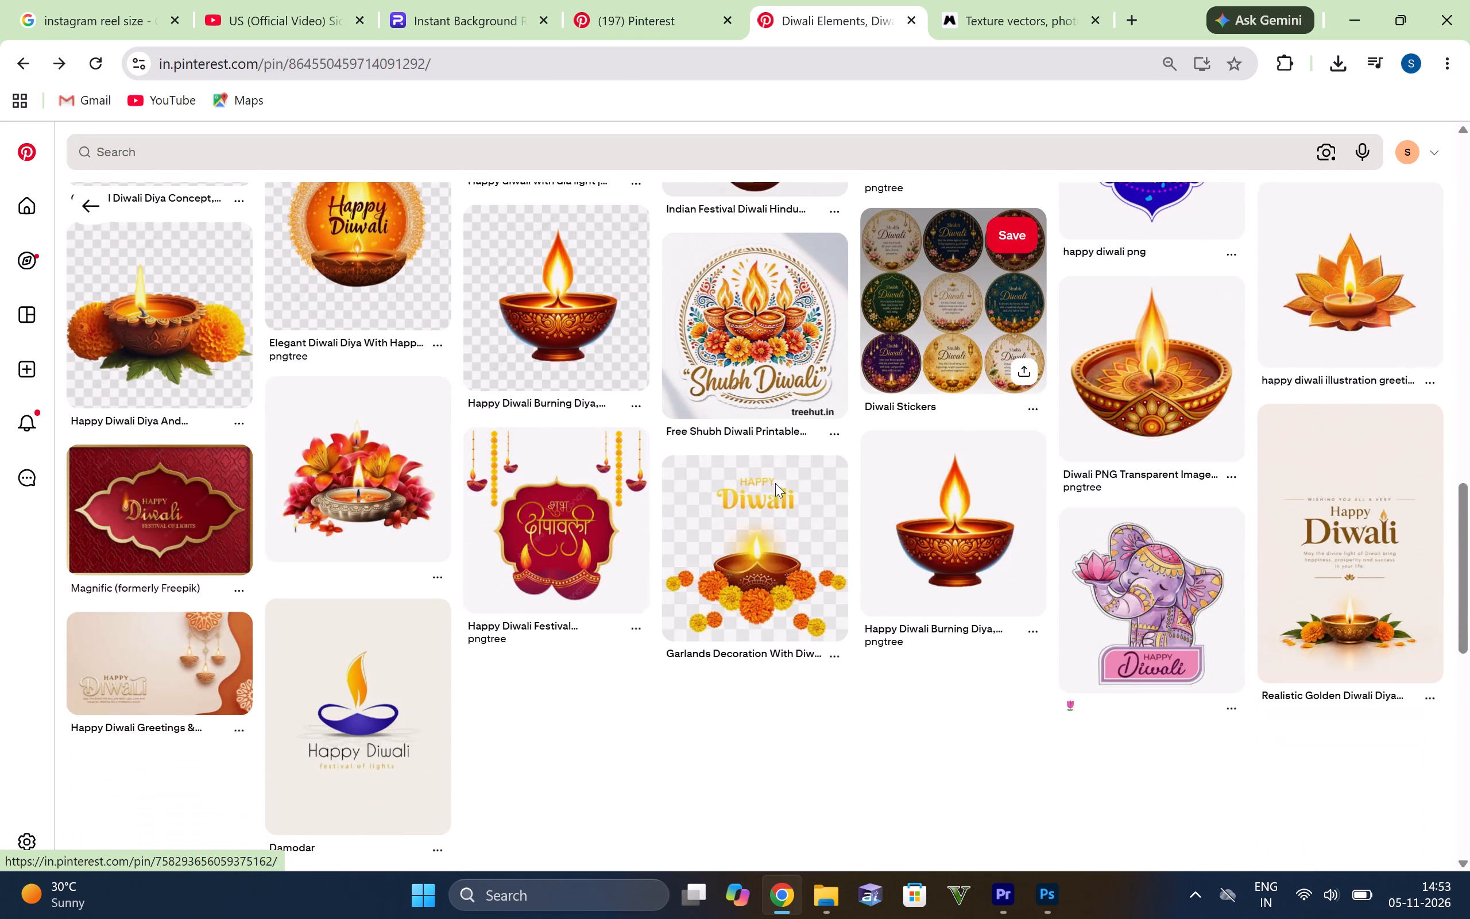
{"action": "scroll", "coordinate": [772, 483], "scroll_direction": "down", "scroll_amount": 4}
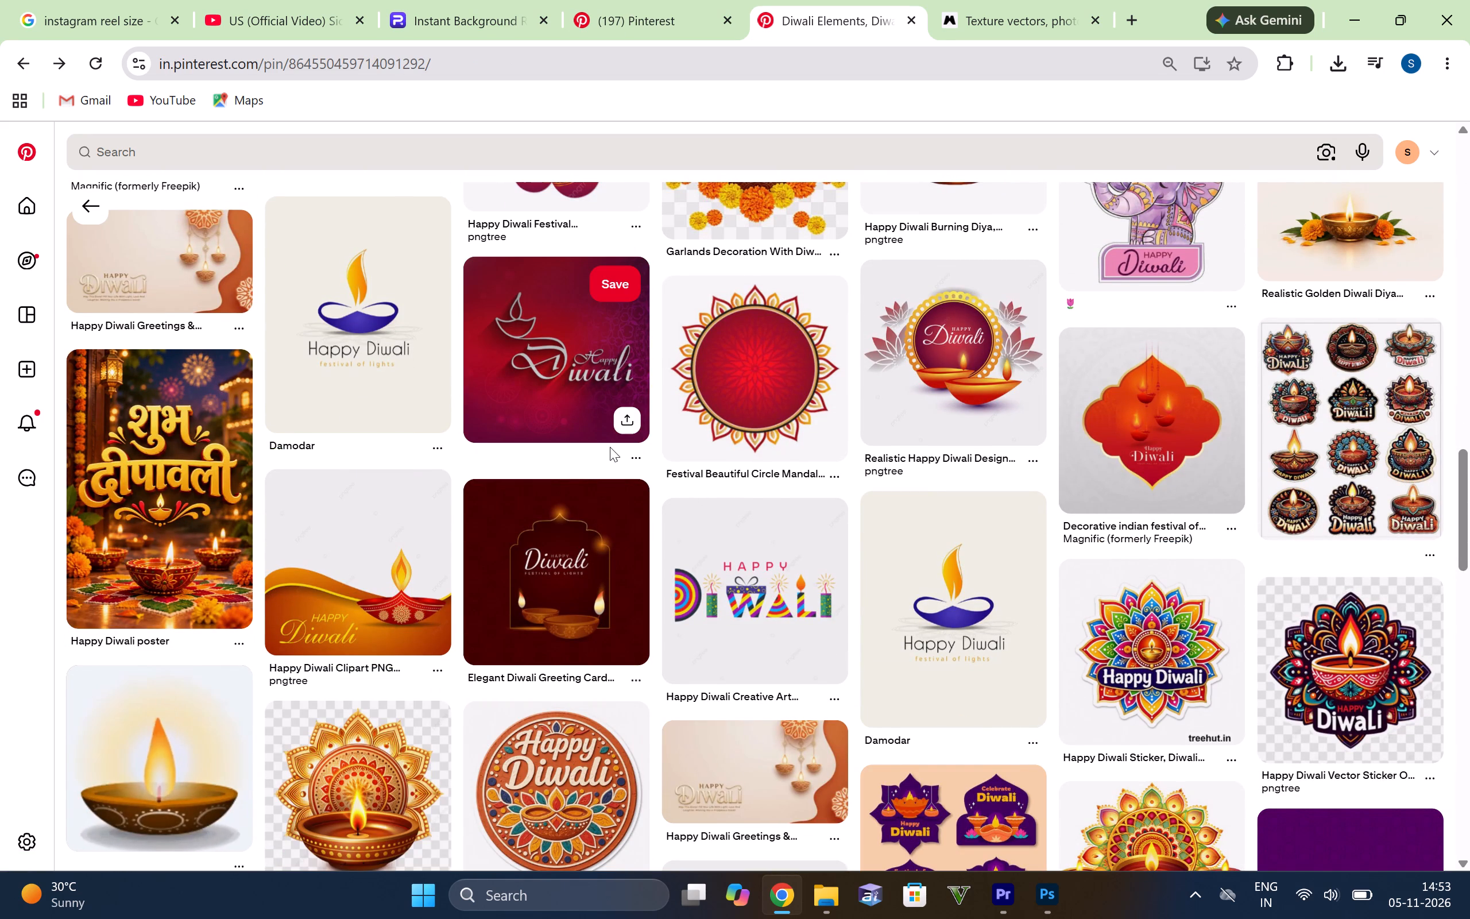
{"action": "scroll", "coordinate": [892, 464], "scroll_direction": "down", "scroll_amount": 3}
{"action": "scroll", "coordinate": [586, 460], "scroll_direction": "down", "scroll_amount": 4}
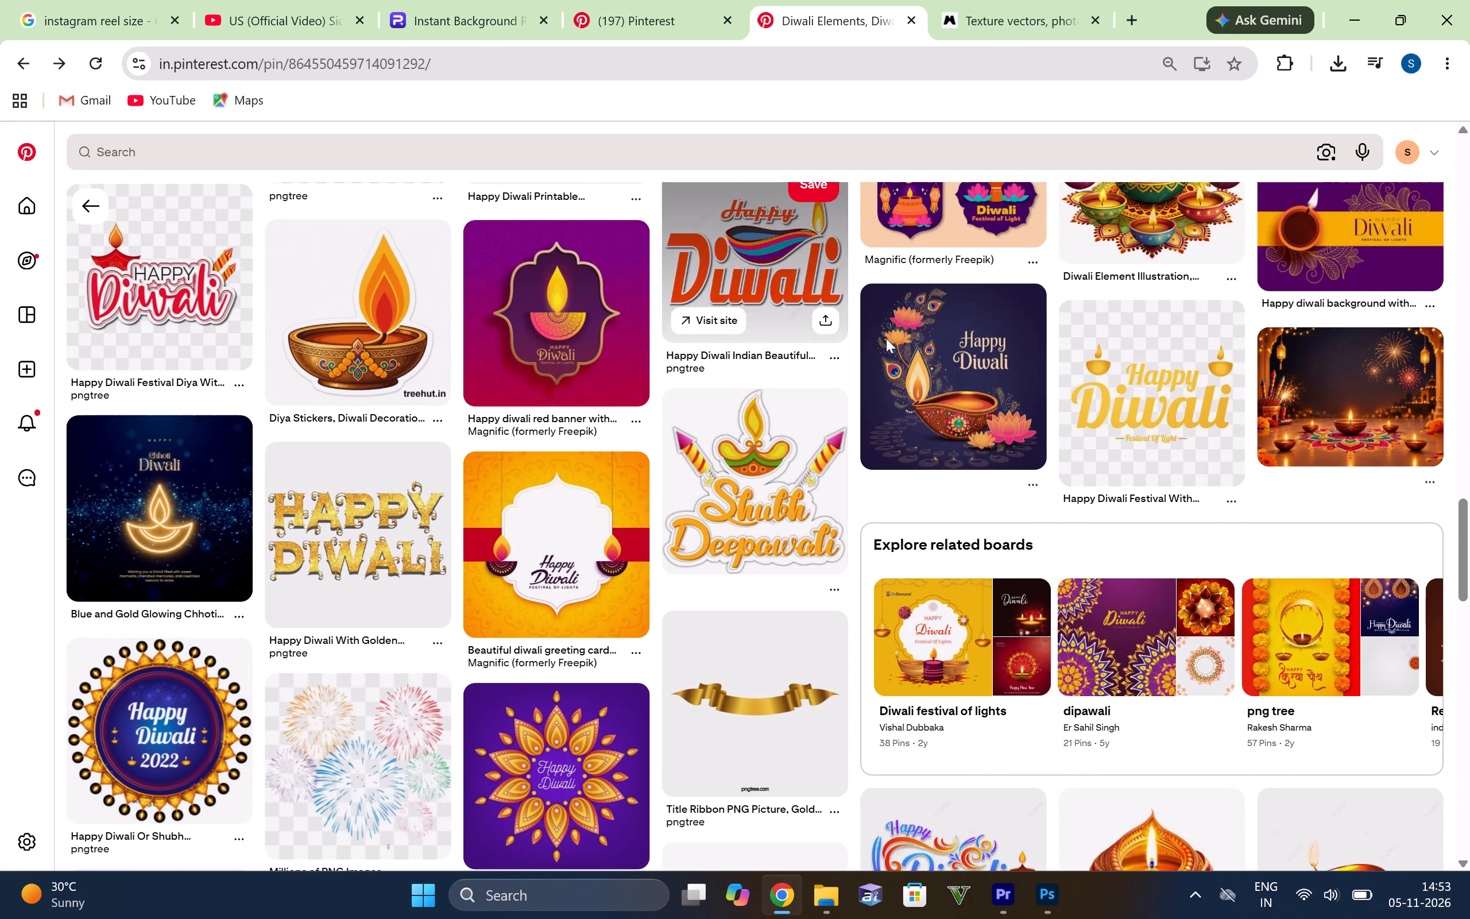
{"action": "scroll", "coordinate": [1062, 360], "scroll_direction": "down", "scroll_amount": 2}
{"action": "scroll", "coordinate": [640, 452], "scroll_direction": "down", "scroll_amount": 4}
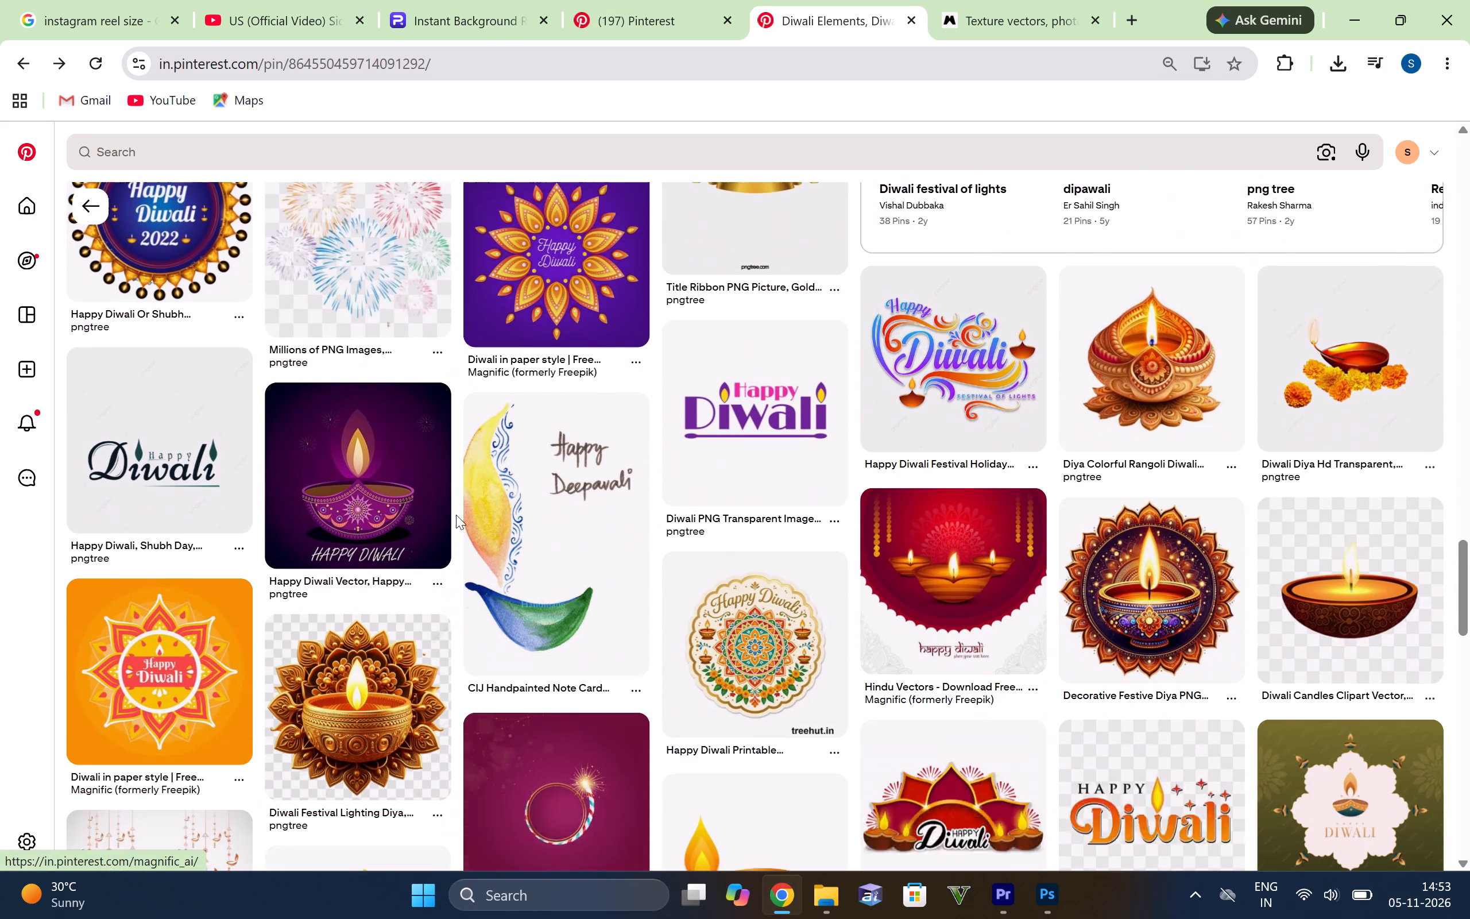
{"action": "scroll", "coordinate": [643, 503], "scroll_direction": "down", "scroll_amount": 1}
{"action": "scroll", "coordinate": [969, 479], "scroll_direction": "down", "scroll_amount": 3}
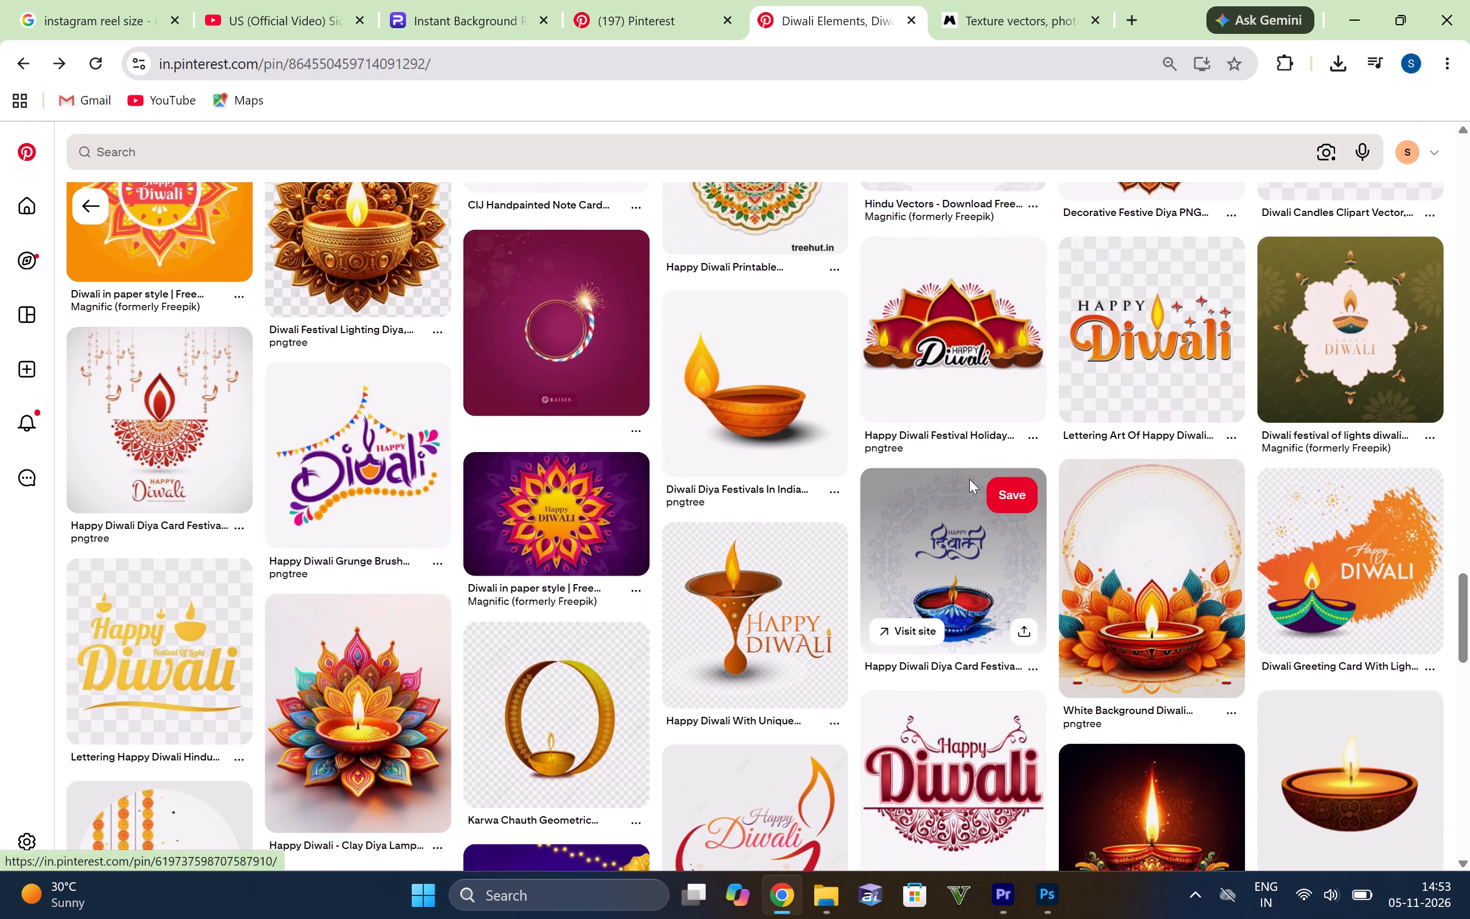
{"action": "scroll", "coordinate": [969, 479], "scroll_direction": "down", "scroll_amount": 5}
{"action": "scroll", "coordinate": [508, 374], "scroll_direction": "down", "scroll_amount": 3}
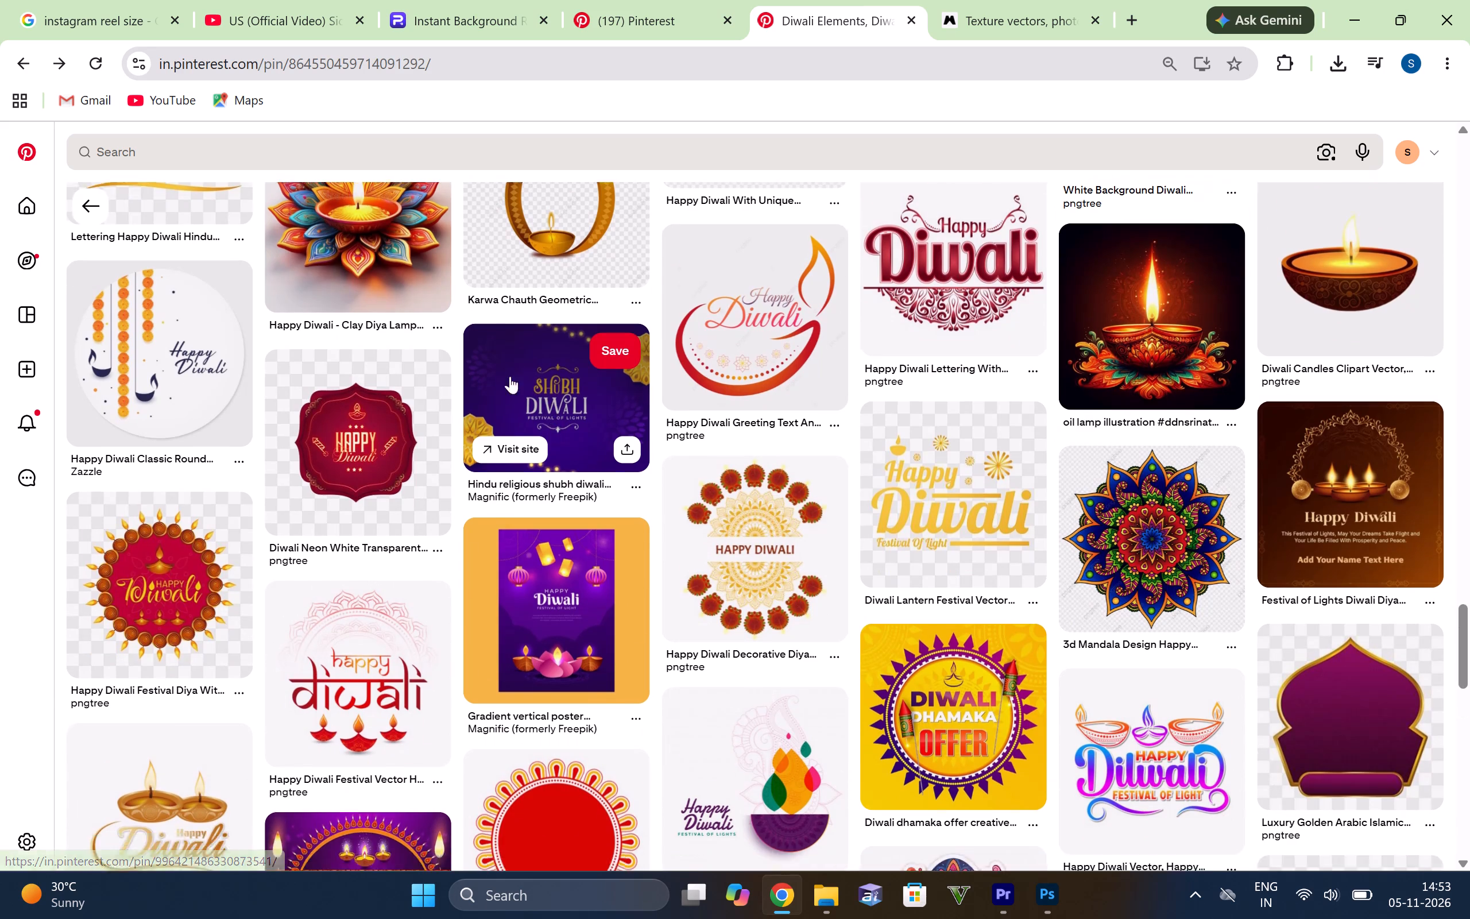
{"action": "scroll", "coordinate": [510, 376], "scroll_direction": "down", "scroll_amount": 1}
{"action": "scroll", "coordinate": [297, 487], "scroll_direction": "down", "scroll_amount": 3}
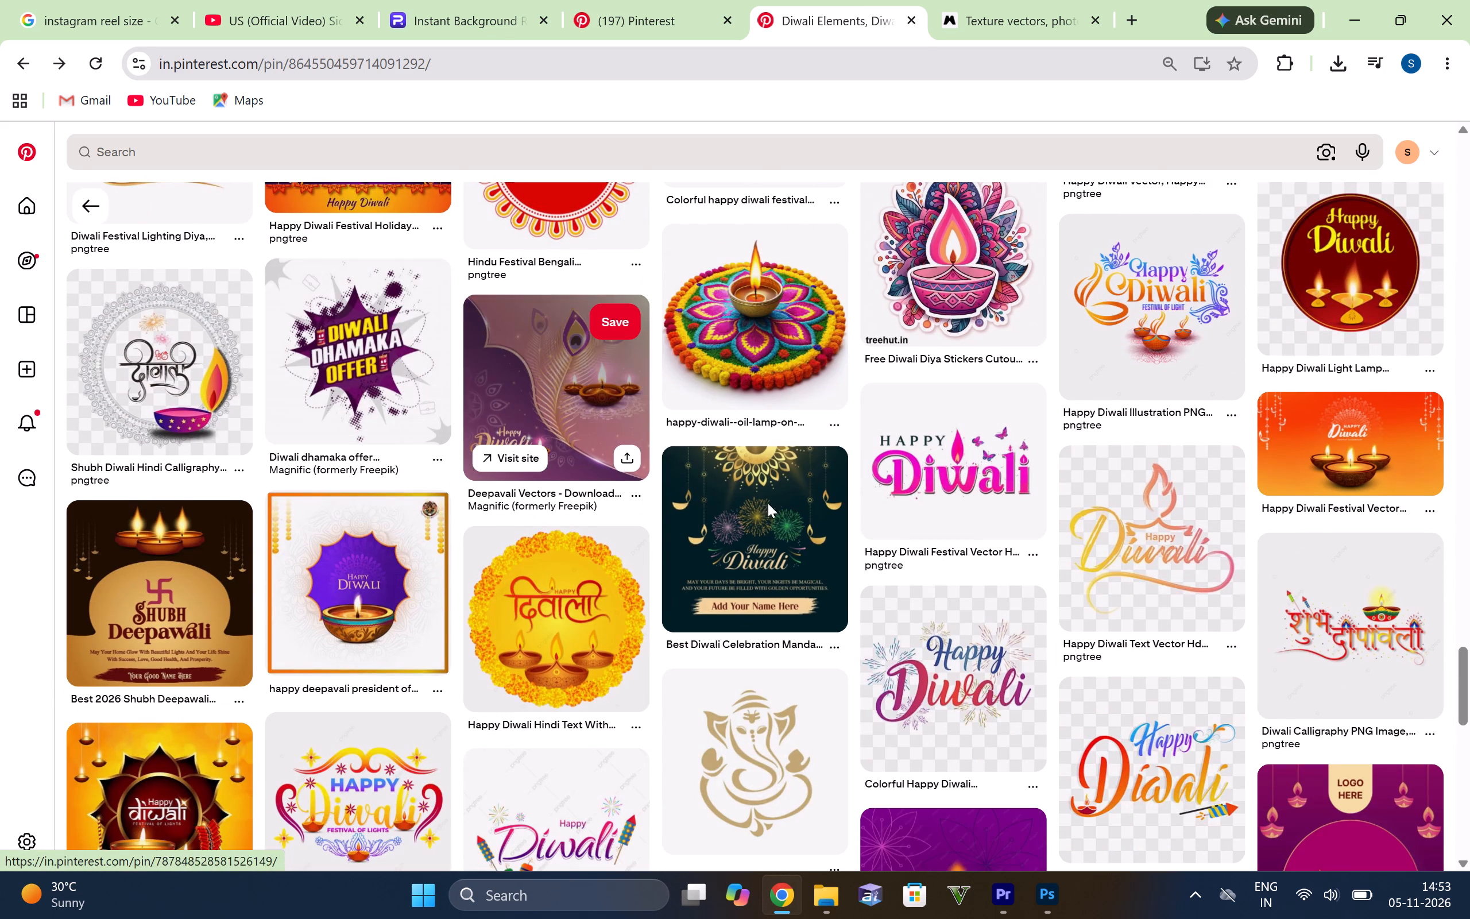
{"action": "scroll", "coordinate": [986, 523], "scroll_direction": "down", "scroll_amount": 3}
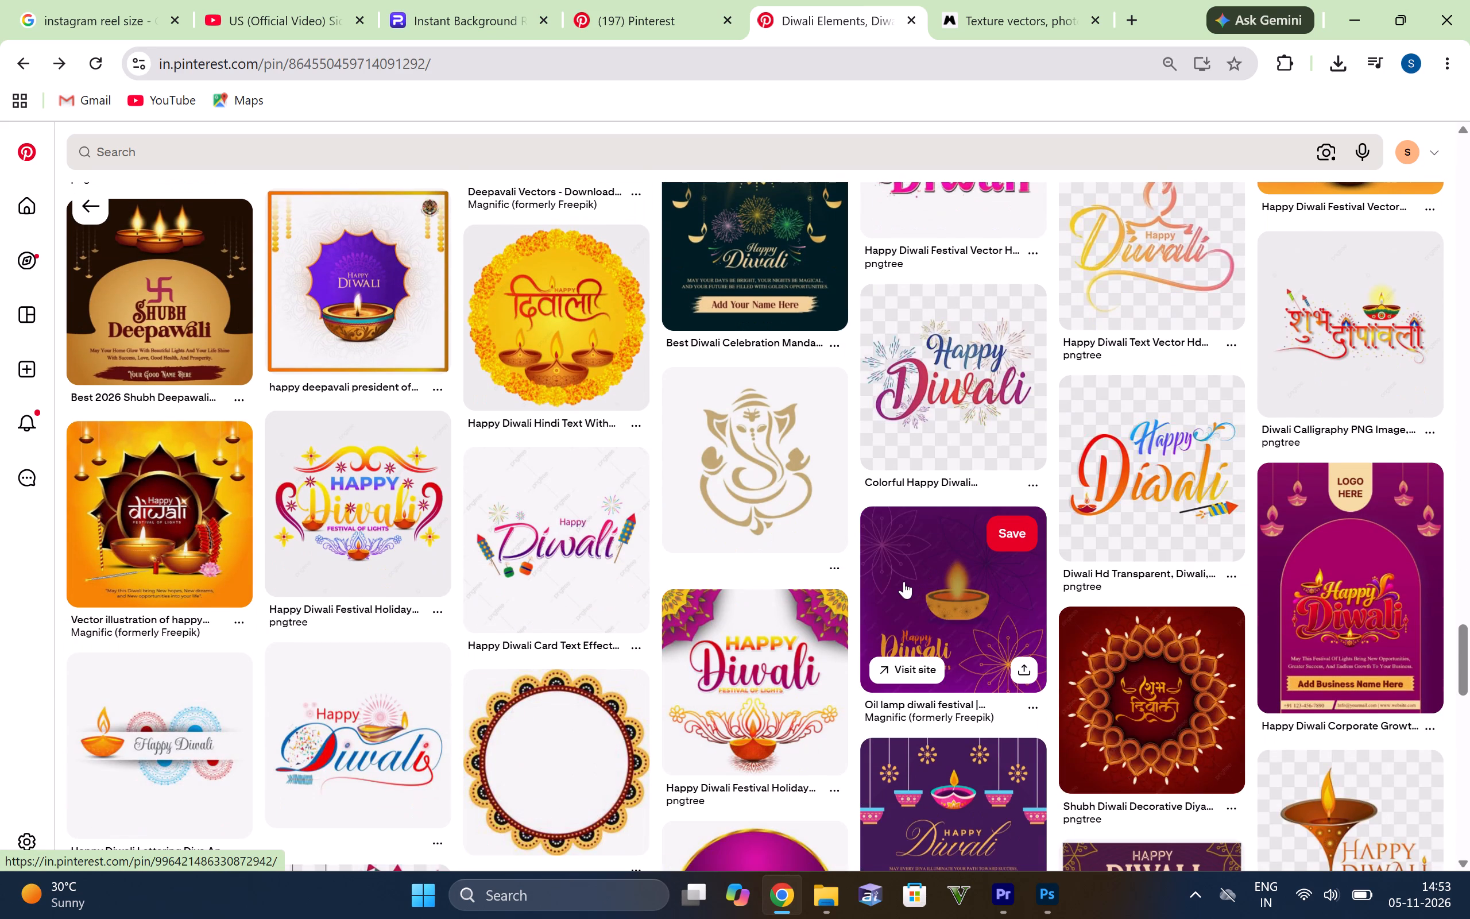
{"action": "scroll", "coordinate": [904, 581], "scroll_direction": "down", "scroll_amount": 3}
{"action": "scroll", "coordinate": [842, 473], "scroll_direction": "down", "scroll_amount": 2}
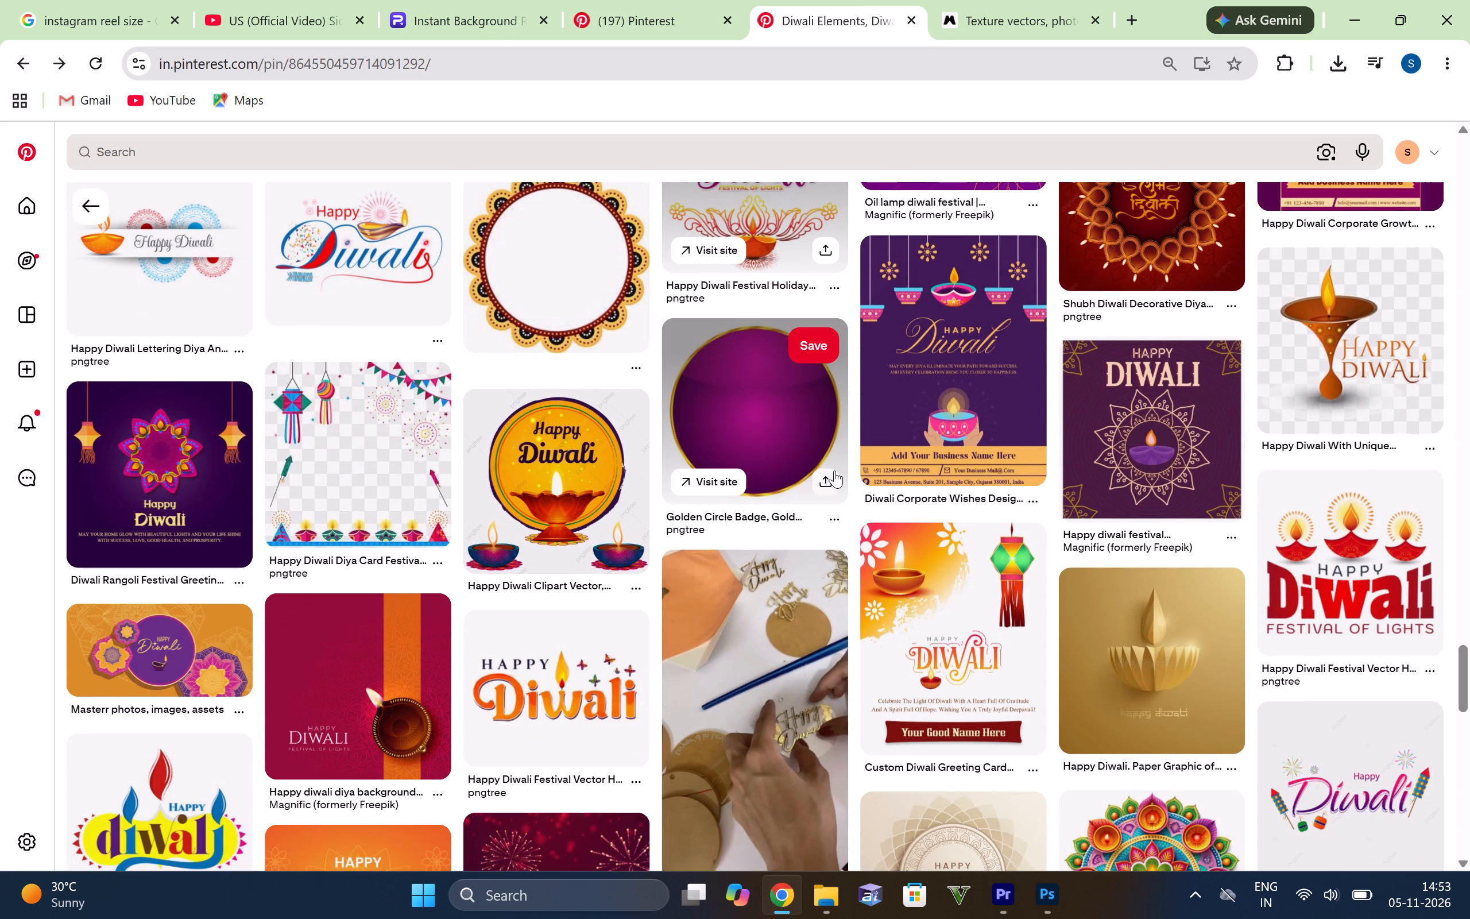
{"action": "scroll", "coordinate": [627, 513], "scroll_direction": "up", "scroll_amount": 4}
{"action": "scroll", "coordinate": [552, 528], "scroll_direction": "down", "scroll_amount": 4}
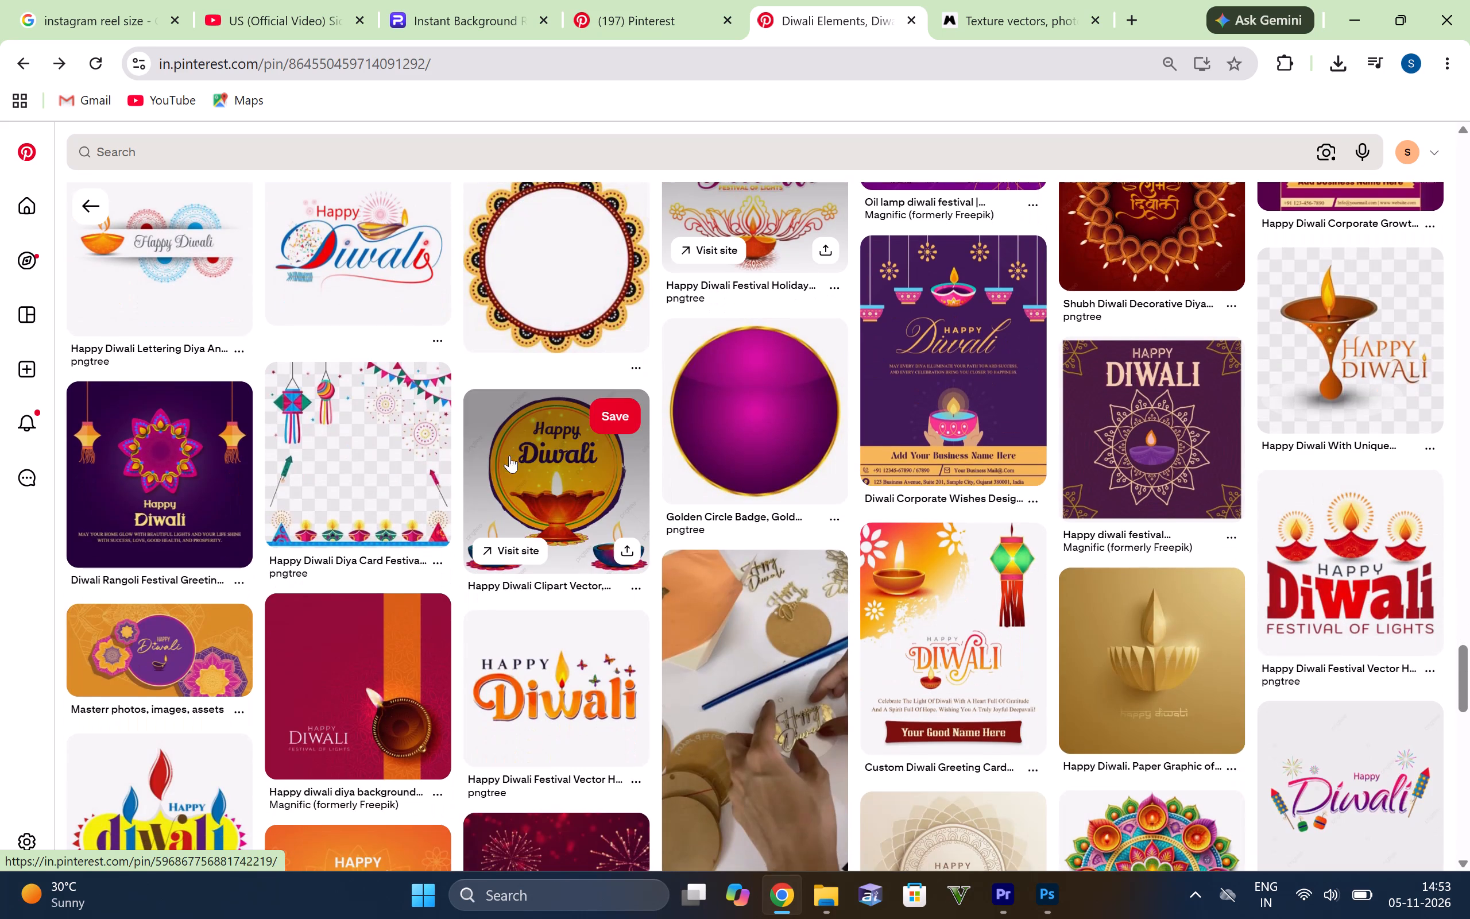
{"action": "scroll", "coordinate": [373, 406], "scroll_direction": "down", "scroll_amount": 3}
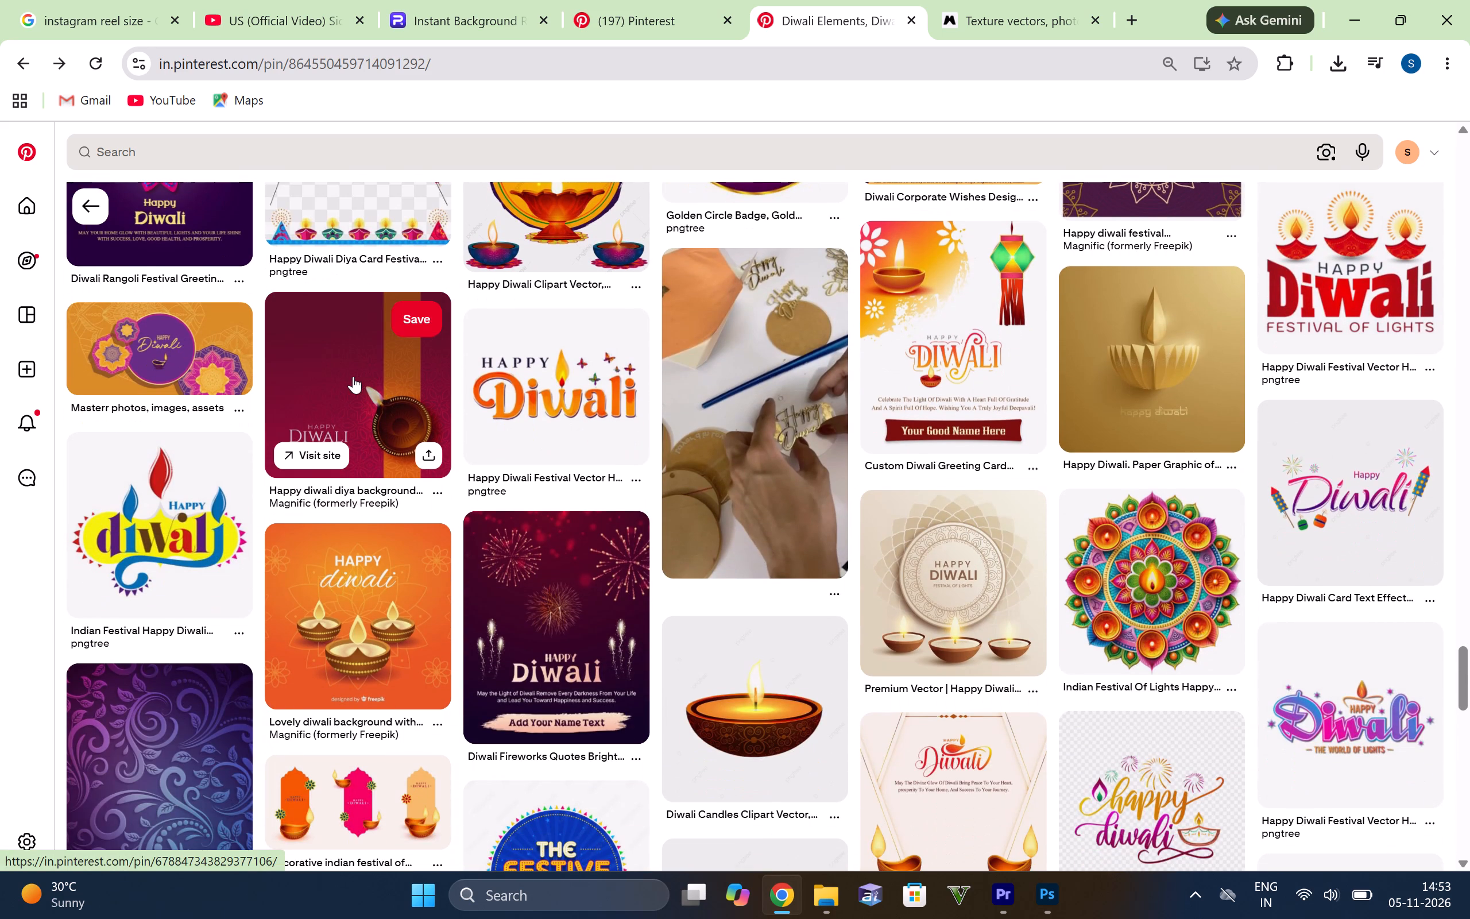
Search Pinterest for "mandal texture".
{"action": "left_click", "coordinate": [180, 138]}
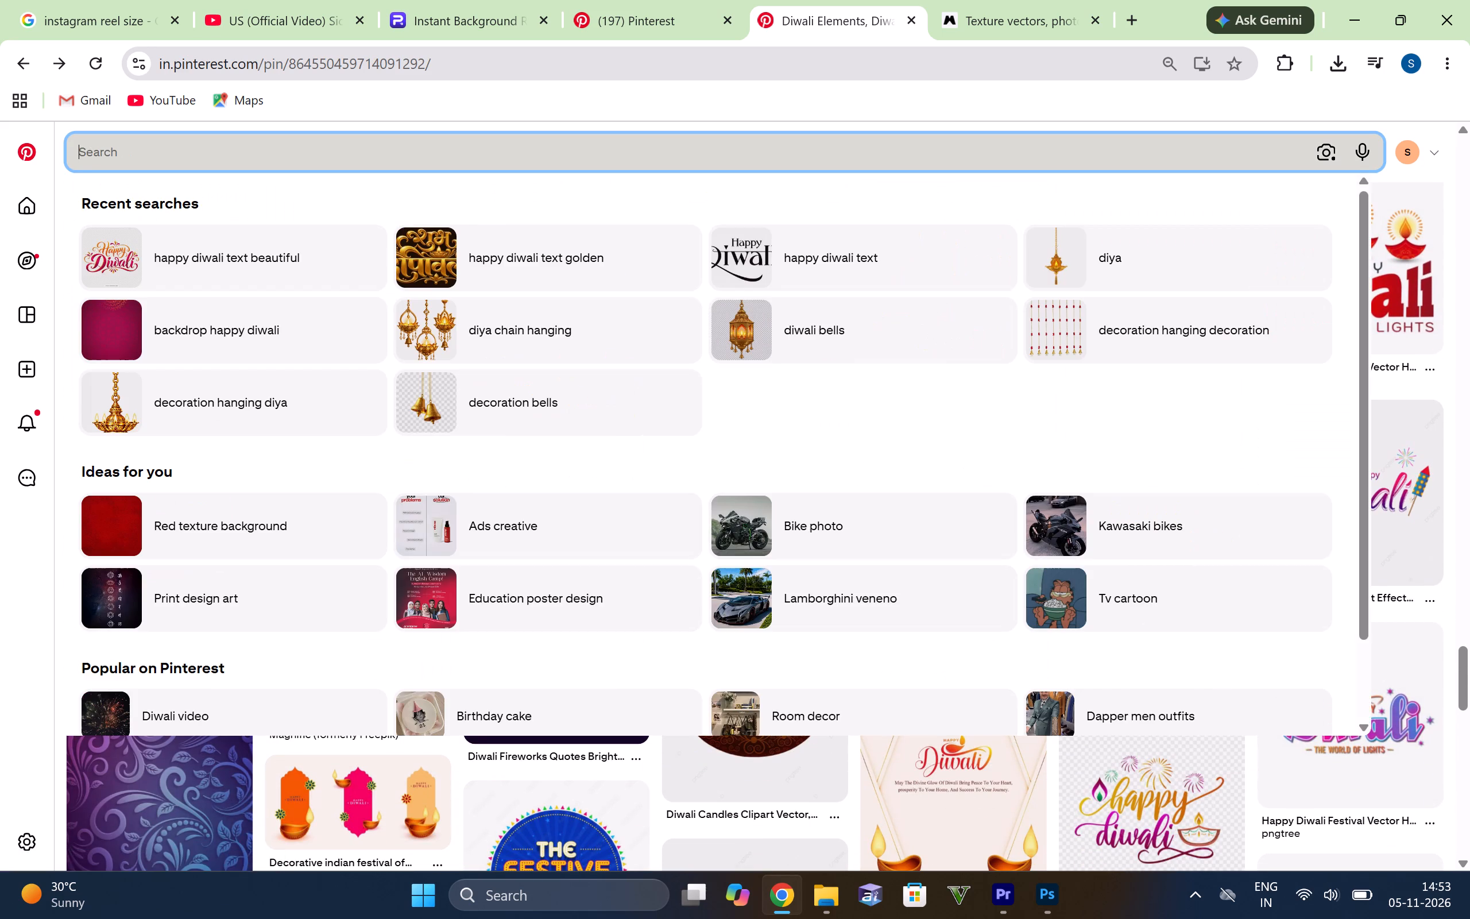
{"action": "type", "text": "mandal tex"}
{"action": "key", "text": "t"}
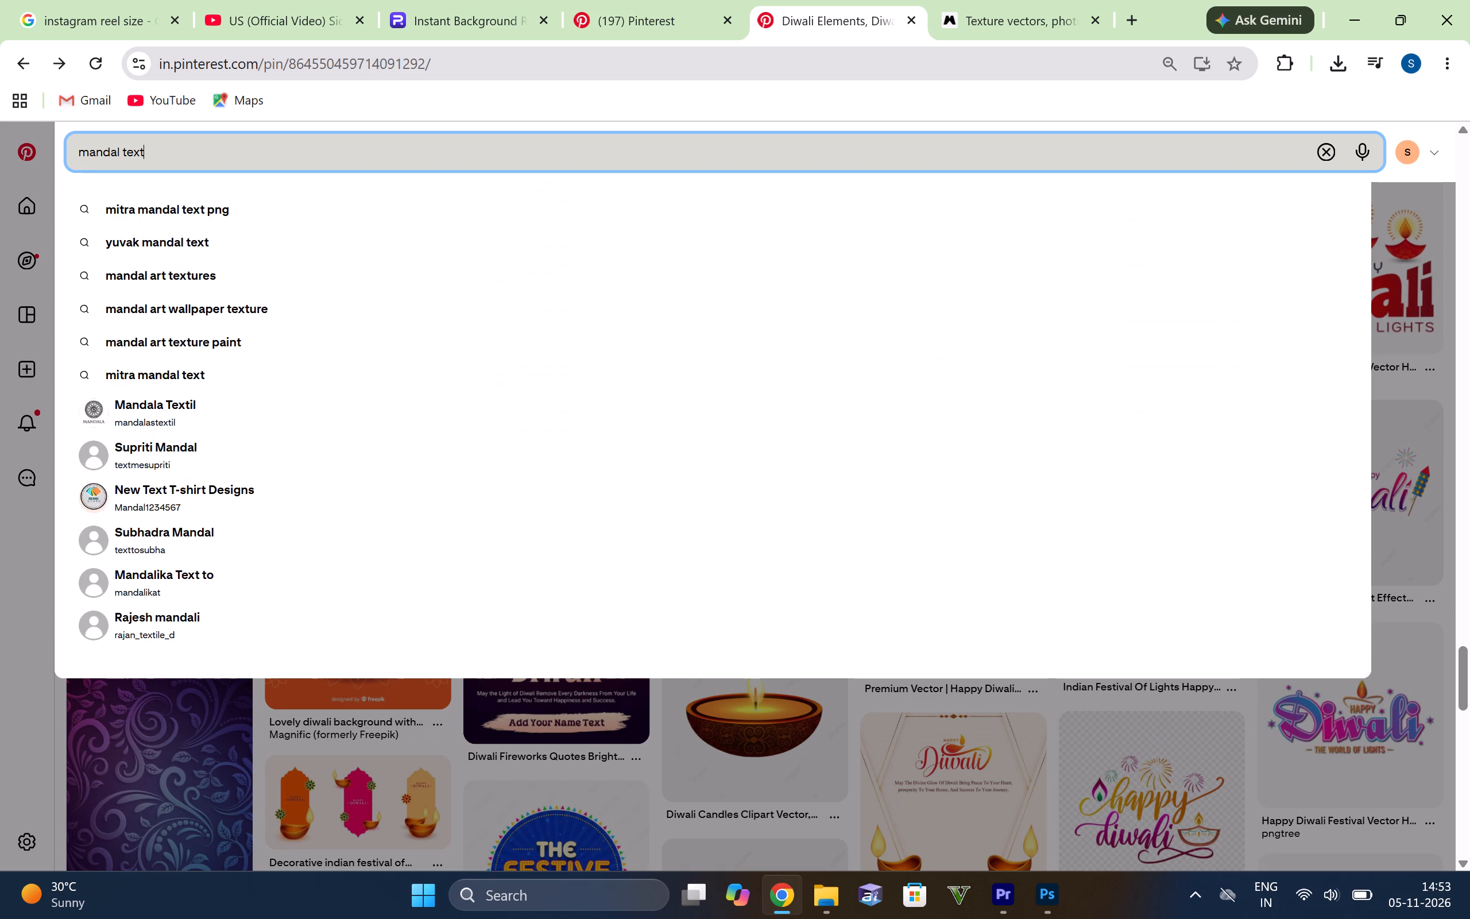
{"action": "type", "text": "ure"}
{"action": "key", "text": "Return"}
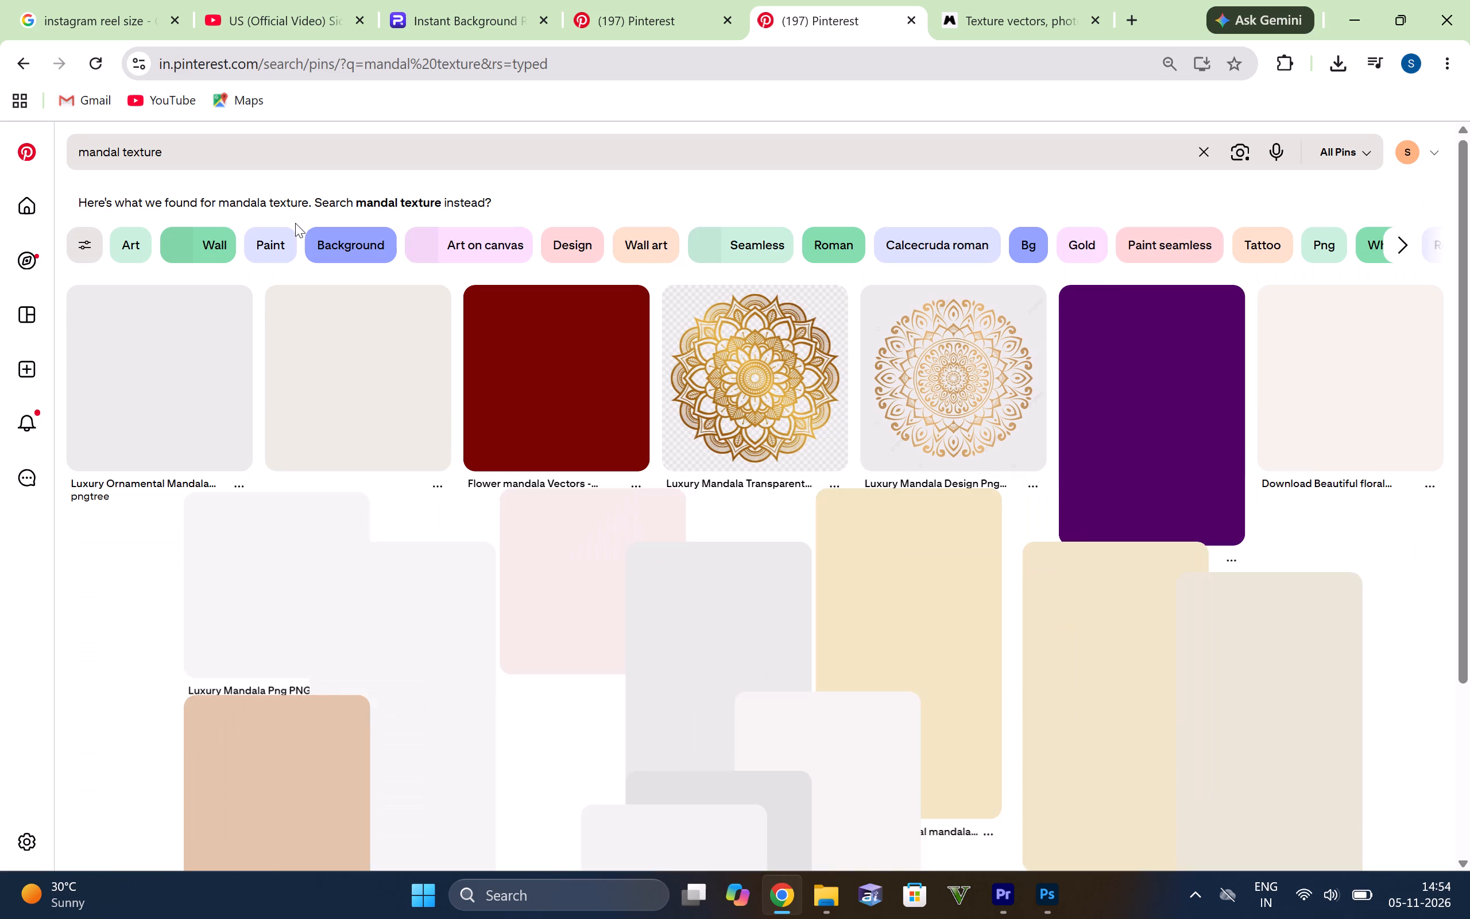
Browse the "mandal texture" results for a mandala pattern or background texture that could suit the Diwali poster.
{"action": "scroll", "coordinate": [760, 475], "scroll_direction": "down", "scroll_amount": 2}
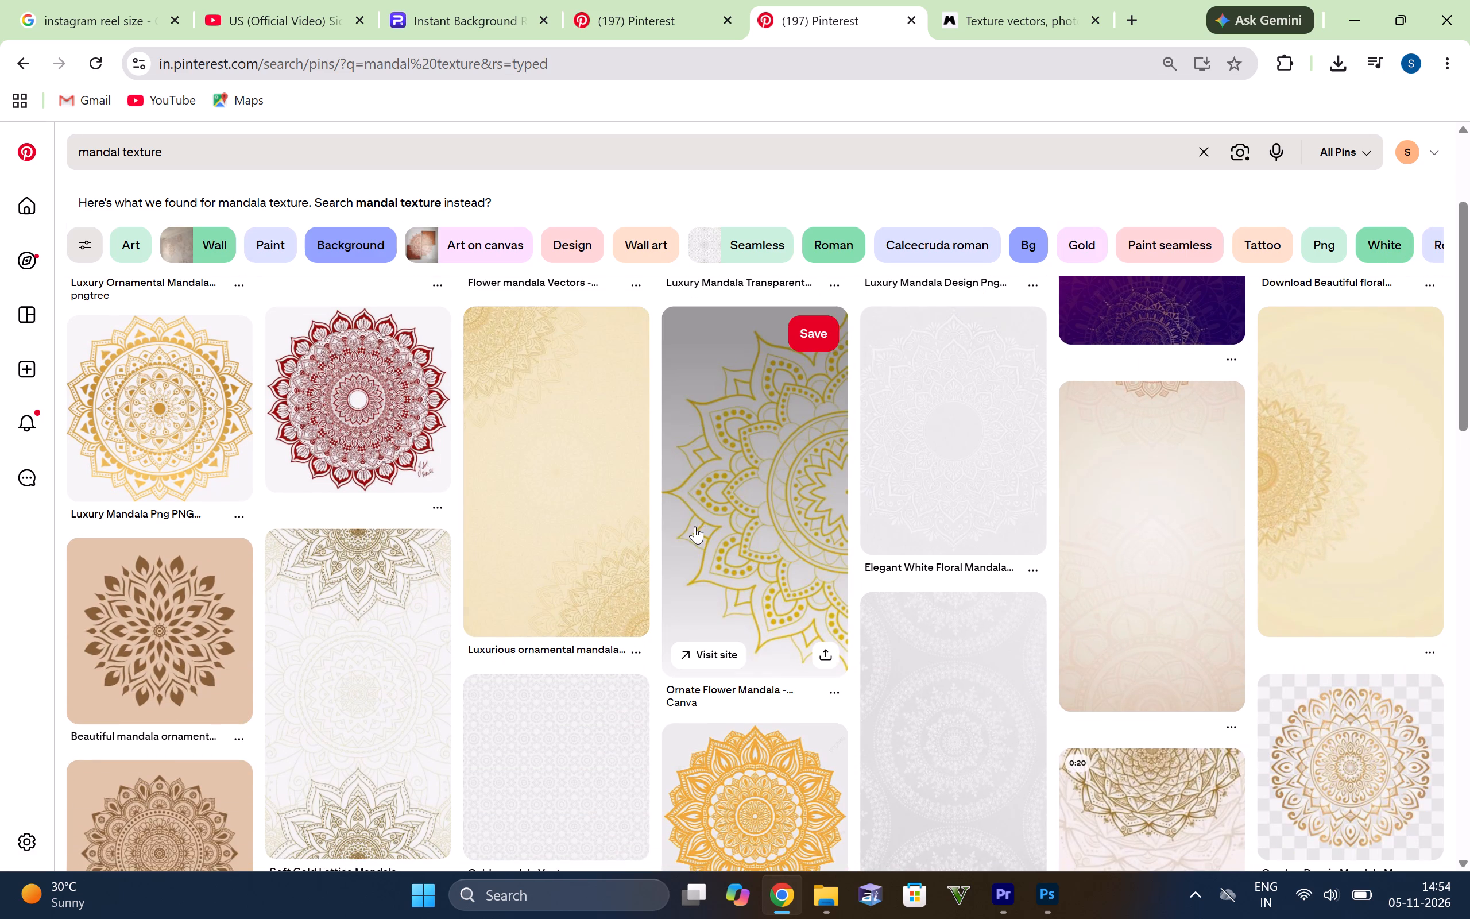
{"action": "scroll", "coordinate": [760, 462], "scroll_direction": "down", "scroll_amount": 2}
{"action": "scroll", "coordinate": [946, 461], "scroll_direction": "down", "scroll_amount": 2}
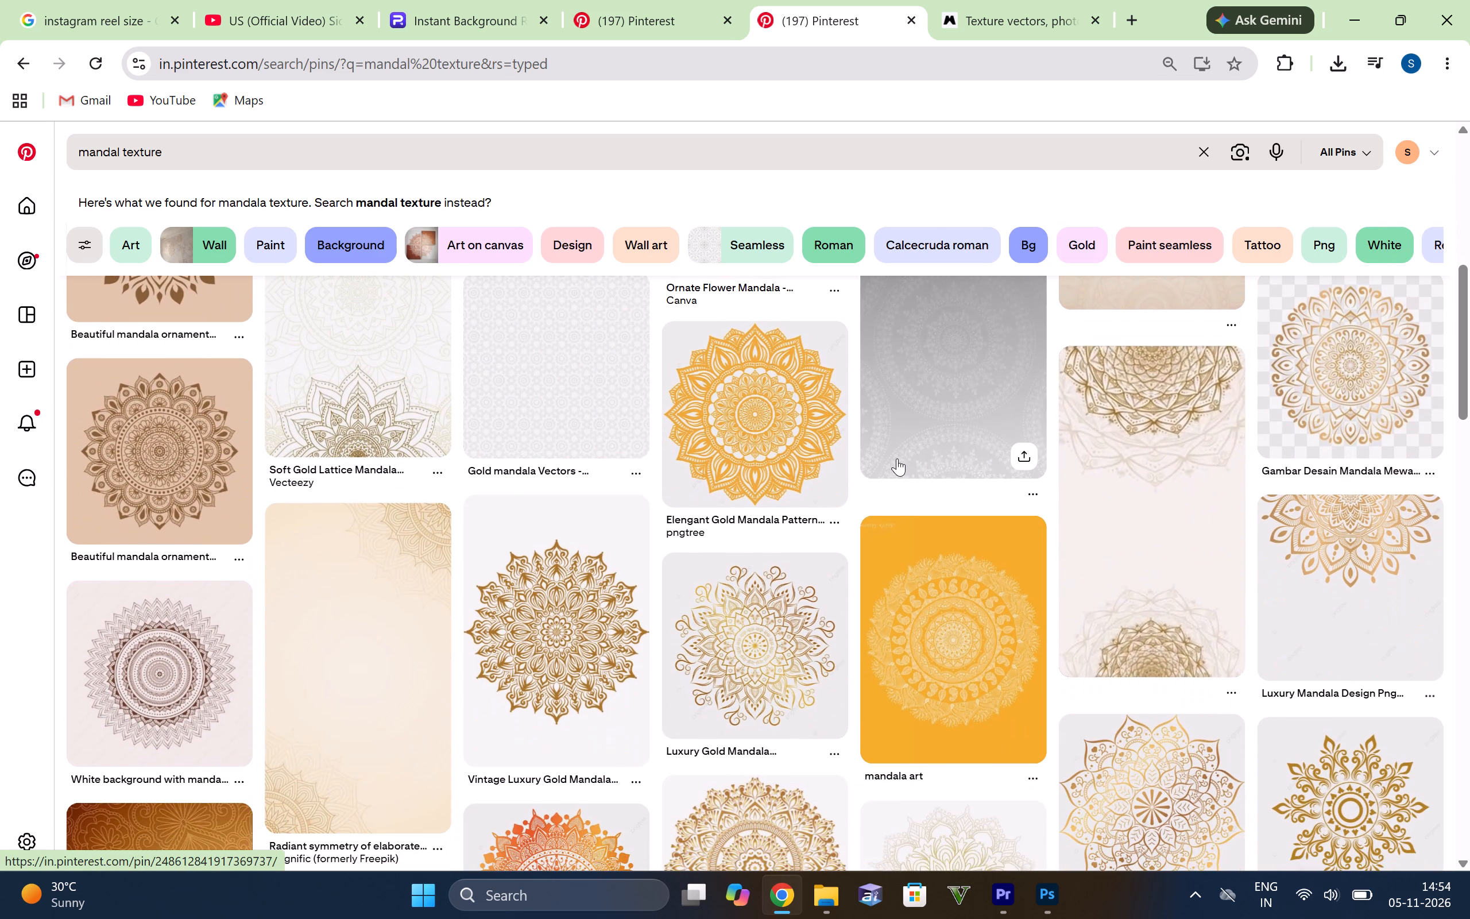
{"action": "scroll", "coordinate": [893, 455], "scroll_direction": "down", "scroll_amount": 3}
{"action": "scroll", "coordinate": [650, 437], "scroll_direction": "down", "scroll_amount": 7}
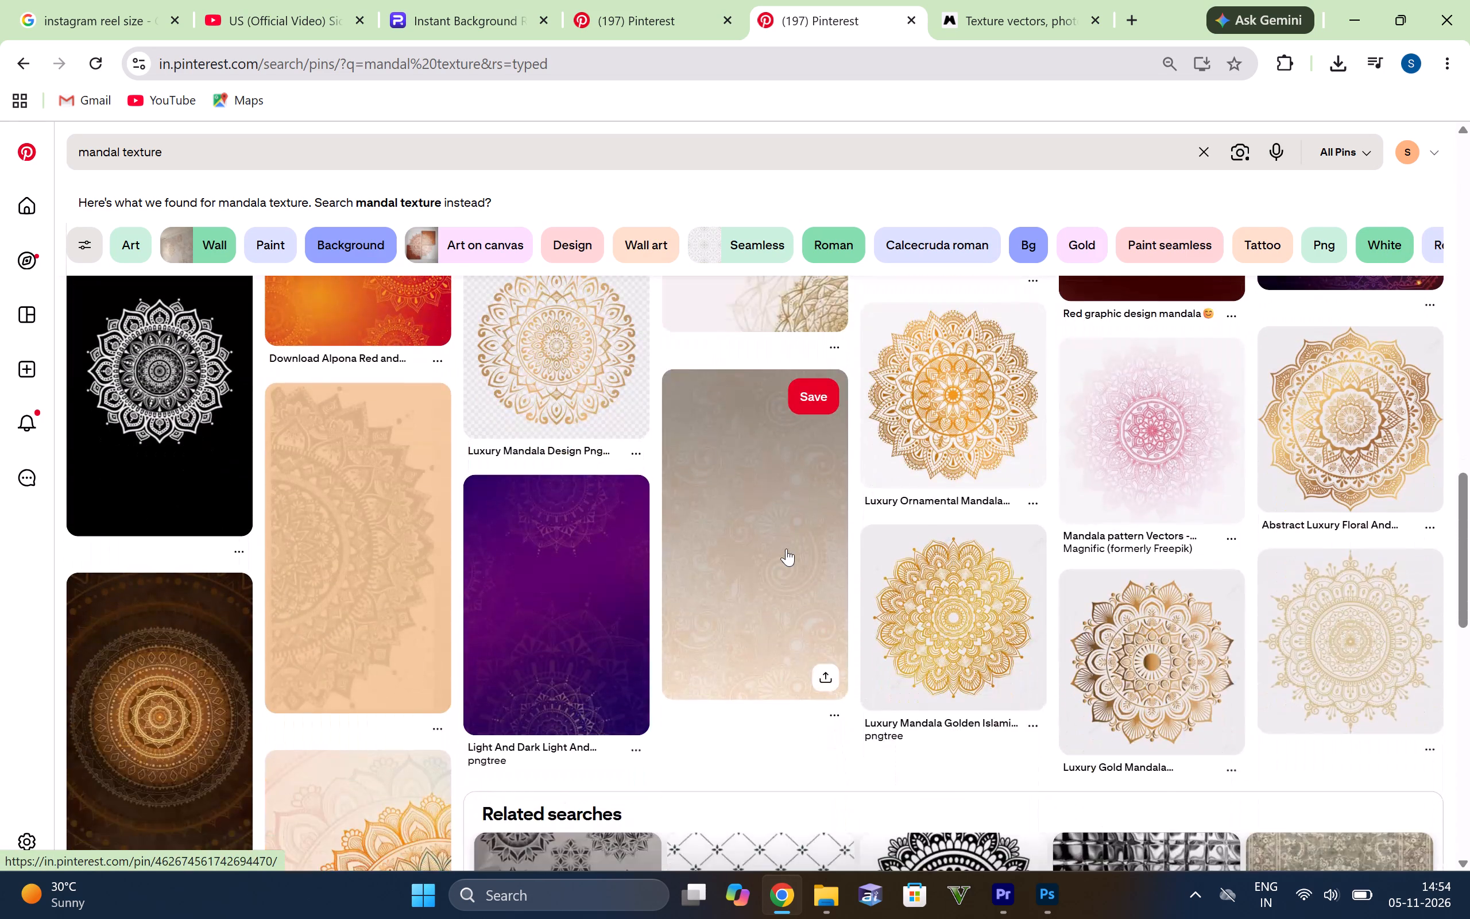
{"action": "scroll", "coordinate": [786, 549], "scroll_direction": "down", "scroll_amount": 1}
{"action": "scroll", "coordinate": [463, 485], "scroll_direction": "down", "scroll_amount": 1}
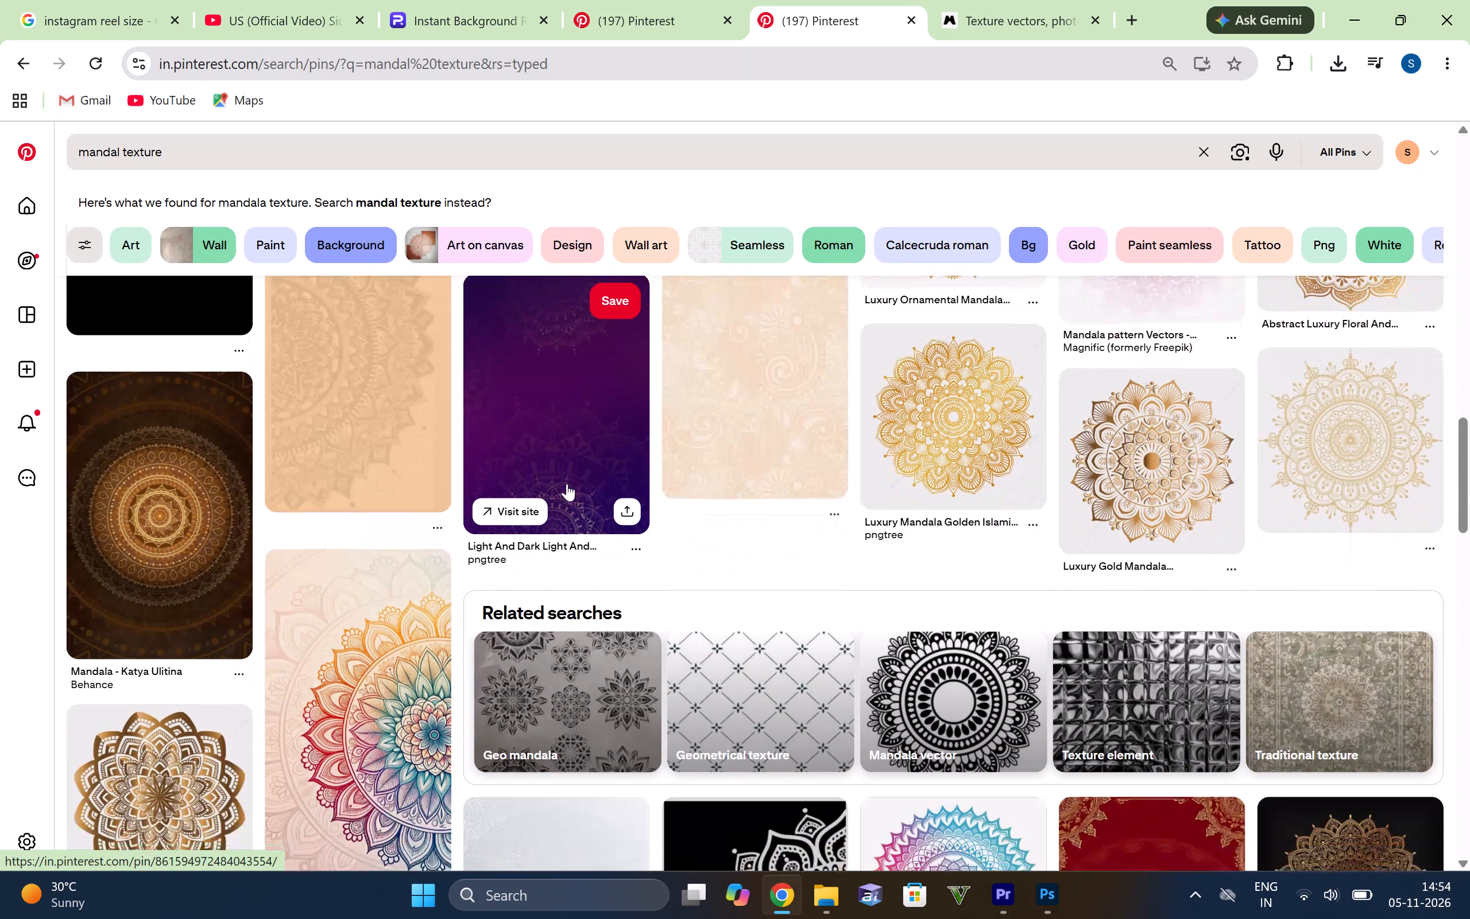
{"action": "scroll", "coordinate": [648, 460], "scroll_direction": "up", "scroll_amount": 2}
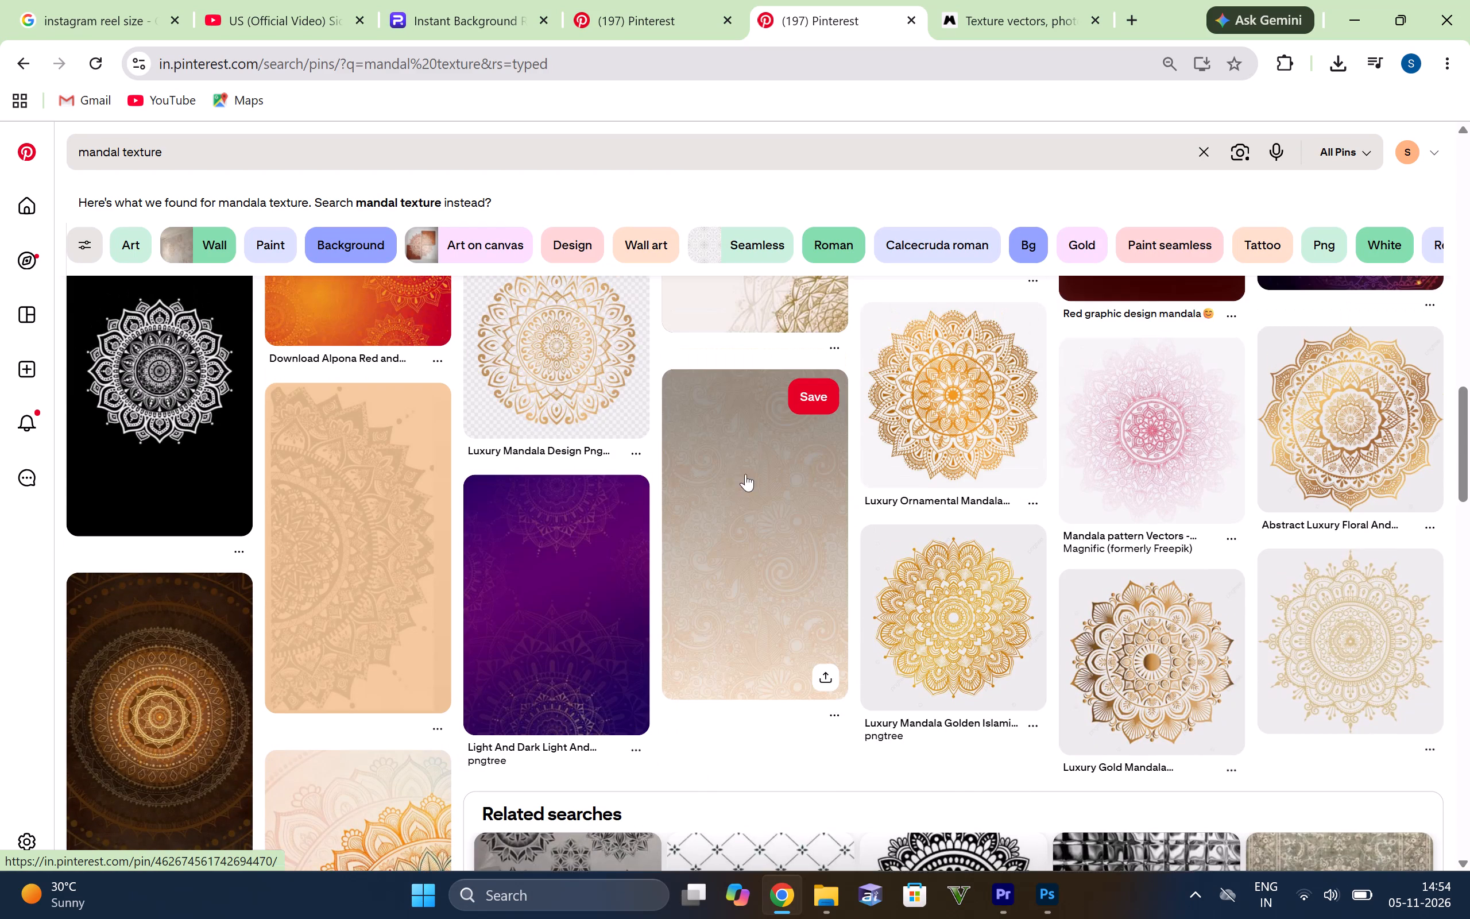